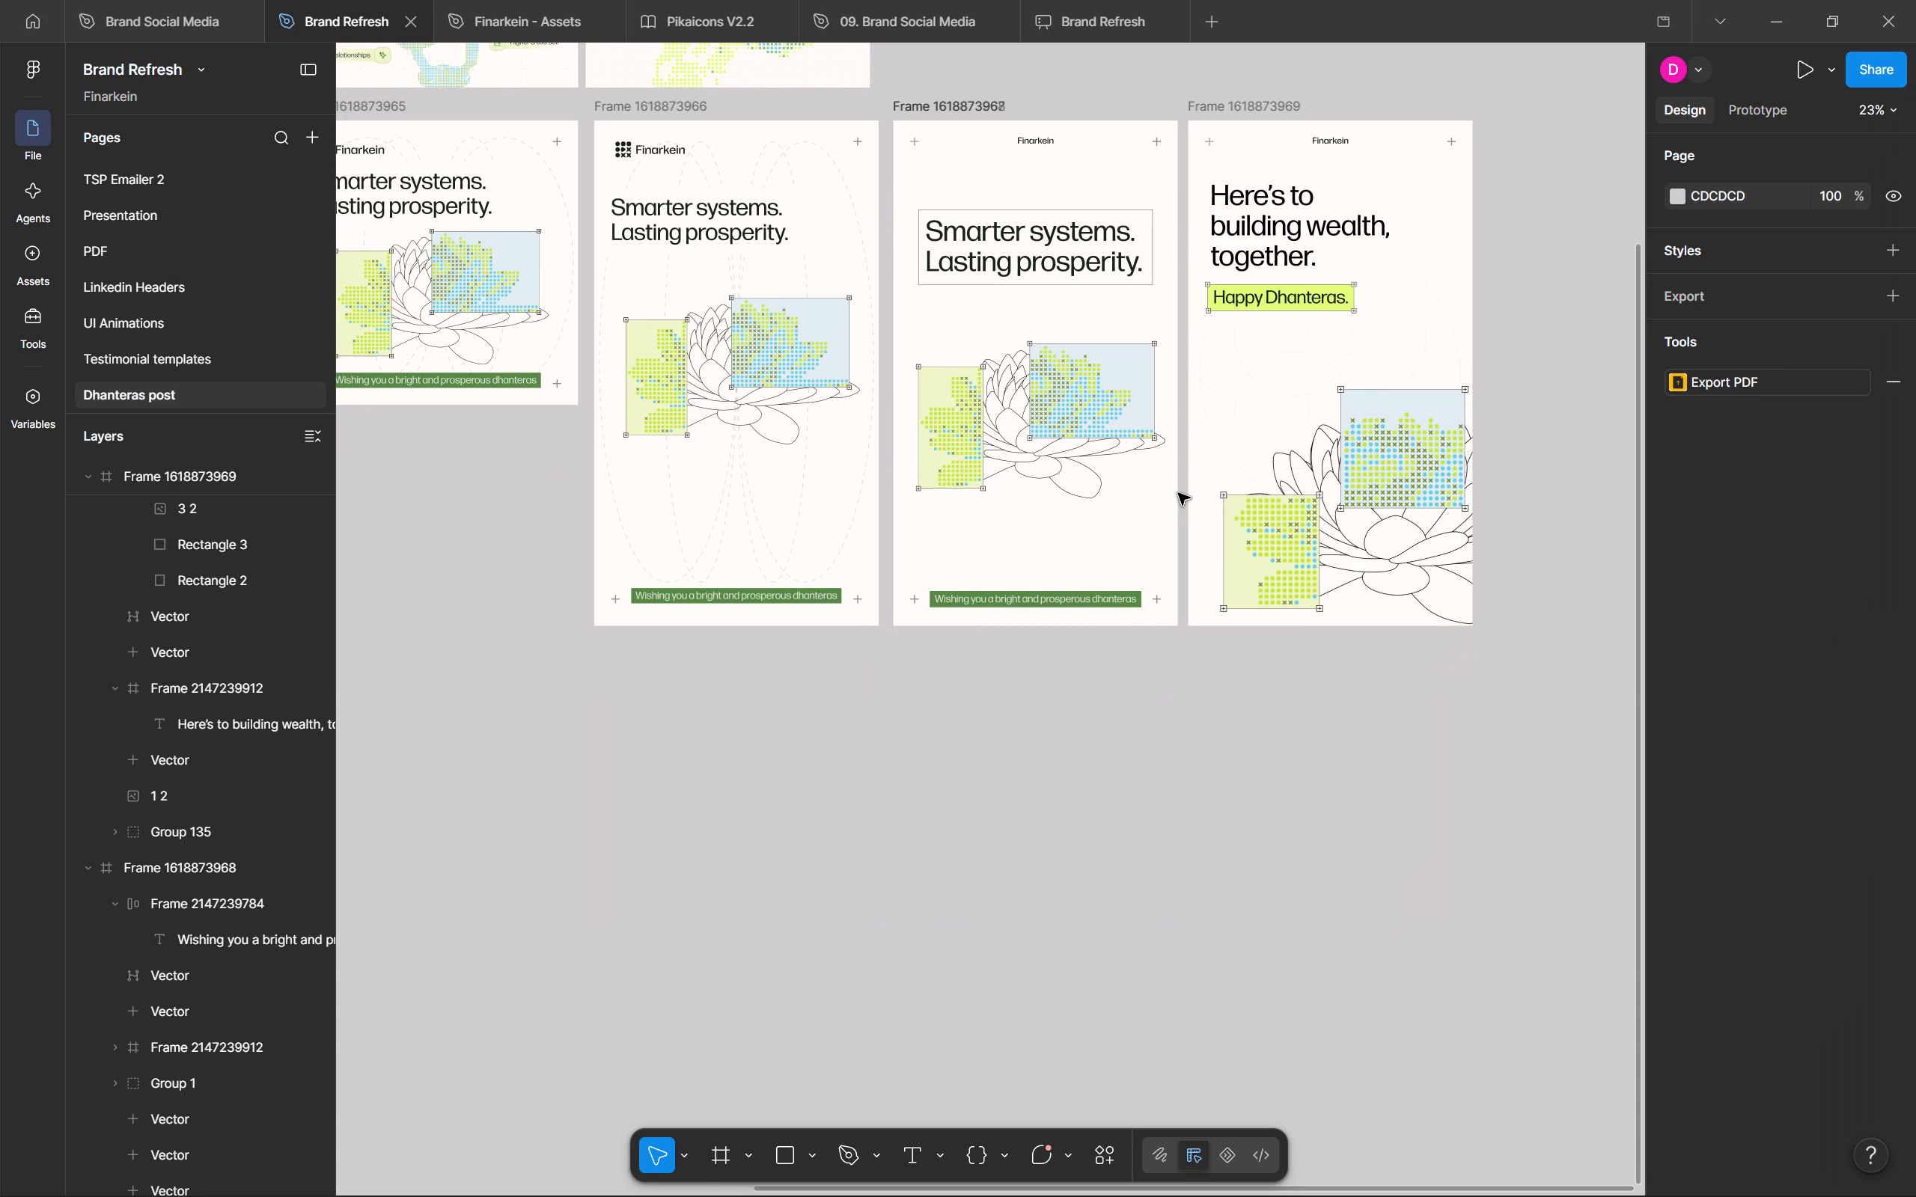
pyautogui.hscroll(-3, 1178, 493)
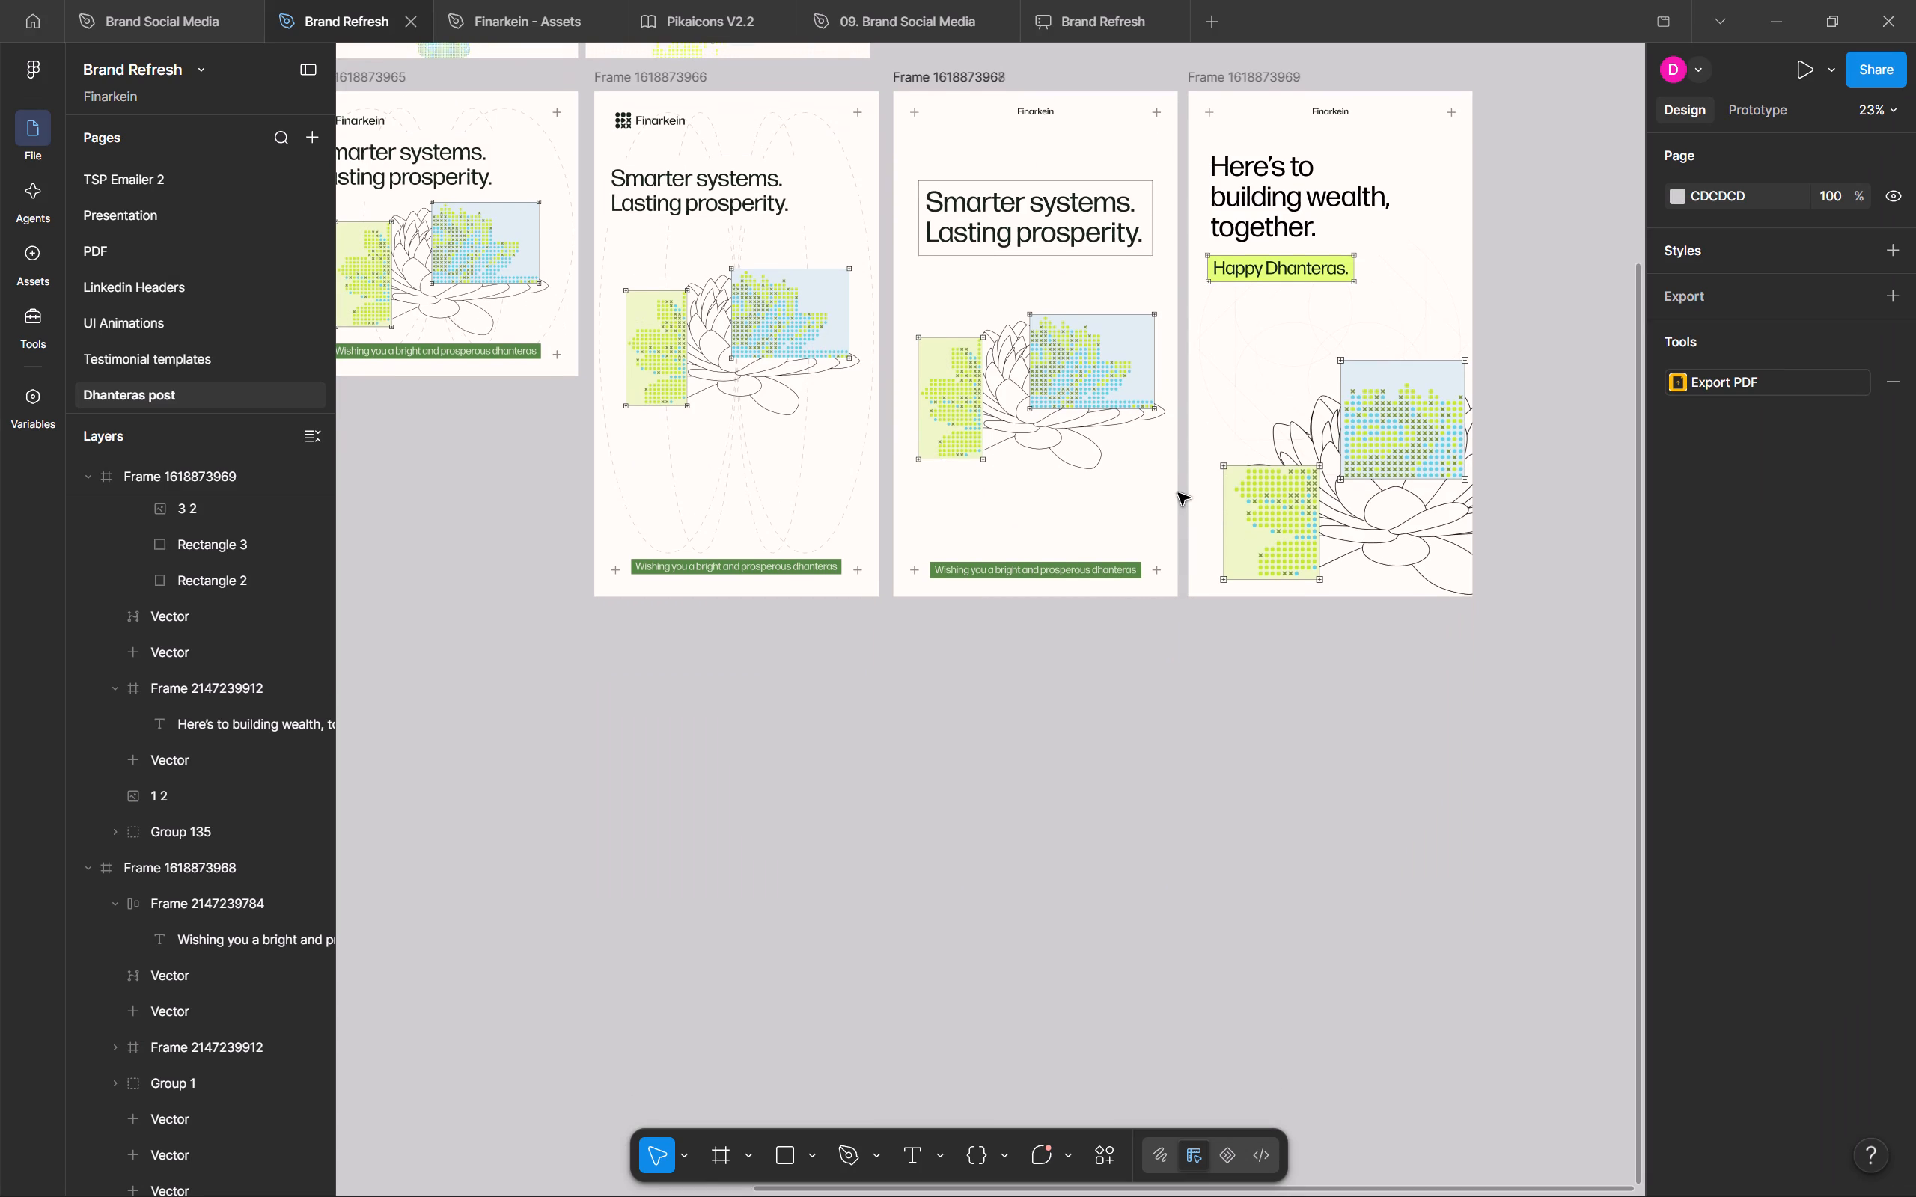
pyautogui.hscroll(-2, 1178, 493)
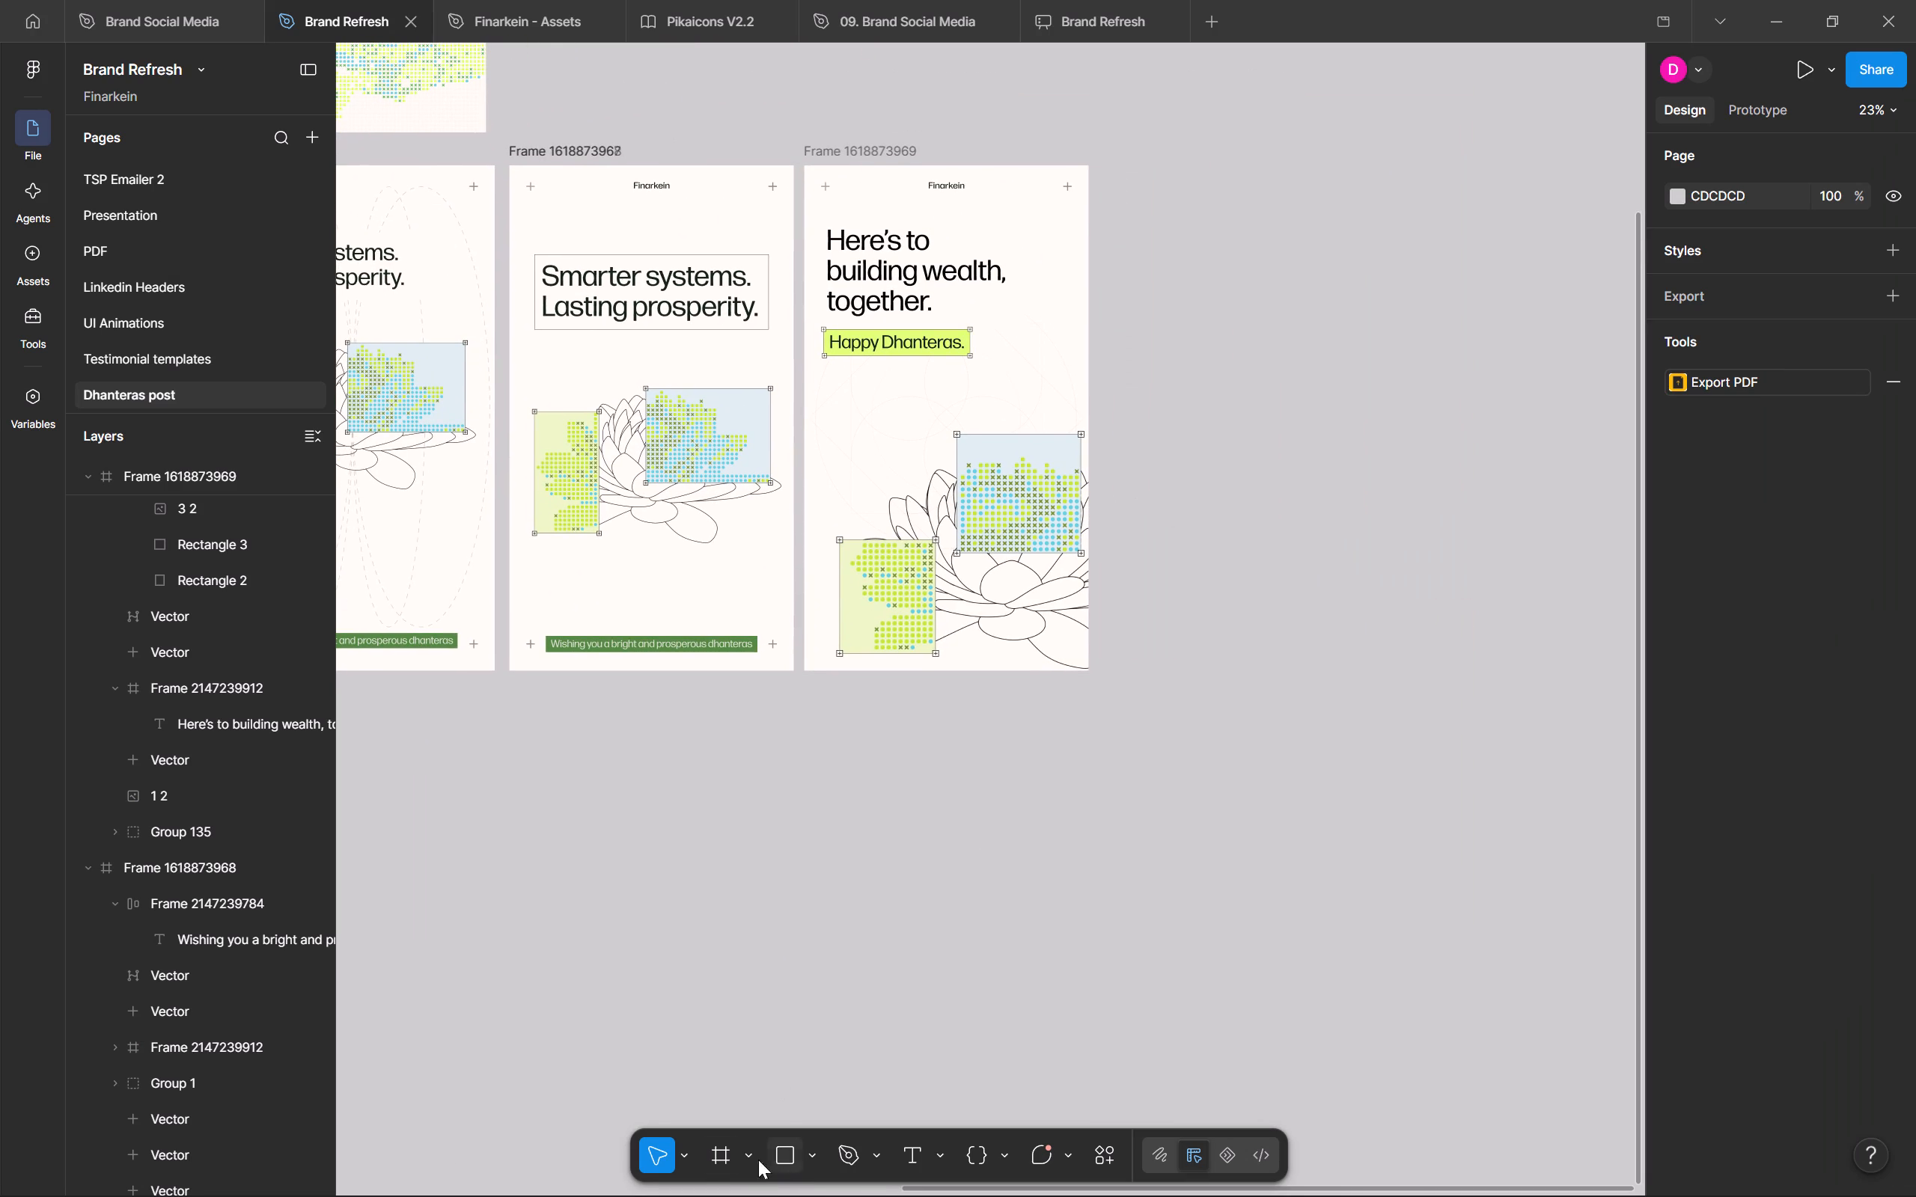
# Add a blank 1080 × 1920 frame beside the Happy Dhanteras frame, aligned with the top of the row.
pyautogui.click(709, 1148)
pyautogui.click(1249, 459)
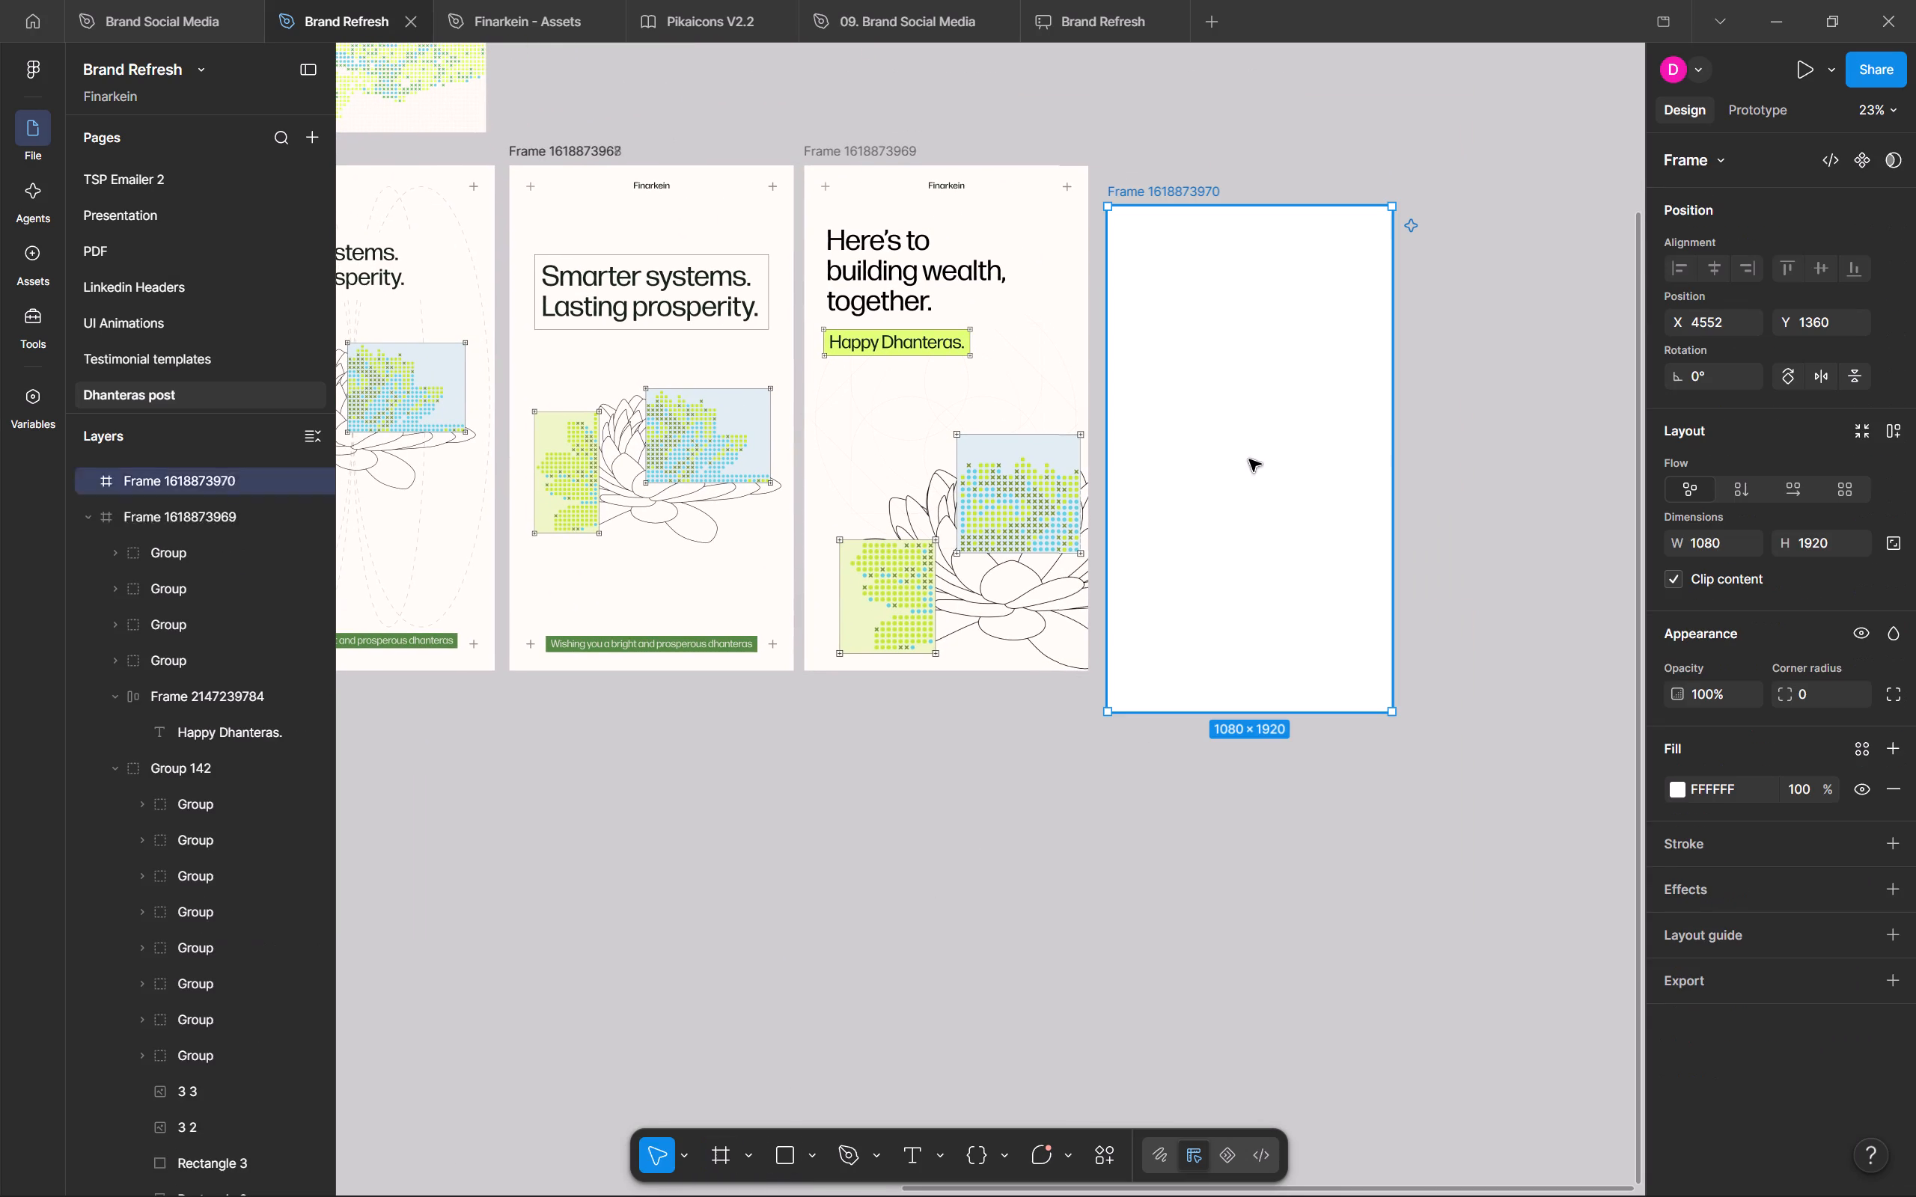
pyautogui.moveTo(1153, 184); pyautogui.dragTo(1156, 151)
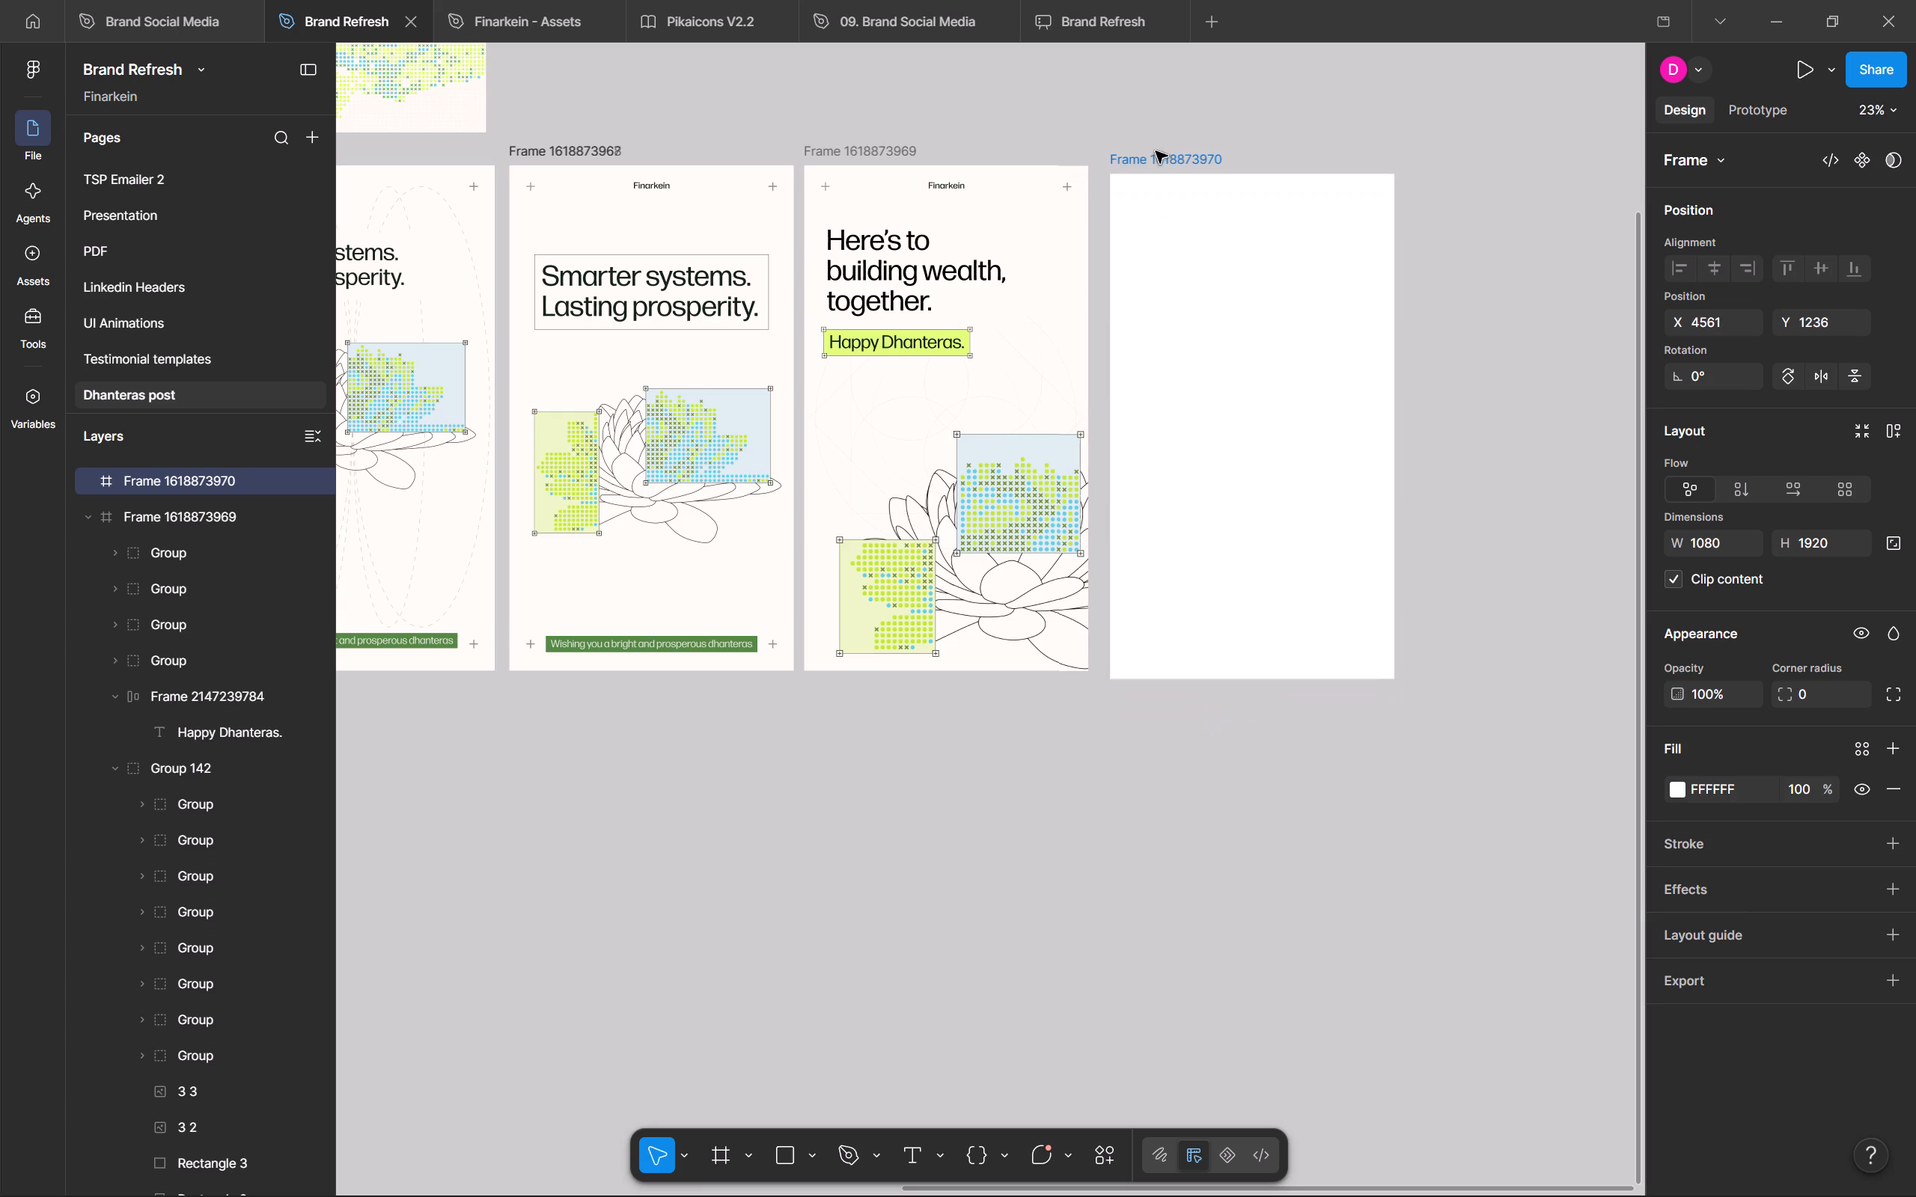
pyautogui.moveTo(1156, 151); pyautogui.dragTo(1154, 144)
# Copy the lotus line-art image from the Happy Dhanteras frame into the new blank frame.
pyautogui.hscroll(-1, 1154, 144)
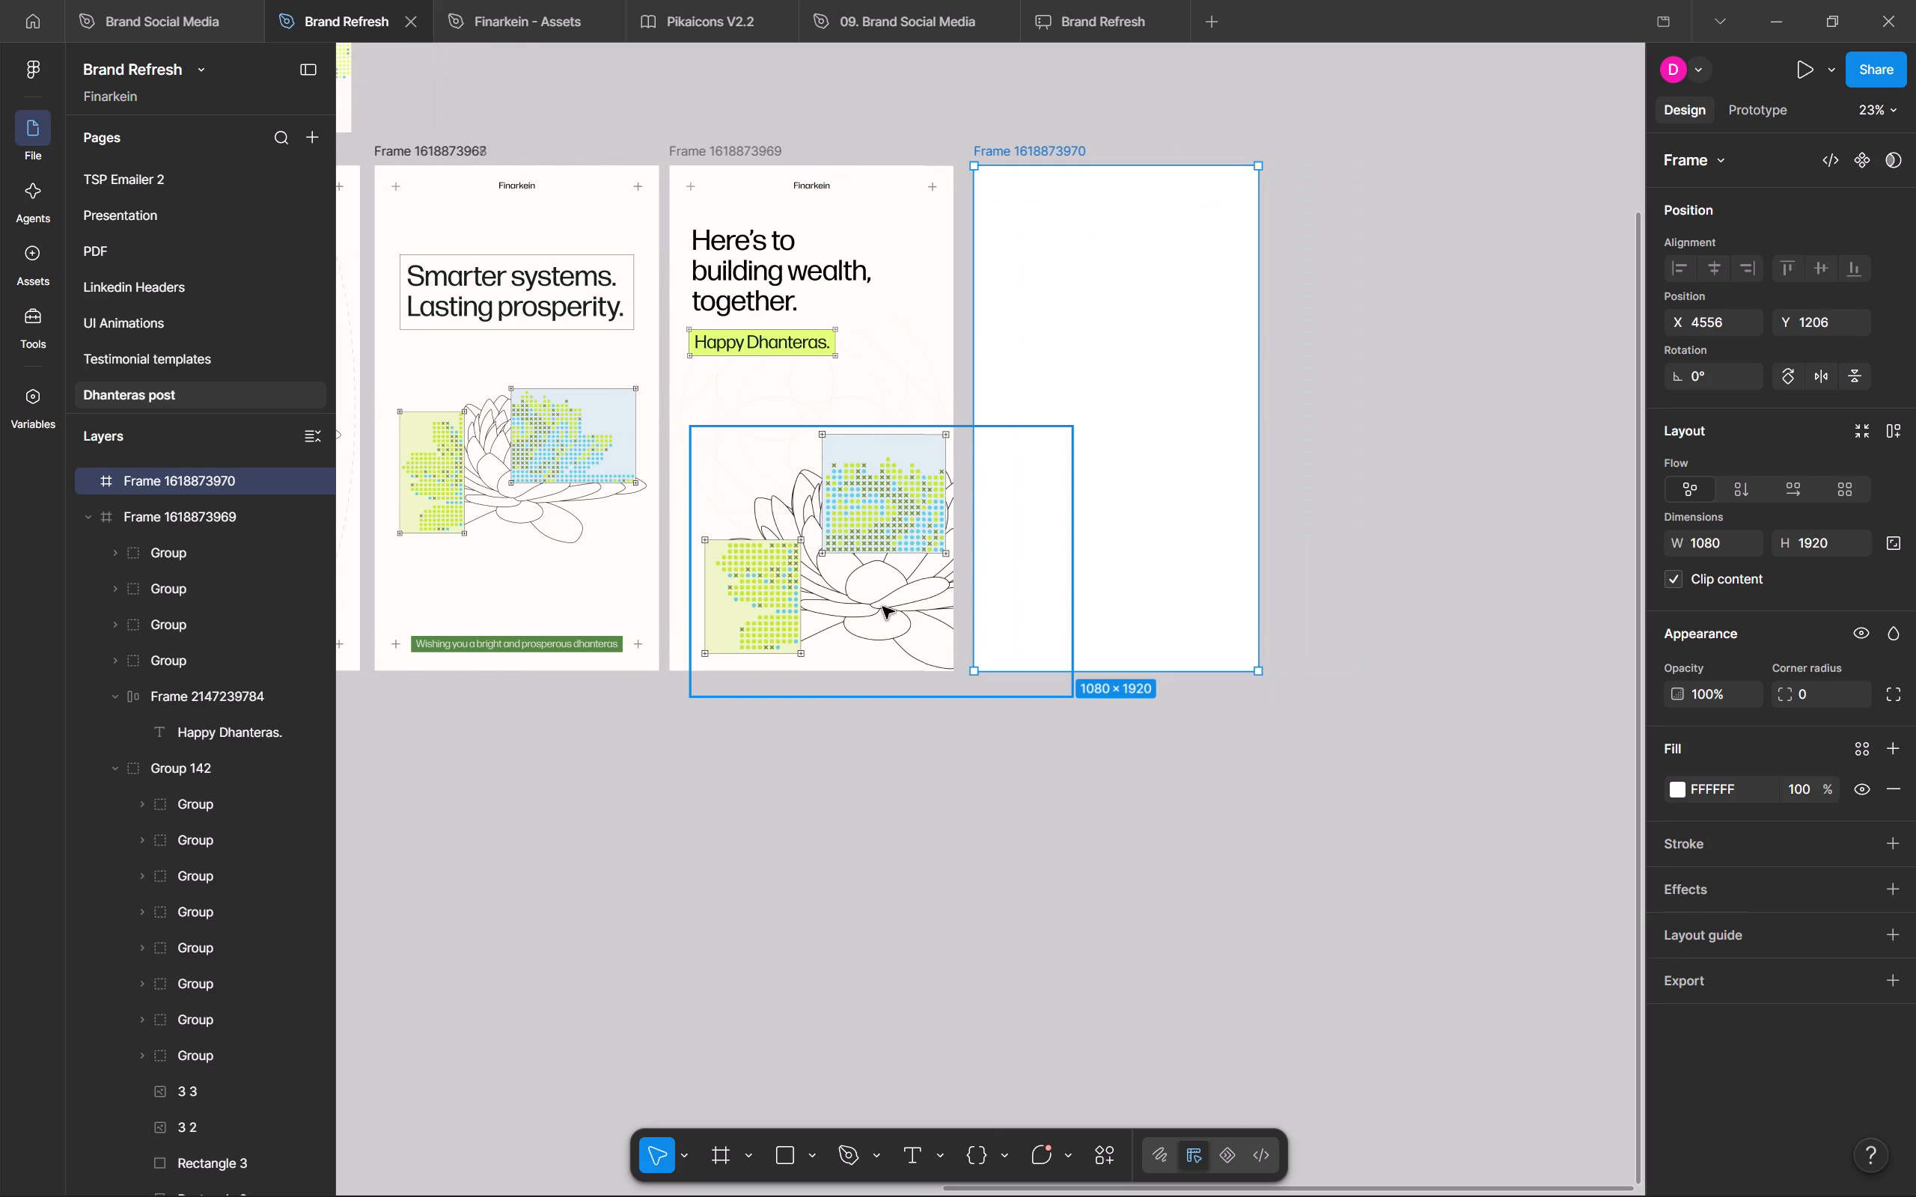
pyautogui.keyDown('ctrl'); pyautogui.click(883, 625); pyautogui.keyUp('ctrl')
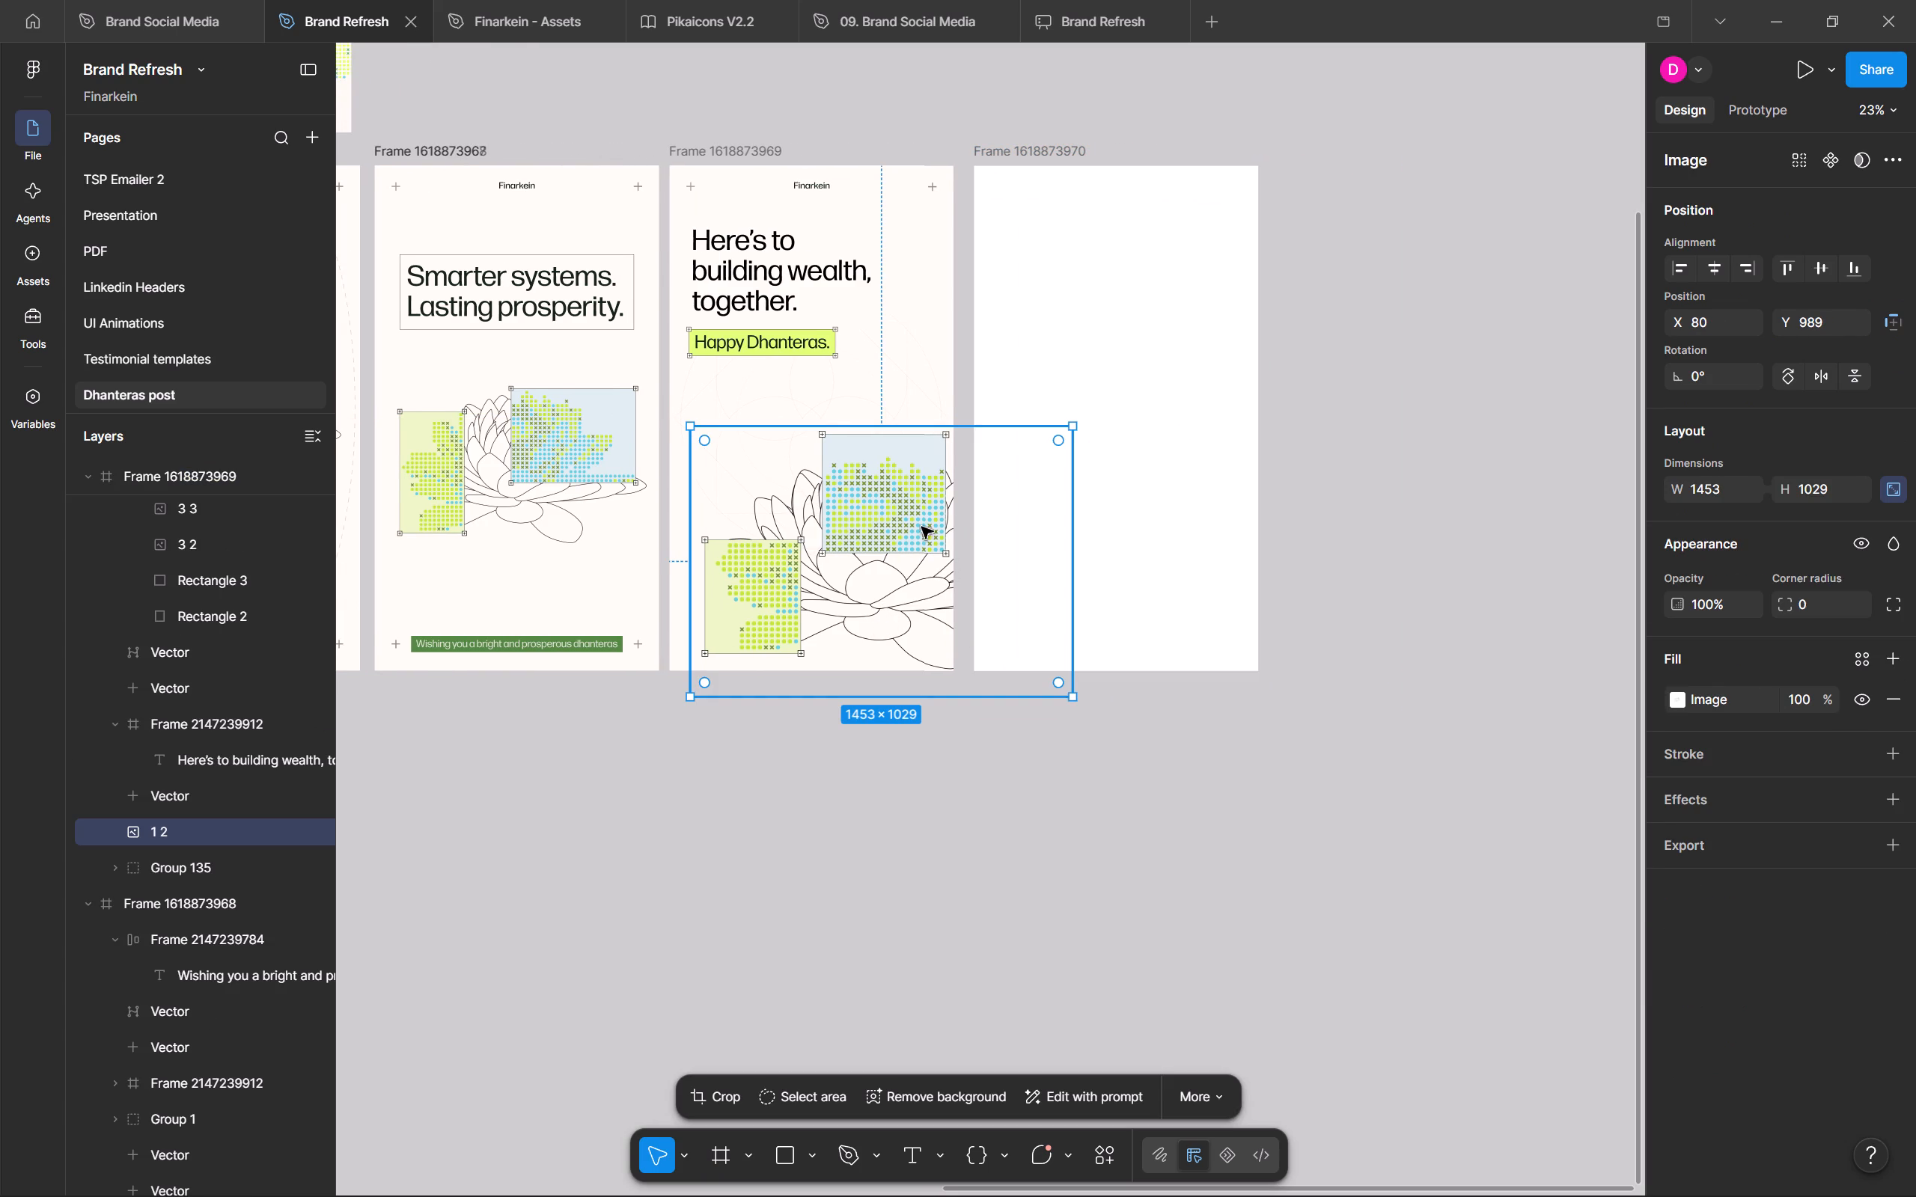
pyautogui.hotkey('ctrl', 'c')
pyautogui.click(1064, 146)
pyautogui.hotkey('ctrl', 'v')
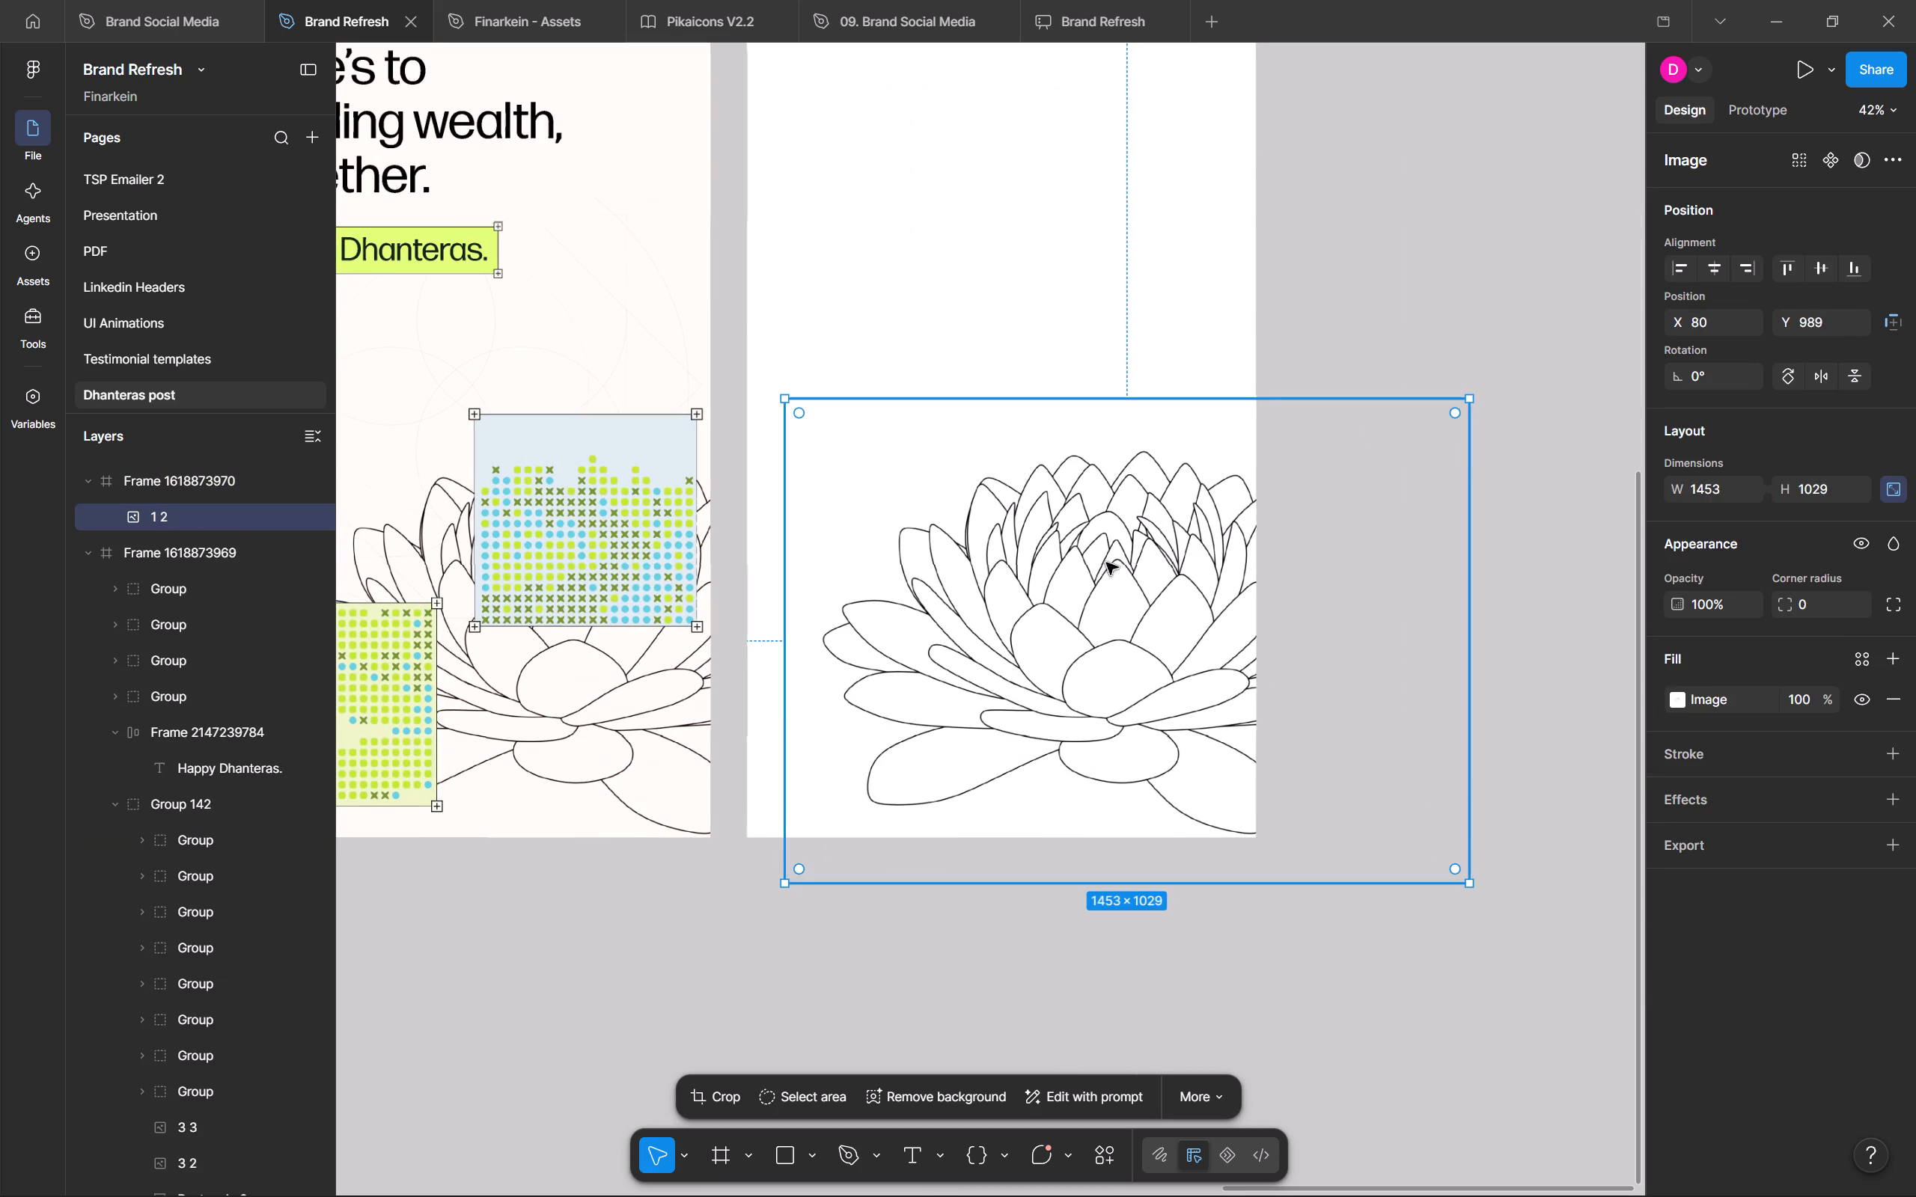
# Scale the copied lotus image down to 955 × 677 and place it roughly centred across the frame's lower half.
pyautogui.moveTo(1102, 563); pyautogui.dragTo(1020, 512)
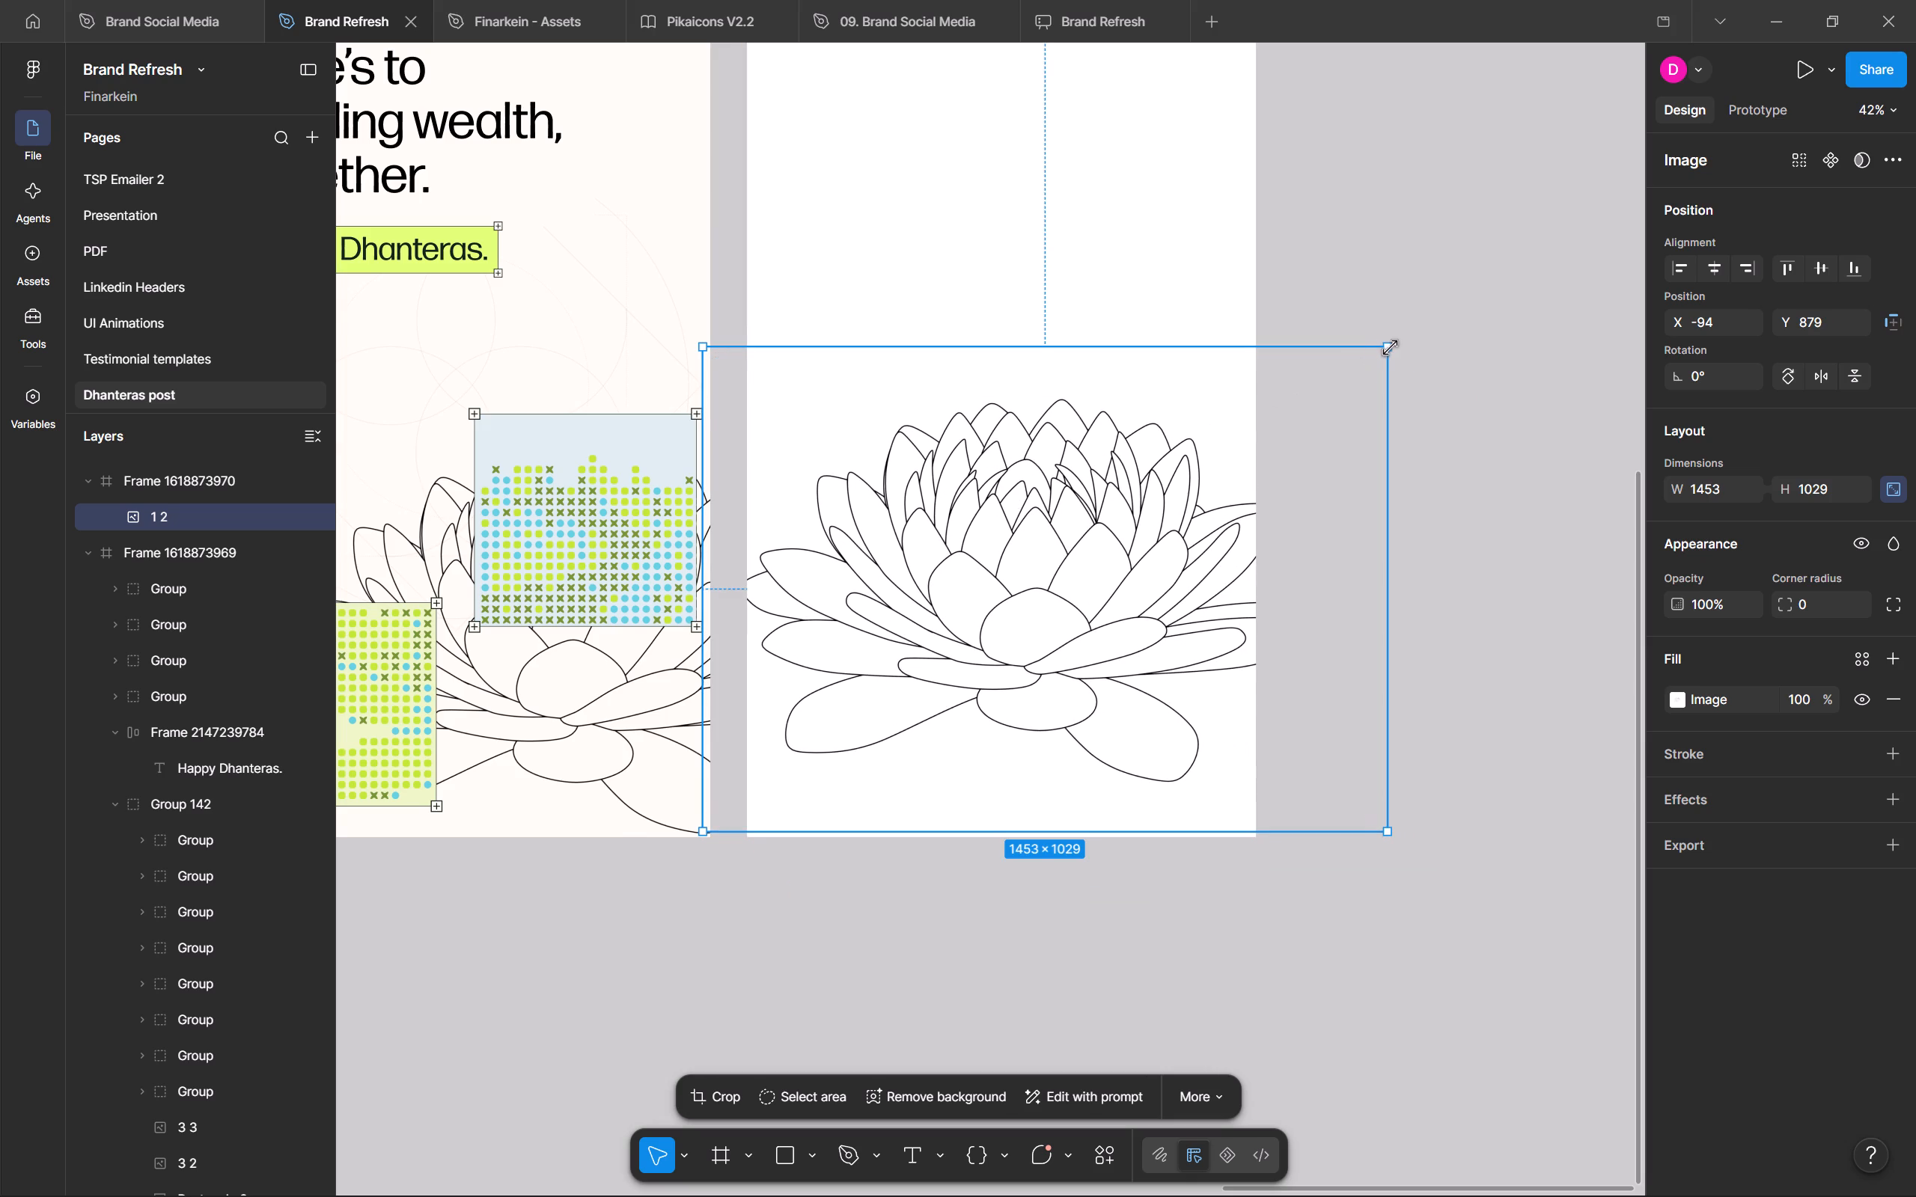
pyautogui.keyDown('alt'); pyautogui.moveTo(1390, 348); pyautogui.dragTo(1239, 430); pyautogui.keyUp('alt')
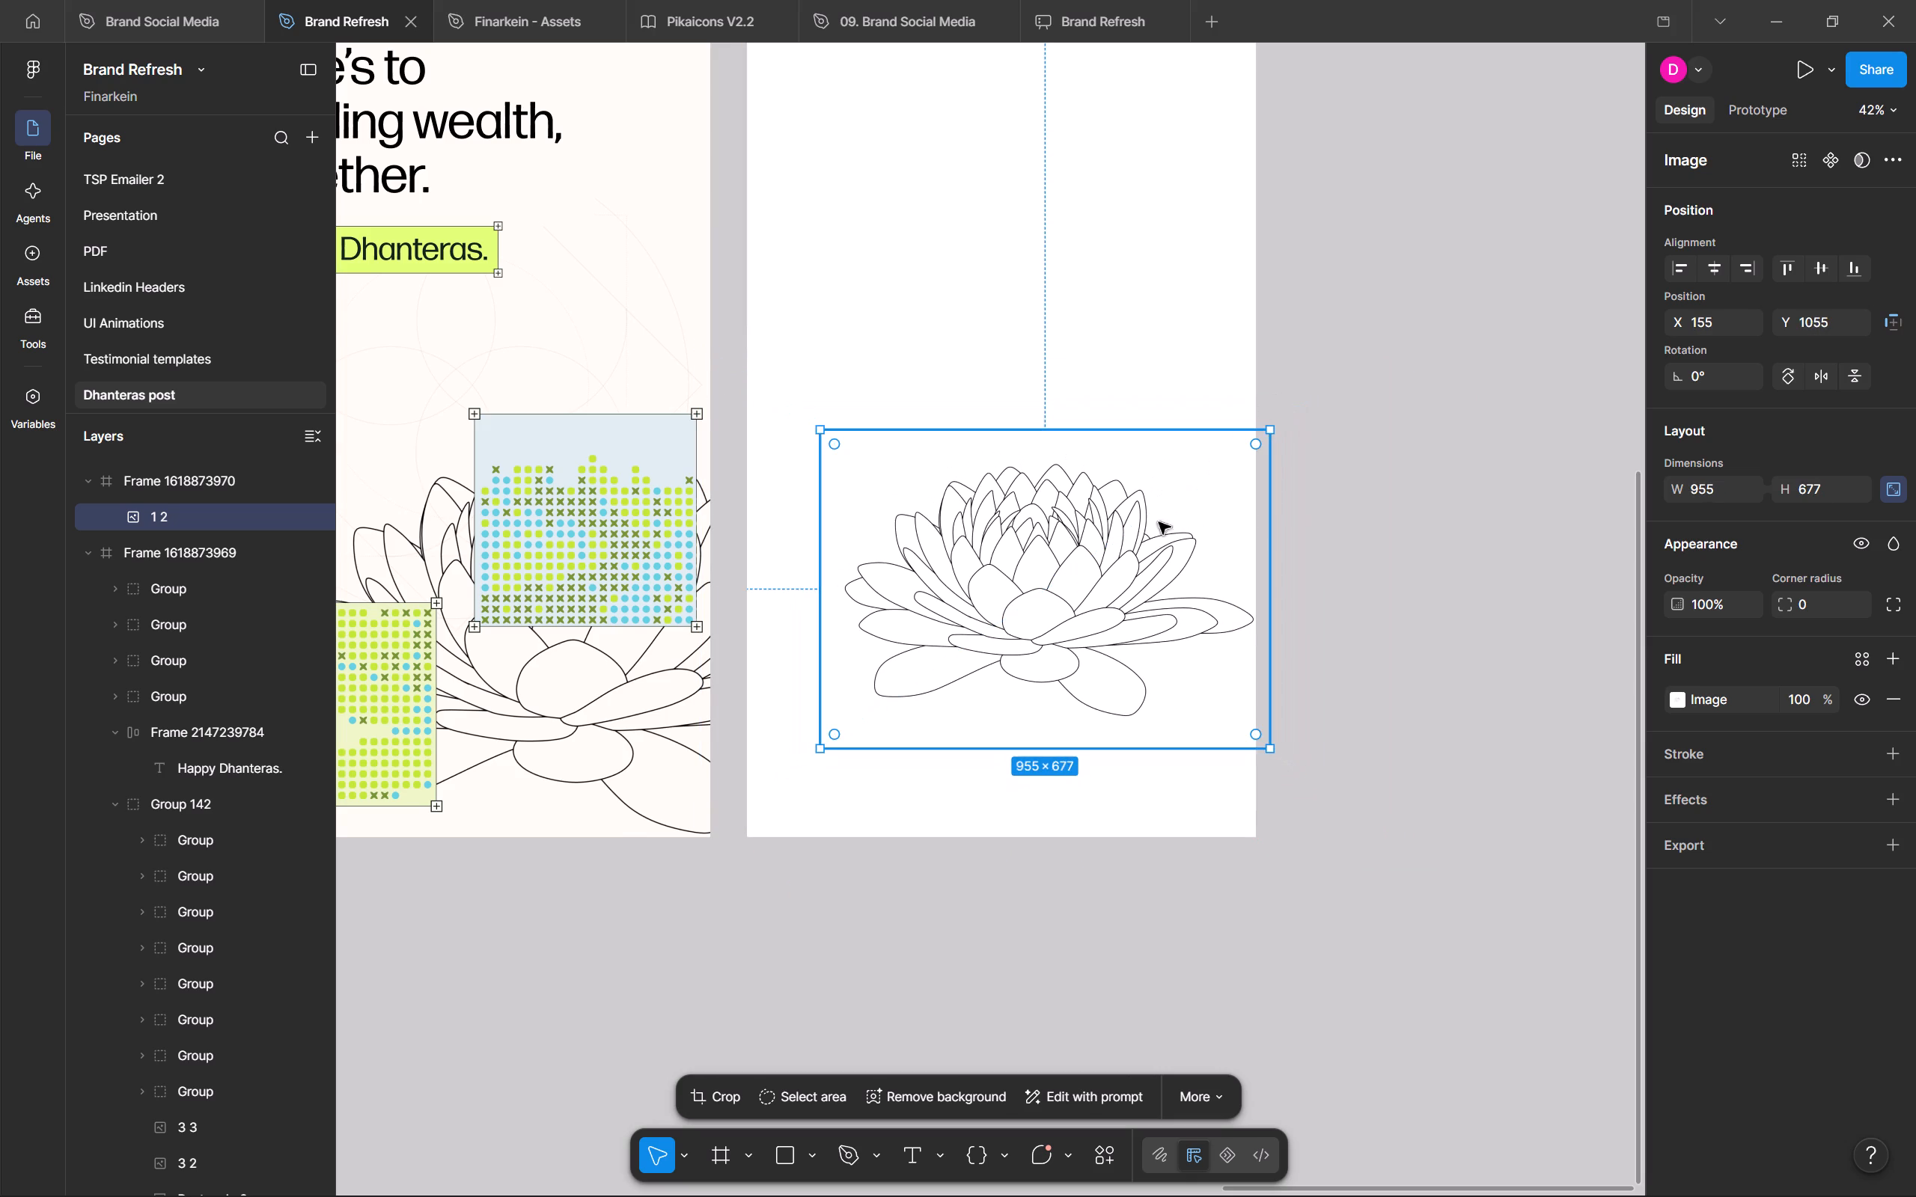
pyautogui.moveTo(1138, 535); pyautogui.dragTo(1102, 512)
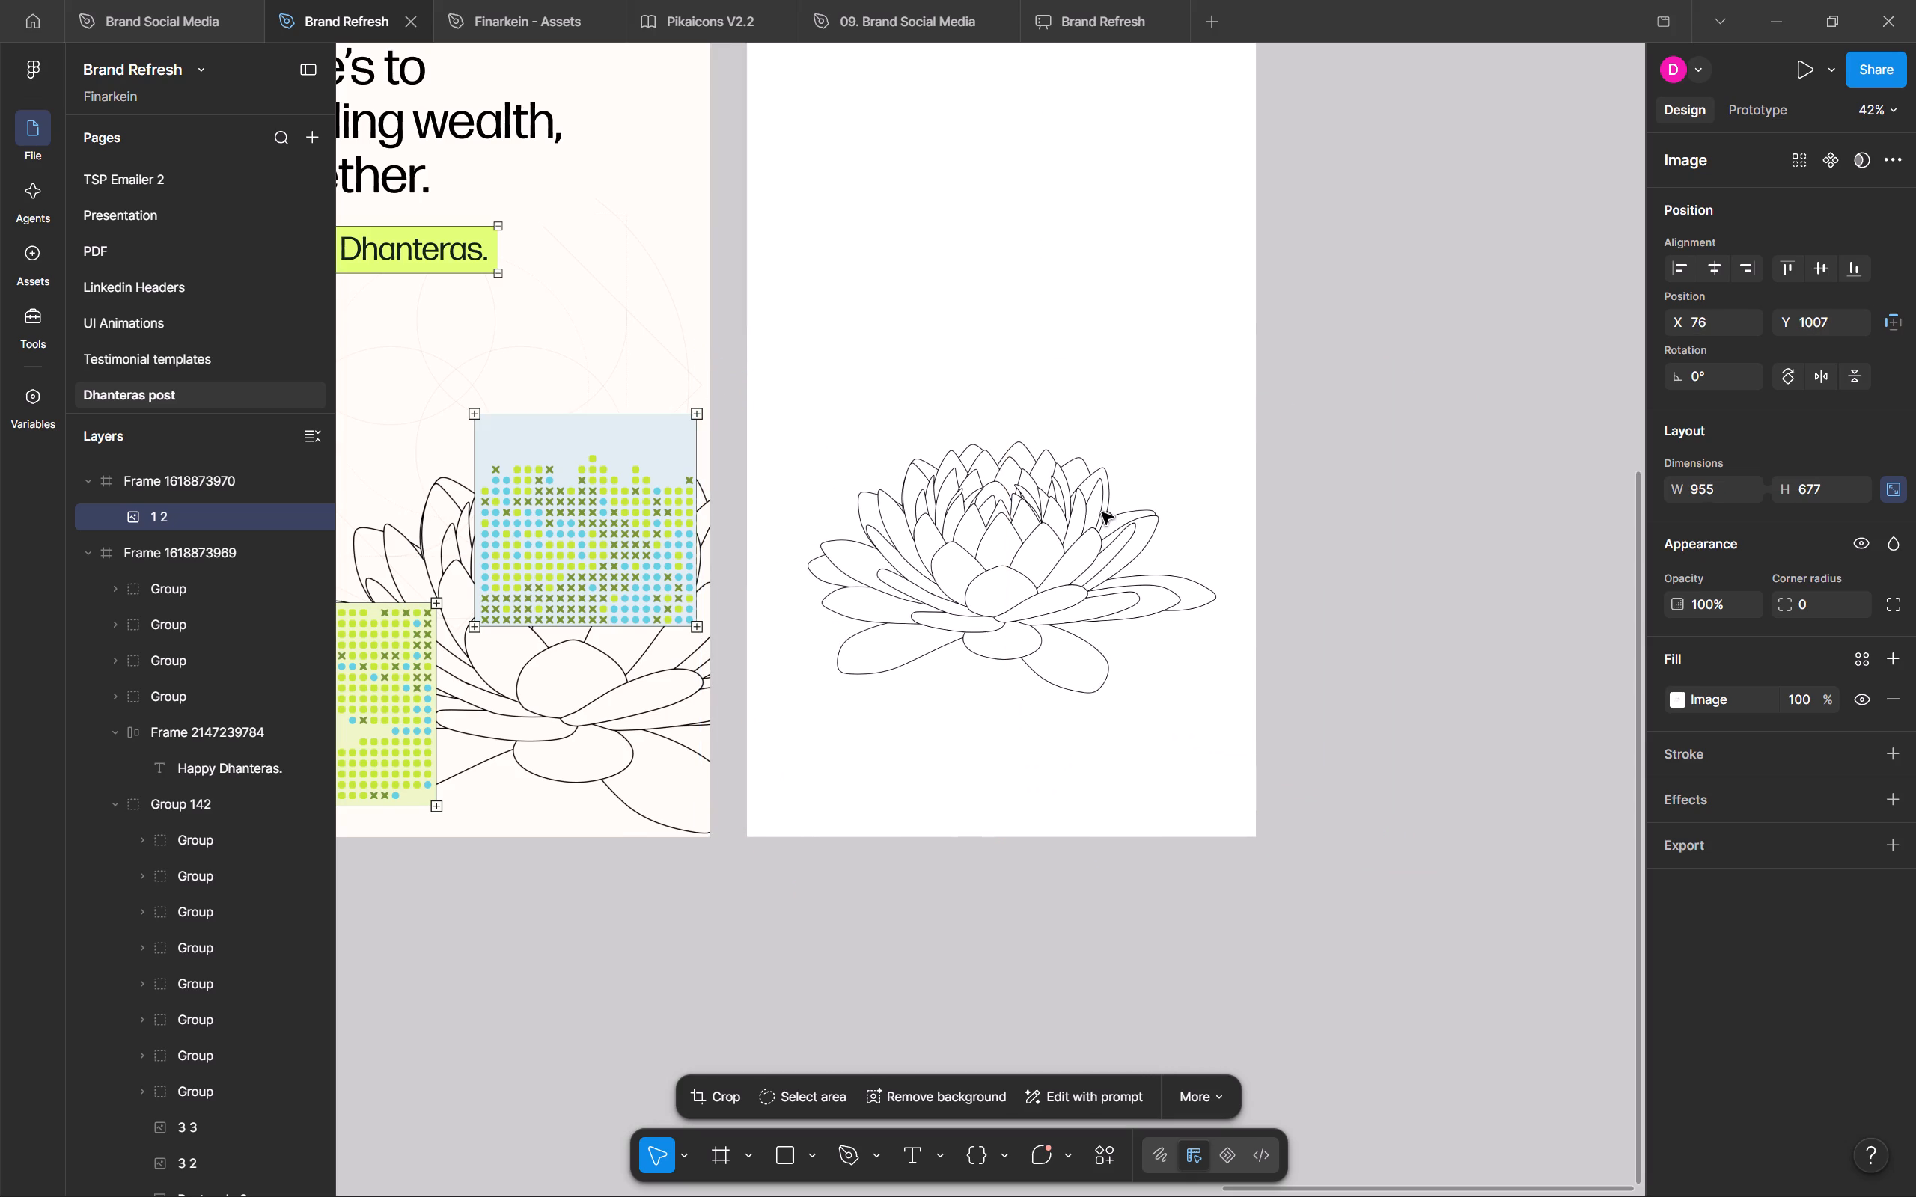
pyautogui.moveTo(1102, 512); pyautogui.dragTo(1097, 509)
# Look over the existing Dhanteras frames and the headline copy notes beside them.
pyautogui.scroll(2, 1097, 509)
pyautogui.moveTo(1376, 587); pyautogui.dragTo(1522, 620)
pyautogui.hscroll(1, 1522, 620)
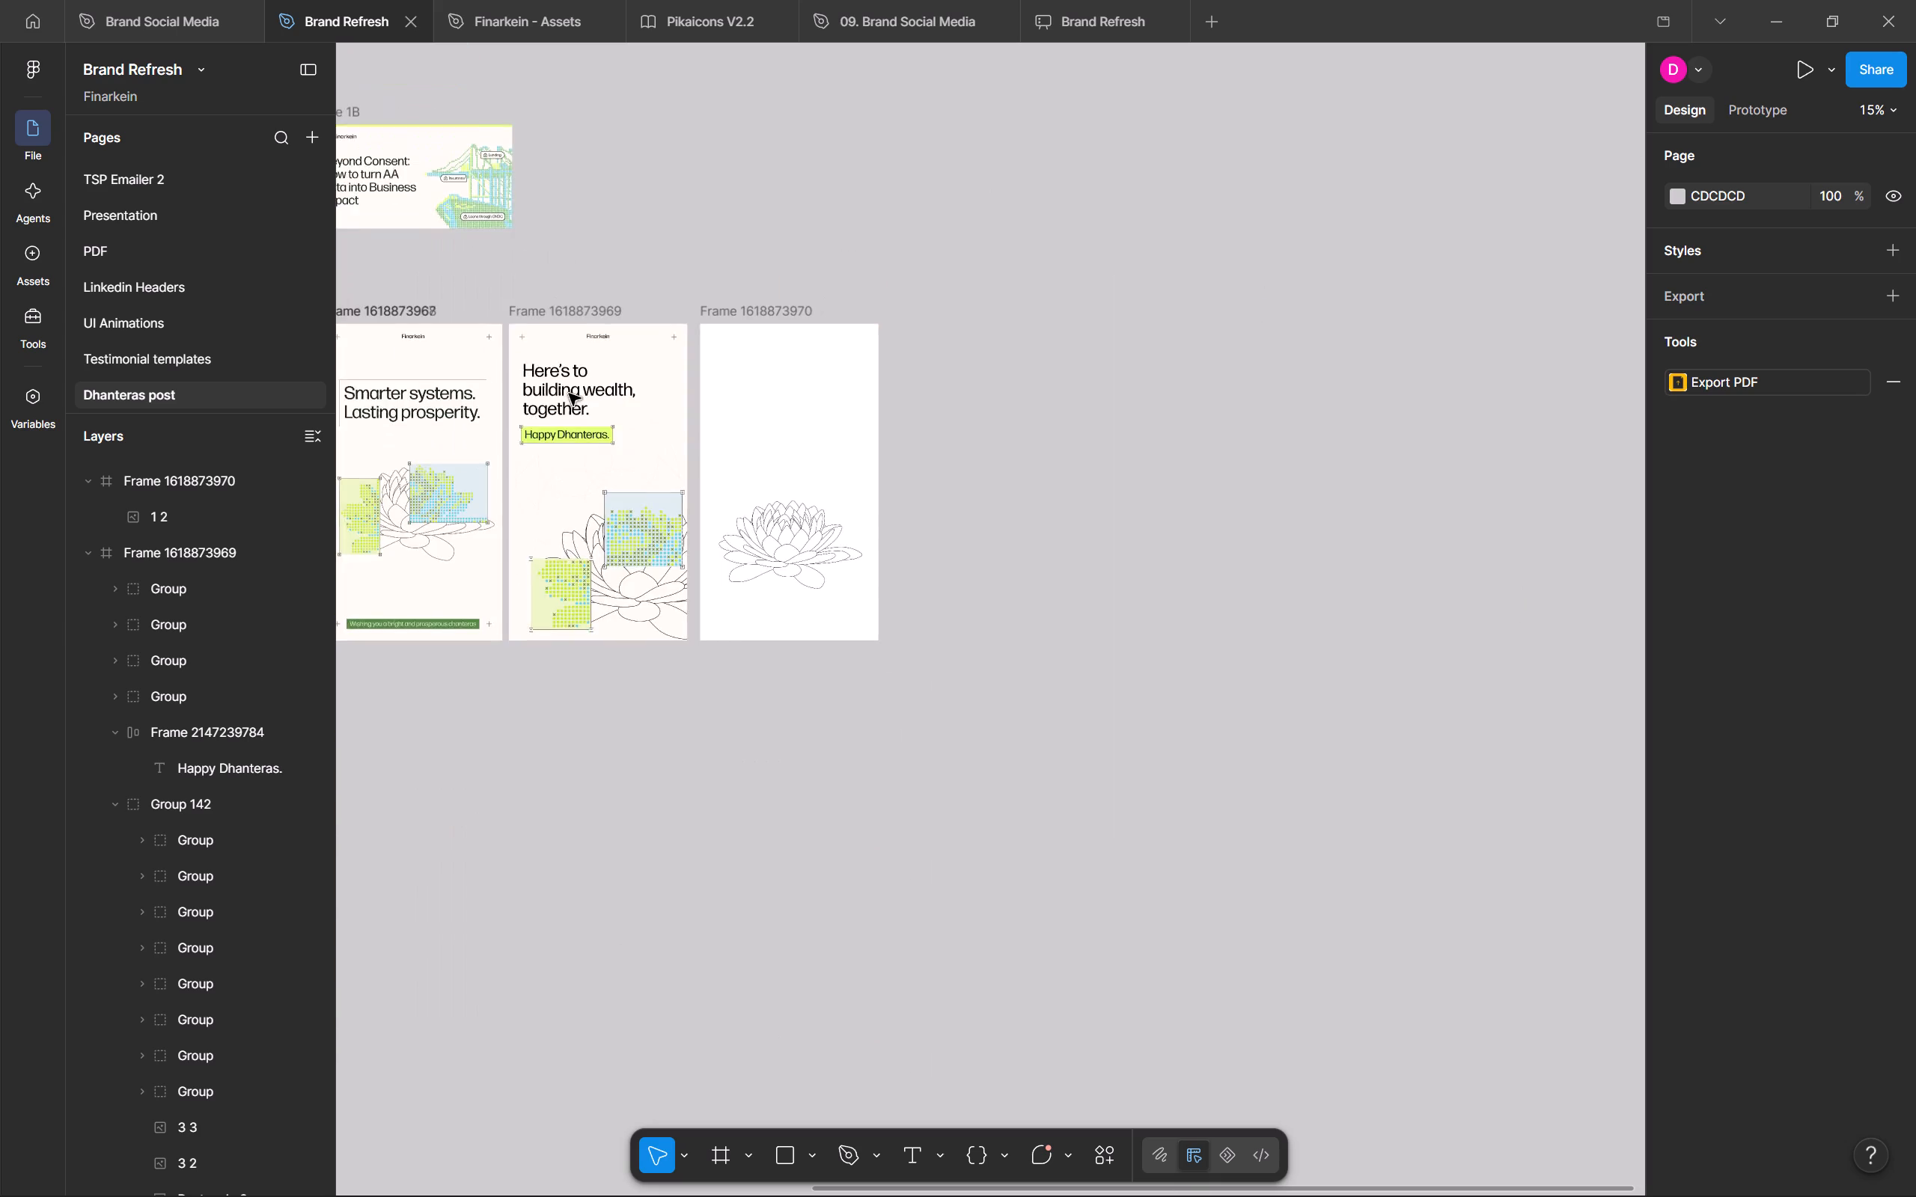
pyautogui.hscroll(2, 569, 394)
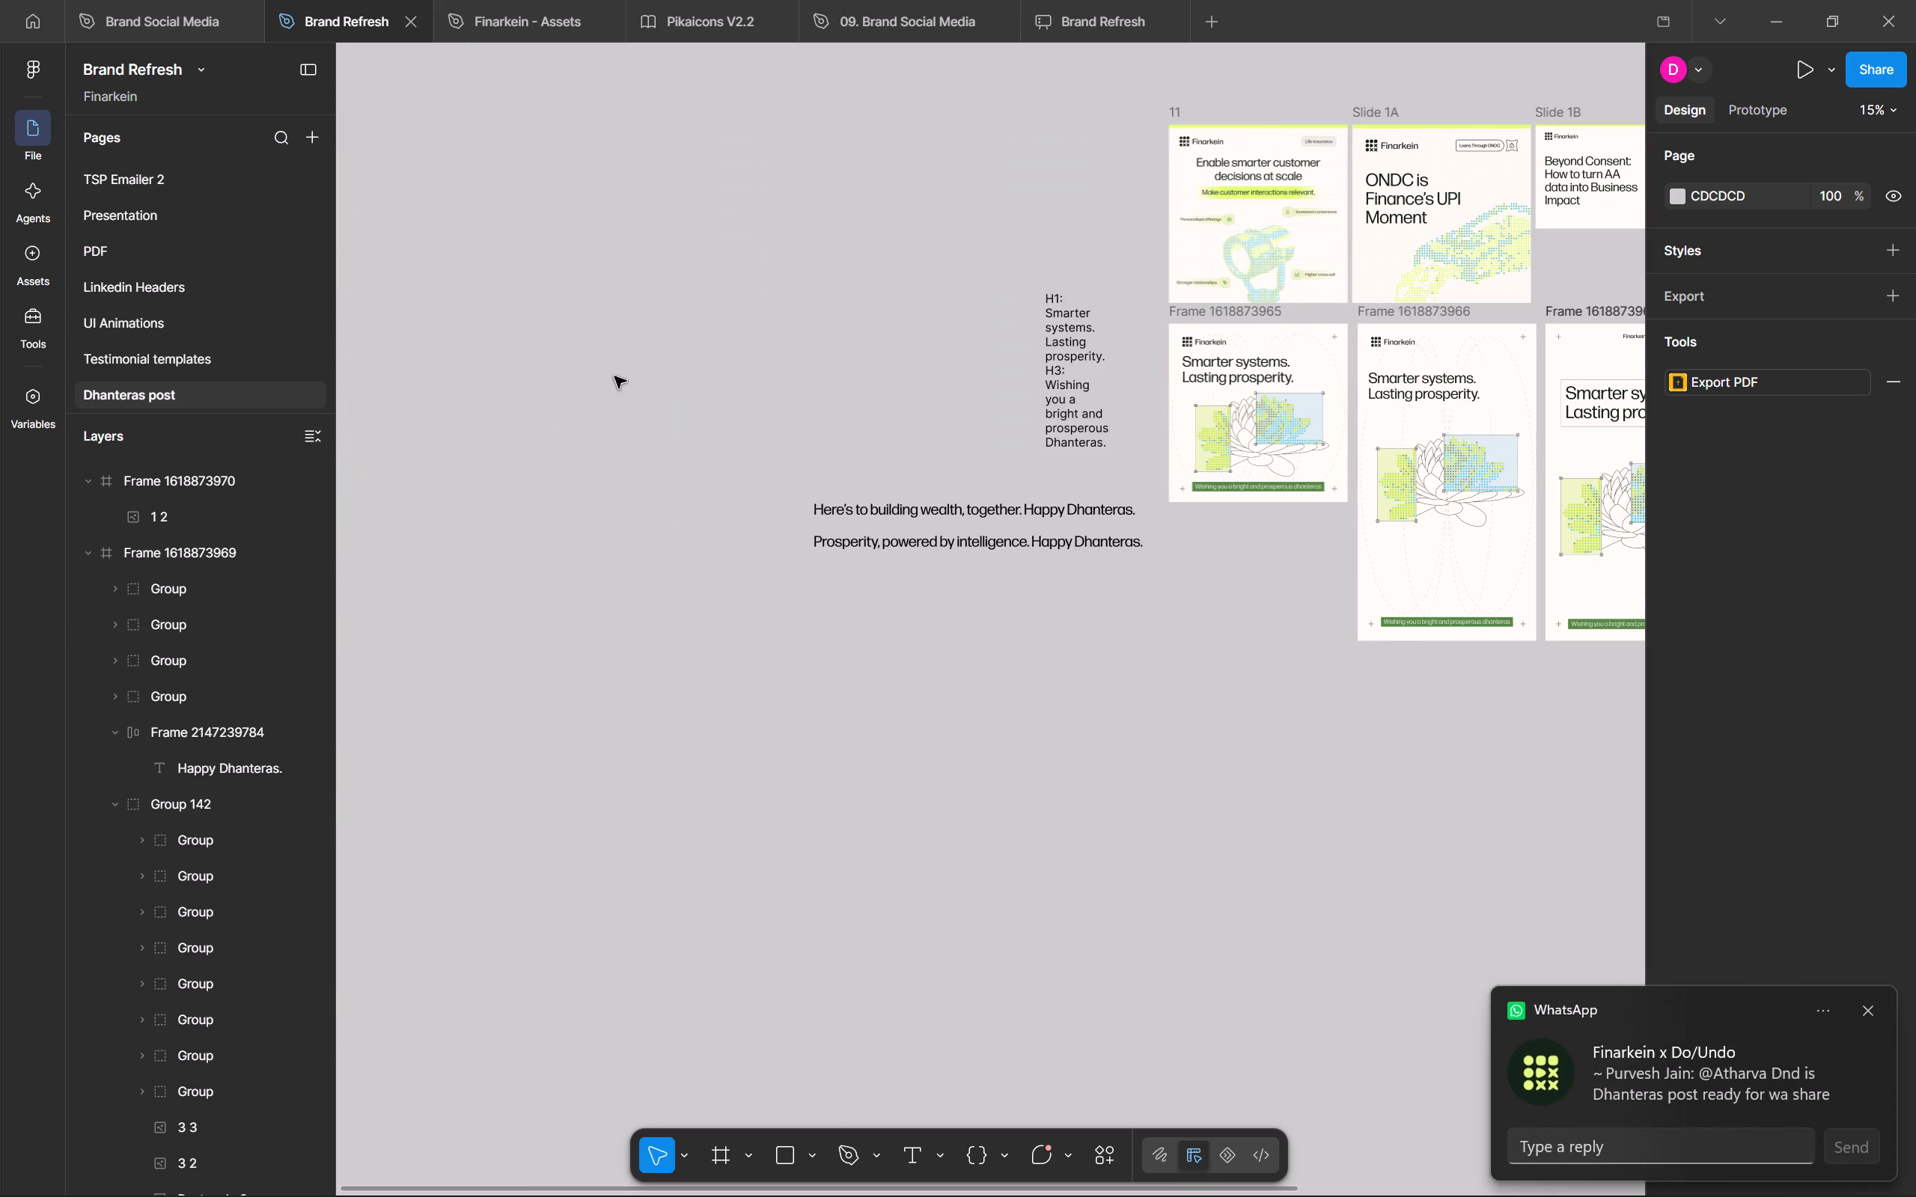
# Switch from the Figma file to another open application window.
pyautogui.hotkey('alt', 'Tab')
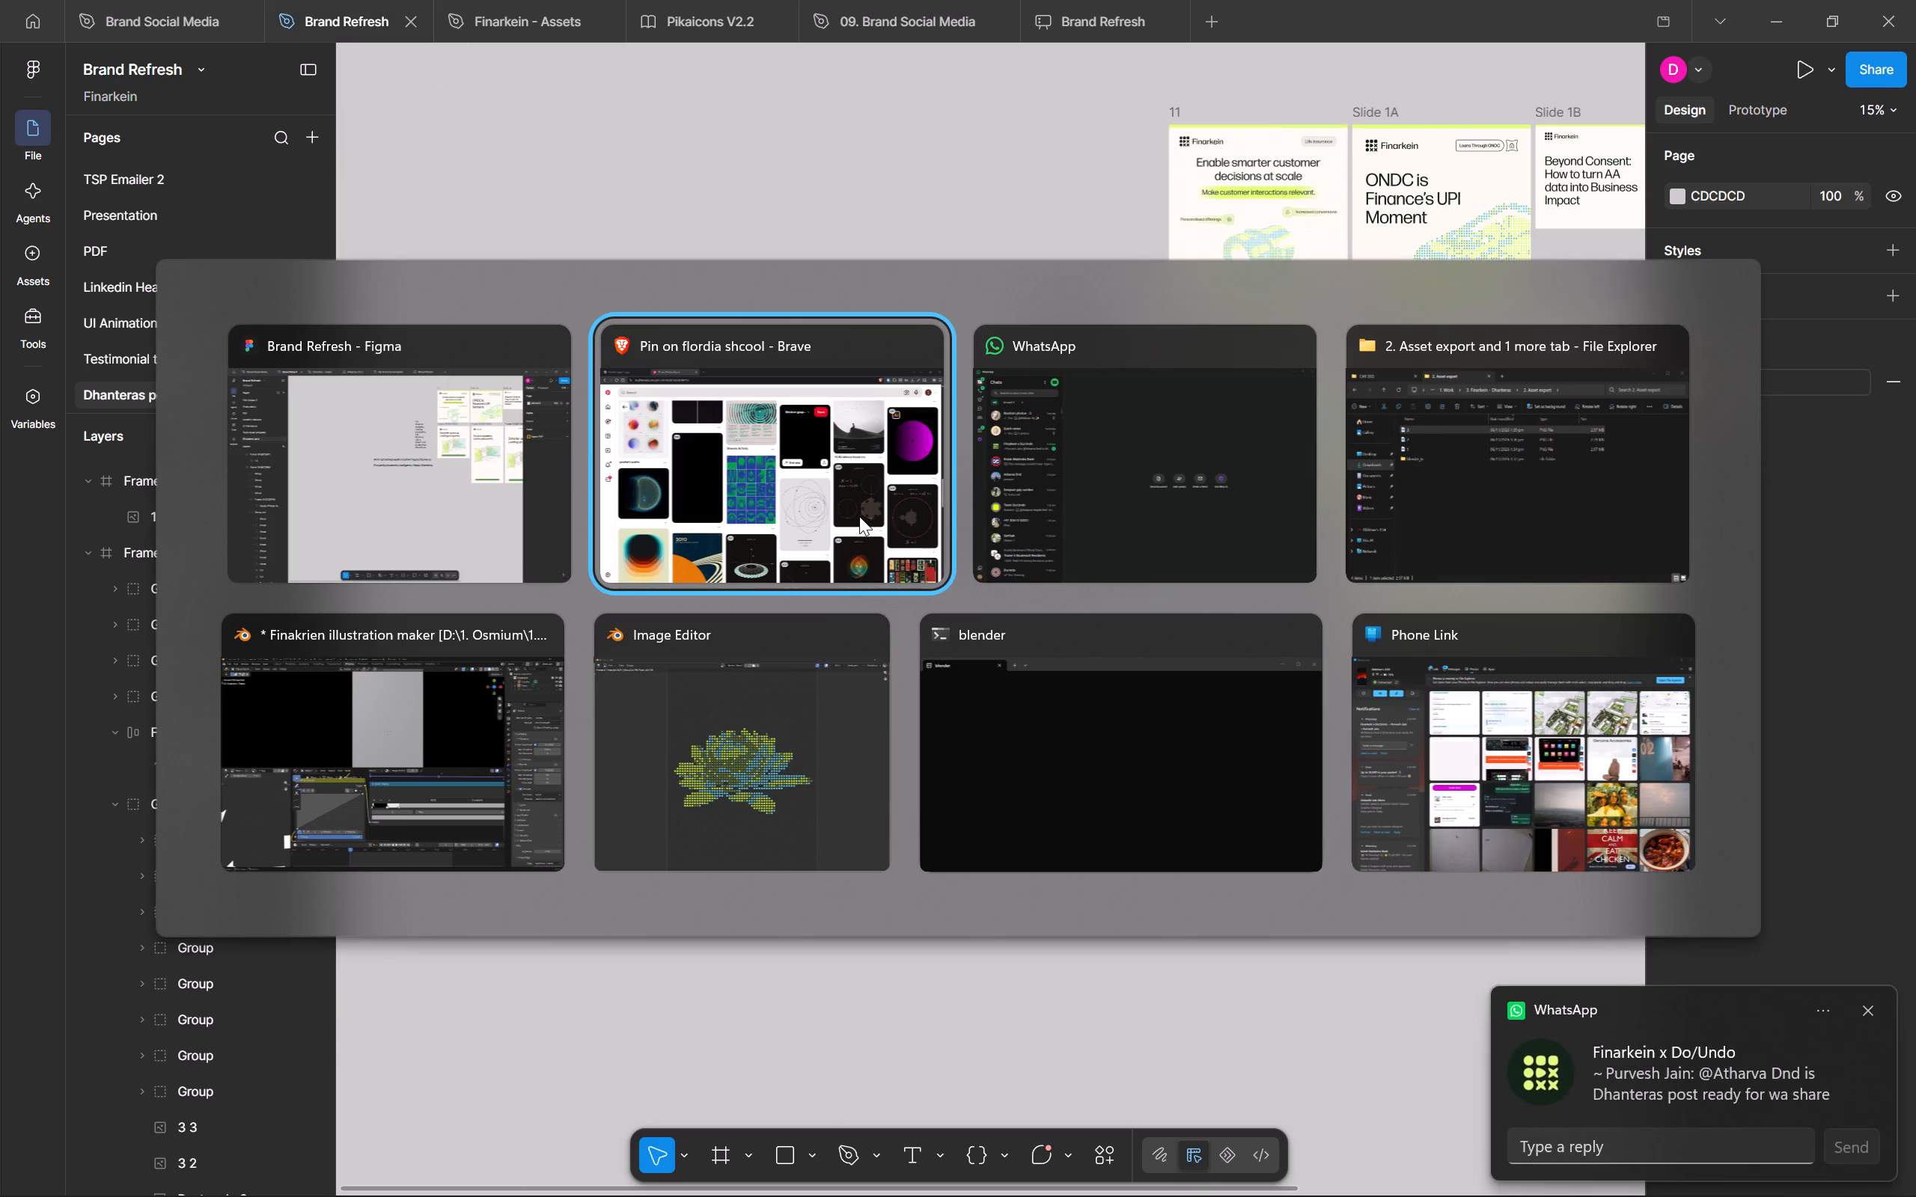
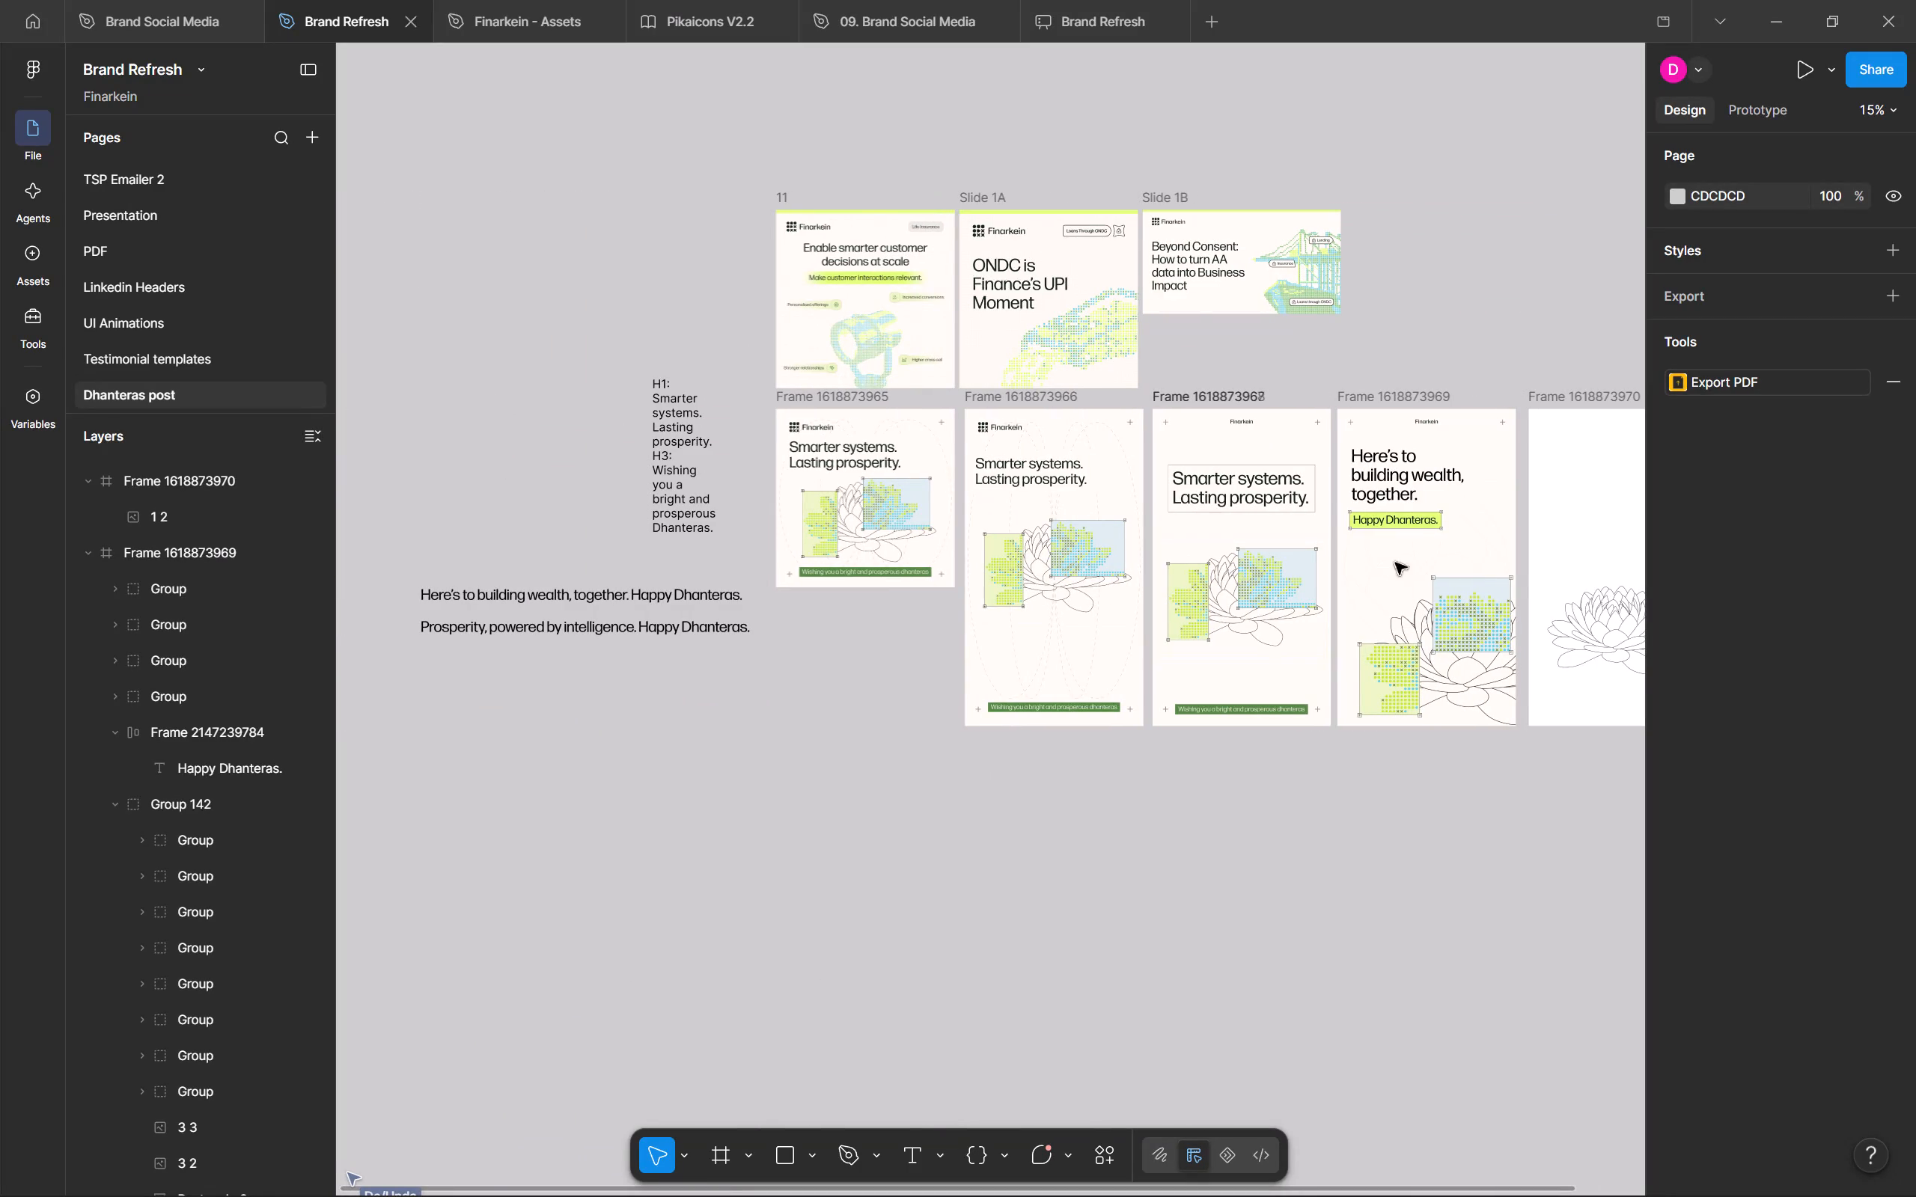
pyautogui.click(1406, 474)
pyautogui.hotkey('ctrl', 'c')
pyautogui.hscroll(-2, 1406, 474)
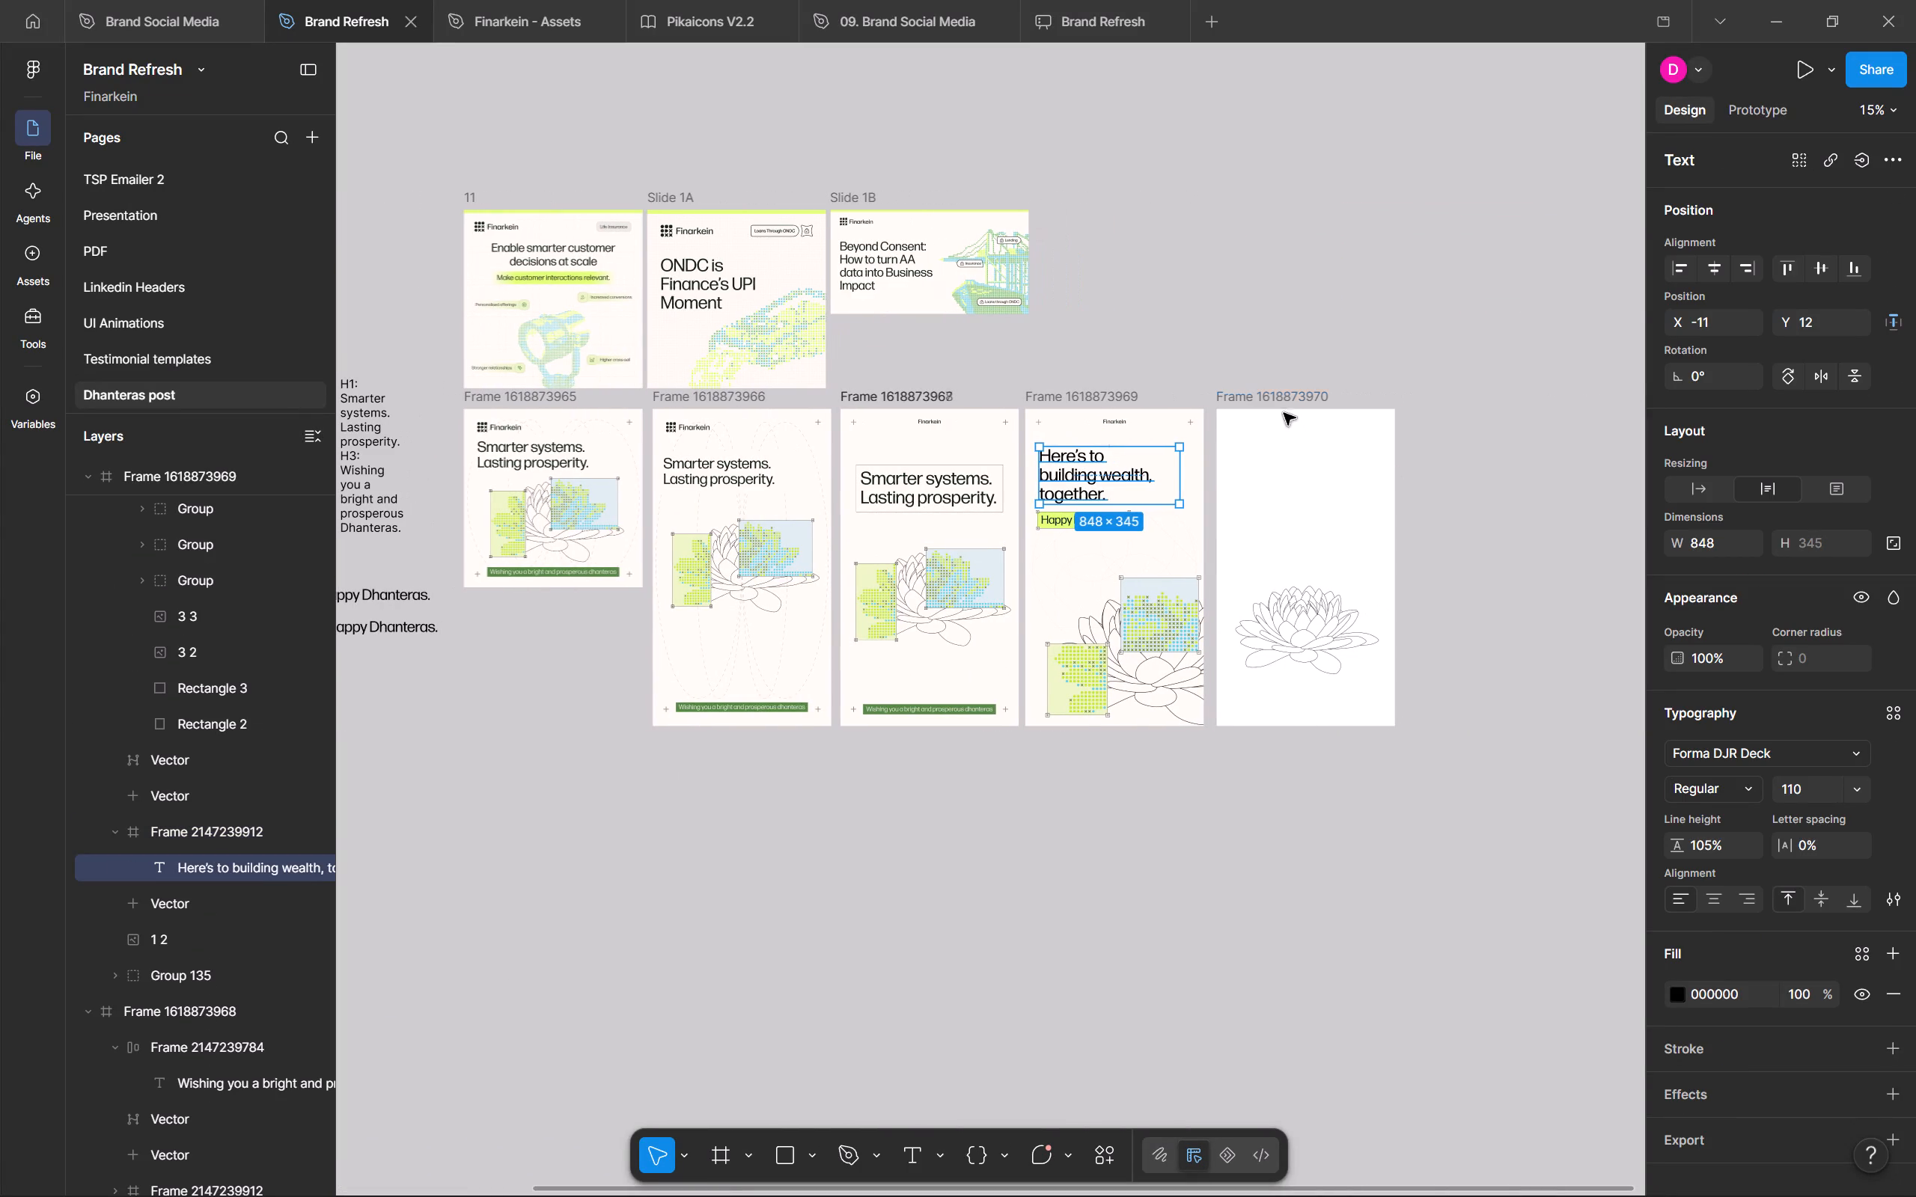
pyautogui.click(1276, 394)
pyautogui.hotkey('ctrl', 'v')
pyautogui.hotkey('ctrl', 'z')
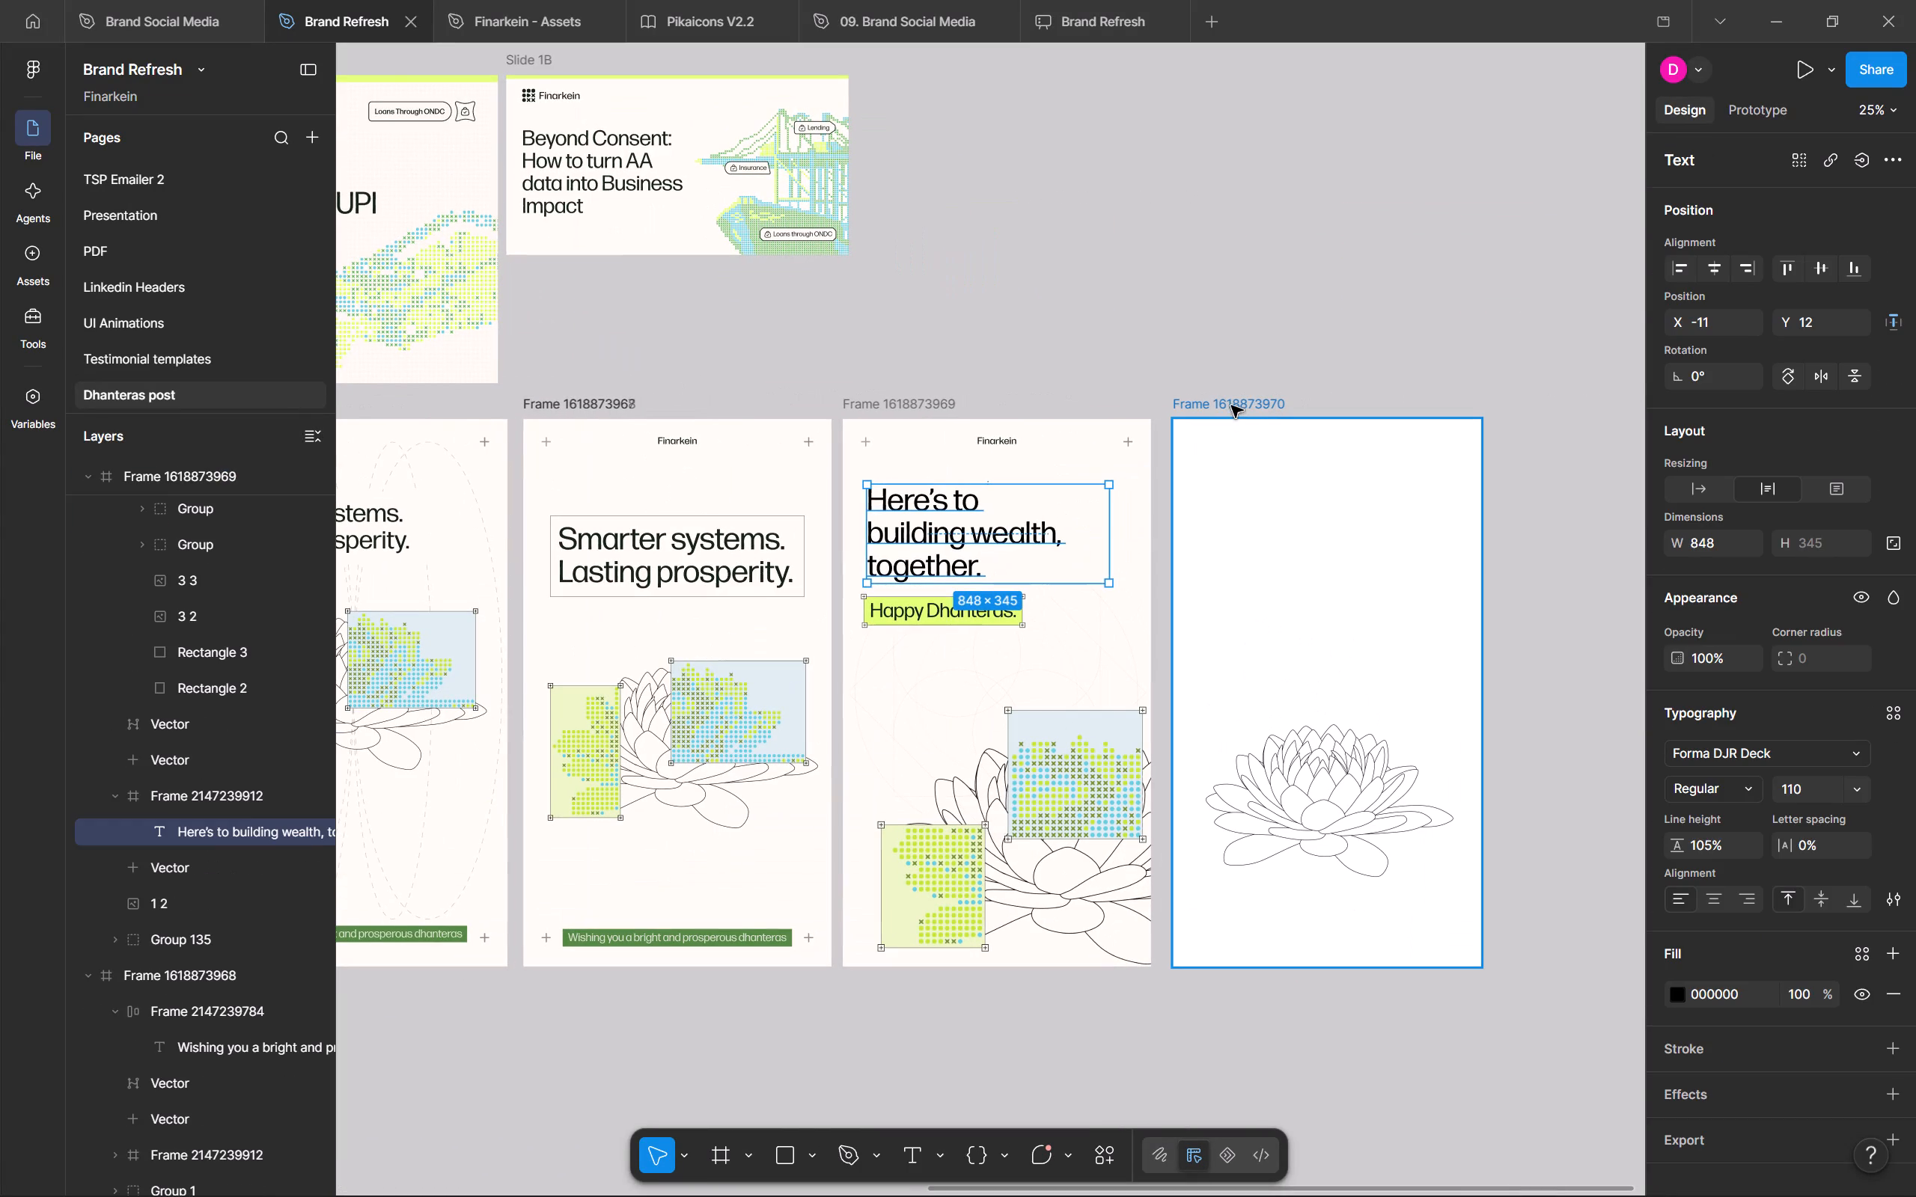
pyautogui.click(1236, 397)
pyautogui.hotkey('ctrl', 'v')
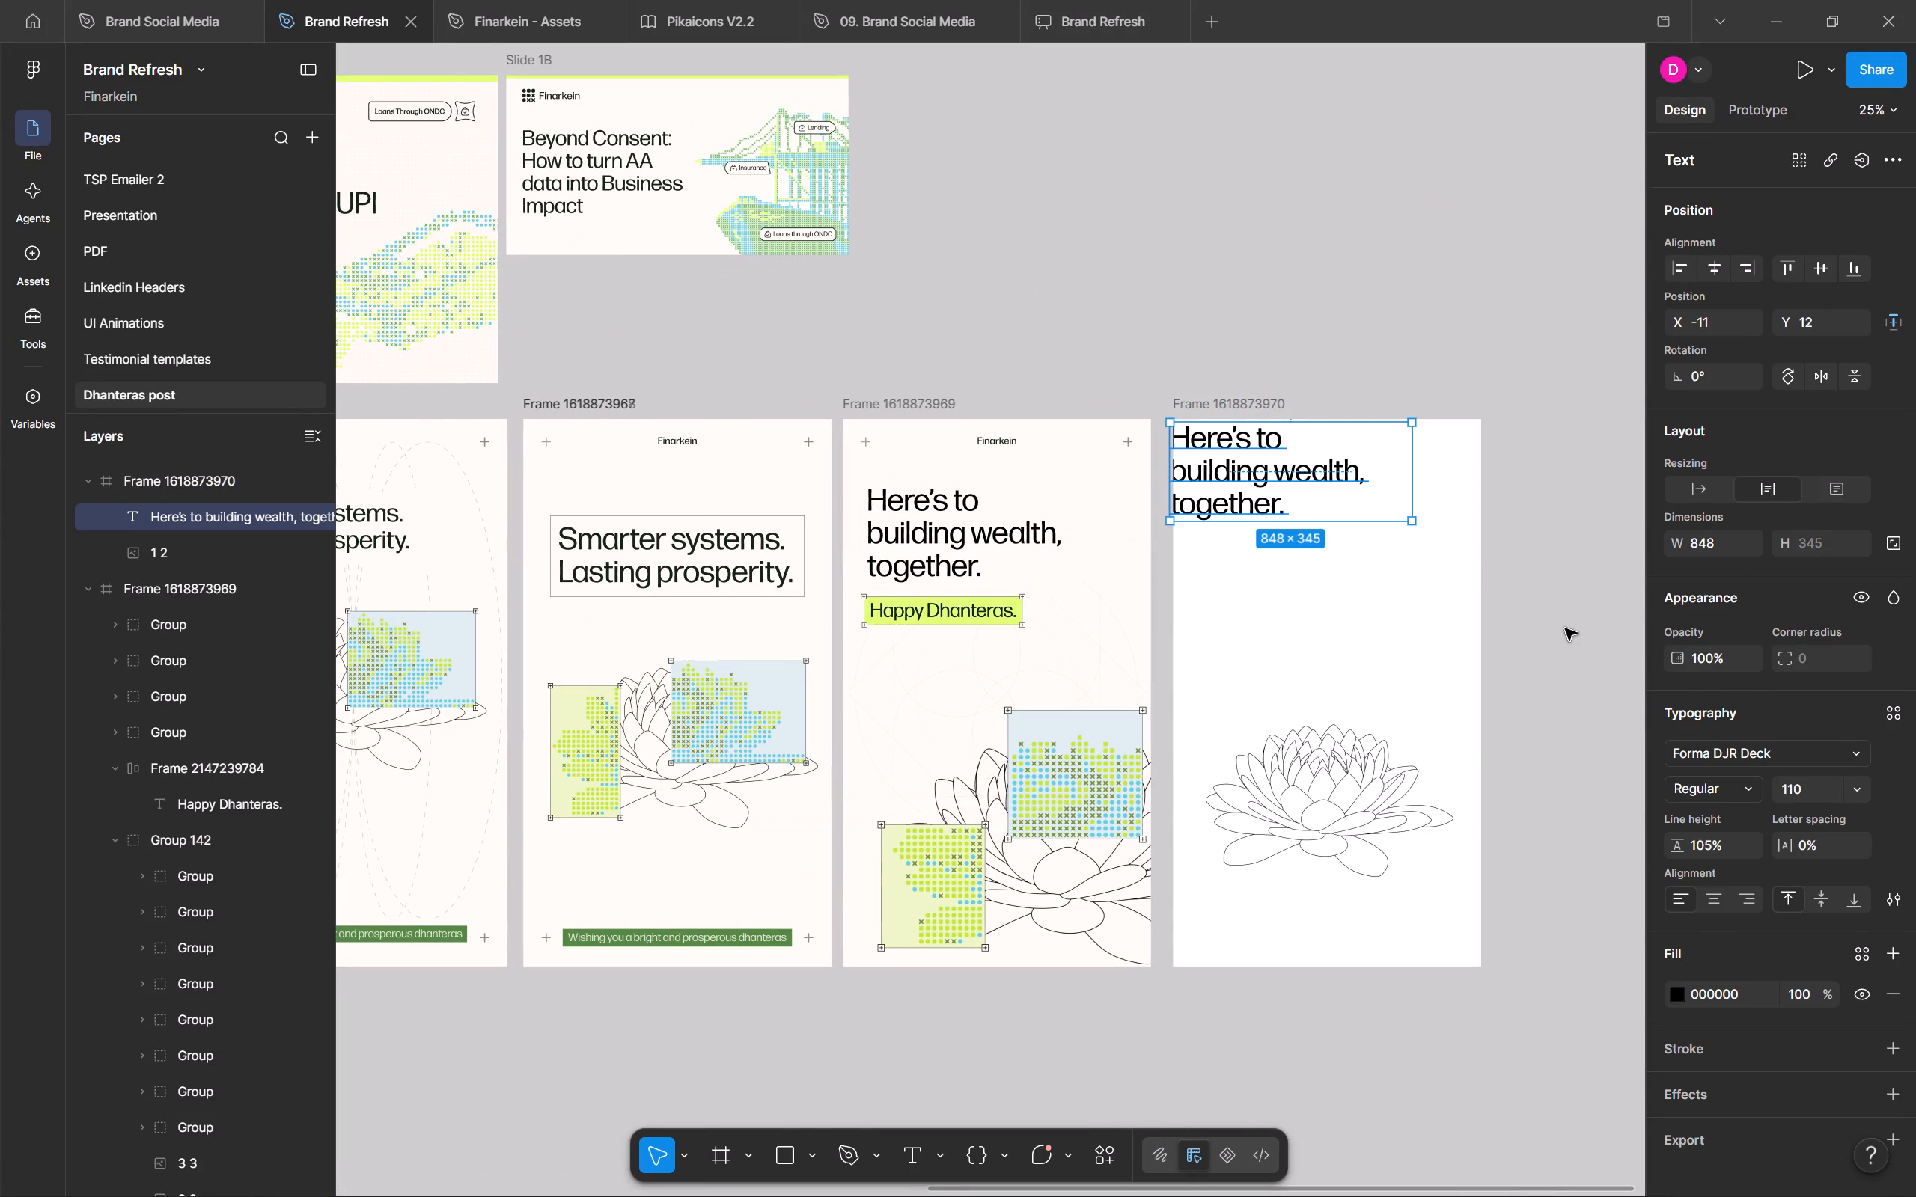
pyautogui.hscroll(-1, 1565, 628)
pyautogui.moveTo(1084, 423); pyautogui.dragTo(1204, 564)
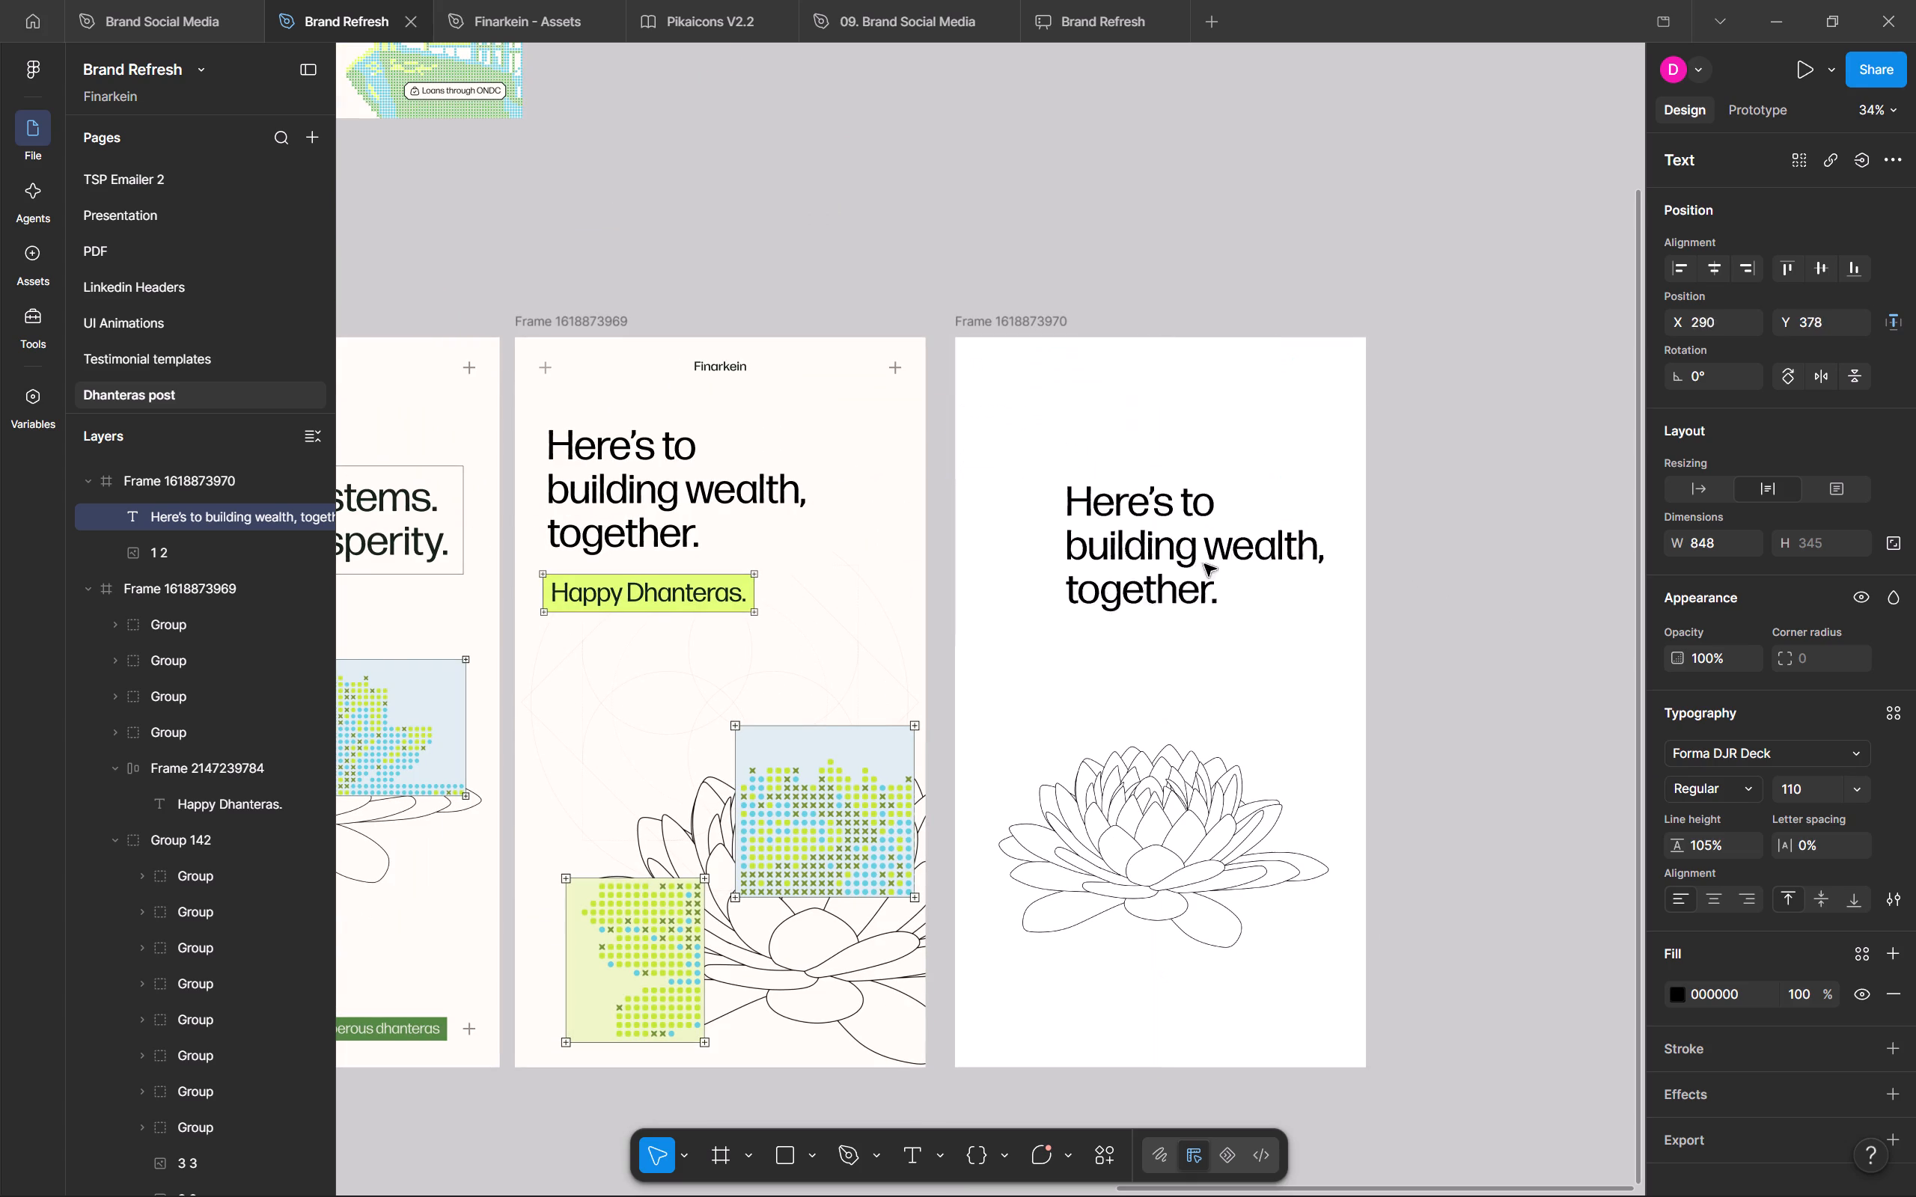
pyautogui.moveTo(1204, 564); pyautogui.dragTo(1164, 524)
pyautogui.click(1712, 897)
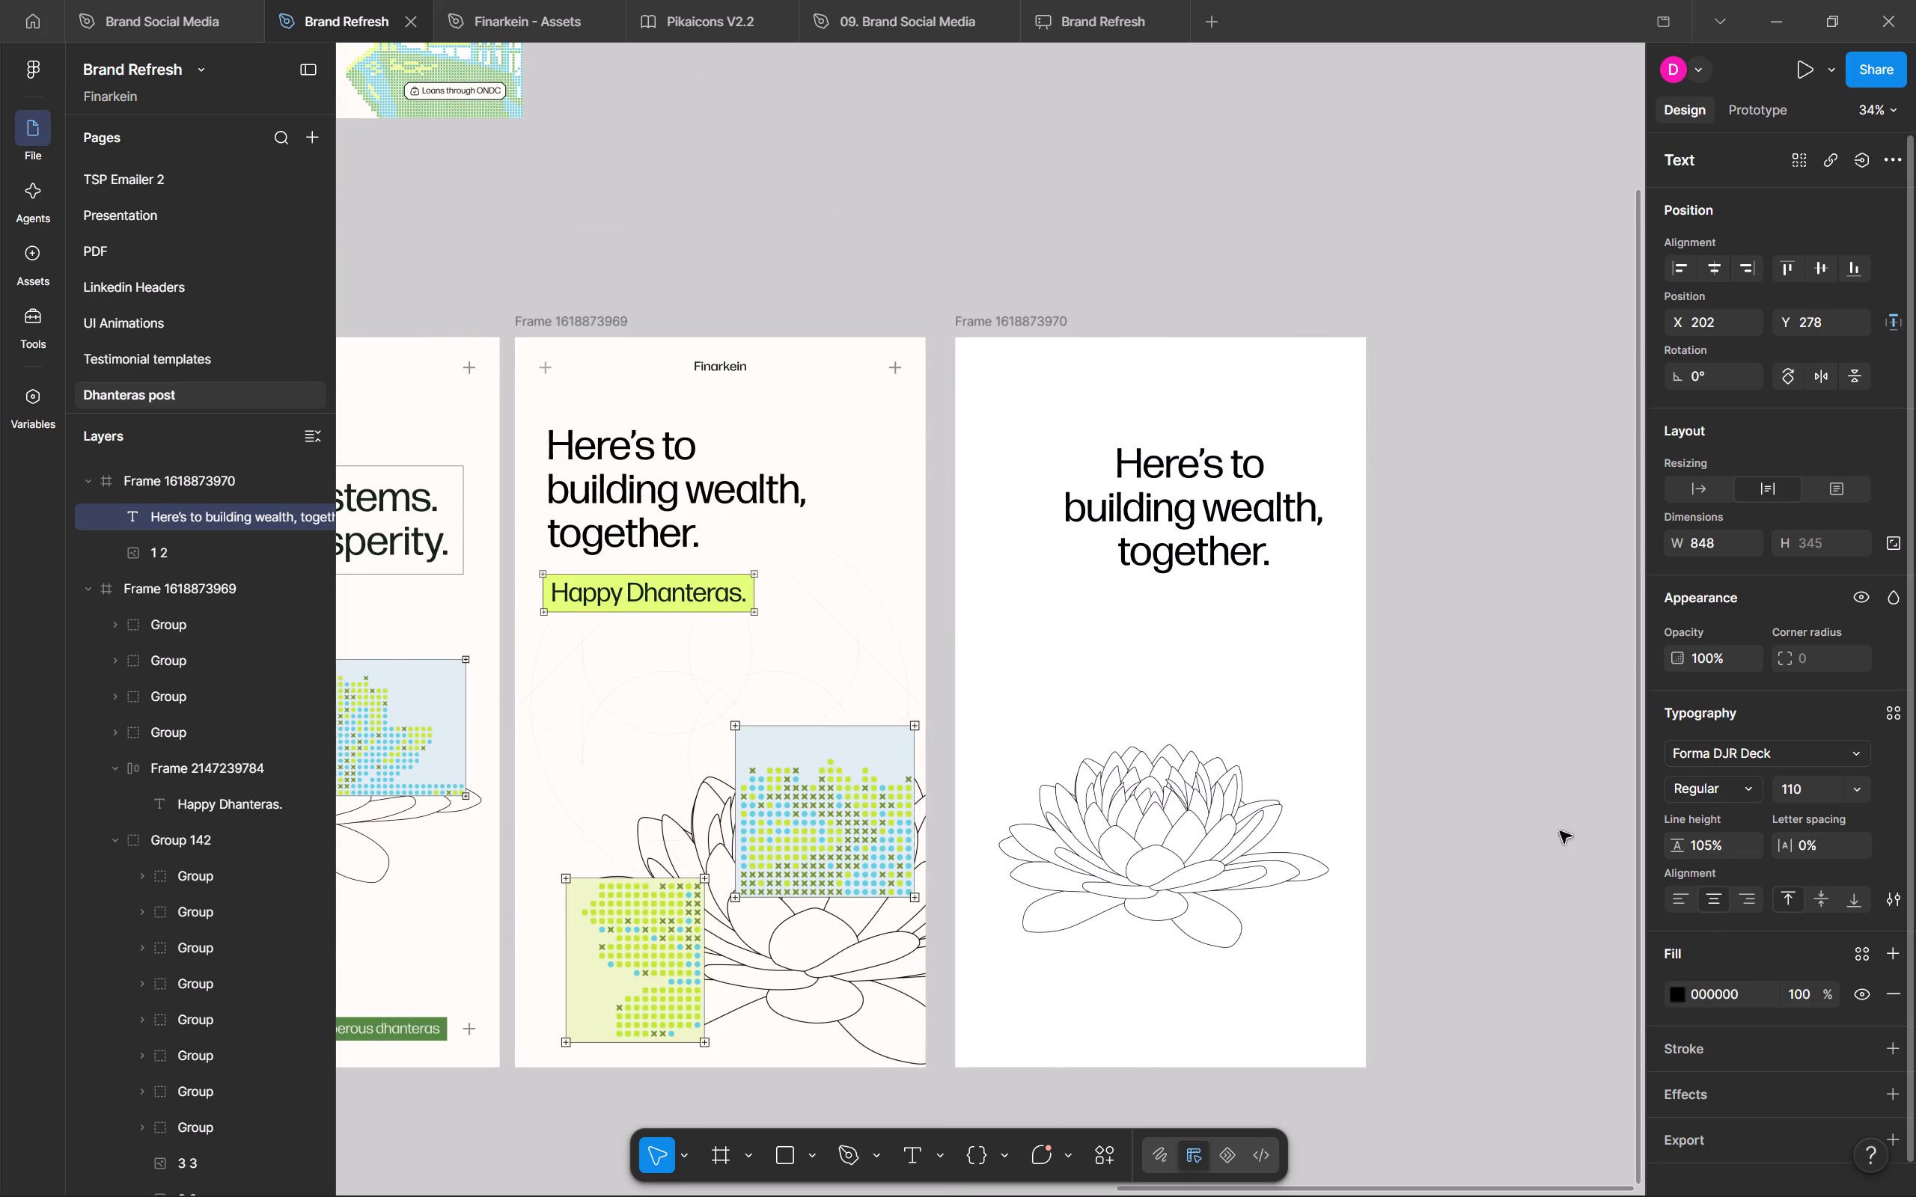
pyautogui.click(1712, 273)
pyautogui.hscroll(6, 1421, 539)
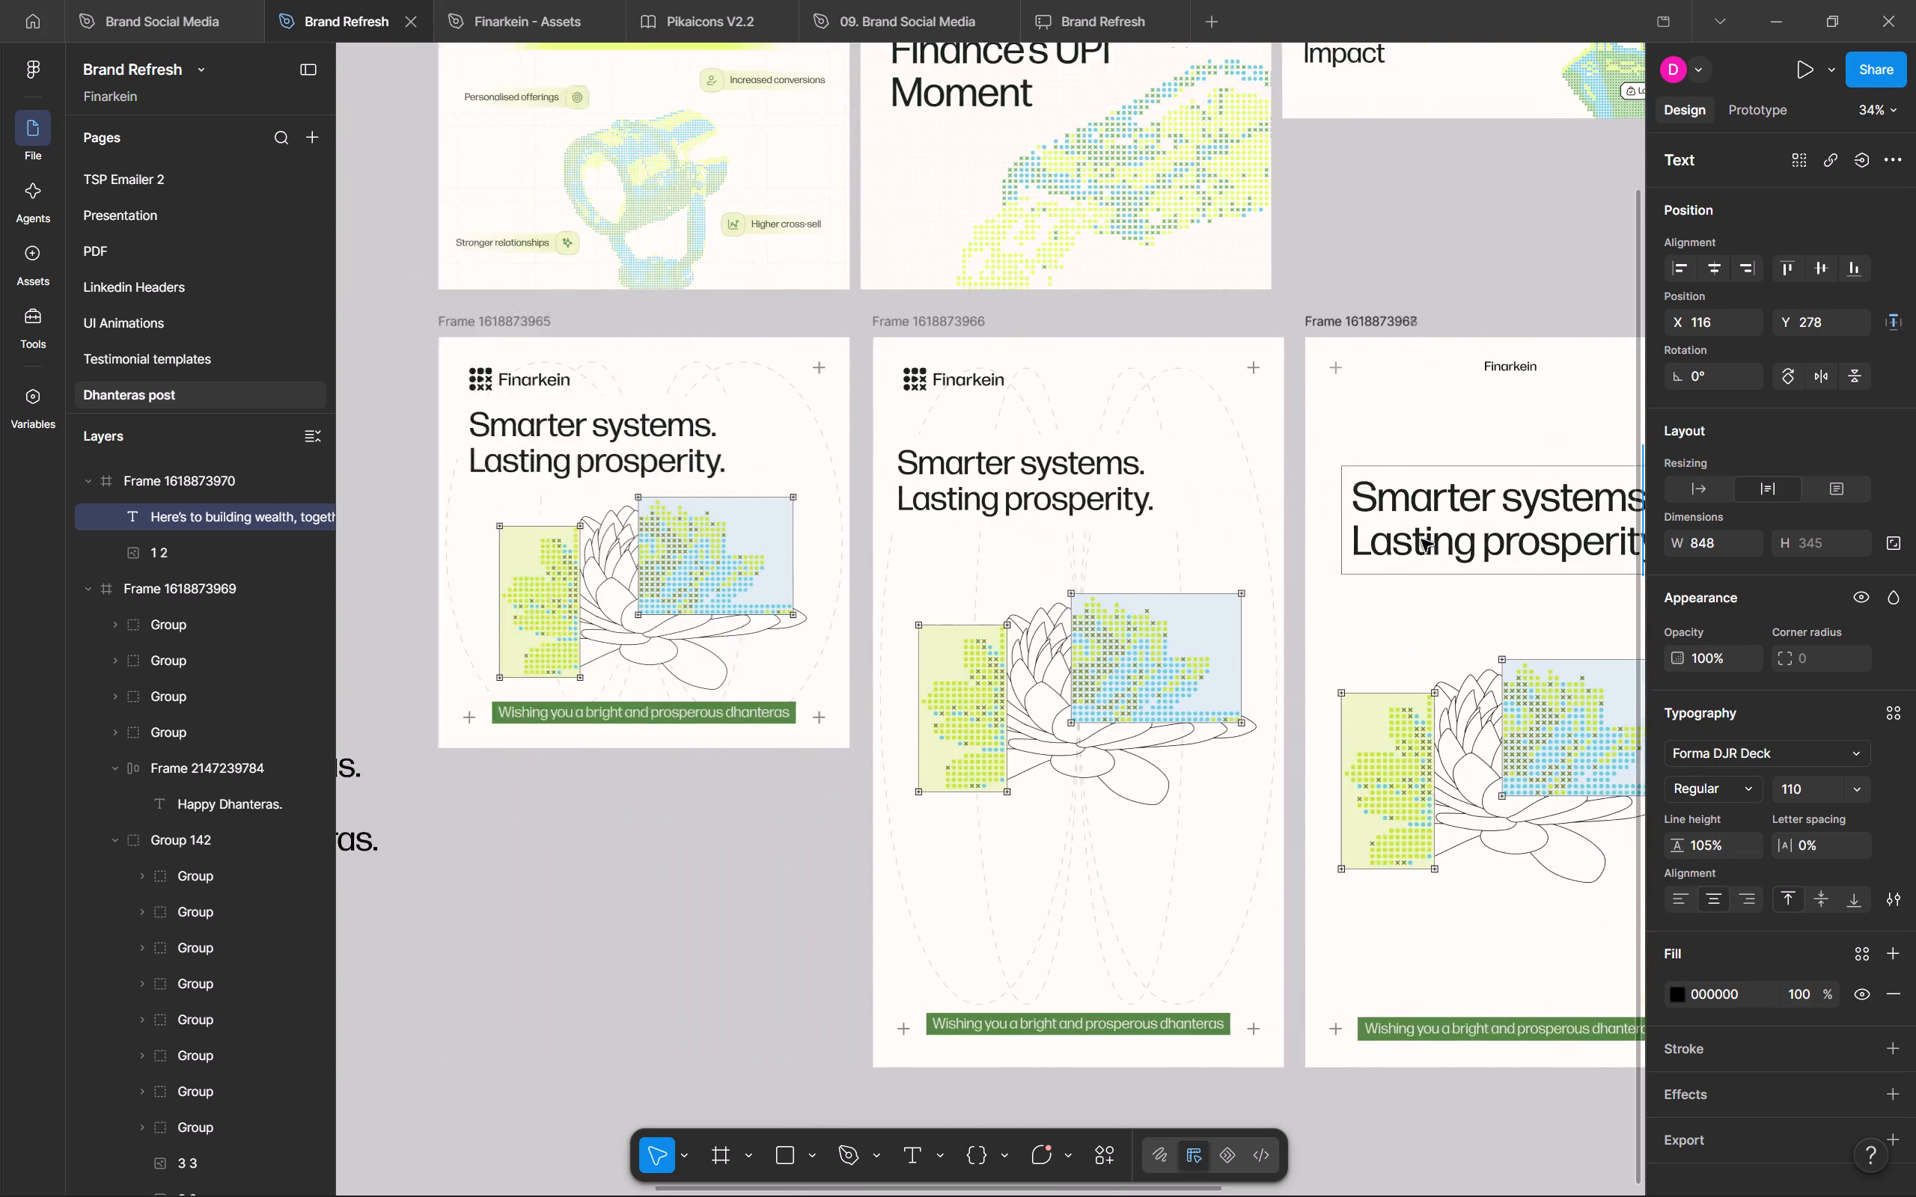
pyautogui.hscroll(6, 1421, 539)
pyautogui.press('t')
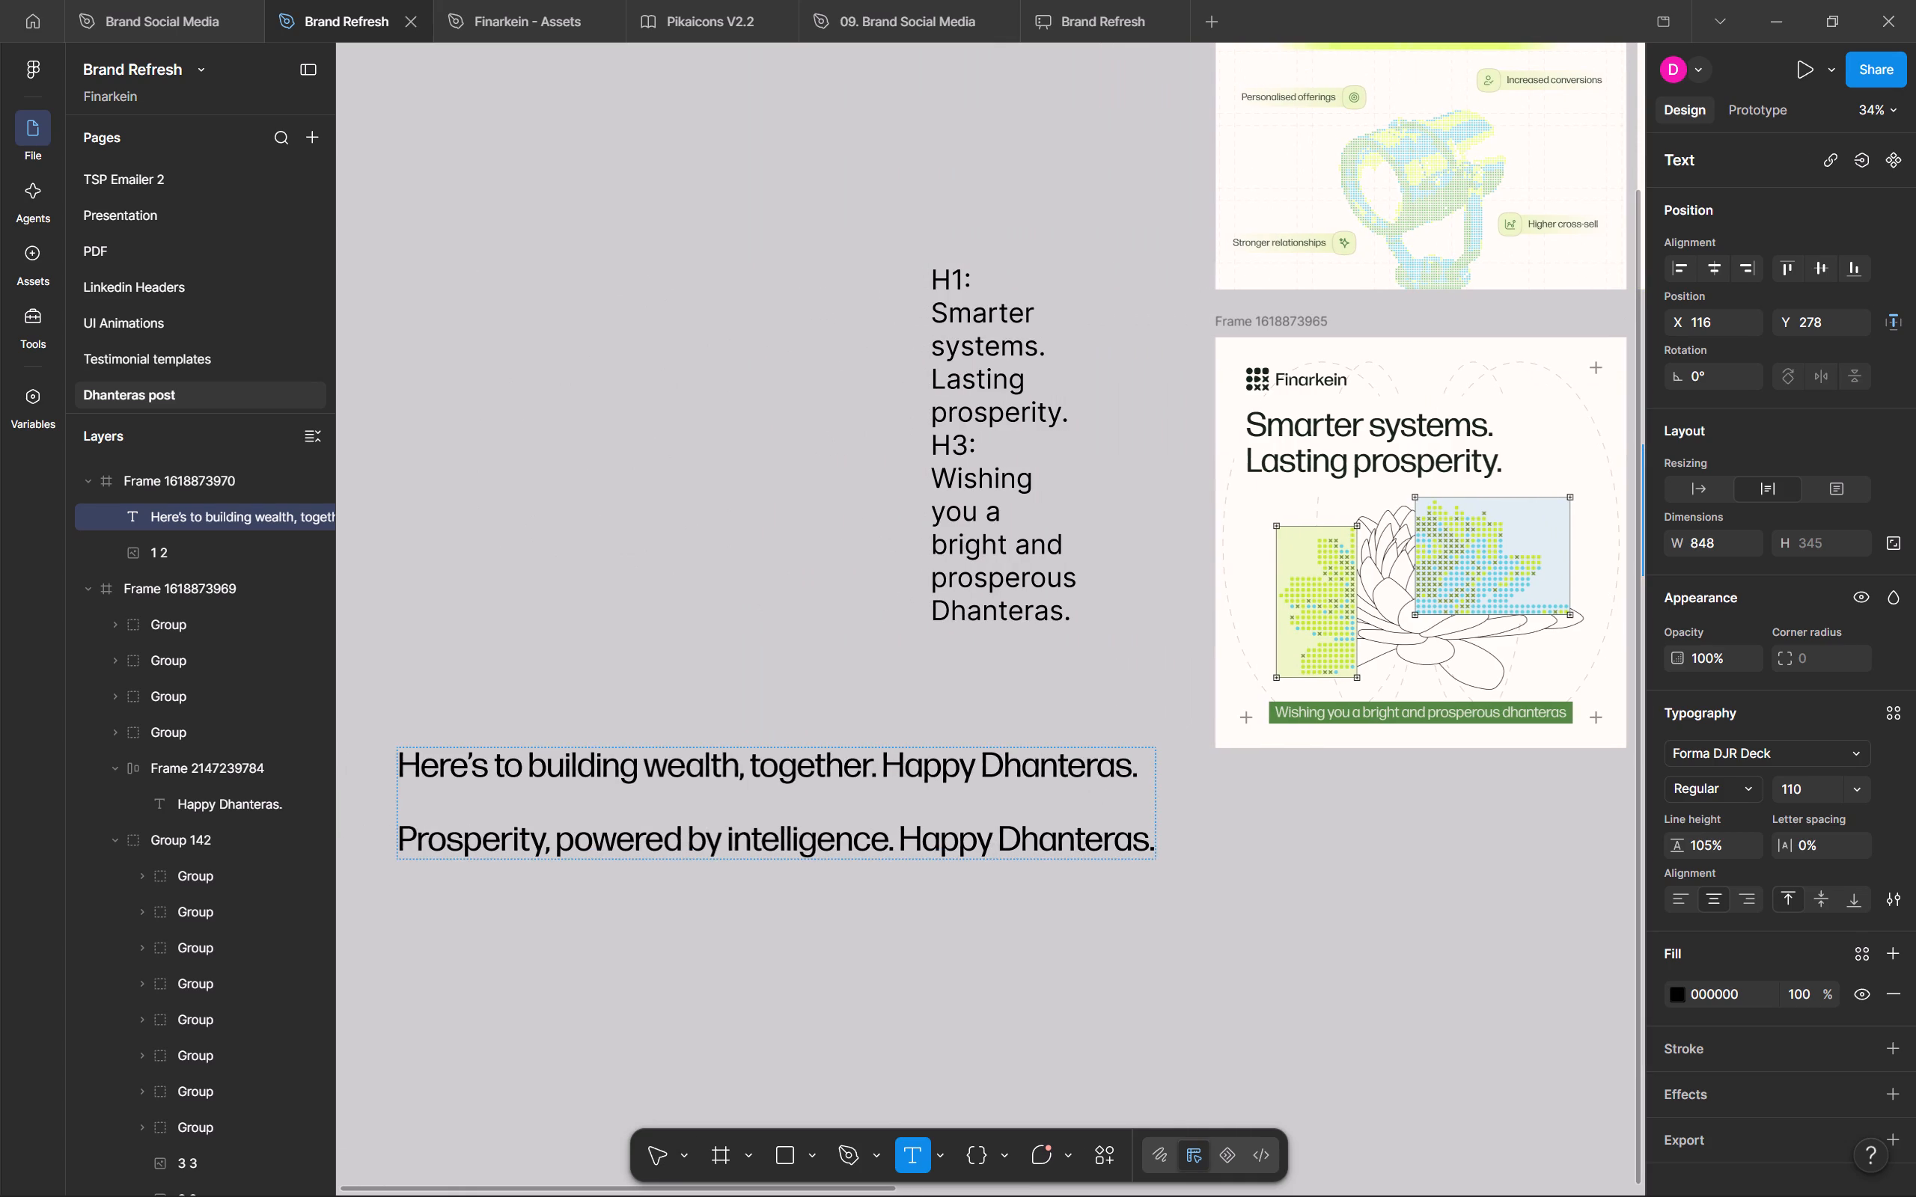
pyautogui.moveTo(902, 843); pyautogui.dragTo(865, 846)
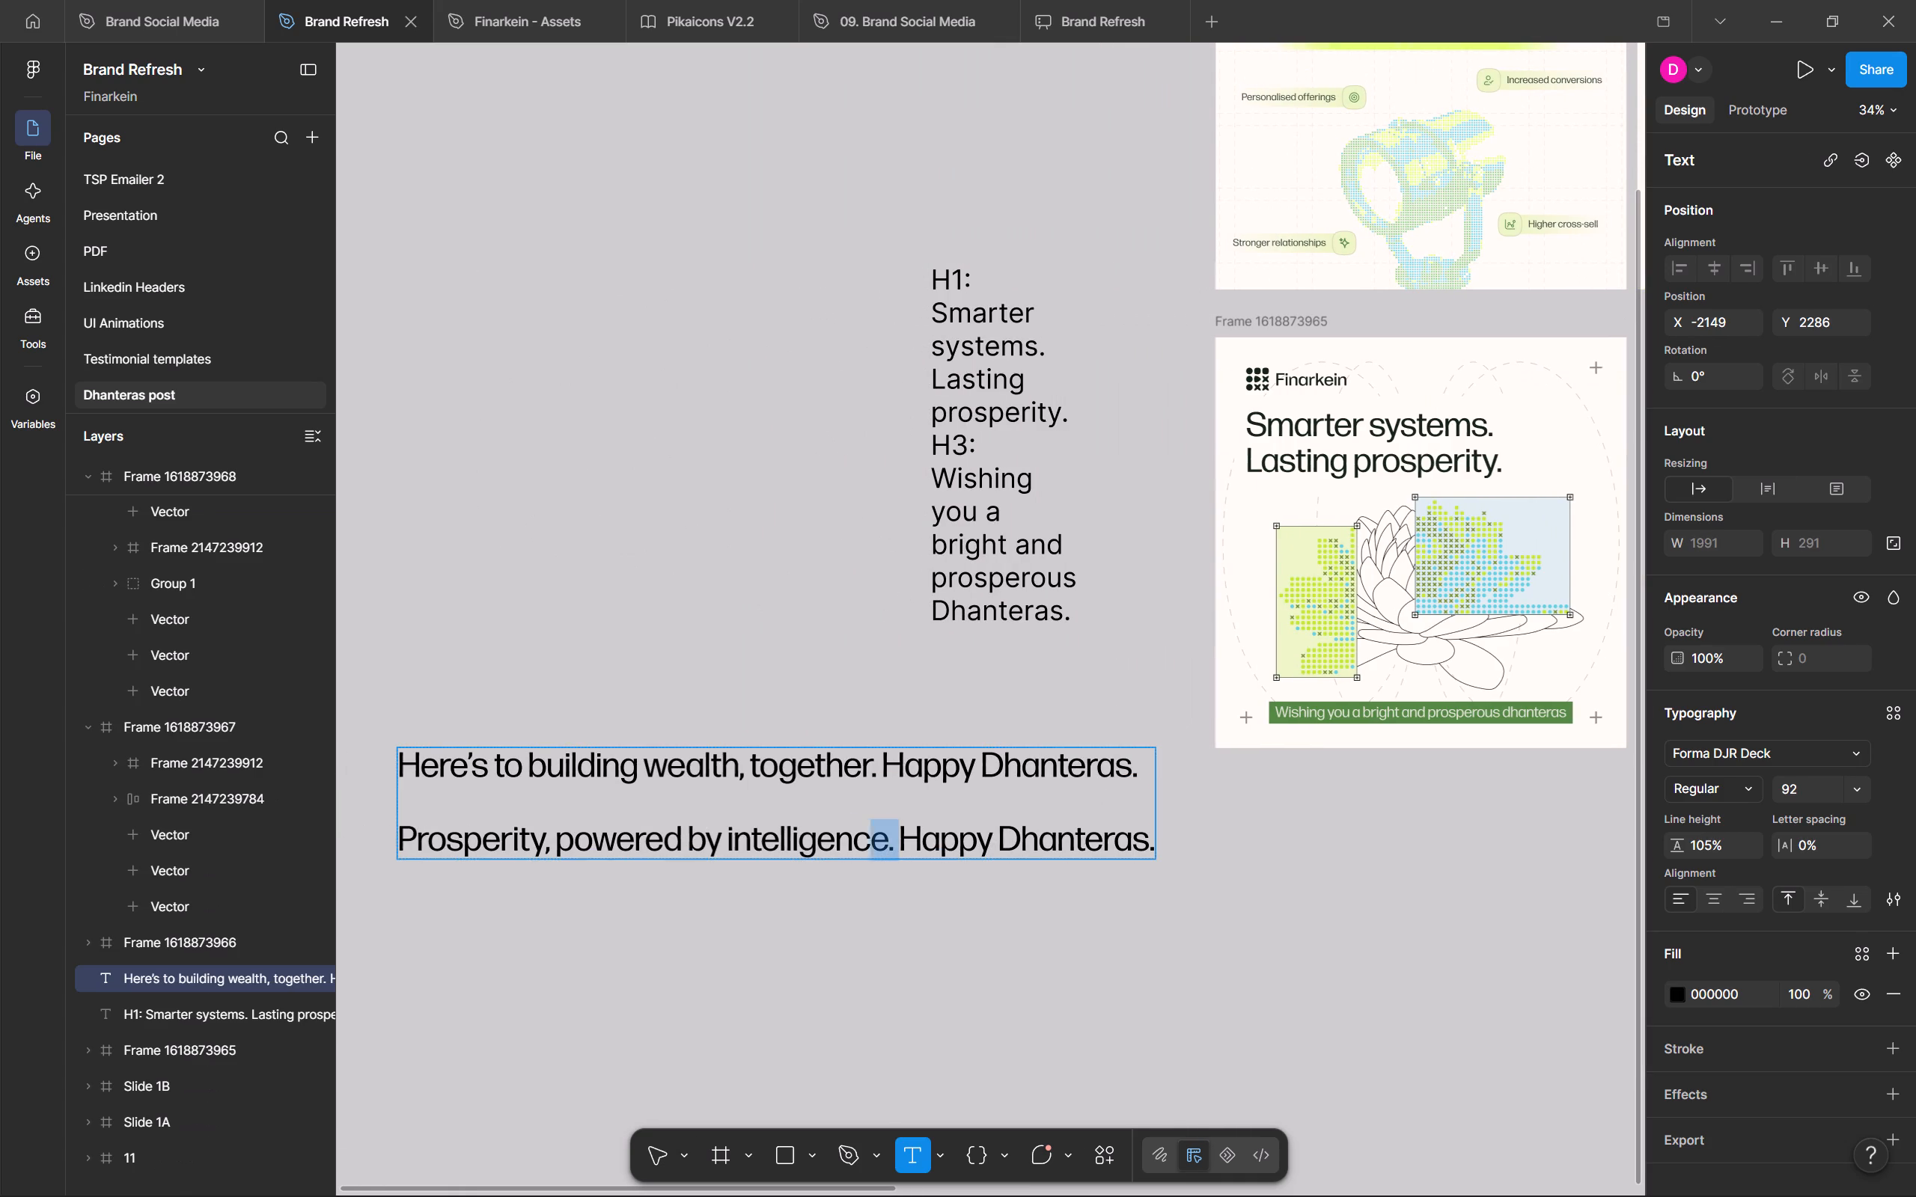
pyautogui.moveTo(865, 846); pyautogui.dragTo(418, 841)
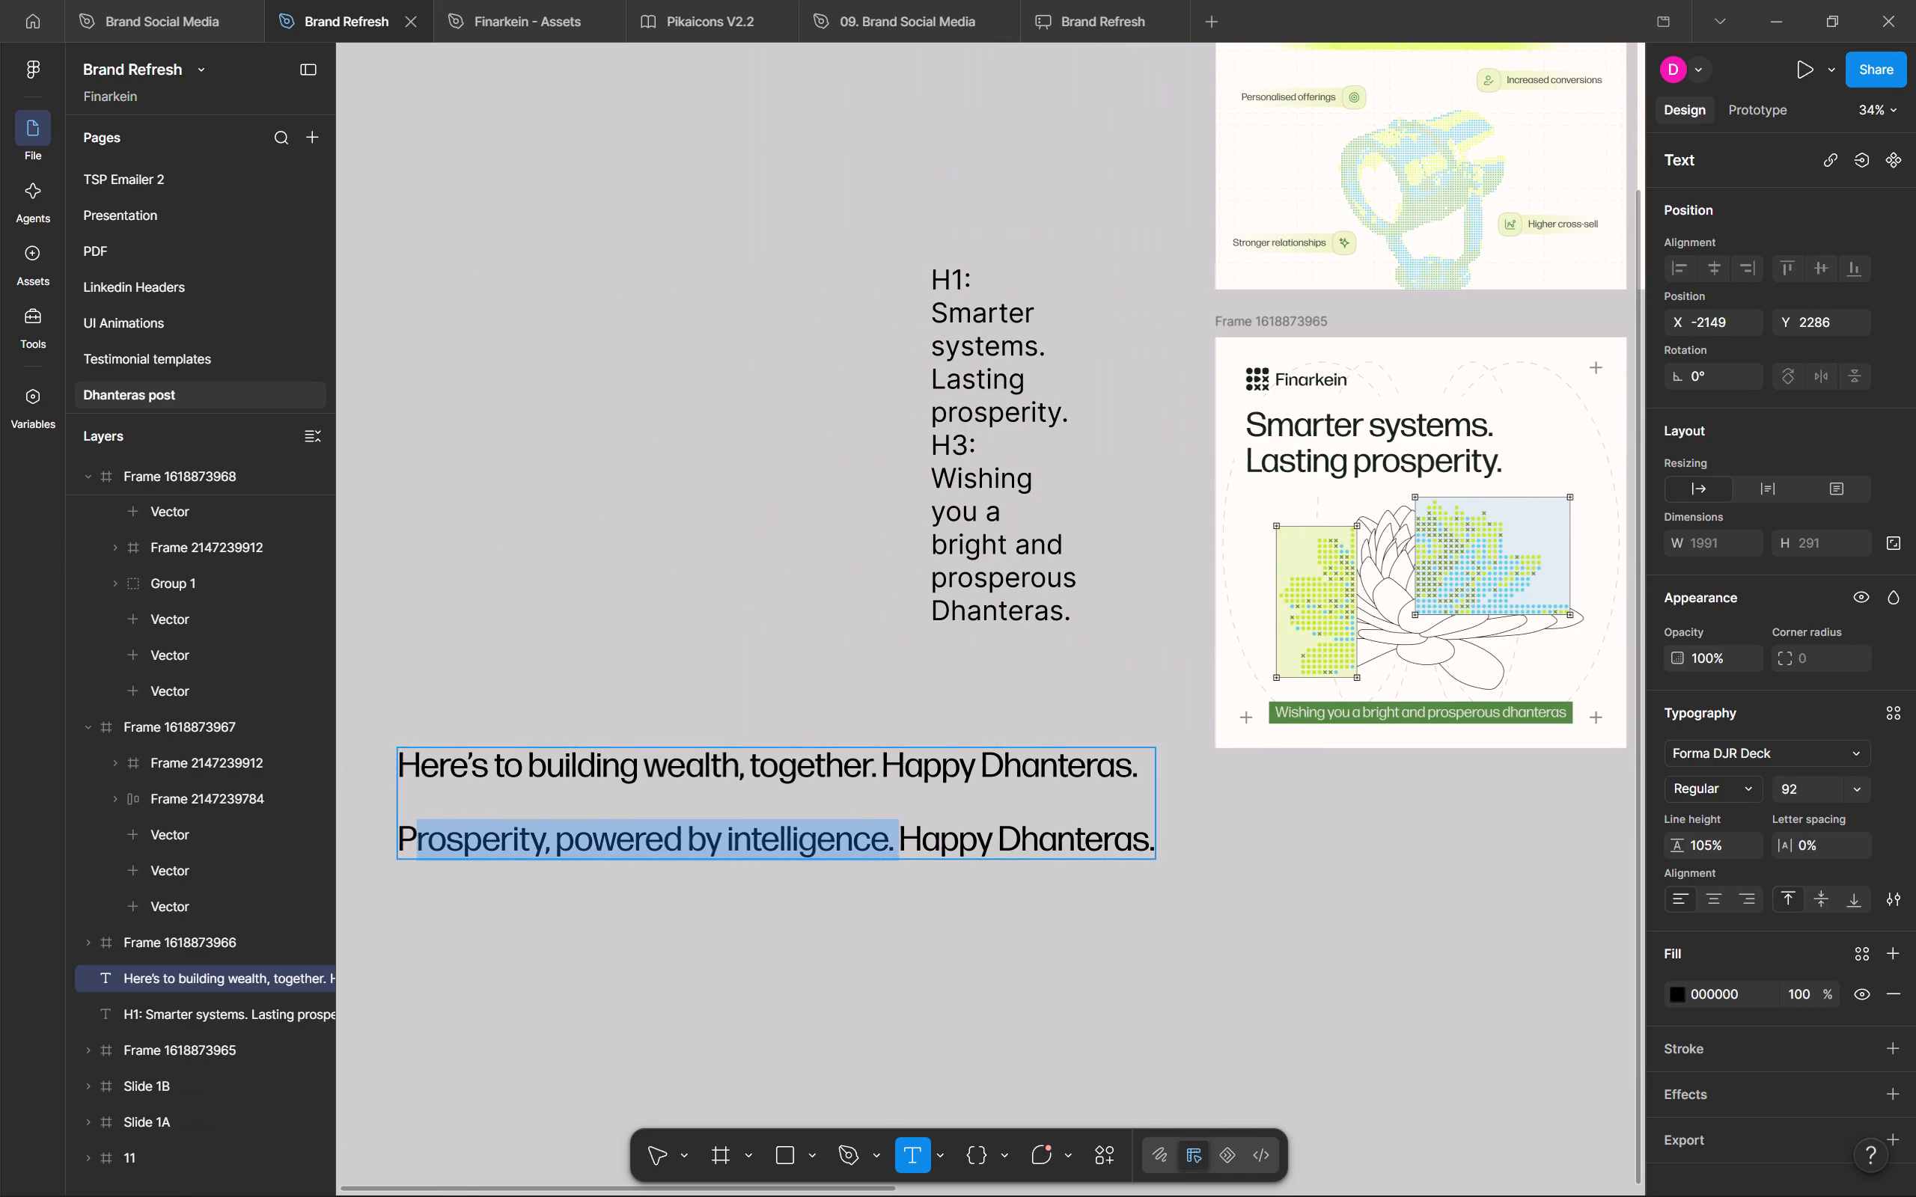
pyautogui.moveTo(407, 766); pyautogui.dragTo(1154, 768)
pyautogui.hotkey('ctrl', 'c')
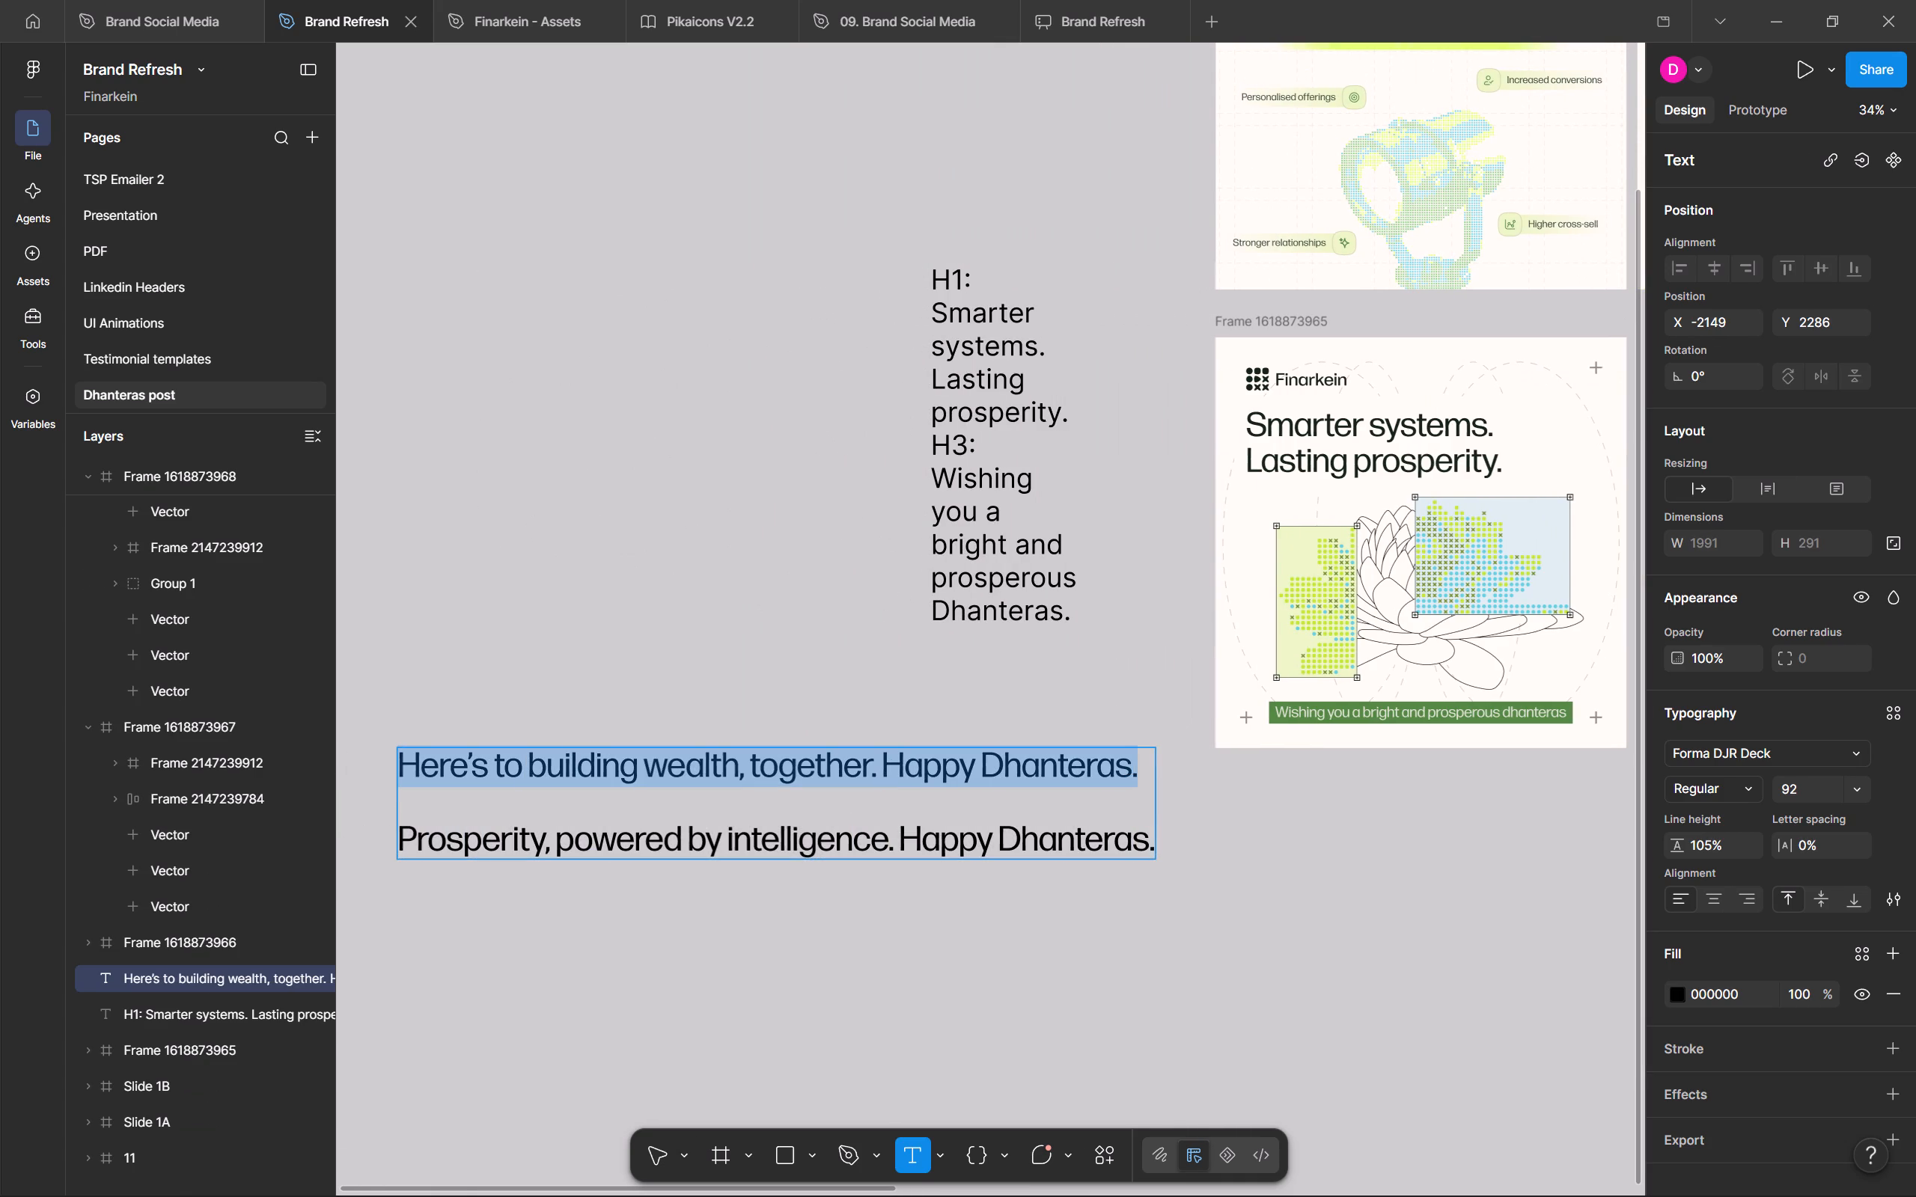
pyautogui.press('Escape')
pyautogui.hscroll(-9, 1154, 768)
pyautogui.press('t')
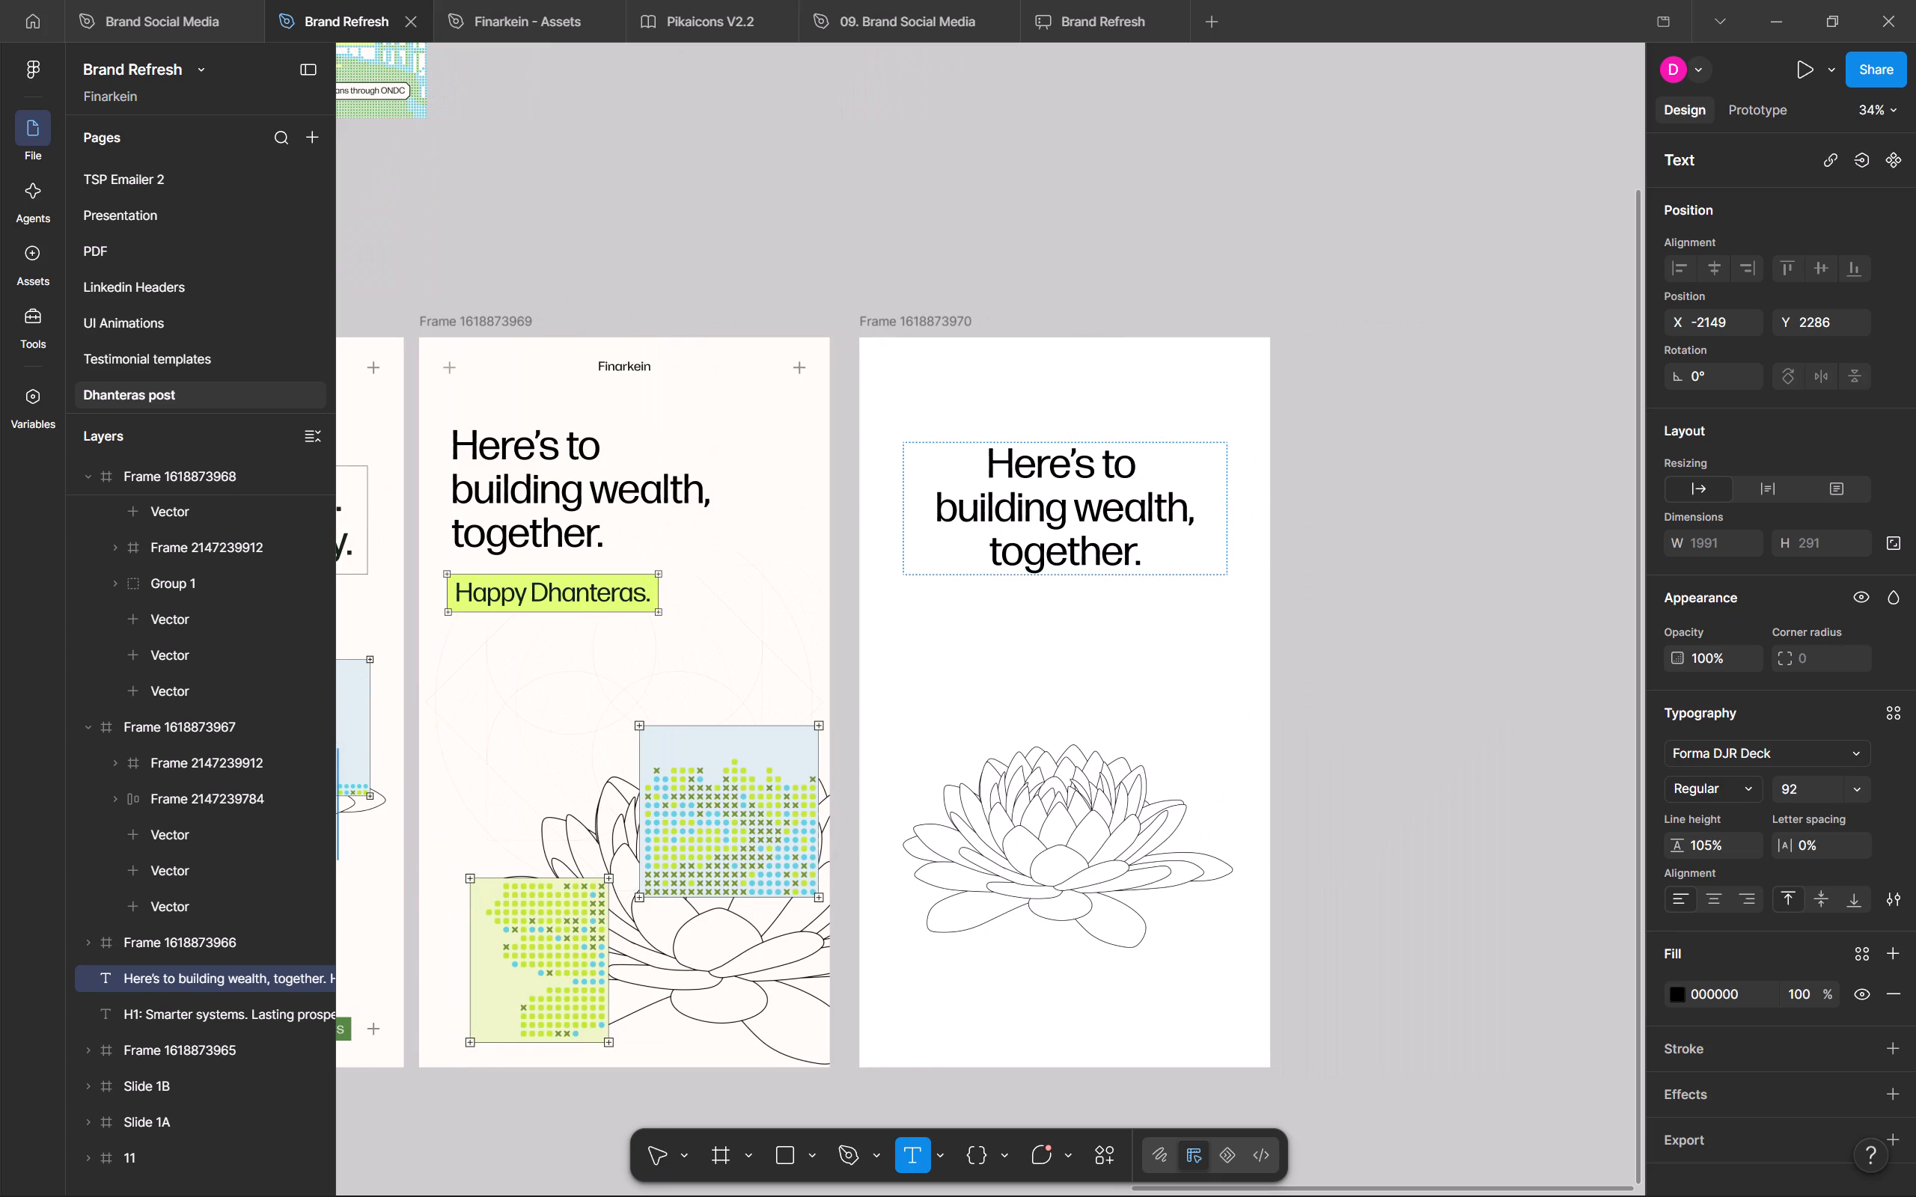
pyautogui.click(1094, 538)
pyautogui.hotkey('ctrl', 'a')
pyautogui.hotkey('ctrl', 'v')
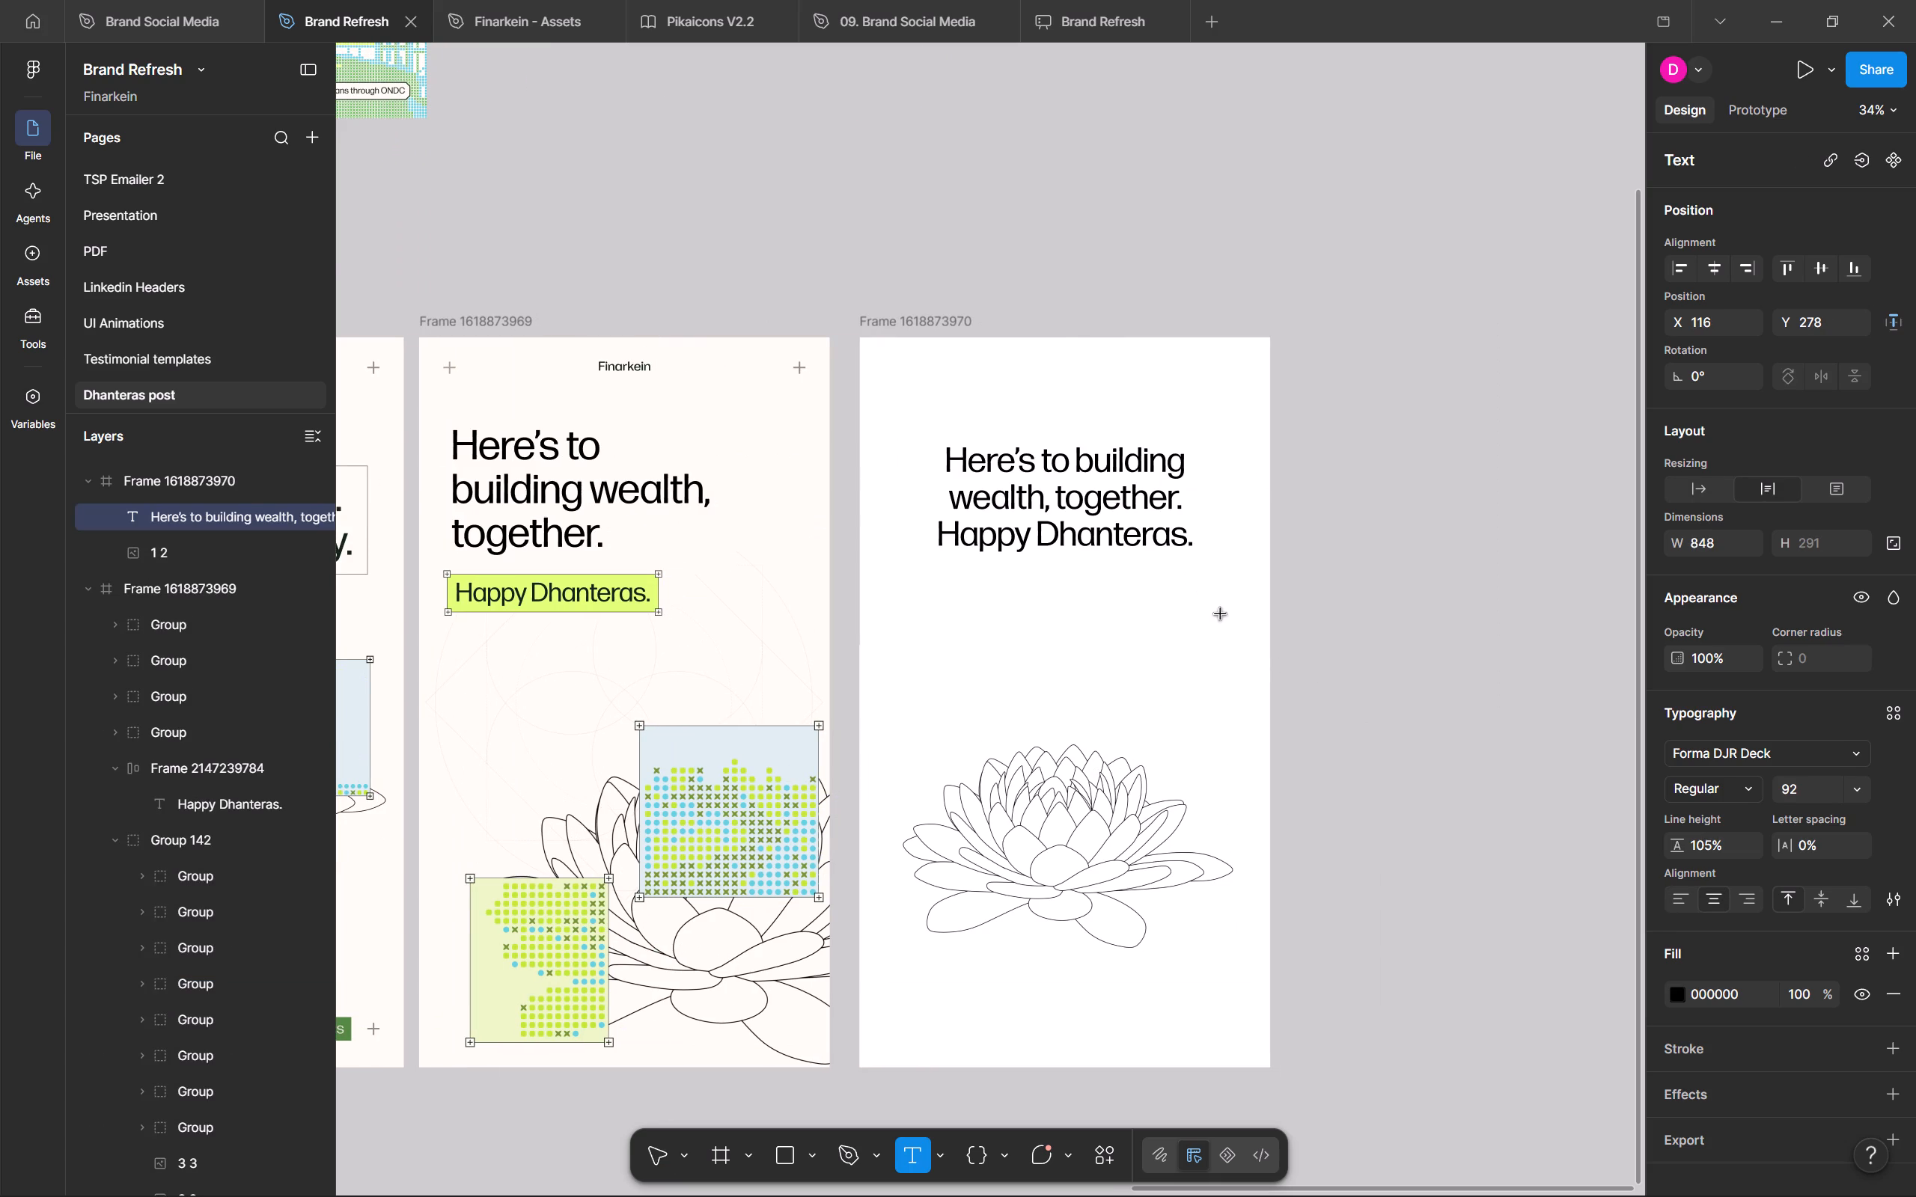
pyautogui.press('Escape')
# Set the new headline's font size to 100.
pyautogui.click(1826, 789)
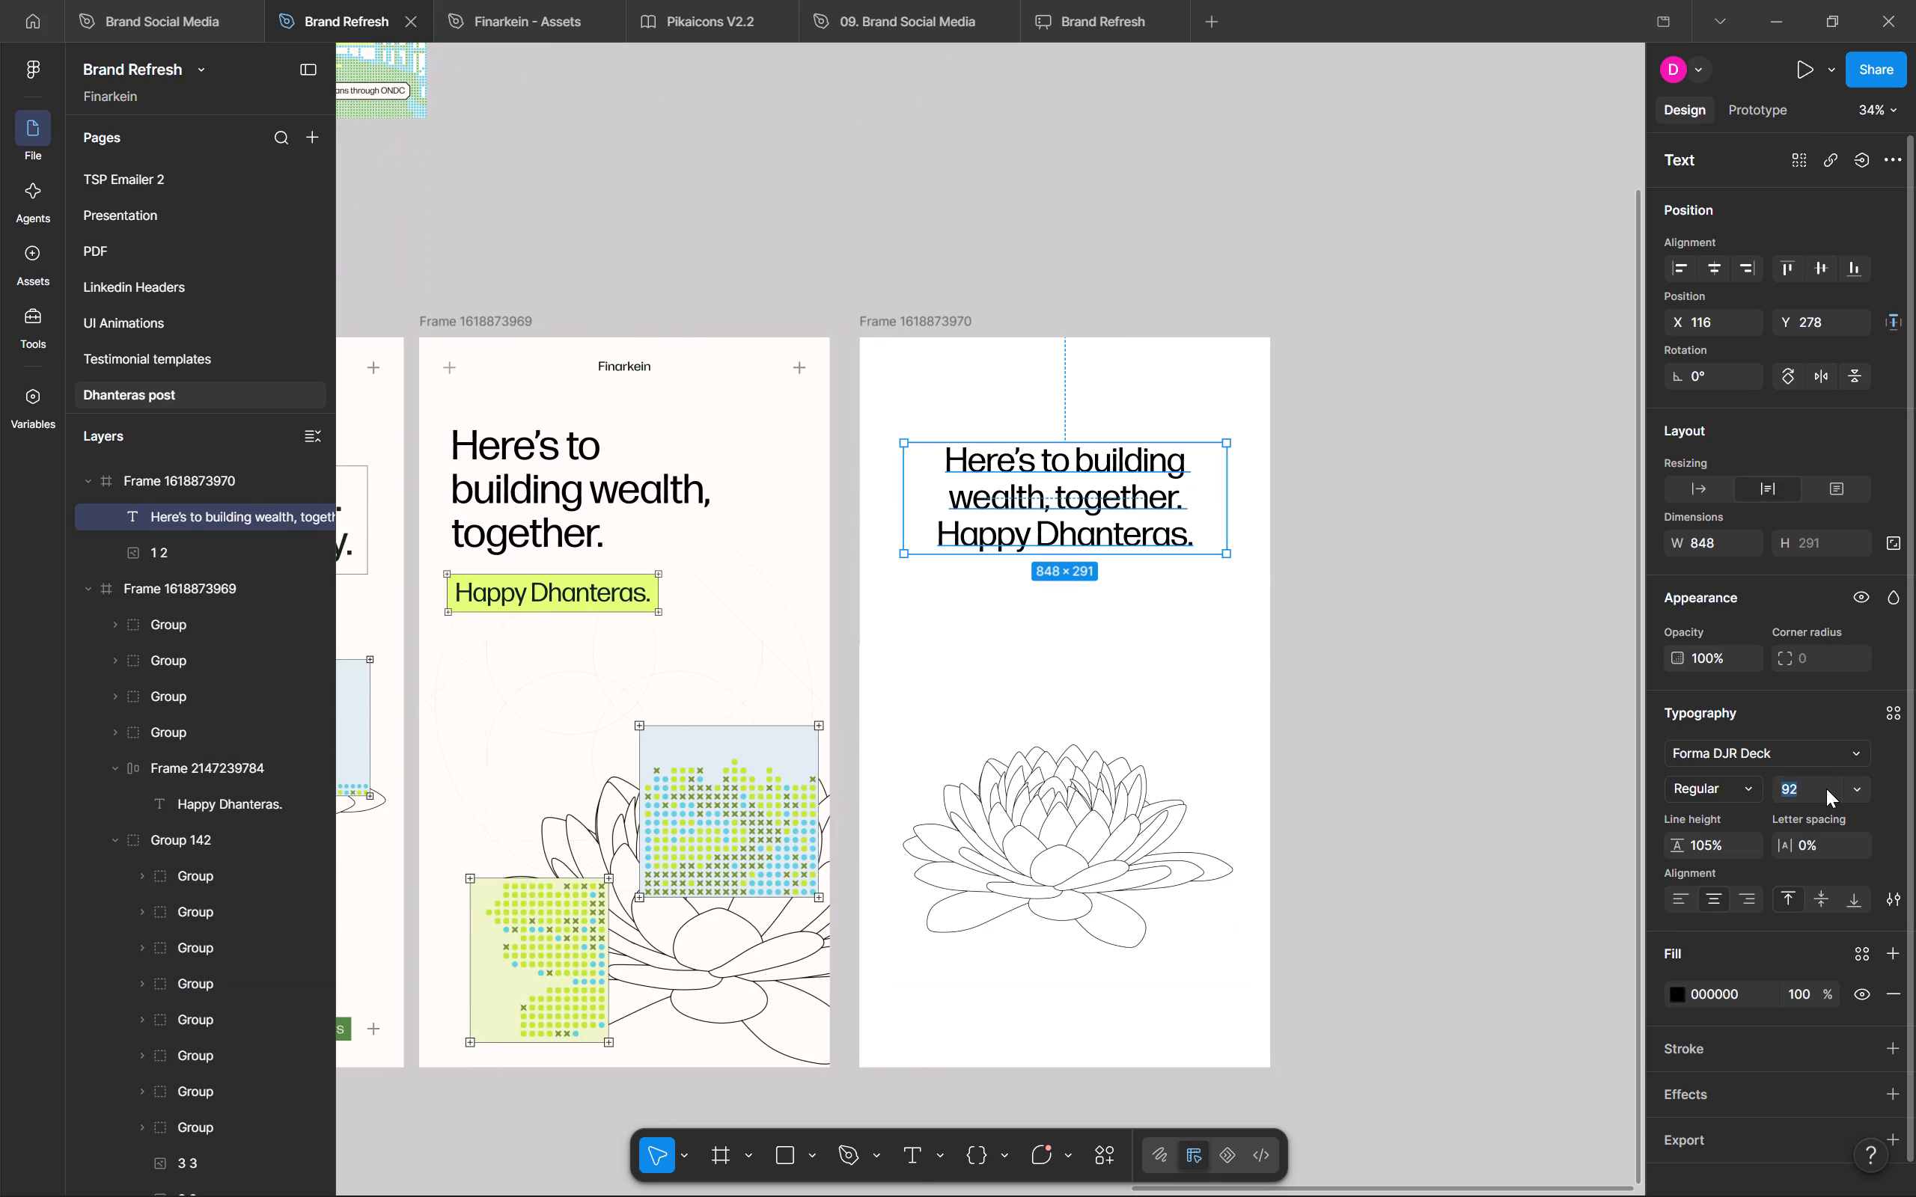
pyautogui.press('Down')
pyautogui.press('Down')
pyautogui.hotkey('shift', 'Up')
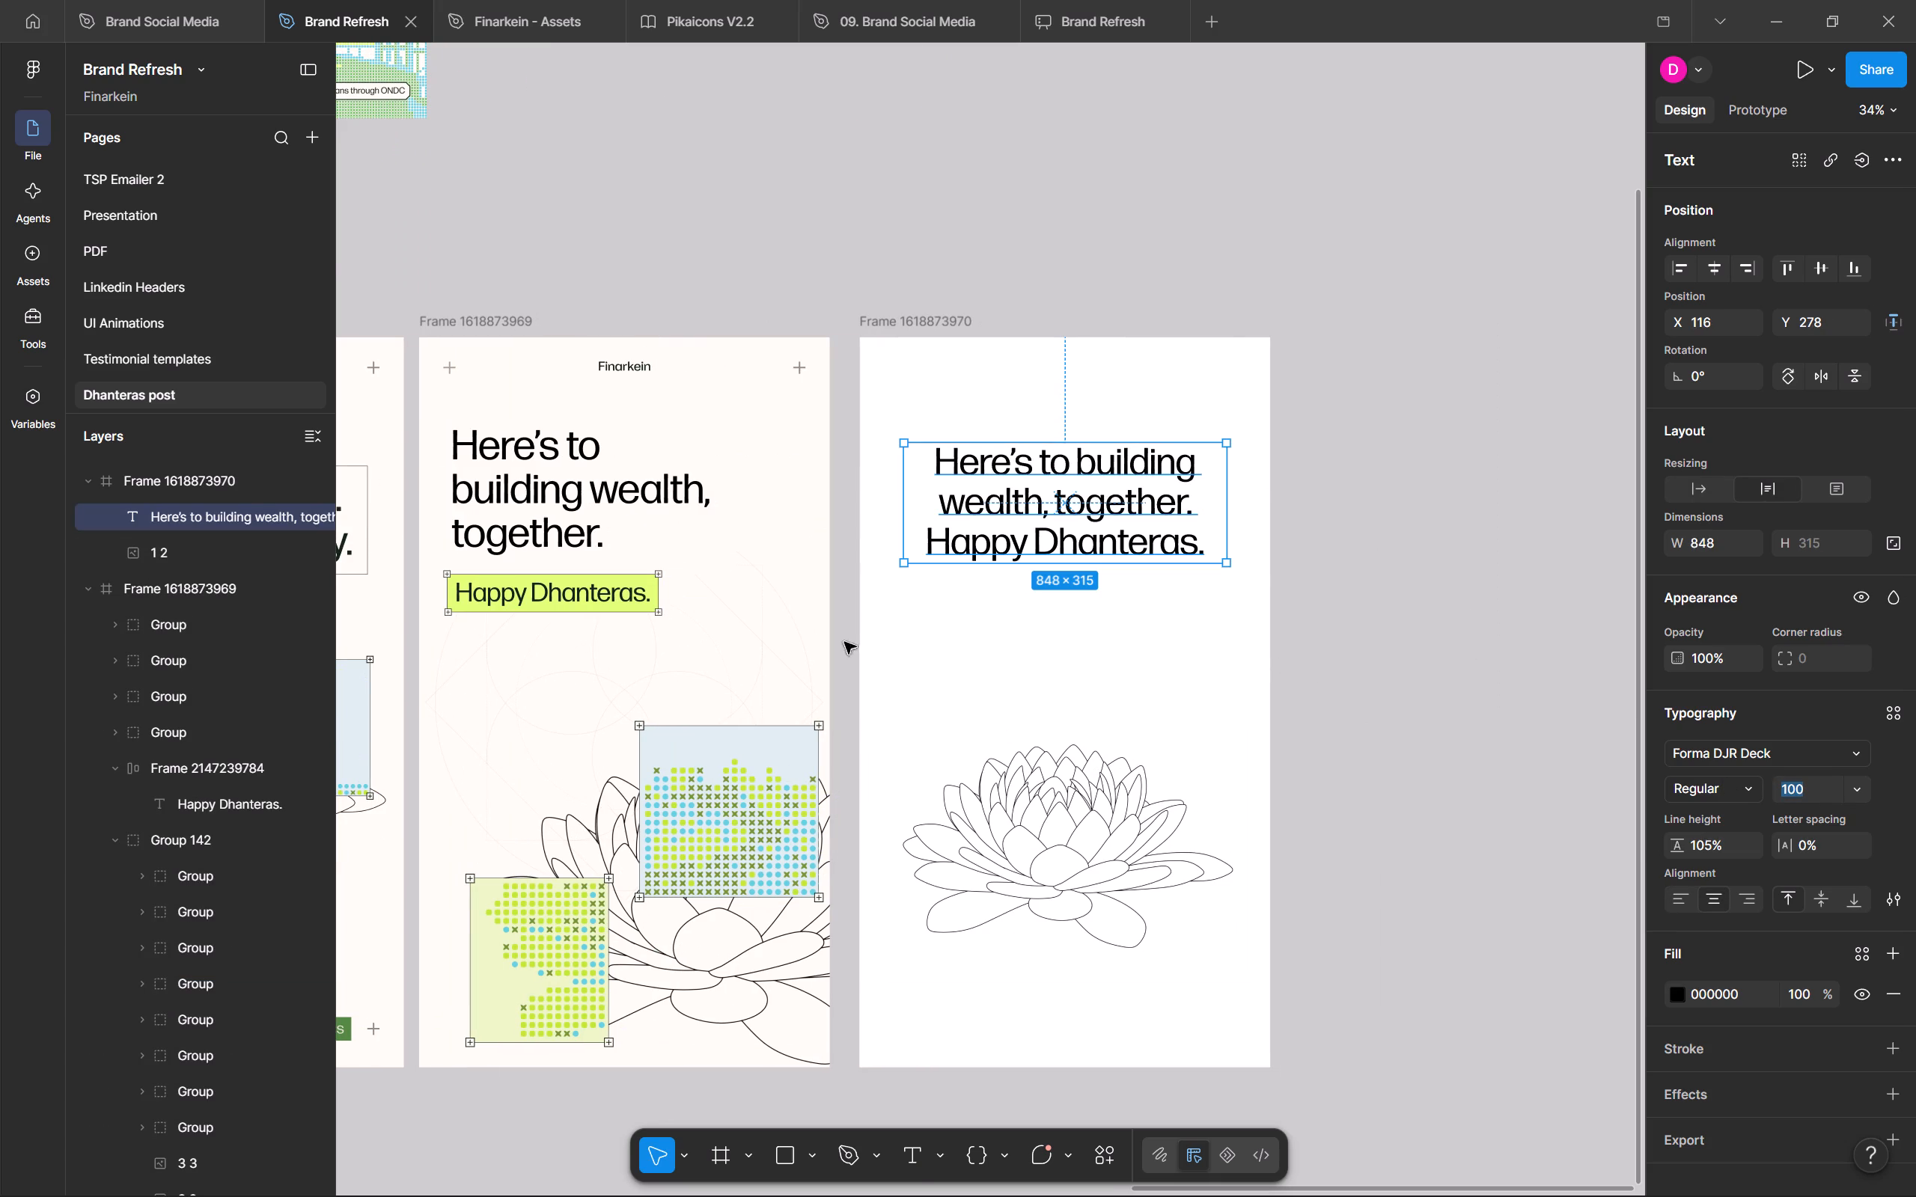
pyautogui.click(1375, 637)
# Narrow the headline's text box to about 733 wide and centre it horizontally in the frame.
pyautogui.click(1116, 536)
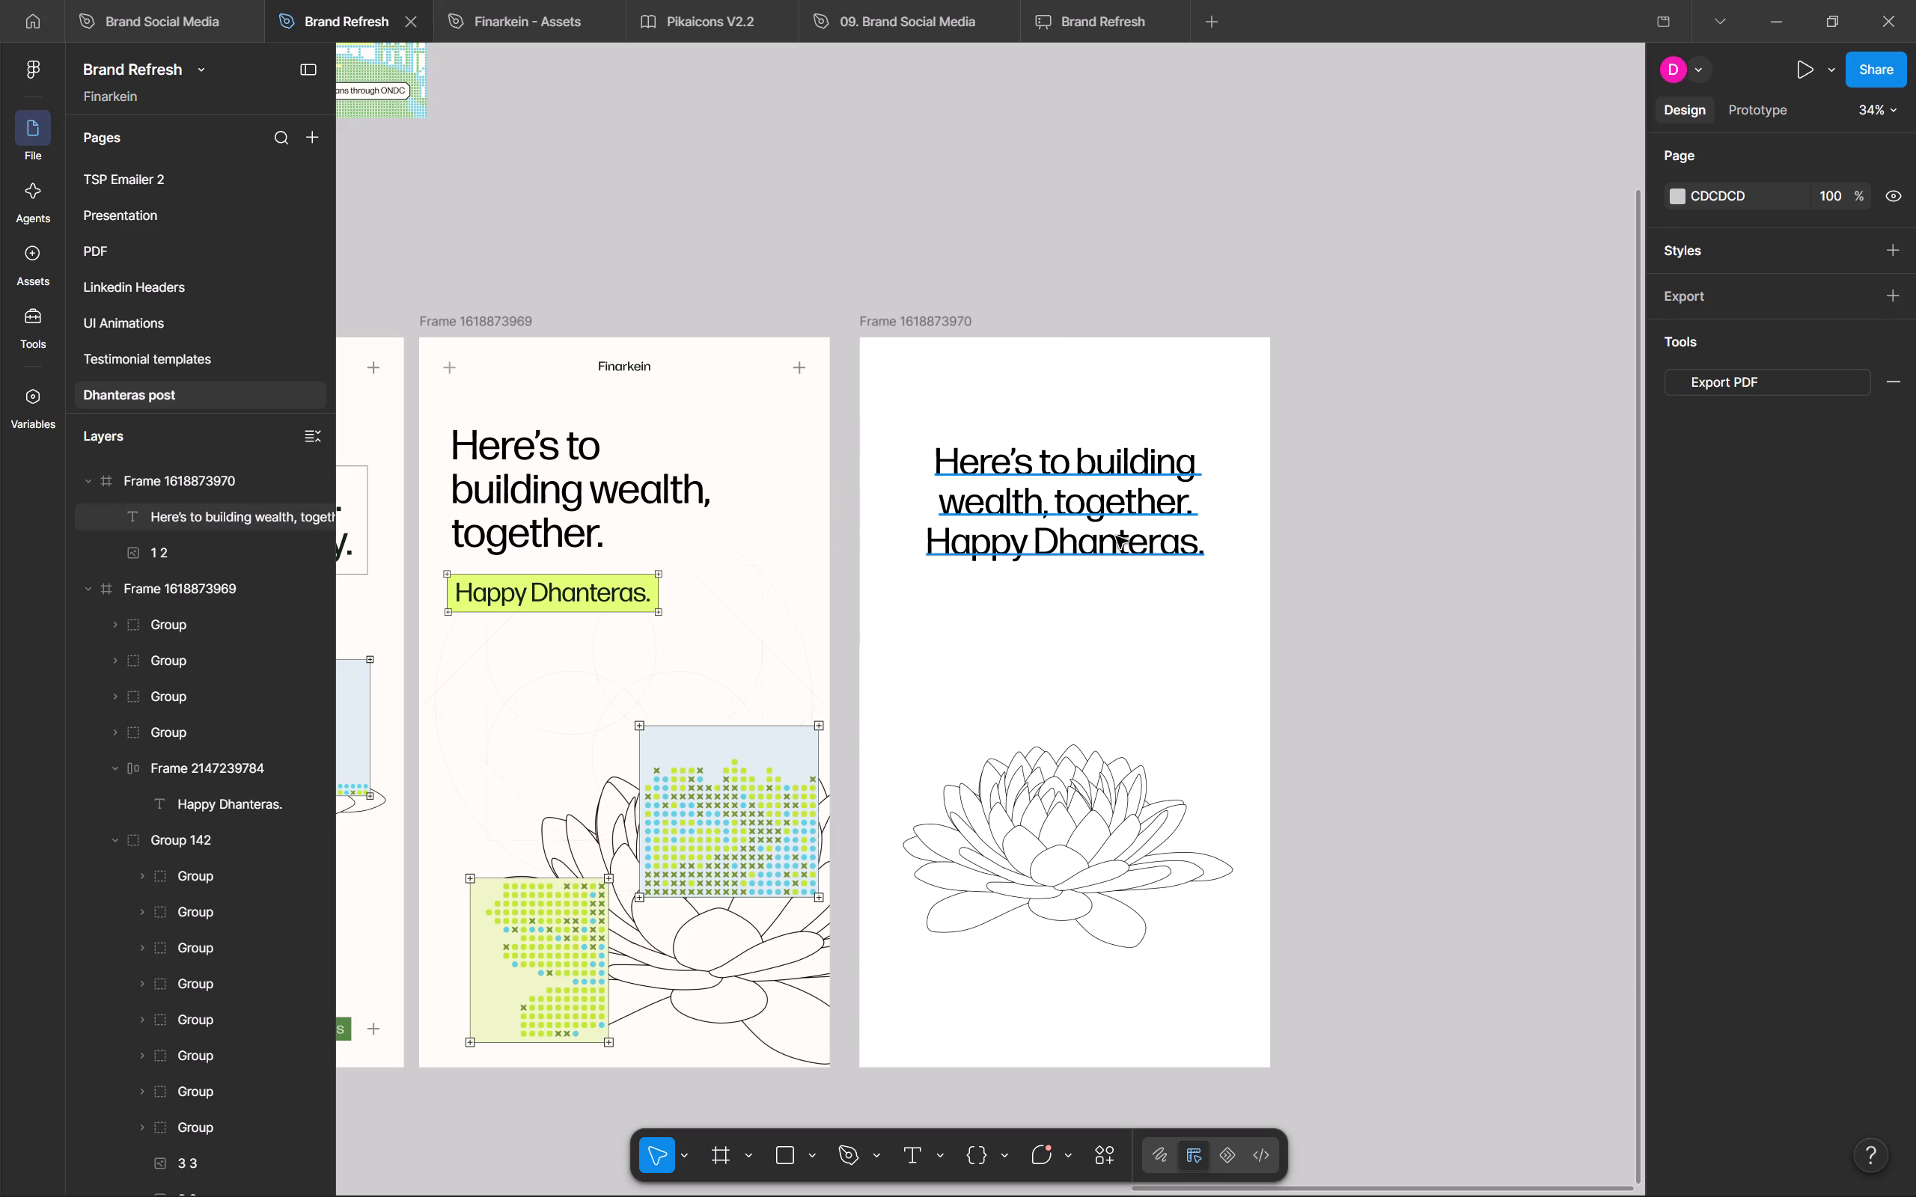
pyautogui.click(1717, 274)
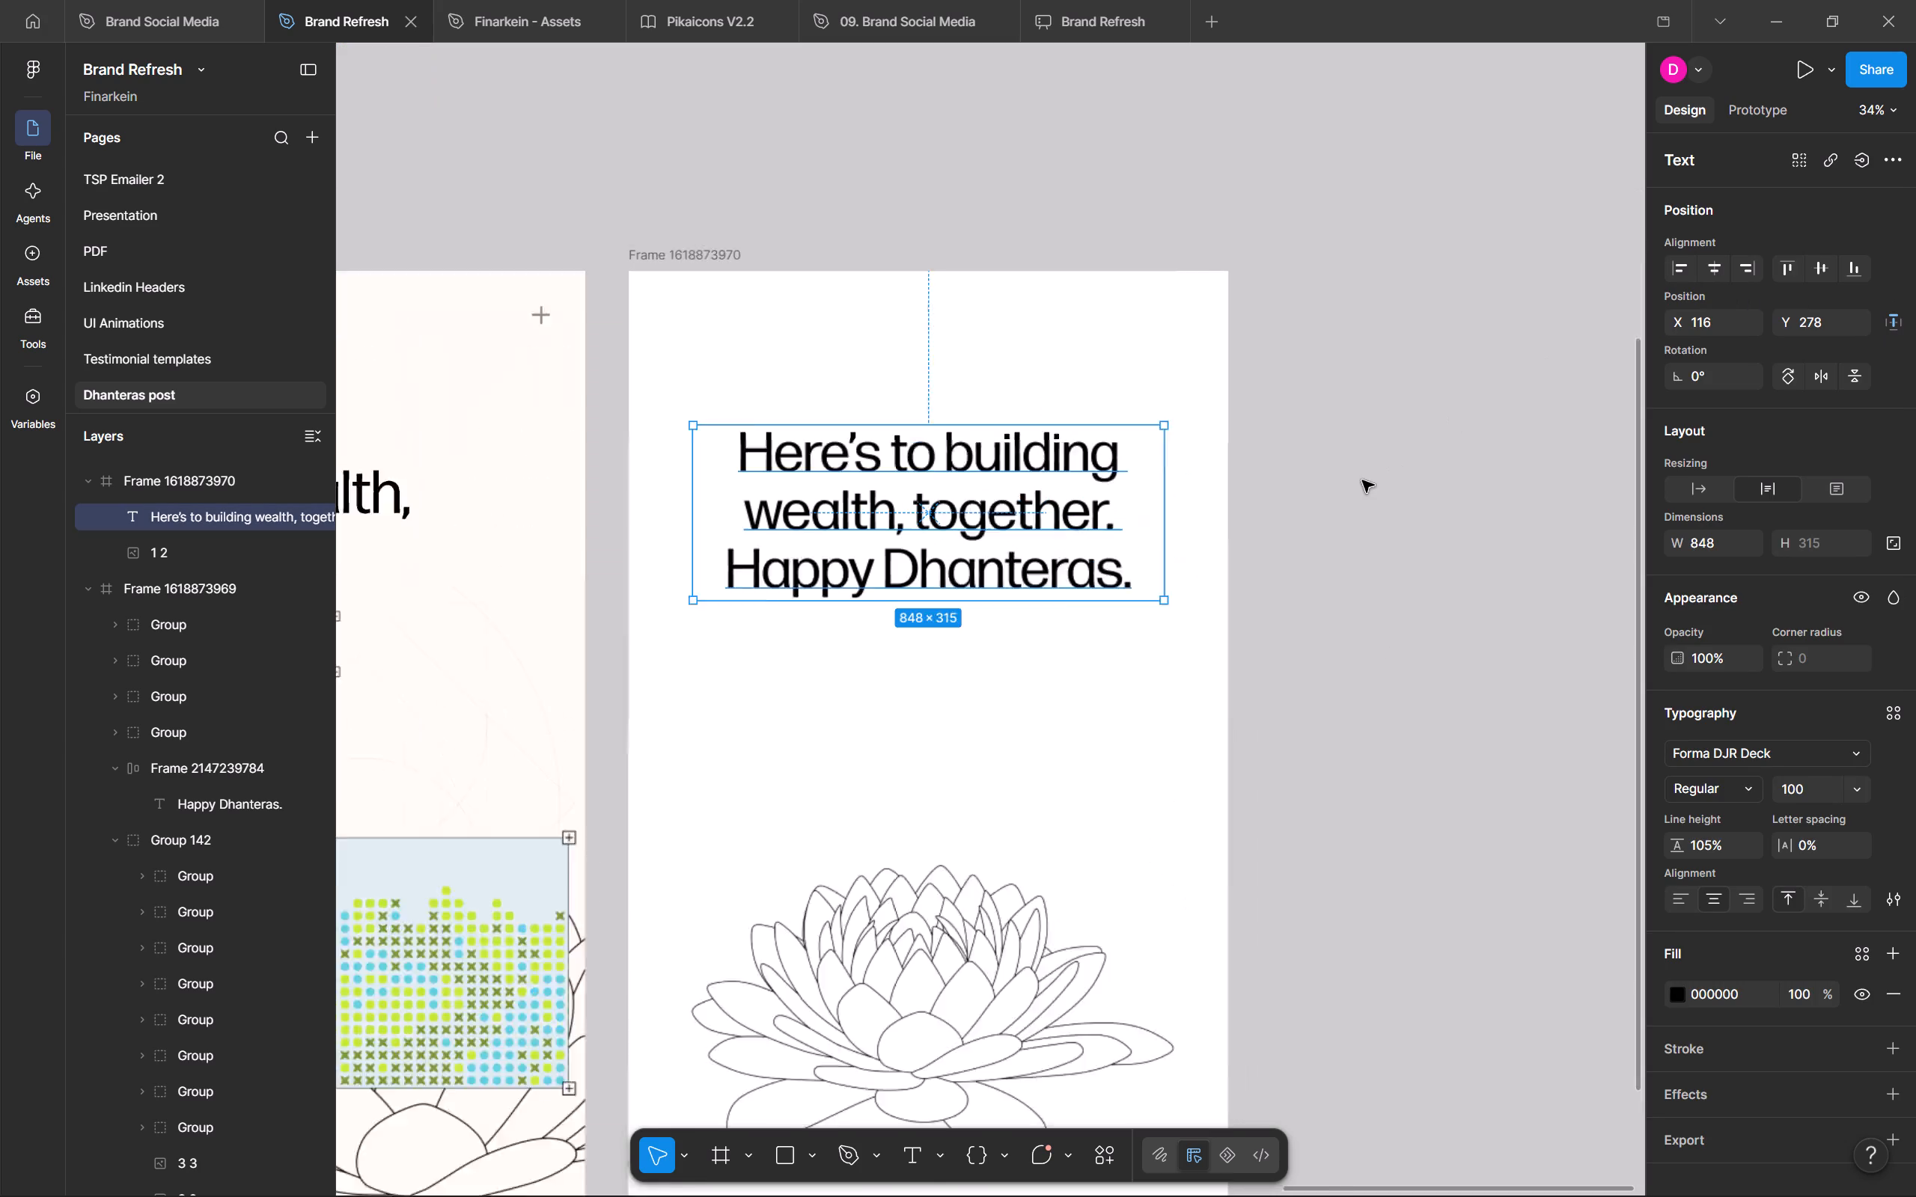
pyautogui.keyDown('ctrl'); pyautogui.moveTo(544, 531); pyautogui.dragTo(594, 525); pyautogui.keyUp('ctrl')
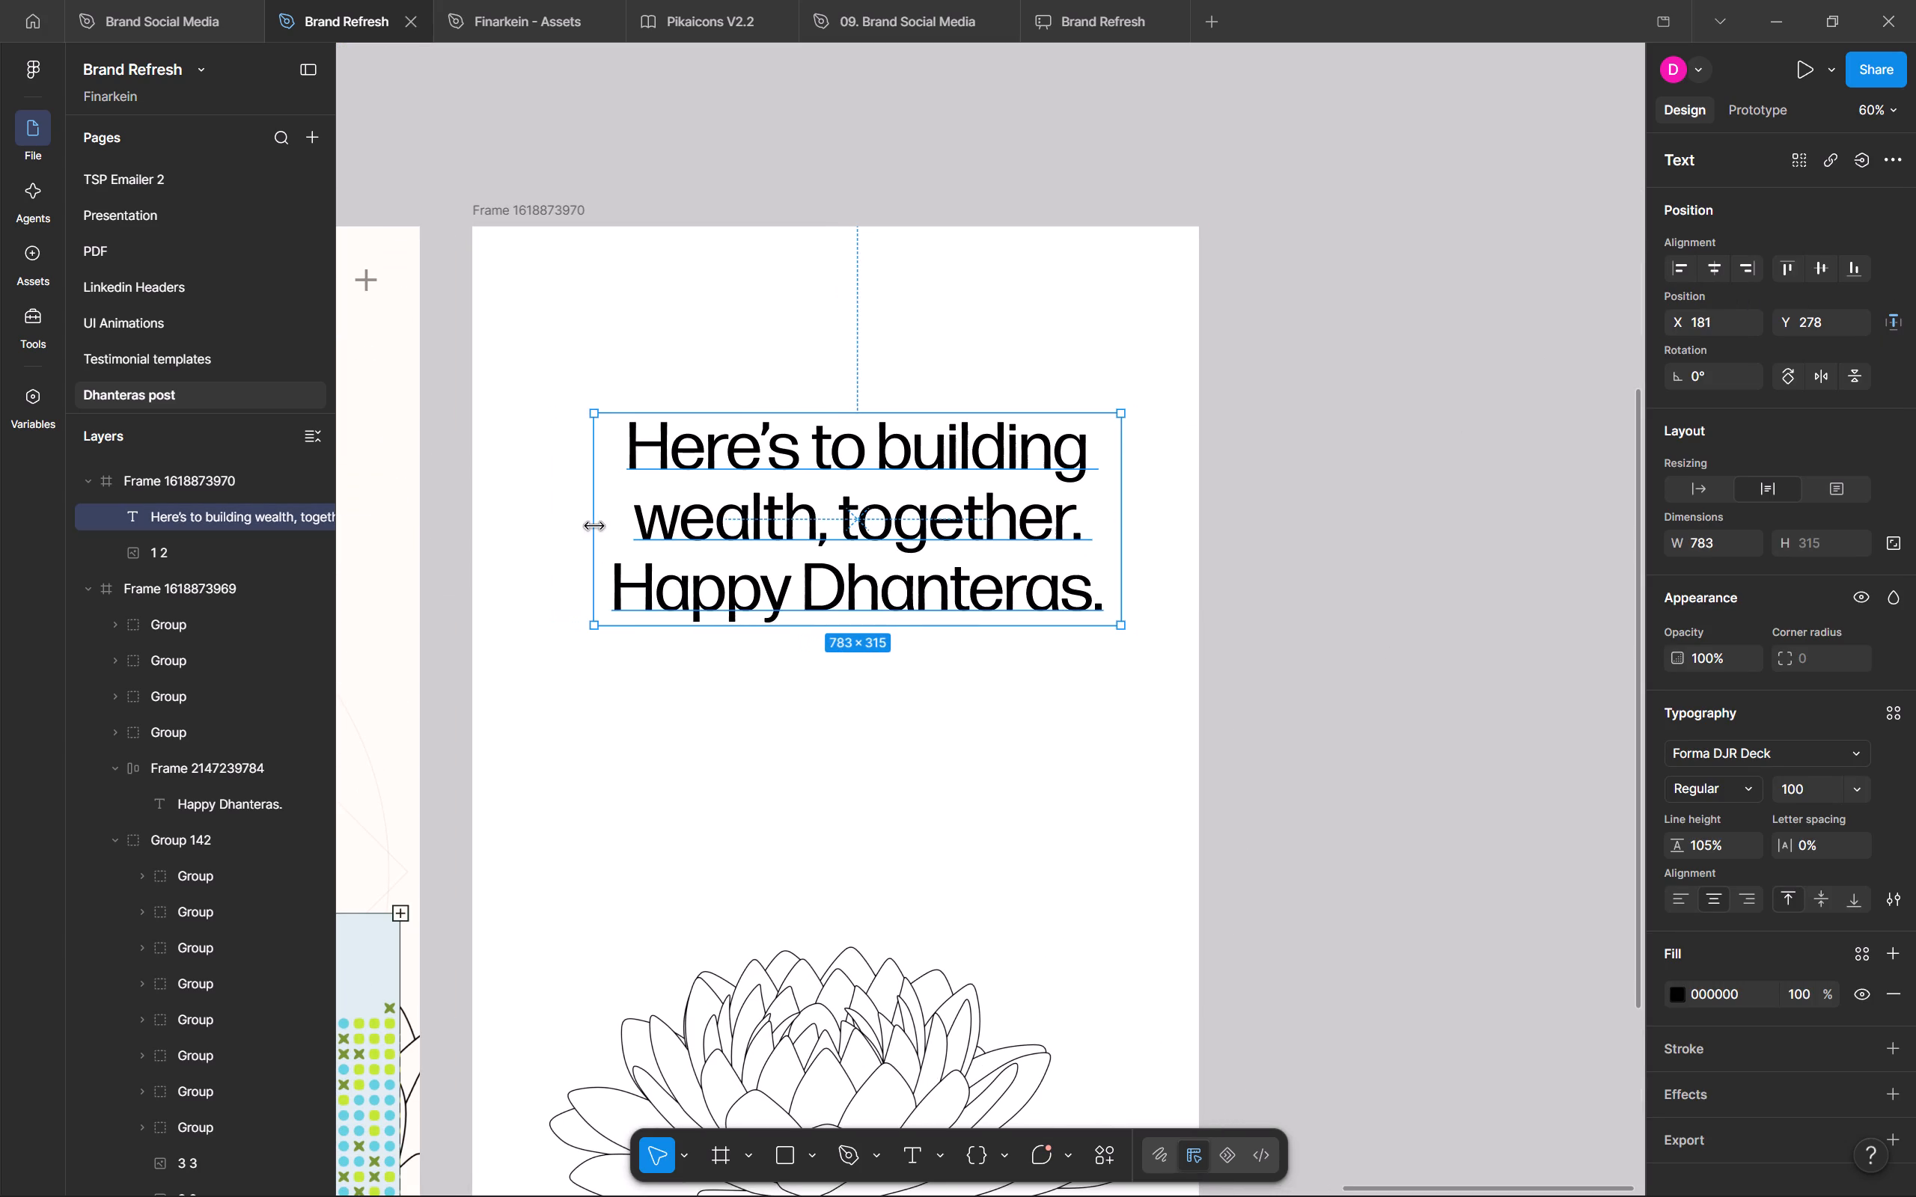
pyautogui.keyDown('ctrl'); pyautogui.moveTo(594, 525); pyautogui.dragTo(627, 521); pyautogui.keyUp('ctrl')
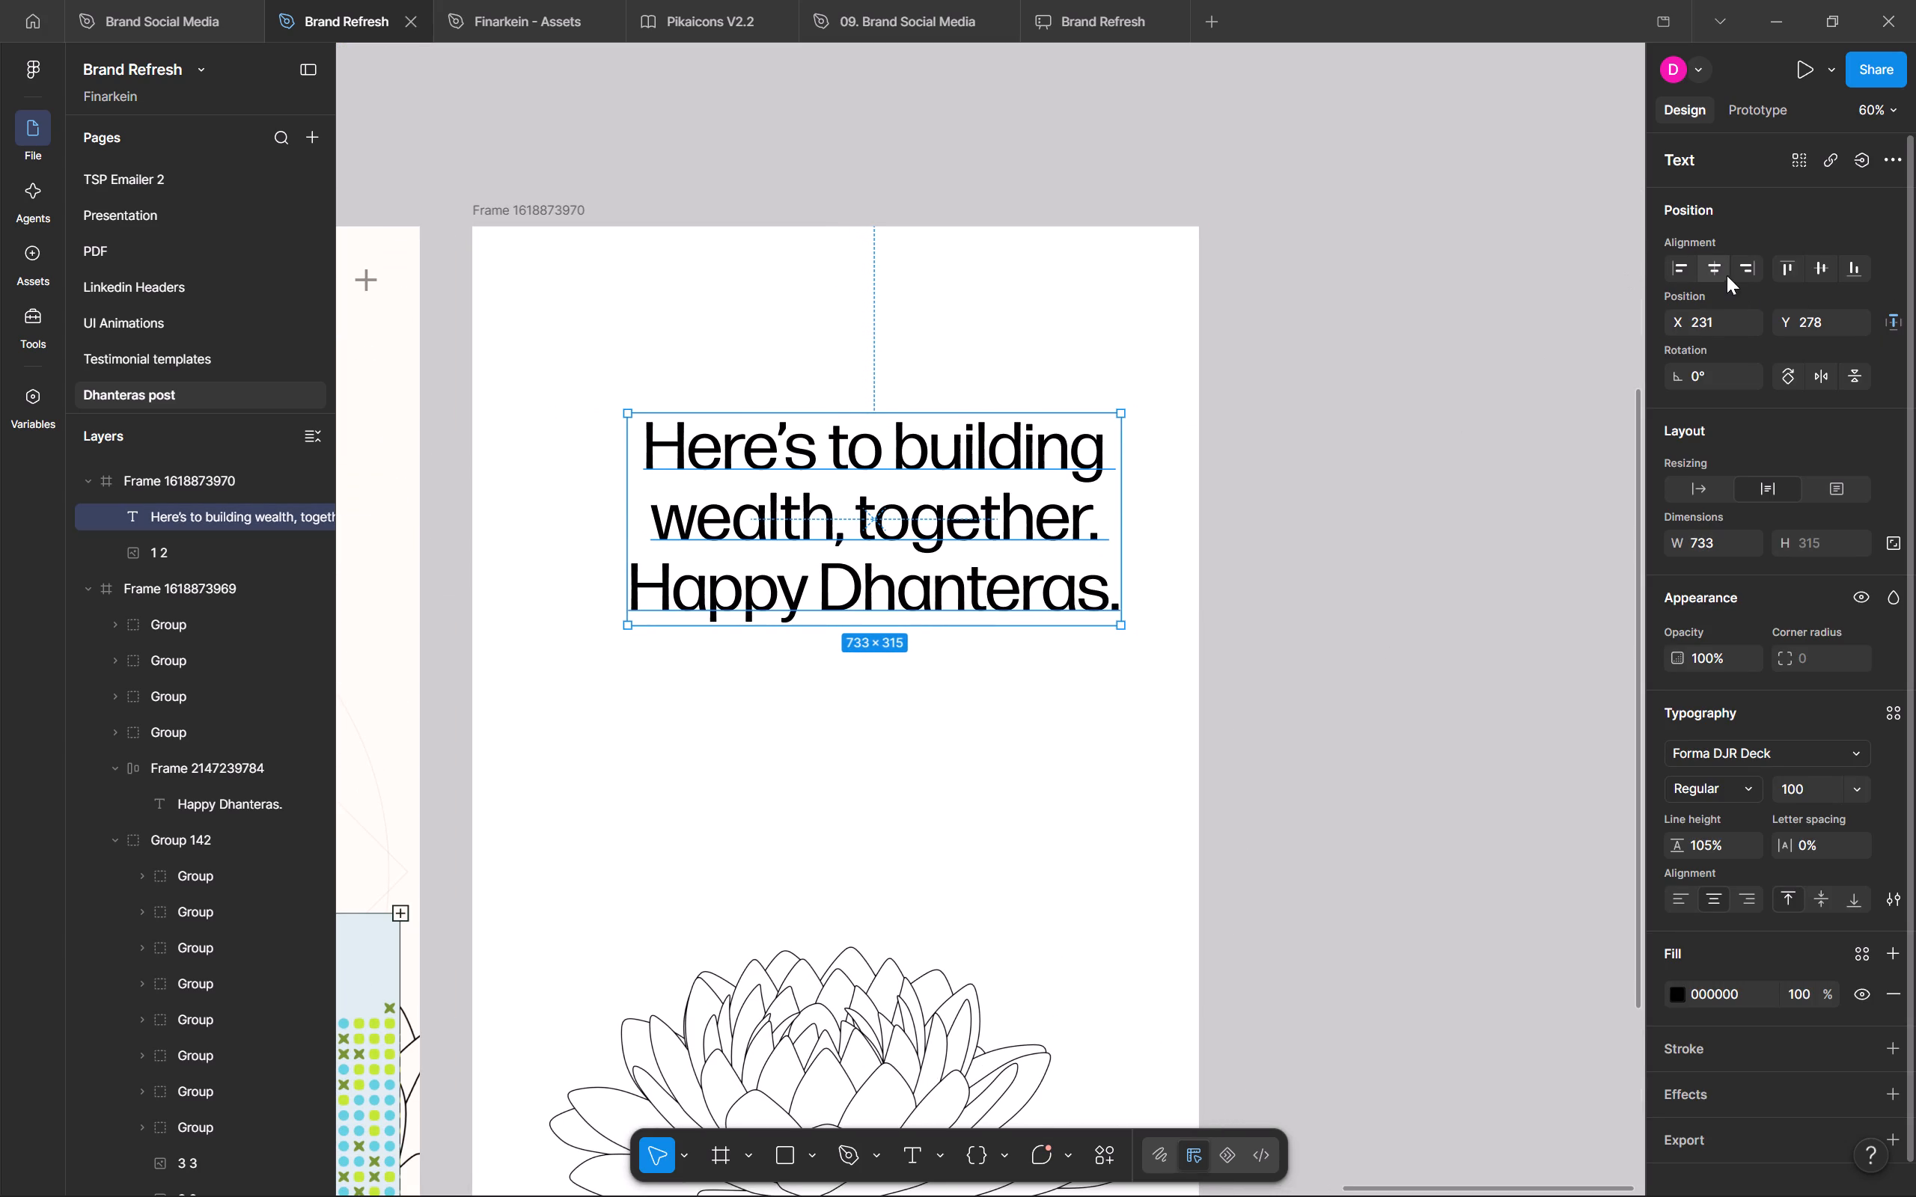
pyautogui.click(1718, 269)
pyautogui.click(1418, 543)
# Enlarge the lotus image to about 987 × 698 and move it up to about Y 940.
pyautogui.scroll(-2, 1418, 543)
pyautogui.click(1014, 780)
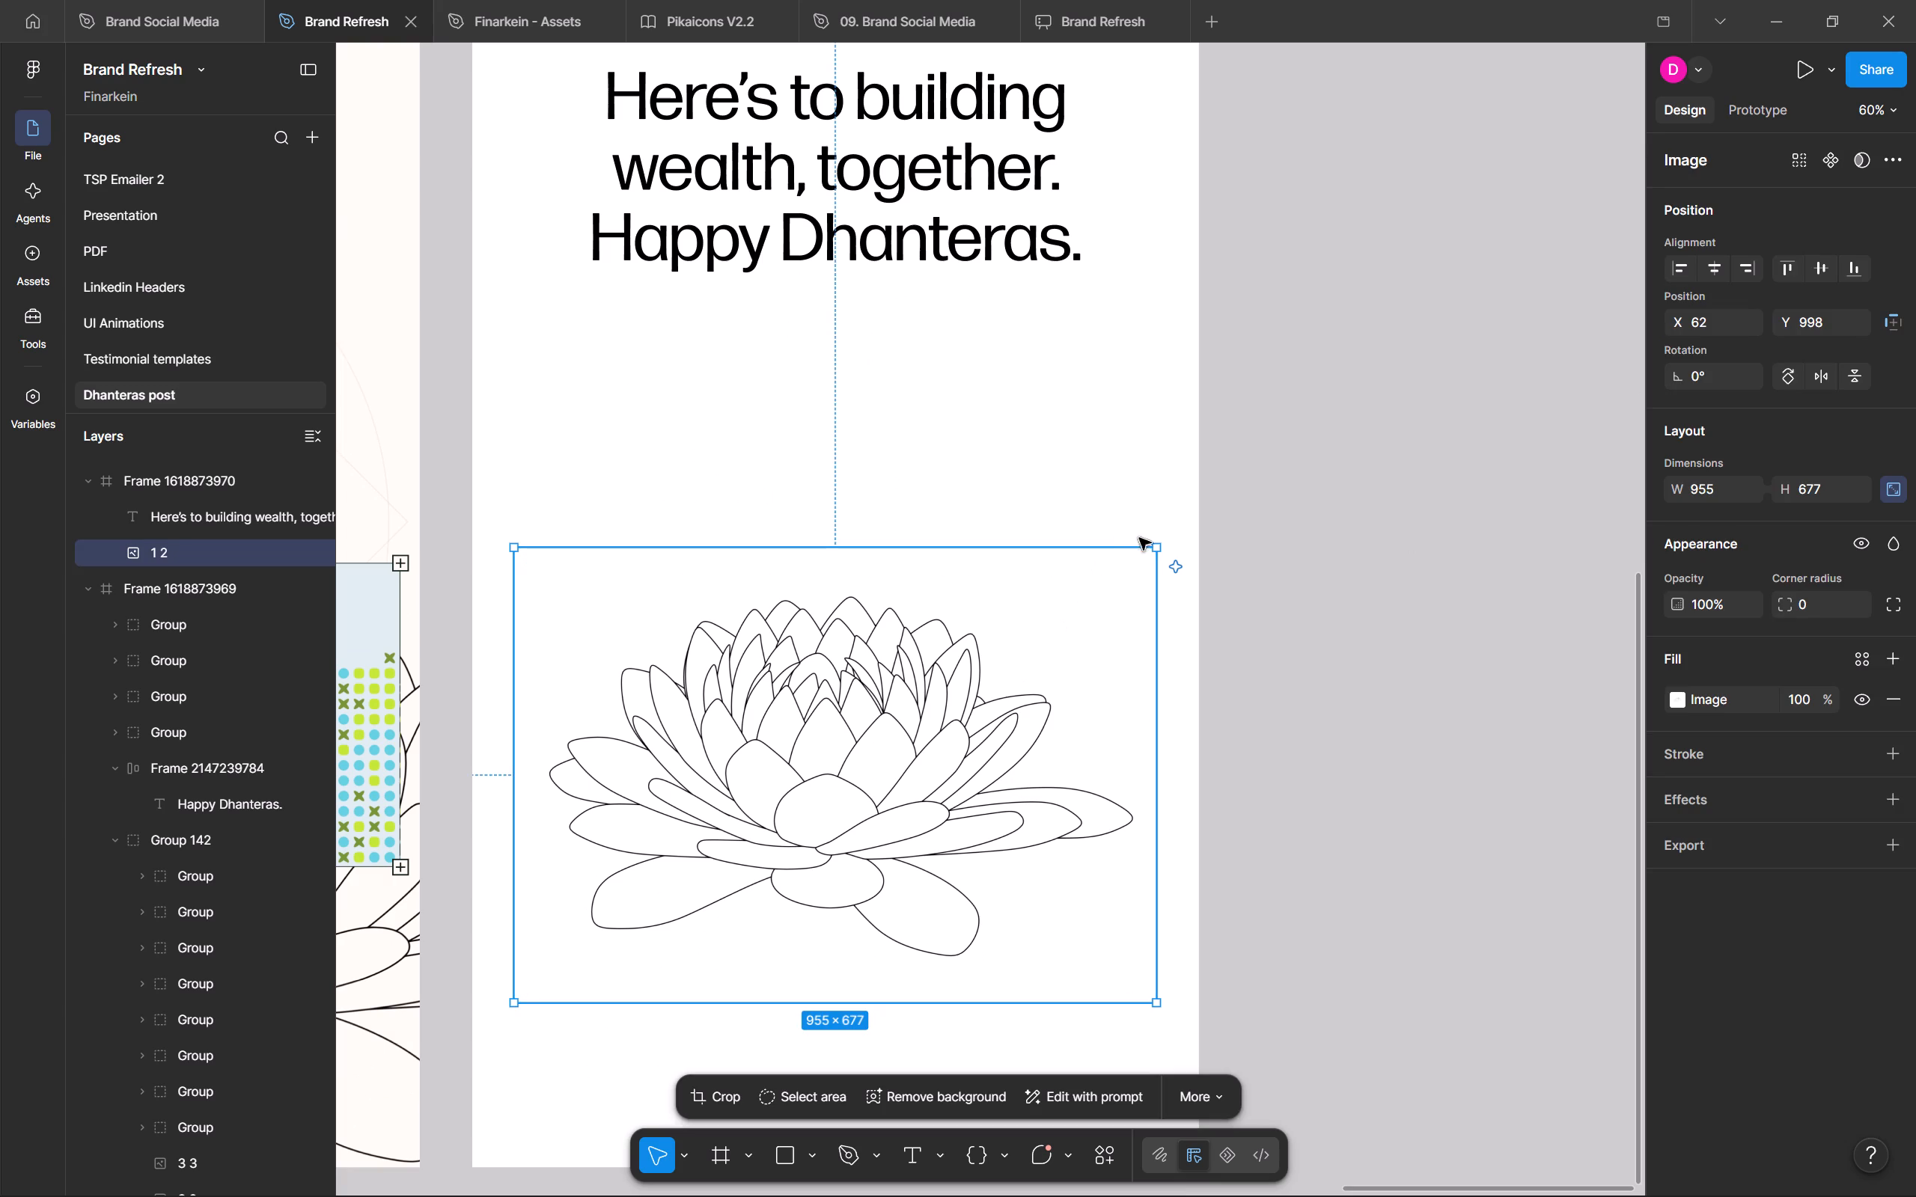
pyautogui.keyDown('shift'); pyautogui.moveTo(1155, 546); pyautogui.dragTo(1165, 539); pyautogui.keyUp('shift')
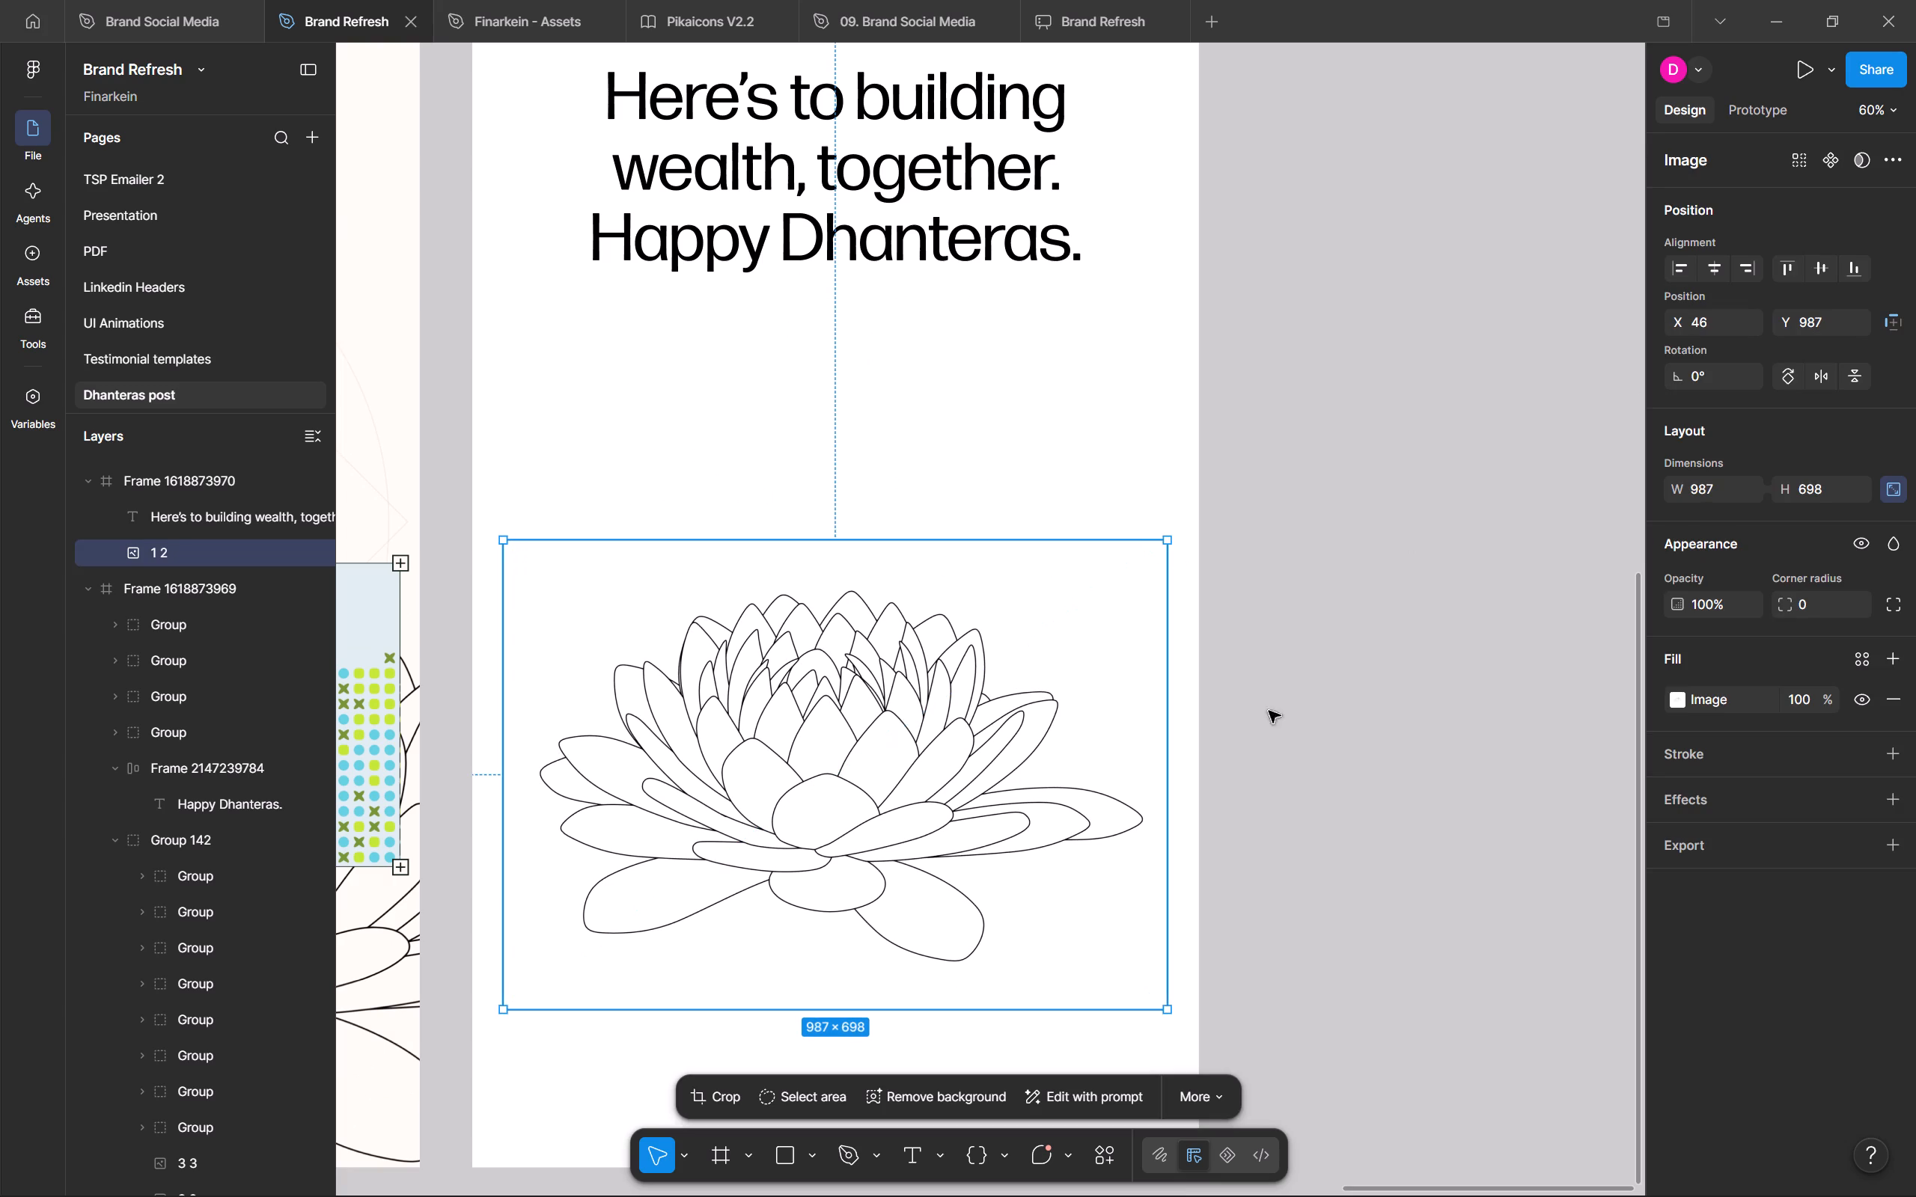
pyautogui.click(1318, 779)
pyautogui.moveTo(843, 777); pyautogui.dragTo(846, 746)
# Move the headline down closer to the lotus, to about Y 353.
pyautogui.scroll(1, 870, 471)
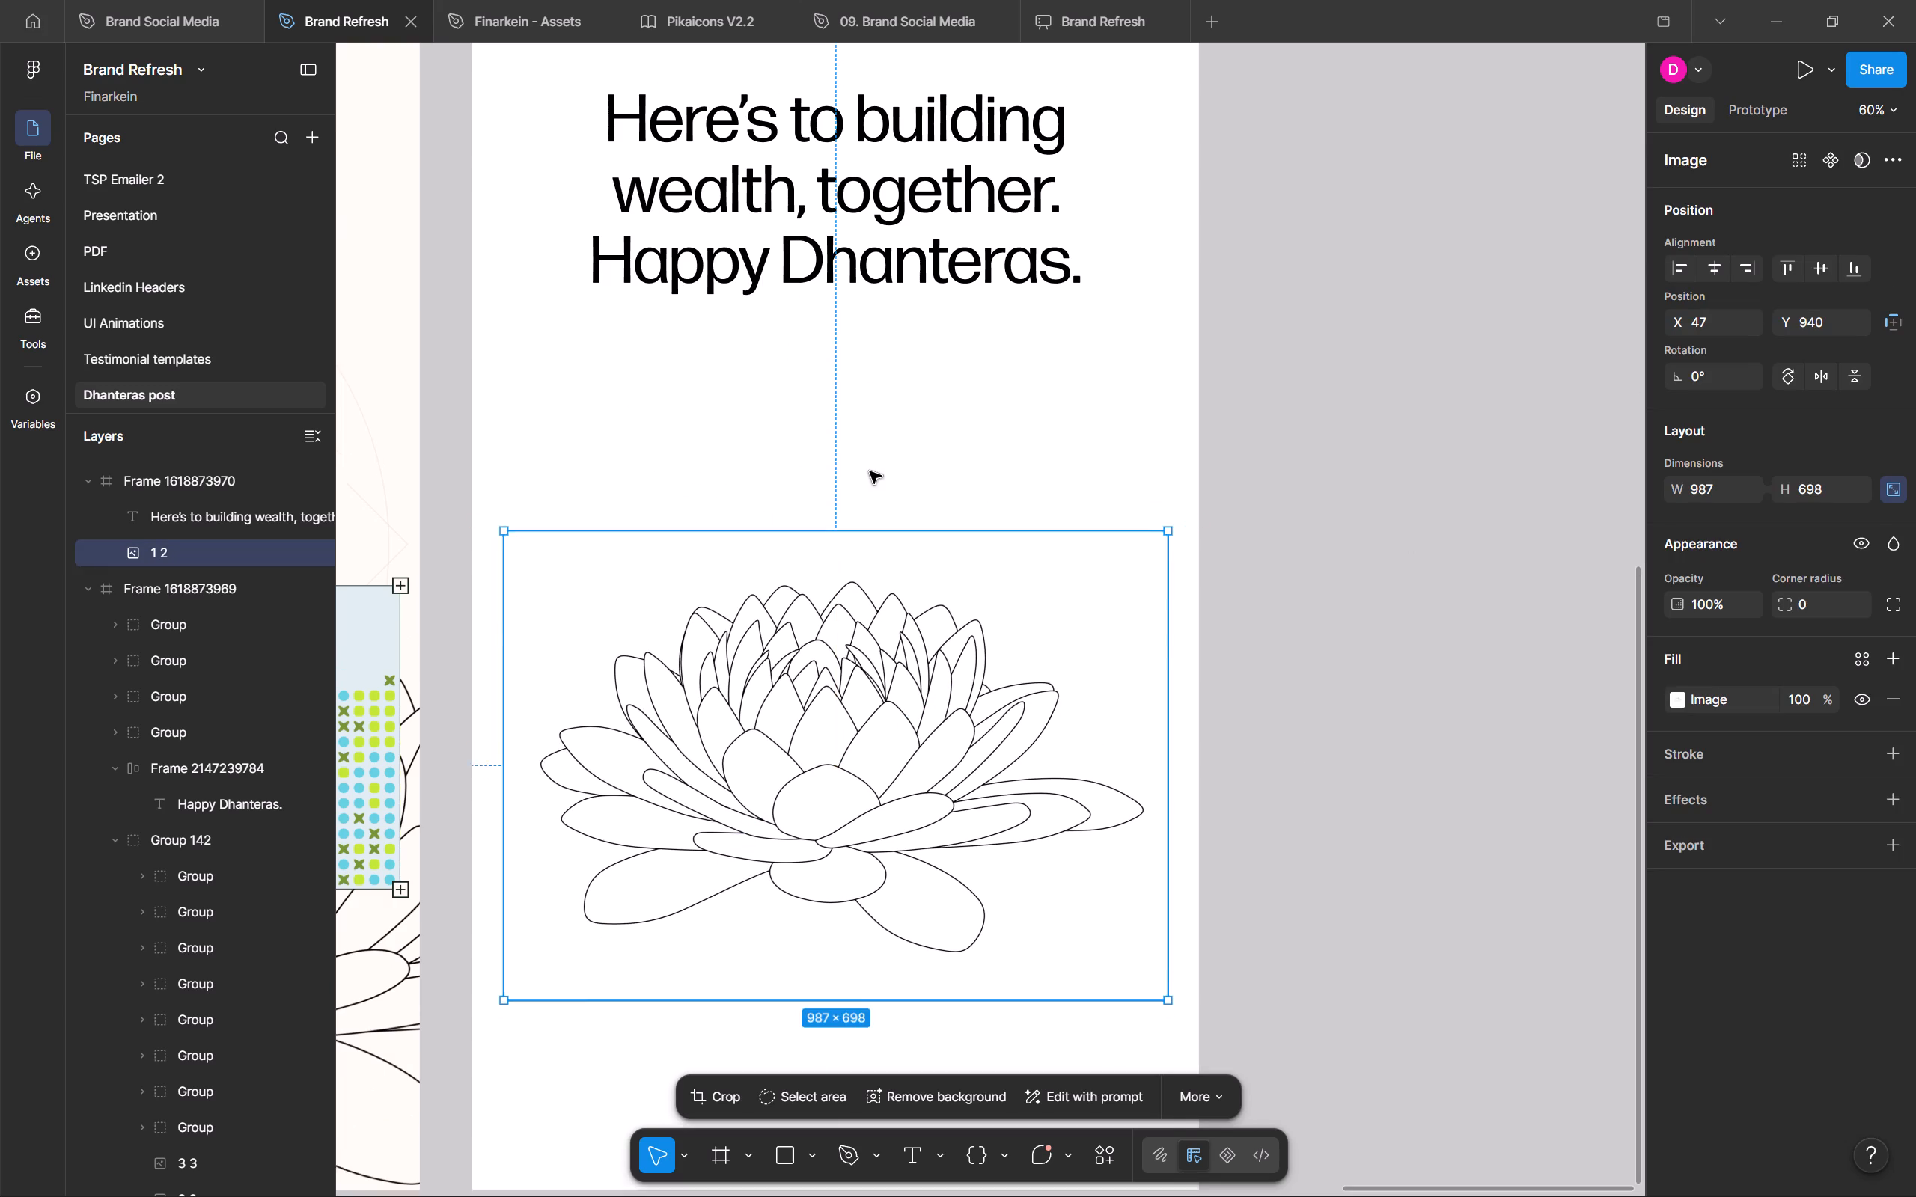
pyautogui.moveTo(901, 353); pyautogui.dragTo(912, 404)
pyautogui.click(1274, 555)
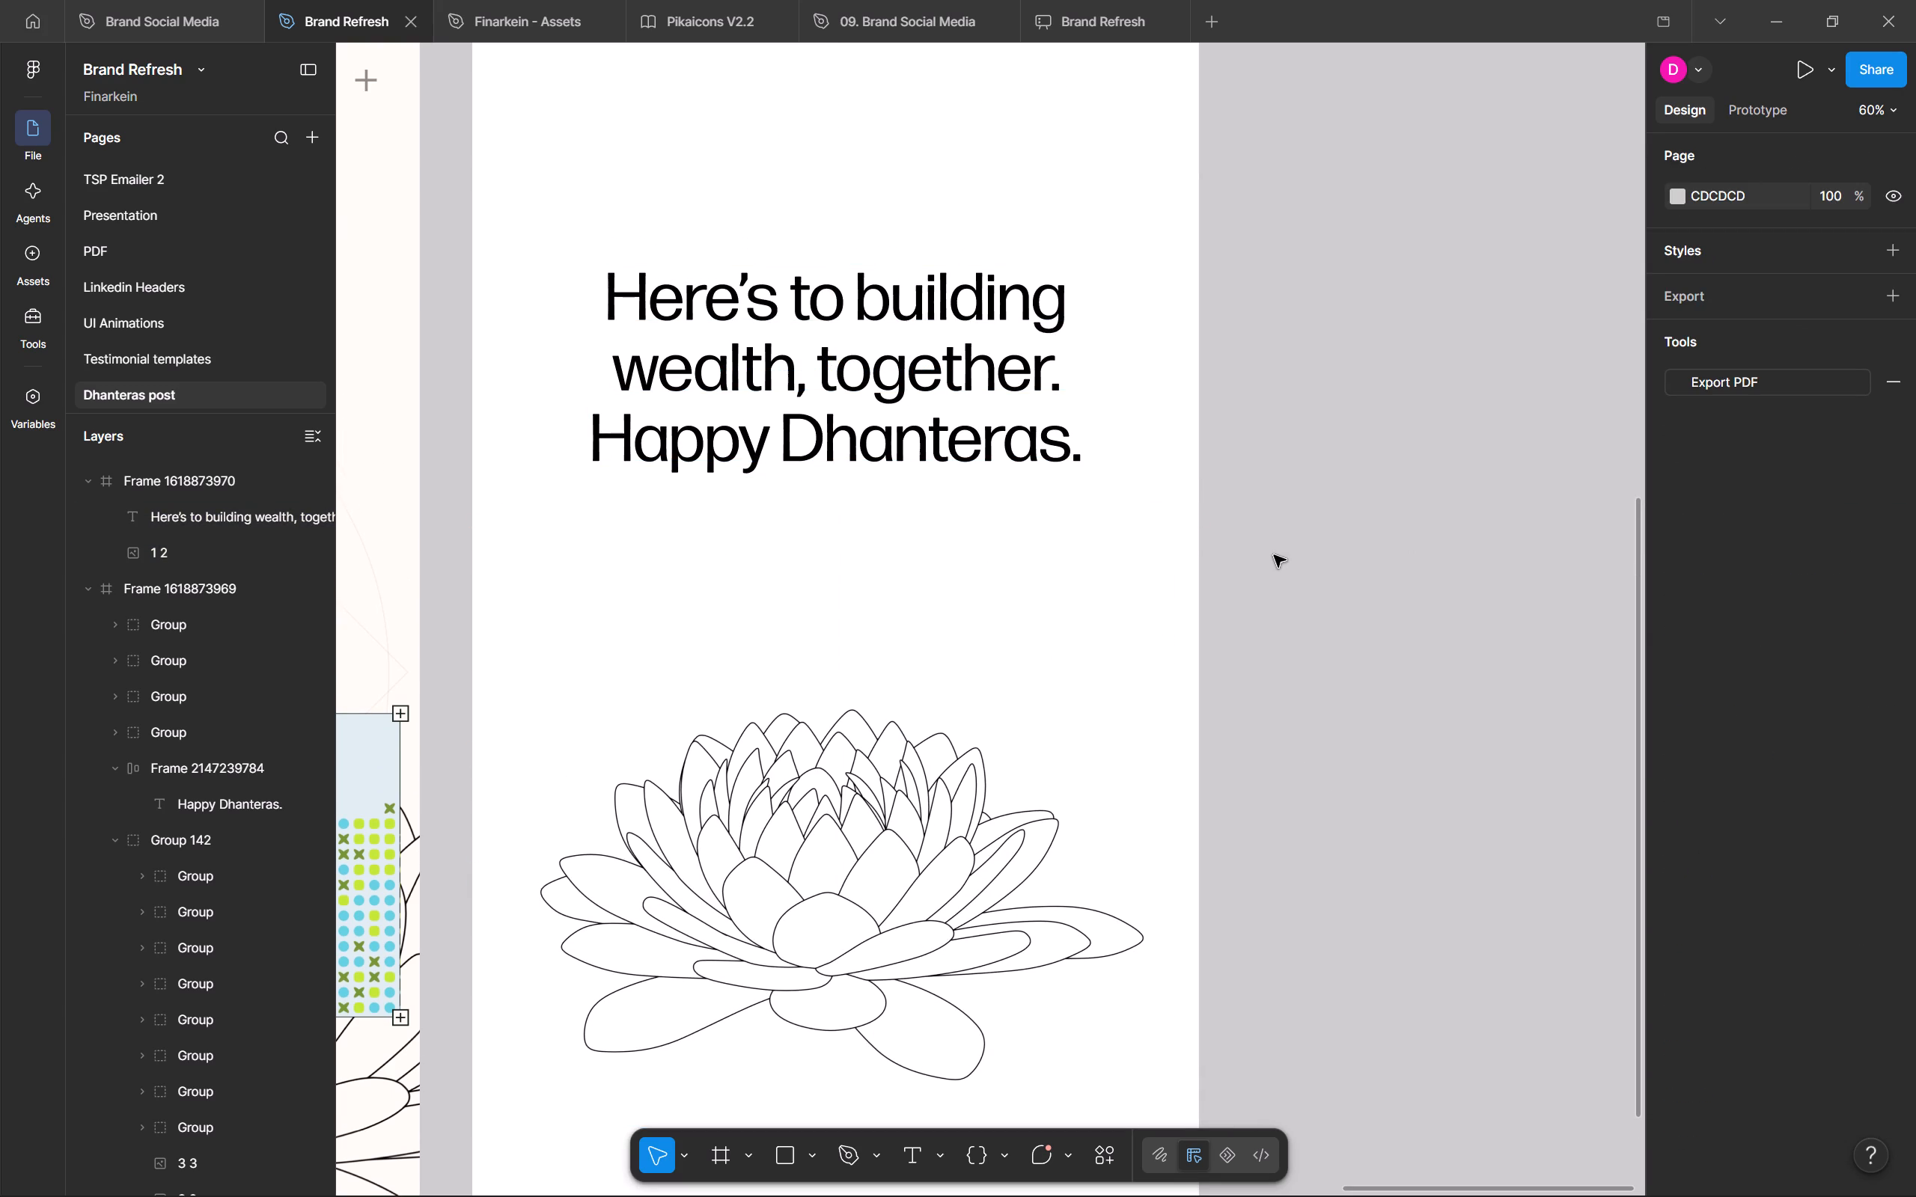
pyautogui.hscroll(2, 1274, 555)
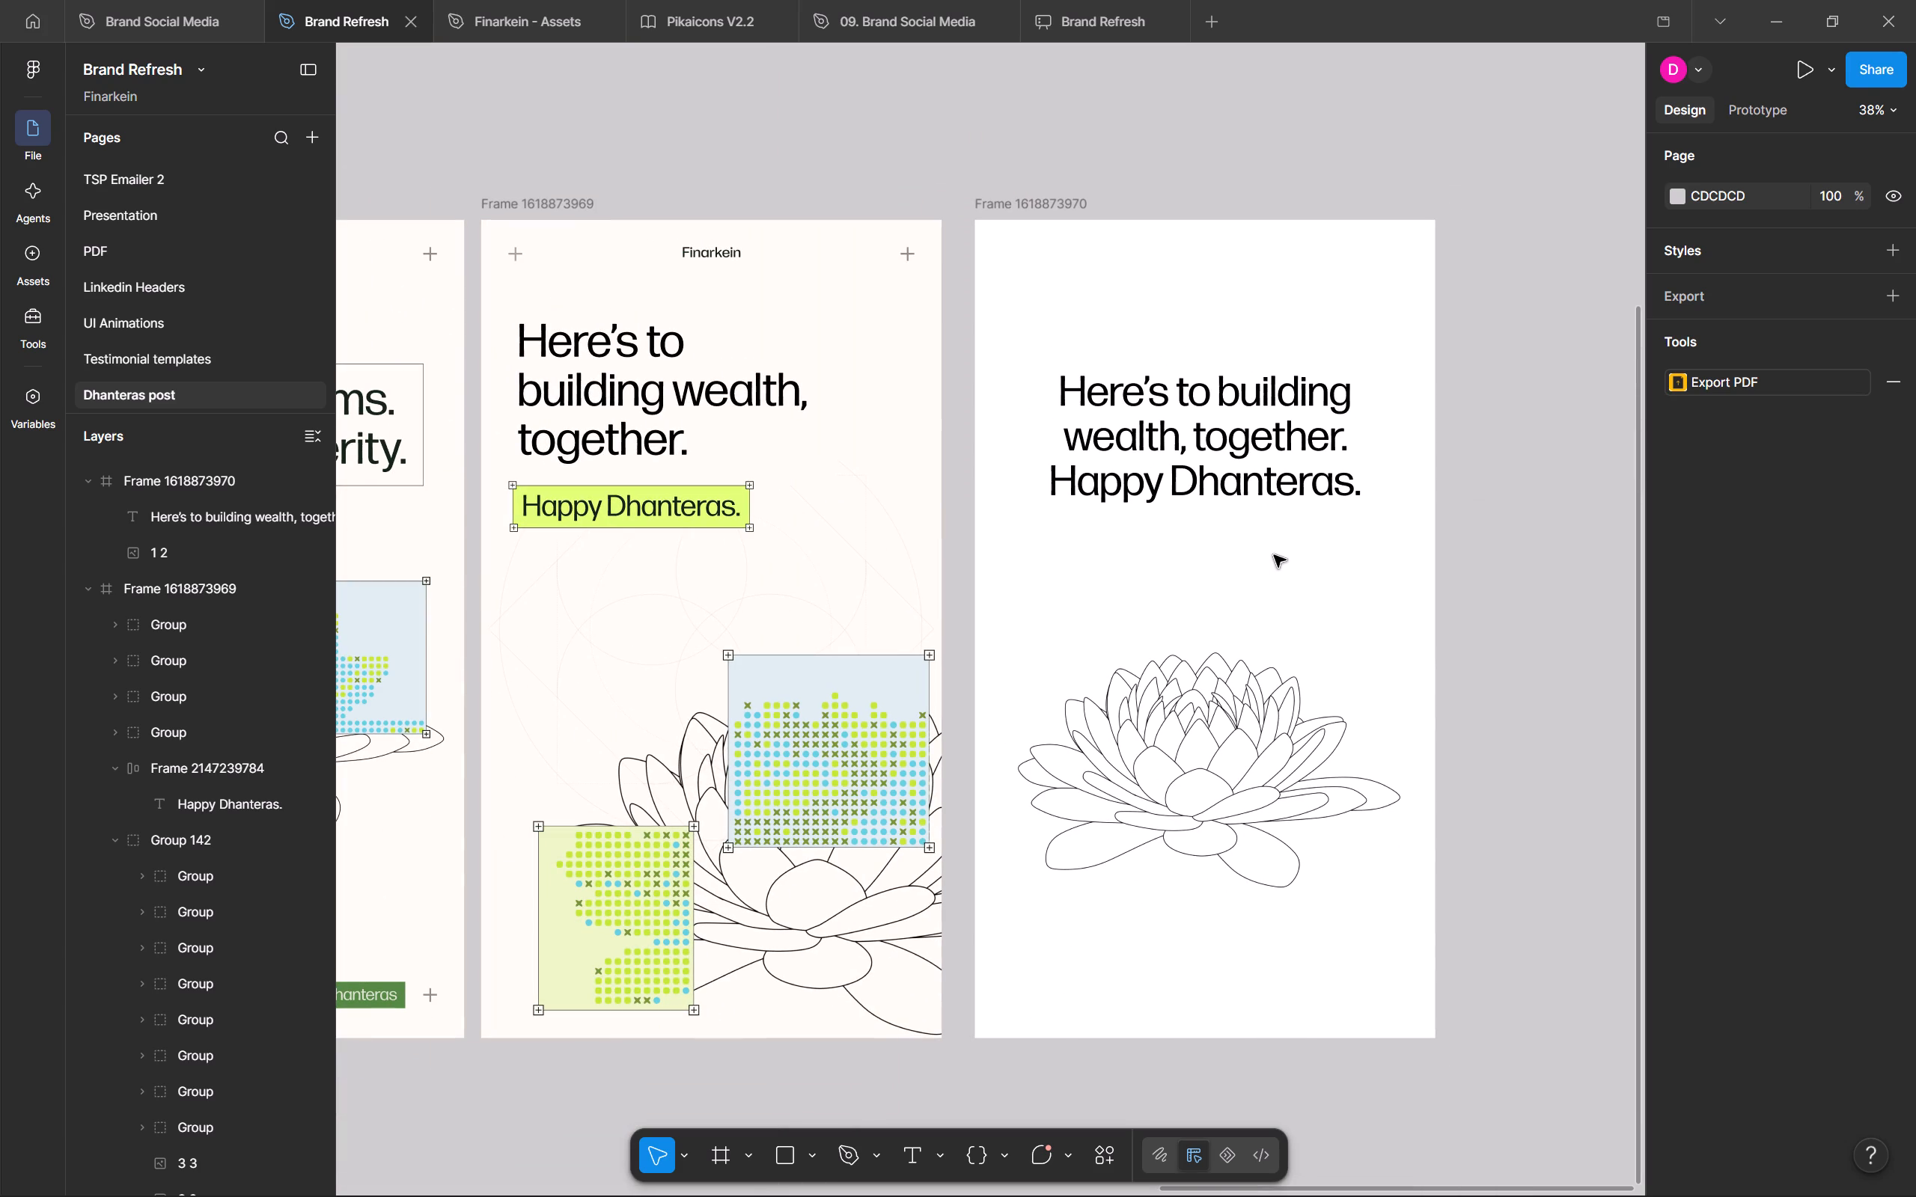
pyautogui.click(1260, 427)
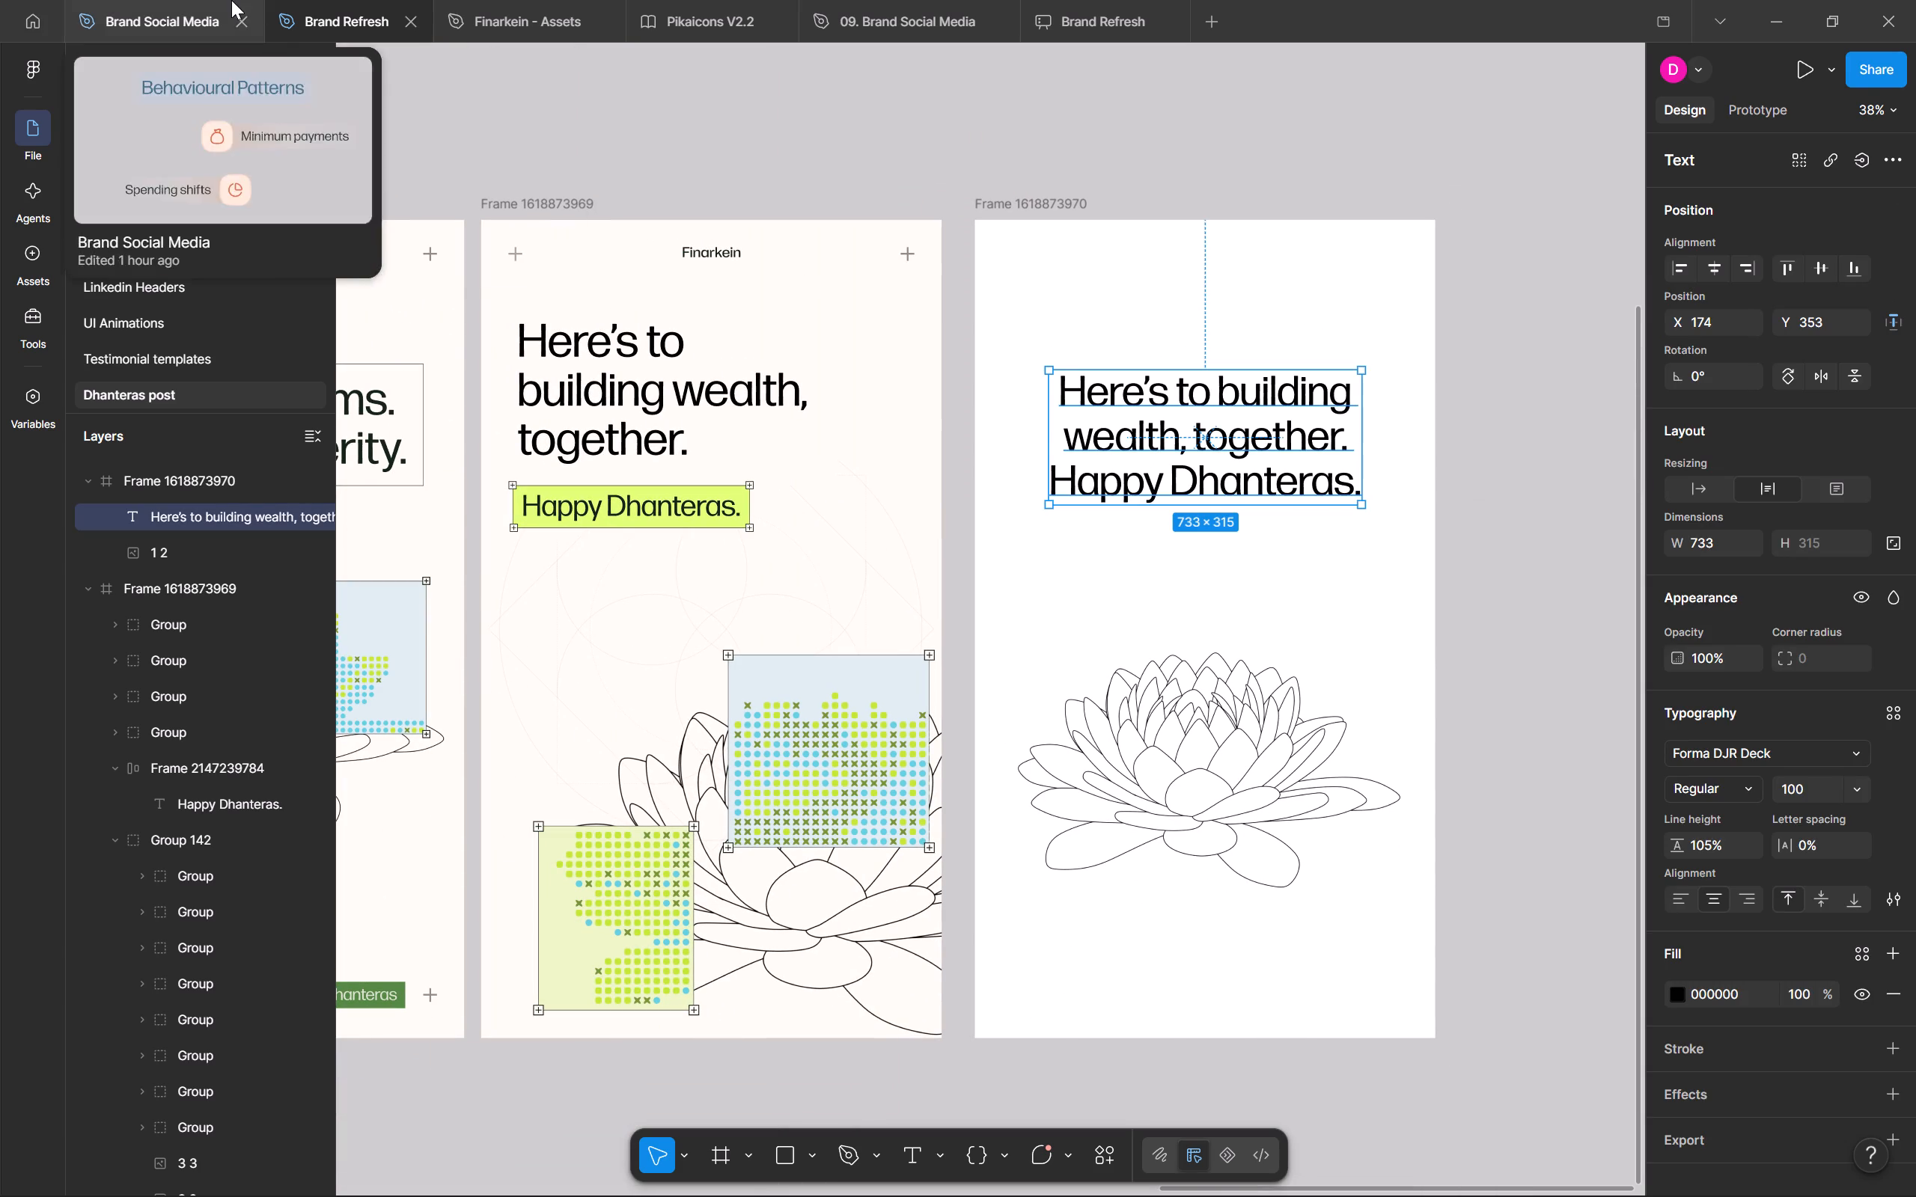
# Open the GFF Report - Posts page in the Brand Refresh file.
pyautogui.click(231, 0)
pyautogui.click(313, 0)
pyautogui.scroll(5, 219, 267)
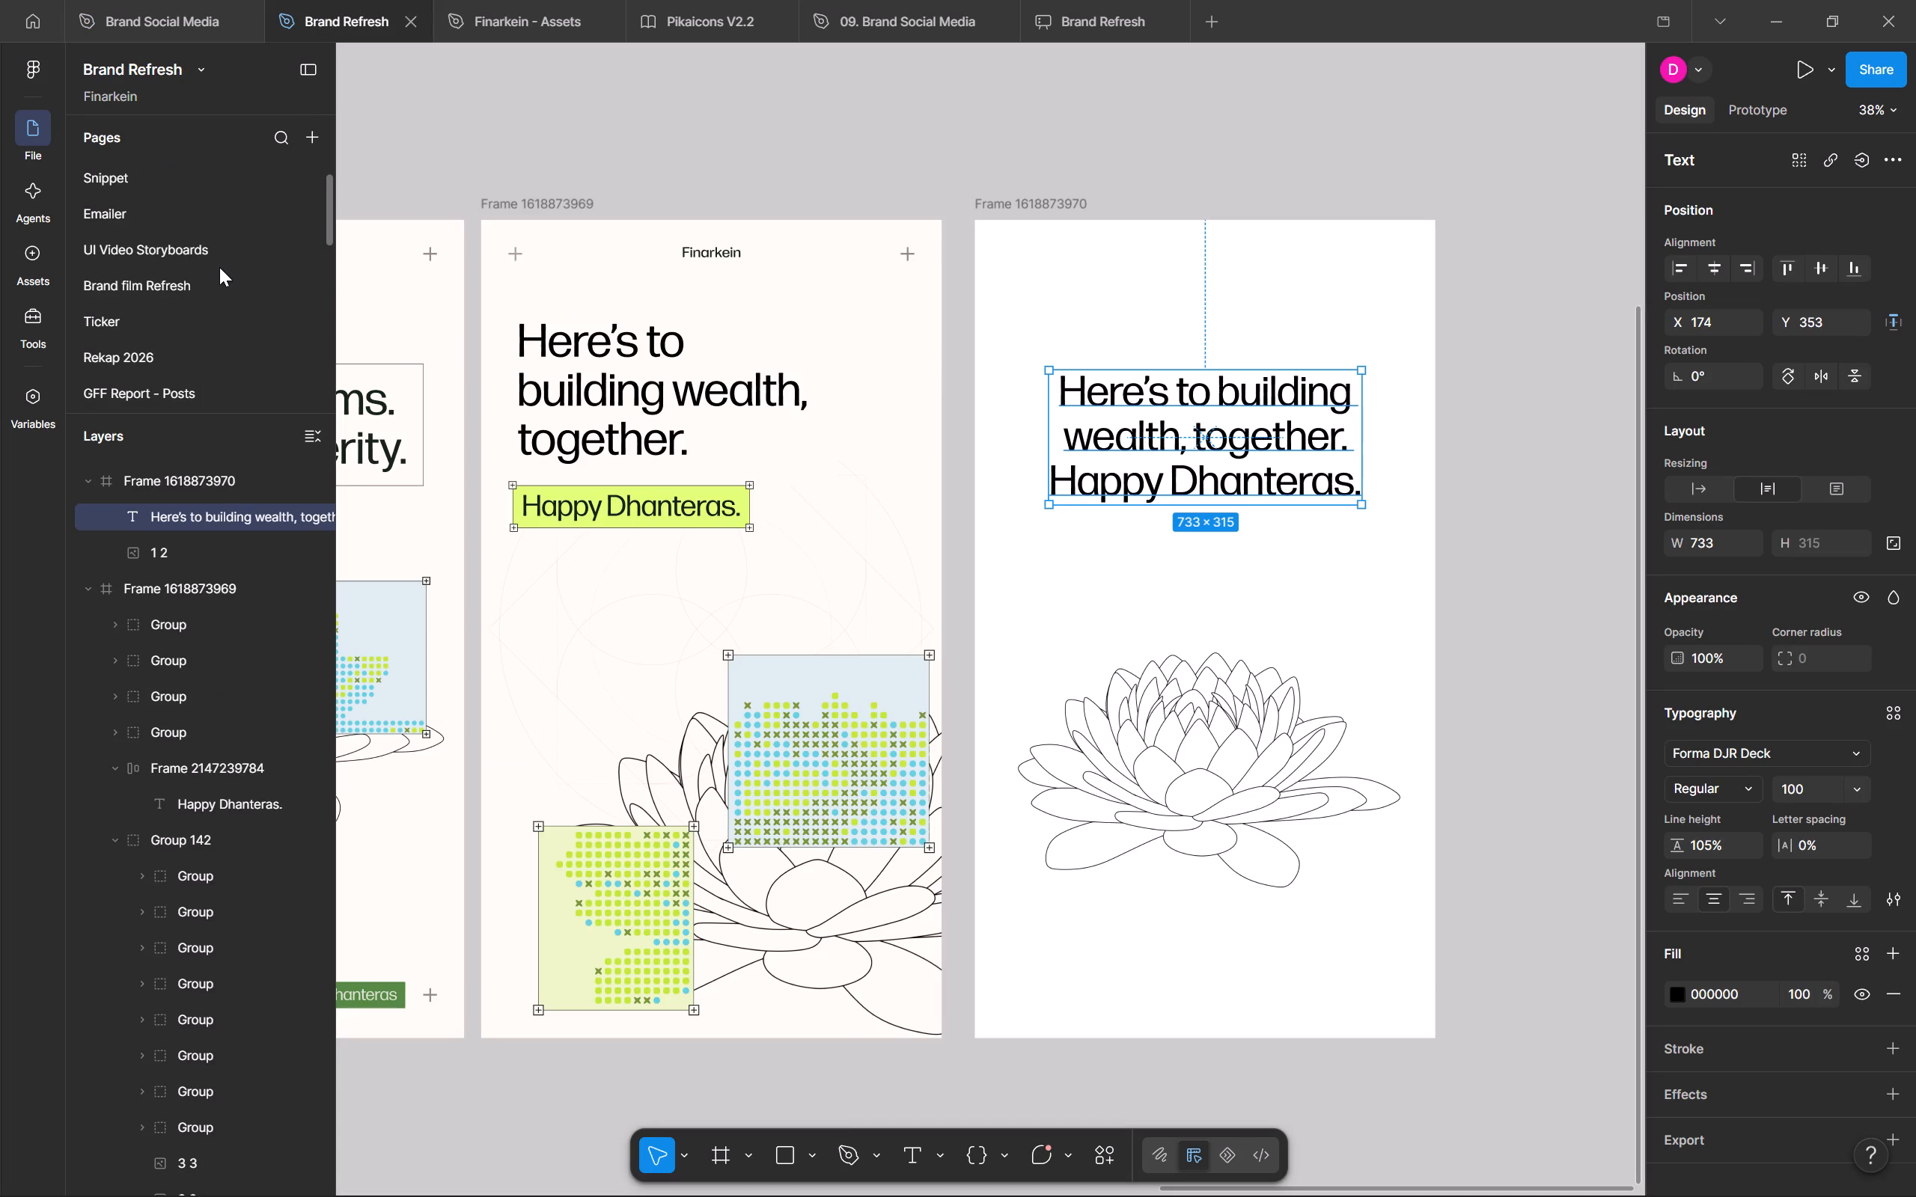
pyautogui.click(213, 379)
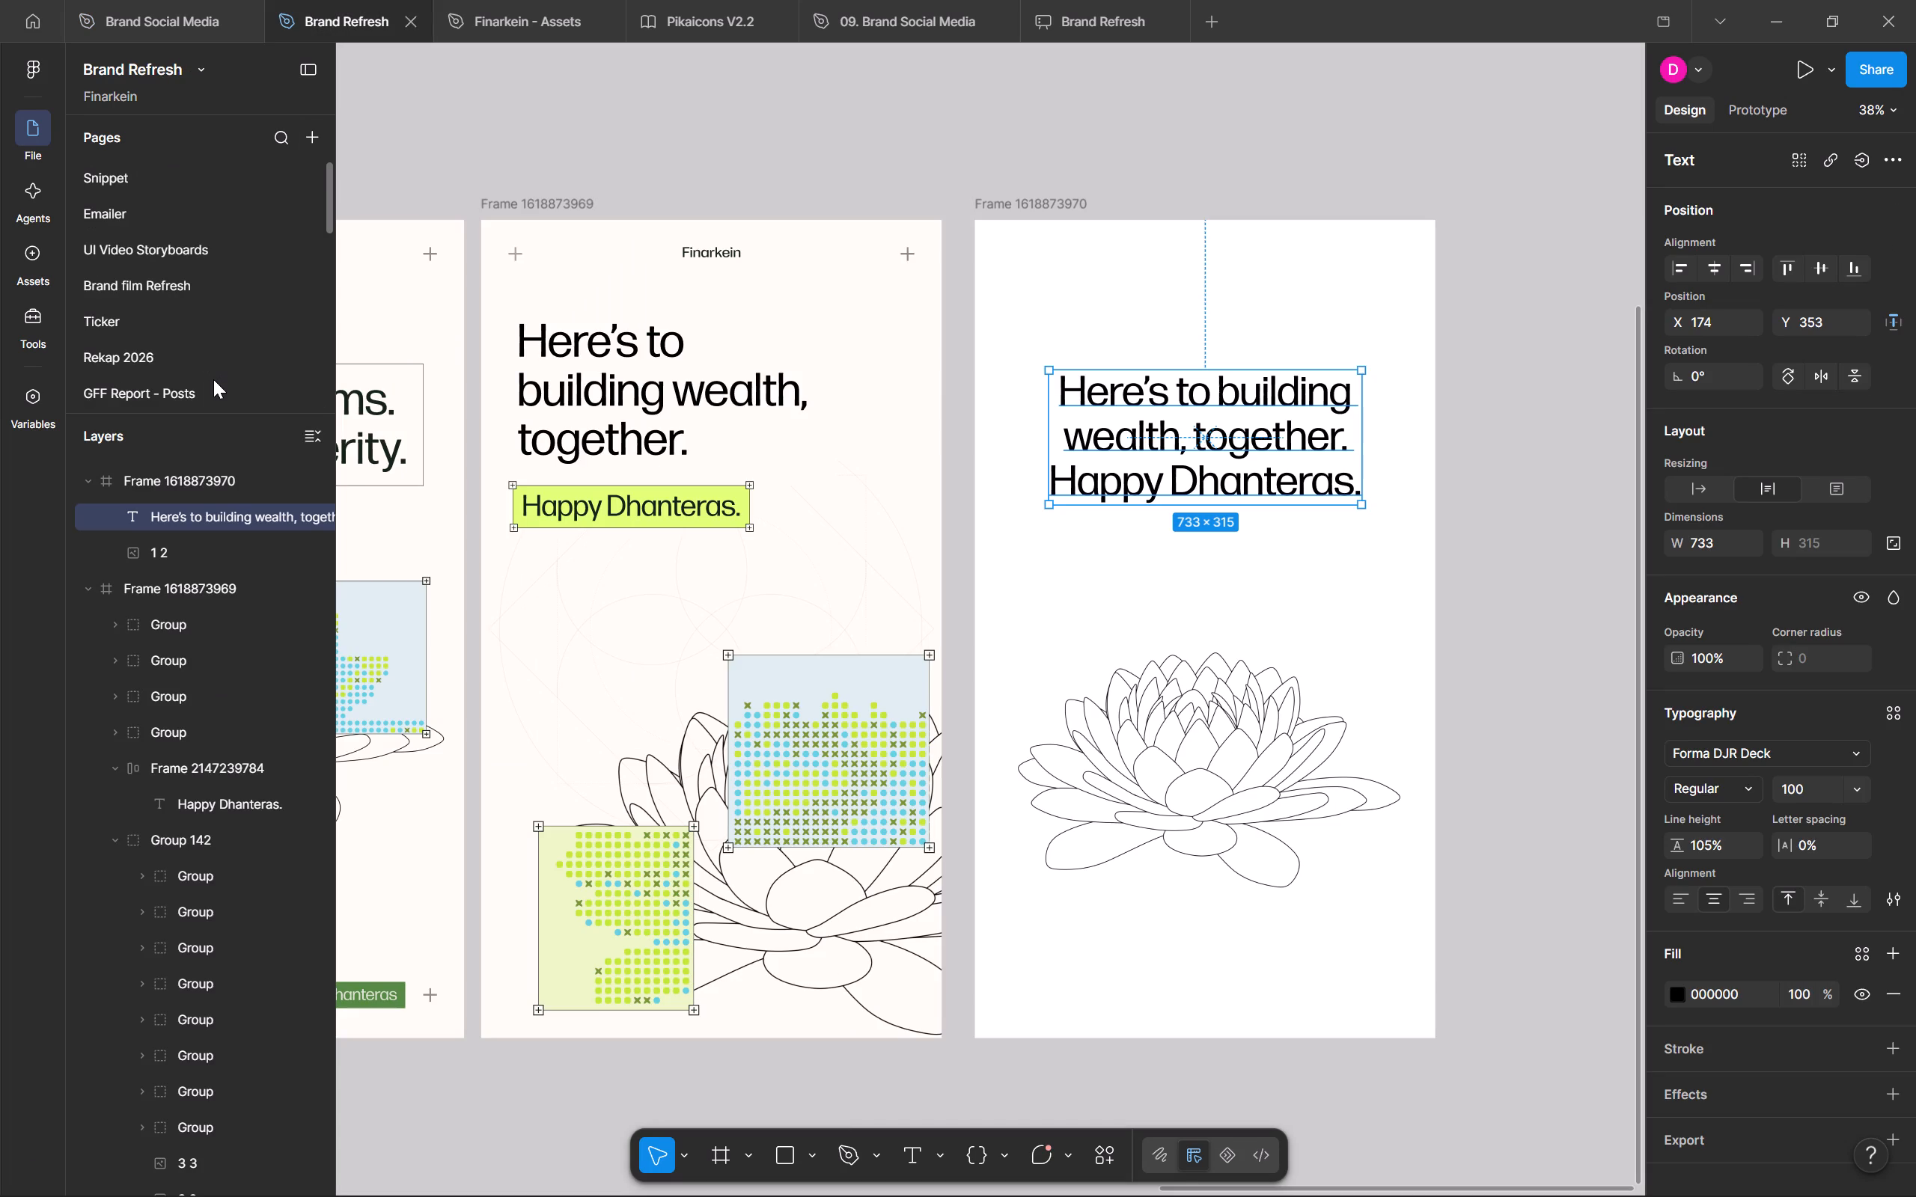
pyautogui.click(214, 392)
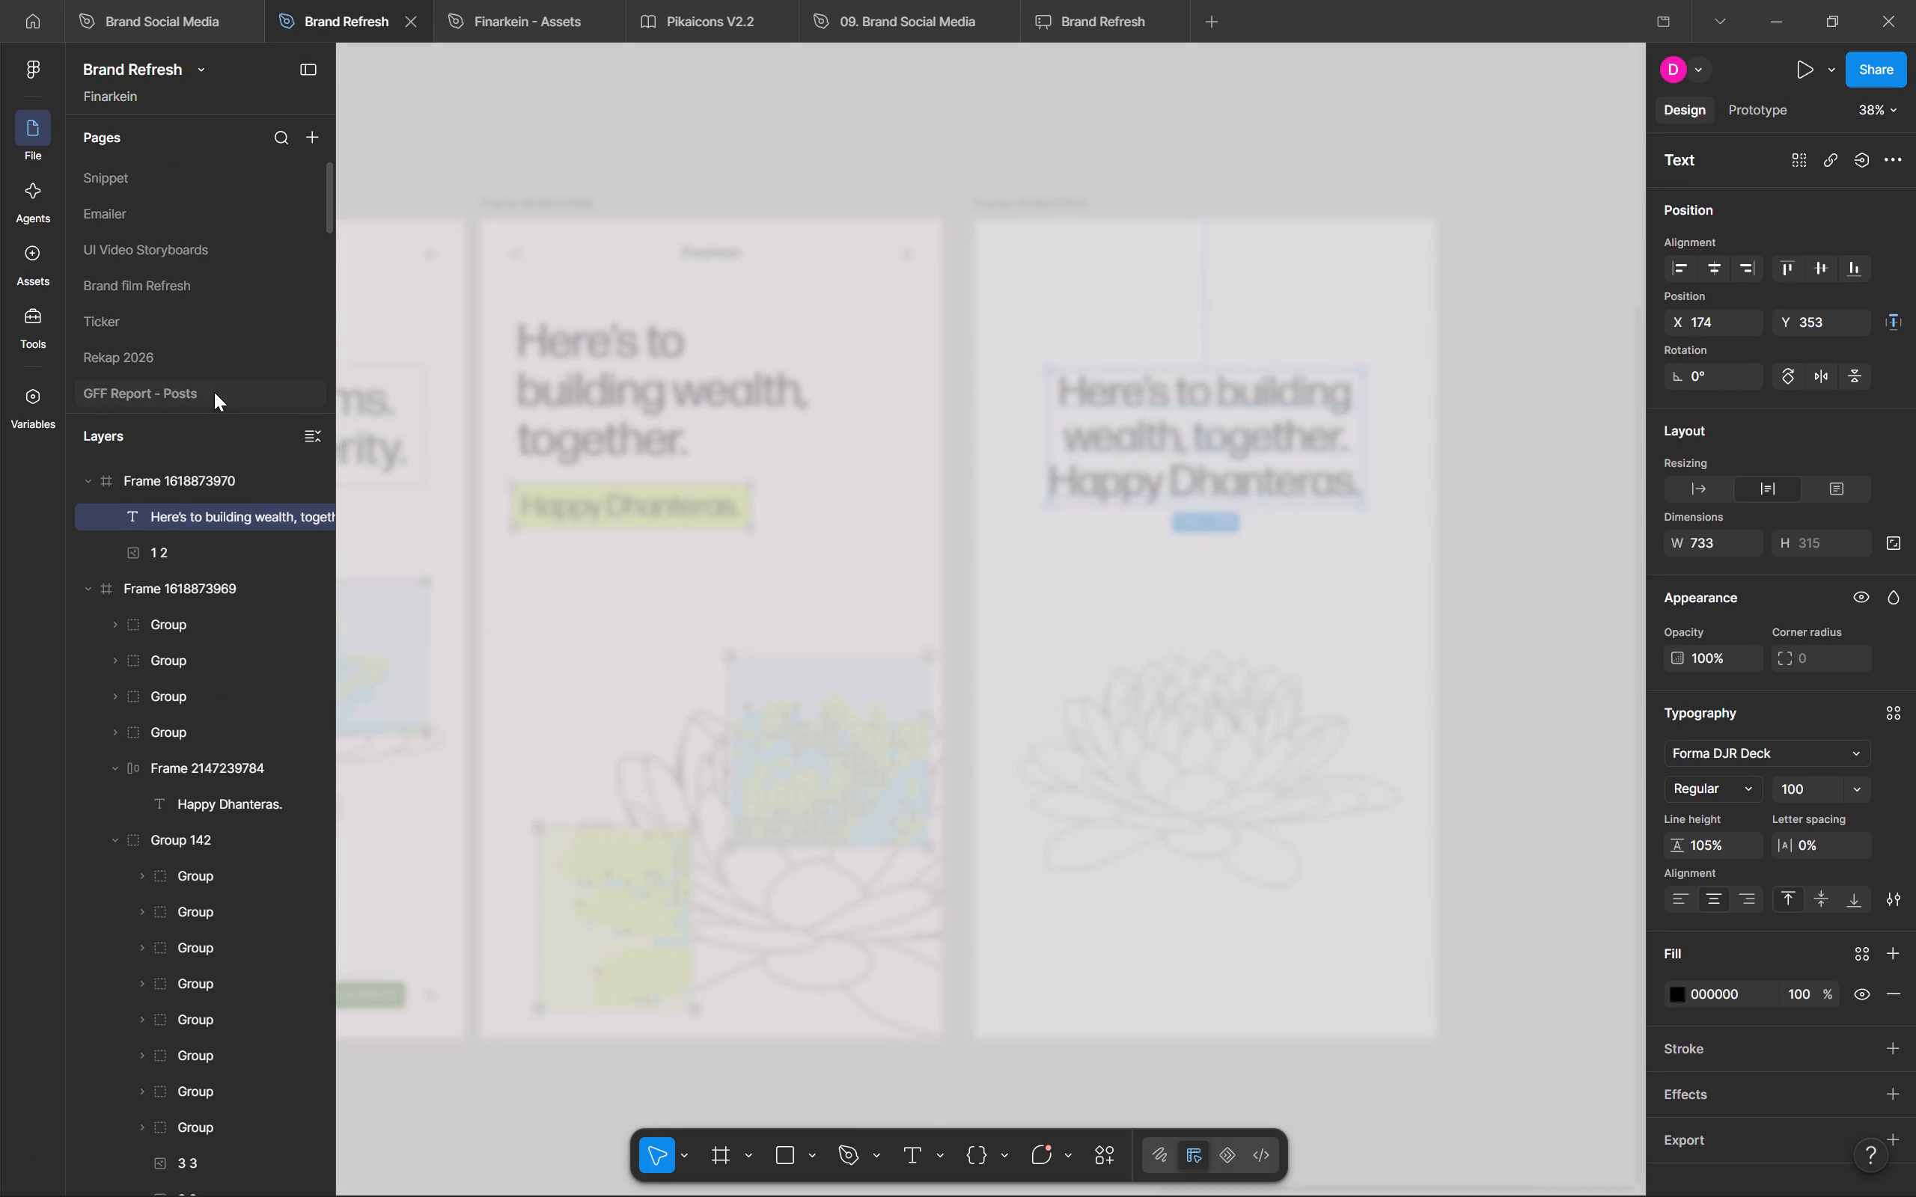
# Look through the GFF report post slides, from the Post-1 directions to the system accuracy series, for layout and graphic references.
pyautogui.scroll(1, 1078, 419)
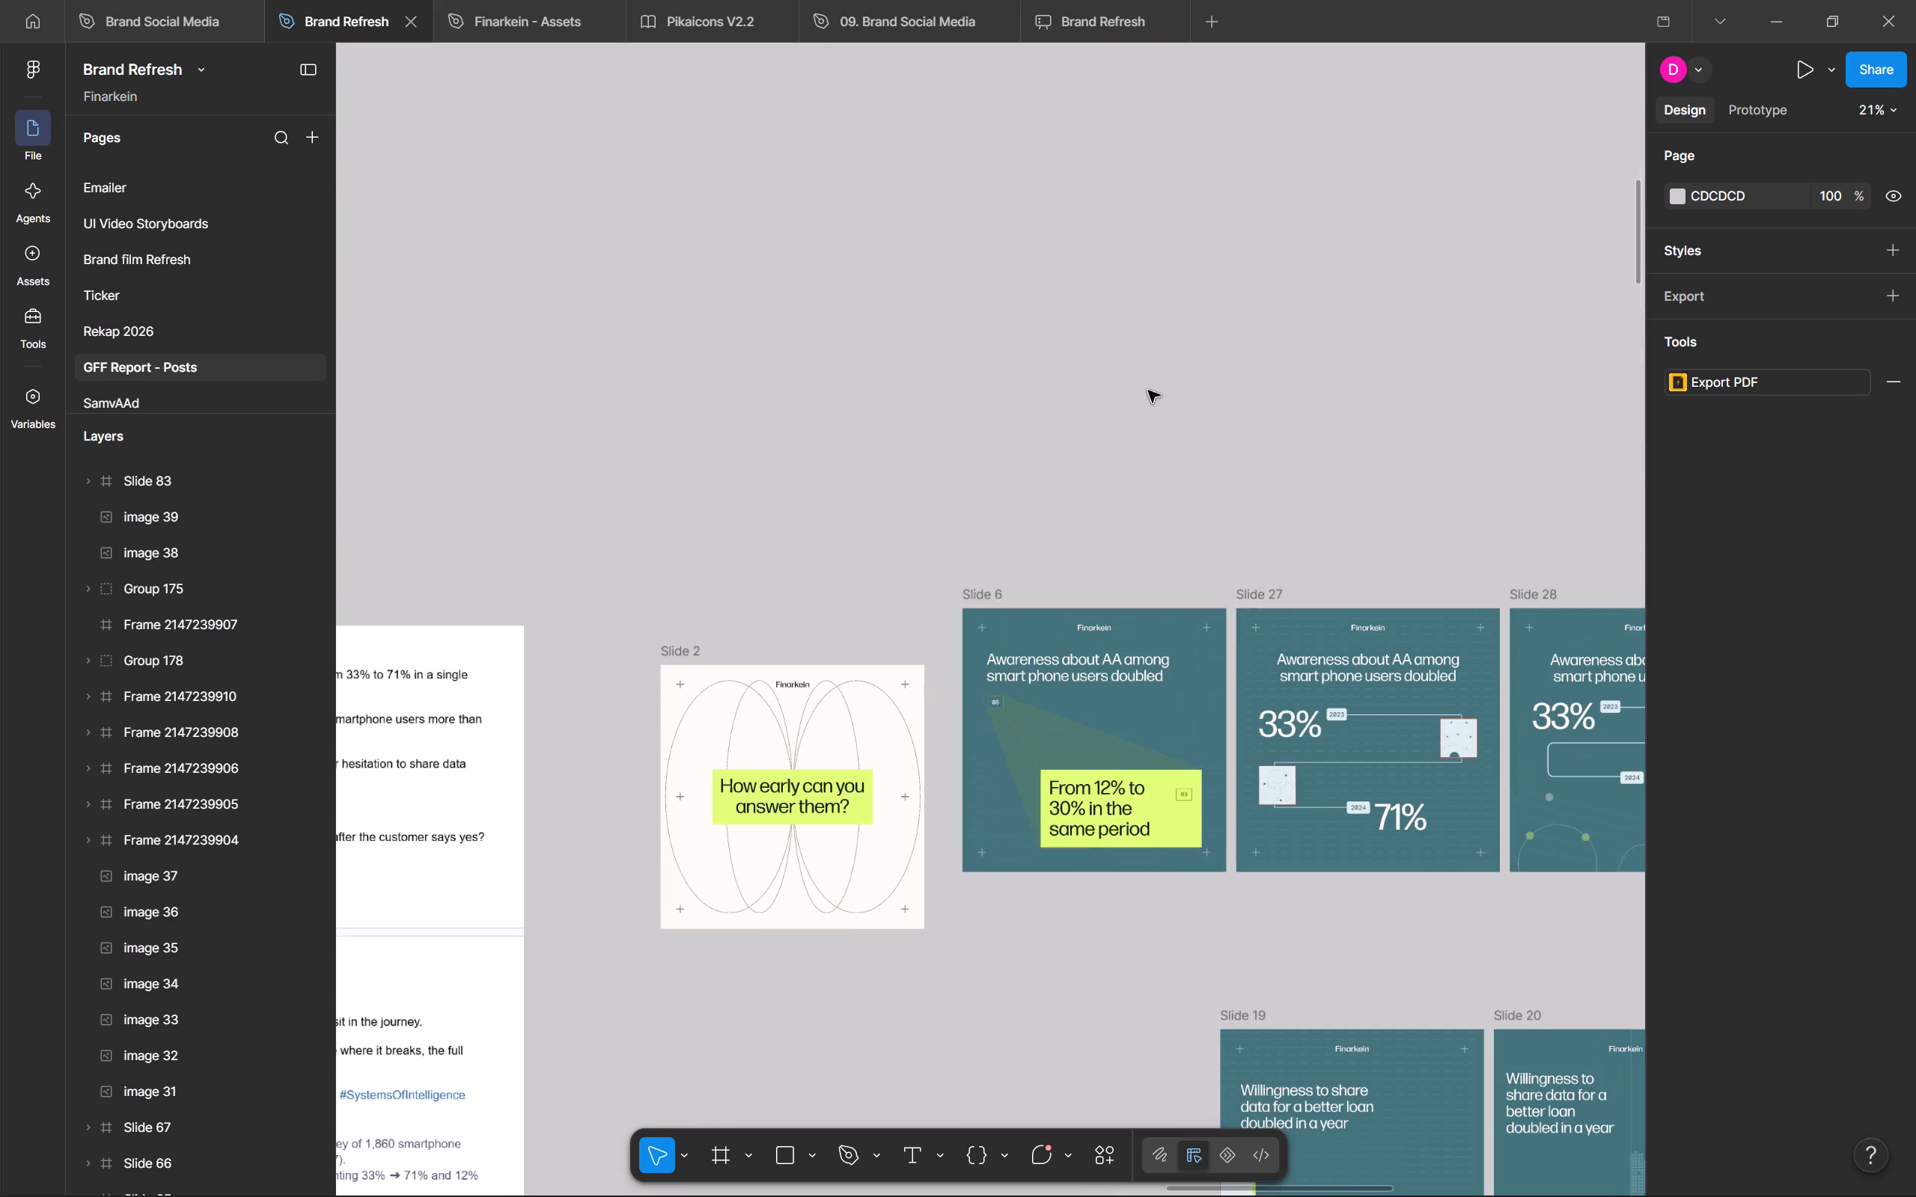
pyautogui.scroll(-4, 1236, 759)
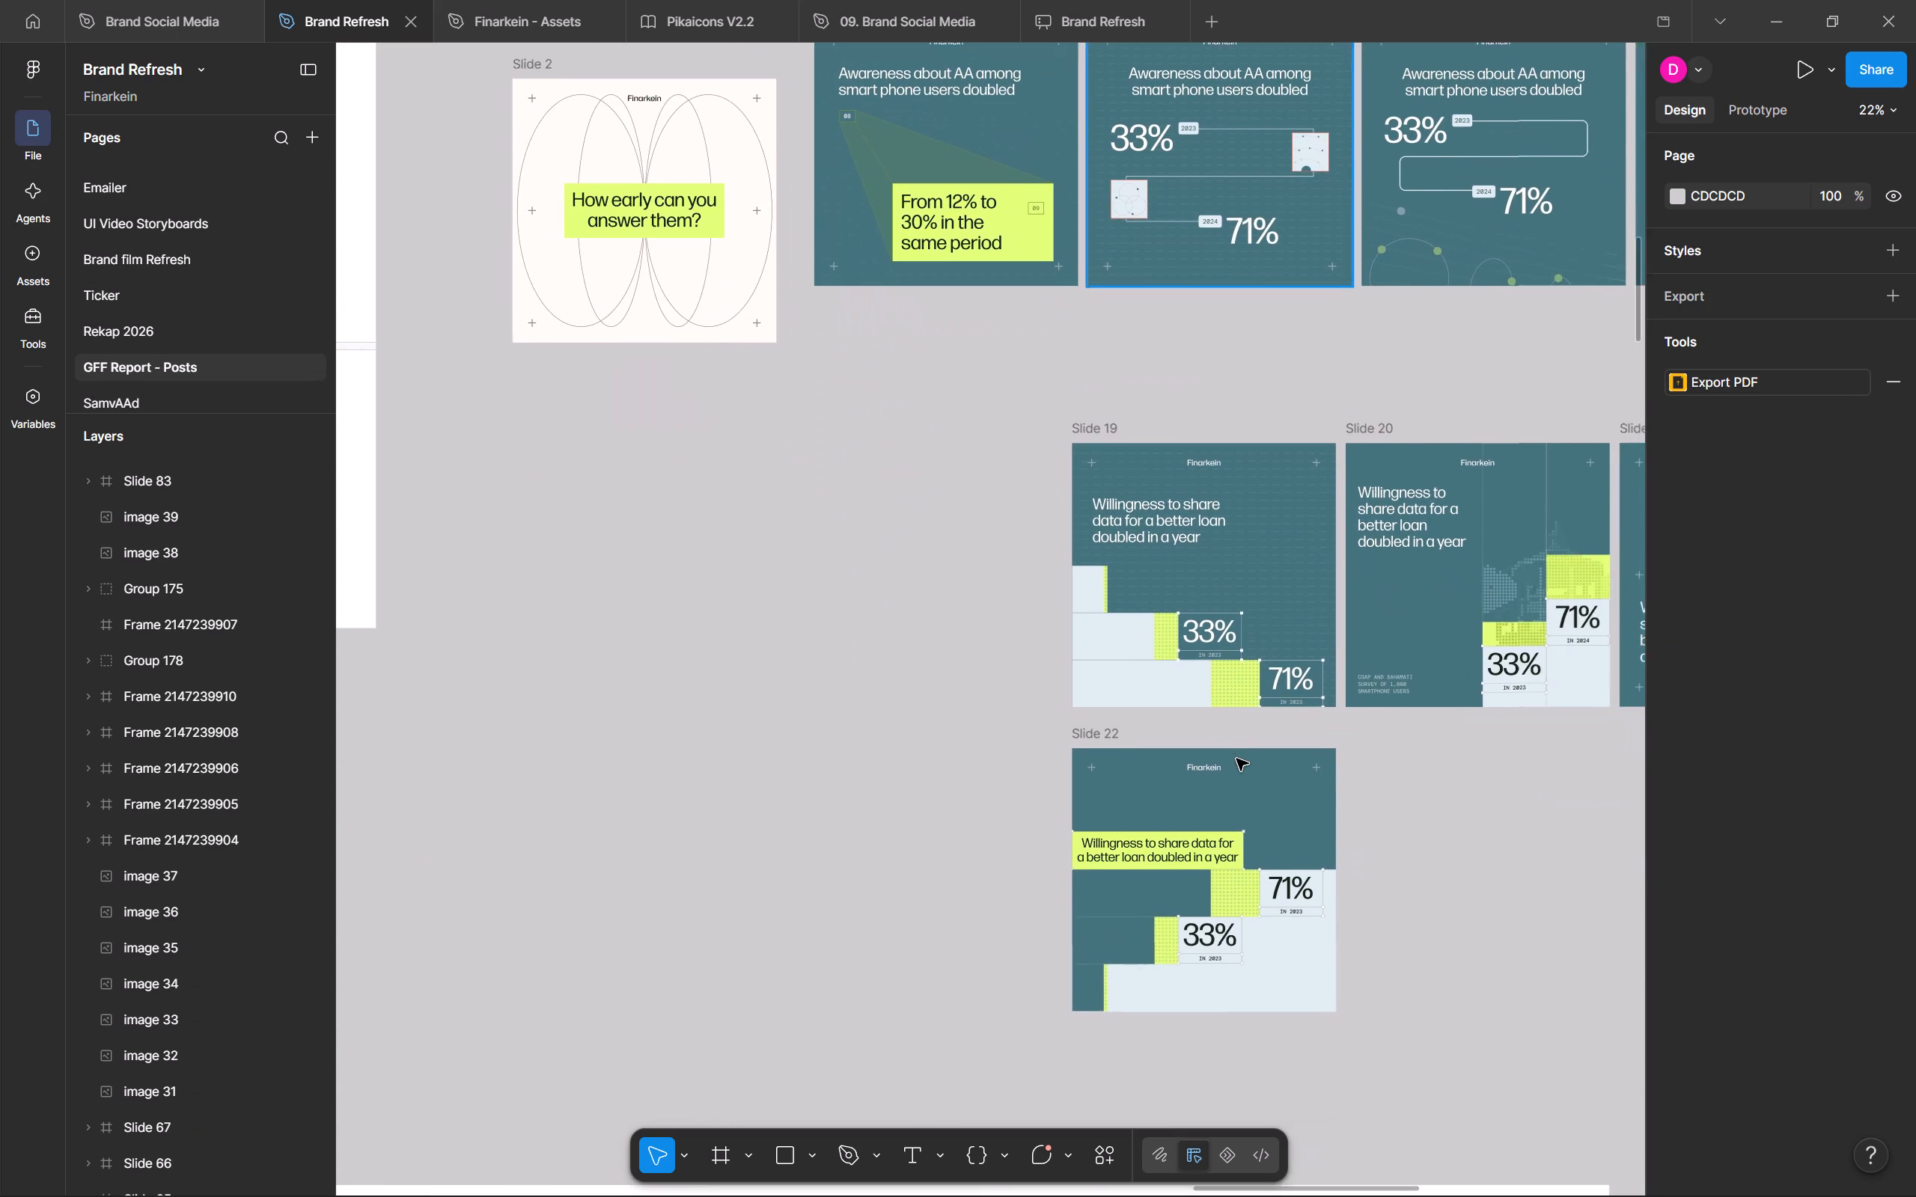
pyautogui.scroll(-2, 1236, 759)
pyautogui.hscroll(1, 1134, 870)
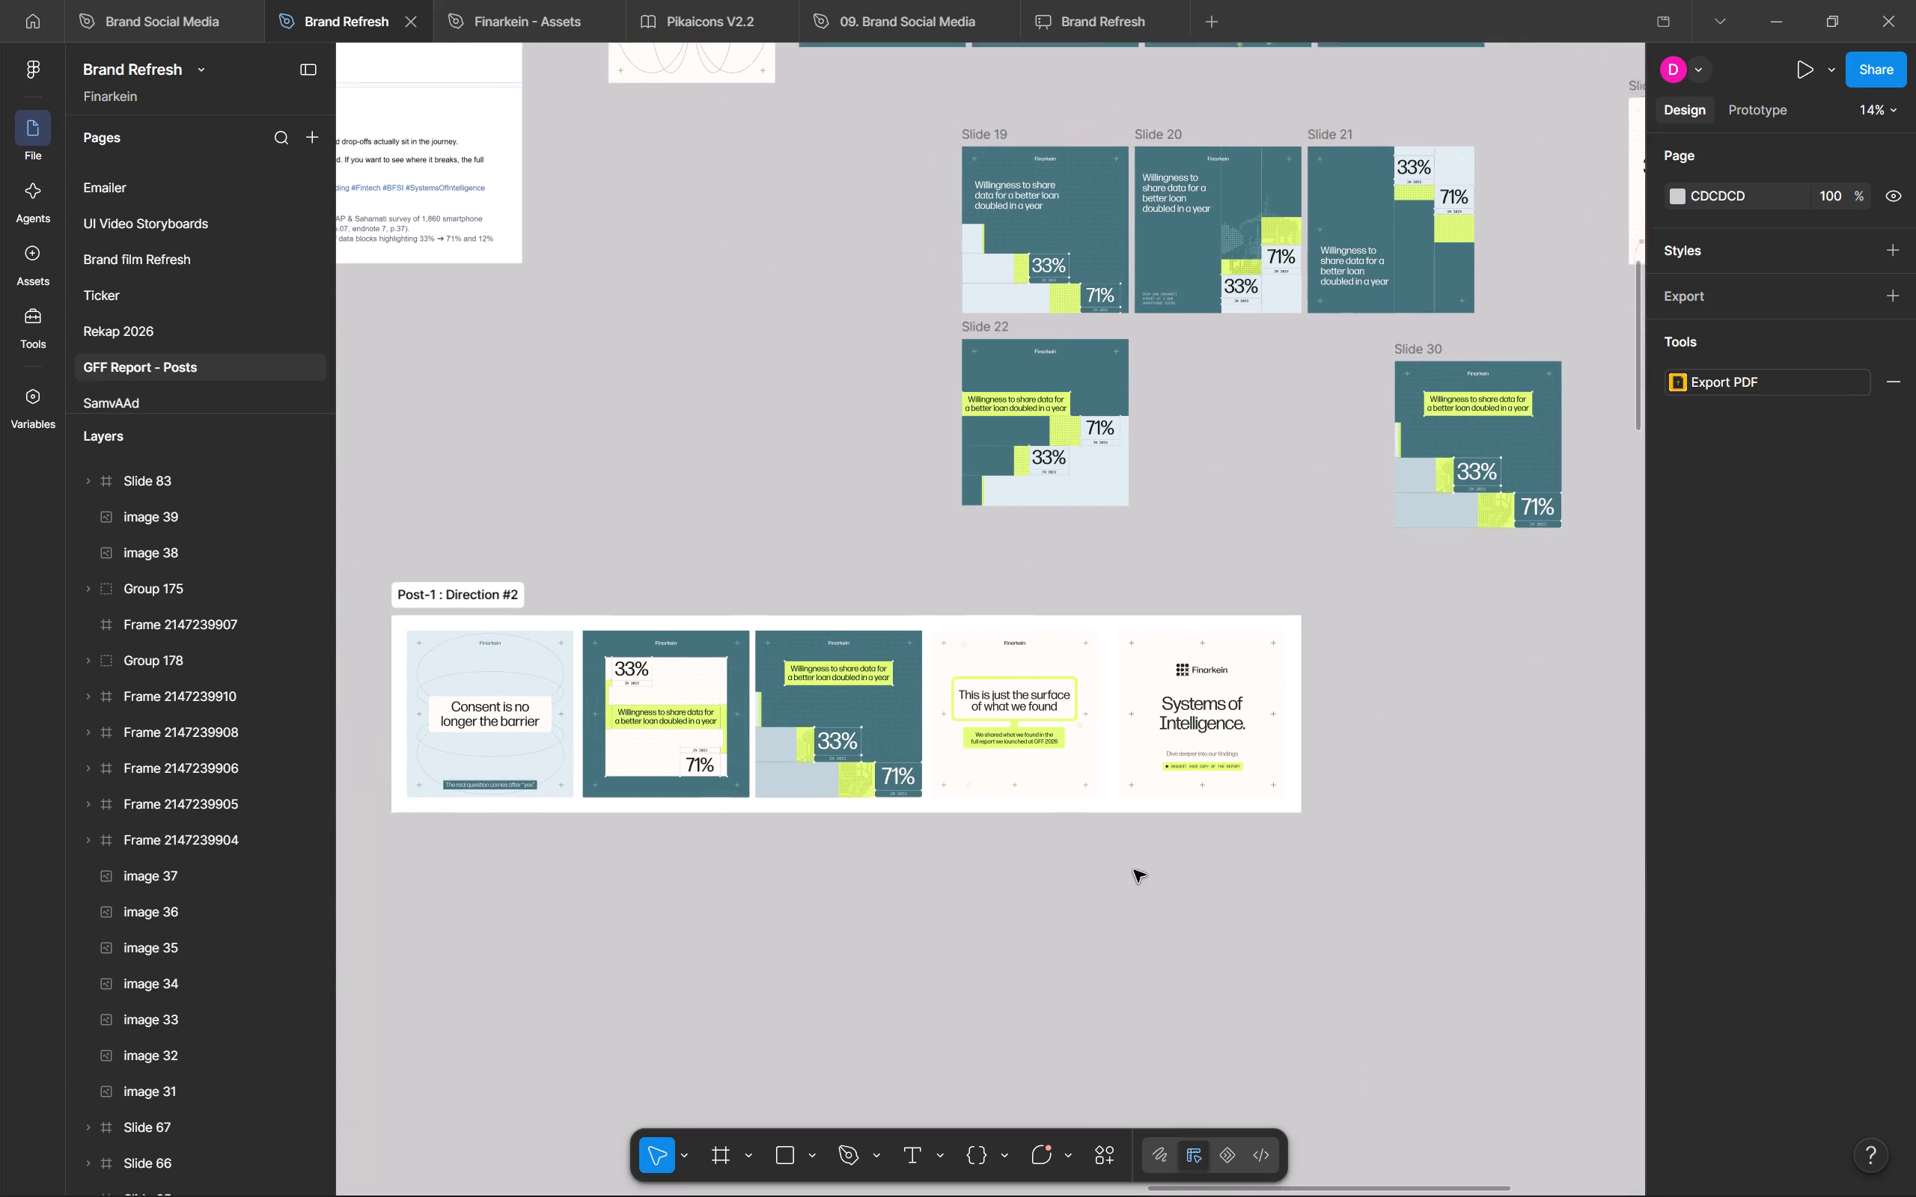
pyautogui.hscroll(1, 1134, 870)
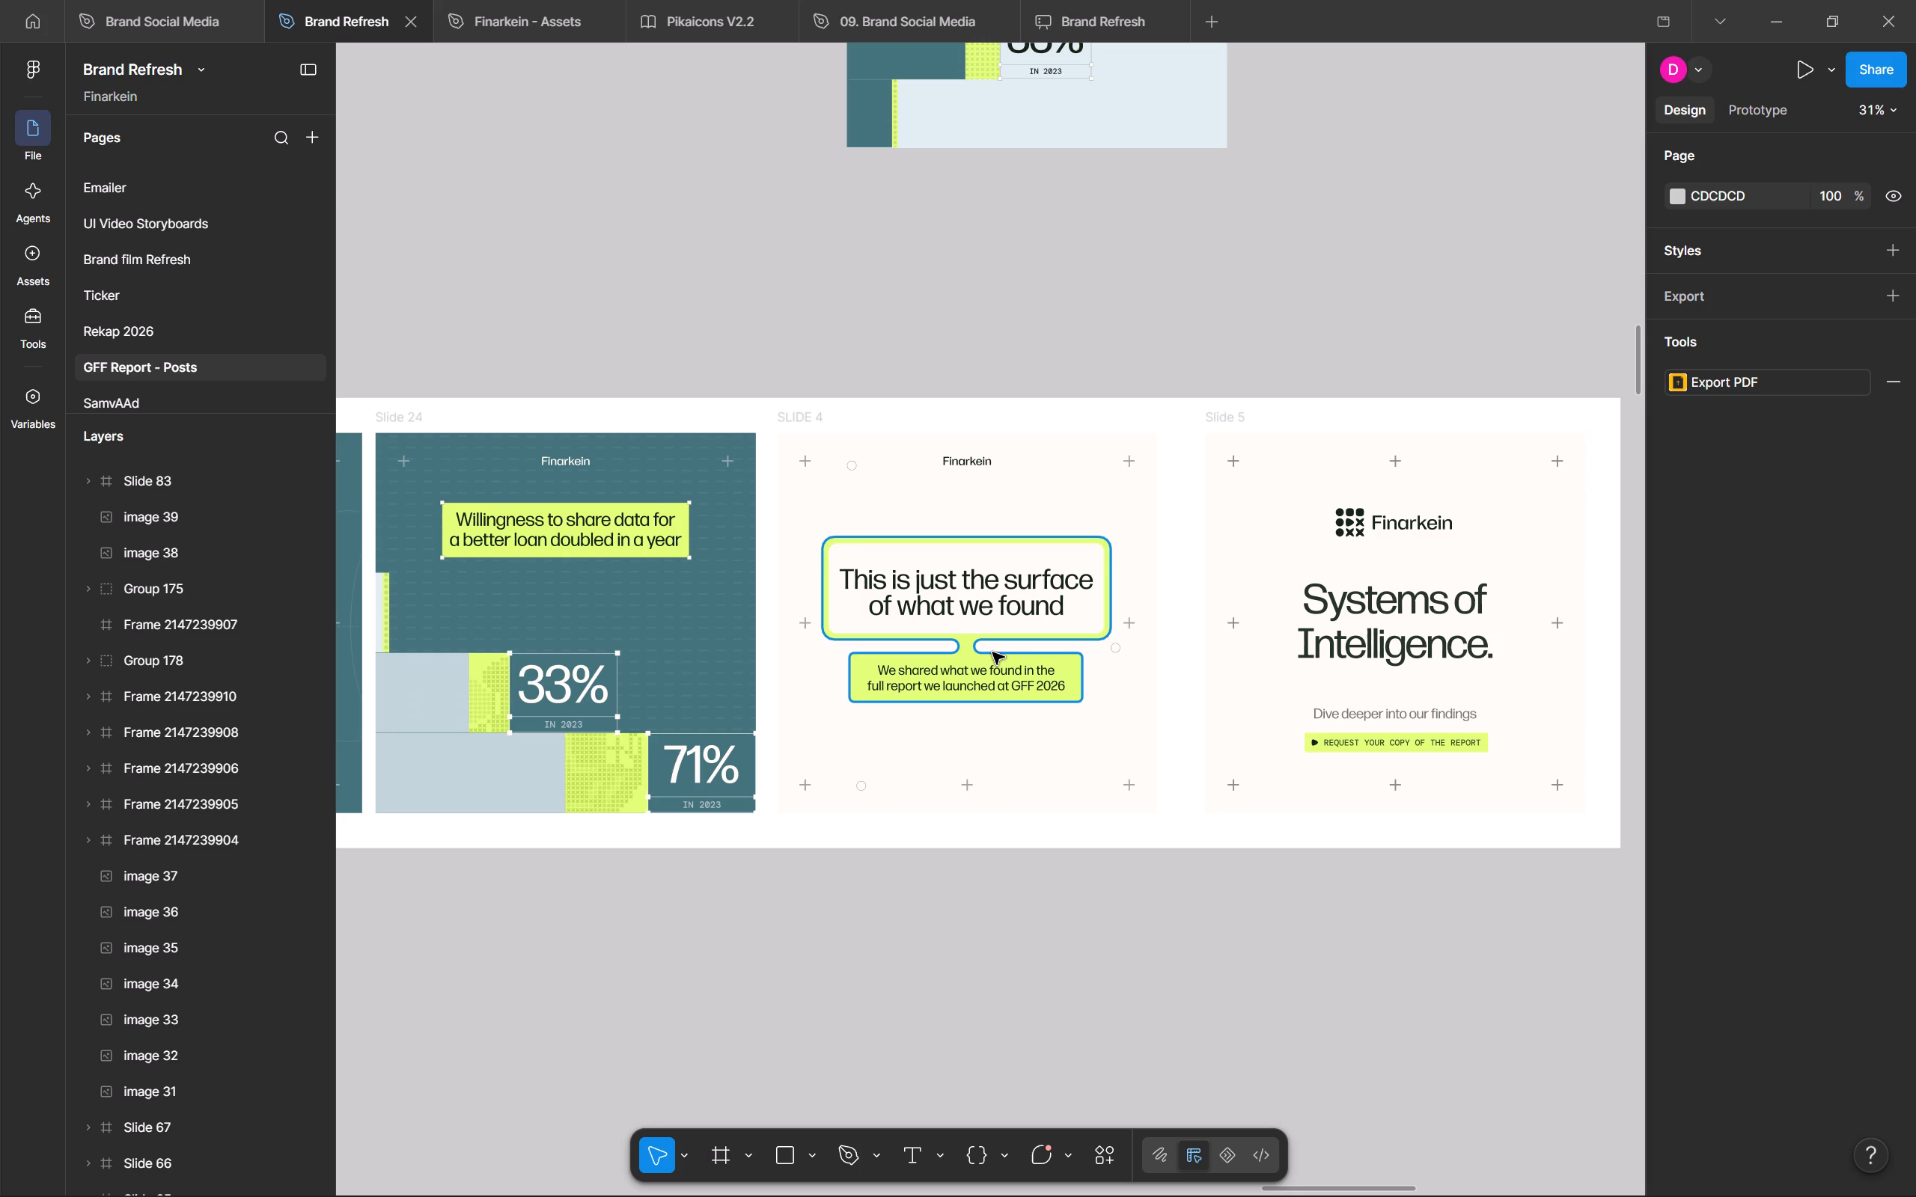
pyautogui.hscroll(11, 992, 652)
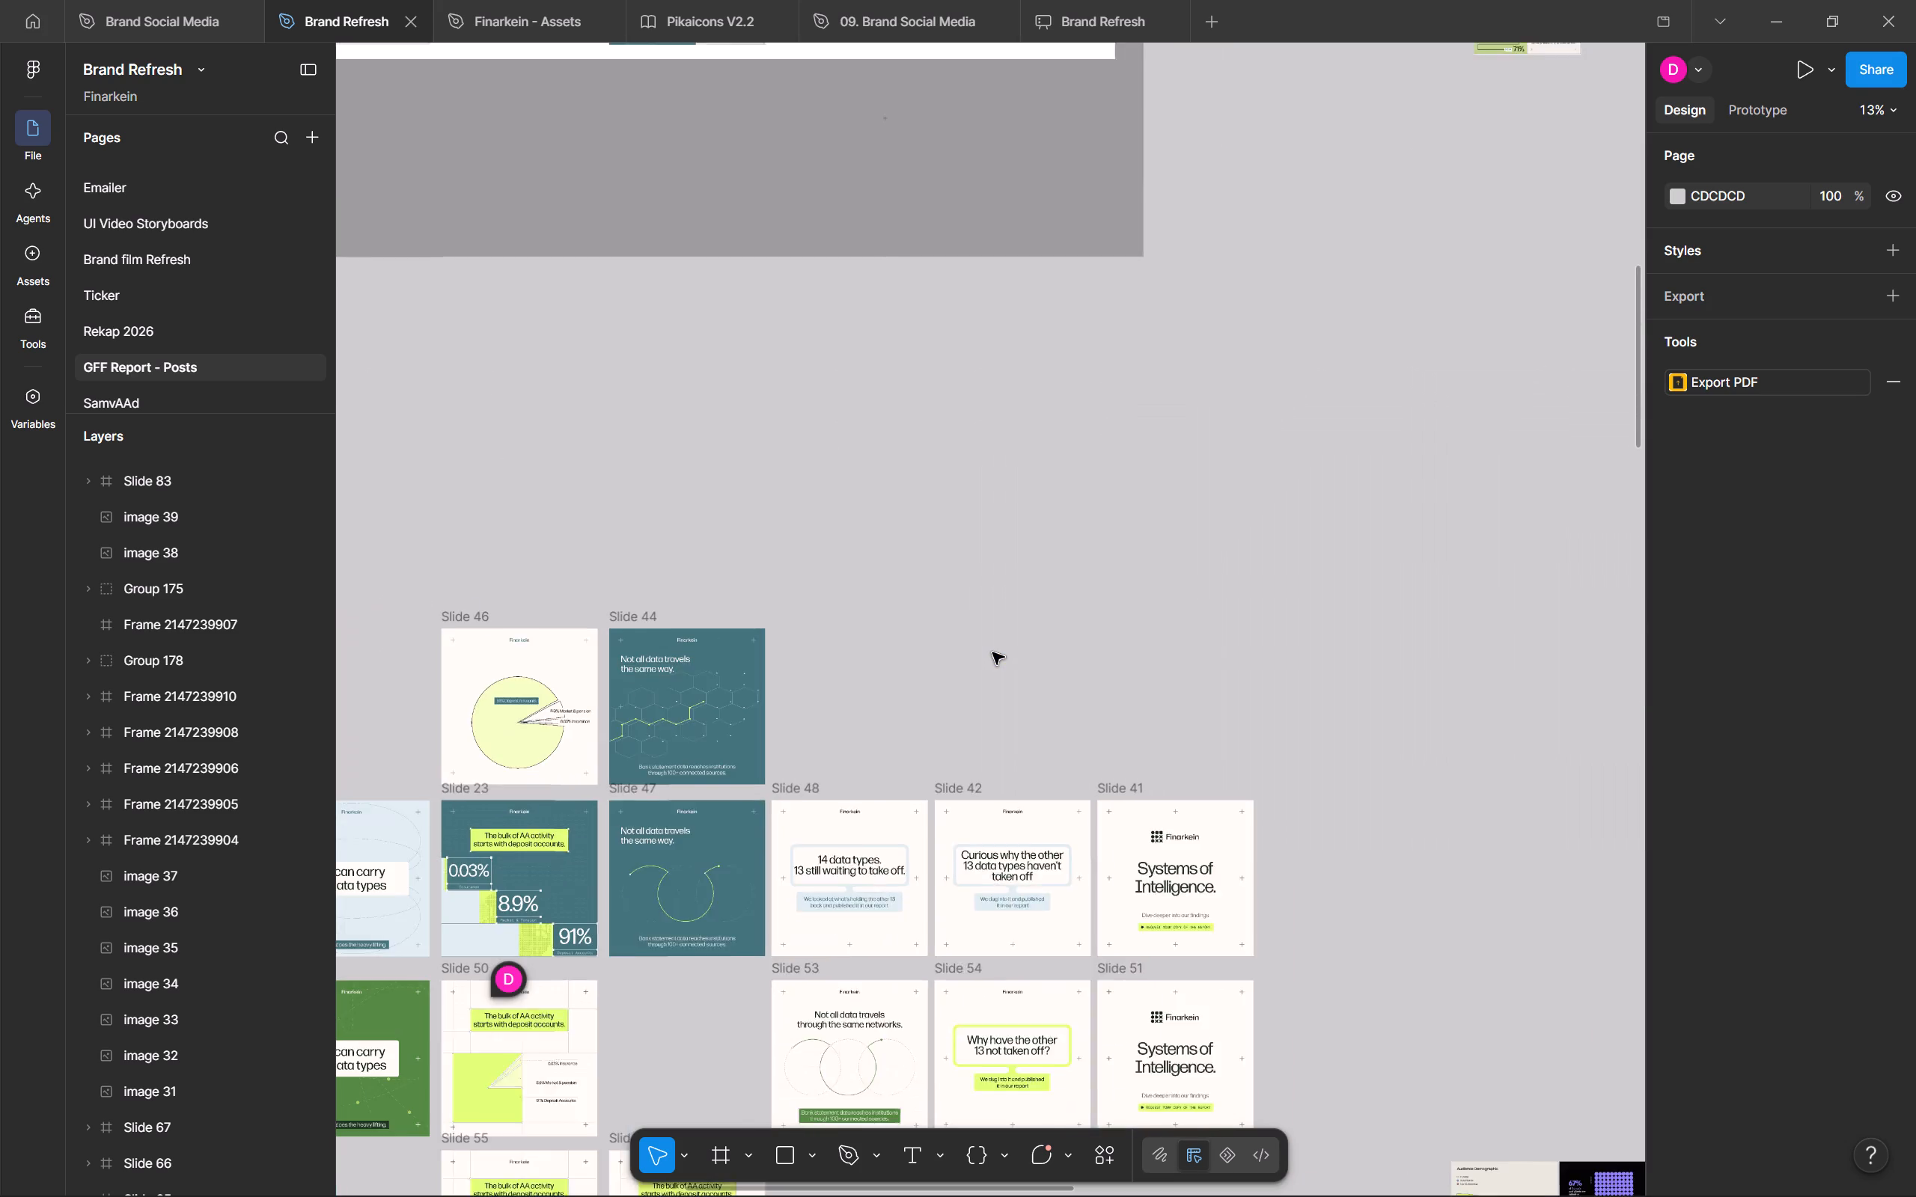
pyautogui.scroll(-2, 992, 652)
pyautogui.hscroll(2, 697, 774)
pyautogui.scroll(-3, 747, 622)
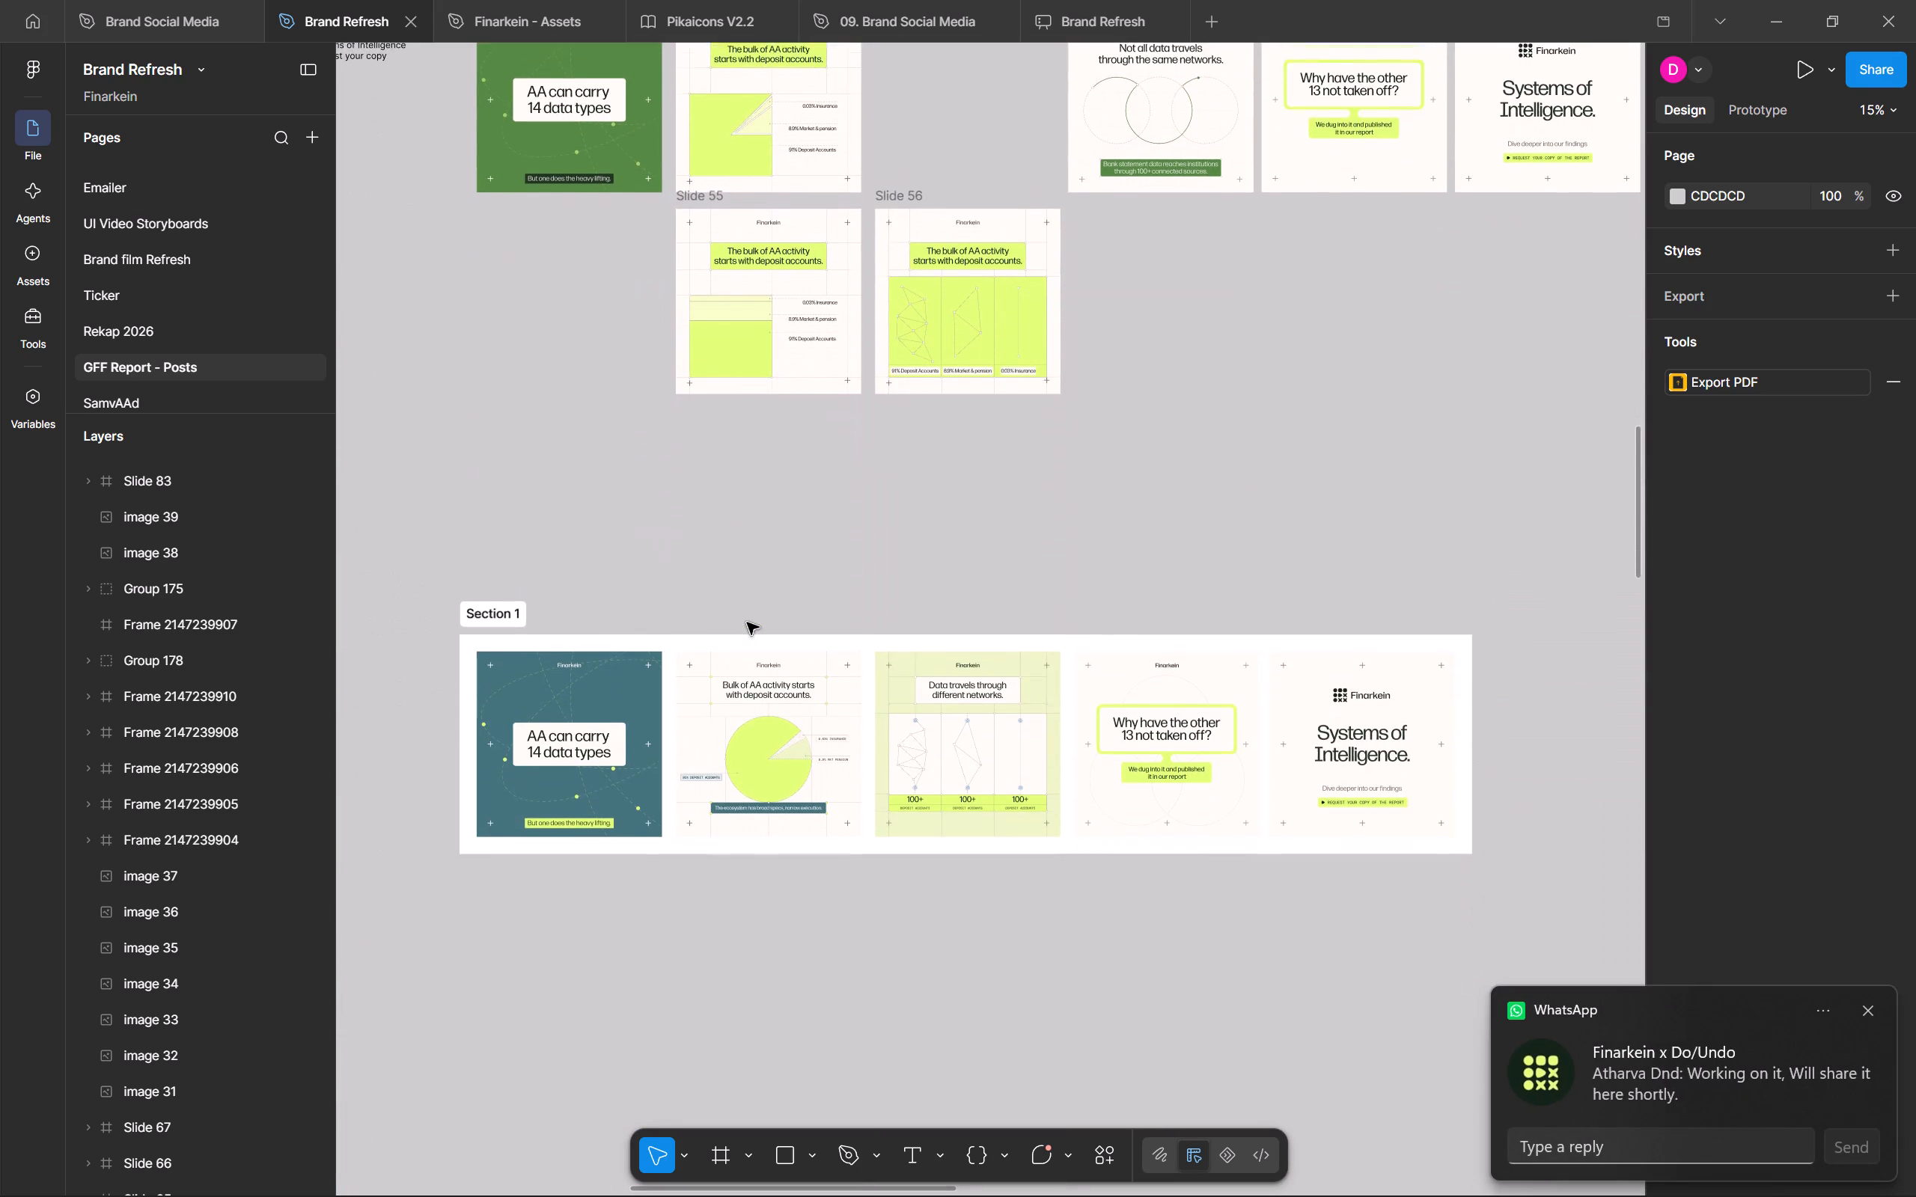
pyautogui.scroll(-6, 747, 622)
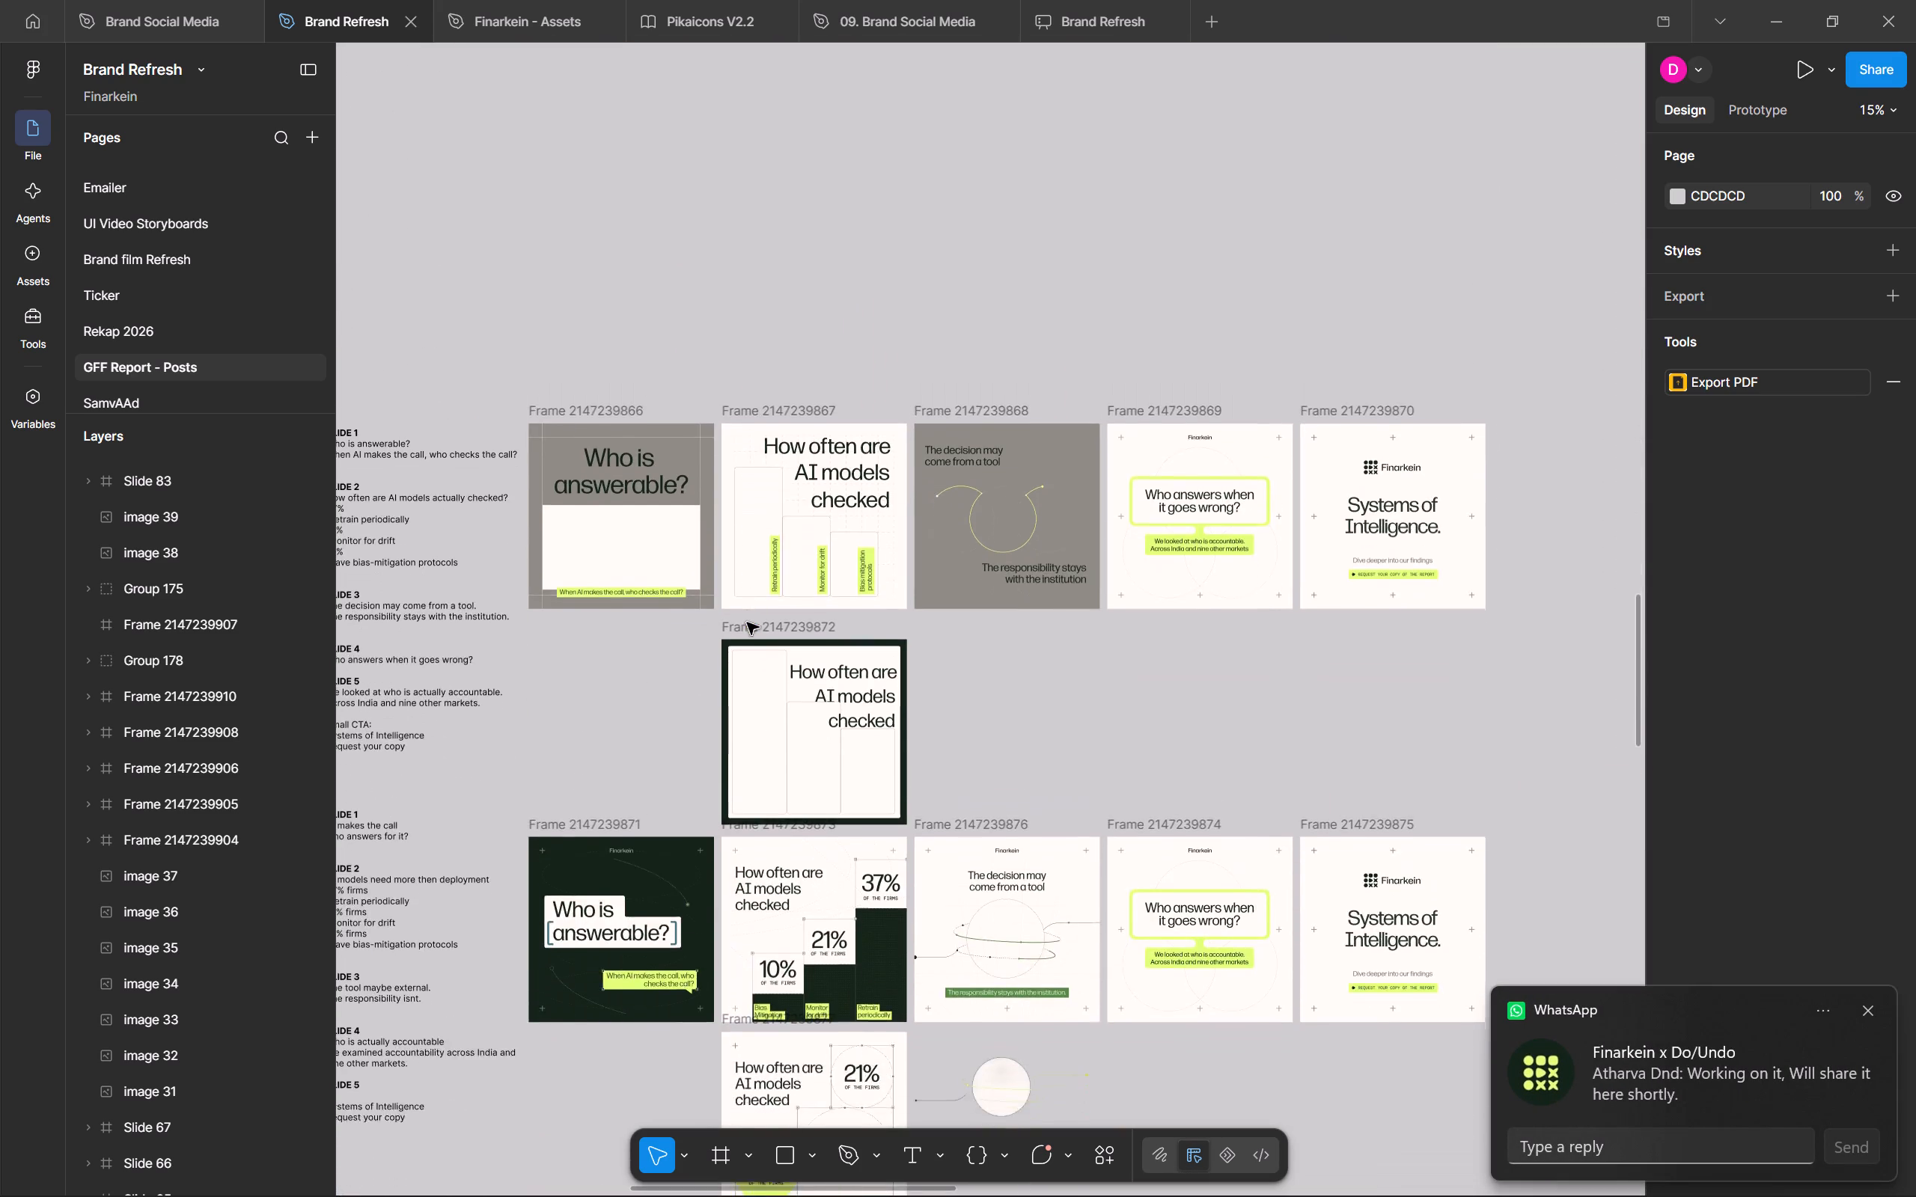
pyautogui.scroll(-10, 747, 622)
pyautogui.scroll(1, 747, 622)
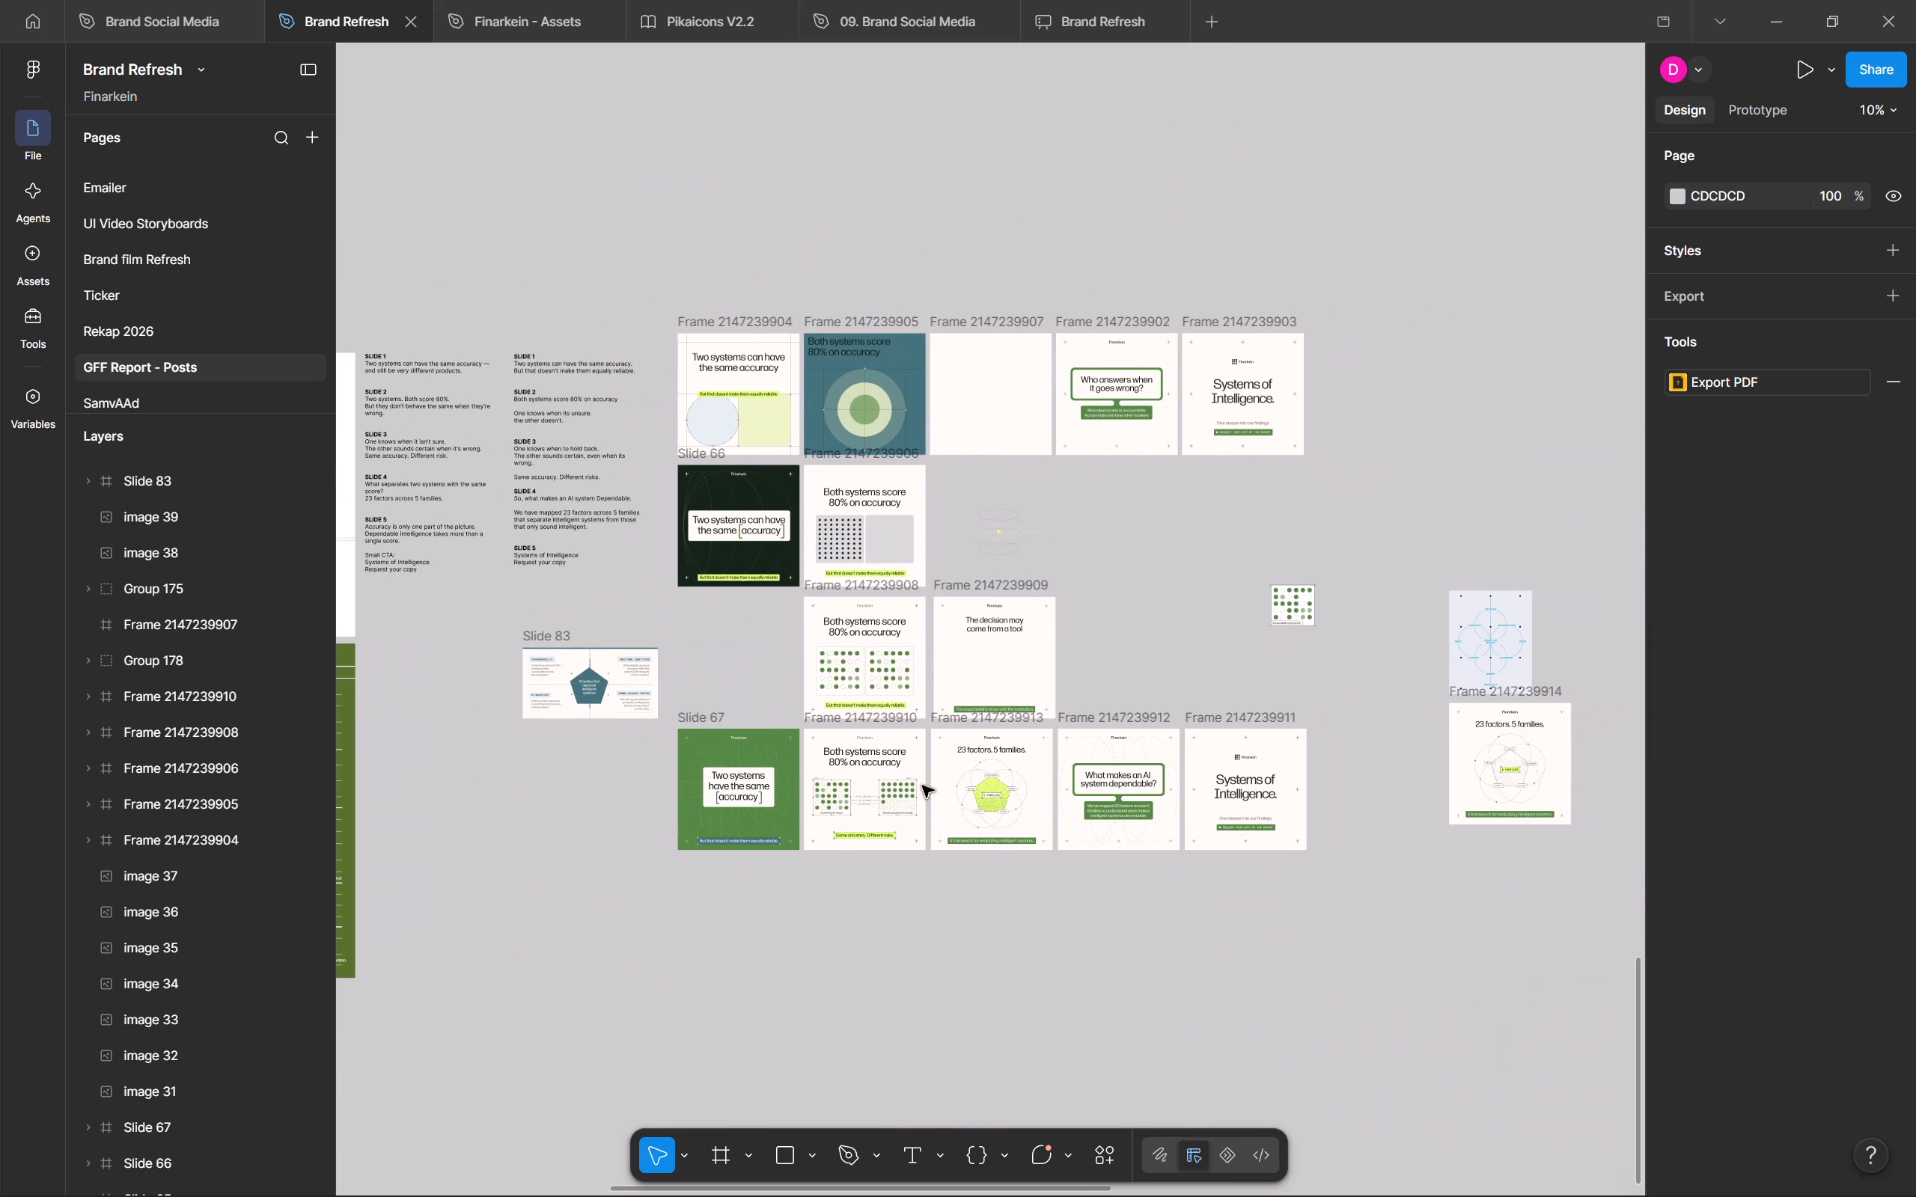
pyautogui.hscroll(-1, 922, 786)
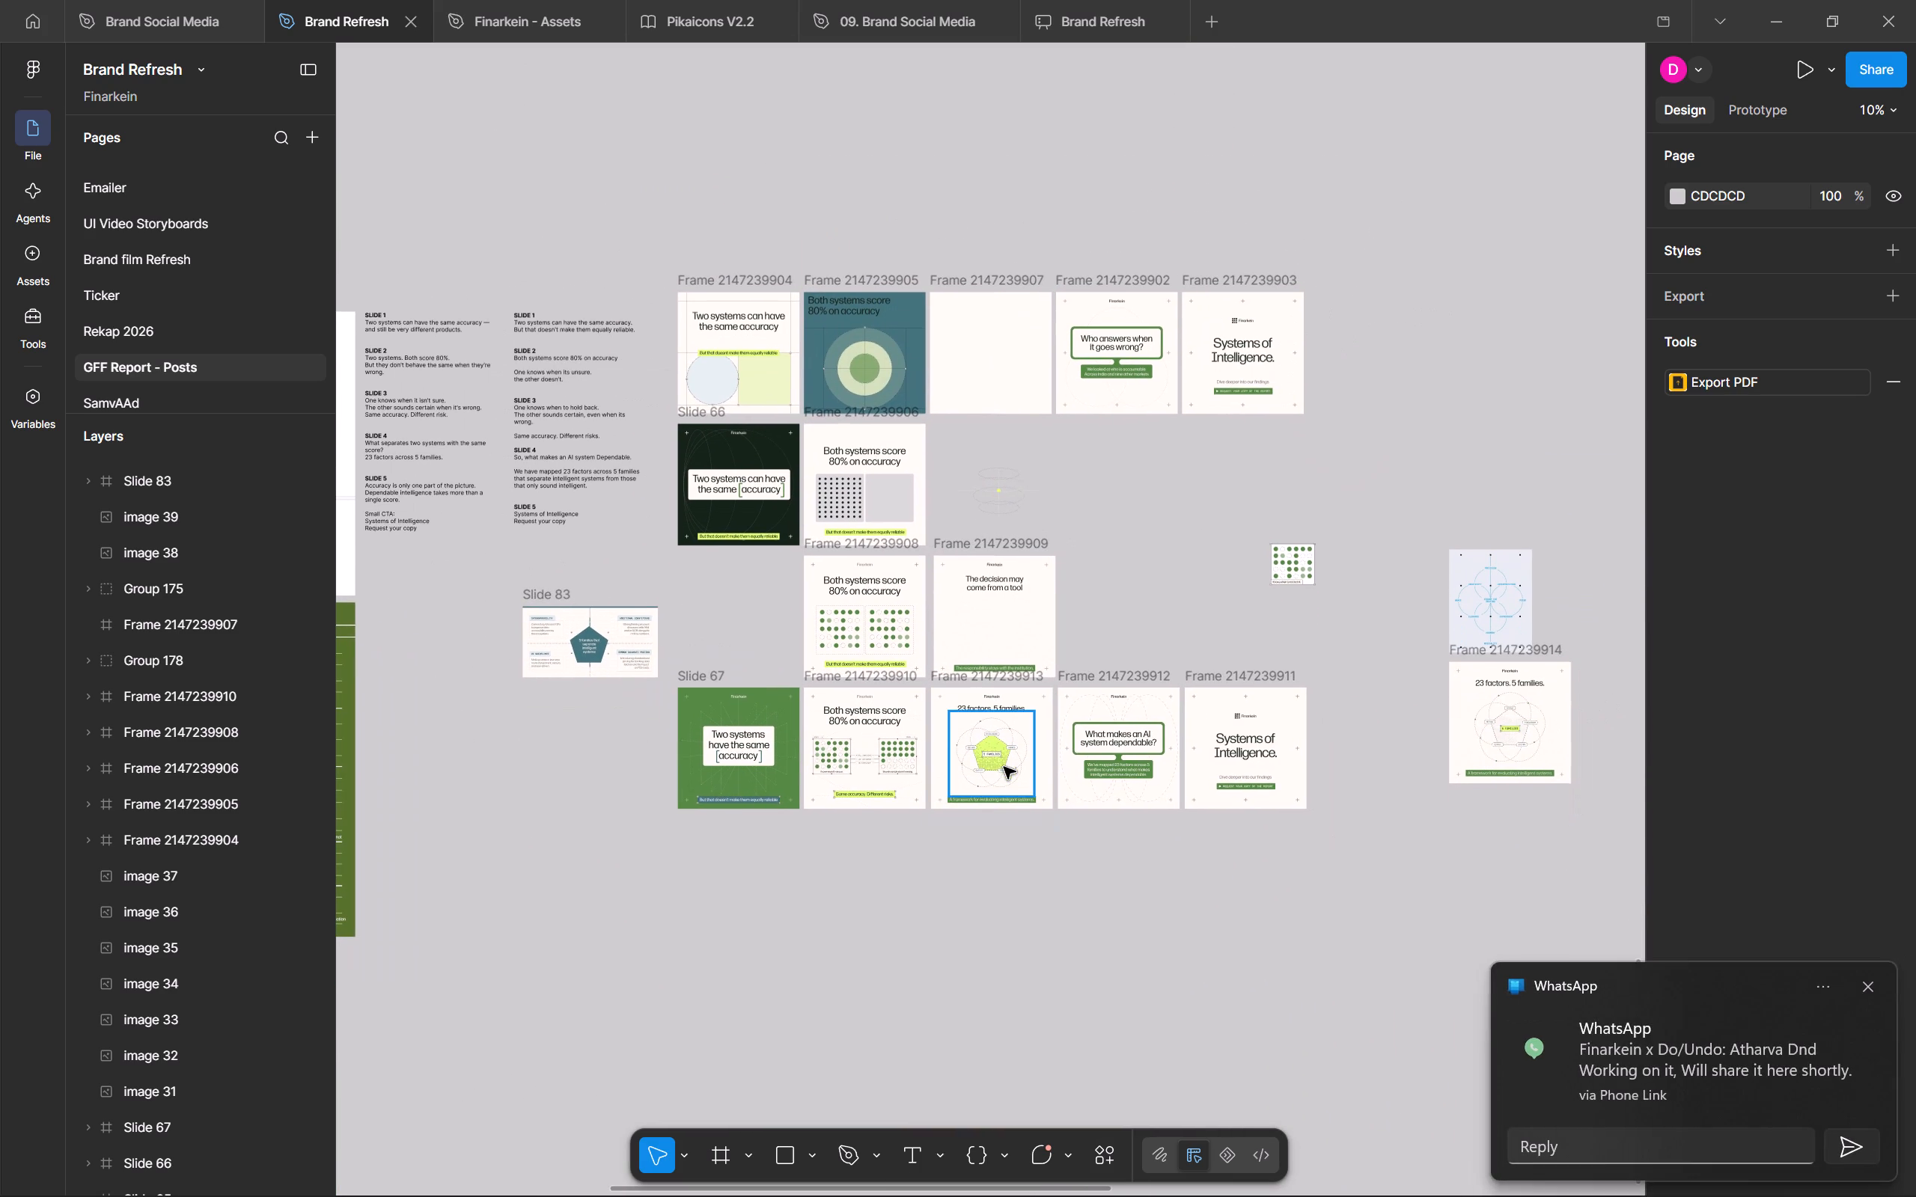
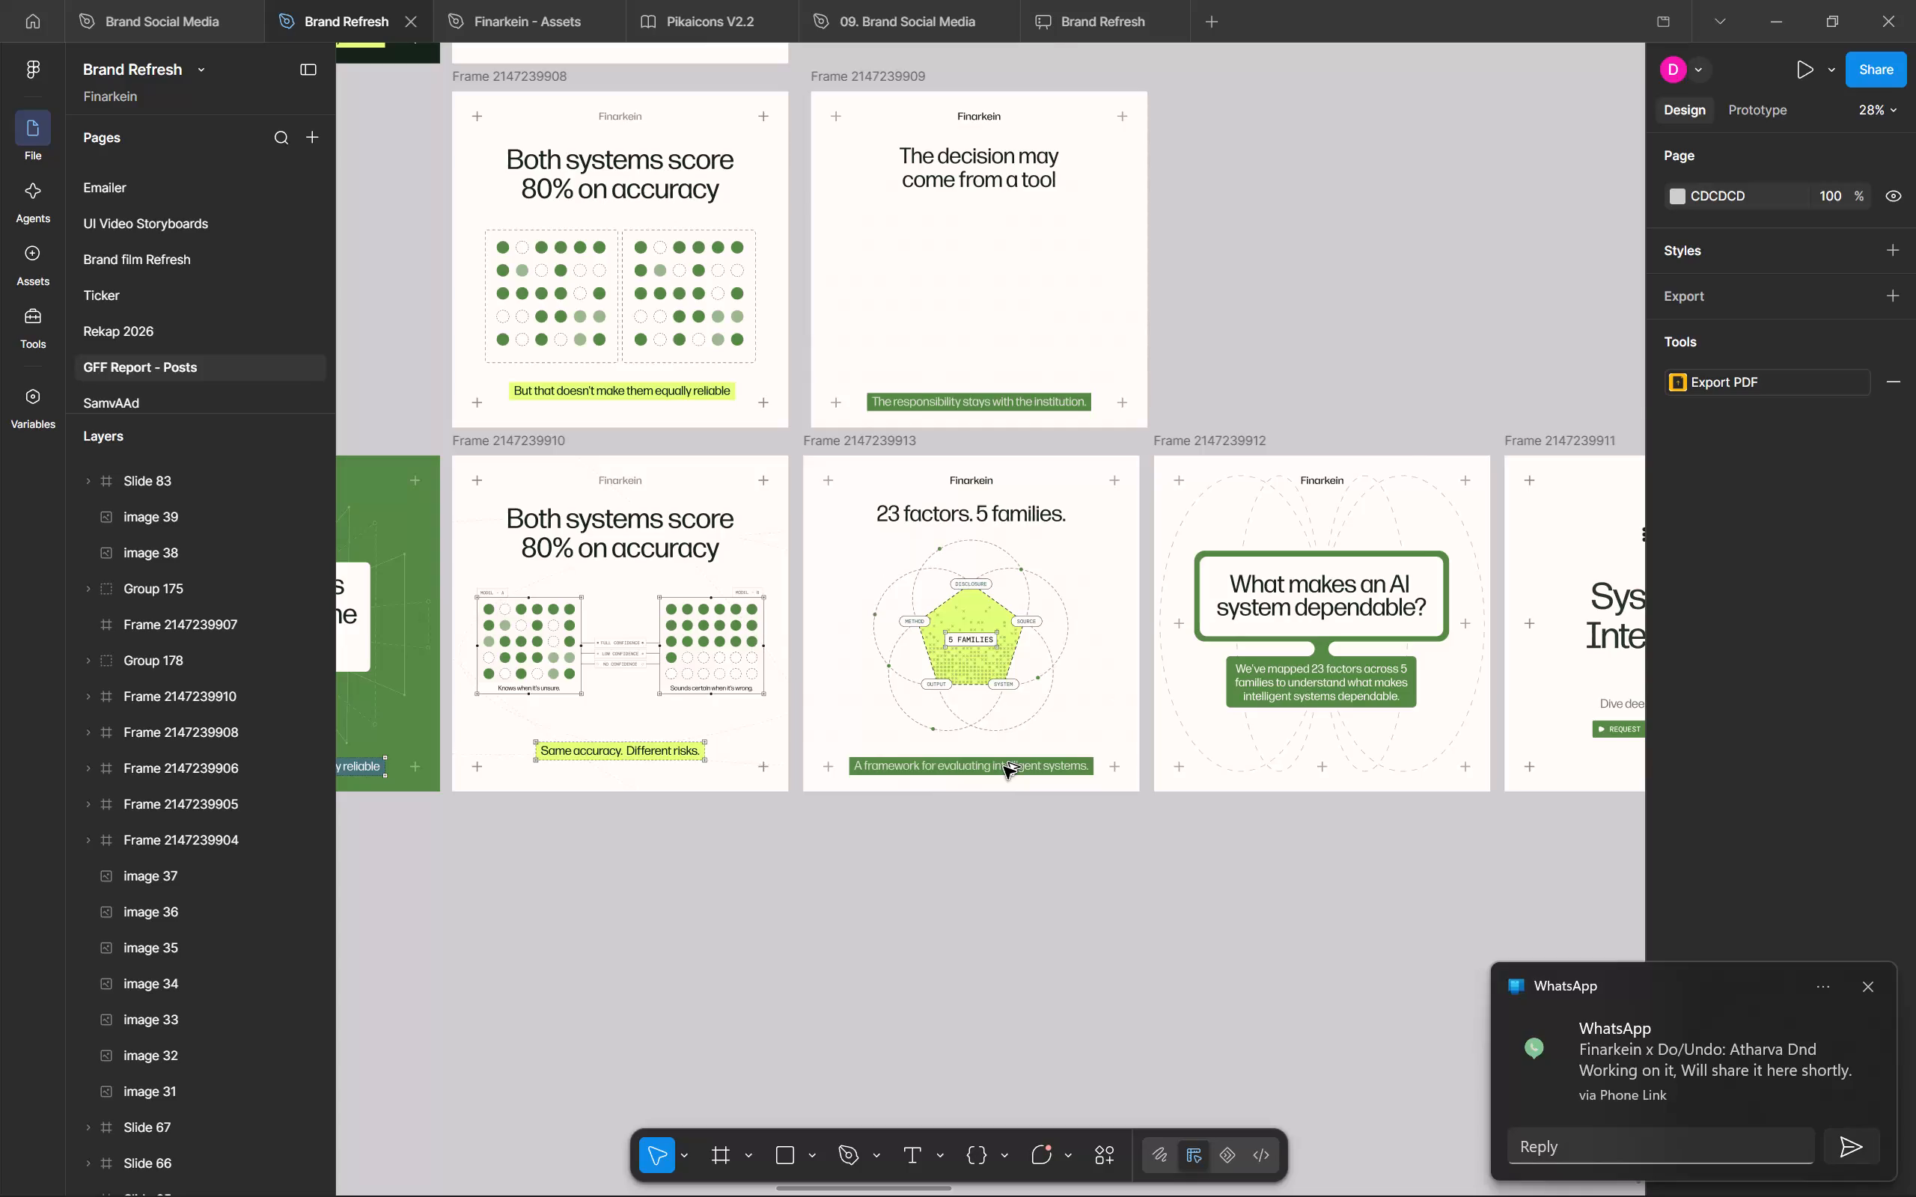
# Look through the earlier slide designs on the GFF Report - Posts page for layout and graphic references.
pyautogui.hscroll(3, 1004, 767)
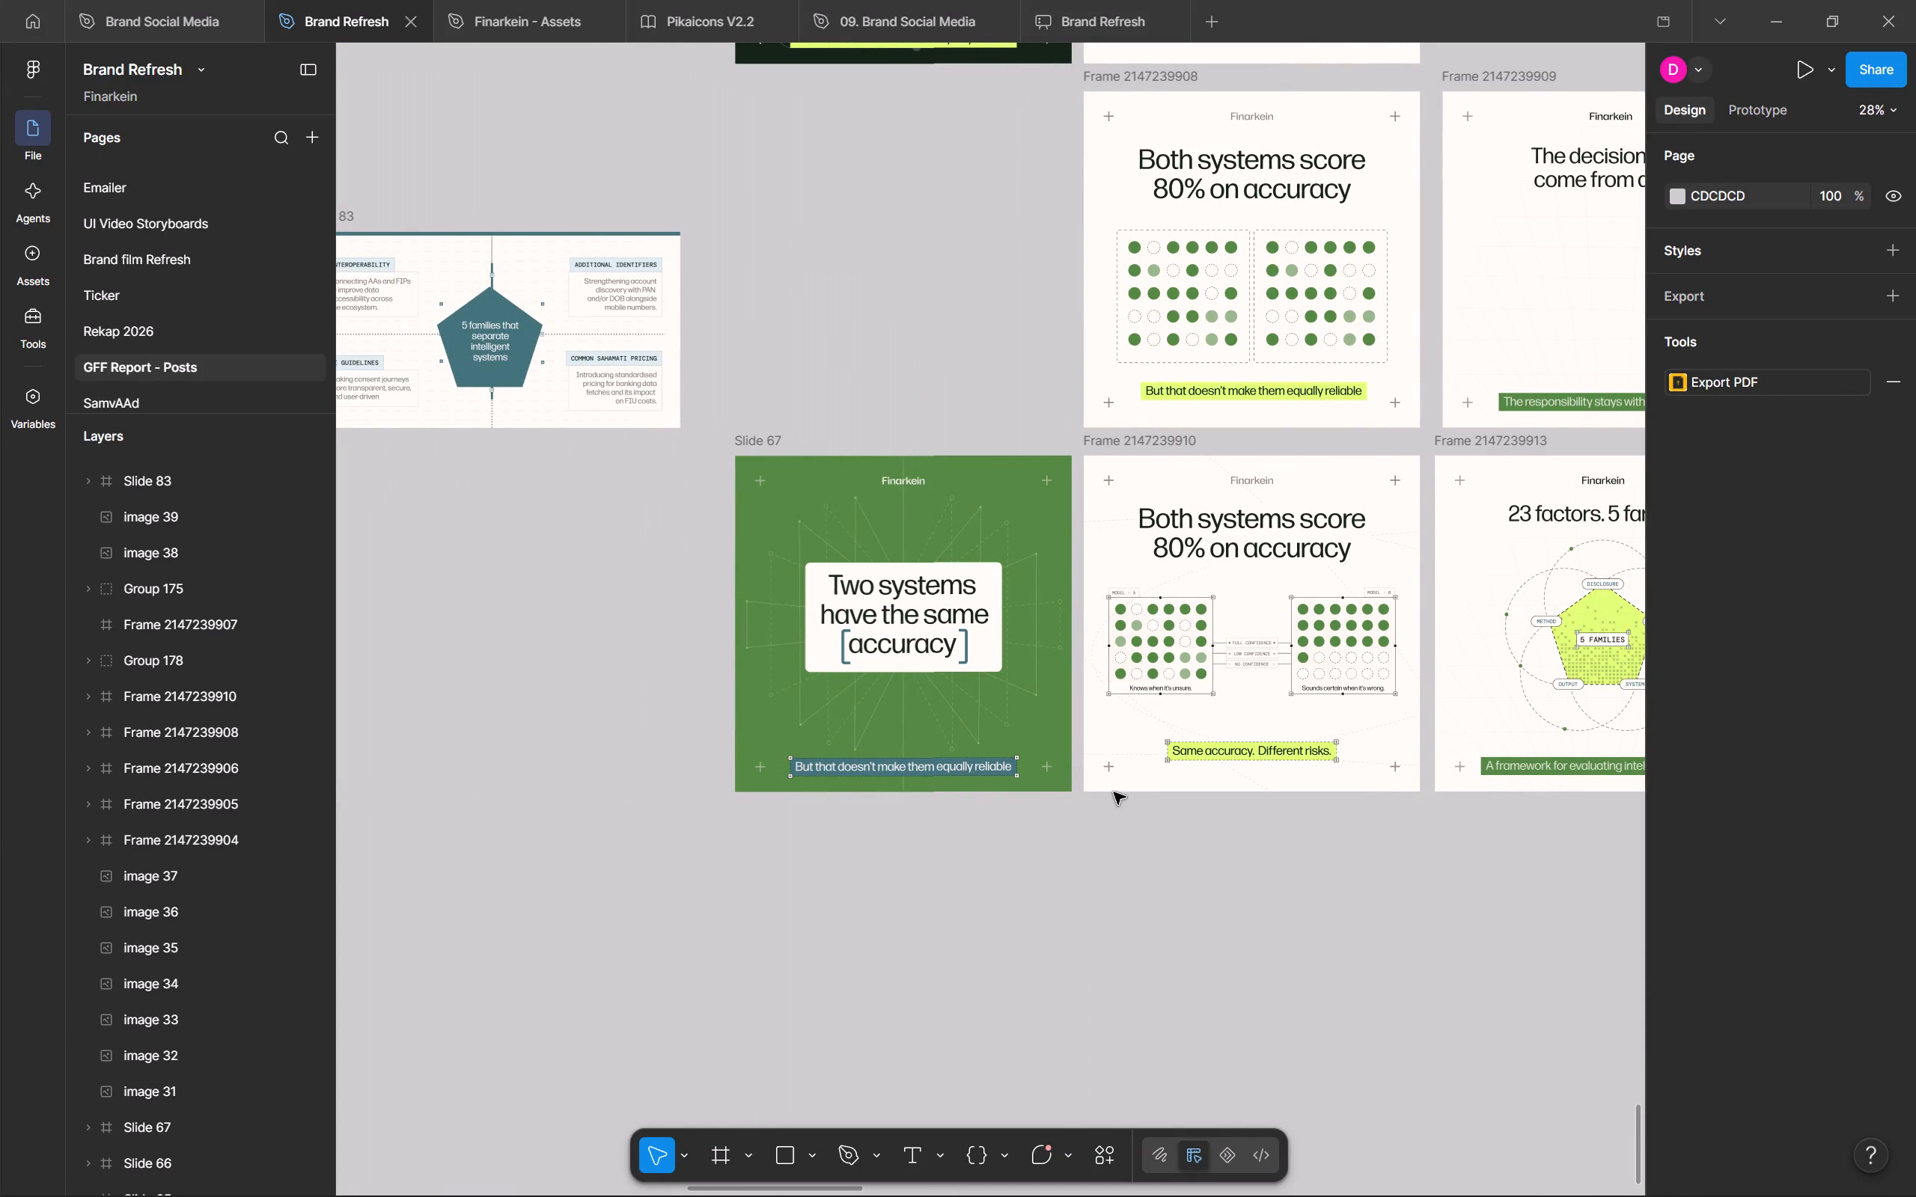
pyautogui.hscroll(-3, 1214, 816)
pyautogui.scroll(4, 1214, 816)
pyautogui.hscroll(1, 1214, 816)
pyautogui.scroll(2, 1214, 816)
pyautogui.scroll(2, 1129, 581)
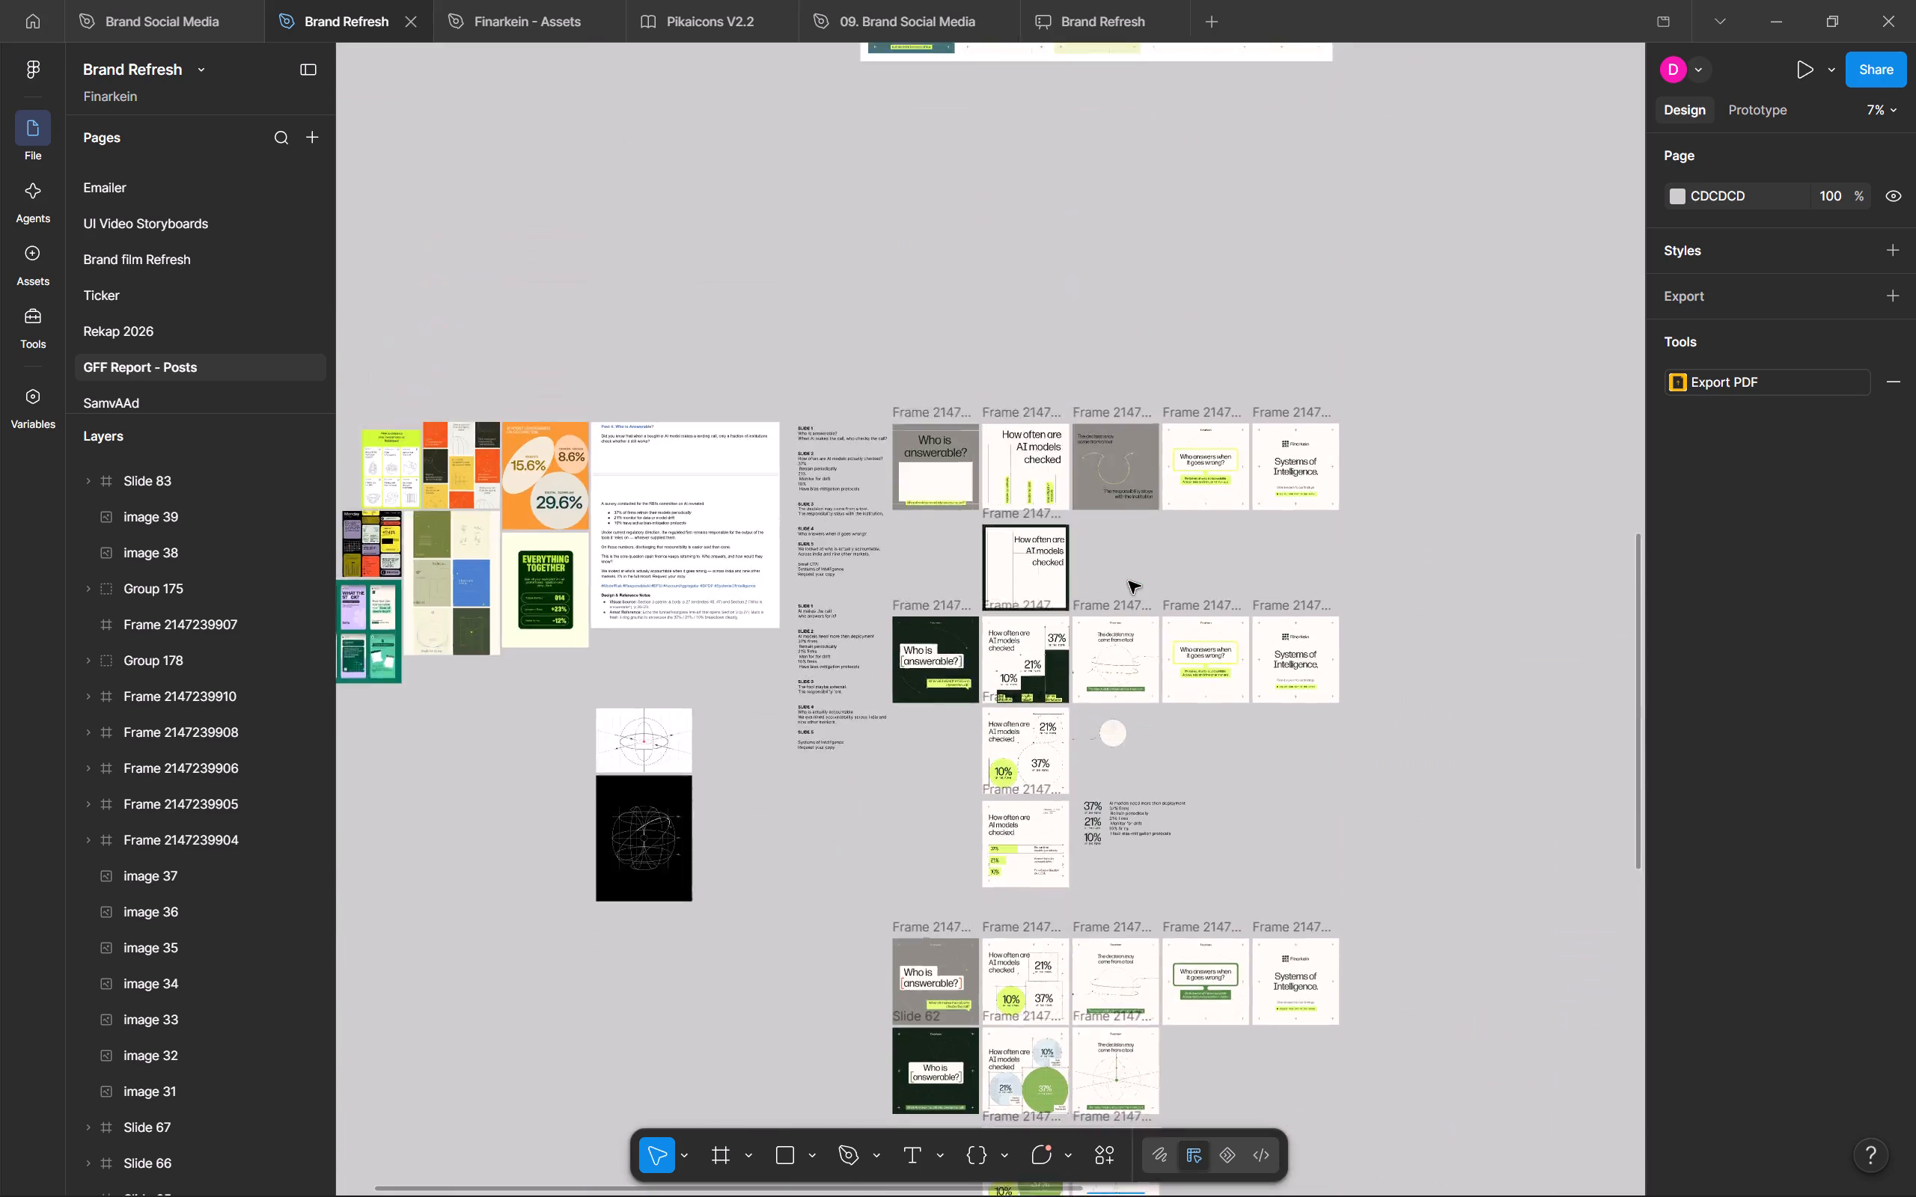
pyautogui.scroll(3, 1129, 581)
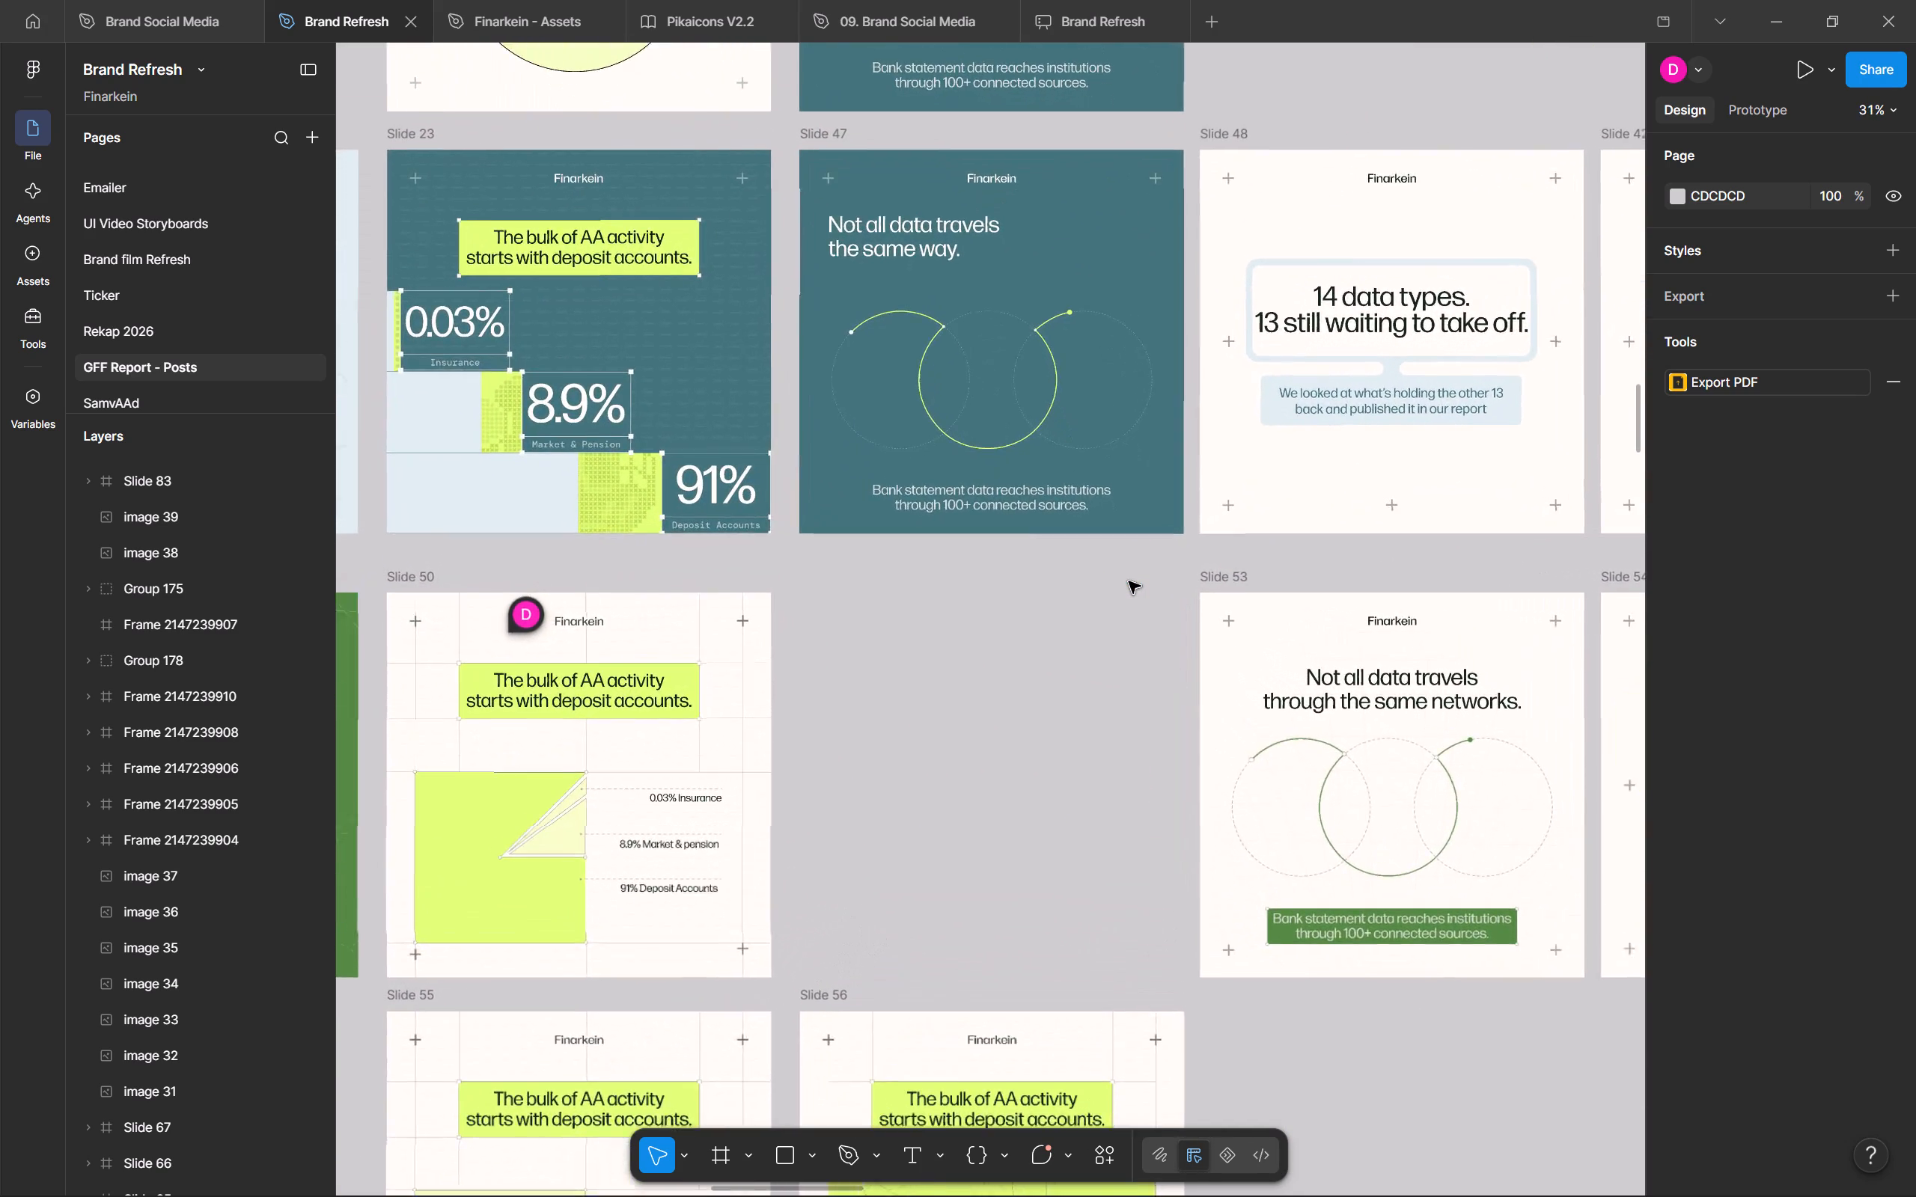
pyautogui.hscroll(4, 1129, 581)
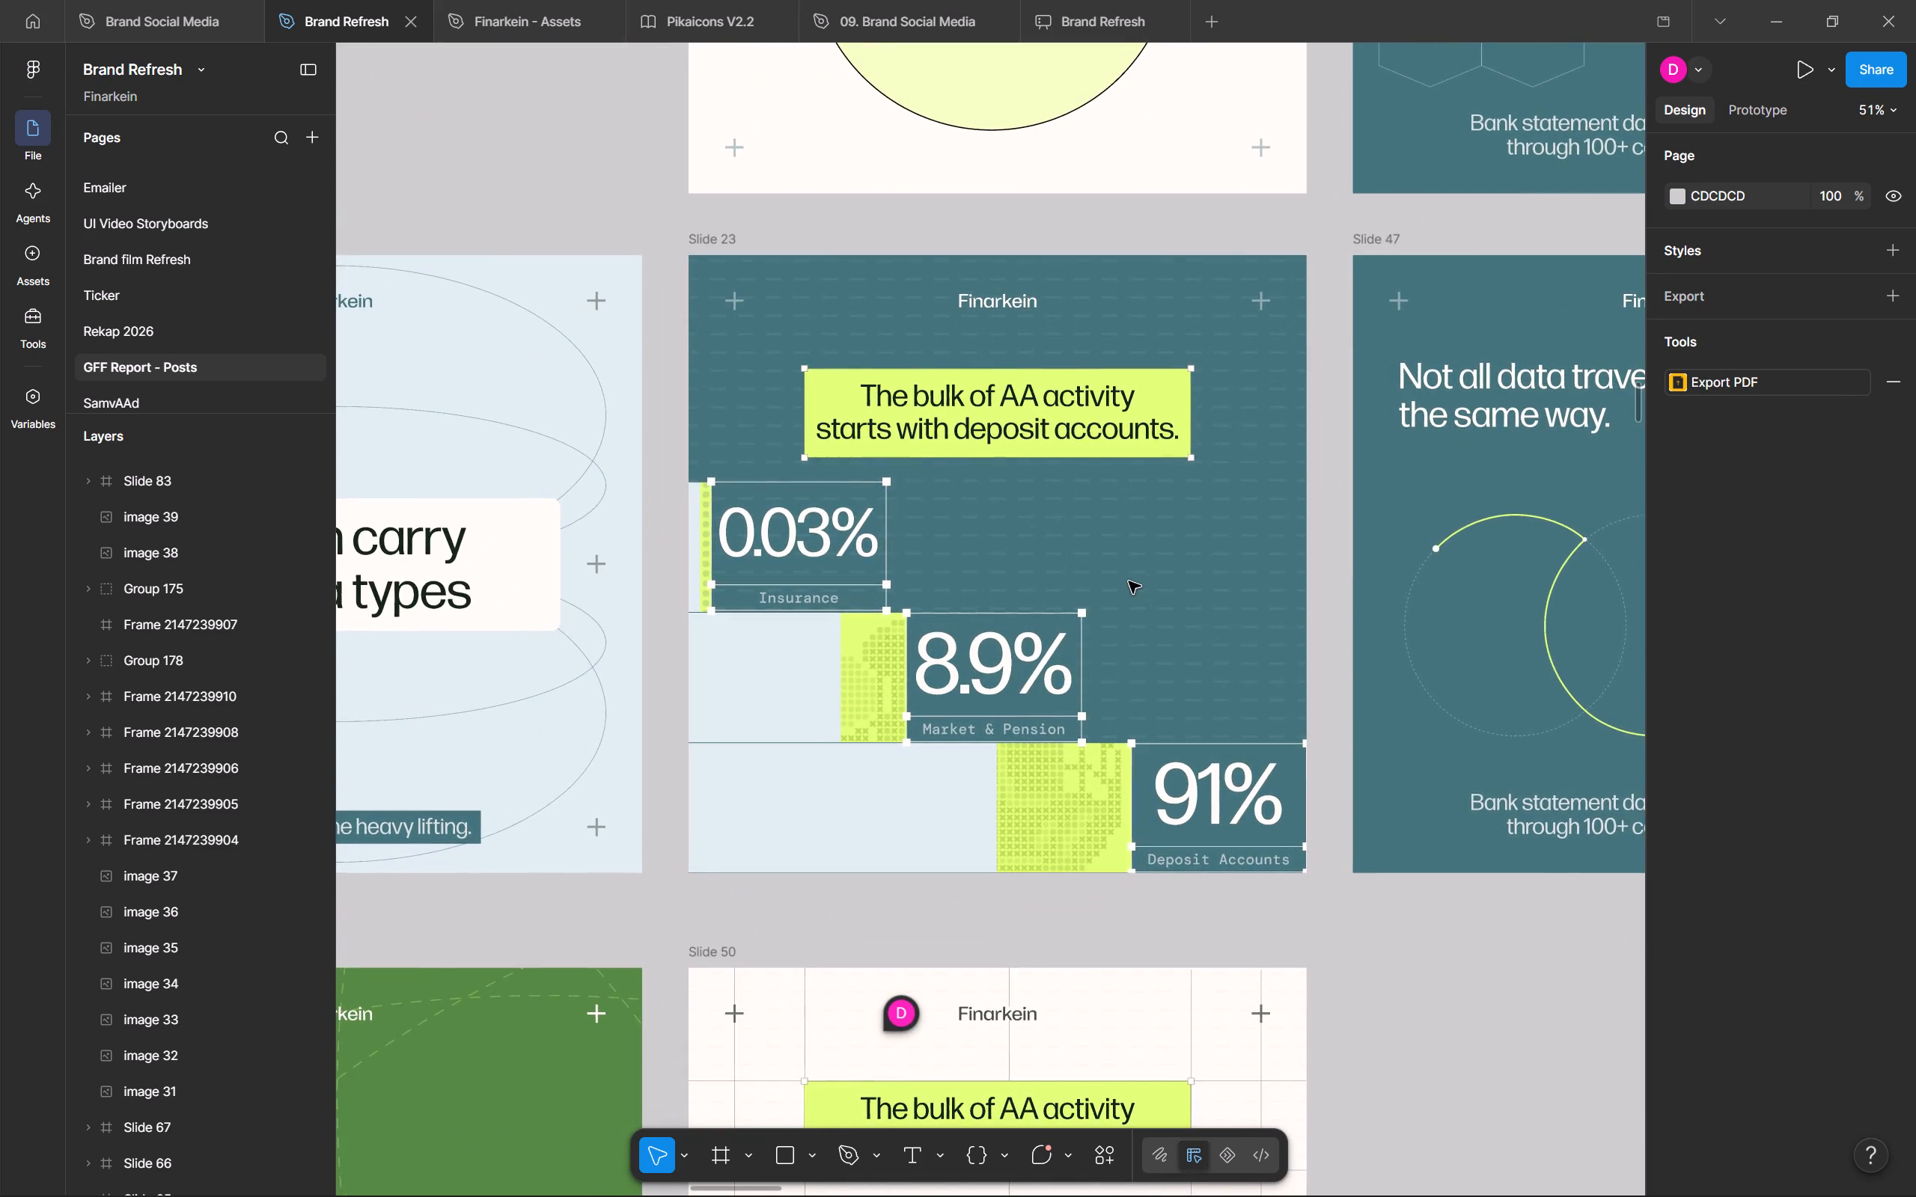
pyautogui.scroll(3, 1129, 581)
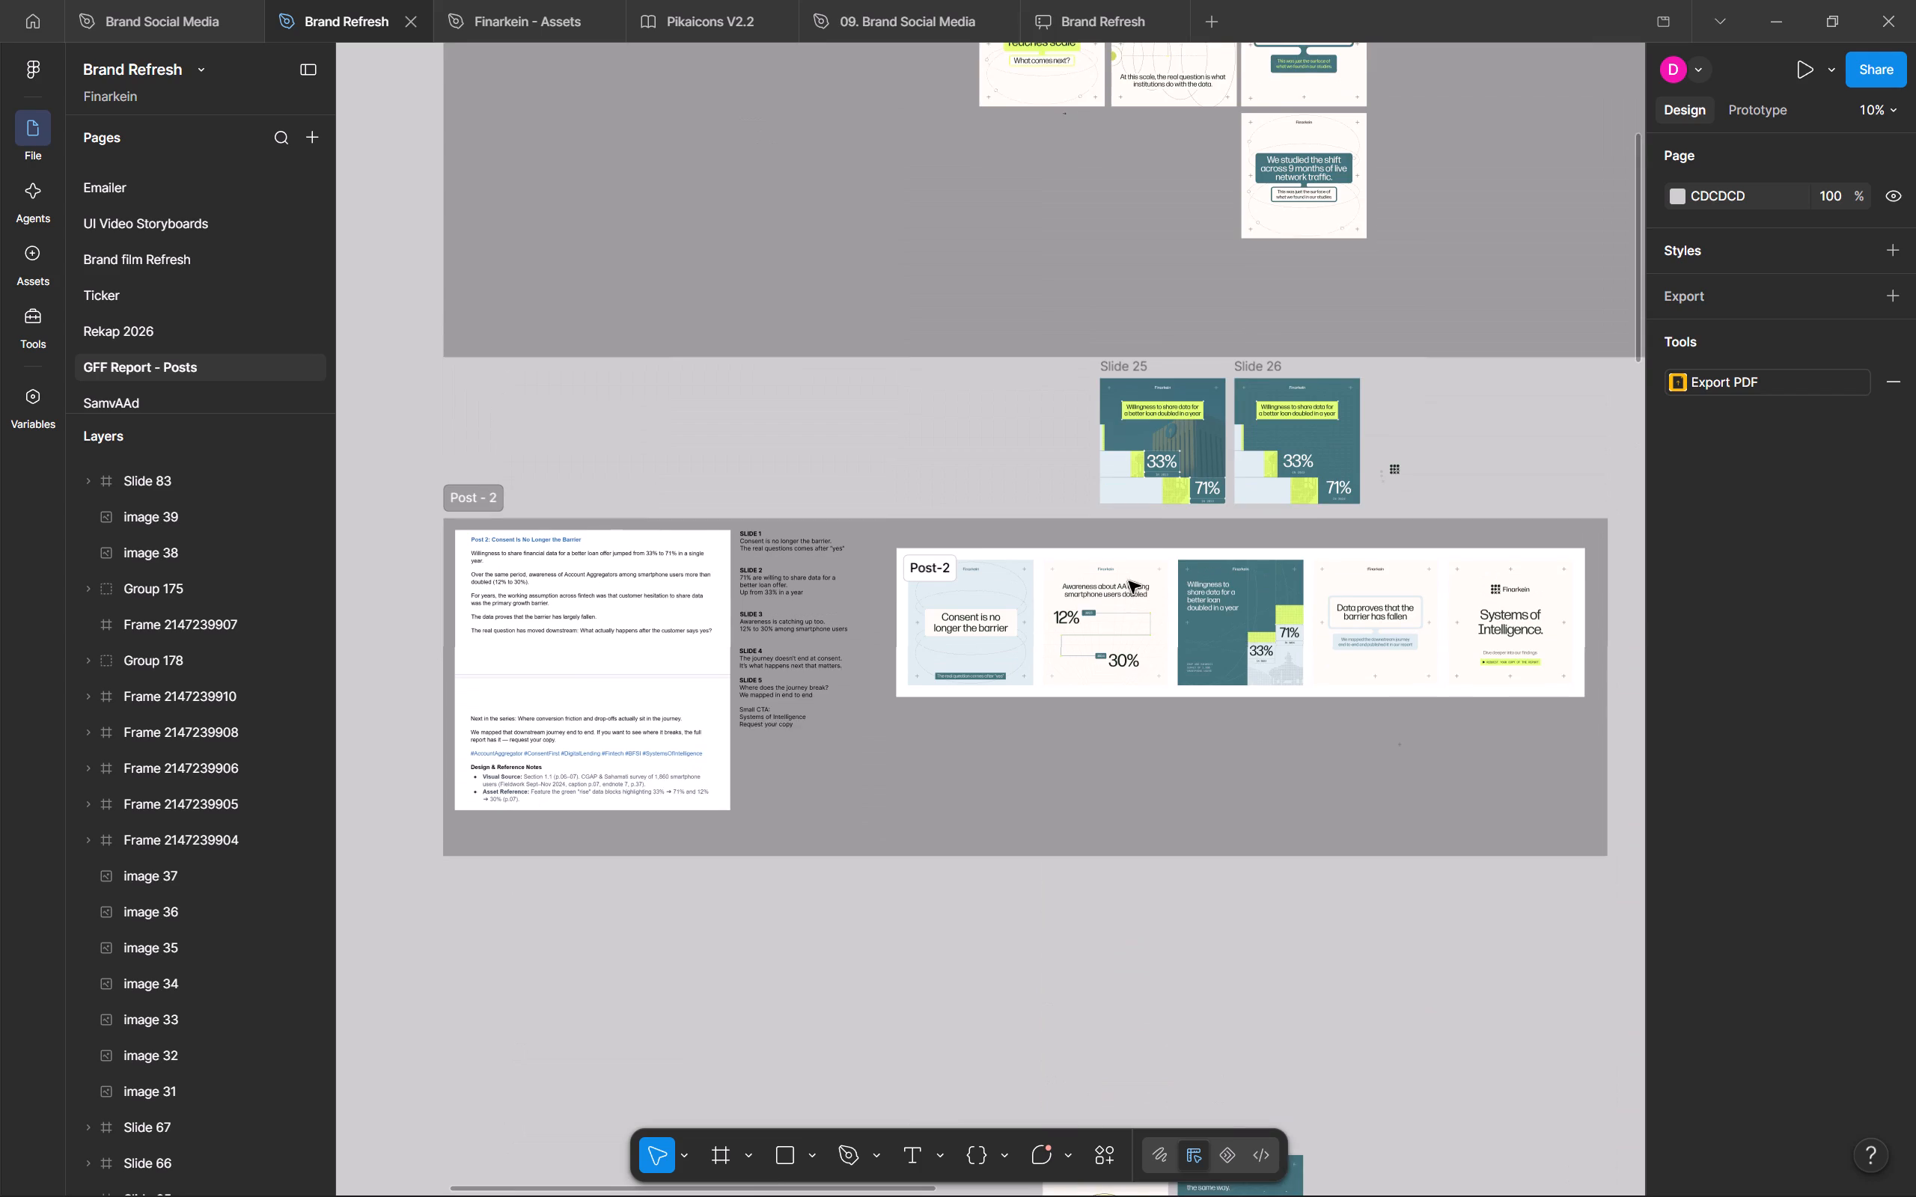
# Start a screen capture of the teal "Willingness to share data for a better loan doubled in a year" slide in Post-2.
pyautogui.scroll(1, 1129, 581)
pyautogui.hscroll(1, 1129, 581)
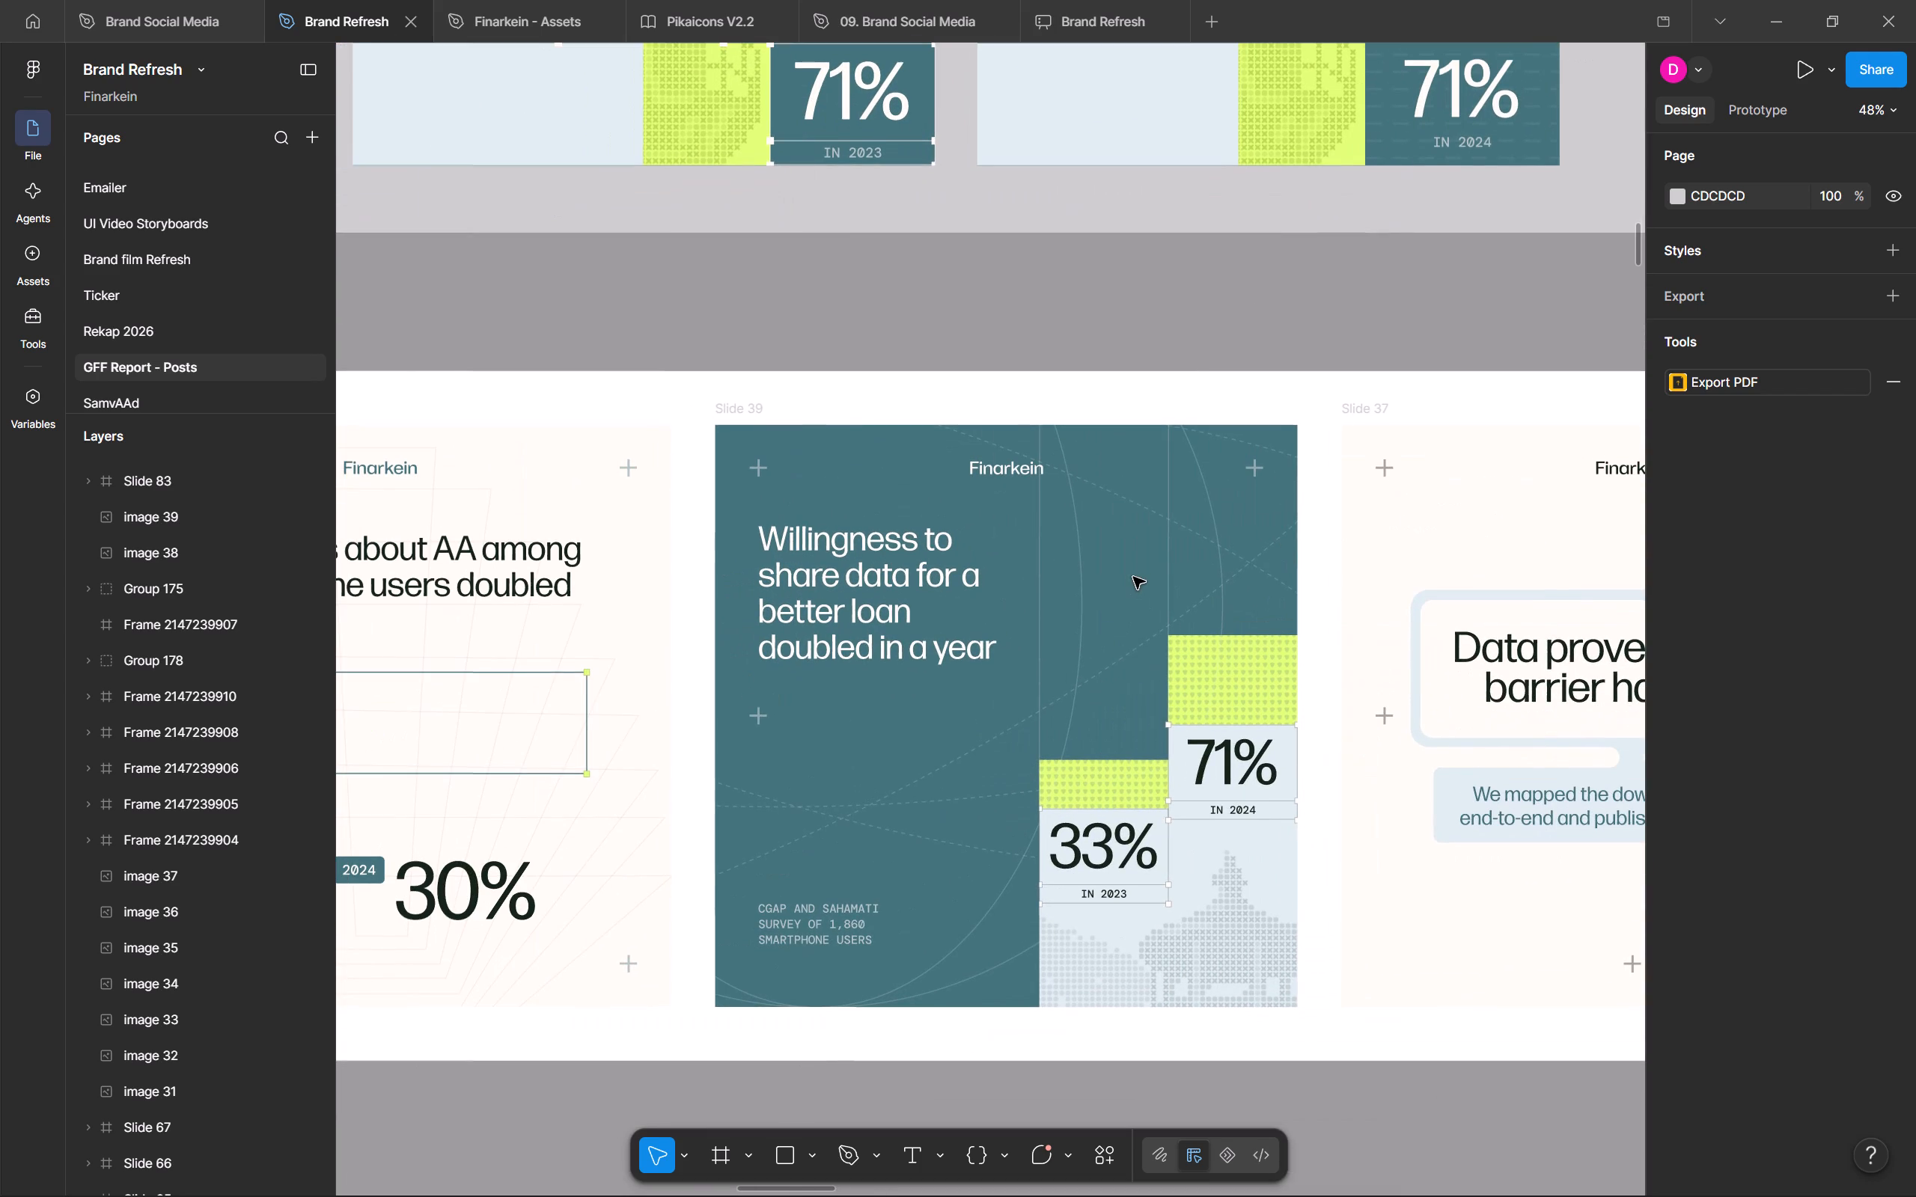
pyautogui.scroll(-1, 1133, 577)
pyautogui.press('shift+super+s')
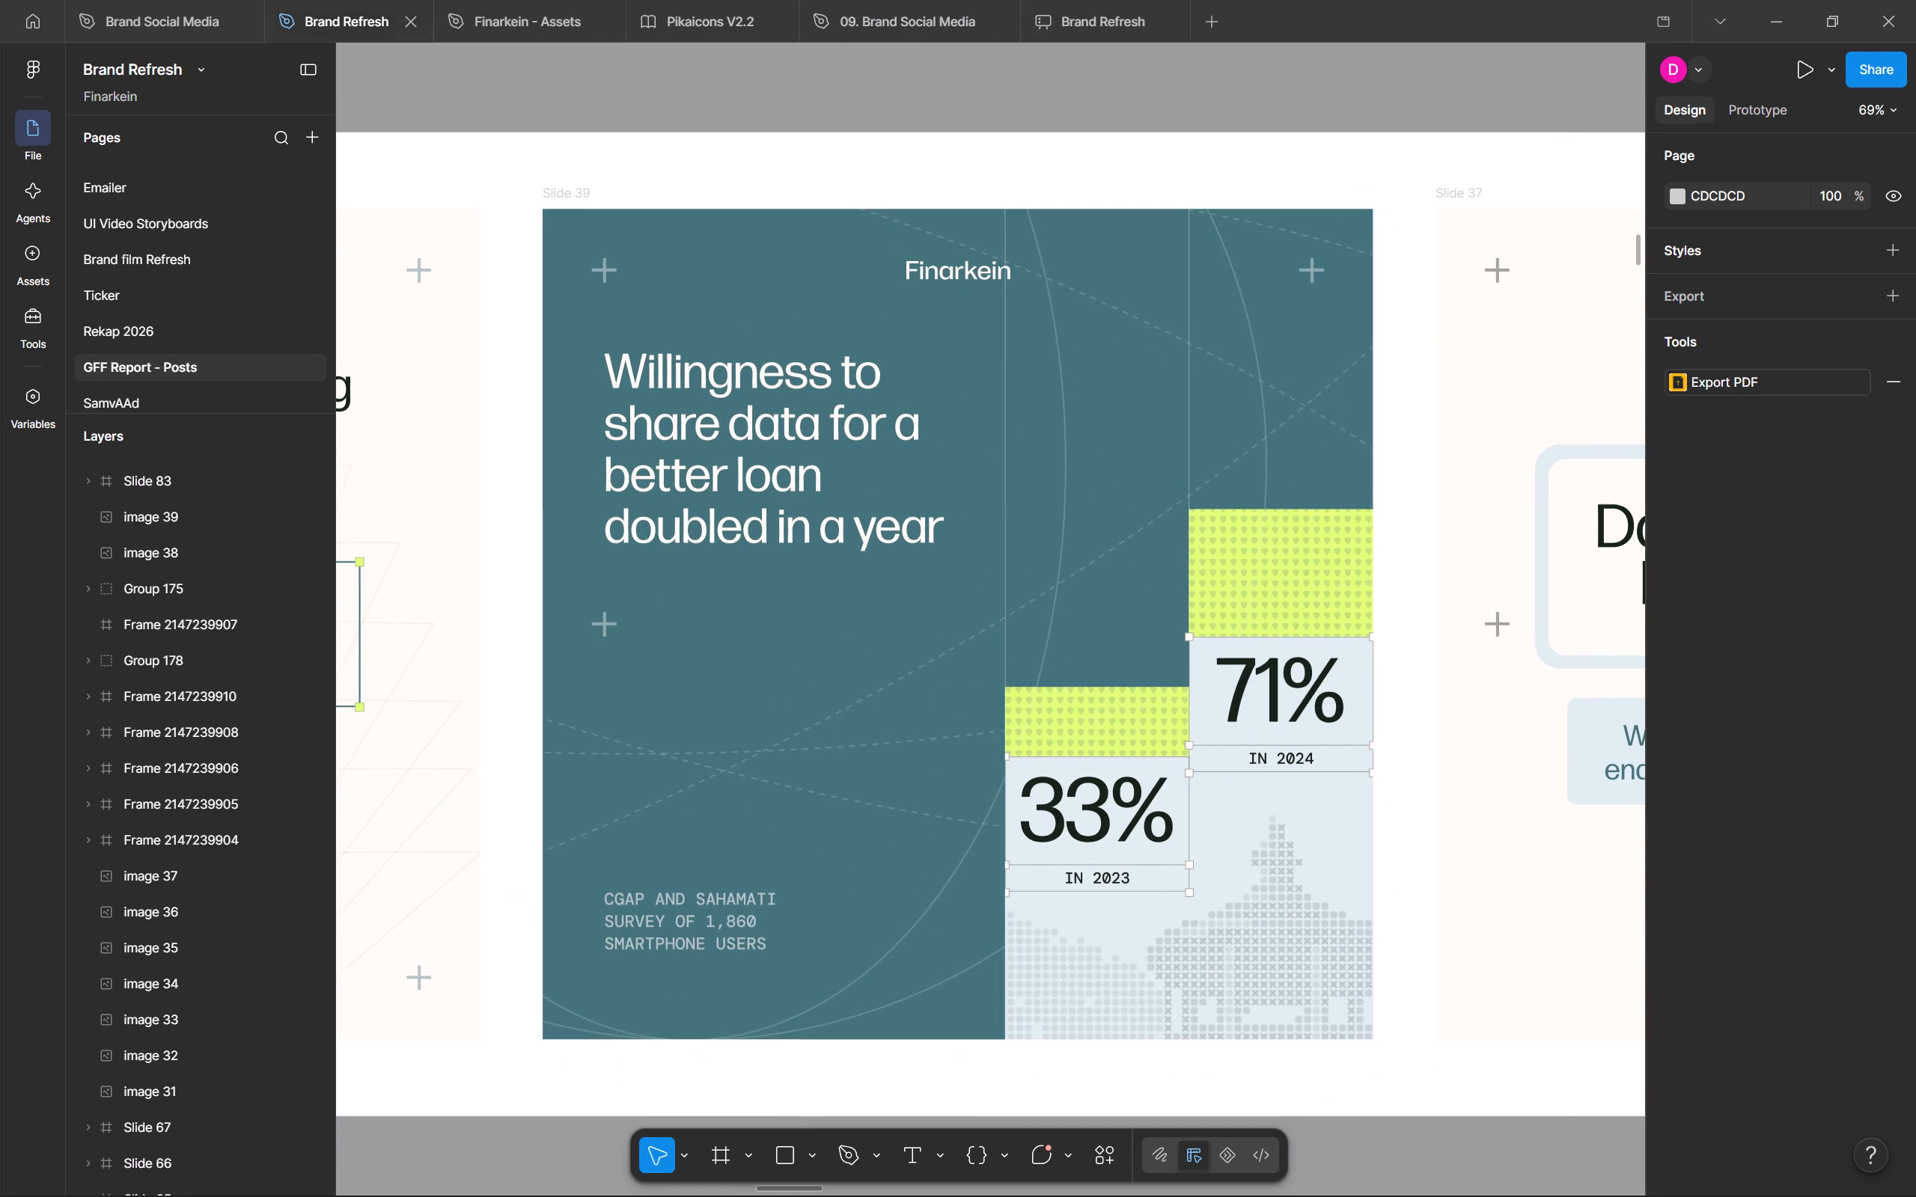
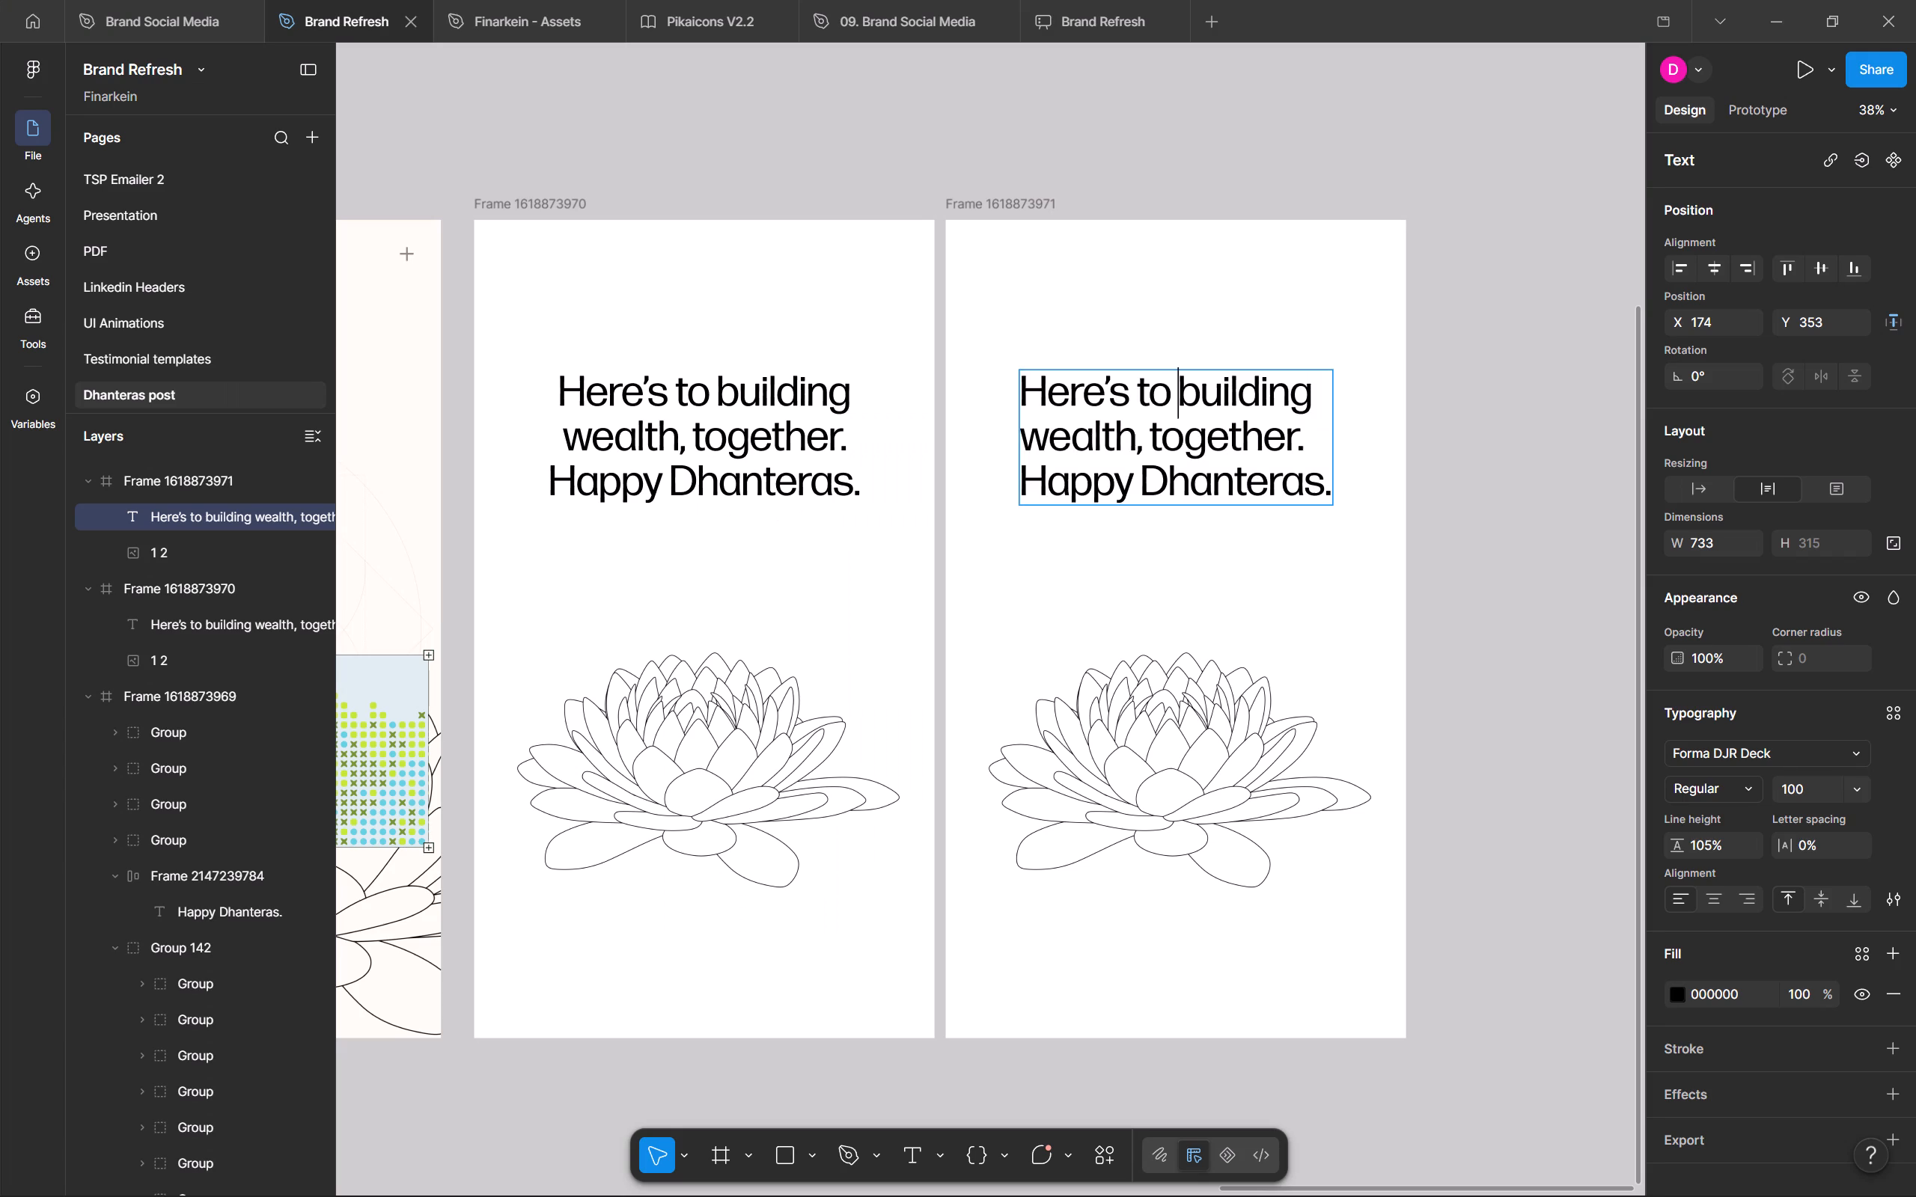
pyautogui.press("'")
pyautogui.press('BackSpace')
pyautogui.press('Return')
pyautogui.hotkey('alt', 'Tab')
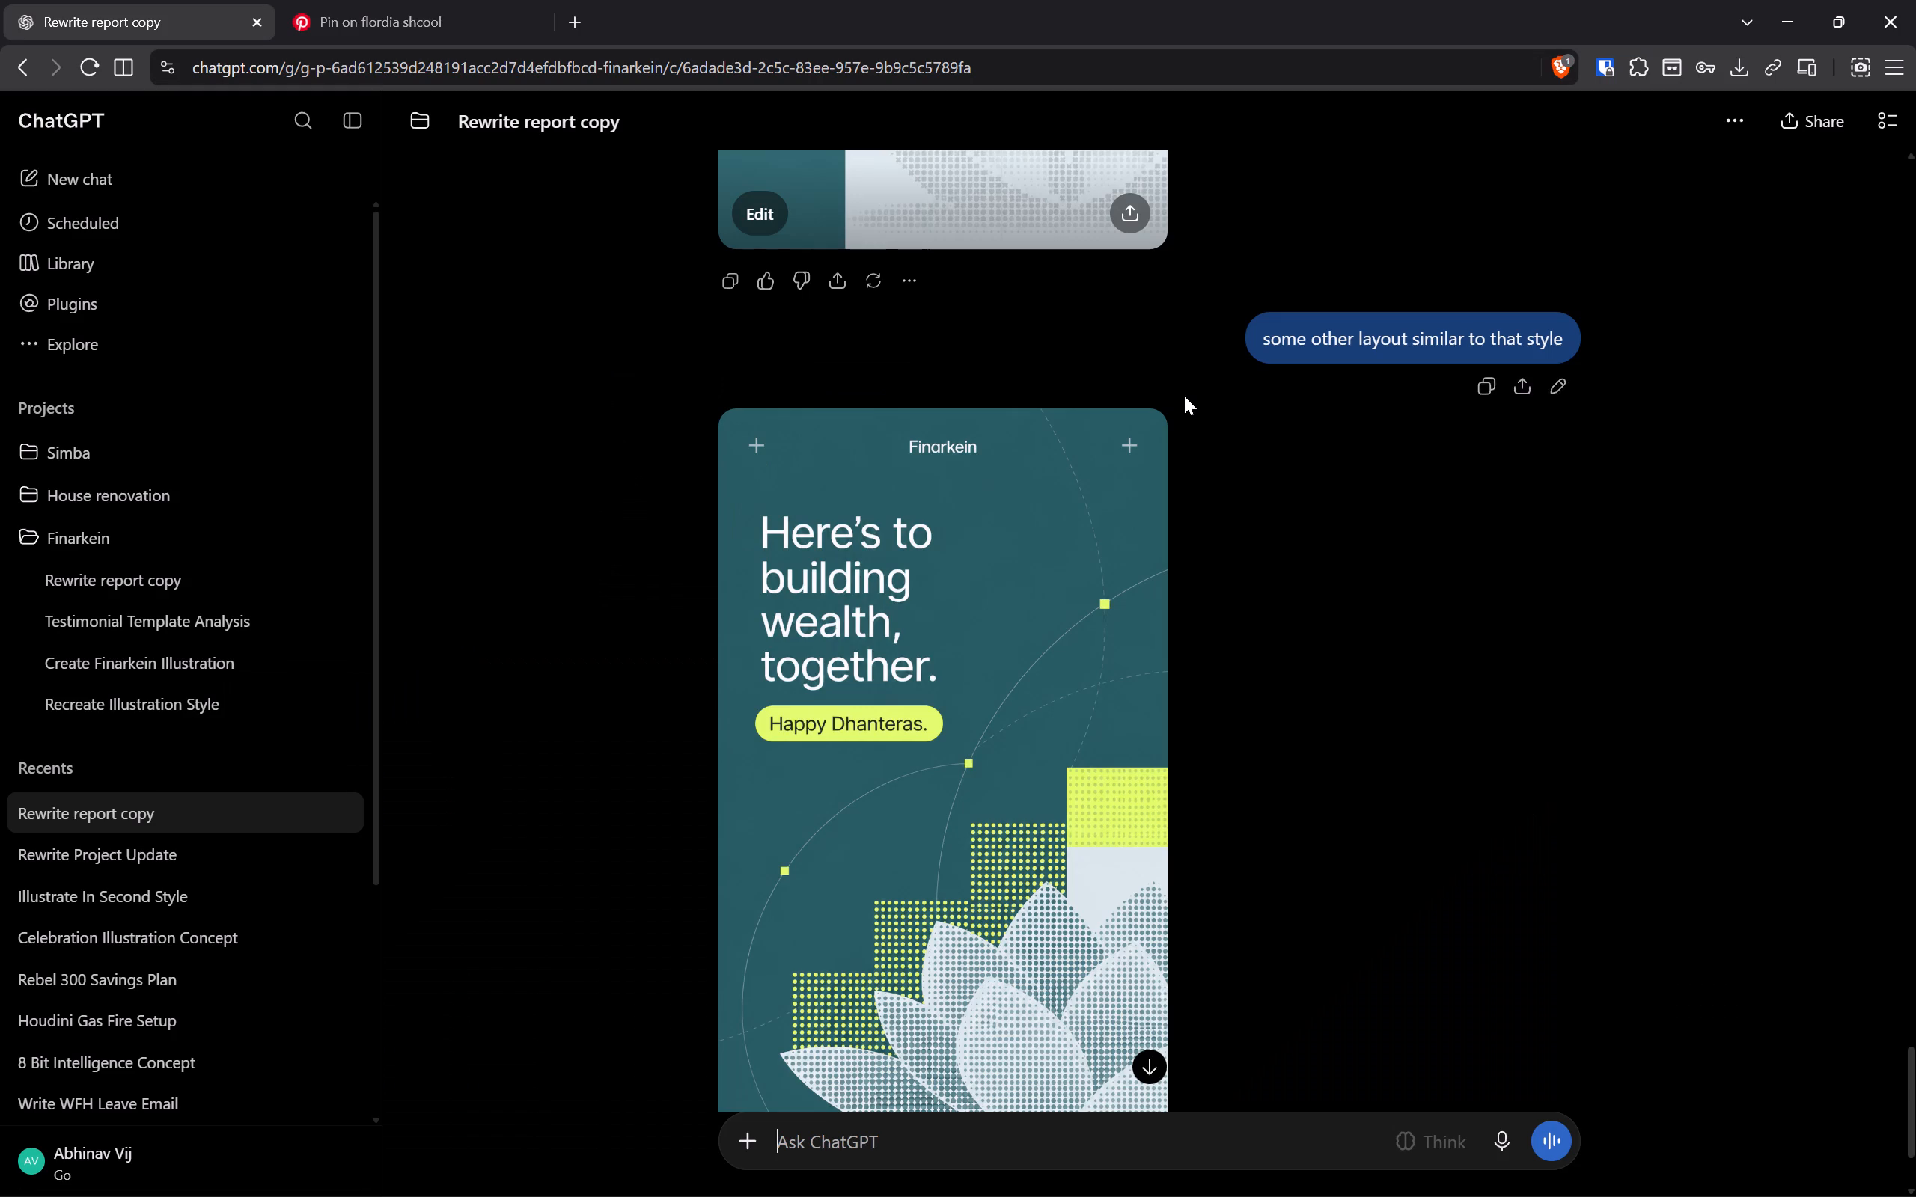
pyautogui.hotkey('alt', 'Tab')
pyautogui.click(1161, 433)
pyautogui.press('Return')
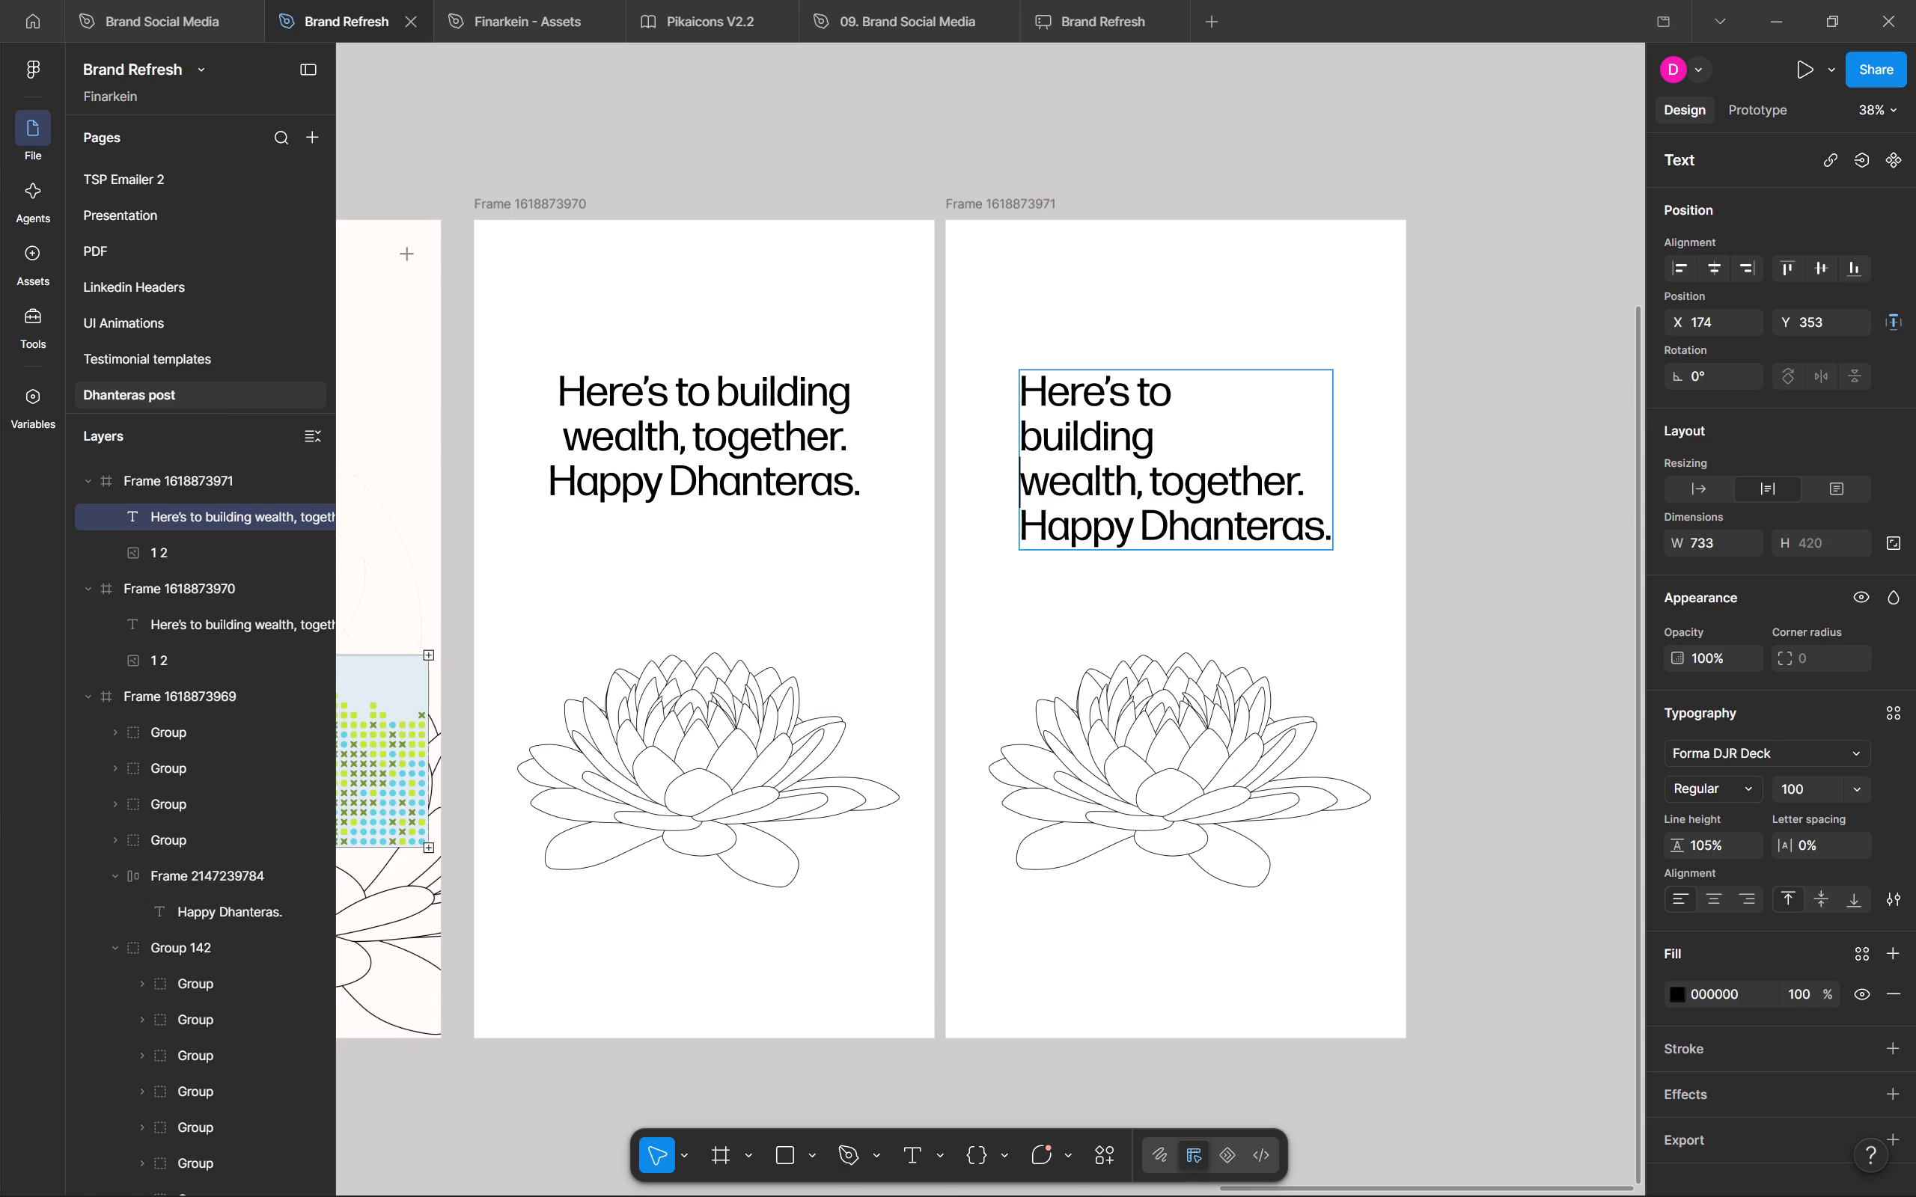
pyautogui.hotkey('alt', 'Tab')
pyautogui.hotkey('alt', 'Tab')
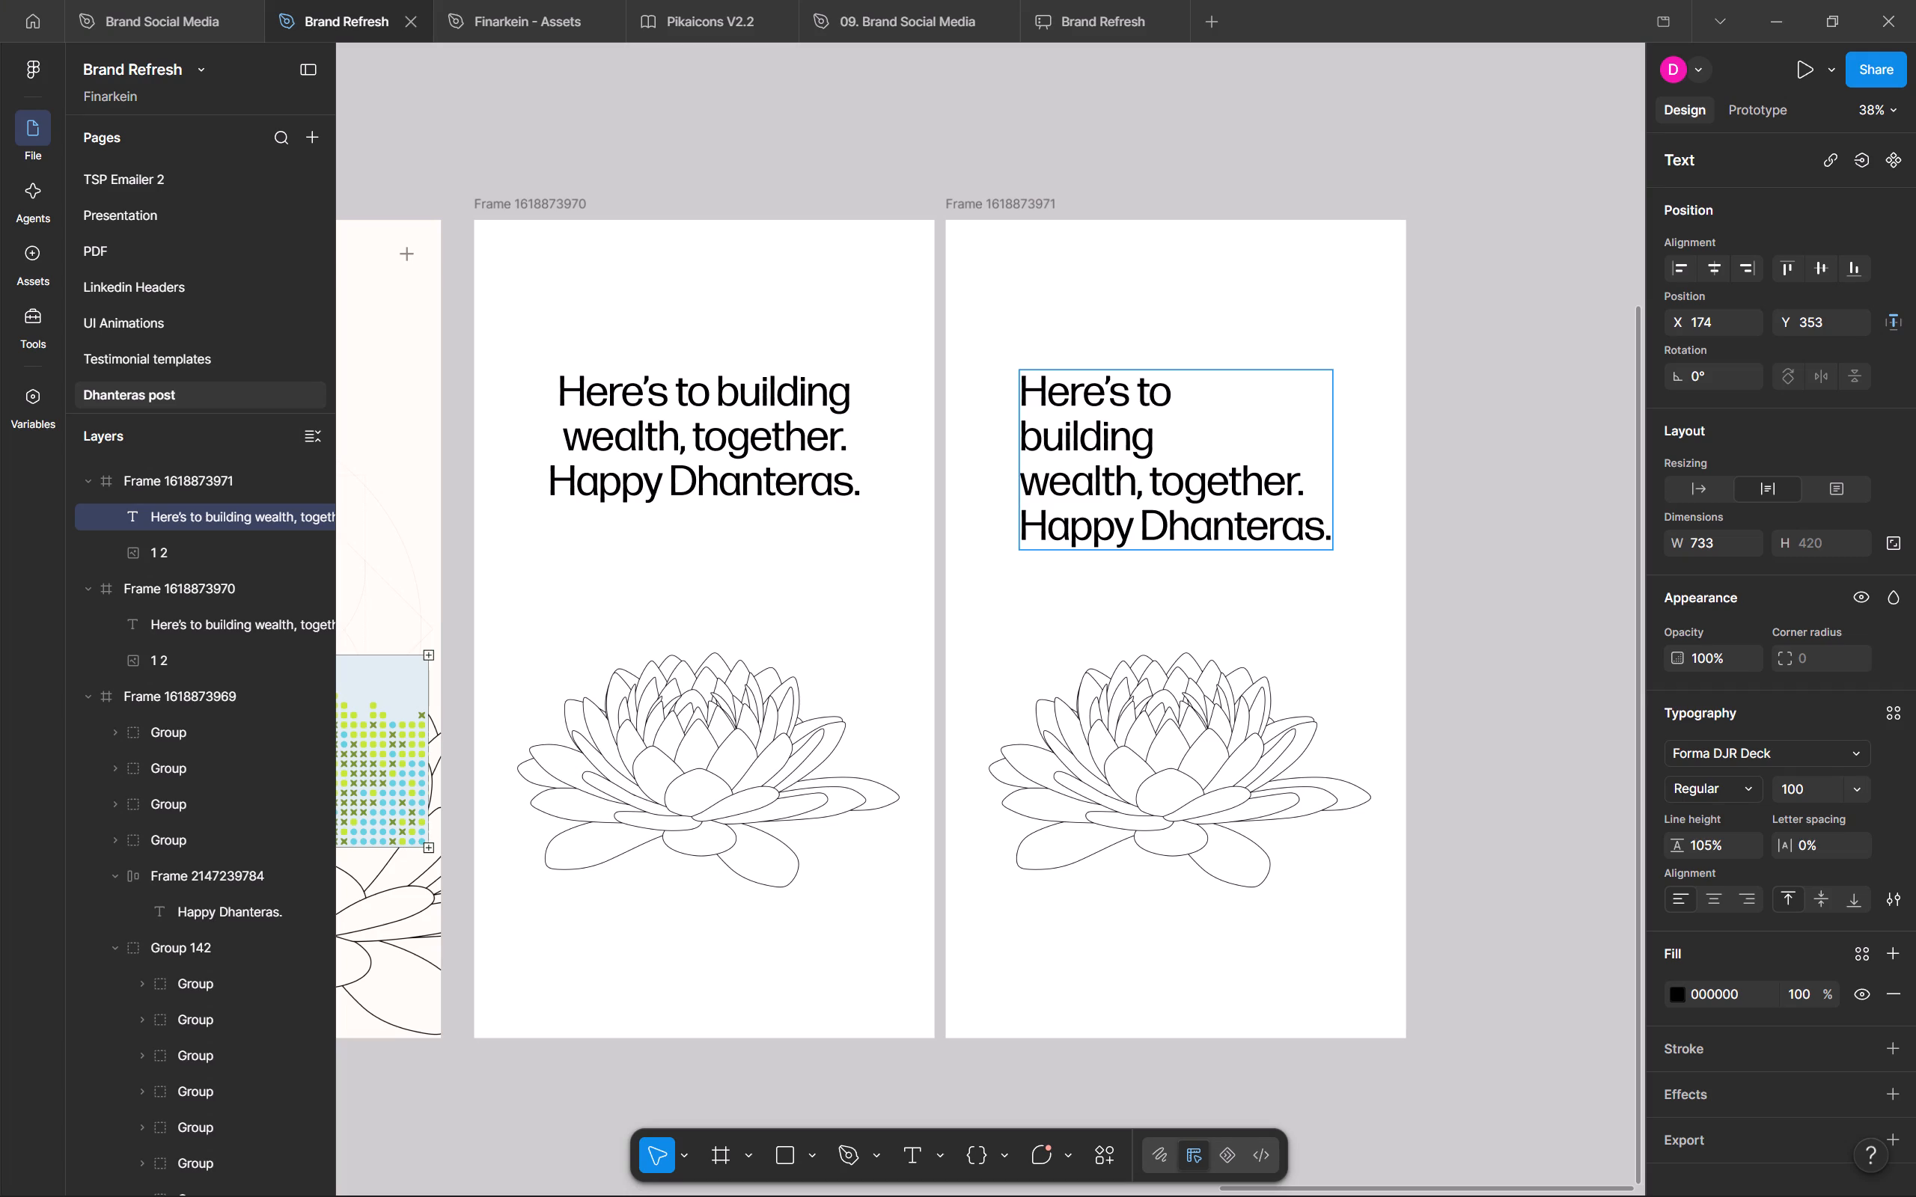
pyautogui.click(1146, 482)
pyautogui.press('Return')
# Delete "Happy Dhanteras." from the headline and narrow its text box to about 392 px wide.
pyautogui.moveTo(1178, 535); pyautogui.dragTo(1267, 604)
pyautogui.press('BackSpace')
pyautogui.press('Escape')
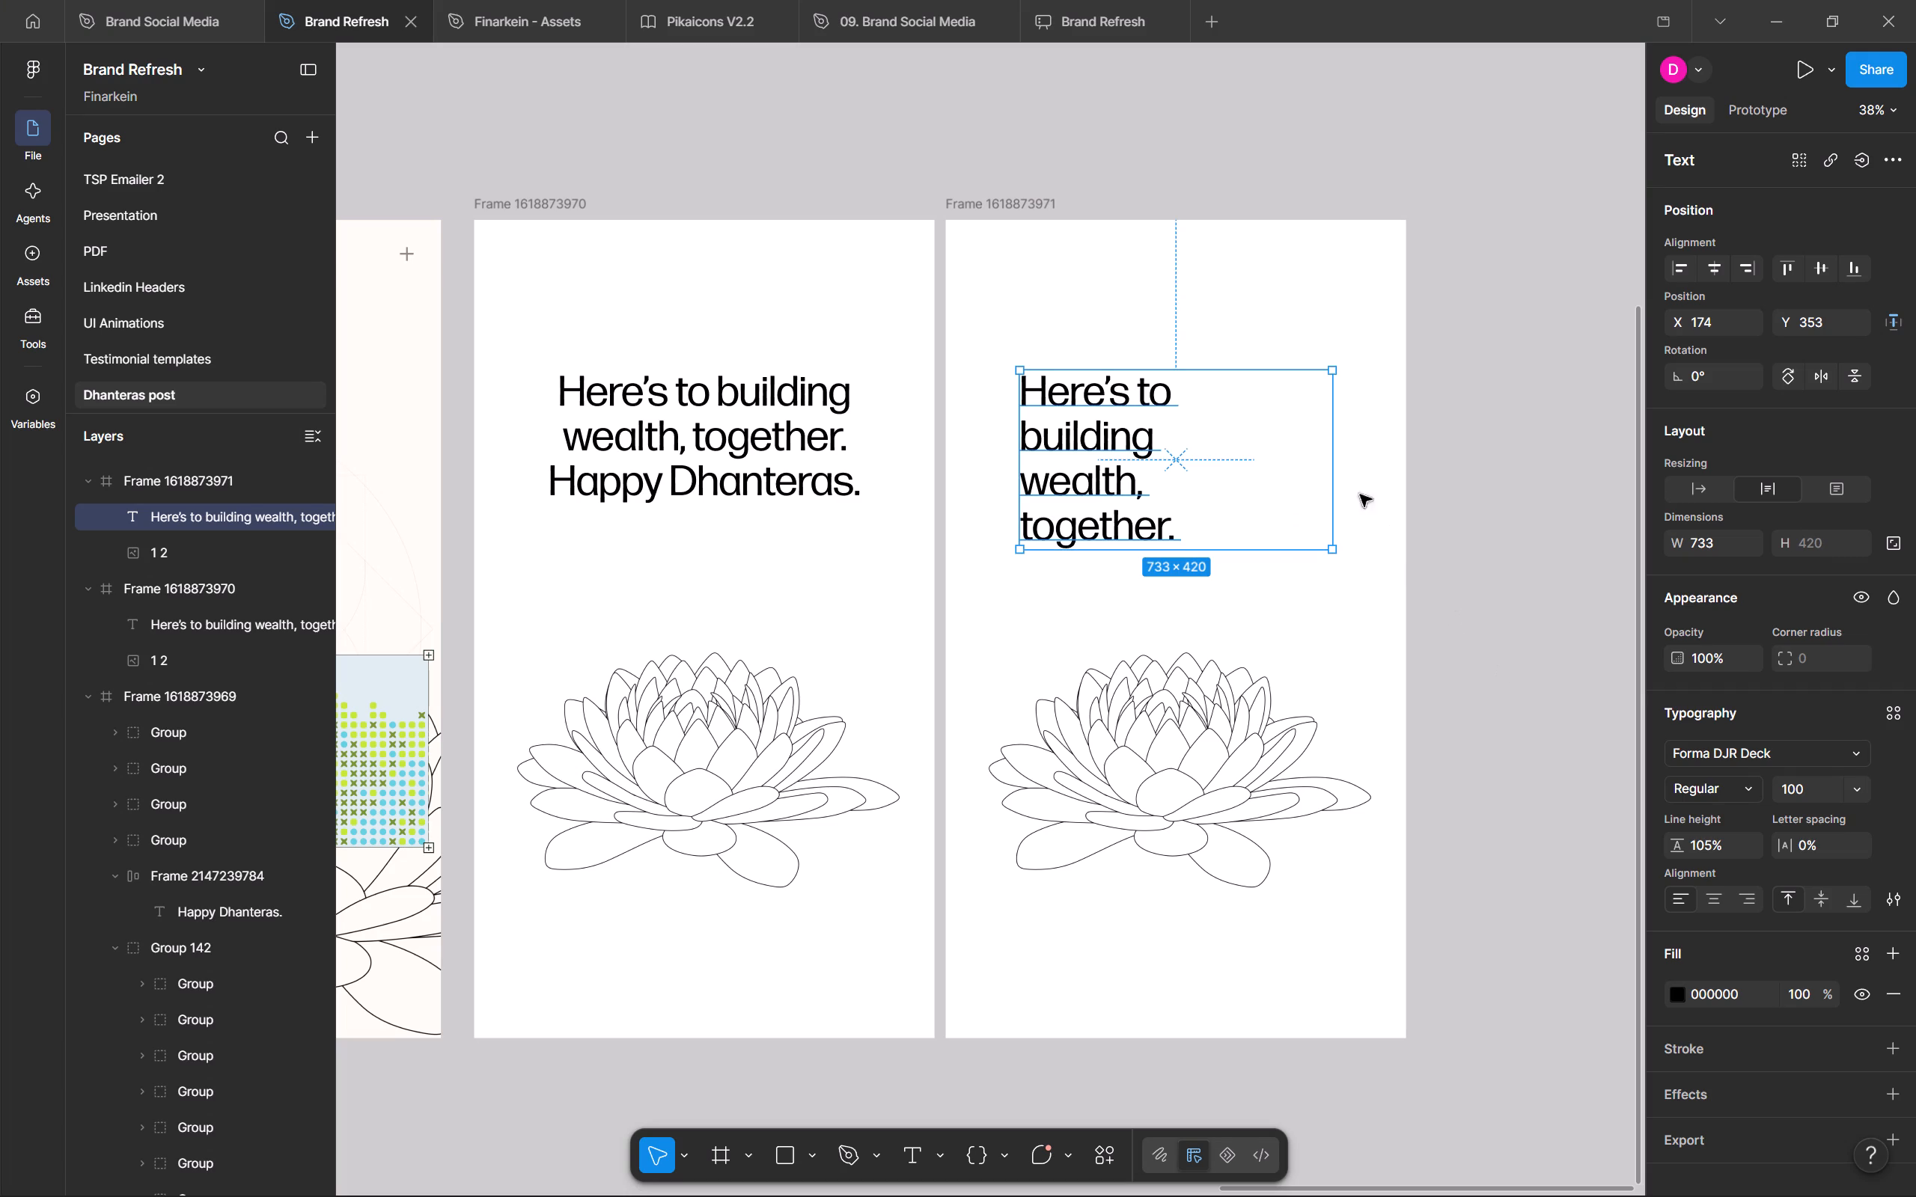
pyautogui.moveTo(1328, 463); pyautogui.dragTo(1186, 490)
pyautogui.click(1538, 599)
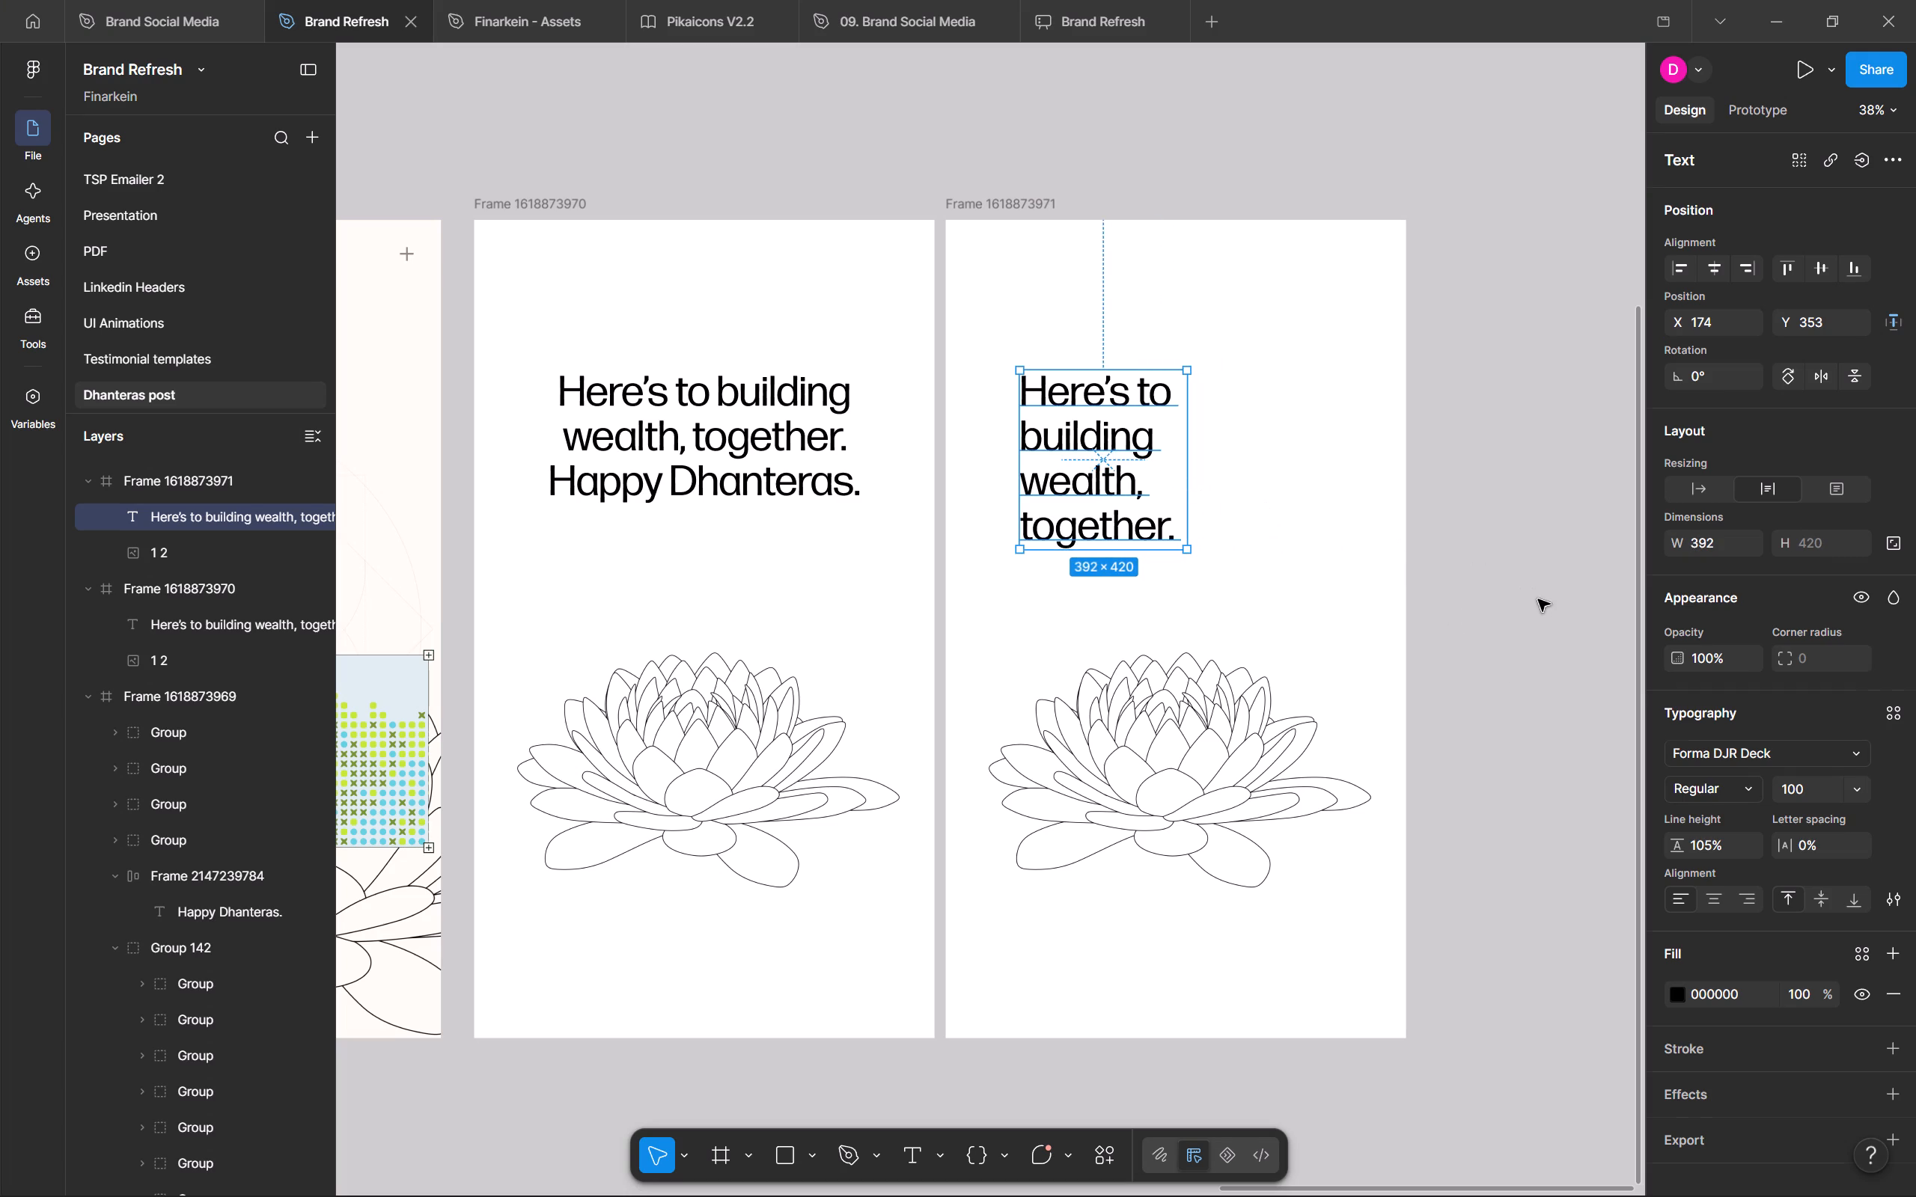
pyautogui.hscroll(4, 1479, 593)
pyautogui.hotkey('alt', 'Tab')
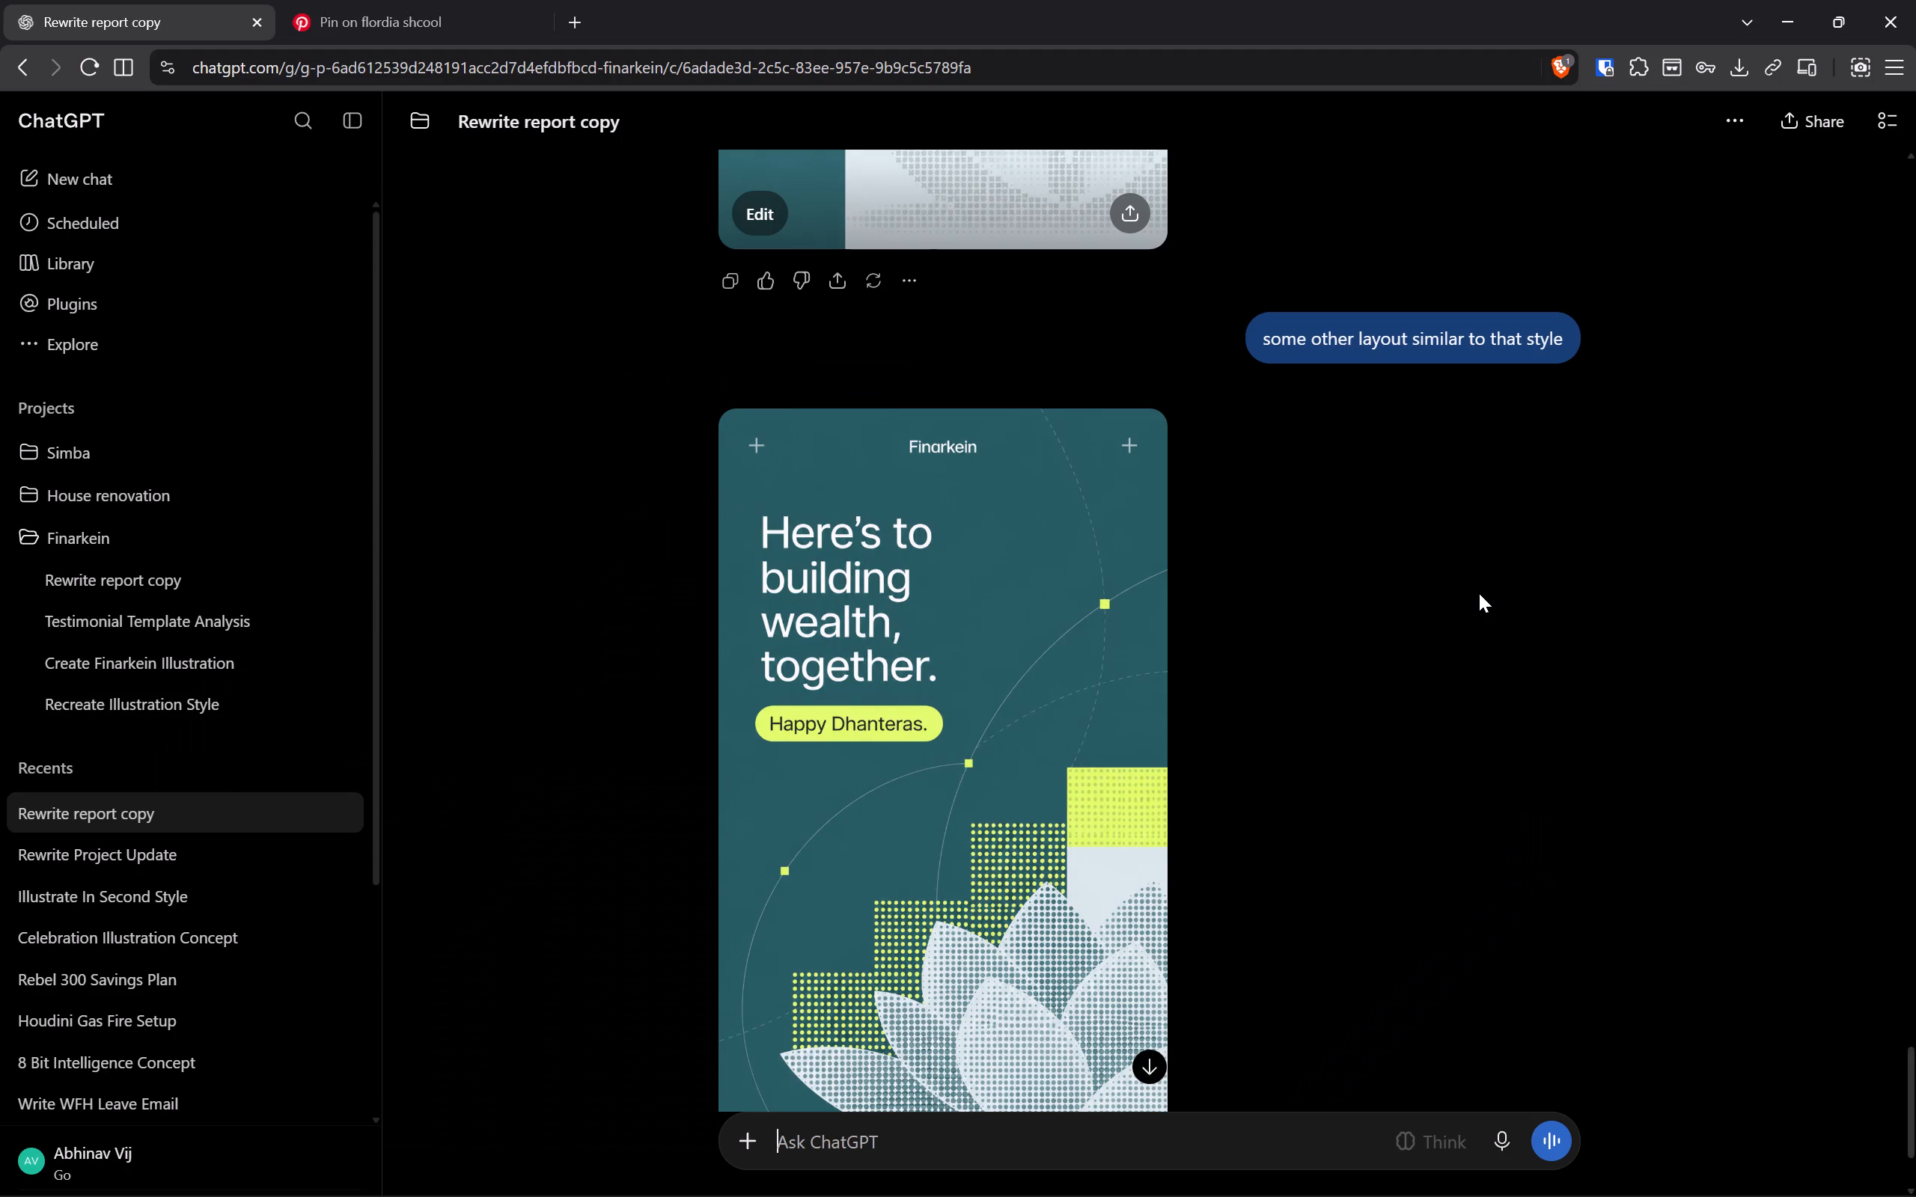
pyautogui.hotkey('alt', 'Tab')
pyautogui.hscroll(3, 860, 800)
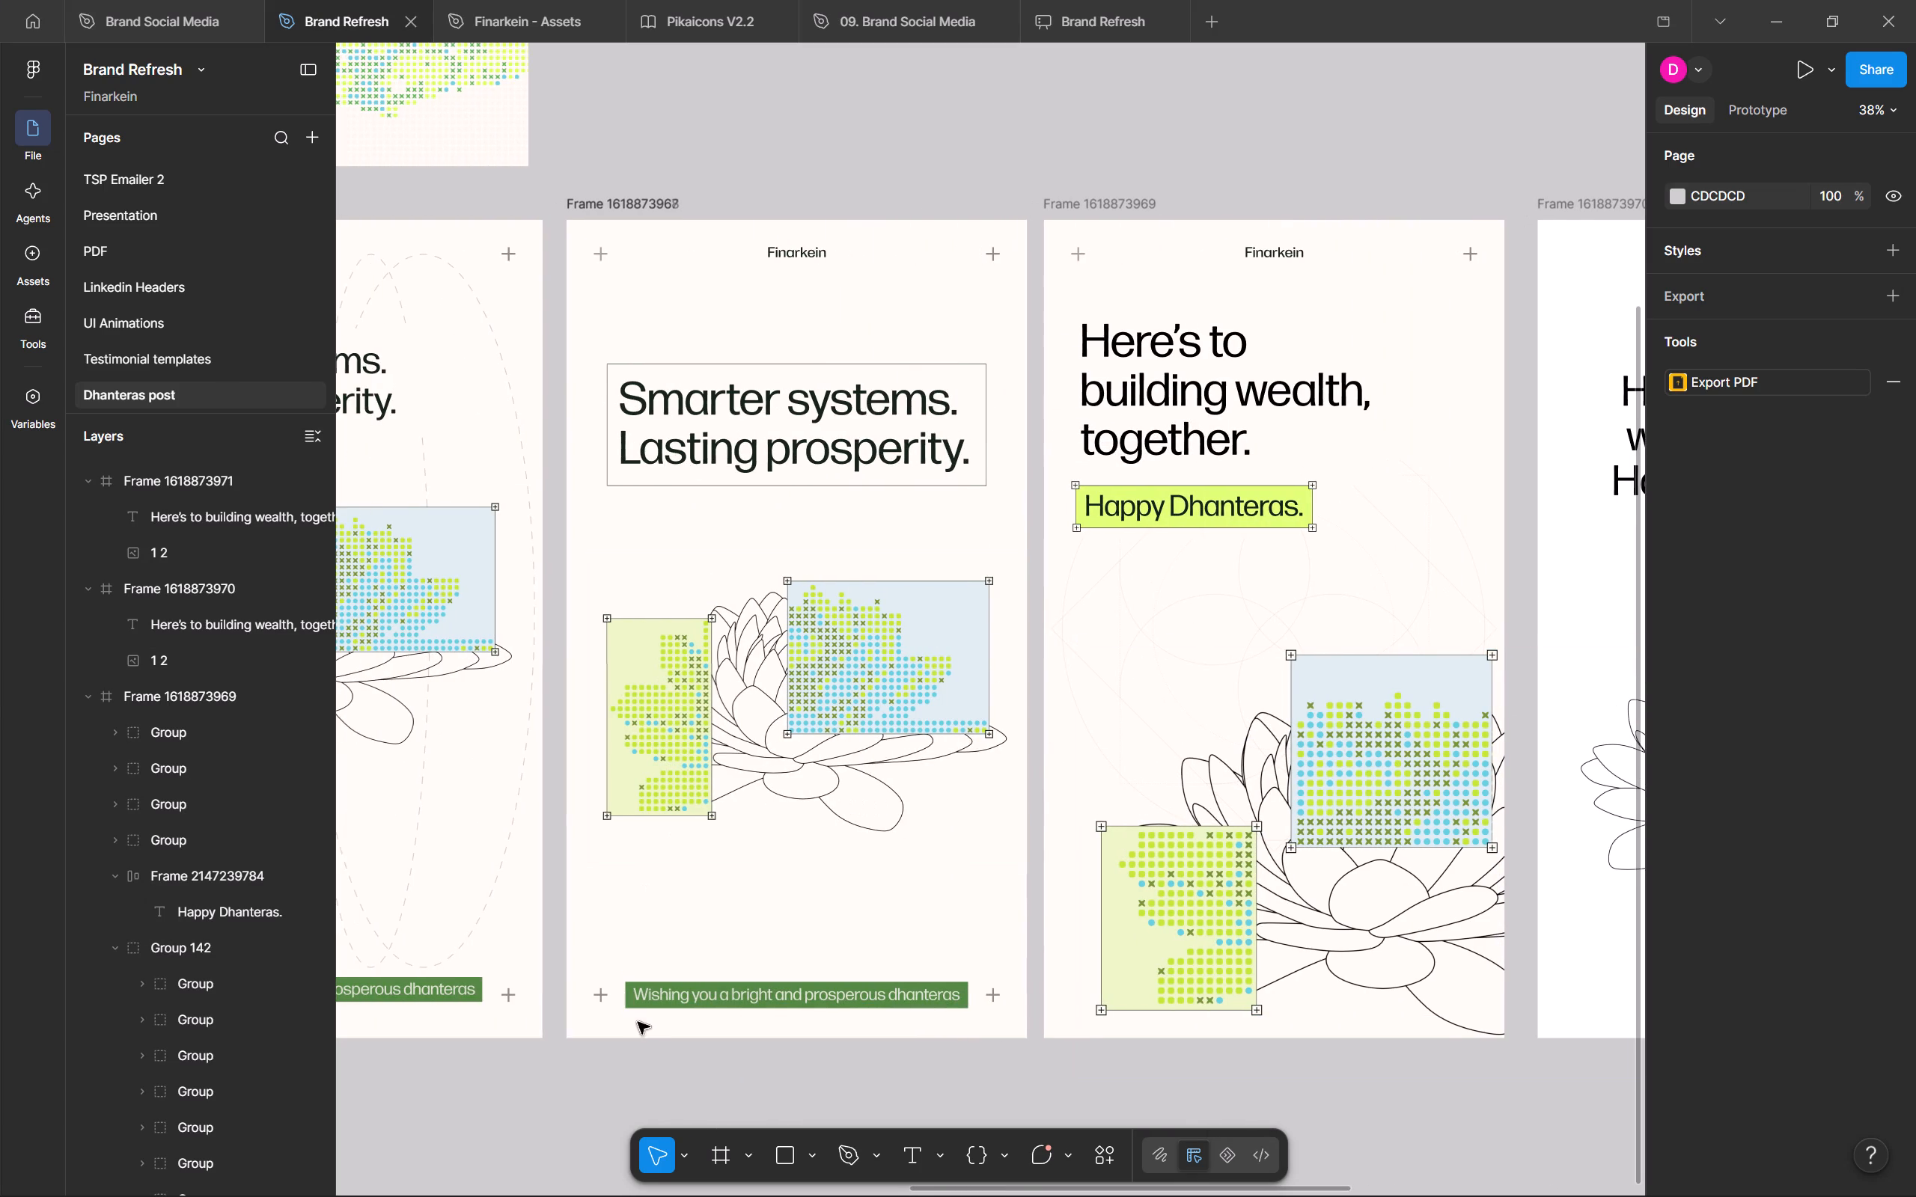
pyautogui.click(602, 997)
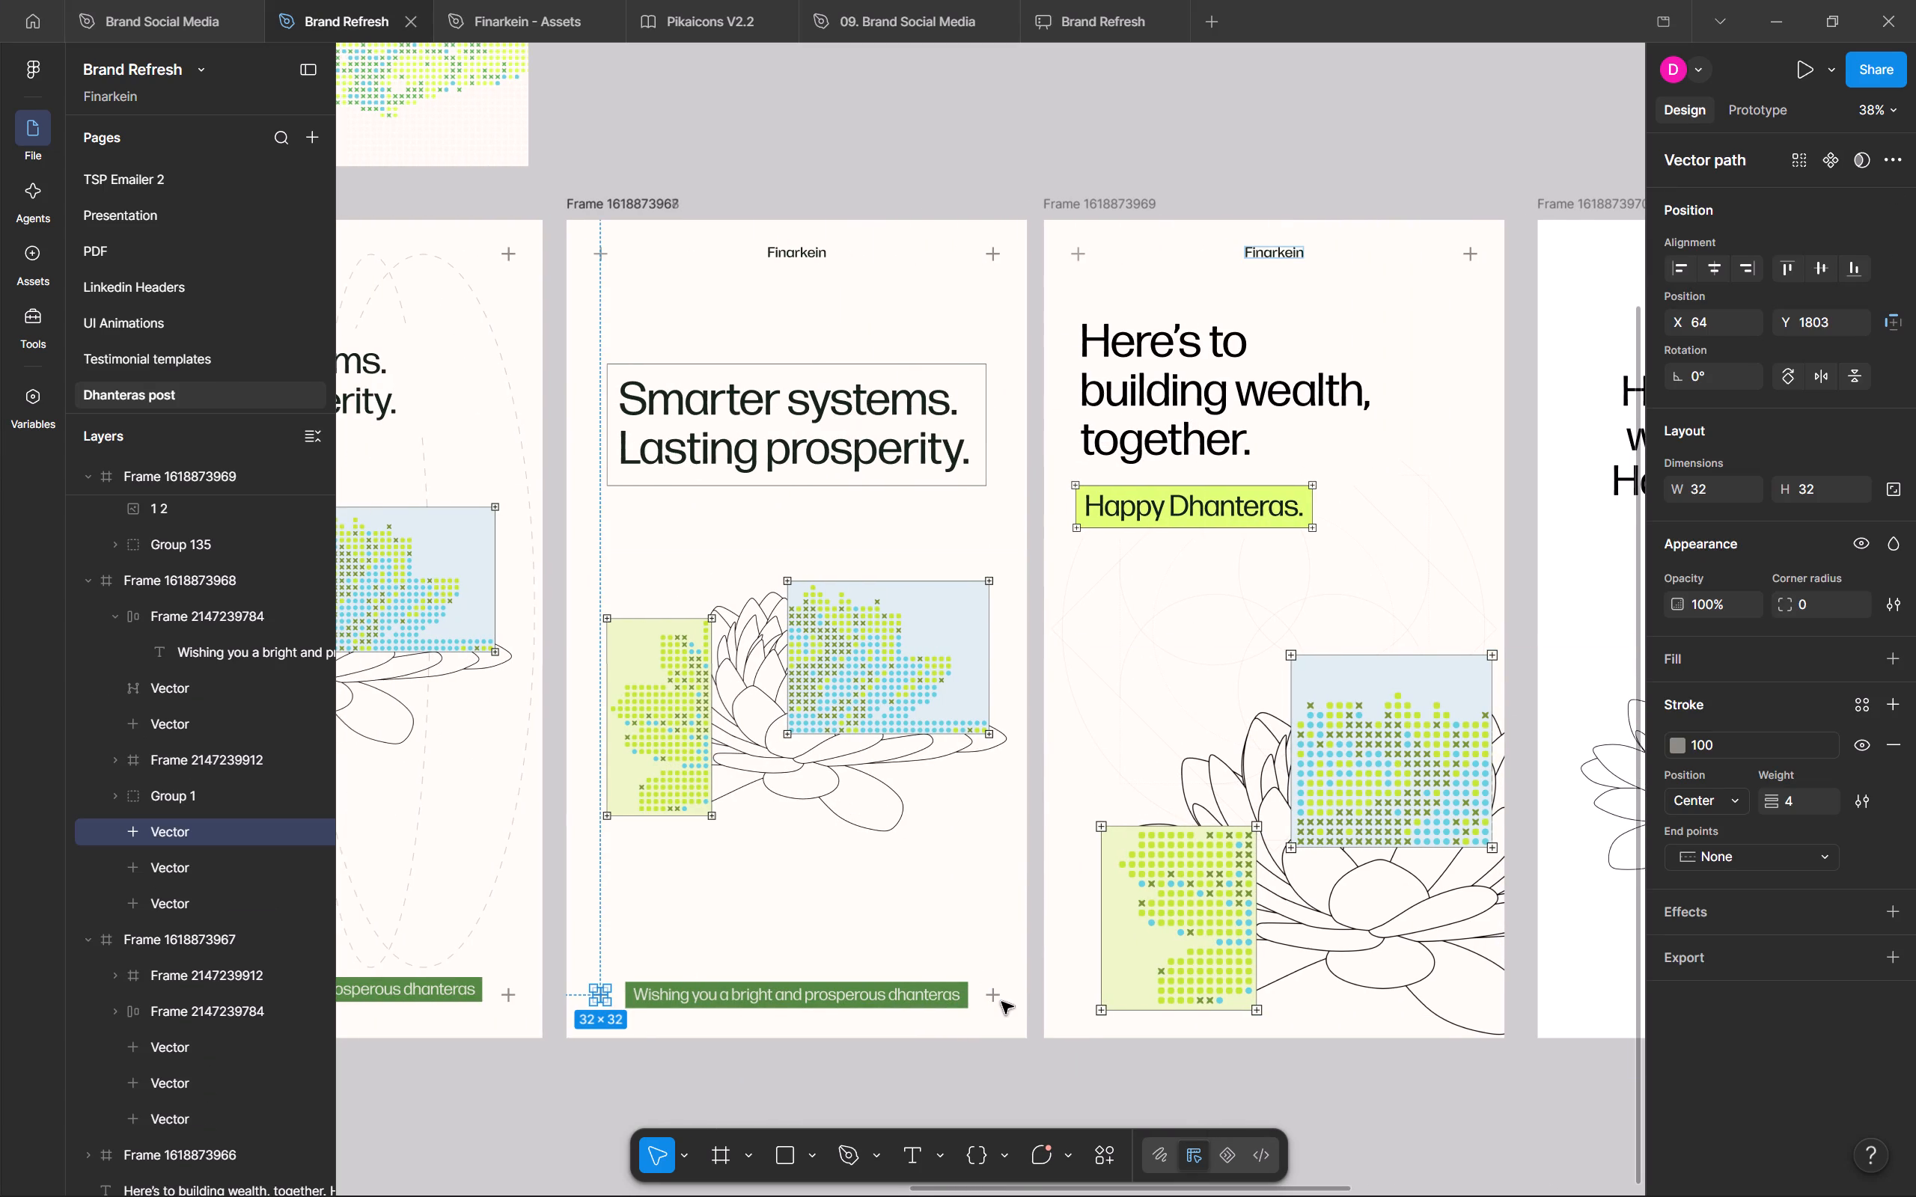
pyautogui.keyDown('shift'); pyautogui.click(998, 997); pyautogui.keyUp('shift')
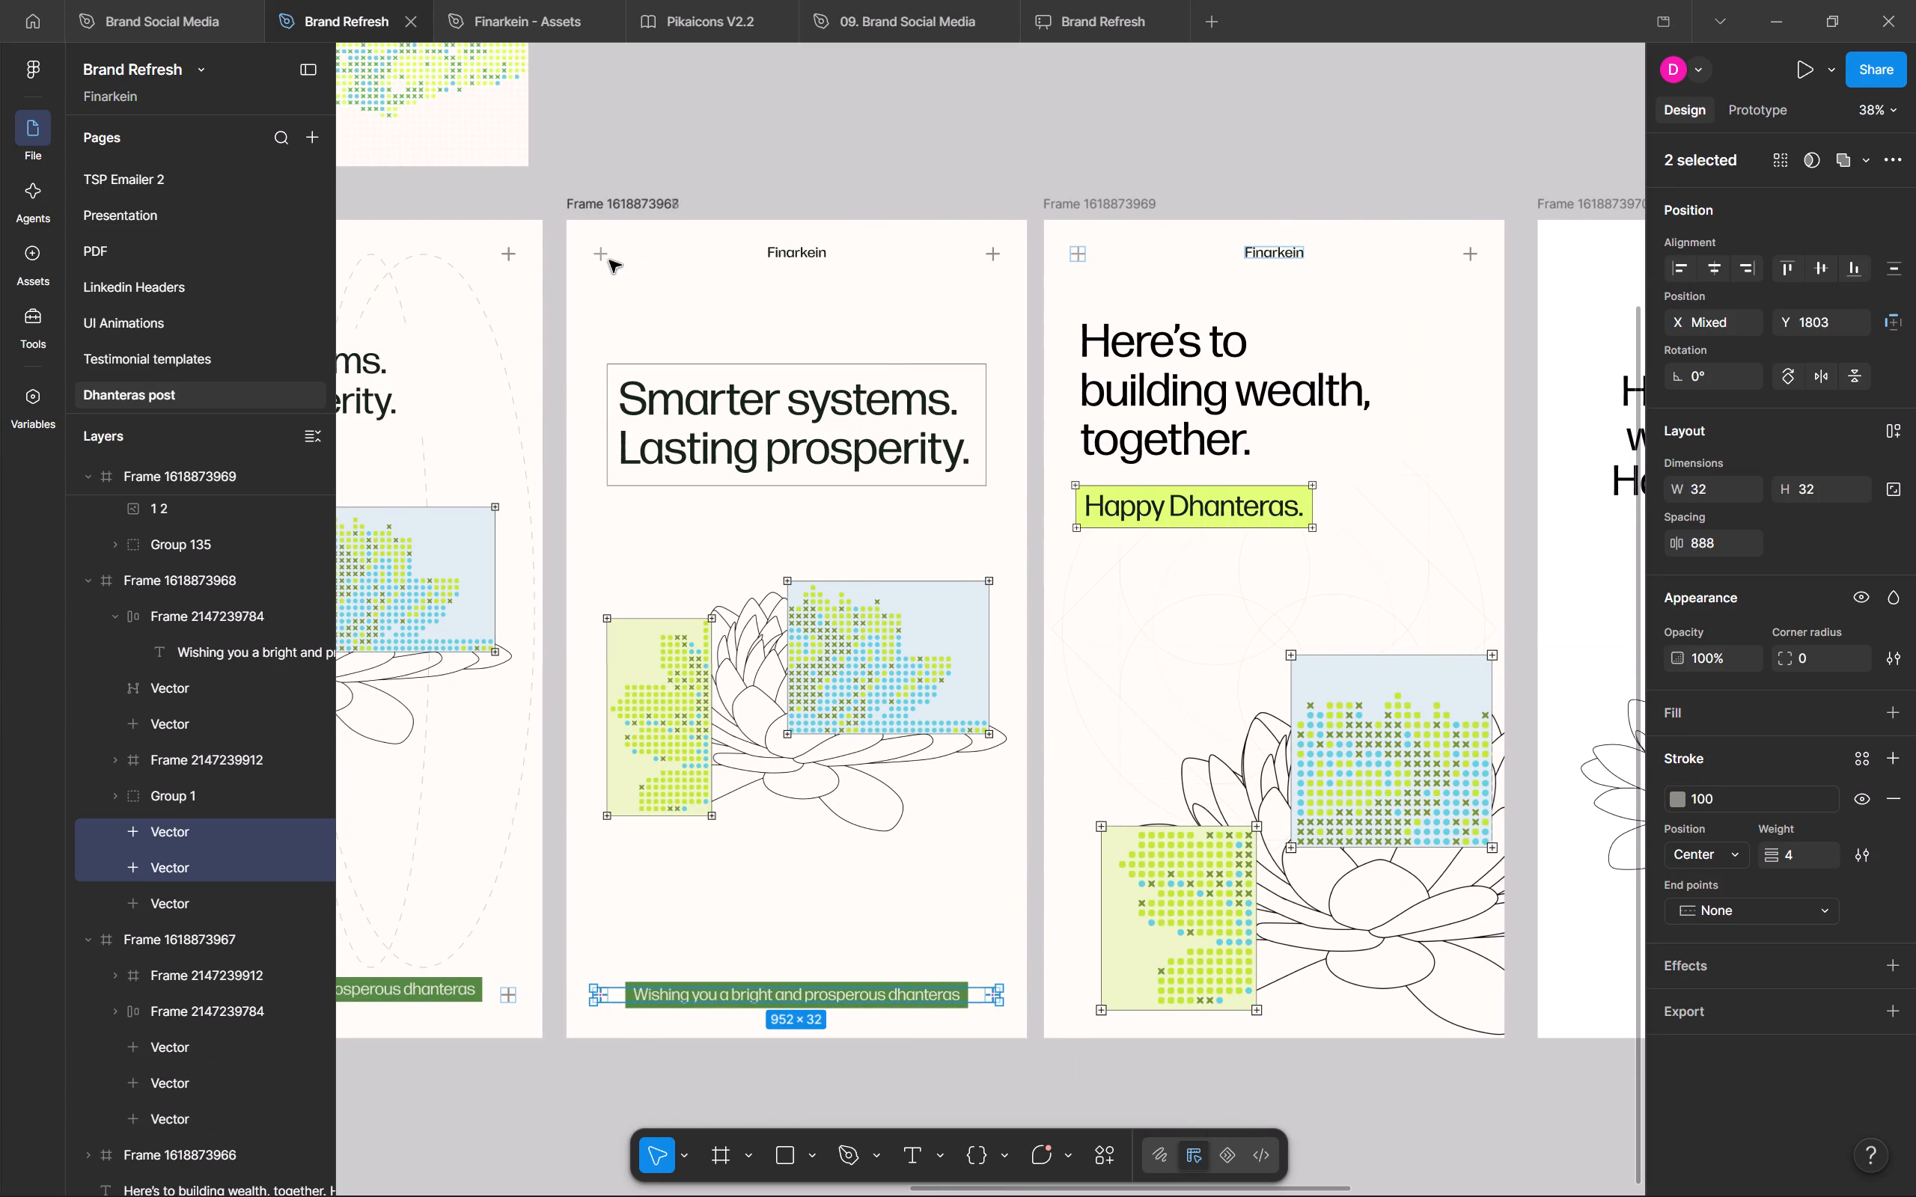
pyautogui.keyDown('shift'); pyautogui.click(602, 258); pyautogui.keyUp('shift')
pyautogui.keyDown('shift'); pyautogui.click(776, 256); pyautogui.keyUp('shift')
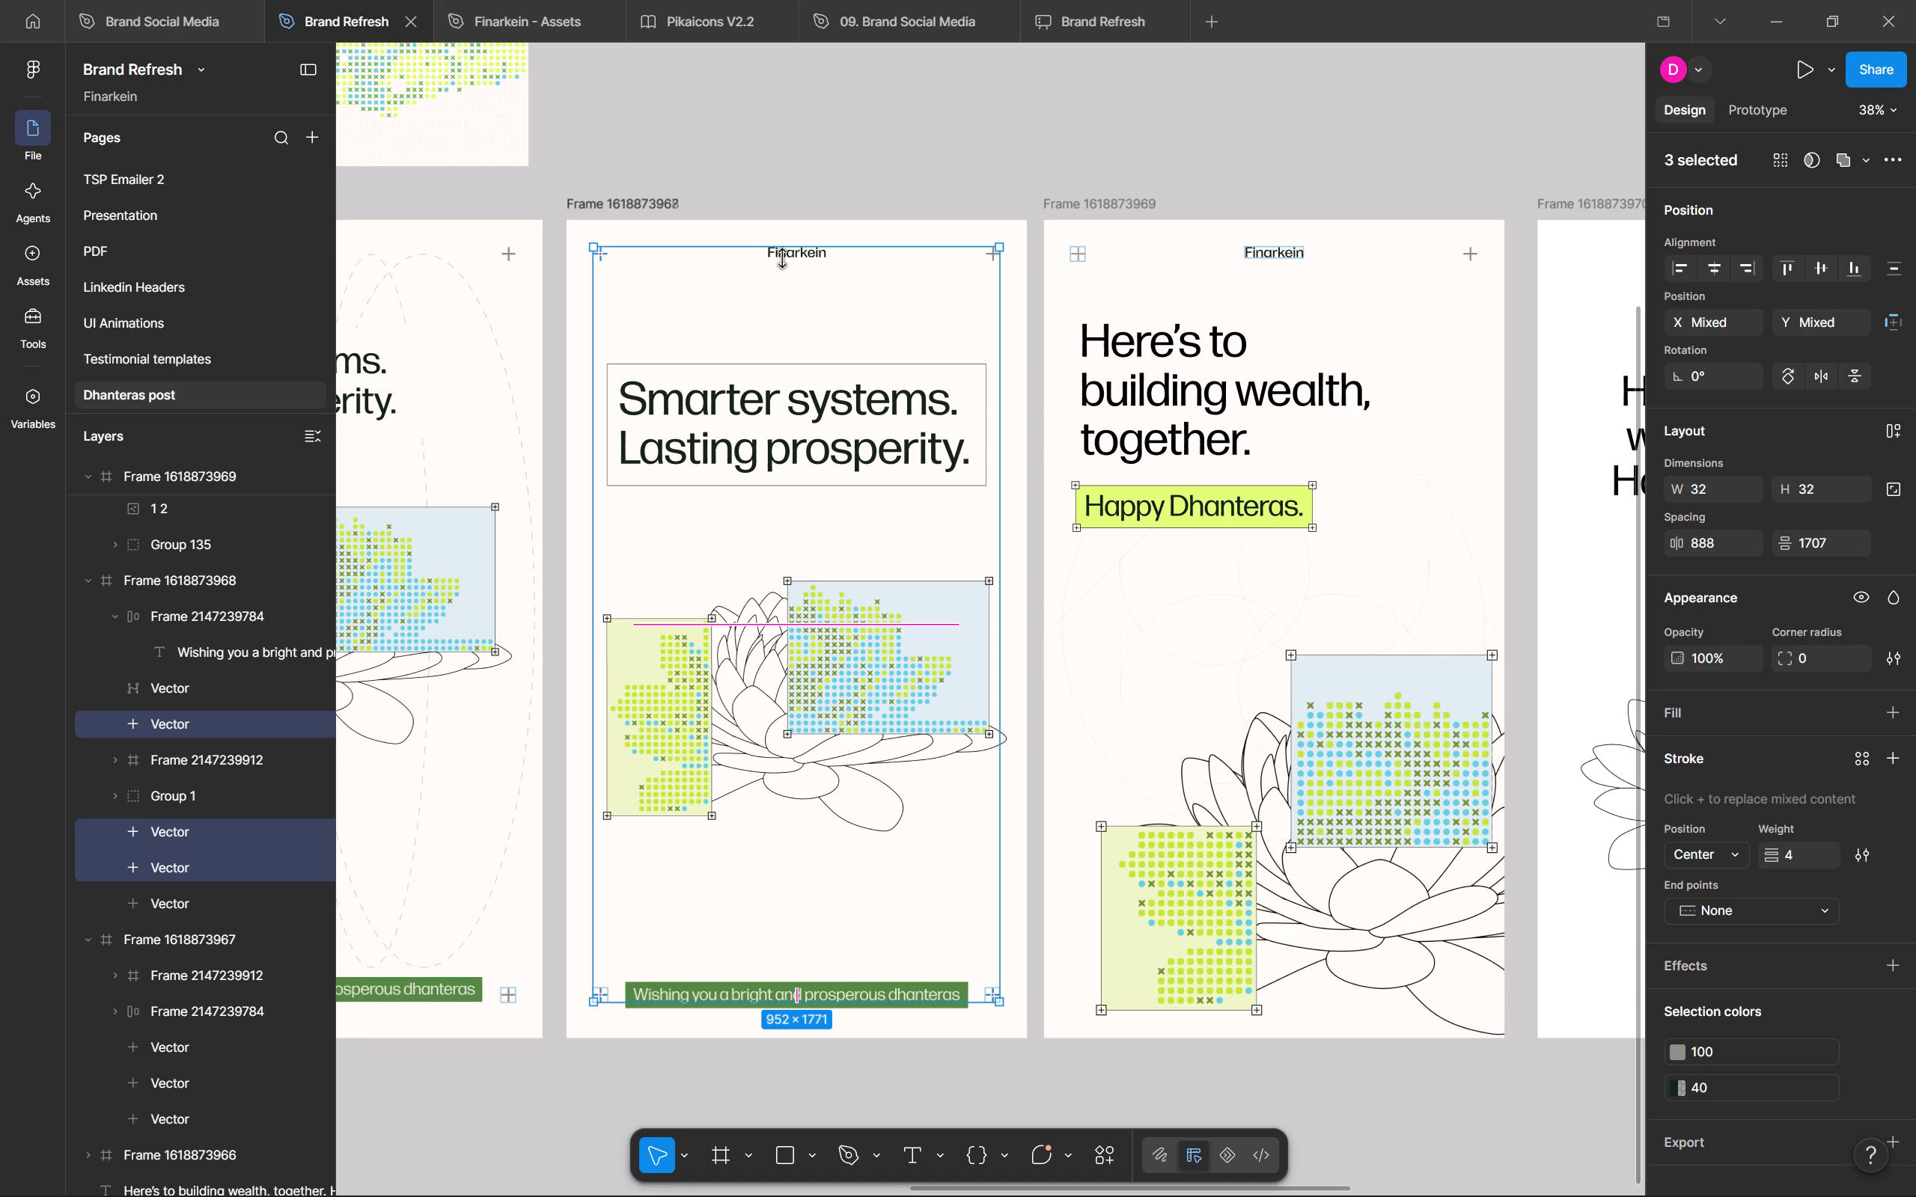
pyautogui.keyDown('shift'); pyautogui.click(802, 255); pyautogui.keyUp('shift')
pyautogui.keyDown('shift'); pyautogui.click(802, 259); pyautogui.keyUp('shift')
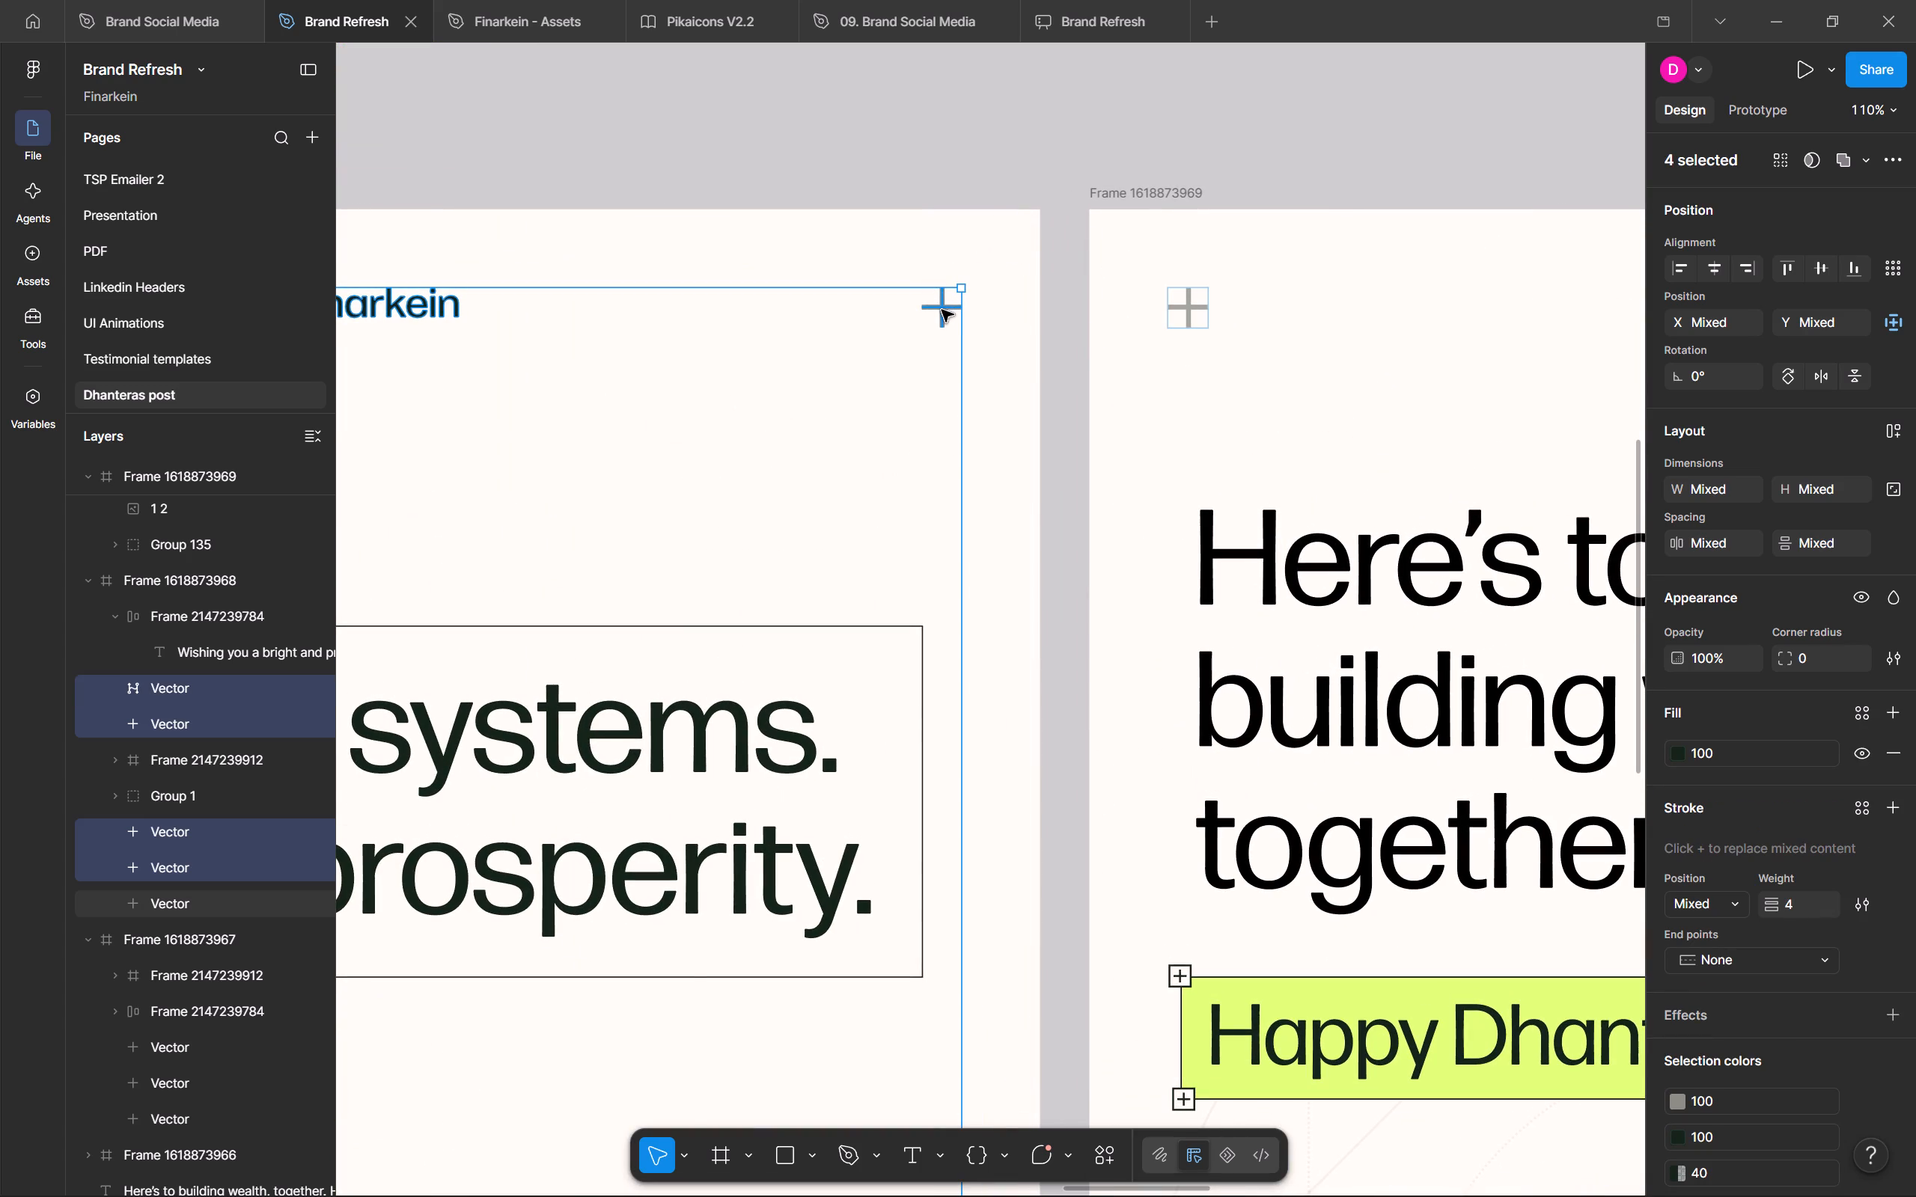
pyautogui.keyDown('shift'); pyautogui.click(942, 310); pyautogui.keyUp('shift')
pyautogui.hotkey('ctrl', 'c')
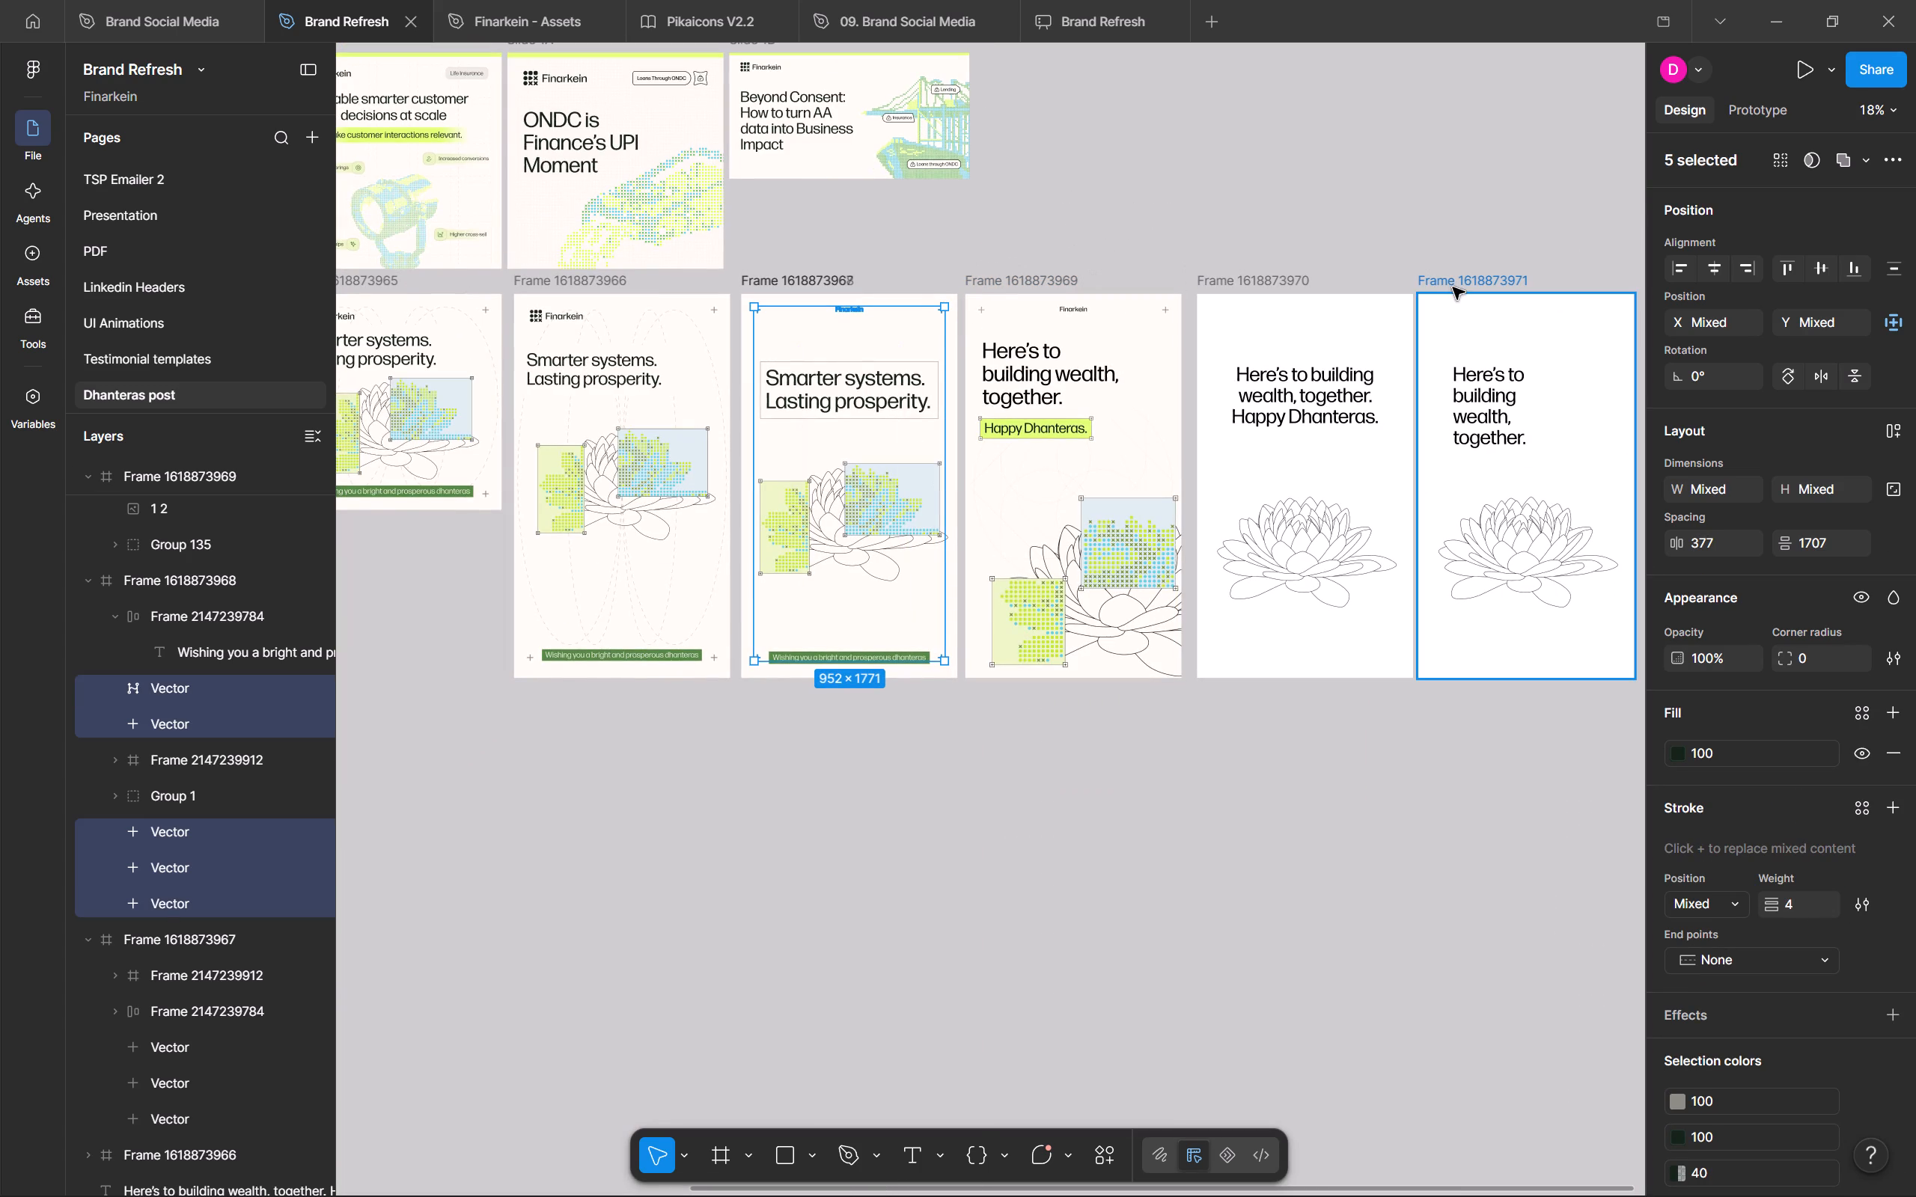
pyautogui.click(1451, 285)
pyautogui.hotkey('ctrl', 'v')
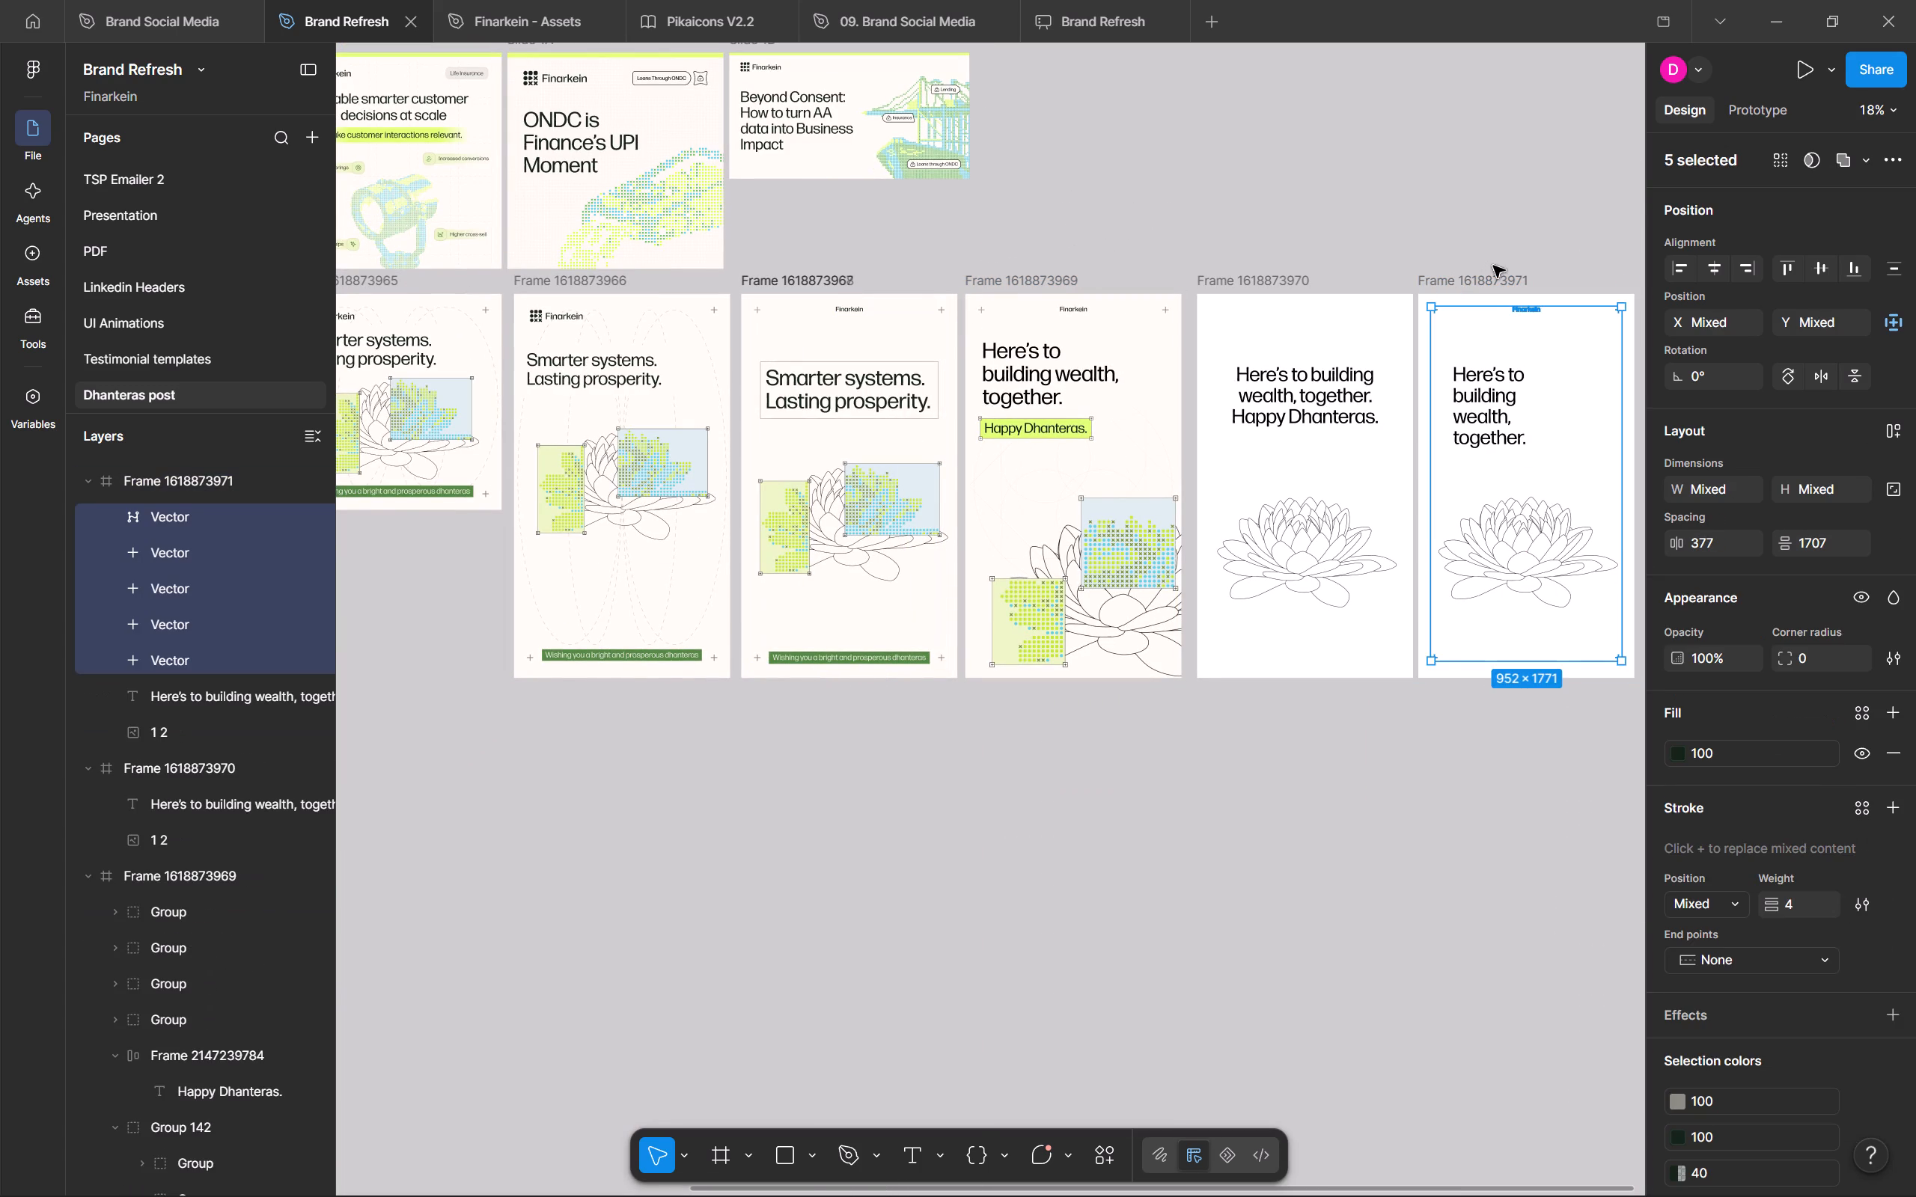
pyautogui.hscroll(-2, 1495, 263)
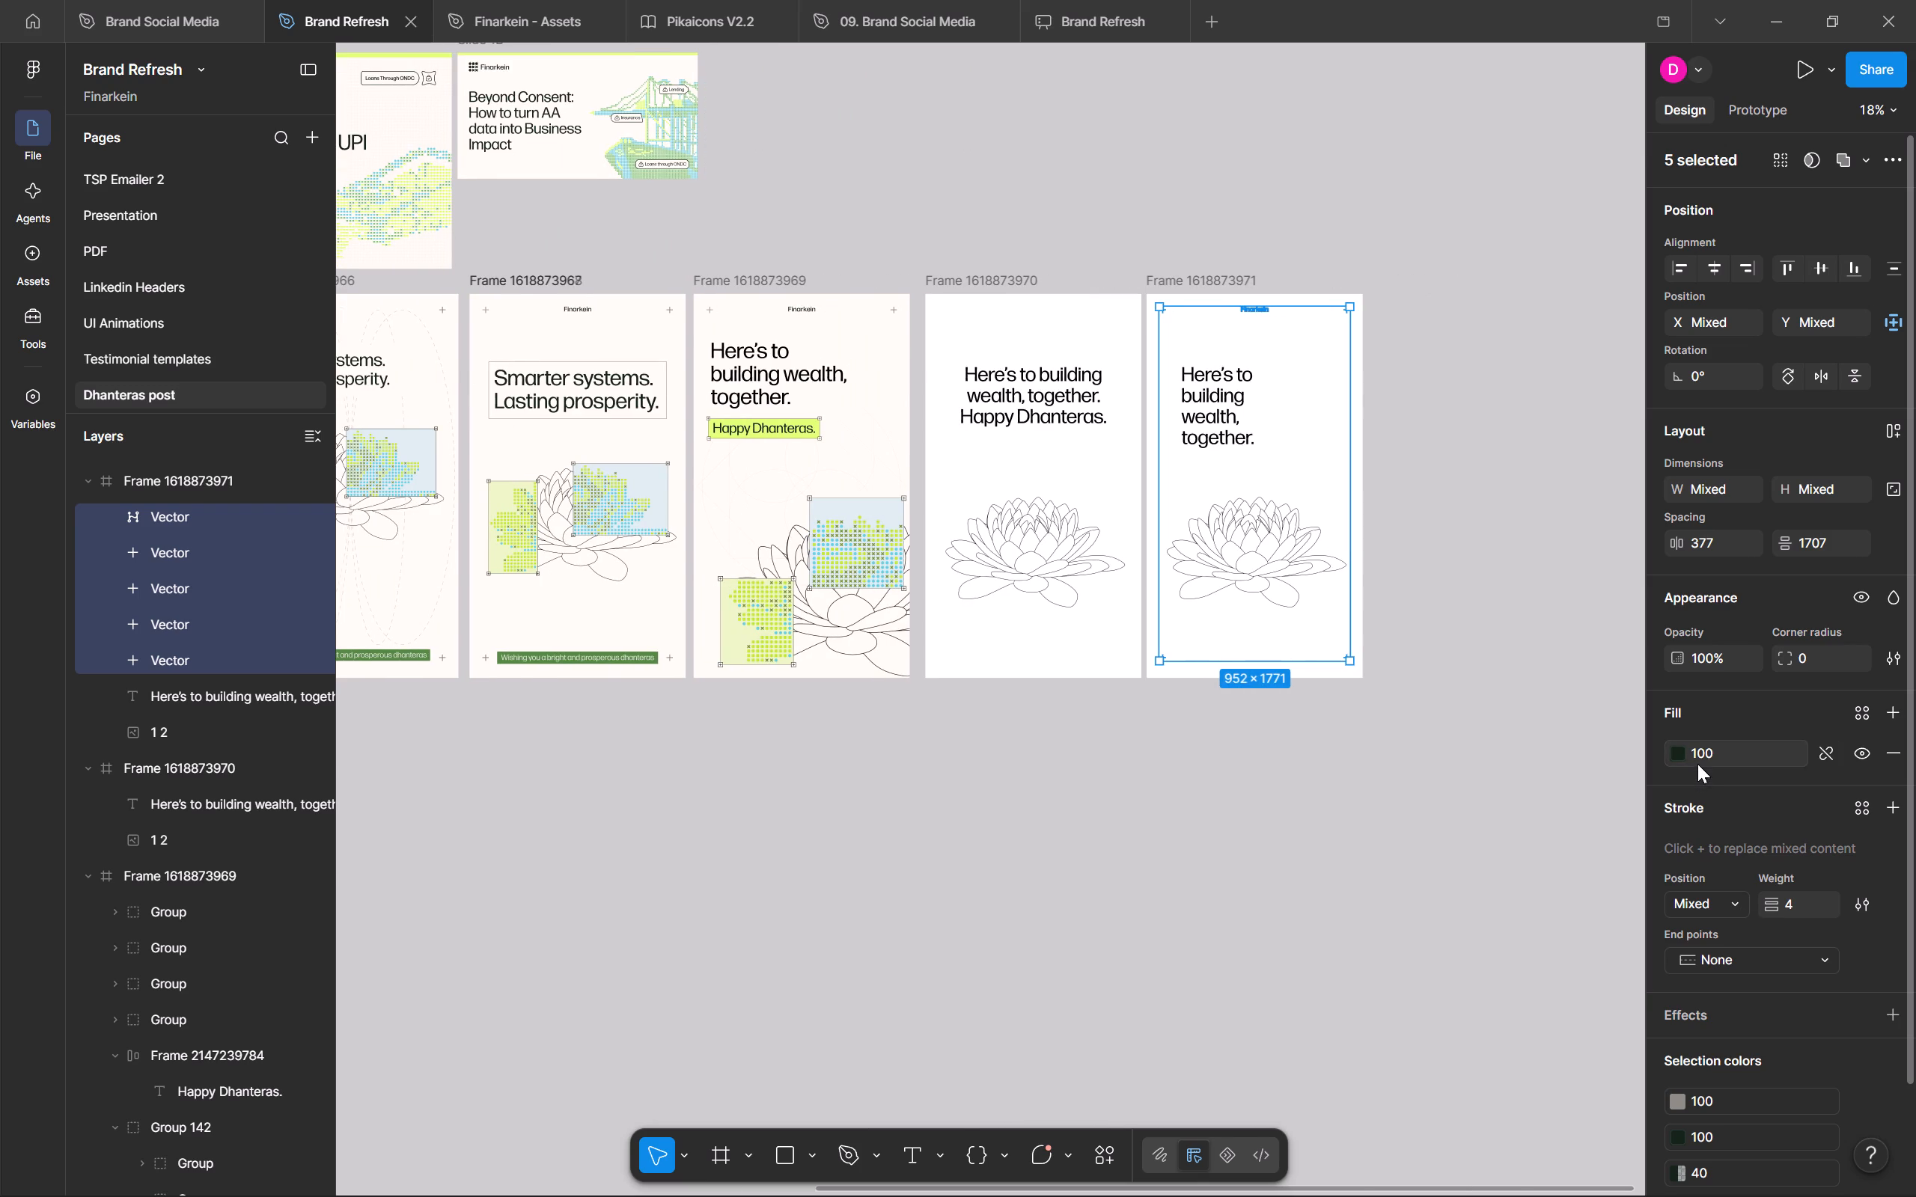
pyautogui.click(1532, 587)
pyautogui.click(1193, 277)
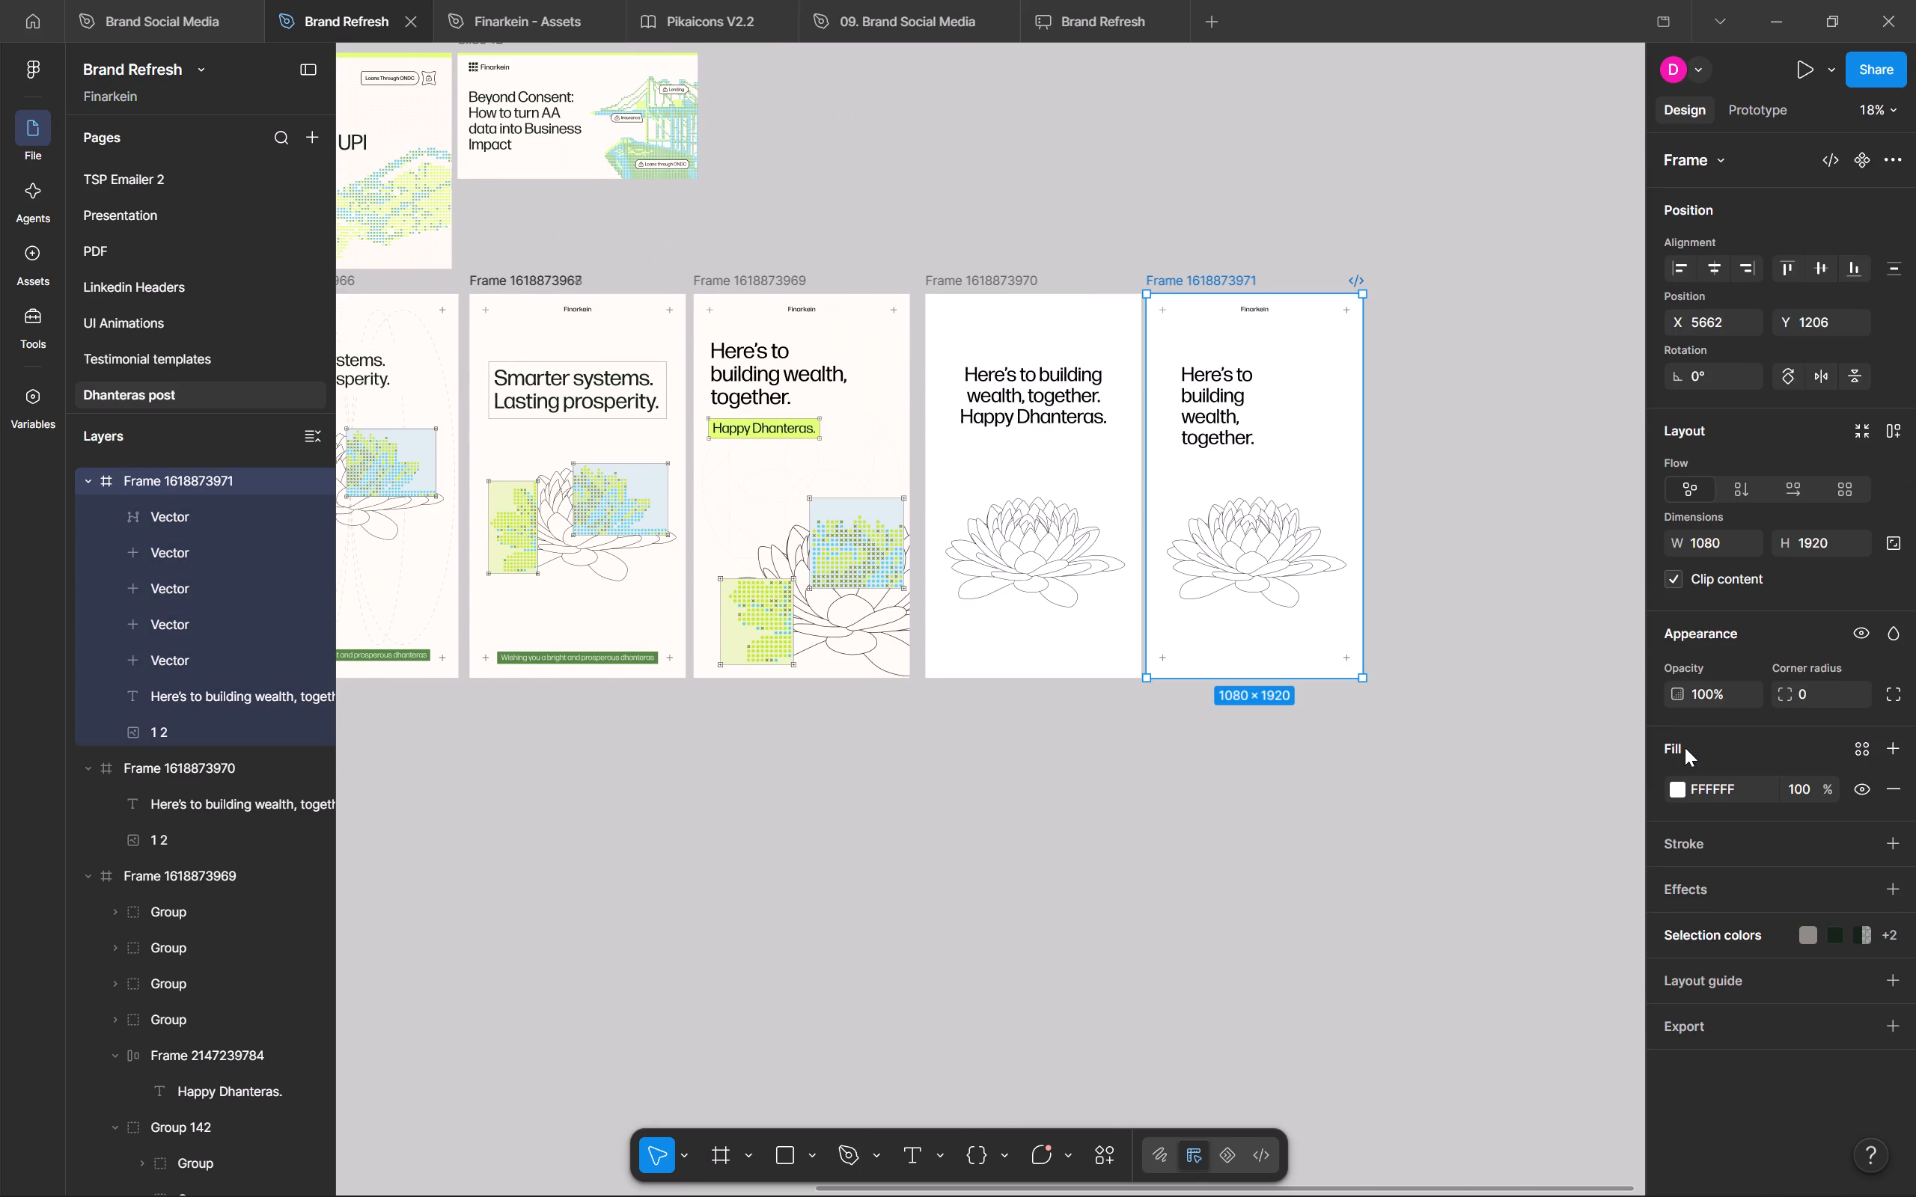
pyautogui.click(1688, 787)
pyautogui.click(1681, 790)
pyautogui.click(1461, 594)
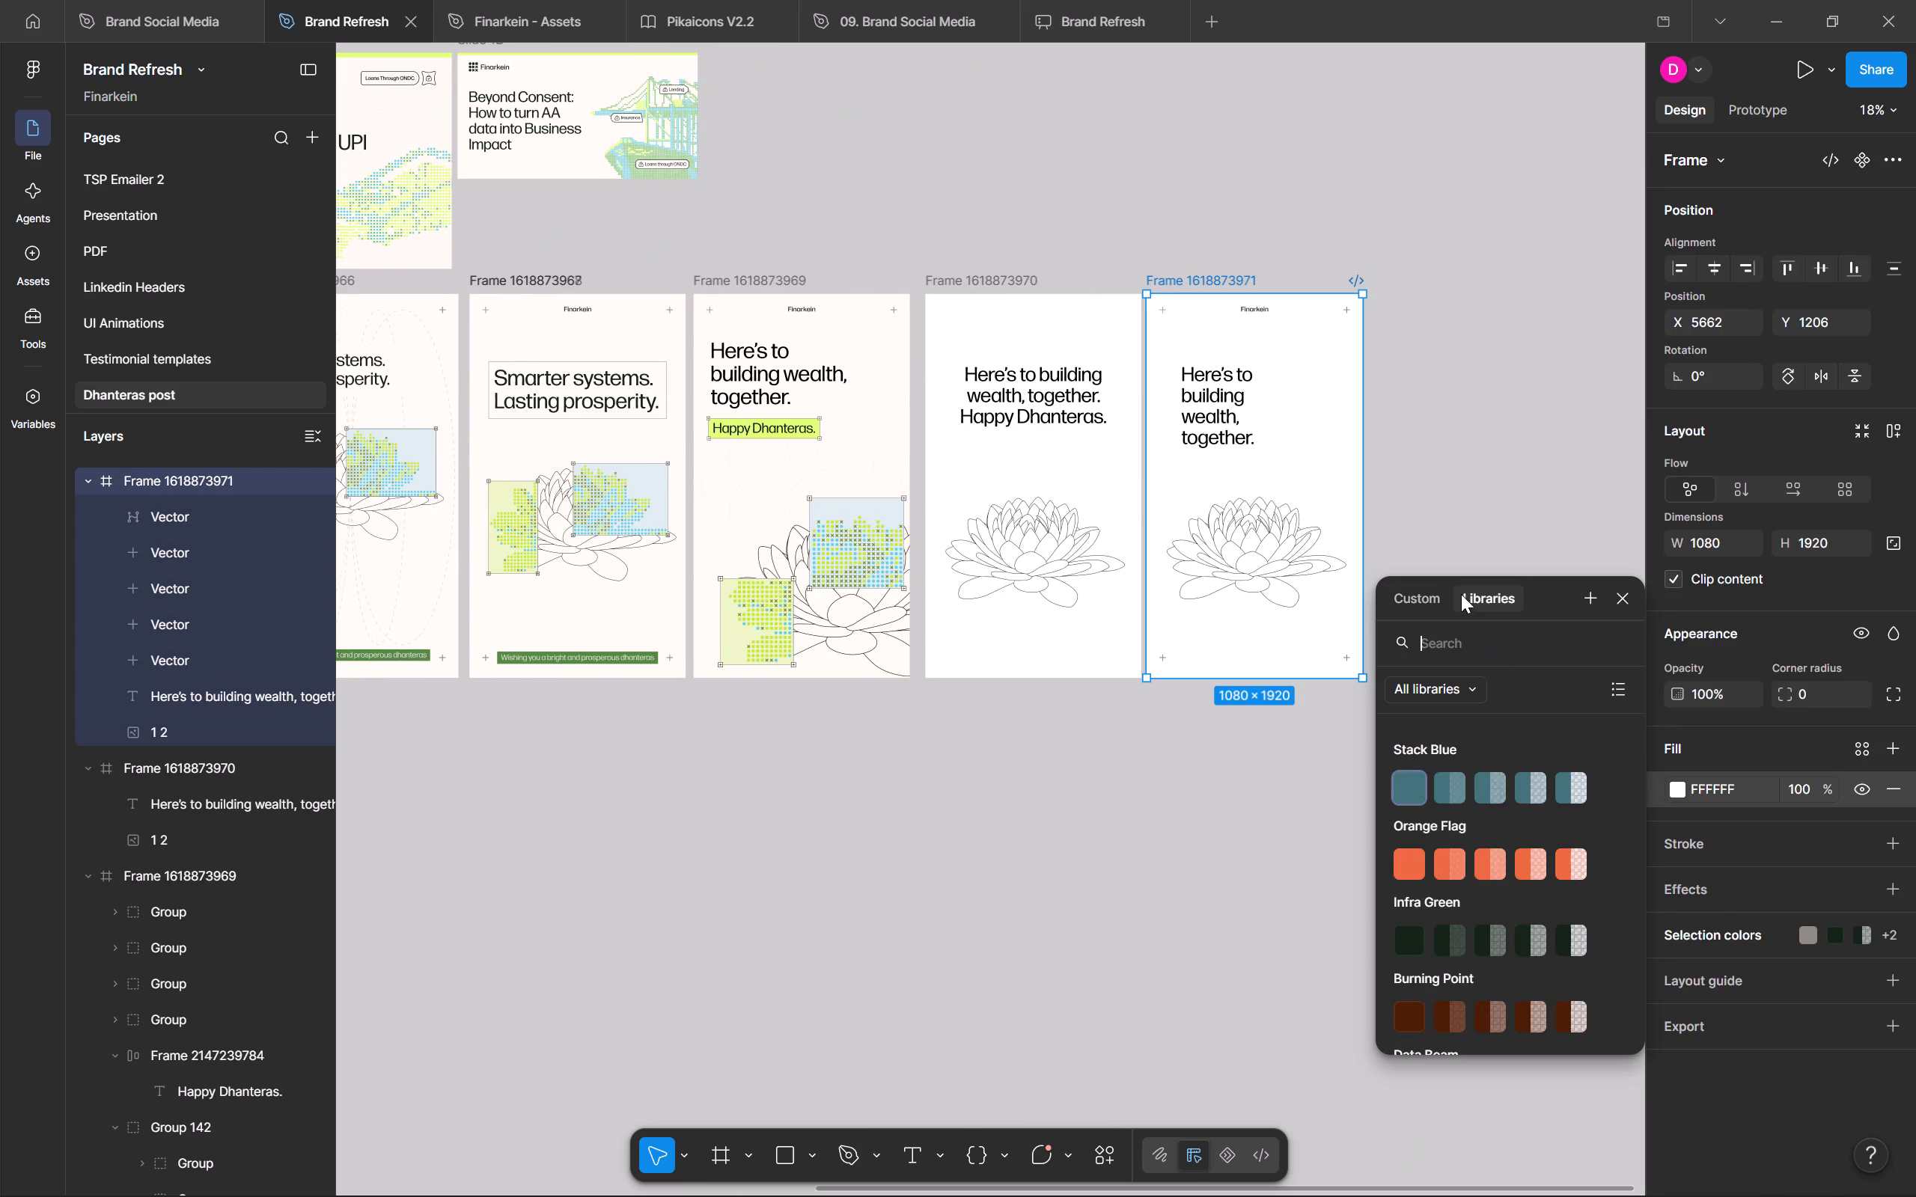
pyautogui.scroll(-7, 1537, 926)
pyautogui.scroll(3, 1537, 926)
pyautogui.click(1418, 846)
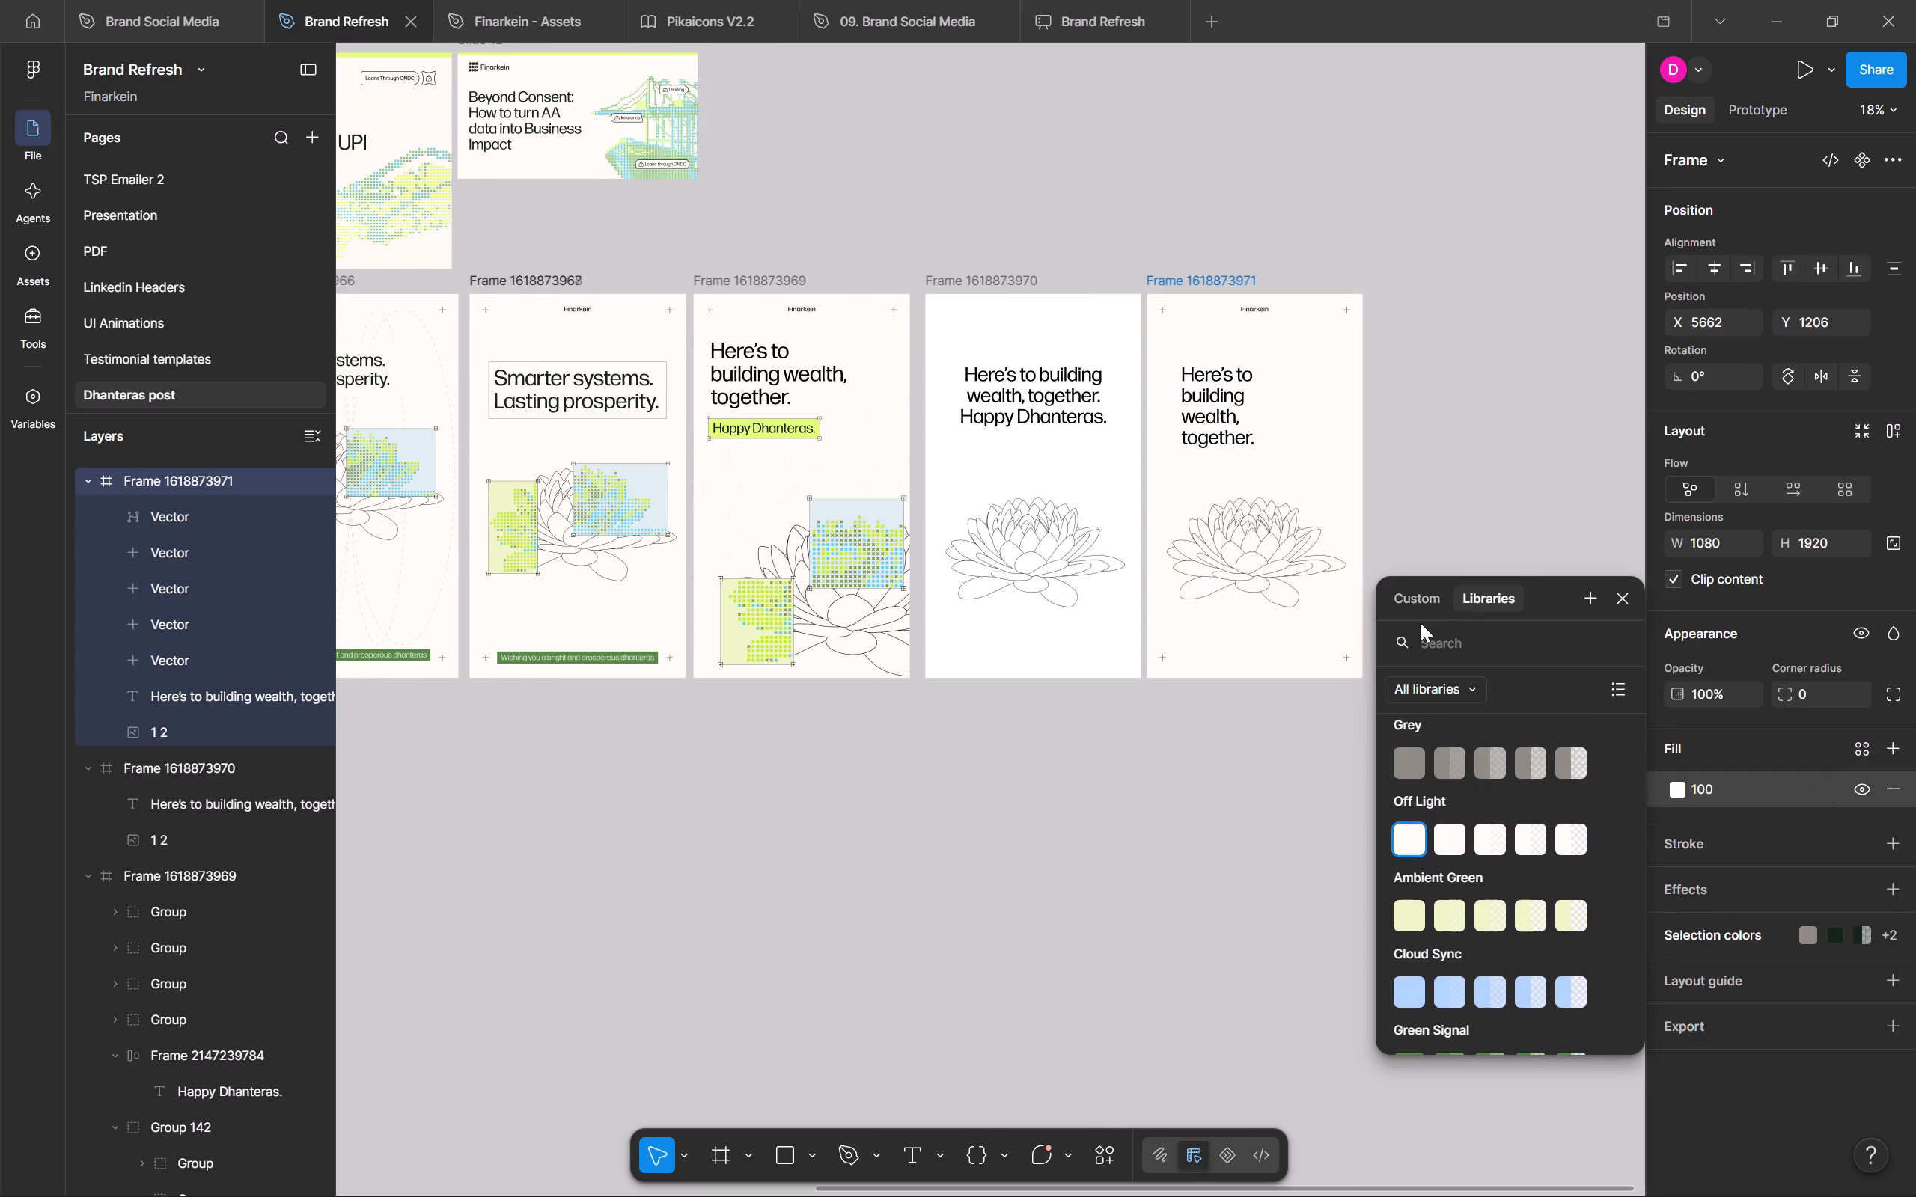
pyautogui.click(1424, 541)
# Move the headline up to X 80, about Y 226, in line with the top plus mark beside it.
pyautogui.scroll(2, 1424, 541)
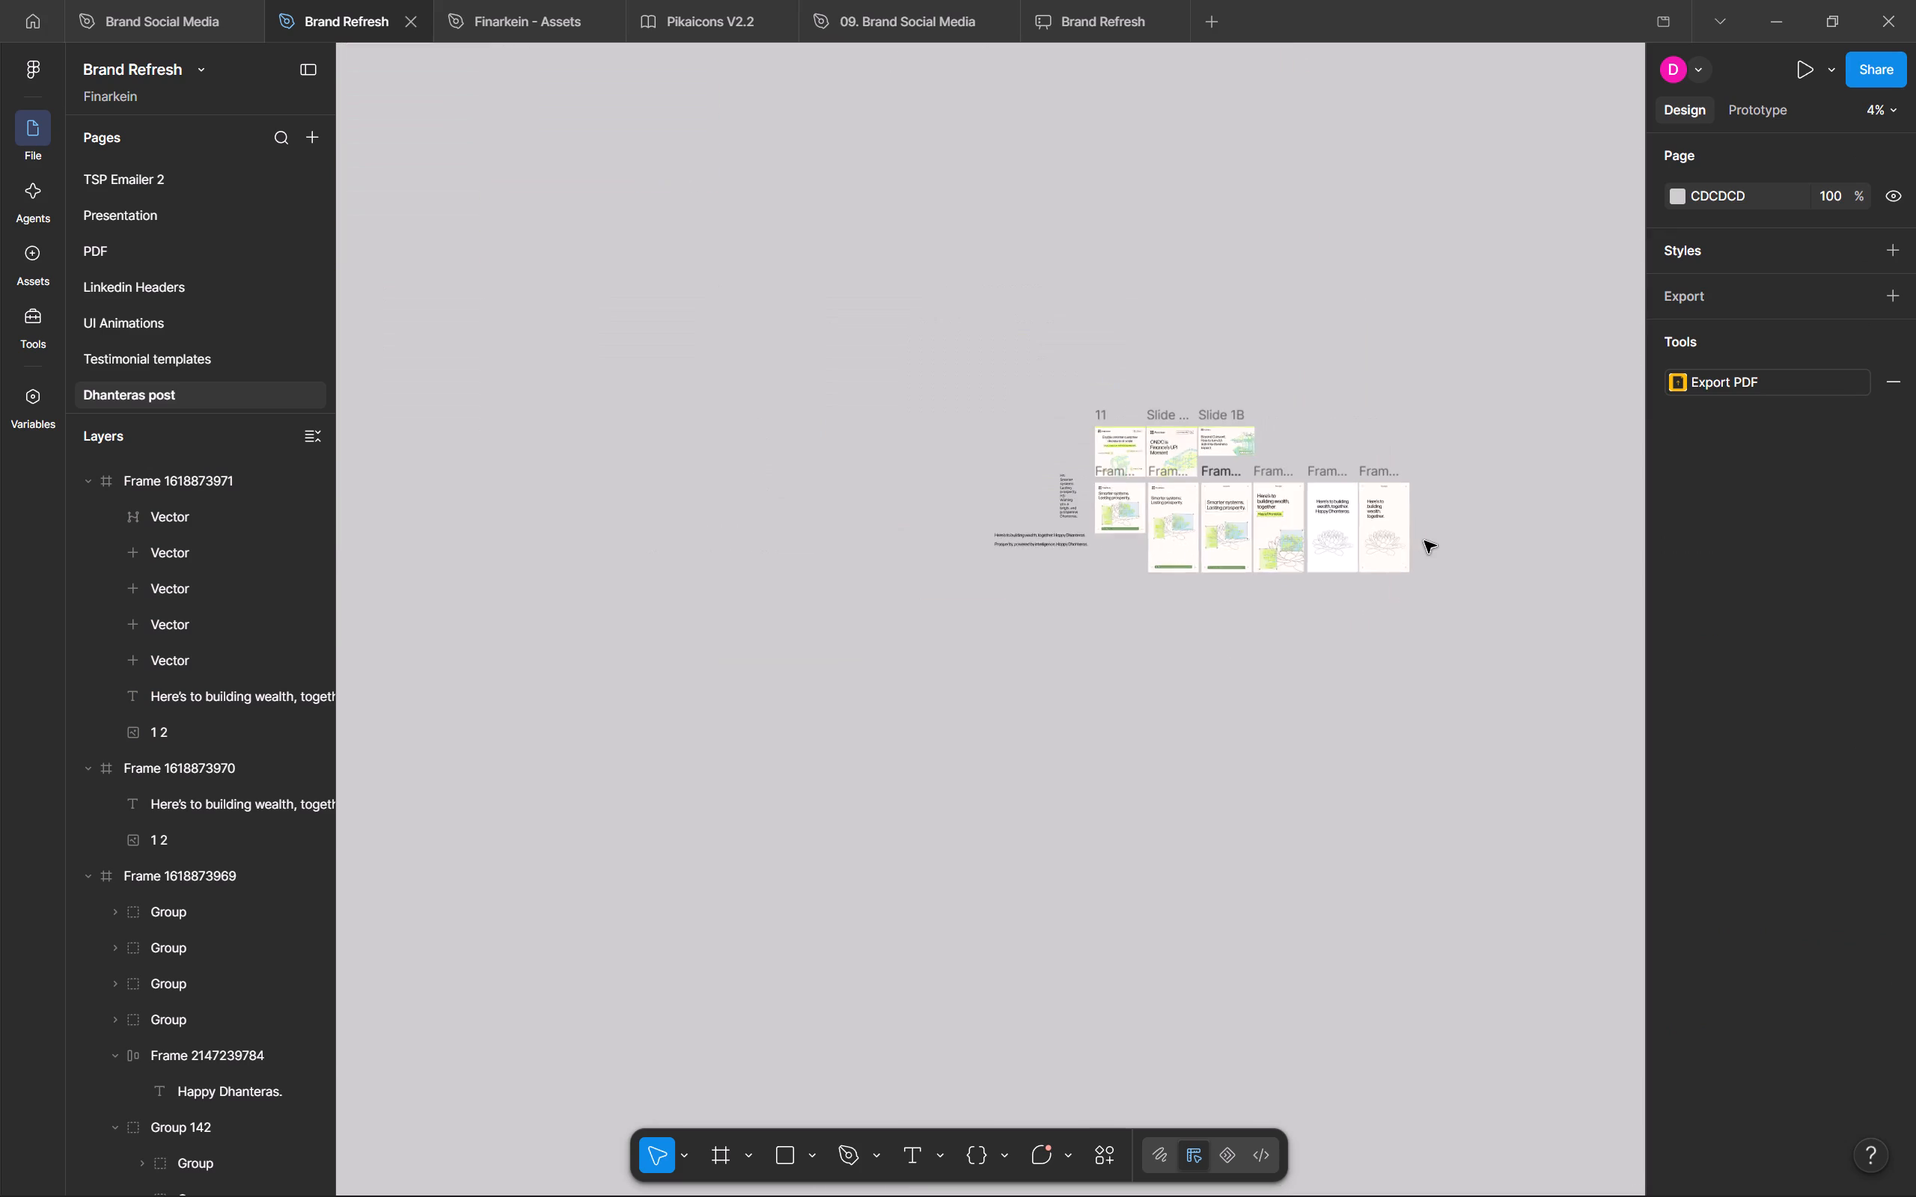
pyautogui.hscroll(1, 1424, 541)
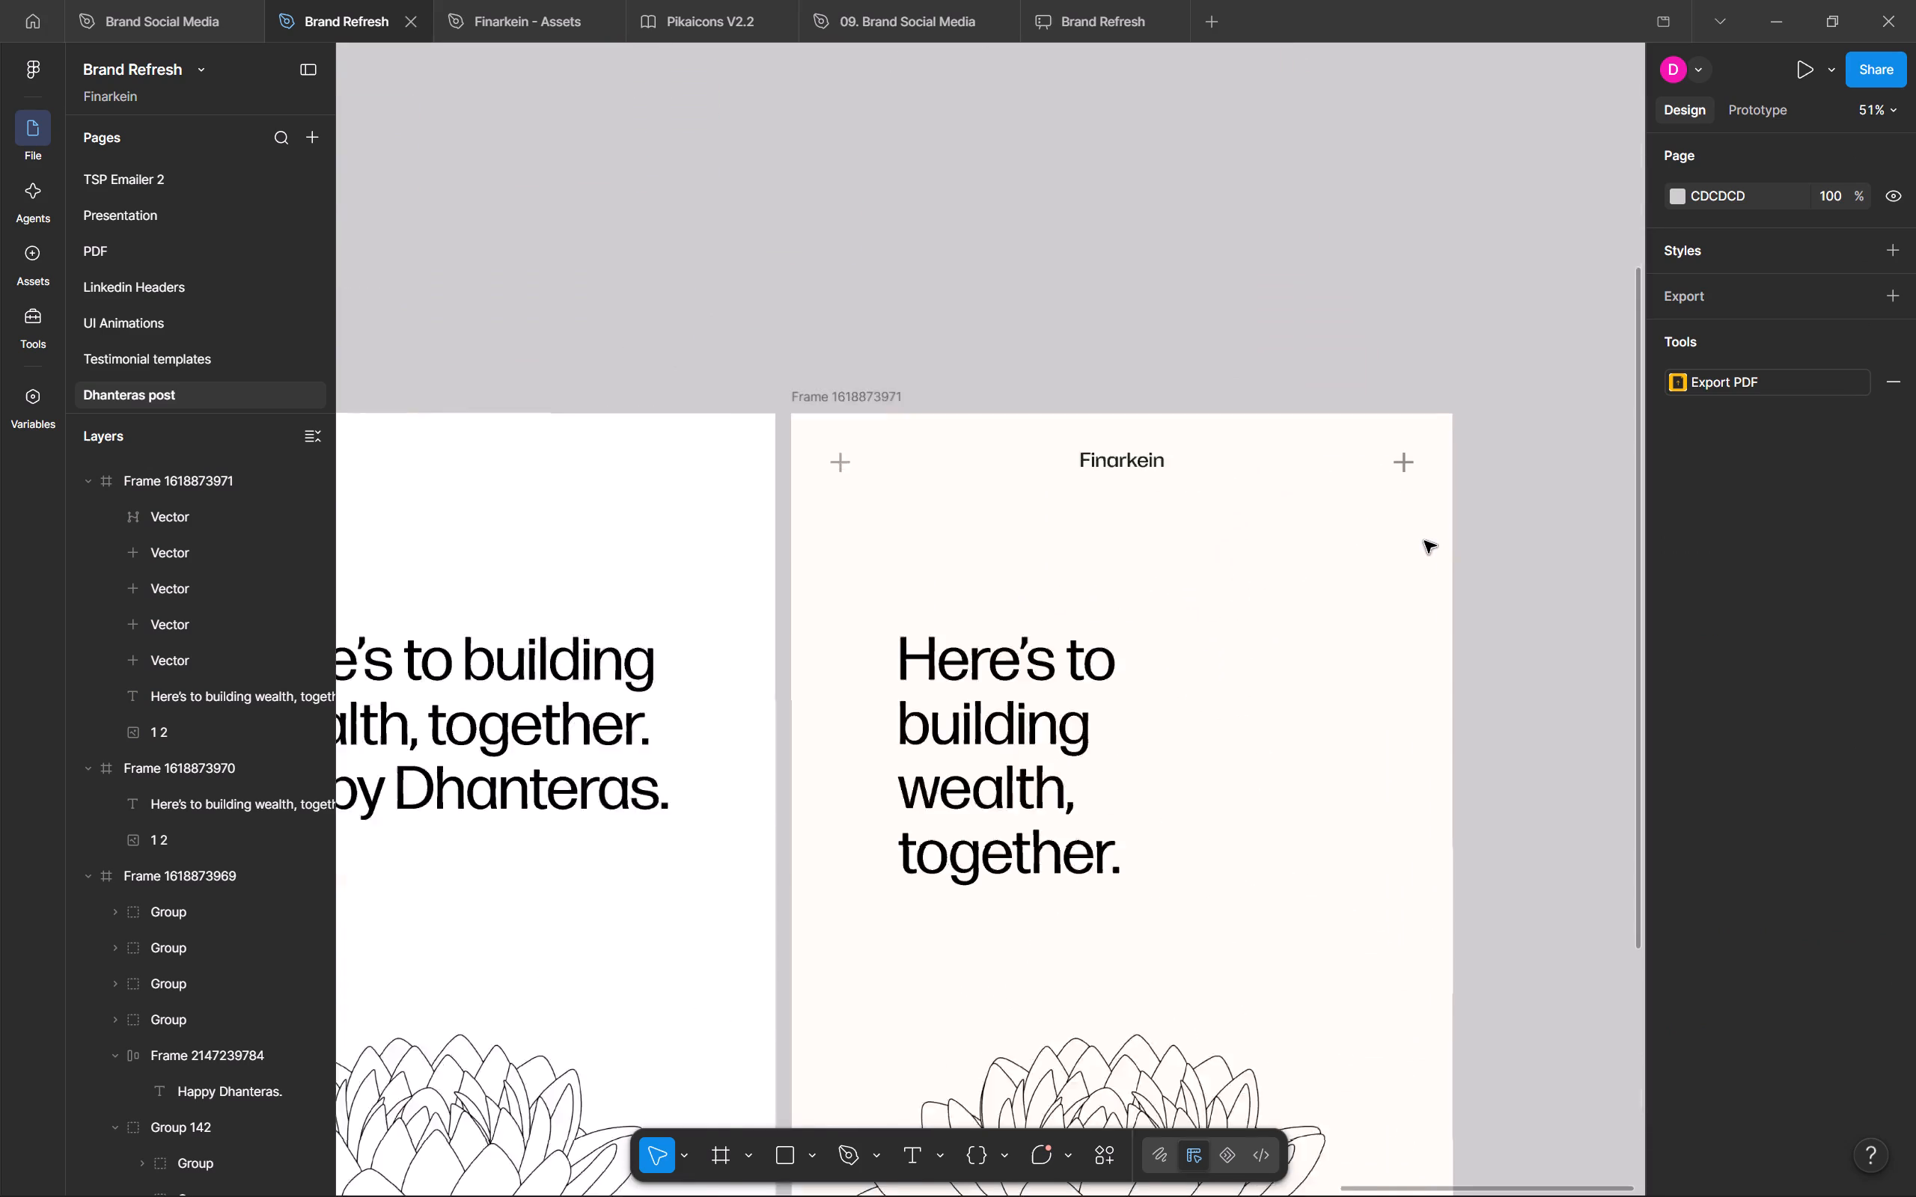
pyautogui.moveTo(1012, 680); pyautogui.dragTo(949, 590)
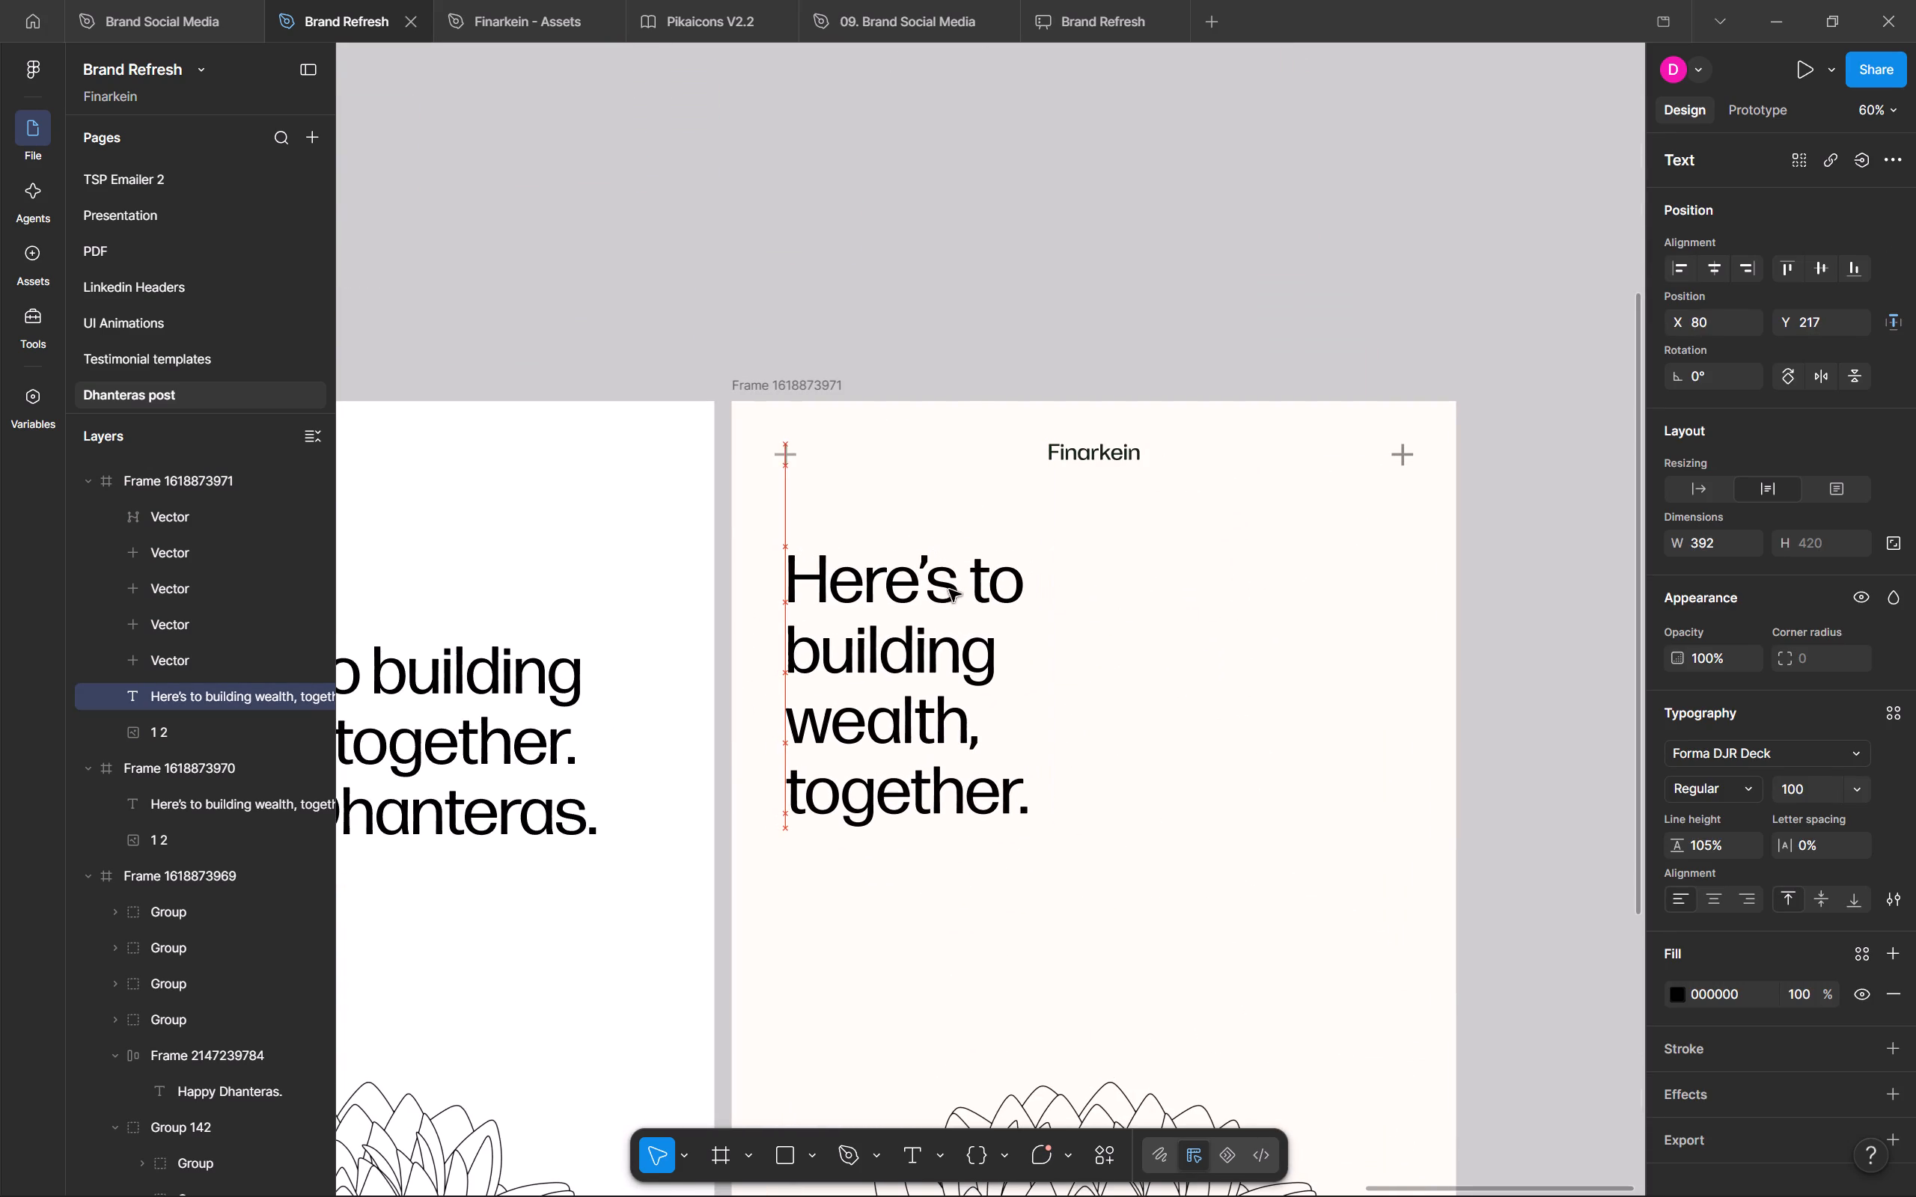
pyautogui.moveTo(949, 590); pyautogui.dragTo(949, 595)
# Increase the headline's font size to 120 and widen its text box to about 457 px.
pyautogui.hotkey('alt', 'Tab')
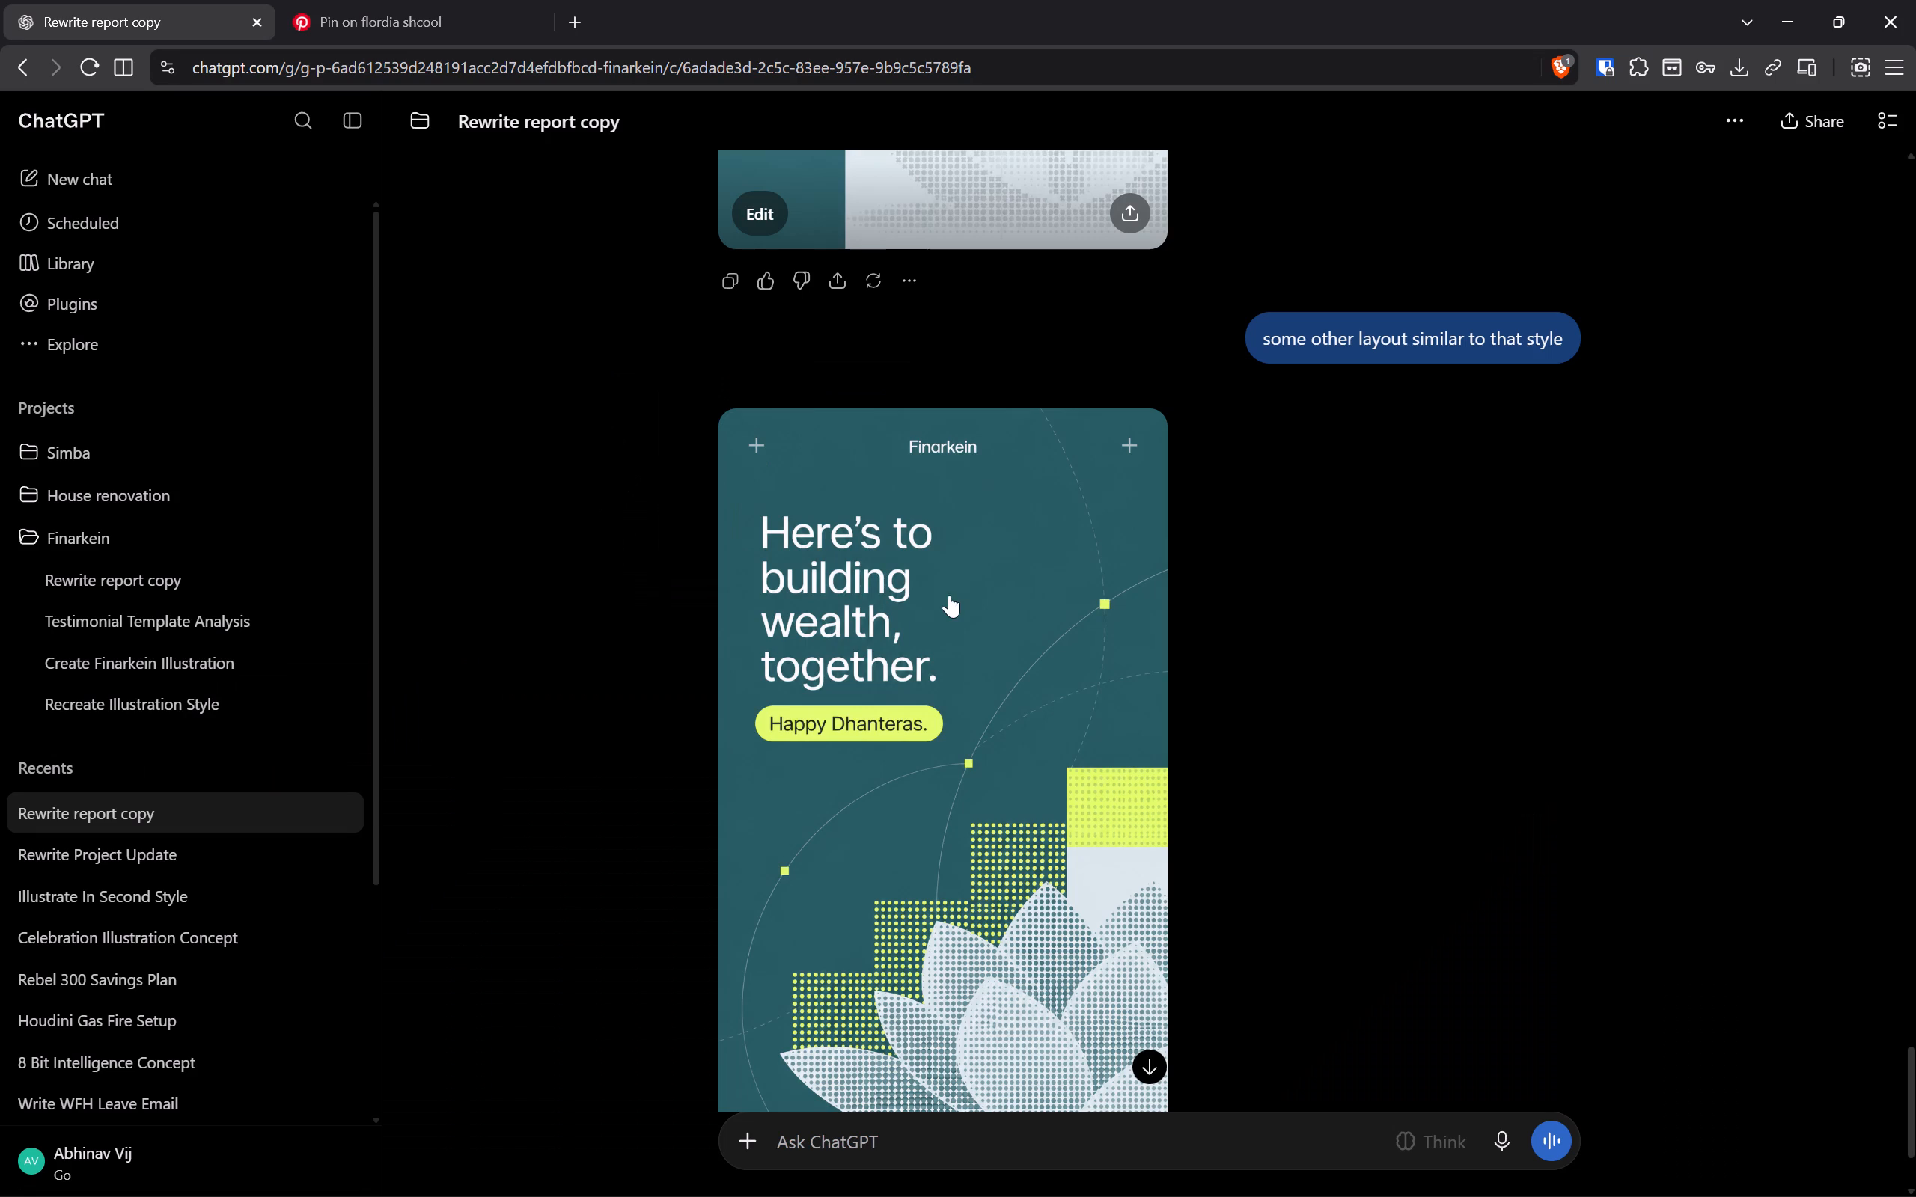
pyautogui.hotkey('alt', 'Tab')
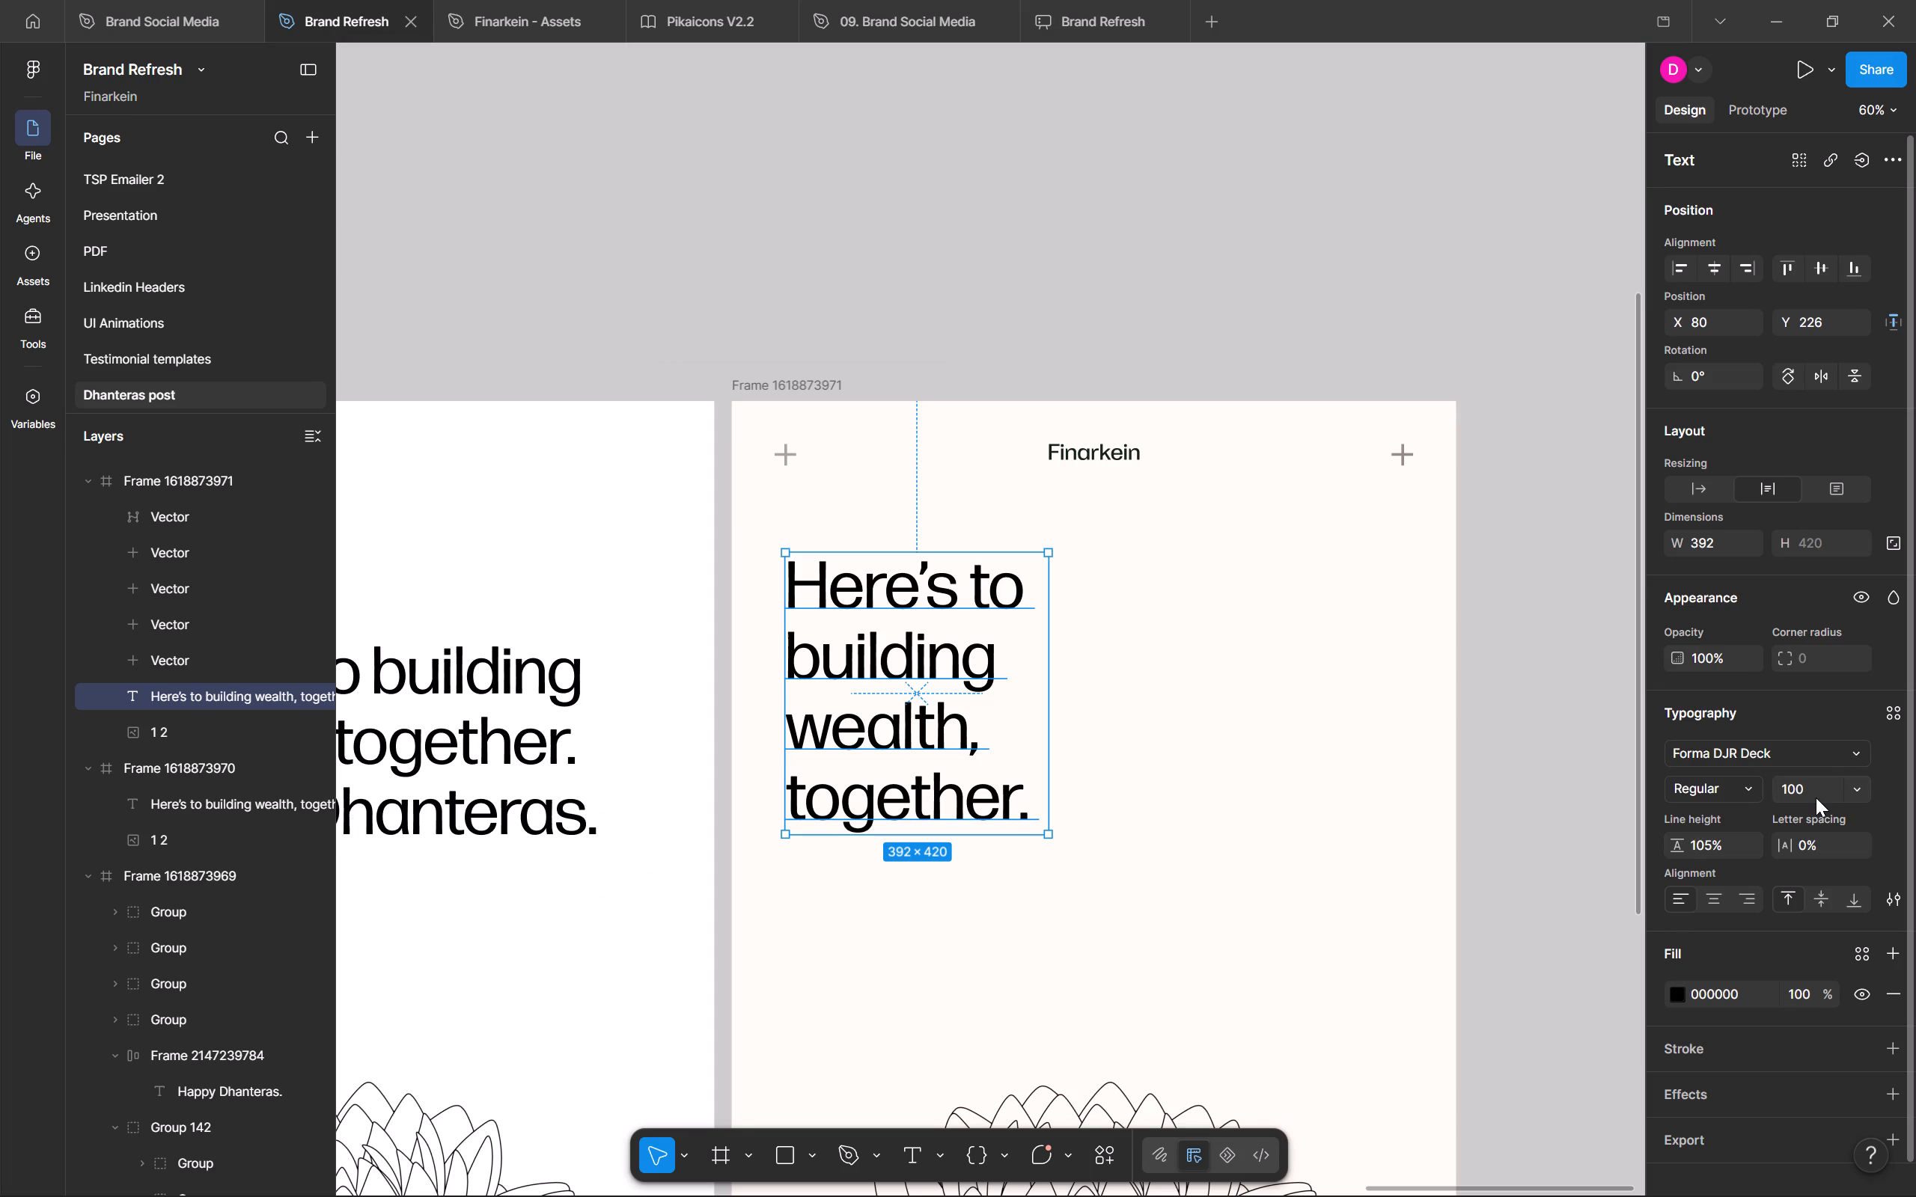
pyautogui.click(1816, 798)
pyautogui.hotkey('shift', 'Up')
pyautogui.hotkey('shift', 'Up')
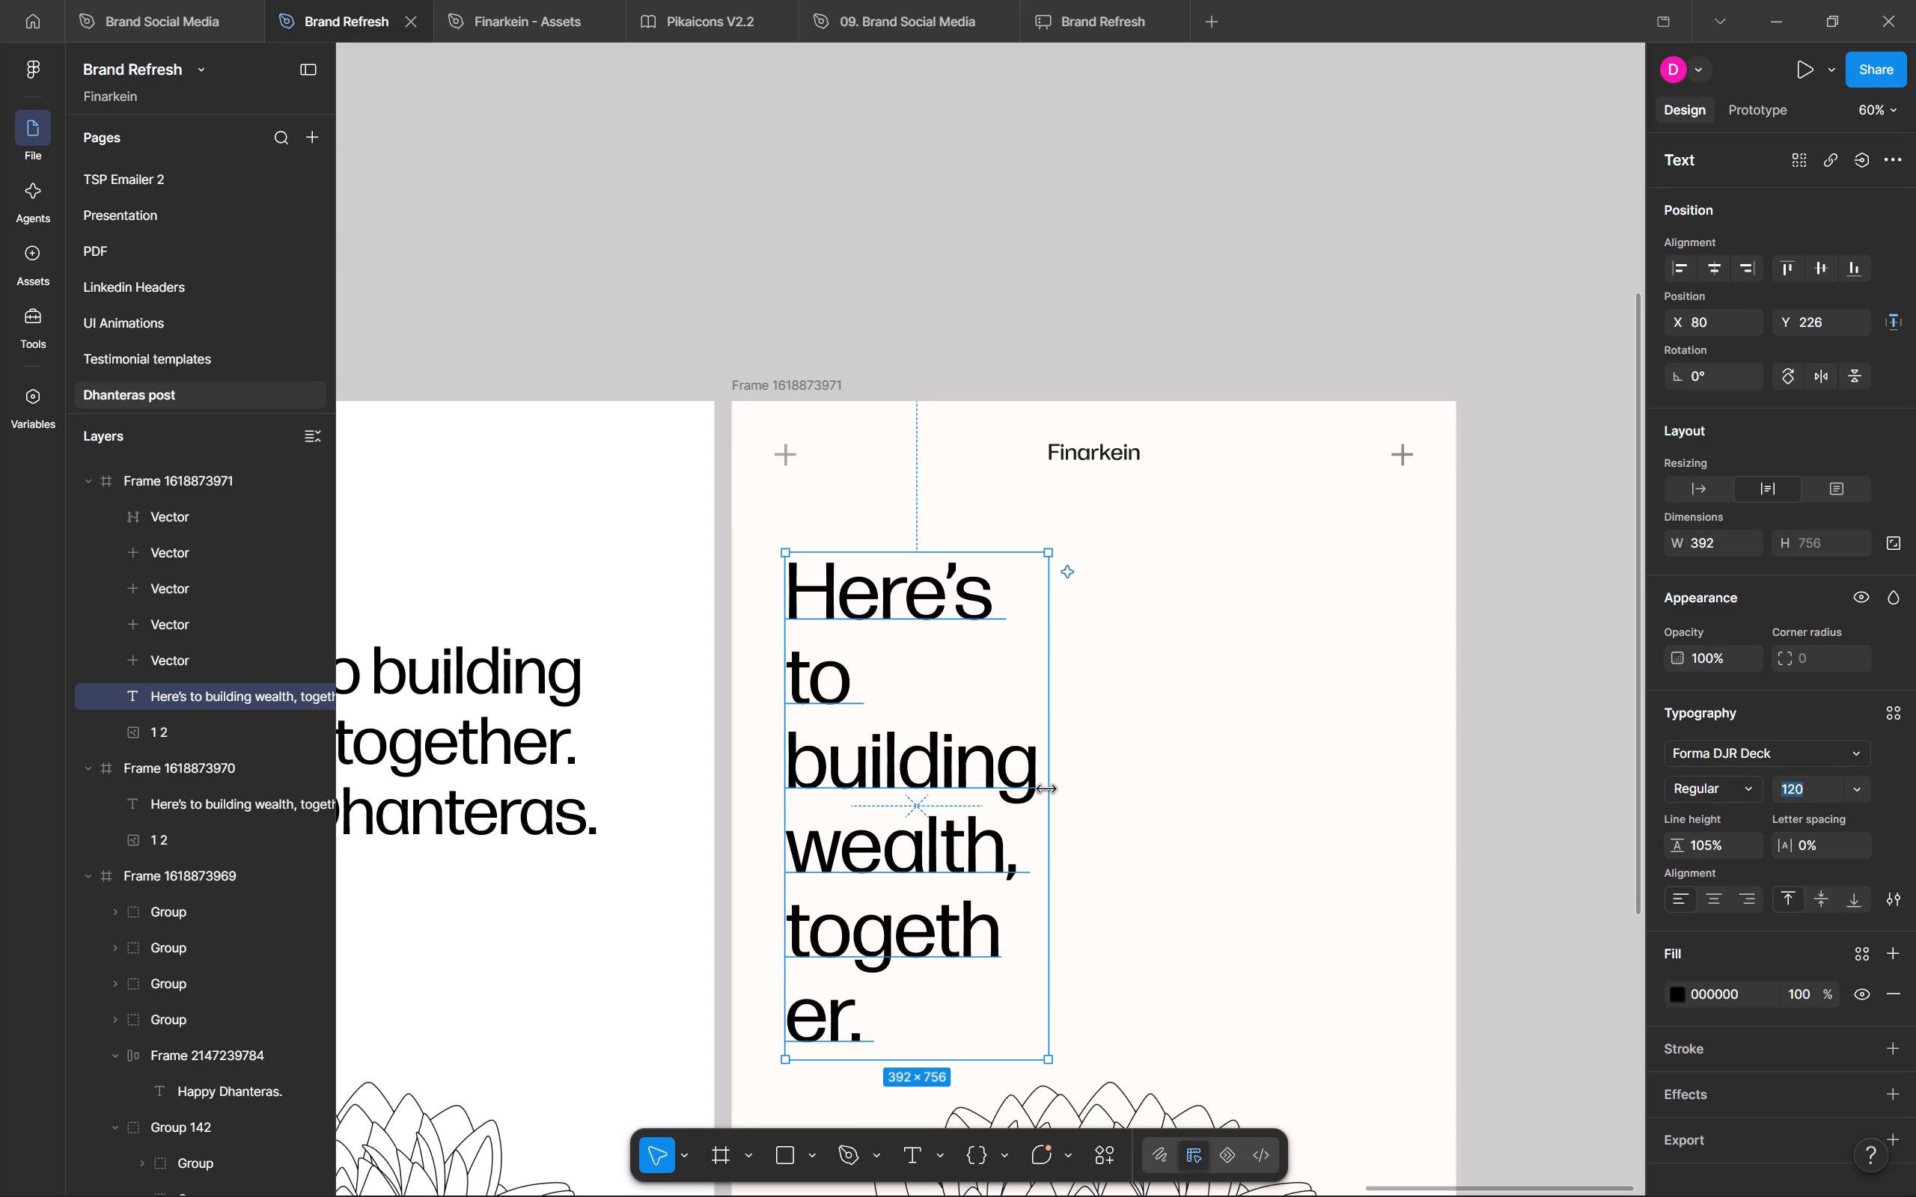
pyautogui.moveTo(1046, 789); pyautogui.dragTo(1091, 786)
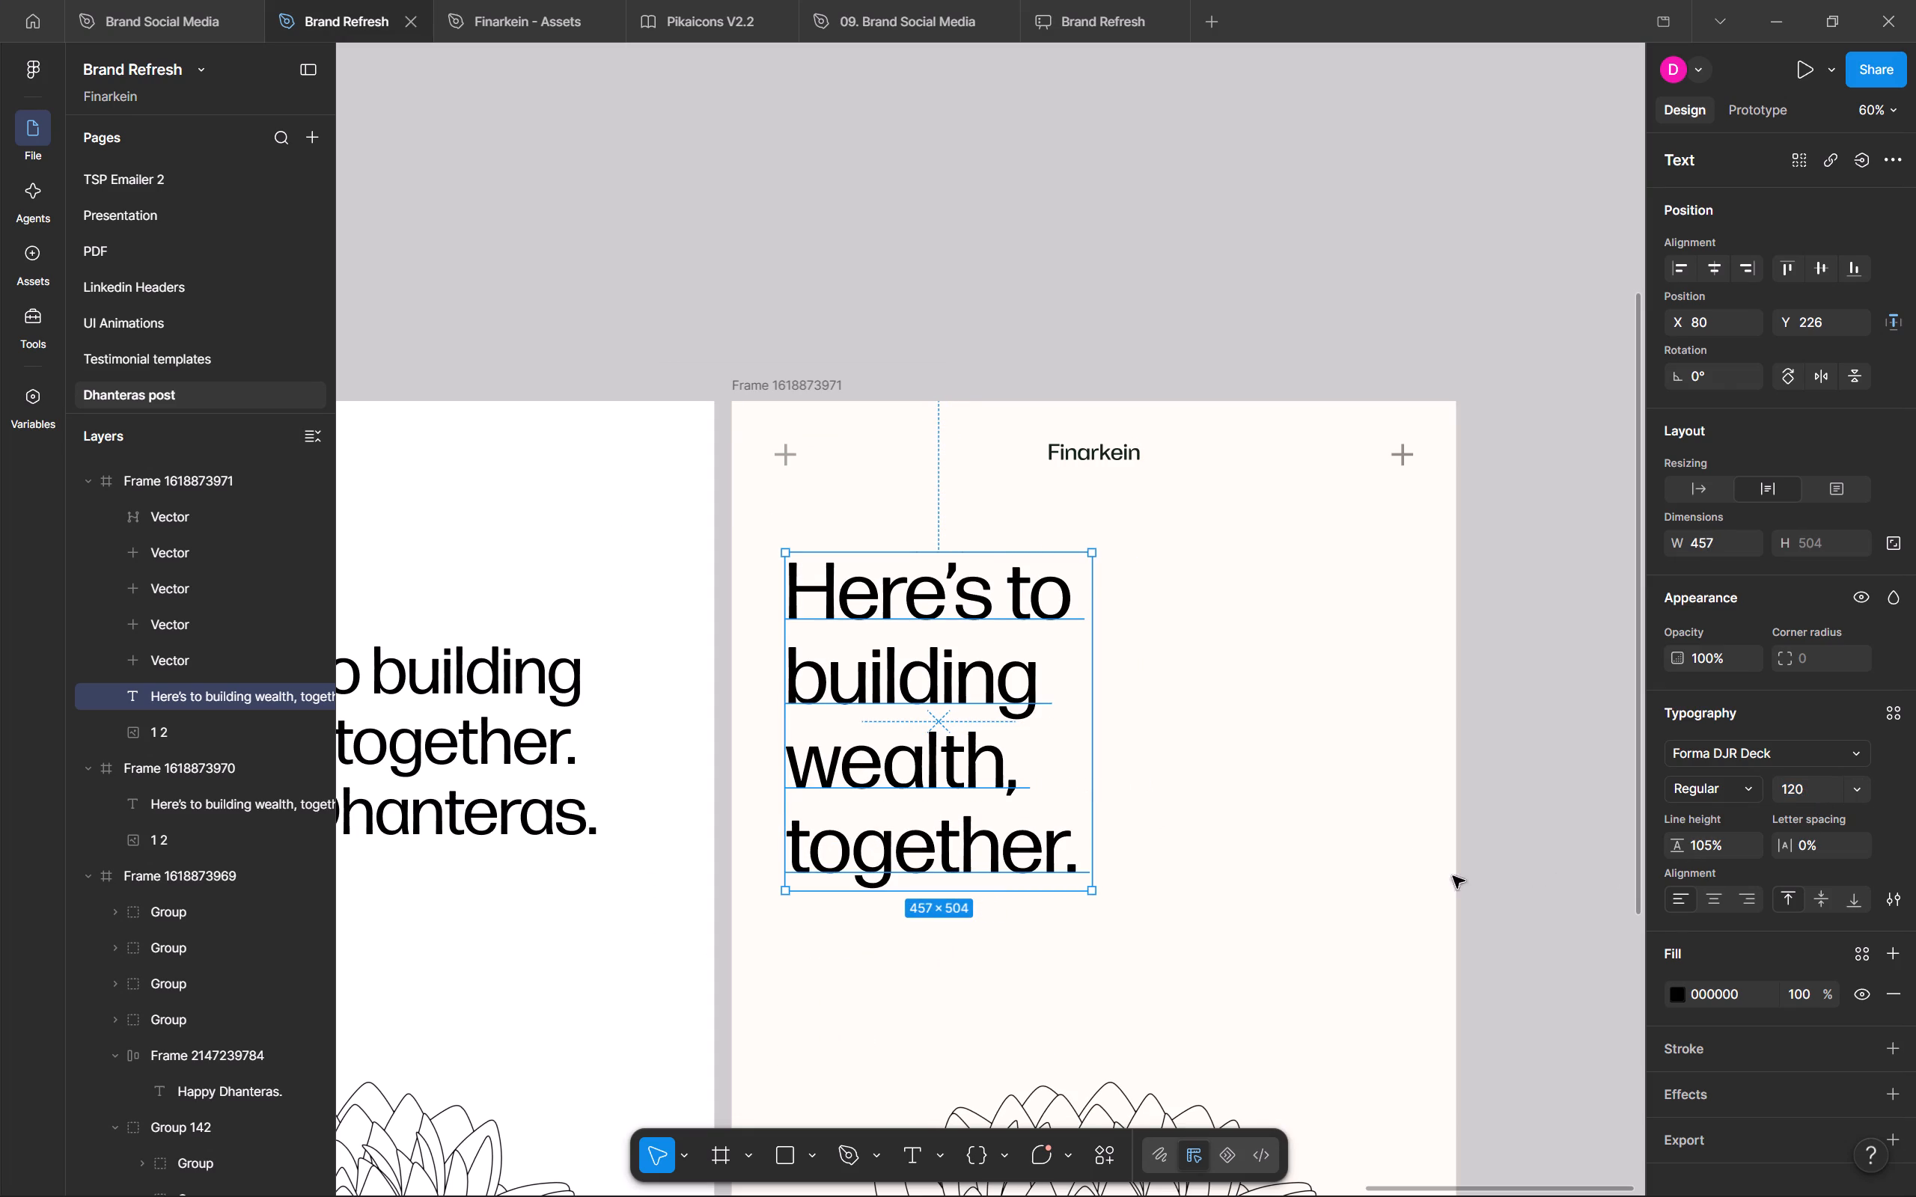
pyautogui.click(1507, 913)
pyautogui.scroll(-3, 1507, 913)
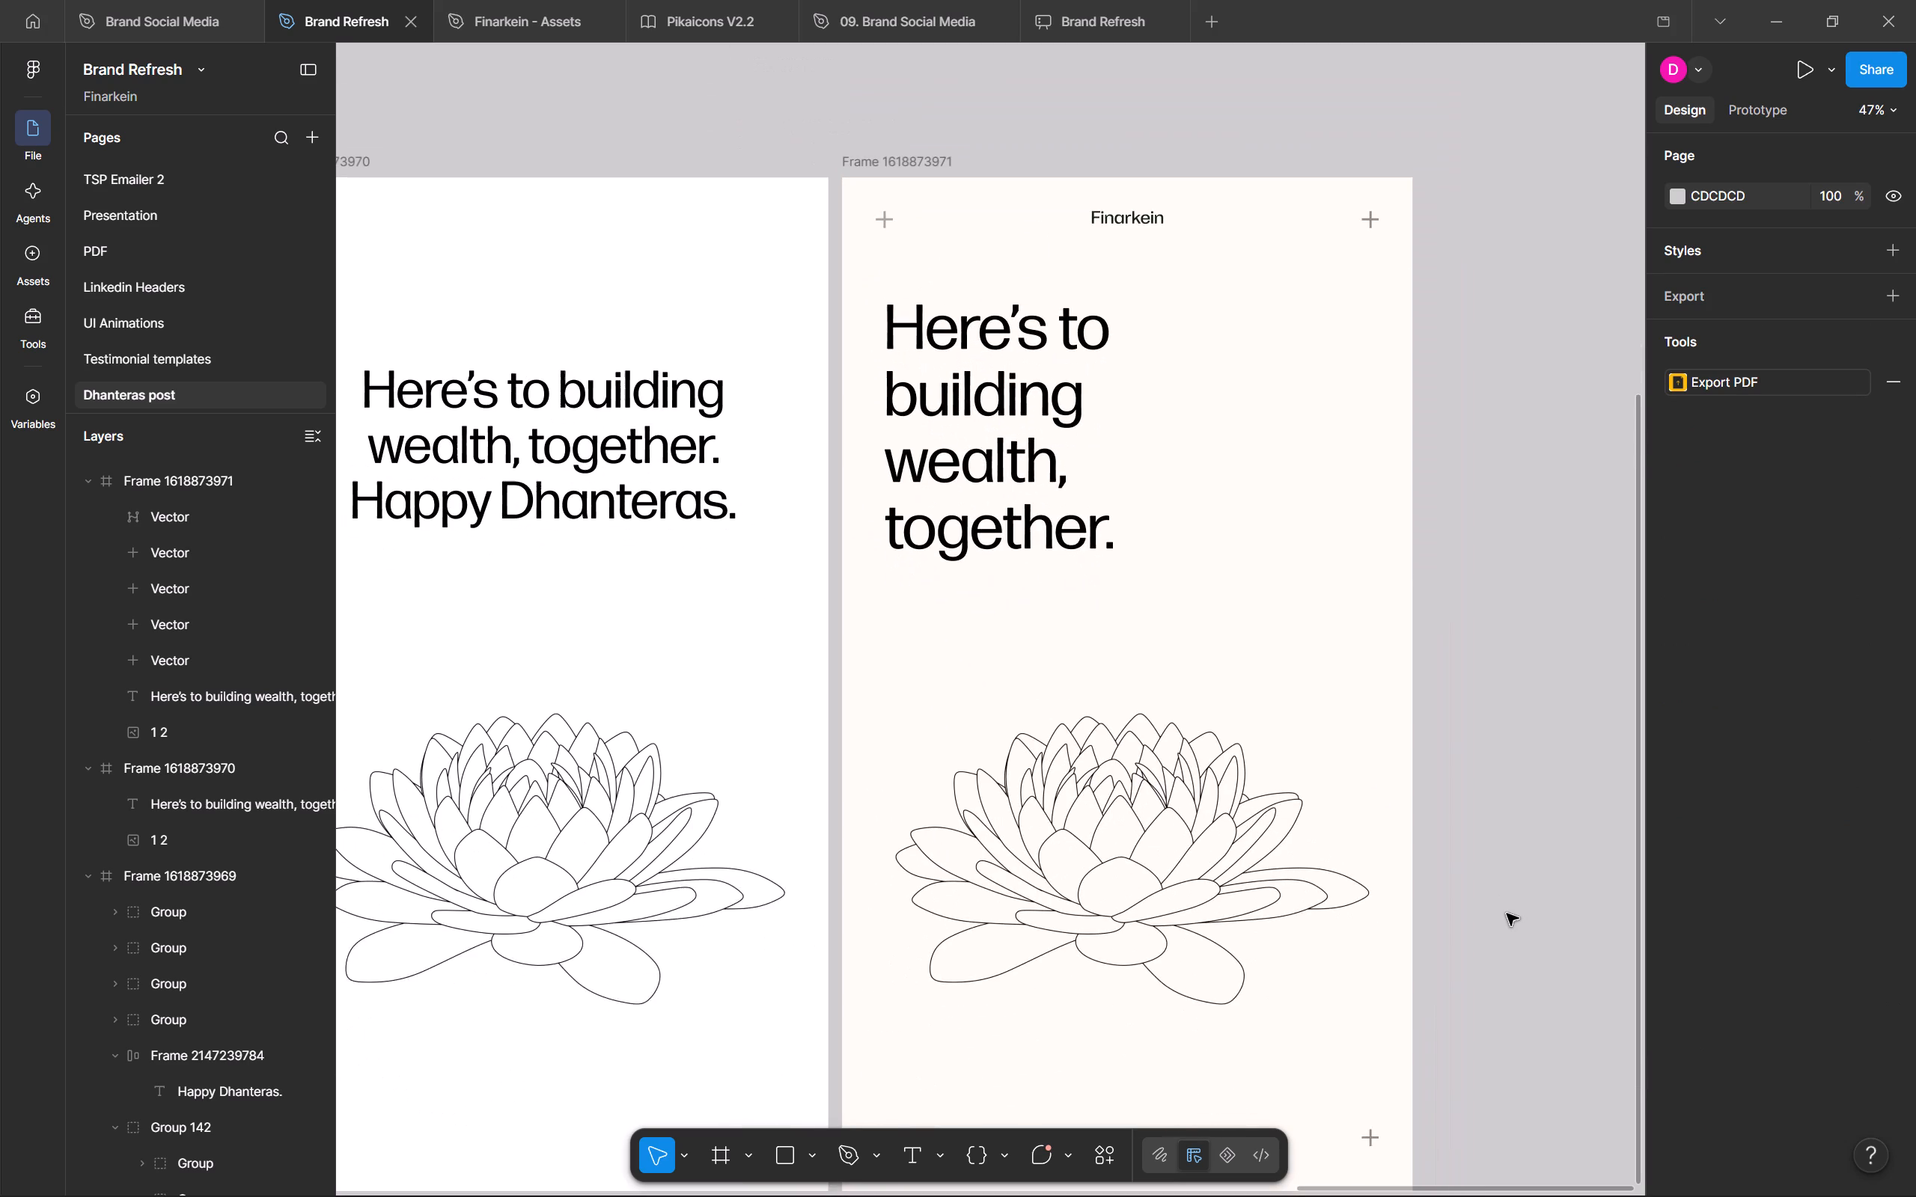
pyautogui.scroll(-1, 1507, 913)
pyautogui.scroll(-1, 1228, 871)
pyautogui.hotkey('alt', 'Tab')
pyautogui.hotkey('alt', 'Tab')
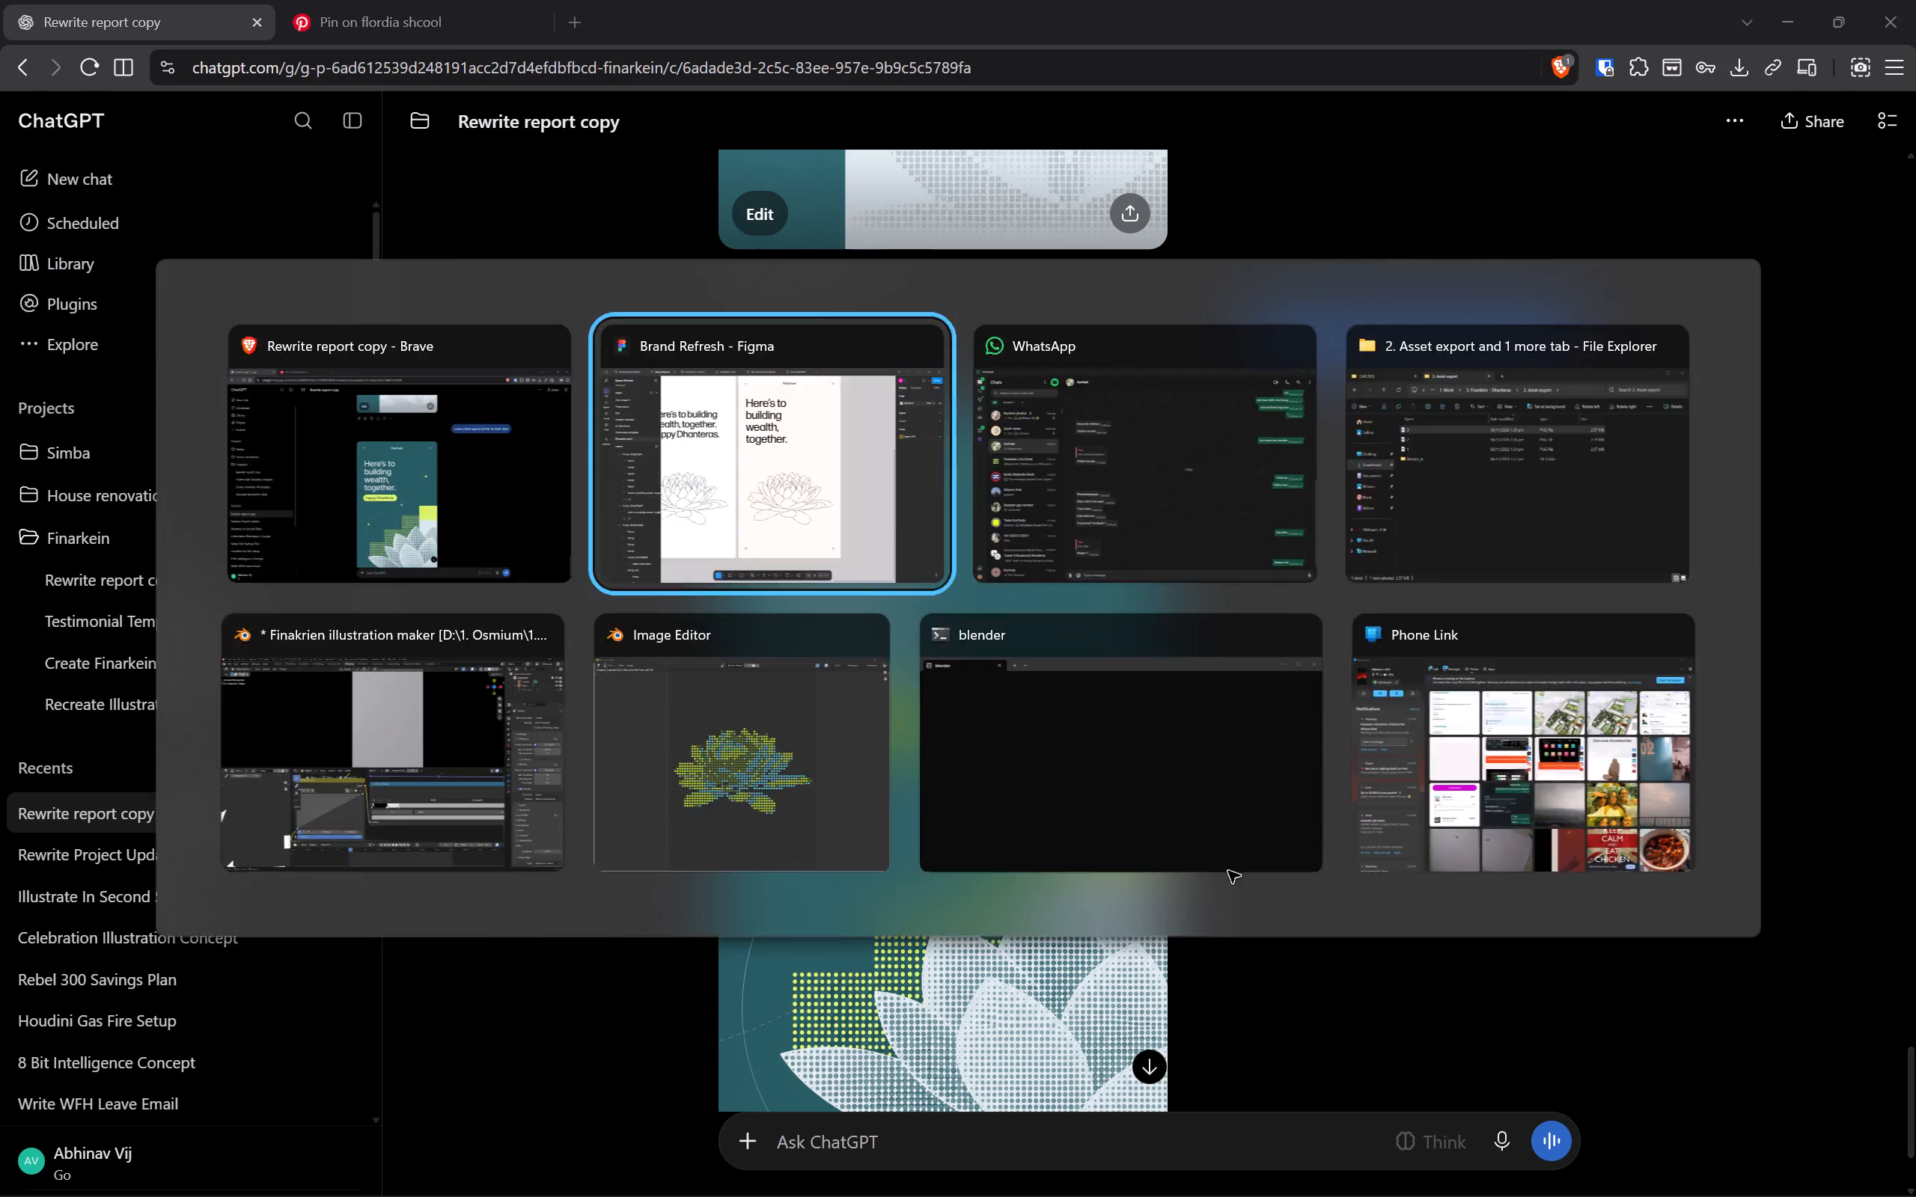
pyautogui.scroll(-2, 1228, 871)
pyautogui.moveTo(1093, 593); pyautogui.dragTo(1512, 615)
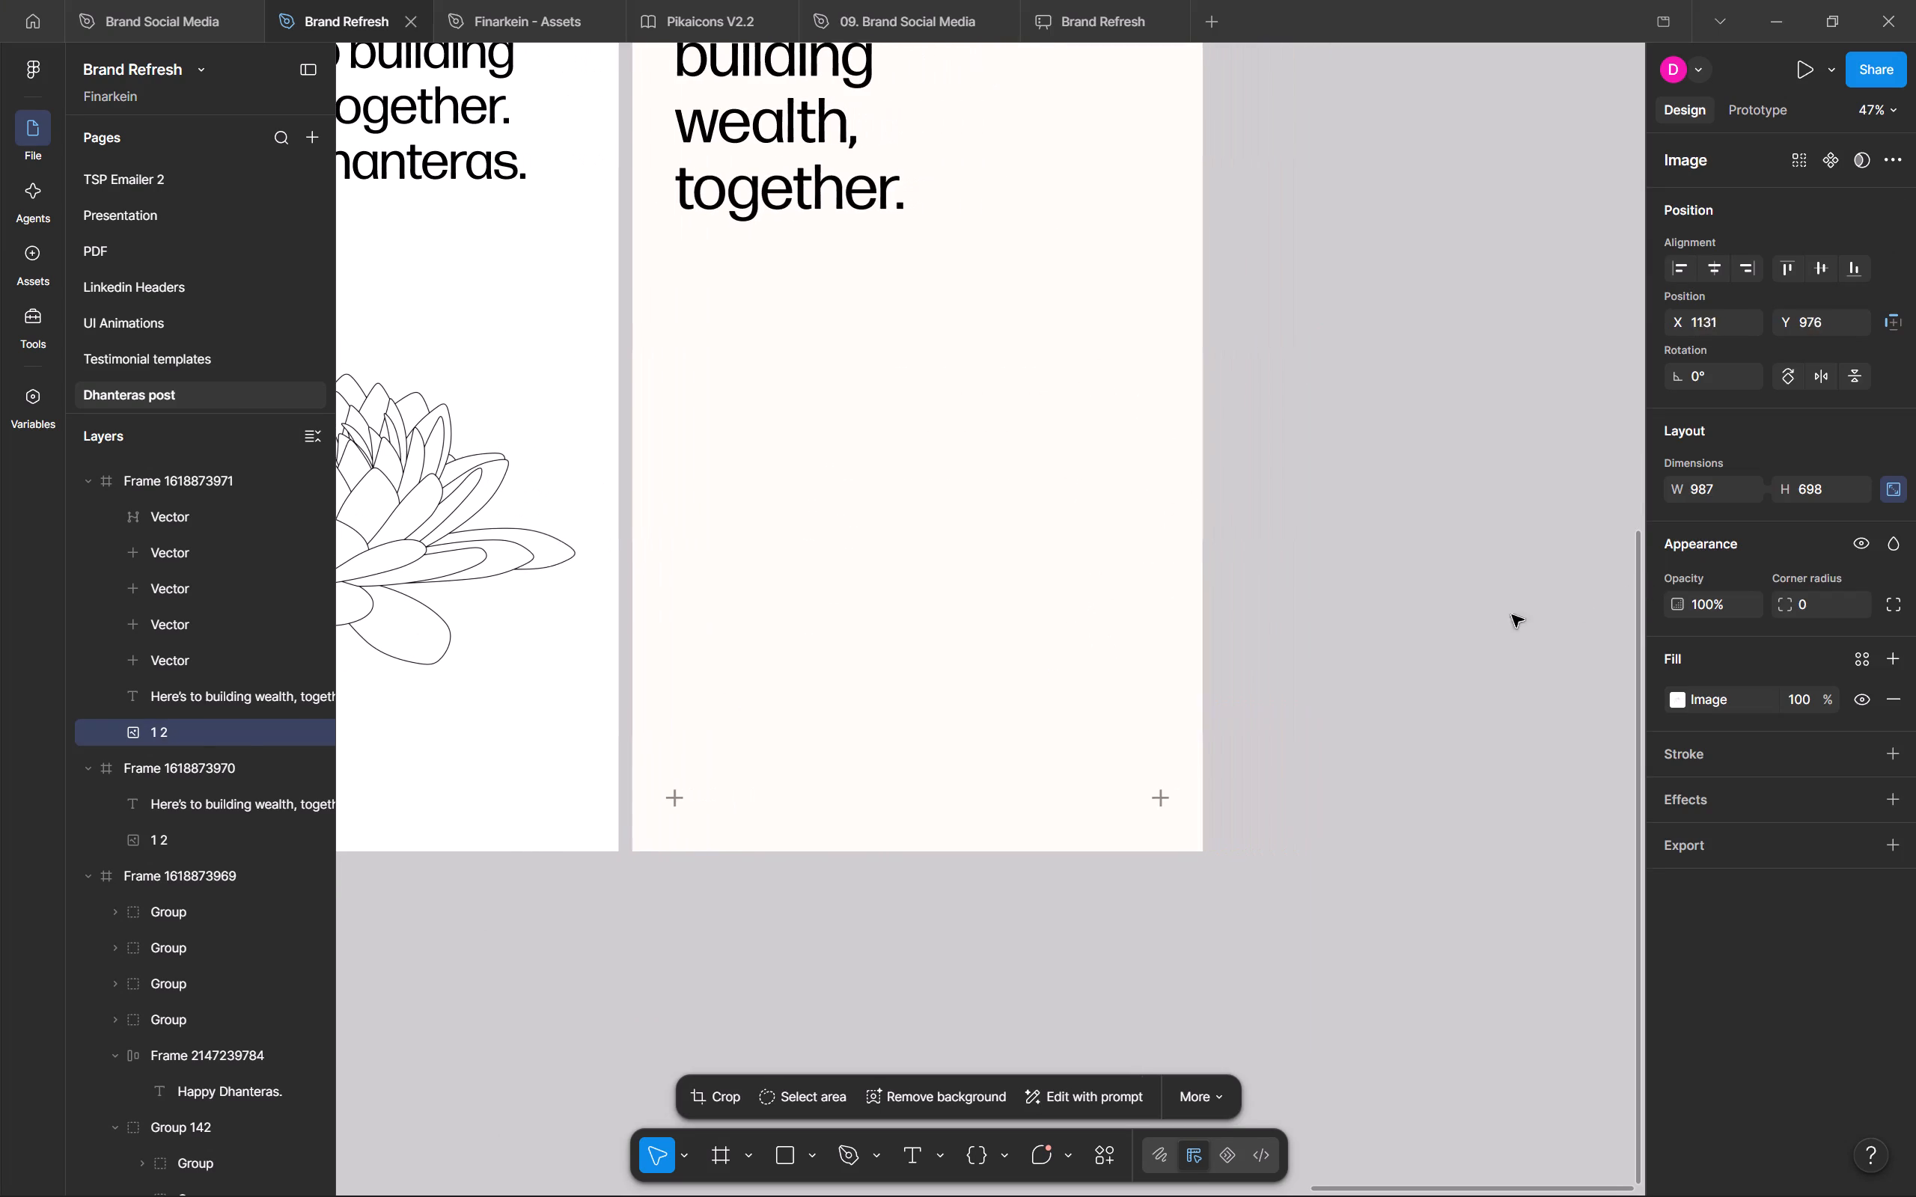
pyautogui.moveTo(1512, 615); pyautogui.dragTo(1503, 628)
pyautogui.hscroll(-2, 1503, 628)
pyautogui.hscroll(-1, 1373, 639)
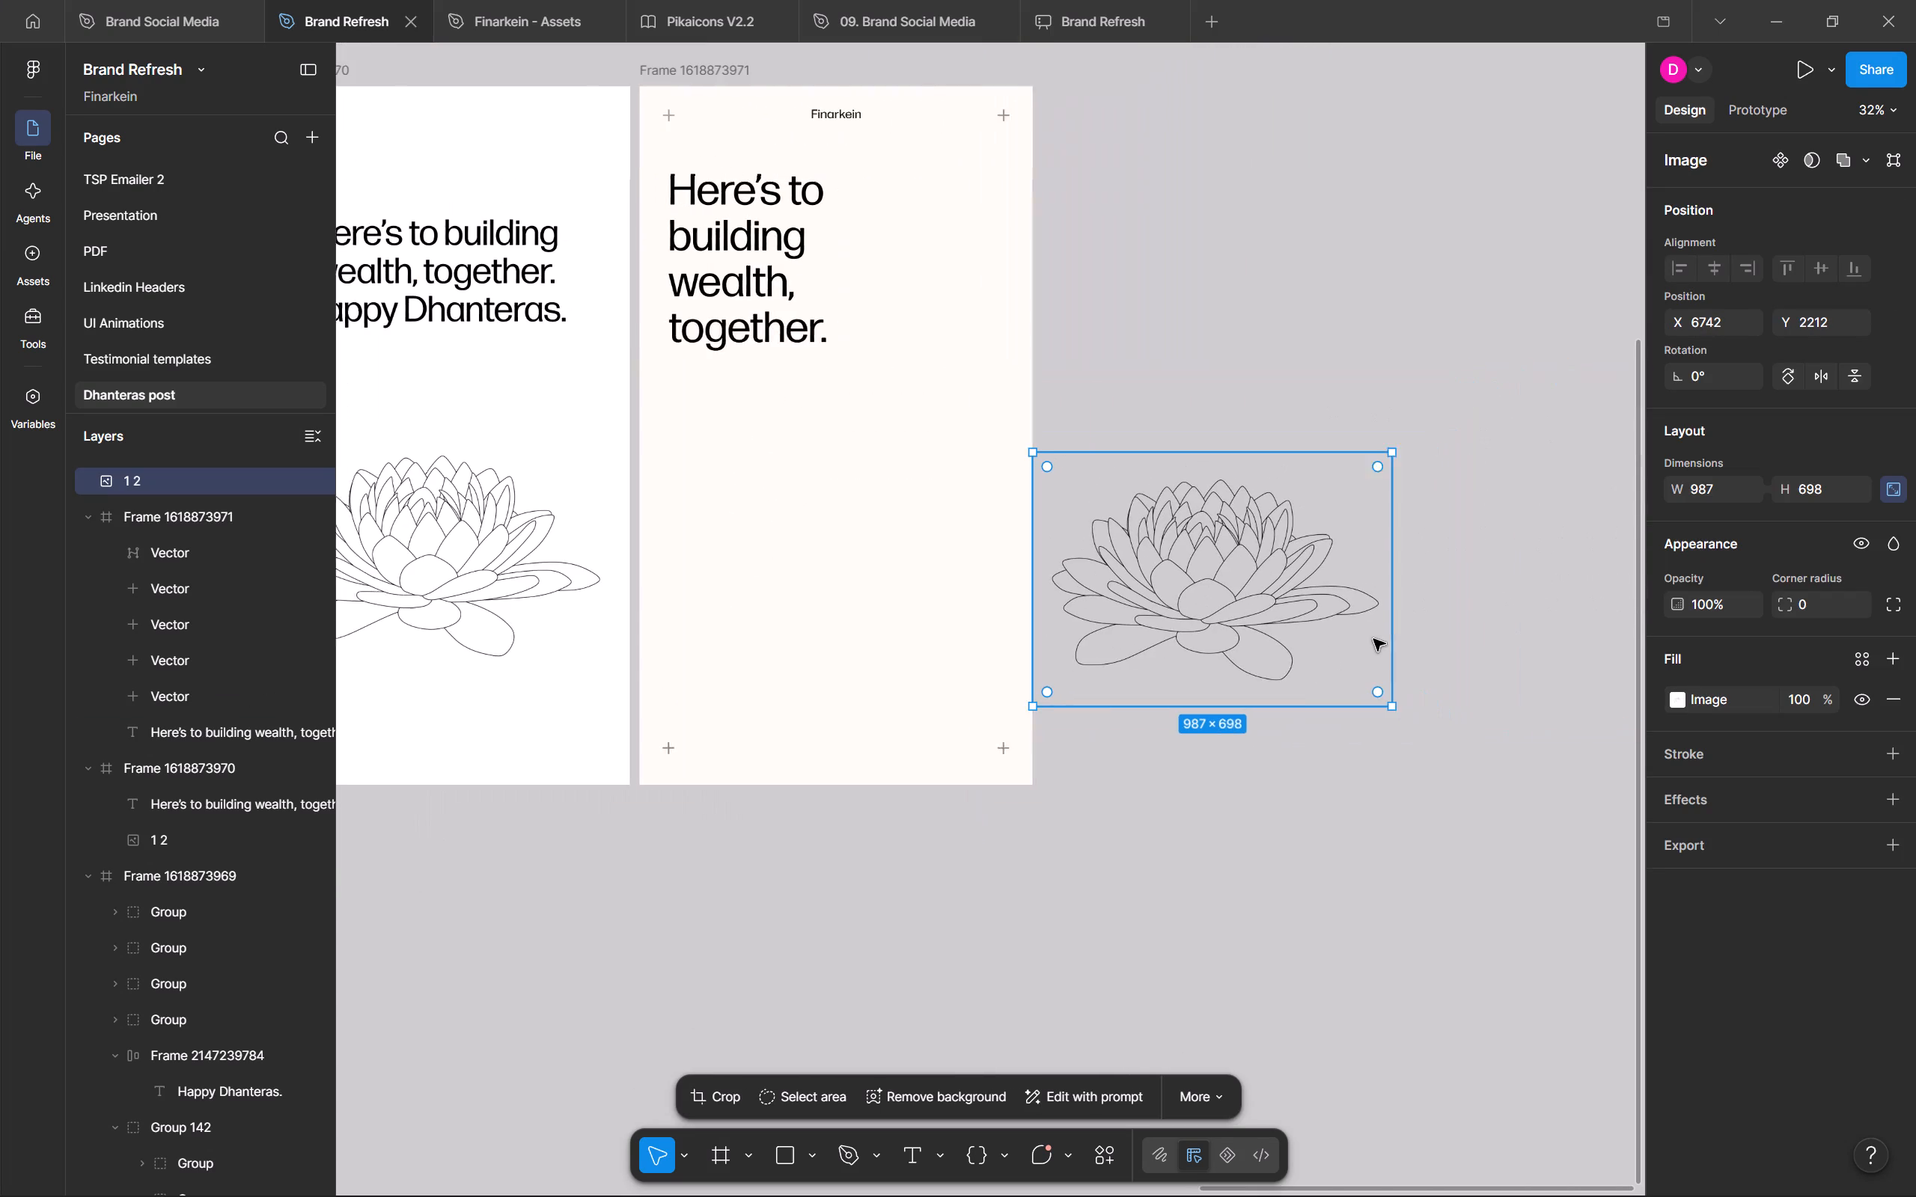
pyautogui.hscroll(-1, 1373, 639)
pyautogui.moveTo(1213, 590); pyautogui.dragTo(1295, 570)
# Duplicate the lotus outline image directly below the original, at about Y 3024.
pyautogui.keyDown('alt'); pyautogui.moveTo(1282, 559); pyautogui.dragTo(1340, 801); pyautogui.keyUp('alt')
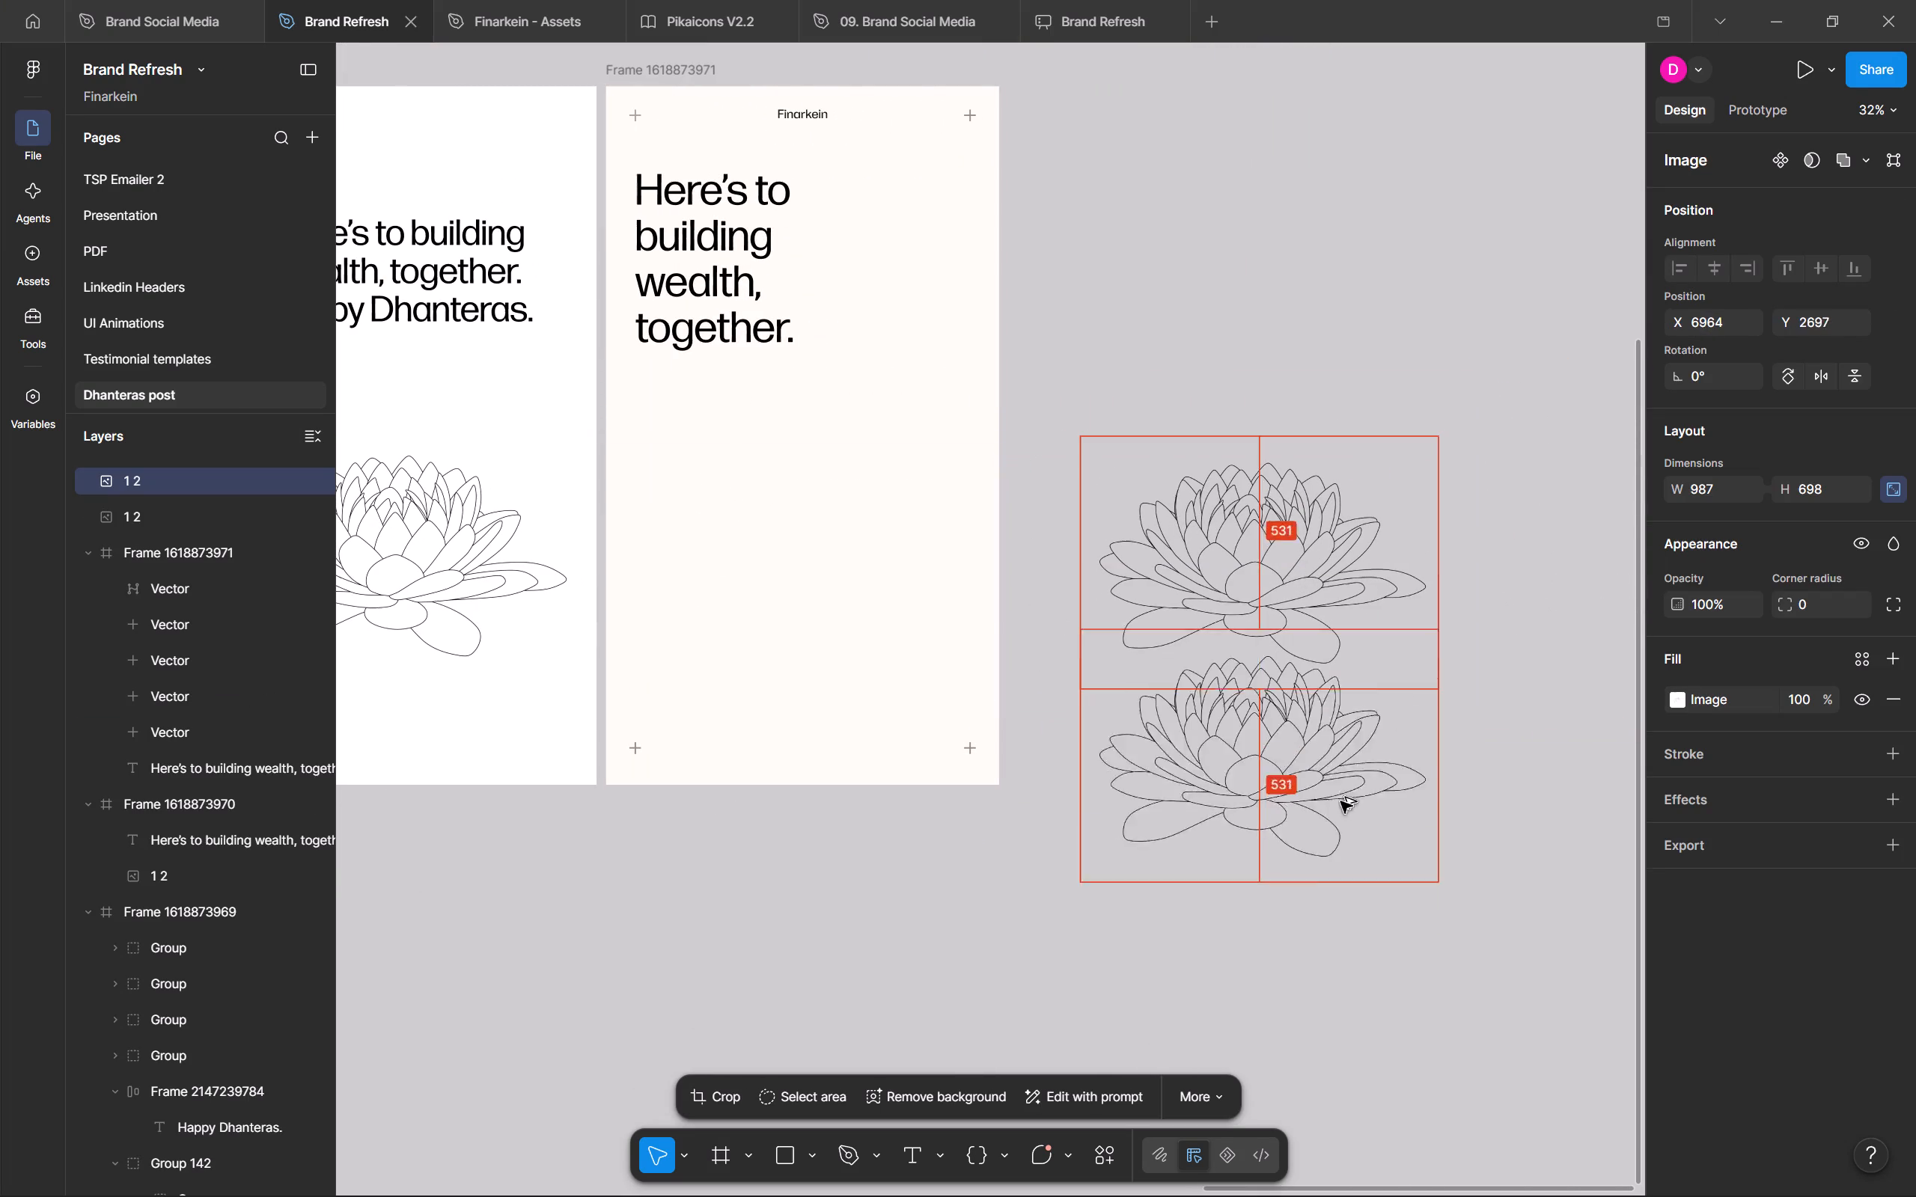
pyautogui.keyDown('alt'); pyautogui.moveTo(1340, 801); pyautogui.dragTo(1338, 871); pyautogui.keyUp('alt')
# Replace the lower lotus copy's image fill with the dotted green-and-blue lotus from the Finarkein - Dhanteras project's 2. Asset export folder.
pyautogui.click(1683, 703)
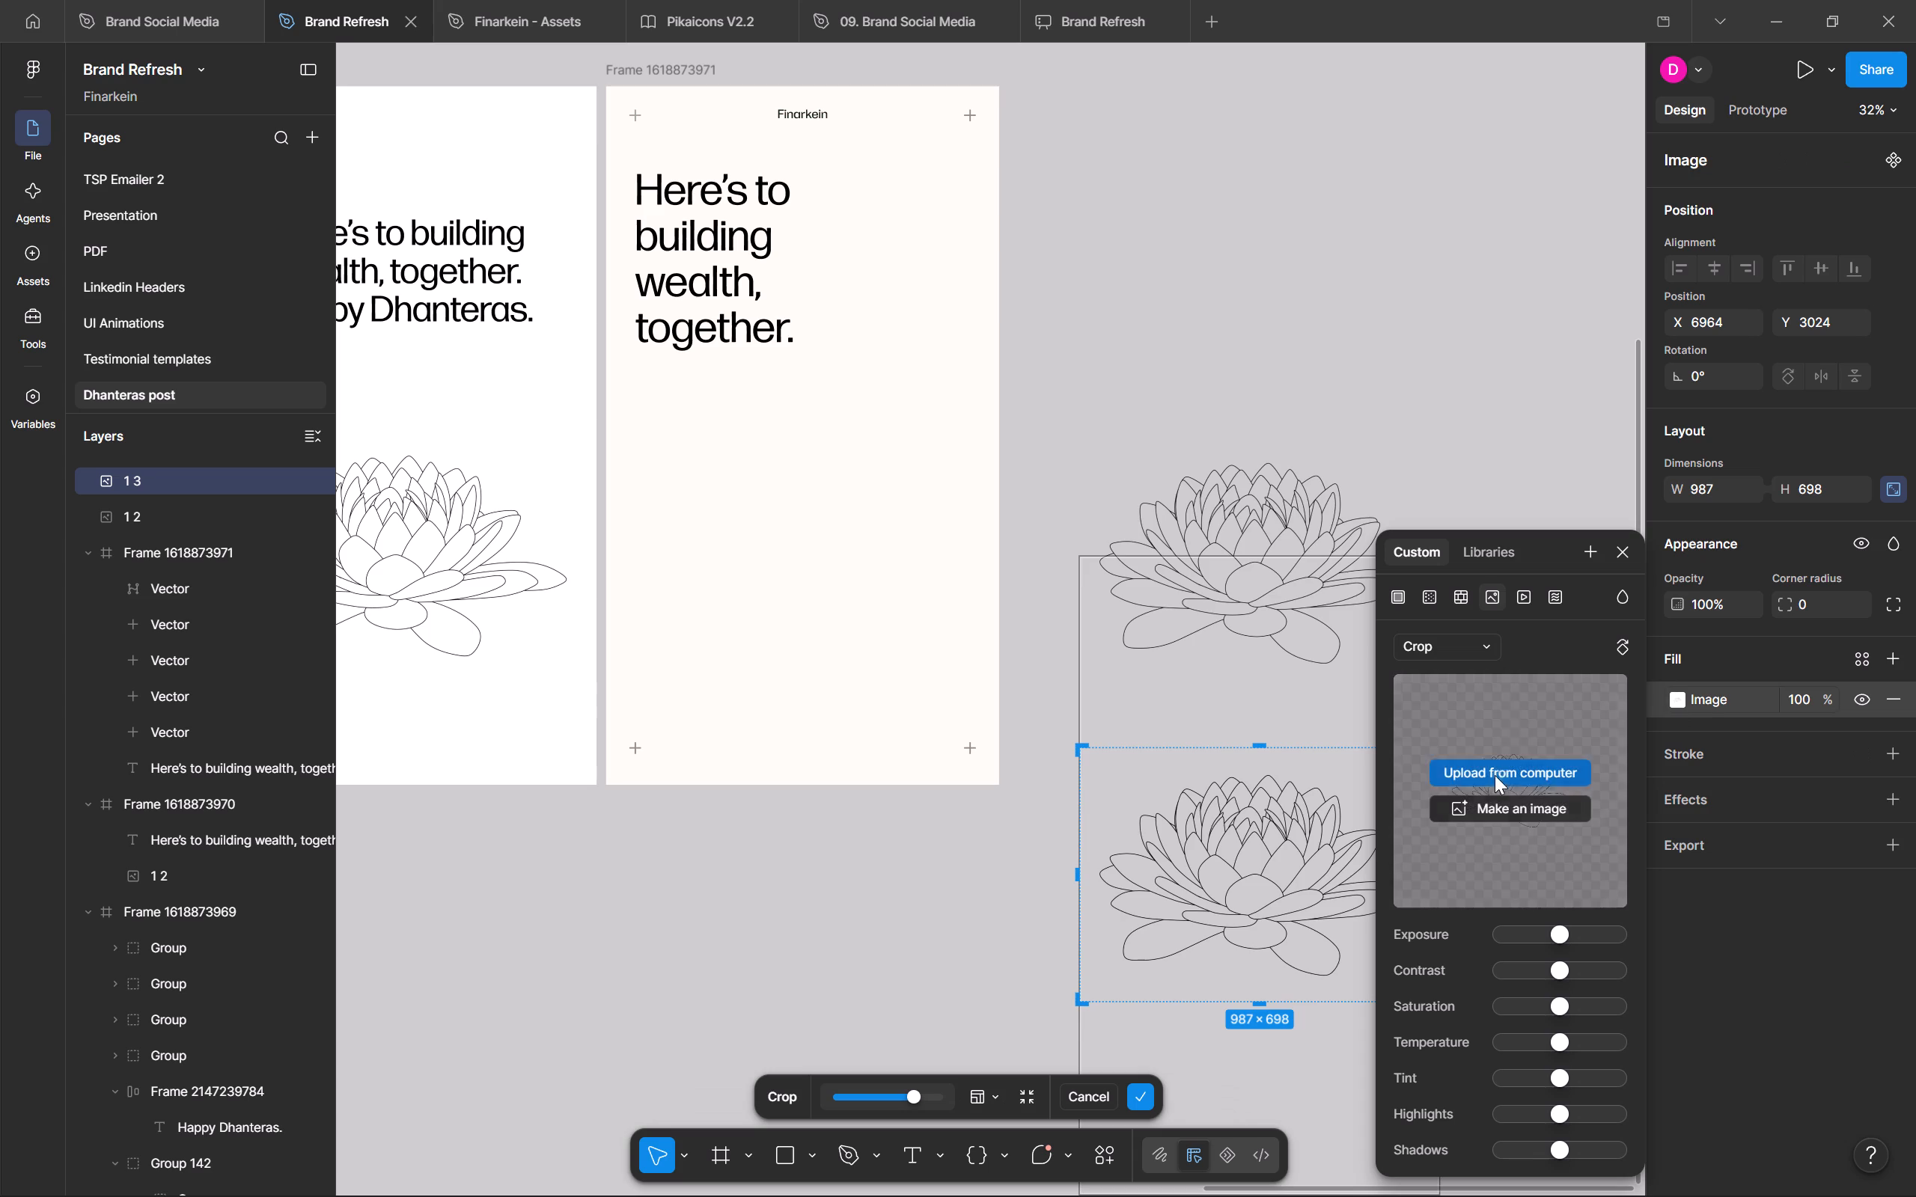
pyautogui.click(1508, 772)
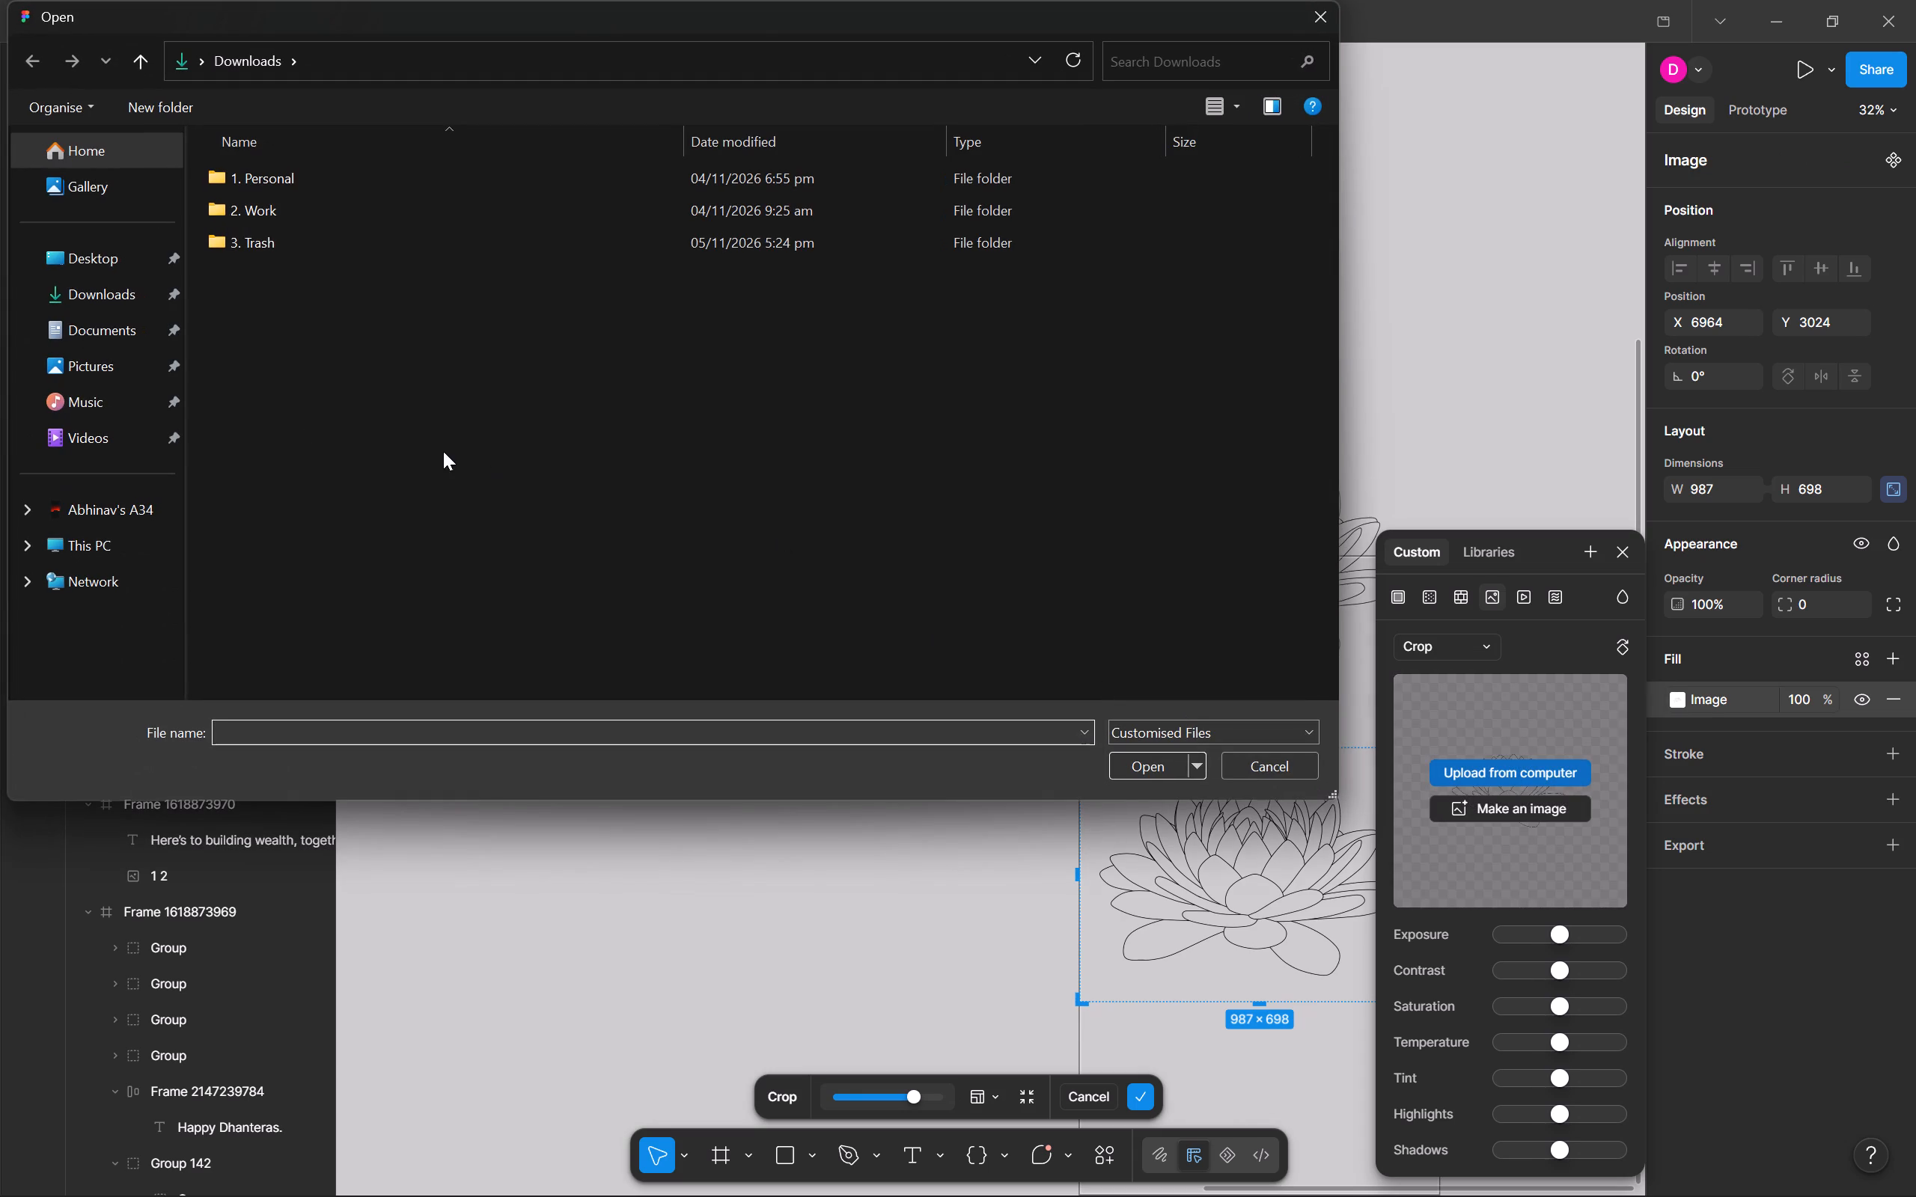
pyautogui.click(320, 211)
pyautogui.moveTo(320, 211); pyautogui.dragTo(290, 190)
pyautogui.tripleClick(290, 190)
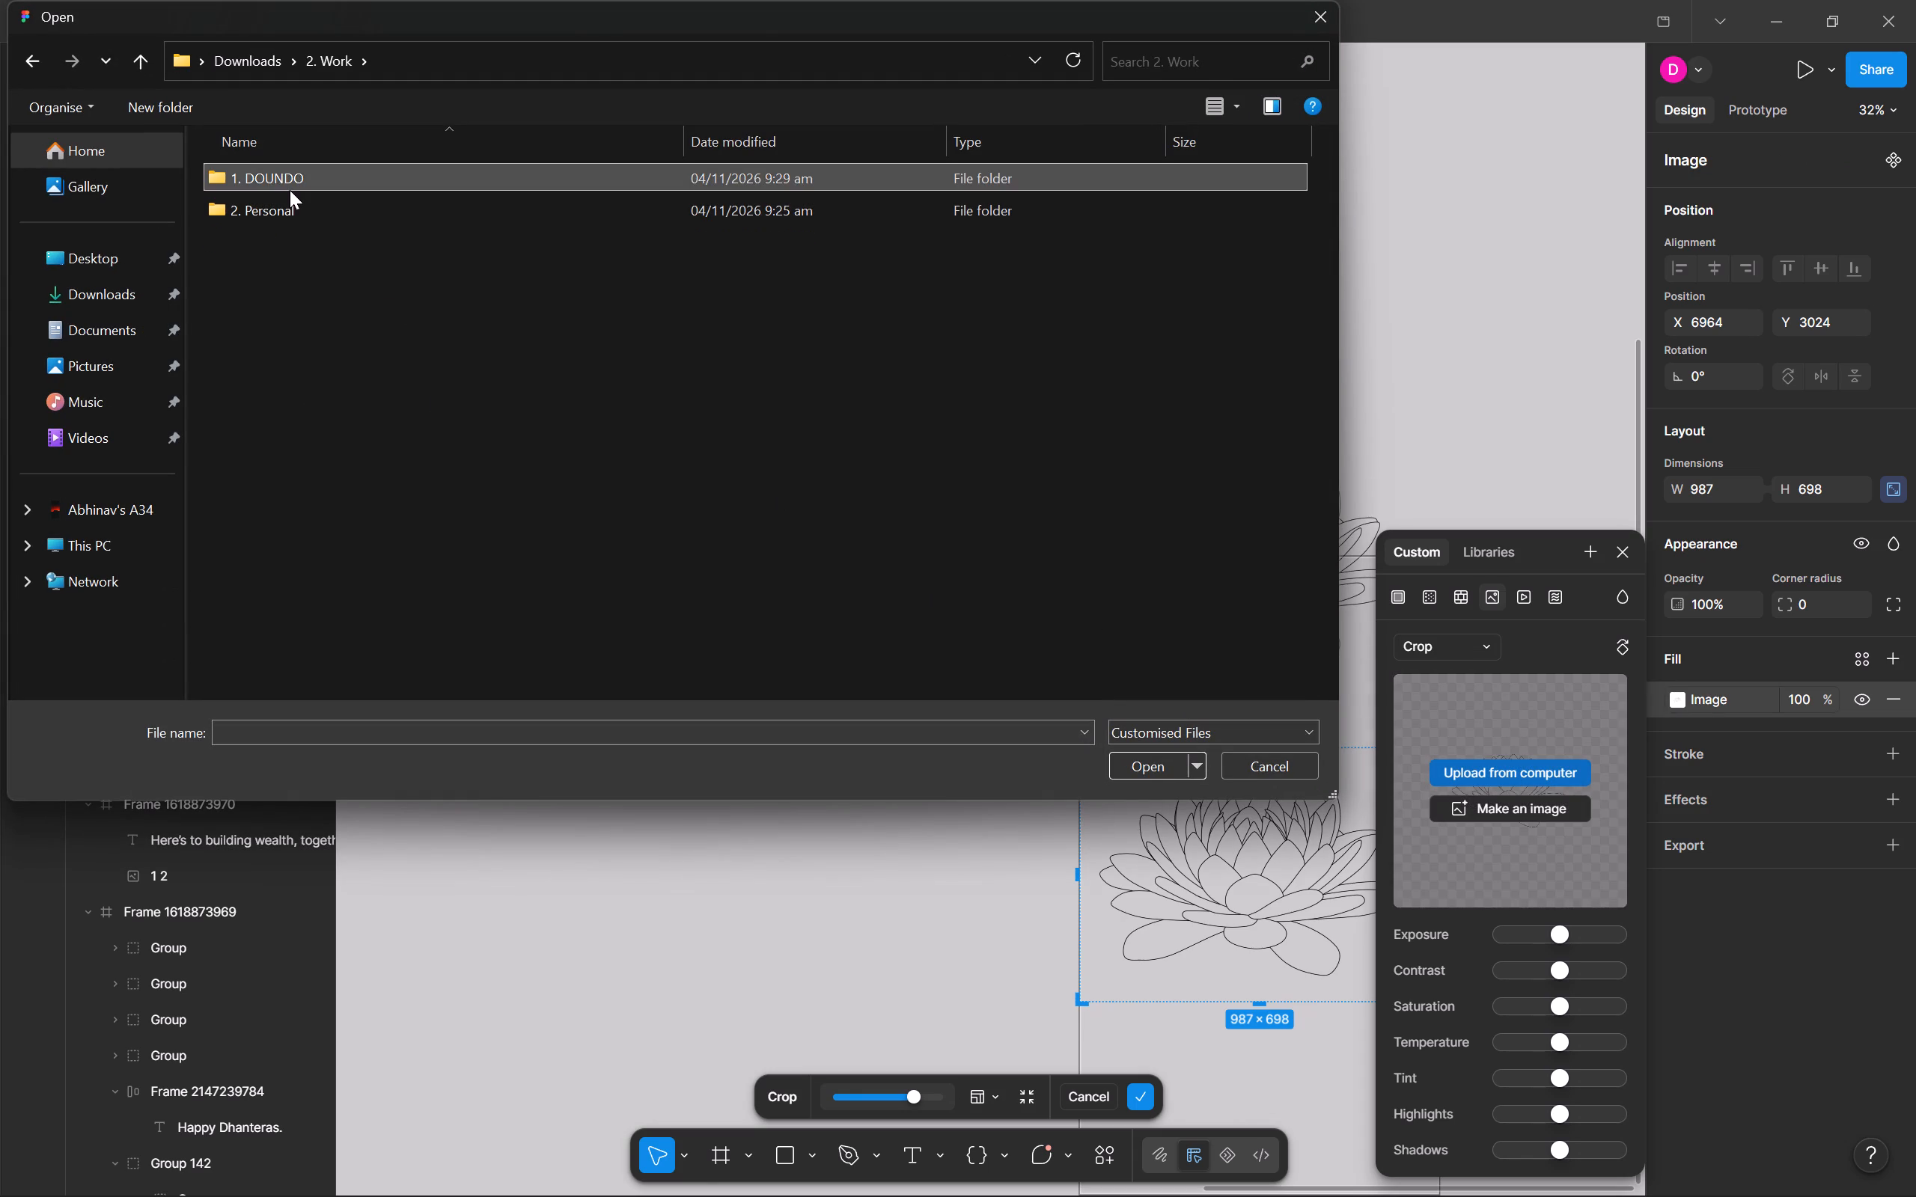
pyautogui.doubleClick(290, 190)
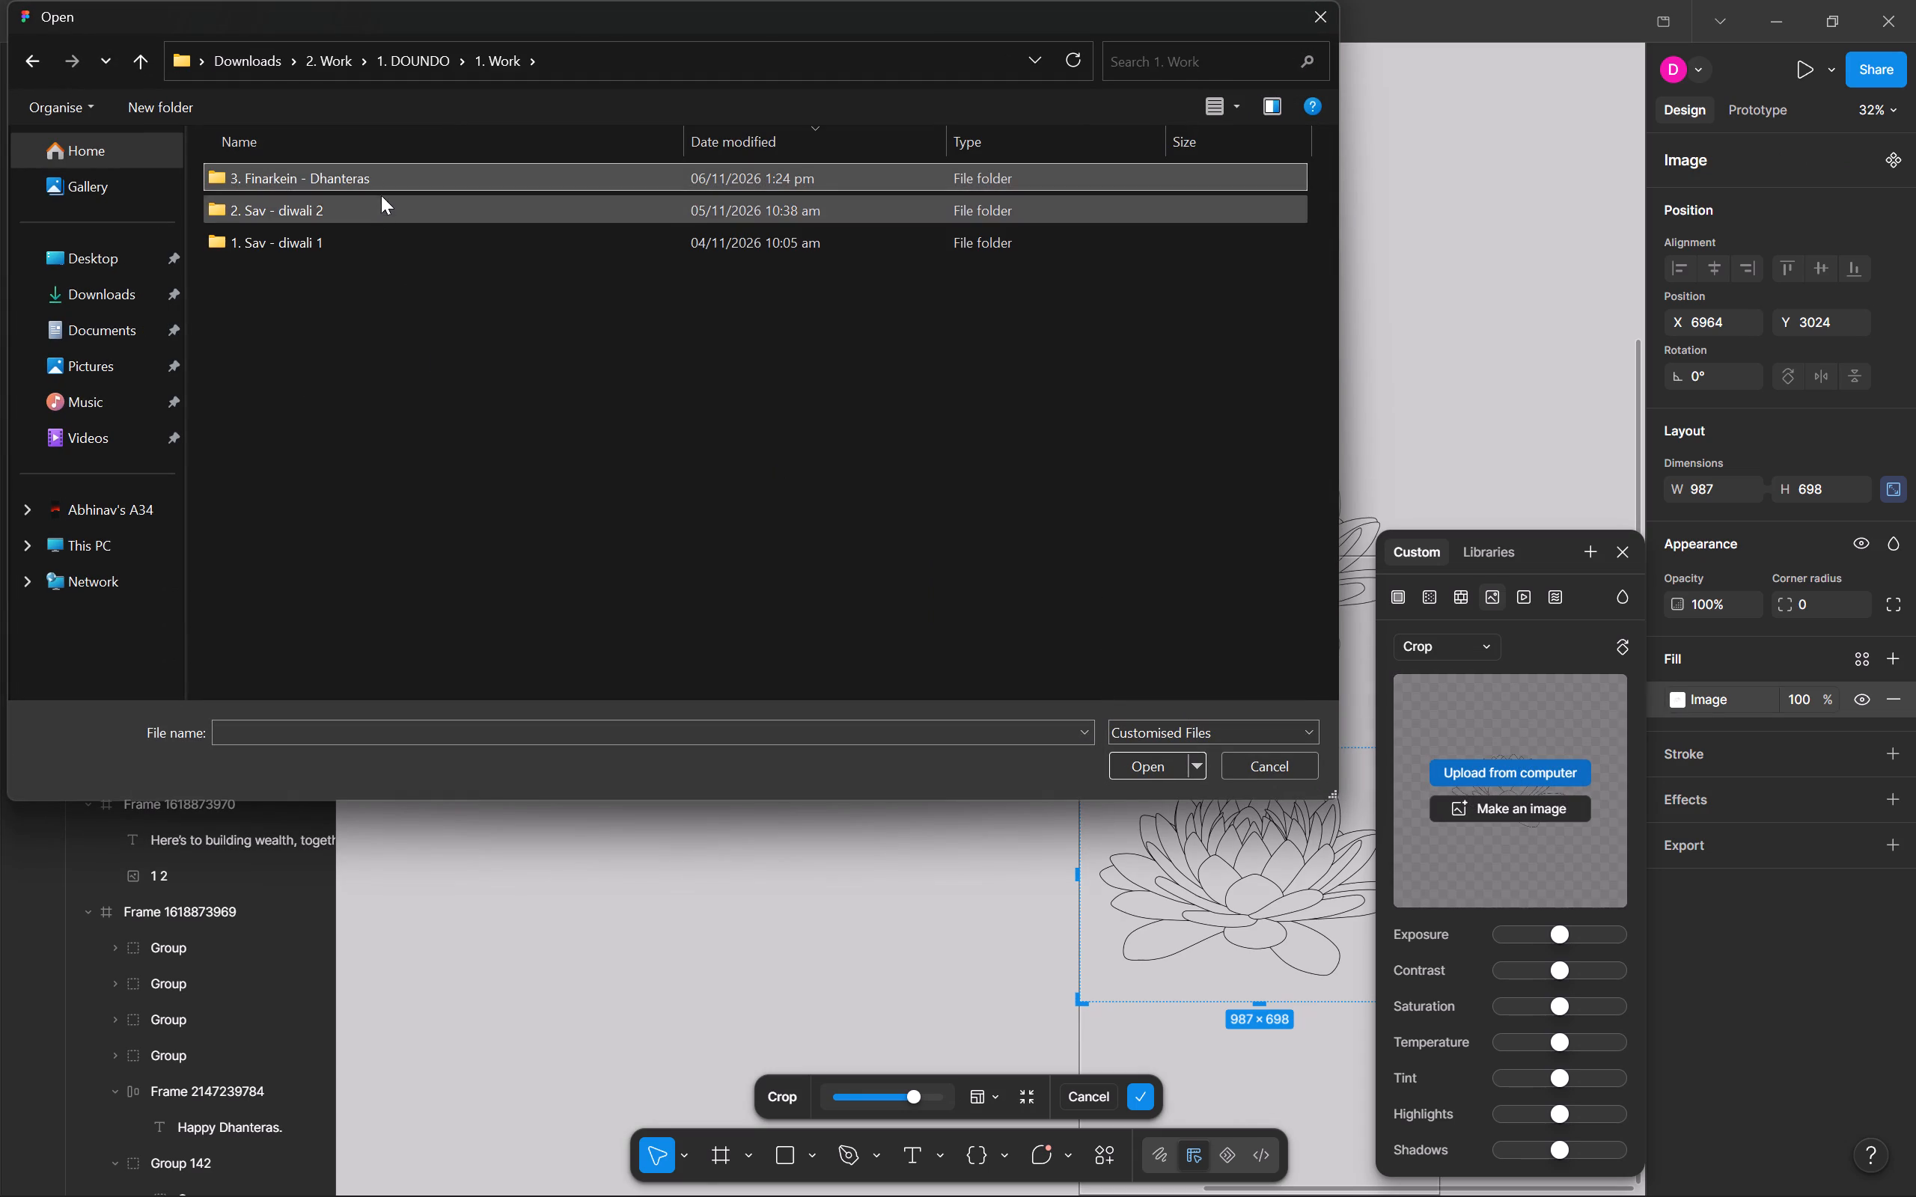
pyautogui.click(394, 146)
pyautogui.doubleClick(370, 247)
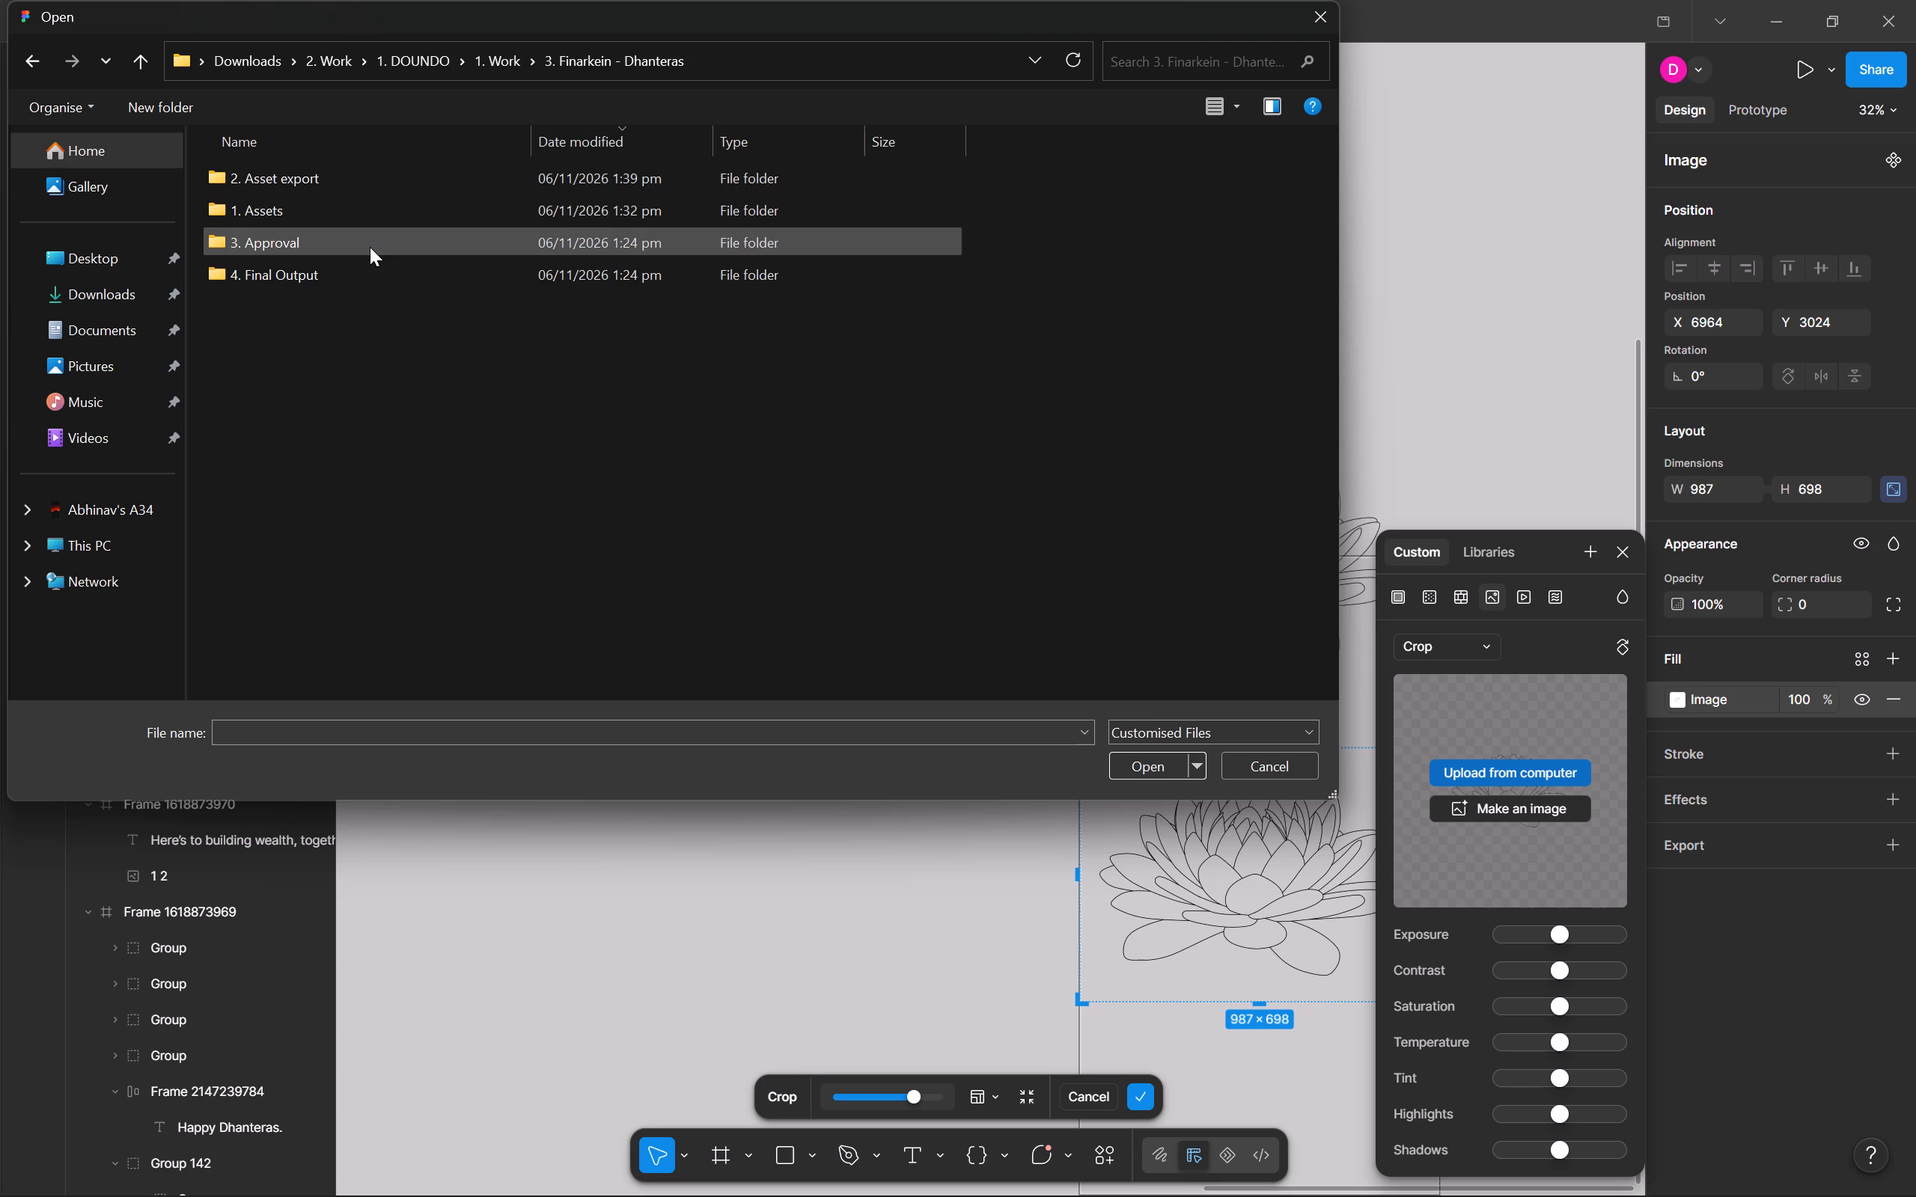
pyautogui.click(379, 136)
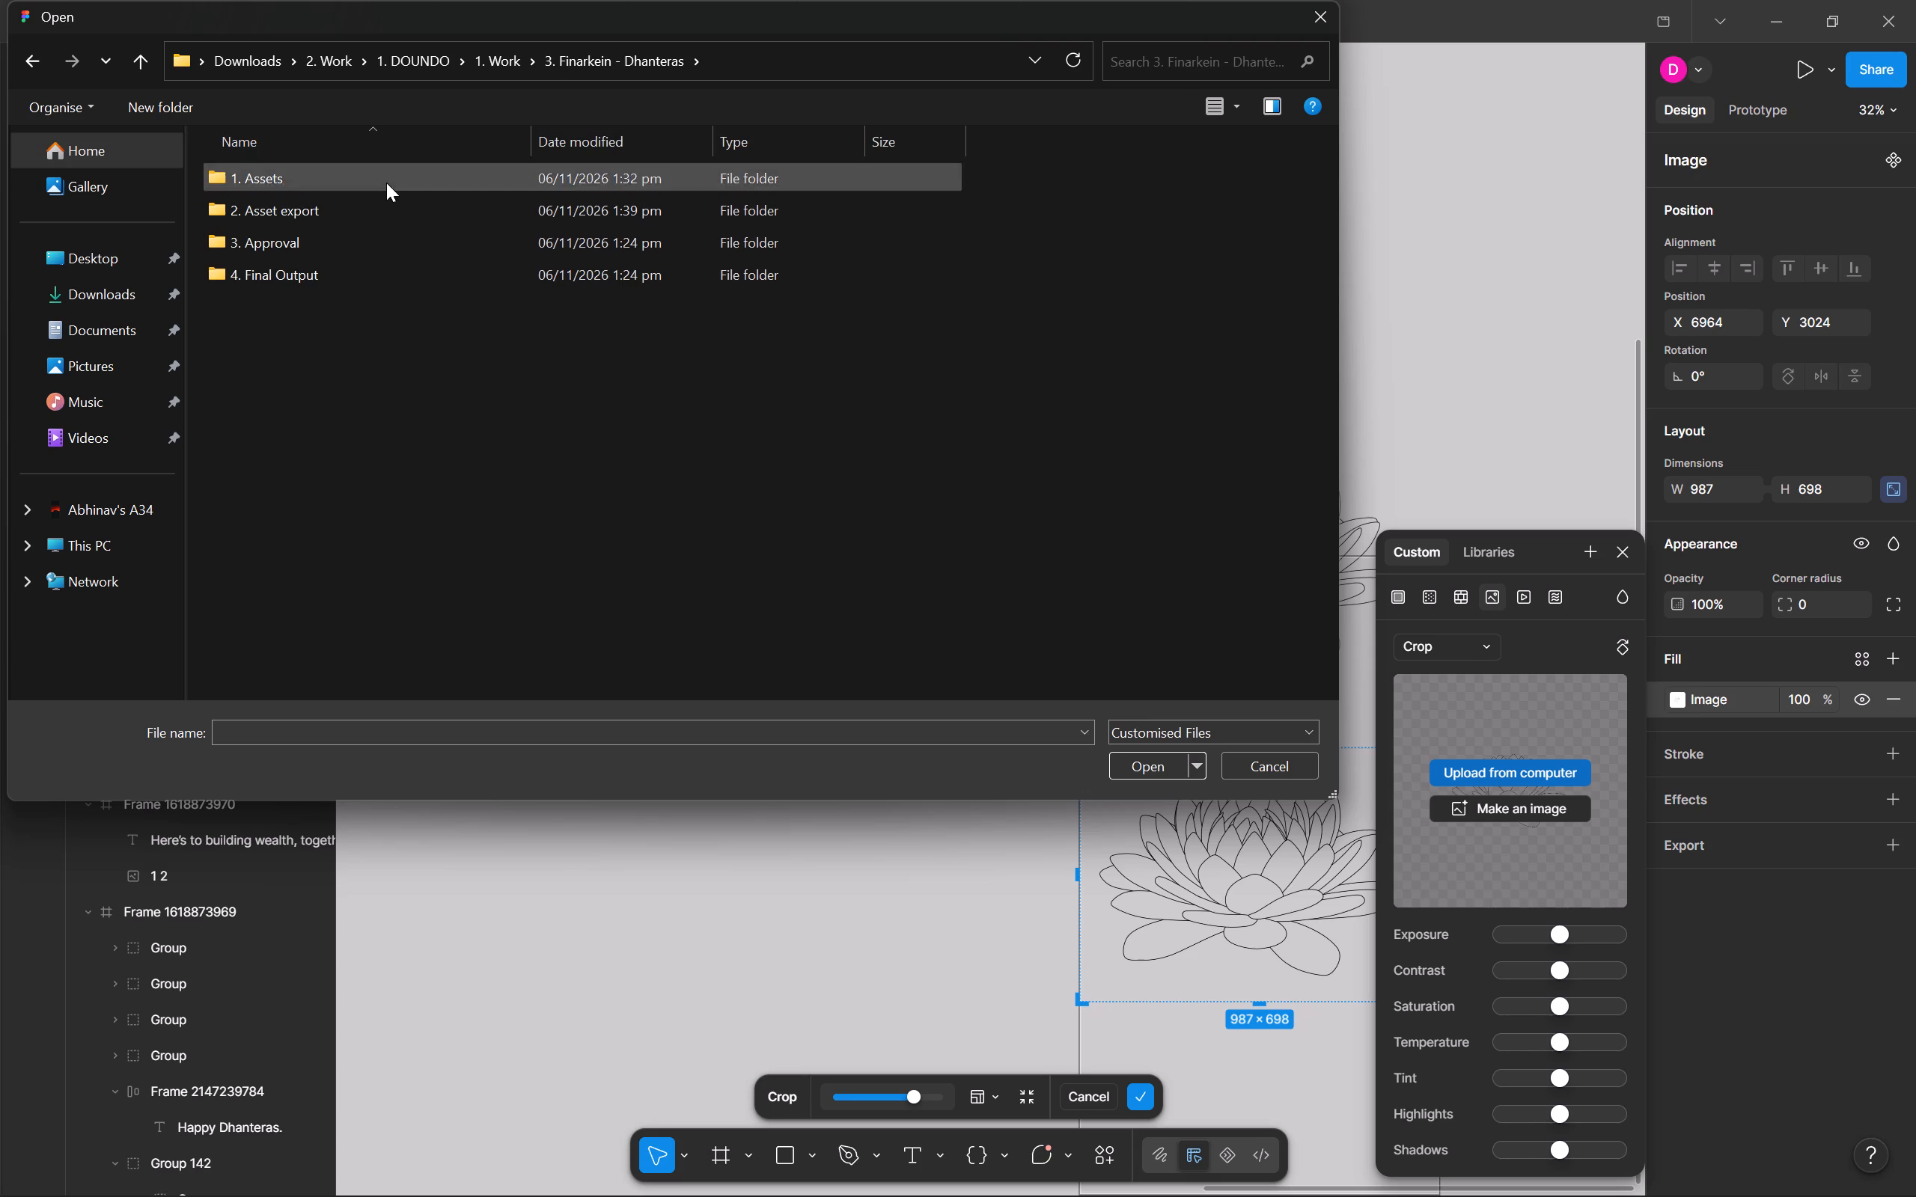
pyautogui.doubleClick(385, 204)
pyautogui.doubleClick(396, 171)
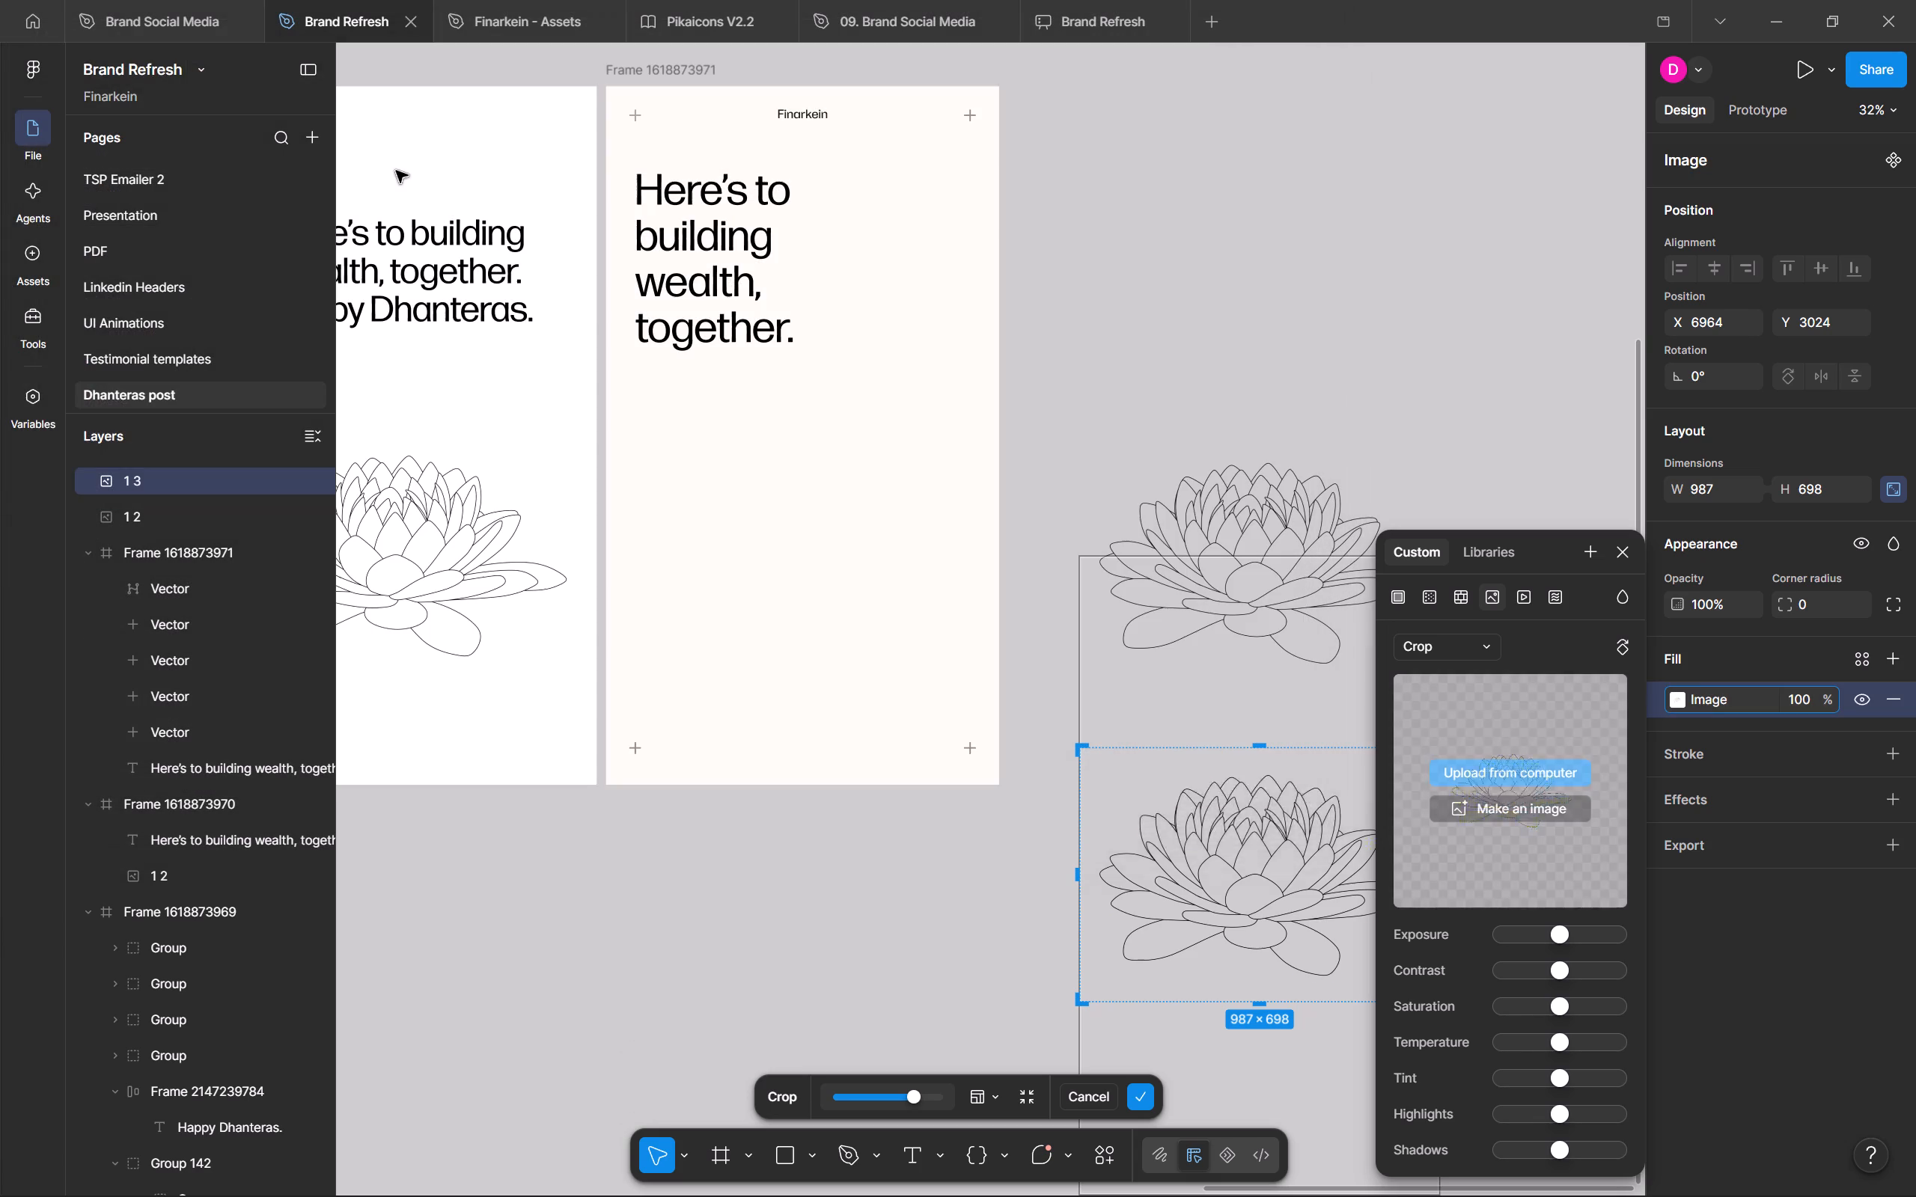
pyautogui.click(1120, 284)
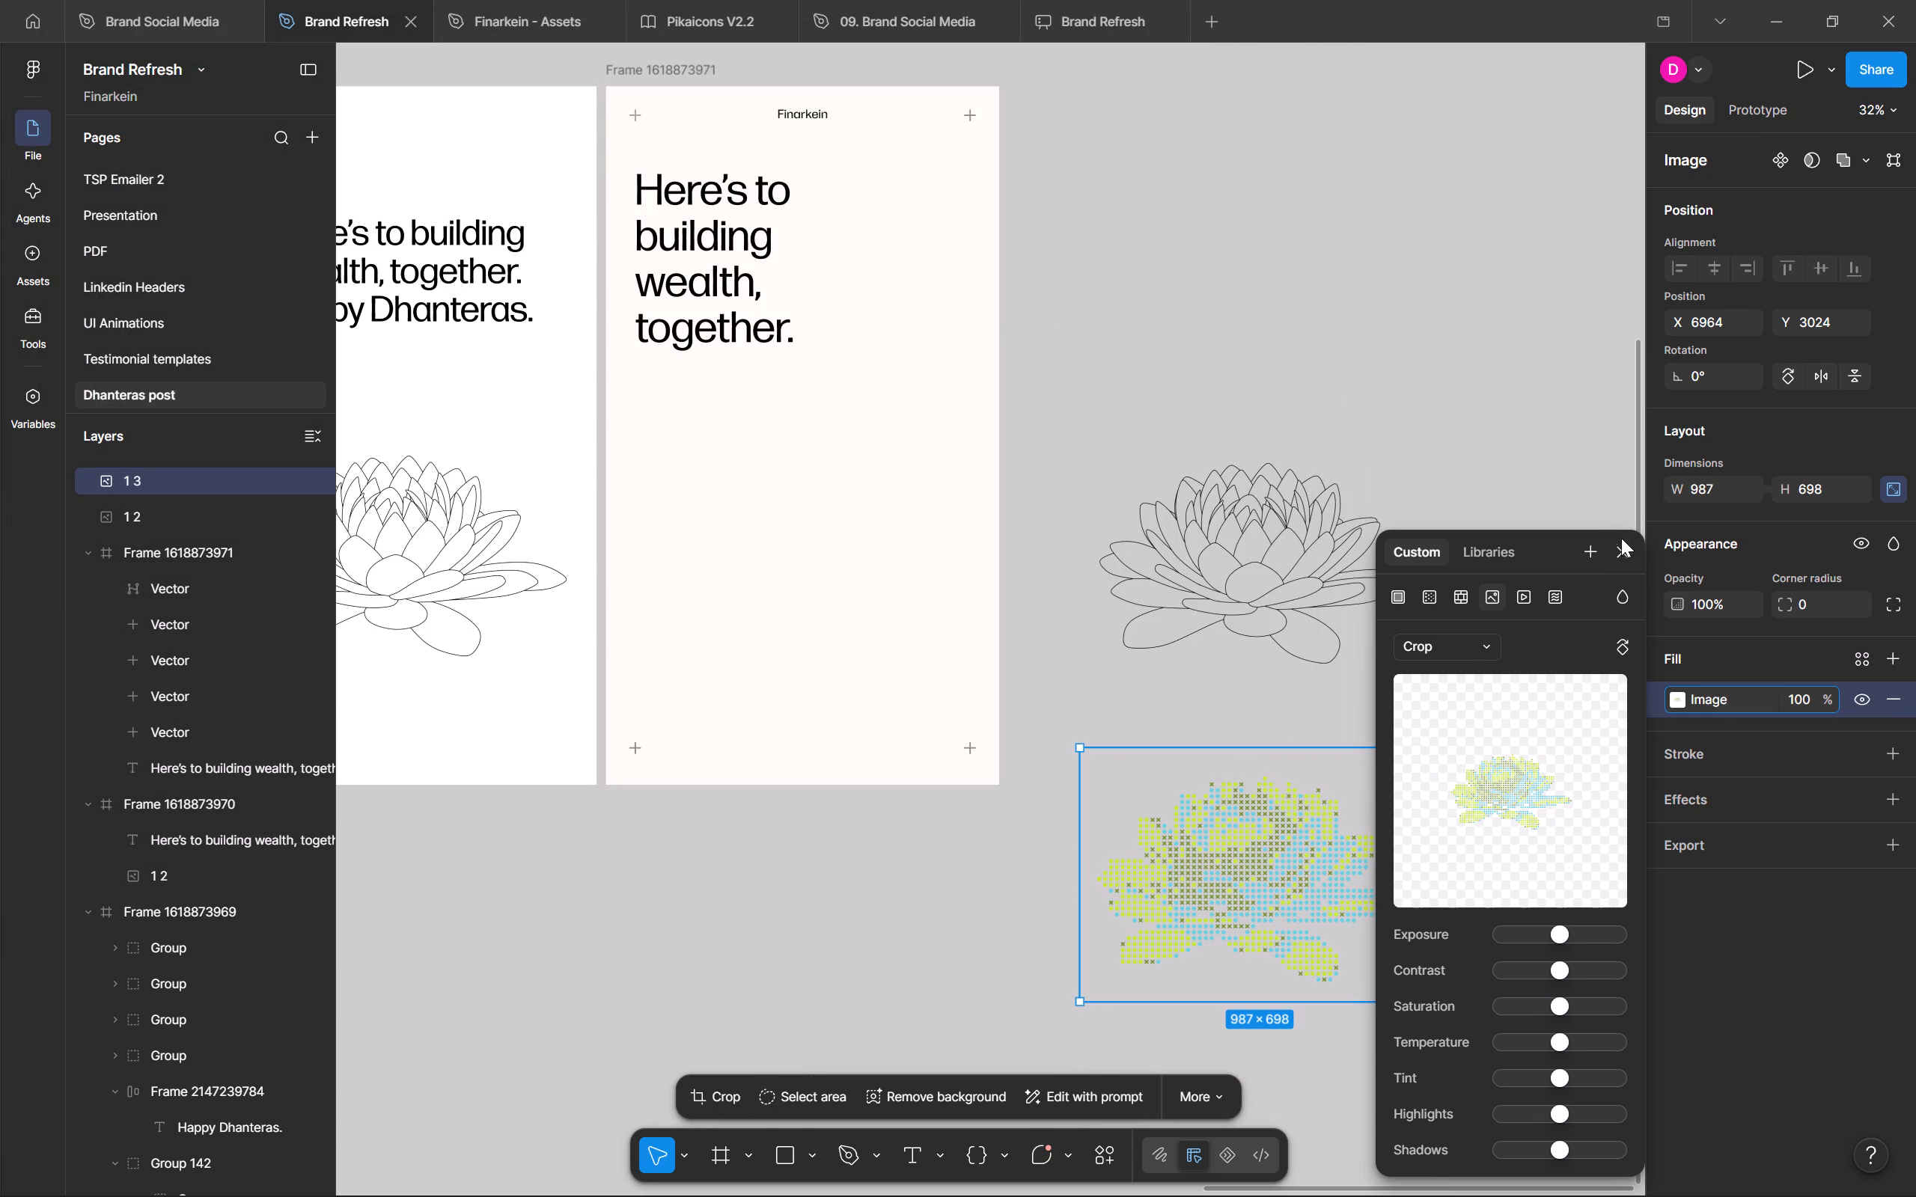
pyautogui.click(1626, 552)
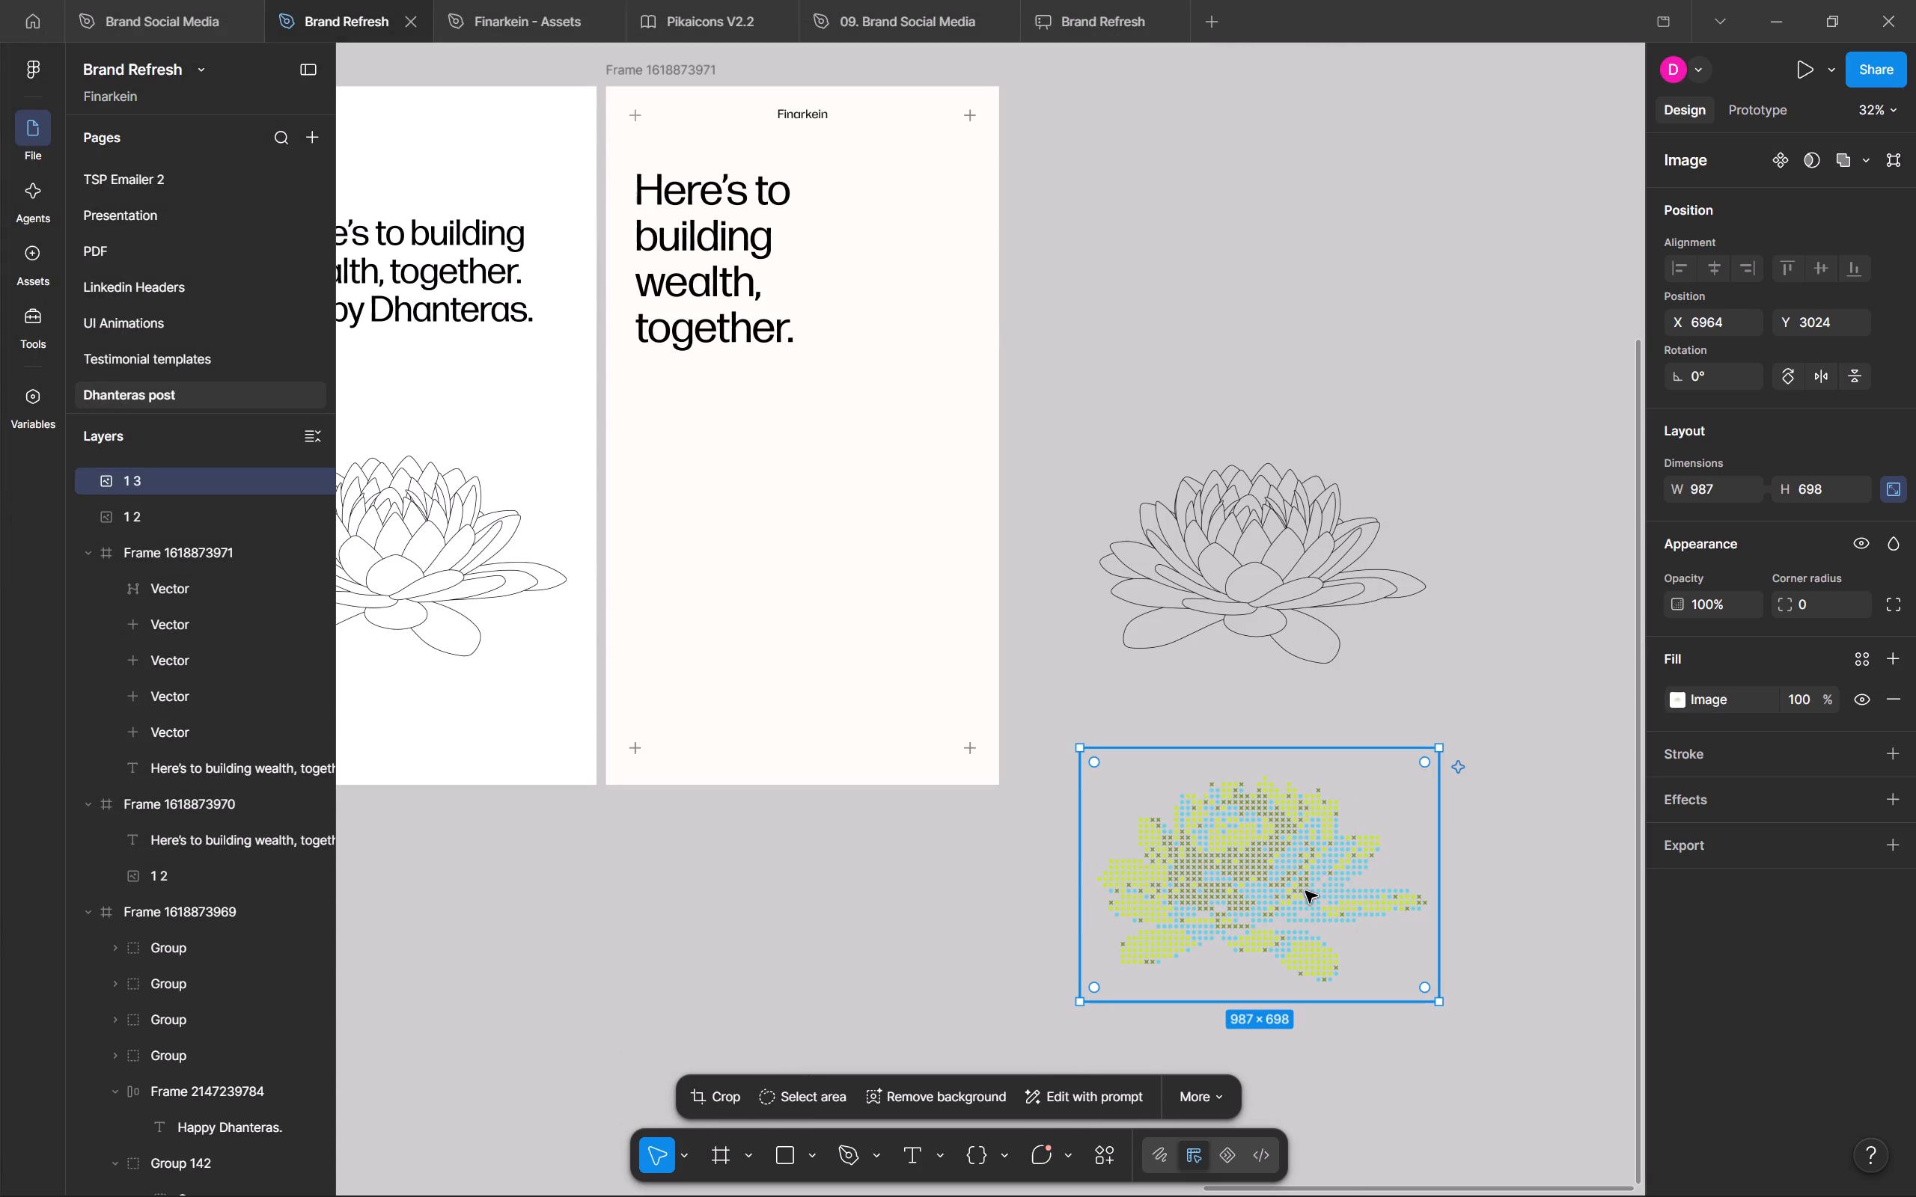
# Duplicate the dotted lotus image directly below itself, at about Y 3752.
pyautogui.scroll(-1, 1305, 891)
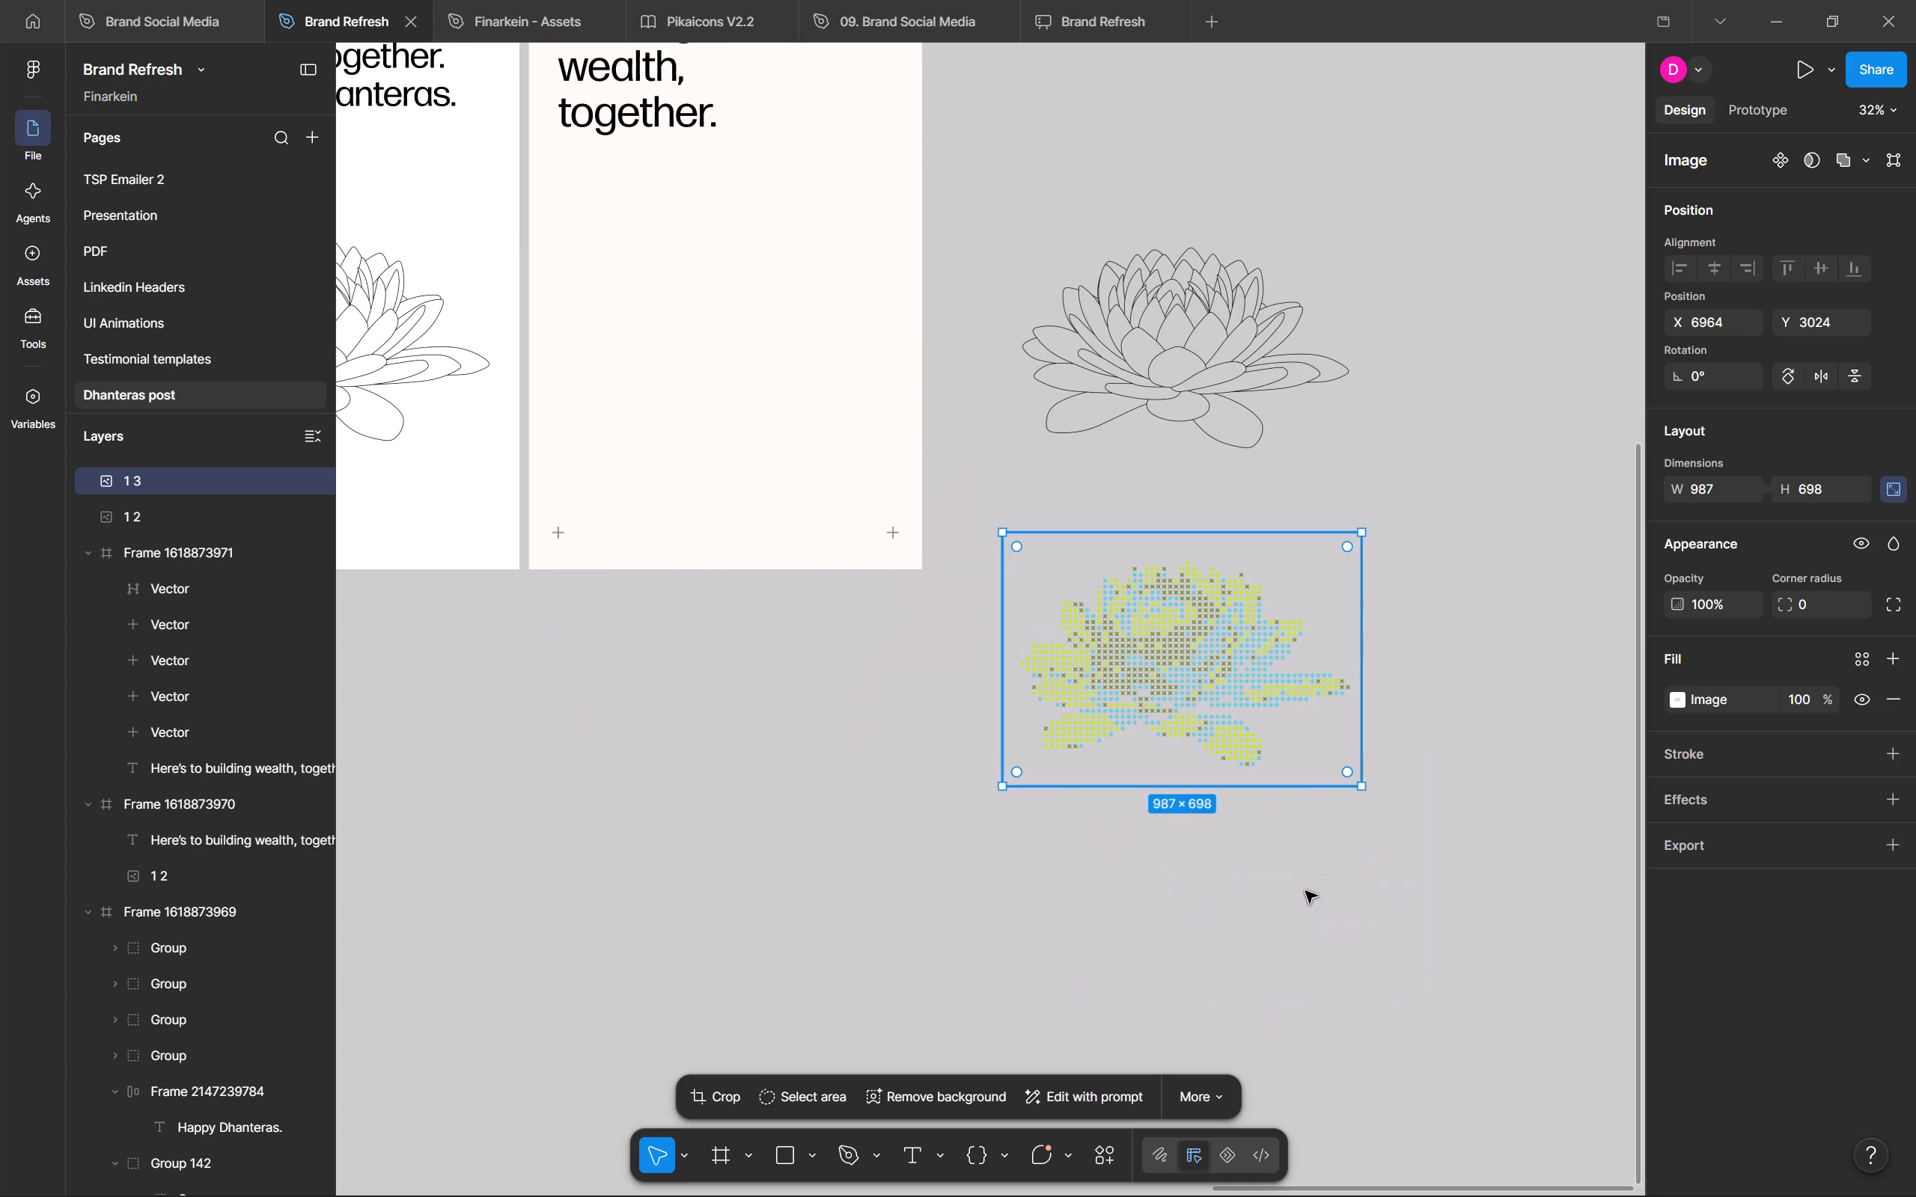
pyautogui.keyDown('alt'); pyautogui.moveTo(1223, 686); pyautogui.dragTo(1248, 951); pyautogui.keyUp('alt')
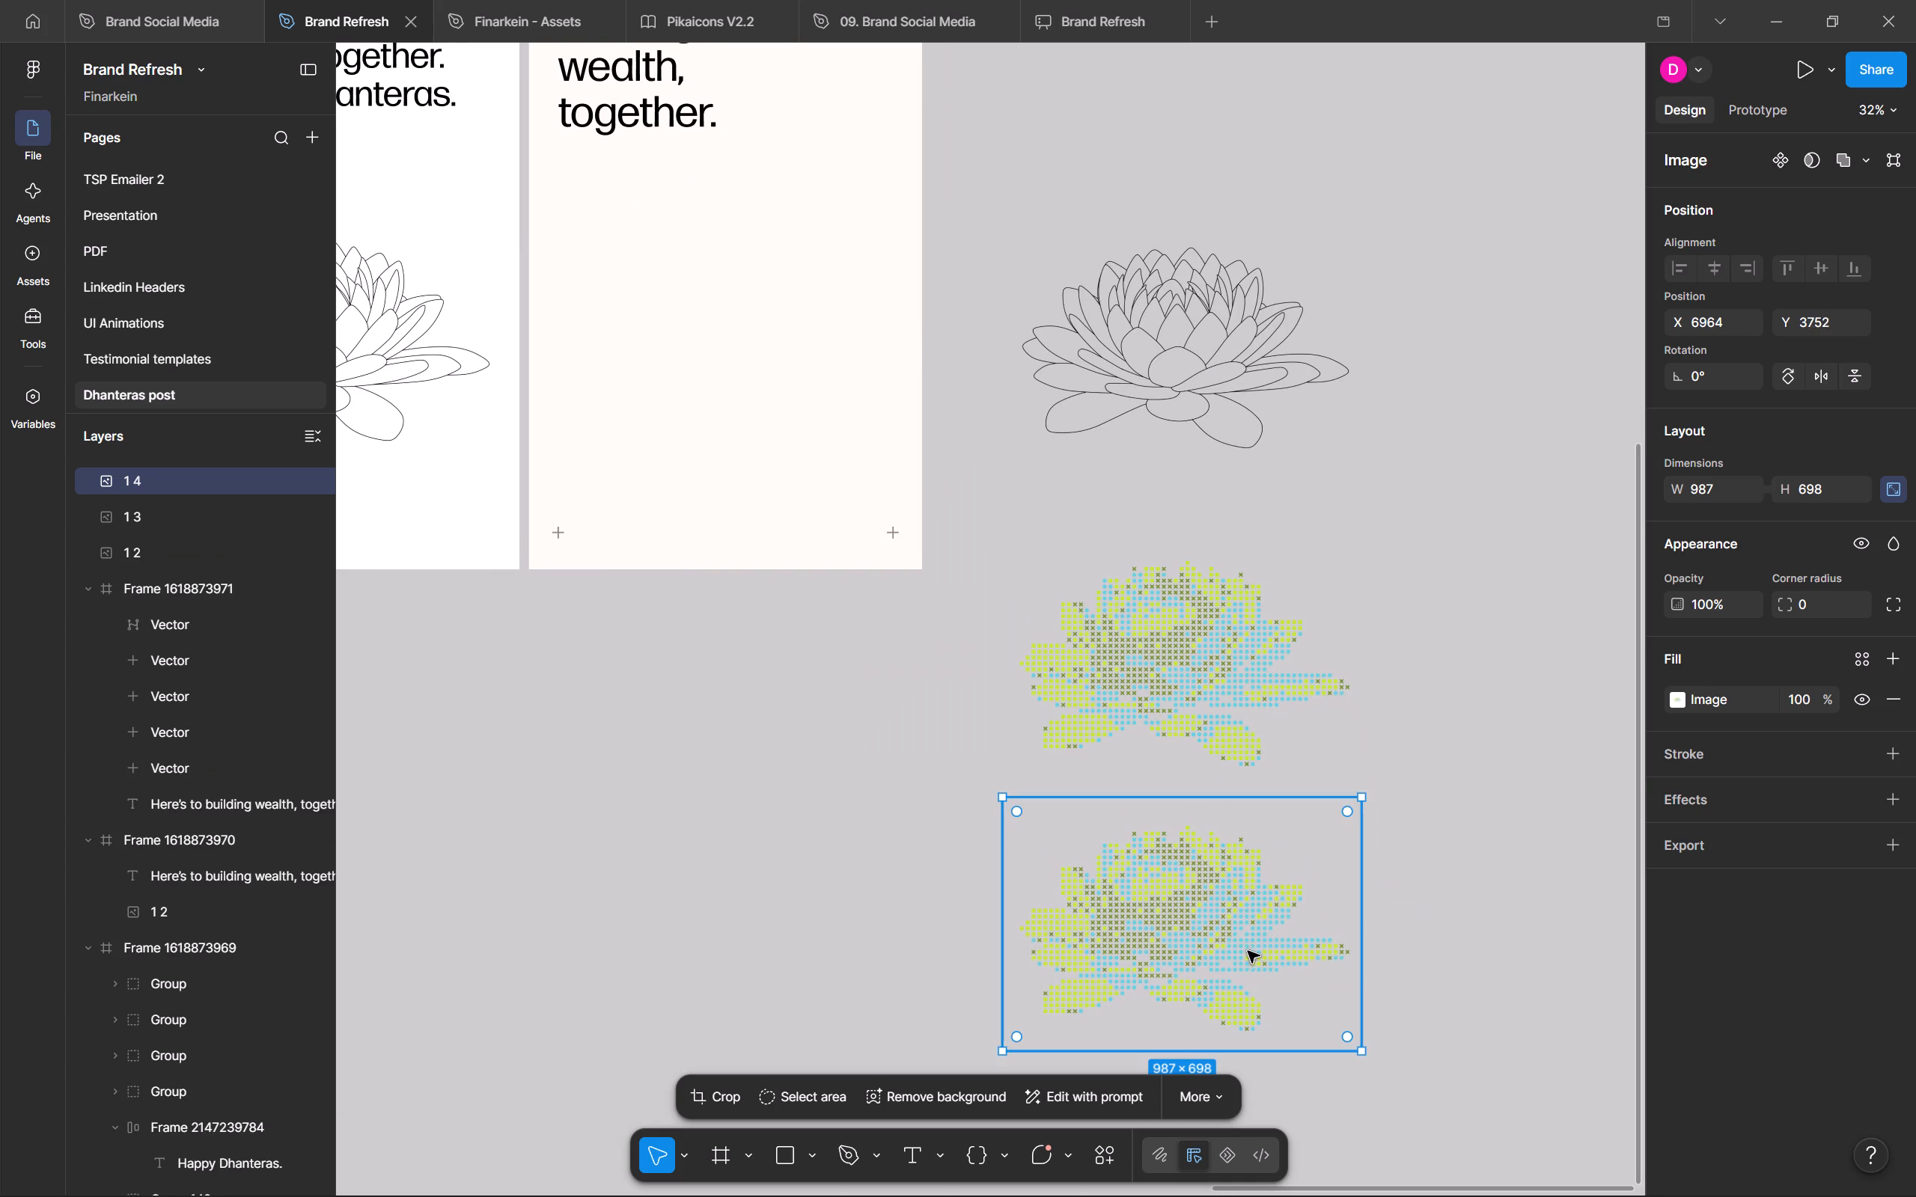
pyautogui.hotkey('alt', 'Tab')
pyautogui.hotkey('alt', 'Tab')
pyautogui.scroll(2, 997, 809)
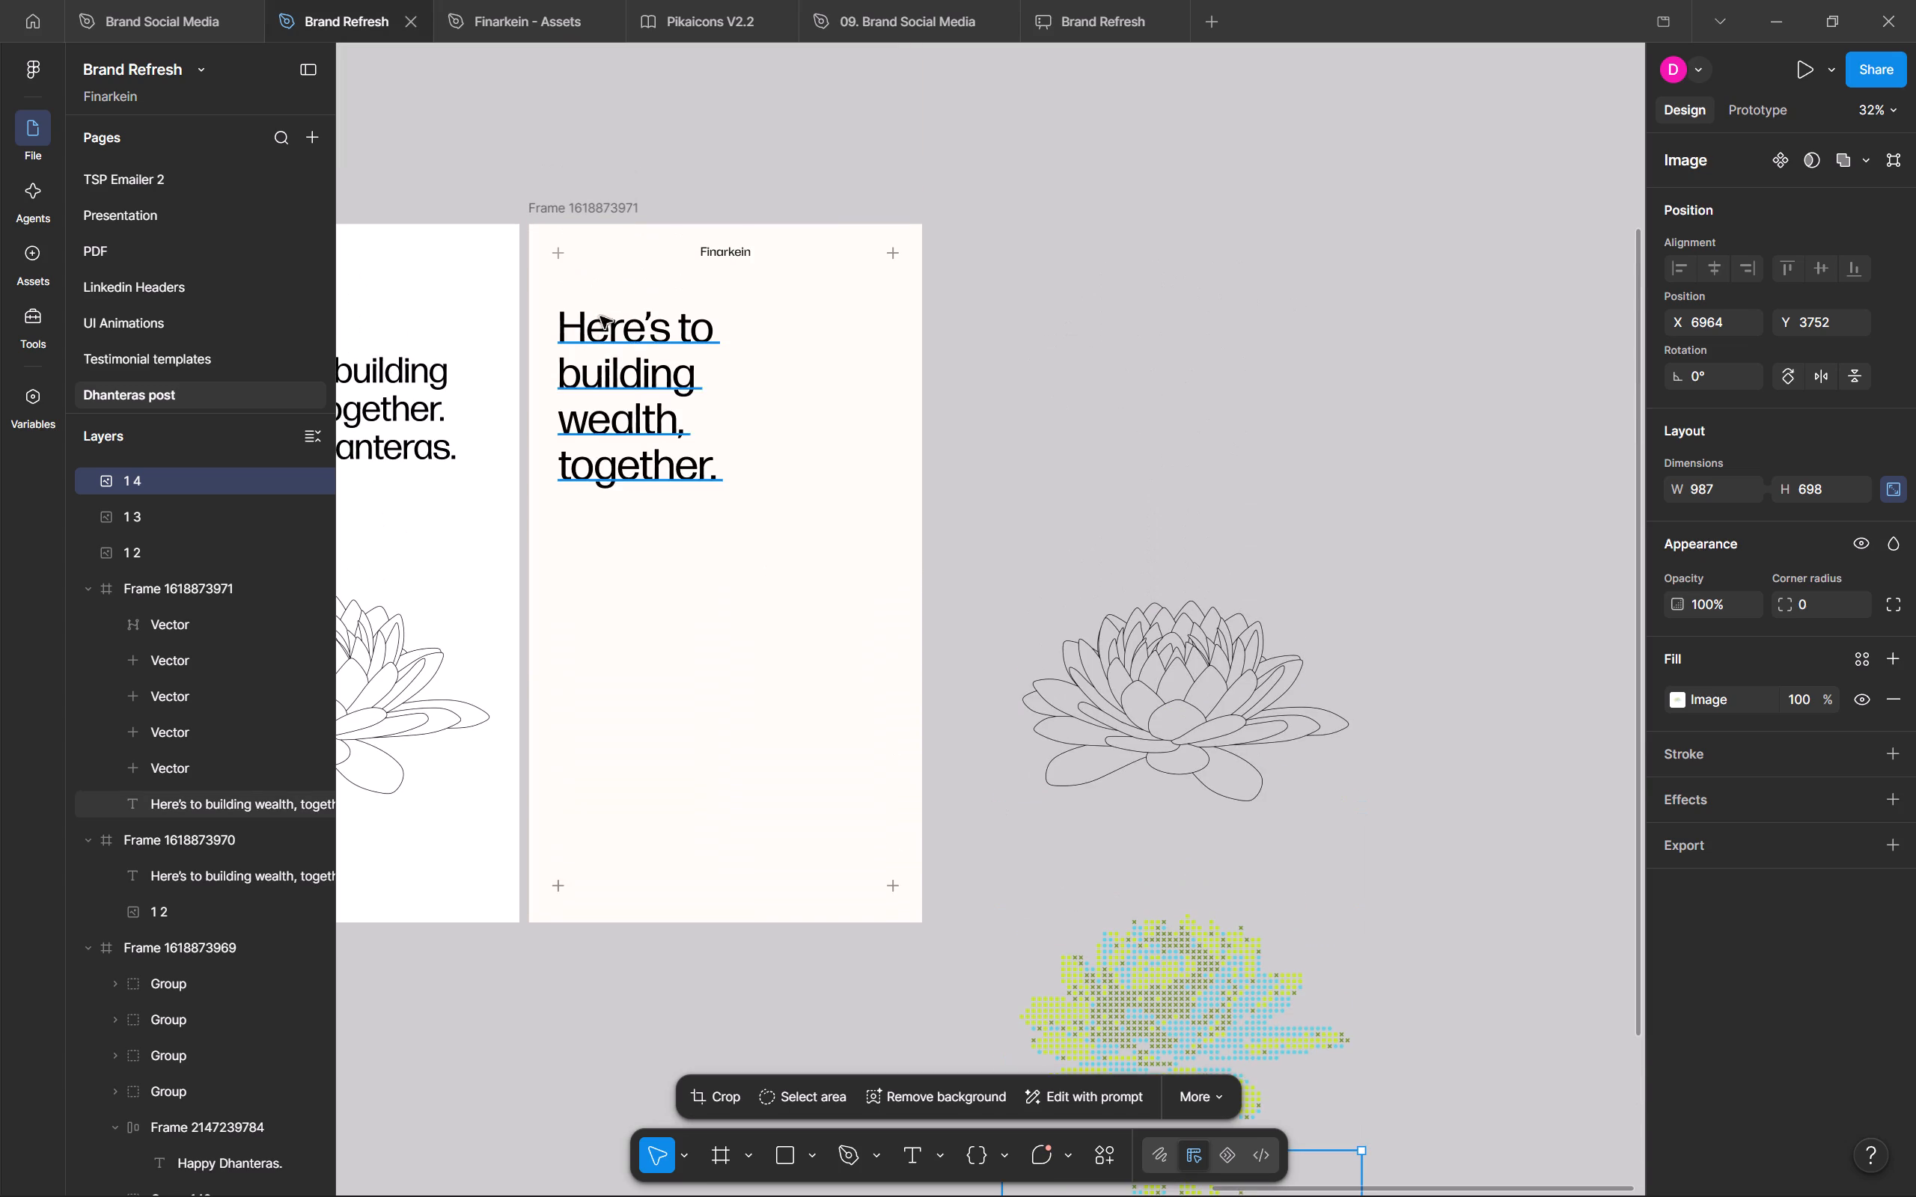
pyautogui.click(590, 207)
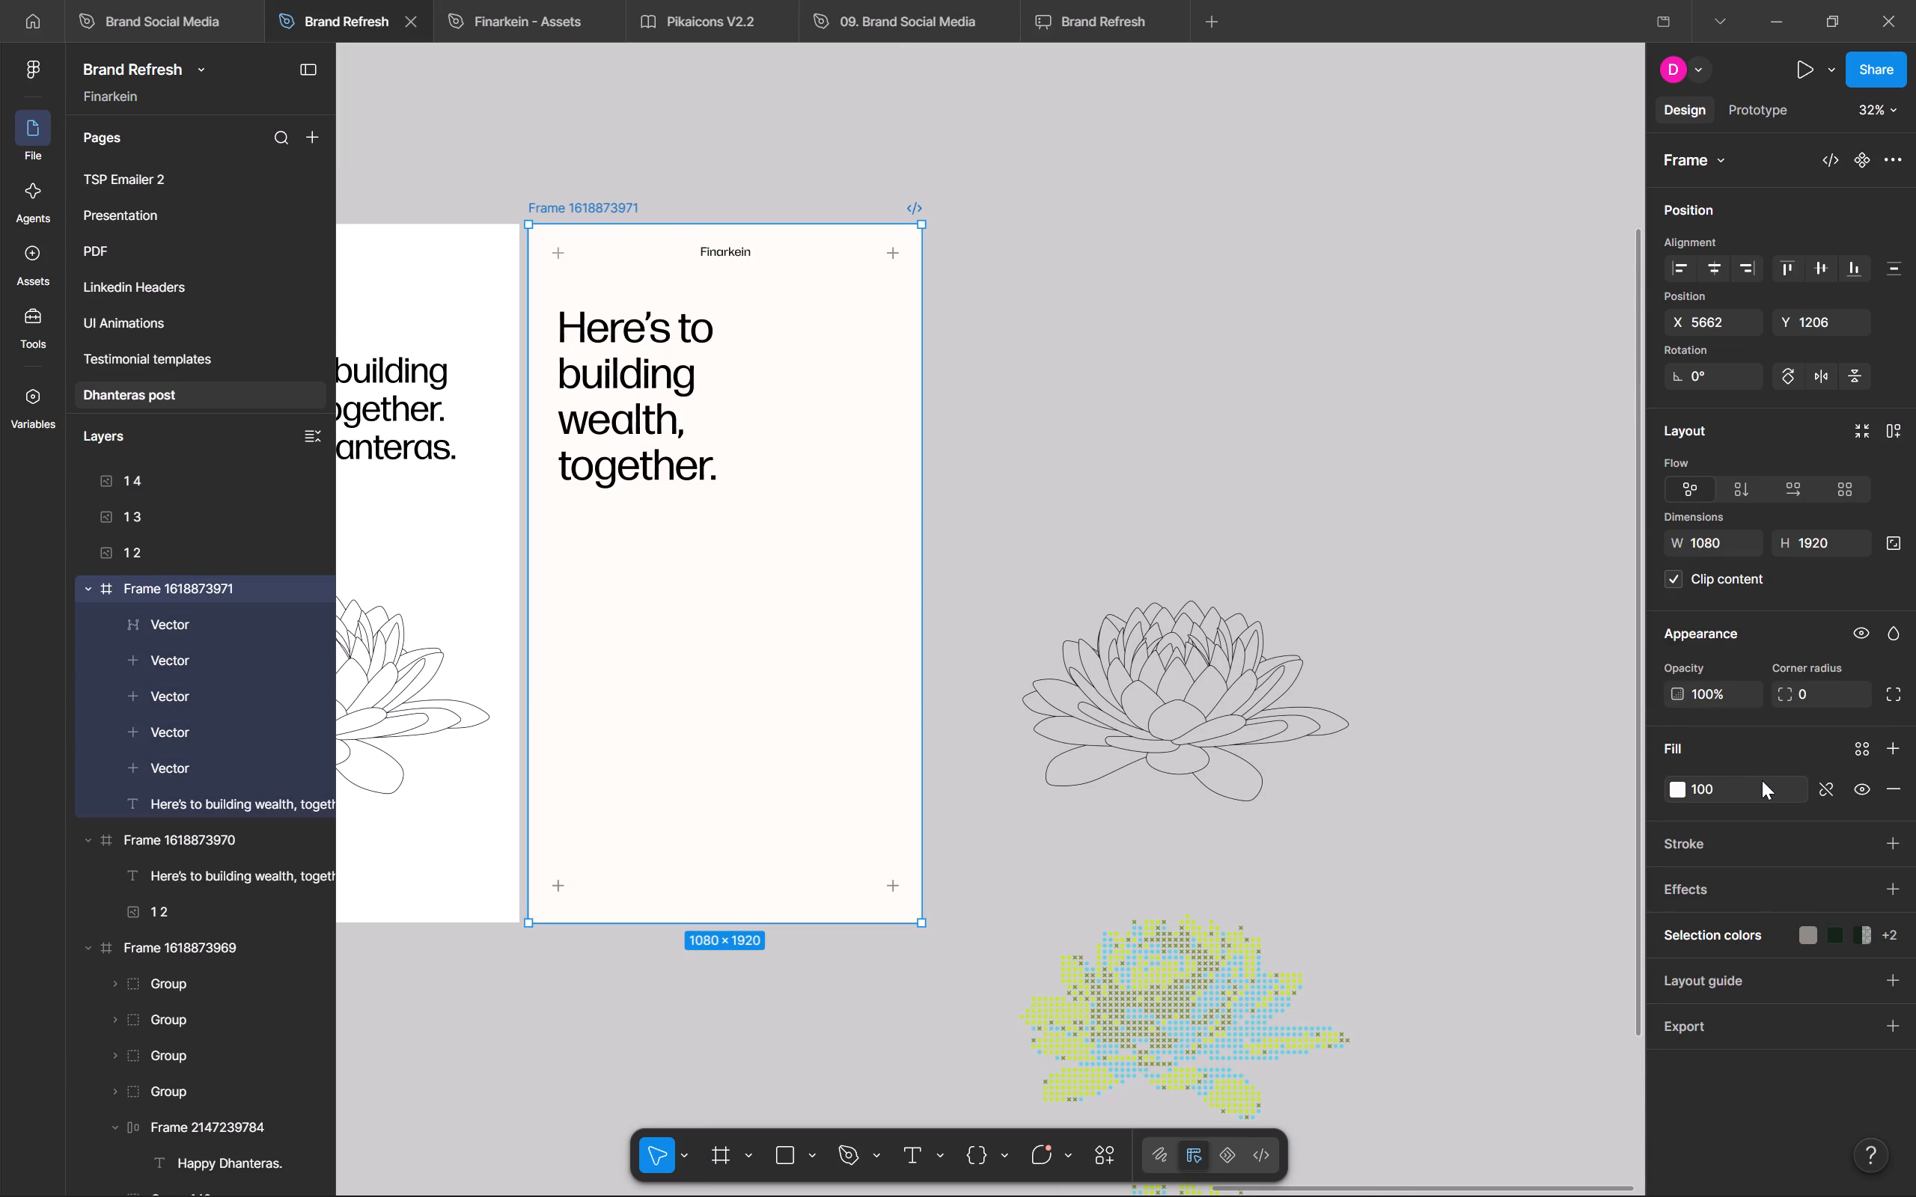
pyautogui.click(1762, 780)
pyautogui.scroll(6, 1552, 976)
pyautogui.click(1406, 910)
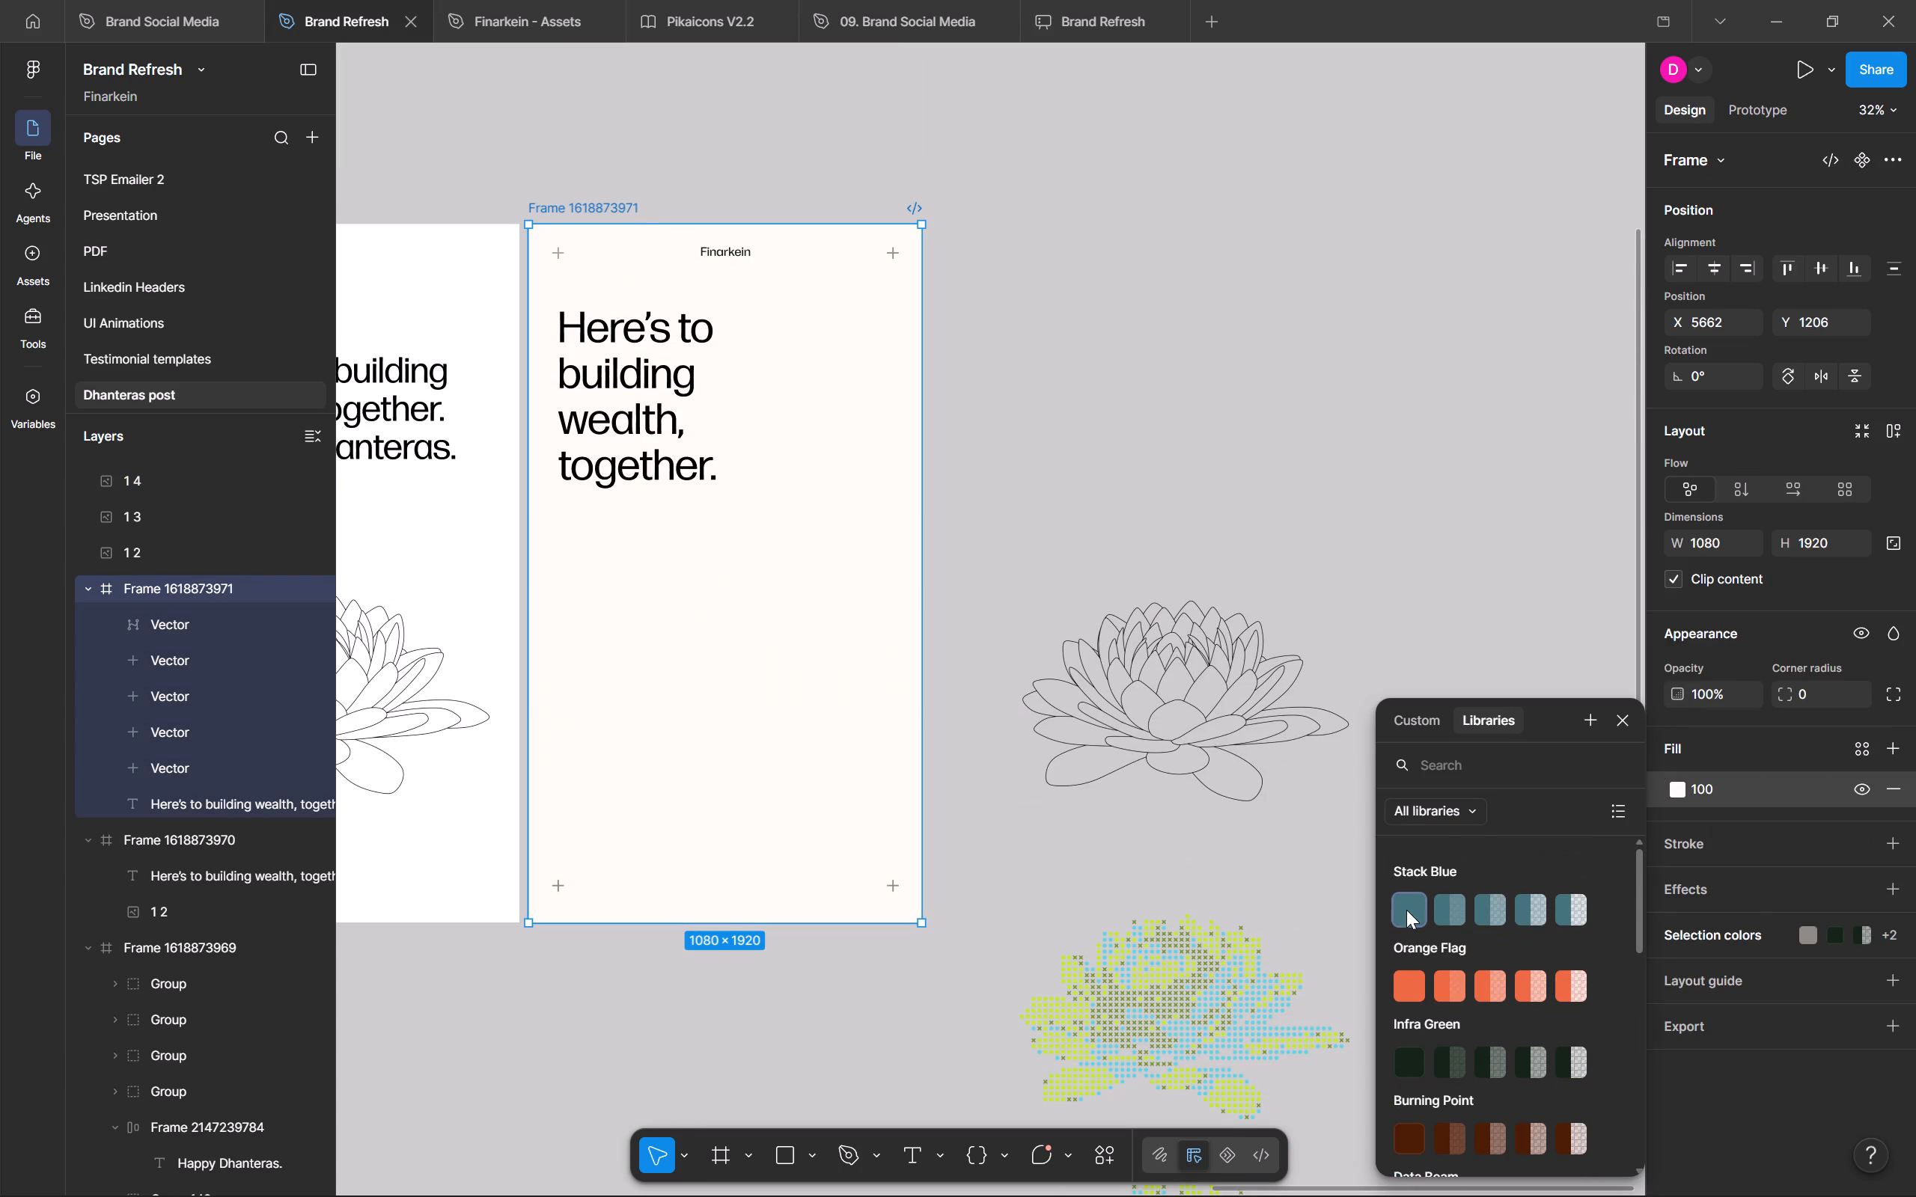
pyautogui.click(1105, 526)
pyautogui.hotkey('alt', 'Tab')
pyautogui.press('Tab')
pyautogui.hotkey('alt', 'Tab')
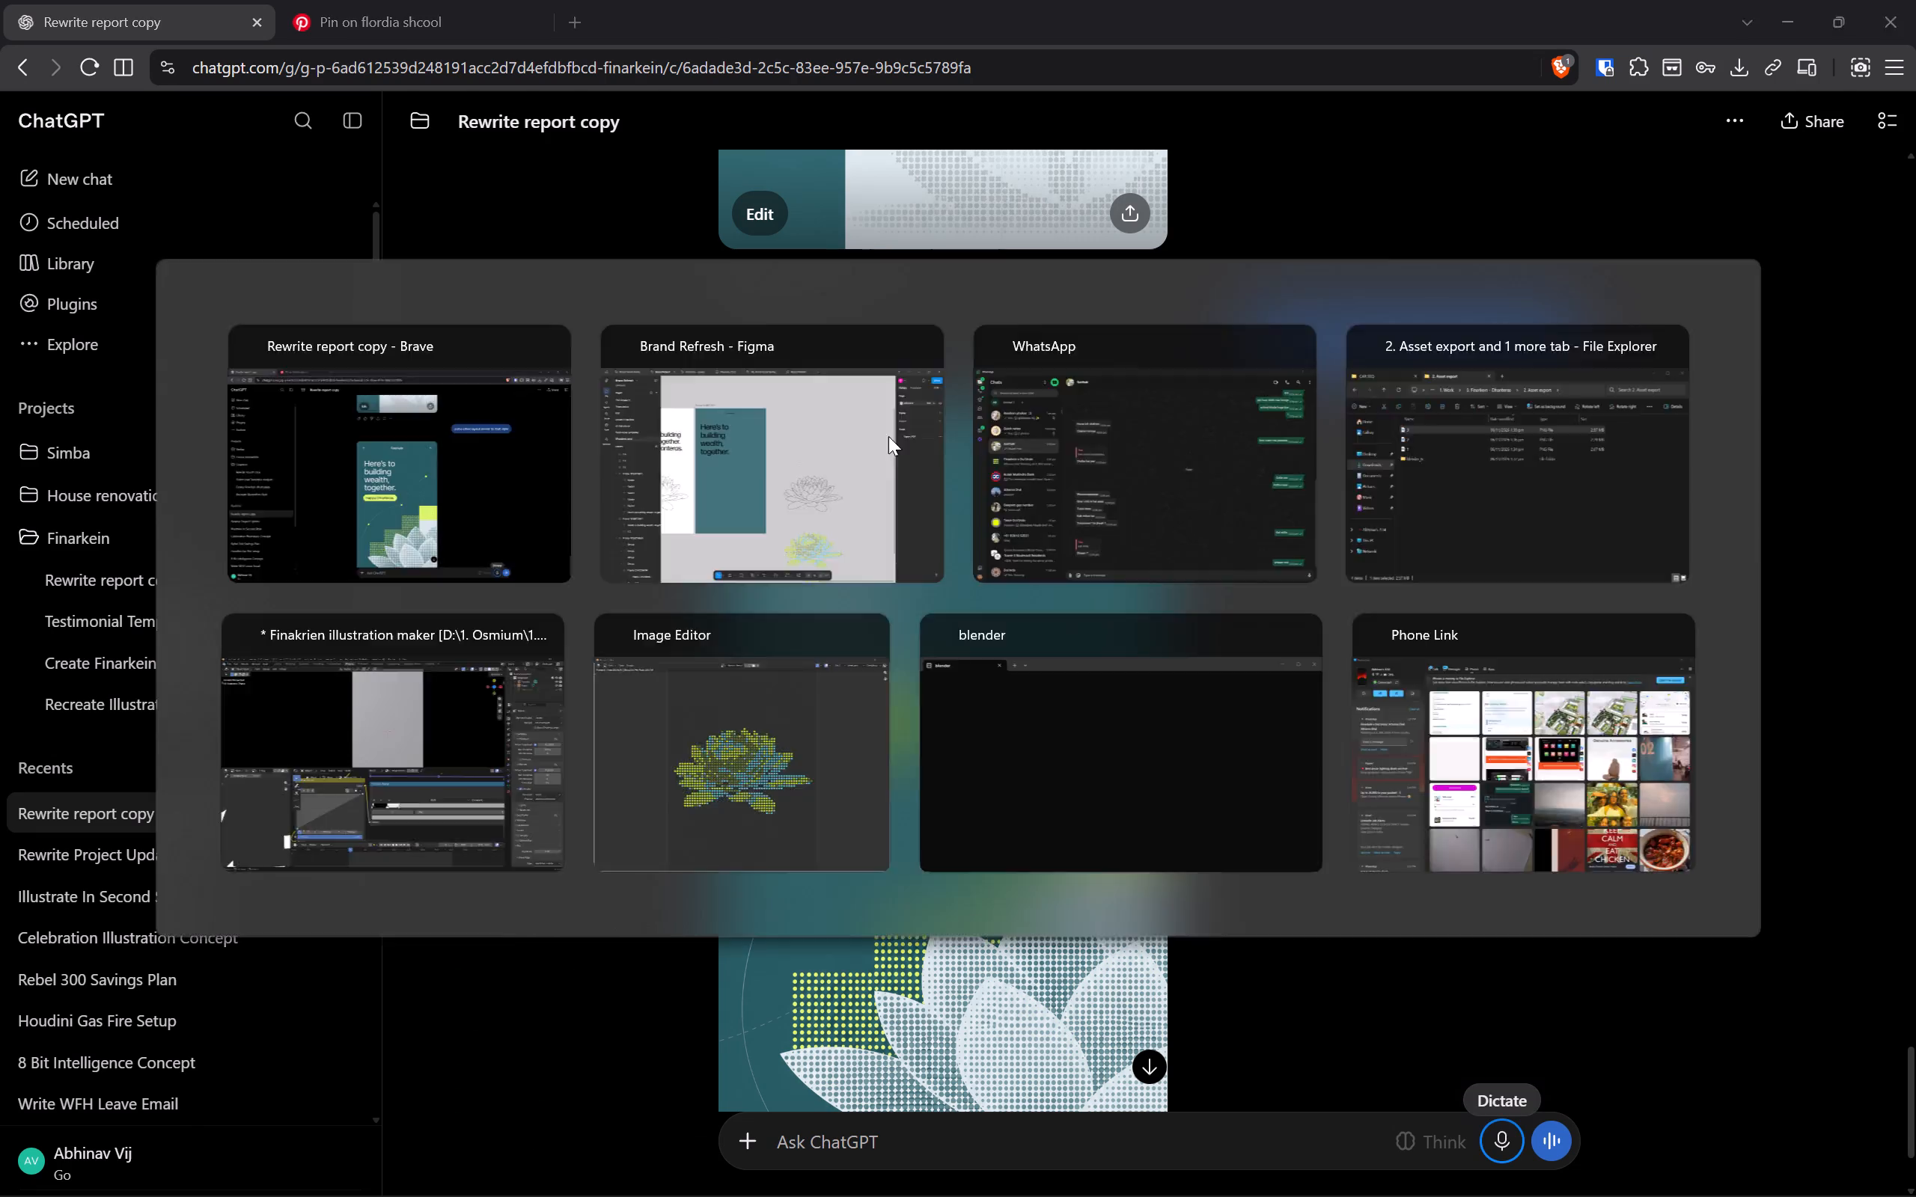
pyautogui.click(656, 374)
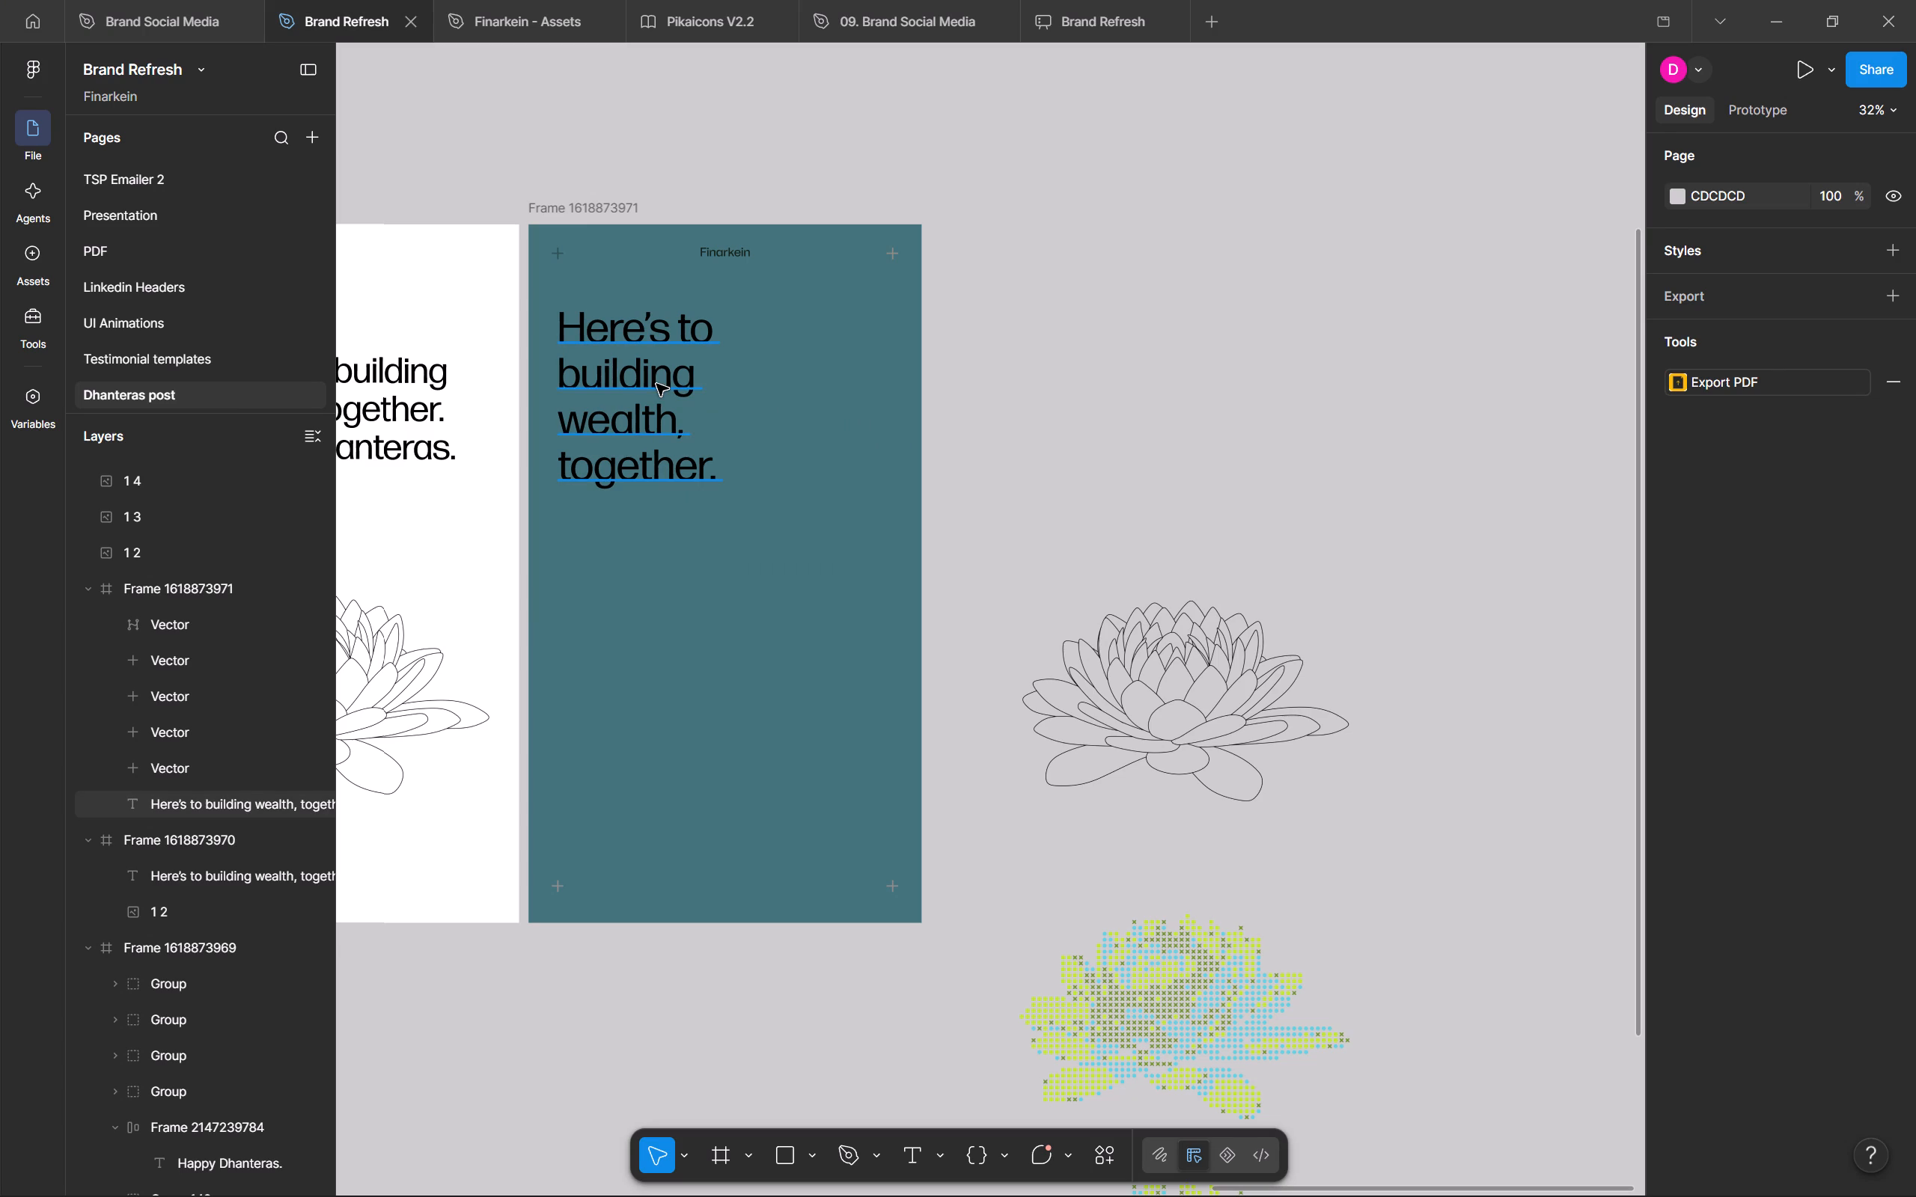
pyautogui.click(656, 384)
pyautogui.click(1683, 994)
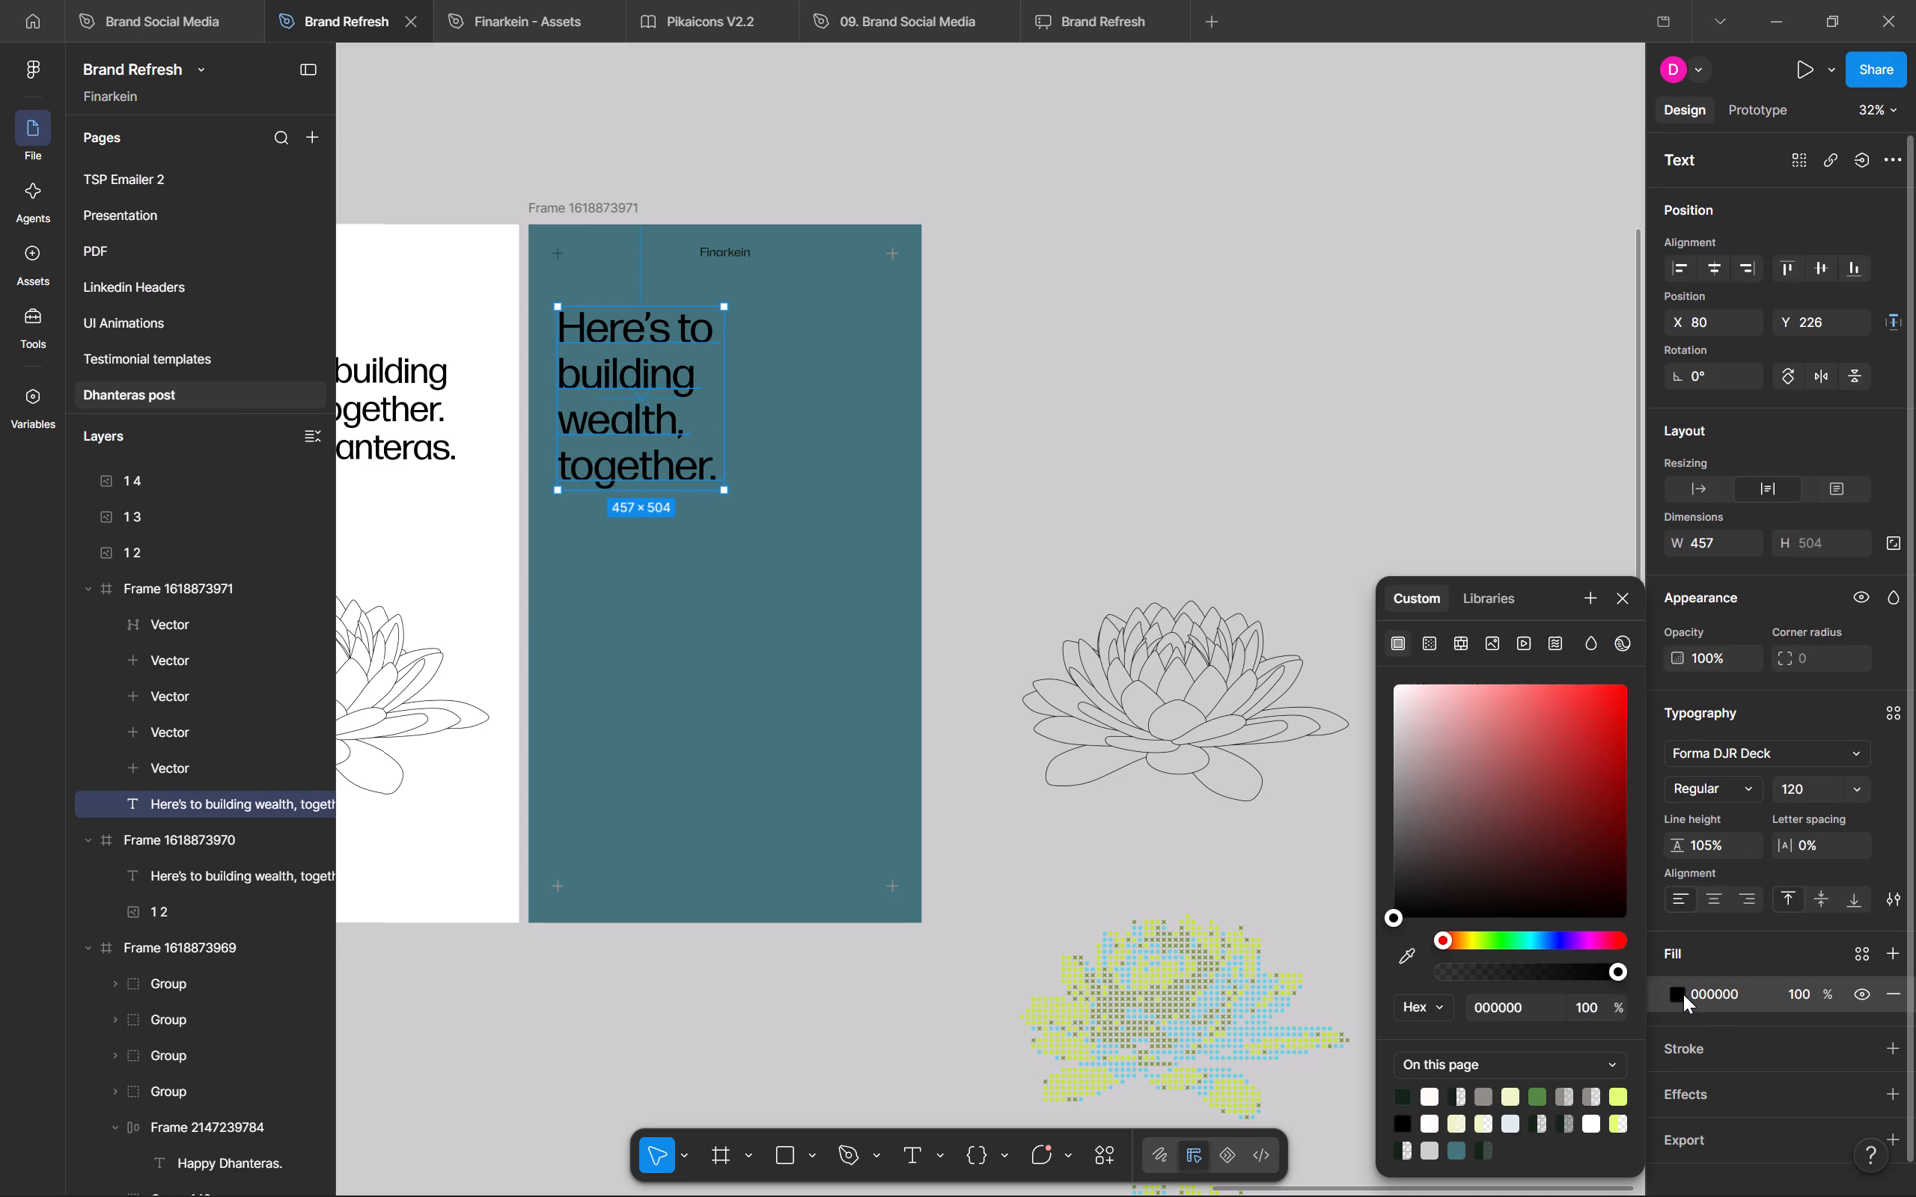
pyautogui.click(1485, 588)
pyautogui.scroll(-3, 1506, 898)
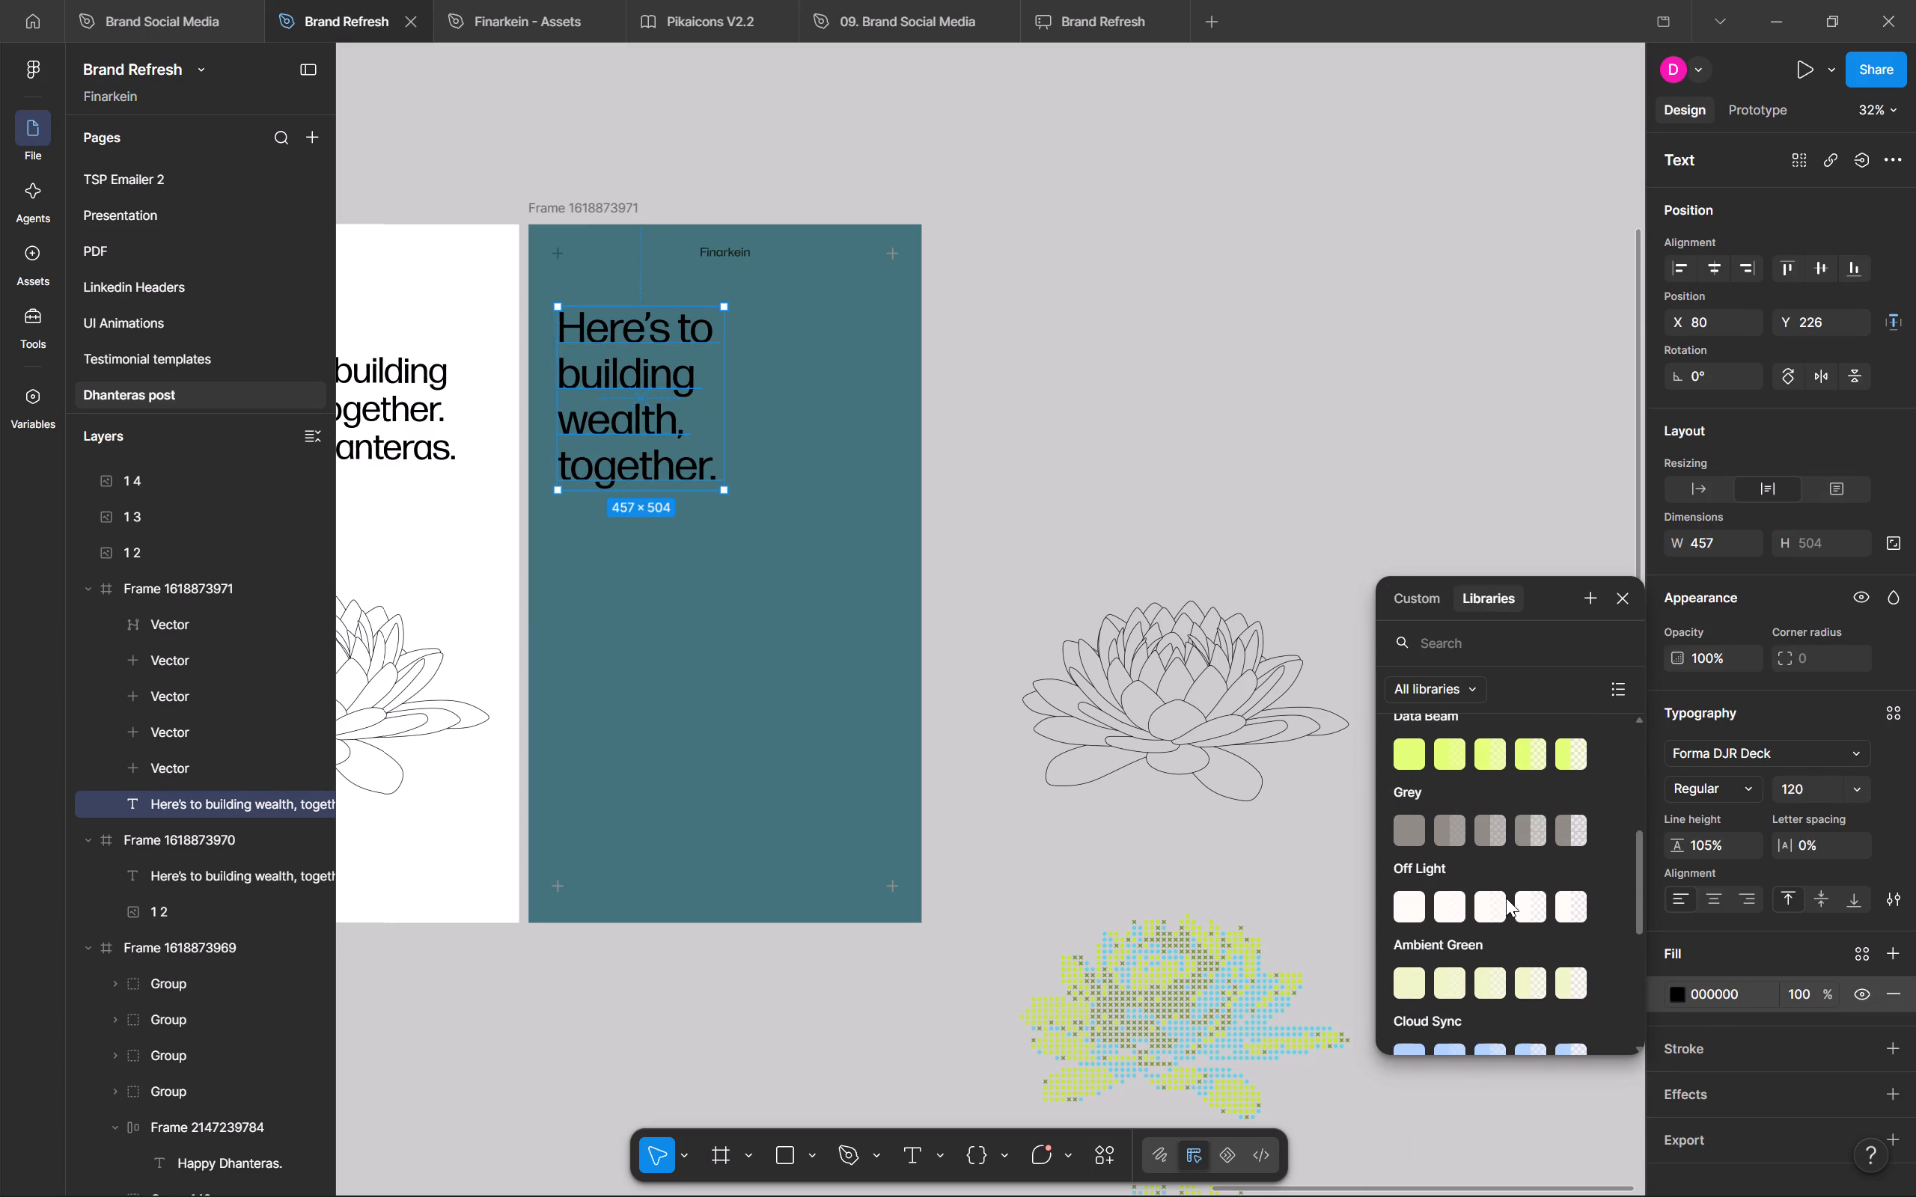
pyautogui.click(1403, 905)
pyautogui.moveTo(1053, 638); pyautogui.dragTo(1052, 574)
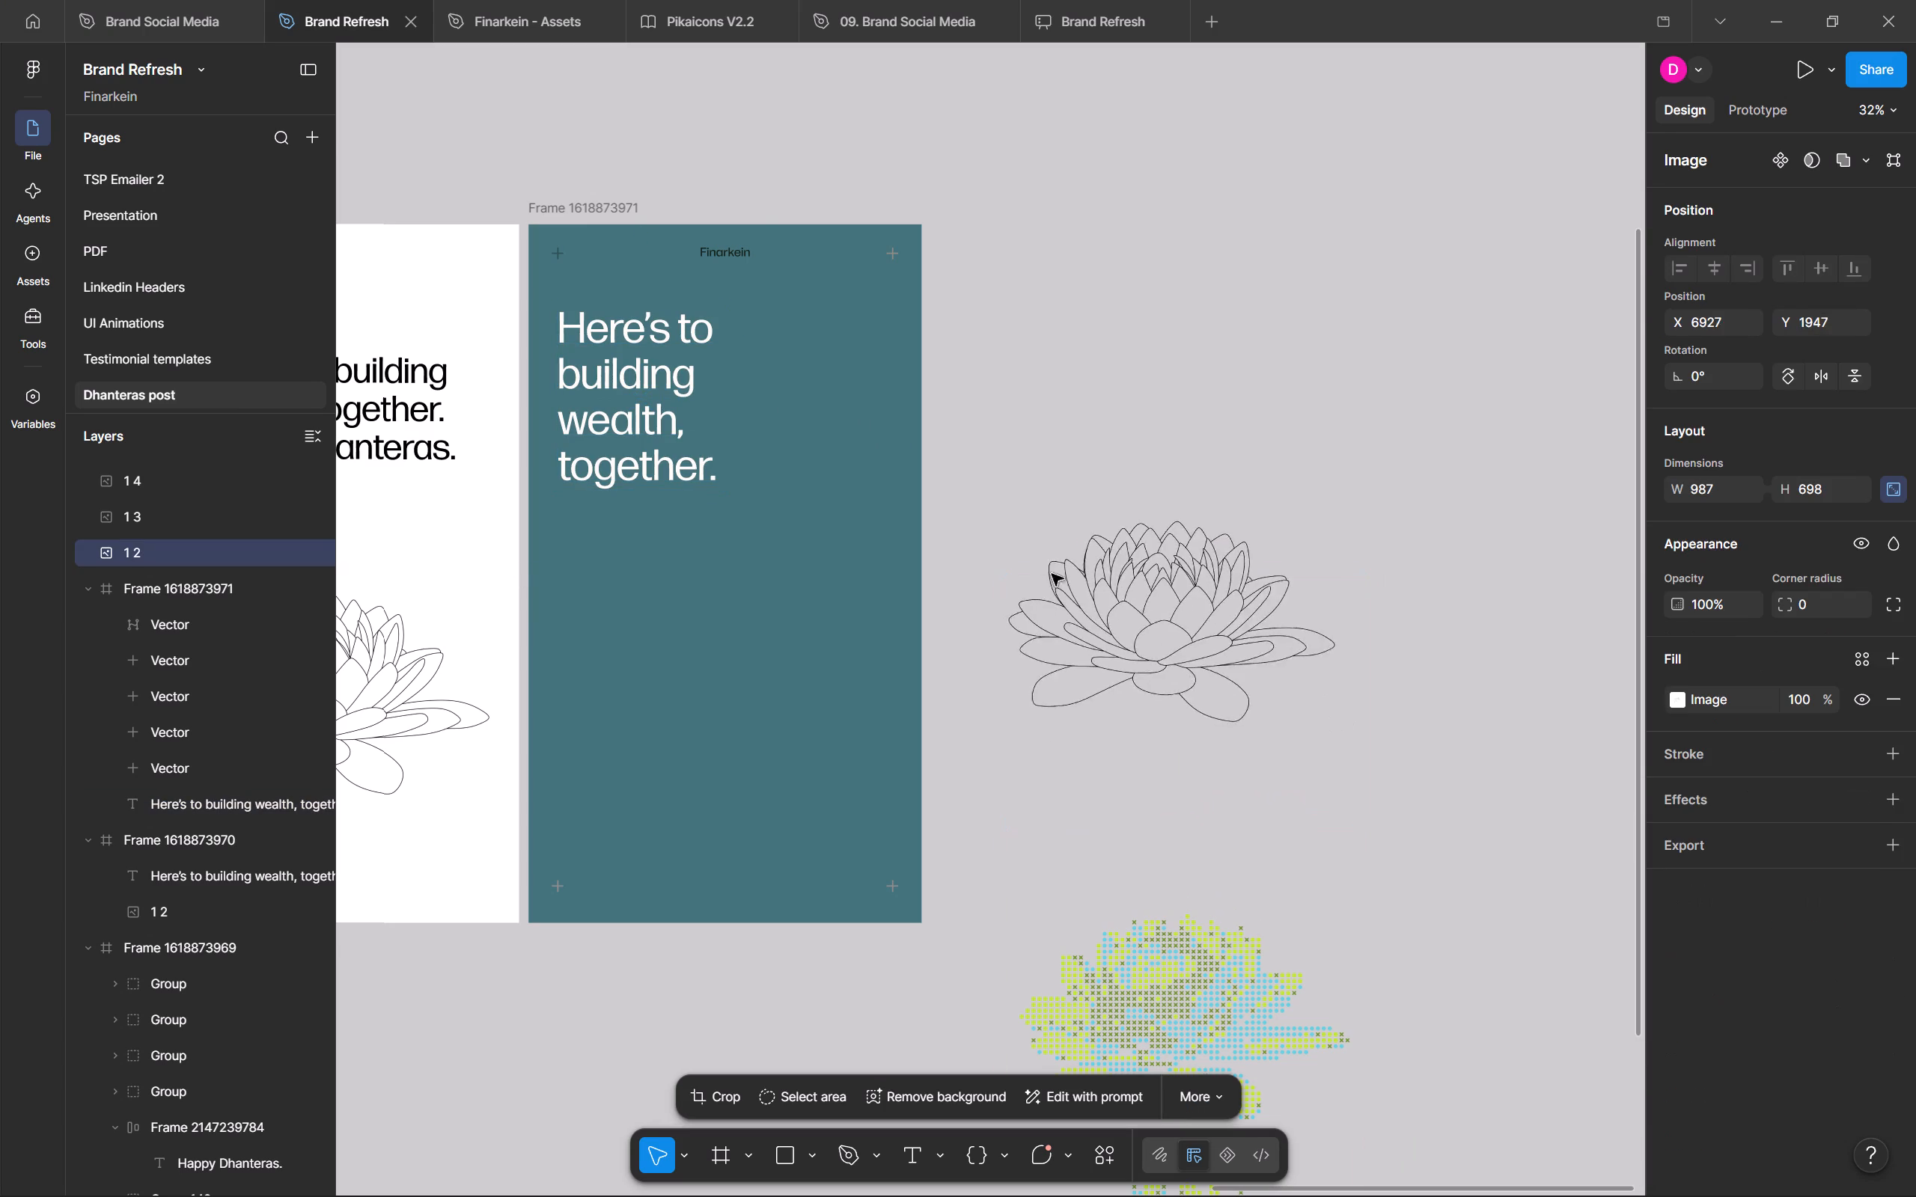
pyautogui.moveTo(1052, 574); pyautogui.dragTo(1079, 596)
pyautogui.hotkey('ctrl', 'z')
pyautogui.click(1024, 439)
pyautogui.hscroll(1, 1024, 439)
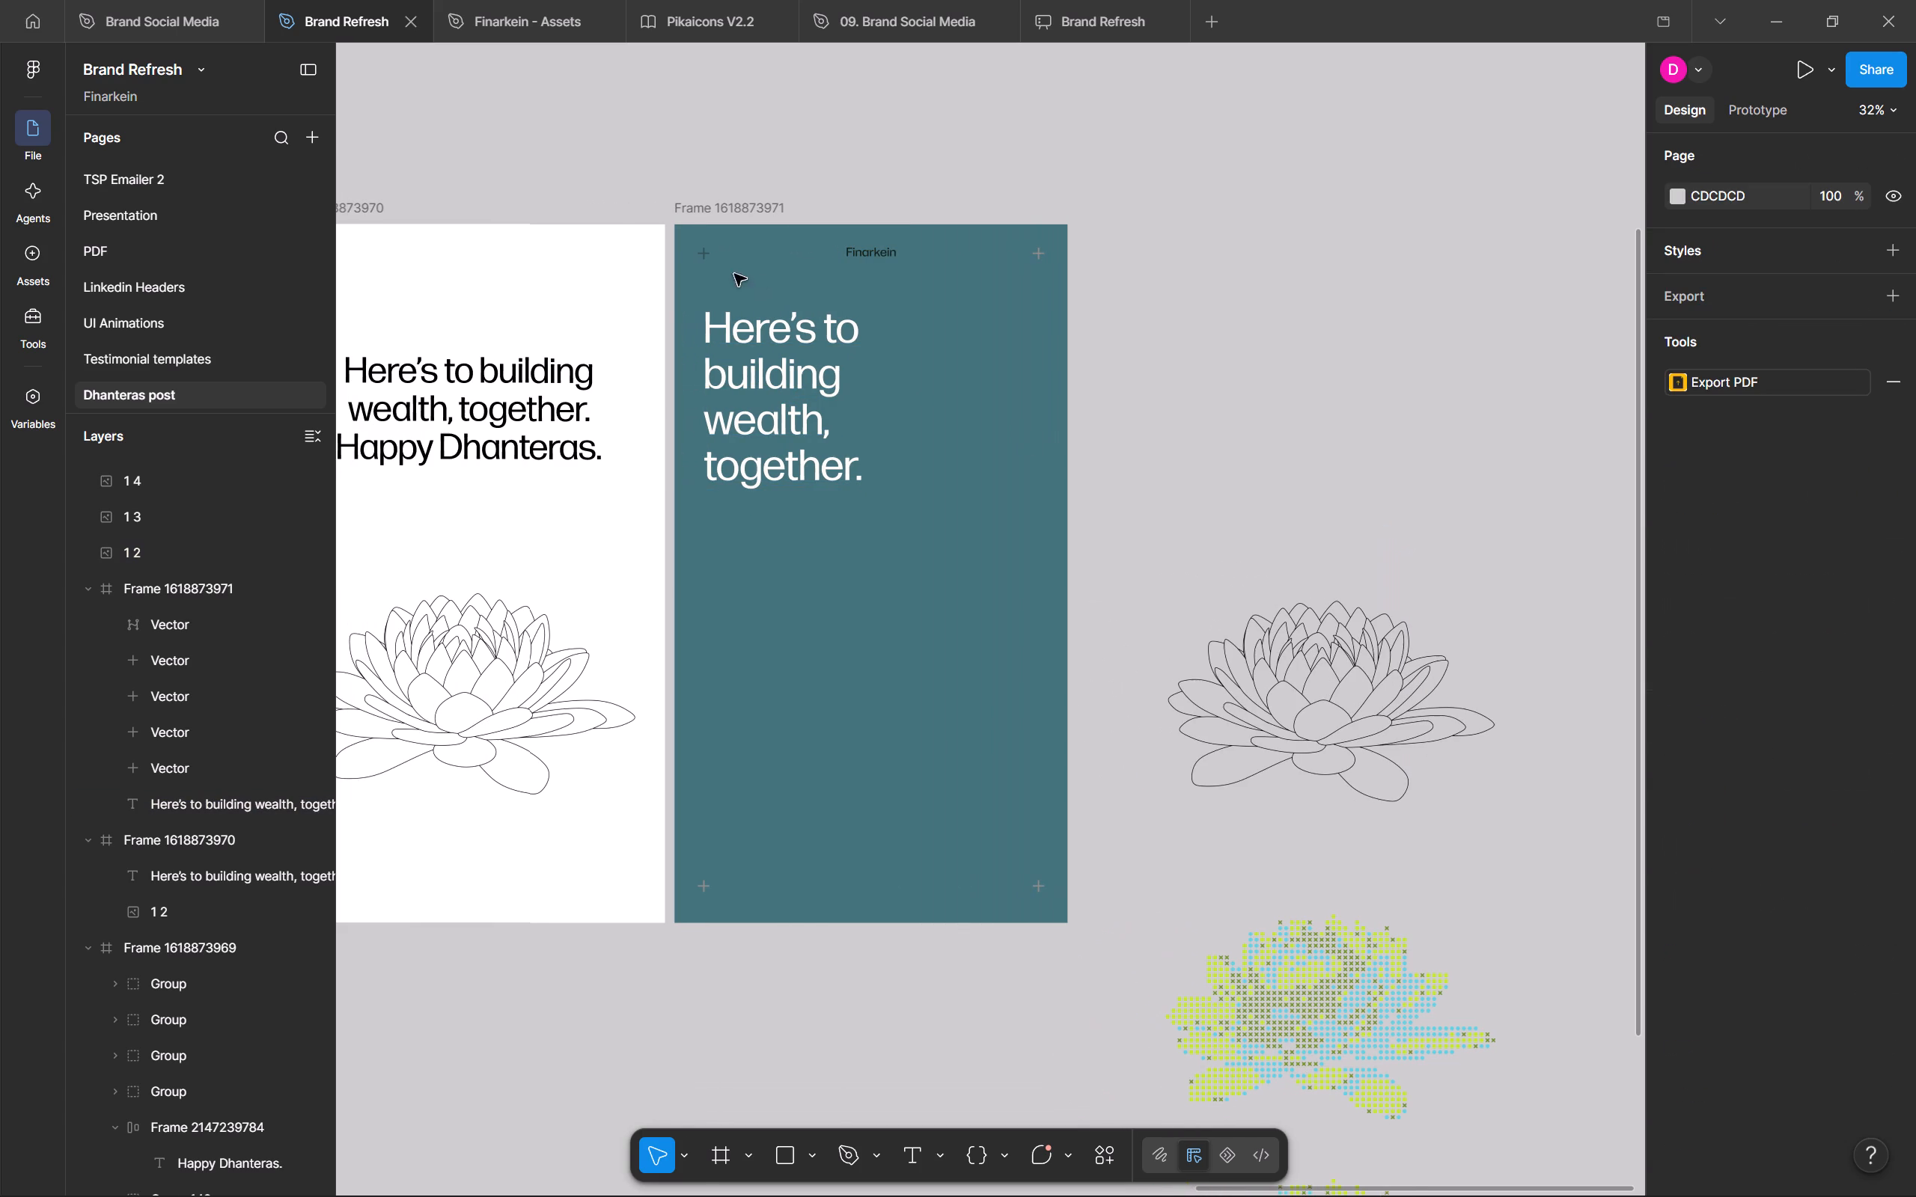
pyautogui.click(699, 257)
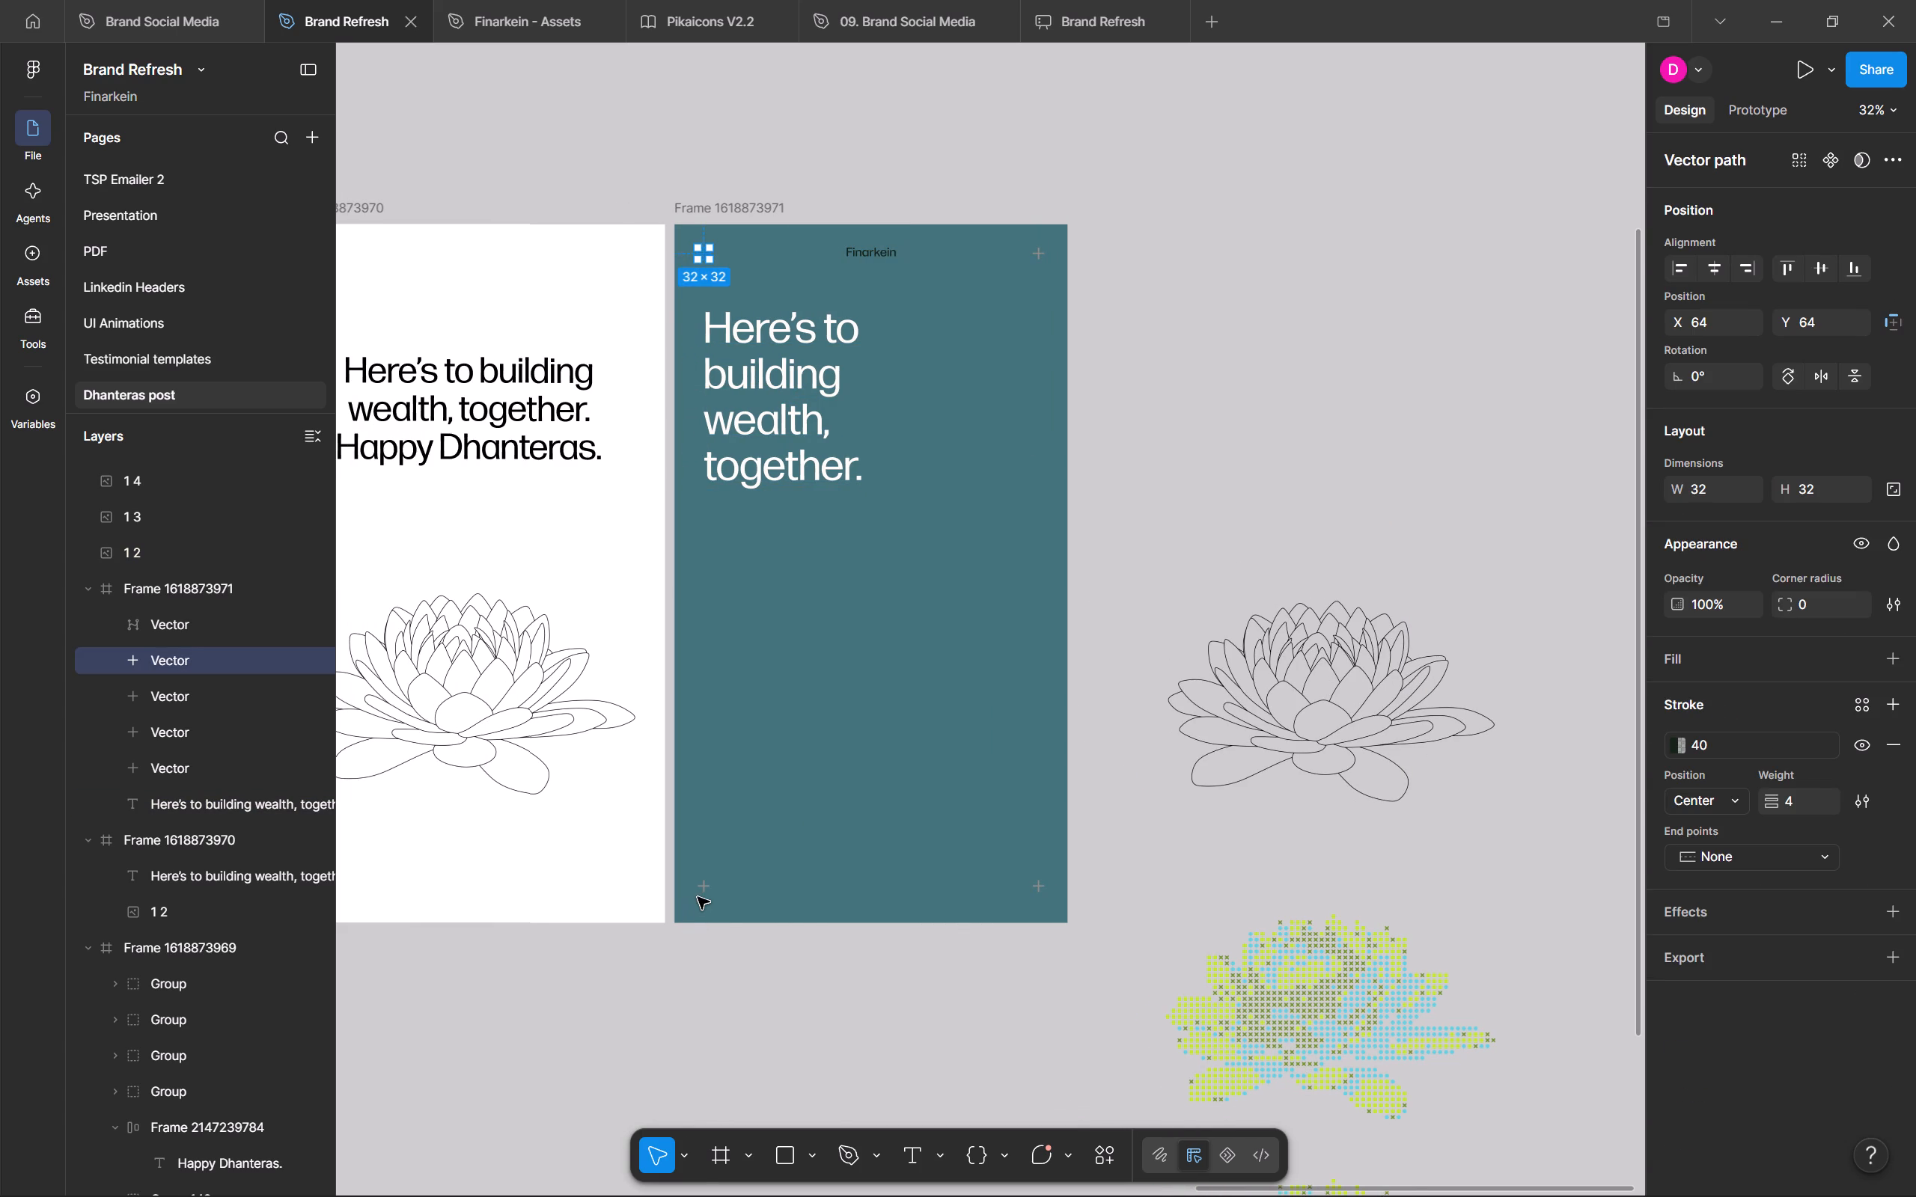
pyautogui.keyDown('shift'); pyautogui.click(700, 895); pyautogui.keyUp('shift')
pyautogui.keyDown('shift'); pyautogui.click(1038, 887); pyautogui.keyUp('shift')
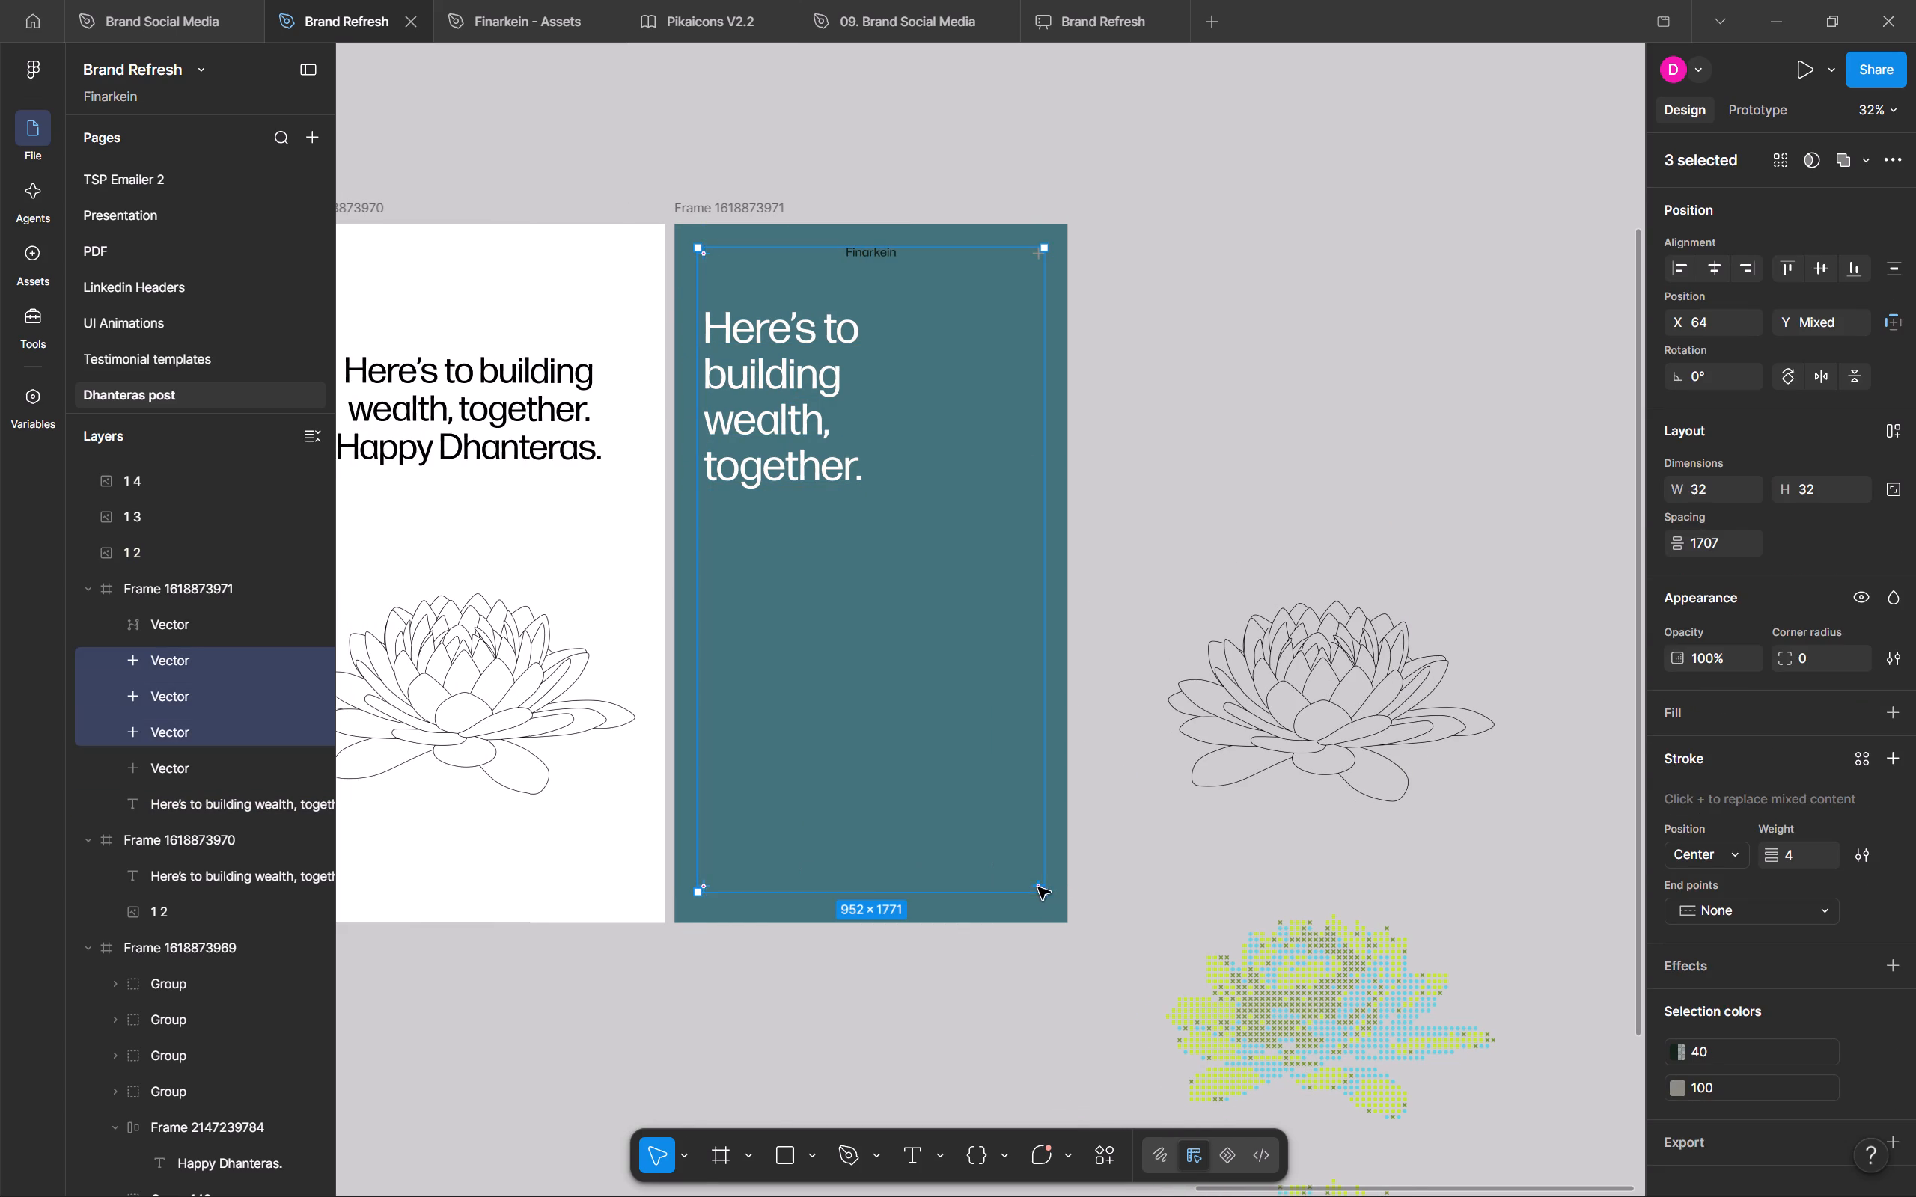
pyautogui.keyDown('shift'); pyautogui.click(864, 256); pyautogui.keyUp('shift')
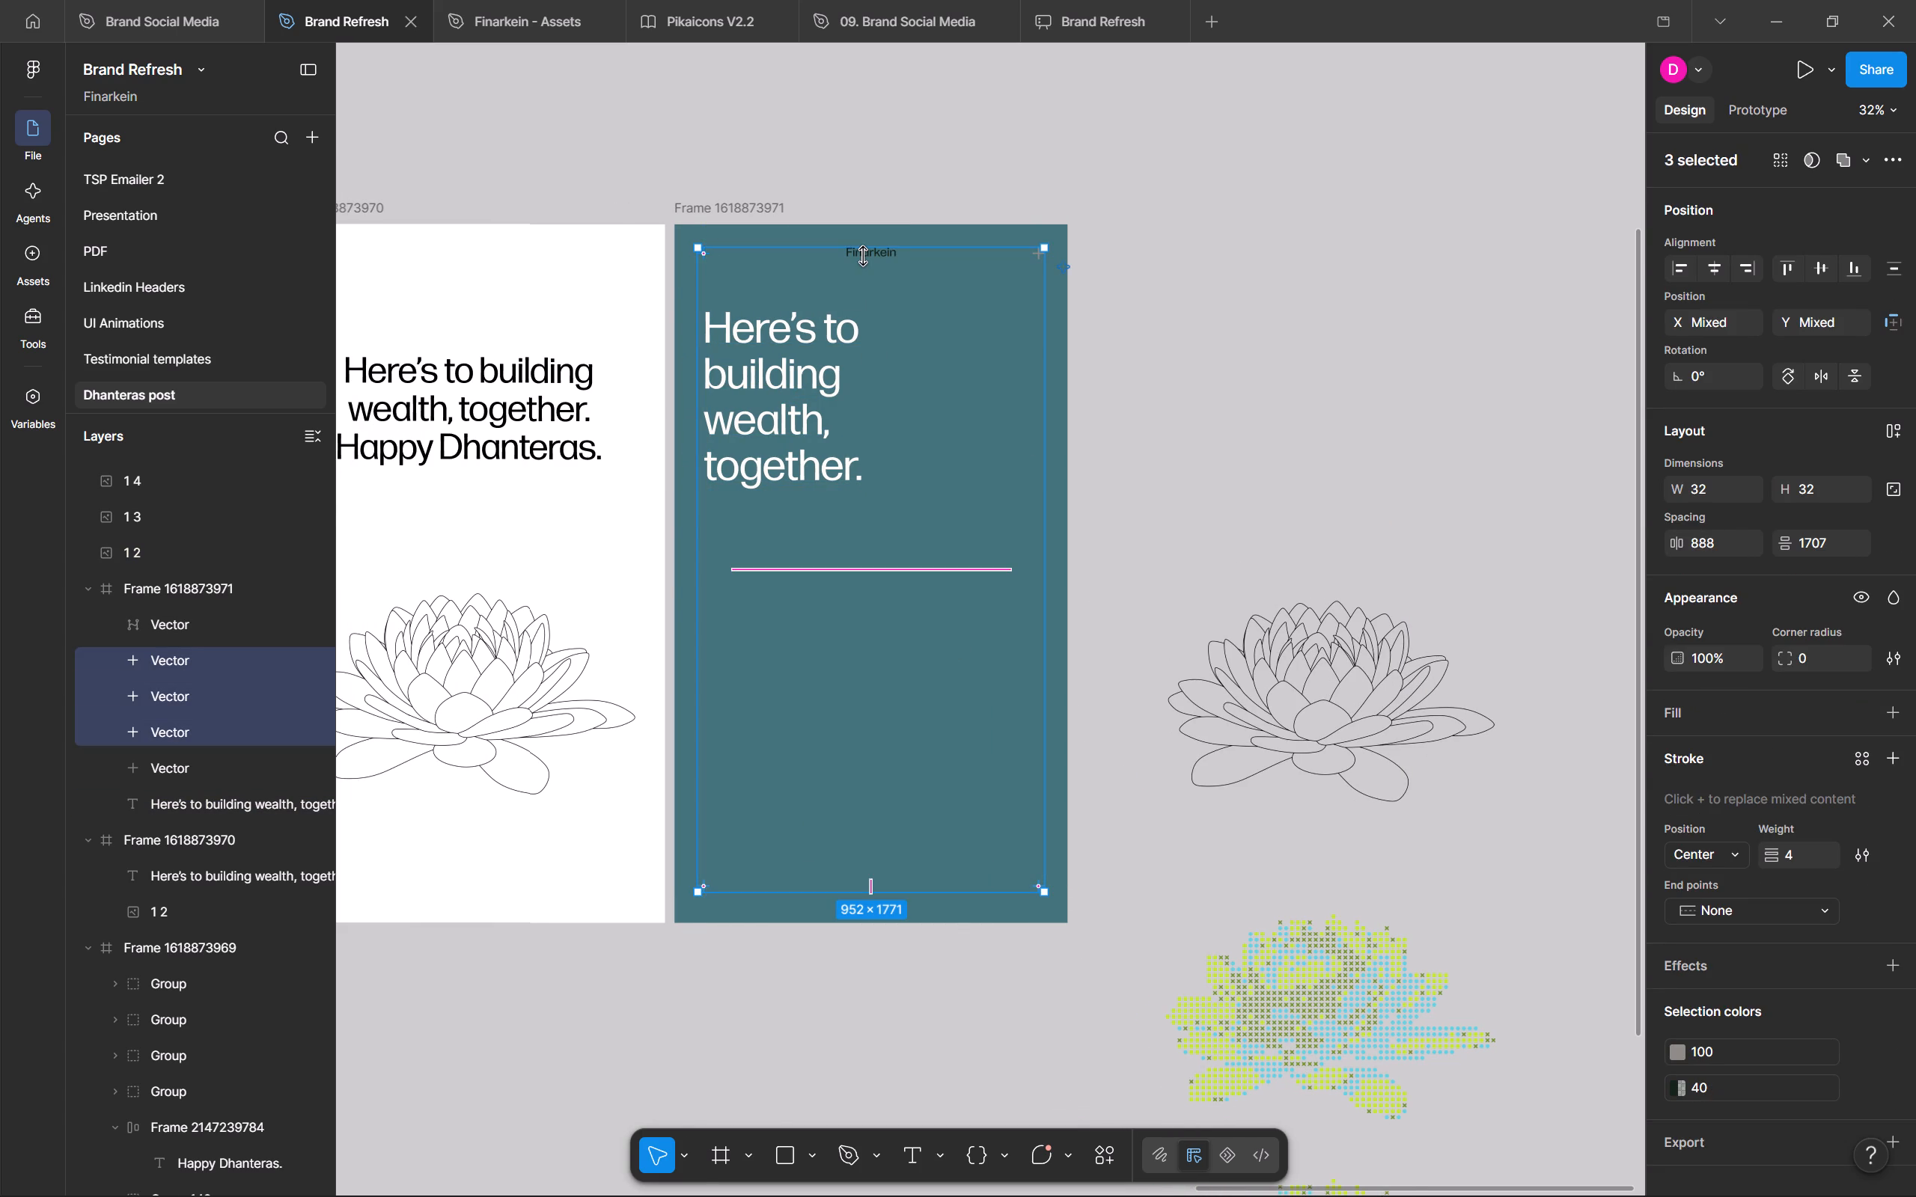
pyautogui.keyDown('shift'); pyautogui.click(1392, 254); pyautogui.keyUp('shift')
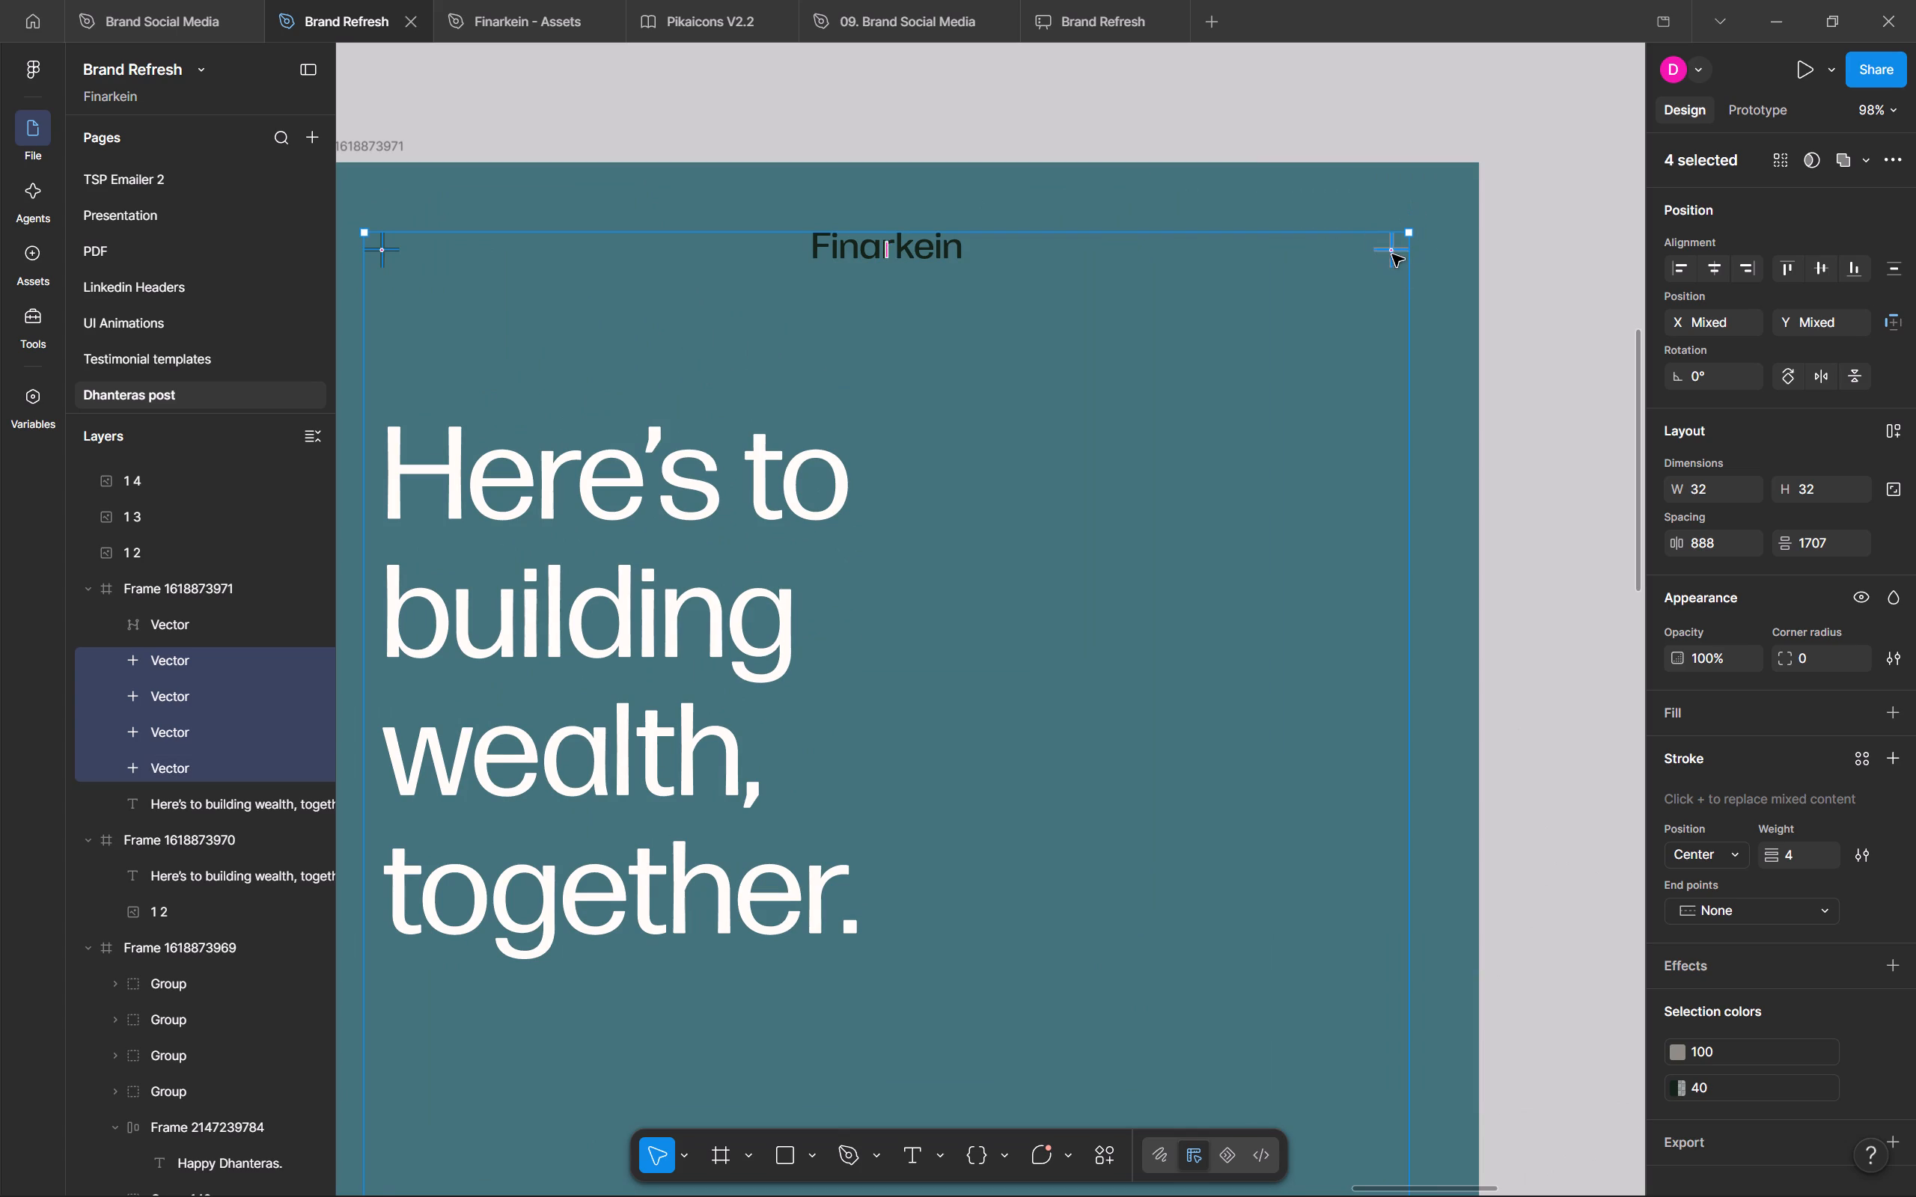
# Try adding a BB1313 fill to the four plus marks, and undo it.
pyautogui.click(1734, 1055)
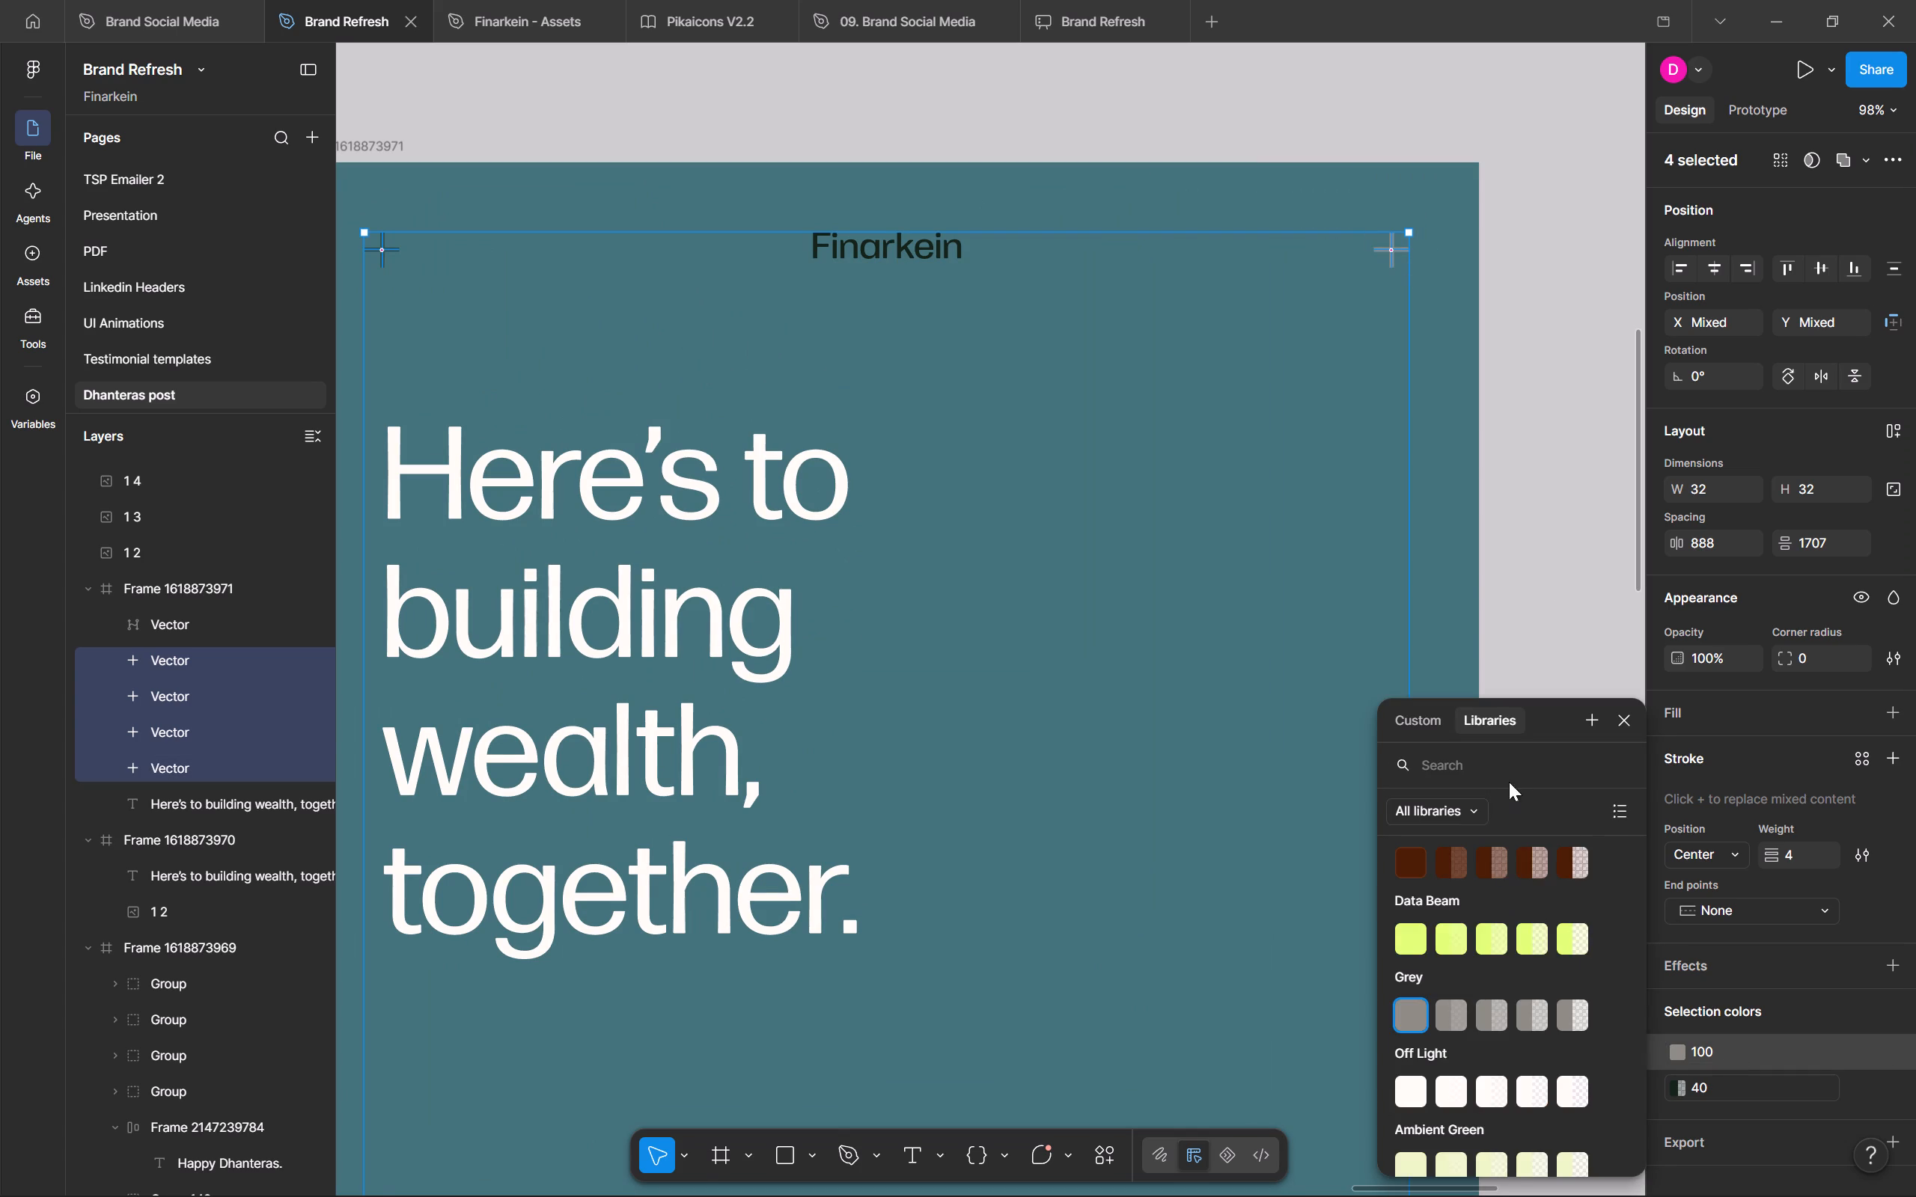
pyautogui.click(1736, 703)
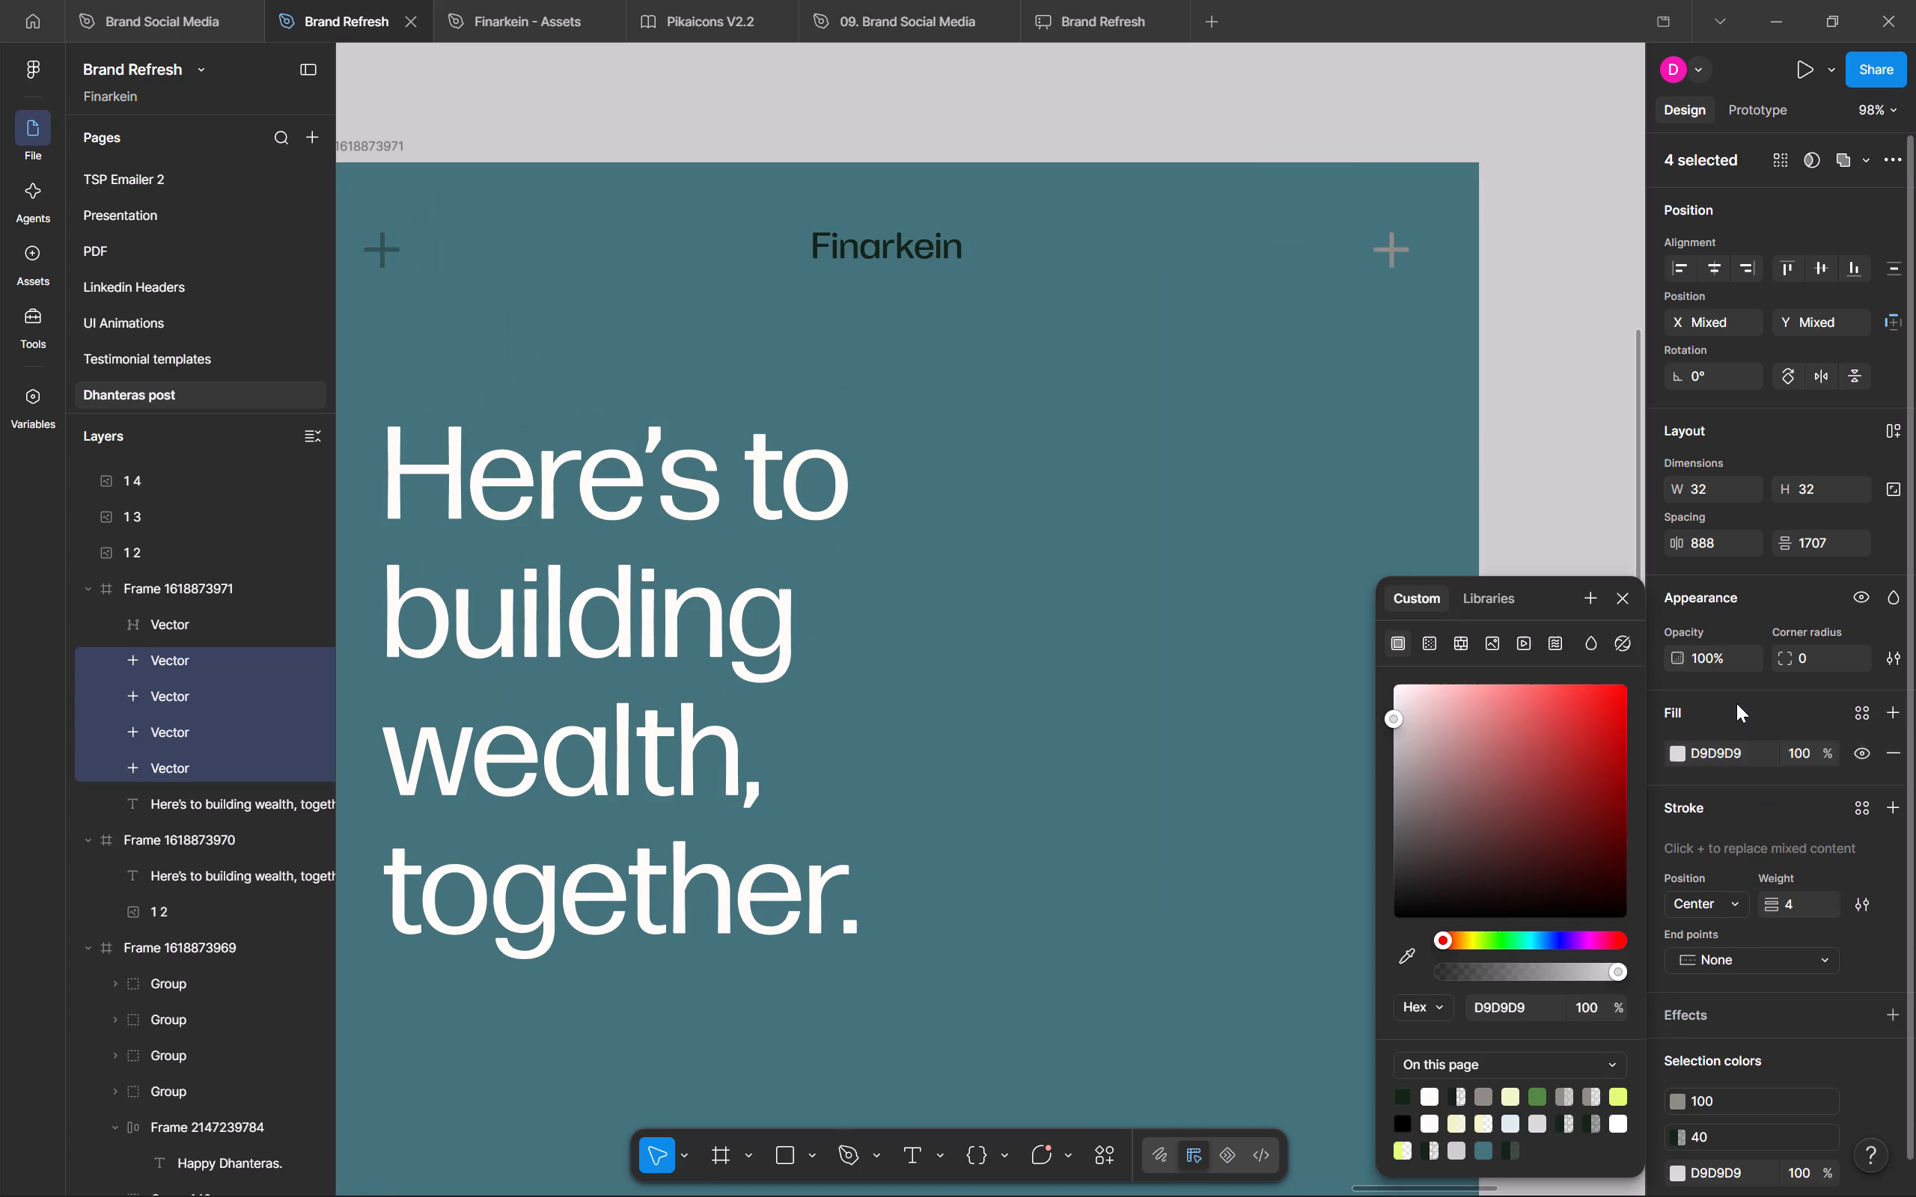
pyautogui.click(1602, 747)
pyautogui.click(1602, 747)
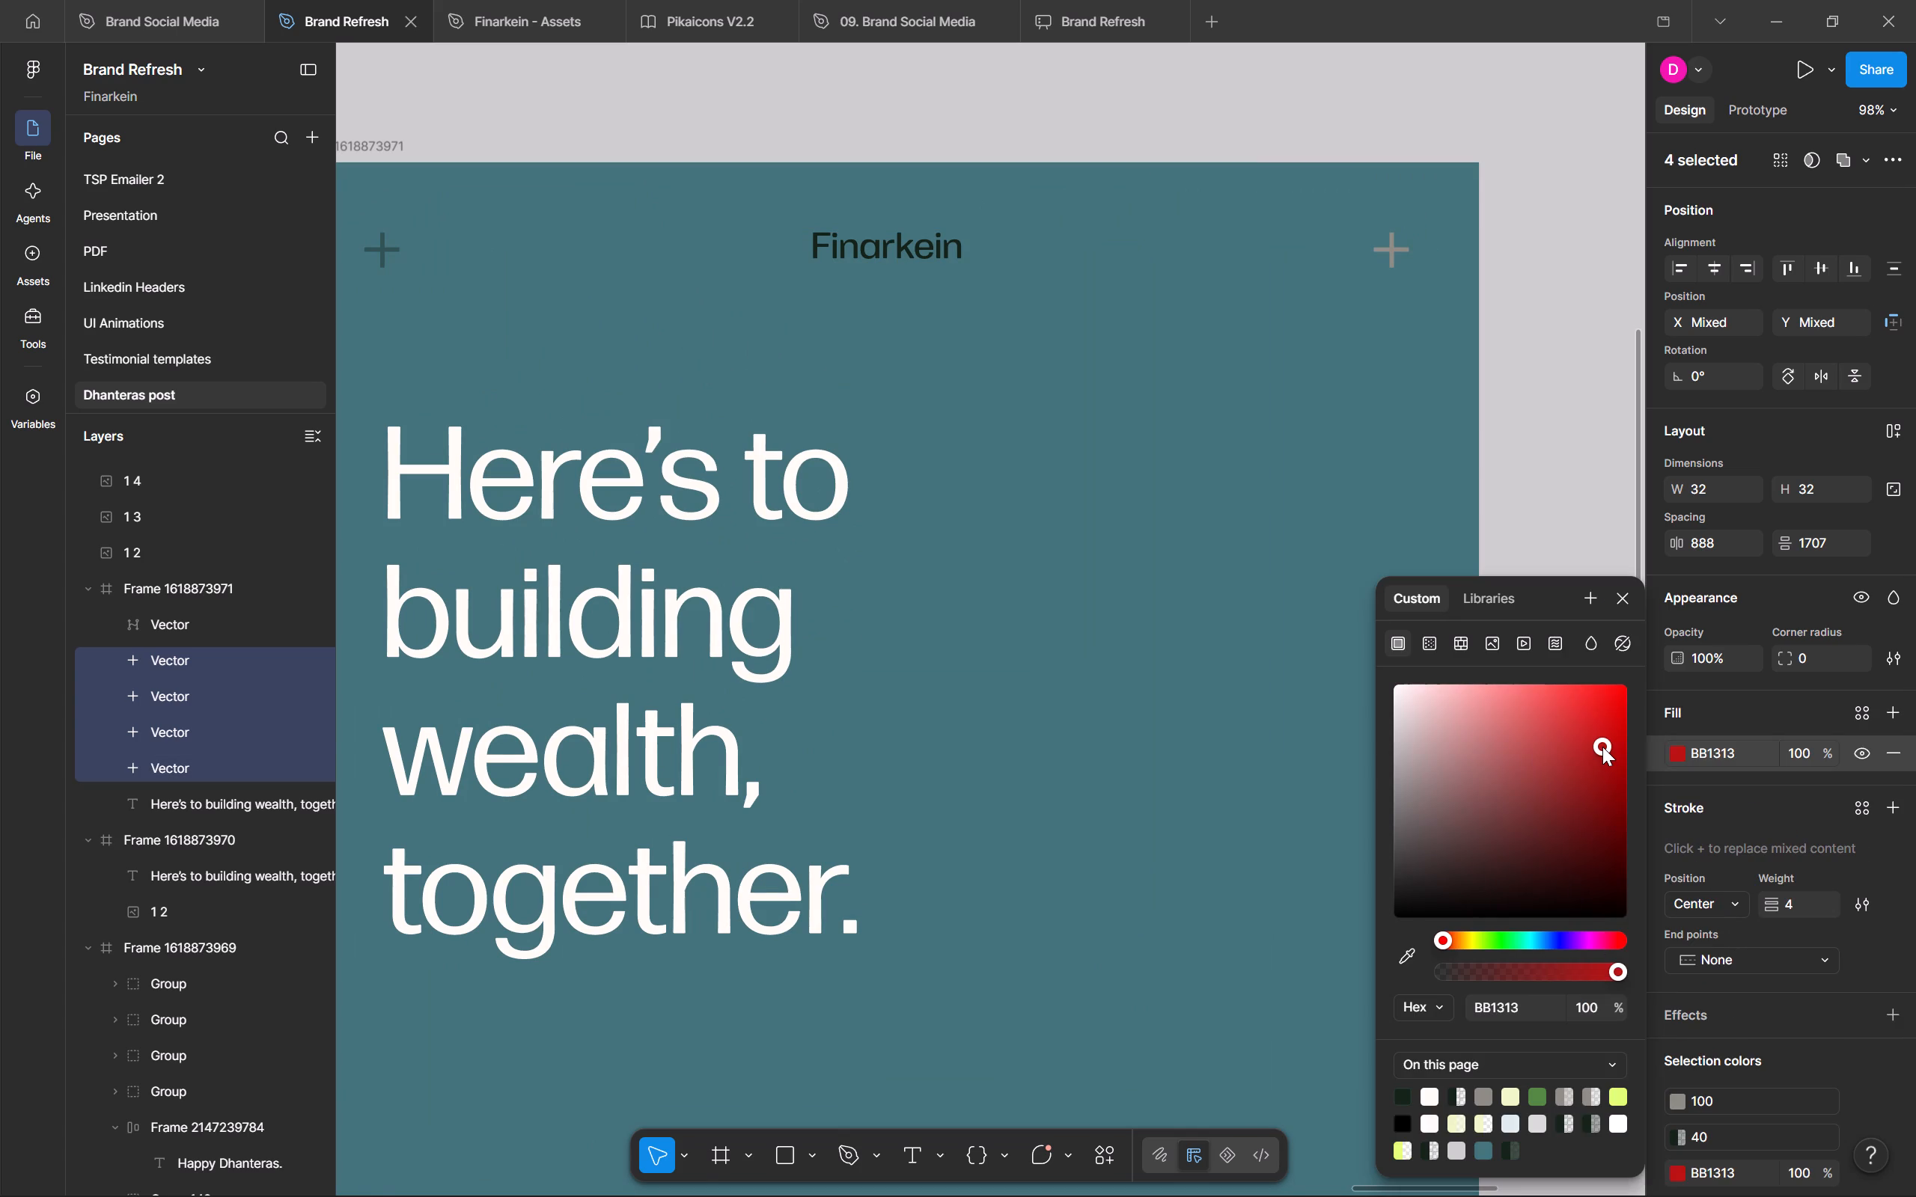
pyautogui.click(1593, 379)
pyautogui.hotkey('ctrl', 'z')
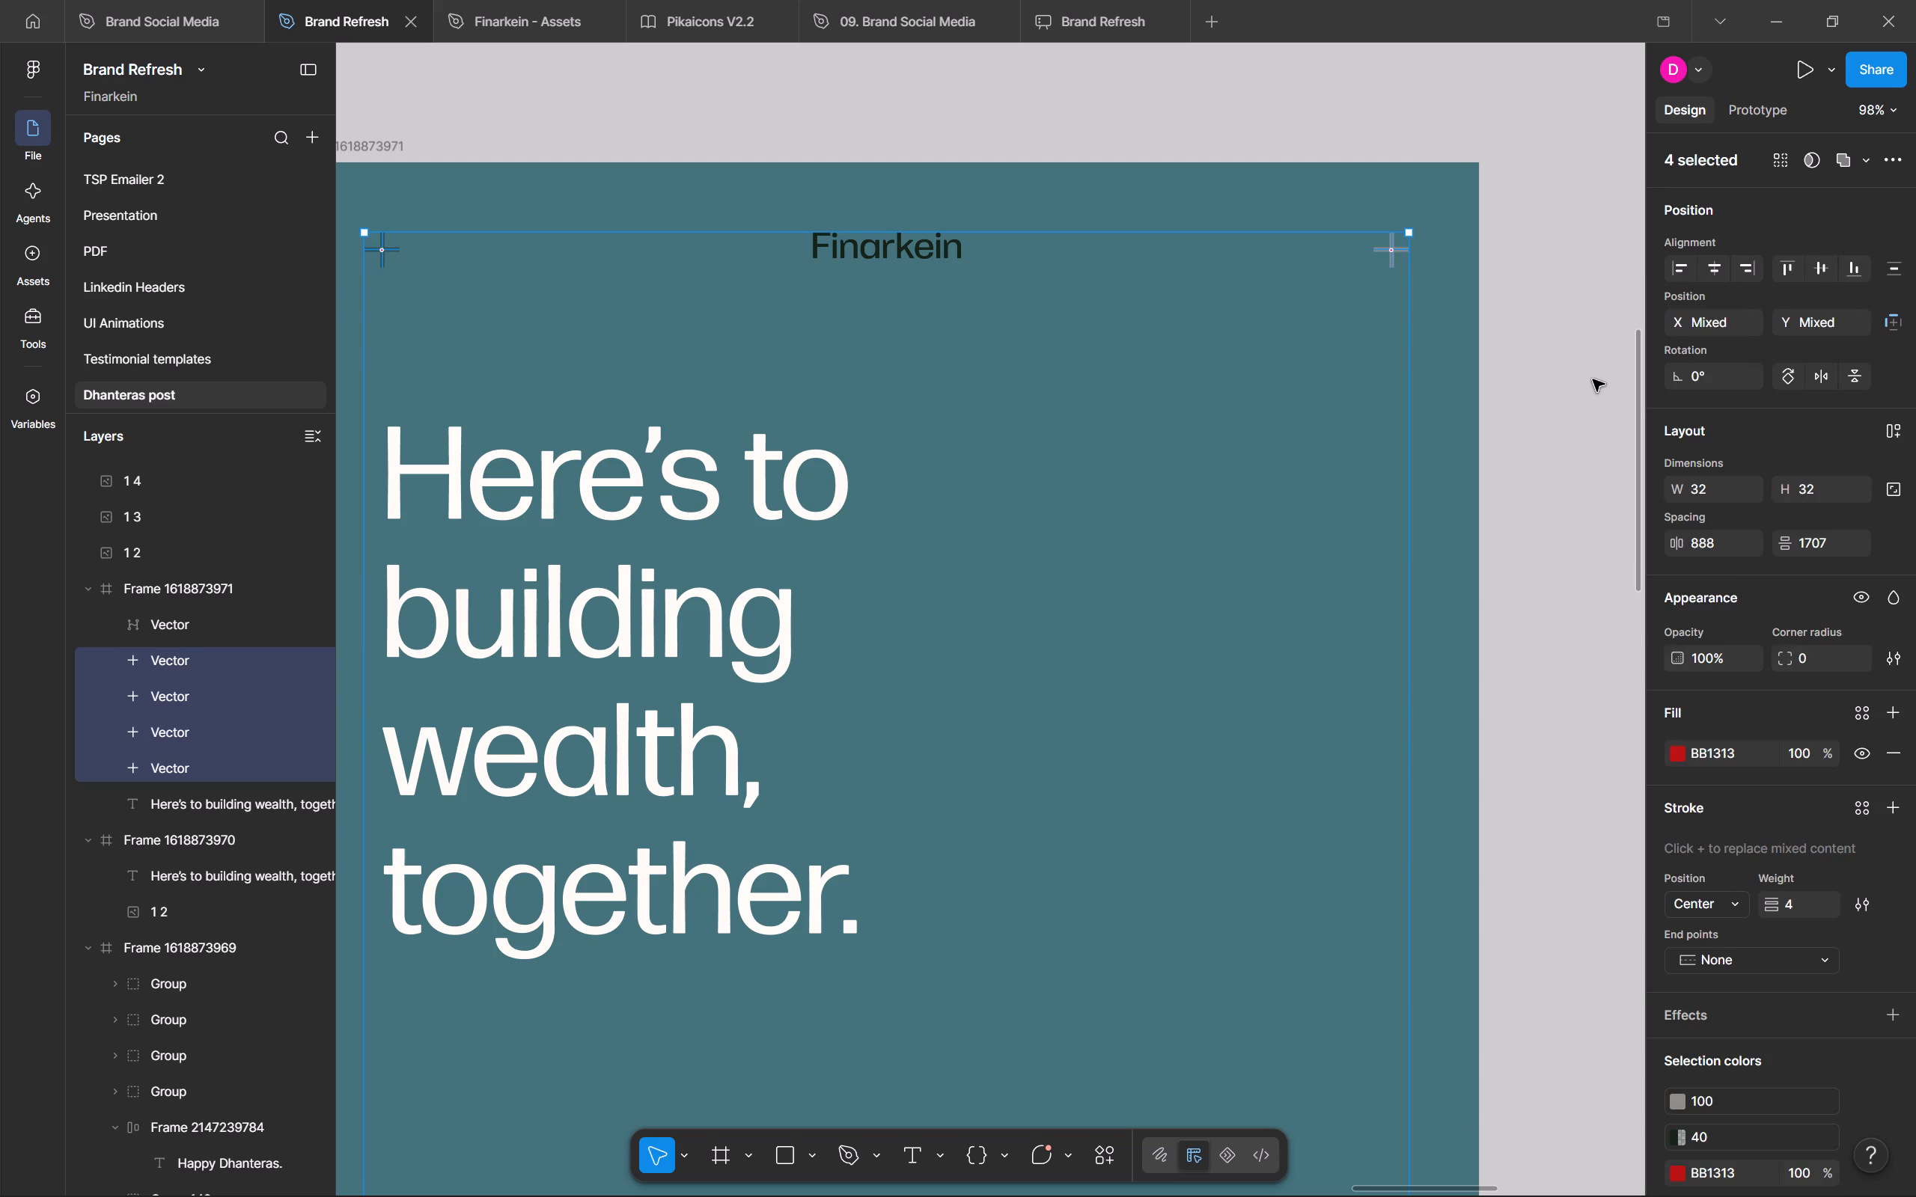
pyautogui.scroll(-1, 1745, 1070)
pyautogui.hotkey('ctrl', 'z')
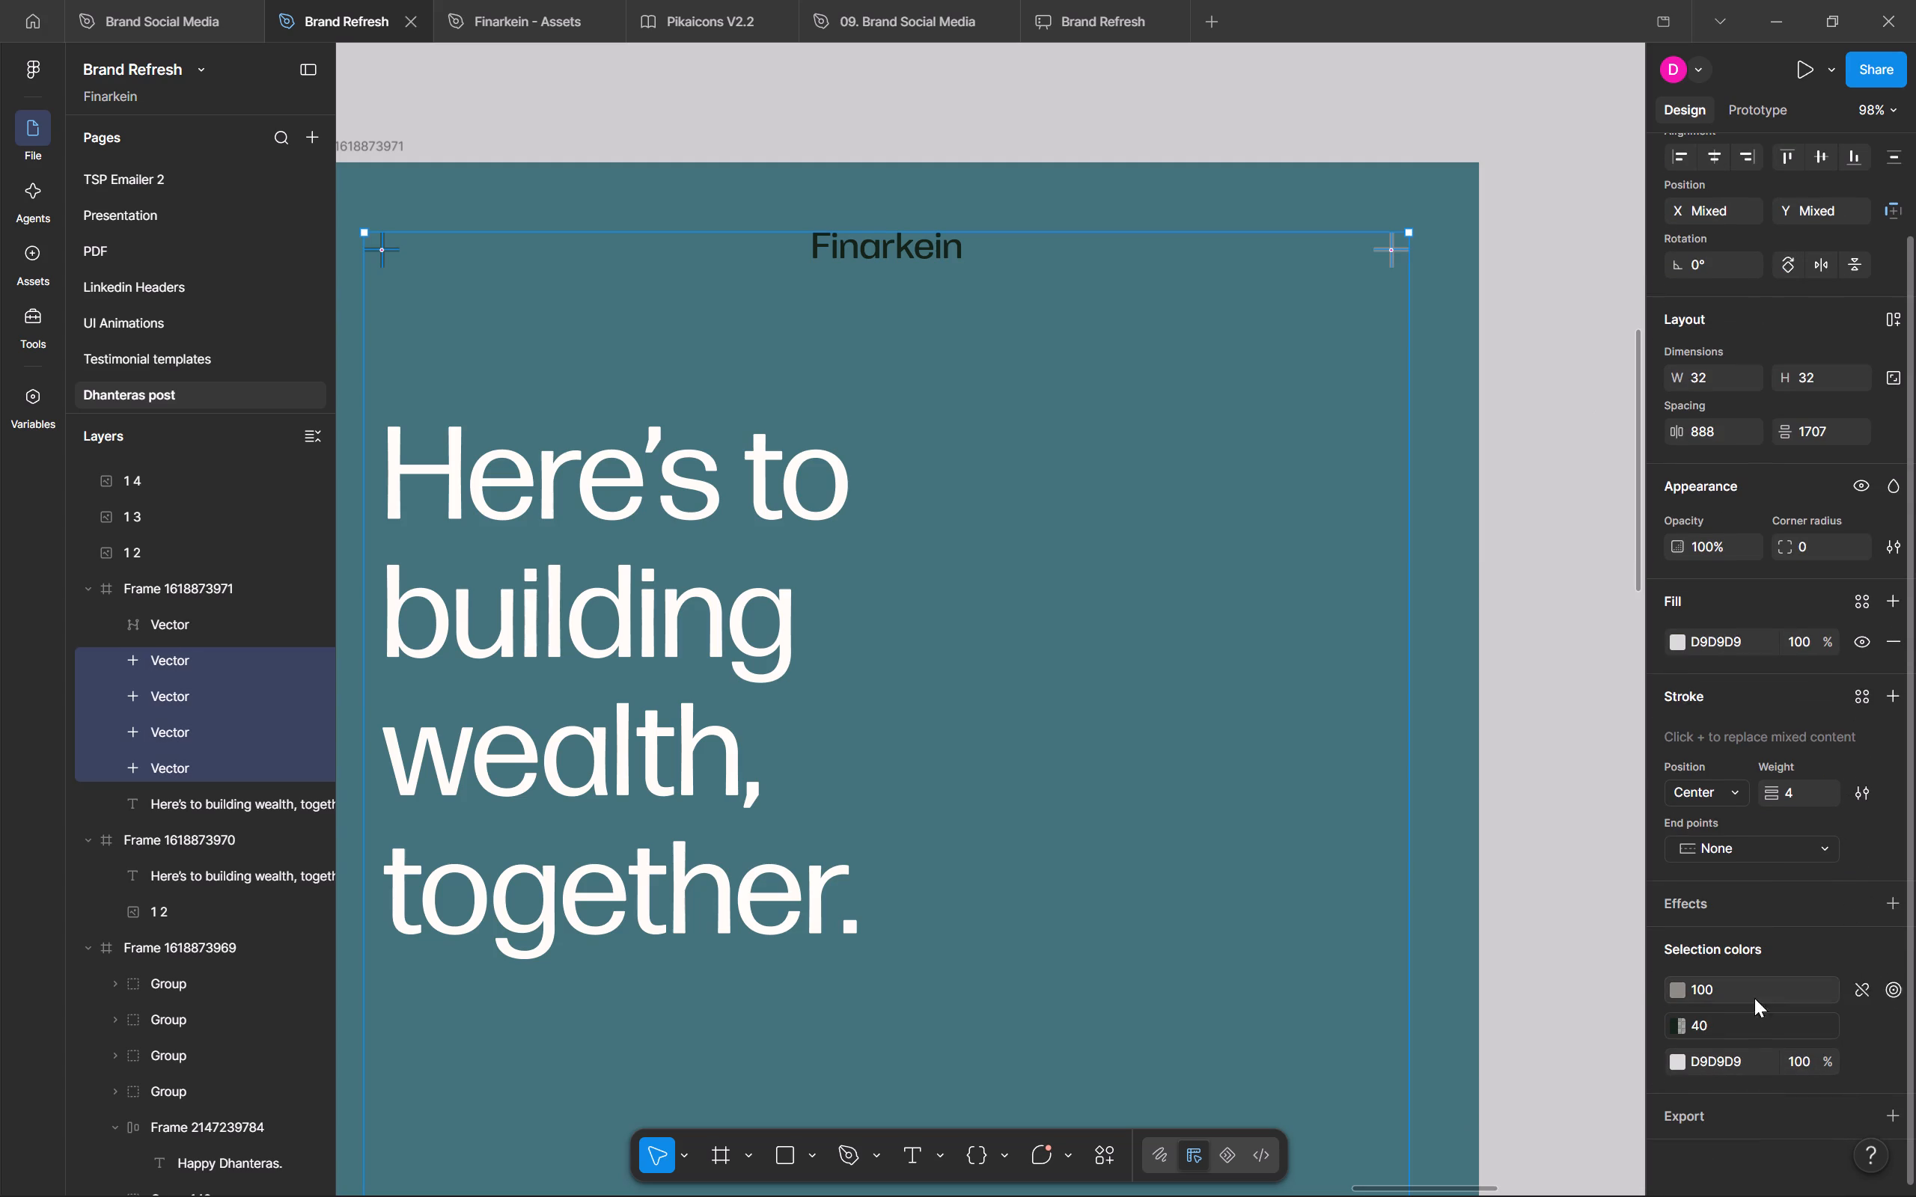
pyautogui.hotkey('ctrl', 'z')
# Recolour both stroke colours of the four plus marks to the solid Off Light library colour.
pyautogui.click(1712, 946)
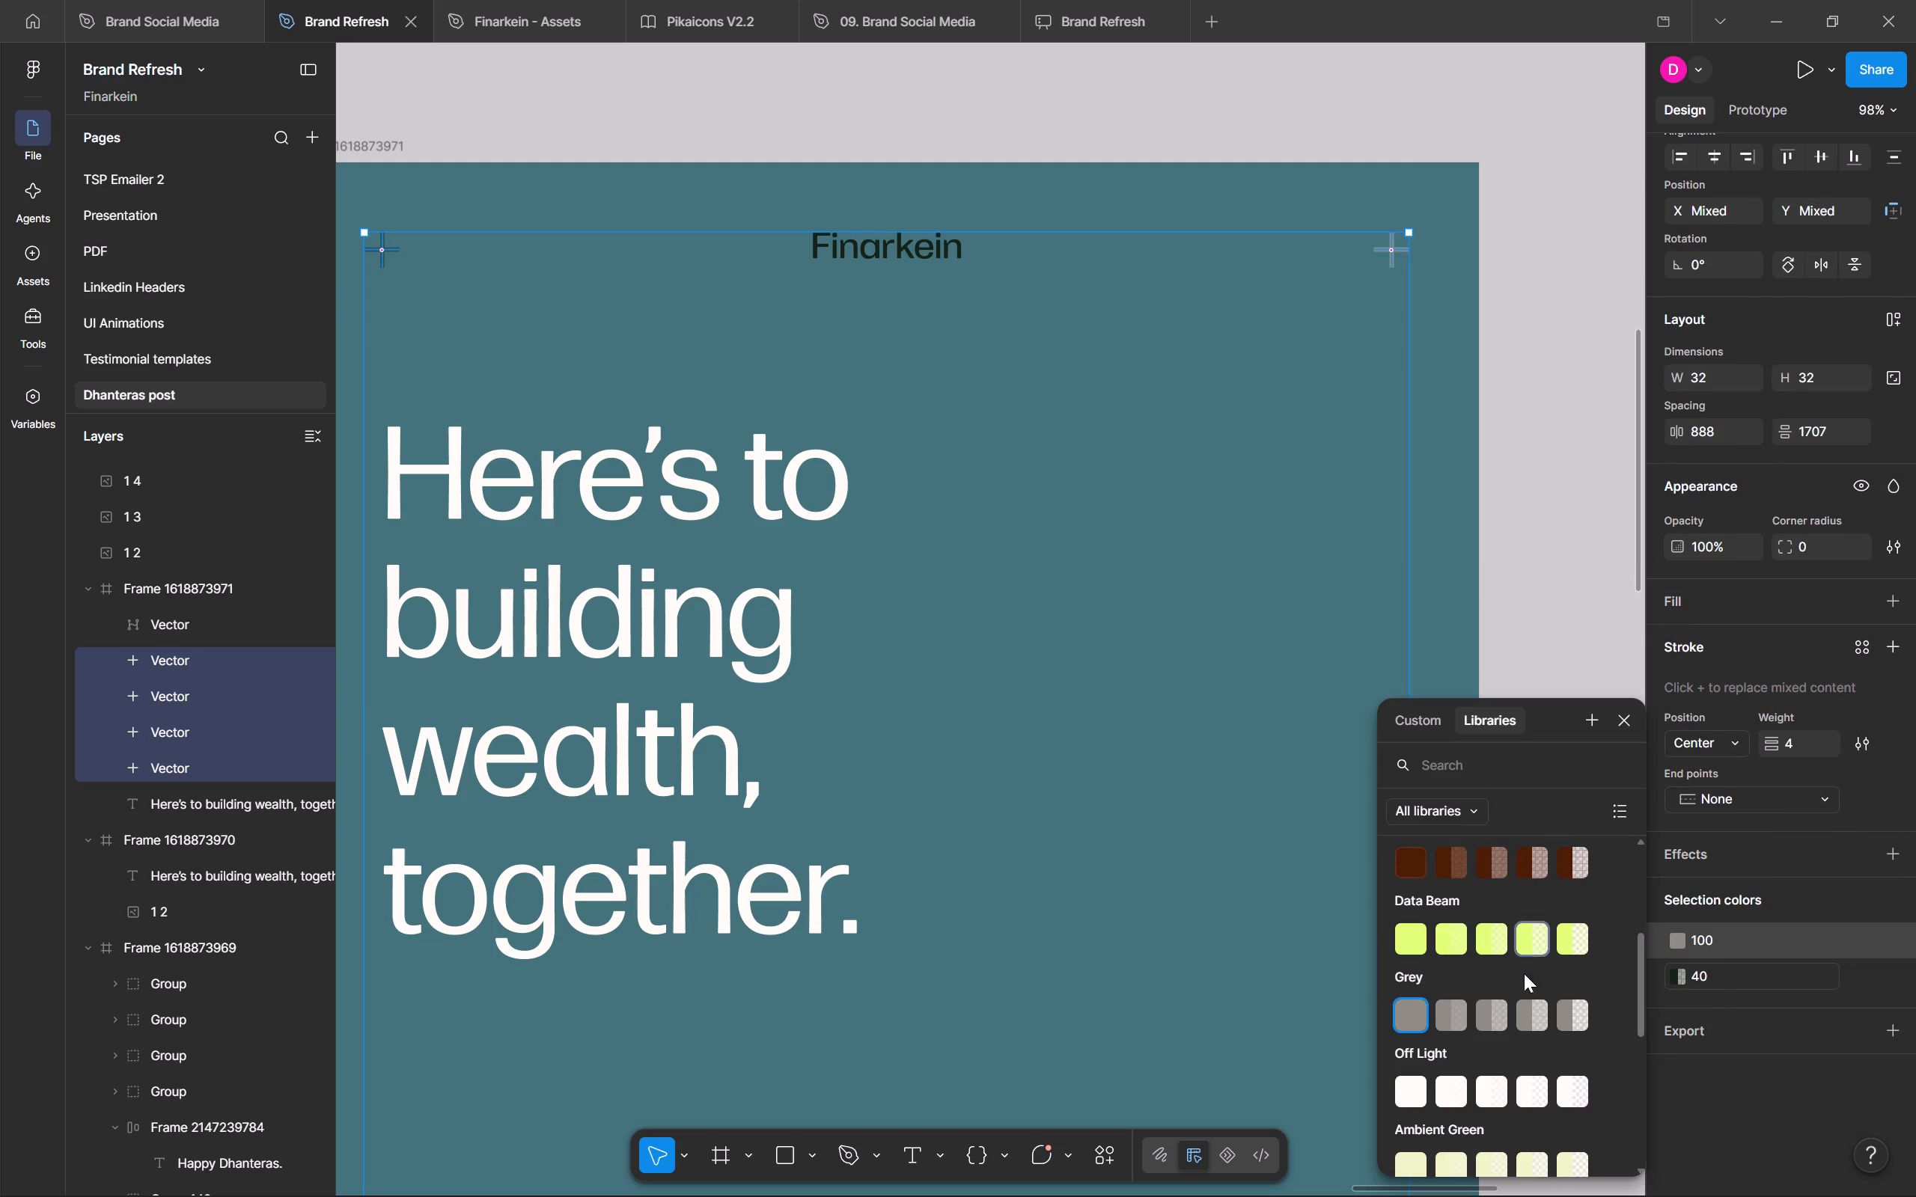
pyautogui.click(1404, 1098)
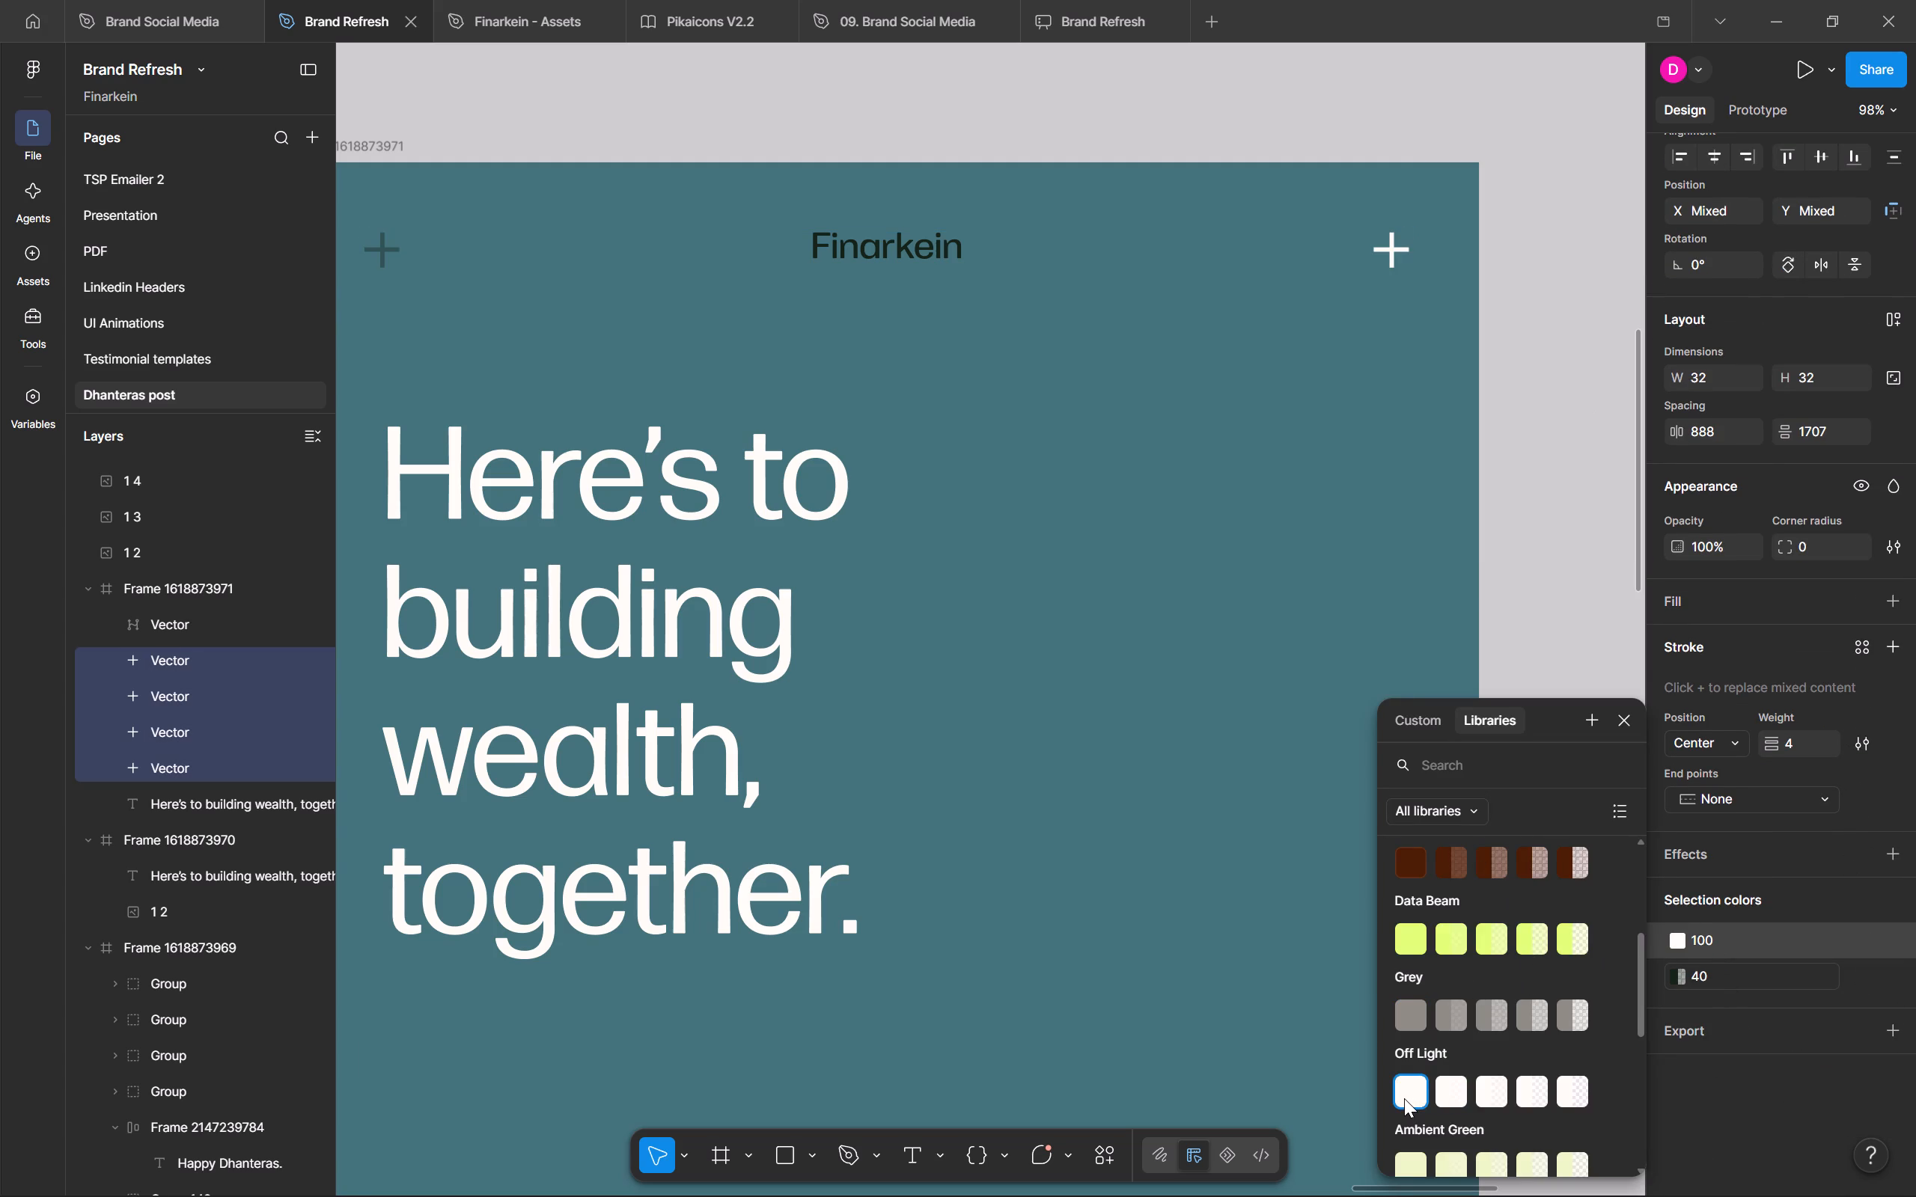
pyautogui.click(1712, 981)
pyautogui.scroll(-4, 1504, 1037)
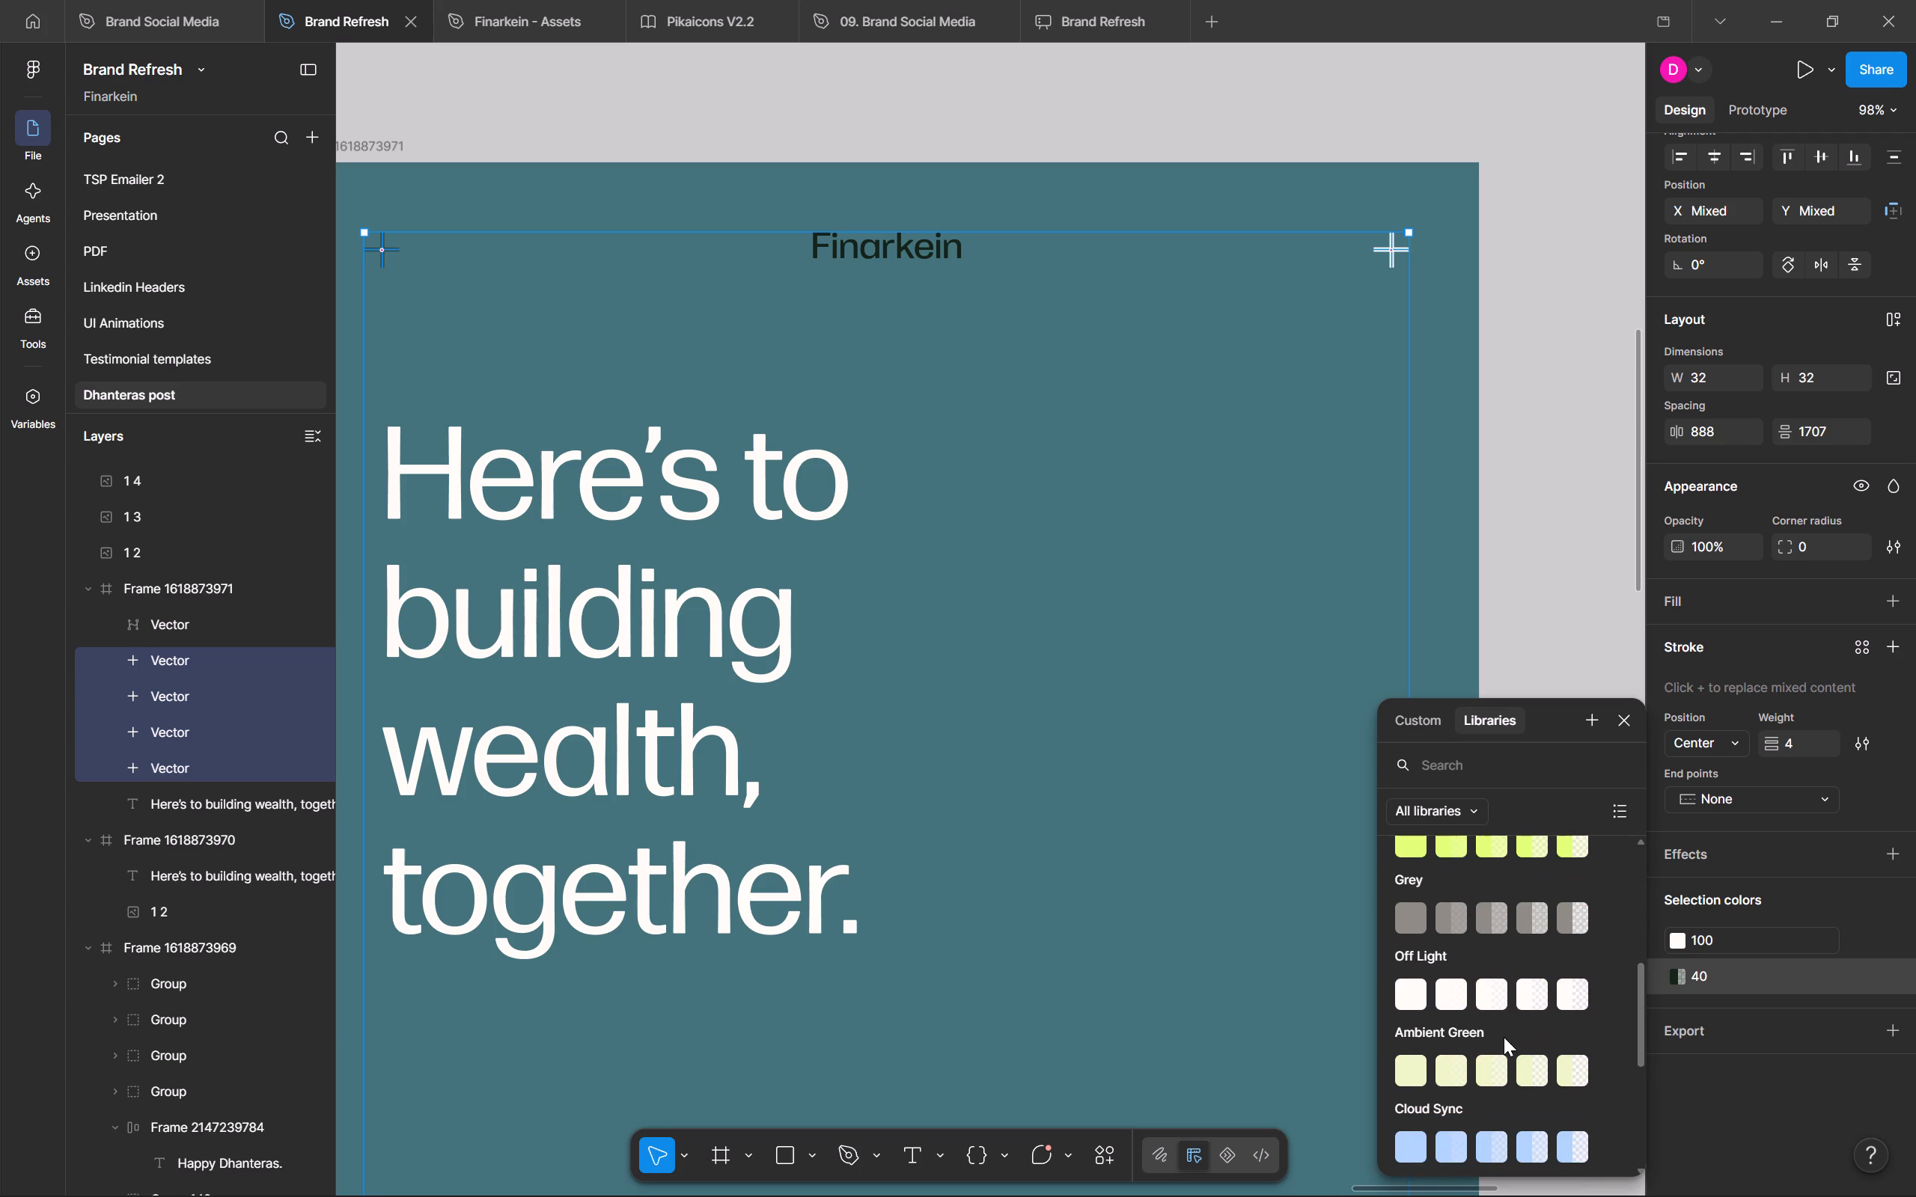
pyautogui.click(1394, 975)
pyautogui.click(1409, 981)
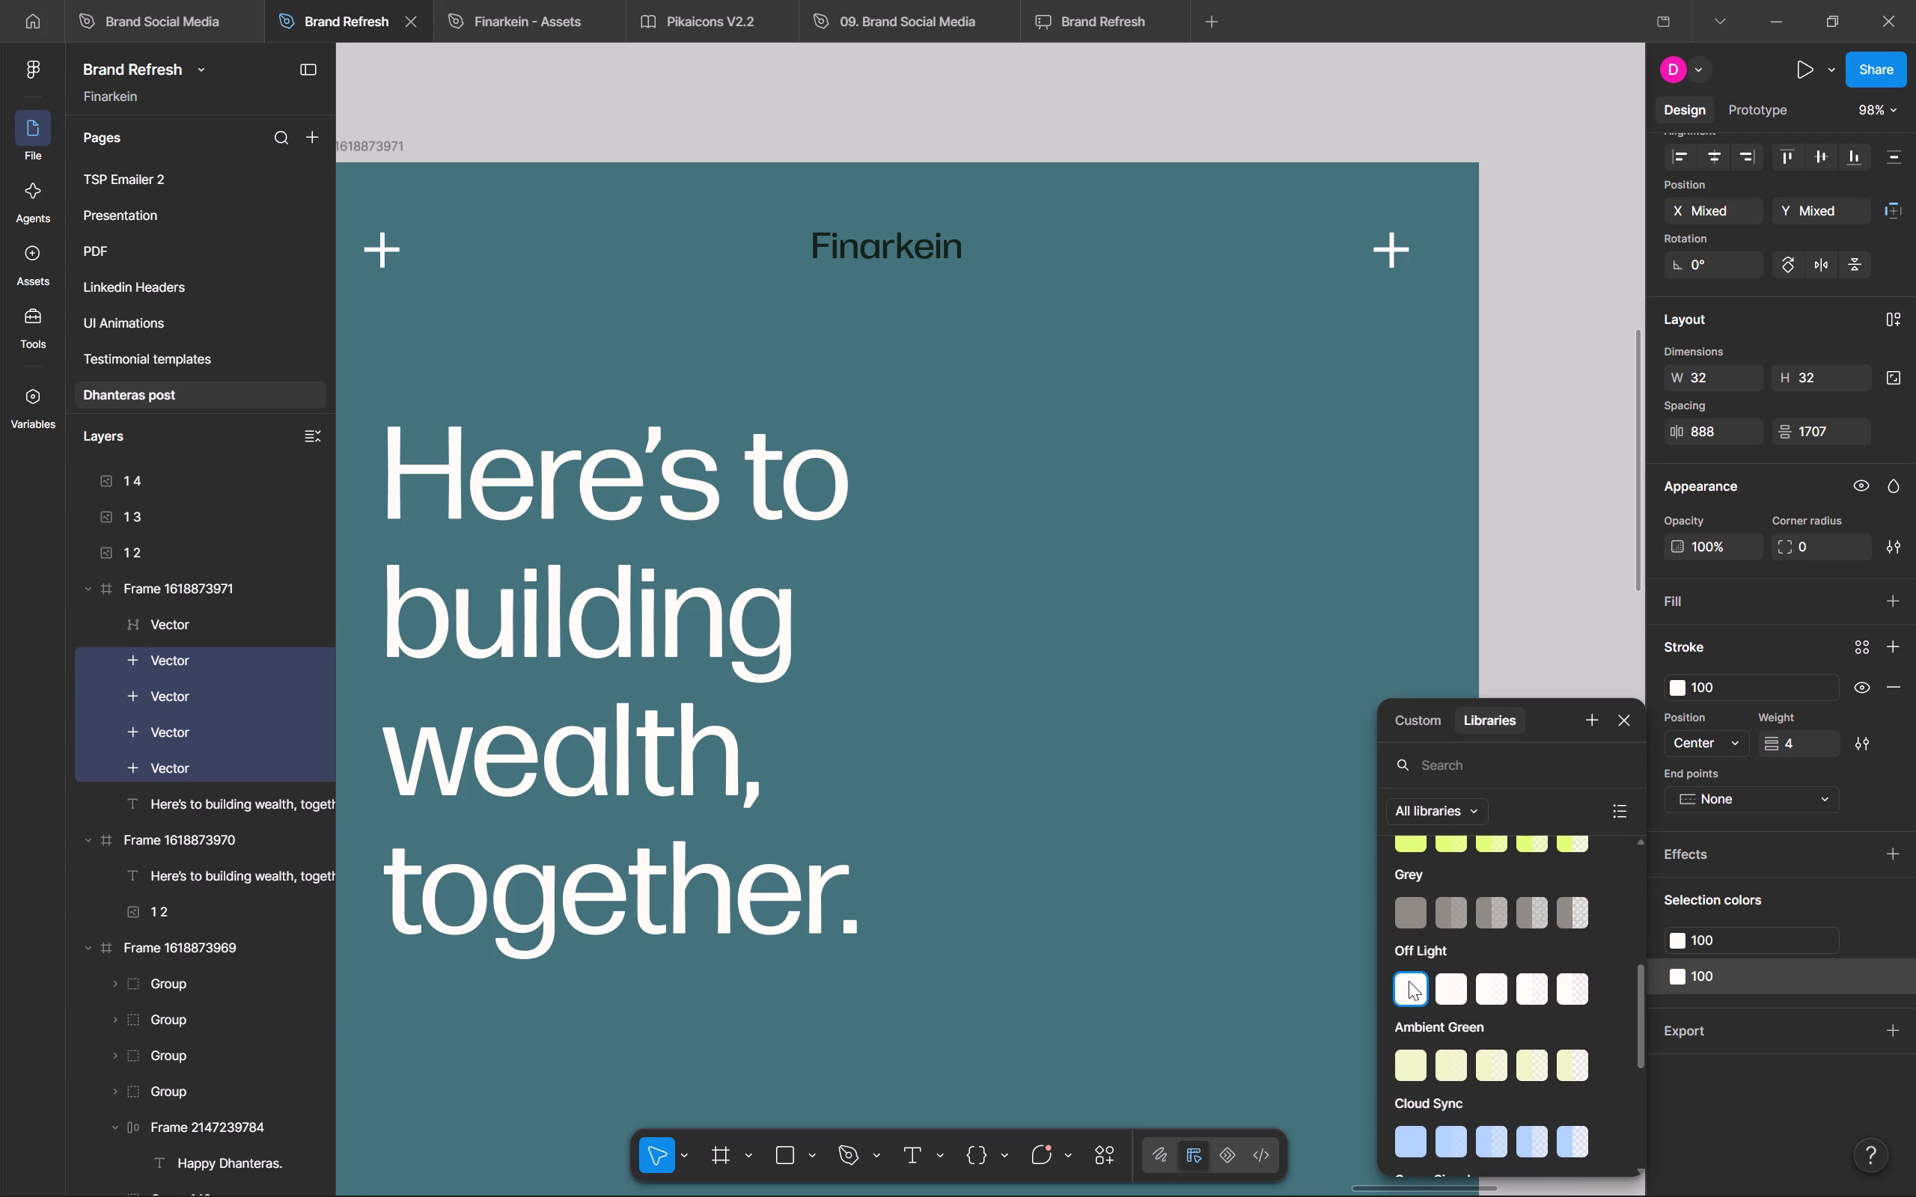
pyautogui.click(212, 814)
pyautogui.click(209, 631)
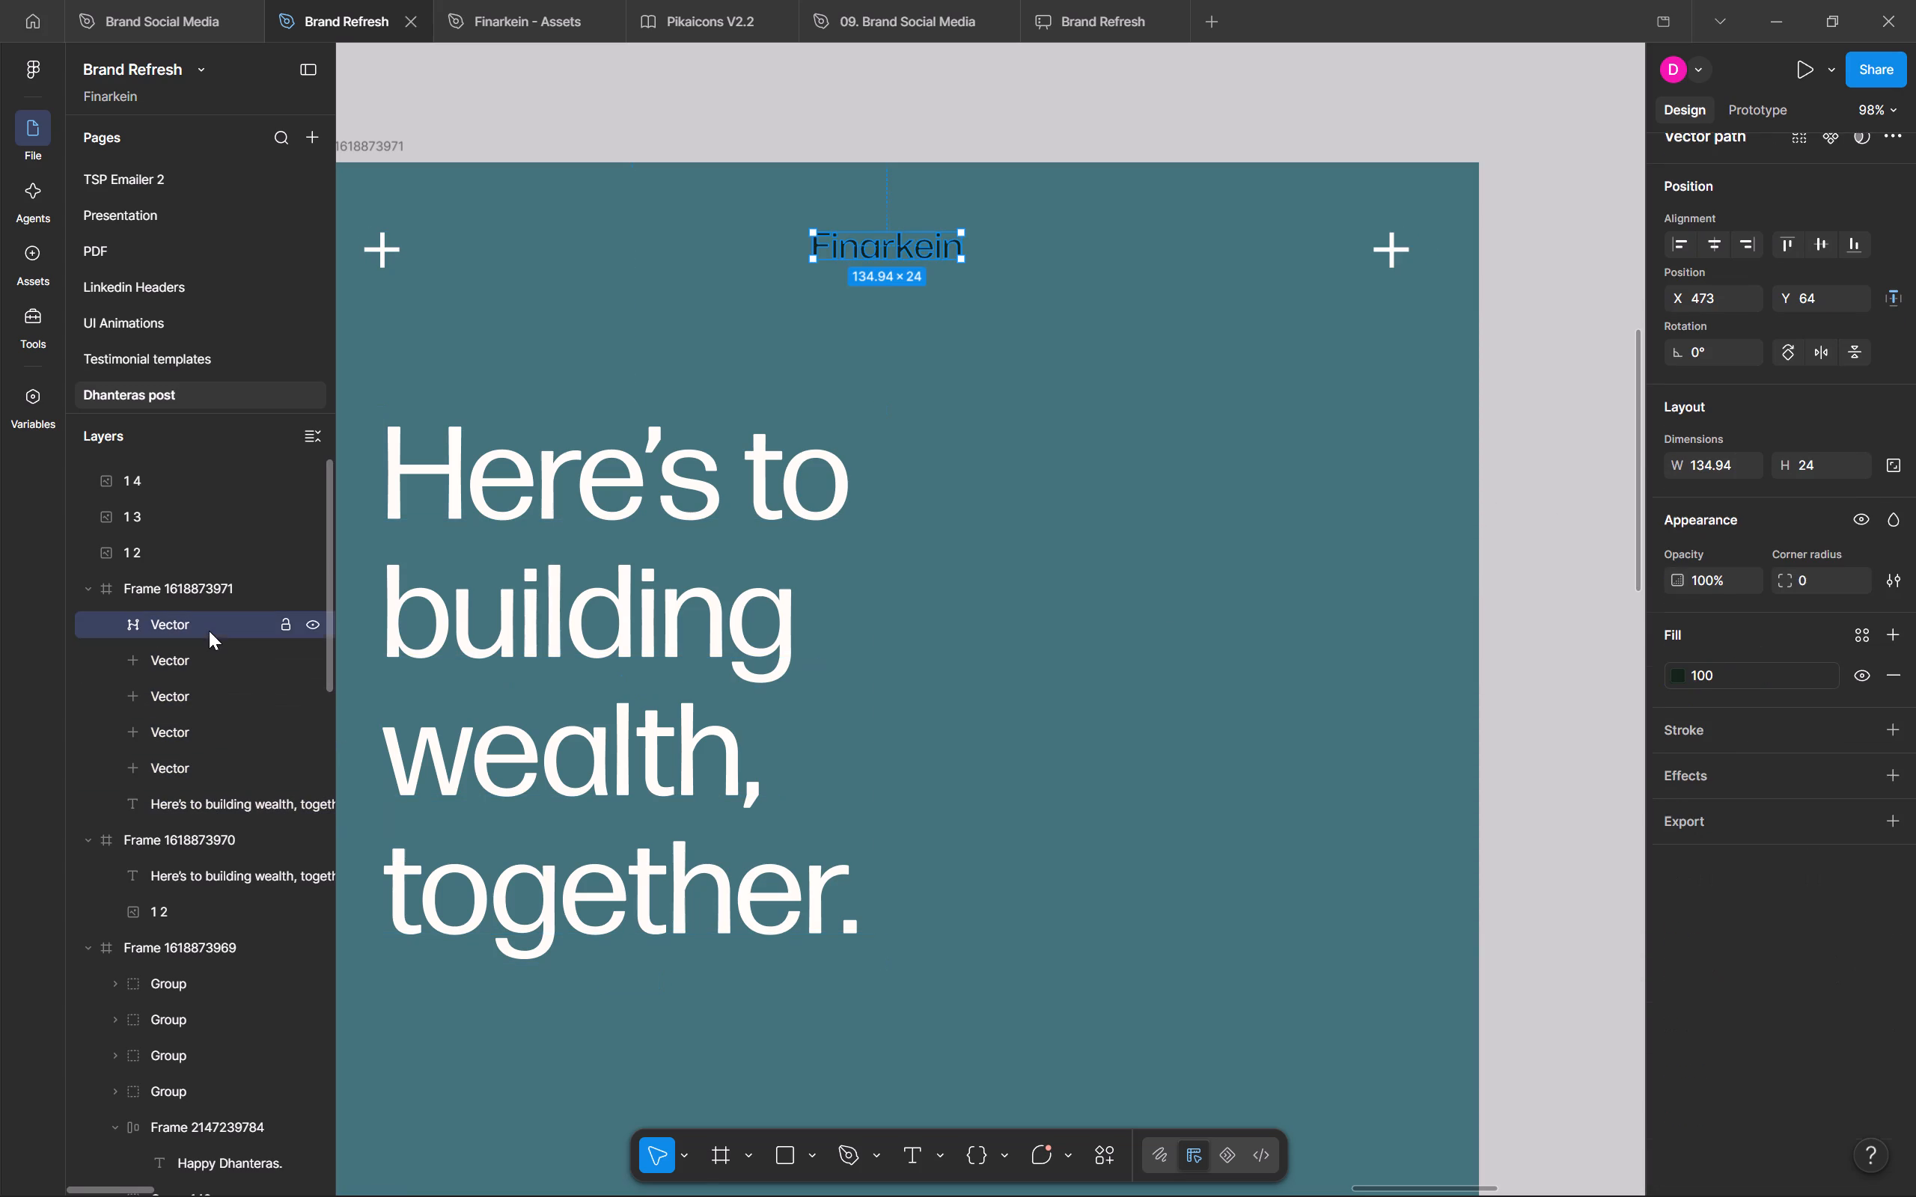
pyautogui.click(1777, 707)
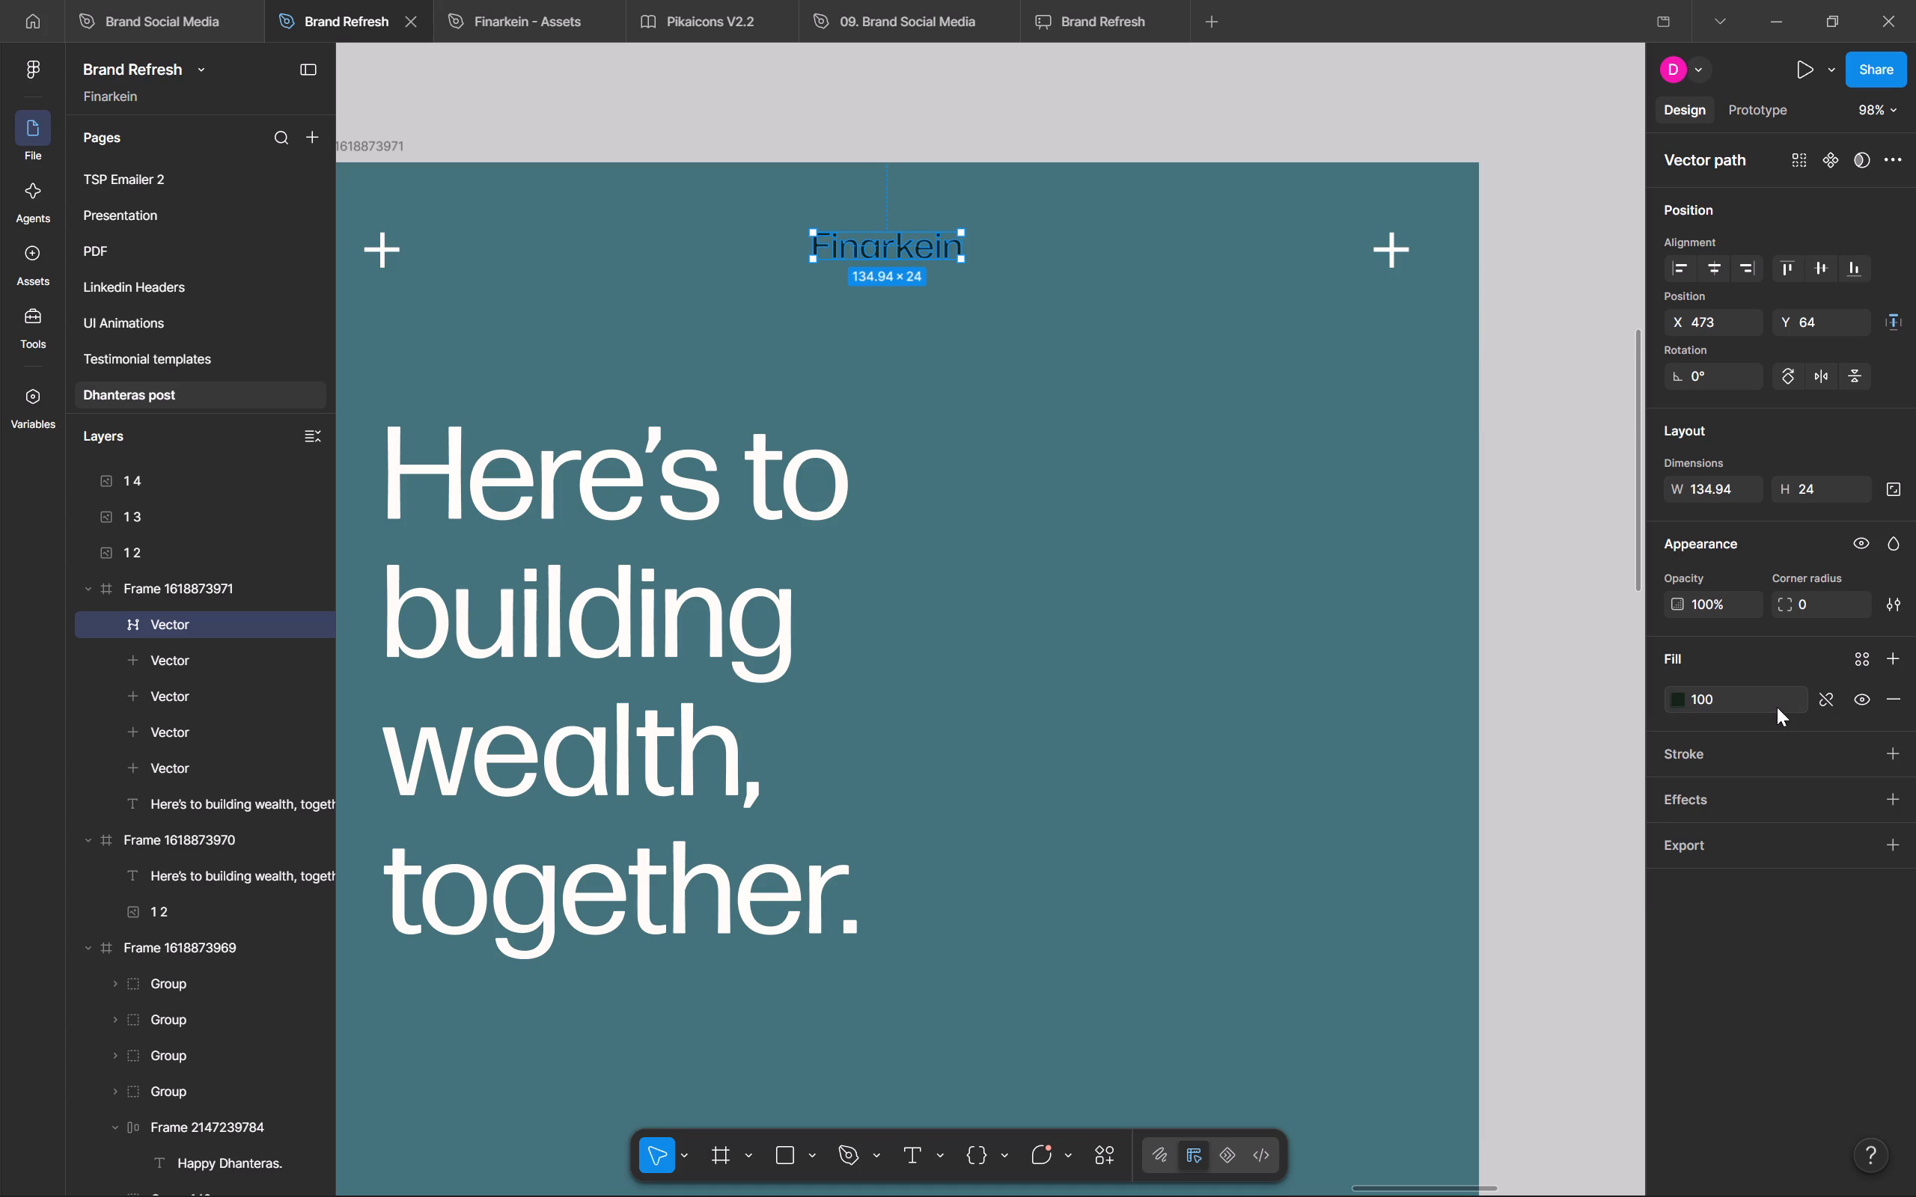
pyautogui.scroll(-3, 1495, 1034)
pyautogui.click(1402, 974)
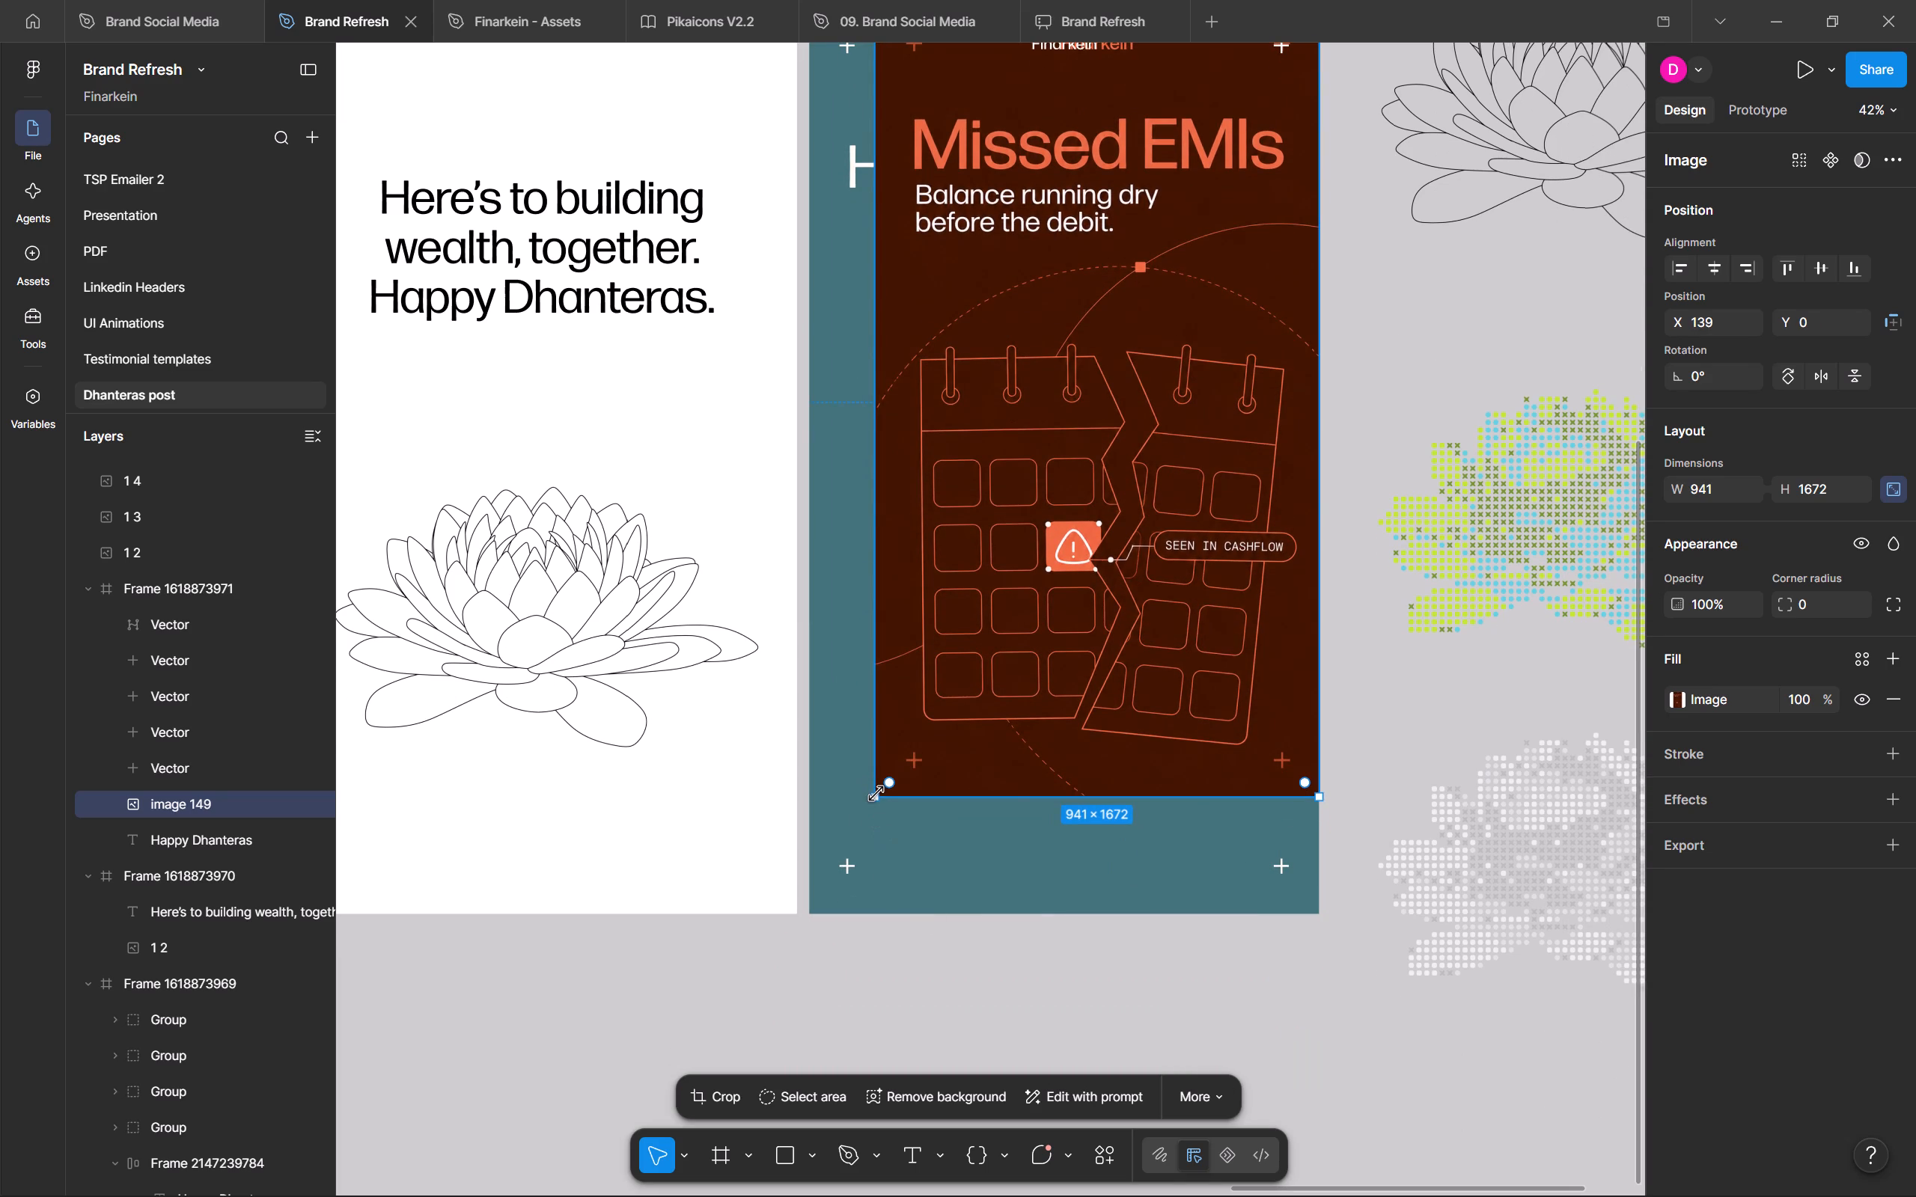
pyautogui.moveTo(876, 793); pyautogui.dragTo(813, 907)
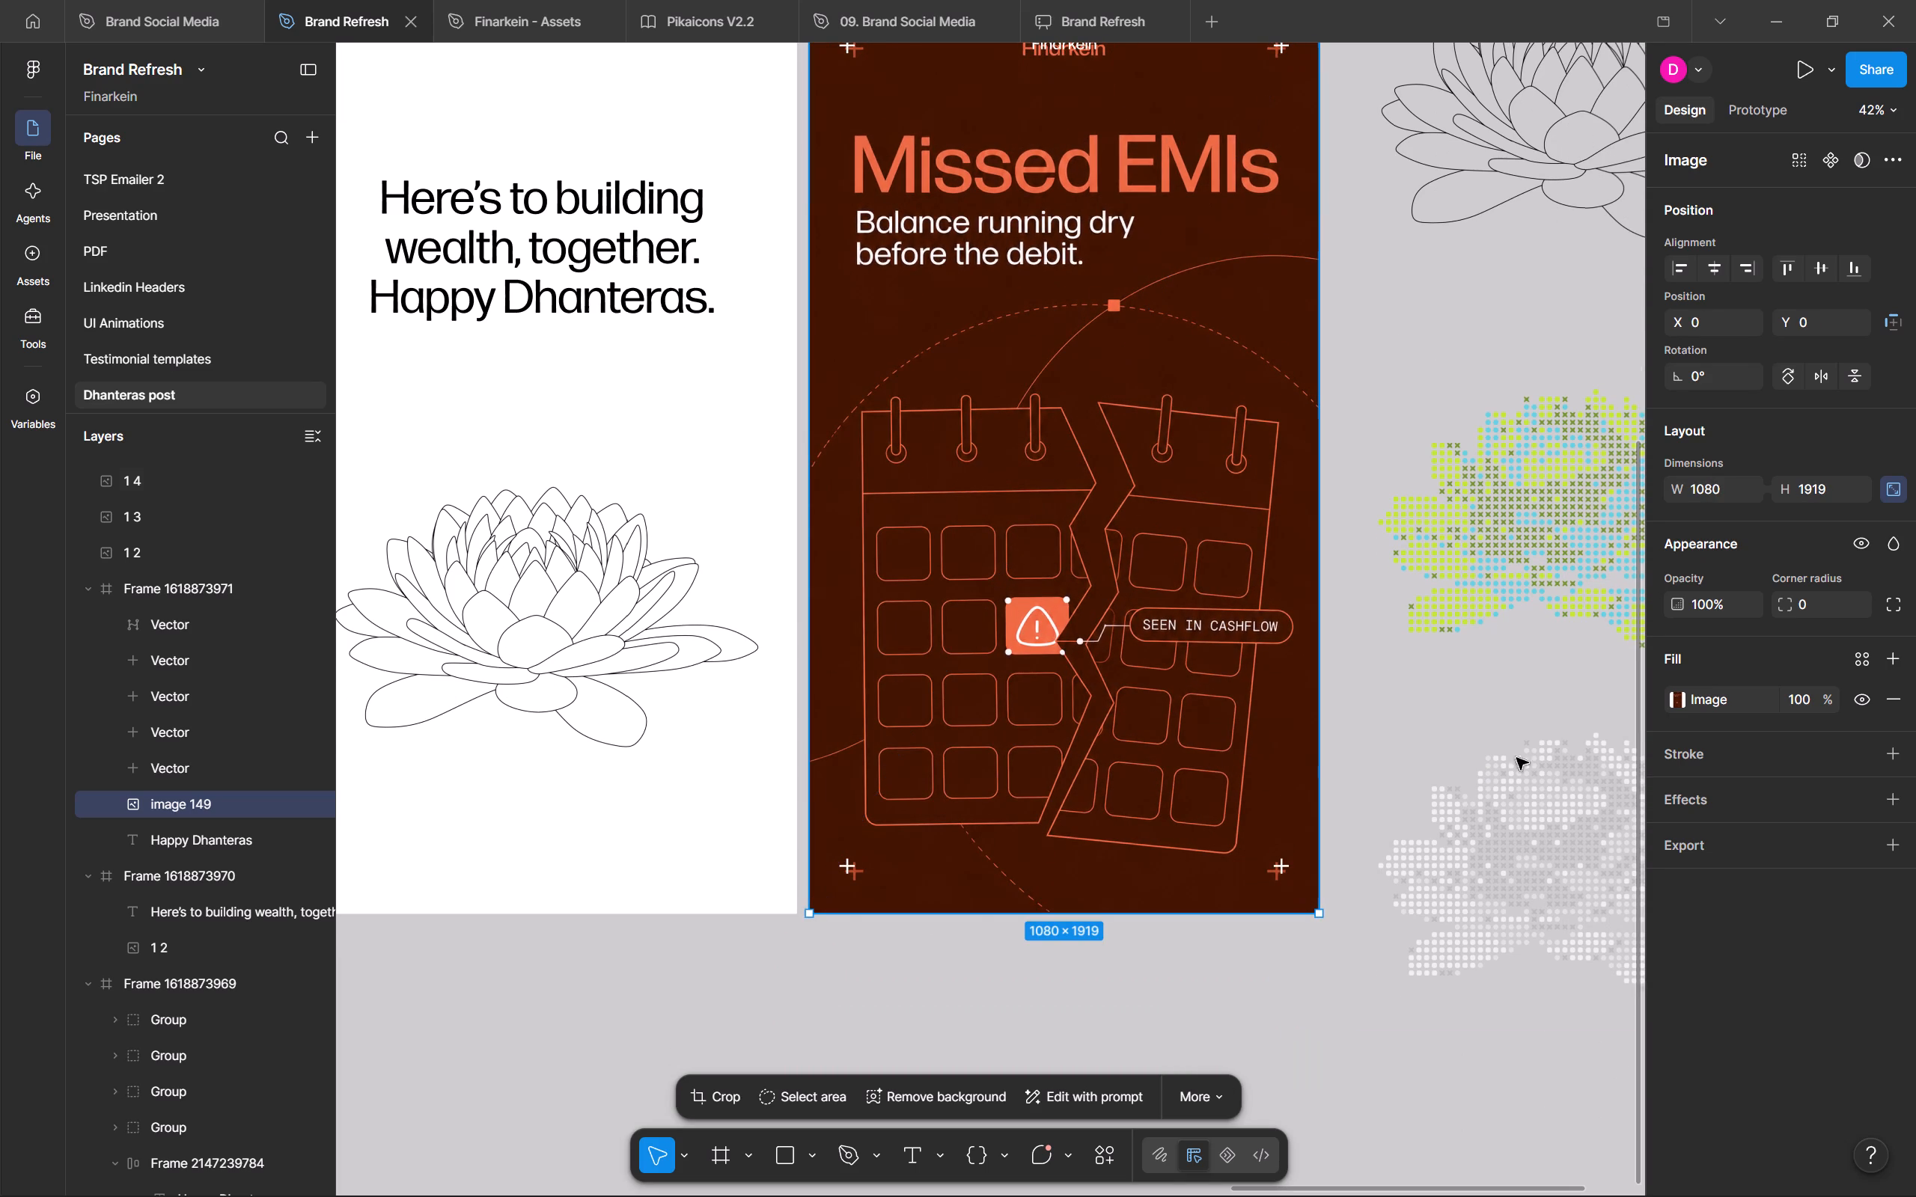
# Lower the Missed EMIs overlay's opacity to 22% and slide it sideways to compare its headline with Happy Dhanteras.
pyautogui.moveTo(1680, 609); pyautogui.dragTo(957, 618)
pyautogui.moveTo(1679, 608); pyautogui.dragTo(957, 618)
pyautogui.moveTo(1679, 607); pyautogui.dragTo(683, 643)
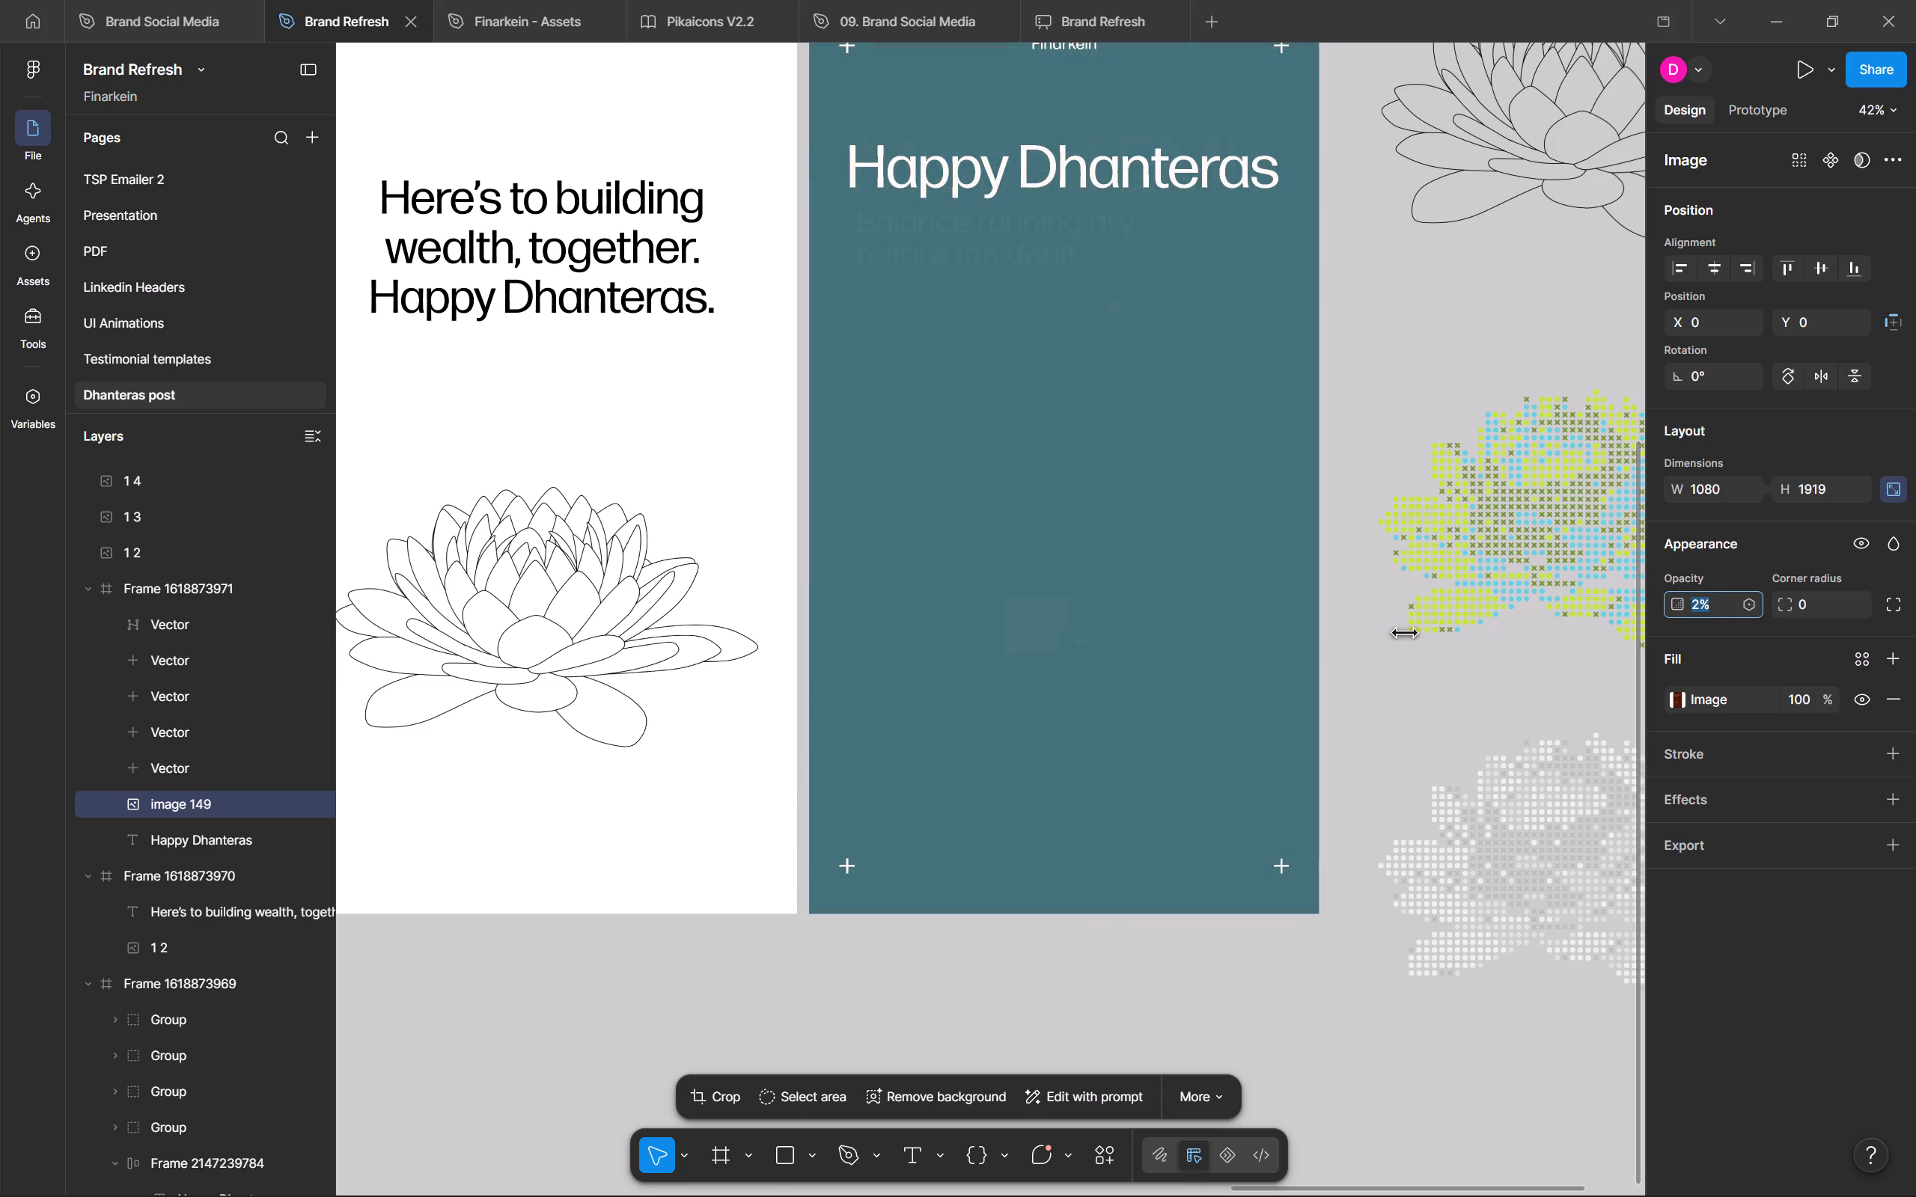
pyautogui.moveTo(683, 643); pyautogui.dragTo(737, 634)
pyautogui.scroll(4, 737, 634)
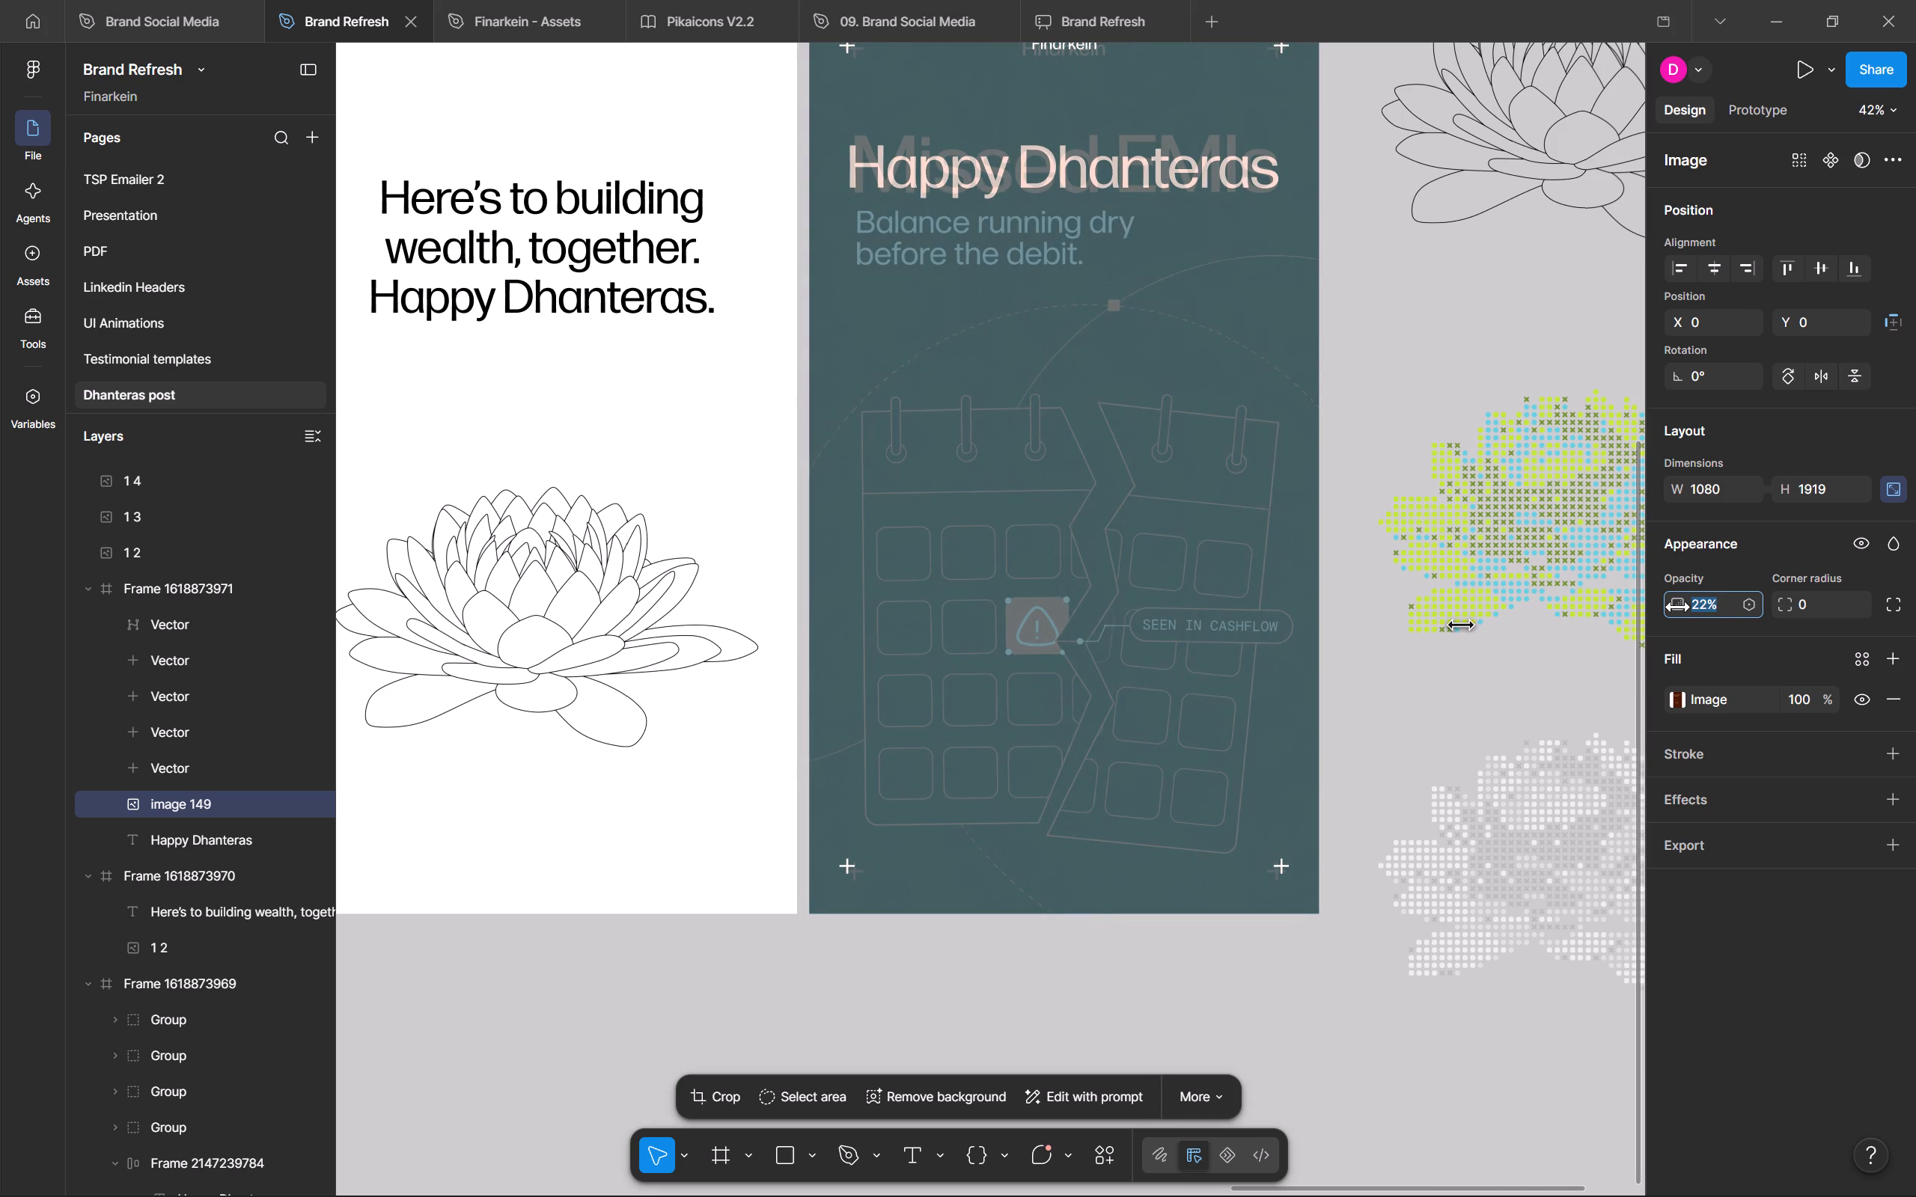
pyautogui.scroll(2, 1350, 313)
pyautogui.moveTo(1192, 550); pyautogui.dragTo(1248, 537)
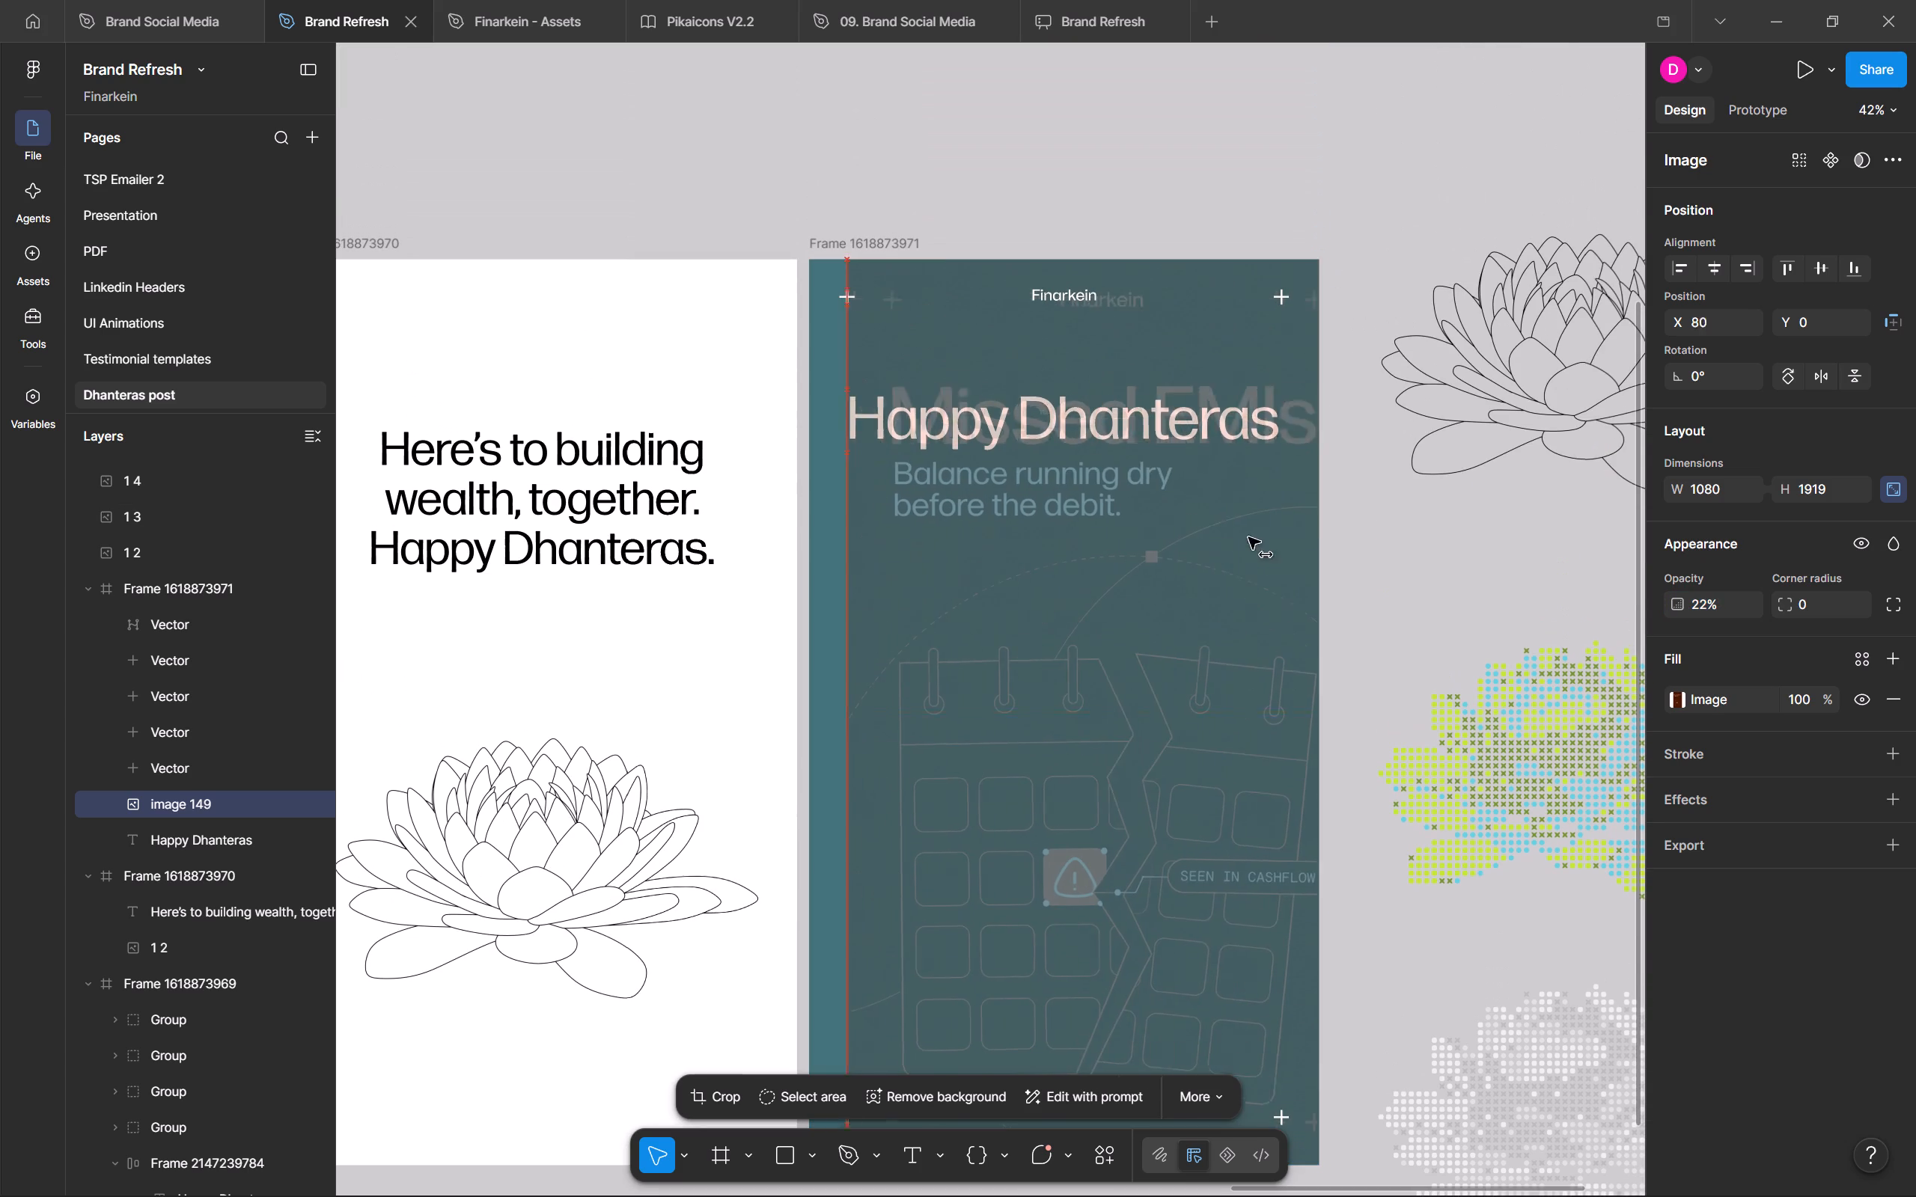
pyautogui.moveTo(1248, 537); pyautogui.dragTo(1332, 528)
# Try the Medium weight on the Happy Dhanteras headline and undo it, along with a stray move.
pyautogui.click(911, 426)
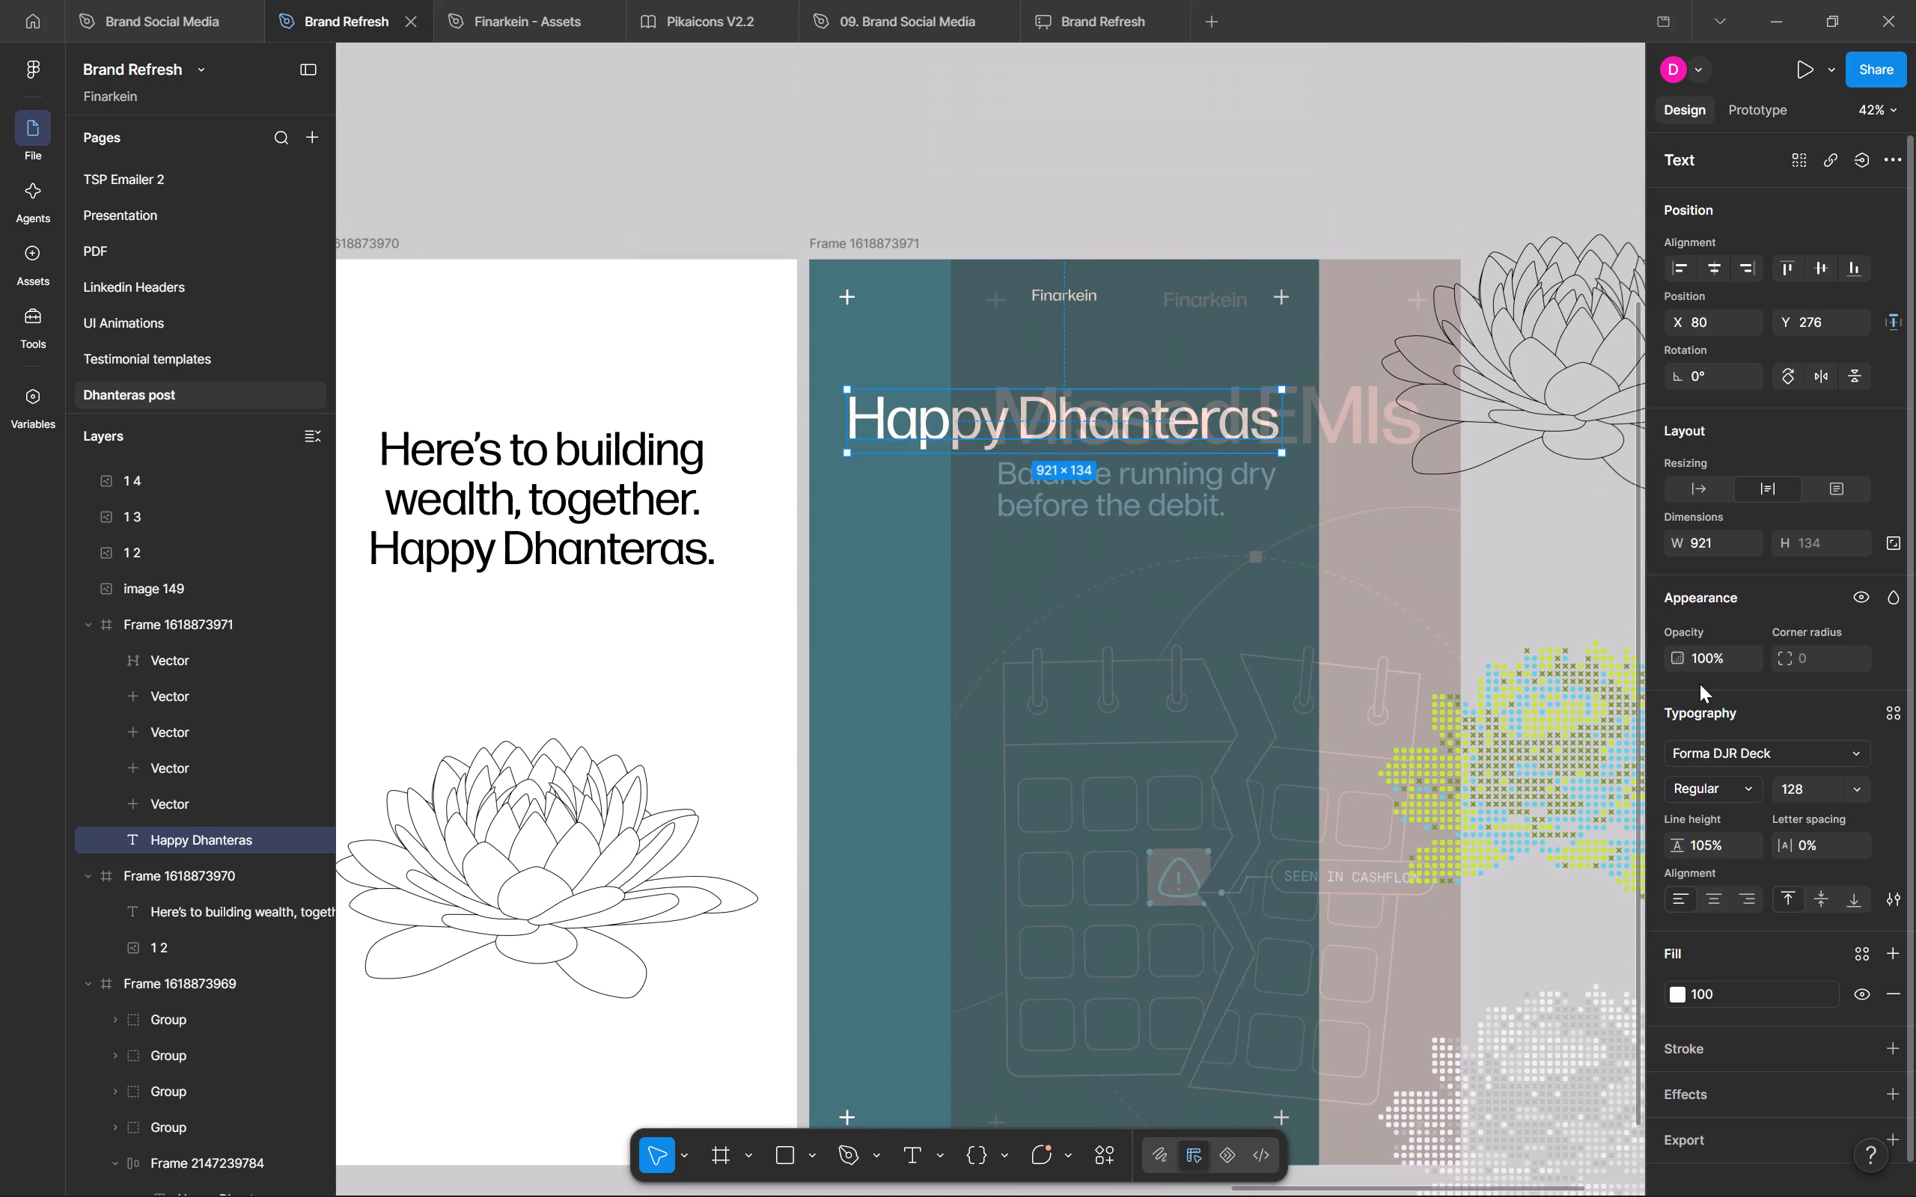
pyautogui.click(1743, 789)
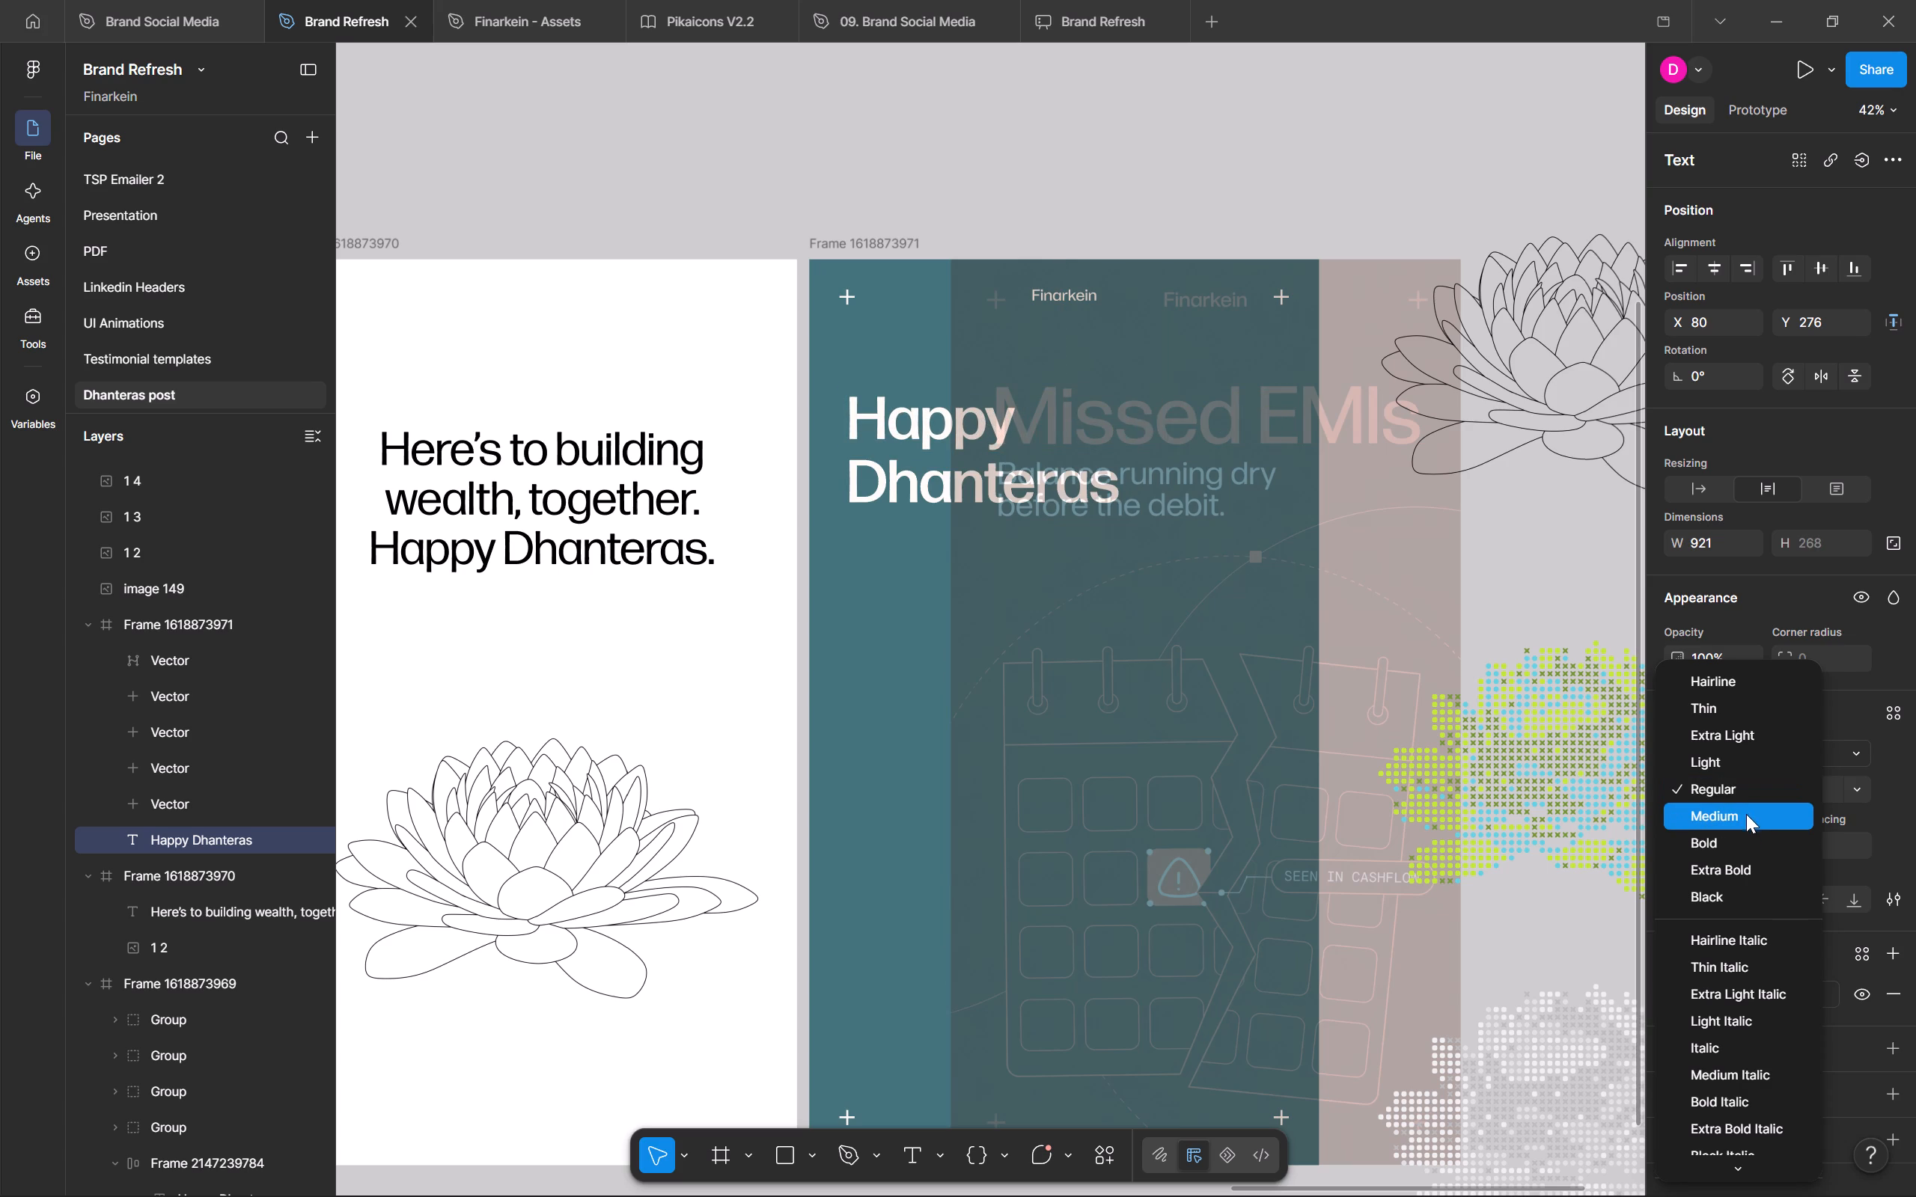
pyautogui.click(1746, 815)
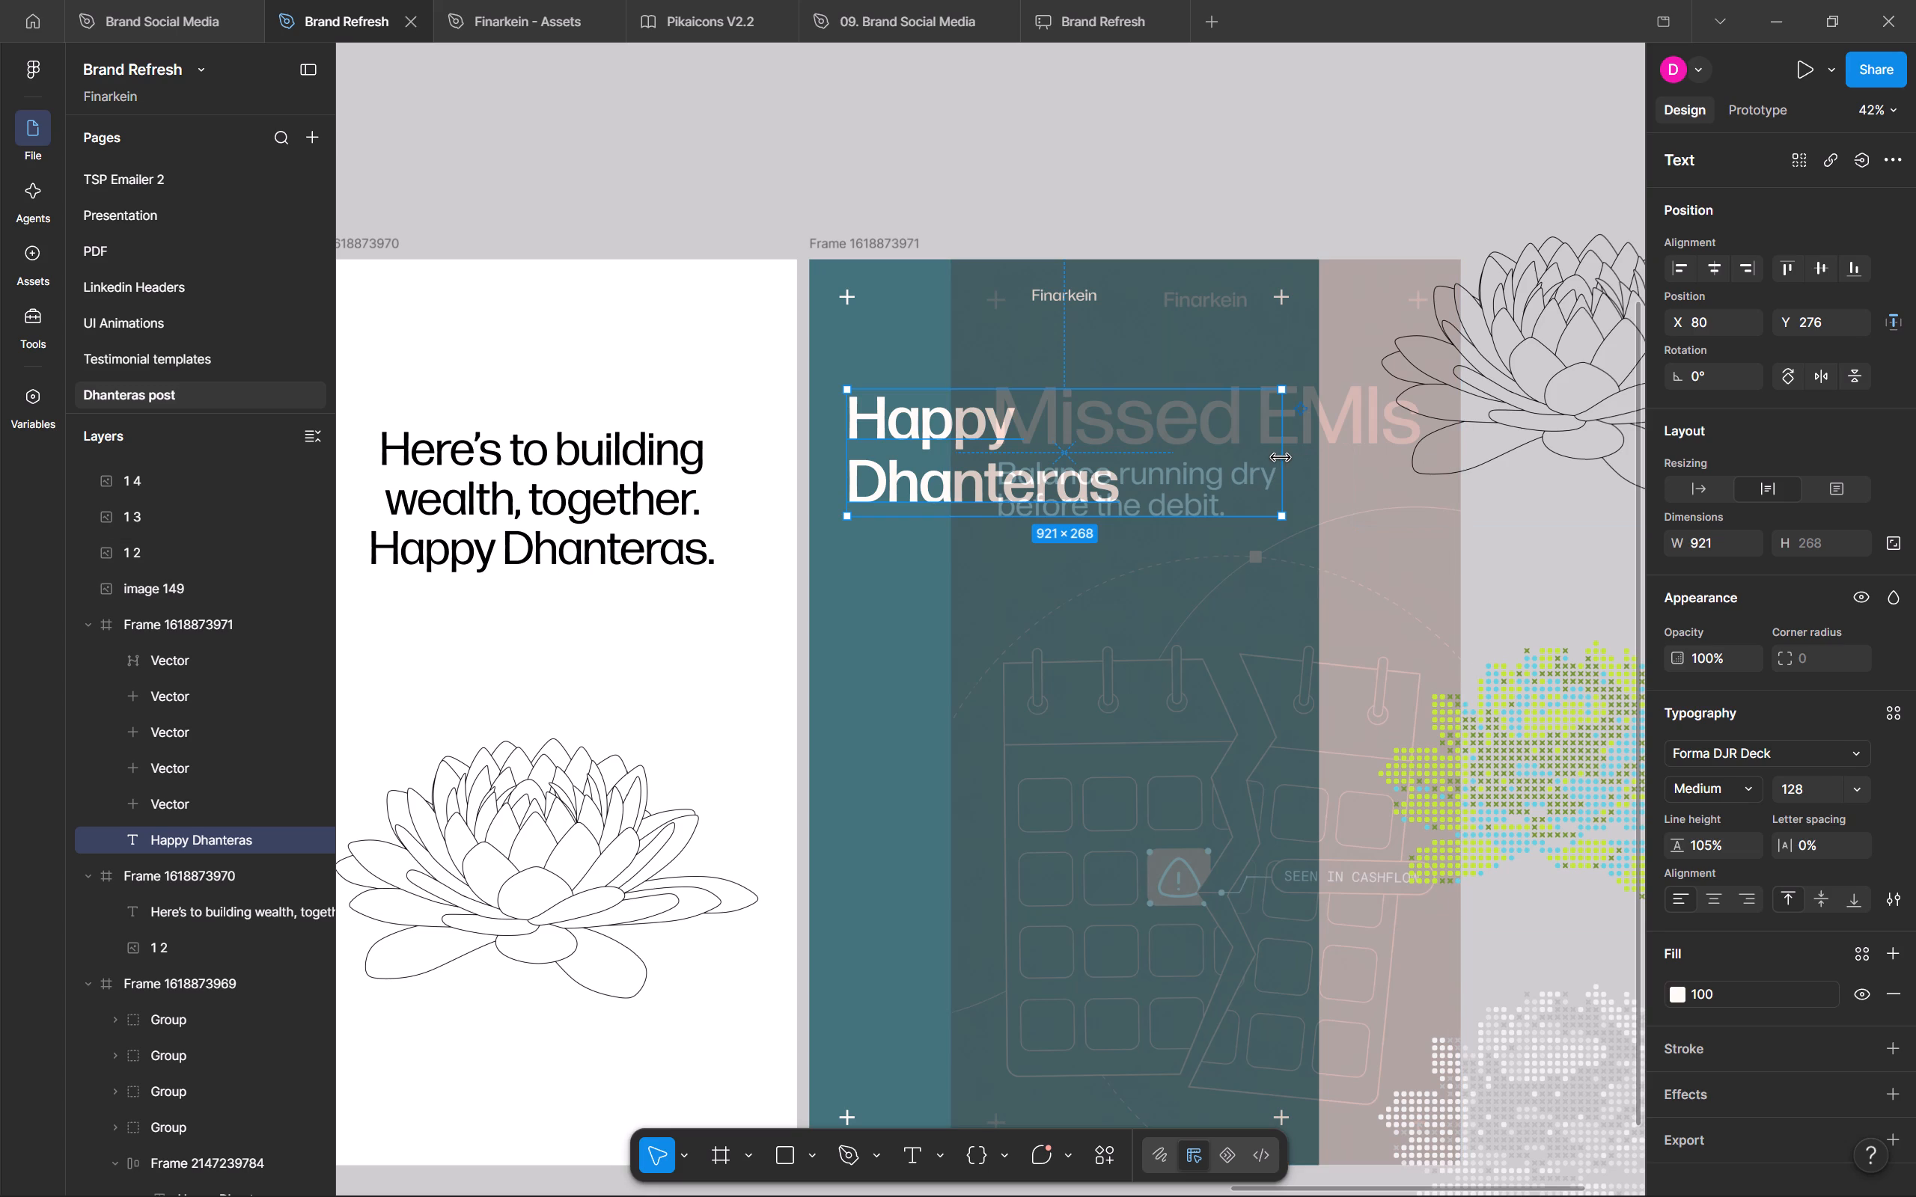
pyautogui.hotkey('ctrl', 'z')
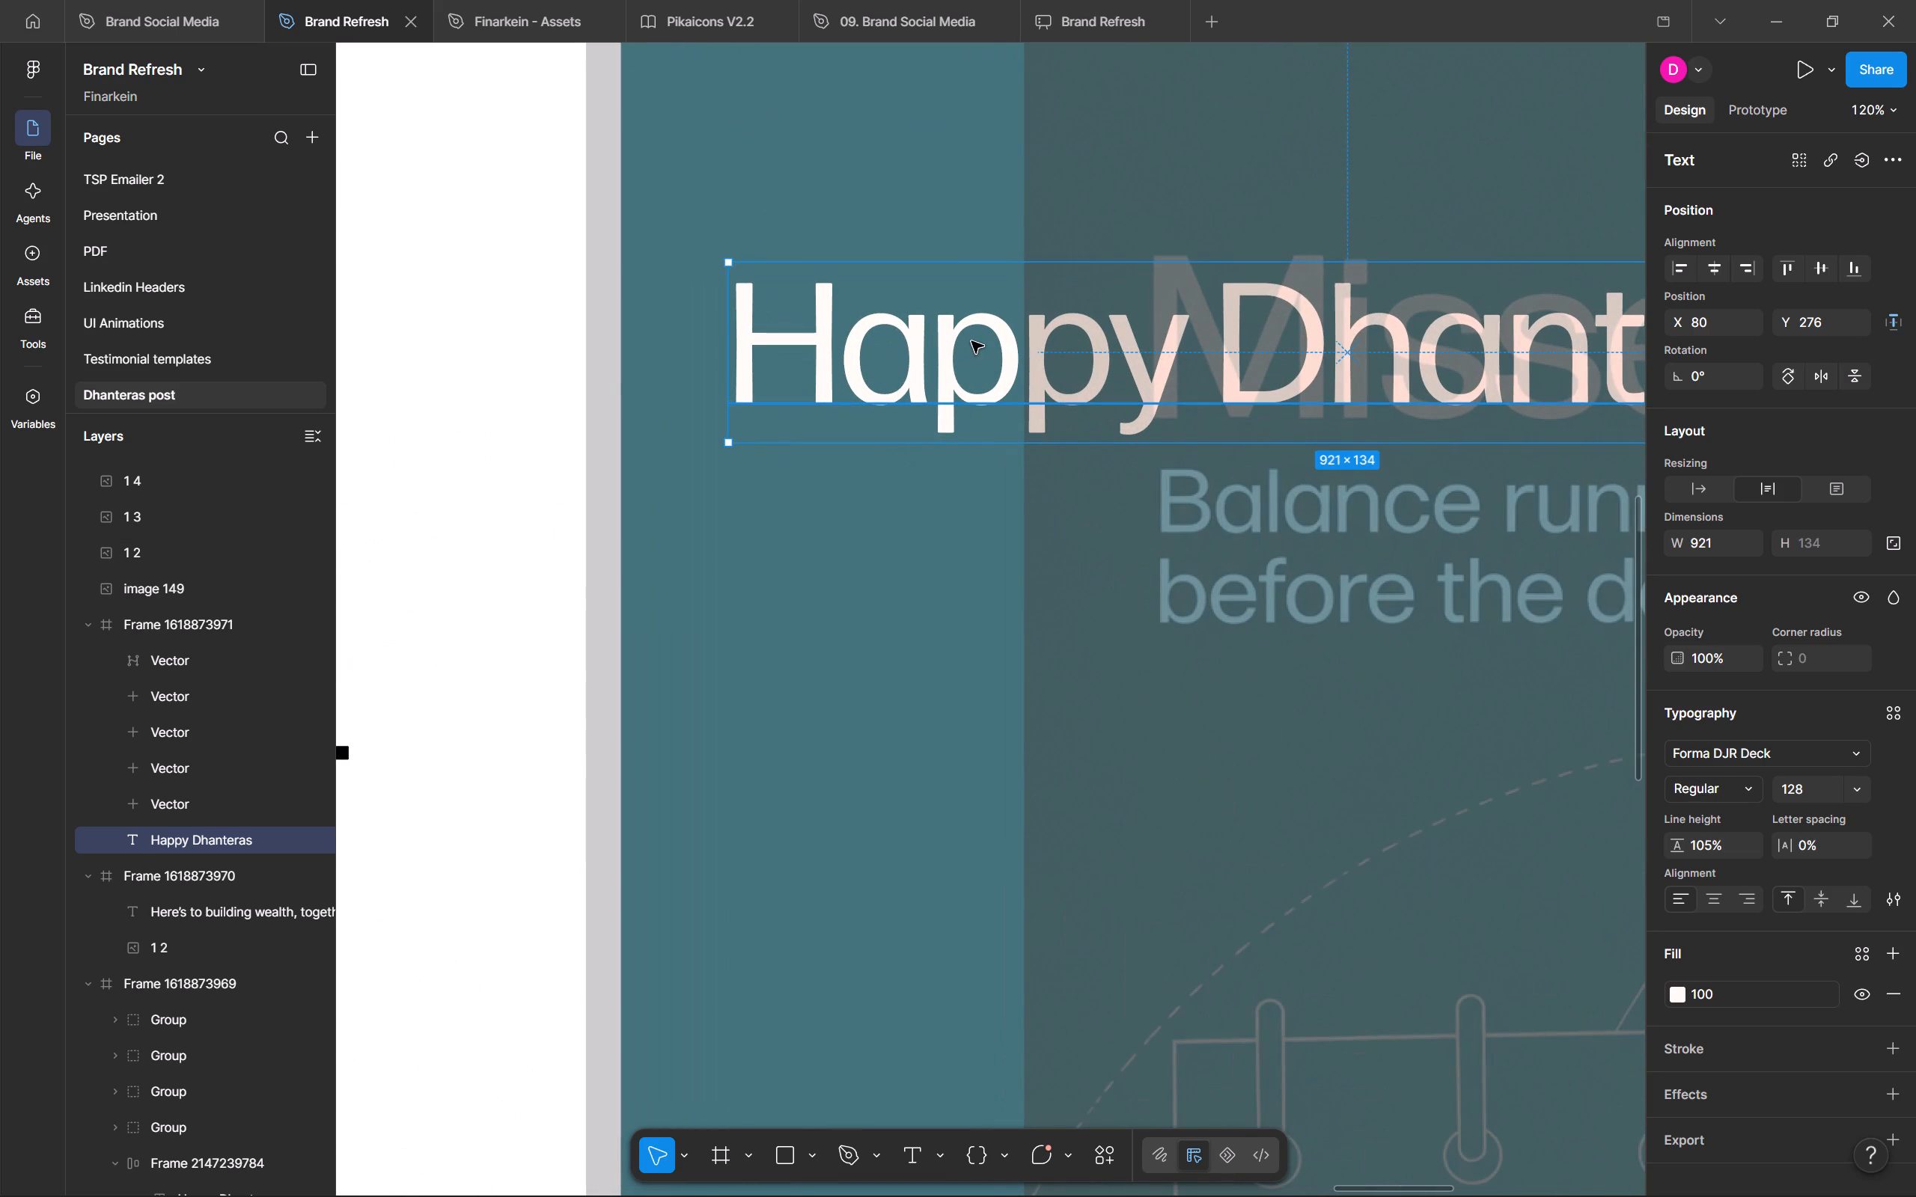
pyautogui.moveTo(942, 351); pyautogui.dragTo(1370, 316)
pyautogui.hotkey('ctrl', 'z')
# Change the headline's font to Forma DJR Text Medium and widen its text box to 1183.
pyautogui.scroll(1, 1370, 316)
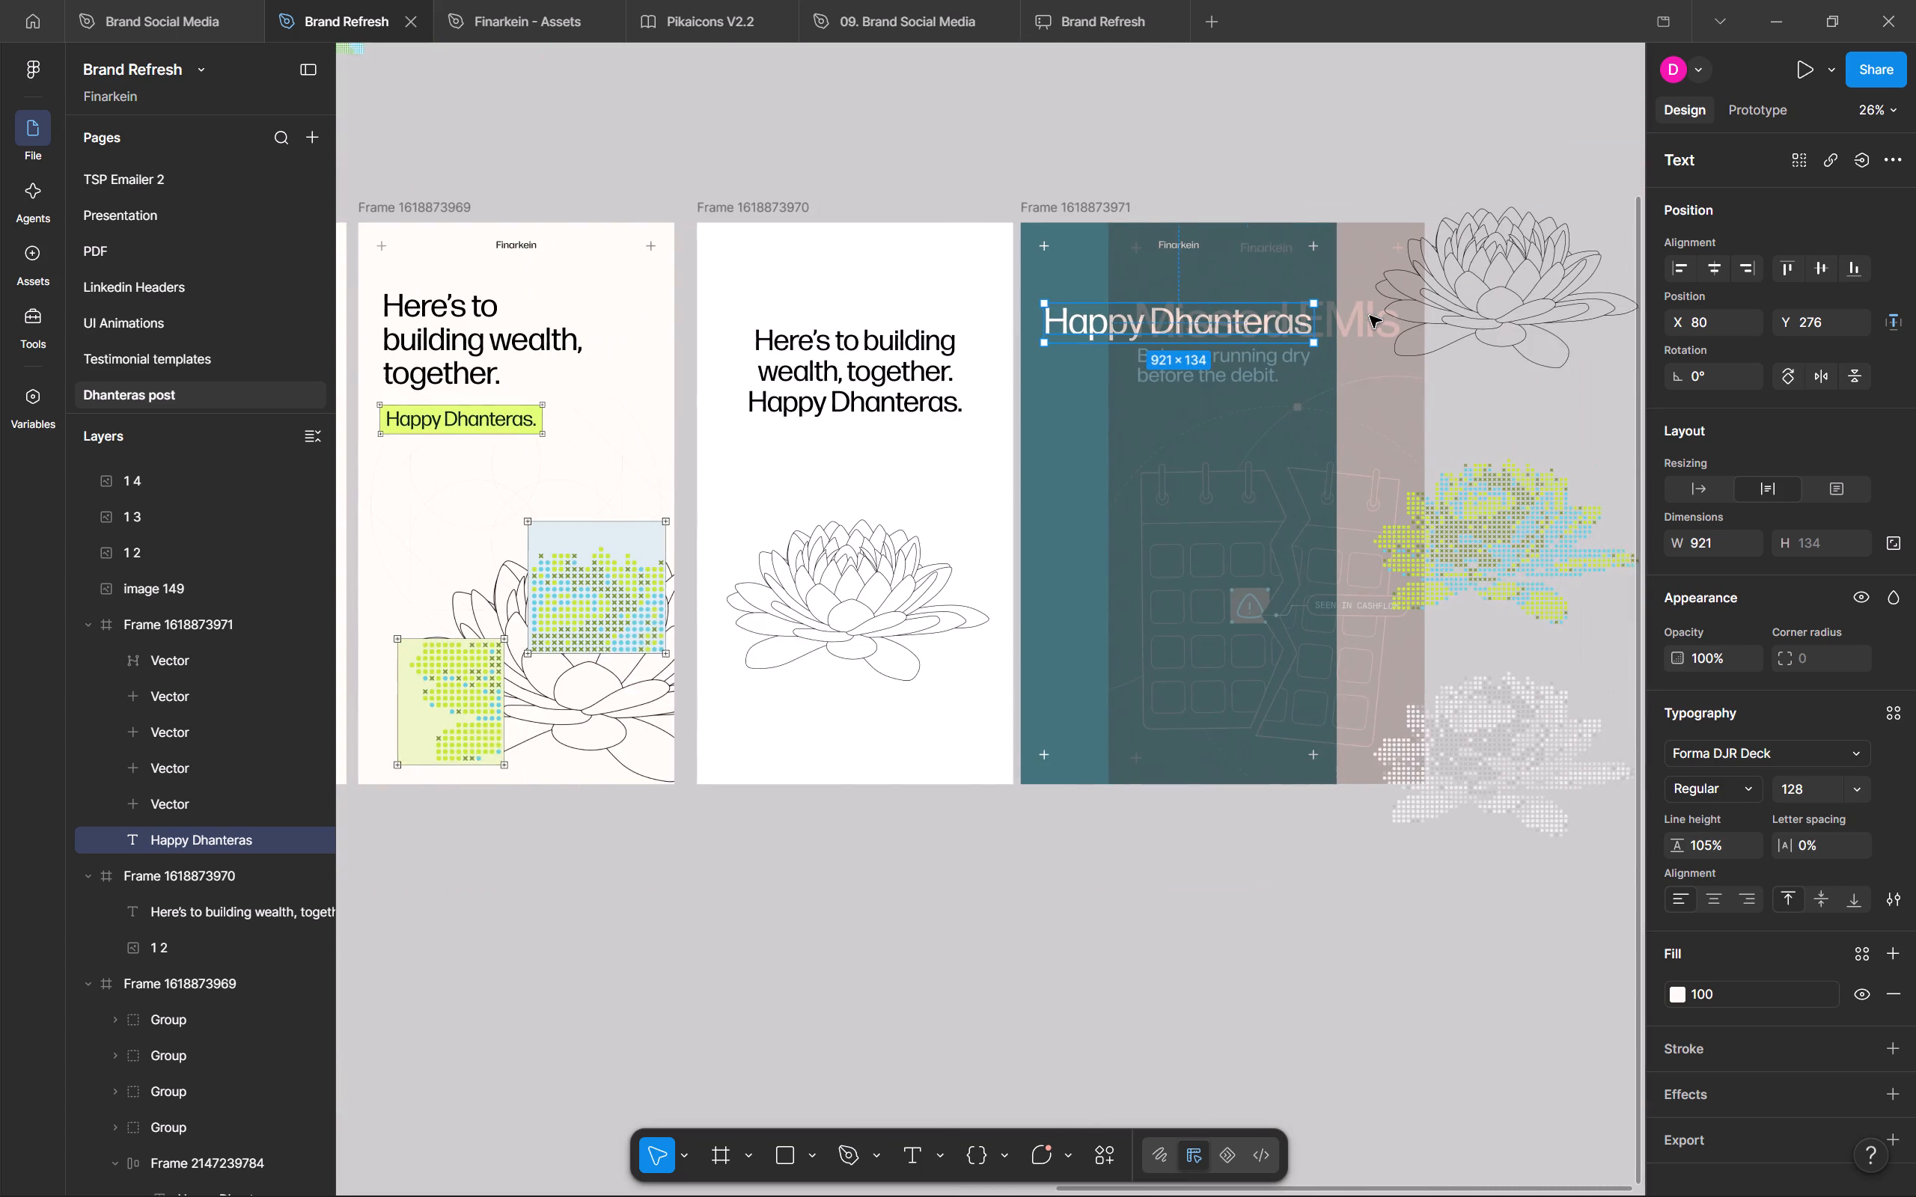
pyautogui.scroll(1, 1370, 316)
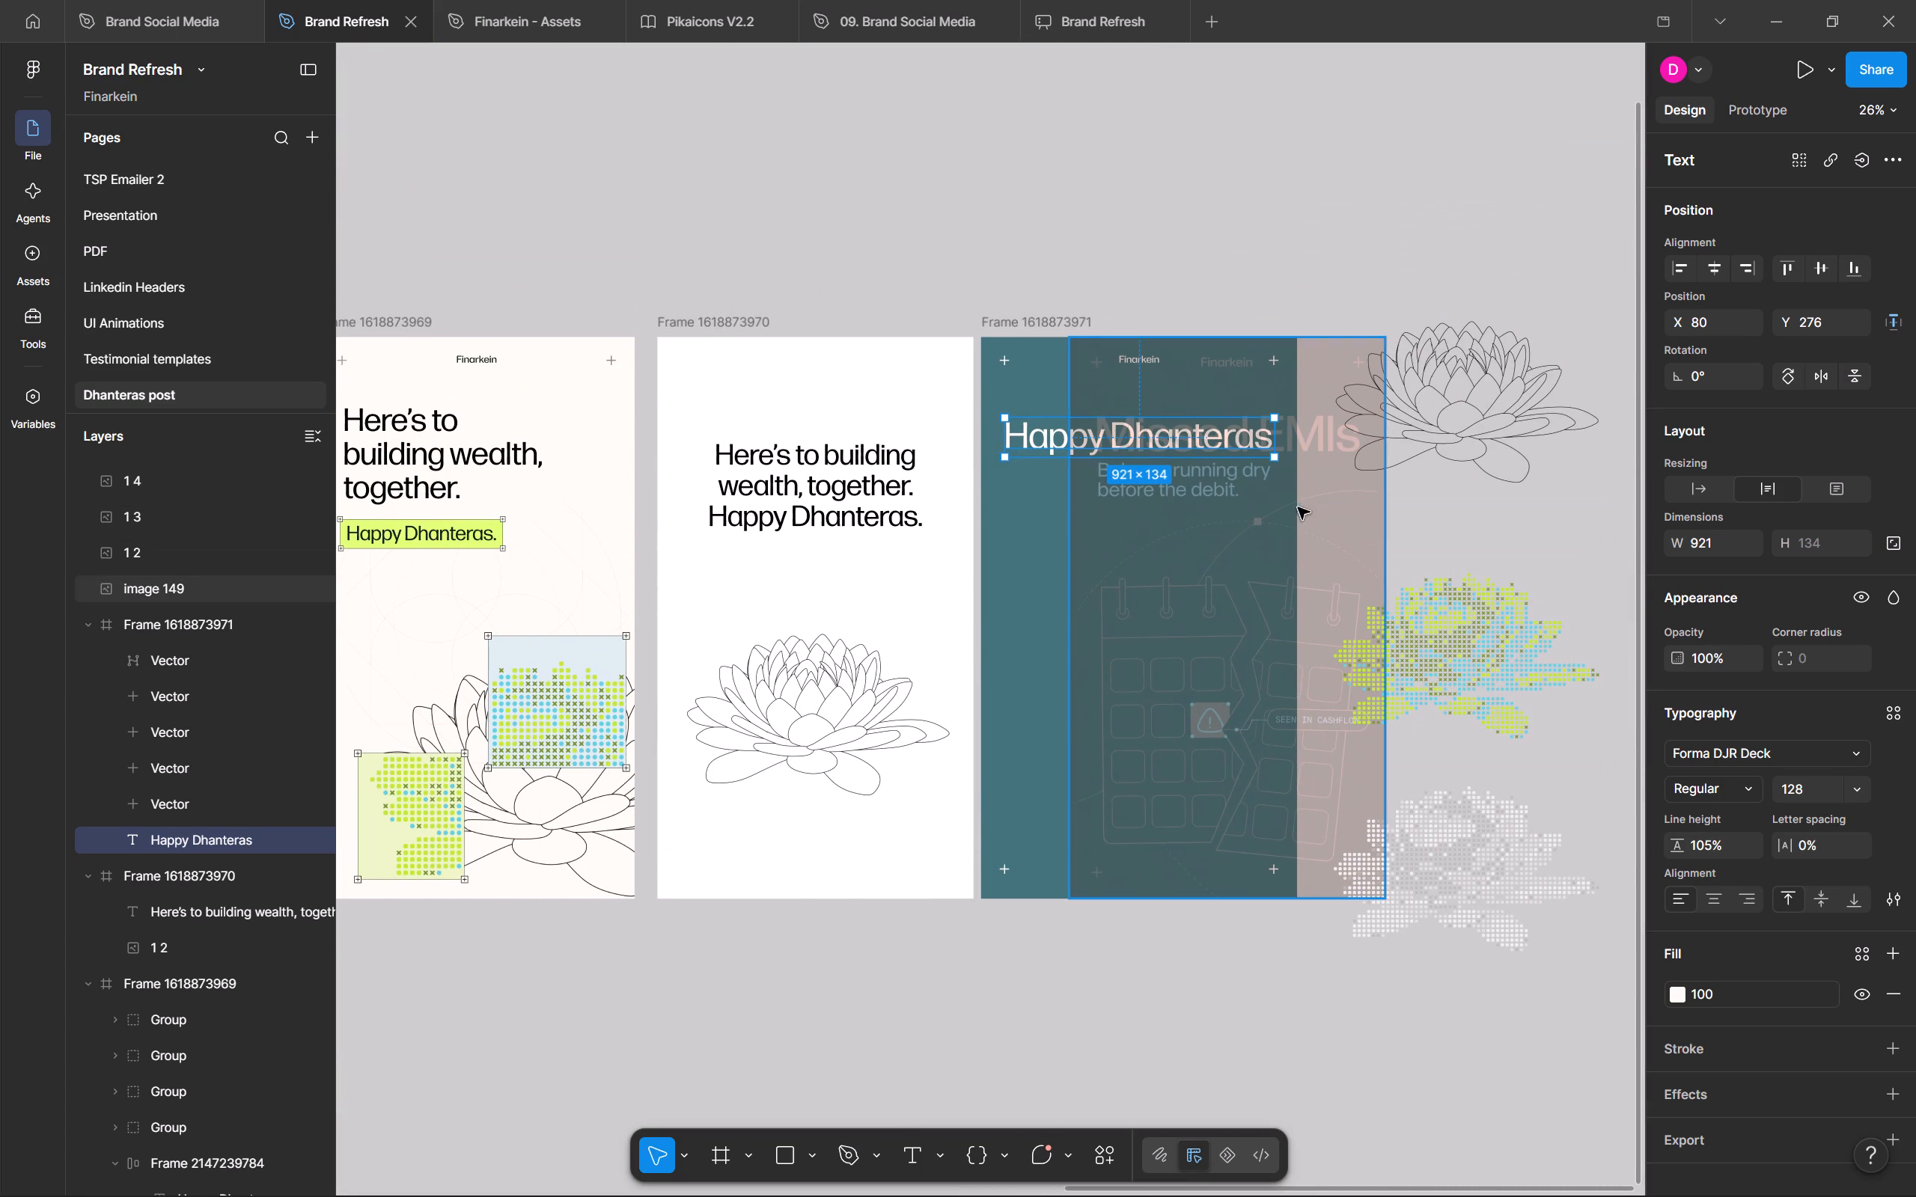
pyautogui.click(1736, 745)
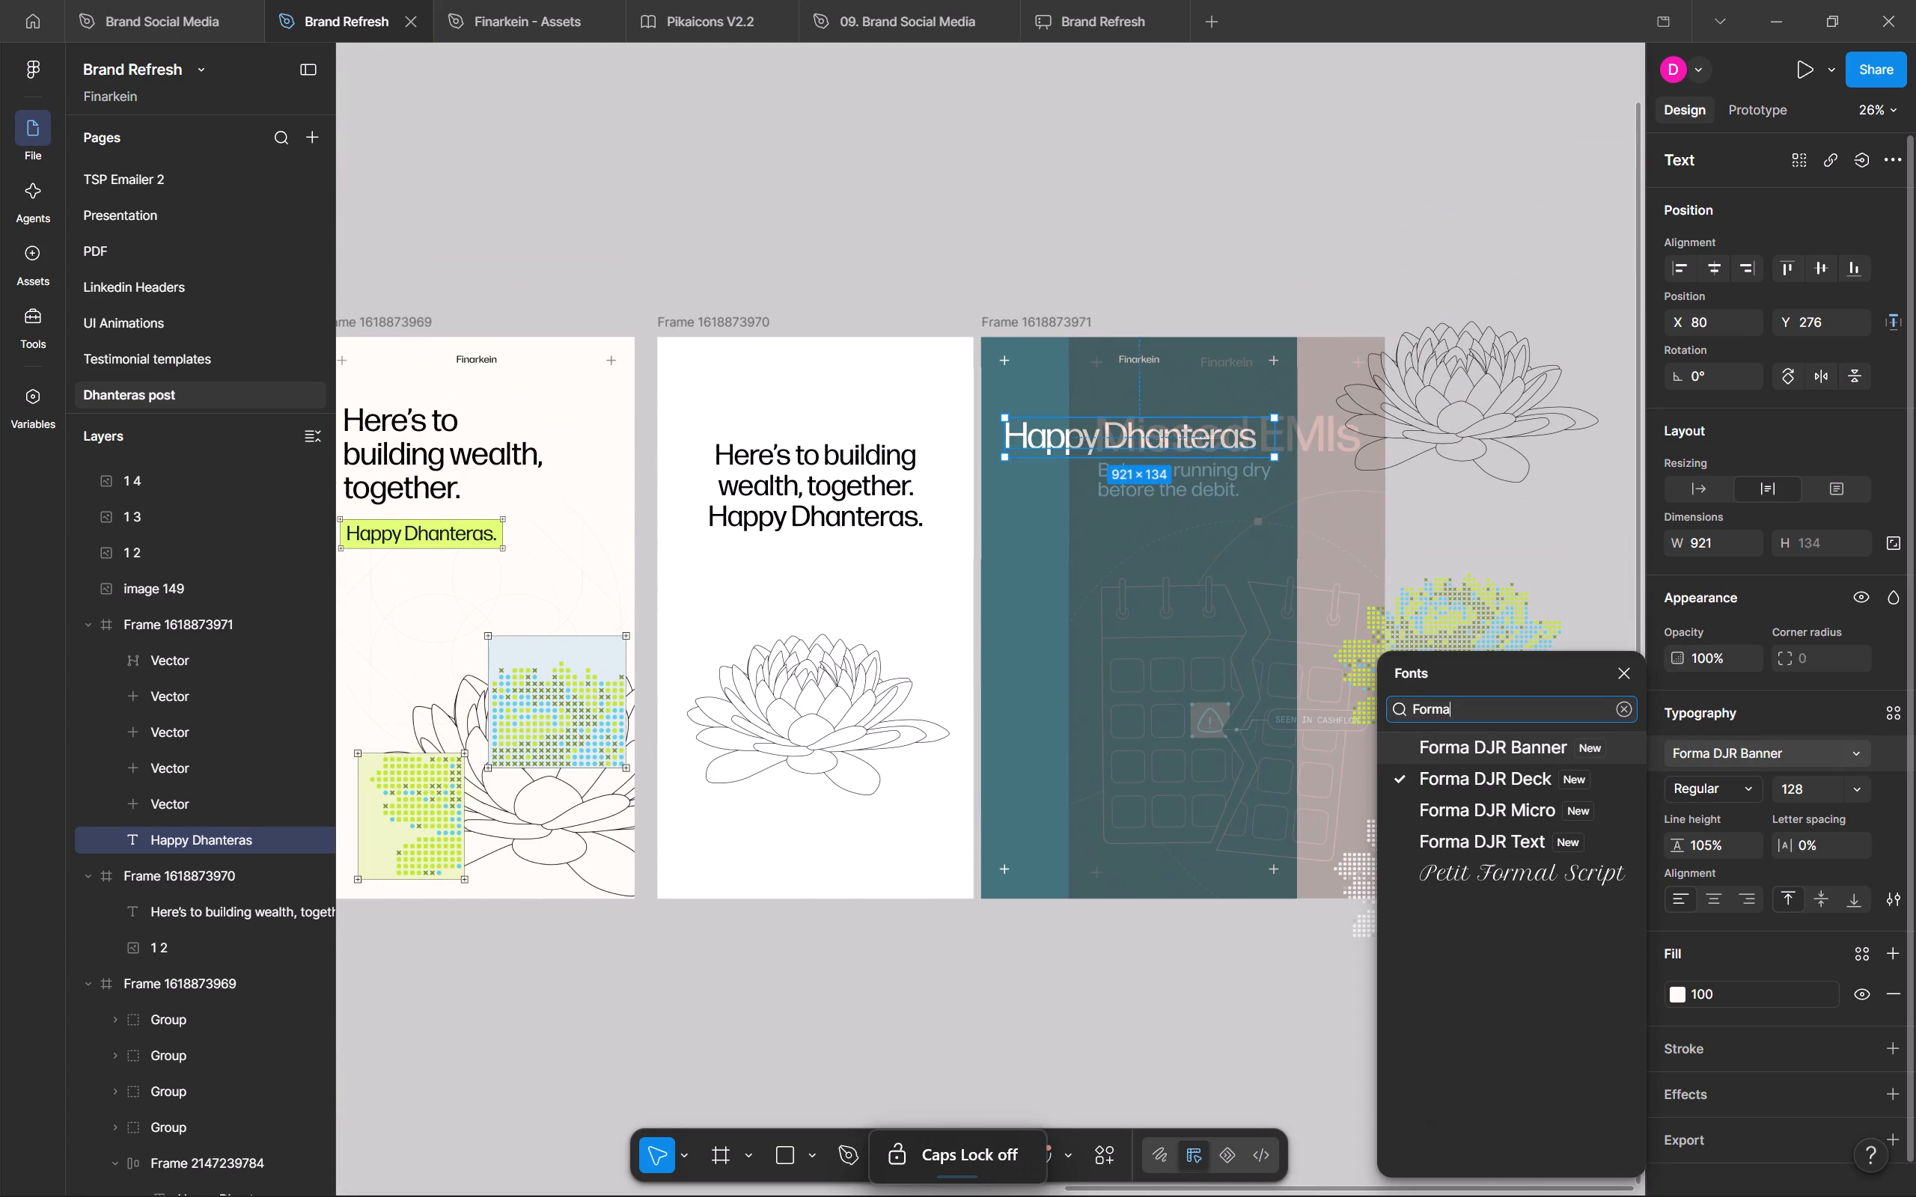
pyautogui.click(1522, 849)
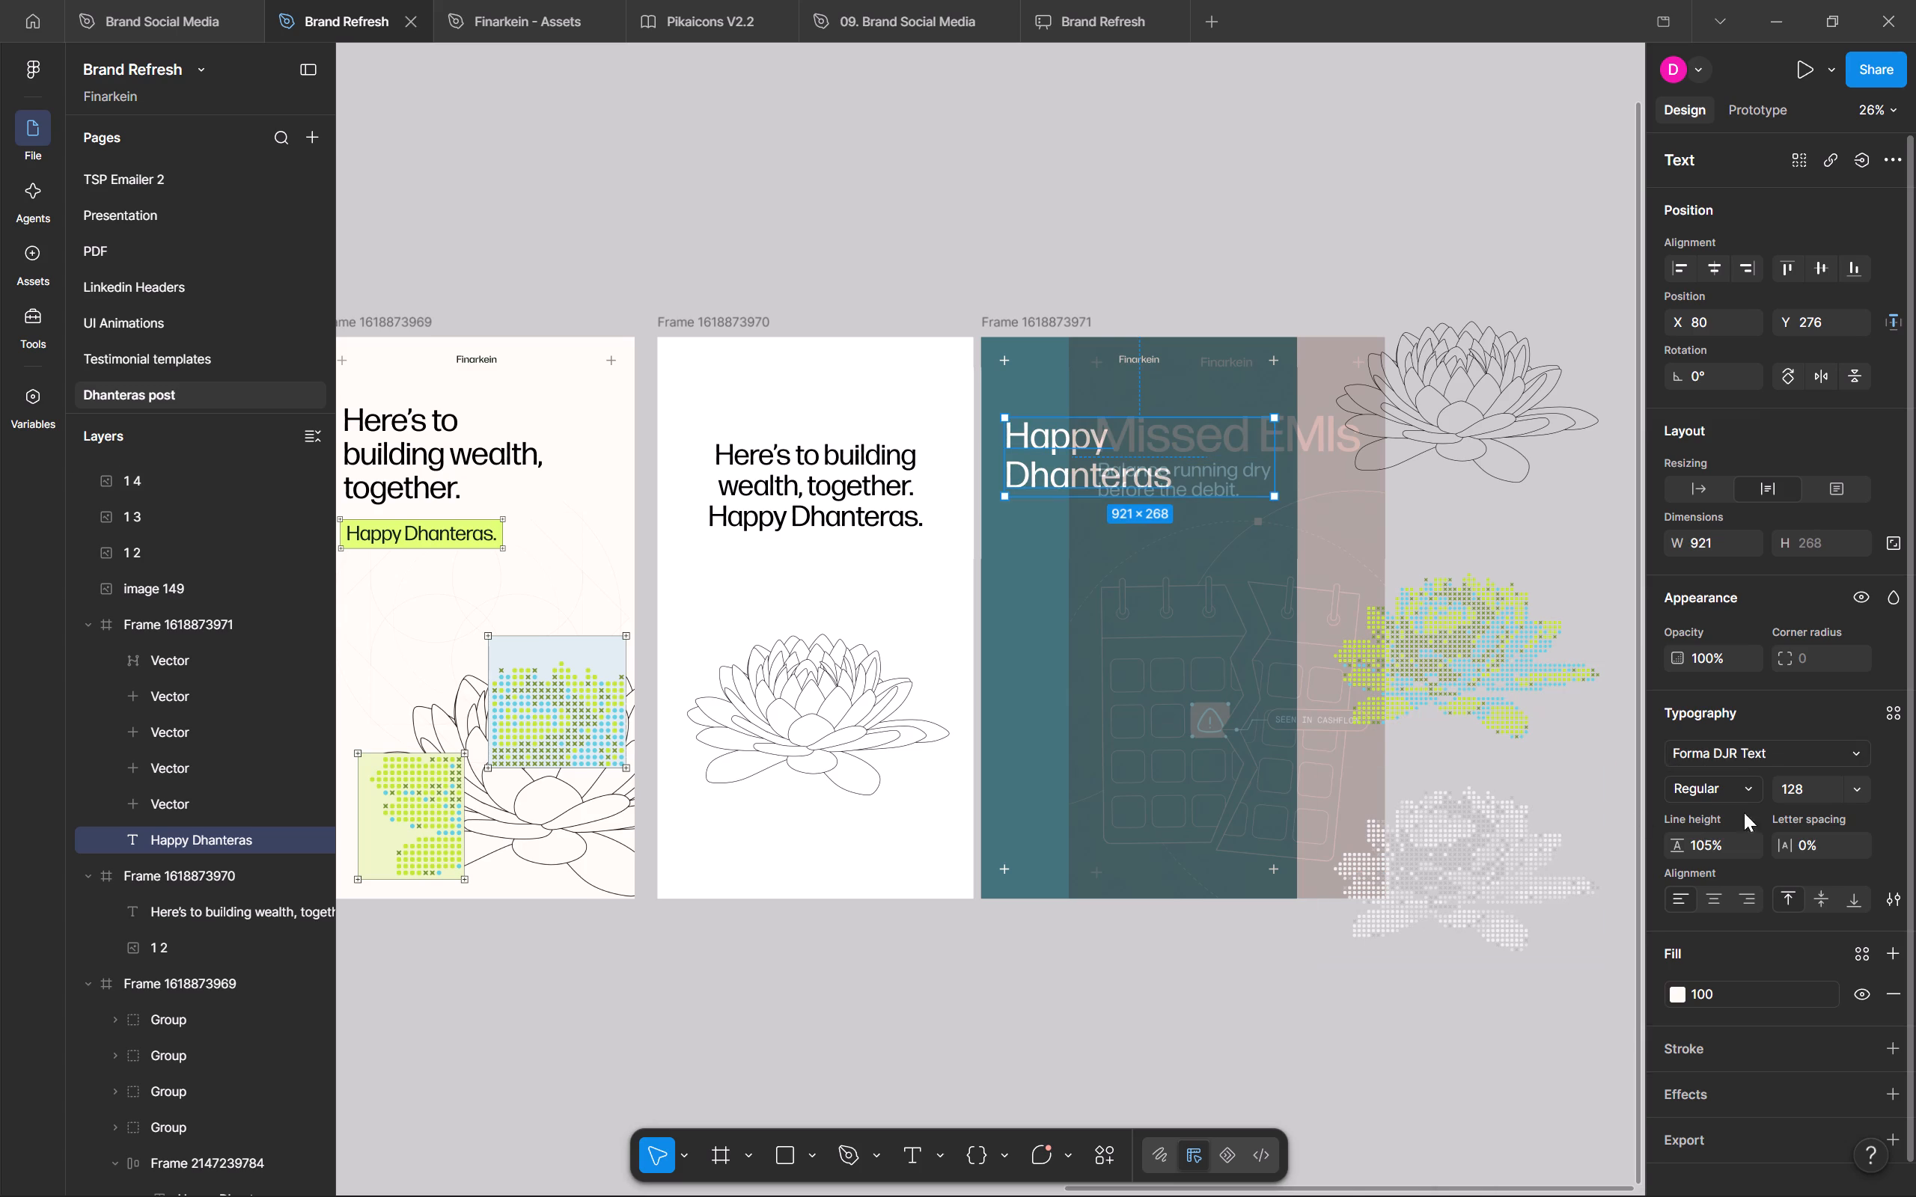
pyautogui.click(1756, 784)
pyautogui.click(1730, 818)
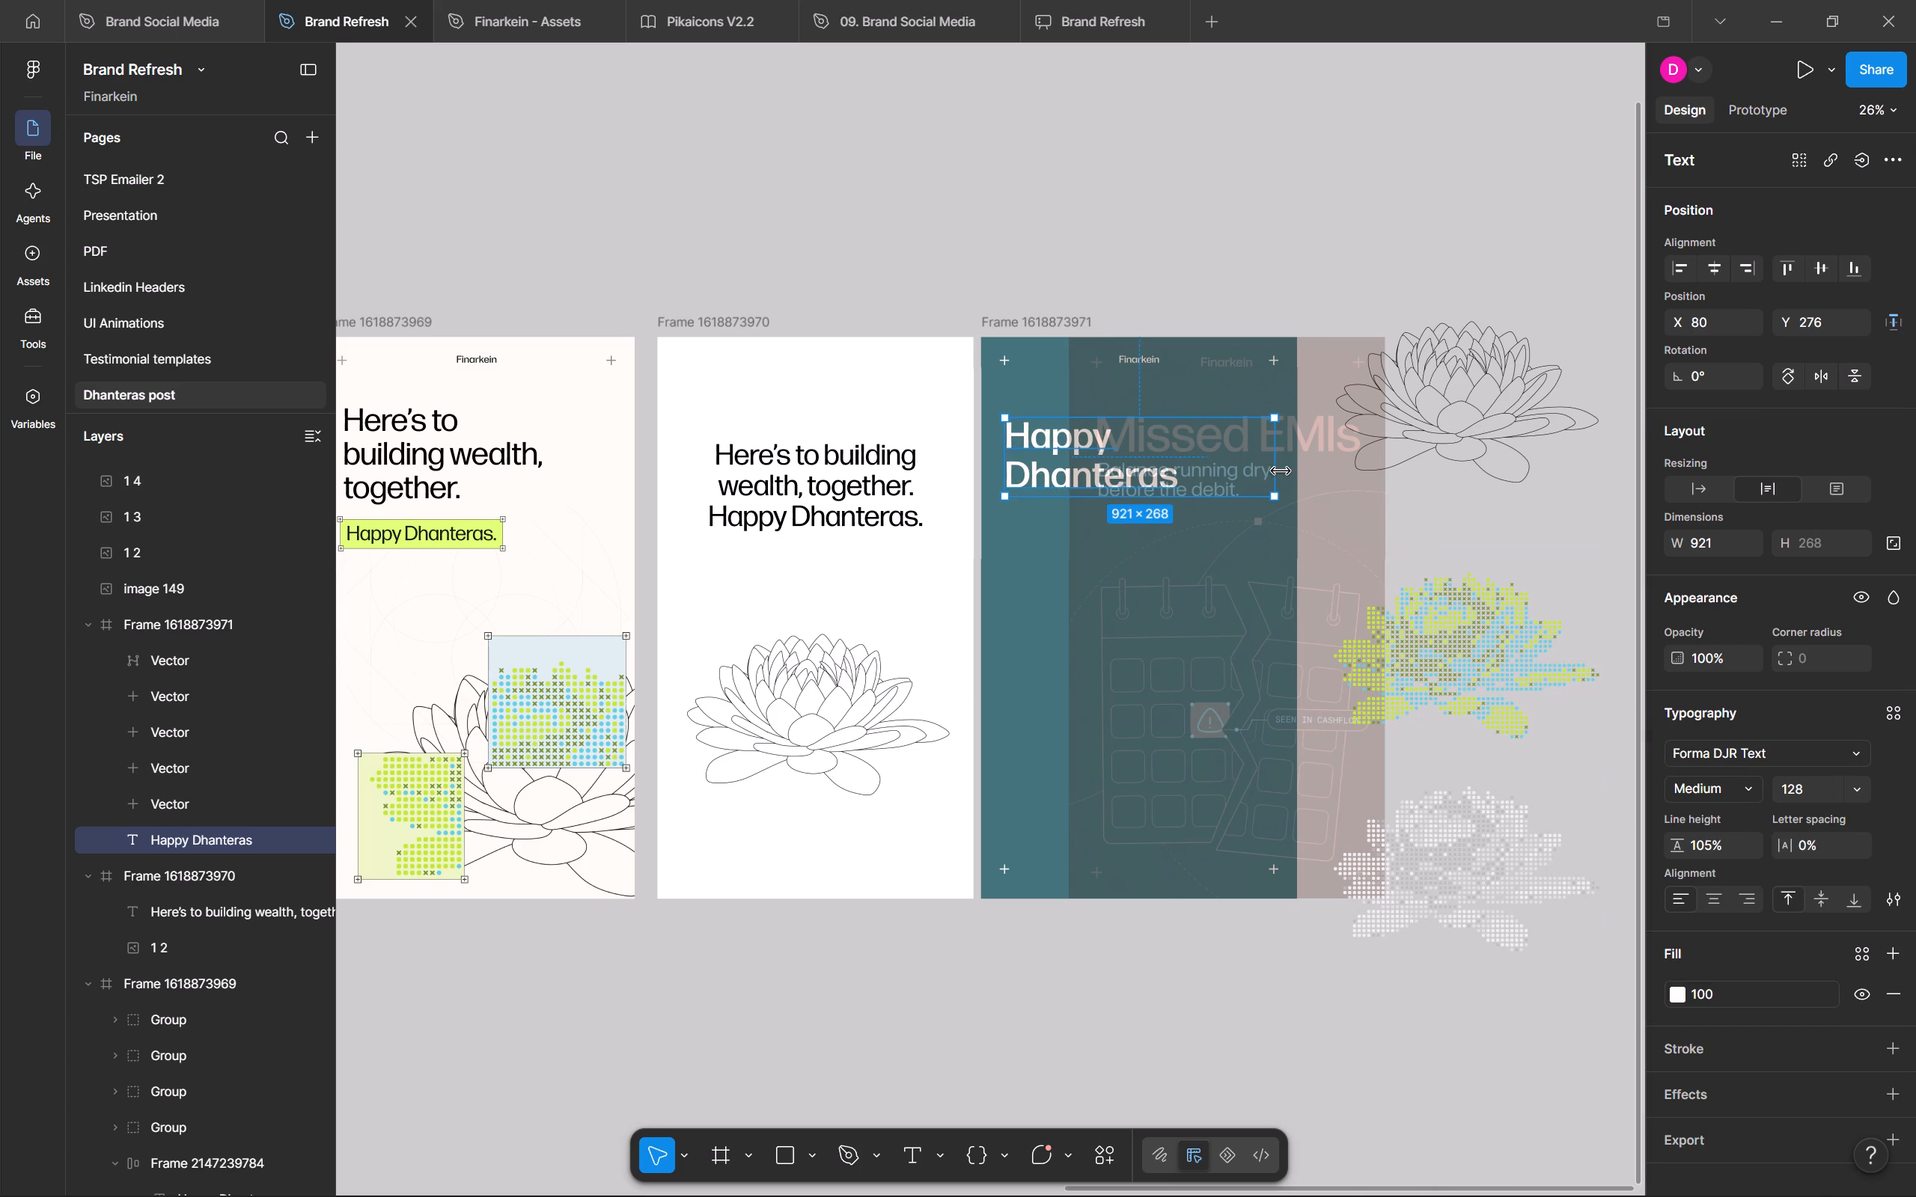
pyautogui.moveTo(1281, 472); pyautogui.dragTo(1351, 467)
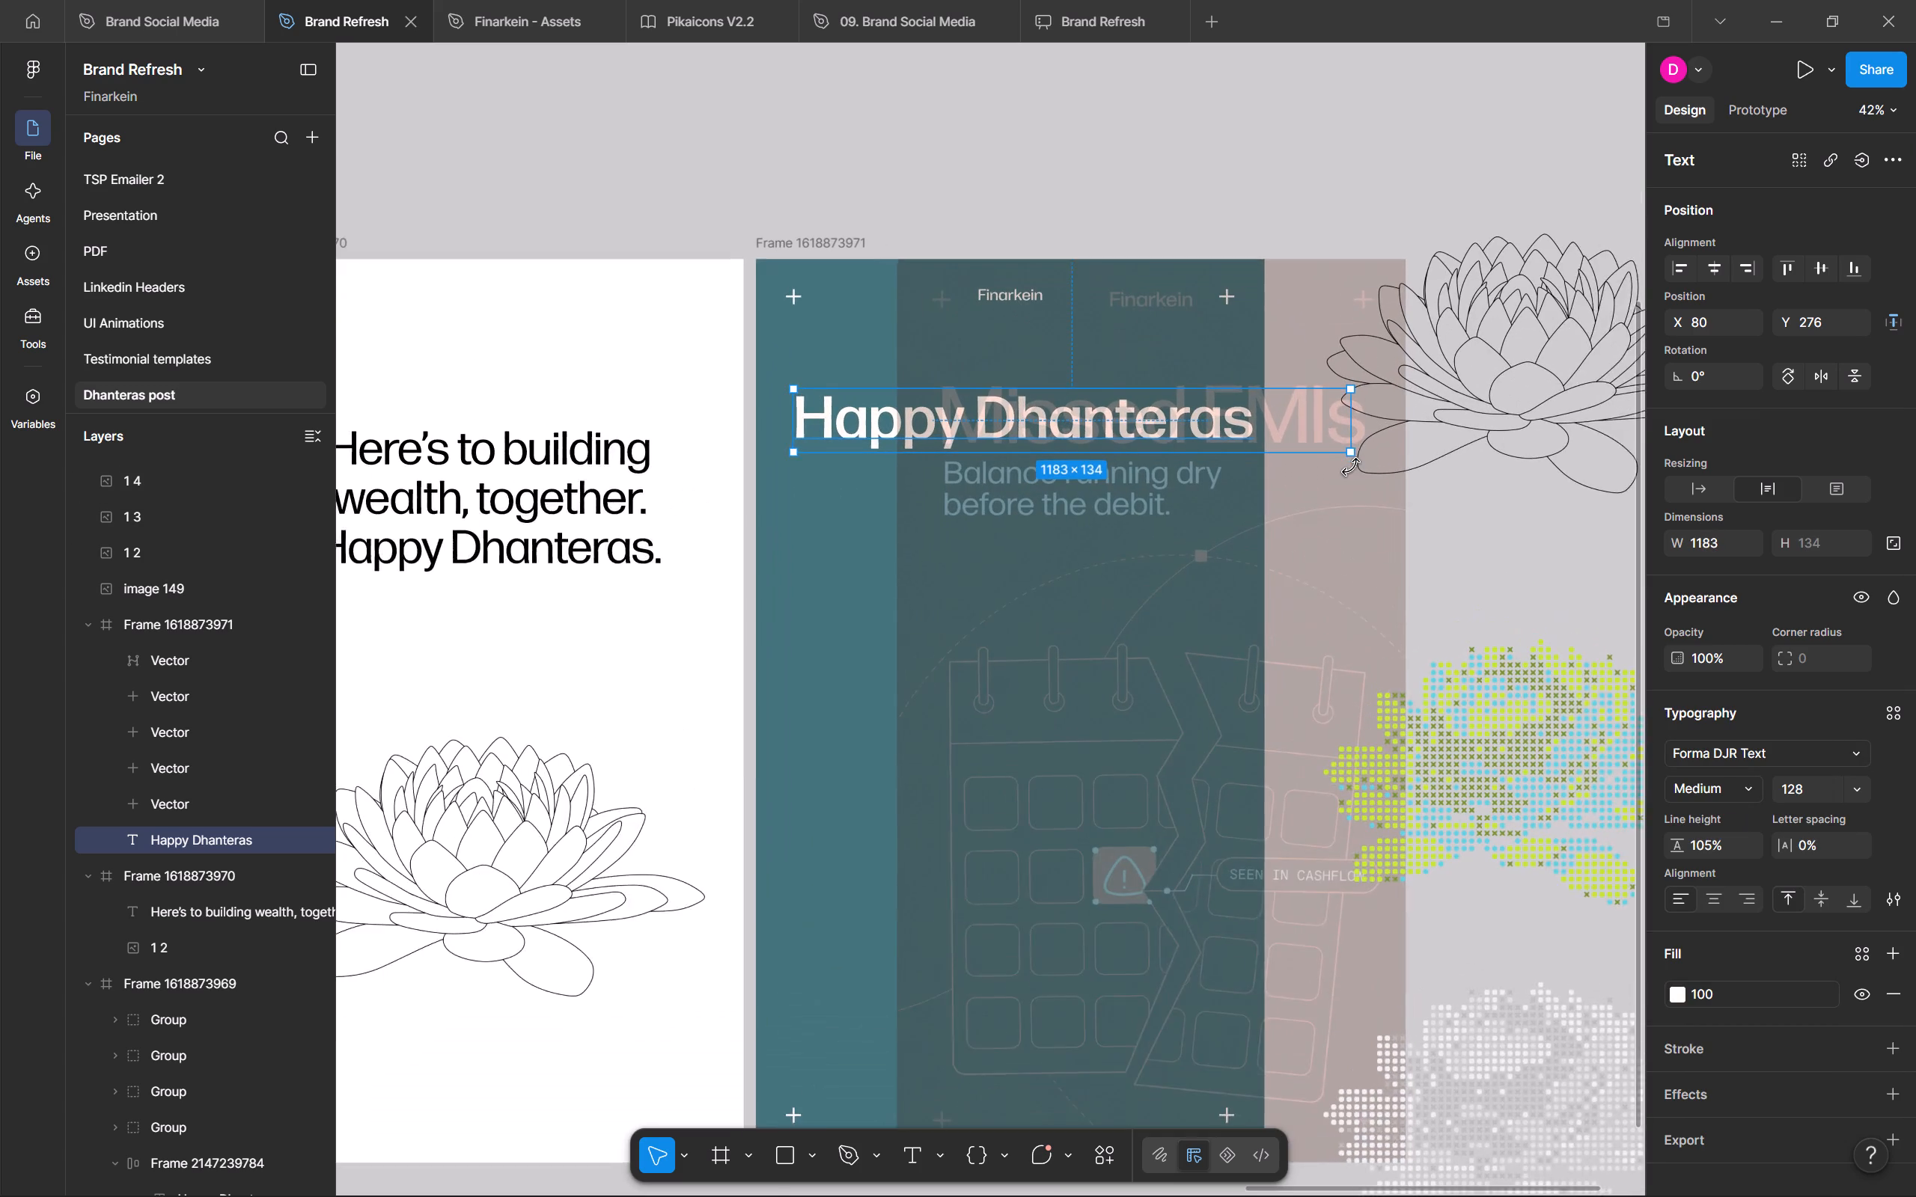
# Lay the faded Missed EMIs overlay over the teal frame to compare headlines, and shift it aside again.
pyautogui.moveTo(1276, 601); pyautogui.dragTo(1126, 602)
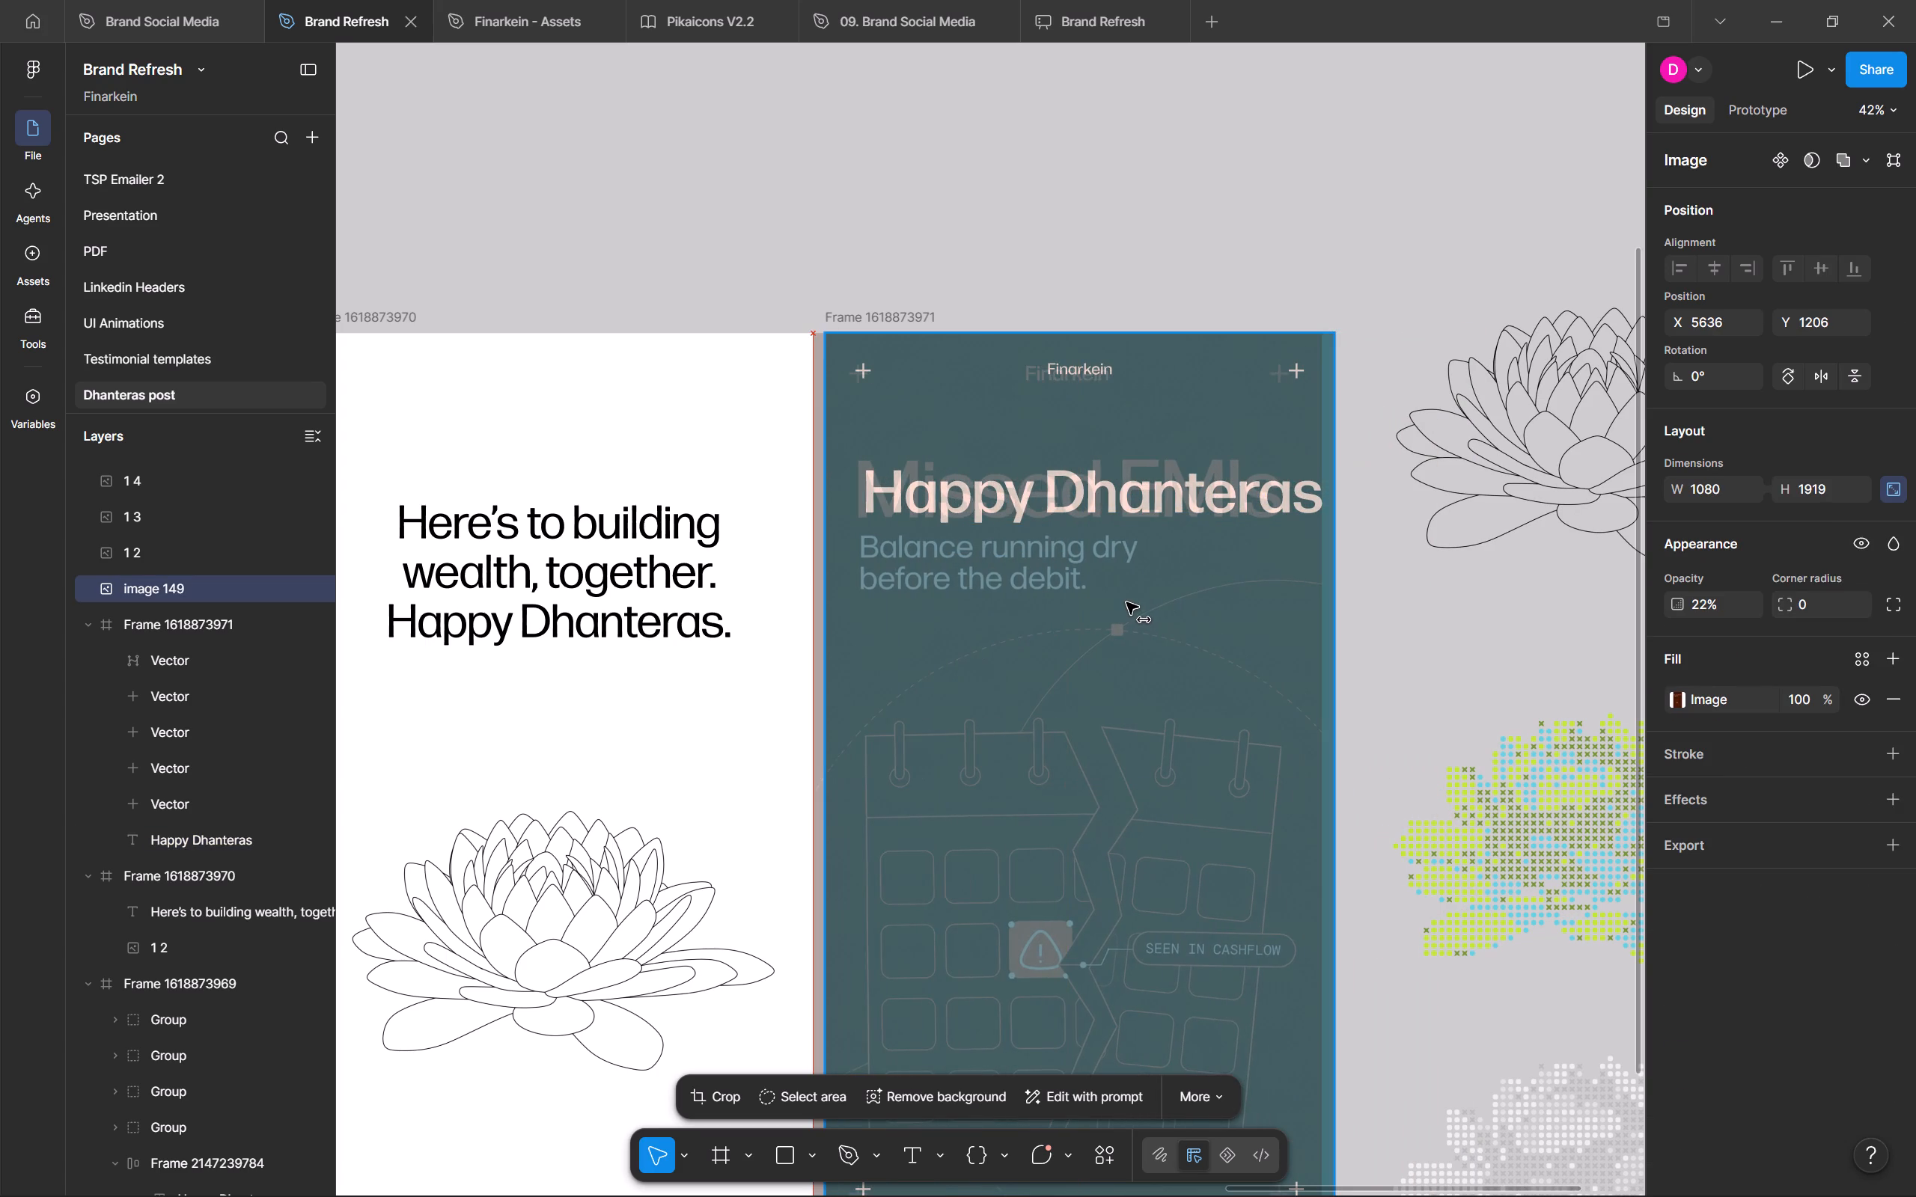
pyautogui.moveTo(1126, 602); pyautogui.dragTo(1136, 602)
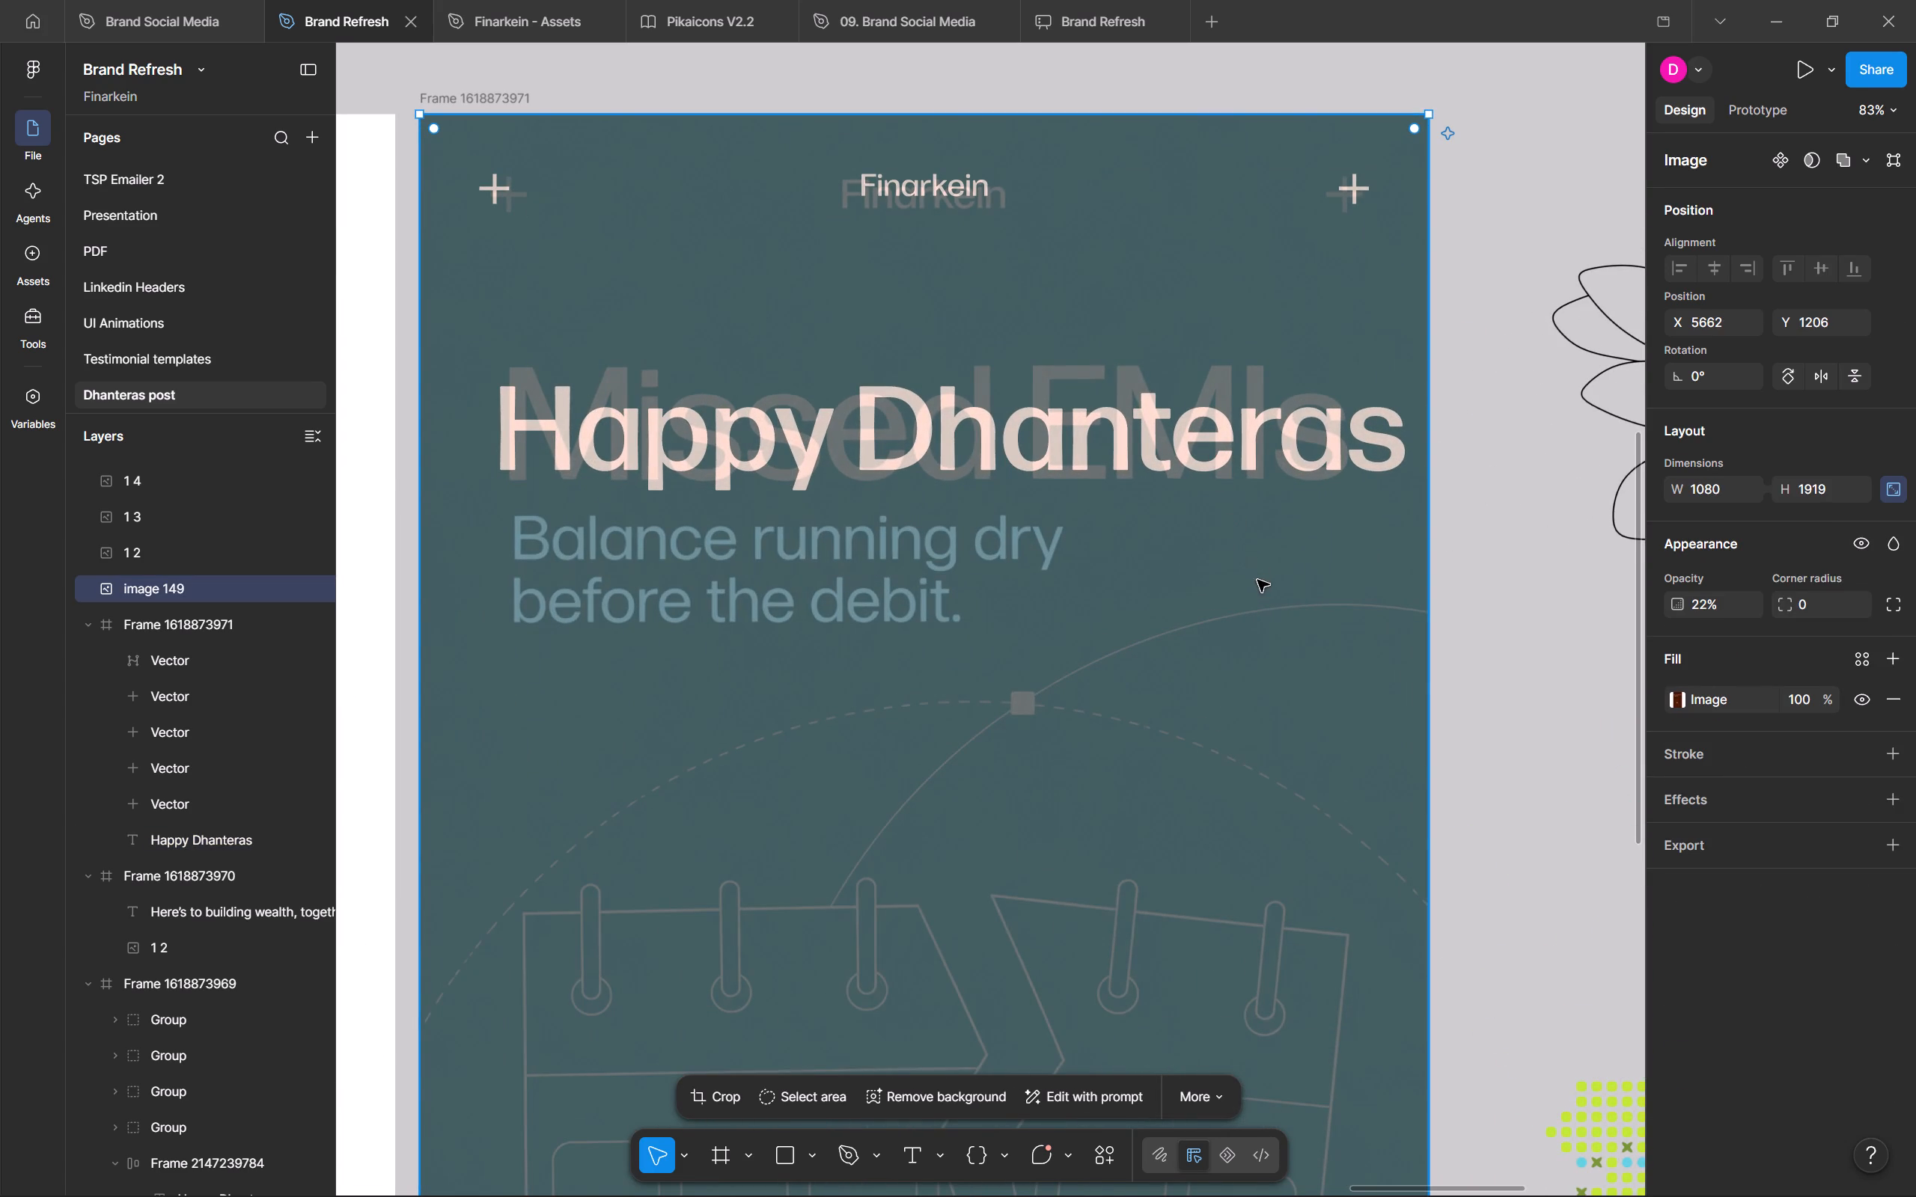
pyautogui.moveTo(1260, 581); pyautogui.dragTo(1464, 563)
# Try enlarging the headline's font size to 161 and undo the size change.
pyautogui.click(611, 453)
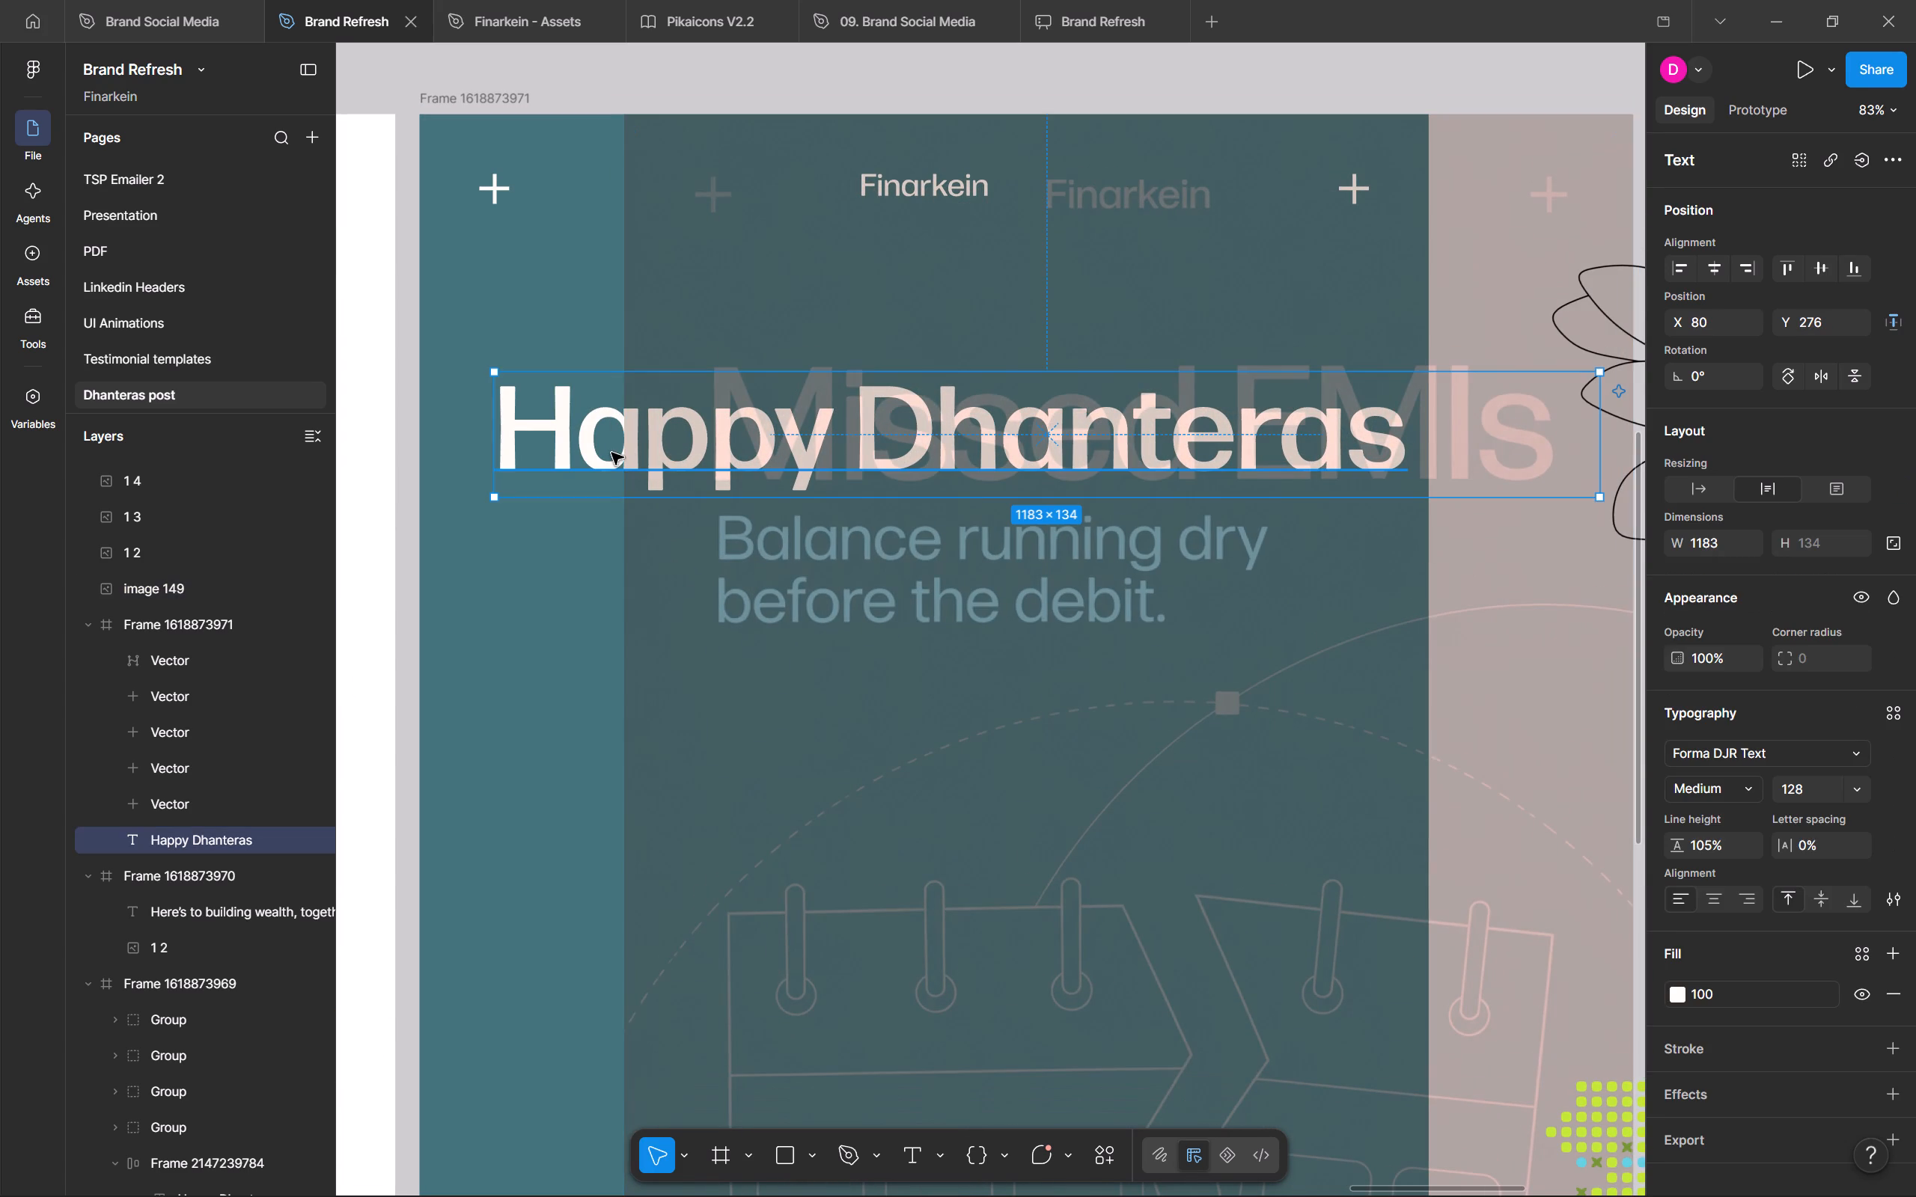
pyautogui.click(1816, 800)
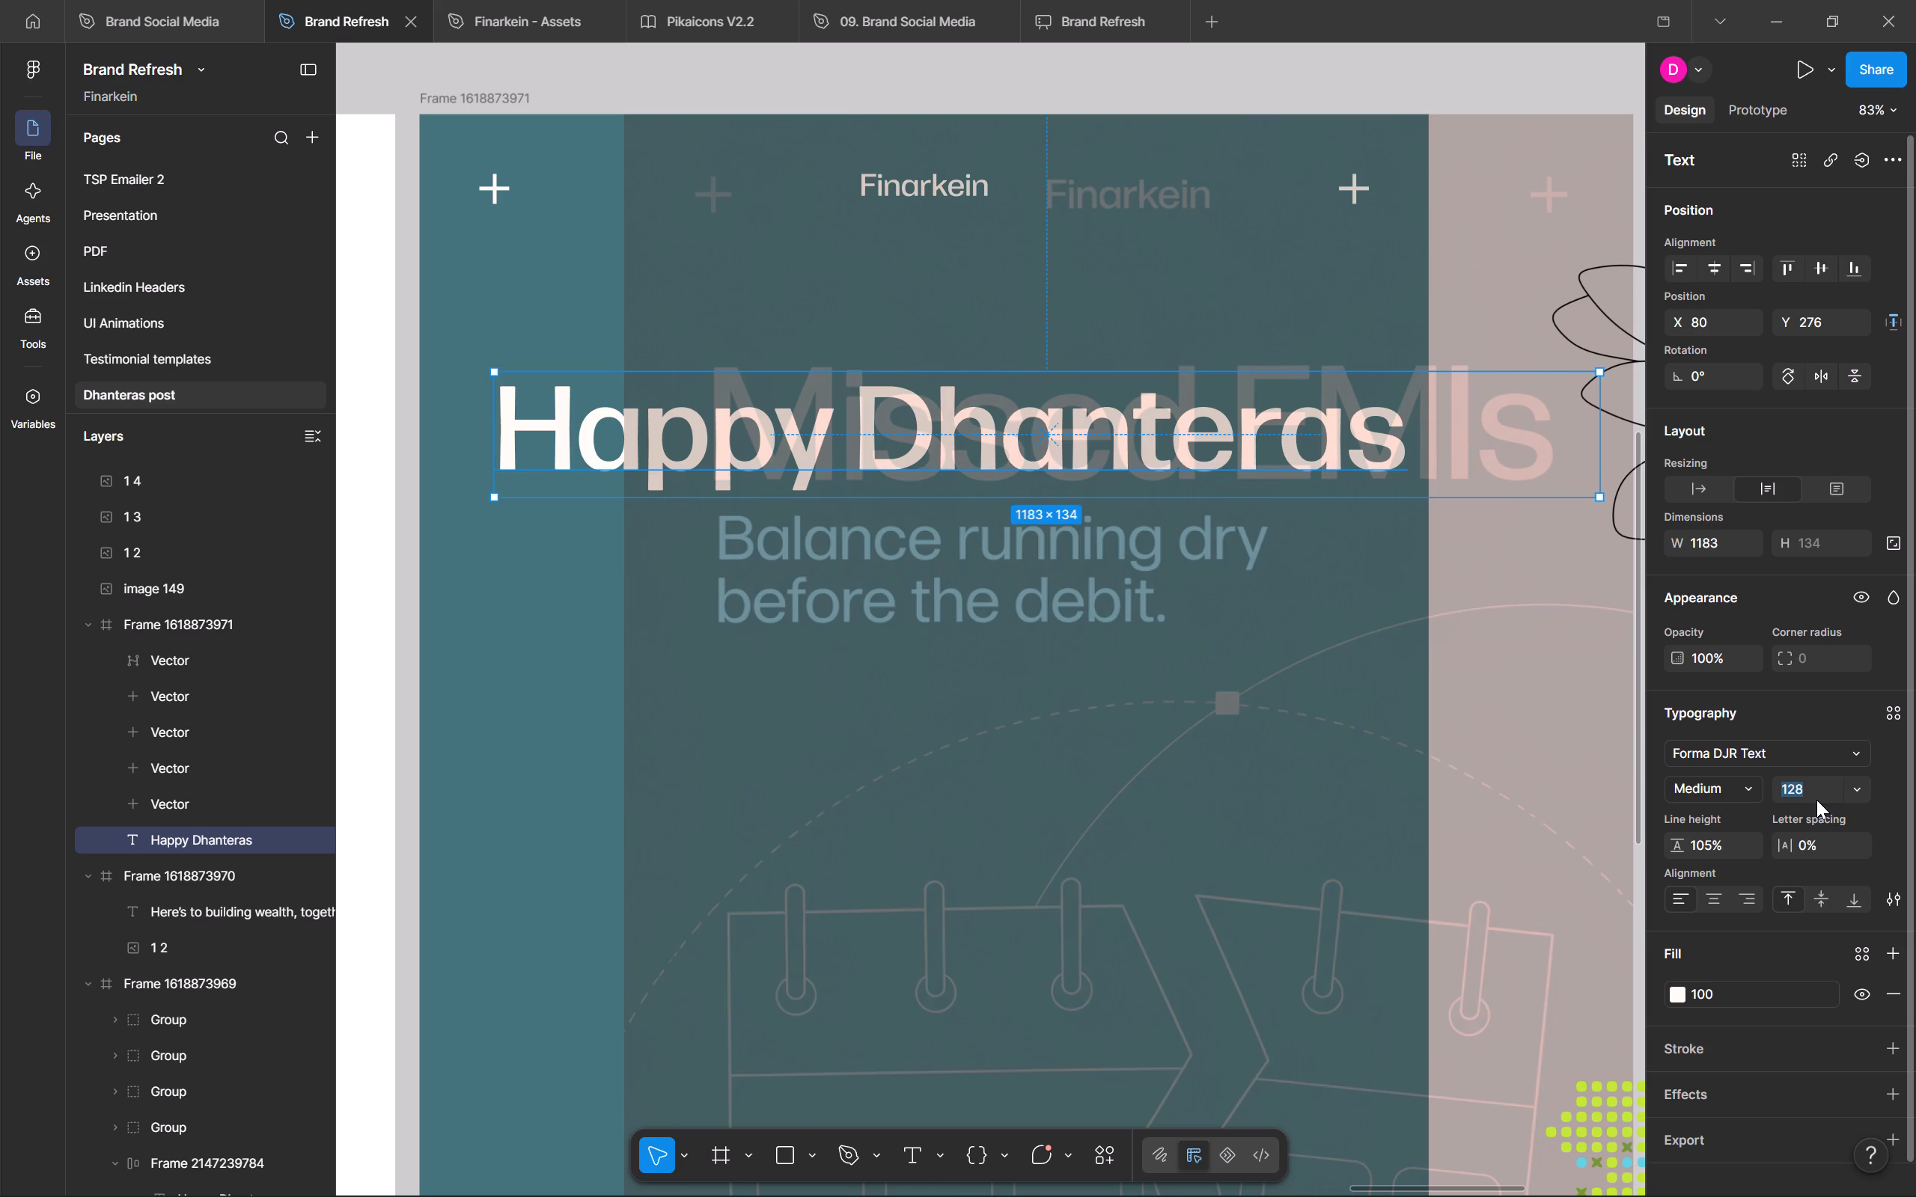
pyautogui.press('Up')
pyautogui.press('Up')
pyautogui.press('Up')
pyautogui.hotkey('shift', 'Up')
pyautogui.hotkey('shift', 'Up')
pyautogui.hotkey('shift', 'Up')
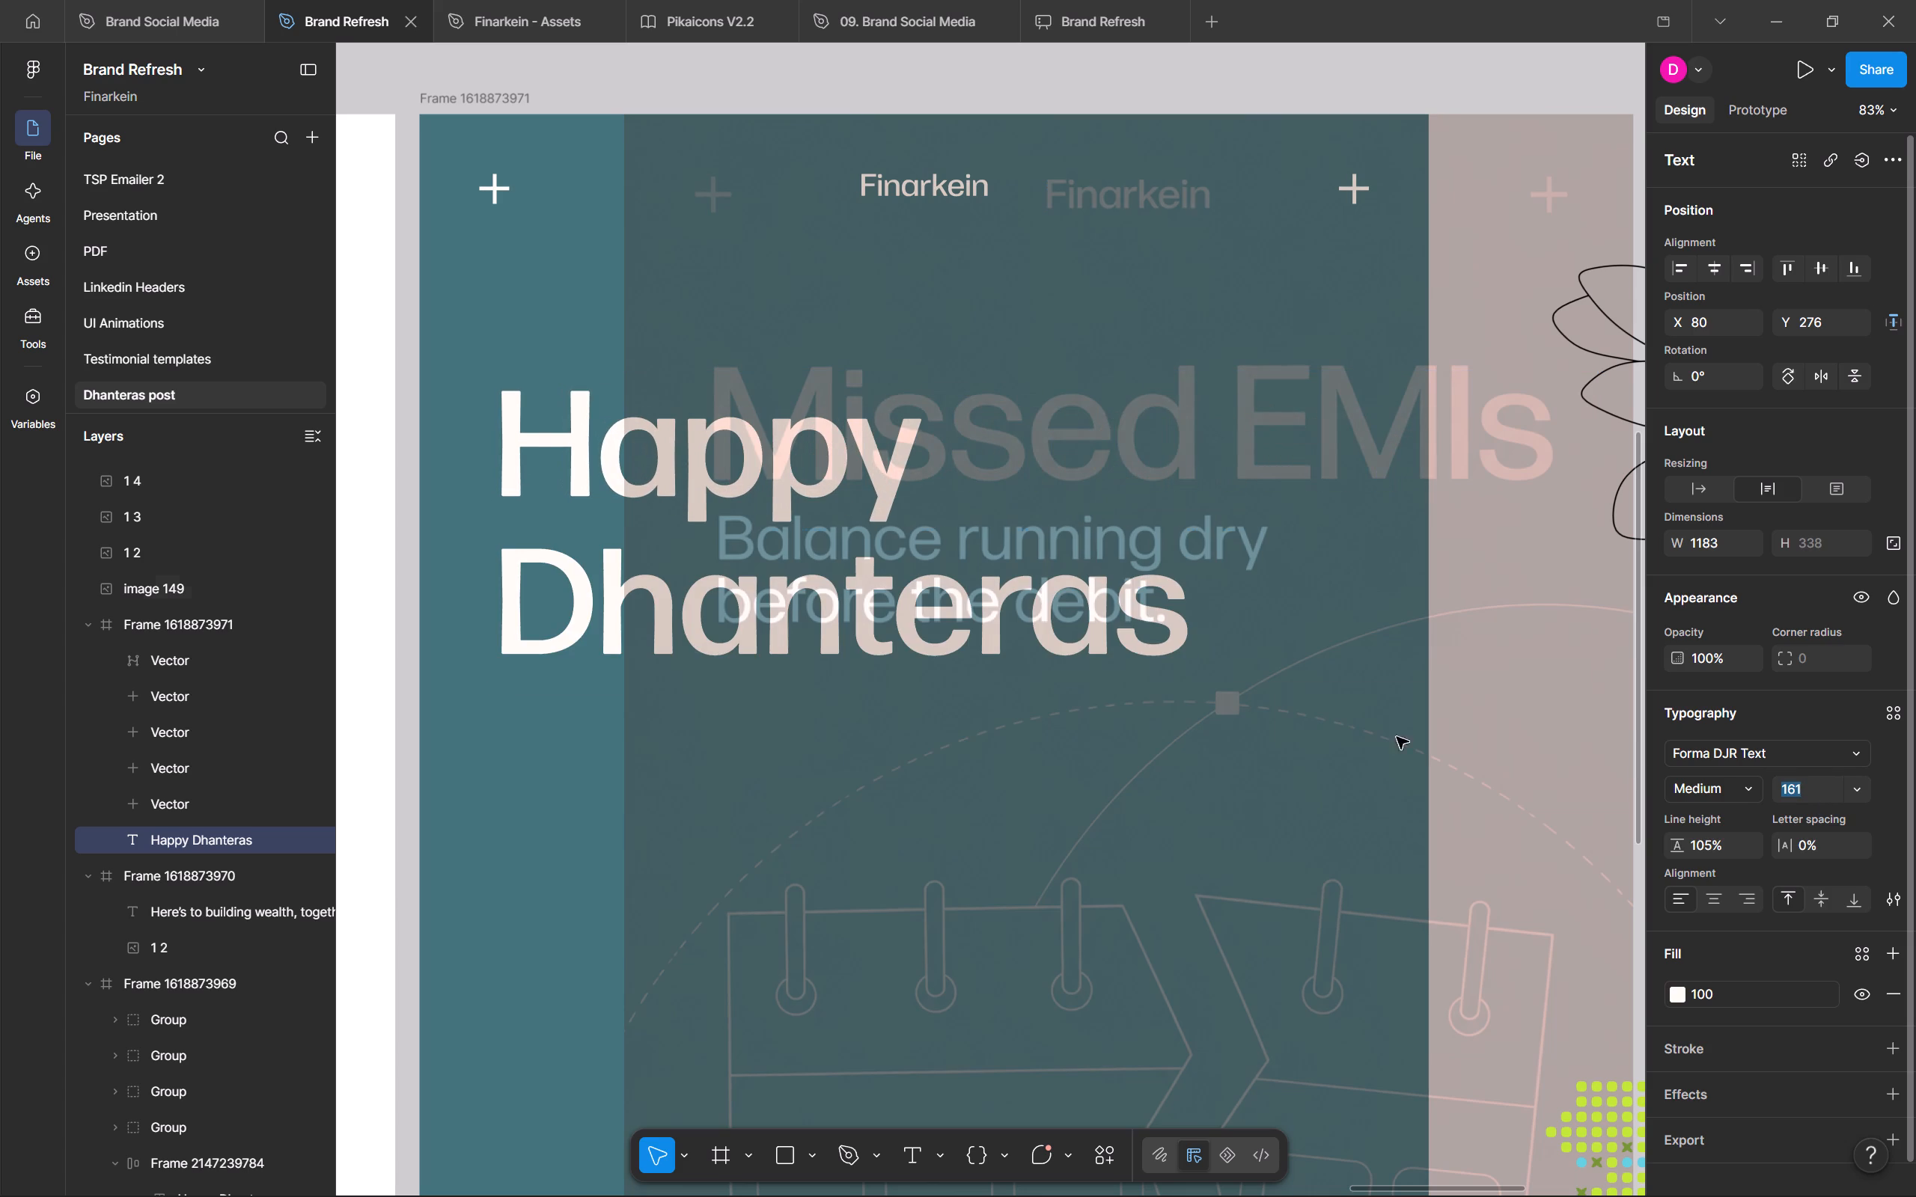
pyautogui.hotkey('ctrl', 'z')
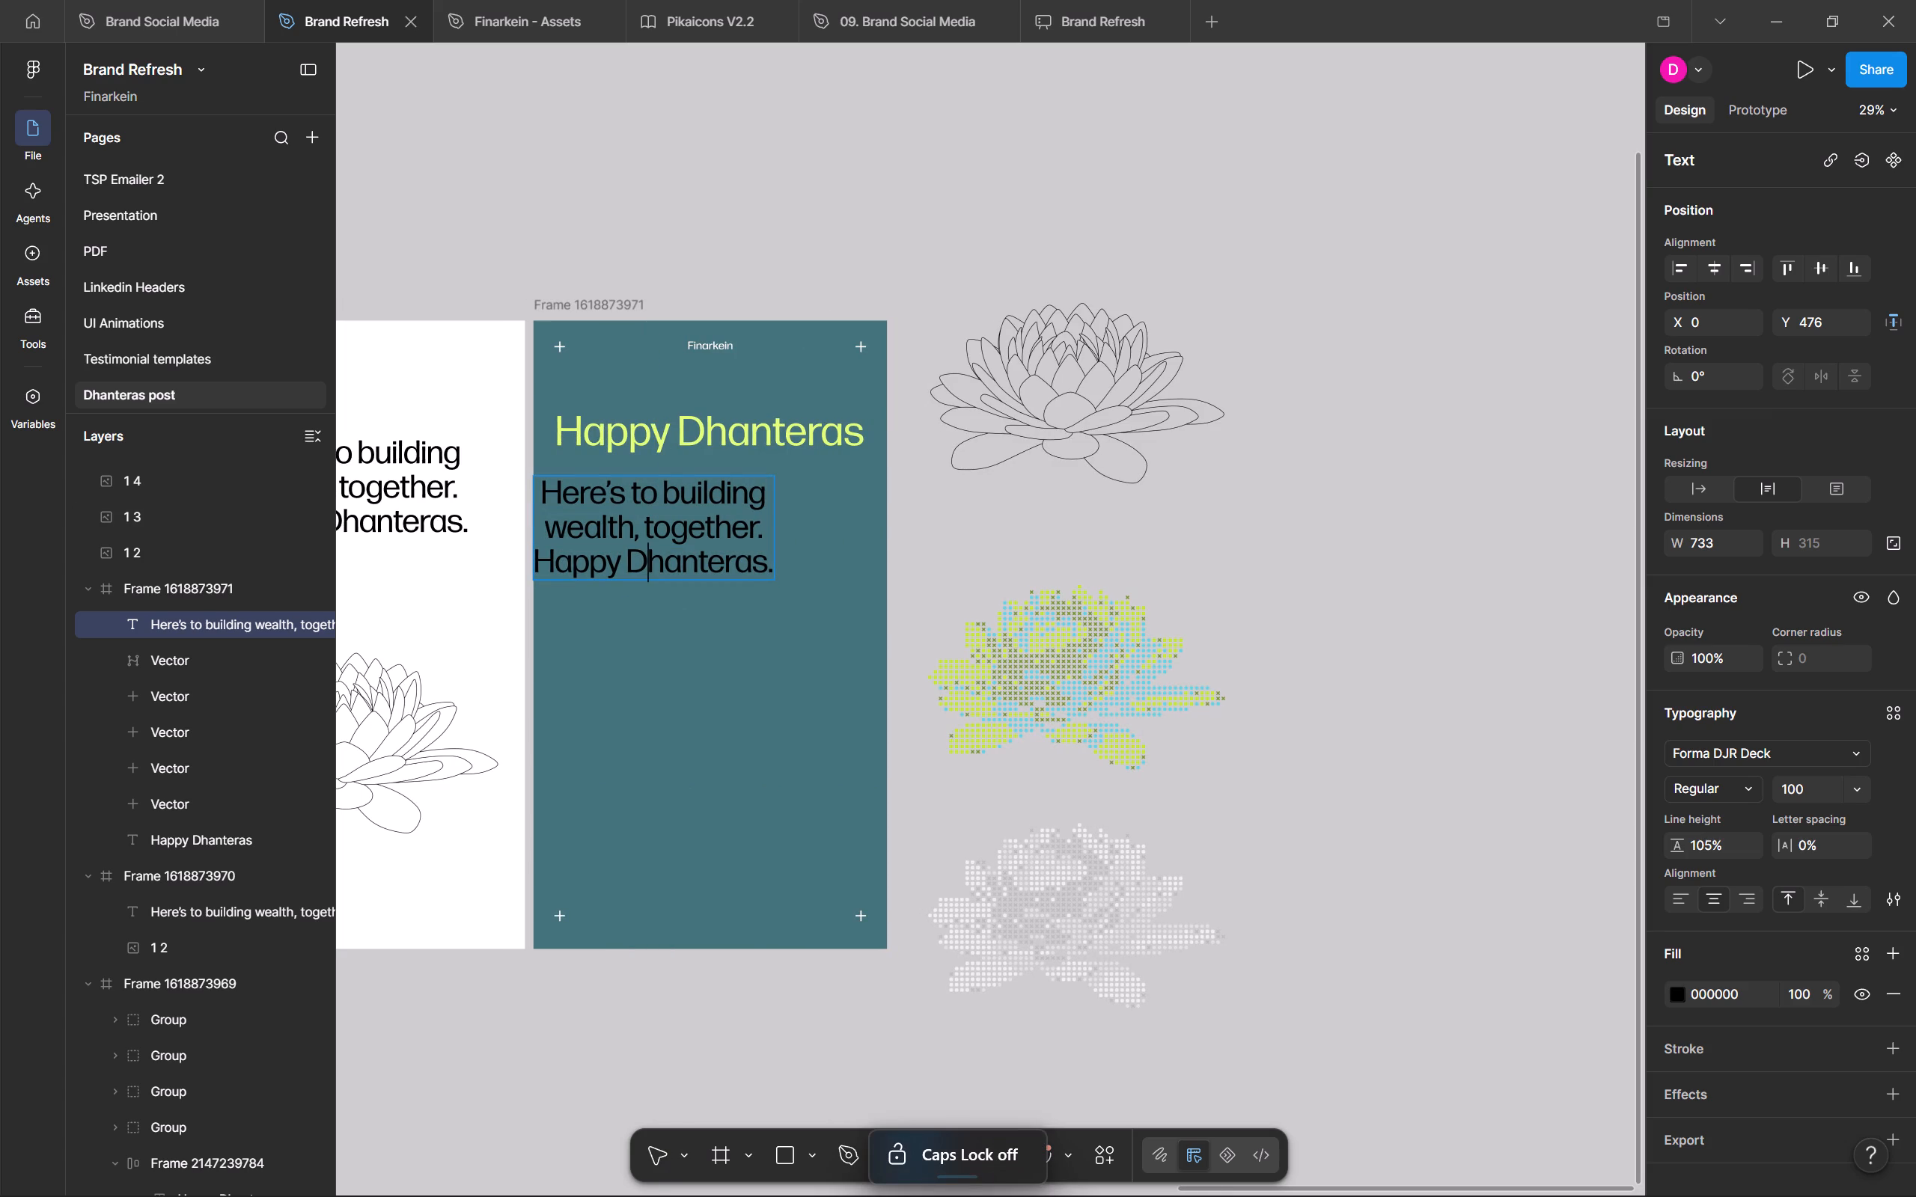
pyautogui.click(772, 569)
pyautogui.hotkey('shift', 'BackSpace')
pyautogui.hotkey('shift', 'BackSpace')
pyautogui.hotkey('shift', 'BackSpace')
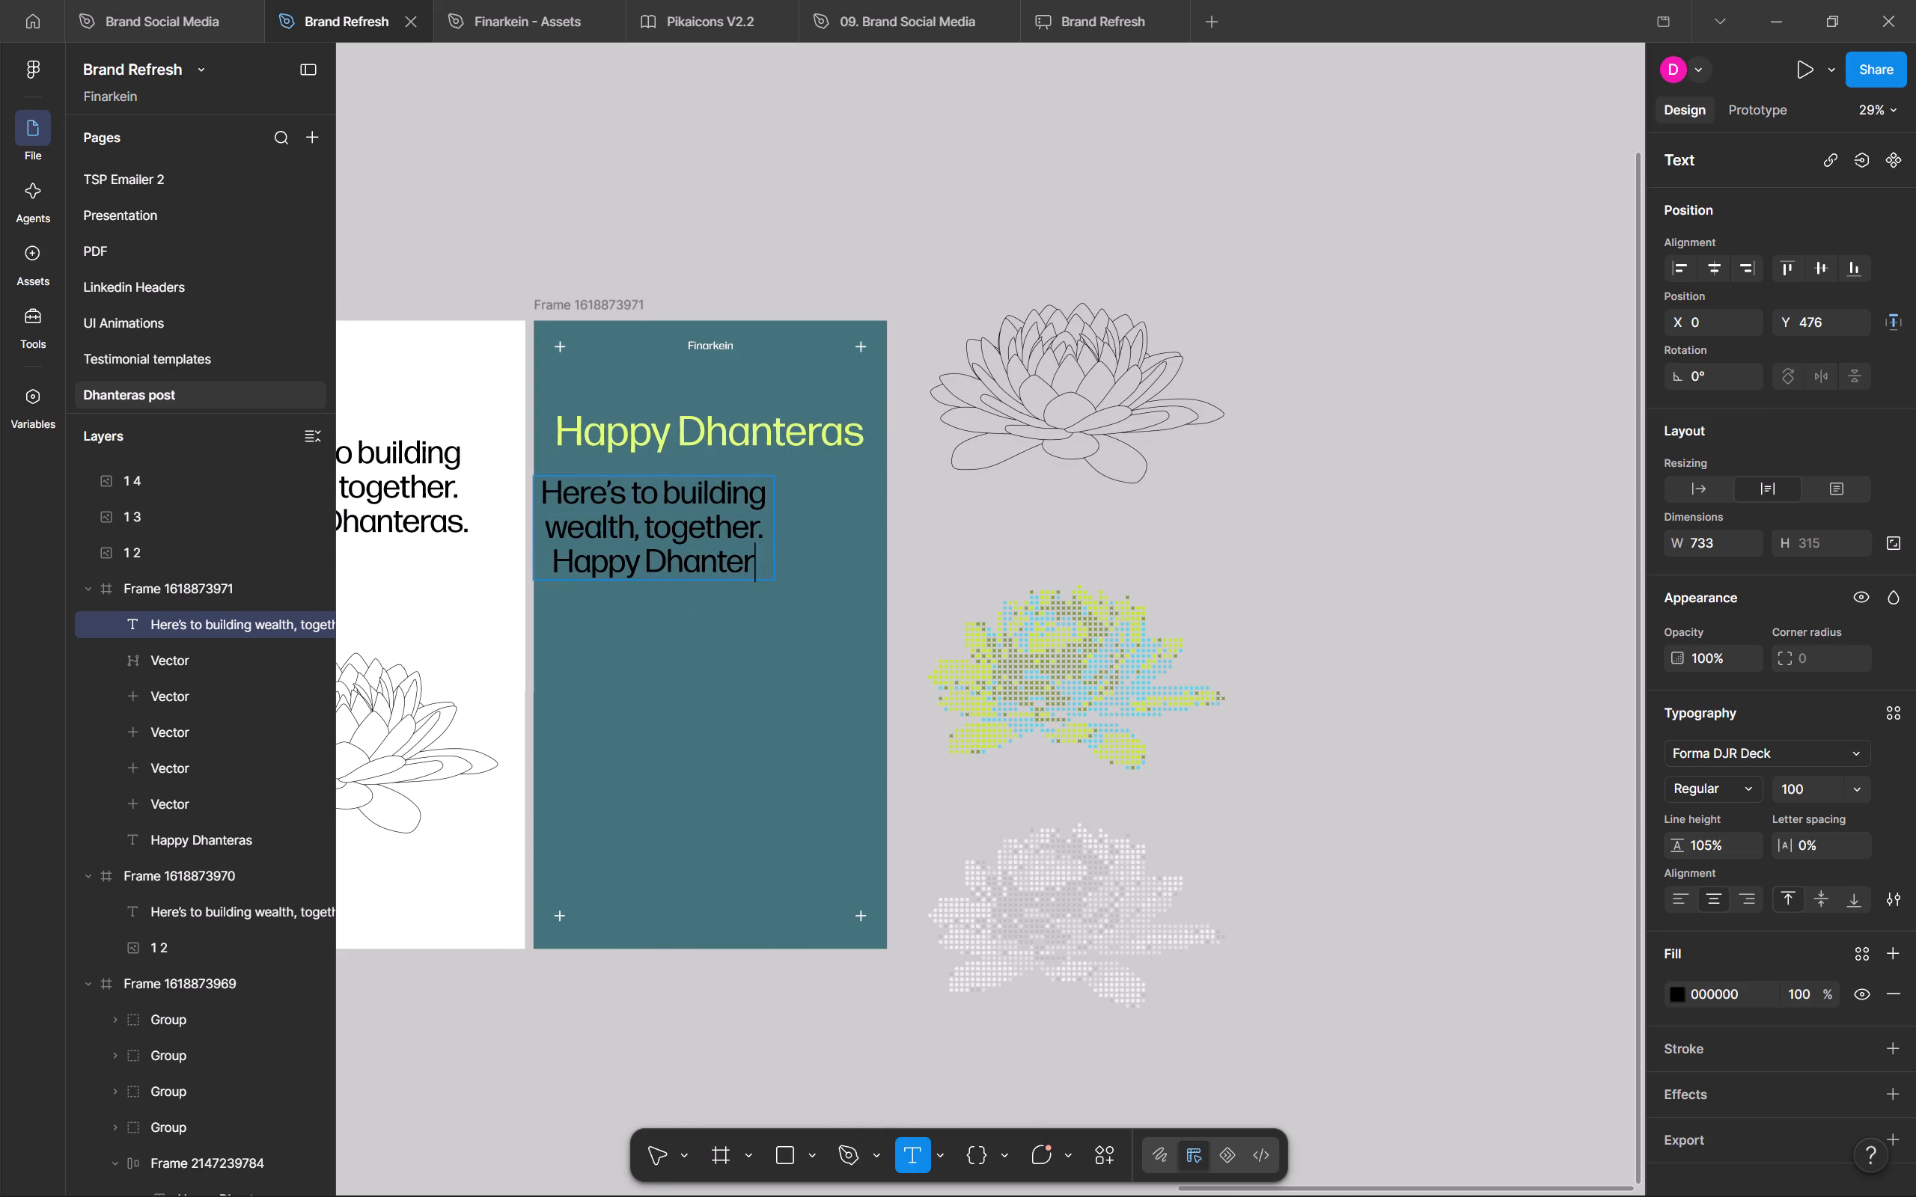
pyautogui.hotkey('shift', 'BackSpace')
pyautogui.hotkey('shift', 'BackSpace')
pyautogui.hotkey('shift', 'BackSpace')
pyautogui.hotkey('shift', 'BackSpace')
pyautogui.hotkey('shift', 'BackSpace')
pyautogui.hotkey('ctrl', 'BackSpace')
pyautogui.hotkey('ctrl', 'BackSpace')
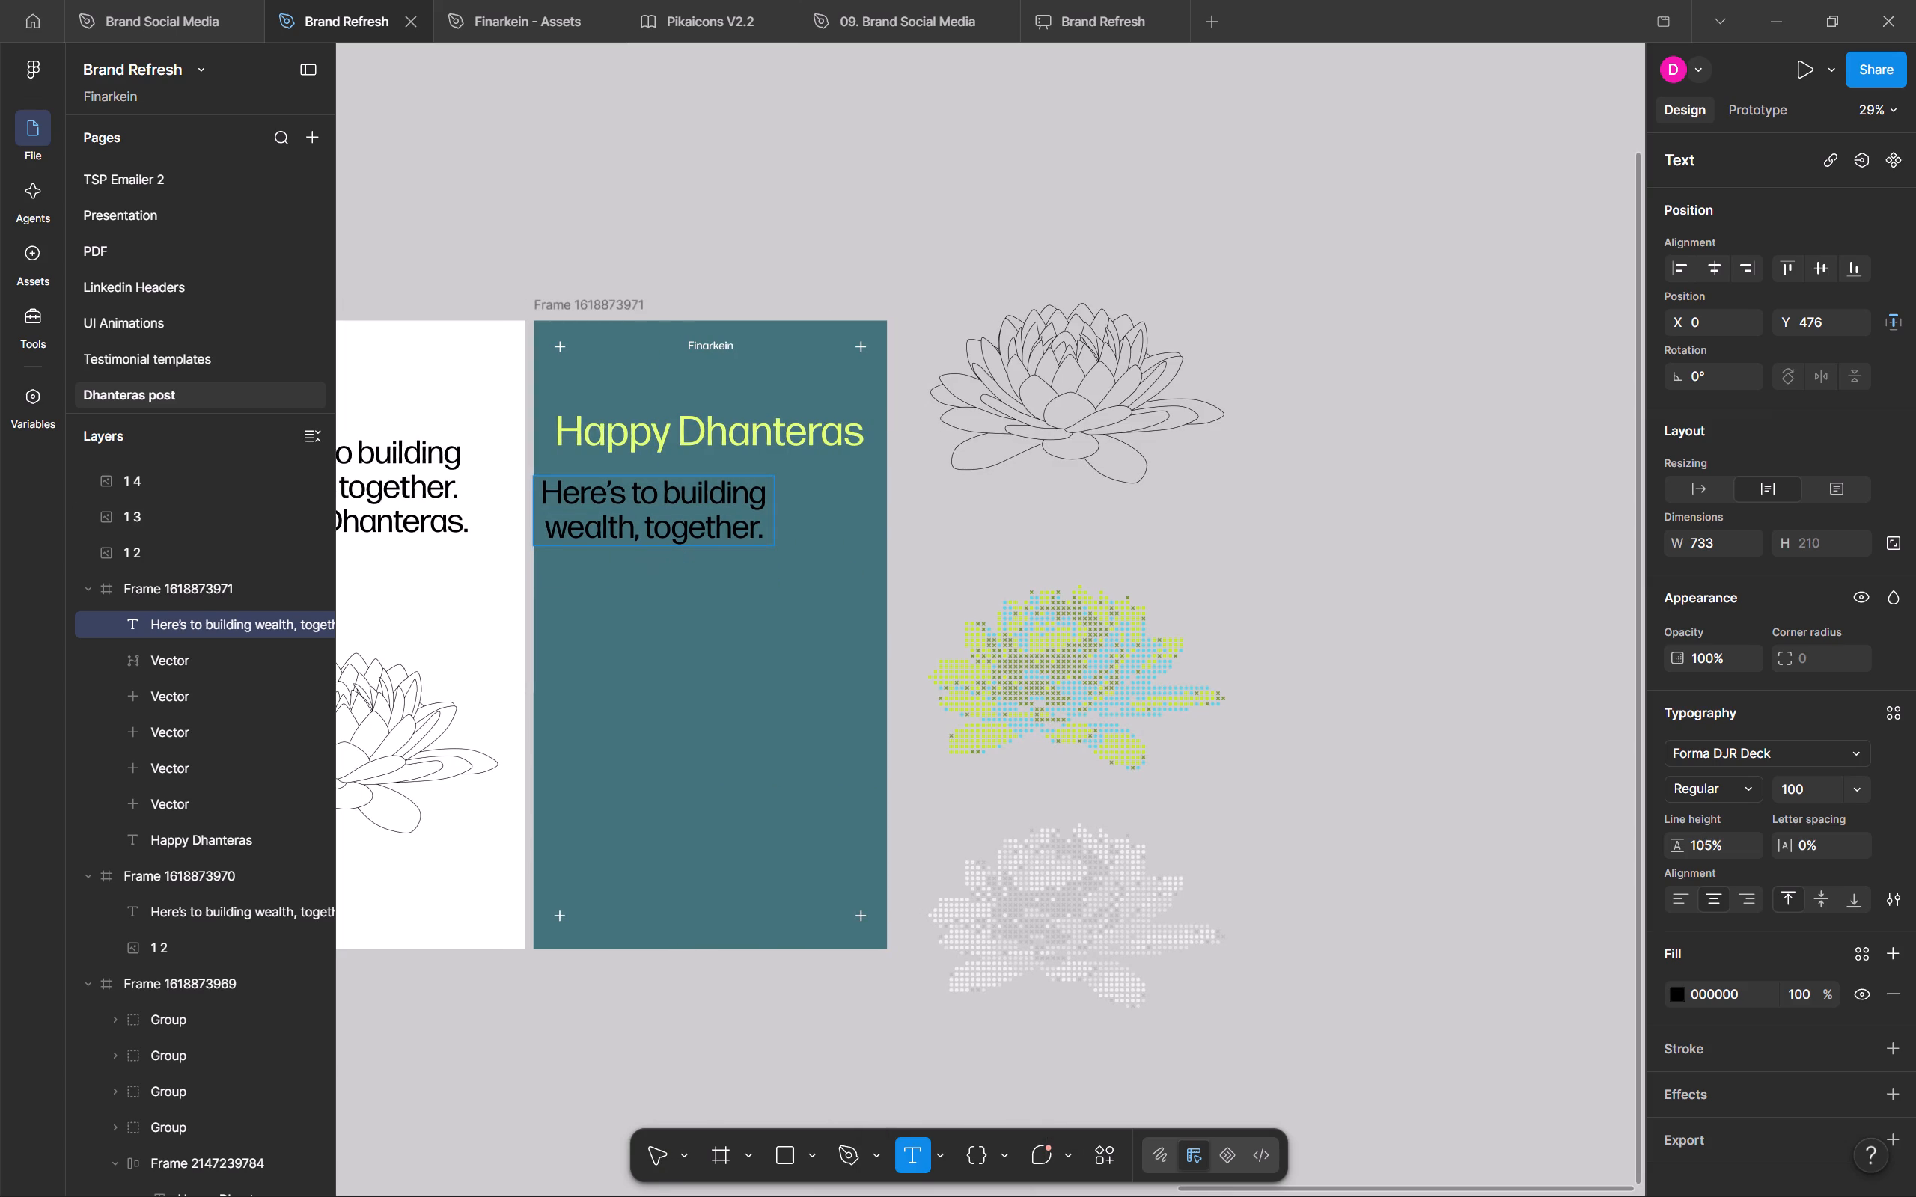
pyautogui.press('Escape')
# Recolour the tagline with the solid Off Light swatch from the colour library.
pyautogui.click(1679, 989)
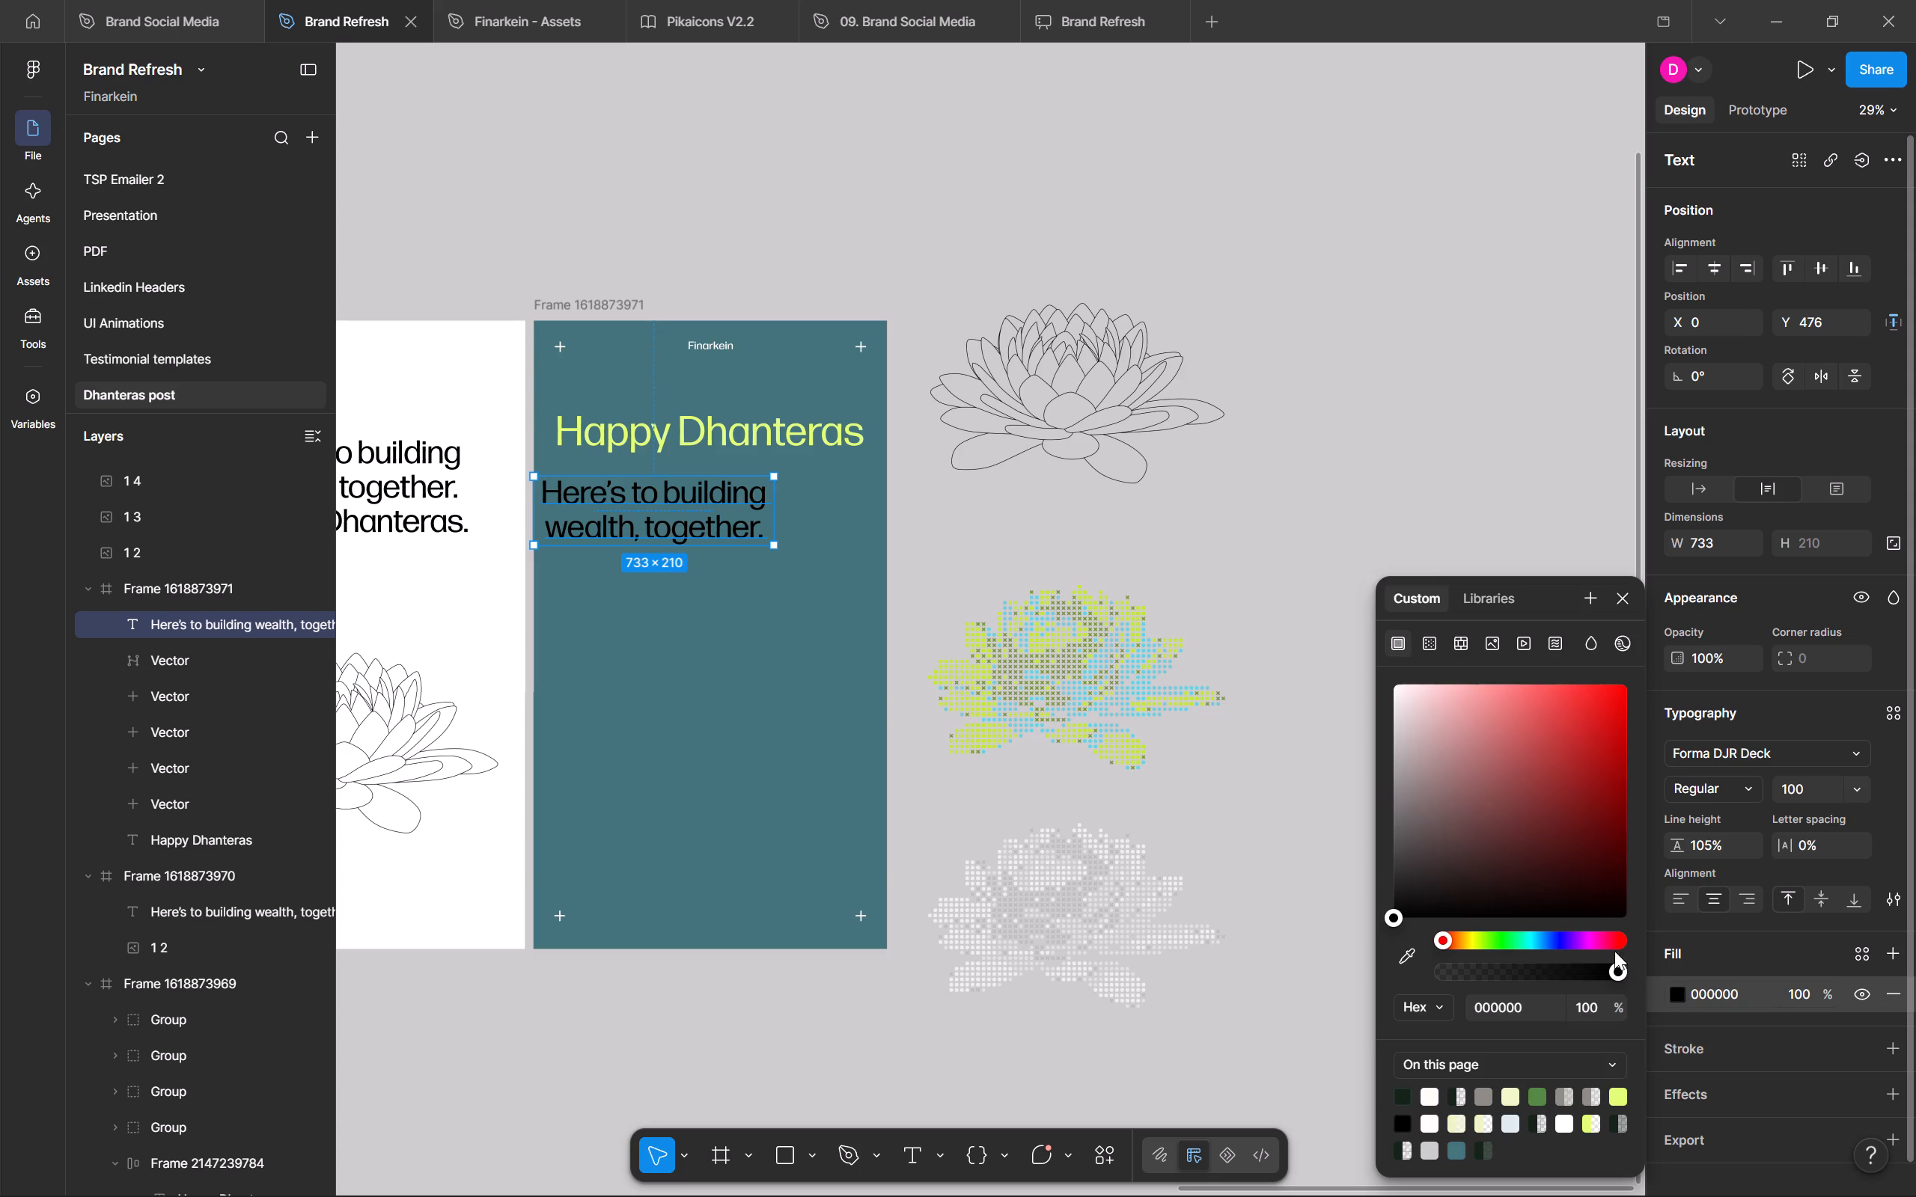
pyautogui.click(1472, 597)
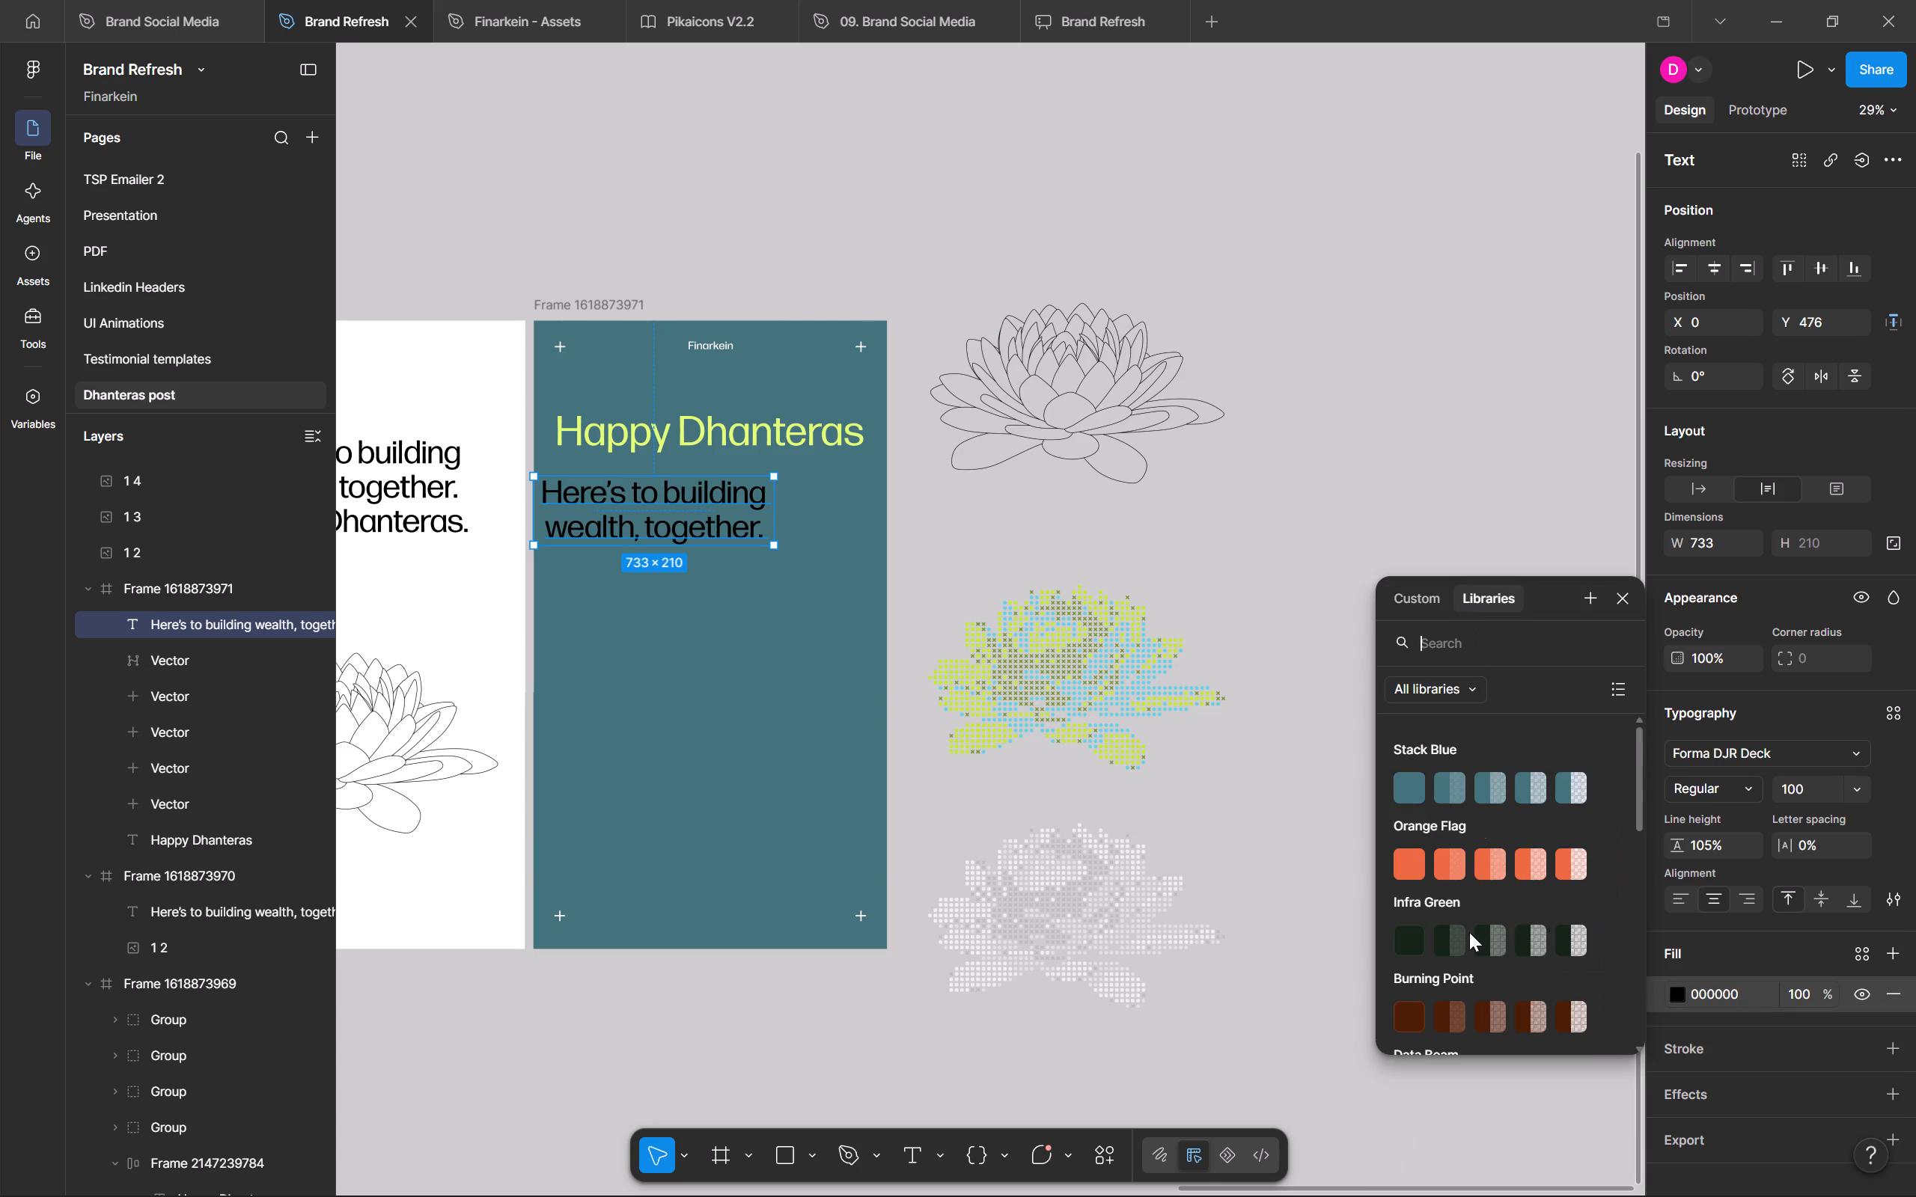
pyautogui.scroll(-2, 1468, 940)
pyautogui.click(1416, 916)
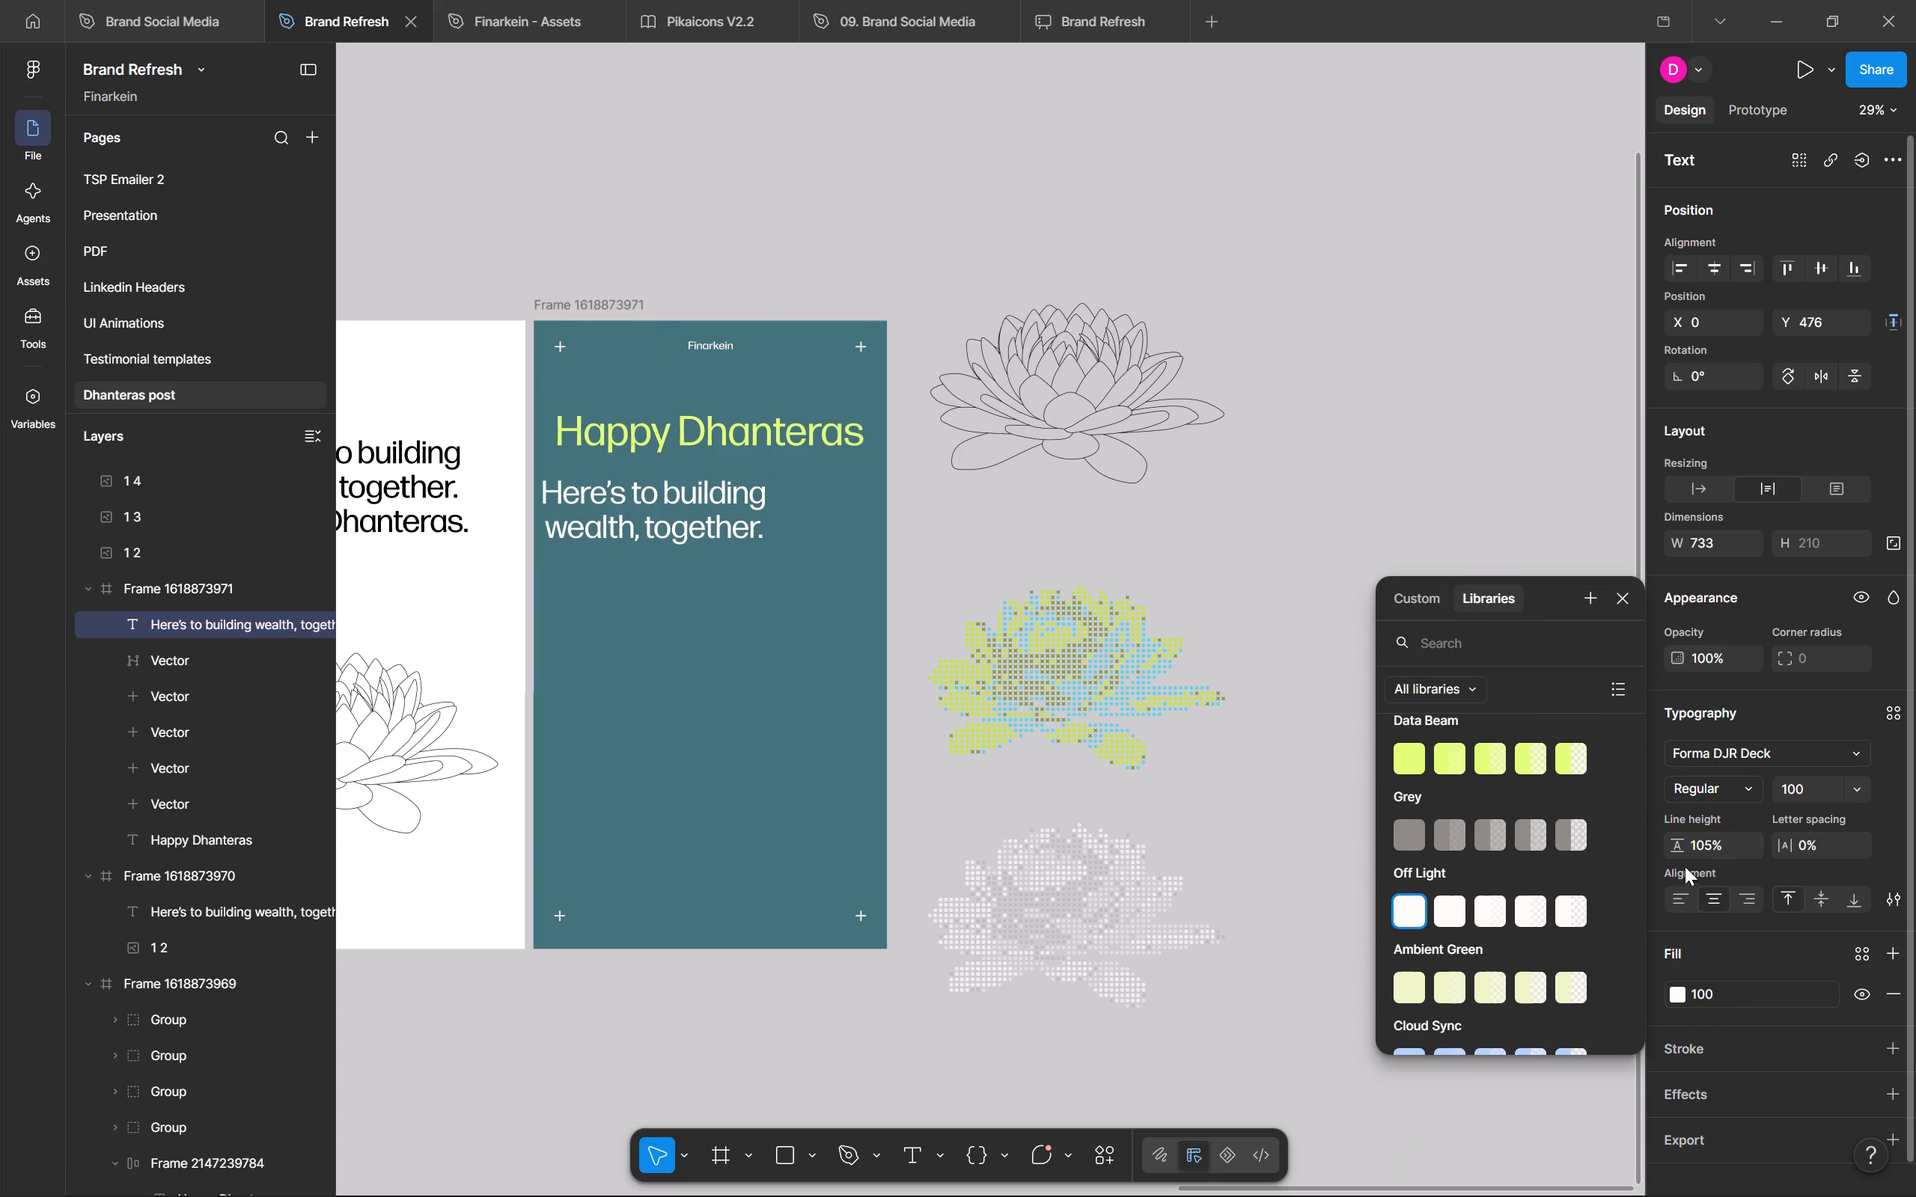
# Left-align the tagline's text and move its box to X 66, in line with the headline.
pyautogui.click(1682, 888)
pyautogui.hscroll(1, 629, 528)
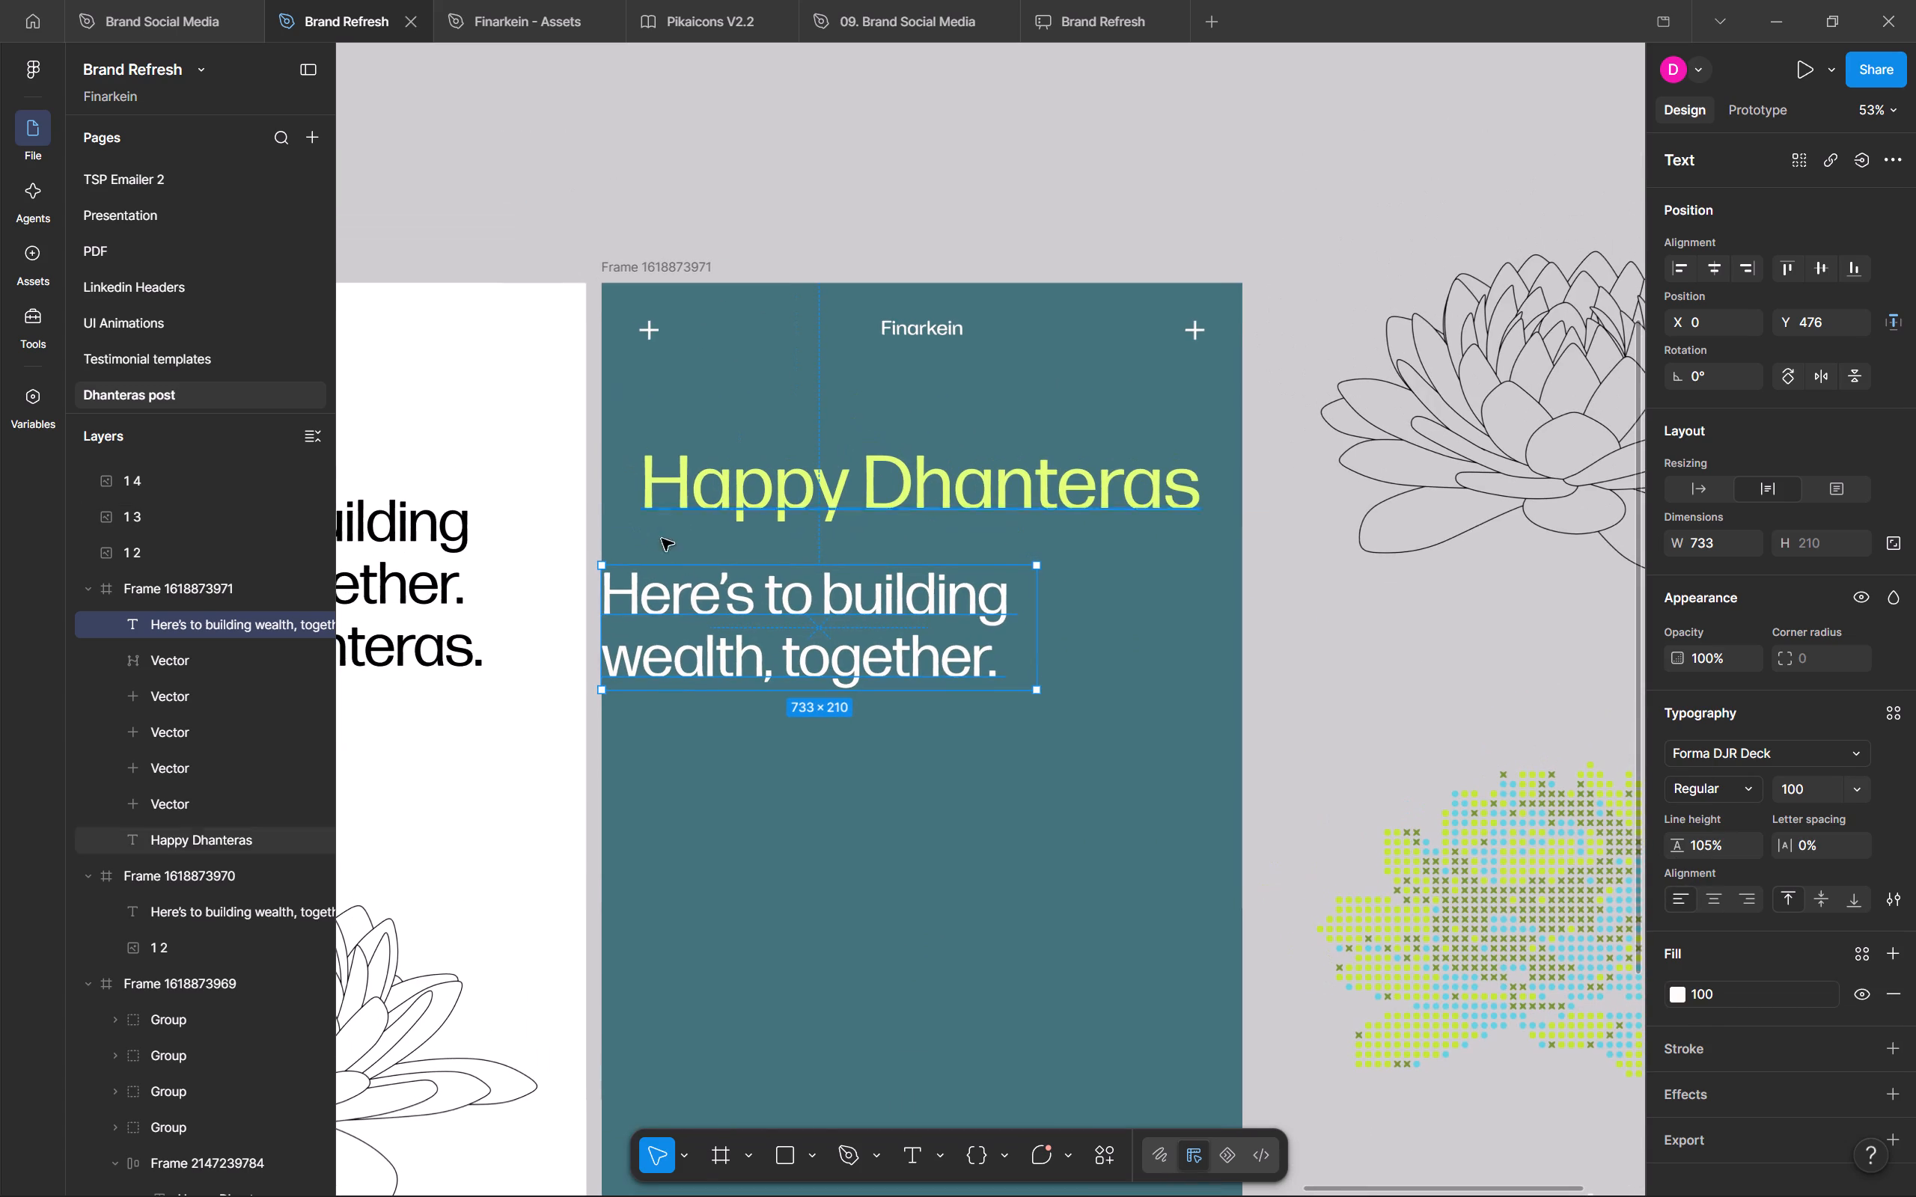
pyautogui.moveTo(681, 595); pyautogui.dragTo(724, 595)
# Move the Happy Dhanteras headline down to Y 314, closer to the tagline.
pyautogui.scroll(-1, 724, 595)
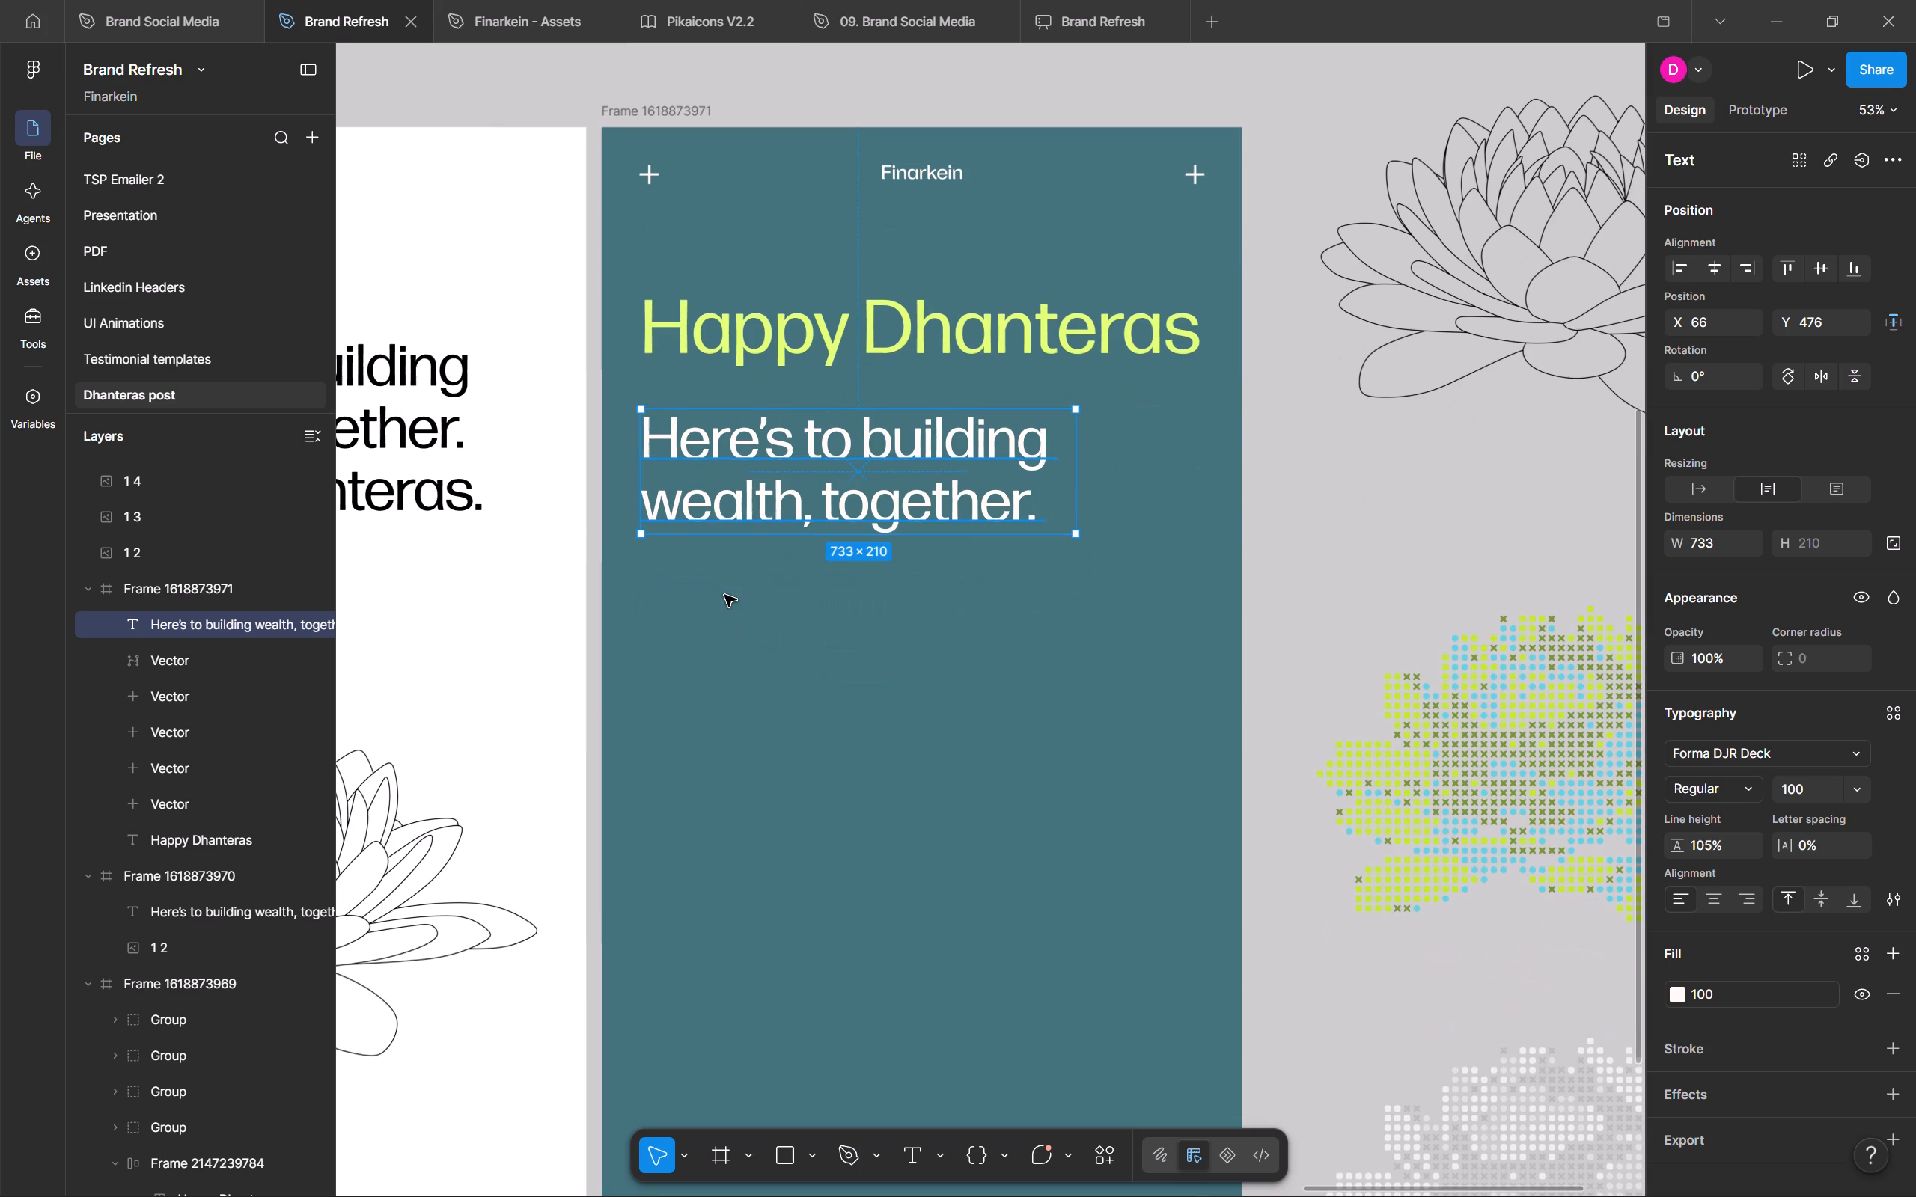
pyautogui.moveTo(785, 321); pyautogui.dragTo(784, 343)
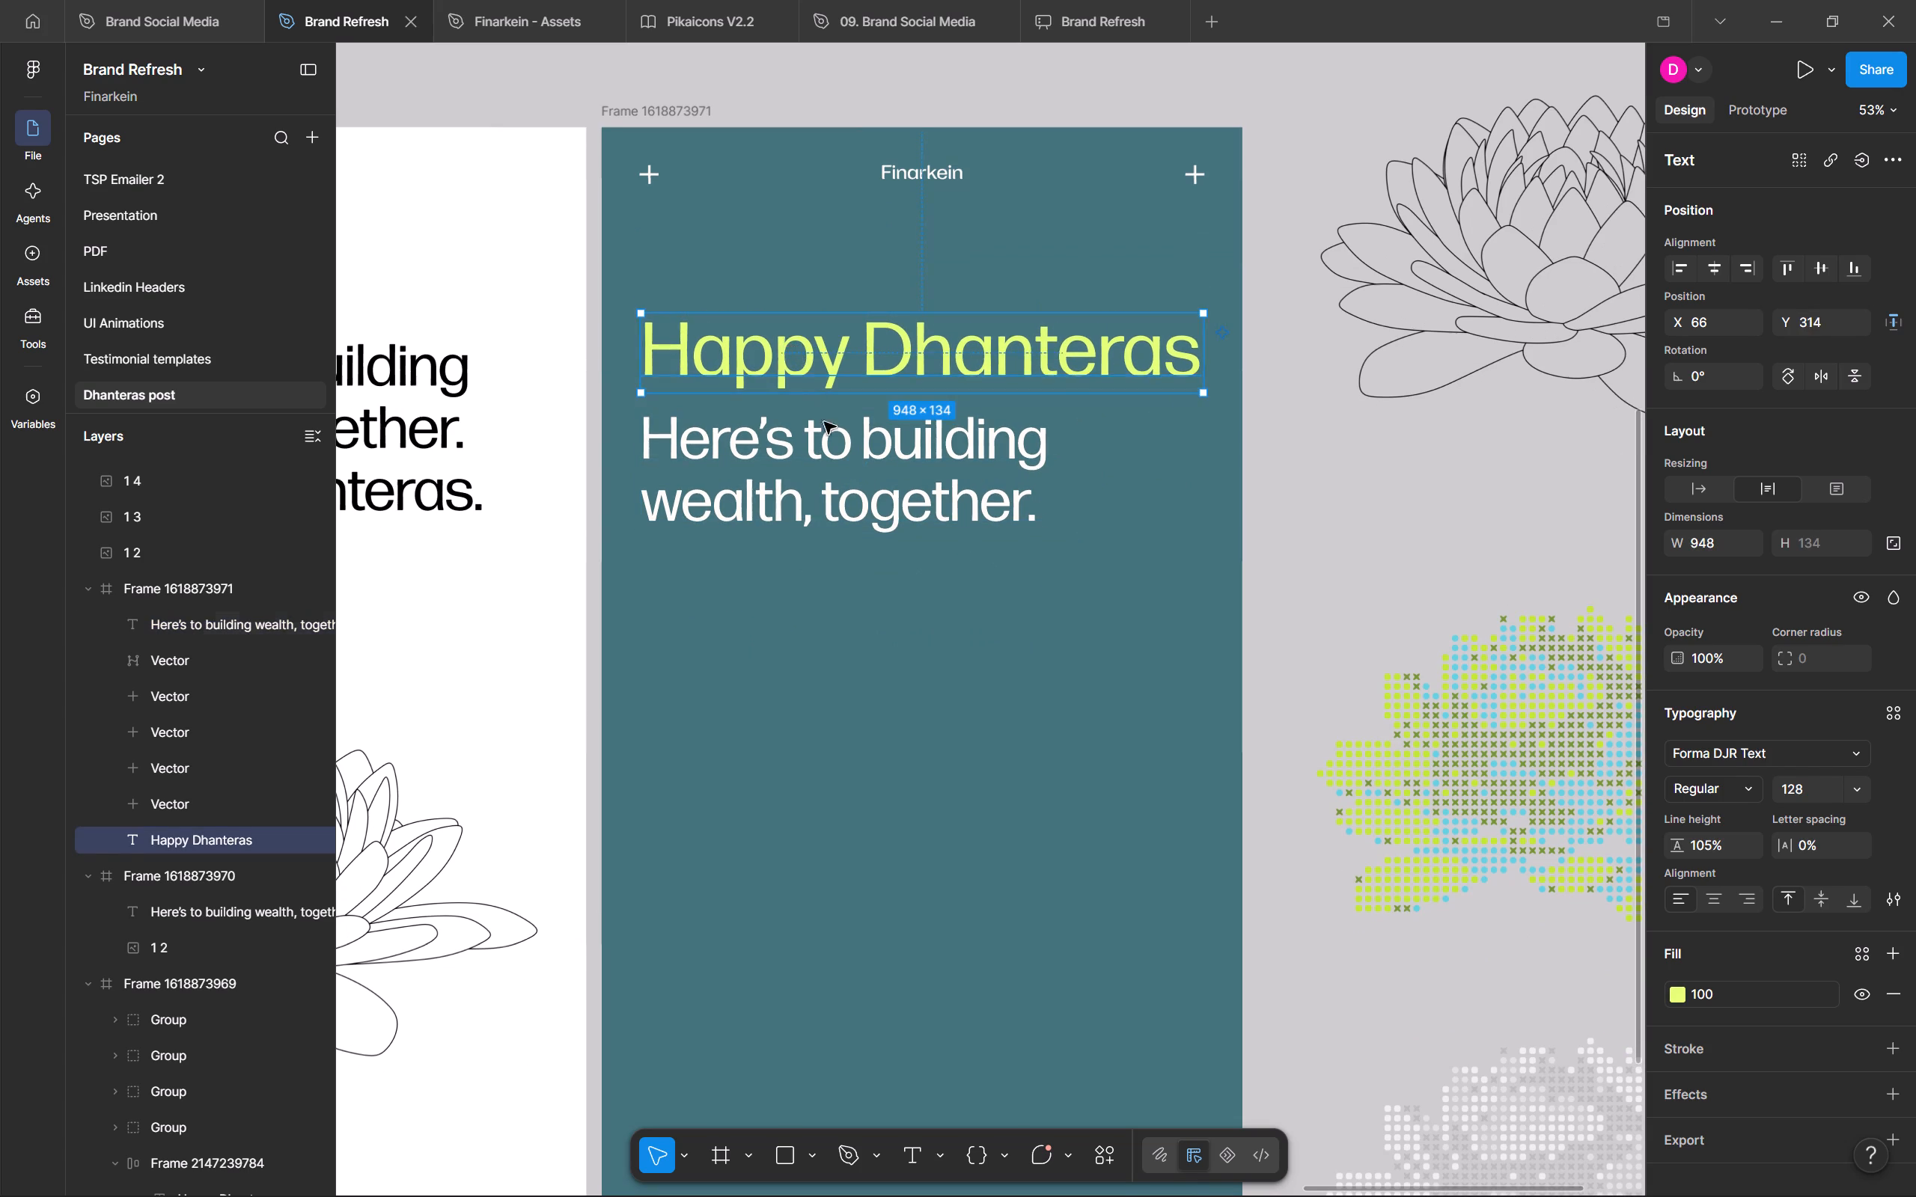
# Check the ChatGPT reference's headline and break "Happy Dhanteras" onto two lines in the teal frame.
pyautogui.hotkey('alt', 'Tab')
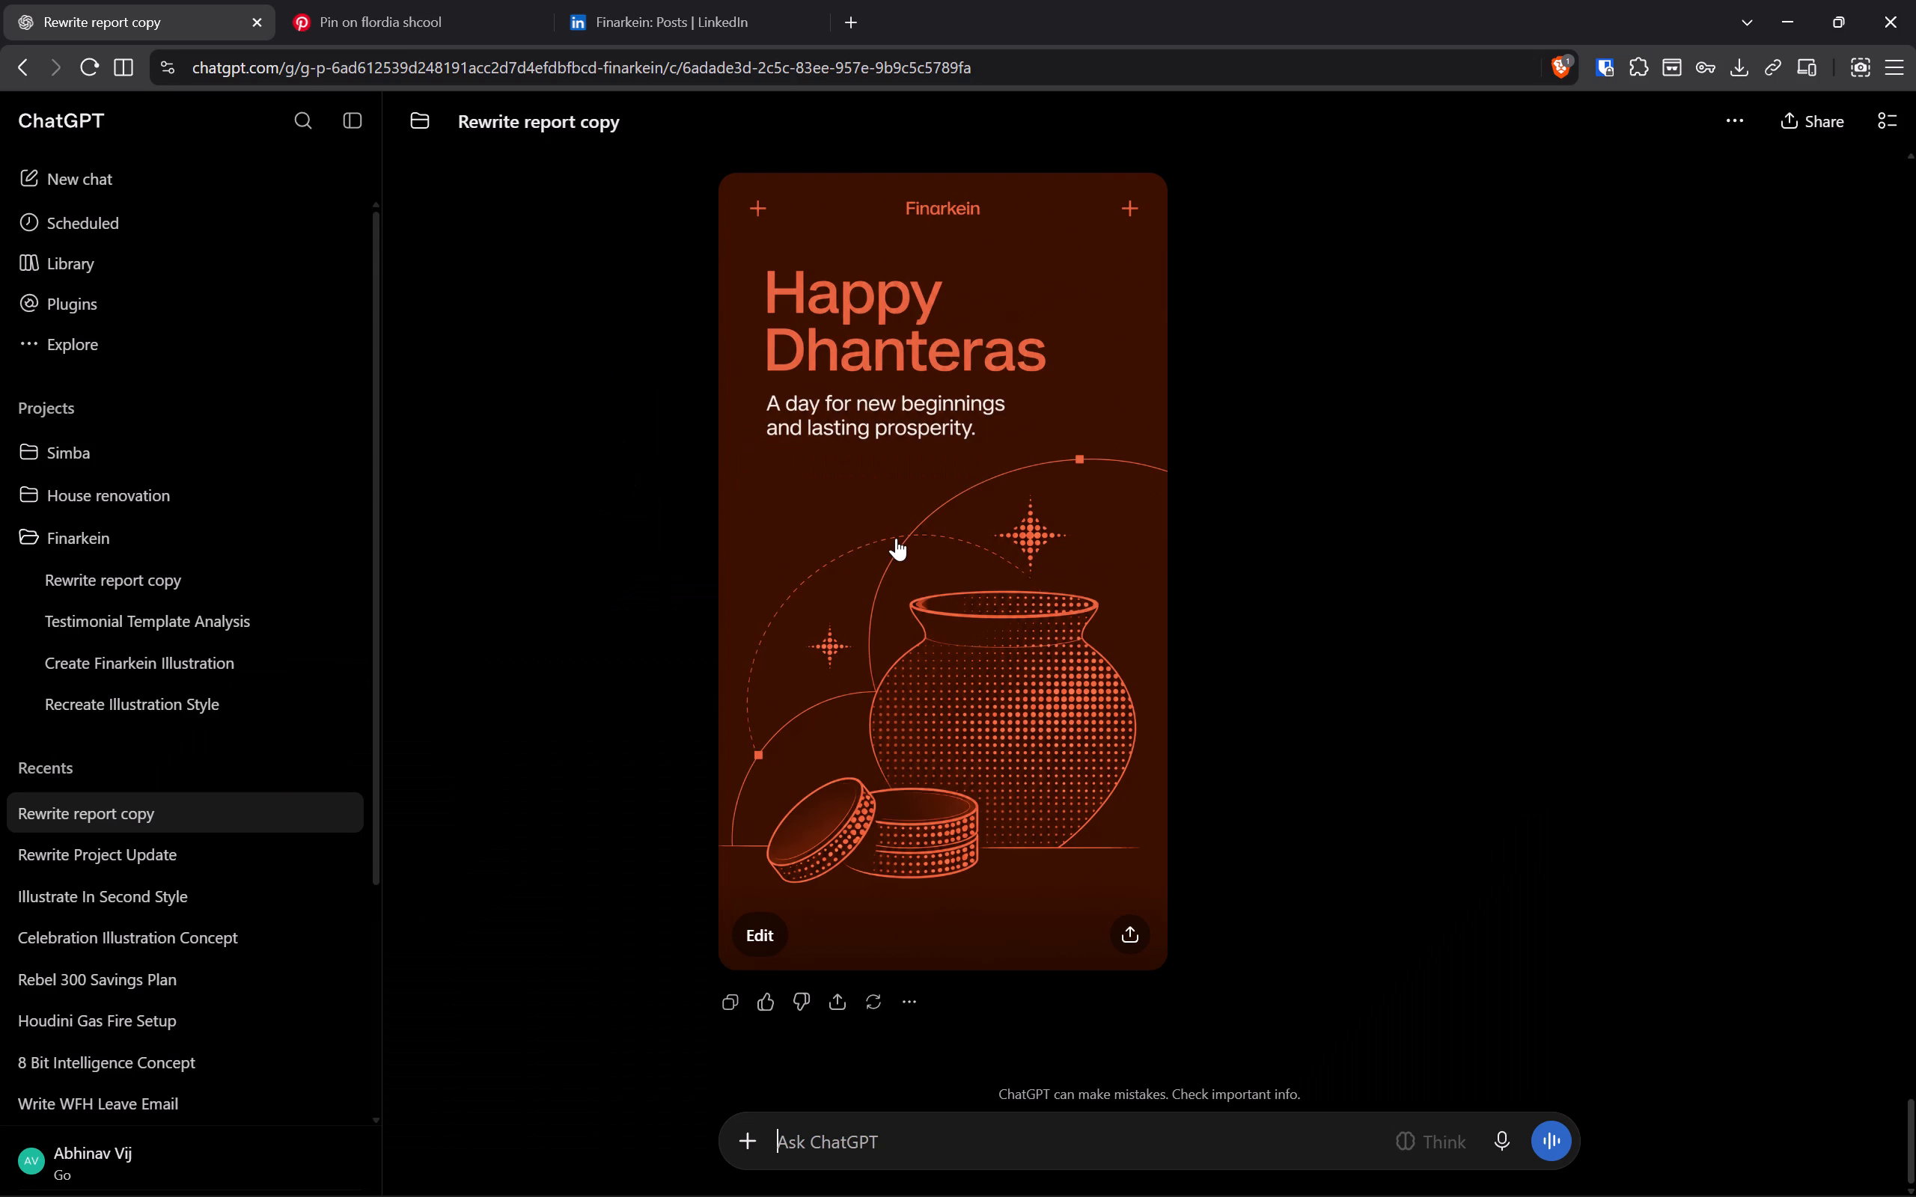
pyautogui.hotkey('alt', 'Tab')
pyautogui.press('t')
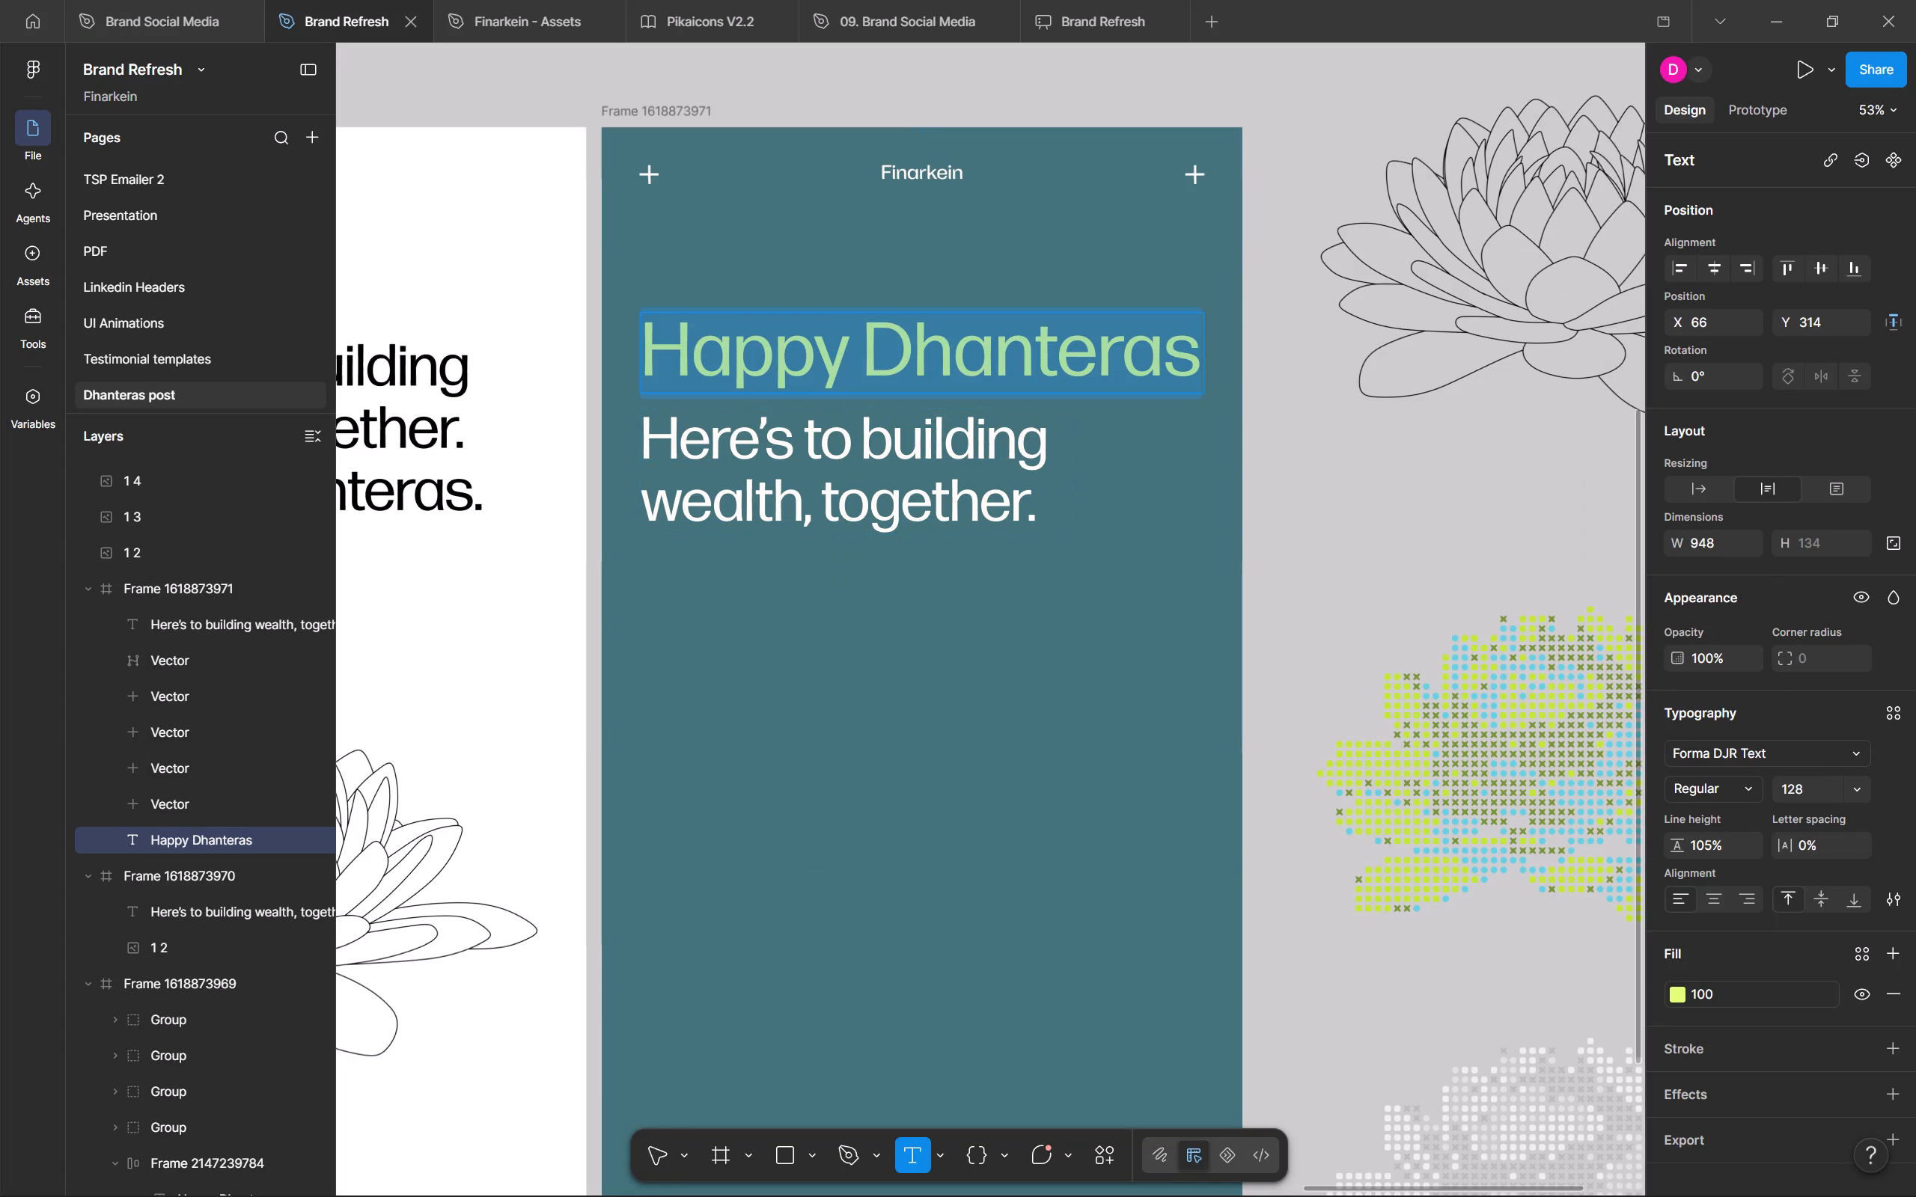
pyautogui.click(868, 371)
pyautogui.press('Return')
pyautogui.press('Escape')
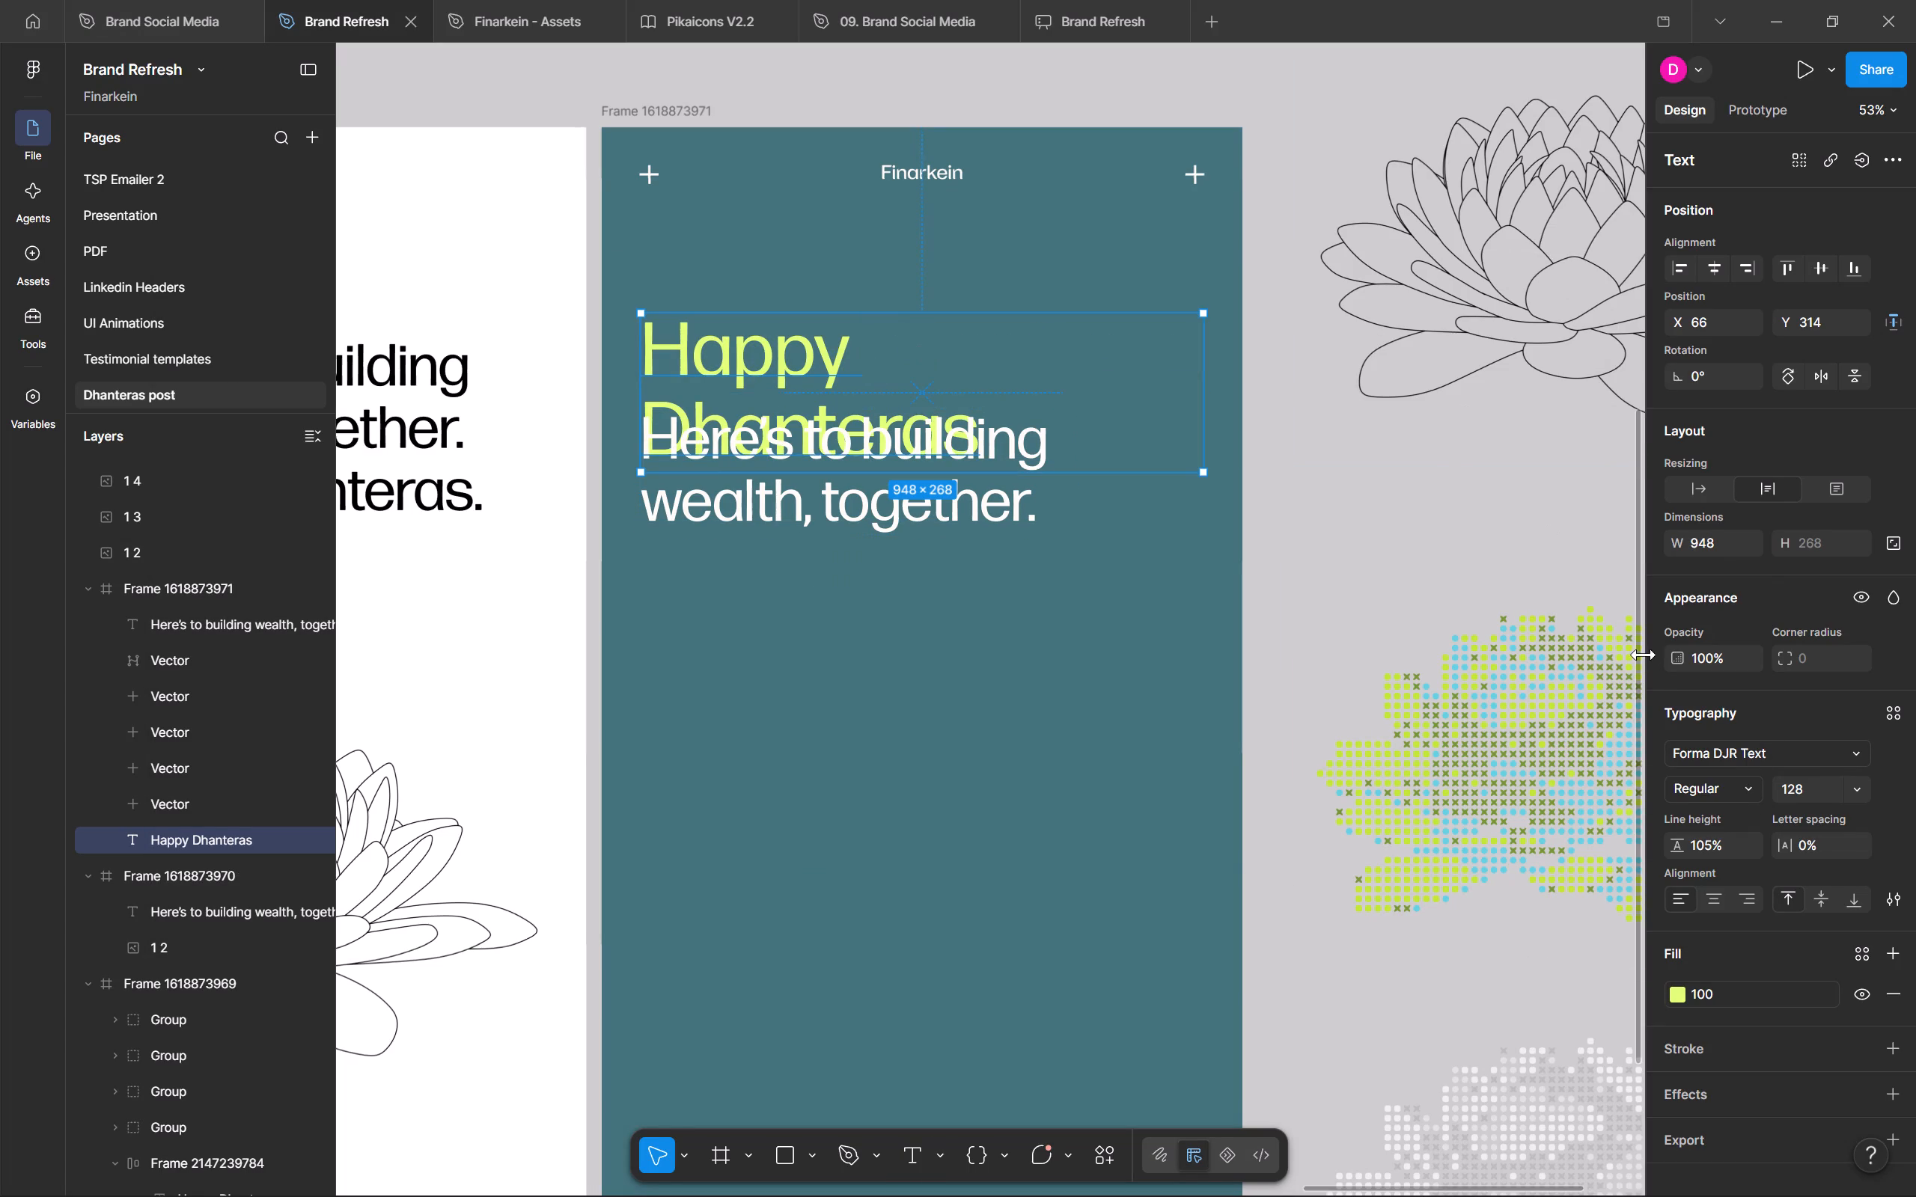
# Set the Happy Dhanteras headline's font size to 140 and its weight to Medium.
pyautogui.click(1795, 800)
pyautogui.press('Up')
pyautogui.press('Up')
pyautogui.hotkey('shift', 'Up')
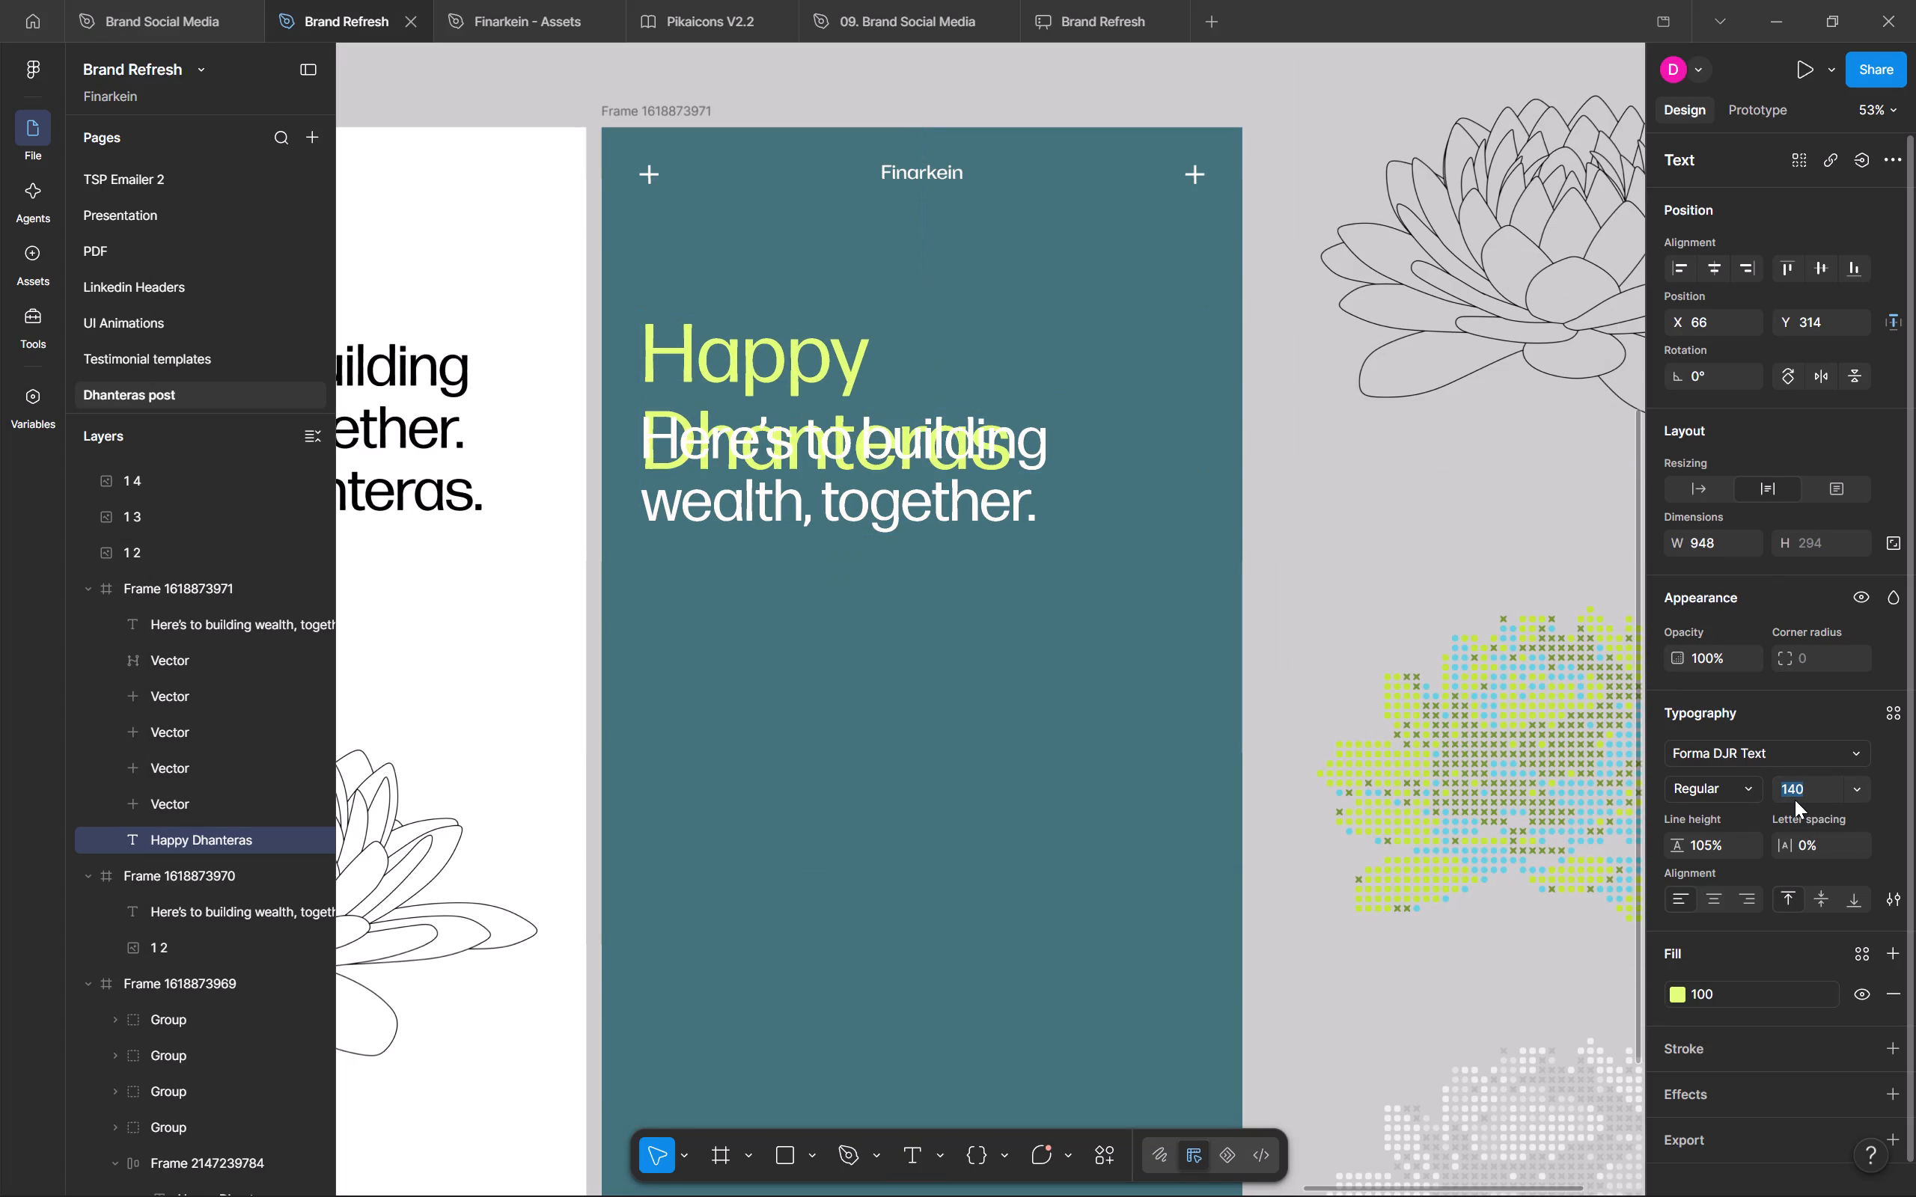
pyautogui.hotkey('shift', 'Up')
pyautogui.hotkey('shift', 'Down')
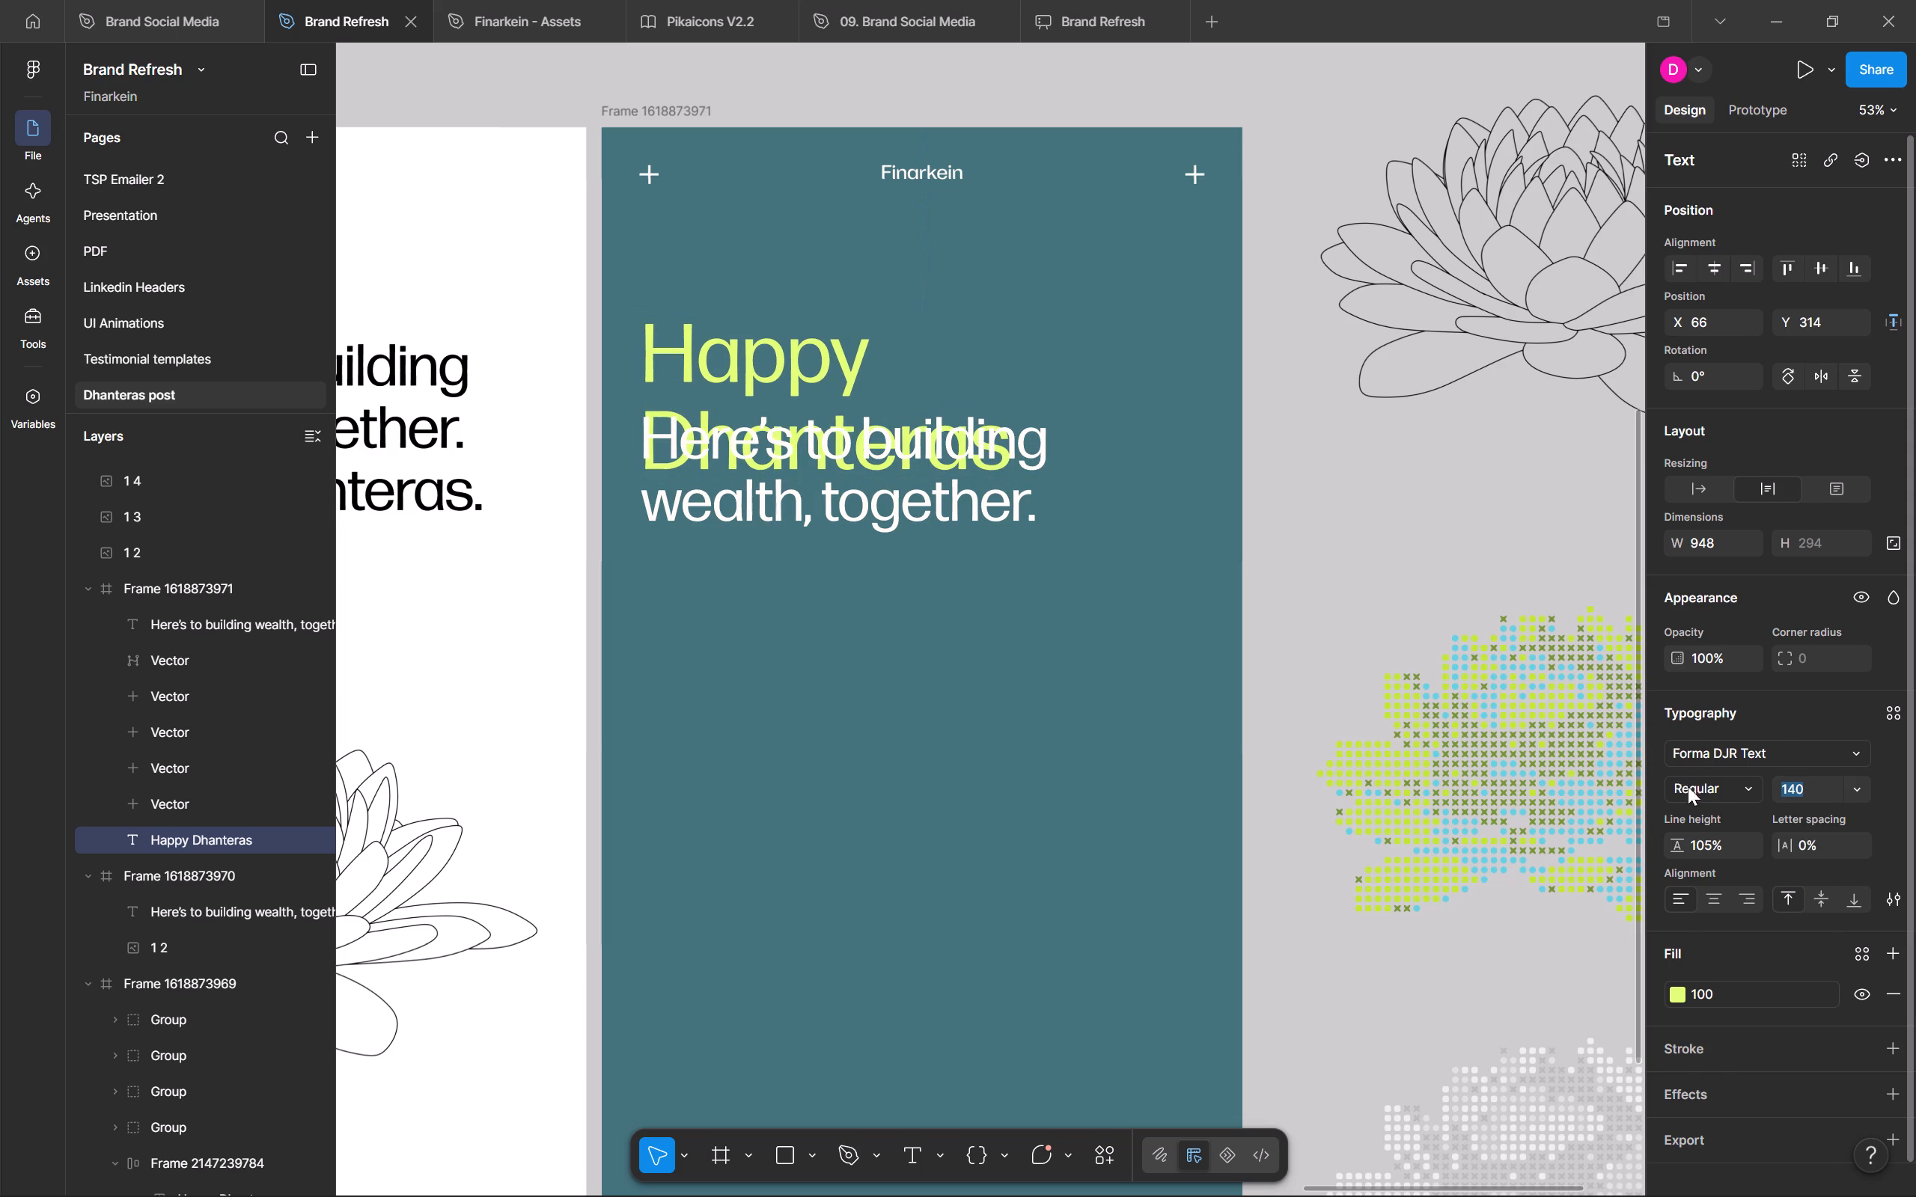
pyautogui.click(1688, 787)
pyautogui.click(1712, 821)
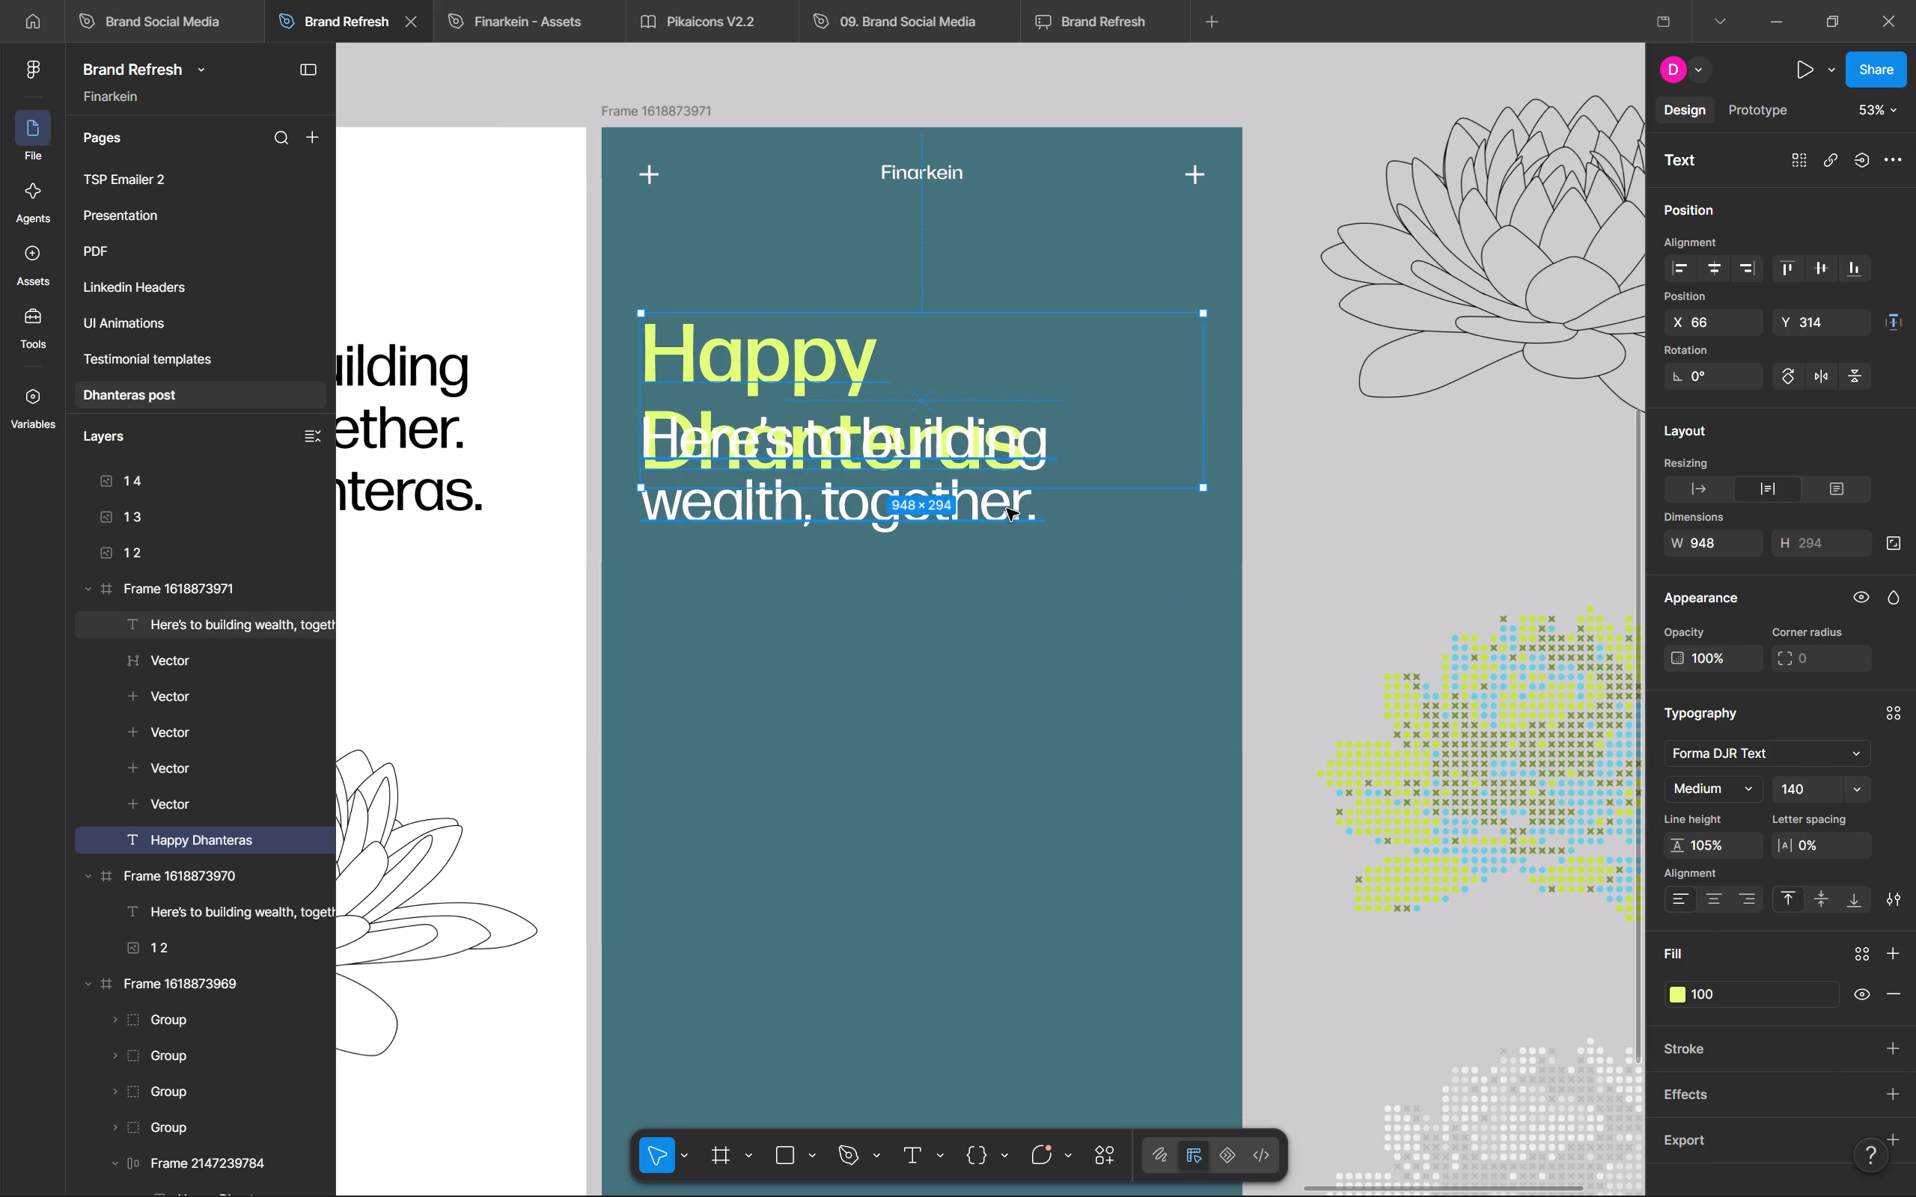
# Separate the overlapping texts by moving the tagline down to Y 620 and the headline up to Y 257.
pyautogui.moveTo(1007, 509); pyautogui.dragTo(1002, 593)
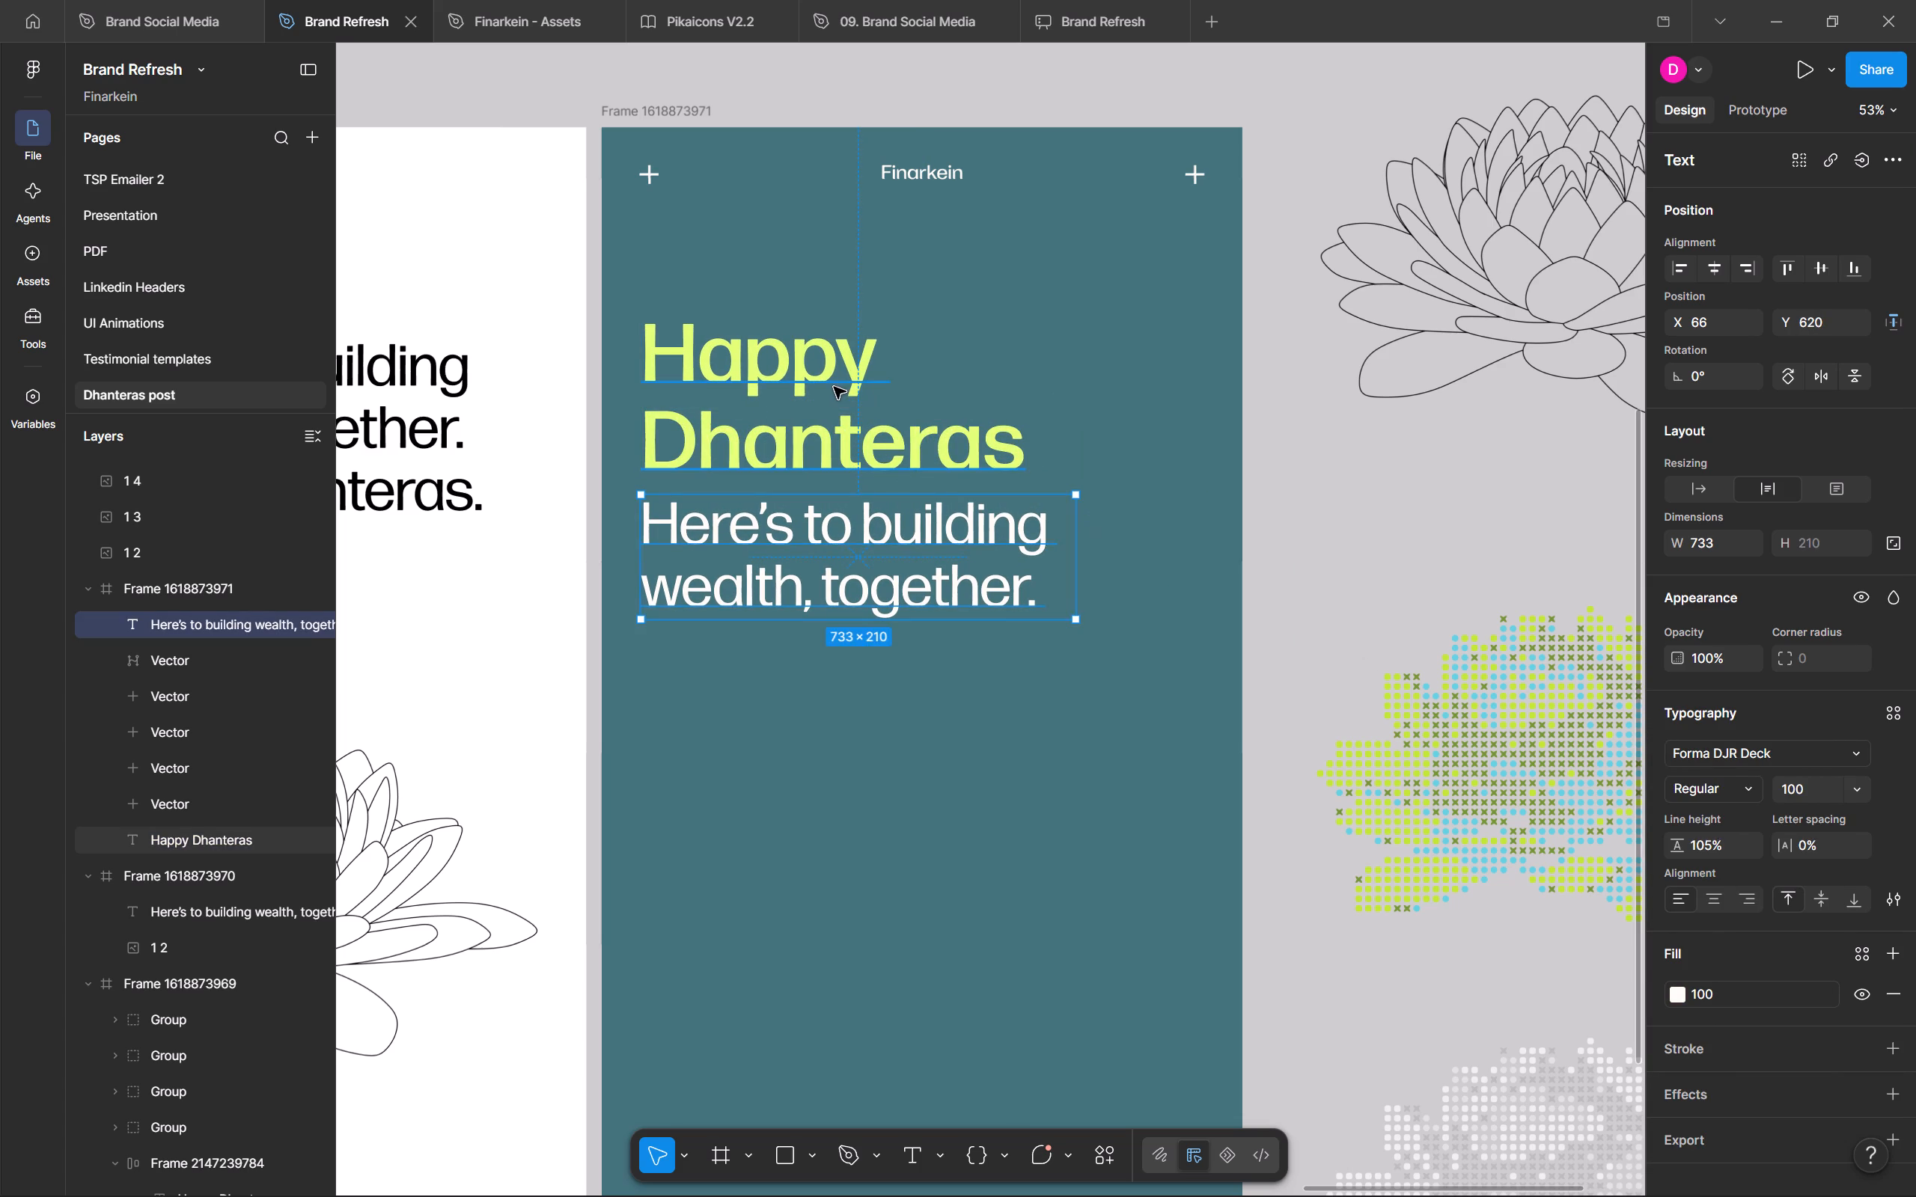
pyautogui.moveTo(834, 387); pyautogui.dragTo(831, 353)
# Check the ChatGPT reference and change the tagline's font to Forma DJR Text at size 80.
pyautogui.hotkey('alt', 'Tab')
pyautogui.hotkey('alt', 'Tab')
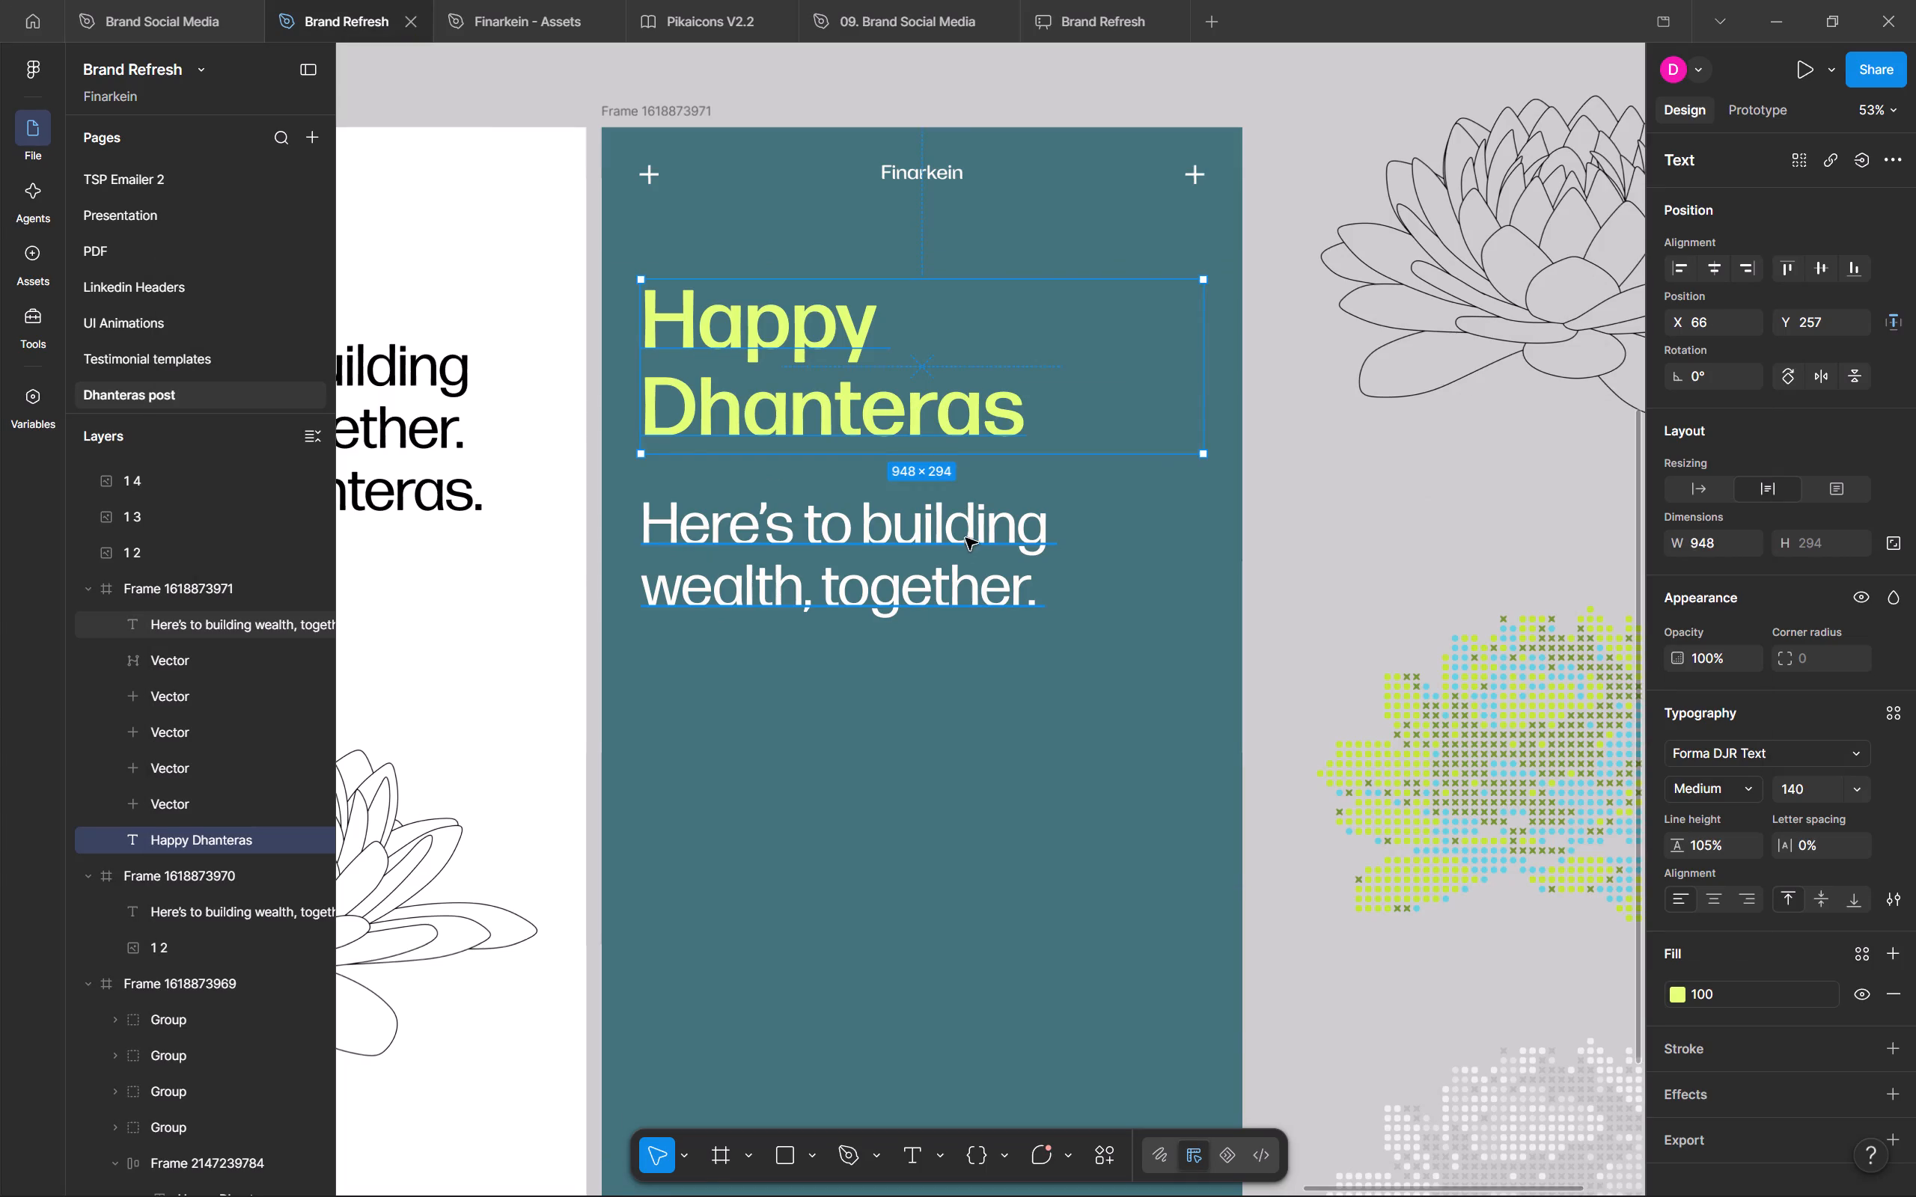
pyautogui.click(962, 549)
pyautogui.click(1808, 751)
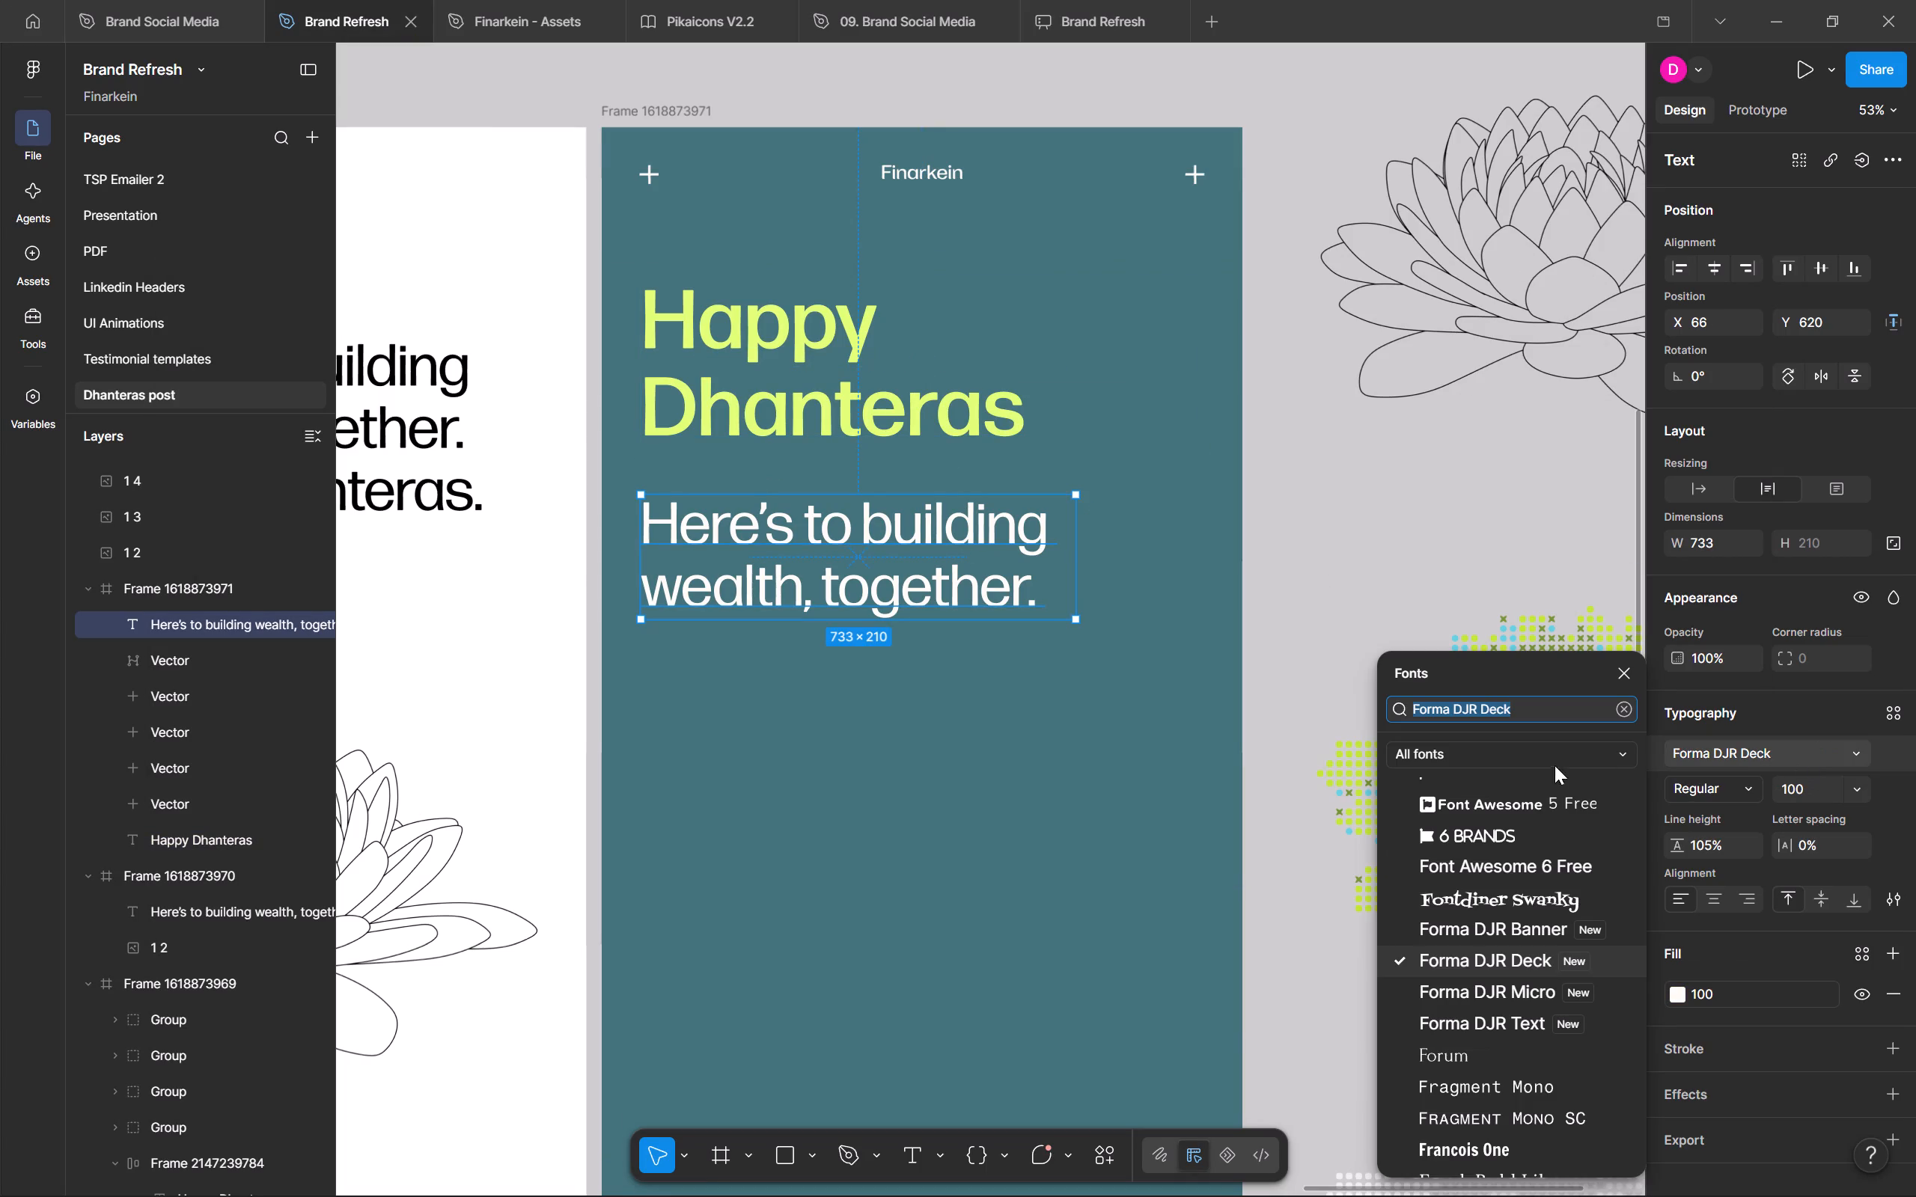
pyautogui.click(1528, 1025)
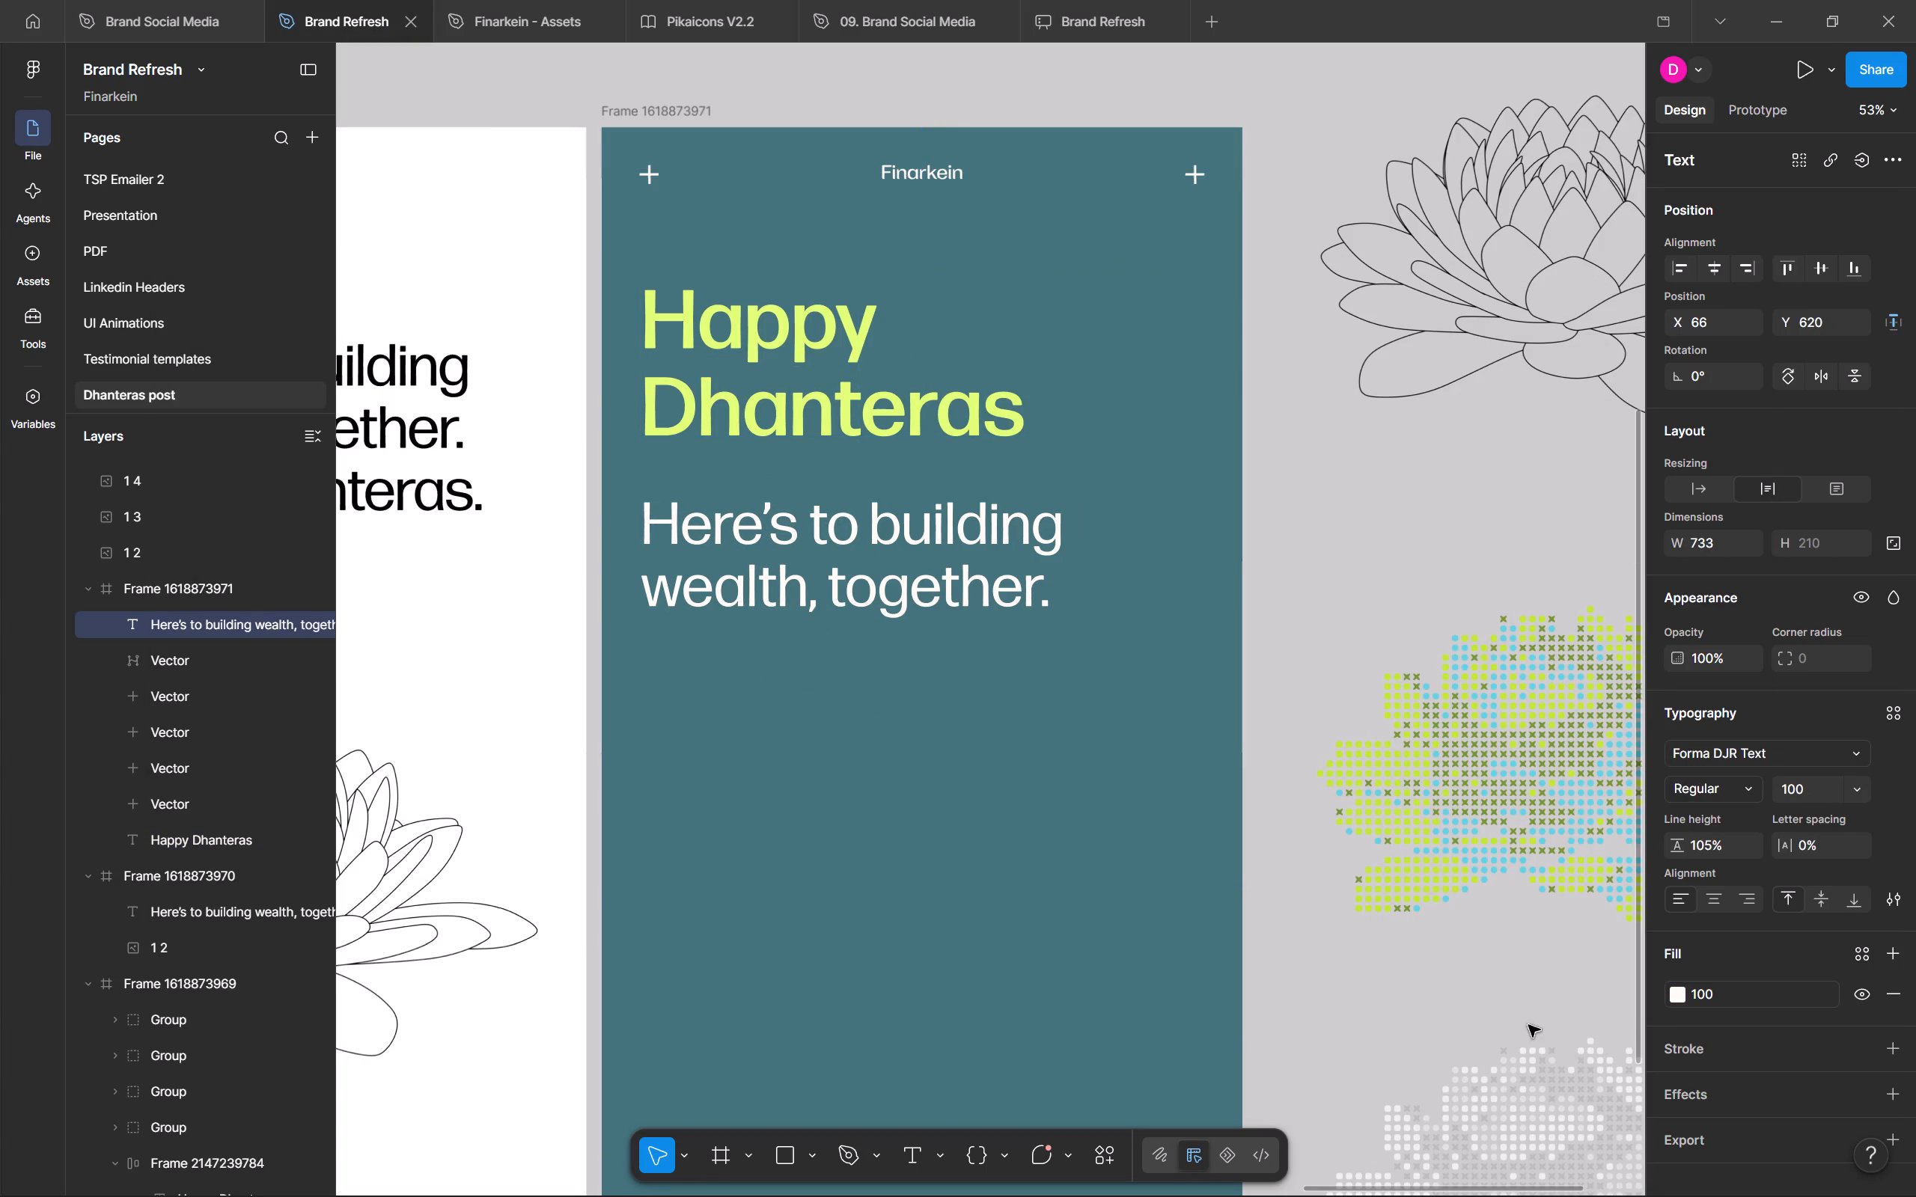
pyautogui.click(1819, 795)
pyautogui.hotkey('shift', 'Down')
pyautogui.hotkey('shift', 'Down')
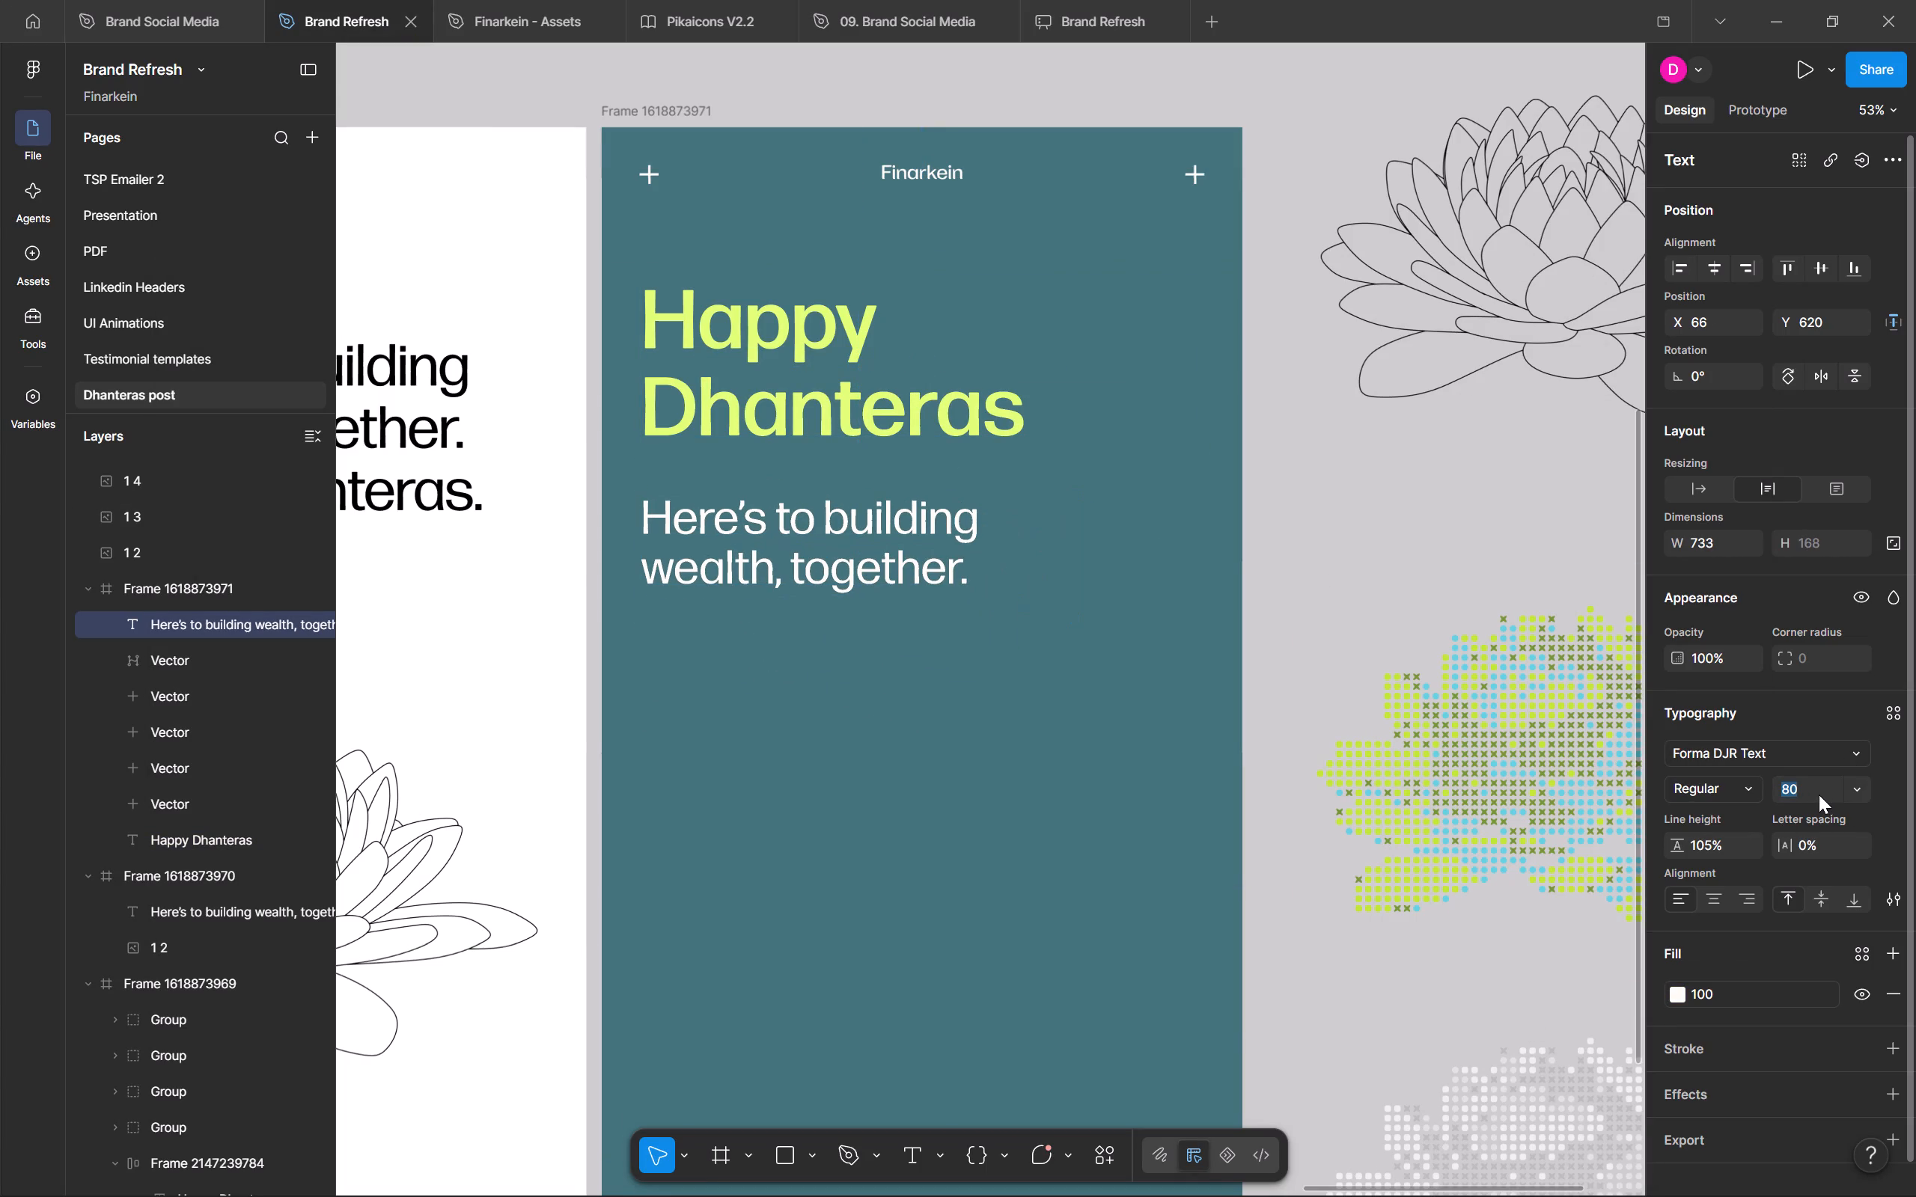
# Resize the tagline's text box to a width of 711, keeping the text on two lines.
pyautogui.moveTo(1074, 542); pyautogui.dragTo(1144, 545)
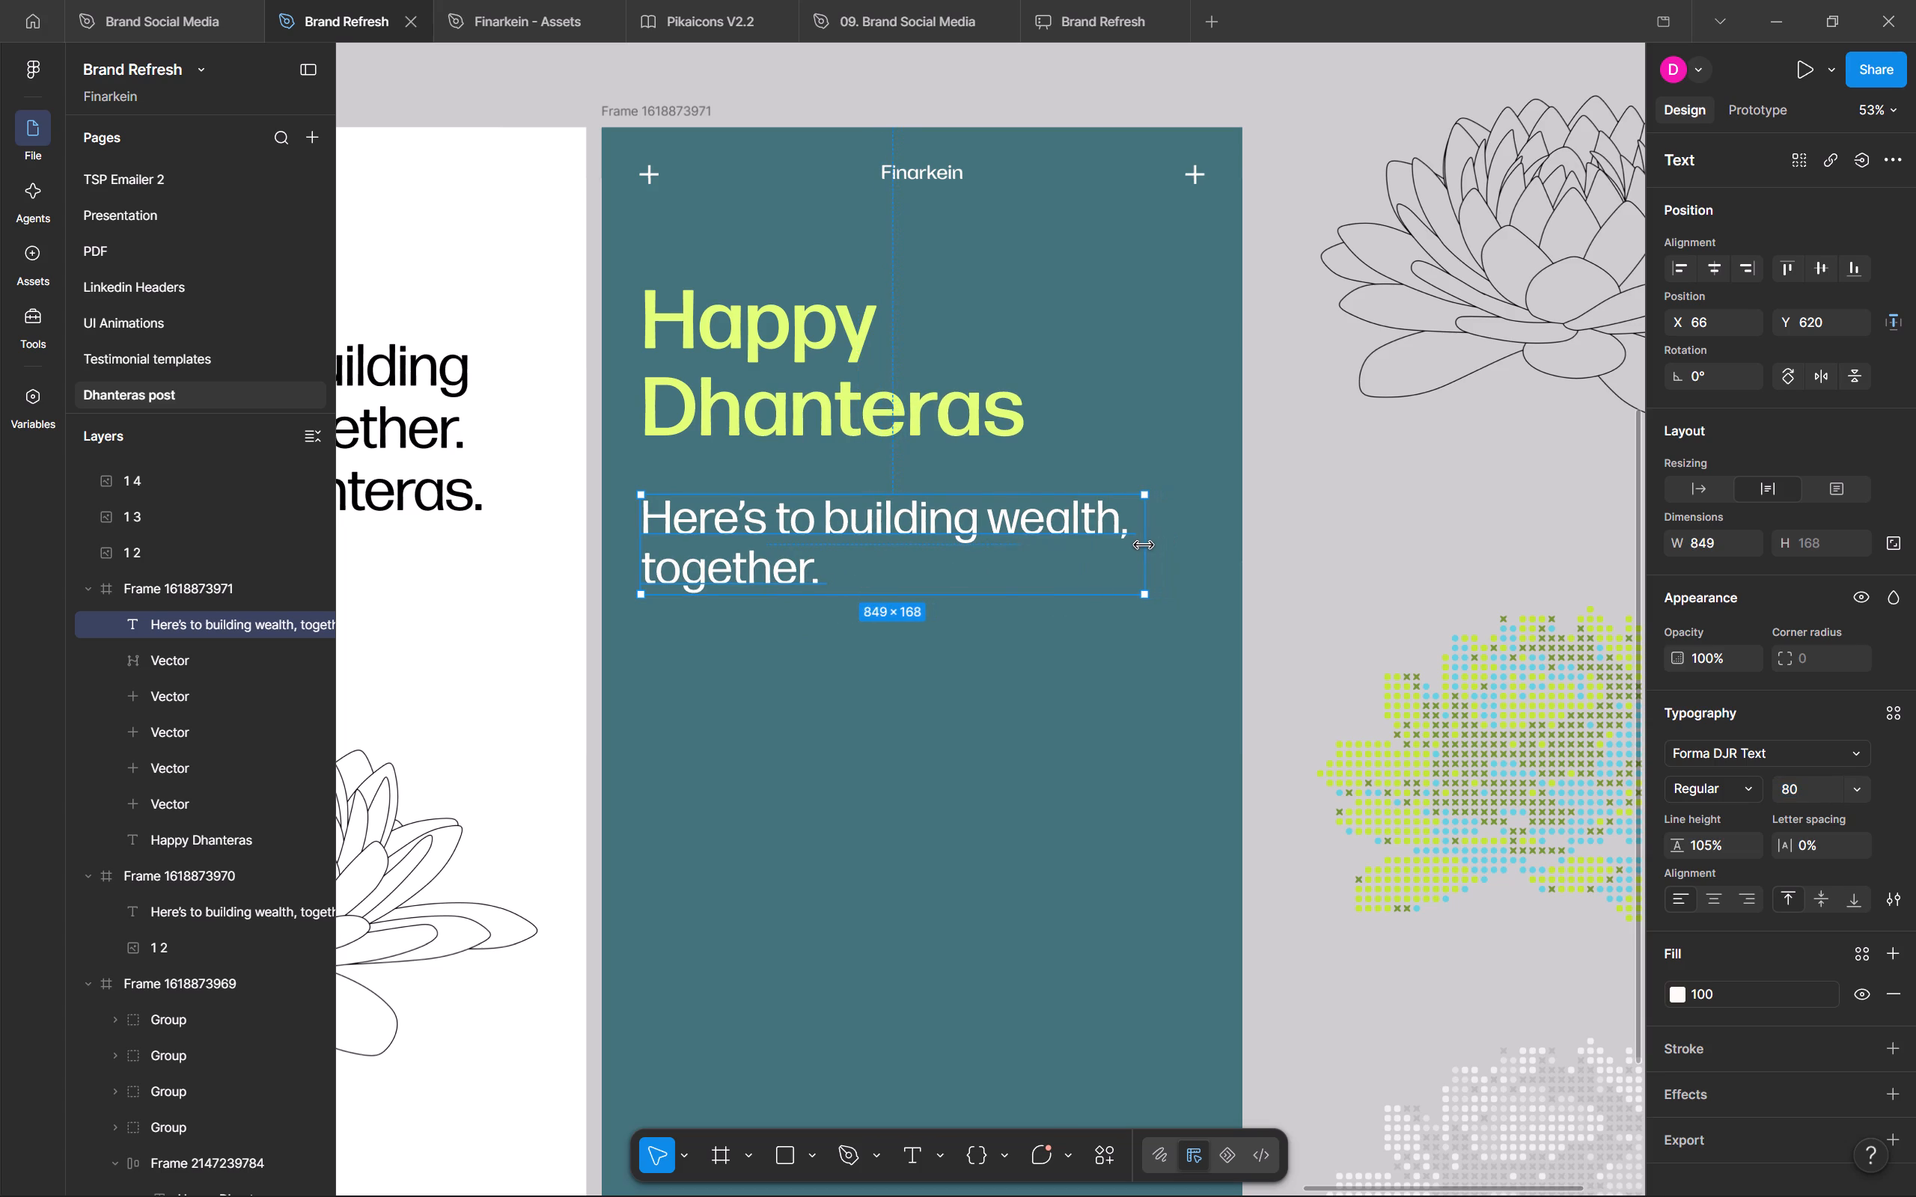
pyautogui.moveTo(1144, 545); pyautogui.dragTo(1062, 545)
pyautogui.click(1358, 587)
pyautogui.click(1313, 512)
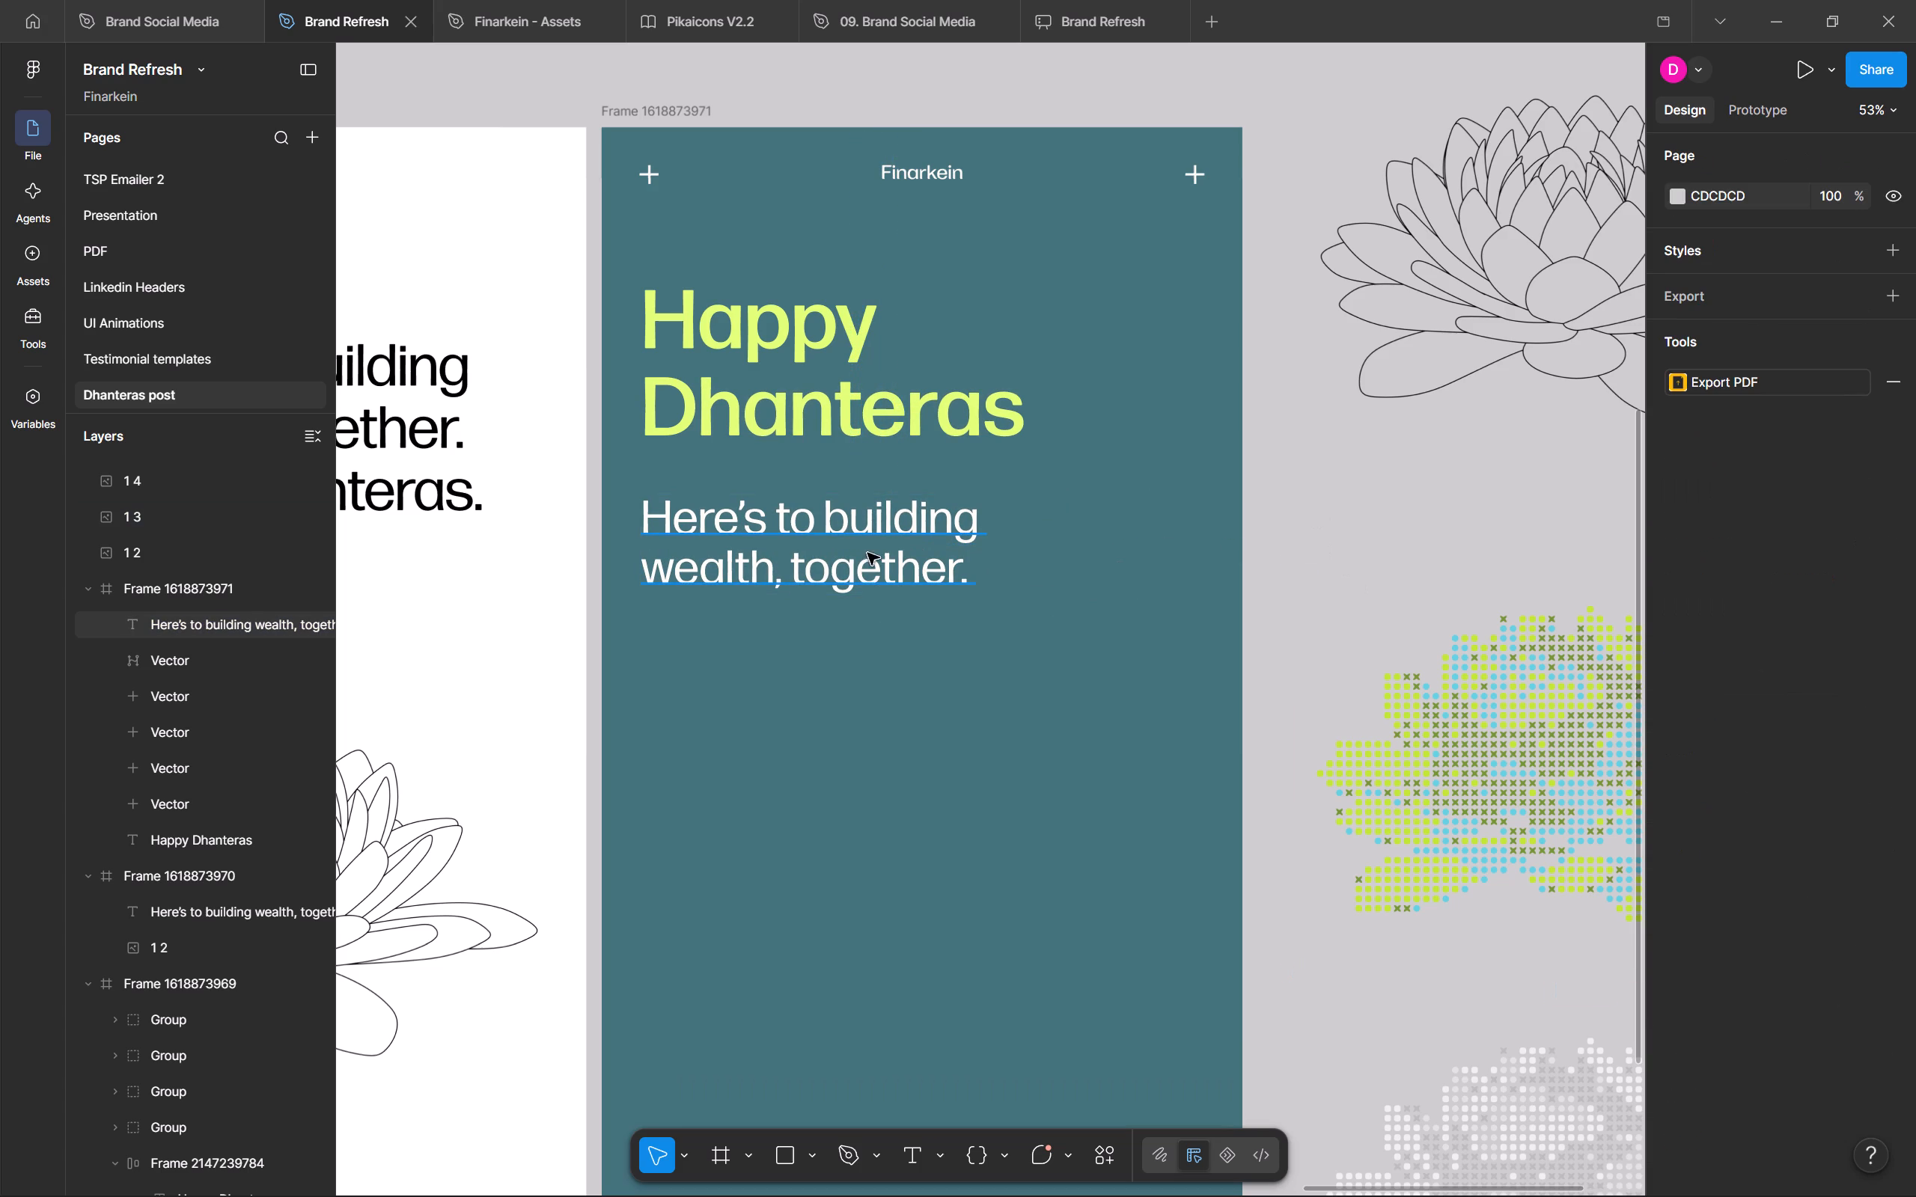
# Move the tagline up to Y 575, just beneath the Happy Dhanteras headline.
pyautogui.moveTo(859, 532); pyautogui.dragTo(861, 503)
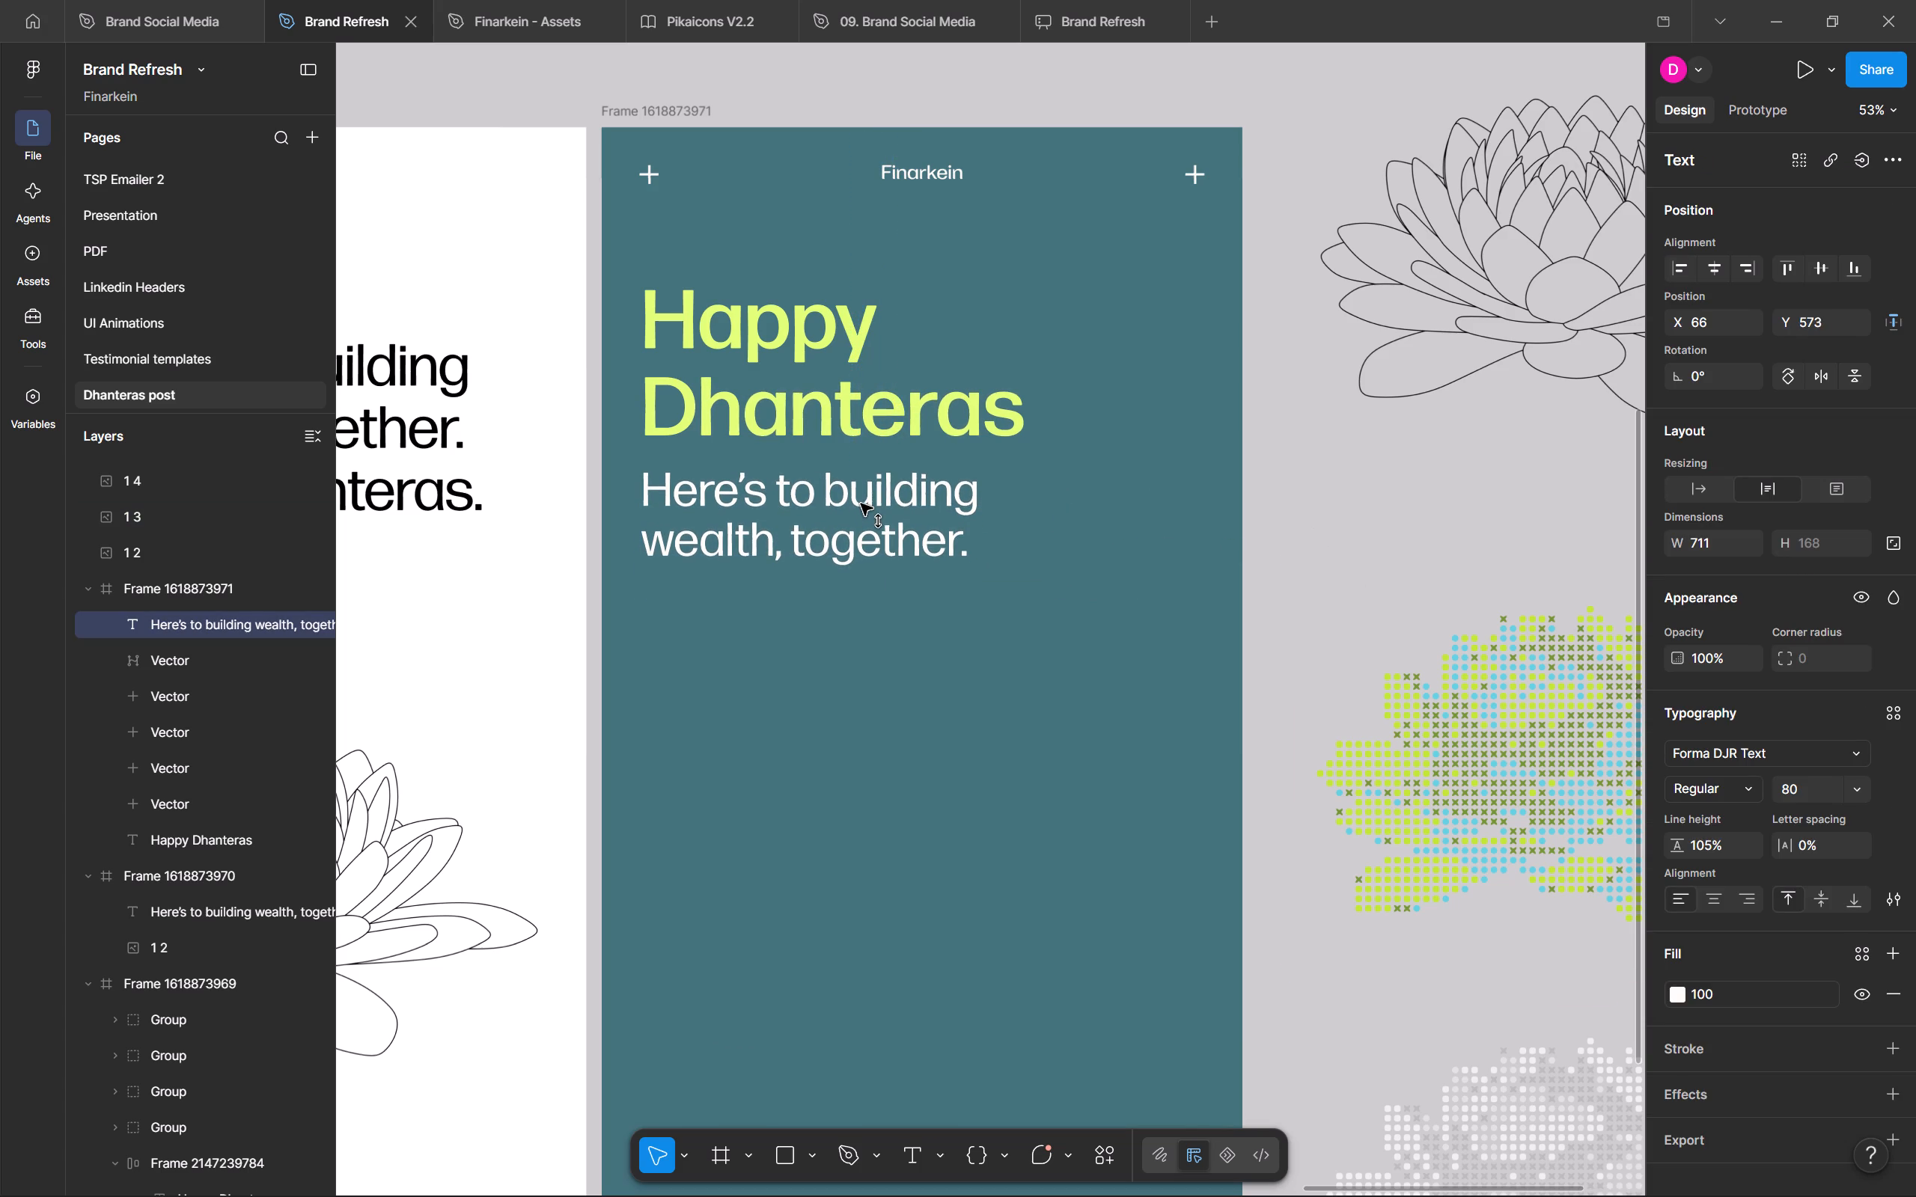
pyautogui.moveTo(861, 503); pyautogui.dragTo(861, 505)
# Reduce the tagline's font size to 70 and one step further, comparing its proportions with the ChatGPT Happy Dhanteras reference.
pyautogui.hotkey('alt', 'Tab')
pyautogui.hotkey('alt', 'Tab')
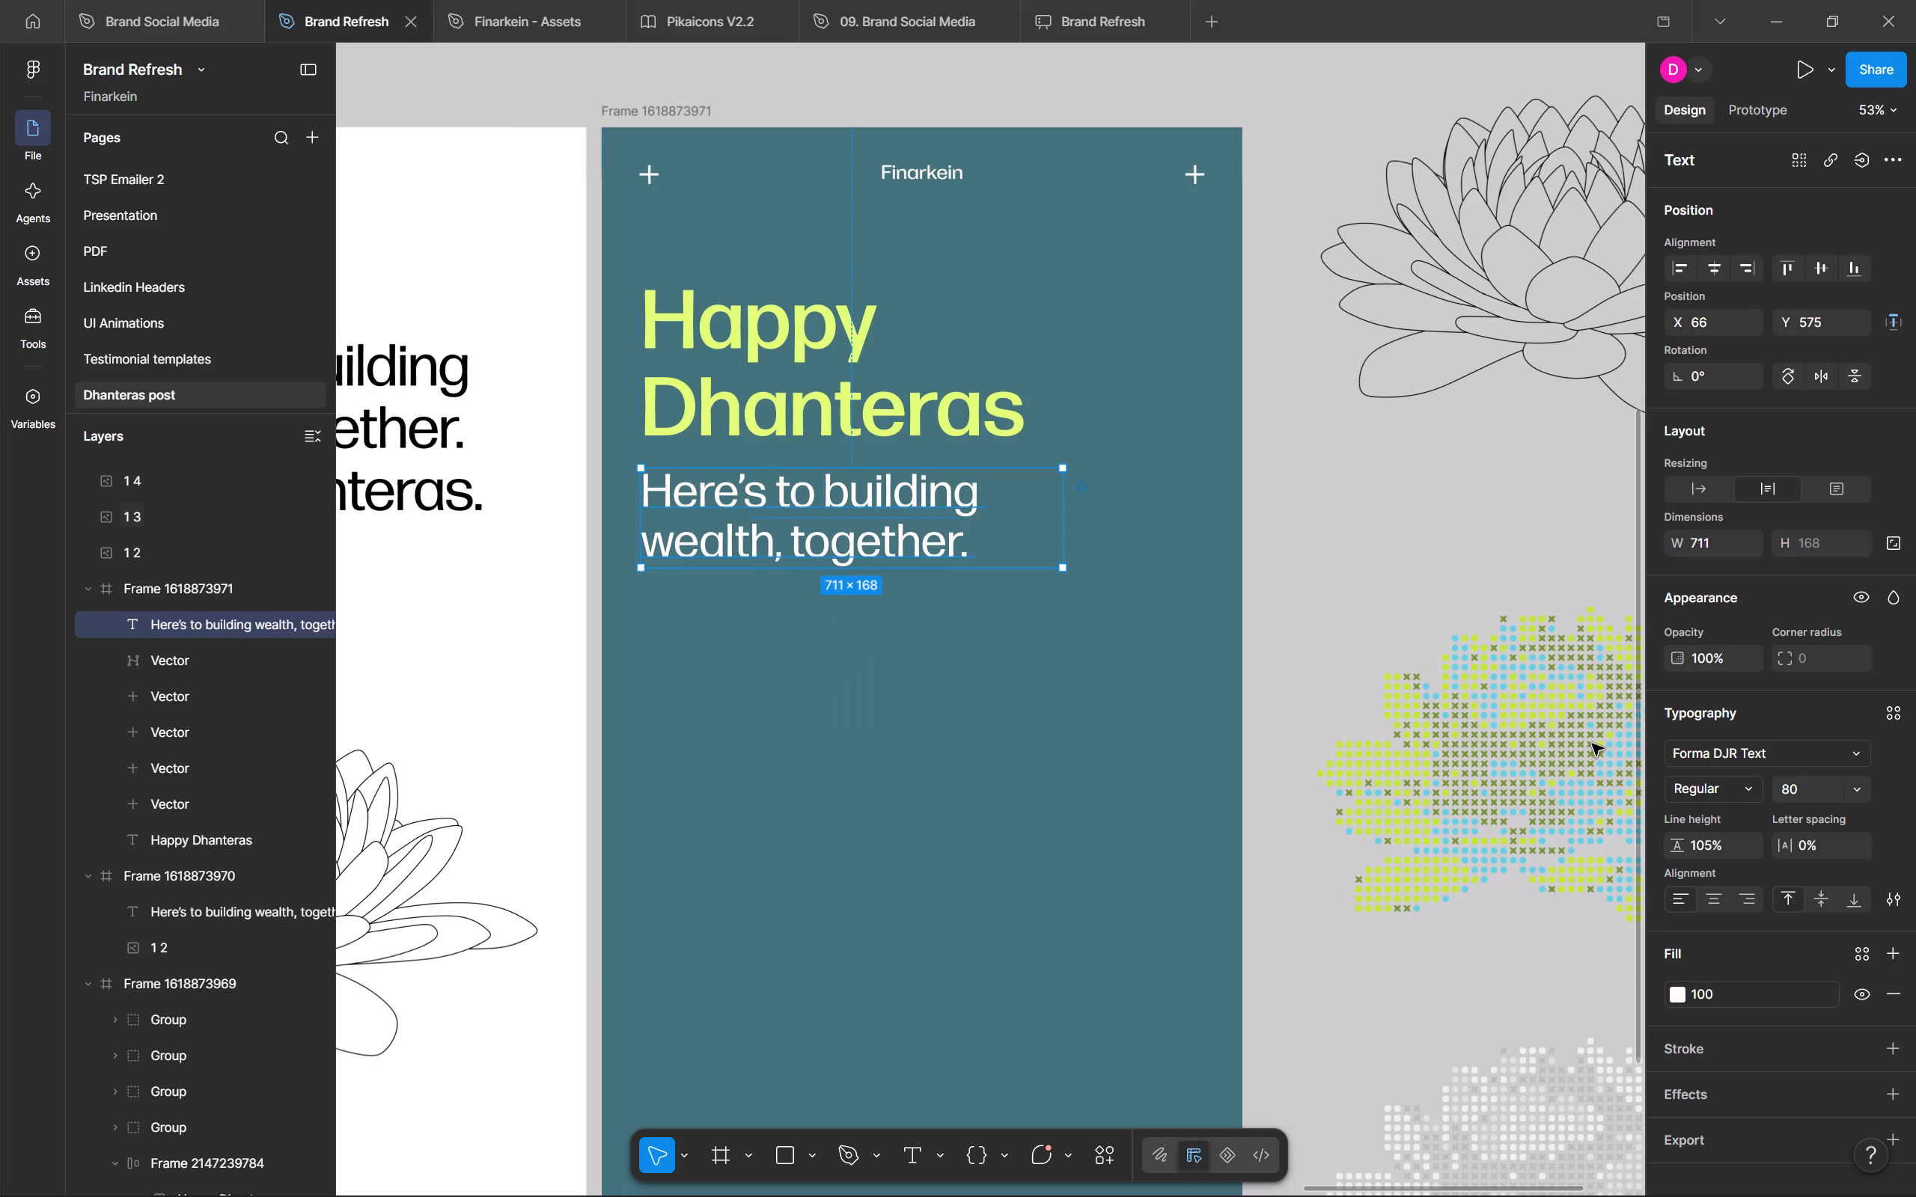
pyautogui.click(1801, 807)
pyautogui.click(1803, 795)
pyautogui.hotkey('shift', 'Down')
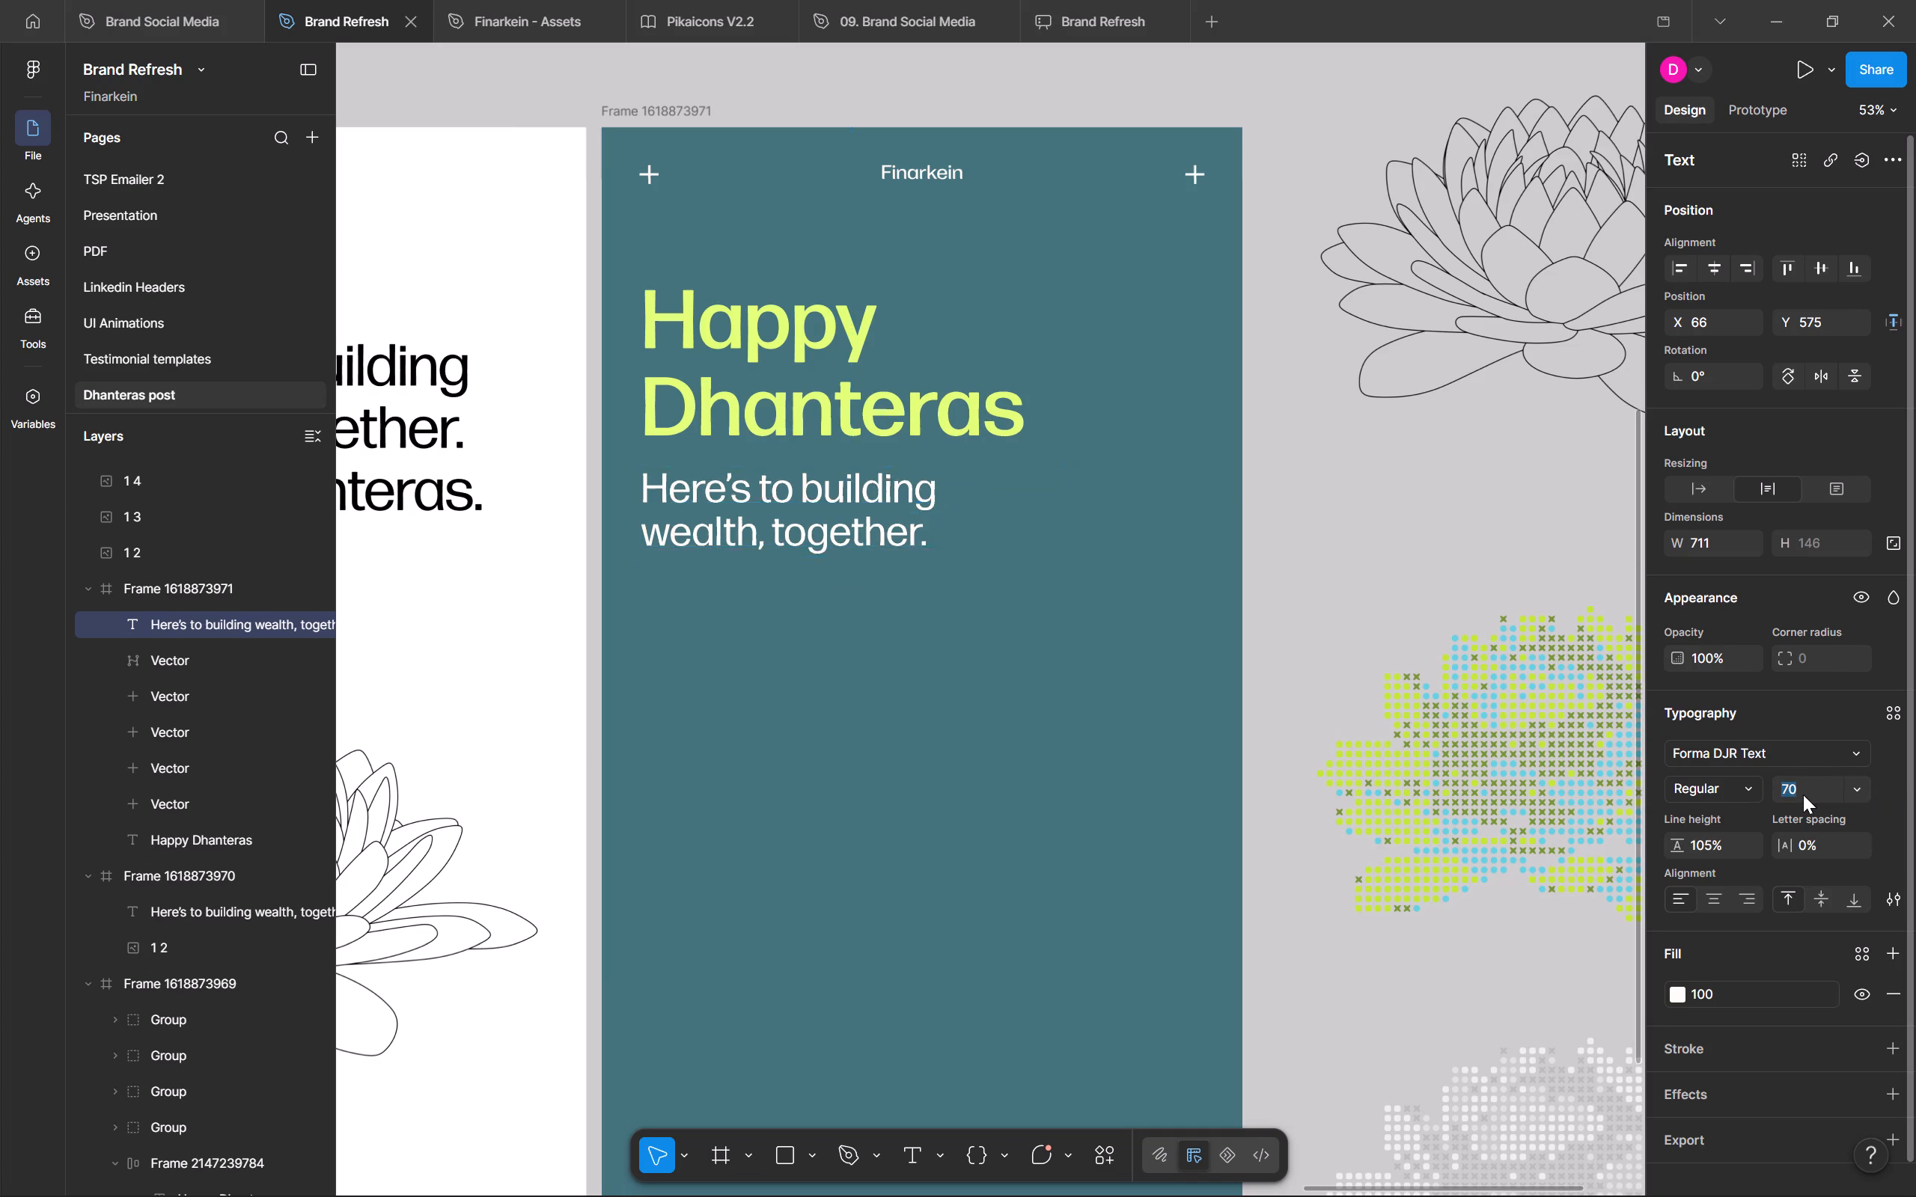
pyautogui.hotkey('shift', 'Down')
pyautogui.hotkey('alt', 'Tab')
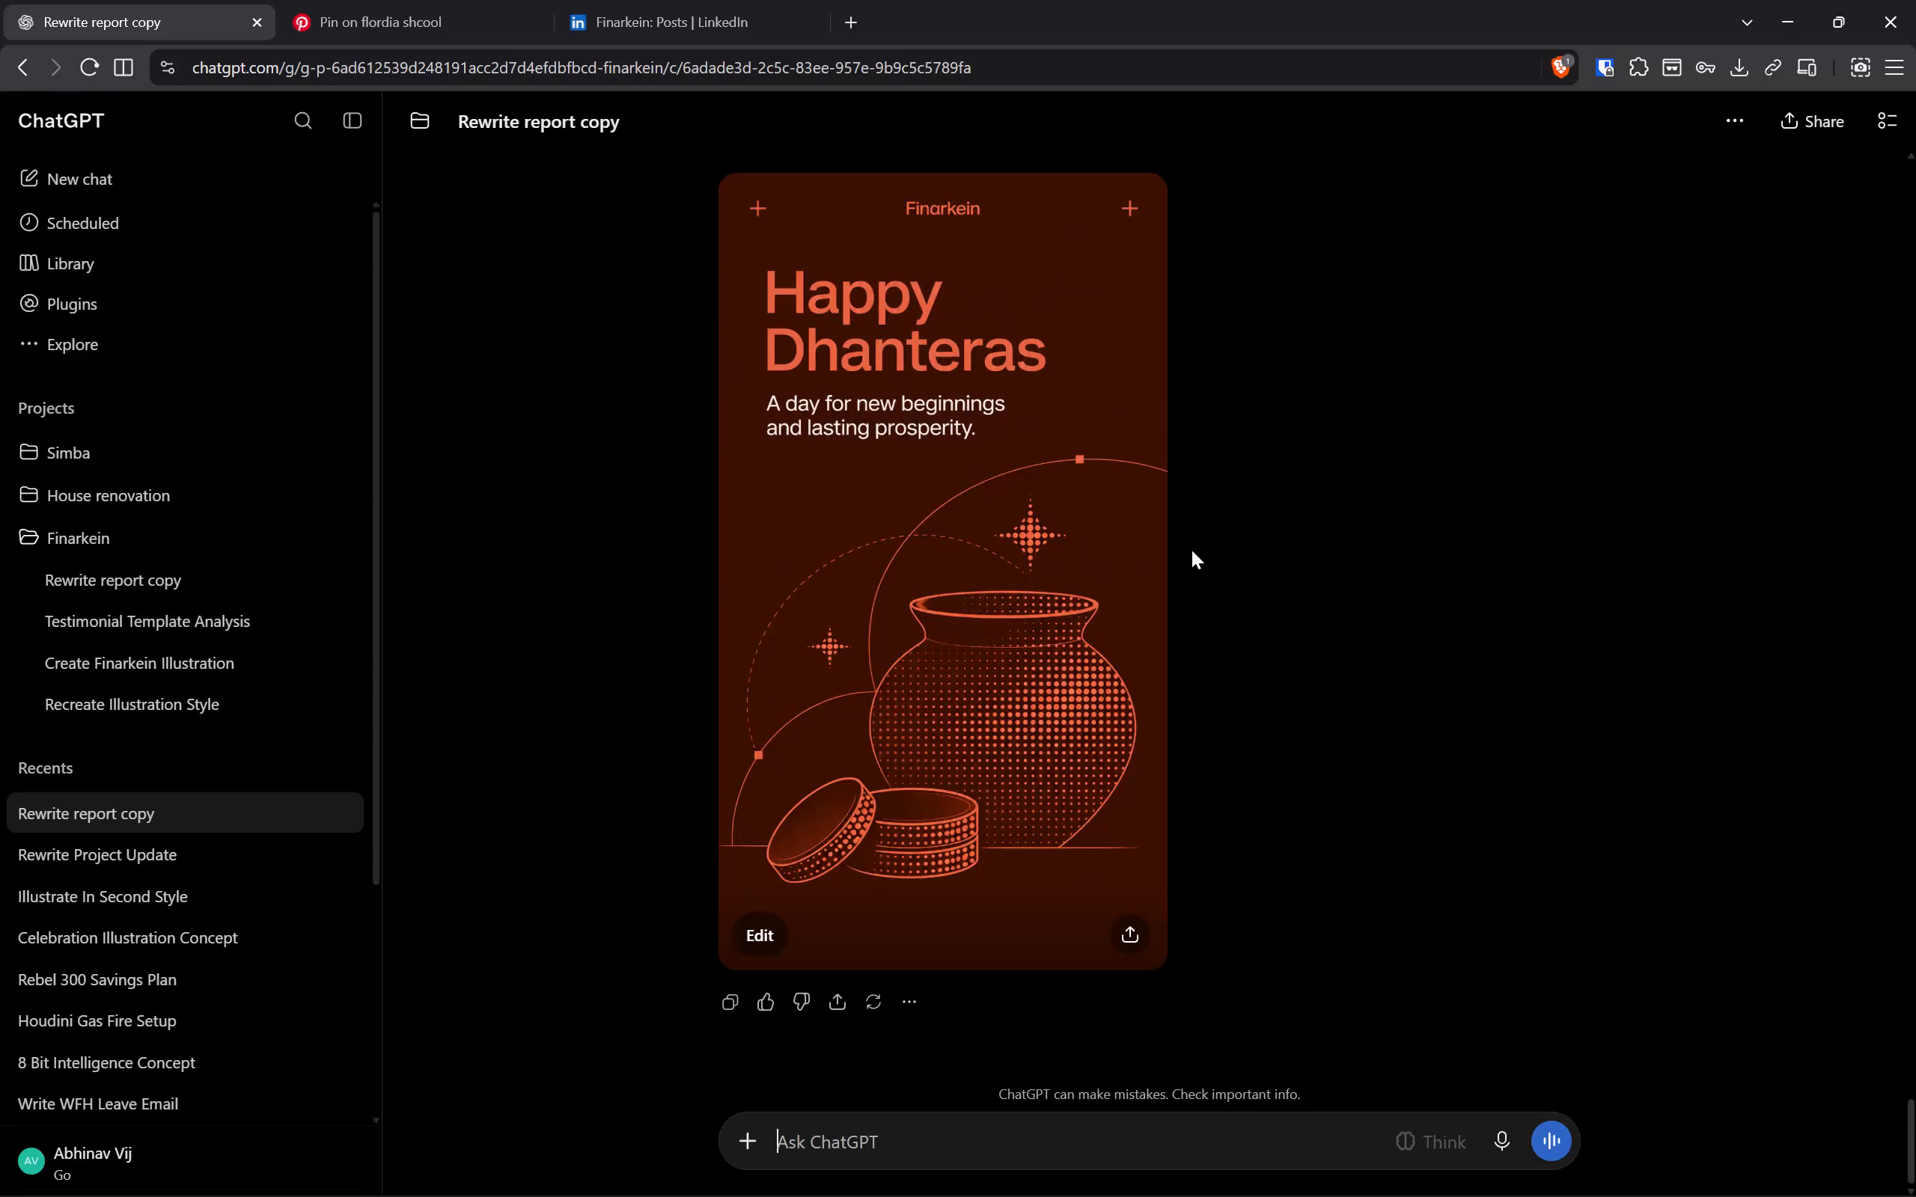
# Compare the teal post's headline and tagline layout with the ChatGPT Happy Dhanteras reference.
pyautogui.hotkey('alt', 'Tab')
pyautogui.scroll(-1, 1288, 543)
pyautogui.click(1280, 539)
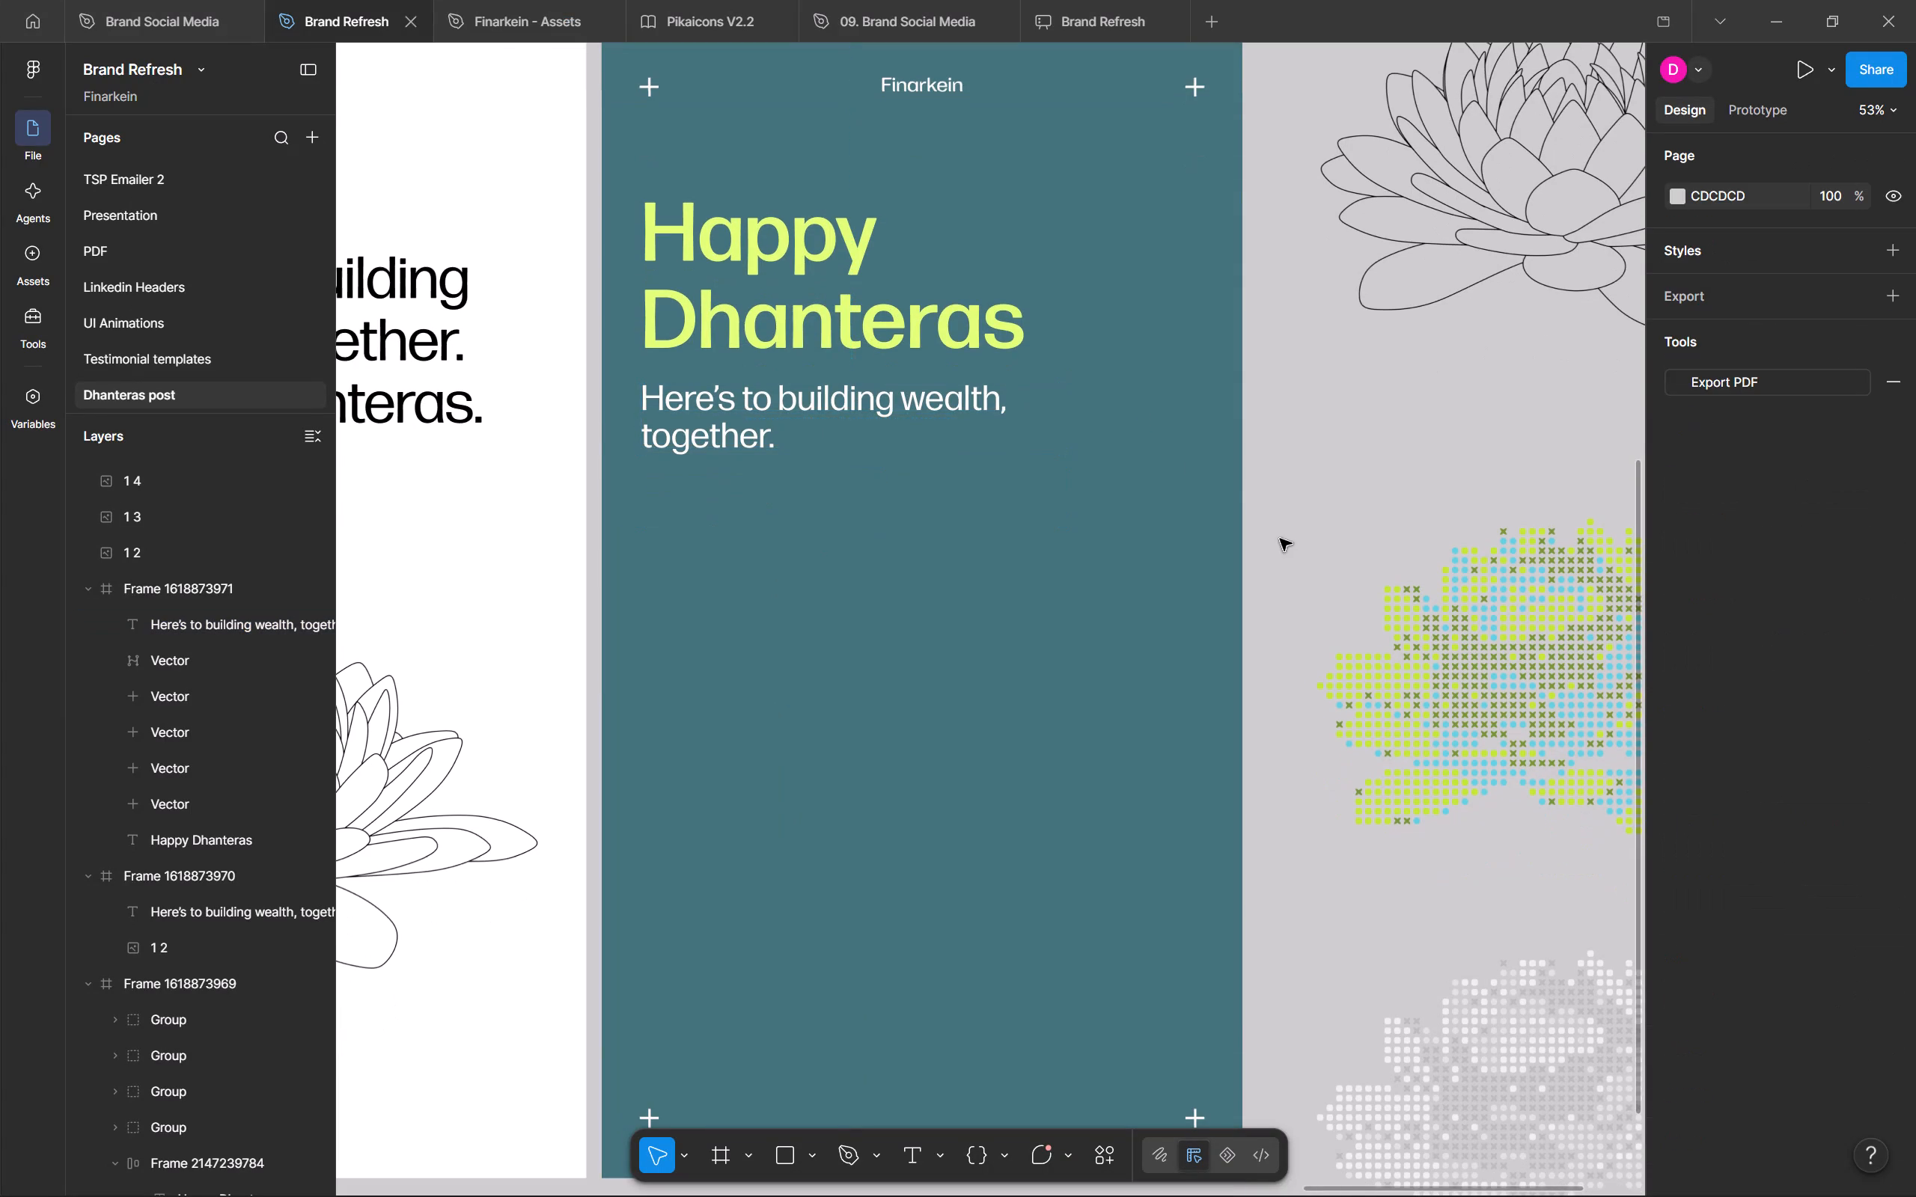
pyautogui.hotkey('alt', 'Tab')
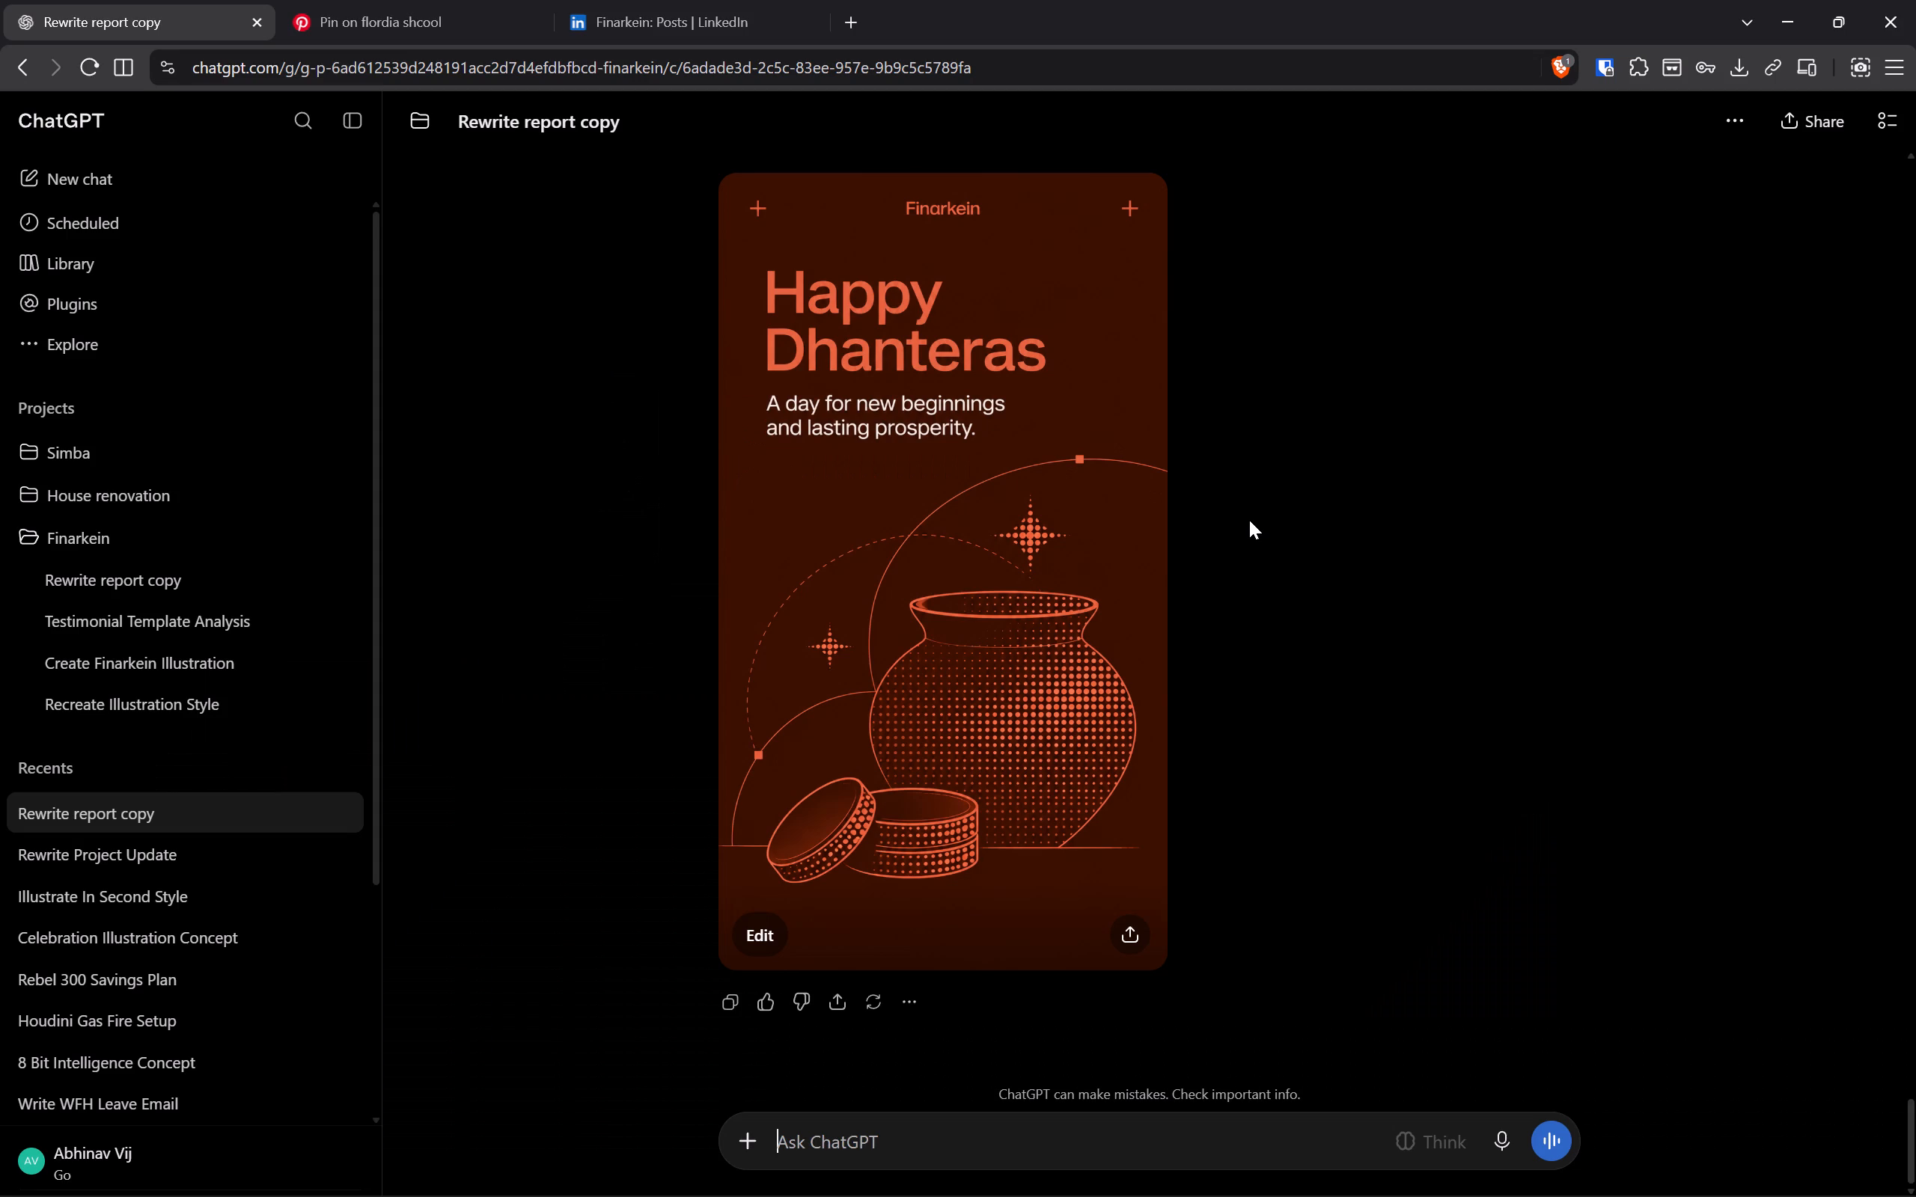
pyautogui.hotkey('alt', 'Tab')
# Move the black outline lotus into the teal frame, enlarge it to about 1793 × 1269 and place it at about X 216, Y 625.
pyautogui.scroll(-1, 1349, 718)
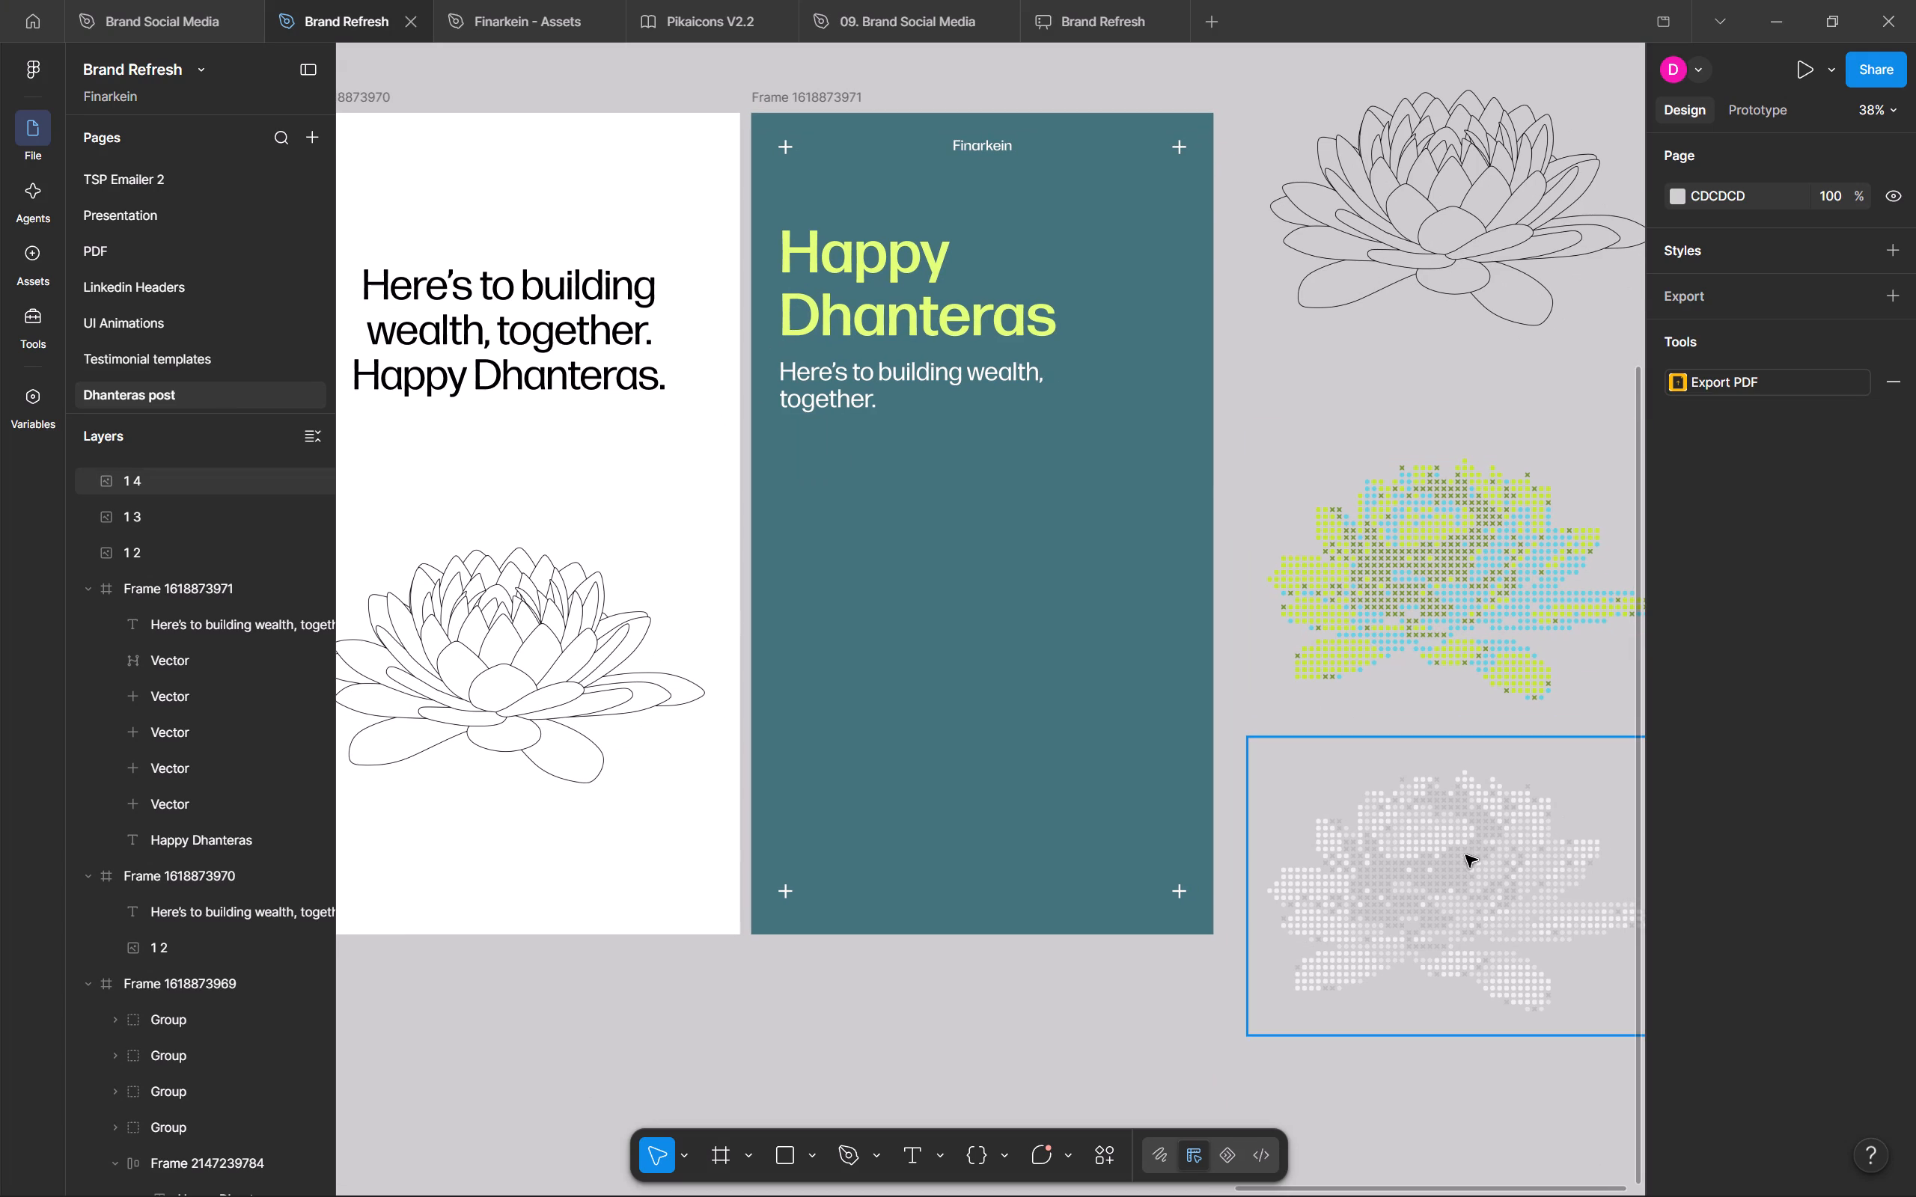
pyautogui.moveTo(1447, 233); pyautogui.dragTo(1029, 736)
pyautogui.keyDown('shift'); pyautogui.moveTo(1248, 566); pyautogui.dragTo(1564, 352); pyautogui.keyUp('shift')
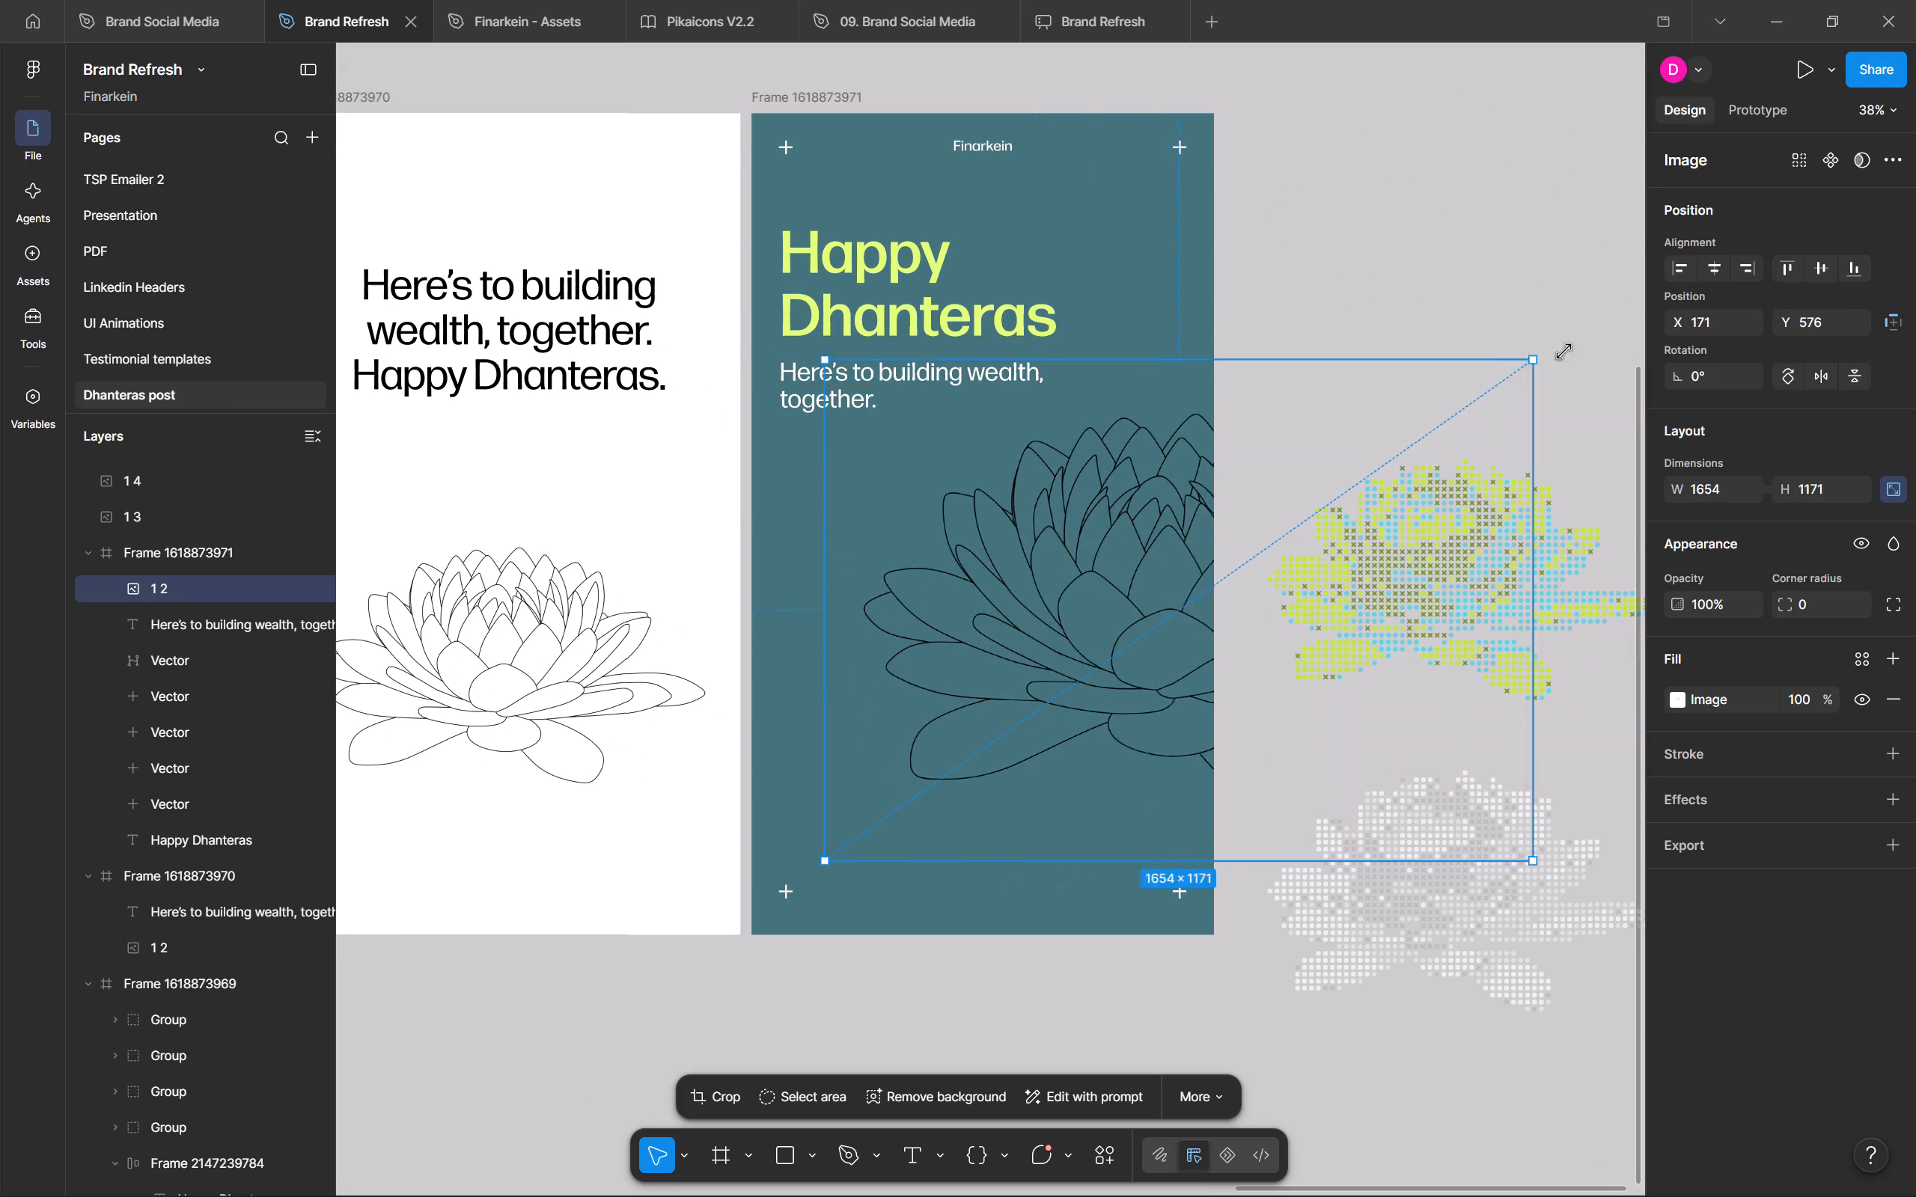
pyautogui.keyDown('shift'); pyautogui.moveTo(1564, 352); pyautogui.dragTo(1592, 330); pyautogui.keyUp('shift')
pyautogui.moveTo(1018, 619); pyautogui.dragTo(975, 686)
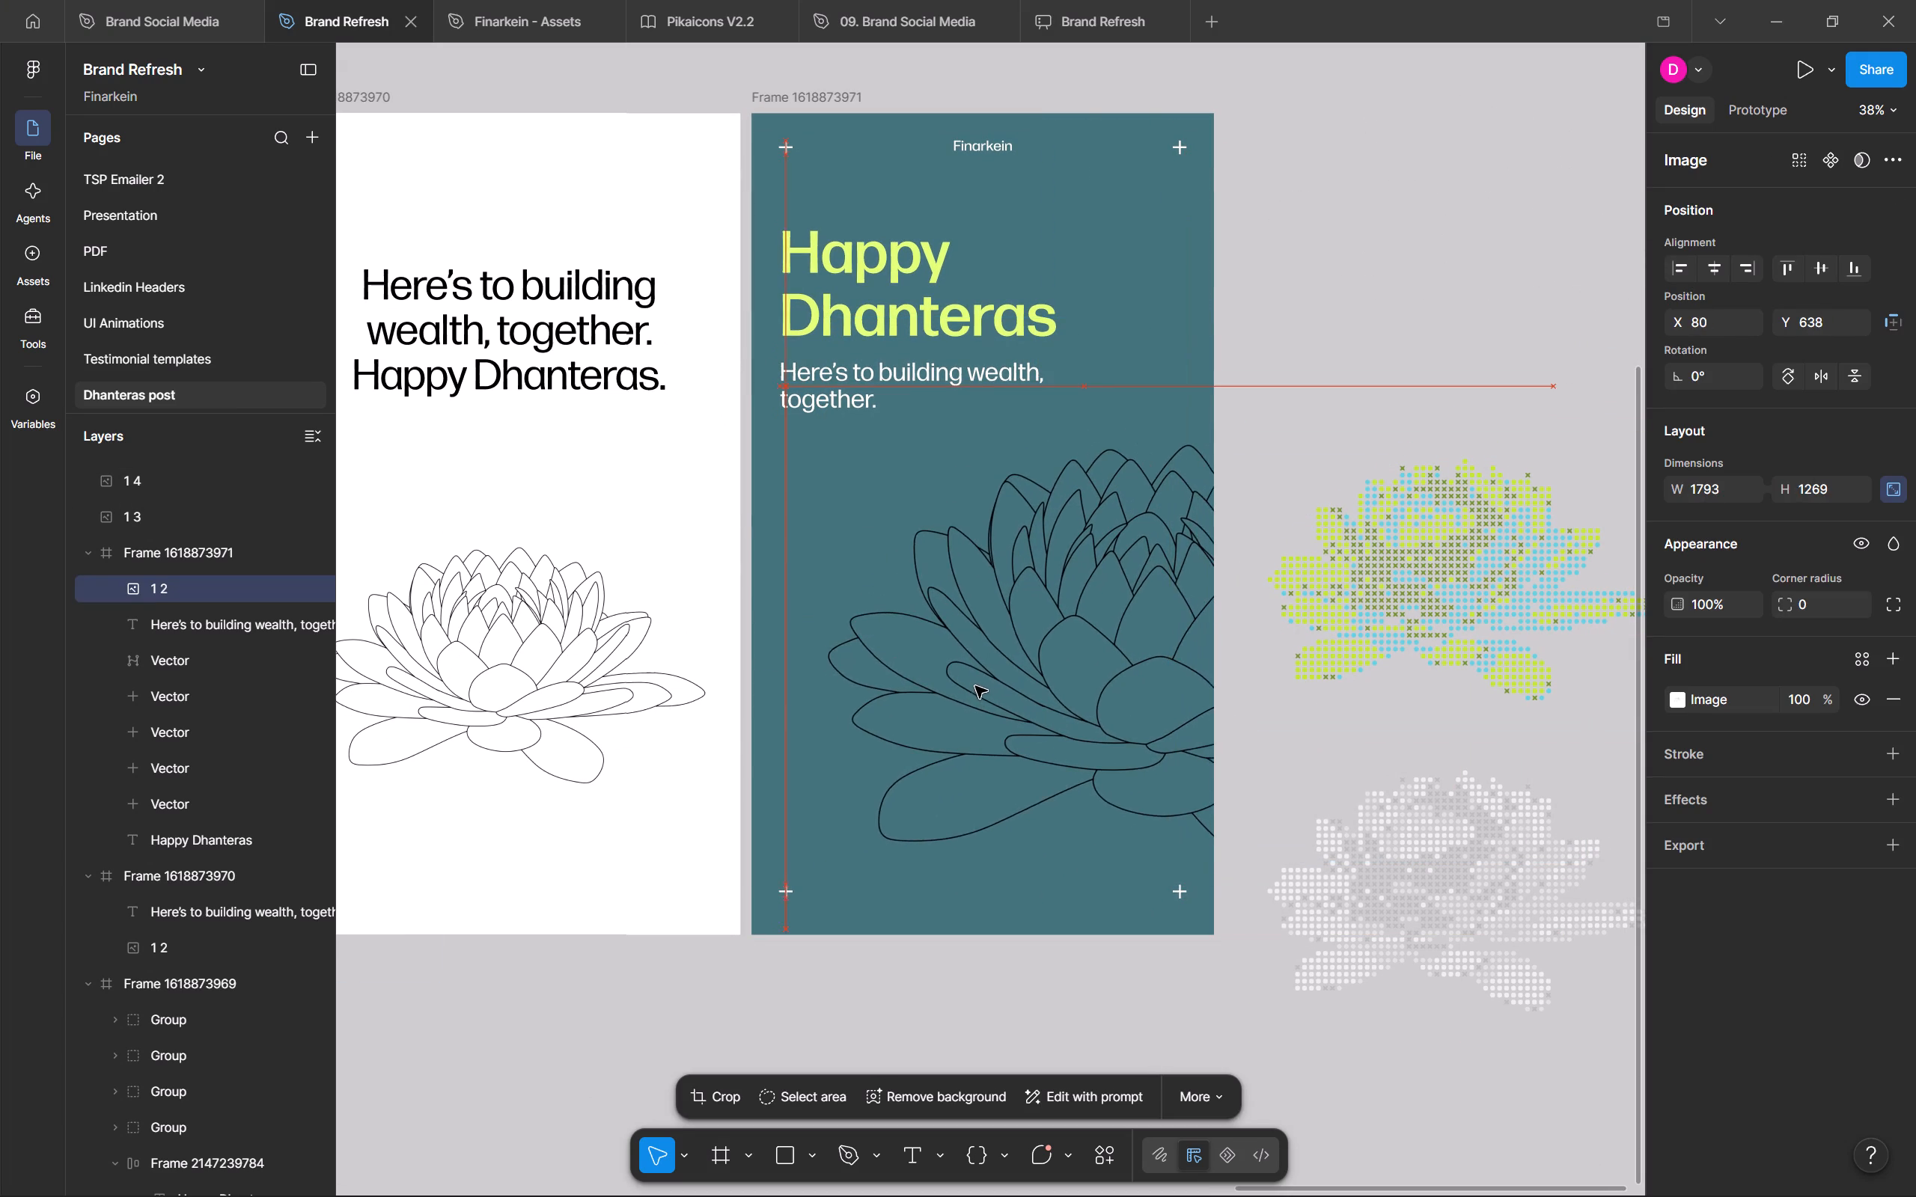
pyautogui.moveTo(975, 686); pyautogui.dragTo(1037, 684)
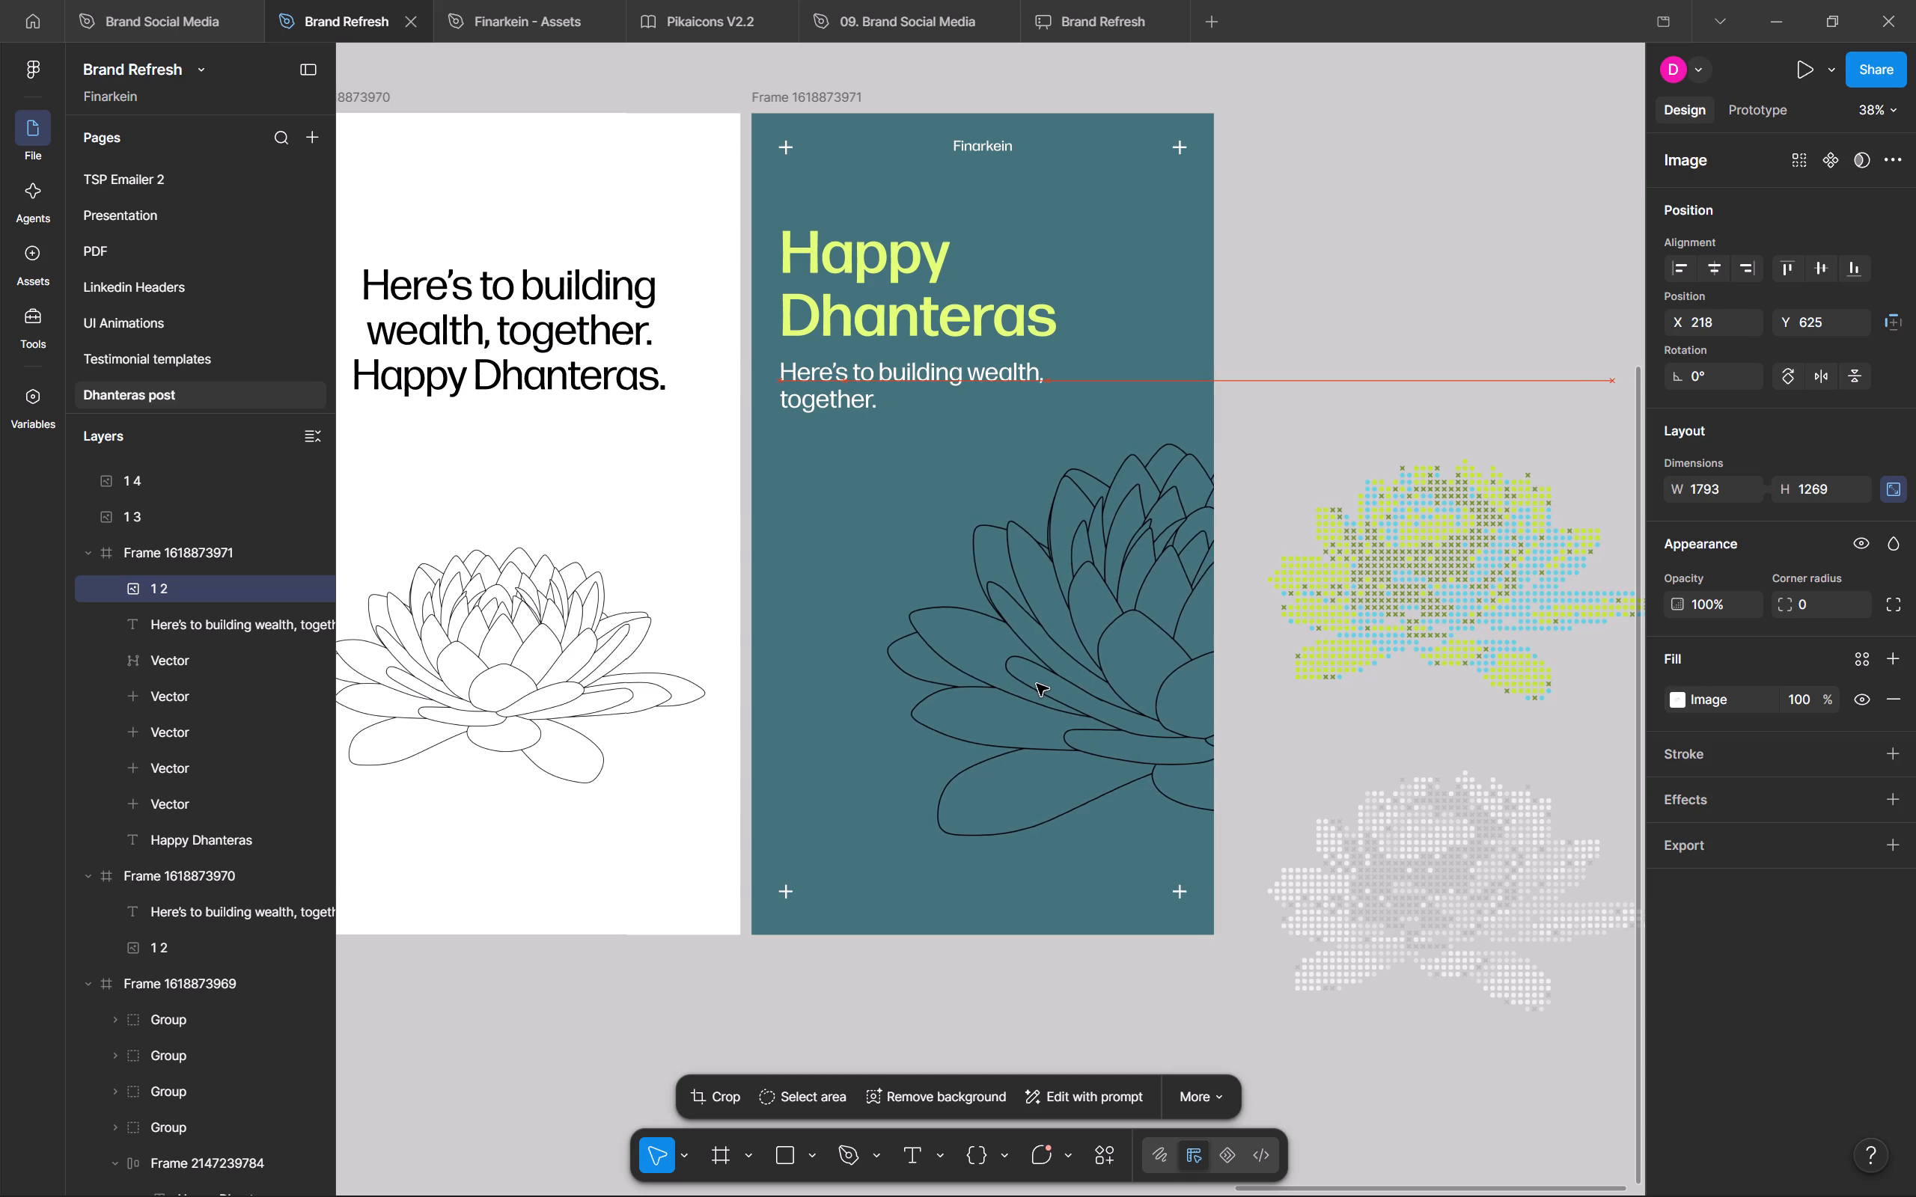
pyautogui.moveTo(1037, 684); pyautogui.dragTo(1037, 685)
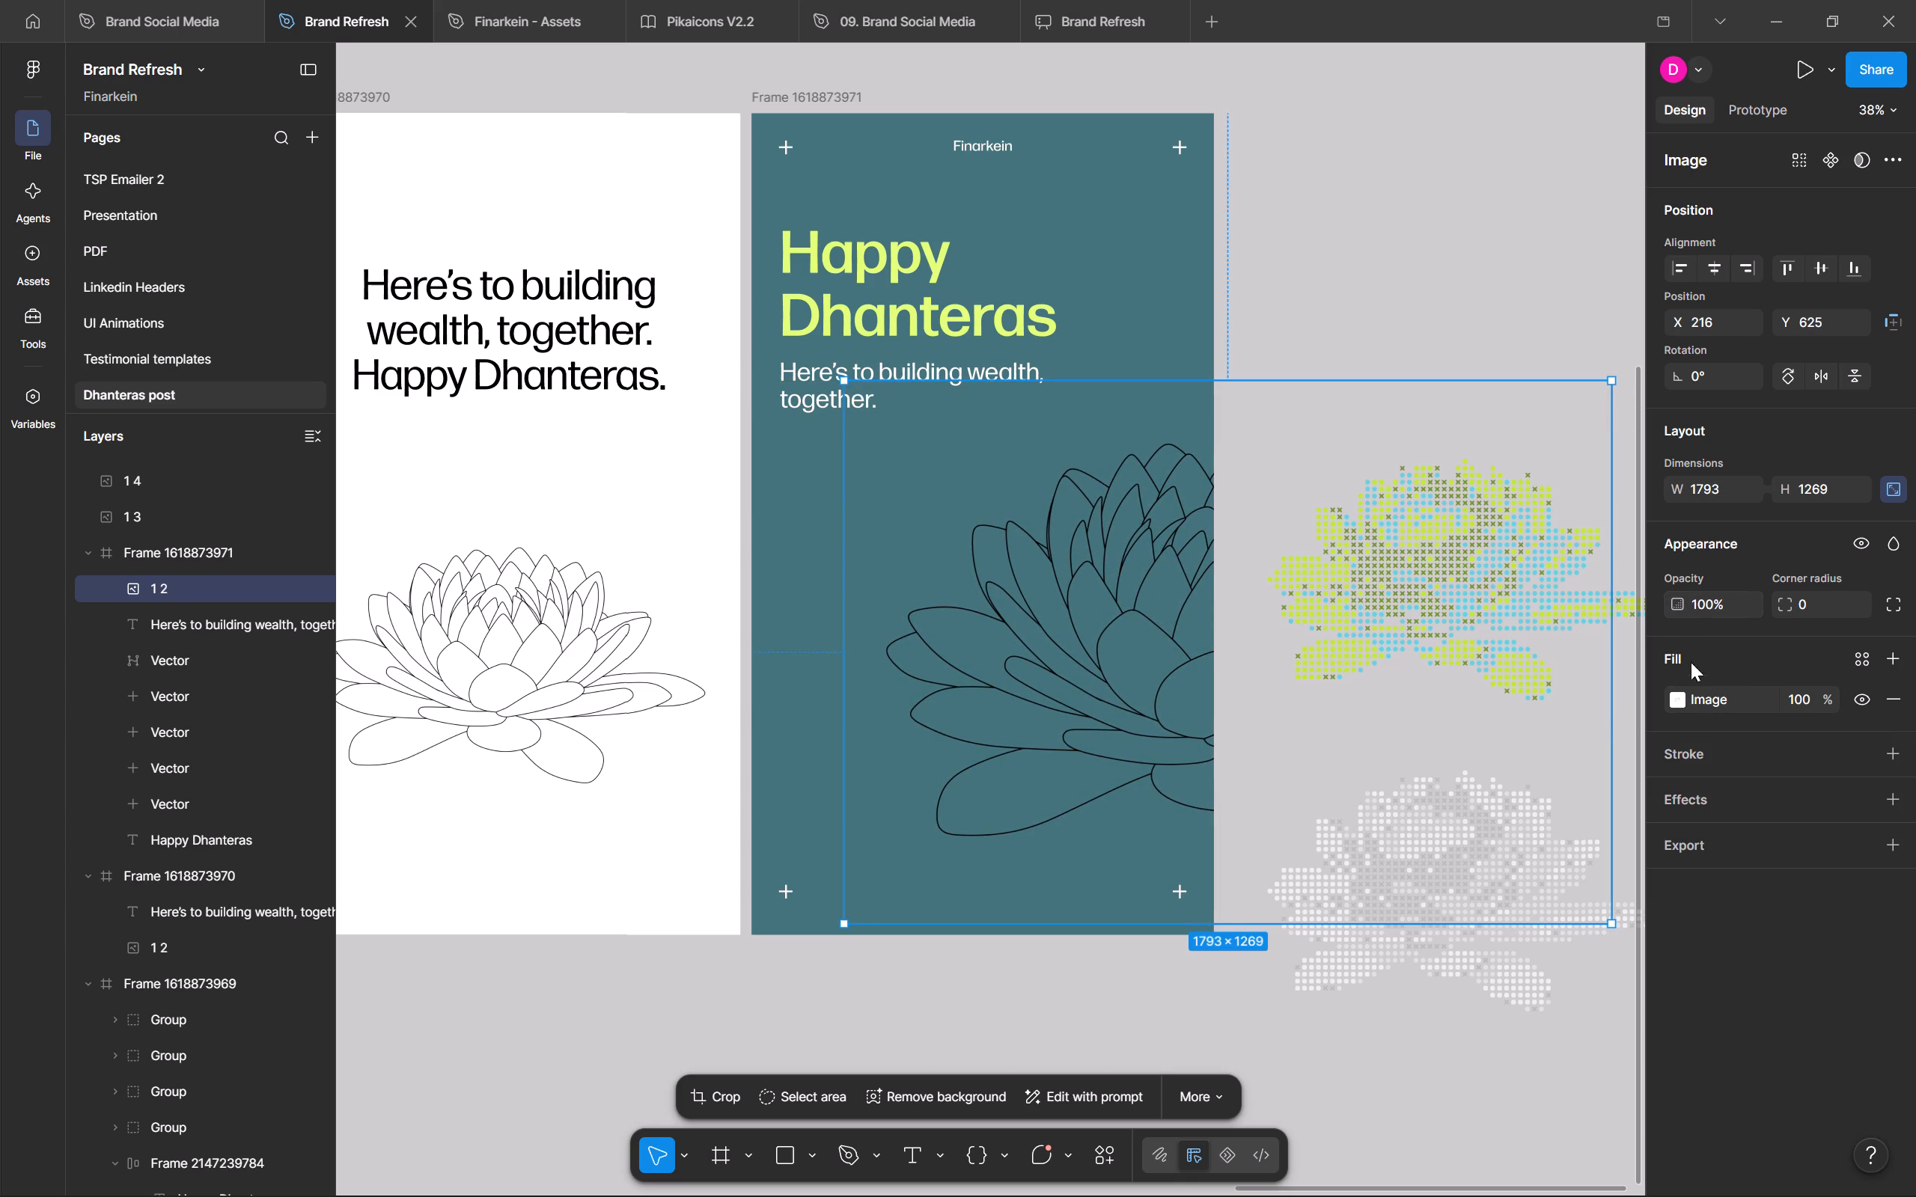
# Lower the saturation of the lotus image fill to its minimum.
pyautogui.click(1679, 700)
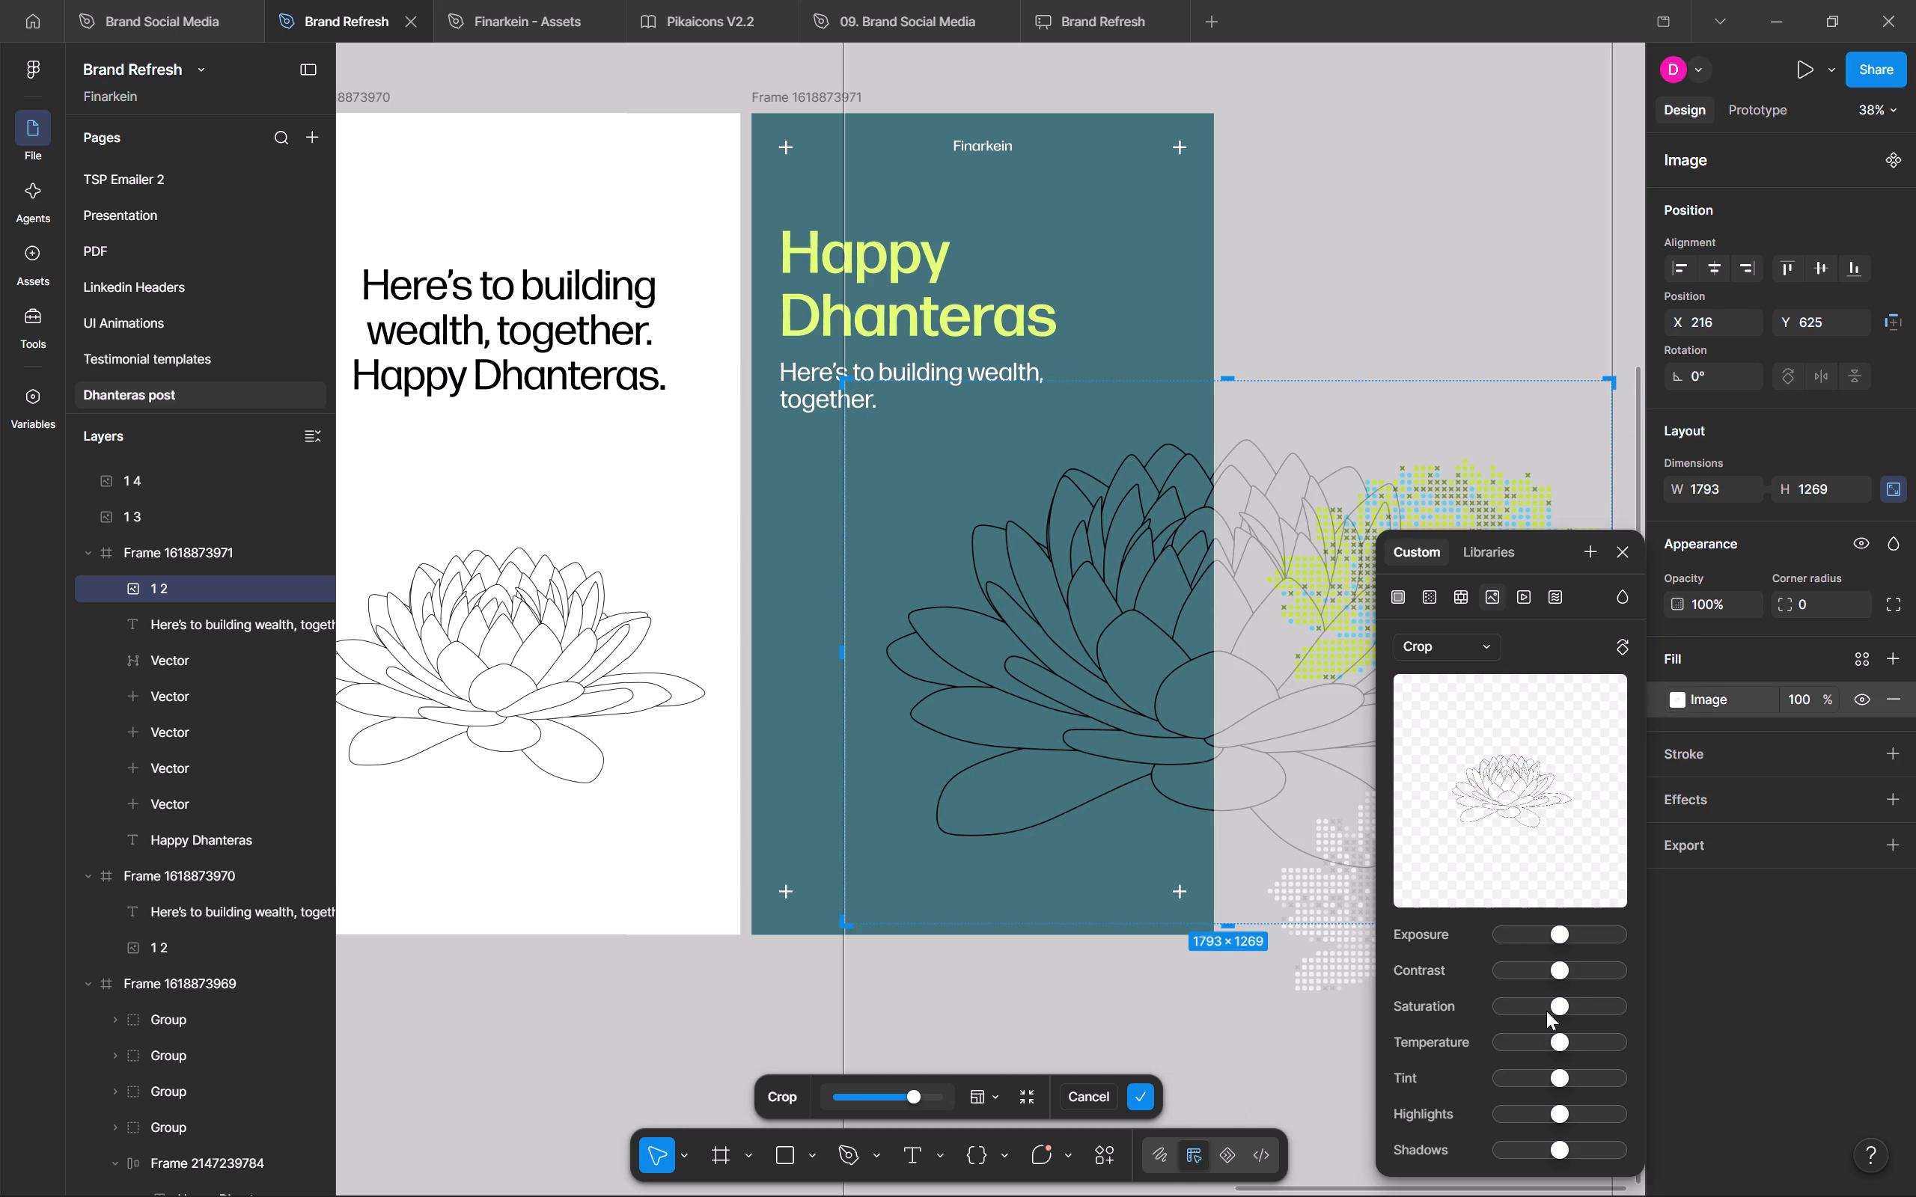
pyautogui.moveTo(1546, 1011); pyautogui.dragTo(1381, 1023)
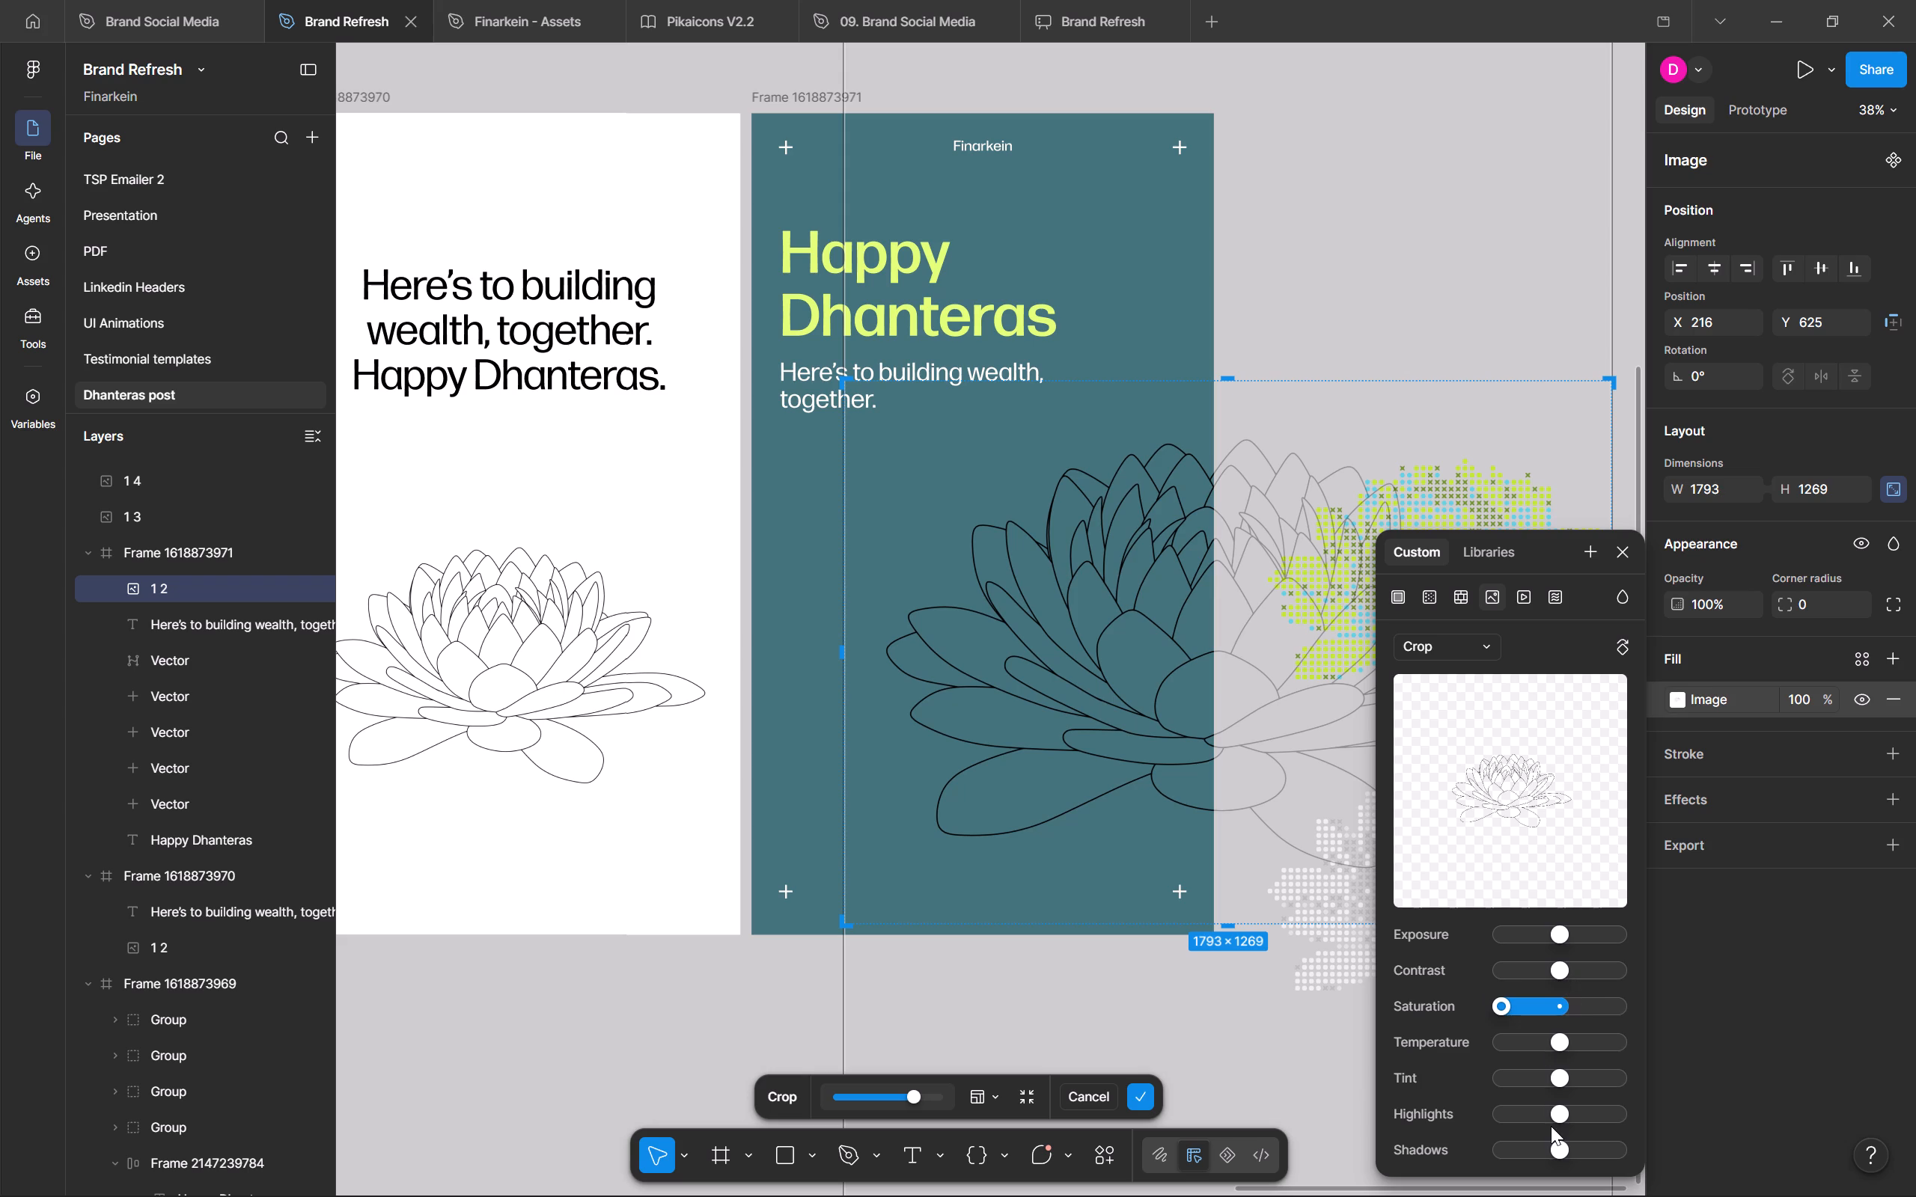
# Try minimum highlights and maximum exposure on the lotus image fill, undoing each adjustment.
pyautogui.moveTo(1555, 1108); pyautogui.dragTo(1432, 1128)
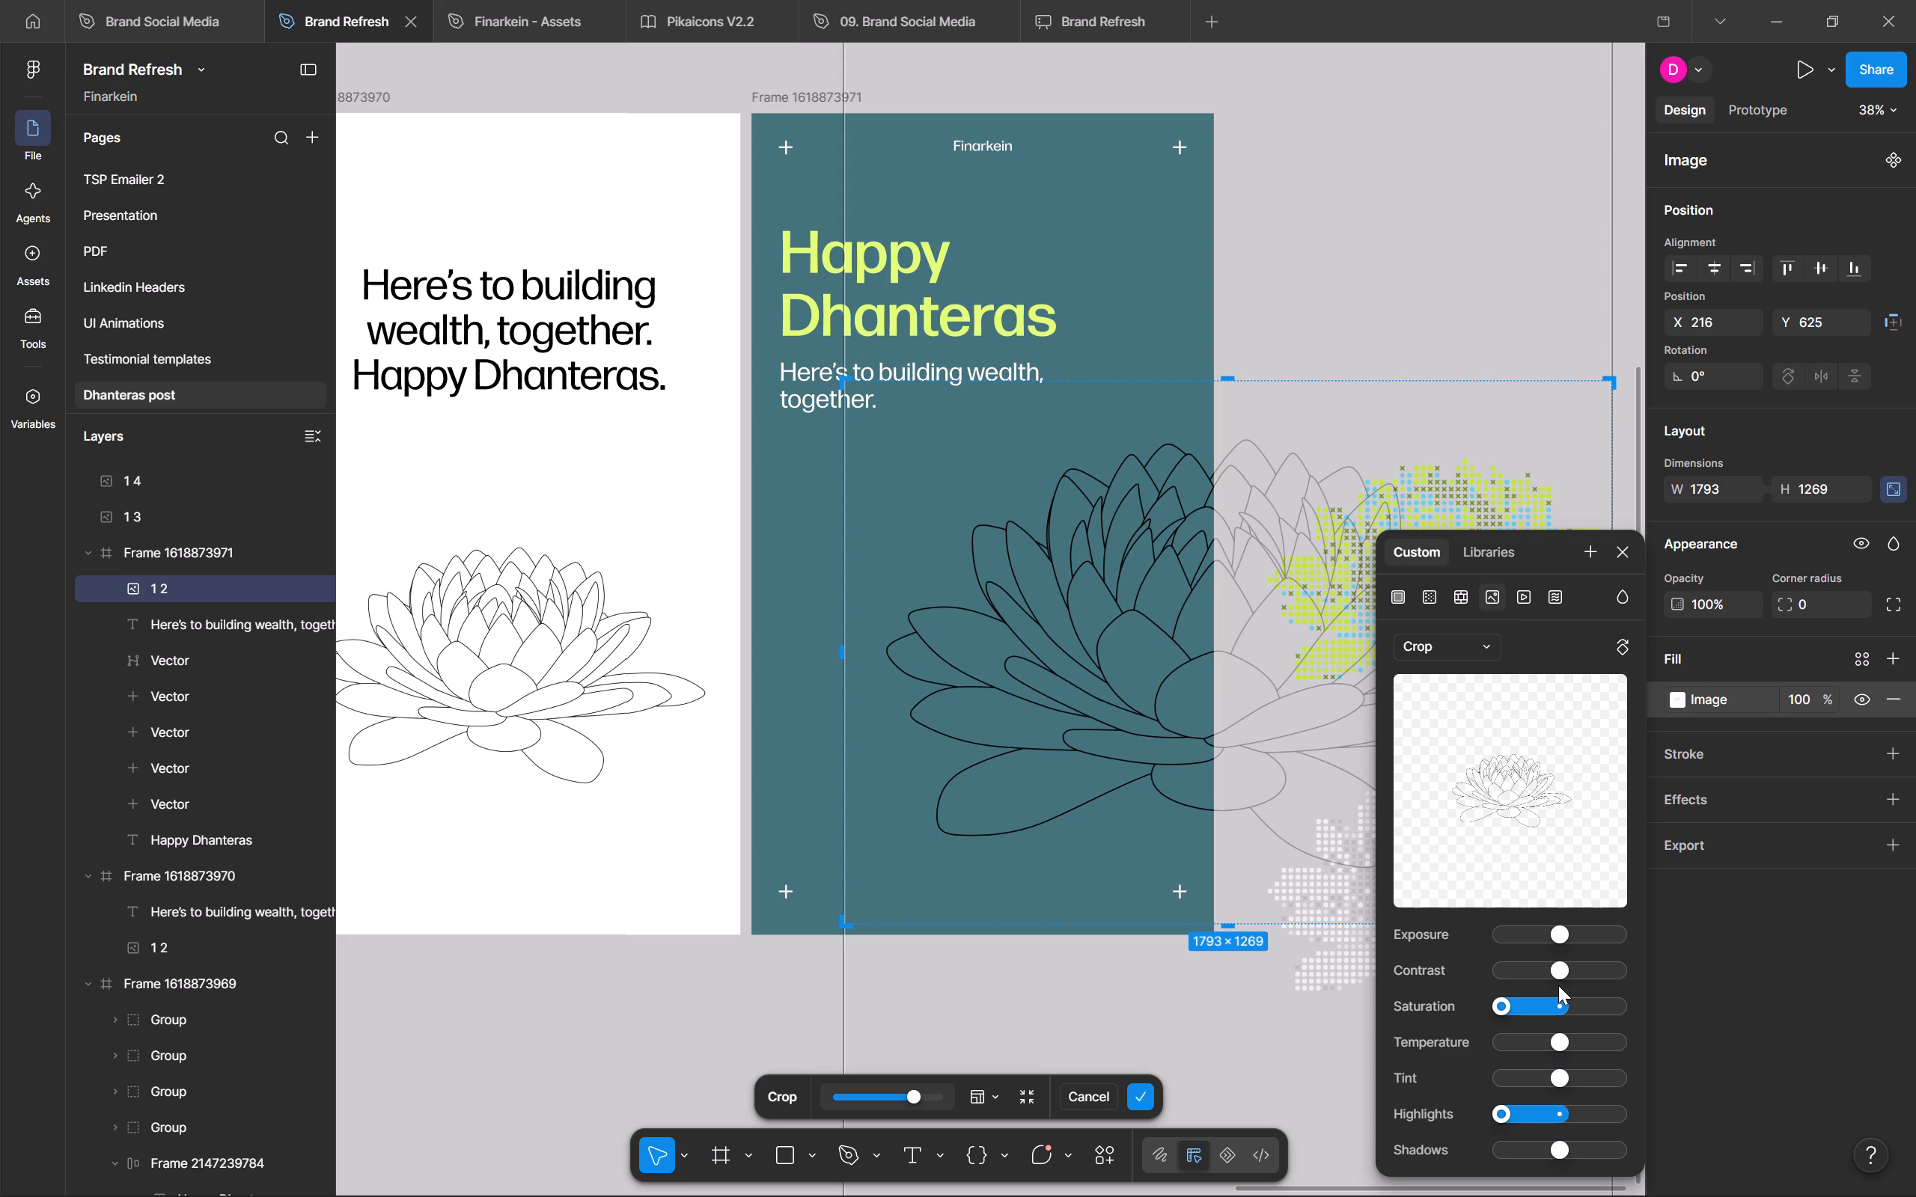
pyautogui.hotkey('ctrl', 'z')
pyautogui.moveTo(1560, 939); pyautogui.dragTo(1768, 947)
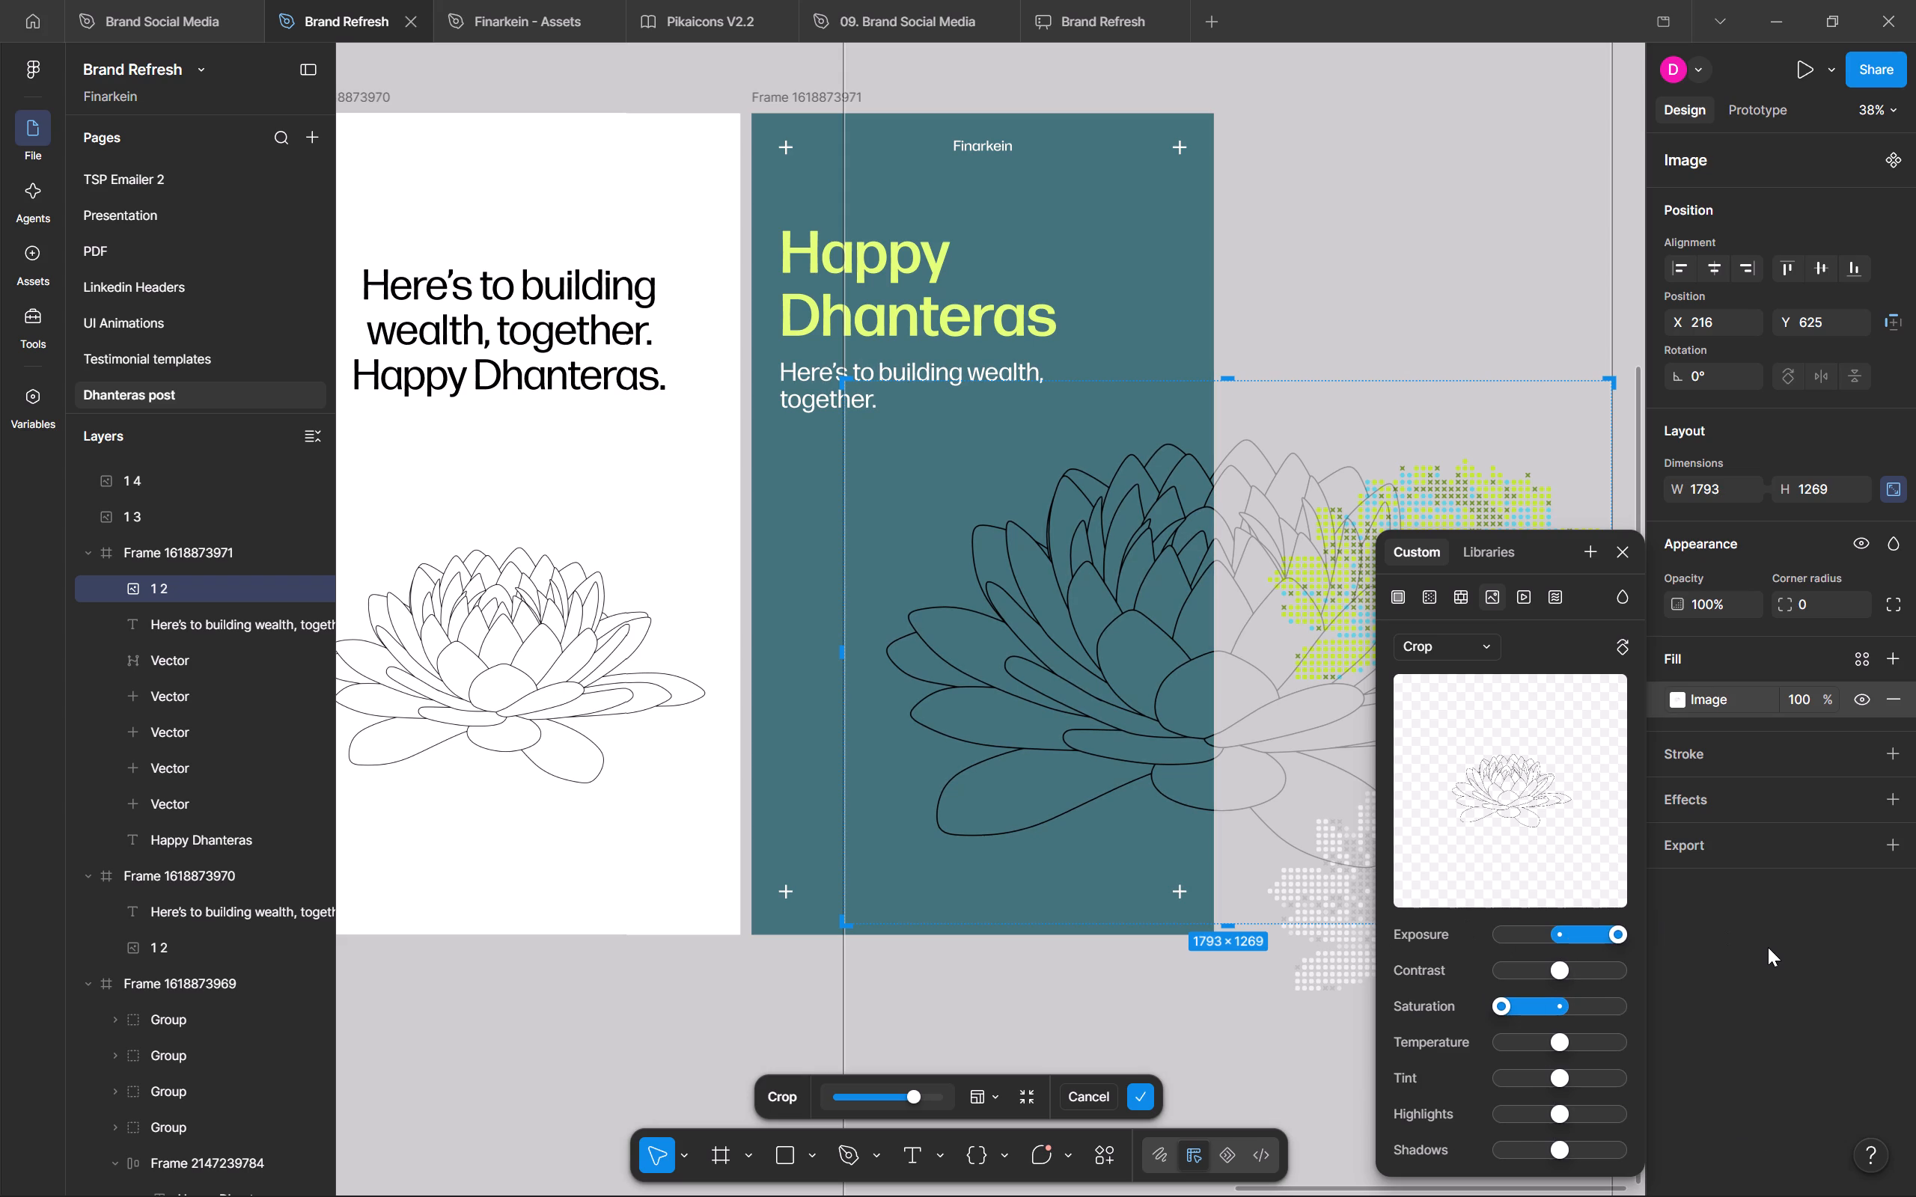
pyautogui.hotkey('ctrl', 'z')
# Add a solid white FFFFFF fill above the lotus image fill and set its opacity to 100%.
pyautogui.click(1882, 663)
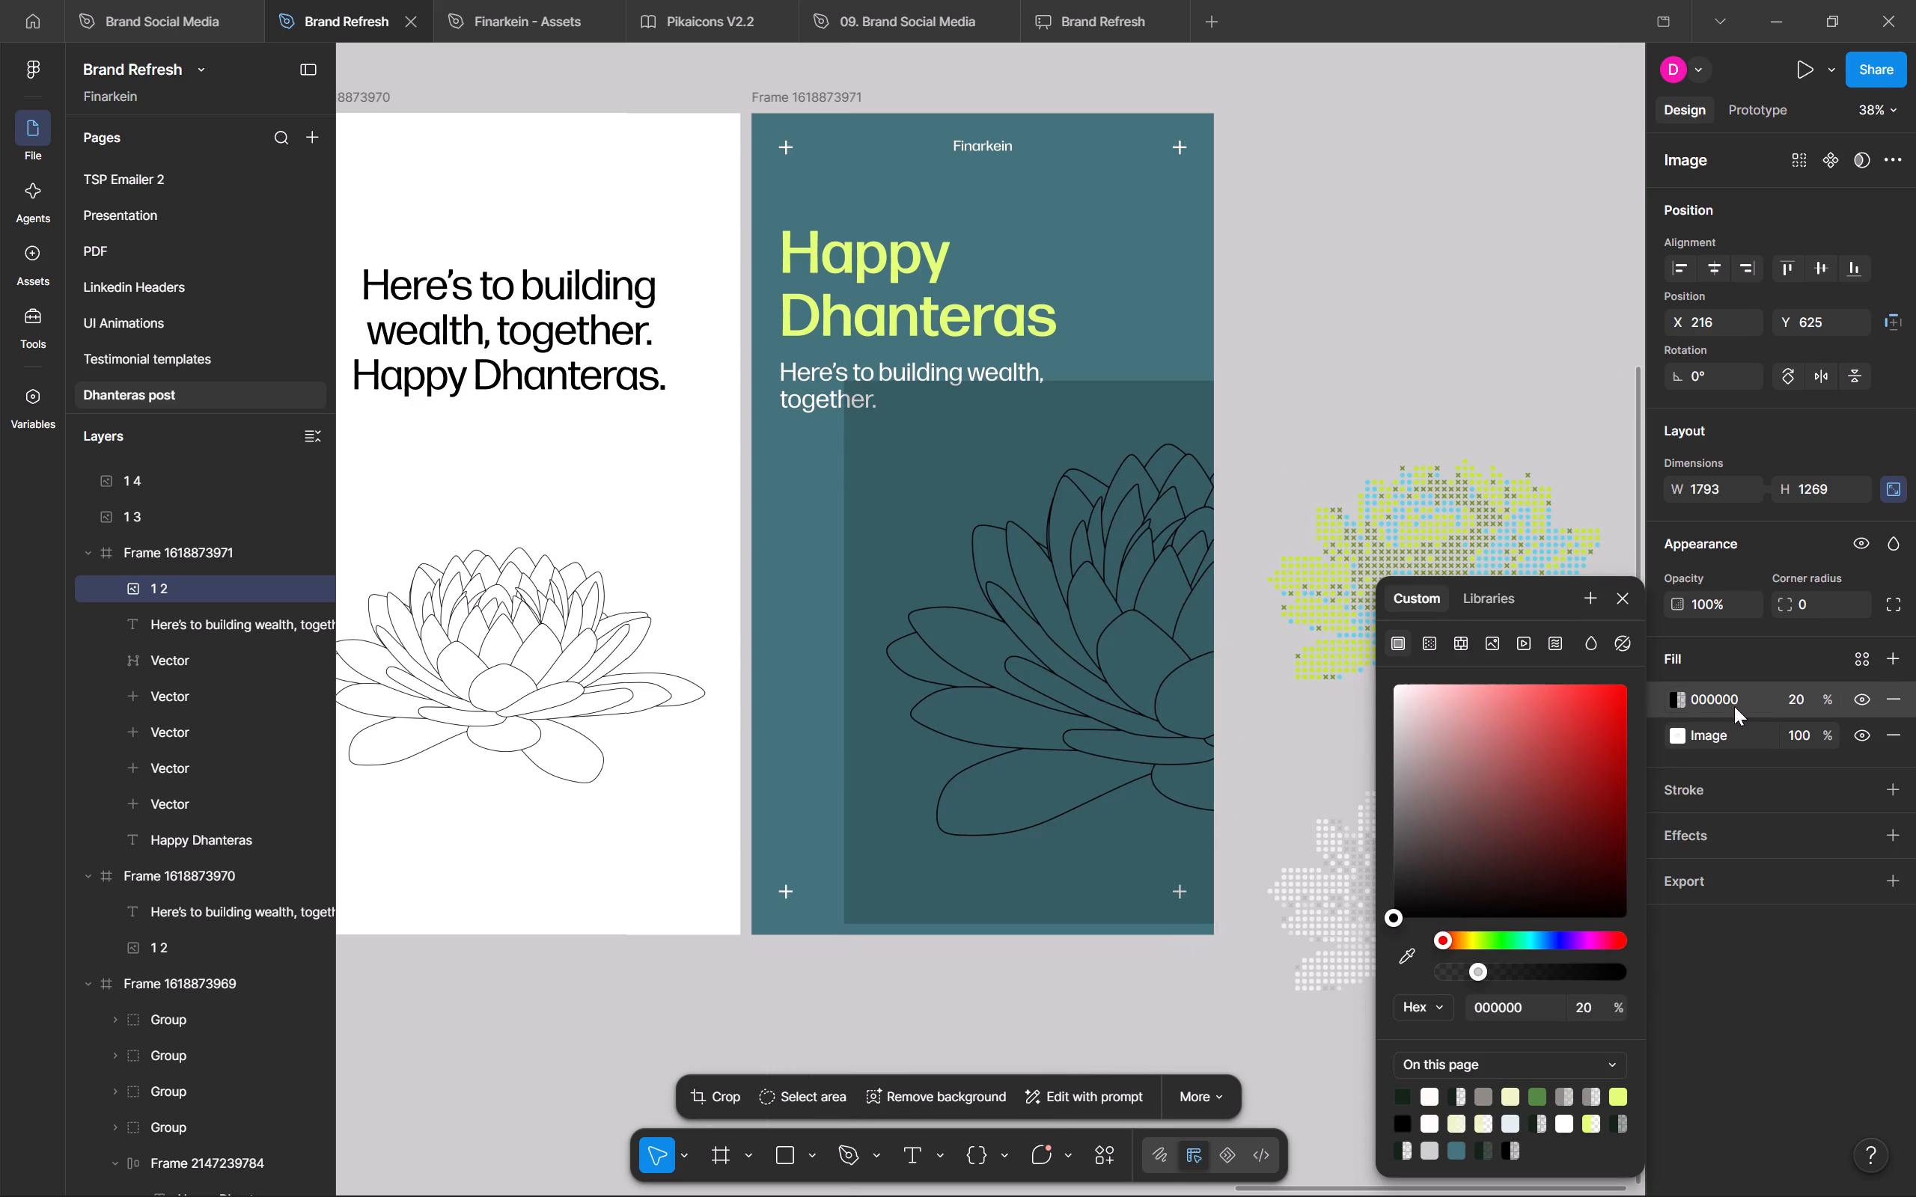
pyautogui.click(1682, 701)
pyautogui.click(1682, 701)
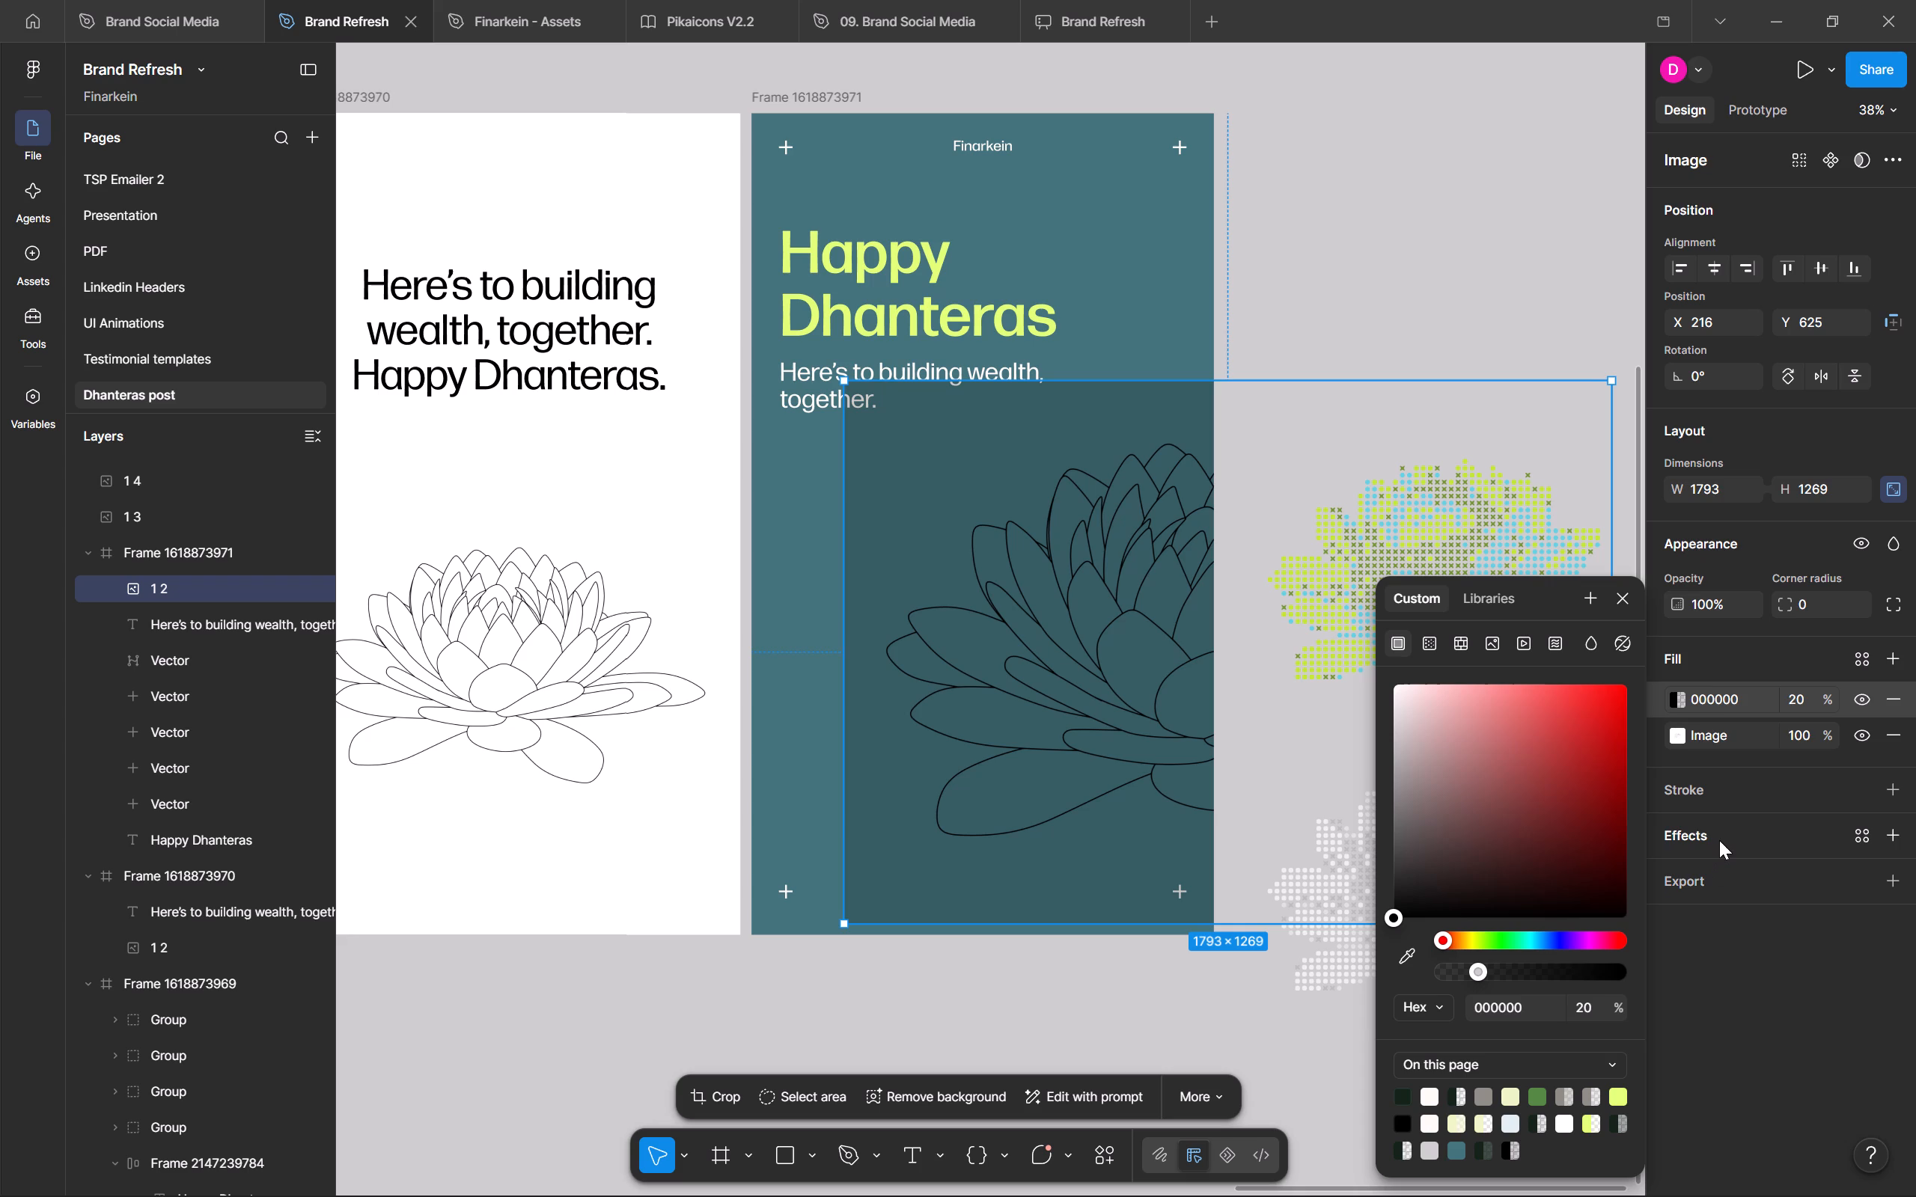
pyautogui.moveTo(1522, 767); pyautogui.dragTo(1338, 650)
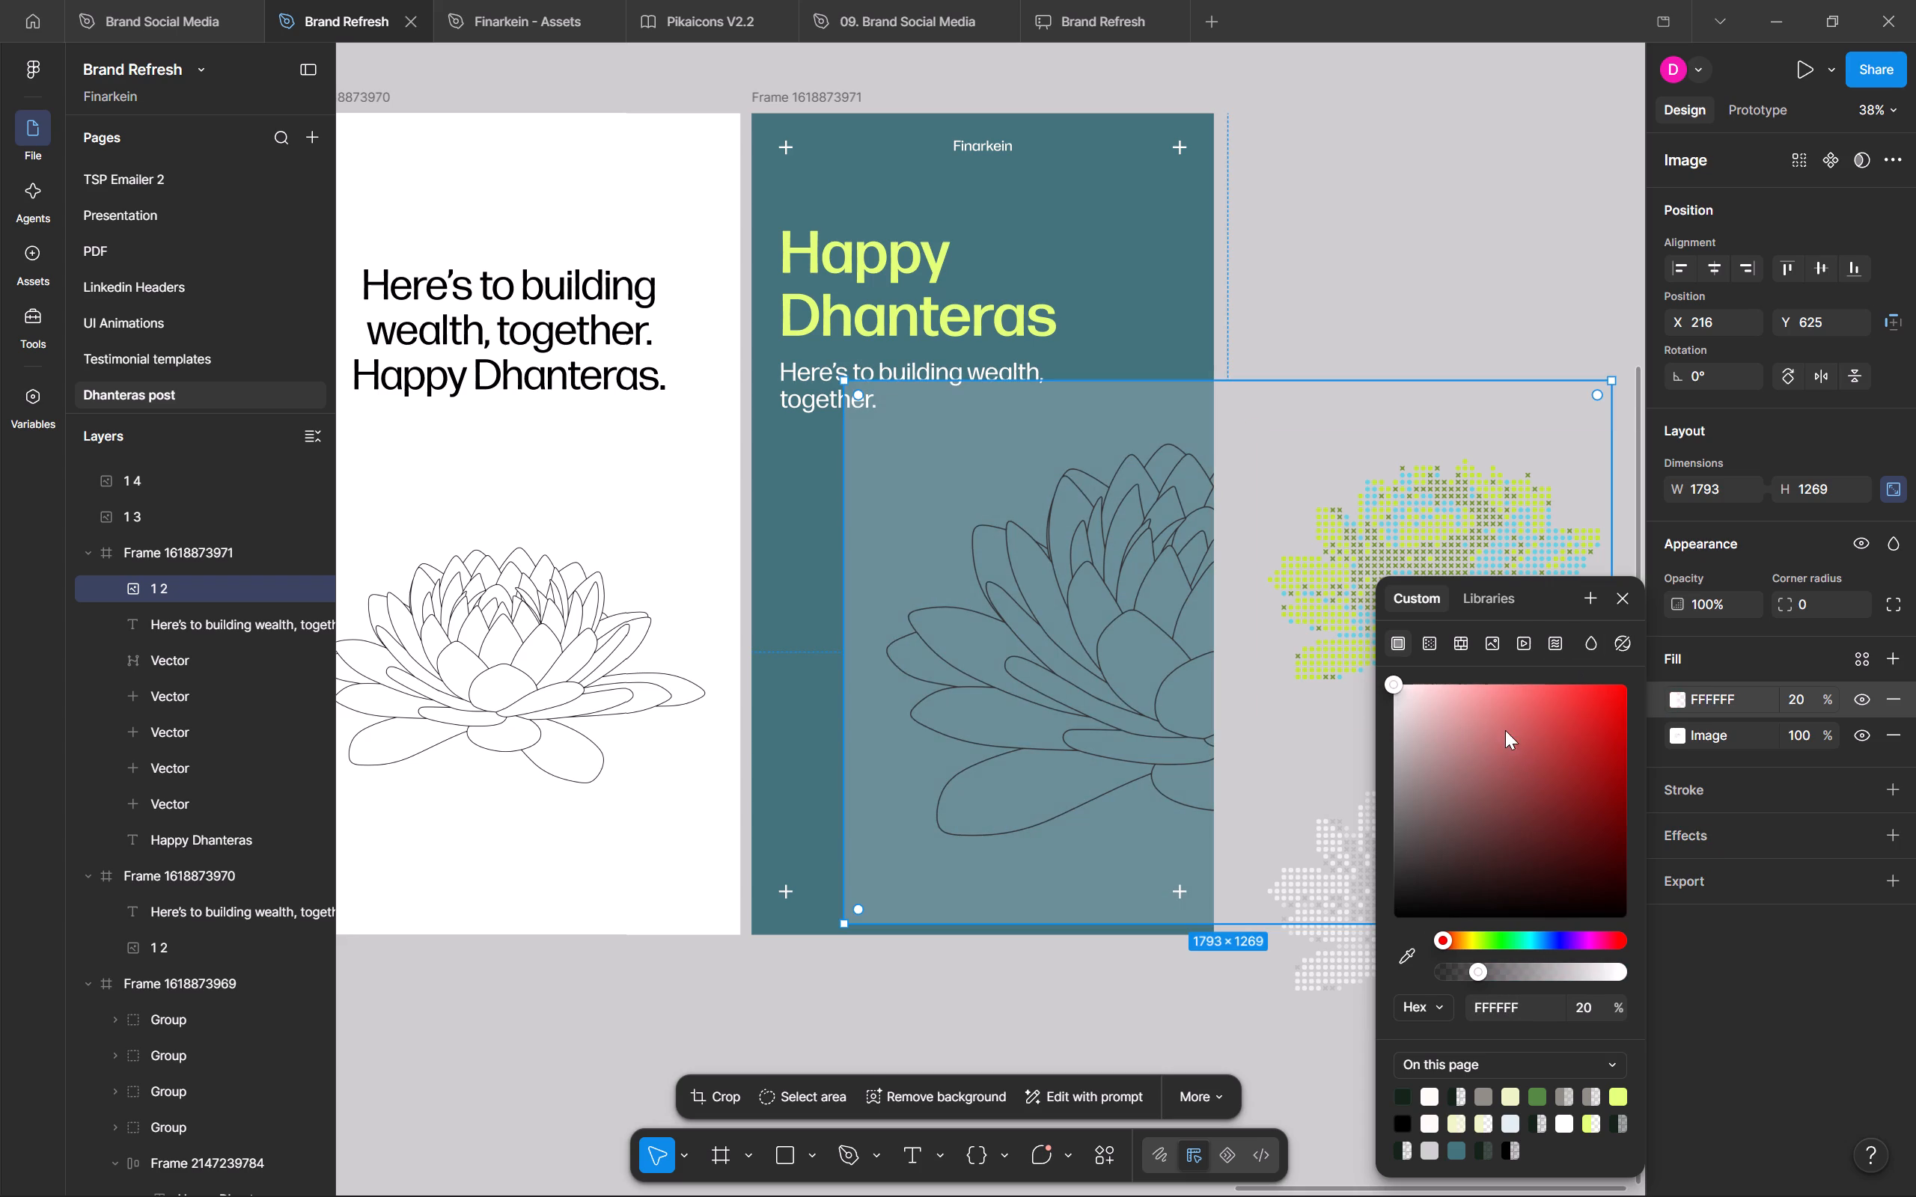
pyautogui.moveTo(1504, 732); pyautogui.dragTo(1727, 650)
pyautogui.moveTo(1727, 650); pyautogui.dragTo(1409, 606)
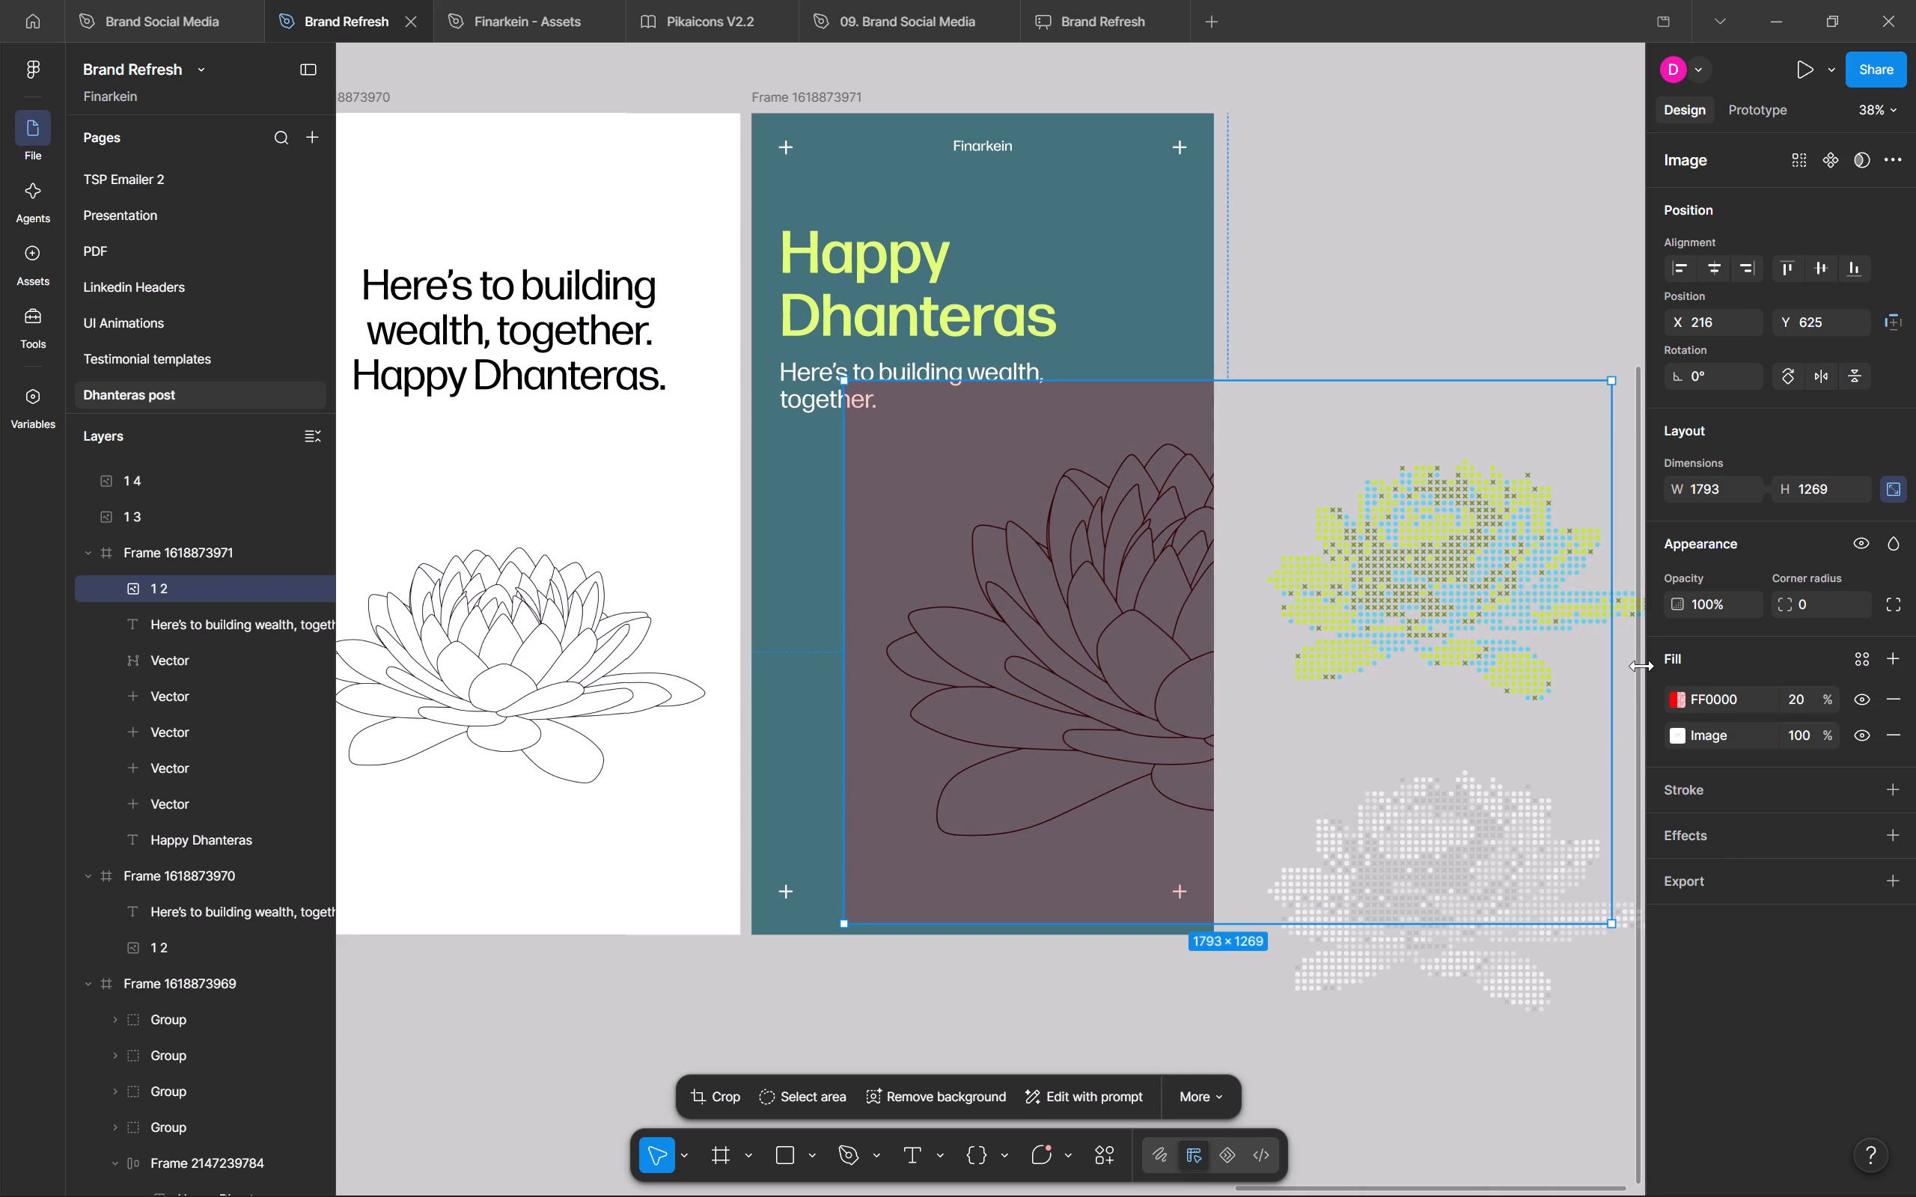
pyautogui.hotkey('ctrl', 'z')
pyautogui.click(1709, 703)
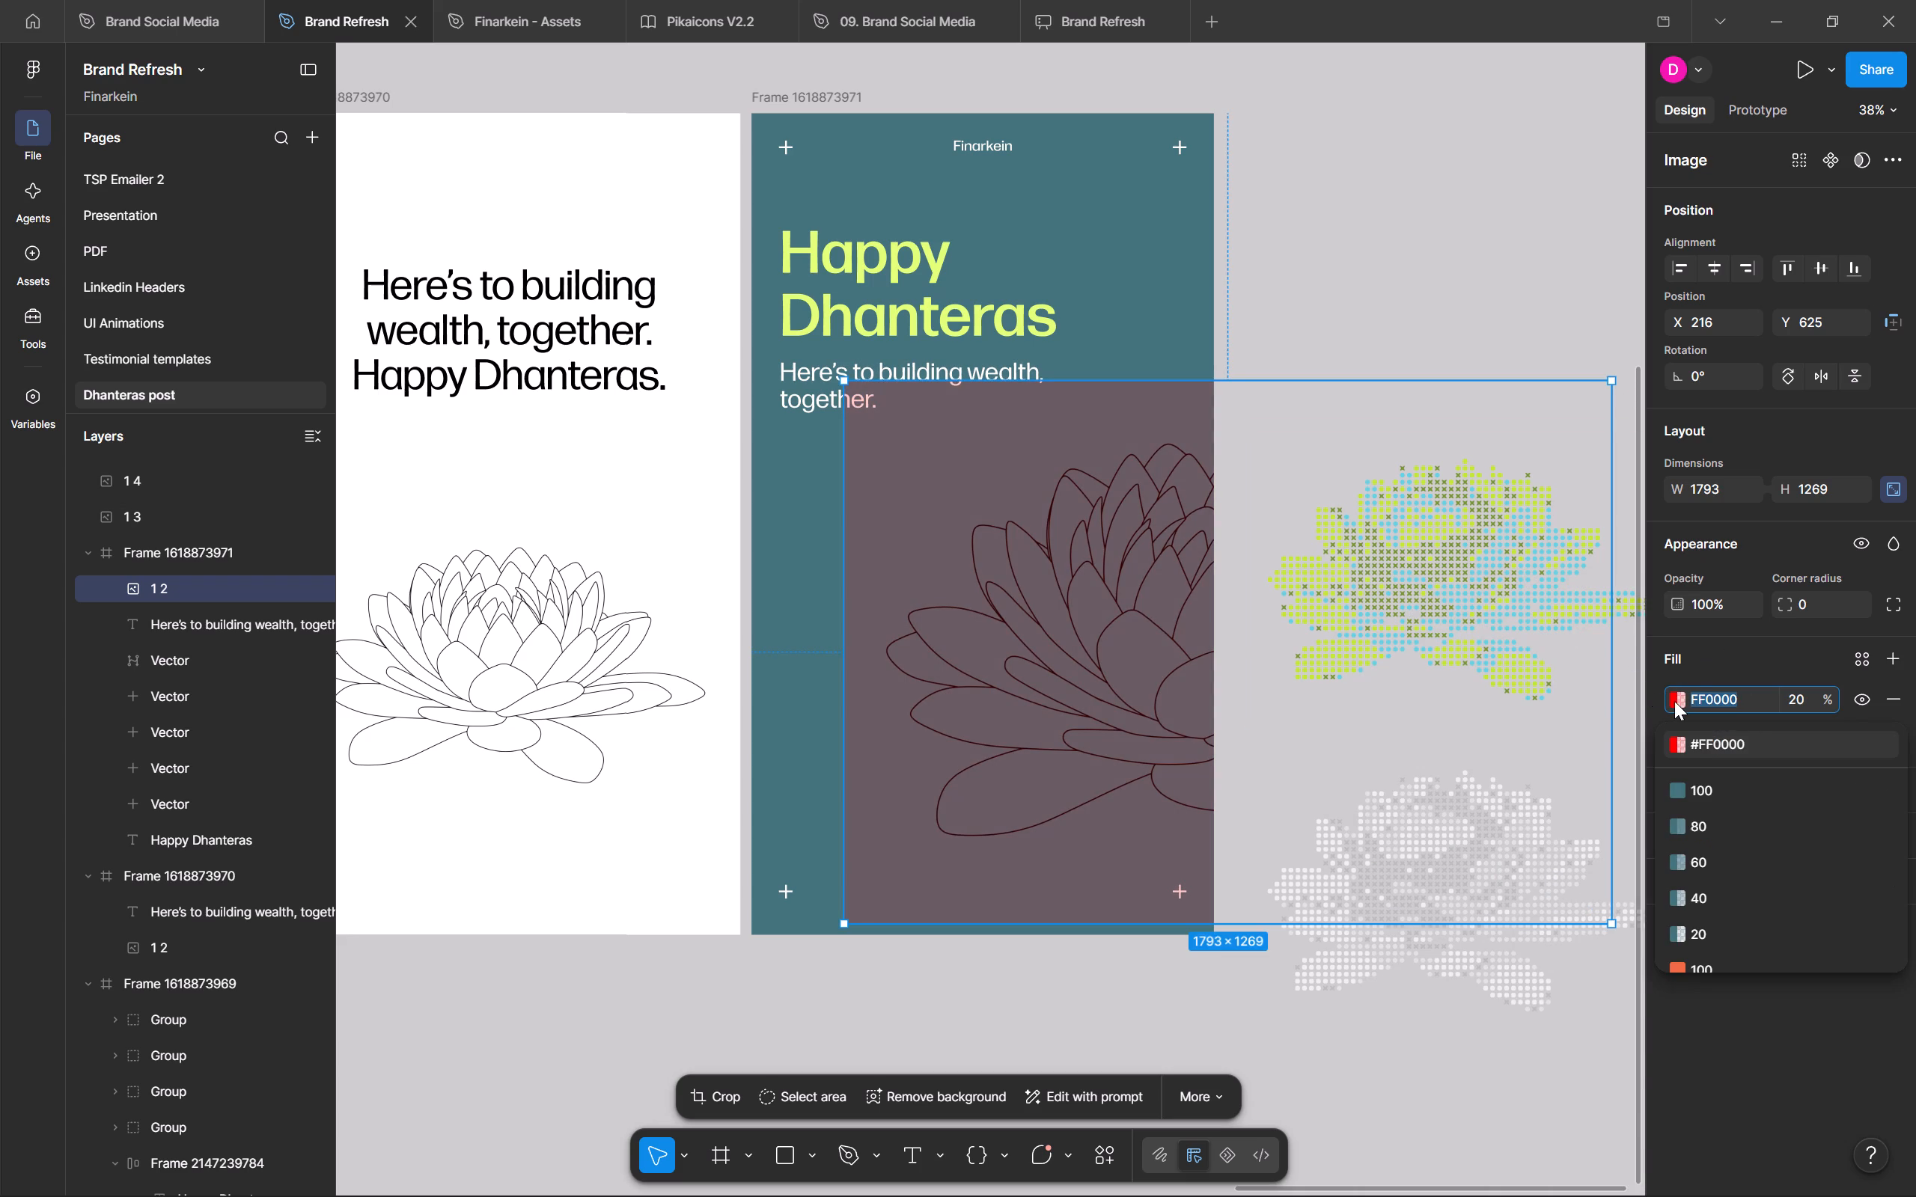
pyautogui.click(1676, 702)
pyautogui.moveTo(1448, 709); pyautogui.dragTo(1365, 682)
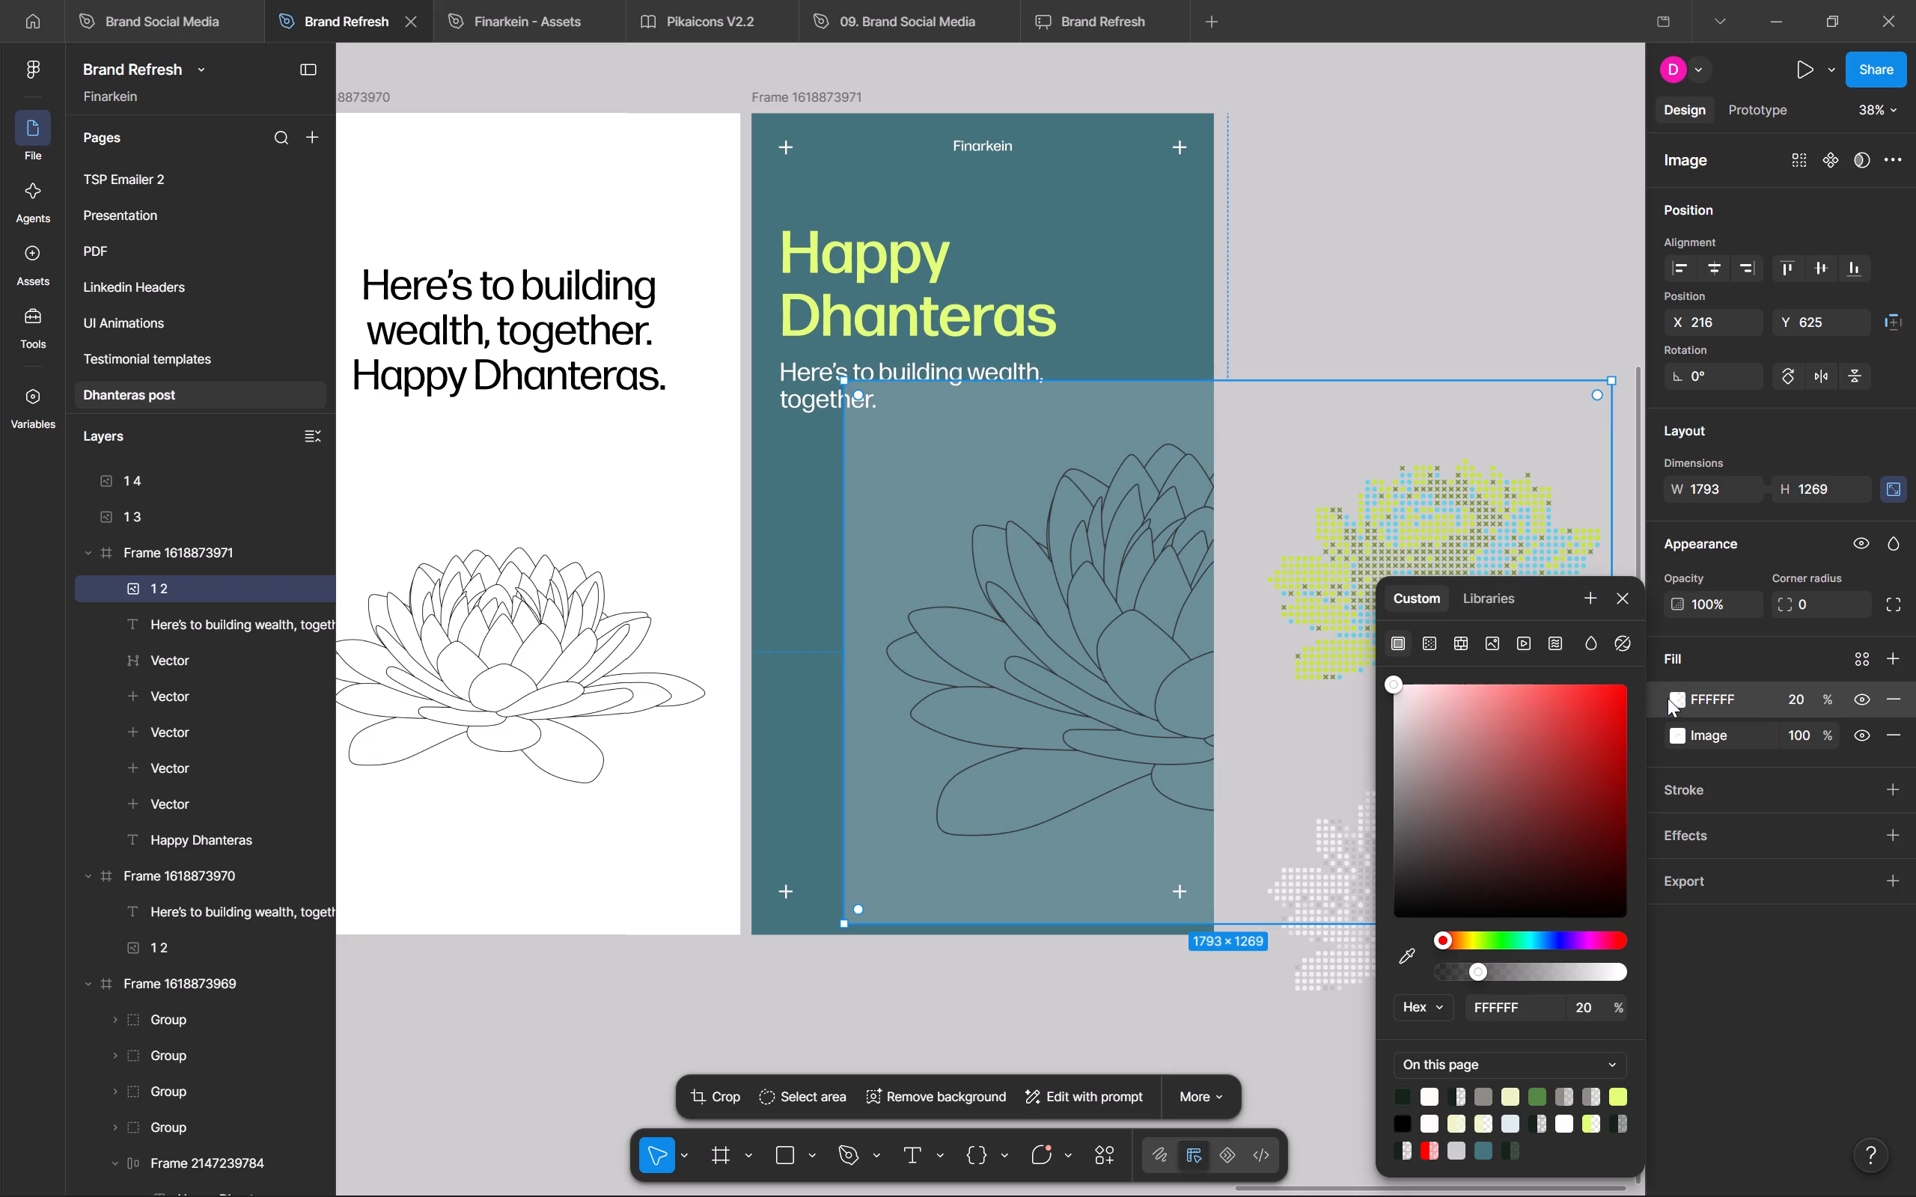
pyautogui.moveTo(1833, 701); pyautogui.dragTo(1081, 653)
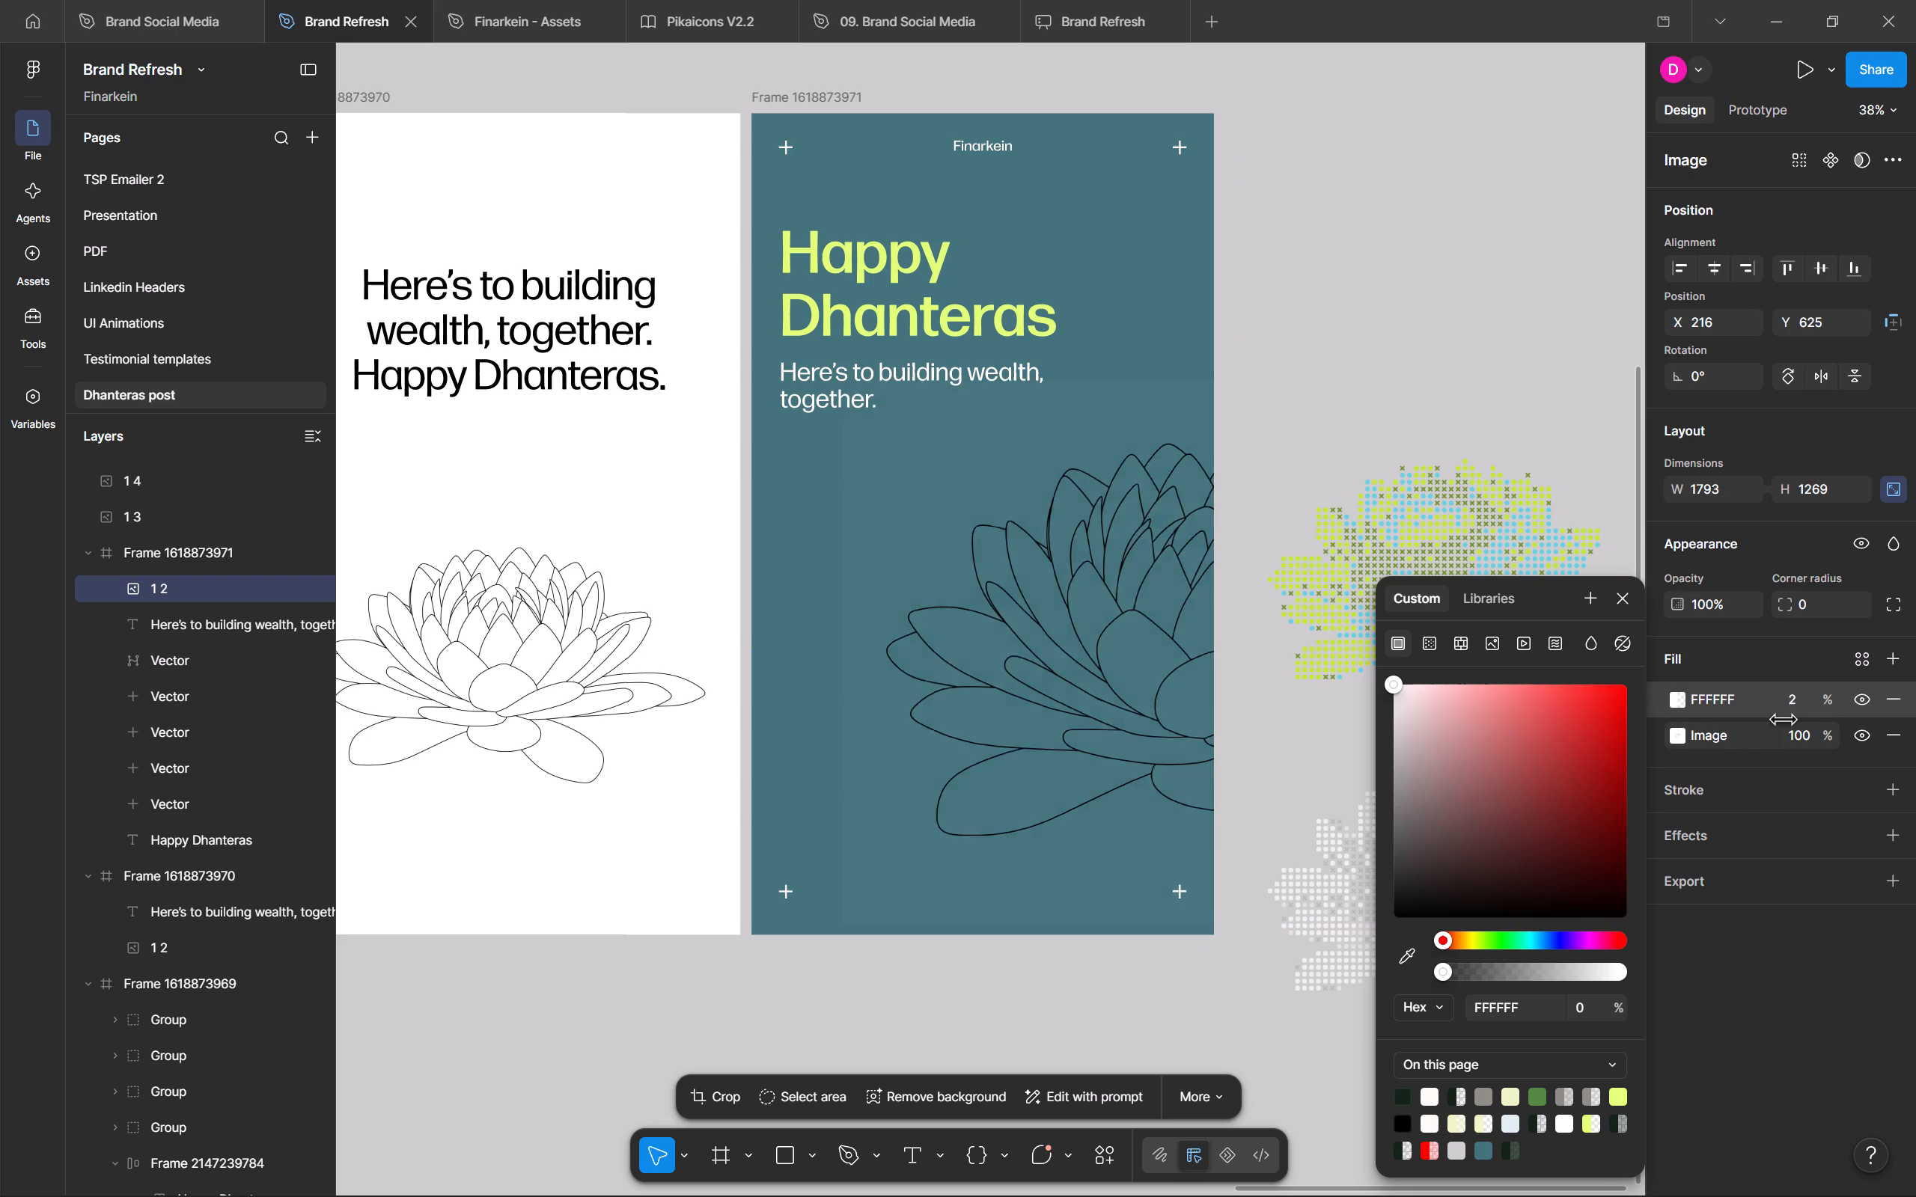
pyautogui.moveTo(1081, 653); pyautogui.dragTo(1293, 679)
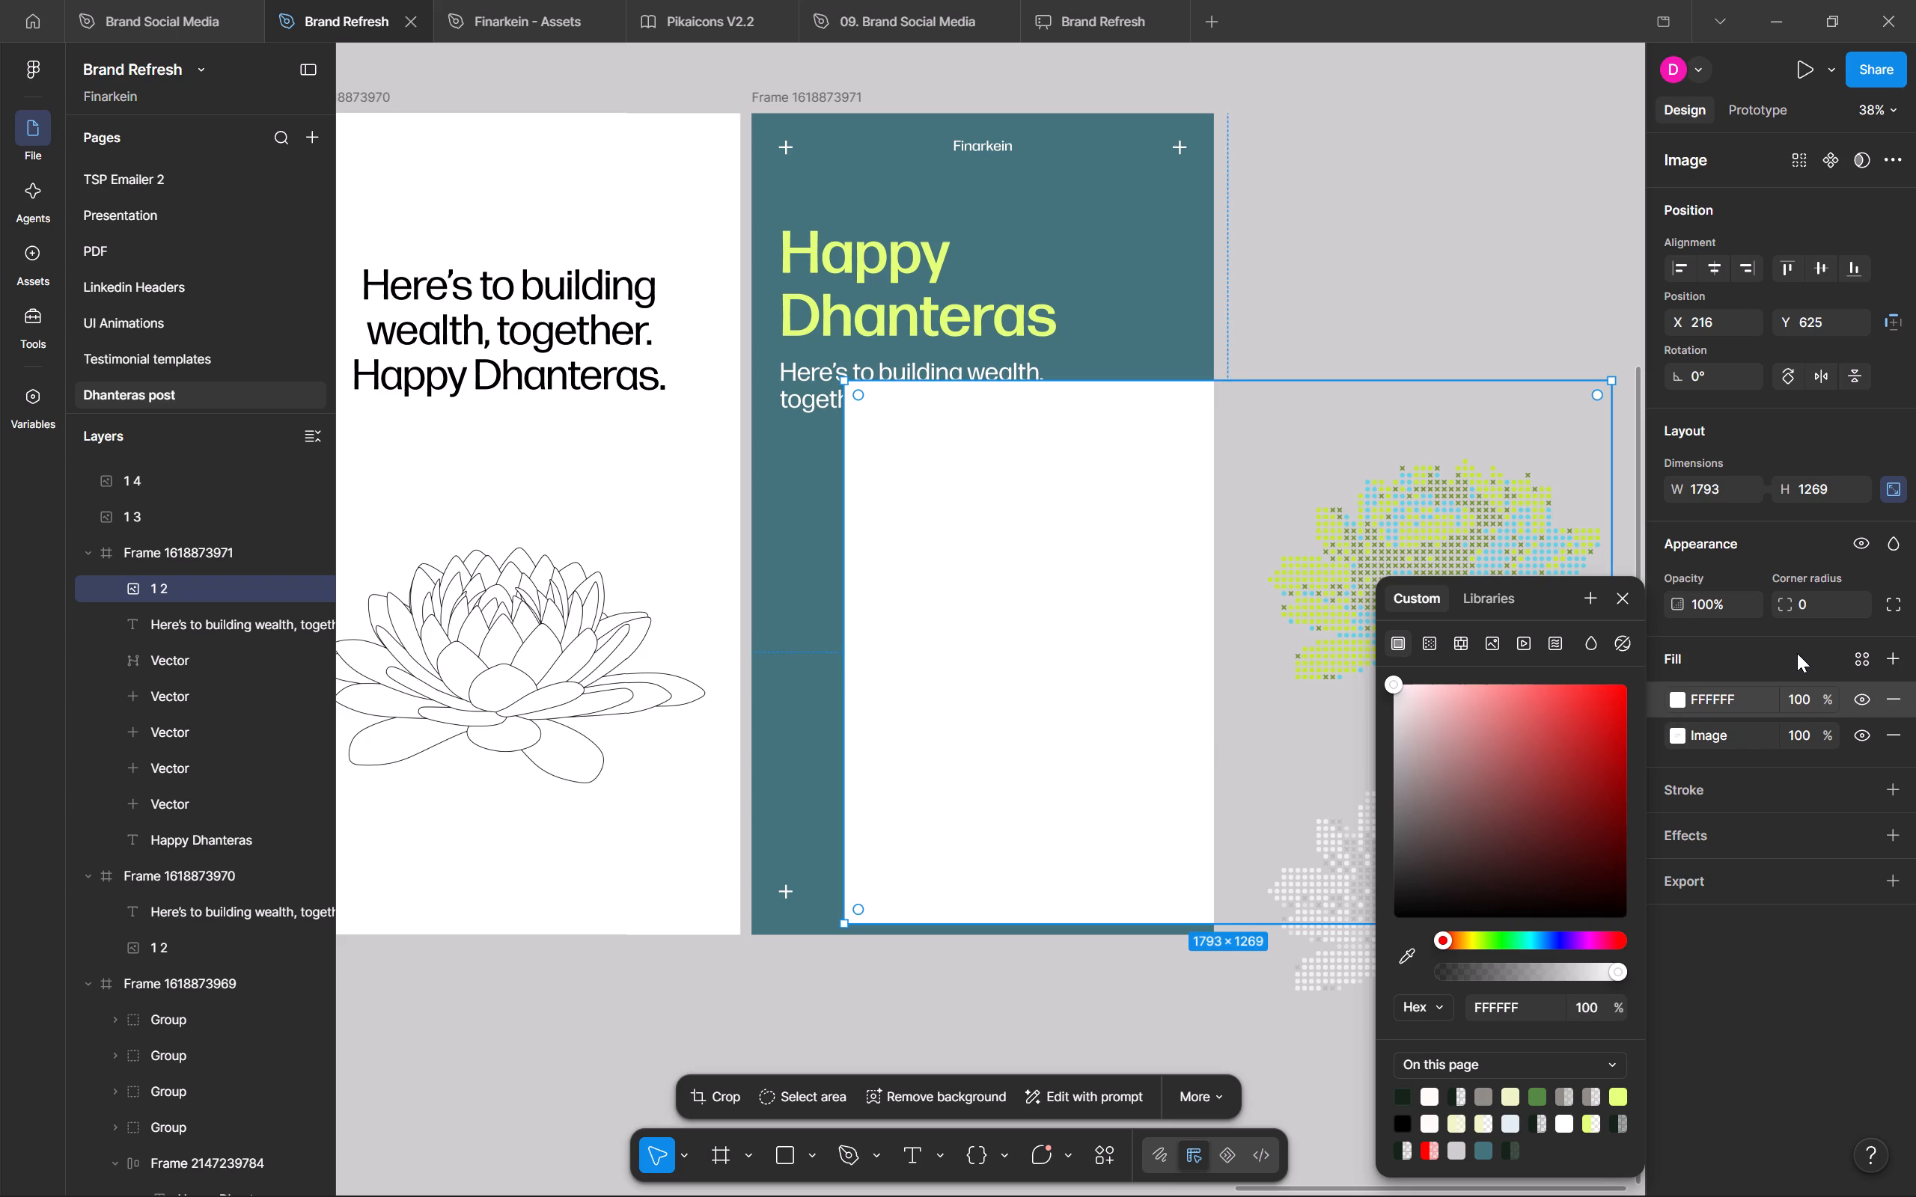
# Browse the blend modes for the white fill over the lotus image, previewing Saturation and Color.
pyautogui.click(1858, 664)
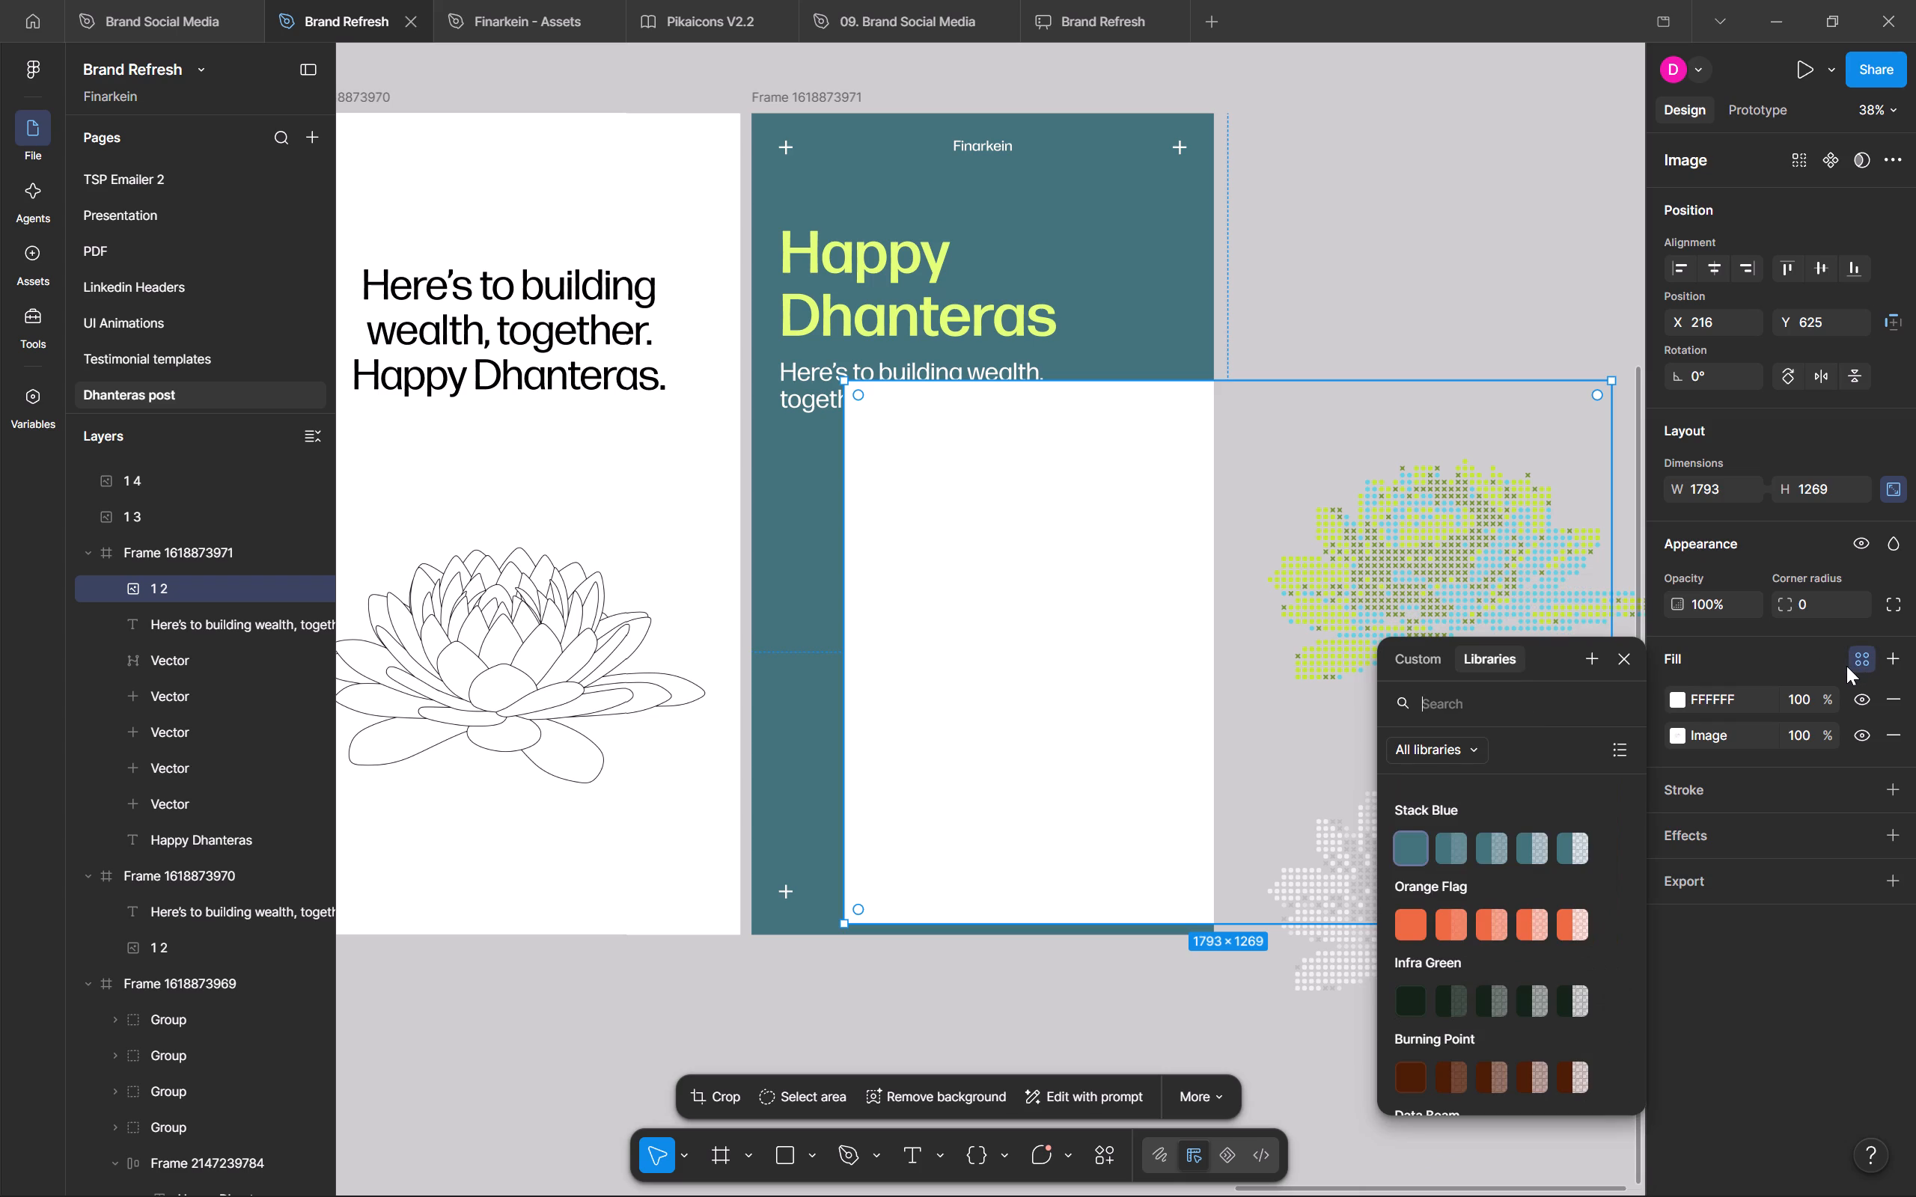
pyautogui.click(1832, 671)
pyautogui.click(1708, 702)
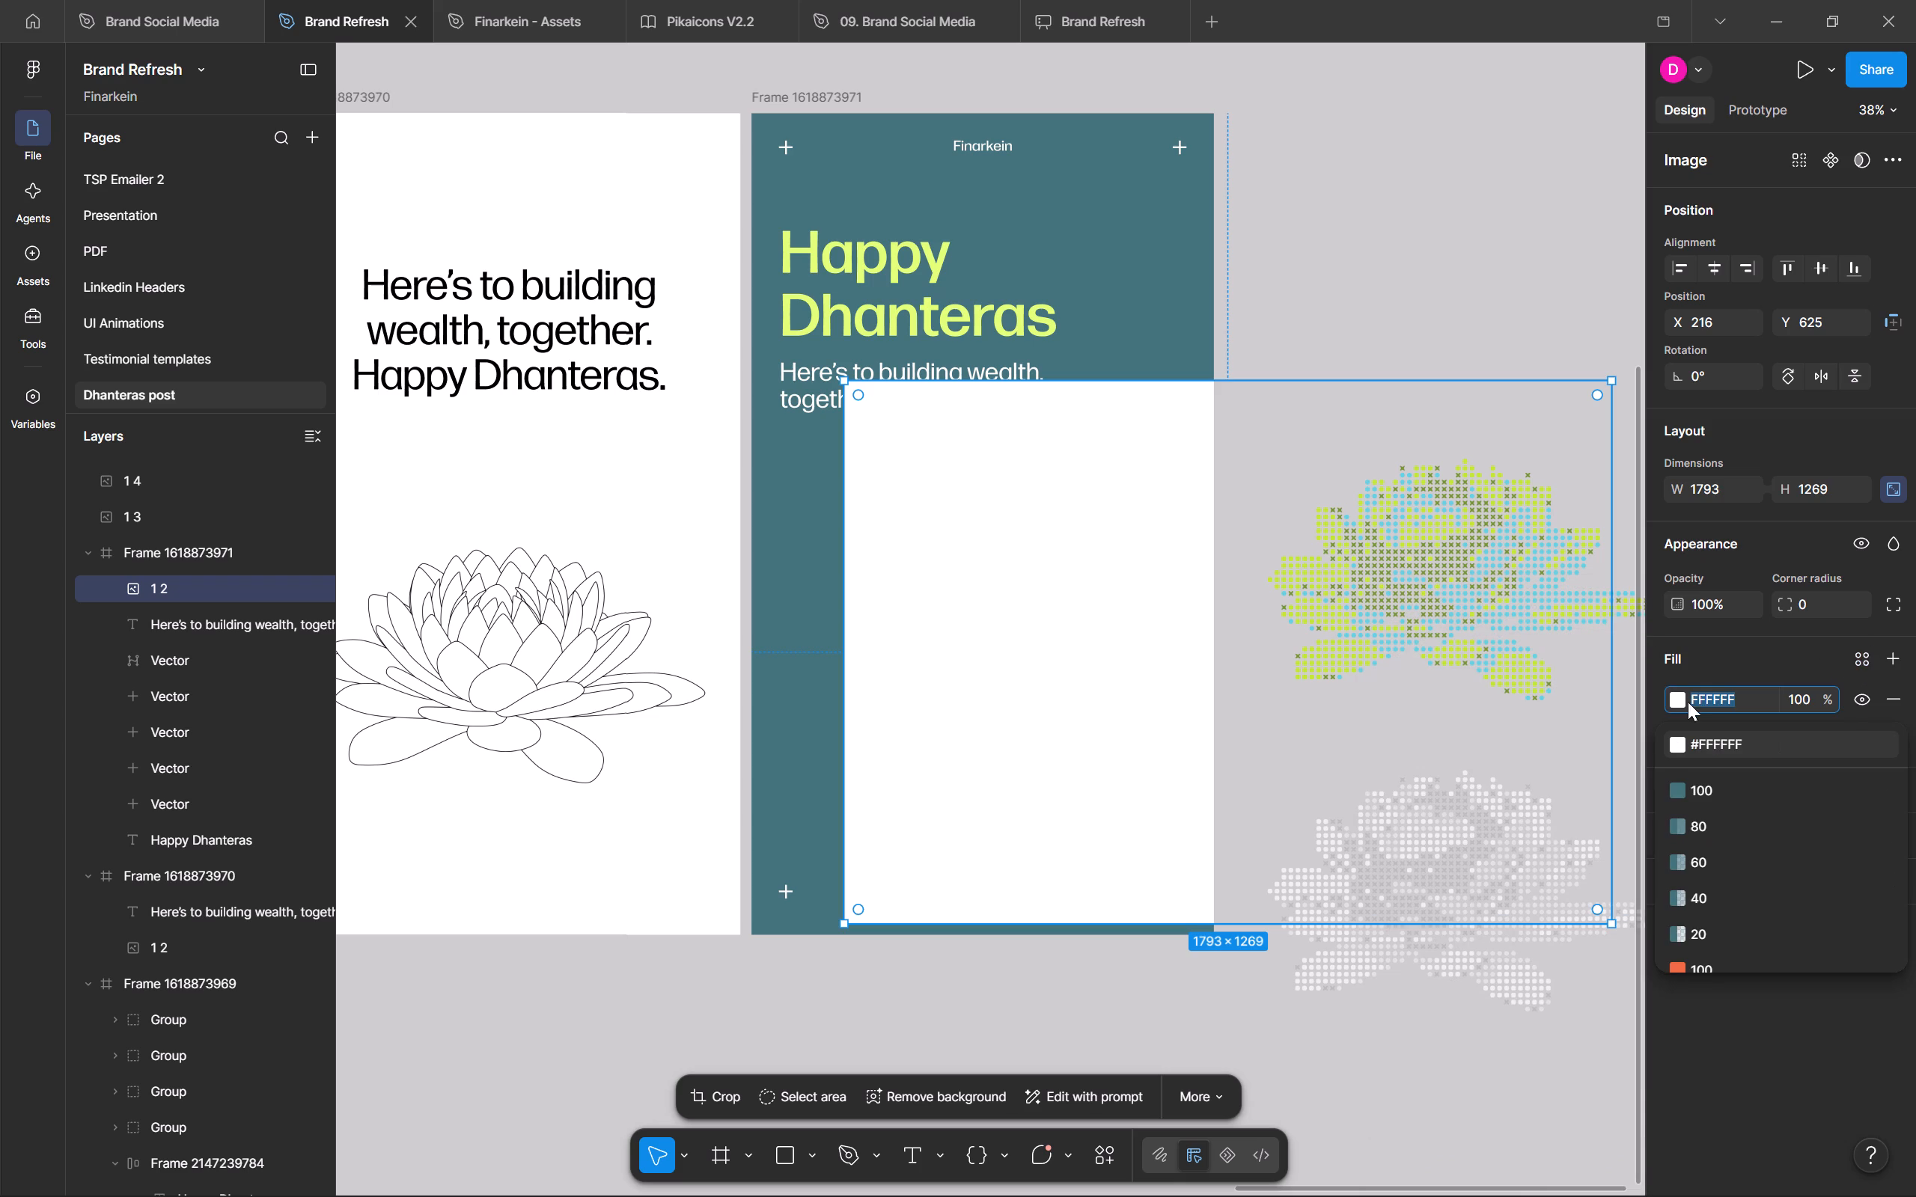
pyautogui.click(1680, 705)
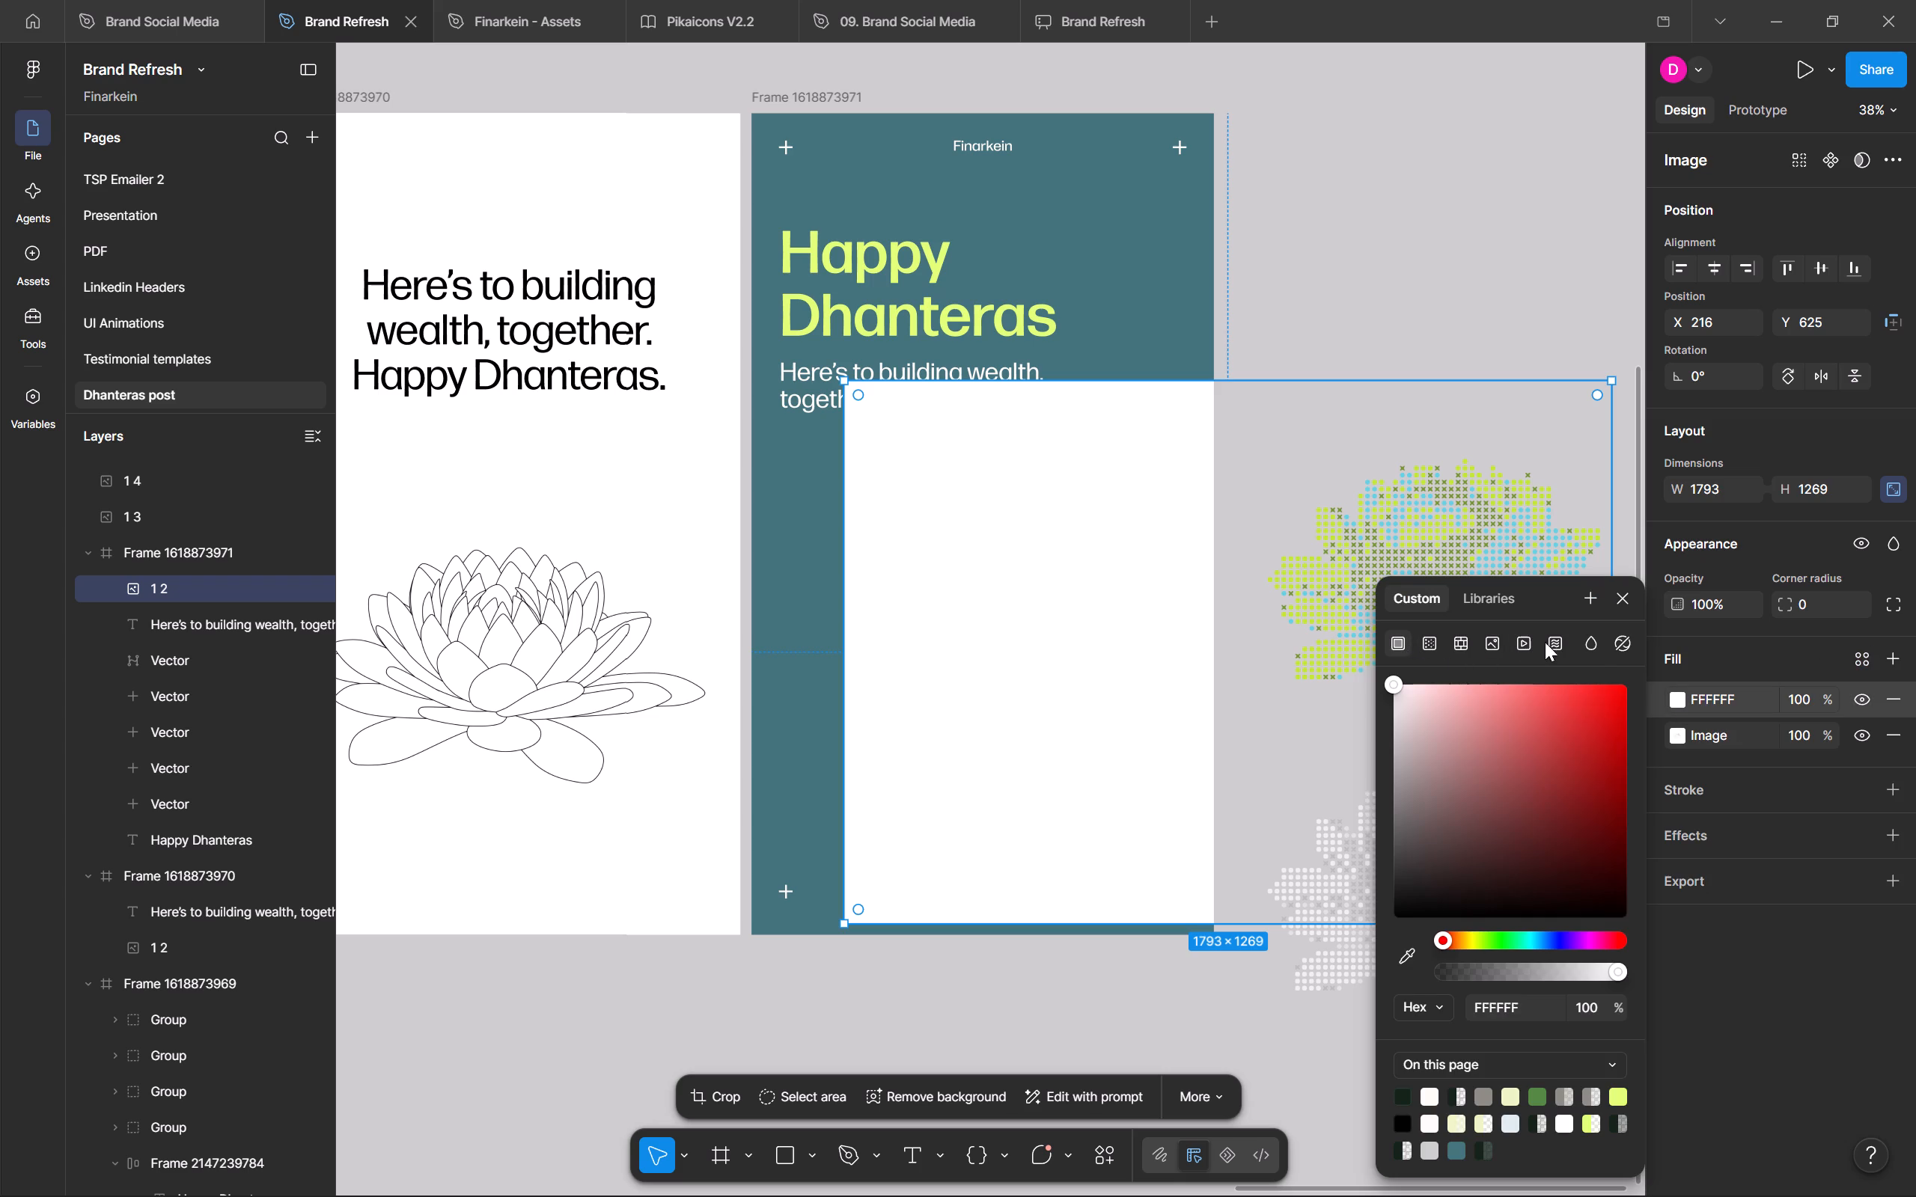
pyautogui.click(1590, 646)
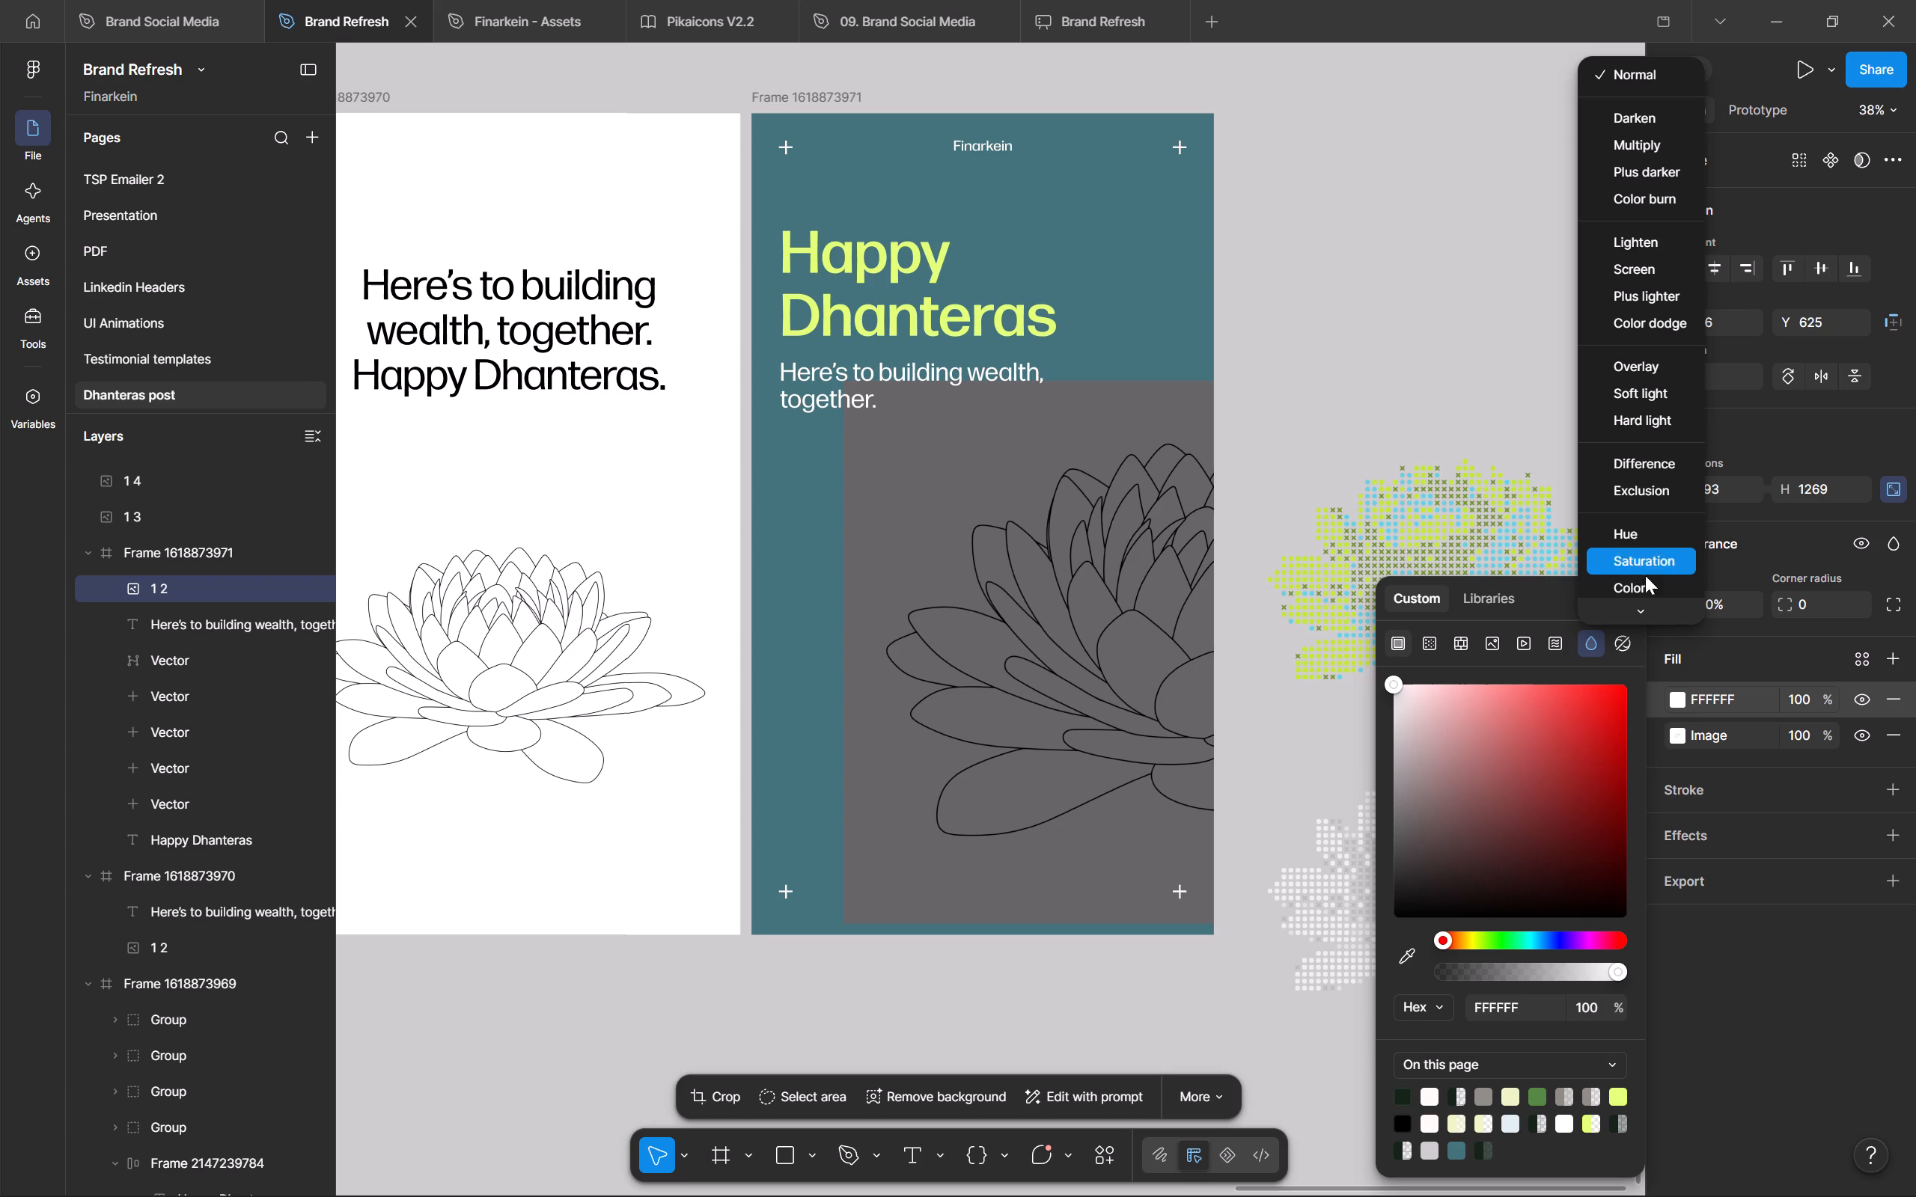
pyautogui.scroll(-2, 1649, 546)
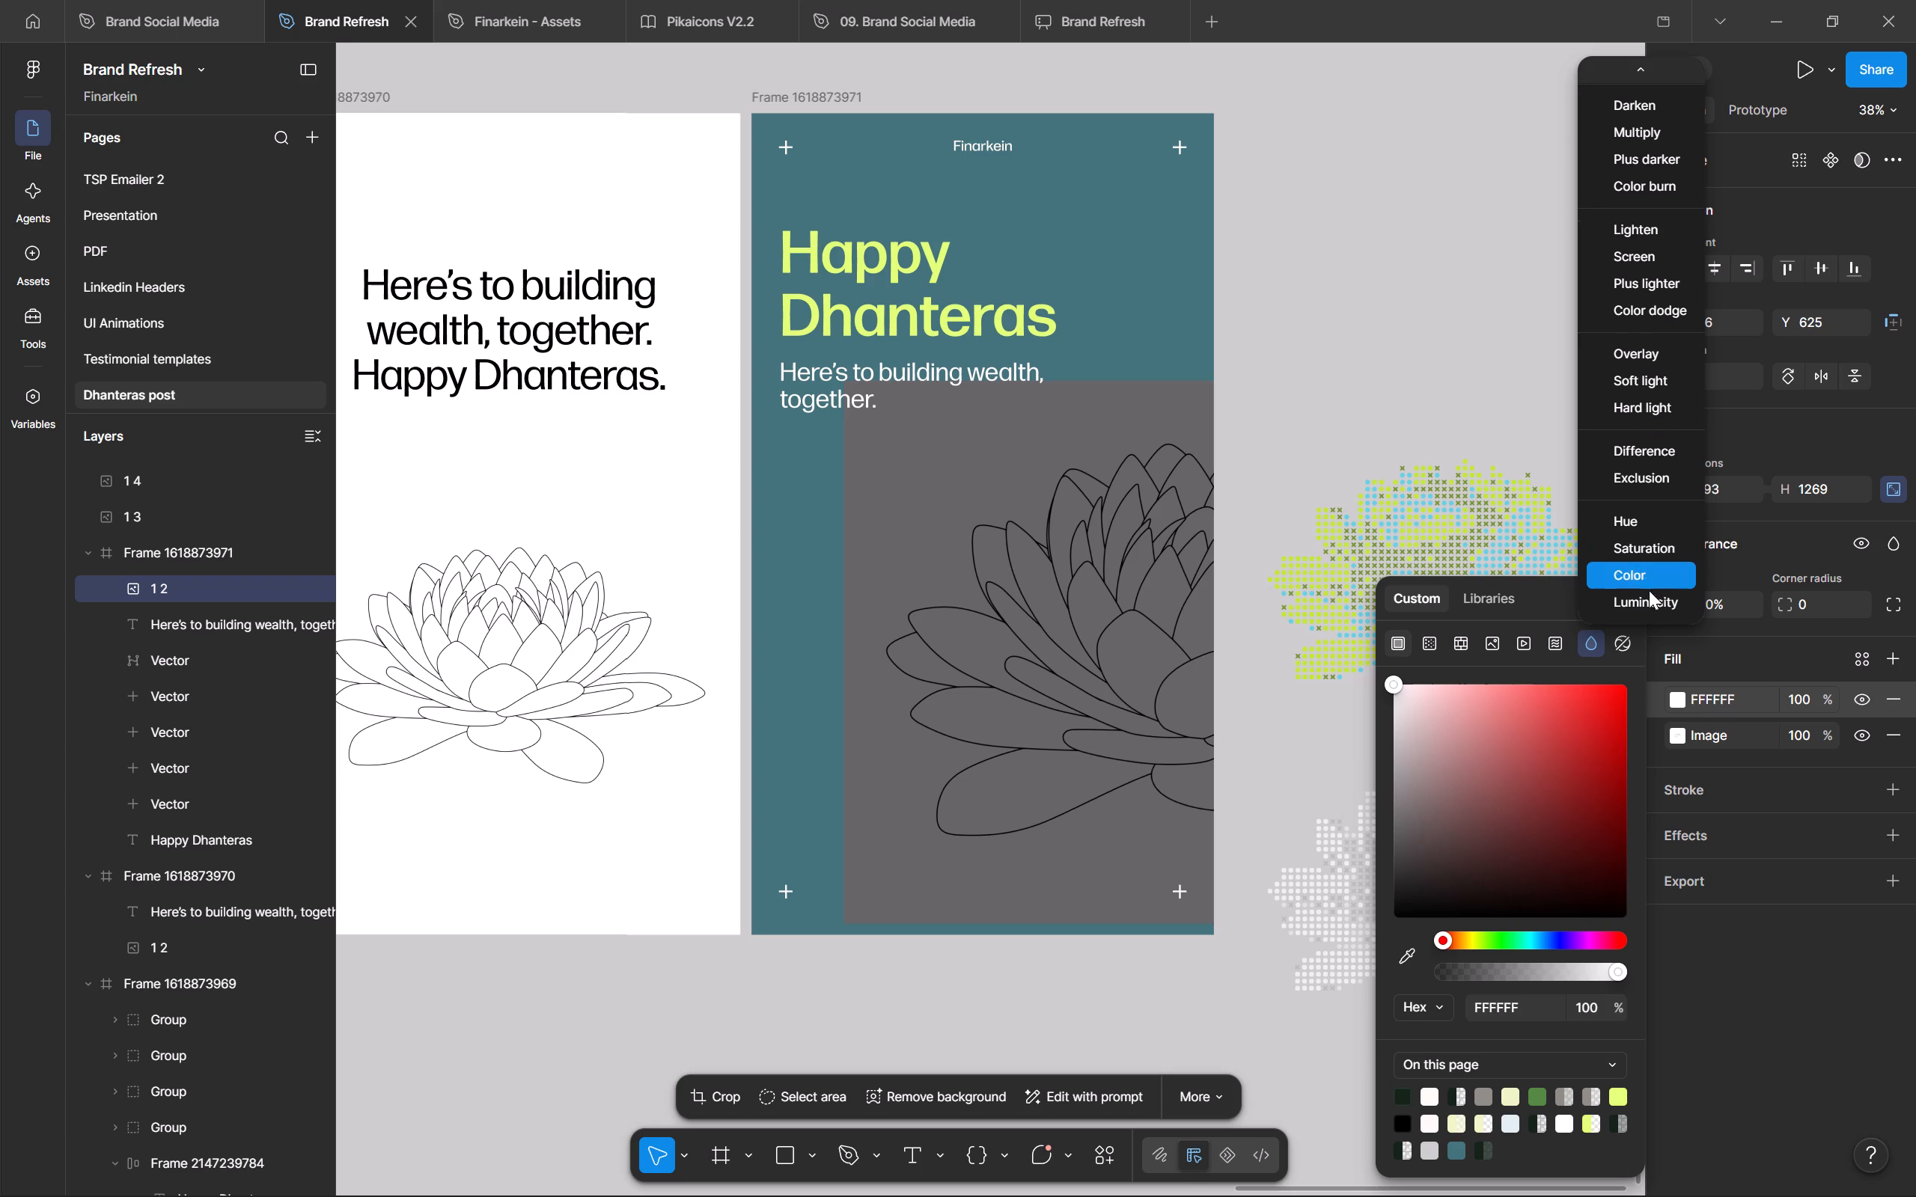
# Remove the solid white FFFFFF fill from the lotus image in the teal frame, keeping its image fill.
pyautogui.click(1674, 740)
pyautogui.click(1674, 740)
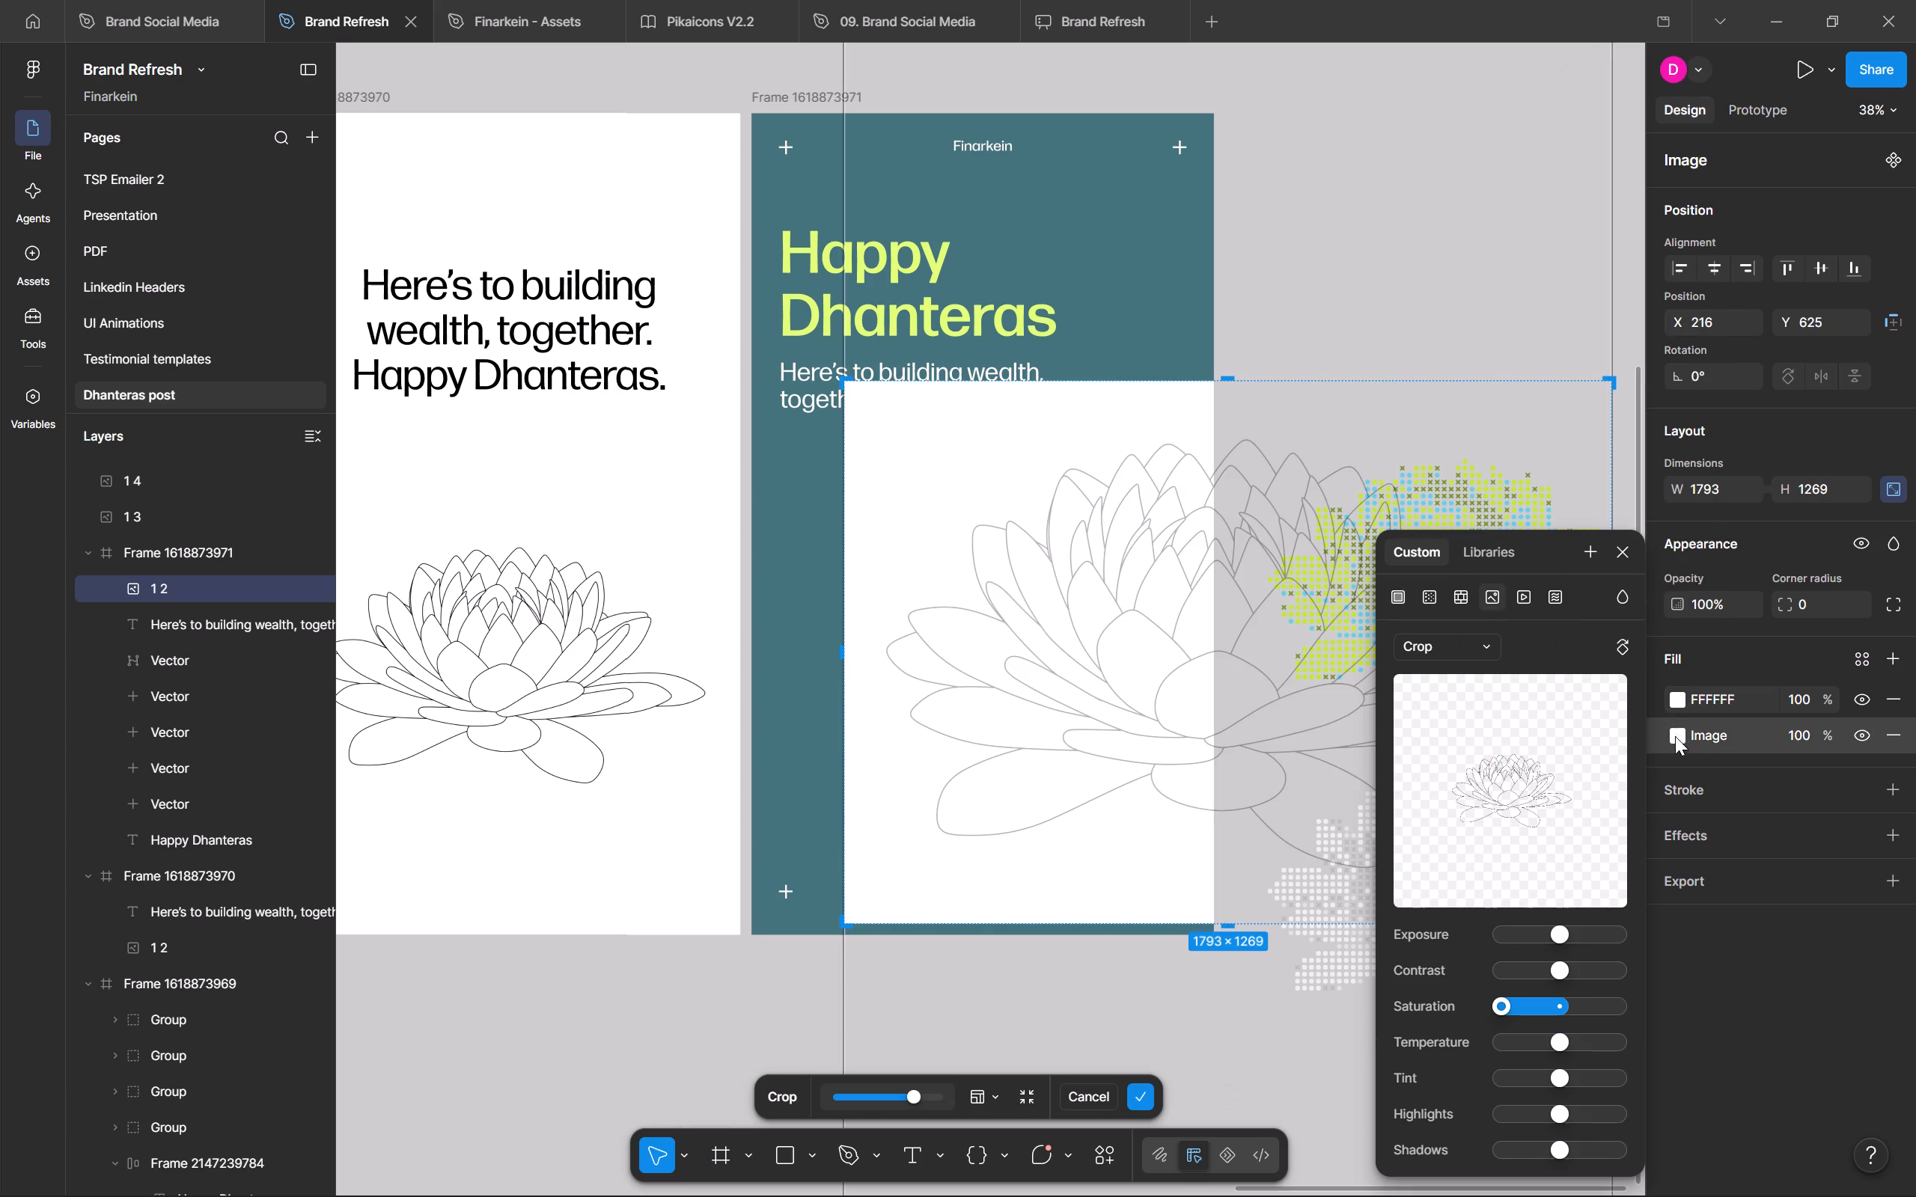
pyautogui.click(1891, 704)
# Browse the blend modes for the lotus image fill, previewing their effect on the line art.
pyautogui.click(1671, 704)
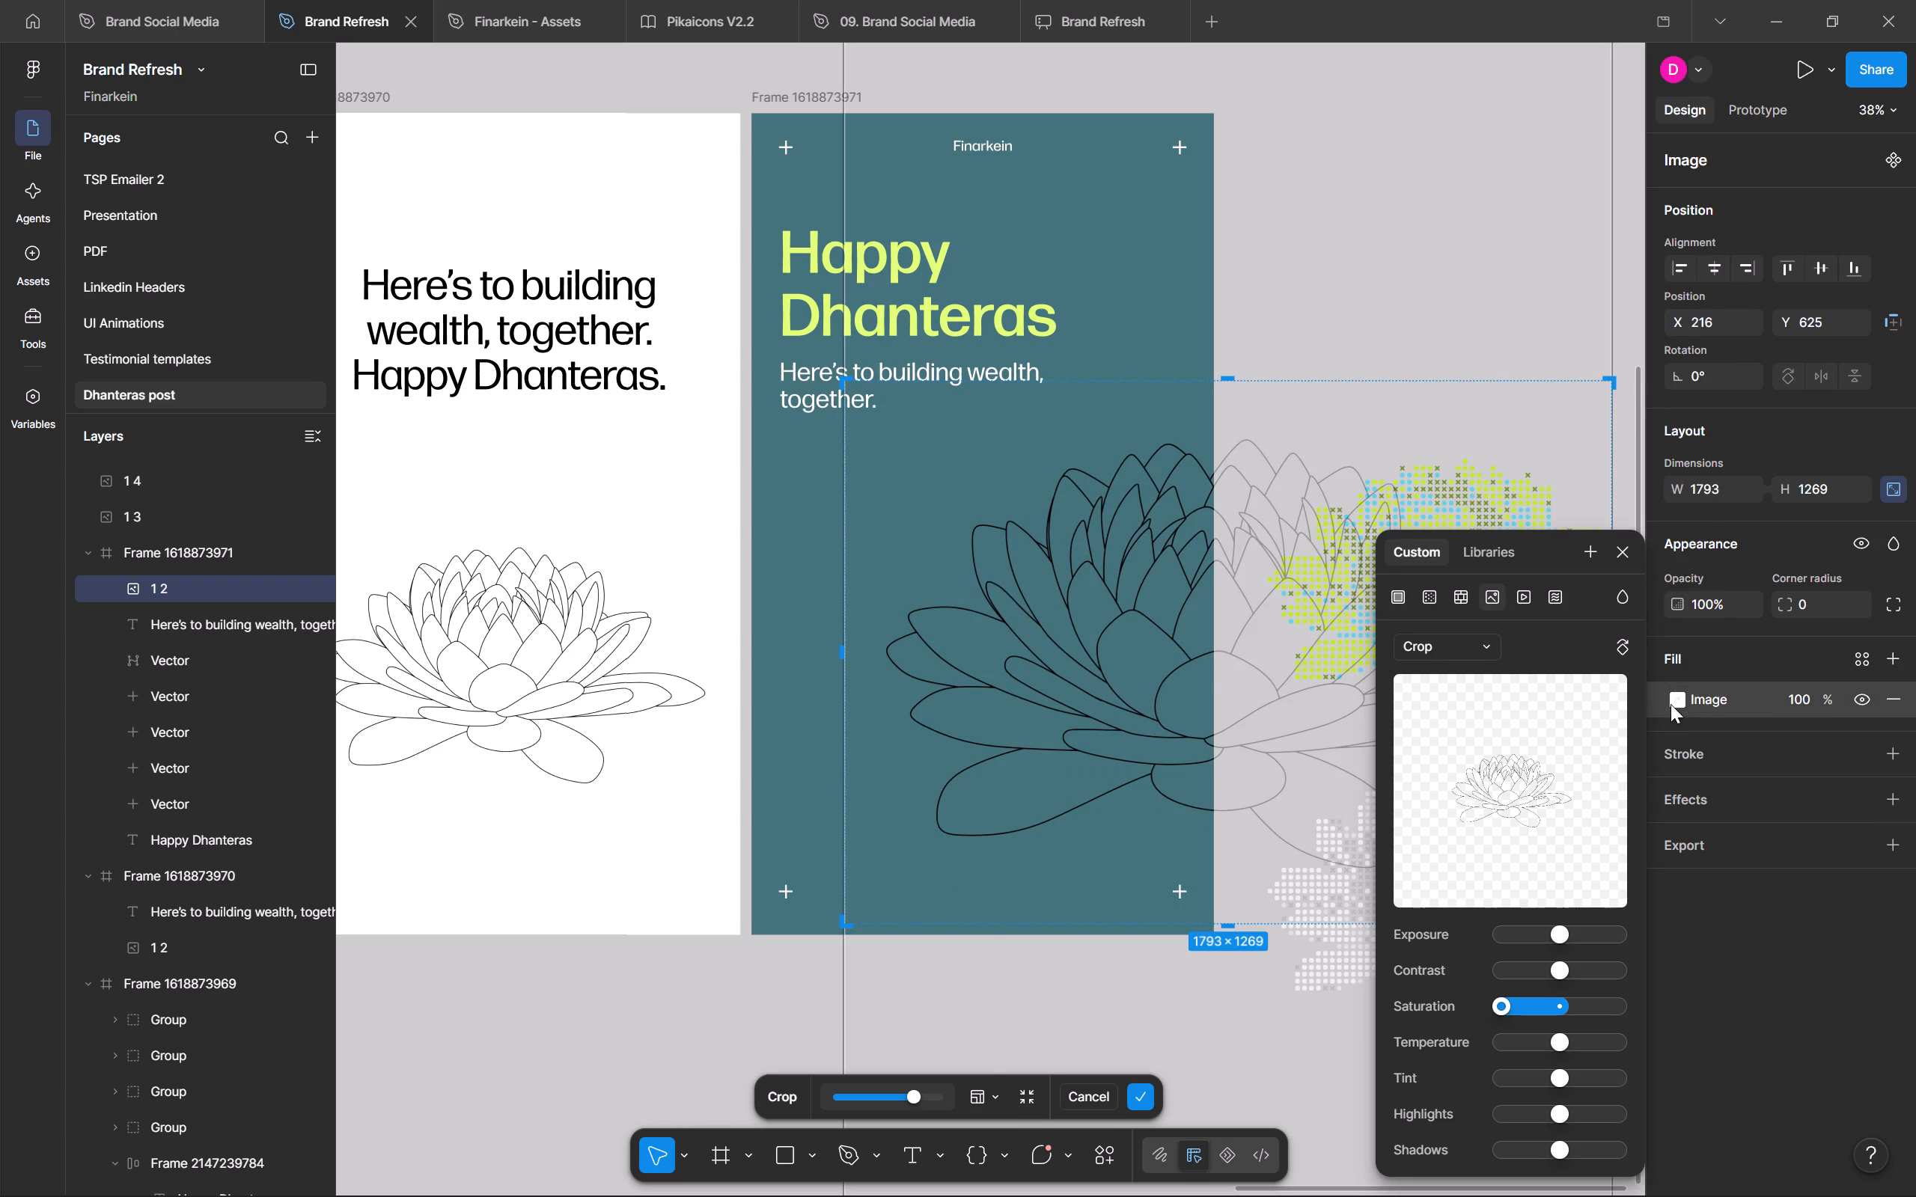
pyautogui.click(1617, 608)
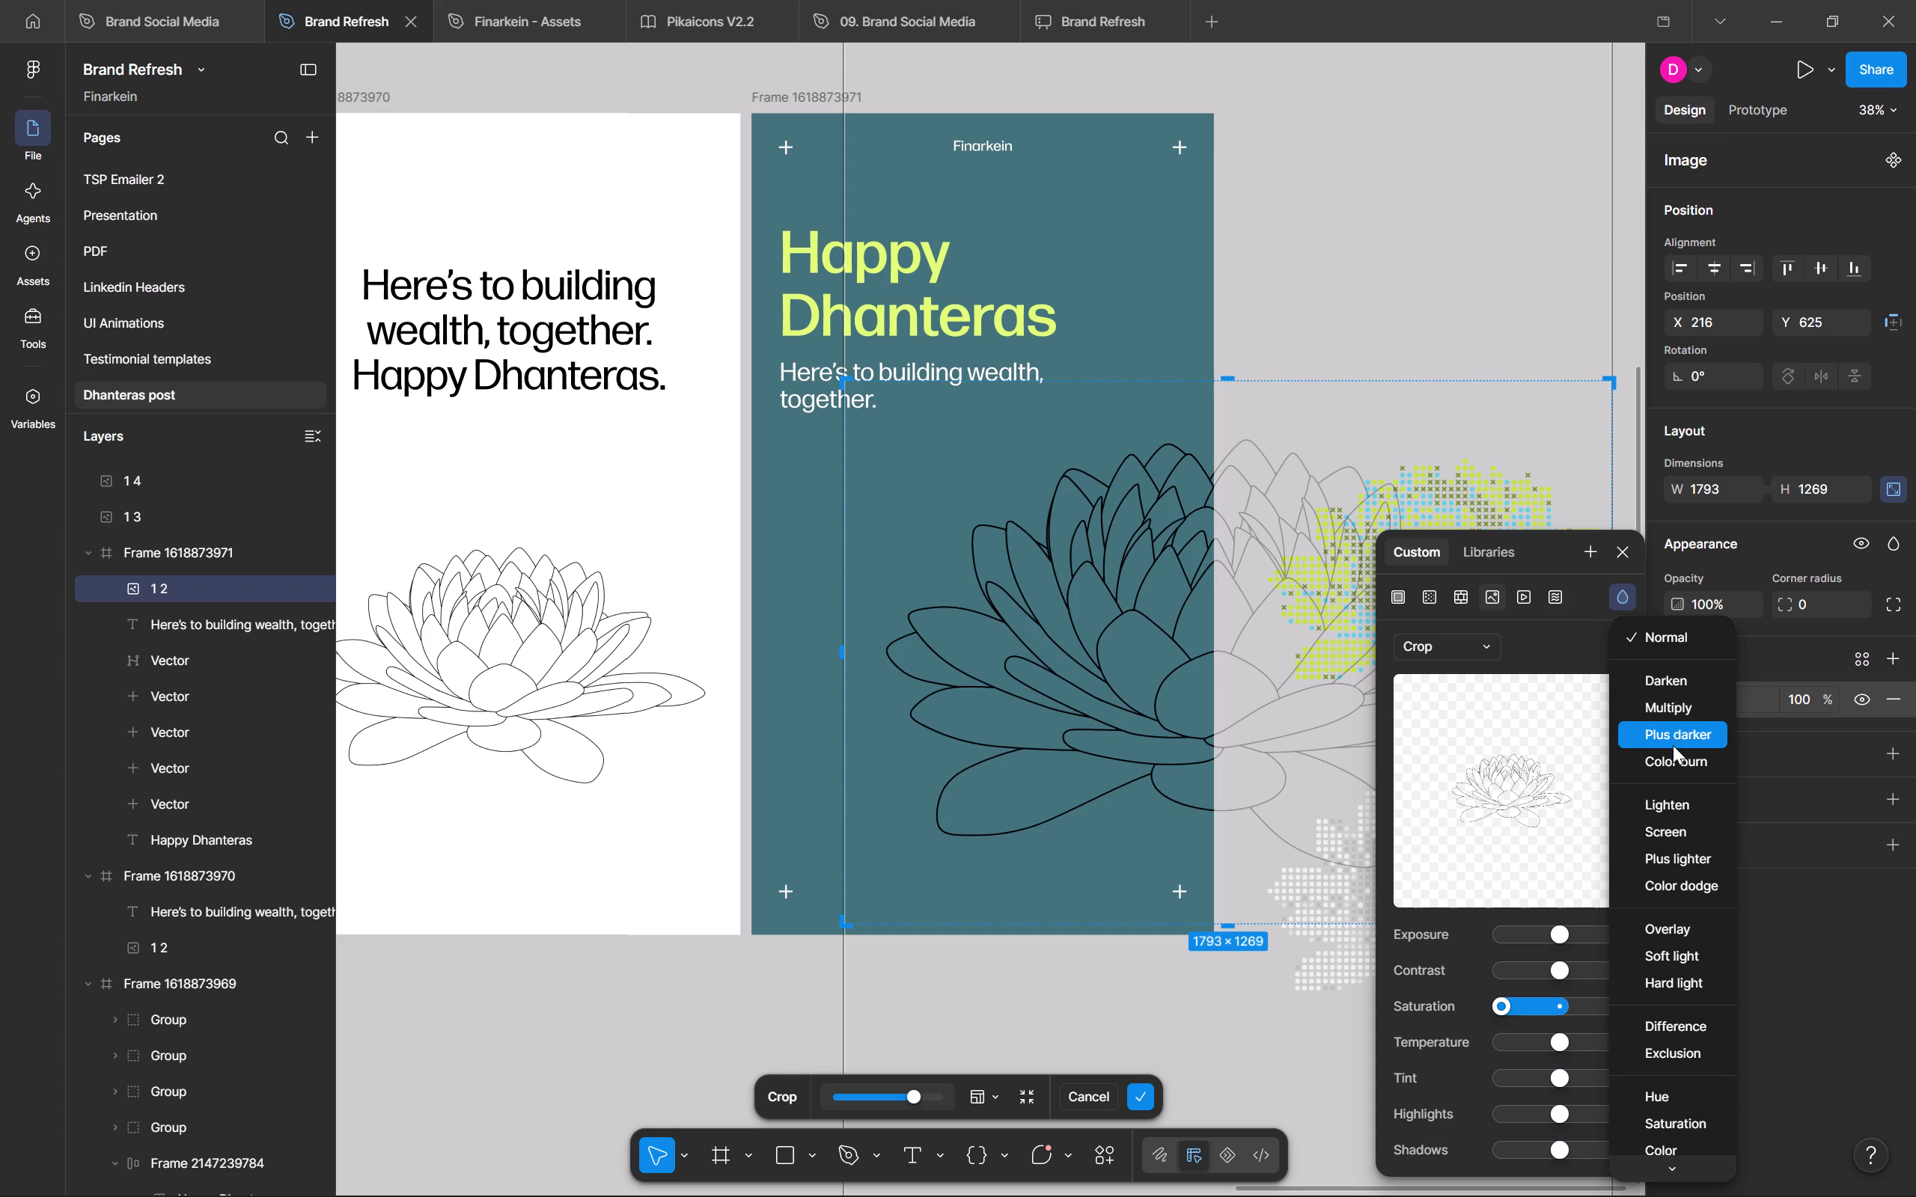
pyautogui.scroll(-3, 1686, 1112)
pyautogui.press('Escape')
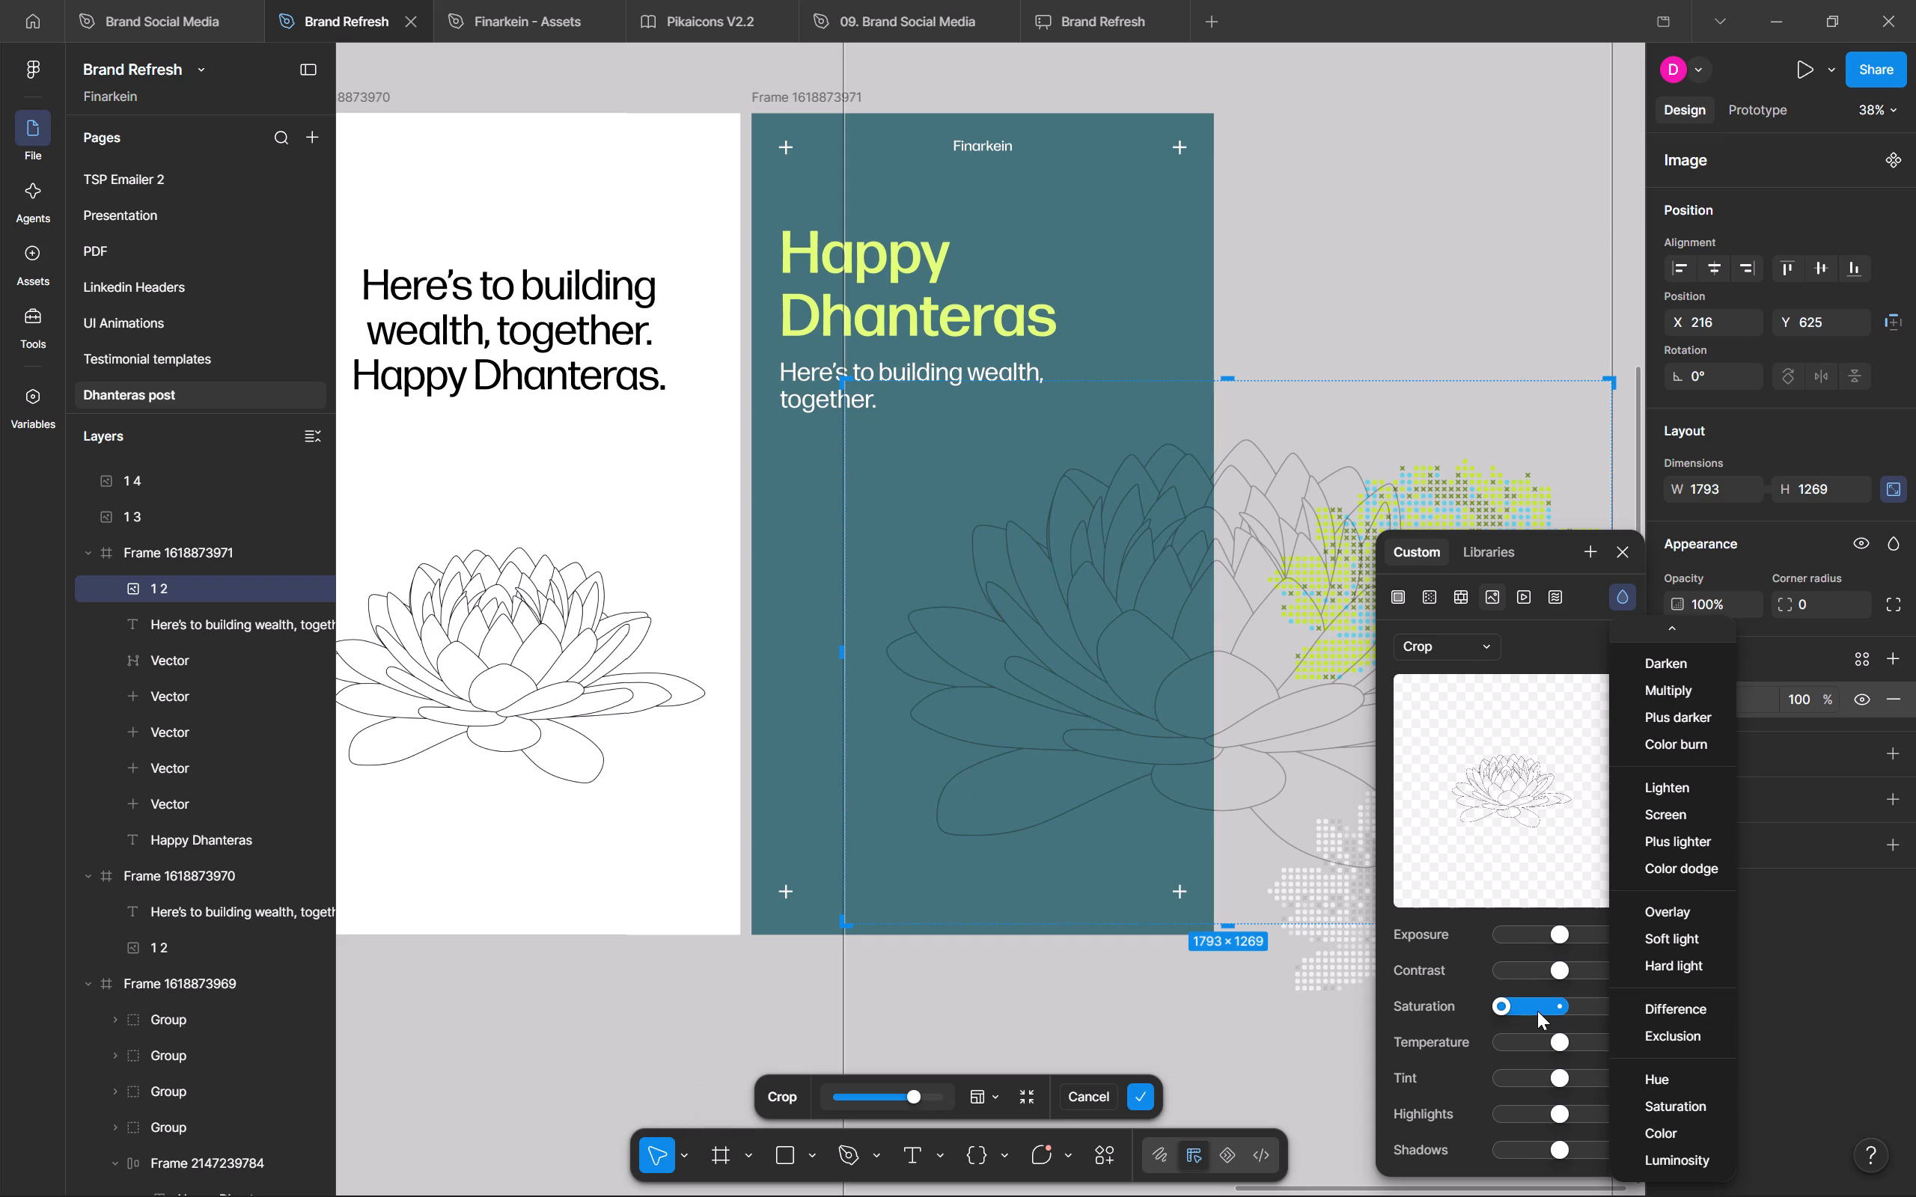
# Raise the lotus image fill's saturation to its maximum and lower its exposure moderately.
pyautogui.click(1540, 1008)
pyautogui.moveTo(1495, 1003); pyautogui.dragTo(1741, 1021)
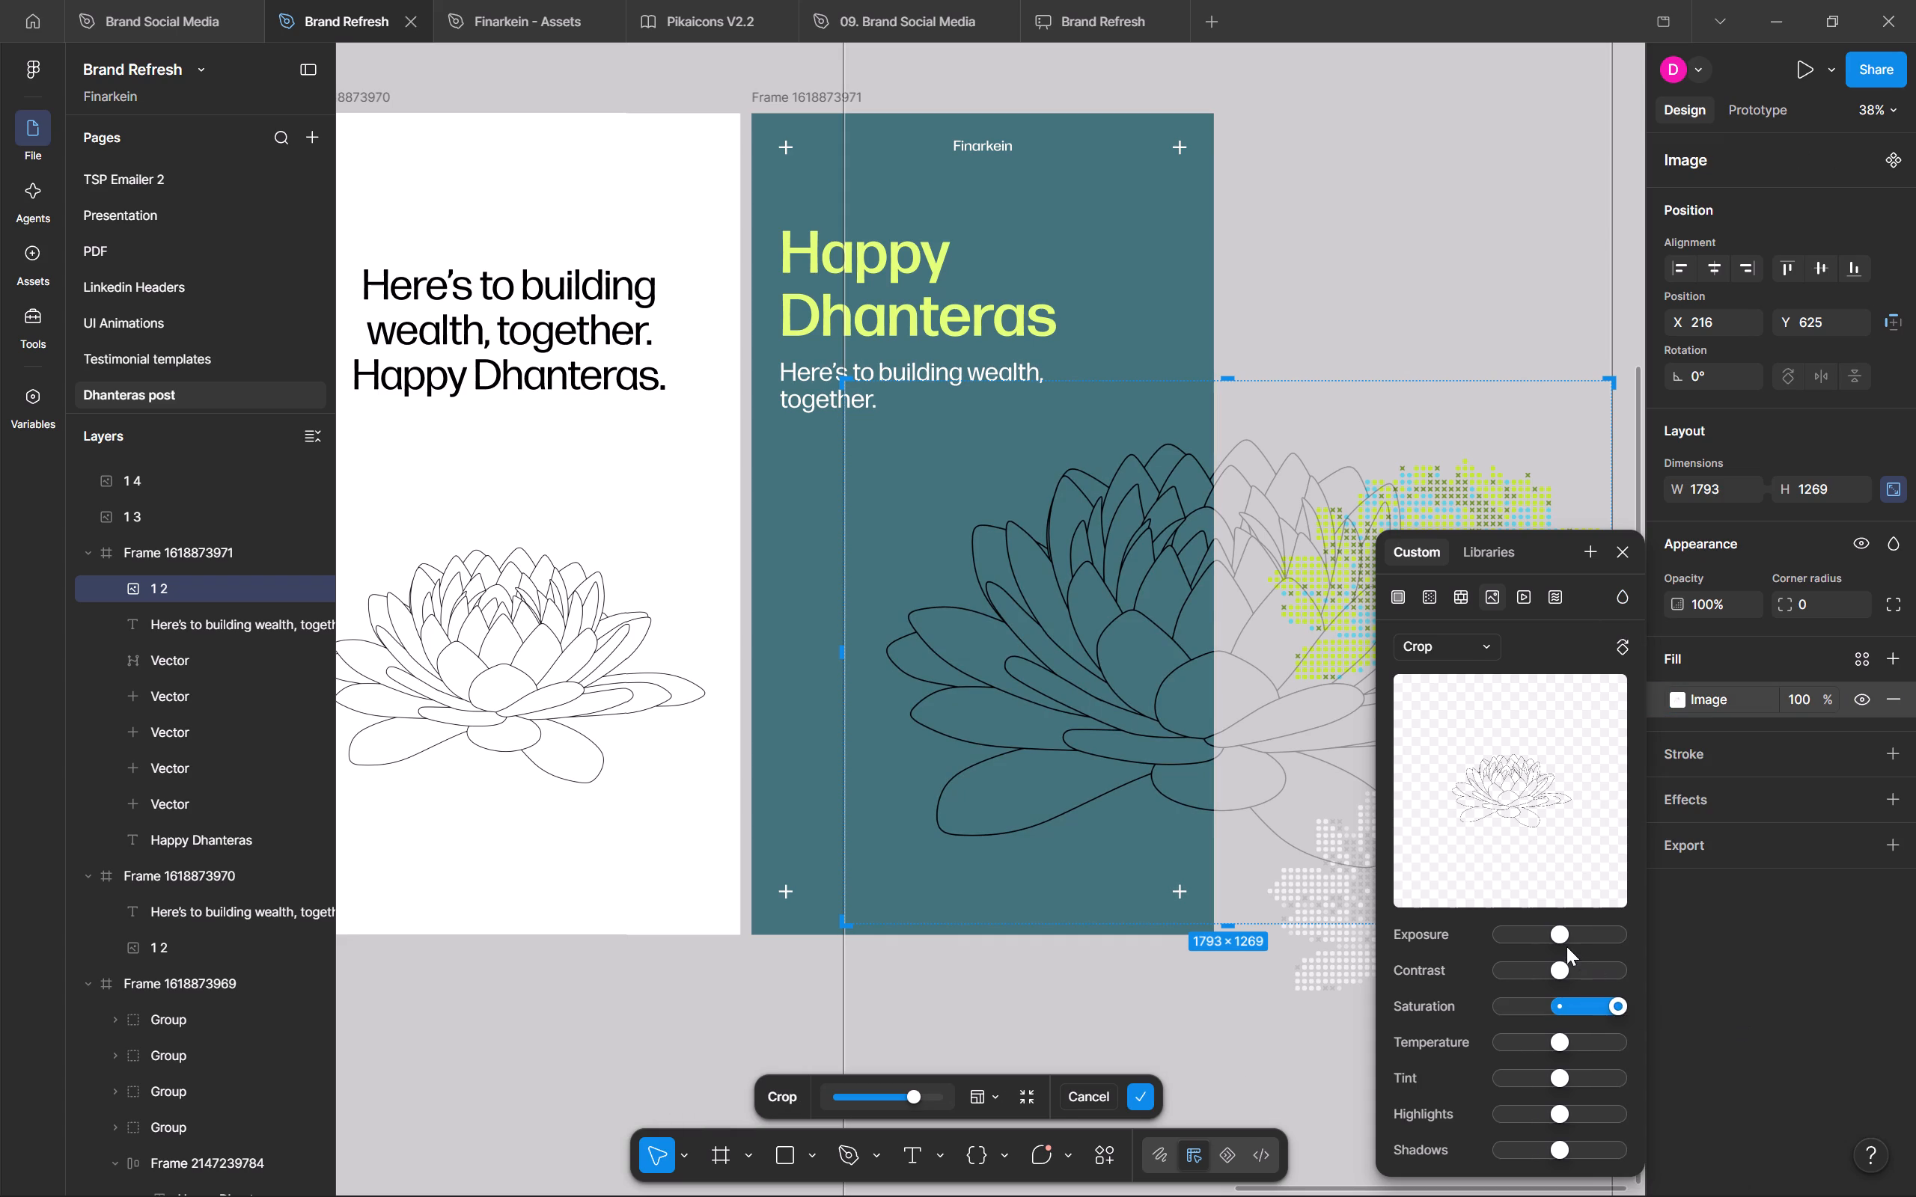
pyautogui.moveTo(1566, 945); pyautogui.dragTo(1535, 907)
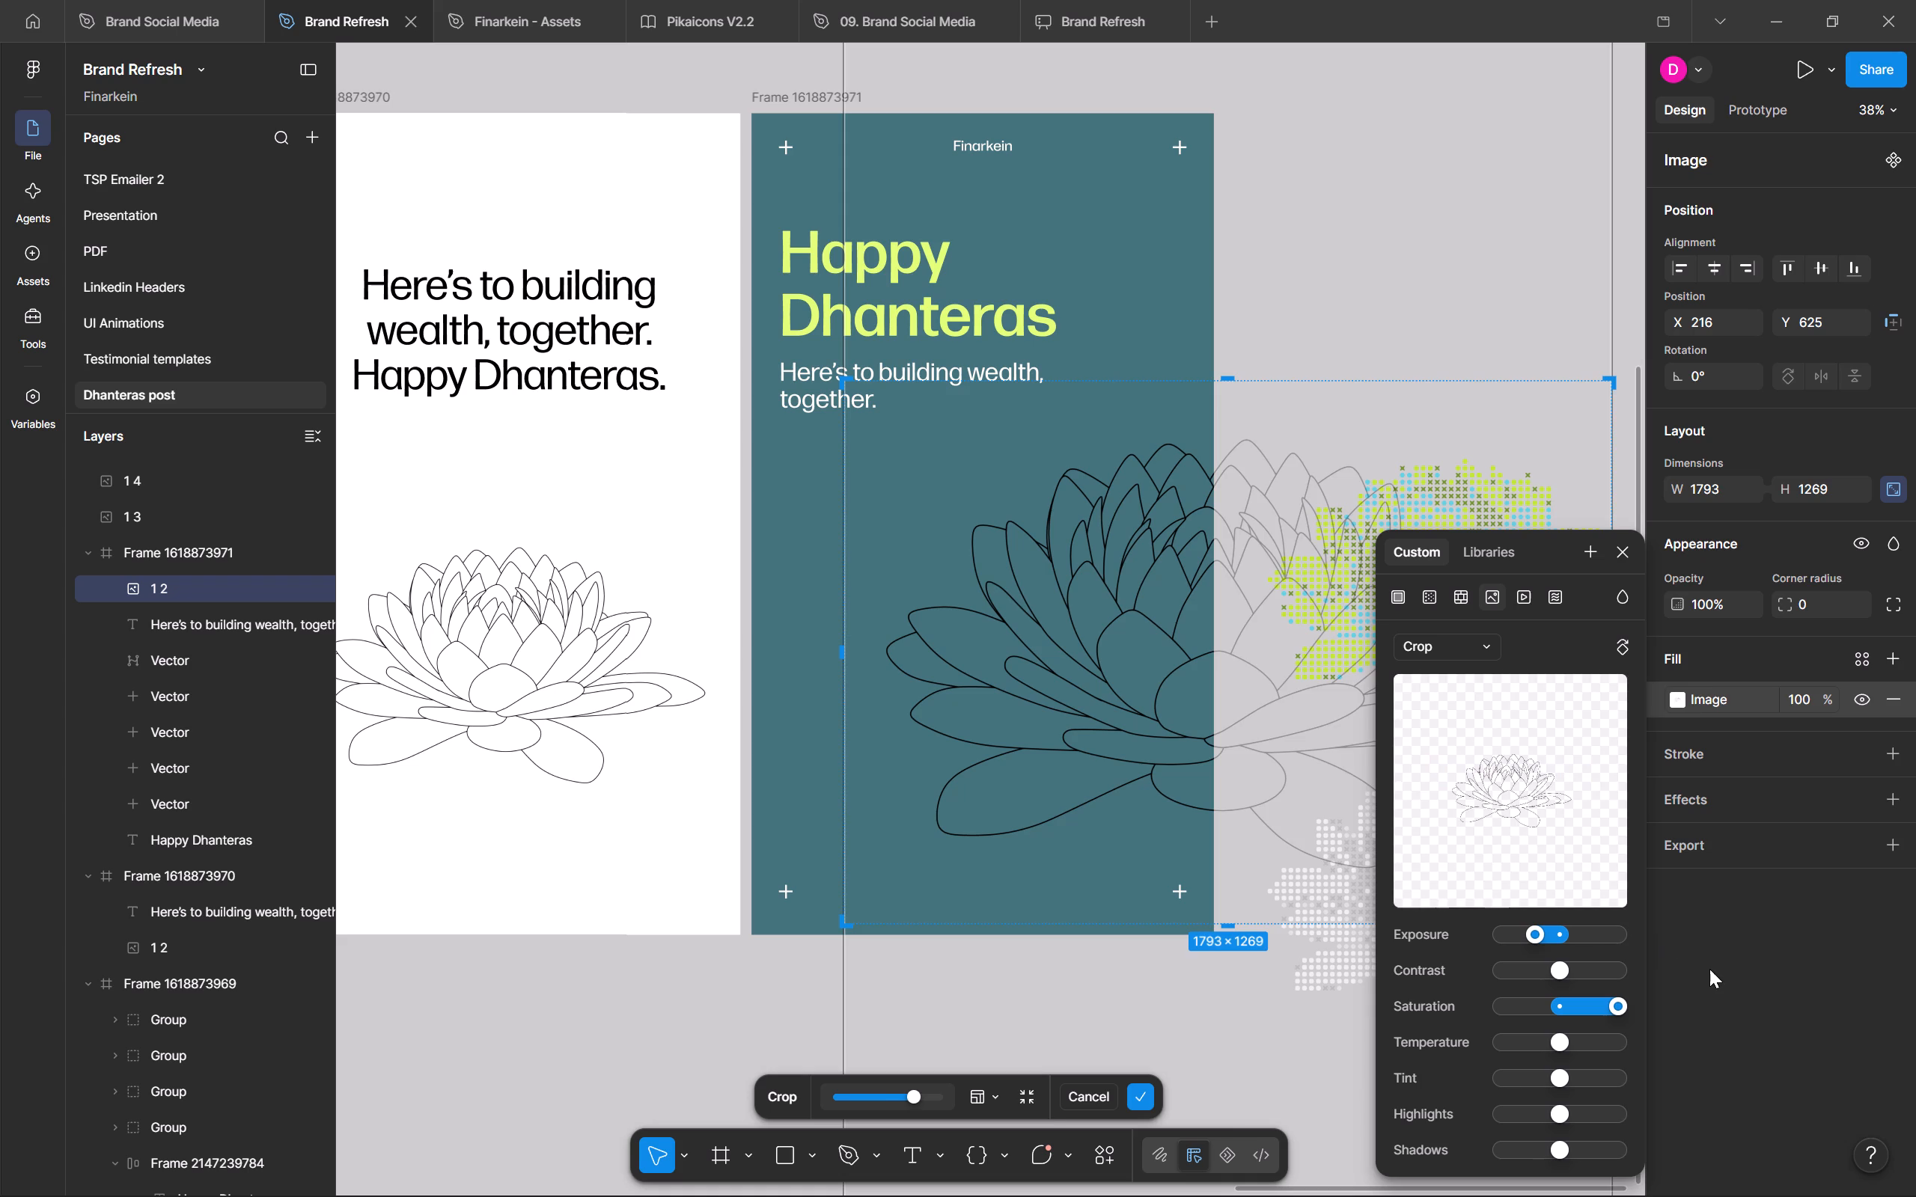
pyautogui.press('Escape')
pyautogui.click(1711, 973)
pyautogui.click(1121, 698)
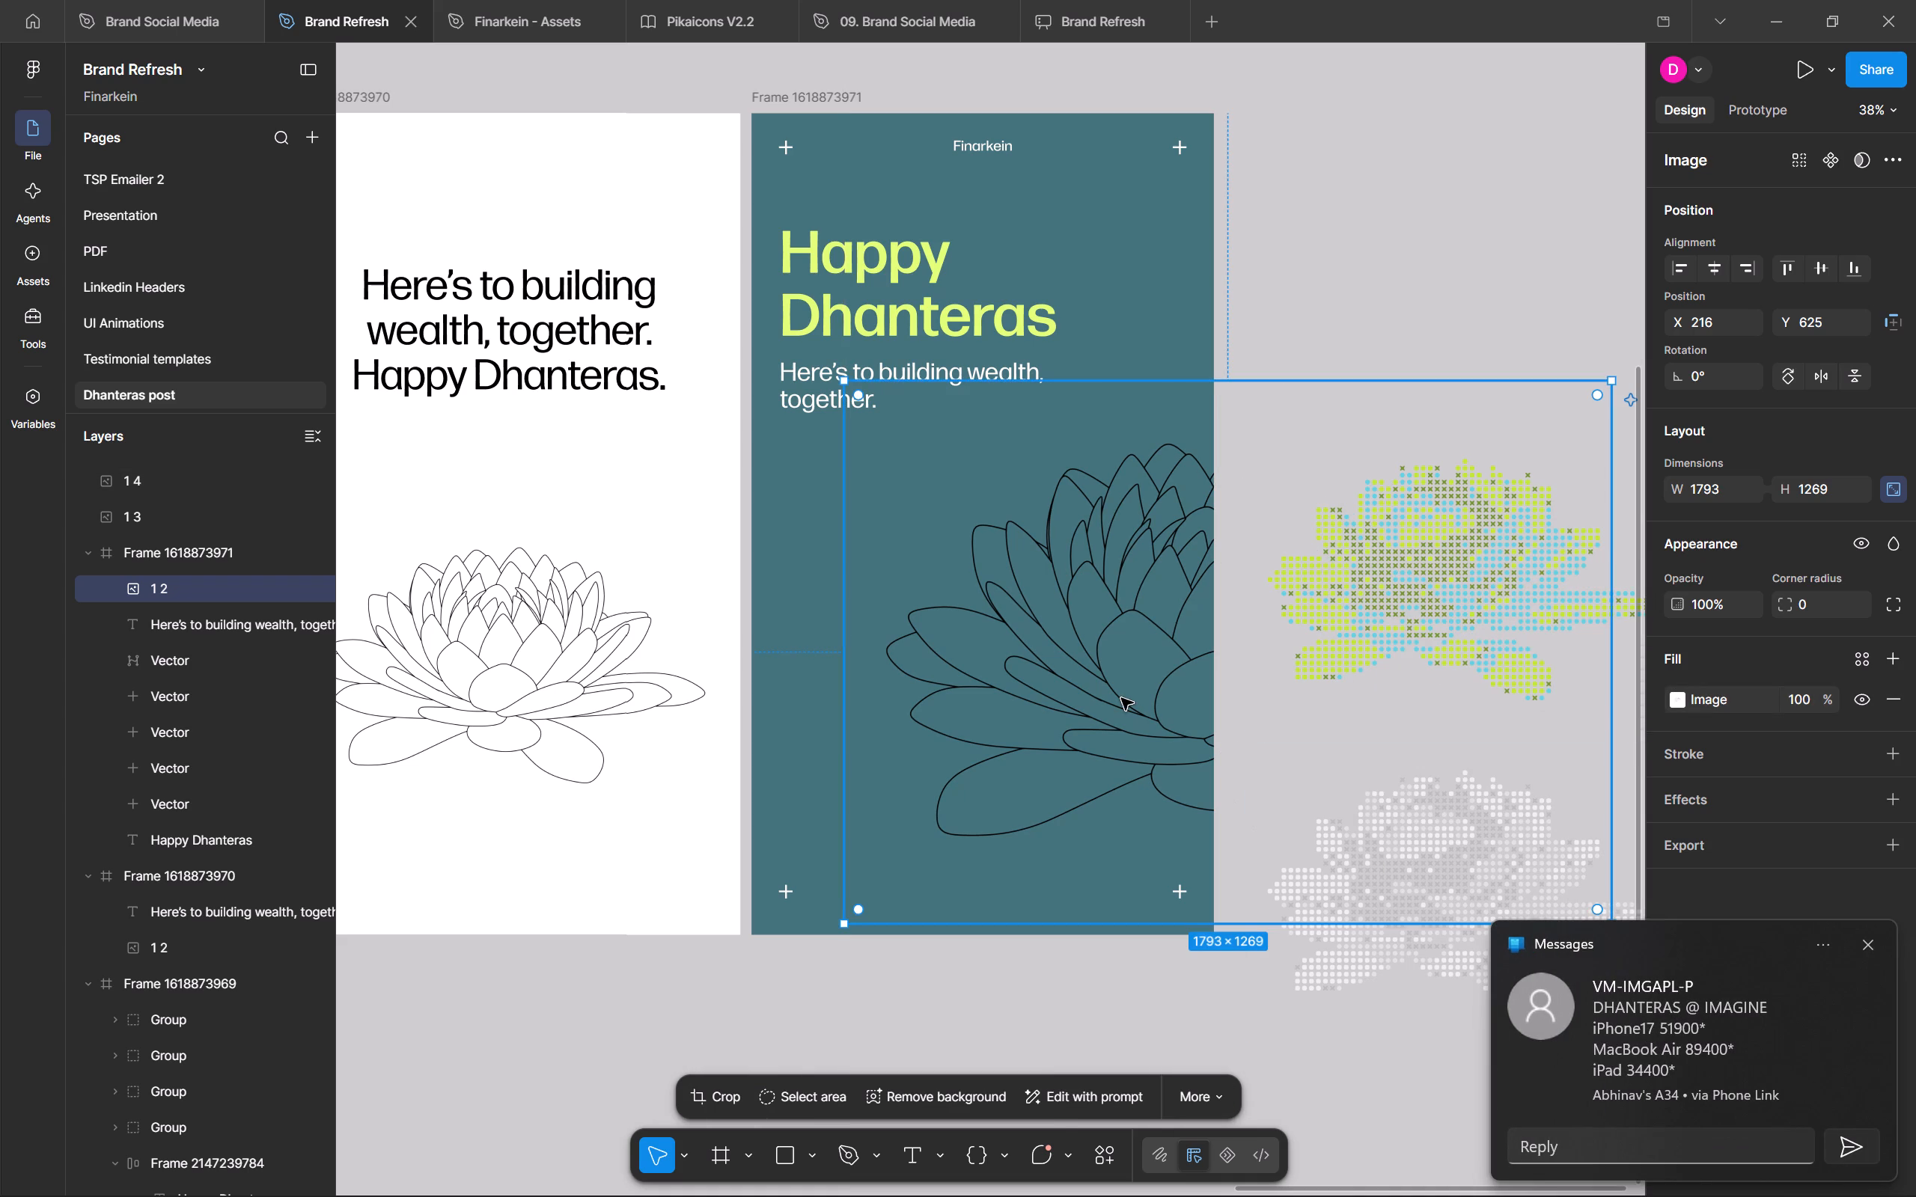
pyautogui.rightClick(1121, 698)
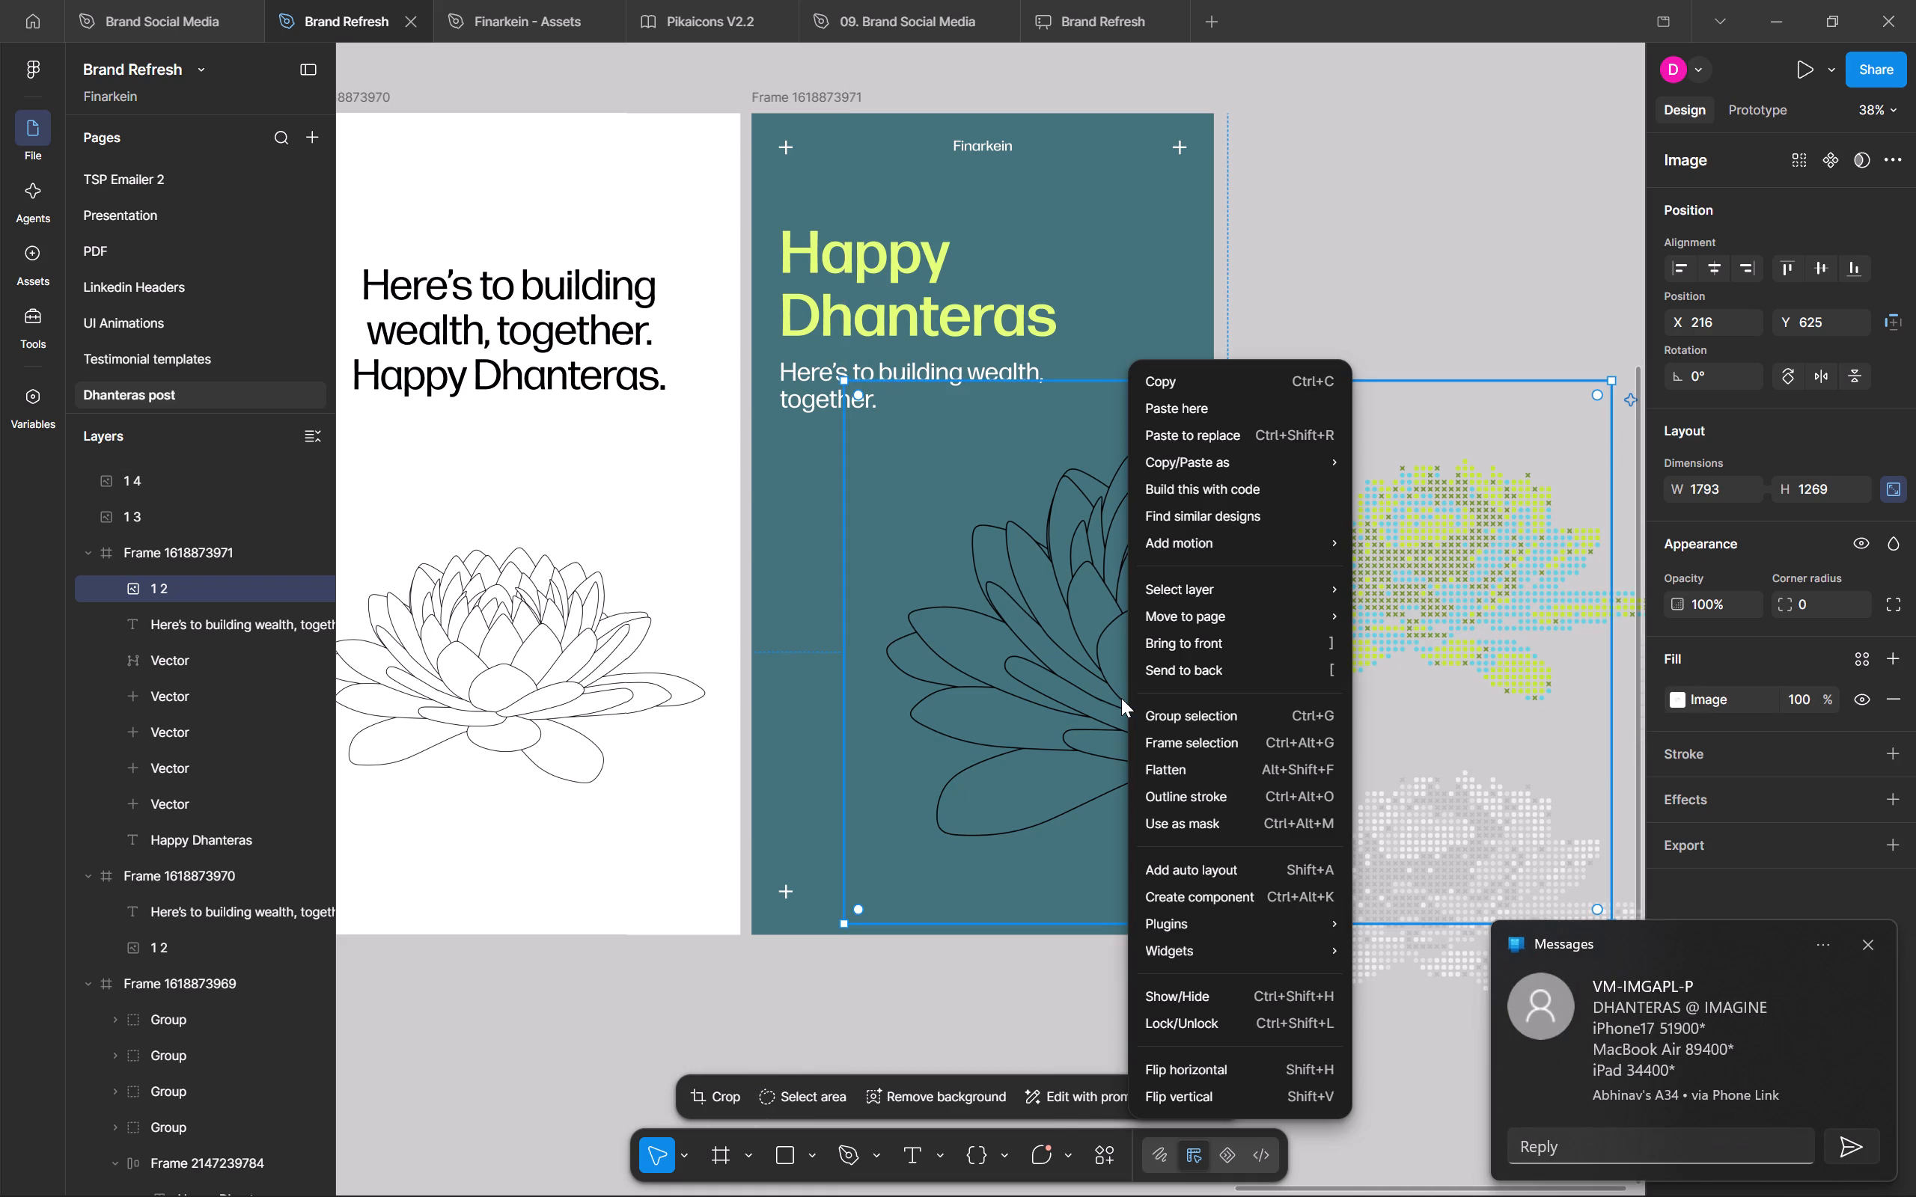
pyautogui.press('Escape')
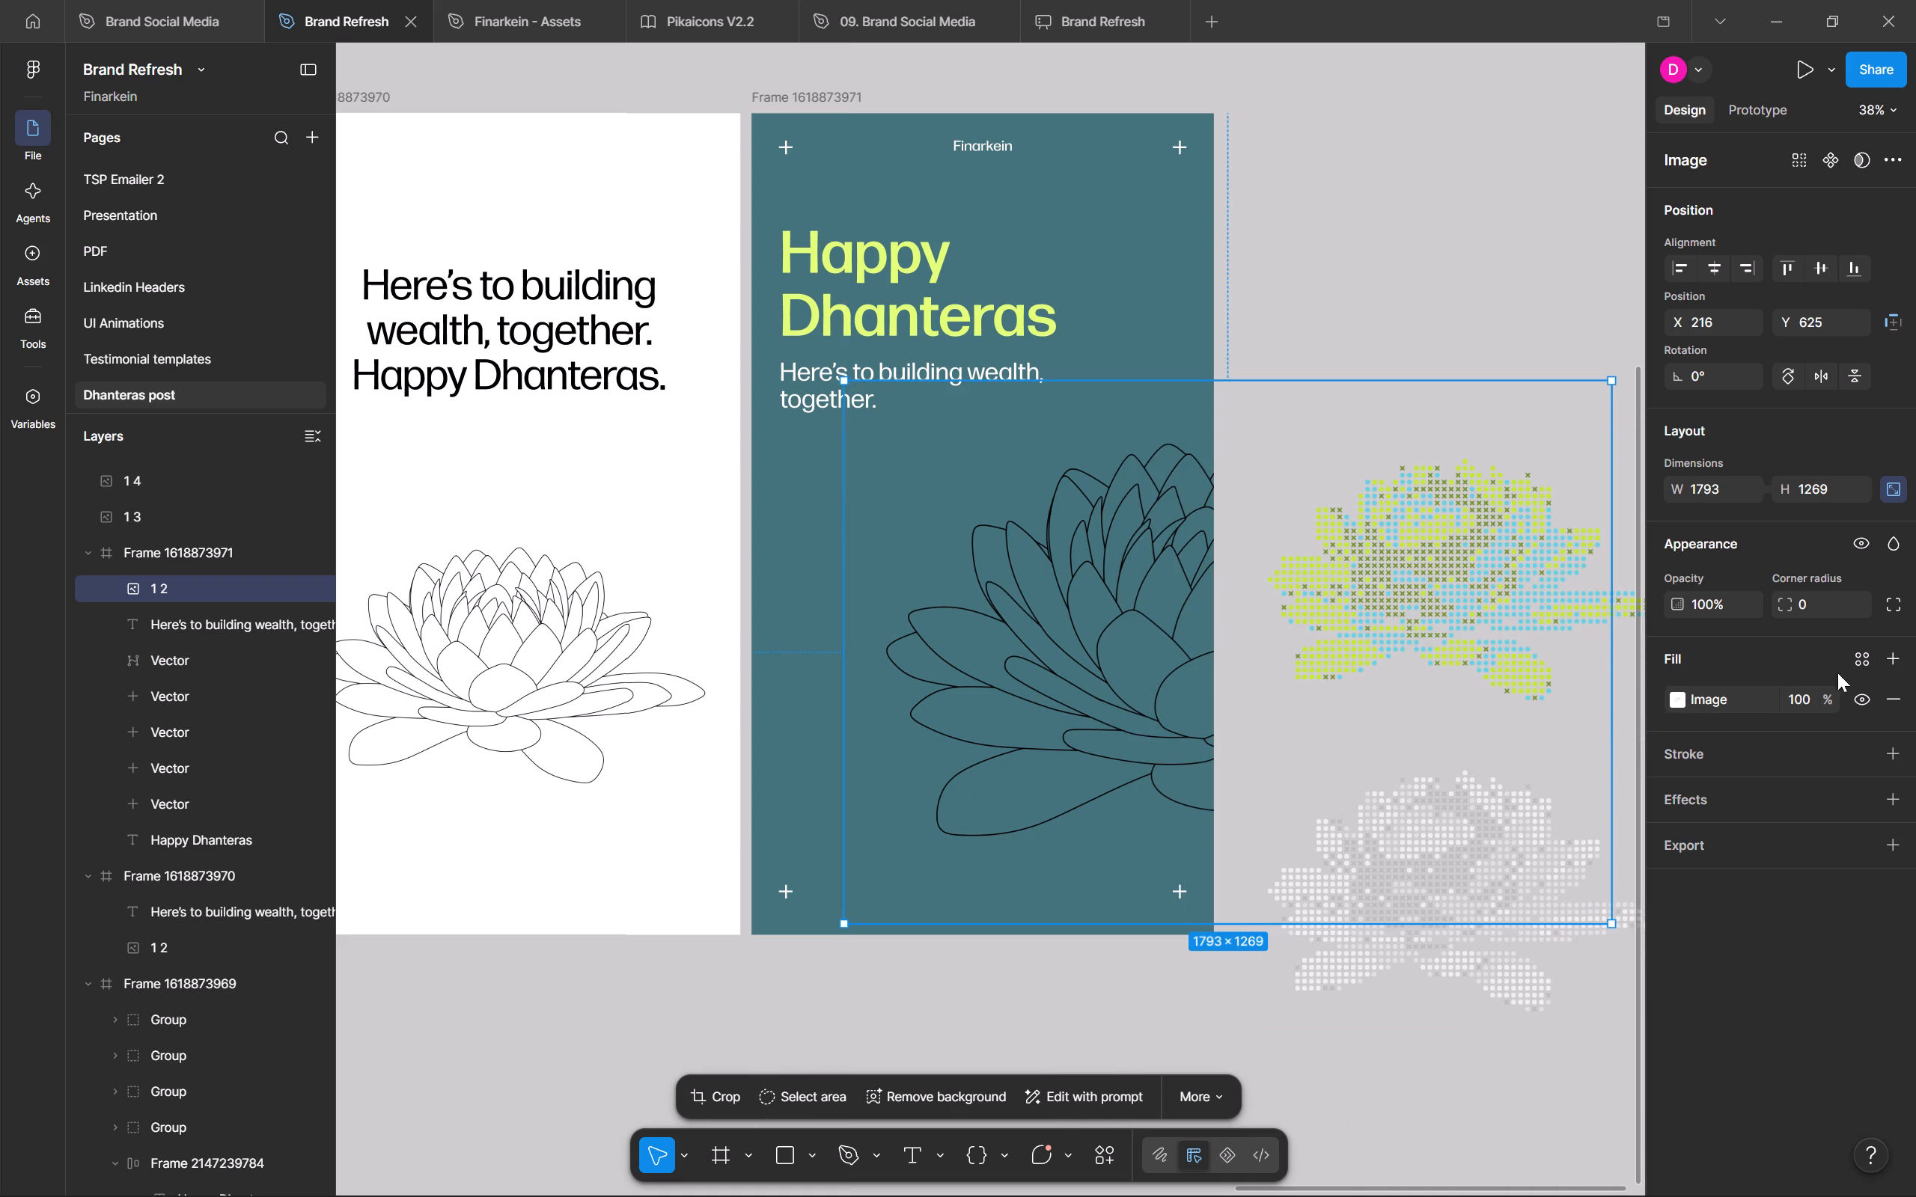
# Add a solid white FFFFFF fill at 20% opacity above the lotus image fill and look over its blend modes.
pyautogui.click(1892, 668)
pyautogui.moveTo(1492, 740); pyautogui.dragTo(1376, 655)
pyautogui.click(1592, 647)
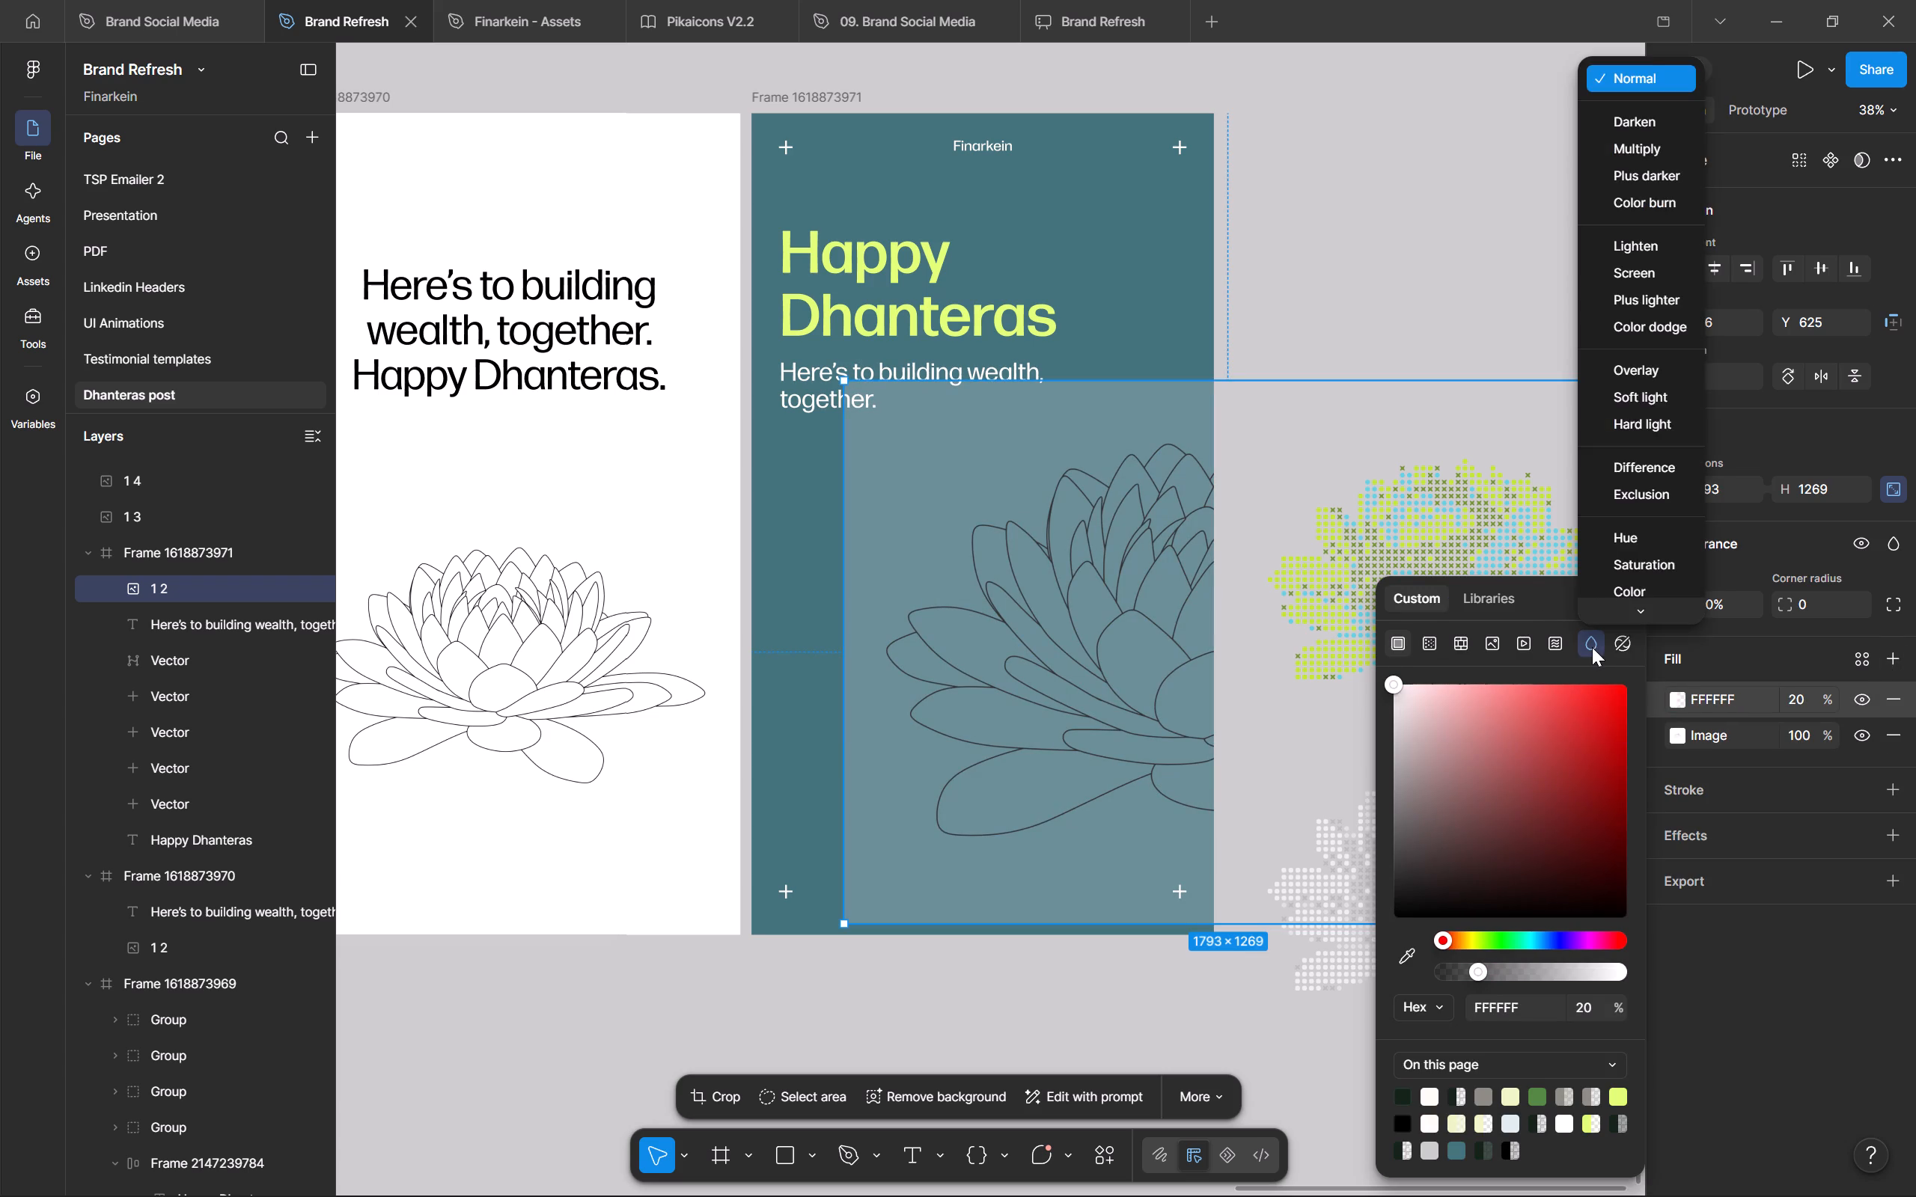
pyautogui.press('Escape')
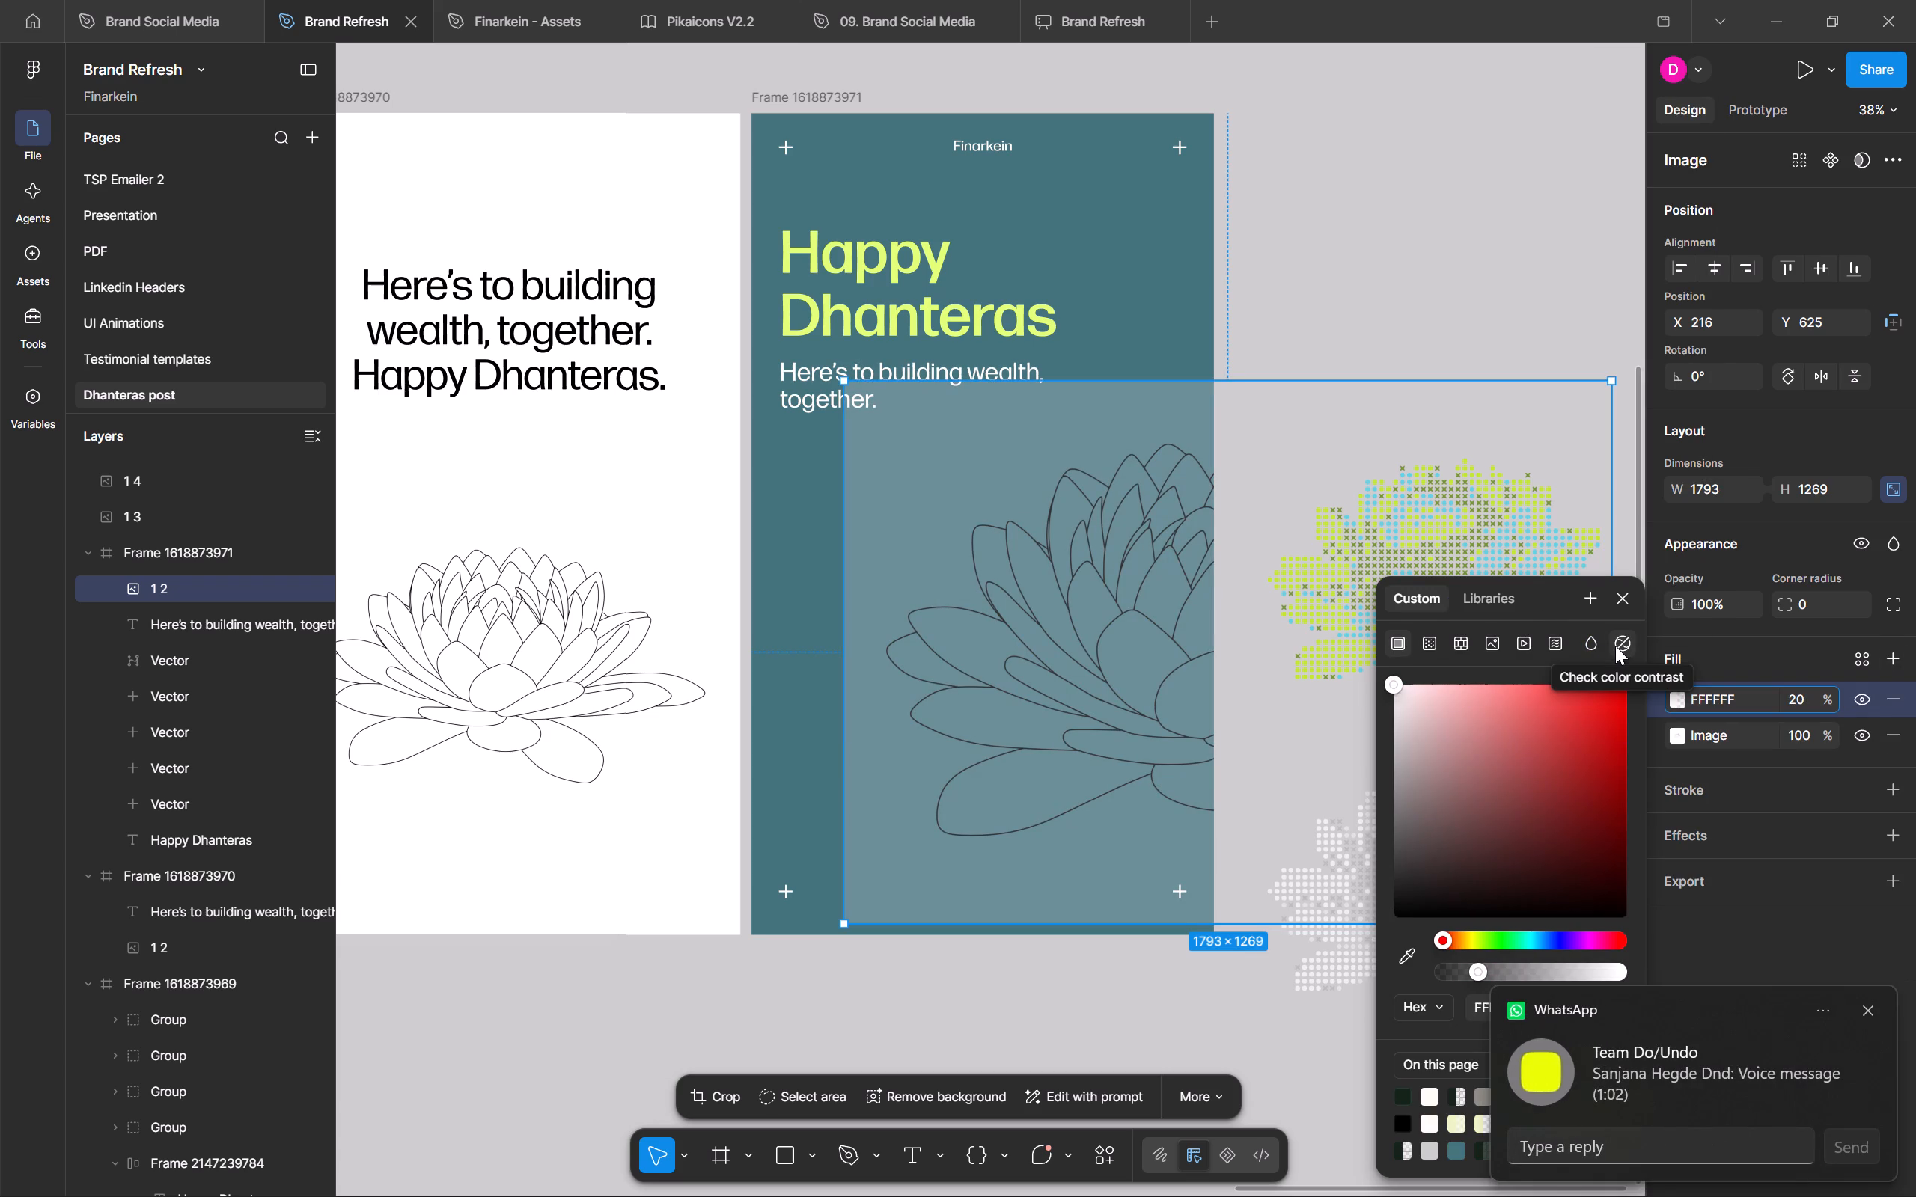
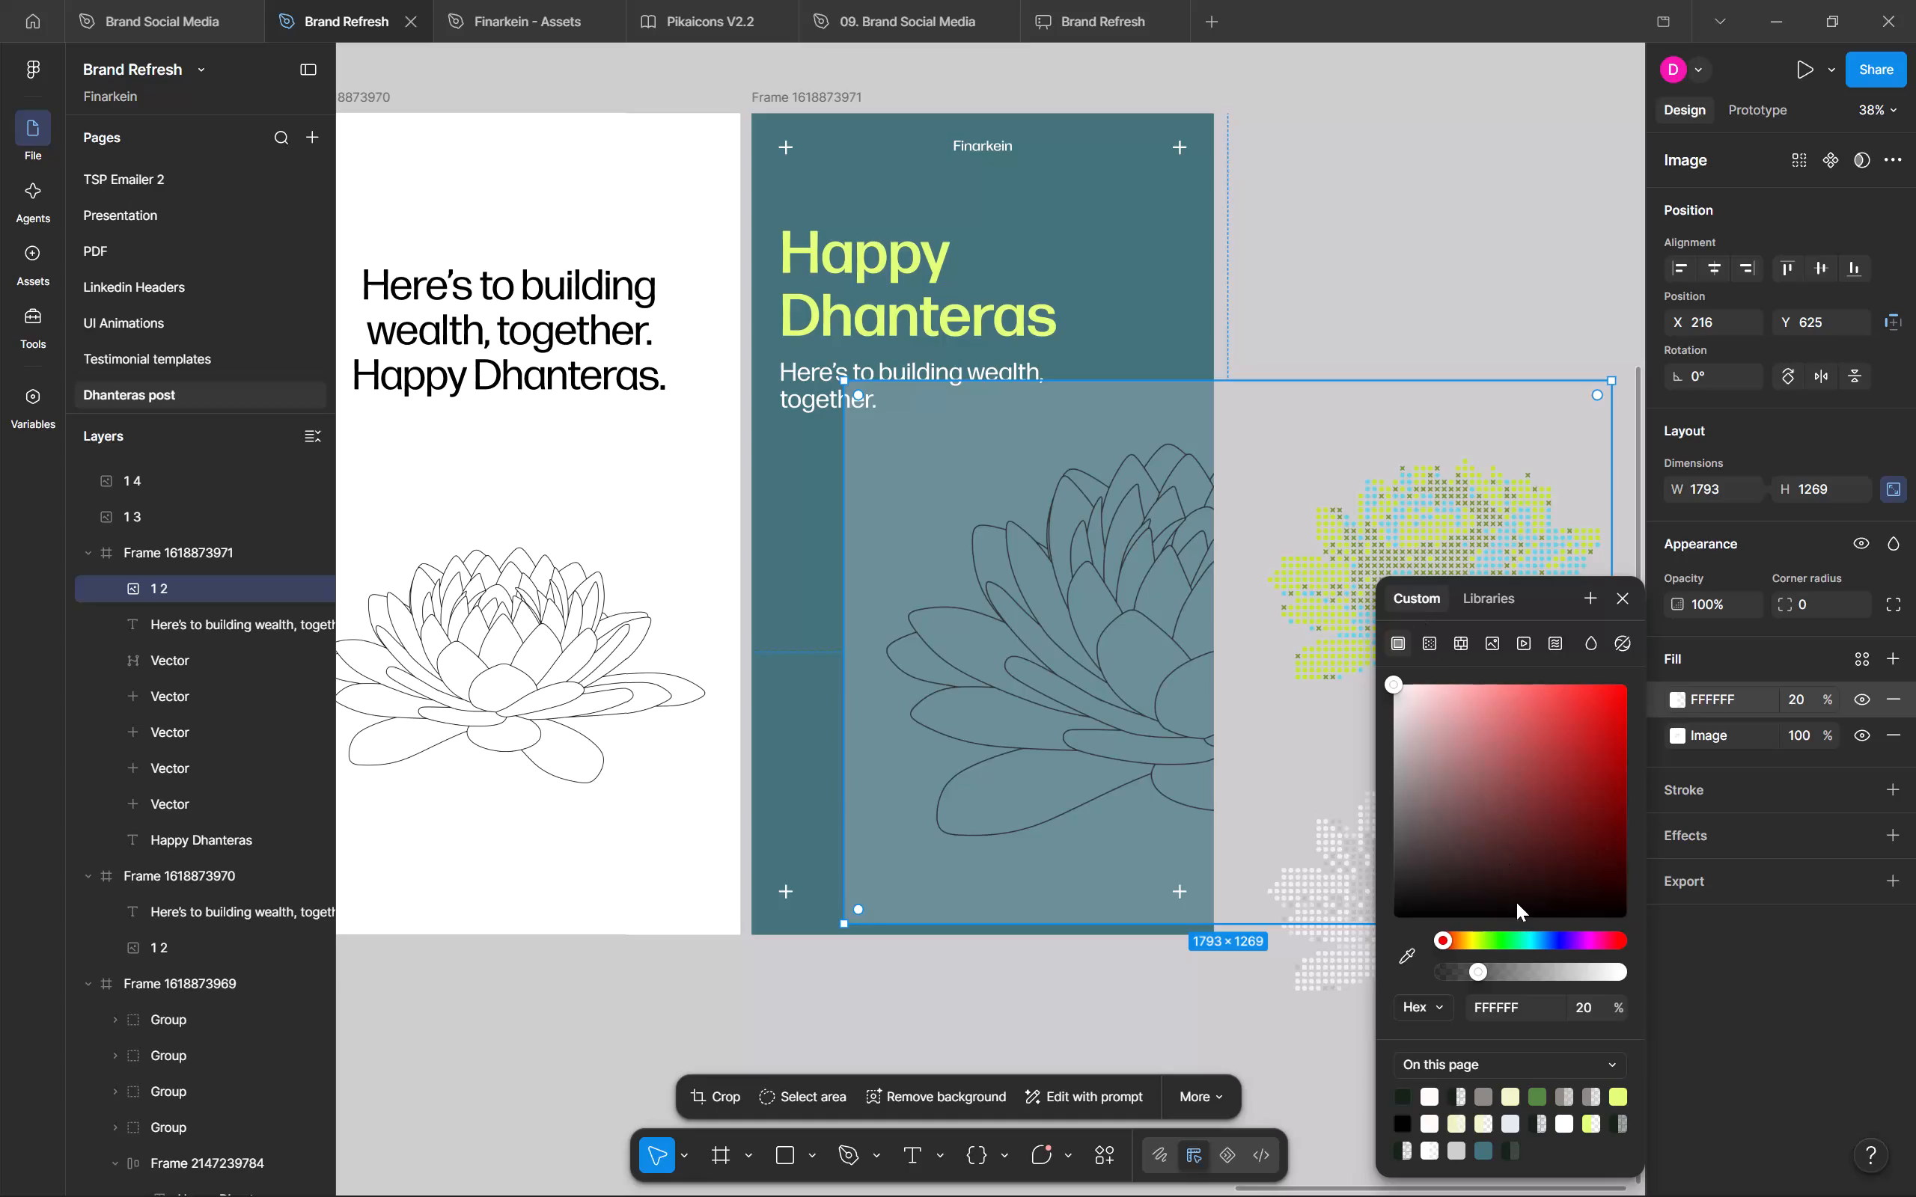
# Remove the white FFFFFF fill layered above the image fill of the lotus in the teal Dhanteras frame.
pyautogui.press('Escape')
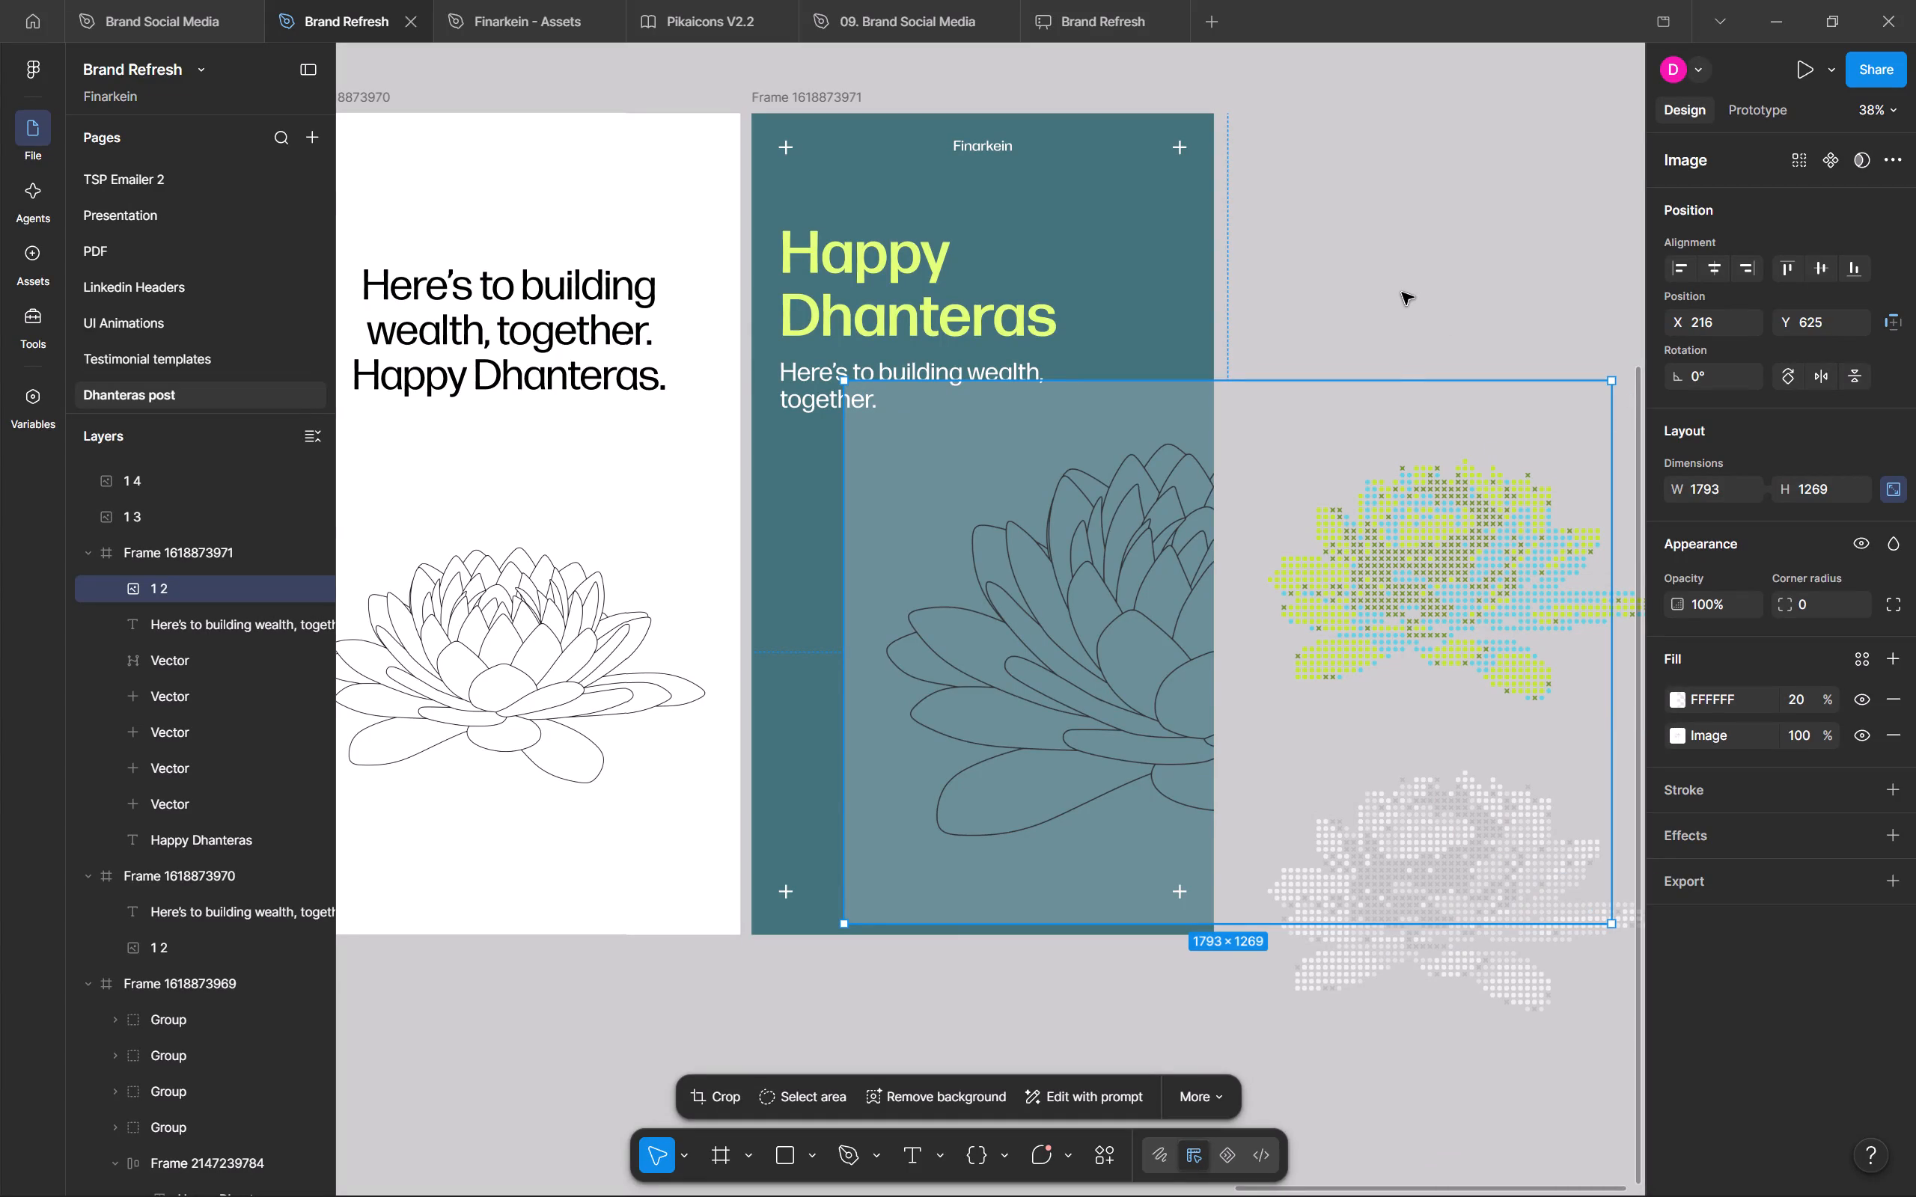
pyautogui.click(1903, 705)
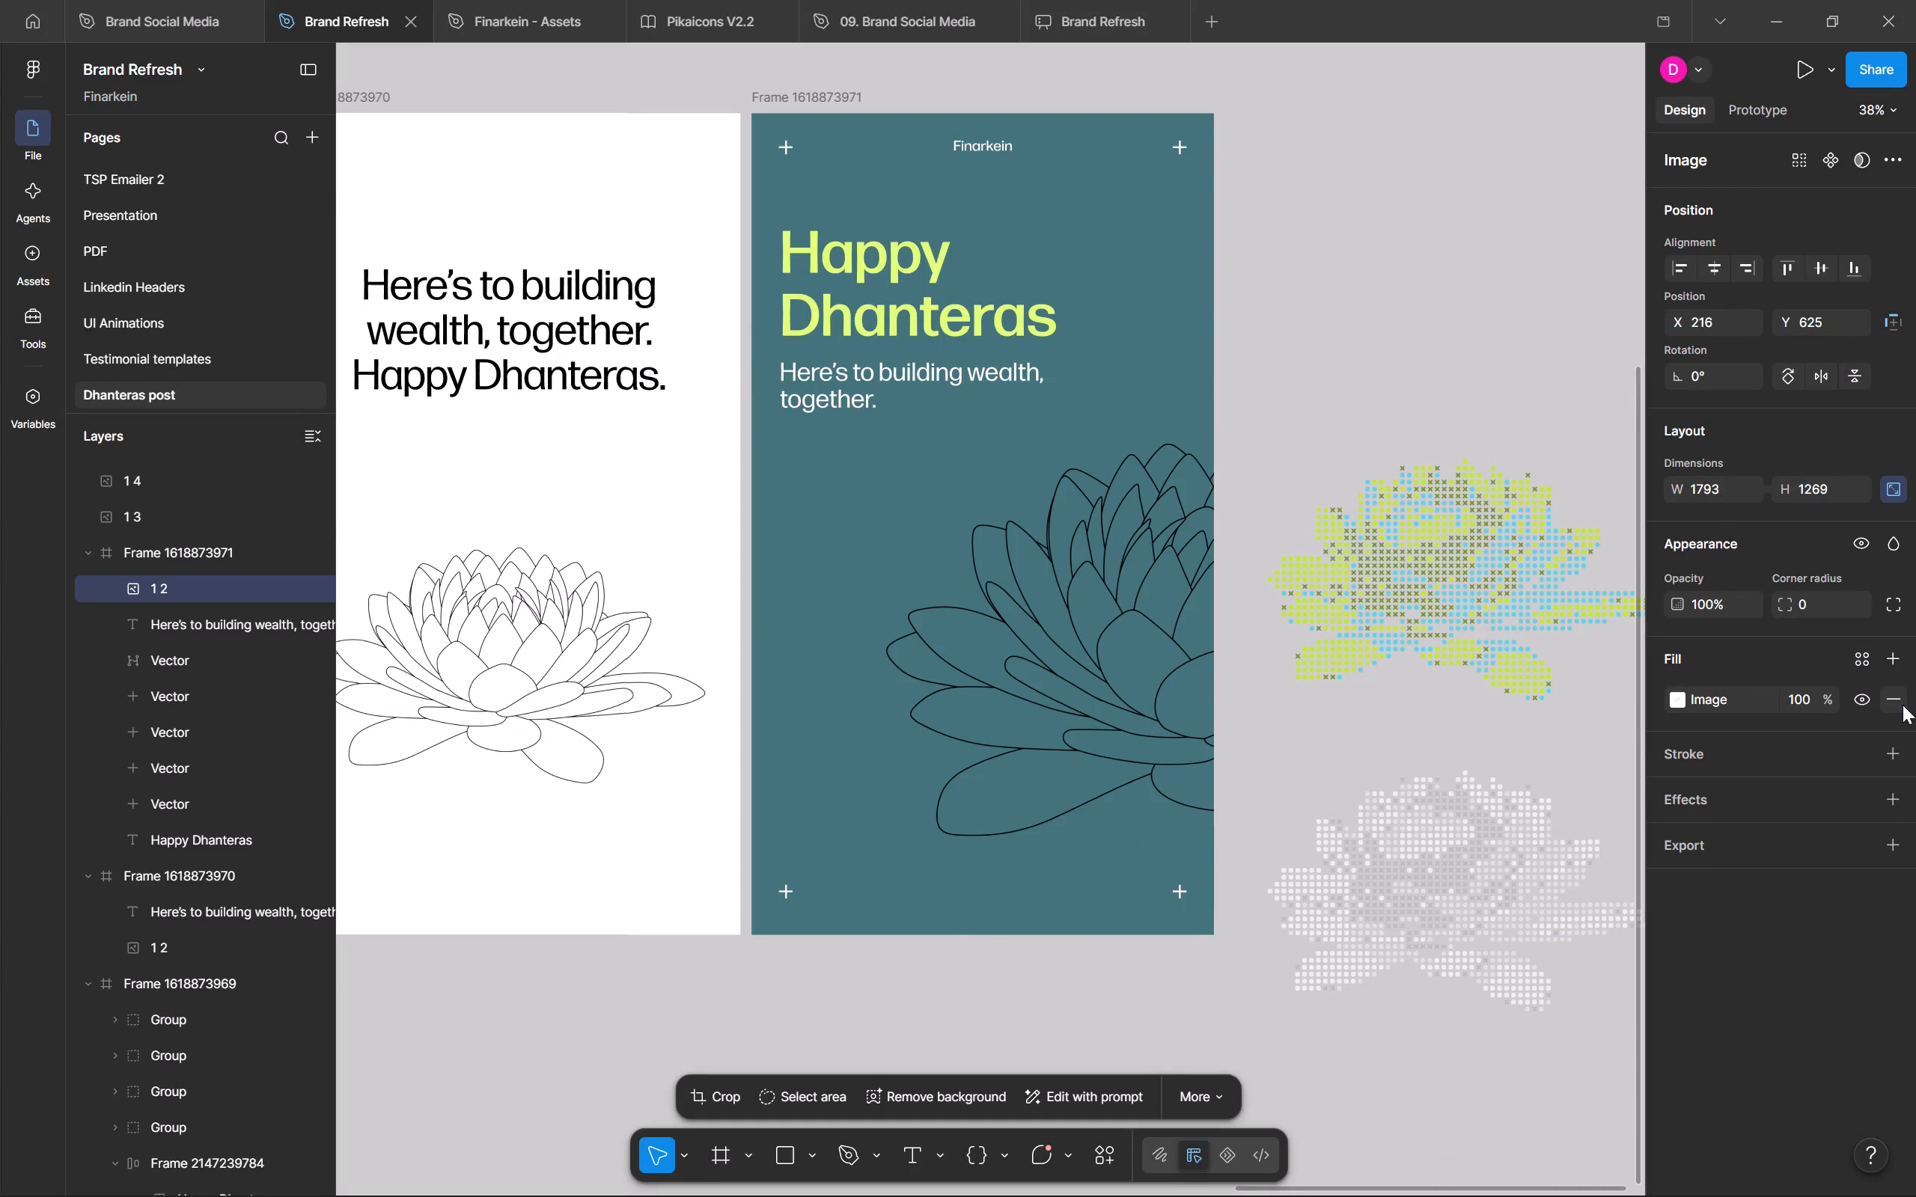
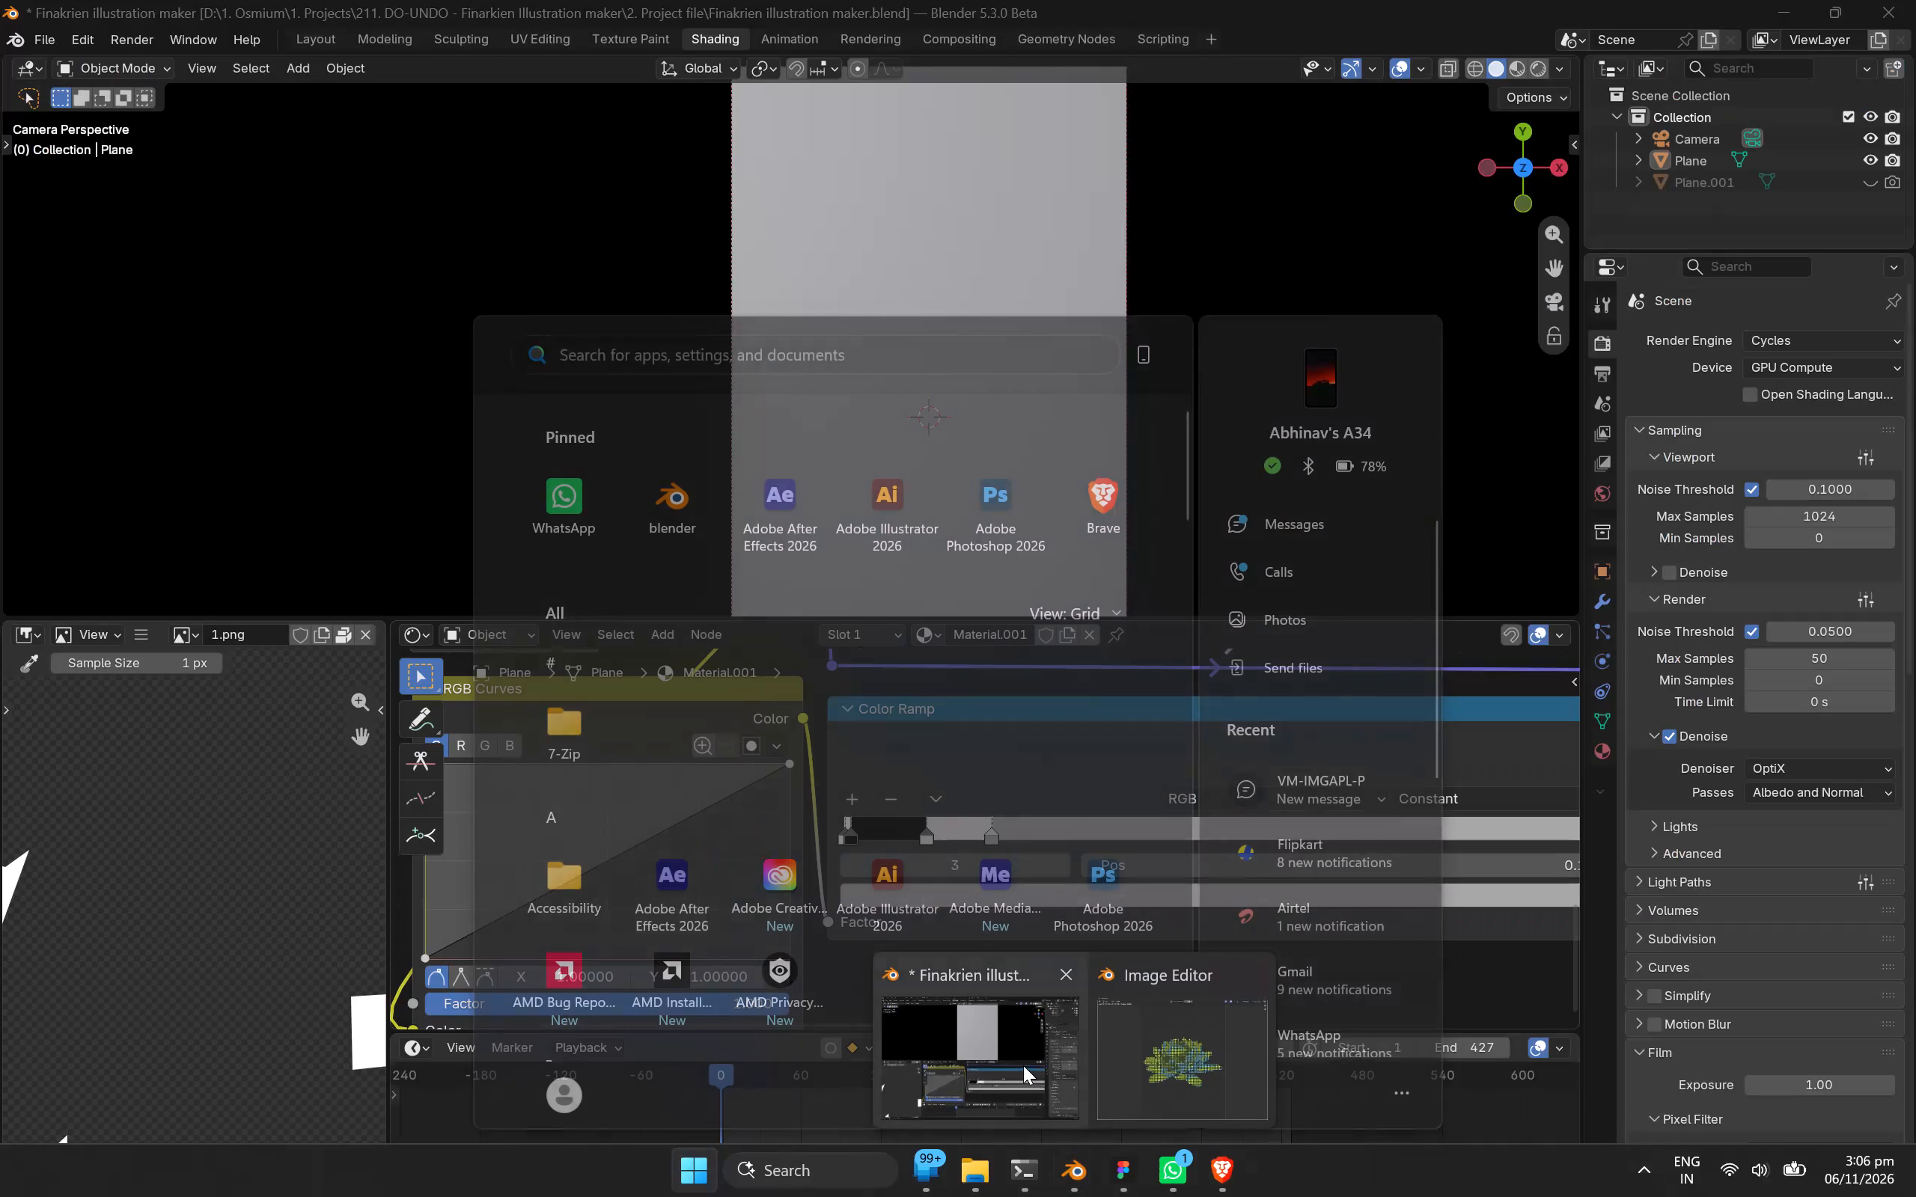
# Switch to Blender and recover the auto-saved file Line art_45788_autosave.blend.
pyautogui.click(1023, 1065)
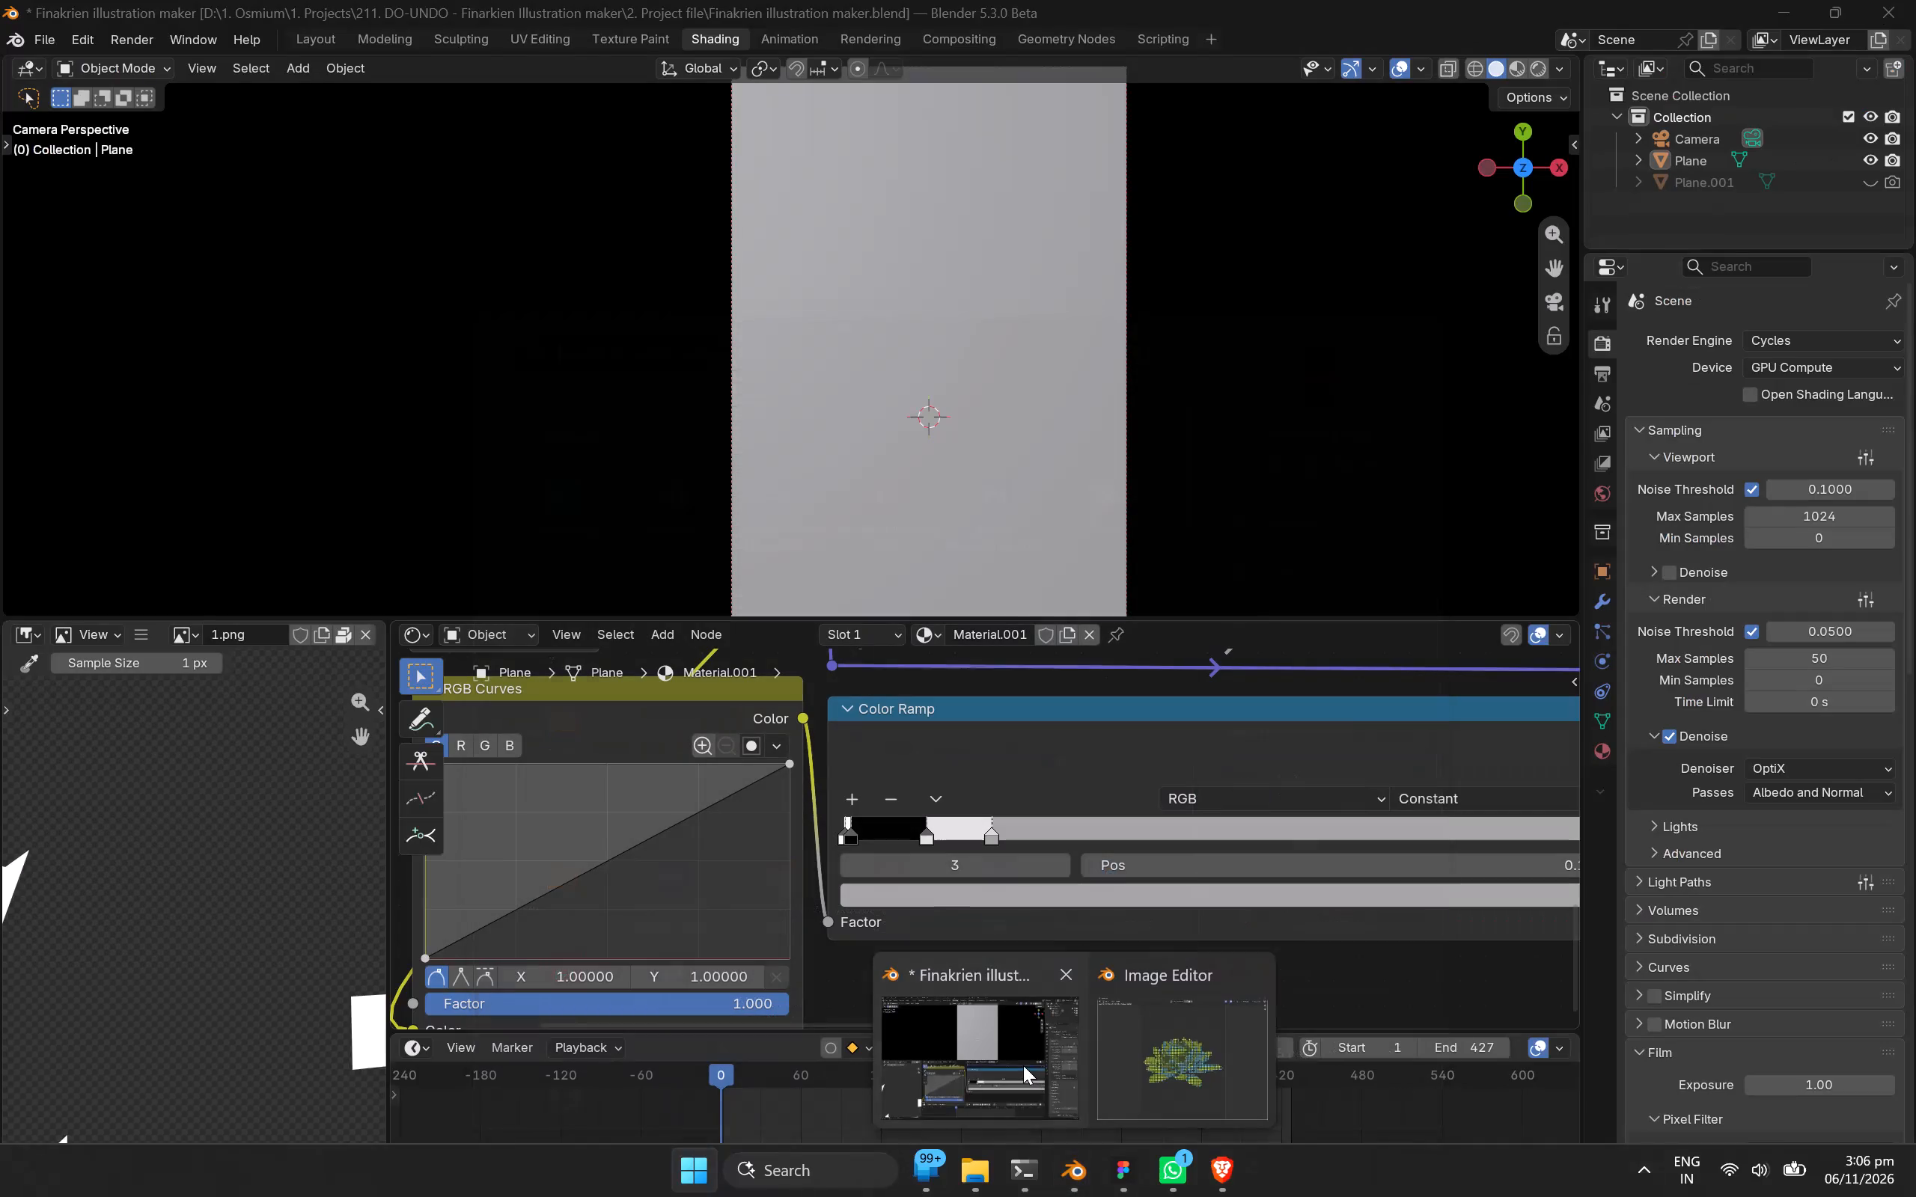
pyautogui.click(40, 36)
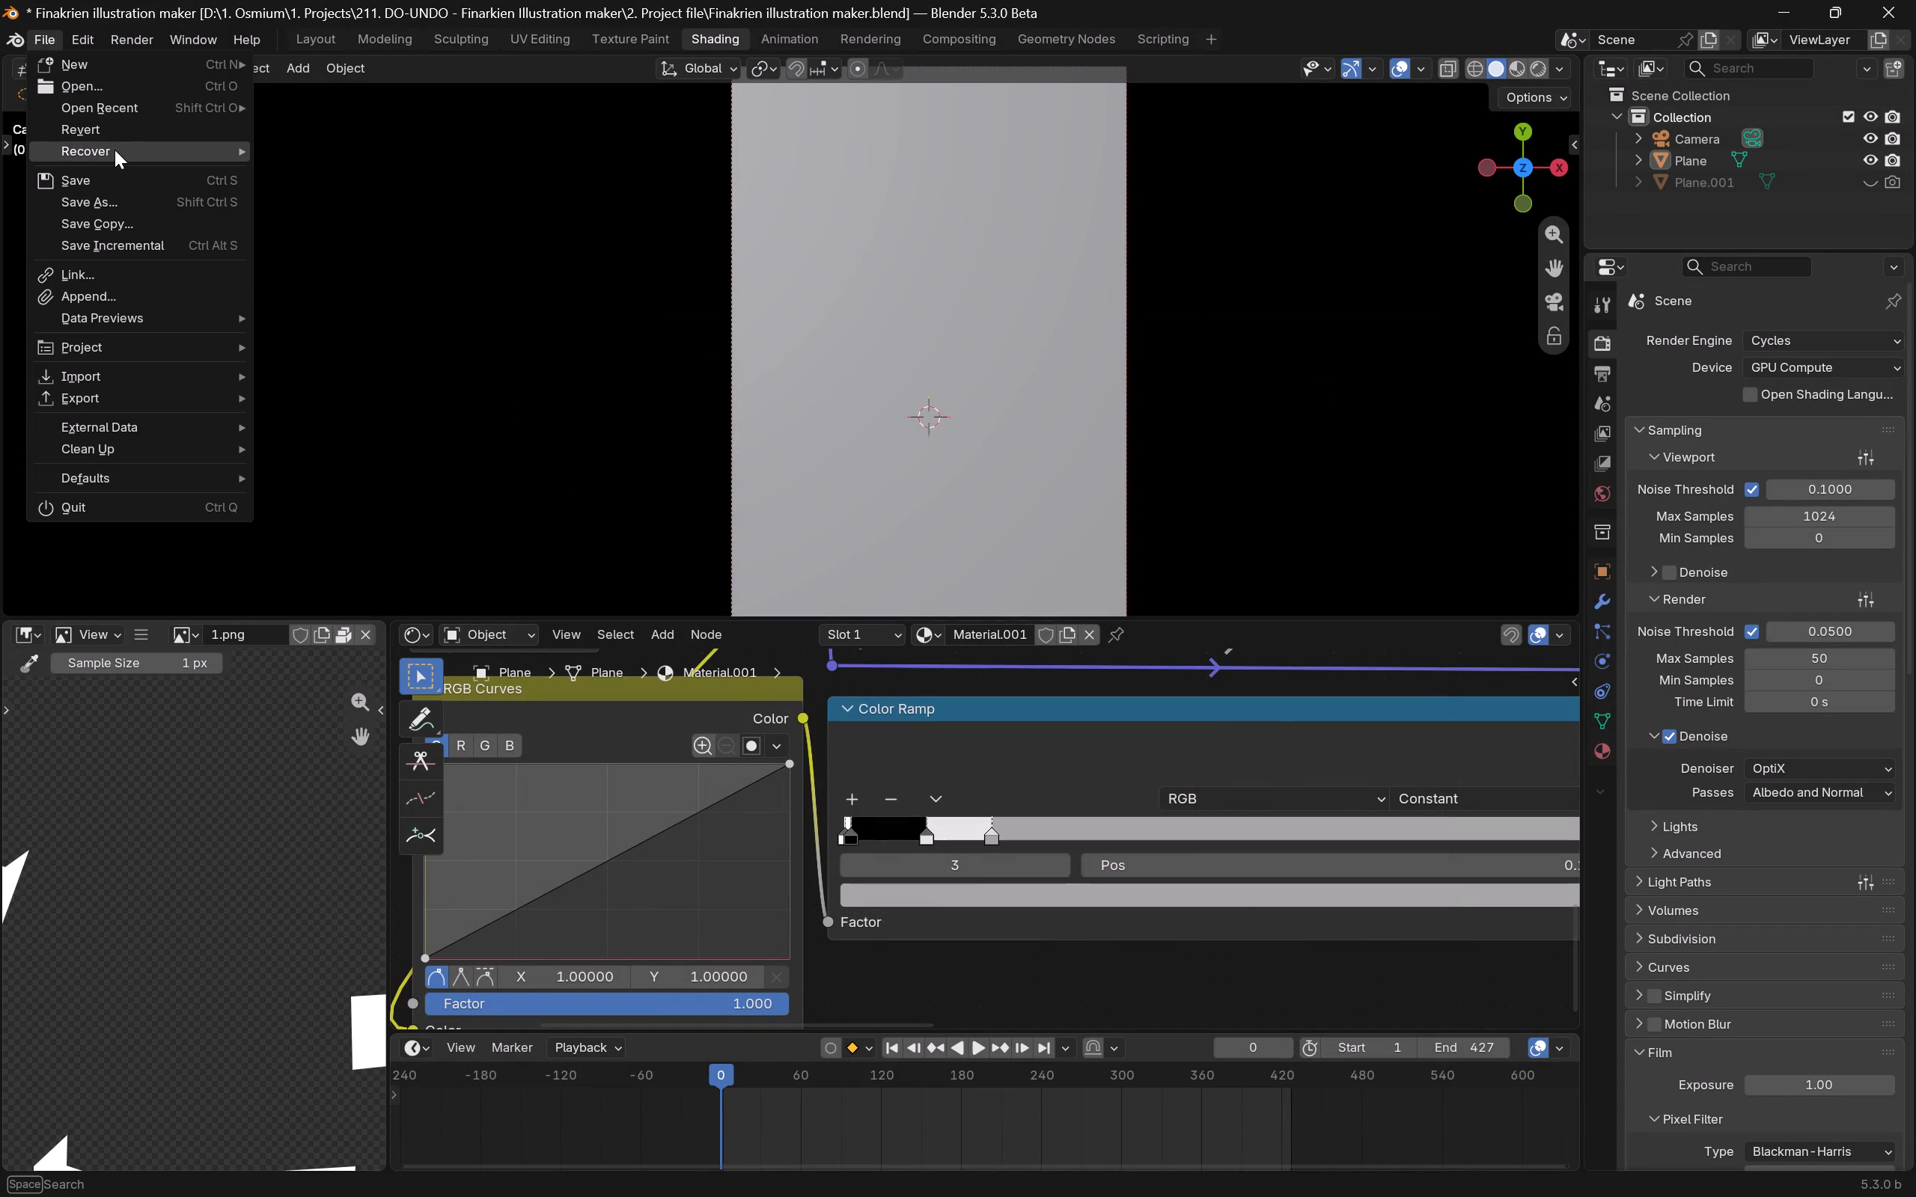
pyautogui.click(298, 169)
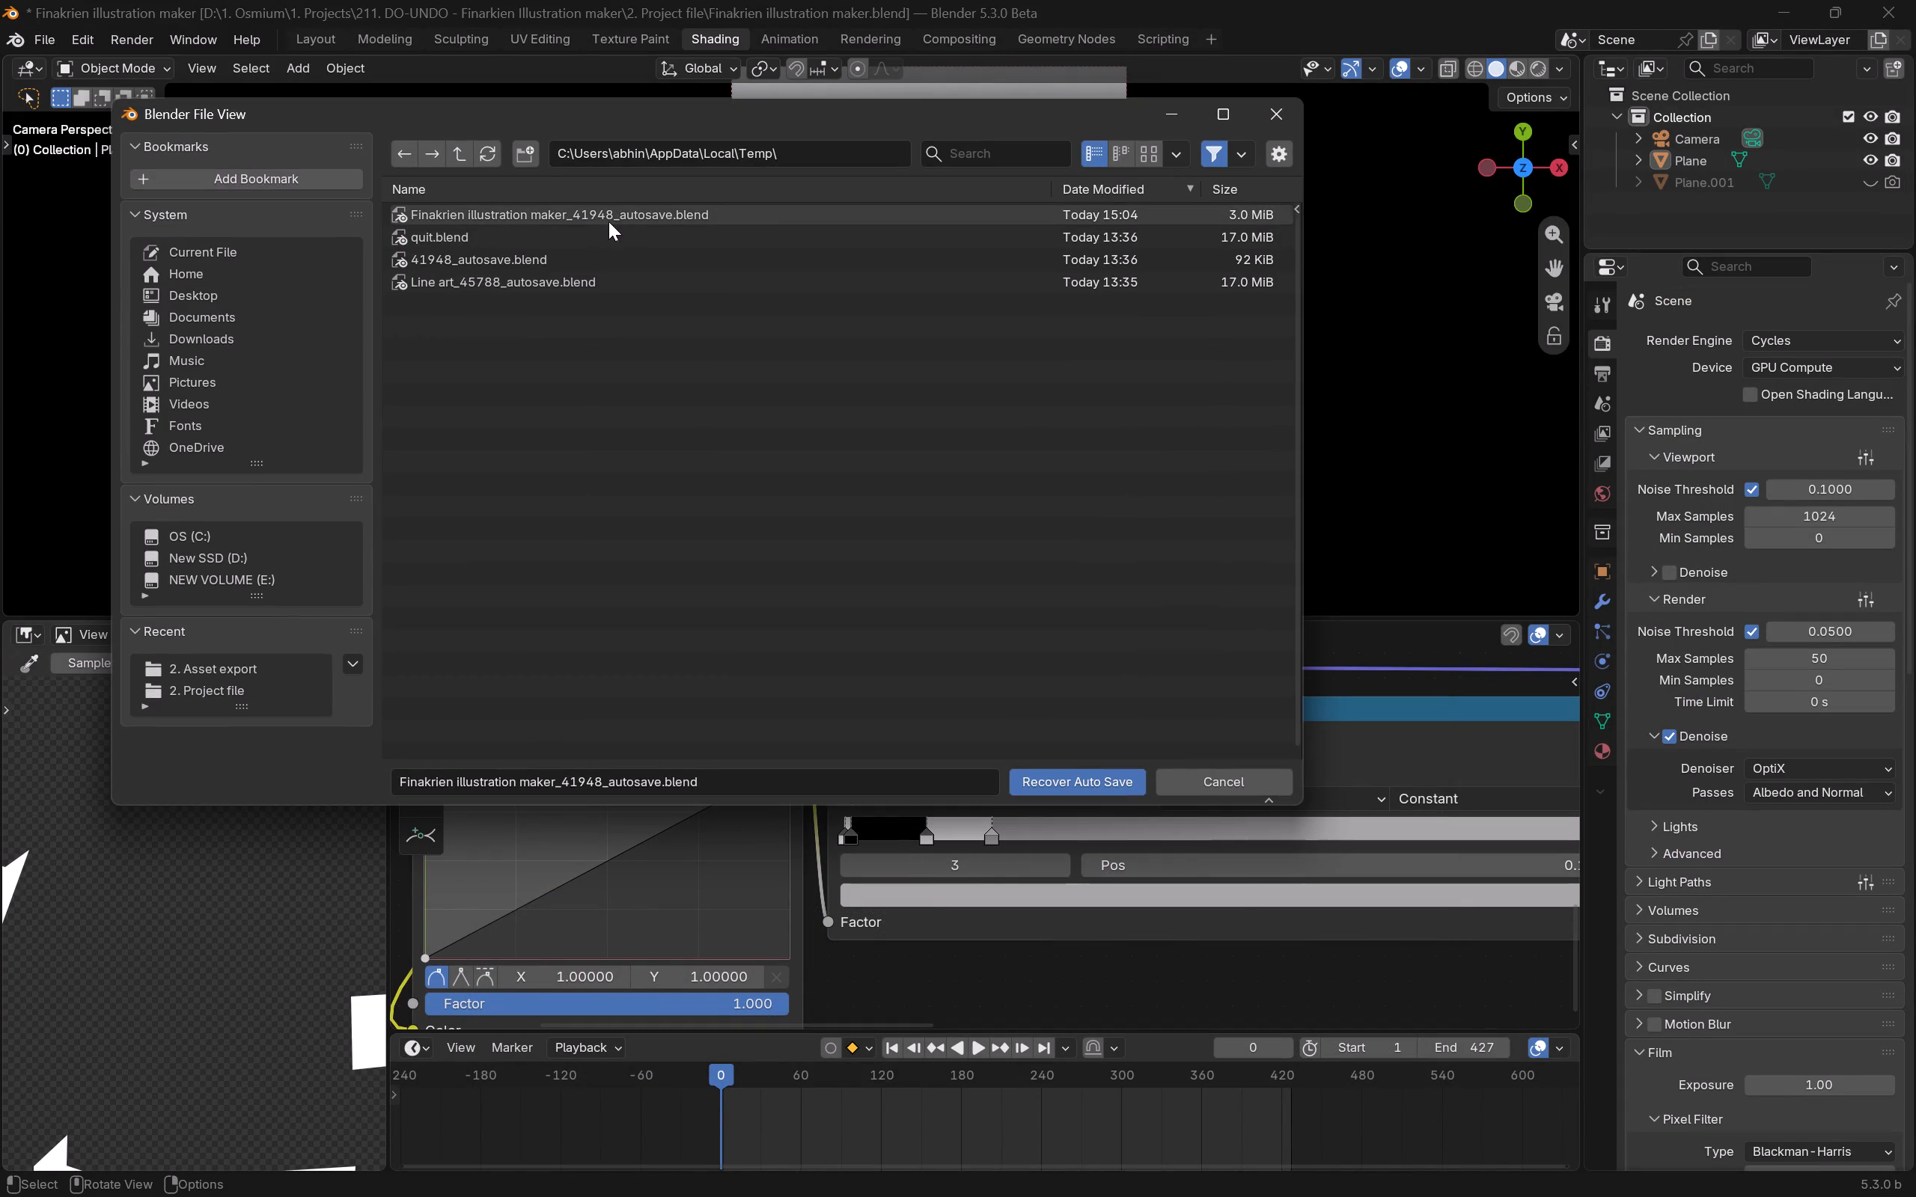
pyautogui.doubleClick(617, 280)
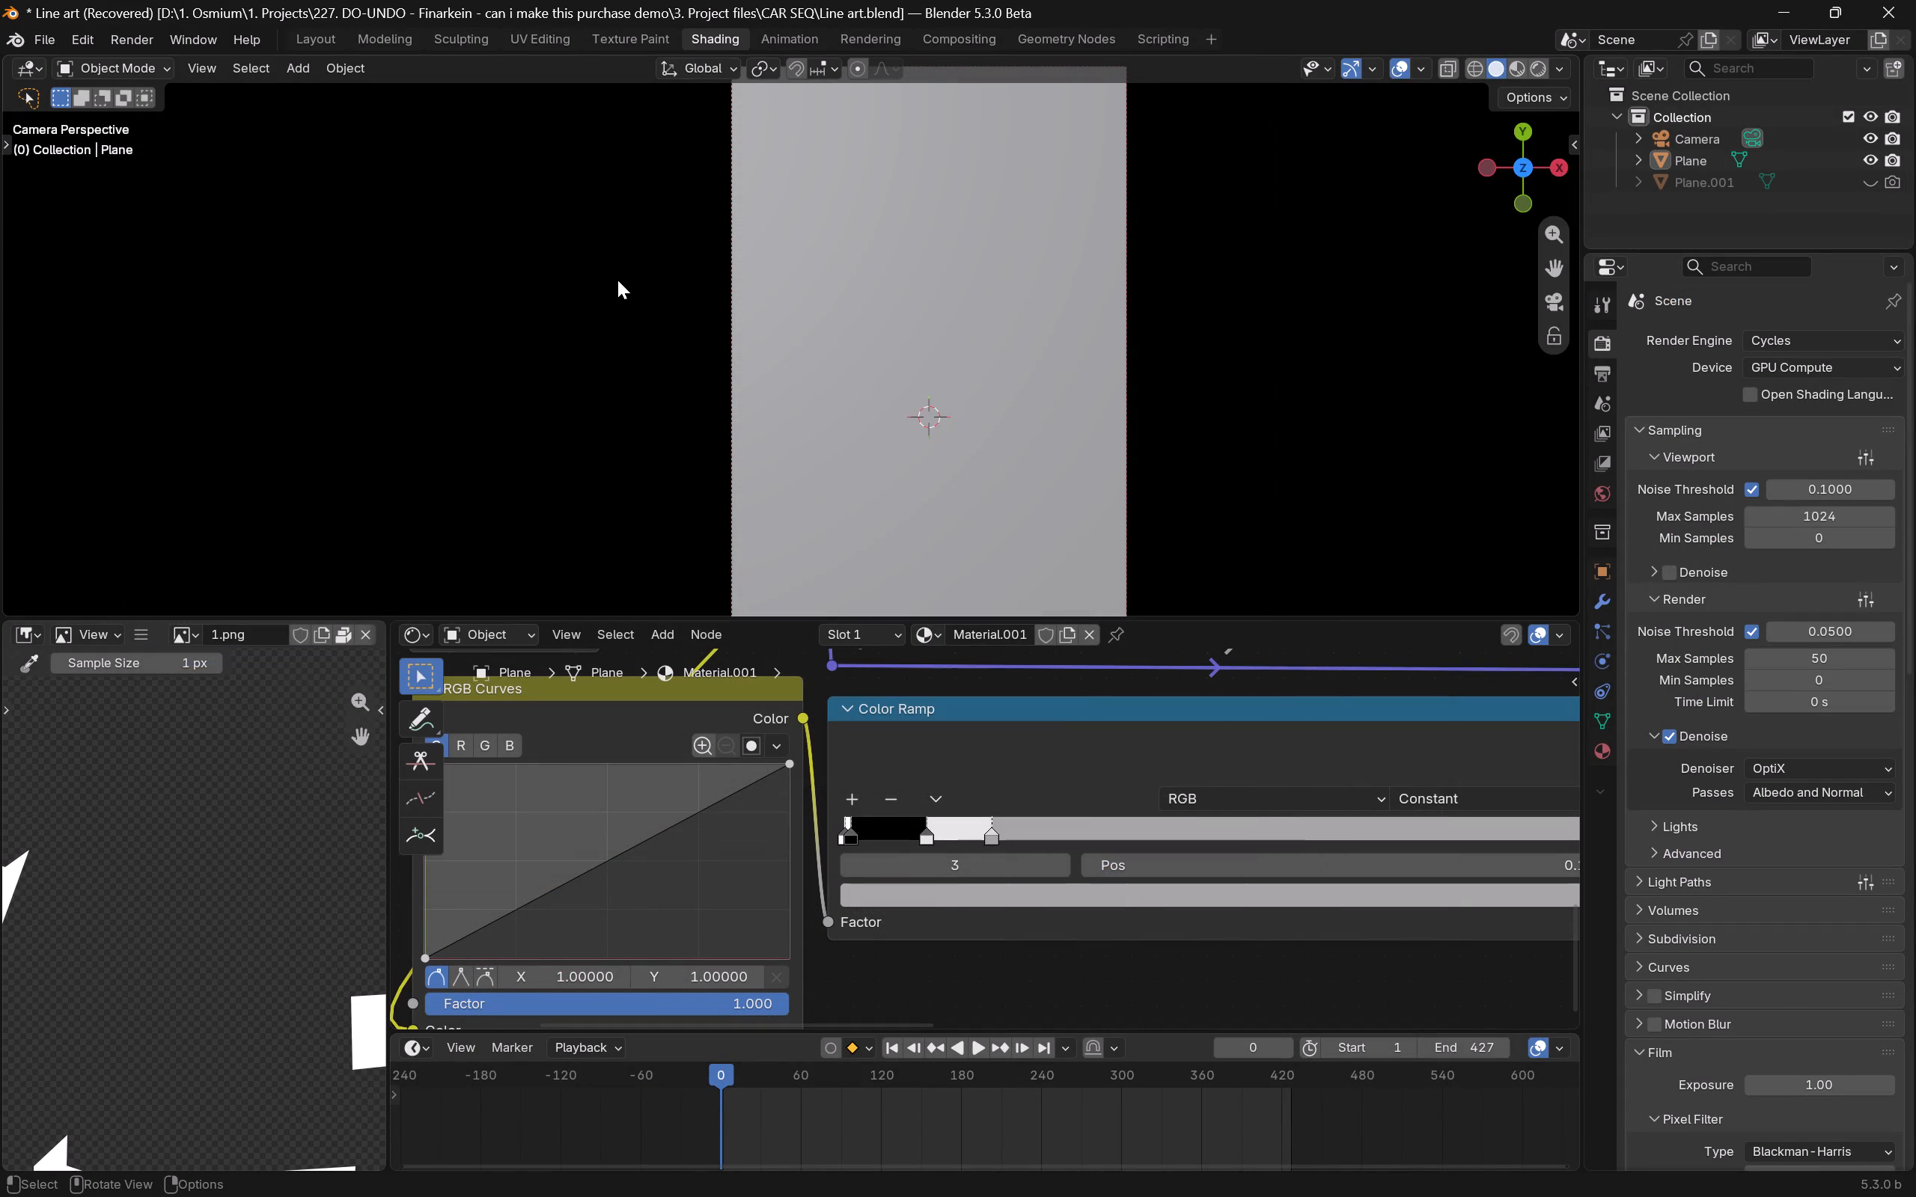
# Show the lotus scene in Rendered shading and delete the Sun light.
pyautogui.press('z')
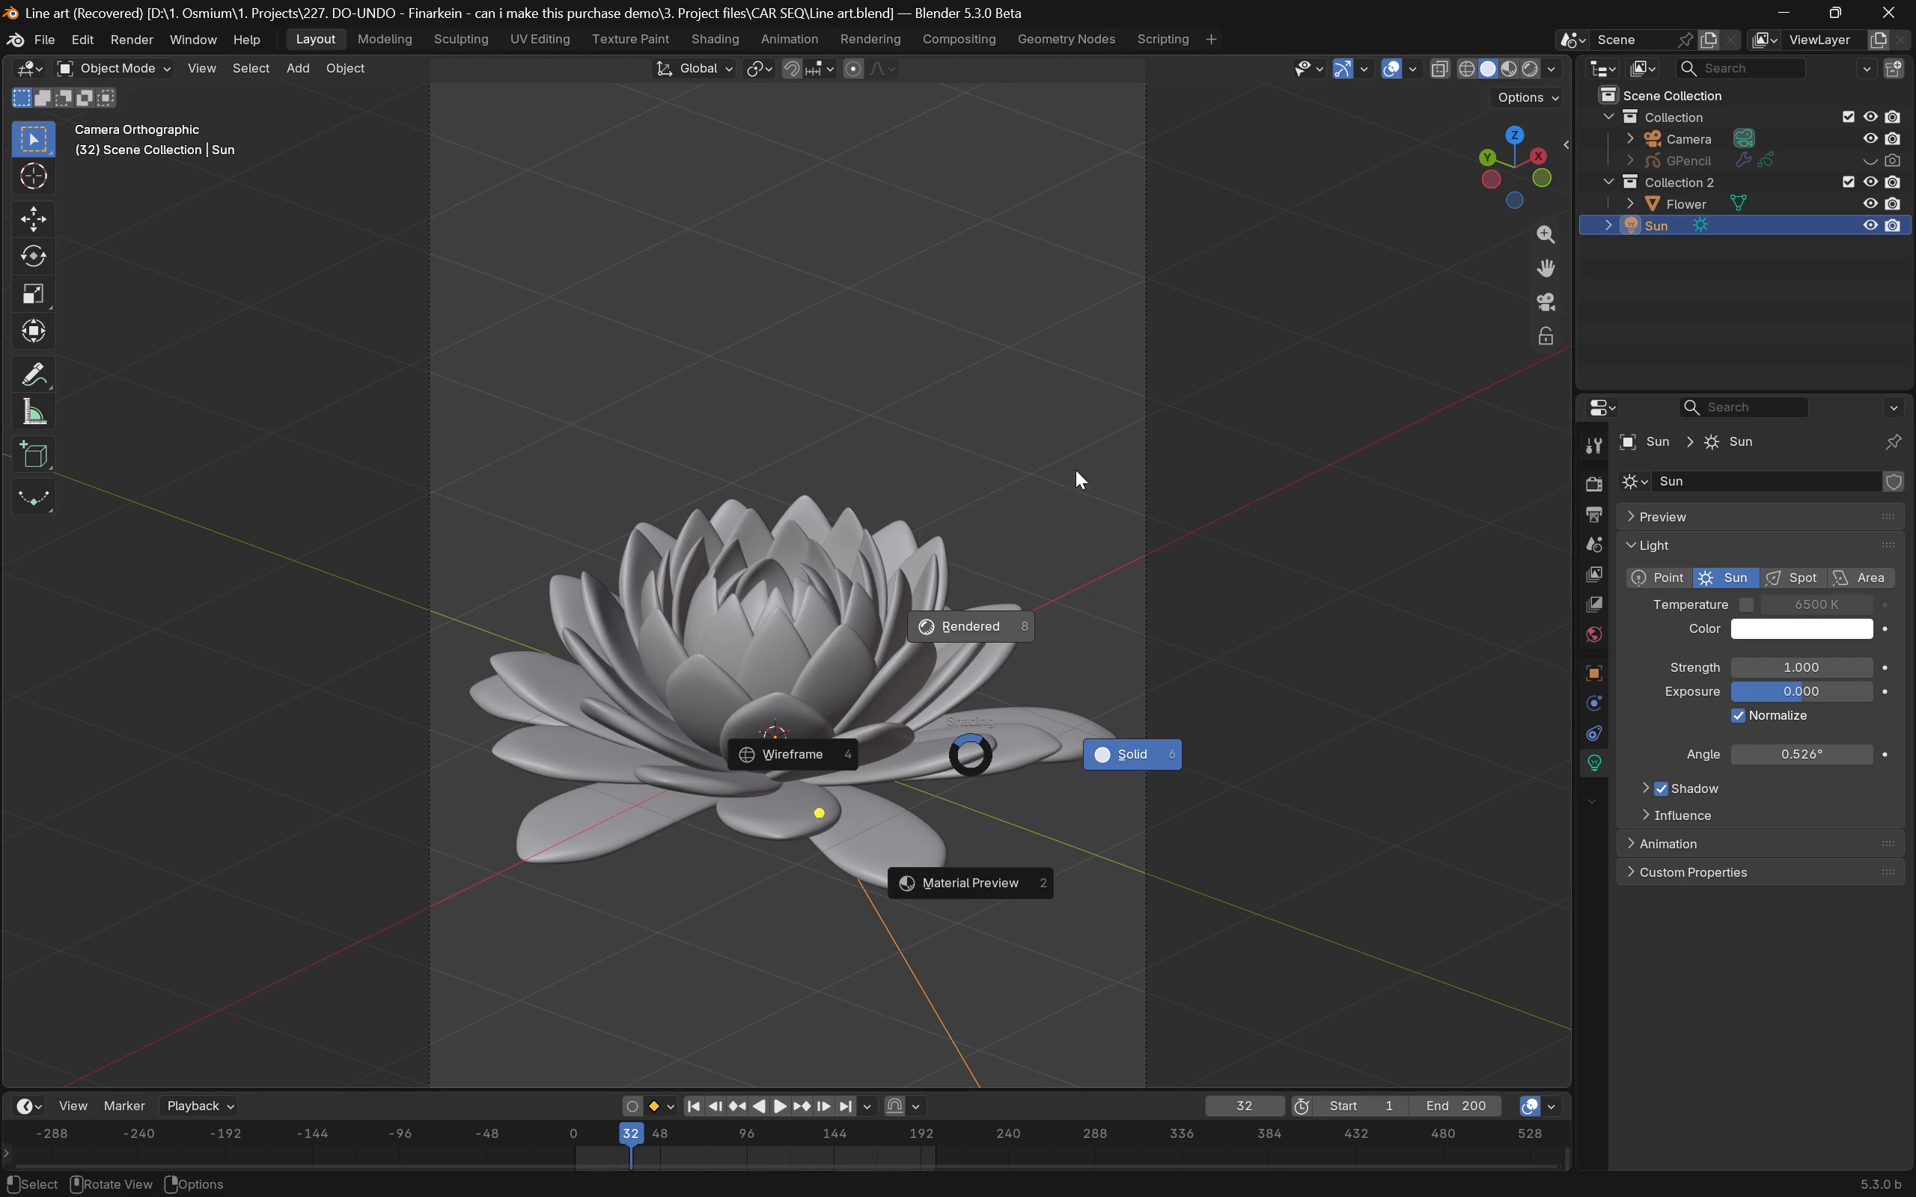
pyautogui.press('x')
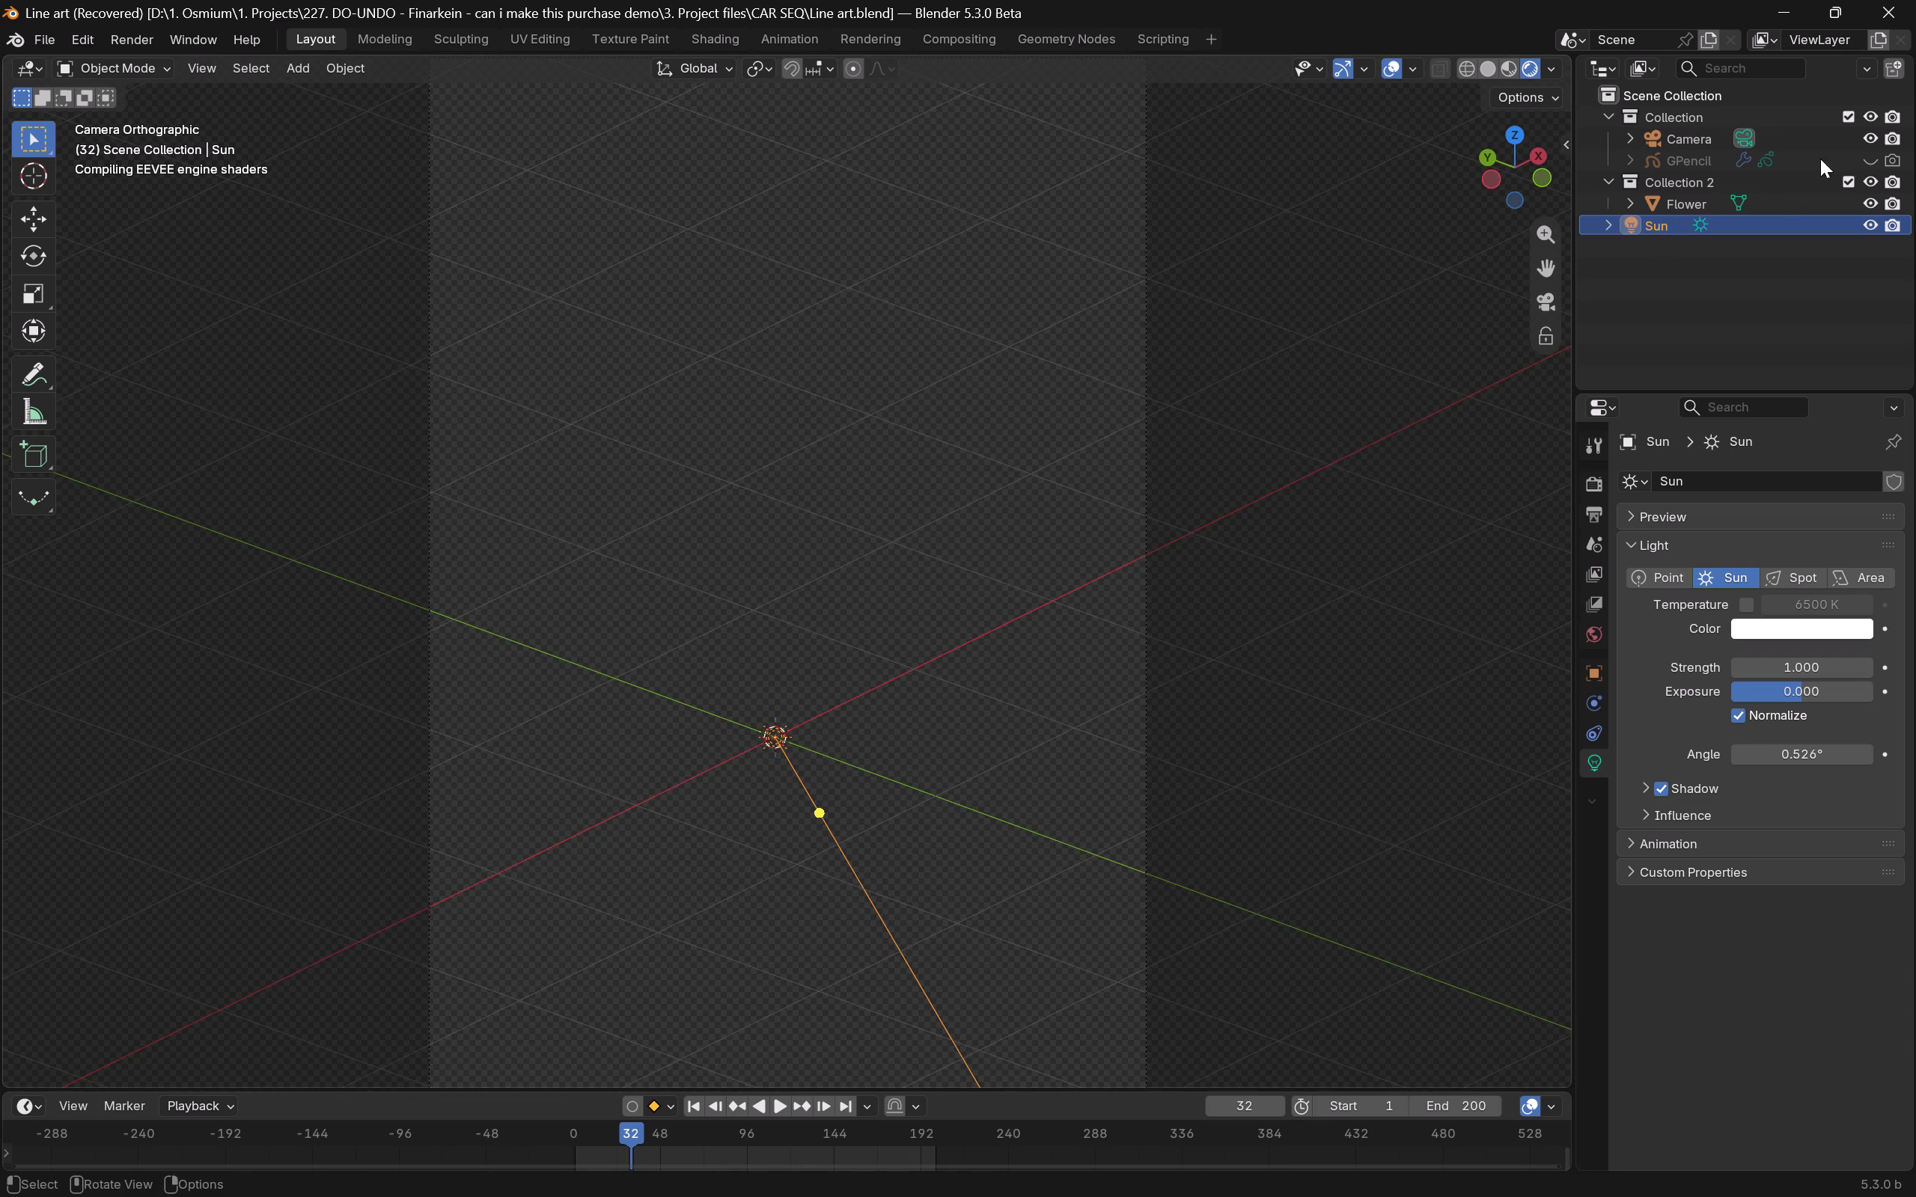
pyautogui.click(1775, 149)
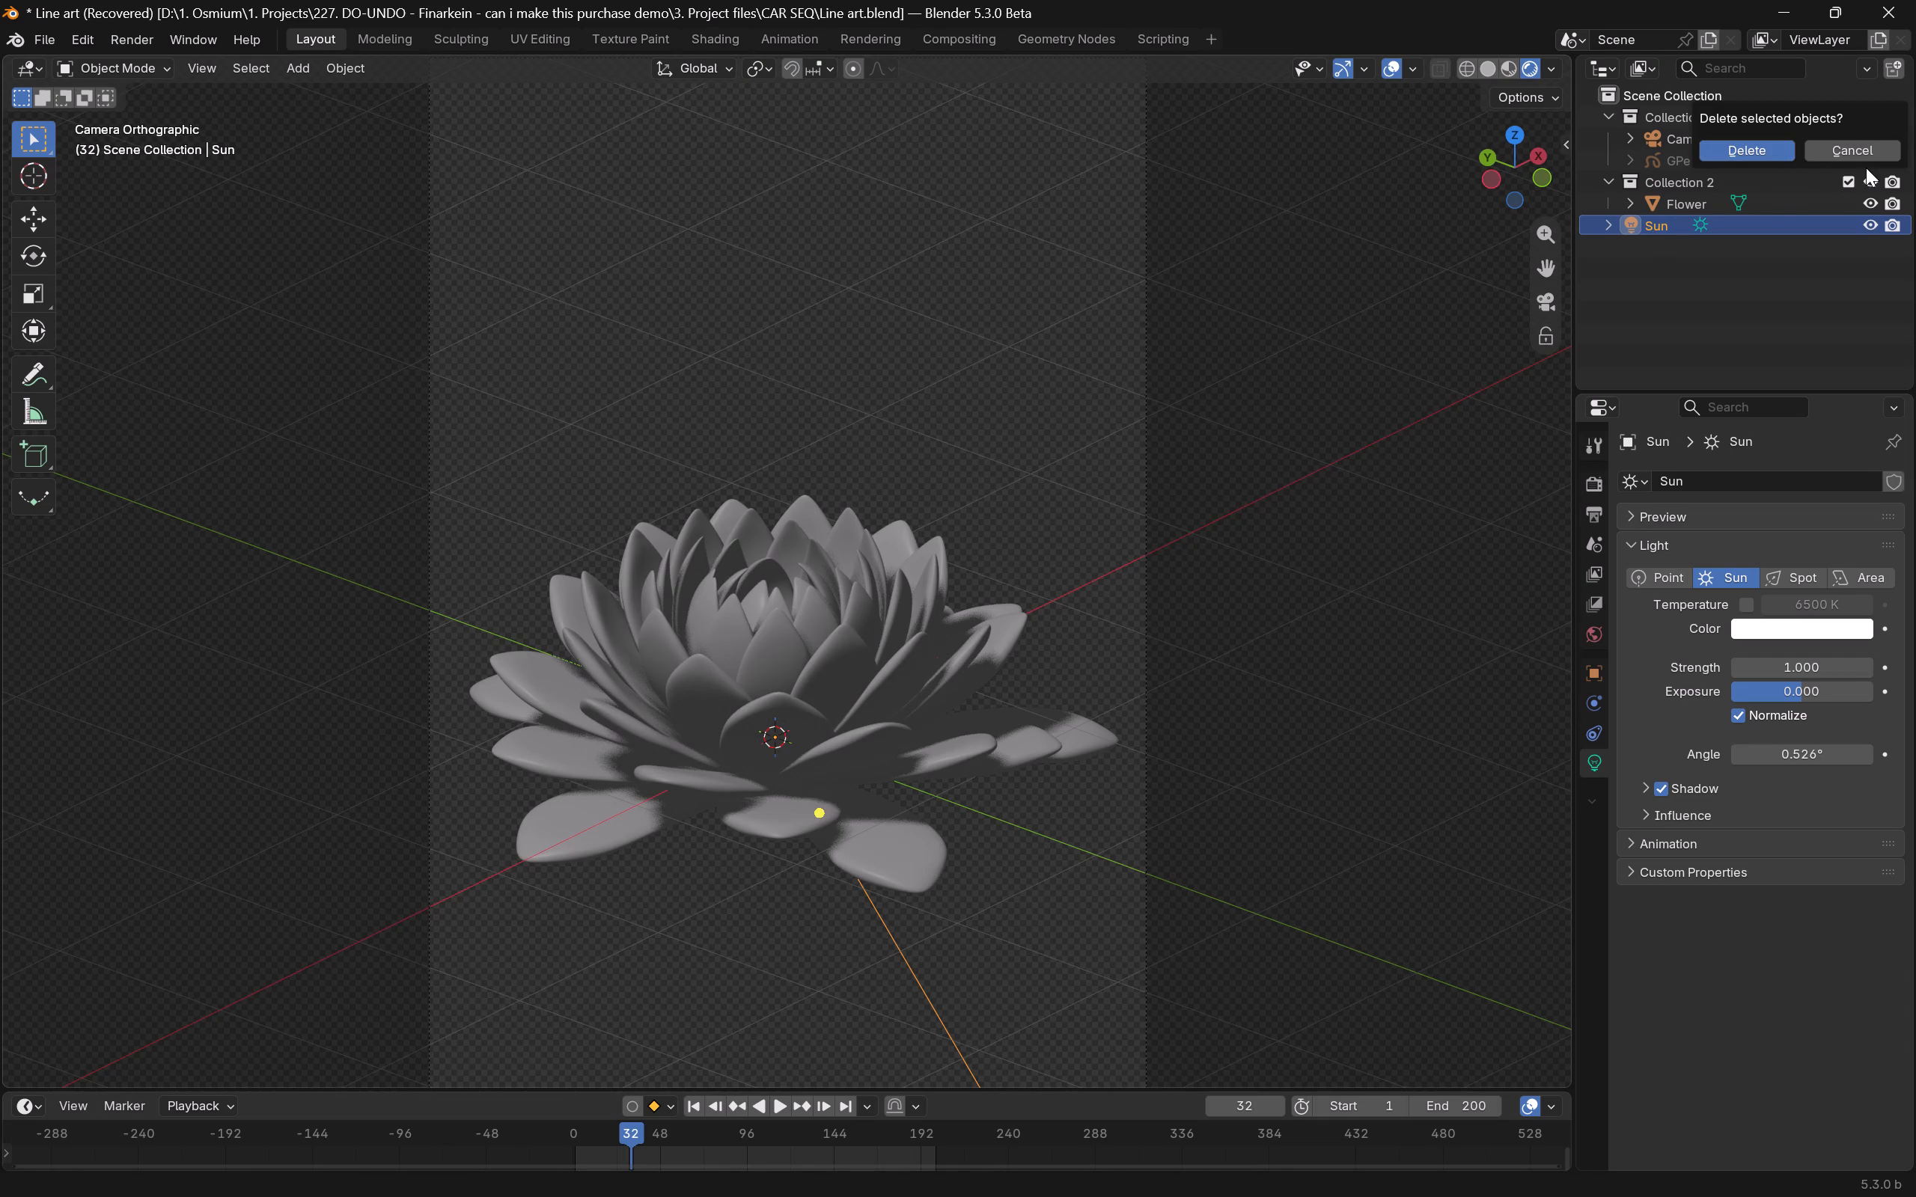
# Enable the GPencil line art object in both the viewport and renders.
pyautogui.click(1875, 159)
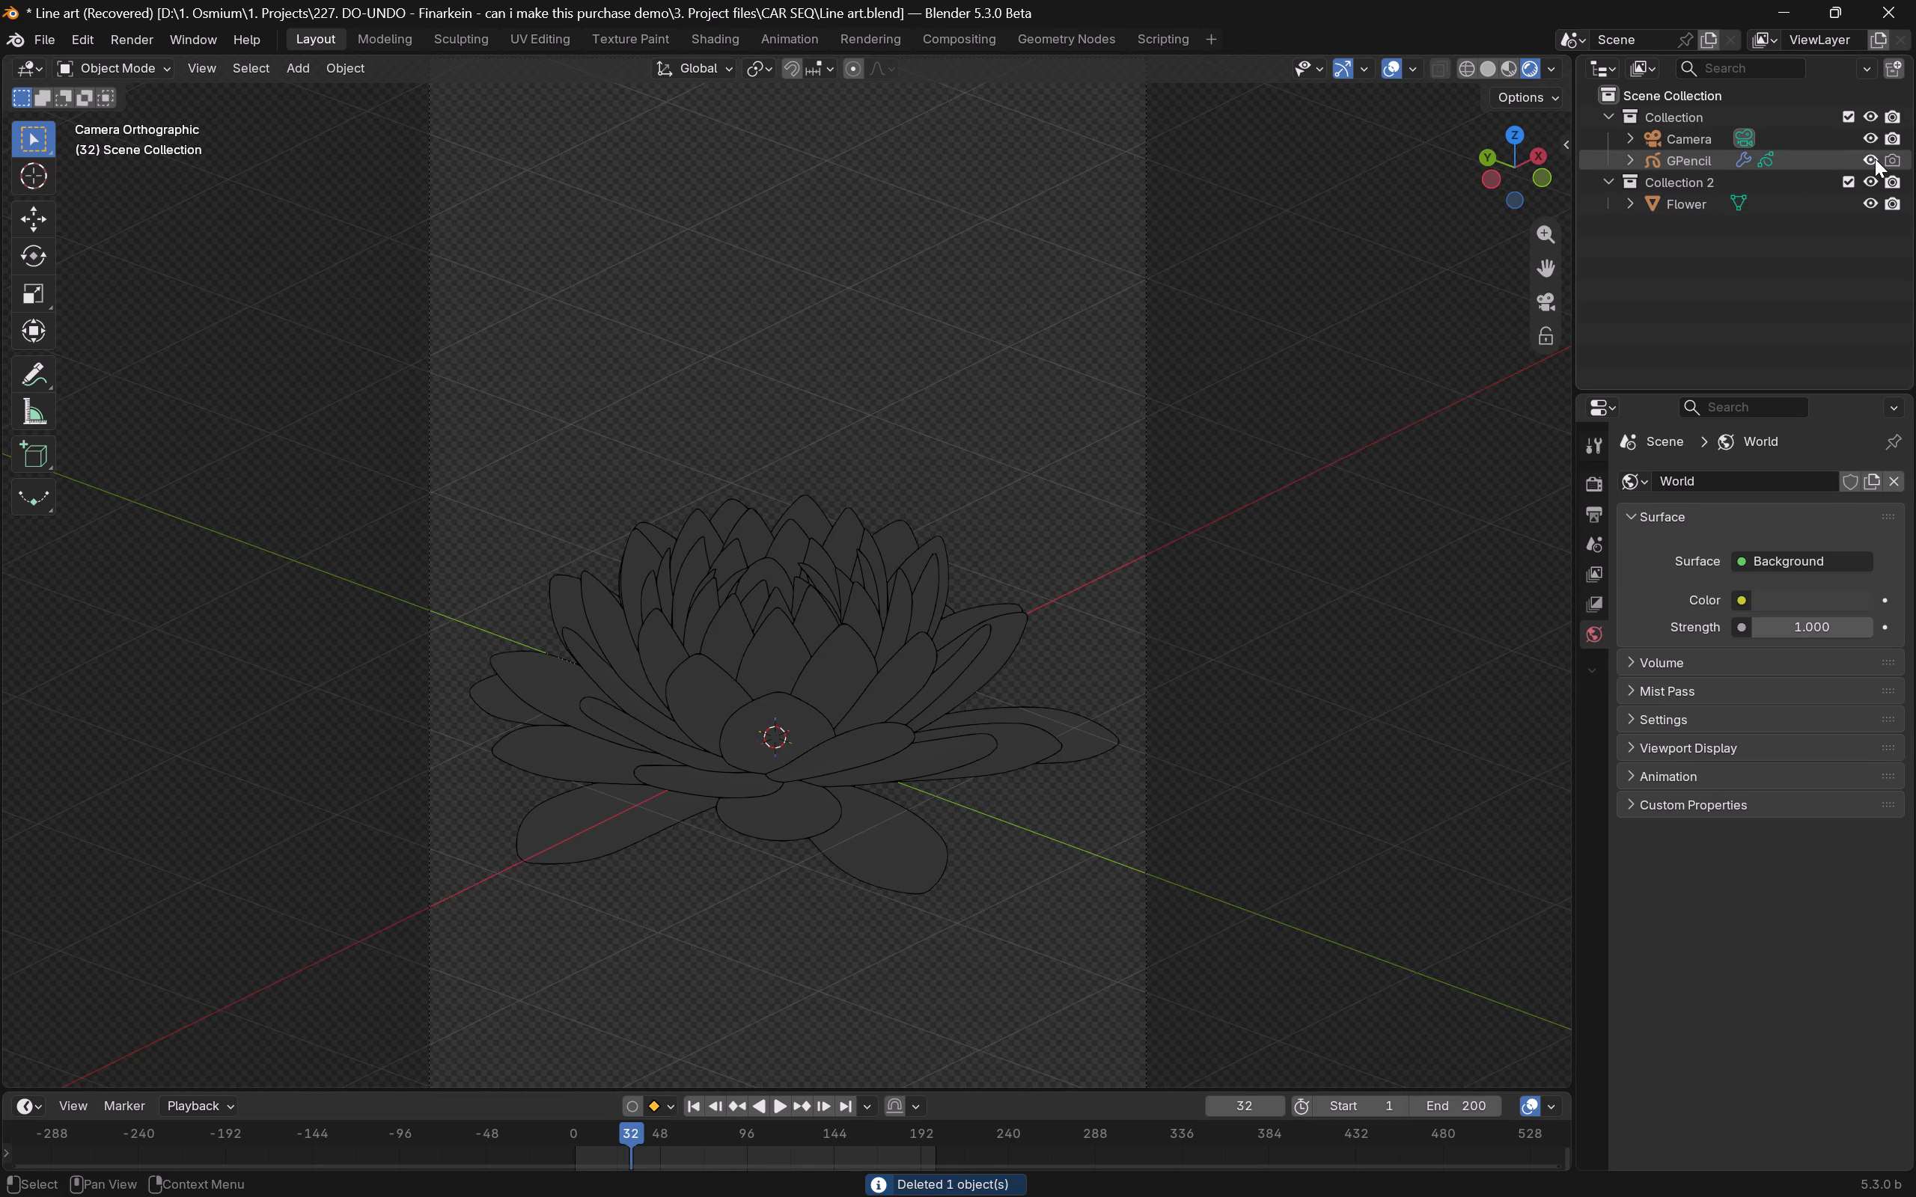
pyautogui.click(1891, 159)
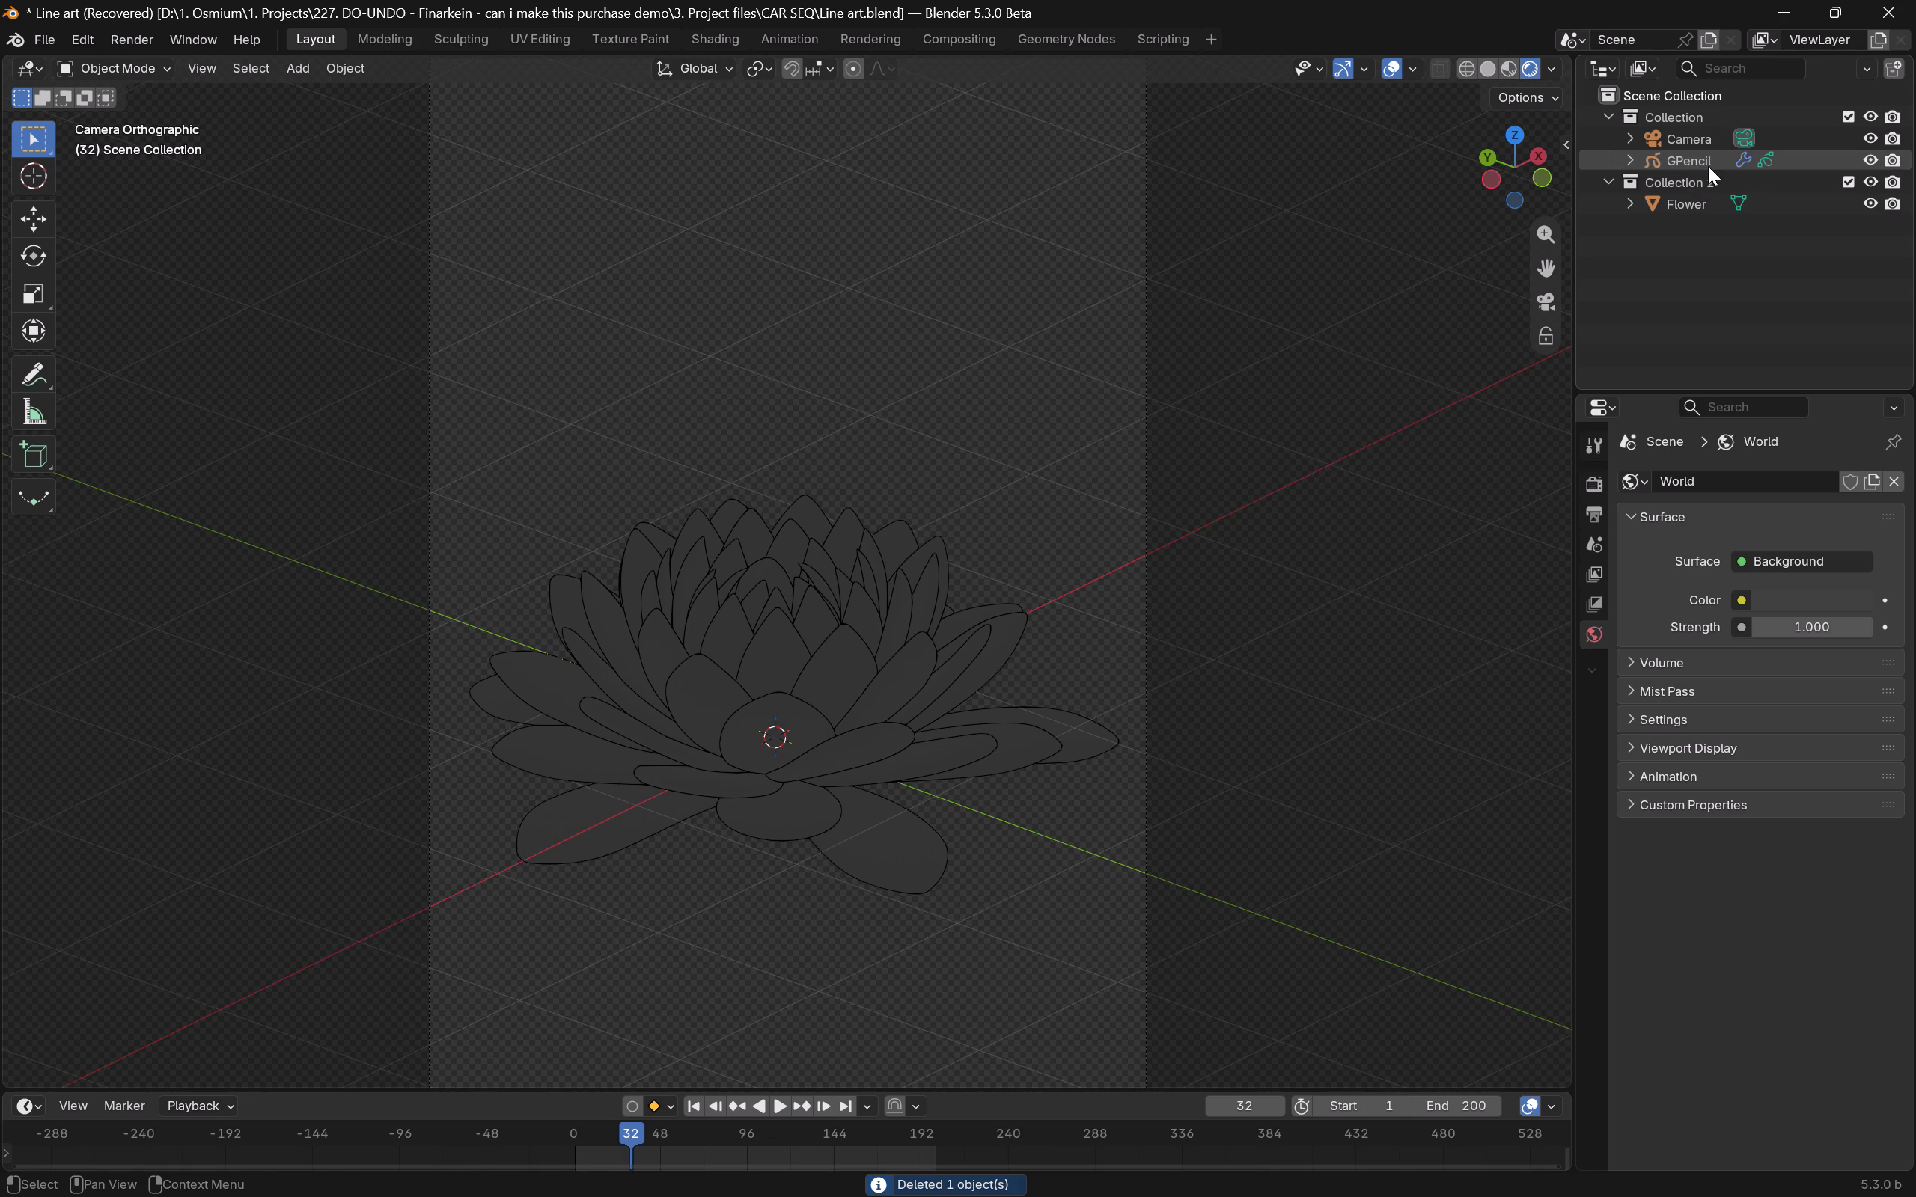
# Change the stroke base color of the GPencil object's Black material to white by setting its Value to 1.
pyautogui.click(1700, 166)
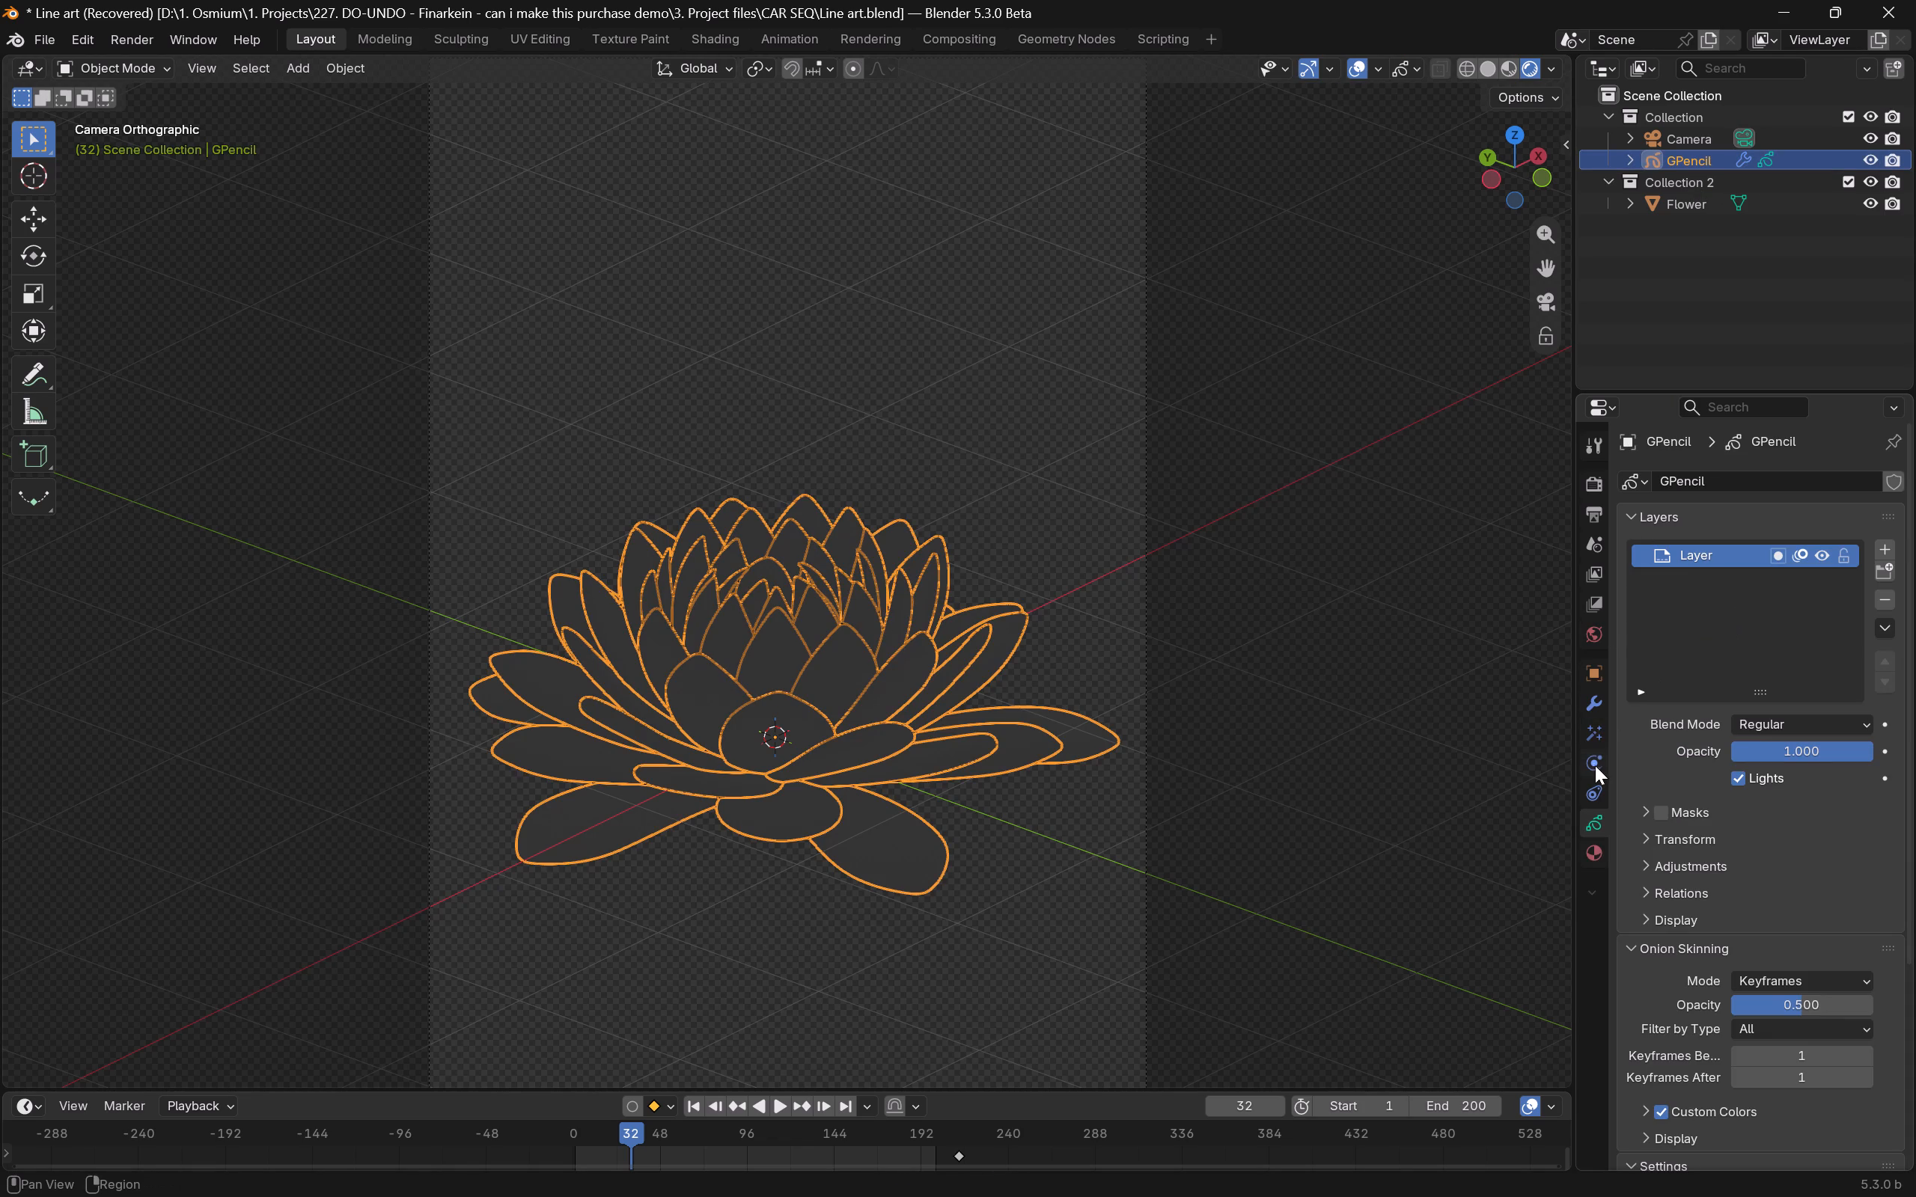
pyautogui.click(1599, 851)
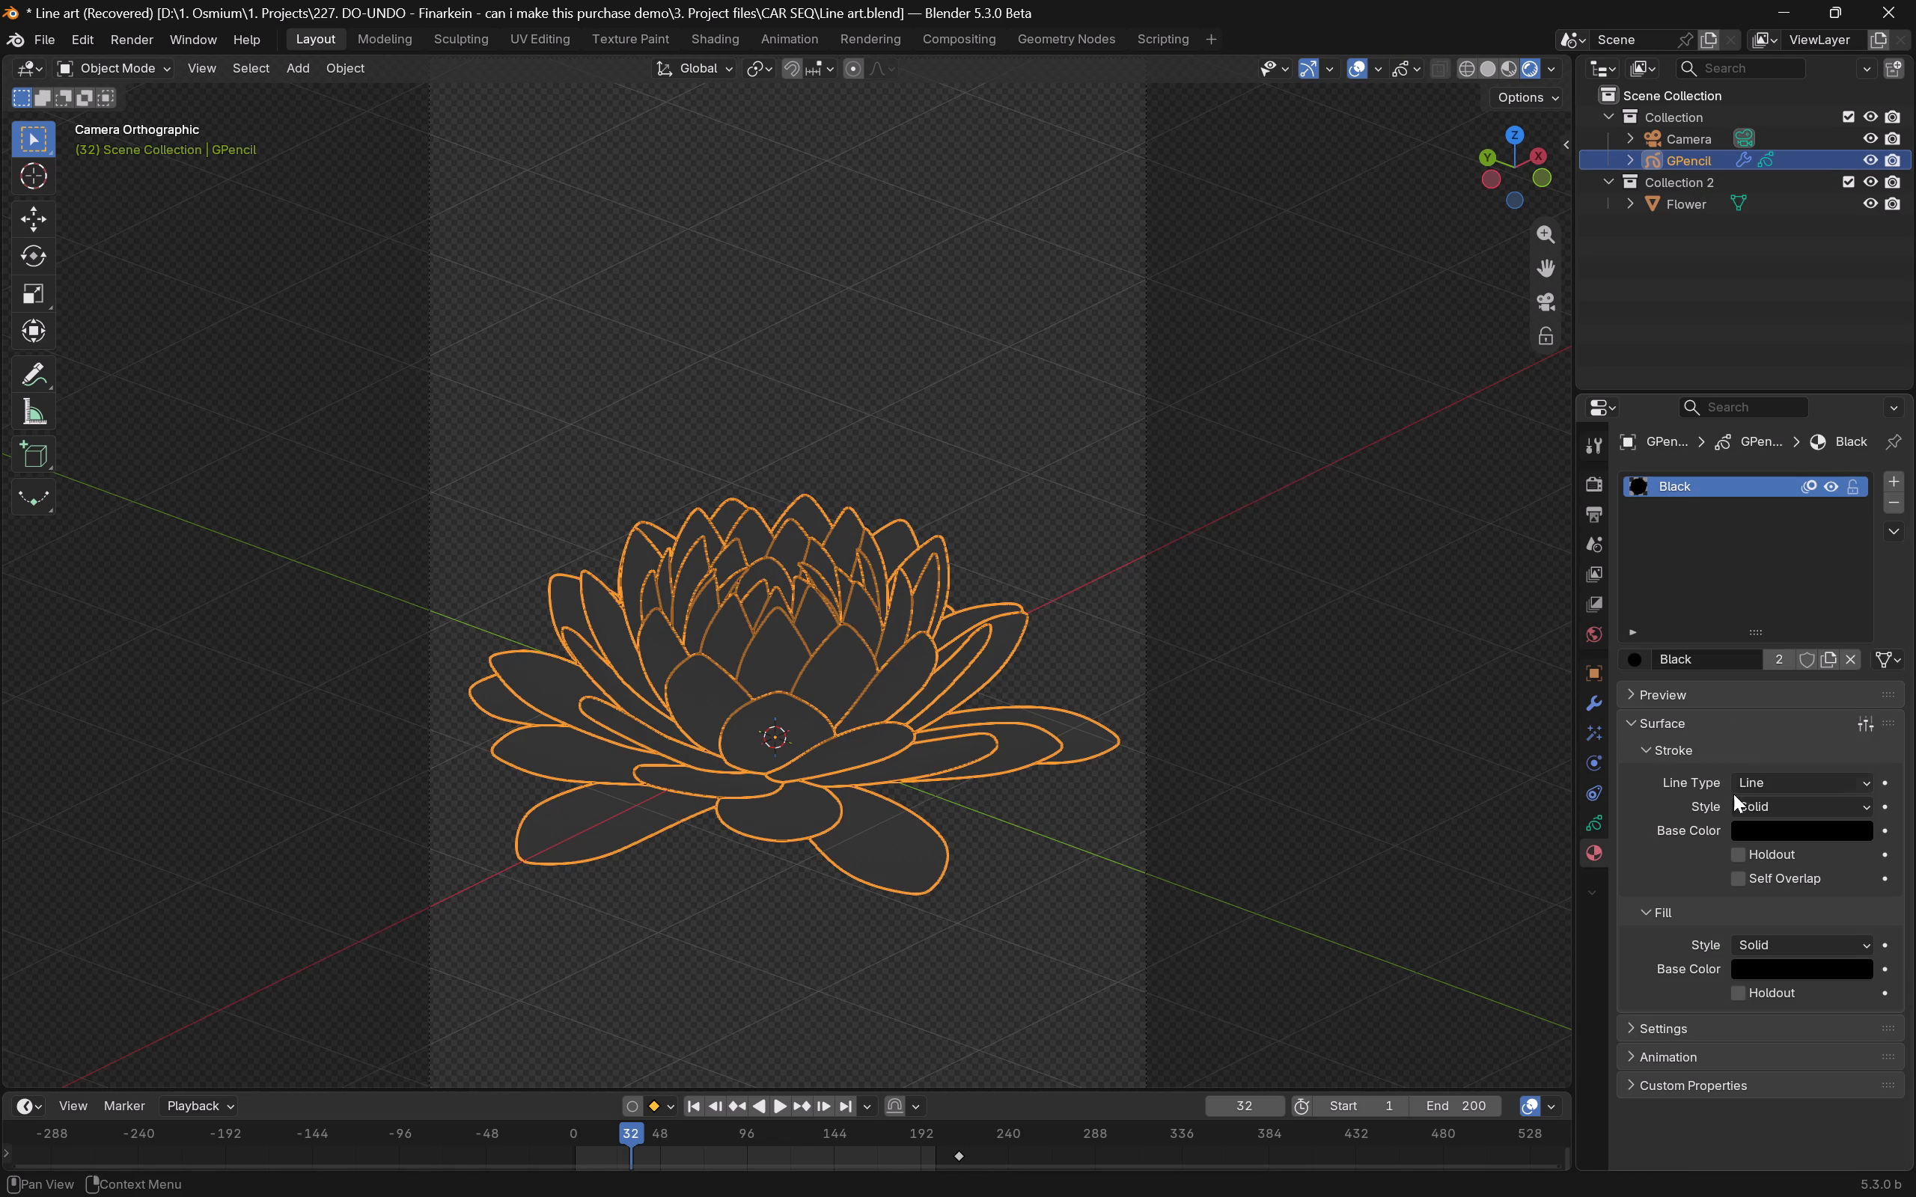
pyautogui.click(1783, 831)
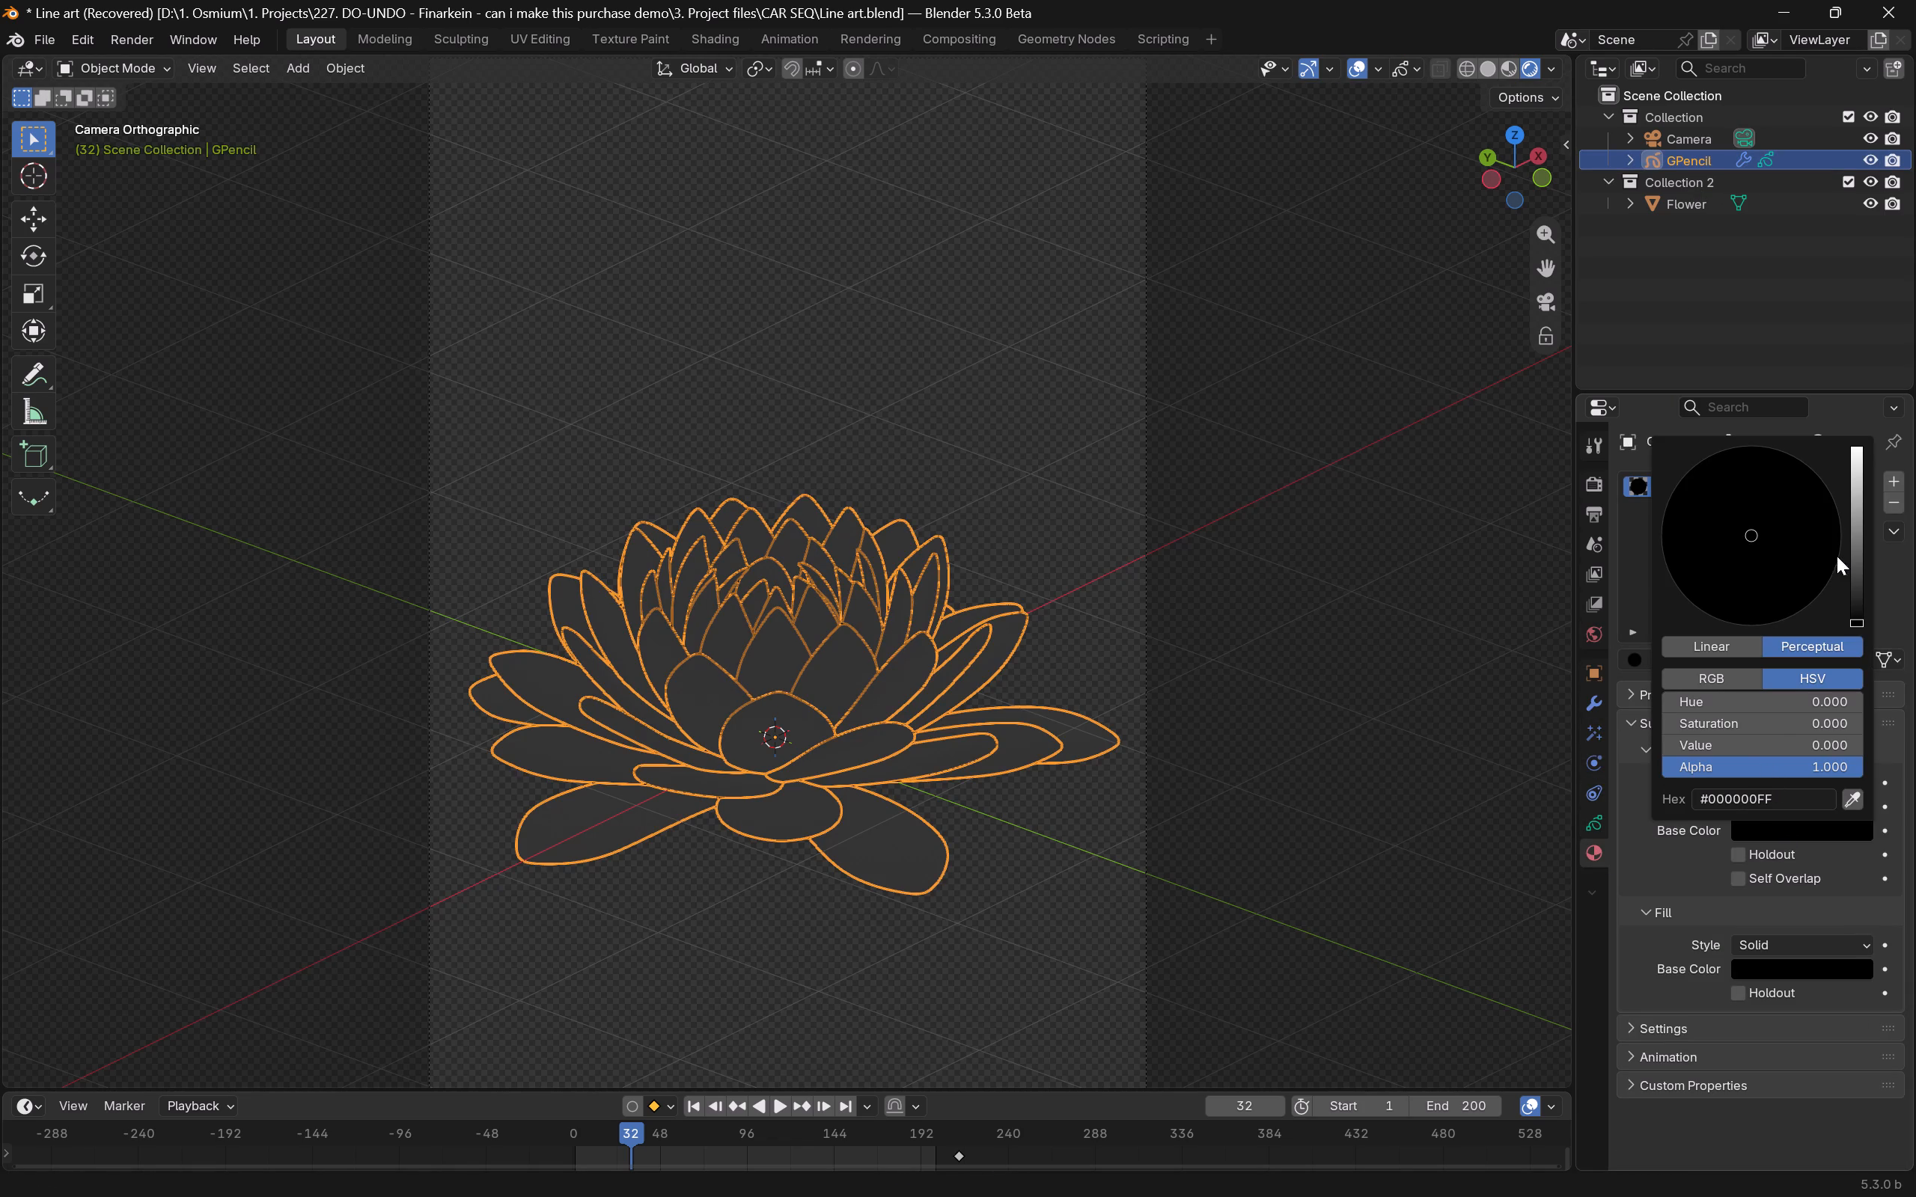
pyautogui.moveTo(1857, 527); pyautogui.dragTo(1818, 272)
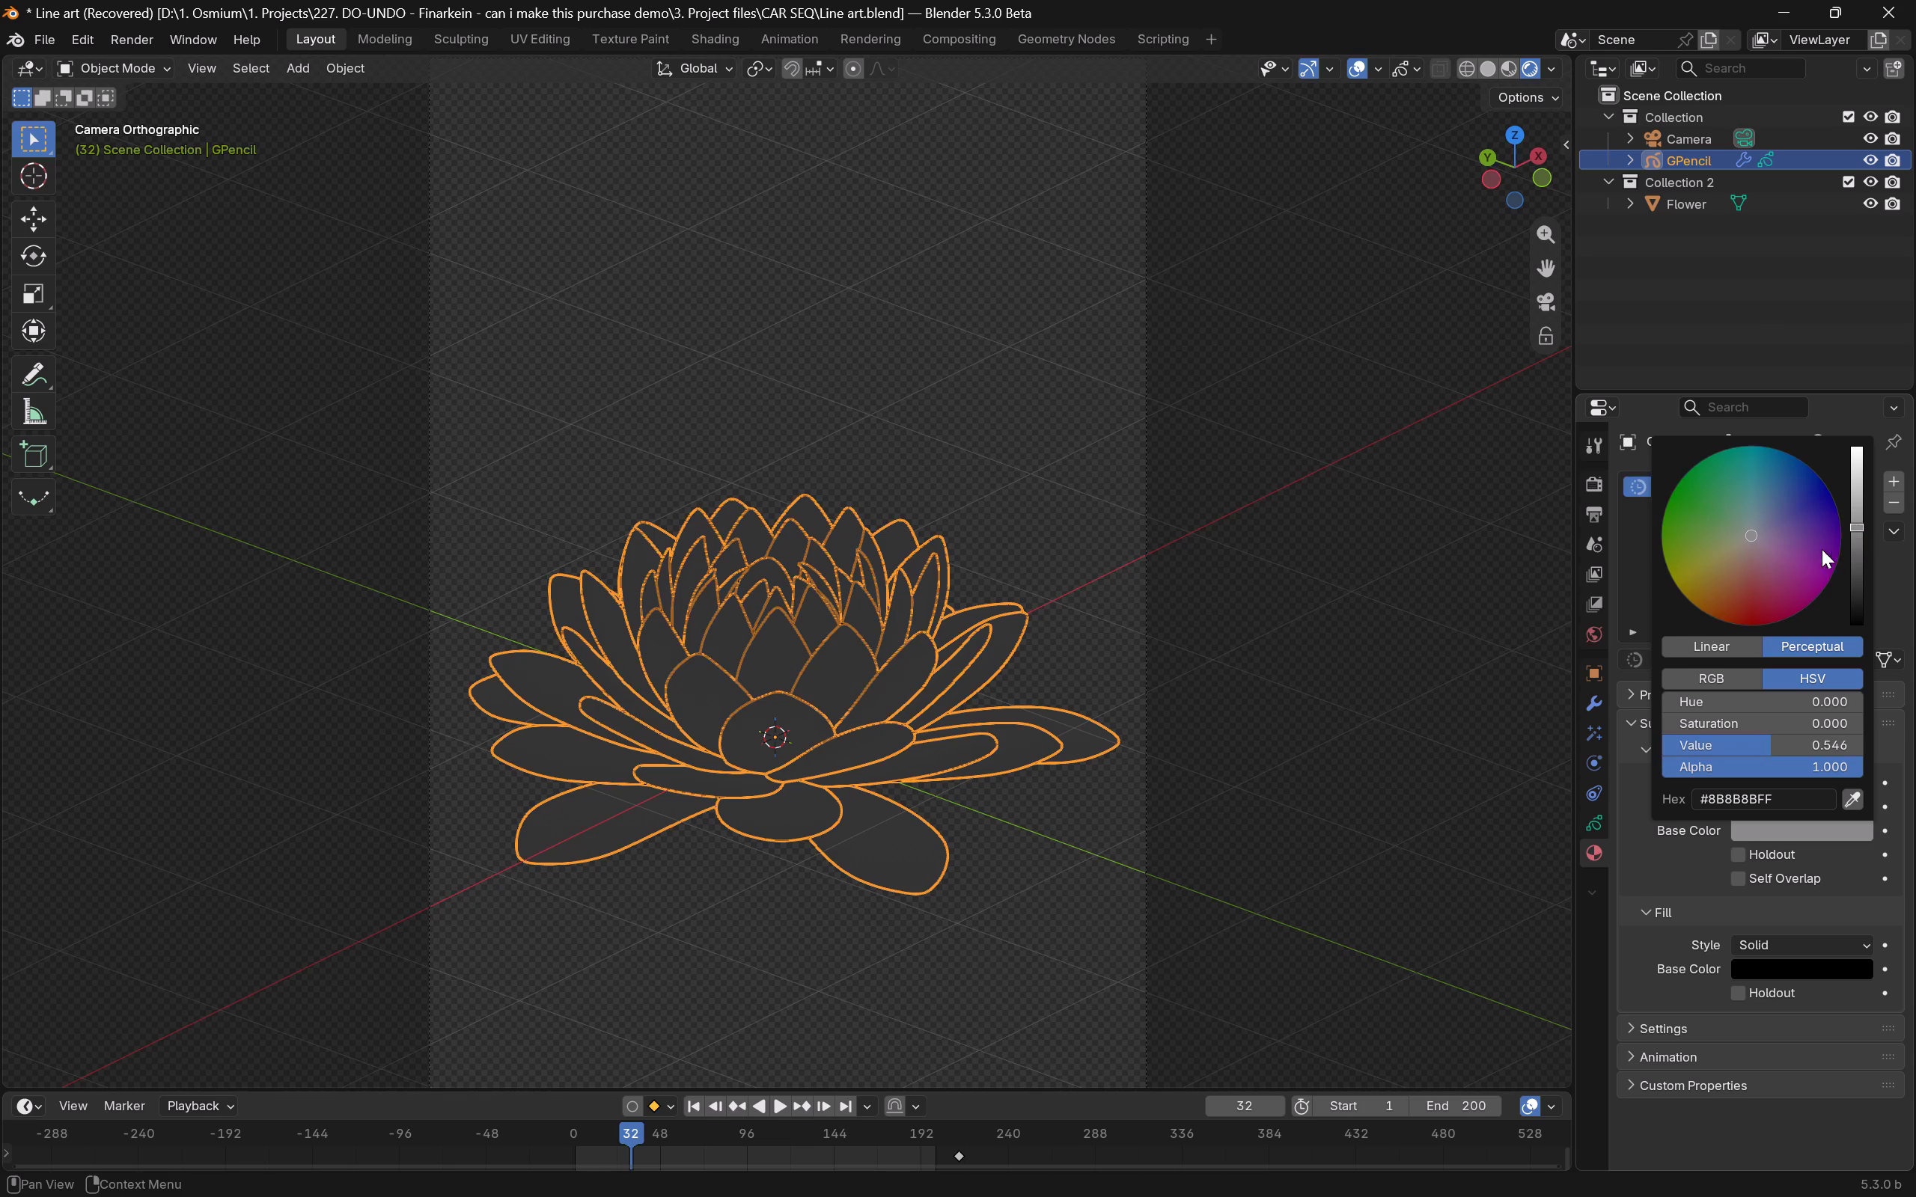
pyautogui.moveTo(1856, 507); pyautogui.dragTo(1828, 296)
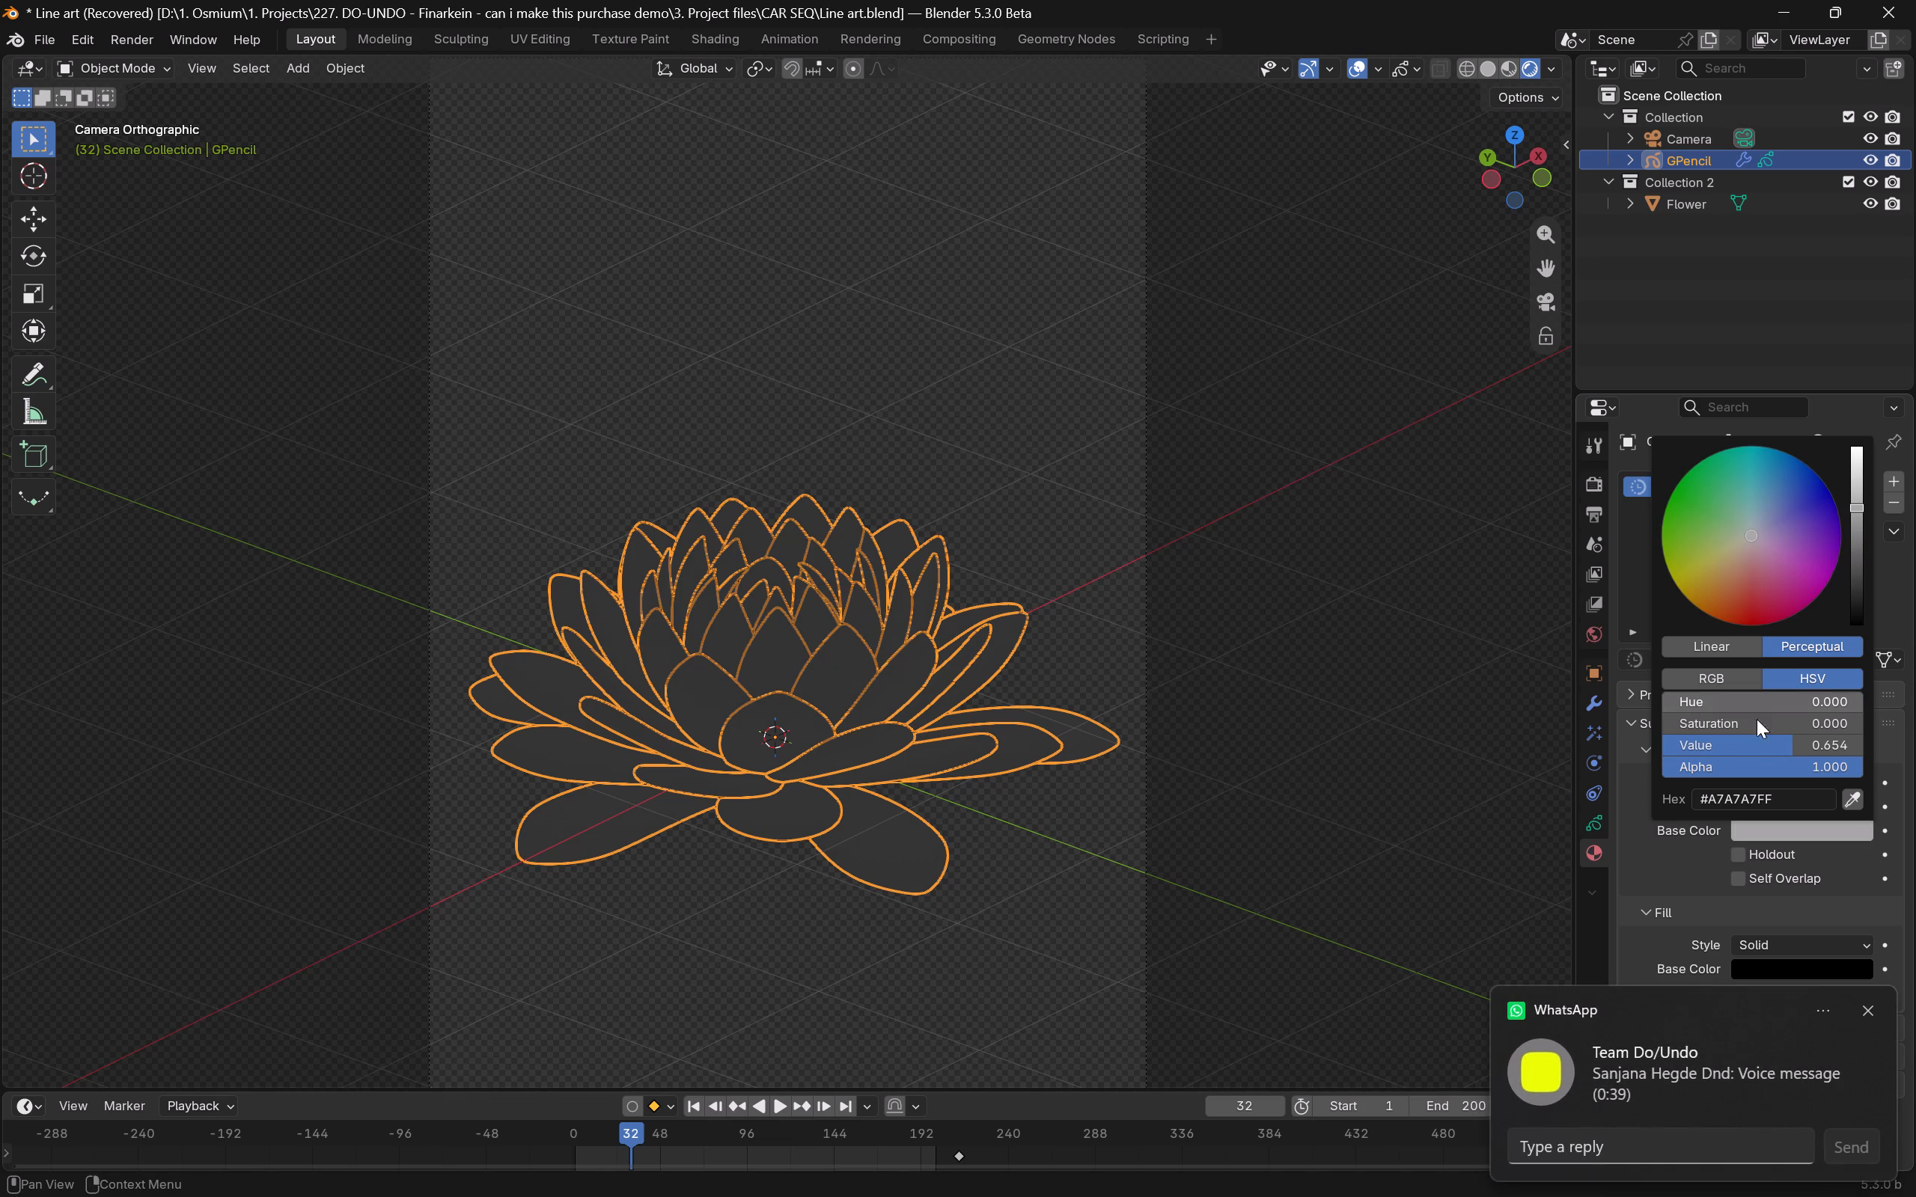
pyautogui.rightClick(1731, 747)
pyautogui.click(1731, 747)
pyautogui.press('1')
pyautogui.press('Return')
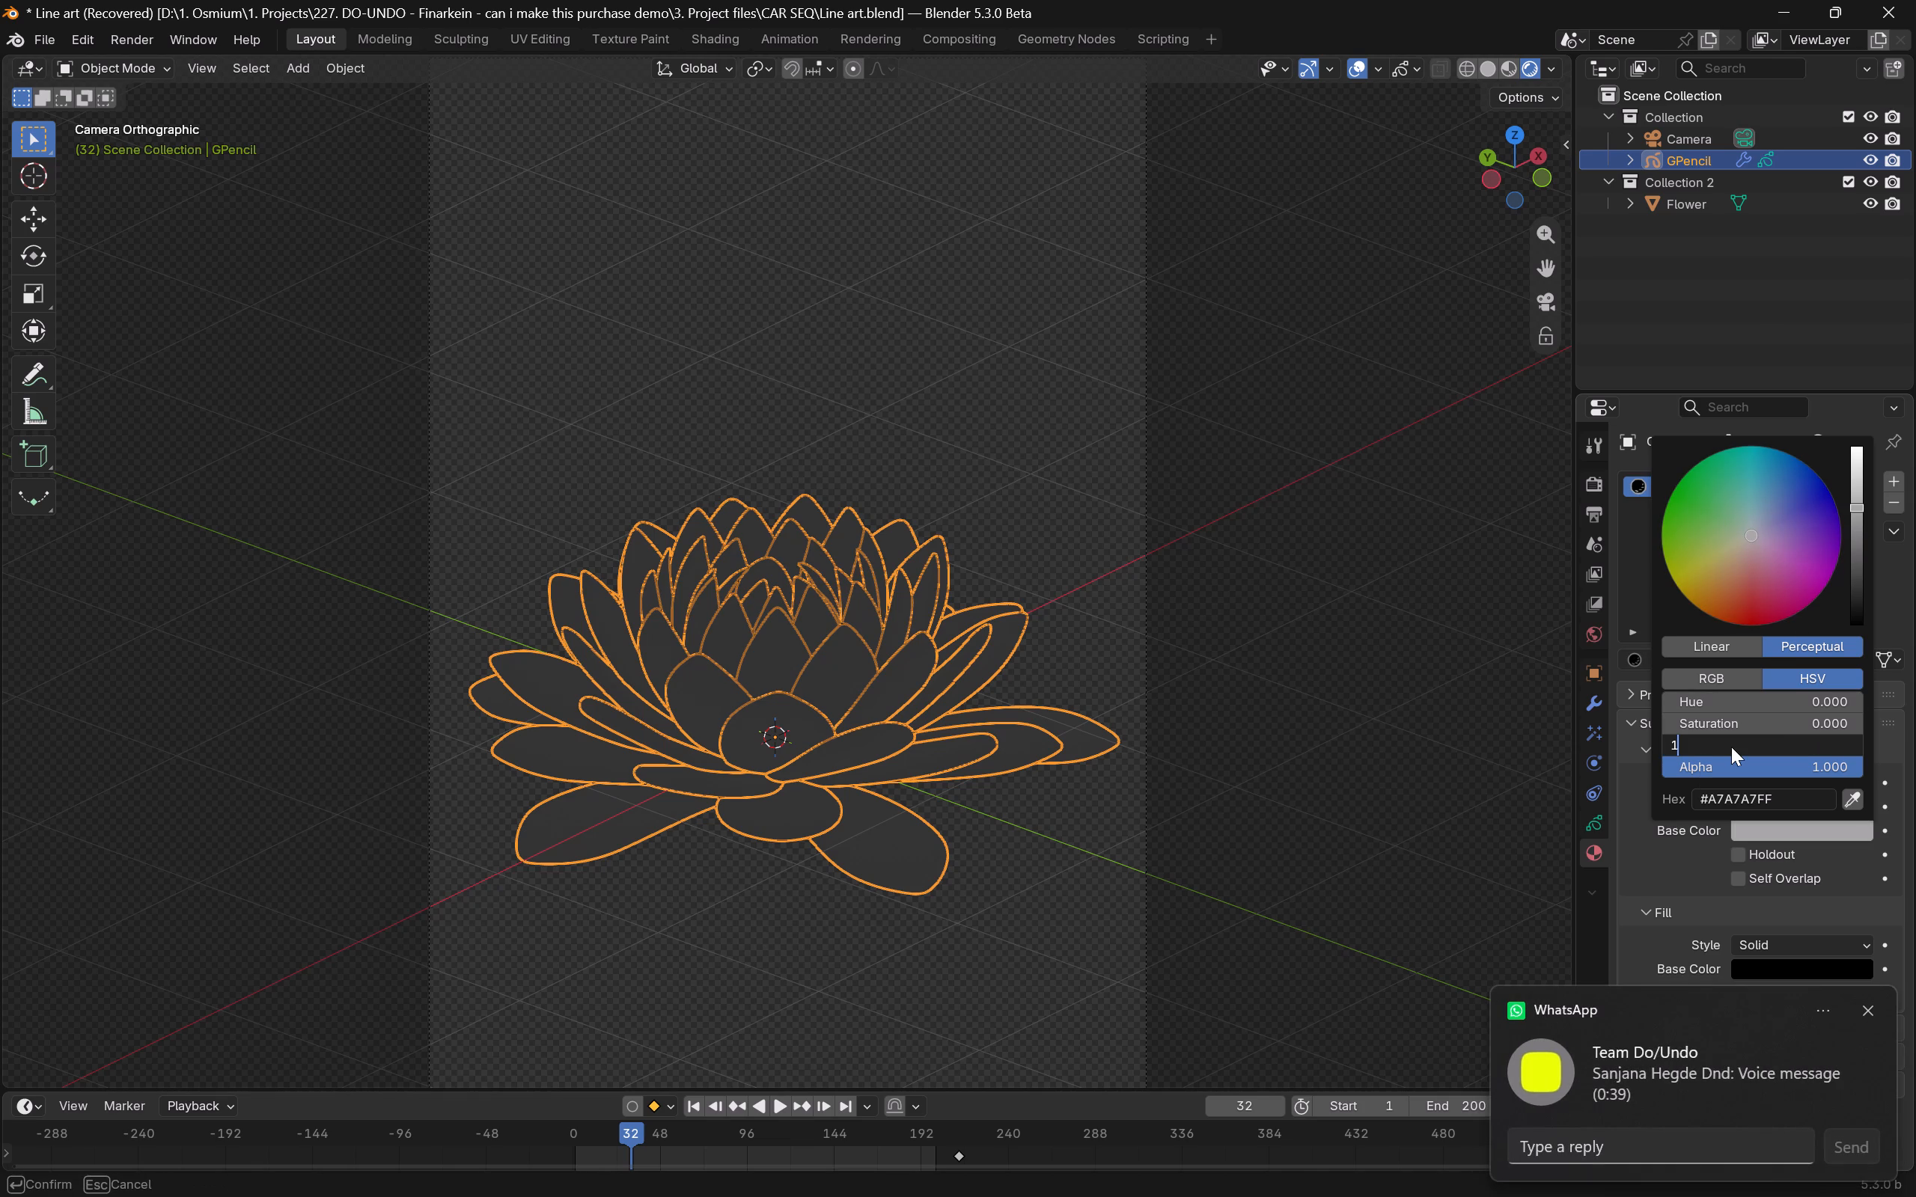
pyautogui.click(1320, 559)
pyautogui.click(1320, 559)
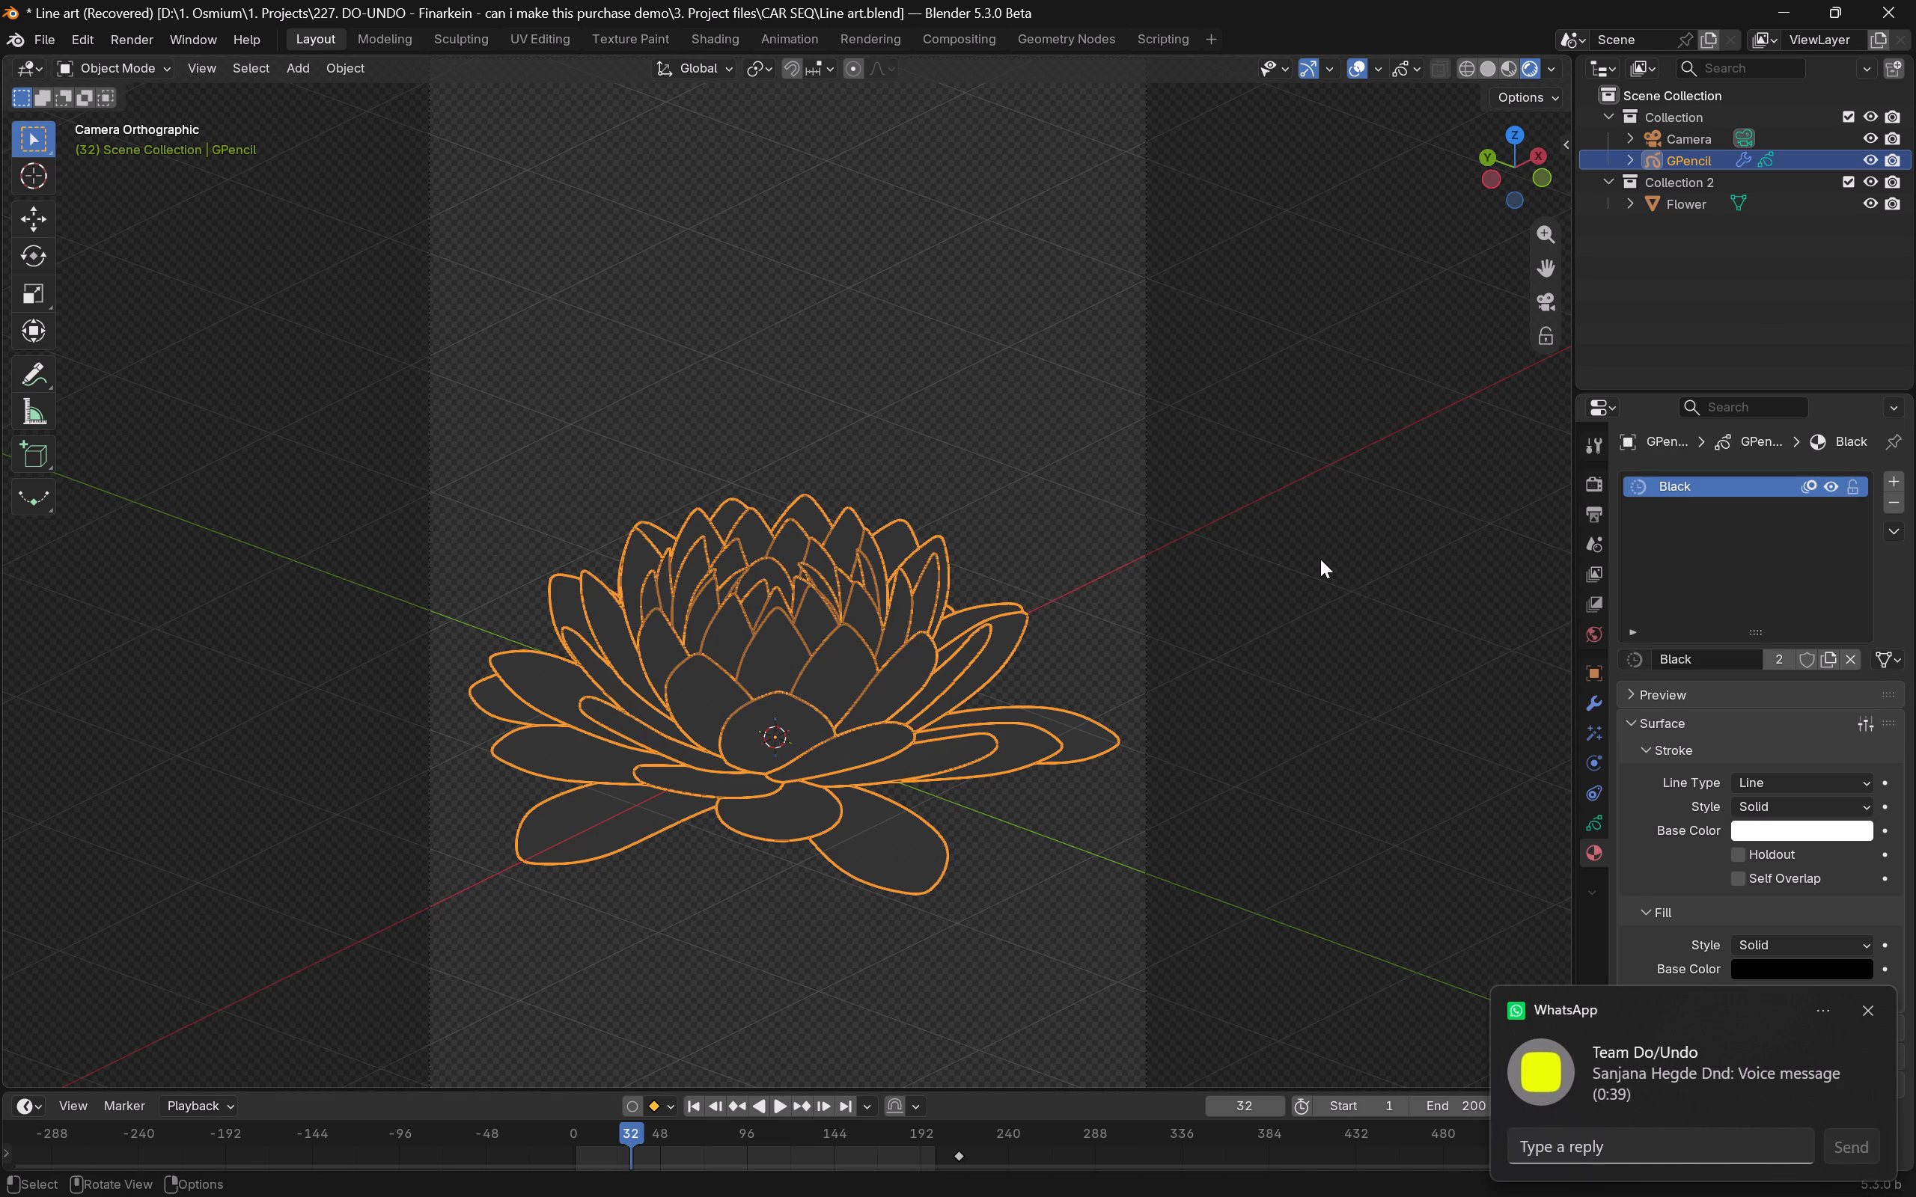
pyautogui.click(1046, 429)
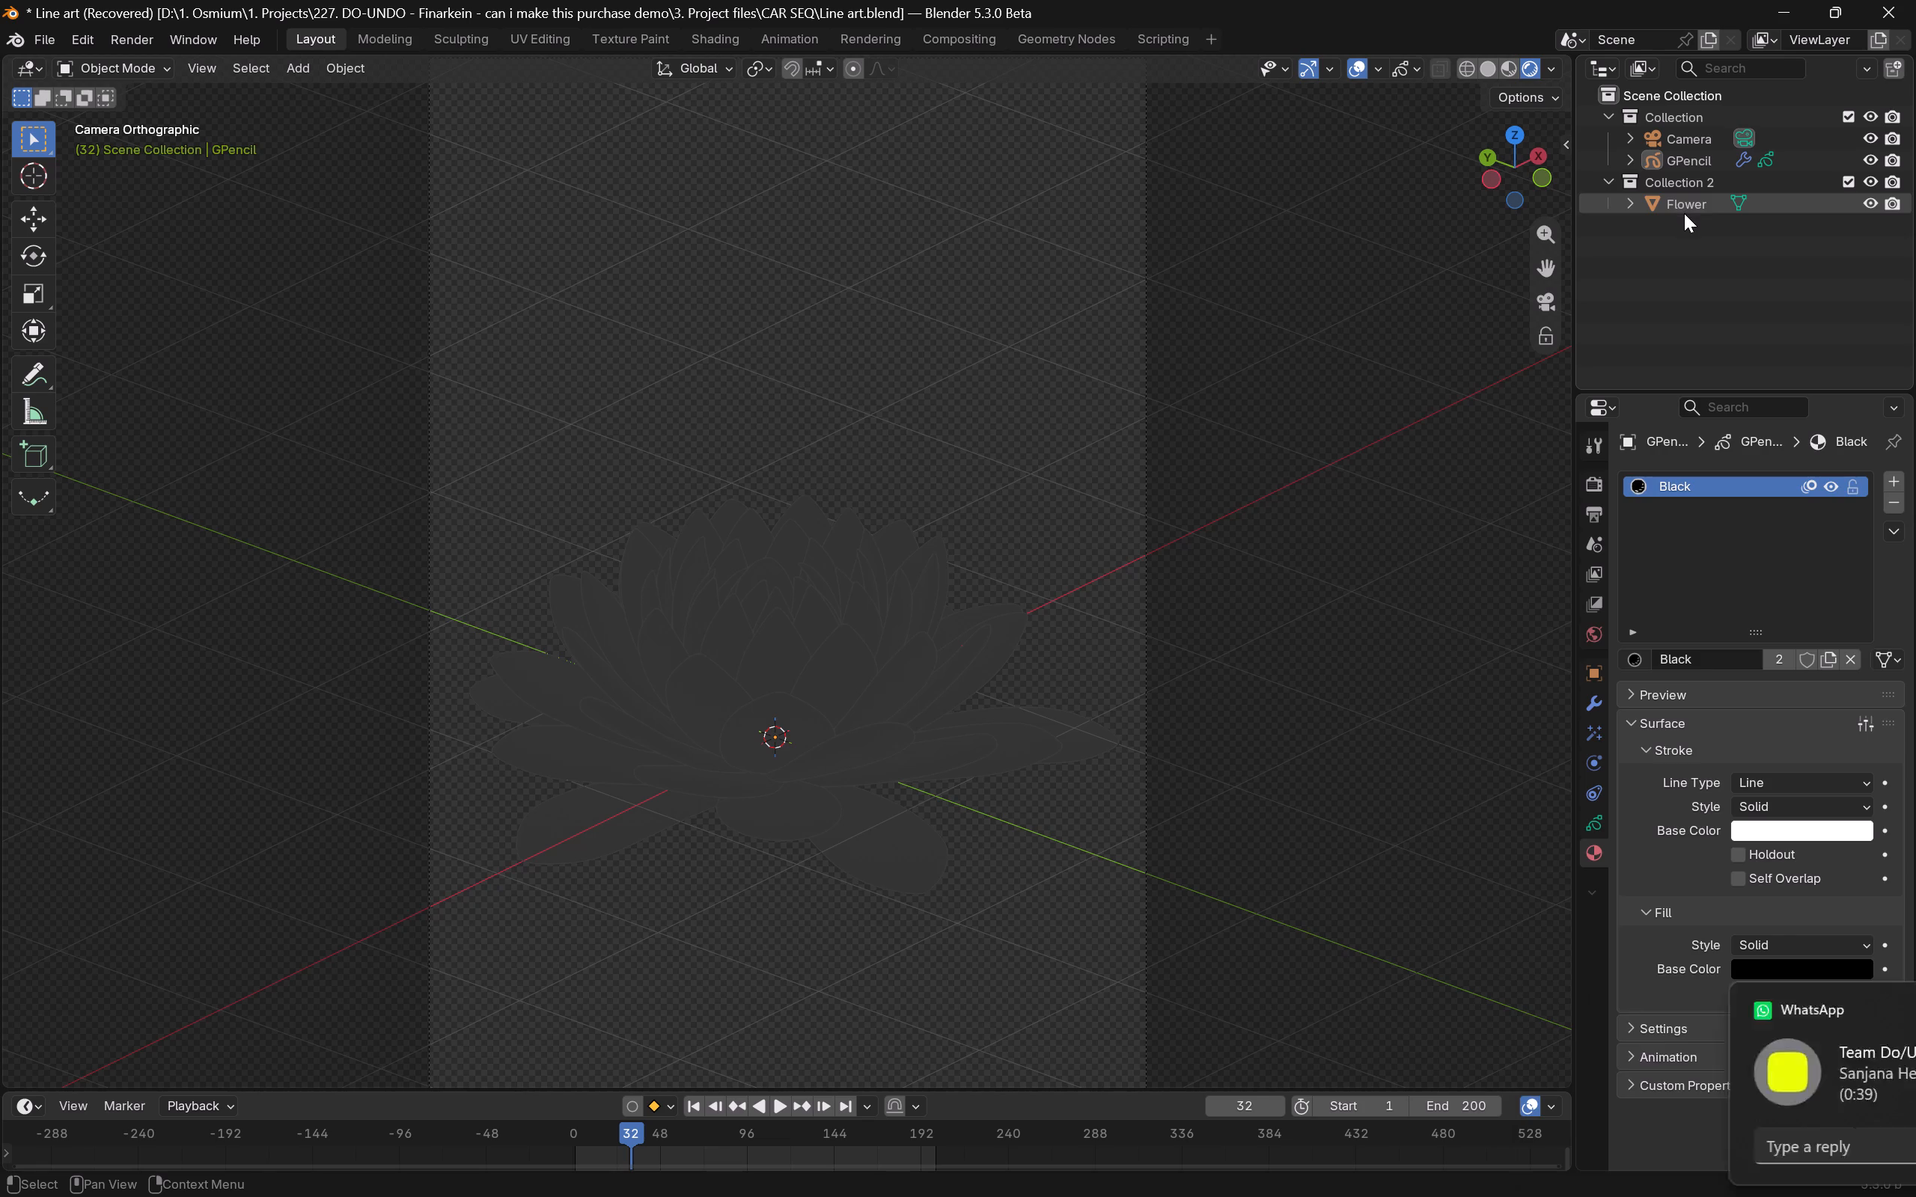
# Set the Alpha of the Flower object's Material.003 to 0 and check the remaining line strokes up close.
pyautogui.click(1684, 213)
pyautogui.click(1819, 809)
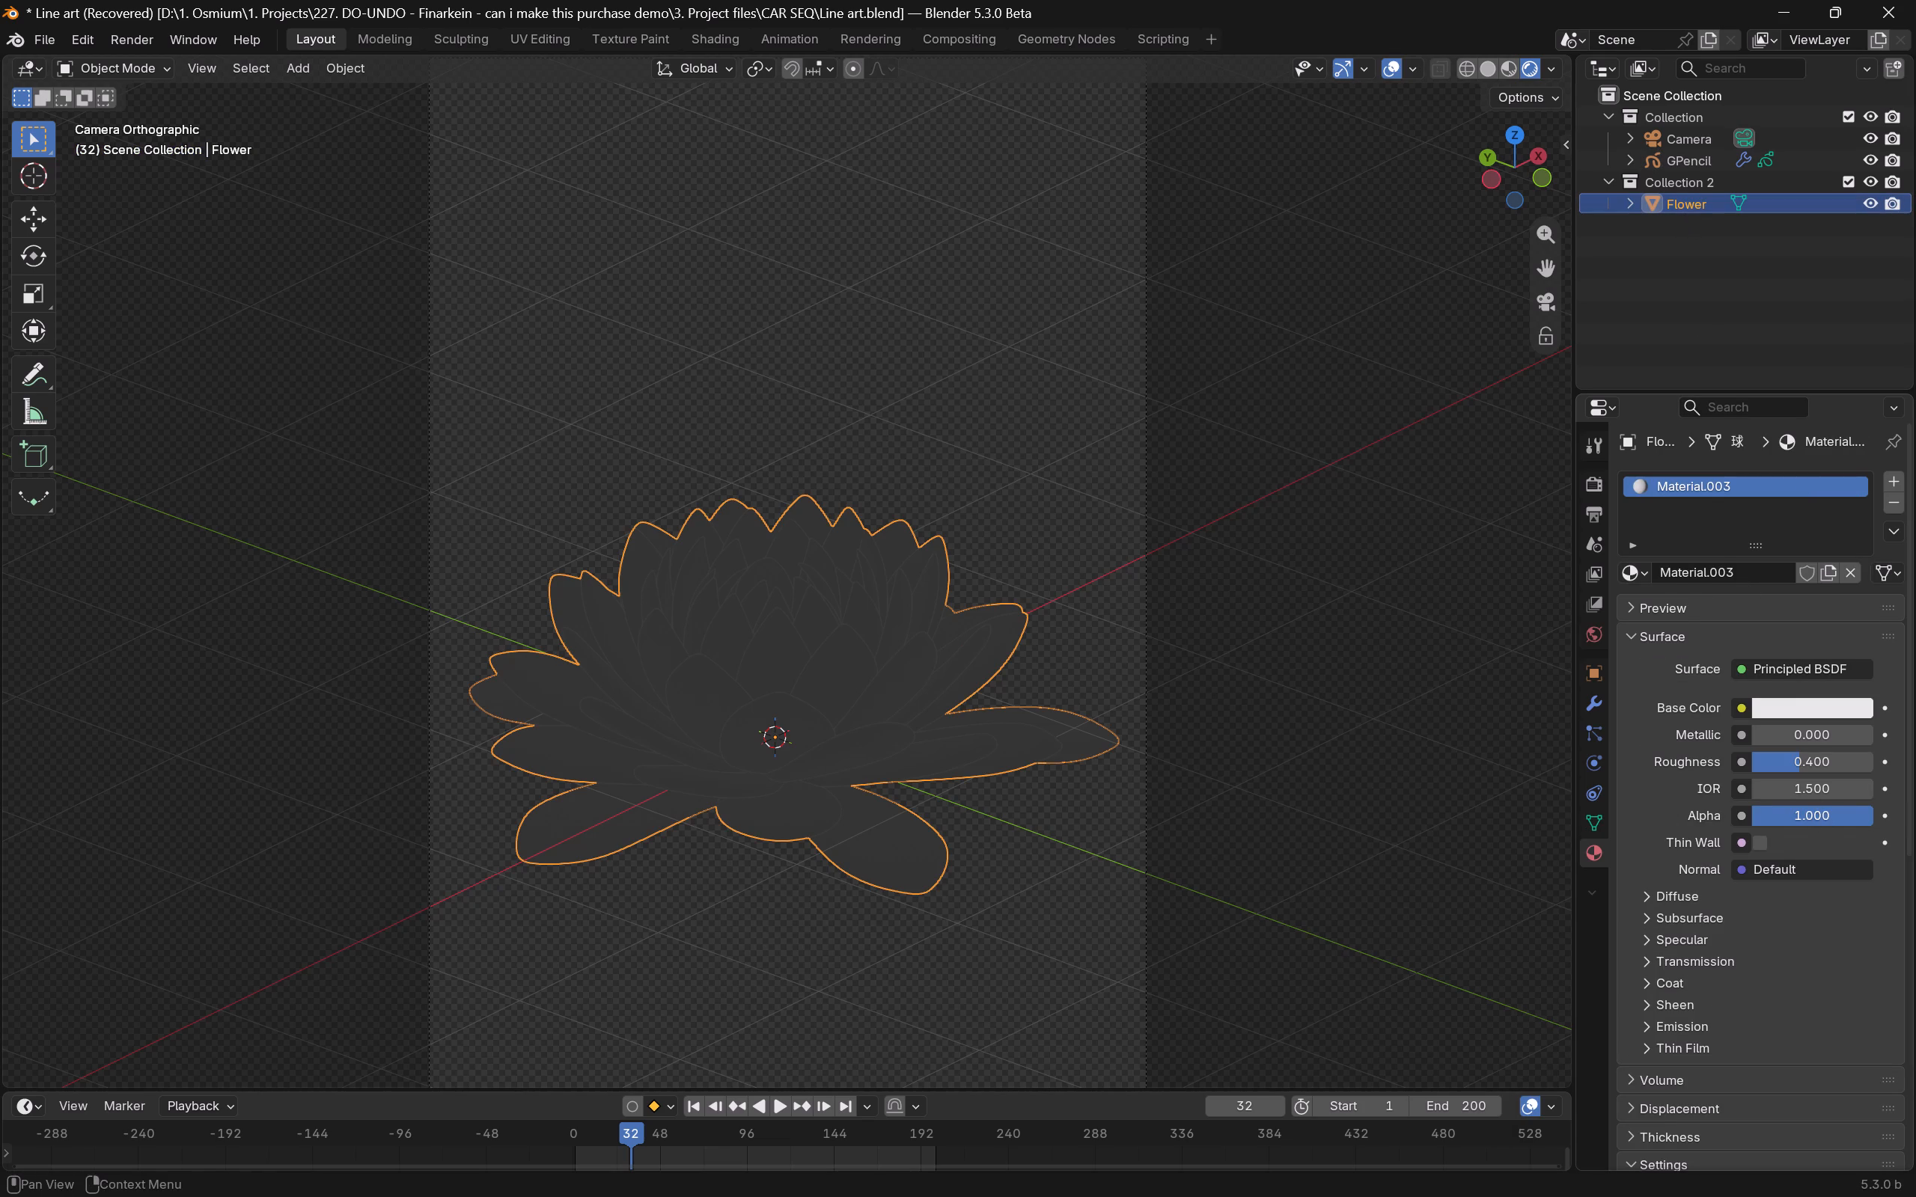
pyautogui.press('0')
pyautogui.press('Return')
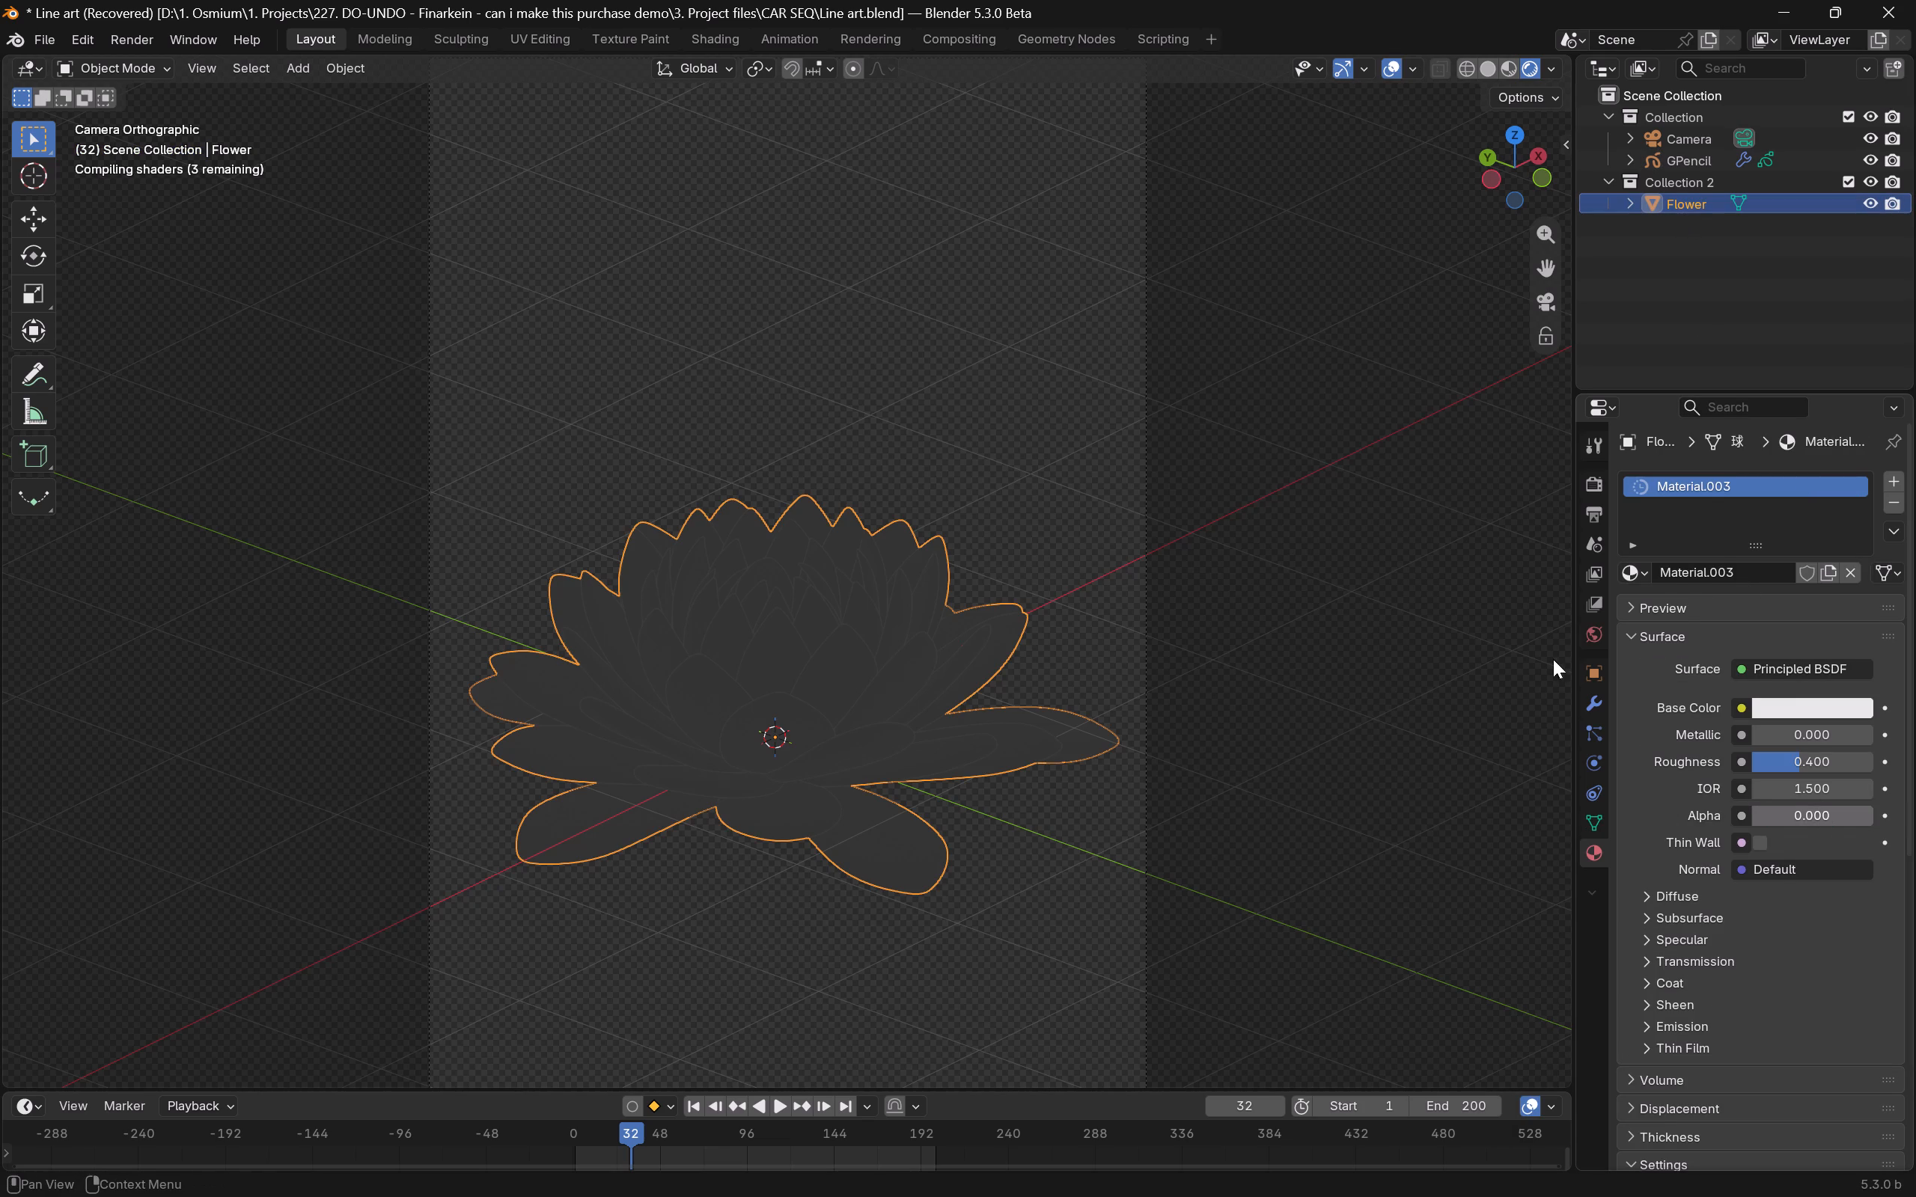
pyautogui.click(1442, 649)
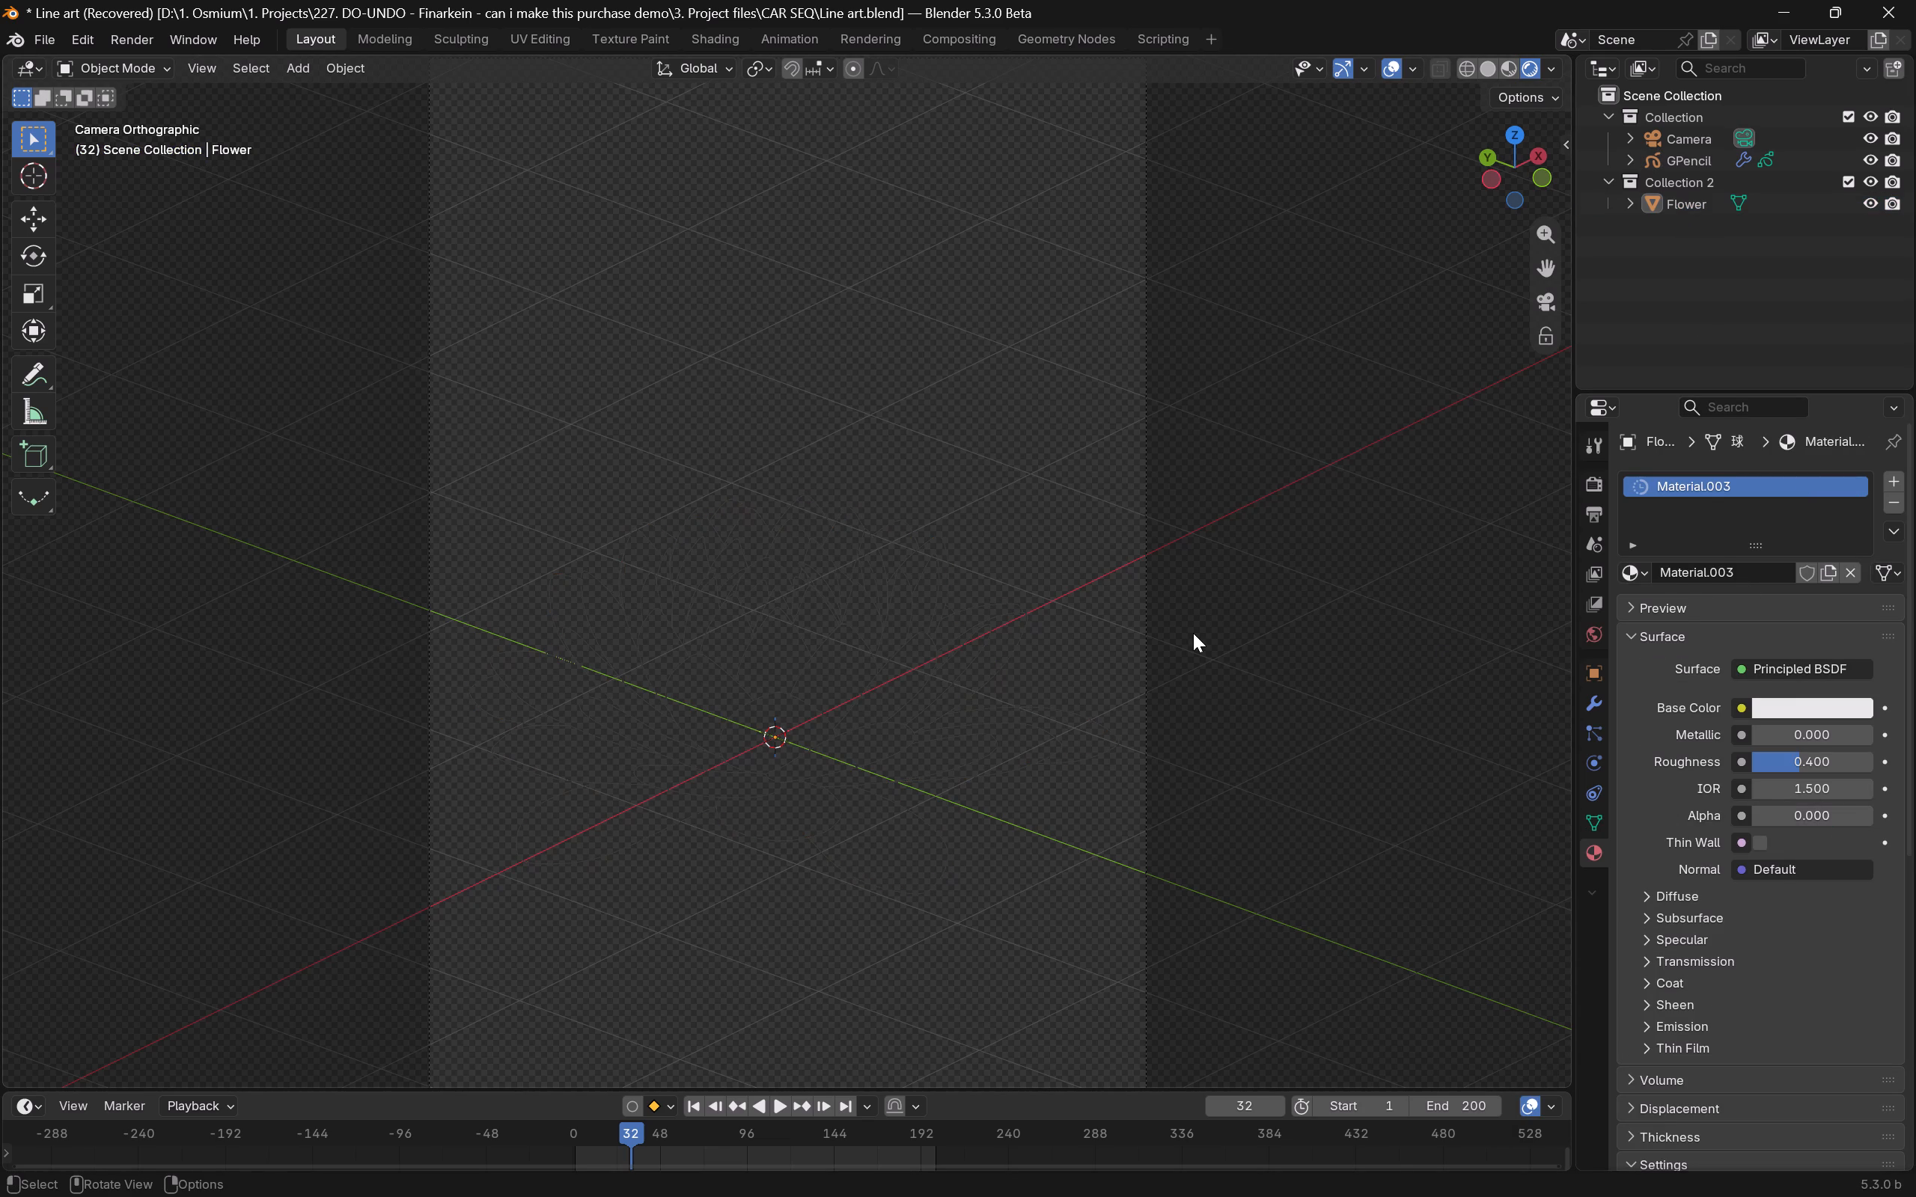
pyautogui.click(1546, 233)
pyautogui.moveTo(1543, 243); pyautogui.dragTo(79, 667)
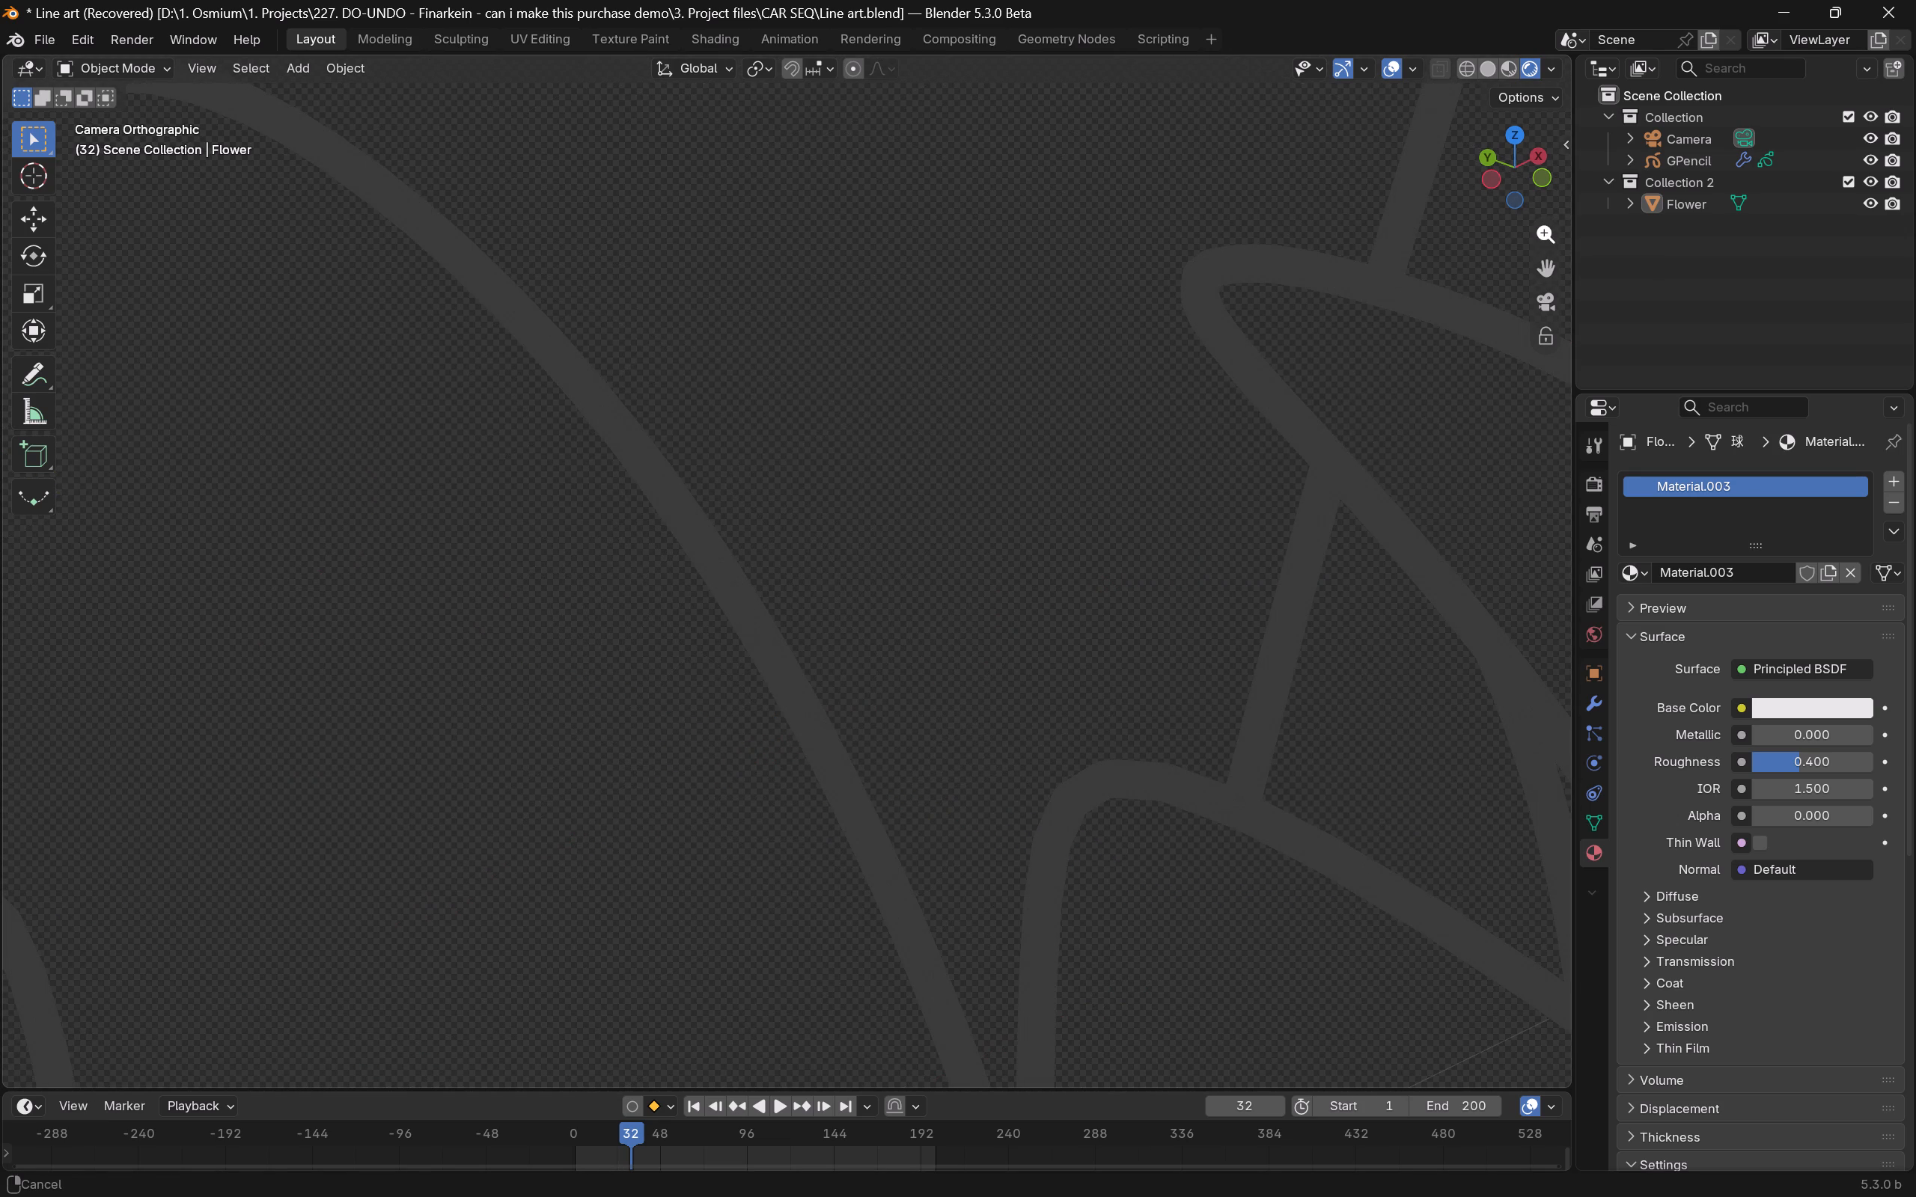
pyautogui.moveTo(79, 667); pyautogui.dragTo(111, 824)
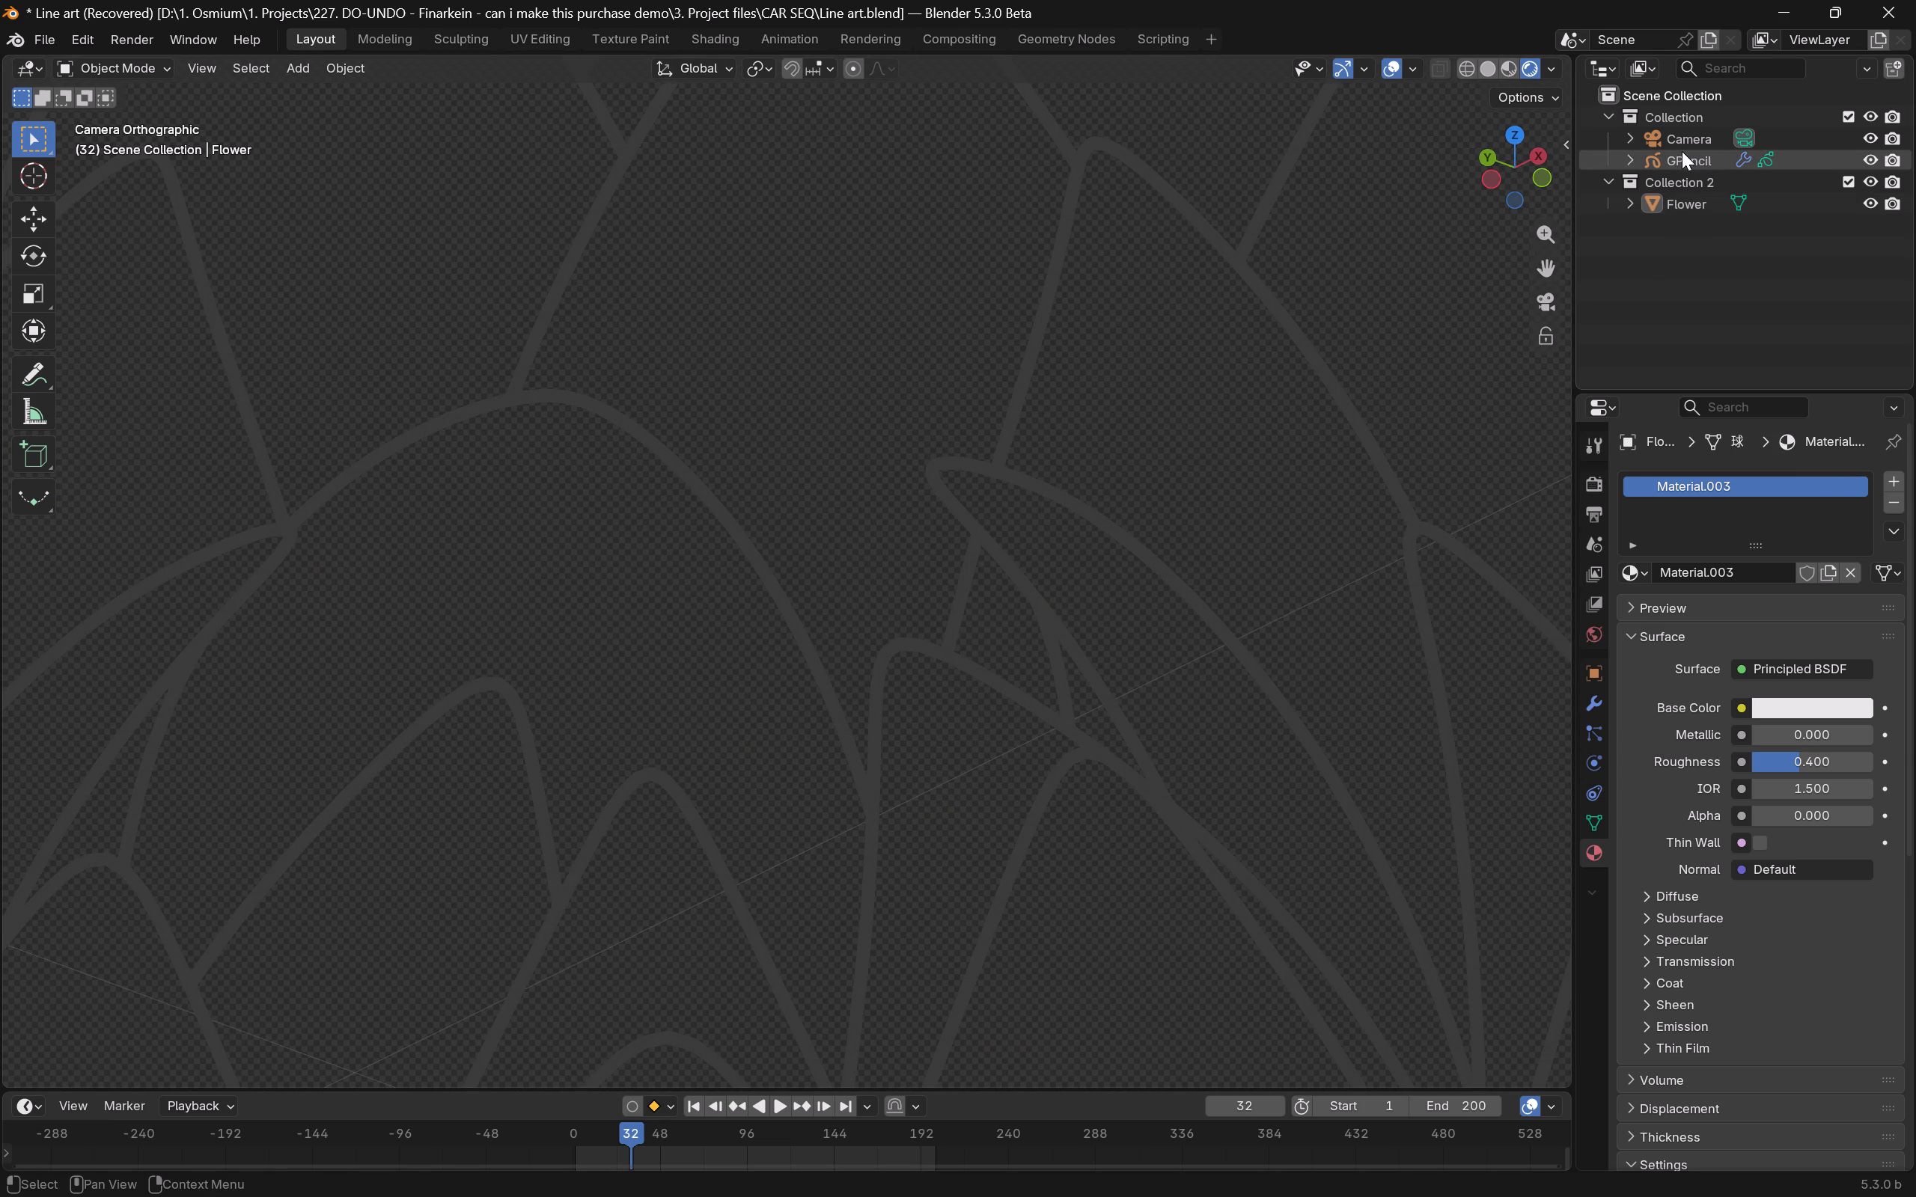
# Examine the GPencil object's Lineart modifier and Black material settings, comparing them with the Flower's material.
pyautogui.click(1682, 151)
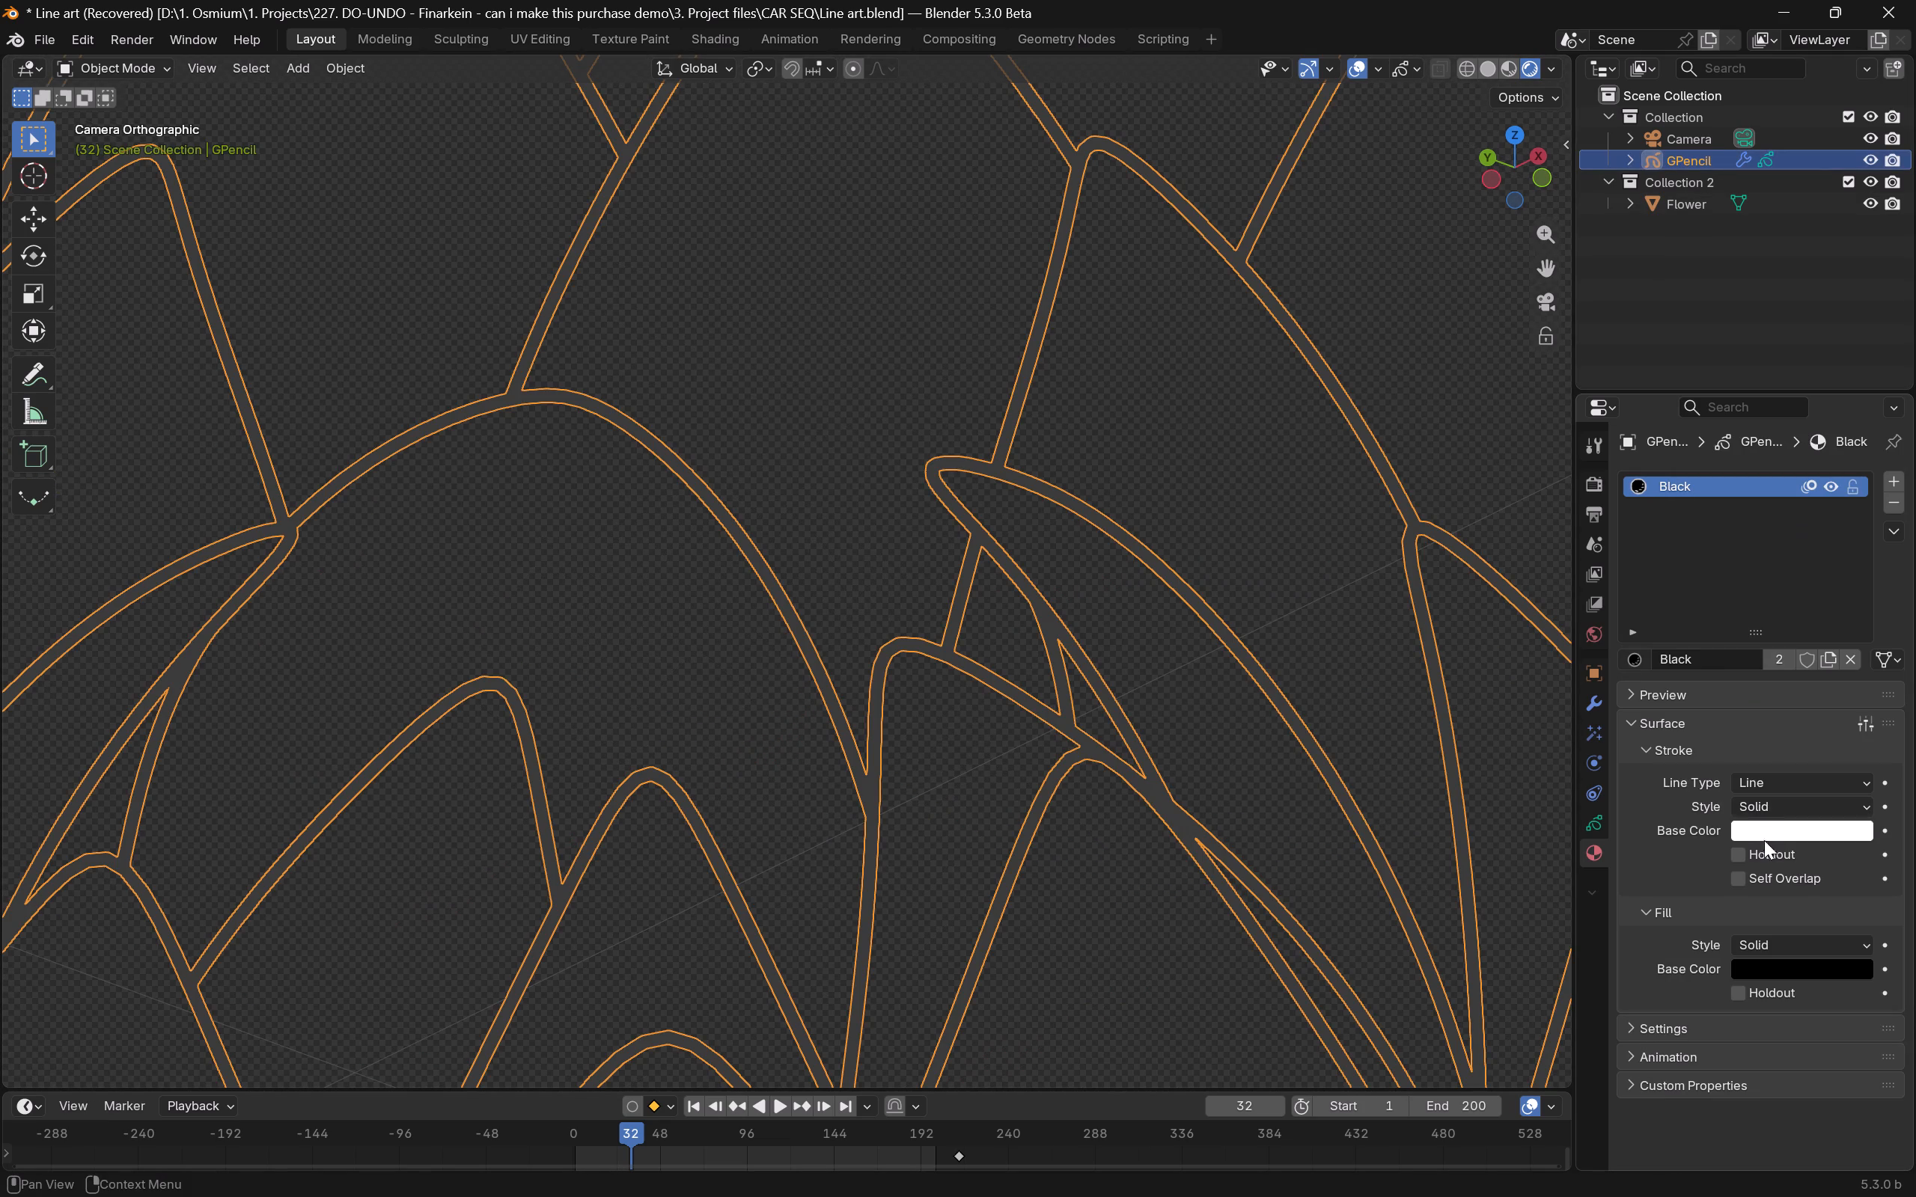
pyautogui.click(1596, 705)
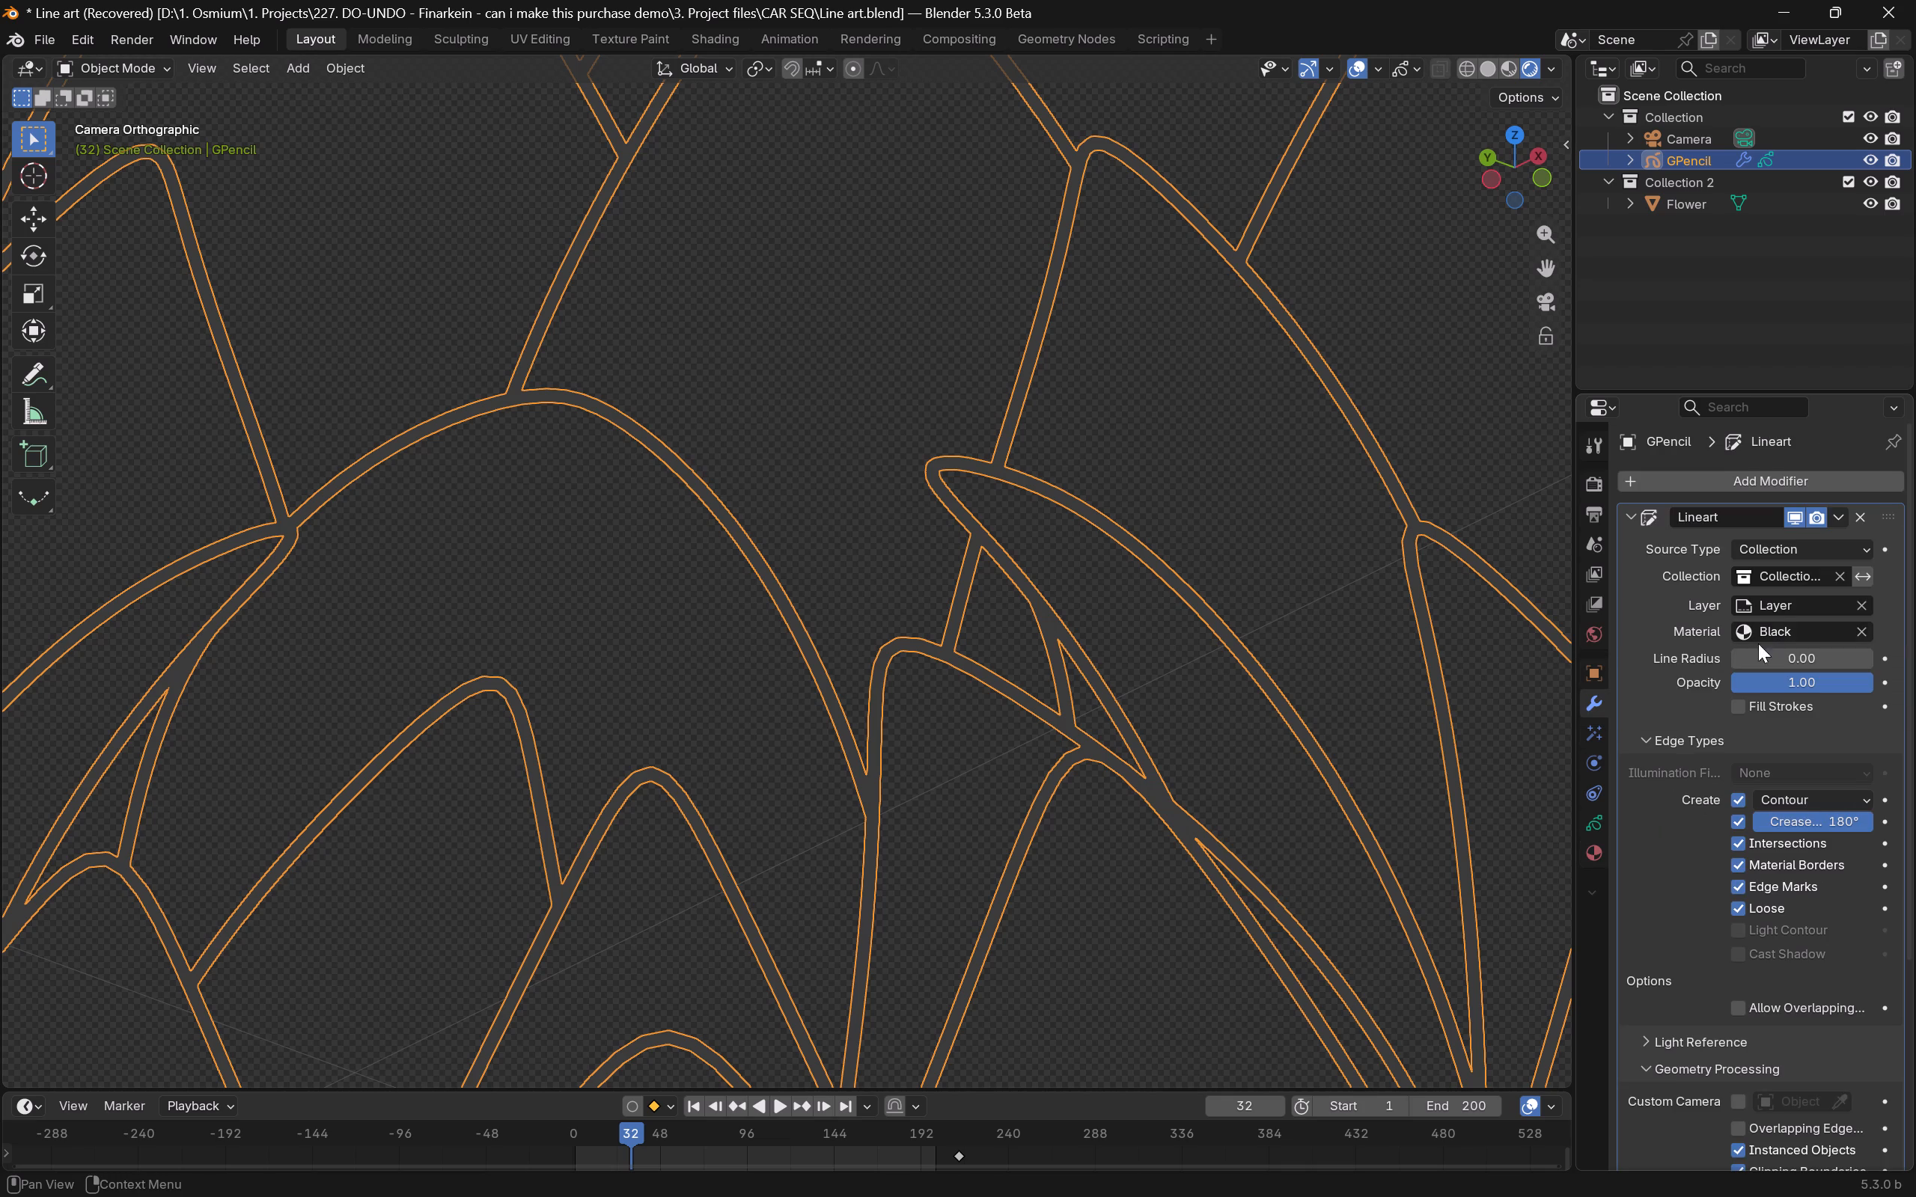
pyautogui.click(1590, 839)
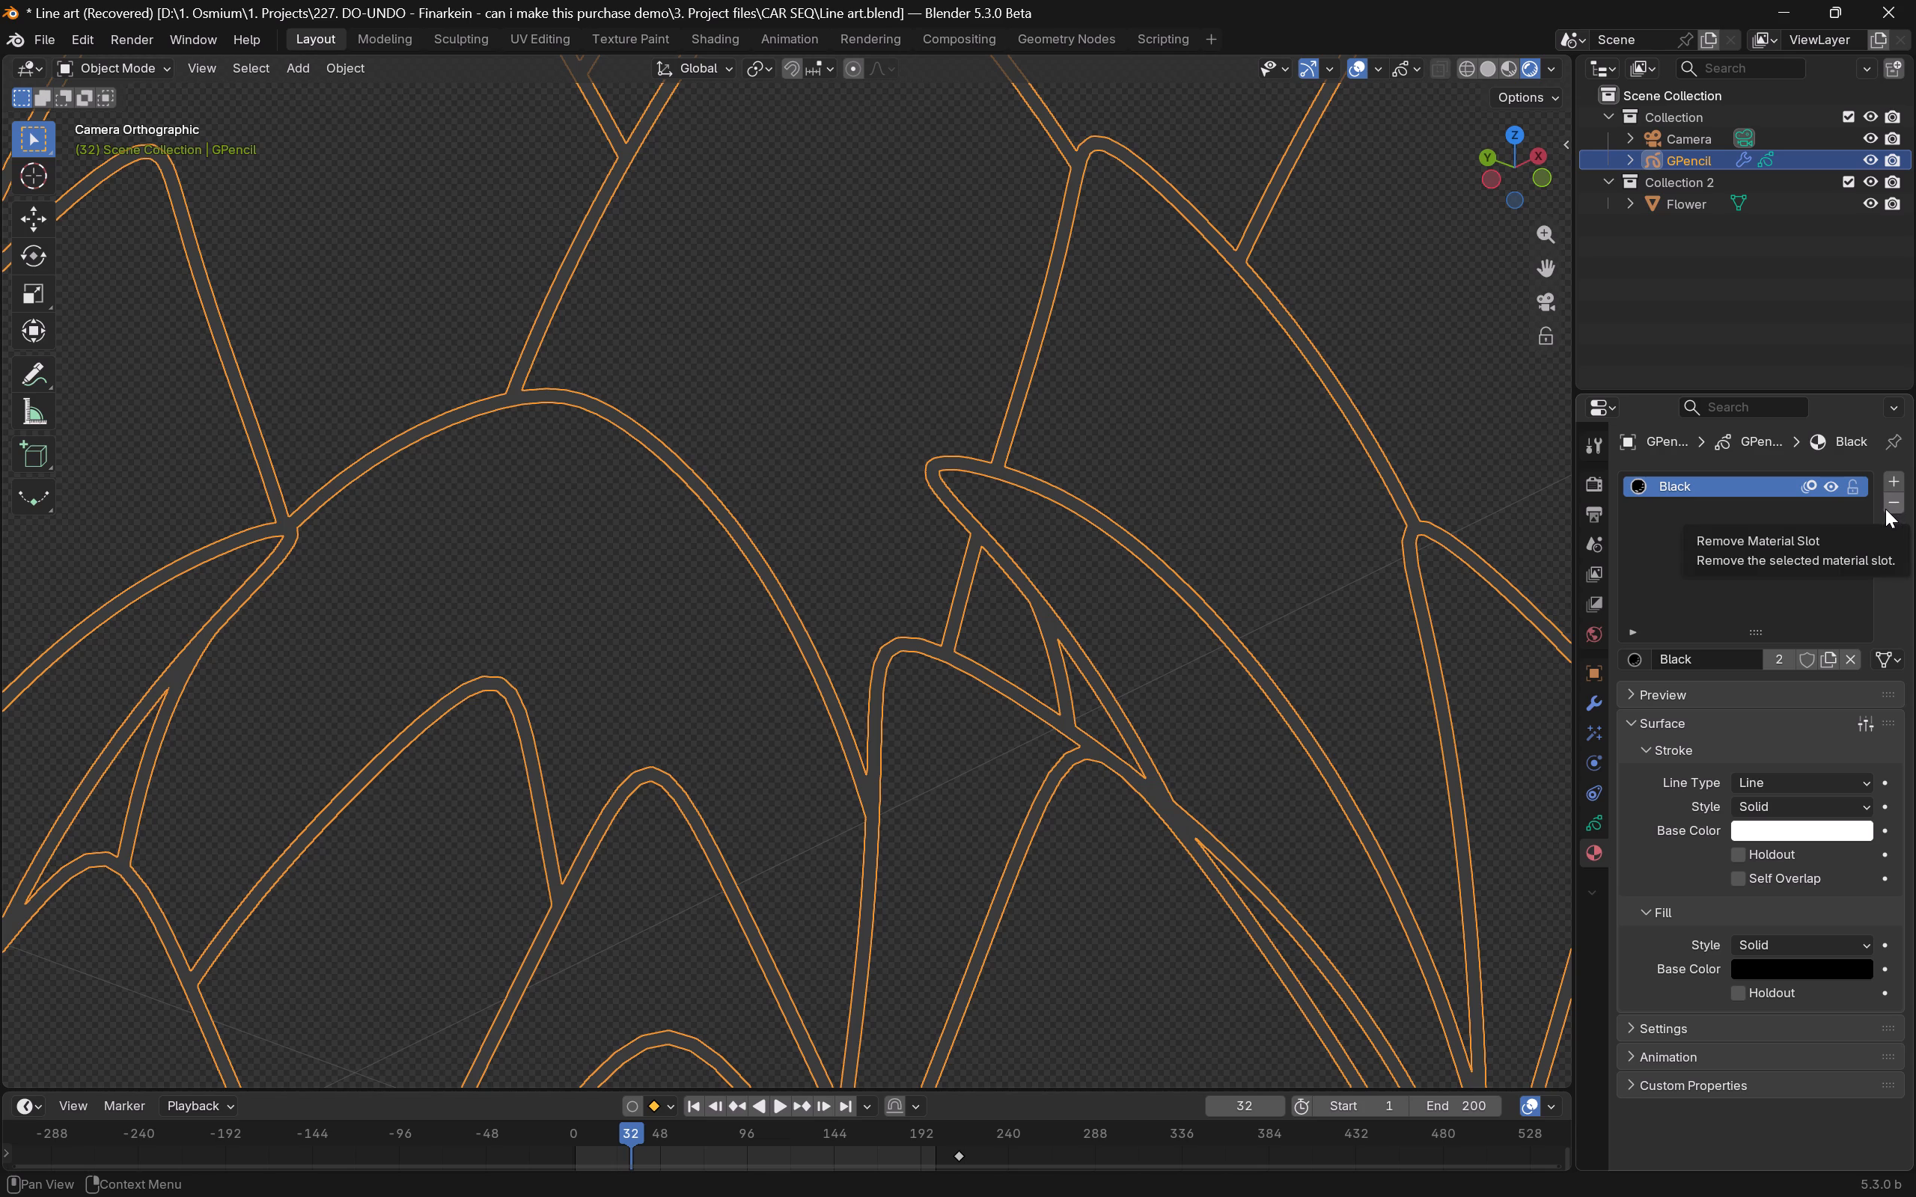
pyautogui.click(1700, 205)
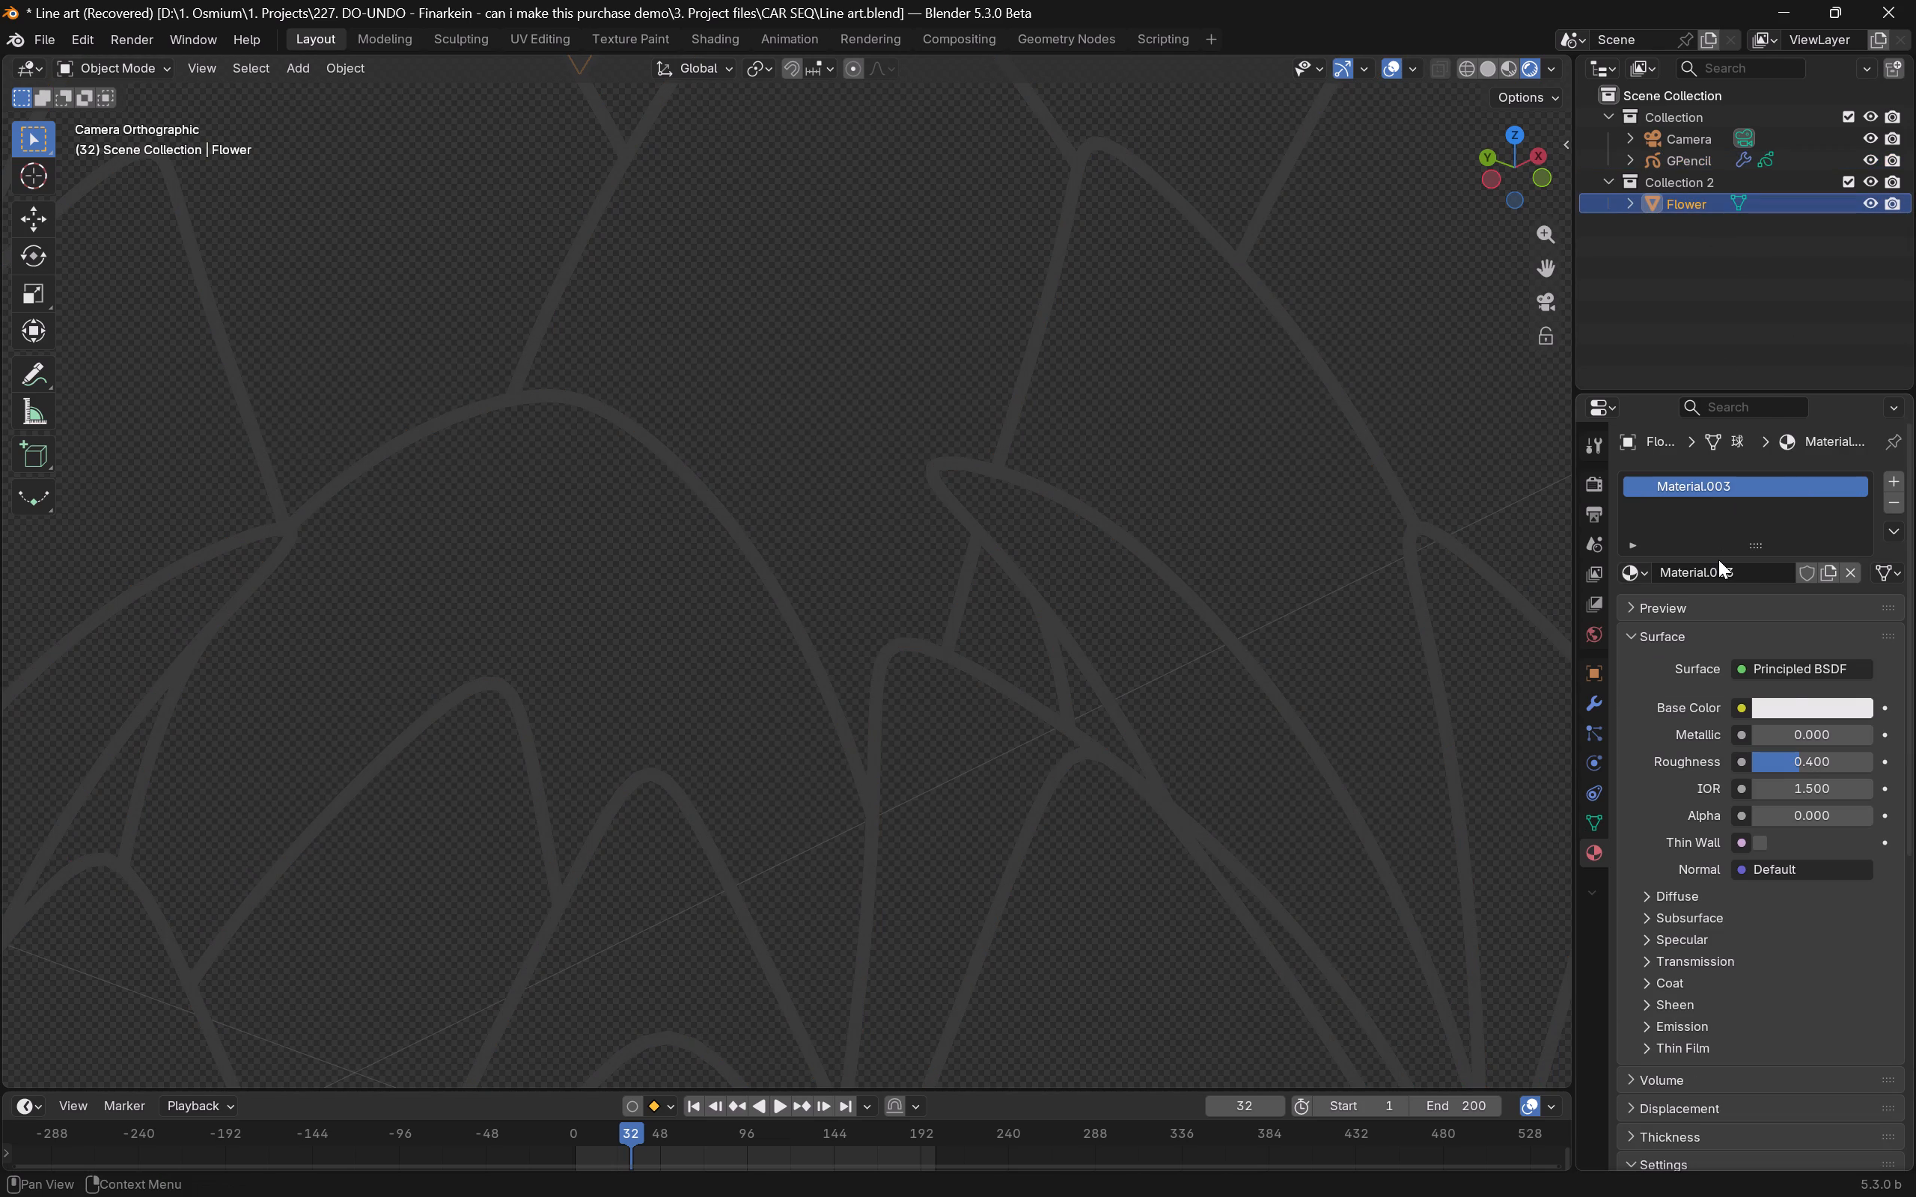
pyautogui.click(1688, 159)
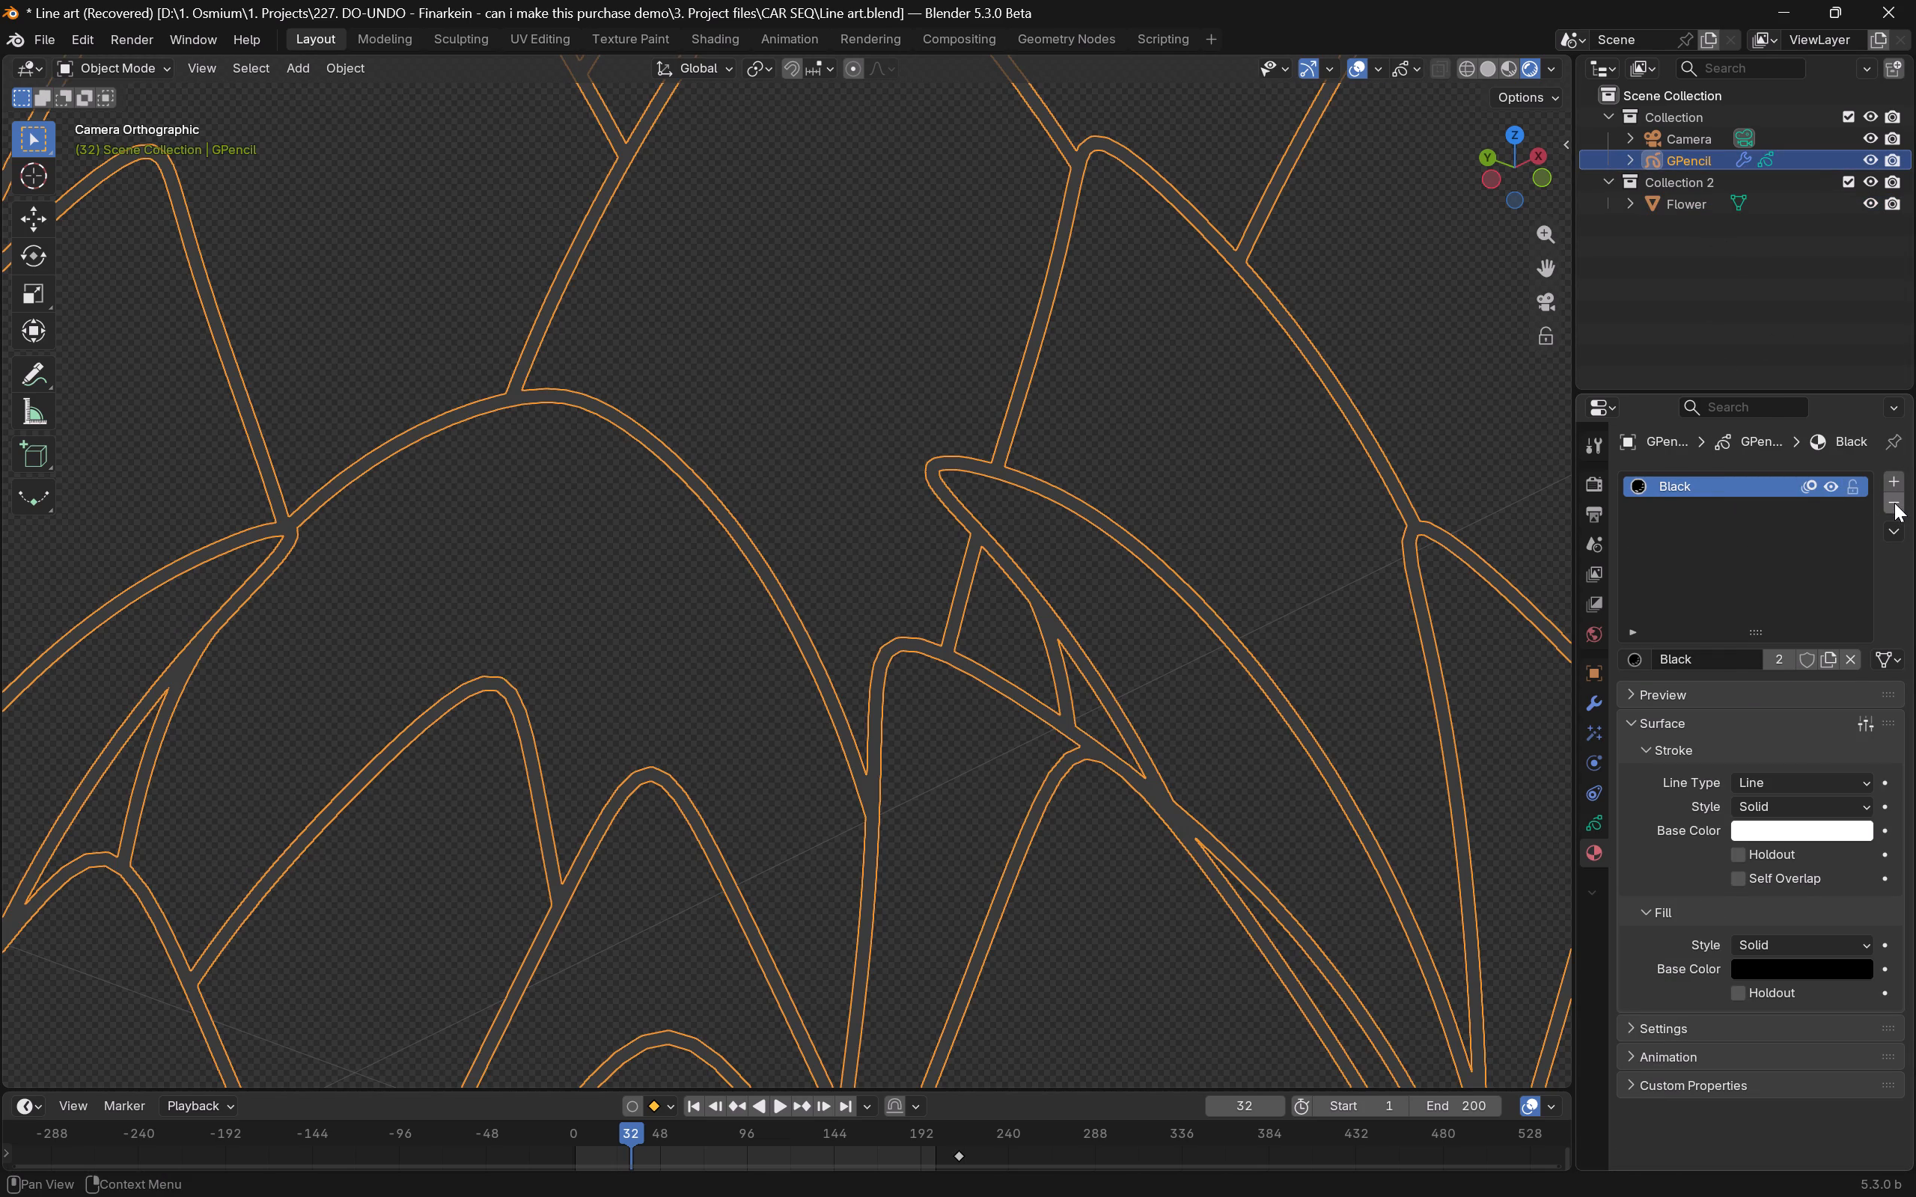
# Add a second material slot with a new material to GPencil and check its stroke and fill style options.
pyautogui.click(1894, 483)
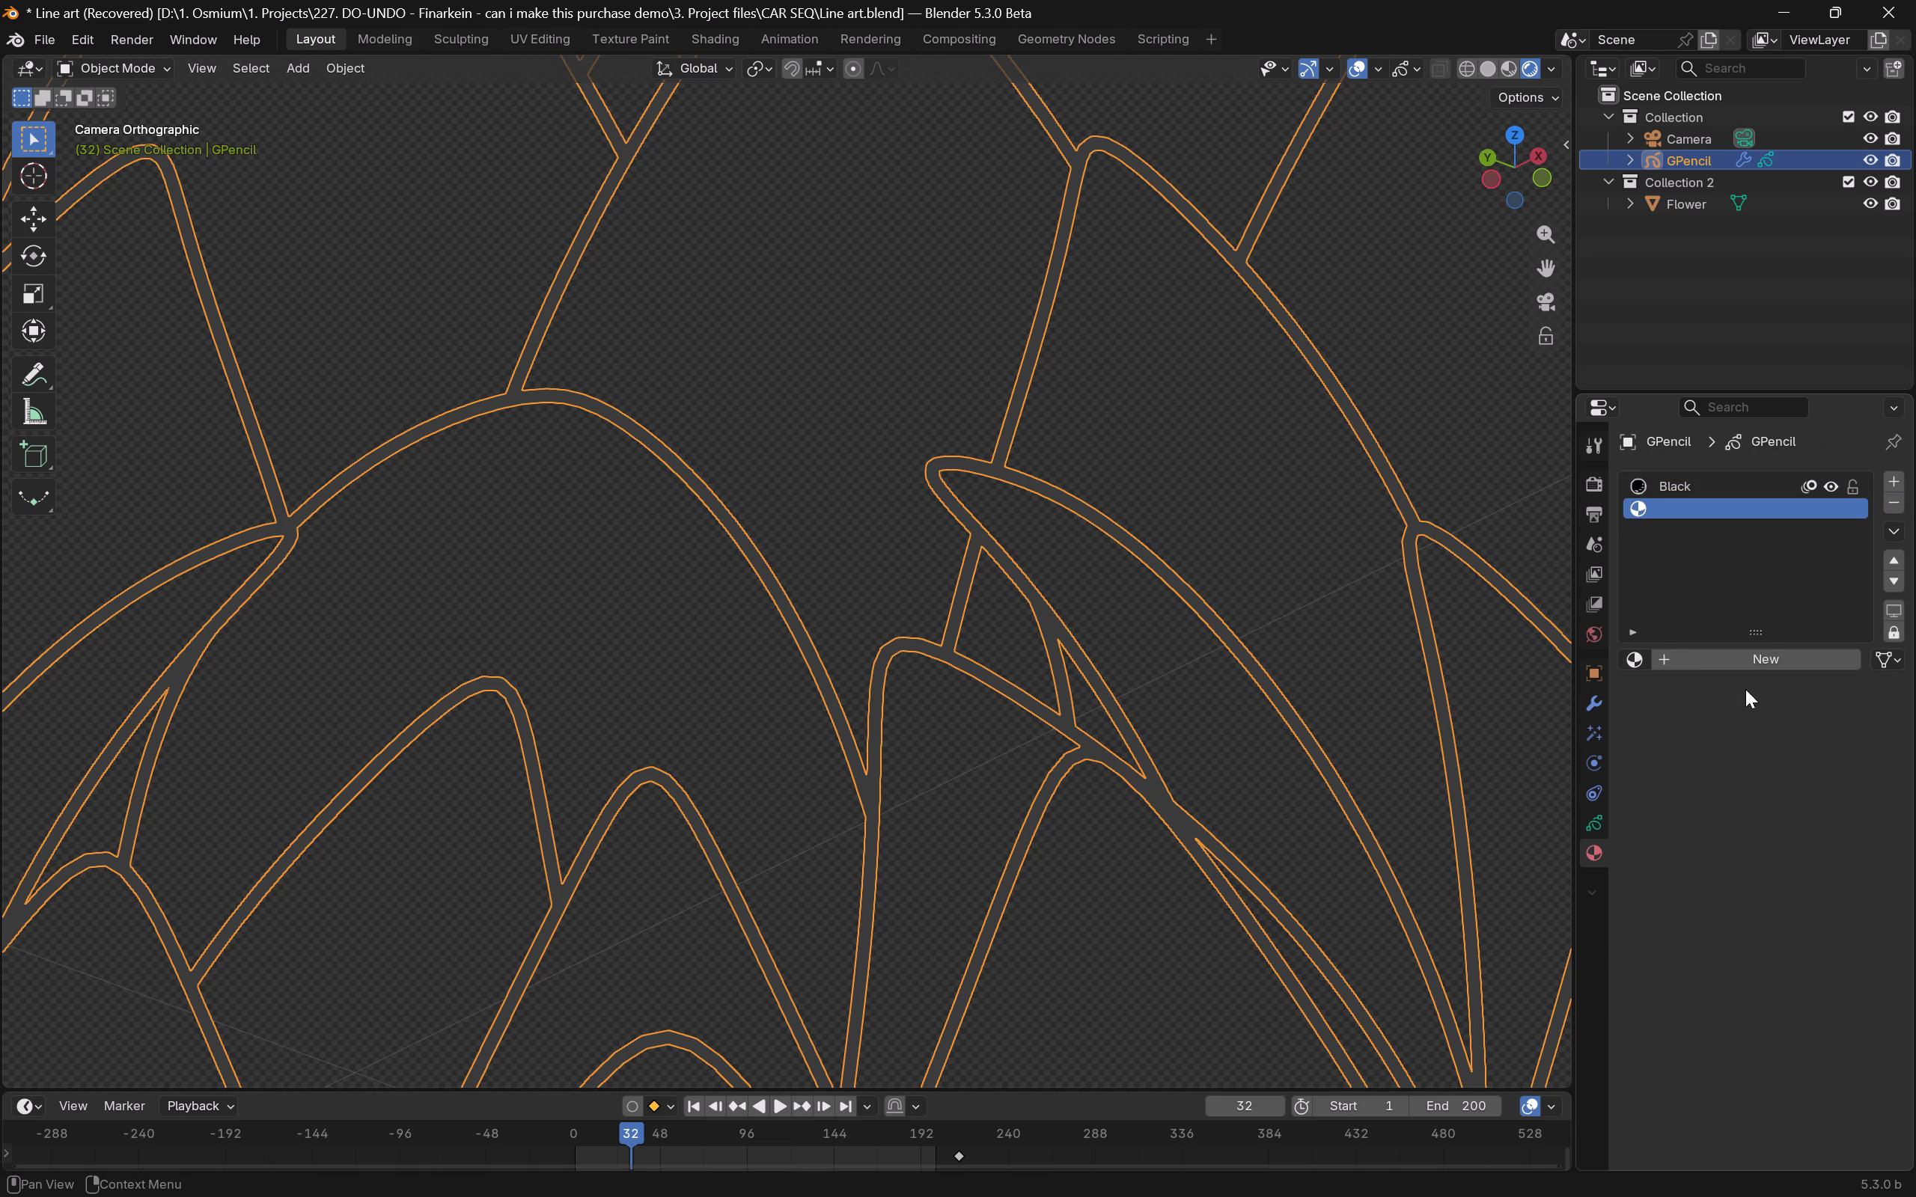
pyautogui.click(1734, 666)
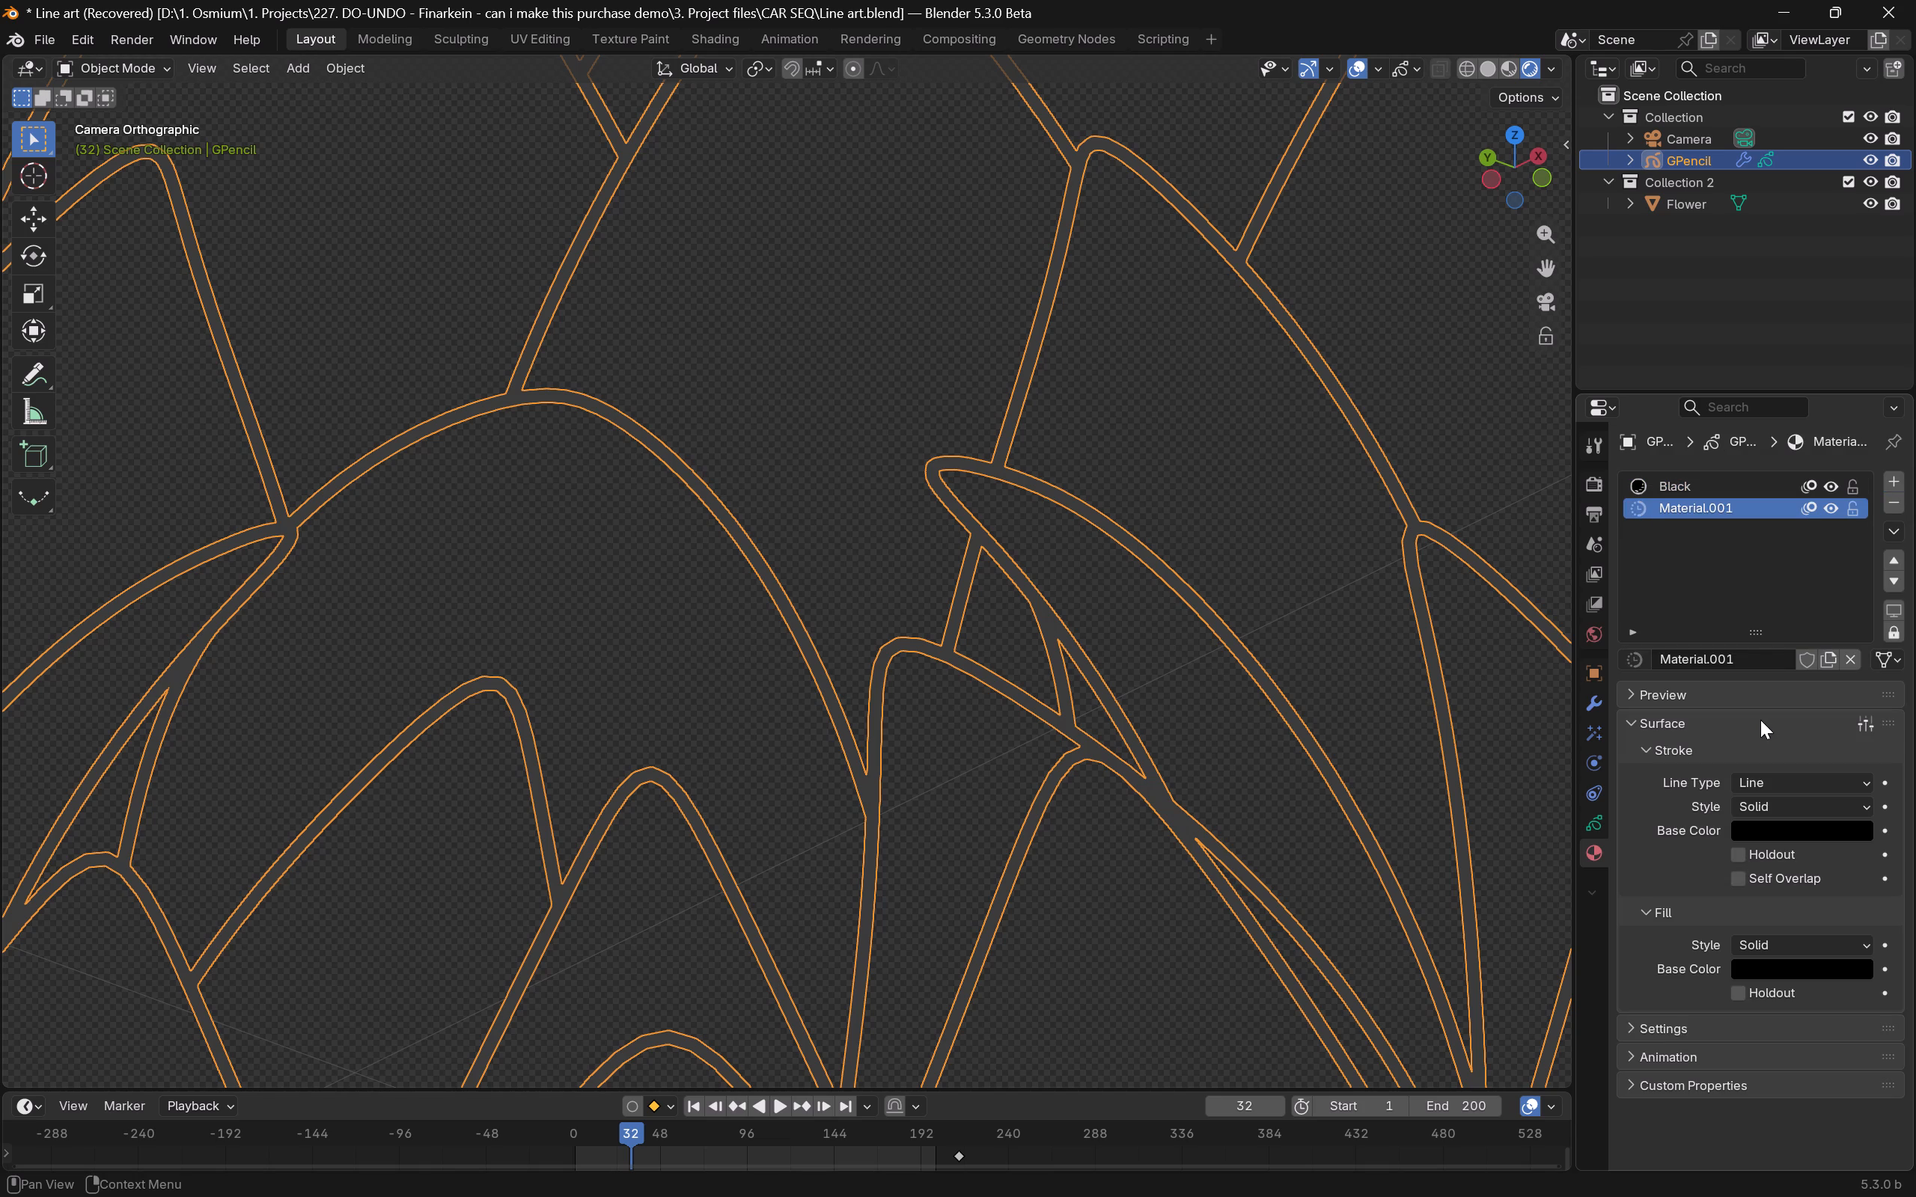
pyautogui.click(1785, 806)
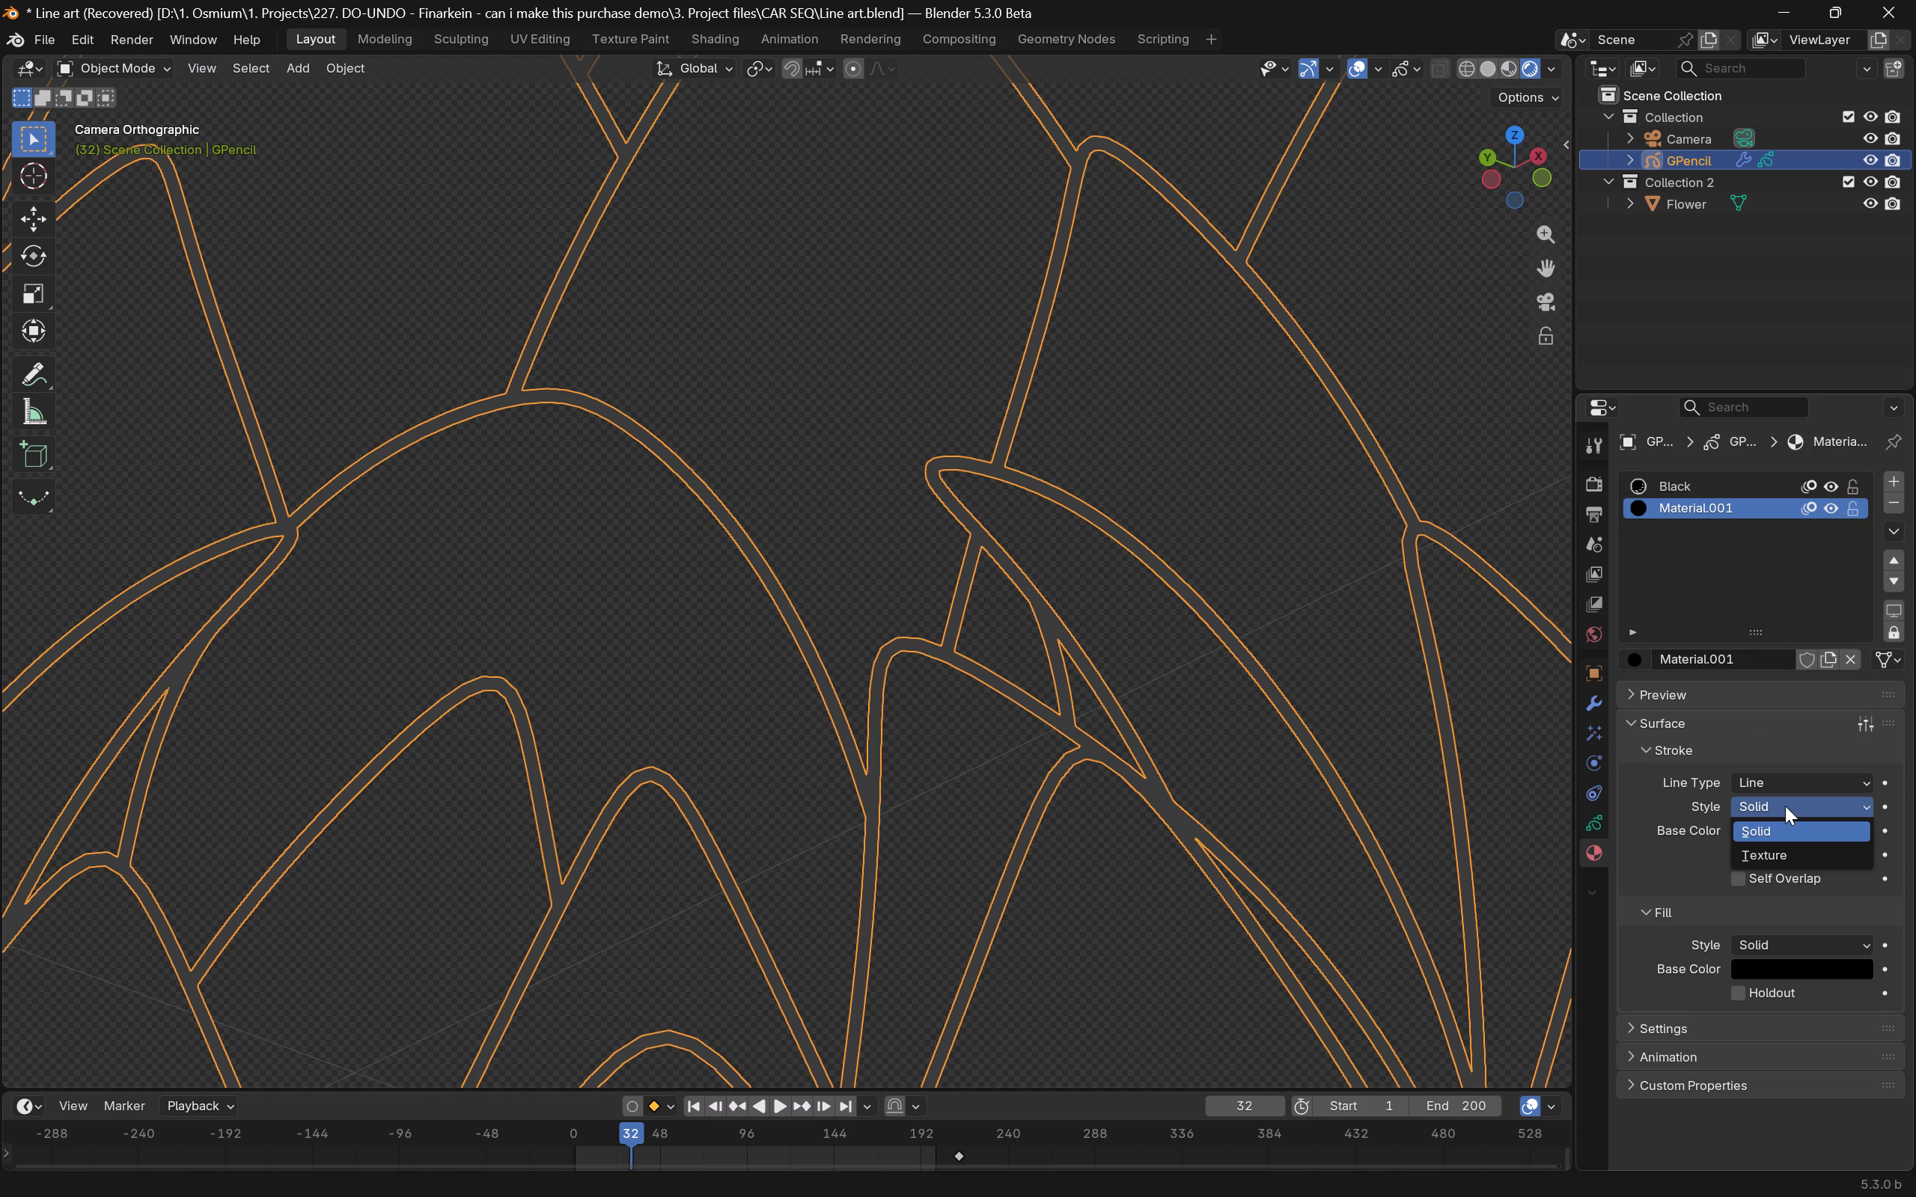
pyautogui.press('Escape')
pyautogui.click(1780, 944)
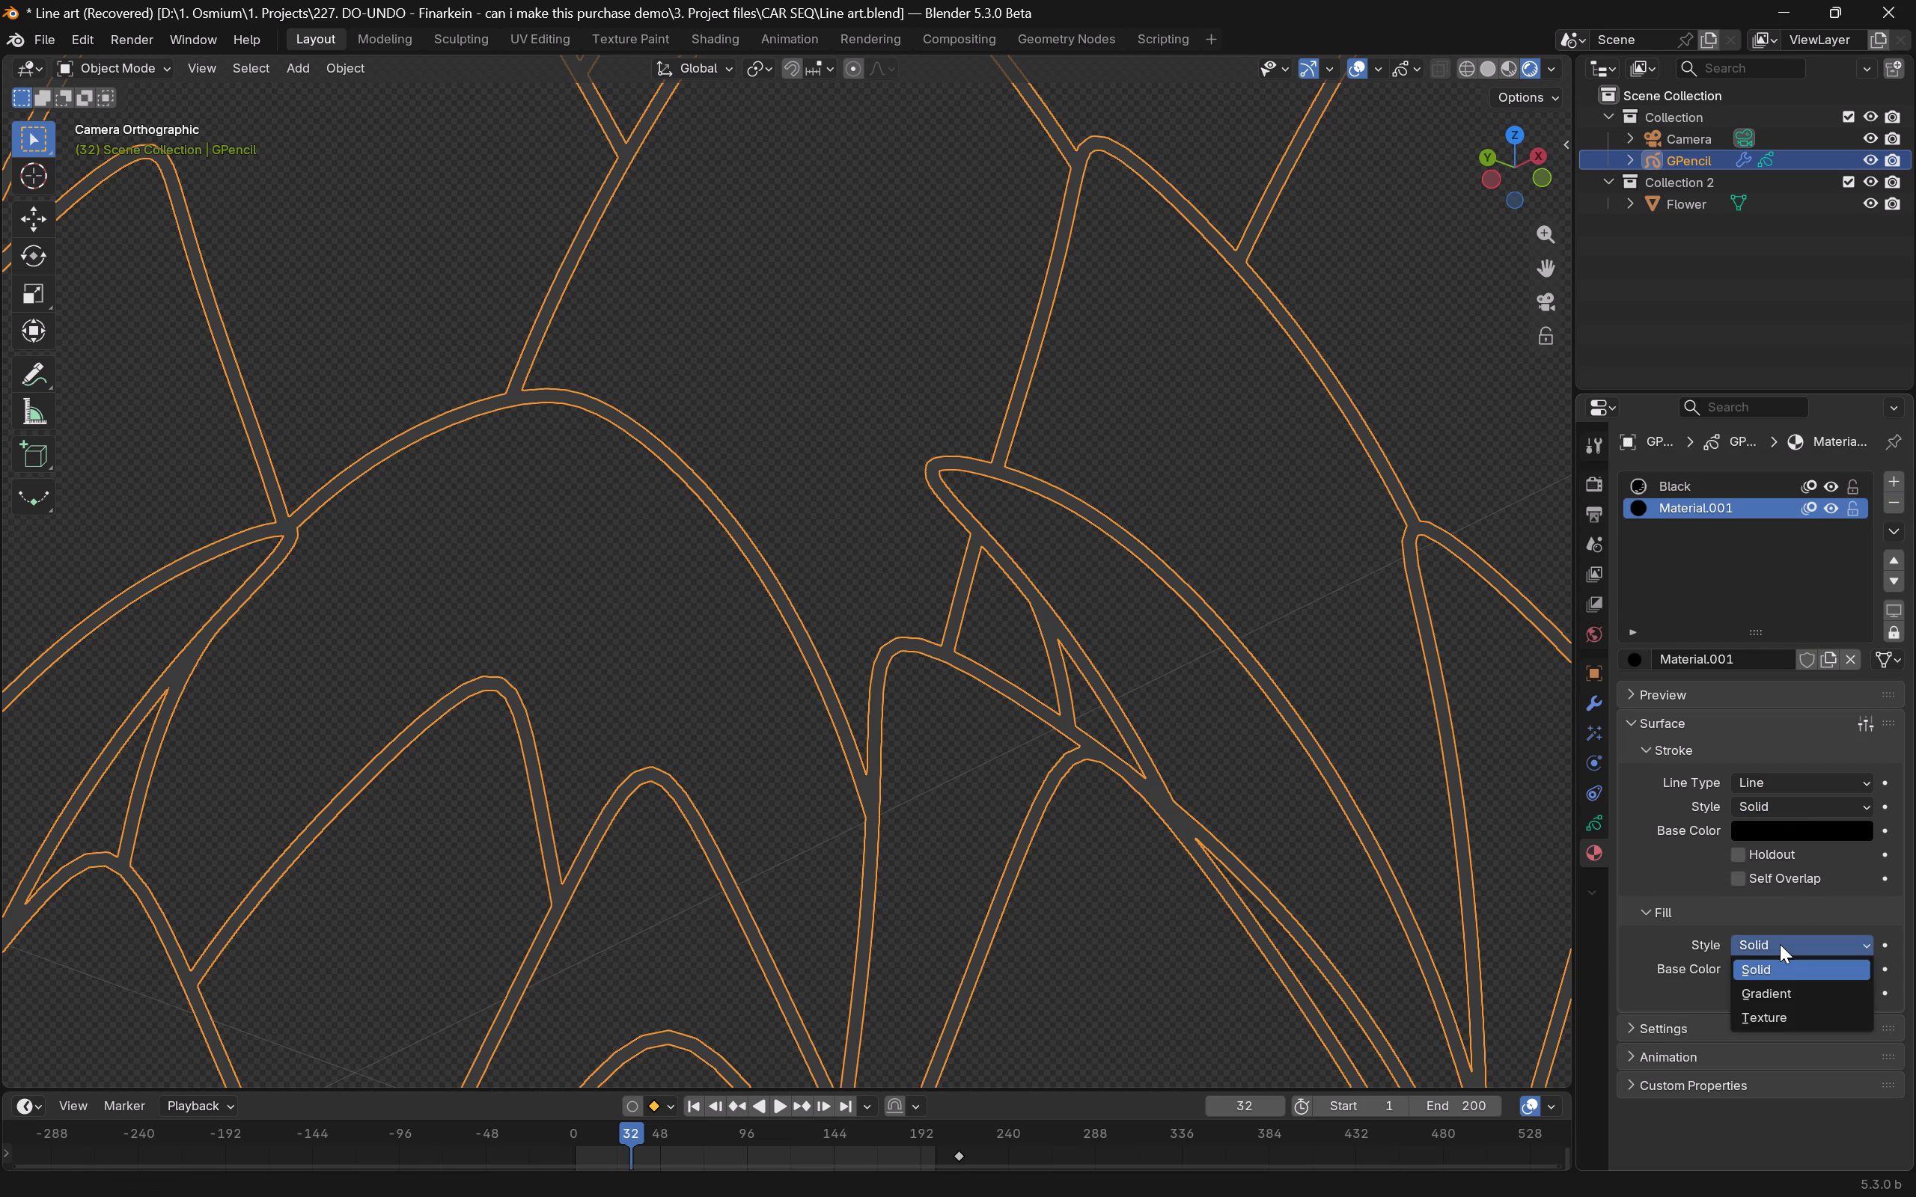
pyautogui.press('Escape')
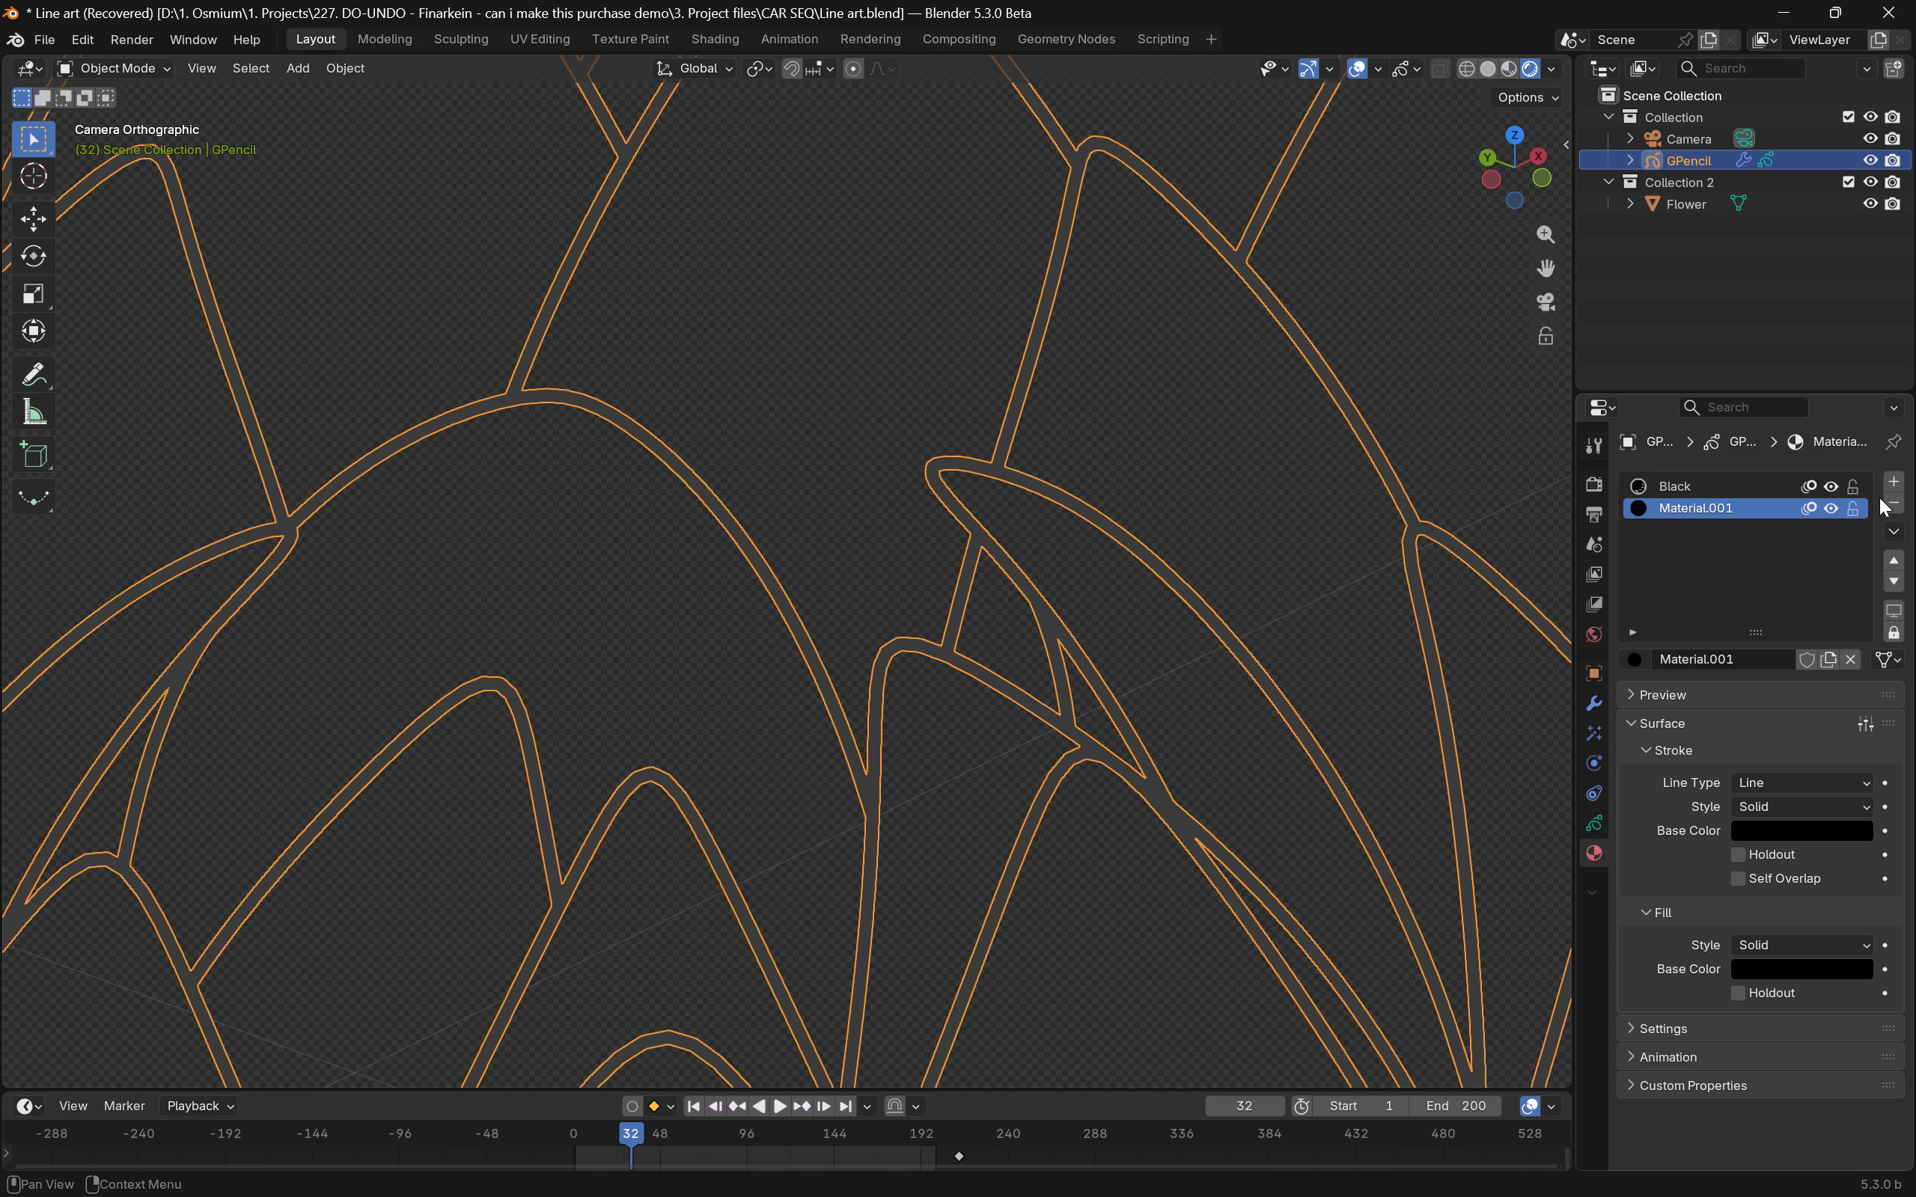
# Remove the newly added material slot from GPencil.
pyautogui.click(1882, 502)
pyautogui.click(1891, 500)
# Switch the viewport to Wireframe shading and deselect all objects.
pyautogui.click(866, 480)
pyautogui.press('z')
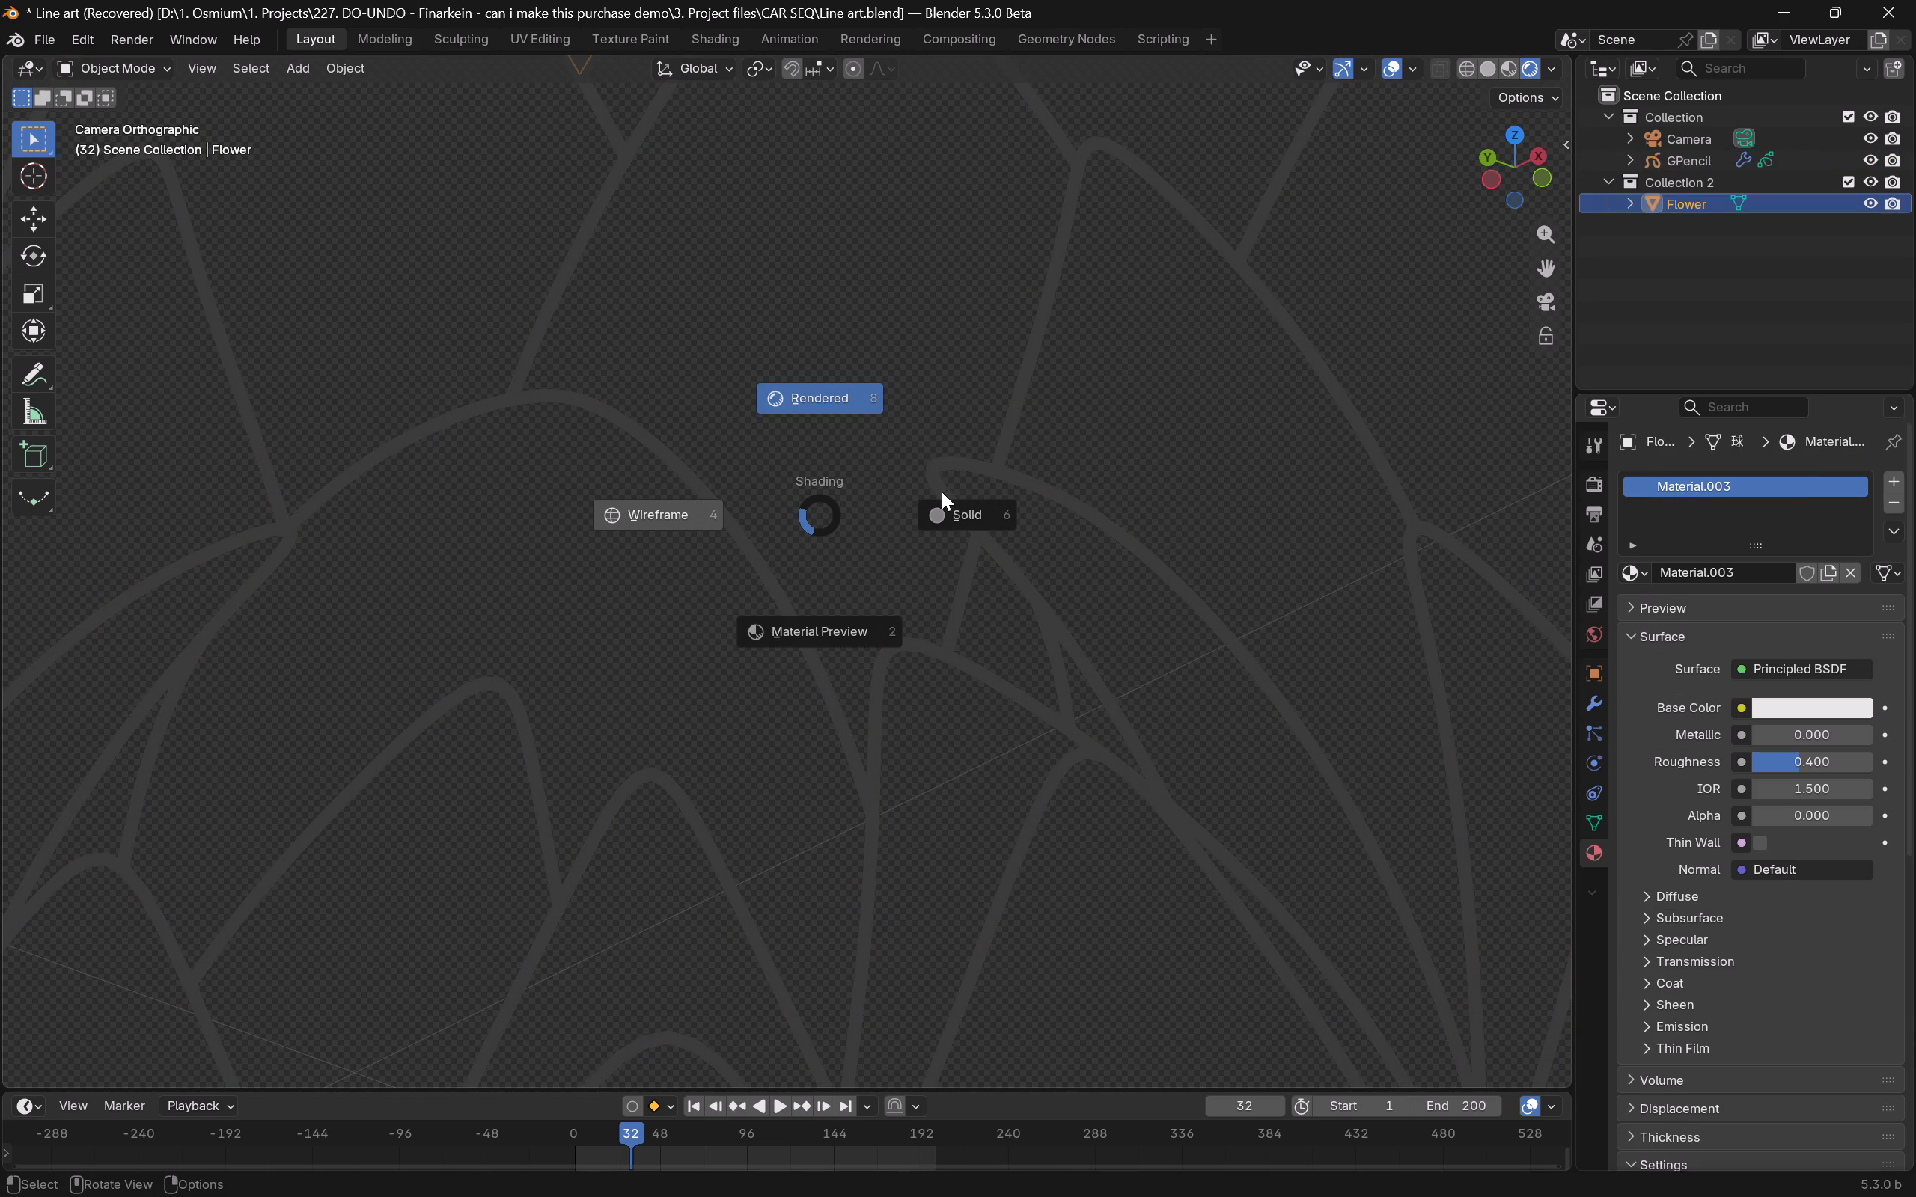
pyautogui.click(963, 524)
pyautogui.press('a')
pyautogui.press('a')
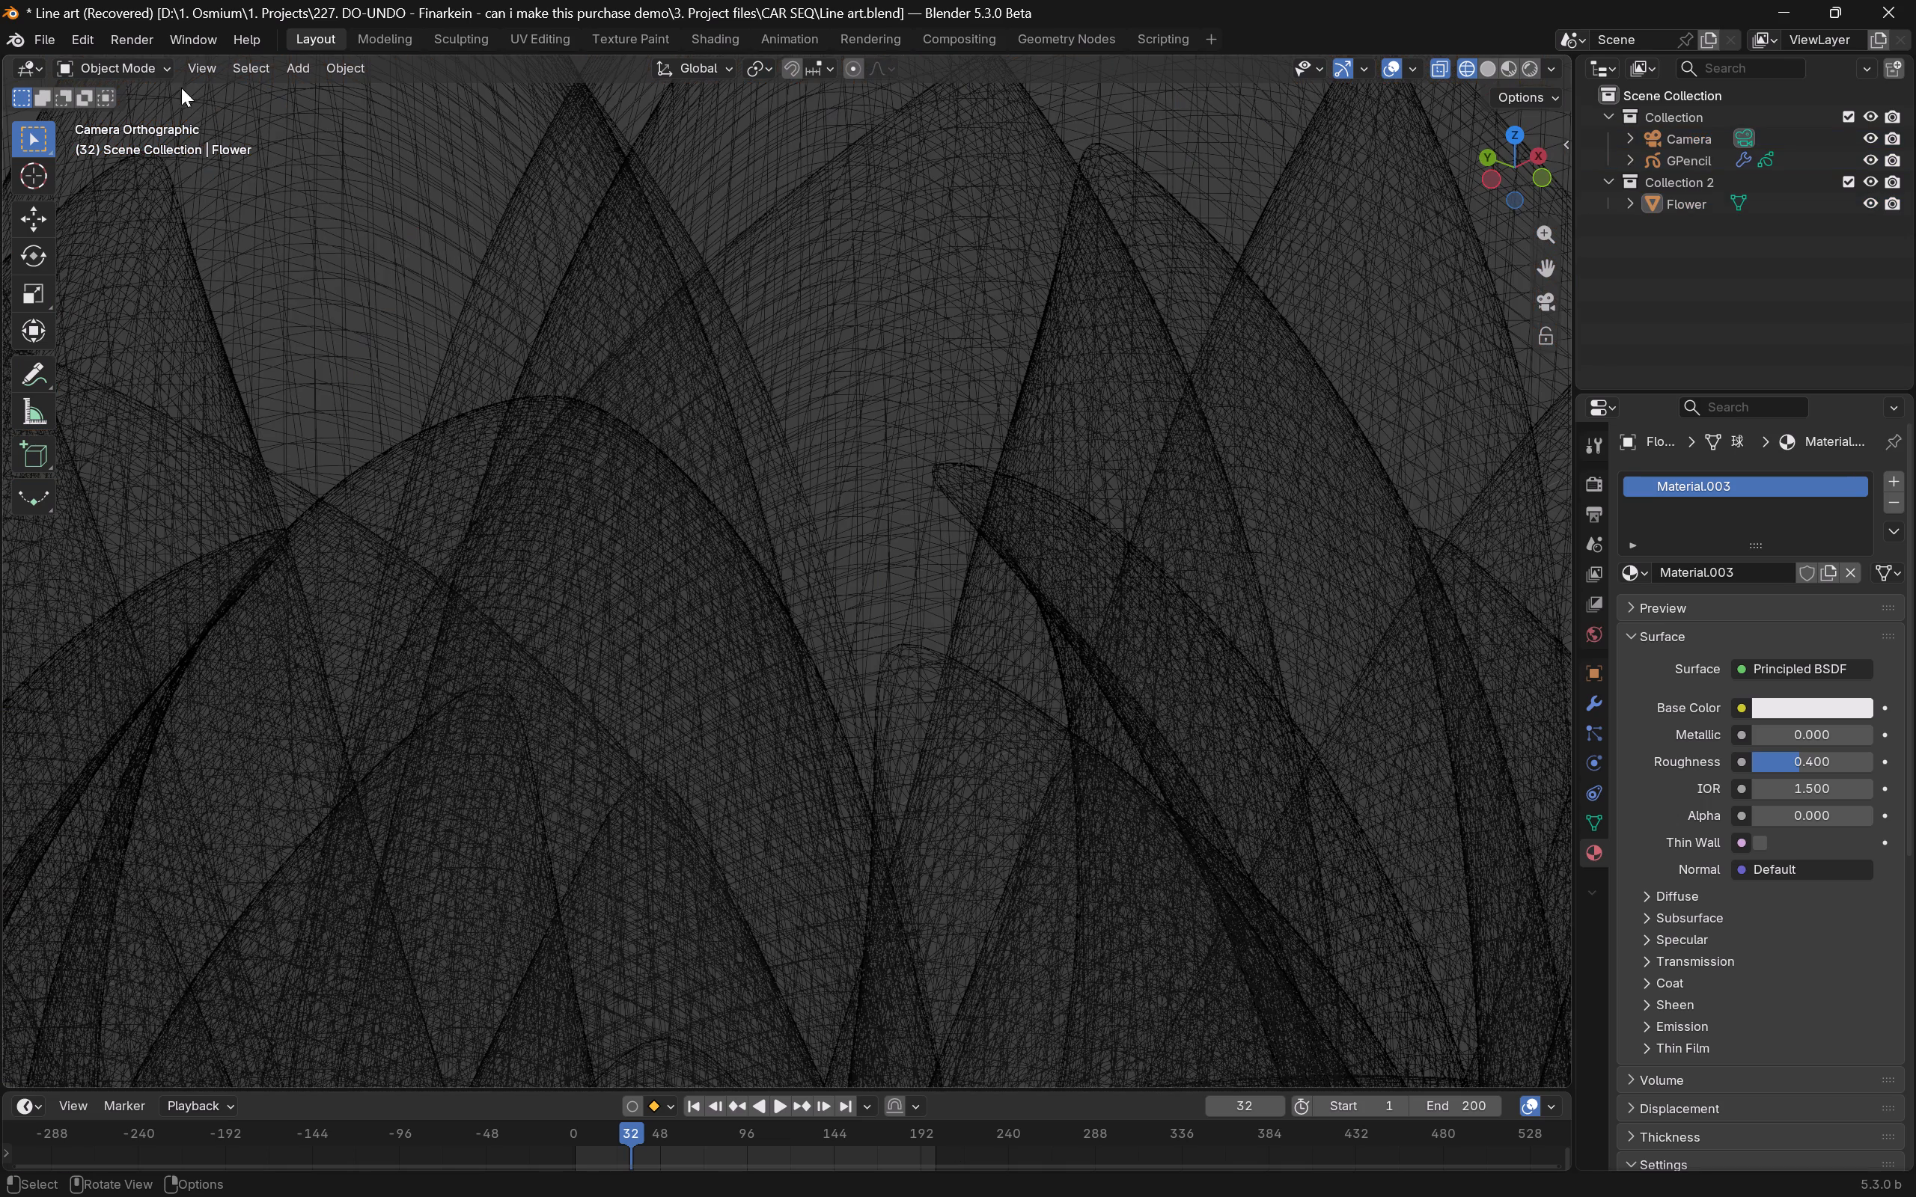
# Render a still image of the lotus line art at frame 32.
pyautogui.click(141, 43)
pyautogui.click(162, 70)
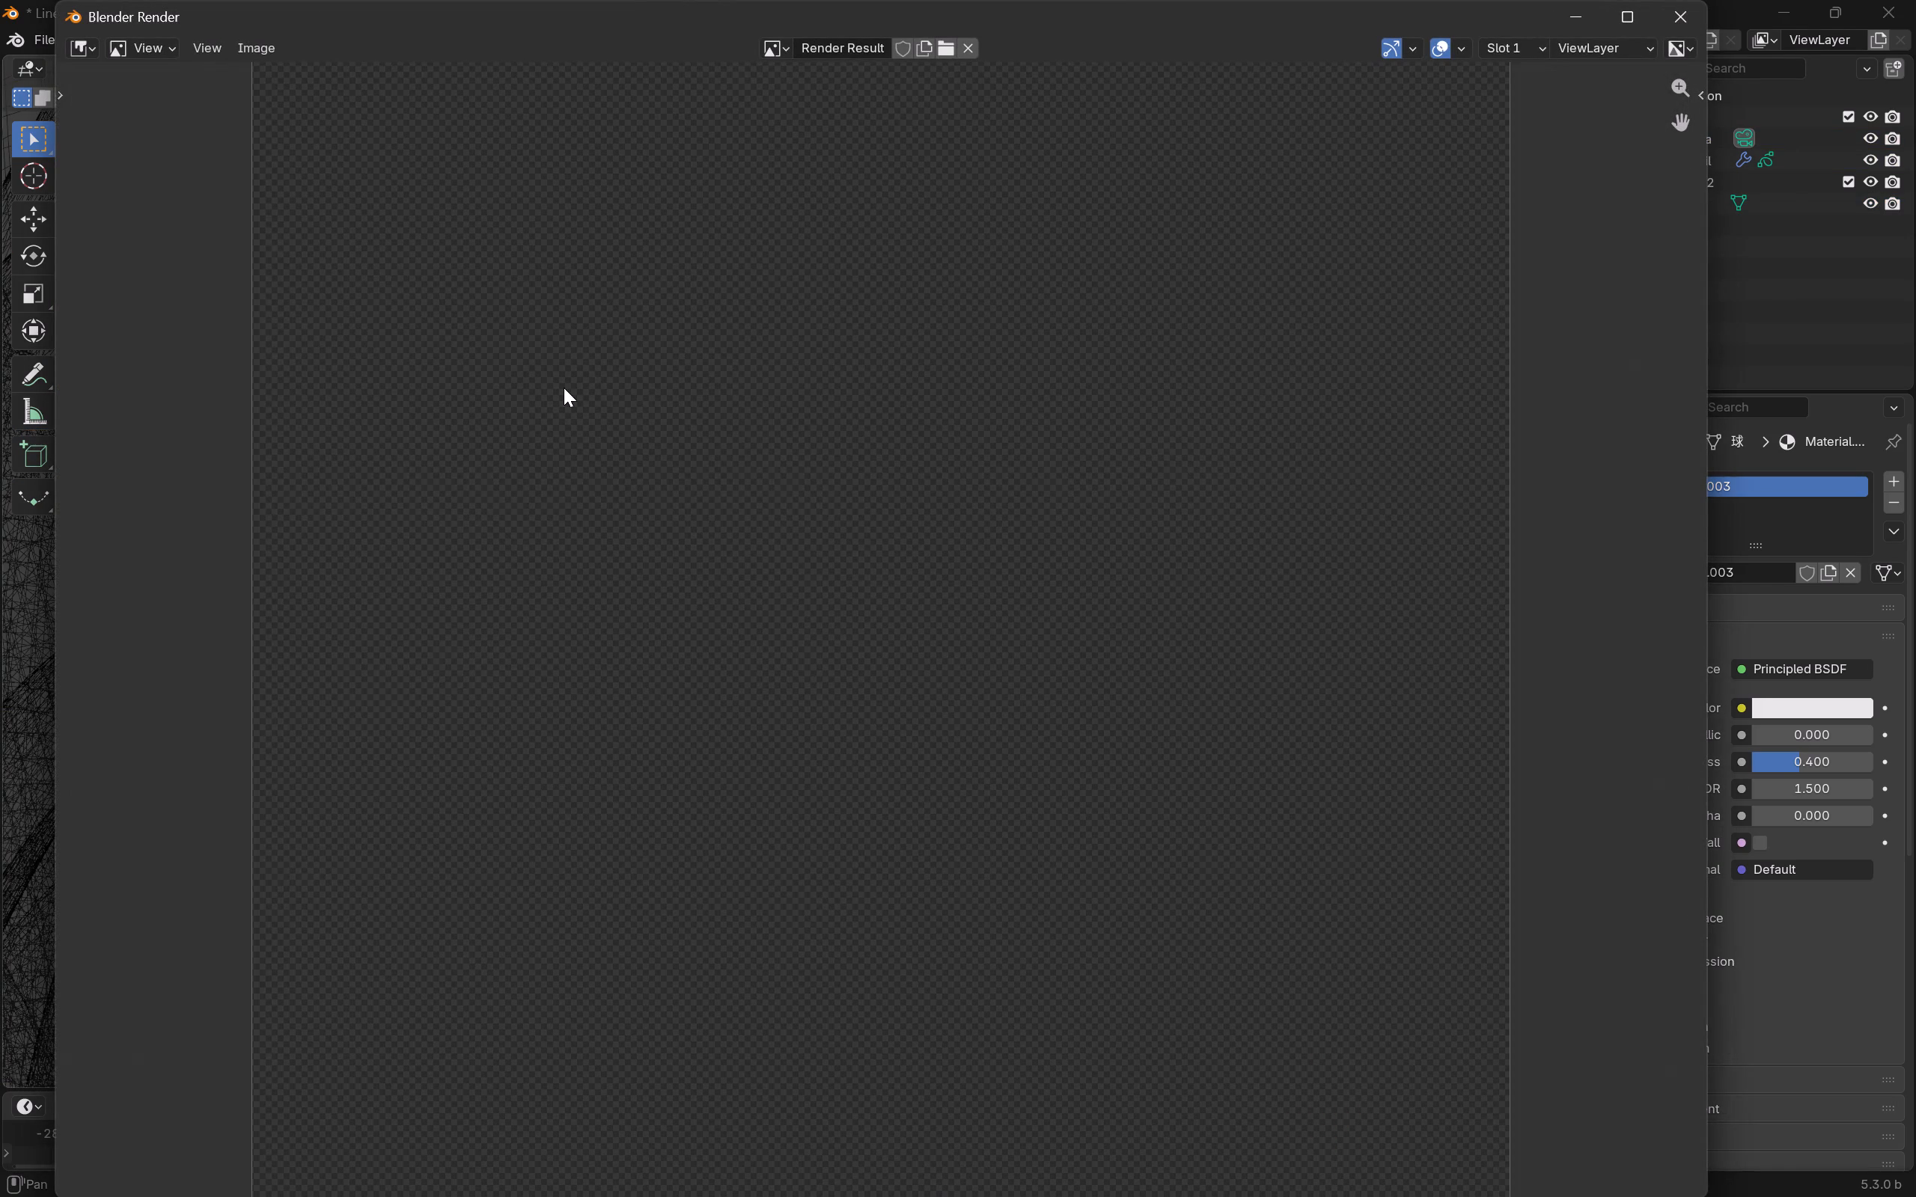
pyautogui.hotkey('alt', 'Tab')
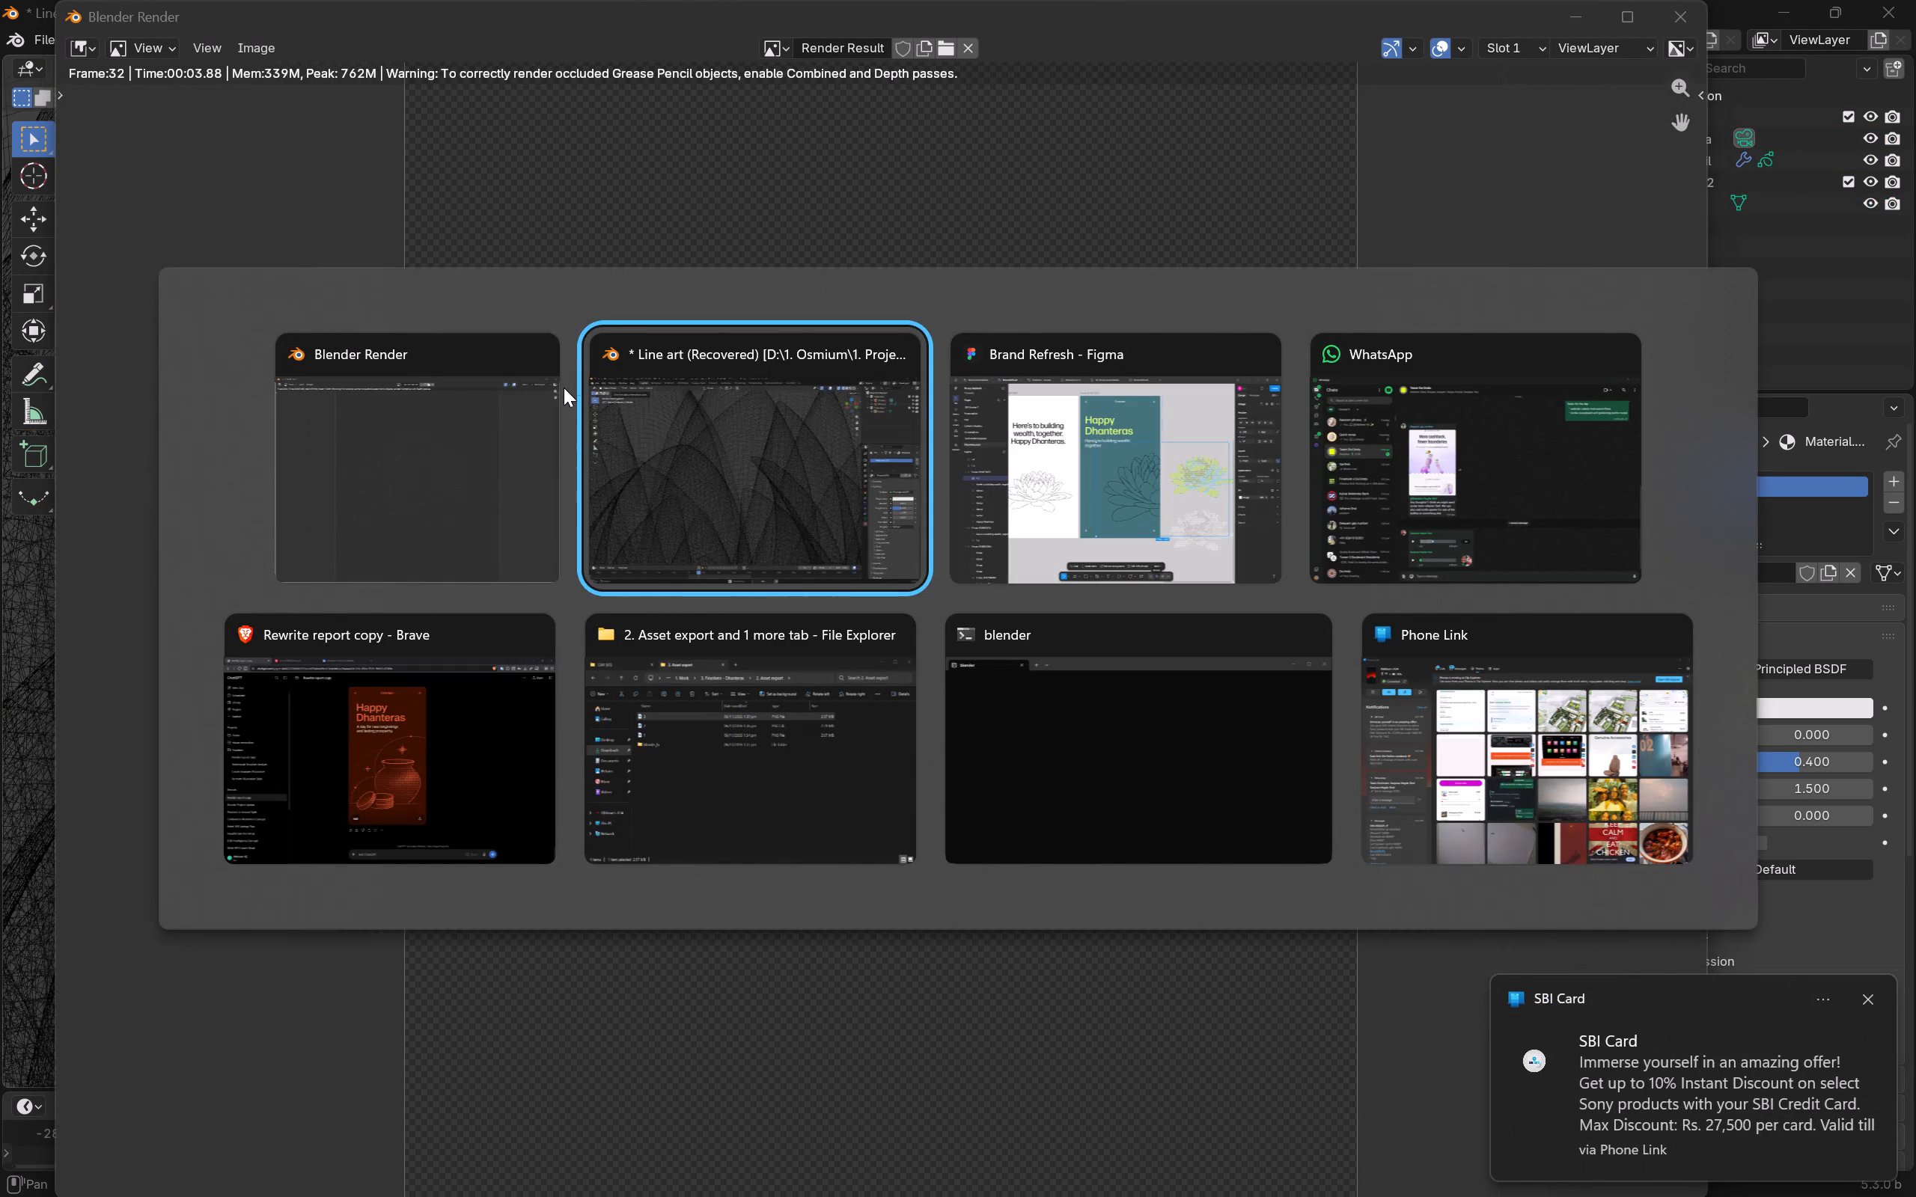
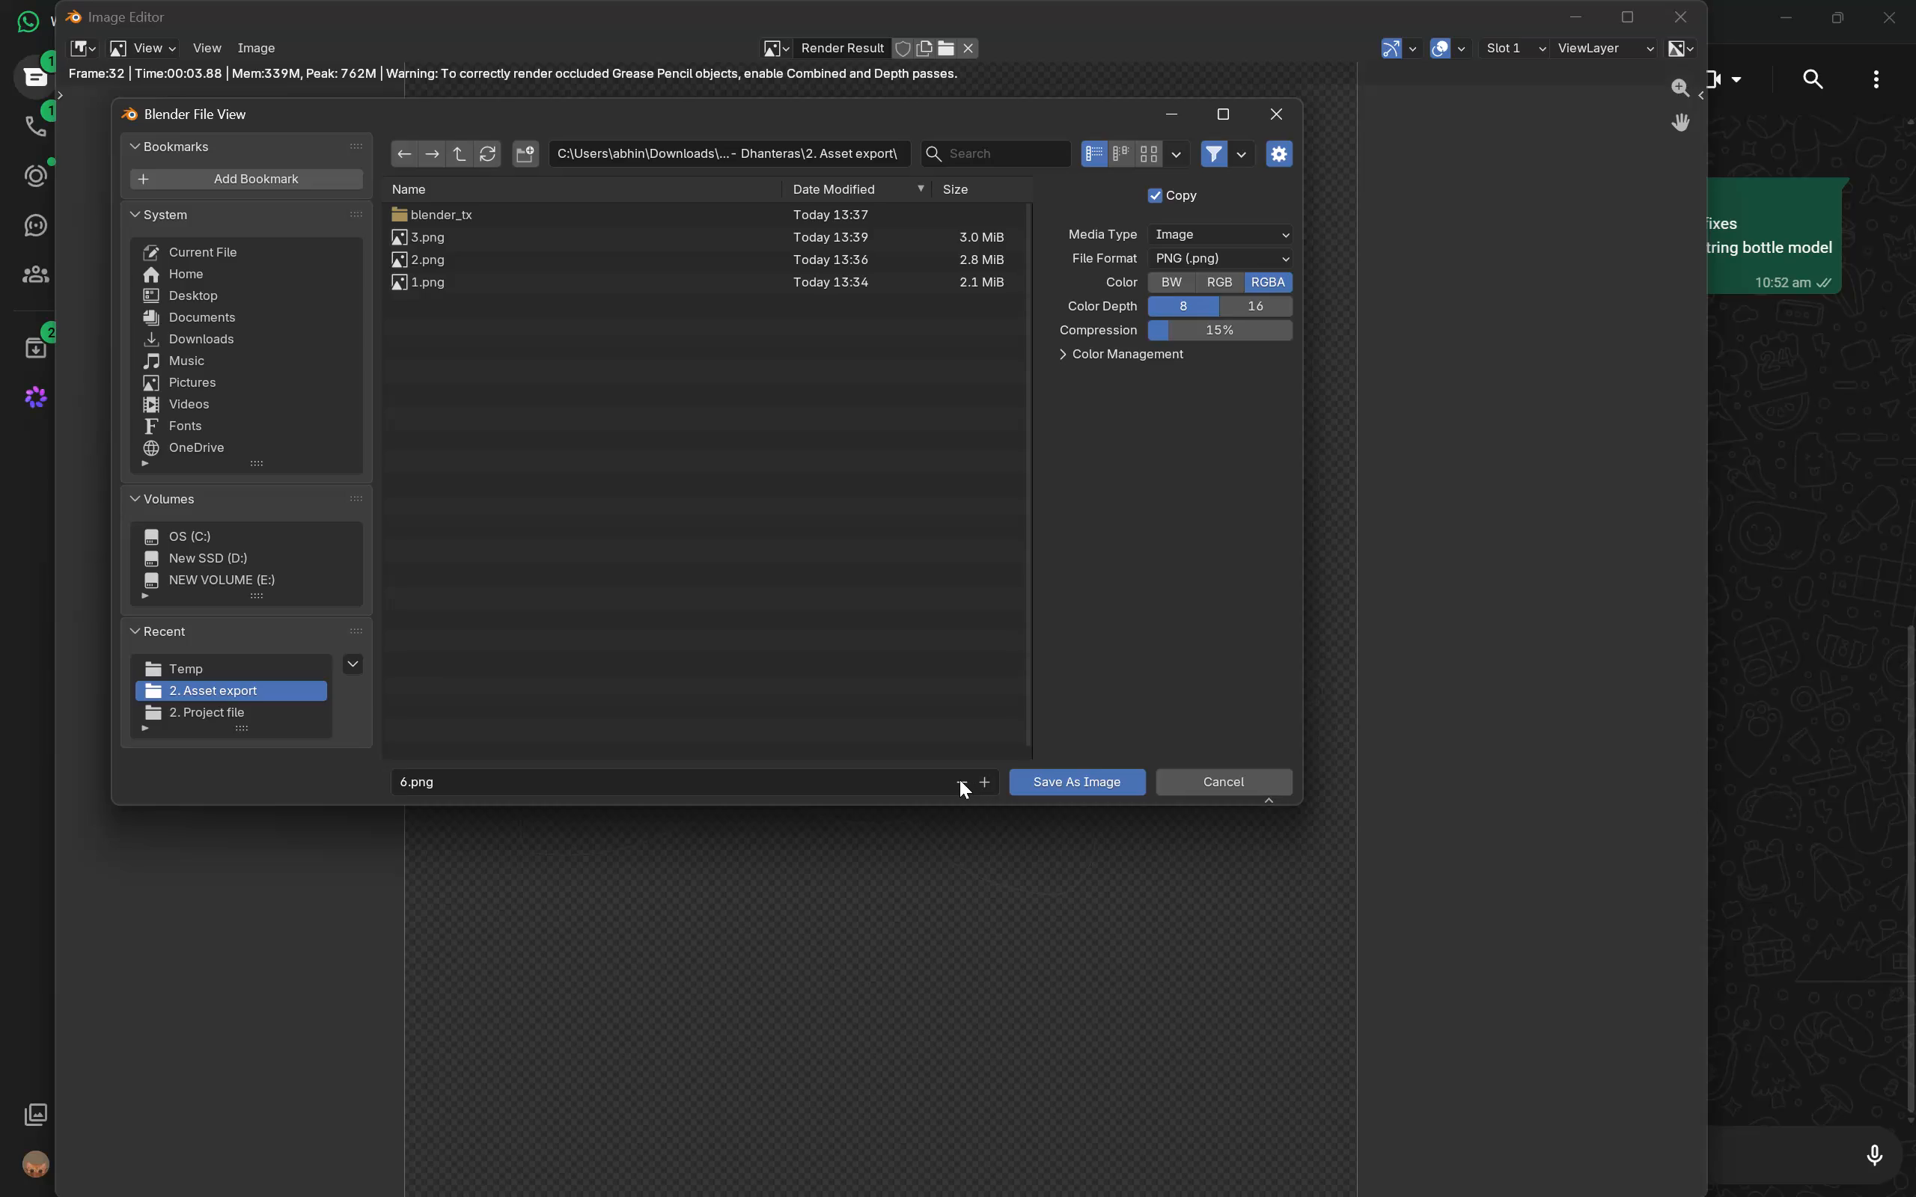
# Save the rendered lotus line art as 4.png in the 2. Asset export folder.
pyautogui.doubleClick(959, 780)
pyautogui.click(1052, 785)
# Switch to Figma and replace the lotus image fill in the teal Happy Dhanteras frame with the exported image 4.
pyautogui.hotkey('alt', 'Tab')
pyautogui.hotkey('alt', 'Tab')
pyautogui.hotkey('alt', 'Tab')
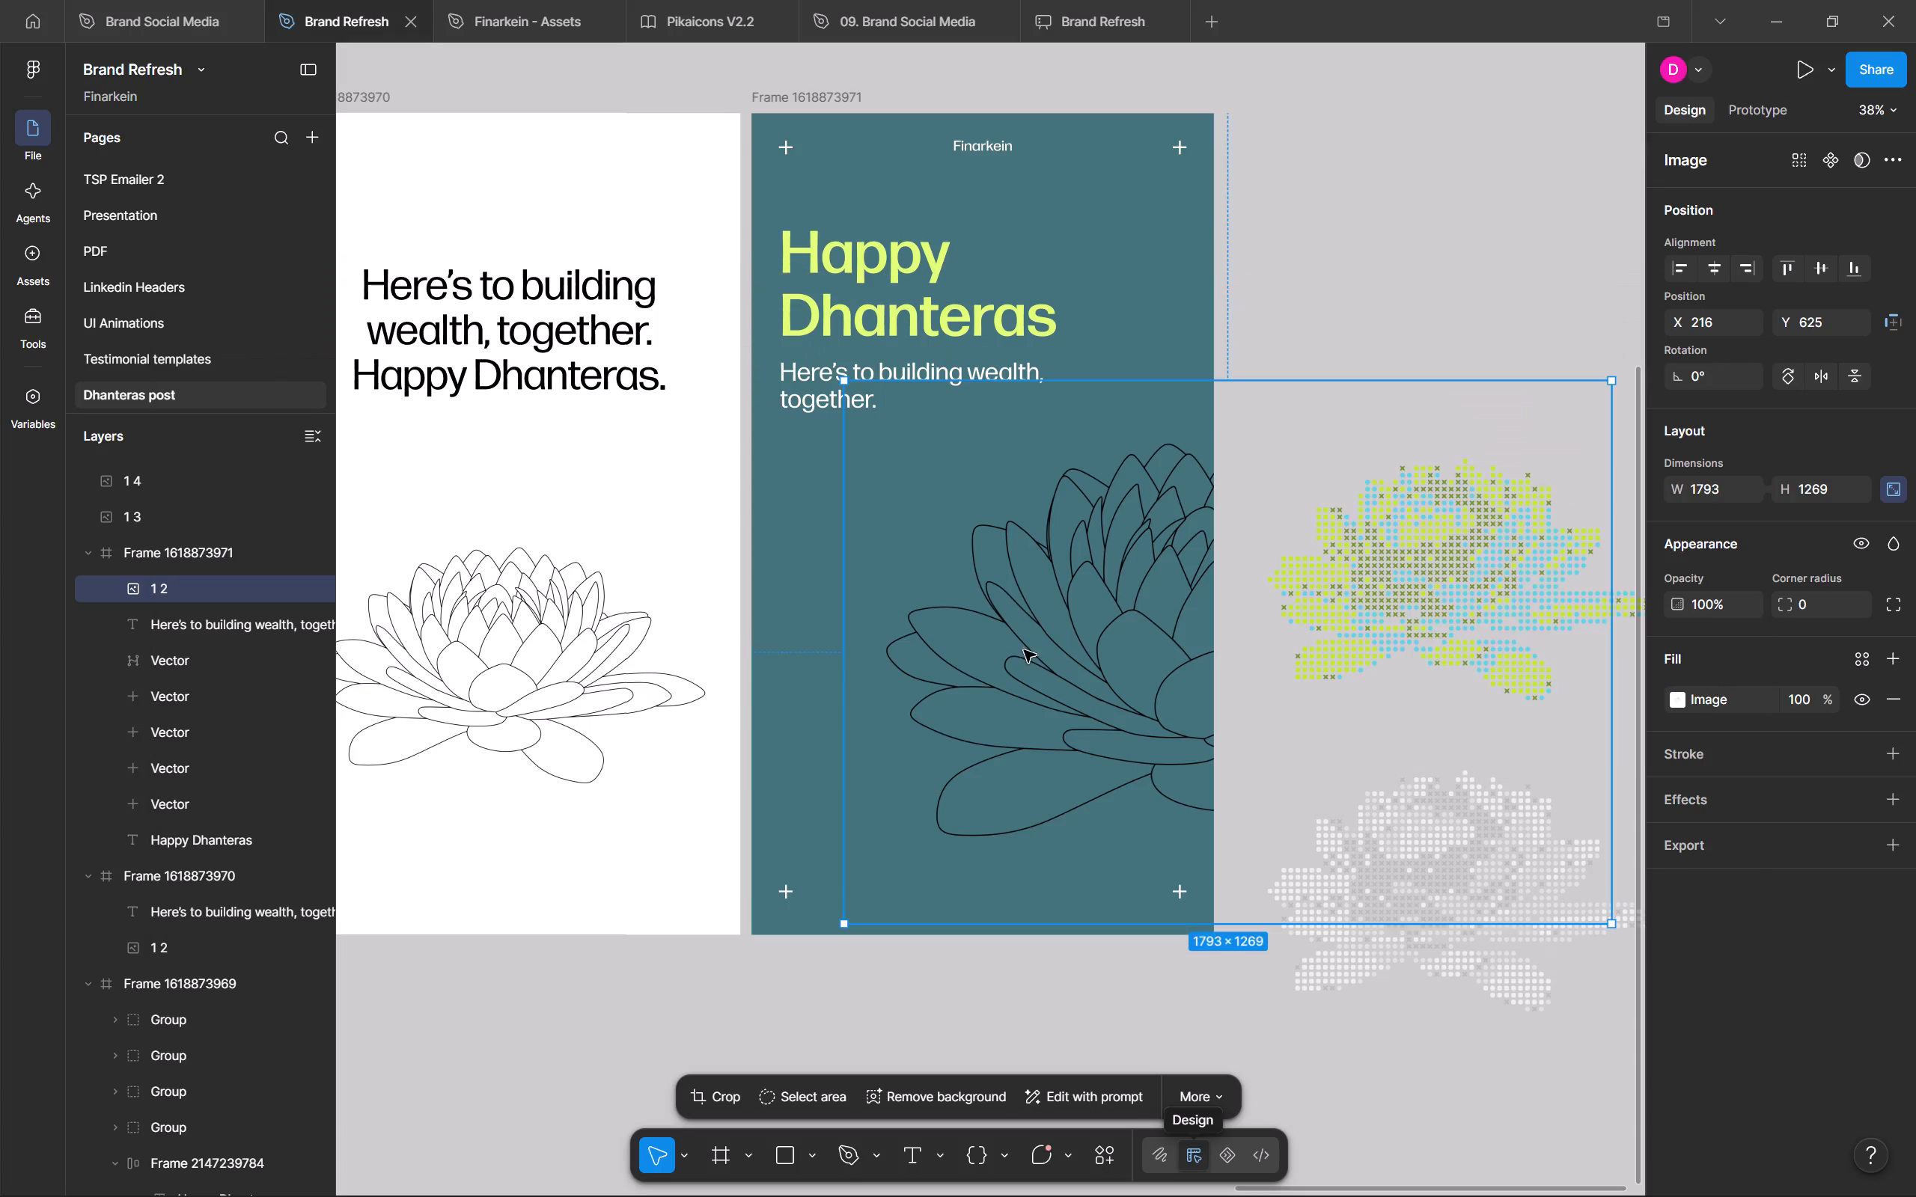
pyautogui.click(1025, 657)
pyautogui.click(1682, 709)
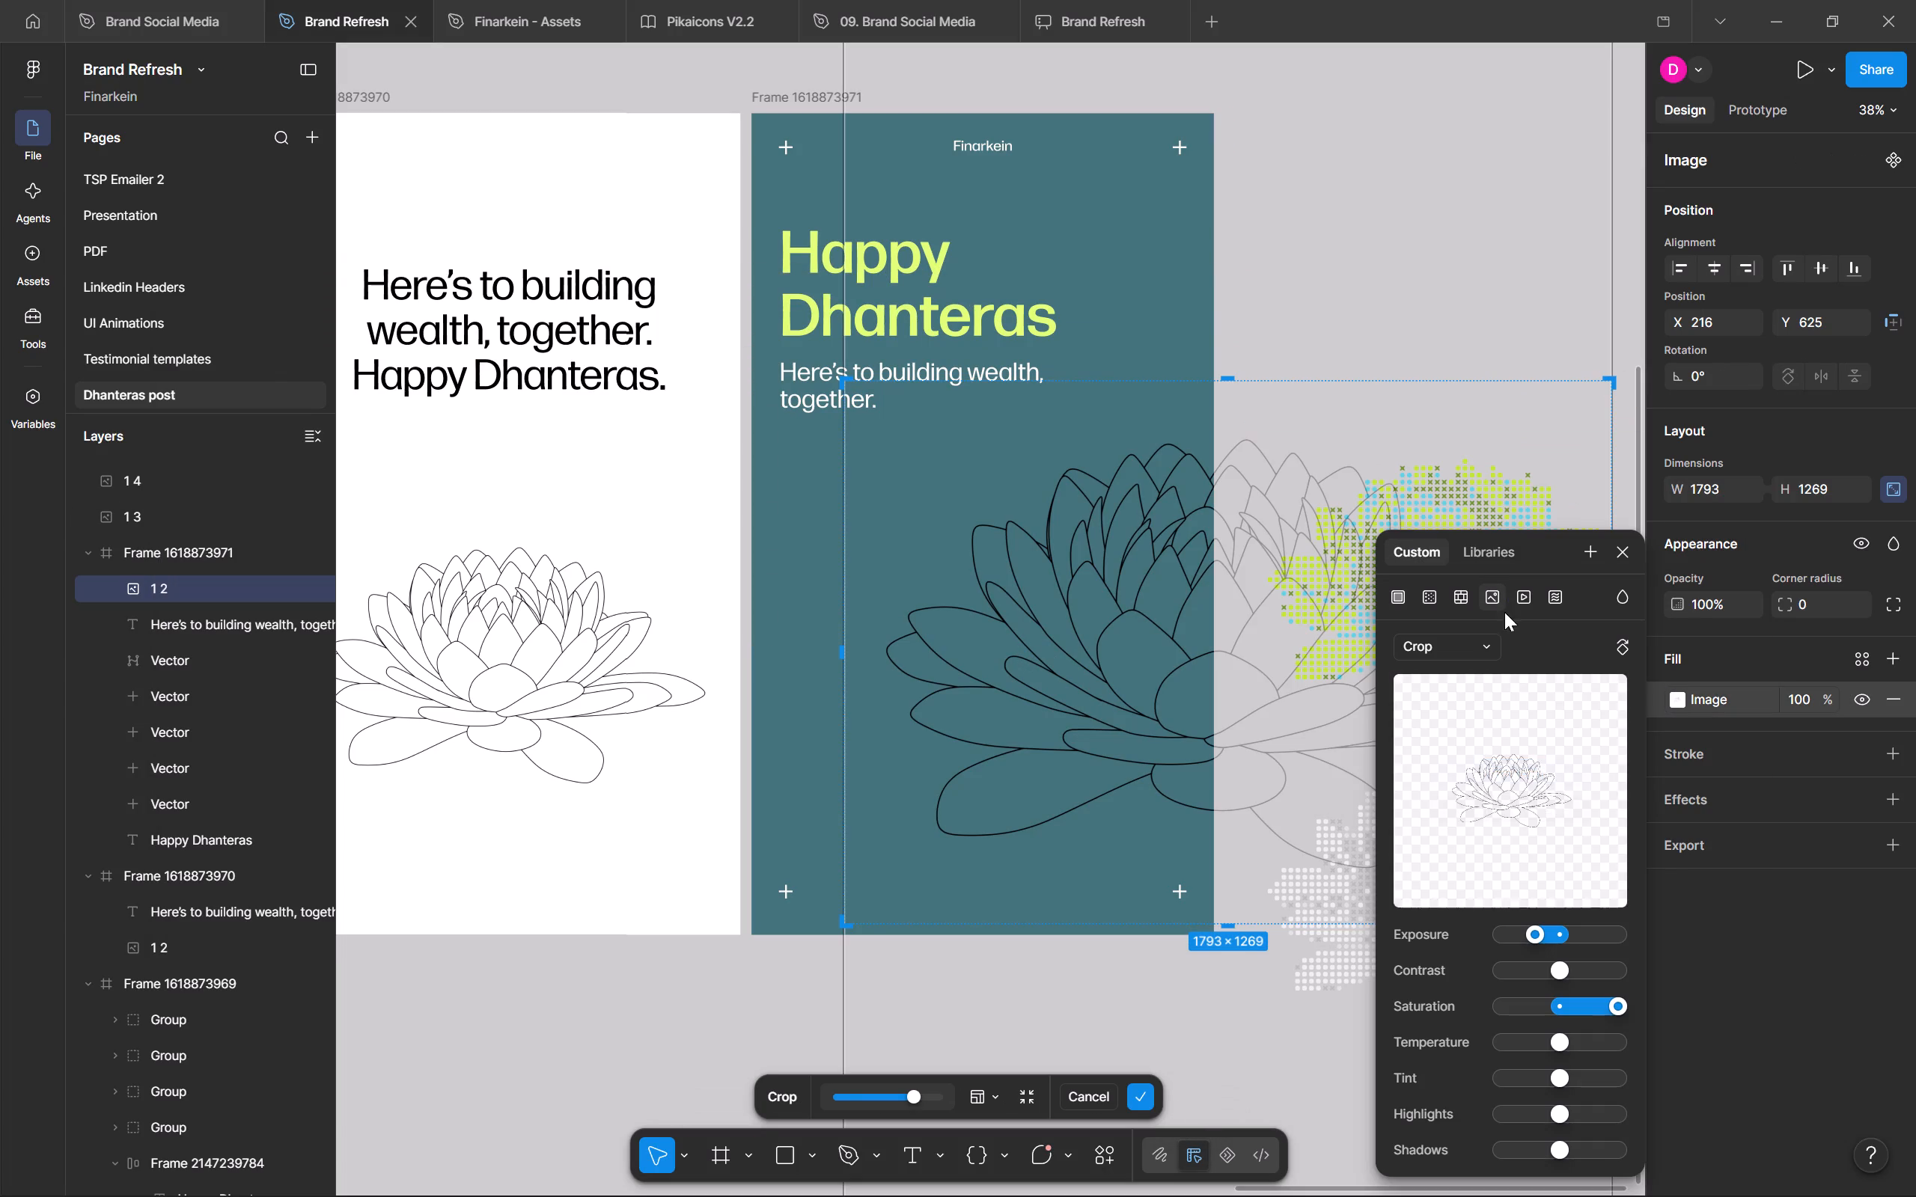
pyautogui.click(1489, 569)
pyautogui.click(1516, 767)
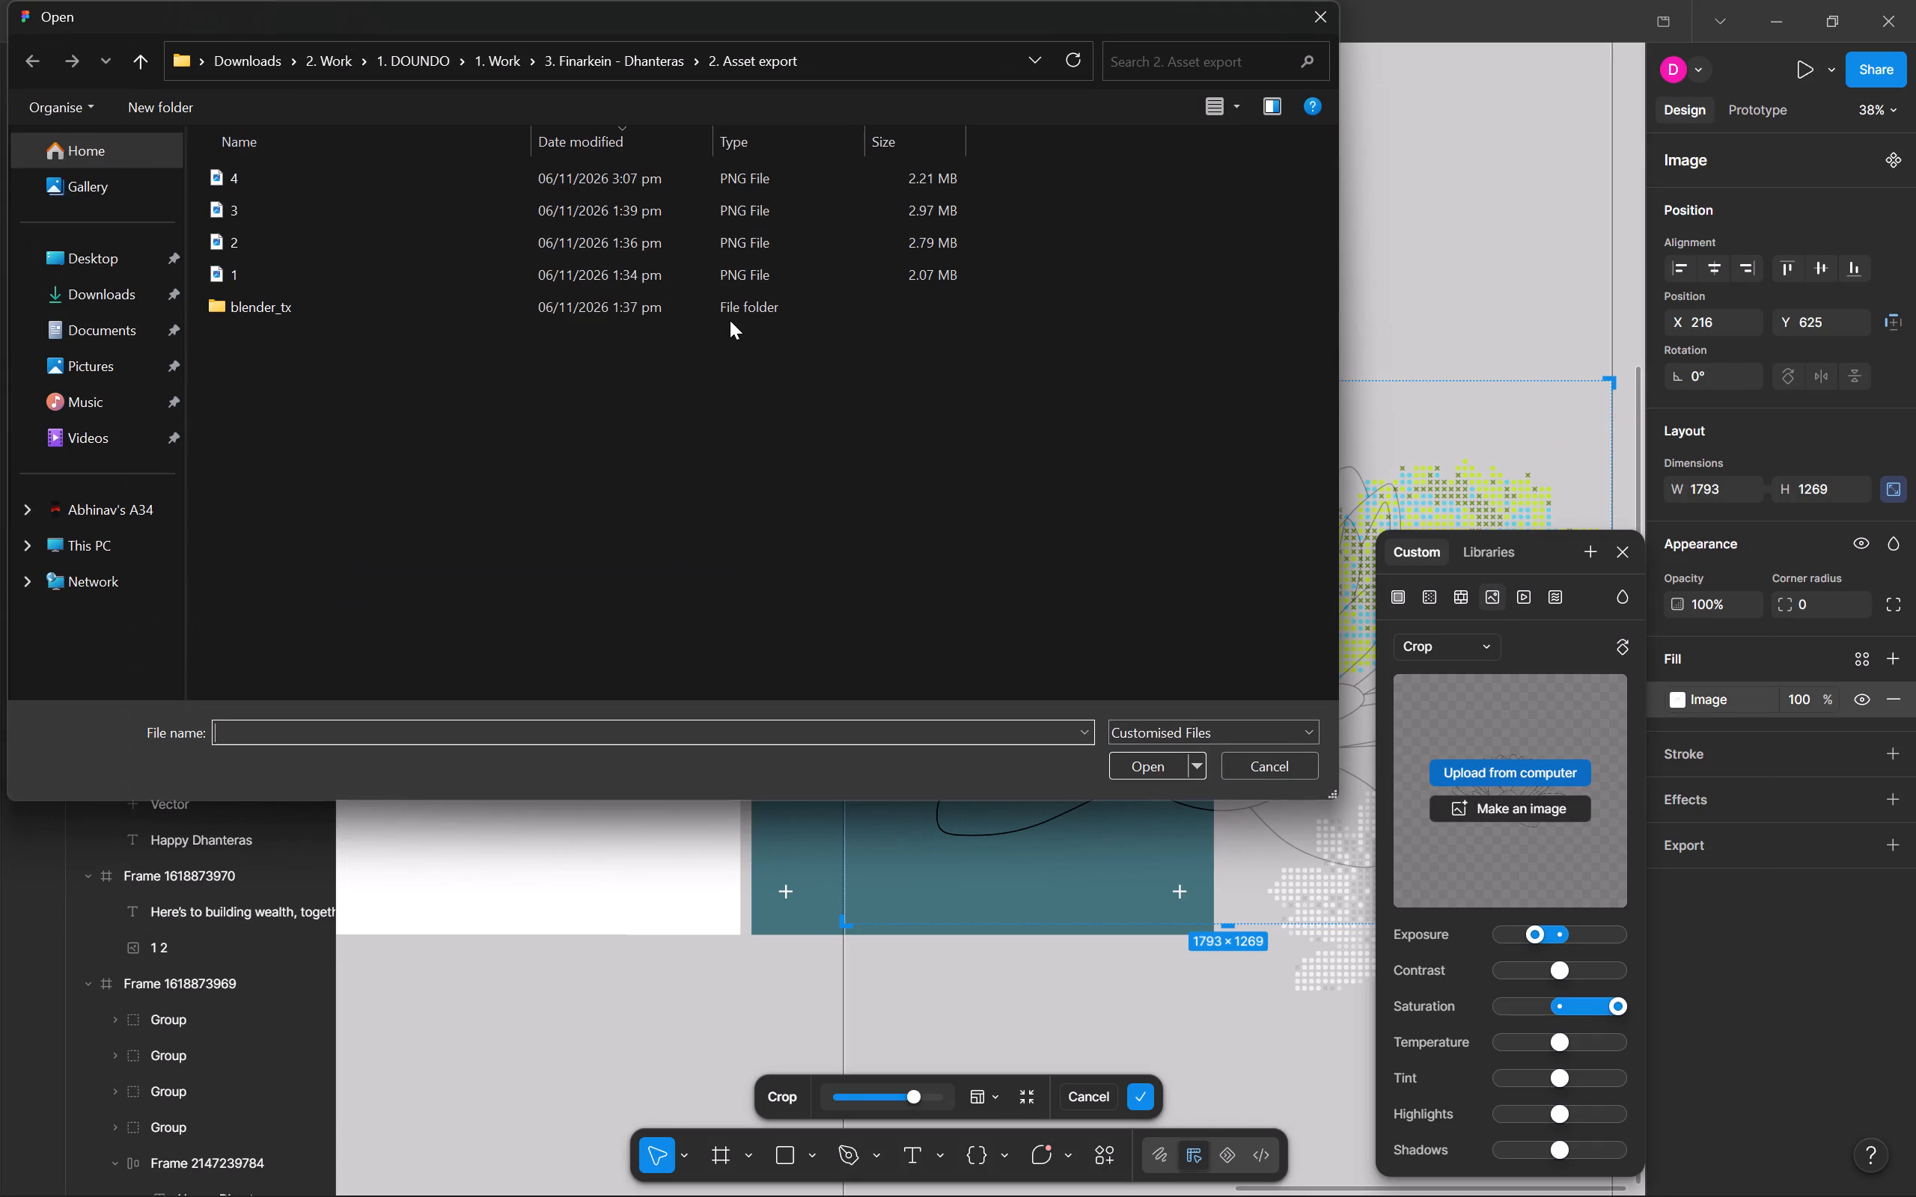
pyautogui.doubleClick(534, 184)
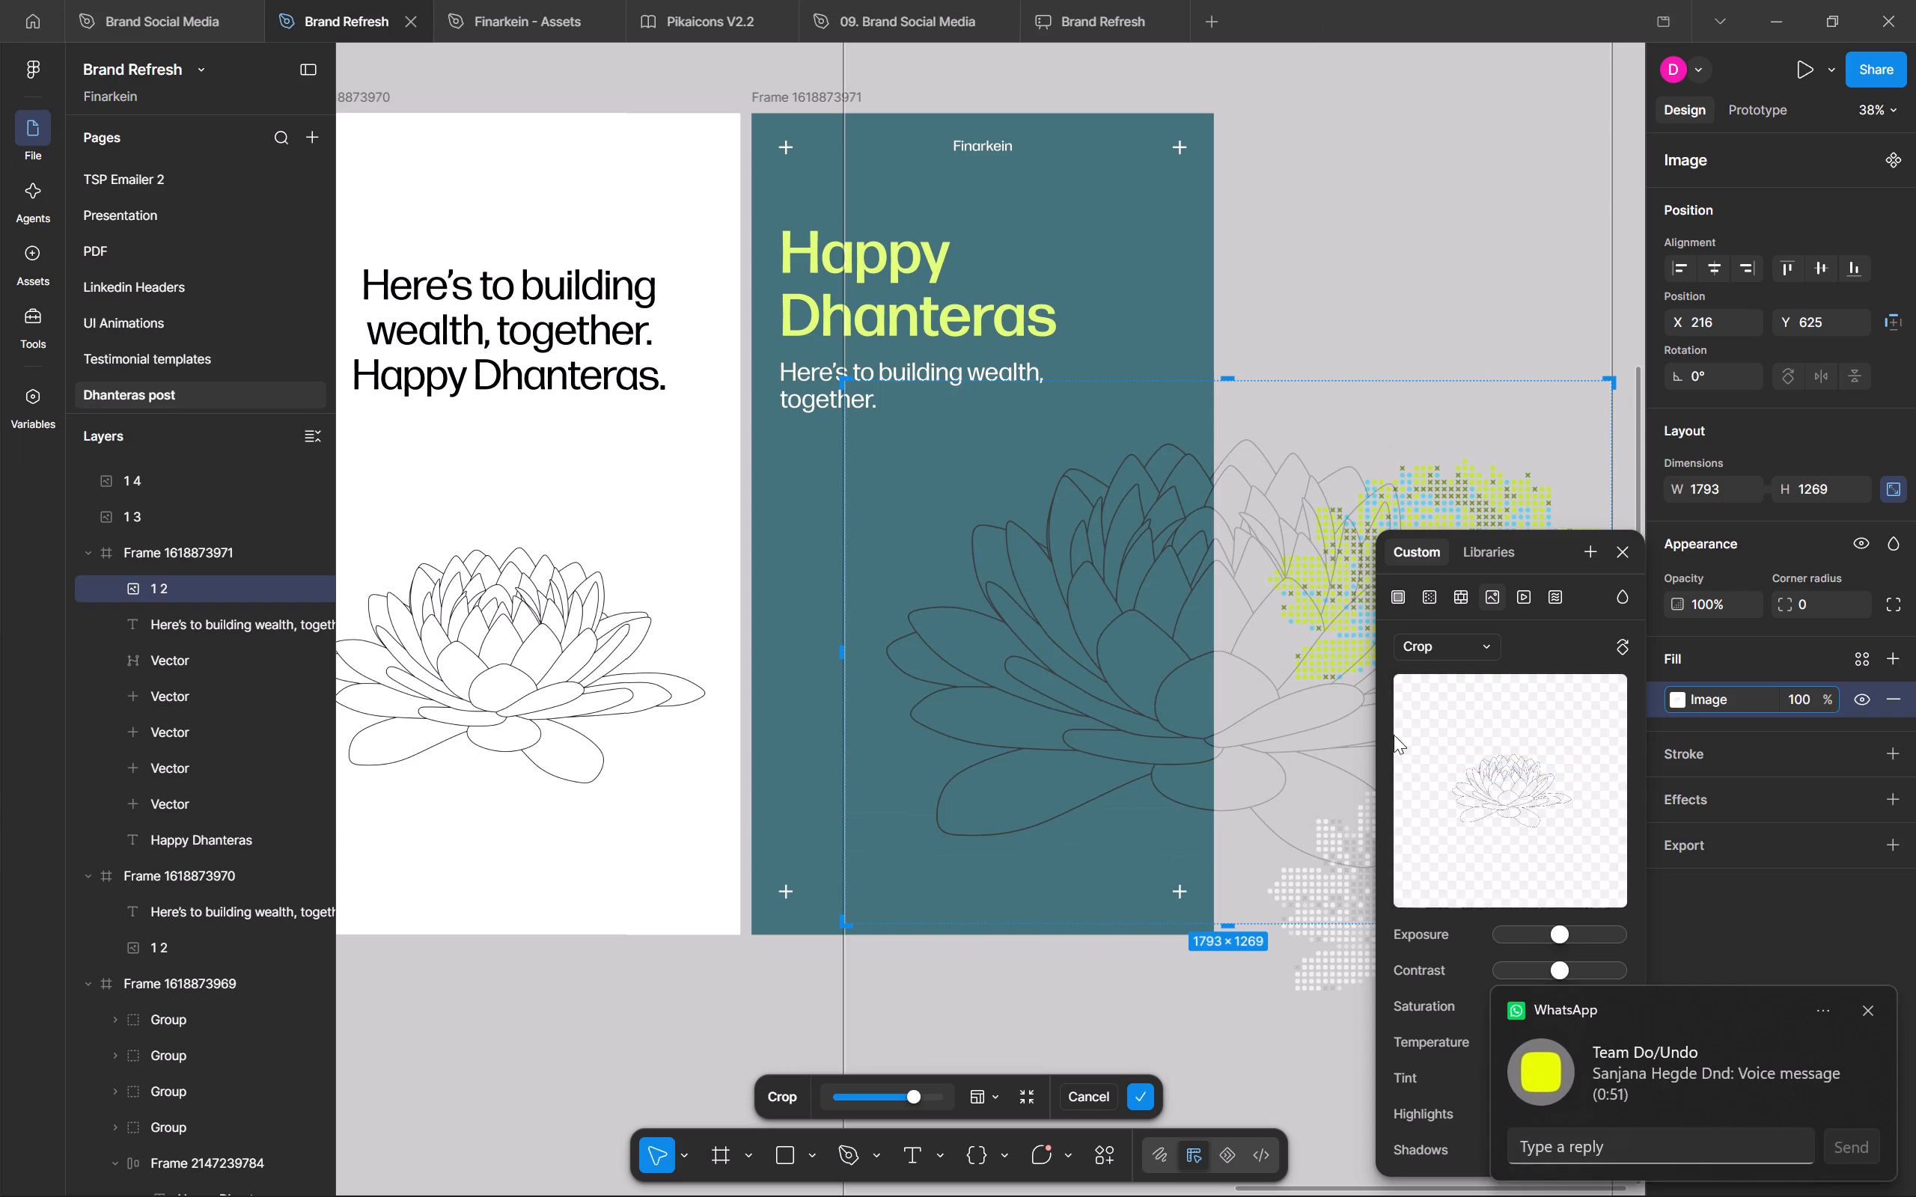
# Raise the lotus image fill's Exposure to the maximum so its lines turn white, and leave crop editing.
pyautogui.moveTo(1557, 934); pyautogui.dragTo(1710, 943)
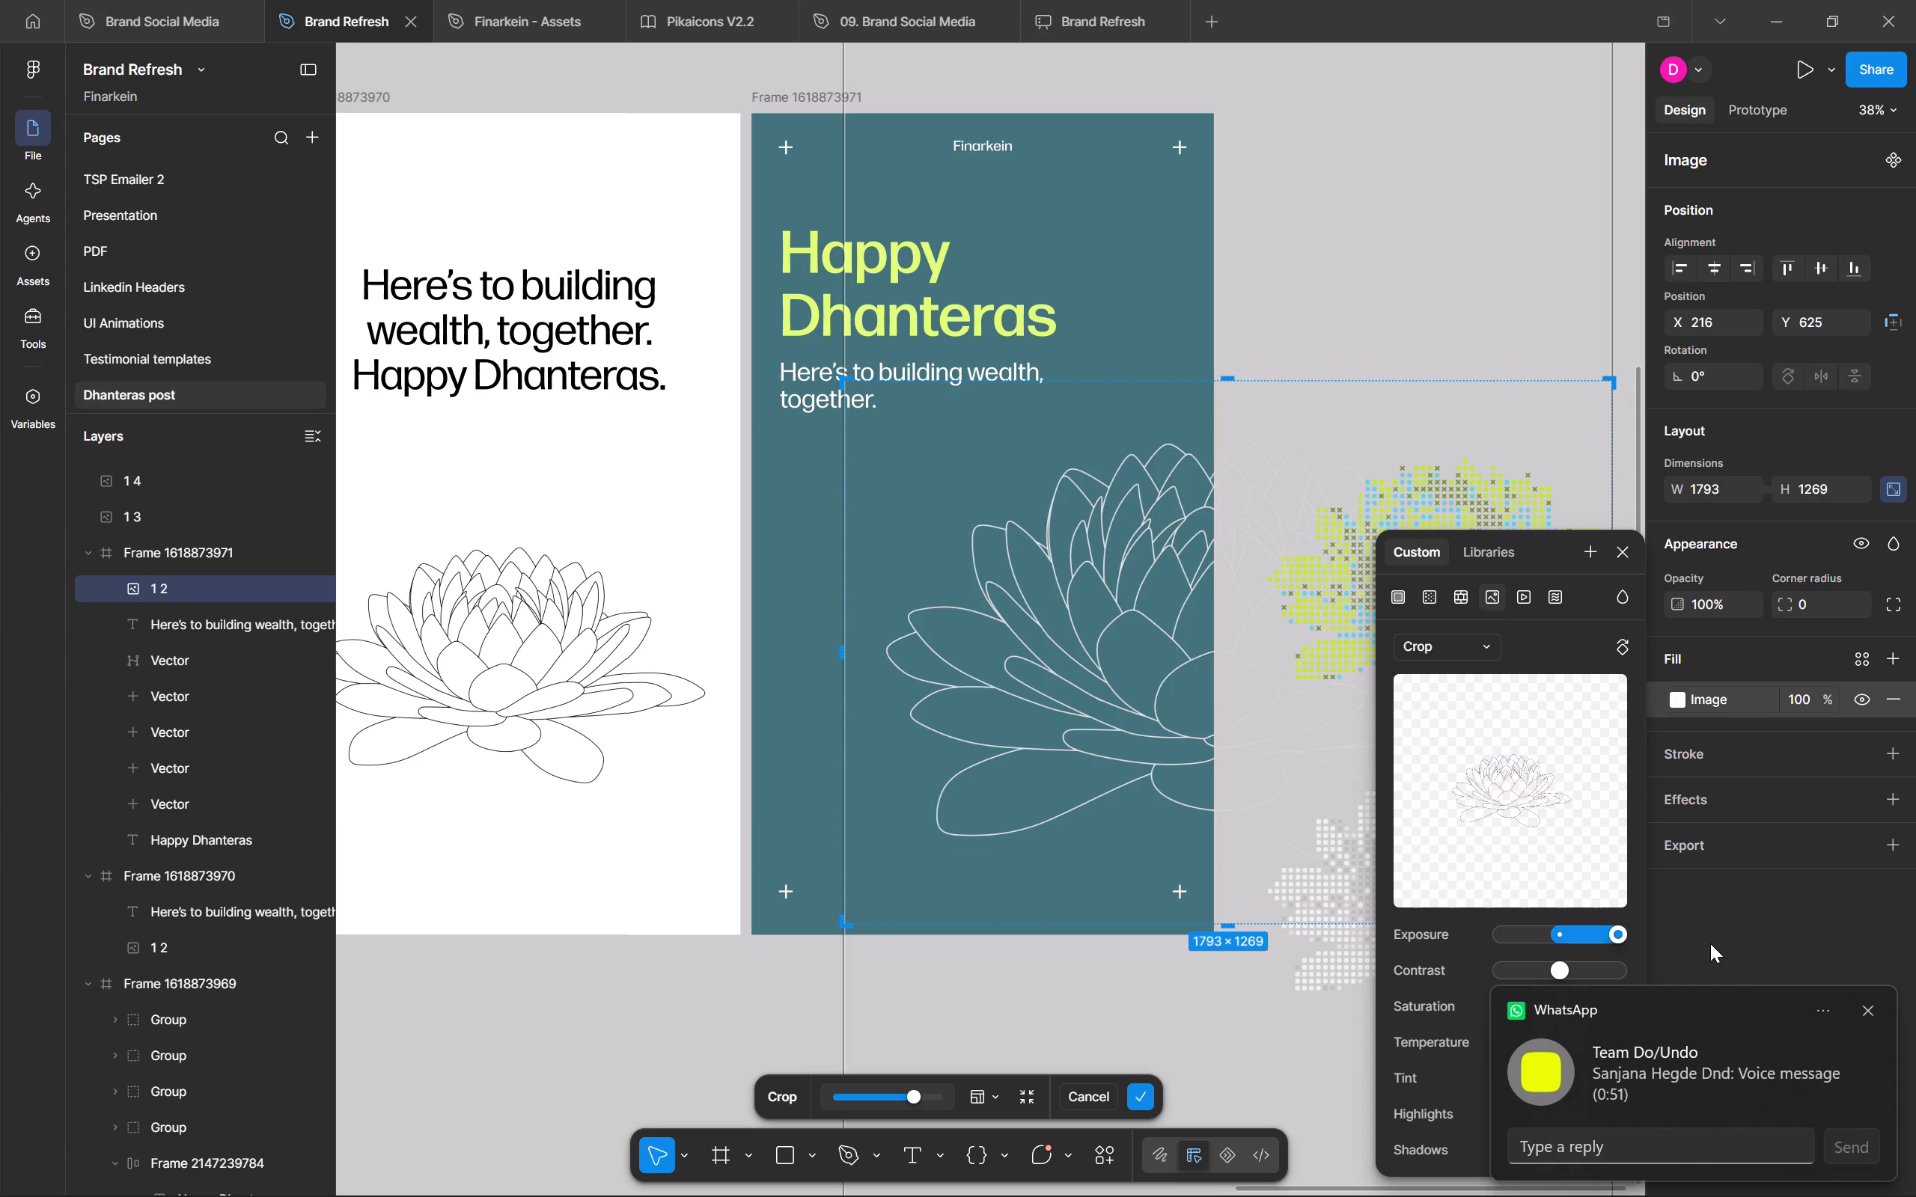
pyautogui.moveTo(1710, 943); pyautogui.dragTo(1713, 943)
pyautogui.click(1415, 295)
pyautogui.click(639, 1072)
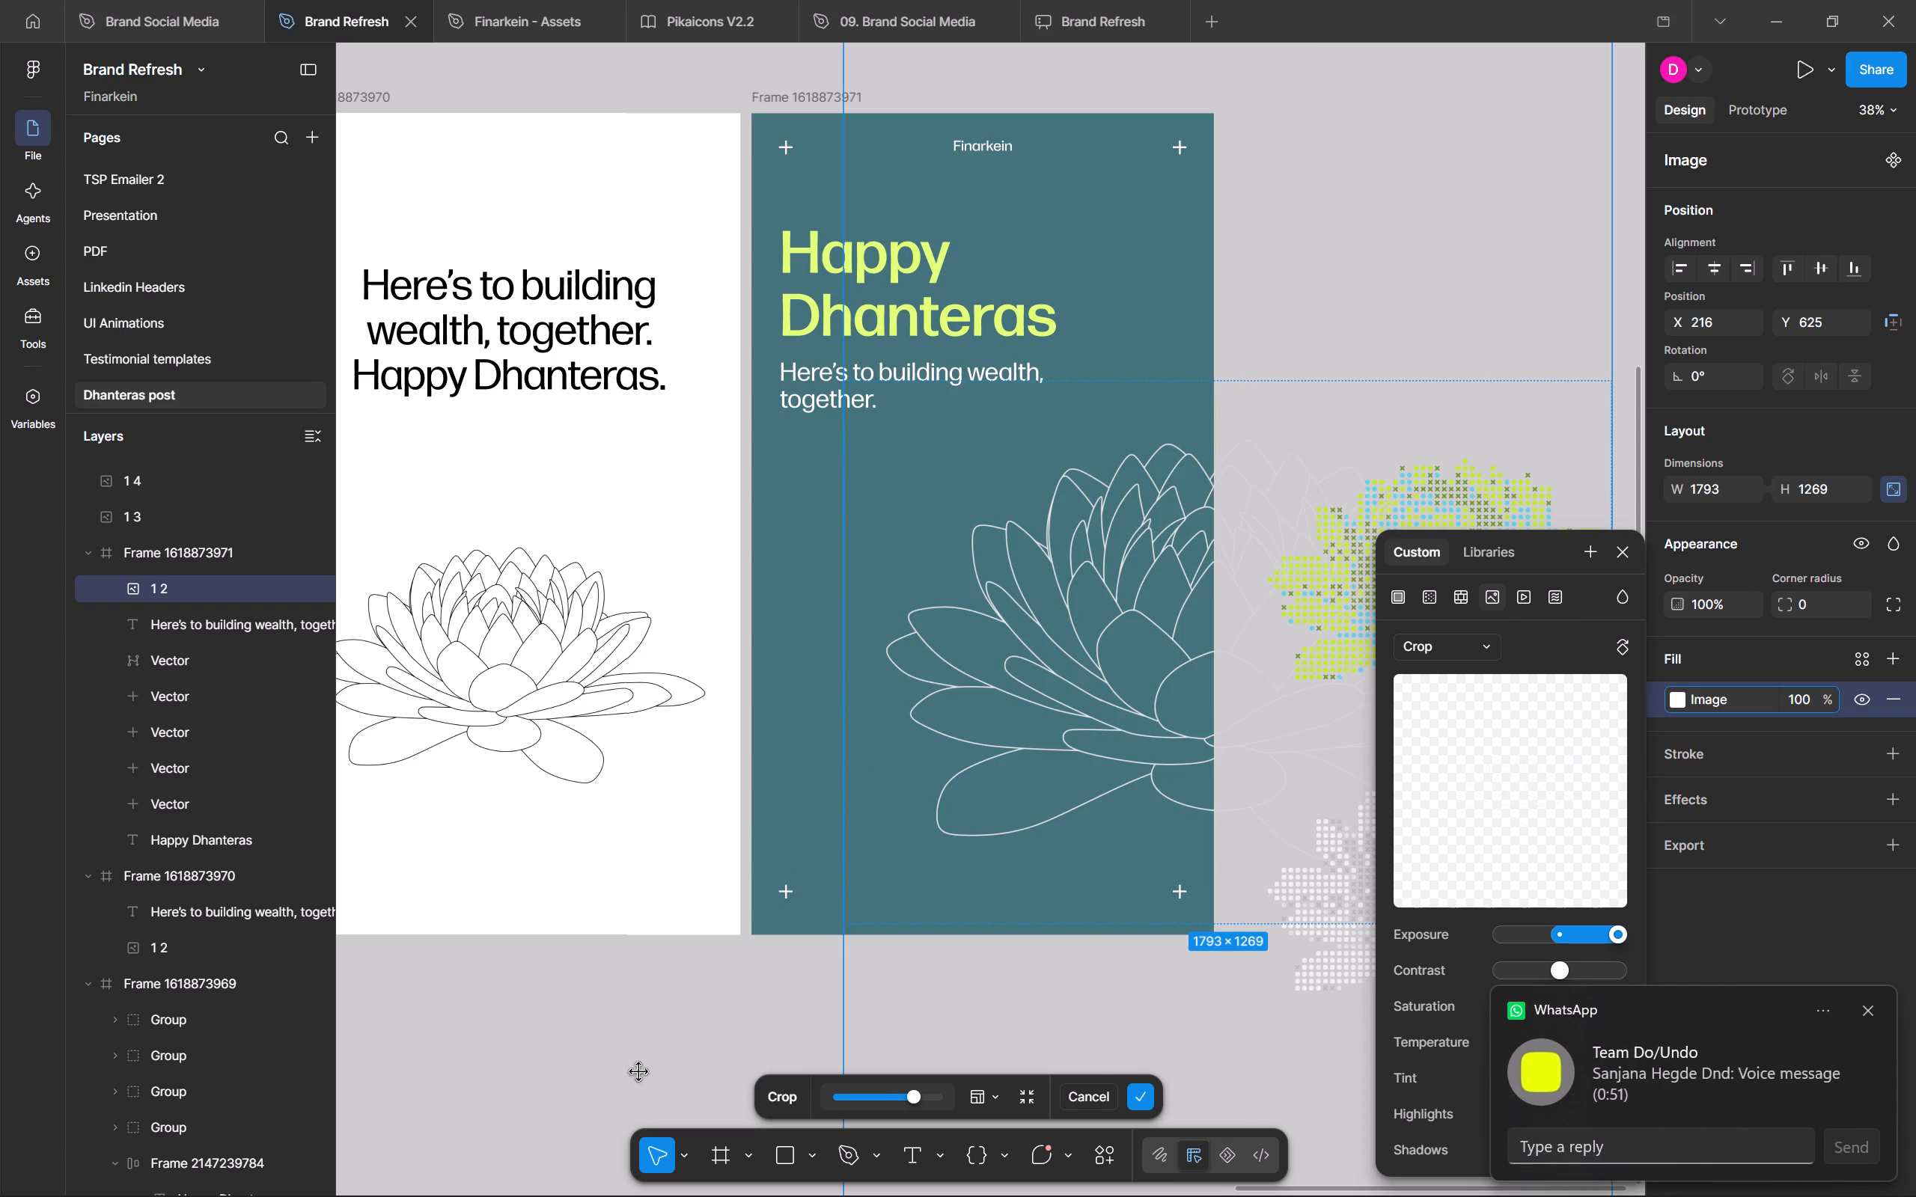
pyautogui.rightClick(1035, 683)
pyautogui.press('Escape')
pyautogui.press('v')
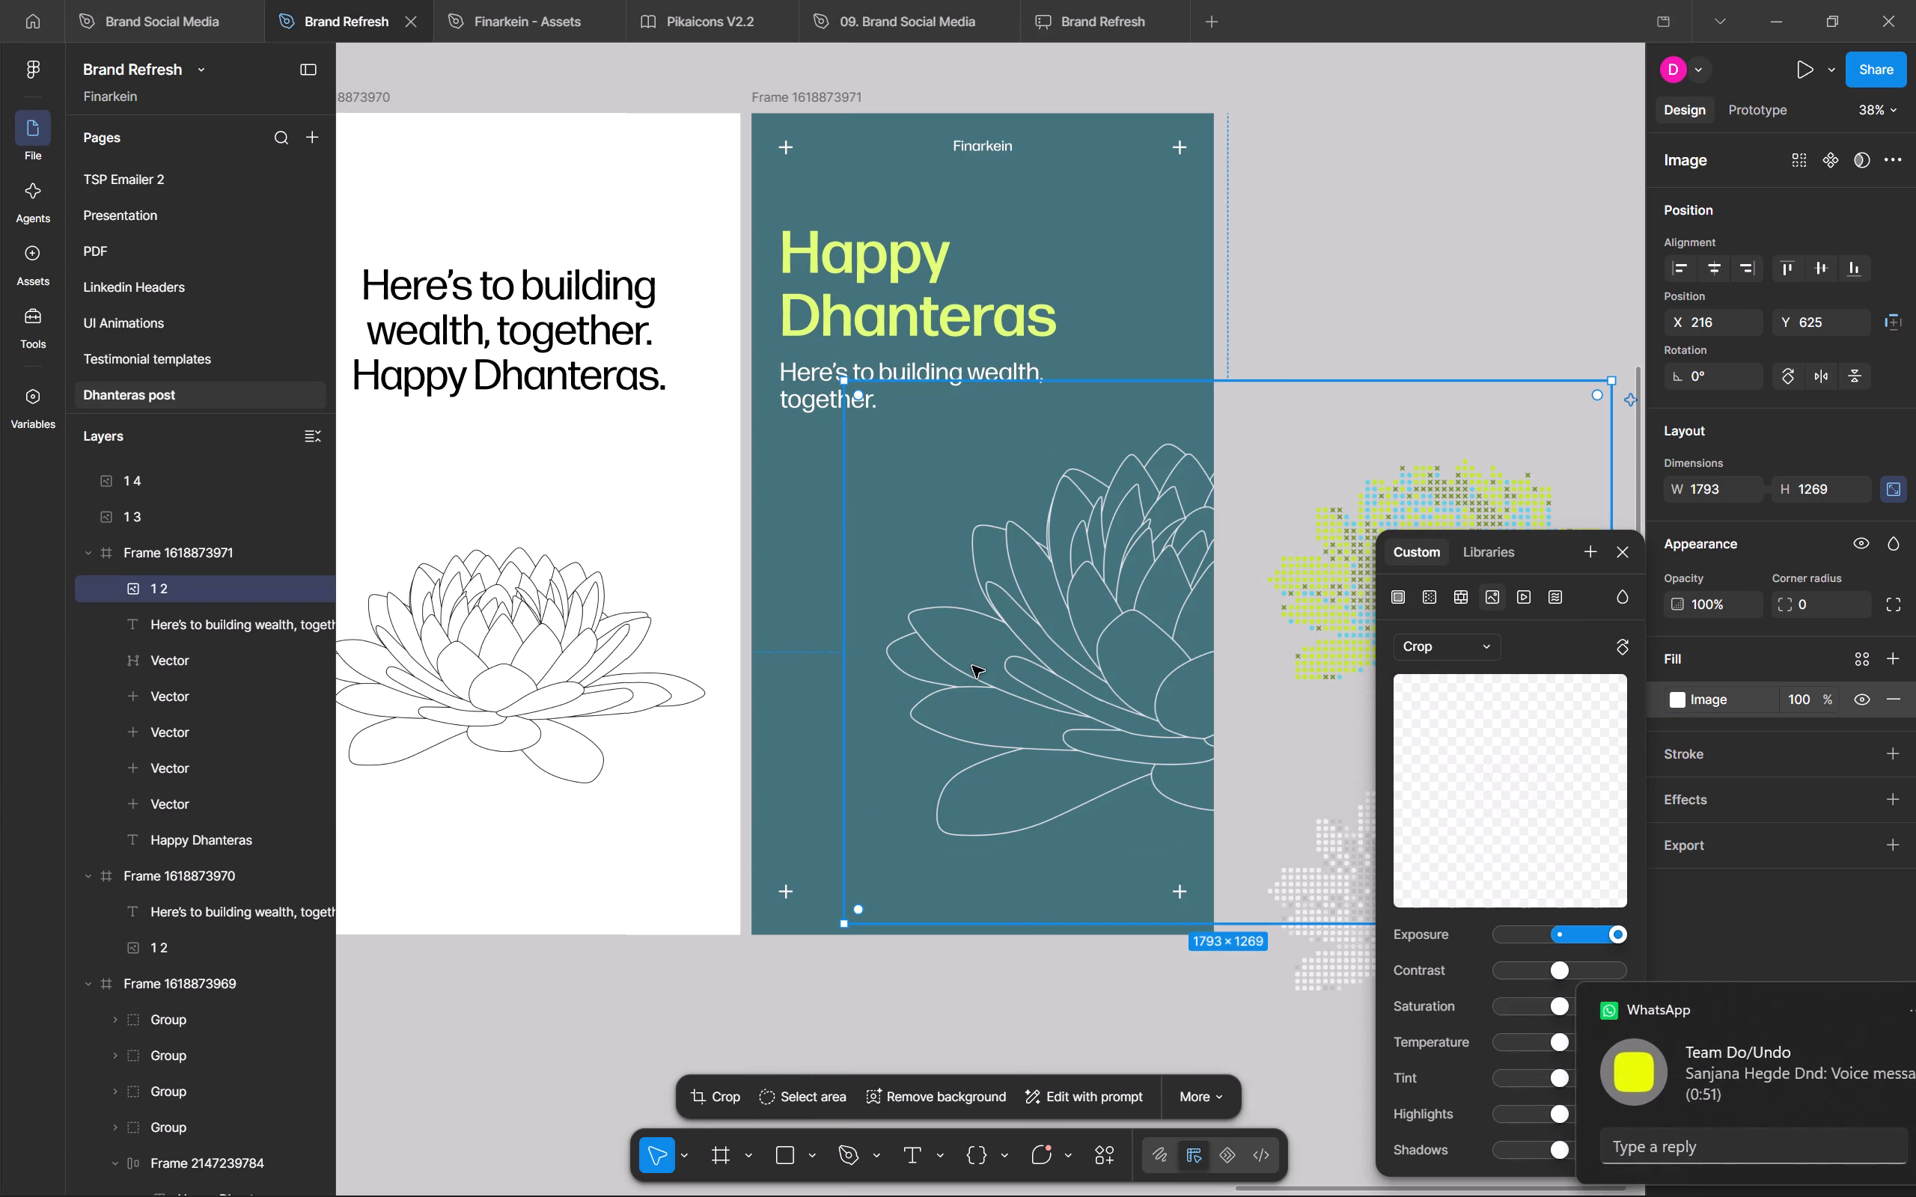
pyautogui.click(692, 1005)
# Move the lotus image in the teal frame down 80 px to Y 705.
pyautogui.click(1058, 711)
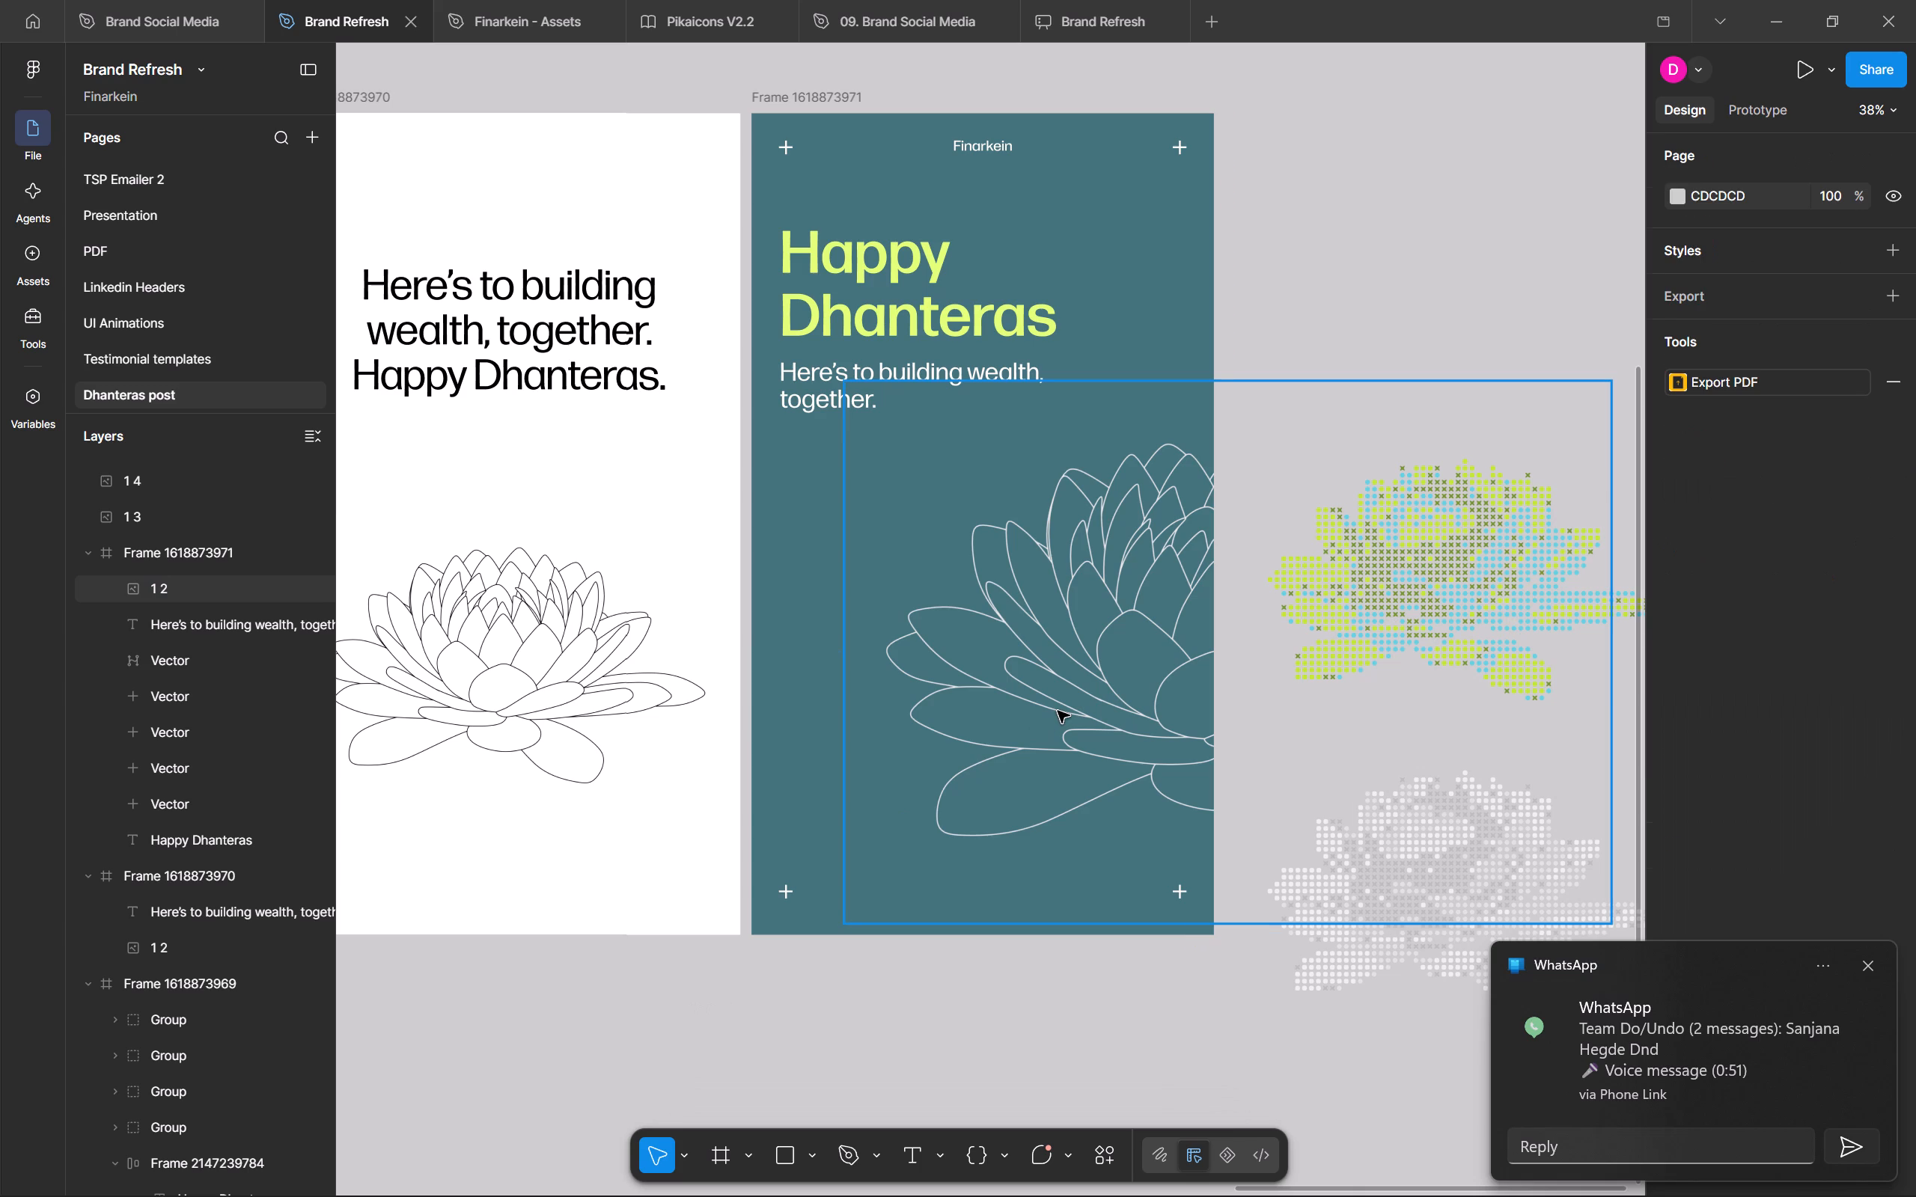
pyautogui.hotkey('shift', 'Down')
pyautogui.hotkey('shift', 'Down')
pyautogui.hotkey('shift', 'Down')
pyautogui.hotkey('shift', 'Down')
pyautogui.hotkey('shift', 'Down')
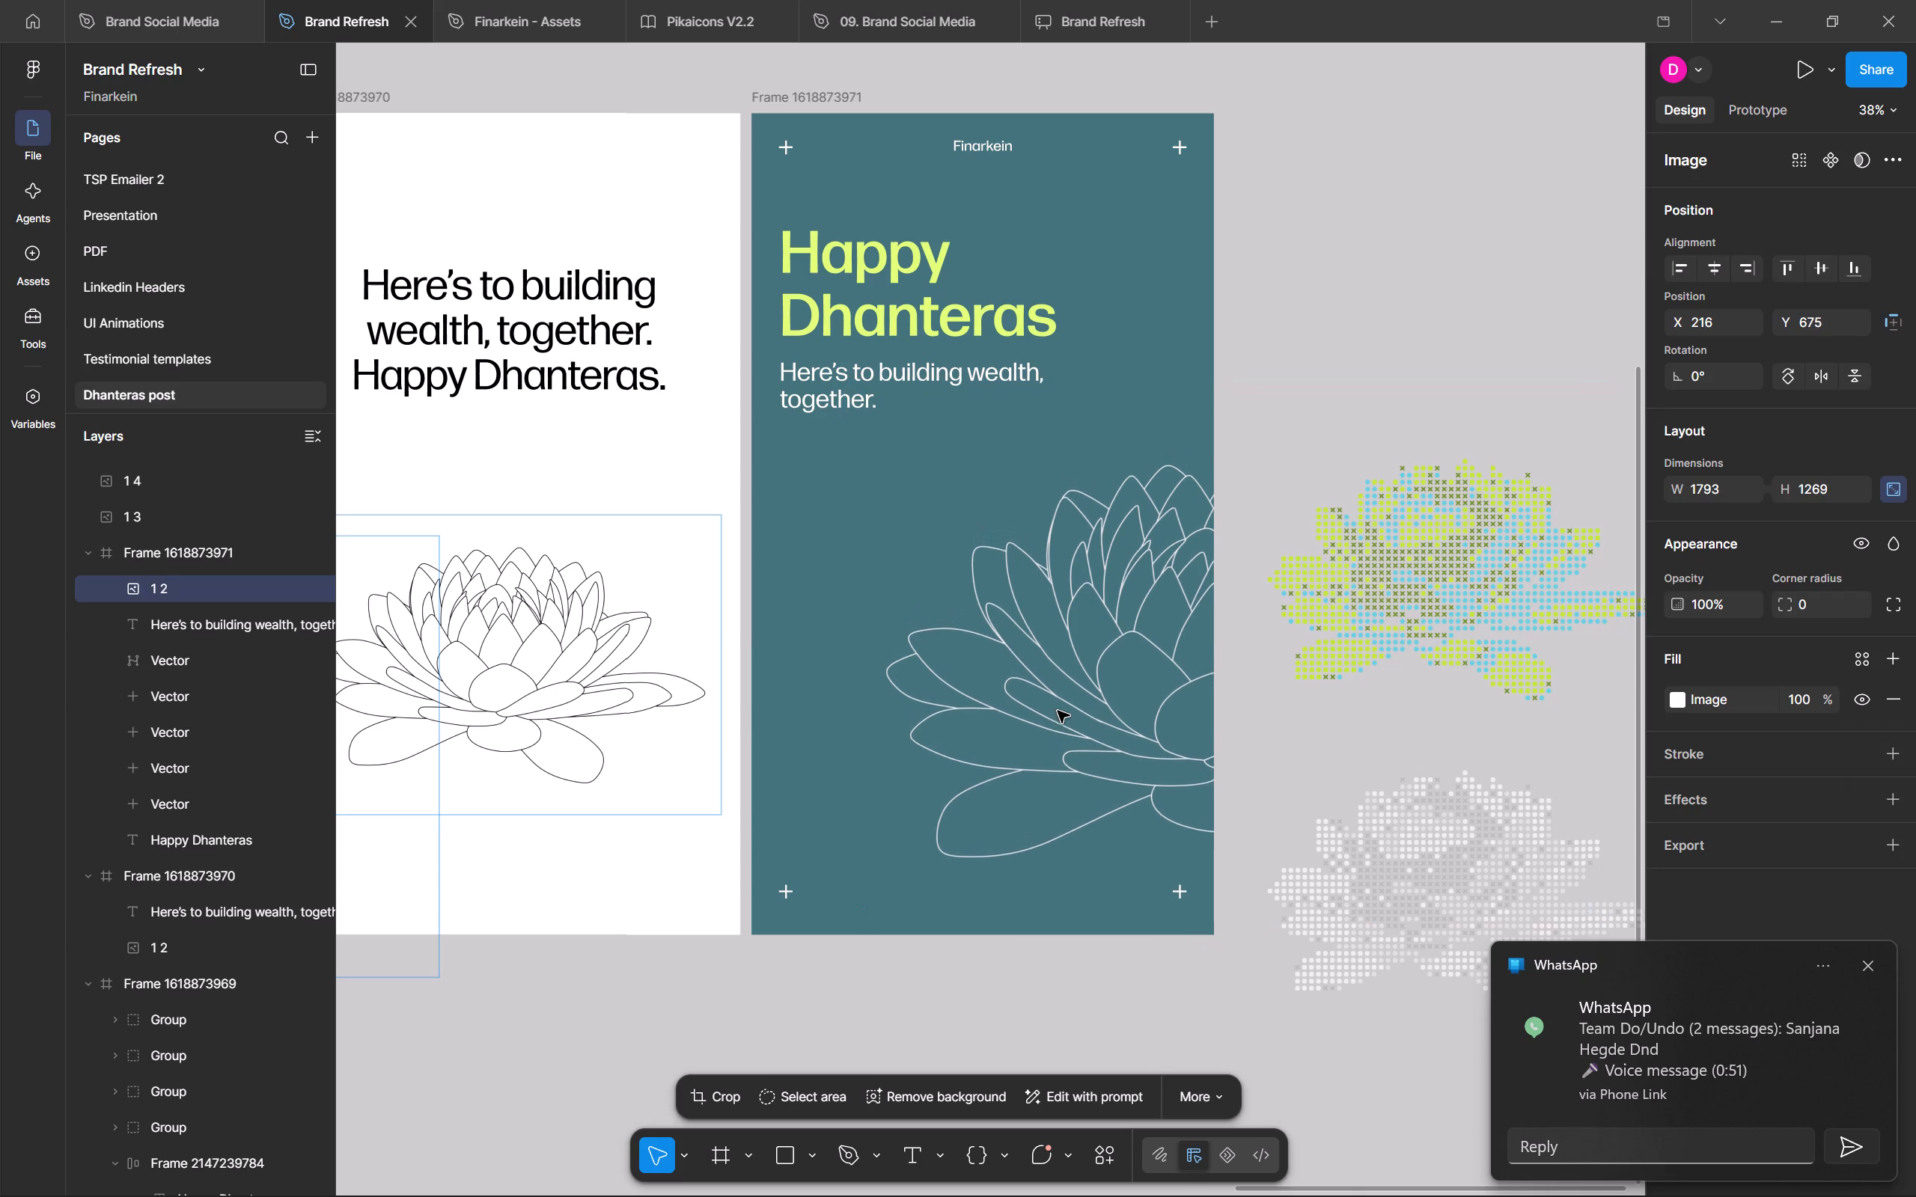
pyautogui.hotkey('shift', 'Down')
pyautogui.hotkey('shift', 'Down')
pyautogui.hotkey('shift', 'Down')
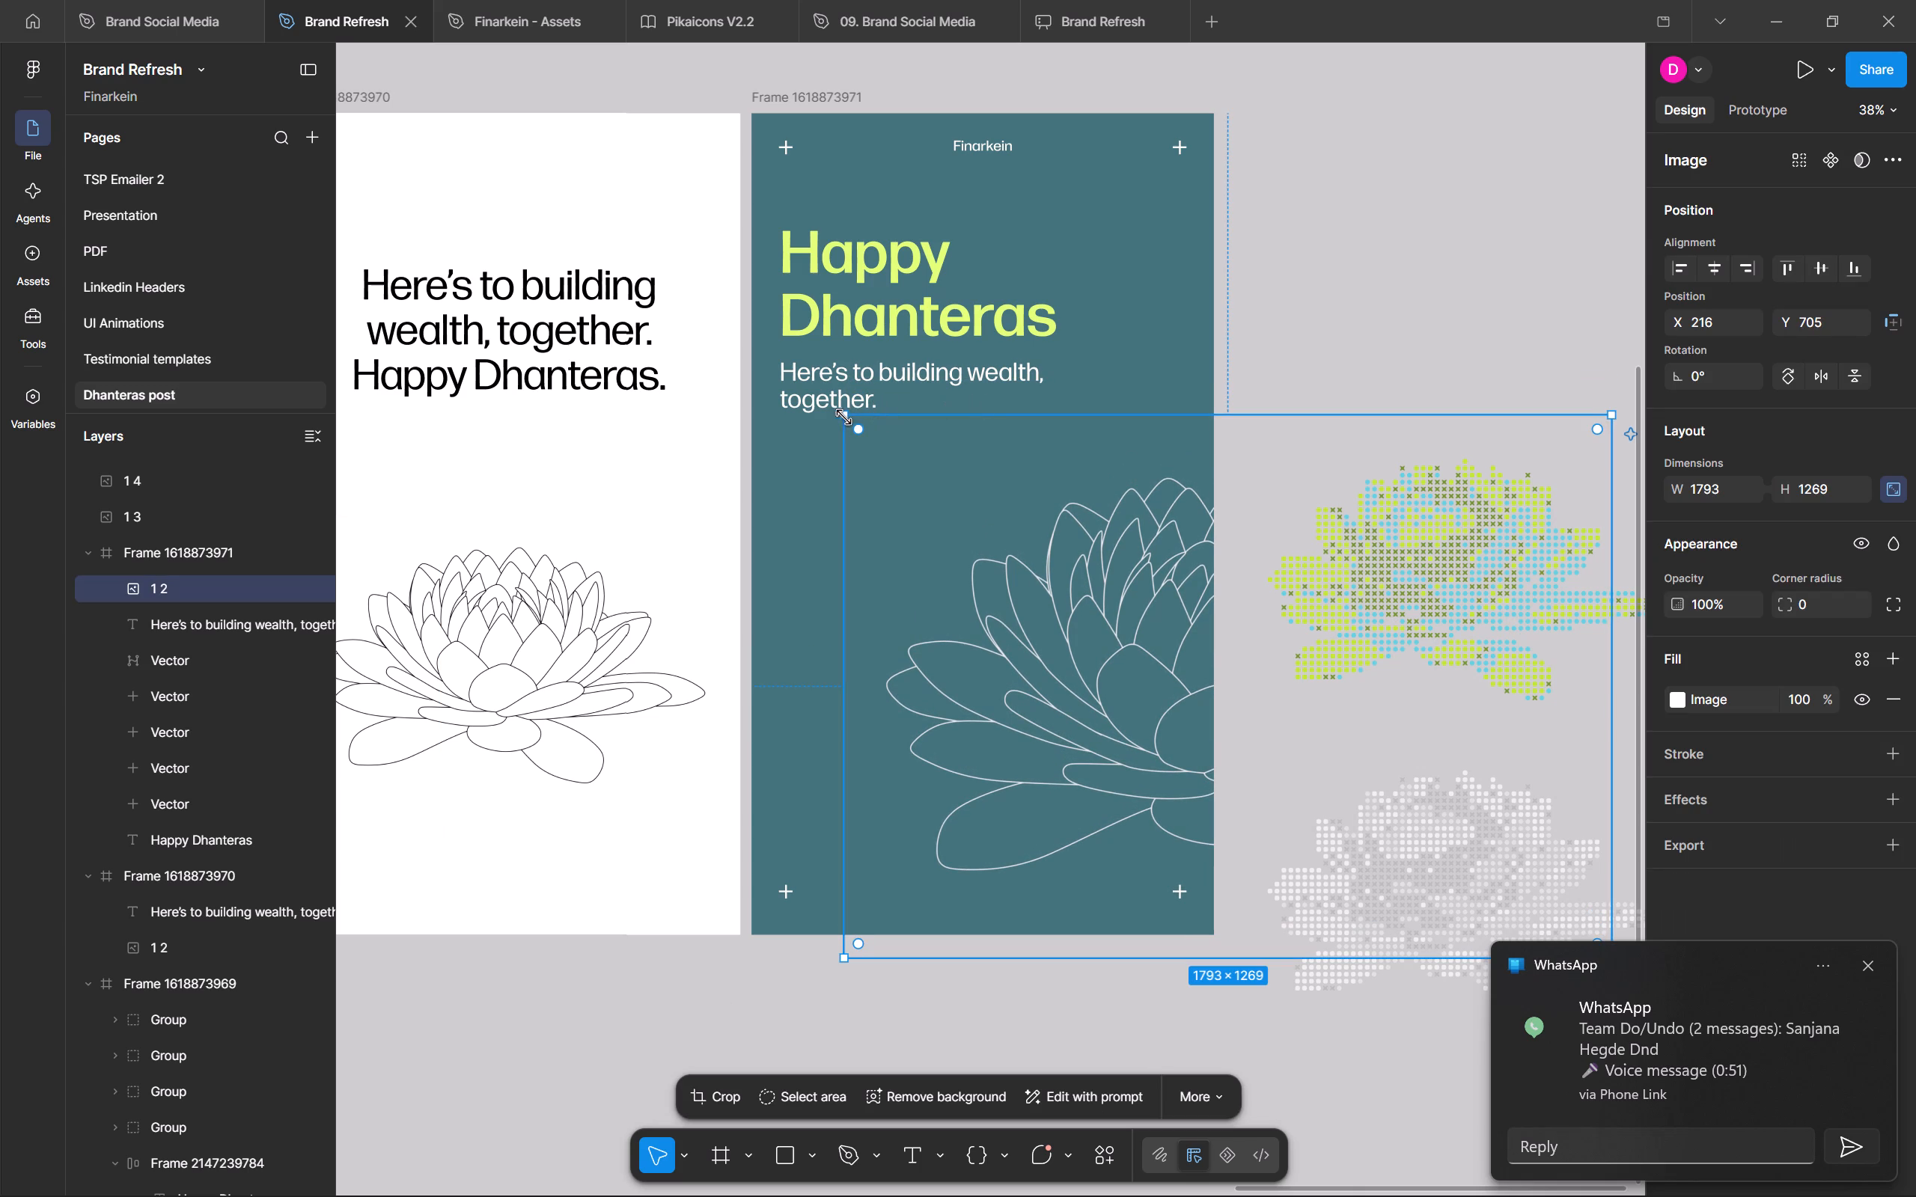
# Enlarge the lotus image proportionally to about 1967 × 1392 from its upper-left corner and shift it slightly right within the teal frame.
pyautogui.moveTo(842, 419); pyautogui.dragTo(769, 377)
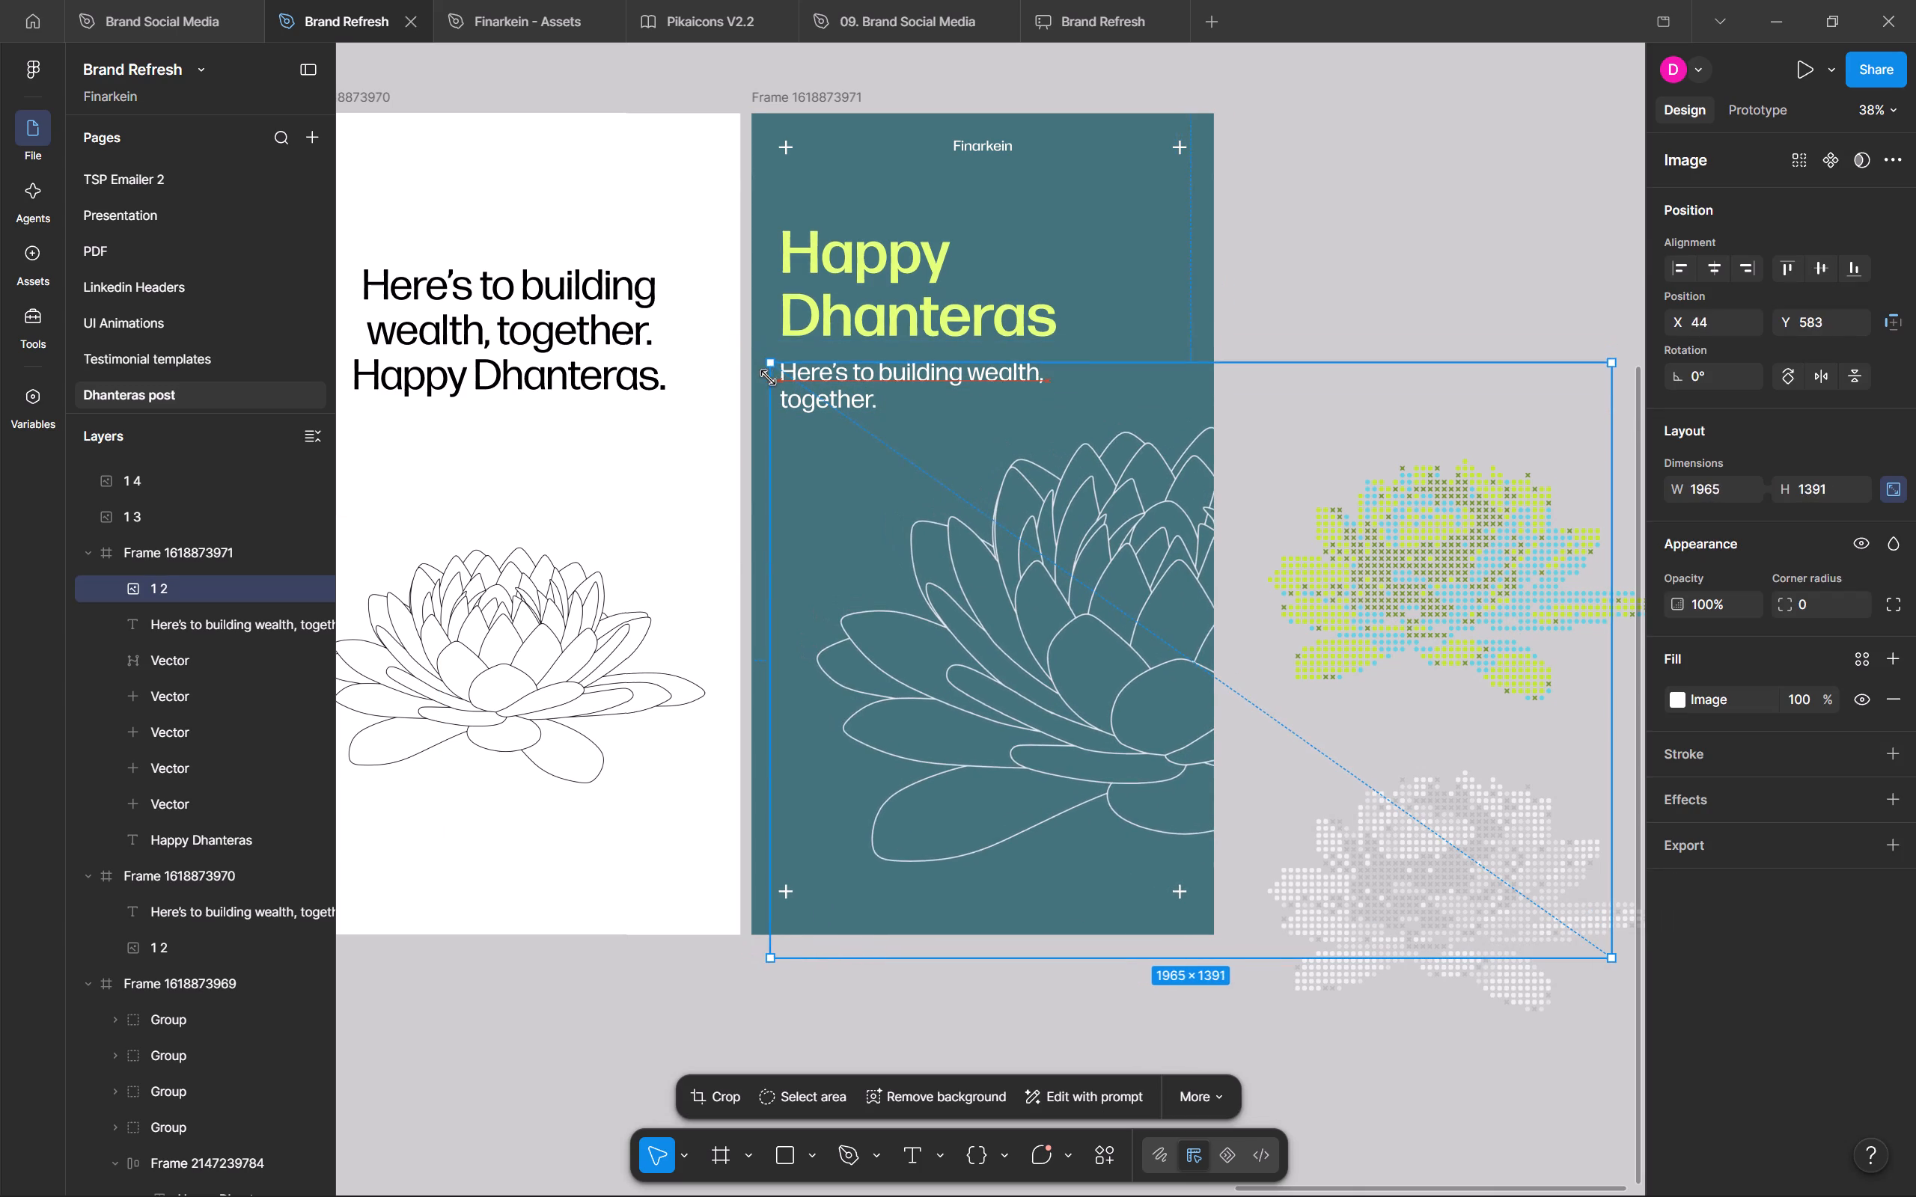
pyautogui.moveTo(769, 377); pyautogui.dragTo(769, 375)
pyautogui.moveTo(980, 506); pyautogui.dragTo(989, 505)
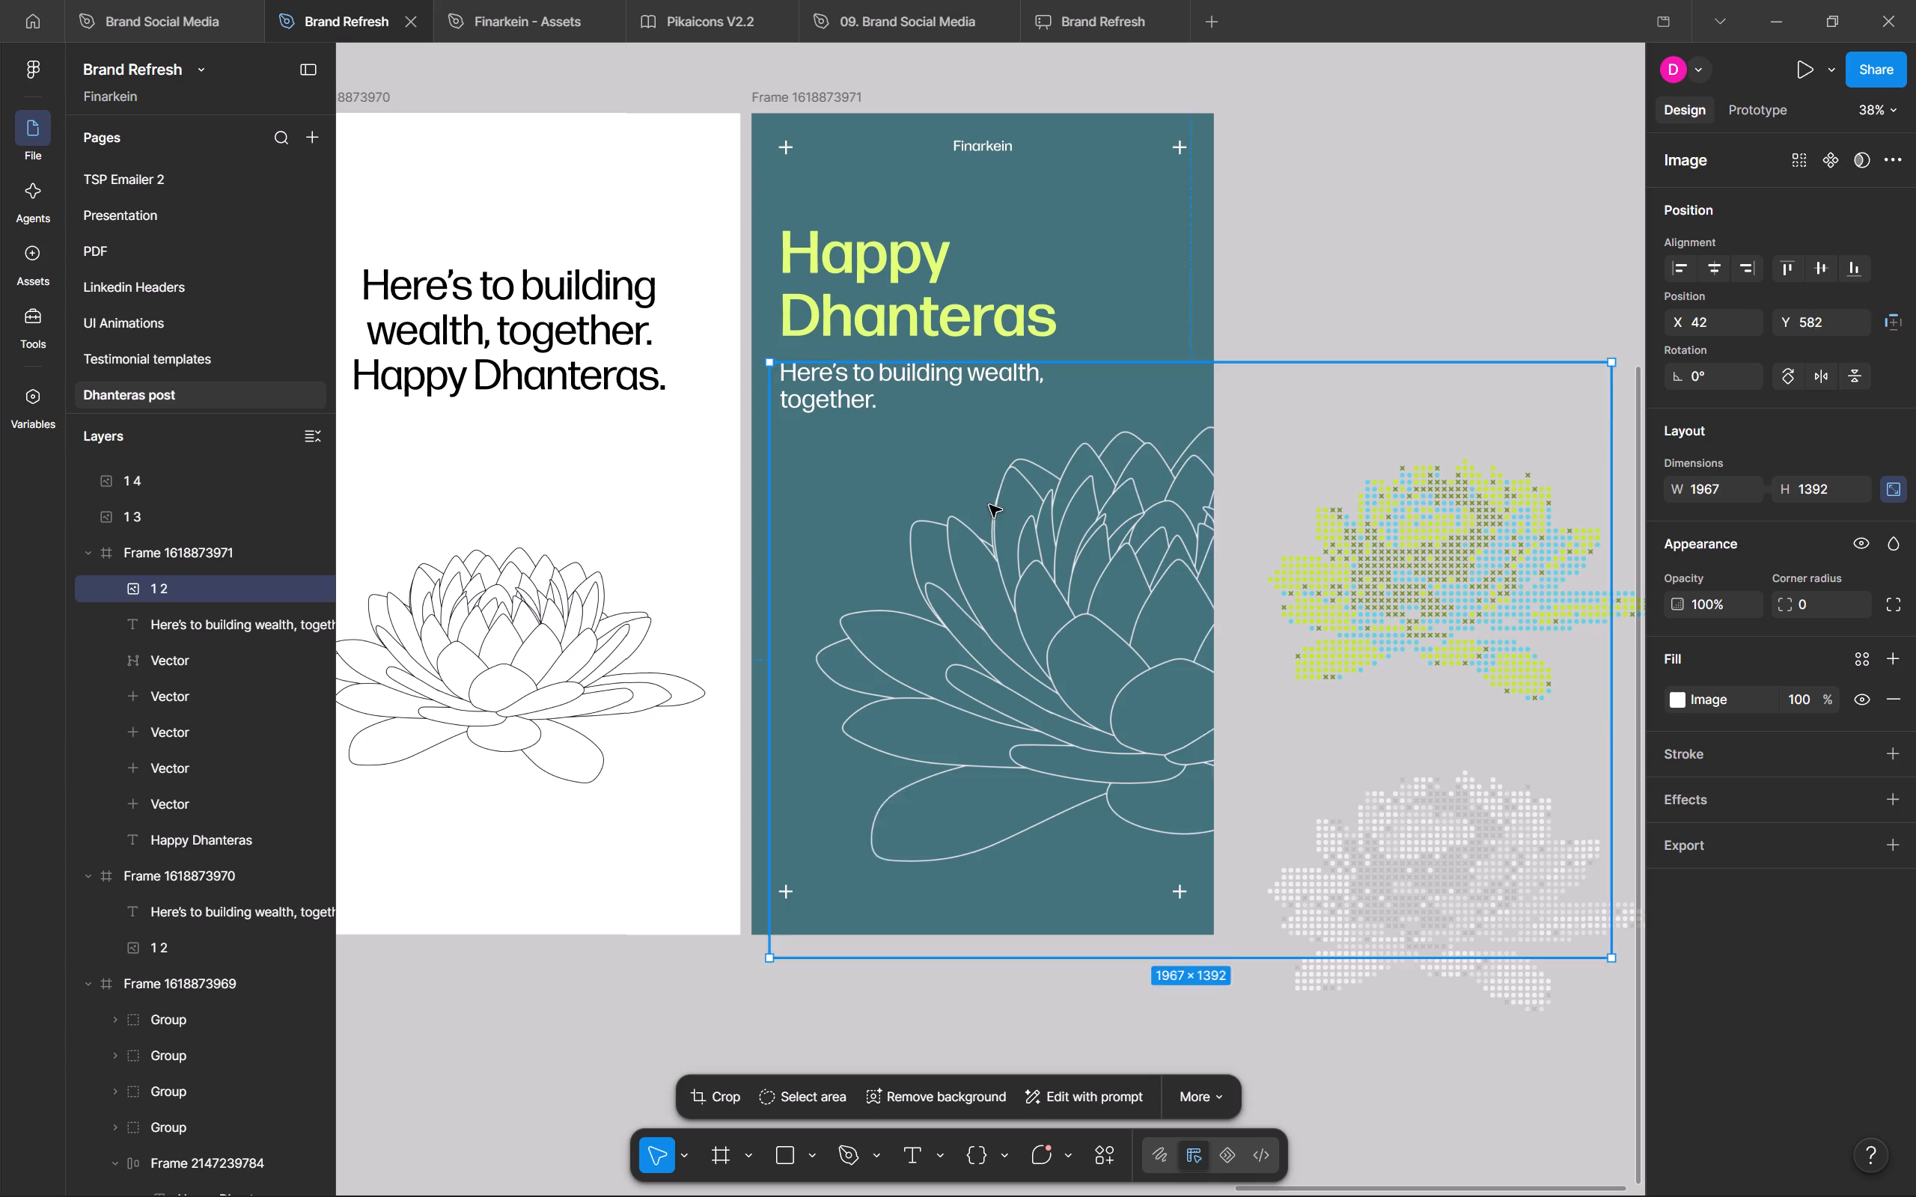
pyautogui.moveTo(989, 505); pyautogui.dragTo(998, 505)
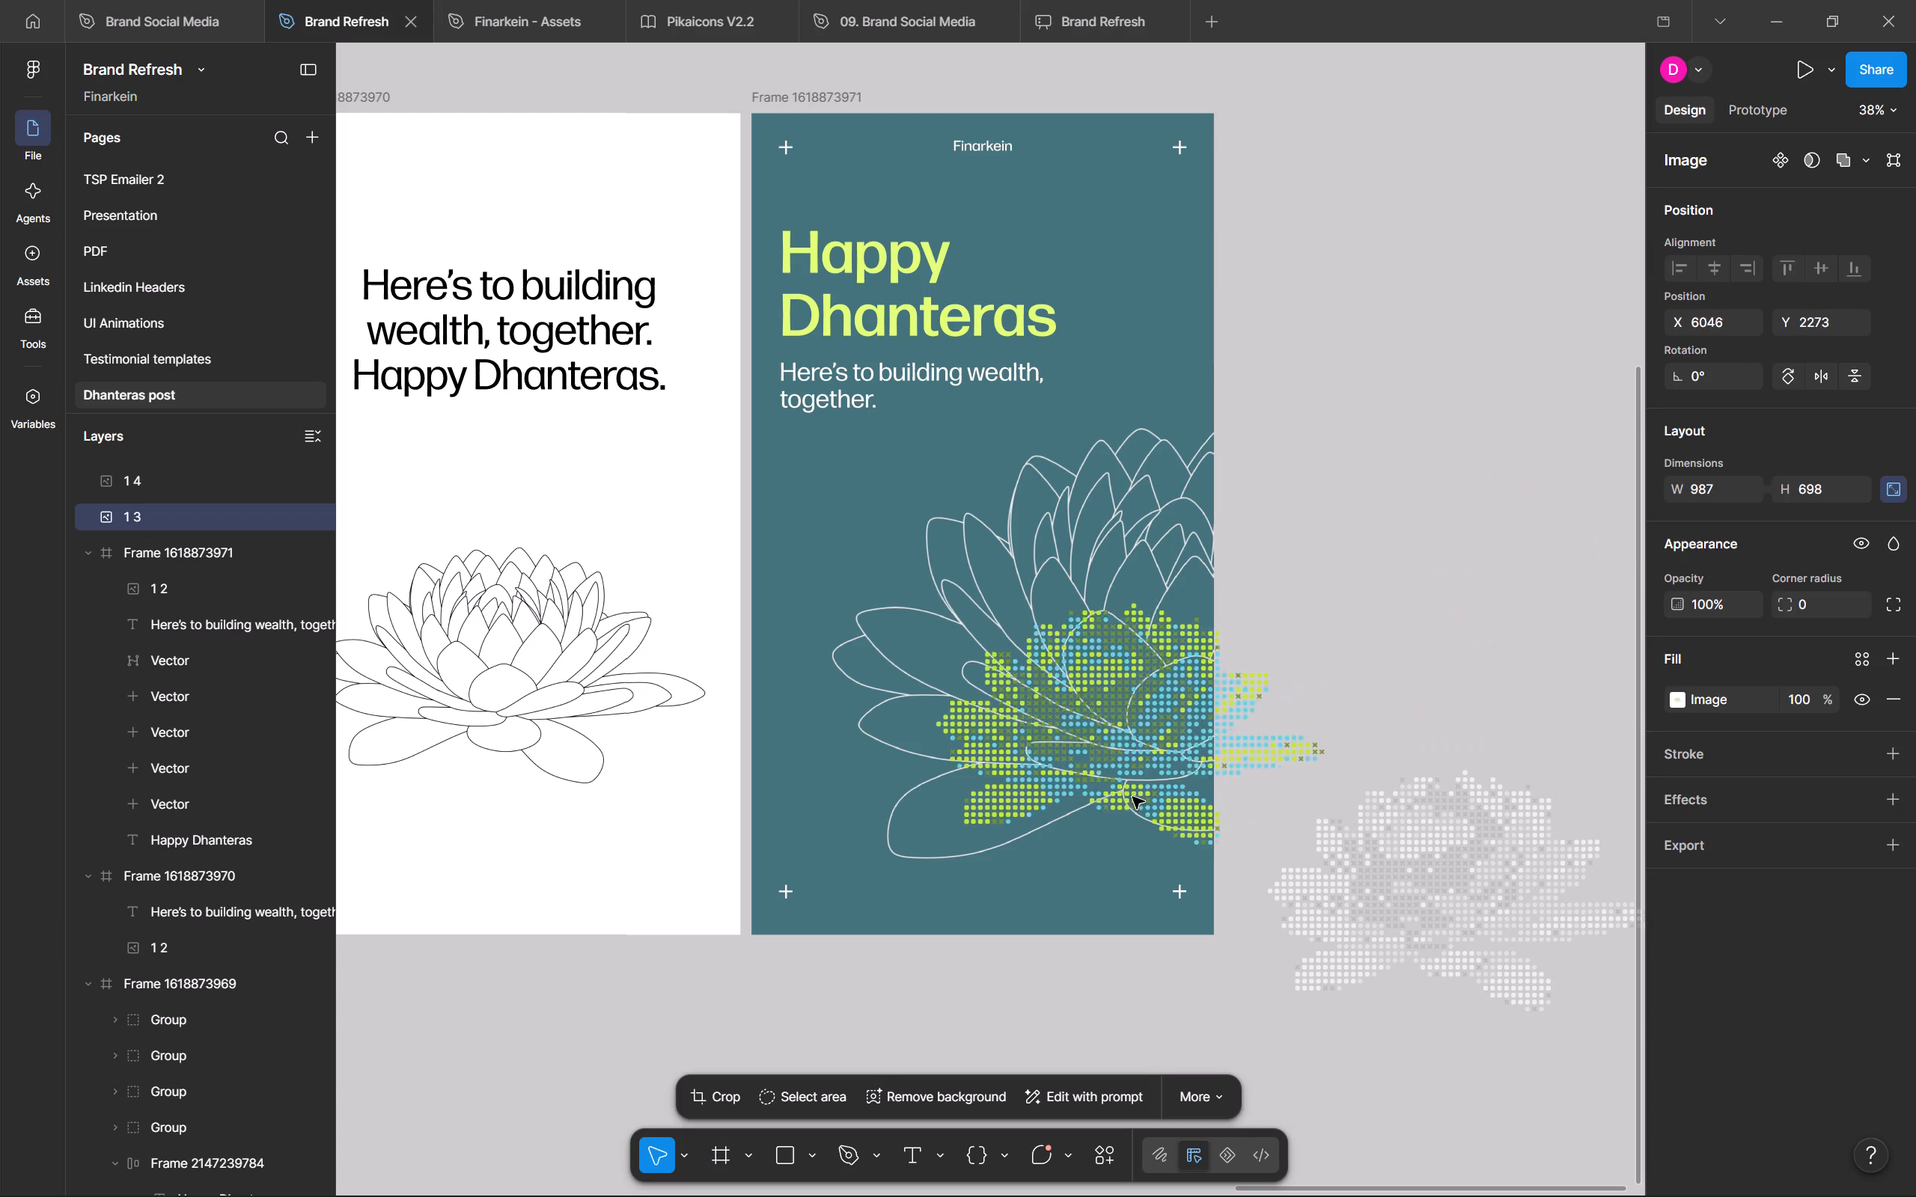
pyautogui.moveTo(1132, 797); pyautogui.dragTo(1173, 780)
# Scale the dotted lotus to about 1945 × 1377 and align it over the outline lotus at about X 102, Y 575.
pyautogui.keyDown('alt'); pyautogui.keyDown('shift'); pyautogui.moveTo(1373, 553); pyautogui.dragTo(1389, 541); pyautogui.keyUp('shift'); pyautogui.keyUp('alt')
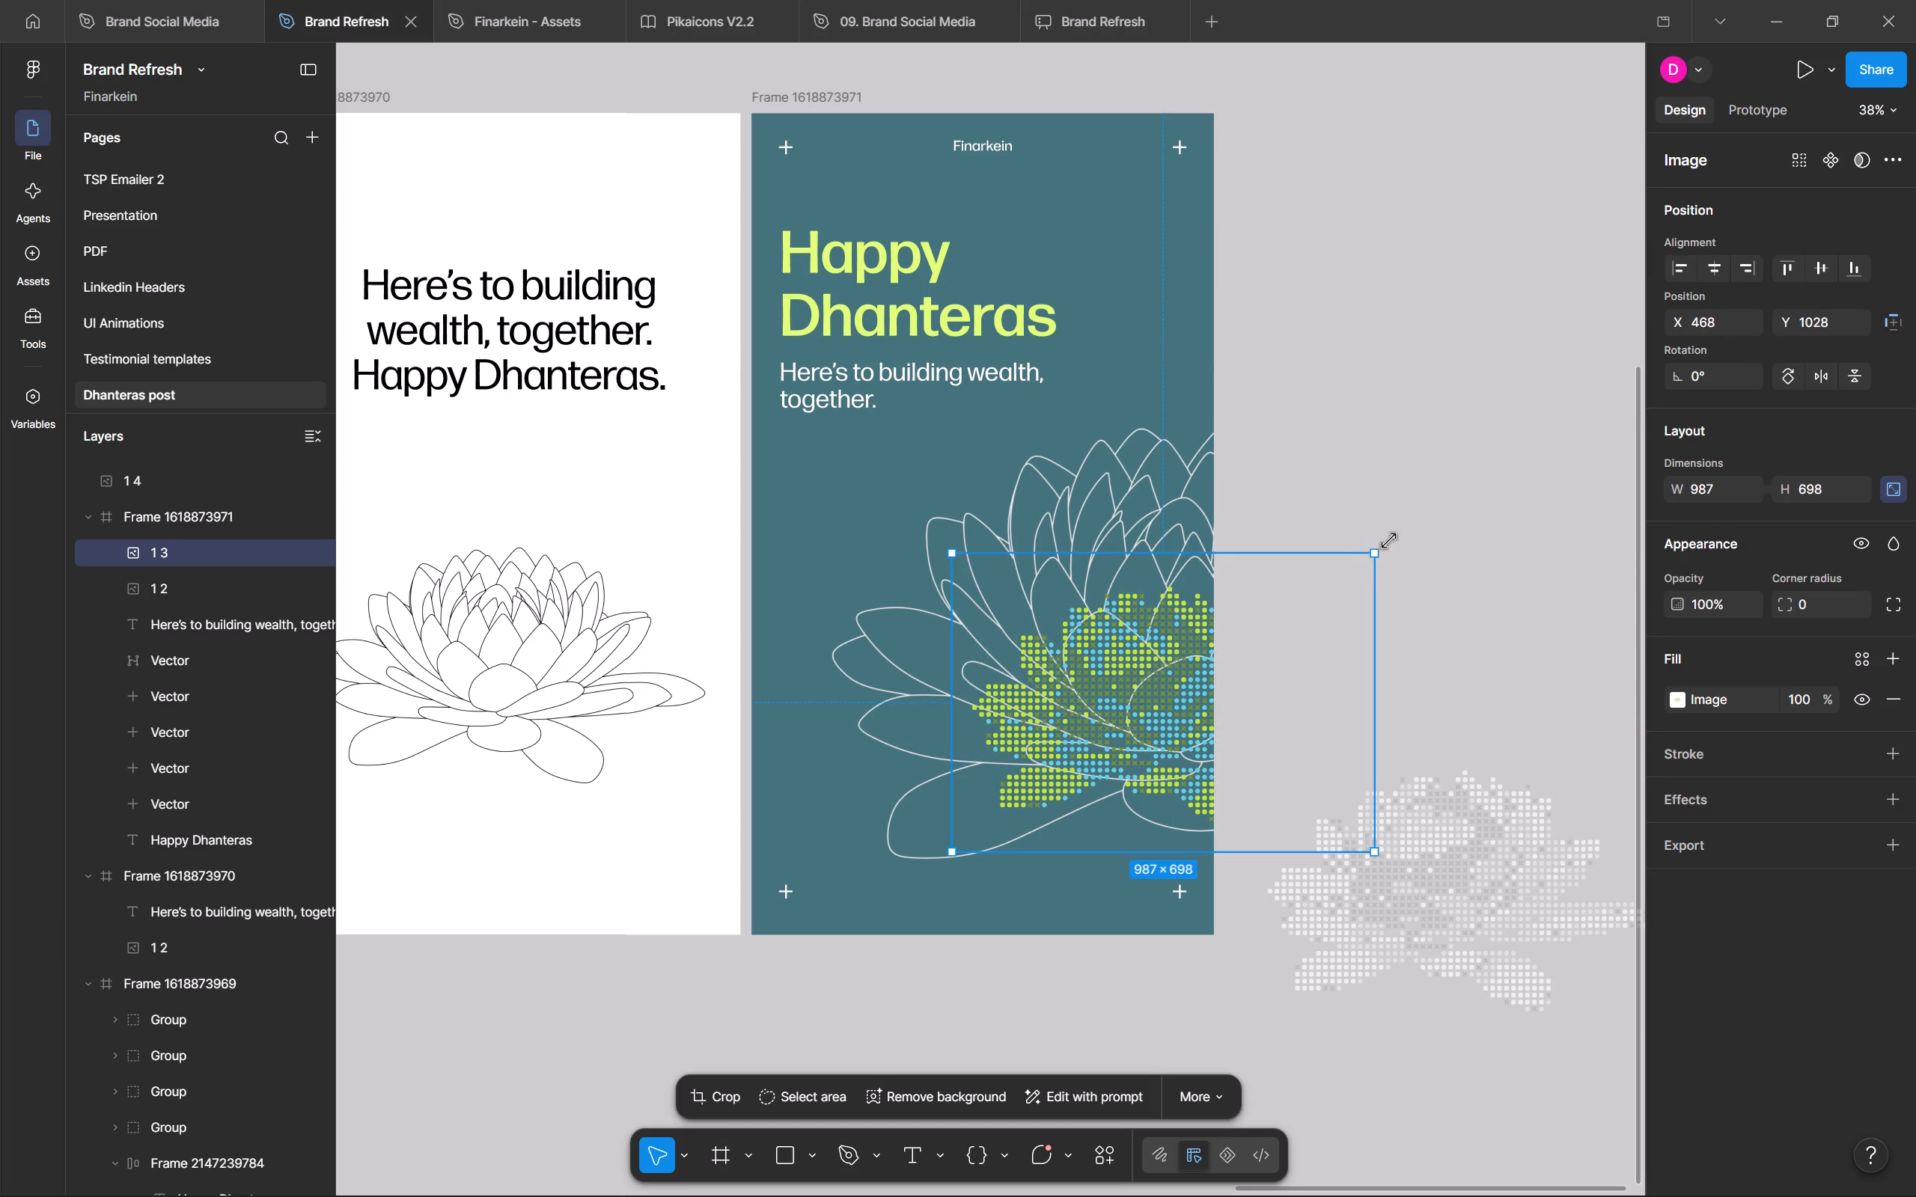
pyautogui.keyDown('alt'); pyautogui.keyDown('shift'); pyautogui.moveTo(1389, 541); pyautogui.dragTo(1550, 422); pyautogui.keyUp('shift'); pyautogui.keyUp('alt')
pyautogui.moveTo(1057, 704); pyautogui.dragTo(1096, 650)
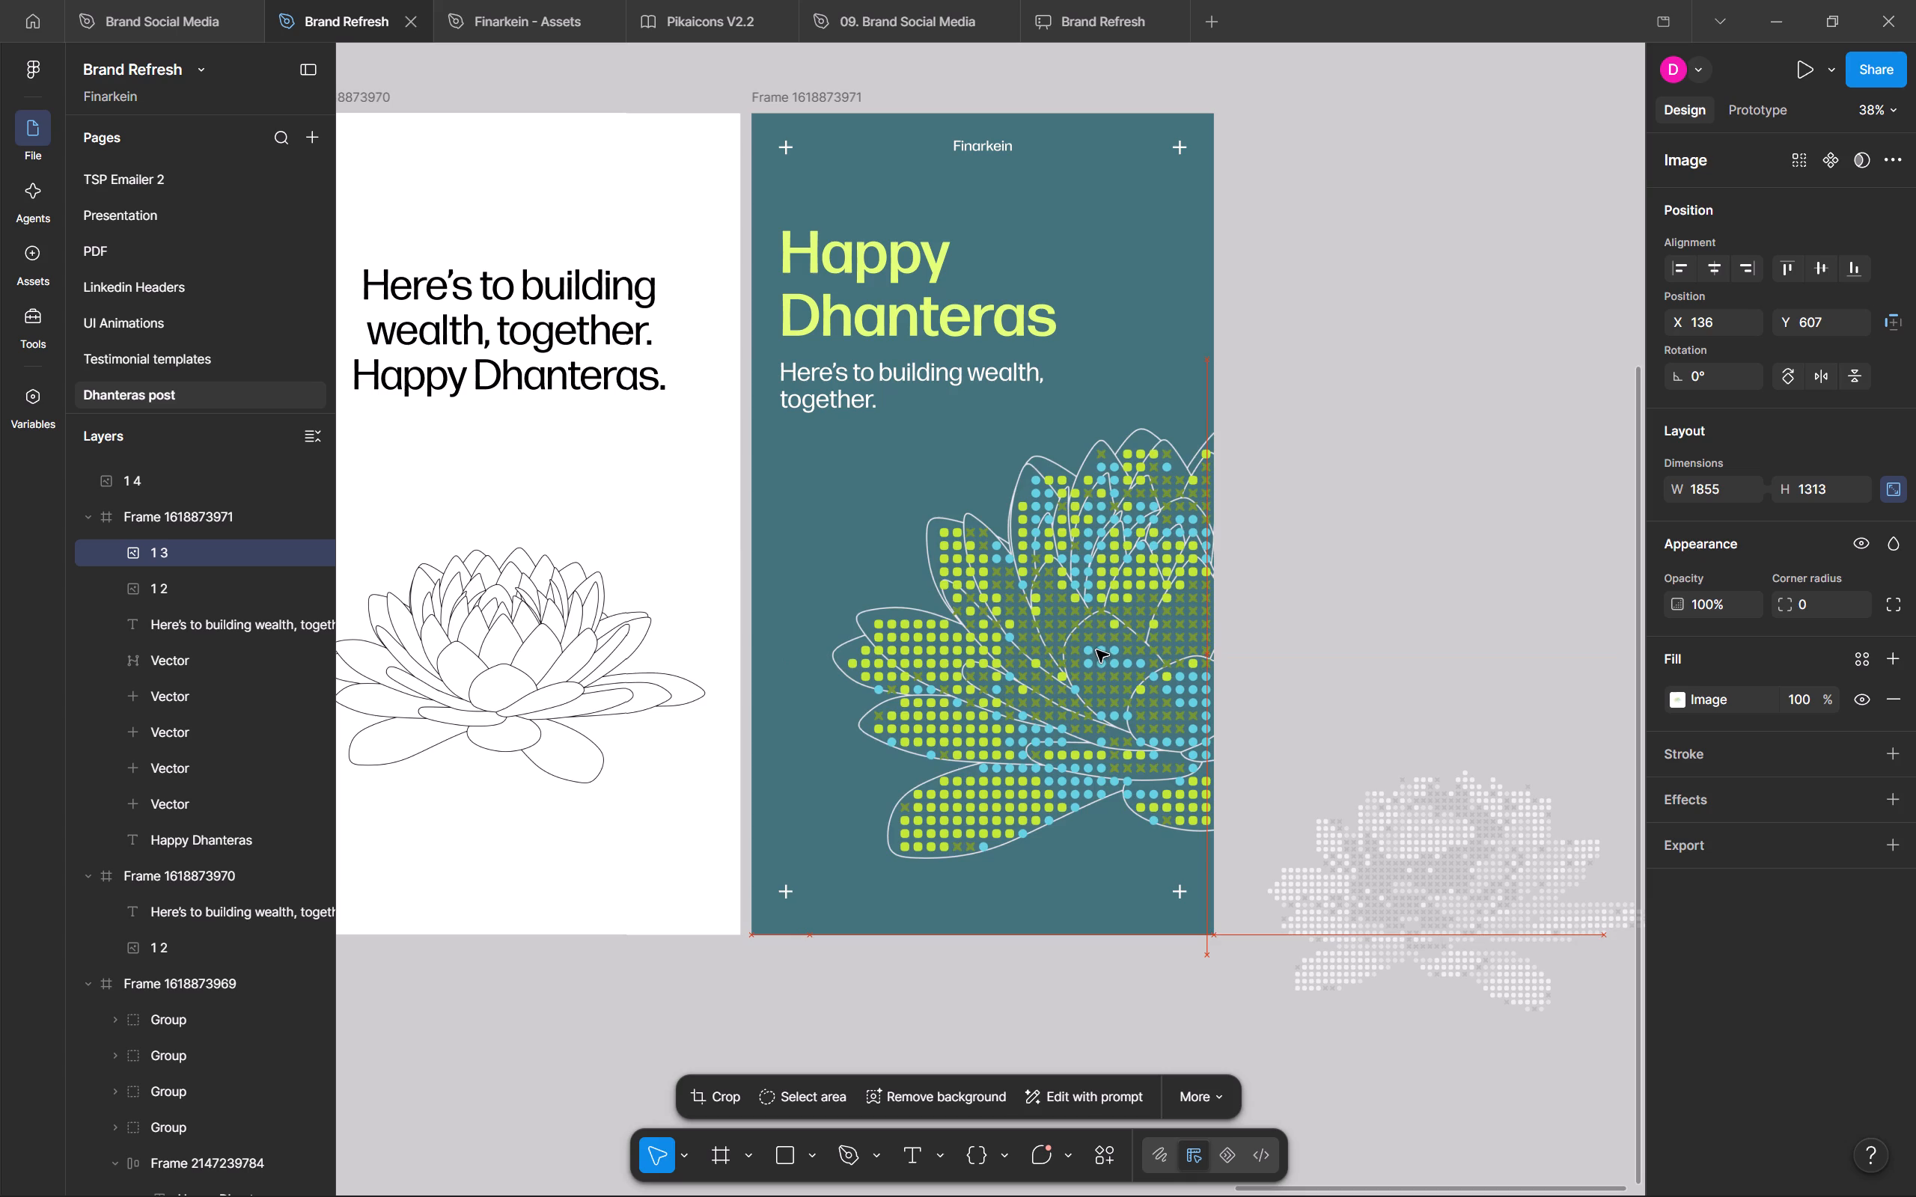
pyautogui.moveTo(1096, 650); pyautogui.dragTo(1093, 646)
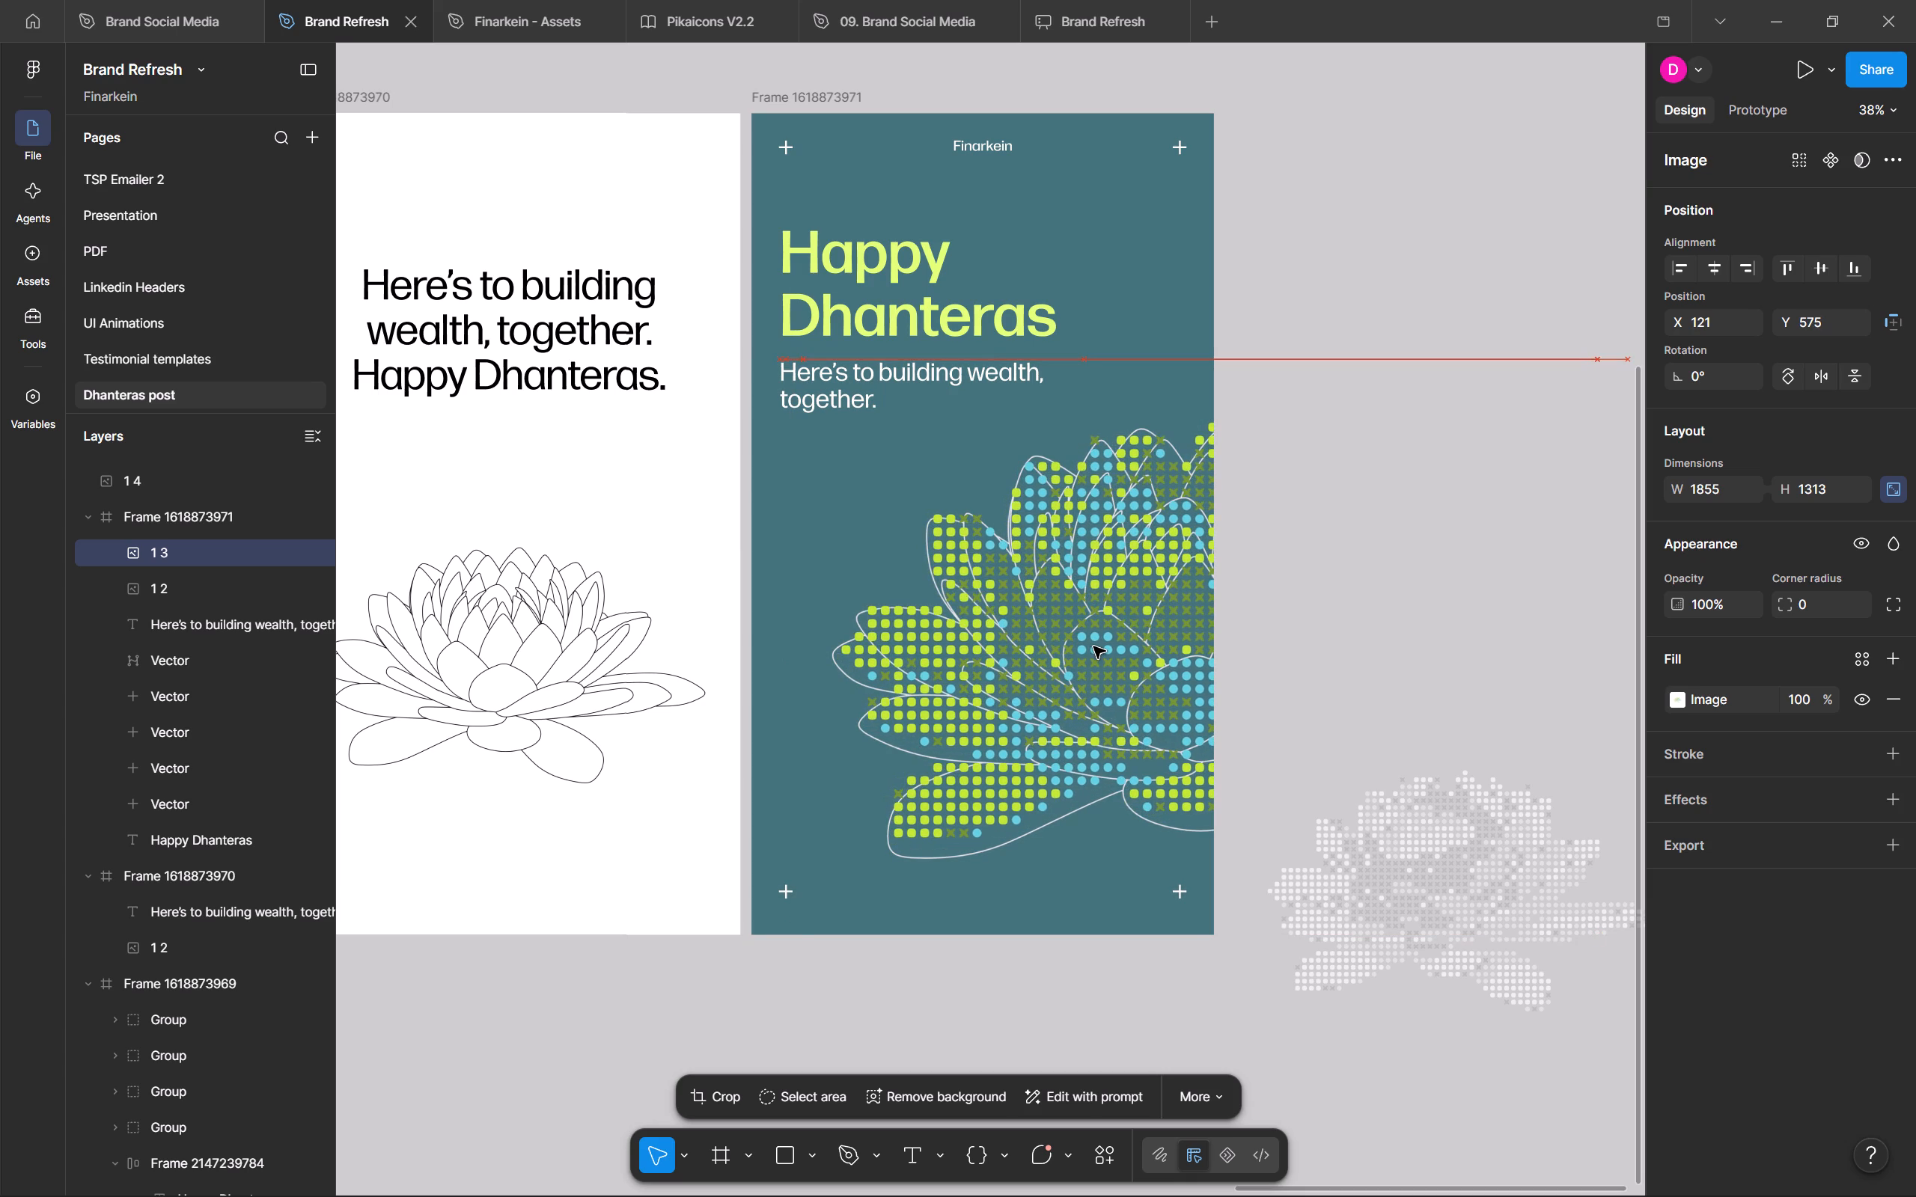
pyautogui.moveTo(1093, 646); pyautogui.dragTo(1090, 653)
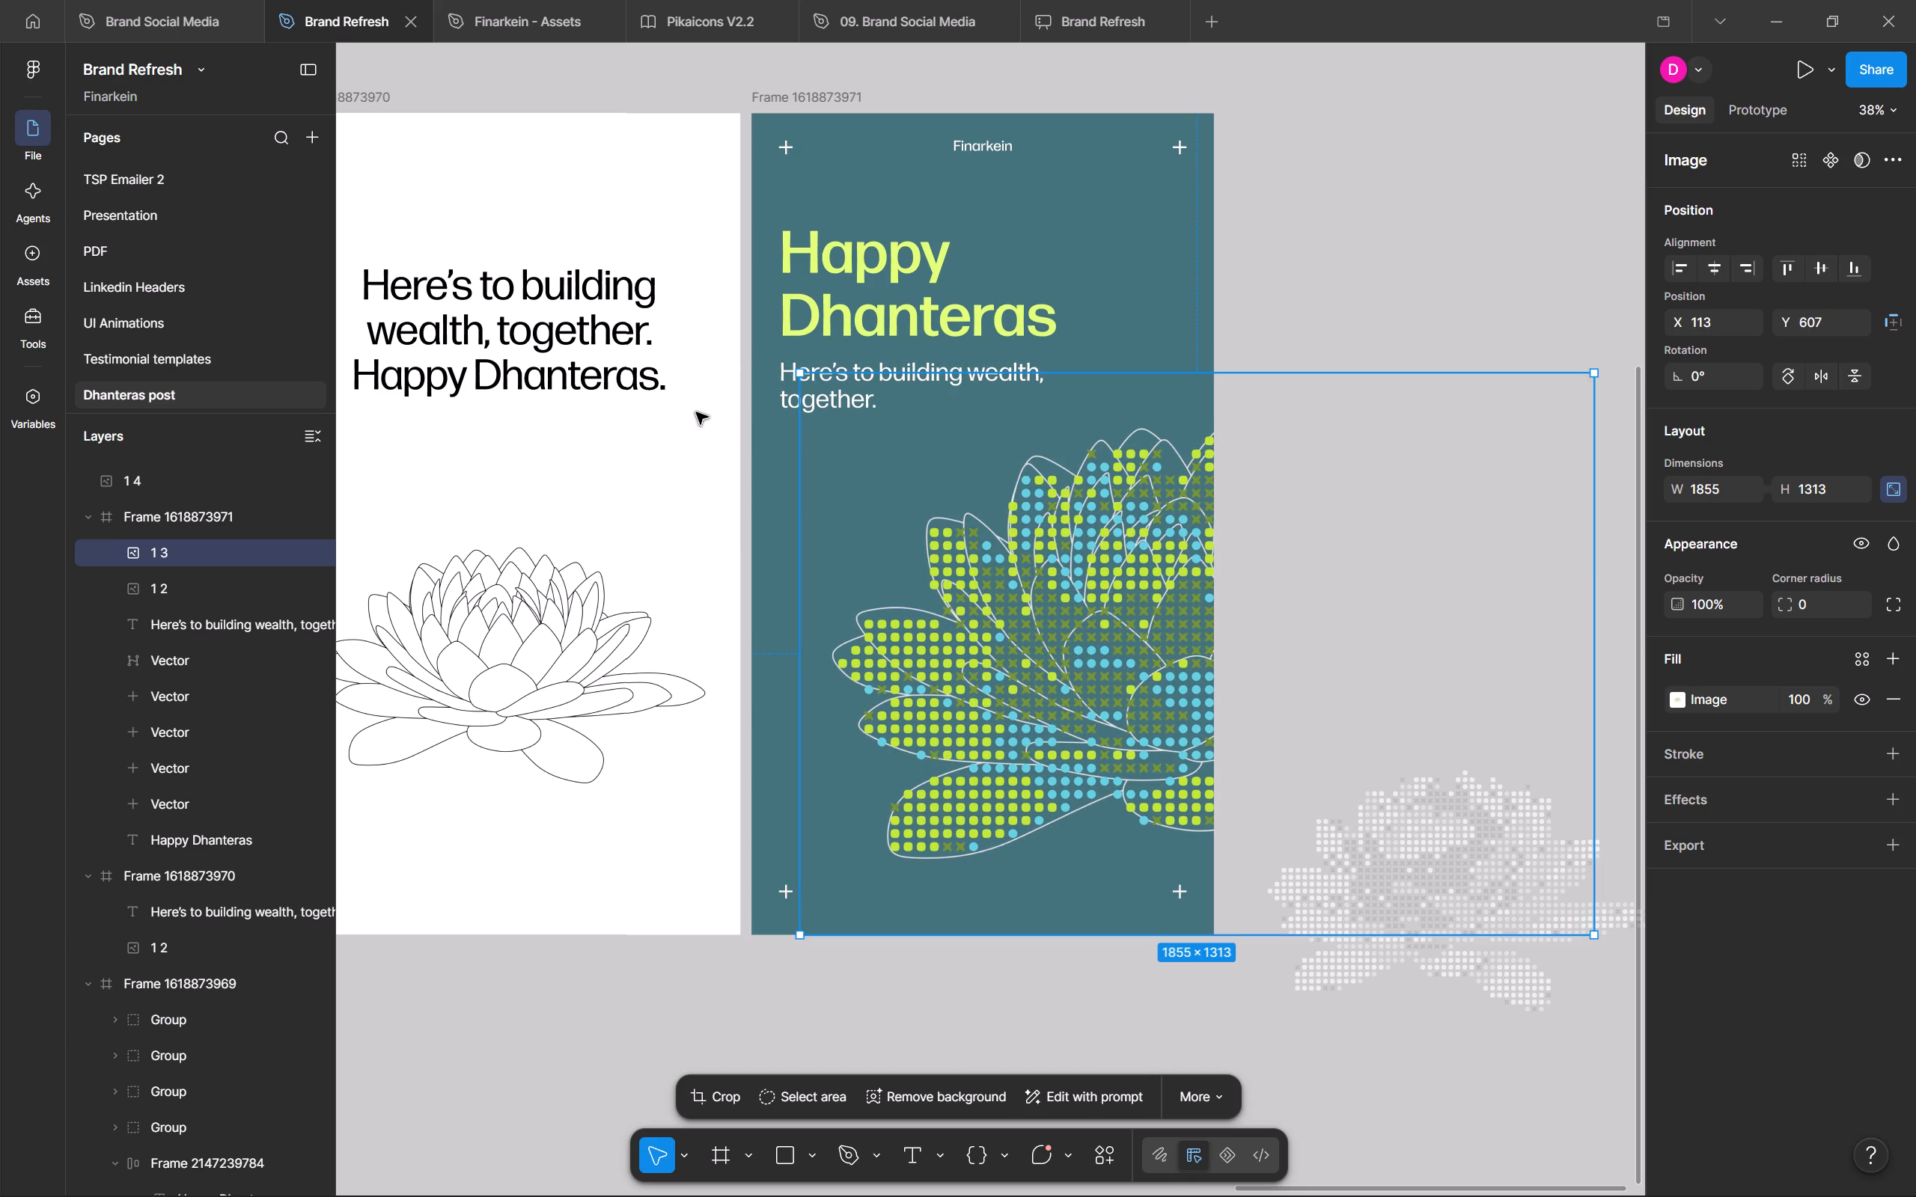
pyautogui.moveTo(808, 376); pyautogui.dragTo(784, 363)
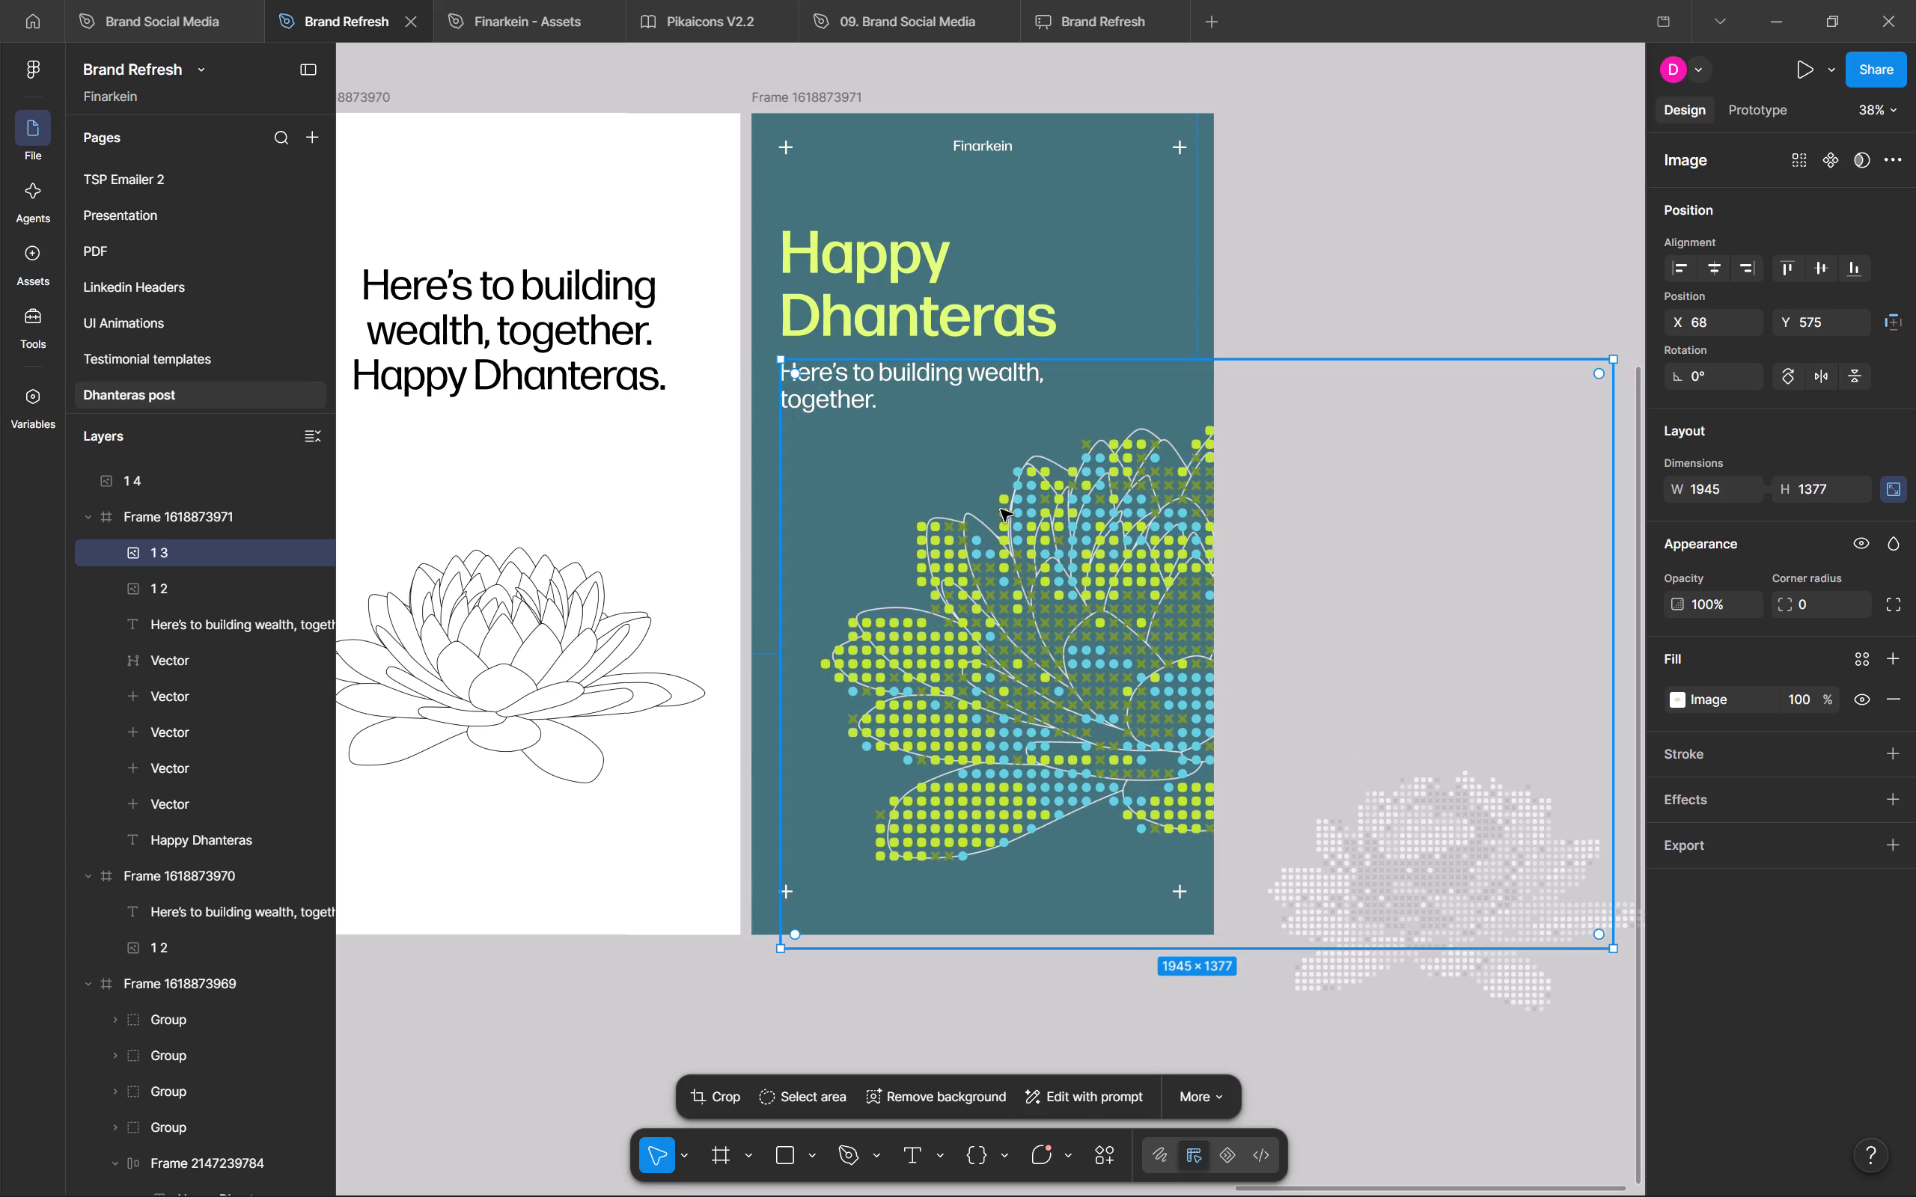
pyautogui.moveTo(1044, 575); pyautogui.dragTo(1059, 572)
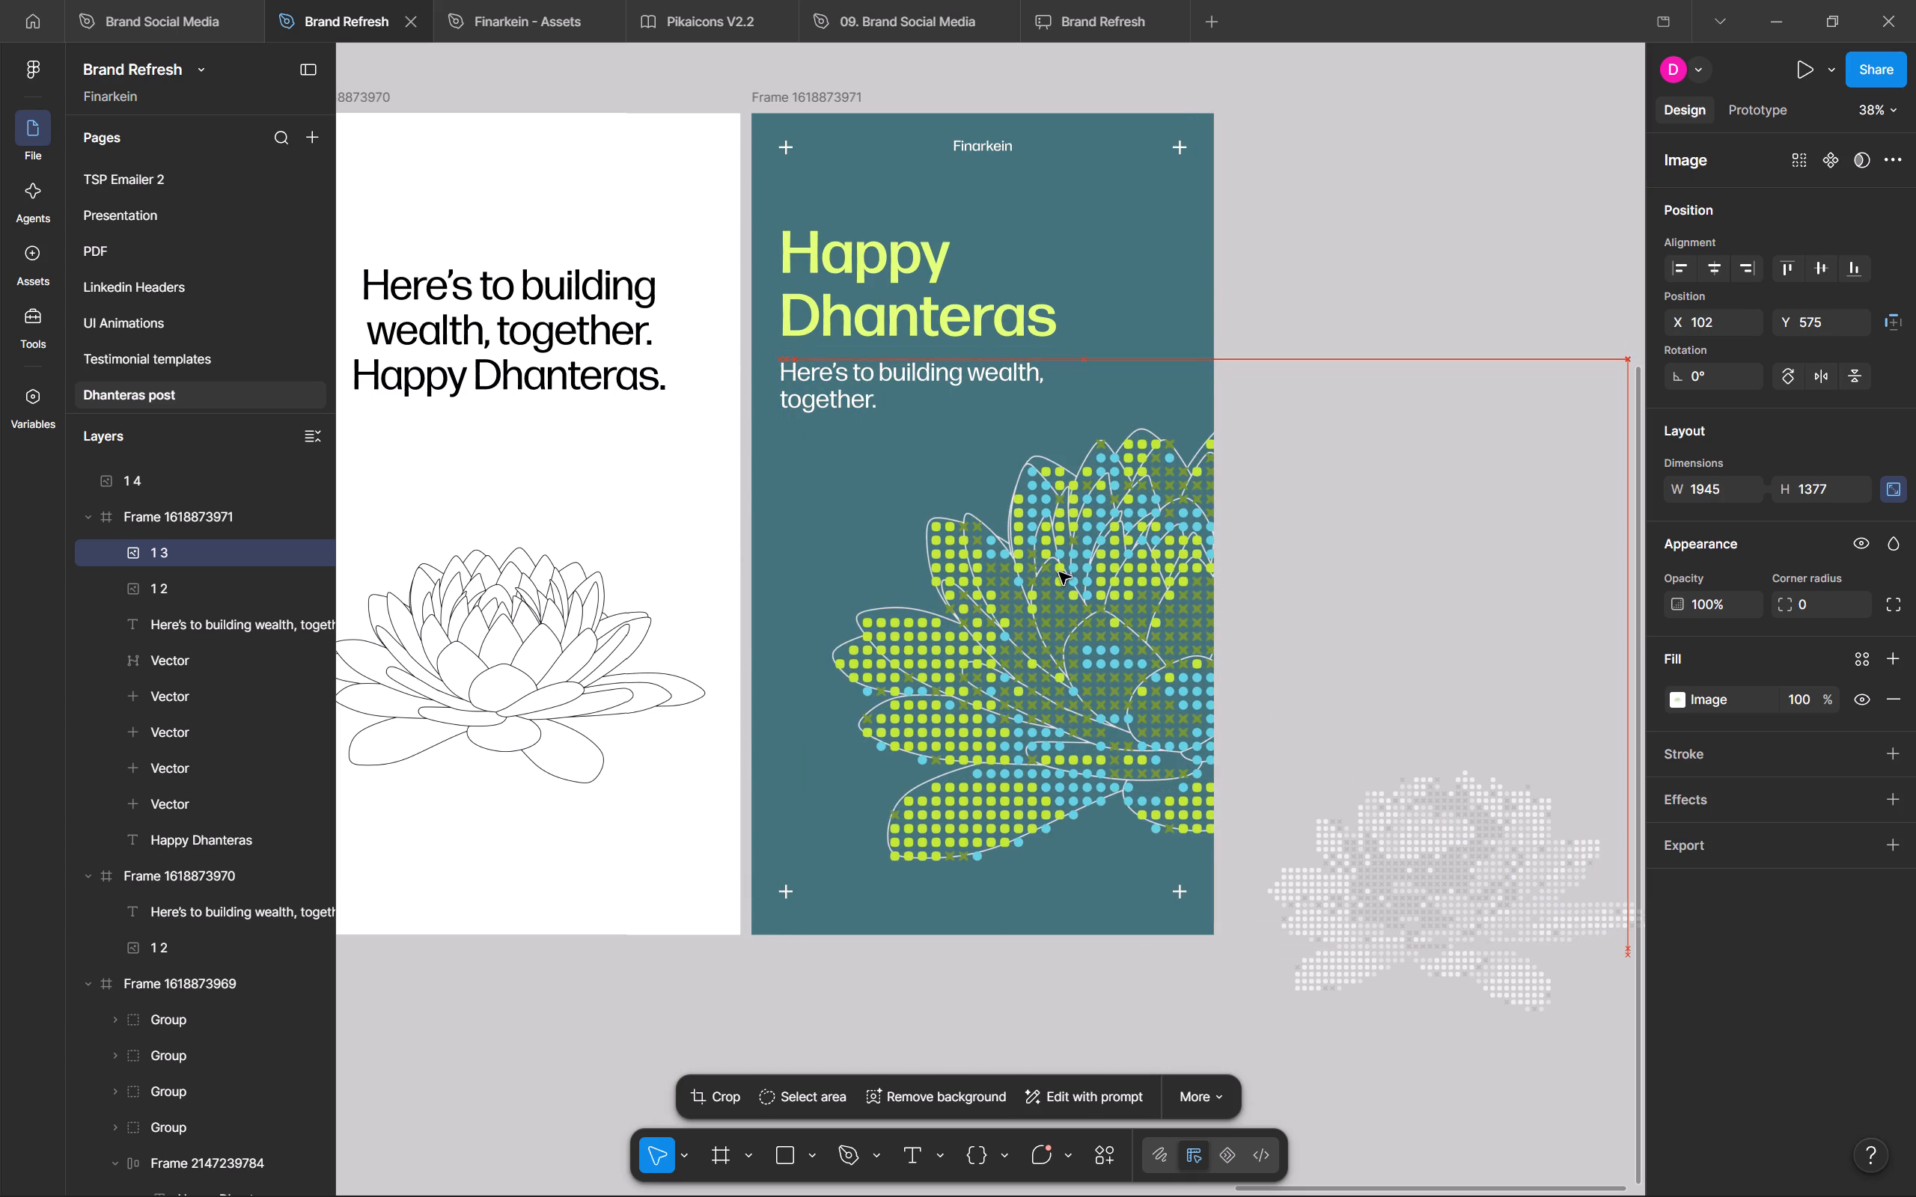
pyautogui.moveTo(1059, 572); pyautogui.dragTo(1059, 572)
# Switch to Blender and open the recent file Finakrien illustration maker.blend without saving the changes to Line art.blend.
pyautogui.hotkey('alt', 'Tab')
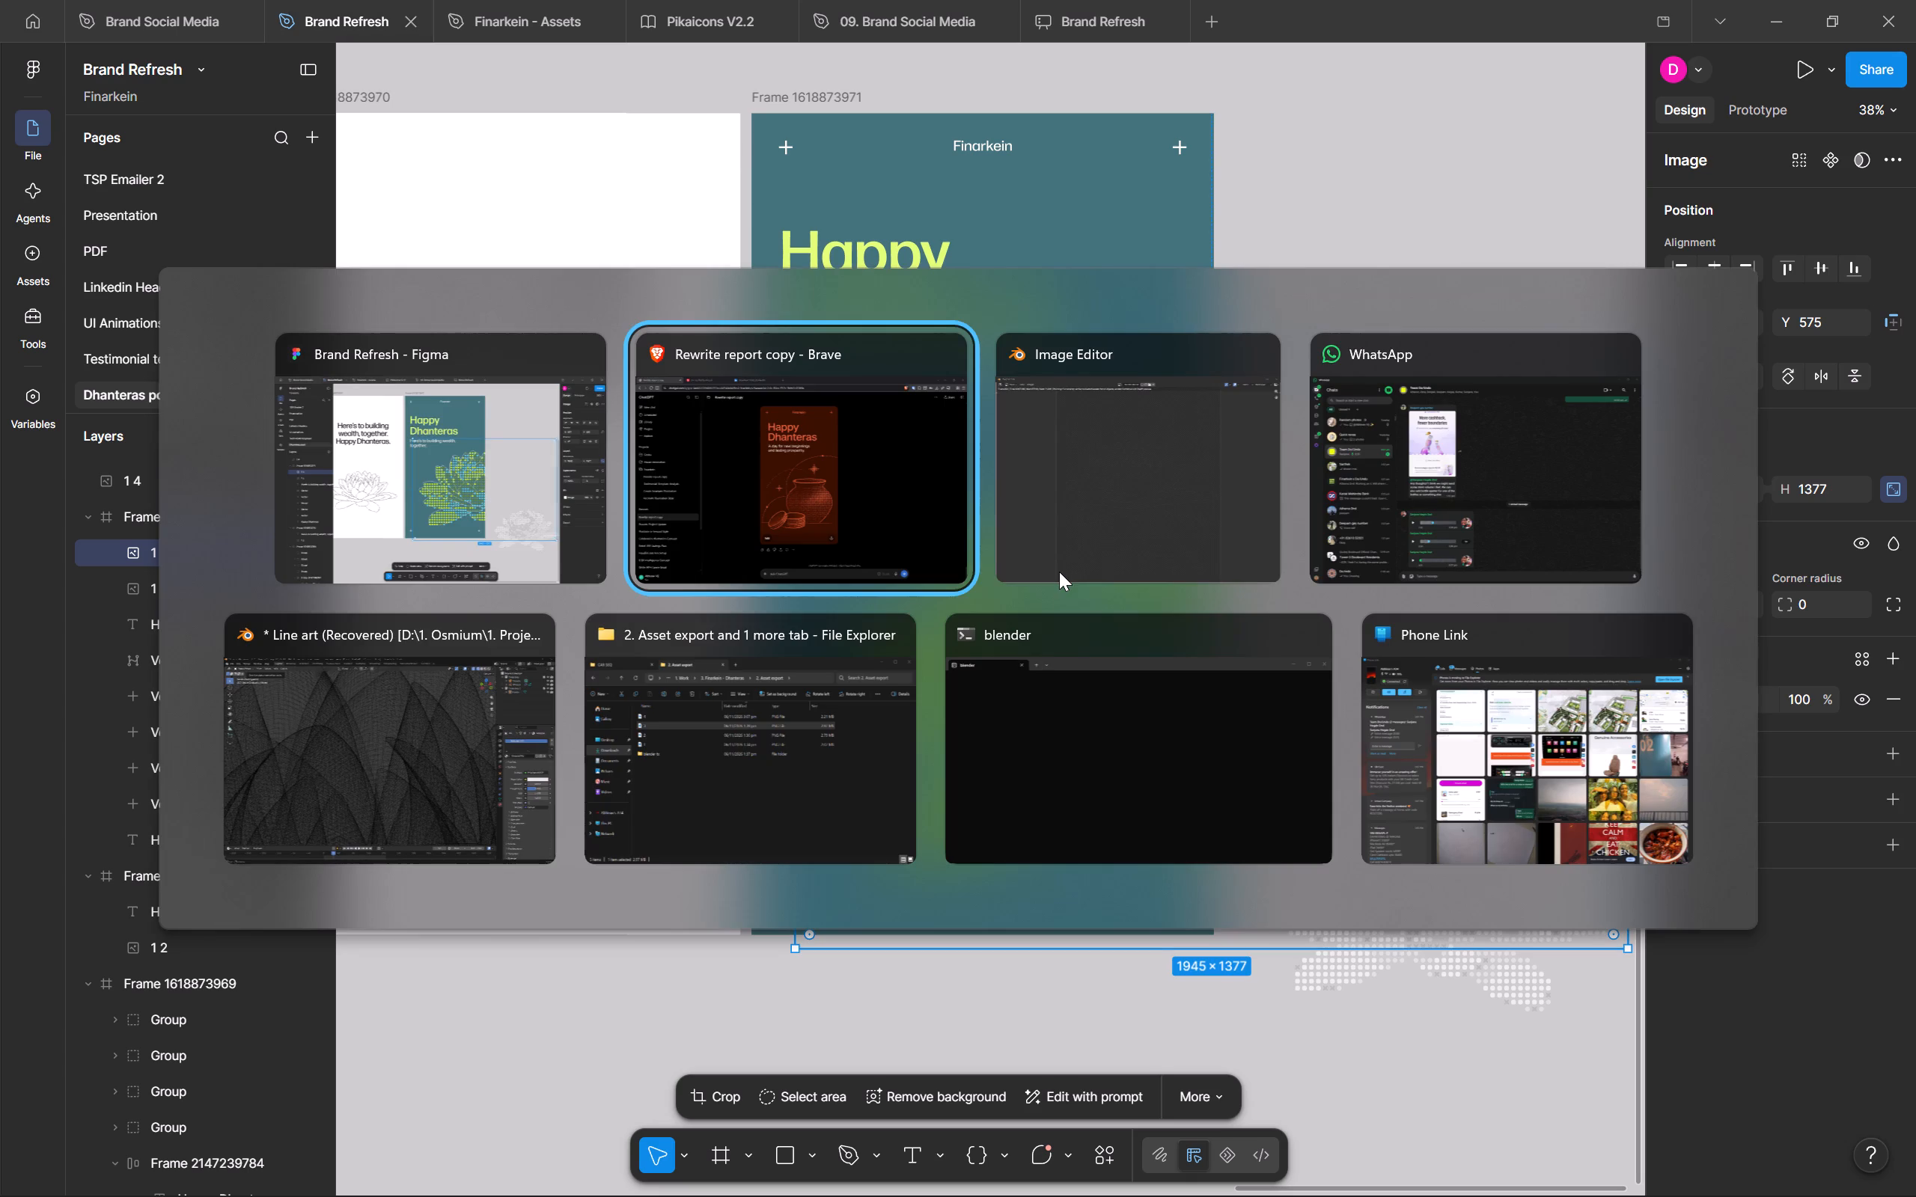
pyautogui.hotkey('alt', 'Tab')
pyautogui.hotkey('alt', 'Tab')
pyautogui.hotkey('alt', 'Tab')
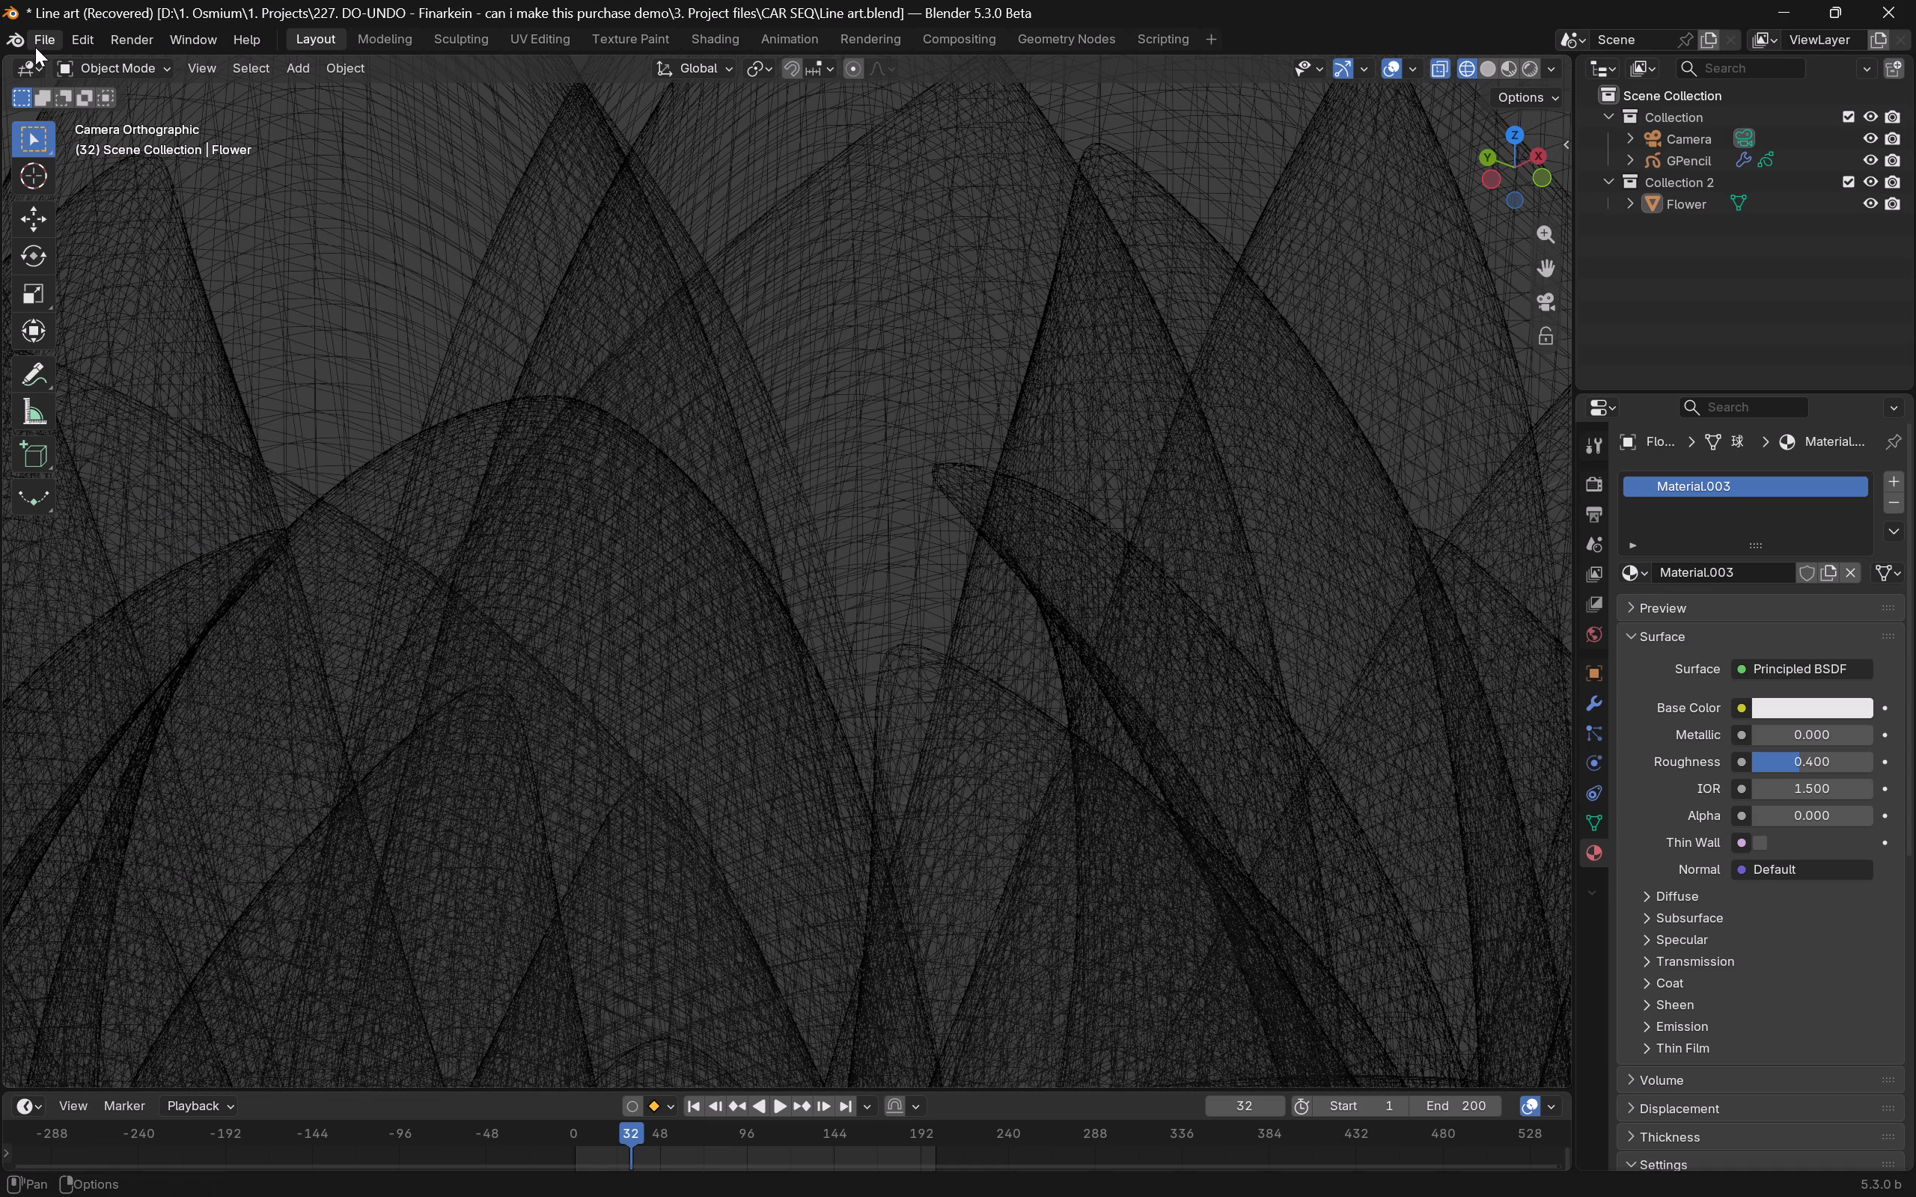
pyautogui.click(33, 47)
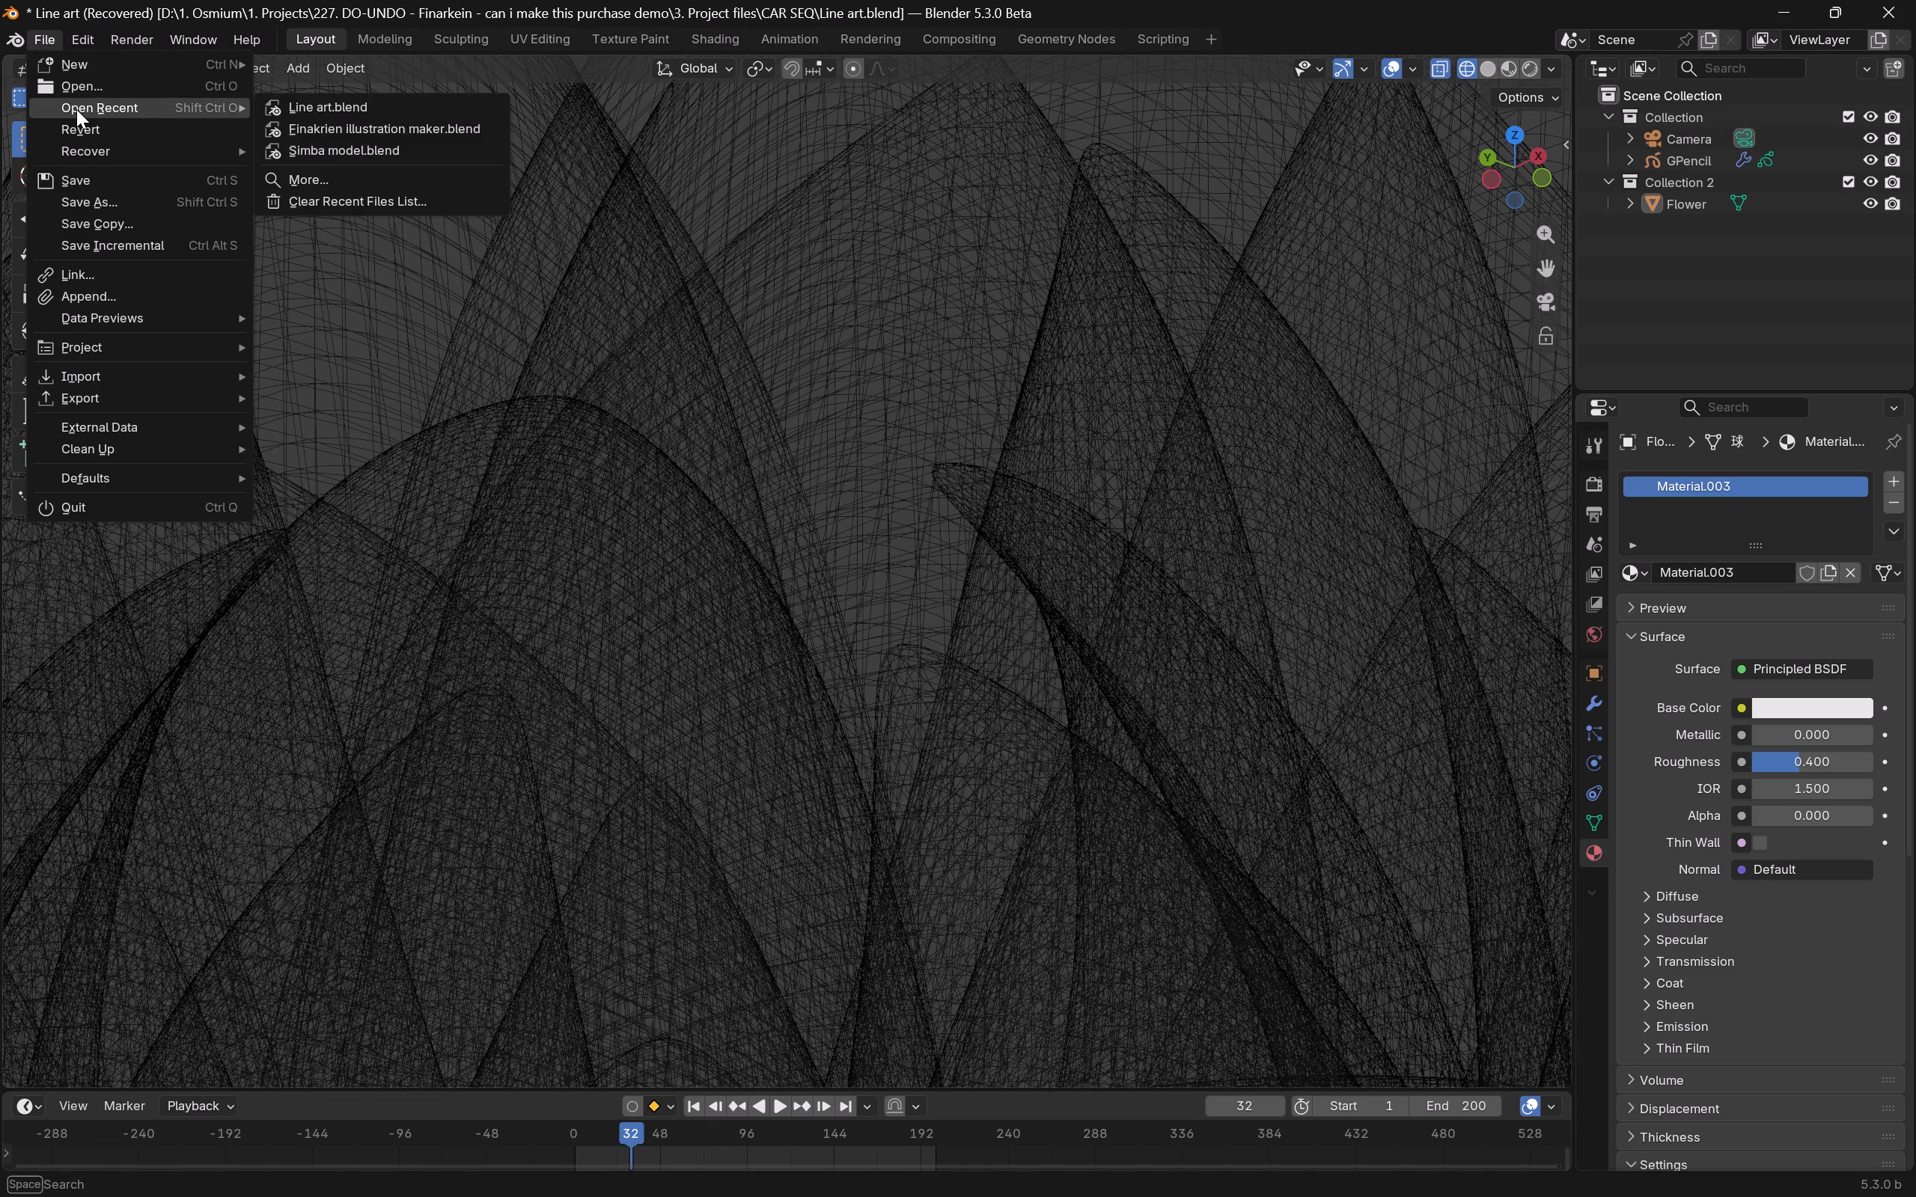
pyautogui.click(312, 126)
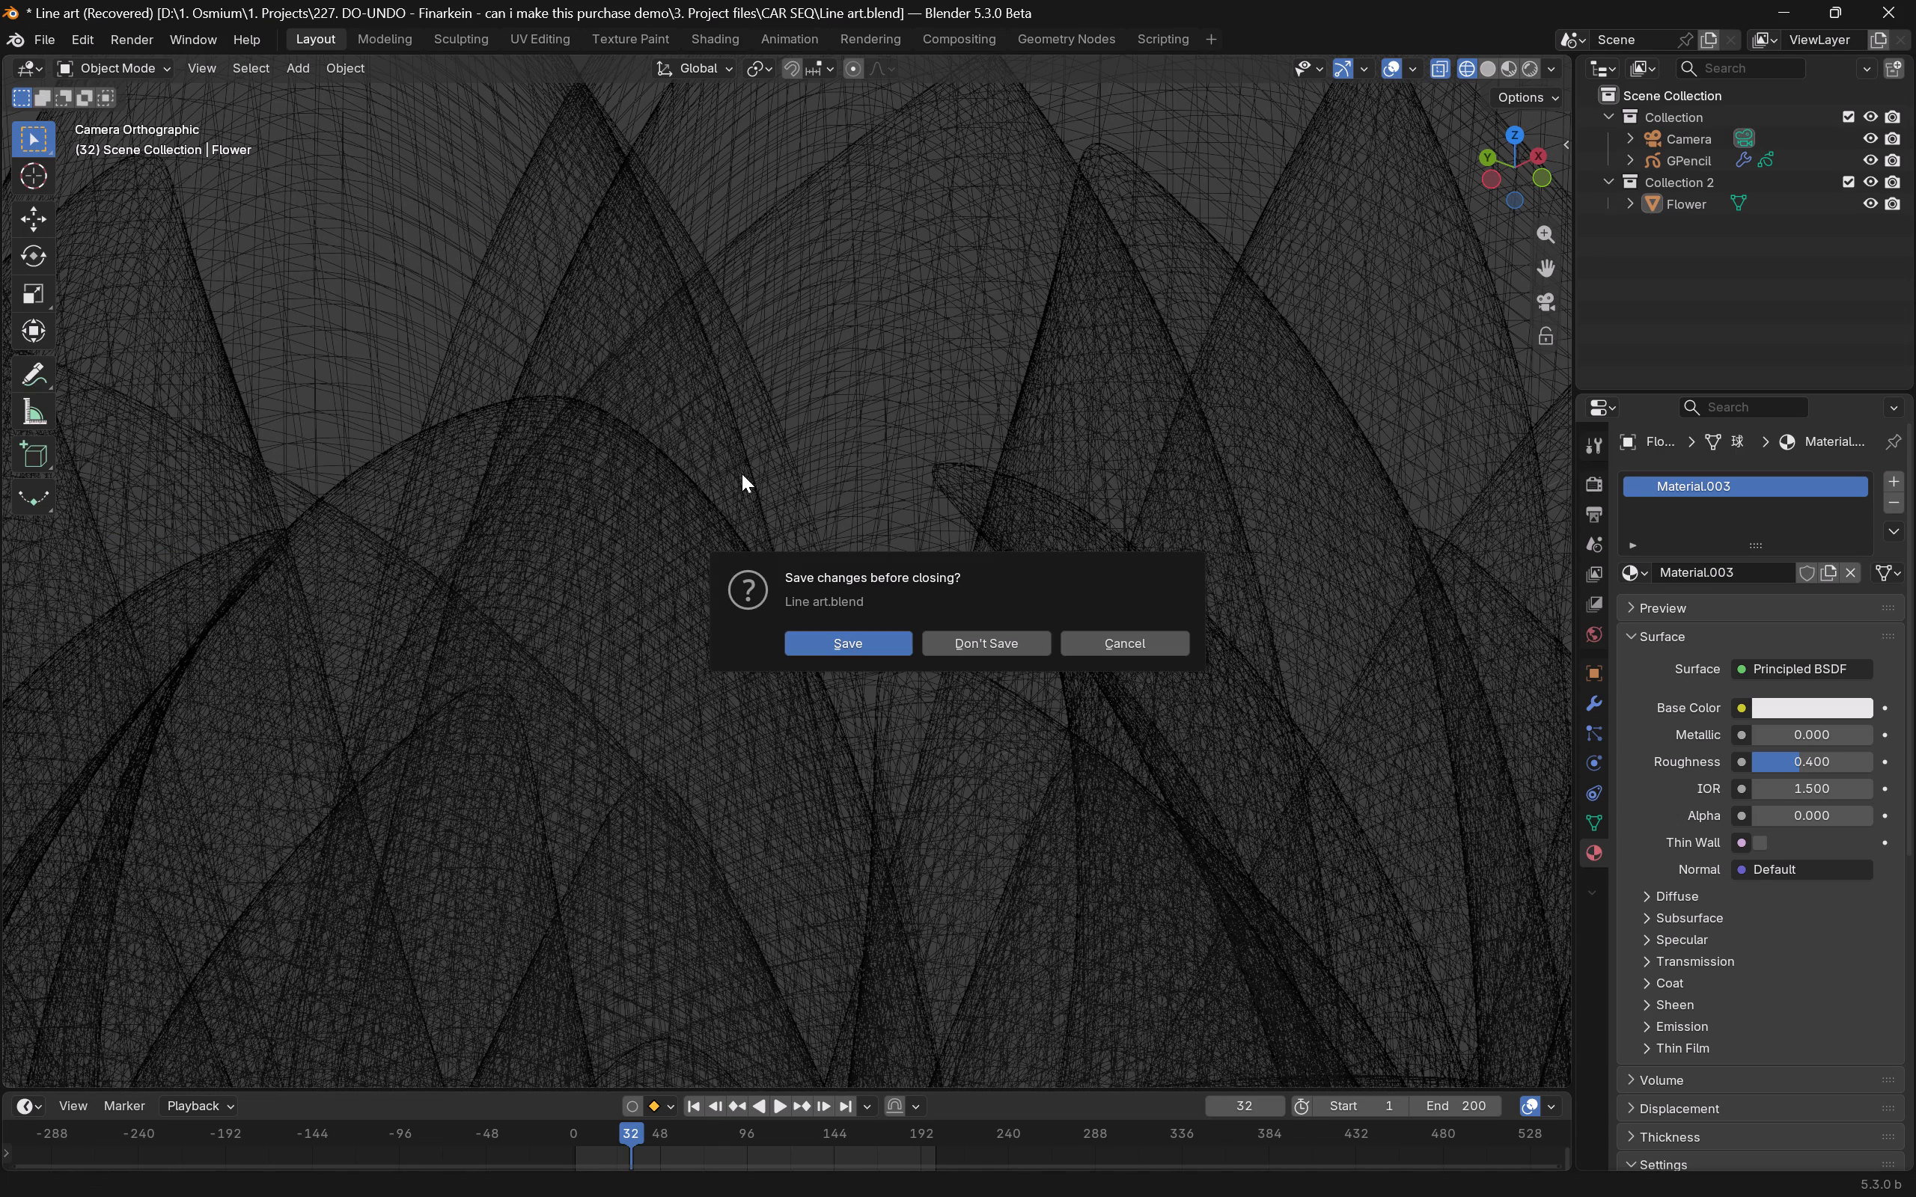
pyautogui.click(957, 634)
# Set the Density value feeding the NodeGroup in Material.001 to 160.
pyautogui.press('z')
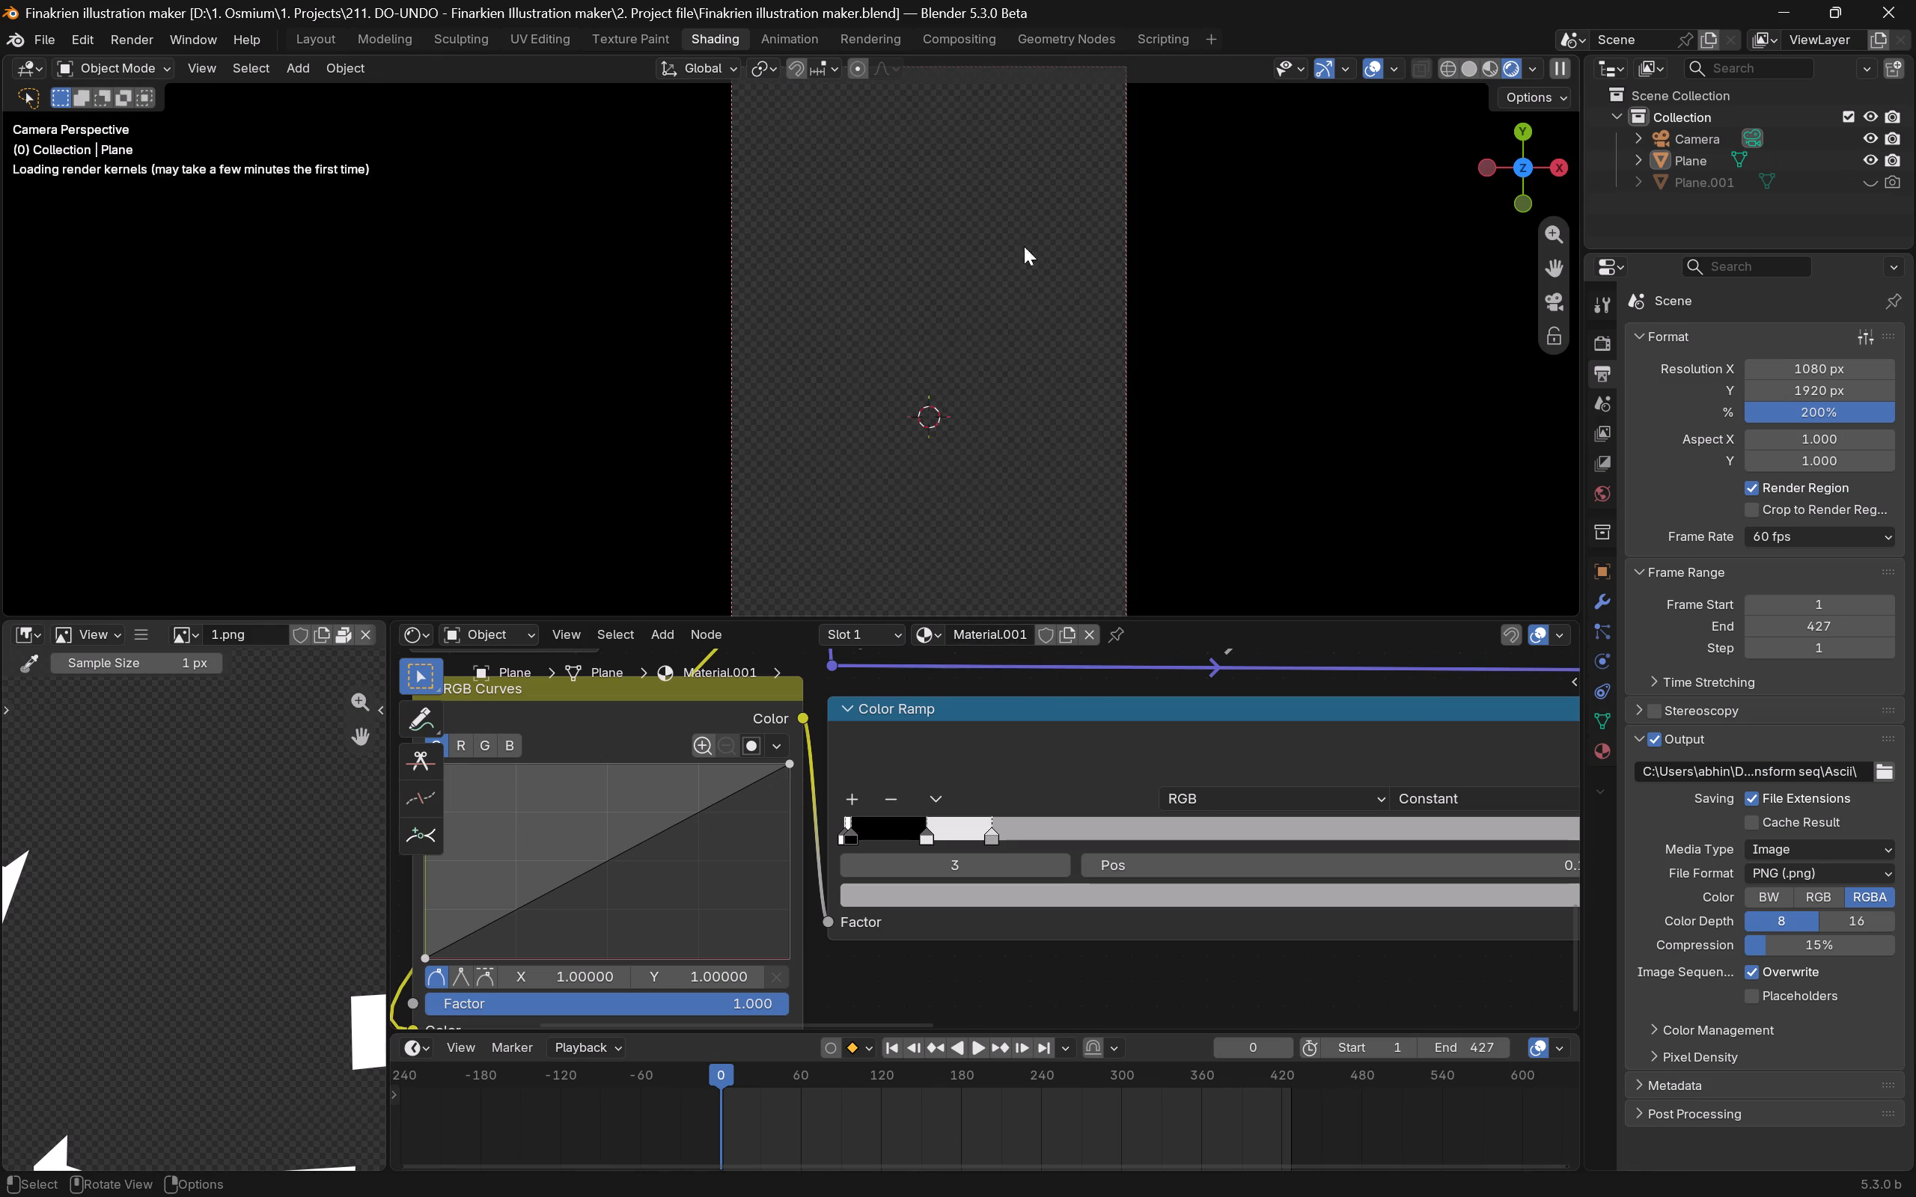
pyautogui.hscroll(4, 1086, 743)
pyautogui.scroll(5, 1086, 743)
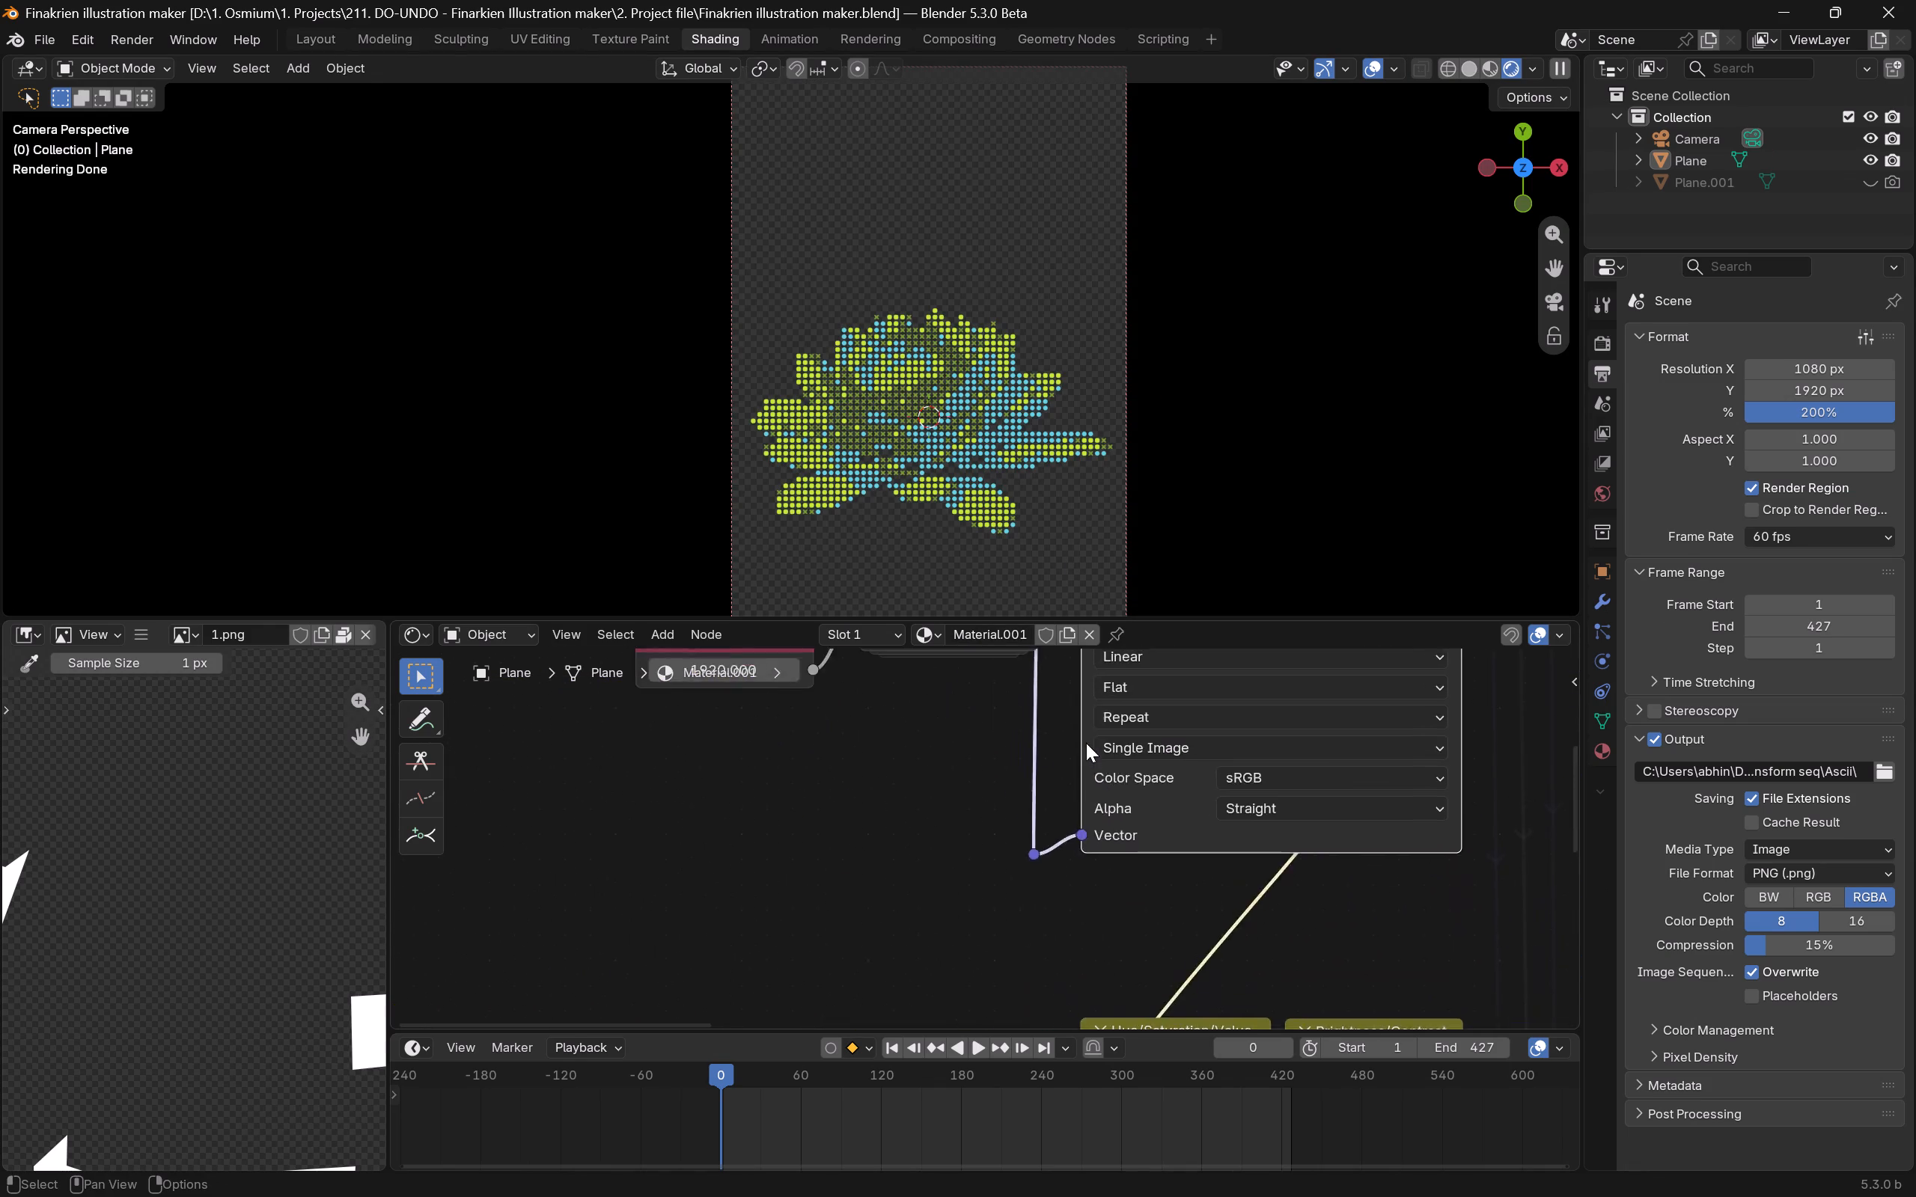
pyautogui.scroll(2, 1086, 743)
pyautogui.scroll(-1, 1086, 743)
pyautogui.click(933, 798)
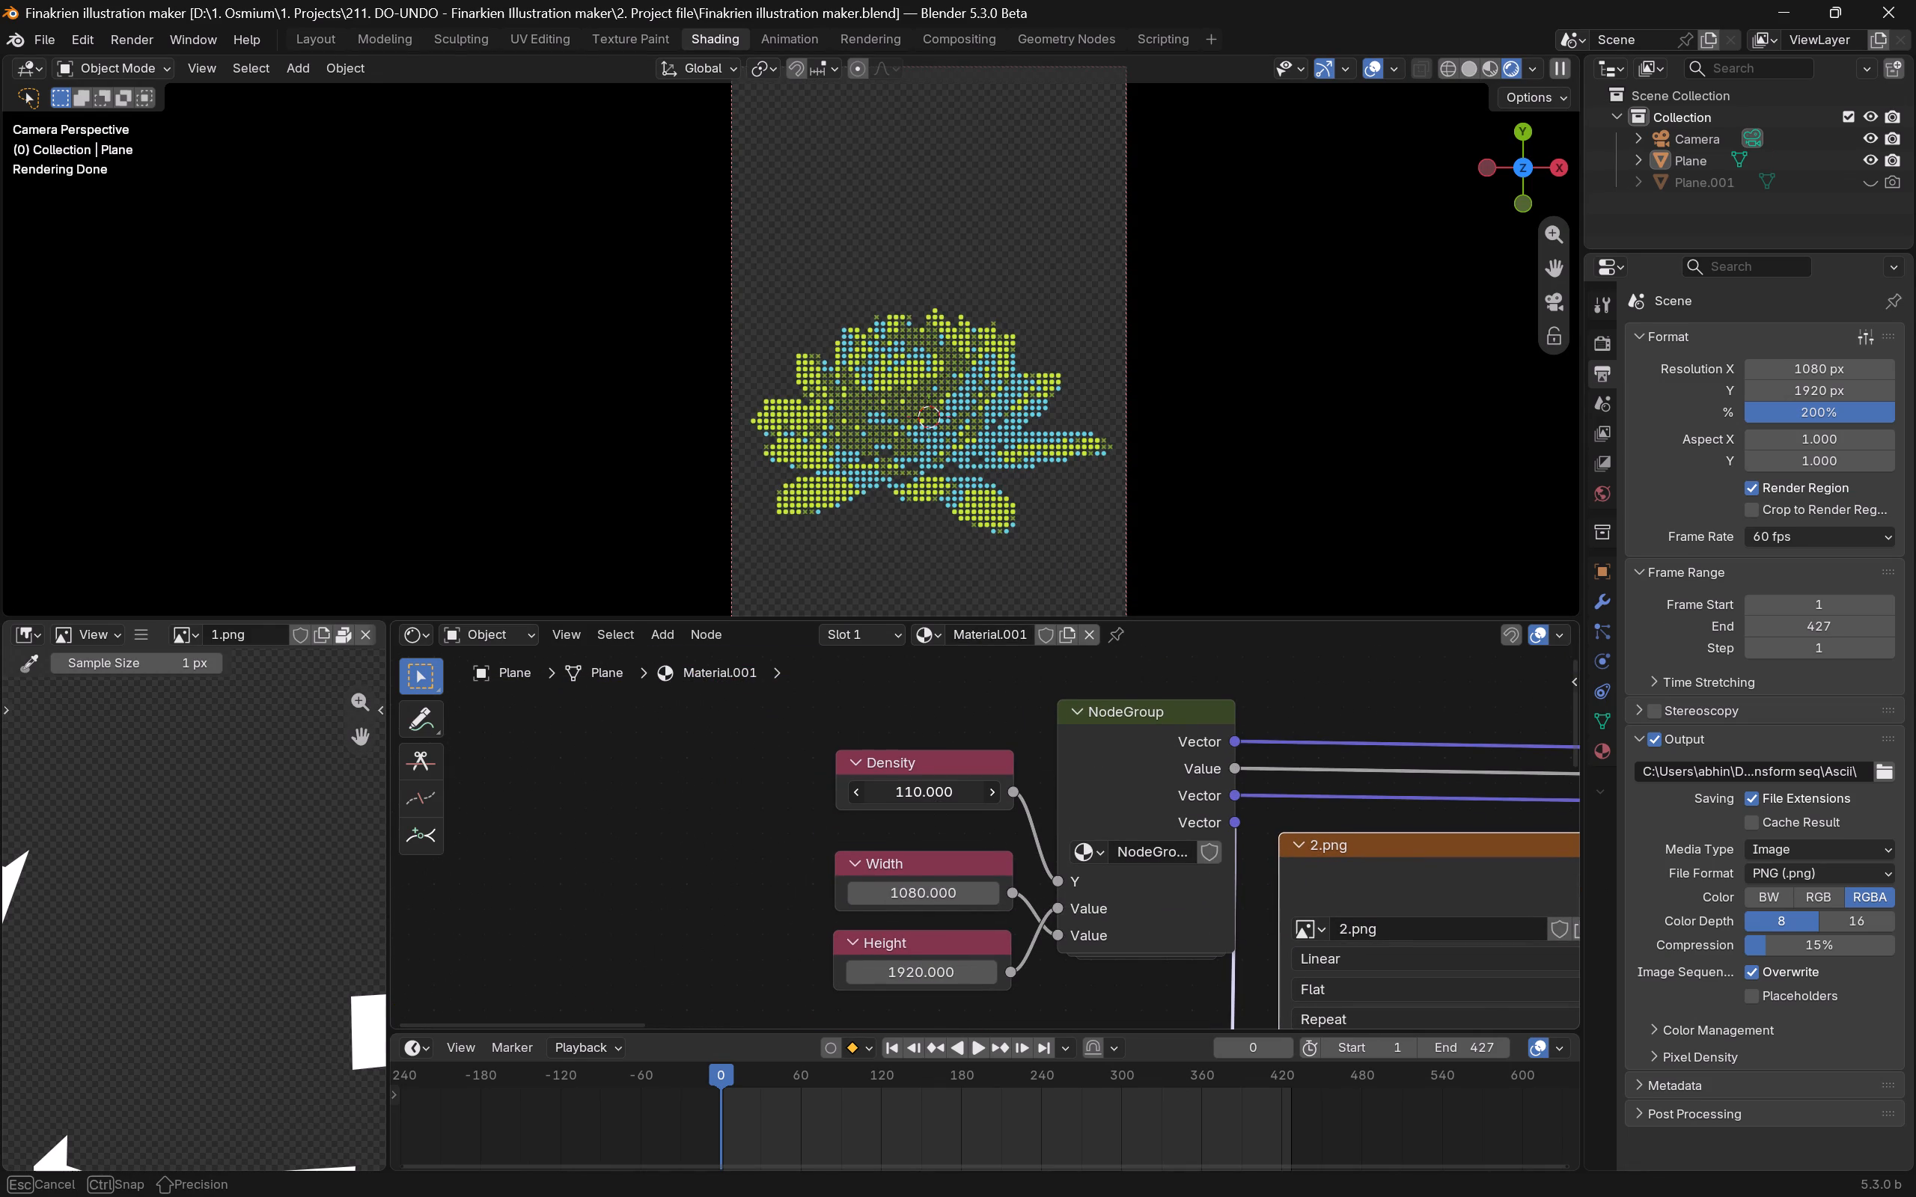
pyautogui.write('160')
pyautogui.press('Return')
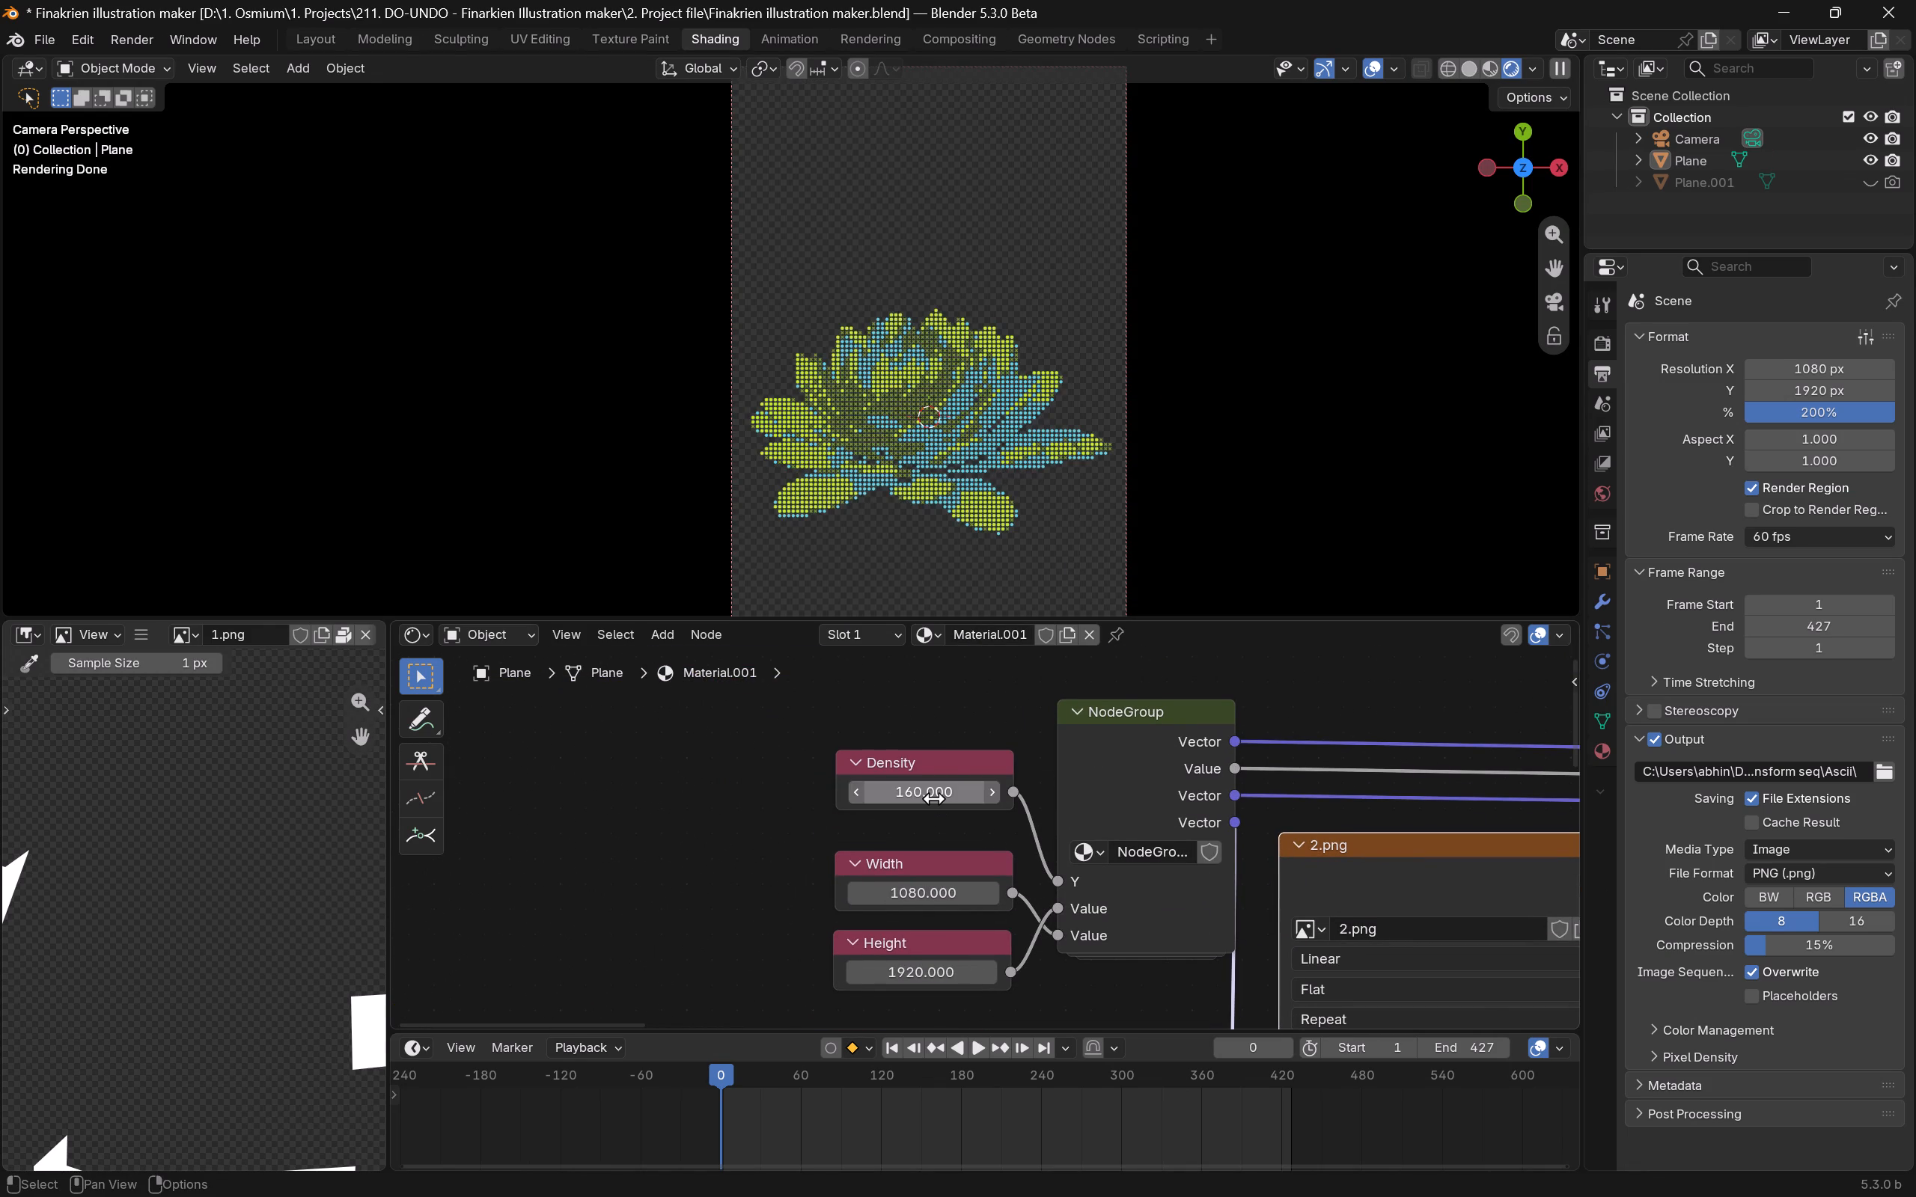
# Switch the viewport to Solid shading and render a still image of the denser dotted lotus.
pyautogui.press('z')
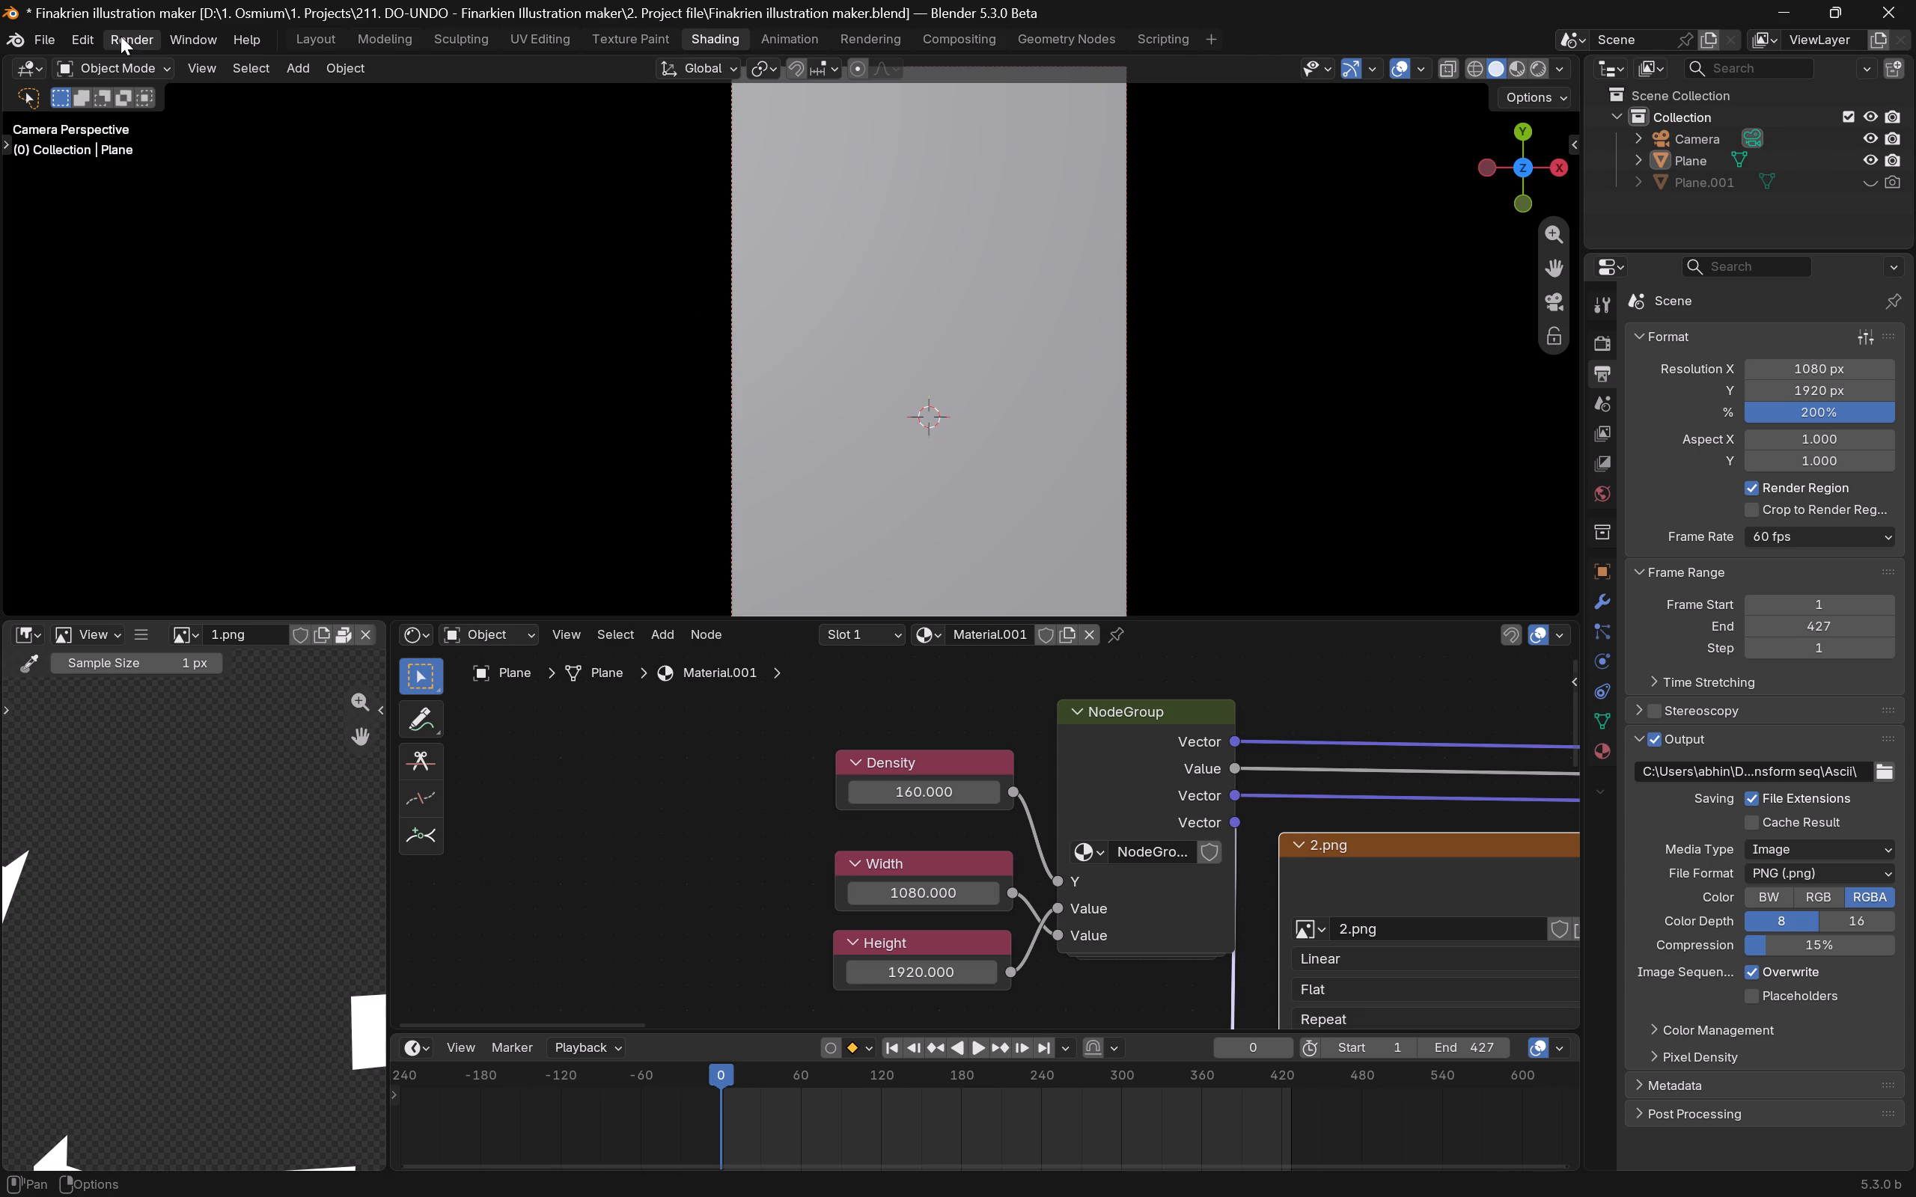
pyautogui.click(120, 36)
pyautogui.click(149, 68)
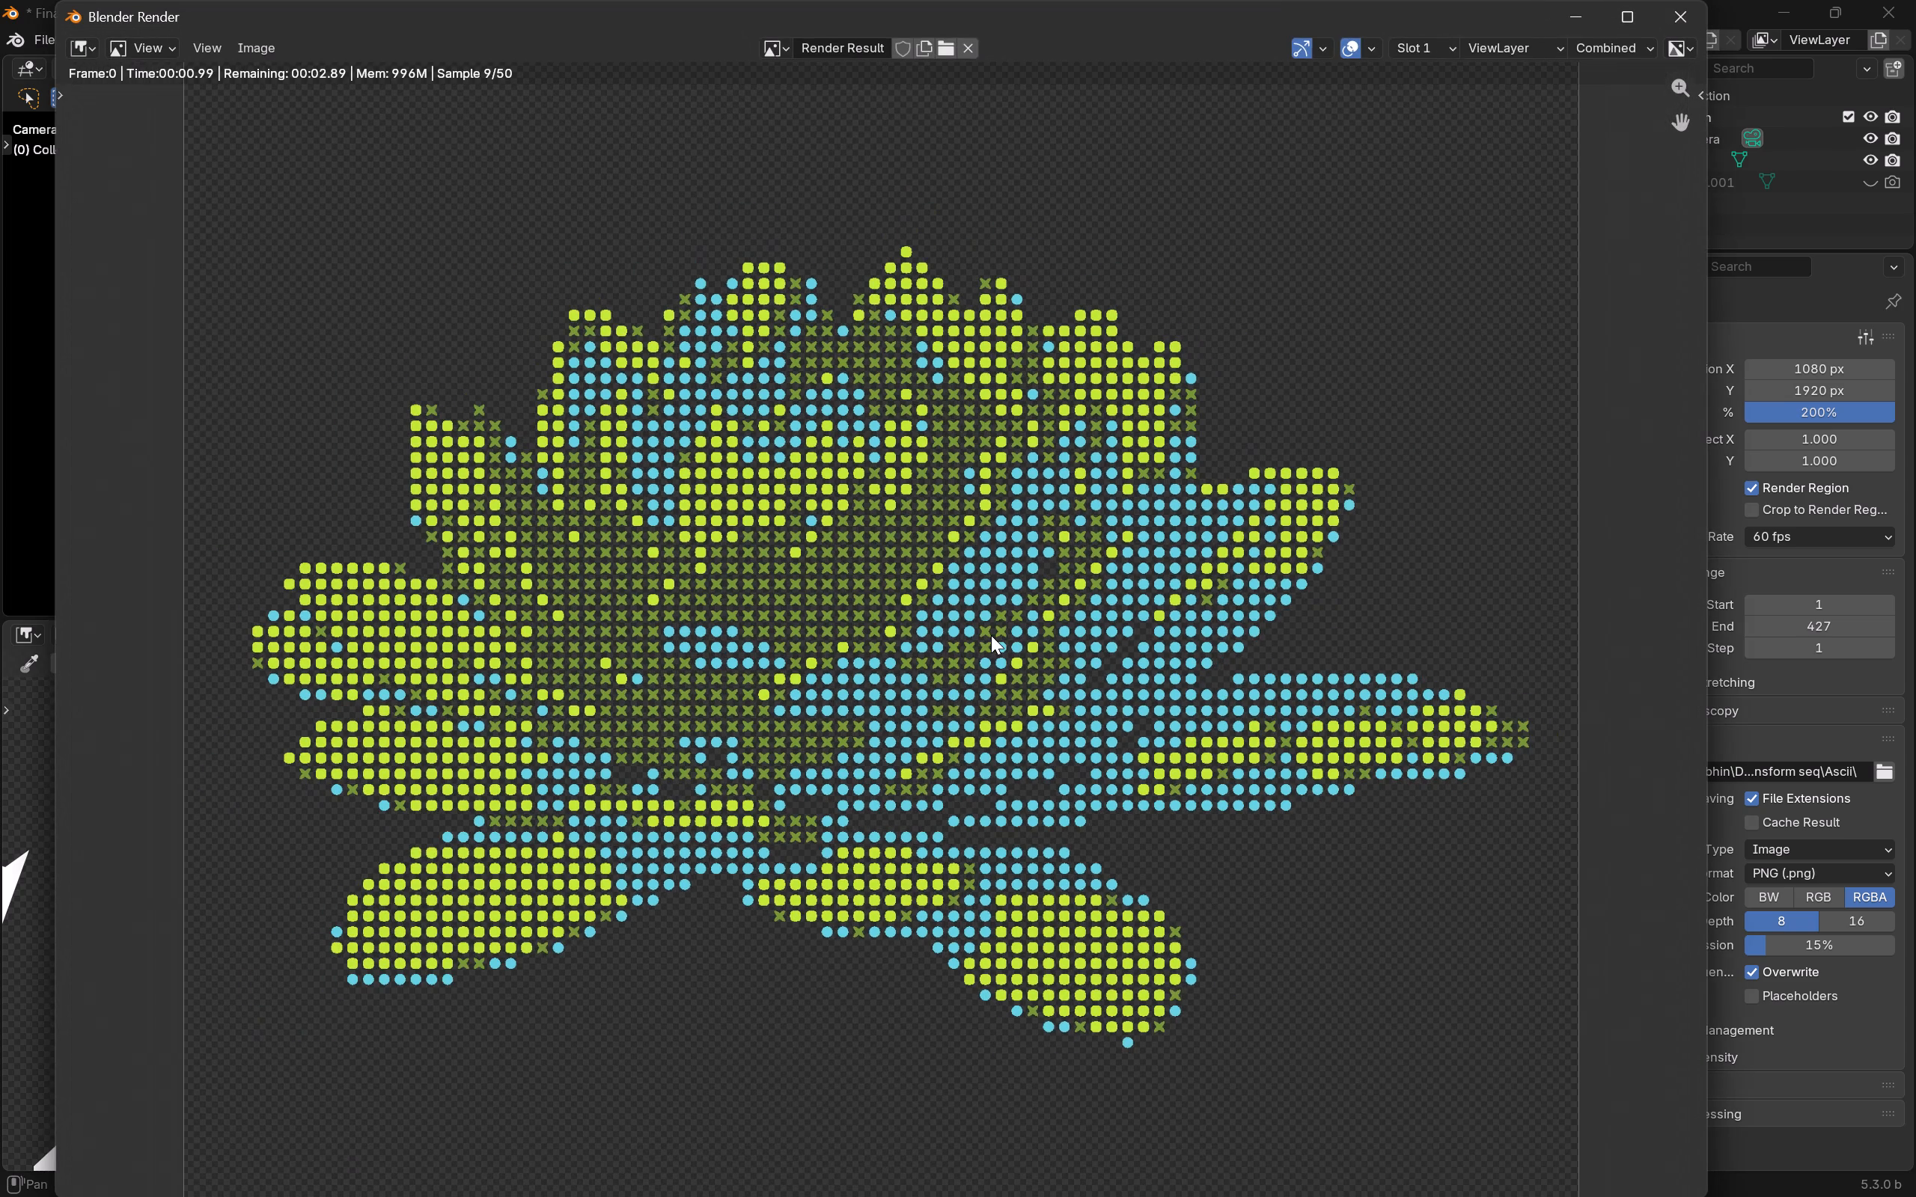
# Return to the render window and save the finished dotted lotus render as PNG 5 in the 2. Asset export folder.
pyautogui.hotkey('alt', 'Tab')
pyautogui.hotkey('alt', 'Tab')
pyautogui.hotkey('alt', 'Tab')
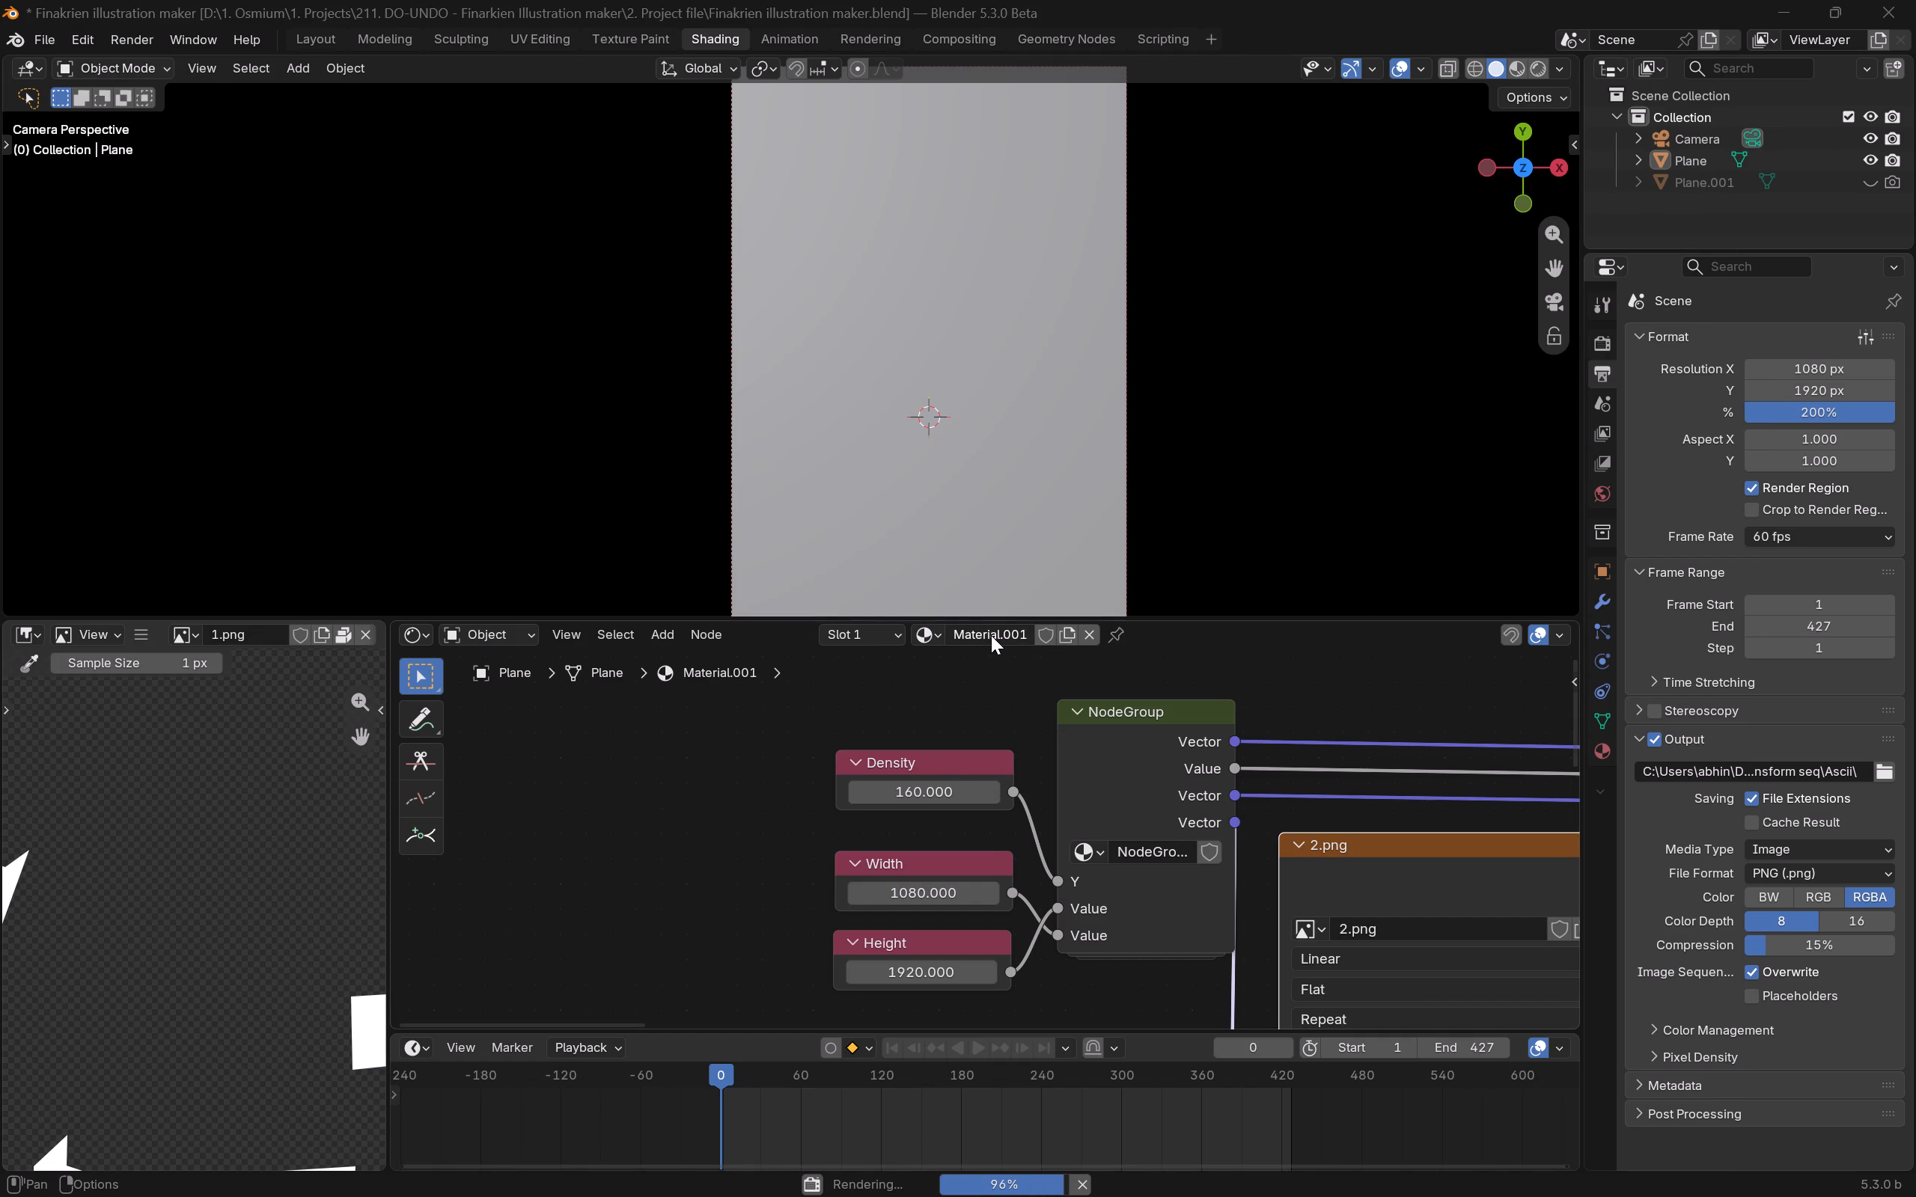
pyautogui.hotkey('alt', 'Tab')
pyautogui.hotkey('alt', 'Tab')
pyautogui.keyDown('alt'); pyautogui.click(807, 512); pyautogui.keyUp('alt')
pyautogui.hotkey('alt', 's')
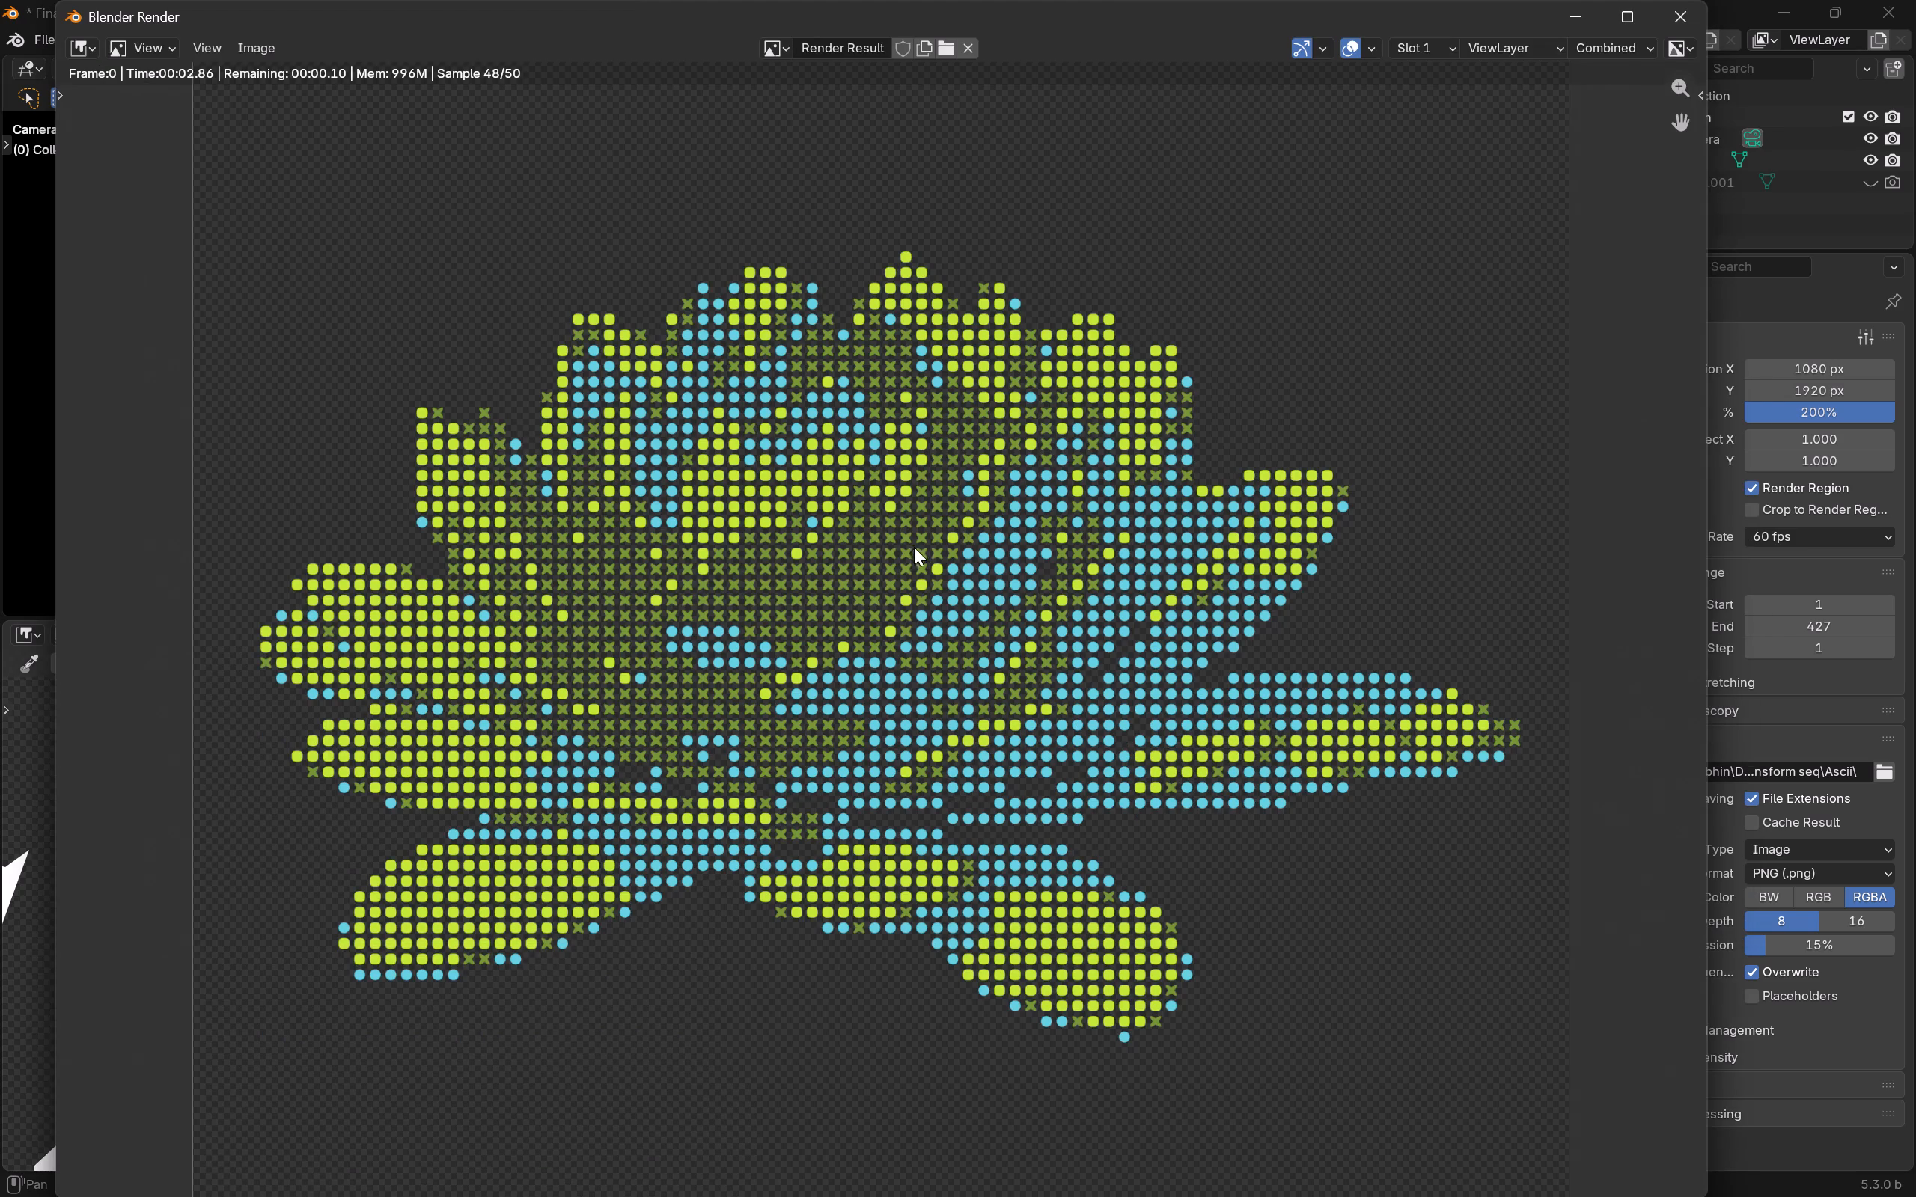
pyautogui.click(952, 575)
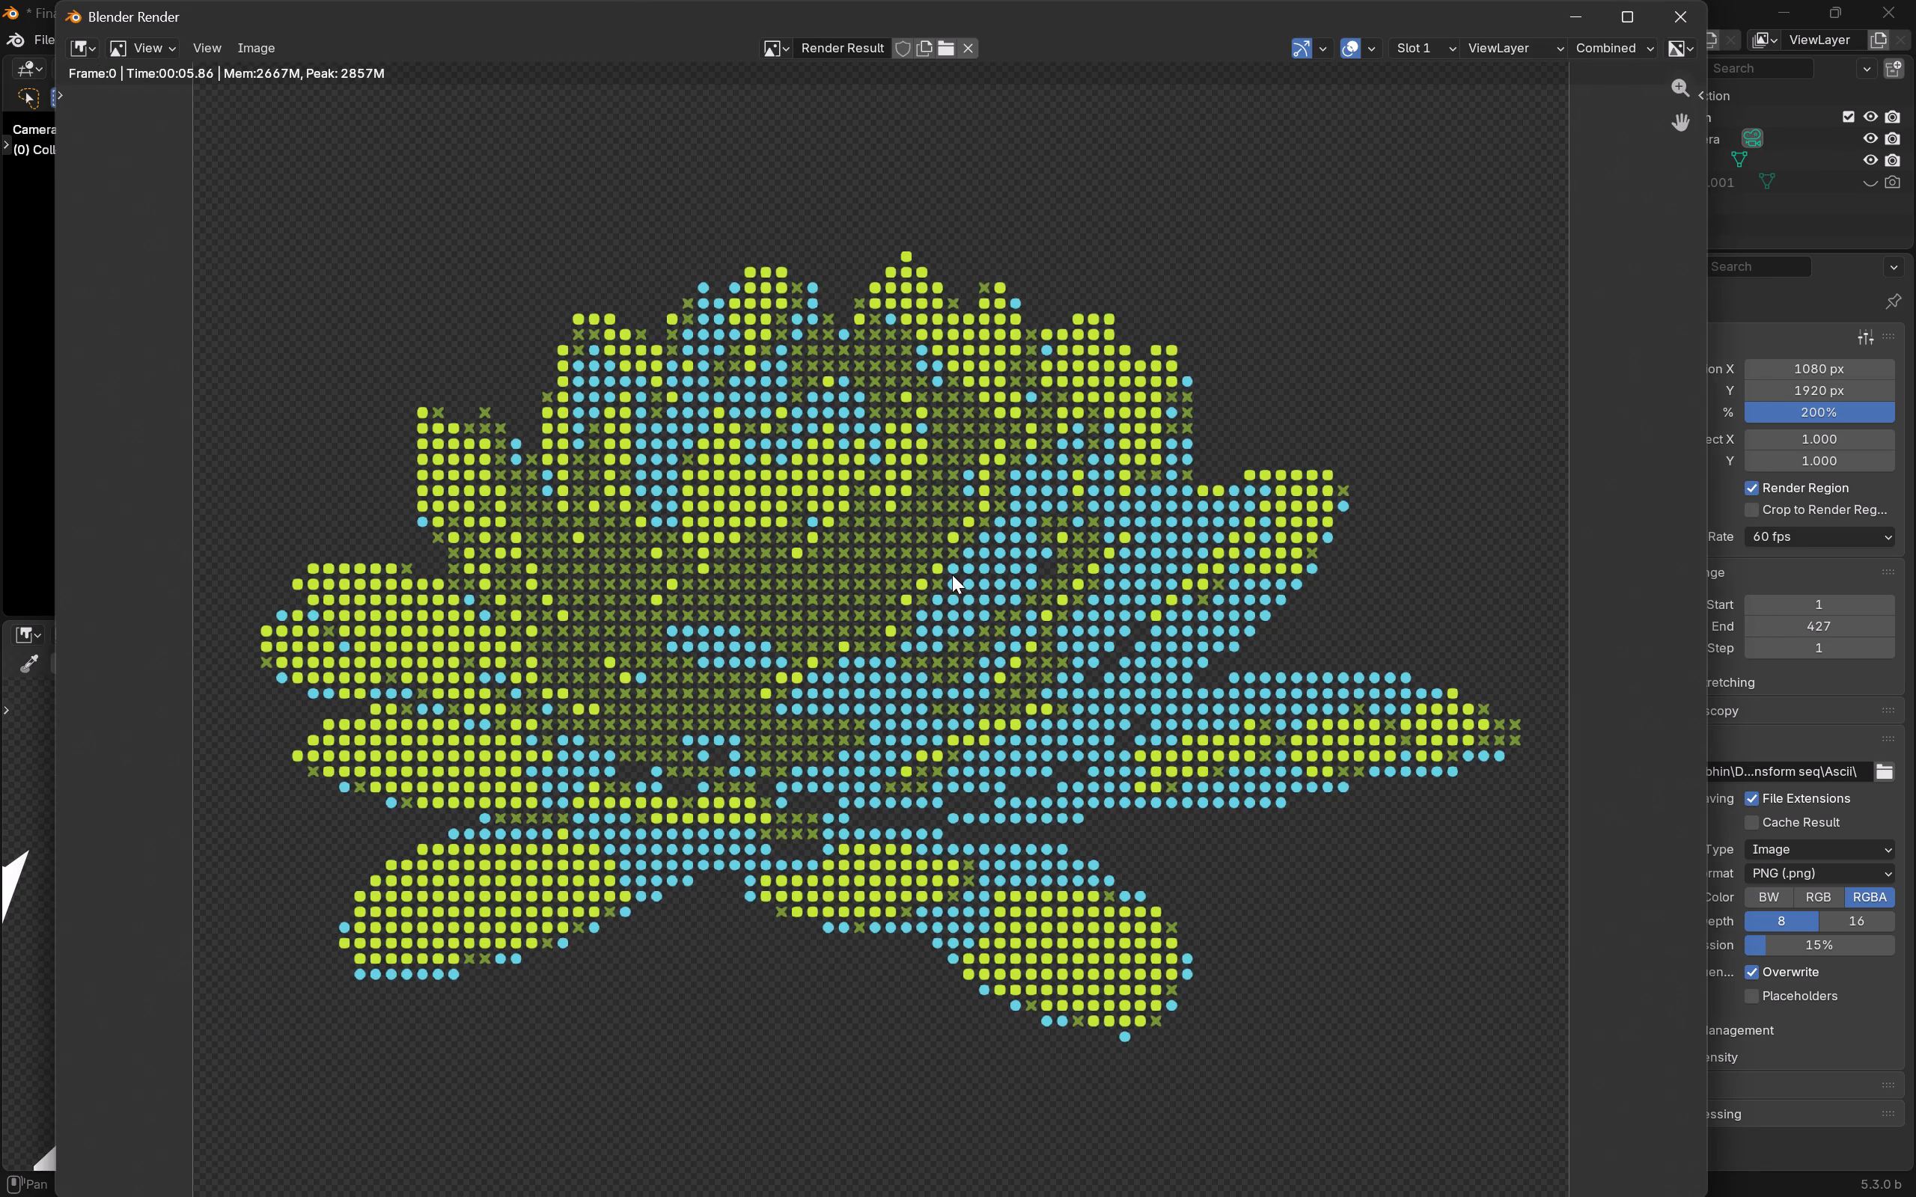
pyautogui.hotkey('alt', 's')
pyautogui.click(990, 783)
pyautogui.click(1036, 780)
# Switch to Figma and replace the image fill of dotted lotus layer 1 3 with file 5 from 2. Asset export.
pyautogui.hotkey('alt', 'Tab')
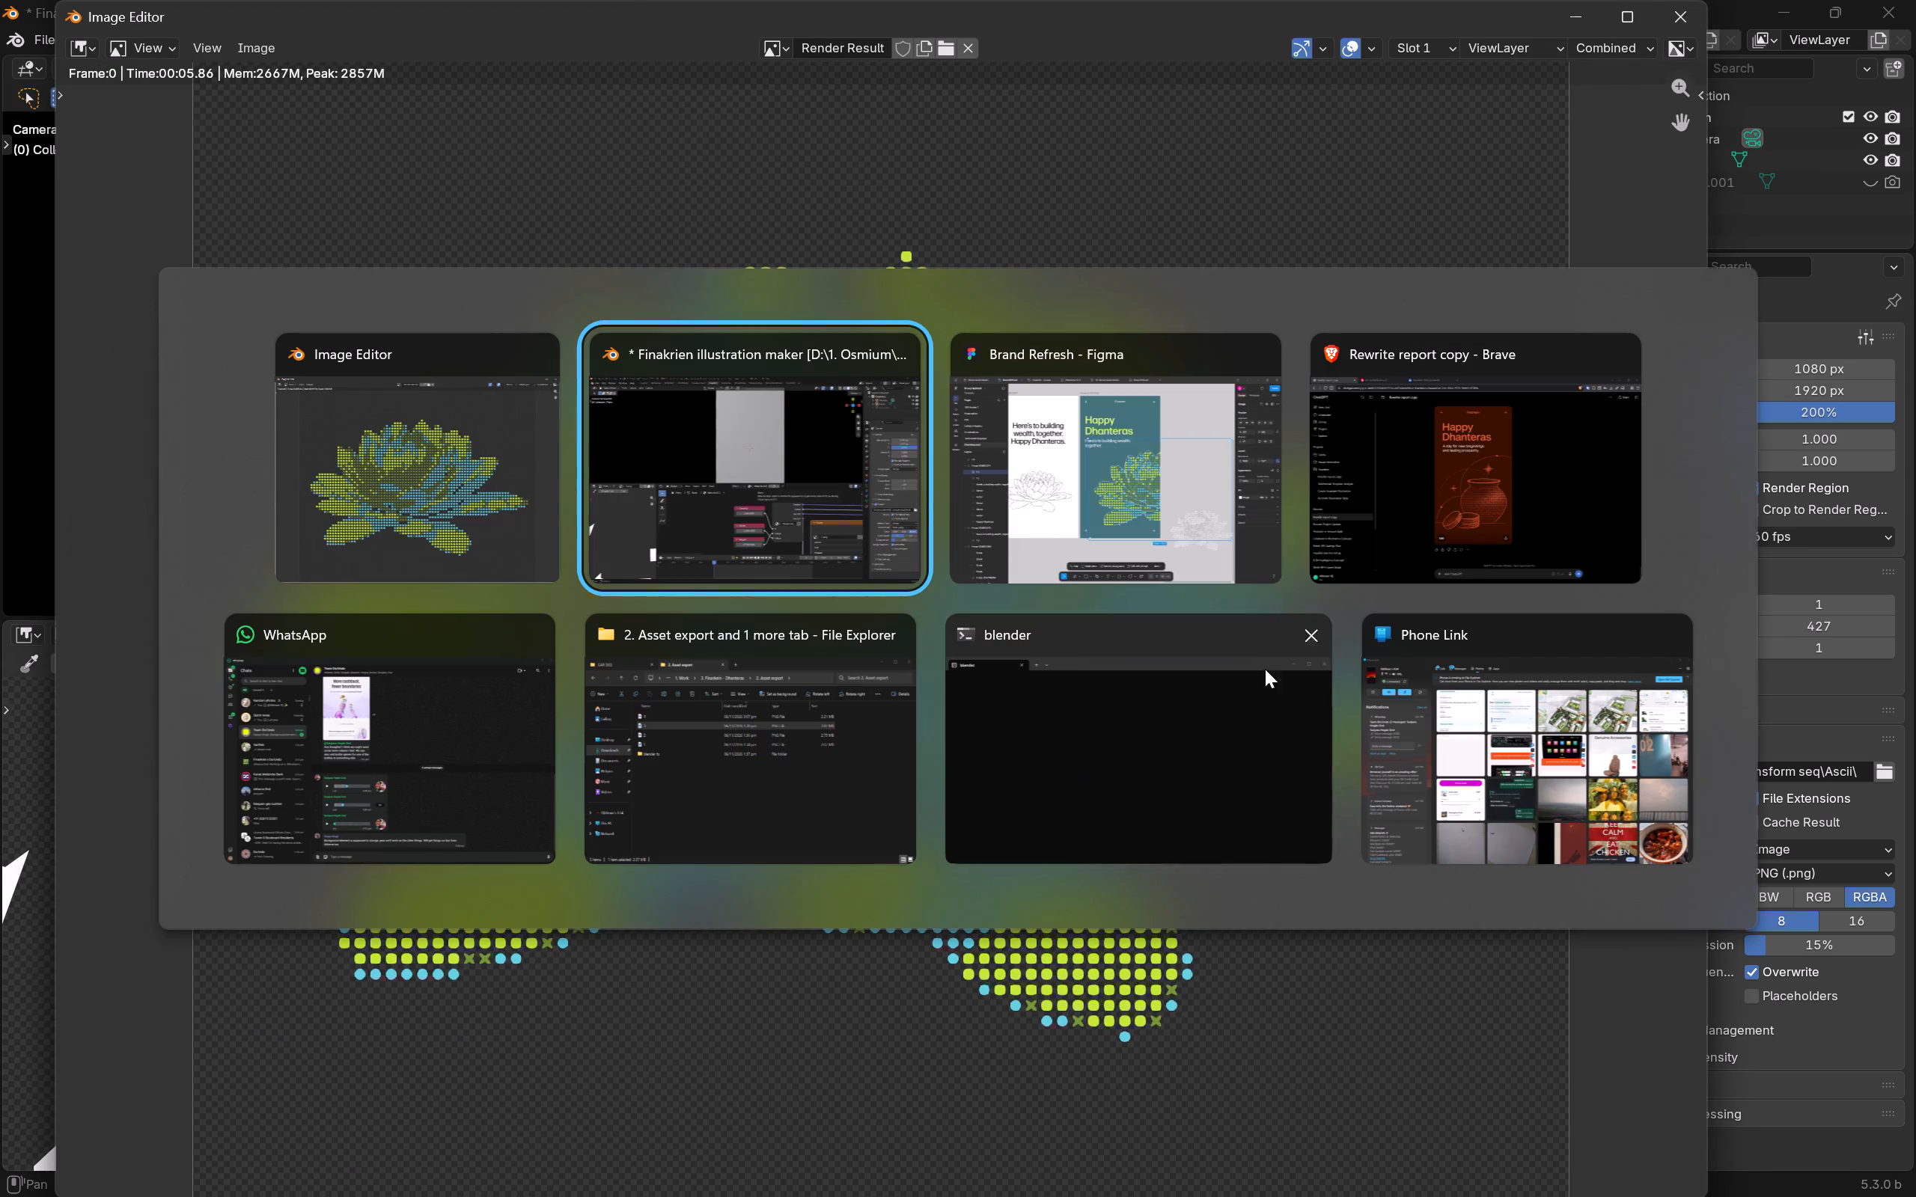
pyautogui.keyDown('alt'); pyautogui.click(1132, 530); pyautogui.keyUp('alt')
pyautogui.click(1090, 614)
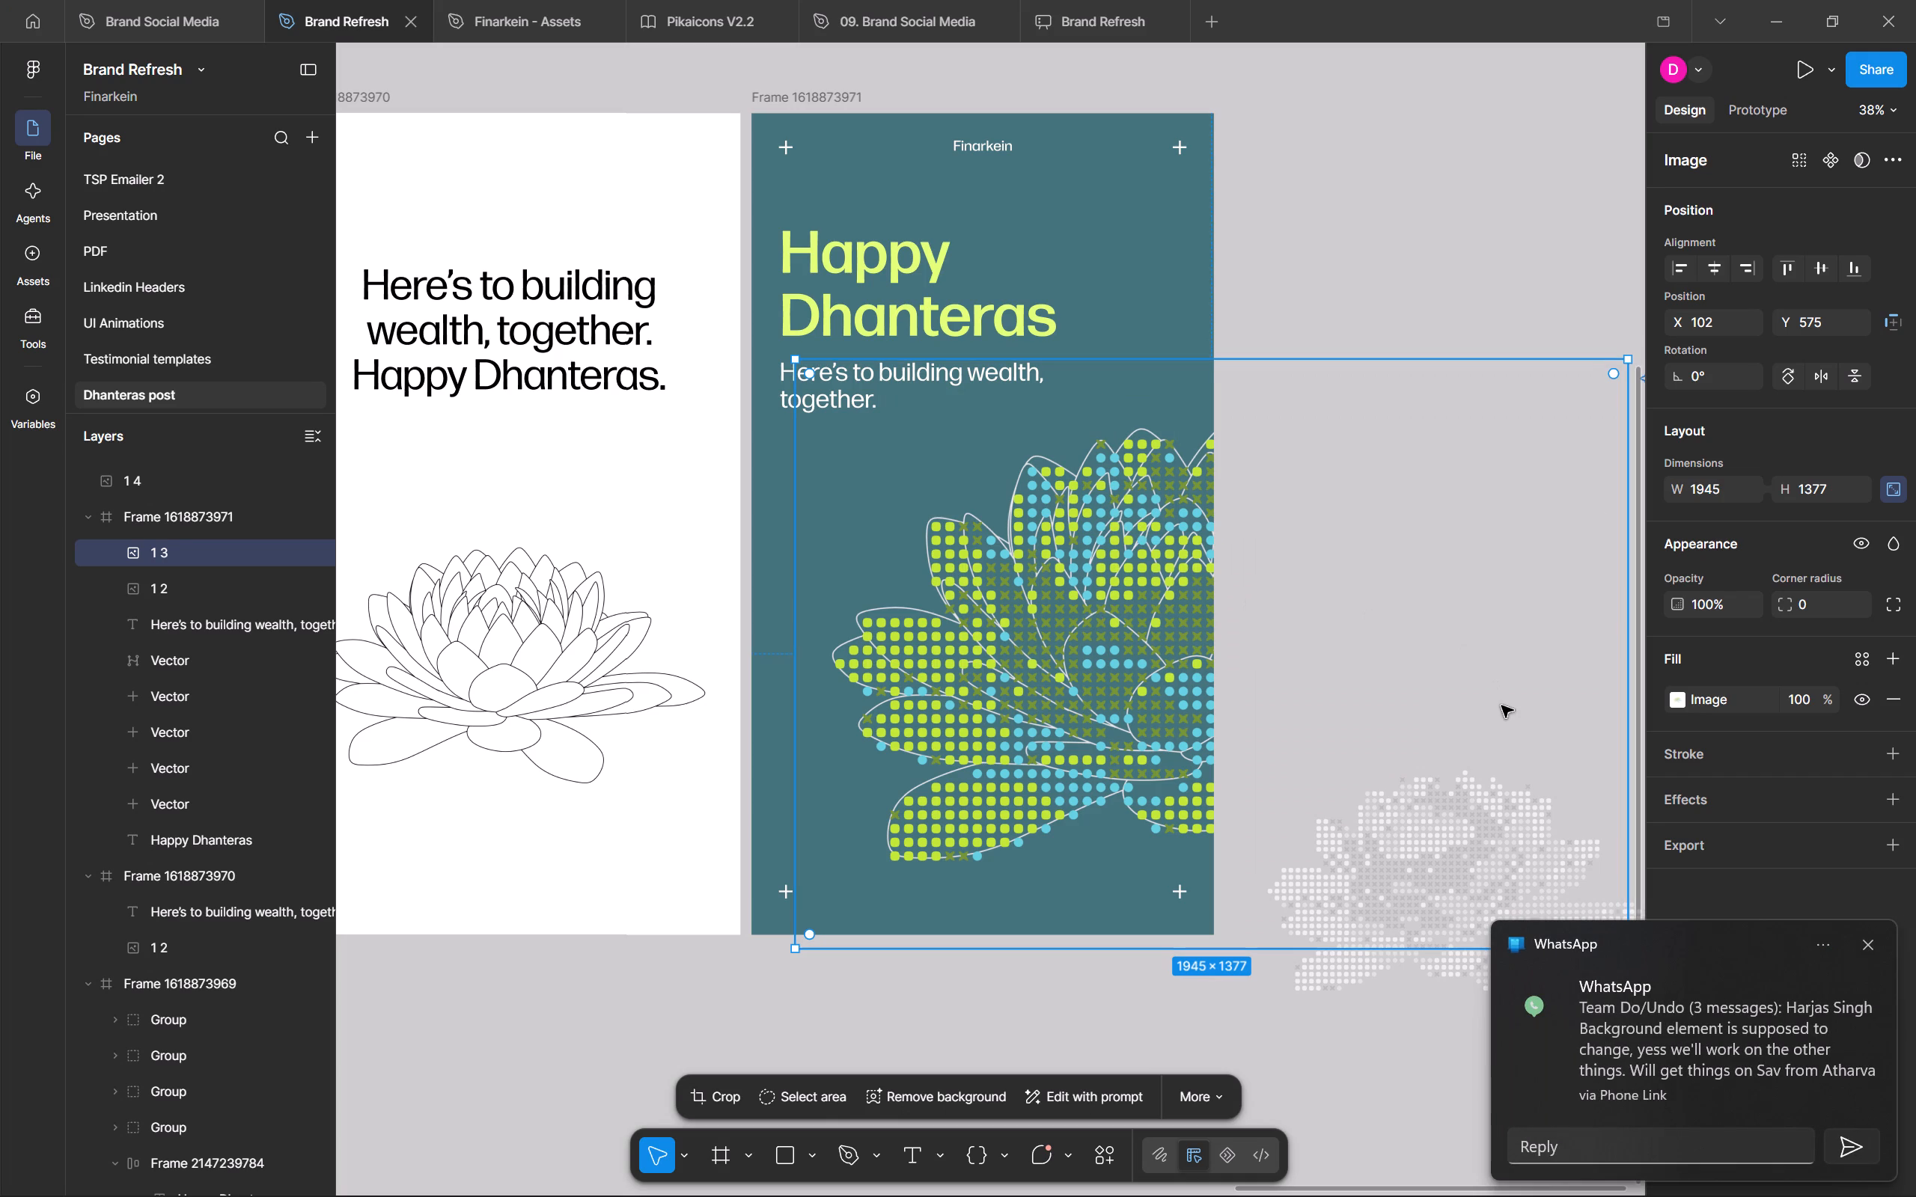
pyautogui.click(1685, 701)
pyautogui.click(1525, 769)
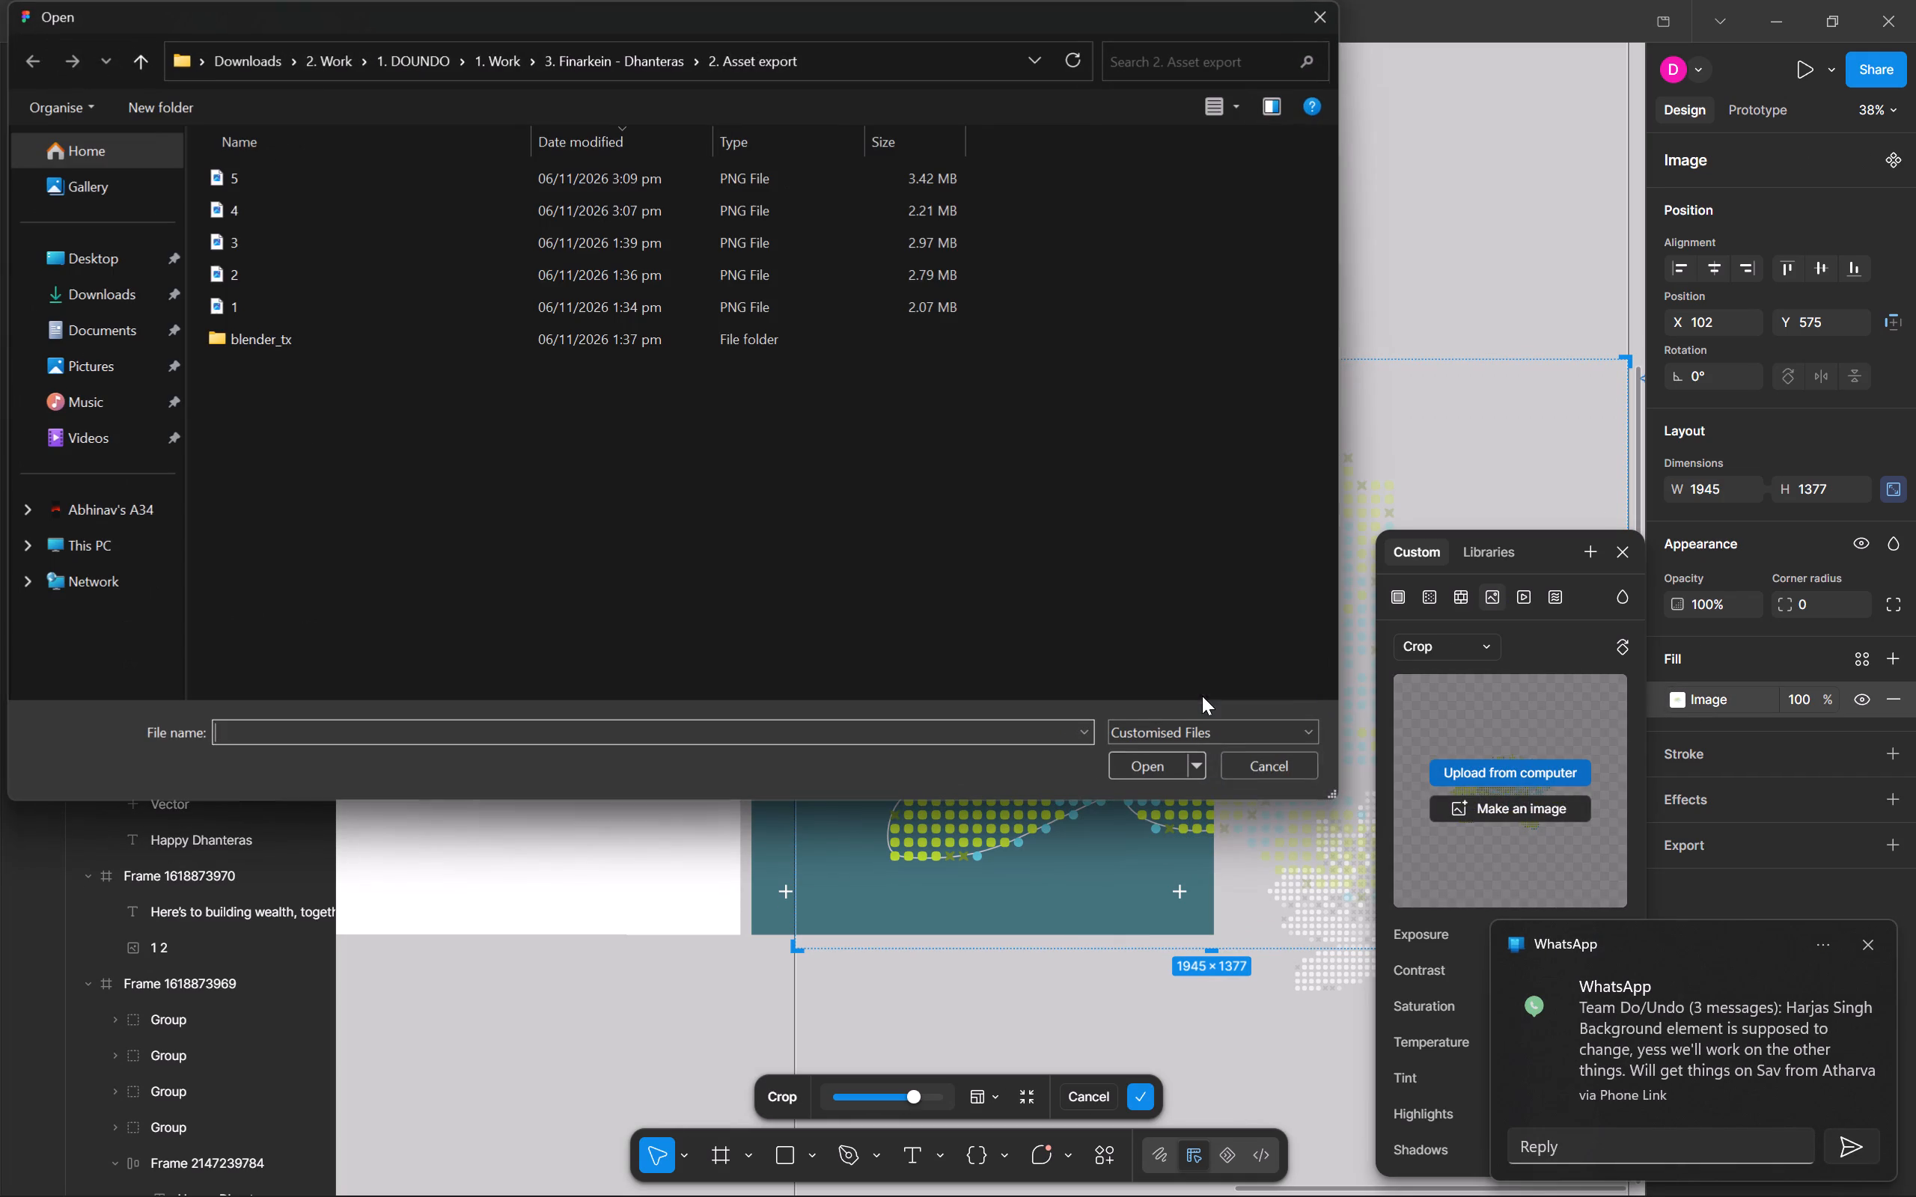
pyautogui.doubleClick(614, 183)
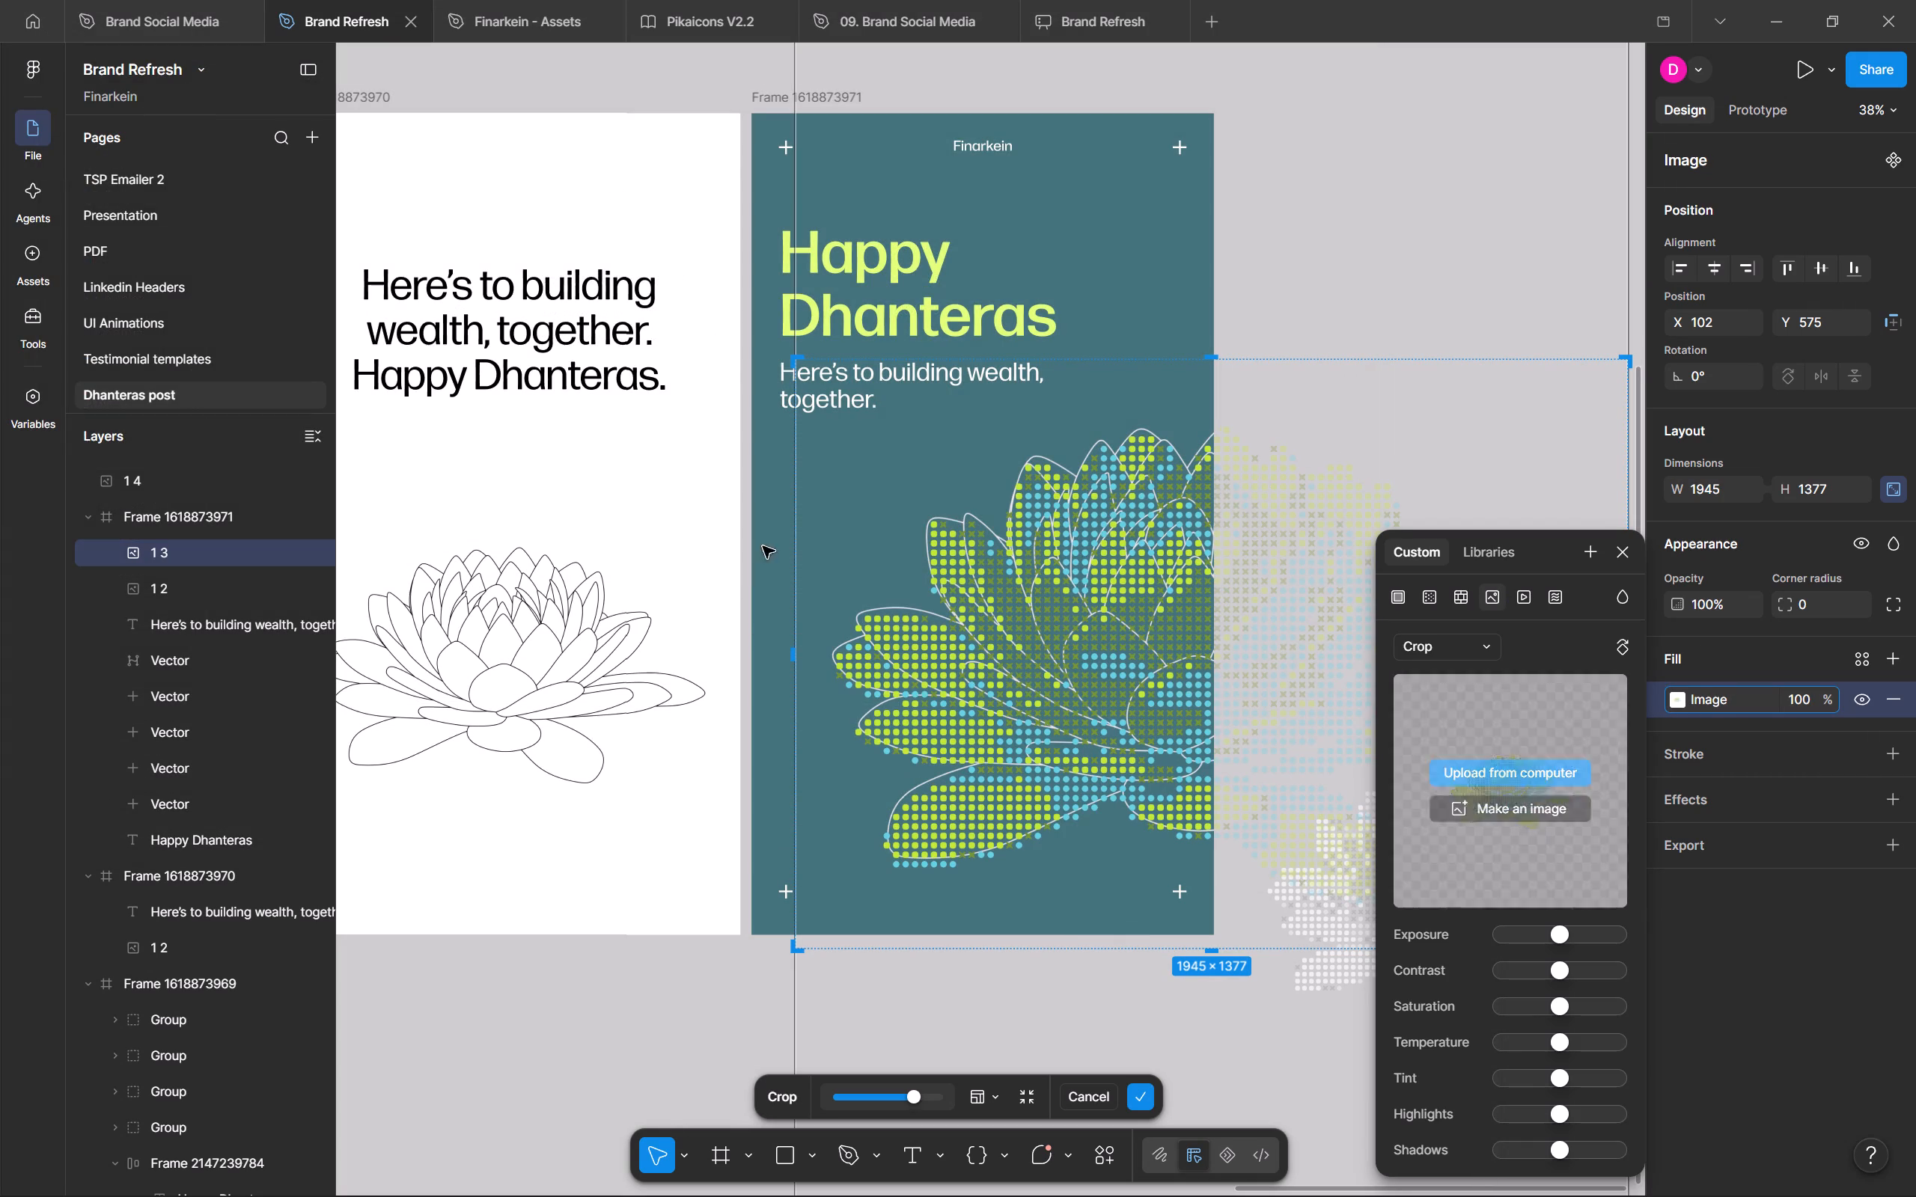
pyautogui.click(587, 996)
# Nudge the dotted lotus up 6 px to Y 569 so it lines up with the outline lotus.
pyautogui.click(968, 743)
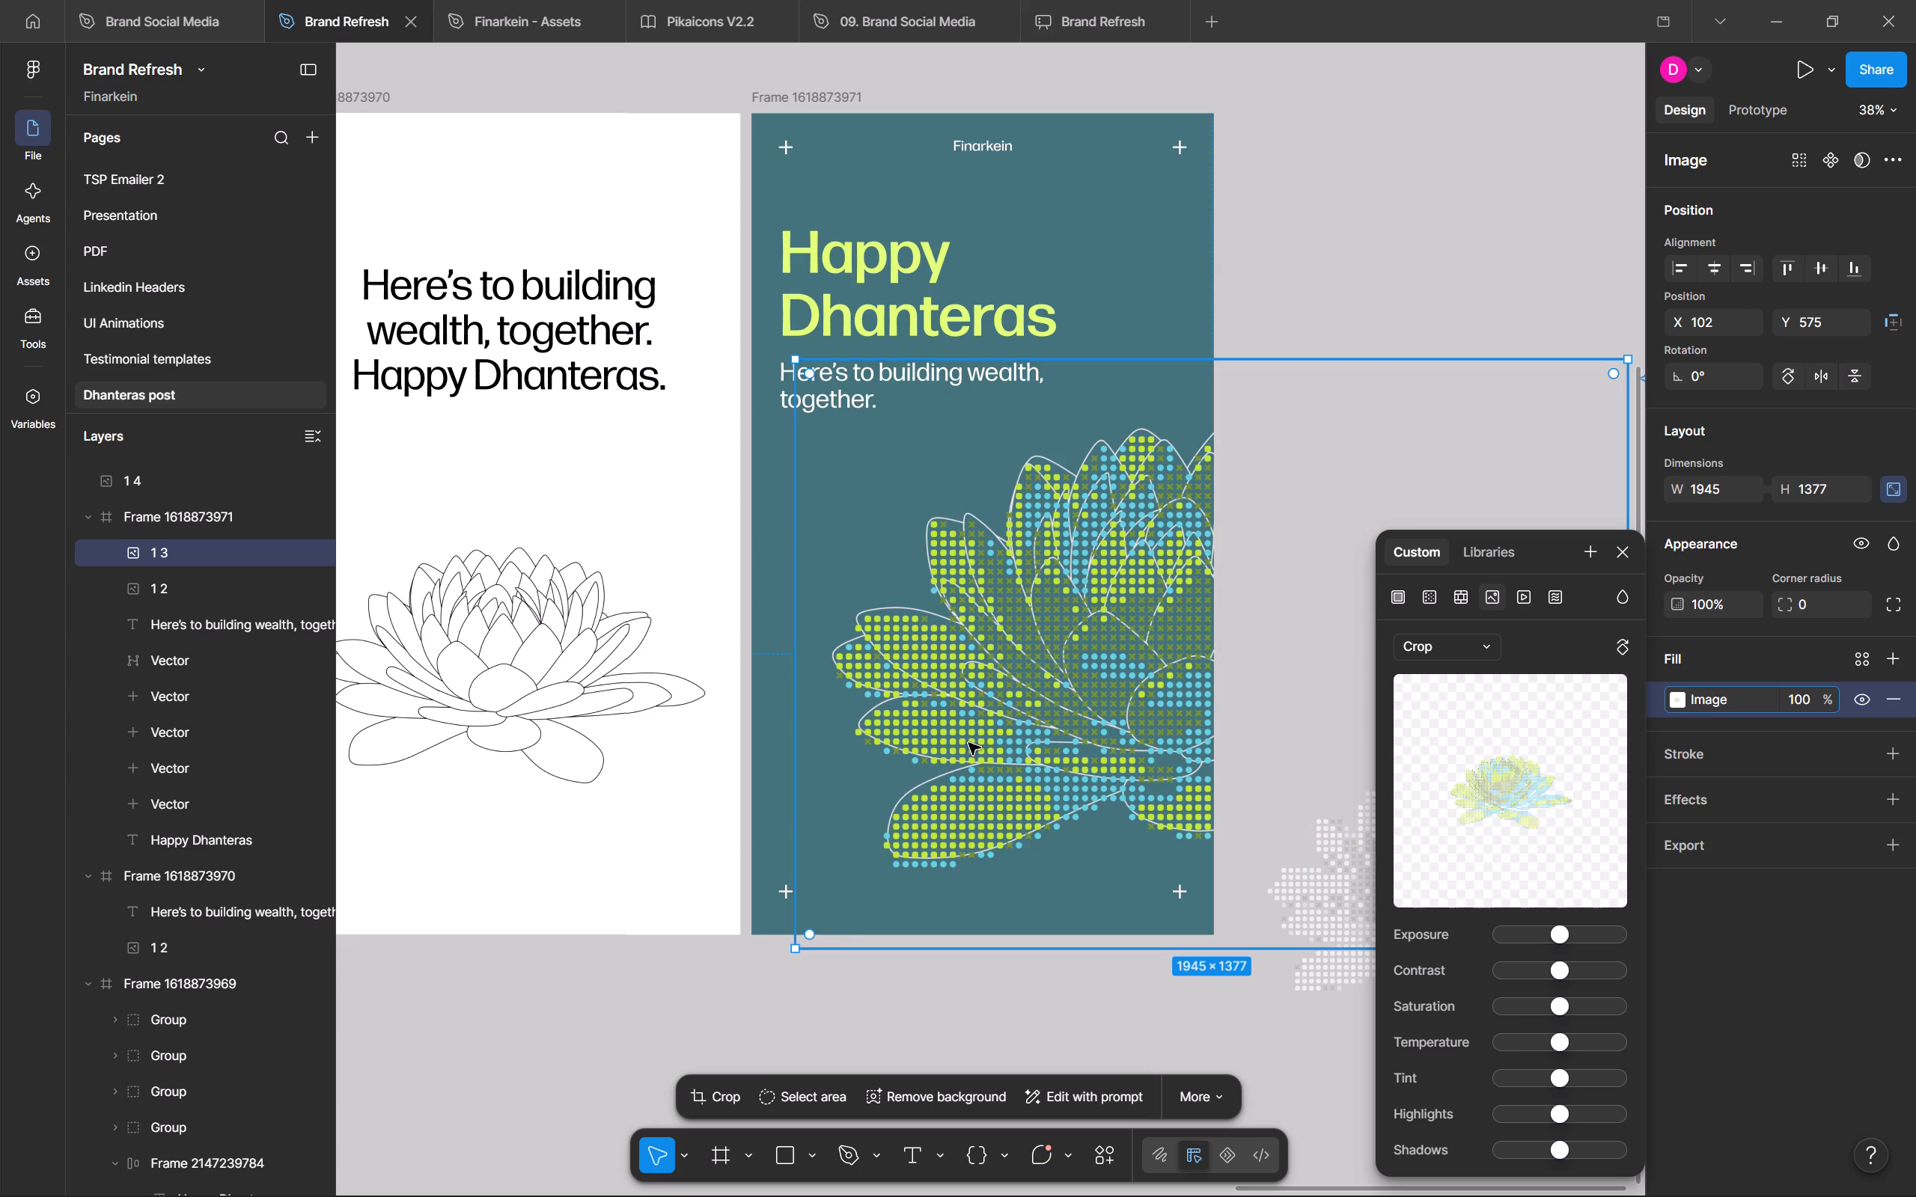
pyautogui.press('Up')
pyautogui.press('Up')
pyautogui.press('Up')
pyautogui.press('Up')
pyautogui.press('Up')
pyautogui.press('Up')
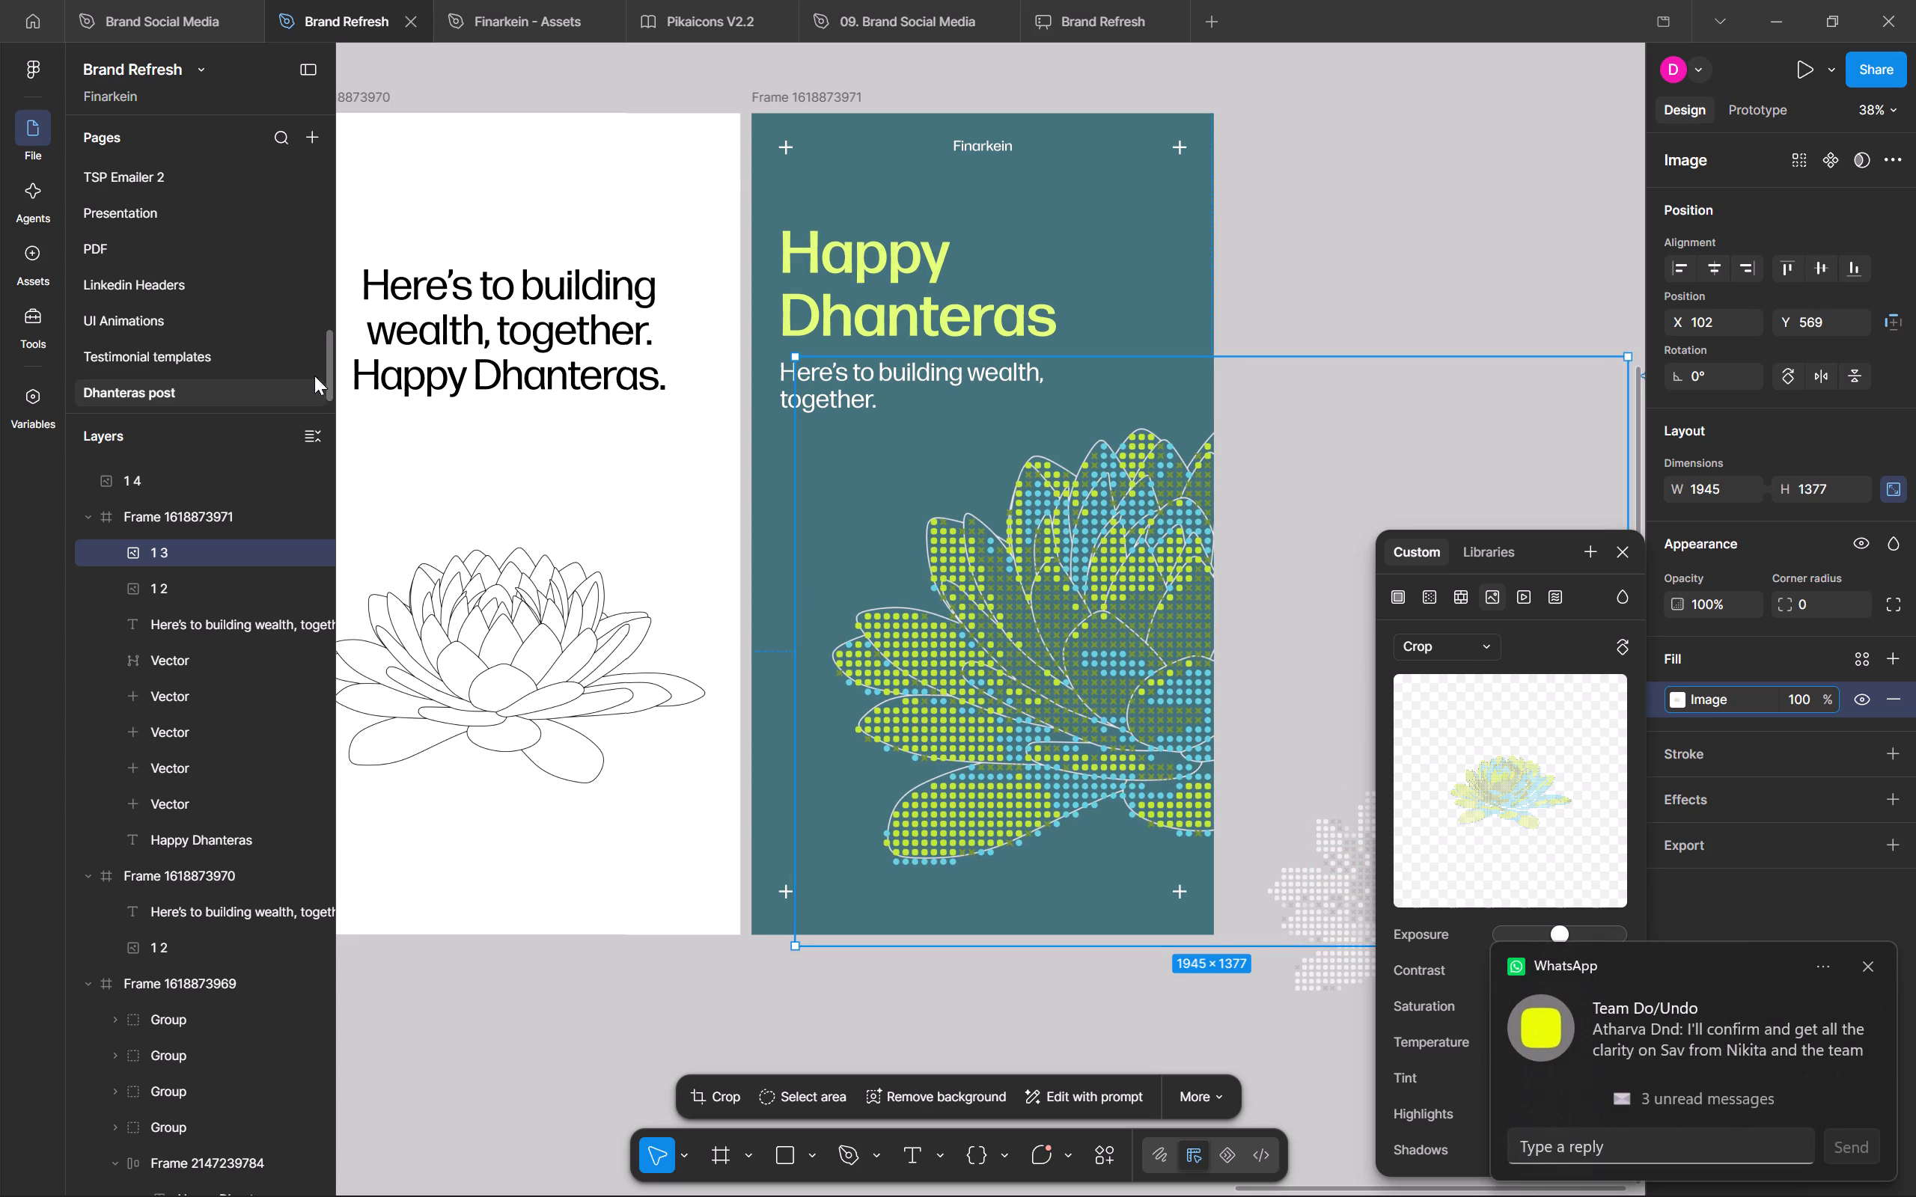
# Hide the outline lotus layer 1 2 to check the dotted lotus alone, and show it again.
pyautogui.click(318, 591)
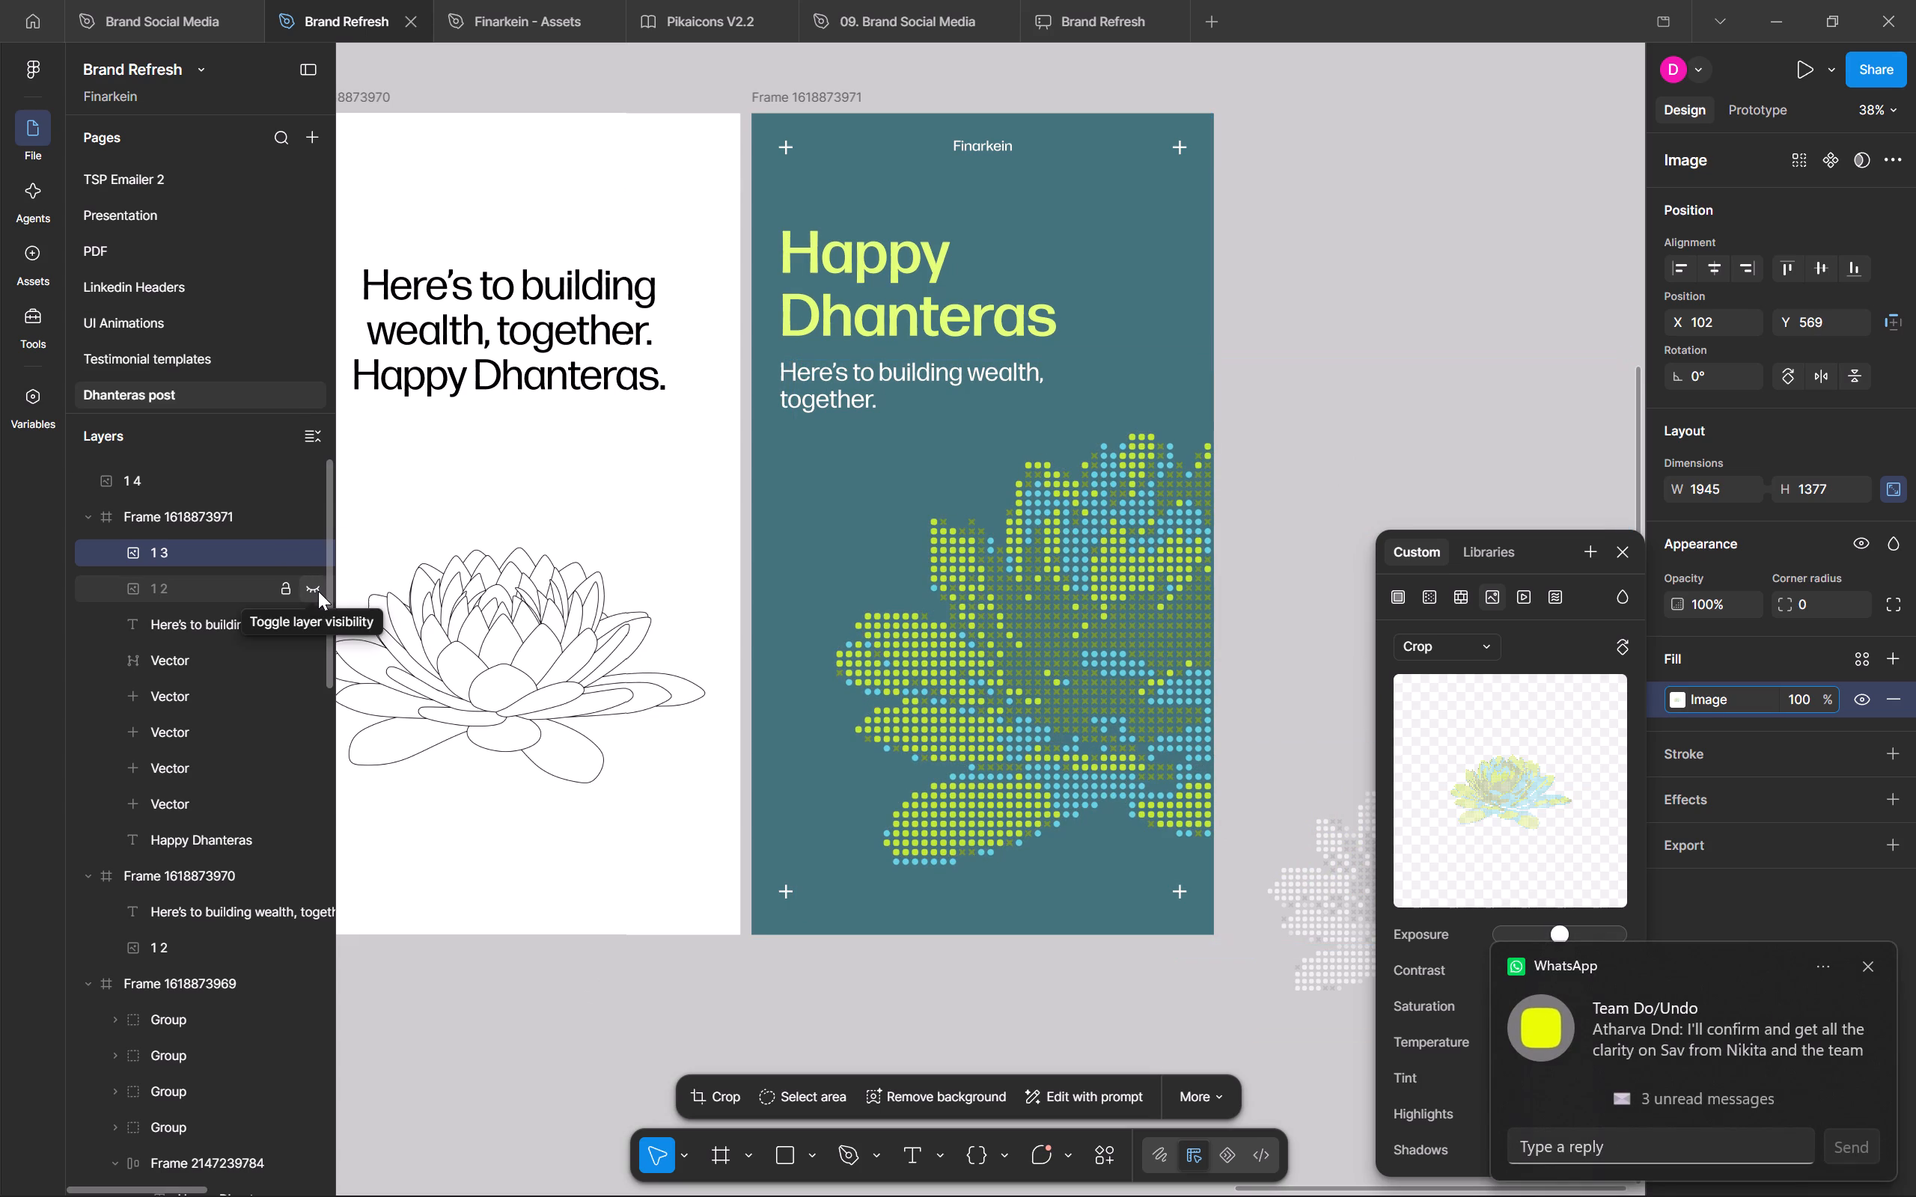
pyautogui.click(318, 591)
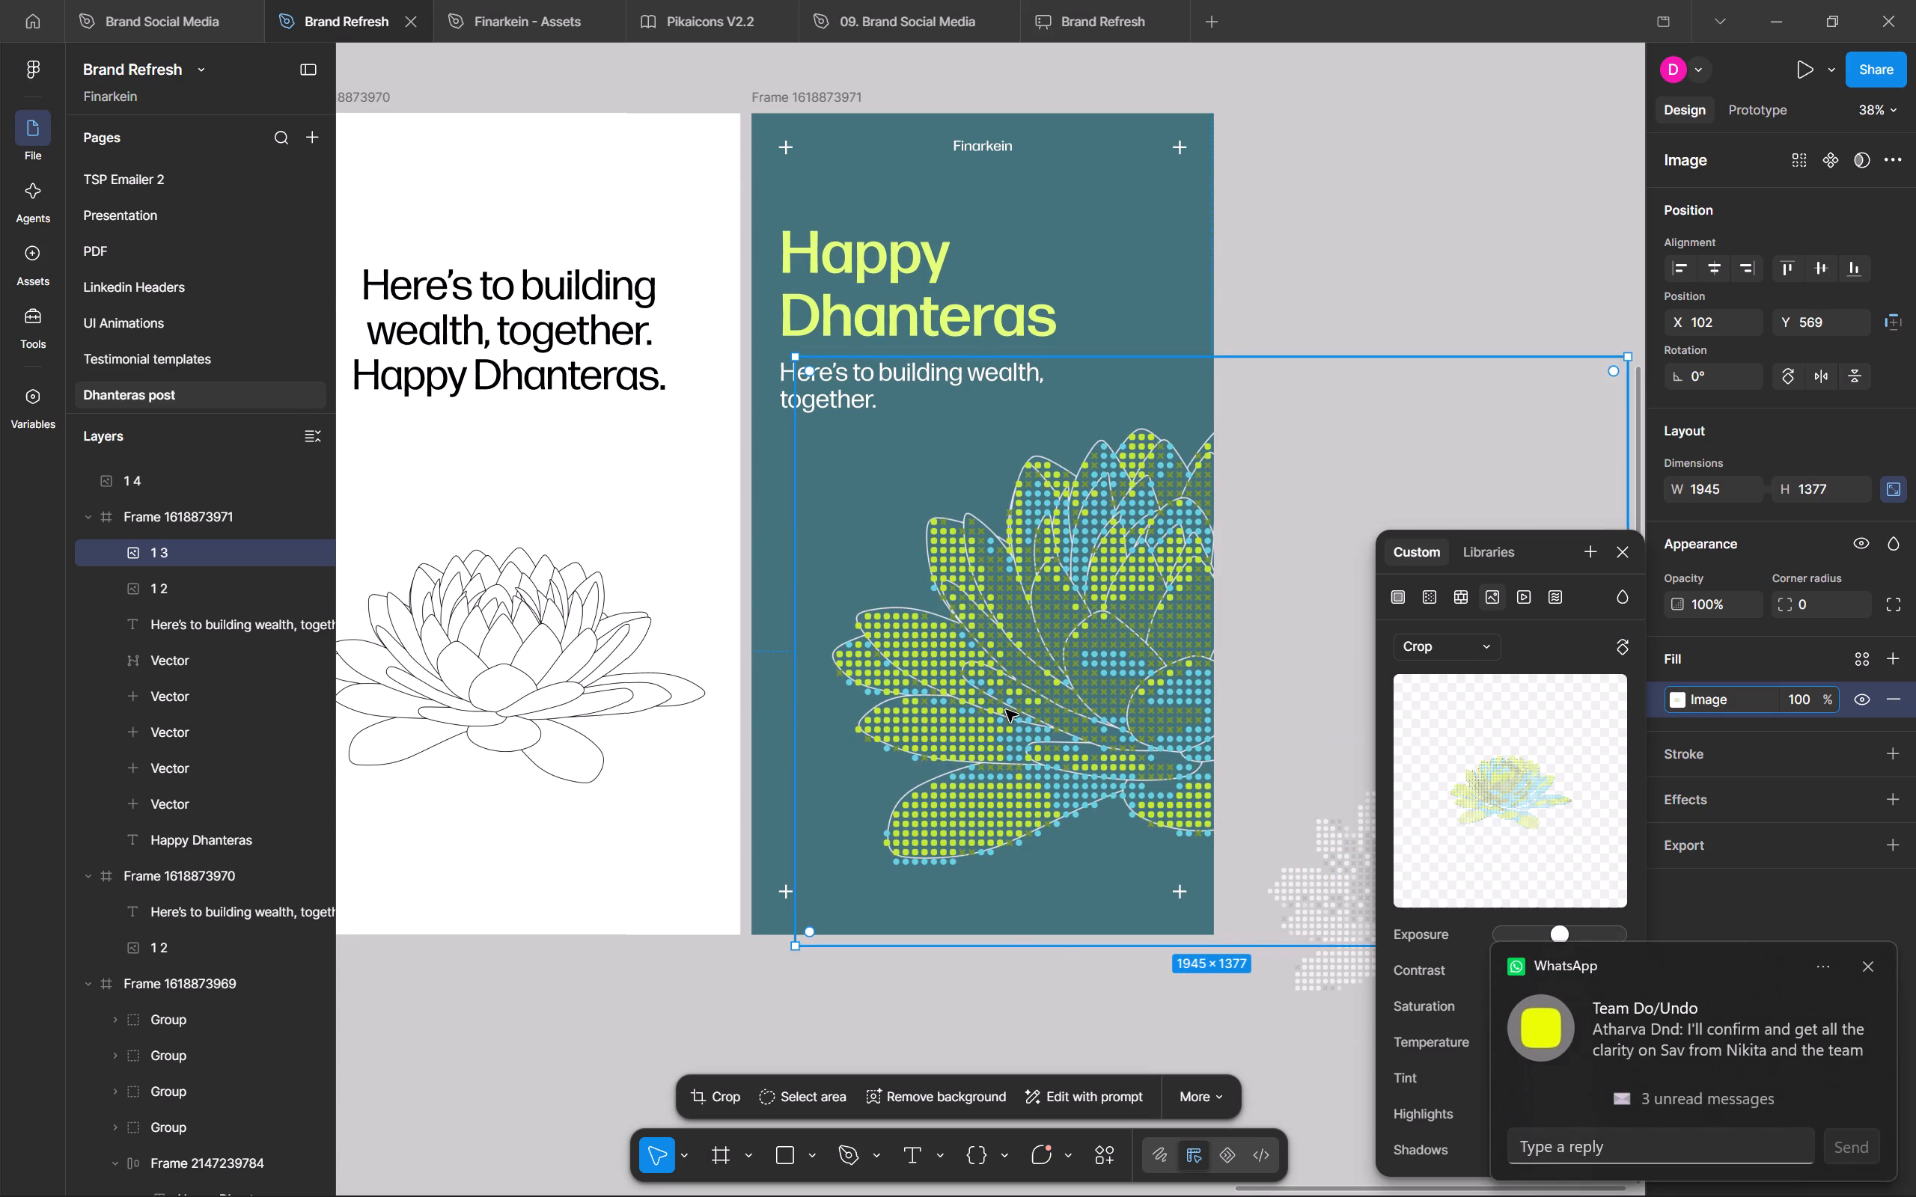
# Crop the dotted lotus image to about 719 × 716, keeping only its upper-left petals over the outline.
pyautogui.hscroll(-2, 1006, 710)
pyautogui.hscroll(-1, 855, 736)
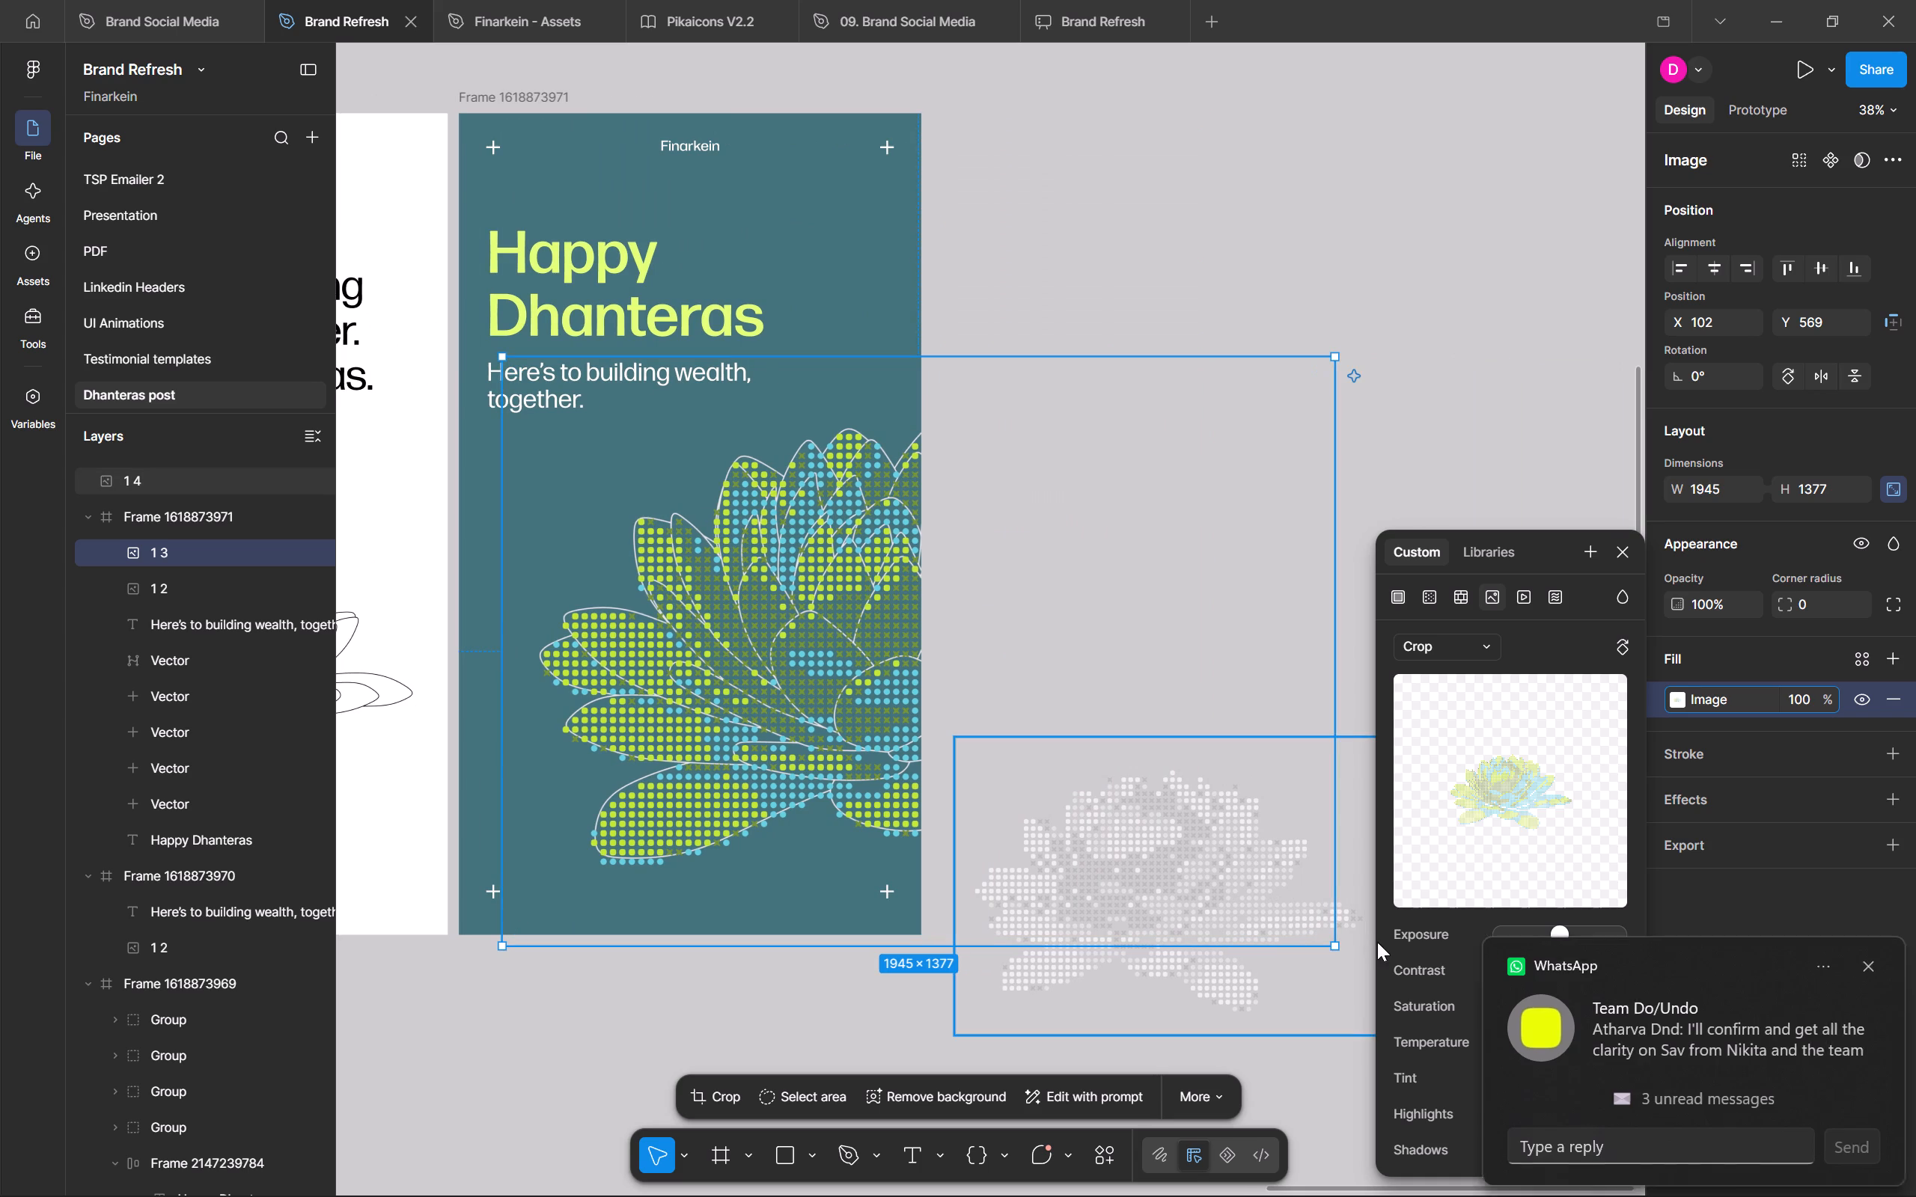
pyautogui.keyDown('ctrl'); pyautogui.moveTo(1335, 951); pyautogui.dragTo(804, 655); pyautogui.keyUp('ctrl')
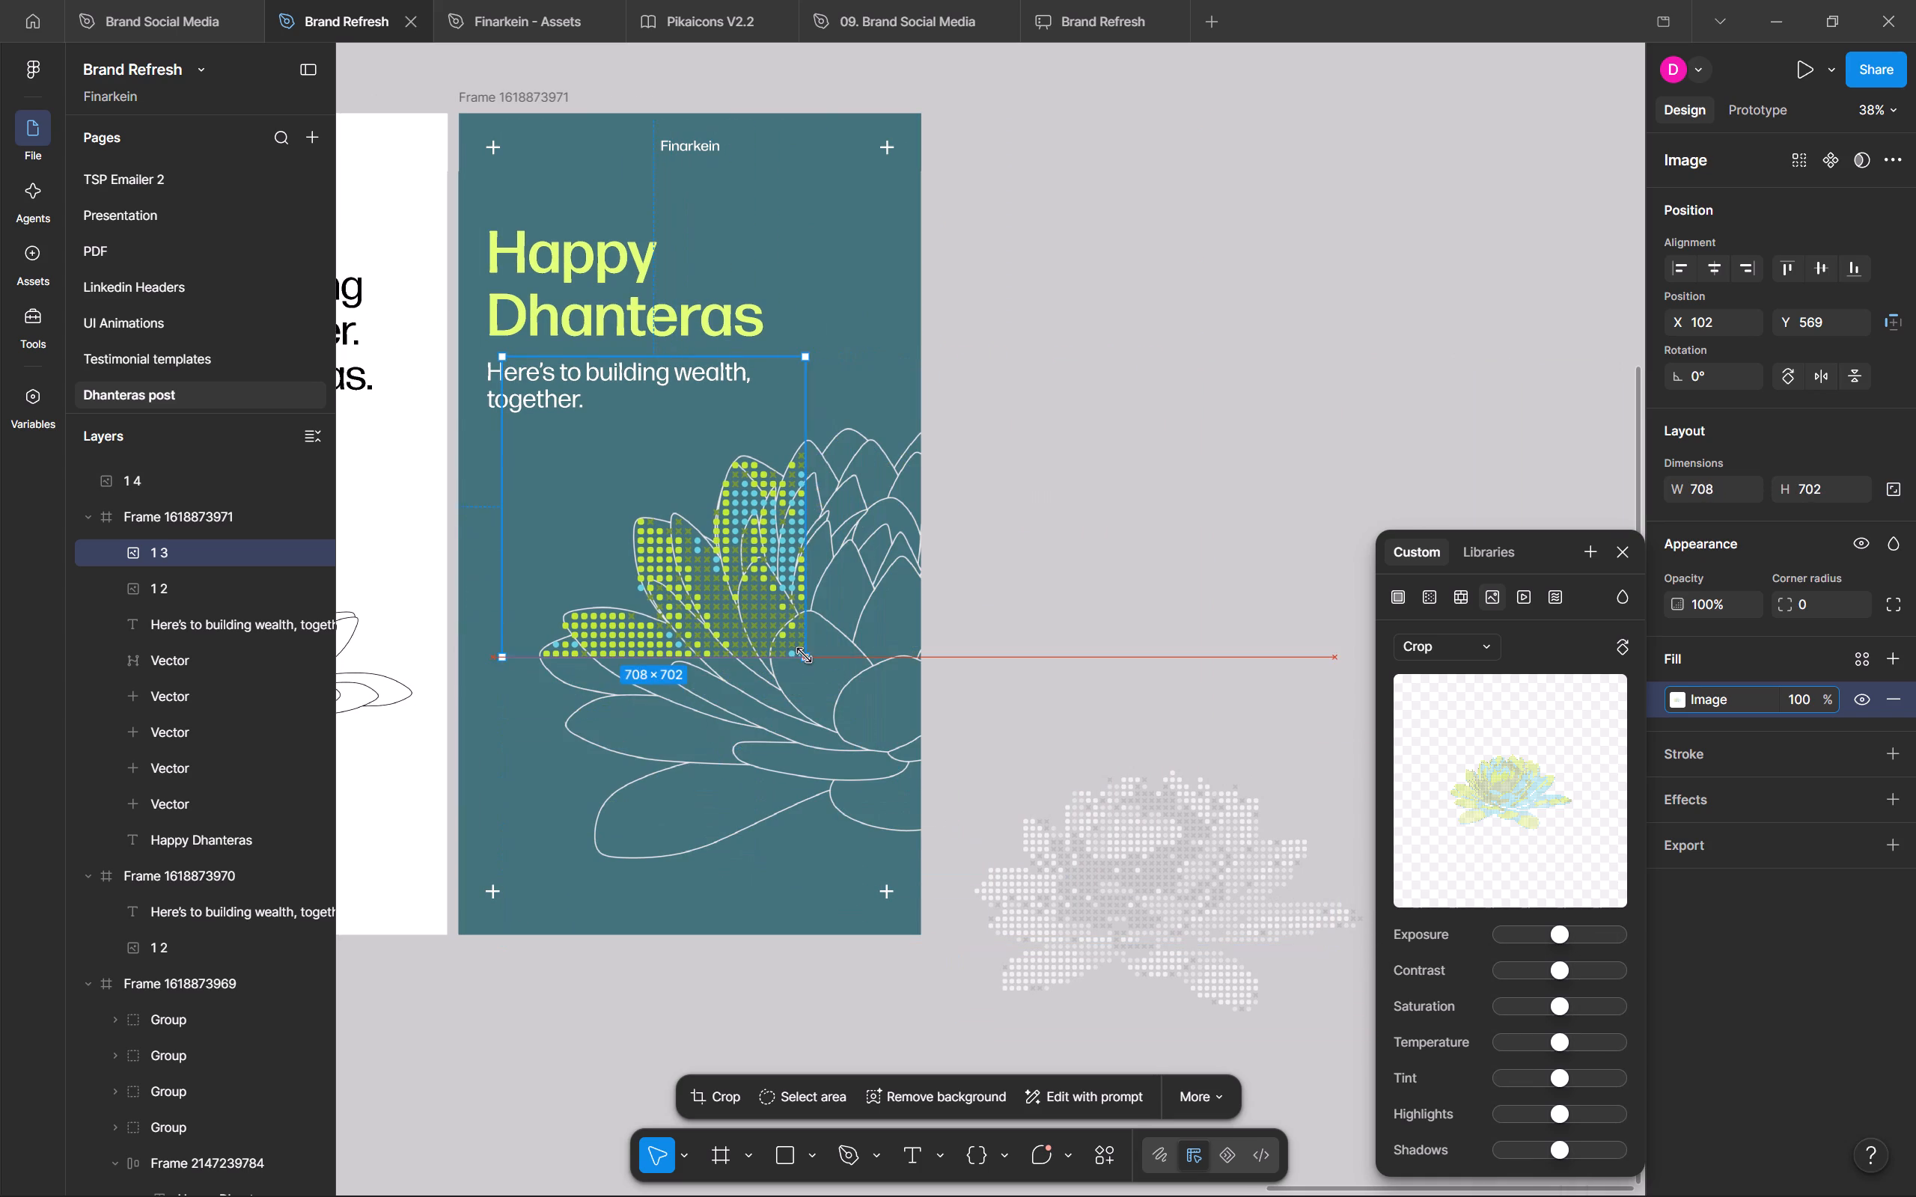
pyautogui.keyDown('ctrl'); pyautogui.moveTo(804, 655); pyautogui.dragTo(809, 663); pyautogui.keyUp('ctrl')
# Copy the dotted lotus's image fill and paste a duplicate fill onto layer 1 3.
pyautogui.hotkey('ctrl', 'c')
pyautogui.hotkey('ctrl', 'v')
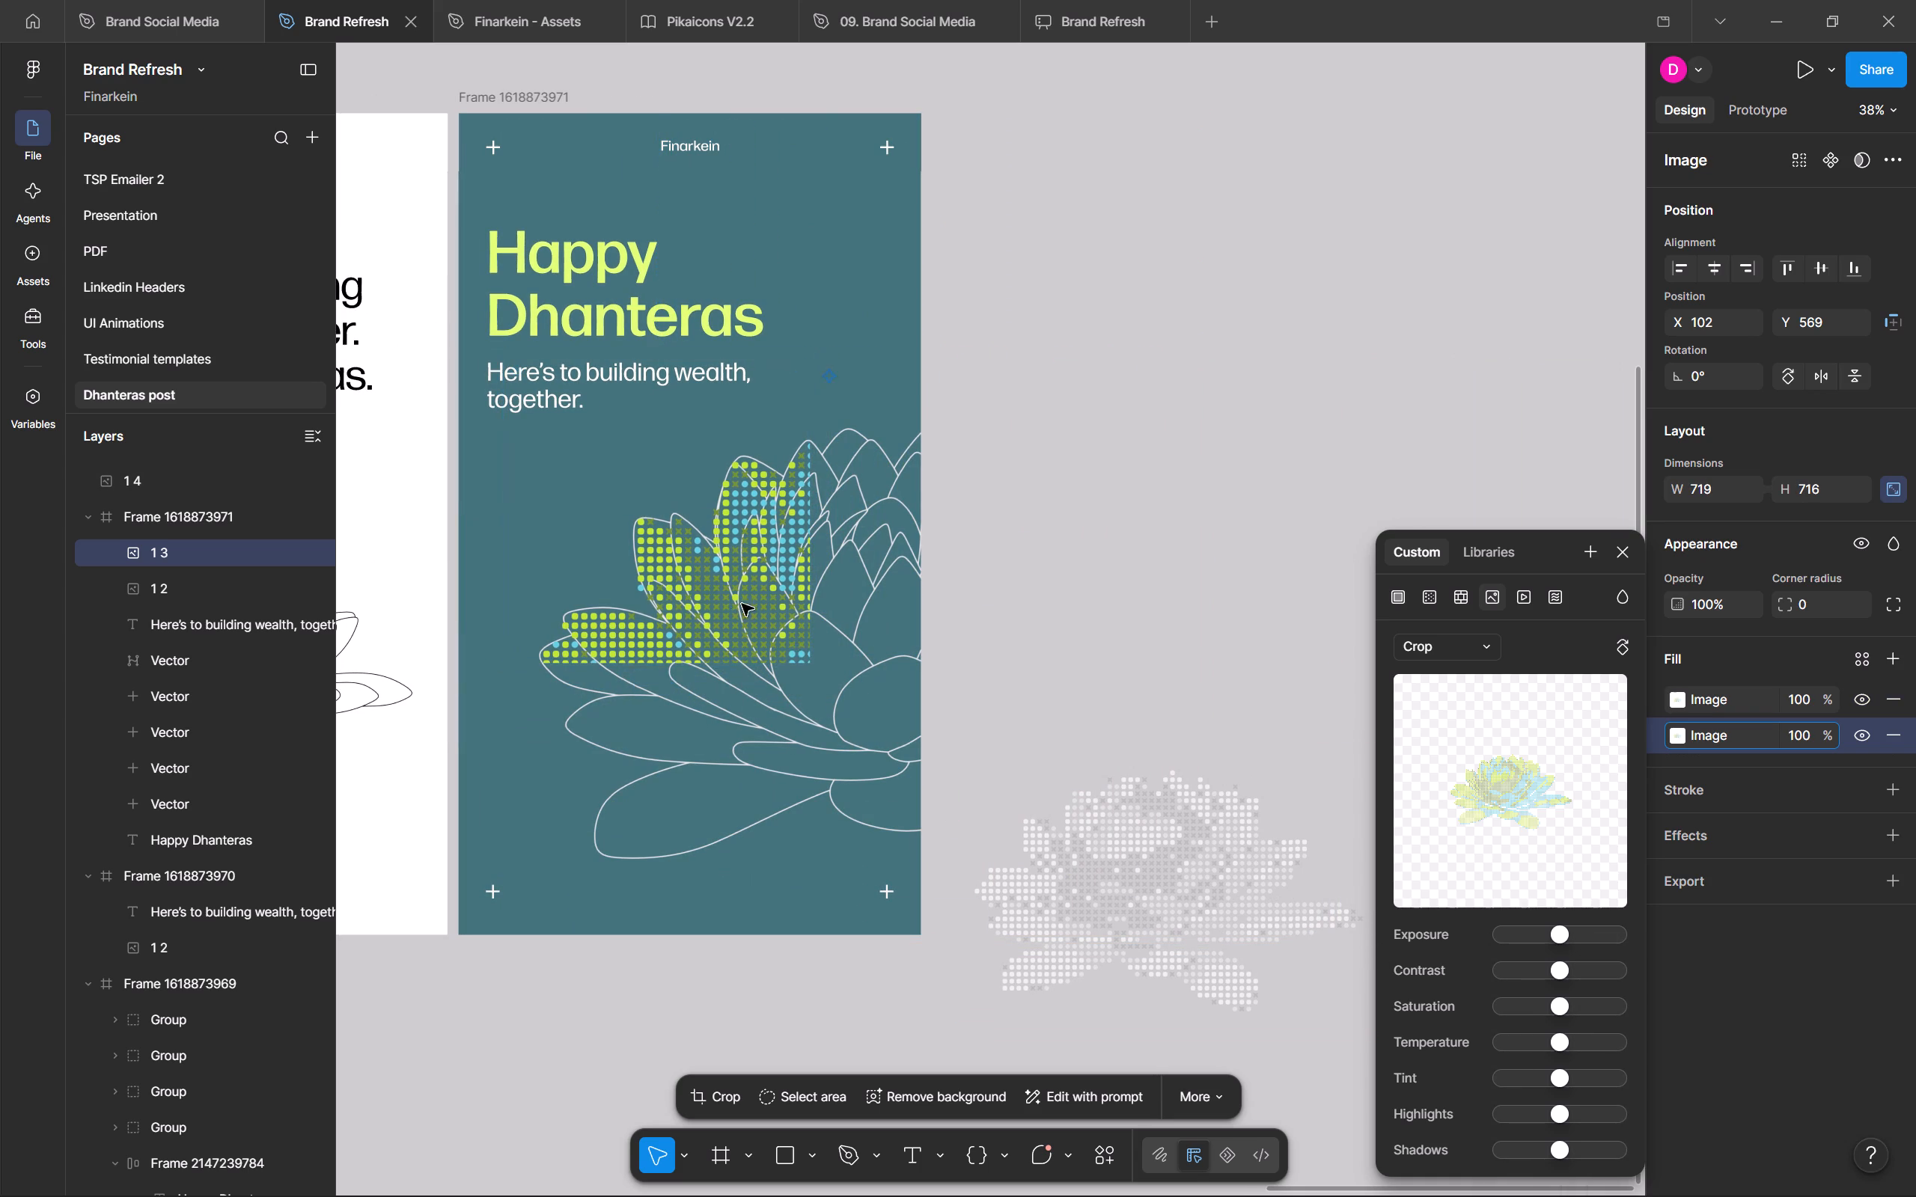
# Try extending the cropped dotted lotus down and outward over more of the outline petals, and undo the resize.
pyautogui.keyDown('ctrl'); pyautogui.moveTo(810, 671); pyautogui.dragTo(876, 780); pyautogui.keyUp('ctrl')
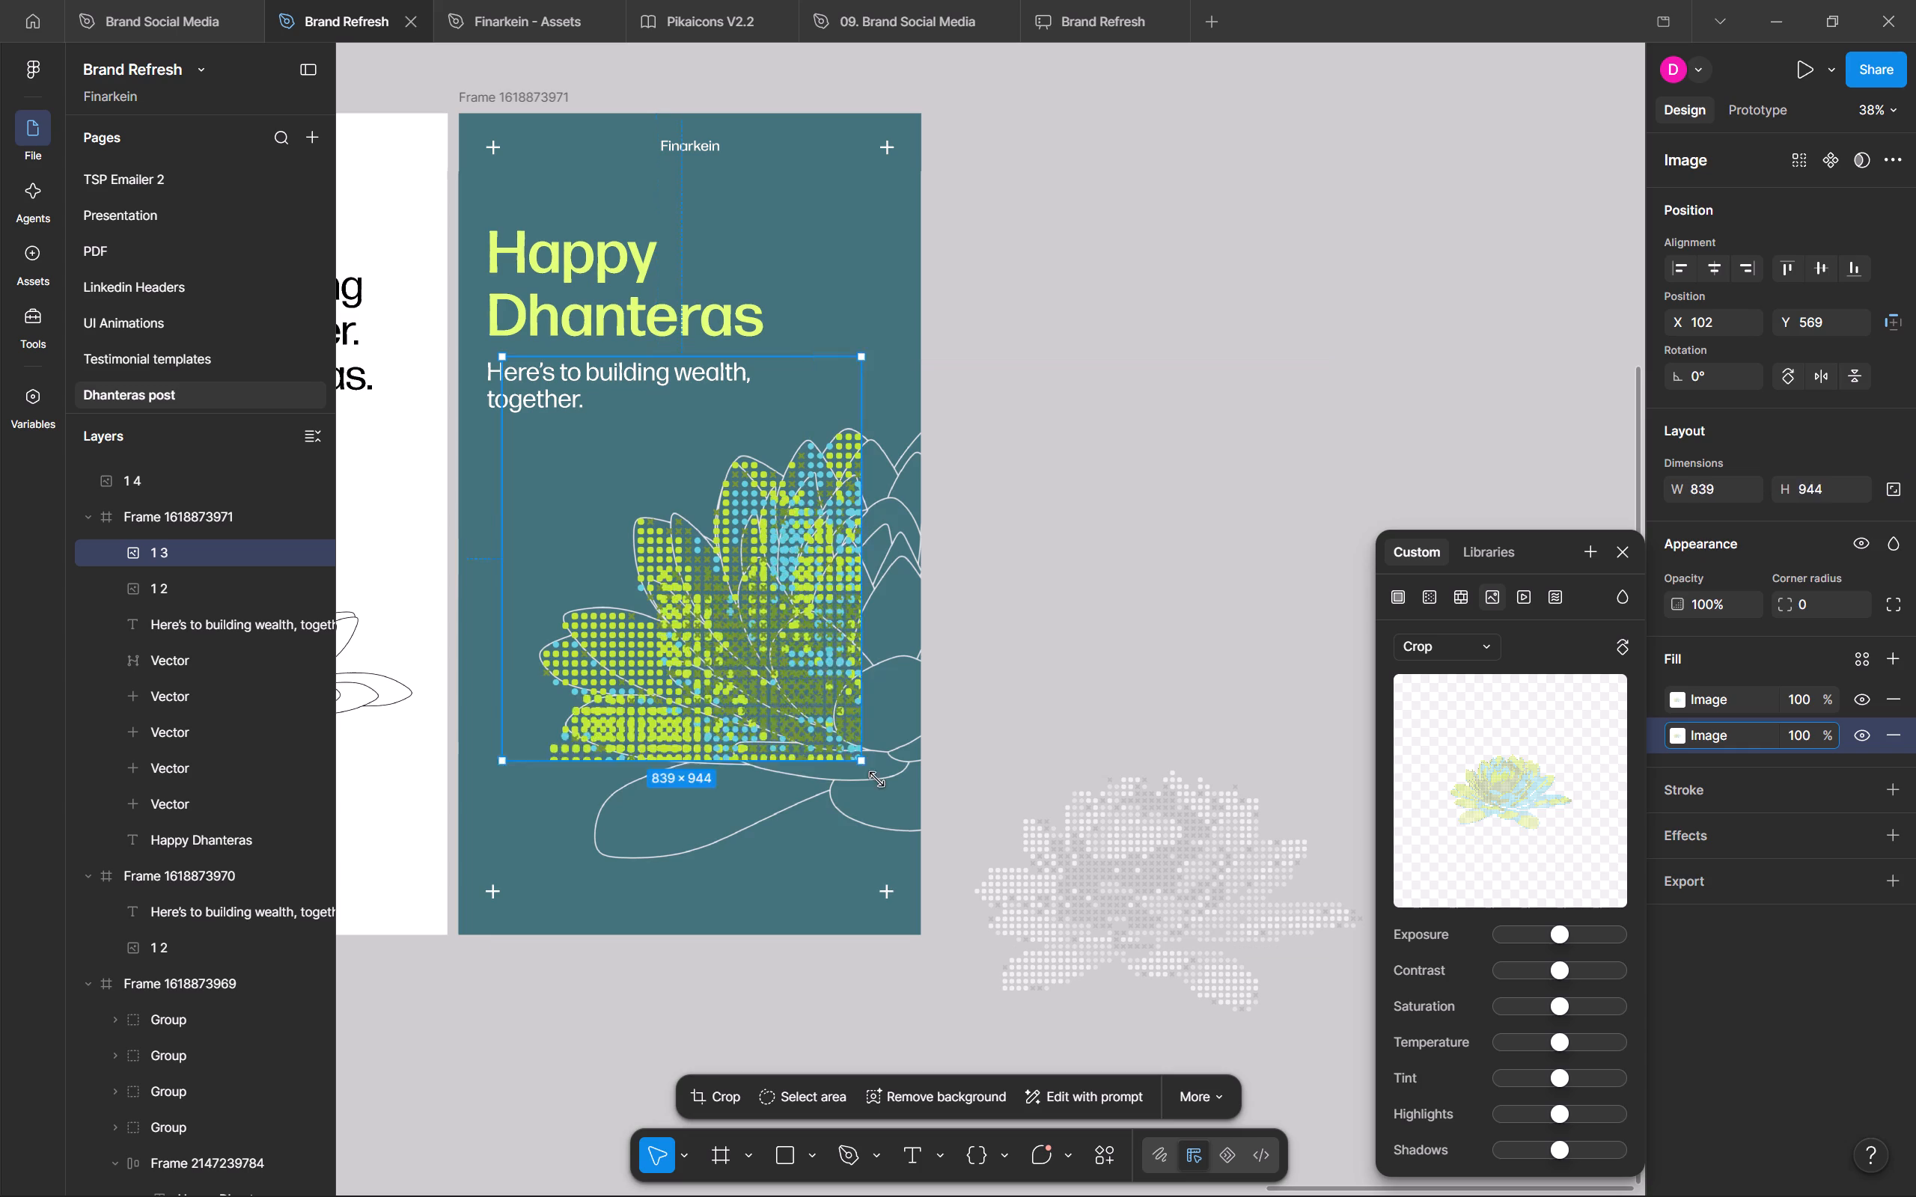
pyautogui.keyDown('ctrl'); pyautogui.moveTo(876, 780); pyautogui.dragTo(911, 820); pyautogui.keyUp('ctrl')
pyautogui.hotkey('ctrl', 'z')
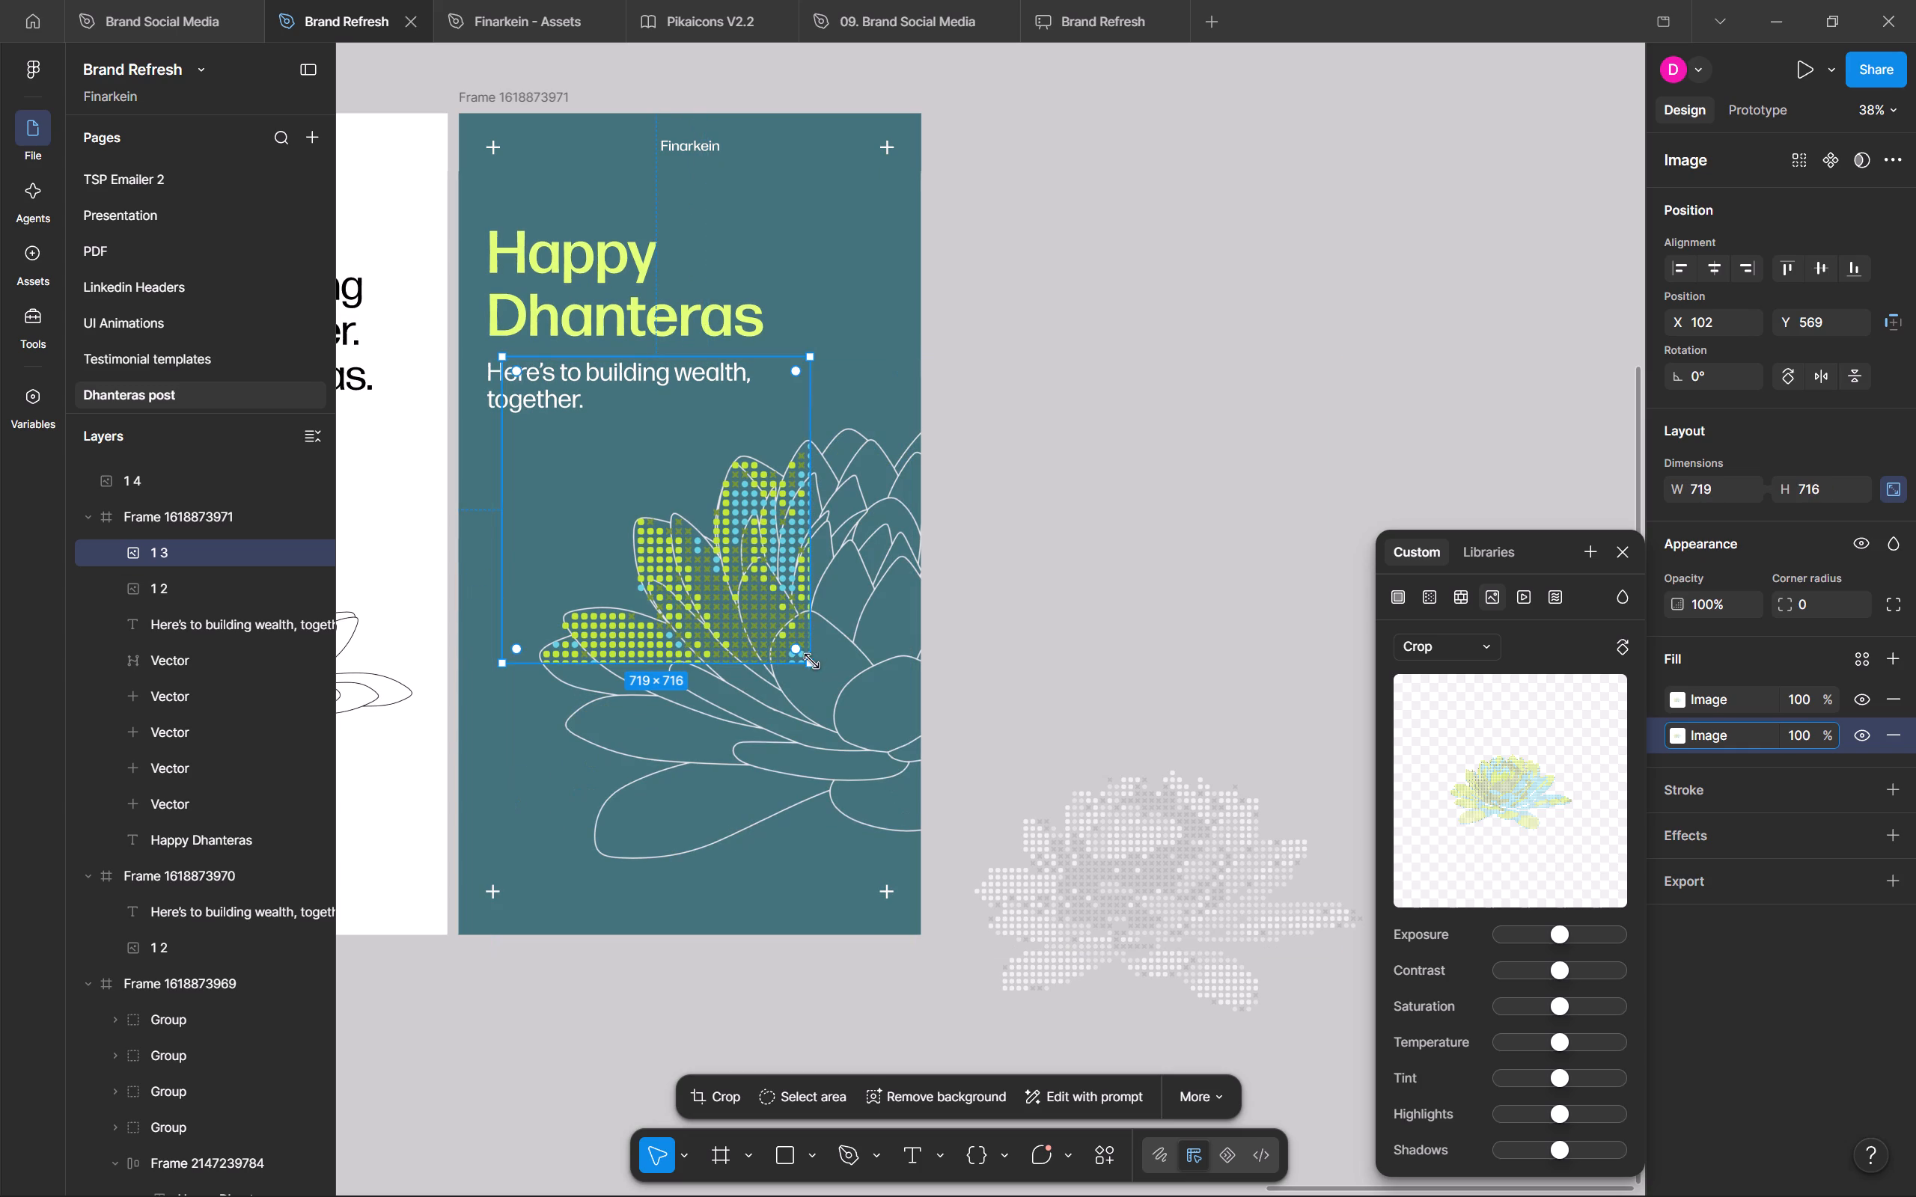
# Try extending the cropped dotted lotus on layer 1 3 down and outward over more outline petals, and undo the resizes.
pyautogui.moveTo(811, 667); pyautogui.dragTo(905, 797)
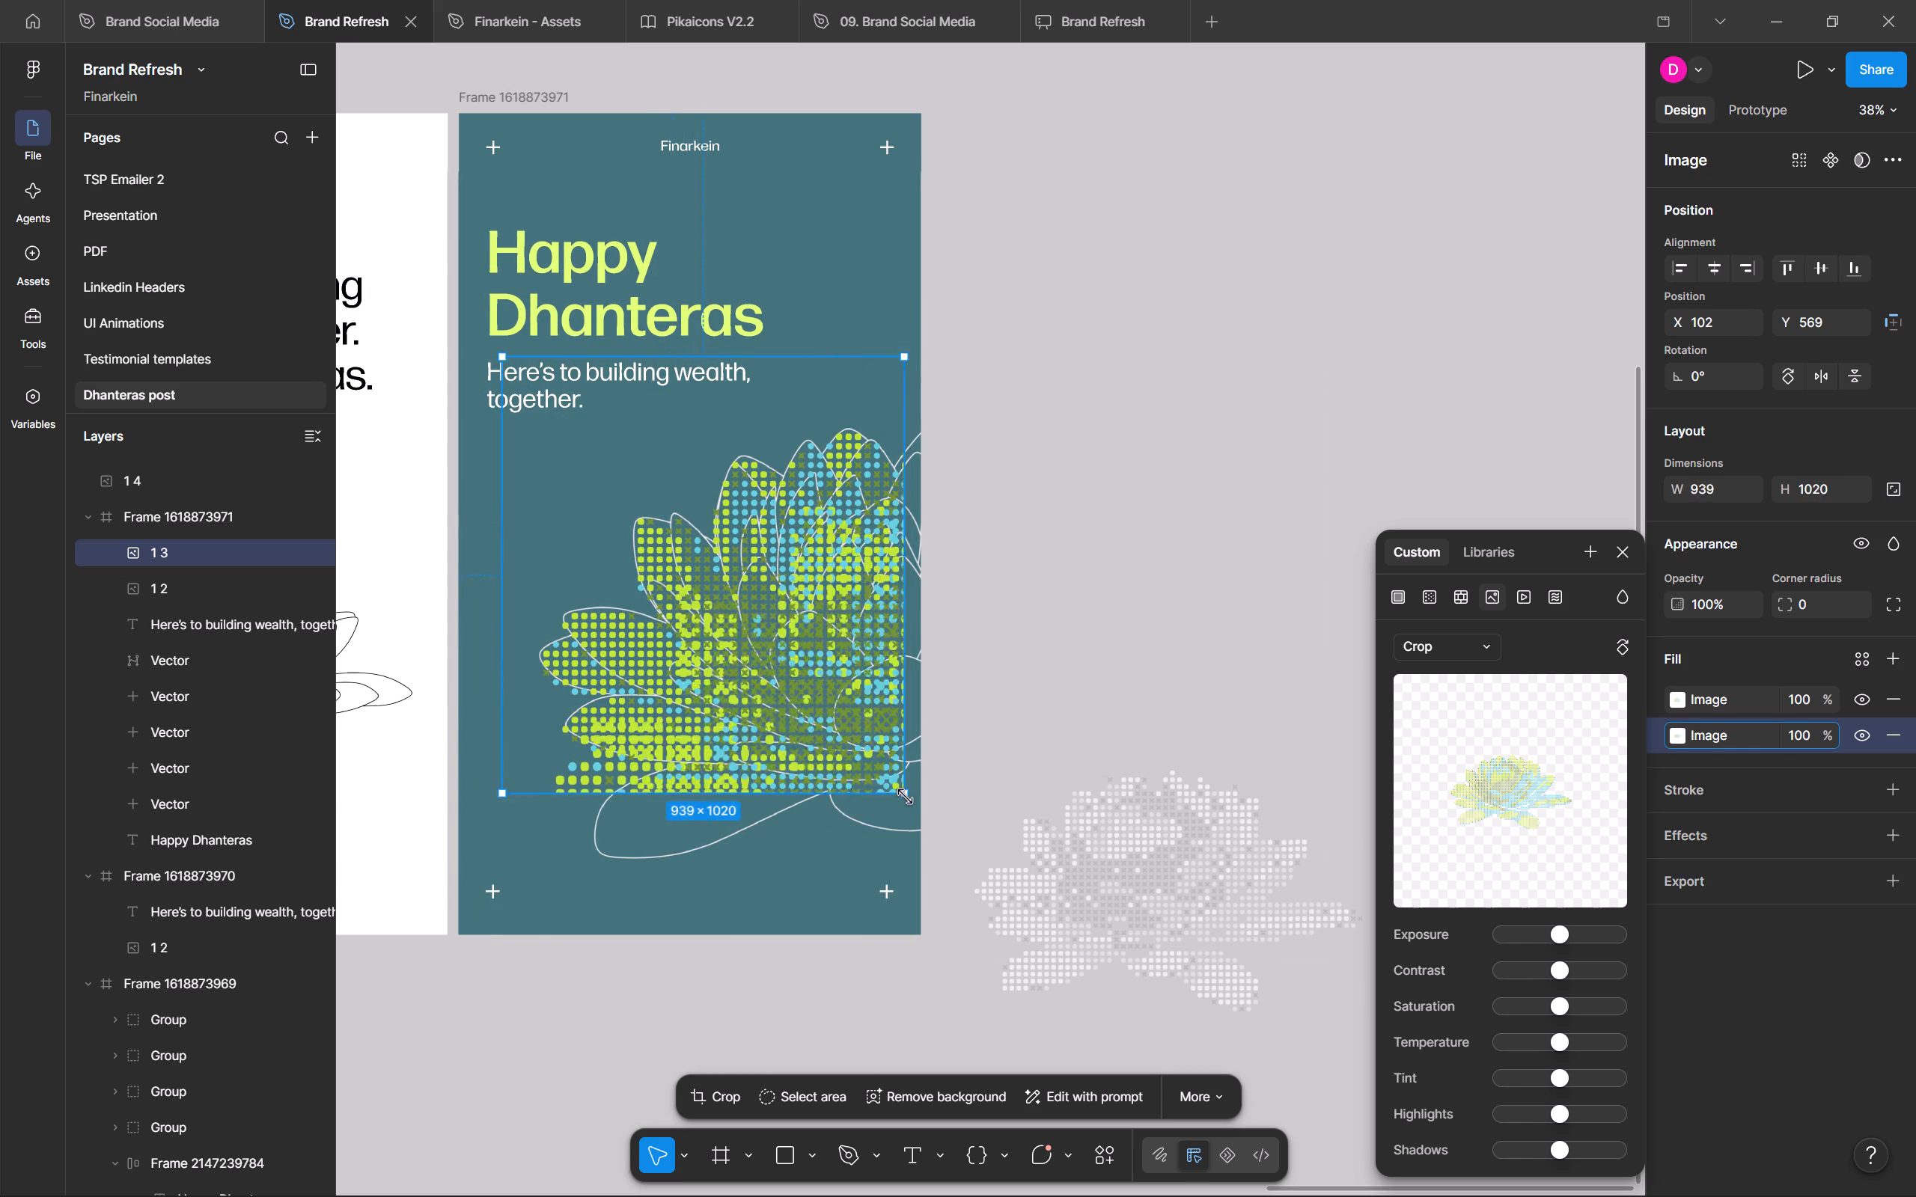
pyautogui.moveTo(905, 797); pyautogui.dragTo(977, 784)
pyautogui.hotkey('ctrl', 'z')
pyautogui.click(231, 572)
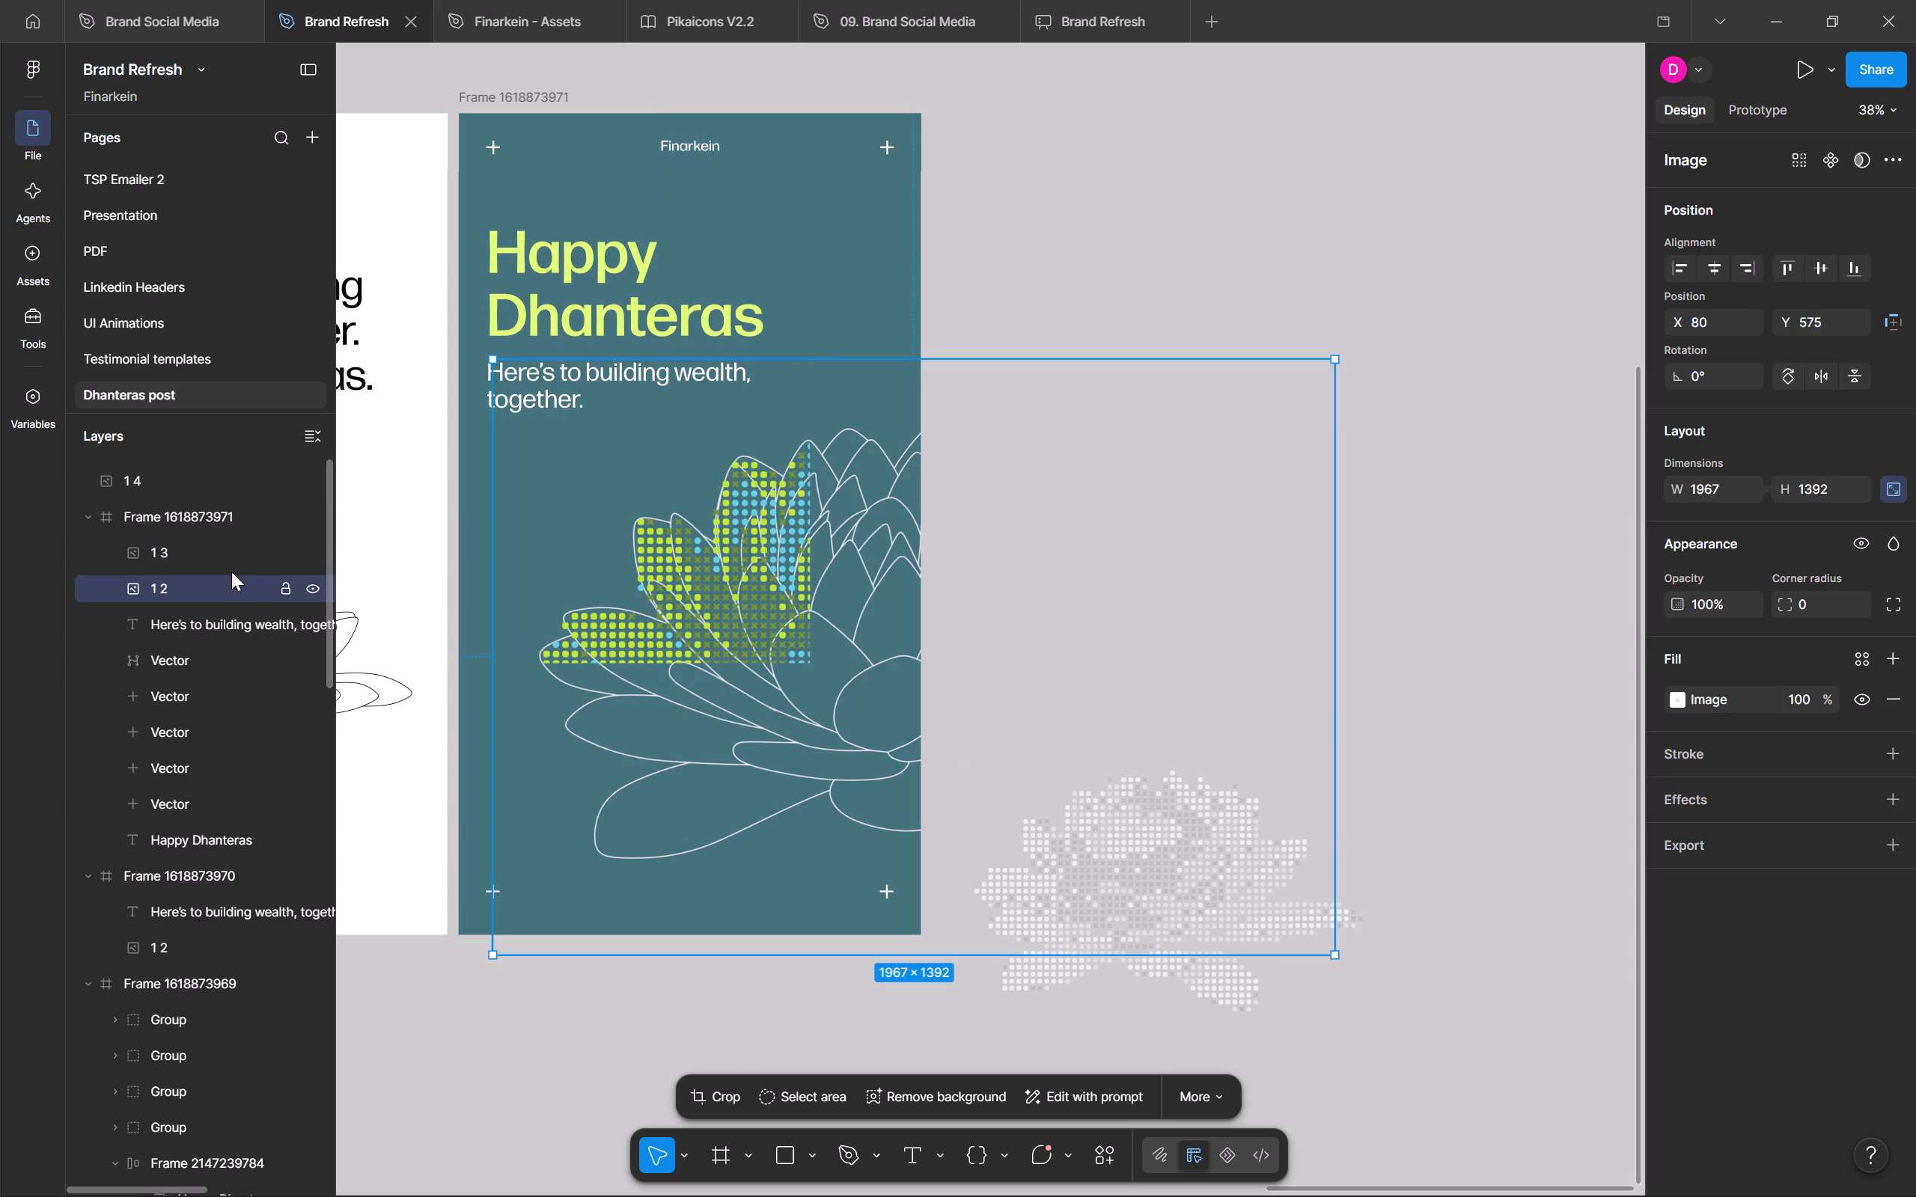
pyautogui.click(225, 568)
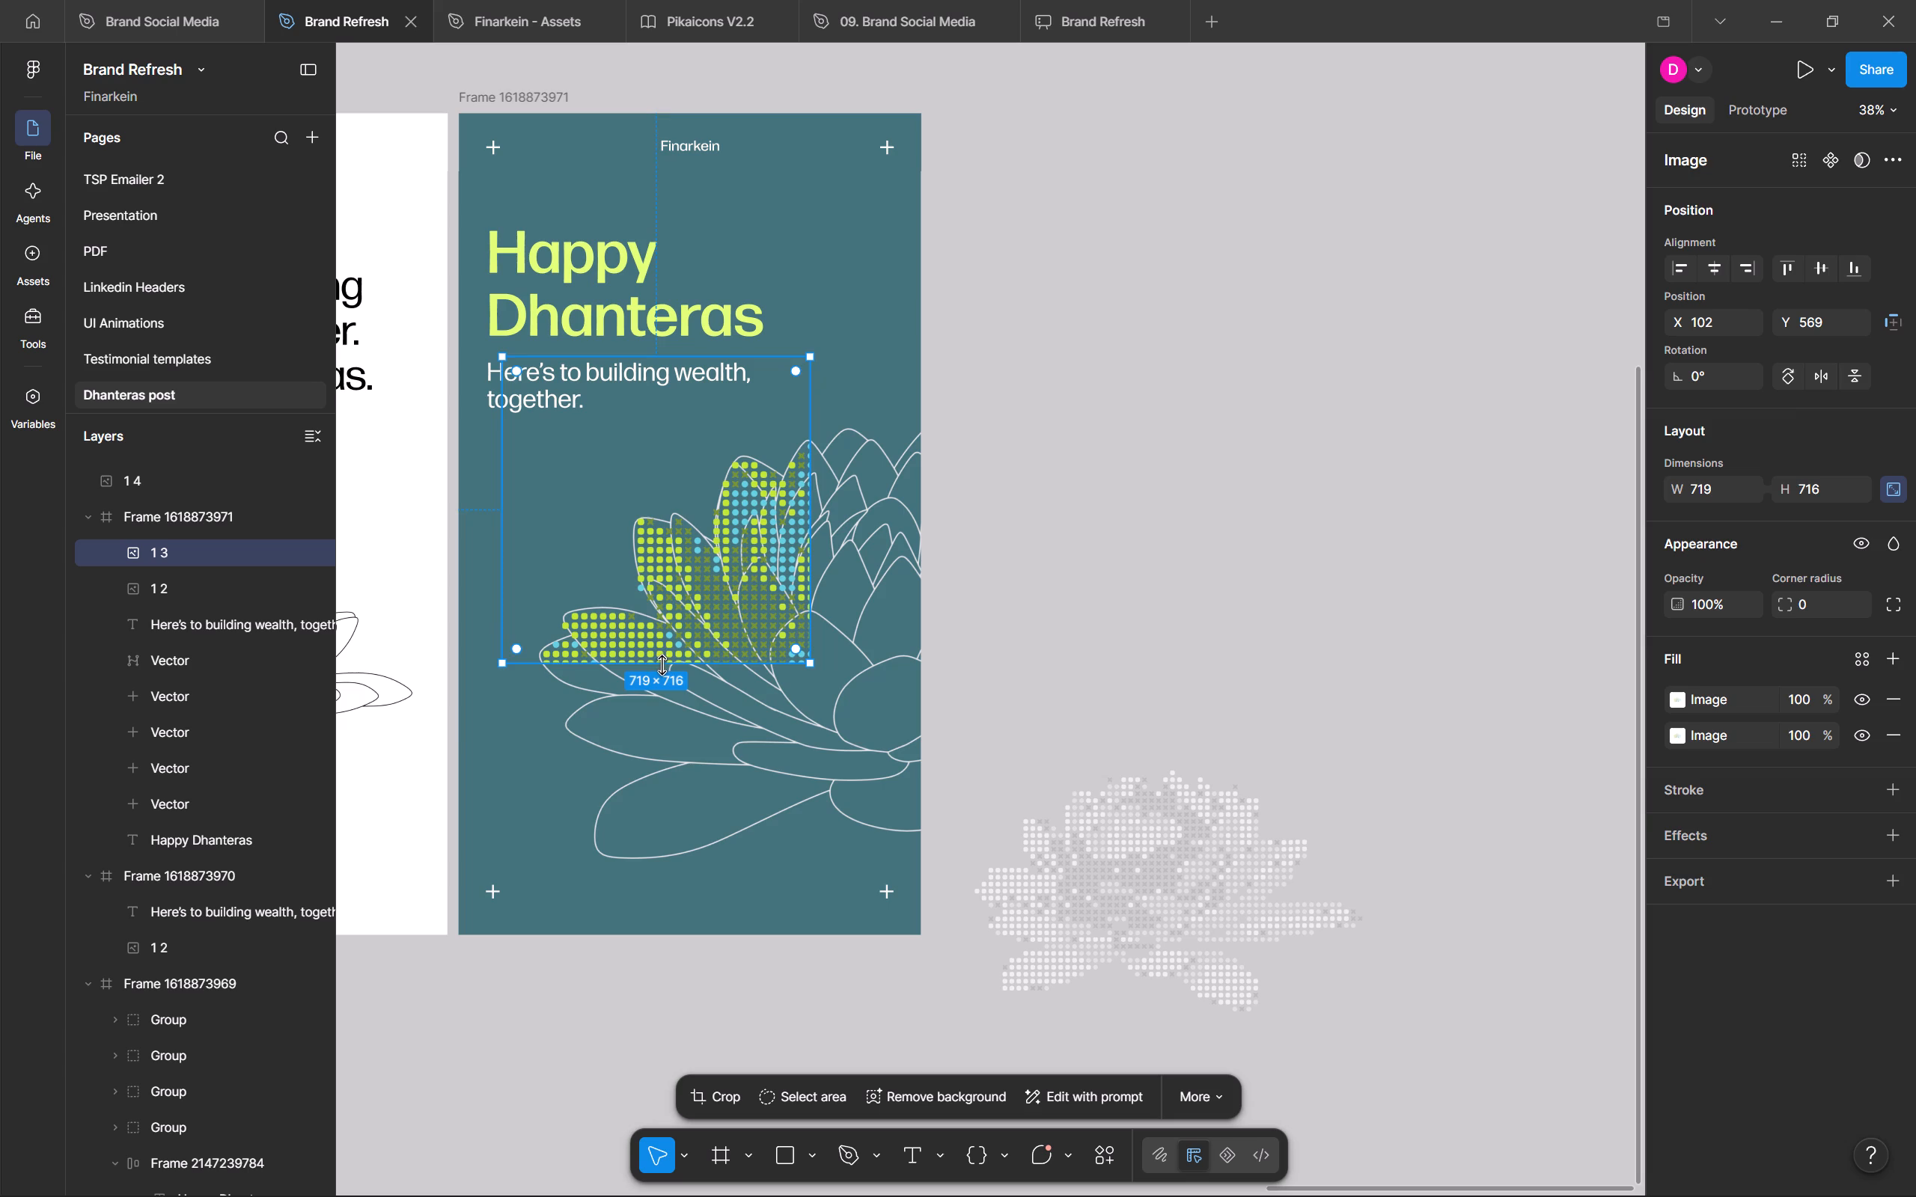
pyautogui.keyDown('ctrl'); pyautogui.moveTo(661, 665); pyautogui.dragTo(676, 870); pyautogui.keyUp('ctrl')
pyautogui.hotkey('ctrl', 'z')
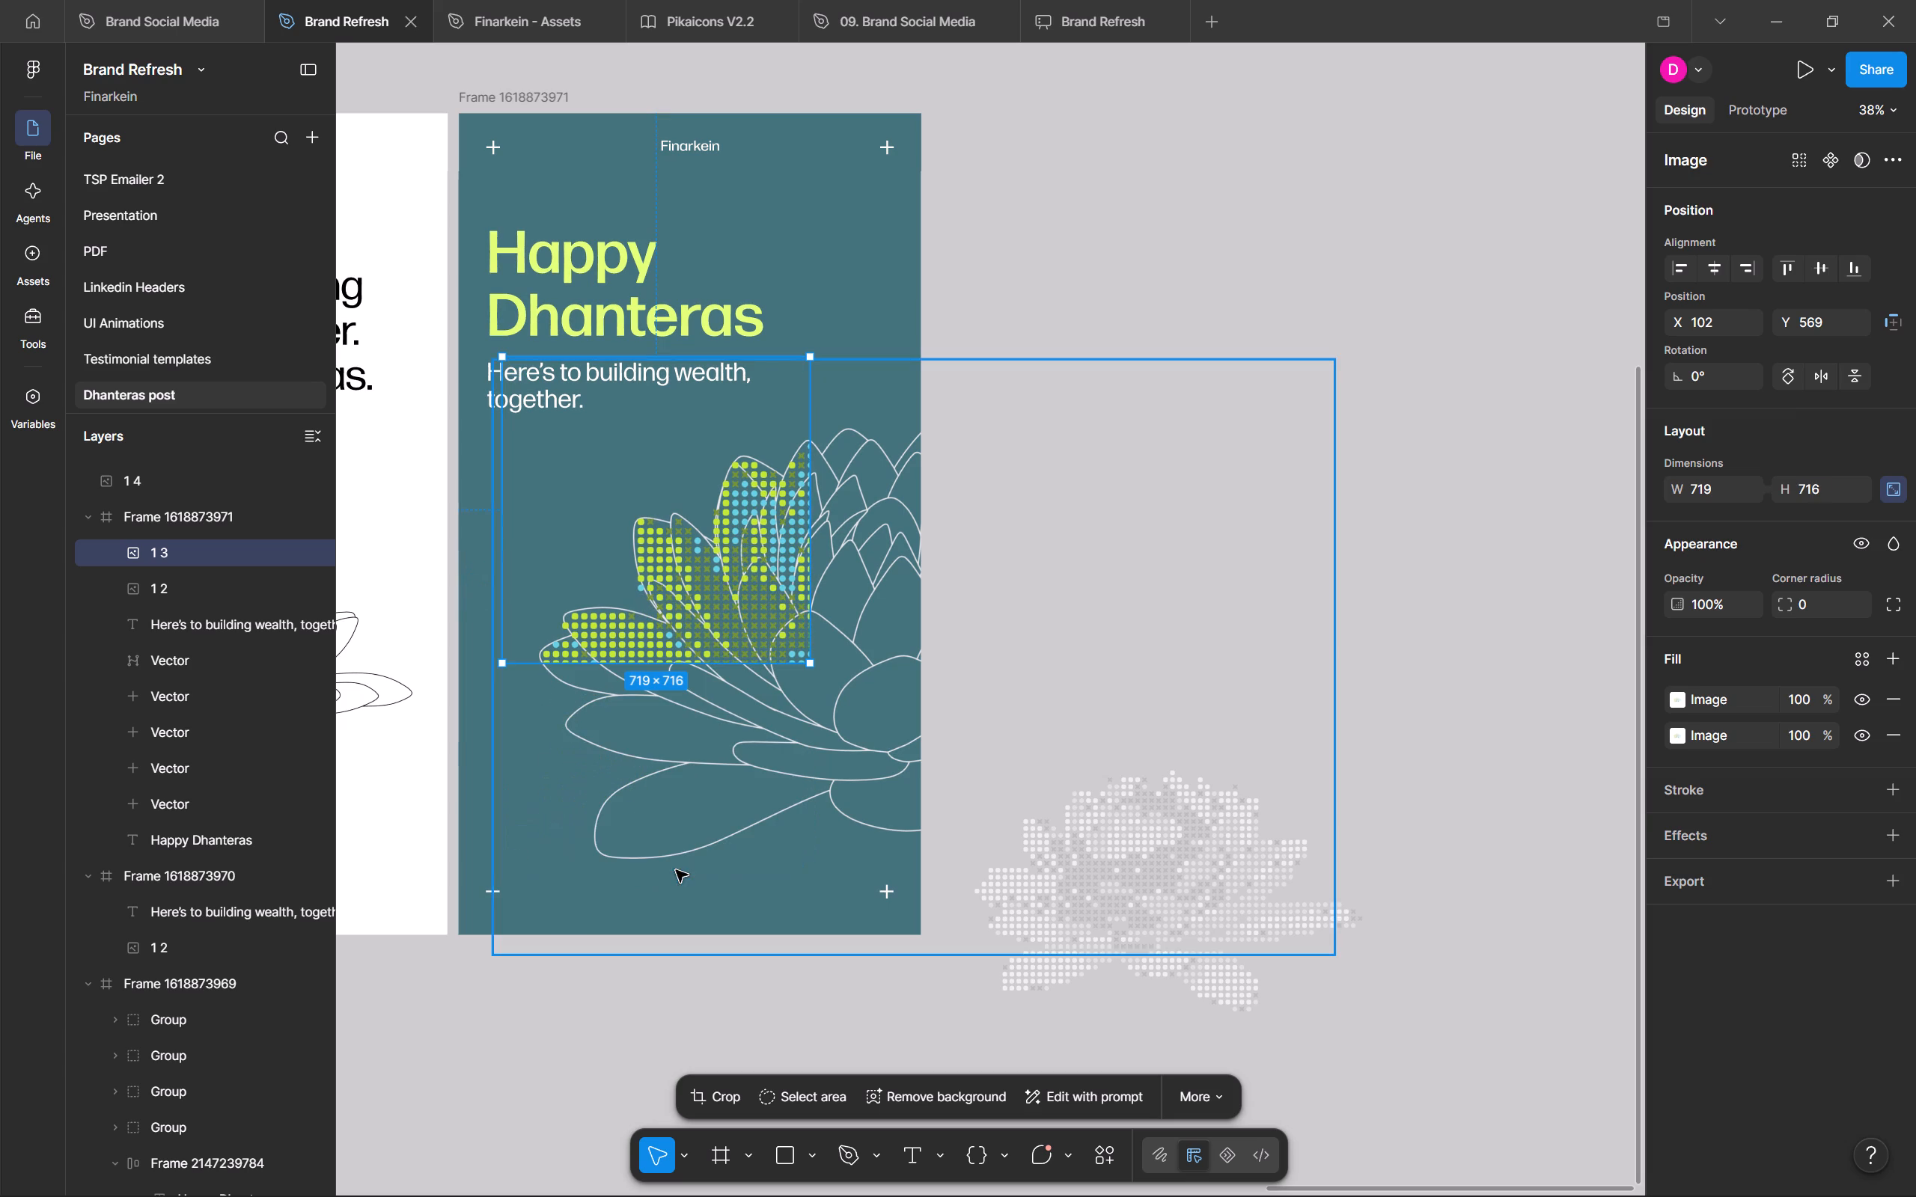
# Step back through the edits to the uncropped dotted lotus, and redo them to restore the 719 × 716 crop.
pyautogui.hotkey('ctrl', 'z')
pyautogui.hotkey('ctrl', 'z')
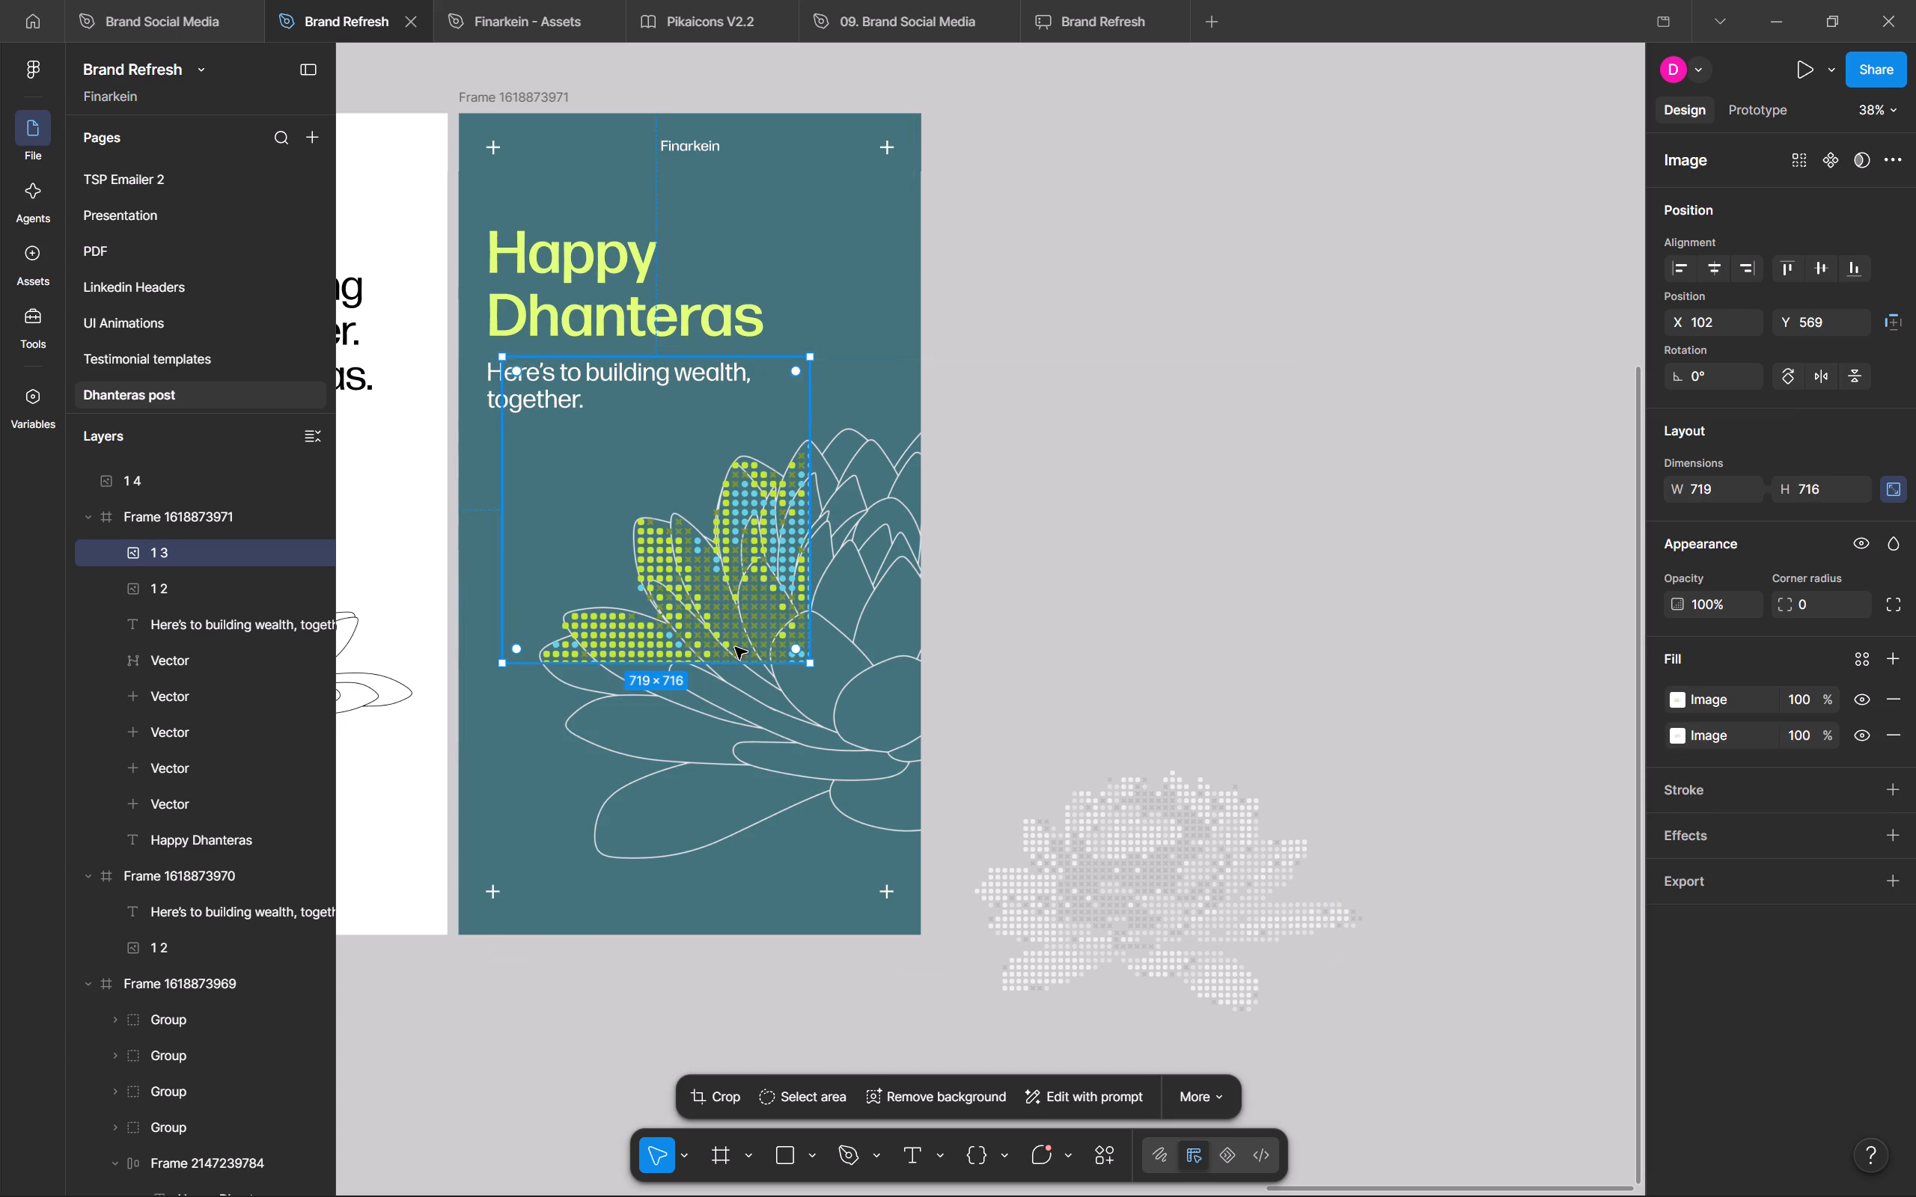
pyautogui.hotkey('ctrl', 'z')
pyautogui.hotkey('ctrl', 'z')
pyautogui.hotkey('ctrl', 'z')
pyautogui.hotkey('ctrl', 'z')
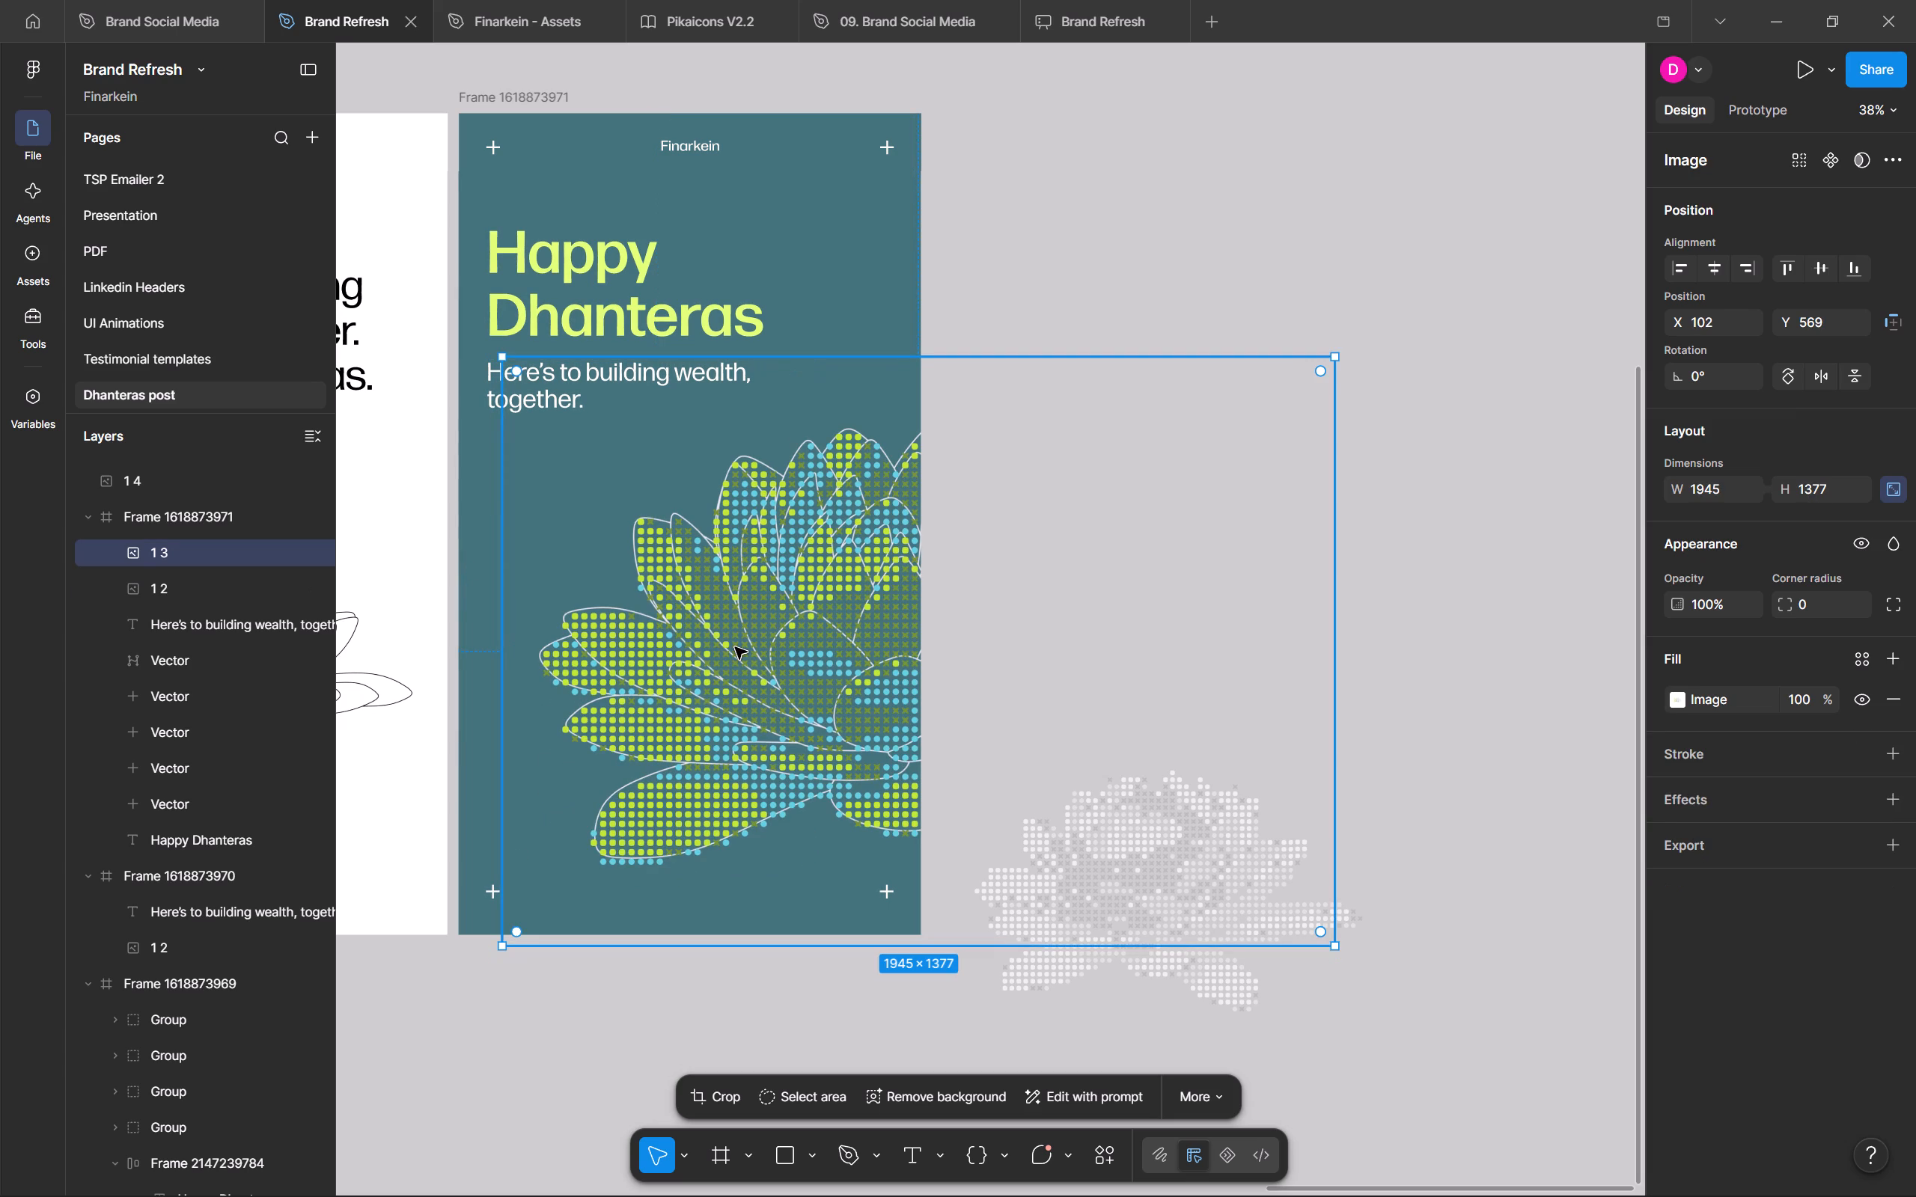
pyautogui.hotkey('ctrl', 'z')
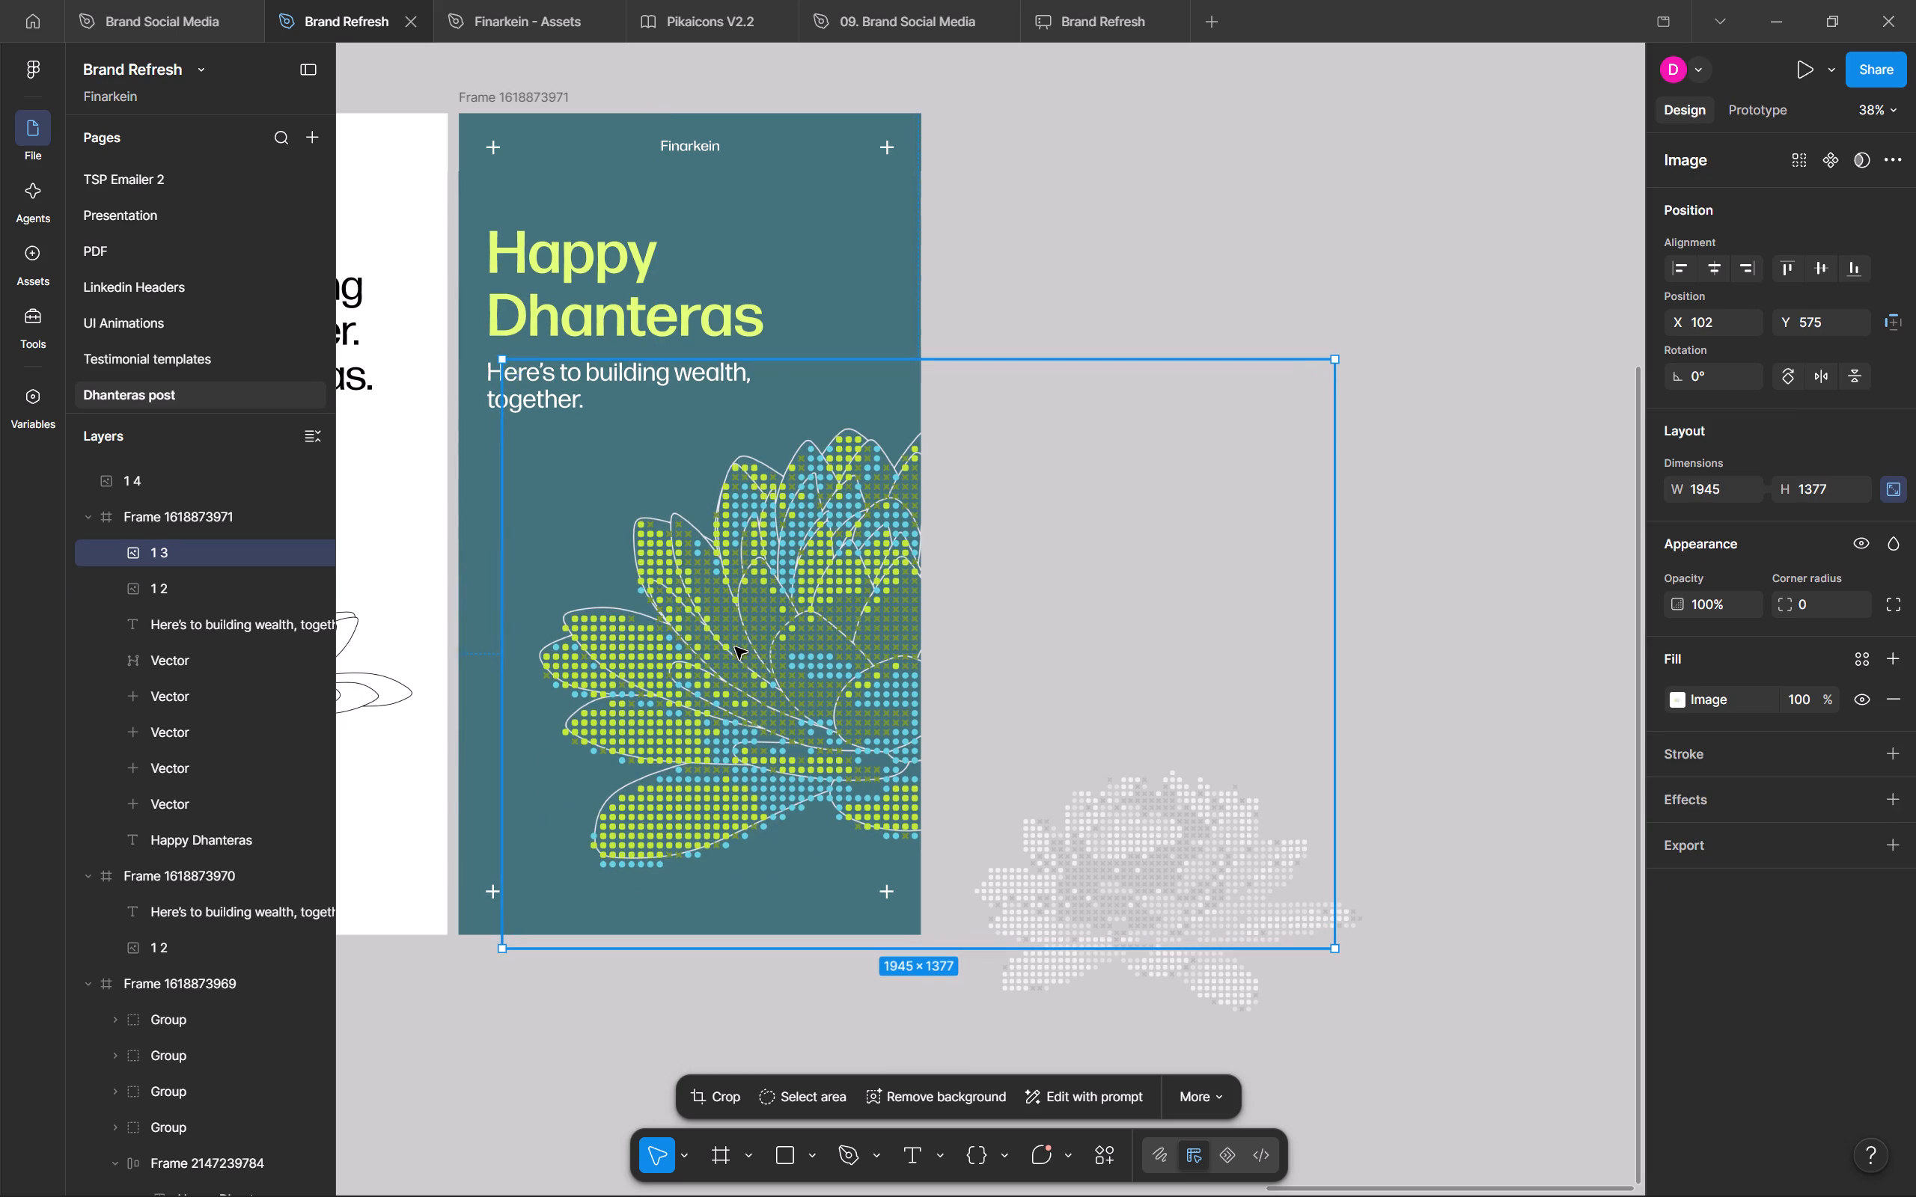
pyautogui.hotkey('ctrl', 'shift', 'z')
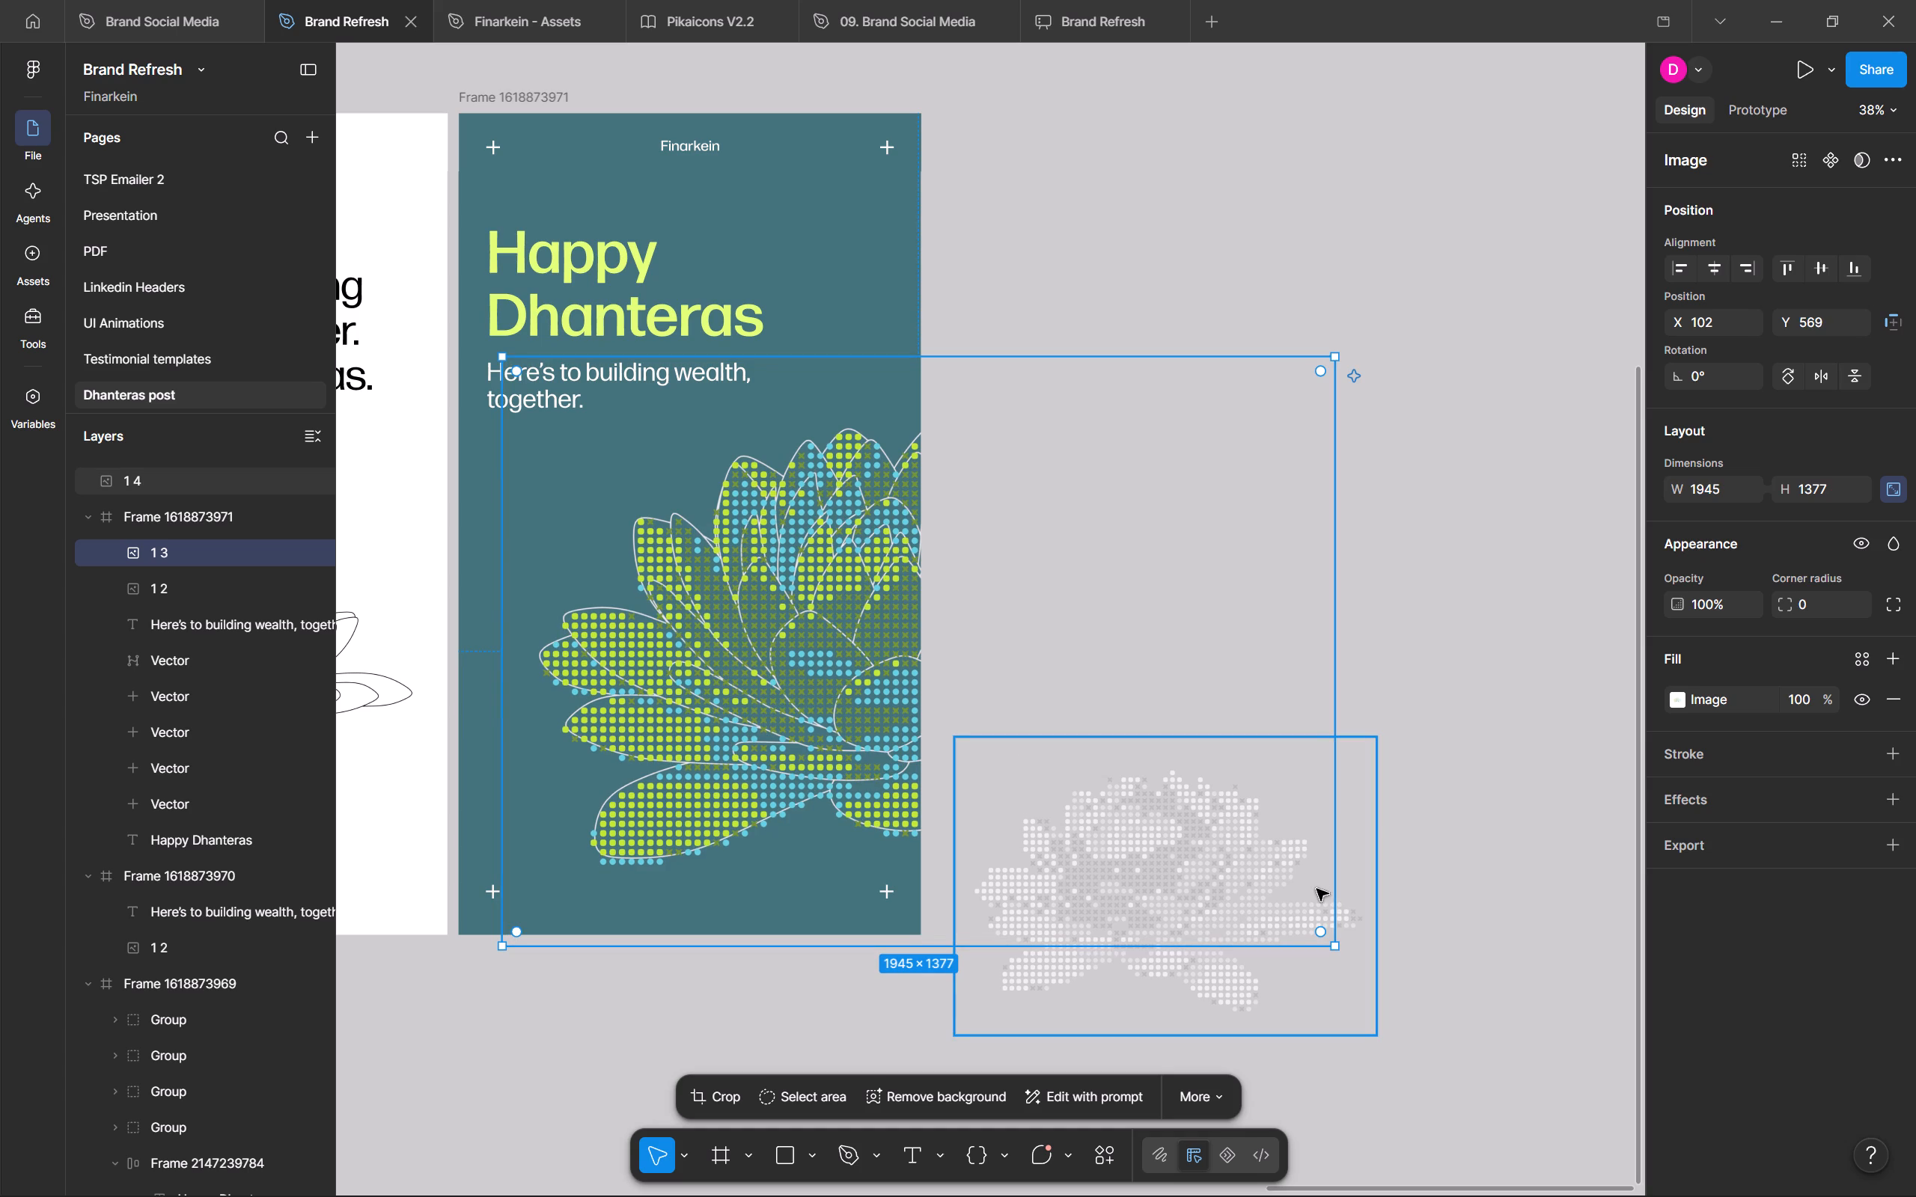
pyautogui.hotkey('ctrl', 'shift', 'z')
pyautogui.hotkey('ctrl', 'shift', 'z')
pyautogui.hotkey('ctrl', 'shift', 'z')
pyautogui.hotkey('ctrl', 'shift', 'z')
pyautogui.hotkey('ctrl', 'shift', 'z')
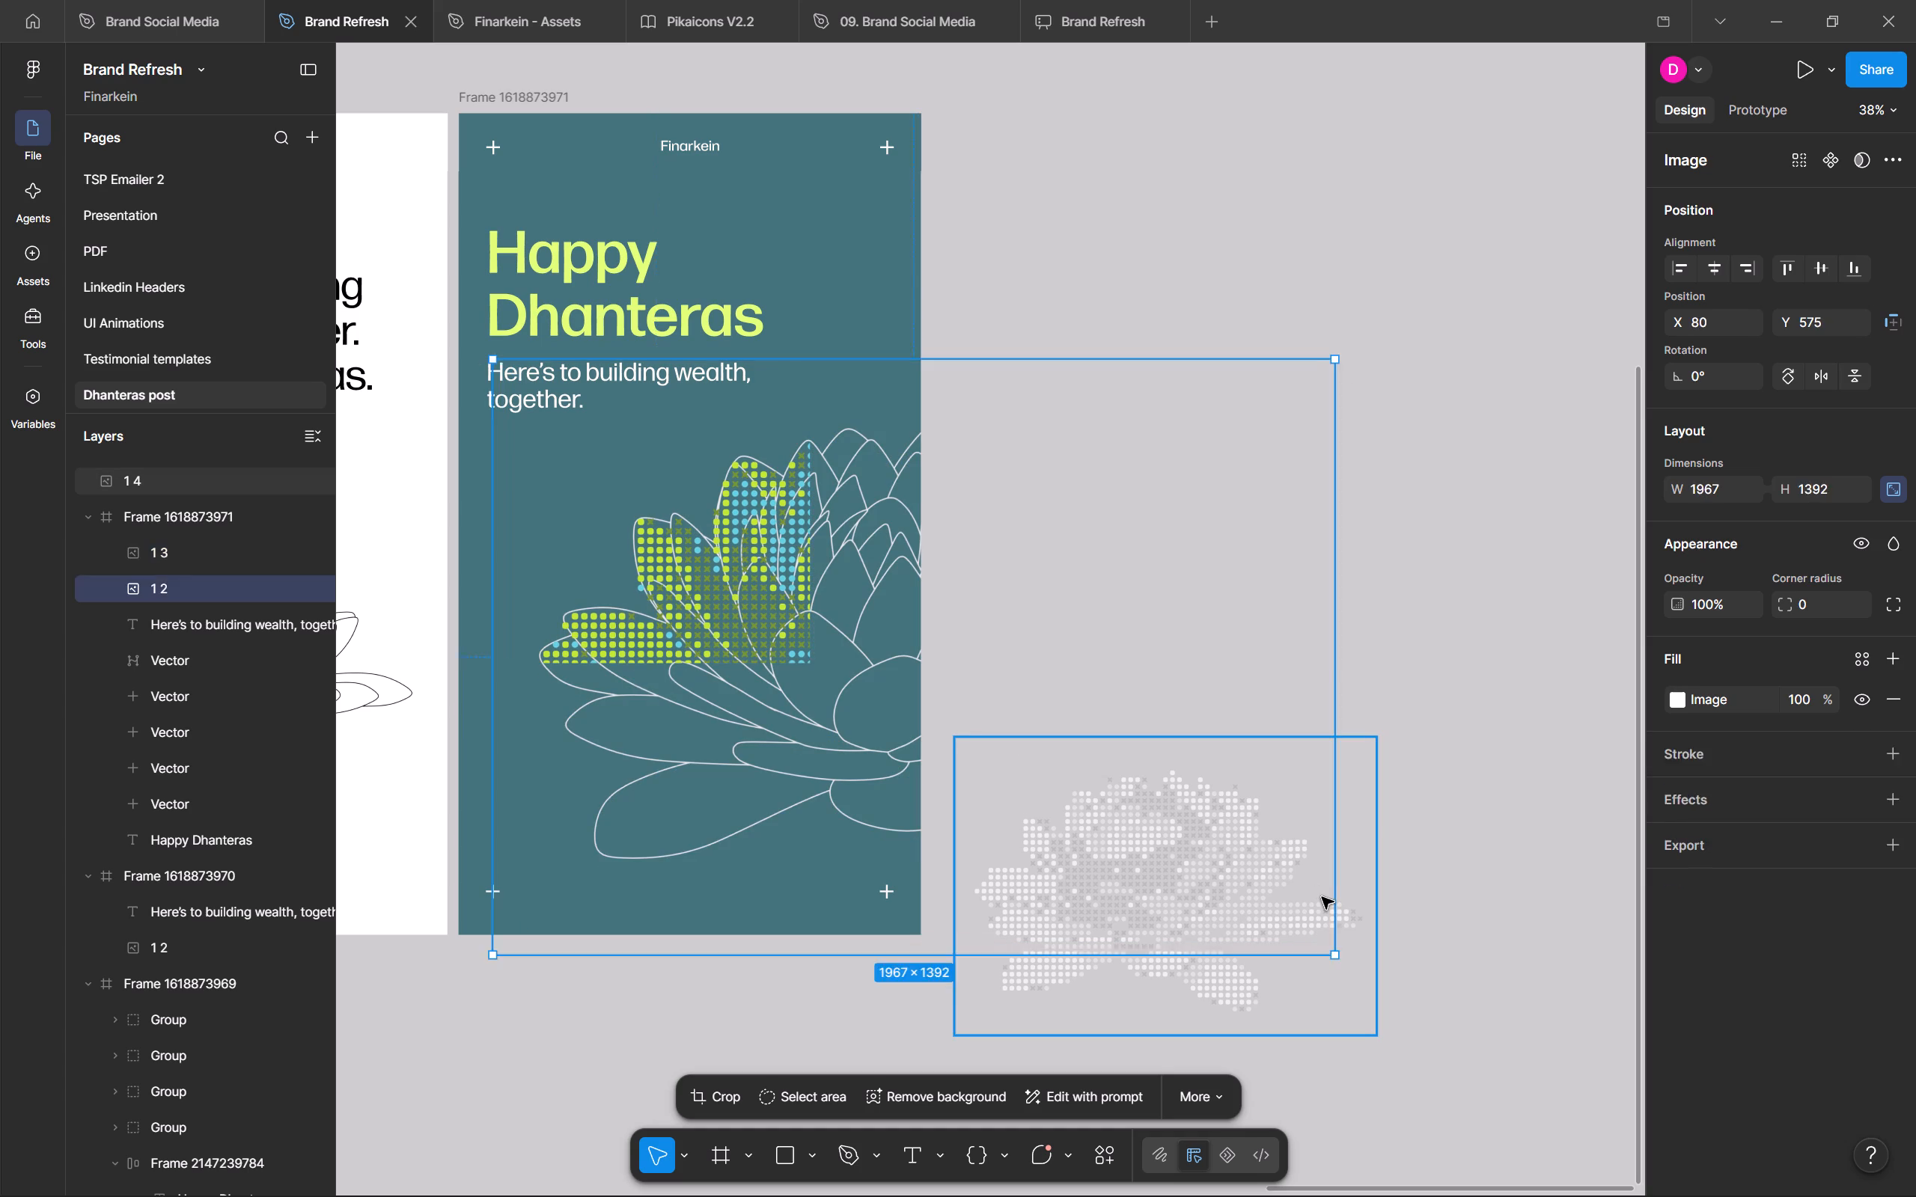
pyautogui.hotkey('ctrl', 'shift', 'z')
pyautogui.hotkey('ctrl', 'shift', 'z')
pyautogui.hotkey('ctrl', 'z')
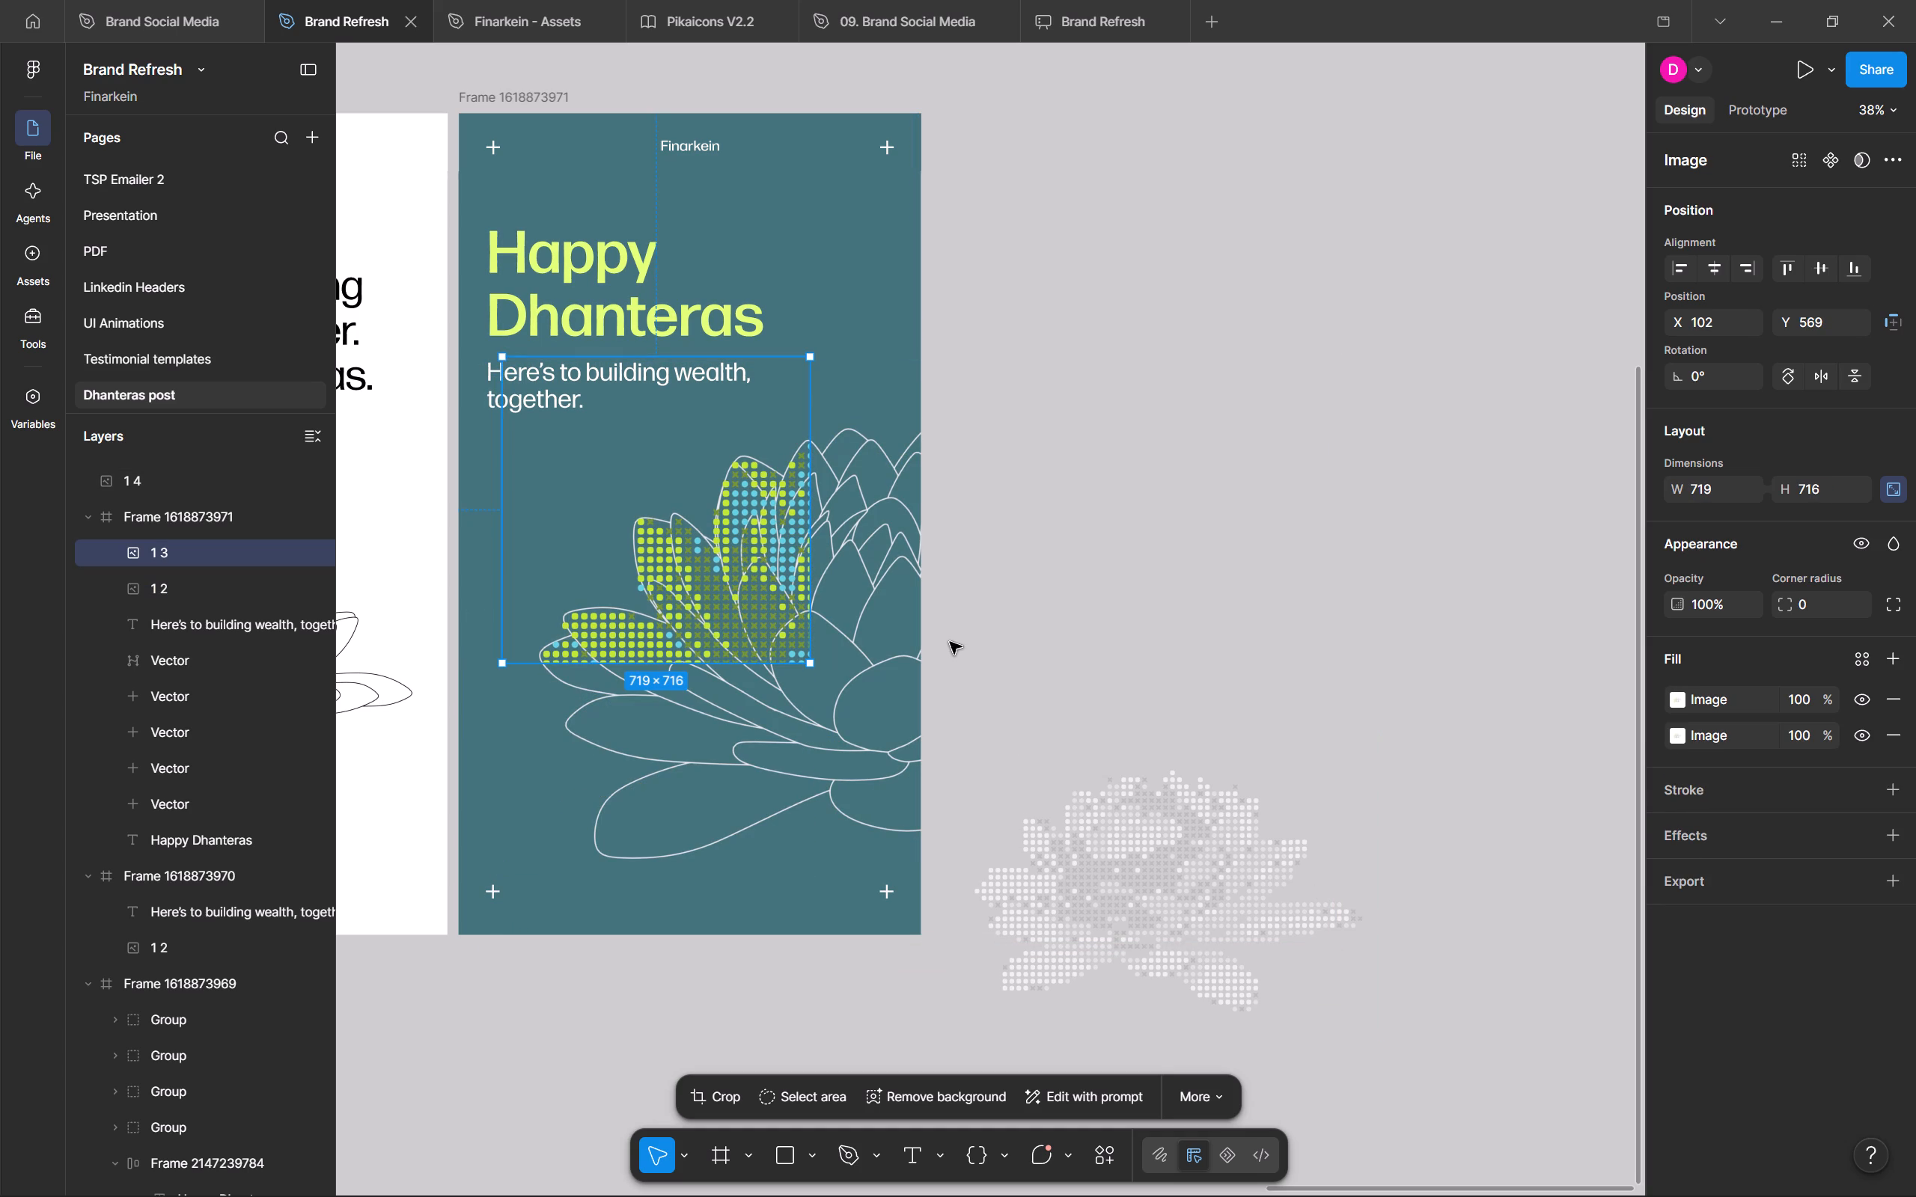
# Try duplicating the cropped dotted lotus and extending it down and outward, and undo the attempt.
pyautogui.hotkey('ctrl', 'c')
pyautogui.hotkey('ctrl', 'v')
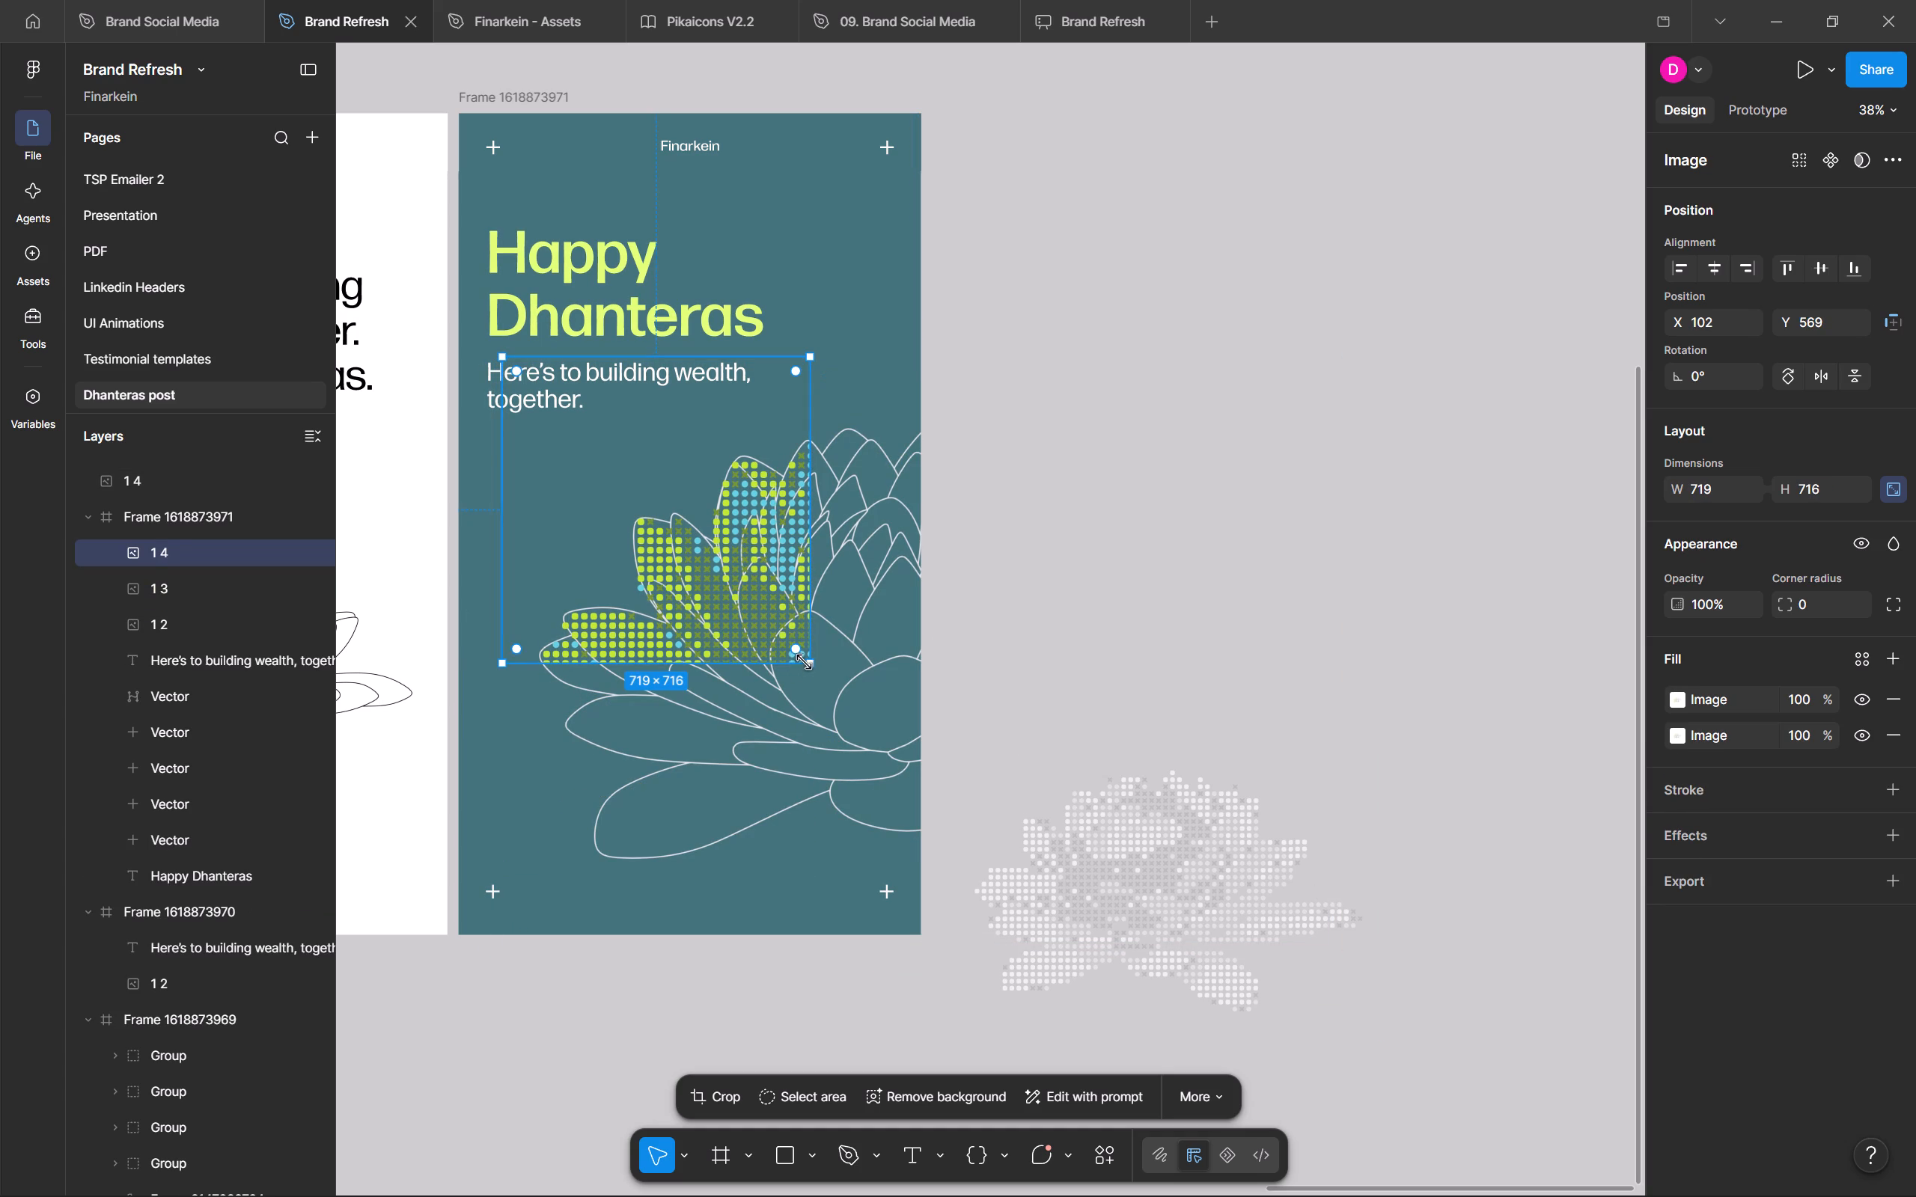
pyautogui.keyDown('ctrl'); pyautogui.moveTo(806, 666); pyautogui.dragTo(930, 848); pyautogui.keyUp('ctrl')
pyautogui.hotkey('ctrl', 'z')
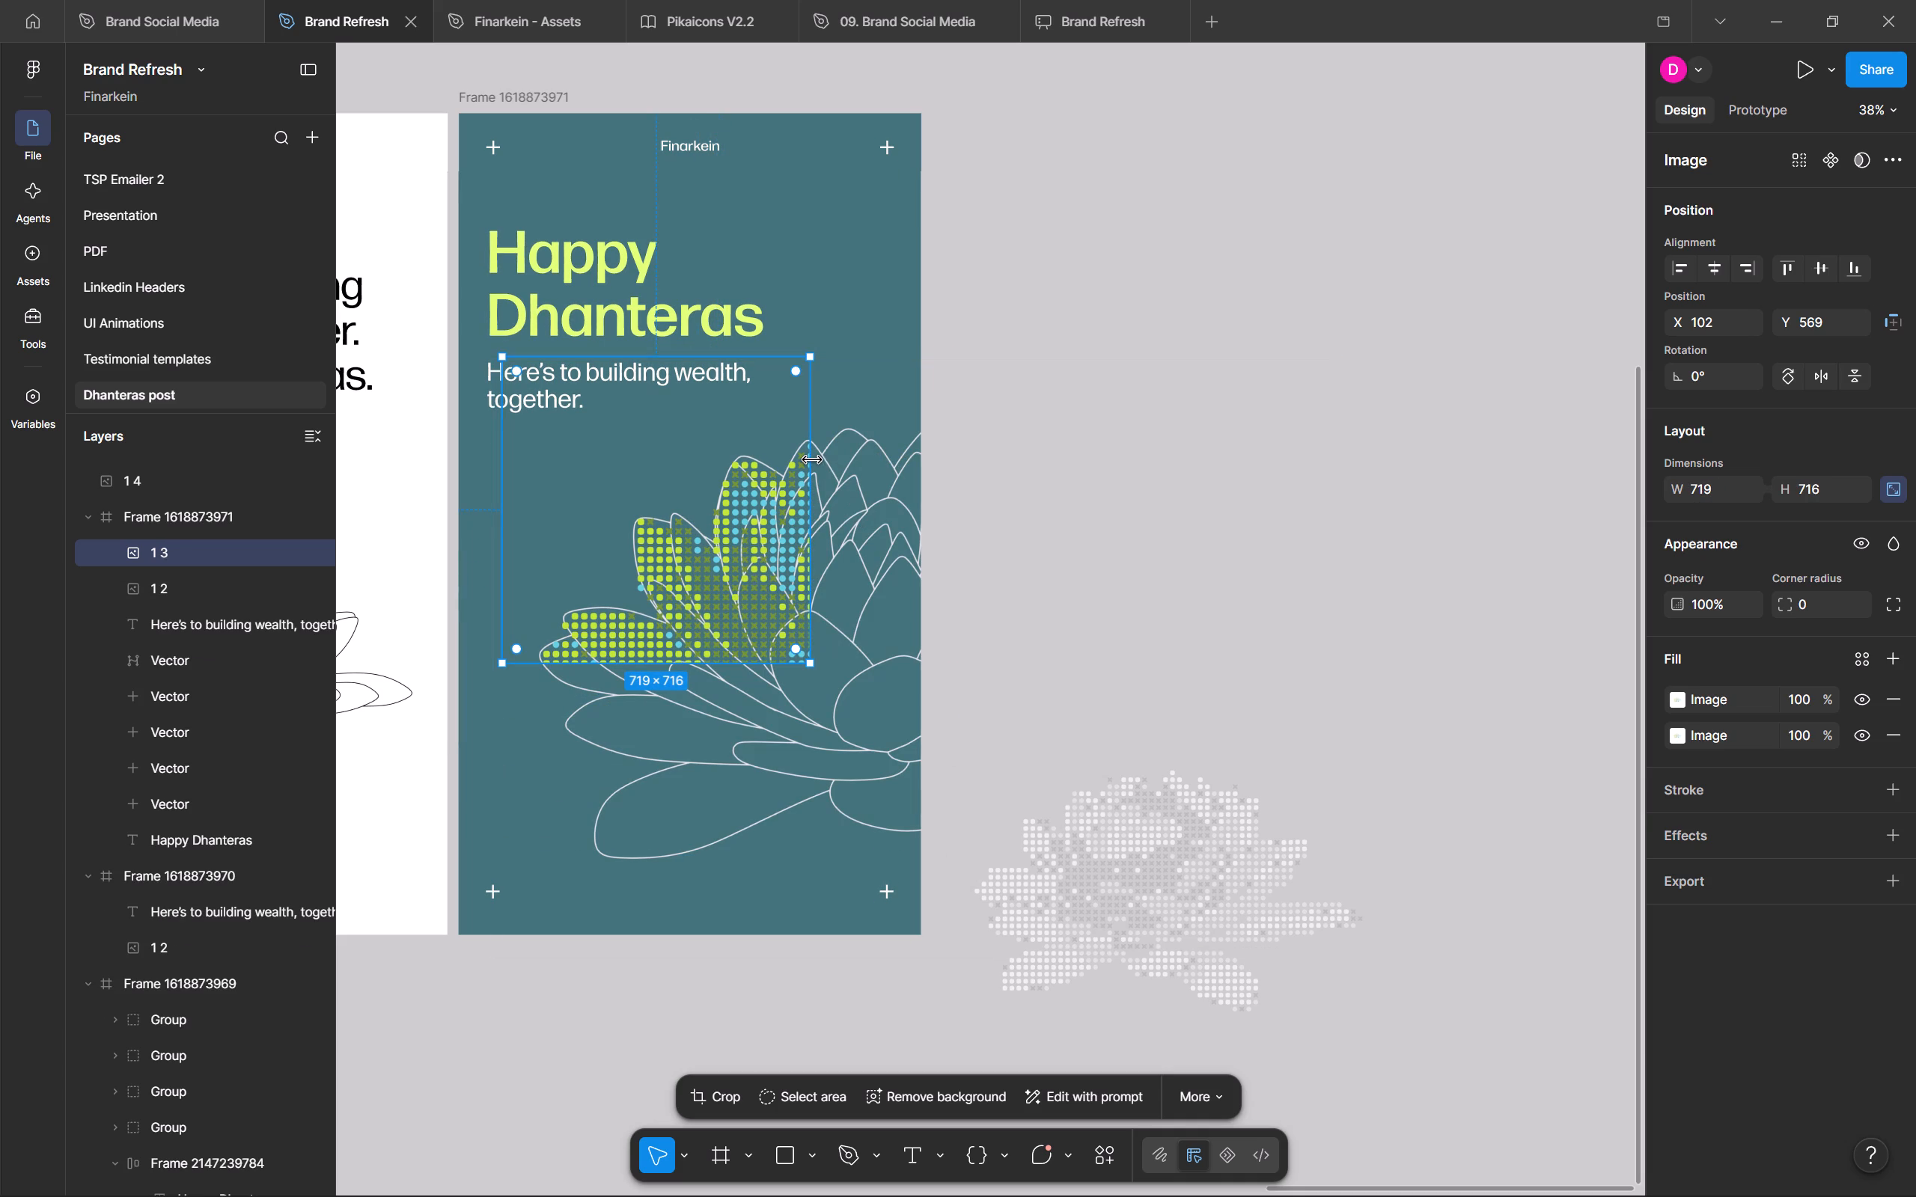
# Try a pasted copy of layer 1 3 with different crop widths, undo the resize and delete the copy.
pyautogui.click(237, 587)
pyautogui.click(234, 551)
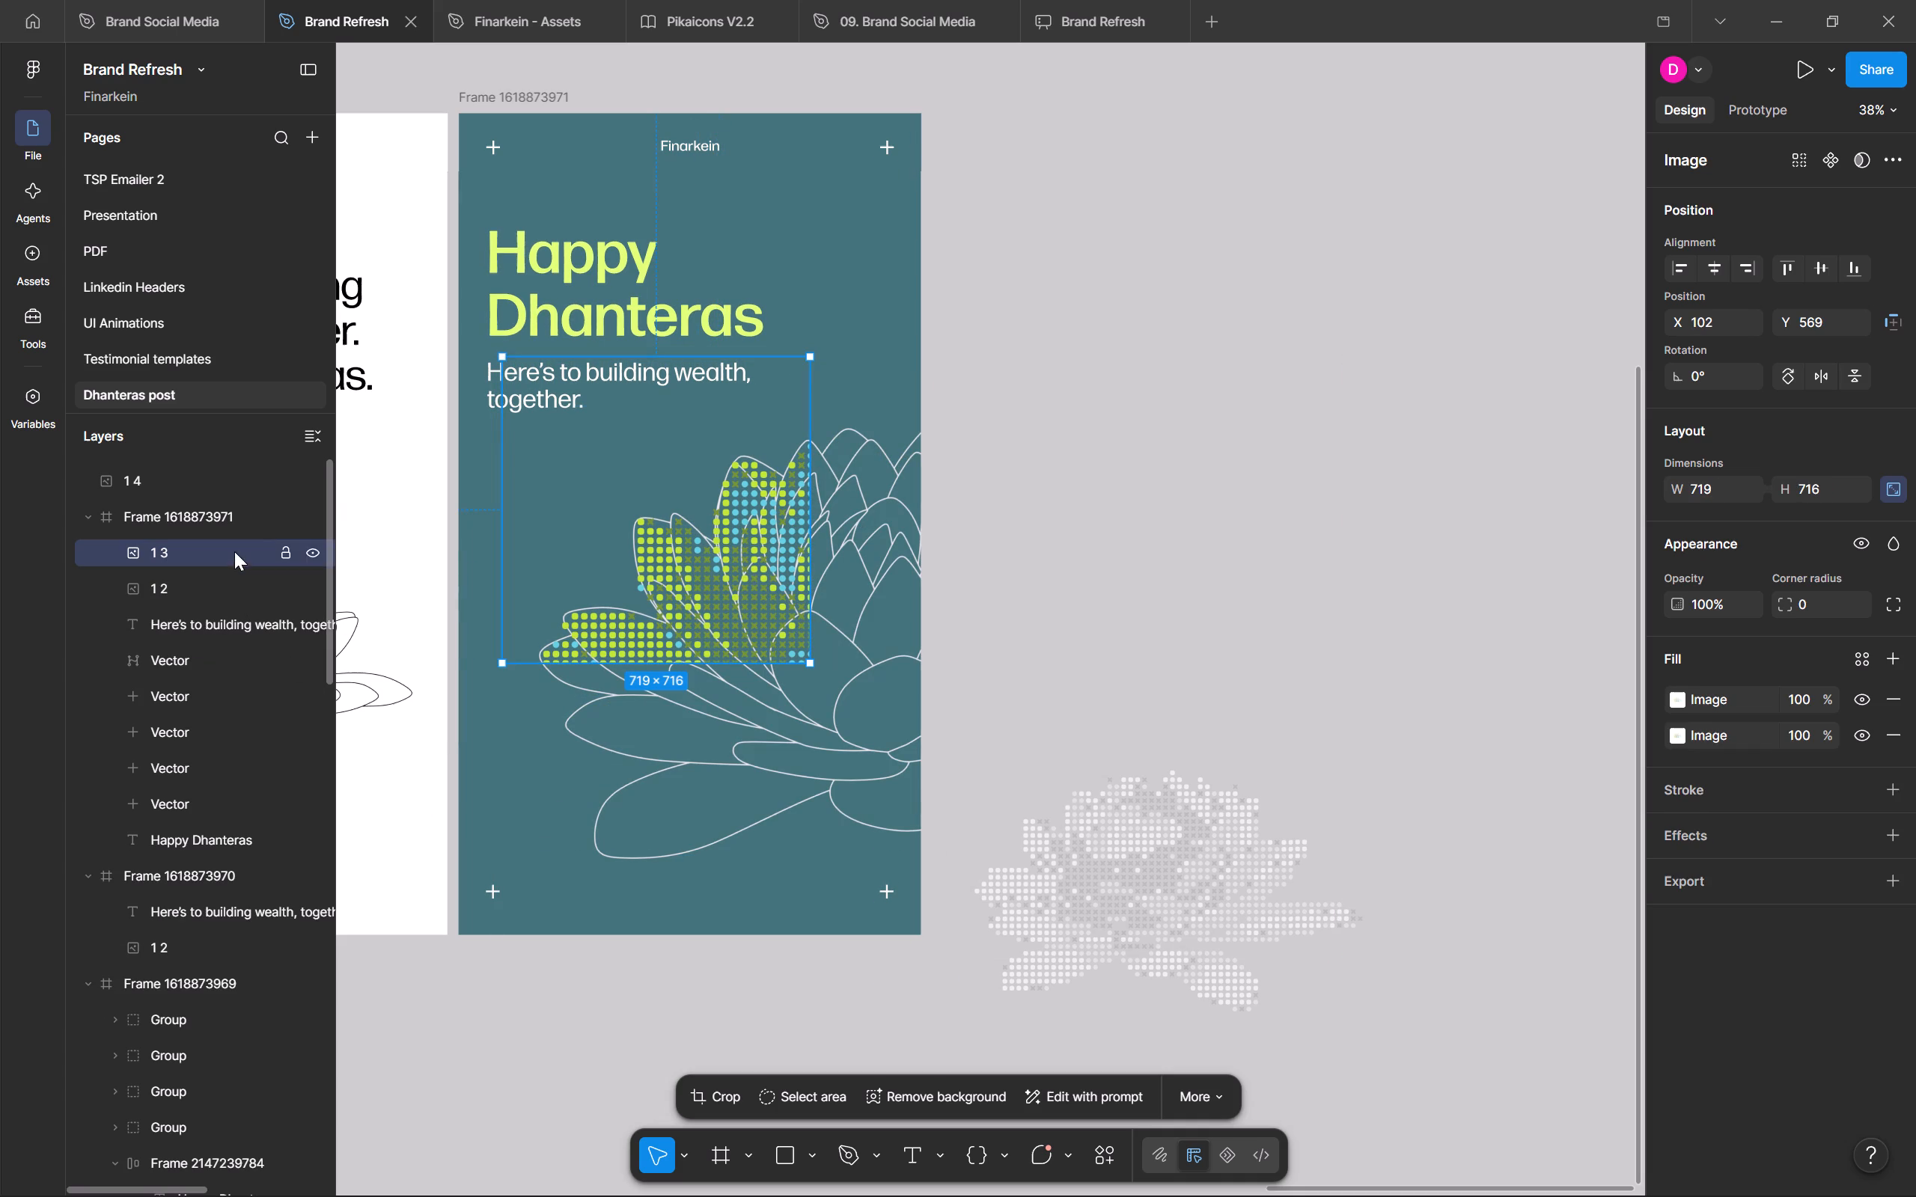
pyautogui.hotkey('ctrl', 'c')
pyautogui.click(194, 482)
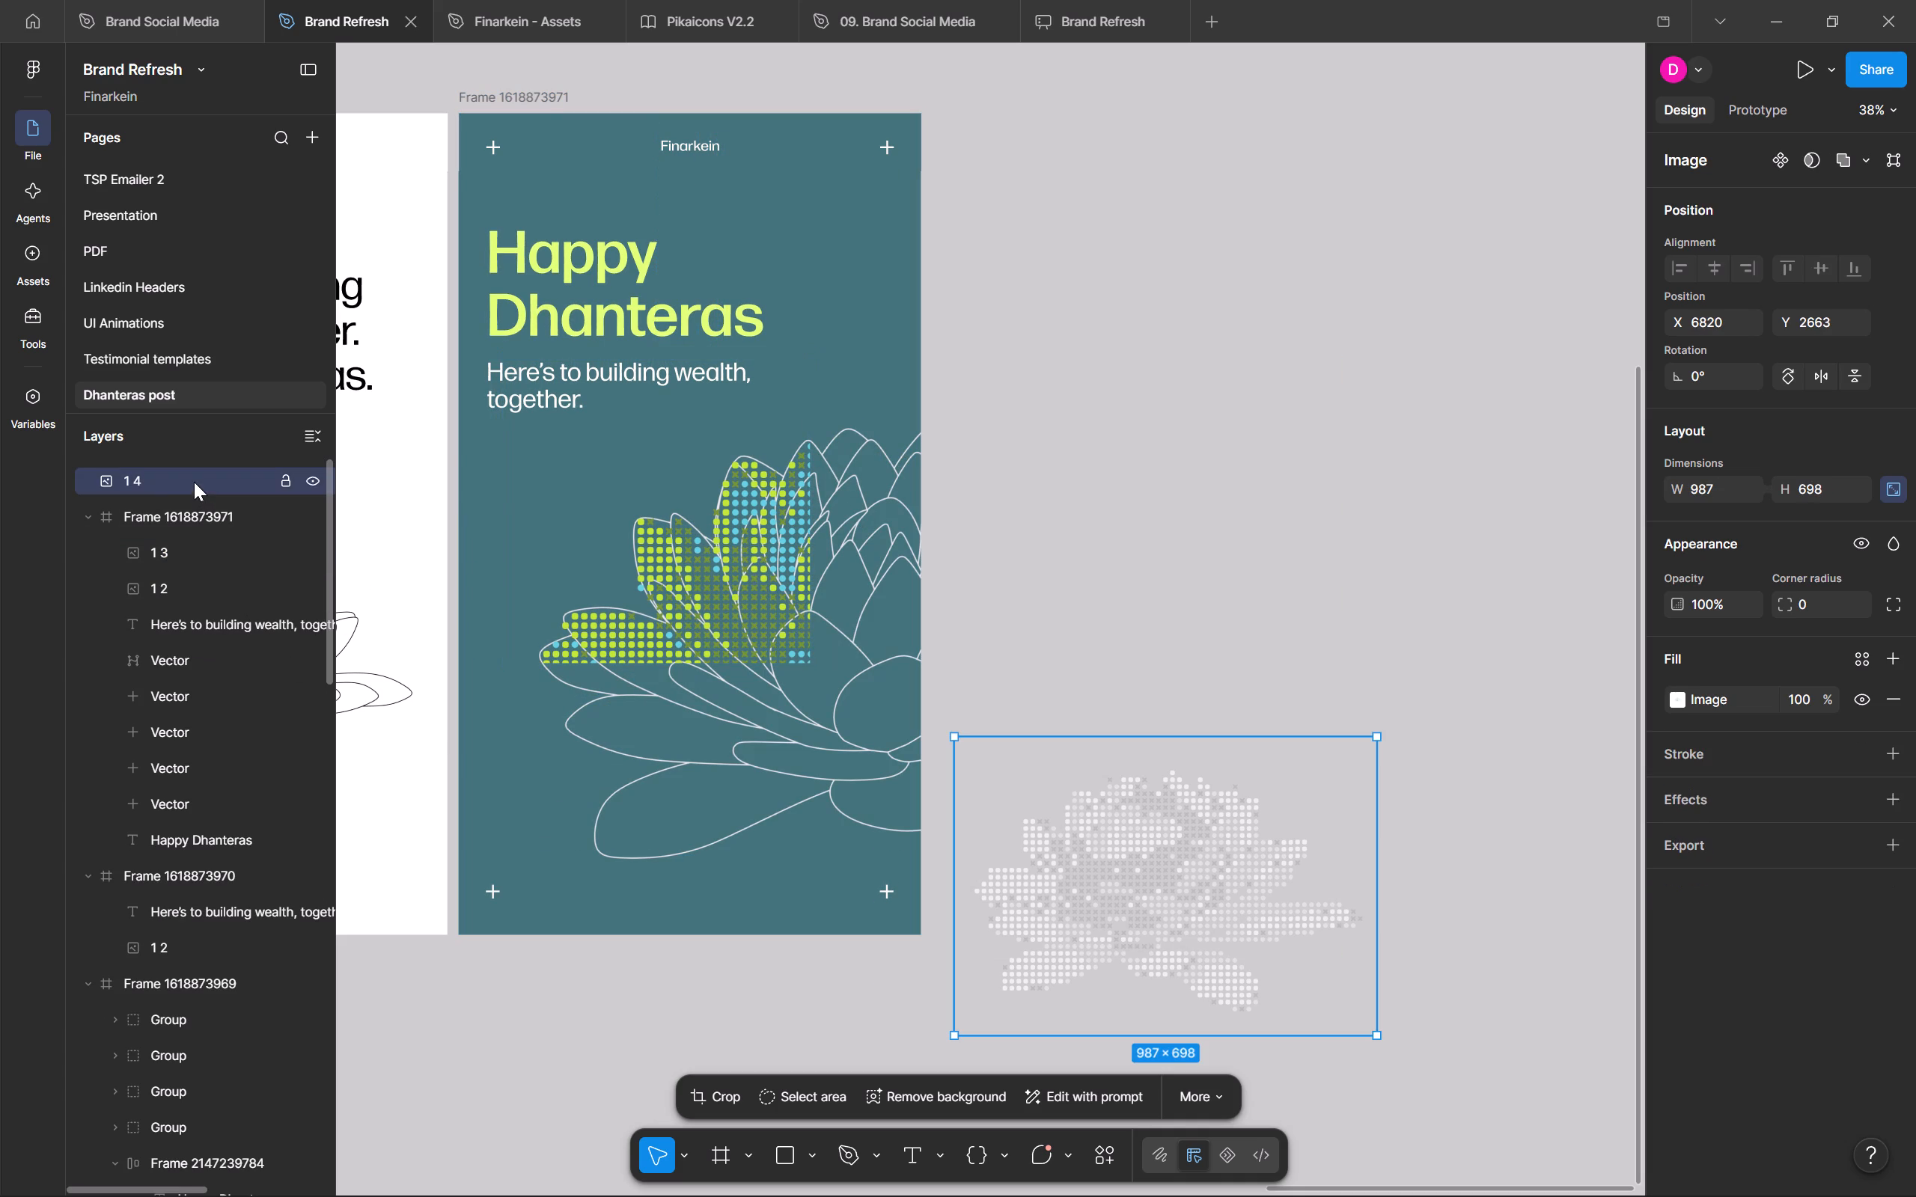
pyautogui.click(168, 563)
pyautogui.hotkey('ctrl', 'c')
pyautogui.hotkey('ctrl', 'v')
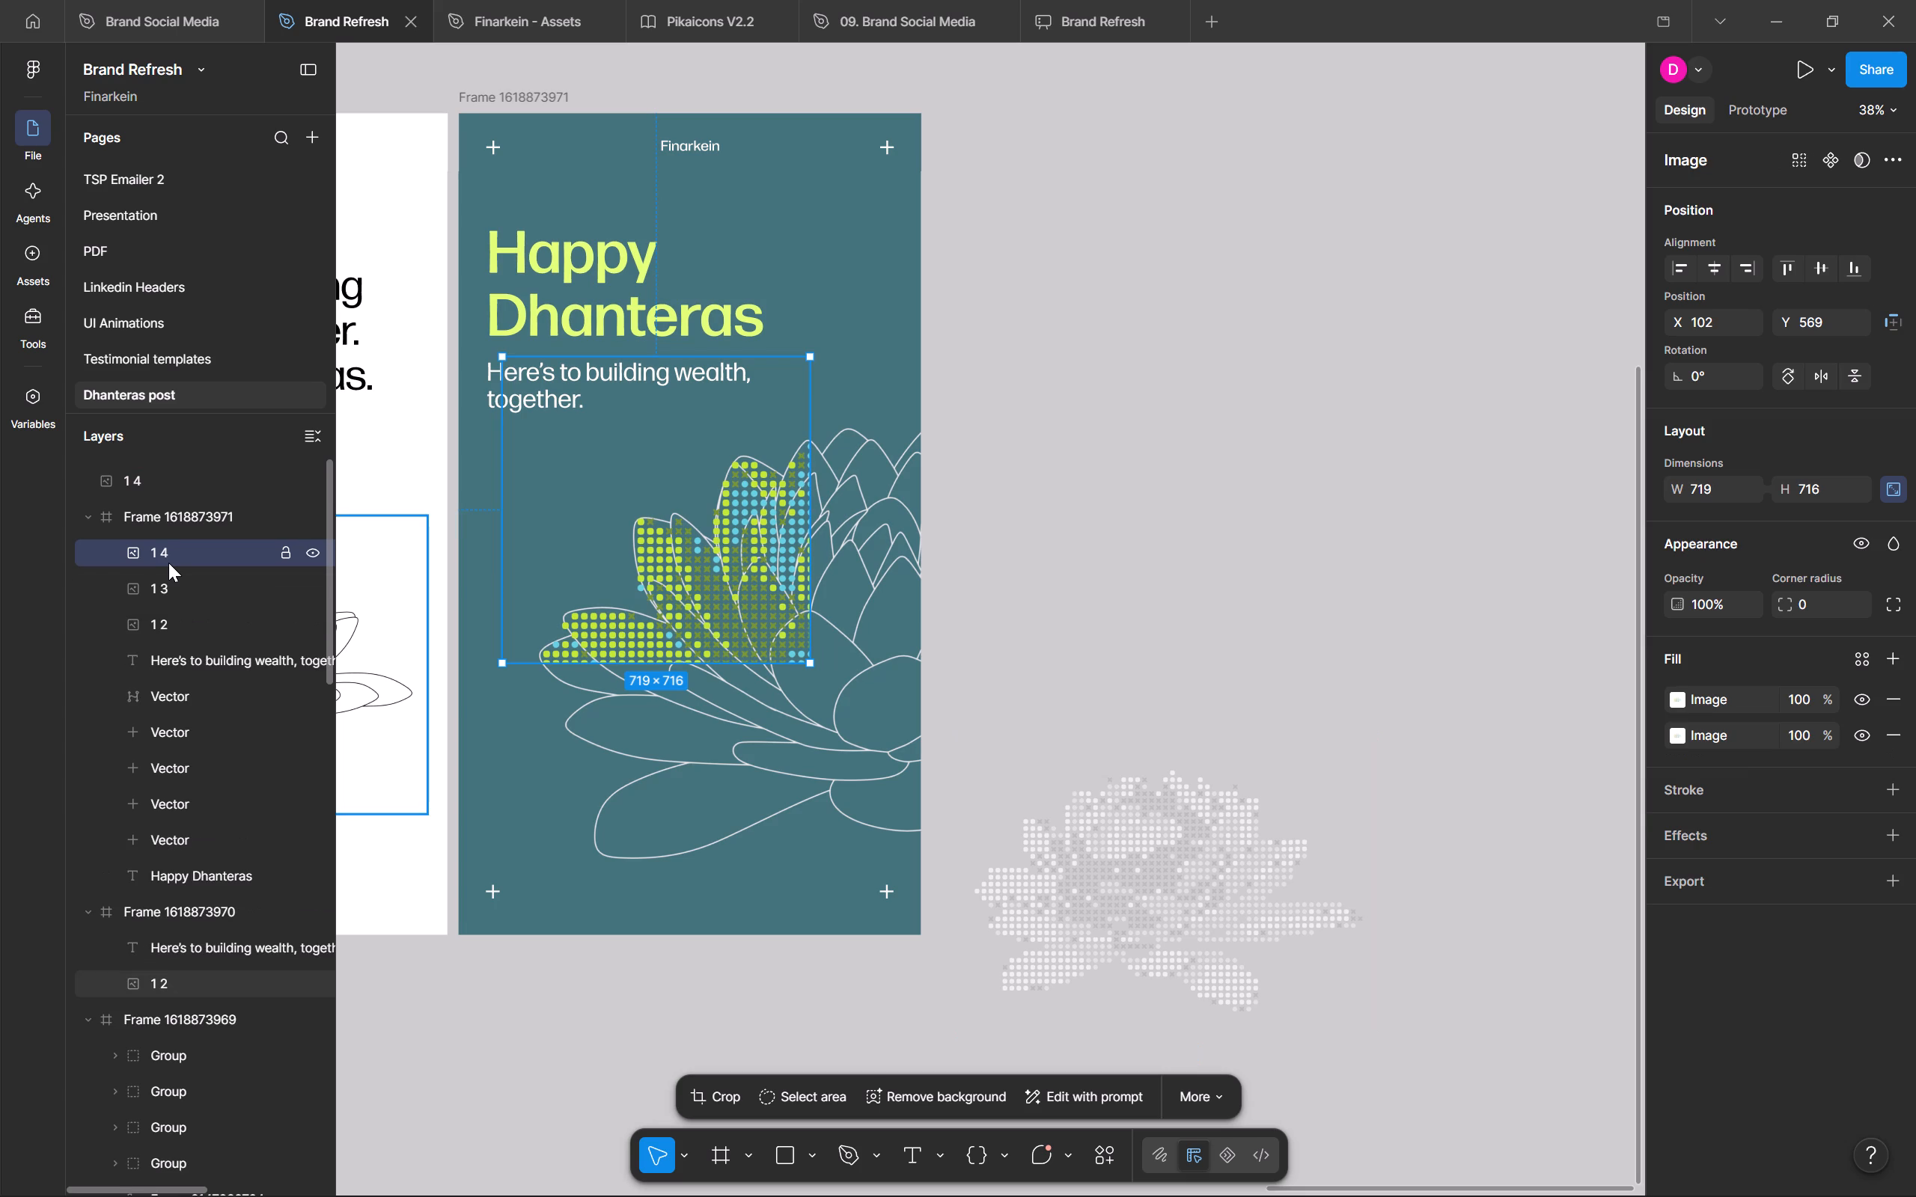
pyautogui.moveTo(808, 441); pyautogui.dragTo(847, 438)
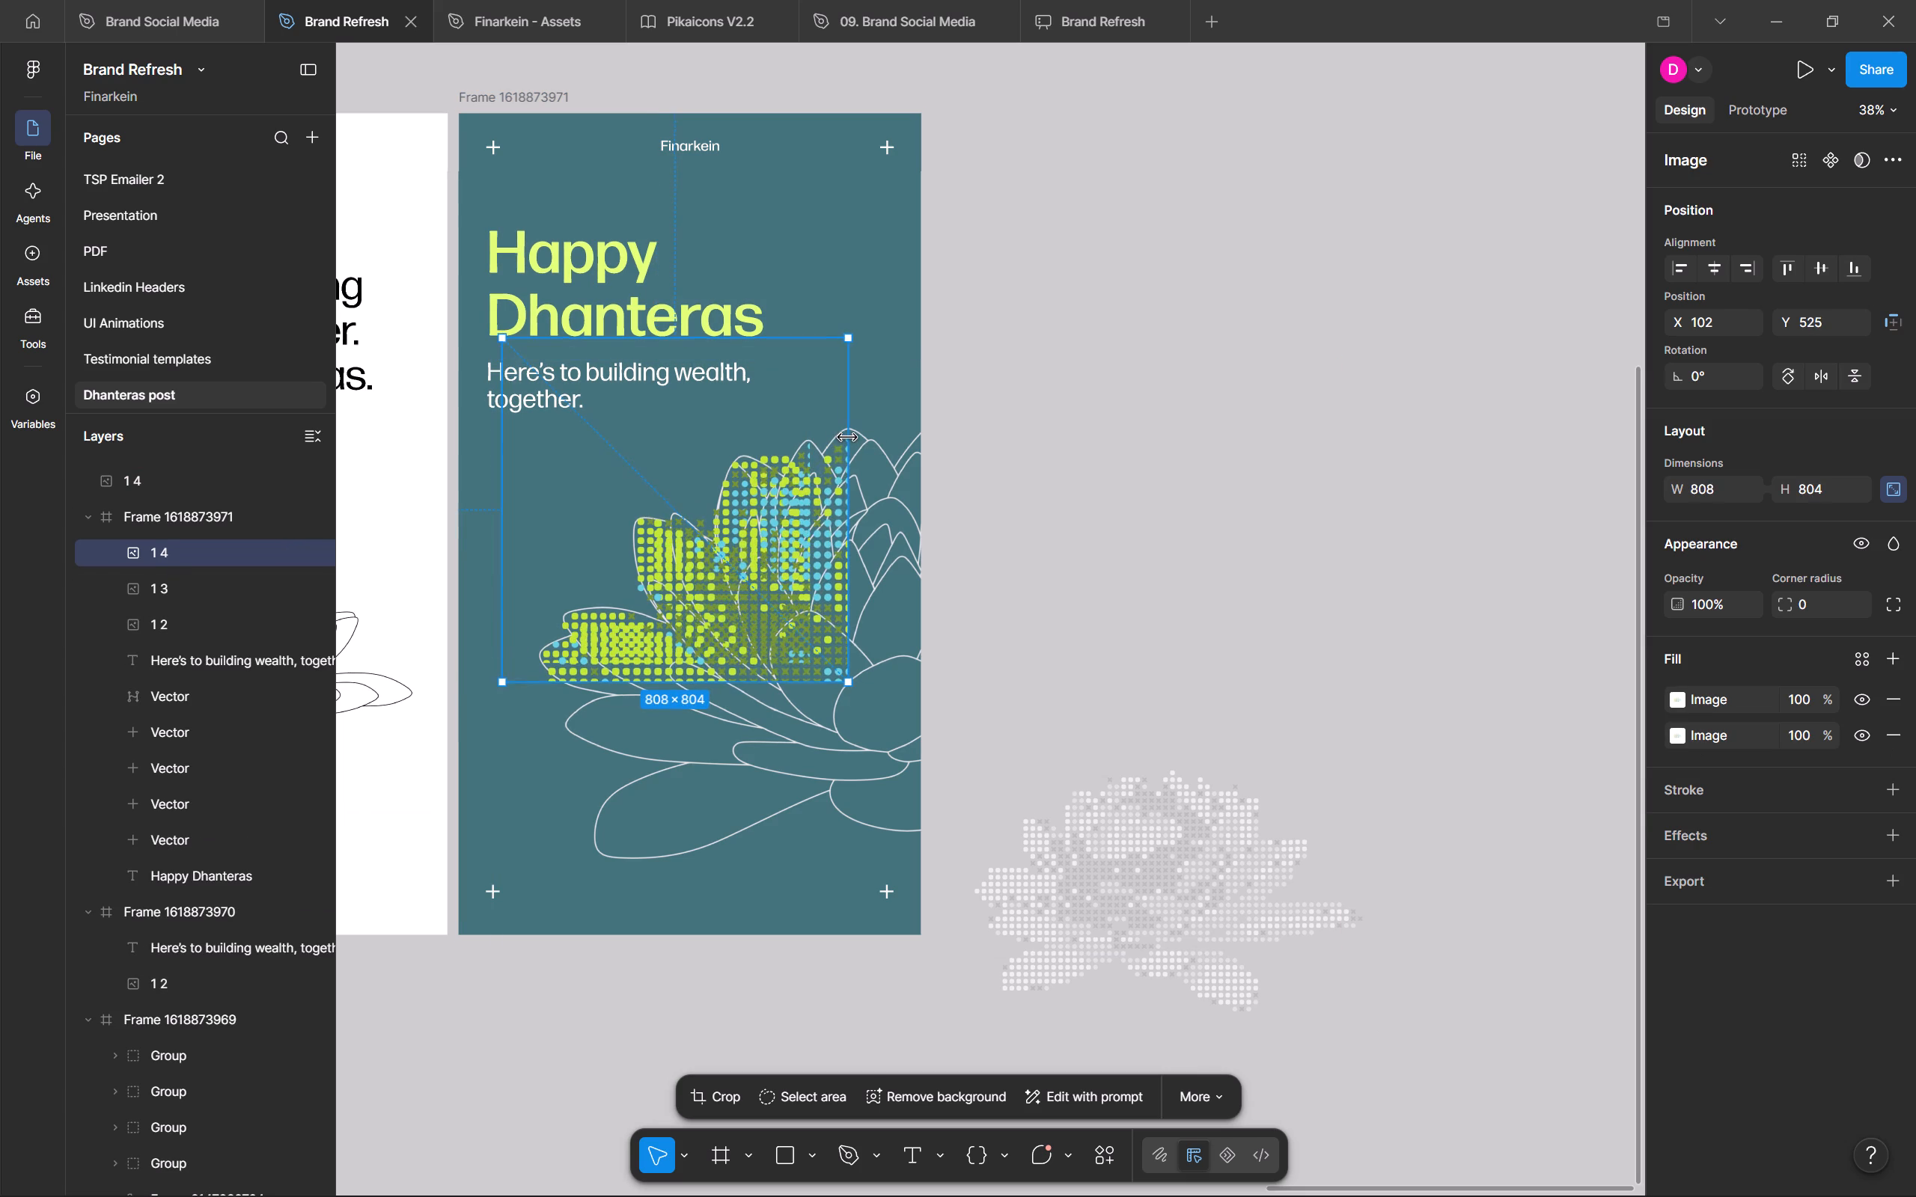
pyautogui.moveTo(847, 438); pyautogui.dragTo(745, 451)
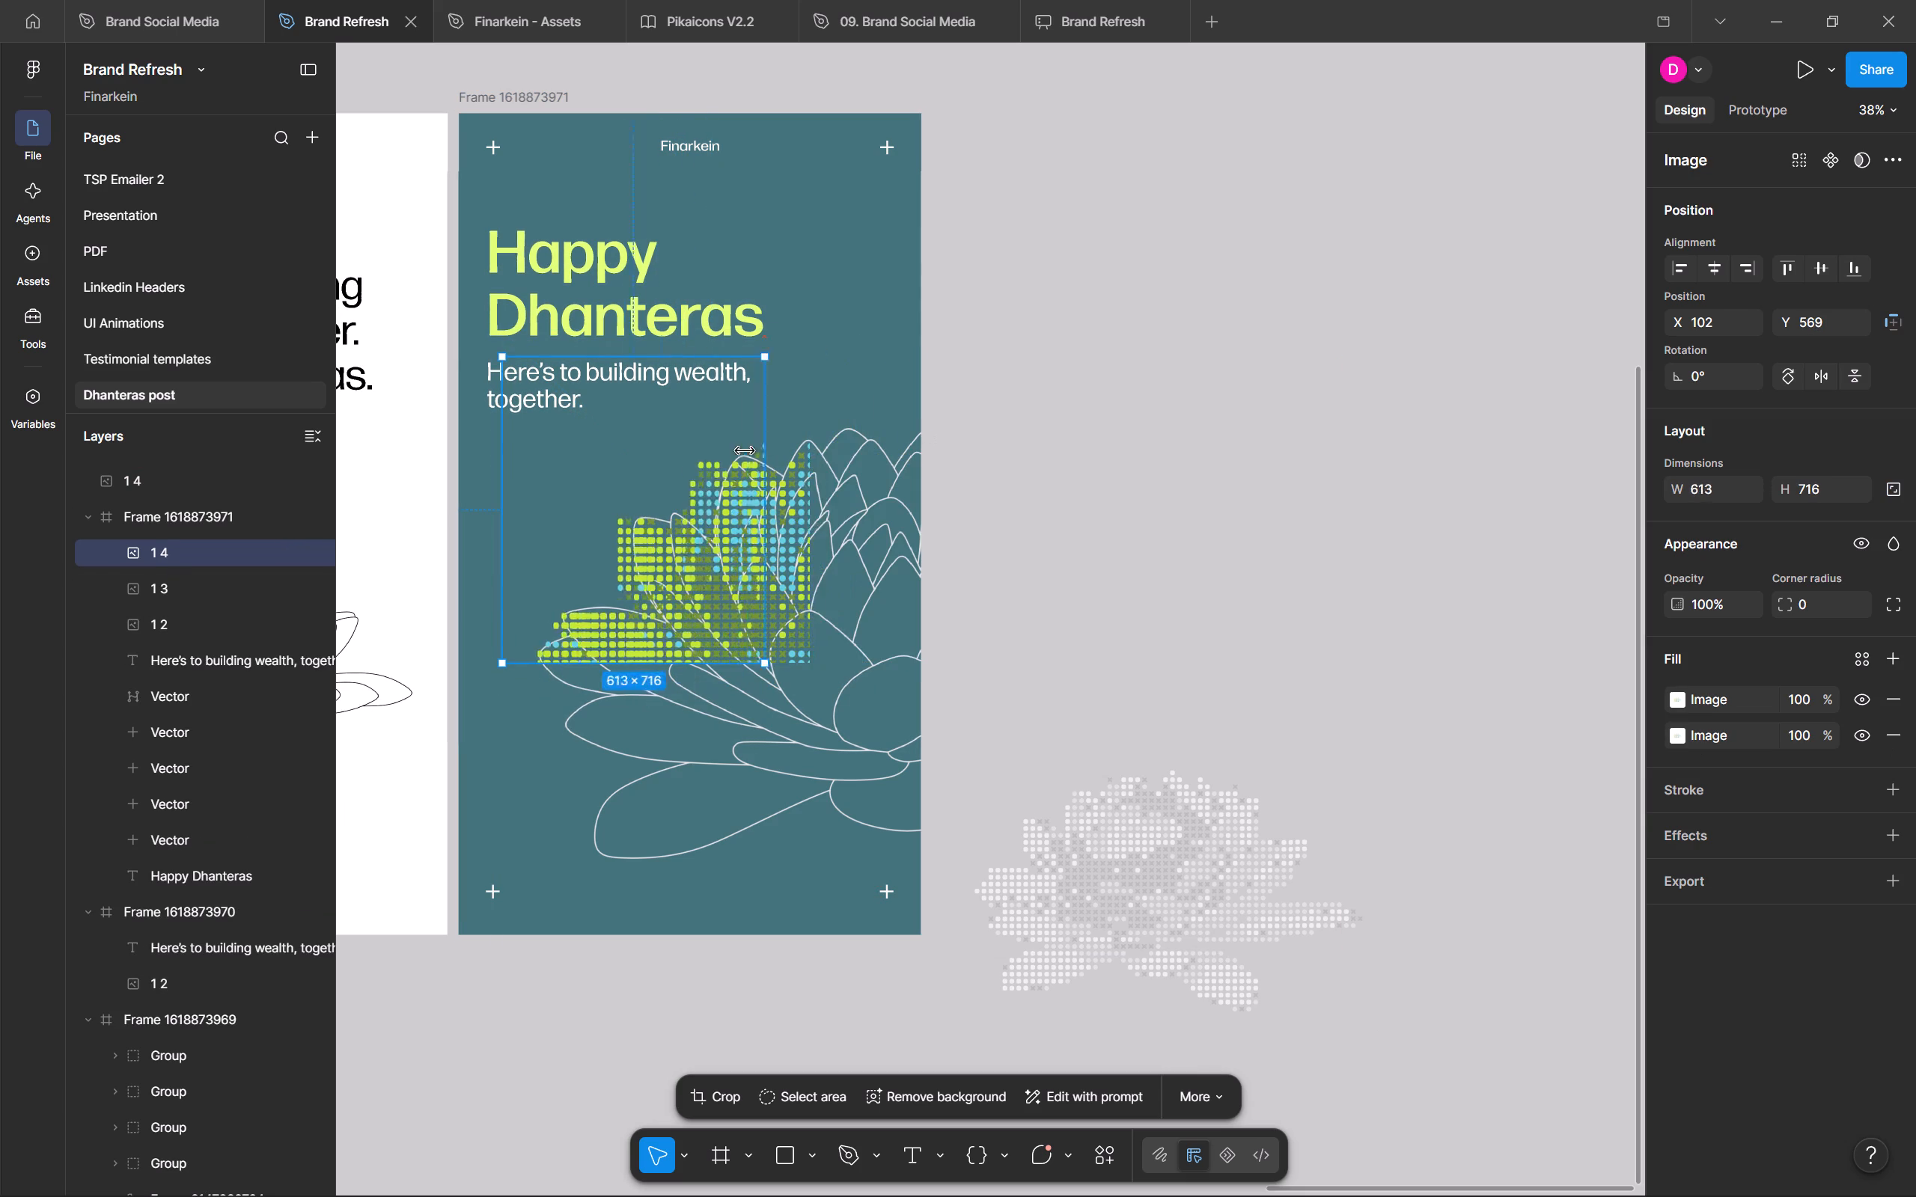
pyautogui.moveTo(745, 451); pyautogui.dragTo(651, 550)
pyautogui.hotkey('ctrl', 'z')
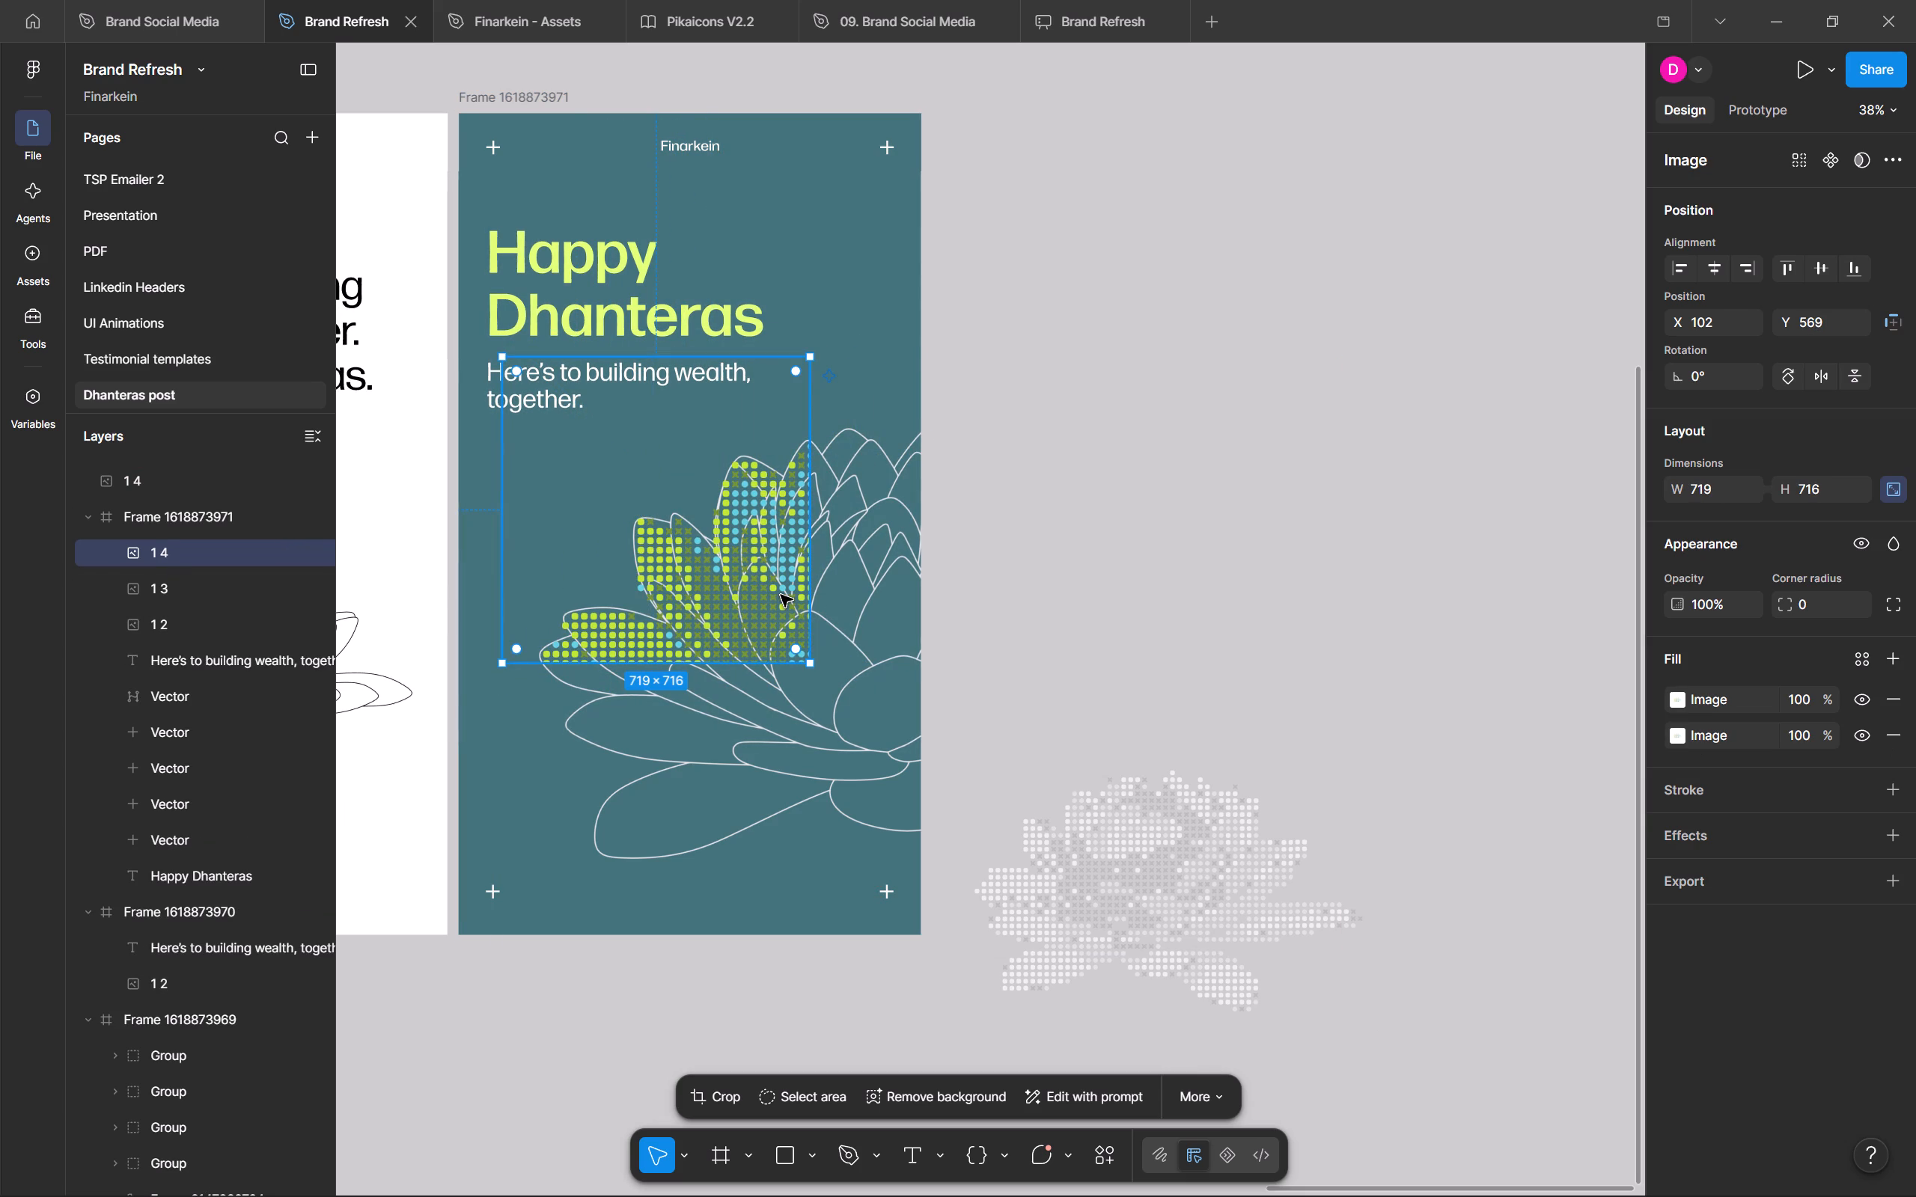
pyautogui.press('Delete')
# Remove the duplicate image fill from layer 1 3, leaving a single dotted lotus fill.
pyautogui.click(769, 599)
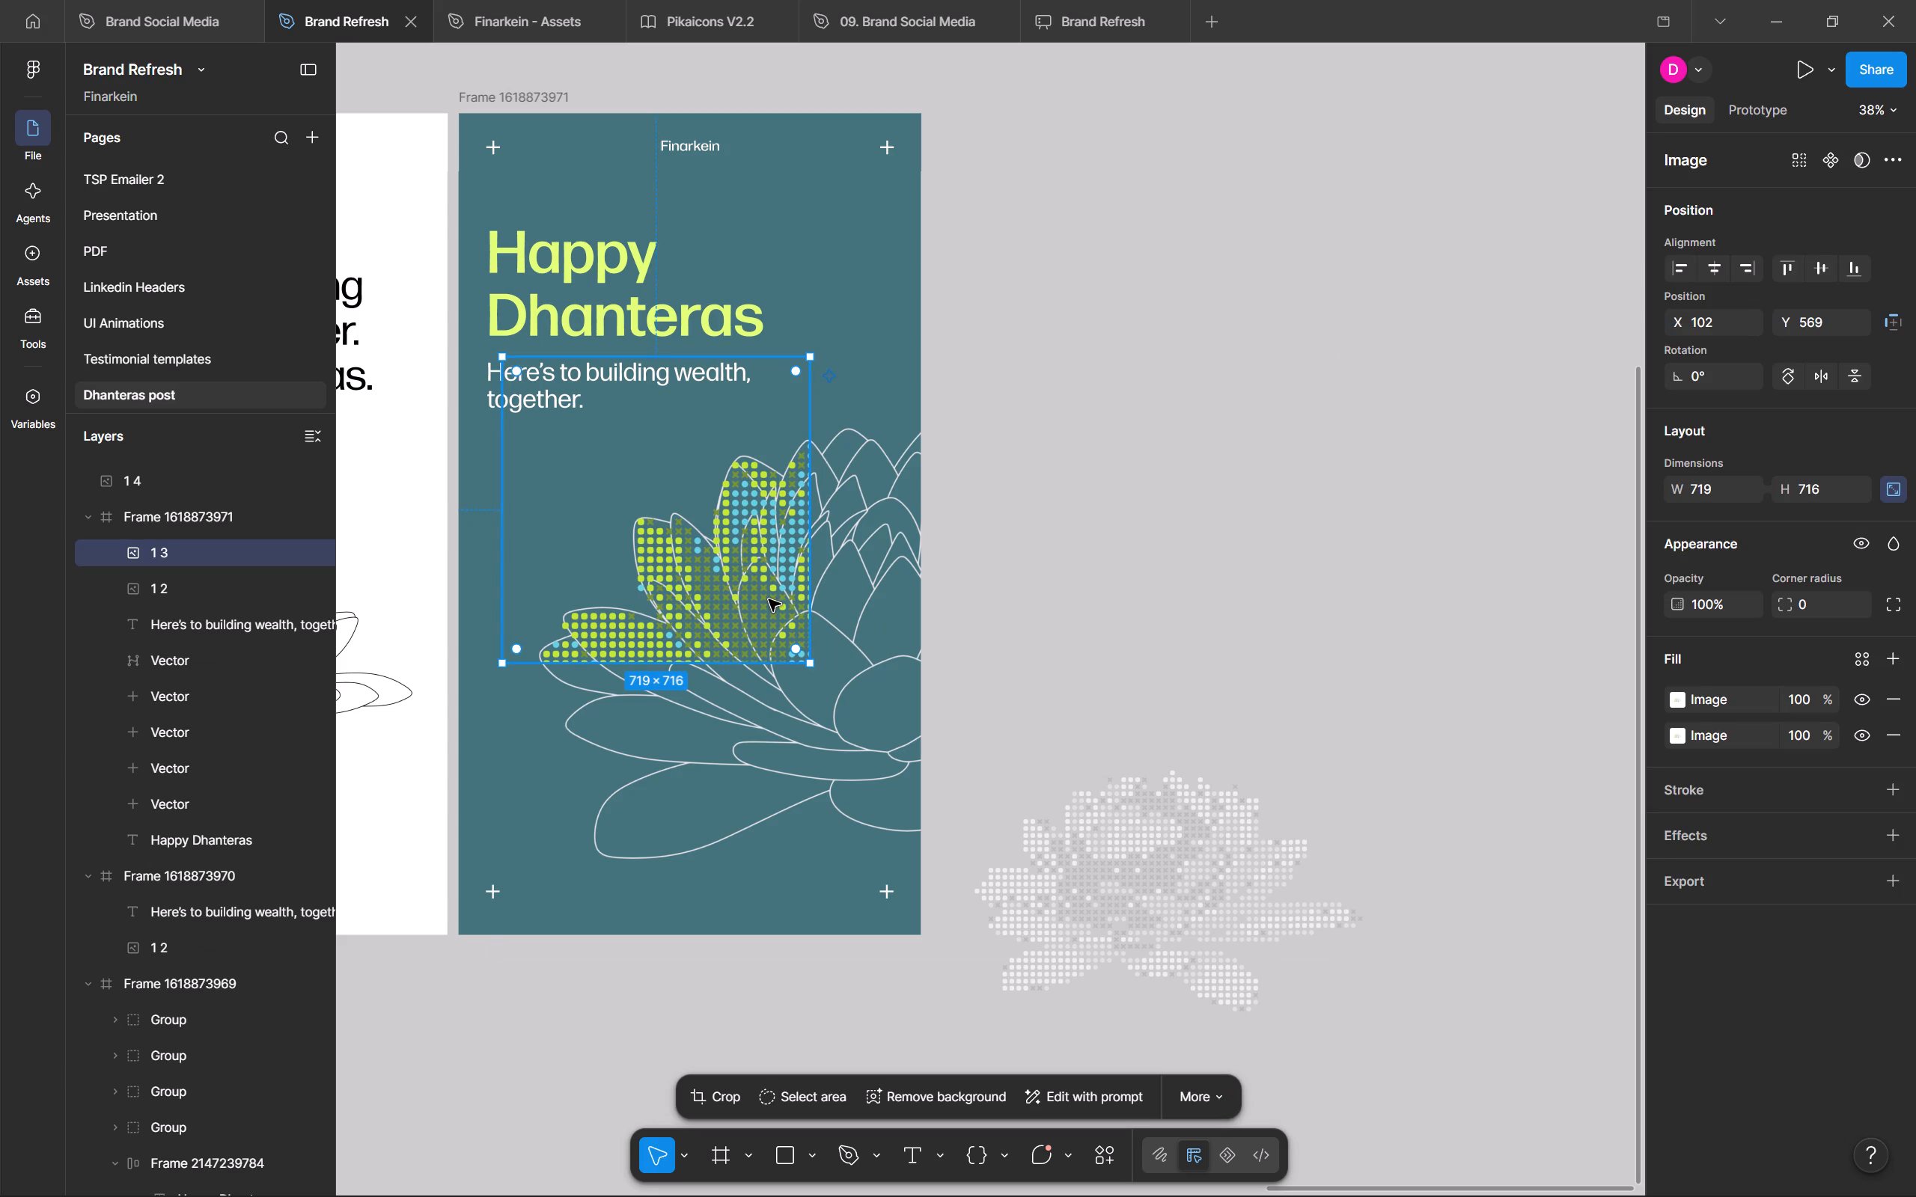
pyautogui.click(1897, 705)
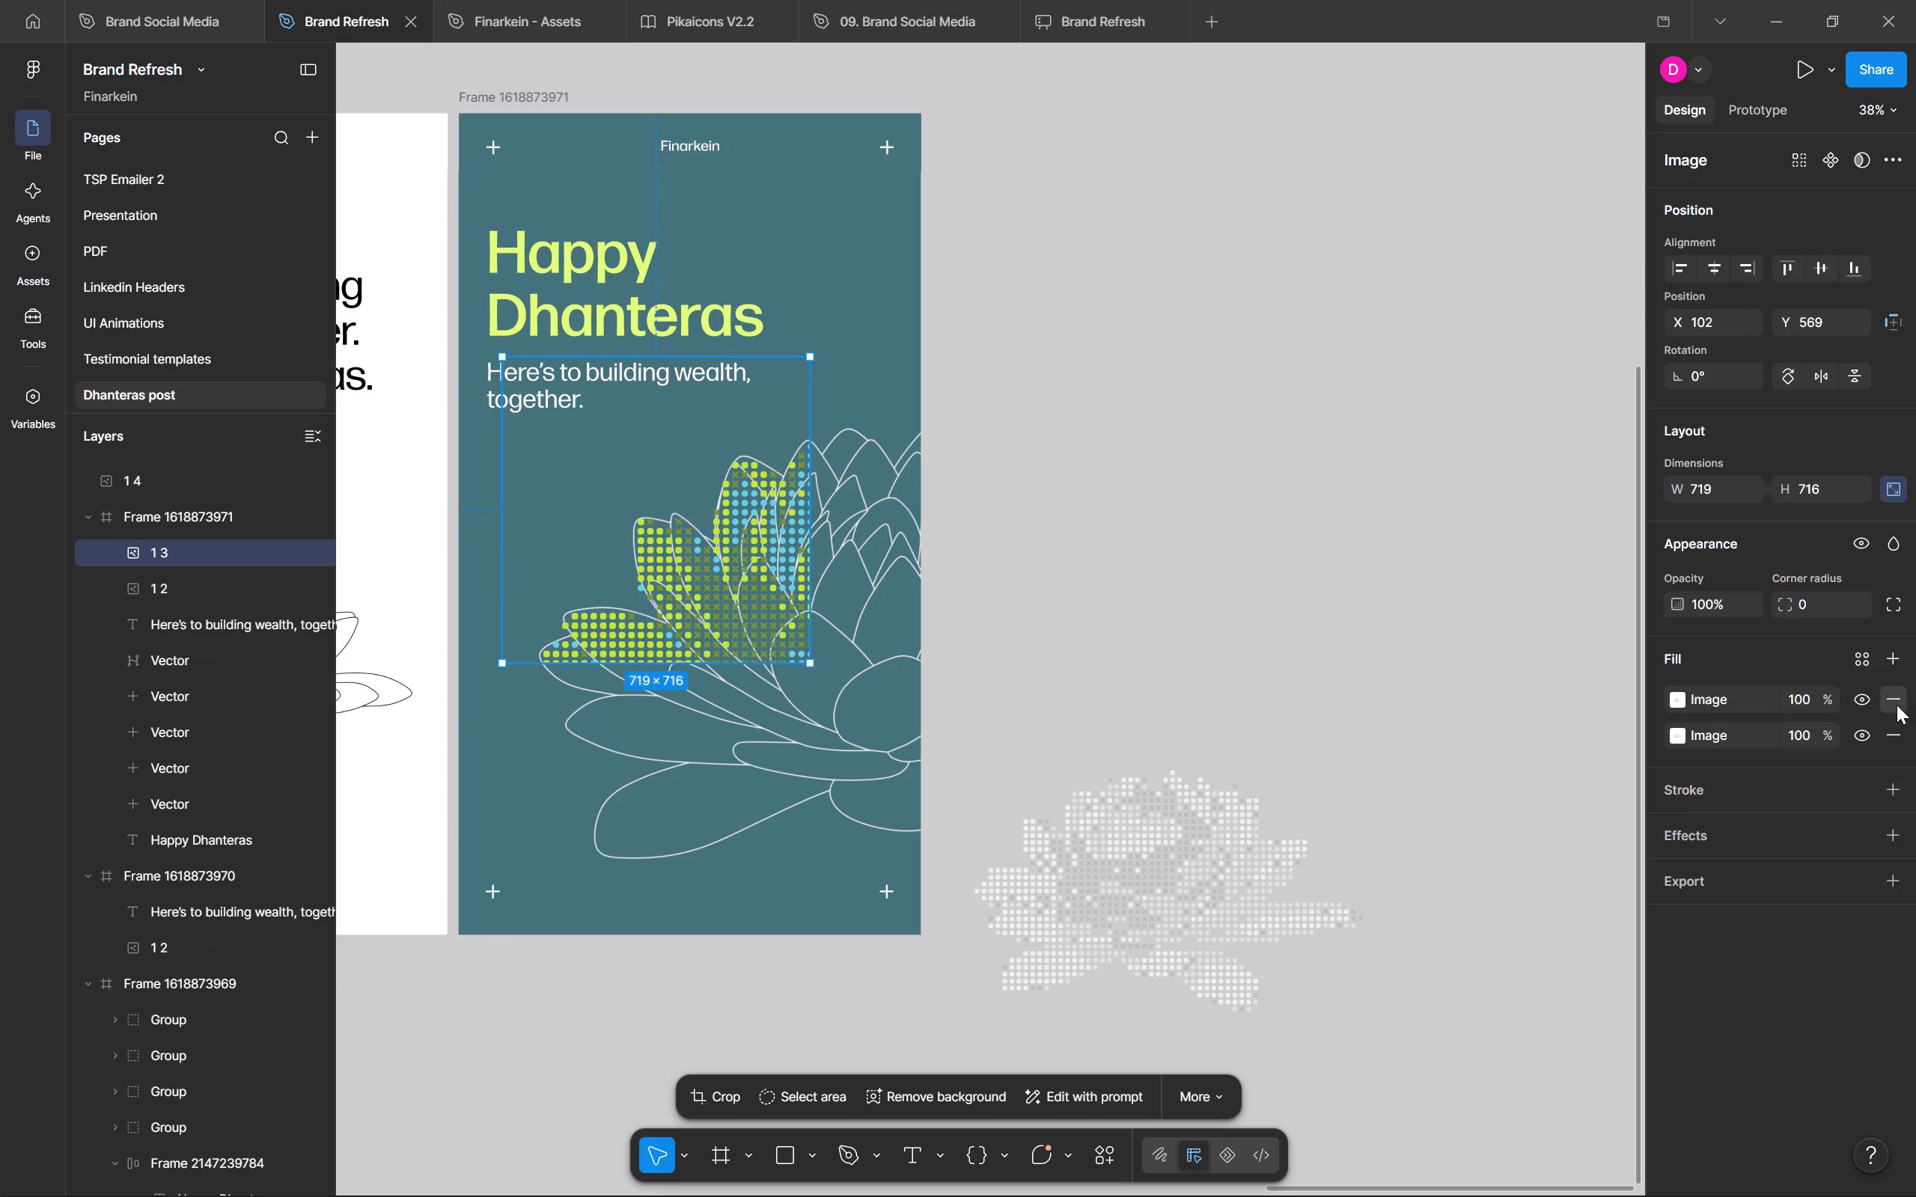
pyautogui.click(1721, 697)
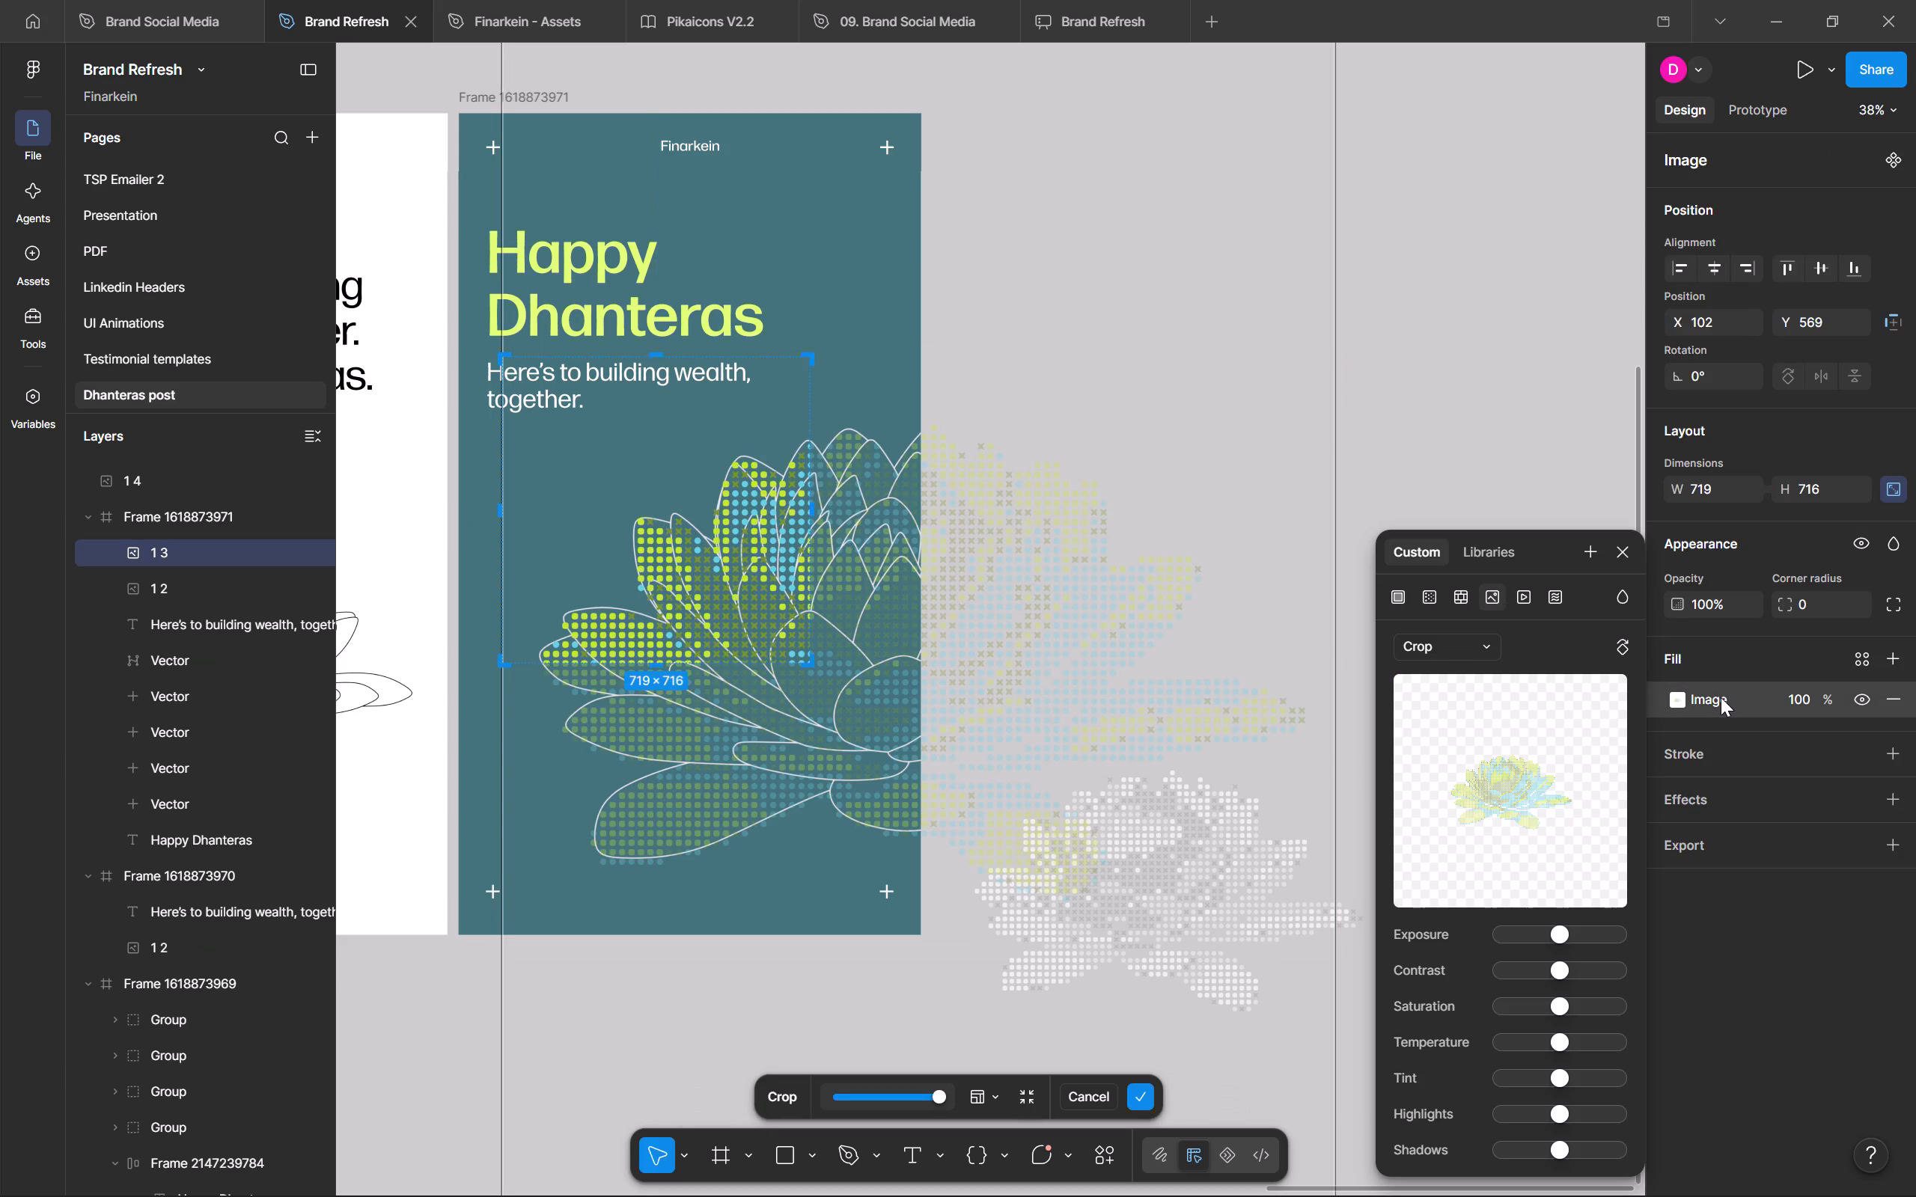
pyautogui.press('Escape')
# Duplicate the cropped dotted lotus layer 1 3 in place inside the teal Dhanteras frame.
pyautogui.hscroll(3, 959, 579)
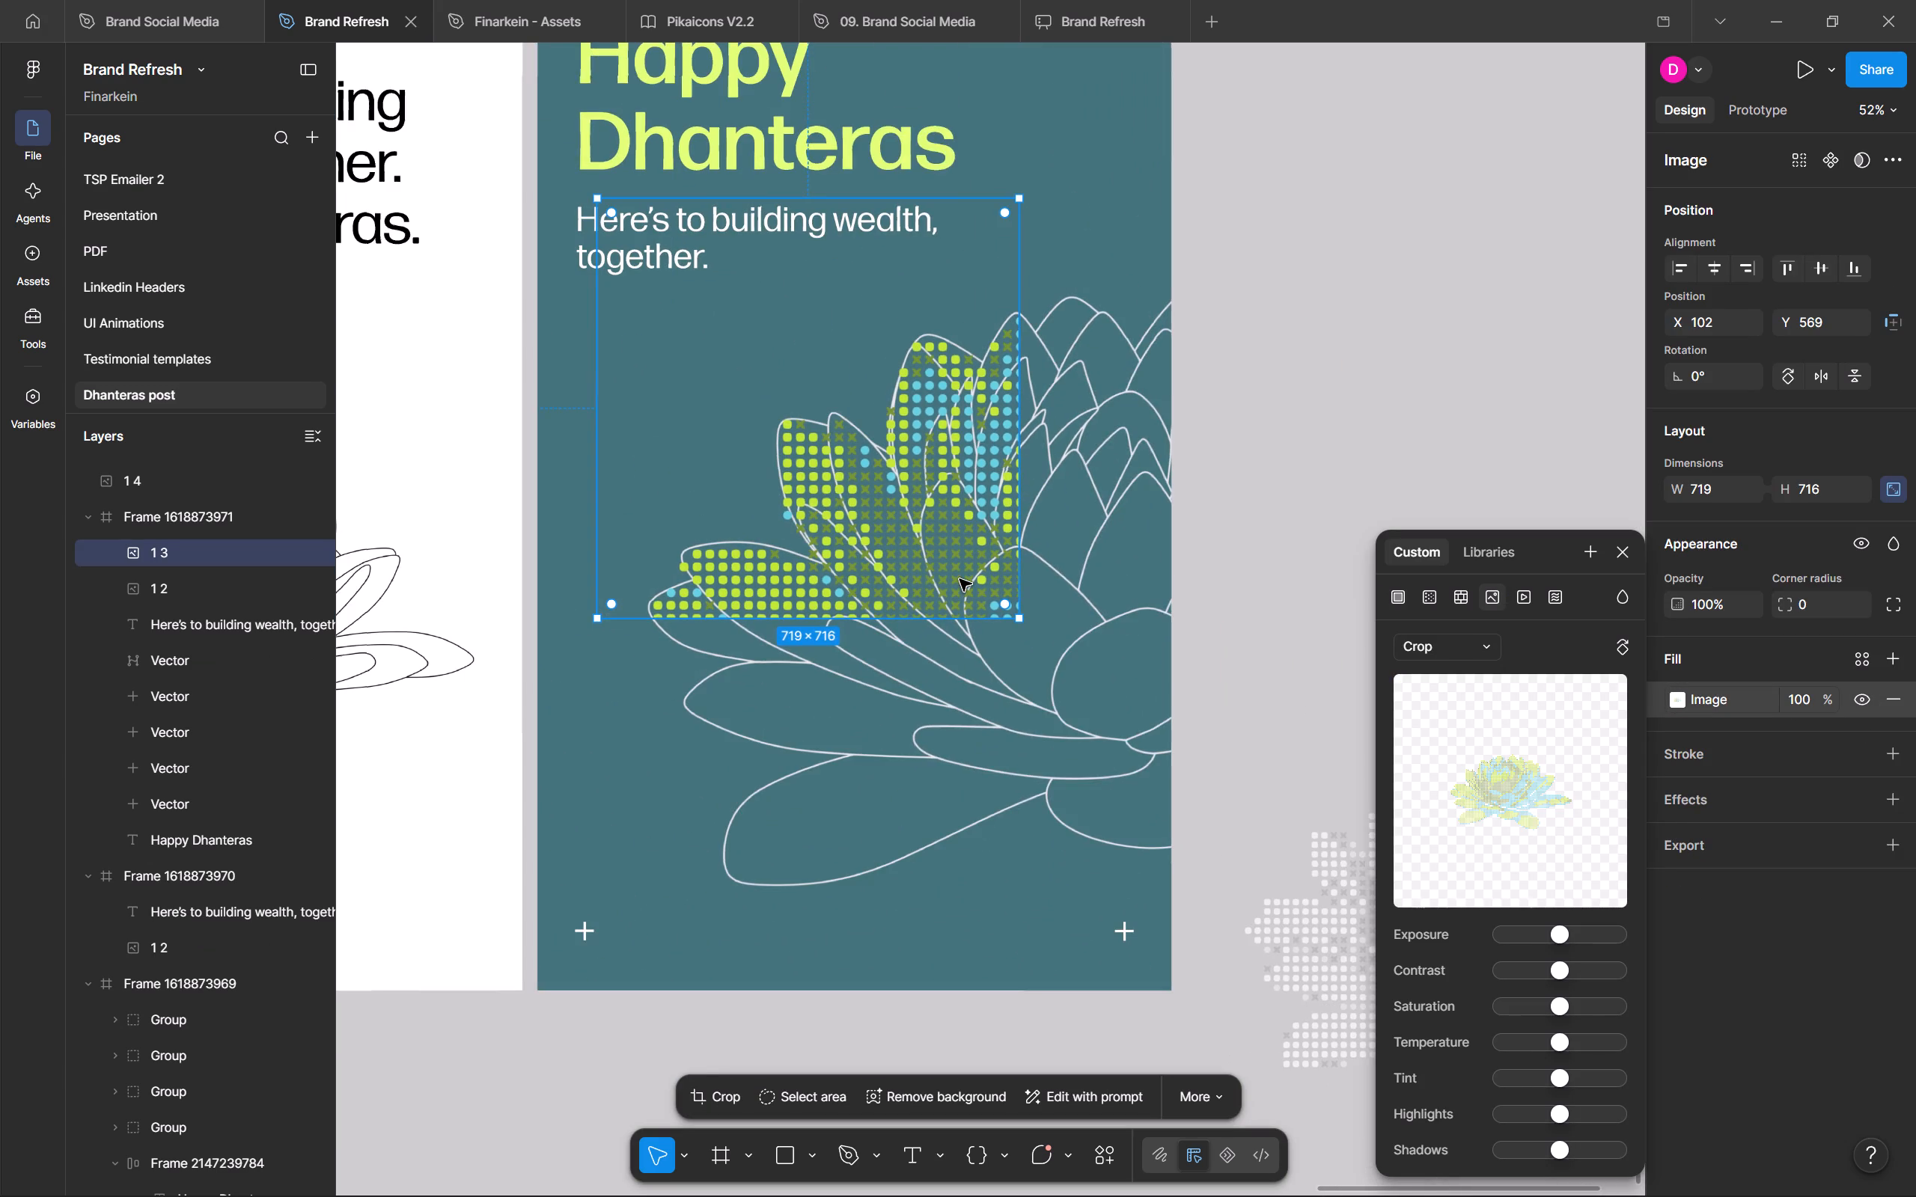
pyautogui.hscroll(-1, 959, 579)
pyautogui.click(196, 560)
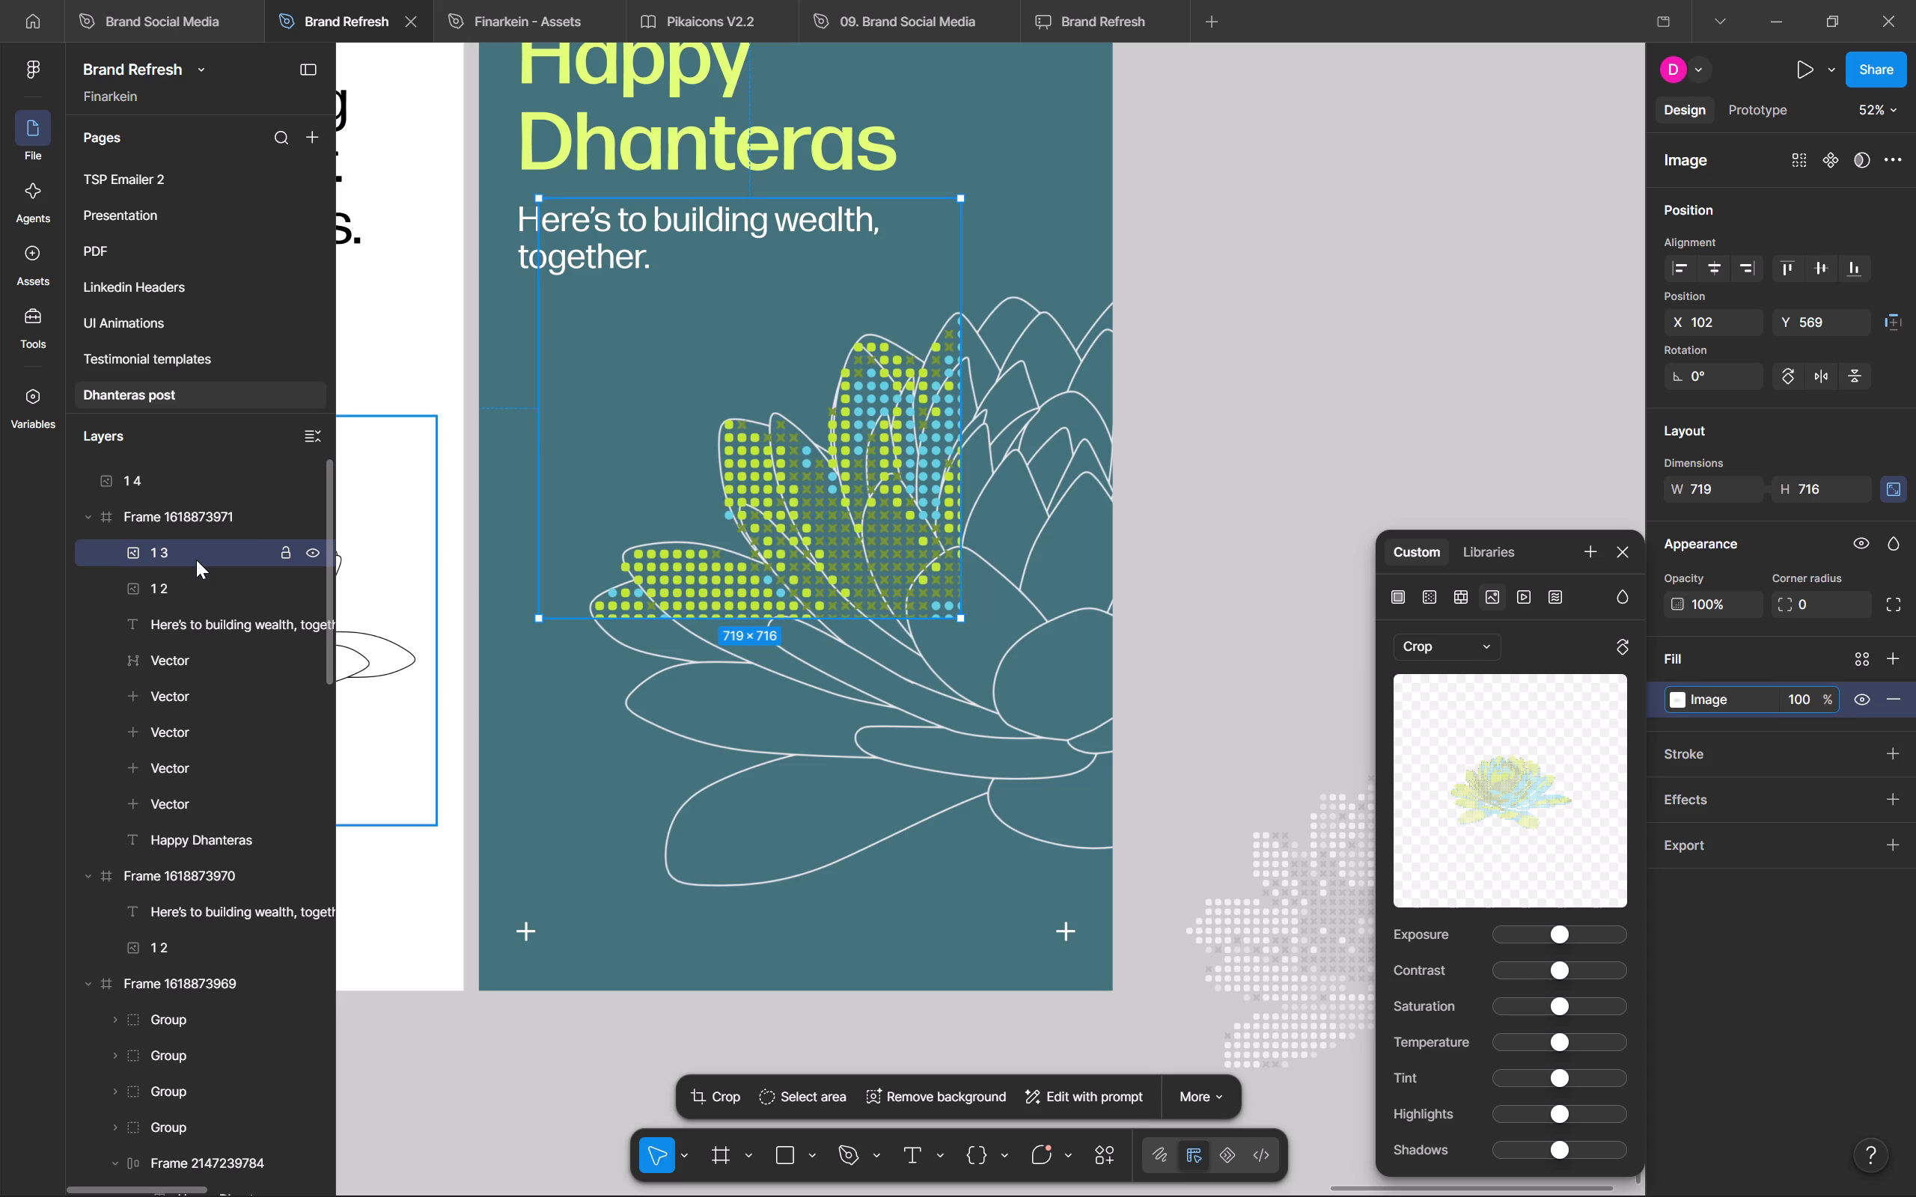
pyautogui.hotkey('ctrl', 'c')
pyautogui.hotkey('ctrl', 'v')
pyautogui.hotkey('ctrl', 'z')
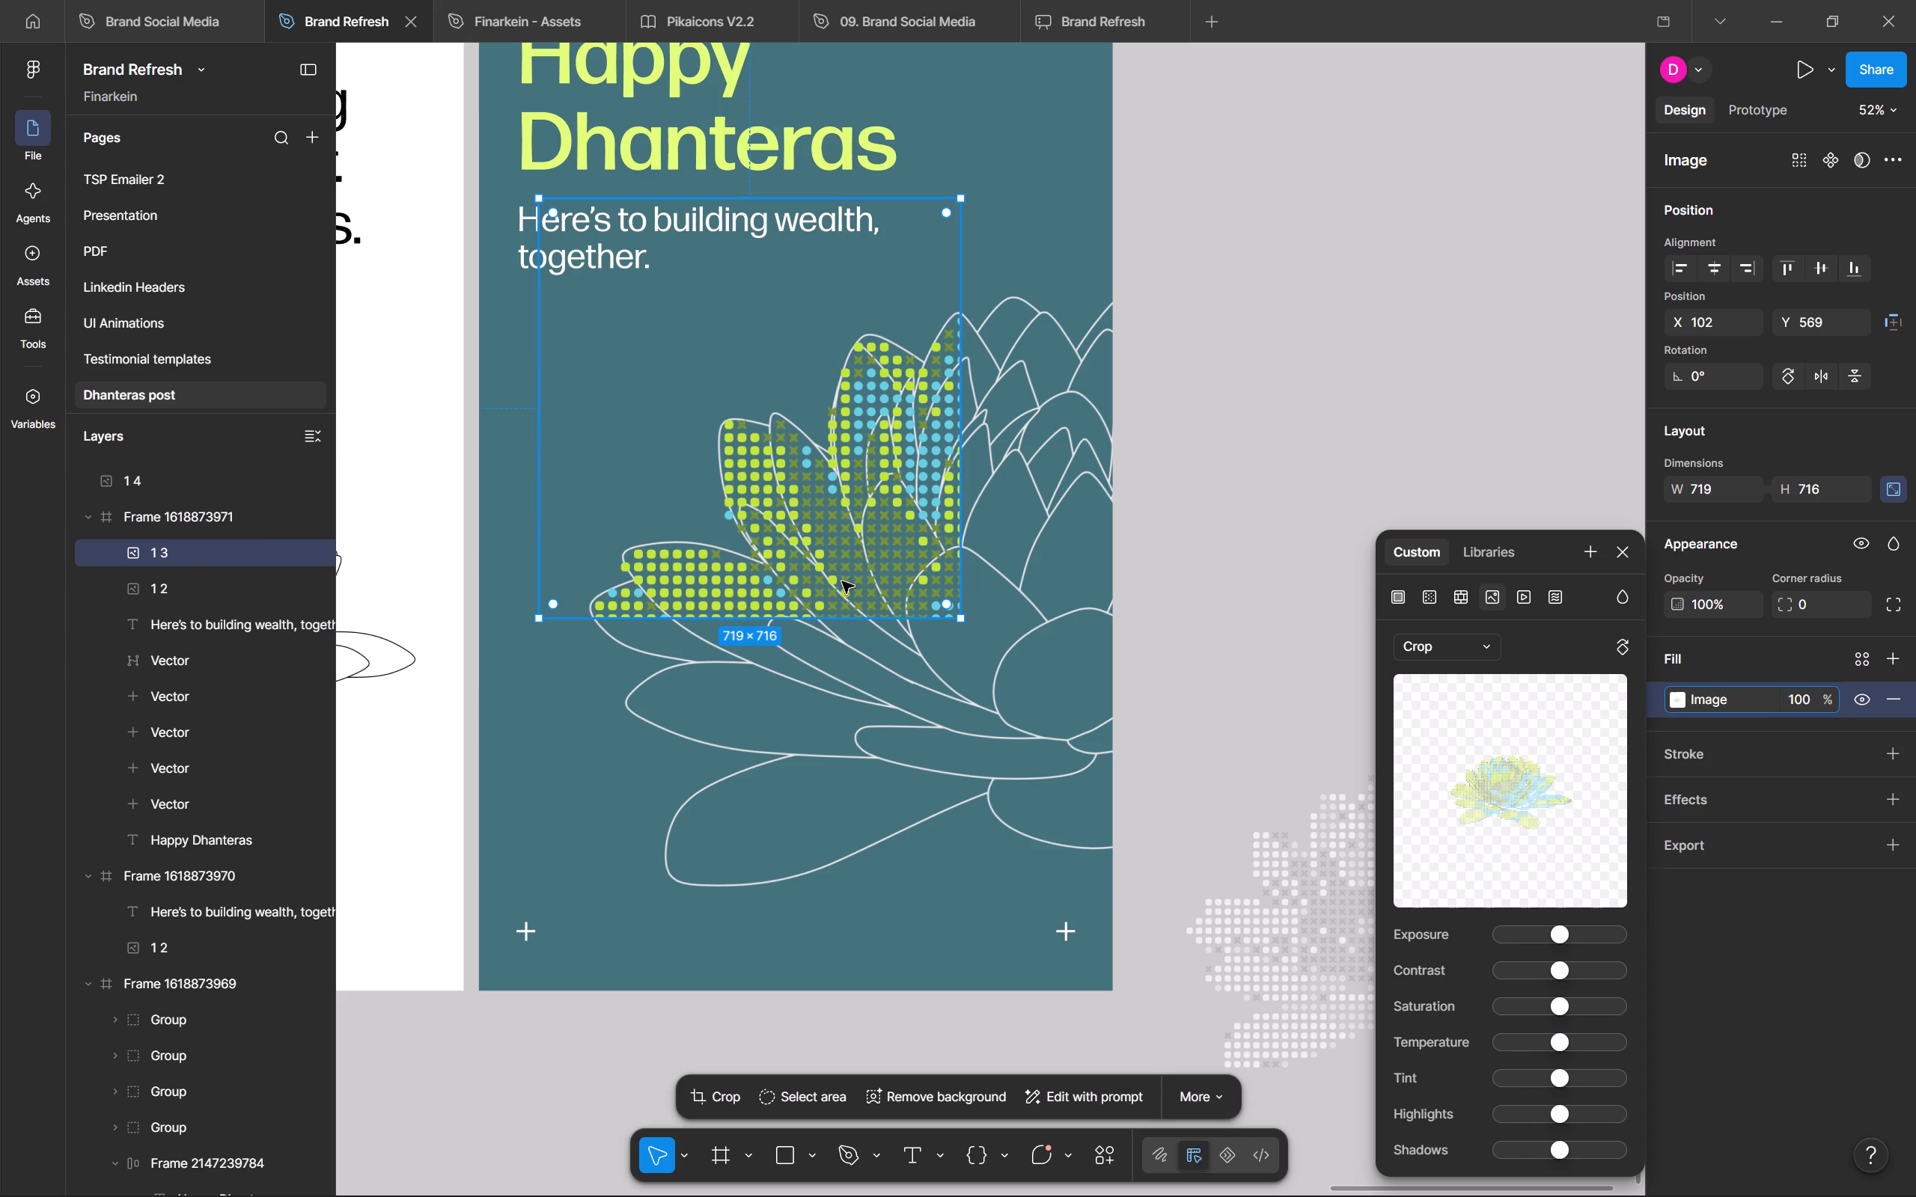
pyautogui.click(210, 601)
pyautogui.click(210, 548)
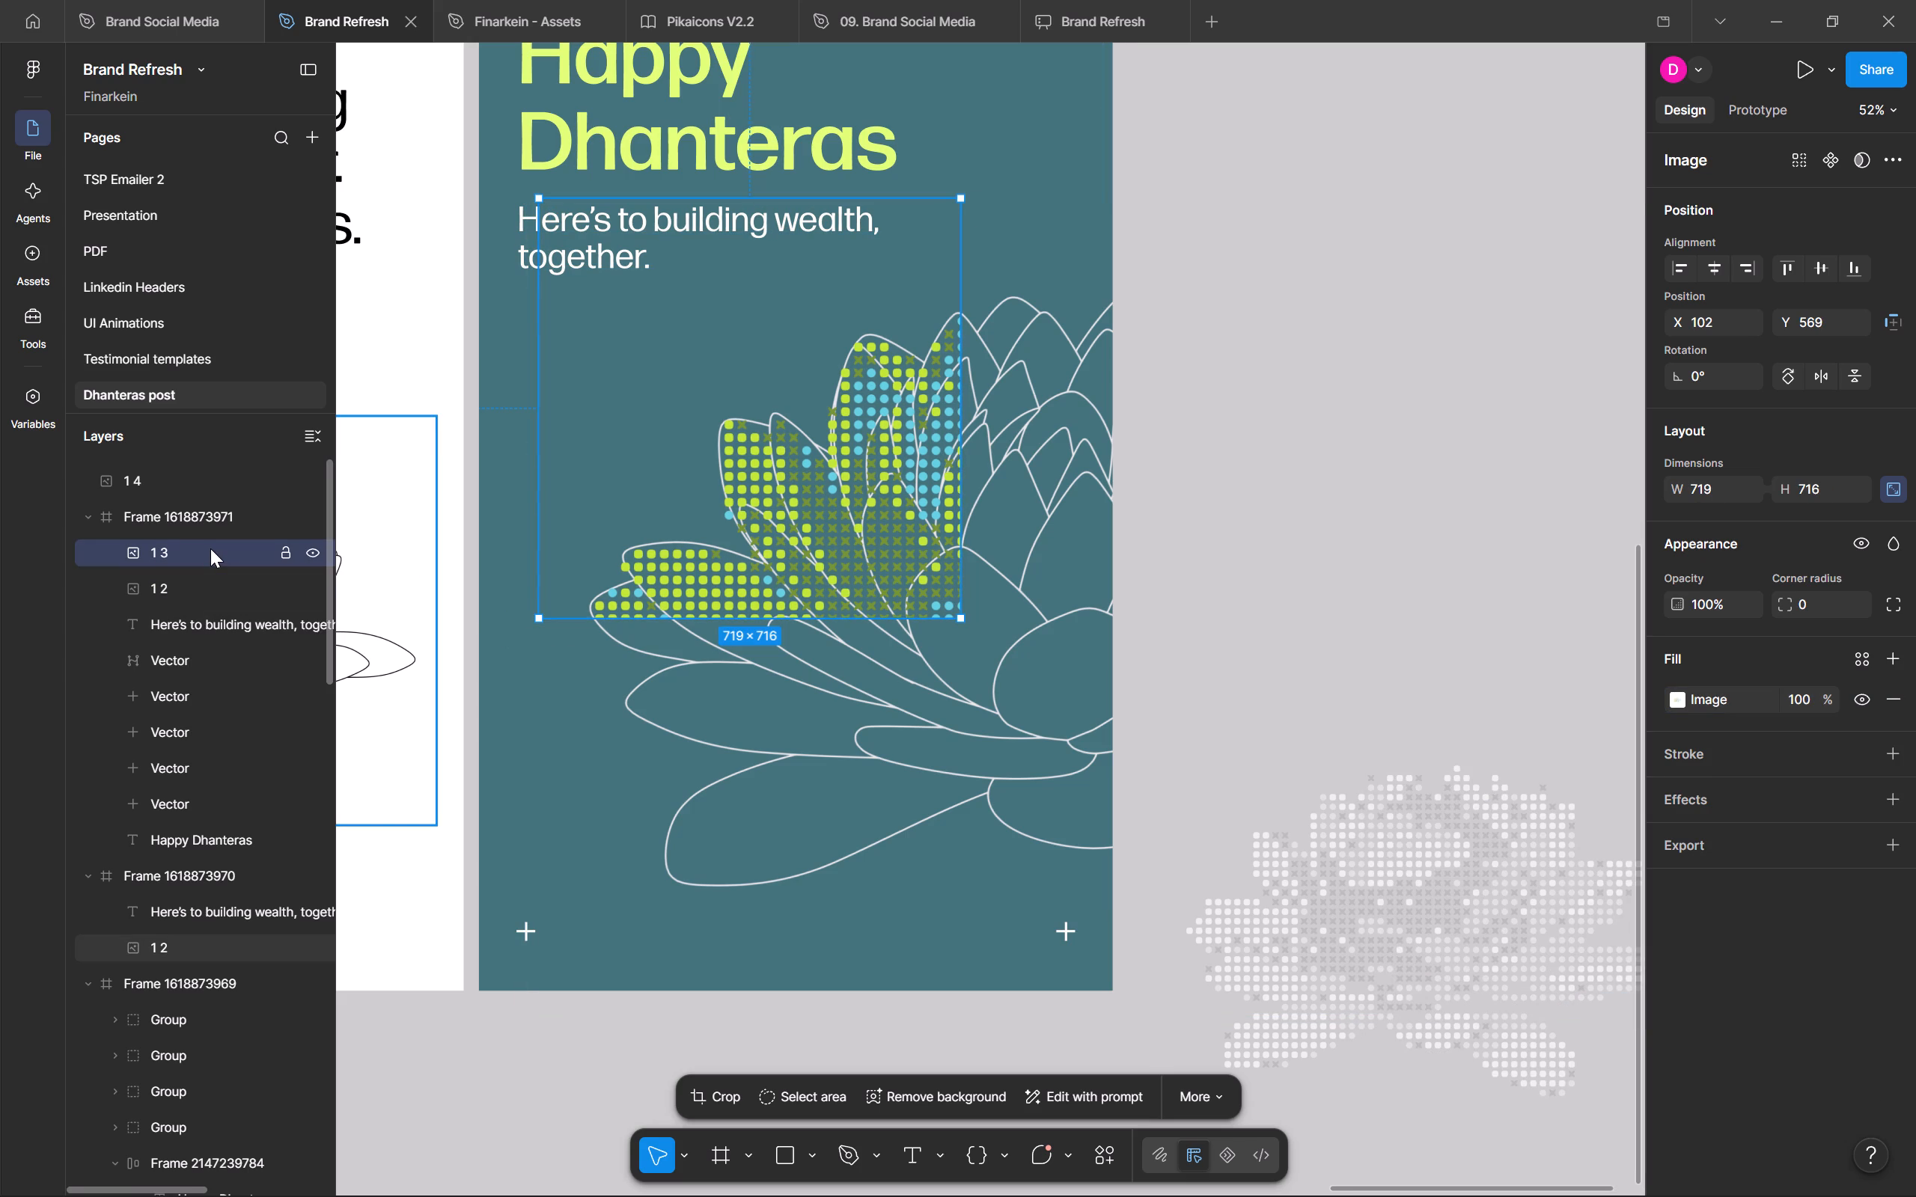
pyautogui.hotkey('ctrl', 'c')
pyautogui.hotkey('ctrl', 'v')
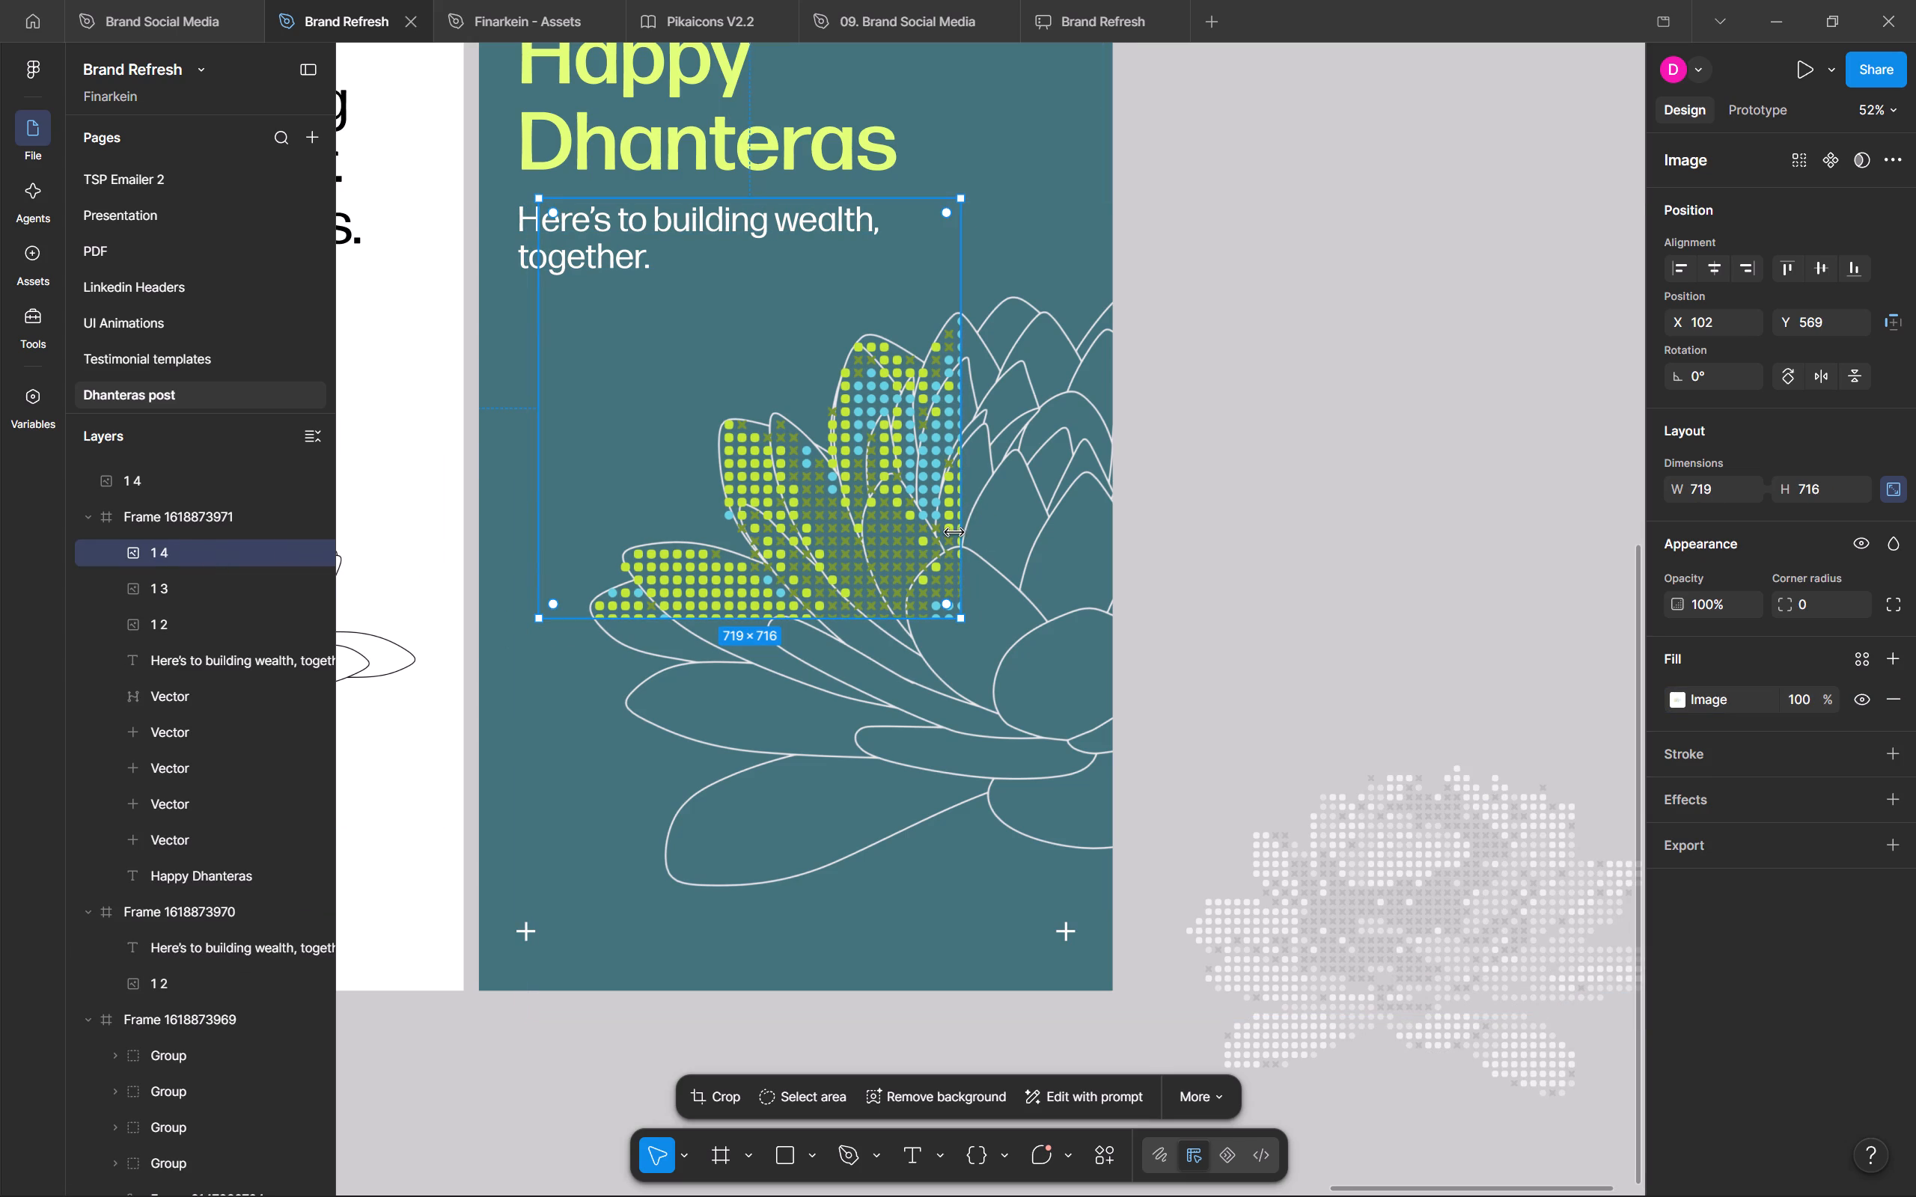
# Recrop the duplicate dotted lotus to about 914 × 260, covering only the lowest outline petals, and deselect it.
pyautogui.keyDown('ctrl'); pyautogui.moveTo(954, 533); pyautogui.dragTo(1110, 530); pyautogui.keyUp('ctrl')
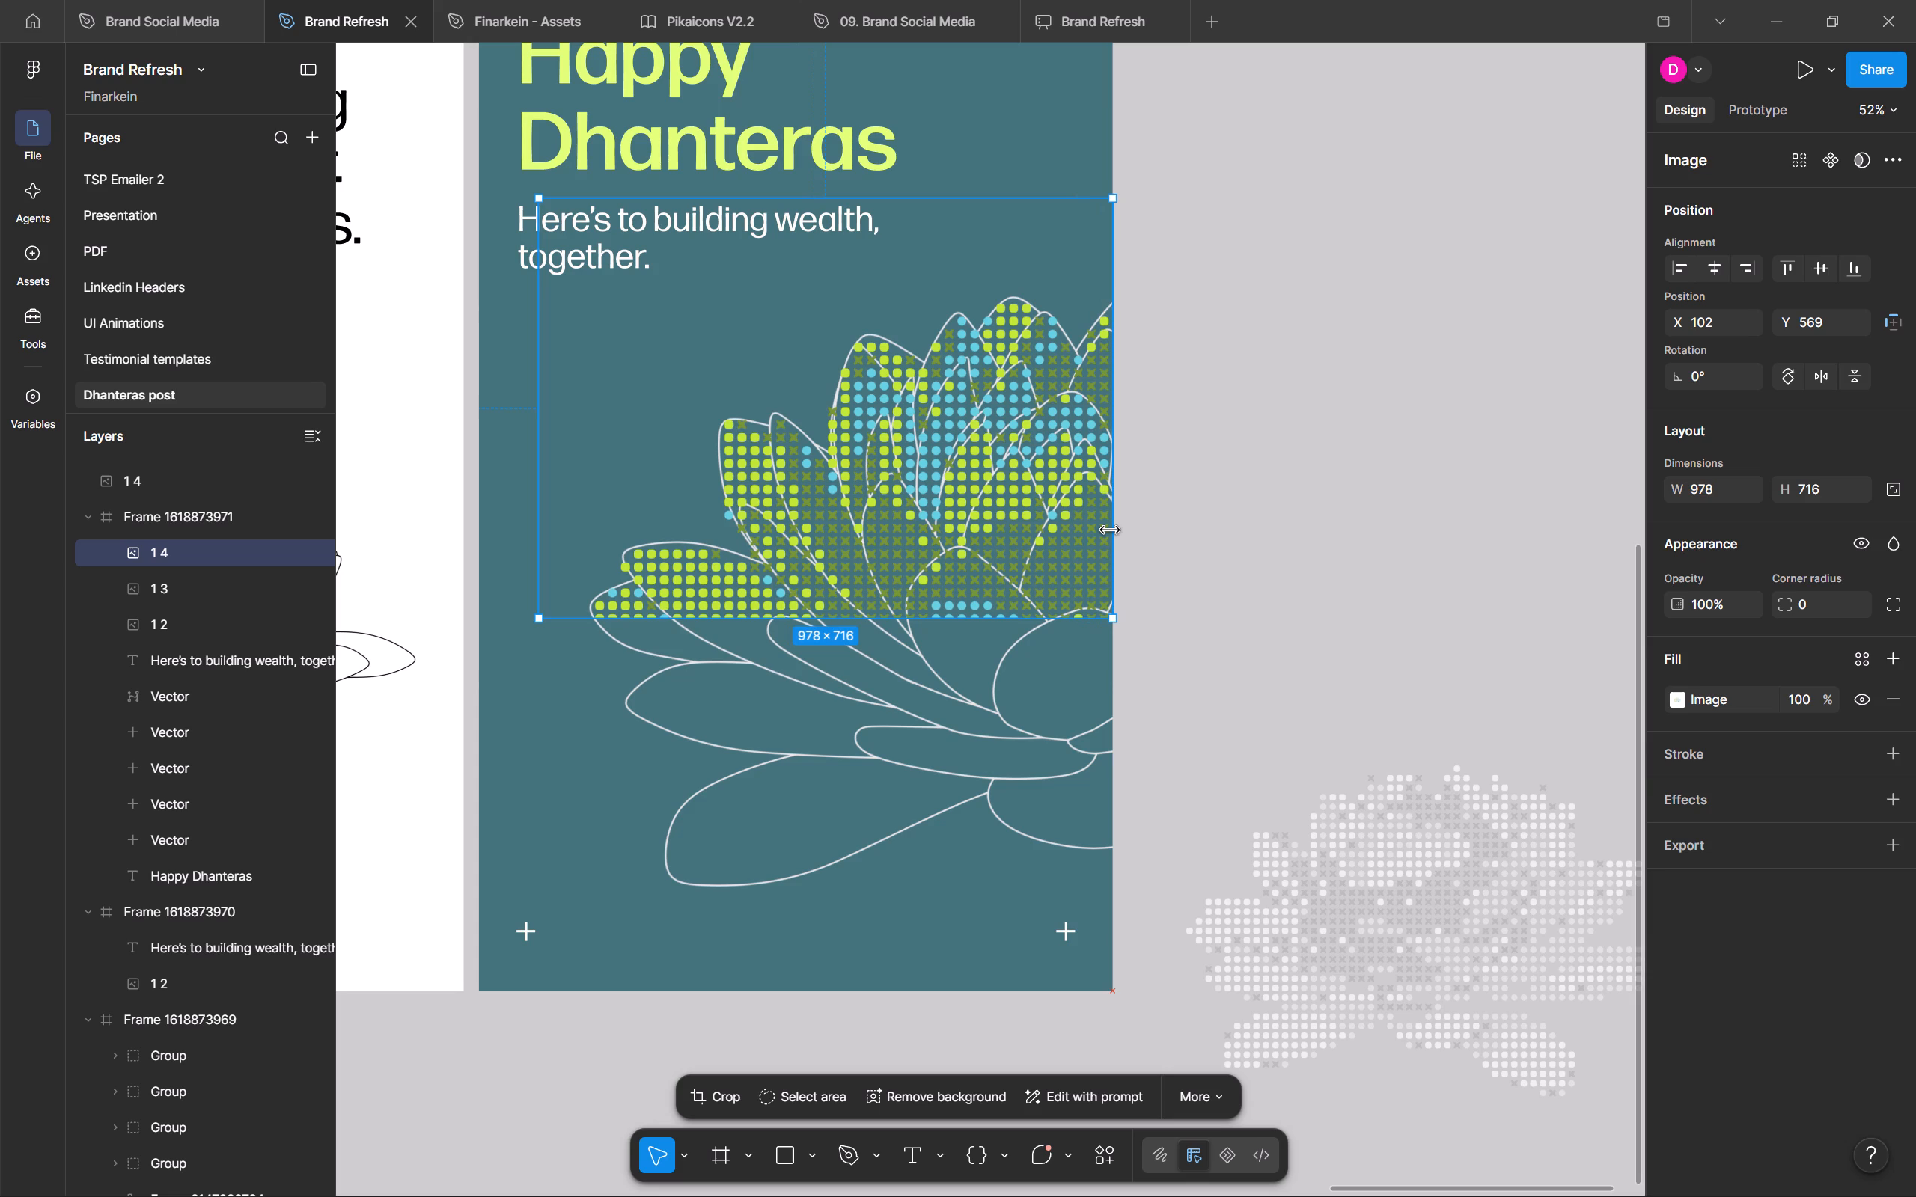
pyautogui.keyDown('ctrl'); pyautogui.moveTo(1110, 530); pyautogui.dragTo(1093, 538); pyautogui.keyUp('ctrl')
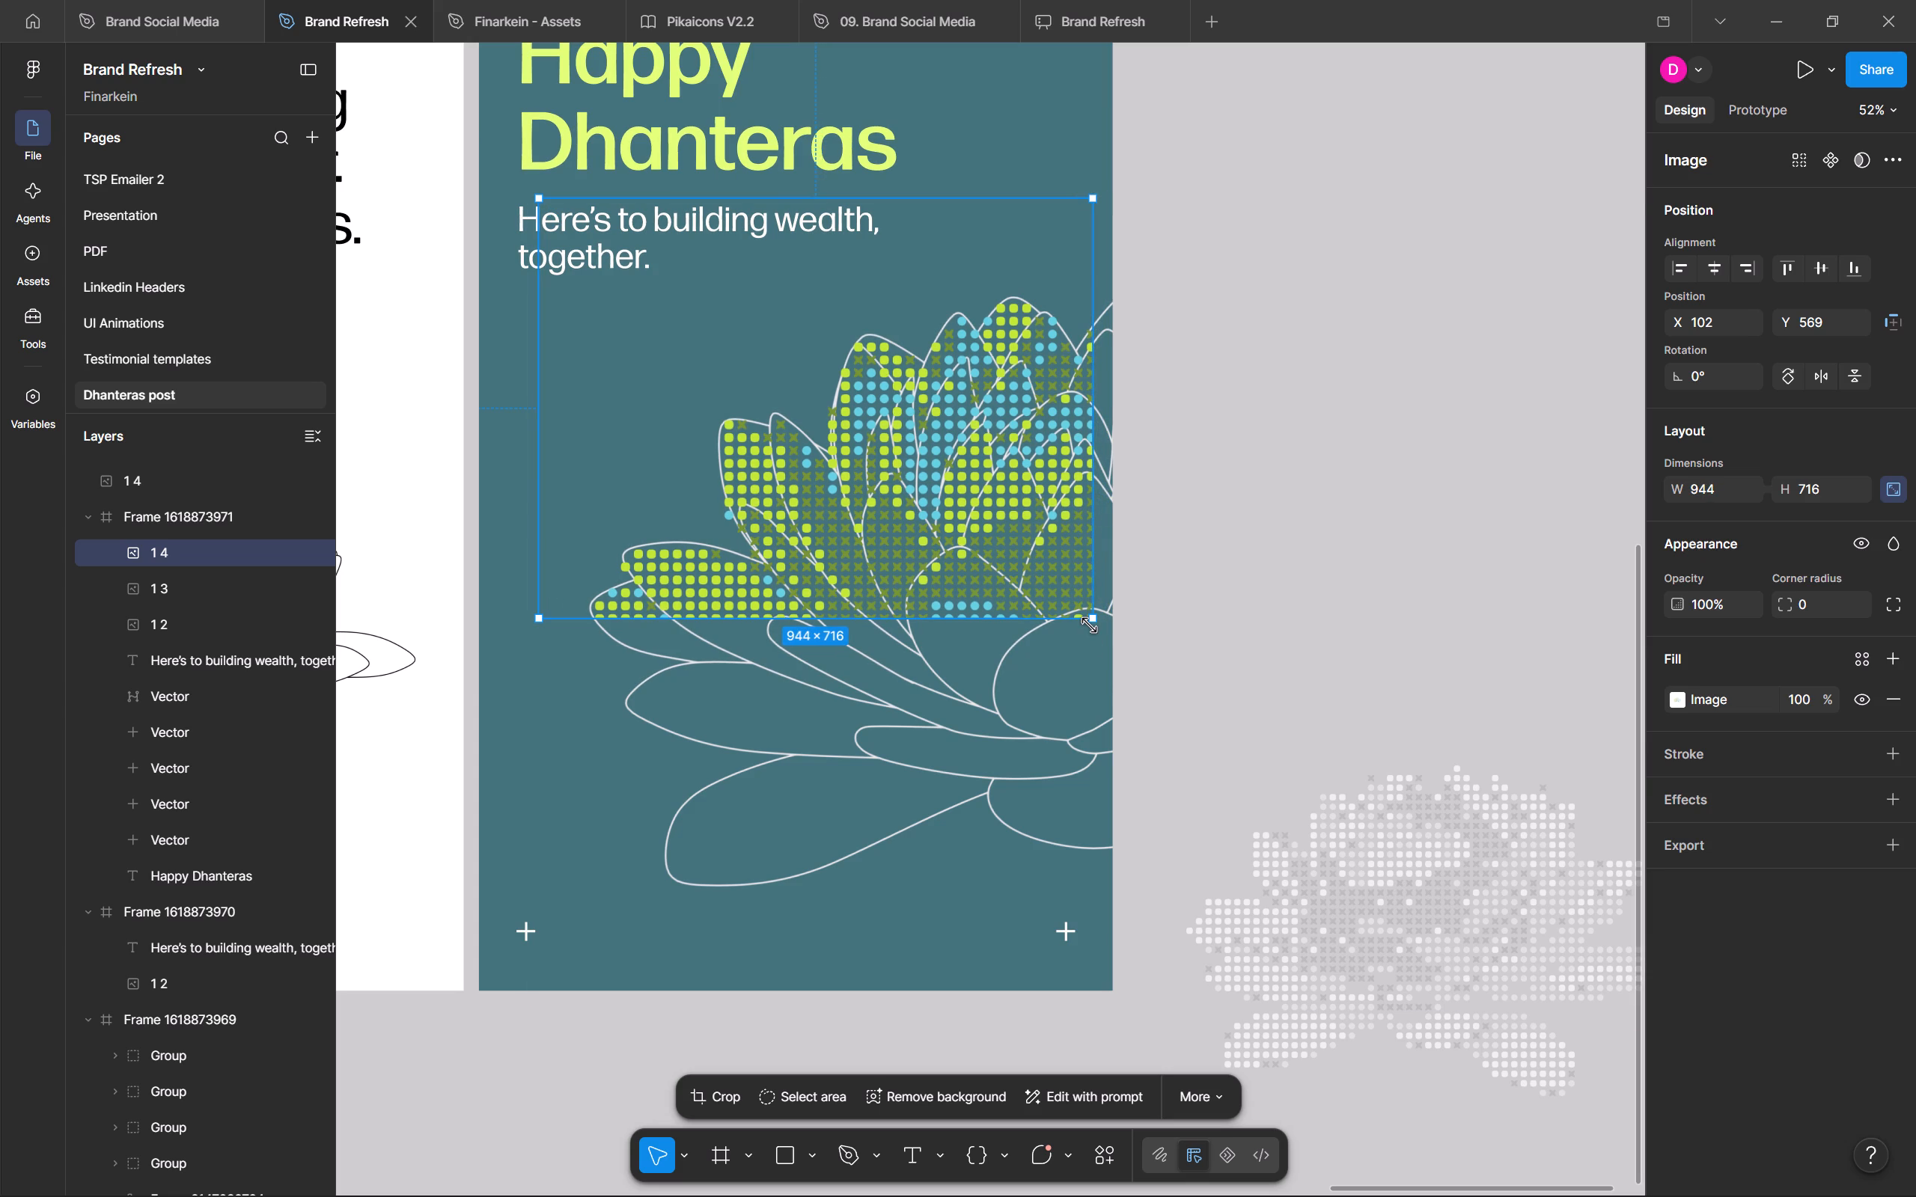
pyautogui.keyDown('ctrl'); pyautogui.moveTo(1089, 625); pyautogui.dragTo(1090, 879); pyautogui.keyUp('ctrl')
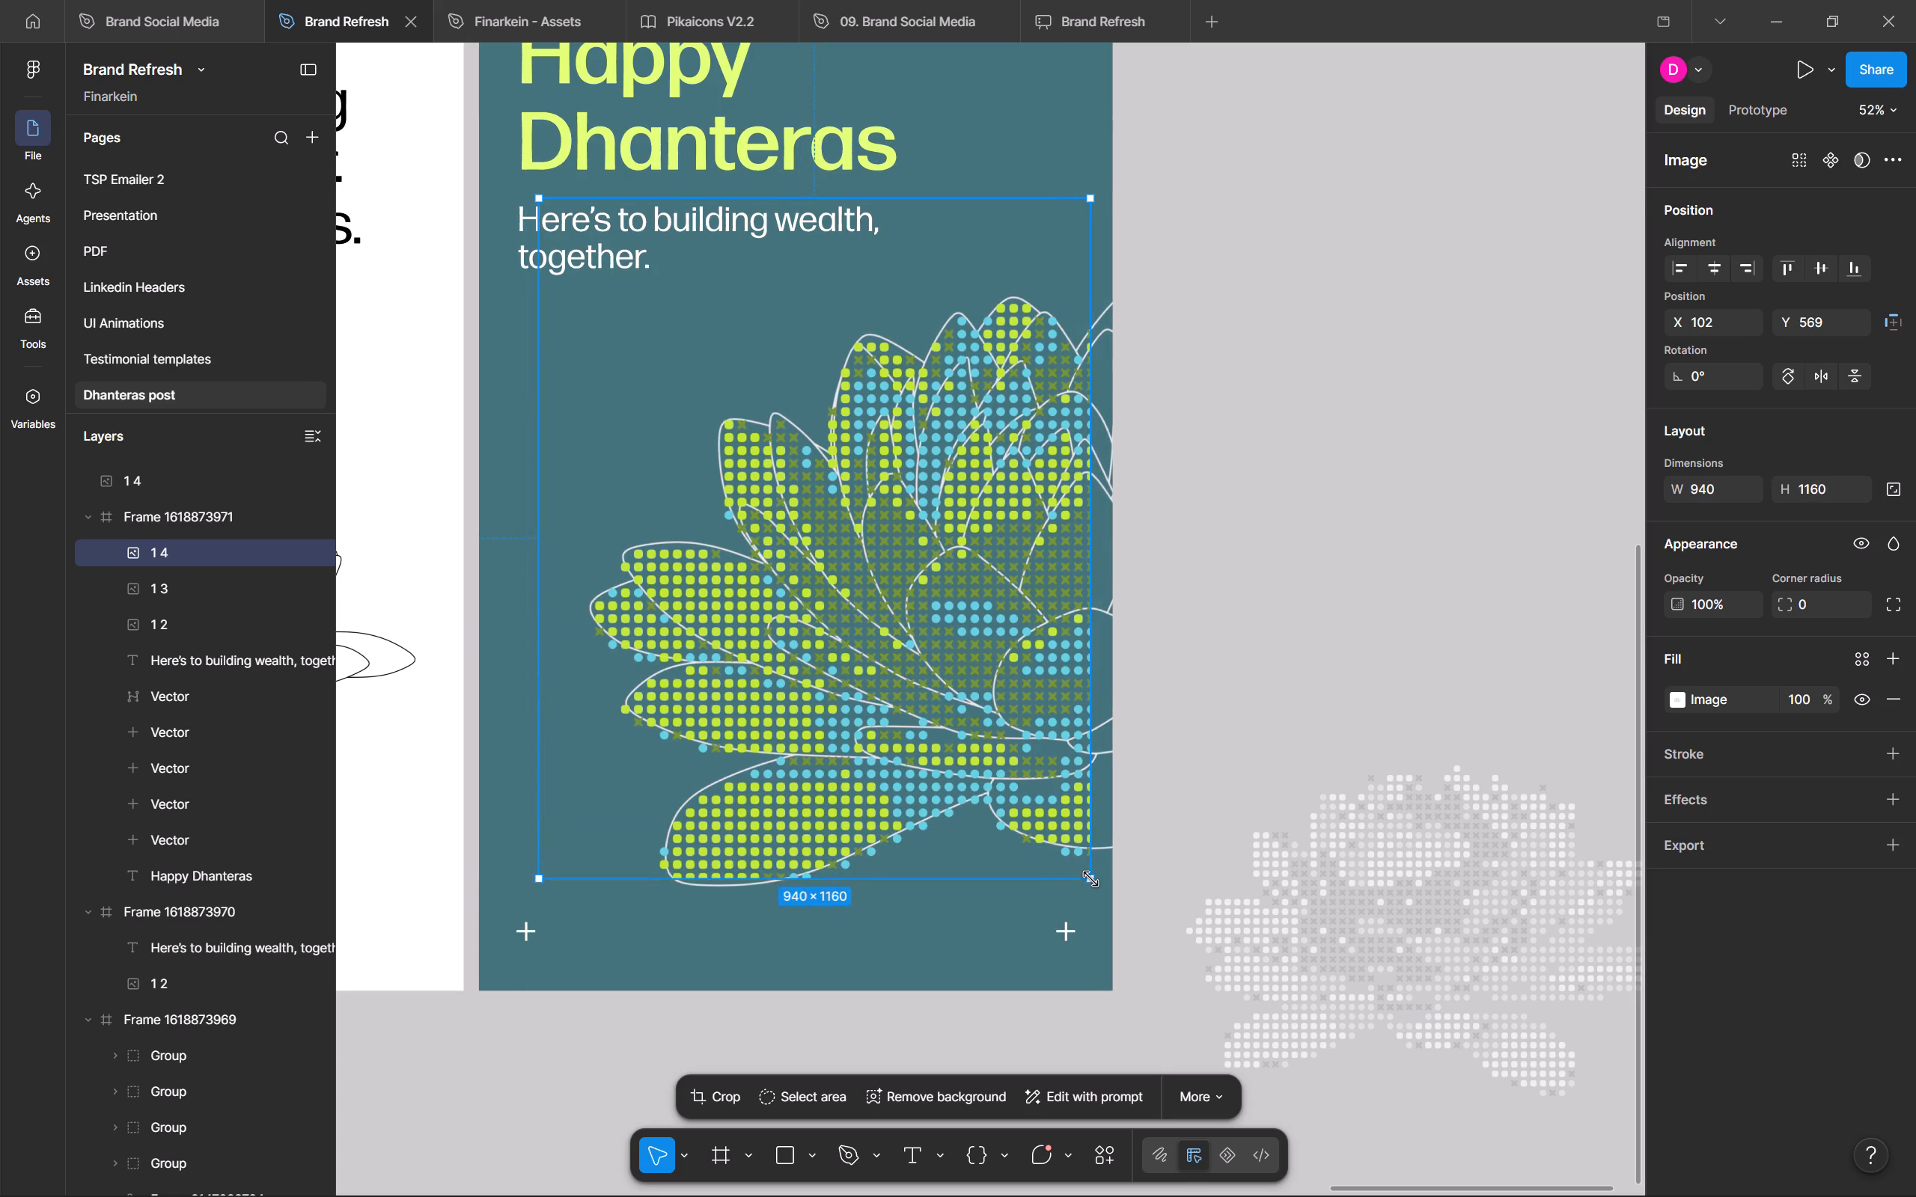
pyautogui.keyDown('ctrl'); pyautogui.moveTo(1090, 879); pyautogui.dragTo(1087, 906); pyautogui.keyUp('ctrl')
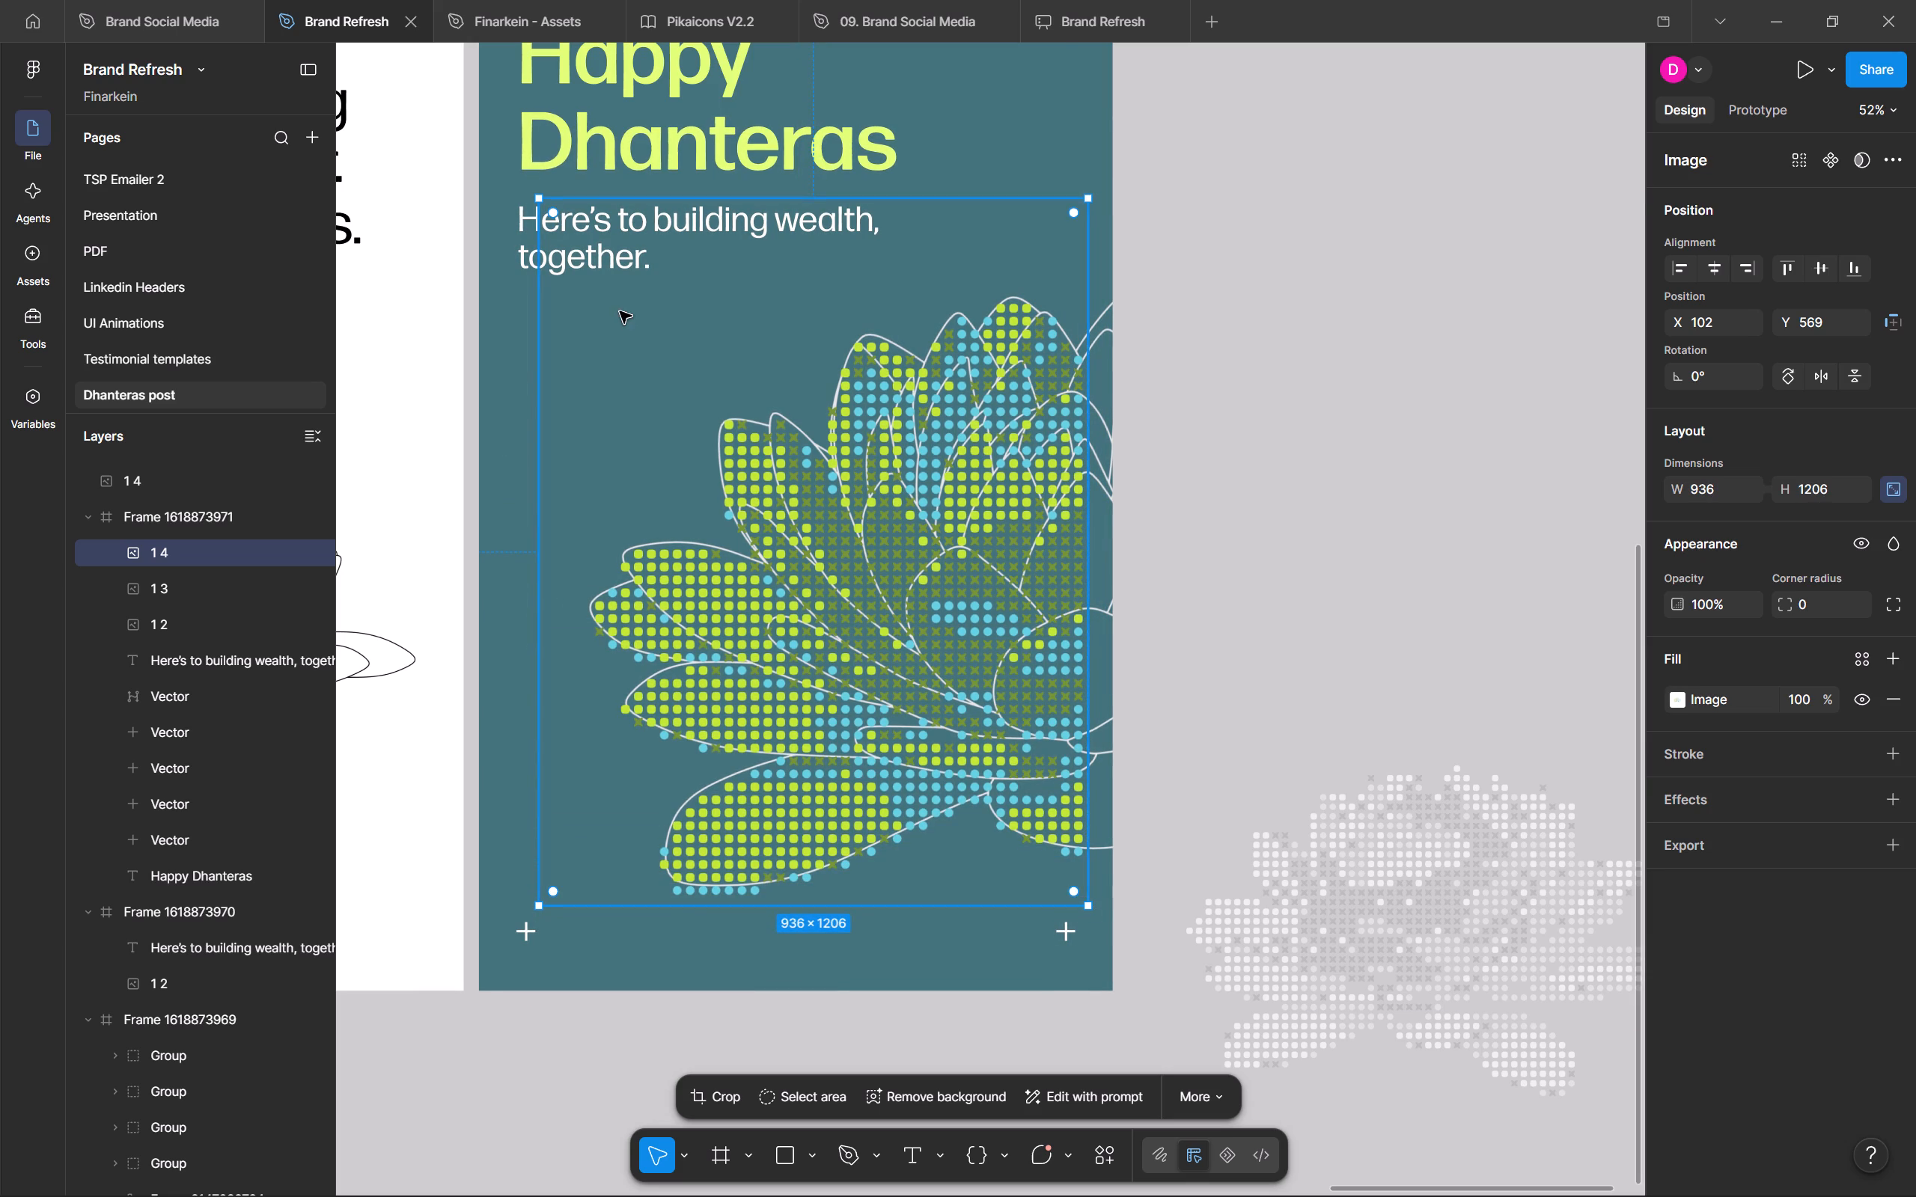
pyautogui.keyDown('ctrl'); pyautogui.moveTo(535, 198); pyautogui.dragTo(683, 655); pyautogui.keyUp('ctrl')
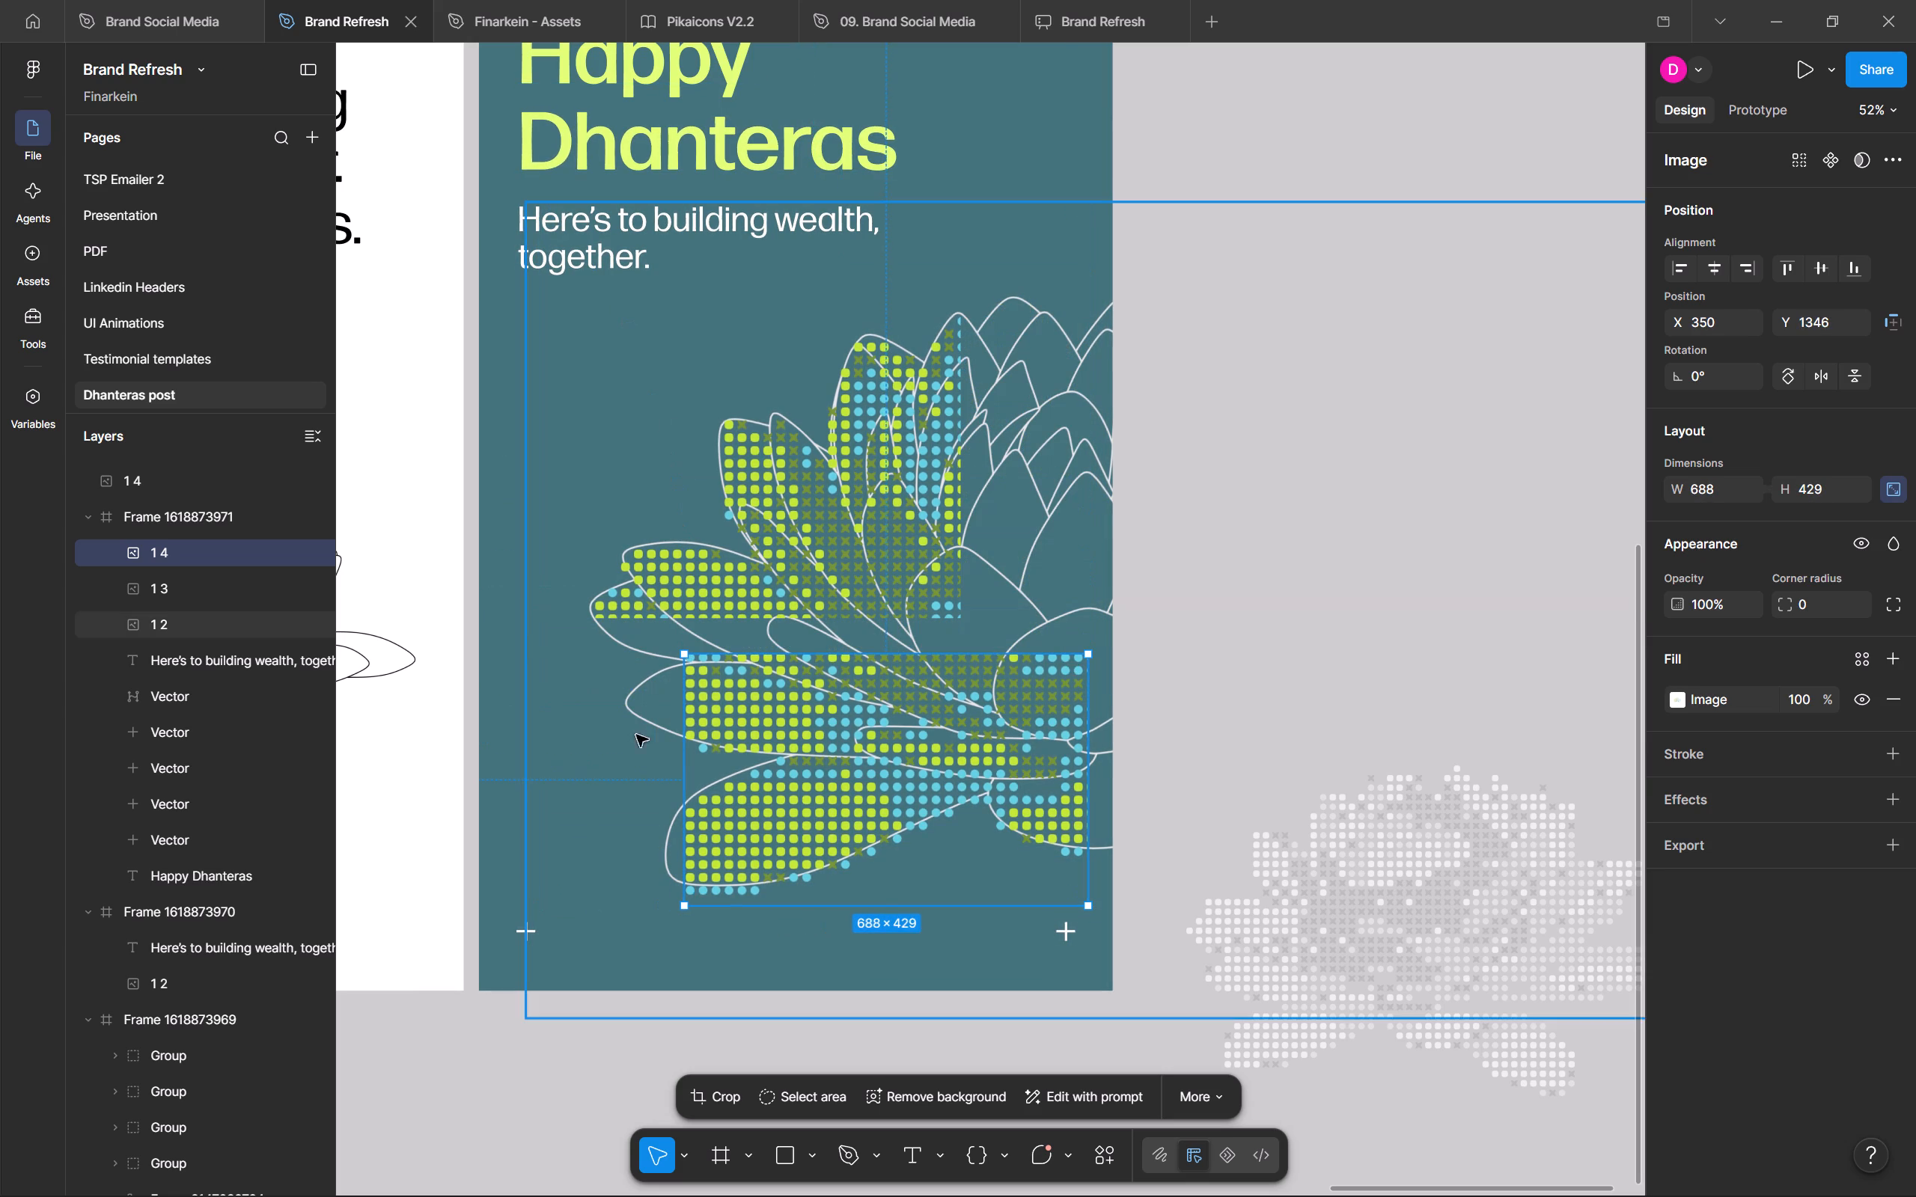
pyautogui.keyDown('ctrl'); pyautogui.moveTo(688, 655); pyautogui.dragTo(677, 729); pyautogui.keyUp('ctrl')
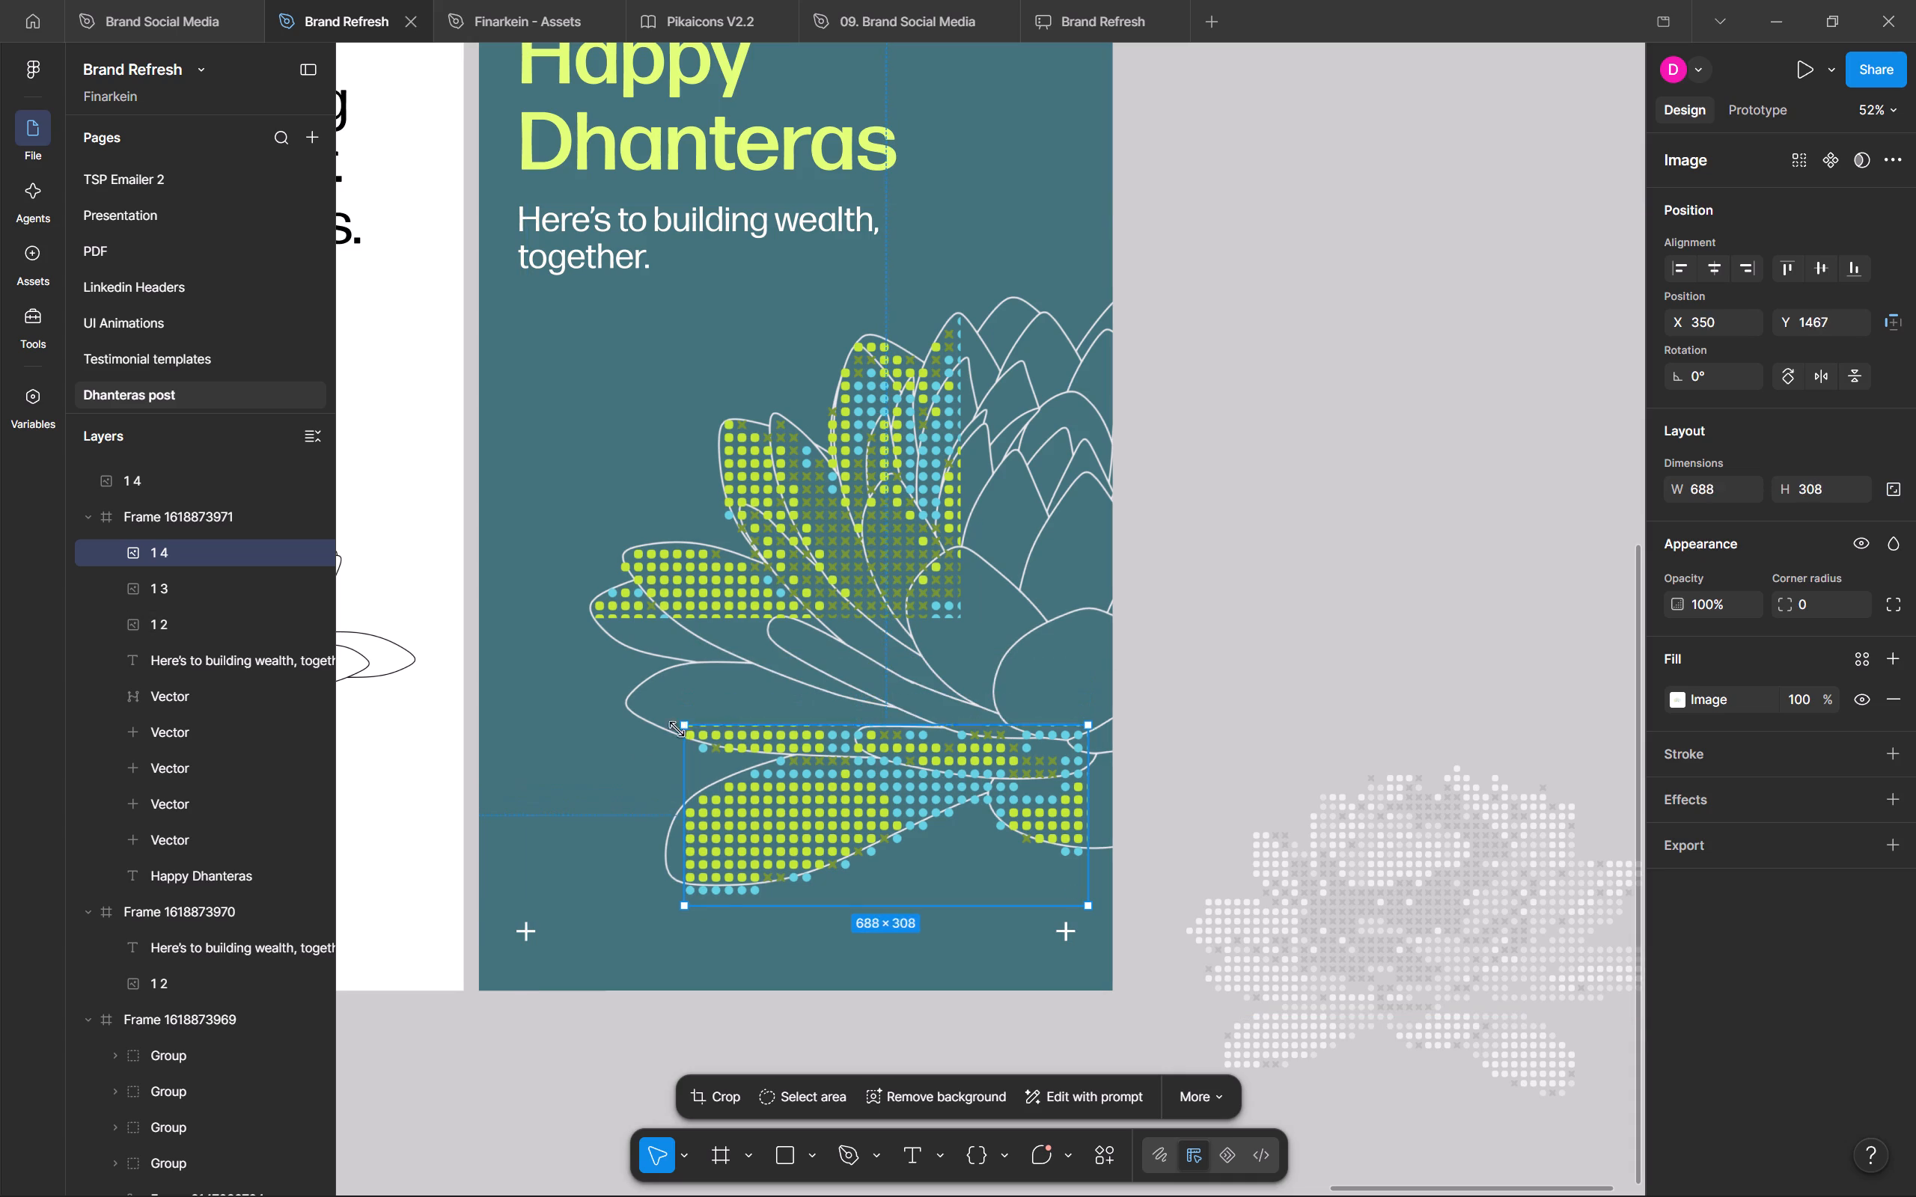
pyautogui.keyDown('ctrl'); pyautogui.moveTo(677, 729); pyautogui.dragTo(605, 757); pyautogui.keyUp('ctrl')
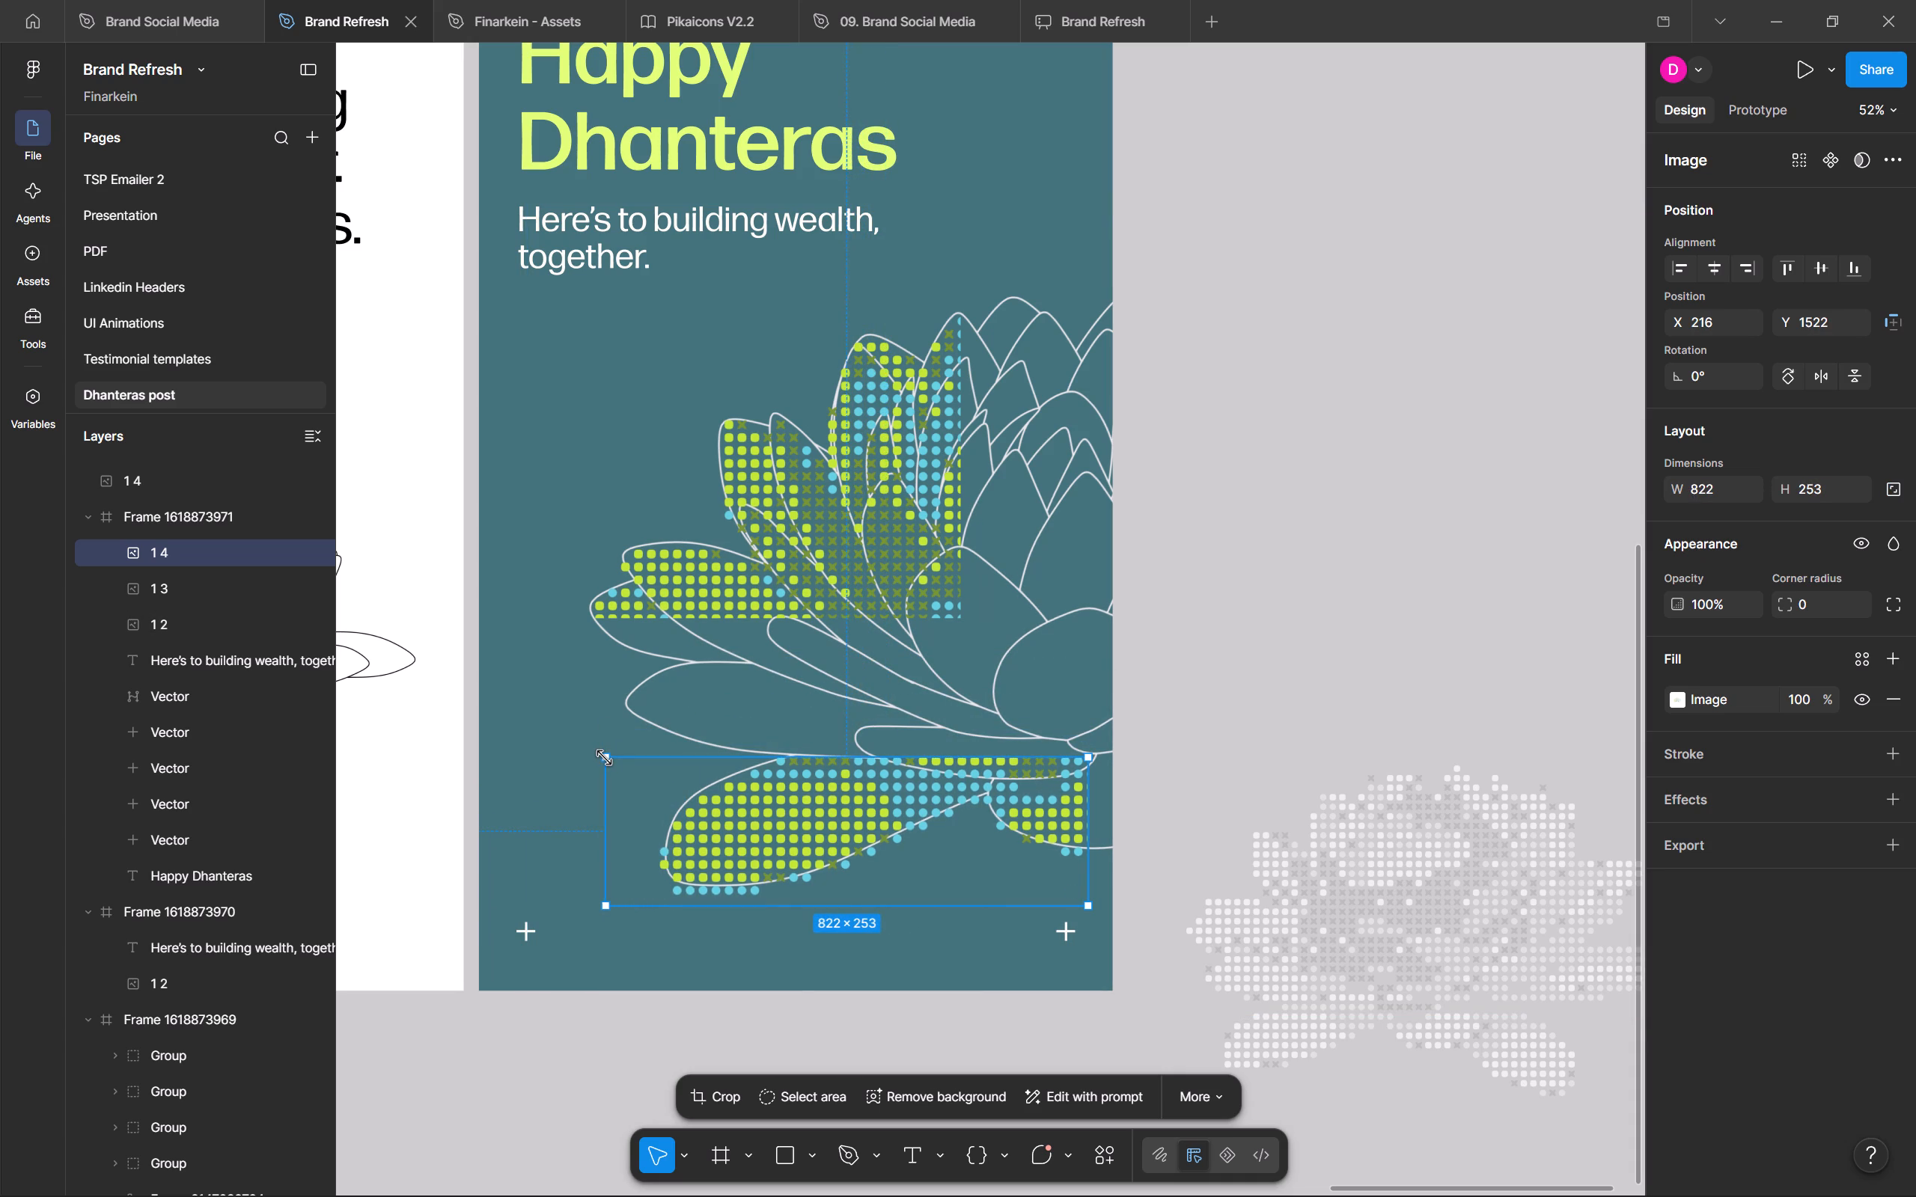
pyautogui.keyDown('ctrl'); pyautogui.moveTo(605, 757); pyautogui.dragTo(551, 753); pyautogui.keyUp('ctrl')
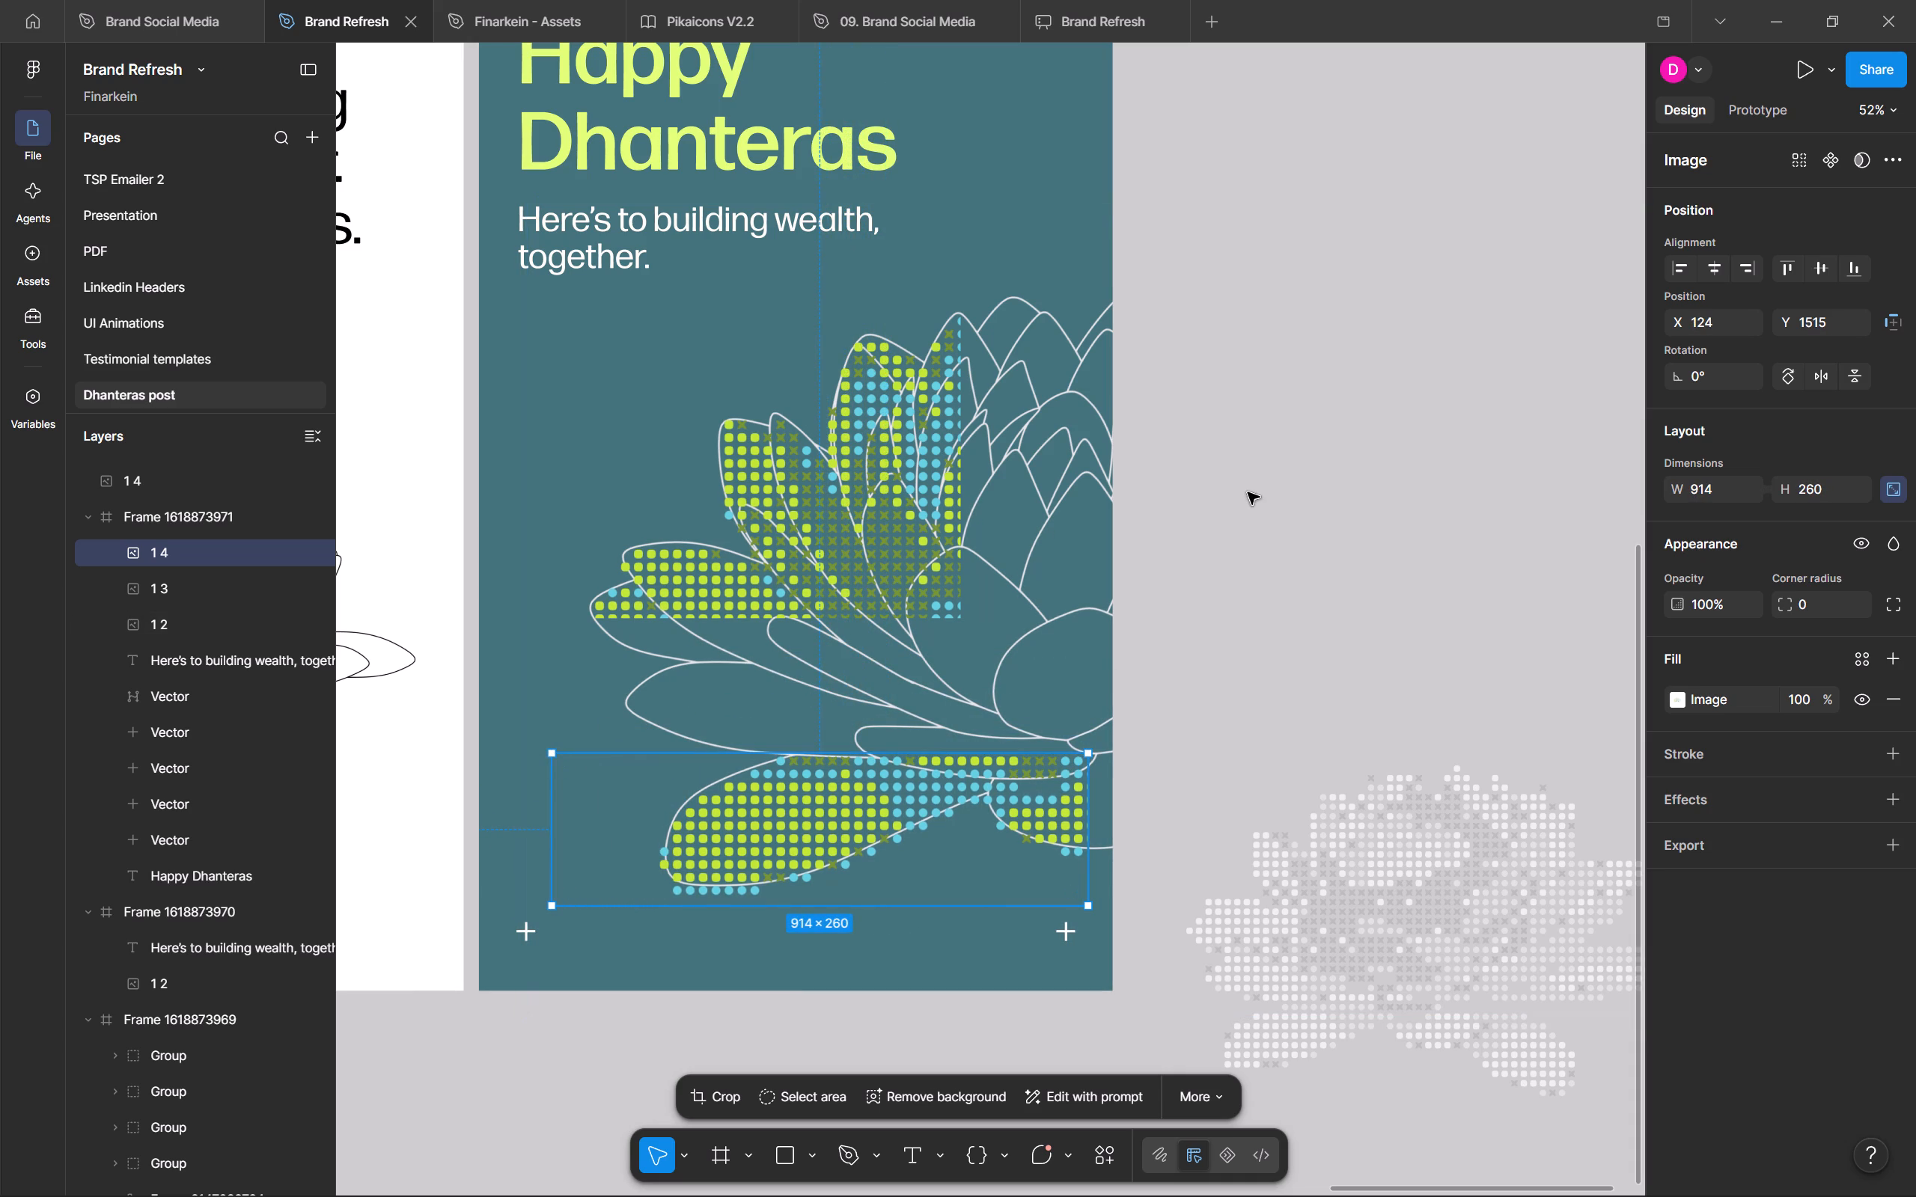
pyautogui.click(1266, 483)
pyautogui.hscroll(1, 1266, 483)
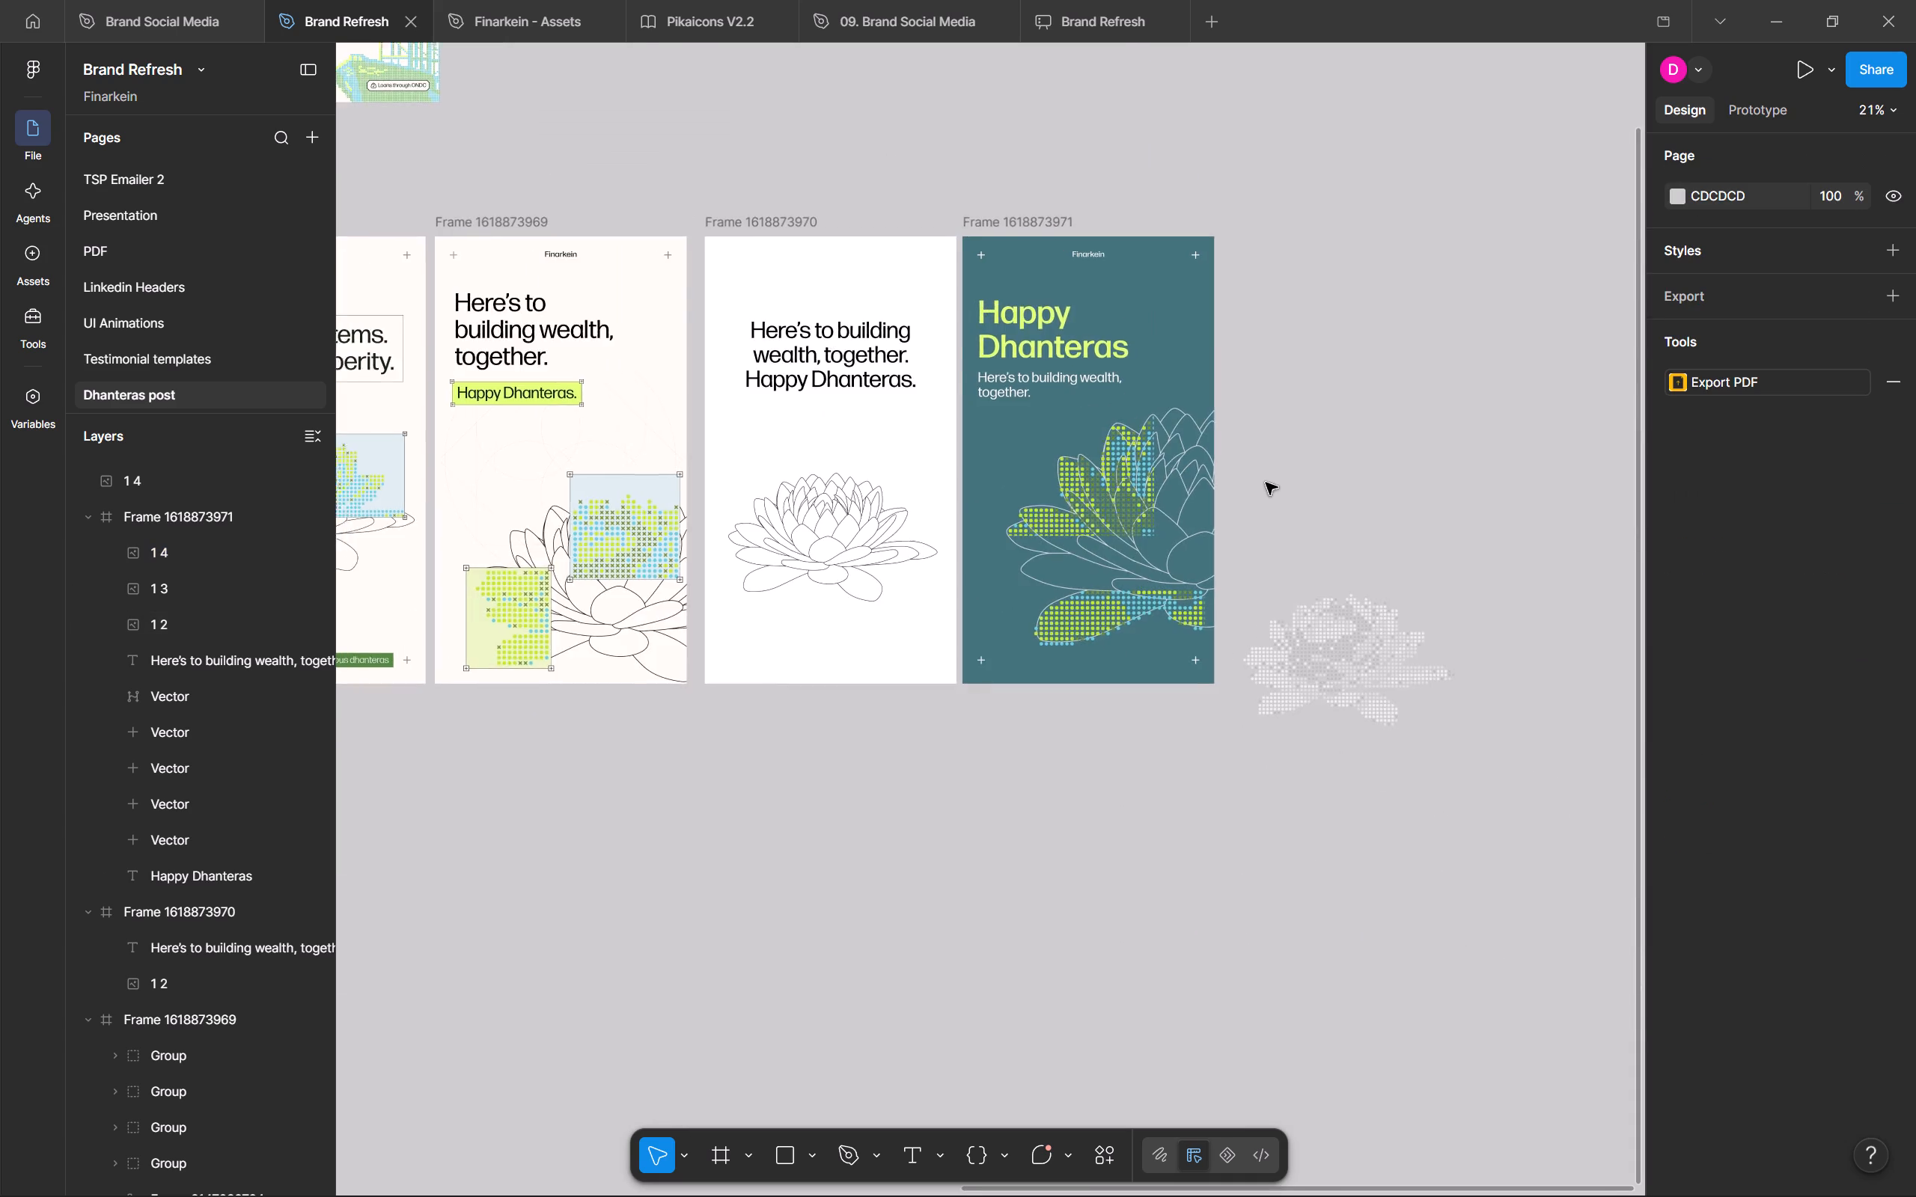
# Compare the teal Dhanteras frame with the neighbouring post frames and the Happy Dhanteras pot design in the ChatGPT browser window.
pyautogui.hscroll(5, 1266, 483)
pyautogui.hscroll(-2, 1266, 483)
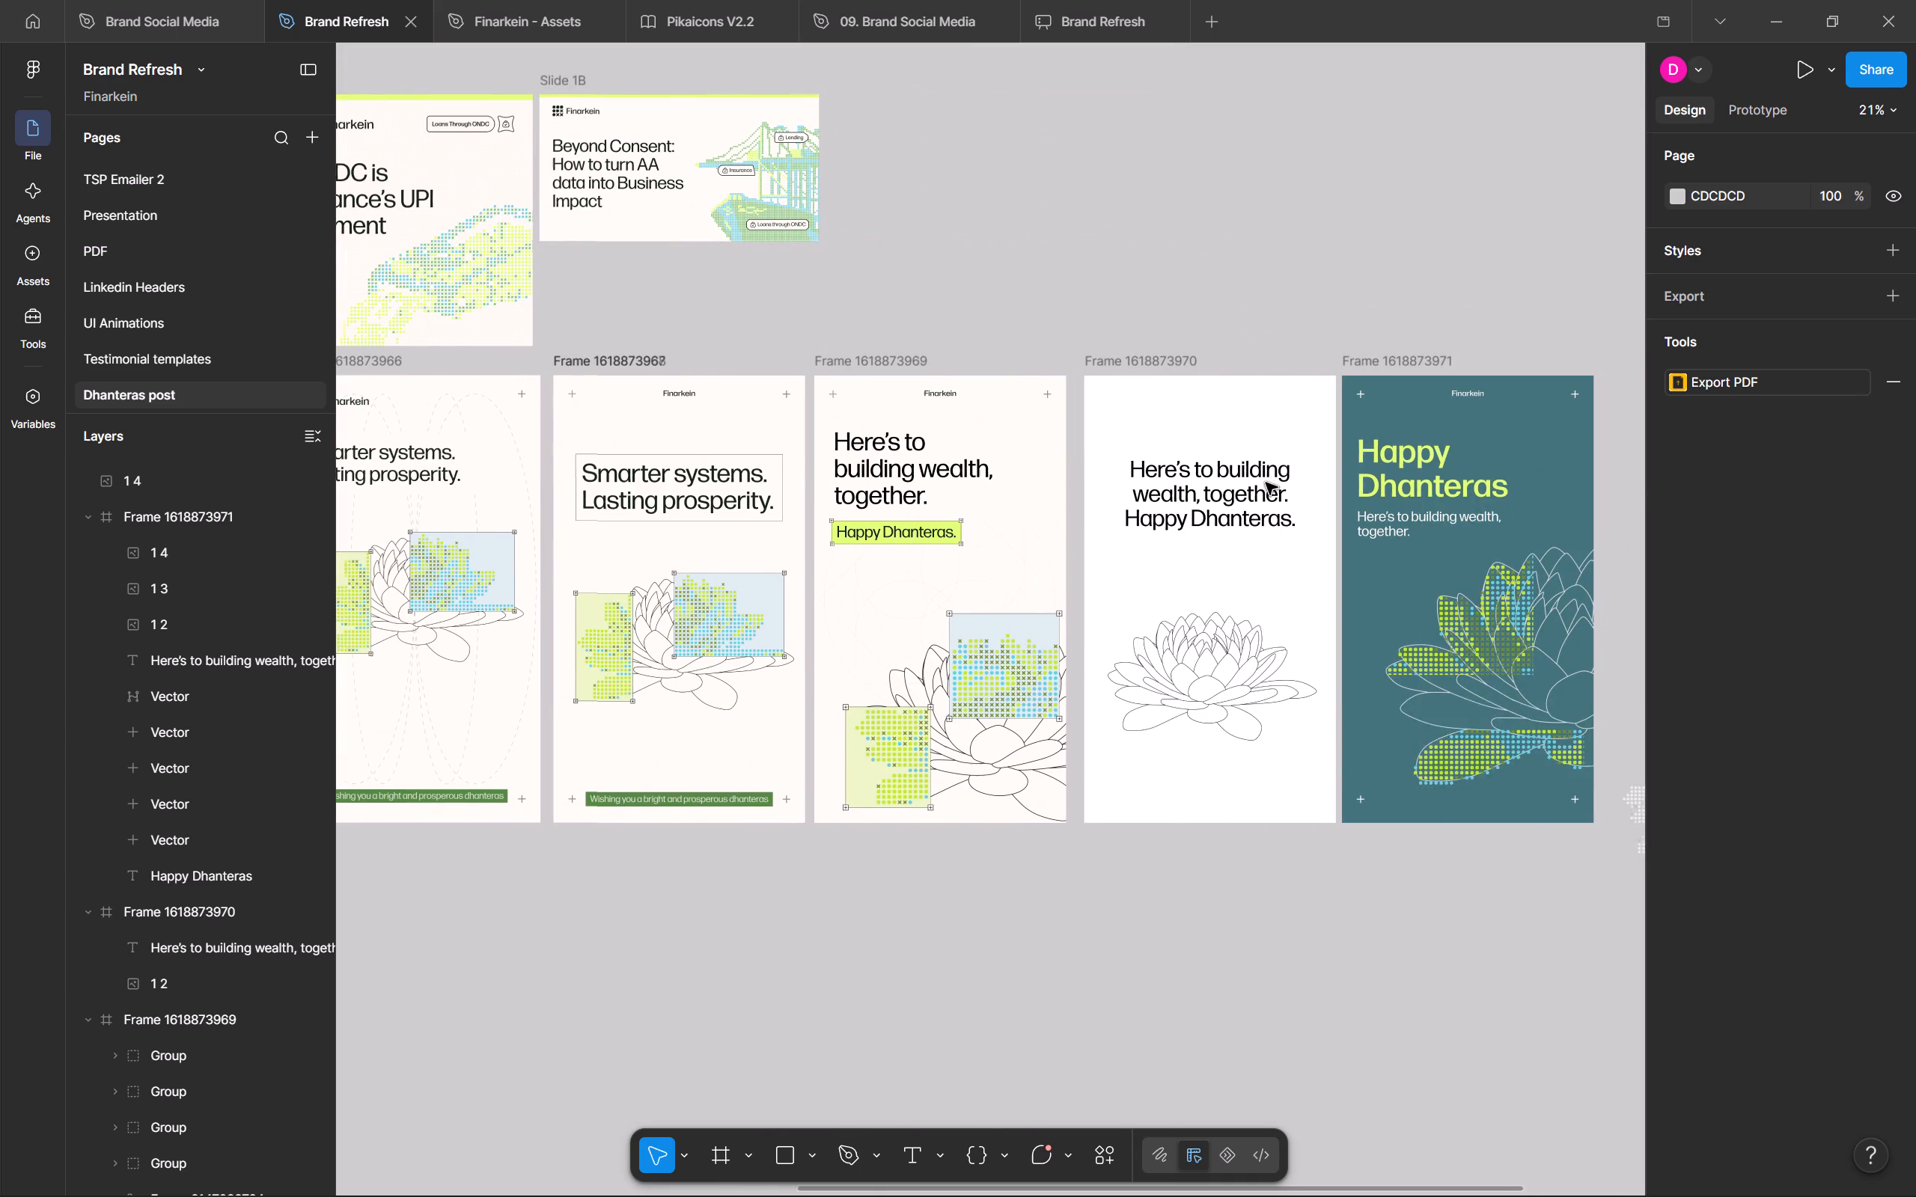
pyautogui.hscroll(-2, 1266, 483)
pyautogui.hscroll(-1, 1317, 599)
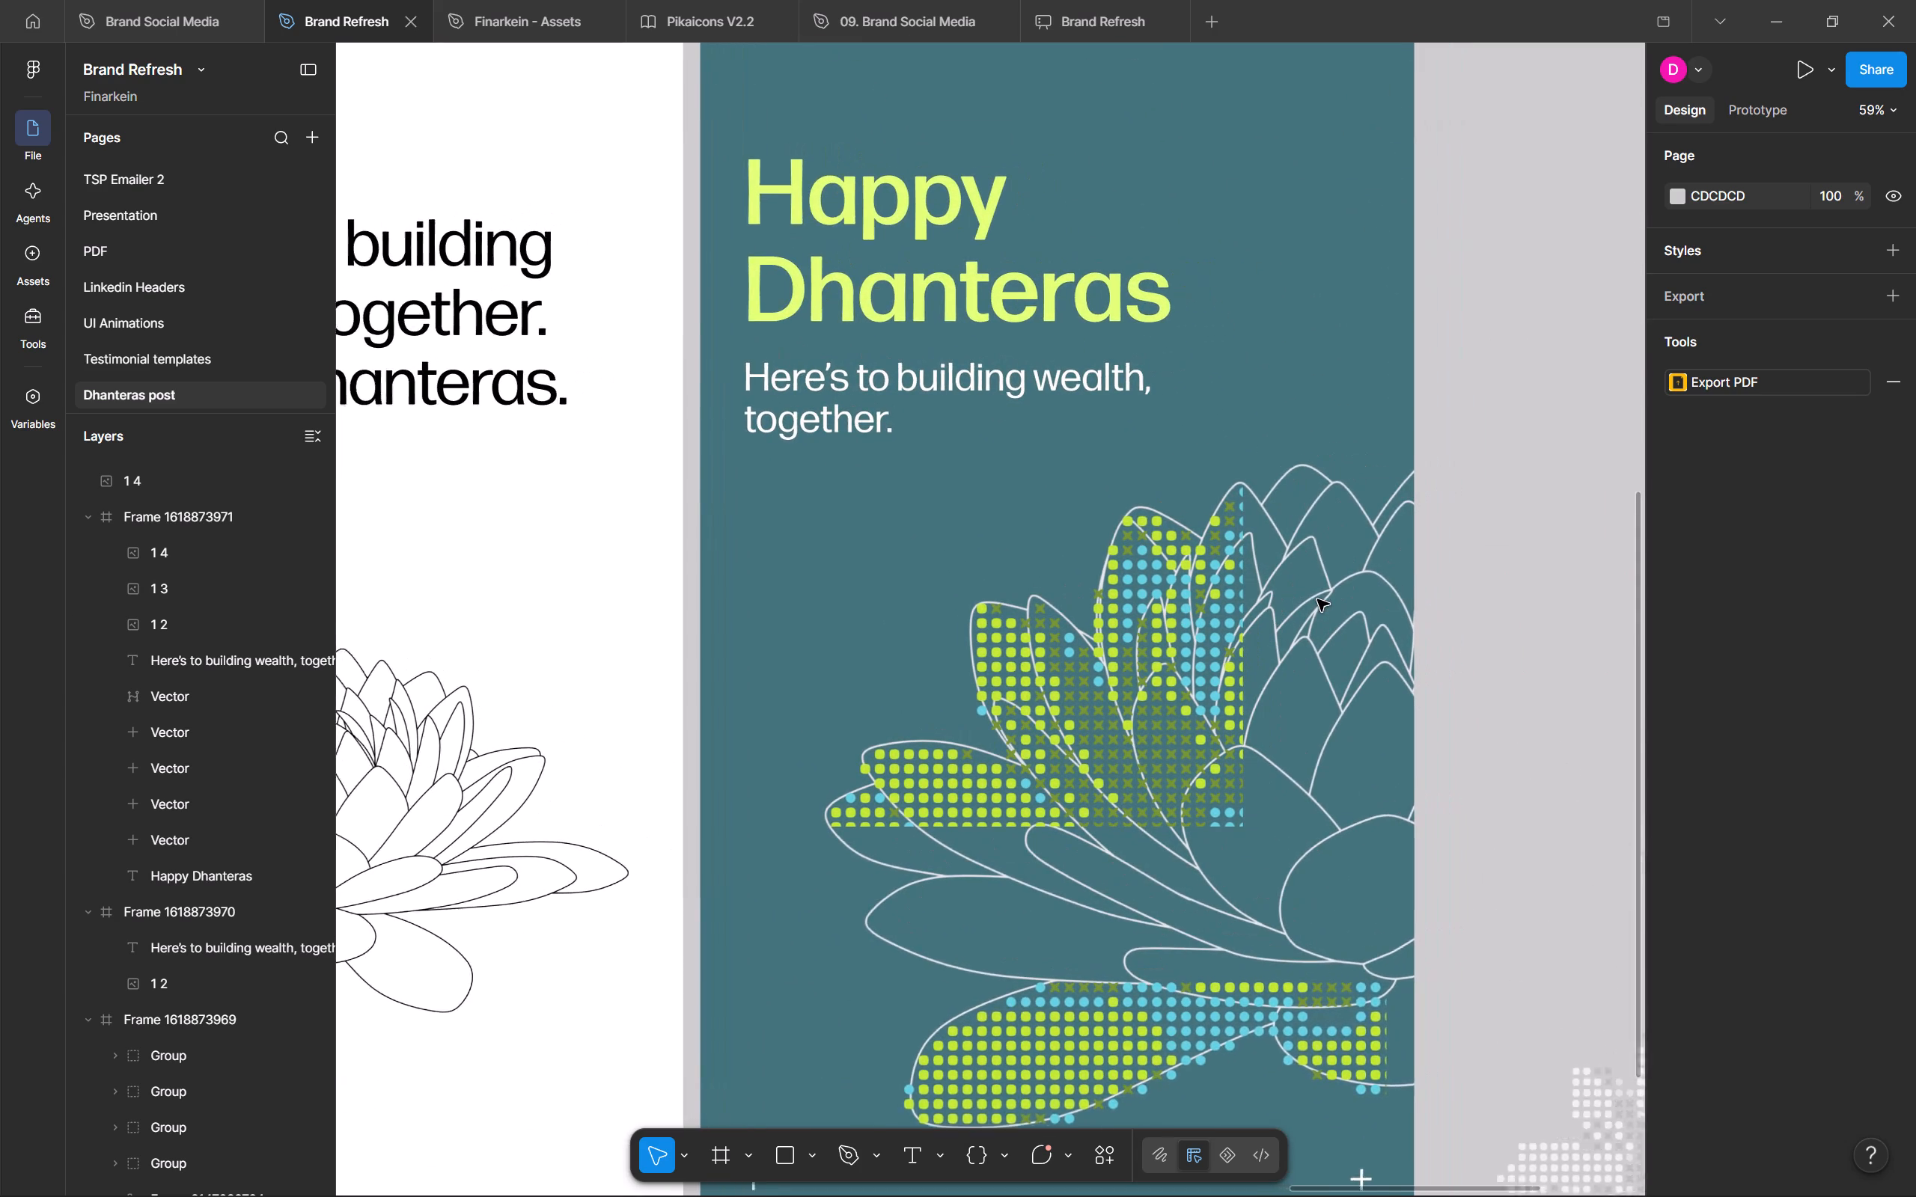
pyautogui.hscroll(-1, 1317, 599)
pyautogui.hotkey('alt', 'Tab')
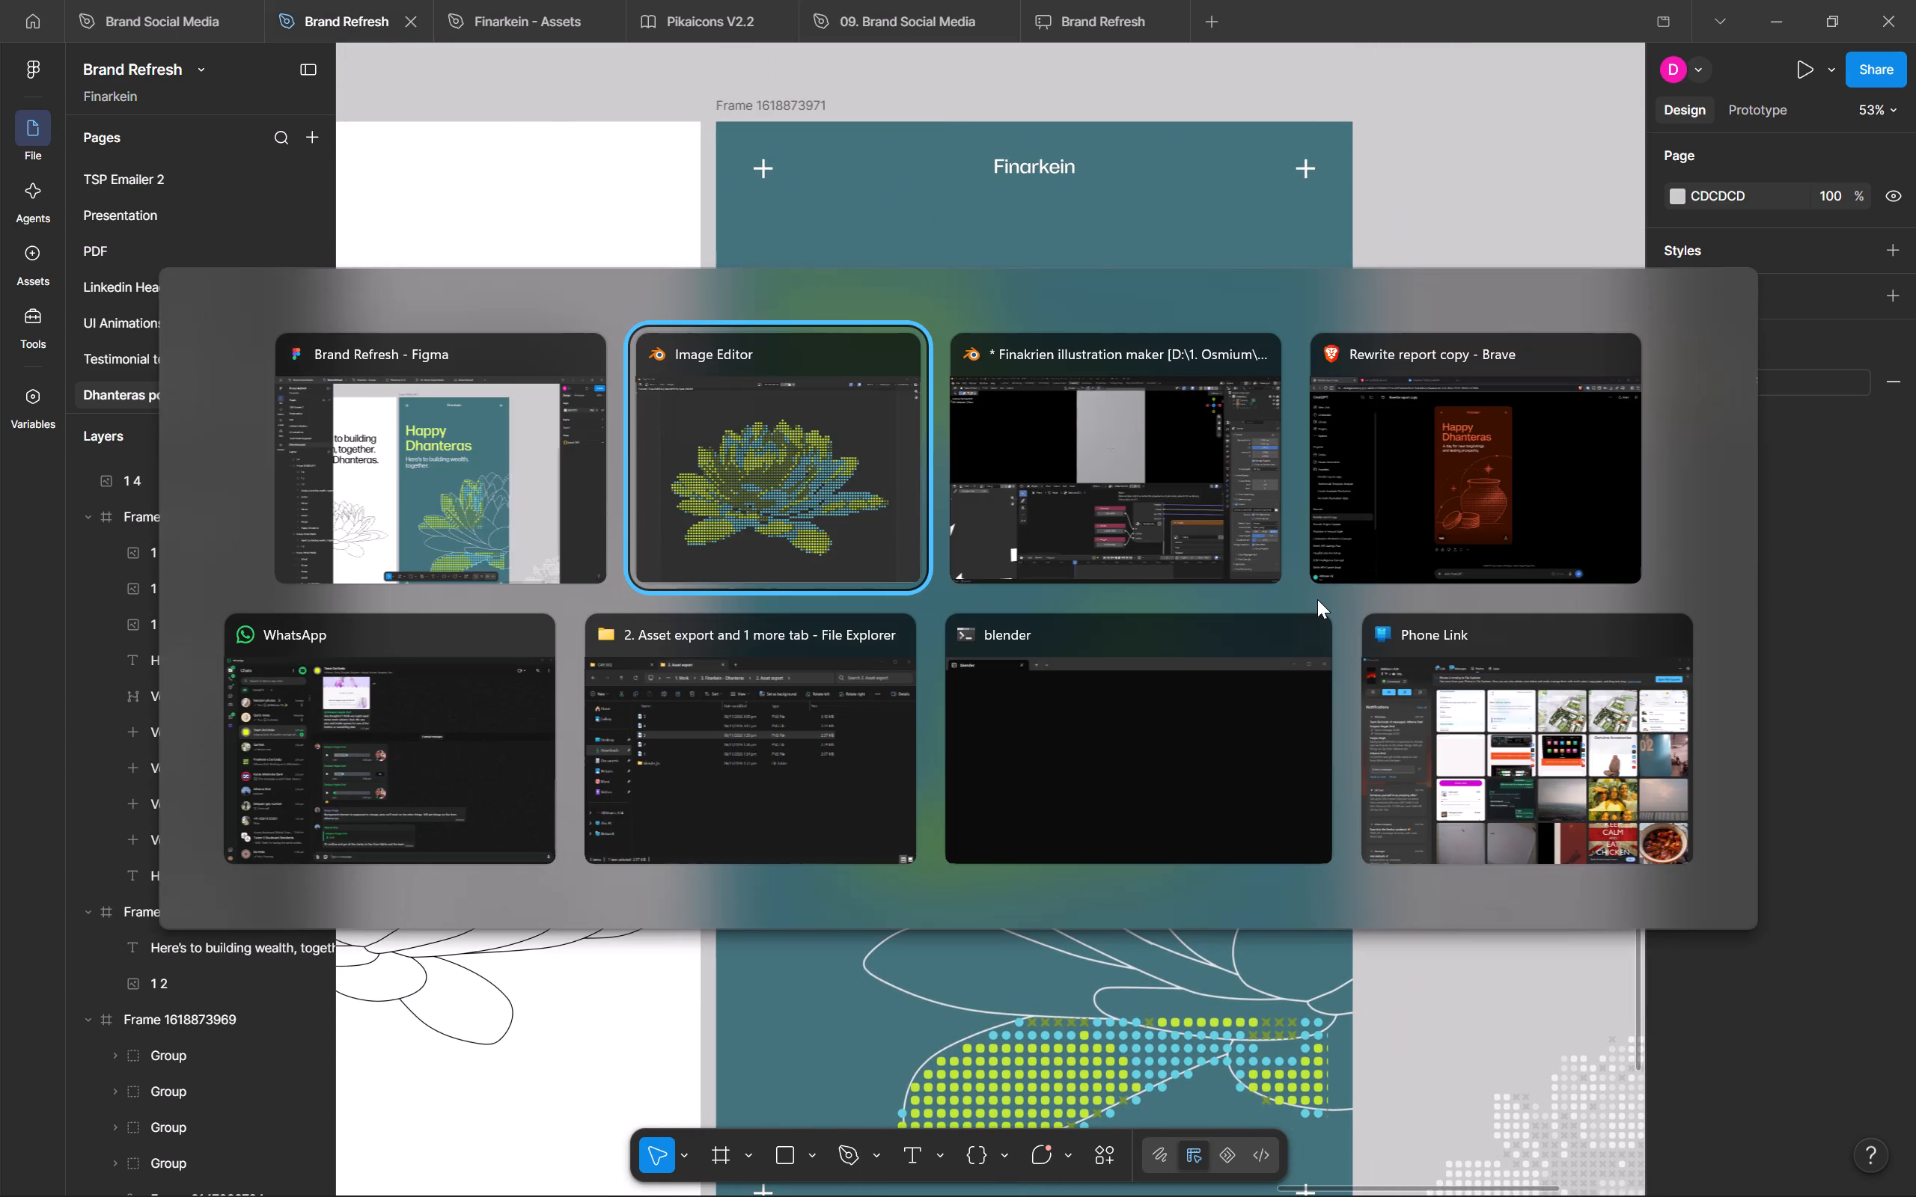
pyautogui.hotkey('alt', 'Tab')
pyautogui.hotkey('alt', 'Tab')
pyautogui.hotkey('alt', 'Tab')
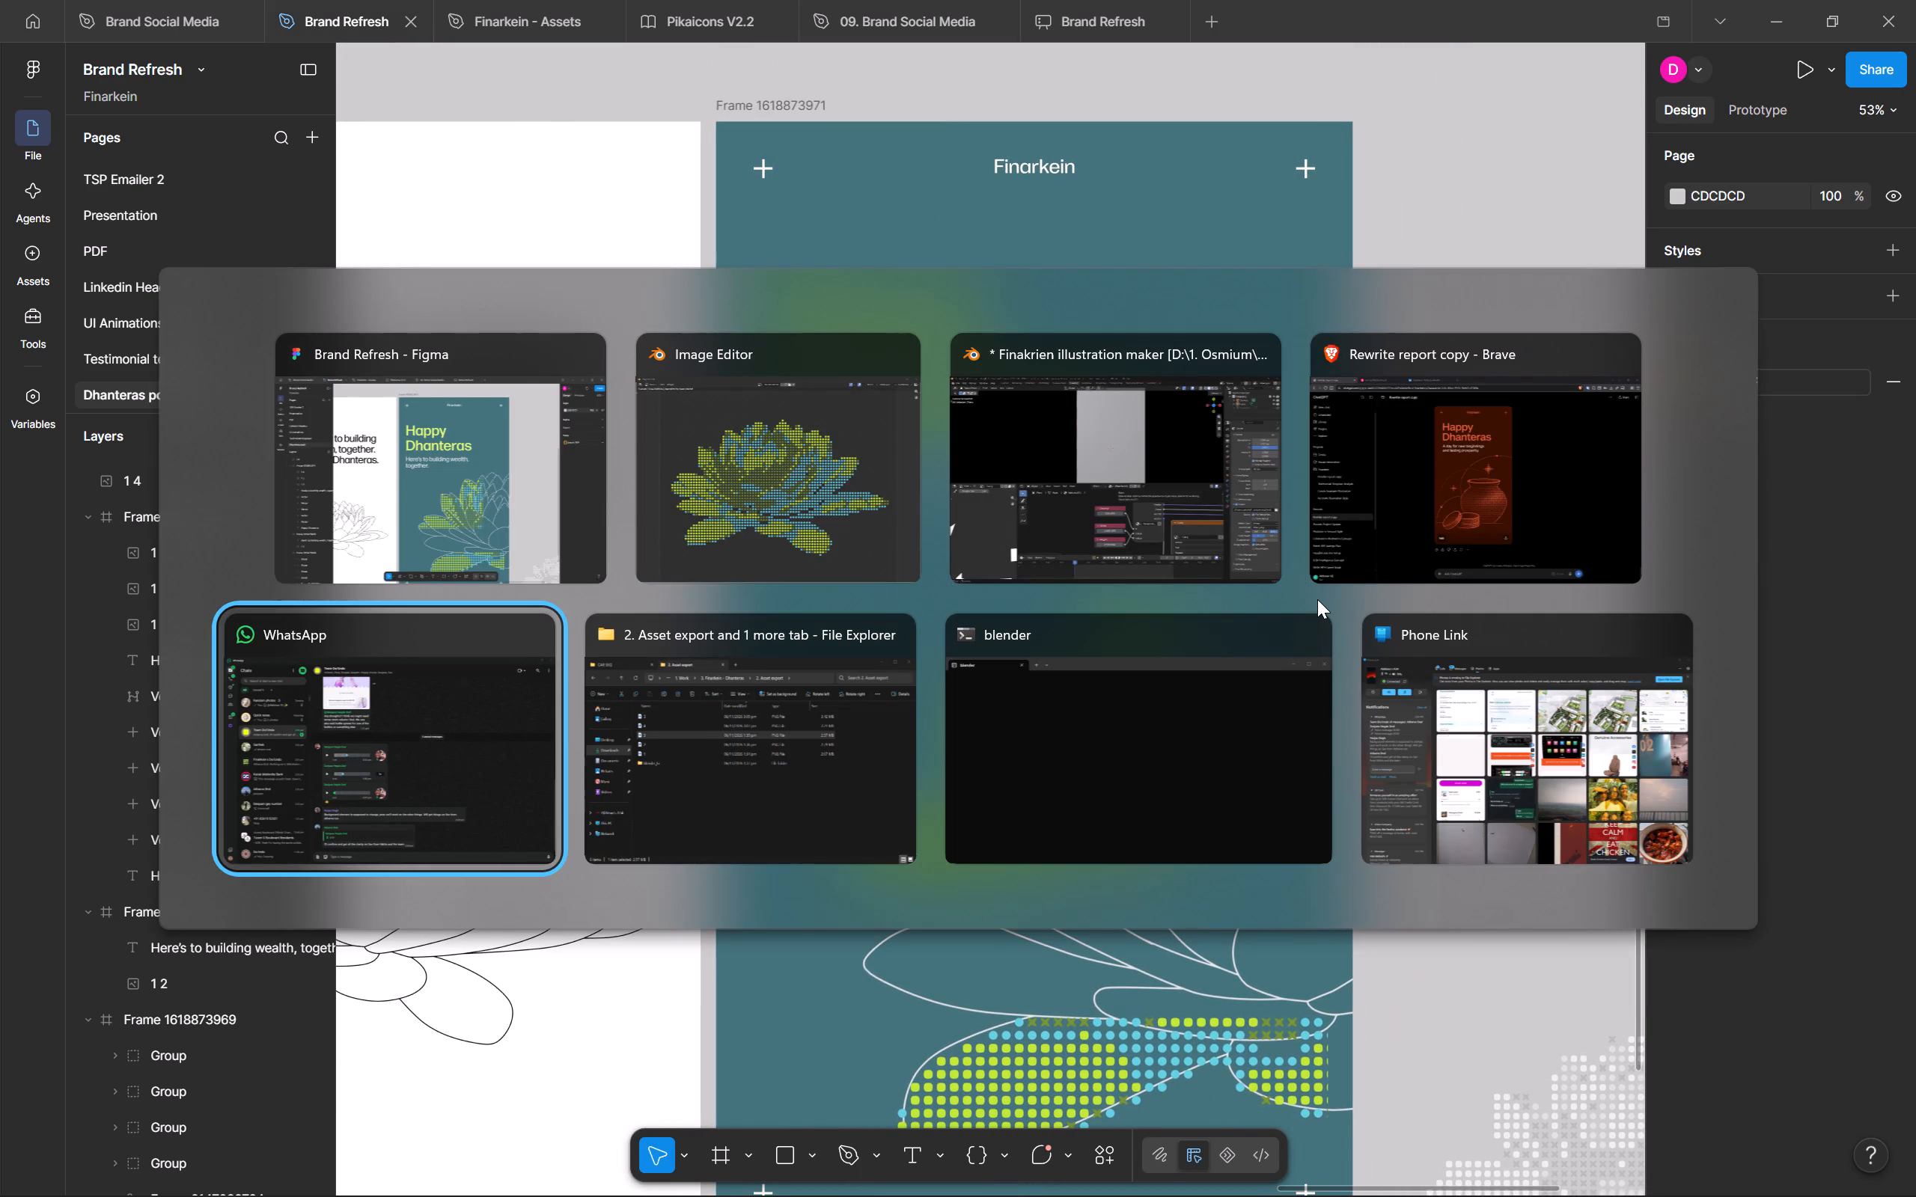
pyautogui.hotkey('alt', 'Tab')
pyautogui.hotkey('alt', 'Tab')
pyautogui.hotkey('alt', 'Tab')
pyautogui.hotkey('alt', 'Tab')
pyautogui.hotkey('alt', 'Tab')
pyautogui.hotkey('alt', 'Tab')
pyautogui.hotkey('alt', 'Tab')
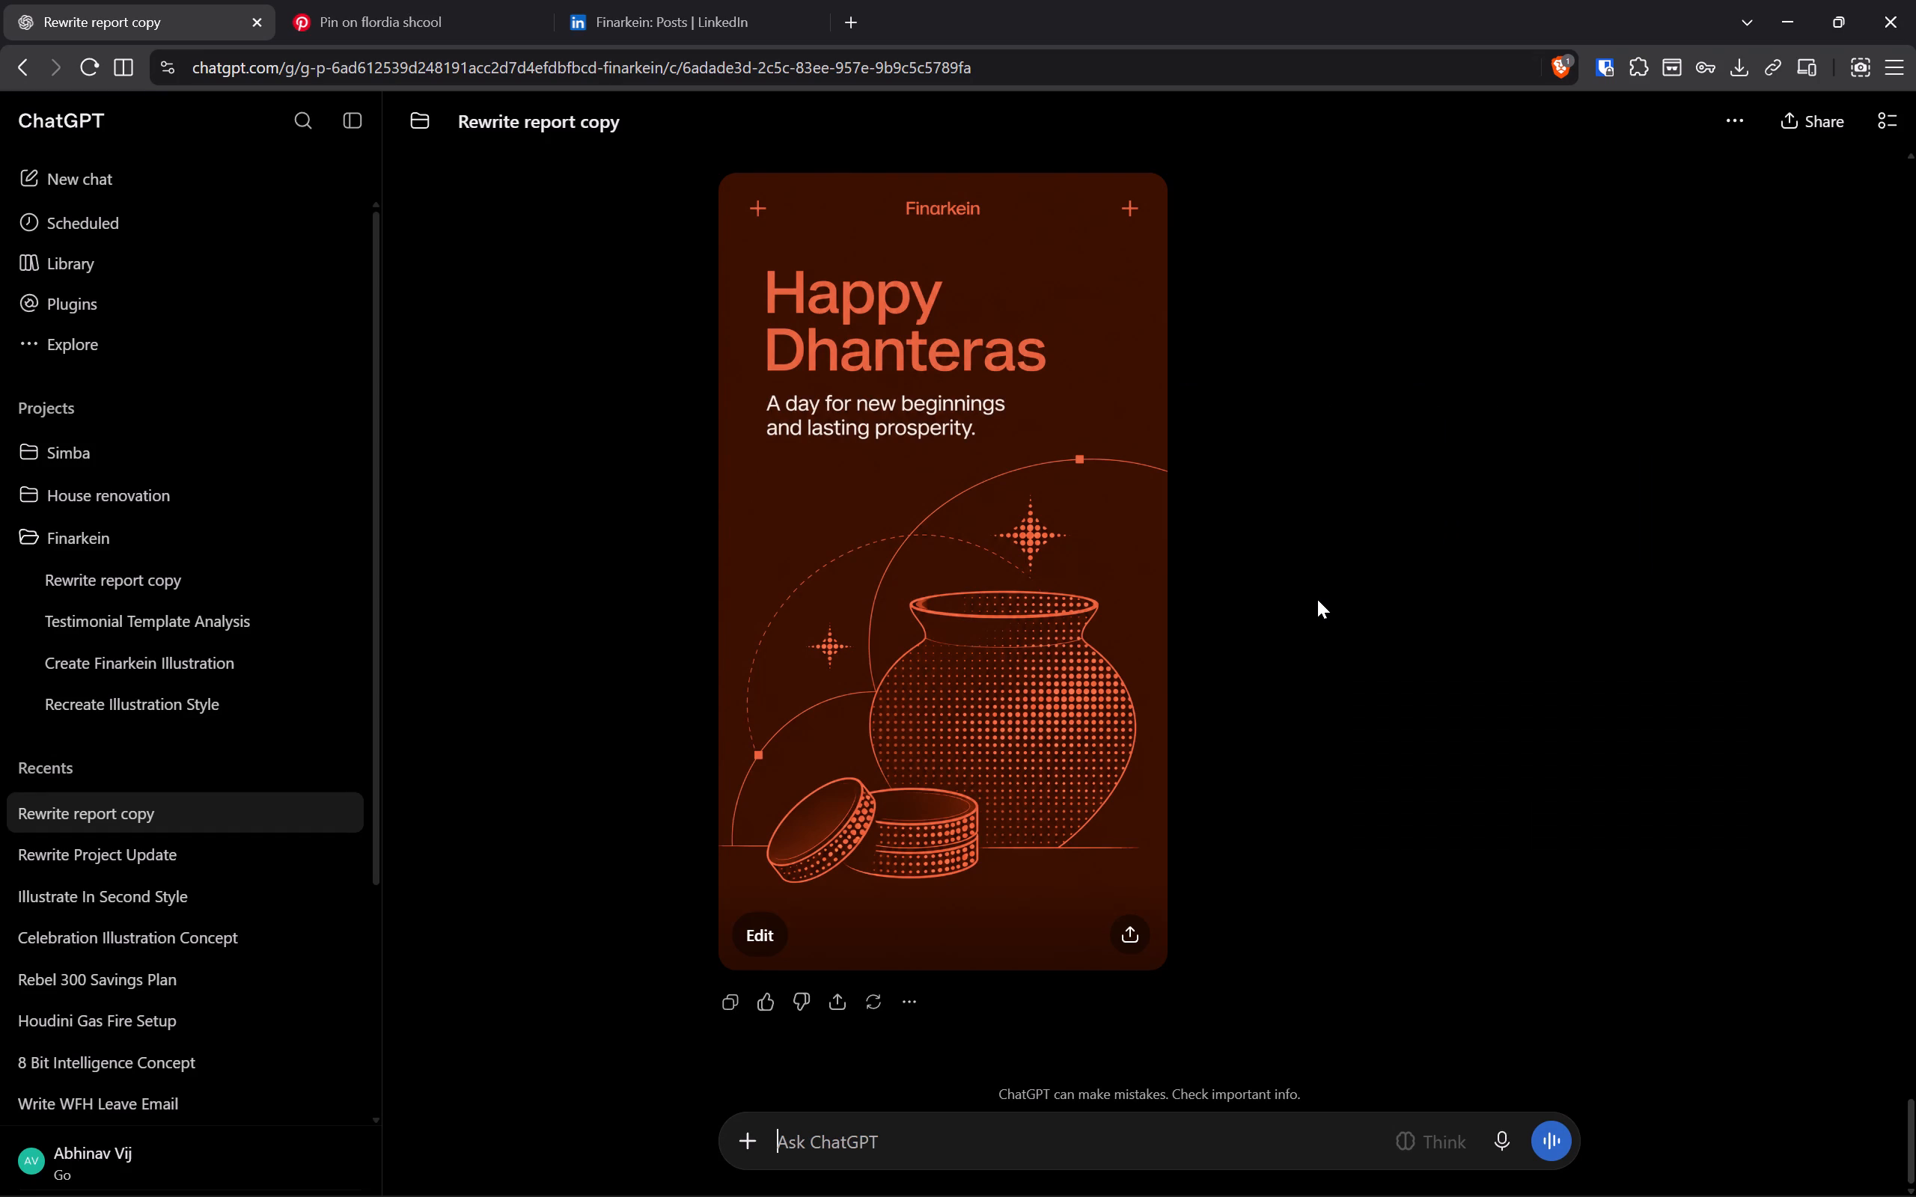
pyautogui.hotkey('alt', 'Tab')
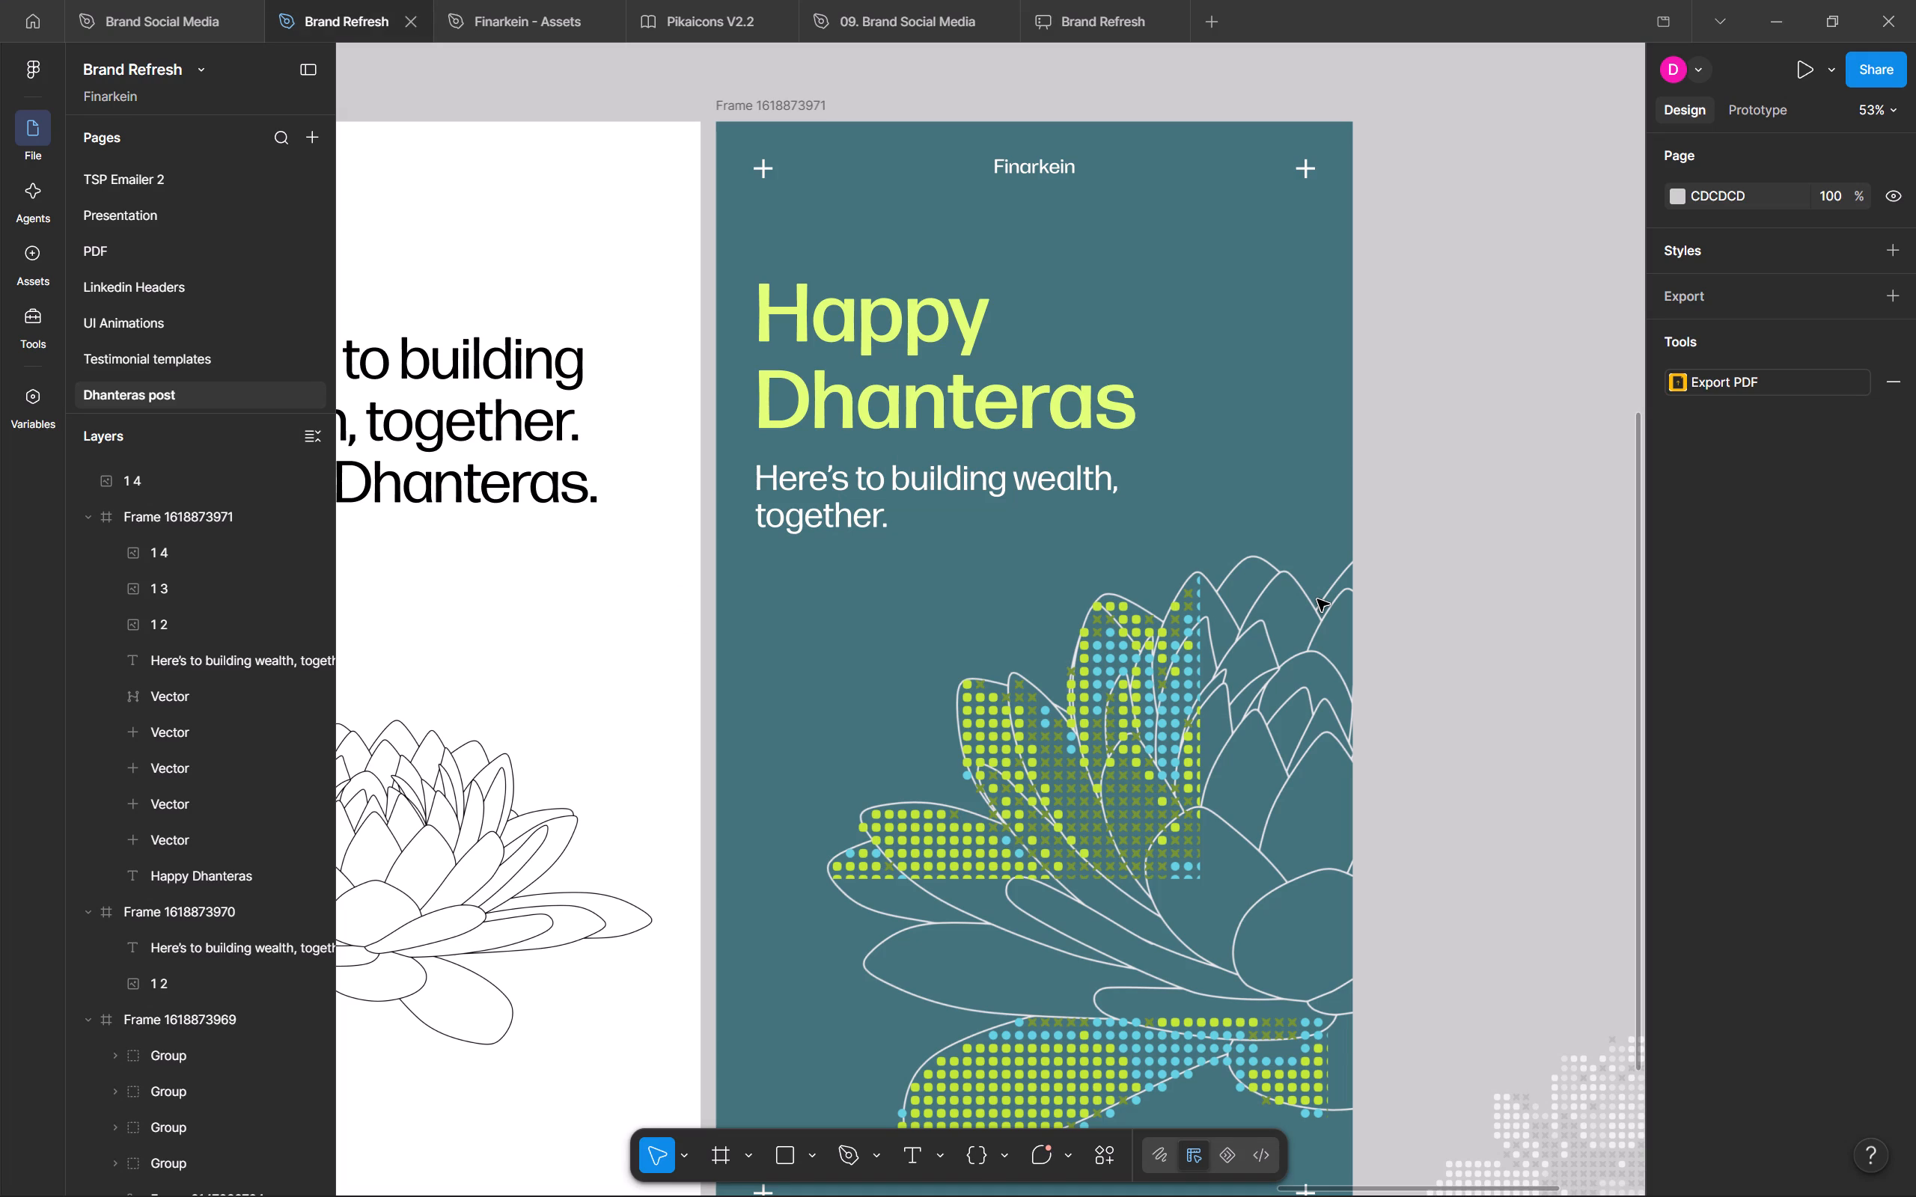
# Narrow the dotted lotus crop over the lowest petals to about 908 wide, ending its edge on whole dots.
pyautogui.scroll(-2, 1210, 713)
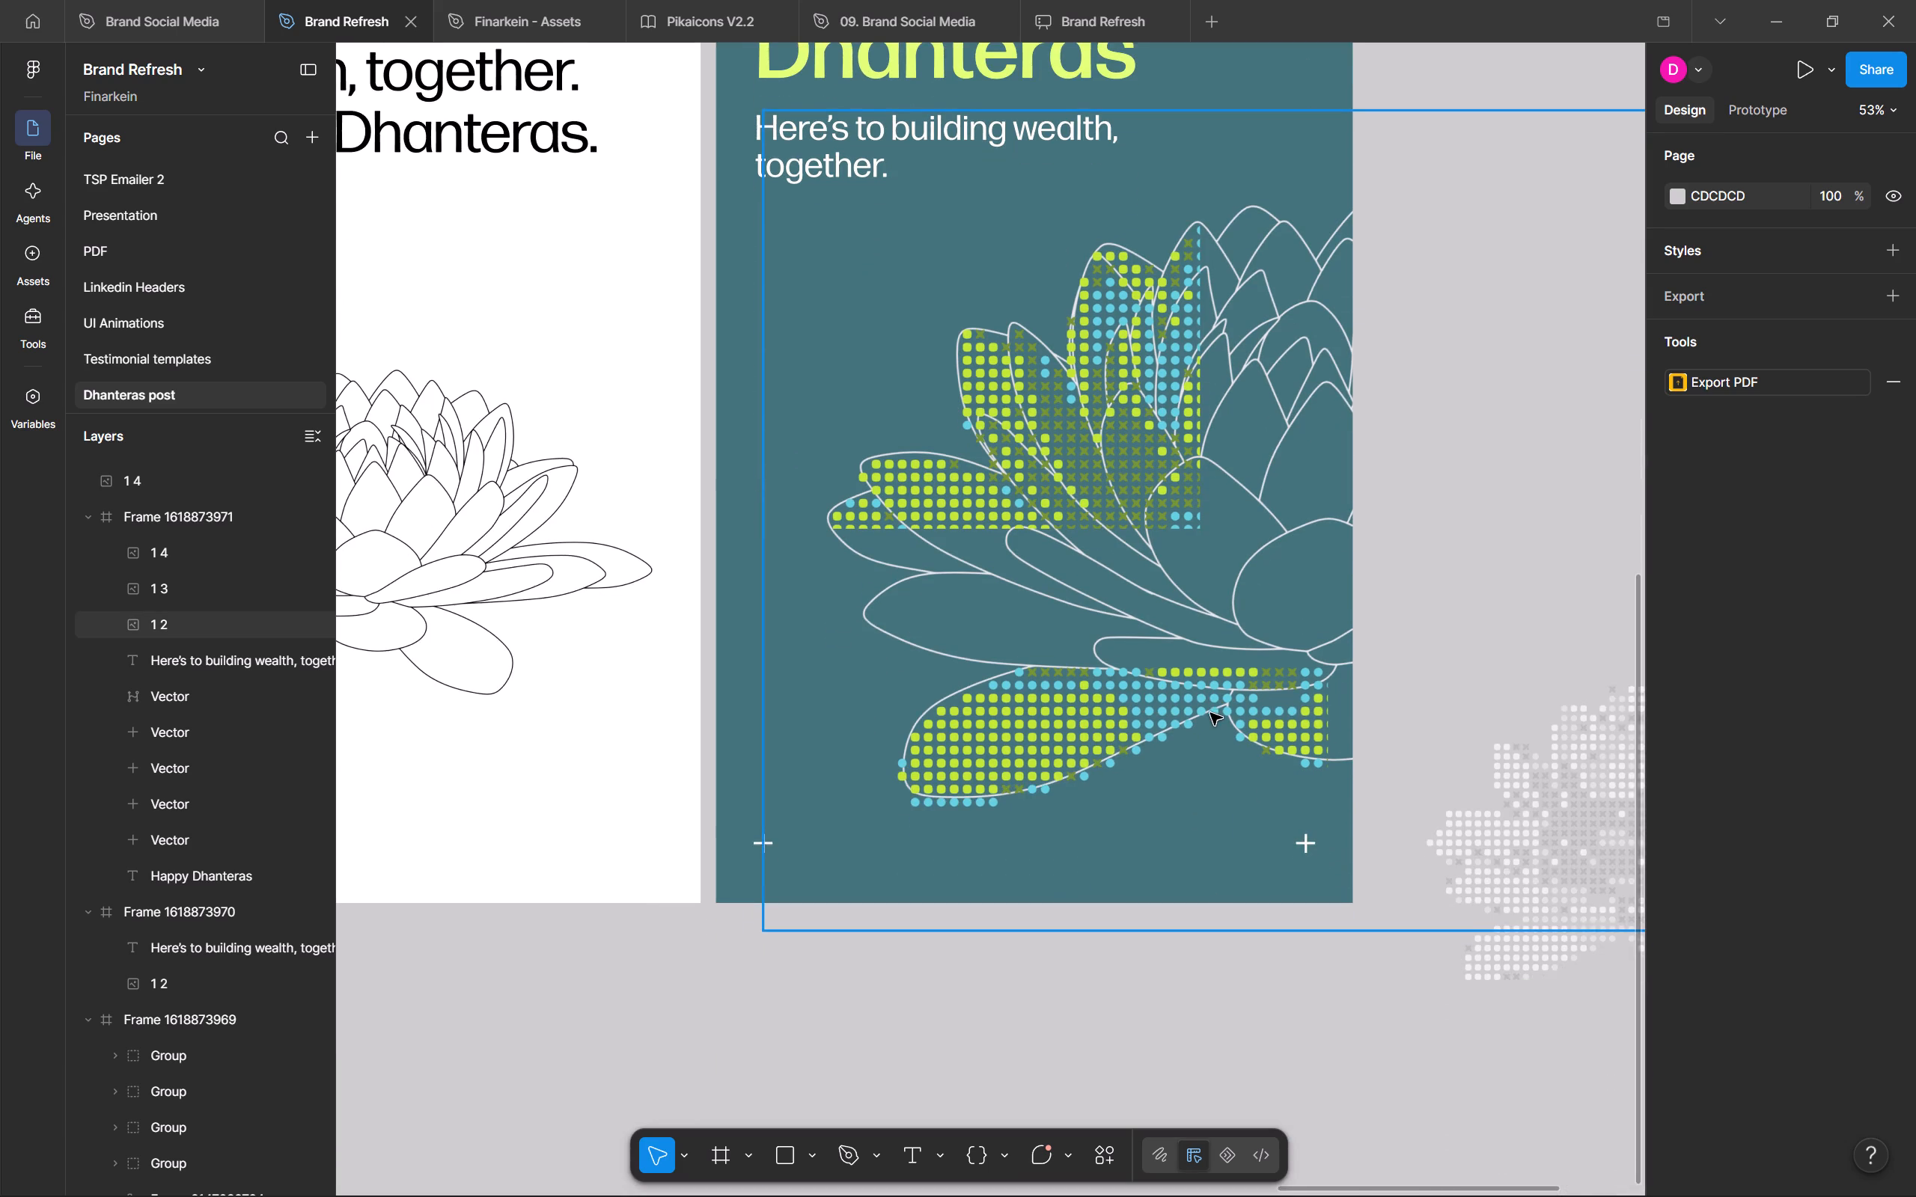
pyautogui.hscroll(-1, 1210, 713)
pyautogui.keyDown('ctrl'); pyautogui.click(1020, 734); pyautogui.keyUp('ctrl')
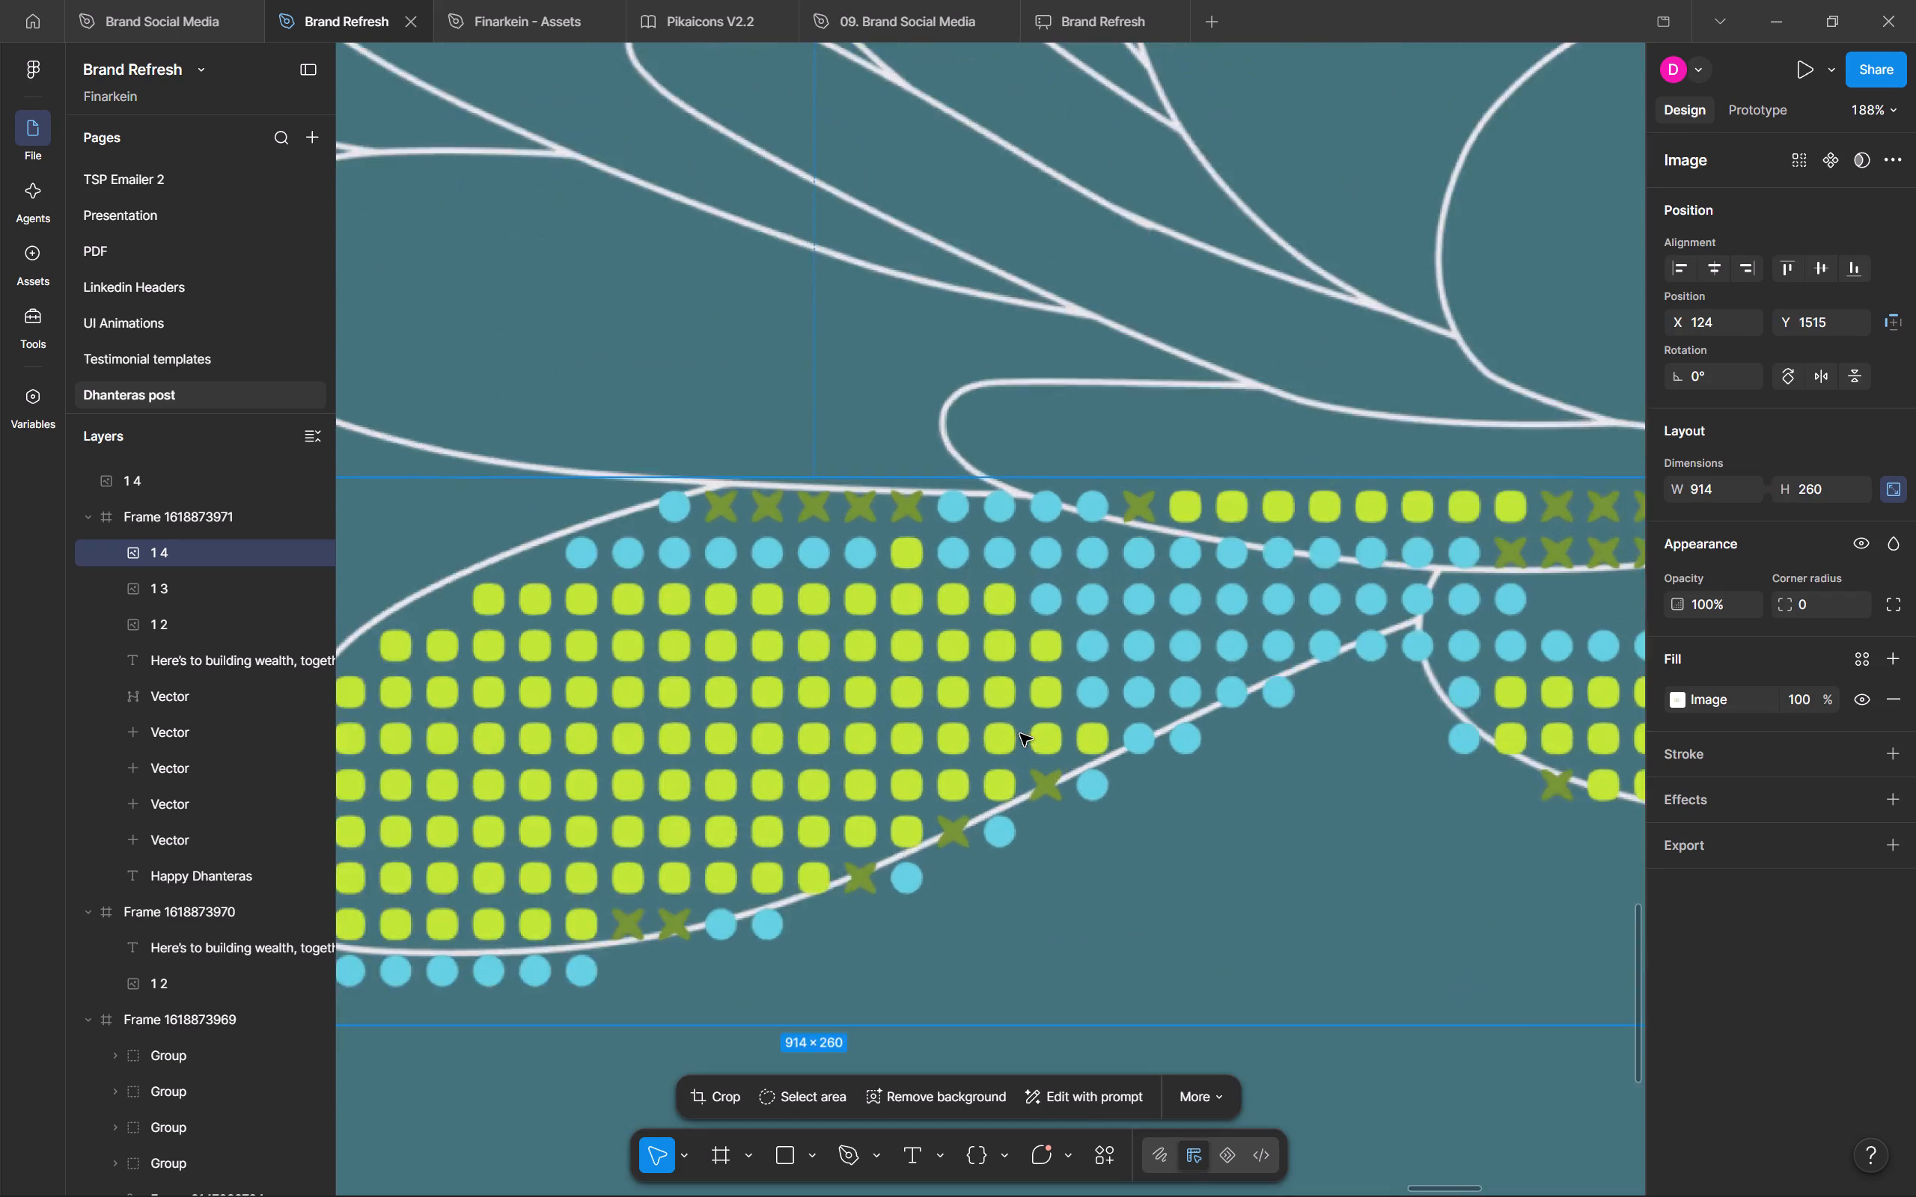
pyautogui.hscroll(-3, 1020, 734)
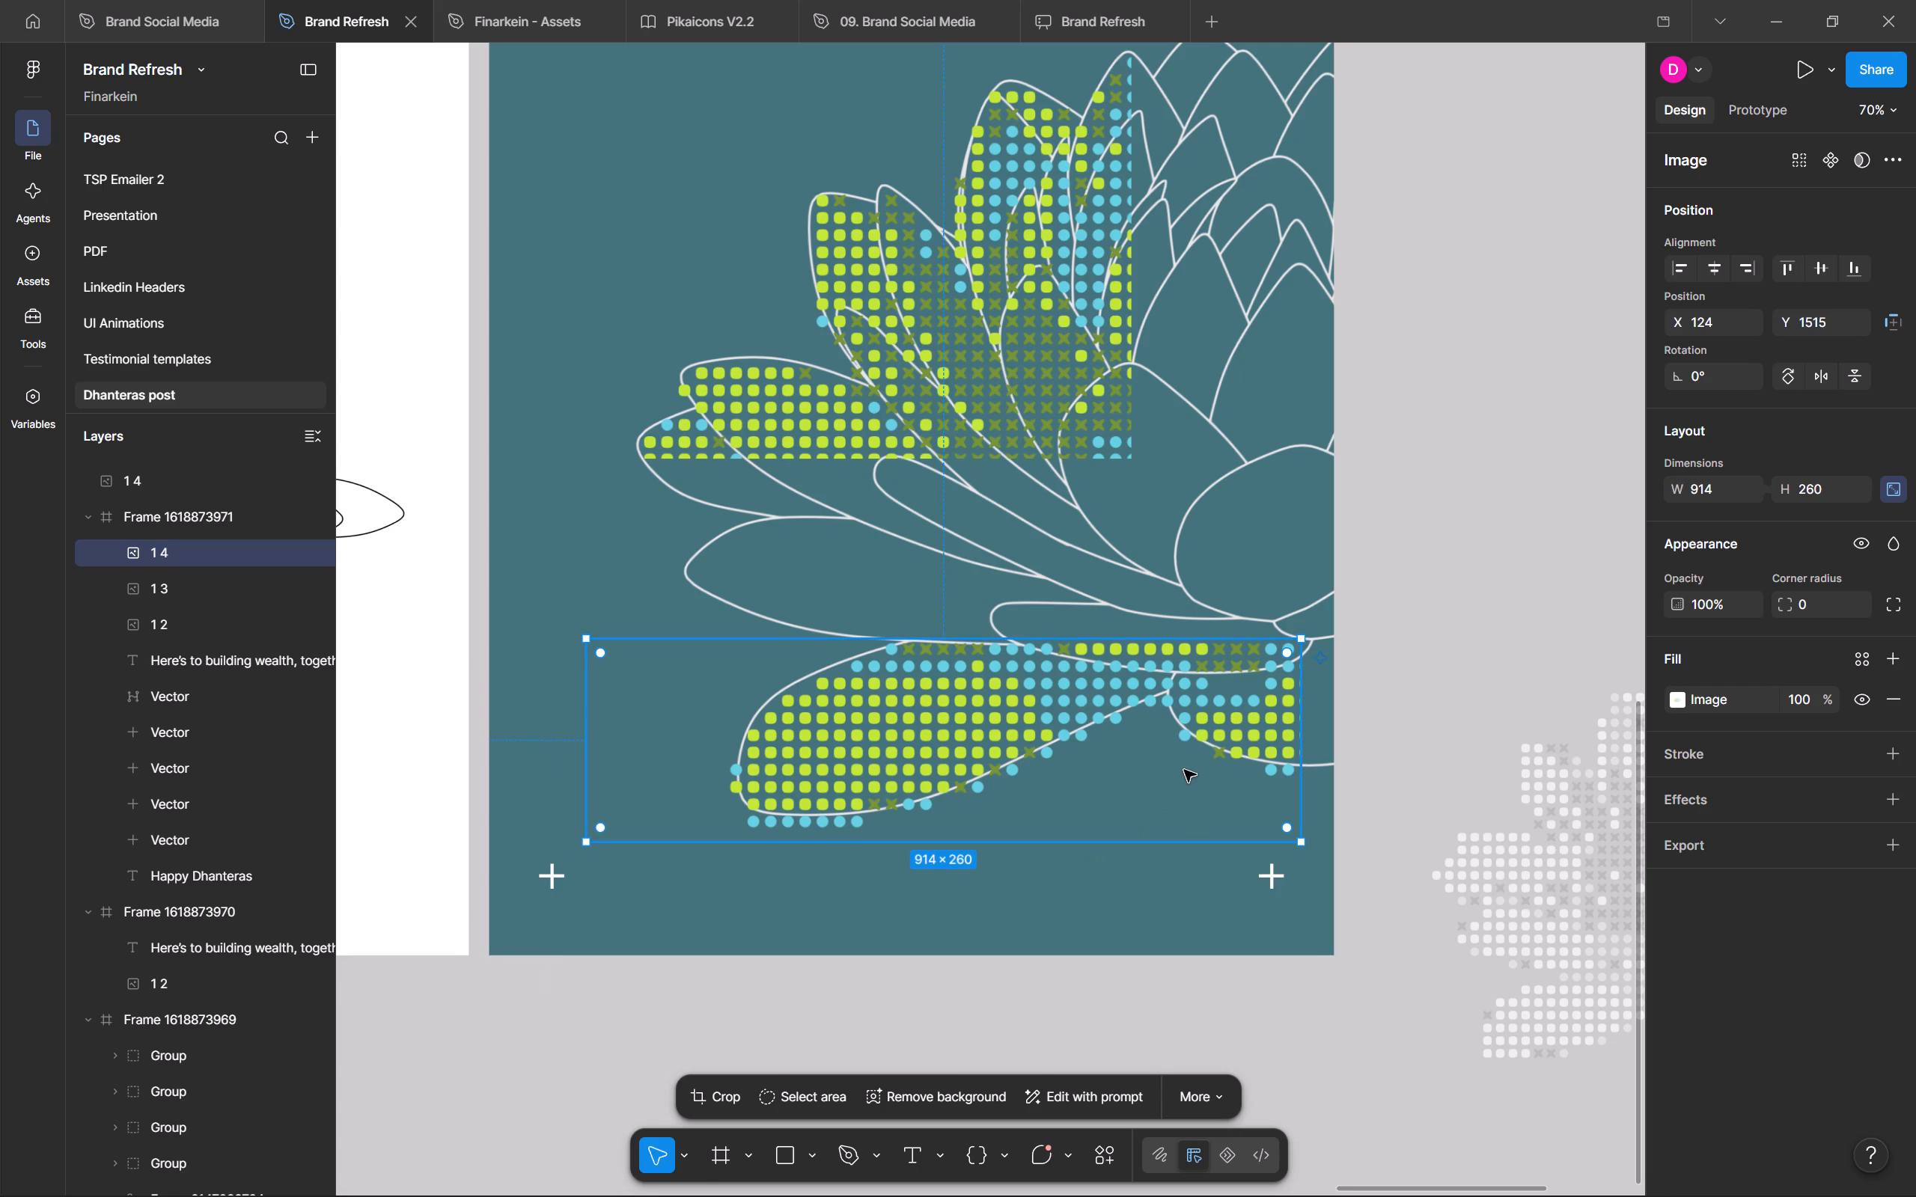
pyautogui.keyDown('ctrl'); pyautogui.scroll(5, 1325, 713); pyautogui.keyUp('ctrl')
pyautogui.keyDown('ctrl'); pyautogui.scroll(4, 1218, 671); pyautogui.keyUp('ctrl')
pyautogui.keyDown('ctrl'); pyautogui.moveTo(1255, 687); pyautogui.dragTo(1246, 691); pyautogui.keyUp('ctrl')
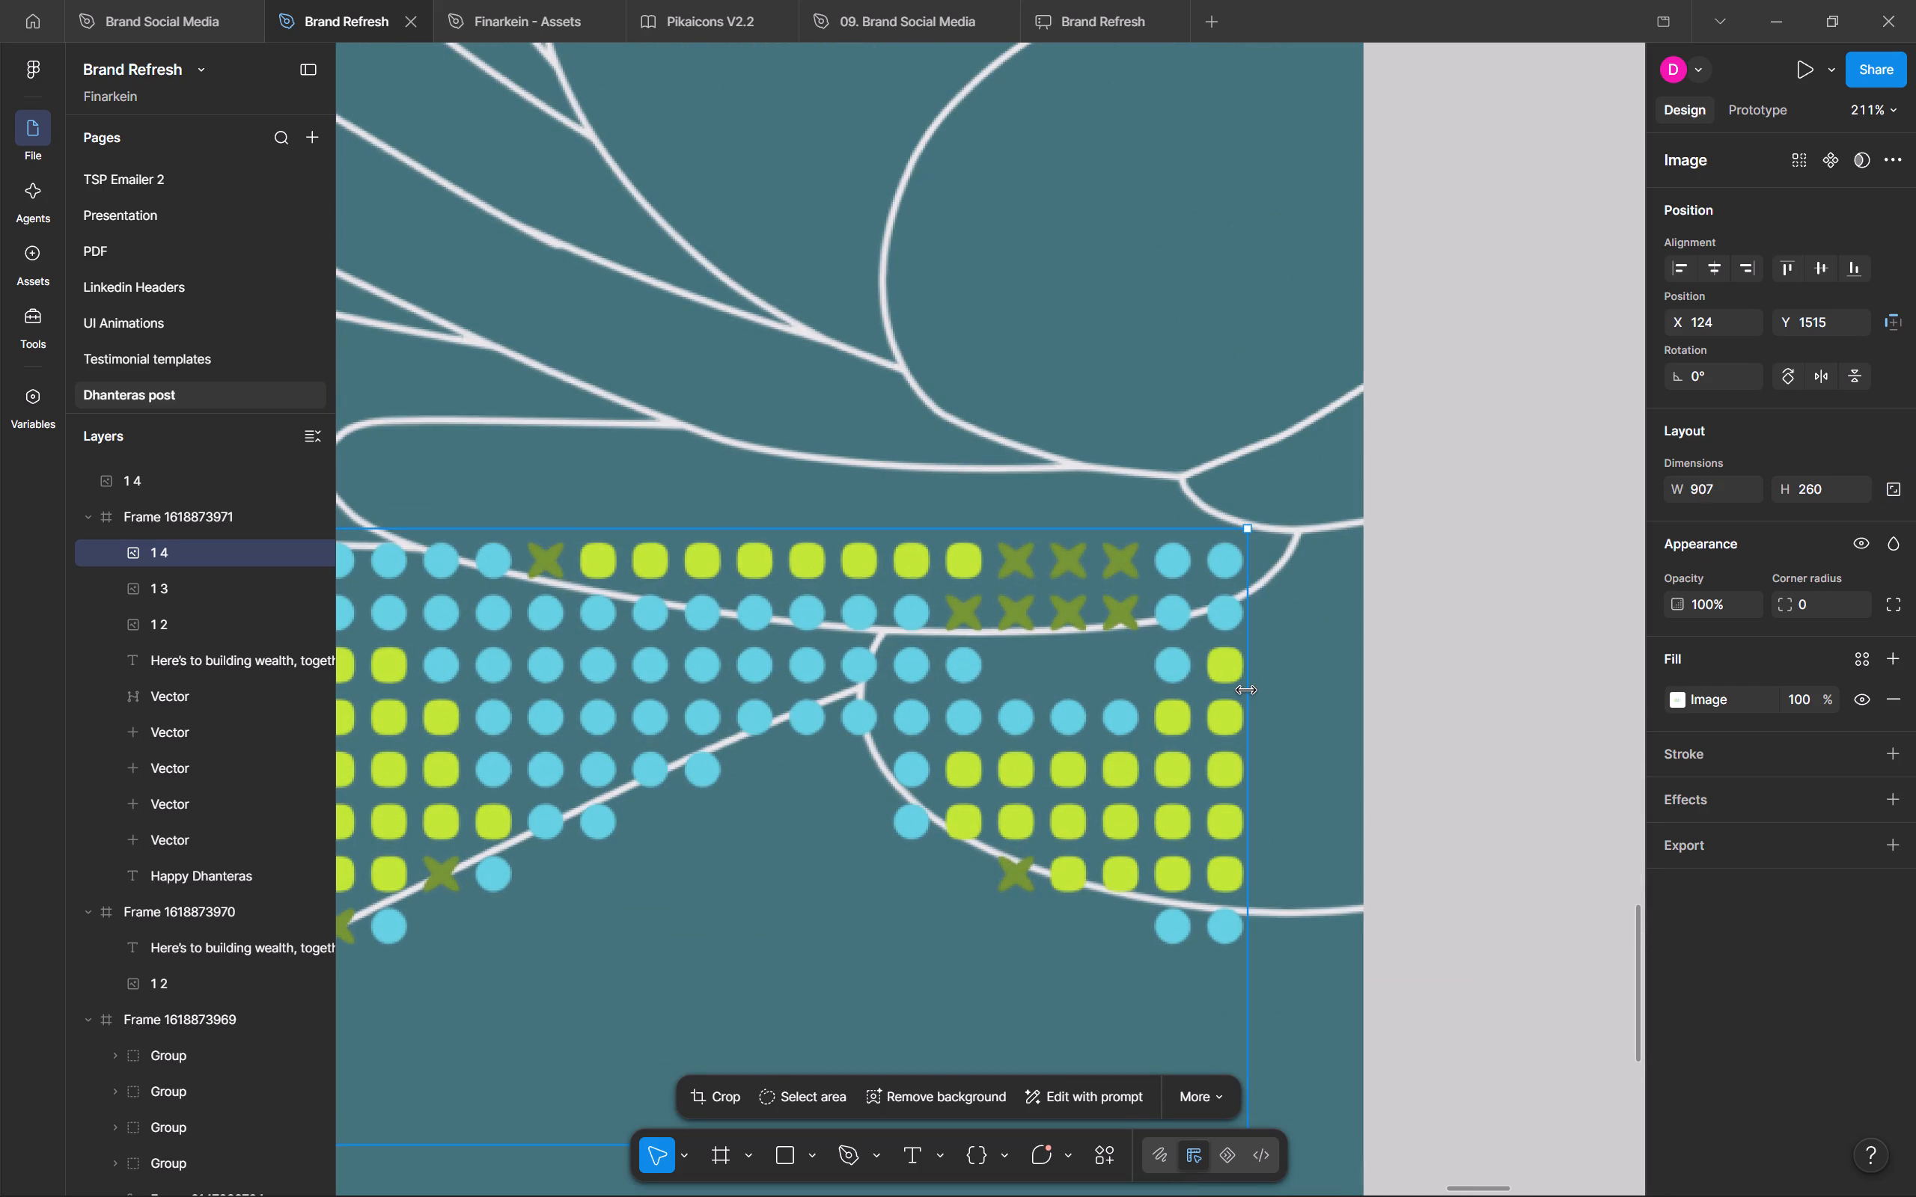
pyautogui.keyDown('ctrl'); pyautogui.moveTo(1246, 691); pyautogui.dragTo(1248, 693); pyautogui.keyUp('ctrl')
# Nudge the dotted crop over the lowest petals up to Y 1503.
pyautogui.scroll(-5, 934, 712)
pyautogui.keyDown('ctrl'); pyautogui.moveTo(950, 704); pyautogui.dragTo(1331, 887, button='middle'); pyautogui.keyUp('ctrl')
pyautogui.keyDown('ctrl'); pyautogui.scroll(-1, 1302, 866); pyautogui.keyUp('ctrl')
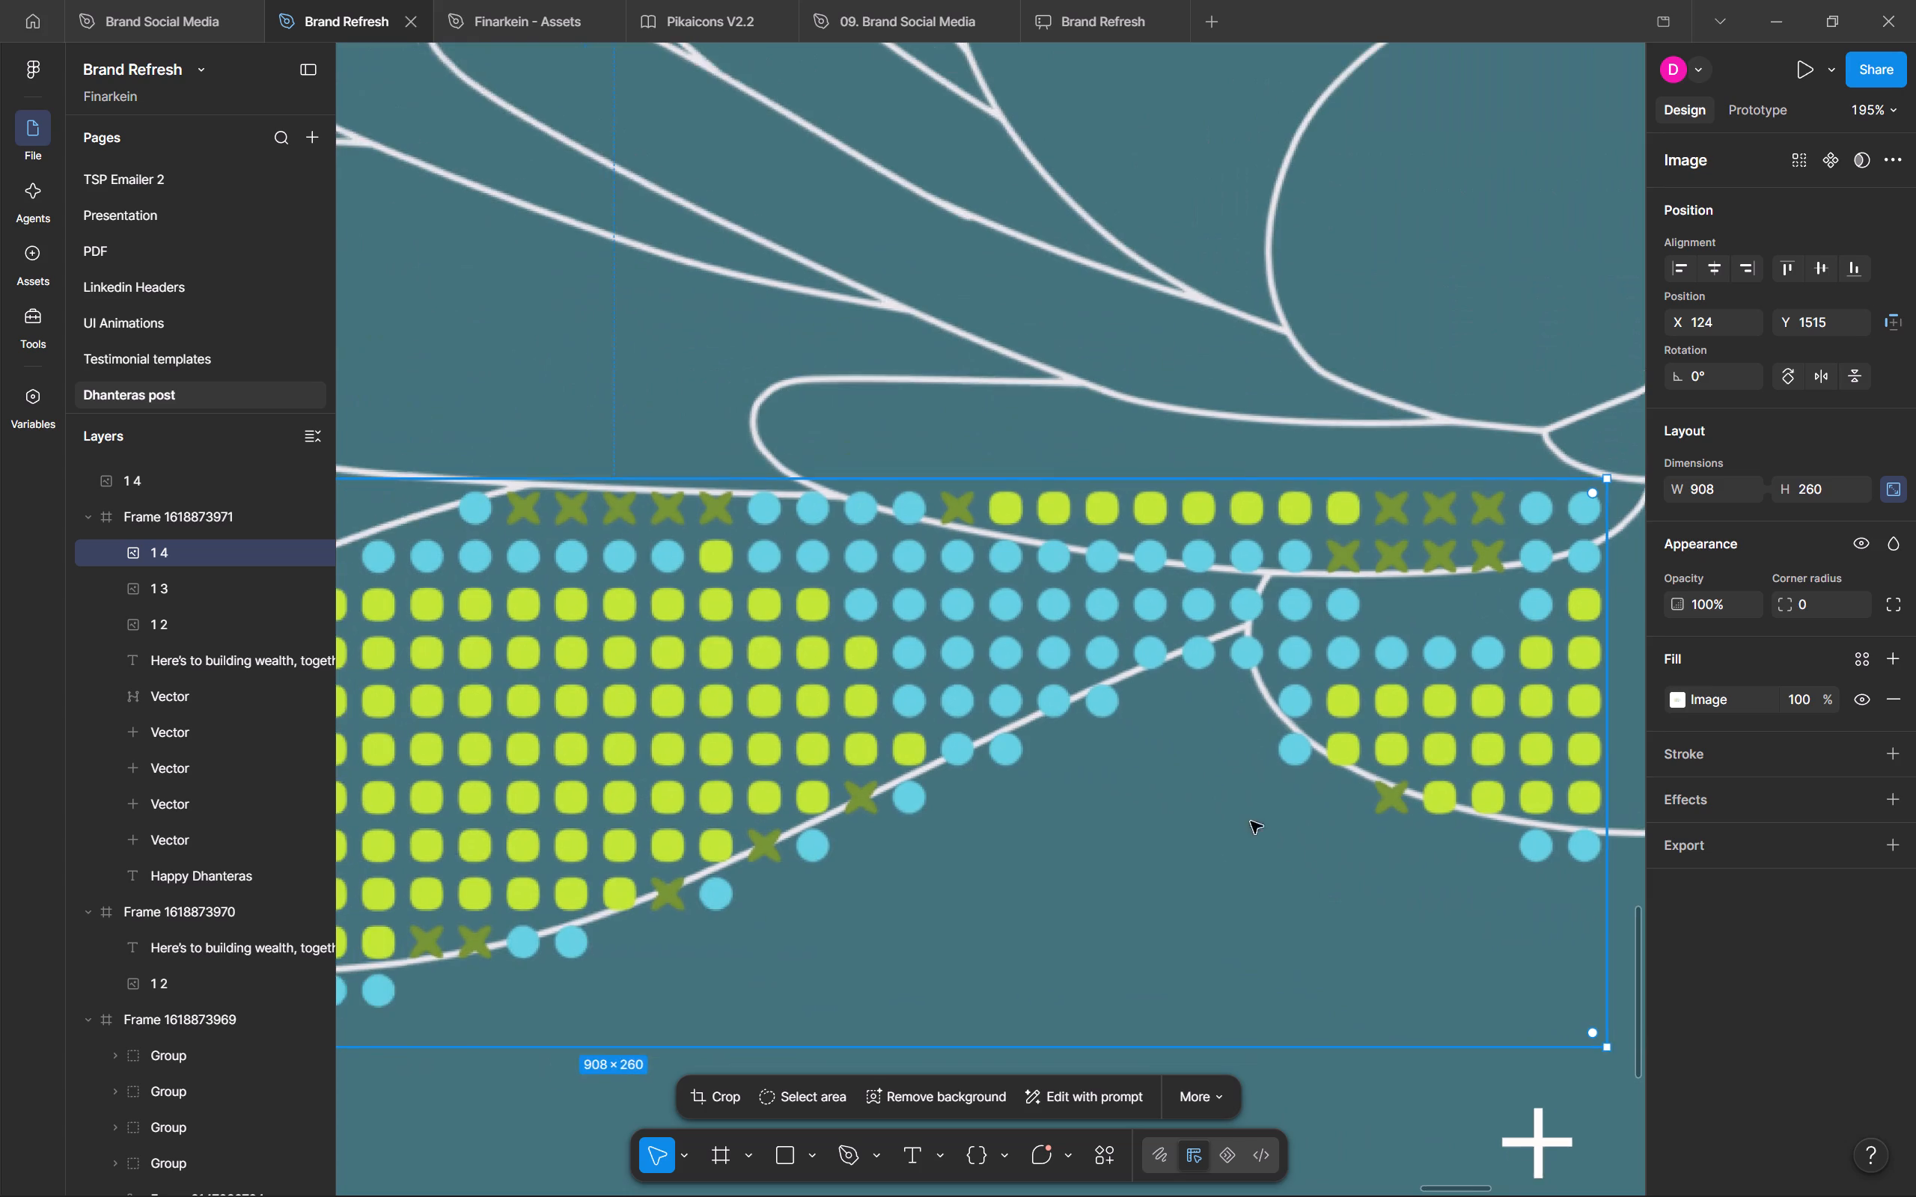
pyautogui.keyDown('ctrl'); pyautogui.scroll(-3, 1107, 748); pyautogui.keyUp('ctrl')
pyautogui.click(1009, 649)
pyautogui.press('Up')
pyautogui.press('Up')
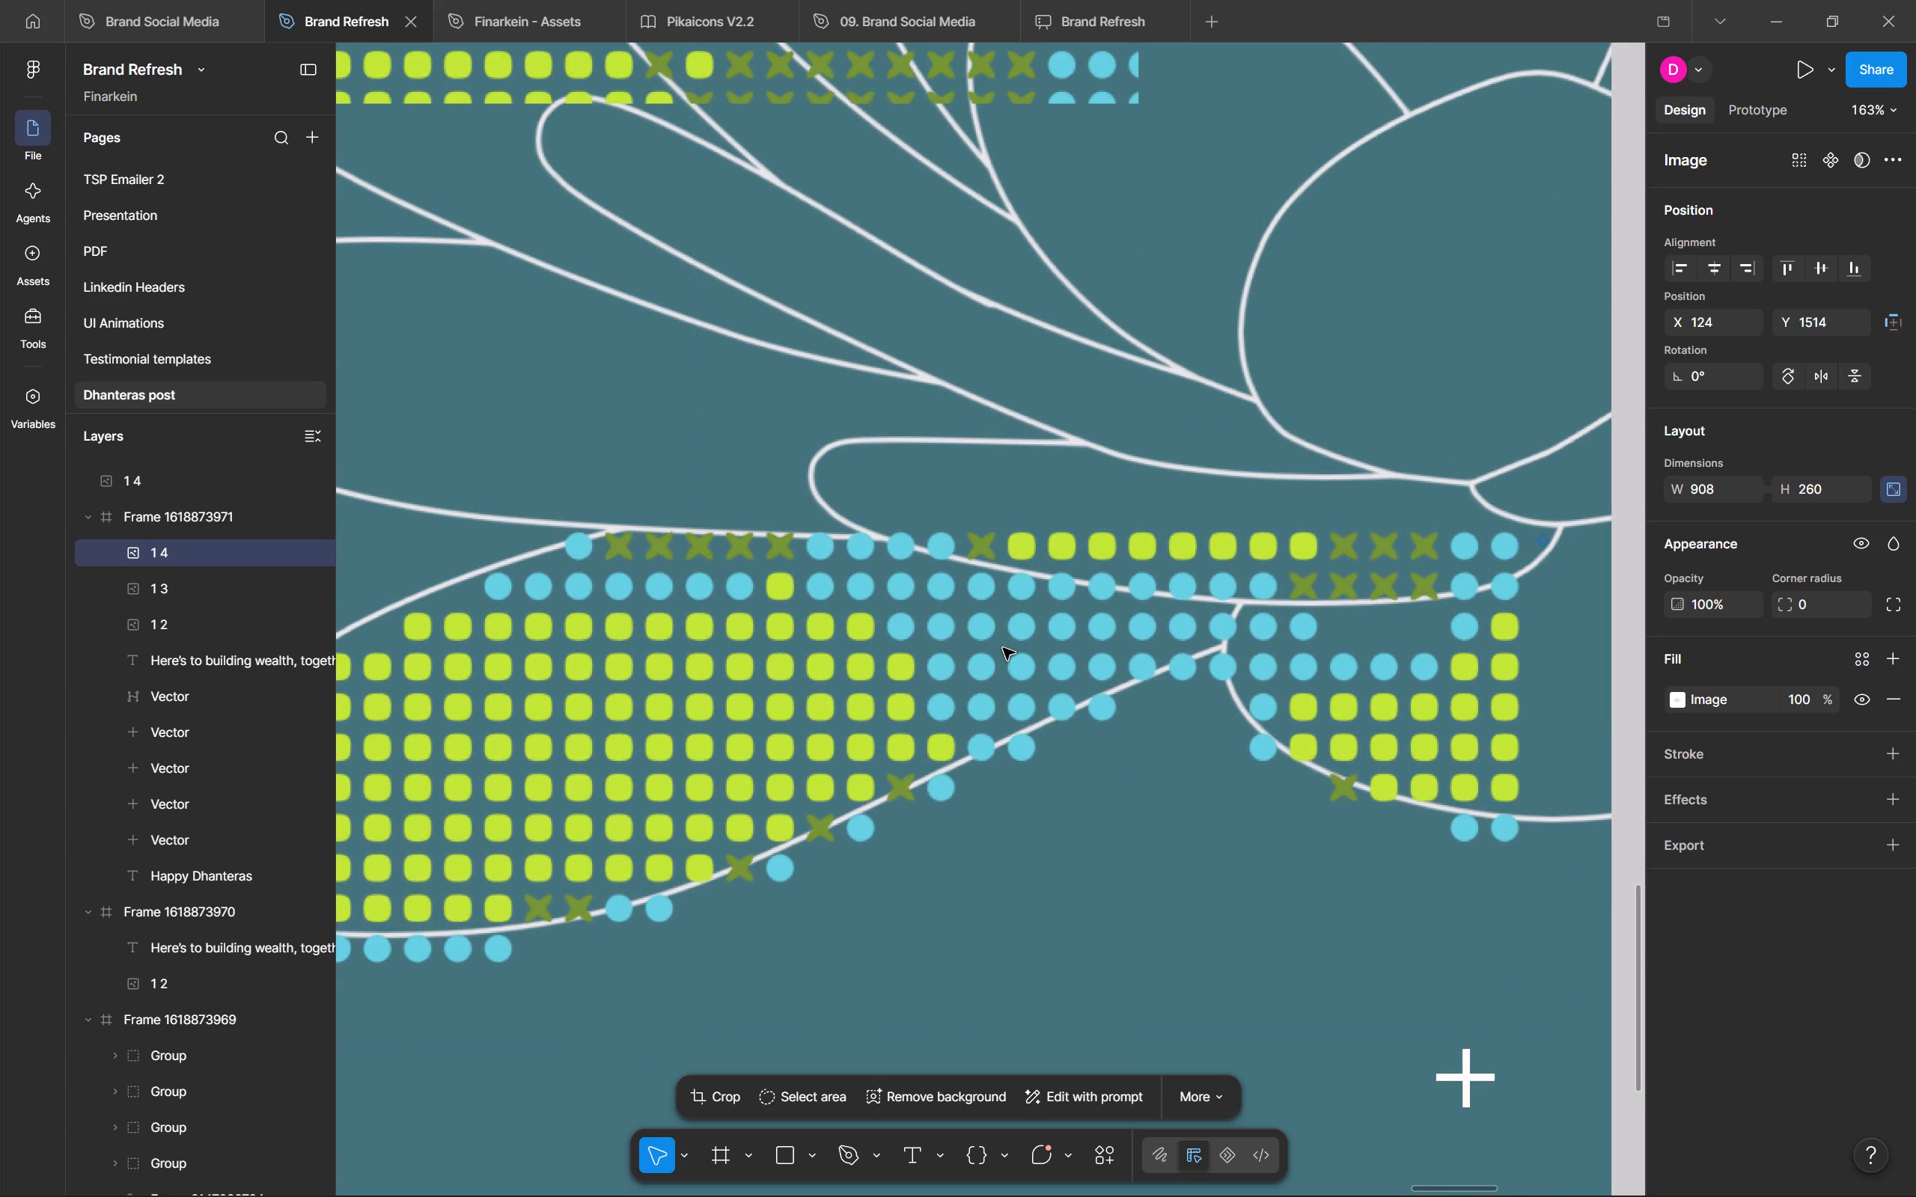
pyautogui.hotkey('shift', 'Up')
# Resize the upper dotted lotus crop, layer 1 3, to about 734 × 729 so its edges show whole dots, and deselect it.
pyautogui.keyDown('ctrl'); pyautogui.scroll(-4, 1337, 678); pyautogui.keyUp('ctrl')
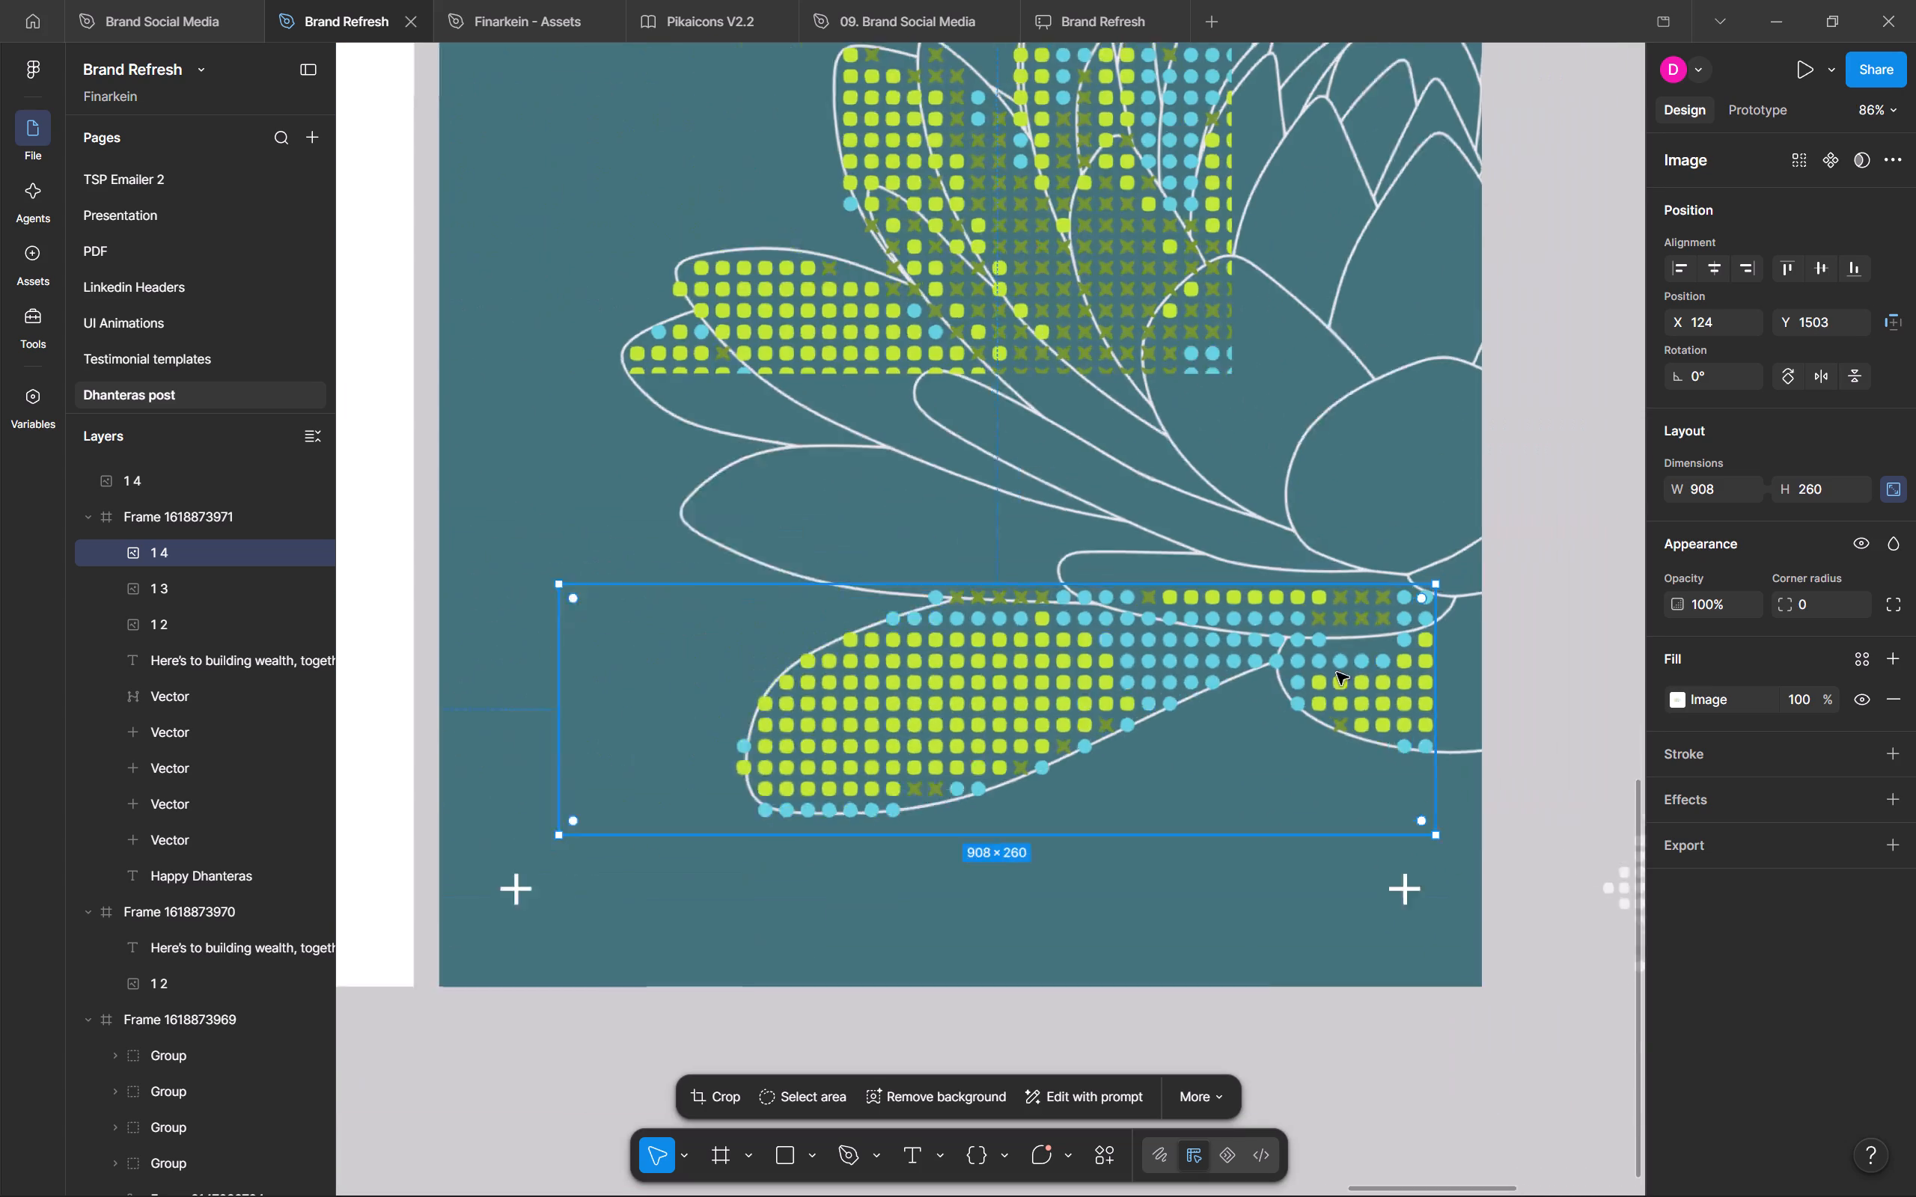
pyautogui.keyDown('ctrl'); pyautogui.scroll(-2, 1337, 673); pyautogui.keyUp('ctrl')
pyautogui.moveTo(1209, 325); pyautogui.dragTo(1189, 638, button='middle')
pyautogui.keyDown('ctrl'); pyautogui.scroll(4, 1195, 596); pyautogui.keyUp('ctrl')
pyautogui.click(1195, 596)
pyautogui.keyDown('ctrl'); pyautogui.scroll(8, 1284, 682); pyautogui.keyUp('ctrl')
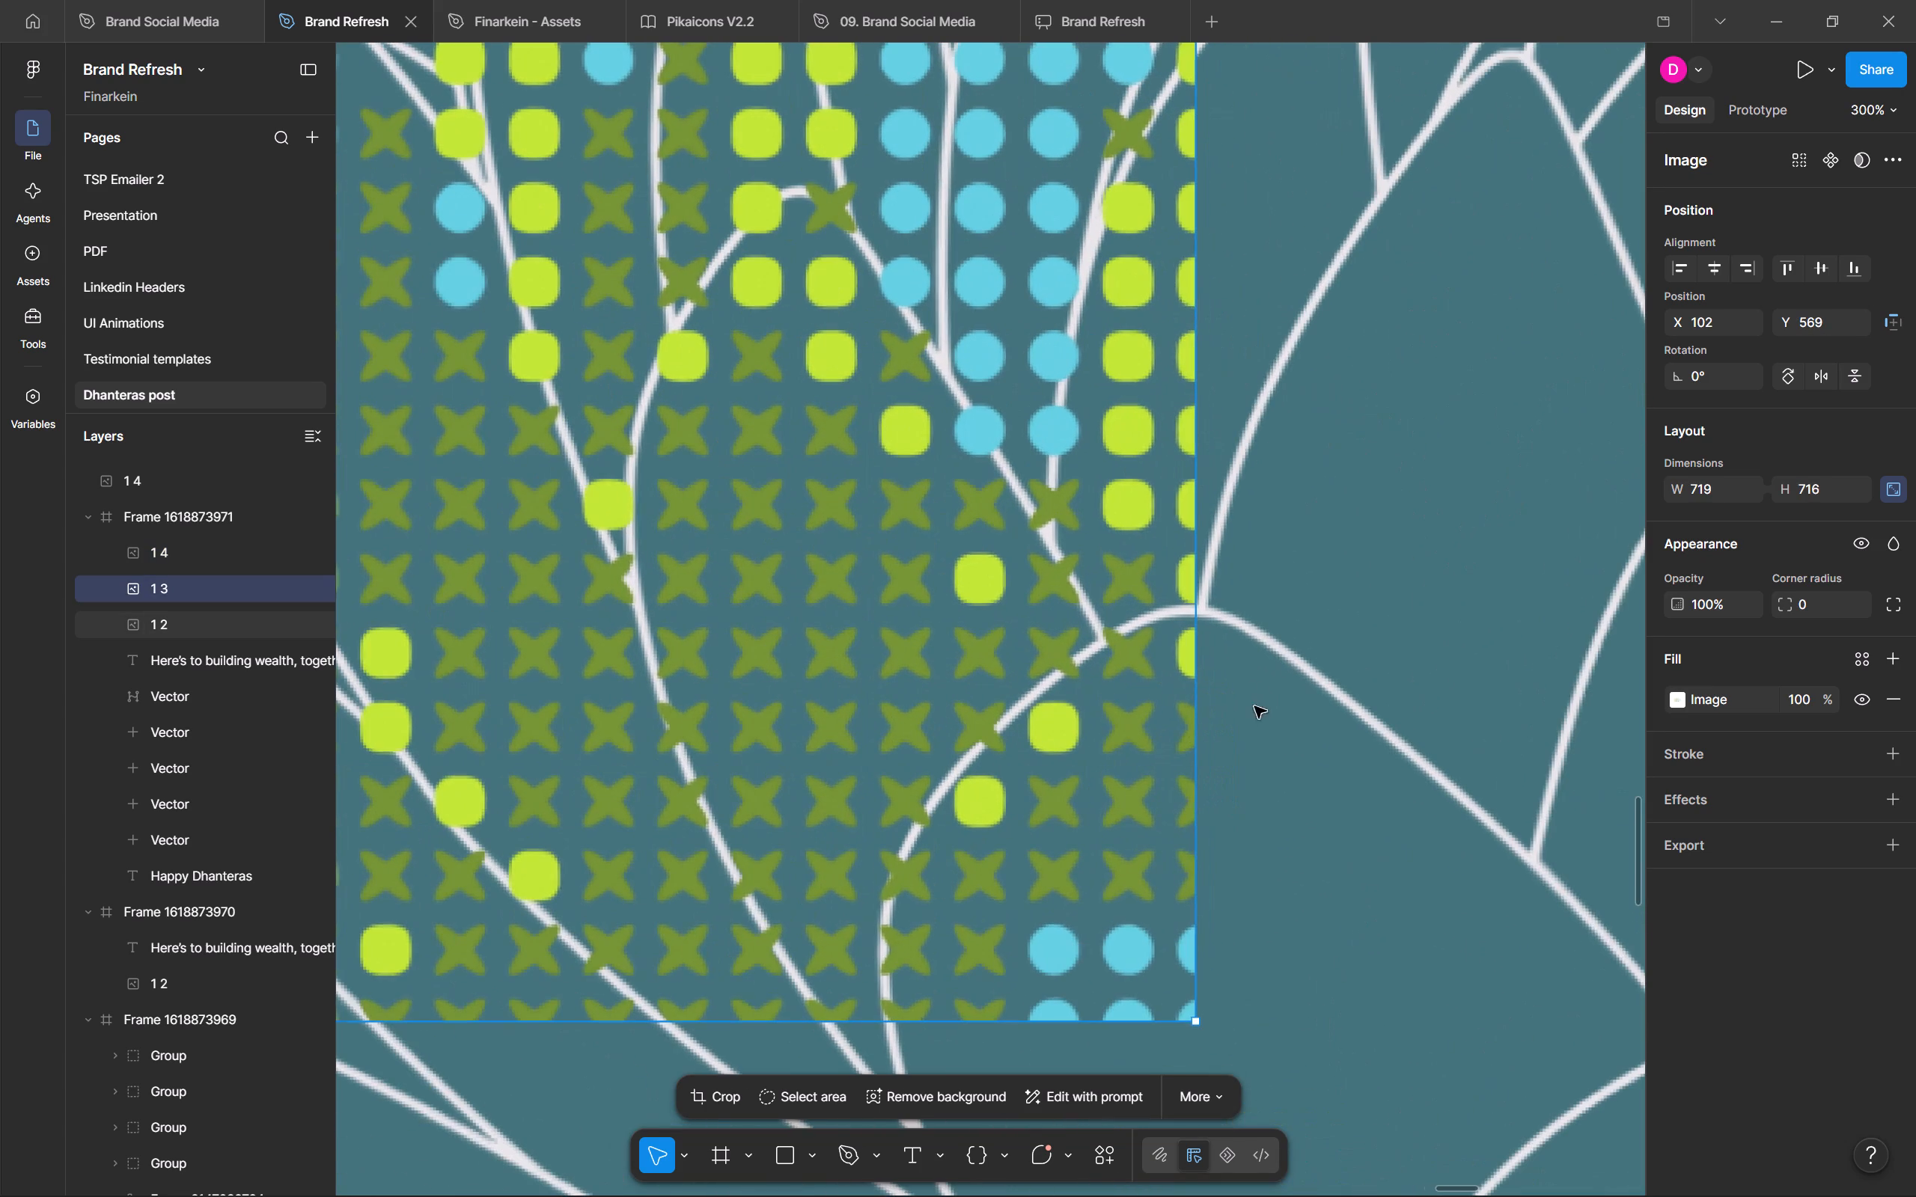
pyautogui.keyDown('ctrl'); pyautogui.moveTo(1193, 698); pyautogui.dragTo(1174, 702); pyautogui.keyUp('ctrl')
pyautogui.moveTo(1153, 857); pyautogui.dragTo(1210, 658, button='middle')
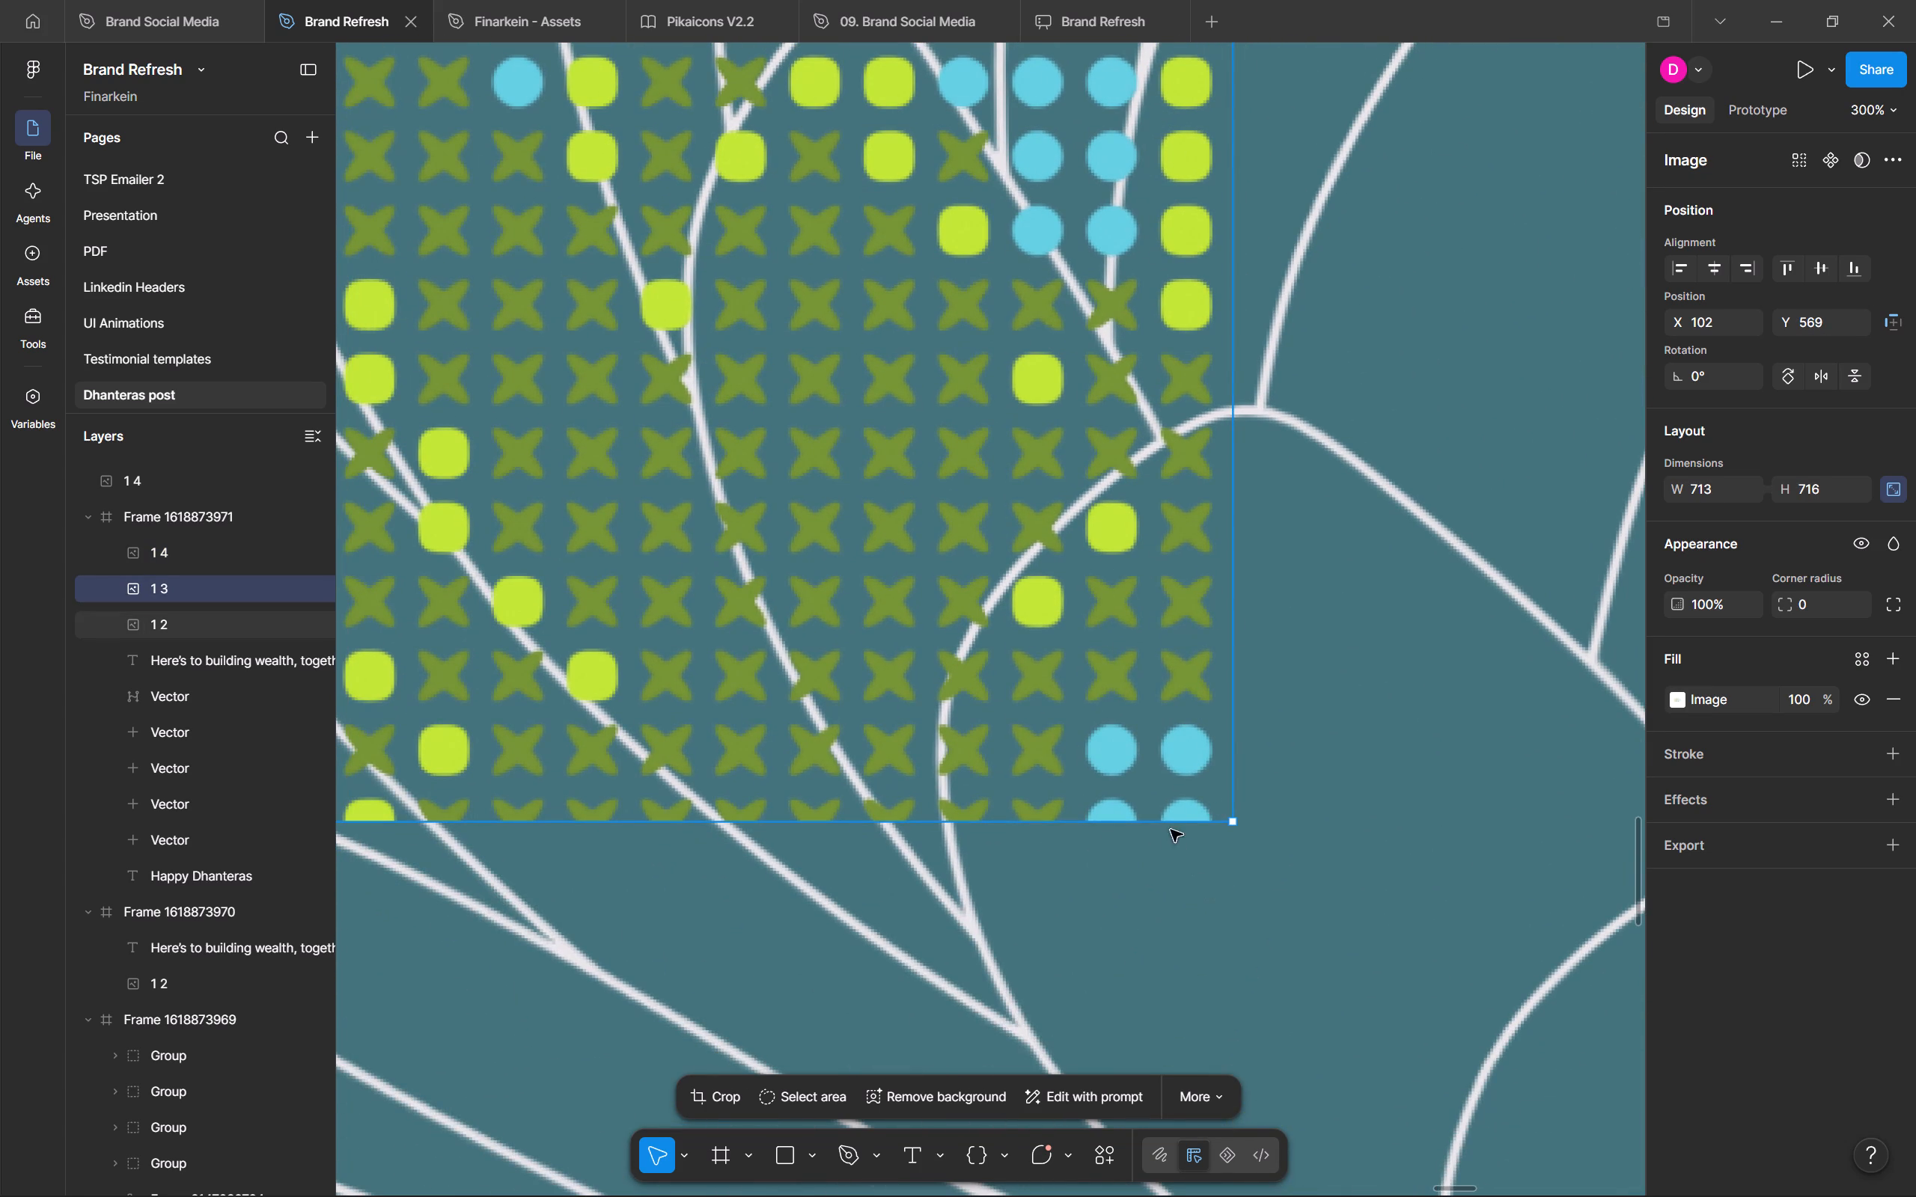
pyautogui.keyDown('ctrl'); pyautogui.moveTo(1176, 817); pyautogui.dragTo(1191, 866); pyautogui.keyUp('ctrl')
pyautogui.keyDown('ctrl'); pyautogui.moveTo(1230, 799); pyautogui.dragTo(1239, 802); pyautogui.keyUp('ctrl')
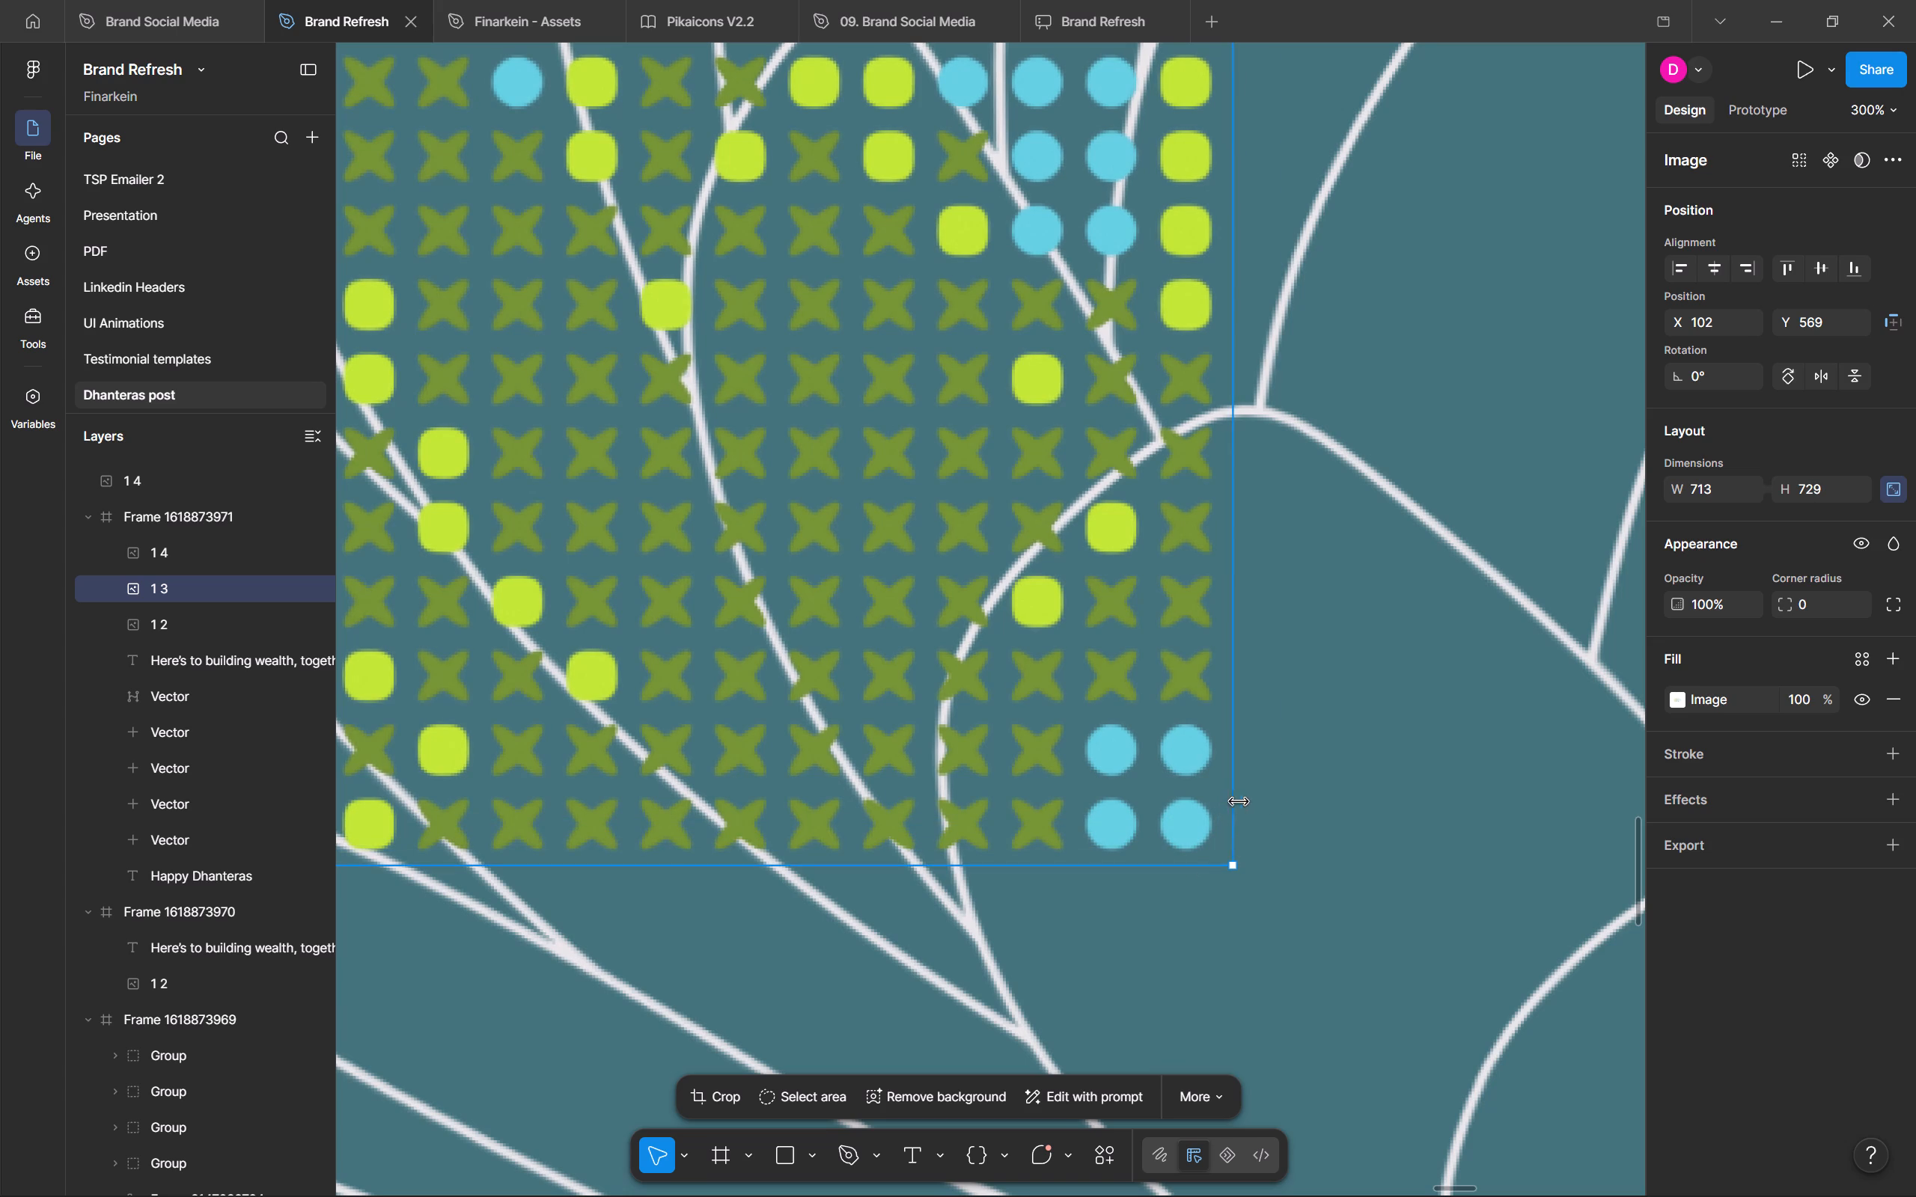
pyautogui.keyDown('ctrl'); pyautogui.moveTo(1239, 802); pyautogui.dragTo(1303, 808); pyautogui.keyUp('ctrl')
pyautogui.keyDown('ctrl'); pyautogui.scroll(-14, 1298, 807); pyautogui.keyUp('ctrl')
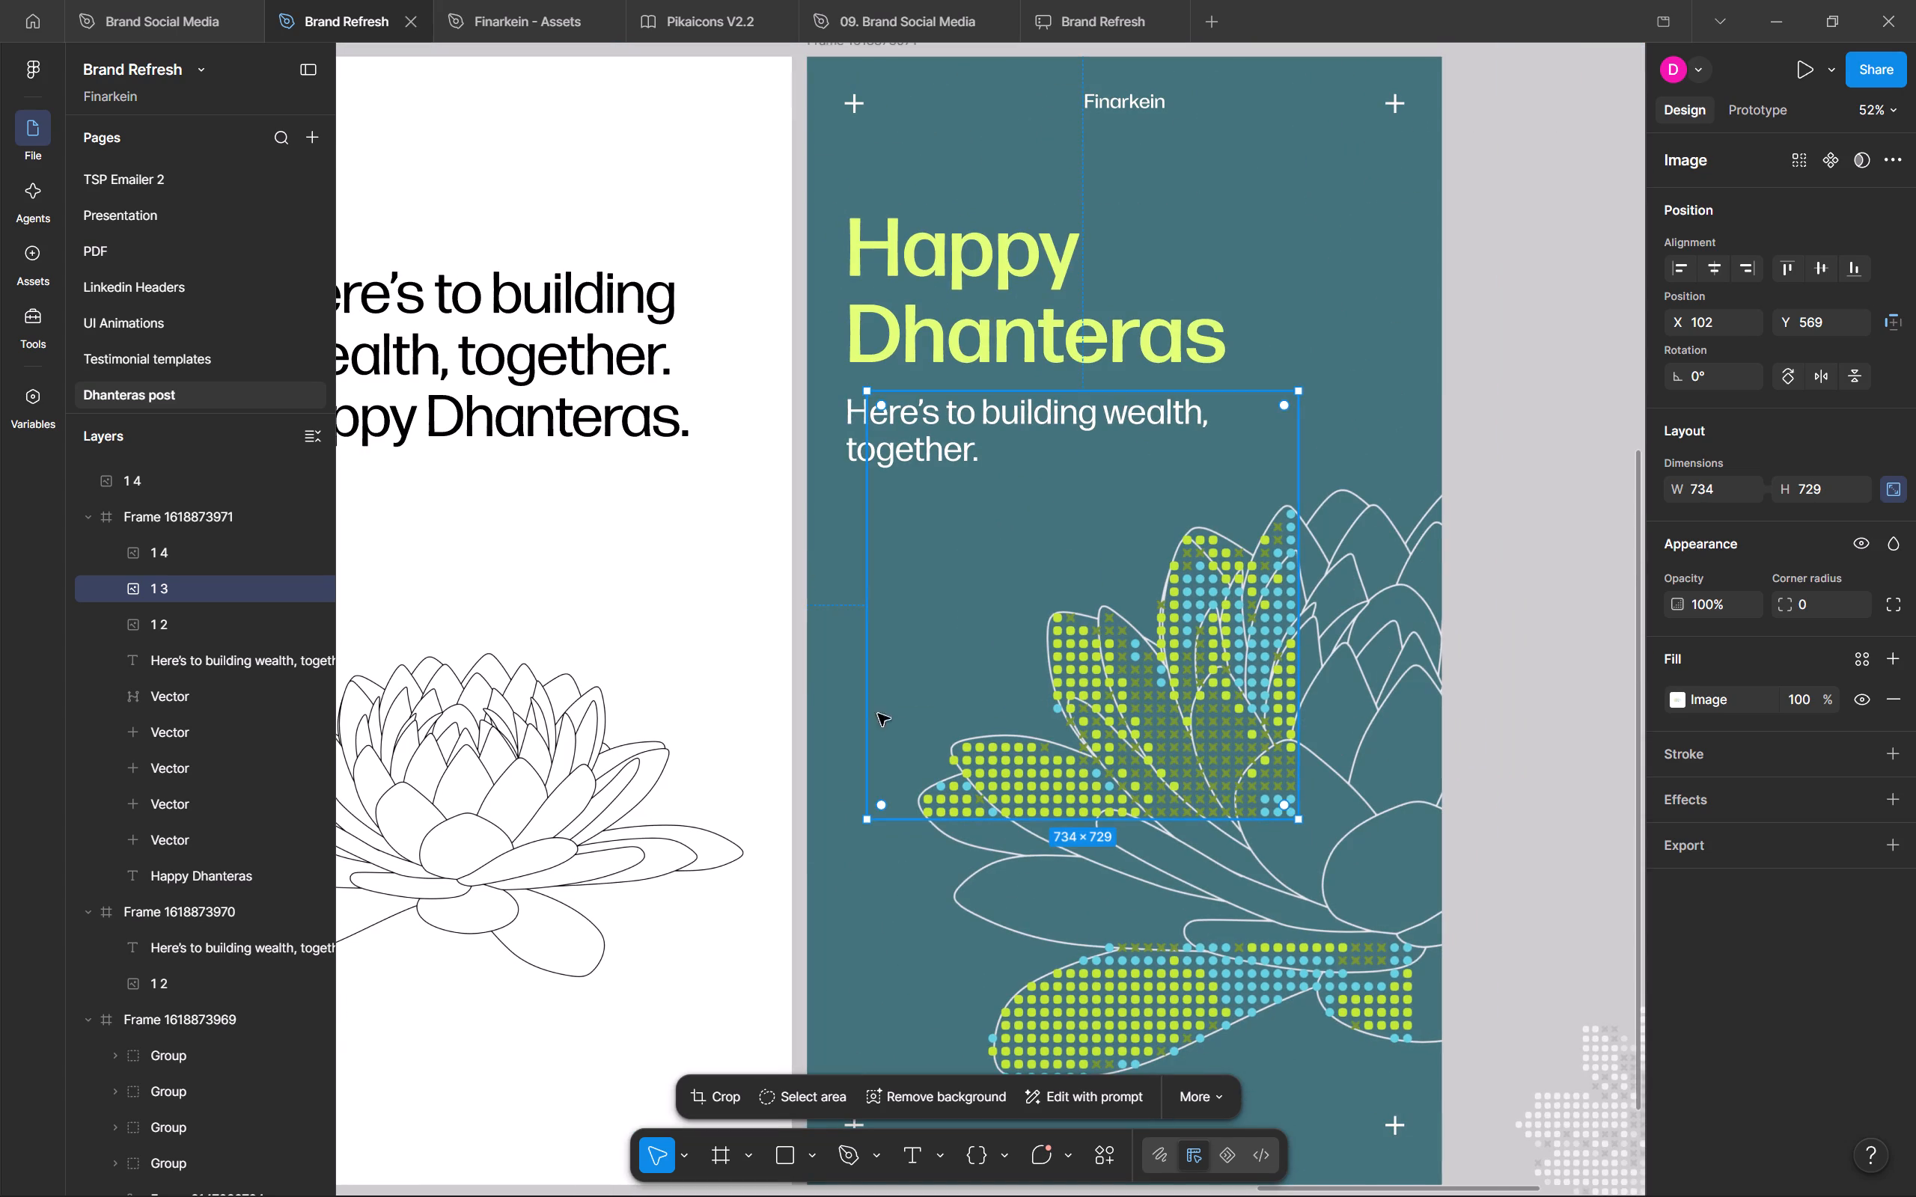
pyautogui.click(808, 689)
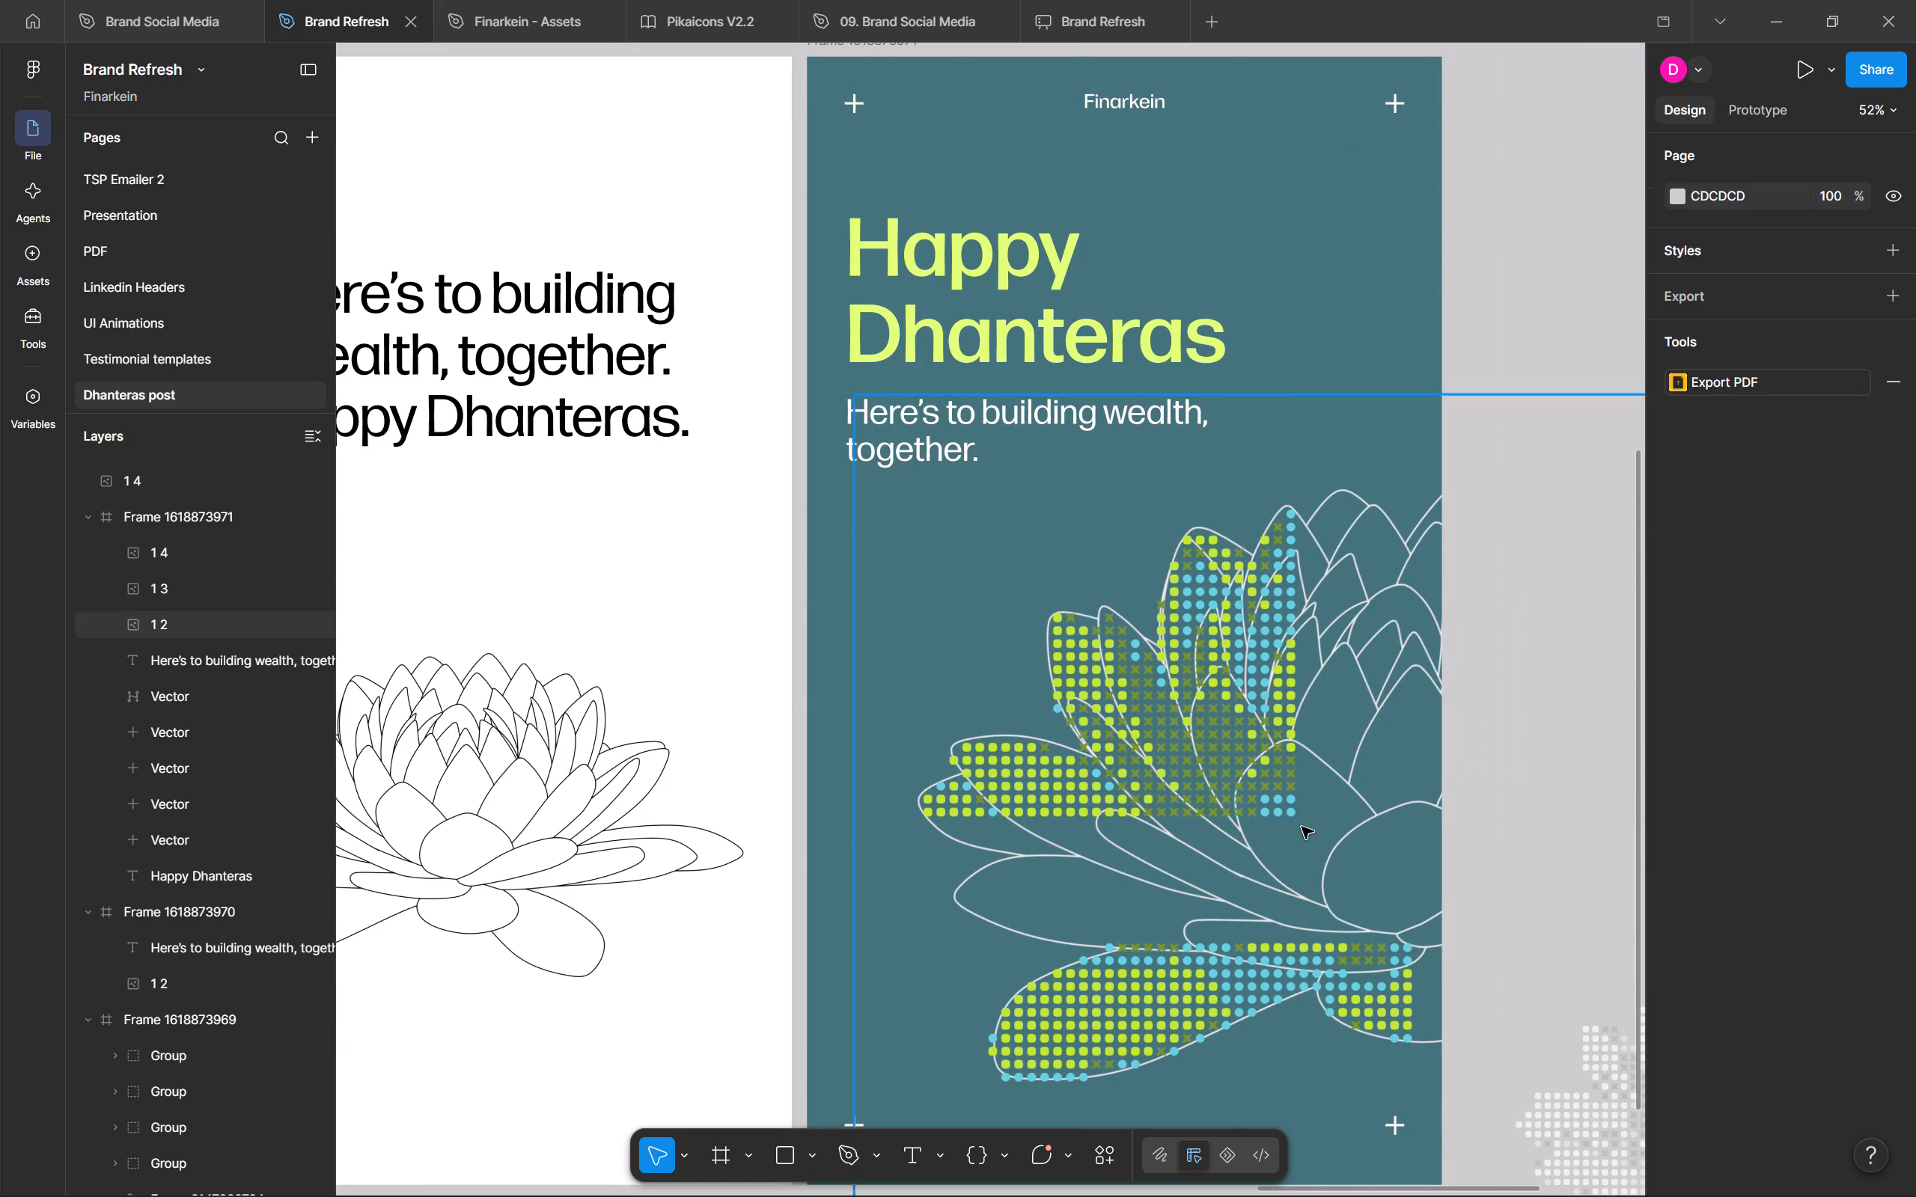
# Draw a rectangle about 680 × 581 over the upper dotted petals and send it behind both dotted lotus crops.
pyautogui.moveTo(1300, 827); pyautogui.dragTo(1243, 769, button='middle')
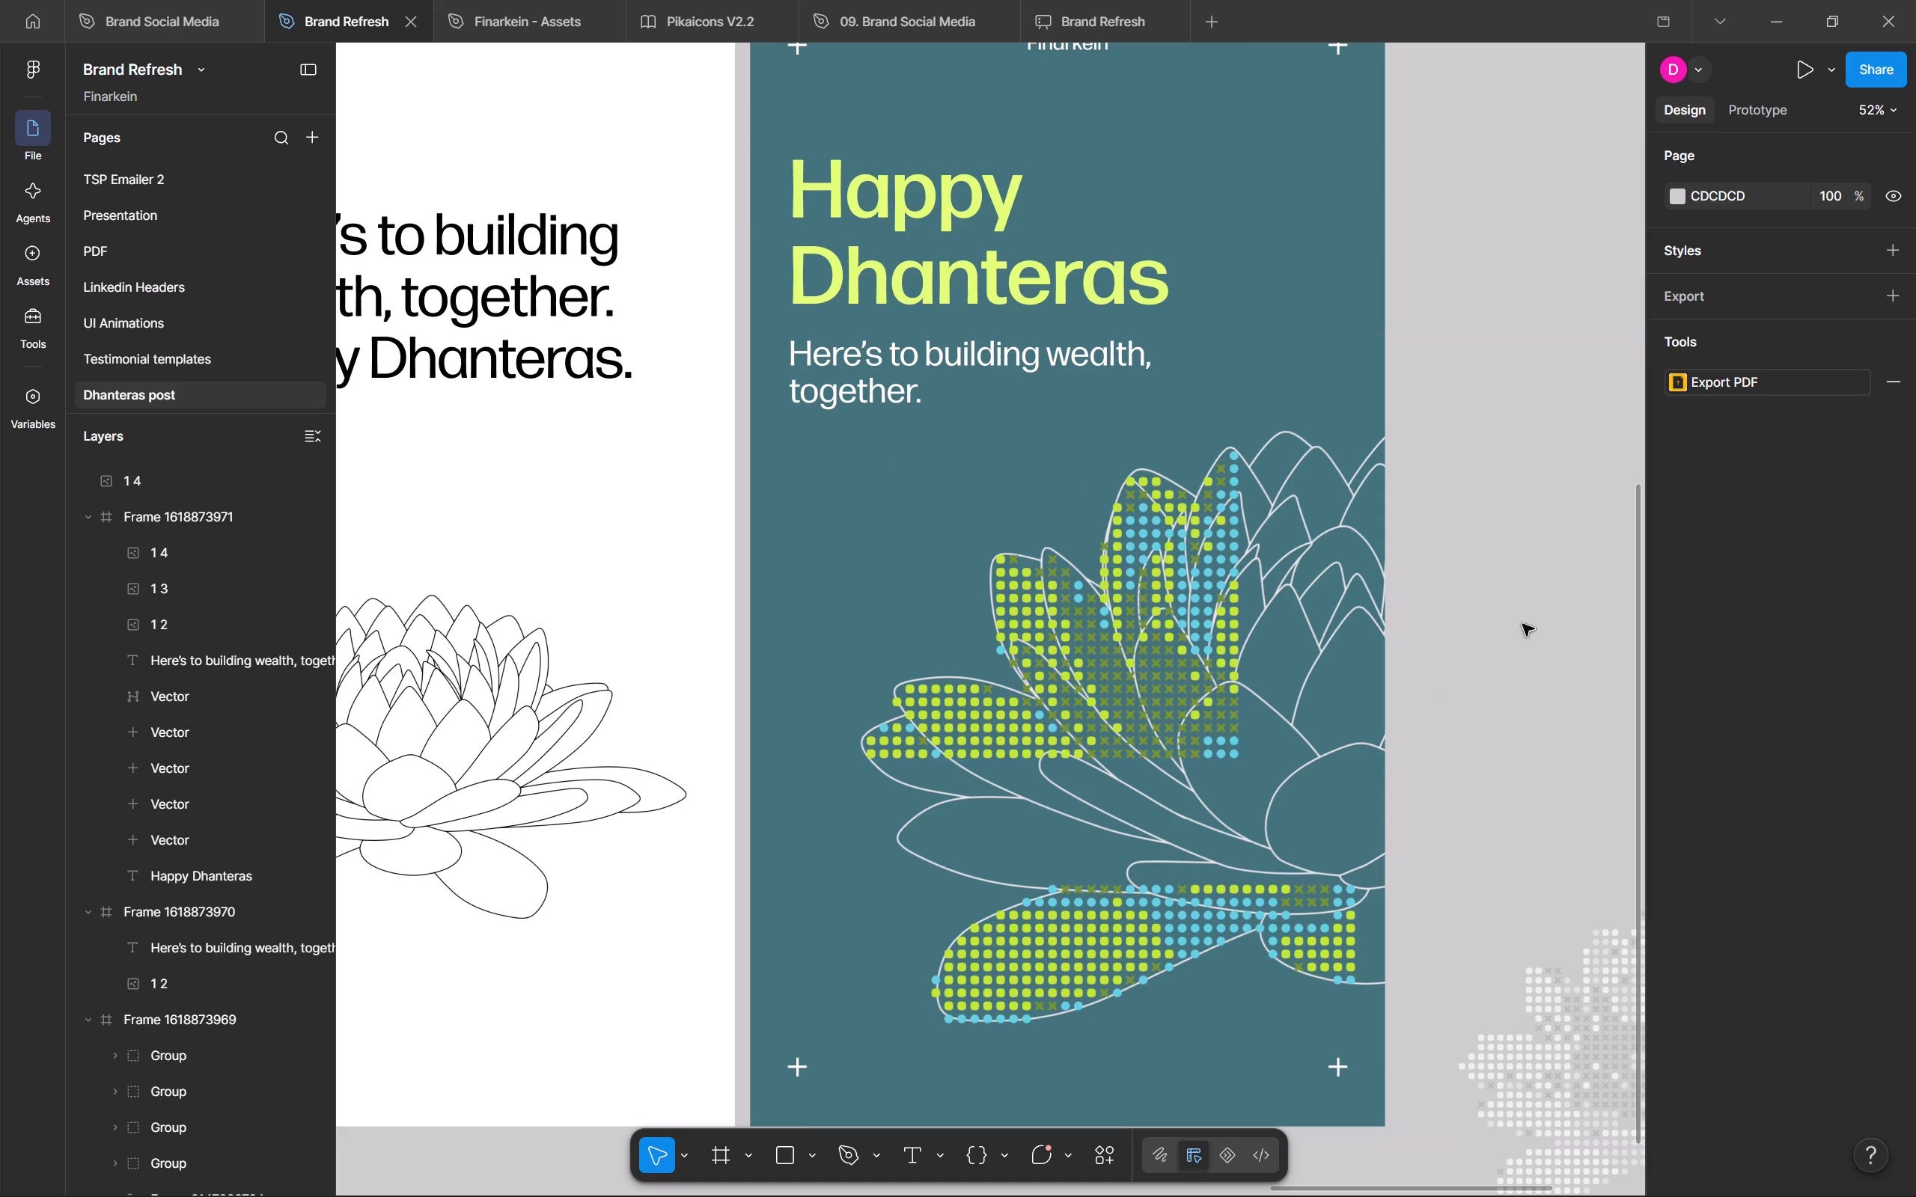
pyautogui.click(775, 1154)
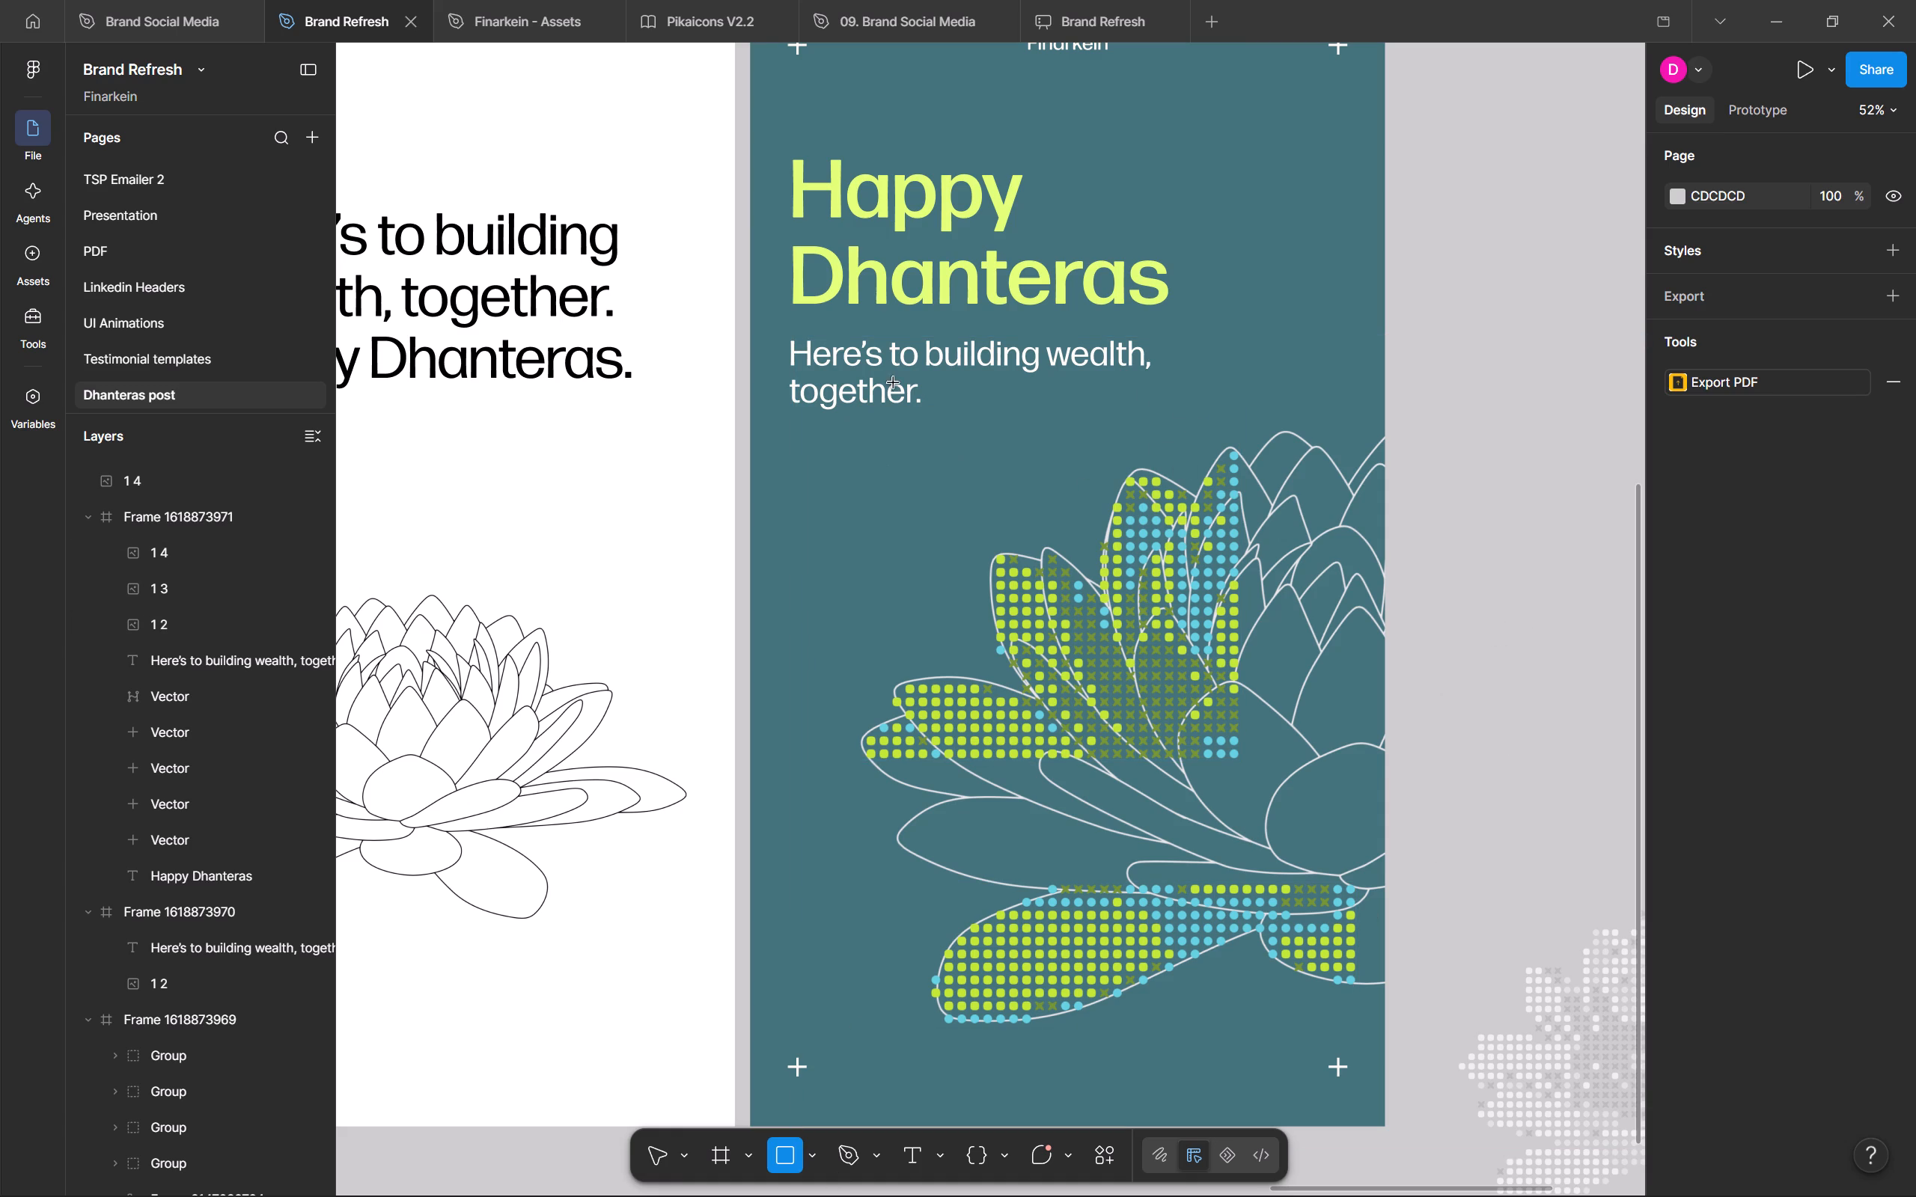
pyautogui.moveTo(841, 420); pyautogui.dragTo(1240, 765)
pyautogui.hotkey('ctrl', '[')
pyautogui.hotkey('ctrl', '[')
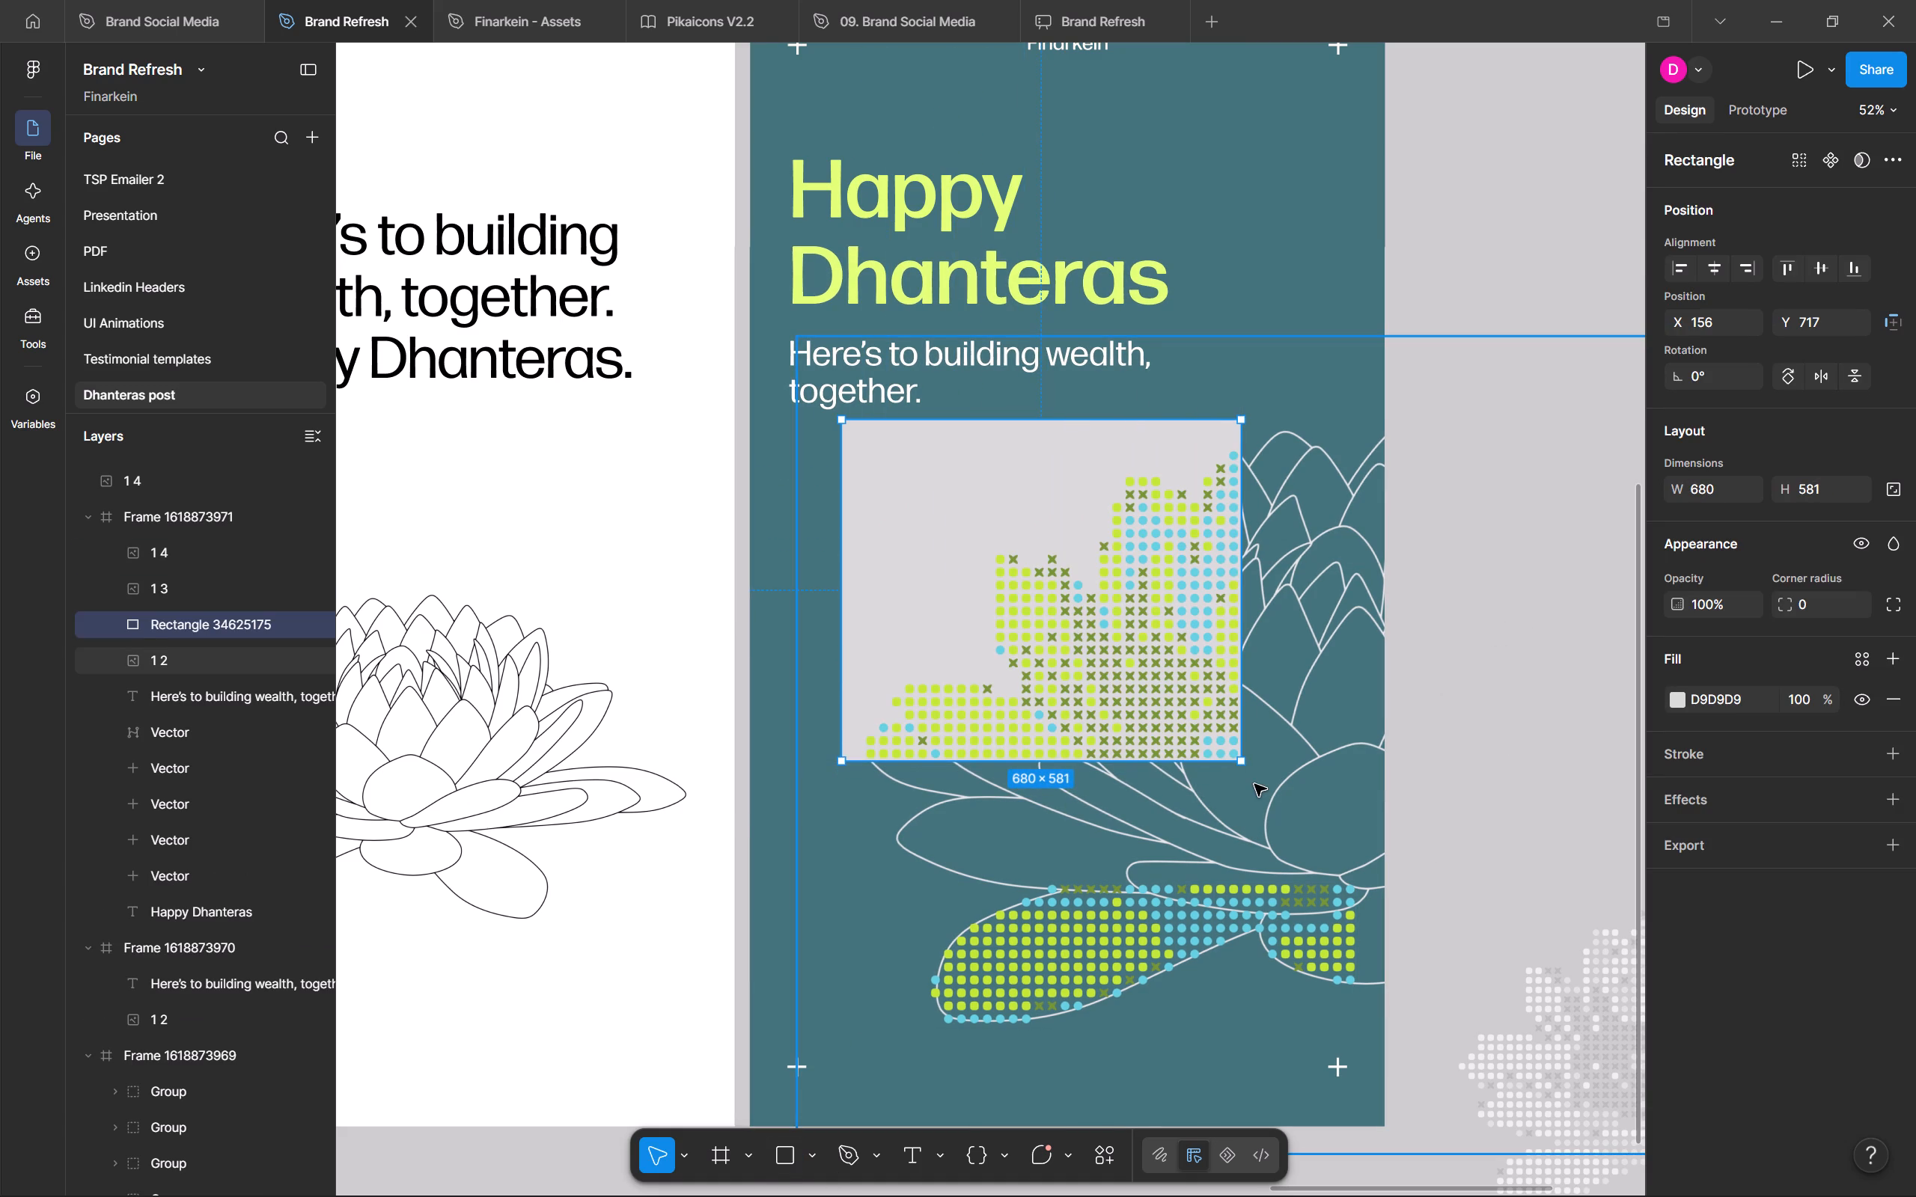
# Resize the rectangle behind the upper dotted petals to about 671 × 542 from its upper-left corner.
pyautogui.keyDown('ctrl'); pyautogui.scroll(6, 1028, 616); pyautogui.keyUp('ctrl')
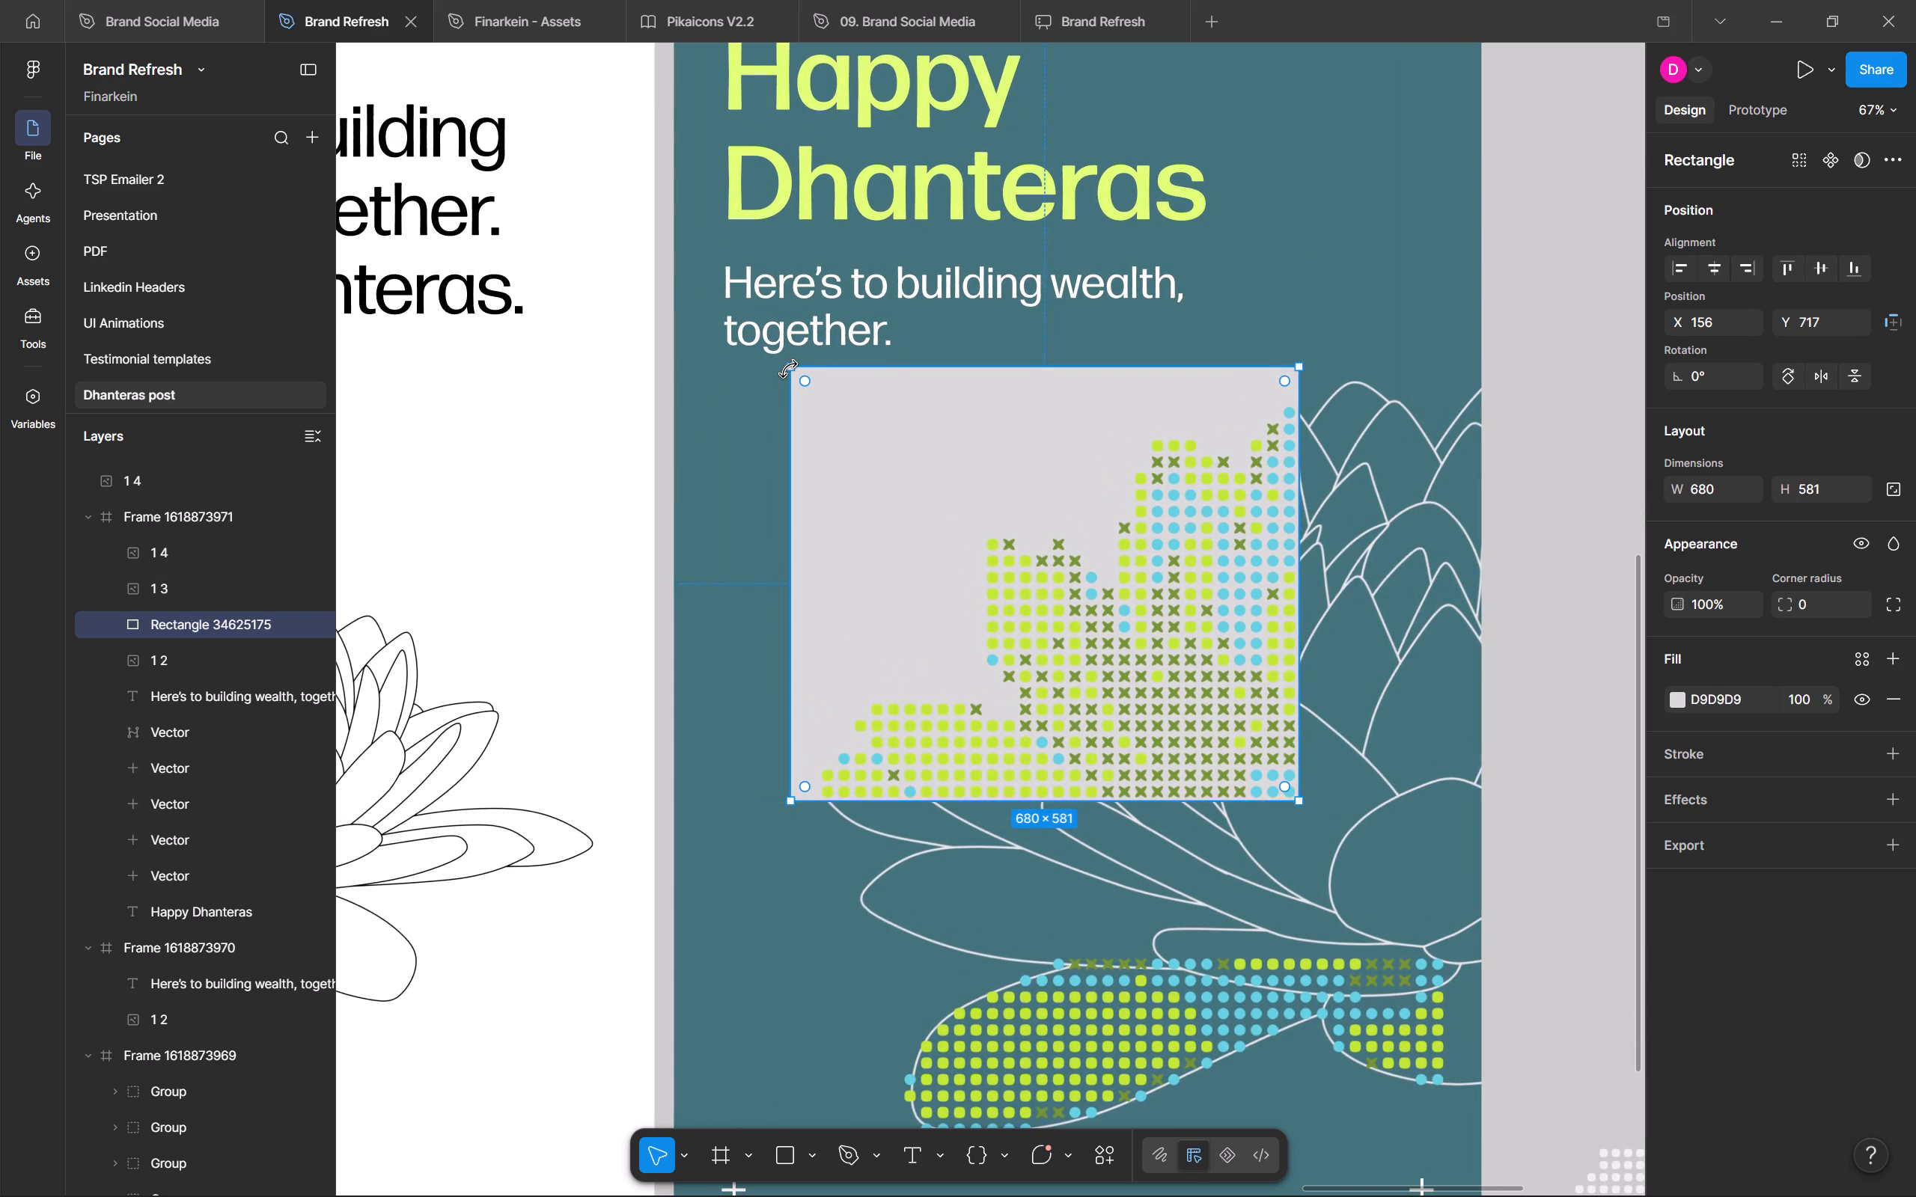
pyautogui.moveTo(792, 365); pyautogui.dragTo(822, 419)
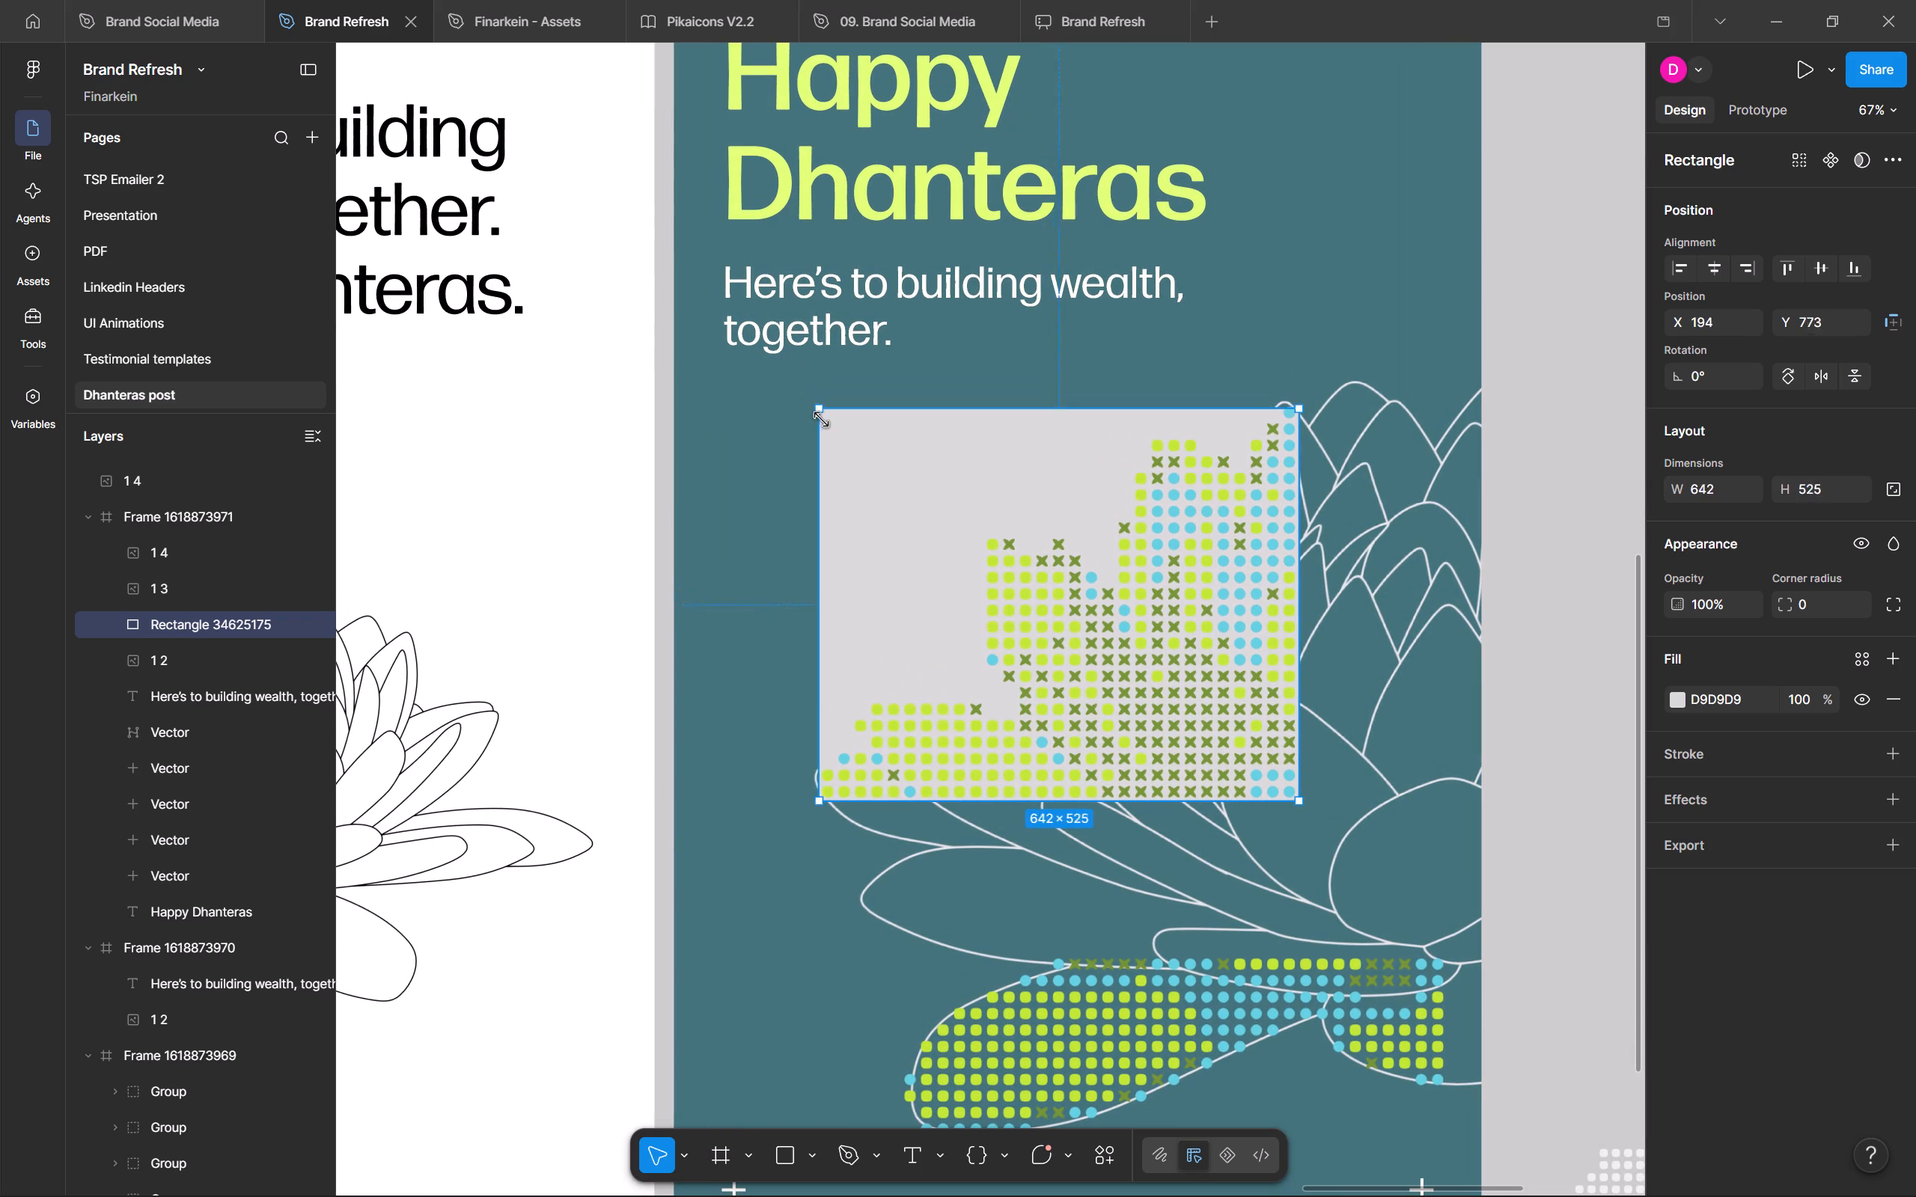
pyautogui.moveTo(822, 419); pyautogui.dragTo(810, 395)
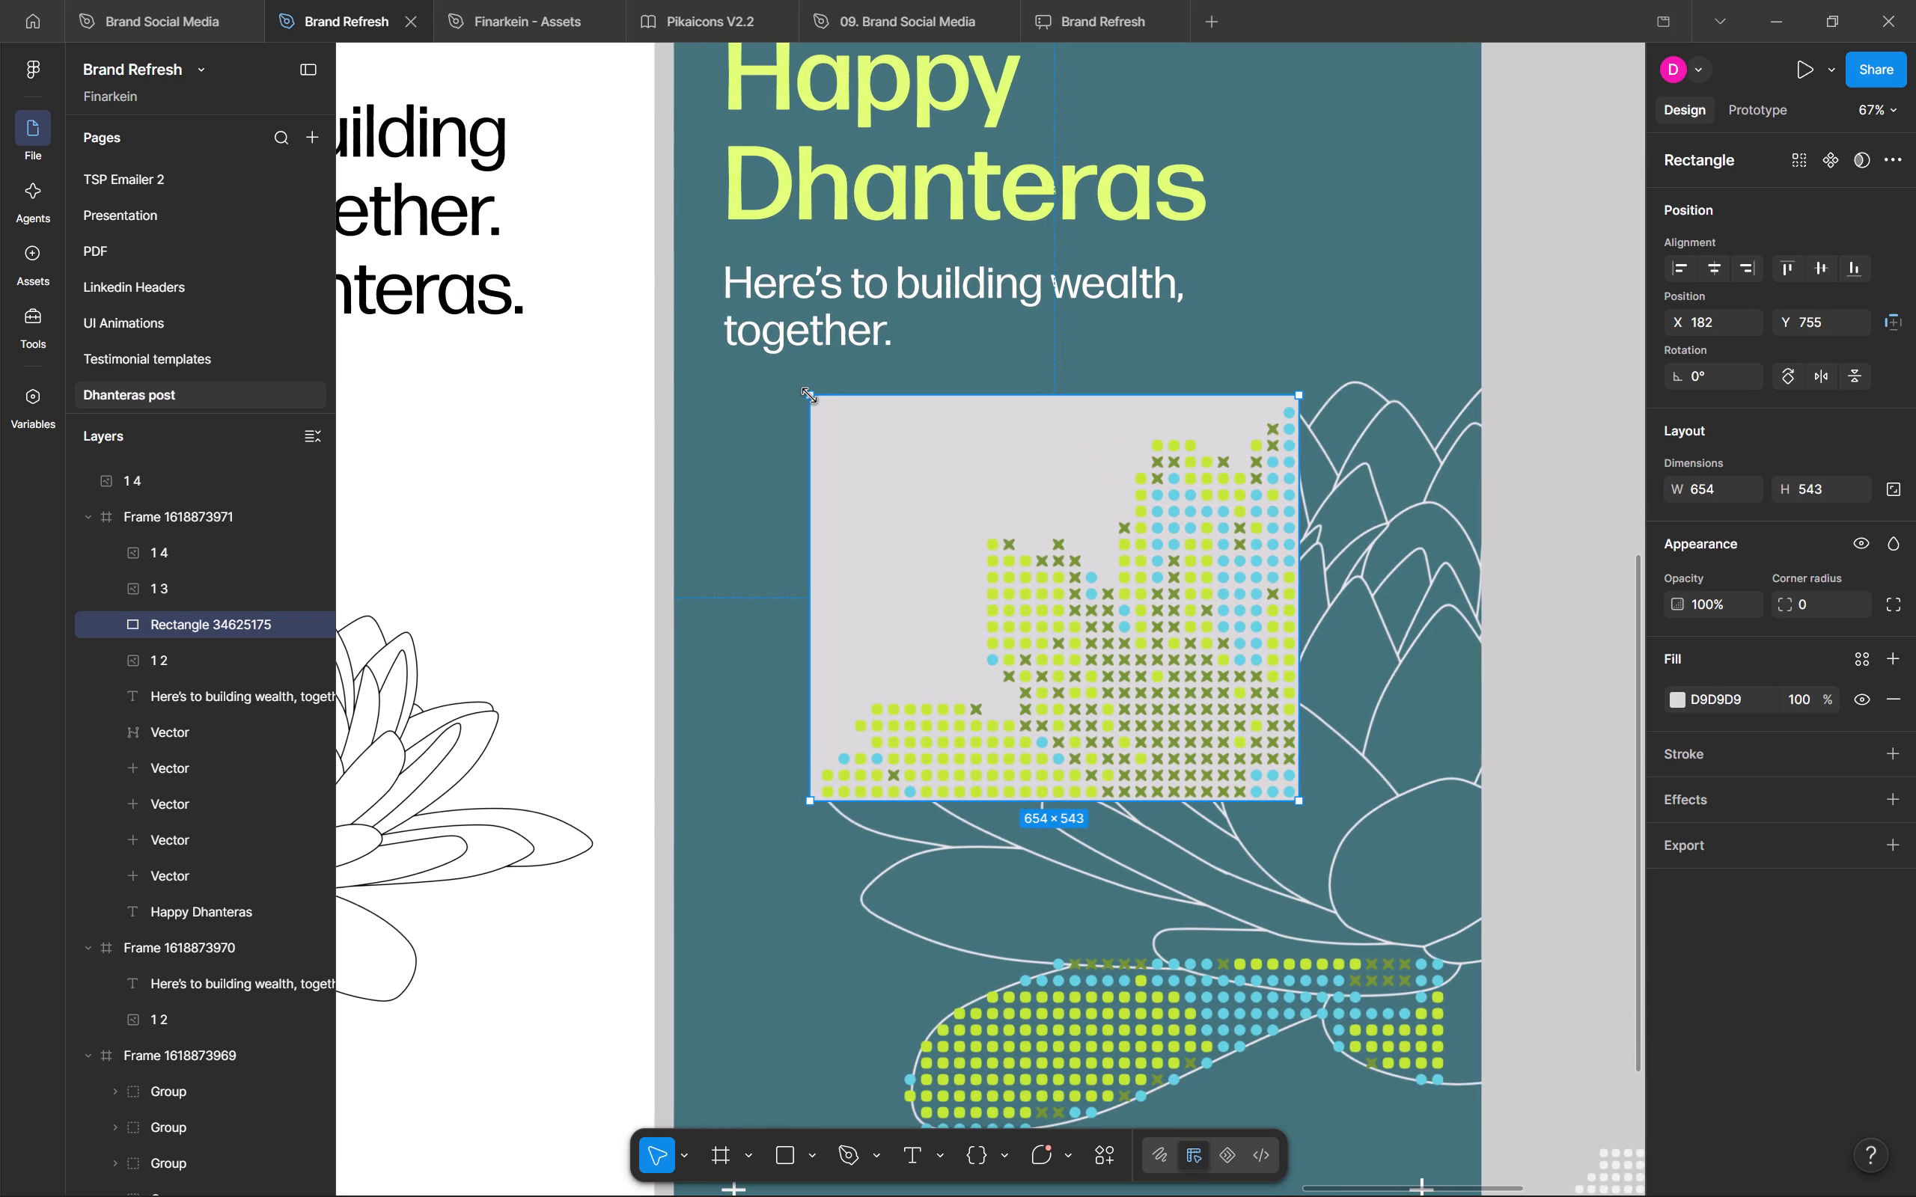
pyautogui.moveTo(810, 395); pyautogui.dragTo(796, 396)
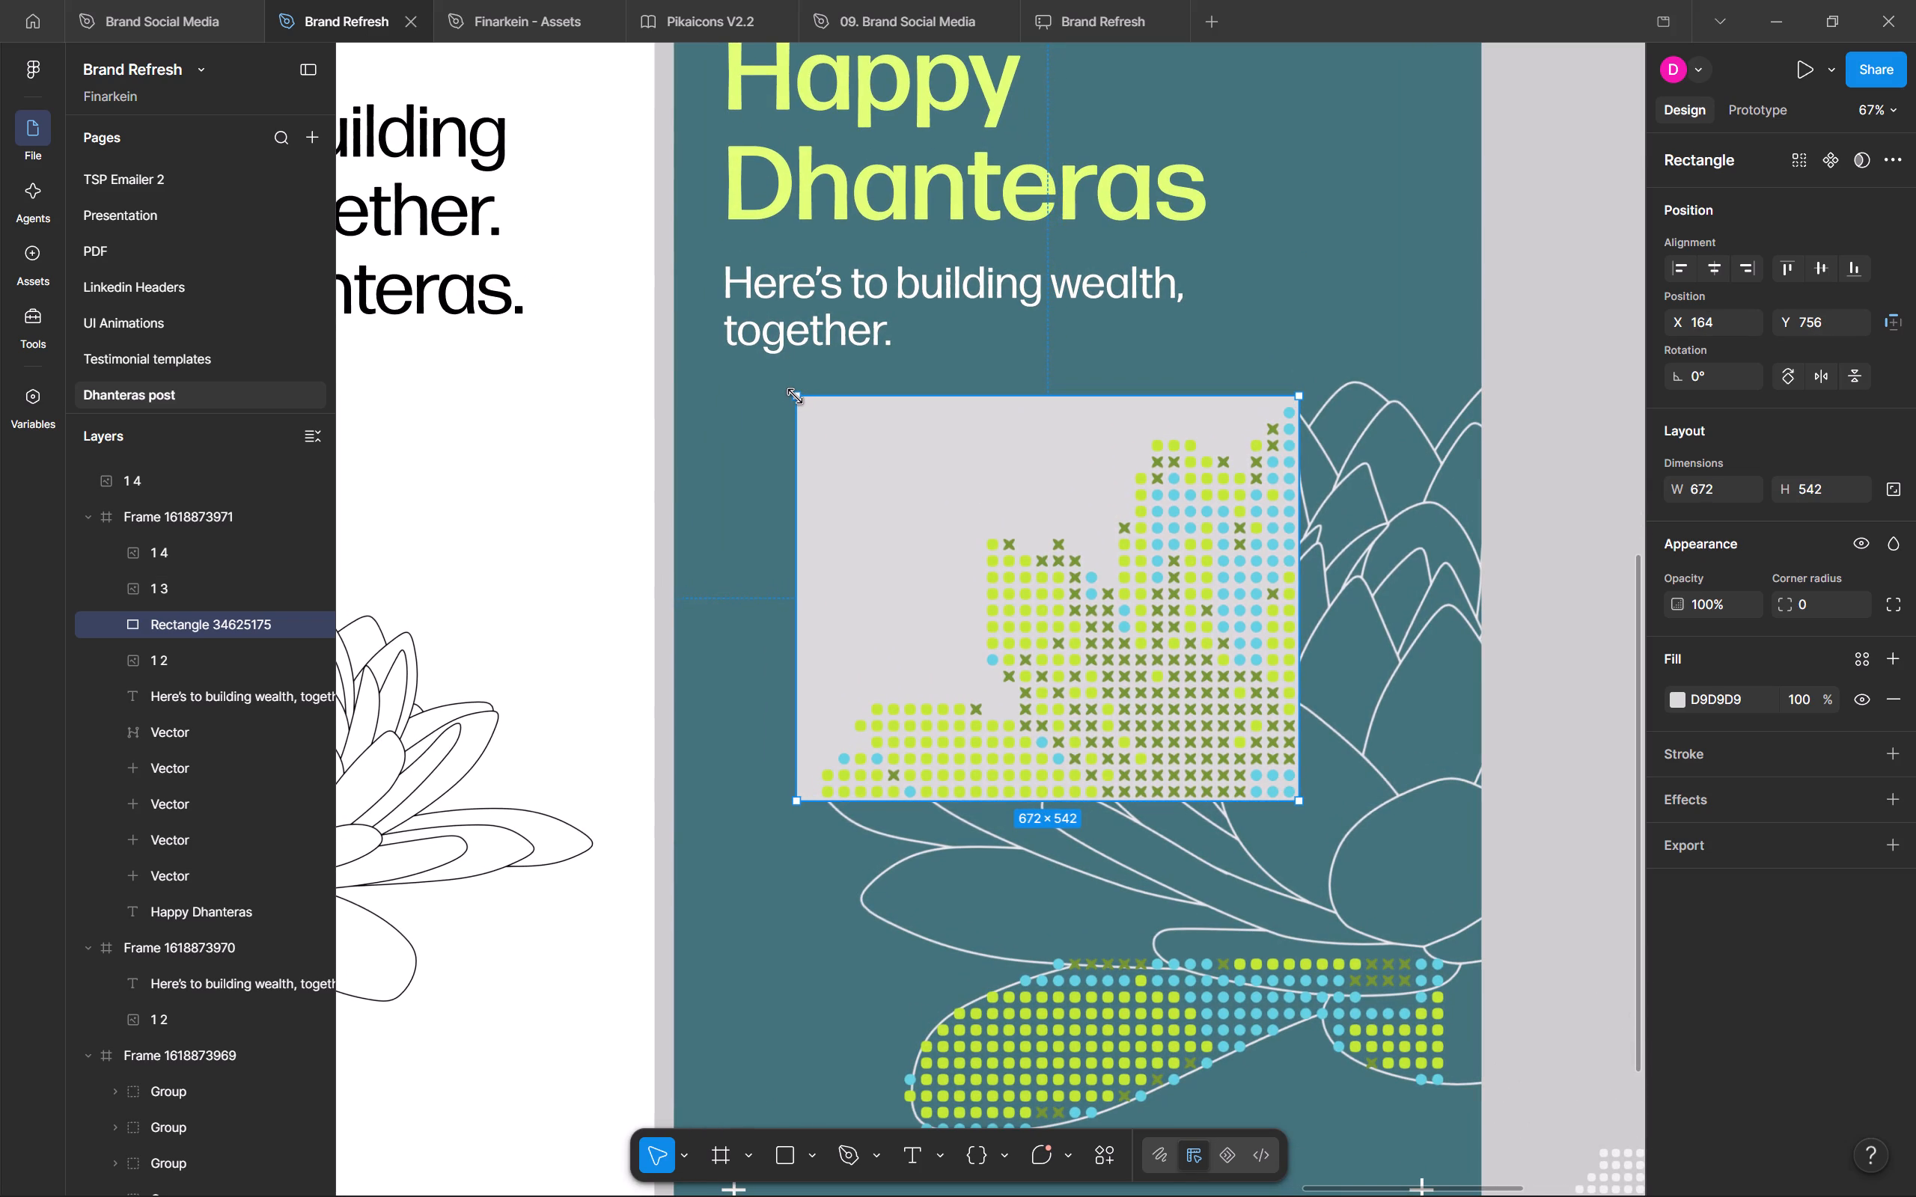
pyautogui.moveTo(796, 396); pyautogui.dragTo(797, 396)
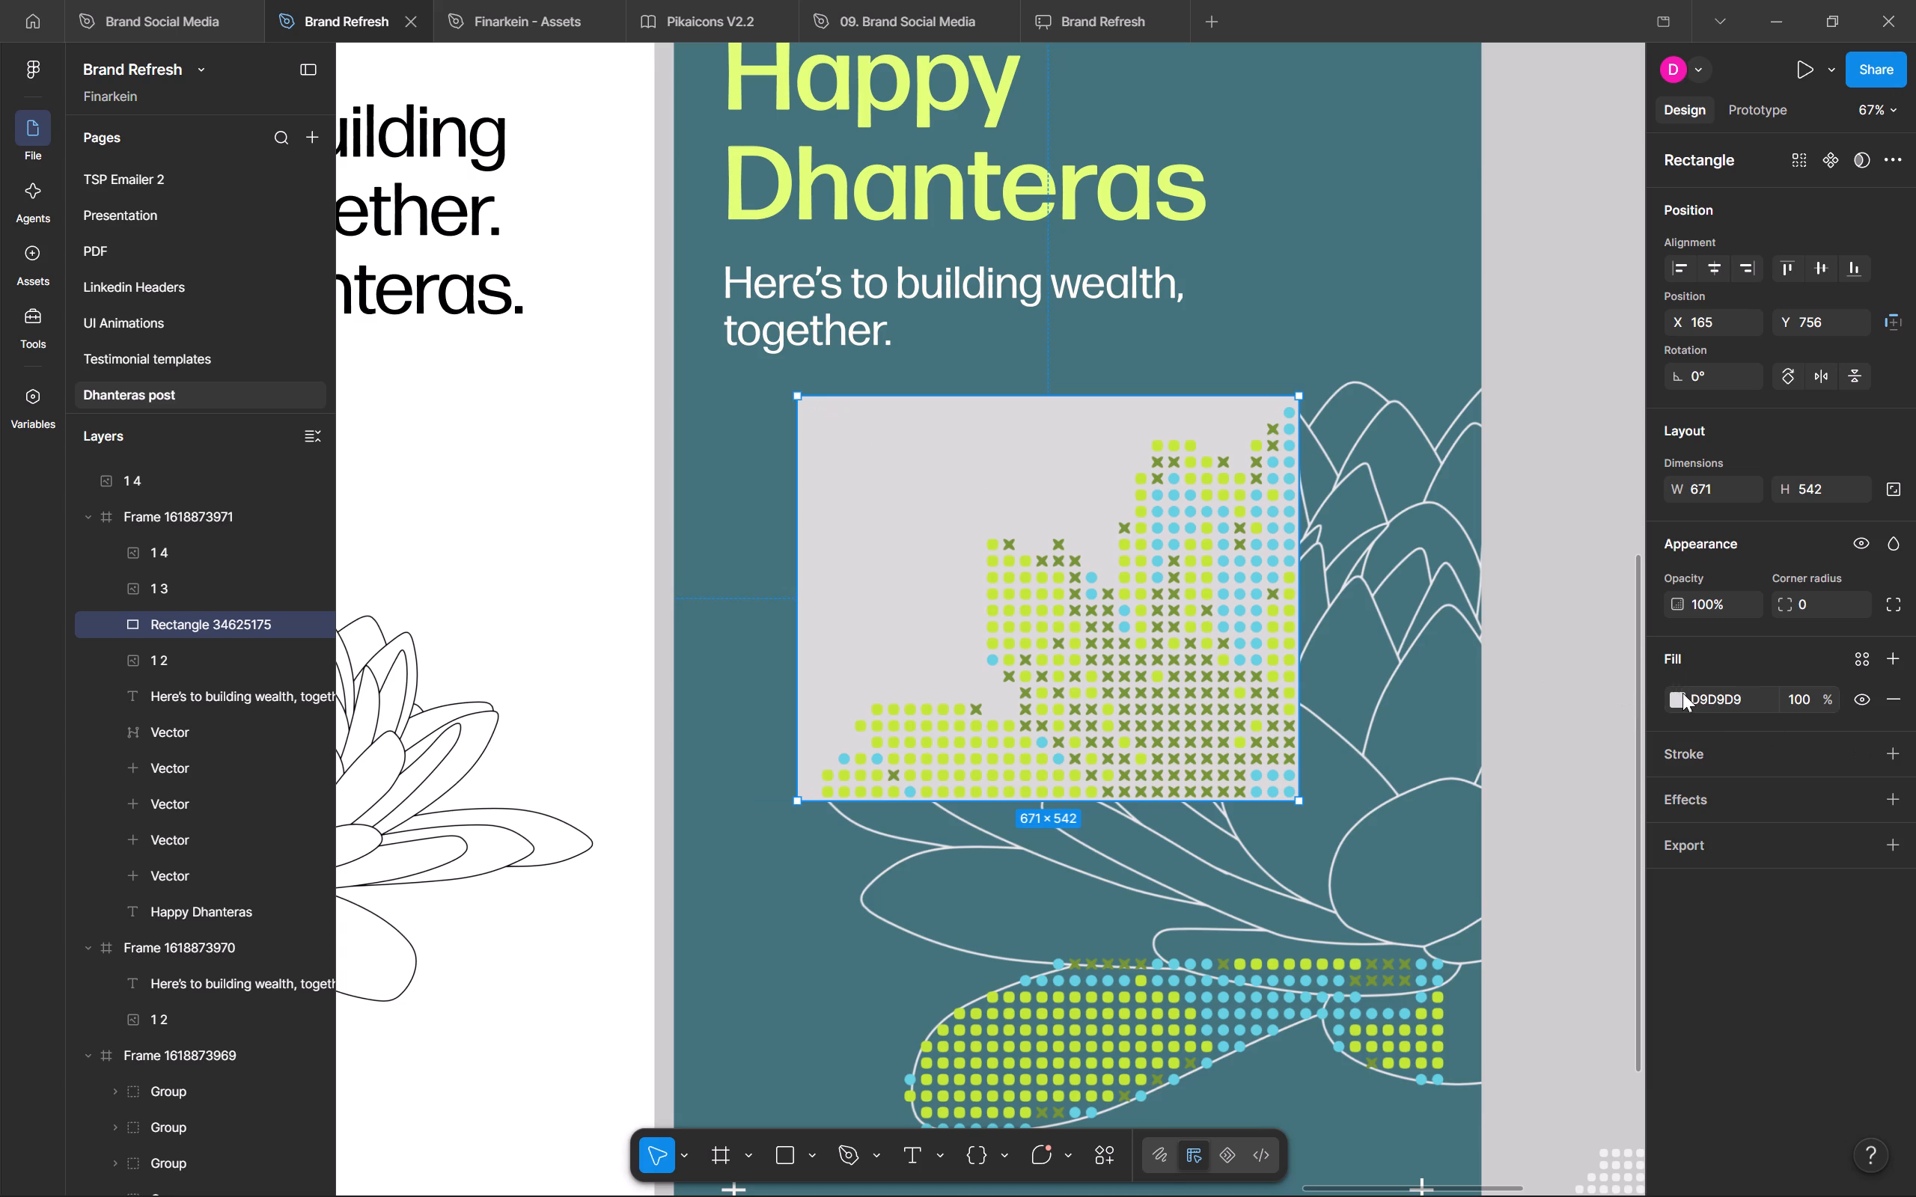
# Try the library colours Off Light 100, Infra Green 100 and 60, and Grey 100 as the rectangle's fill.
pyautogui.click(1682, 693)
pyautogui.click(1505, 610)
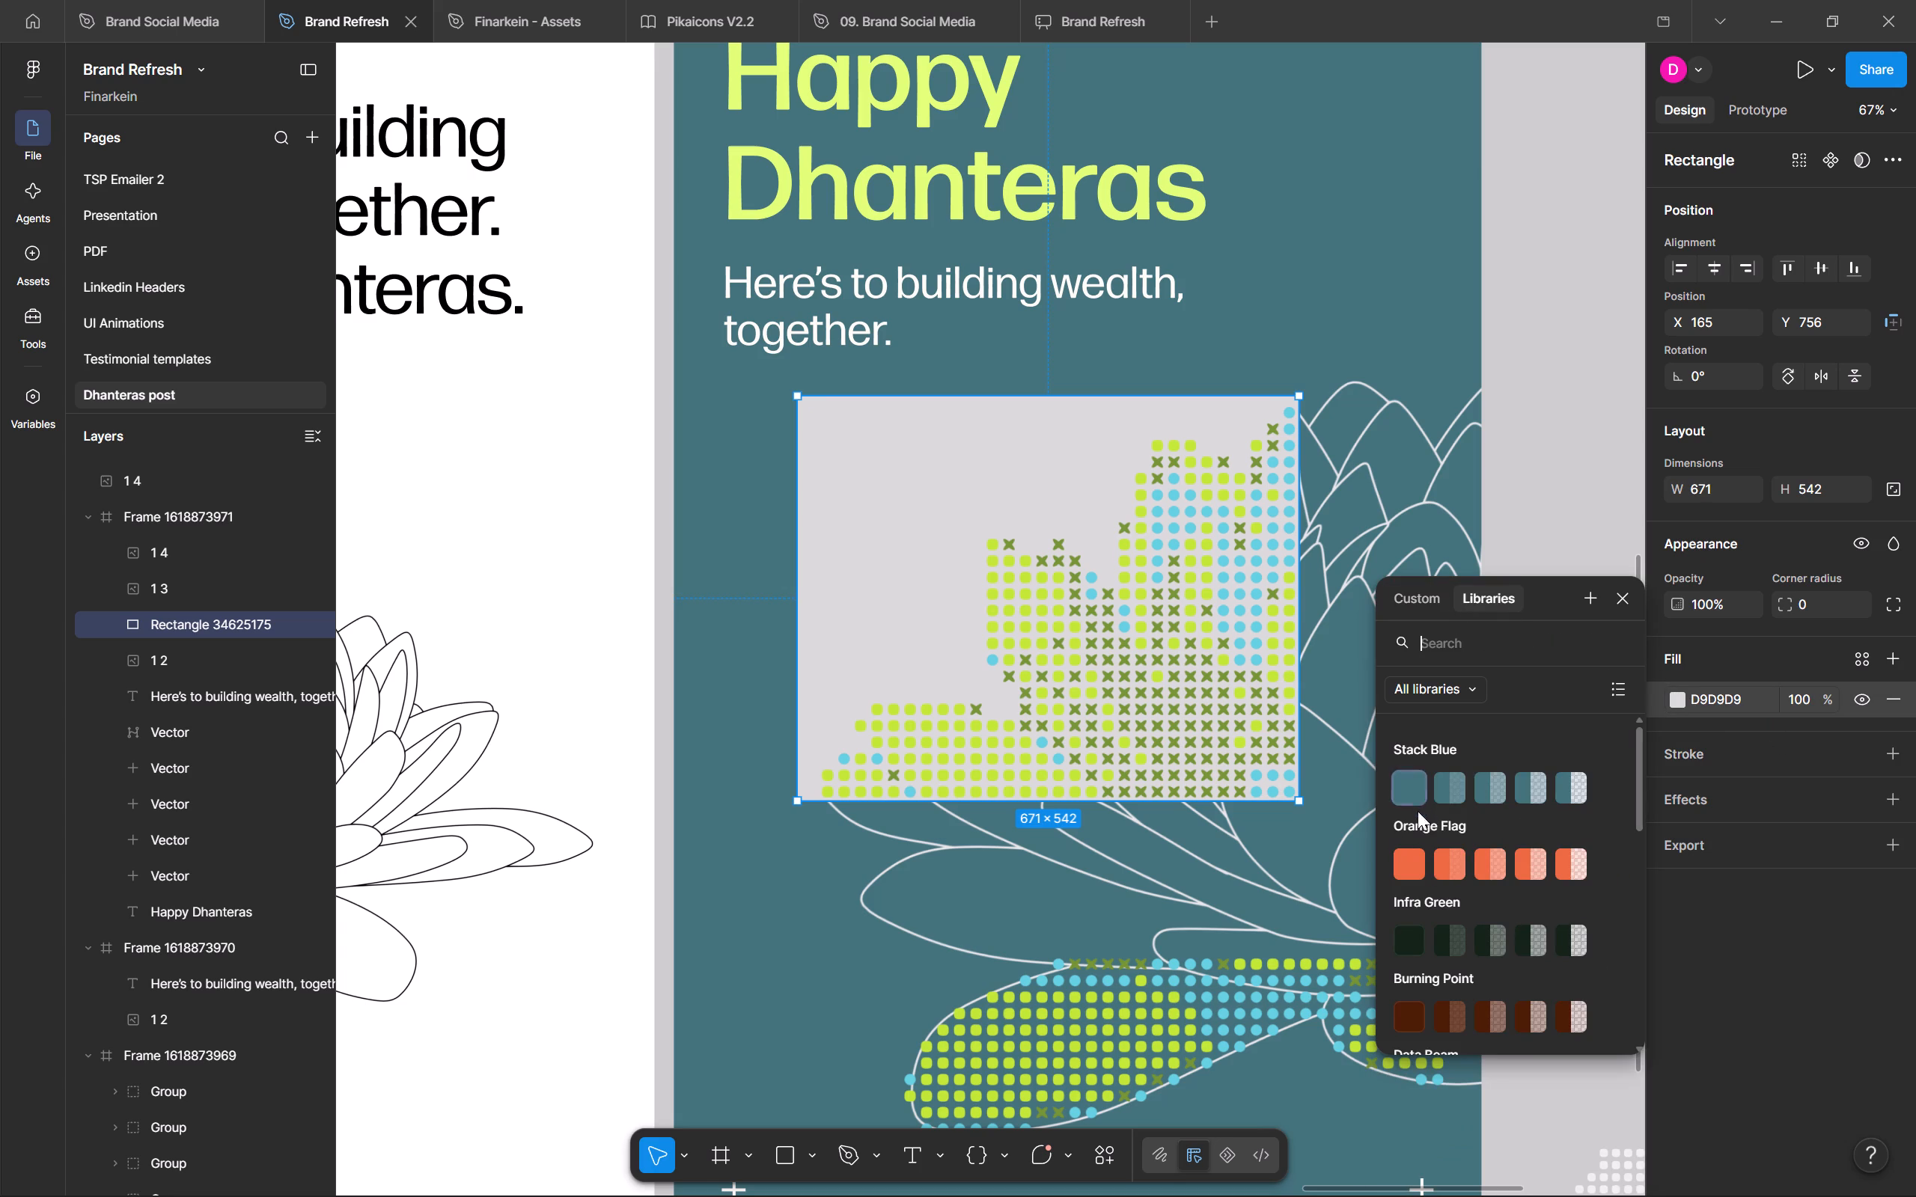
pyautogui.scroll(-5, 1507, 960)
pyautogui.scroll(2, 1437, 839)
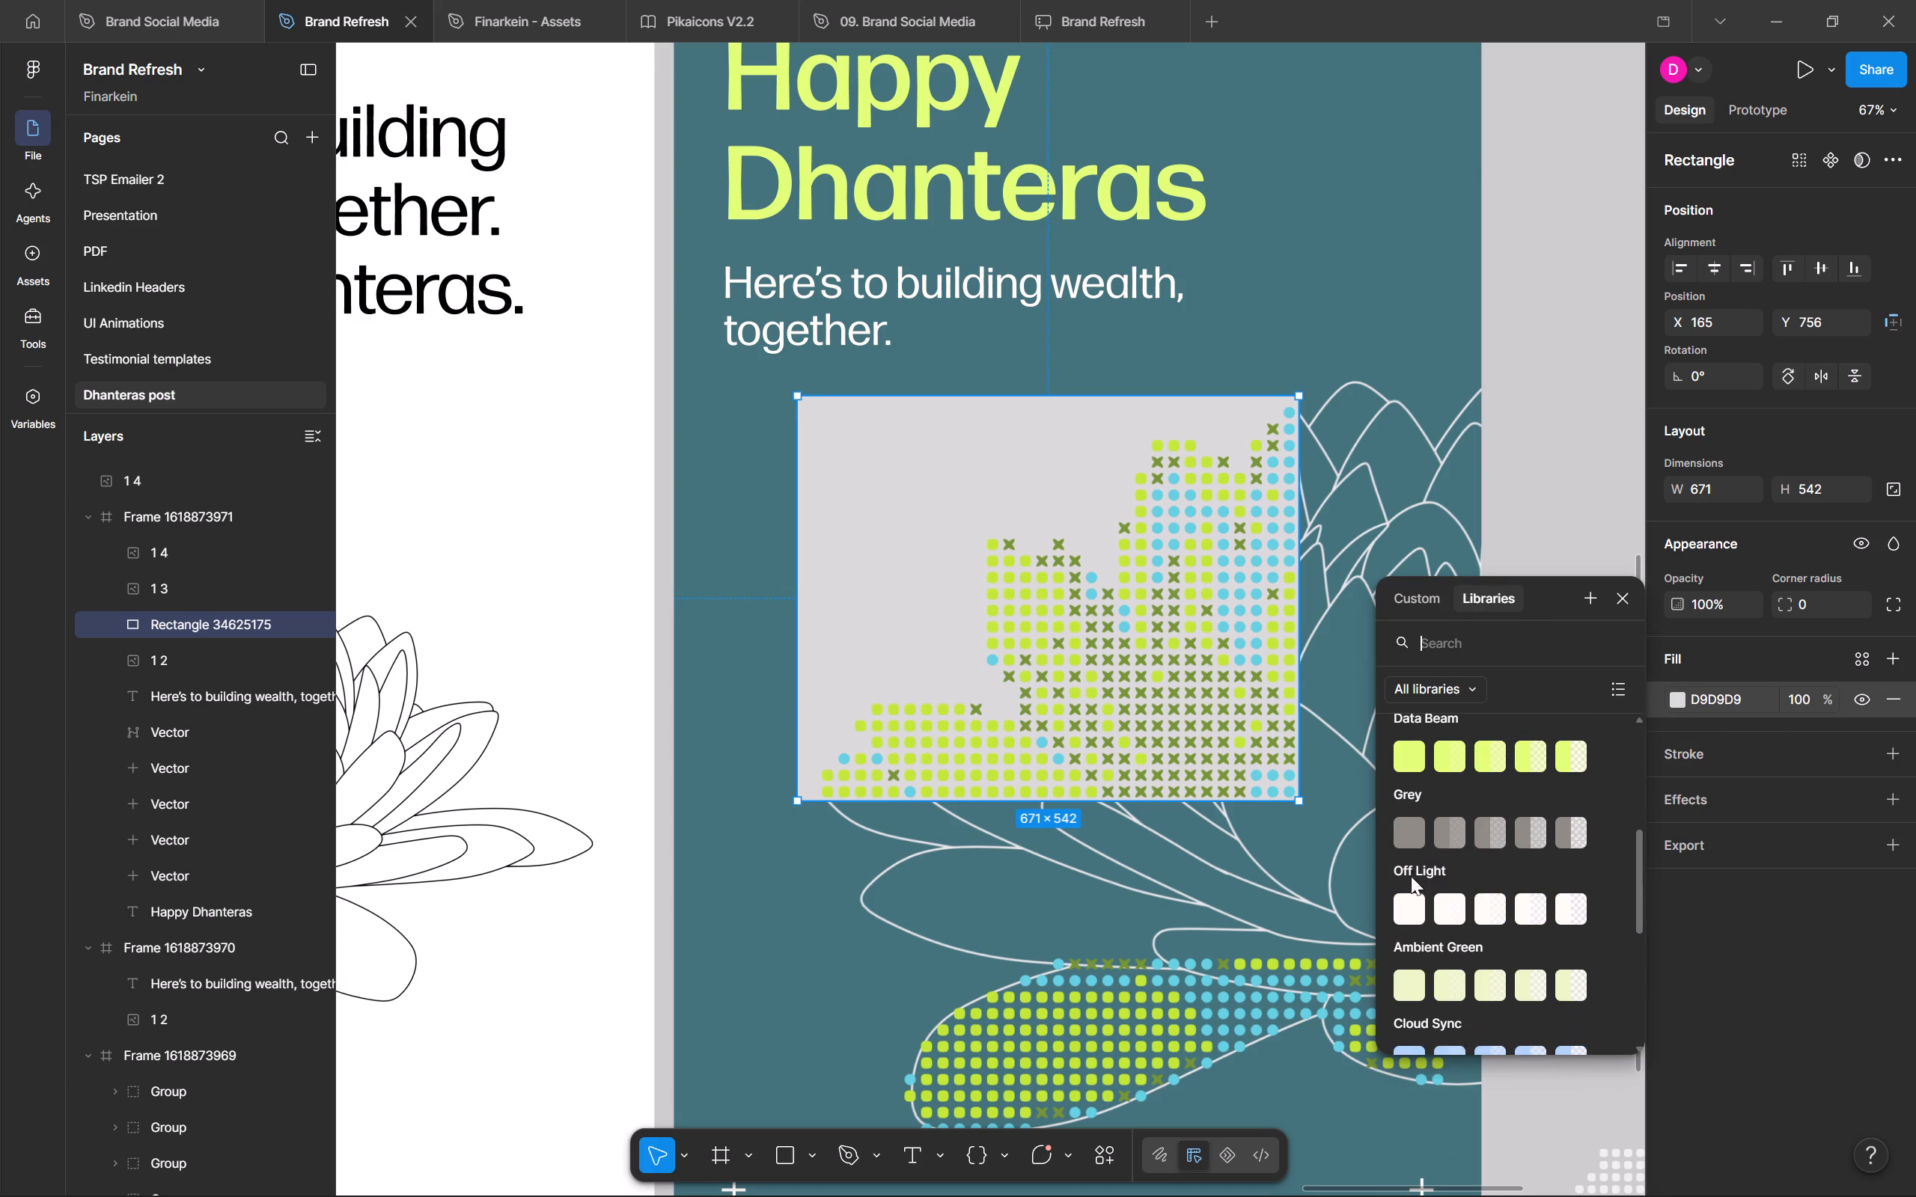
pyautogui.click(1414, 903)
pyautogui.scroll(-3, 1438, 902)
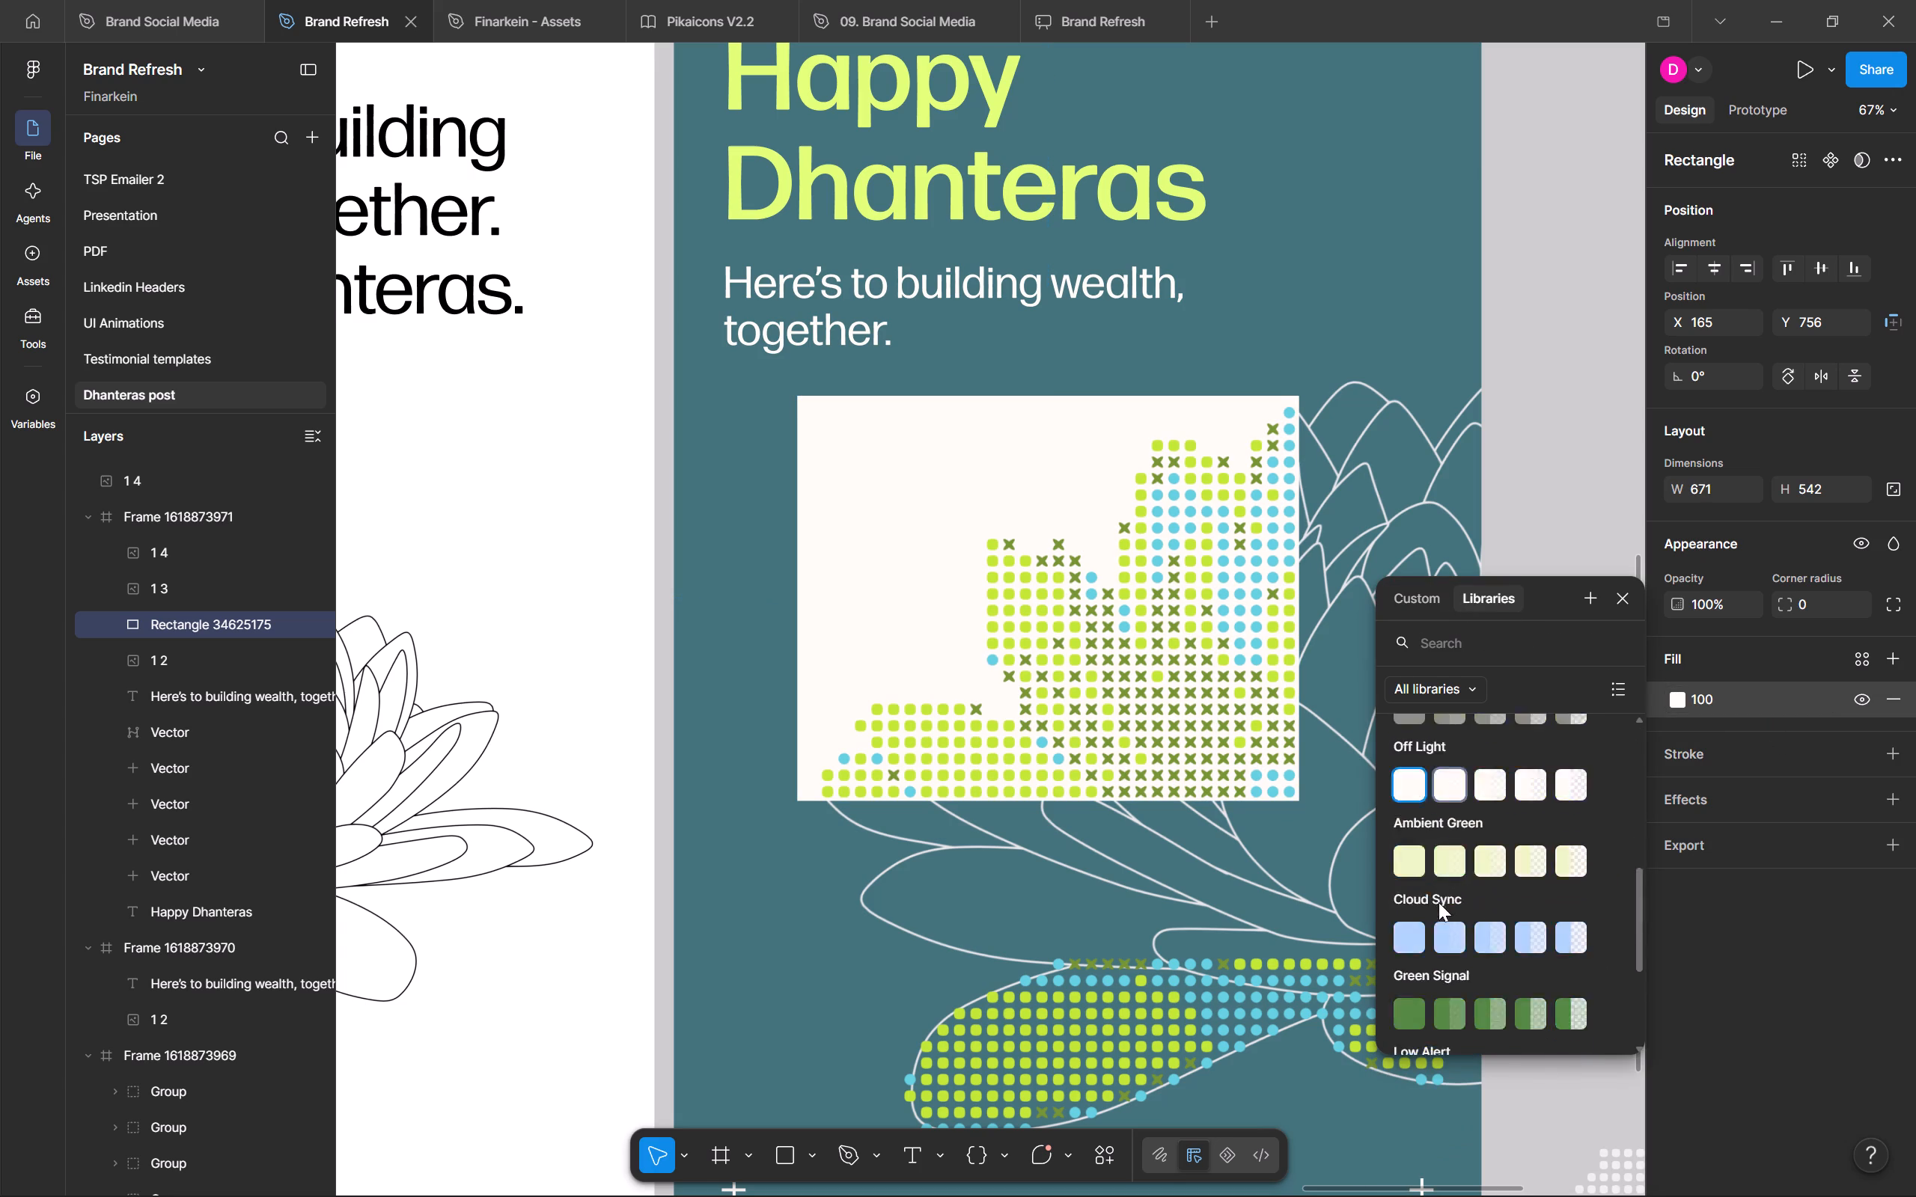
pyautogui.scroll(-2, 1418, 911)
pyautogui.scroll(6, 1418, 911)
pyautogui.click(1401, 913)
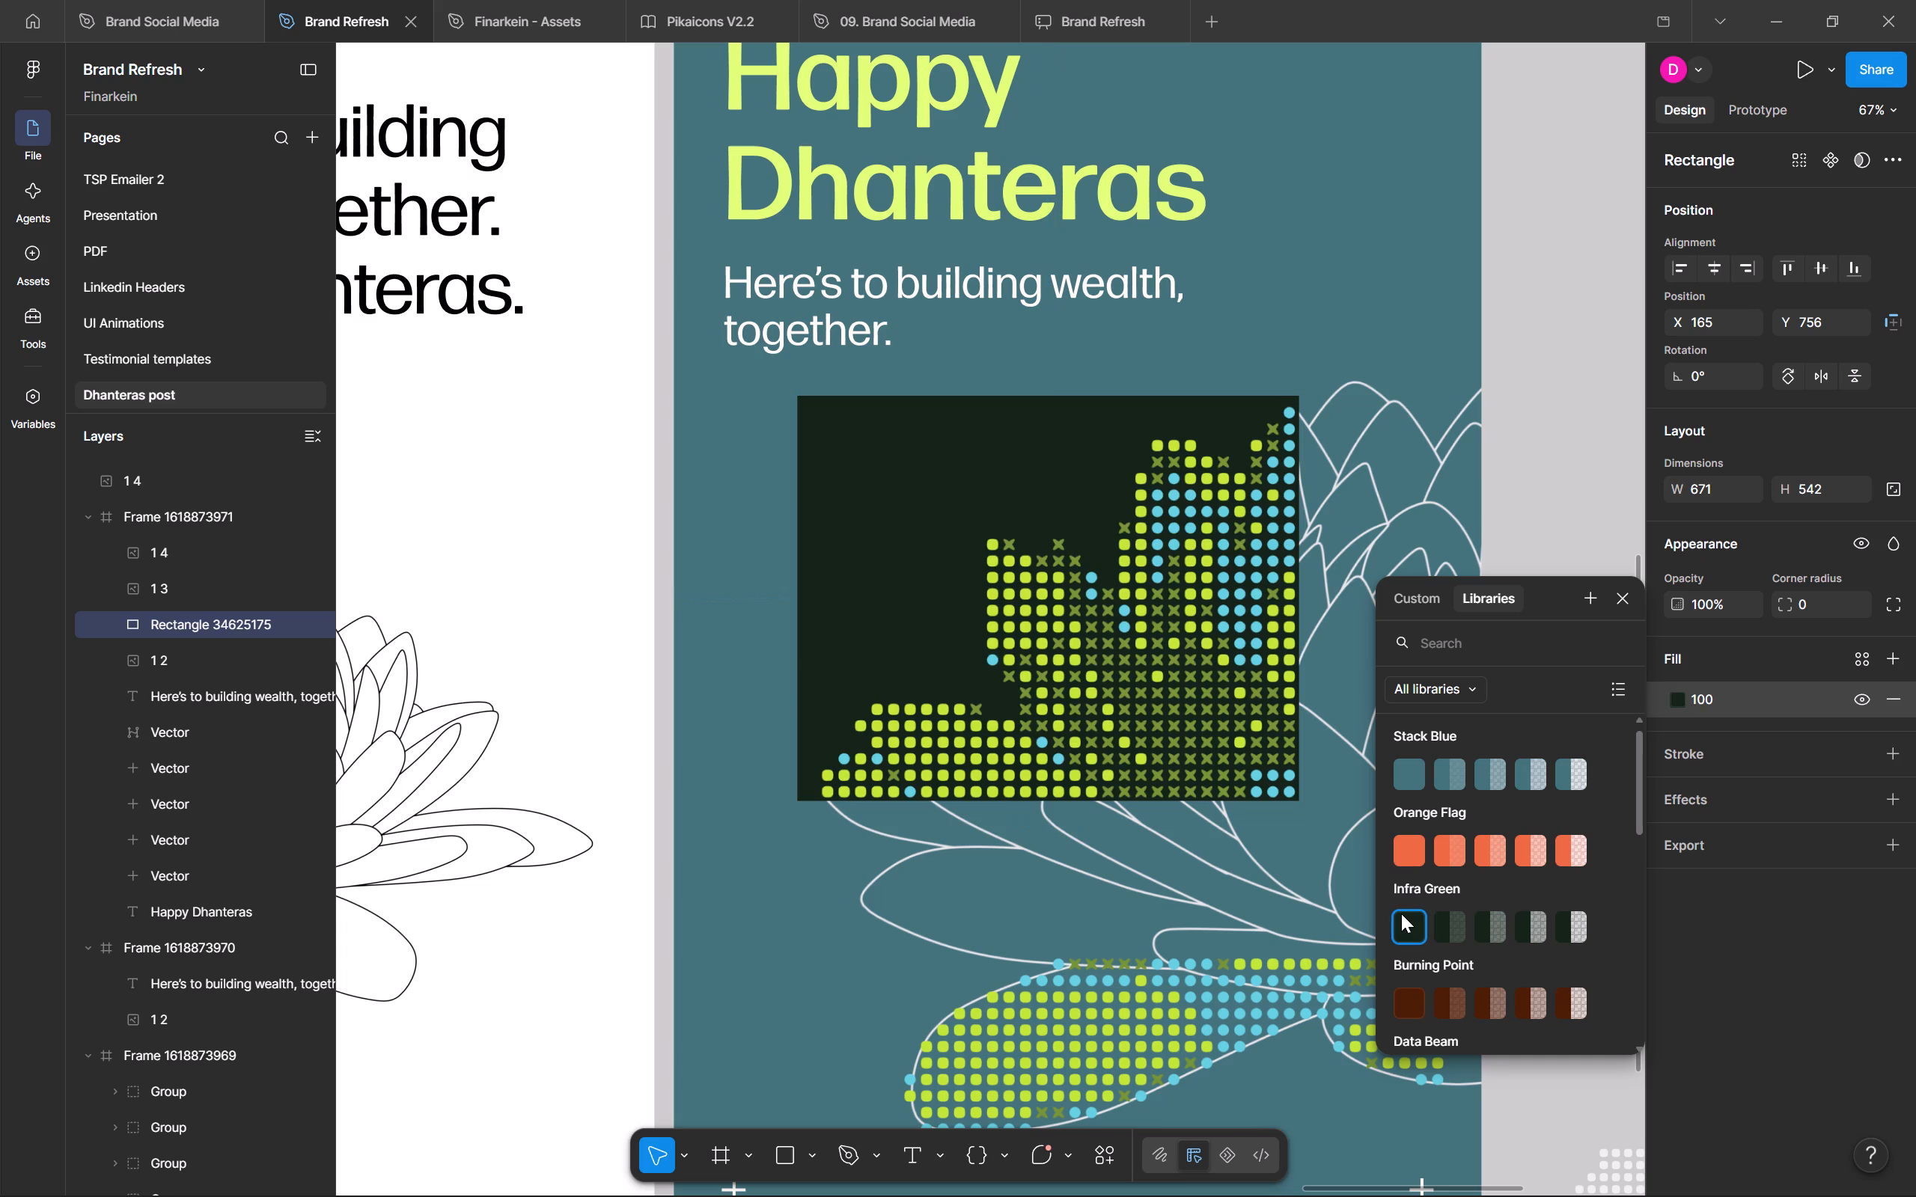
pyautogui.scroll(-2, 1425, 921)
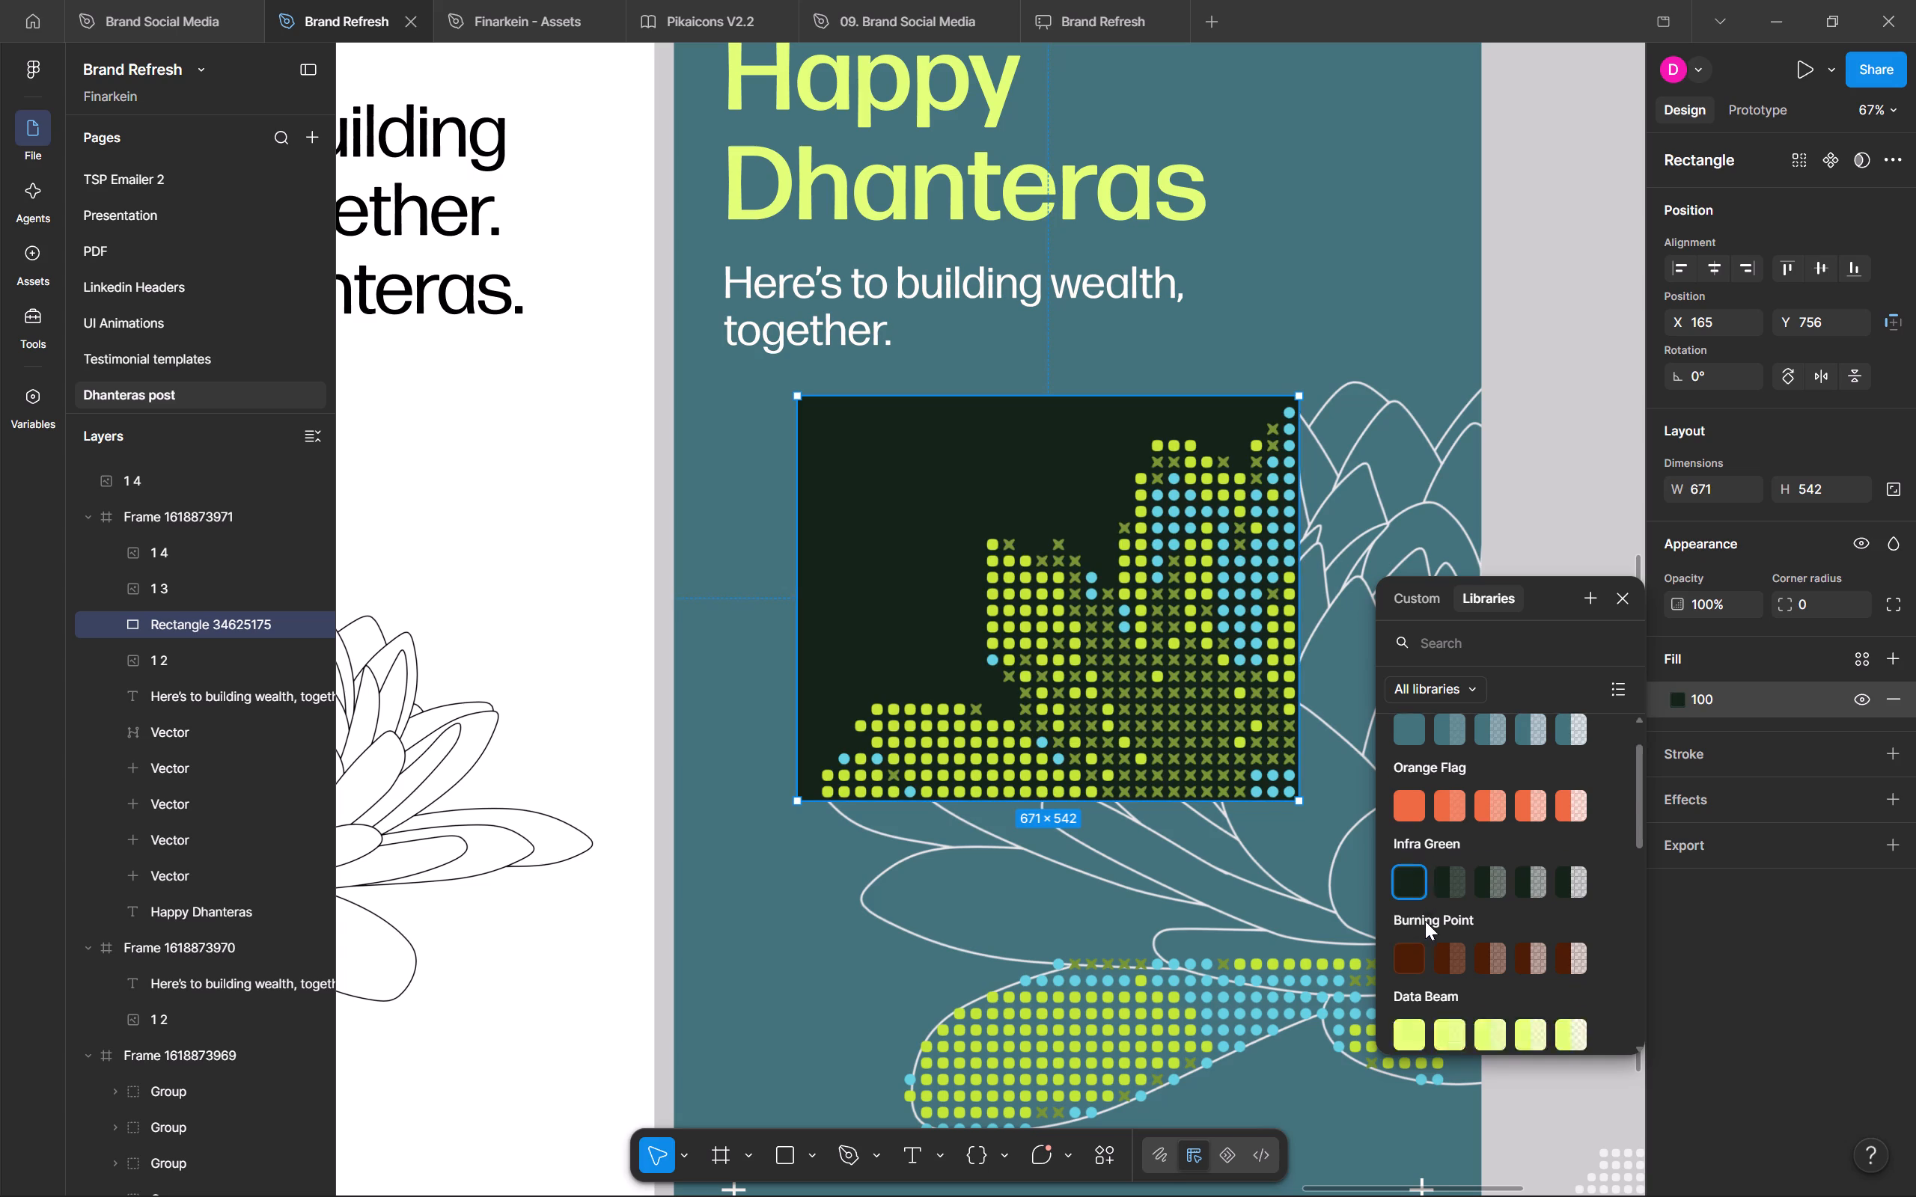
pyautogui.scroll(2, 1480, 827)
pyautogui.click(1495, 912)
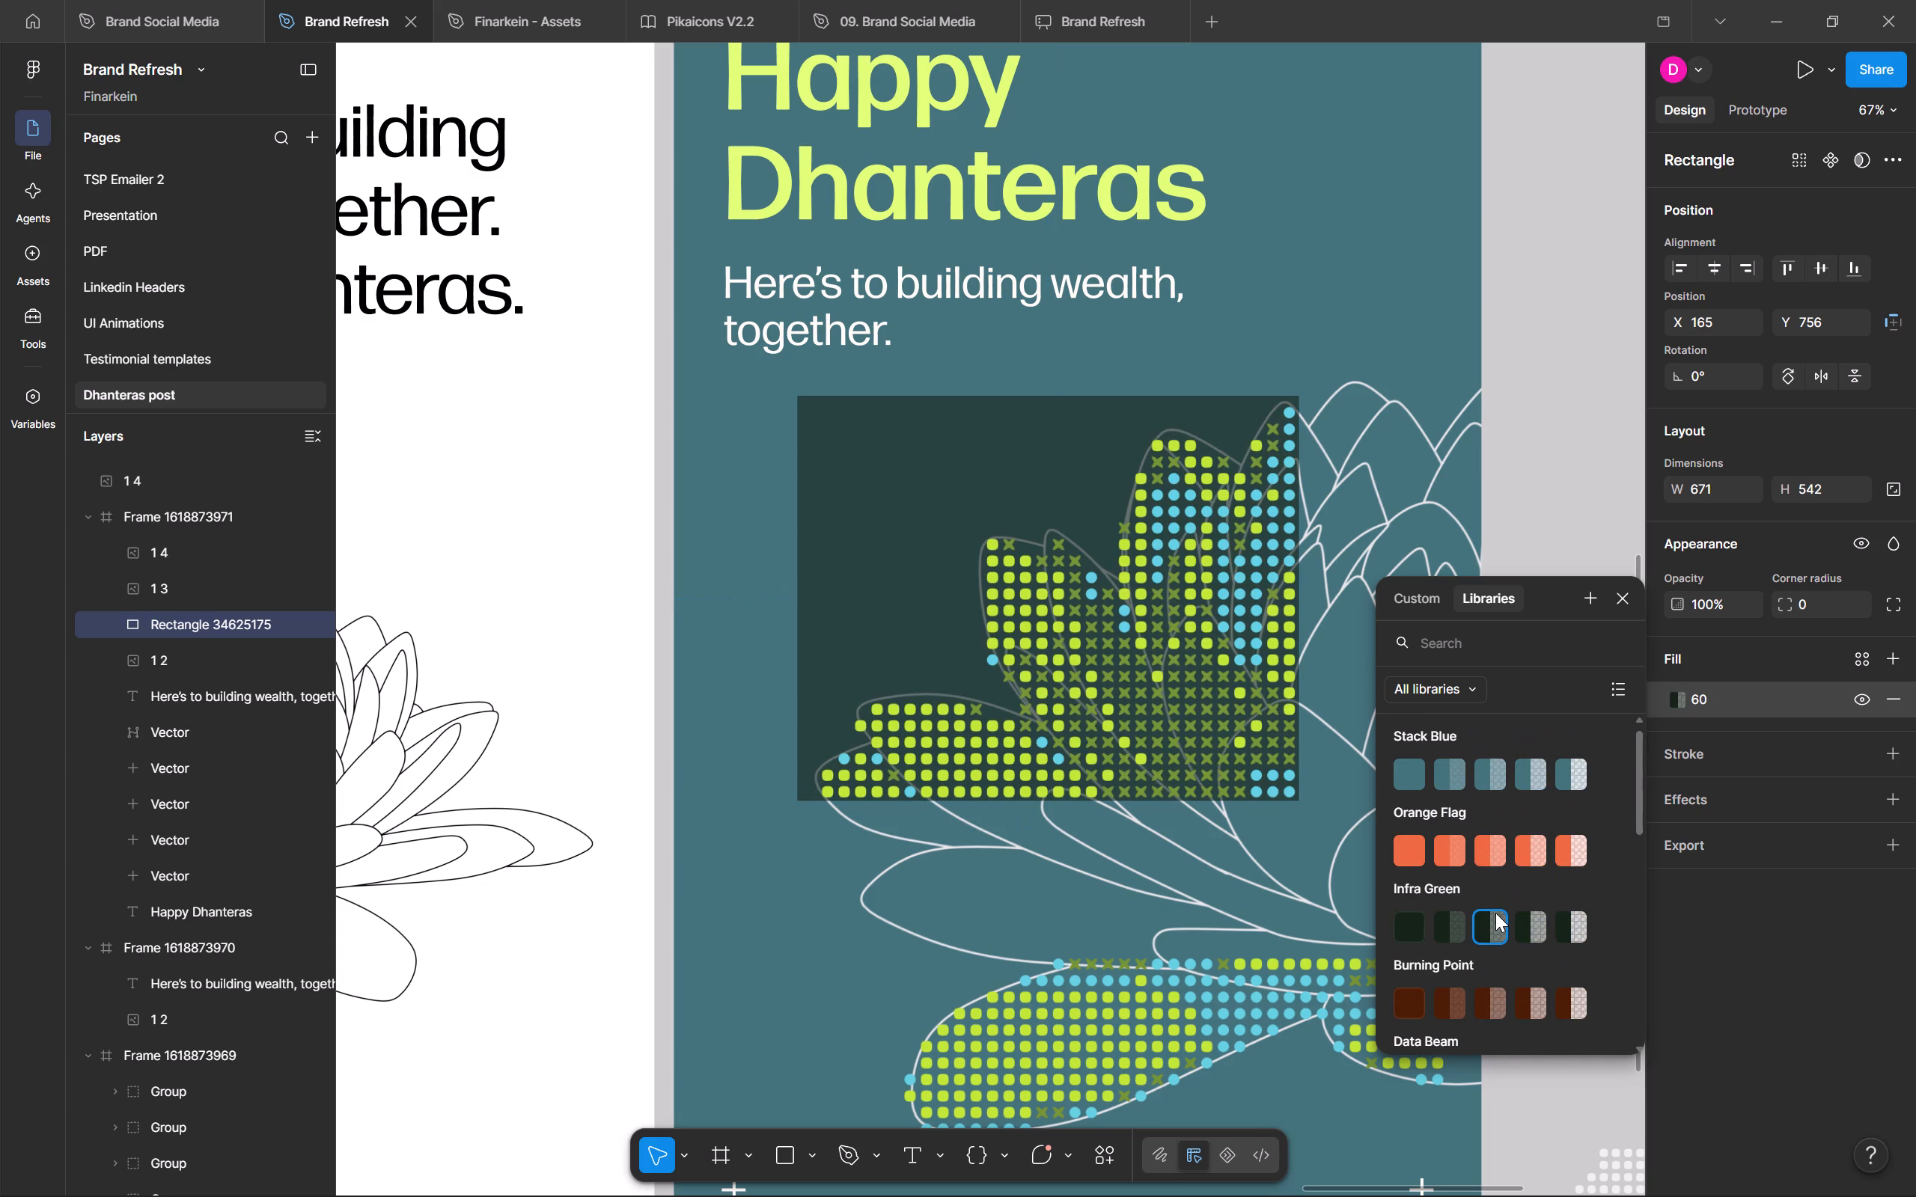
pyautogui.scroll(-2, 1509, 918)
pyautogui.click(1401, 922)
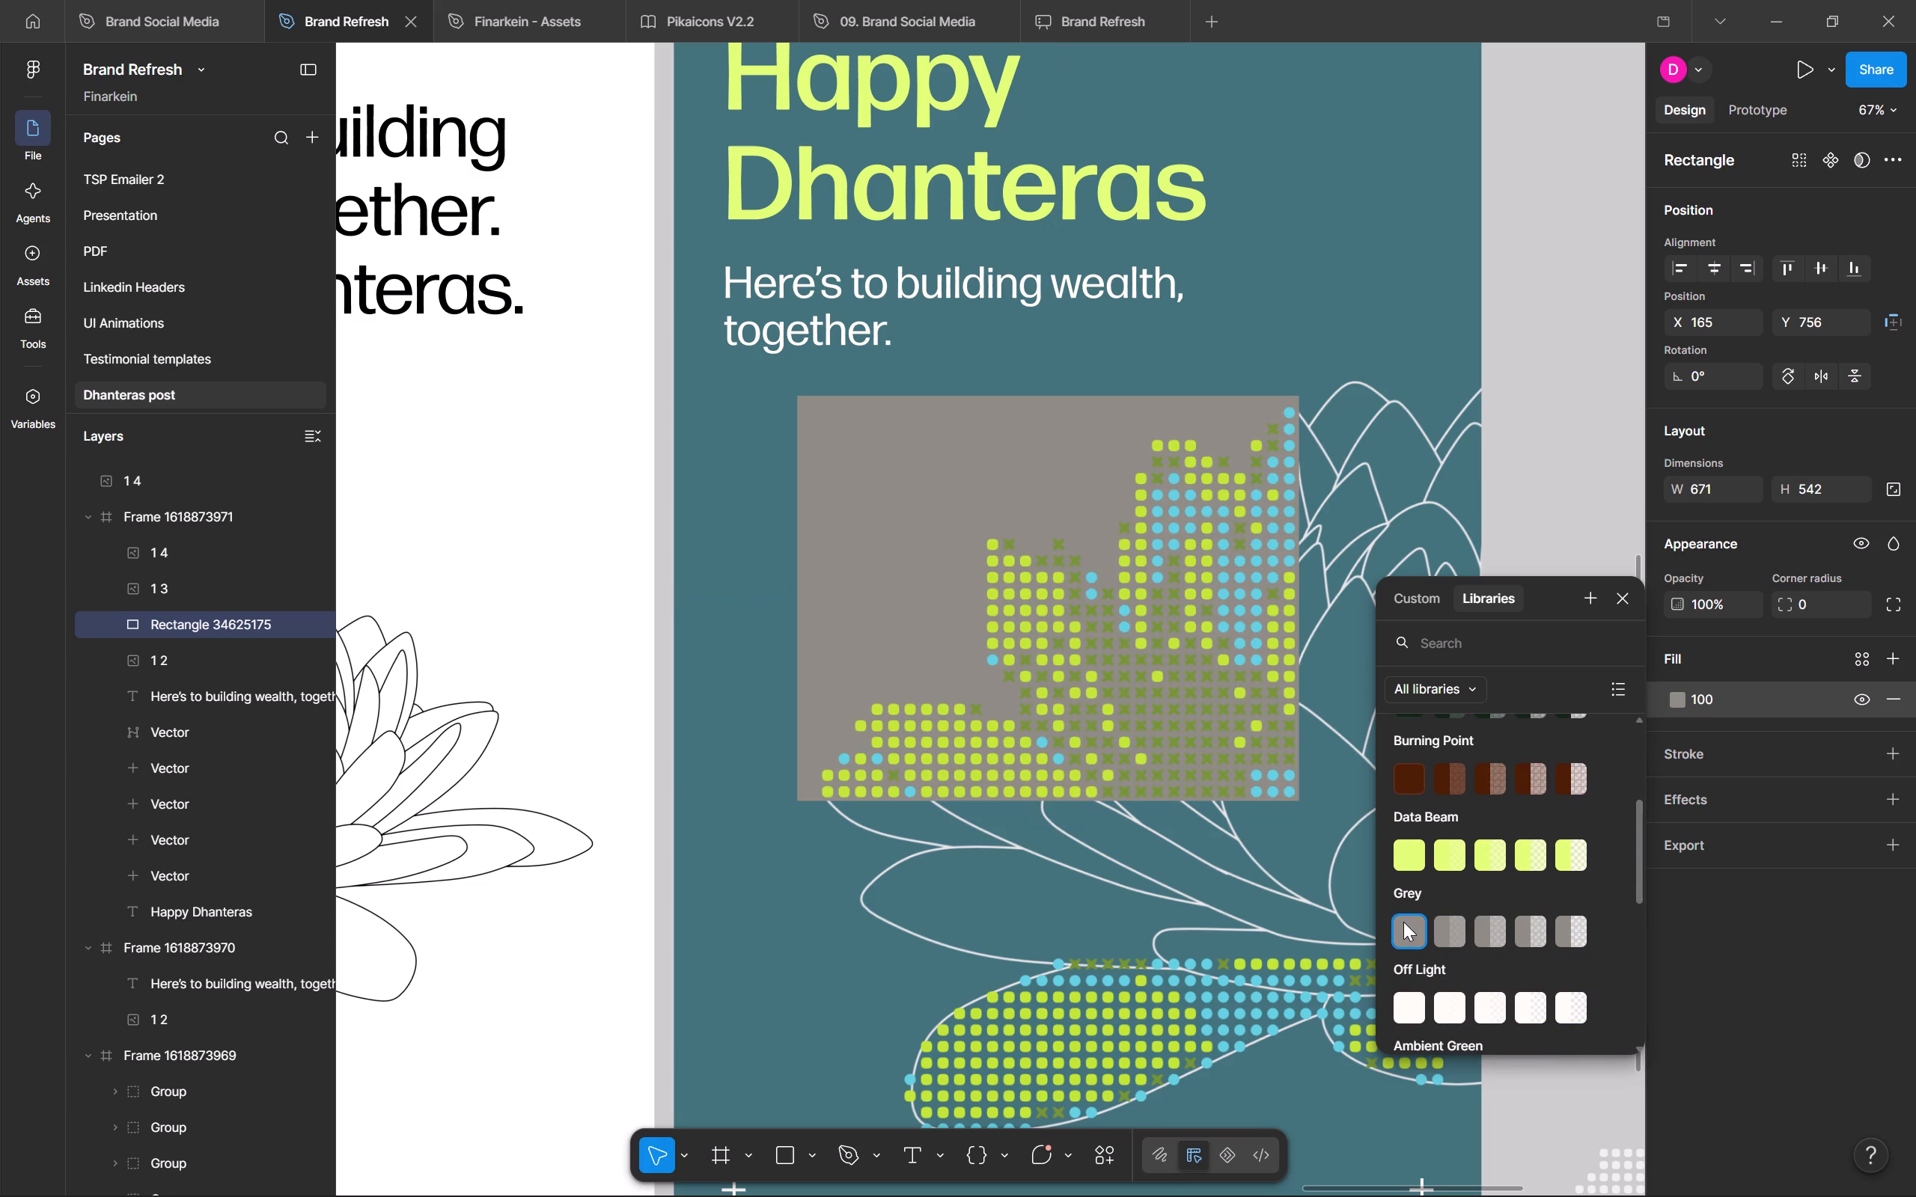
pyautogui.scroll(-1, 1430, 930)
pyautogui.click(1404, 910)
# Fill the rectangle behind the upper dotted petals with the library colour Prompt Blue 100.
pyautogui.scroll(-3, 1418, 924)
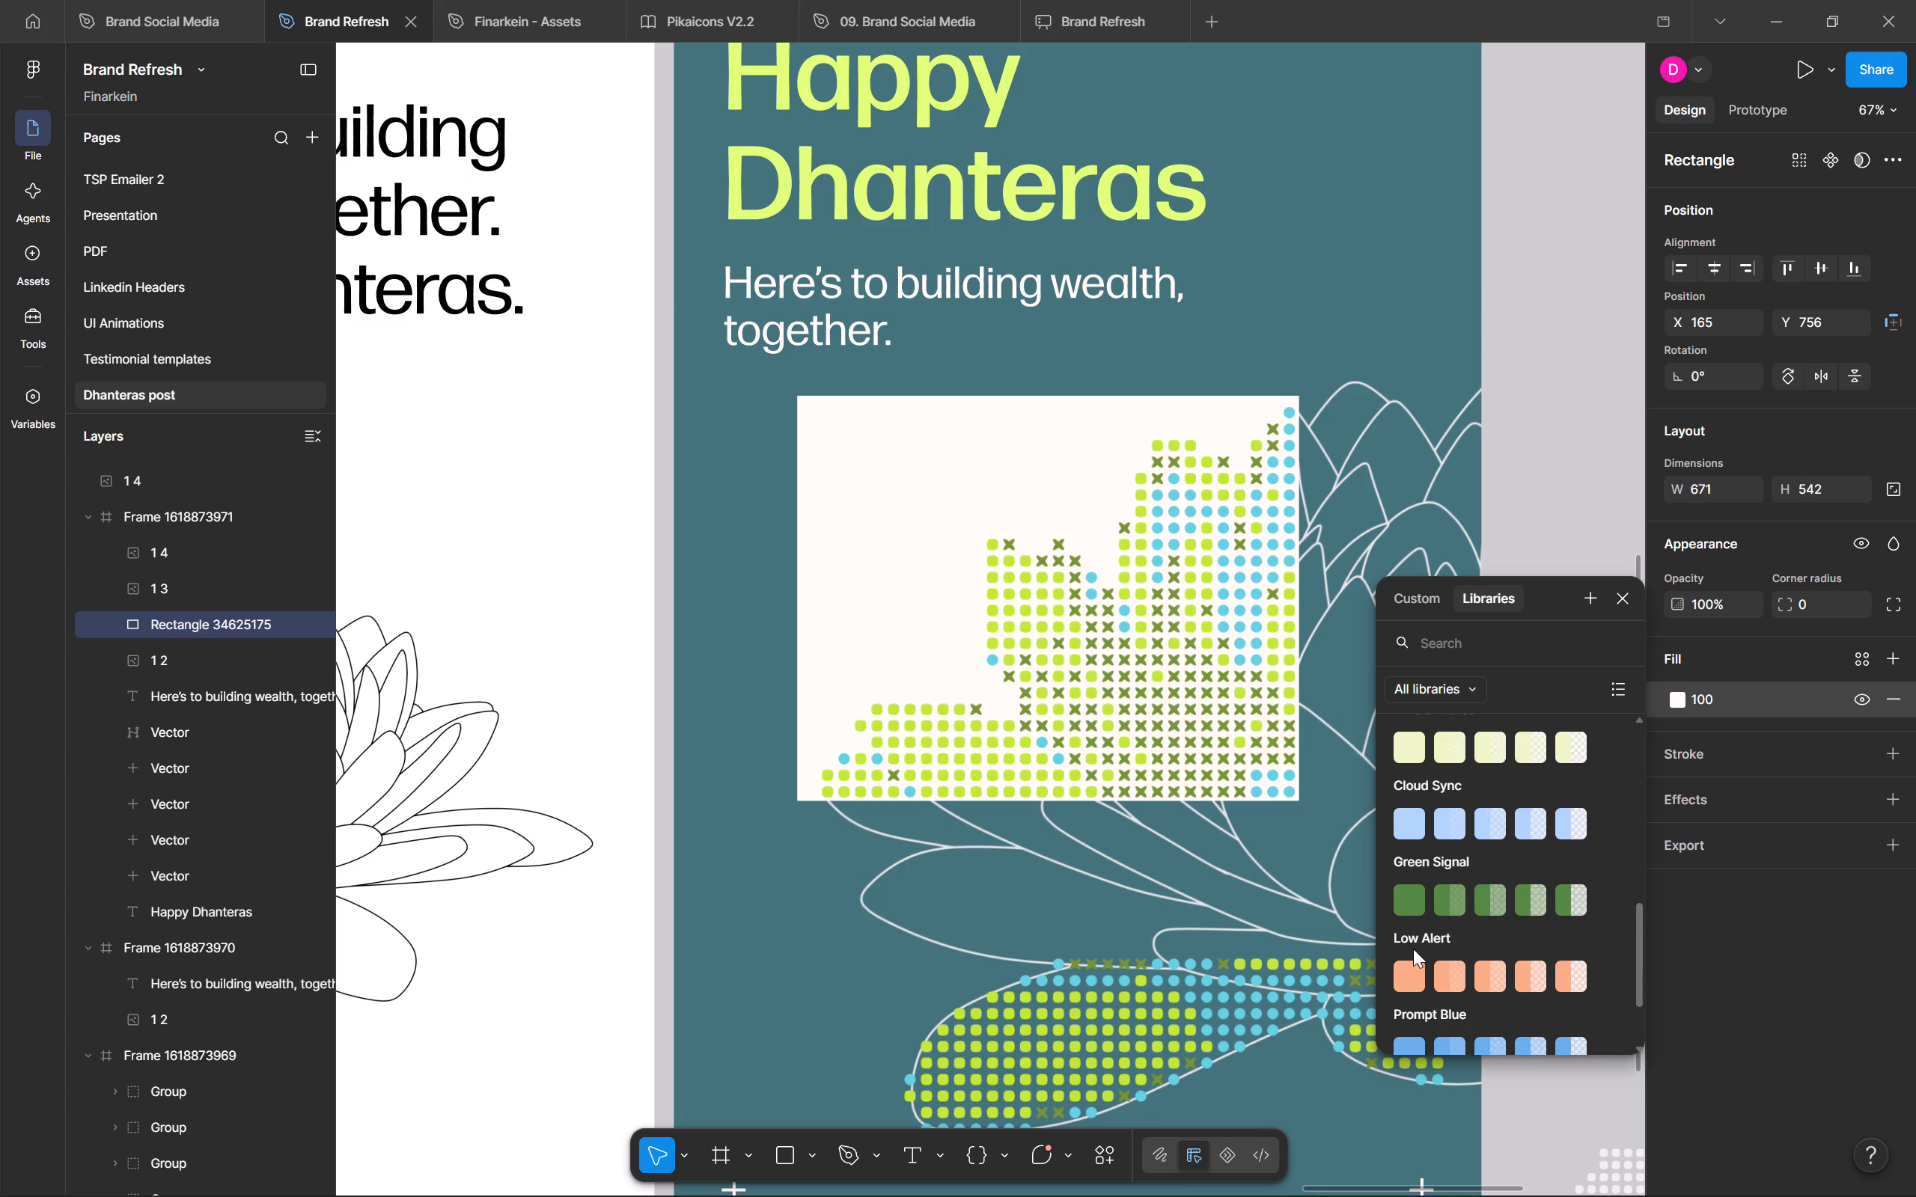
pyautogui.scroll(-1, 1413, 949)
pyautogui.click(1418, 934)
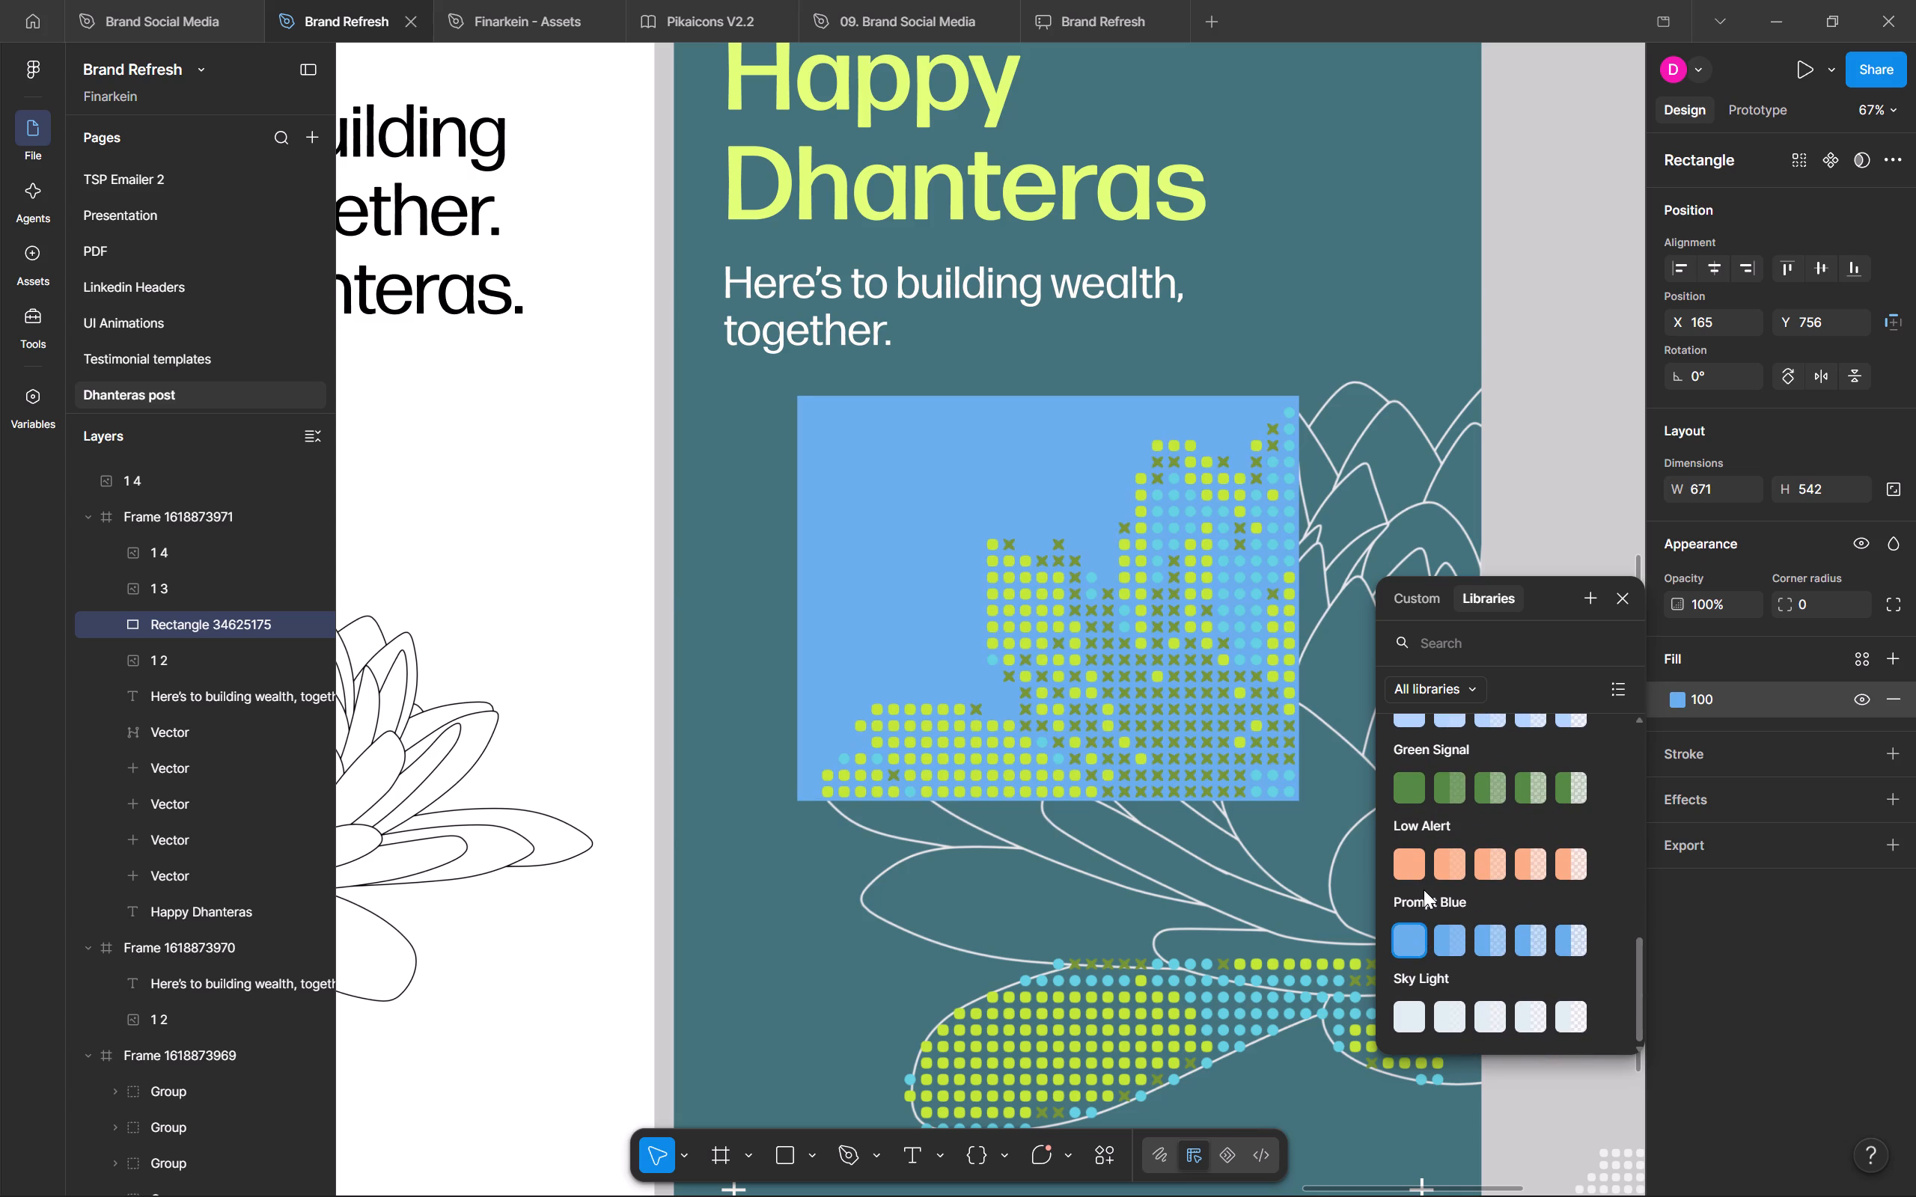
# Change the fill of the rectangle behind the upper dotted petals to the library colour Stack Blue 100.
pyautogui.scroll(9, 1414, 875)
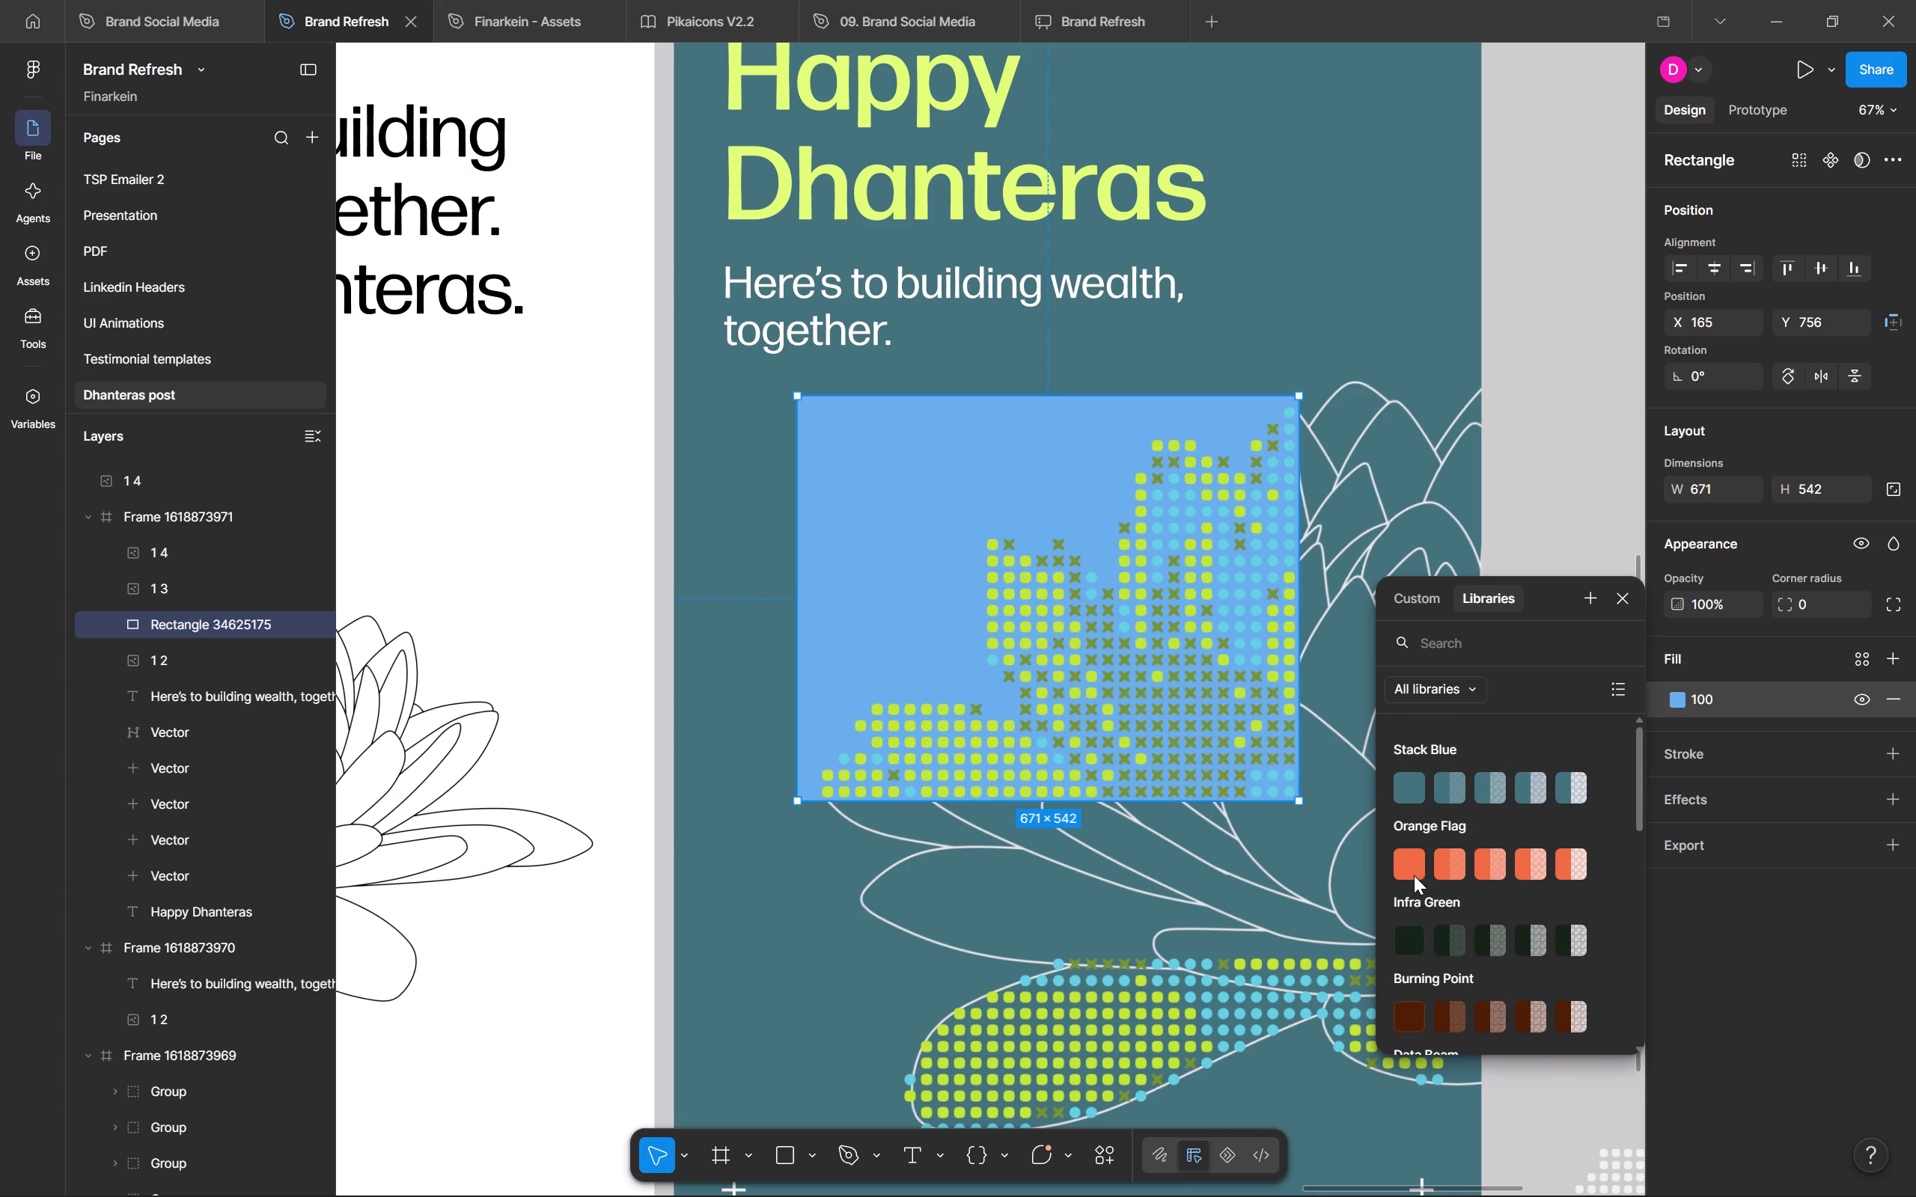
pyautogui.click(1407, 790)
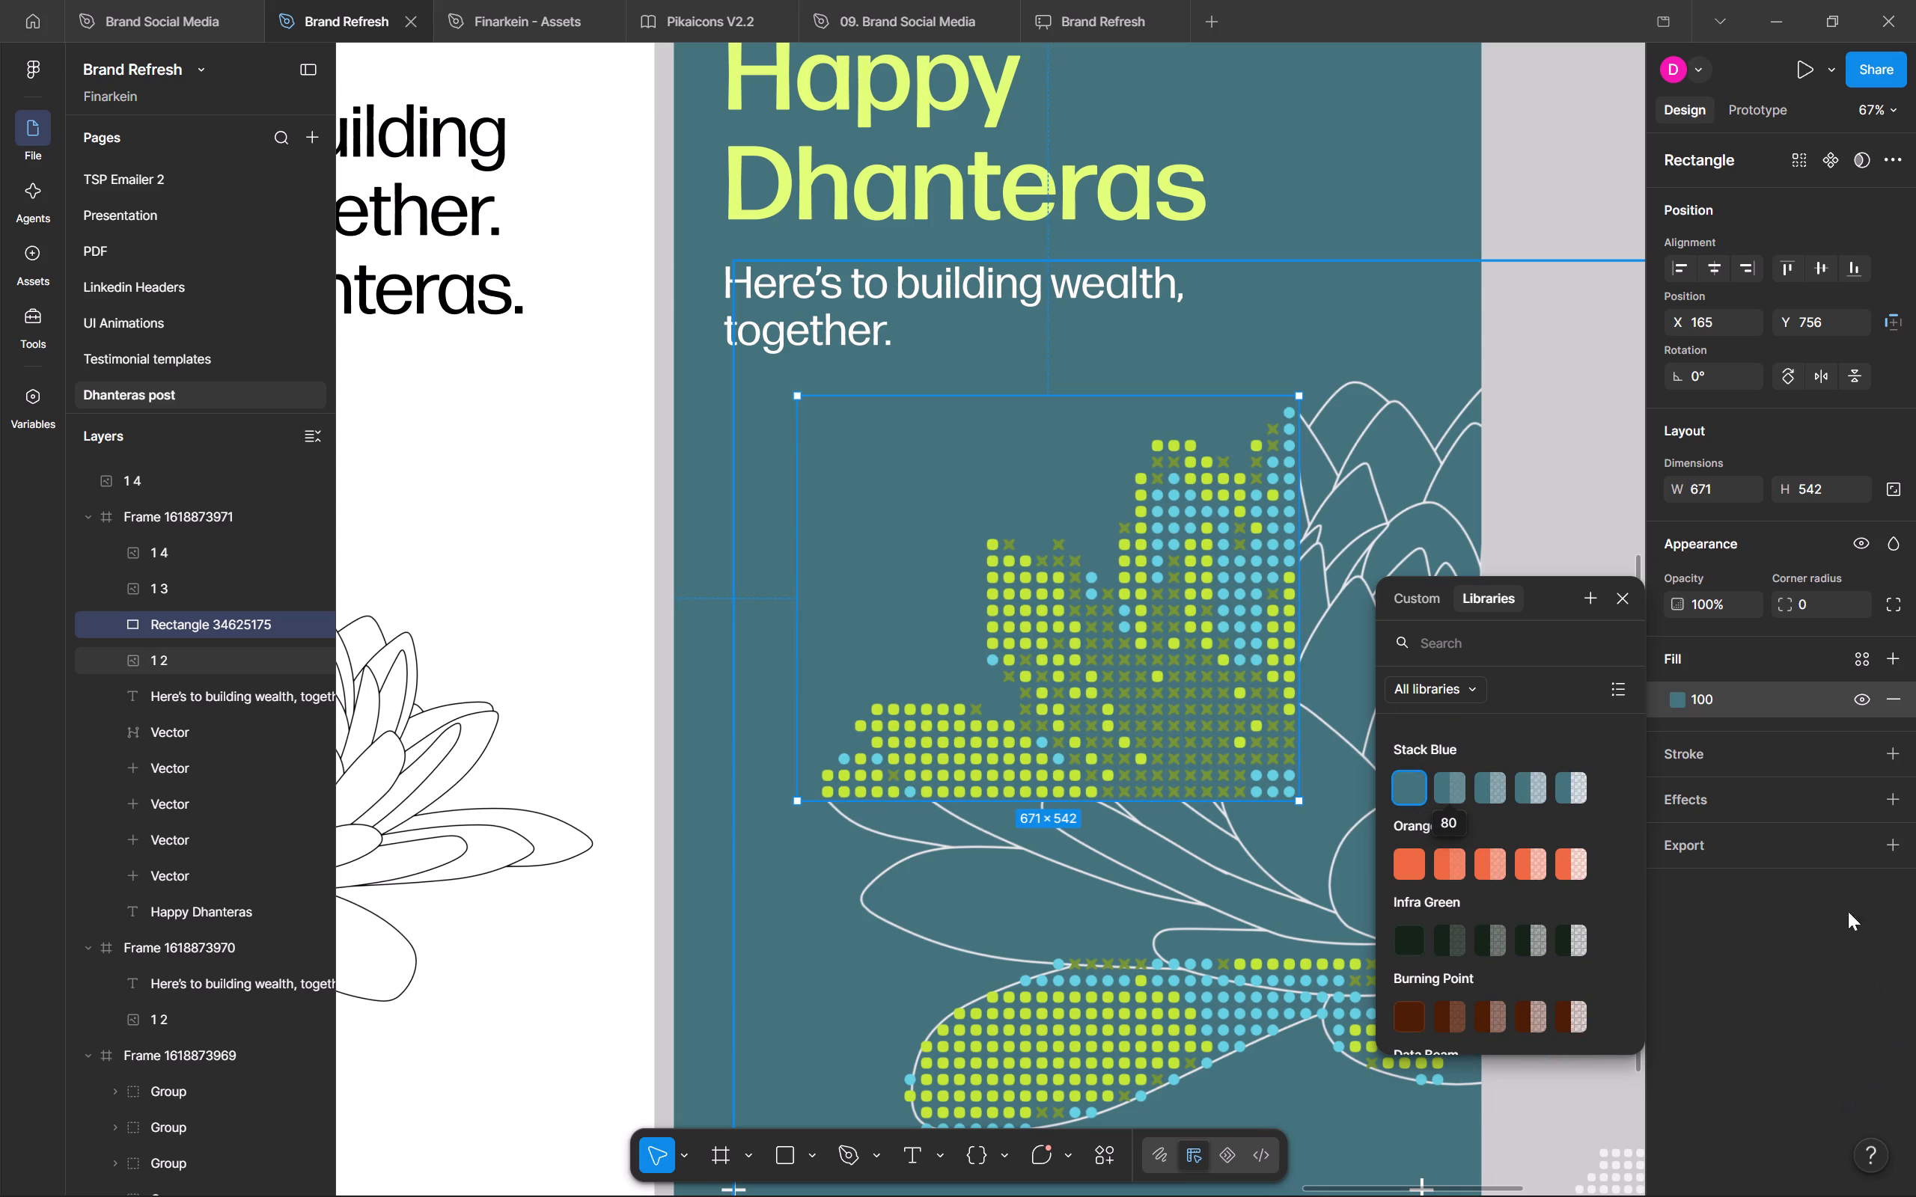
# Add a stroke to the rectangle in the library colour Off Light 100 with a weight of 2.
pyautogui.click(1738, 752)
pyautogui.click(1473, 590)
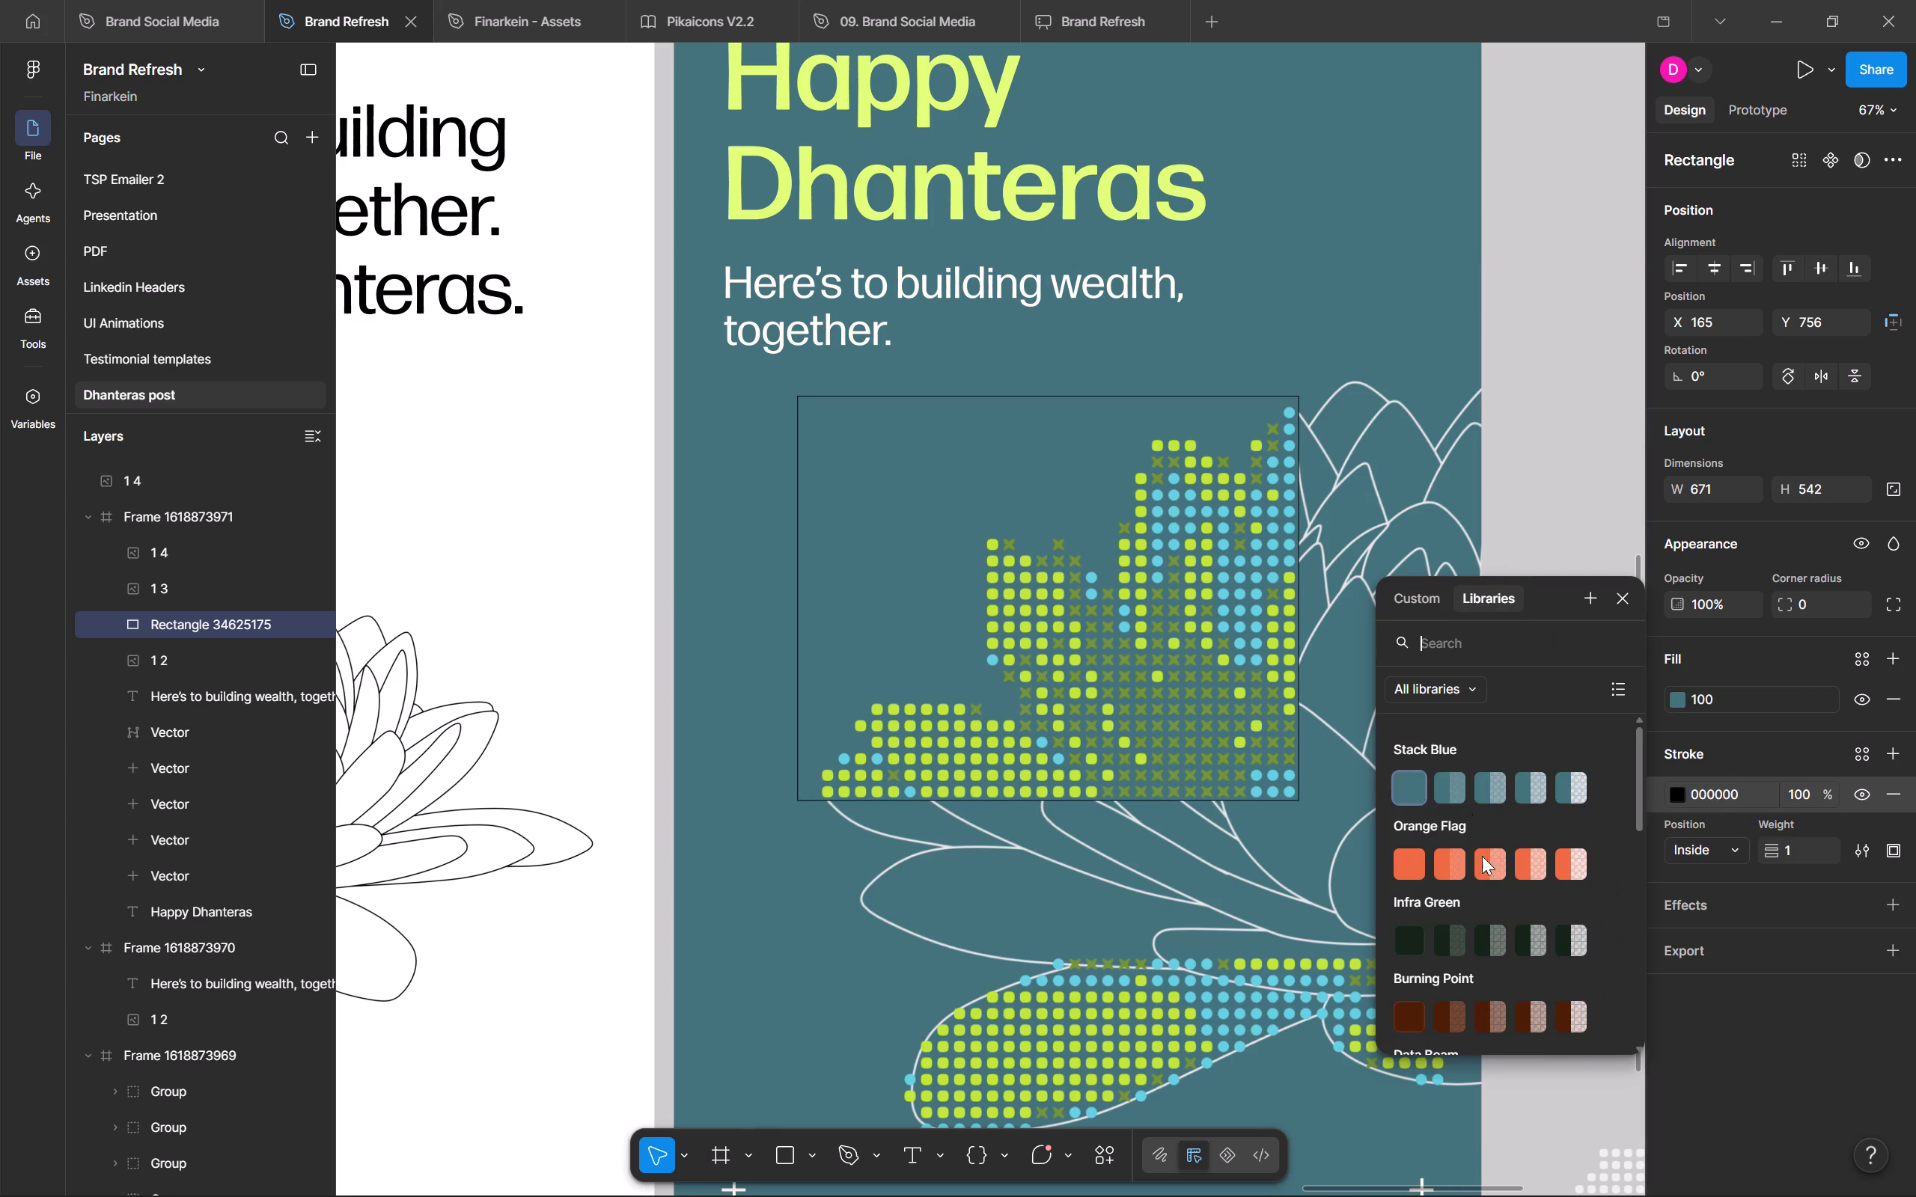
pyautogui.scroll(-2, 1468, 929)
pyautogui.click(1405, 1010)
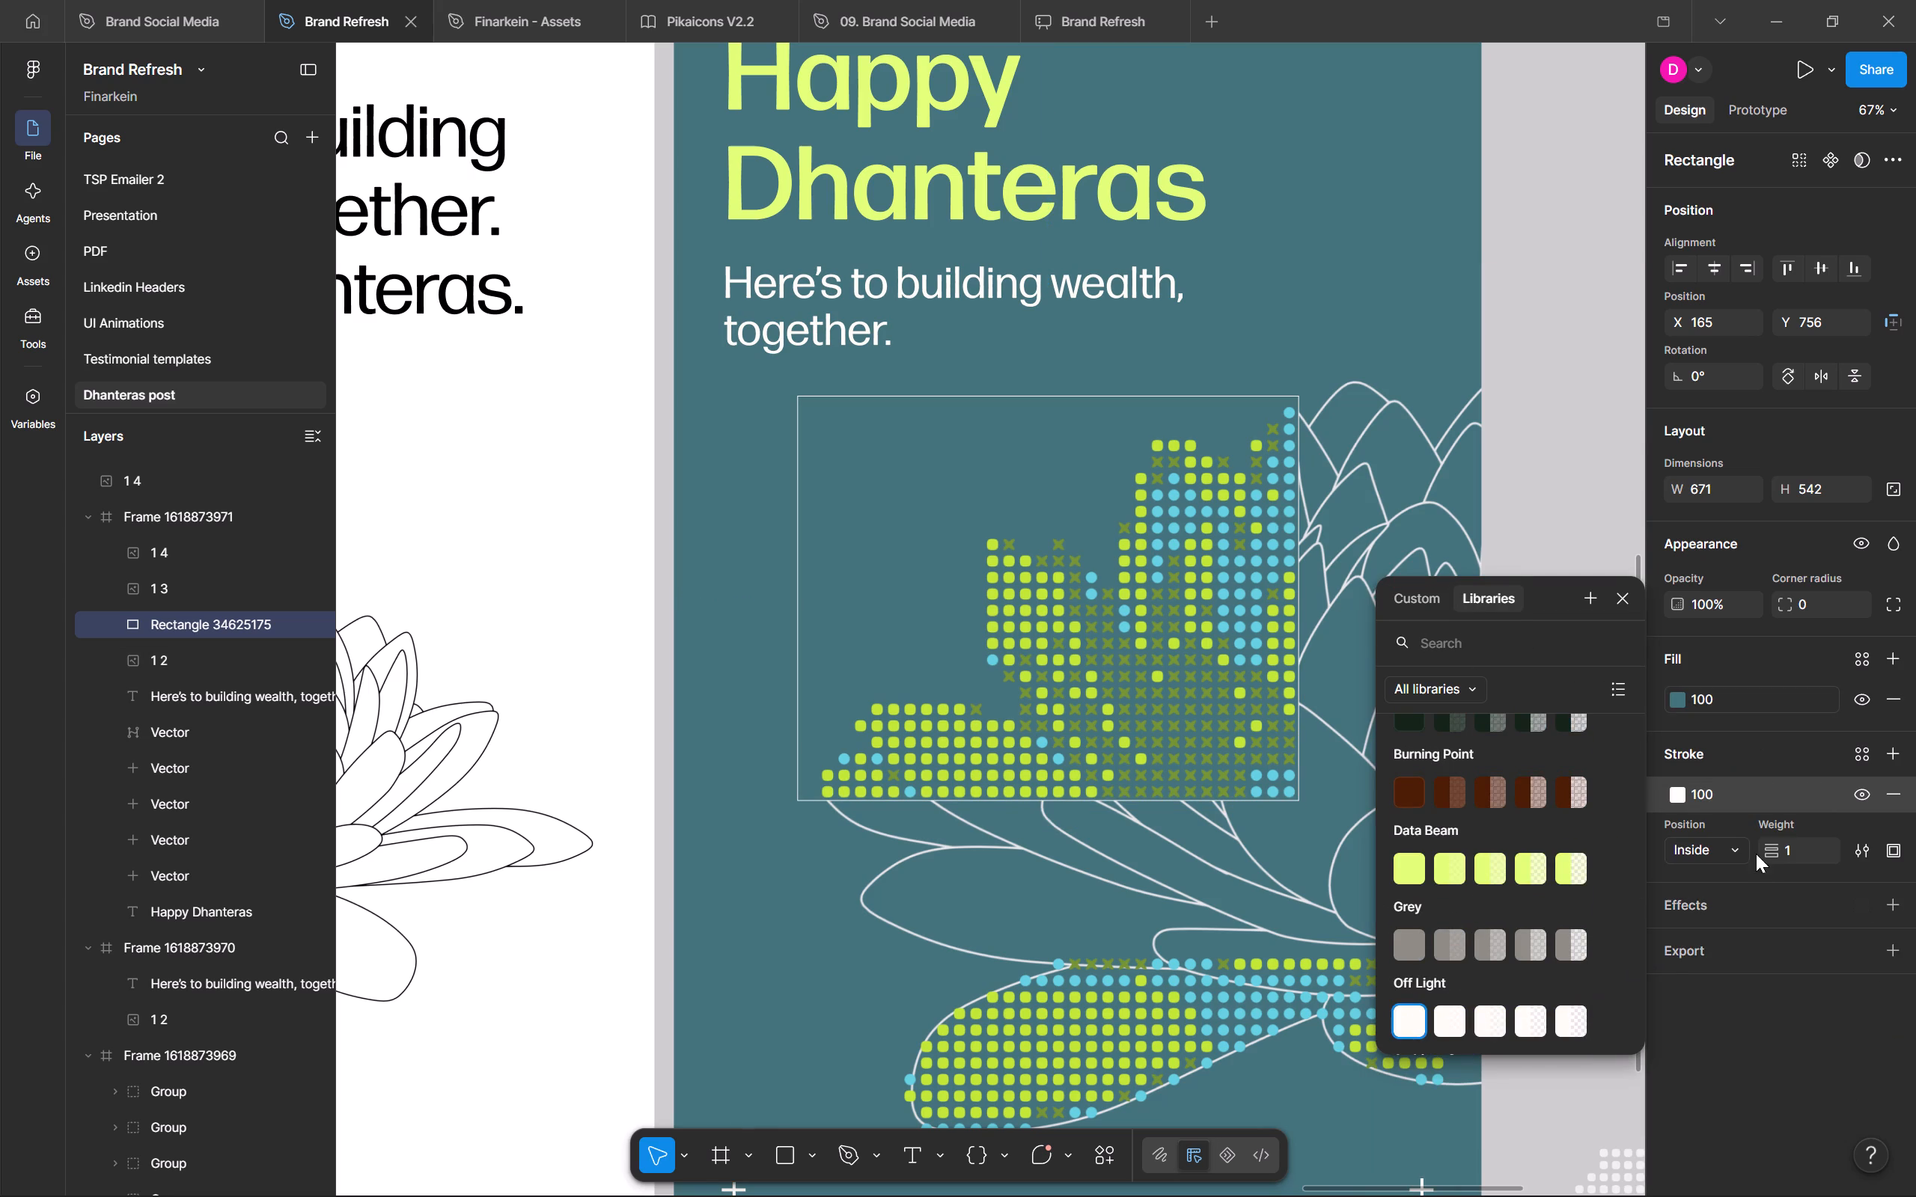
pyautogui.moveTo(1784, 857); pyautogui.dragTo(957, 618)
pyautogui.press('Up')
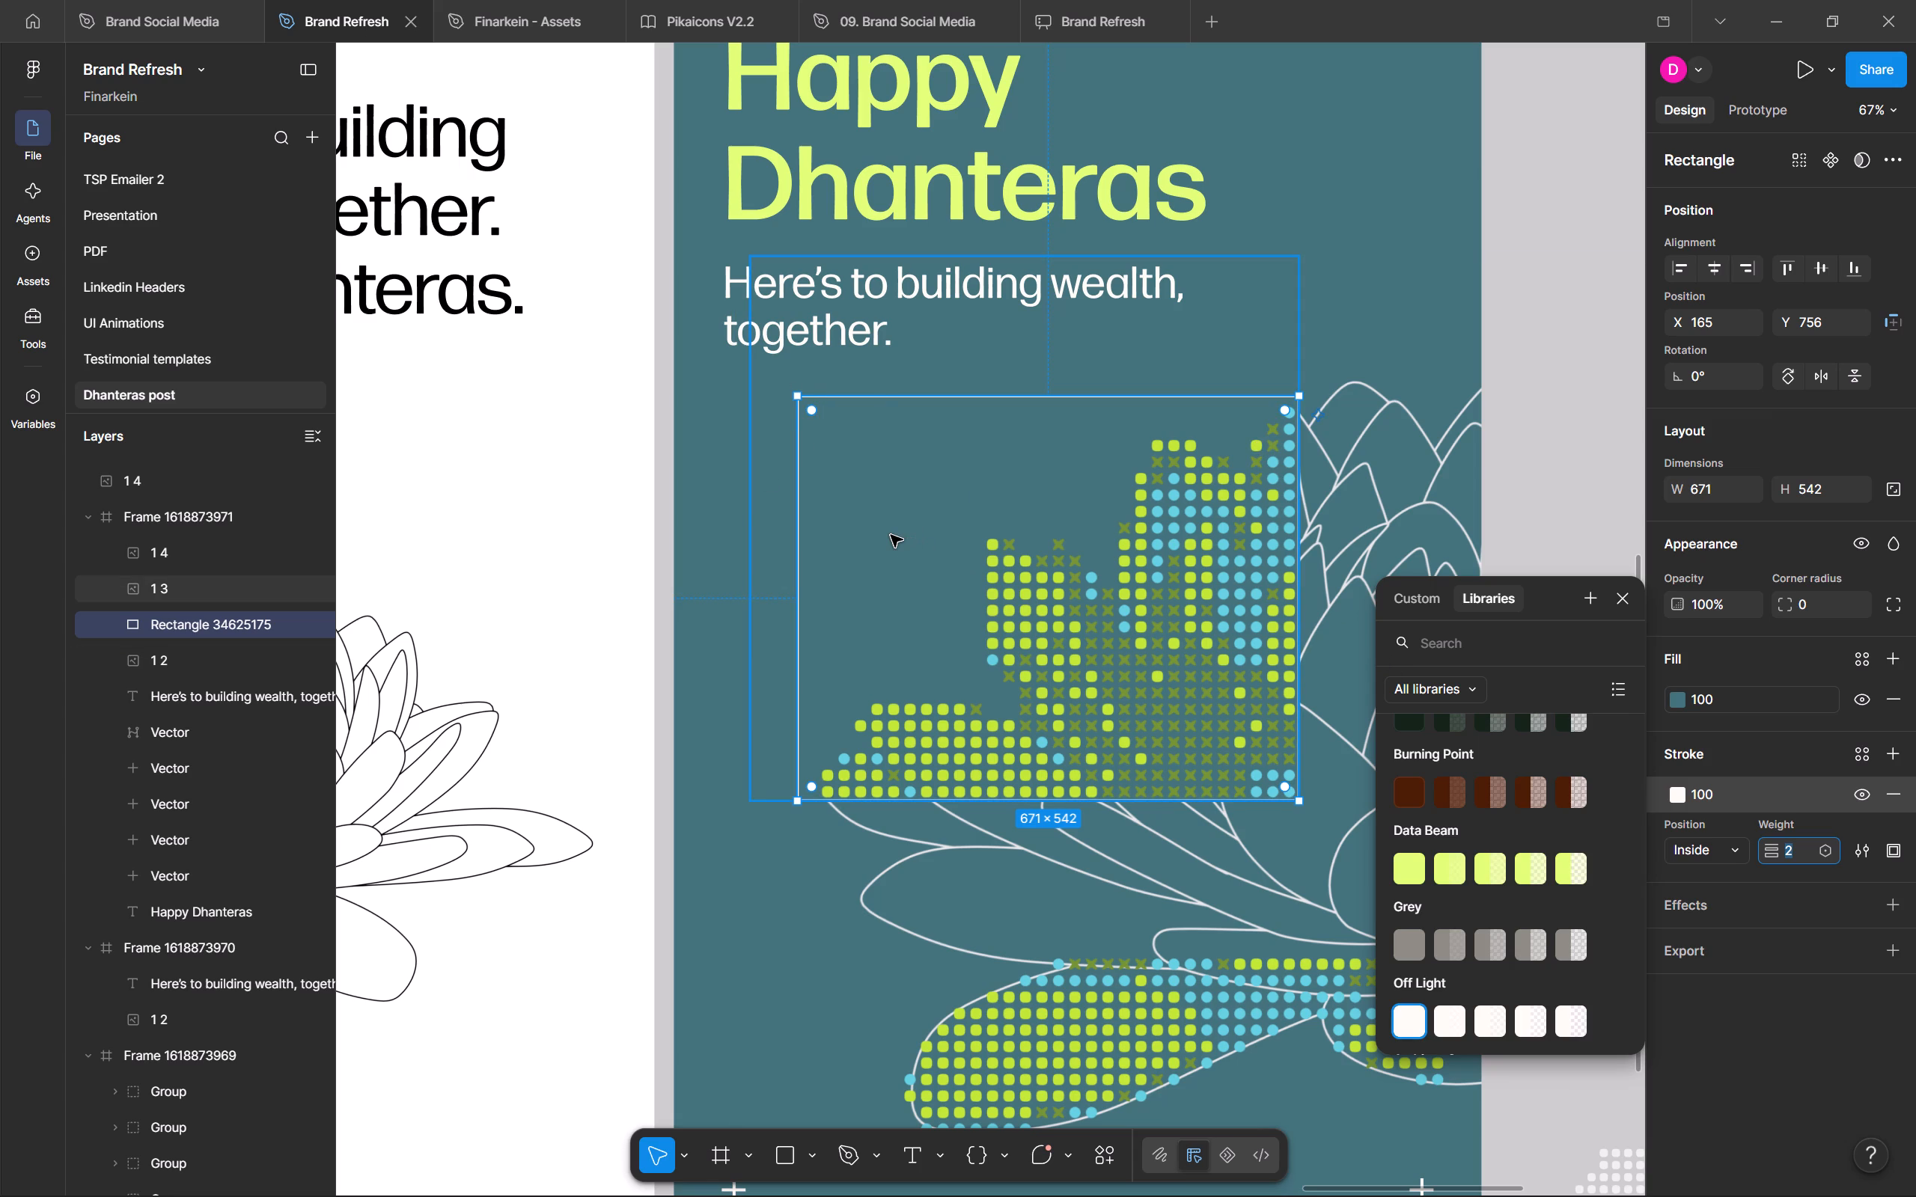
pyautogui.press('Escape')
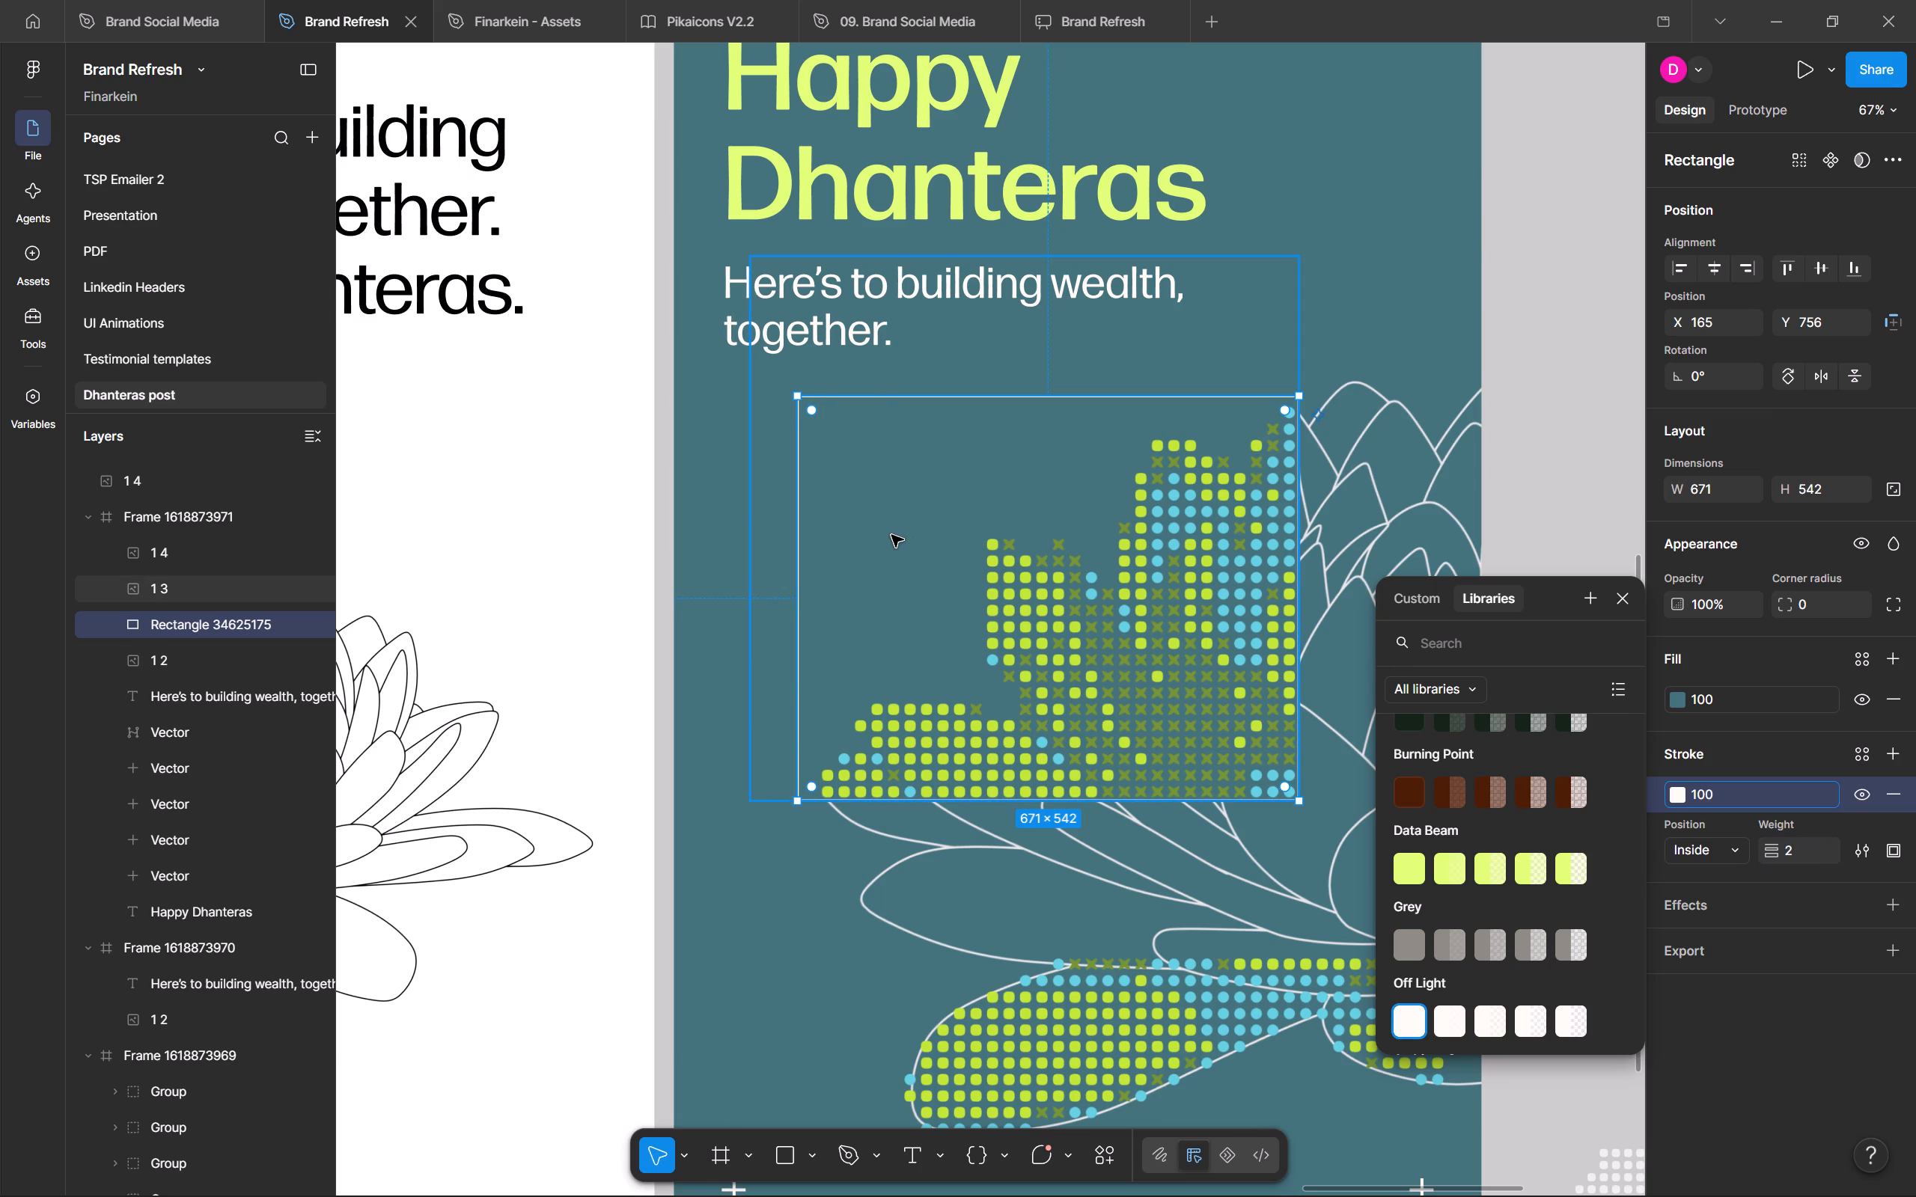
pyautogui.click(659, 484)
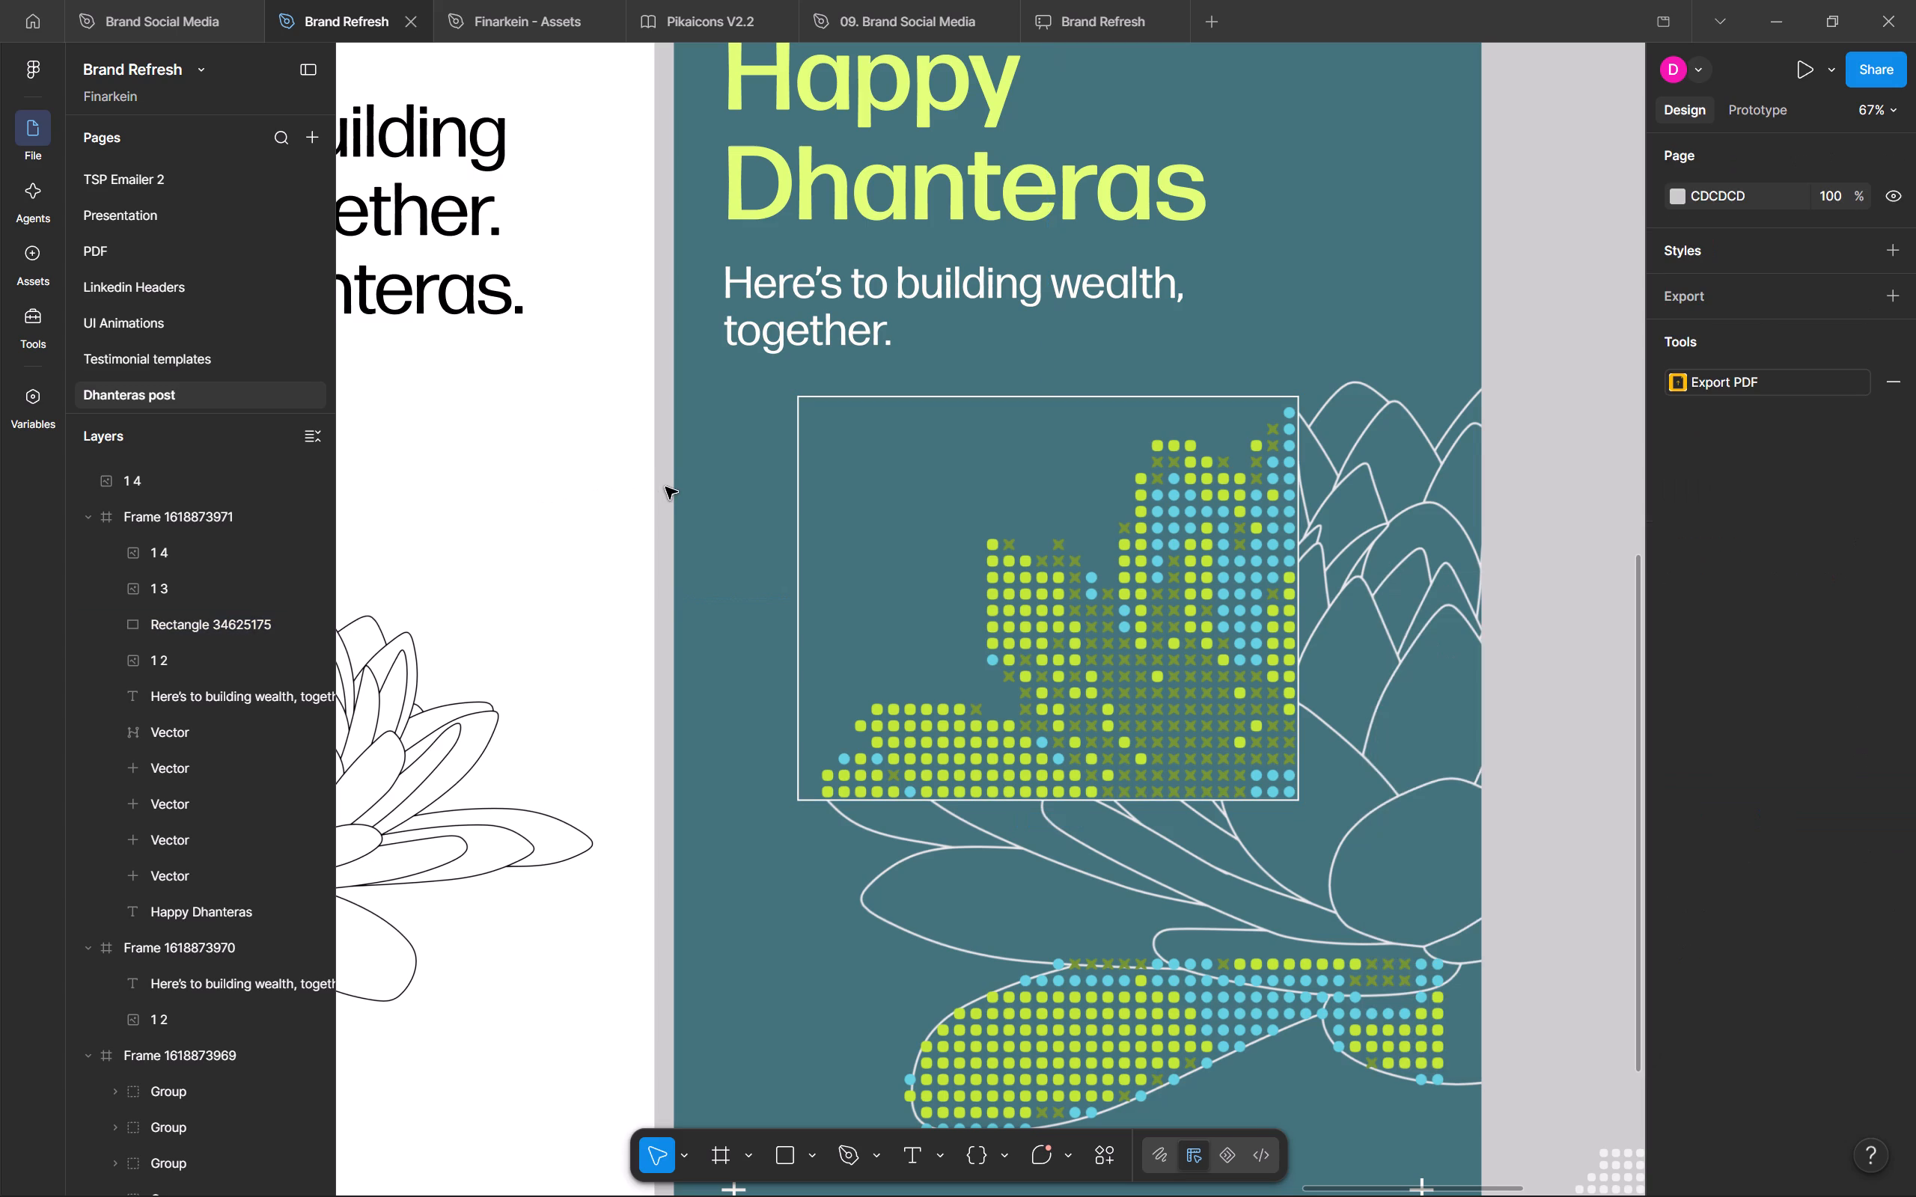
# Delete the dotted lotus crop over the lower petals of the Happy Dhanteras post.
pyautogui.keyDown('ctrl'); pyautogui.scroll(-5, 664, 503); pyautogui.keyUp('ctrl')
pyautogui.keyDown('ctrl'); pyautogui.scroll(-2, 802, 563); pyautogui.keyUp('ctrl')
pyautogui.keyDown('ctrl'); pyautogui.scroll(1, 803, 563); pyautogui.keyUp('ctrl')
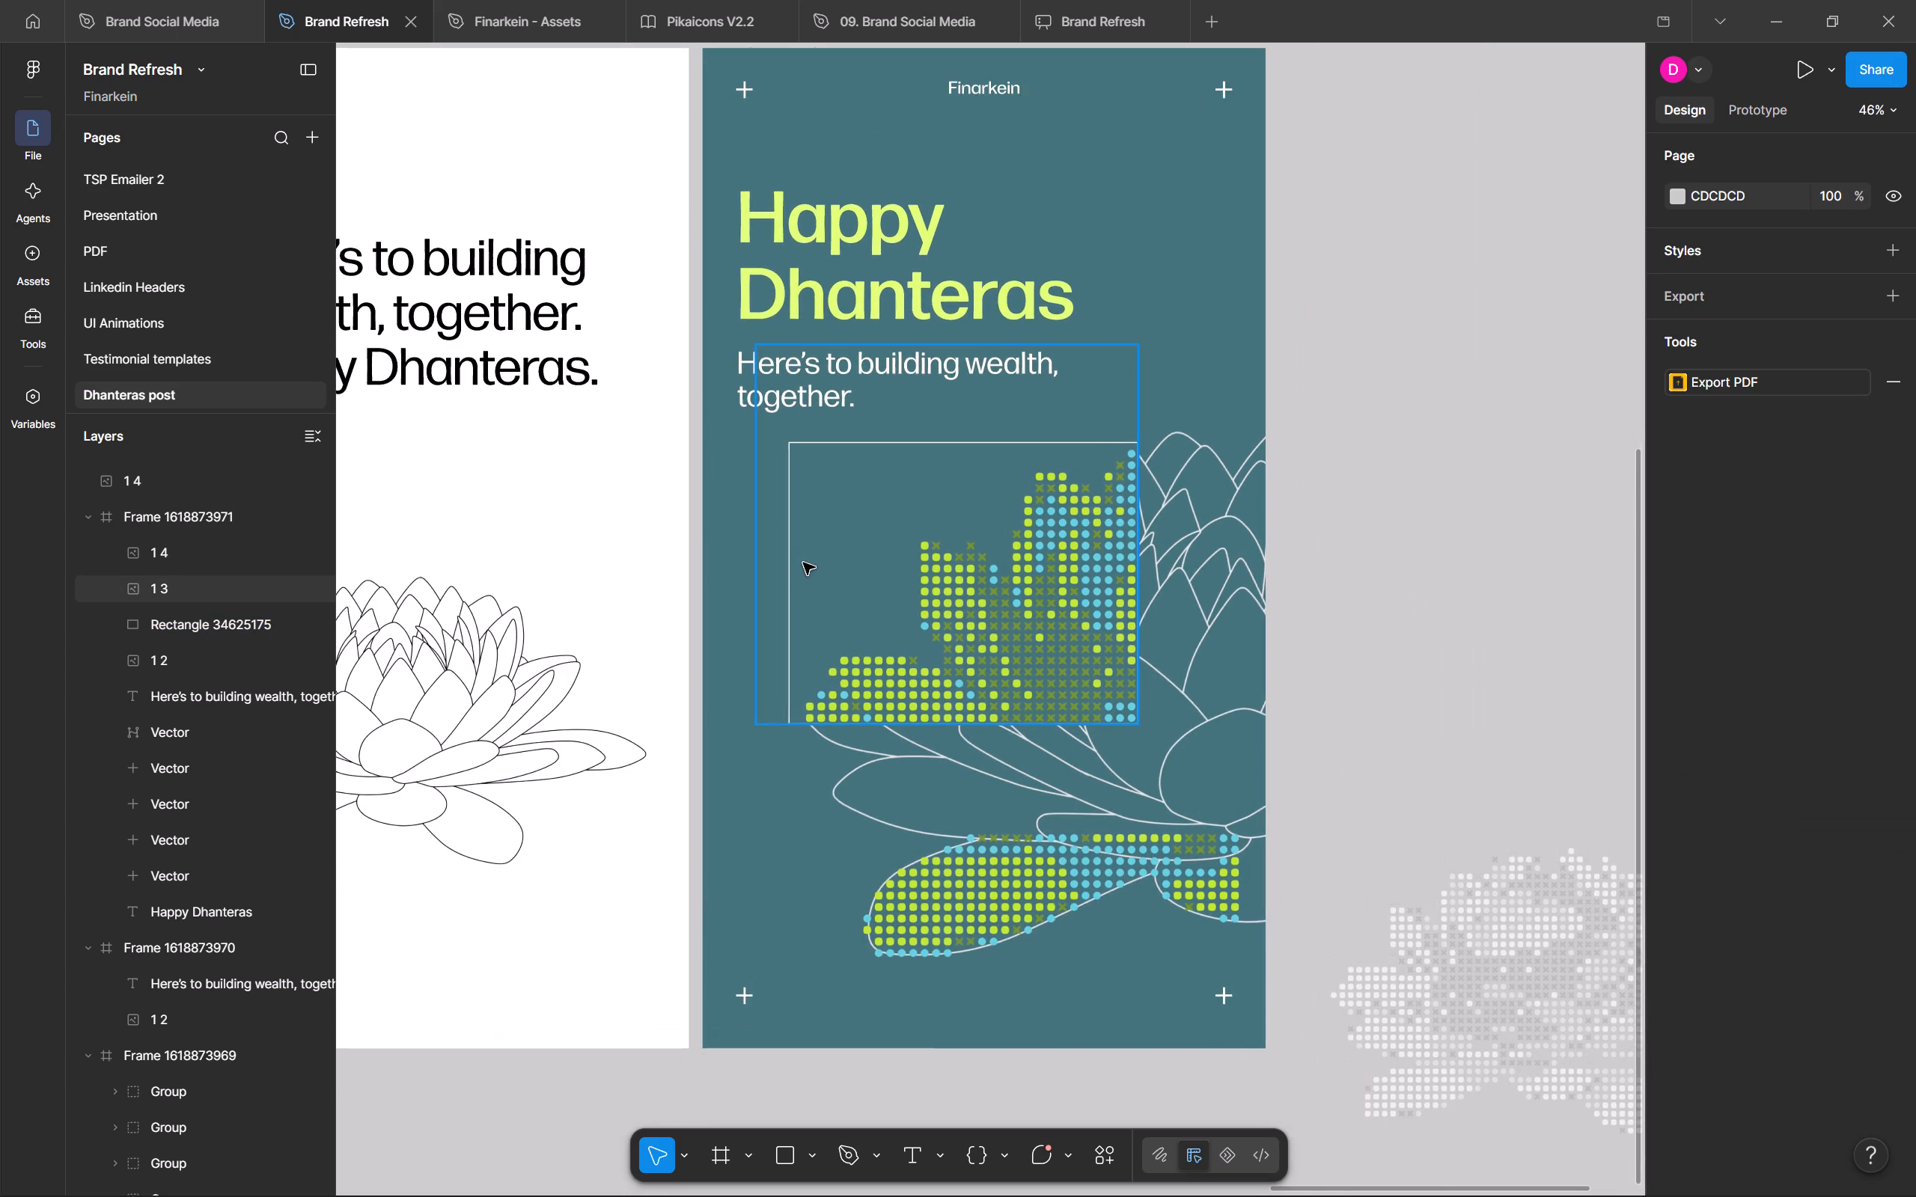
pyautogui.keyDown('ctrl'); pyautogui.scroll(2, 803, 563); pyautogui.keyUp('ctrl')
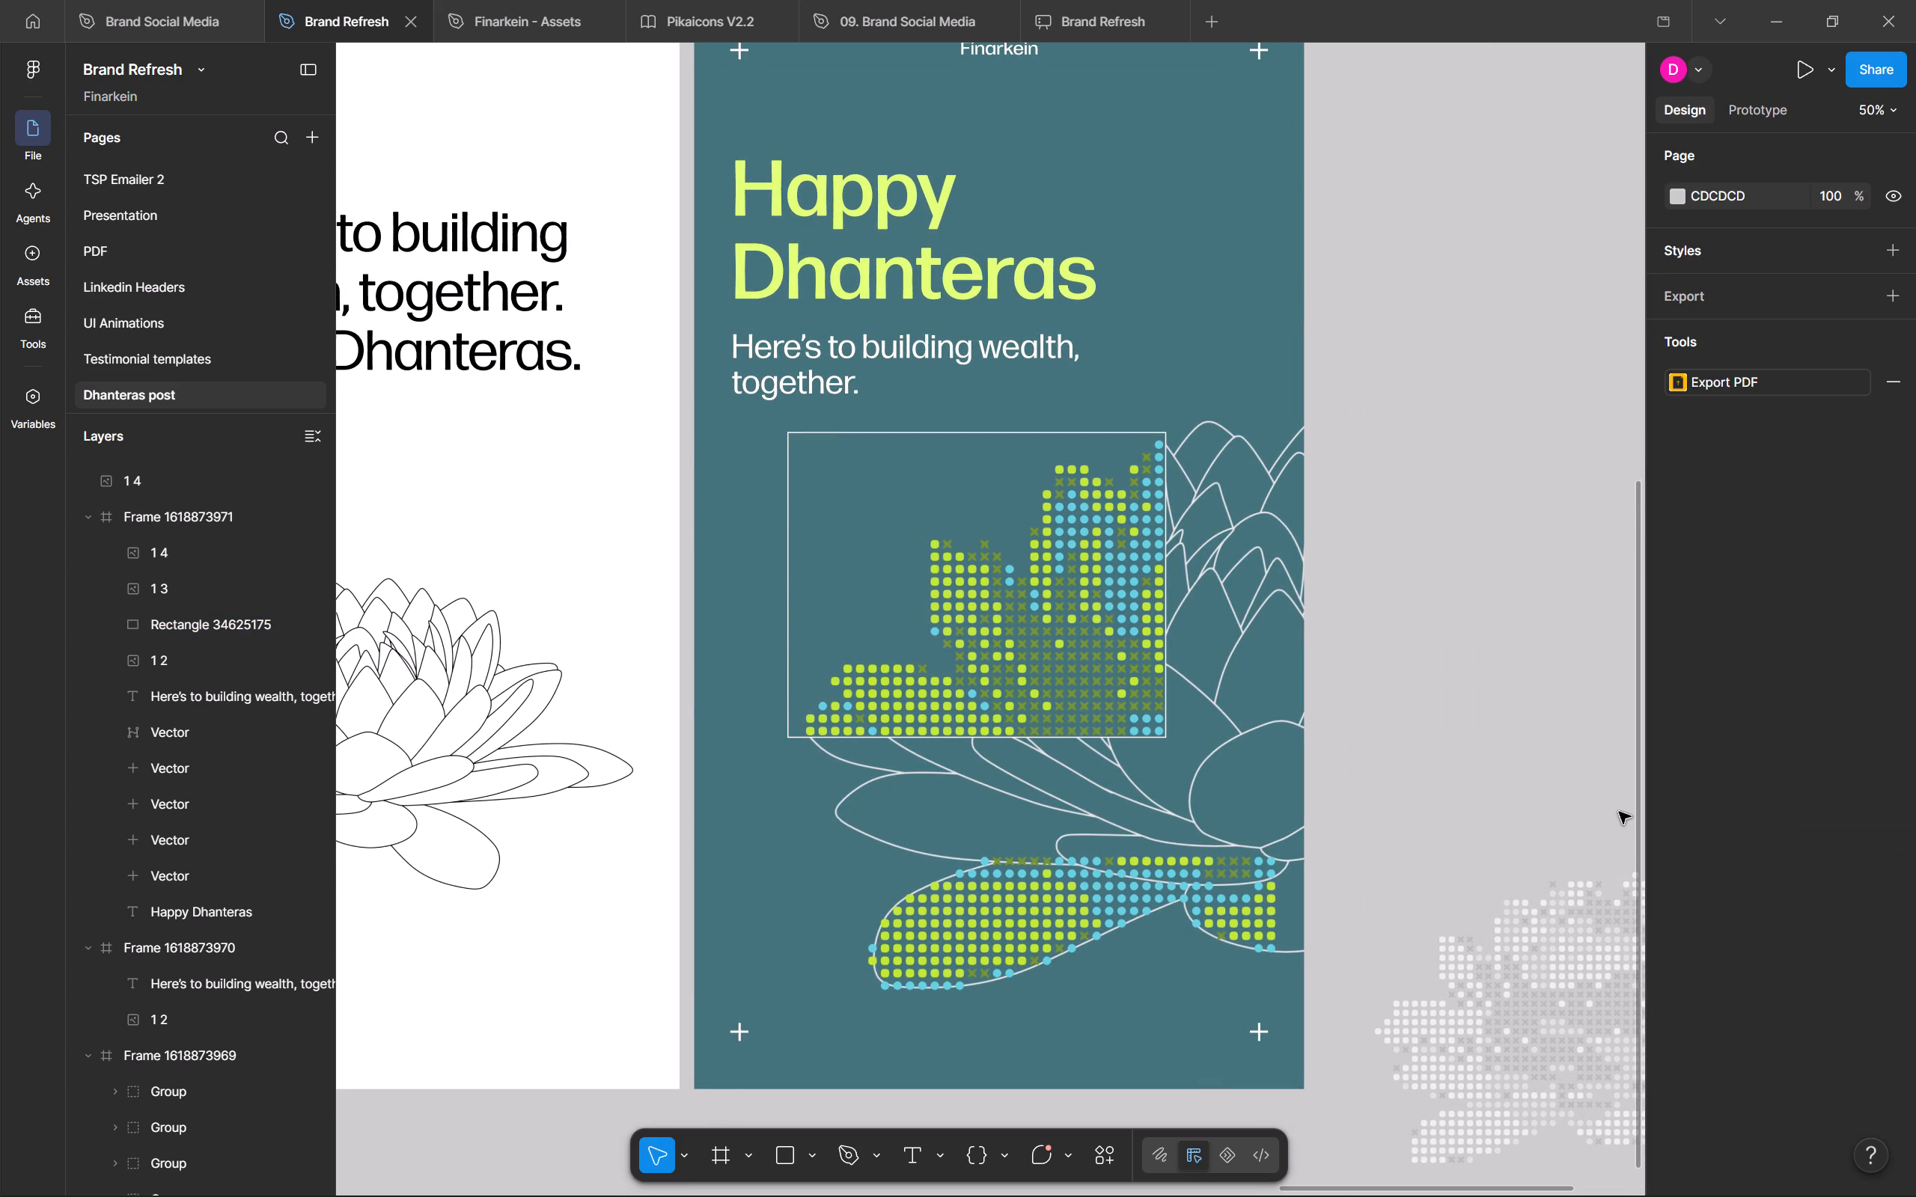
pyautogui.keyDown('ctrl'); pyautogui.scroll(-9, 1619, 812); pyautogui.keyUp('ctrl')
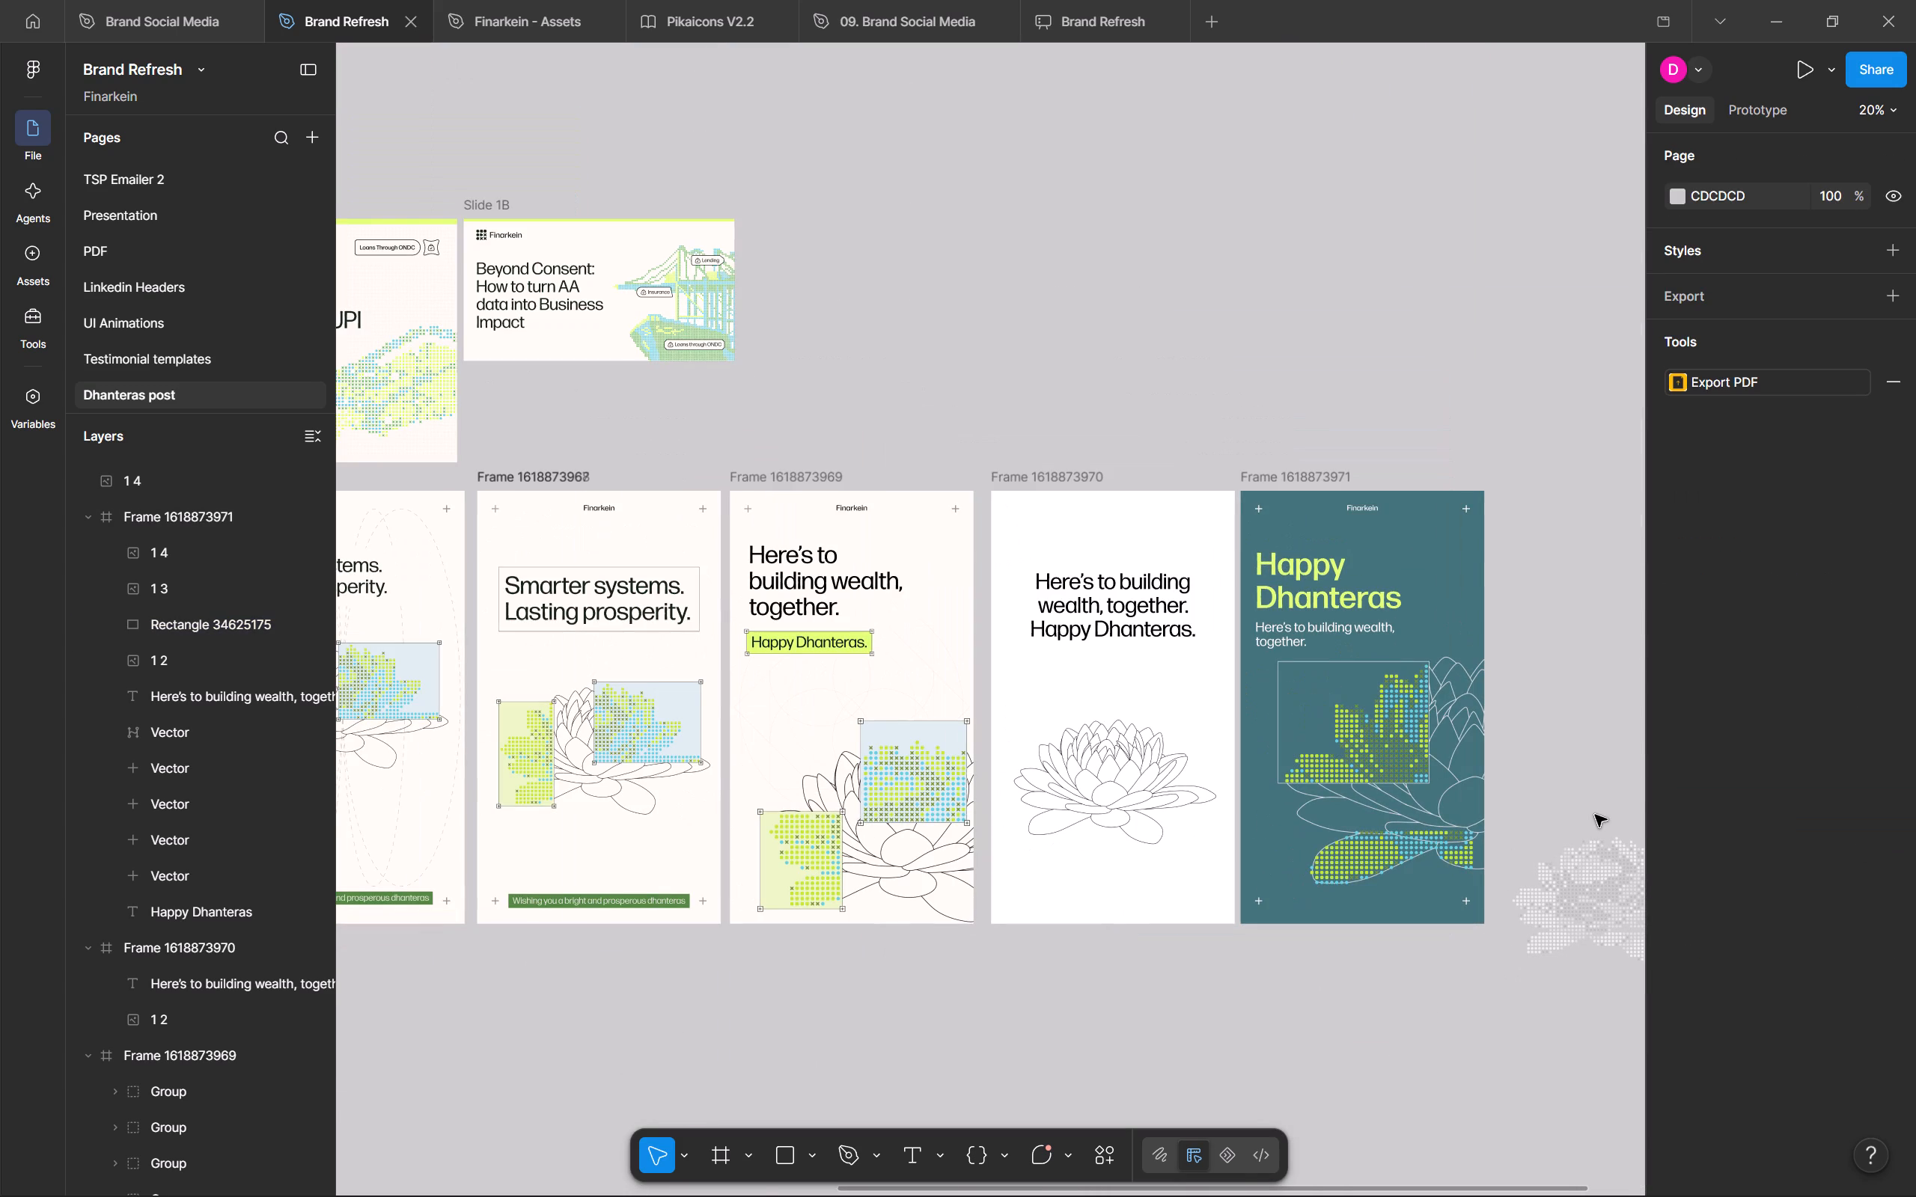
pyautogui.keyDown('ctrl'); pyautogui.scroll(5, 1595, 815); pyautogui.keyUp('ctrl')
pyautogui.keyDown('ctrl'); pyautogui.click(1164, 894); pyautogui.keyUp('ctrl')
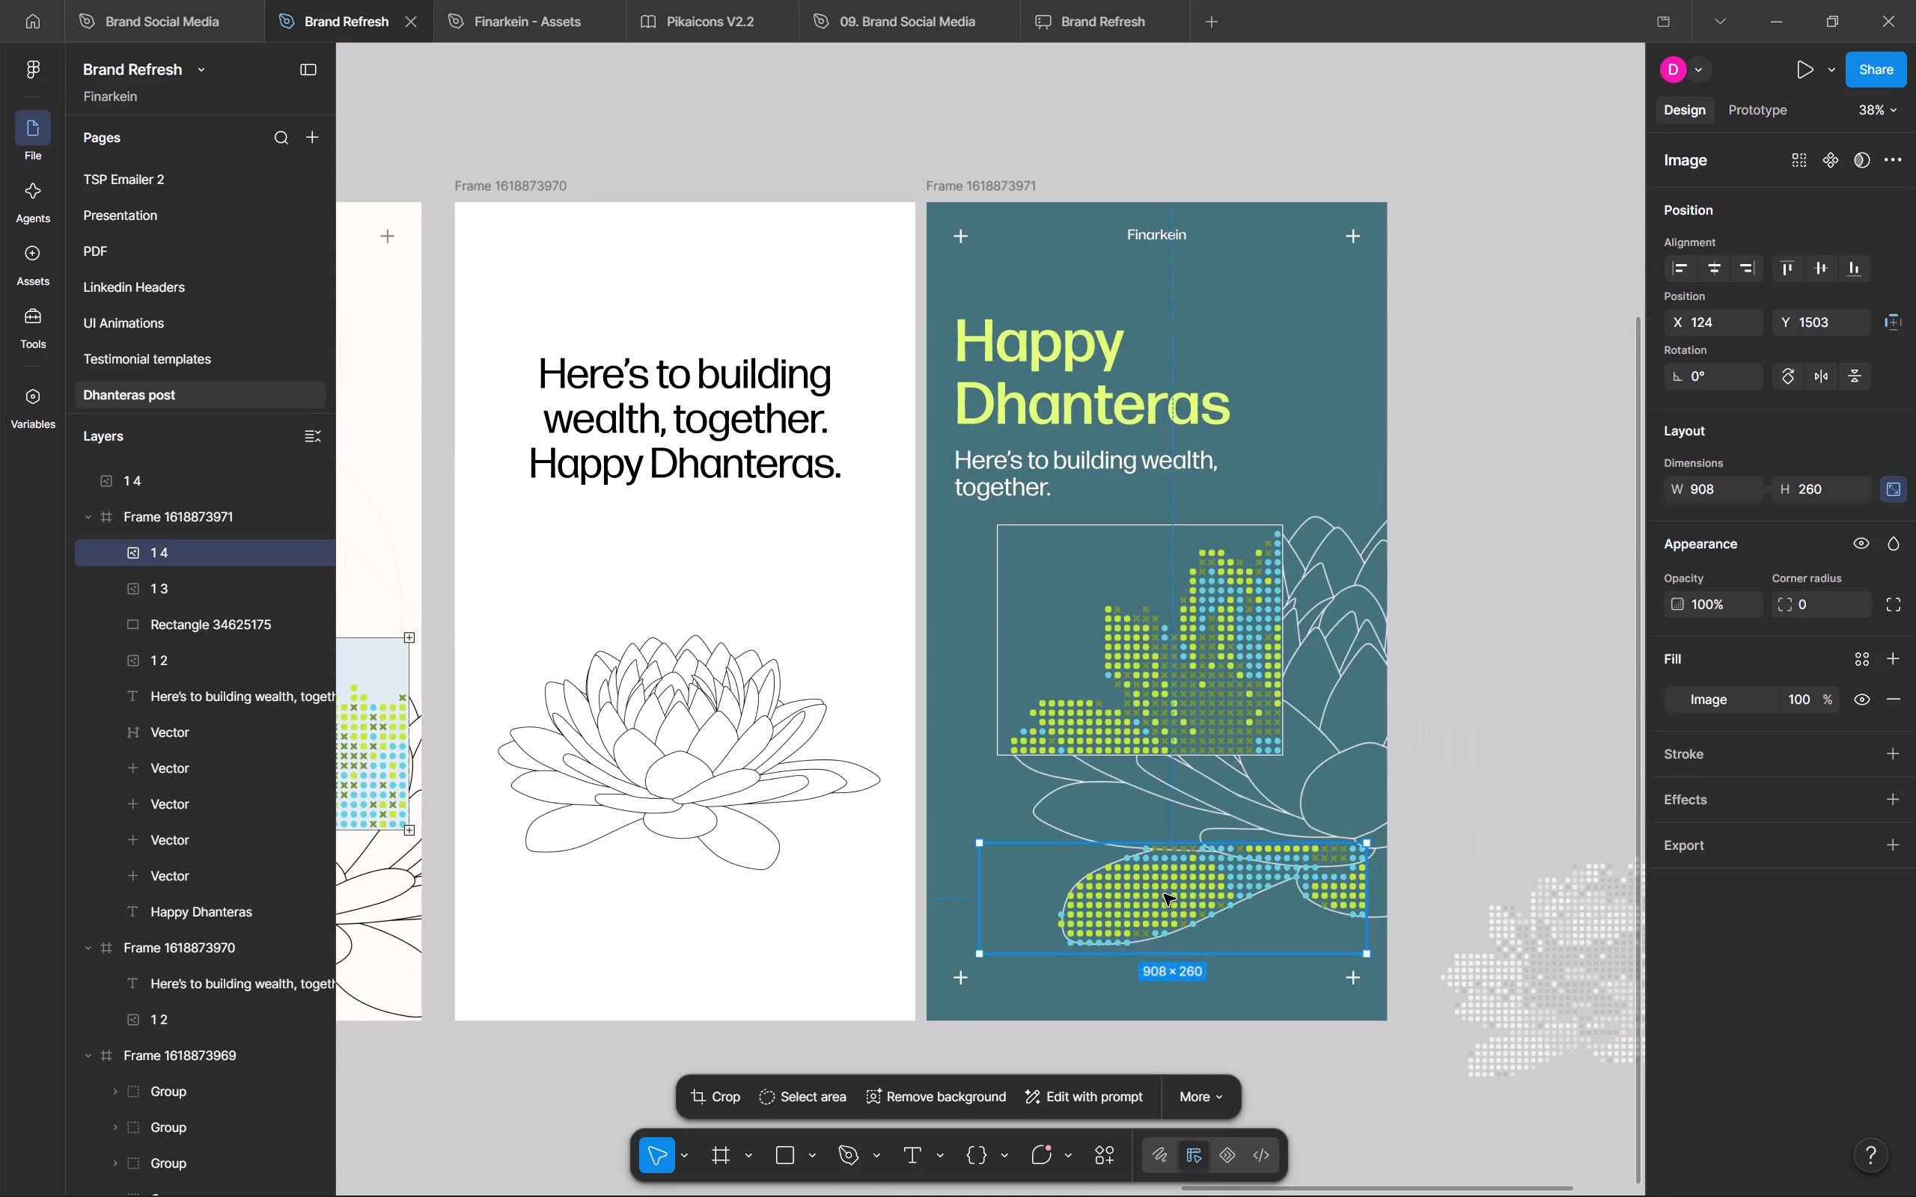
pyautogui.press('Delete')
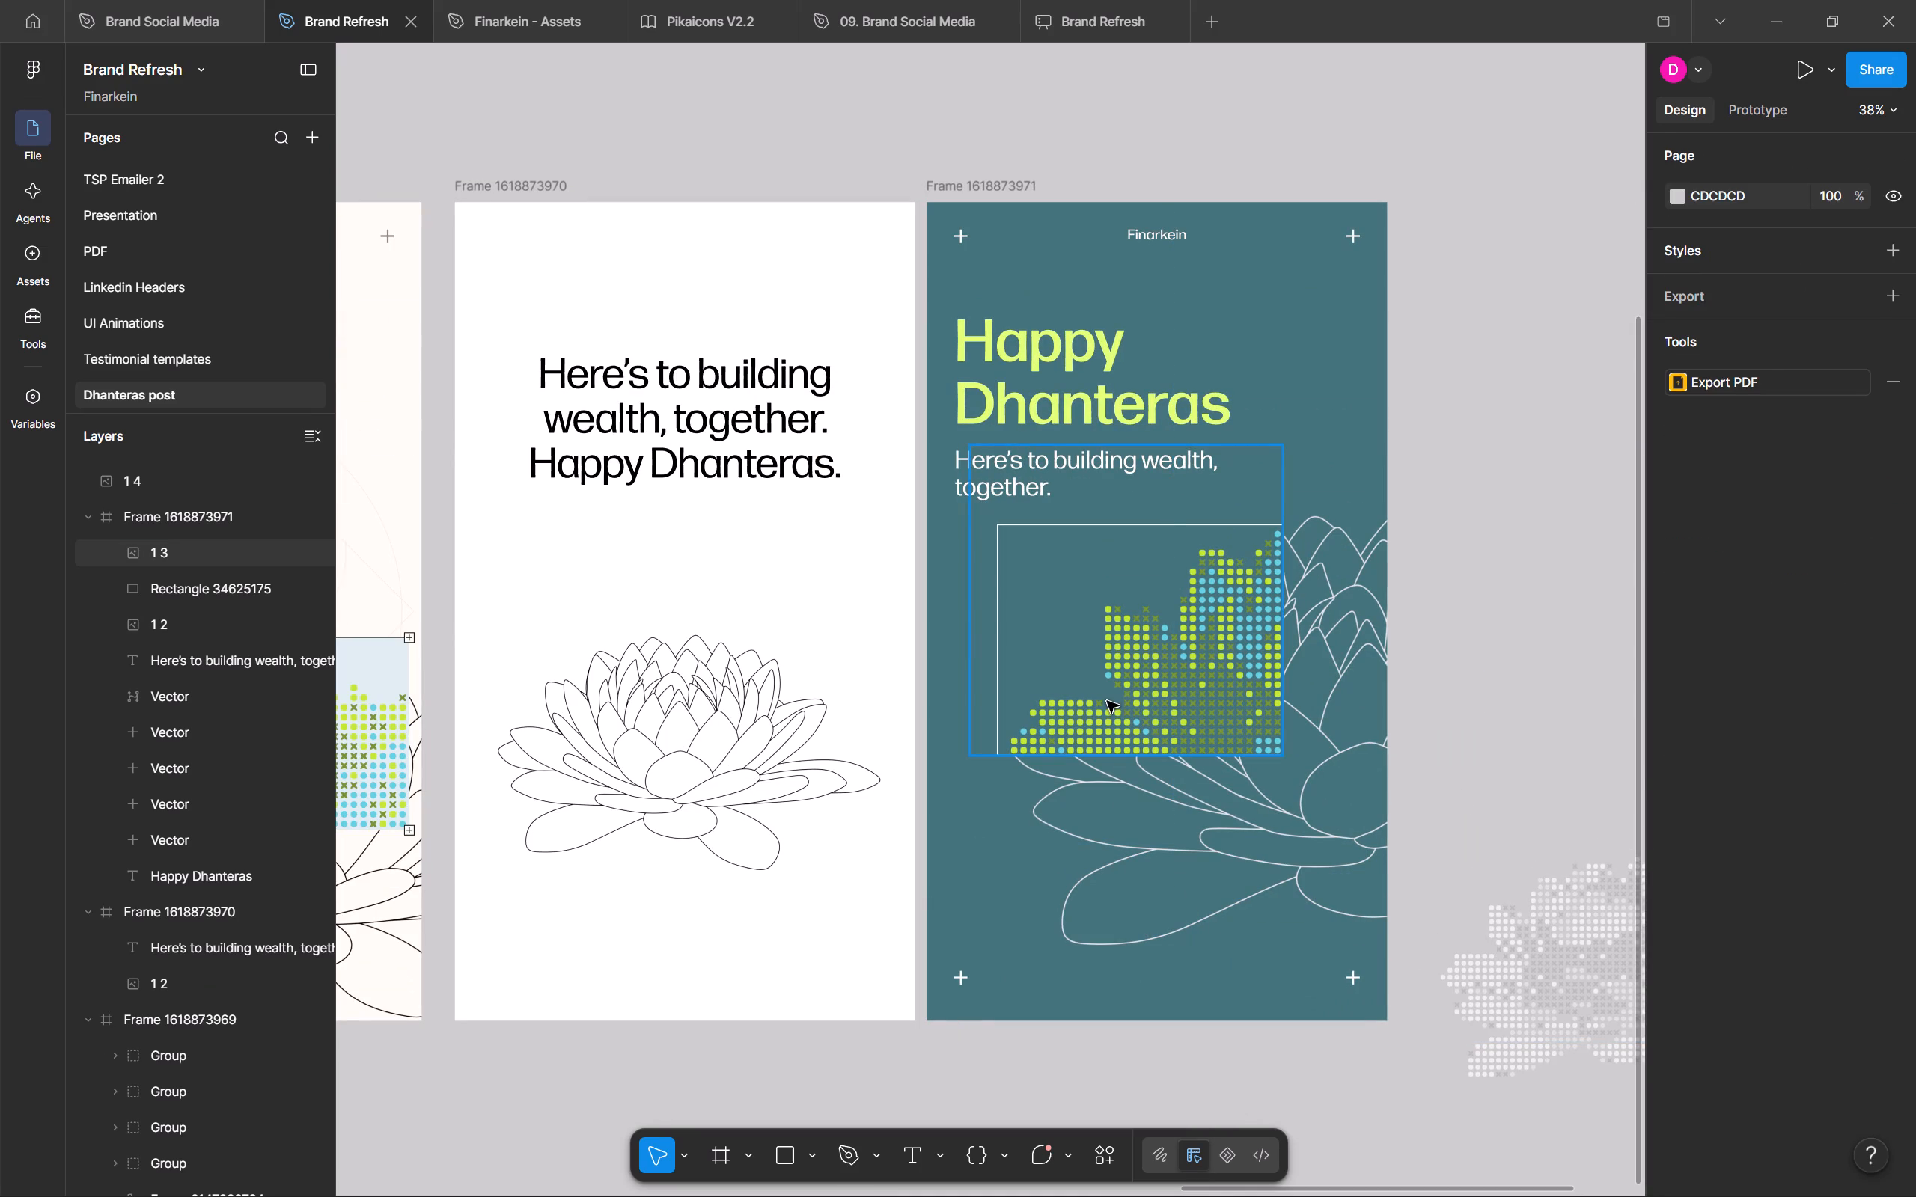
# Extend the crop of the dotted lotus image downward to a height of about 892, revealing more of the lower petals.
pyautogui.keyDown('ctrl'); pyautogui.click(1107, 701); pyautogui.keyUp('ctrl')
pyautogui.keyDown('ctrl'); pyautogui.moveTo(1102, 756); pyautogui.dragTo(1105, 825); pyautogui.keyUp('ctrl')
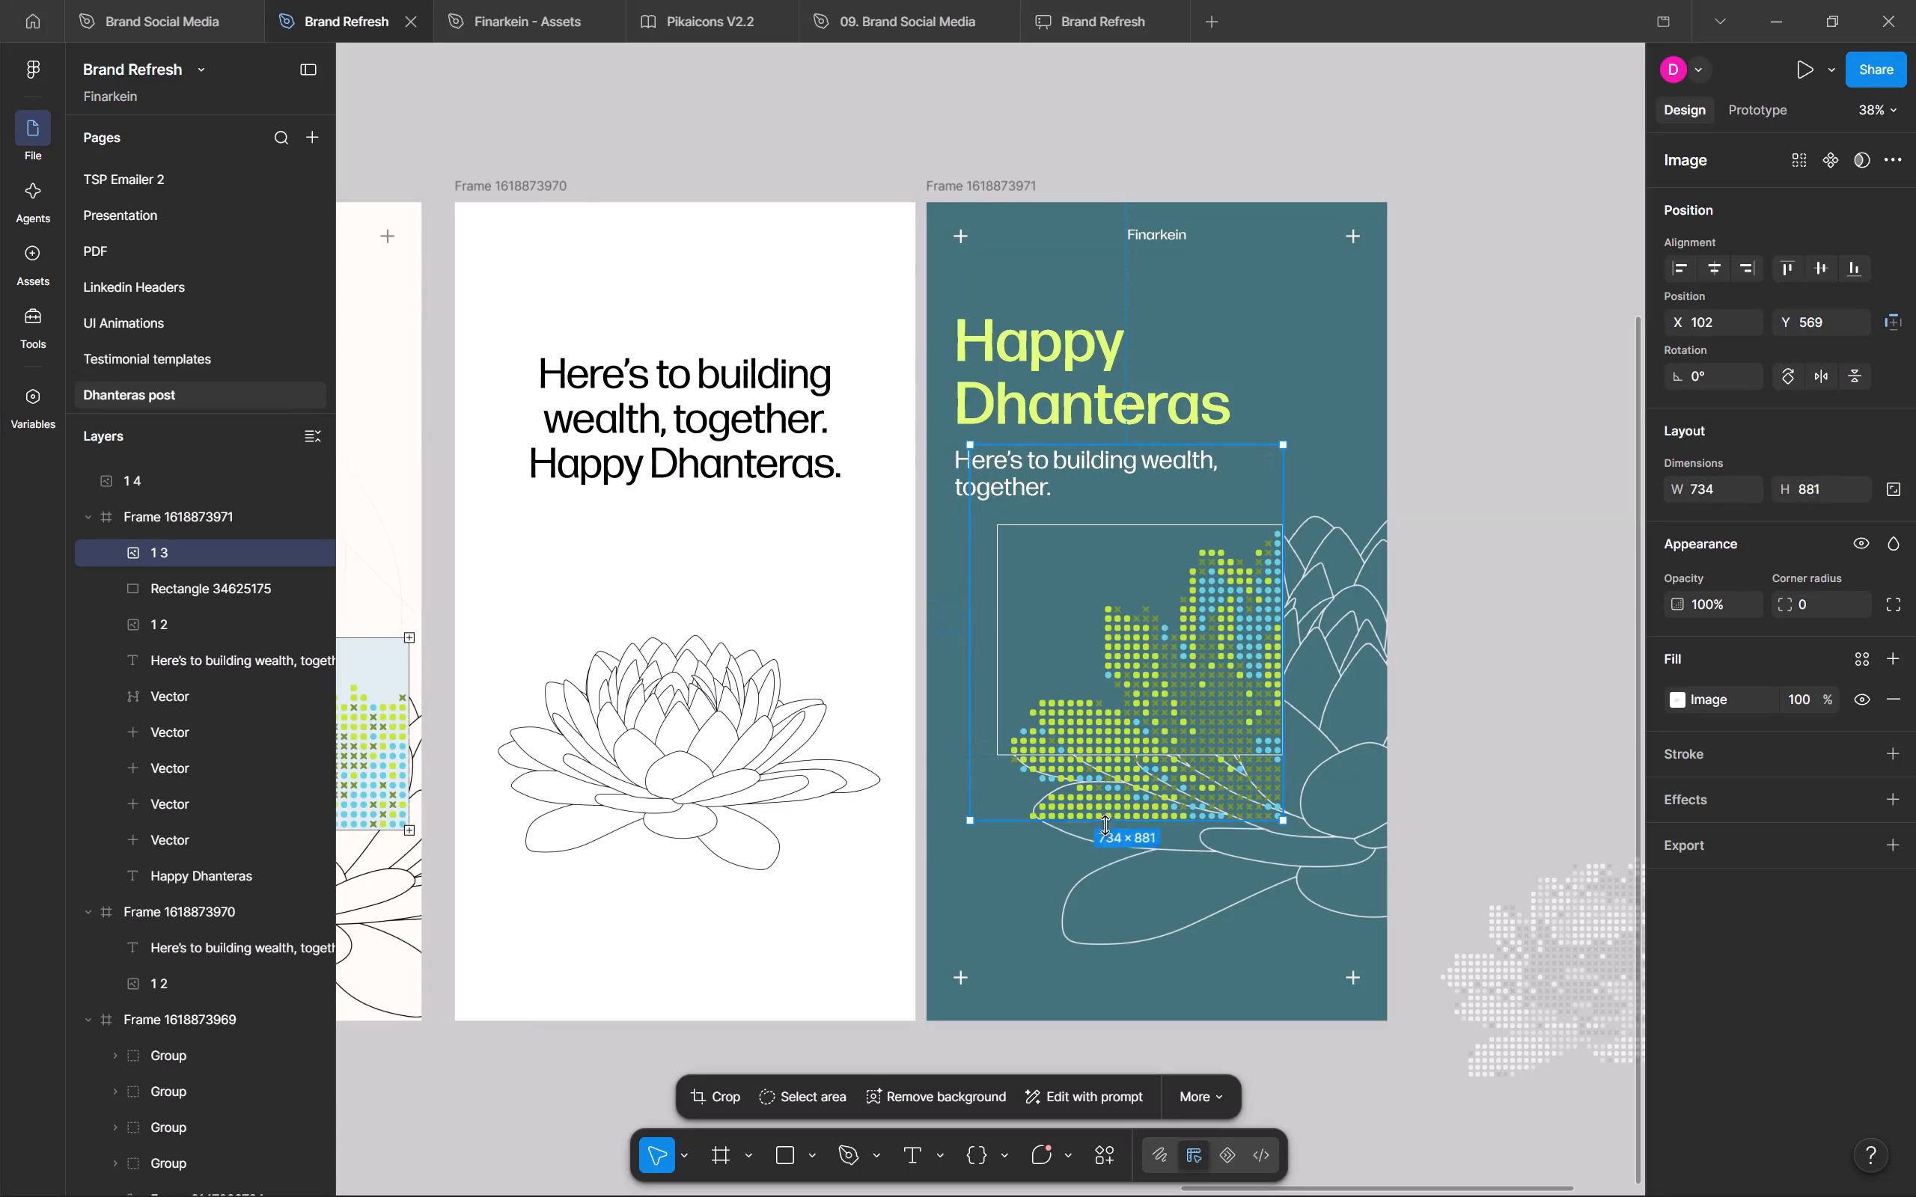
pyautogui.keyDown('ctrl'); pyautogui.moveTo(1105, 825); pyautogui.dragTo(1113, 824); pyautogui.keyUp('ctrl')
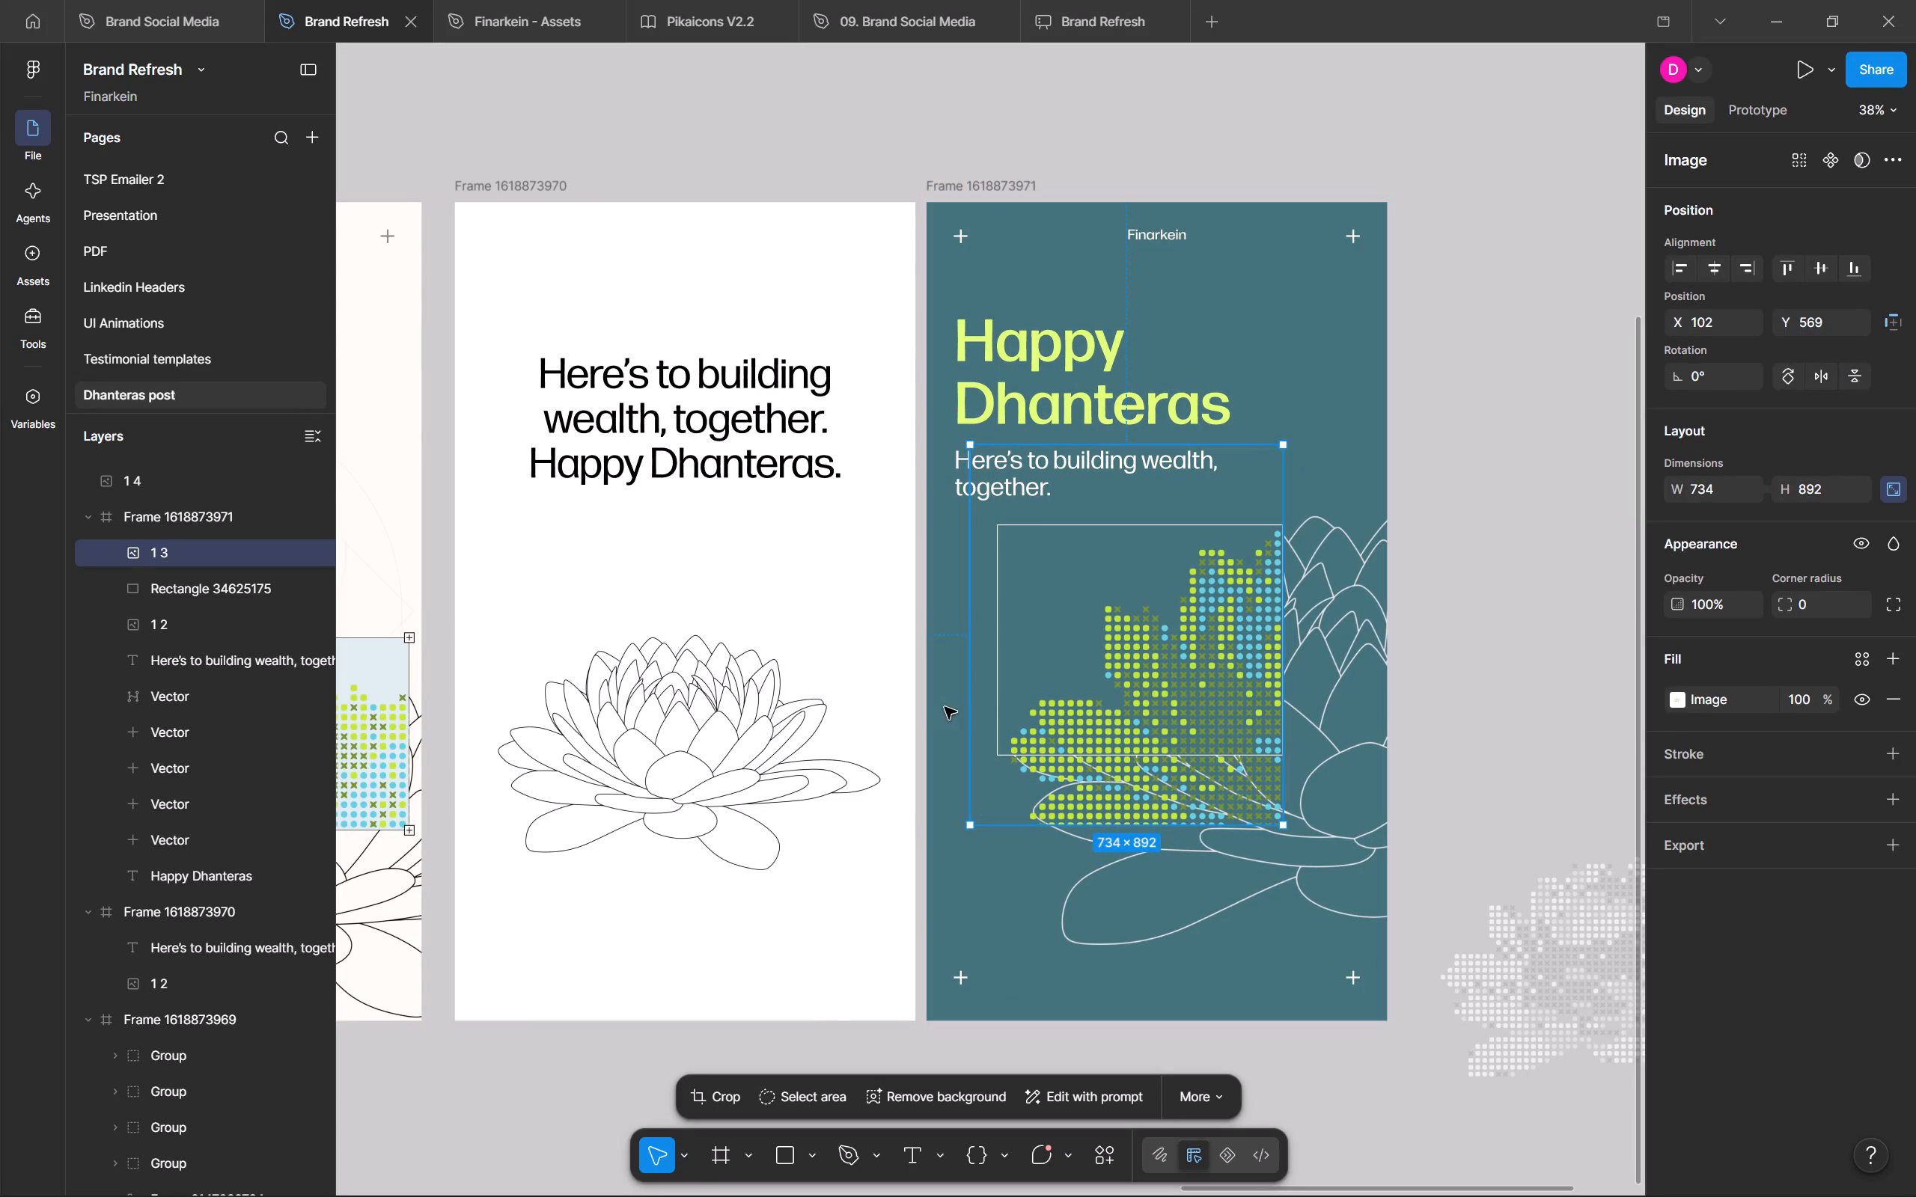
pyautogui.click(941, 706)
# Stretch the bottom edge of the outlined rectangle behind the dotted petals downward to a height of about 712.
pyautogui.click(241, 578)
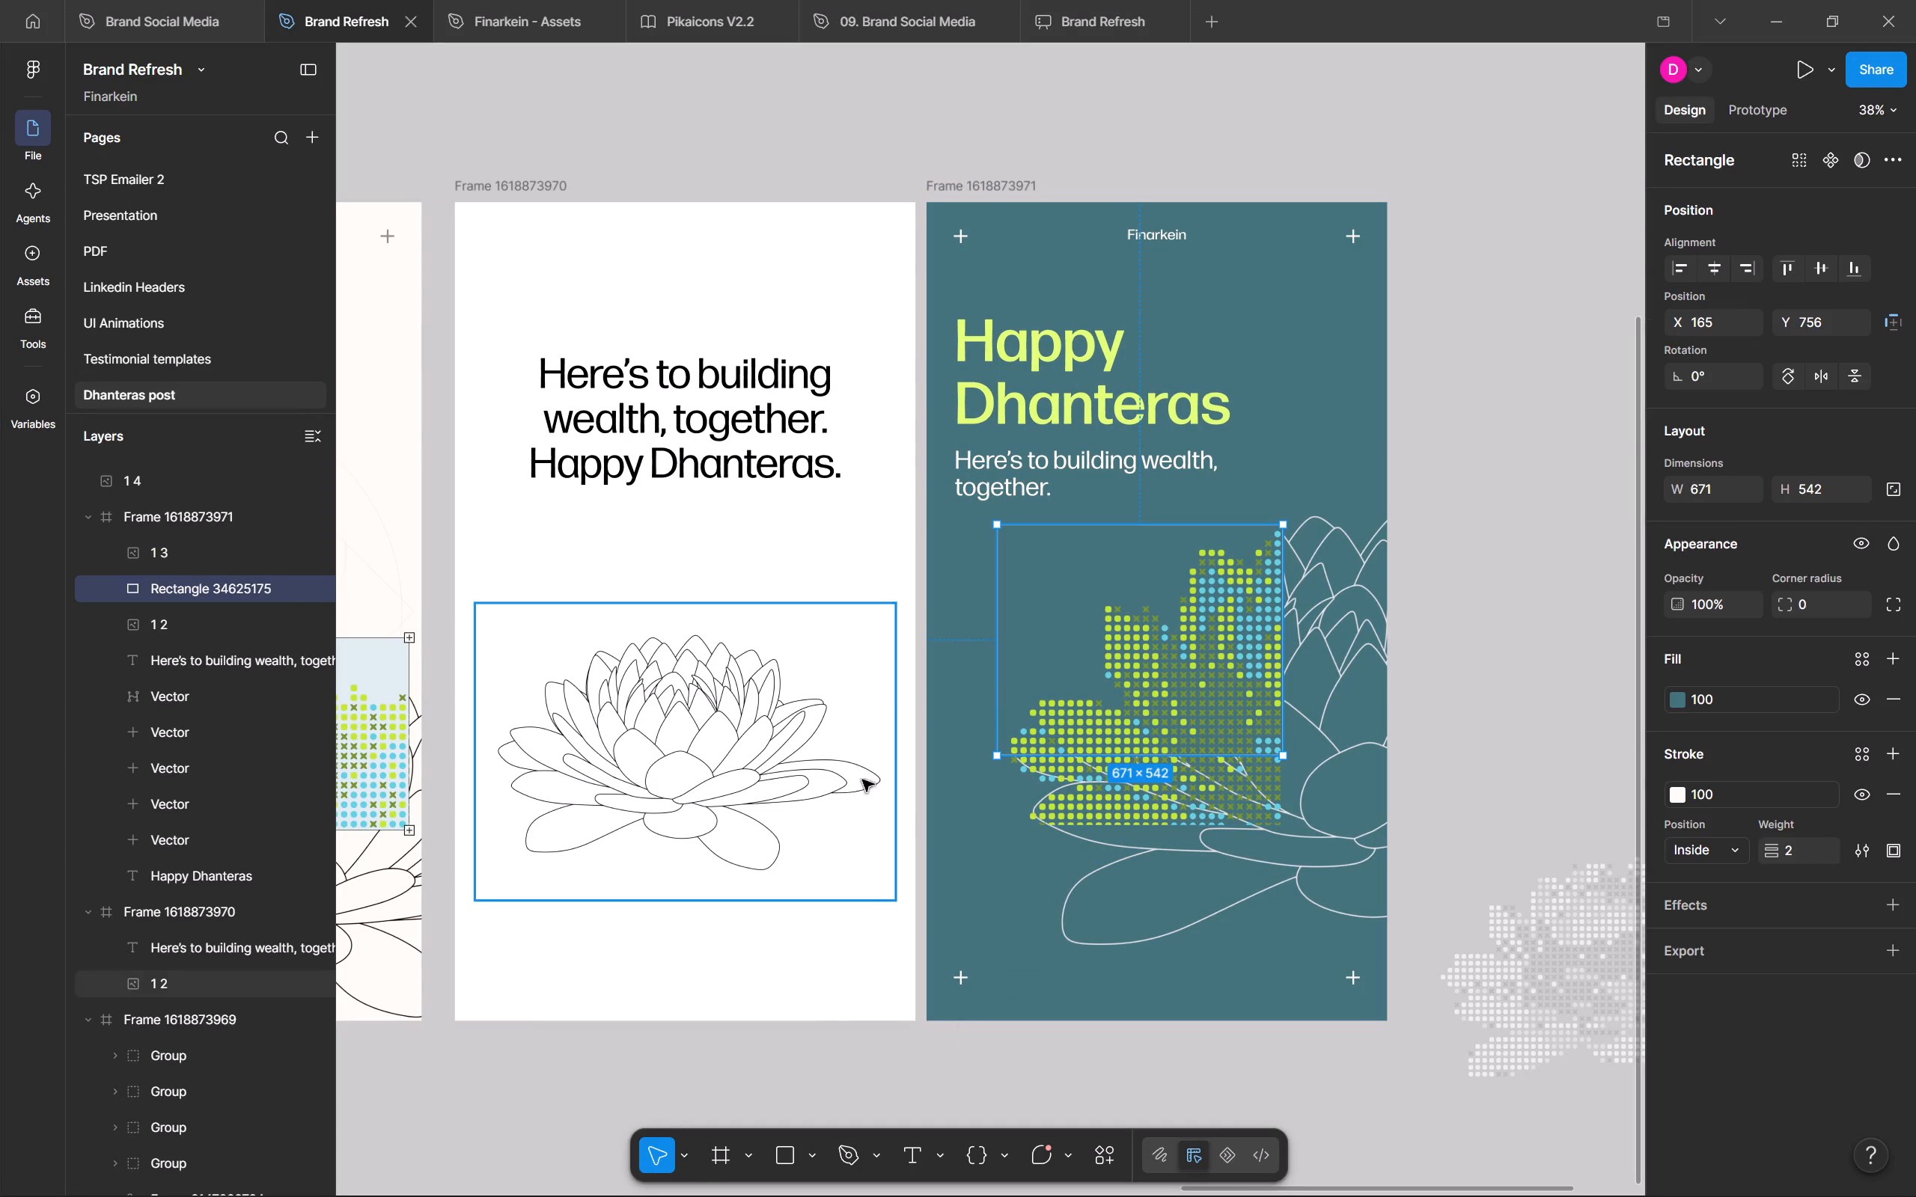
pyautogui.moveTo(1188, 755); pyautogui.dragTo(1206, 830)
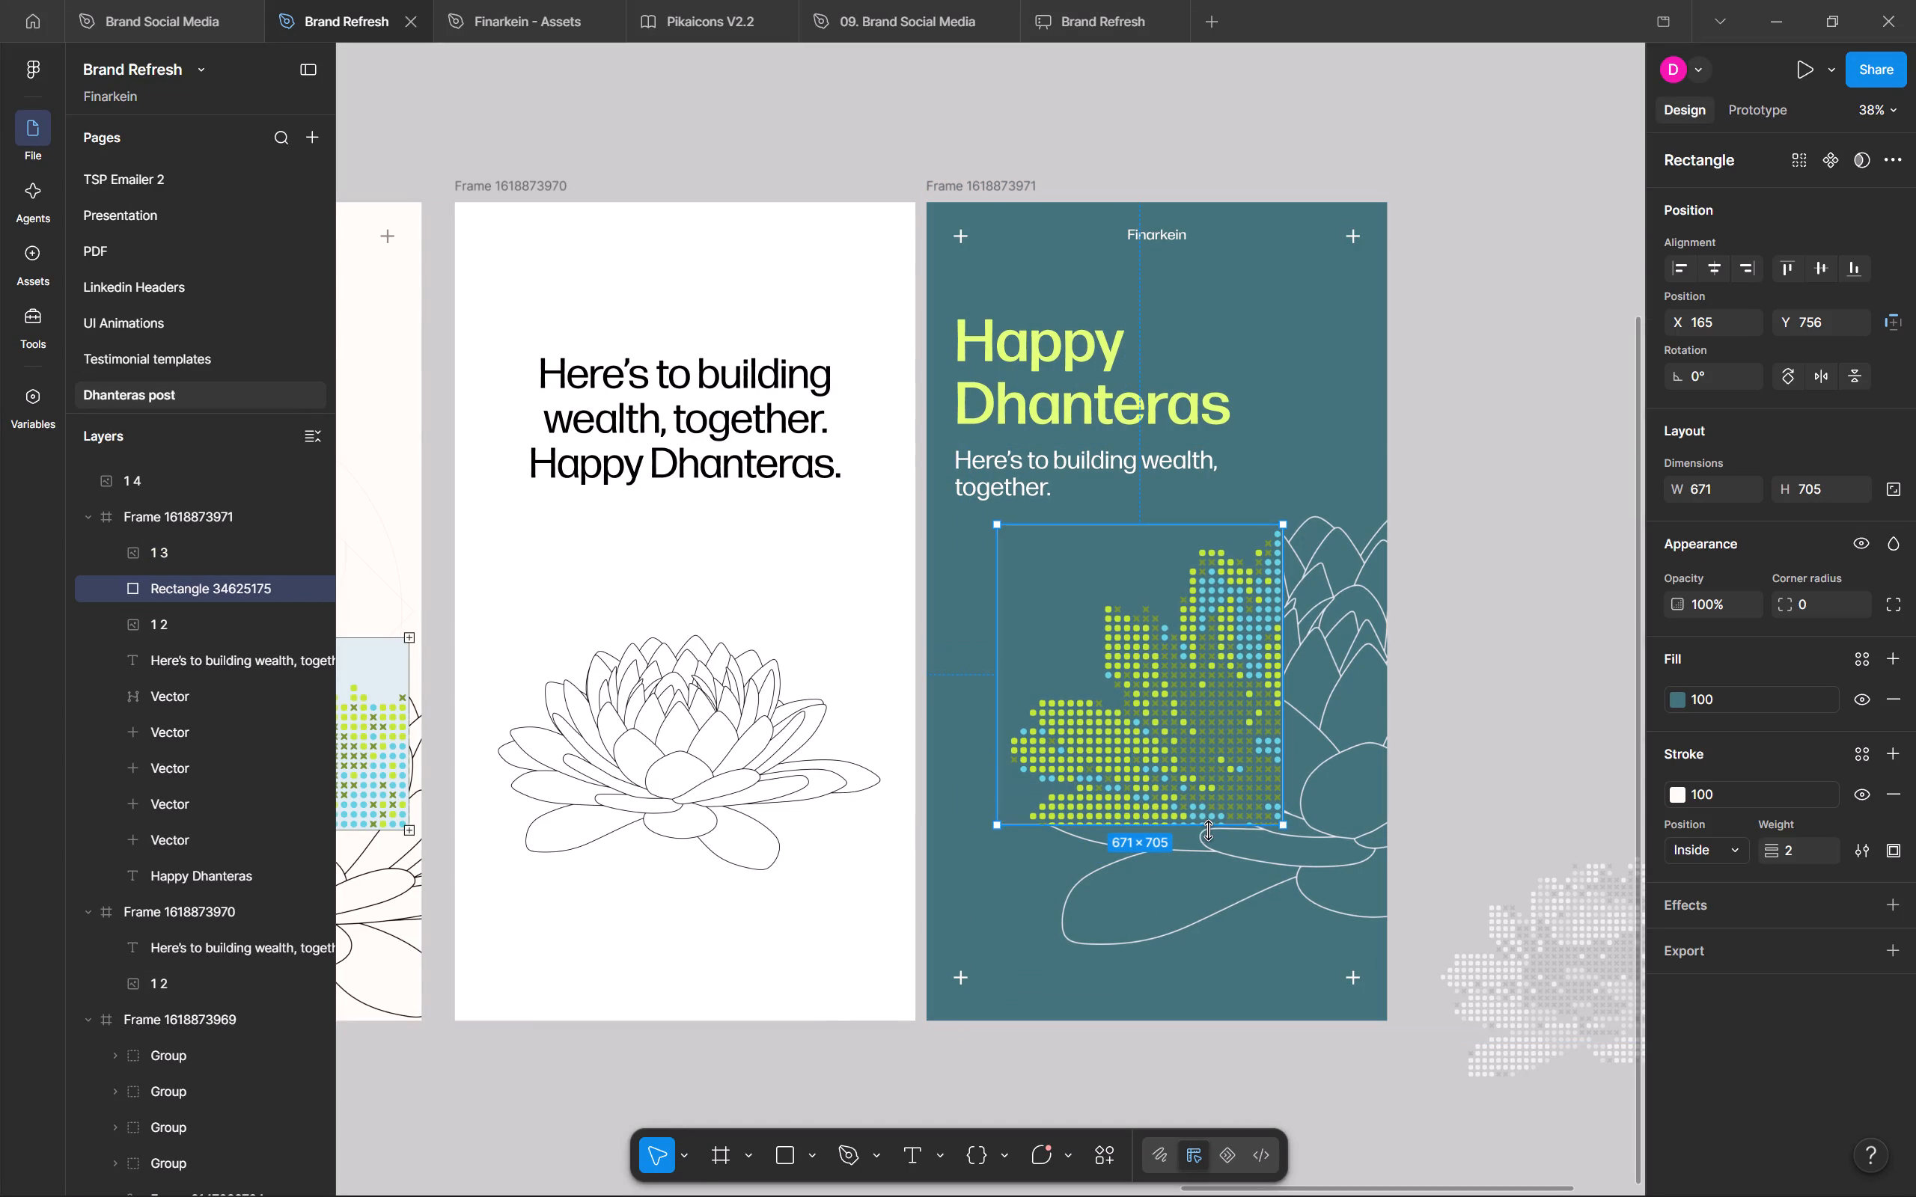
pyautogui.keyDown('ctrl'); pyautogui.scroll(16, 1221, 831); pyautogui.keyUp('ctrl')
pyautogui.moveTo(1218, 759); pyautogui.dragTo(1218, 783)
# Extend the dotted lotus image's crop to a height of about 905 without scaling, so its bottom row of dots shows whole.
pyautogui.keyDown('ctrl'); pyautogui.click(1235, 727); pyautogui.keyUp('ctrl')
pyautogui.moveTo(1266, 762); pyautogui.dragTo(1265, 771)
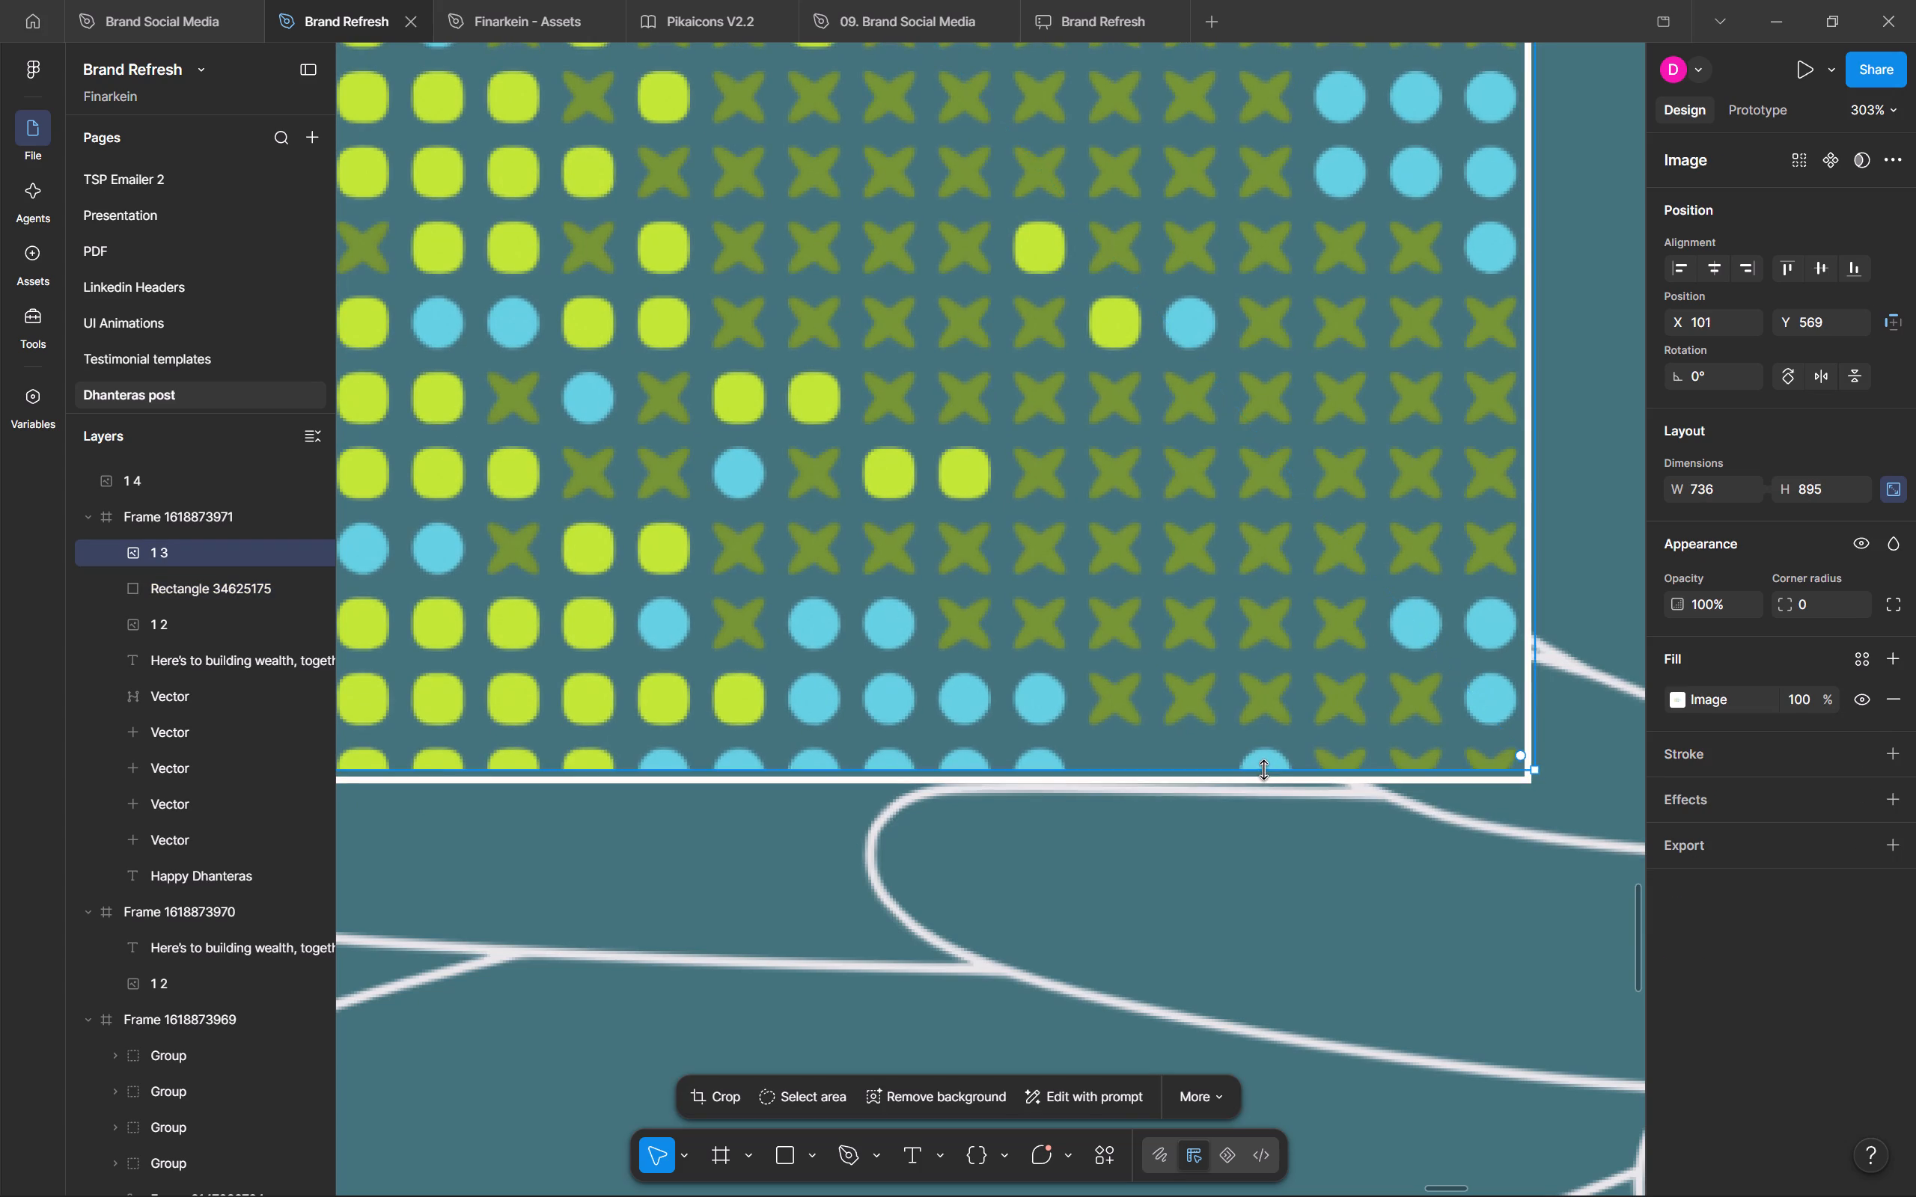
pyautogui.hotkey('ctrl', 'z')
pyautogui.keyDown('ctrl'); pyautogui.moveTo(1269, 764); pyautogui.dragTo(1269, 798); pyautogui.keyUp('ctrl')
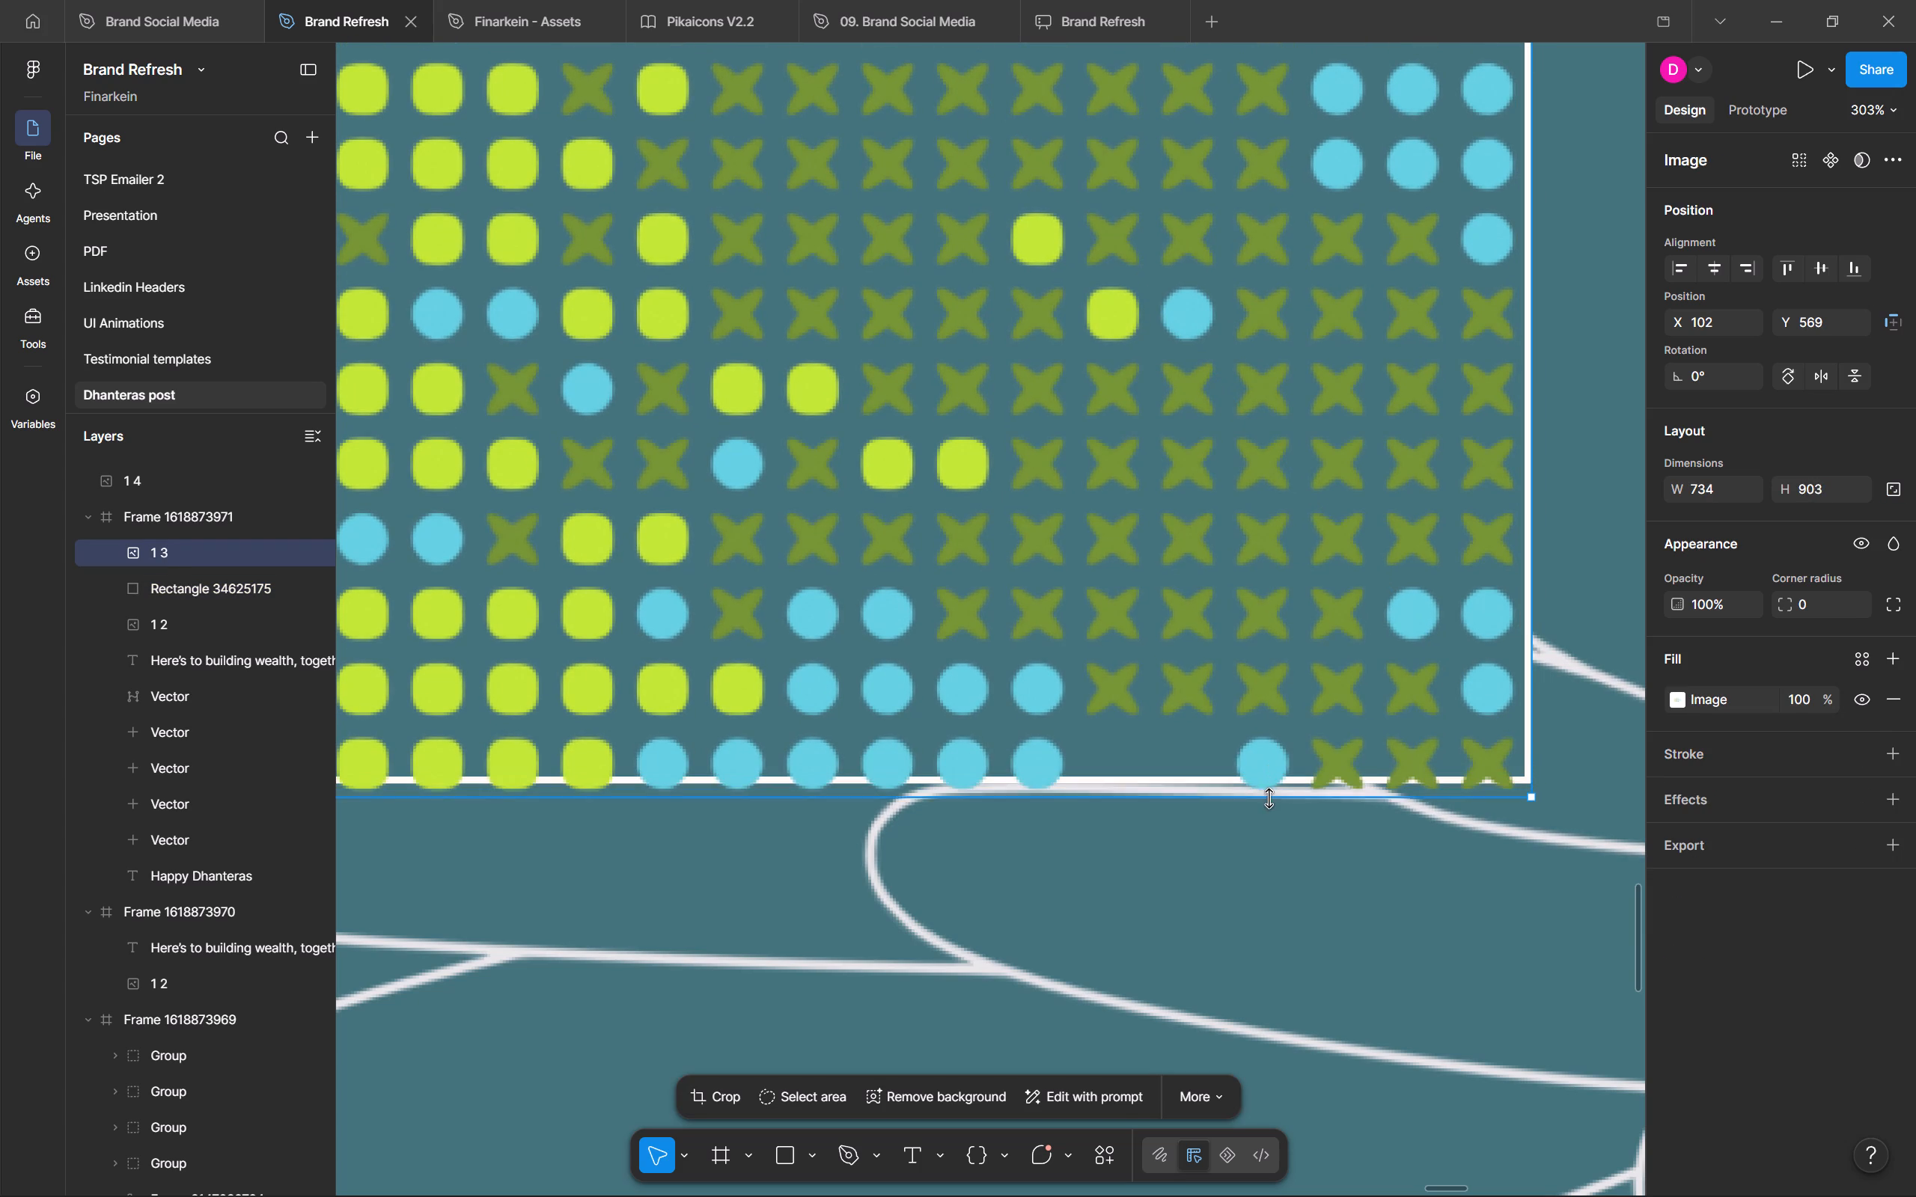
pyautogui.keyDown('ctrl'); pyautogui.moveTo(1269, 798); pyautogui.dragTo(1270, 803); pyautogui.keyUp('ctrl')
# Lengthen the outlined rectangle to a height of about 725 so its bottom edge clears the last row of dots.
pyautogui.keyDown('ctrl'); pyautogui.scroll(-9, 1168, 759); pyautogui.keyUp('ctrl')
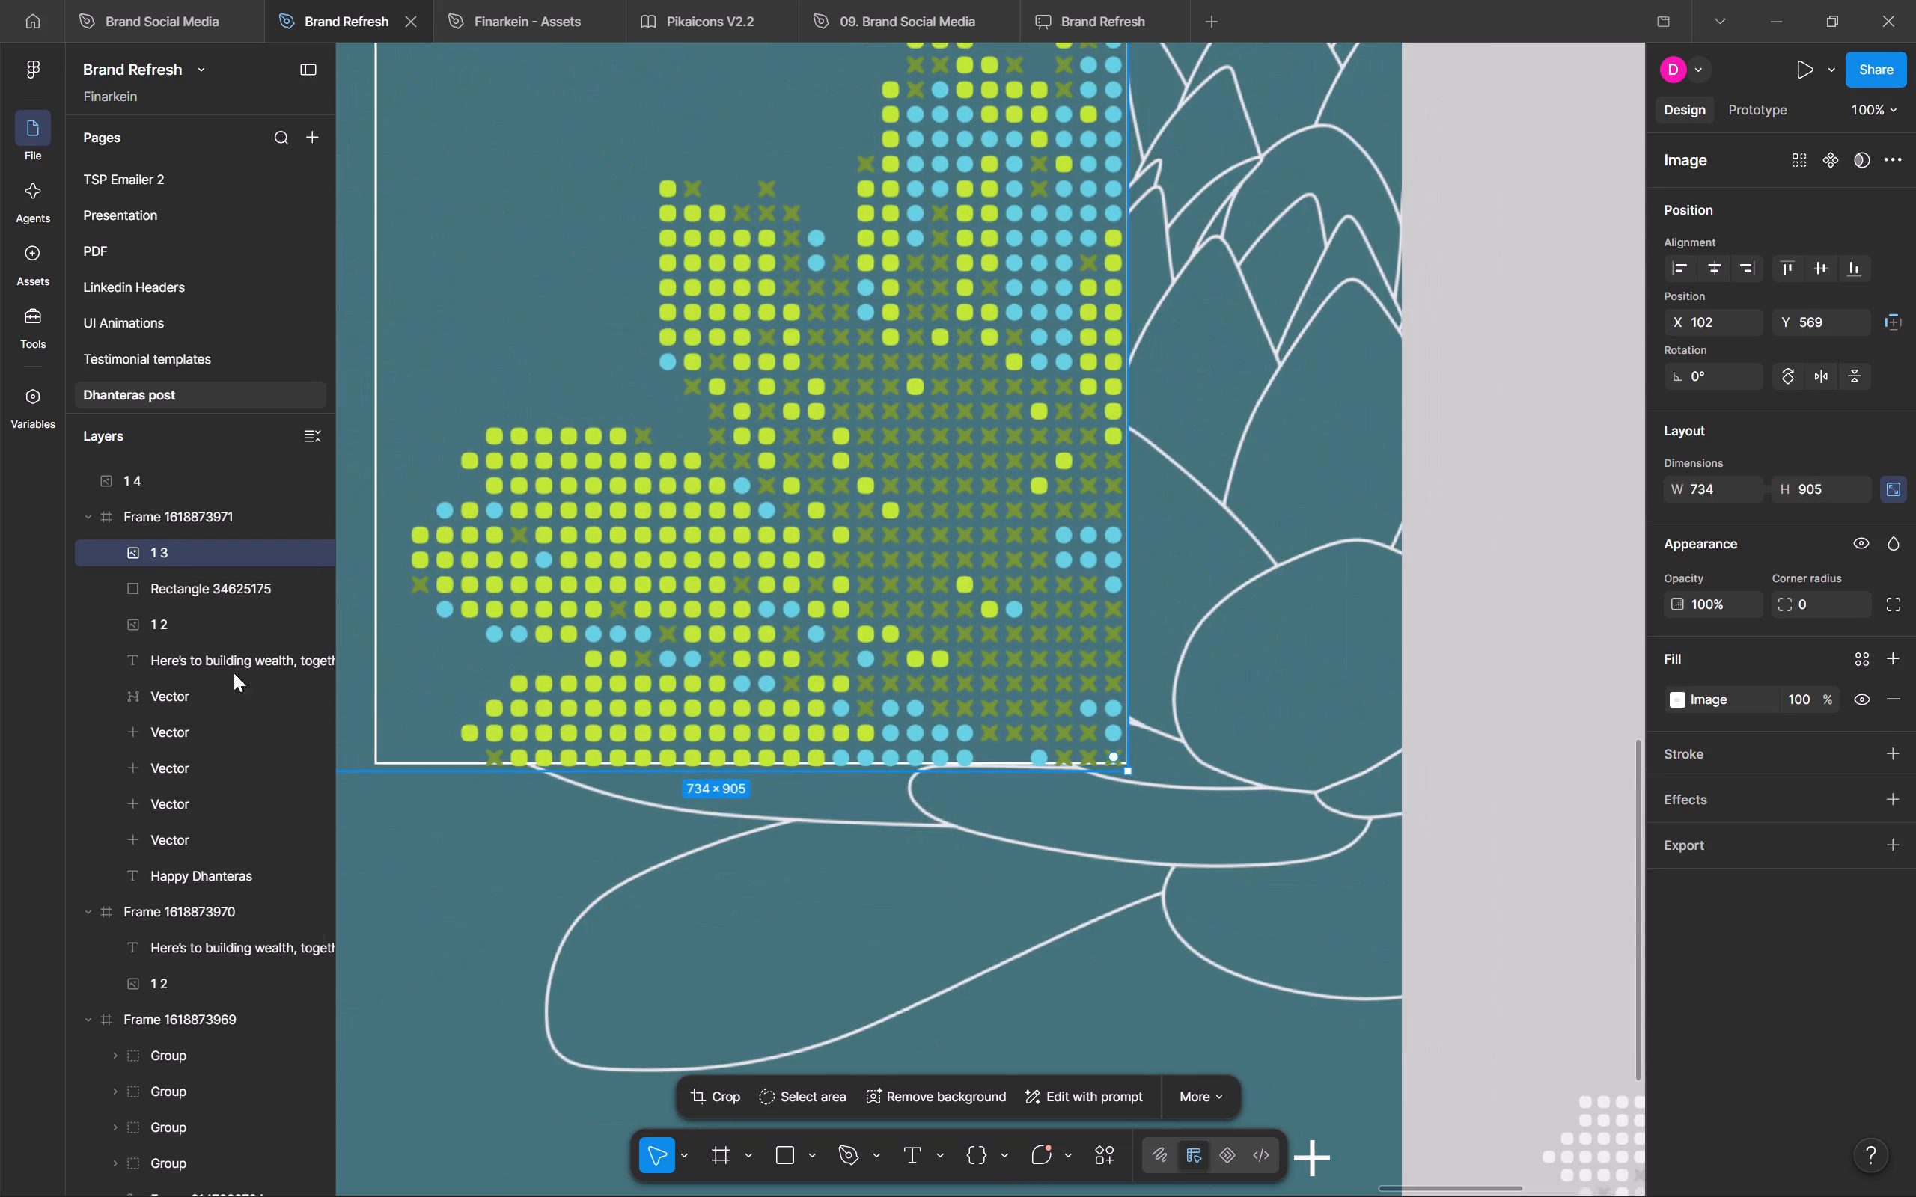
pyautogui.click(197, 577)
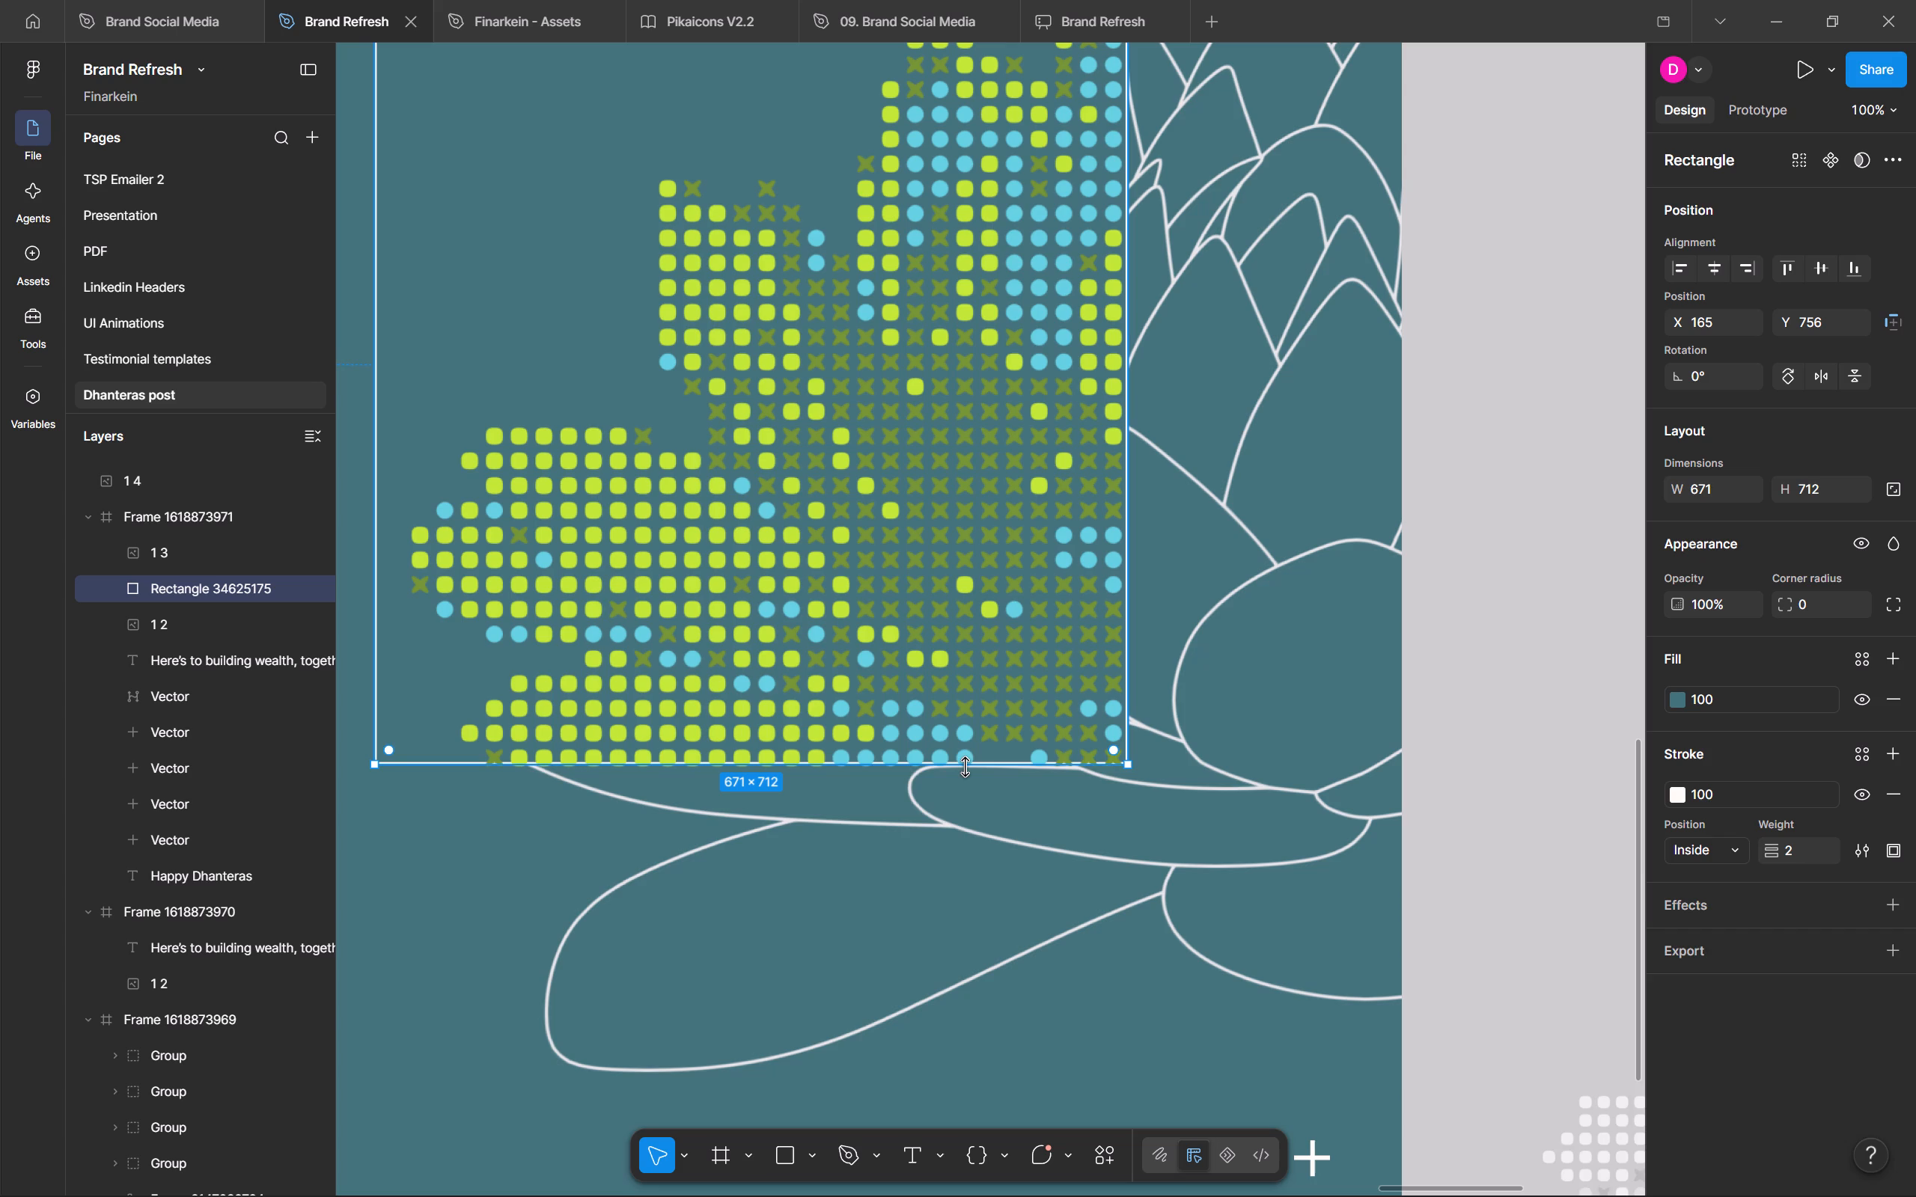
pyautogui.keyDown('ctrl'); pyautogui.moveTo(965, 767); pyautogui.dragTo(967, 779); pyautogui.keyUp('ctrl')
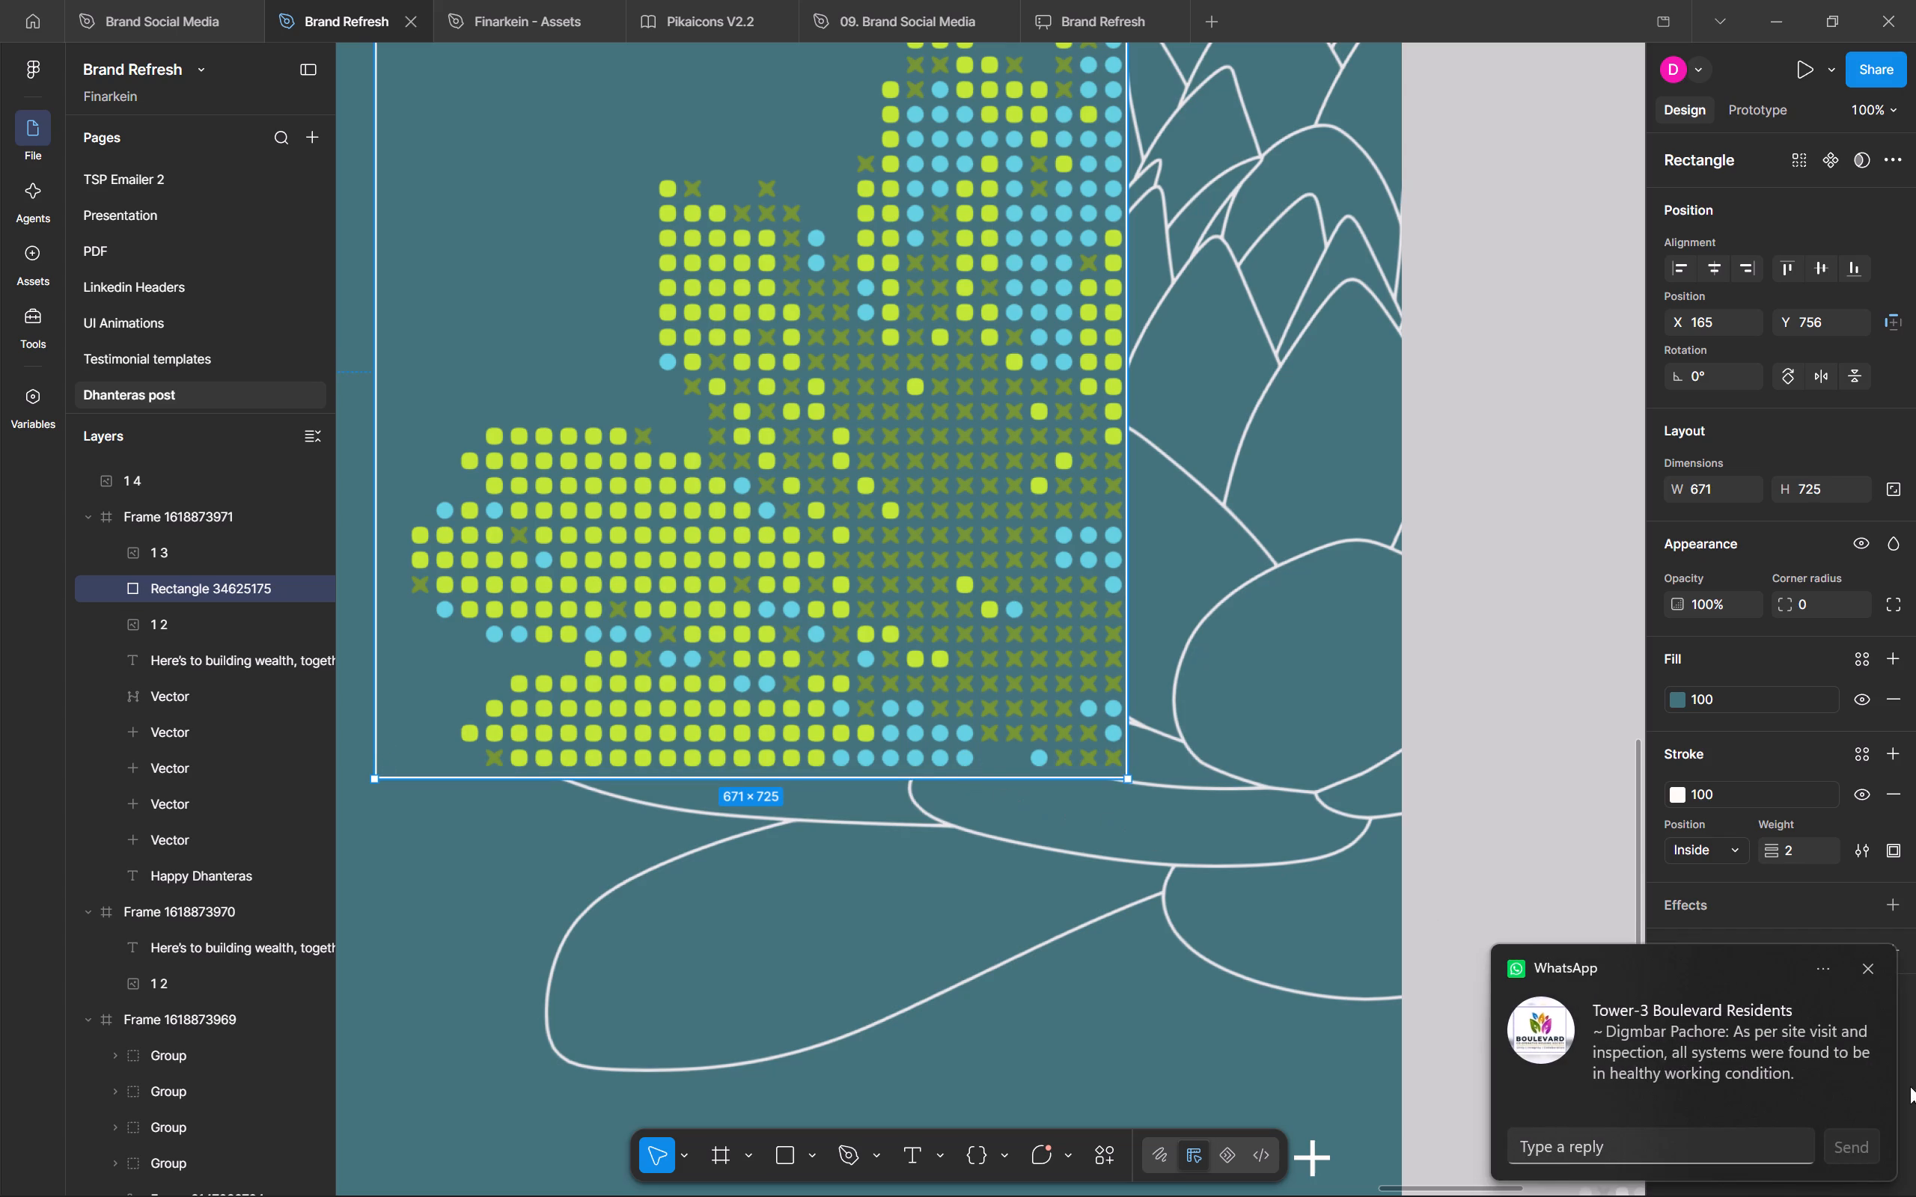
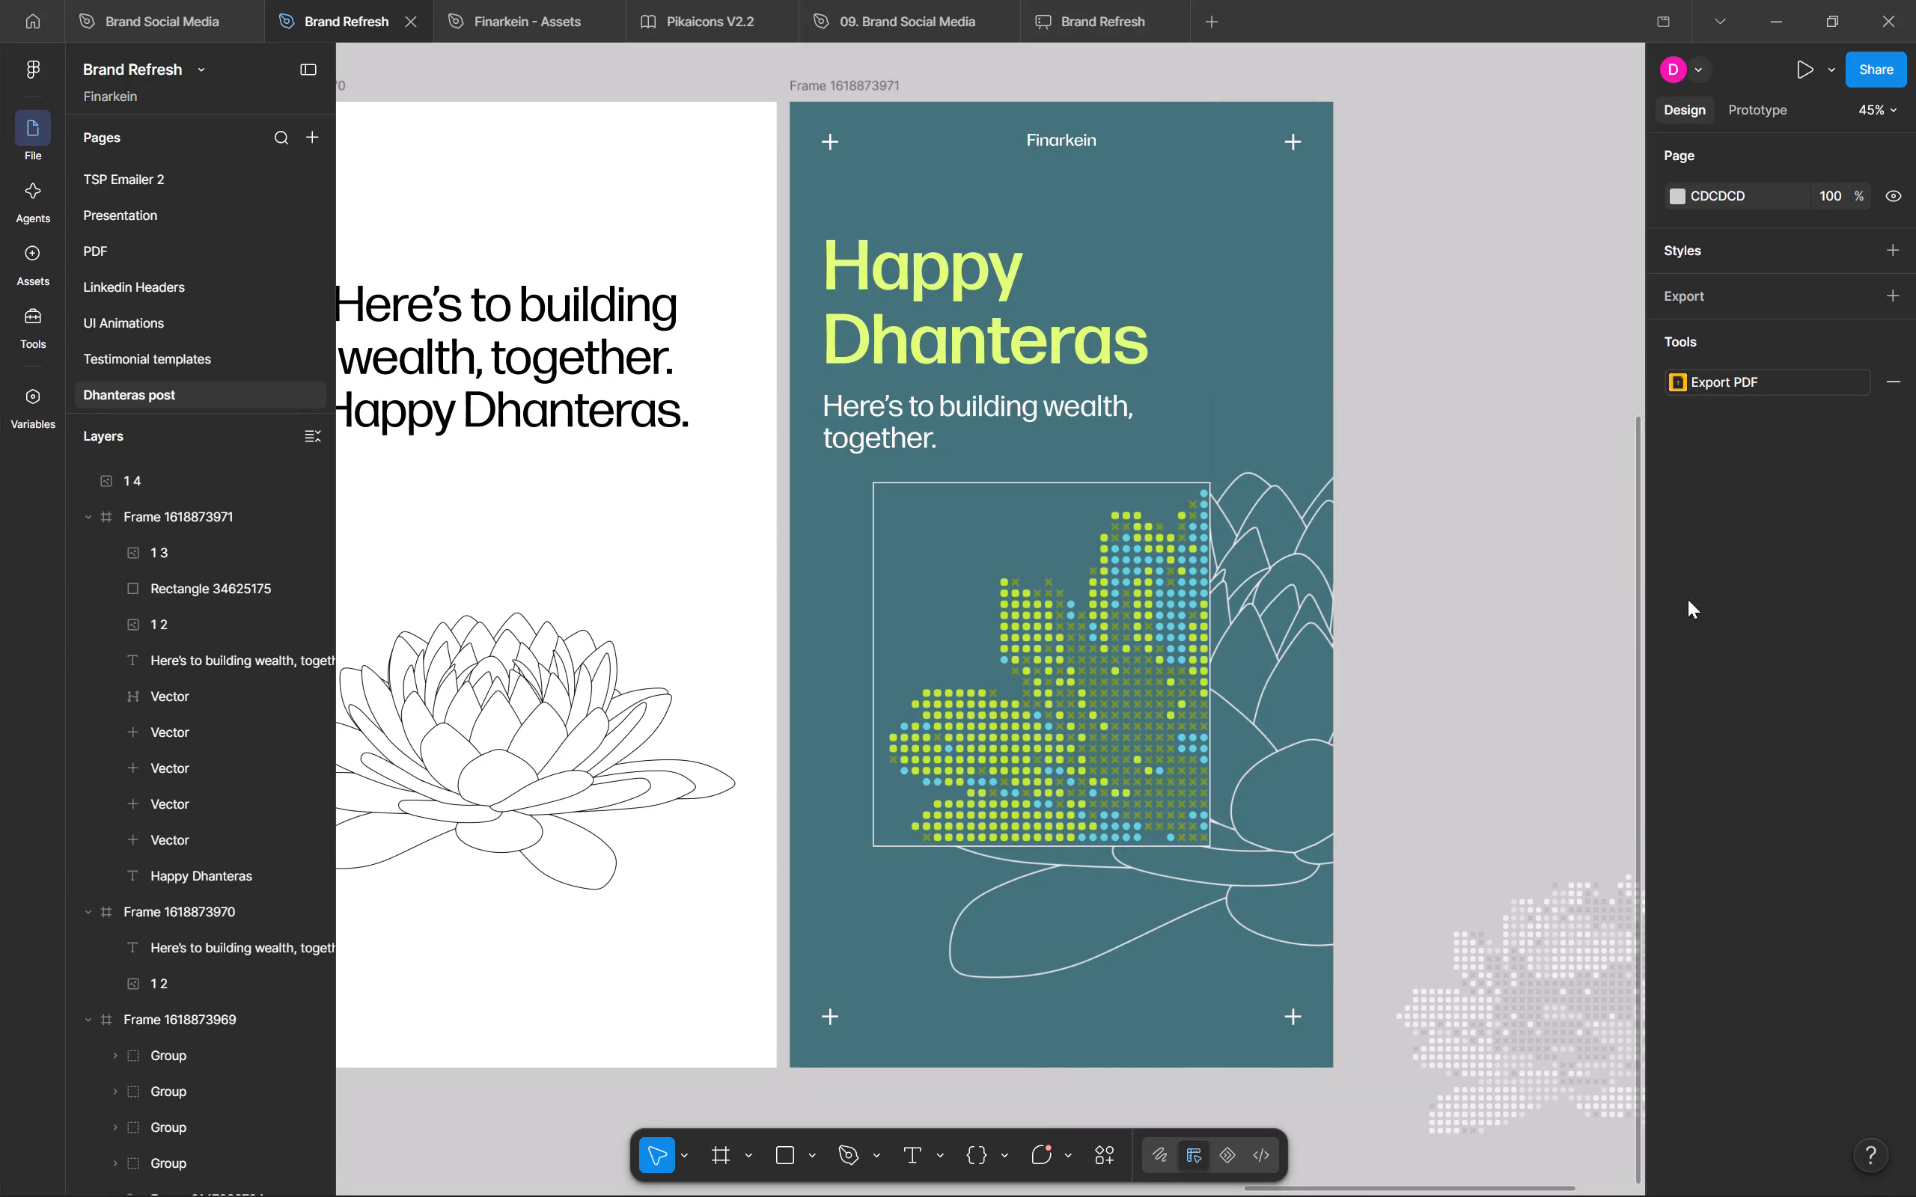
# Examine the framed dotted lotus crop on the Happy Dhanteras post up close and compare the post with the neighbouring layout variations.
pyautogui.keyDown('ctrl'); pyautogui.scroll(10, 1151, 703); pyautogui.keyUp('ctrl')
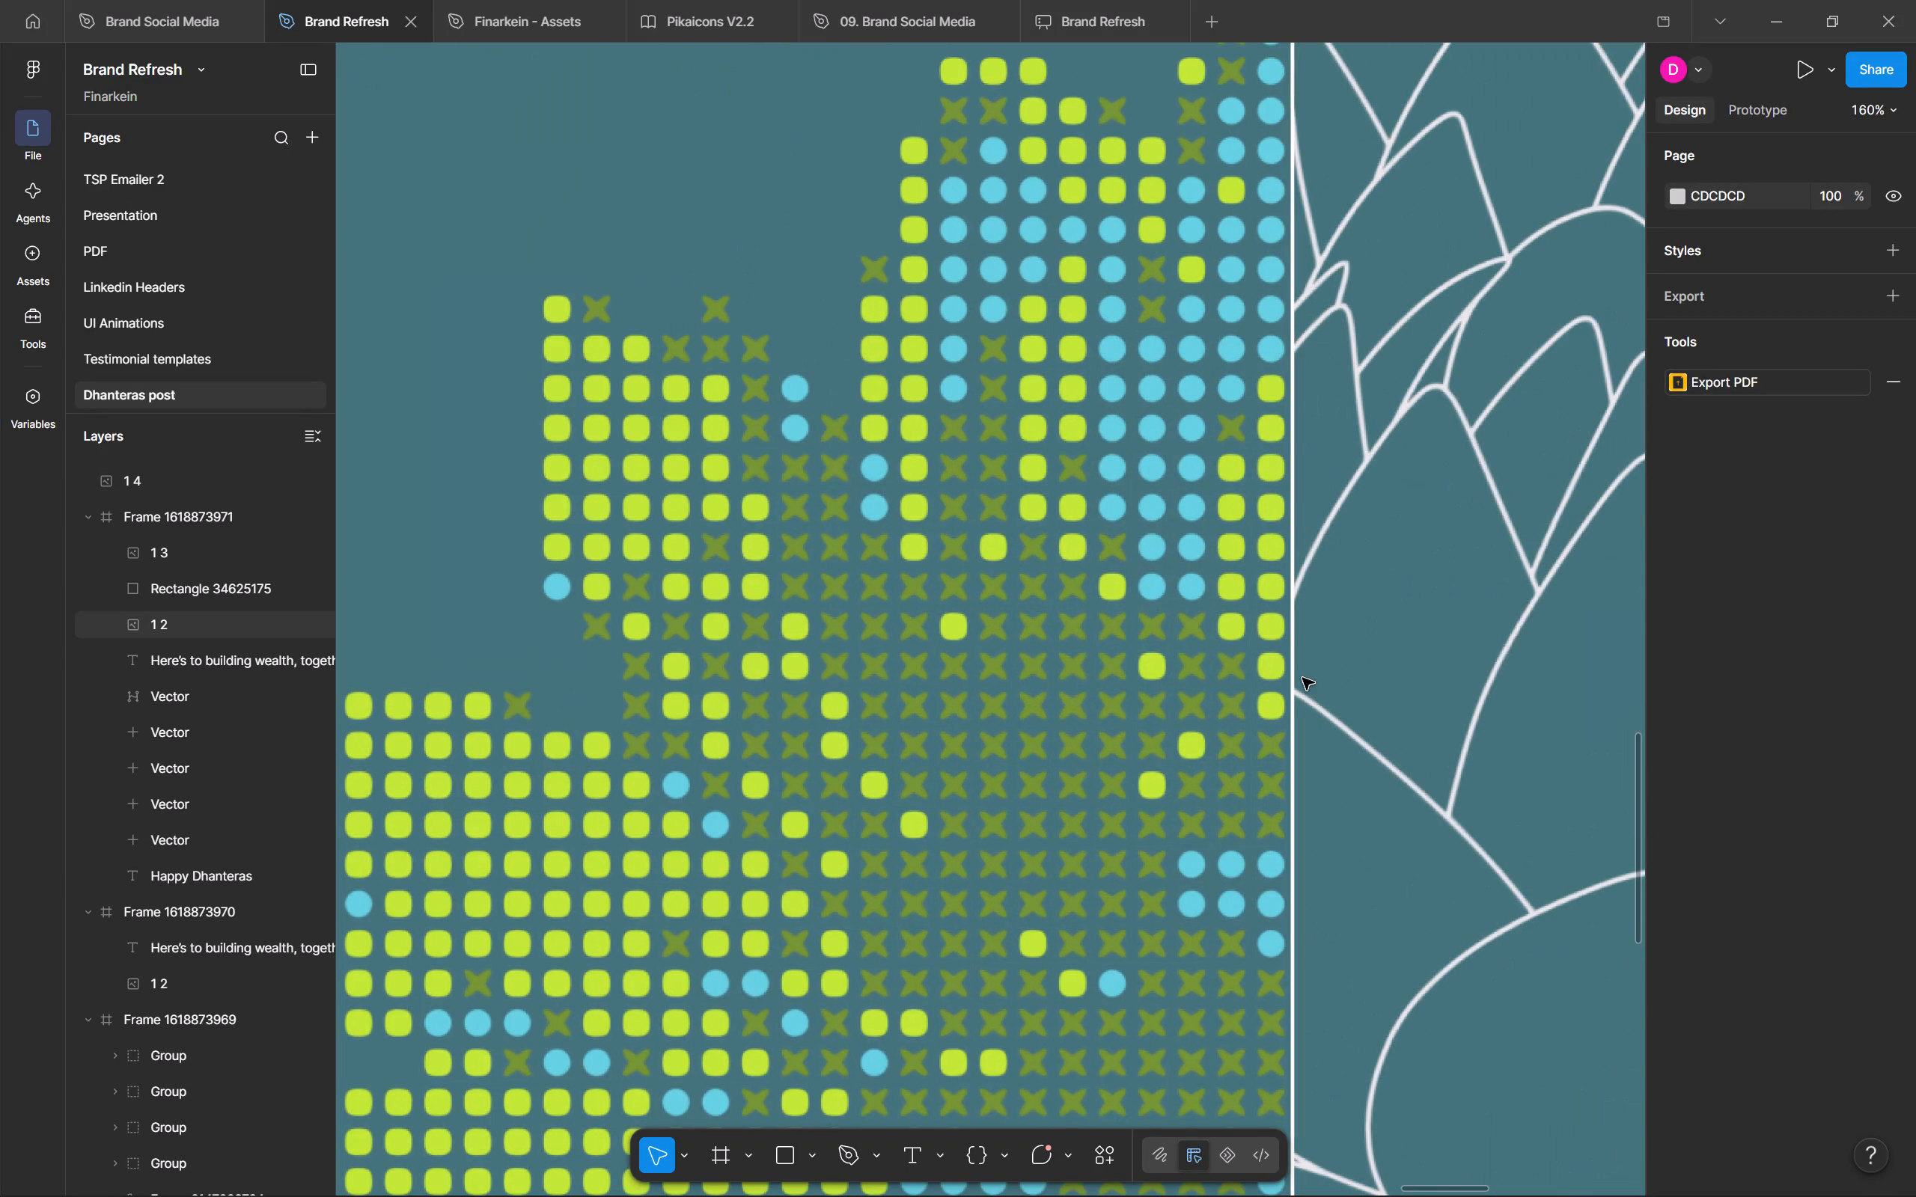
pyautogui.keyDown('ctrl'); pyautogui.scroll(-11, 1297, 677); pyautogui.keyUp('ctrl')
pyautogui.keyDown('ctrl'); pyautogui.scroll(-5, 1409, 837); pyautogui.keyUp('ctrl')
pyautogui.moveTo(1406, 836); pyautogui.dragTo(1221, 633, button='middle')
pyautogui.click(1233, 943)
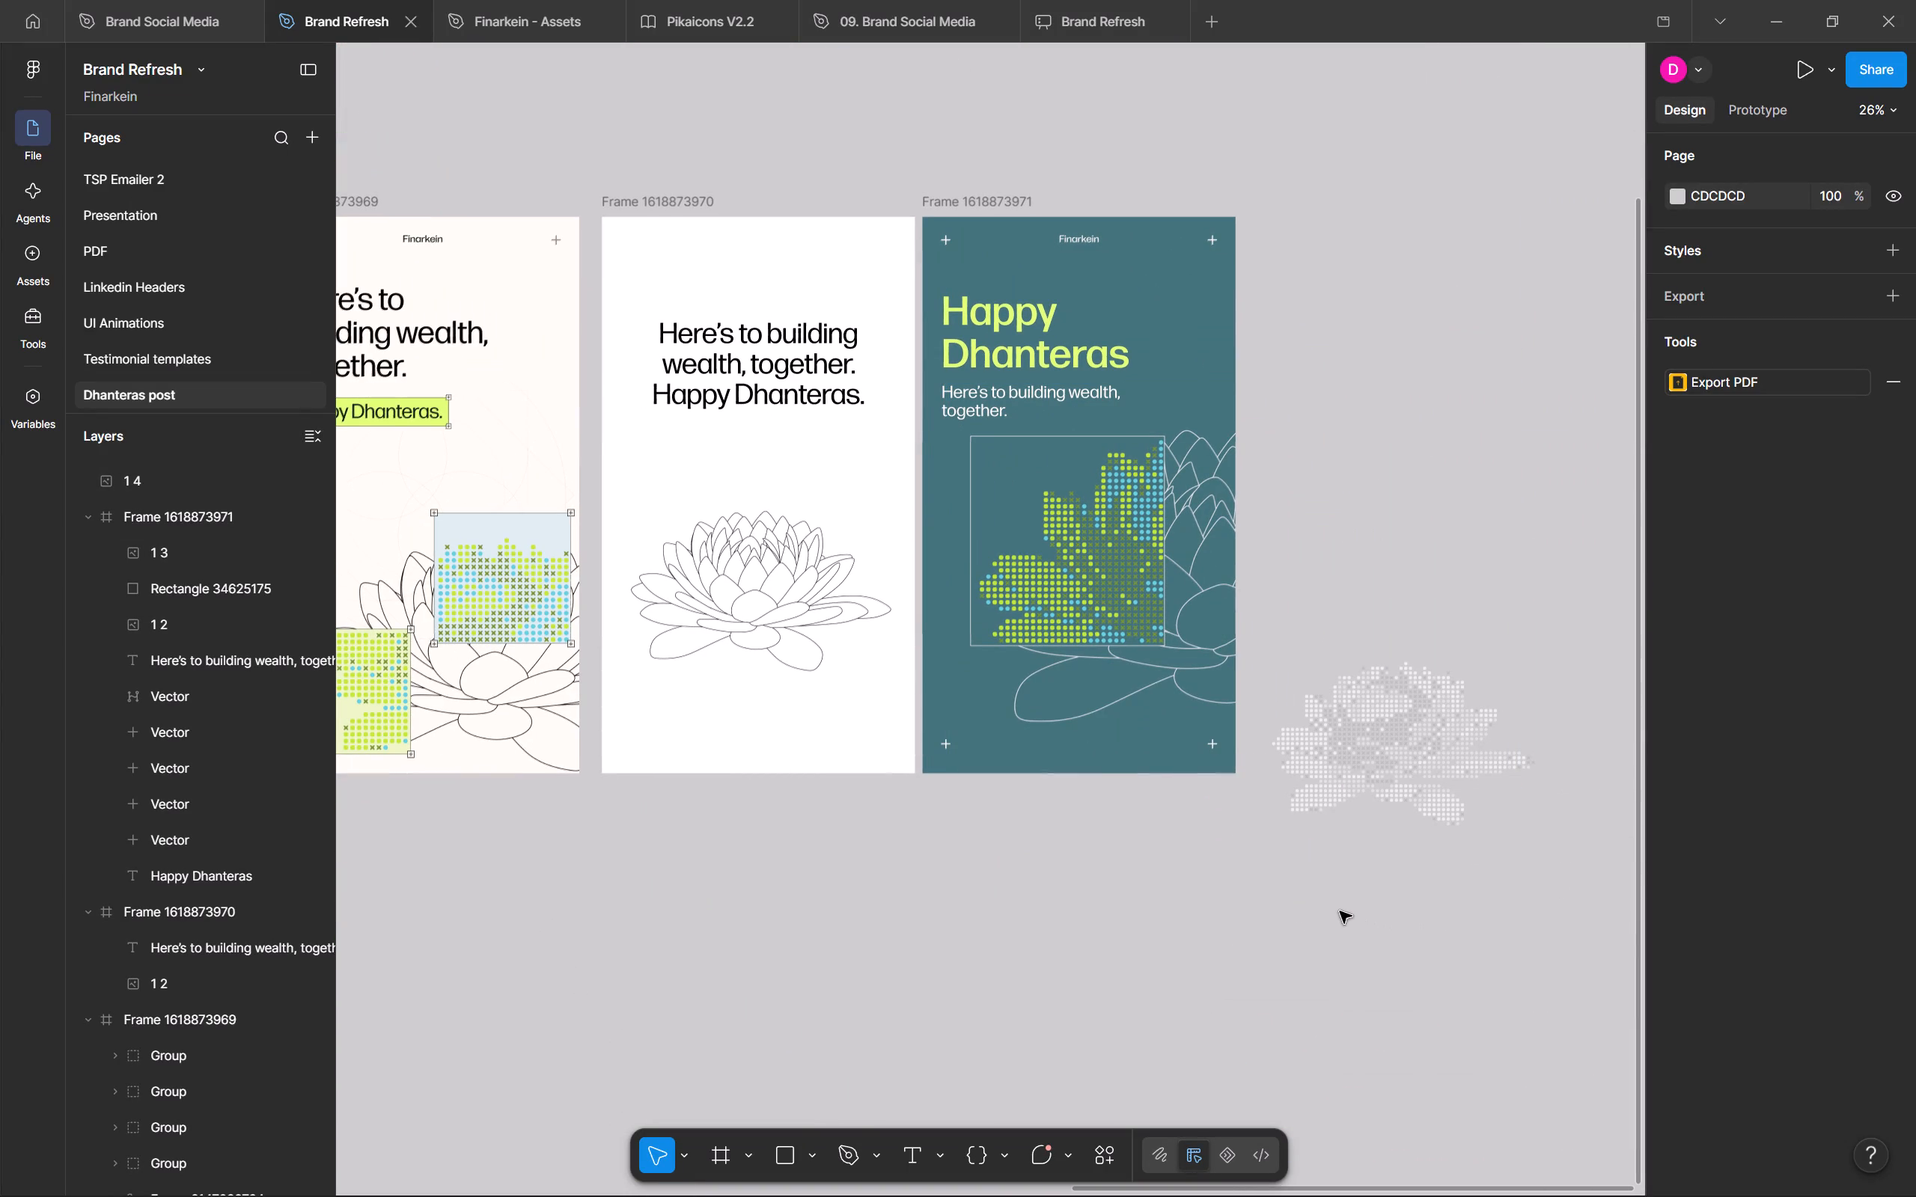
pyautogui.keyDown('ctrl'); pyautogui.scroll(6, 1251, 869); pyautogui.keyUp('ctrl')
pyautogui.keyDown('ctrl'); pyautogui.scroll(-4, 1251, 869); pyautogui.keyUp('ctrl')
pyautogui.keyDown('ctrl'); pyautogui.scroll(5, 1165, 812); pyautogui.keyUp('ctrl')
pyautogui.moveTo(1120, 766); pyautogui.dragTo(1131, 940, button='middle')
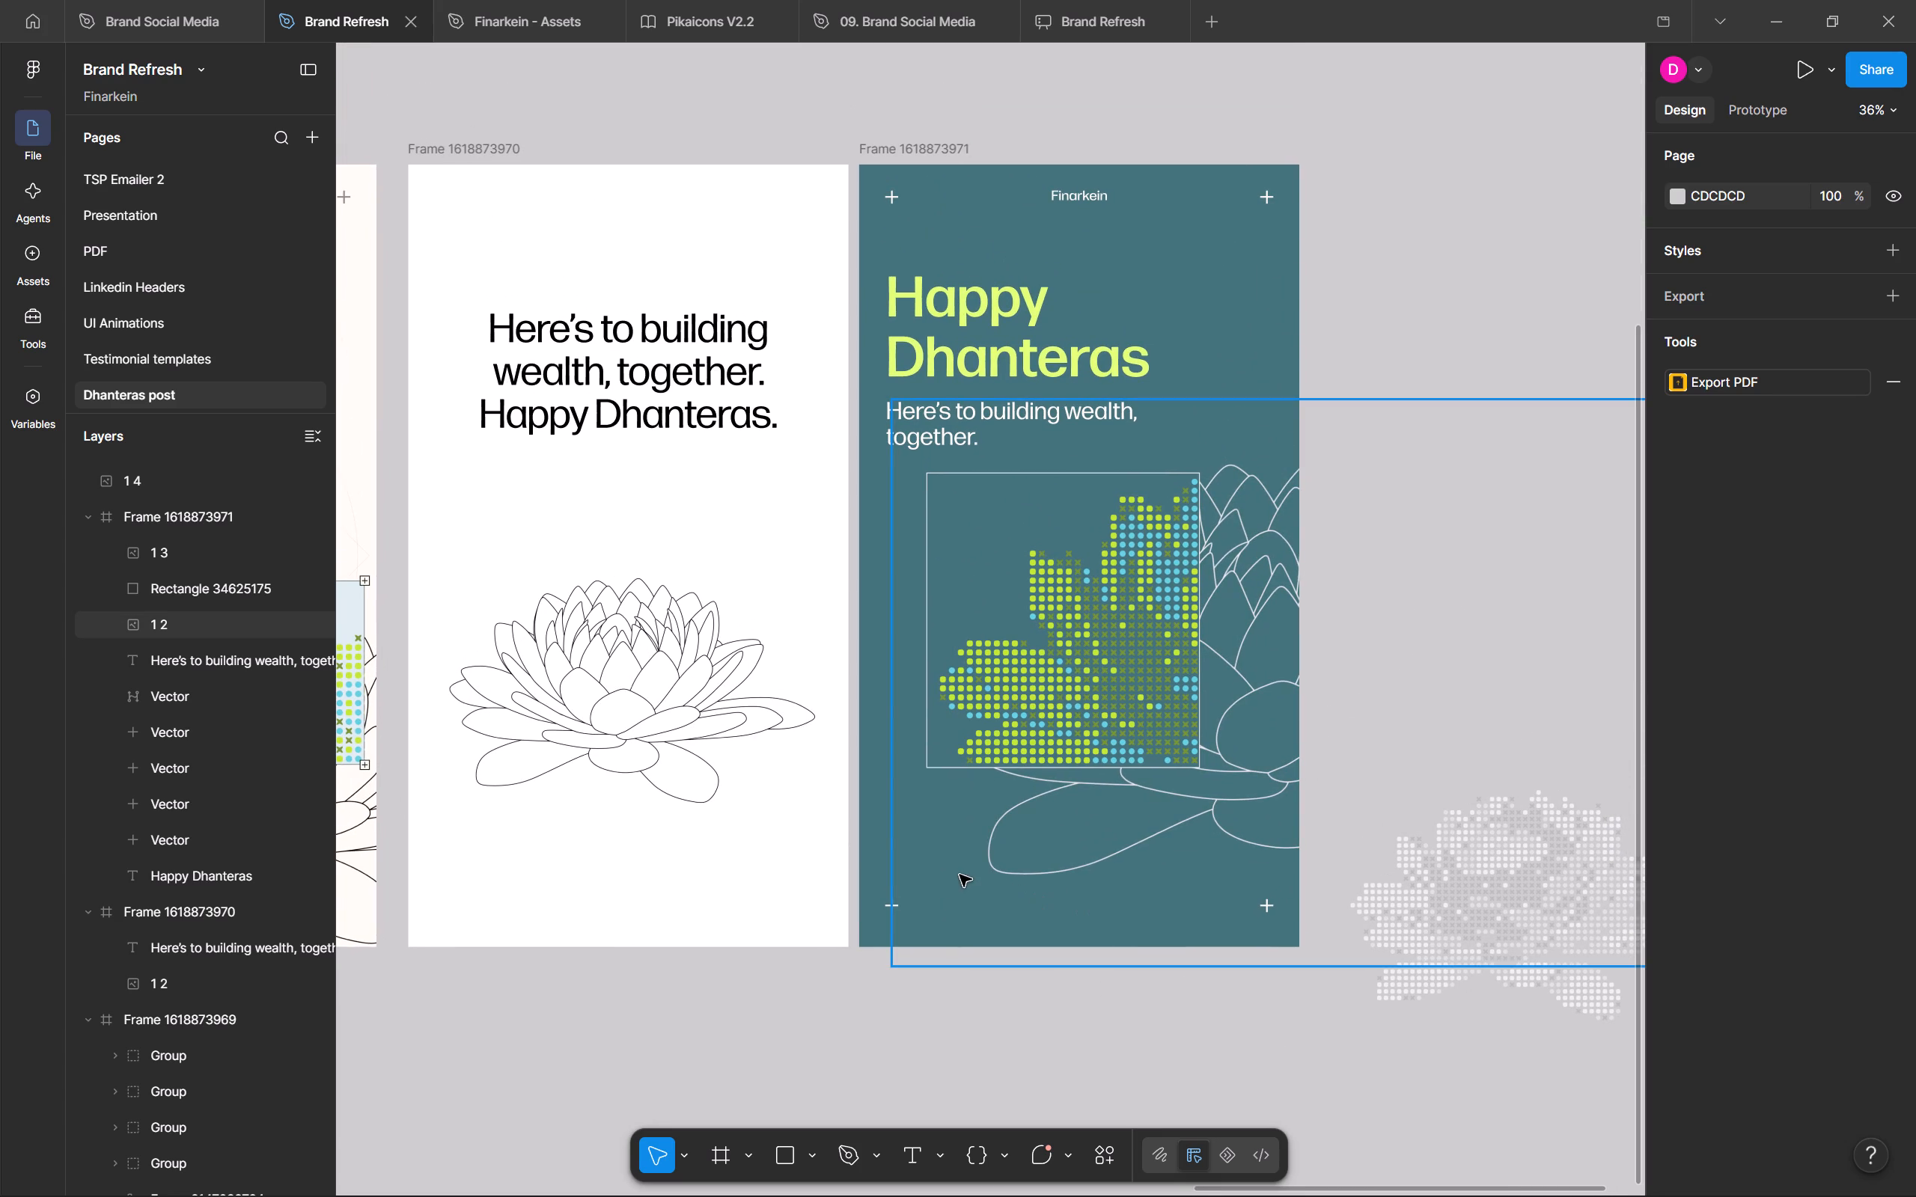
pyautogui.keyDown('ctrl'); pyautogui.scroll(-5, 1035, 889); pyautogui.keyUp('ctrl')
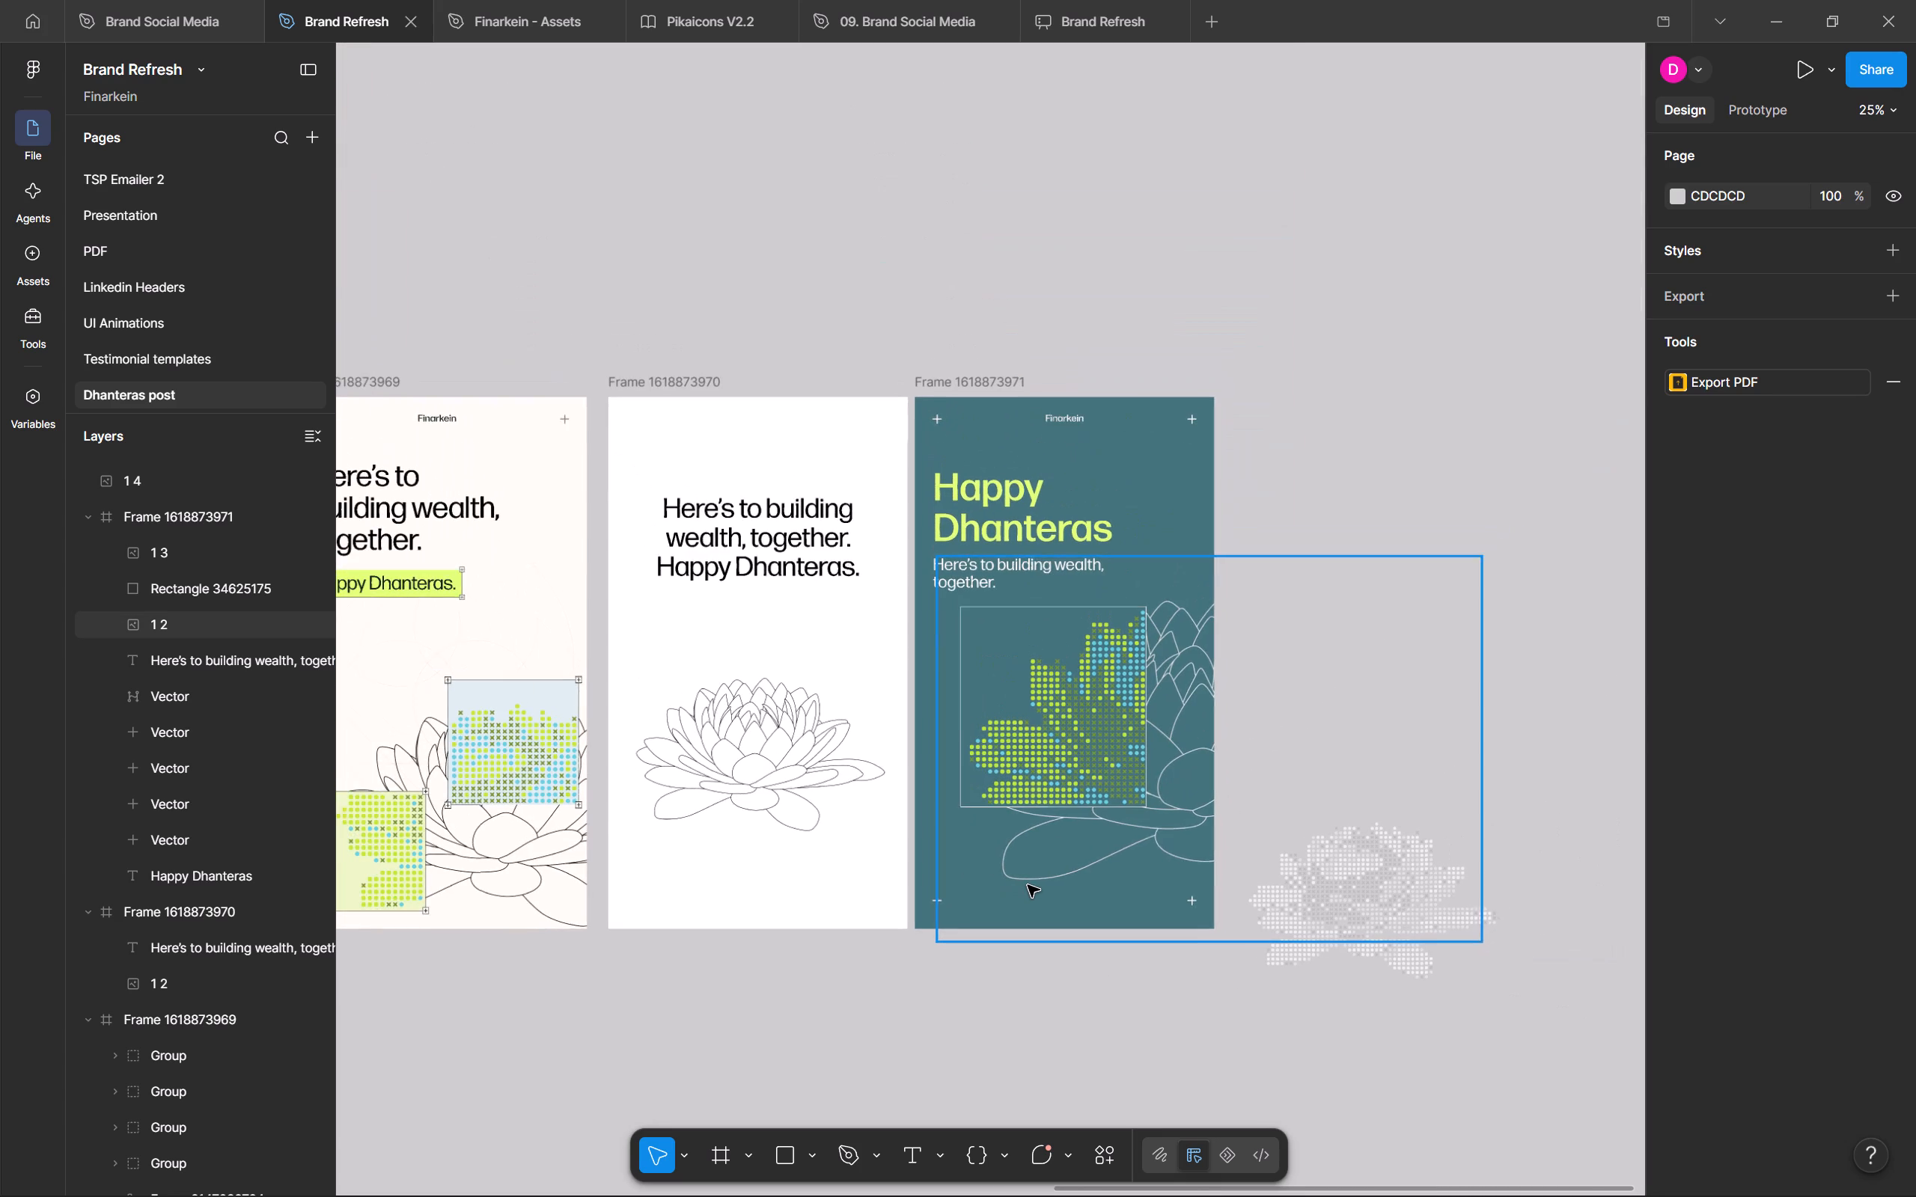
pyautogui.keyDown('ctrl'); pyautogui.scroll(-2, 1028, 885); pyautogui.keyUp('ctrl')
pyautogui.keyDown('ctrl'); pyautogui.scroll(4, 1035, 870); pyautogui.keyUp('ctrl')
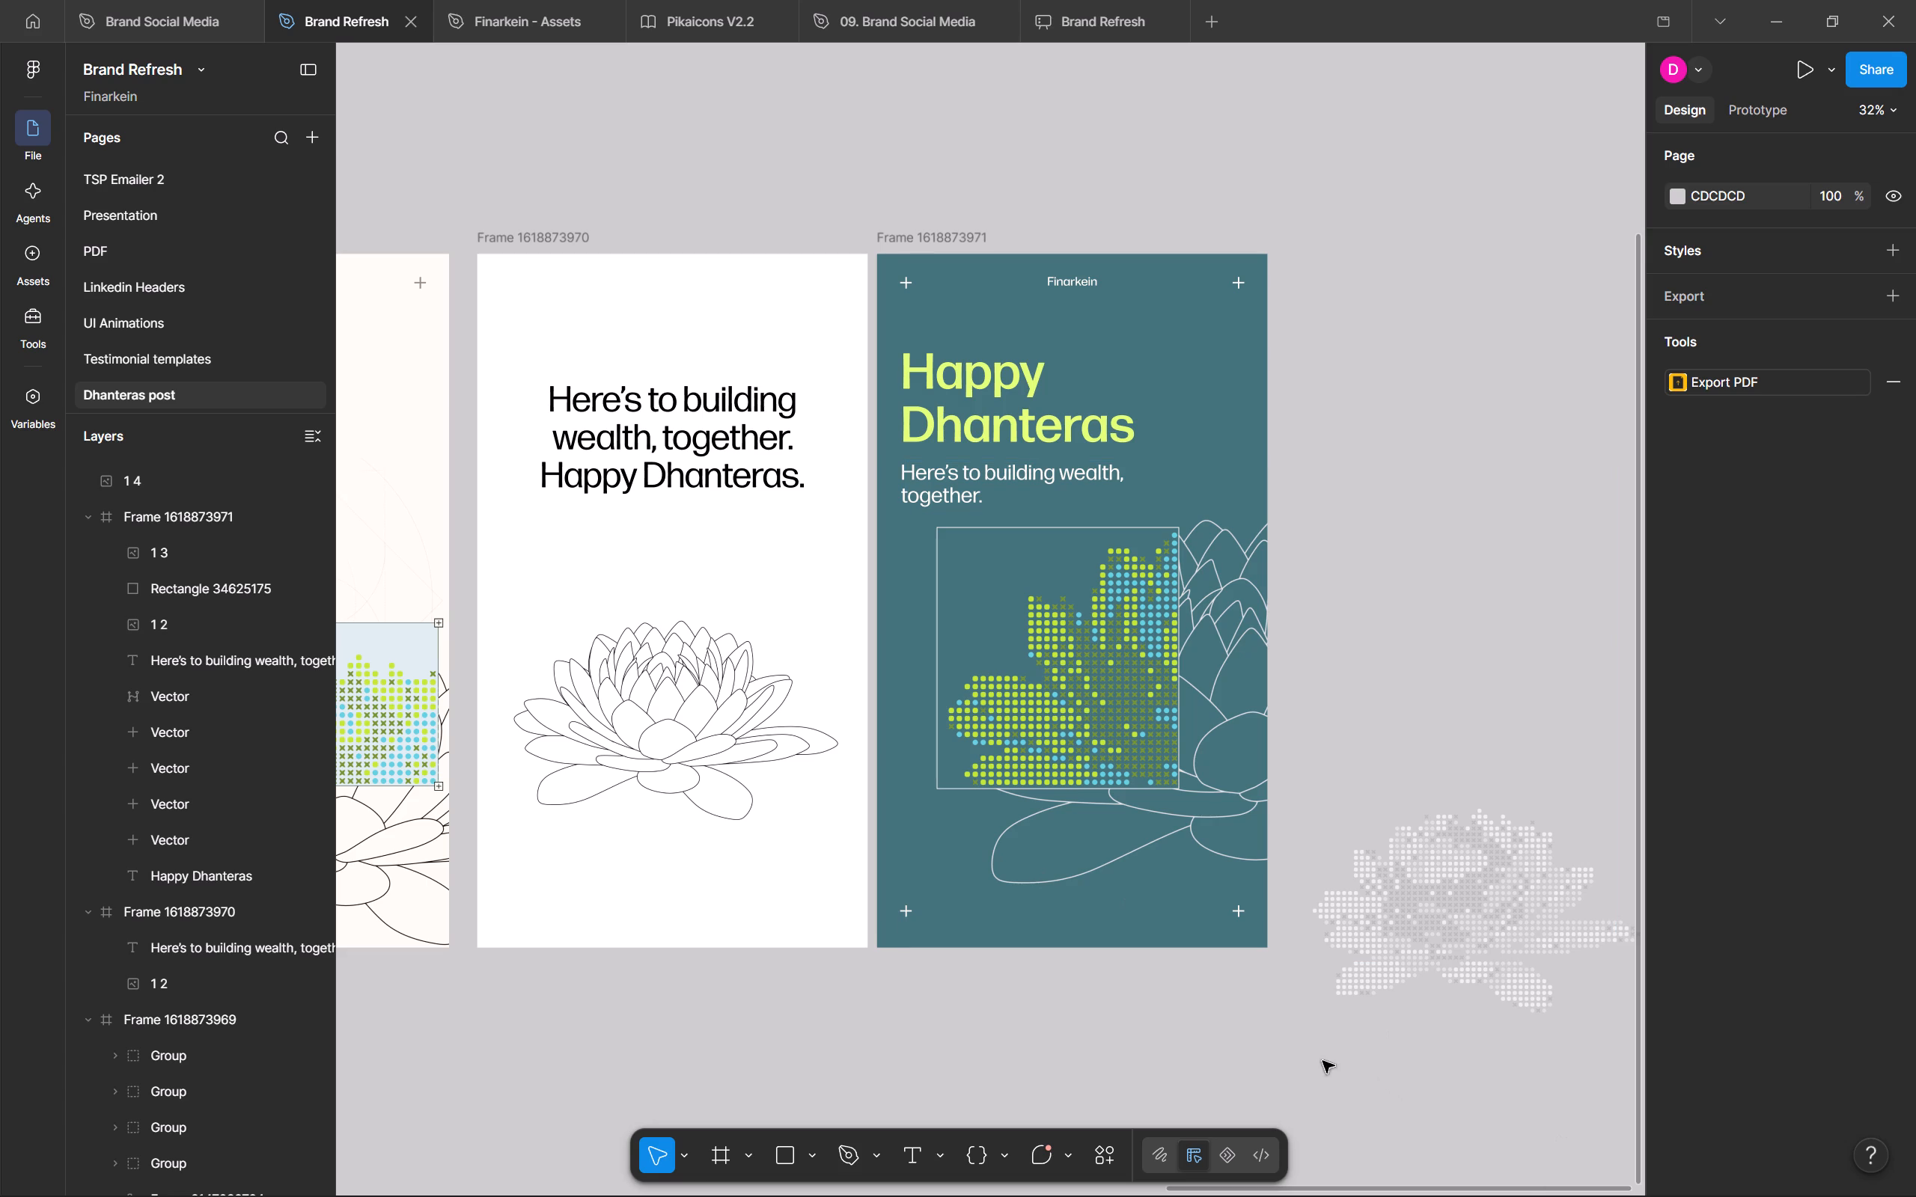
pyautogui.keyDown('ctrl'); pyautogui.scroll(4, 1294, 982); pyautogui.keyUp('ctrl')
pyautogui.keyDown('ctrl'); pyautogui.moveTo(1275, 972); pyautogui.dragTo(1356, 1162, button='middle'); pyautogui.keyUp('ctrl')
pyautogui.keyDown('ctrl'); pyautogui.scroll(-1, 1327, 1039); pyautogui.keyUp('ctrl')
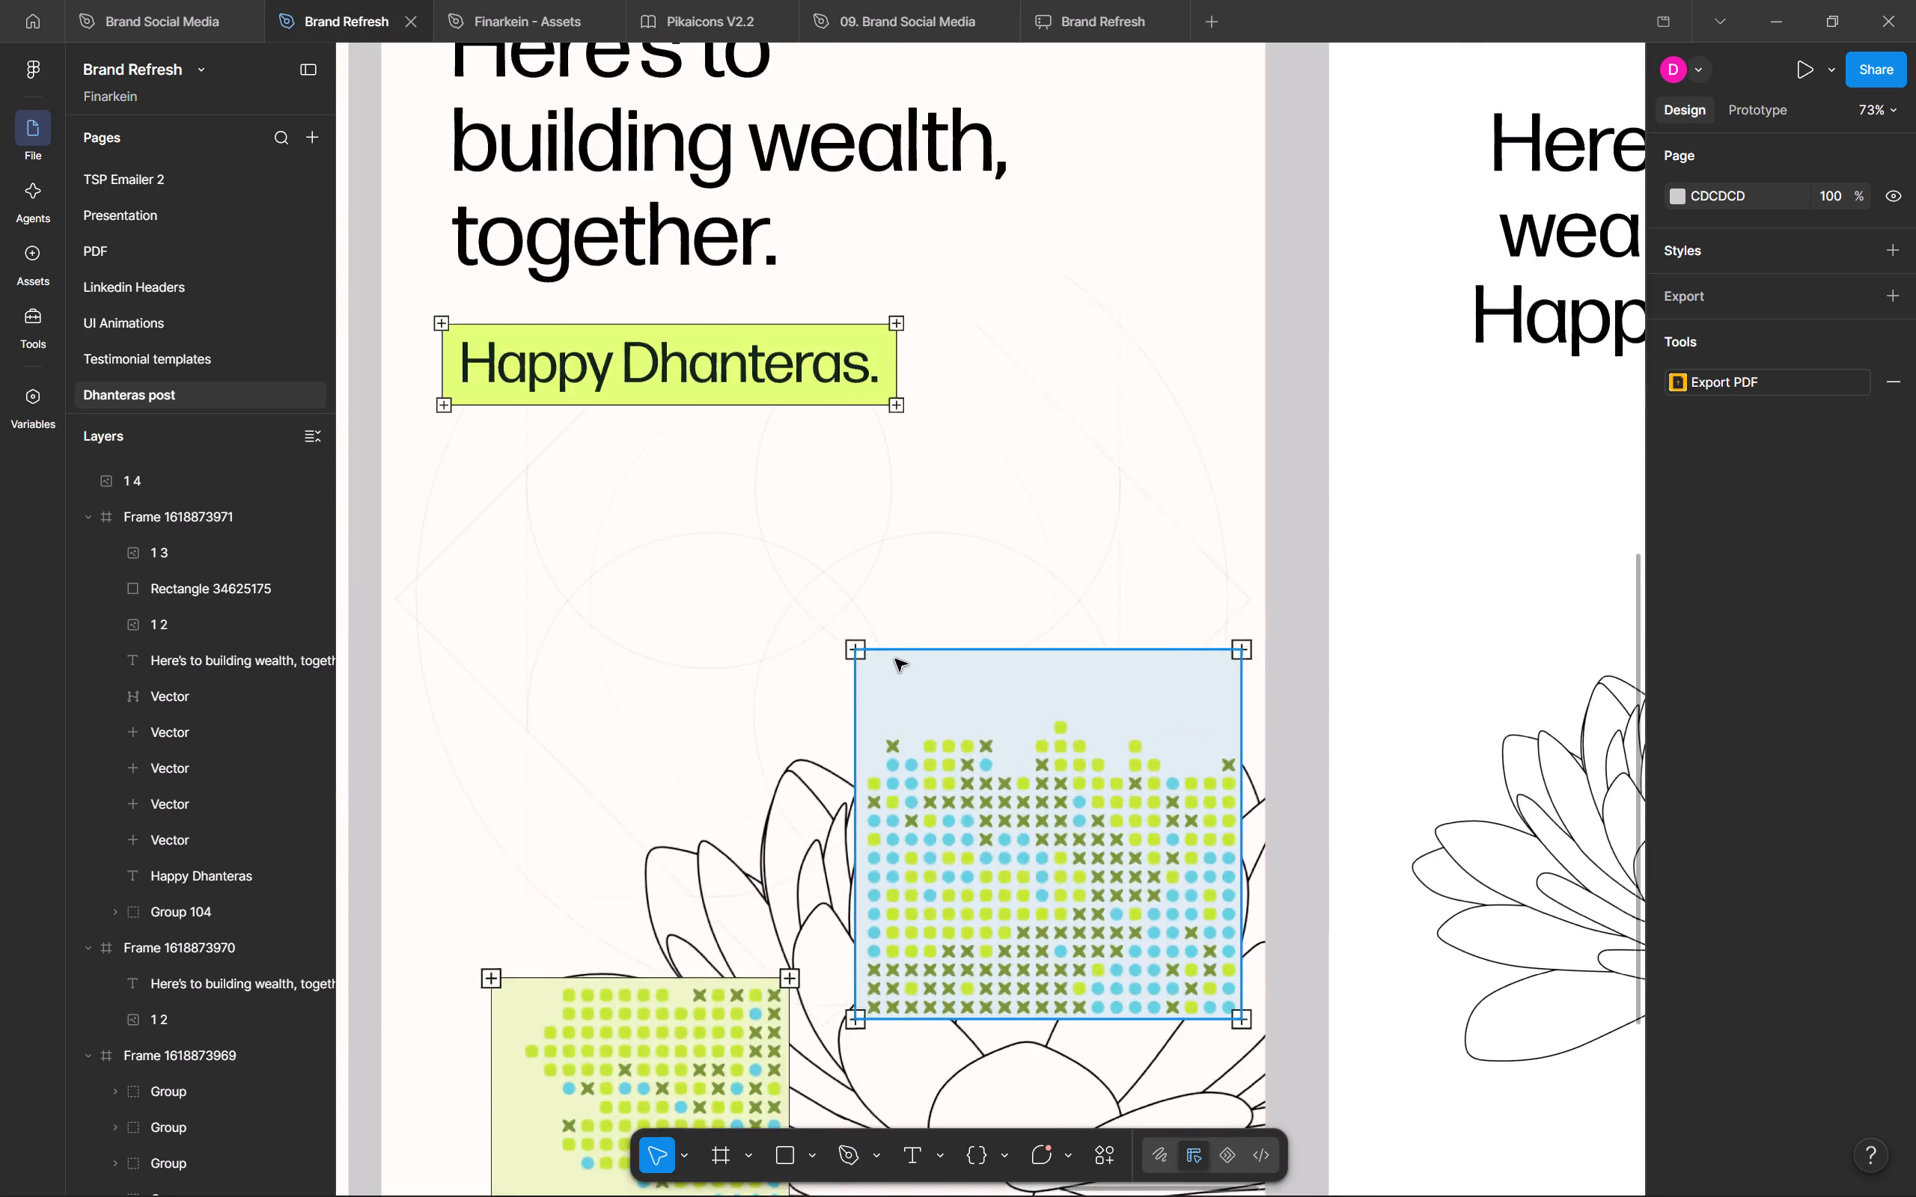
pyautogui.keyDown('ctrl'); pyautogui.scroll(3, 895, 659); pyautogui.keyUp('ctrl')
pyautogui.keyDown('ctrl'); pyautogui.click(793, 628); pyautogui.keyUp('ctrl')
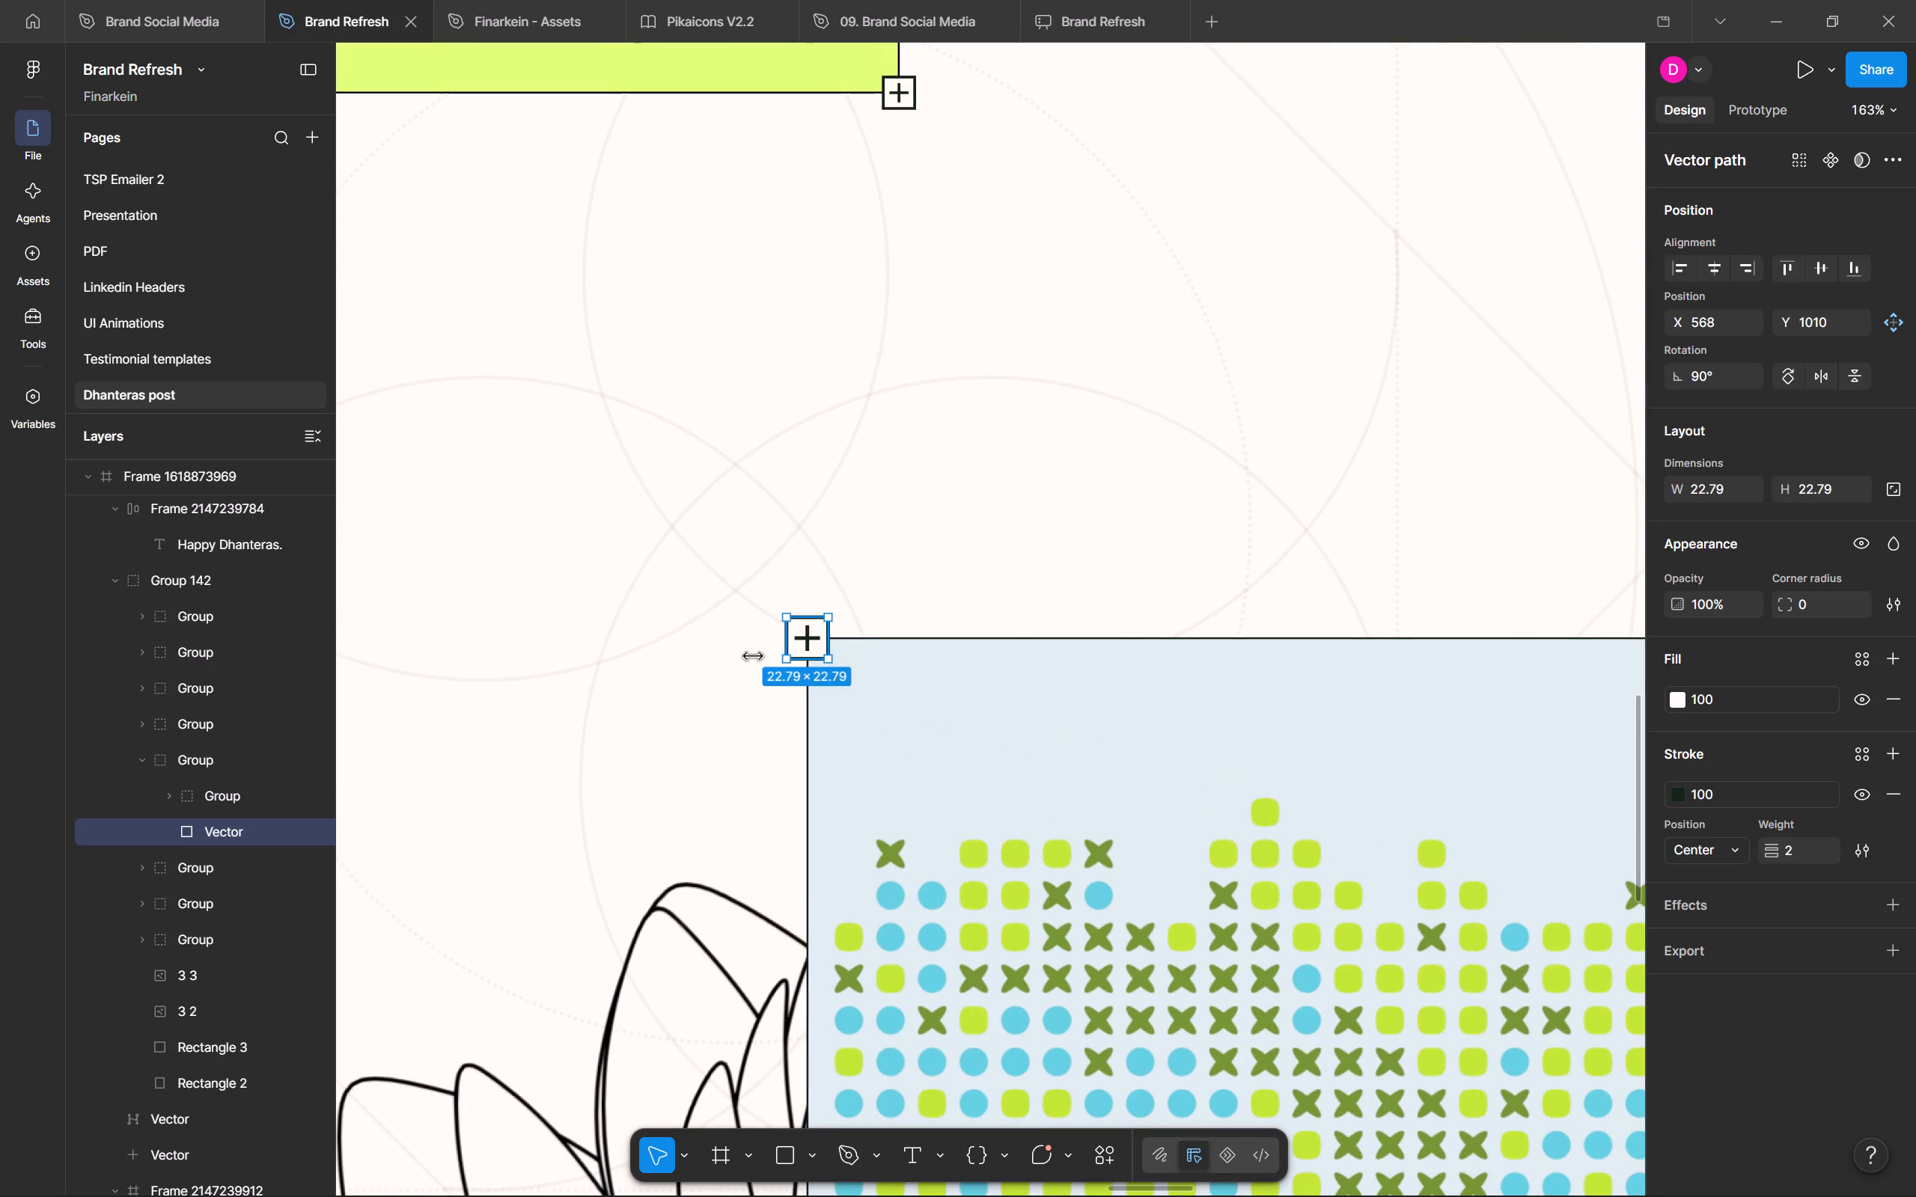
pyautogui.click(144, 755)
pyautogui.click(203, 768)
pyautogui.hotkey('ctrl', 'c')
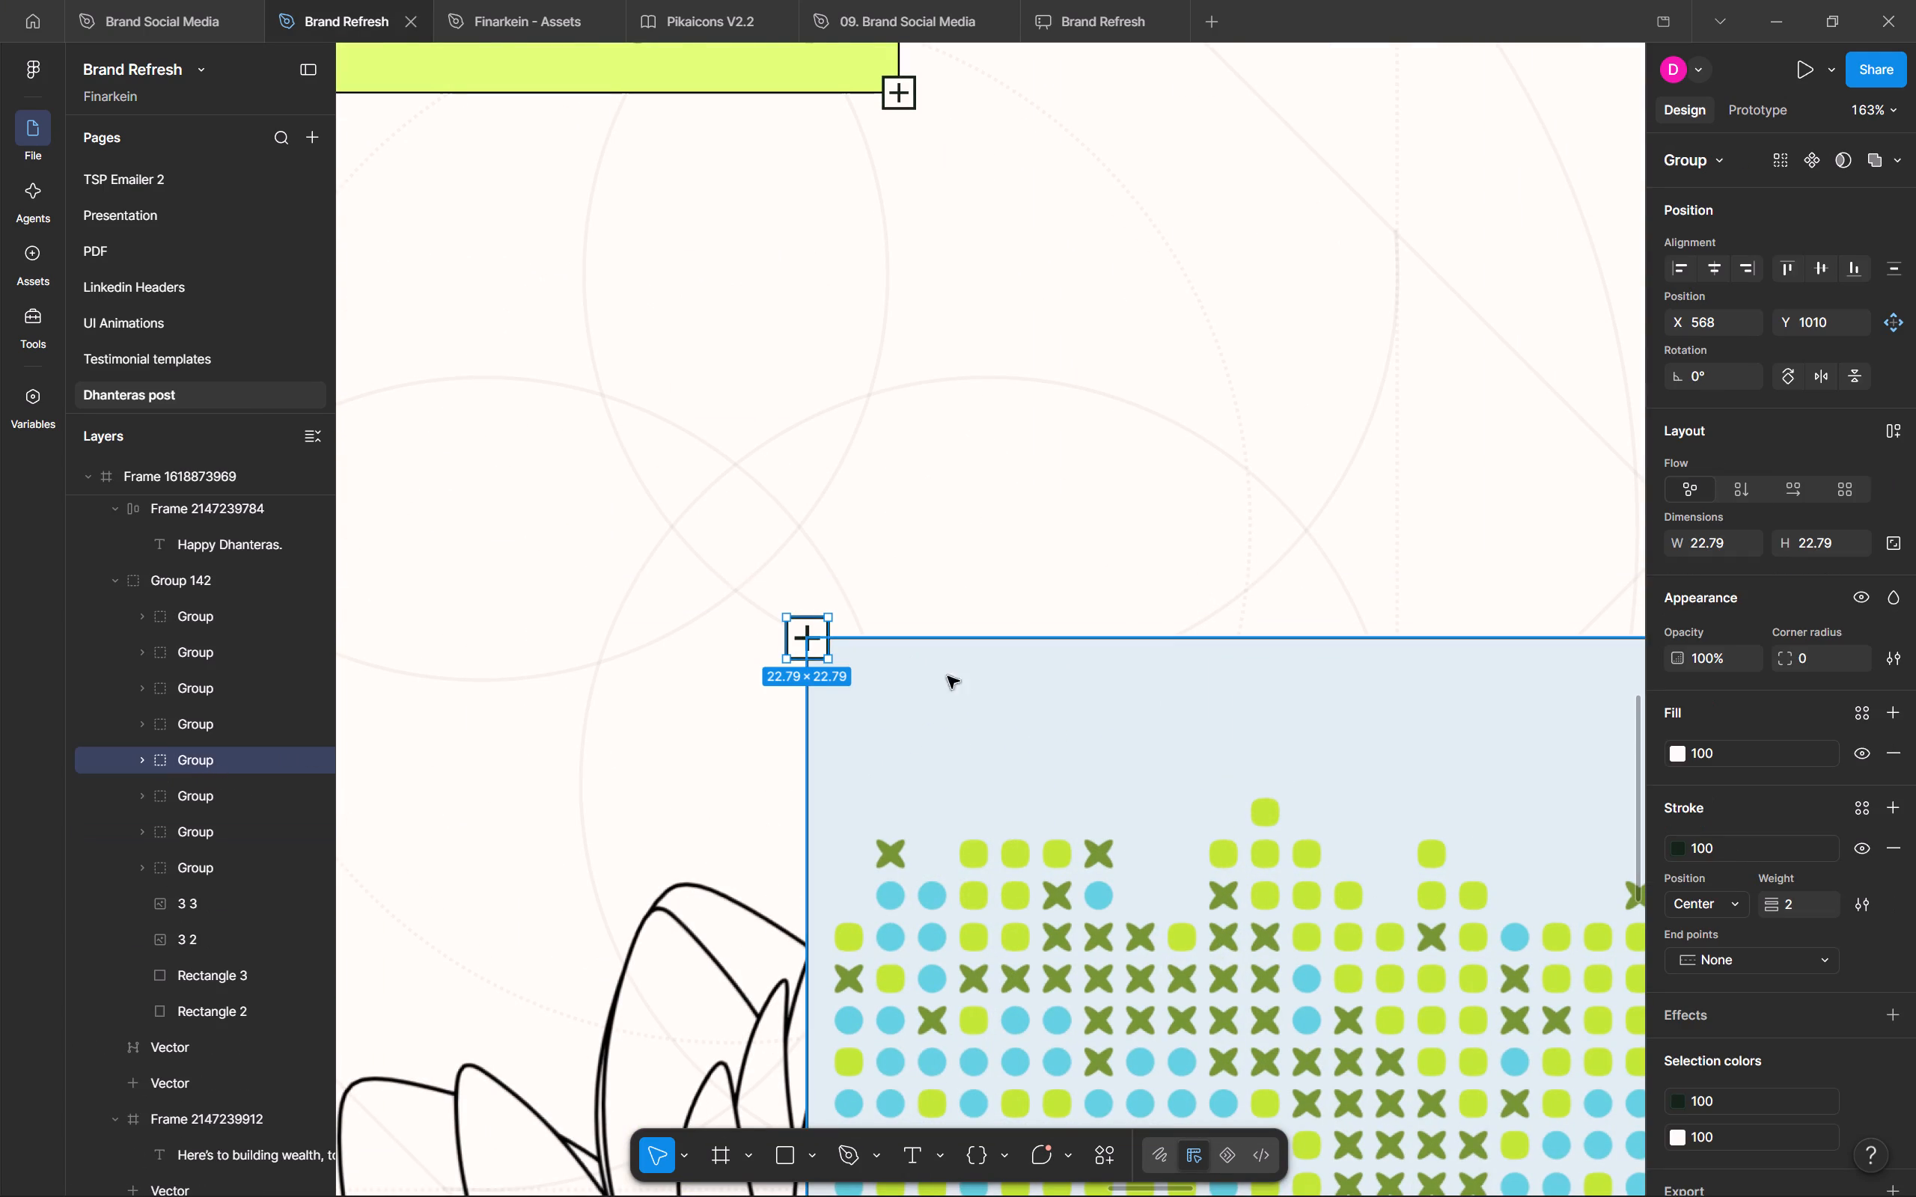
pyautogui.keyDown('ctrl'); pyautogui.scroll(-13, 987, 662); pyautogui.keyUp('ctrl')
pyautogui.moveTo(1436, 676); pyautogui.dragTo(731, 718, button='middle')
pyautogui.scroll(1, 1340, 675)
pyautogui.hotkey('ctrl', 'c')
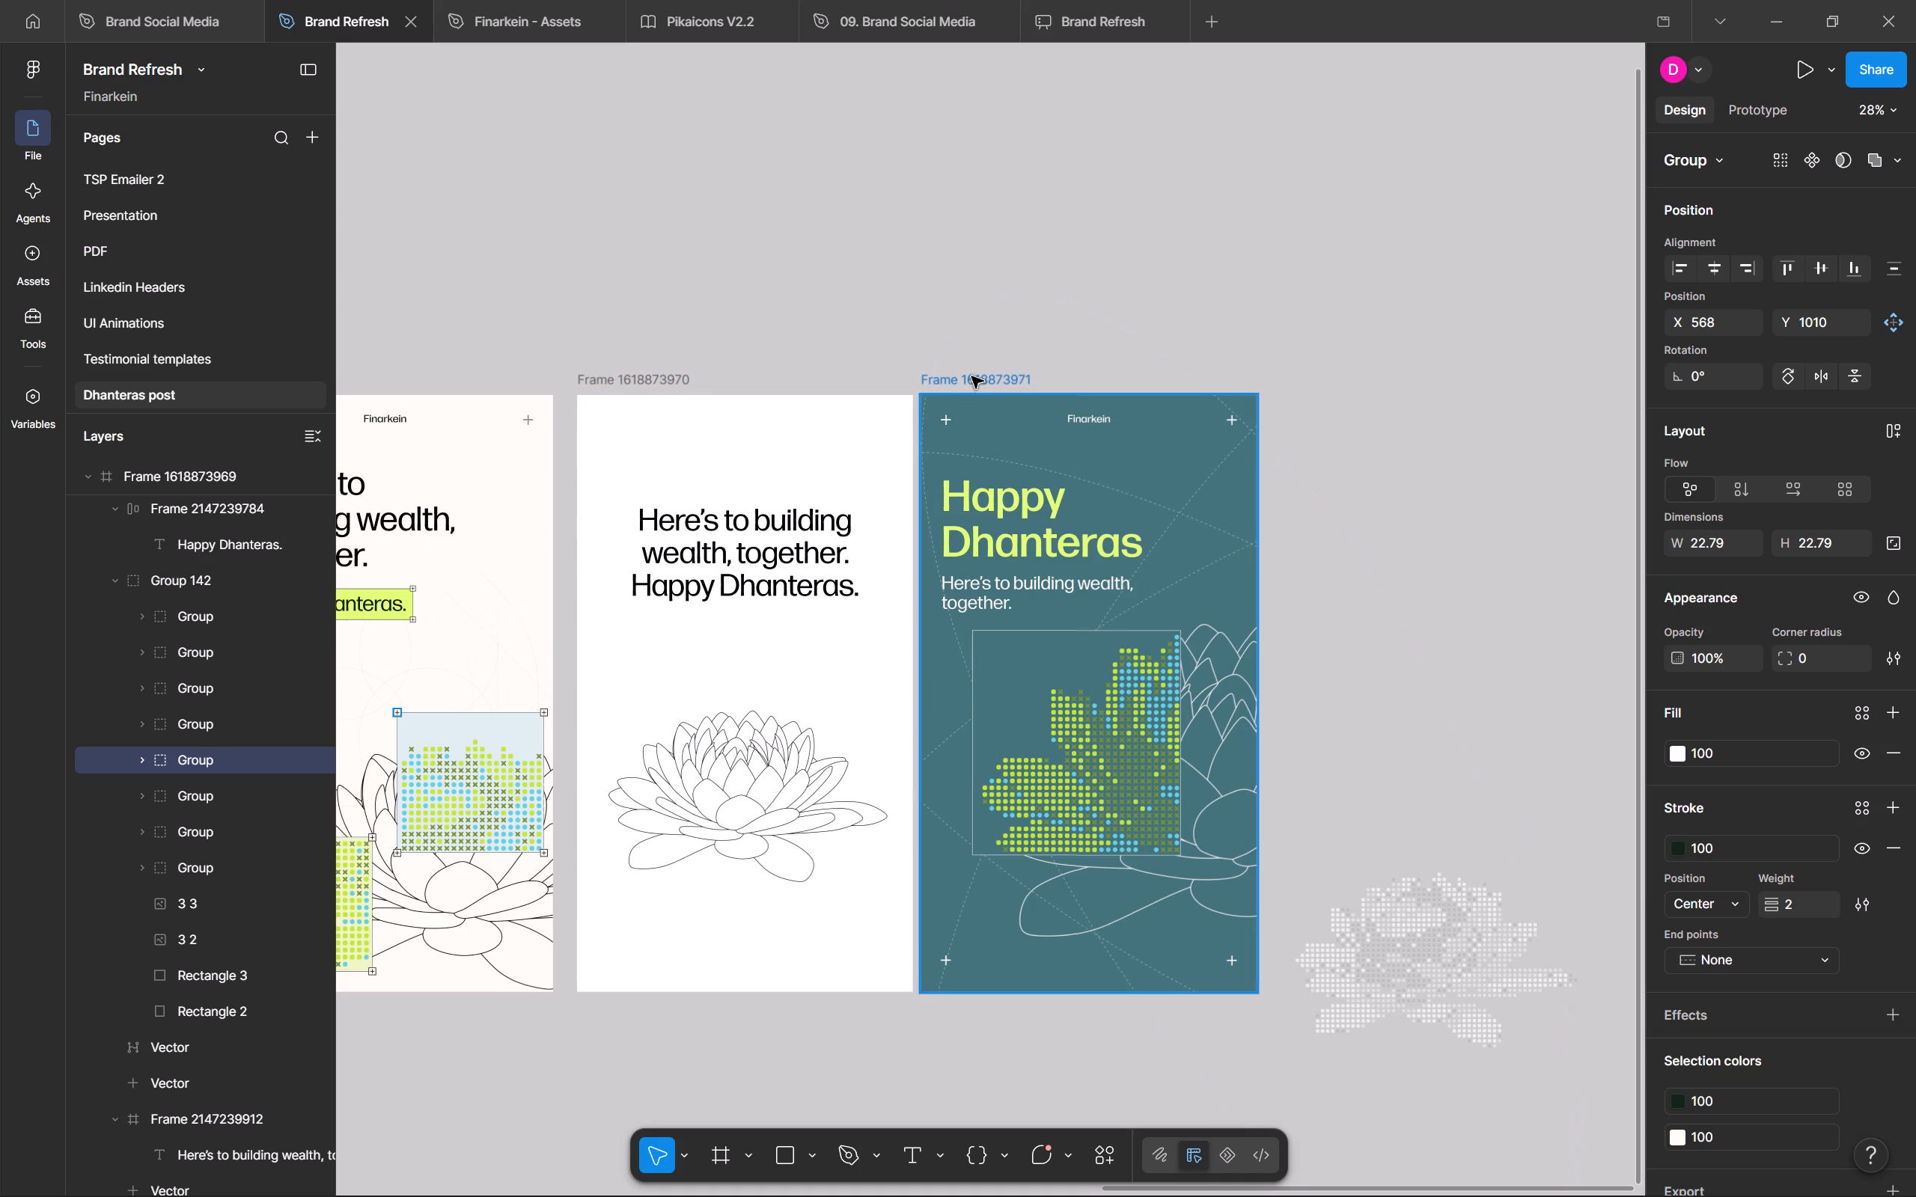
pyautogui.click(971, 376)
pyautogui.hotkey('ctrl', 'v')
# Move the pasted plus marker onto the upper-left corner of the rectangle around the dotted petals, at about X 154, Y 745.
pyautogui.keyDown('ctrl'); pyautogui.scroll(6, 1090, 623); pyautogui.keyUp('ctrl')
pyautogui.keyDown('ctrl'); pyautogui.scroll(4, 1020, 186); pyautogui.keyUp('ctrl')
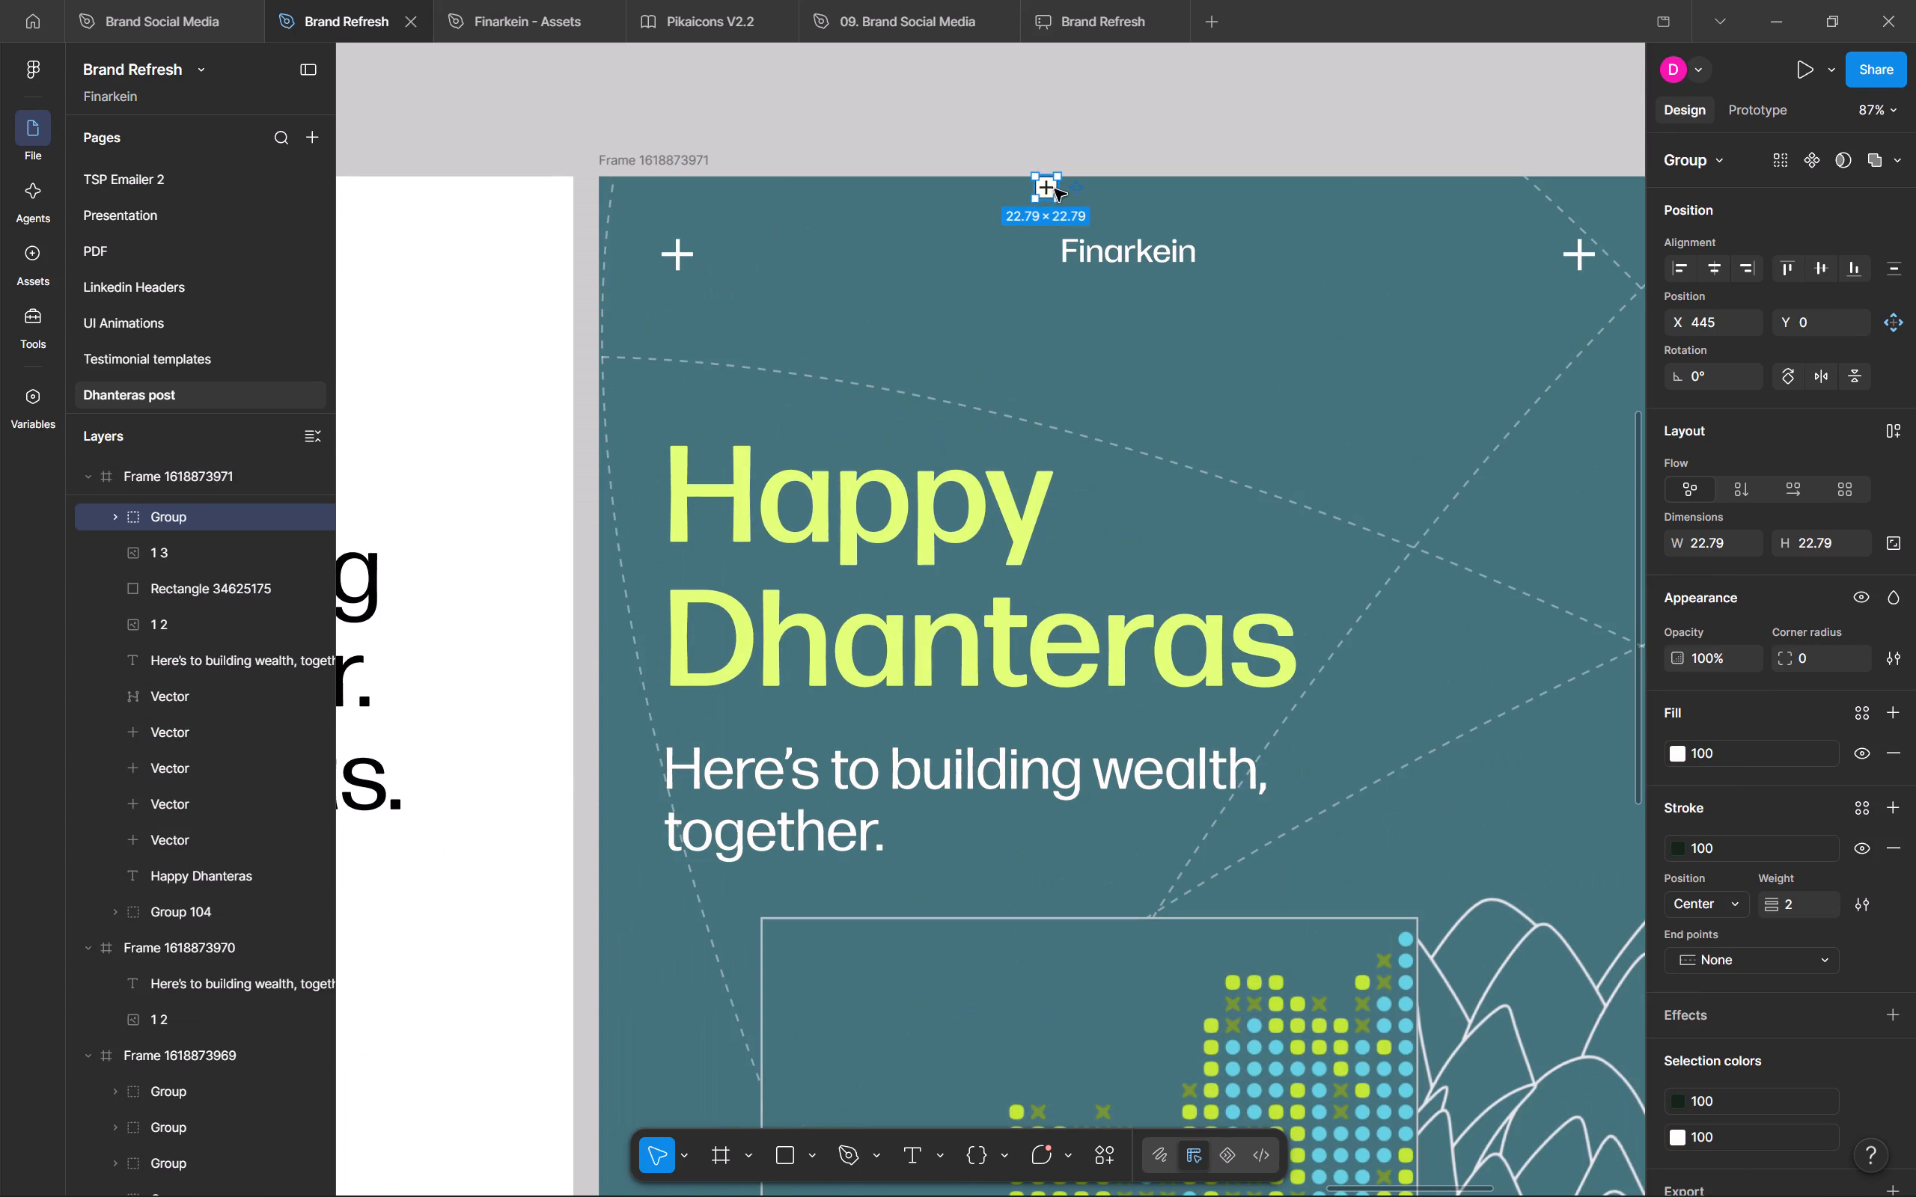
pyautogui.moveTo(1048, 186); pyautogui.dragTo(765, 919)
pyautogui.keyDown('ctrl'); pyautogui.scroll(5, 778, 925); pyautogui.keyUp('ctrl')
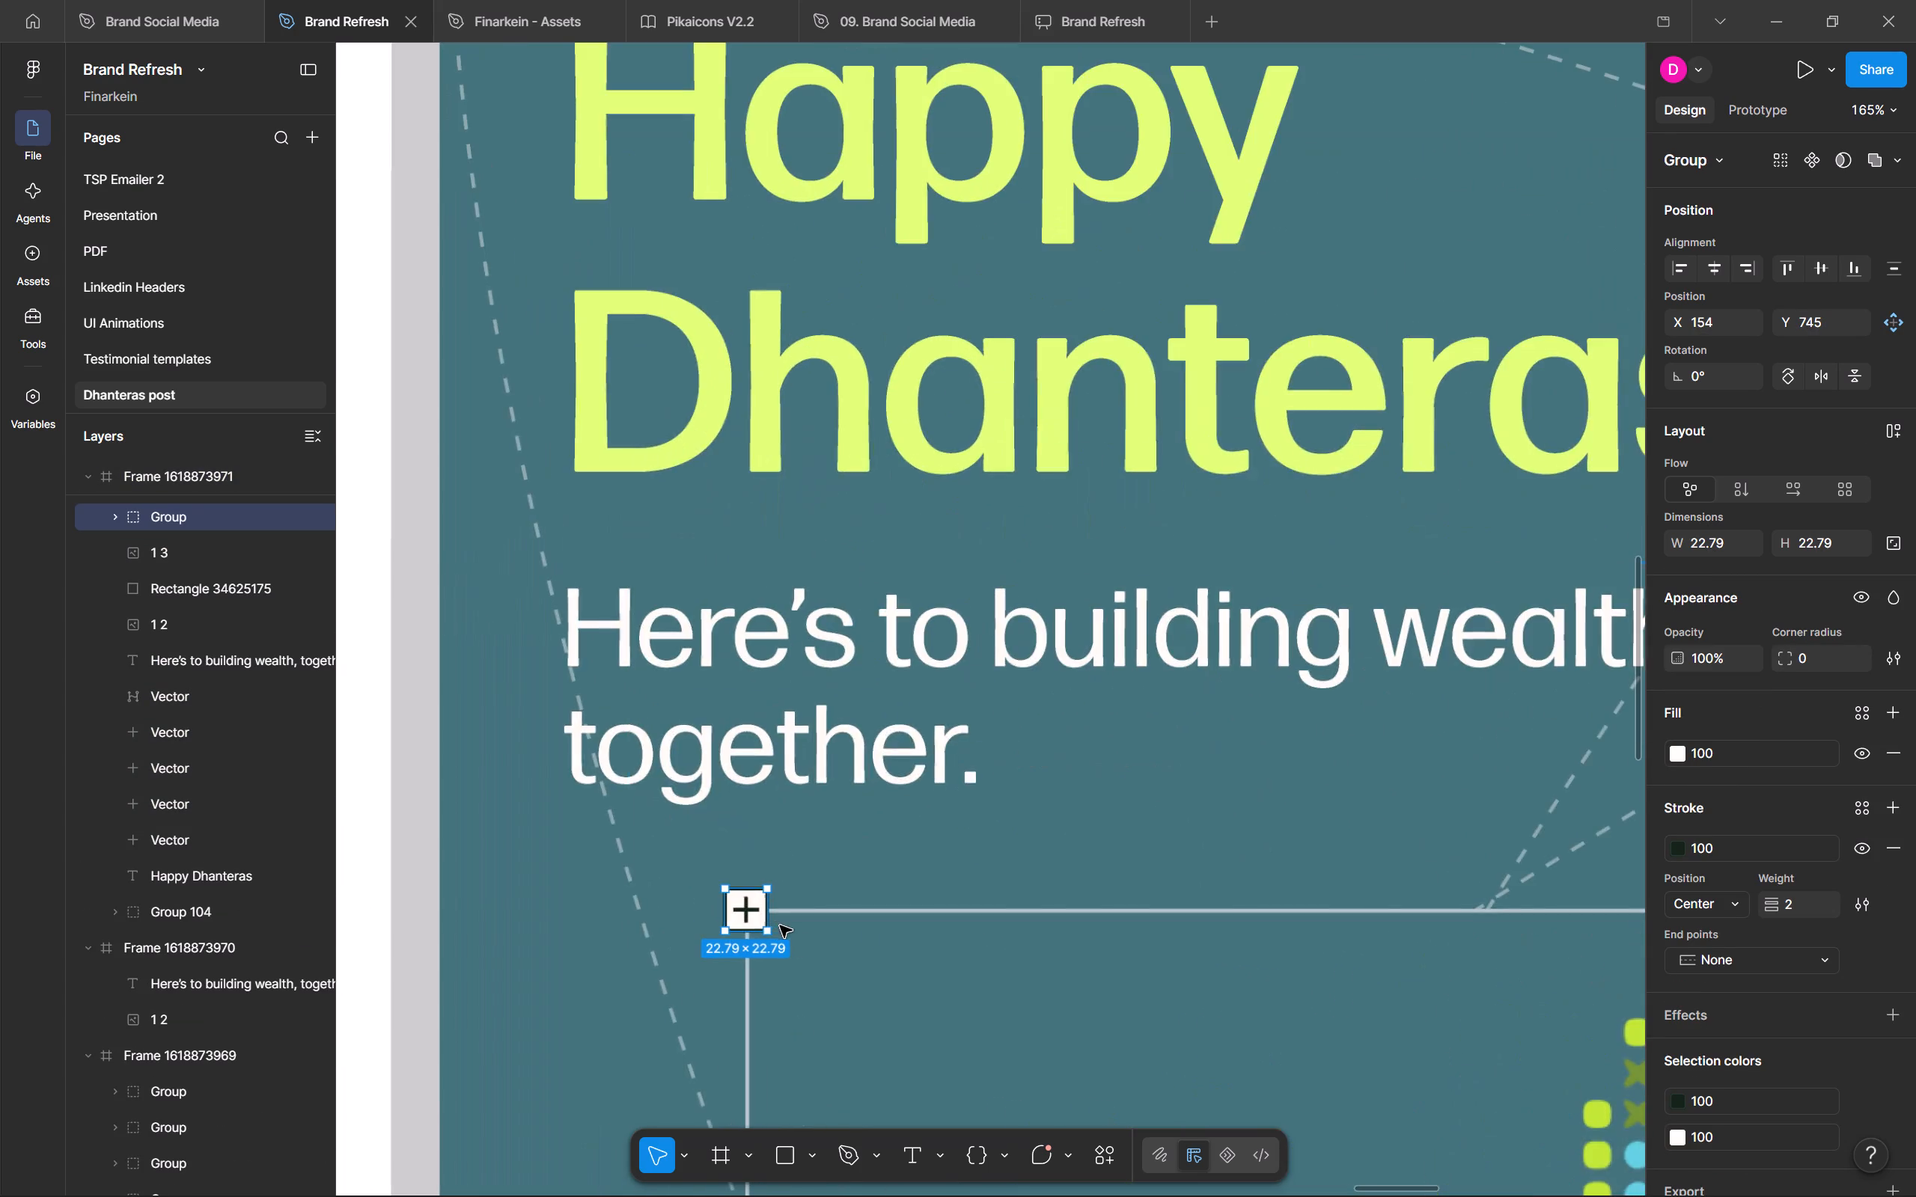
pyautogui.keyDown('ctrl'); pyautogui.moveTo(930, 979); pyautogui.dragTo(672, 702, button='middle'); pyautogui.keyUp('ctrl')
# Duplicate the boxed plus marker onto the rectangle's other three corners, aligning the copies with the first marker.
pyautogui.keyDown('ctrl'); pyautogui.scroll(-4, 665, 675); pyautogui.keyUp('ctrl')
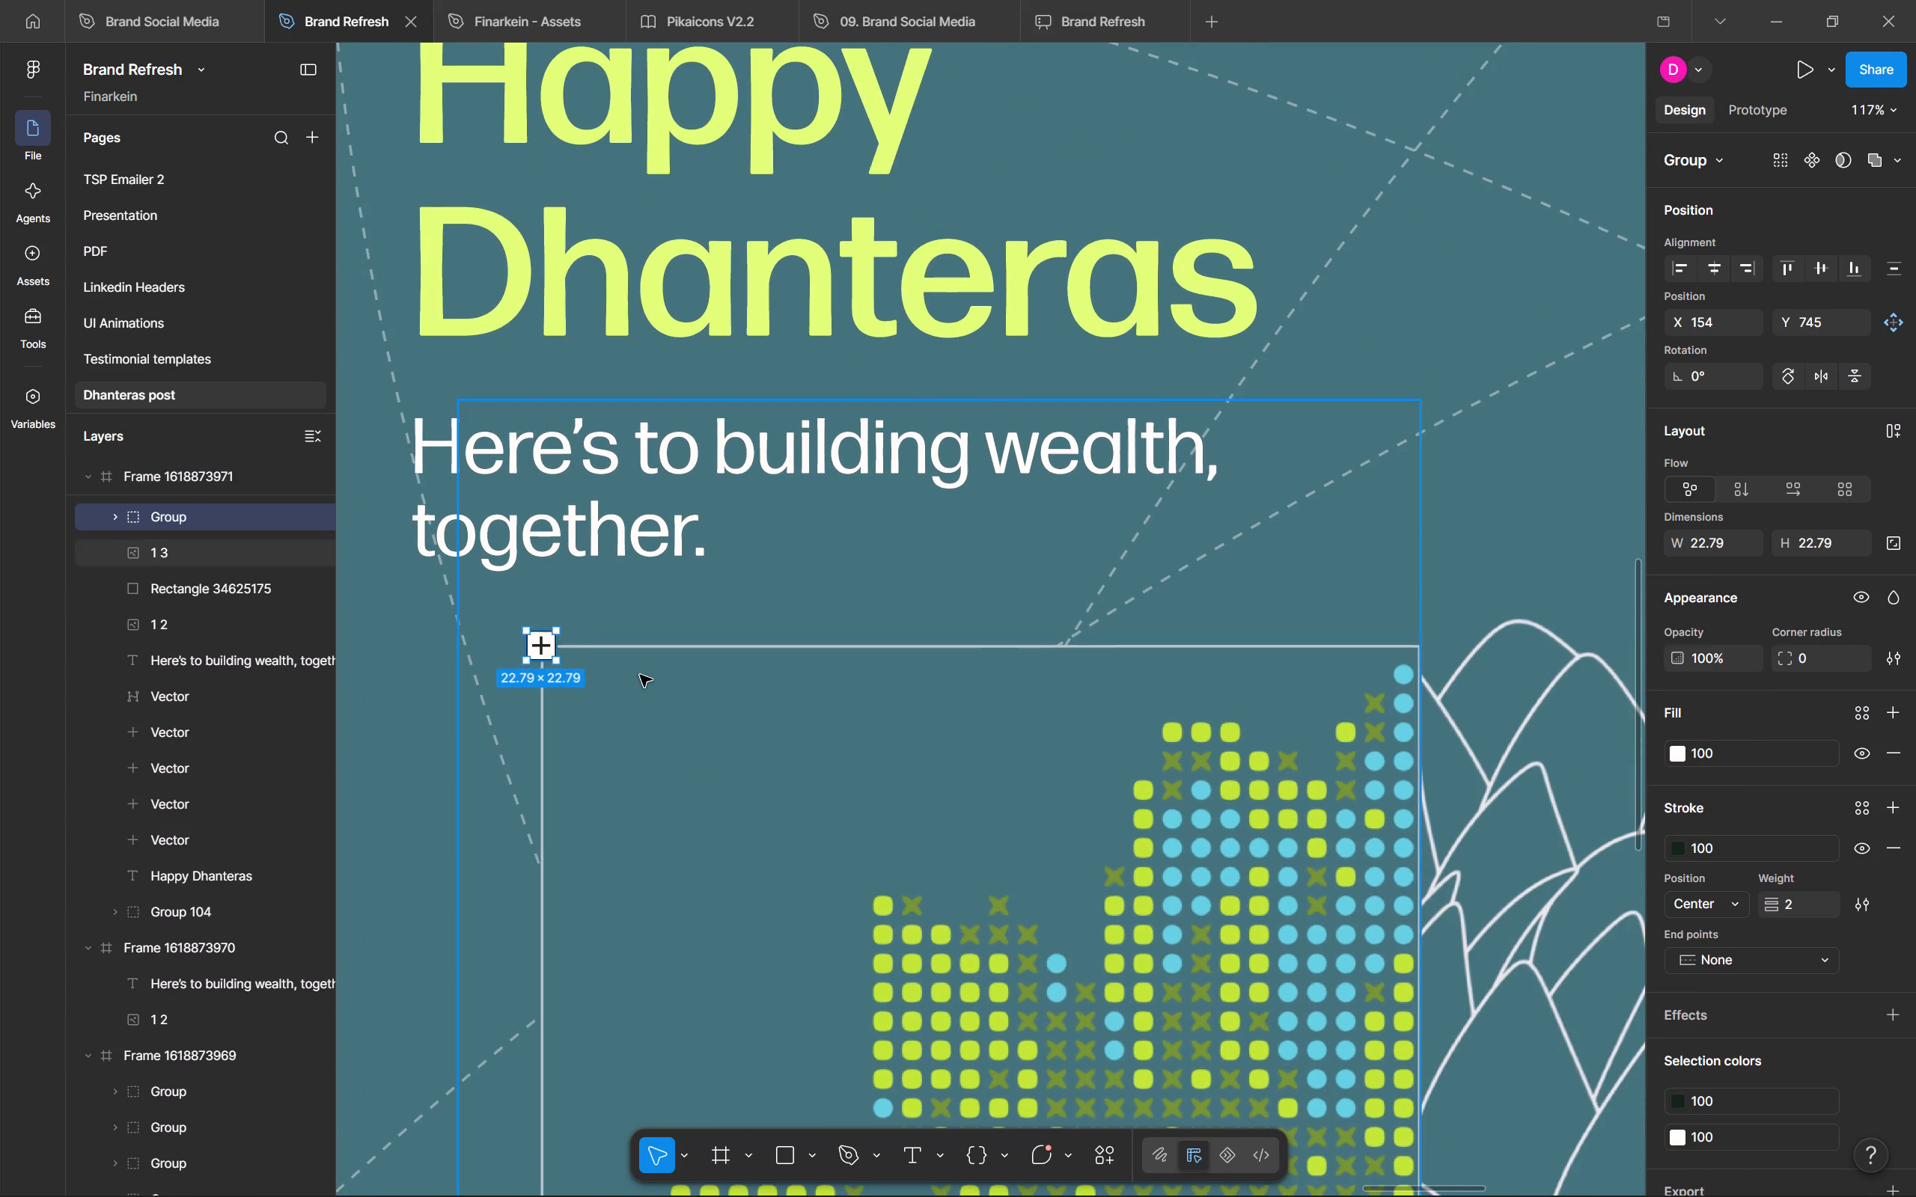
pyautogui.keyDown('alt'); pyautogui.moveTo(540, 646); pyautogui.dragTo(1421, 735); pyautogui.keyUp('alt')
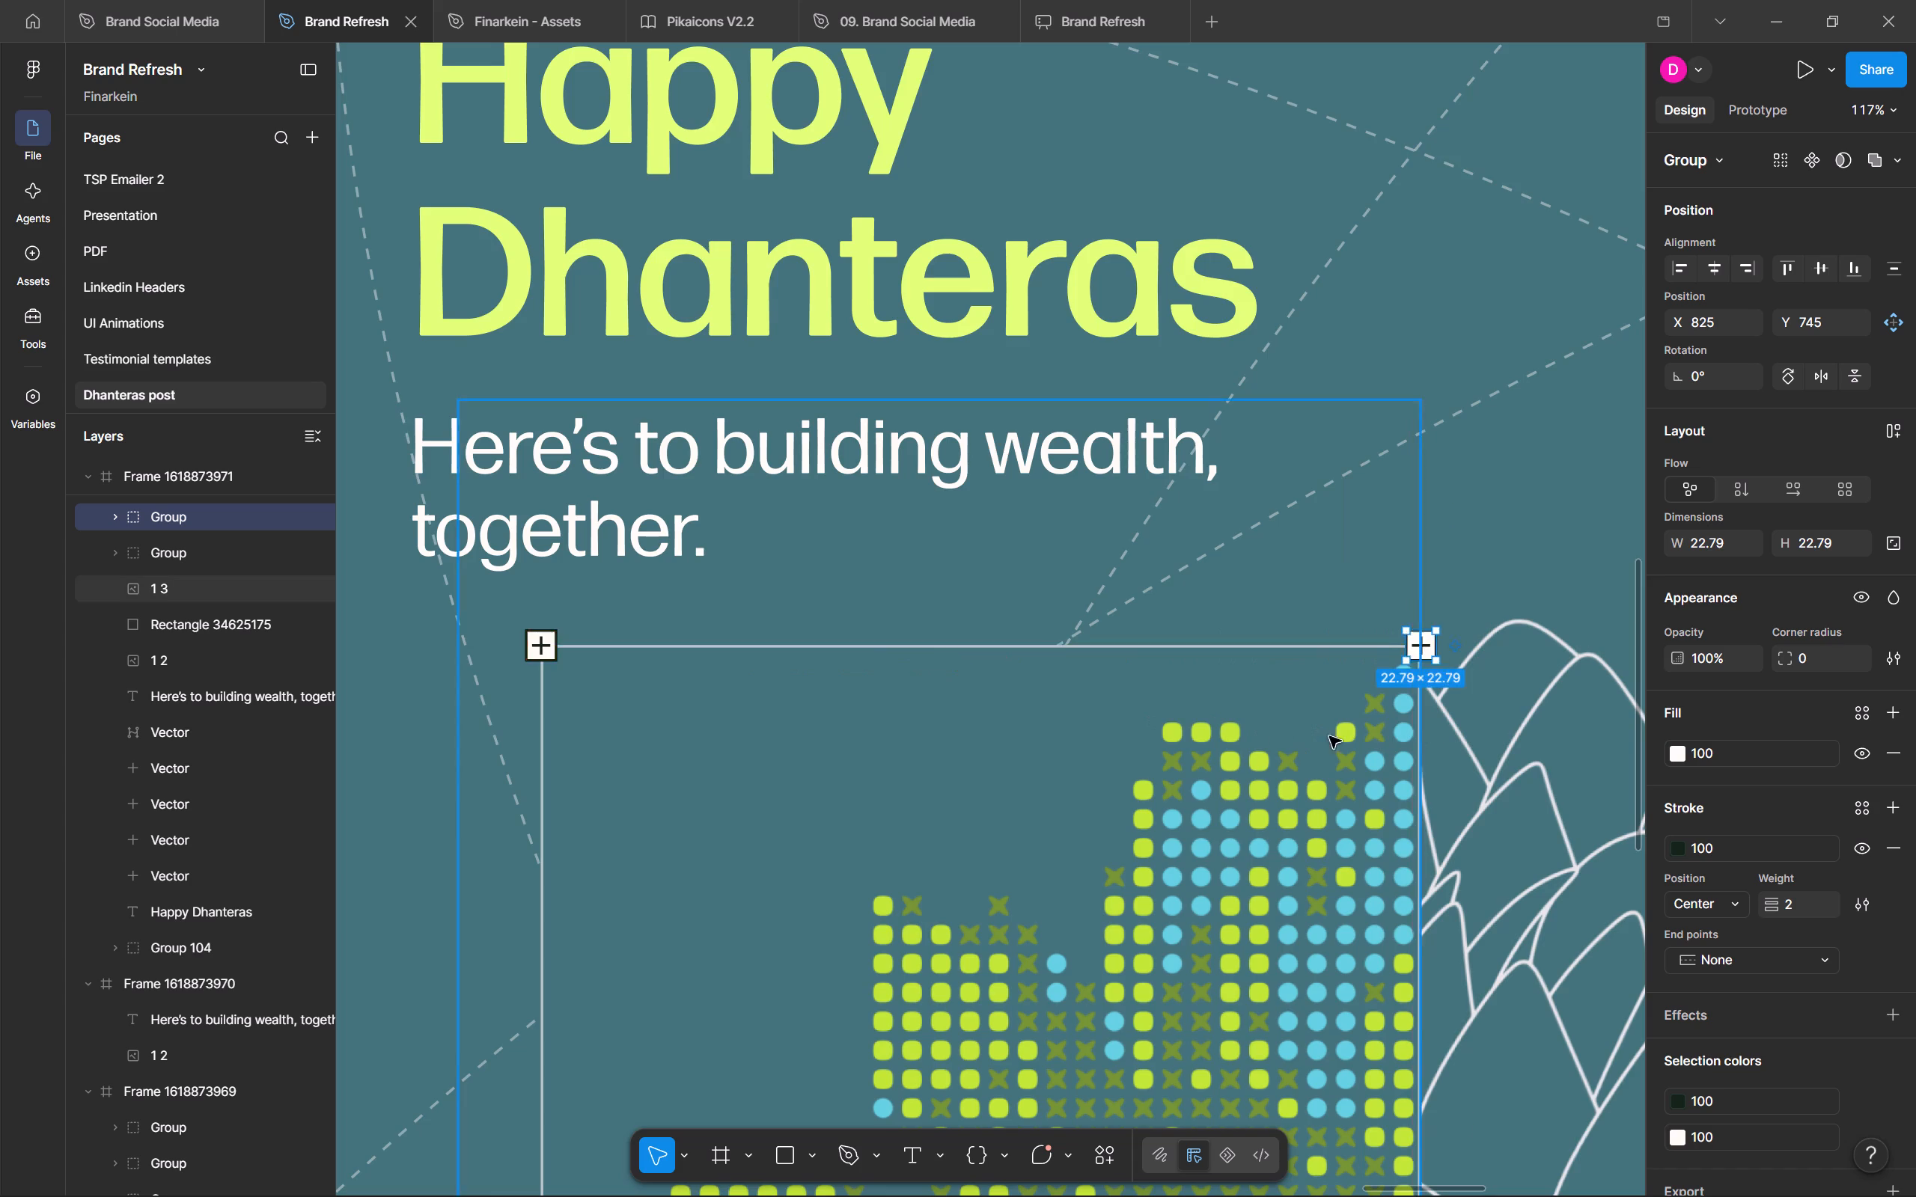
pyautogui.keyDown('ctrl'); pyautogui.scroll(-4, 1270, 744); pyautogui.keyUp('ctrl')
pyautogui.moveTo(1163, 782); pyautogui.dragTo(1147, 448, button='middle')
pyautogui.keyDown('alt'); pyautogui.moveTo(794, 346); pyautogui.dragTo(829, 803); pyautogui.keyUp('alt')
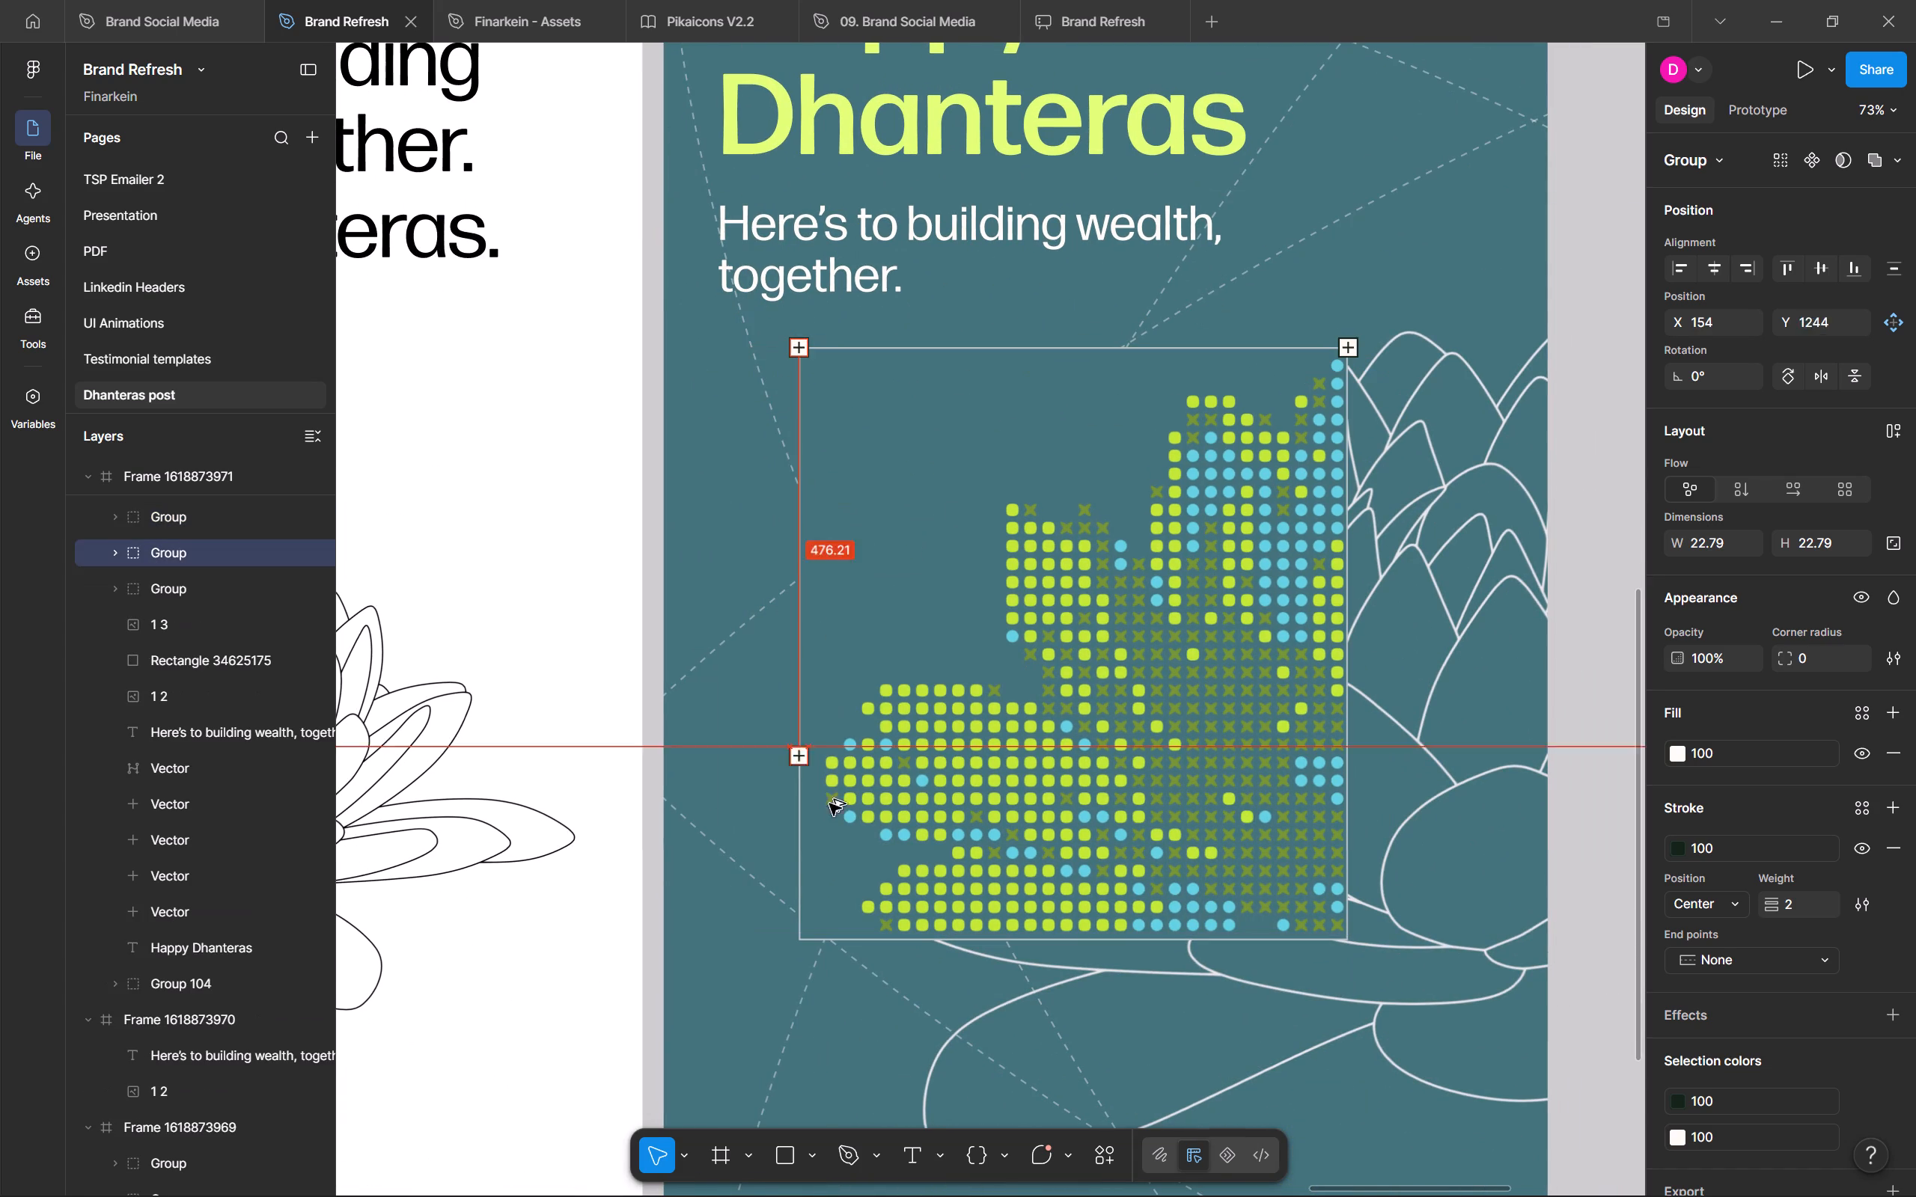
pyautogui.keyDown('alt'); pyautogui.moveTo(829, 803); pyautogui.dragTo(799, 940); pyautogui.keyUp('alt')
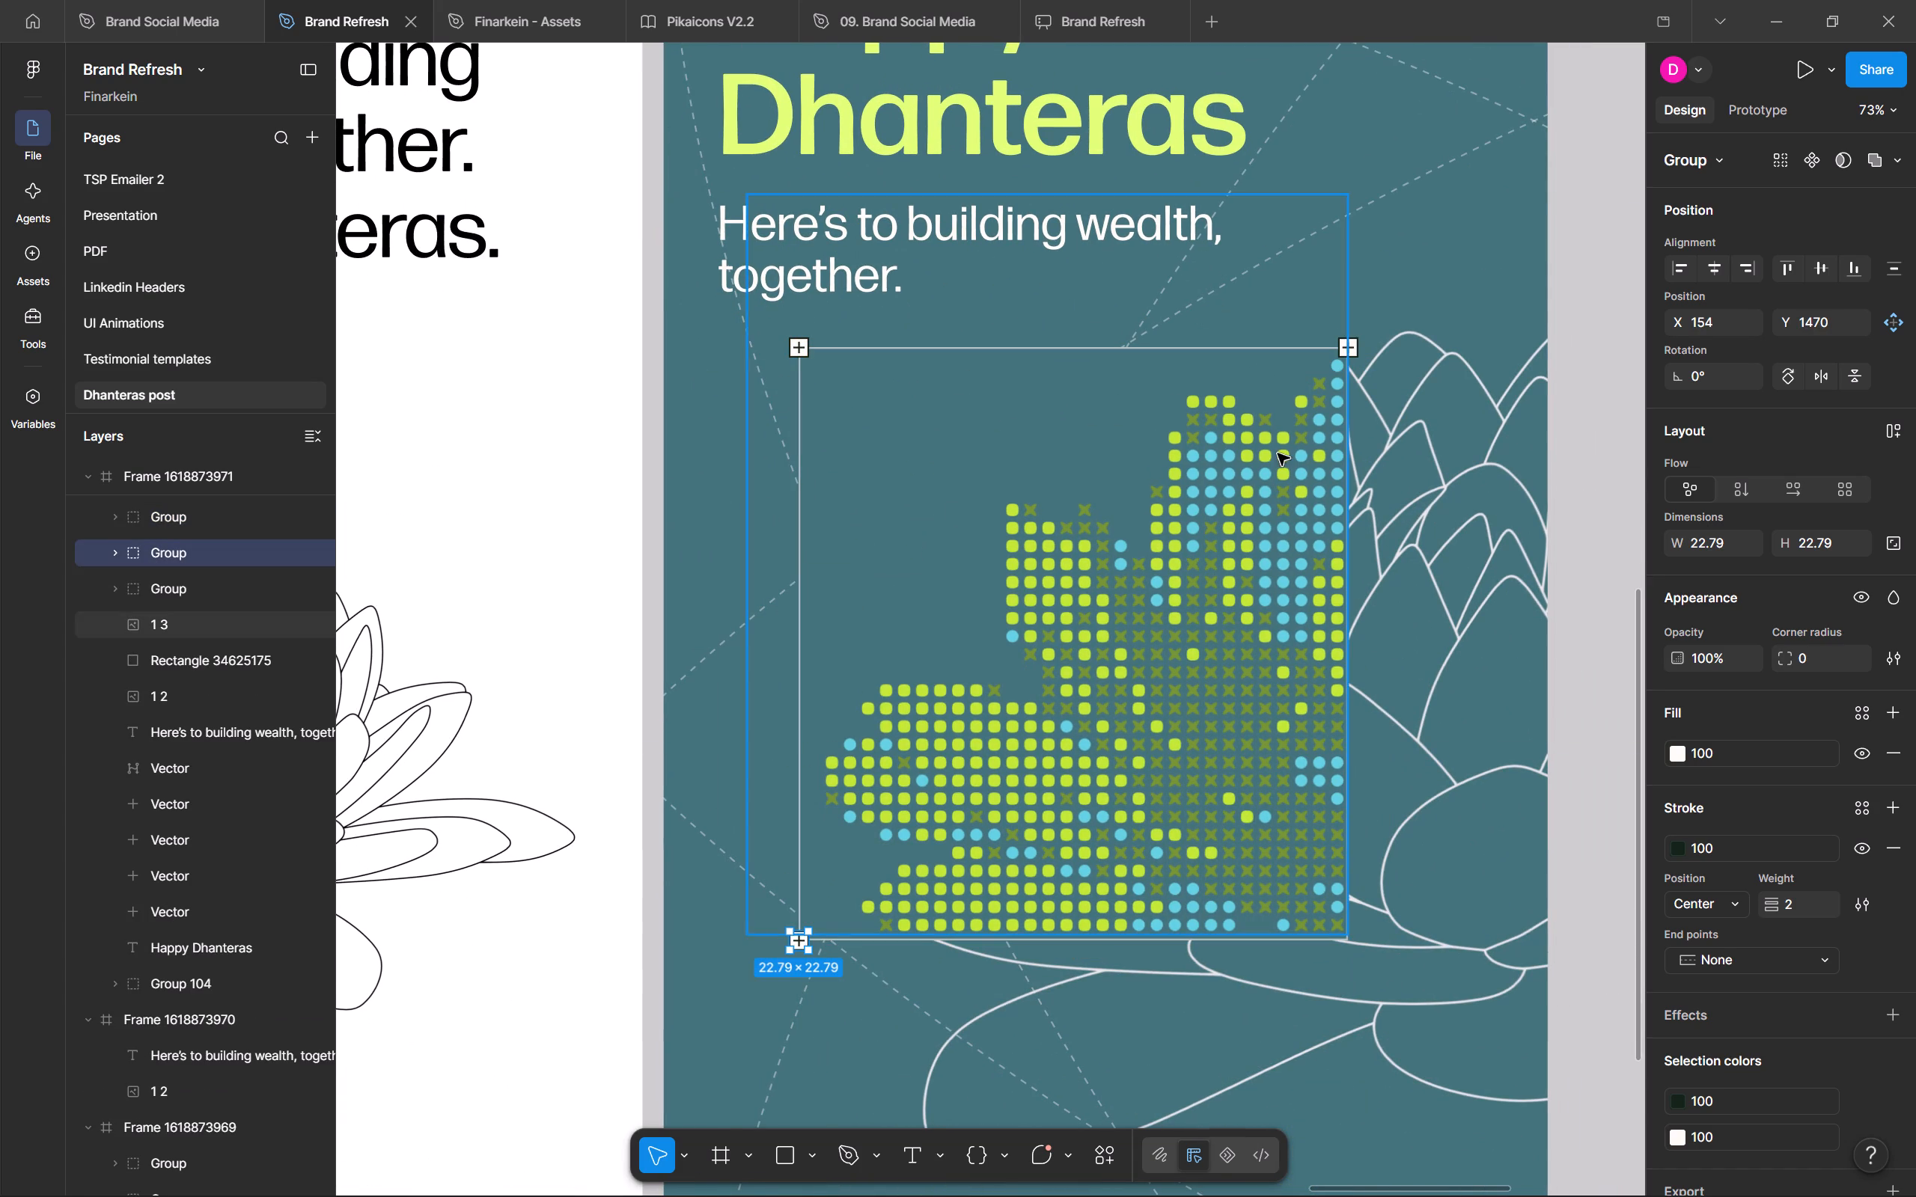
pyautogui.moveTo(1349, 345); pyautogui.dragTo(1316, 938)
pyautogui.keyDown('ctrl'); pyautogui.scroll(-6, 1319, 934); pyautogui.keyUp('ctrl')
pyautogui.click(1004, 1112)
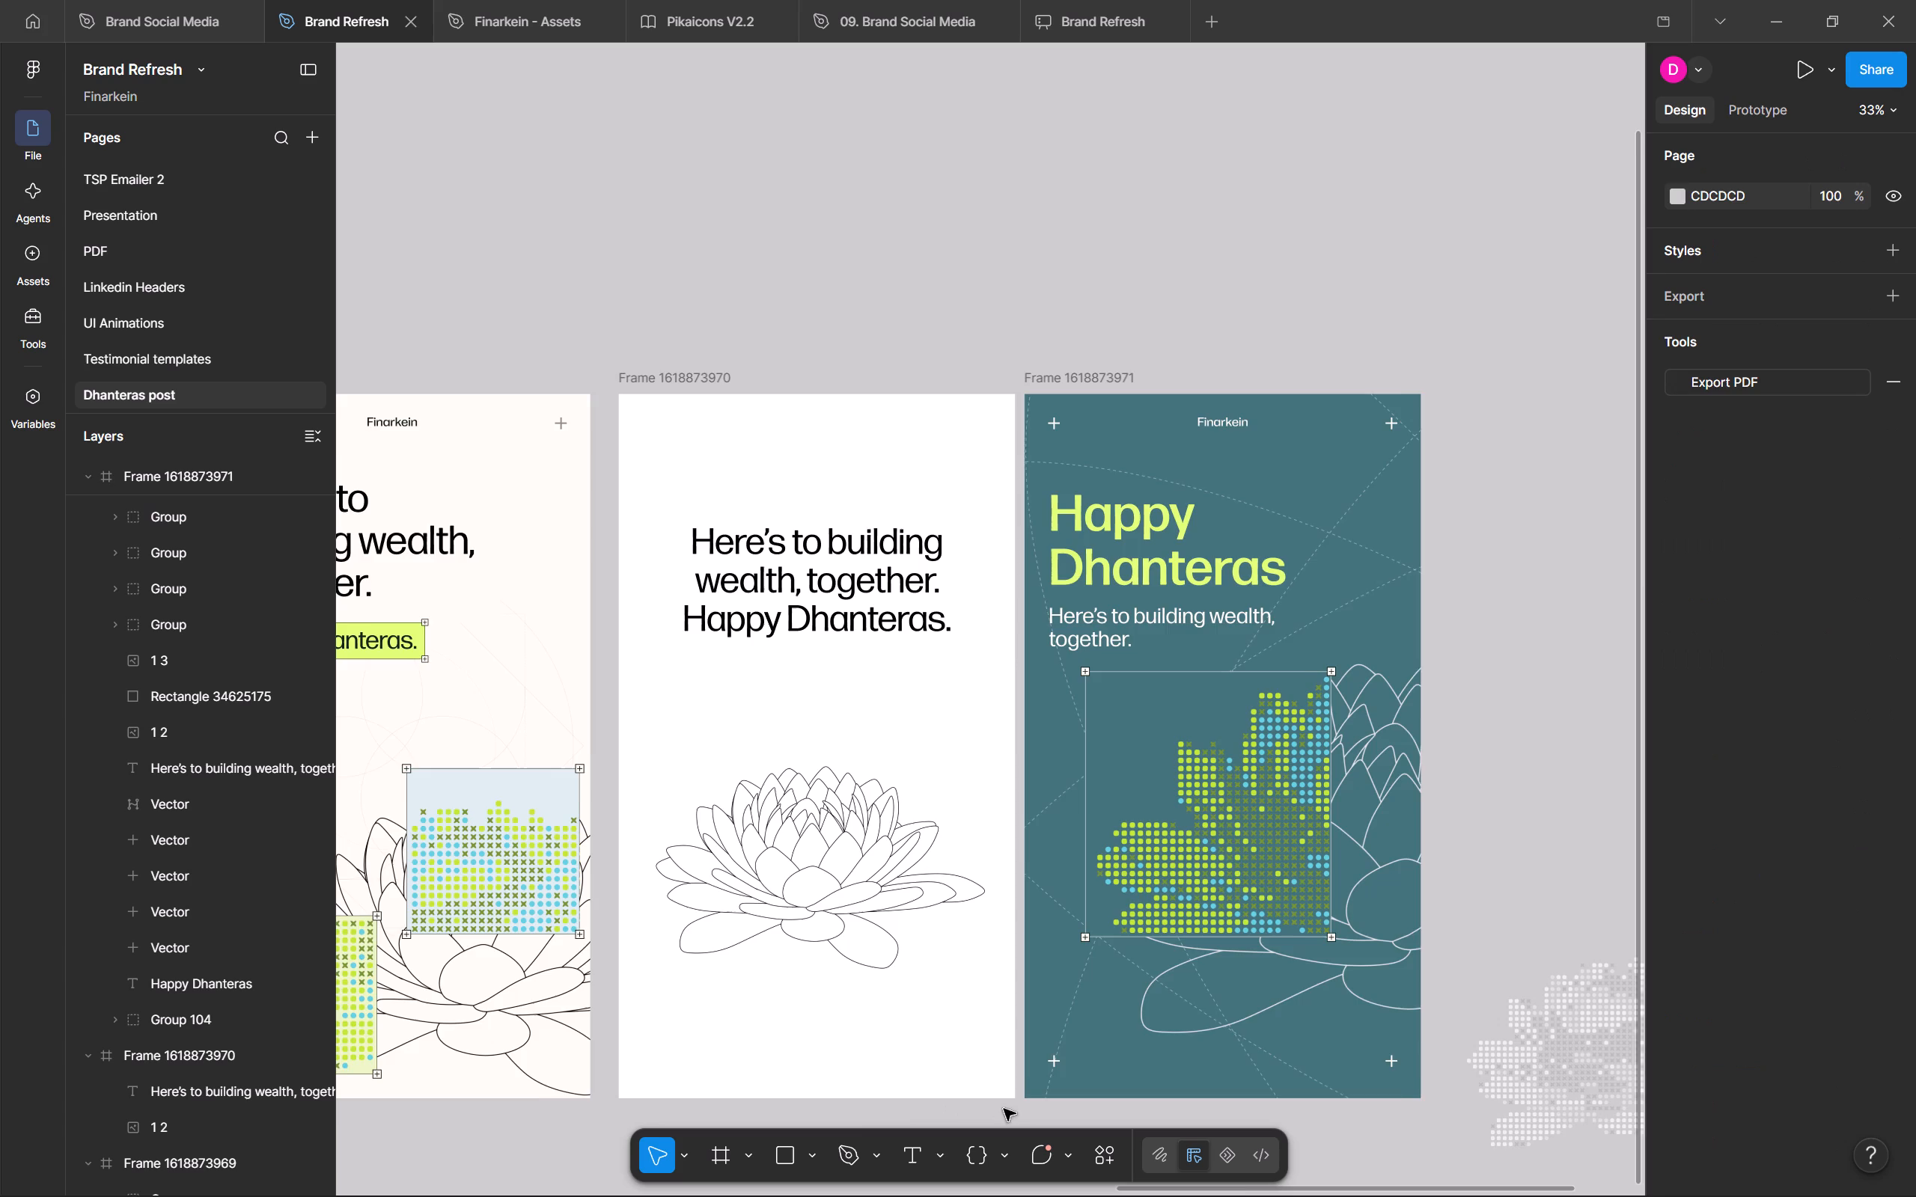
# Examine the teal Happy Dhanteras post and compare it with the earlier post layouts beside it.
pyautogui.keyDown('ctrl'); pyautogui.scroll(10, 1237, 1055); pyautogui.keyUp('ctrl')
pyautogui.keyDown('ctrl'); pyautogui.scroll(-5, 1240, 1050); pyautogui.keyUp('ctrl')
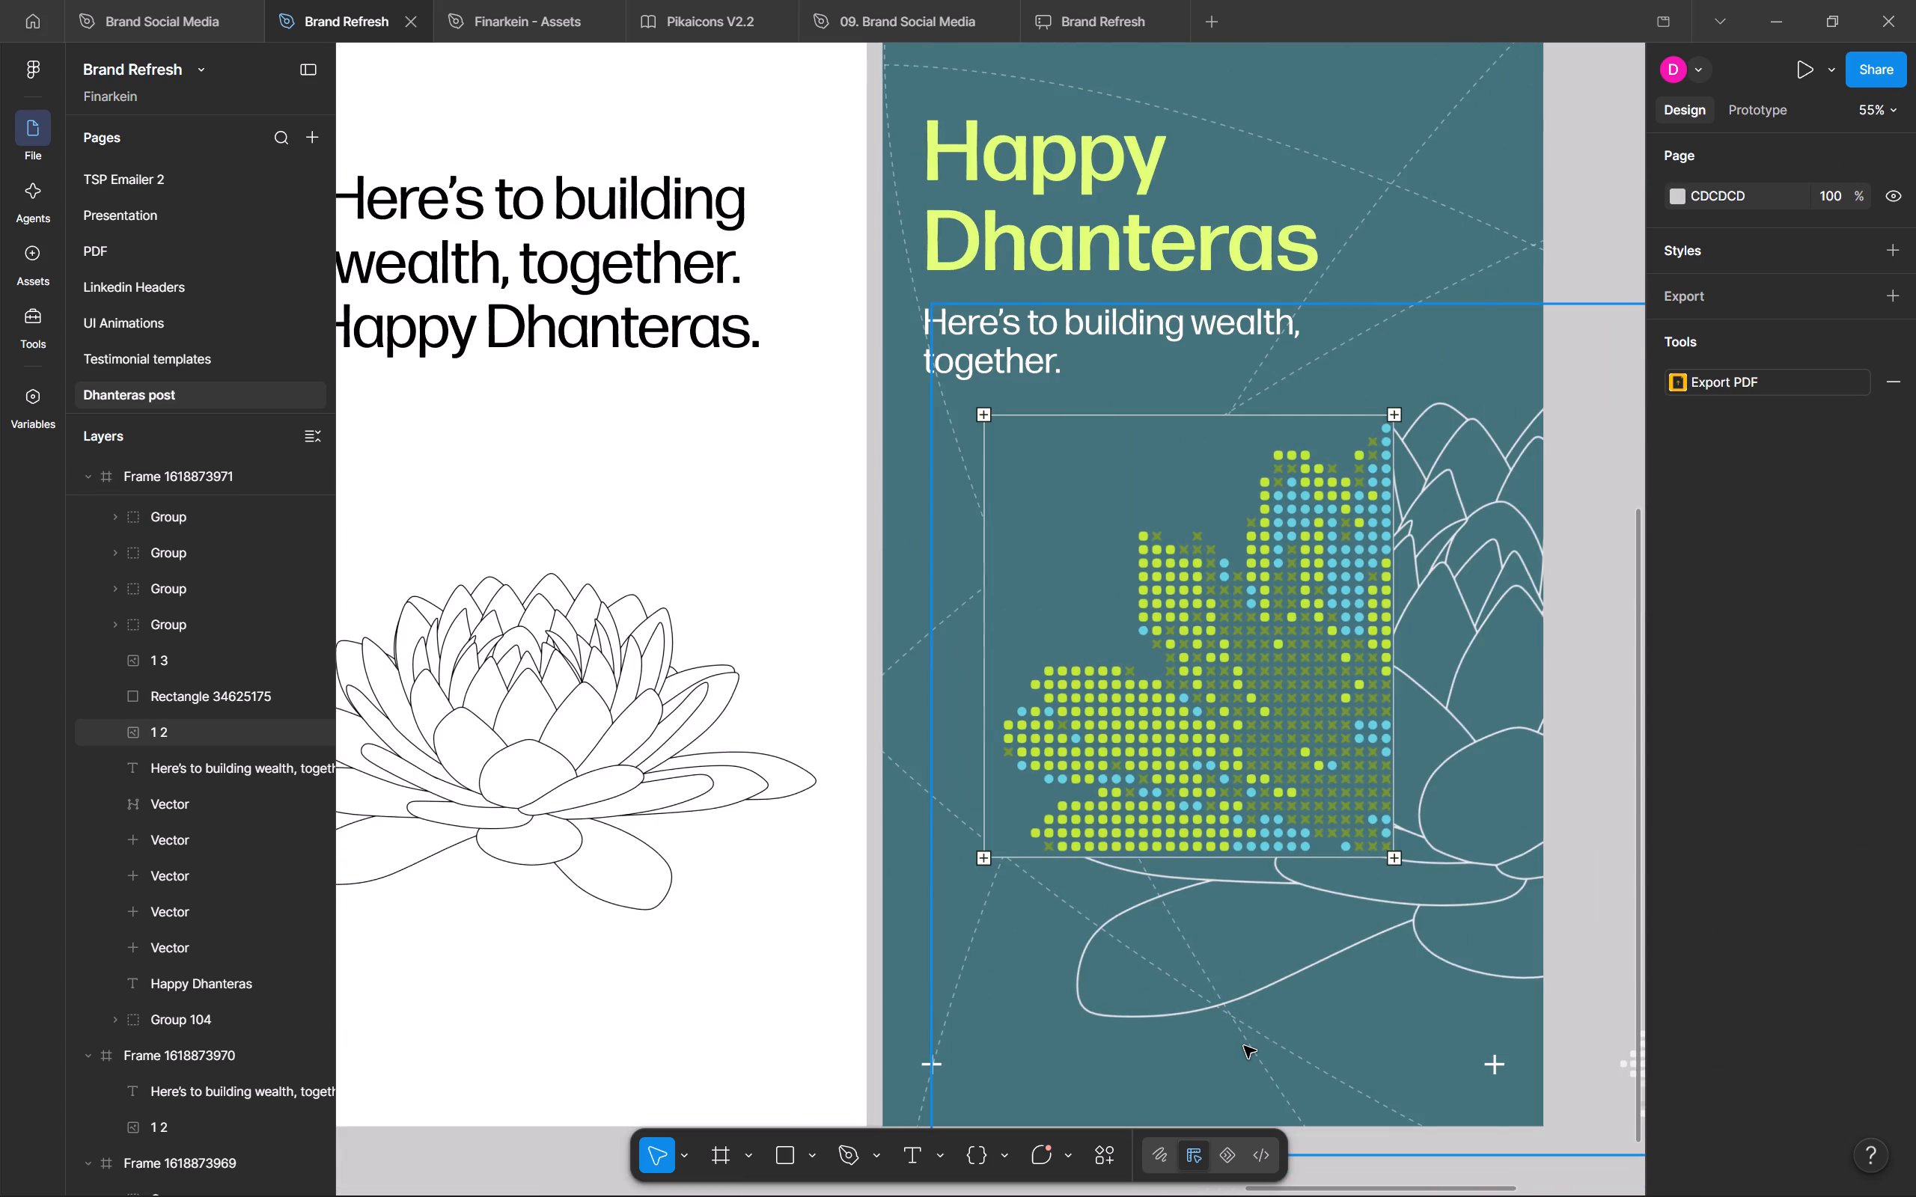
pyautogui.keyDown('ctrl'); pyautogui.scroll(-3, 1244, 1045); pyautogui.keyUp('ctrl')
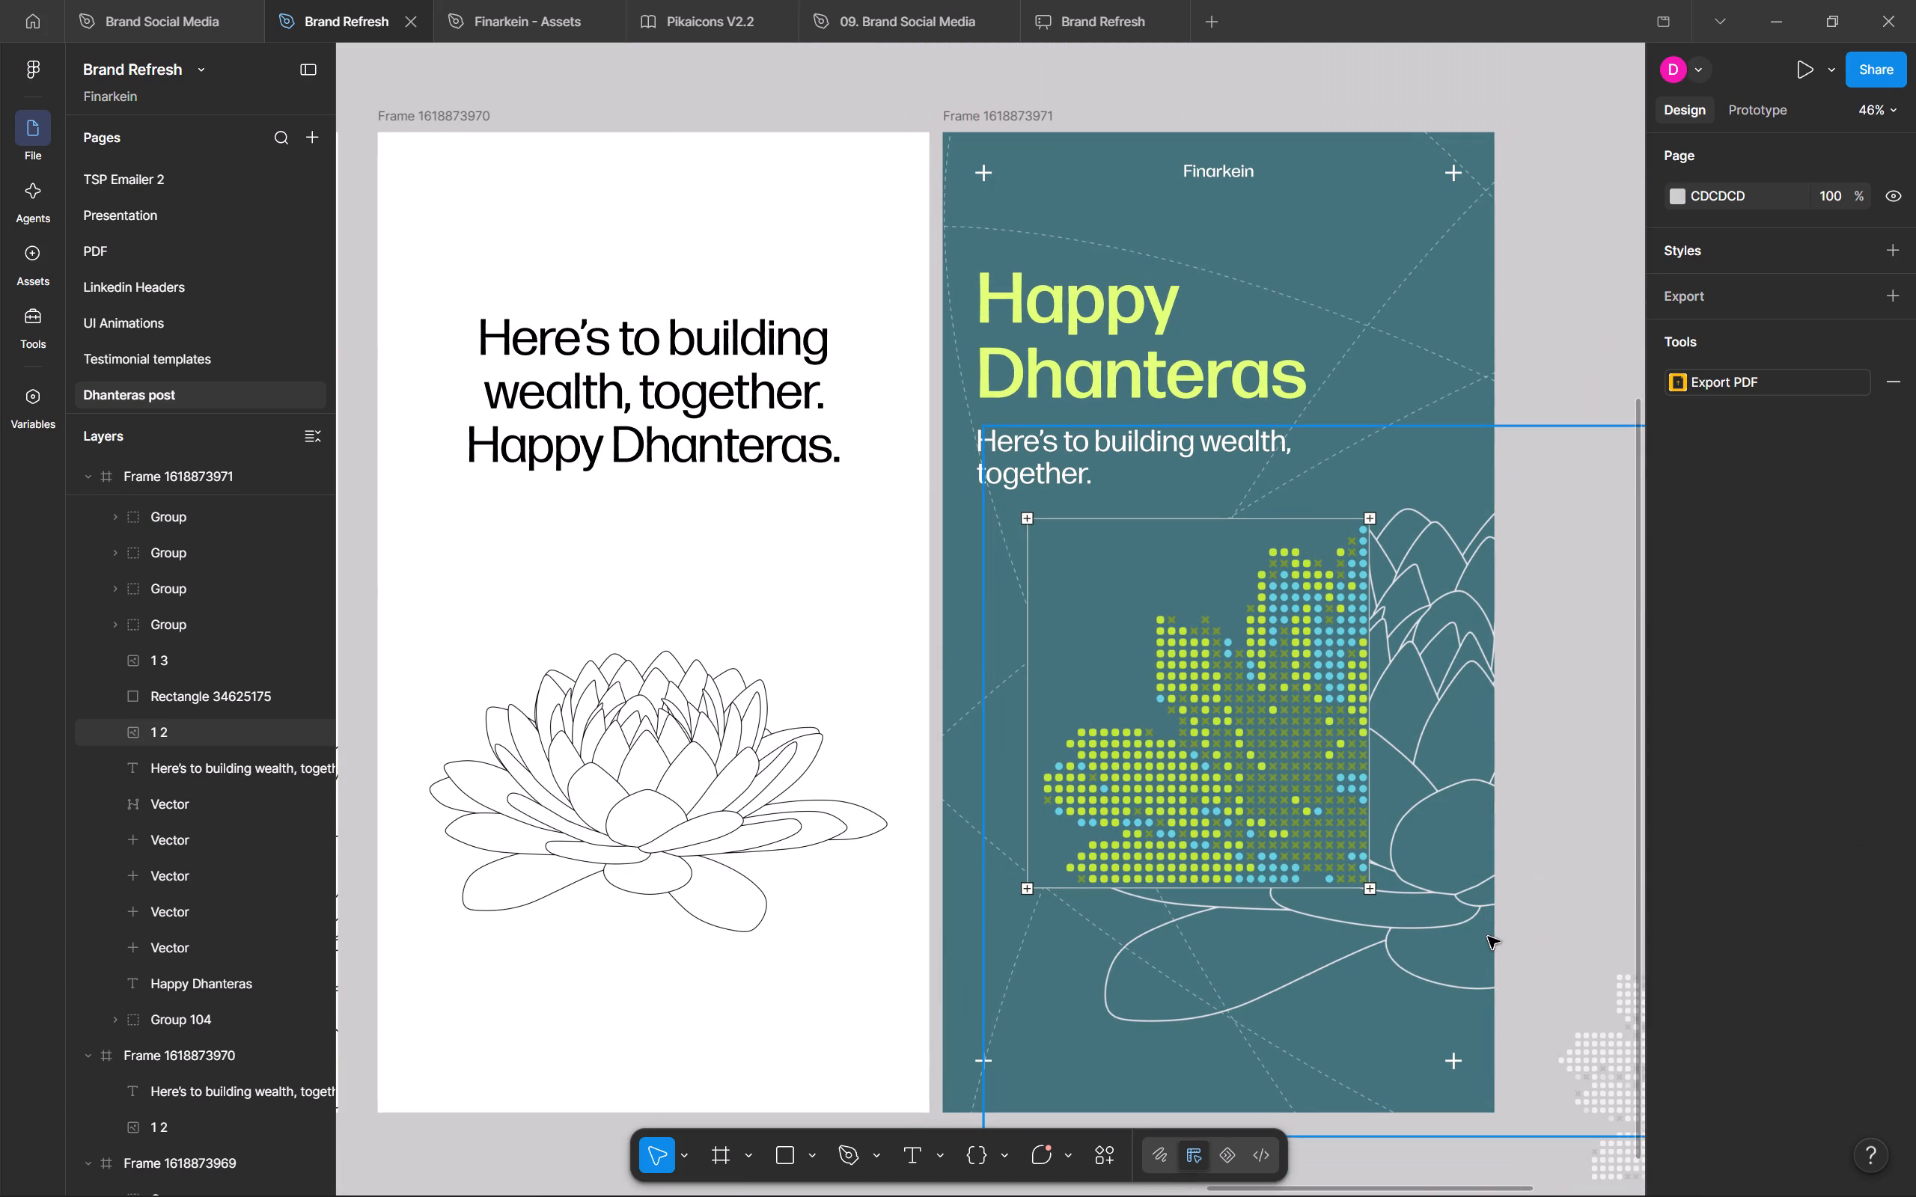
pyautogui.keyDown('ctrl'); pyautogui.scroll(-4, 582, 783); pyautogui.keyUp('ctrl')
pyautogui.moveTo(628, 780); pyautogui.dragTo(1514, 703, button='middle')
pyautogui.keyDown('ctrl'); pyautogui.scroll(3, 1001, 666); pyautogui.keyUp('ctrl')
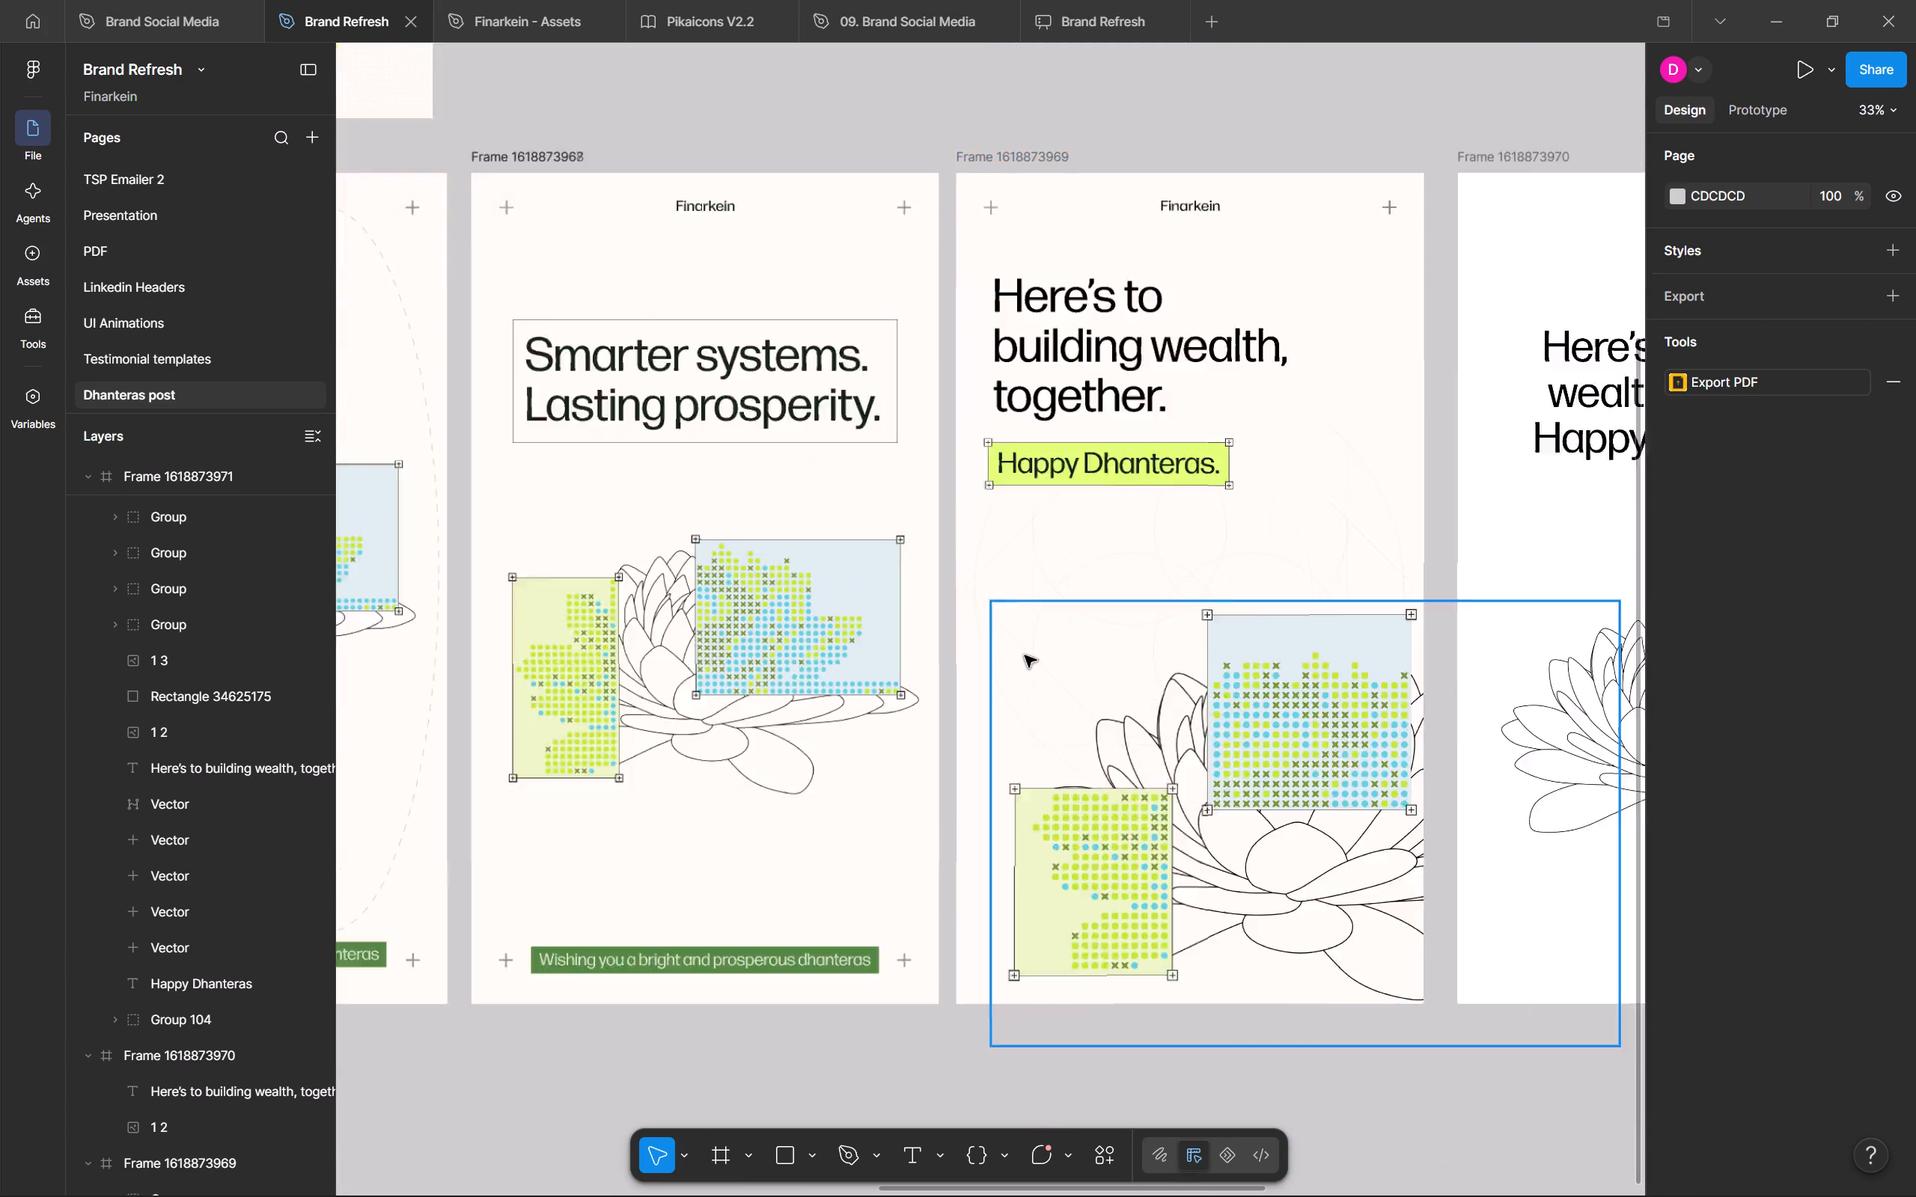
pyautogui.keyDown('ctrl'); pyautogui.scroll(2, 1025, 655); pyautogui.keyUp('ctrl')
pyautogui.keyDown('ctrl'); pyautogui.scroll(-2, 1024, 662); pyautogui.keyUp('ctrl')
pyautogui.keyDown('ctrl'); pyautogui.scroll(-3, 992, 858); pyautogui.keyUp('ctrl')
pyautogui.moveTo(1232, 774); pyautogui.dragTo(607, 754, button='middle')
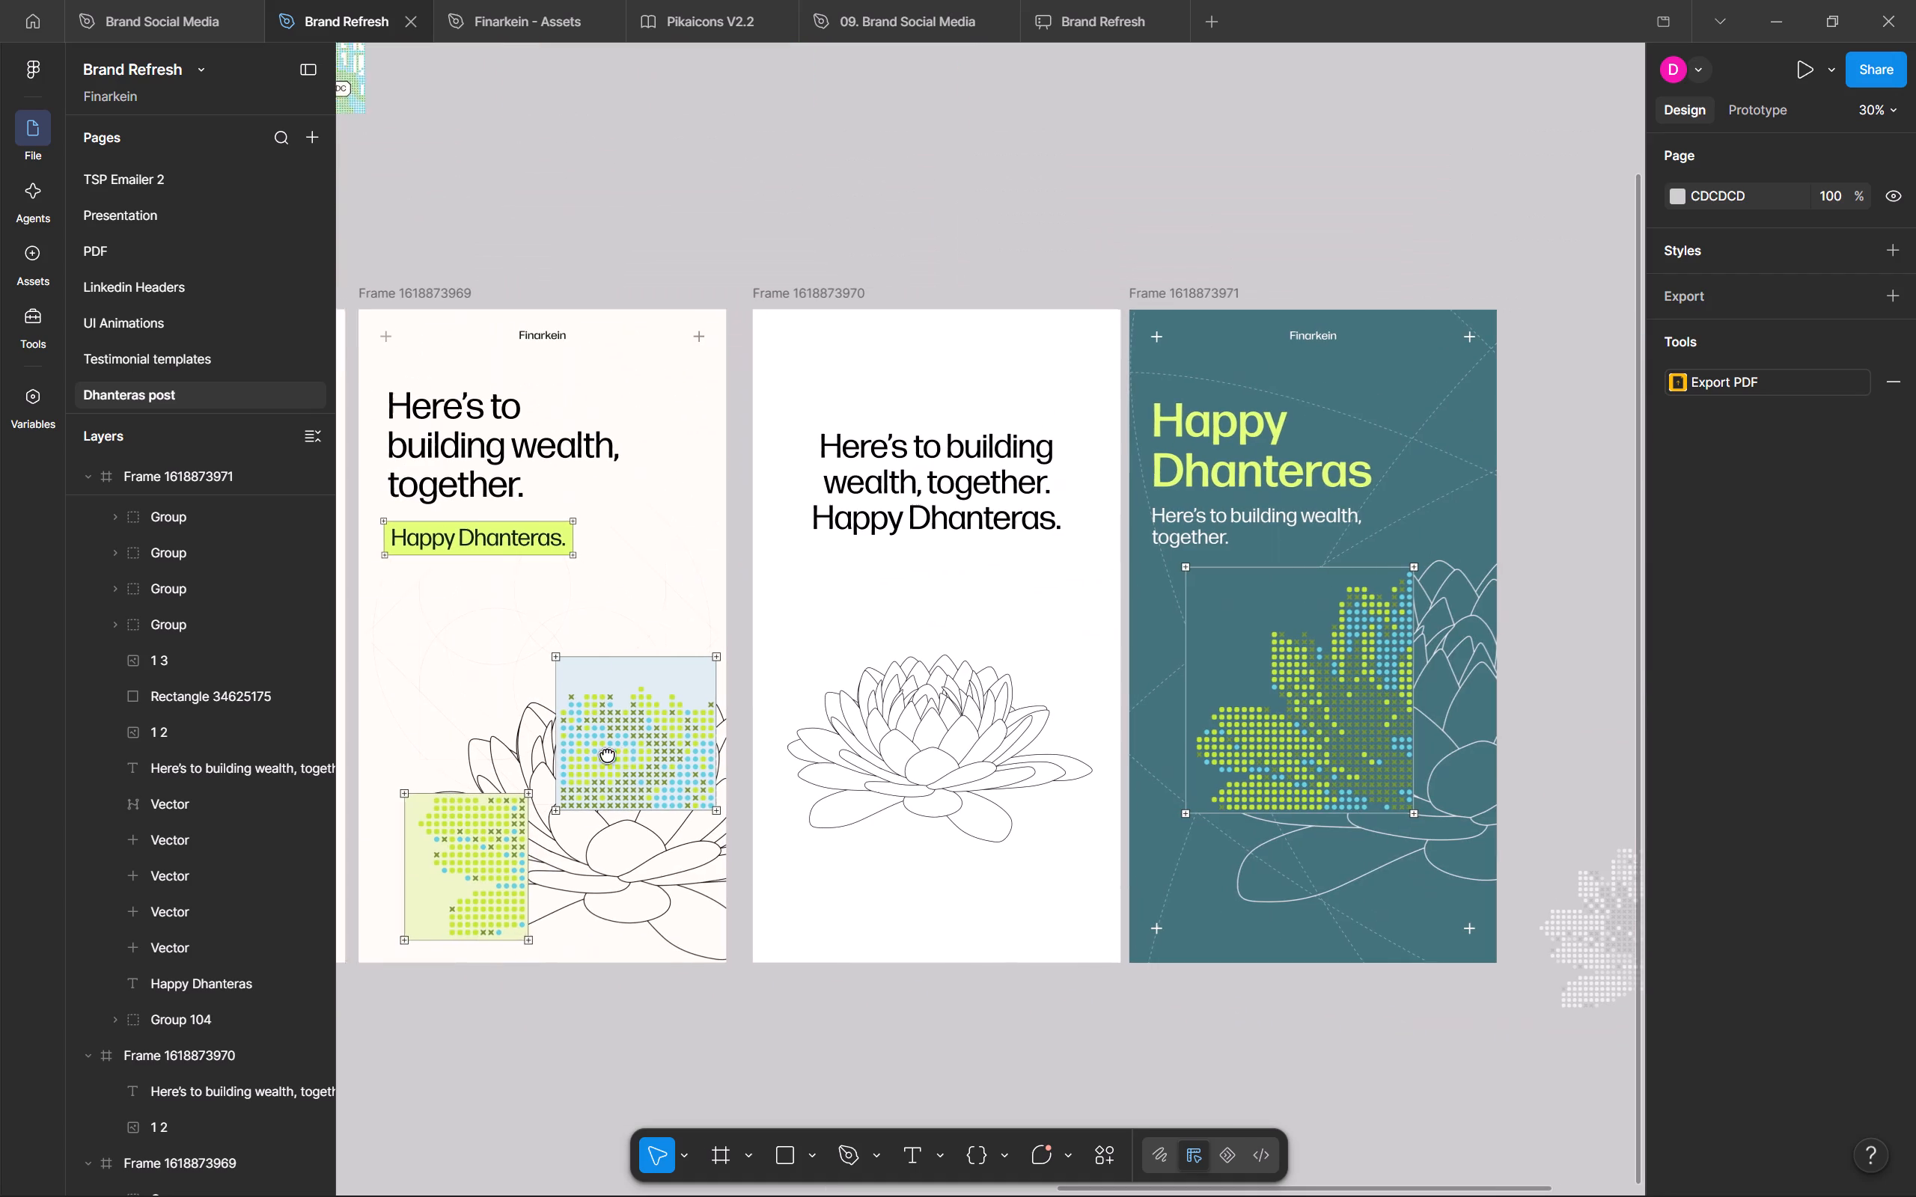
pyautogui.moveTo(607, 754); pyautogui.dragTo(605, 755, button='middle')
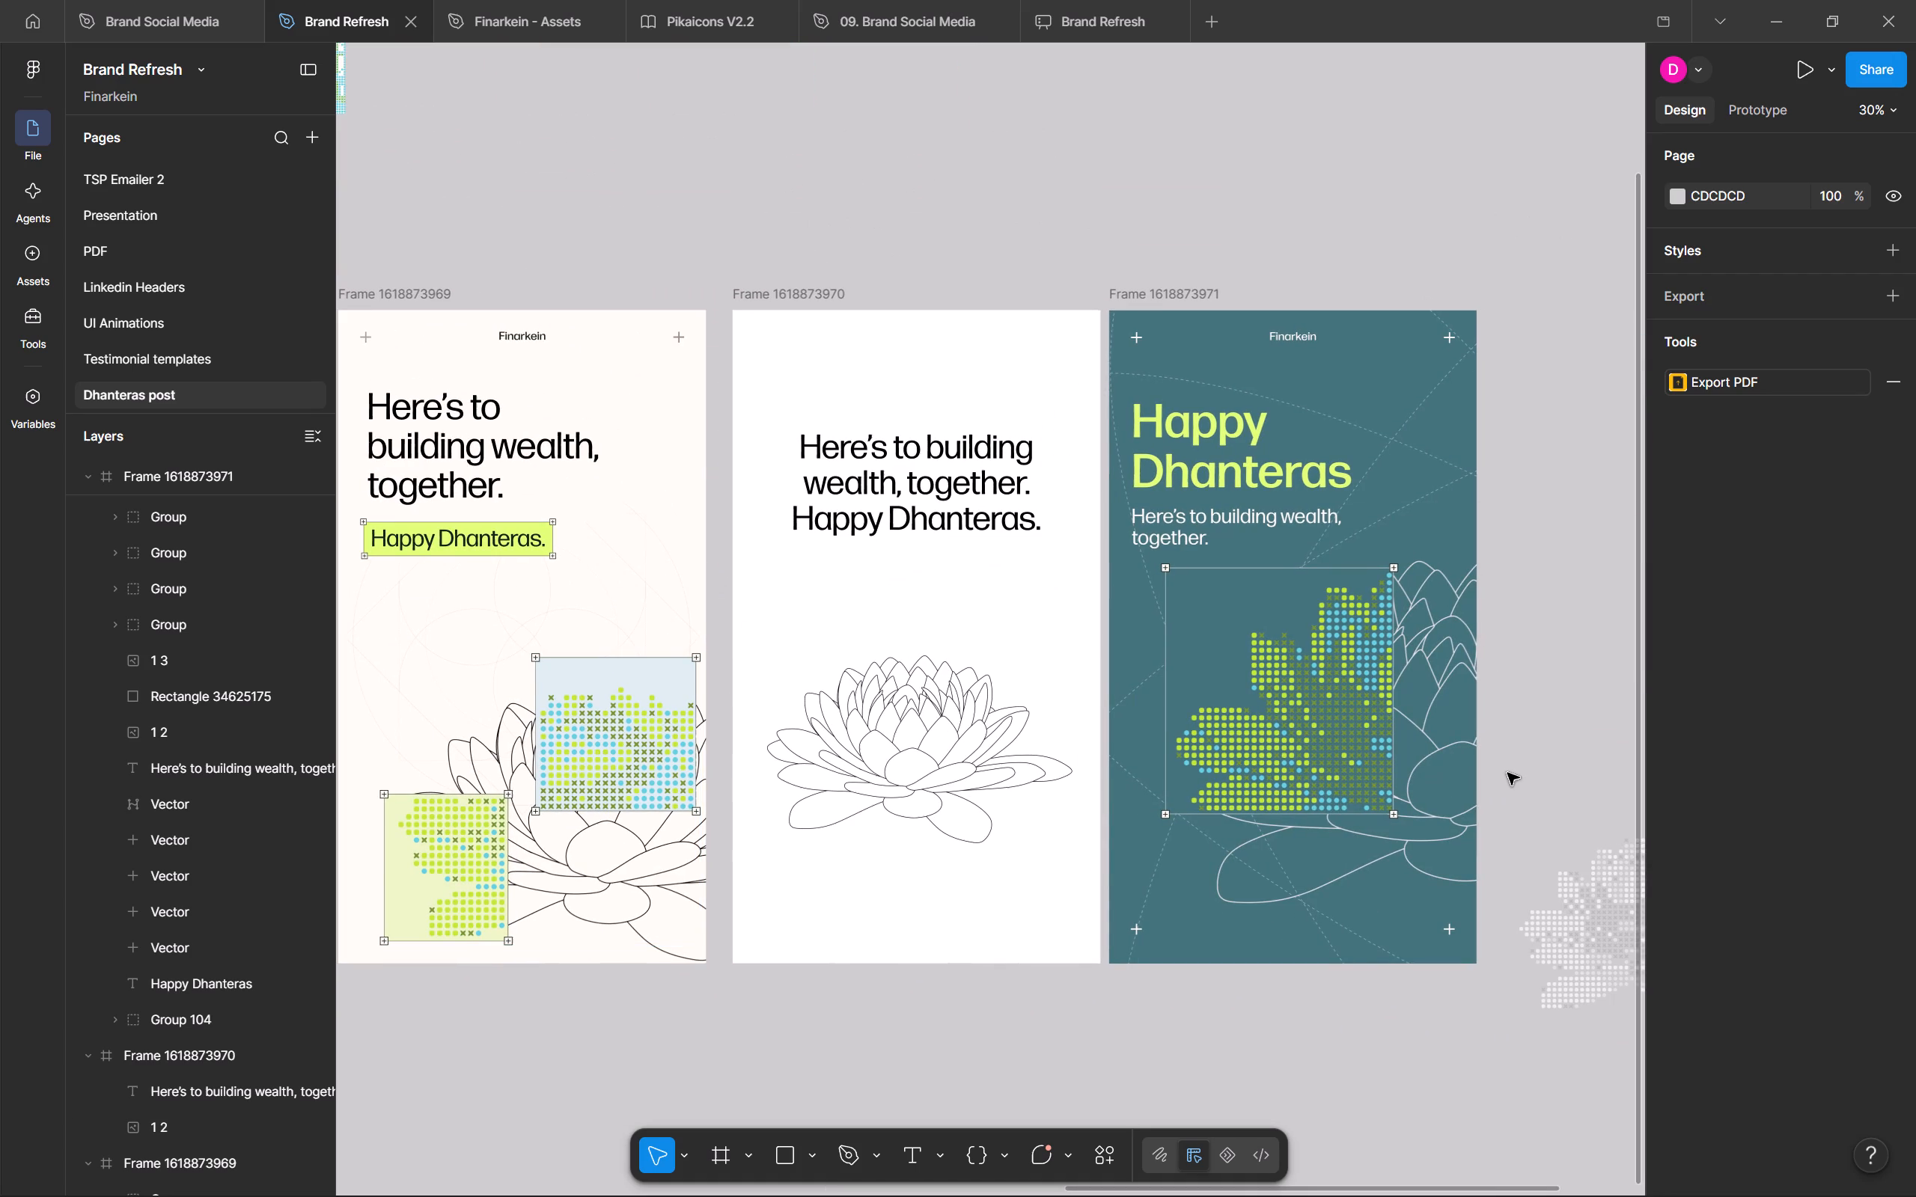
# Lower the top edge of the dotted petals image to just above the tallest dots, keeping its 734 width.
pyautogui.keyDown('ctrl'); pyautogui.scroll(5, 1507, 773); pyautogui.keyUp('ctrl')
pyautogui.keyDown('ctrl'); pyautogui.scroll(5, 1162, 535); pyautogui.keyUp('ctrl')
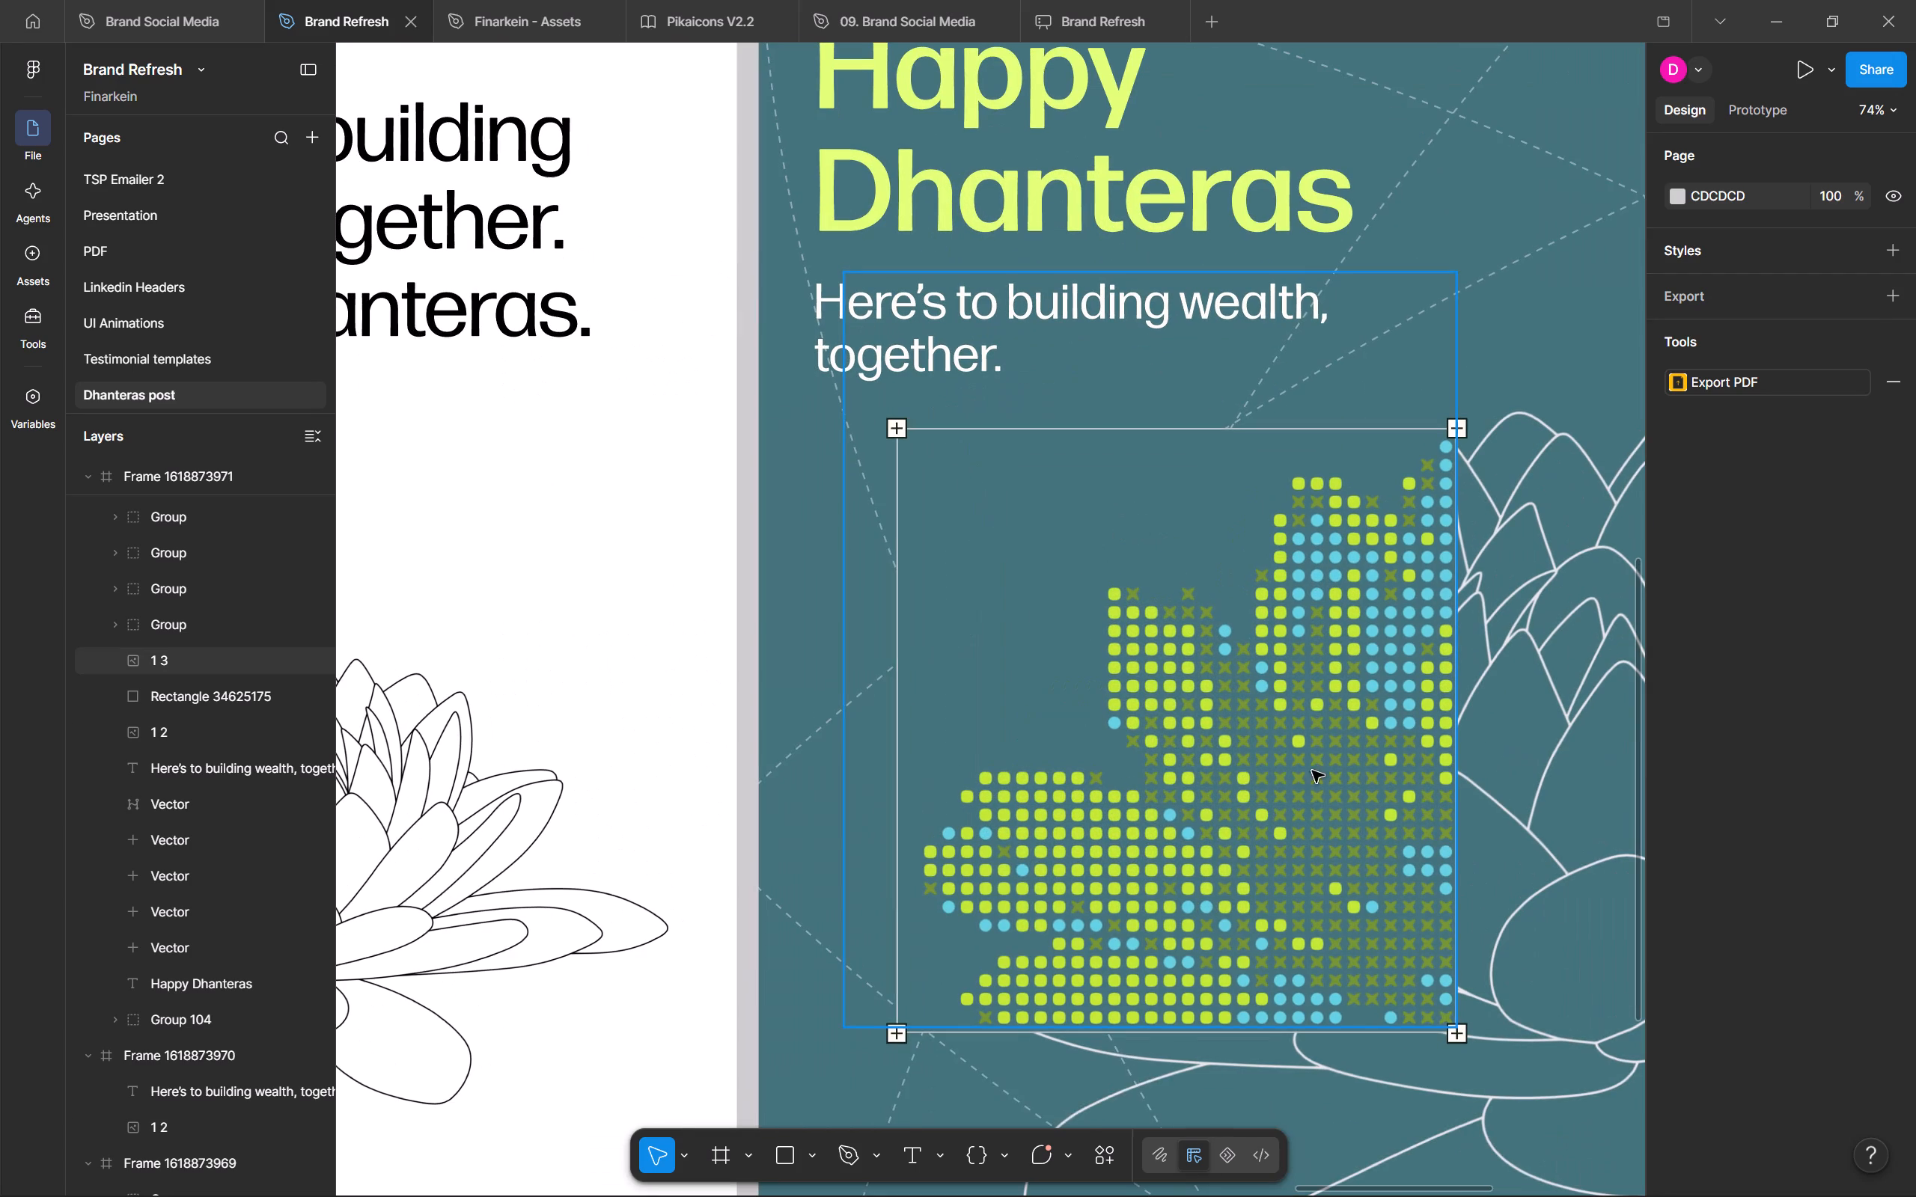
pyautogui.keyDown('ctrl'); pyautogui.click(1316, 774); pyautogui.keyUp('ctrl')
pyautogui.keyDown('ctrl'); pyautogui.moveTo(1272, 275); pyautogui.dragTo(1310, 517); pyautogui.keyUp('ctrl')
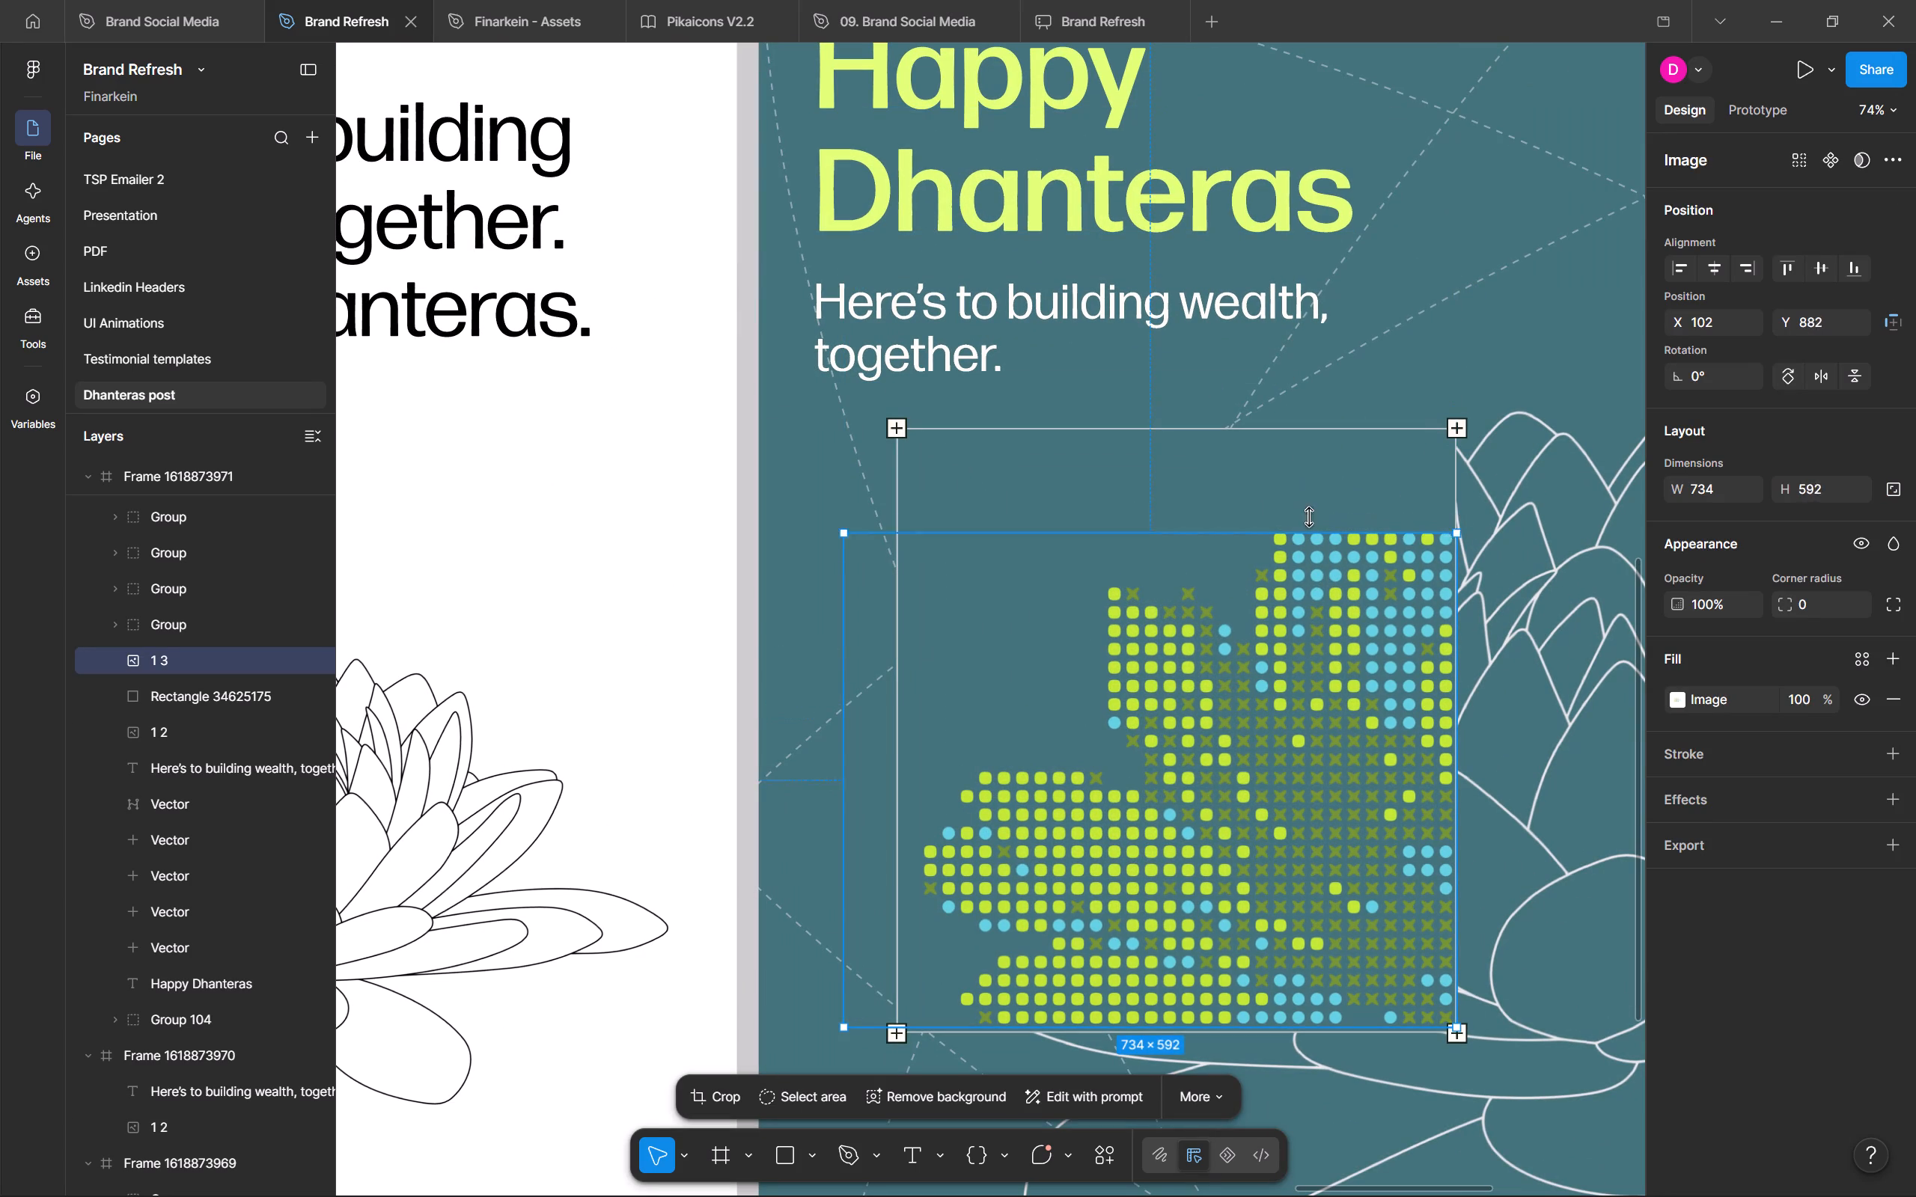
pyautogui.keyDown('ctrl'); pyautogui.moveTo(1310, 517); pyautogui.dragTo(1324, 483); pyautogui.keyUp('ctrl')
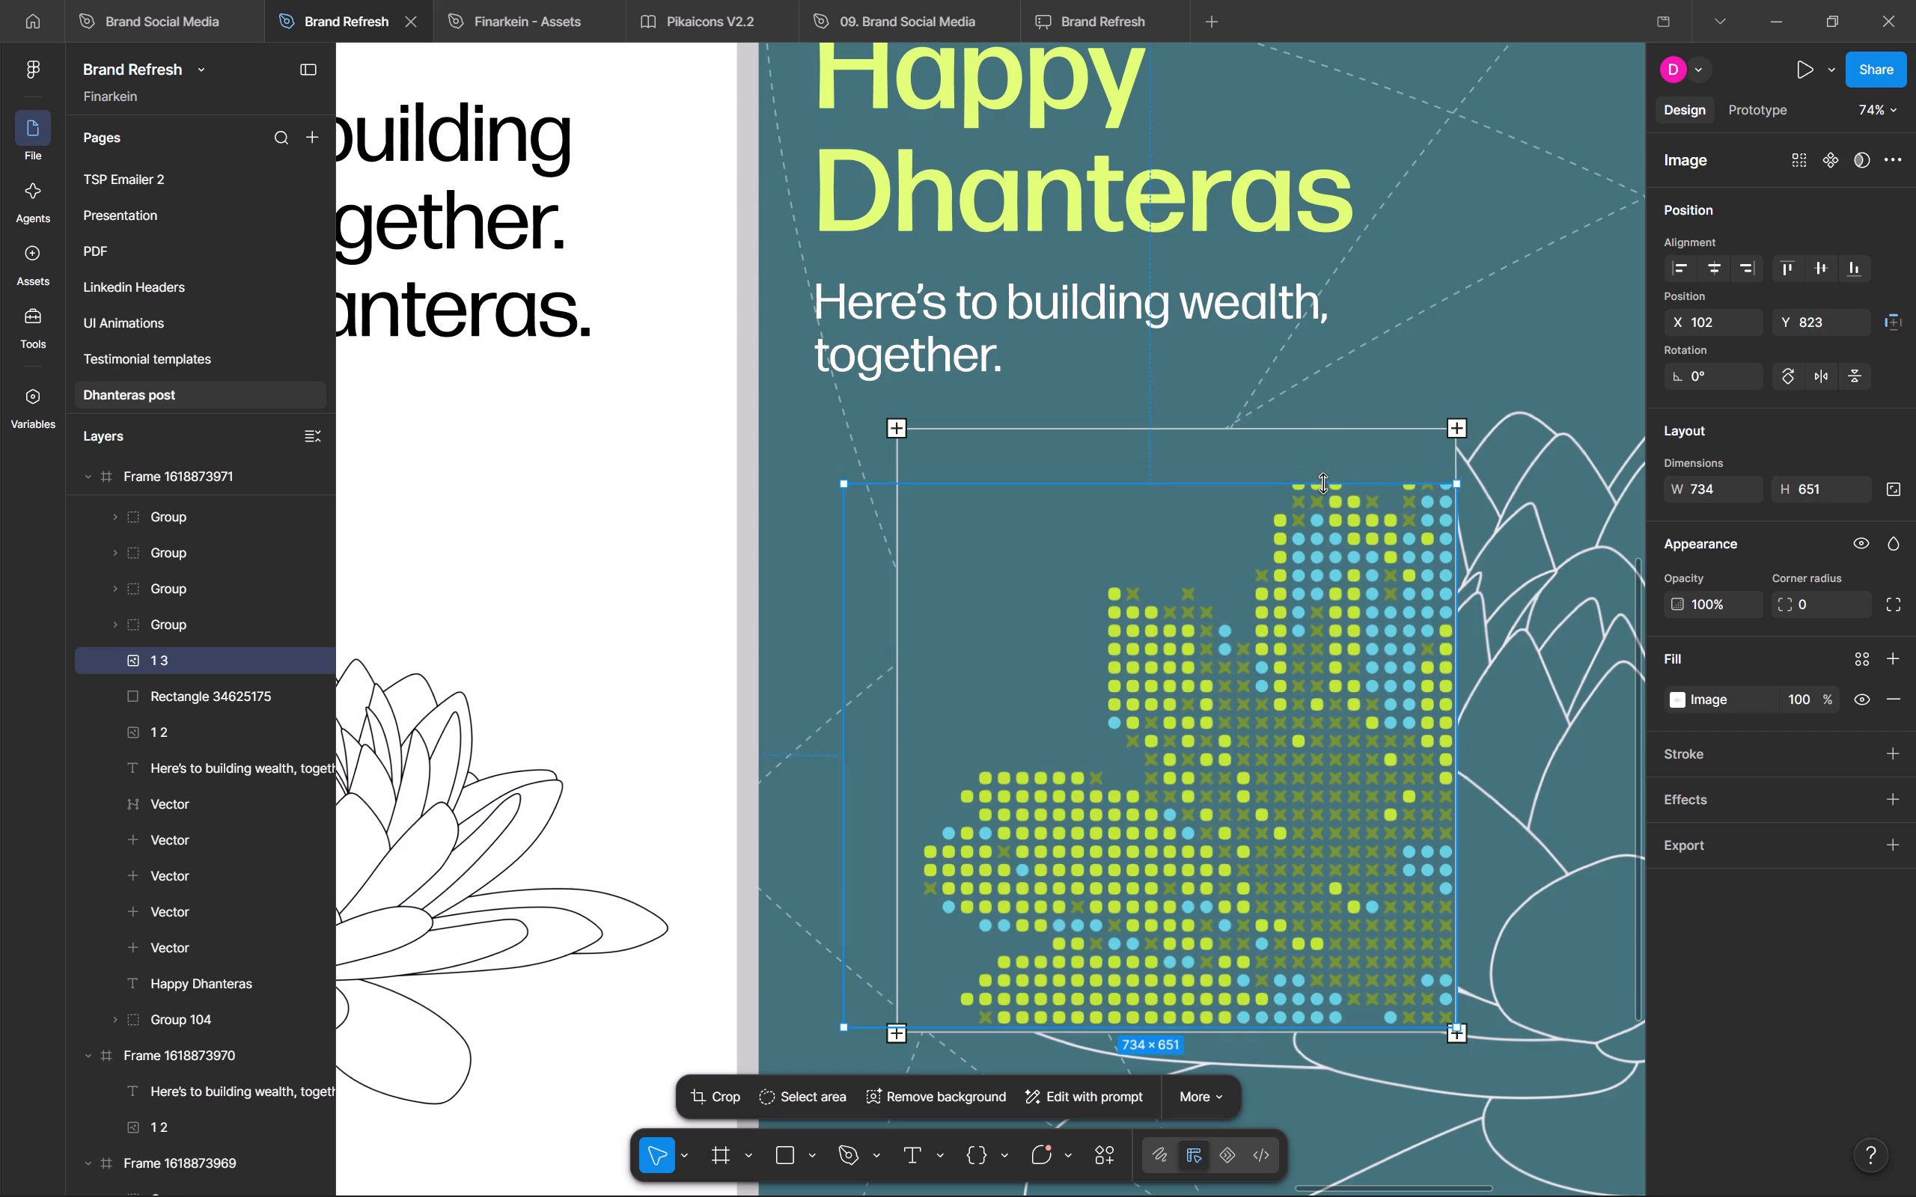
pyautogui.keyDown('ctrl'); pyautogui.moveTo(1324, 483); pyautogui.dragTo(1328, 473); pyautogui.keyUp('ctrl')
# Lower the top edge of the outlined rectangle so it sits close above the dotted petals, keeping its 671 width.
pyautogui.keyDown('ctrl'); pyautogui.click(1332, 436); pyautogui.keyUp('ctrl')
pyautogui.keyDown('ctrl'); pyautogui.moveTo(1340, 427); pyautogui.dragTo(1341, 459); pyautogui.keyUp('ctrl')
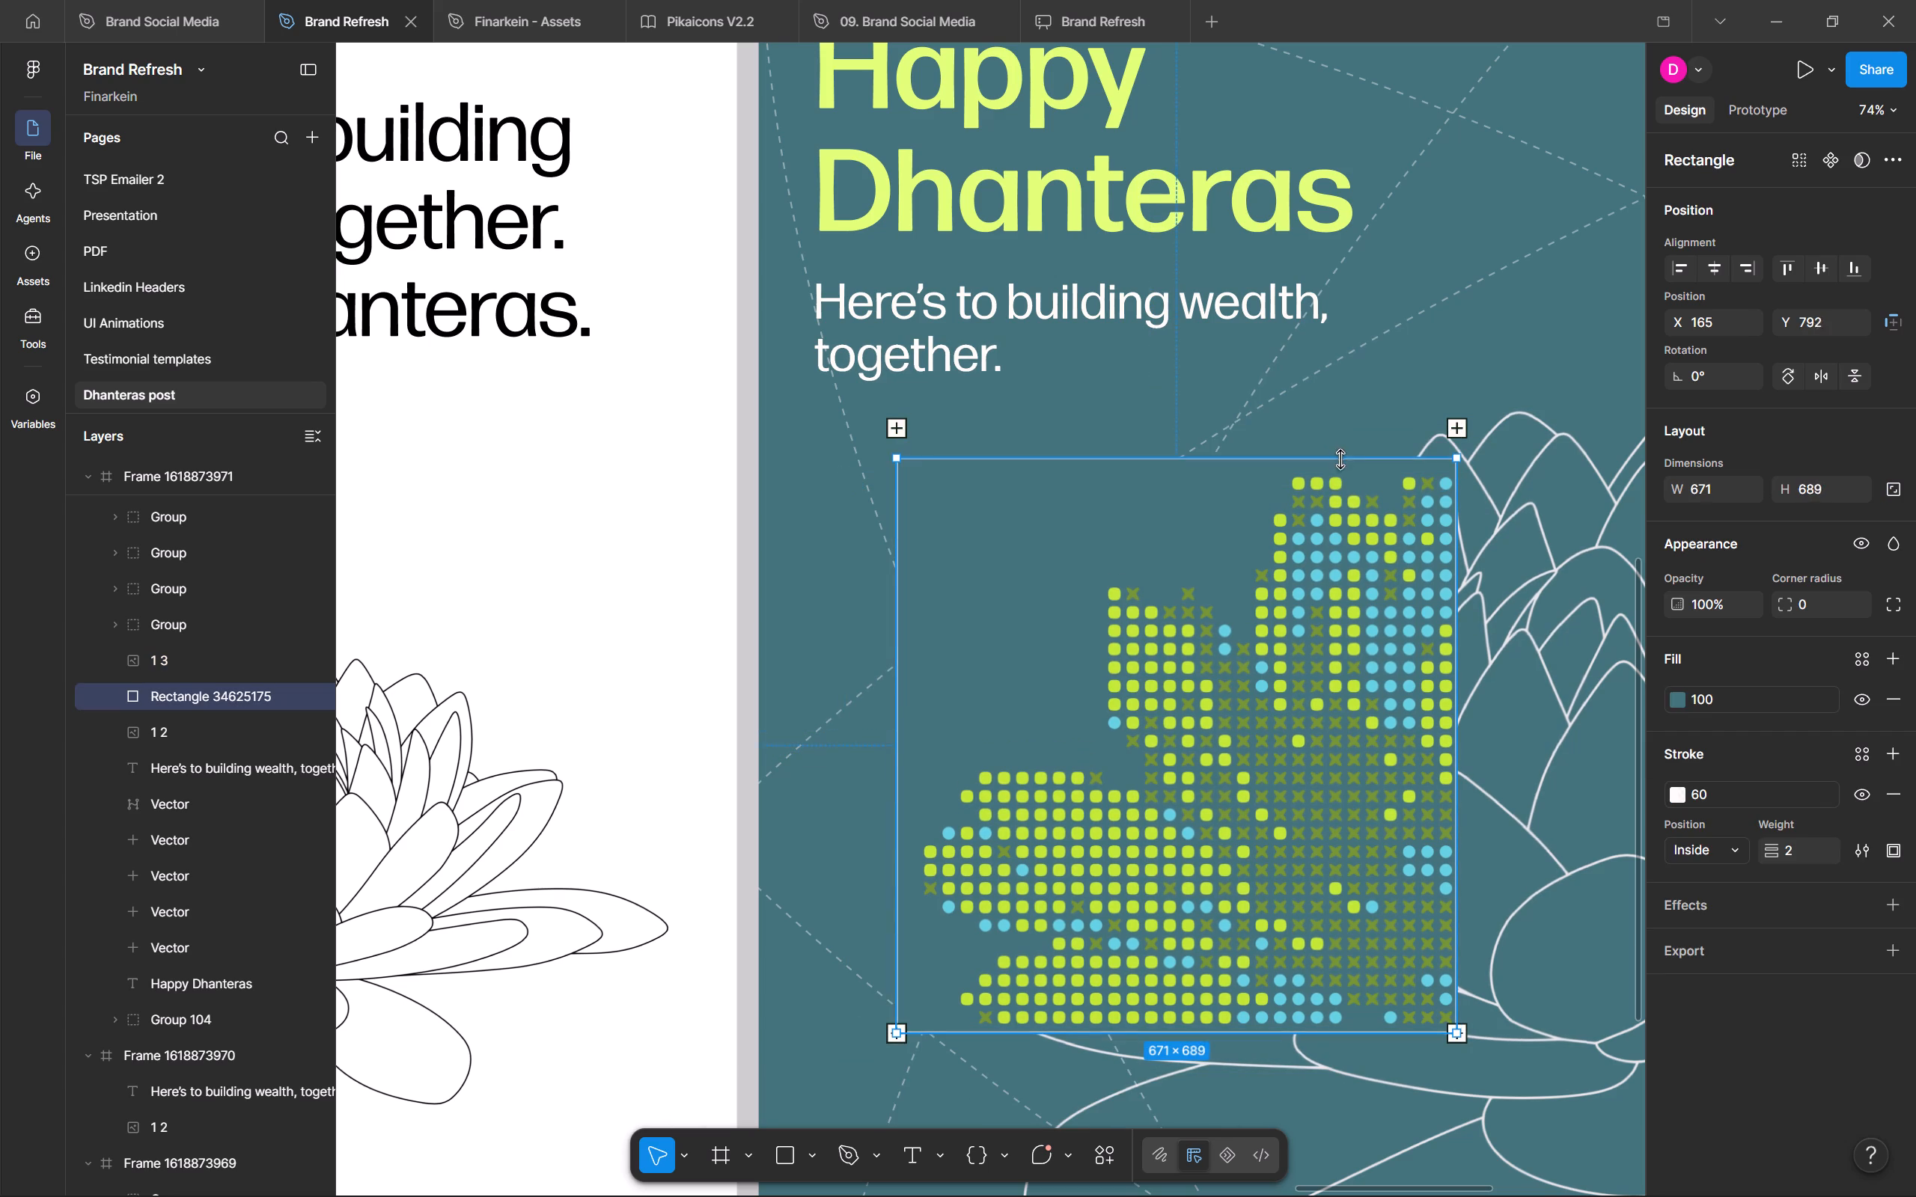
pyautogui.keyDown('ctrl'); pyautogui.moveTo(1341, 459); pyautogui.dragTo(1342, 470); pyautogui.keyUp('ctrl')
# Move the two upper plus markers down together onto the shortened rectangle's top corners.
pyautogui.keyDown('ctrl'); pyautogui.scroll(4, 1363, 454); pyautogui.keyUp('ctrl')
pyautogui.click(623, 421)
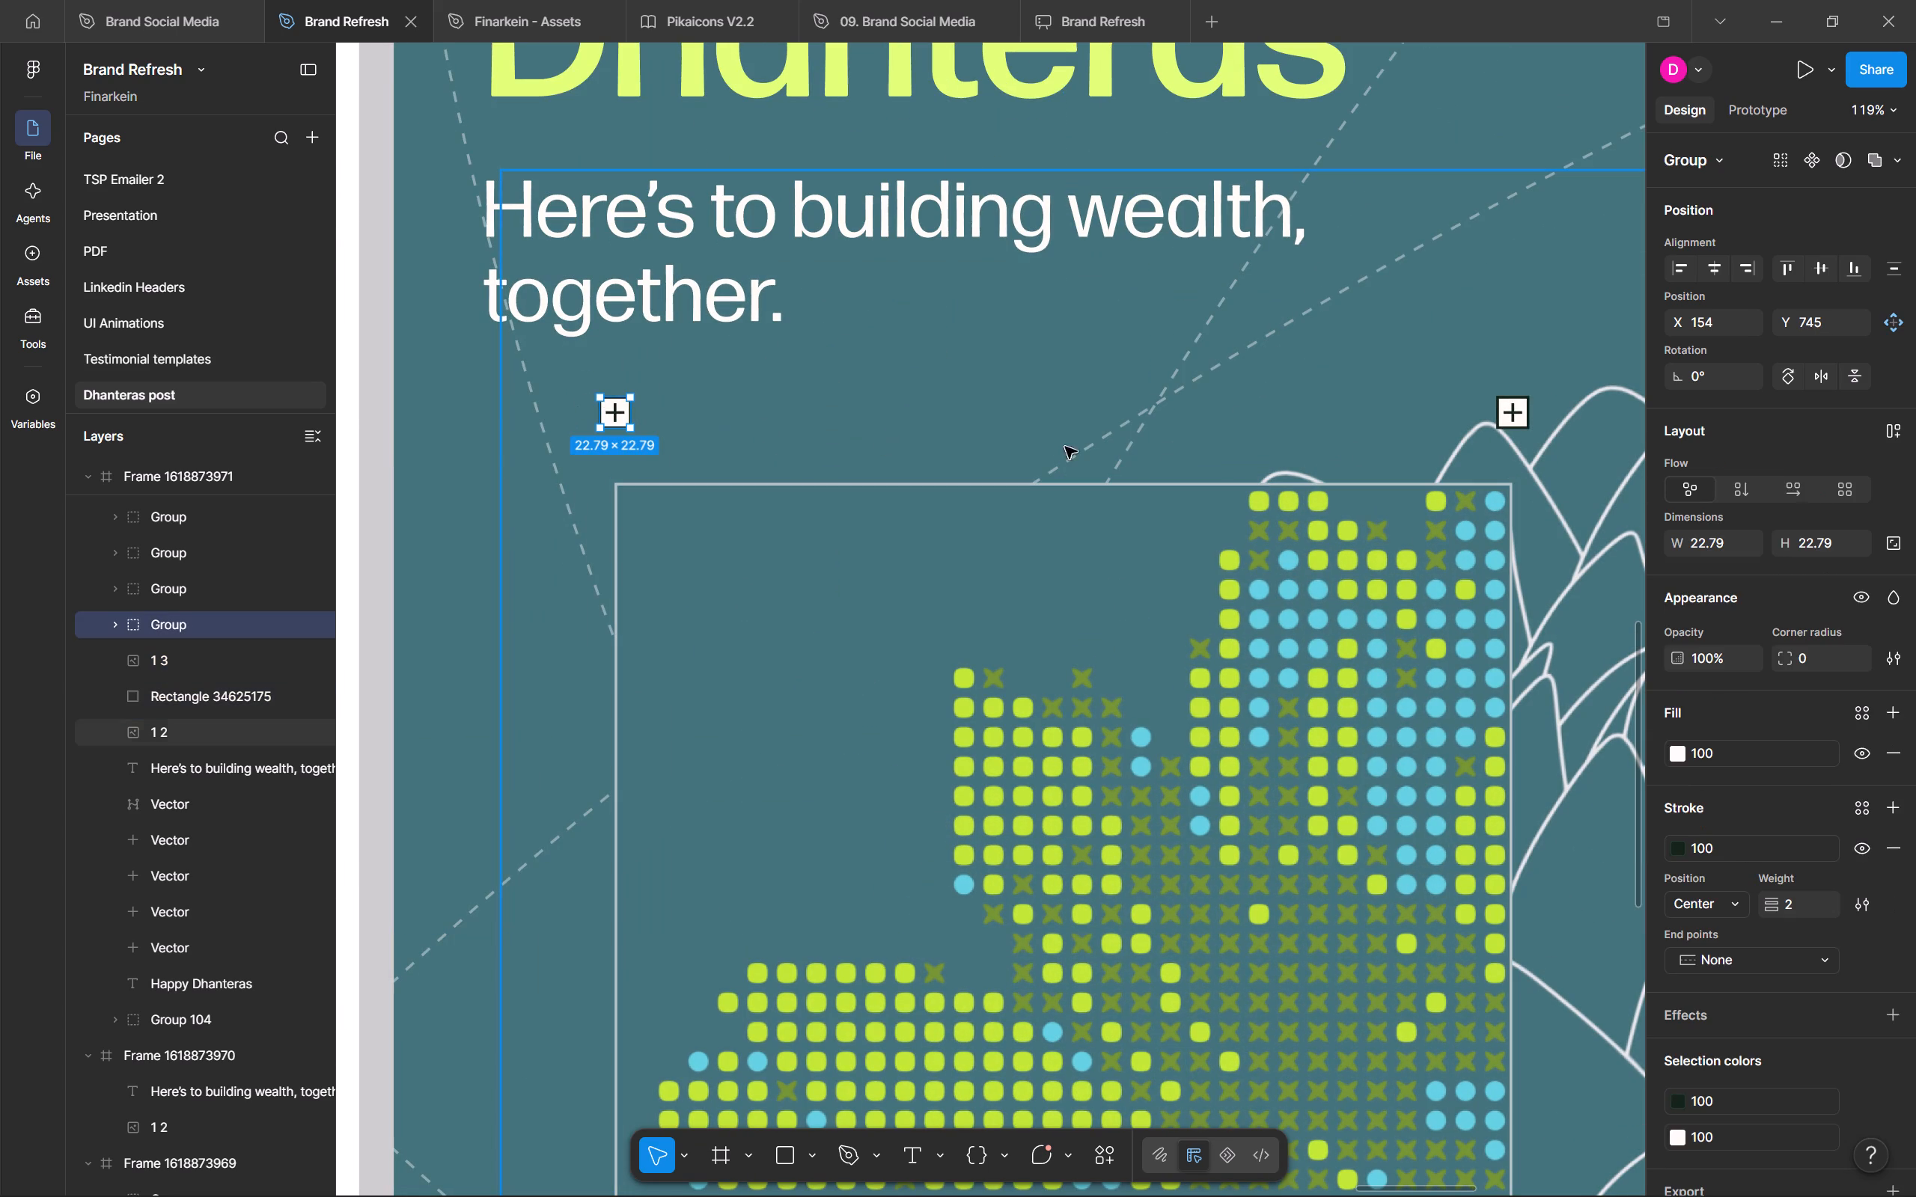
pyautogui.keyDown('shift'); pyautogui.click(1516, 421); pyautogui.keyUp('shift')
pyautogui.moveTo(1515, 411); pyautogui.dragTo(1512, 480)
pyautogui.keyDown('ctrl'); pyautogui.scroll(-11, 1505, 477); pyautogui.keyUp('ctrl')
pyautogui.moveTo(1486, 599); pyautogui.dragTo(1170, 500, button='middle')
pyautogui.click(1274, 1027)
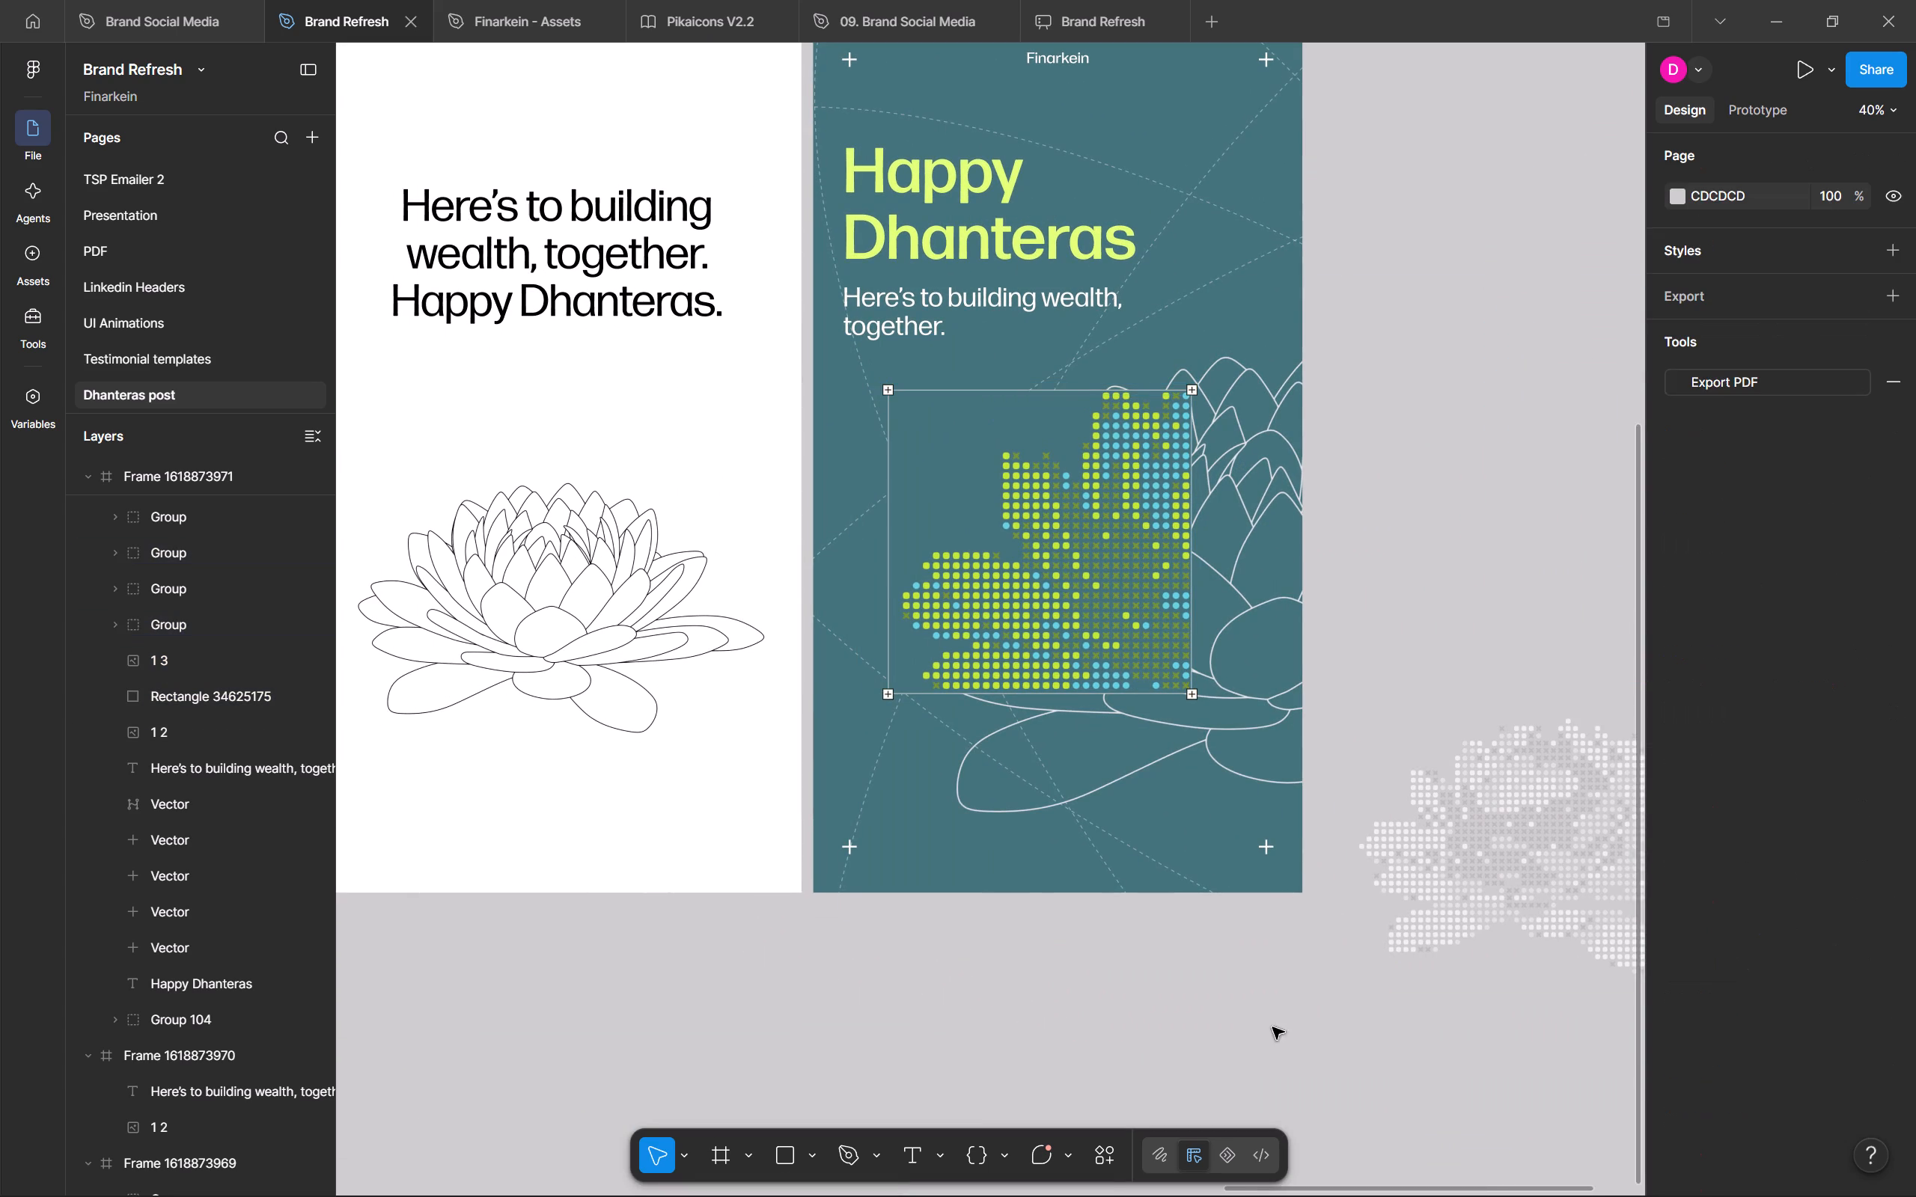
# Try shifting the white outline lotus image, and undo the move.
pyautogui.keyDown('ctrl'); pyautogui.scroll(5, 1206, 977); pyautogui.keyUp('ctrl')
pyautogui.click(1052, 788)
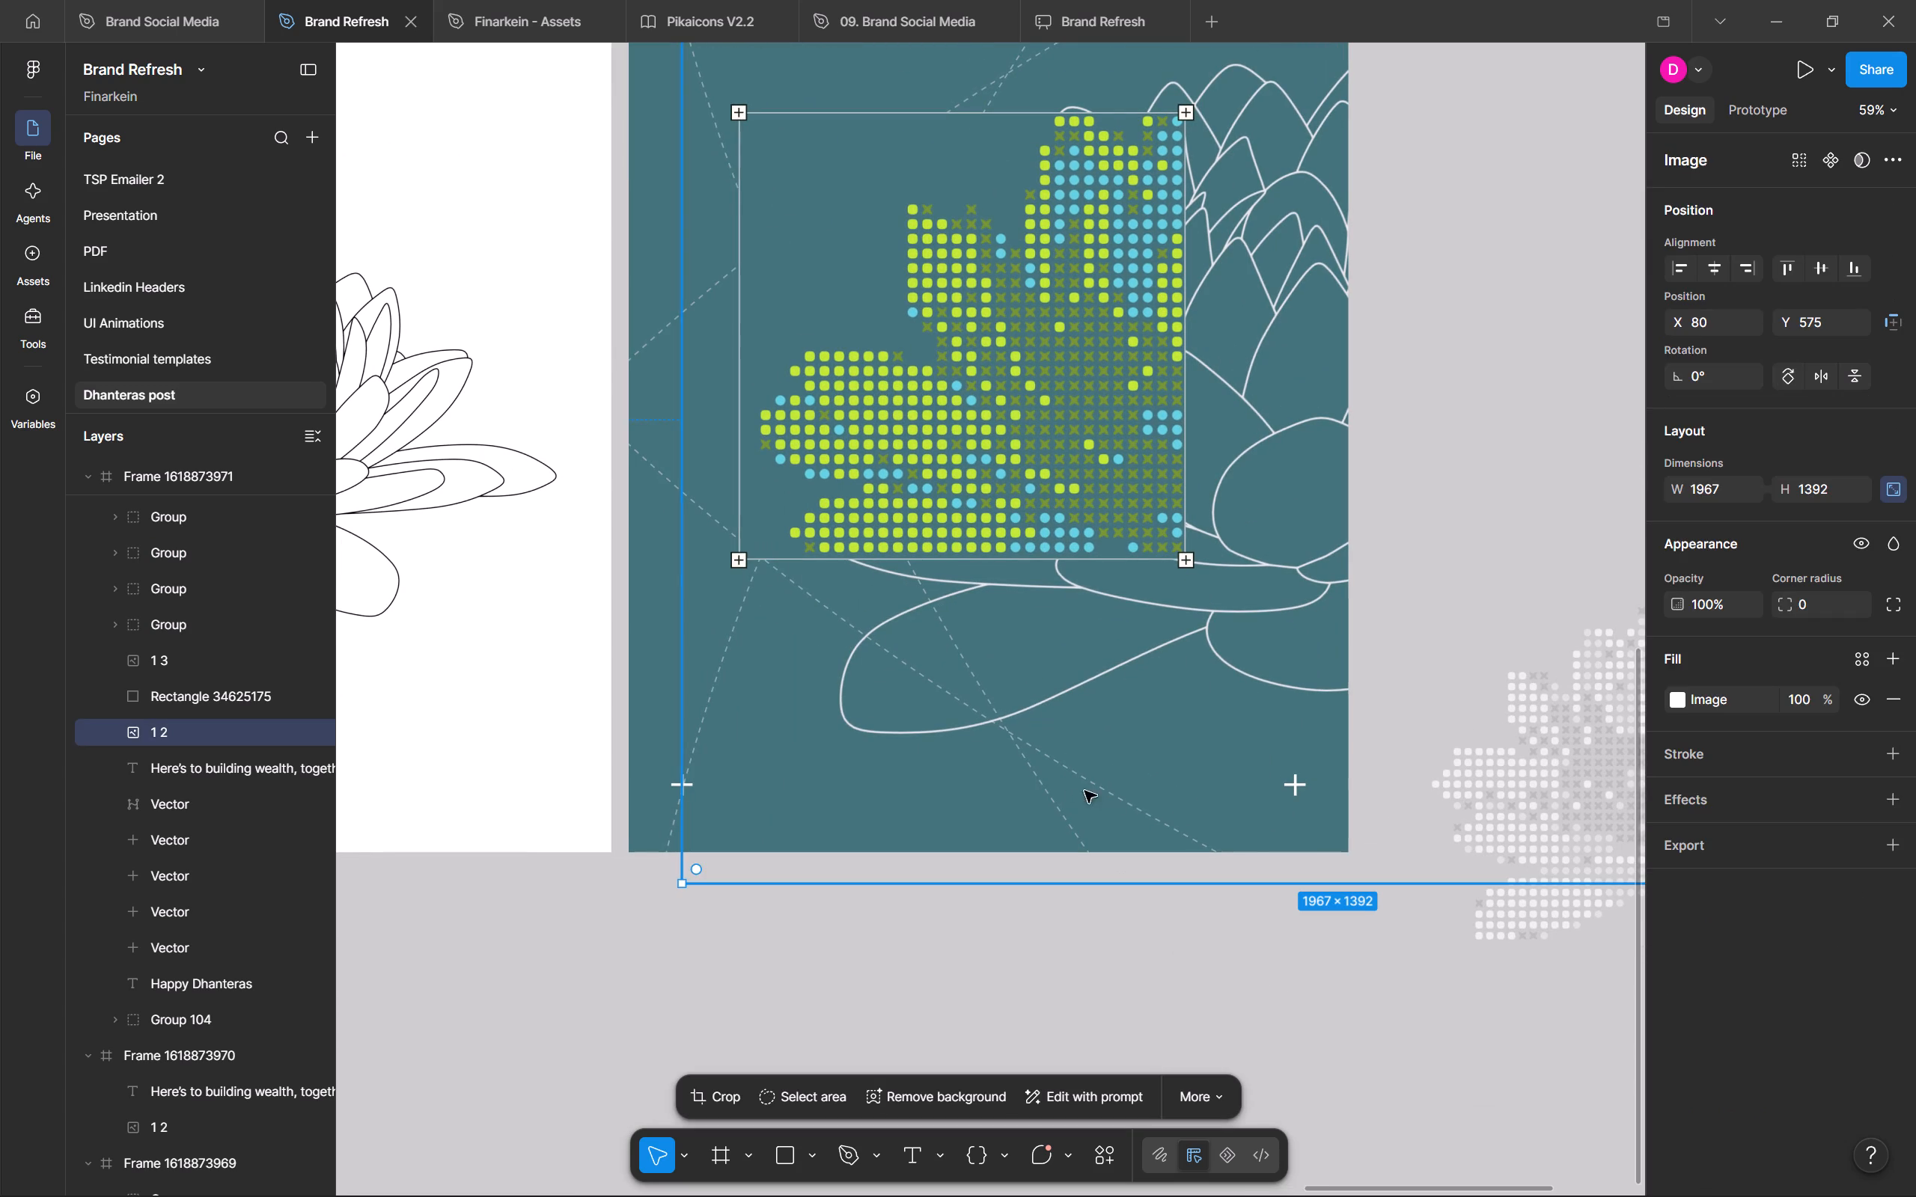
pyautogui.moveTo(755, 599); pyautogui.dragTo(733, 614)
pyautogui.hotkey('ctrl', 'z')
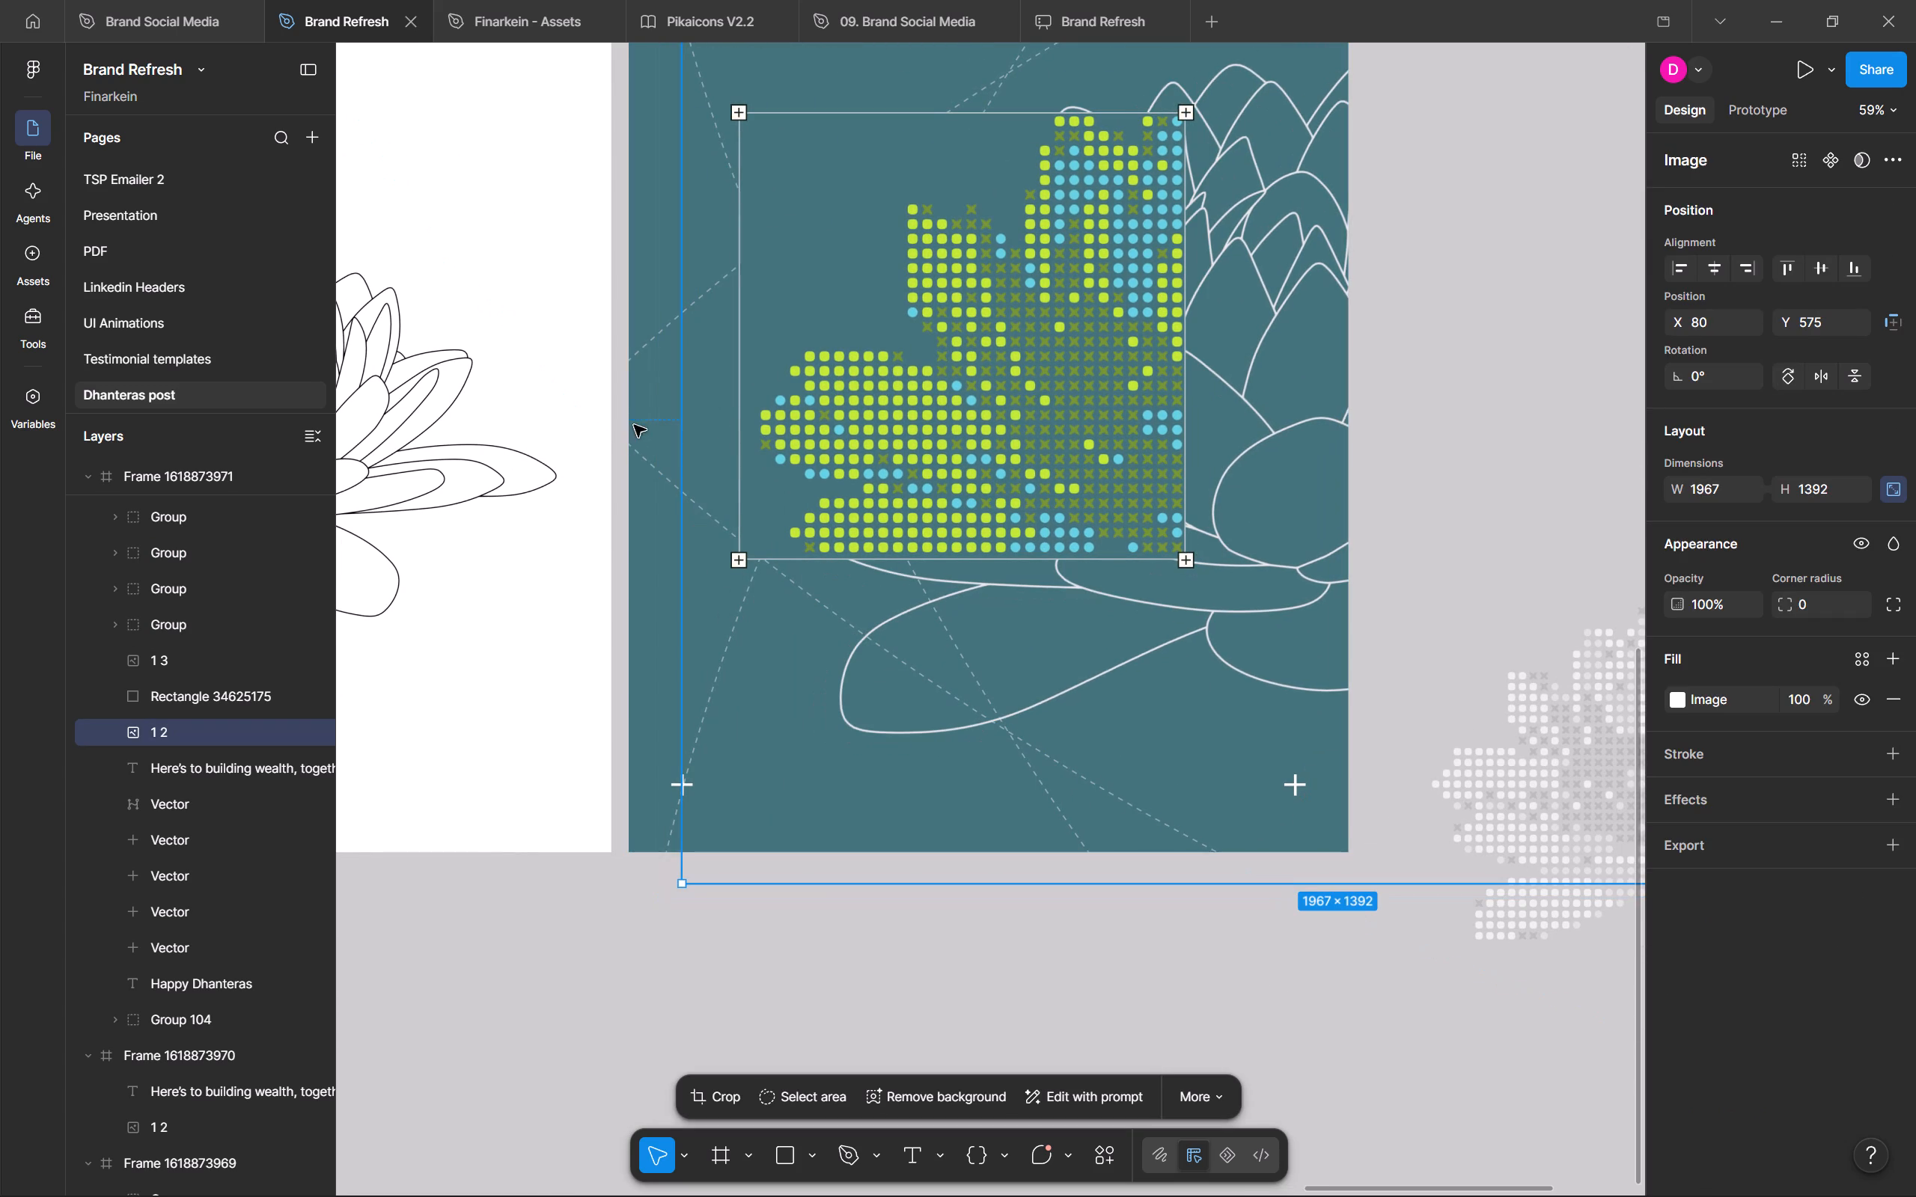
# Reposition the dashed ellipse group, Group 104, behind the teal post's content to about X -1240, Y -597.
pyautogui.click(645, 467)
pyautogui.click(653, 468)
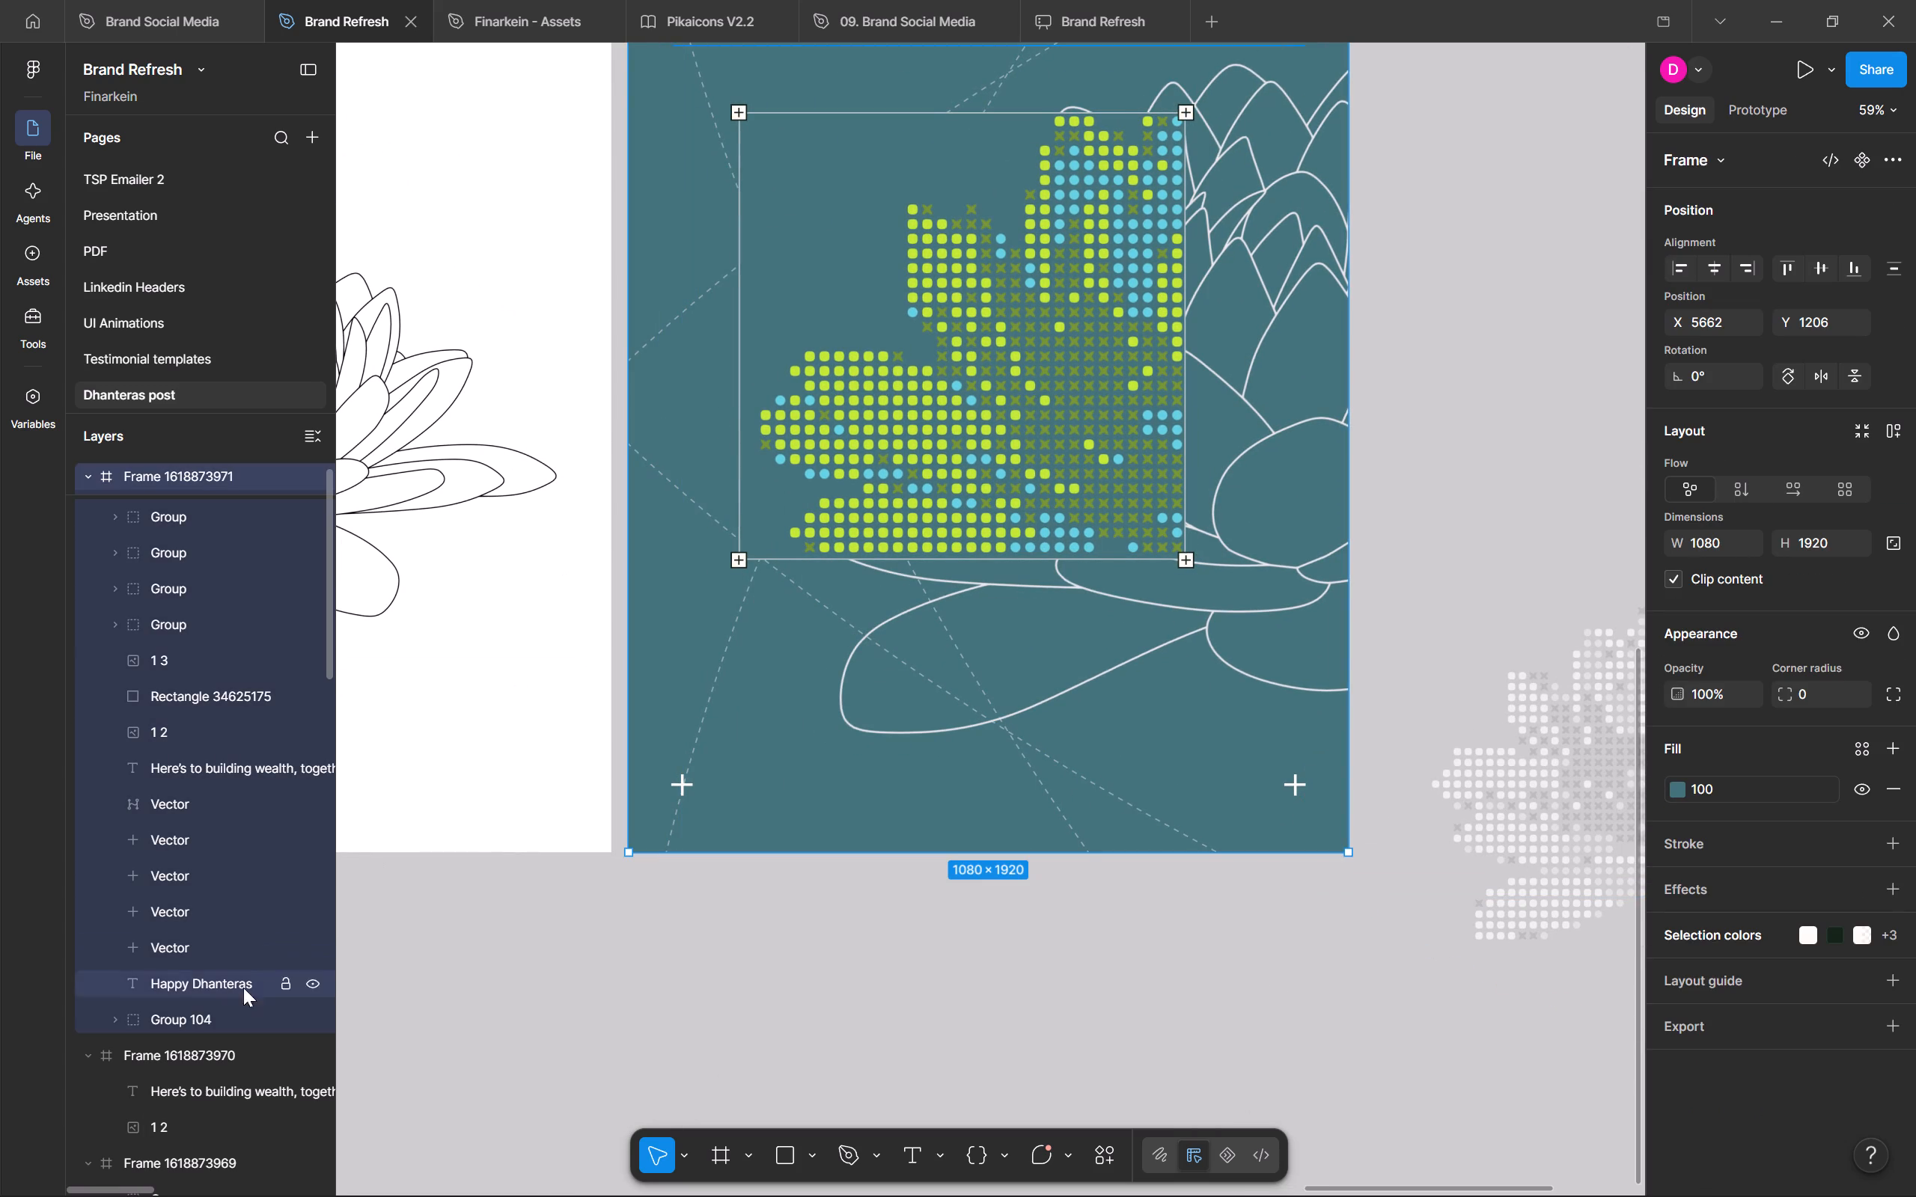
pyautogui.click(231, 1002)
pyautogui.keyDown('ctrl'); pyautogui.scroll(-6, 690, 576); pyautogui.keyUp('ctrl')
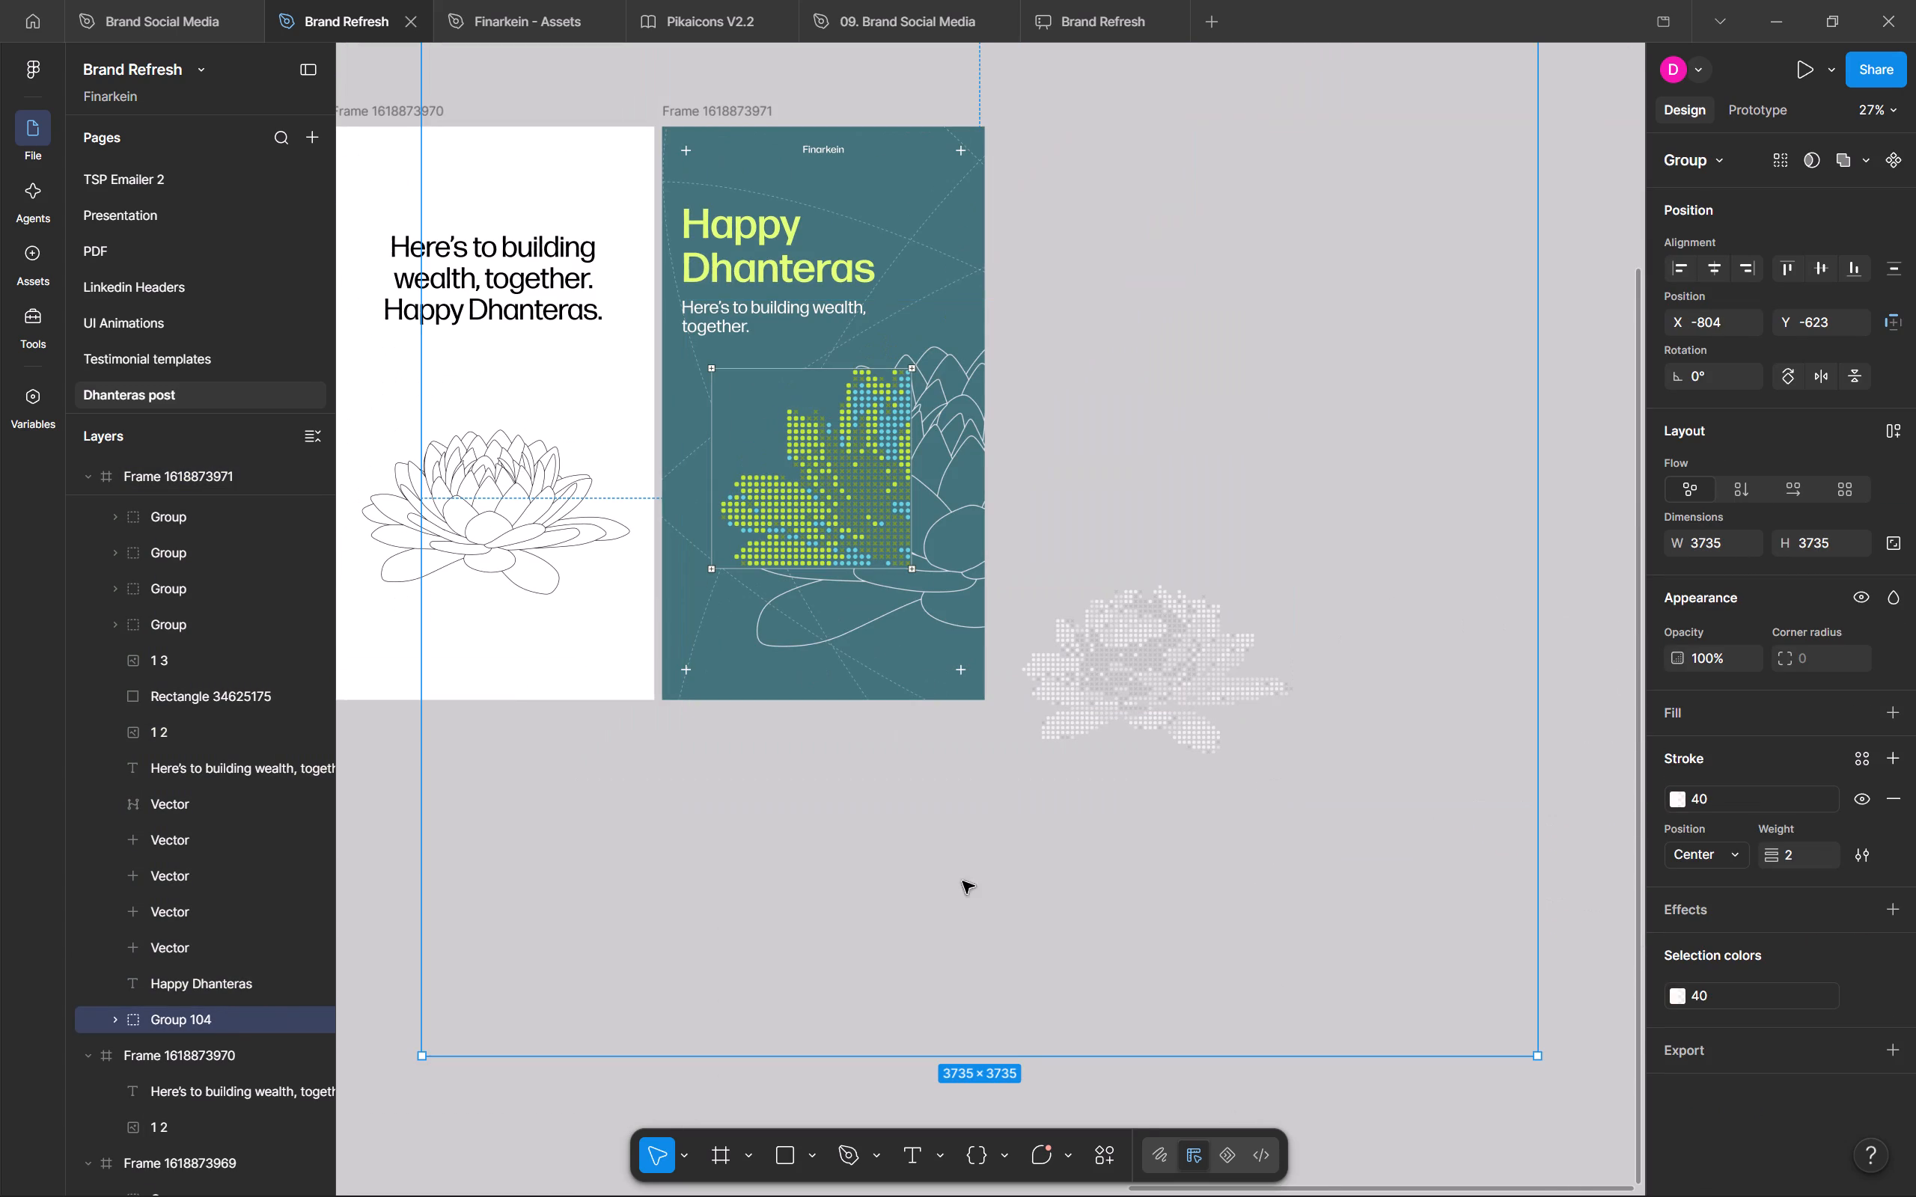
pyautogui.moveTo(951, 902); pyautogui.dragTo(873, 903)
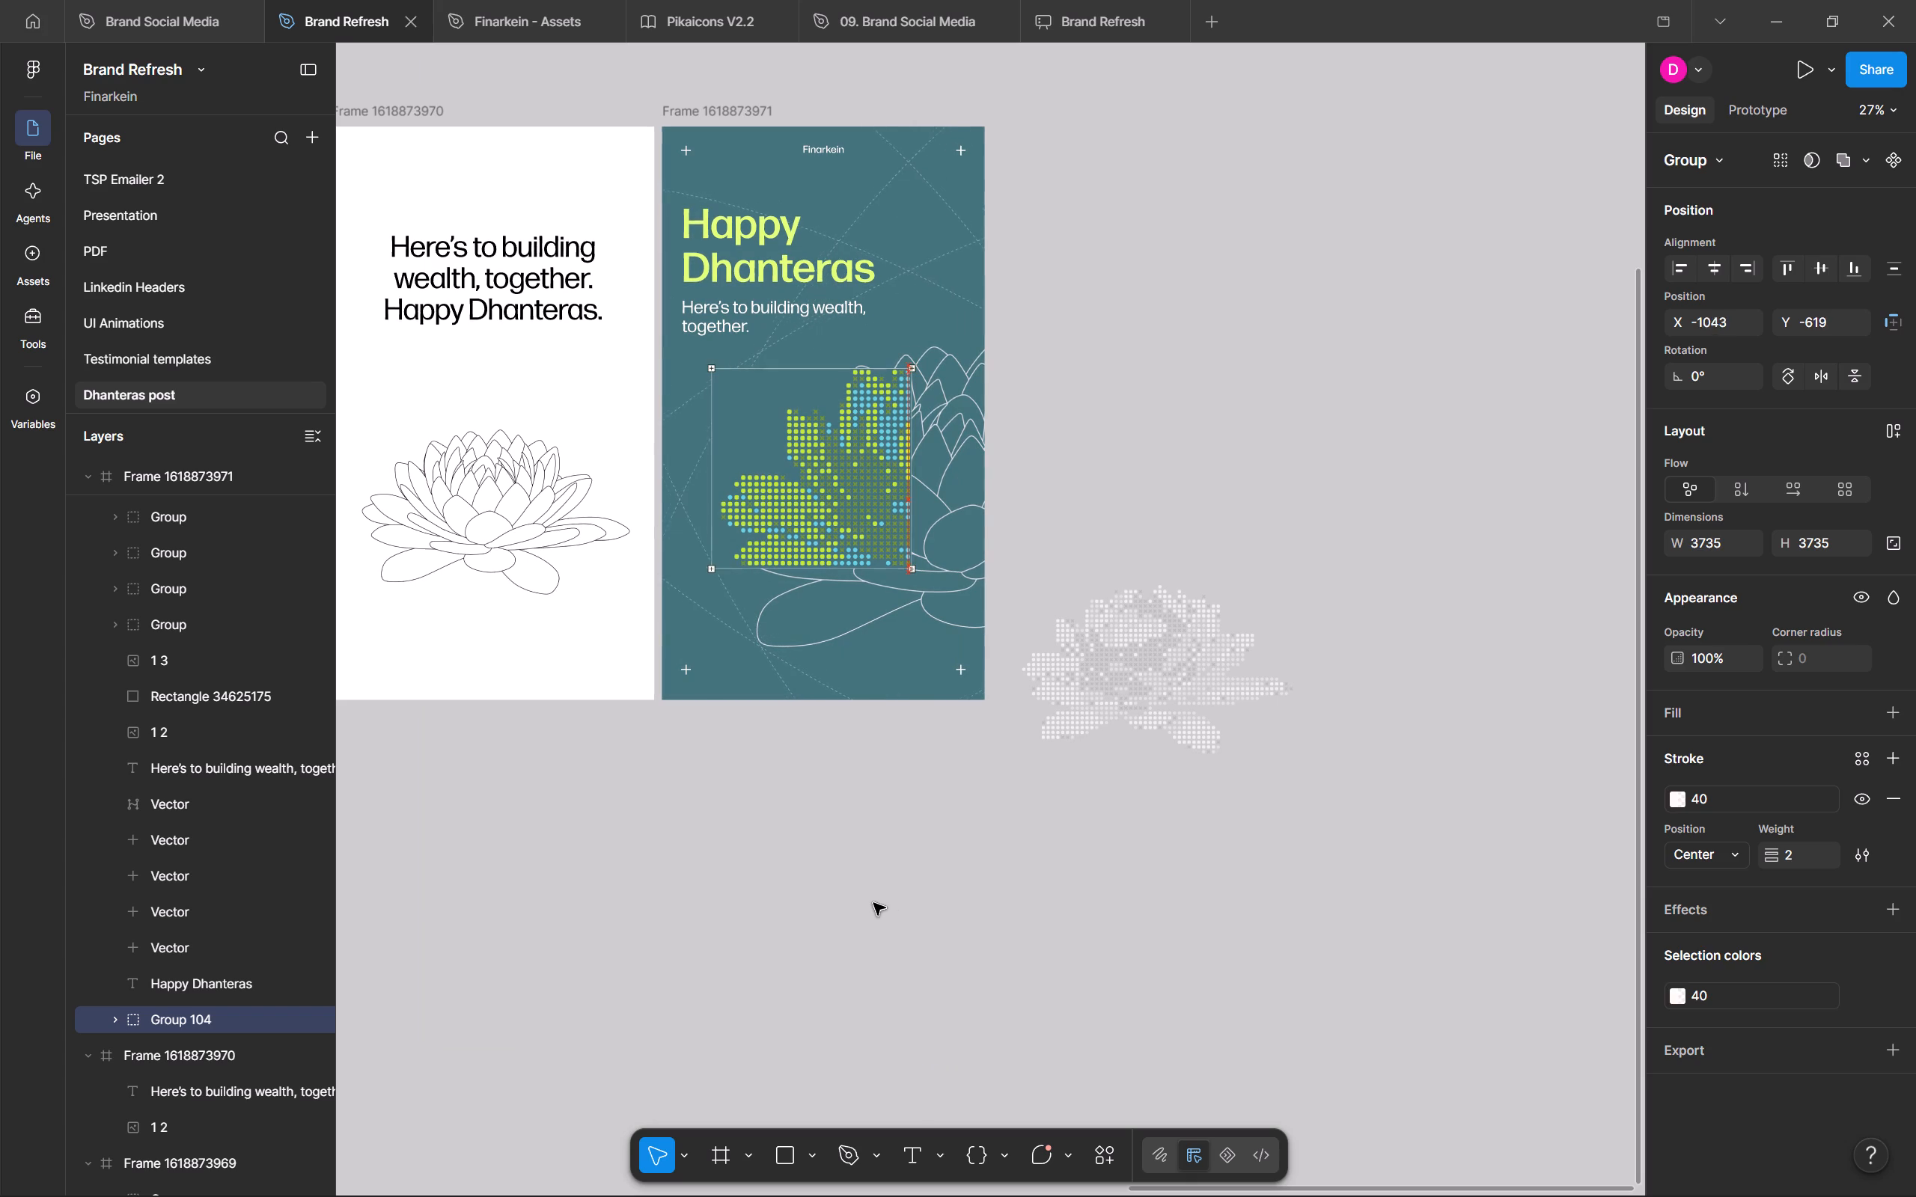
pyautogui.moveTo(873, 903); pyautogui.dragTo(825, 924)
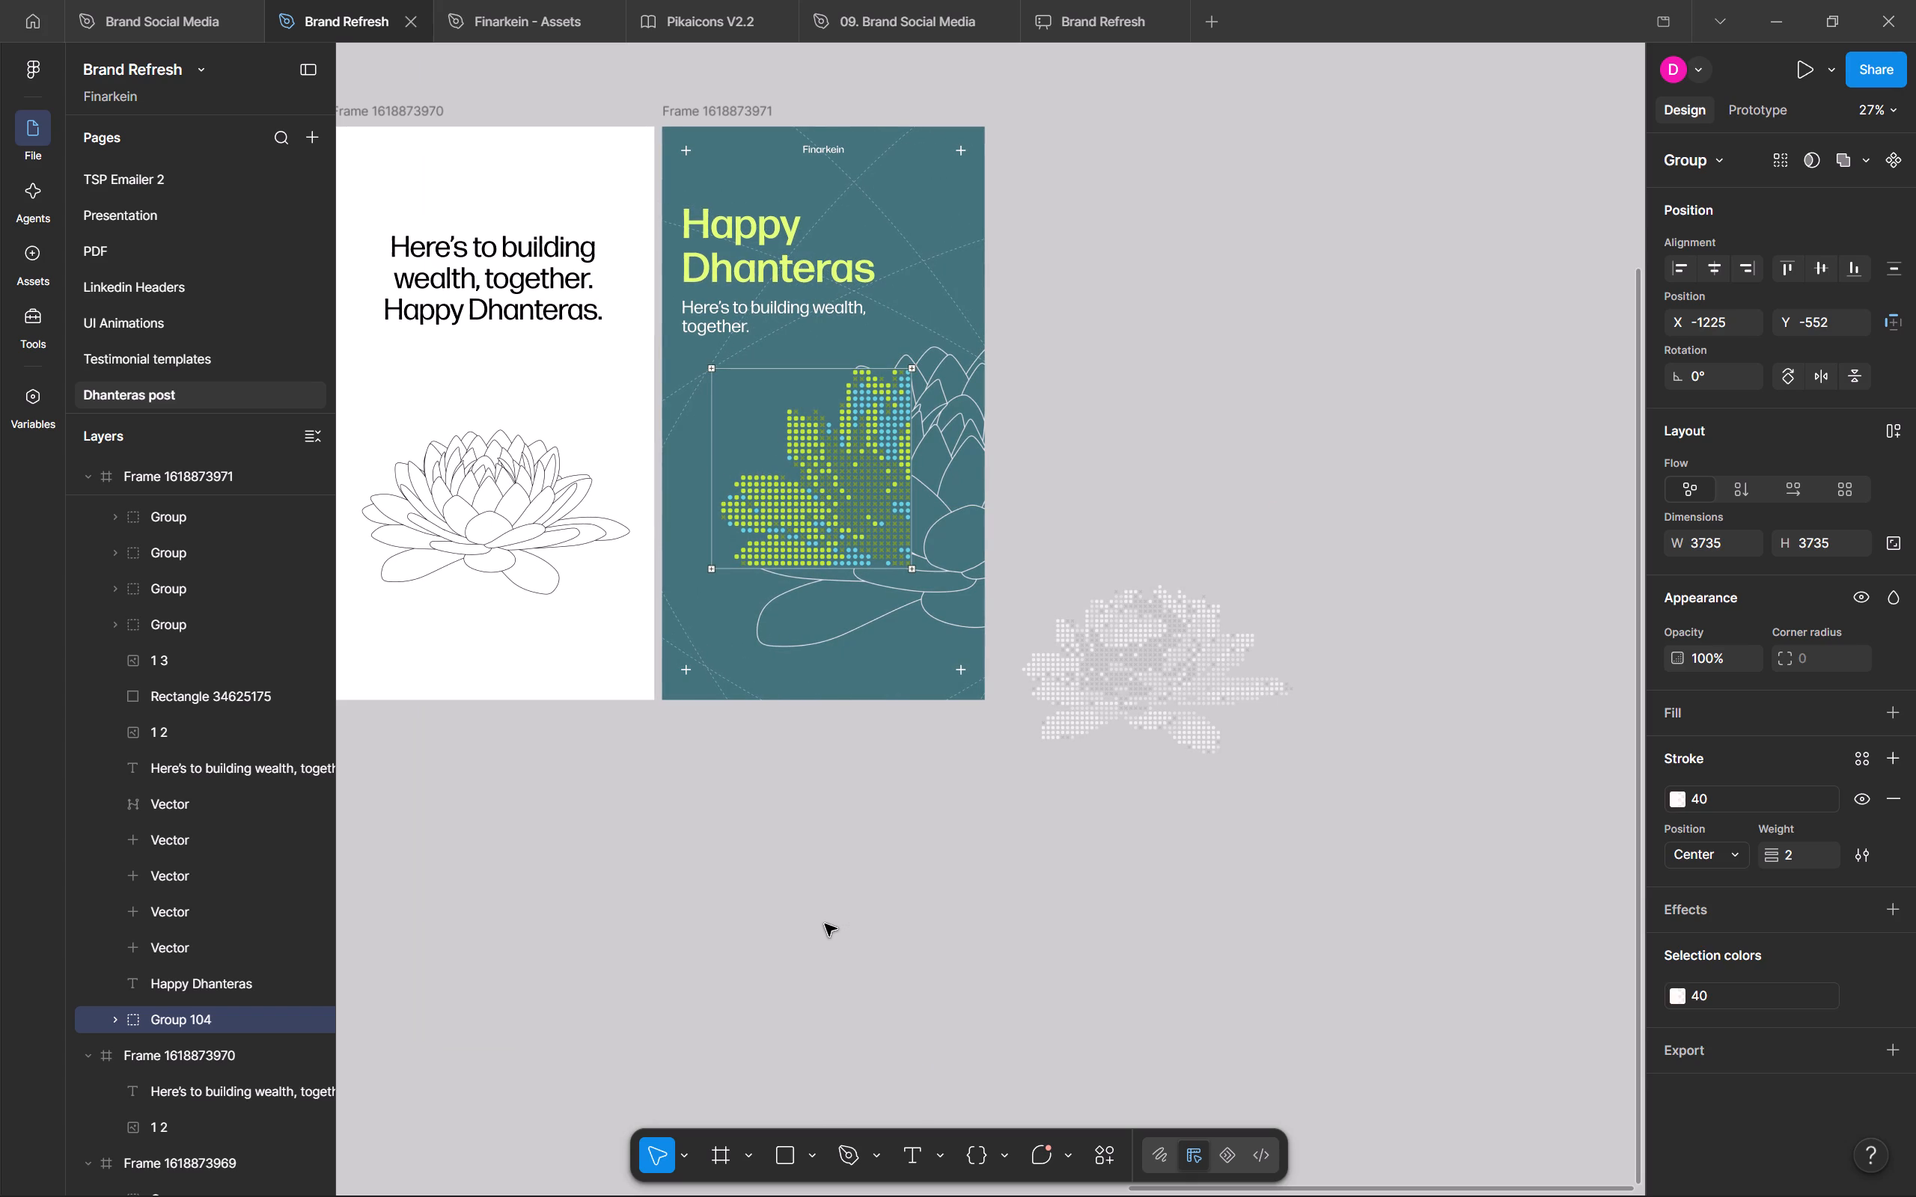
pyautogui.moveTo(825, 924); pyautogui.dragTo(841, 910)
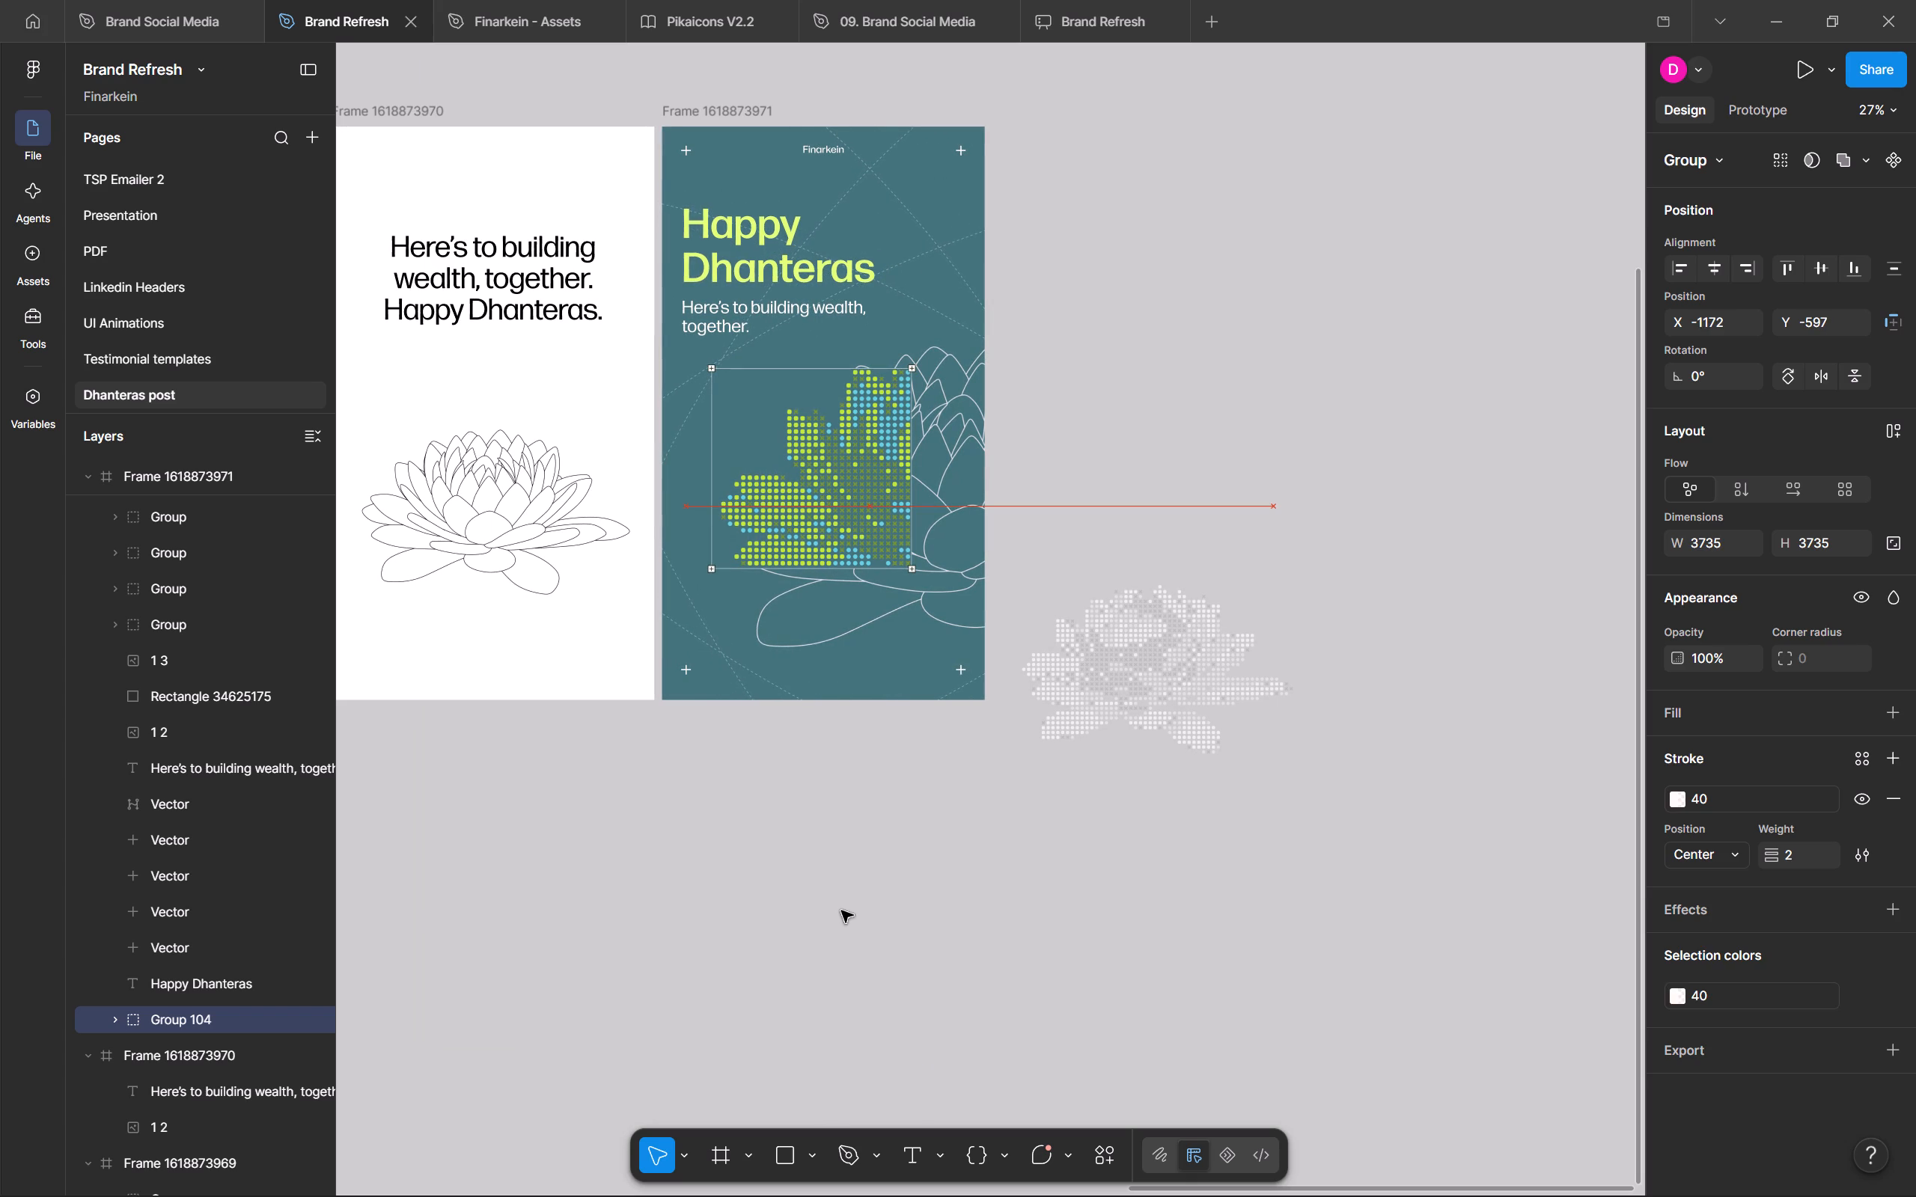
pyautogui.moveTo(841, 910); pyautogui.dragTo(821, 912)
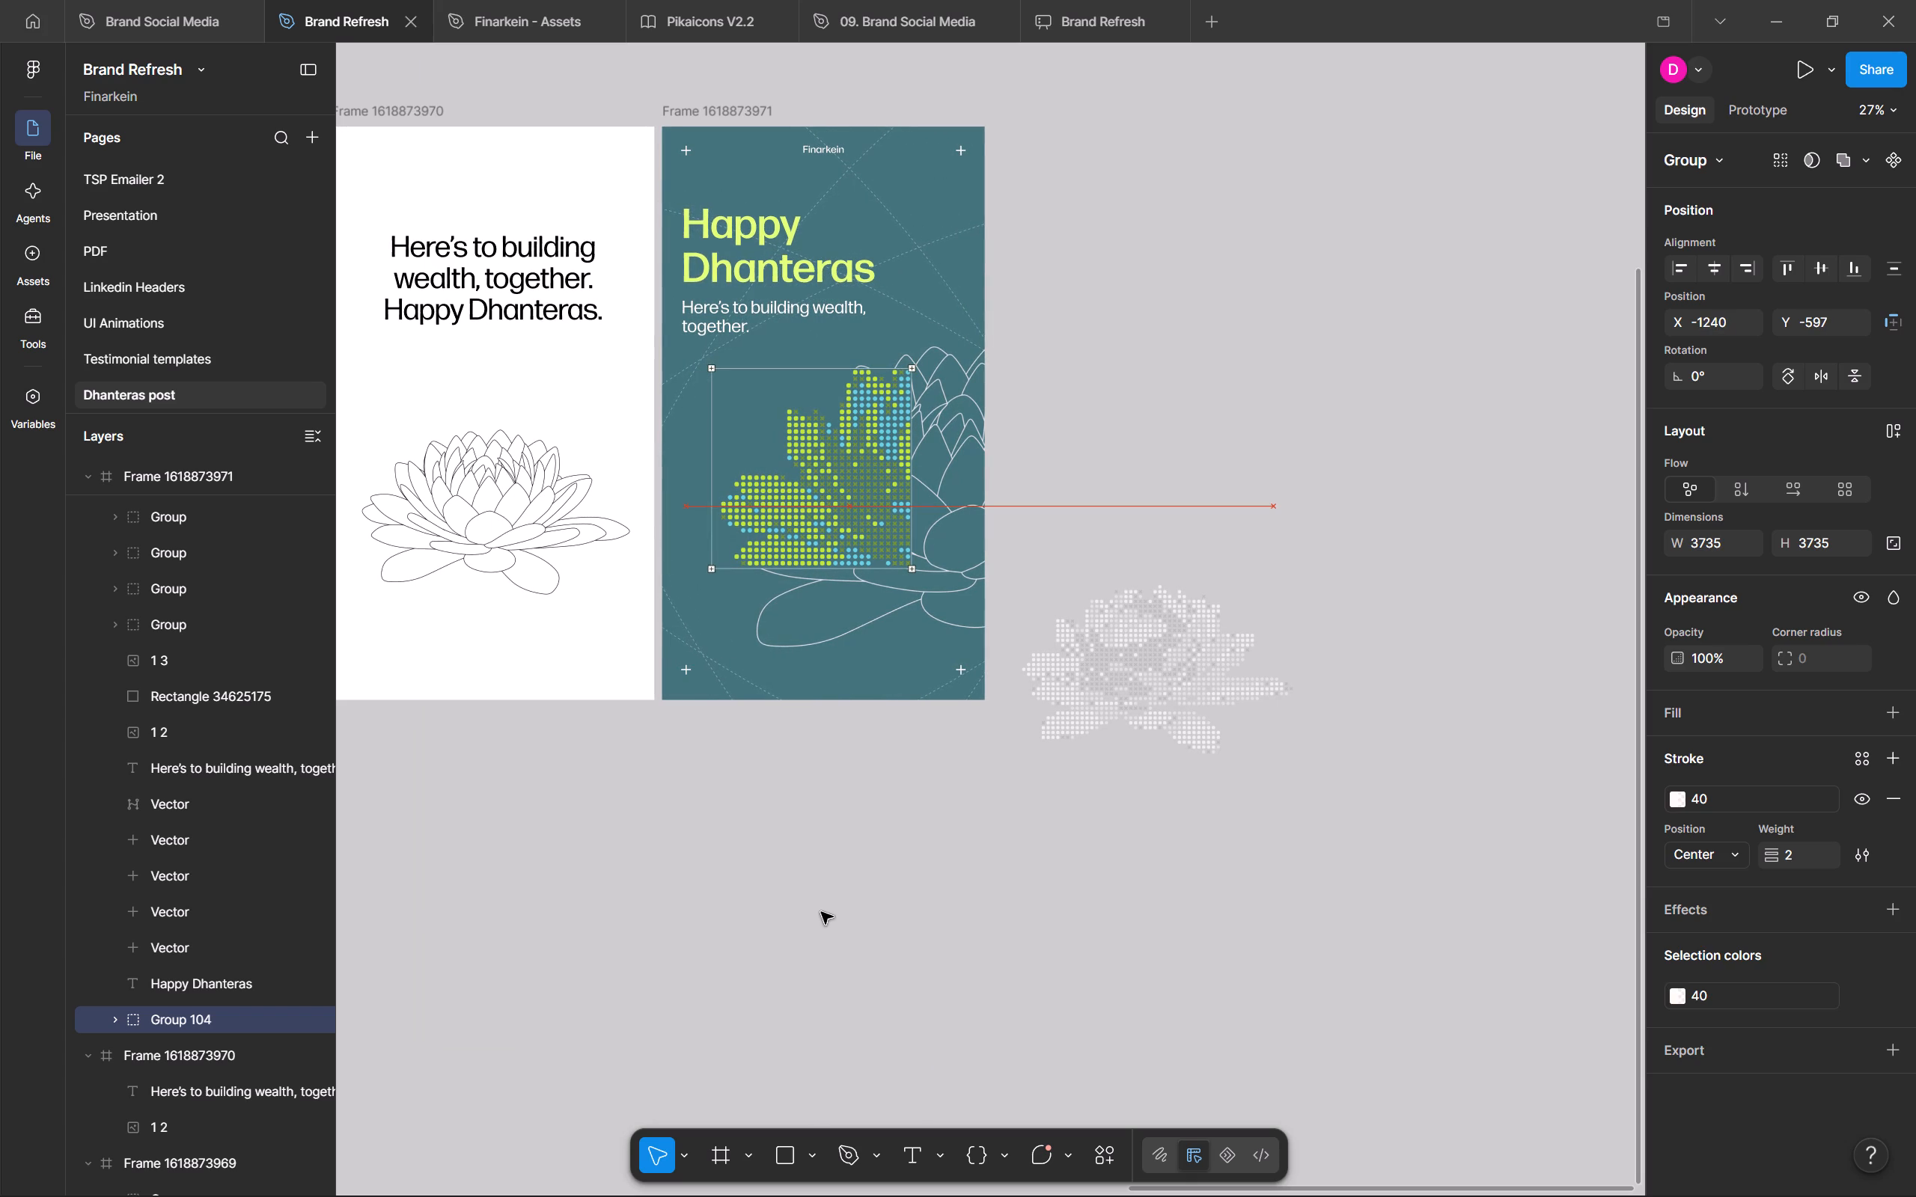
pyautogui.moveTo(821, 912); pyautogui.dragTo(822, 911)
pyautogui.click(824, 911)
pyautogui.keyDown('ctrl'); pyautogui.scroll(5, 787, 765); pyautogui.keyUp('ctrl')
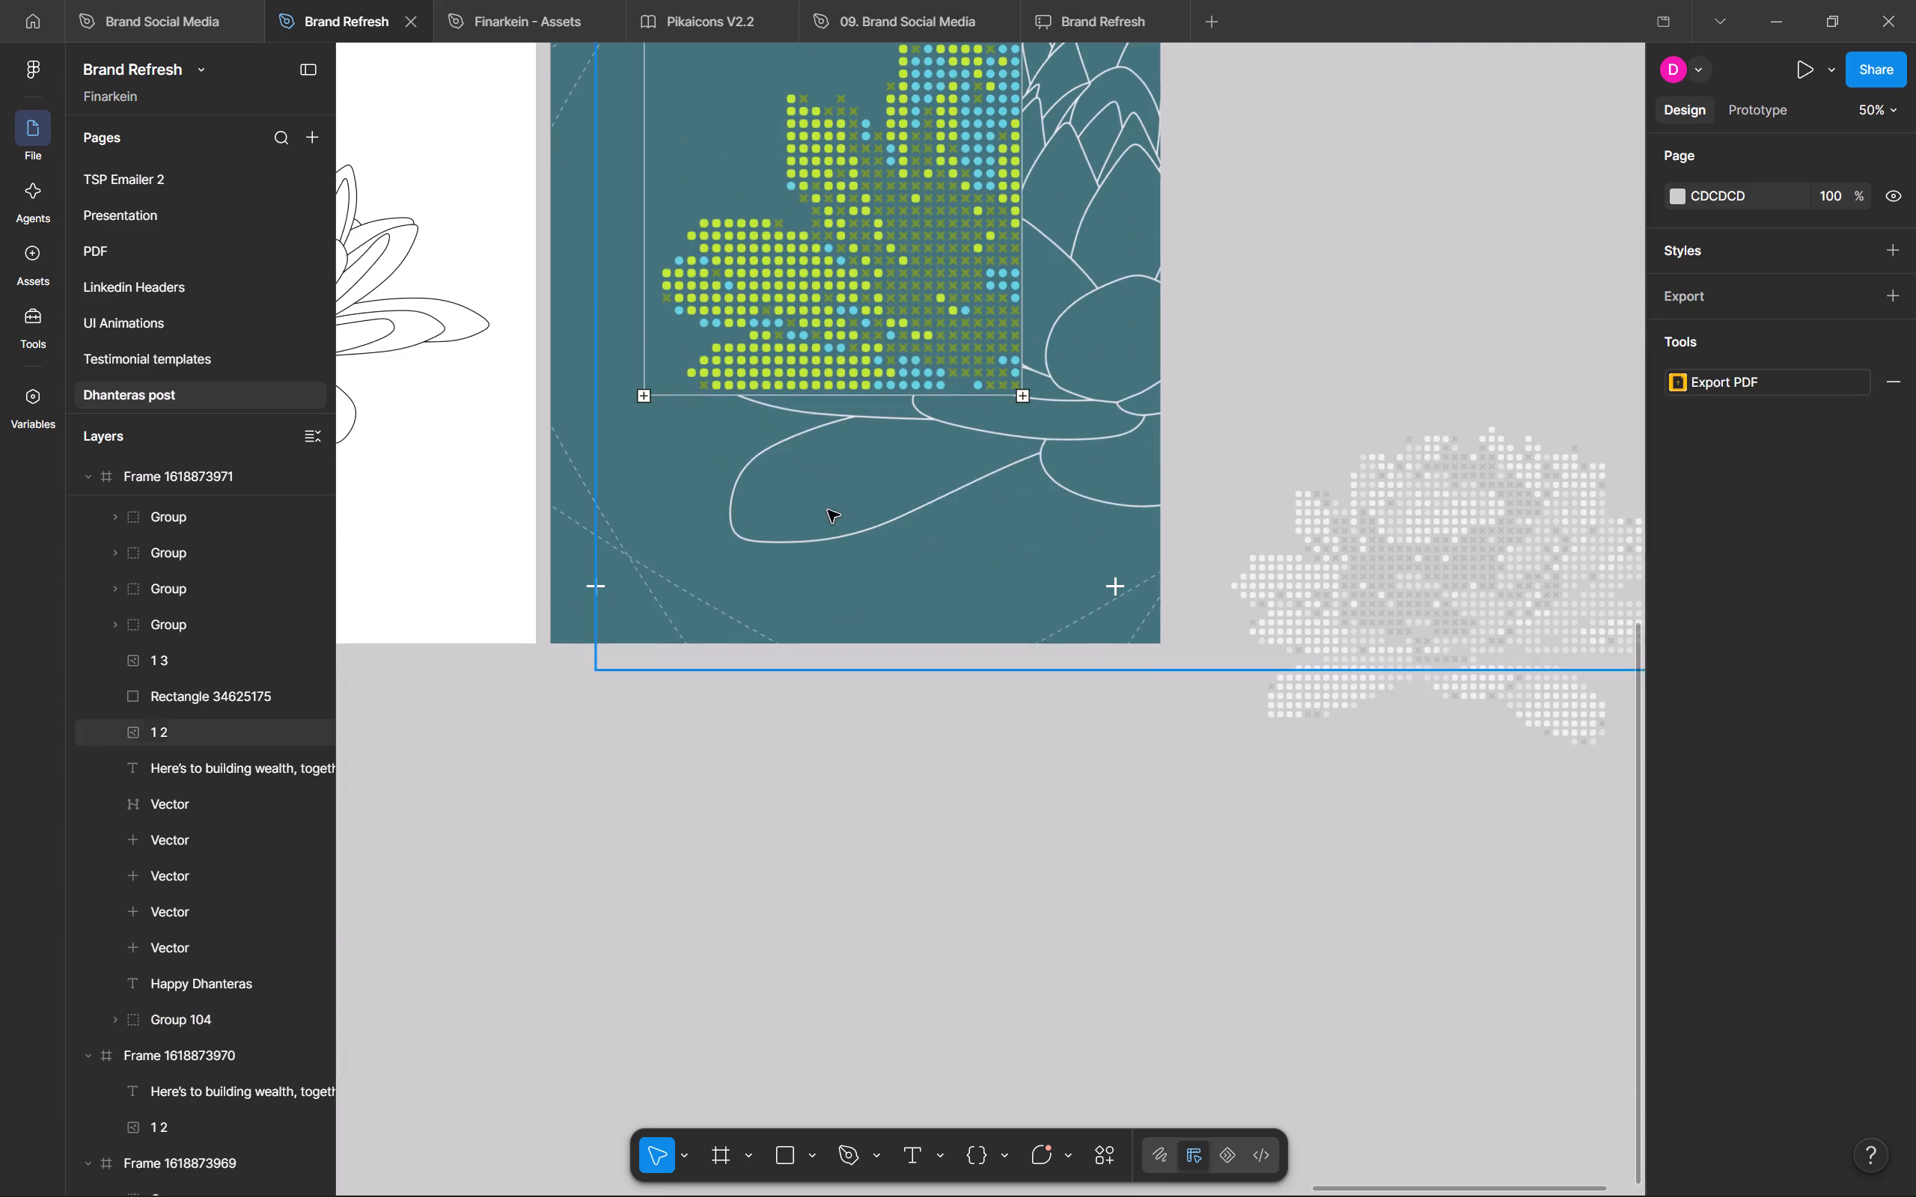
pyautogui.moveTo(828, 510); pyautogui.dragTo(736, 966, button='middle')
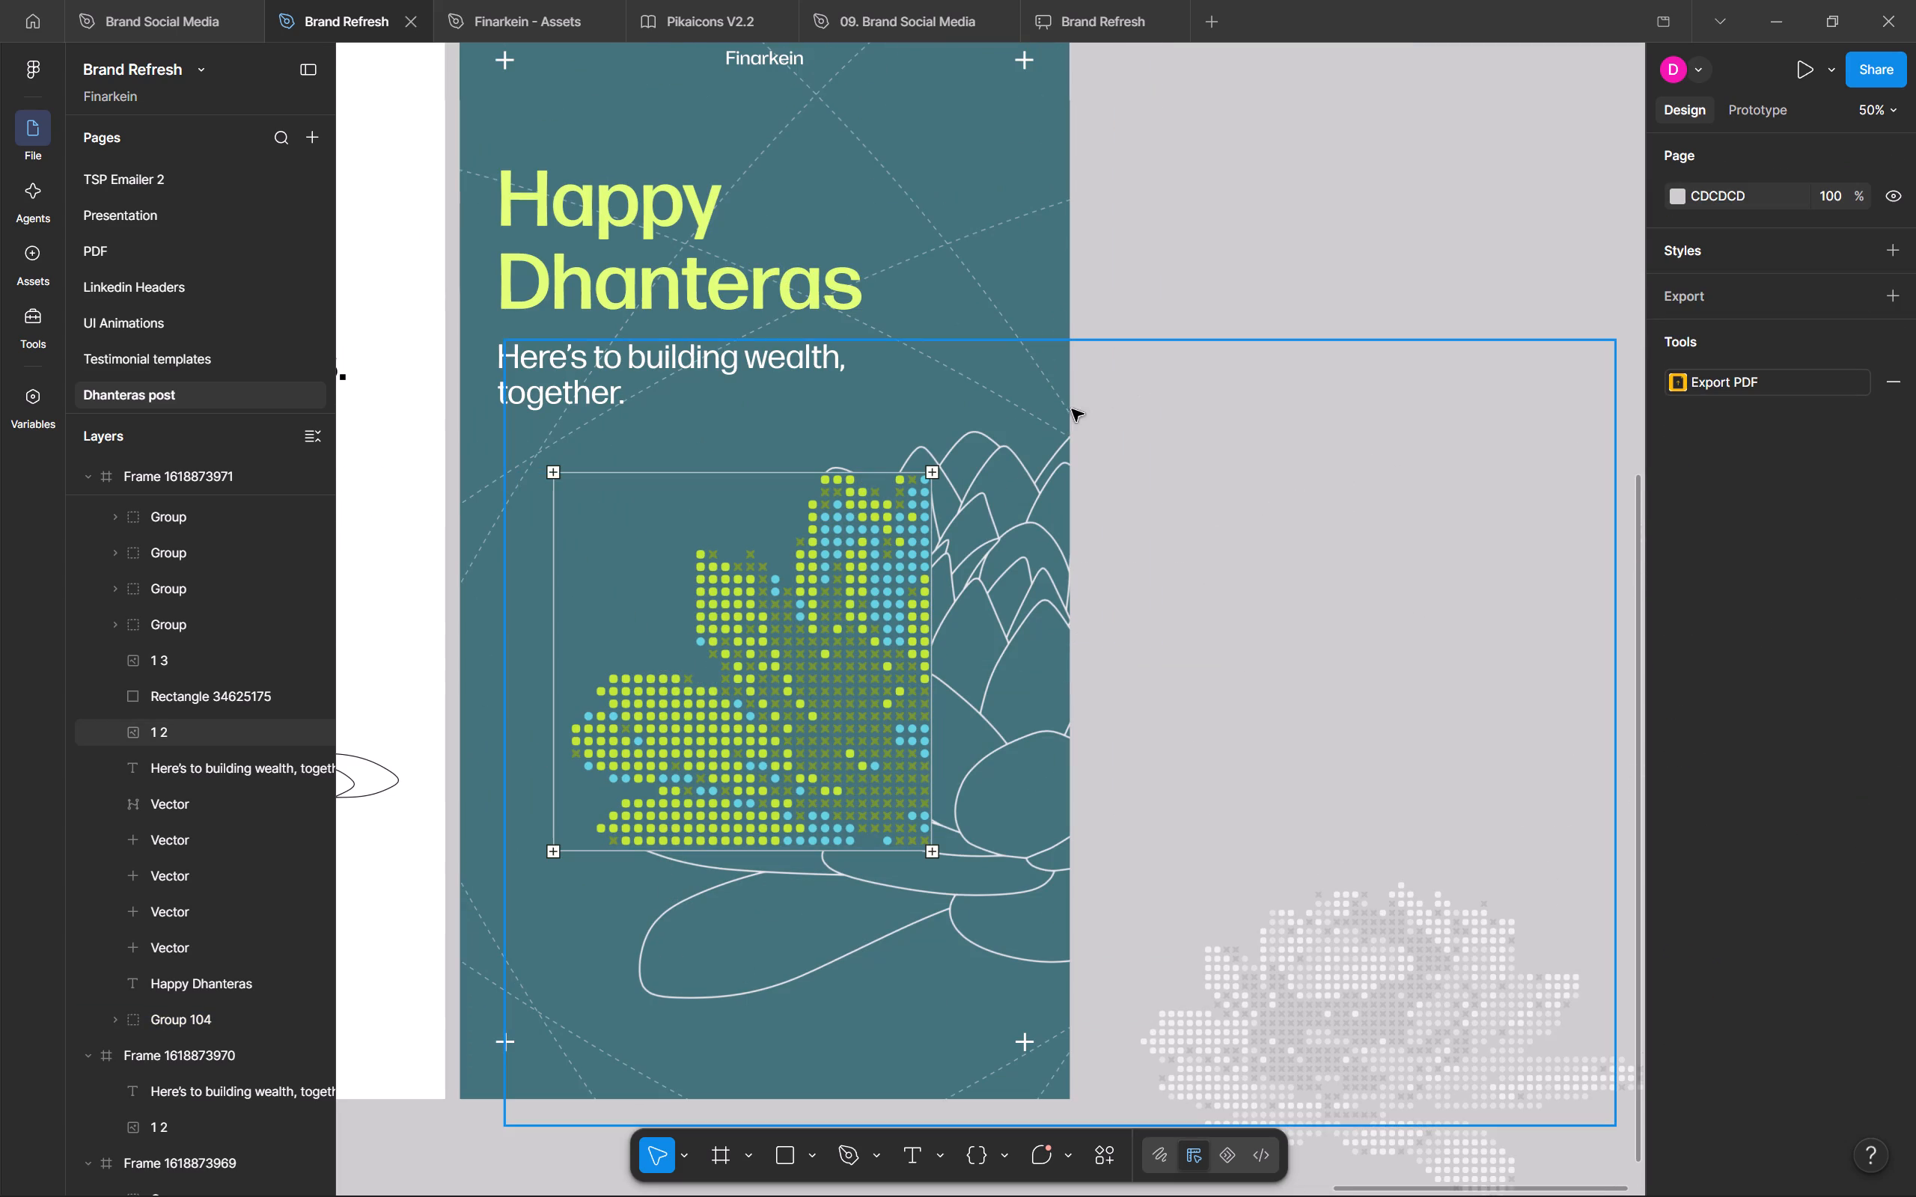
# Draw a 1080-wide horizontal line across the teal post, just above the outlined rectangle's top edge.
pyautogui.keyDown('ctrl'); pyautogui.scroll(-2, 1154, 704); pyautogui.keyUp('ctrl')
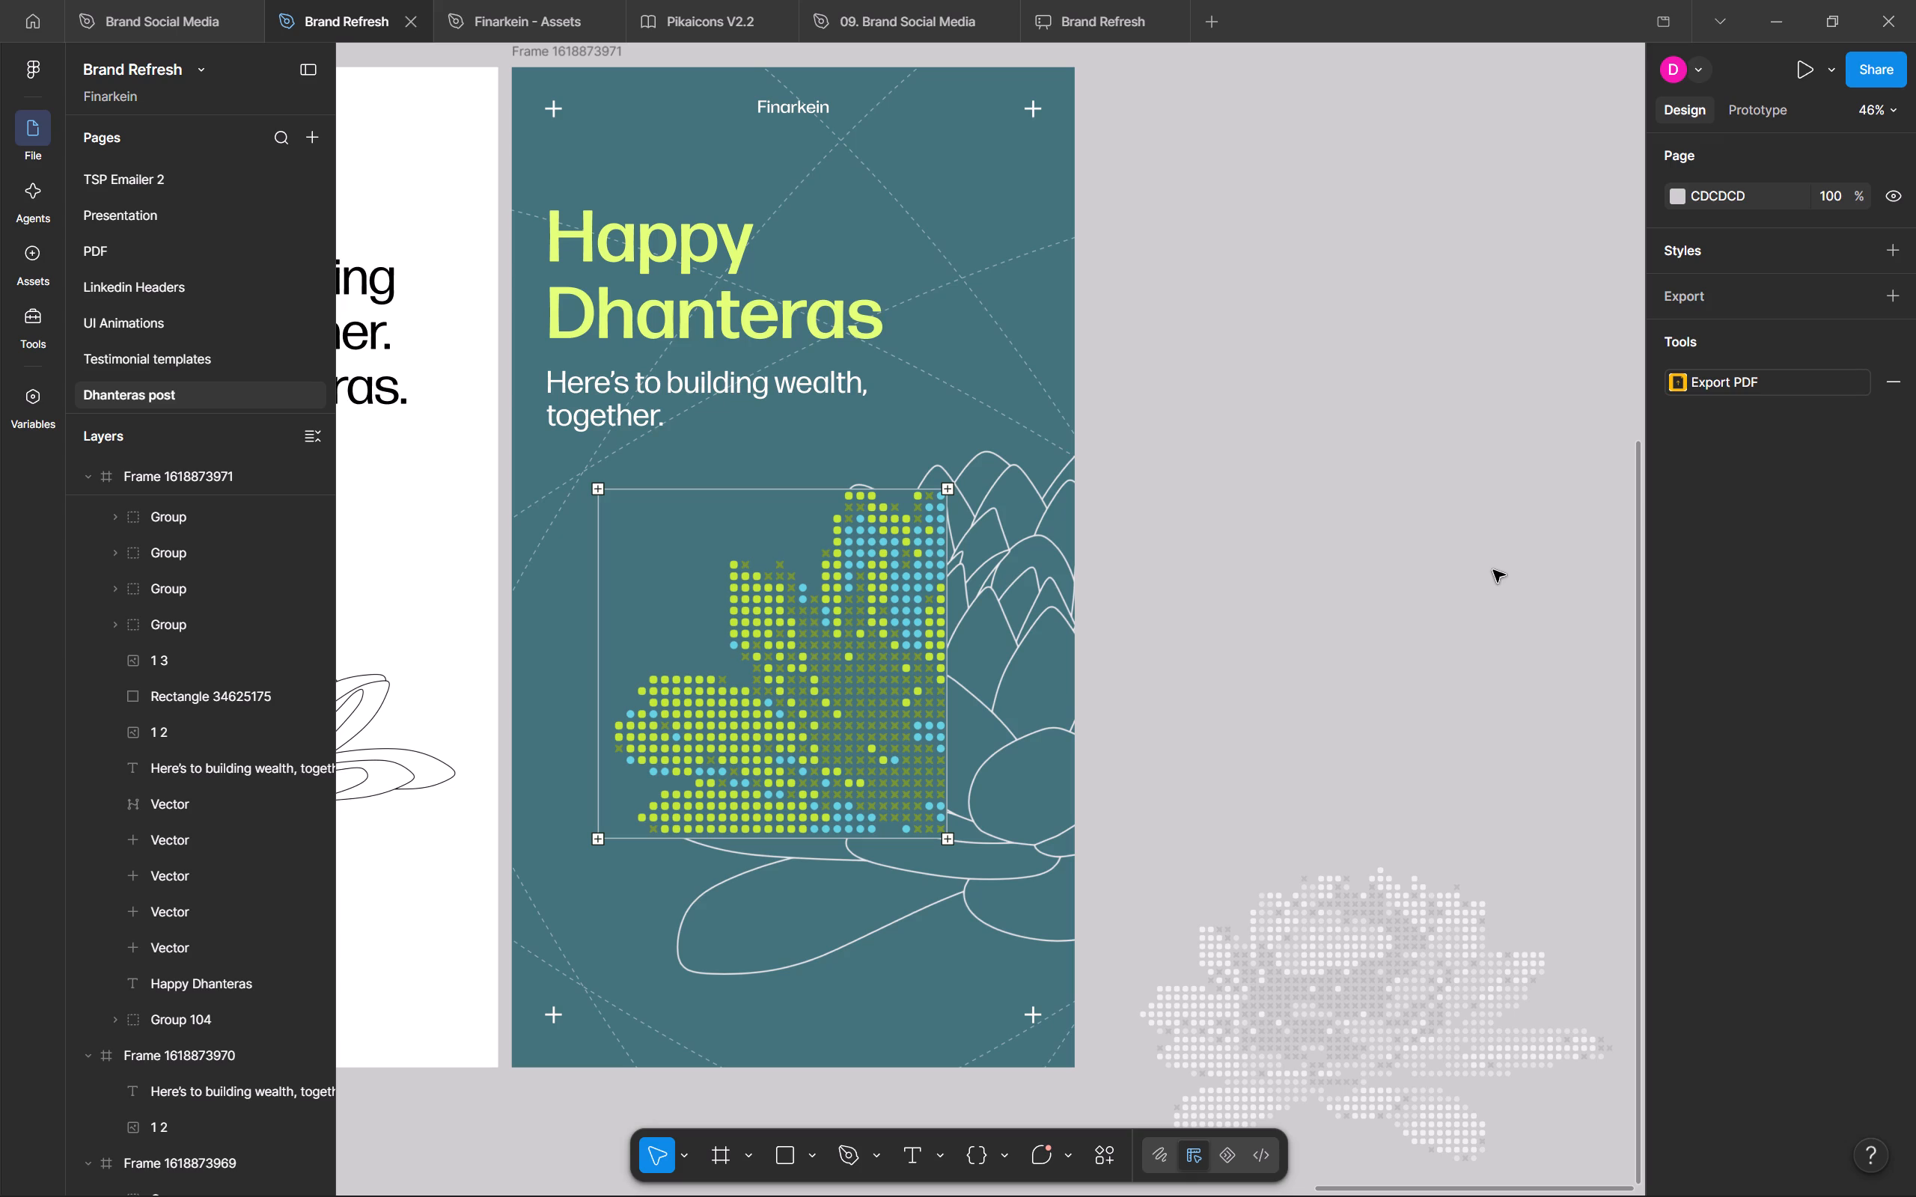
pyautogui.keyDown('ctrl'); pyautogui.scroll(-5, 1496, 574); pyautogui.keyUp('ctrl')
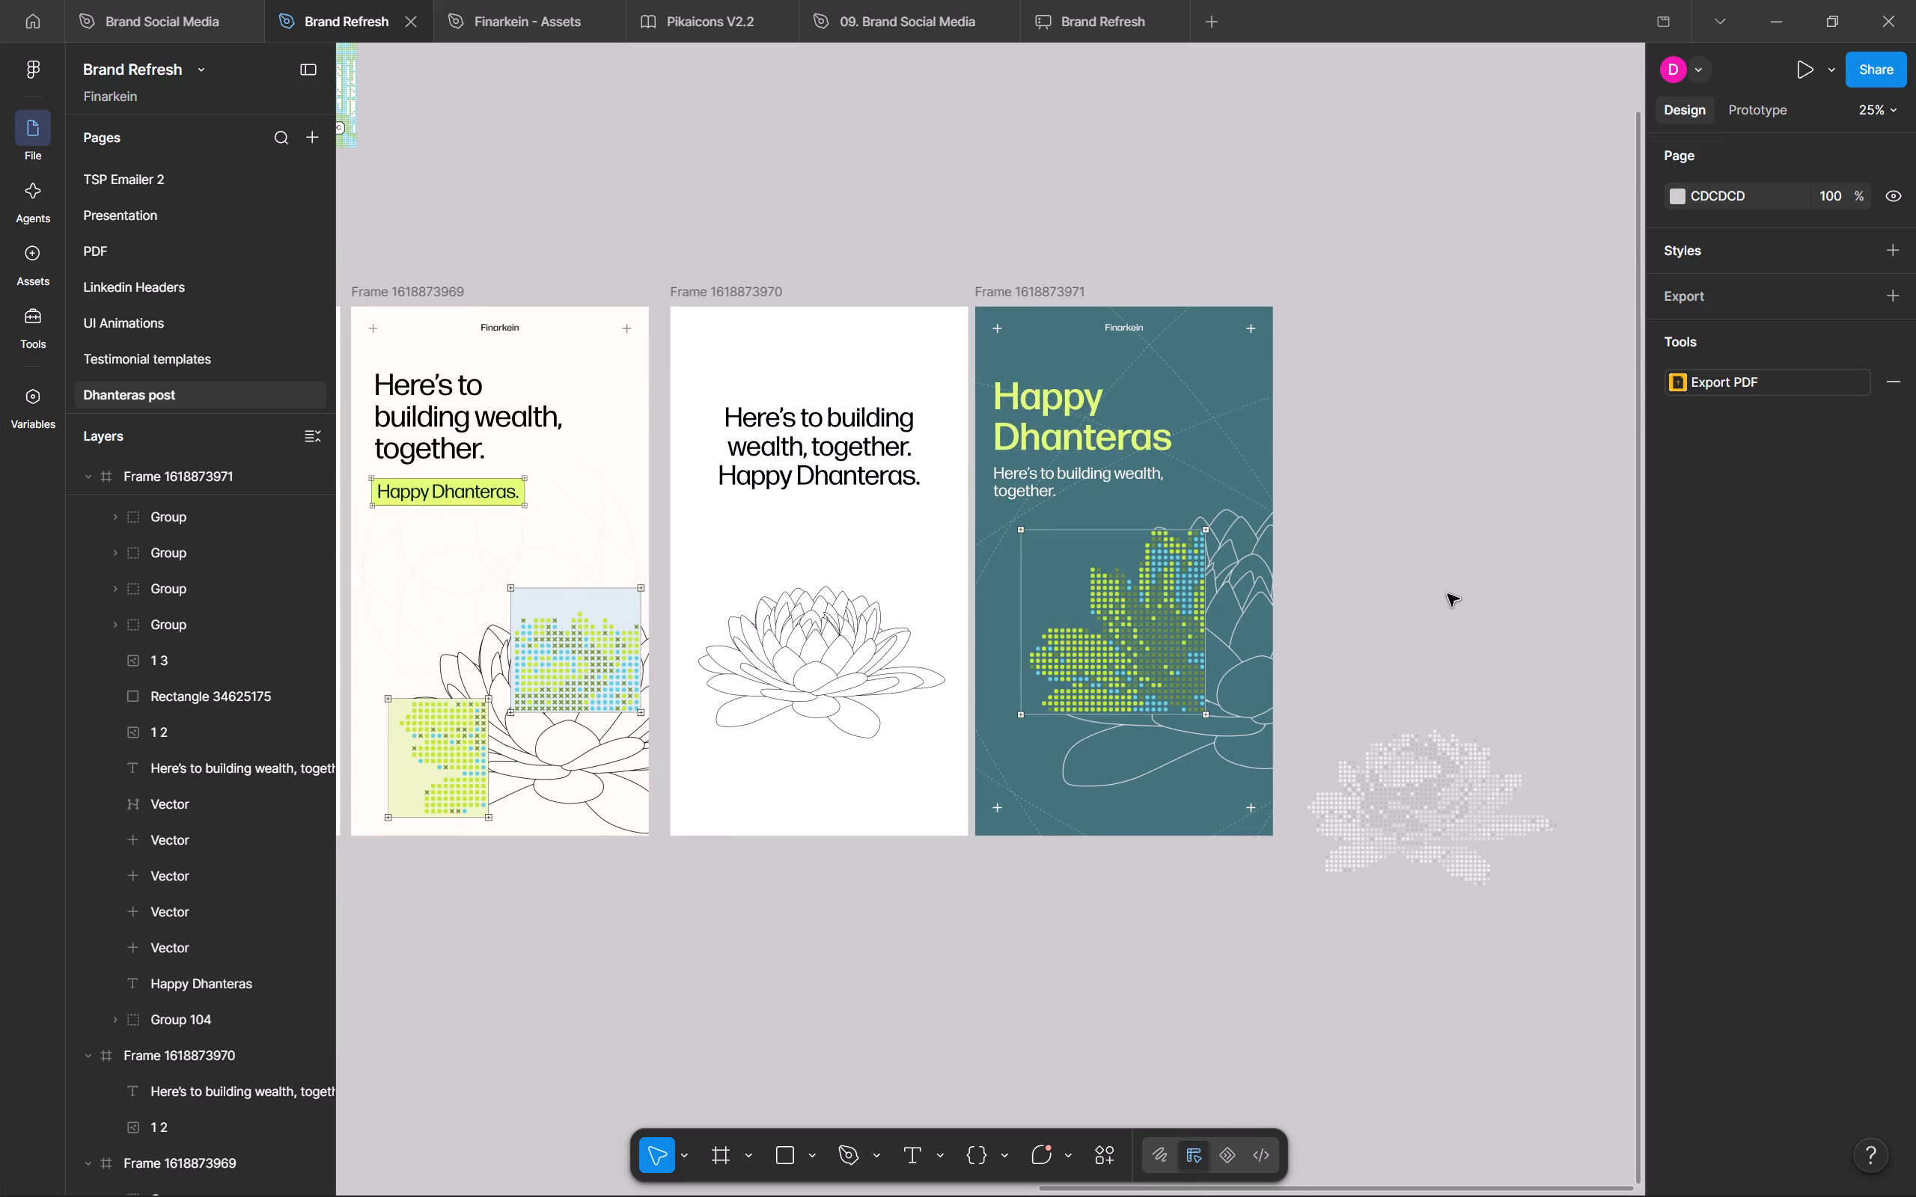
pyautogui.keyDown('ctrl'); pyautogui.scroll(5, 1447, 594); pyautogui.keyUp('ctrl')
pyautogui.keyDown('ctrl'); pyautogui.scroll(4, 888, 536); pyautogui.keyUp('ctrl')
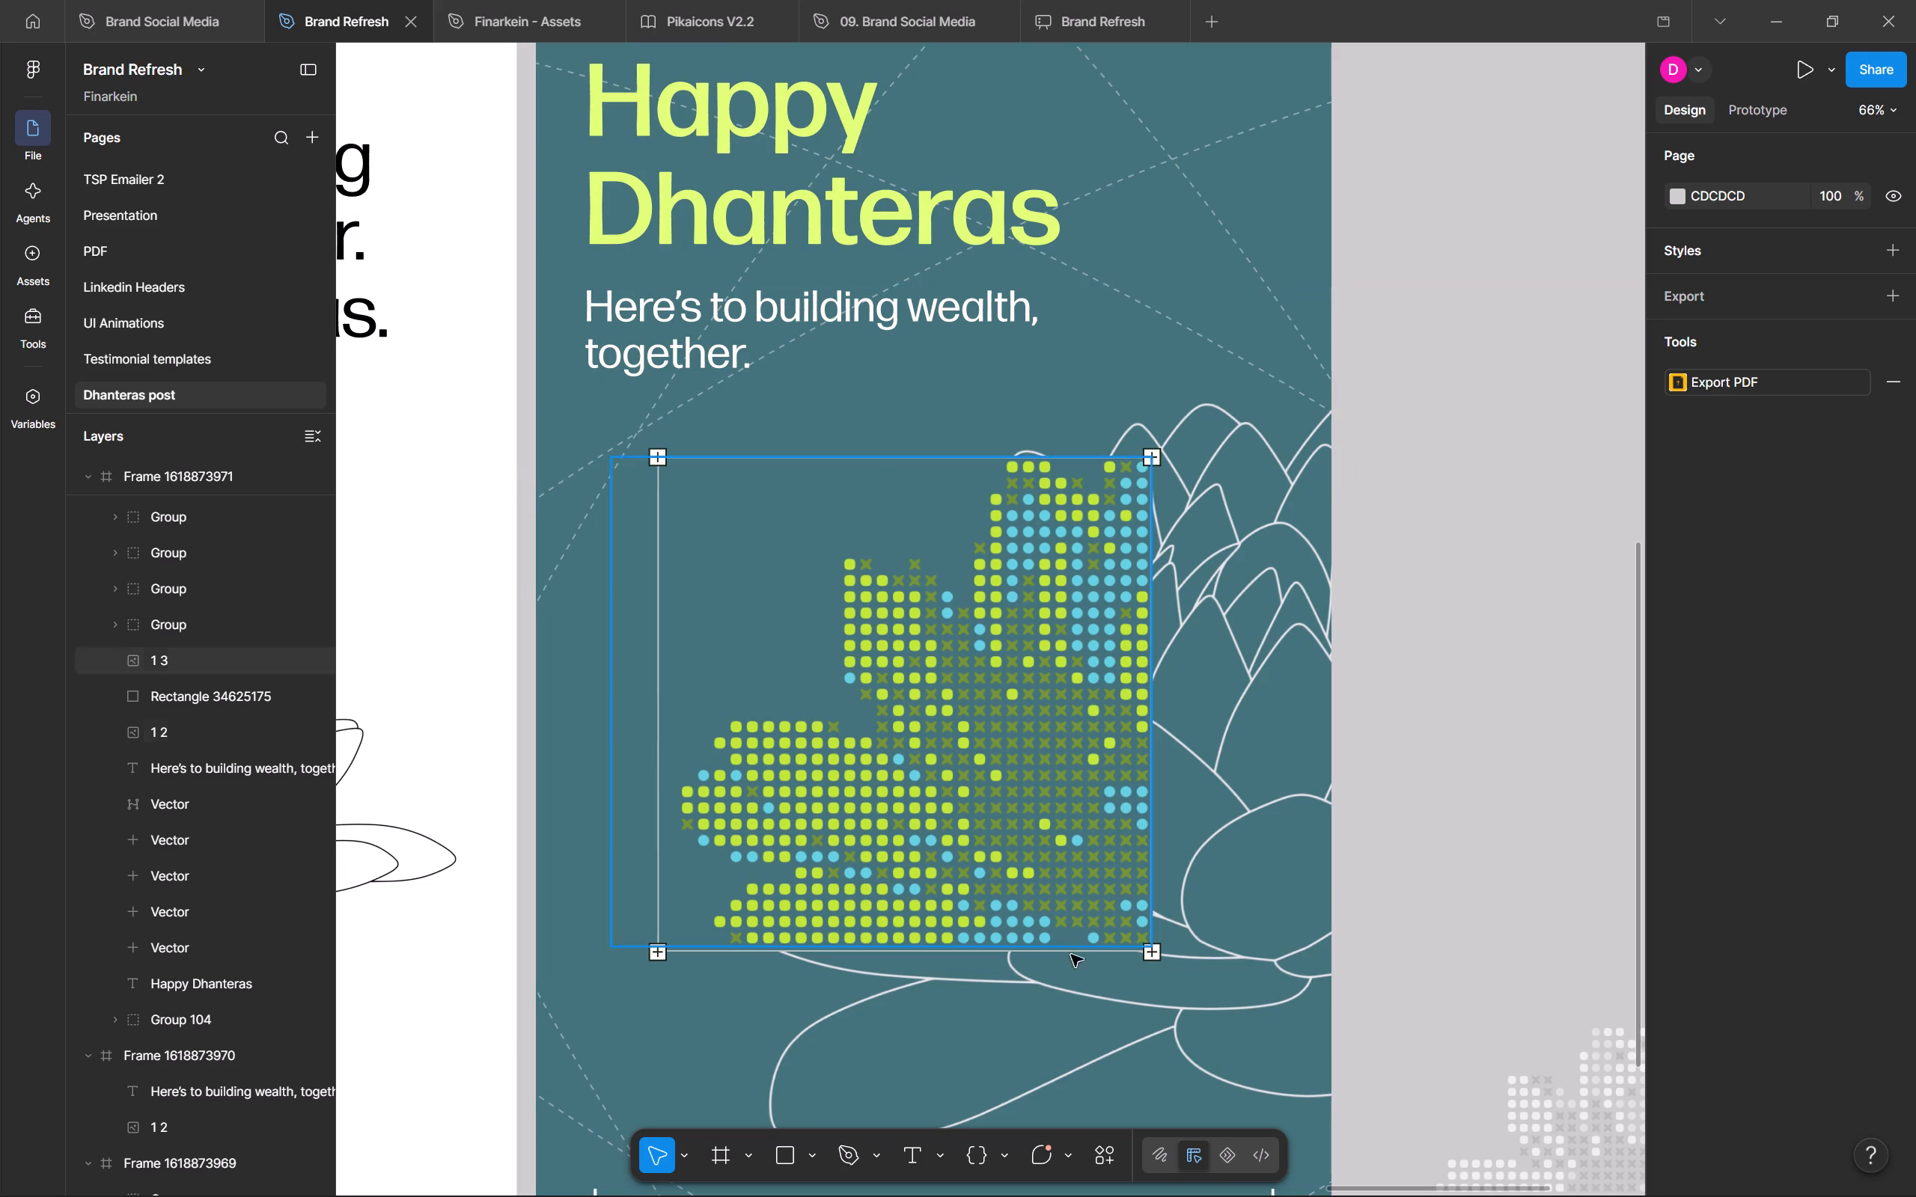
pyautogui.click(820, 1156)
pyautogui.click(955, 973)
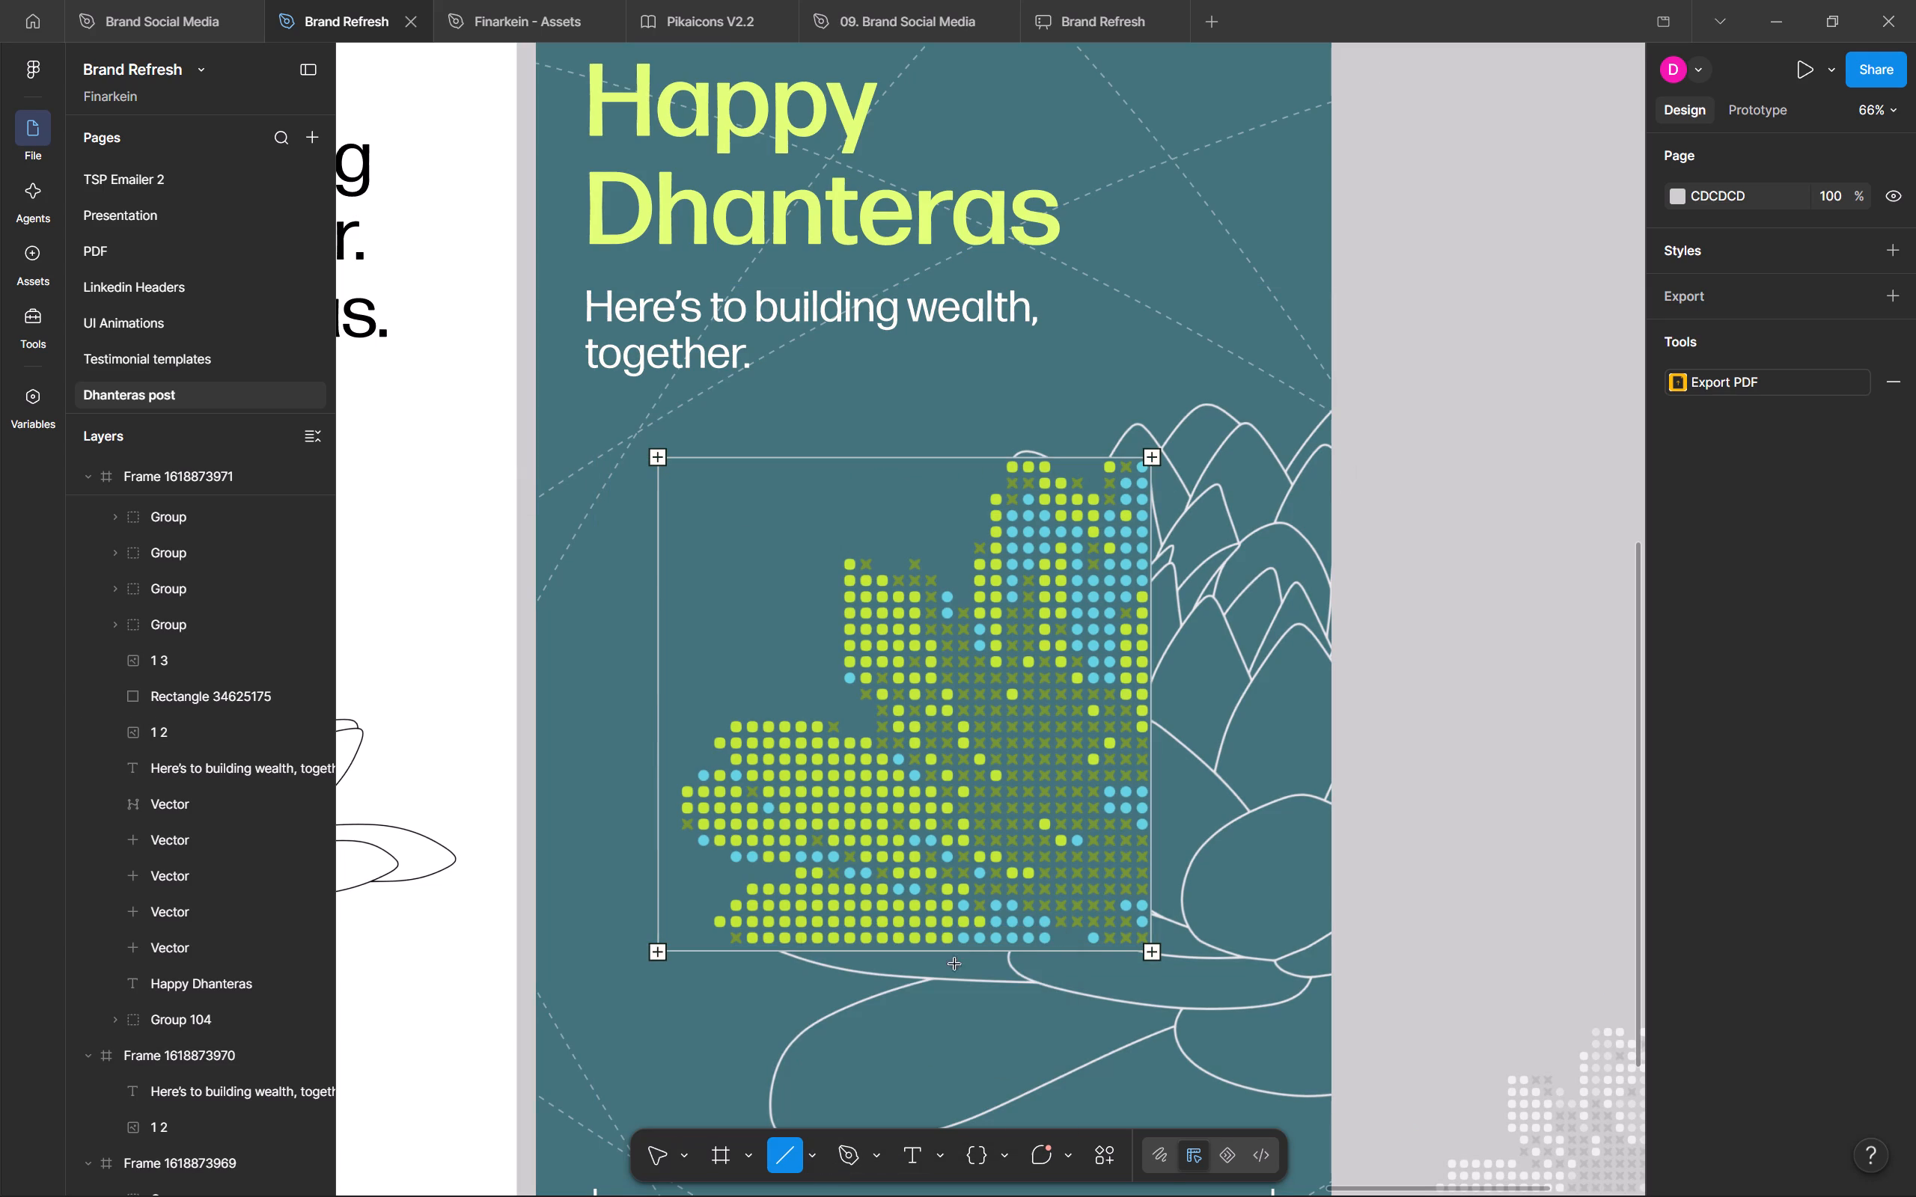
pyautogui.moveTo(534, 441); pyautogui.dragTo(955, 471)
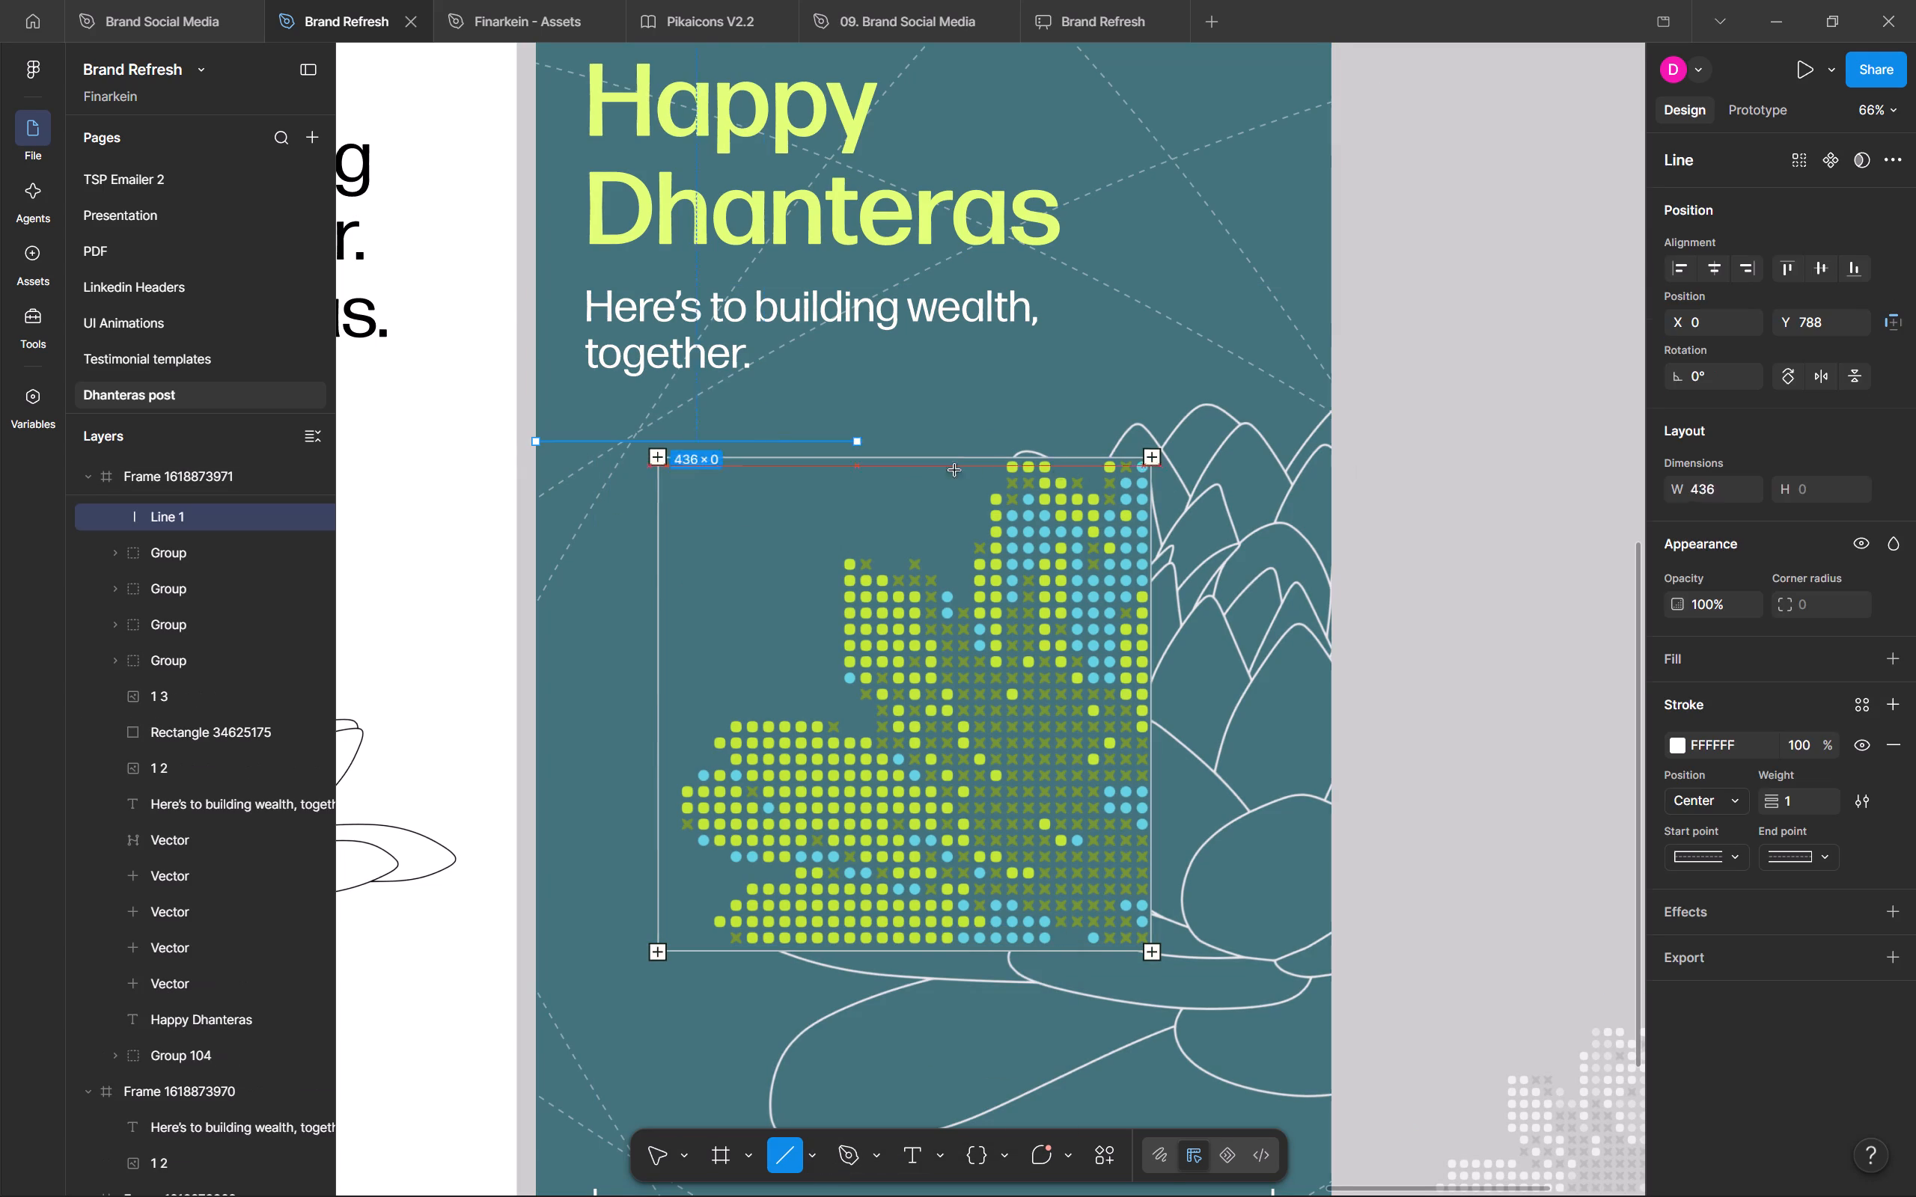
pyautogui.moveTo(955, 471); pyautogui.dragTo(1331, 484)
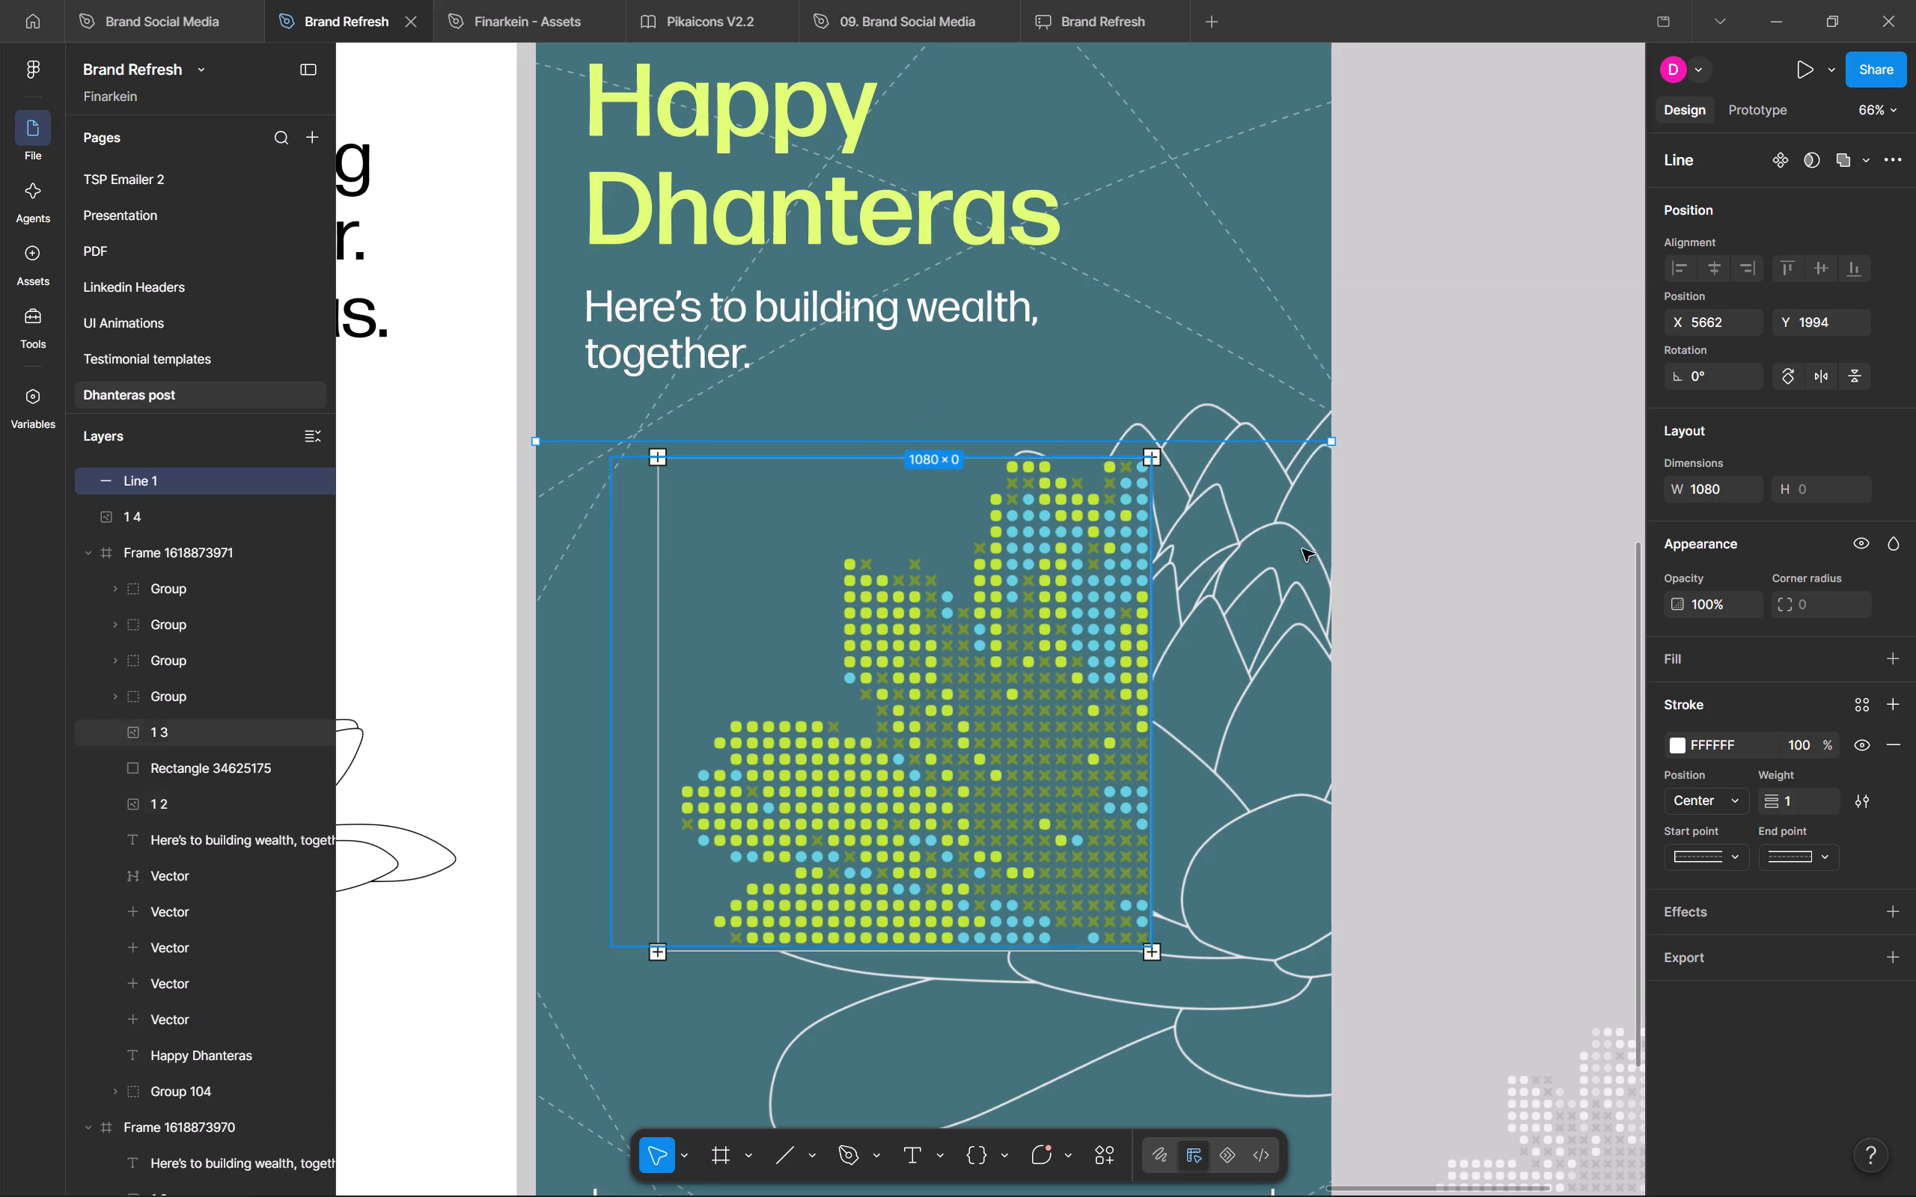
pyautogui.click(1505, 563)
# Move the white outline lotus image, 1 2, down to about X 82, Y 625.
pyautogui.keyDown('ctrl'); pyautogui.scroll(7, 724, 450); pyautogui.keyUp('ctrl')
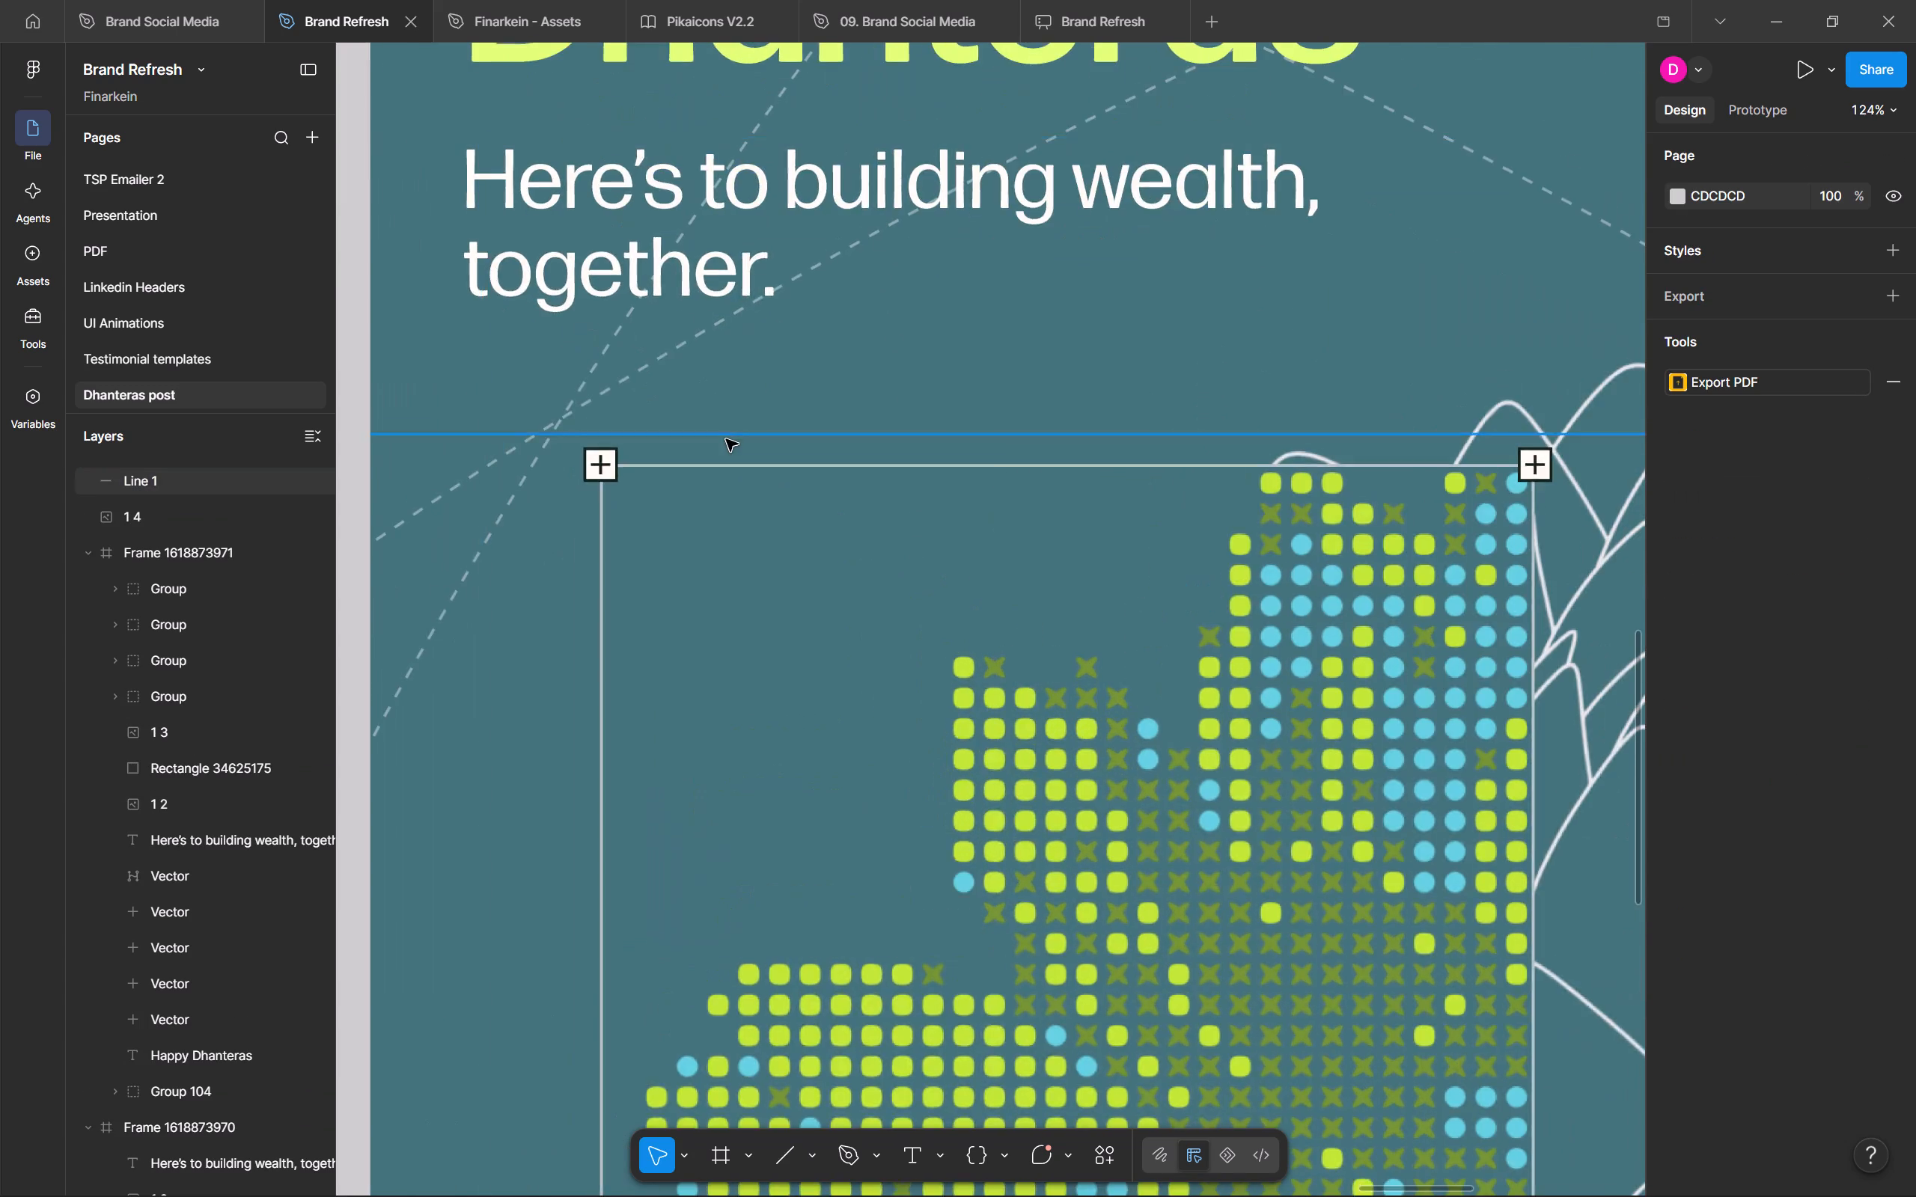
pyautogui.keyDown('ctrl'); pyautogui.scroll(2, 726, 439); pyautogui.keyUp('ctrl')
pyautogui.moveTo(721, 439); pyautogui.dragTo(721, 468)
pyautogui.moveTo(723, 434); pyautogui.dragTo(725, 478)
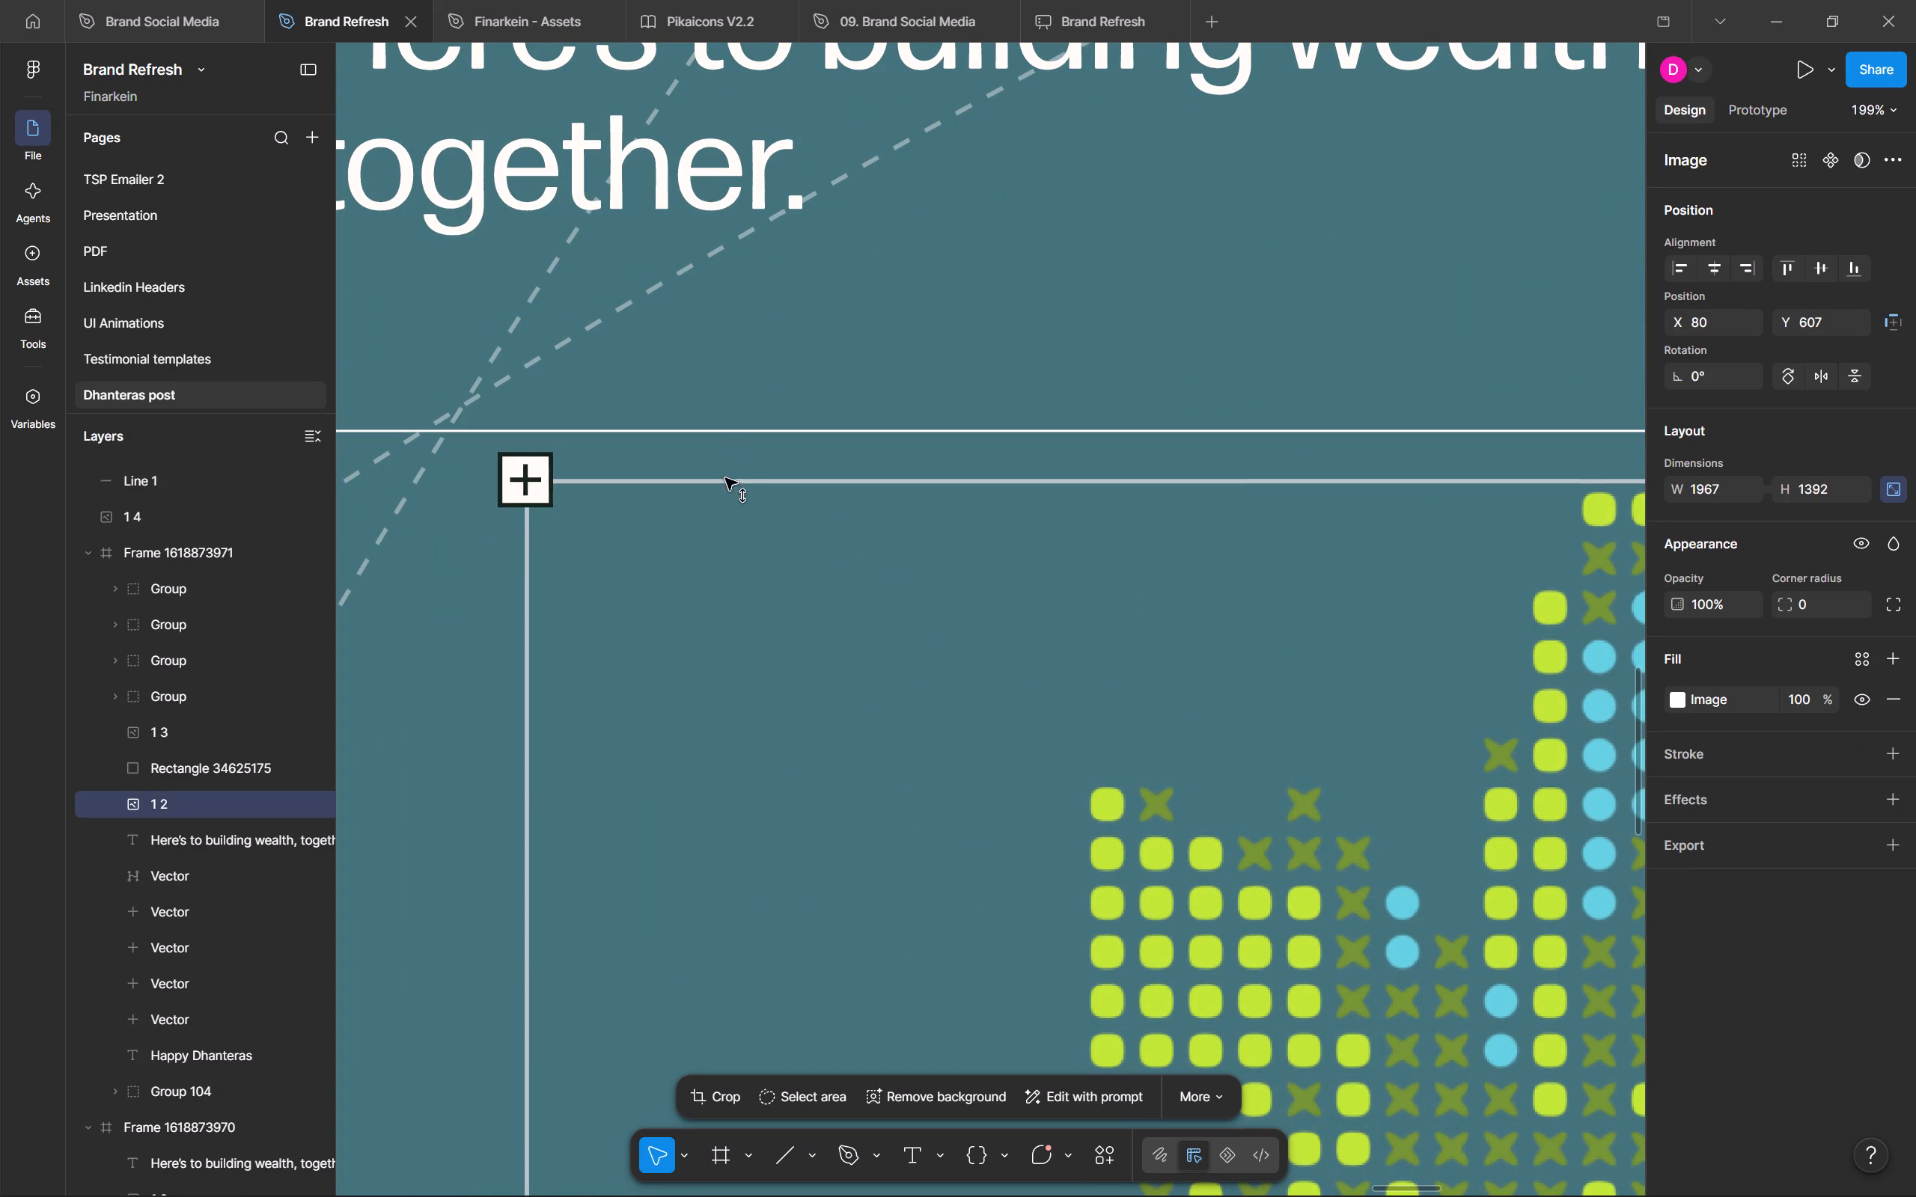
pyautogui.moveTo(725, 478); pyautogui.dragTo(725, 479)
pyautogui.moveTo(716, 431); pyautogui.dragTo(719, 468)
# Move the horizontal line down onto the outlined rectangle's top edge, to Y 2017.
pyautogui.moveTo(550, 471); pyautogui.dragTo(1033, 499, button='middle')
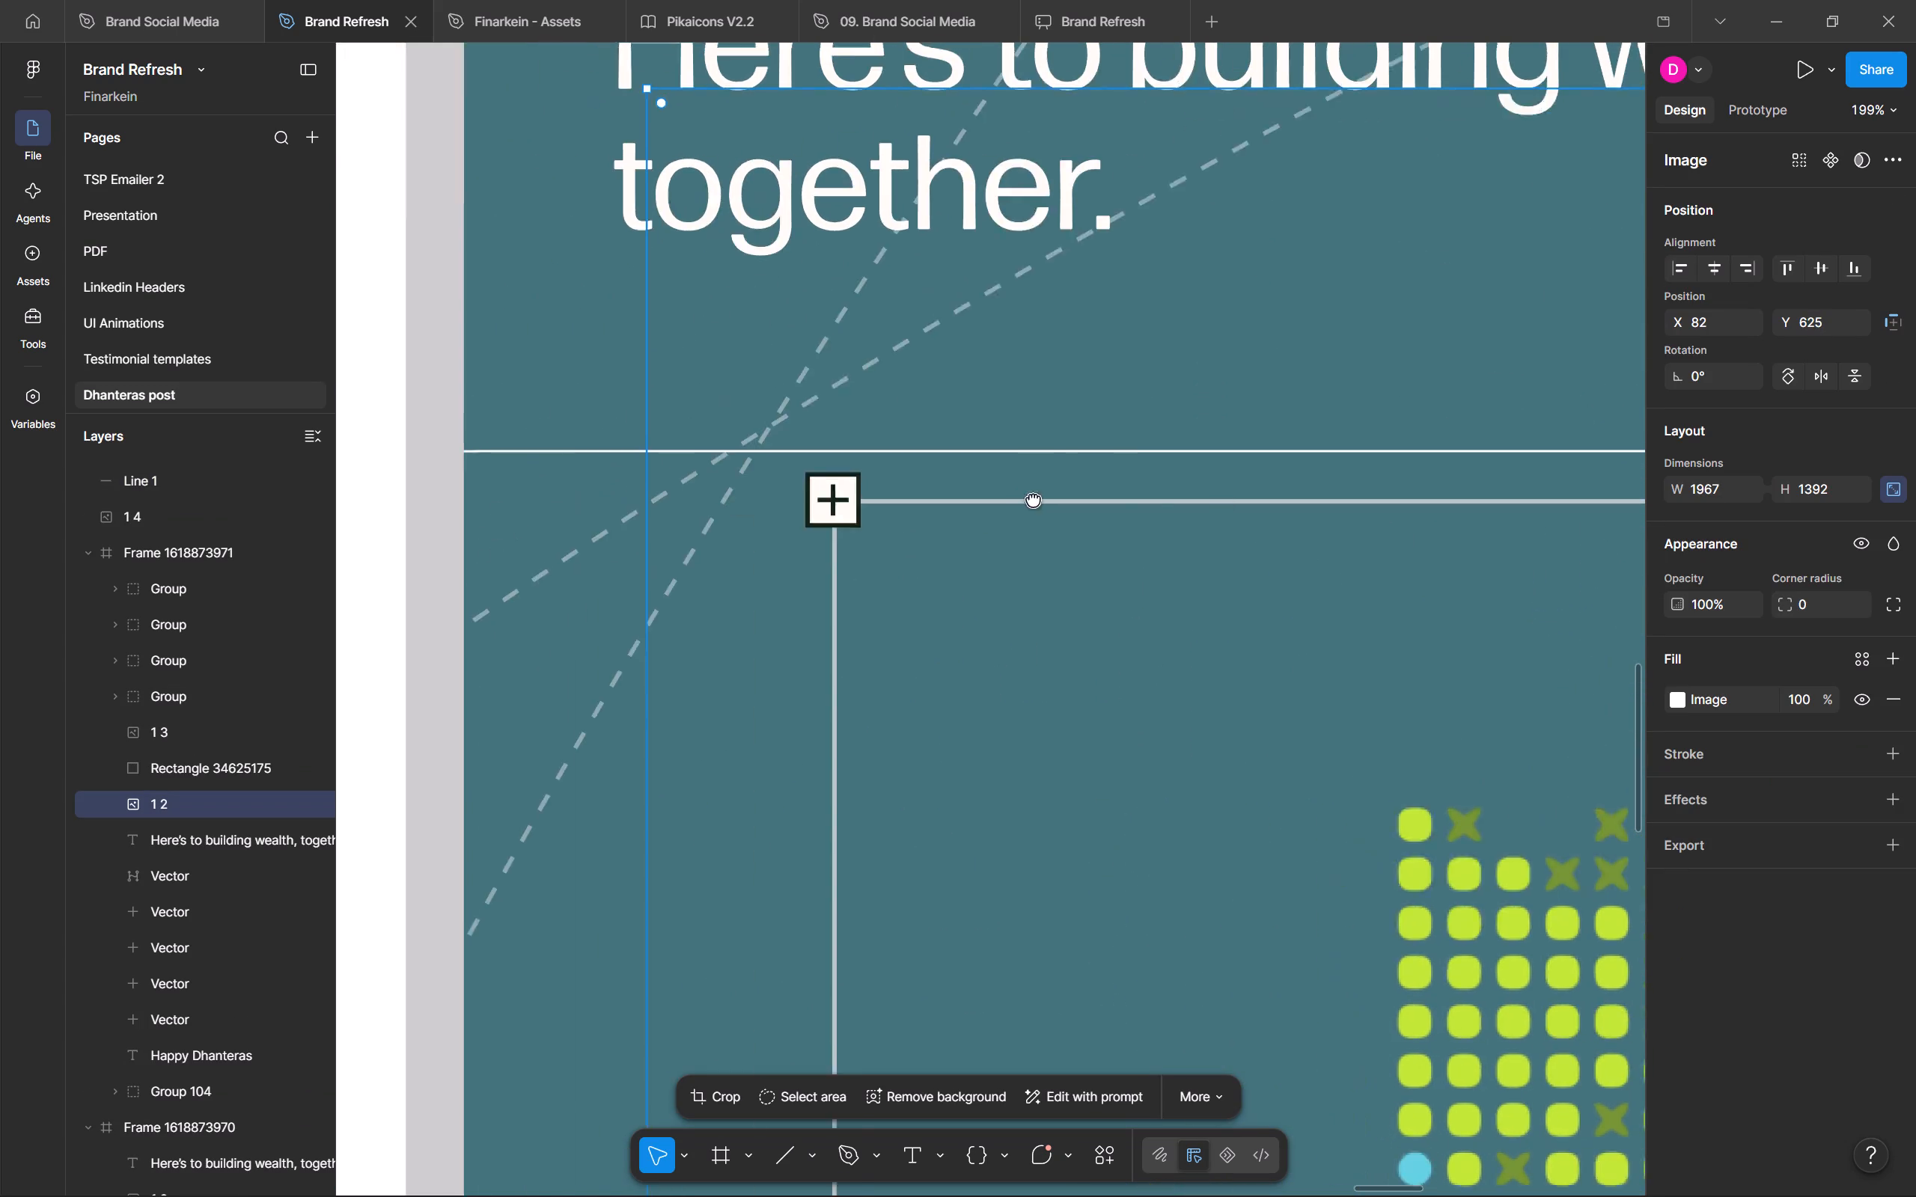
pyautogui.moveTo(1033, 499); pyautogui.dragTo(1259, 505, button='middle')
pyautogui.click(828, 482)
pyautogui.moveTo(903, 465); pyautogui.dragTo(906, 512)
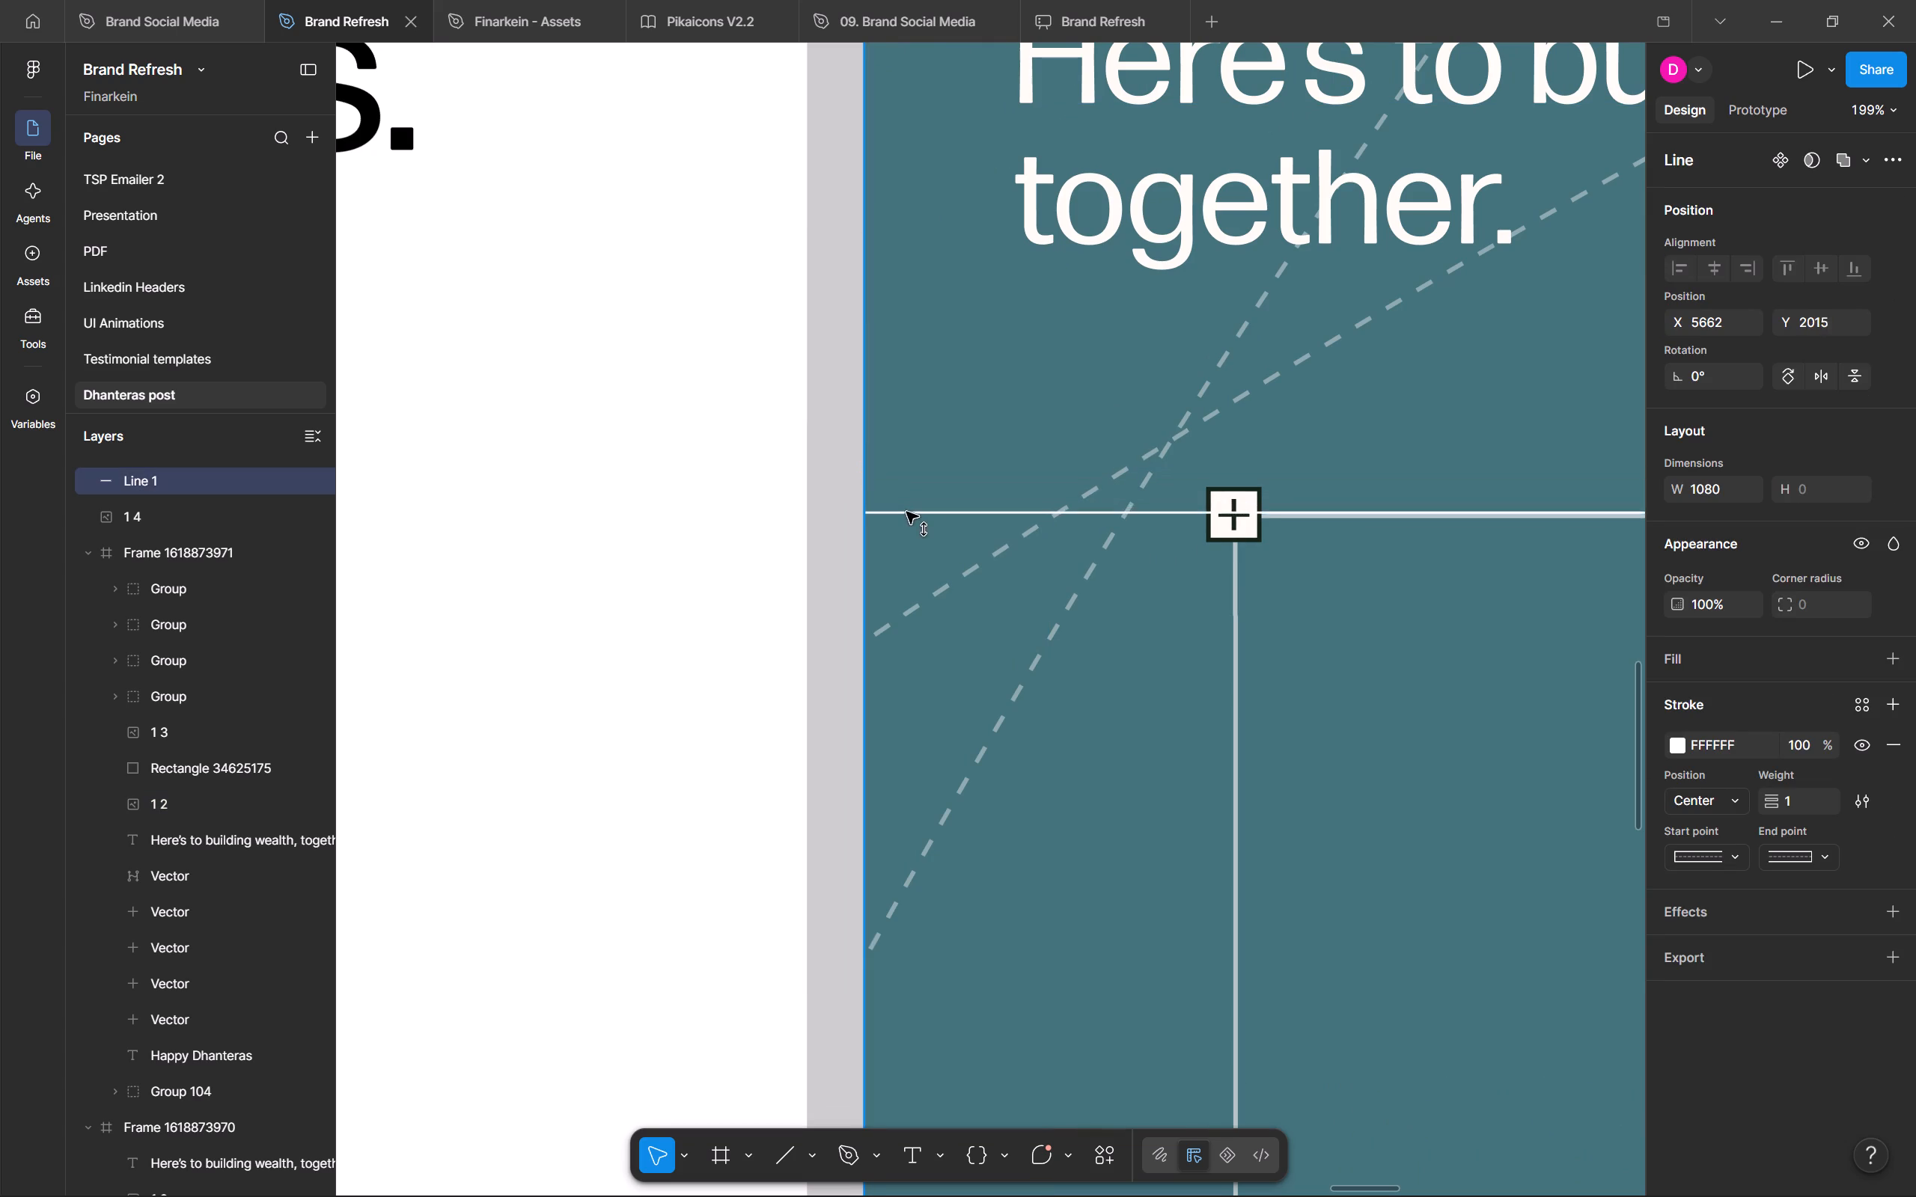
pyautogui.moveTo(906, 512); pyautogui.dragTo(907, 516)
# Set the horizontal line's stroke weight to 2.
pyautogui.keyDown('alt'); pyautogui.scroll(-5, 914, 515); pyautogui.keyUp('alt')
pyautogui.keyDown('ctrl'); pyautogui.scroll(-11, 919, 515); pyautogui.keyUp('ctrl')
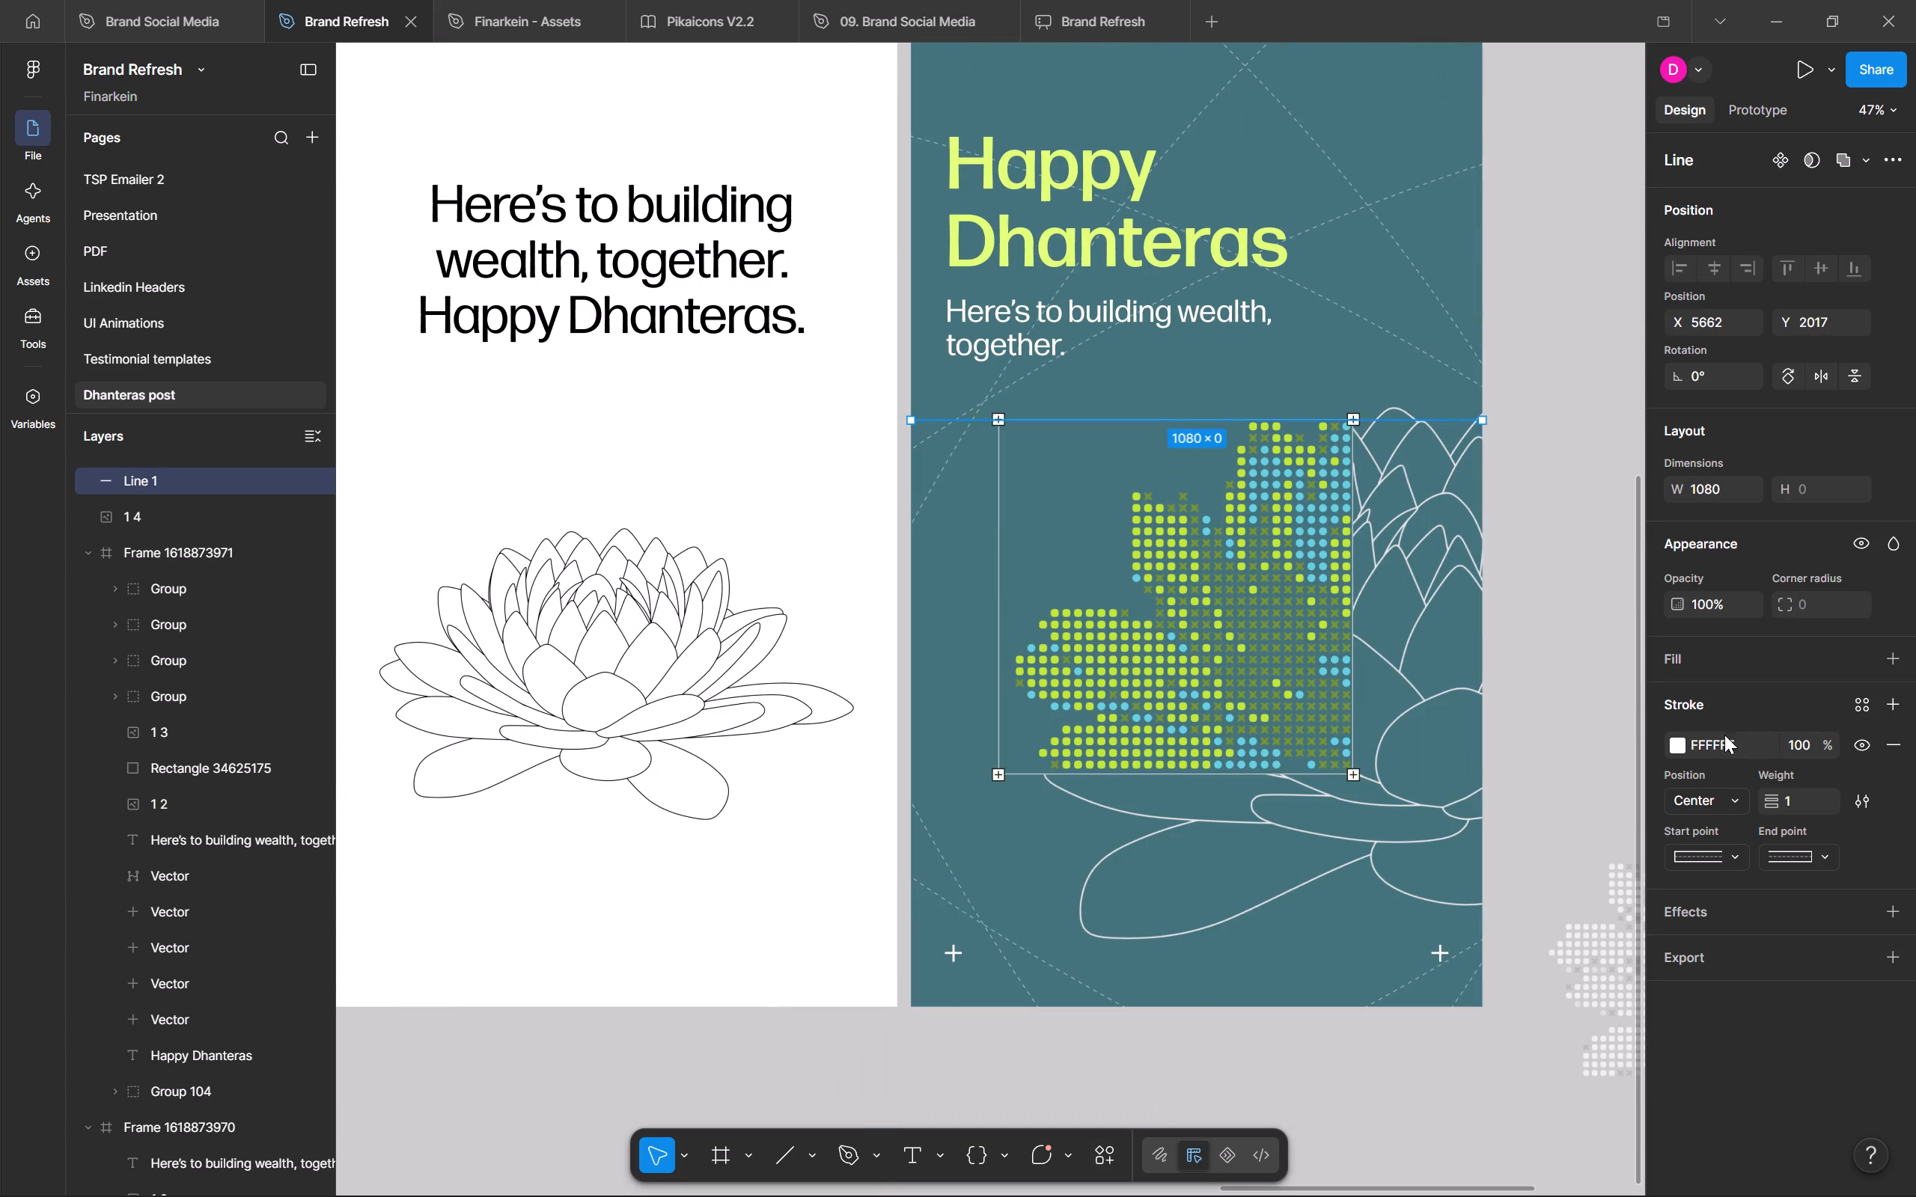
pyautogui.keyDown('ctrl'); pyautogui.scroll(9, 1171, 441); pyautogui.keyUp('ctrl')
pyautogui.click(690, 450)
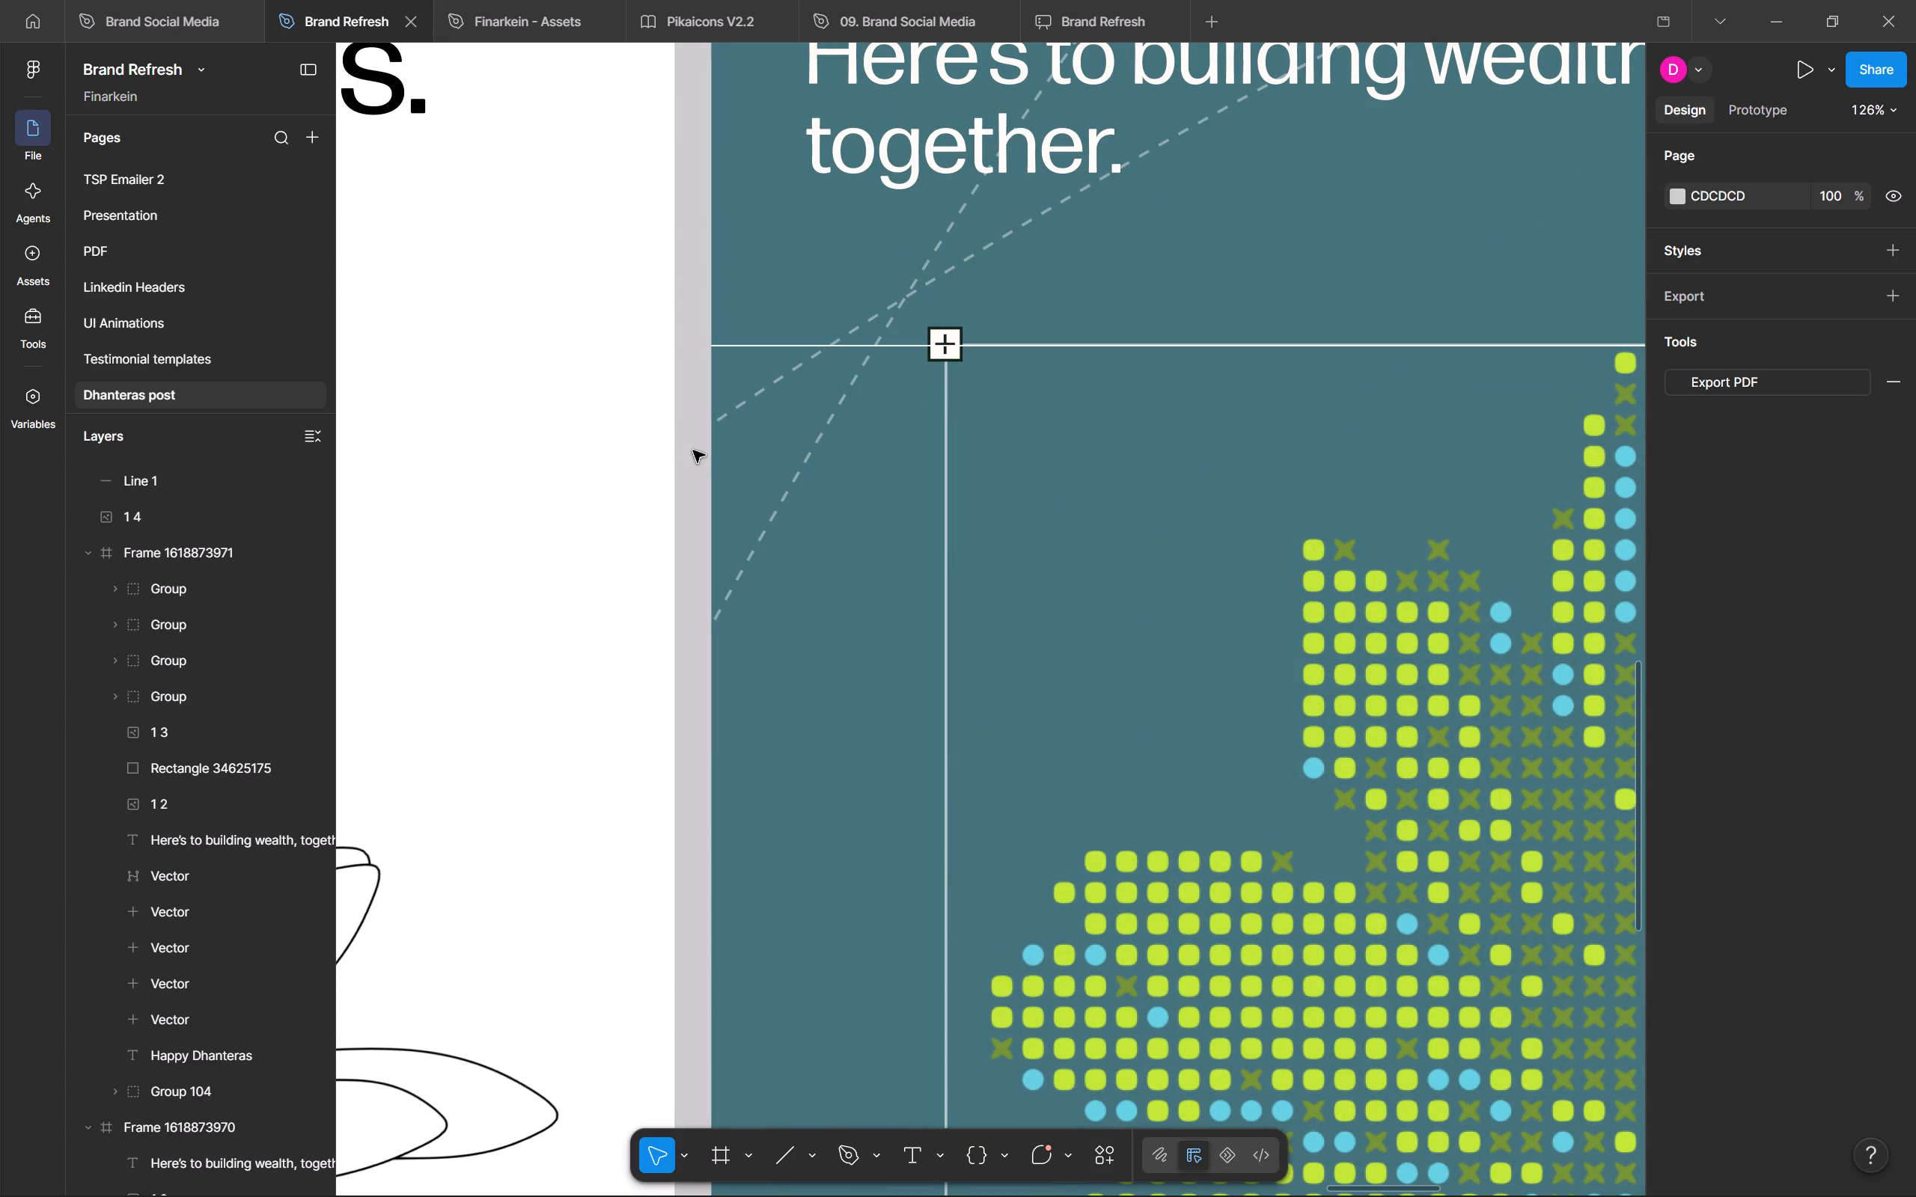
pyautogui.keyDown('ctrl'); pyautogui.scroll(4, 849, 411); pyautogui.keyUp('ctrl')
pyautogui.click(709, 307)
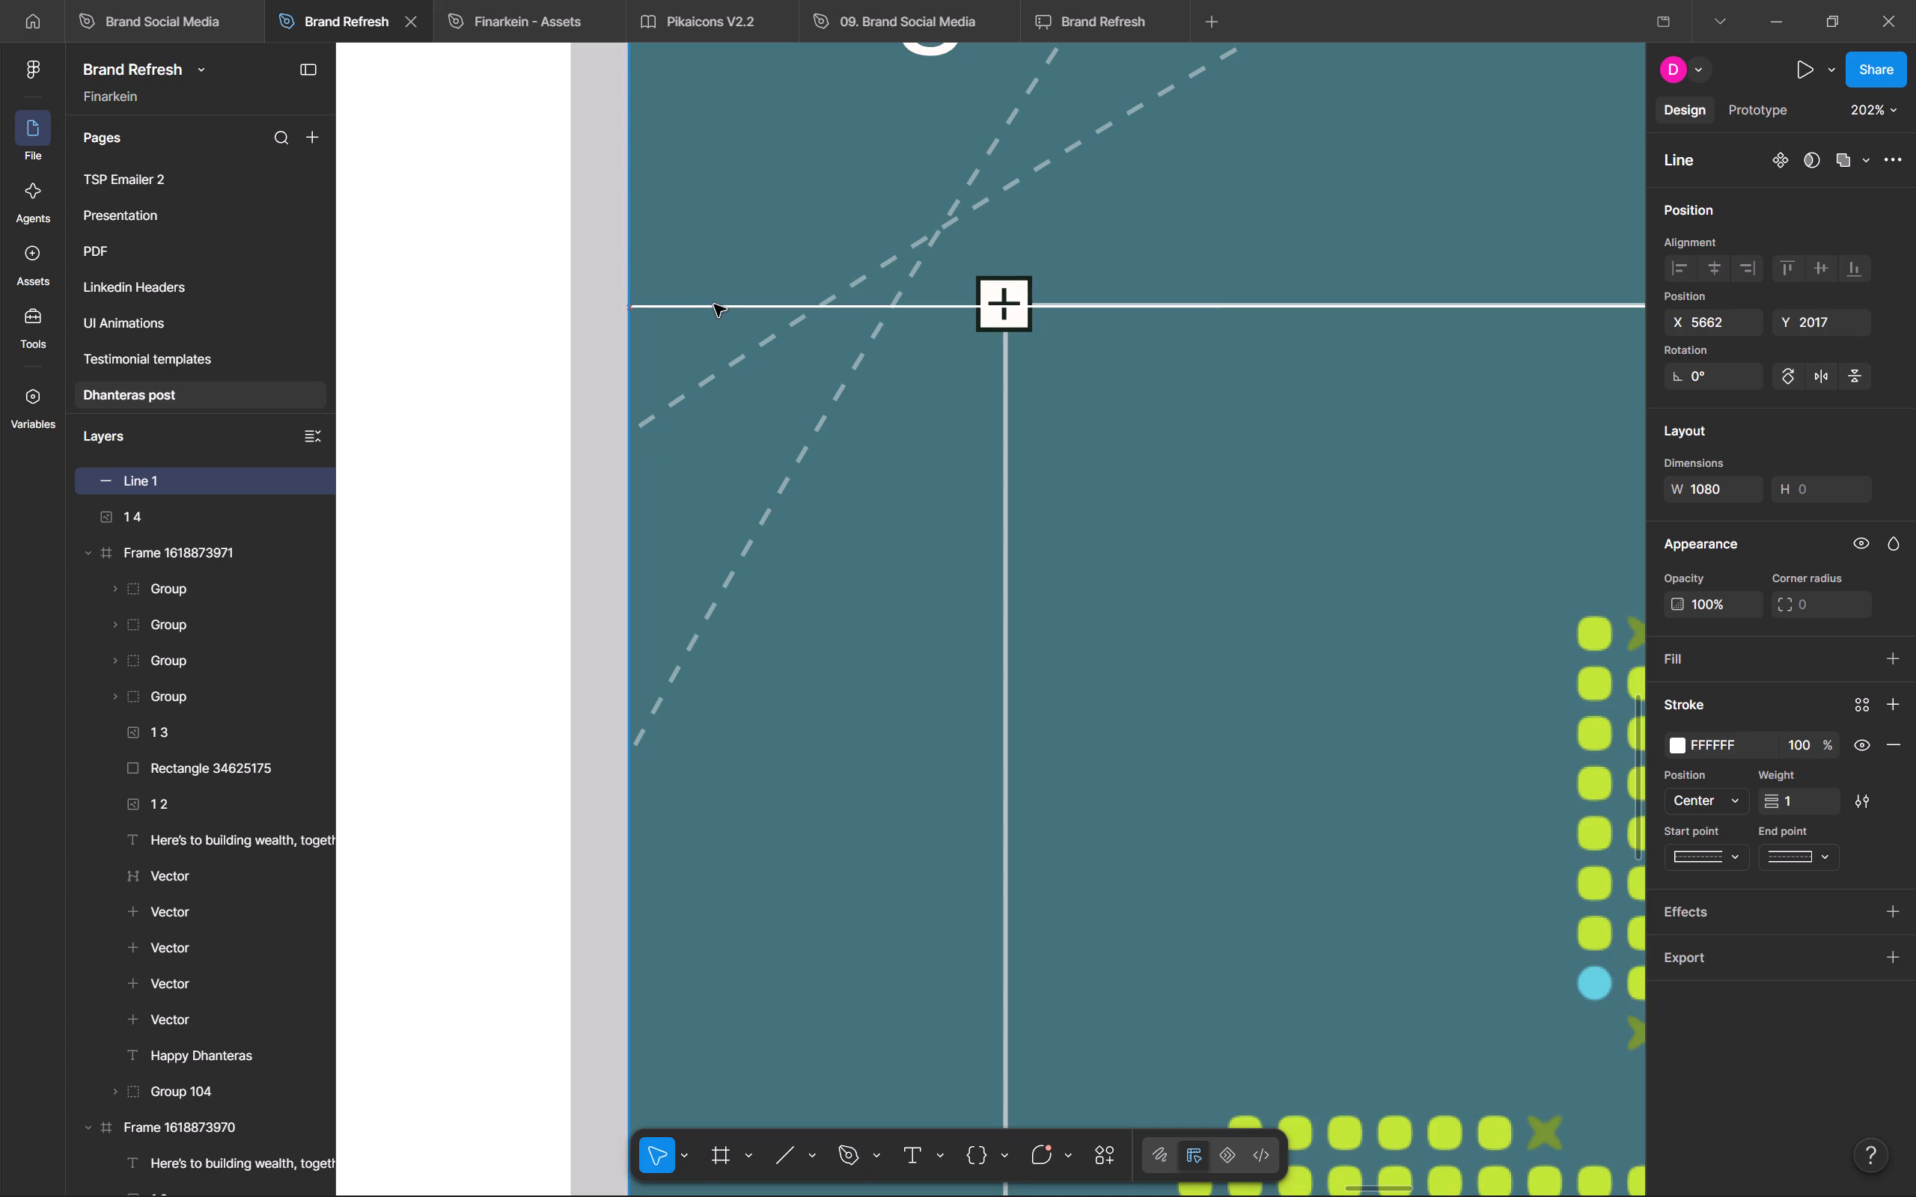
pyautogui.hotkey('ctrl', 'z')
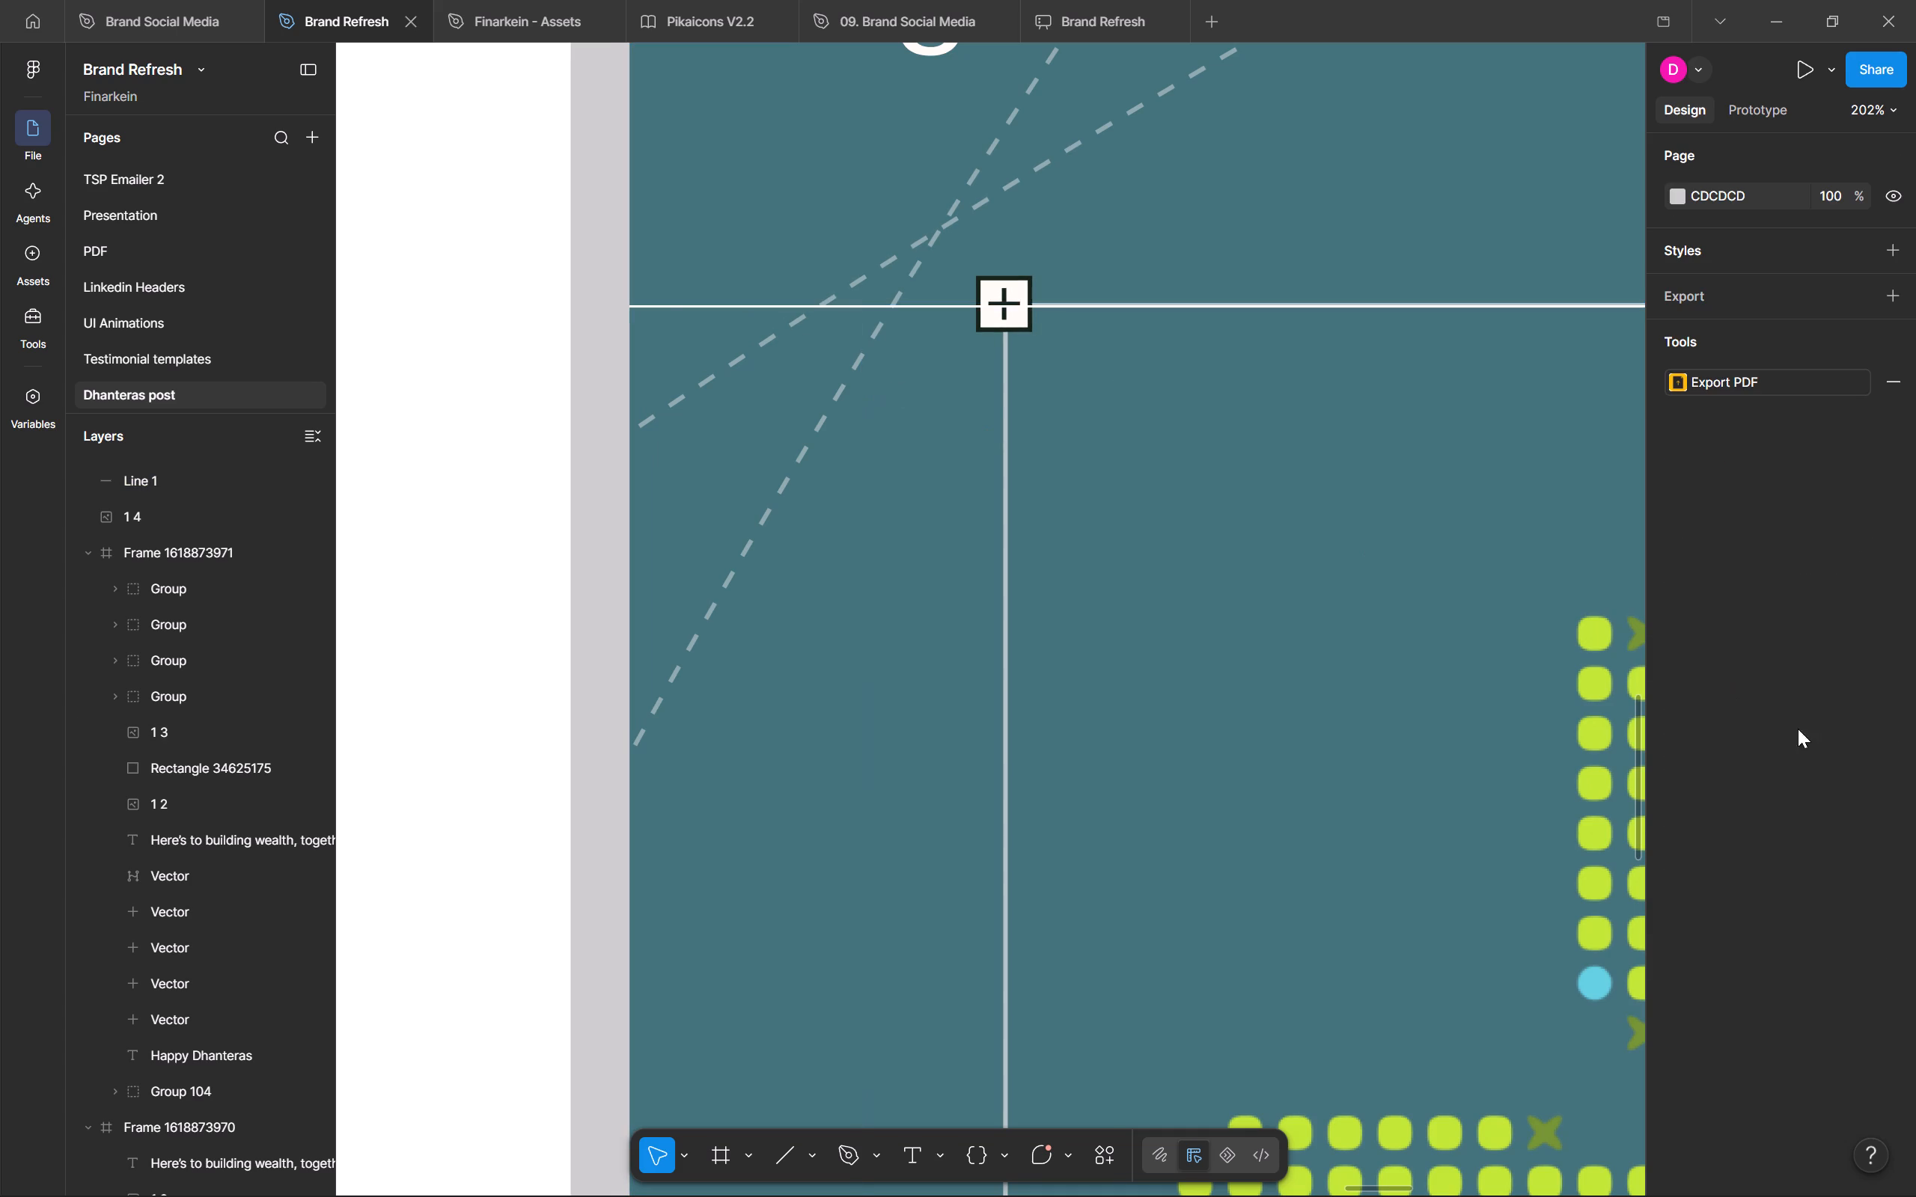
pyautogui.click(656, 307)
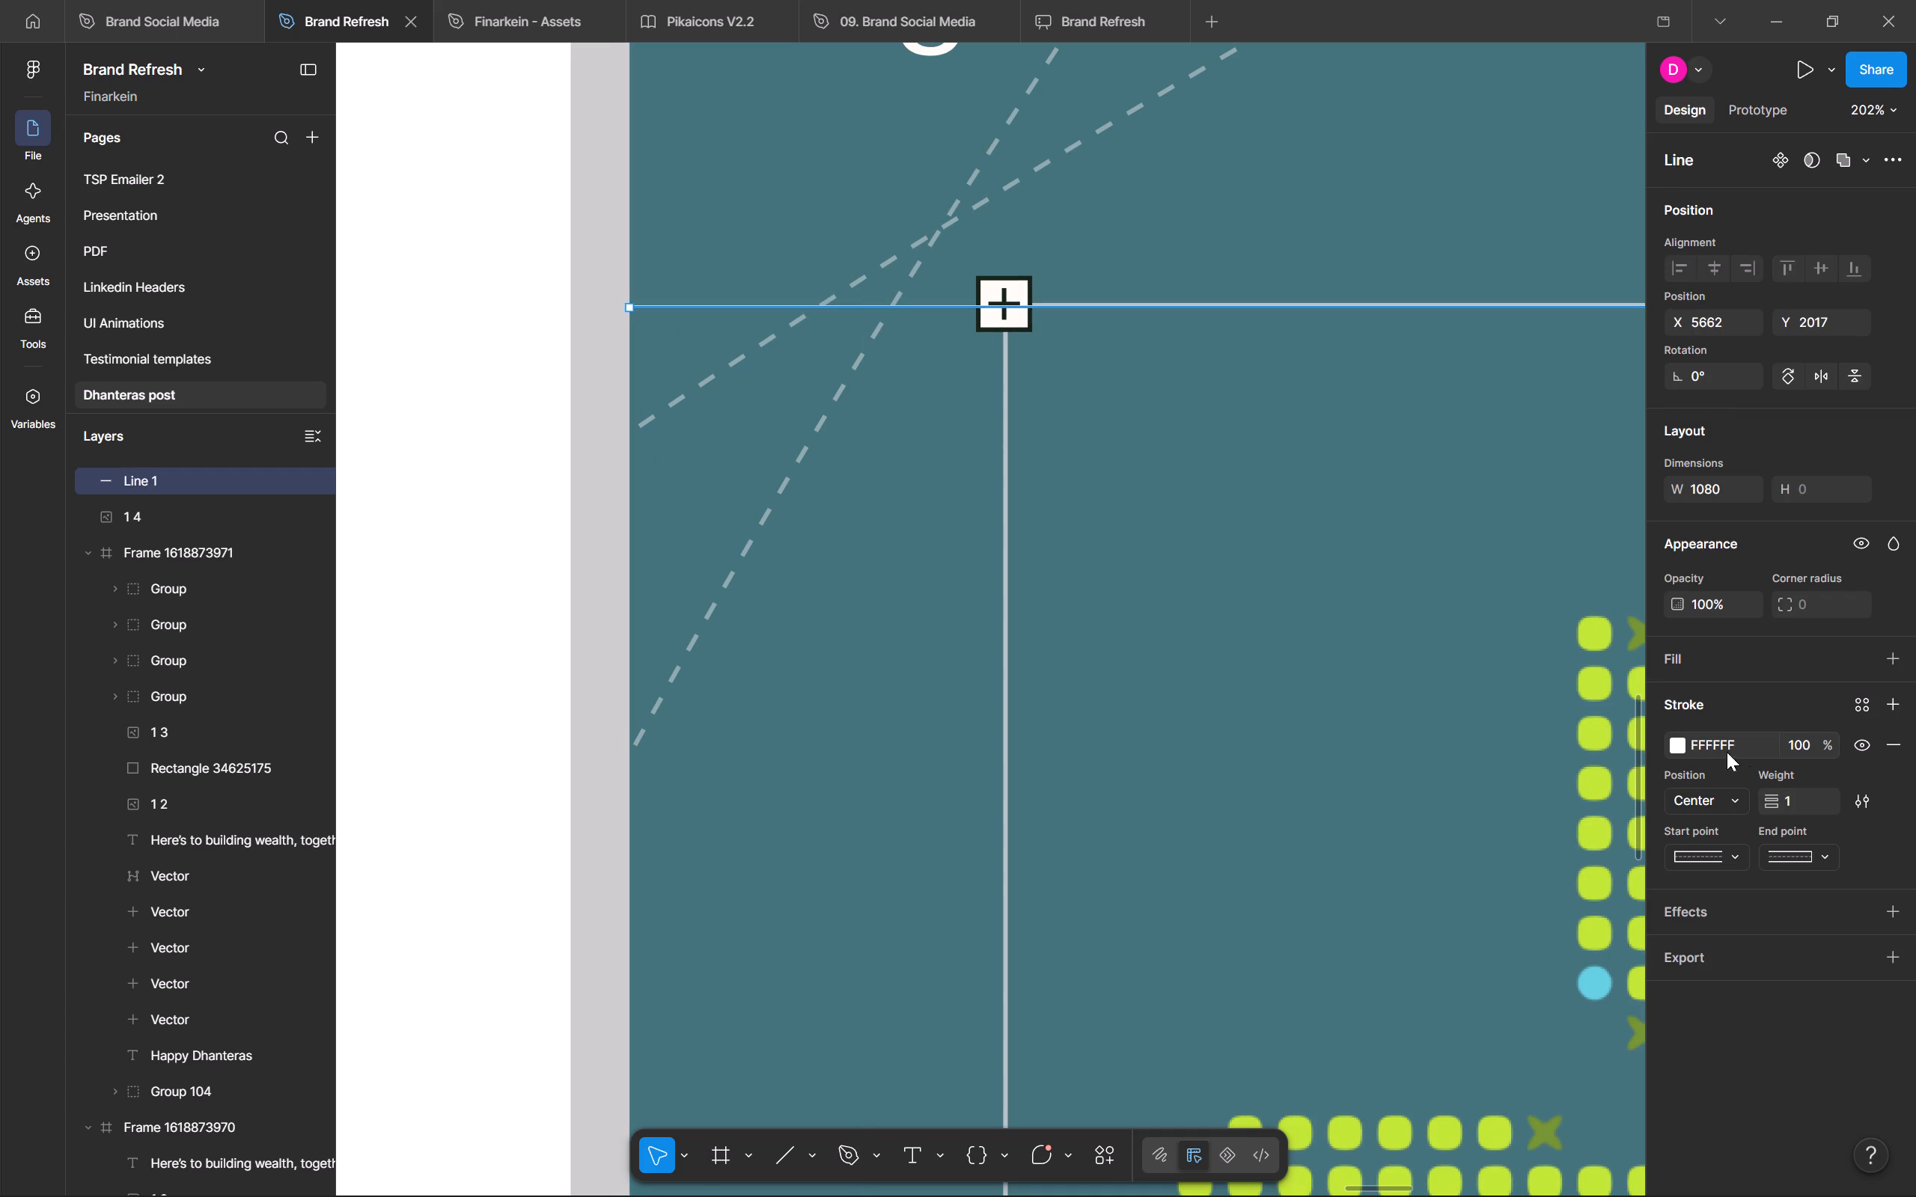
pyautogui.click(1708, 797)
pyautogui.click(1781, 799)
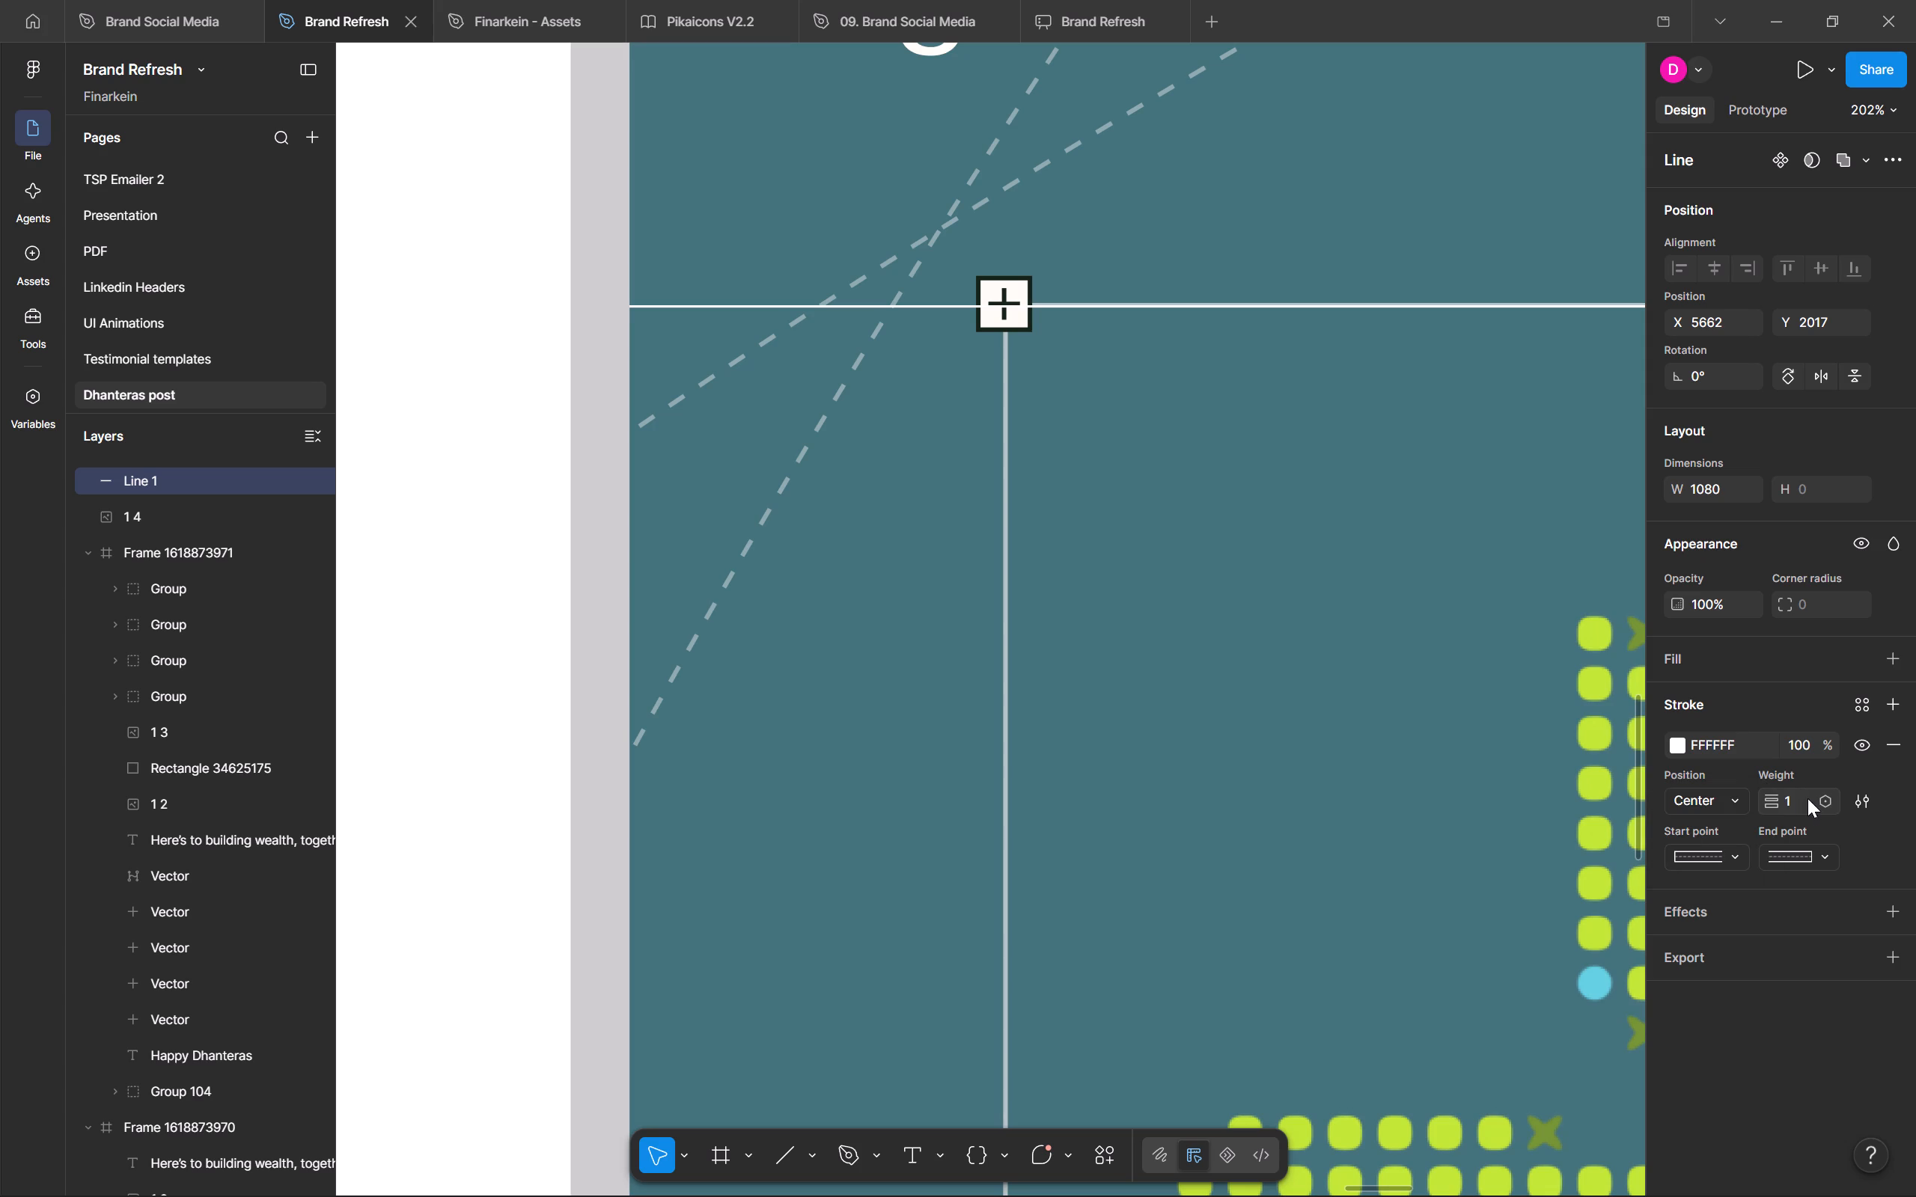
pyautogui.click(1798, 802)
pyautogui.press('2')
# Apply the Off Light 40 library colour to the line's stroke.
pyautogui.click(1694, 741)
pyautogui.scroll(-5, 1717, 910)
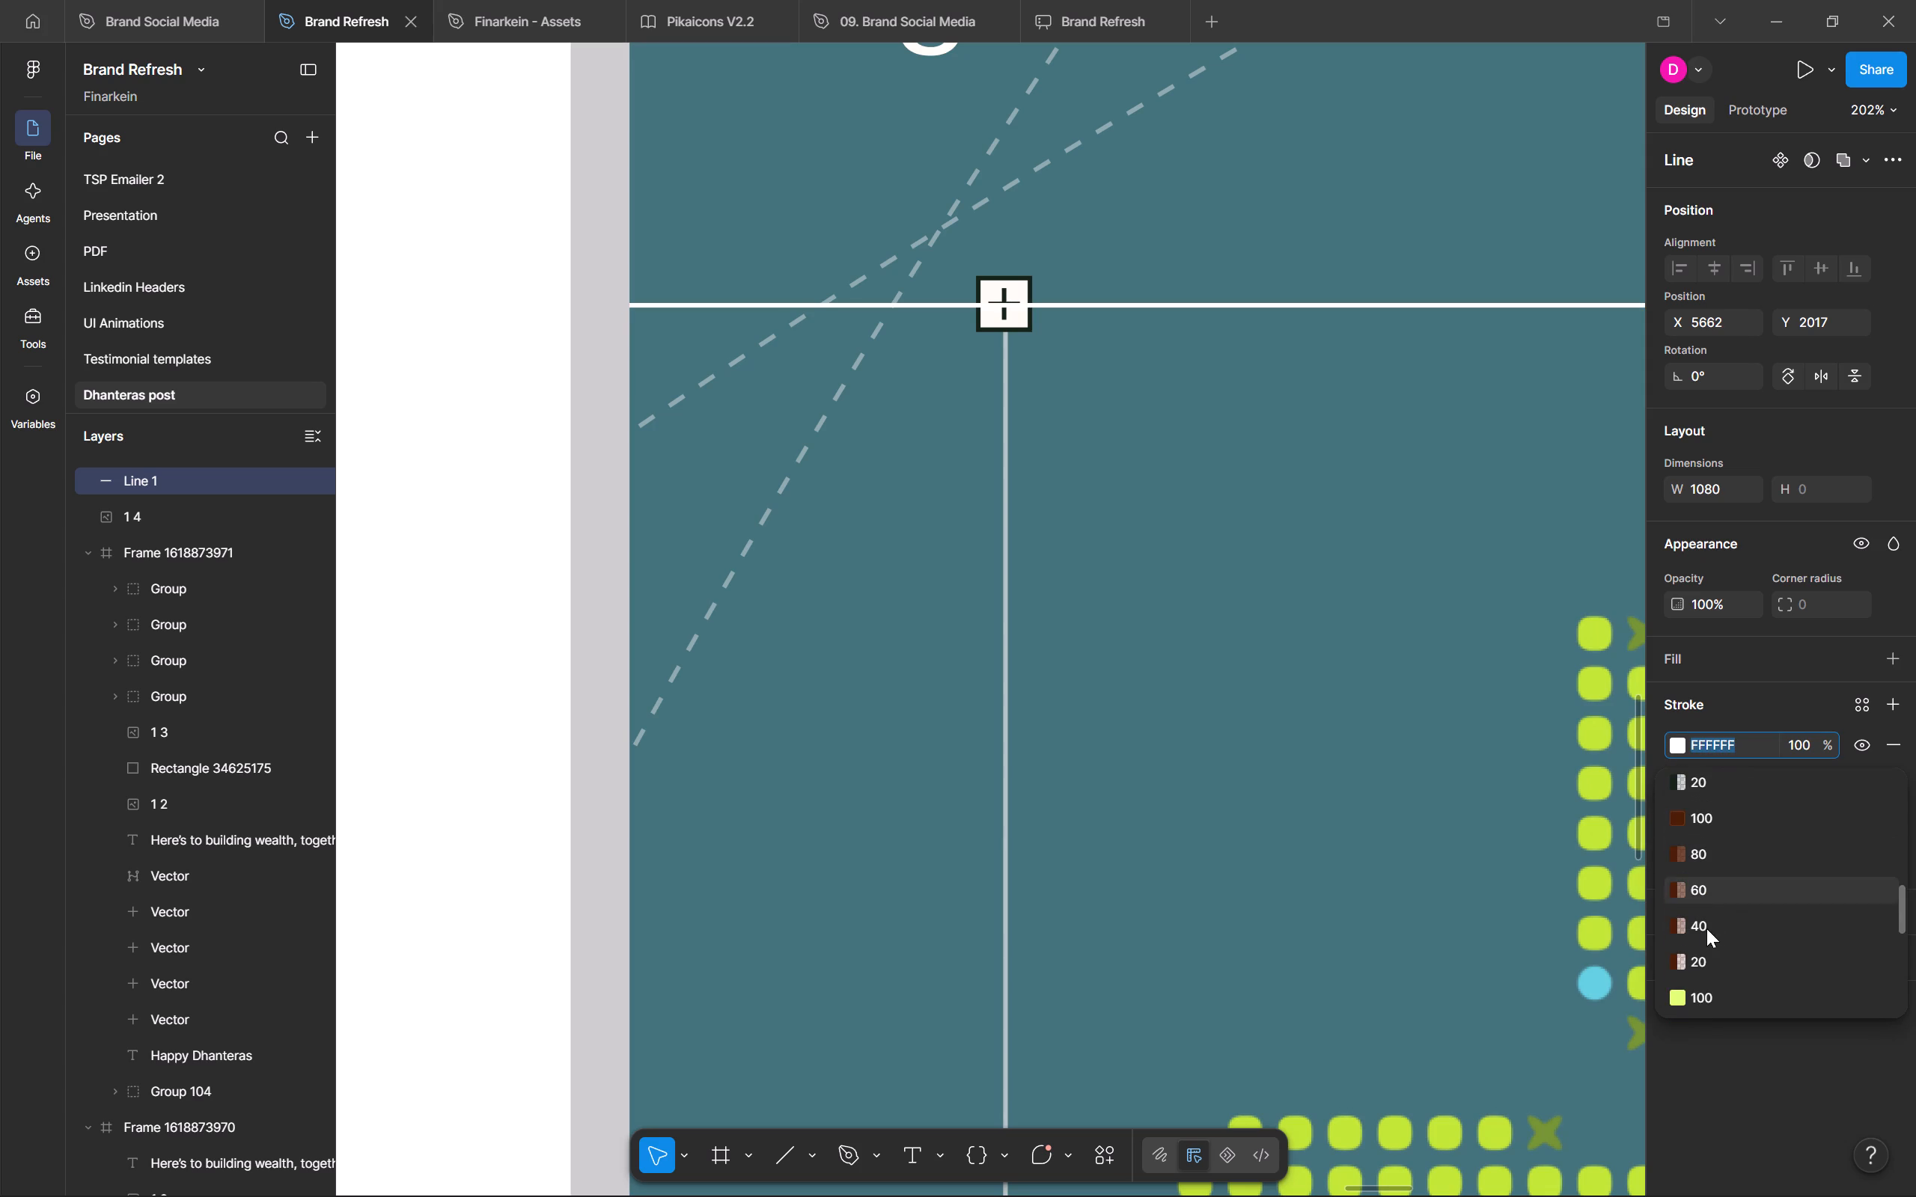
pyautogui.scroll(2, 1721, 923)
pyautogui.click(1858, 705)
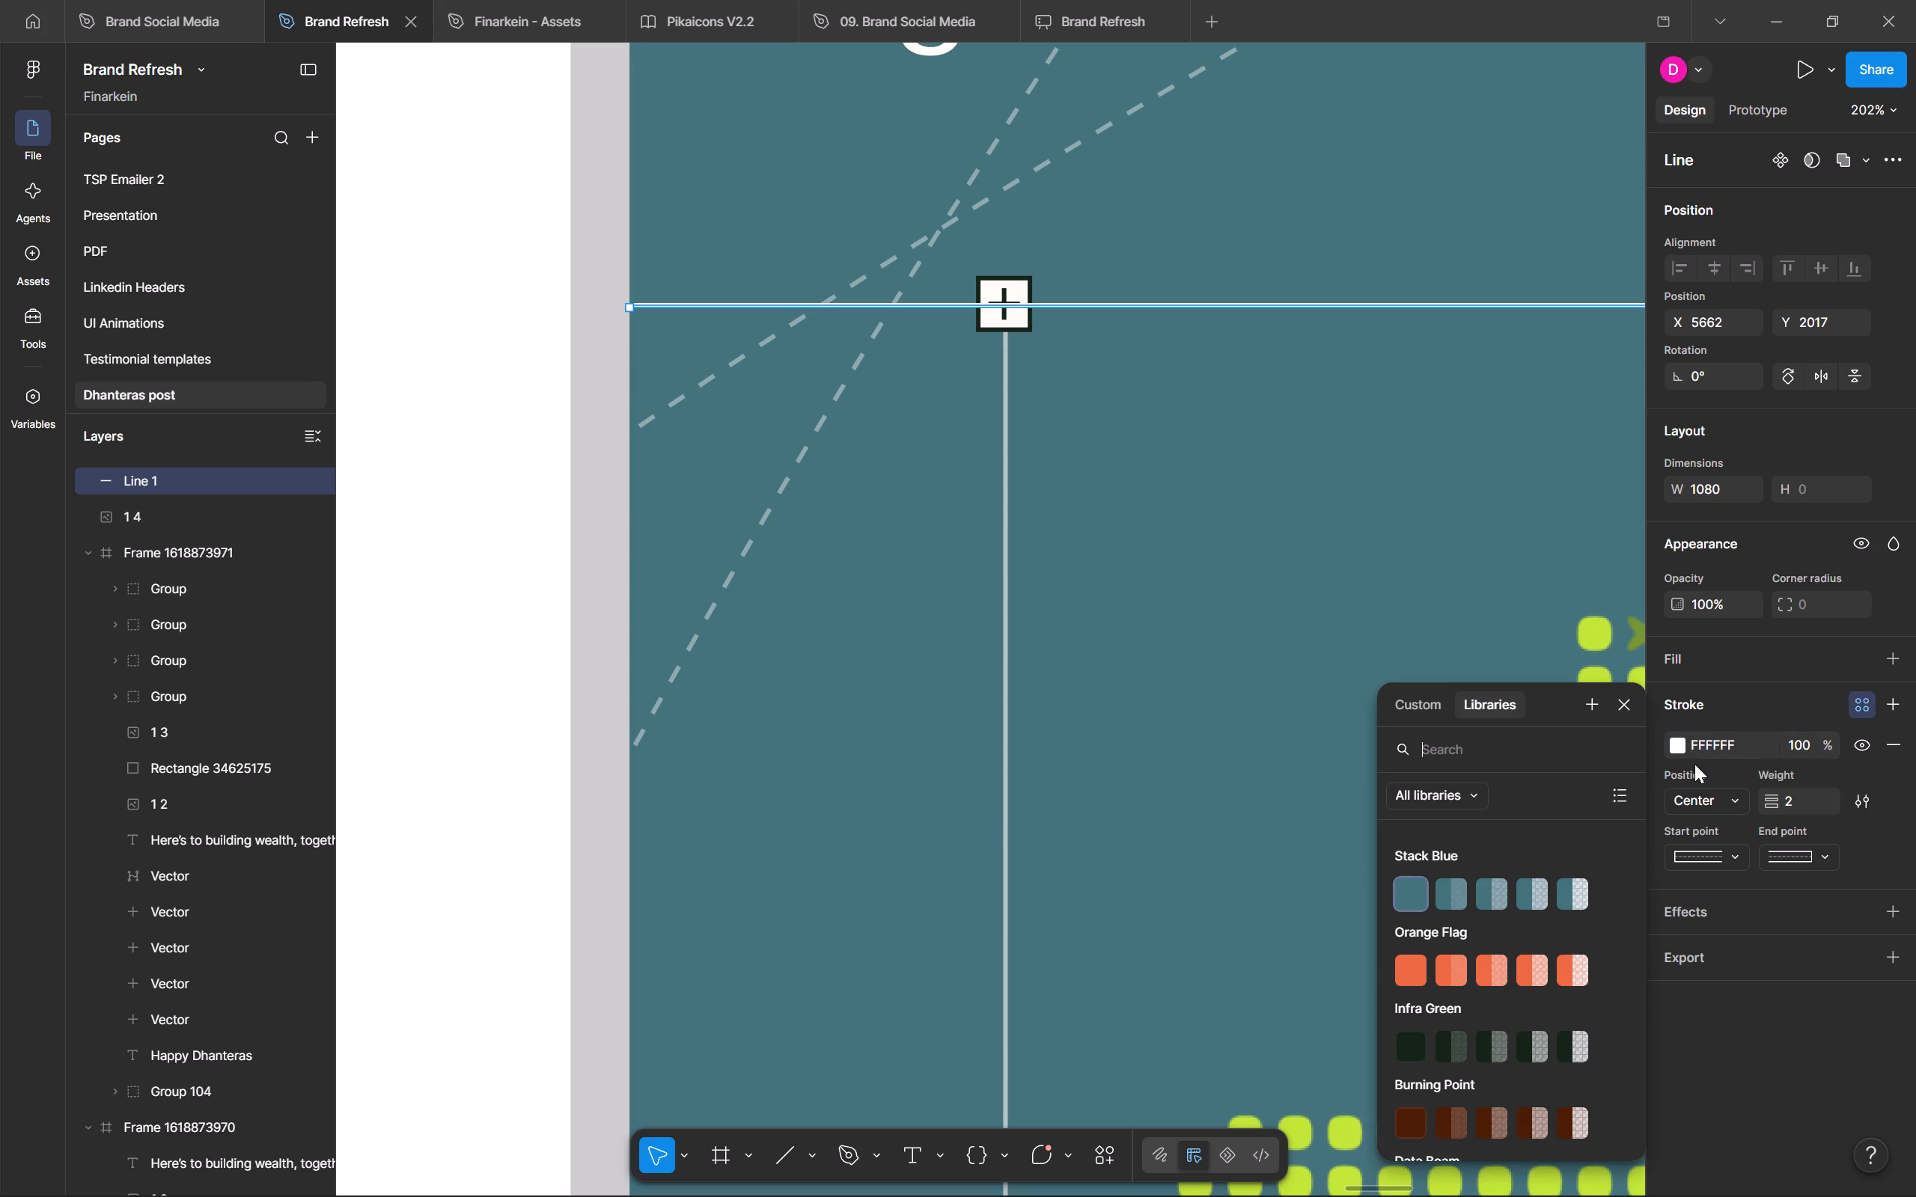
pyautogui.click(1632, 789)
pyautogui.scroll(-4, 1585, 934)
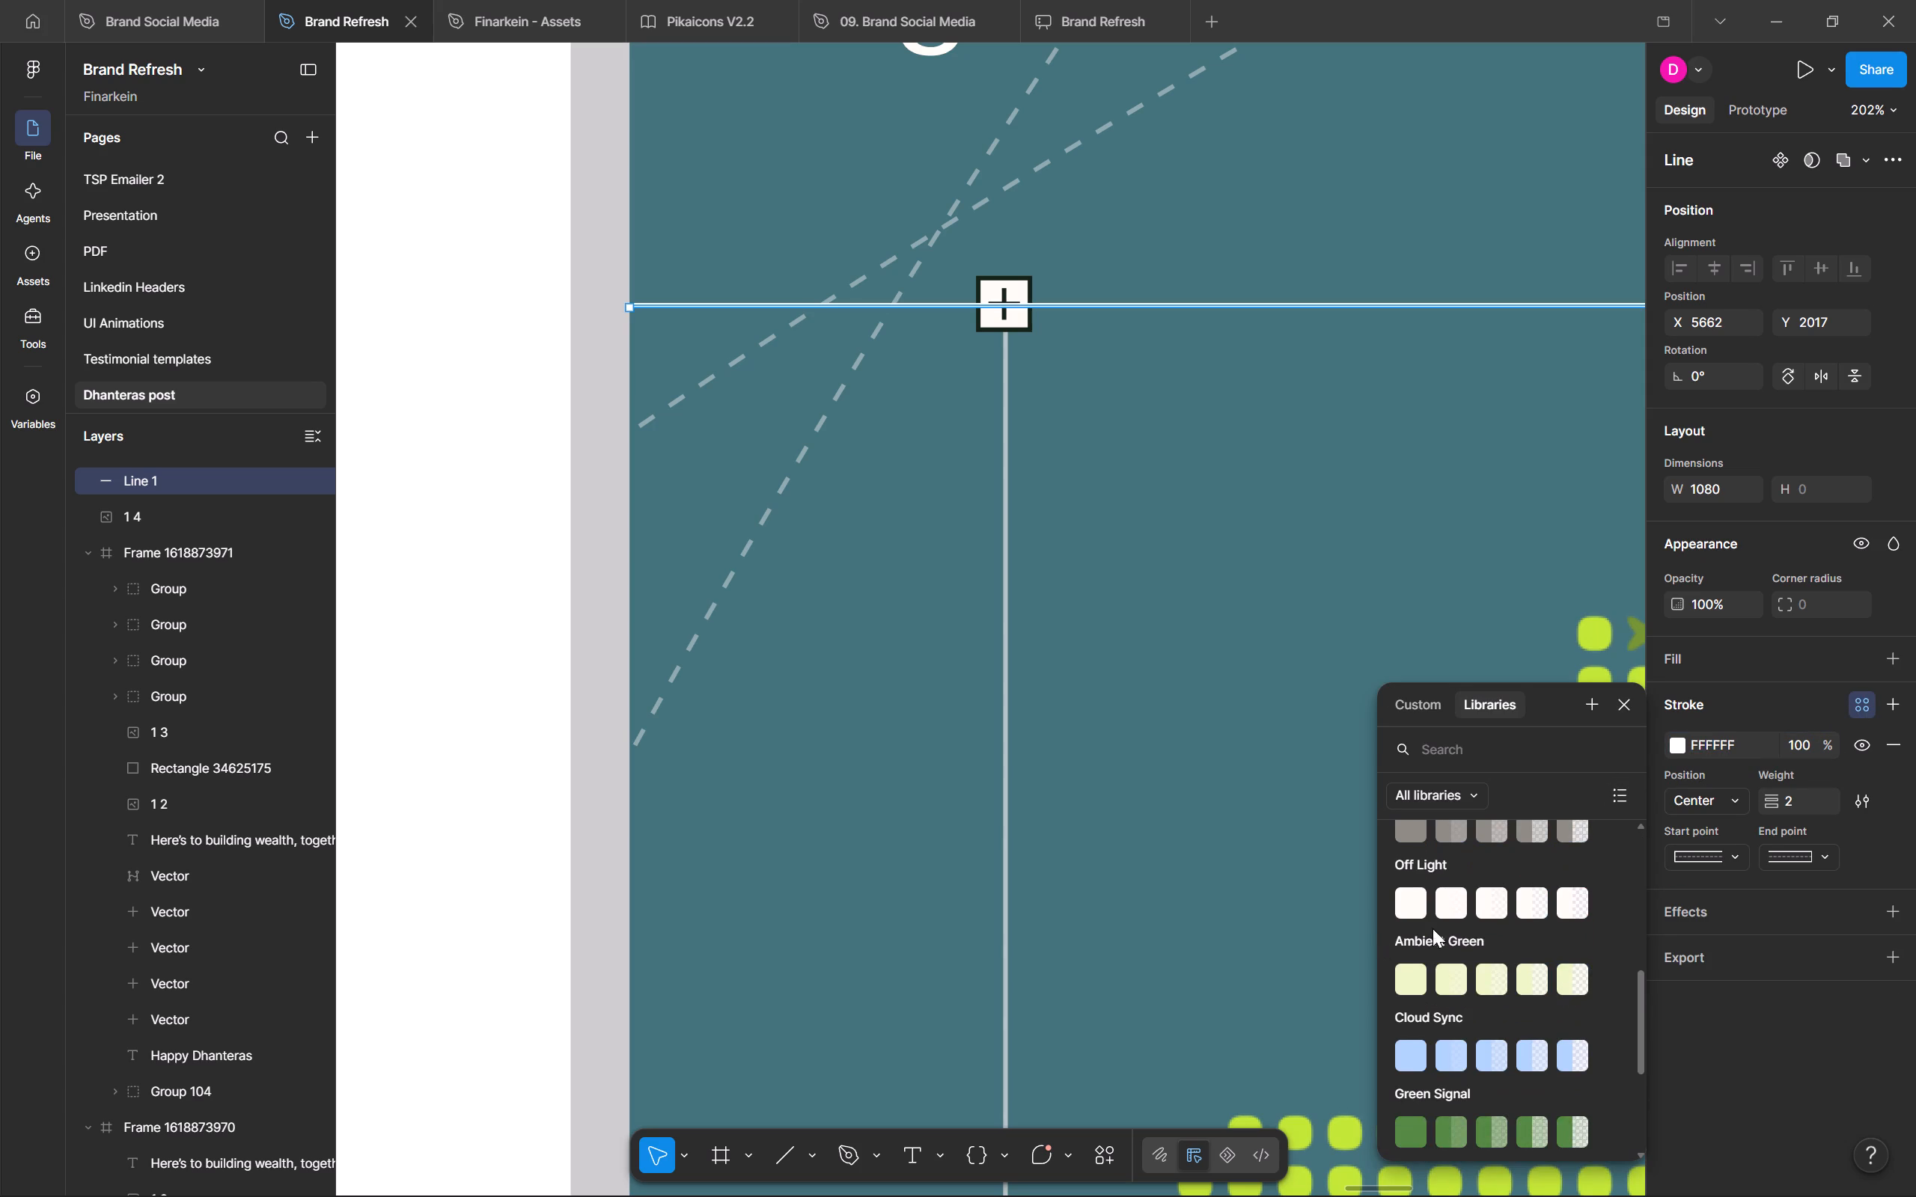
pyautogui.click(1527, 907)
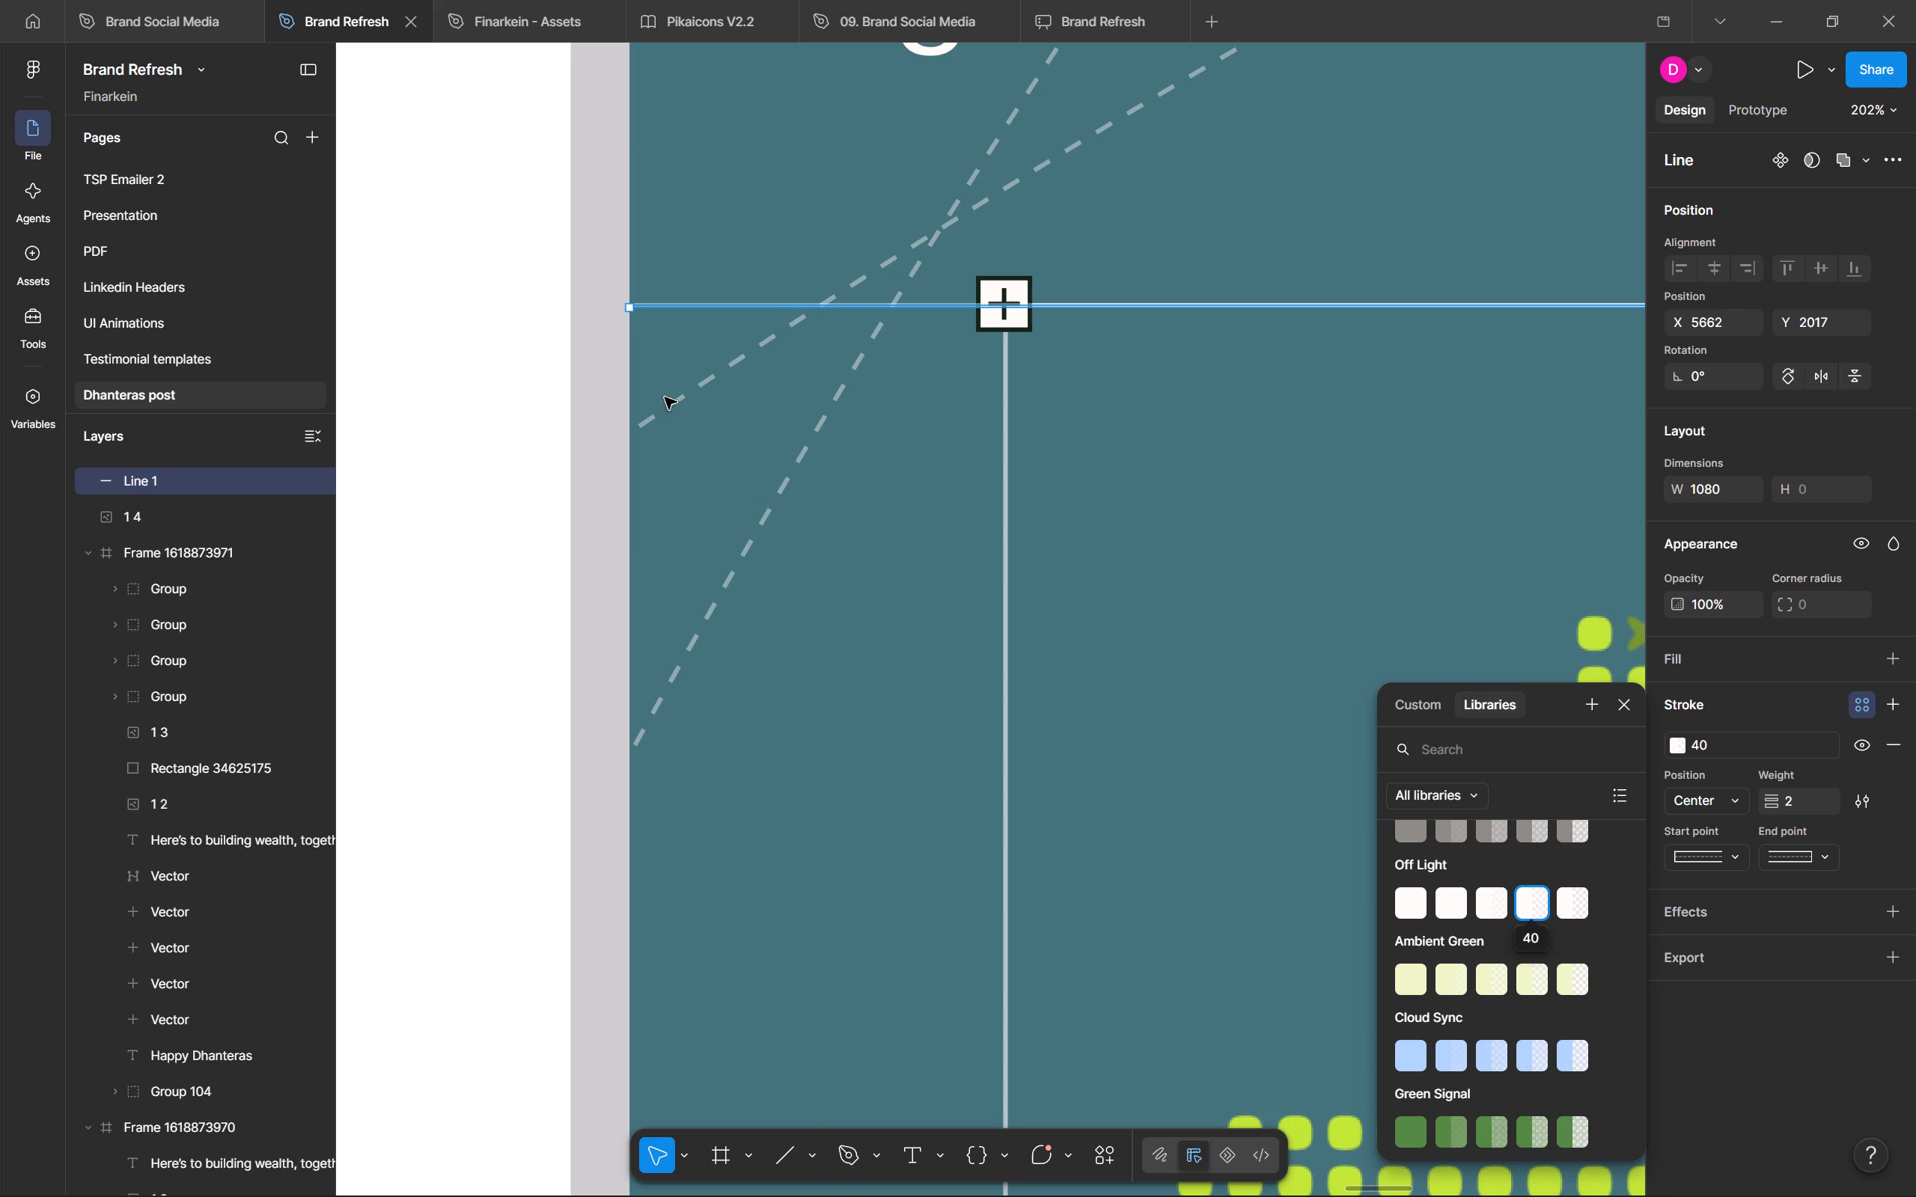
# Cut Line 1 from the page and paste it inside the teal post's frame, at the rectangle's upper plus marker.
pyautogui.hotkey('ctrl', '[')
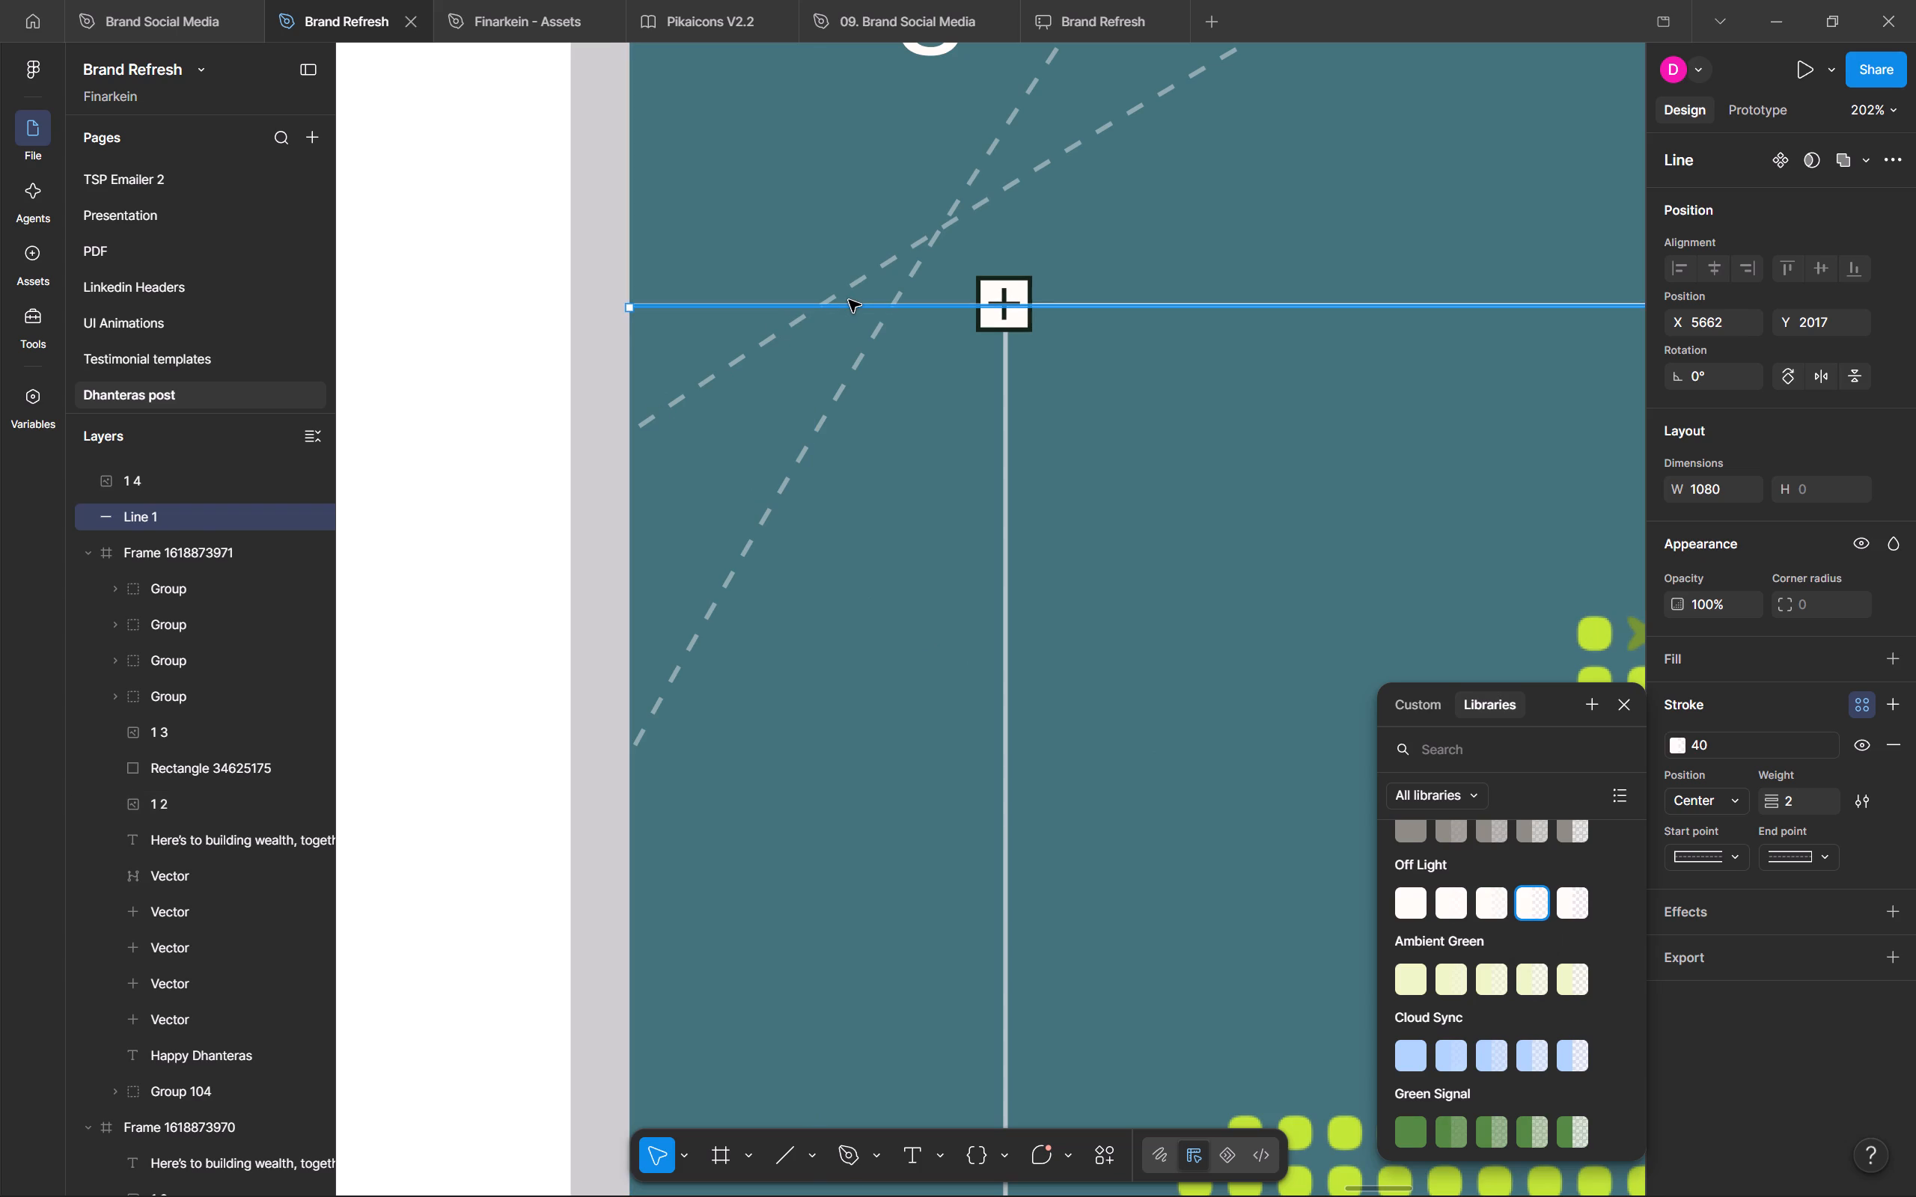
pyautogui.hotkey('ctrl', '[')
pyautogui.hotkey('ctrl', 'x')
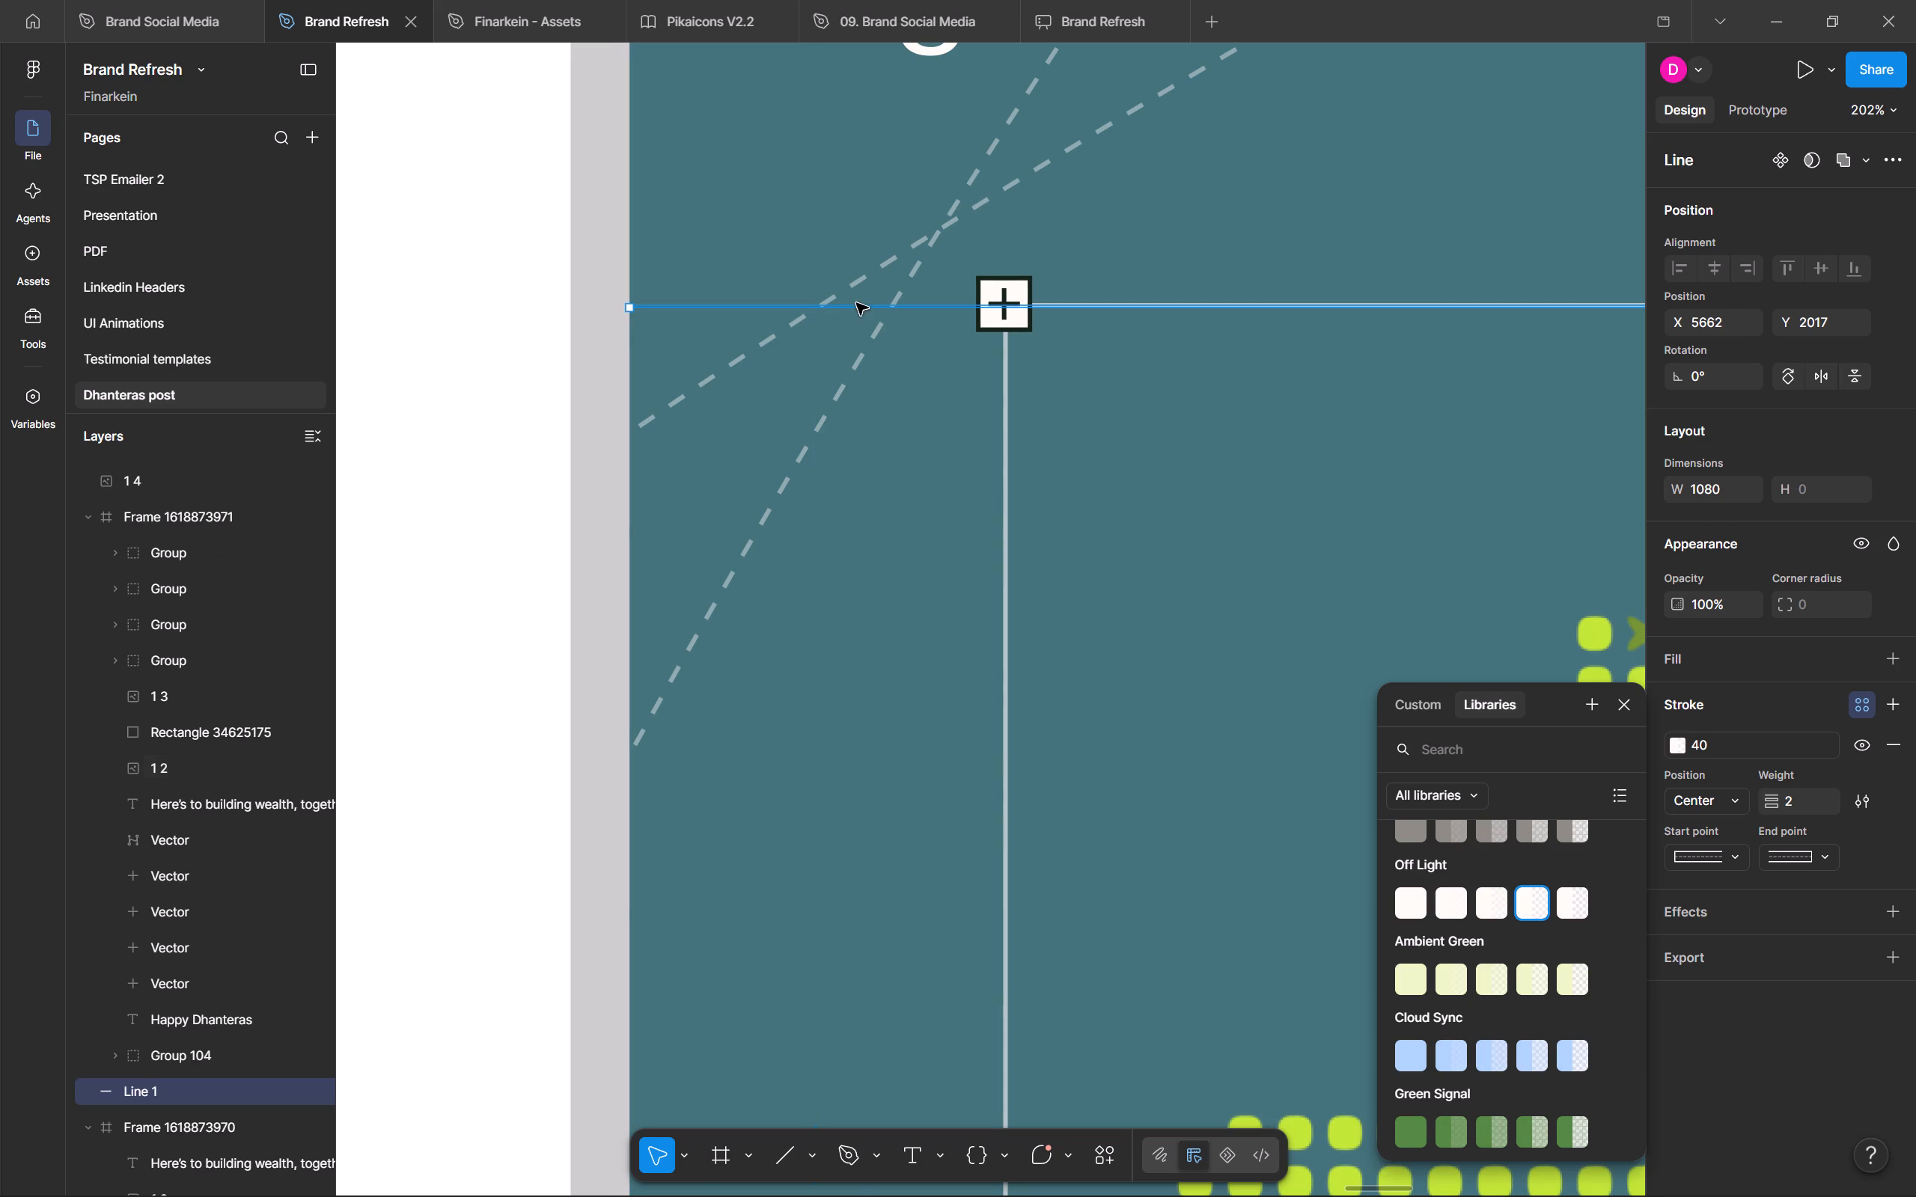
pyautogui.hotkey('ctrl', 'x')
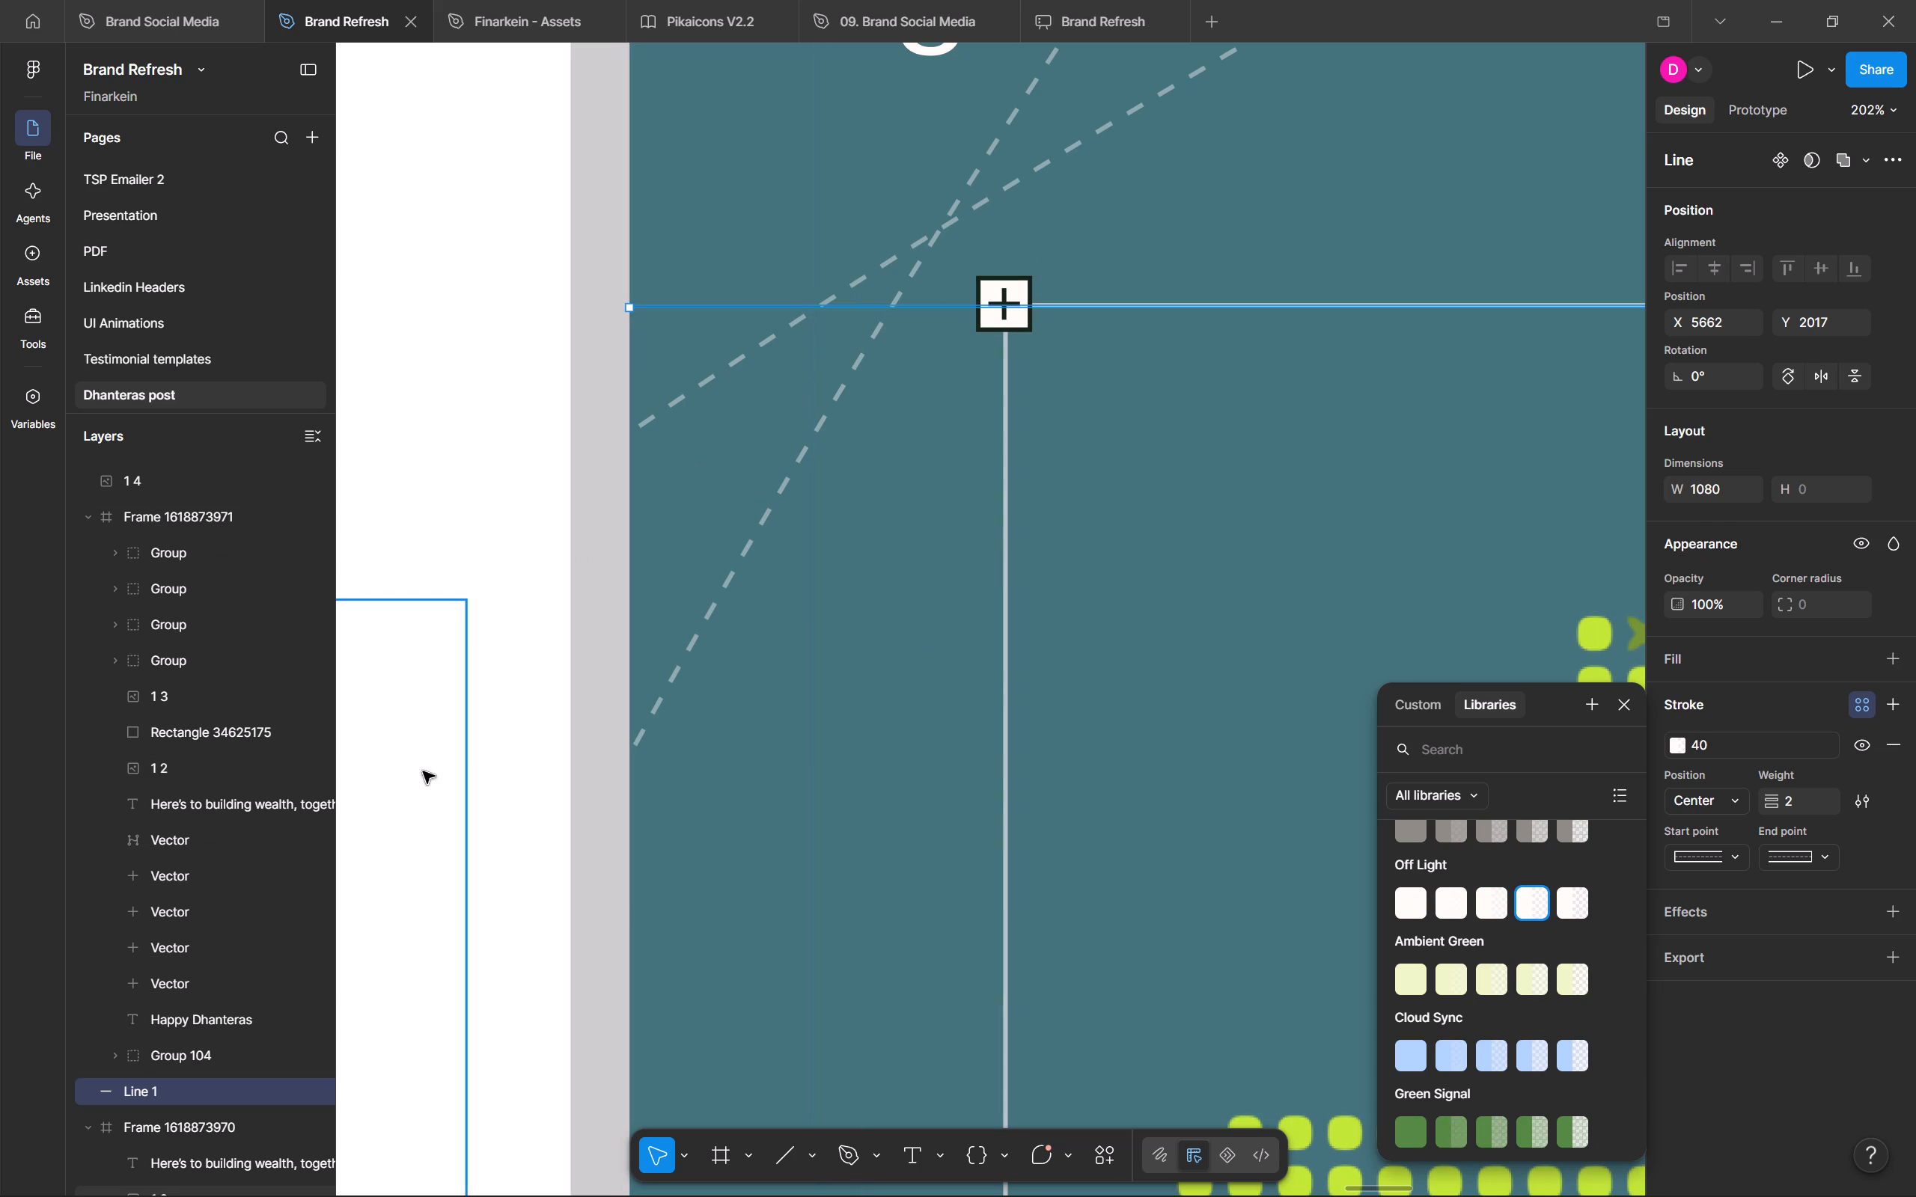
pyautogui.click(191, 1086)
pyautogui.click(201, 1050)
pyautogui.click(191, 1085)
pyautogui.hotkey('ctrl', 'x')
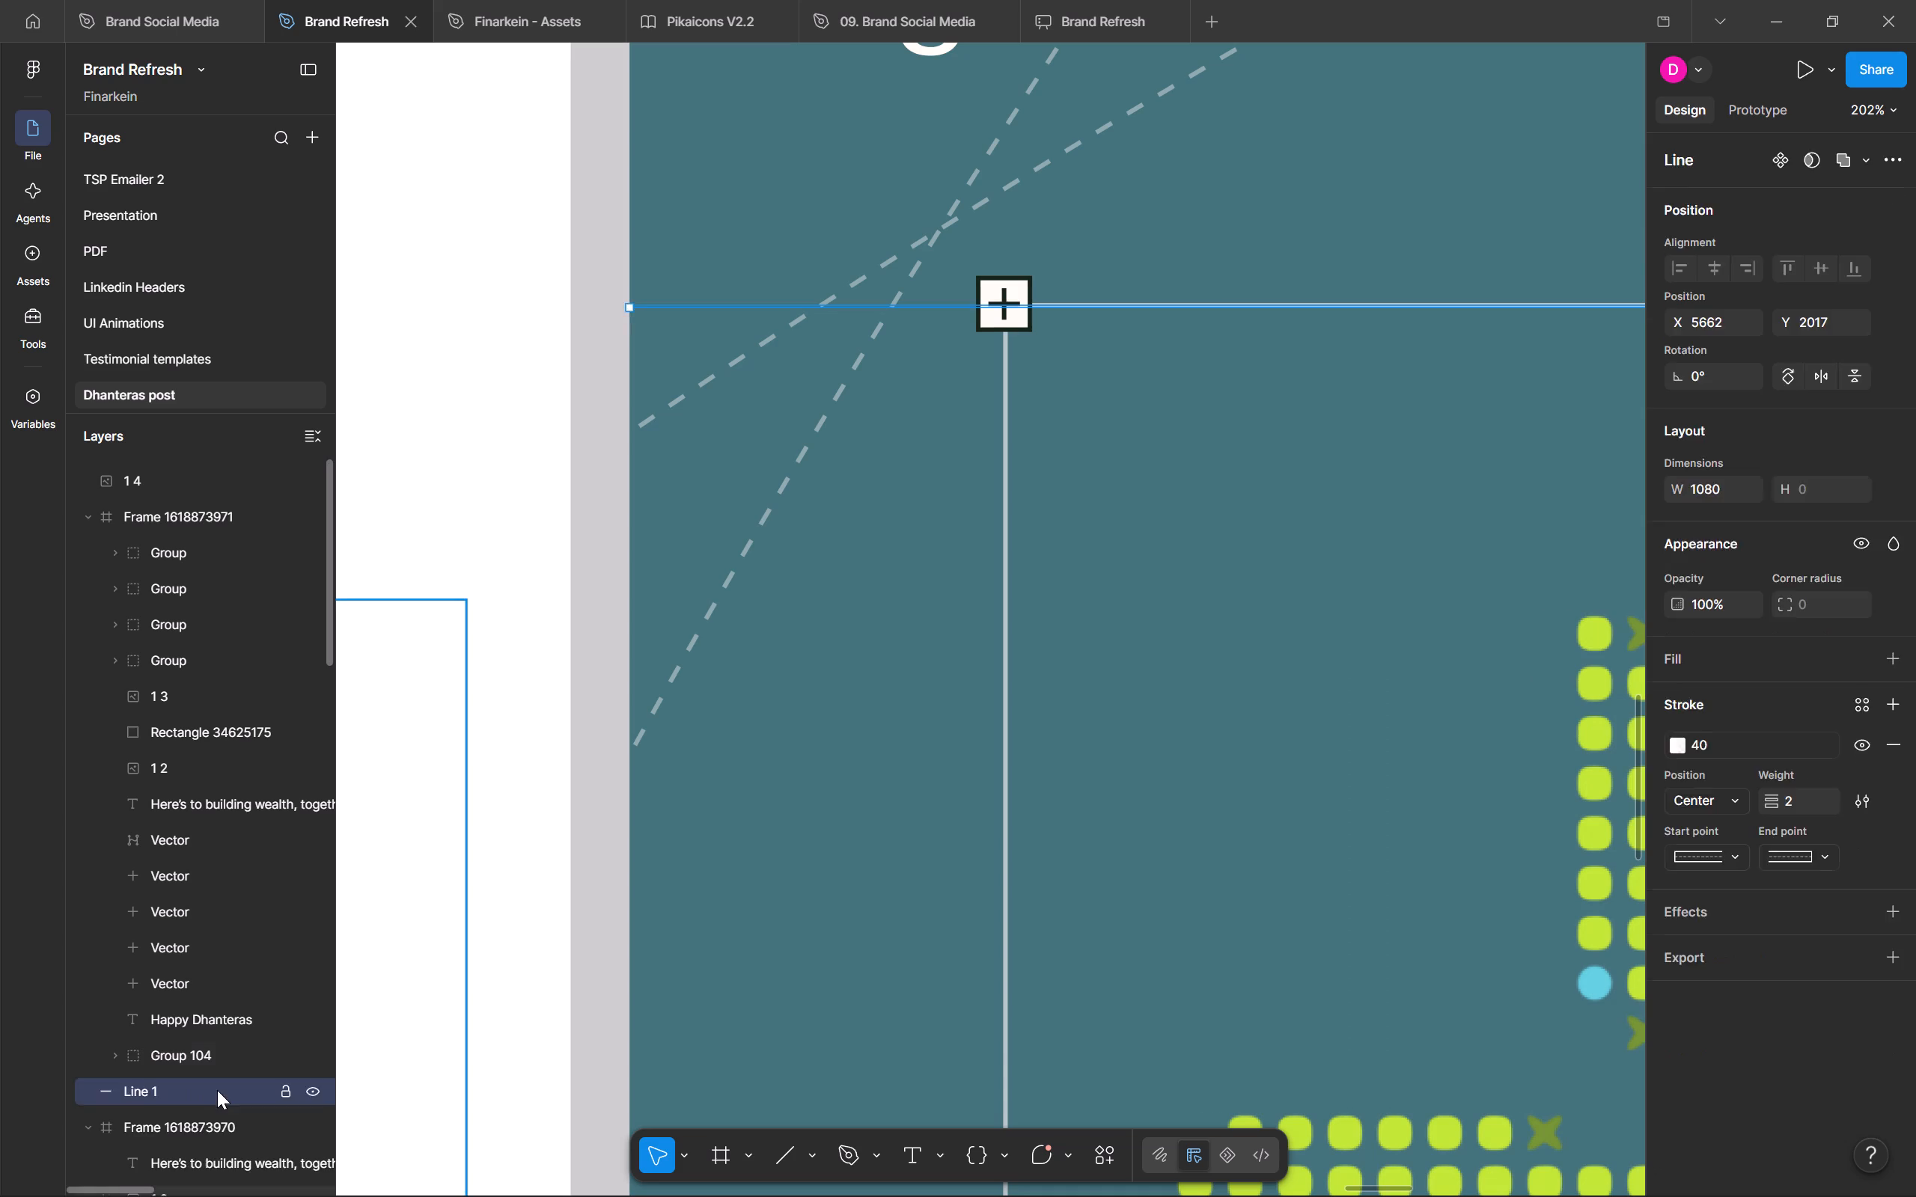
pyautogui.click(751, 364)
pyautogui.click(1036, 299)
pyautogui.click(1015, 289)
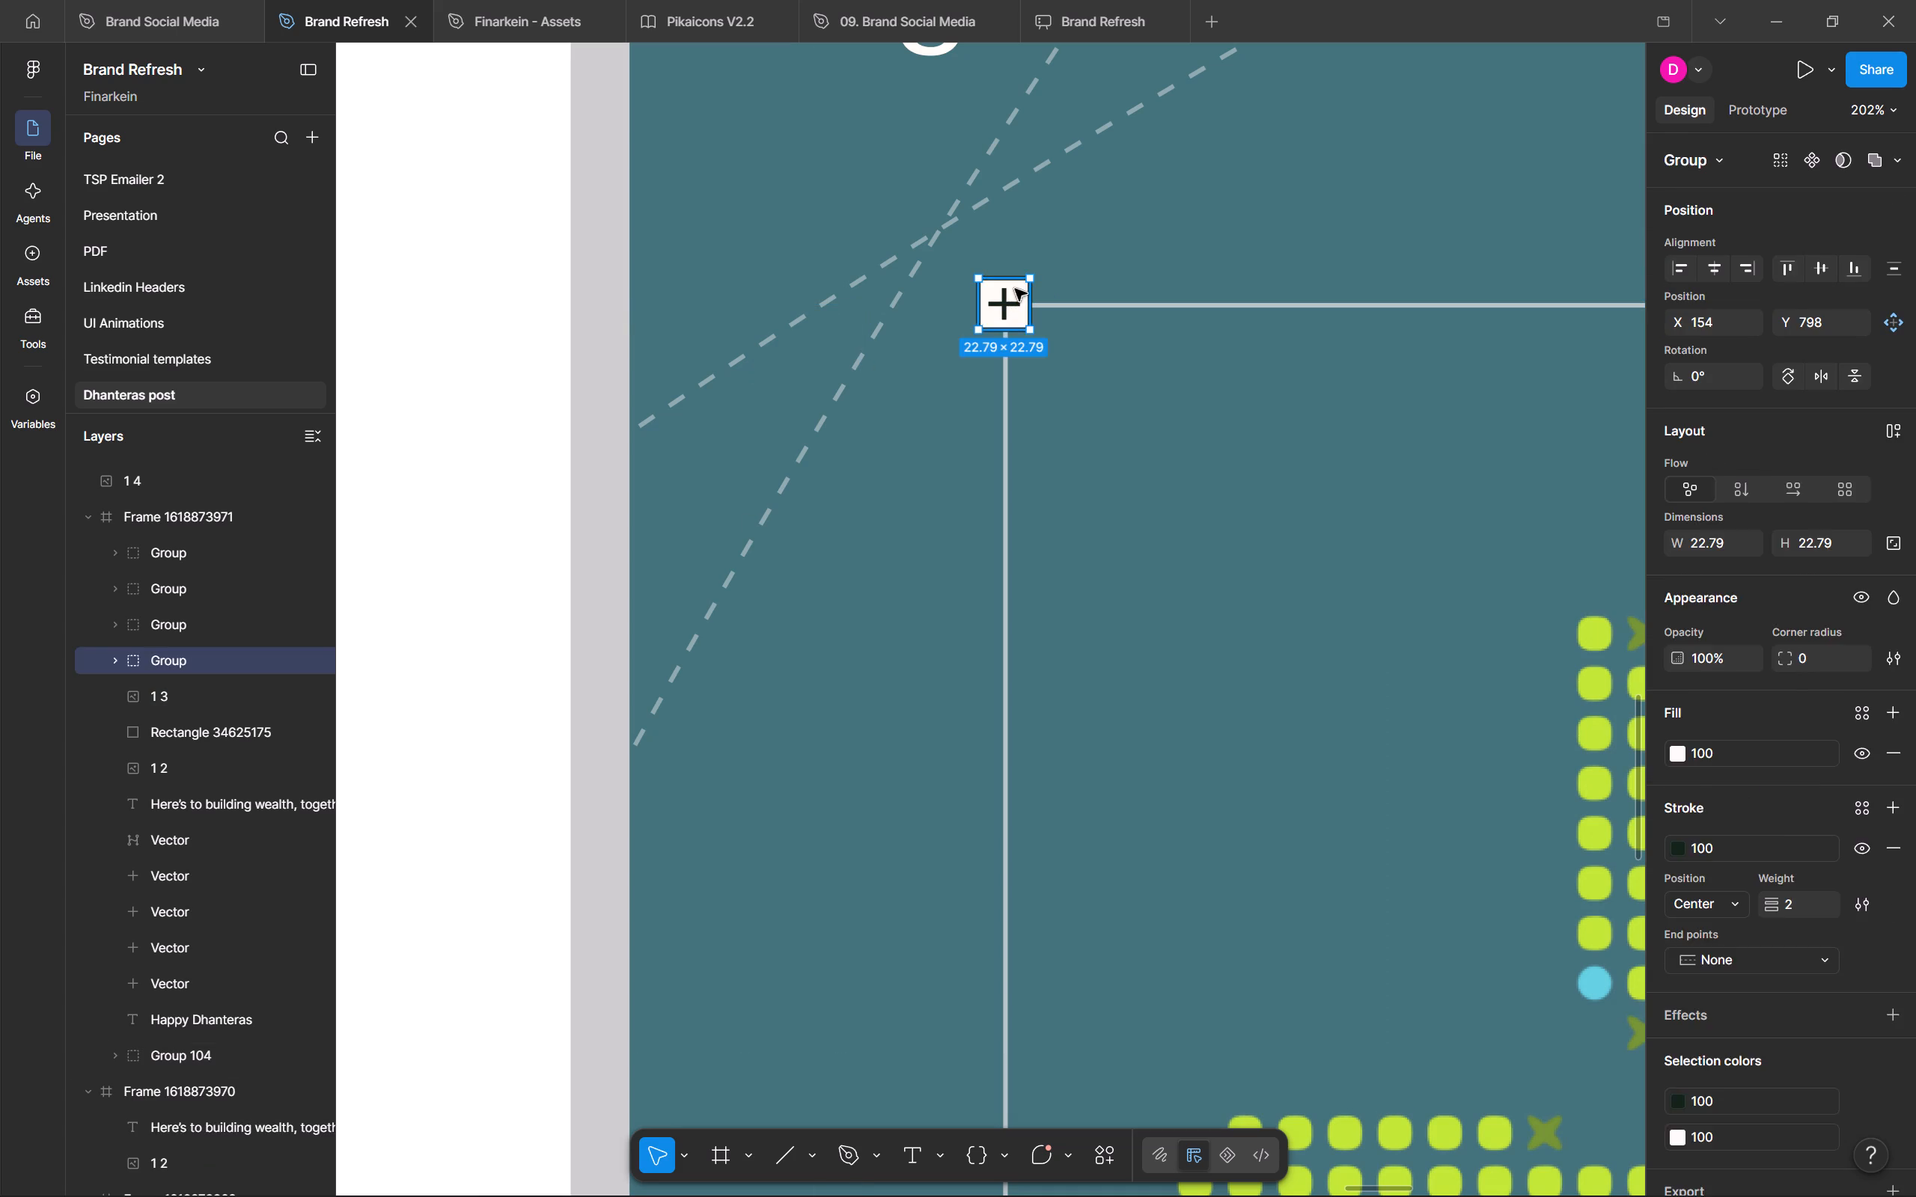
pyautogui.hotkey('ctrl', 'v')
# Reorder Line 1 out of the plus marker group to sit directly below the four marker groups, above image 1 3.
pyautogui.moveTo(192, 699); pyautogui.dragTo(183, 658)
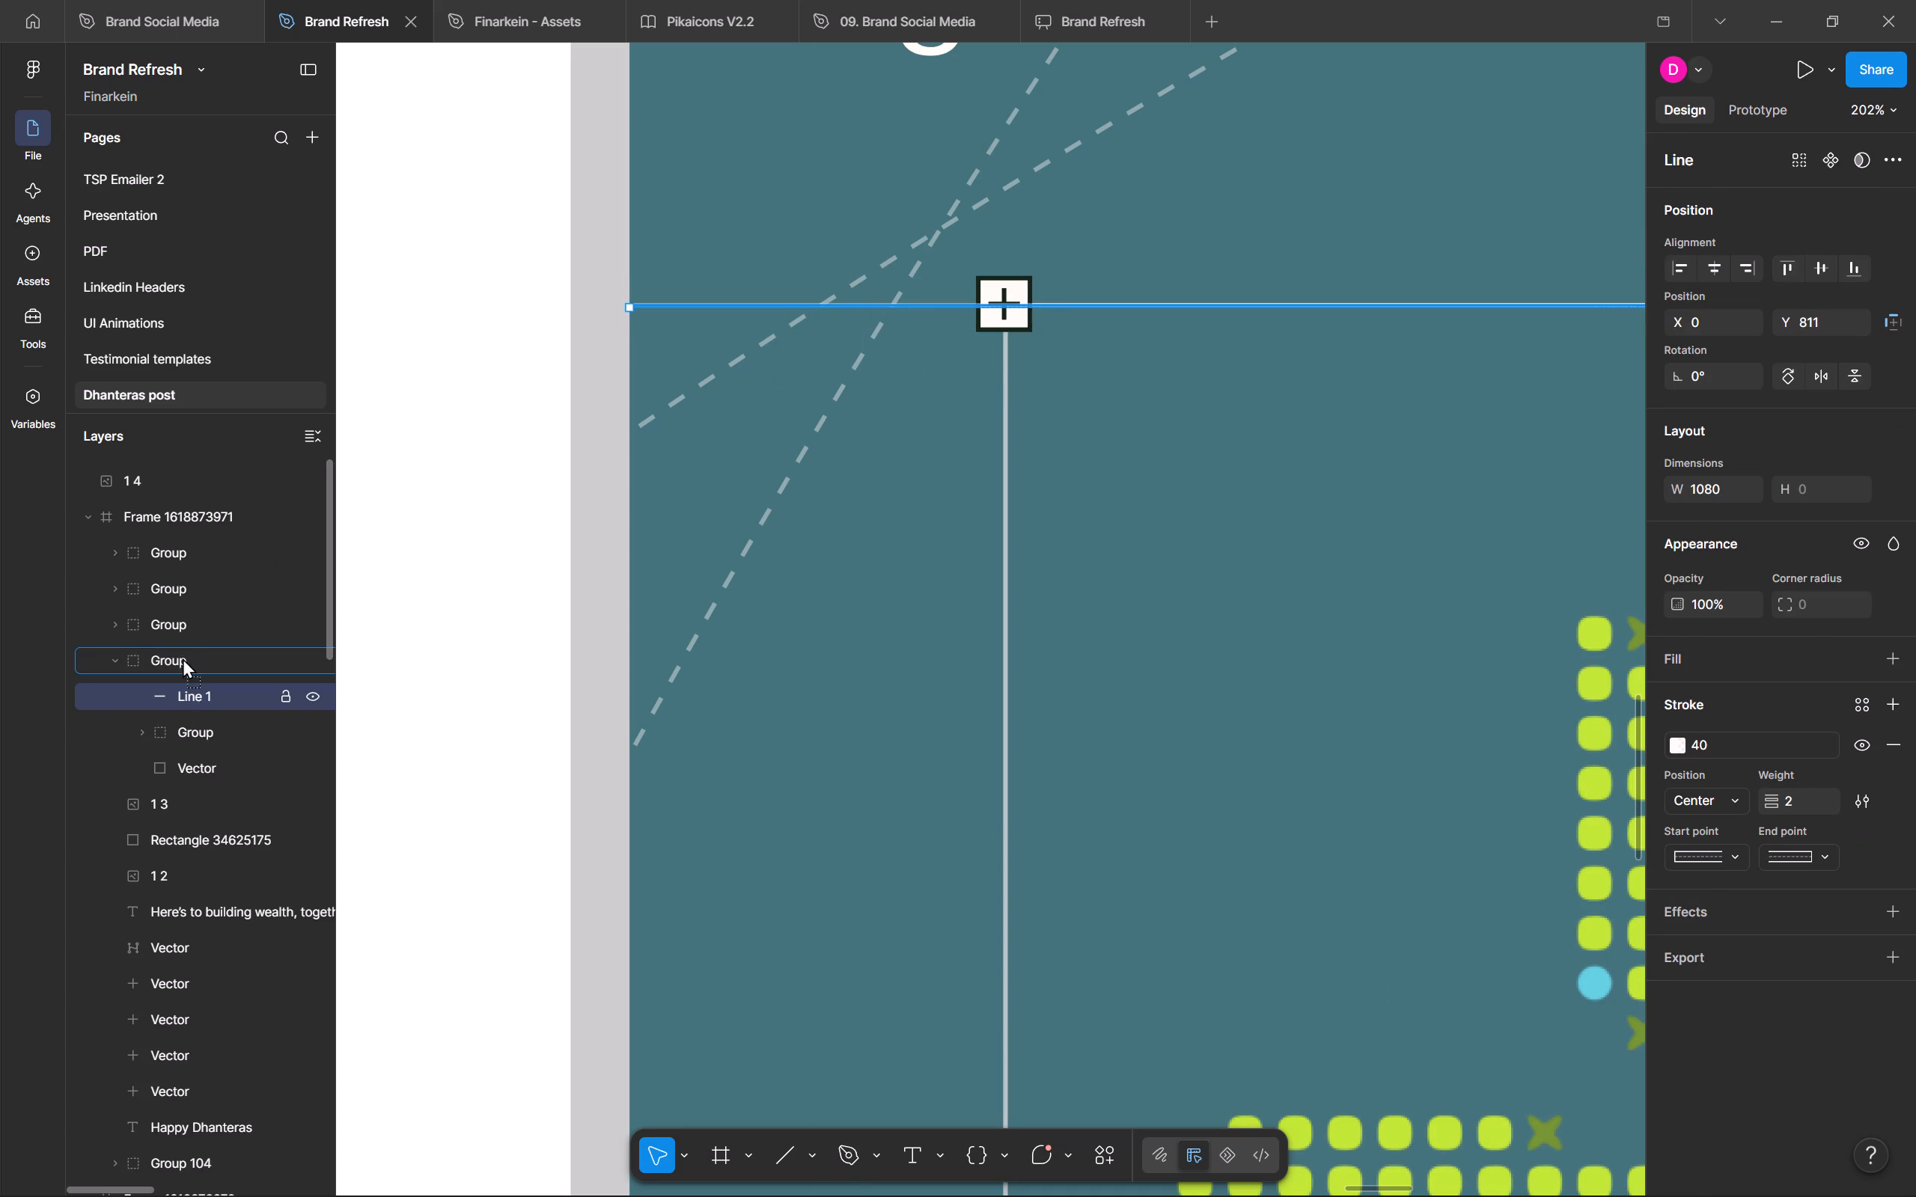
pyautogui.moveTo(183, 658); pyautogui.dragTo(185, 638)
pyautogui.click(112, 691)
pyautogui.moveTo(204, 658); pyautogui.dragTo(204, 713)
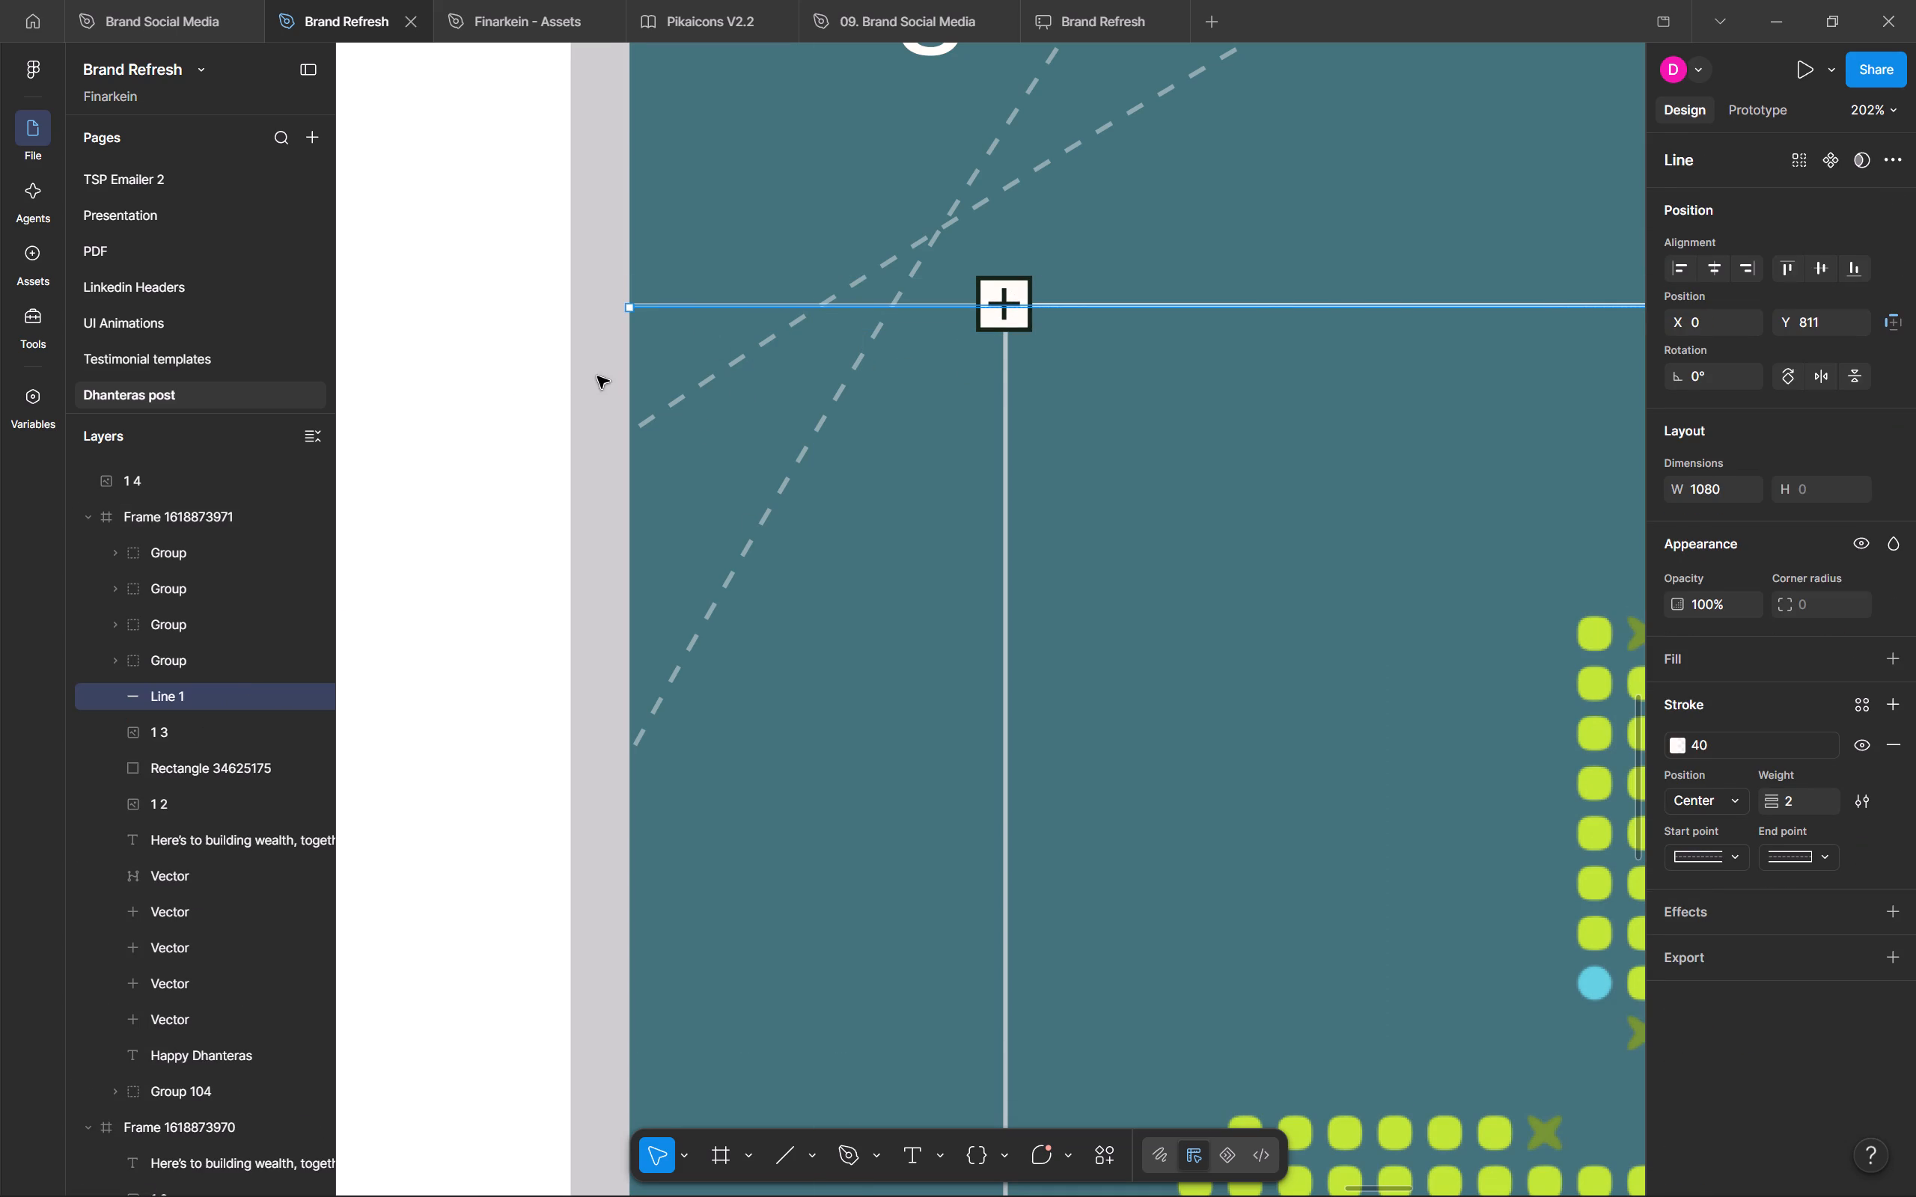
pyautogui.click(601, 376)
# Duplicate the horizontal line down onto the outlined rectangle's bottom edge, at Y 1481.
pyautogui.keyDown('ctrl'); pyautogui.scroll(-11, 601, 376); pyautogui.keyUp('ctrl')
pyautogui.keyDown('ctrl'); pyautogui.moveTo(938, 441); pyautogui.dragTo(670, 383, button='middle'); pyautogui.keyUp('ctrl')
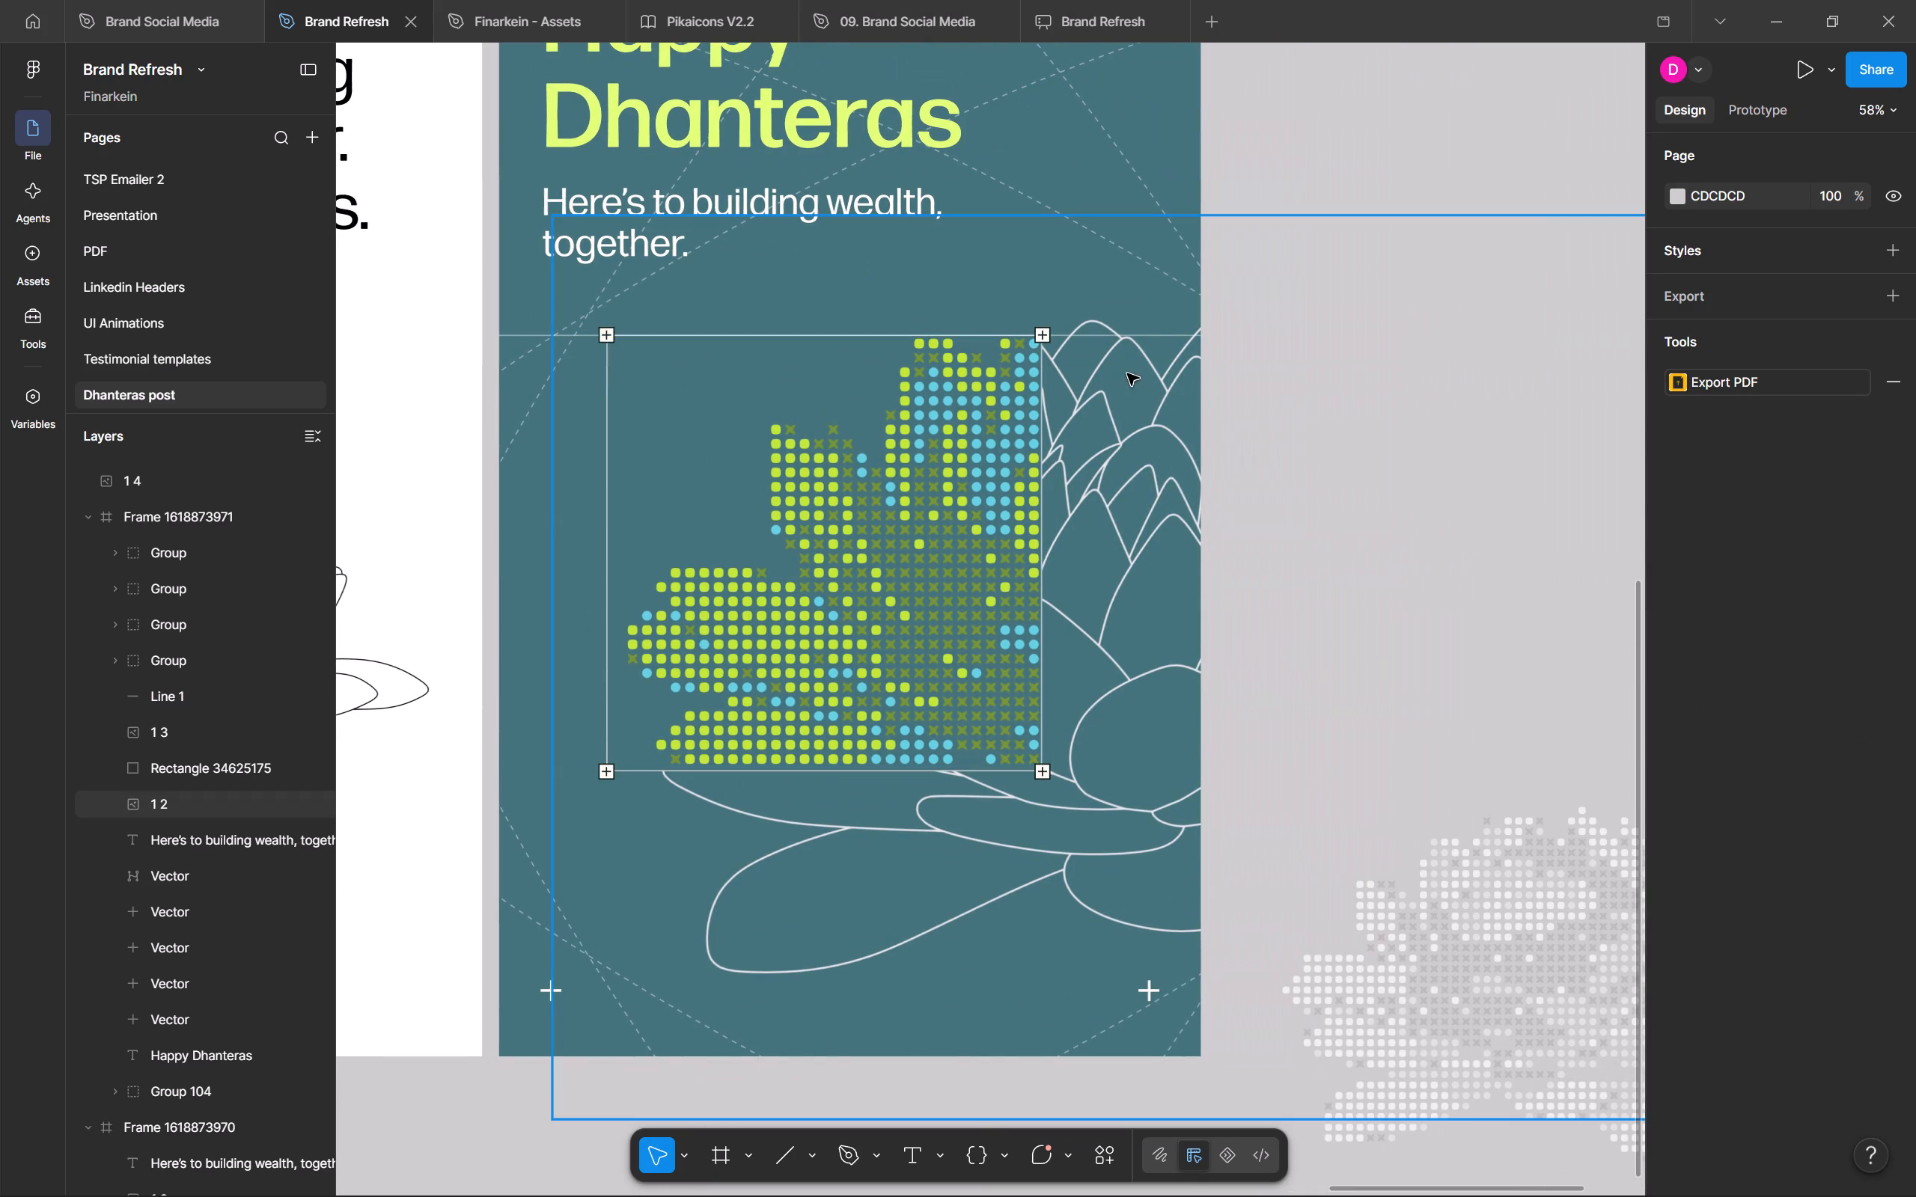
pyautogui.moveTo(1149, 337); pyautogui.dragTo(1130, 776)
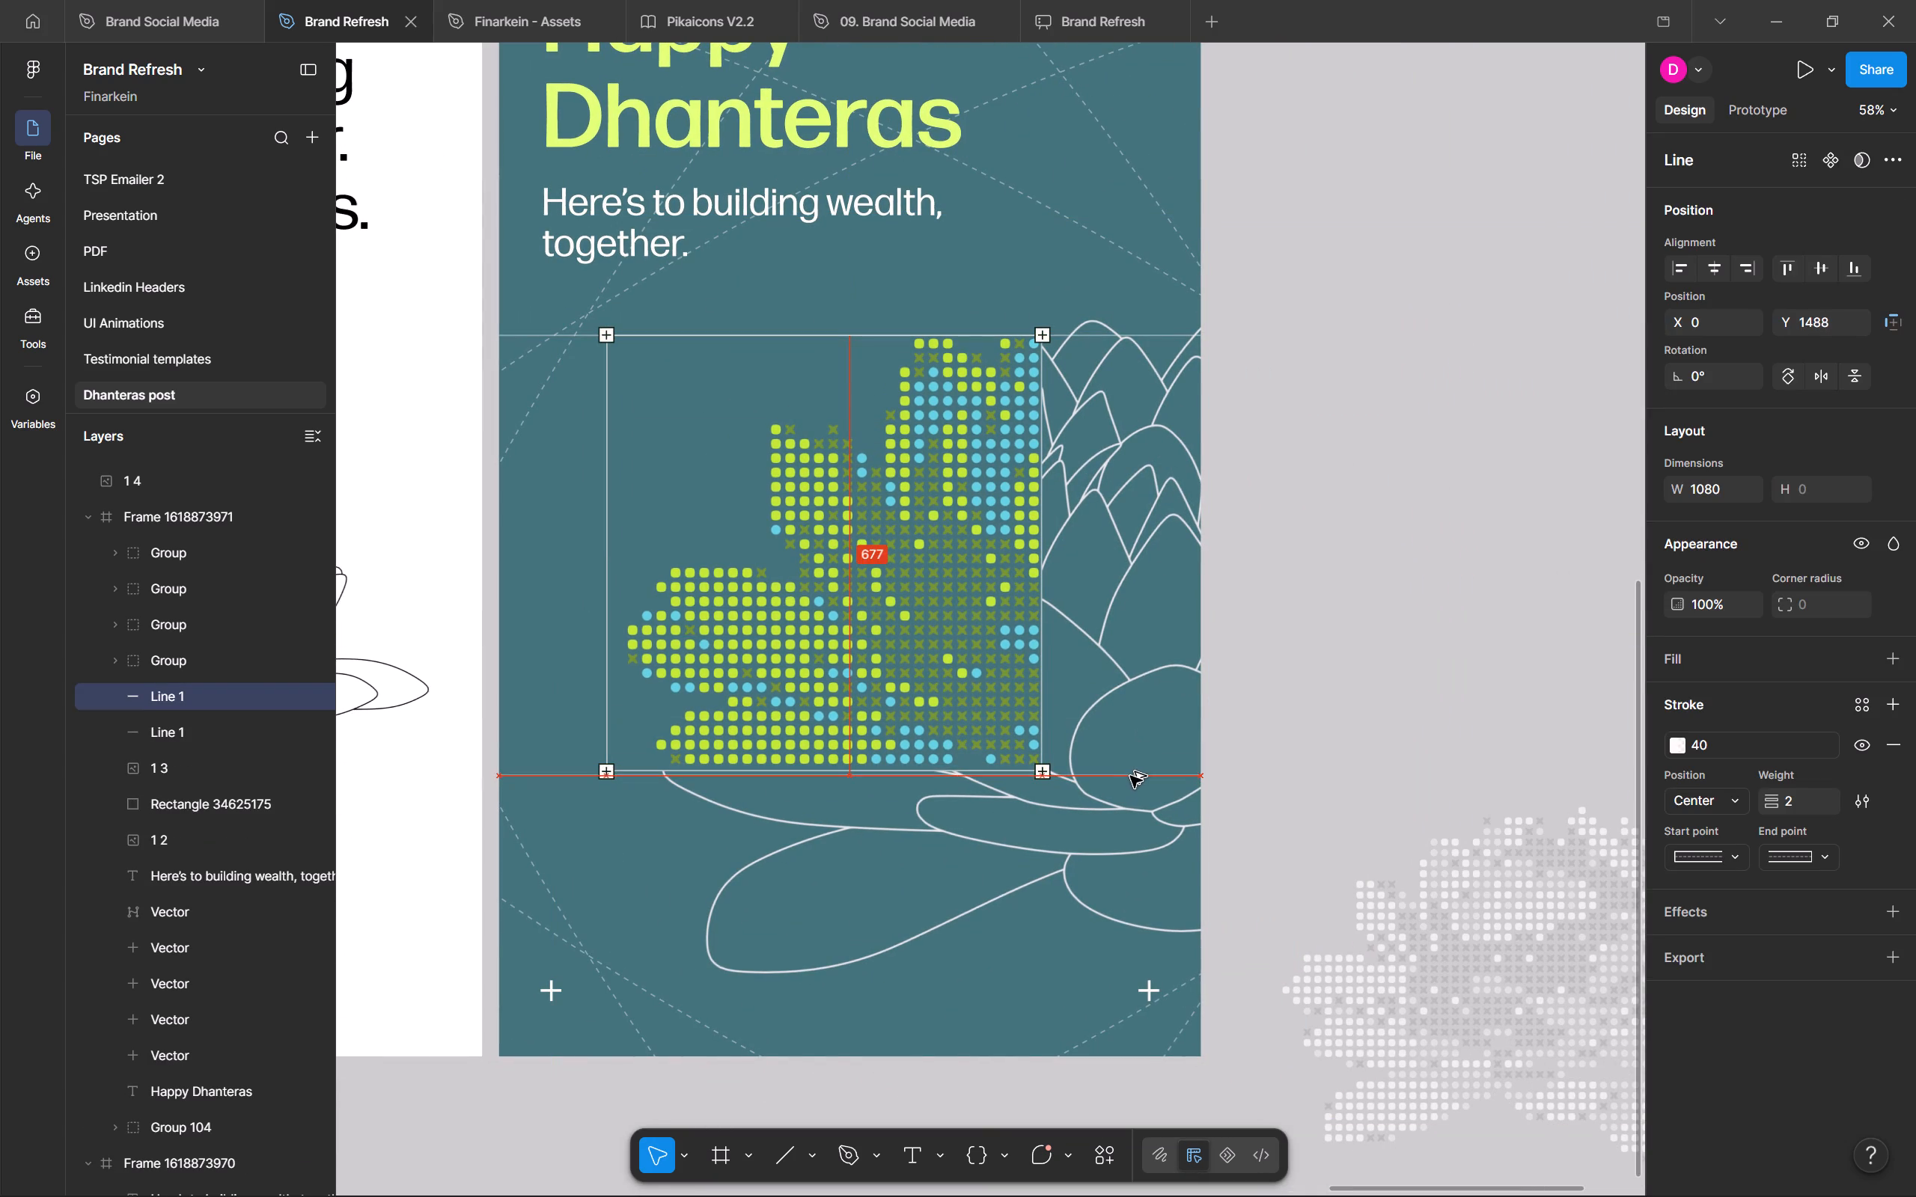
pyautogui.moveTo(1130, 776); pyautogui.dragTo(1135, 770)
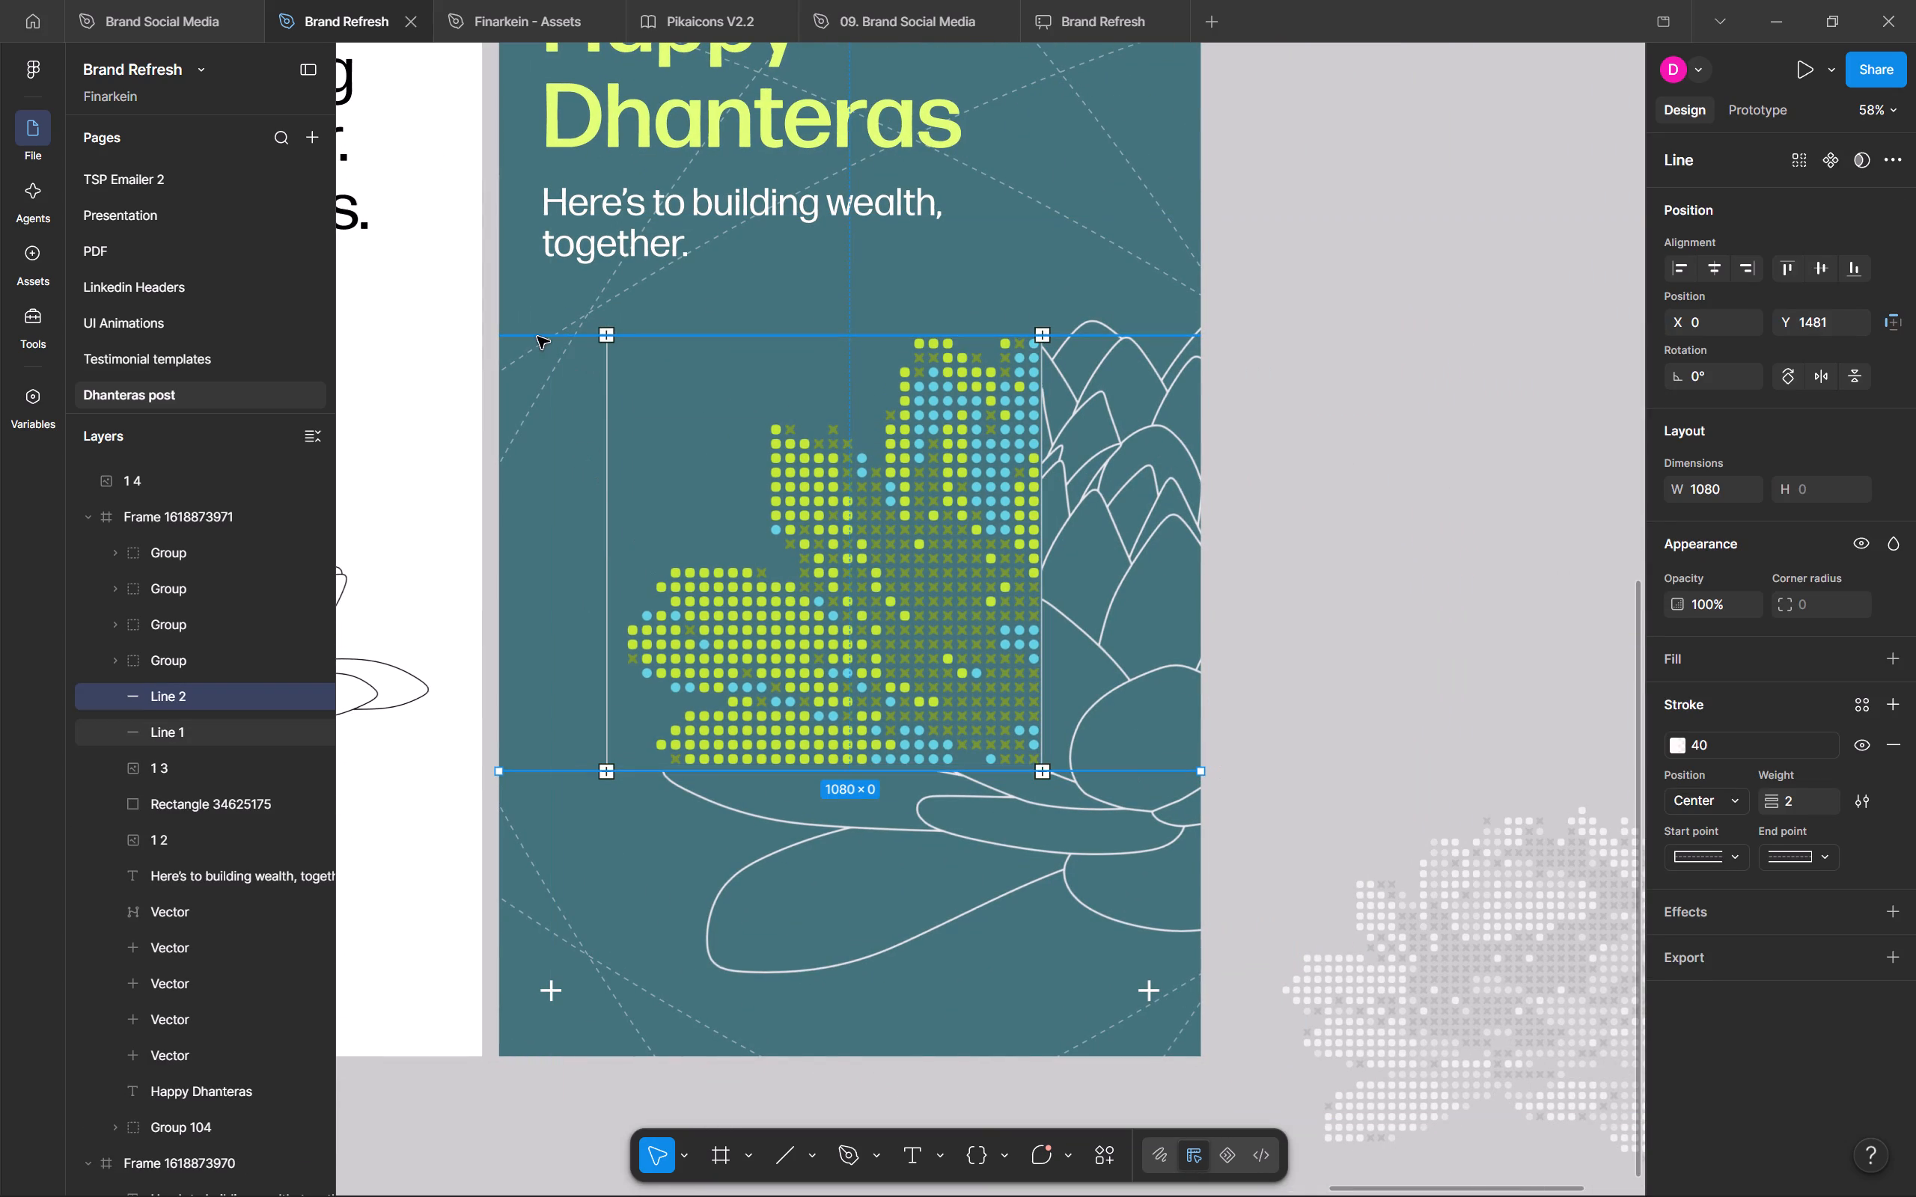
# Copy and paste both horizontal lines, and rotate the copies together to 90°.
pyautogui.keyDown('shift'); pyautogui.click(537, 337); pyautogui.keyUp('shift')
pyautogui.hotkey('ctrl', 'c')
pyautogui.hotkey('ctrl', 'v')
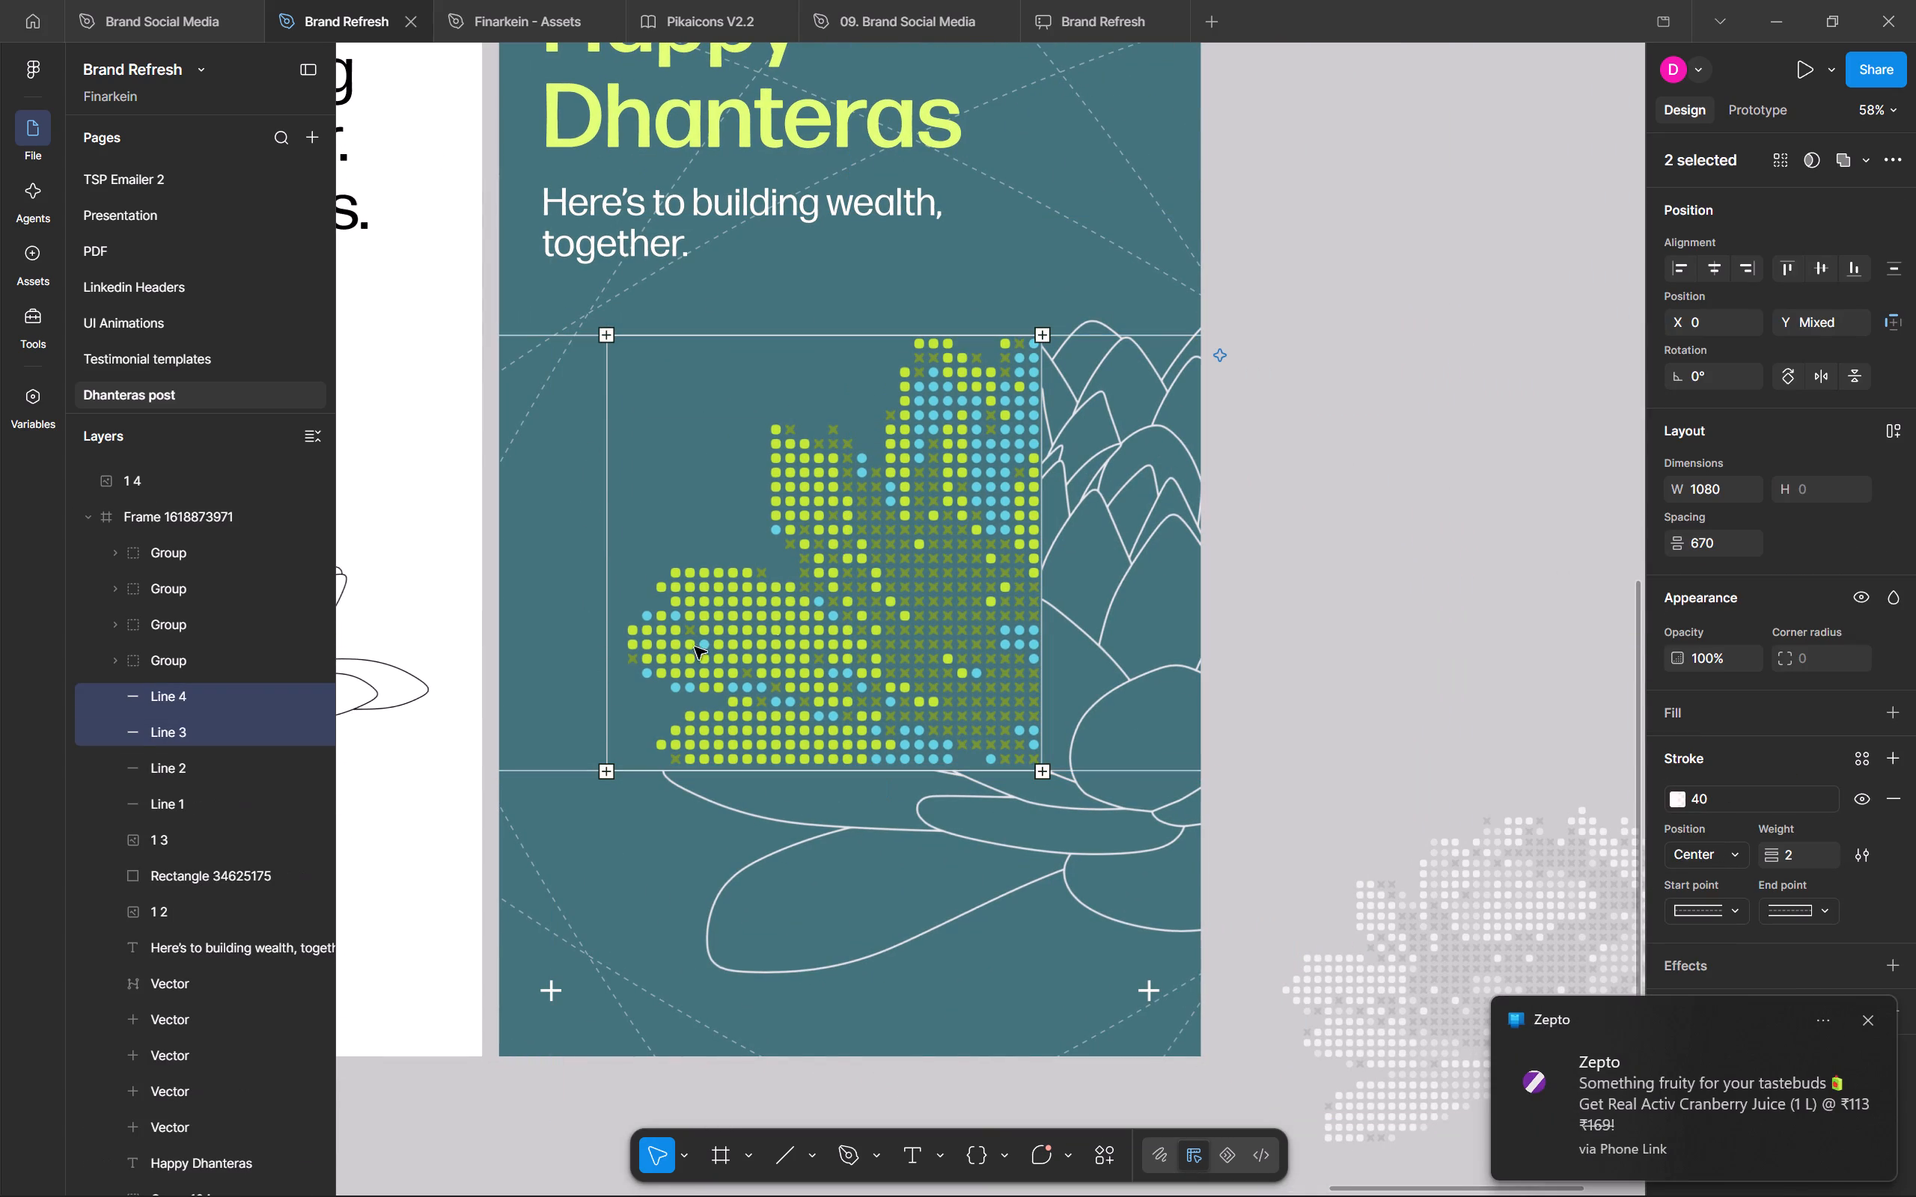
pyautogui.moveTo(1214, 335); pyautogui.dragTo(1062, 216)
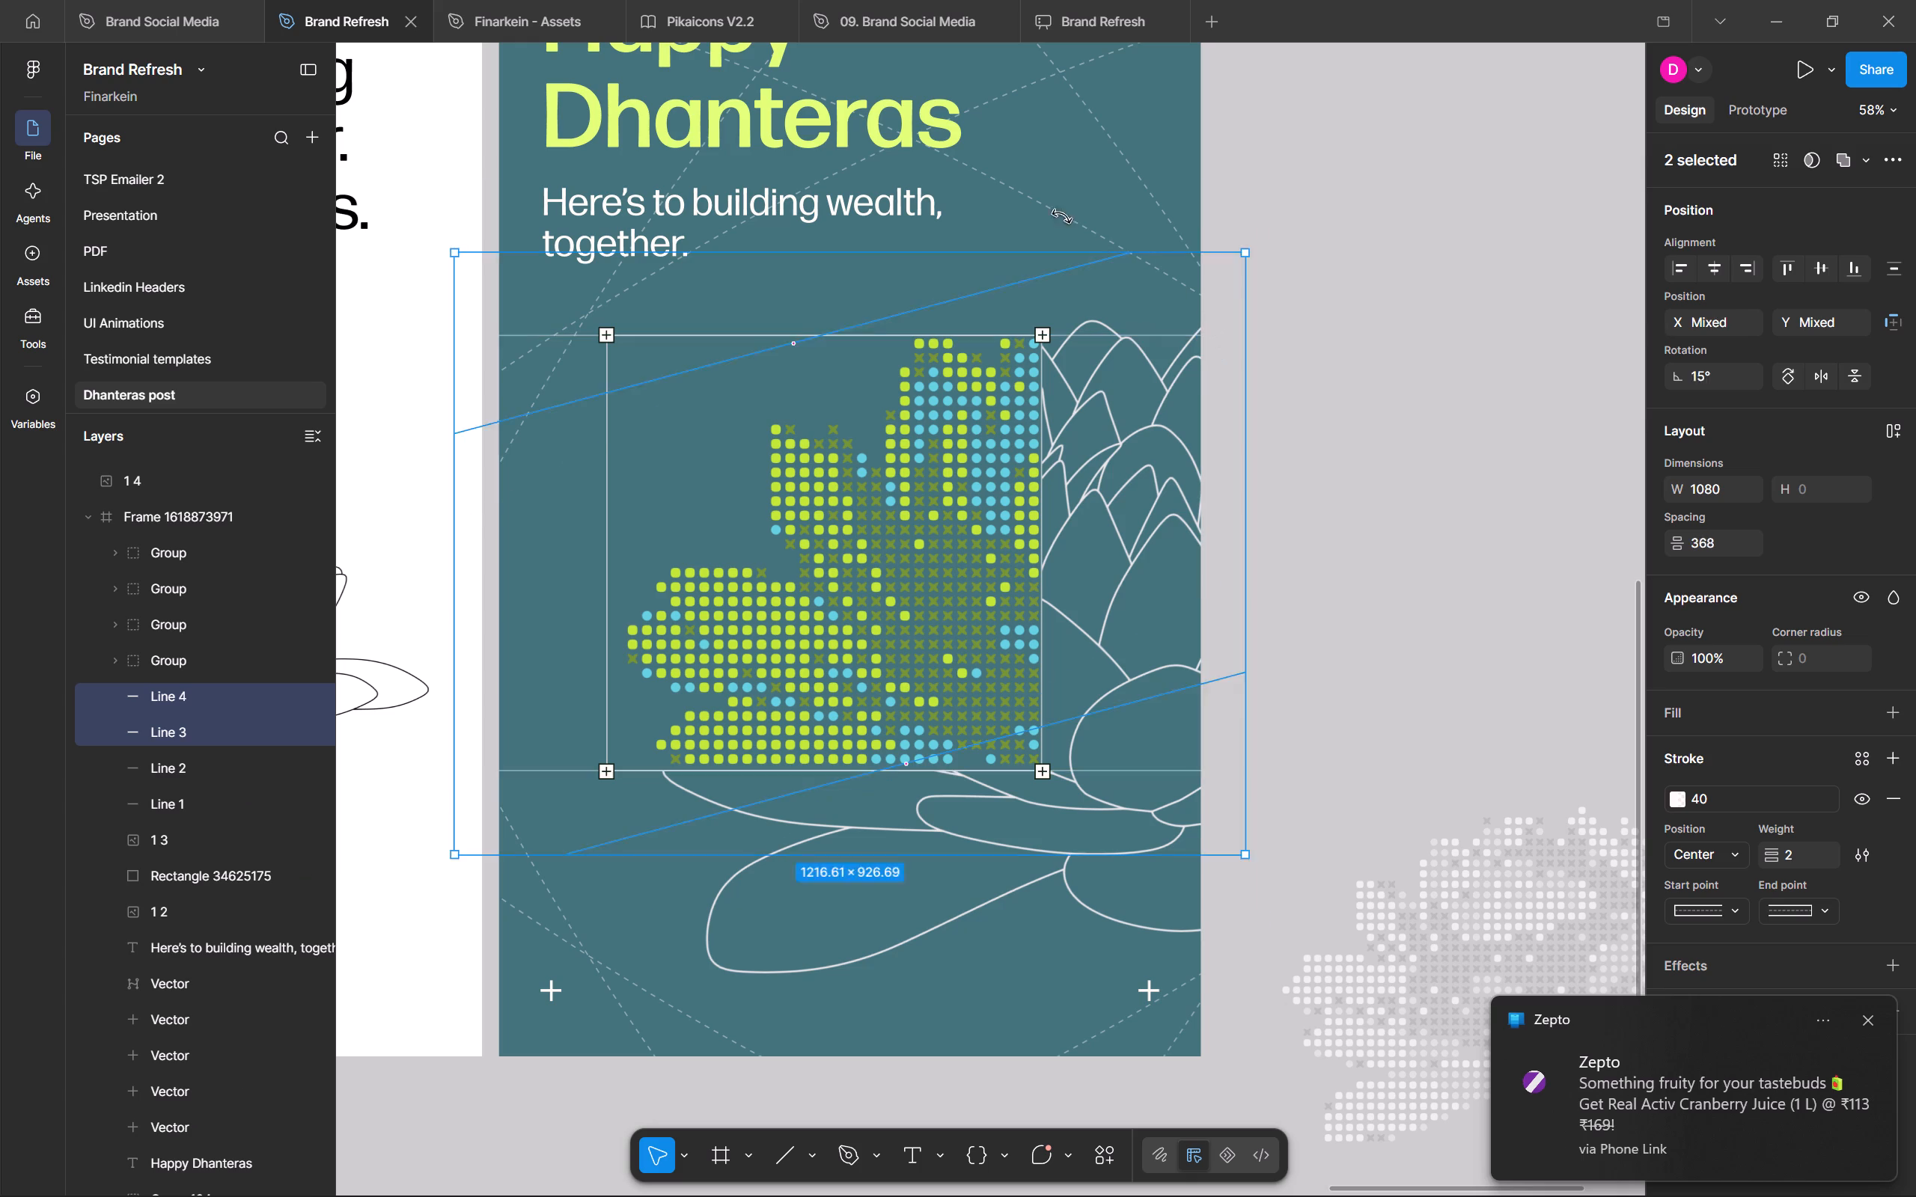
pyautogui.moveTo(1062, 216); pyautogui.dragTo(566, 160)
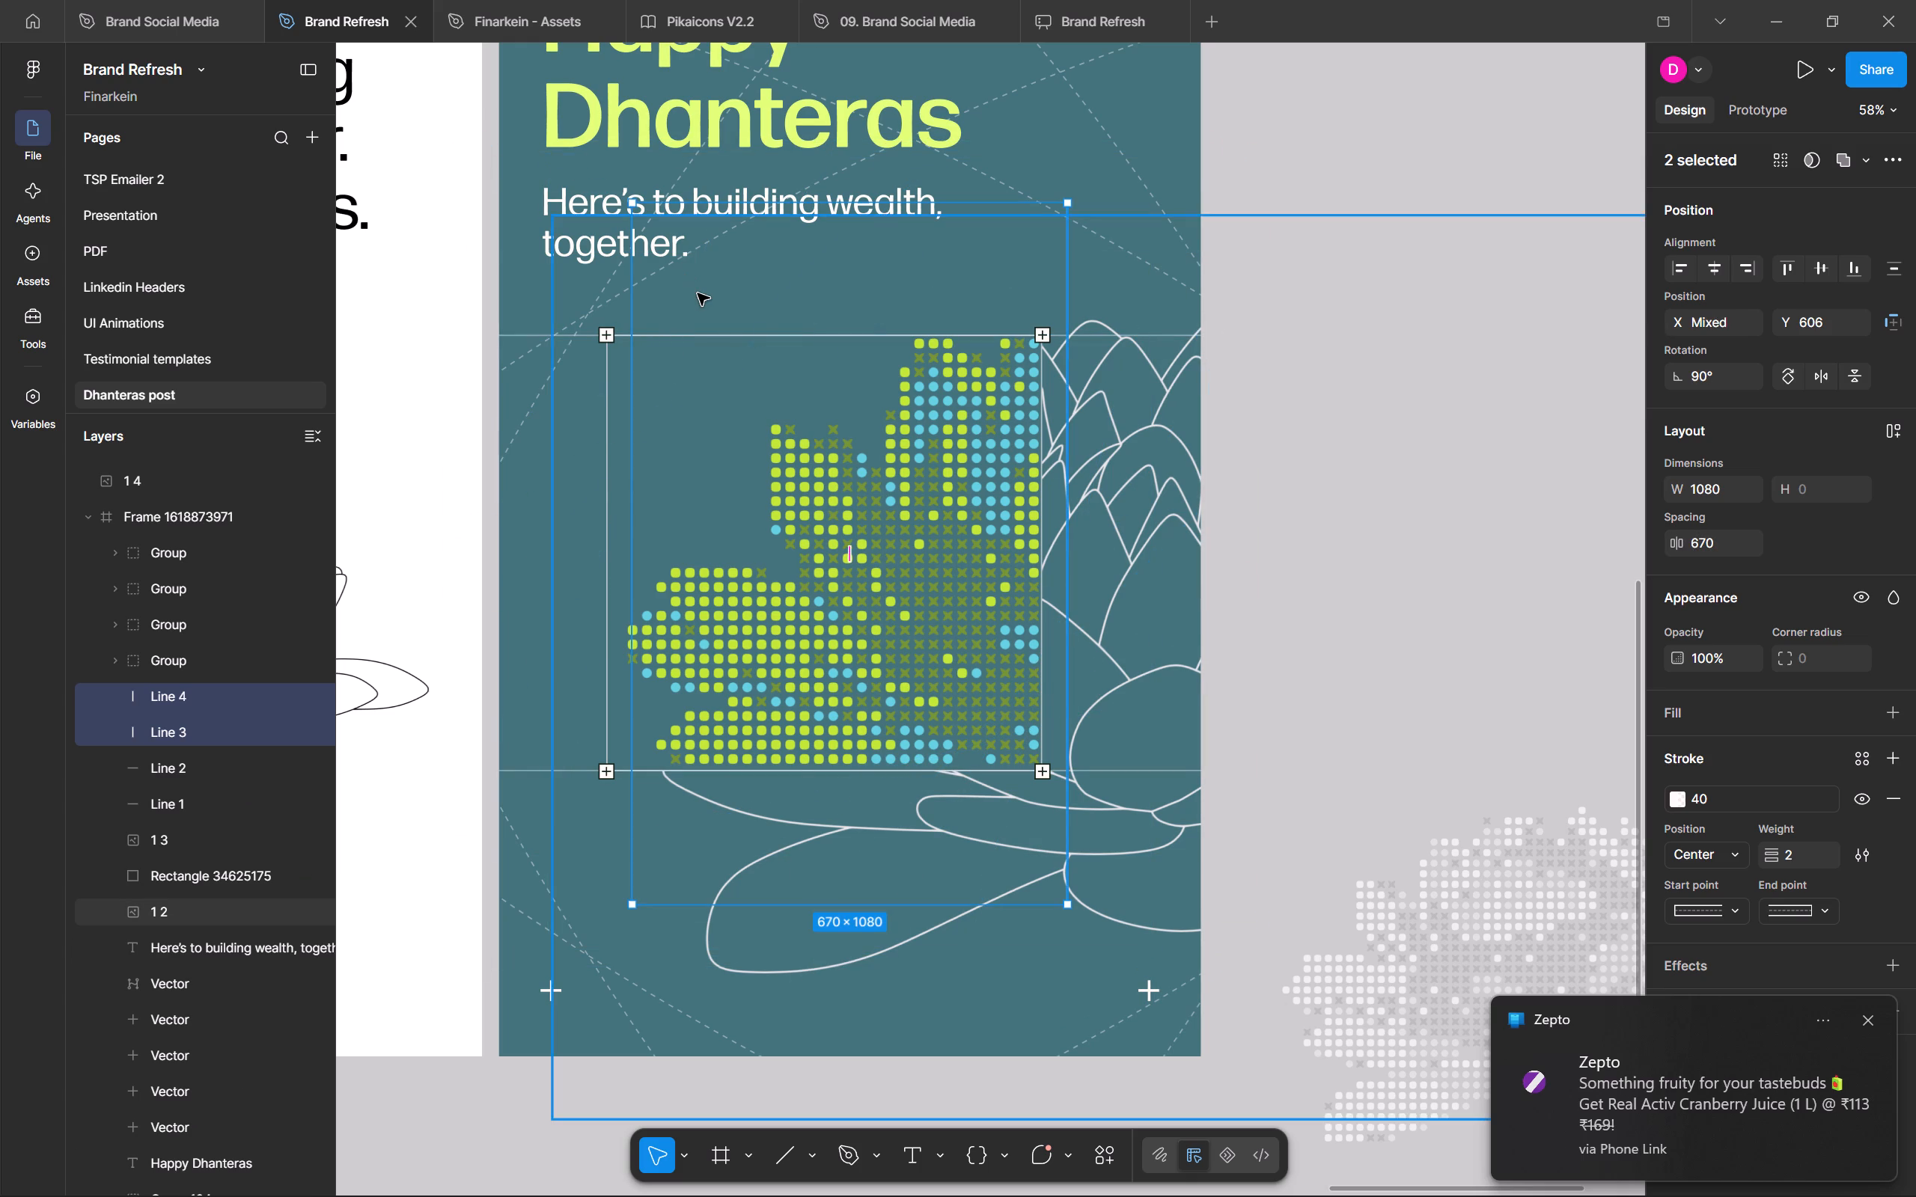
# Nudge the two vertical lines together onto the outlined rectangle's side edges.
pyautogui.hotkey('shift', 'Left')
pyautogui.hotkey('shift', 'Left')
pyautogui.hotkey('shift', 'Left')
pyautogui.hotkey('shift', 'Left')
pyautogui.press('Left')
pyautogui.press('Right')
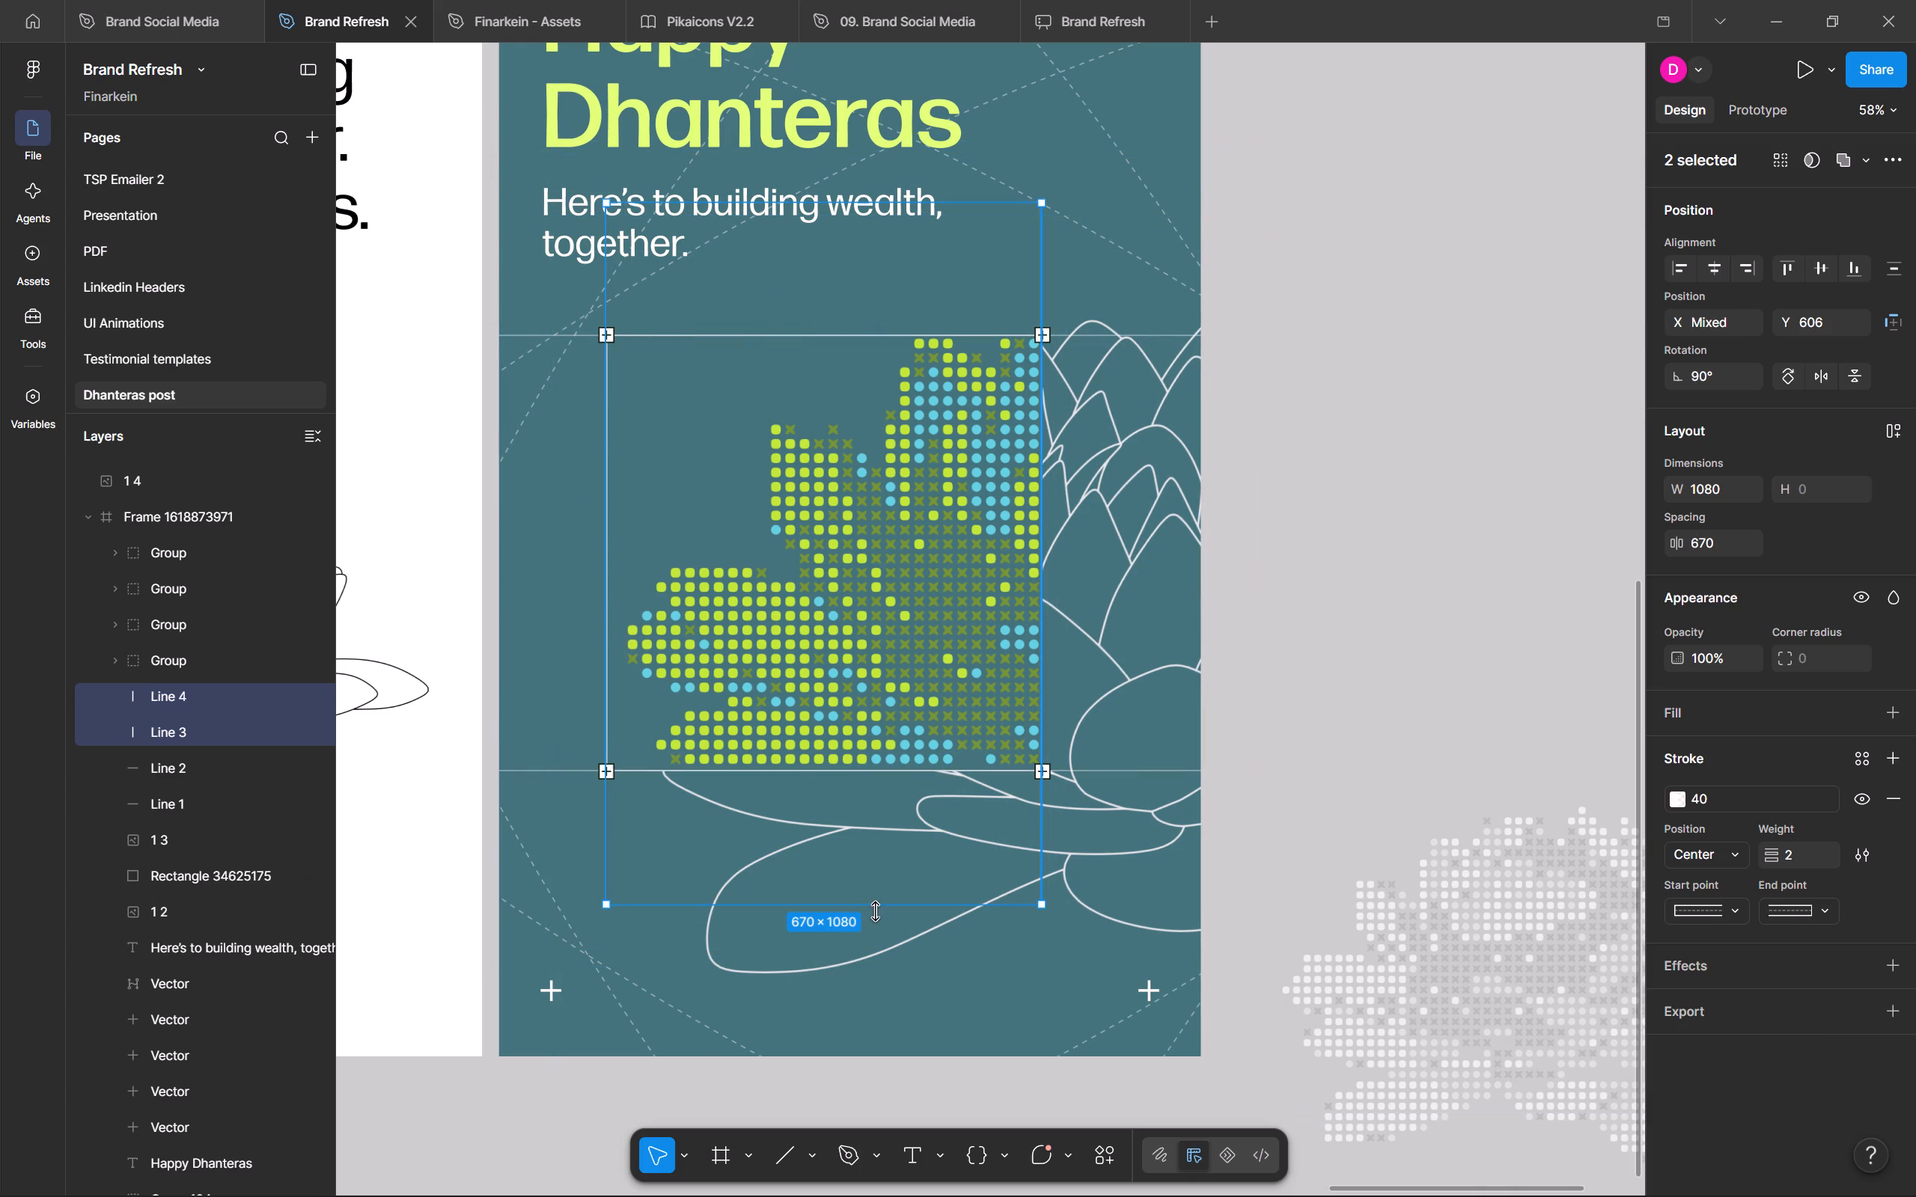
# Extend both vertical lines to the frame's full 1920 height and send them behind the other layers.
pyautogui.moveTo(876, 910); pyautogui.dragTo(880, 1056)
pyautogui.moveTo(748, 417); pyautogui.dragTo(746, 884, button='middle')
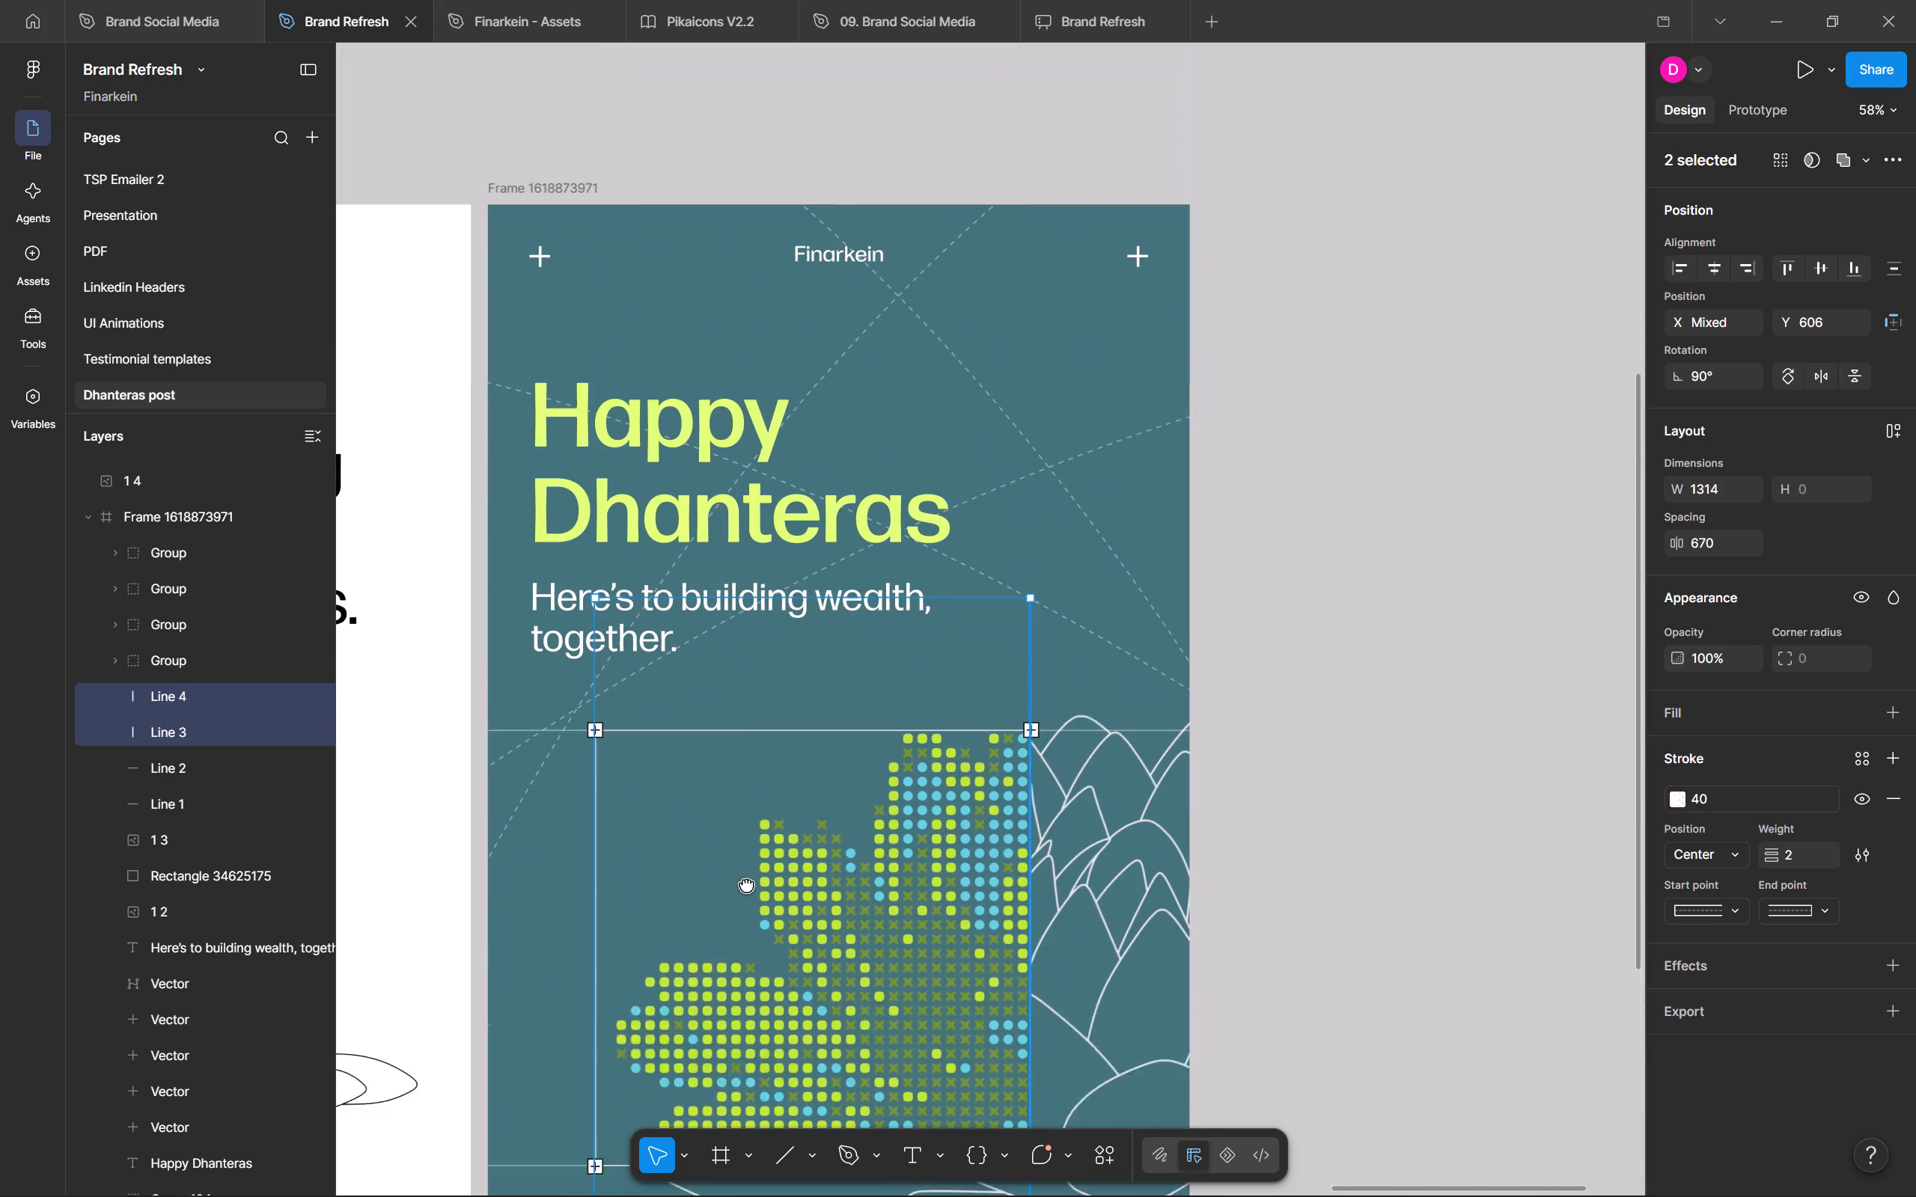
pyautogui.moveTo(746, 884); pyautogui.dragTo(754, 937, button='middle')
pyautogui.moveTo(882, 722); pyautogui.dragTo(907, 328)
pyautogui.hotkey('ctrl', 'shift', '[')
pyautogui.click(1157, 171)
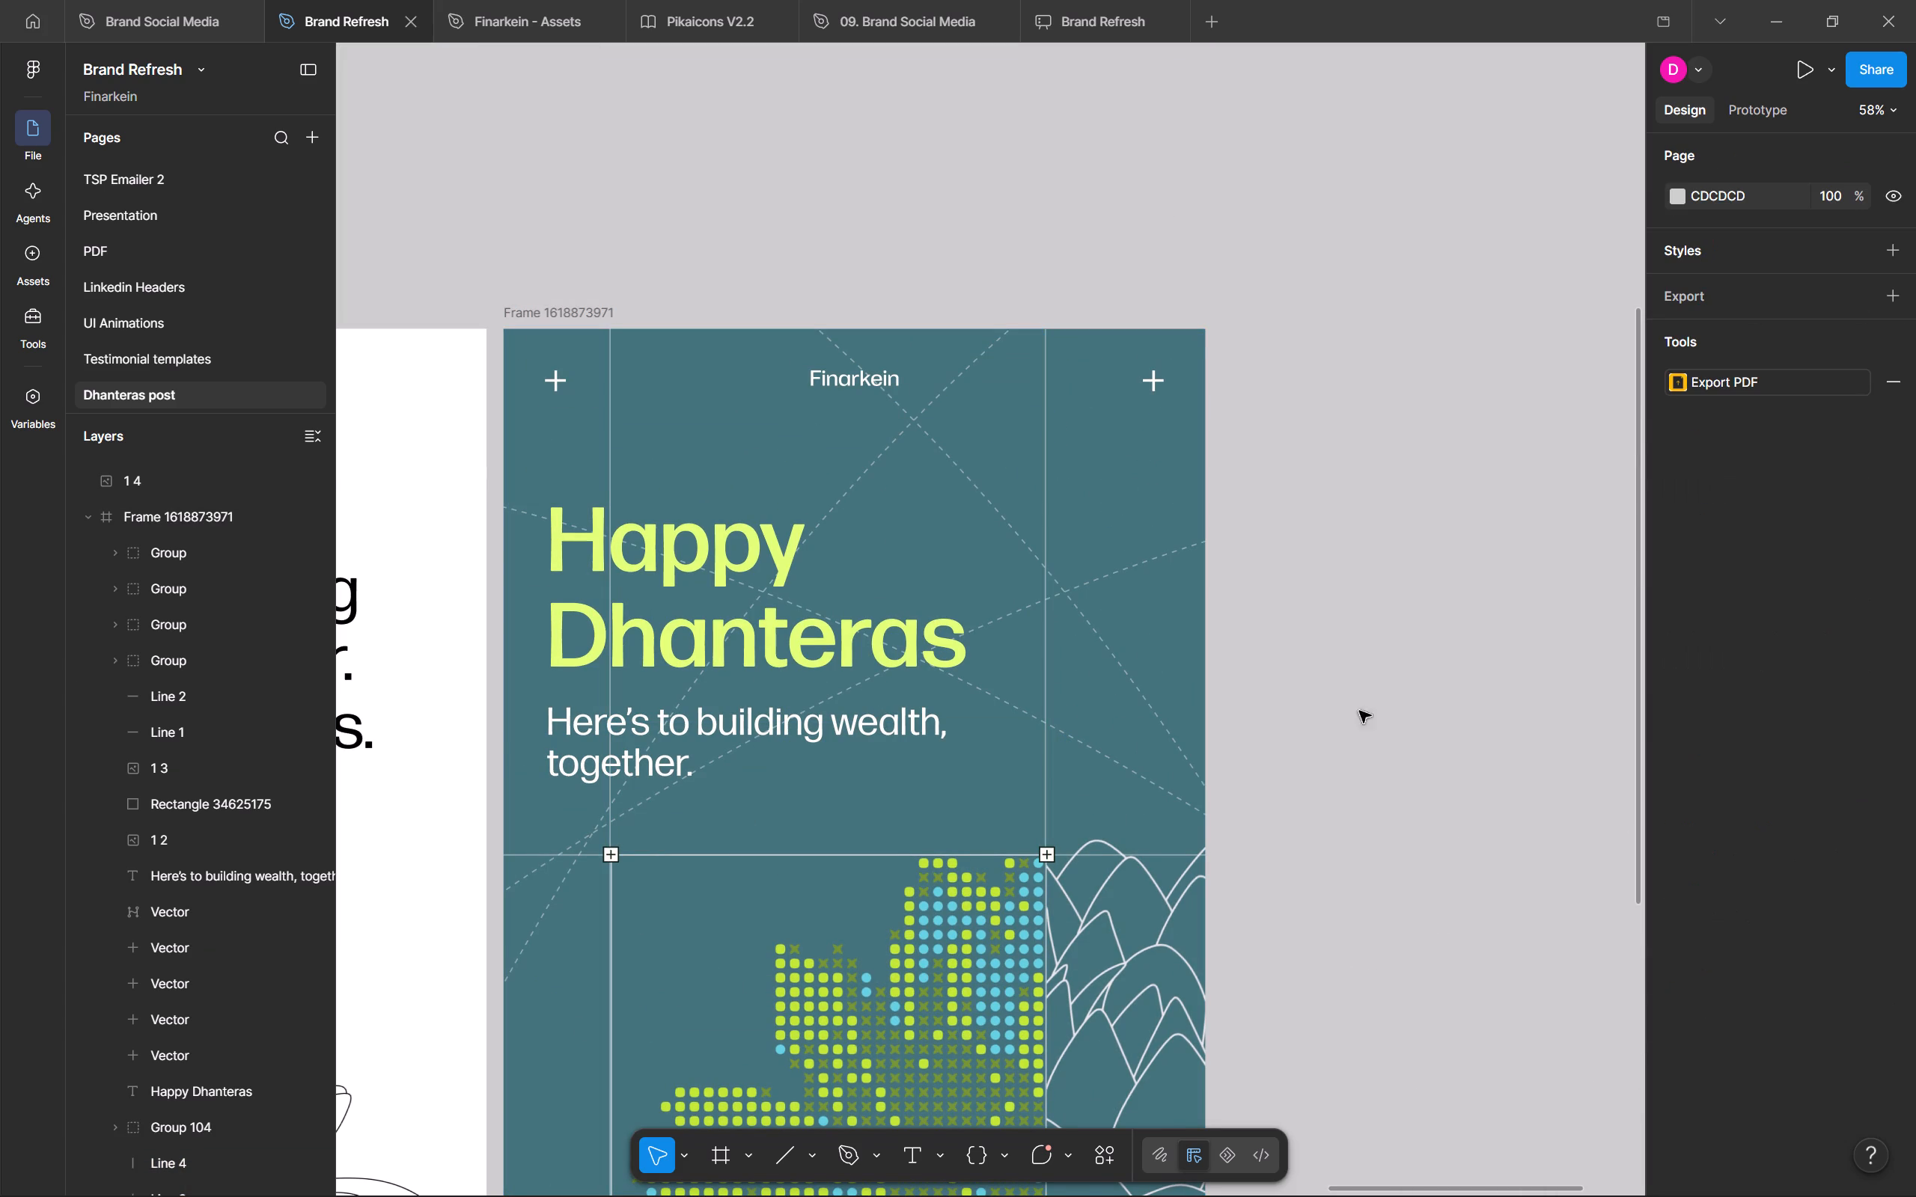
# Change the dashed ellipses in Group 104 to the Off Light 20 stroke colour and lower the group's opacity.
pyautogui.moveTo(1360, 799); pyautogui.dragTo(1441, 427, button='middle')
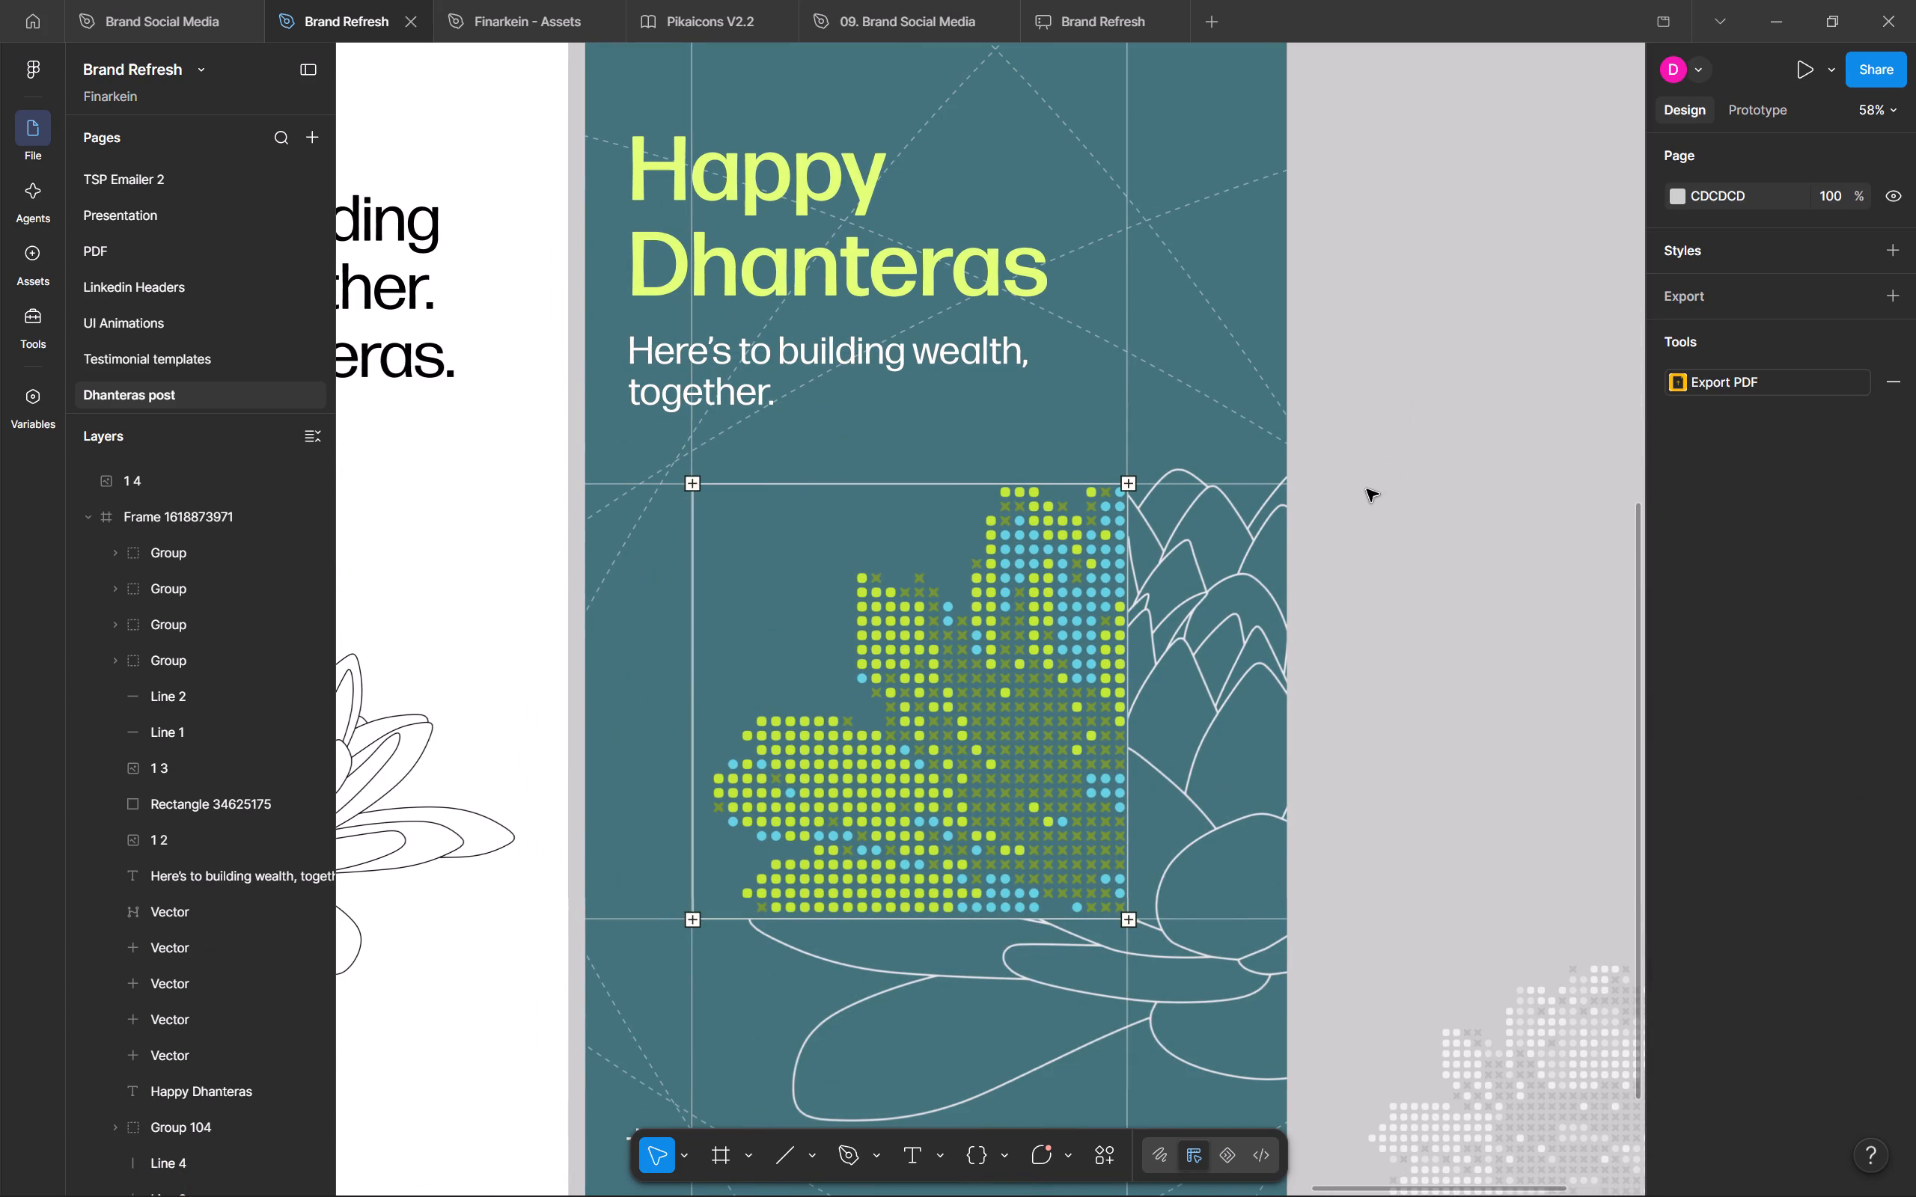
pyautogui.click(1194, 283)
pyautogui.scroll(-4, 209, 834)
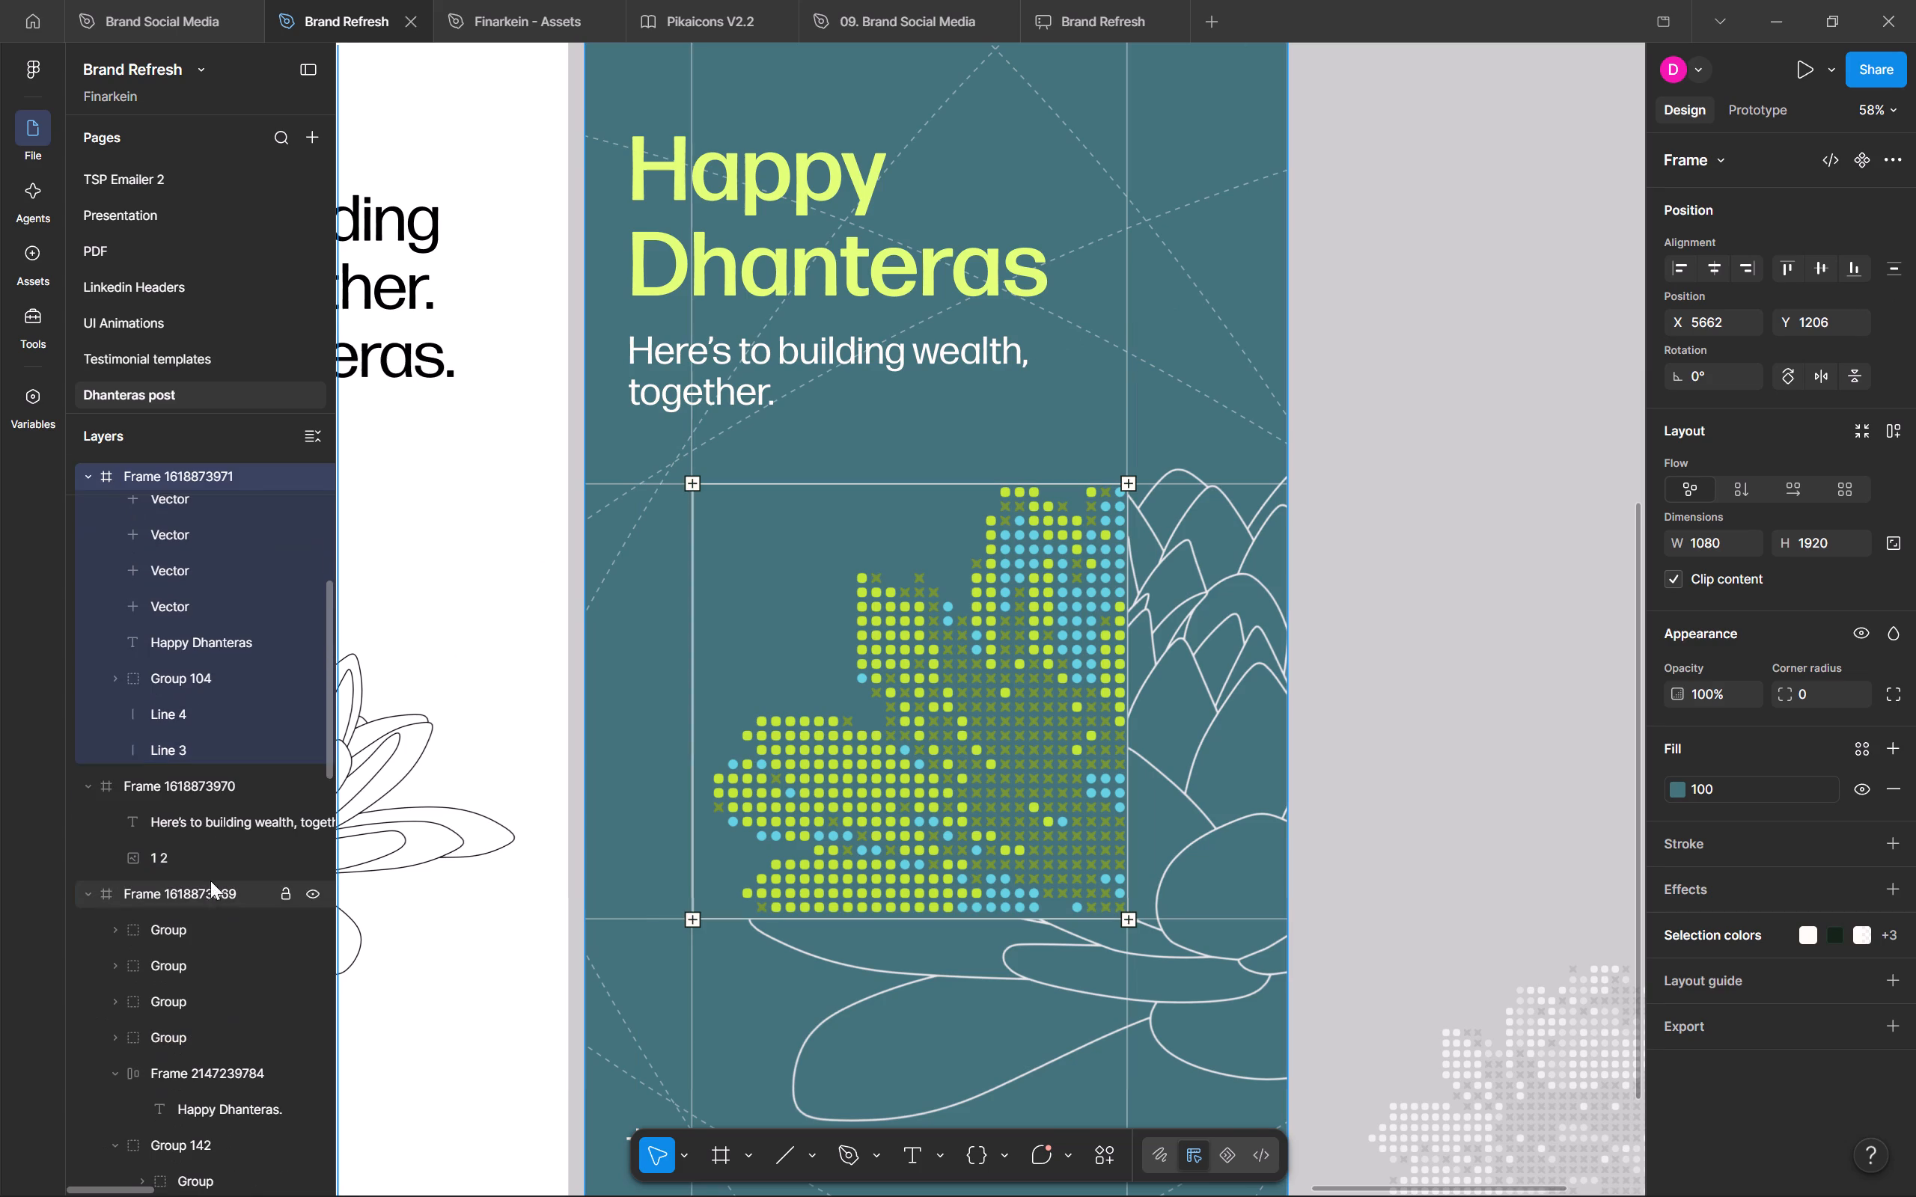
pyautogui.click(199, 681)
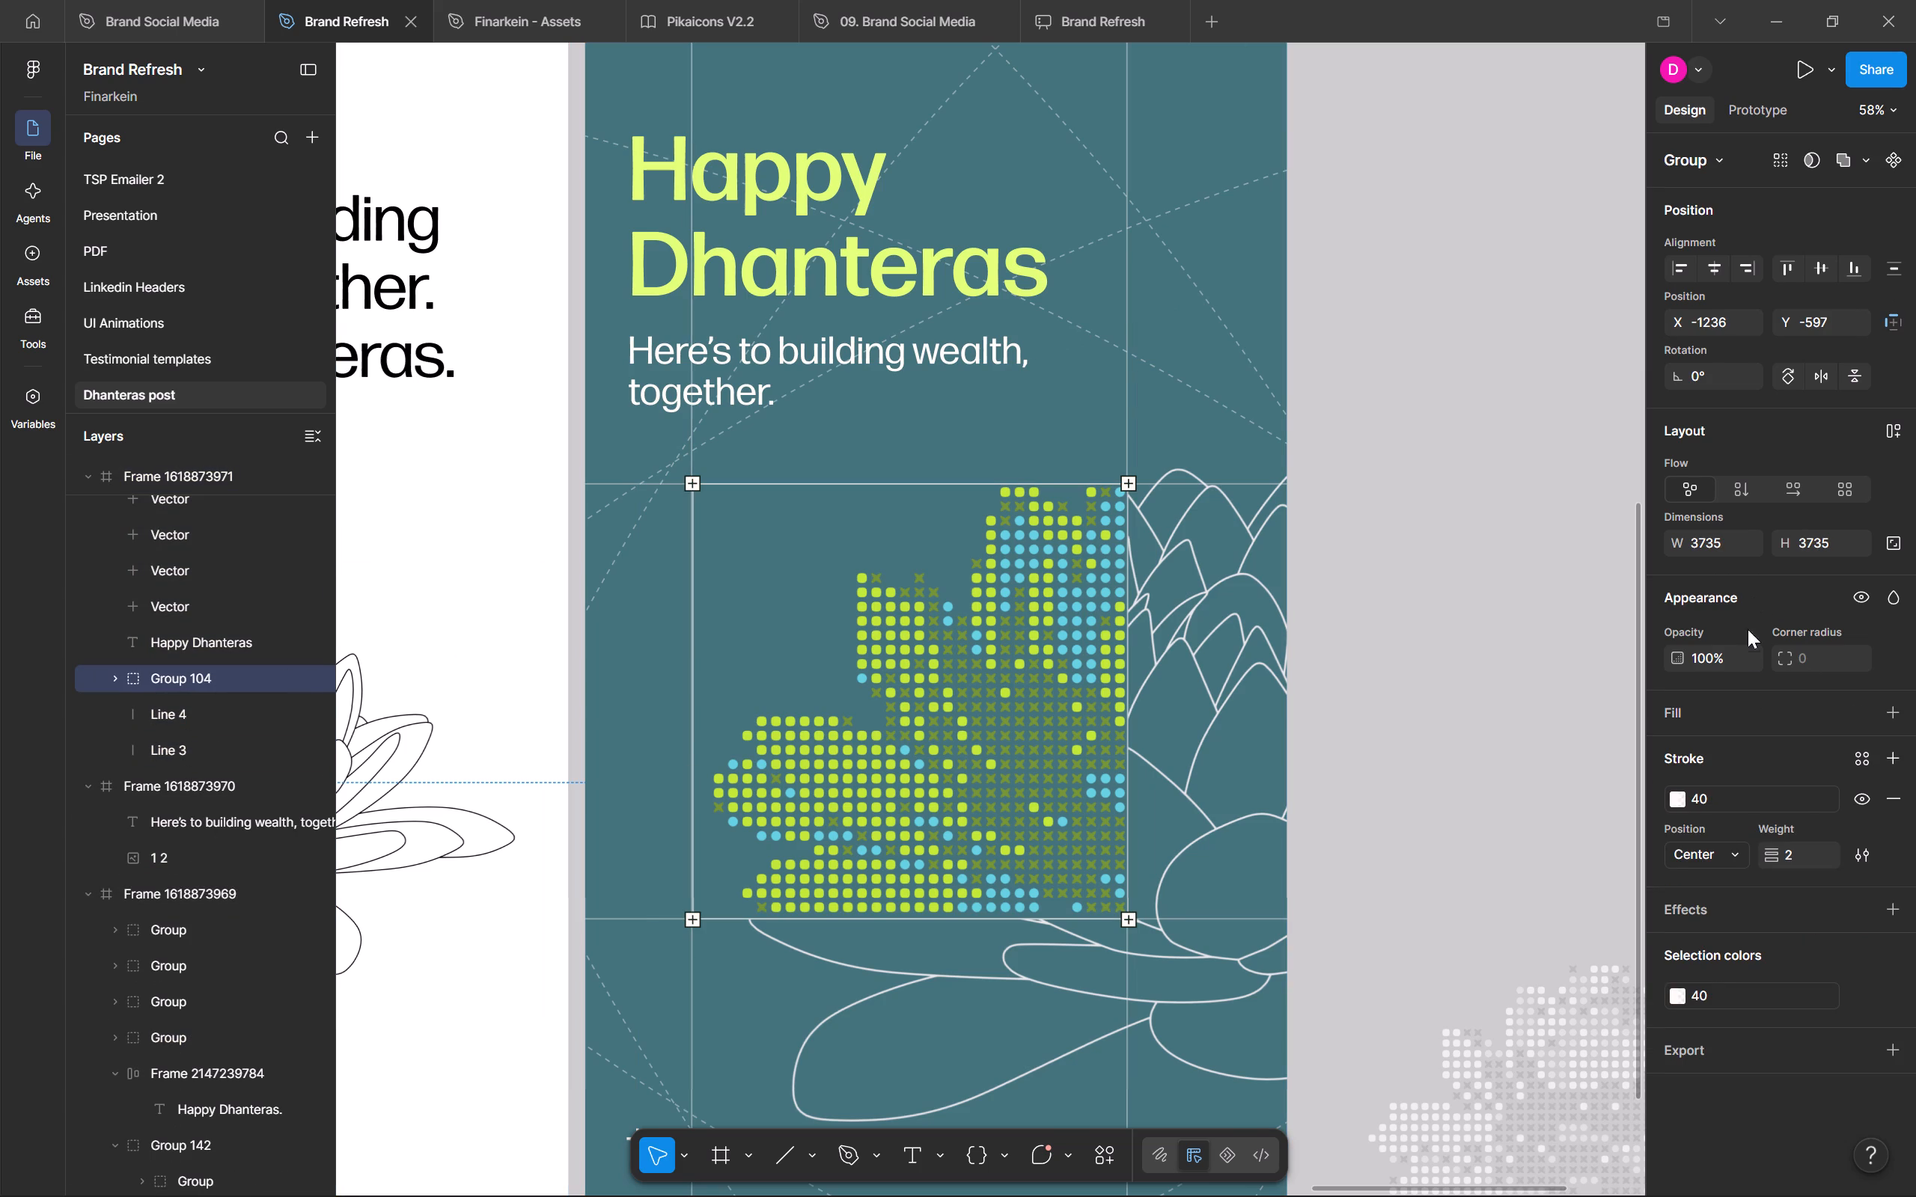
pyautogui.click(1688, 798)
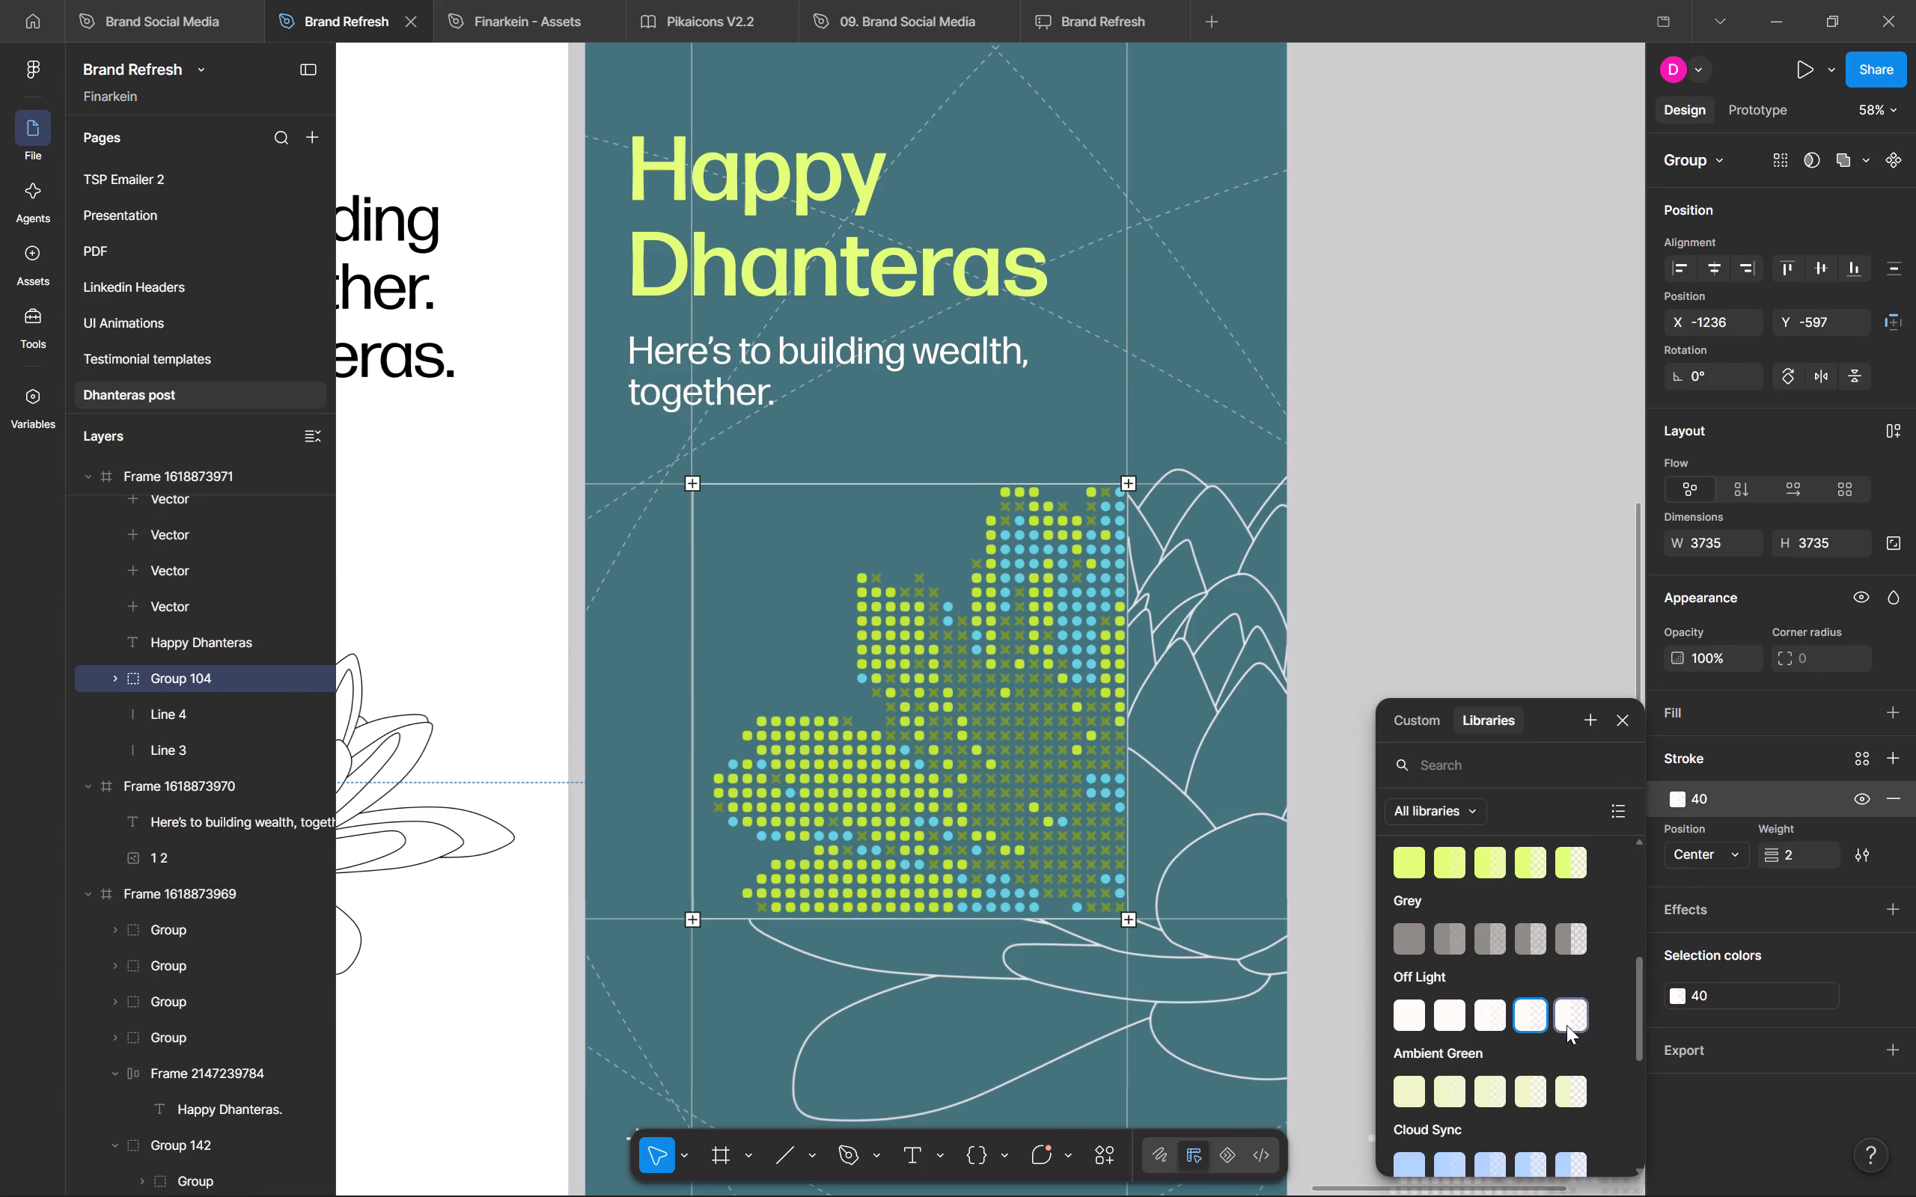
pyautogui.click(1574, 1009)
pyautogui.moveTo(1679, 661); pyautogui.dragTo(780, 631)
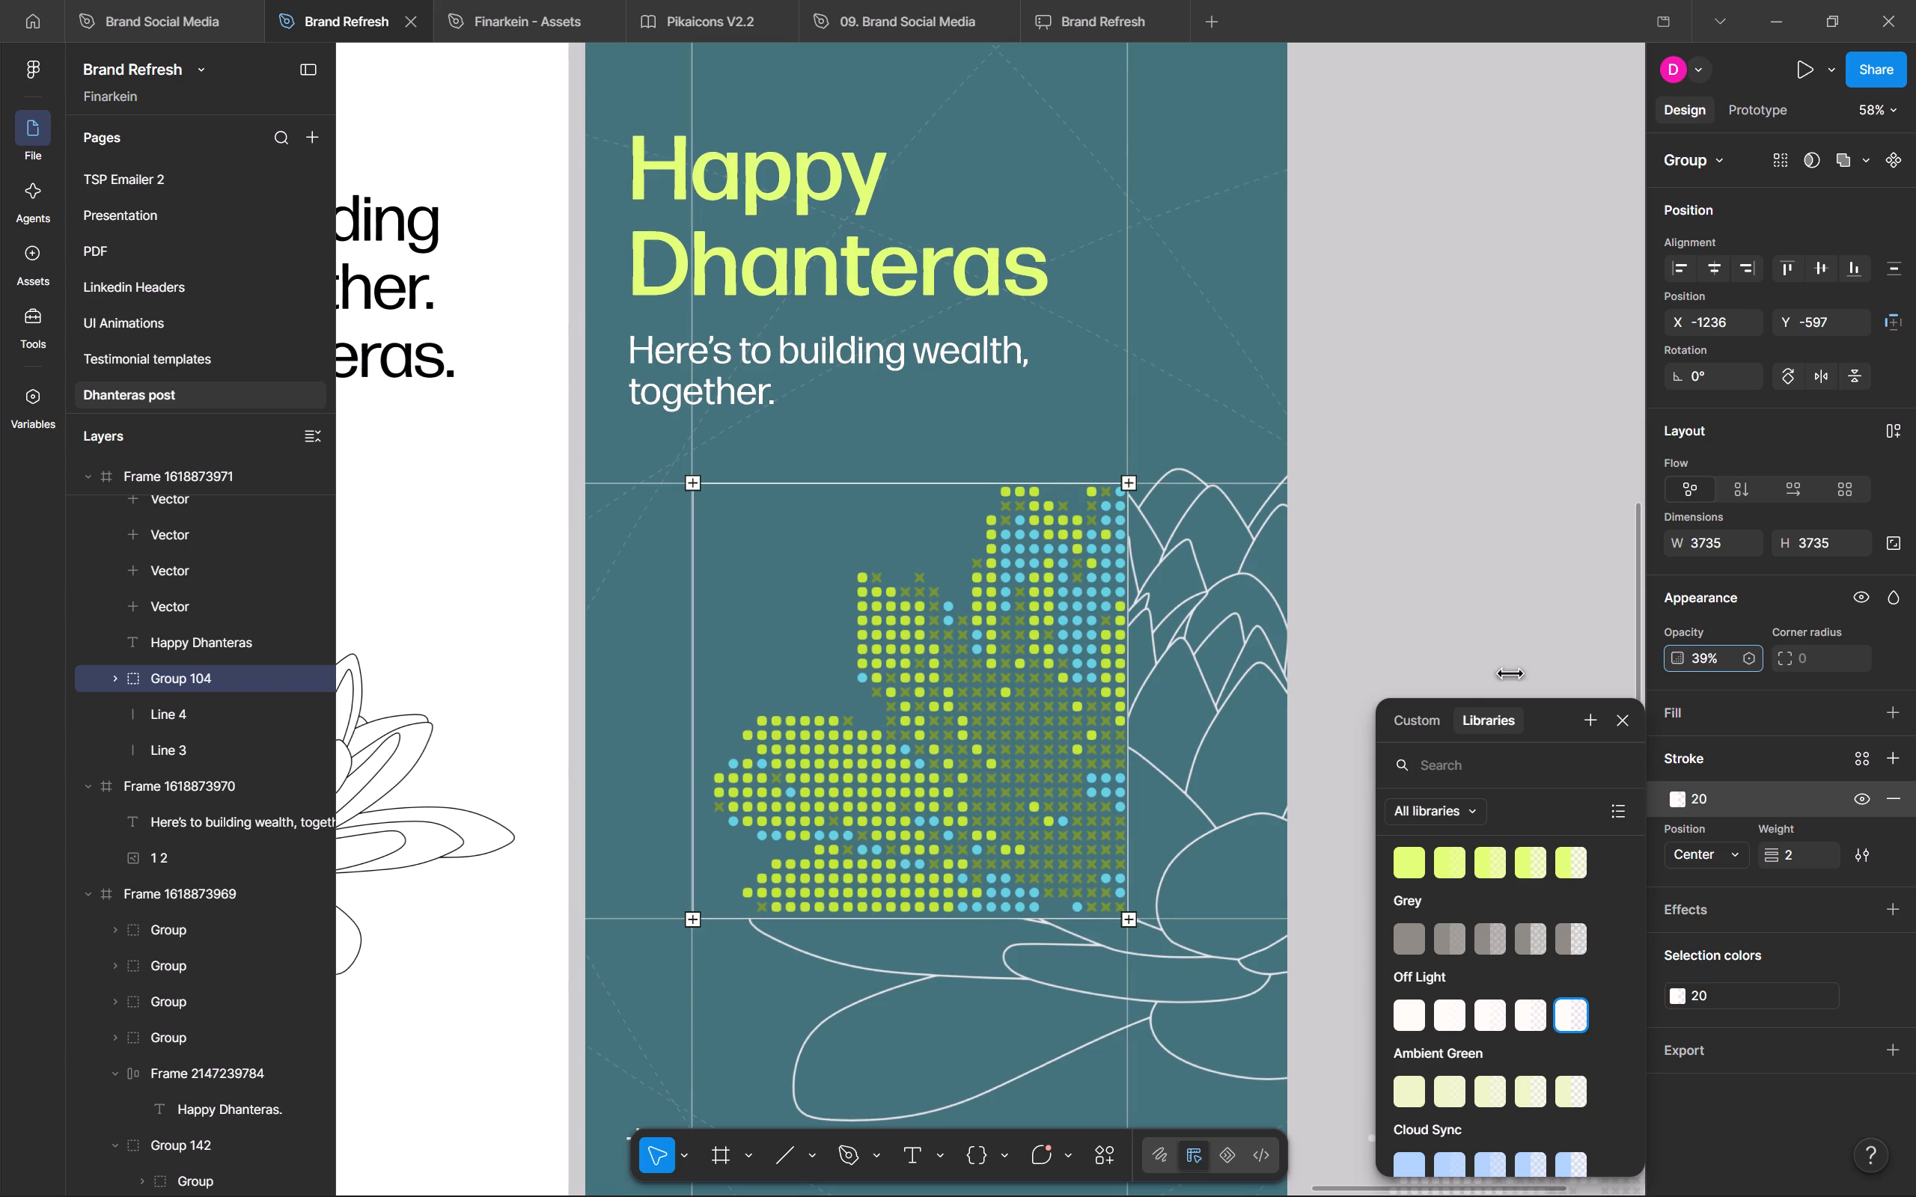
pyautogui.moveTo(780, 631); pyautogui.dragTo(897, 630)
pyautogui.click(1461, 409)
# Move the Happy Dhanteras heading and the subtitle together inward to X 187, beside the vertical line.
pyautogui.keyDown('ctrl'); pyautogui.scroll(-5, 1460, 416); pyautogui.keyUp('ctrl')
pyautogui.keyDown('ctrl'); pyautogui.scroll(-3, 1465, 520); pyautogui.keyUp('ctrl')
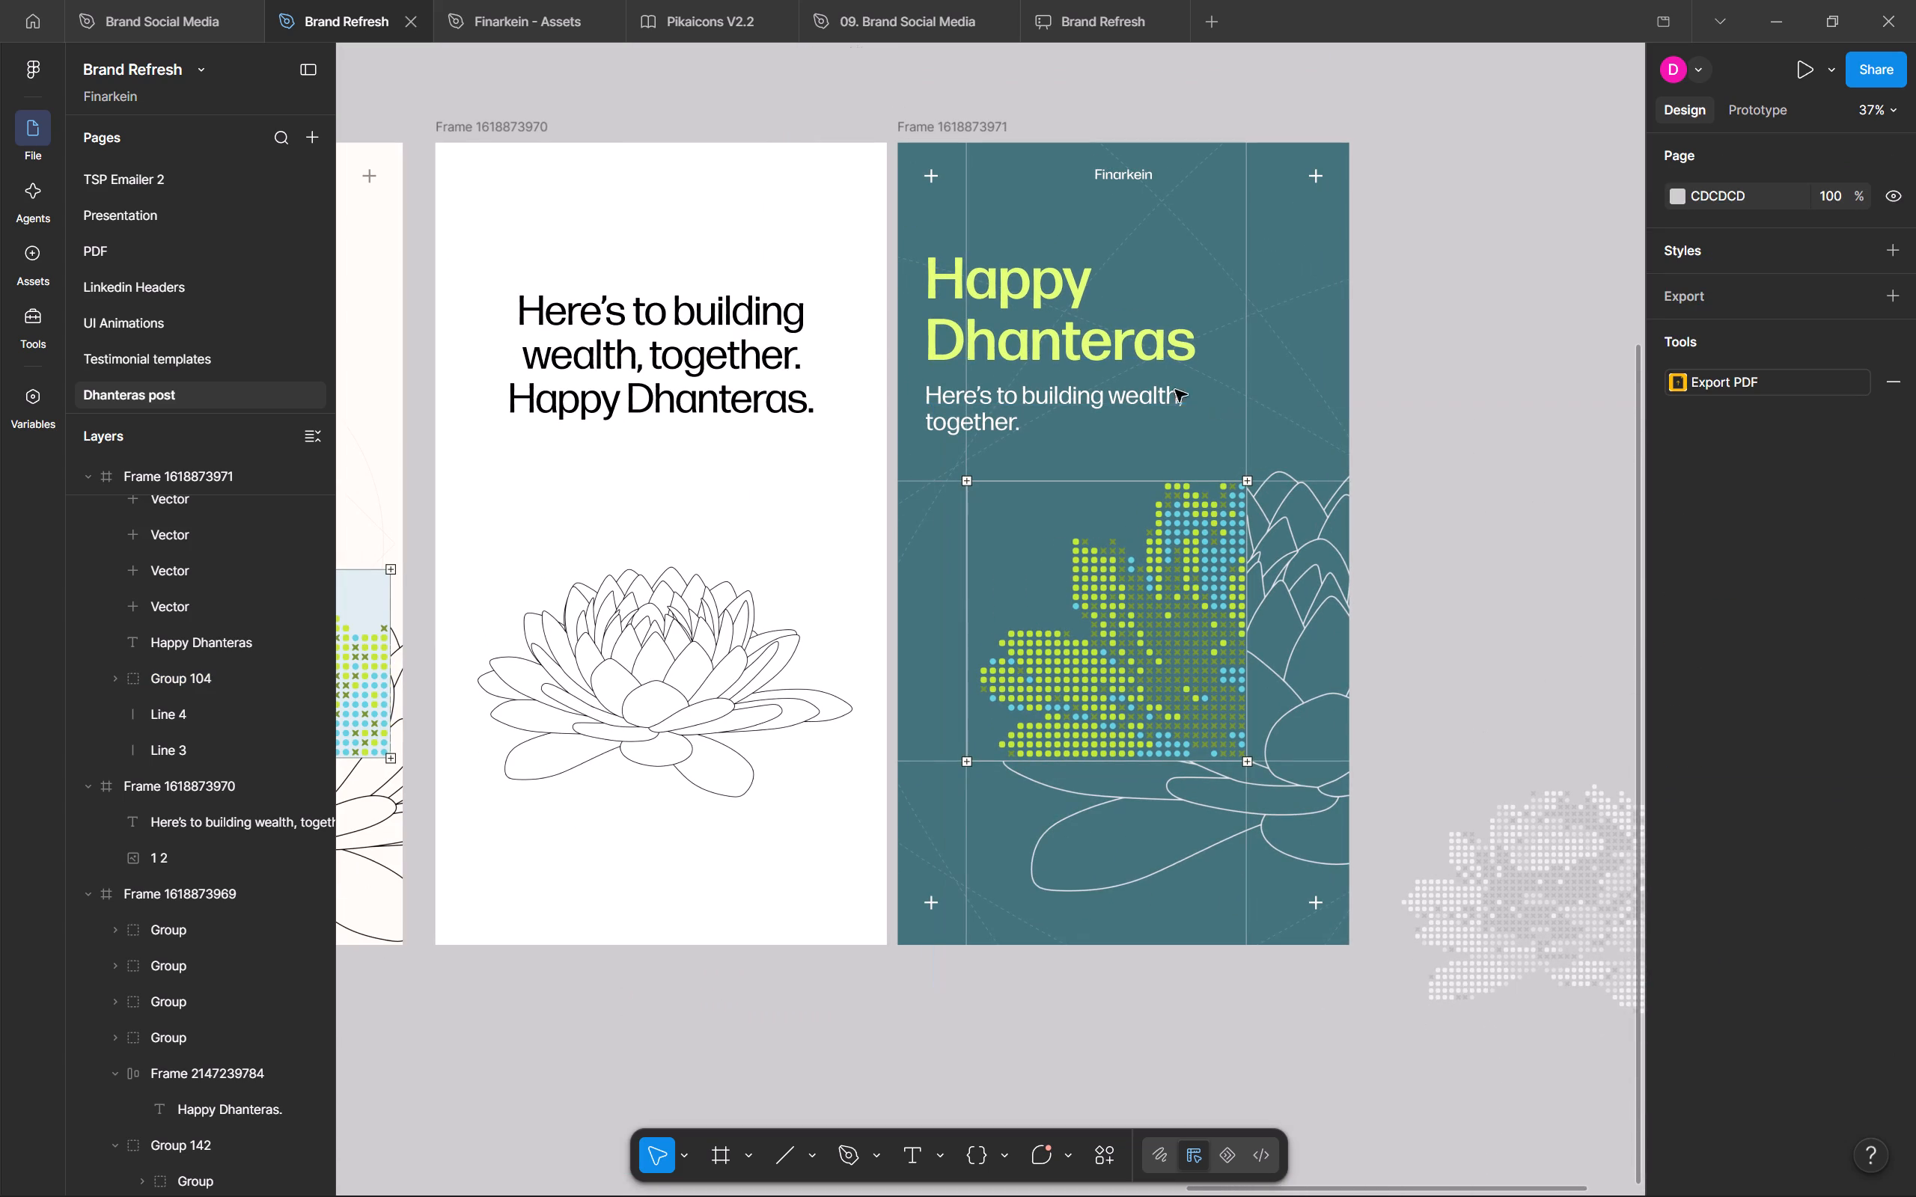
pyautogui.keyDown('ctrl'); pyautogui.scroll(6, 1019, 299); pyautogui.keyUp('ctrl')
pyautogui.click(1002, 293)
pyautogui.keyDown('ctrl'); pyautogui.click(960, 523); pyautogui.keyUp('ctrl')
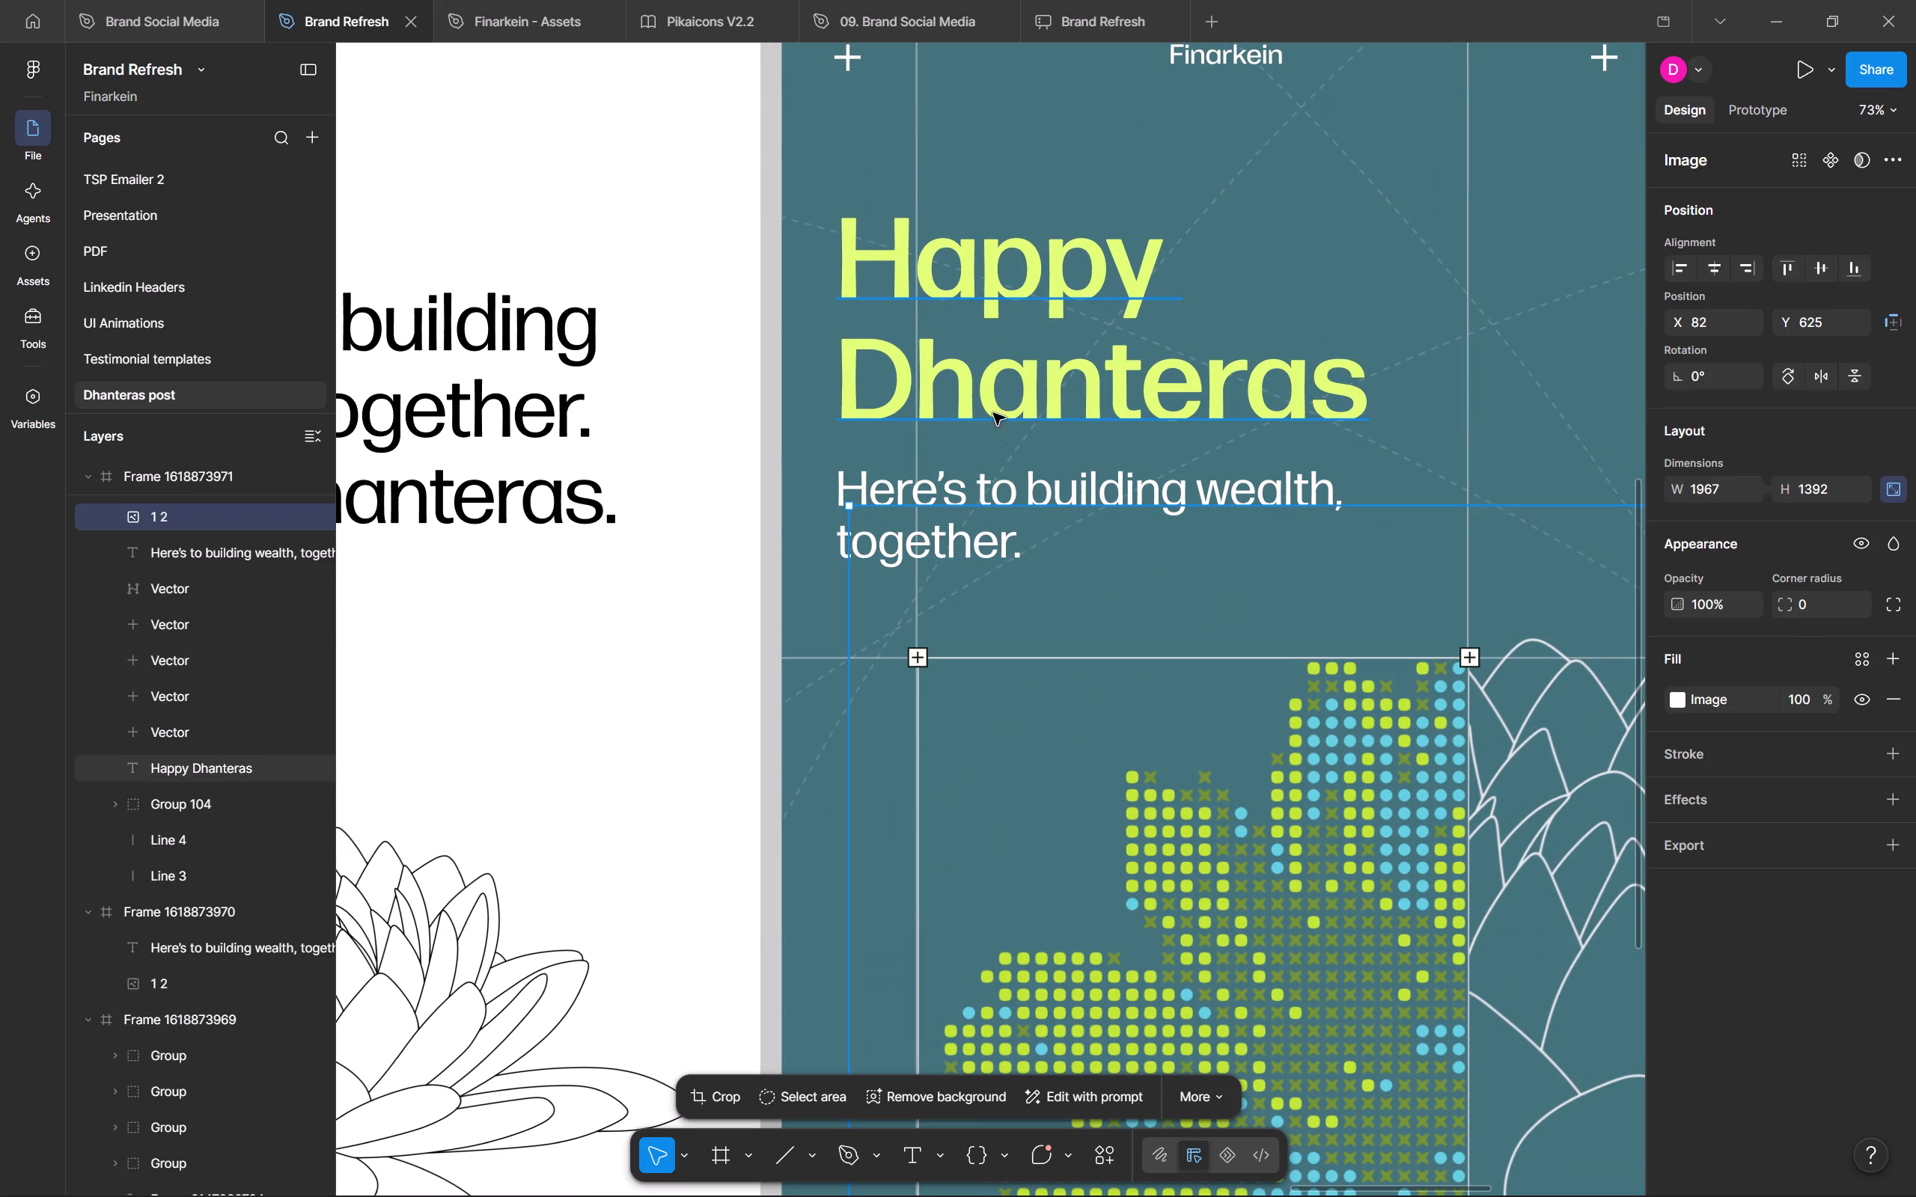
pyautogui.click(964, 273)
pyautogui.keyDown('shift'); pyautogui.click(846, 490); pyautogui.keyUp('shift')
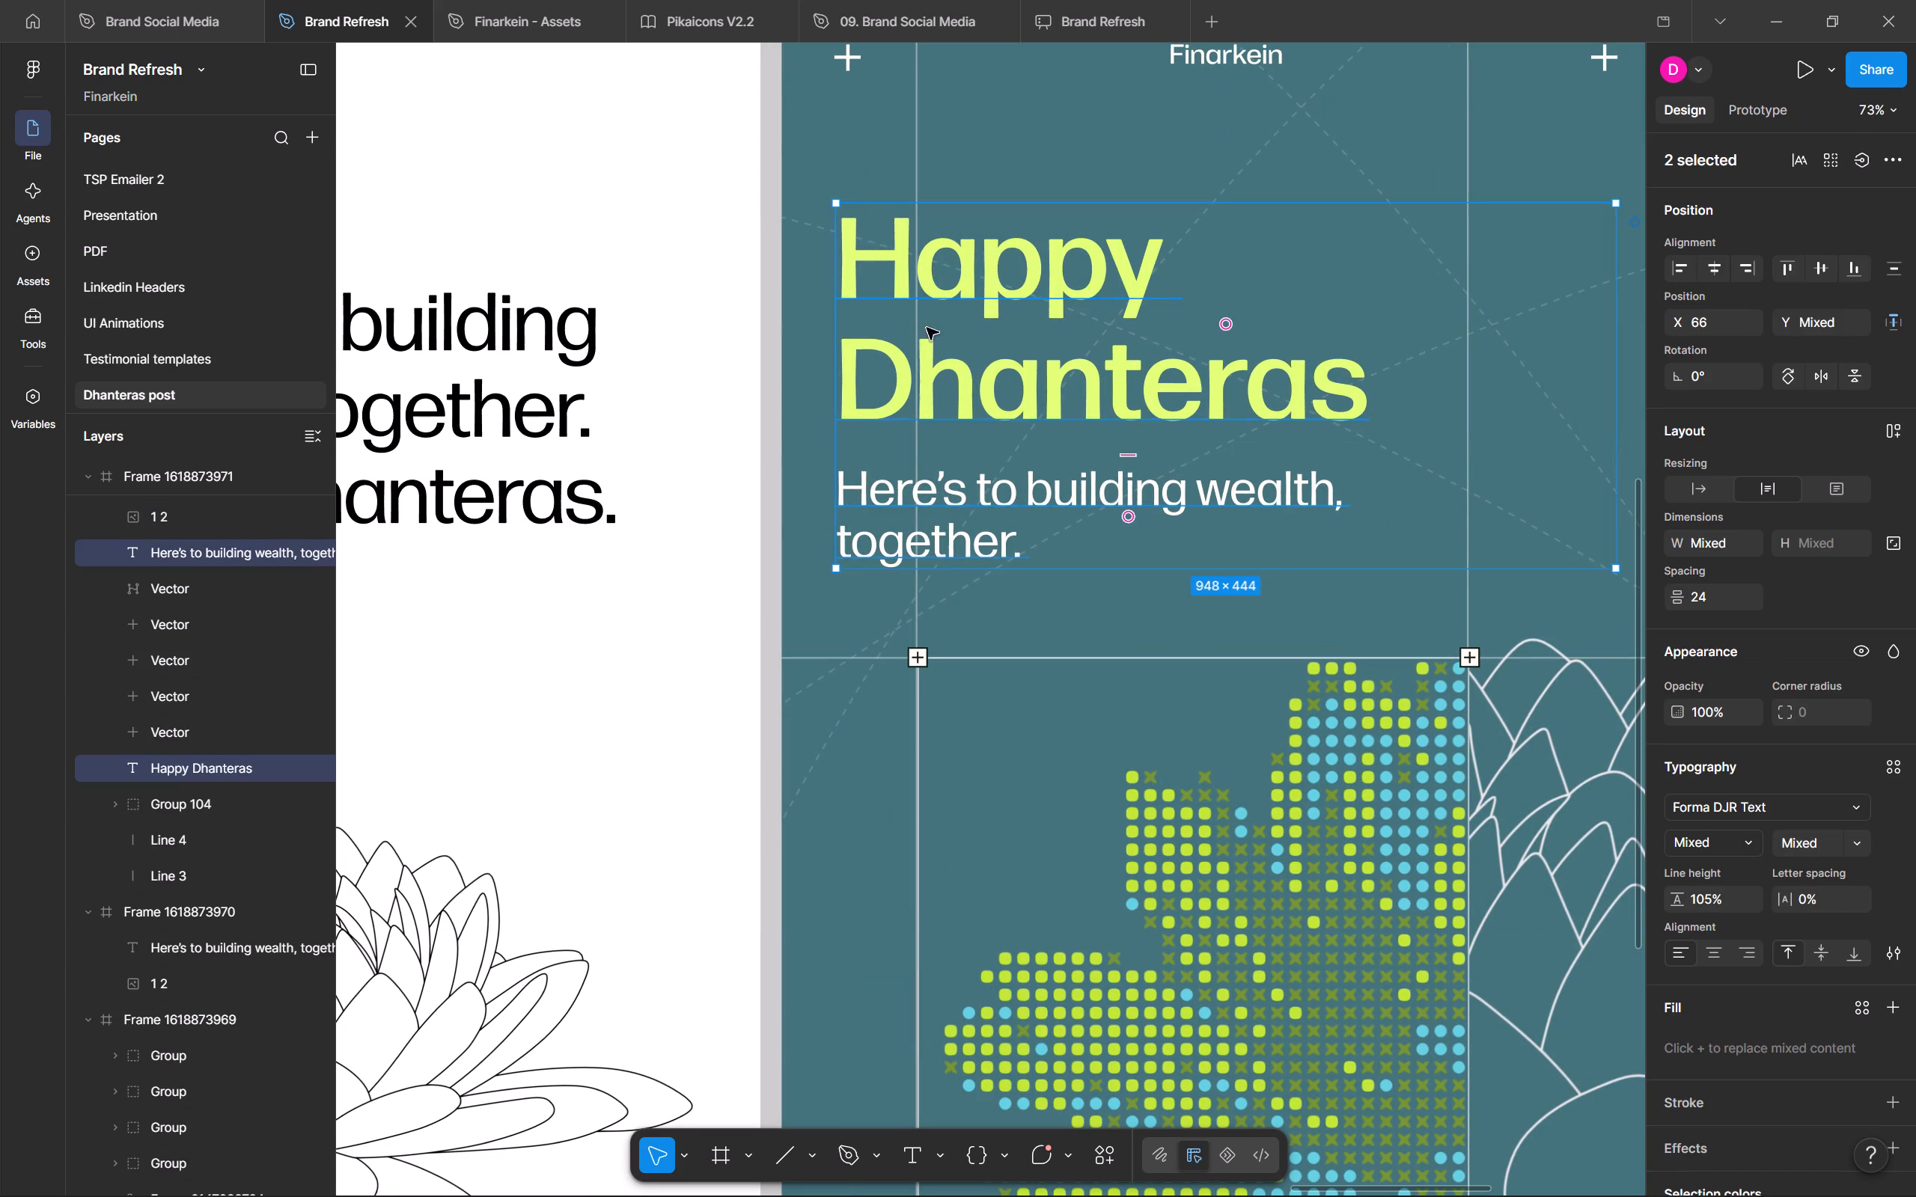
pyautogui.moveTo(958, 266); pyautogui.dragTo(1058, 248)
# Move vertical Line 4 outward, past the end of the word Dhanteras.
pyautogui.moveTo(1253, 284); pyautogui.dragTo(948, 436, button='middle')
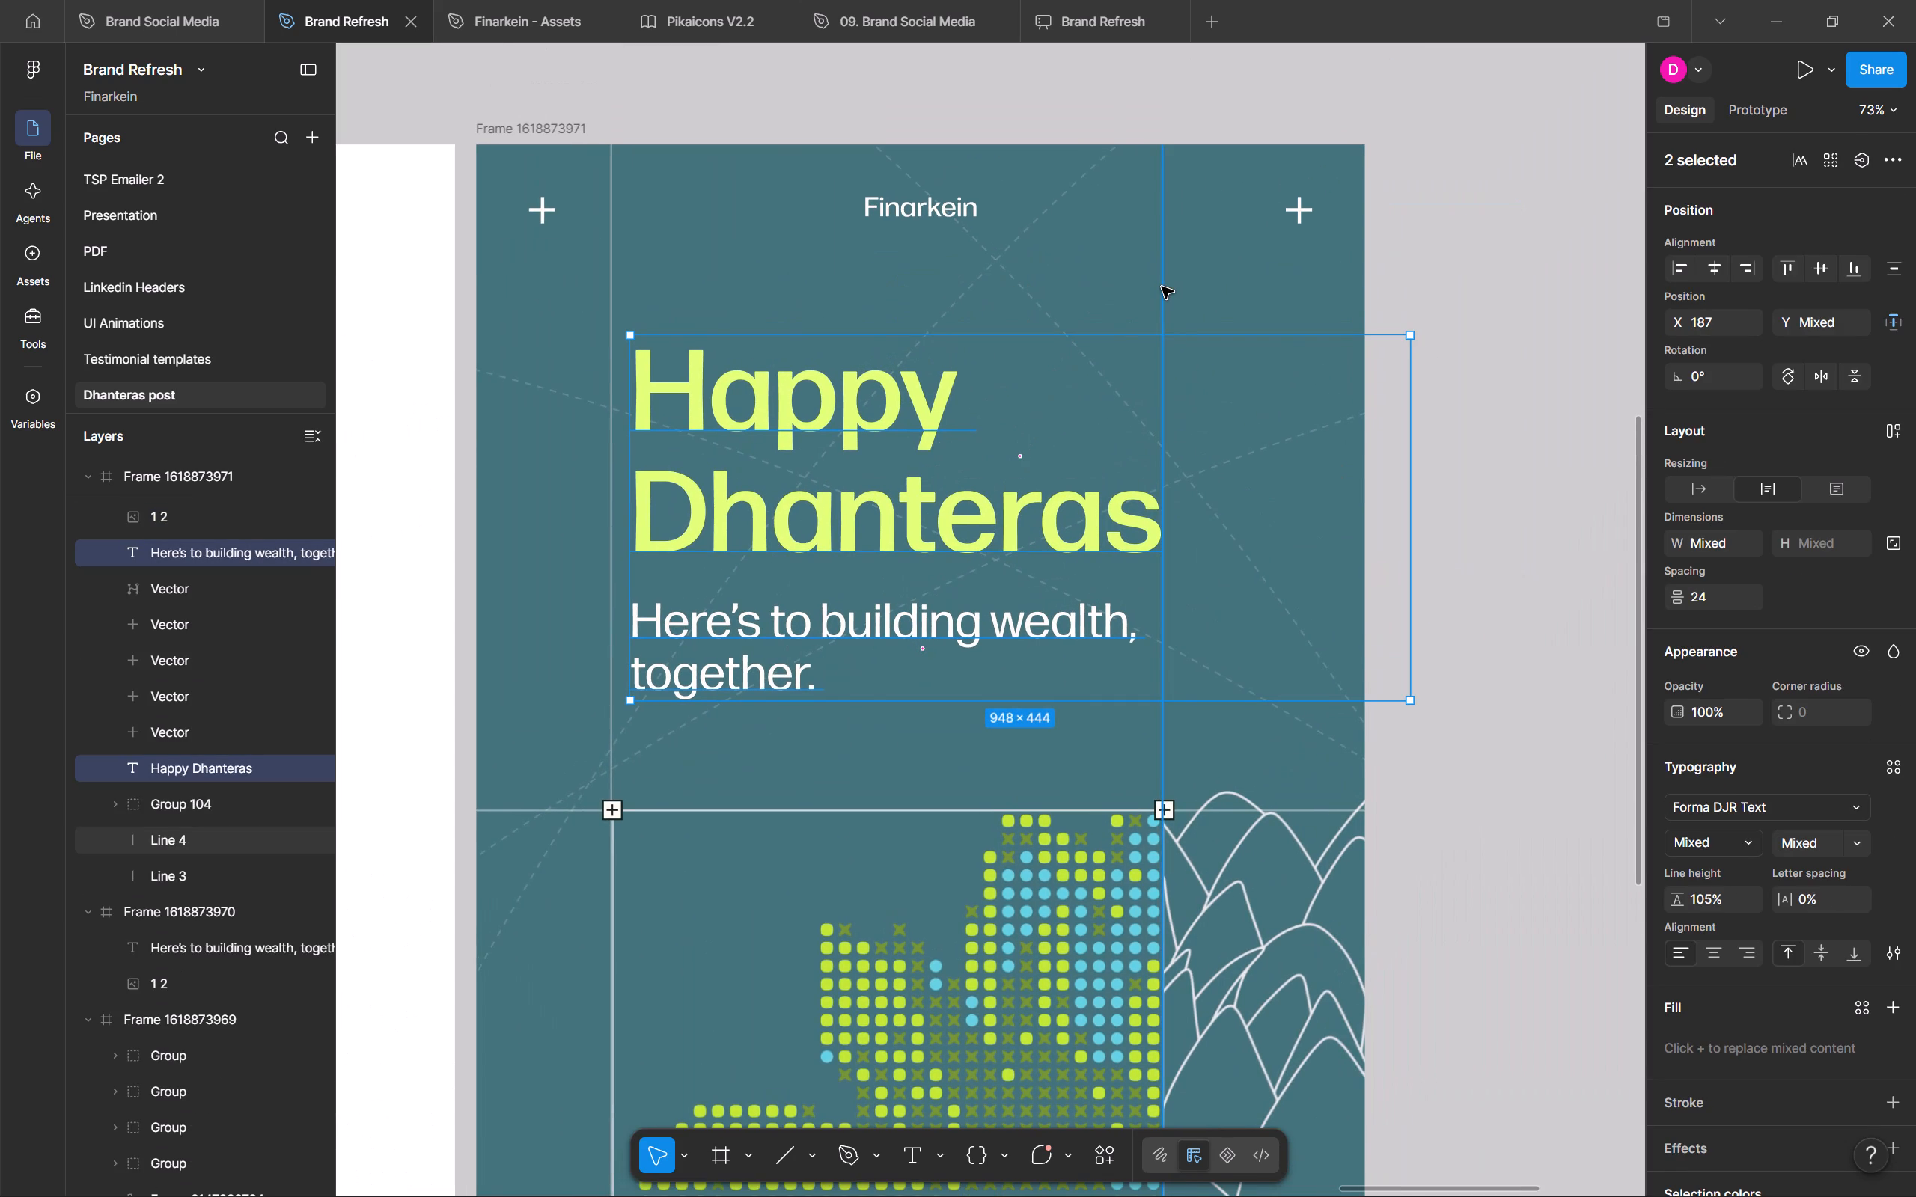
pyautogui.click(1162, 287)
pyautogui.moveTo(1162, 287); pyautogui.dragTo(1192, 290)
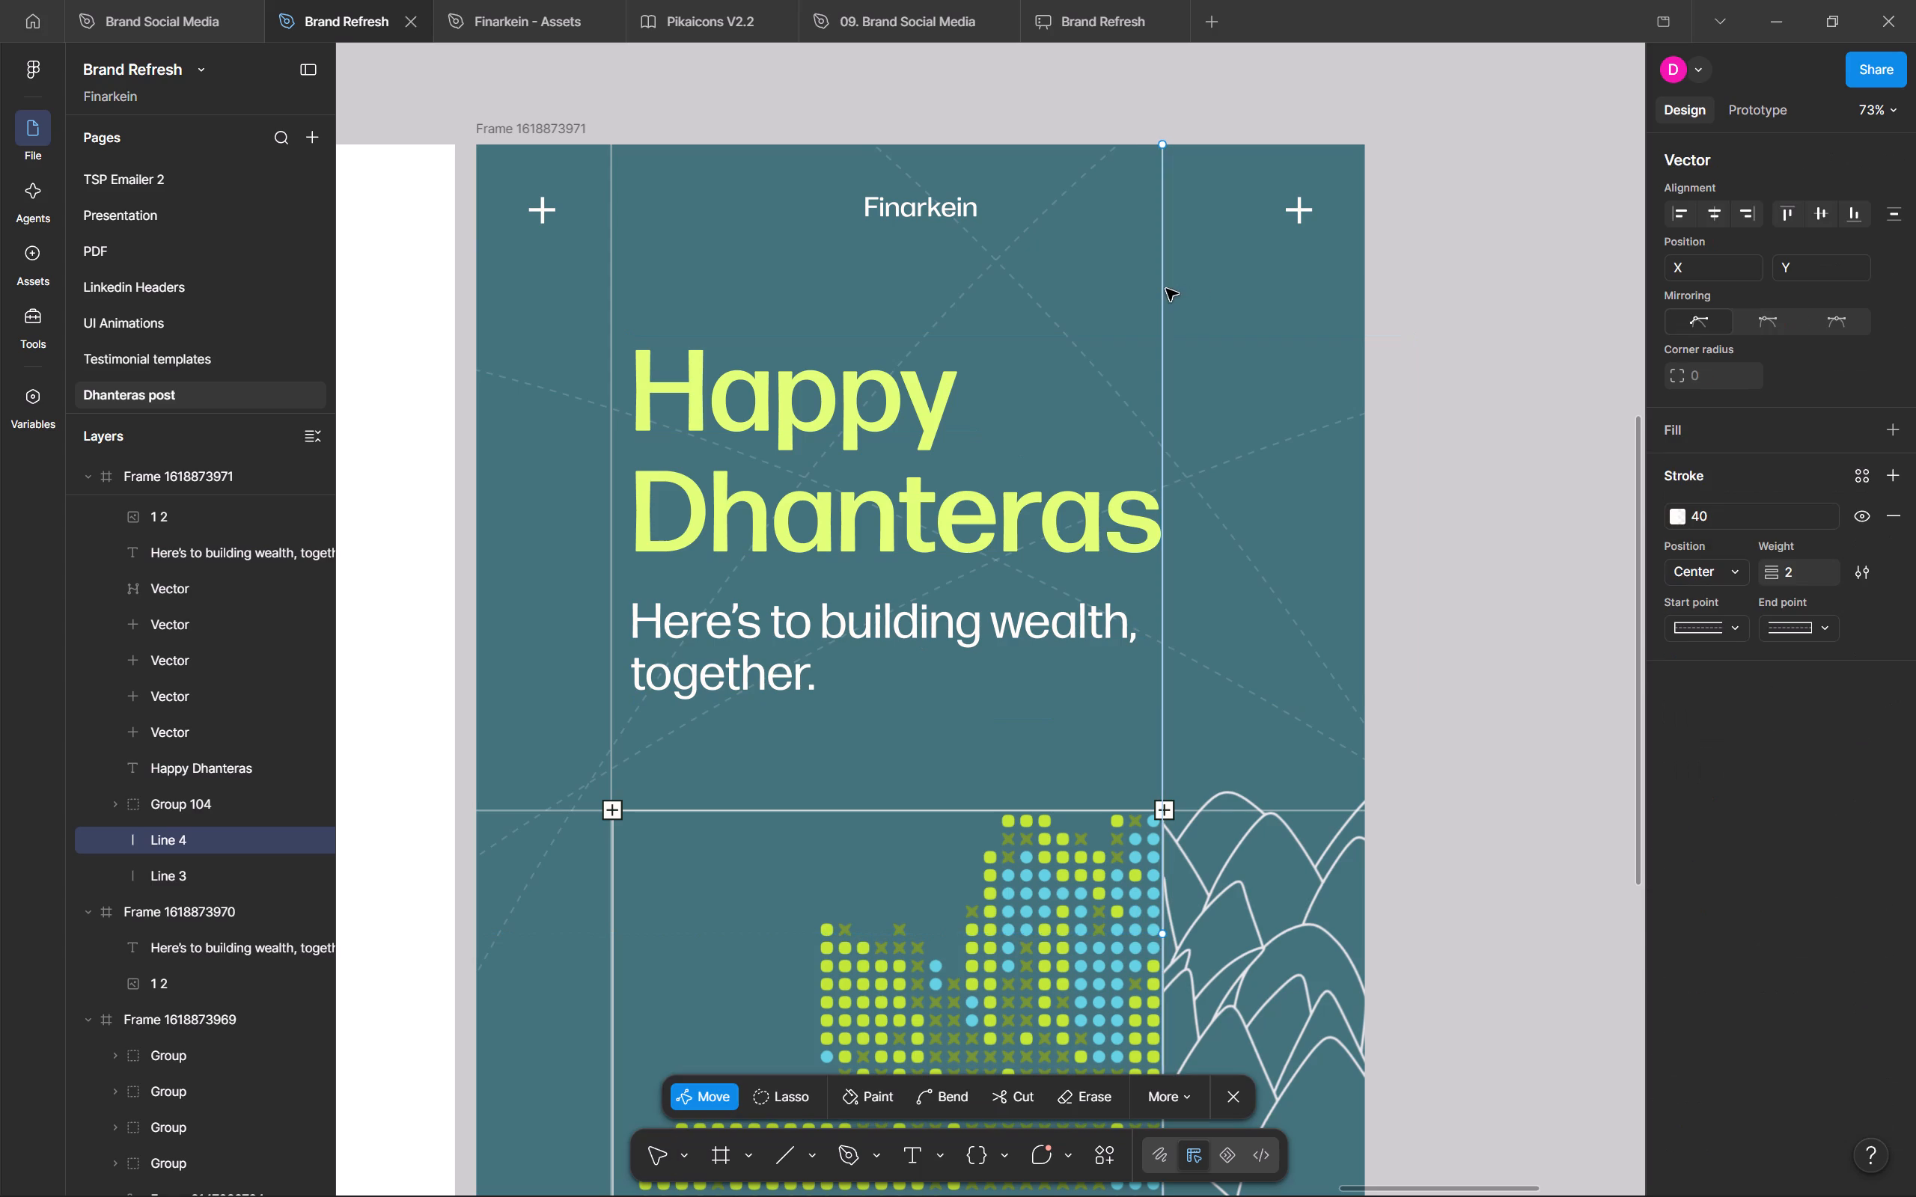
pyautogui.moveTo(1166, 289); pyautogui.dragTo(1206, 291)
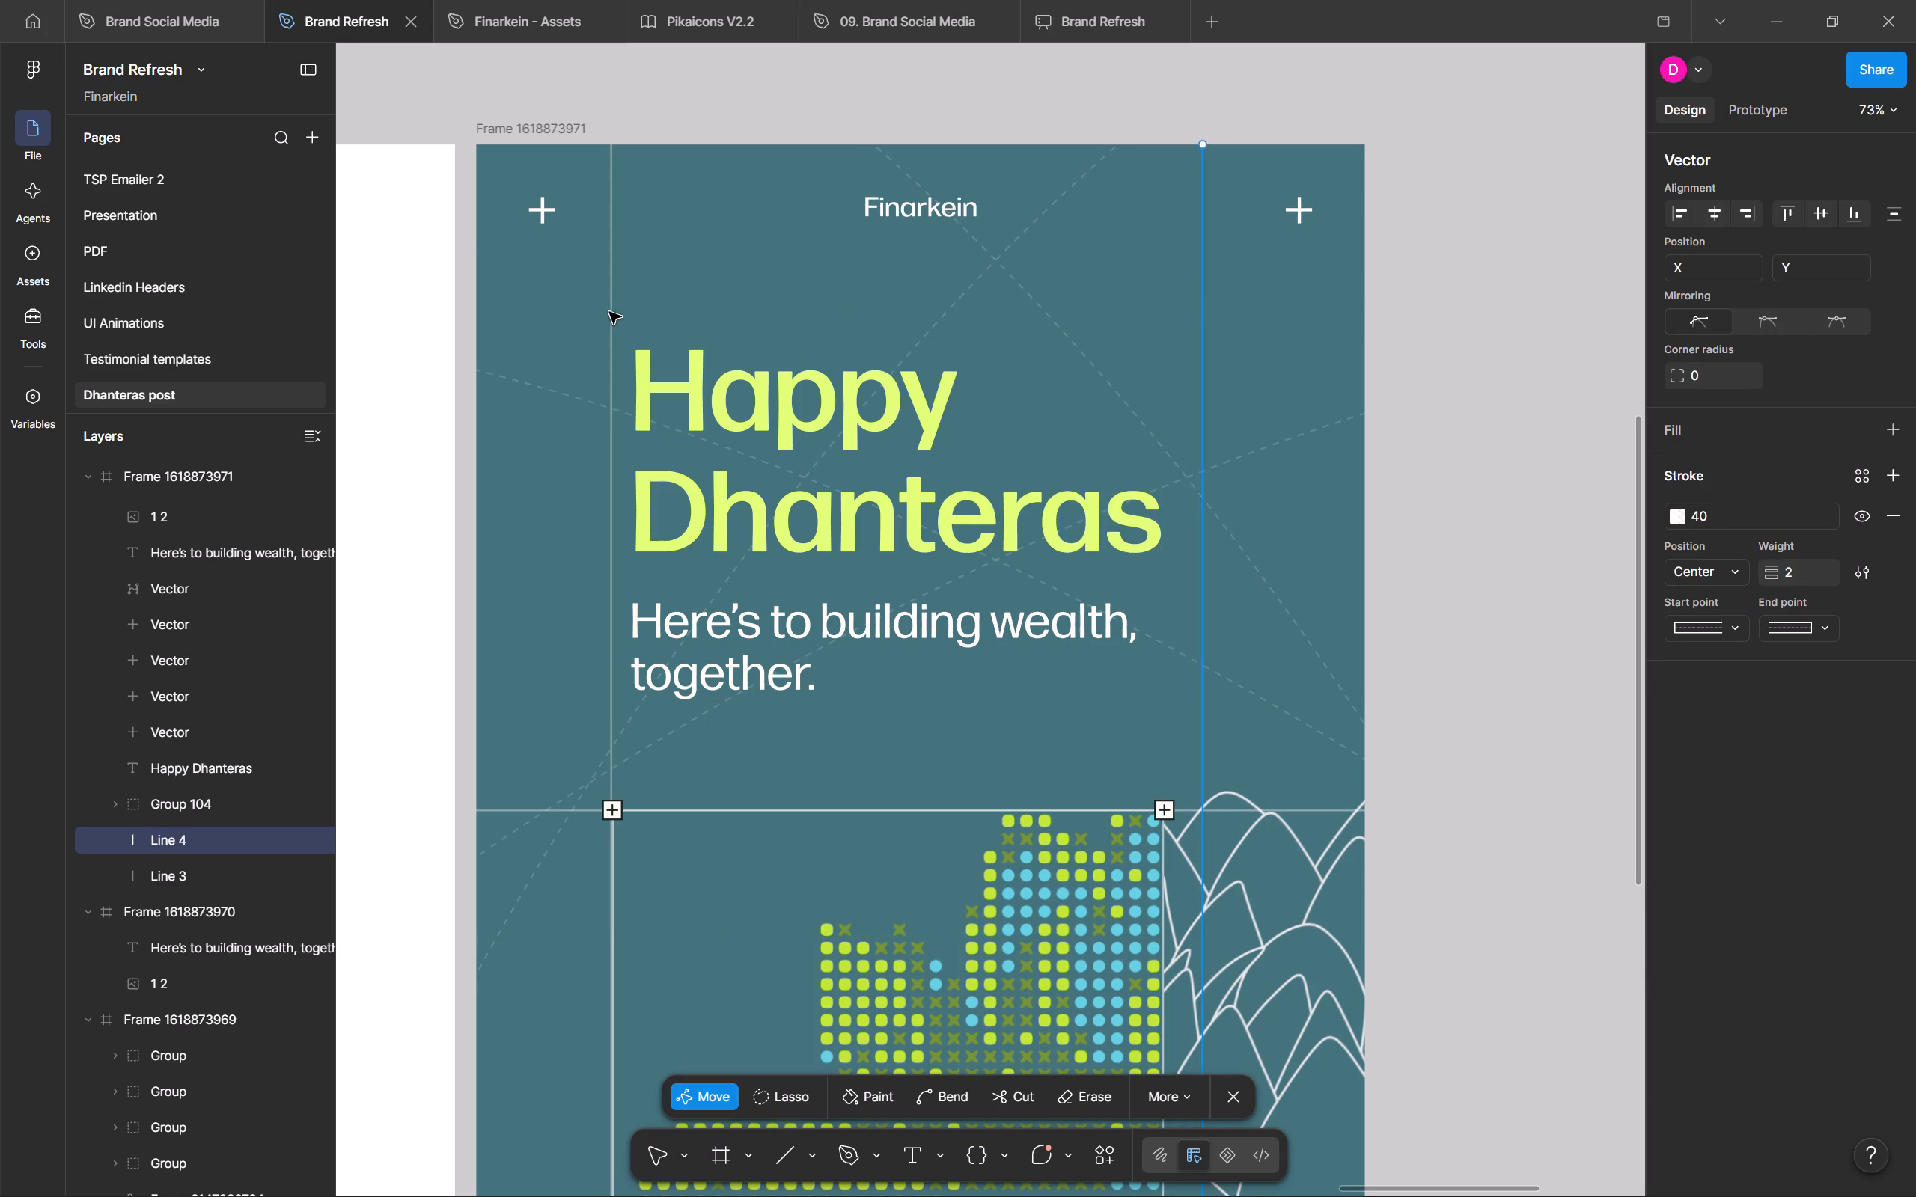
# Move vertical Line 3 outward to X 117, Y 8, away from the start of the heading.
pyautogui.moveTo(665, 331); pyautogui.dragTo(790, 7, button='middle')
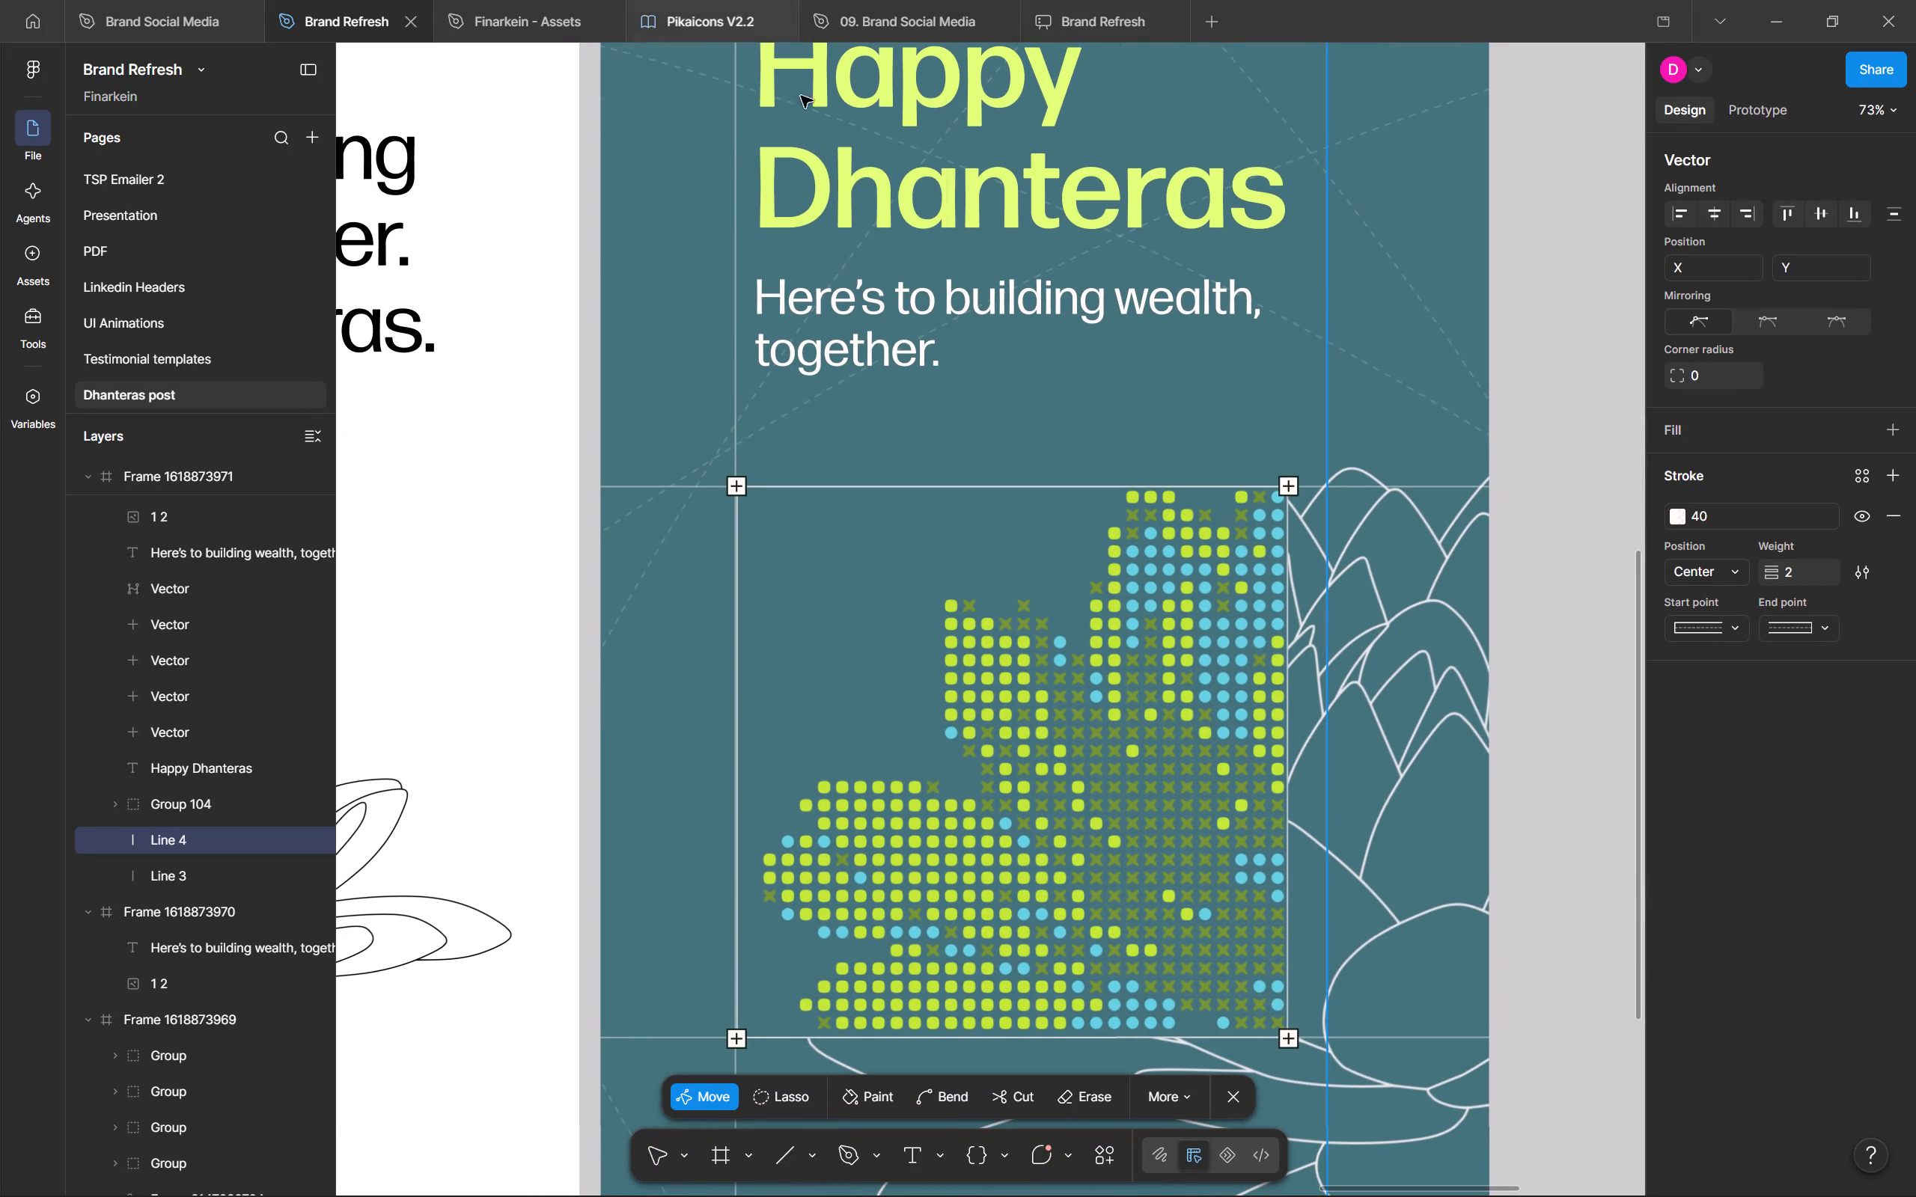
pyautogui.moveTo(743, 236); pyautogui.dragTo(751, 510, button='middle')
pyautogui.keyDown('ctrl'); pyautogui.click(743, 450); pyautogui.keyUp('ctrl')
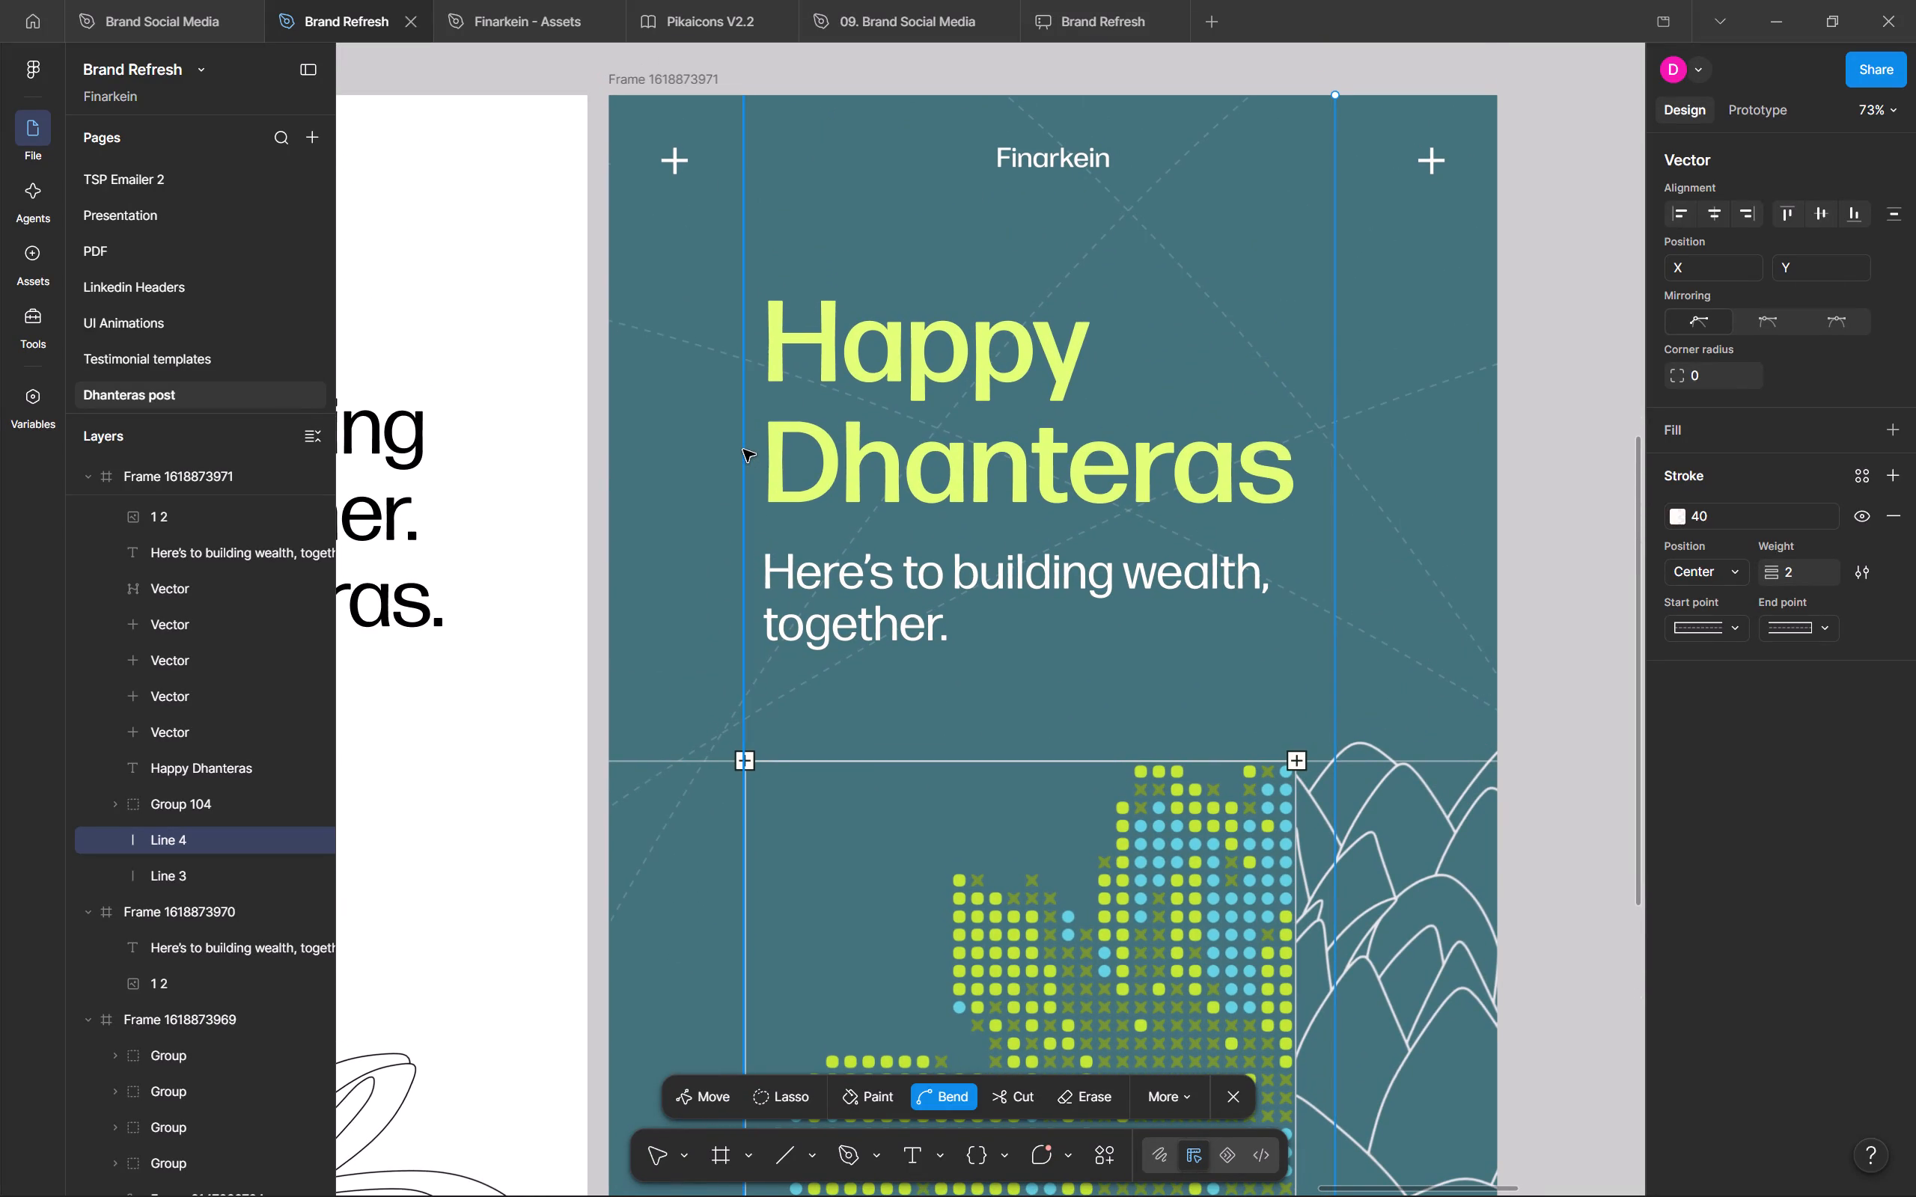
pyautogui.moveTo(743, 450); pyautogui.dragTo(695, 455)
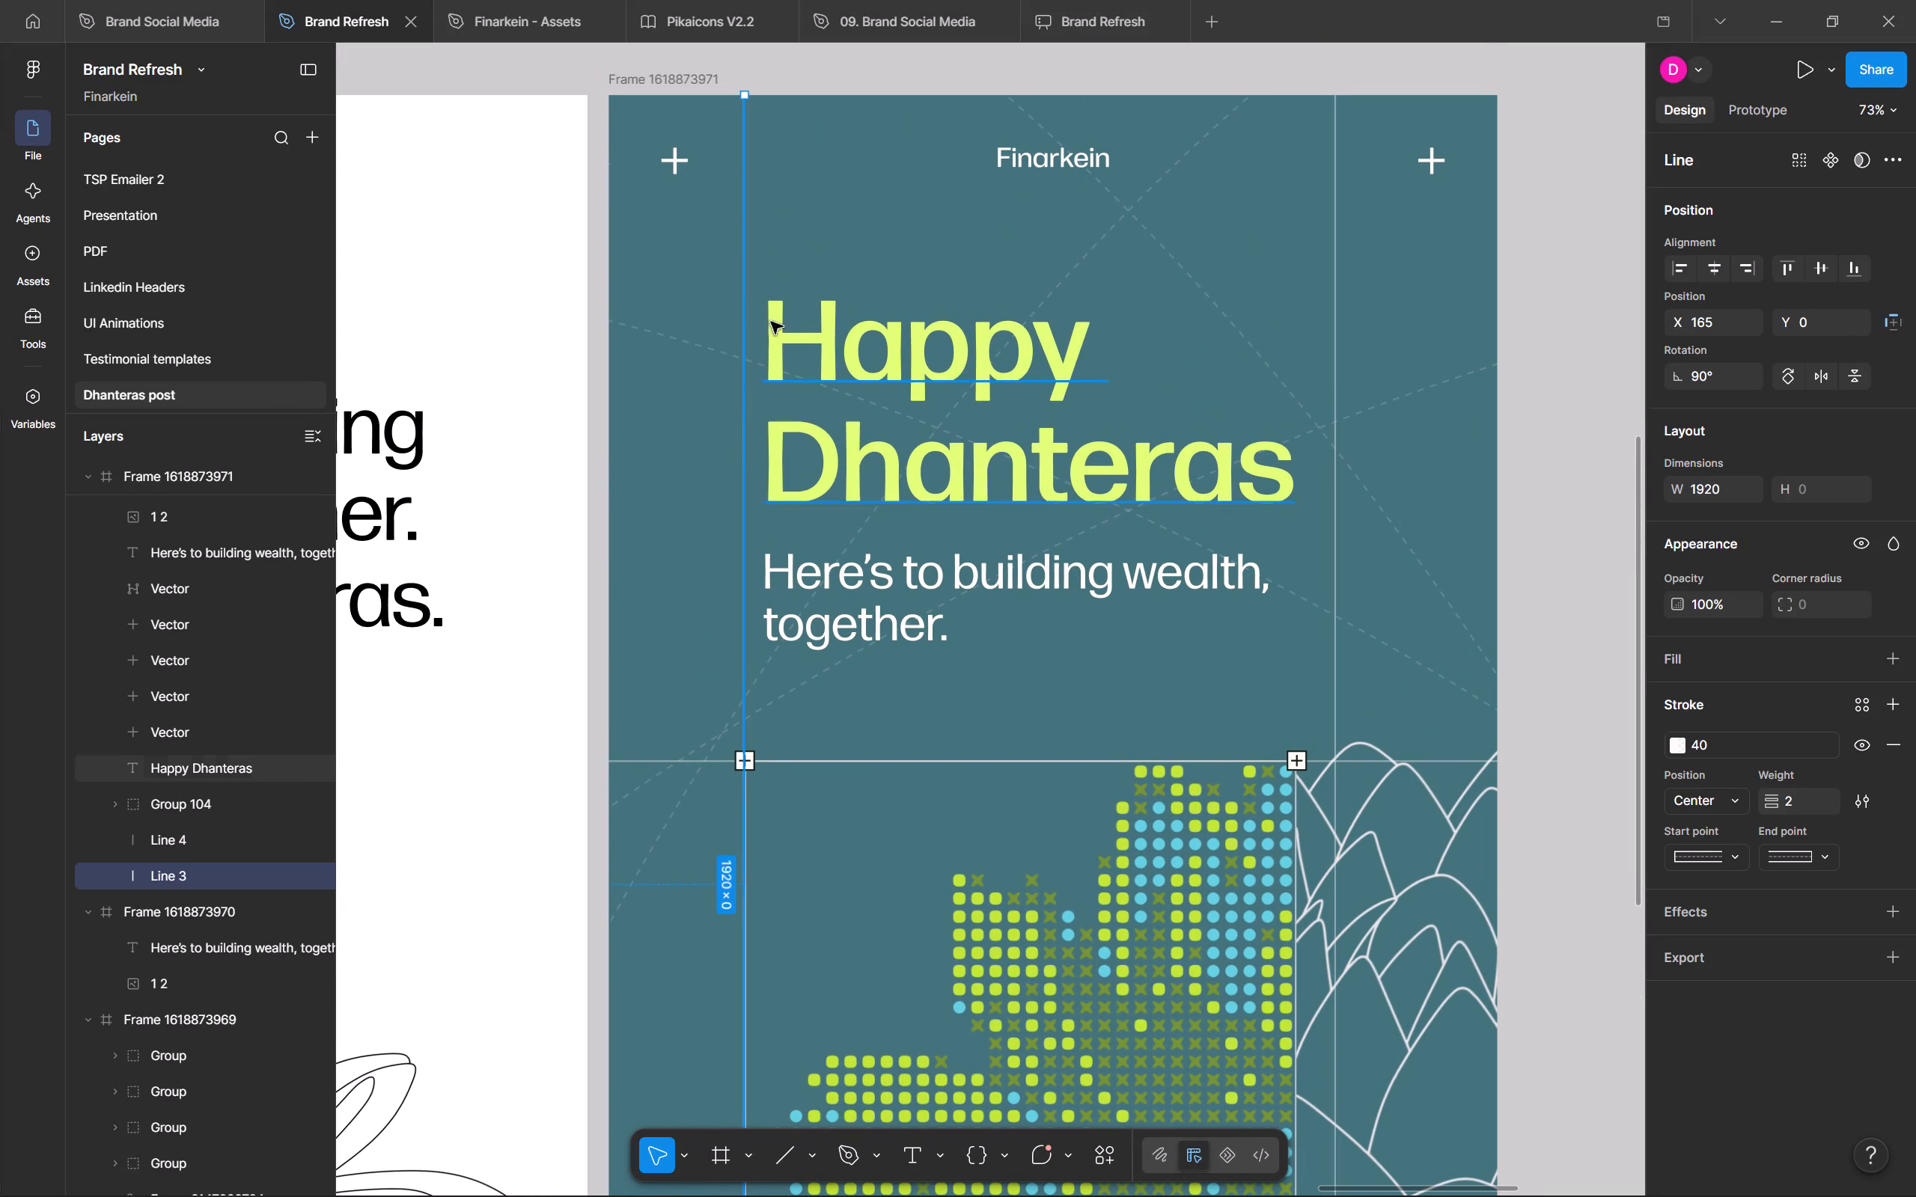
pyautogui.moveTo(747, 269); pyautogui.dragTo(732, 267)
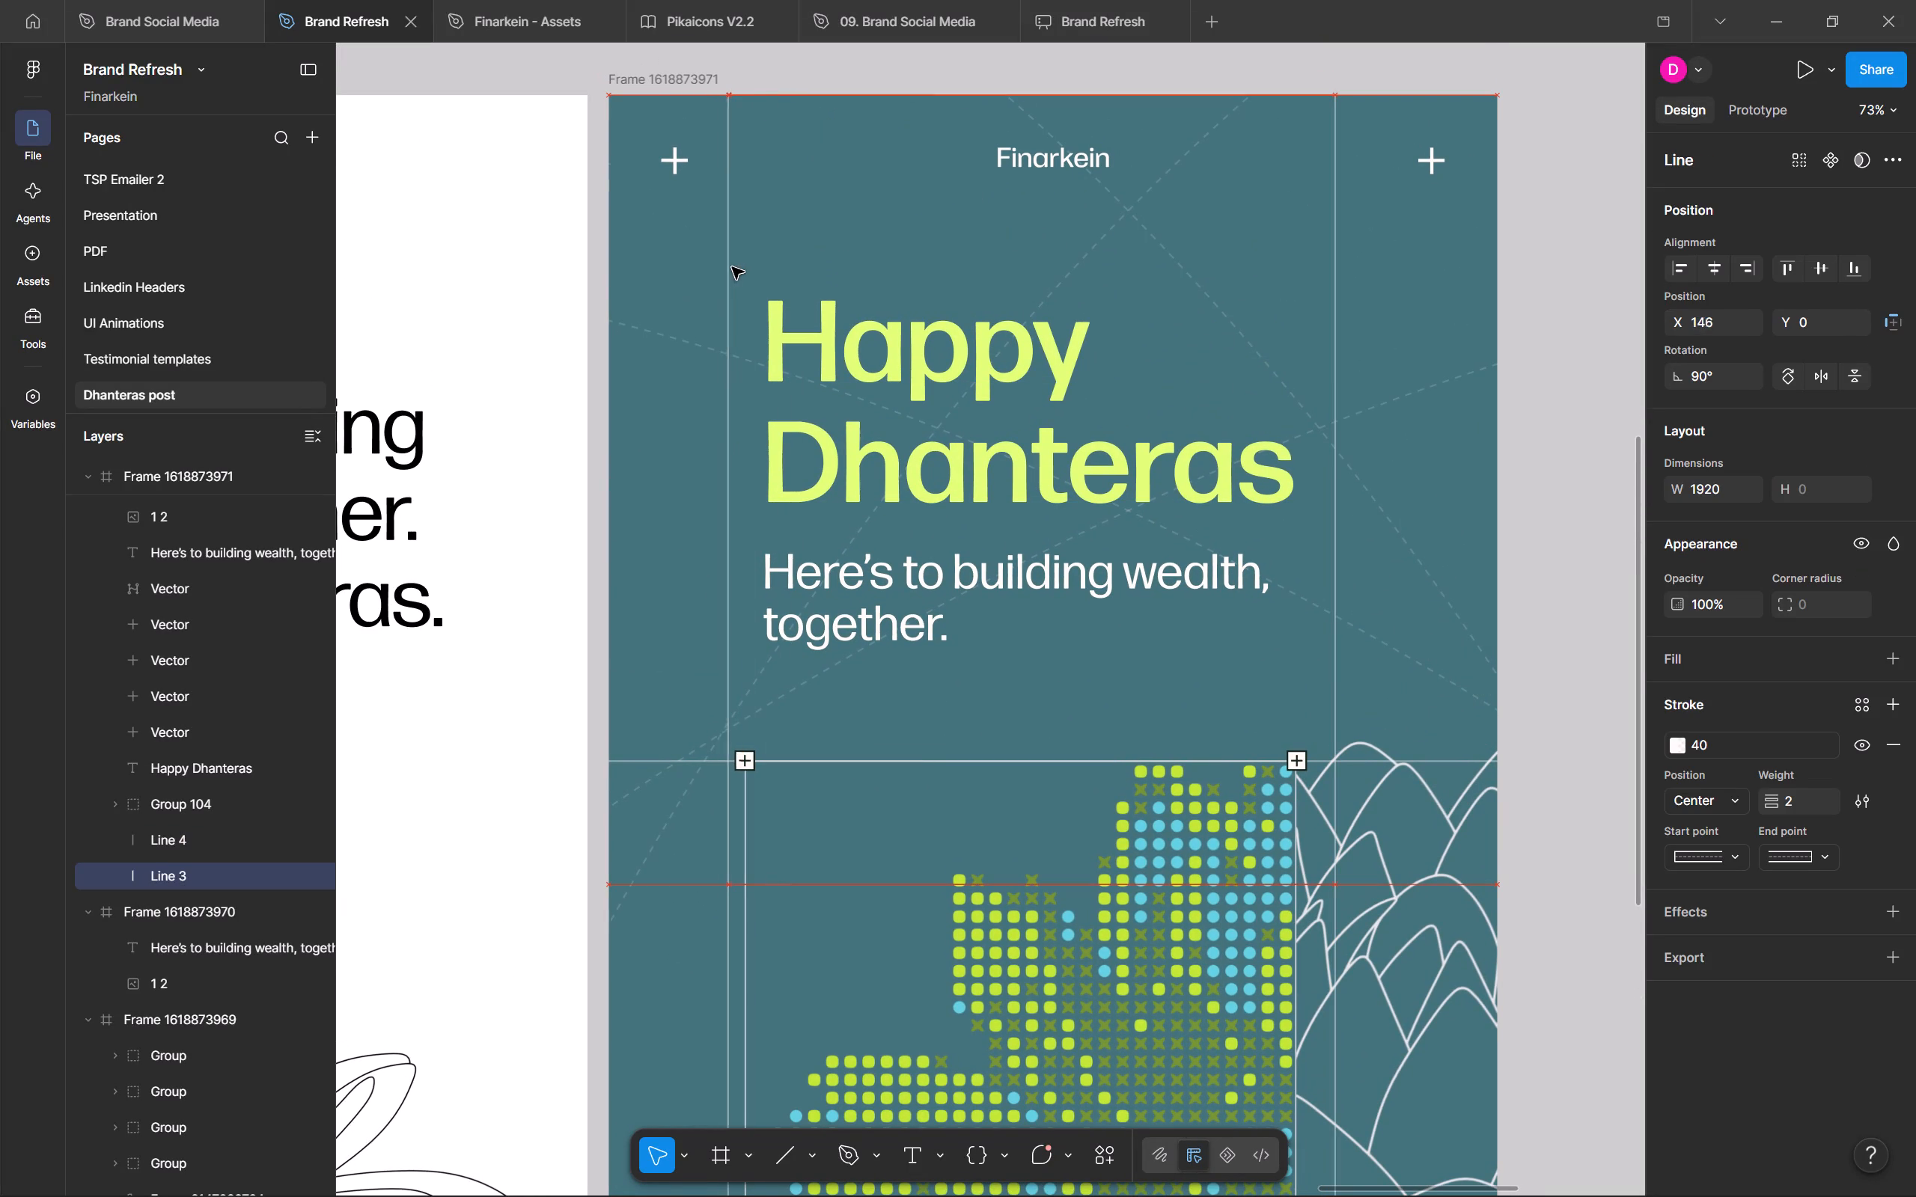
pyautogui.moveTo(732, 267); pyautogui.dragTo(707, 276)
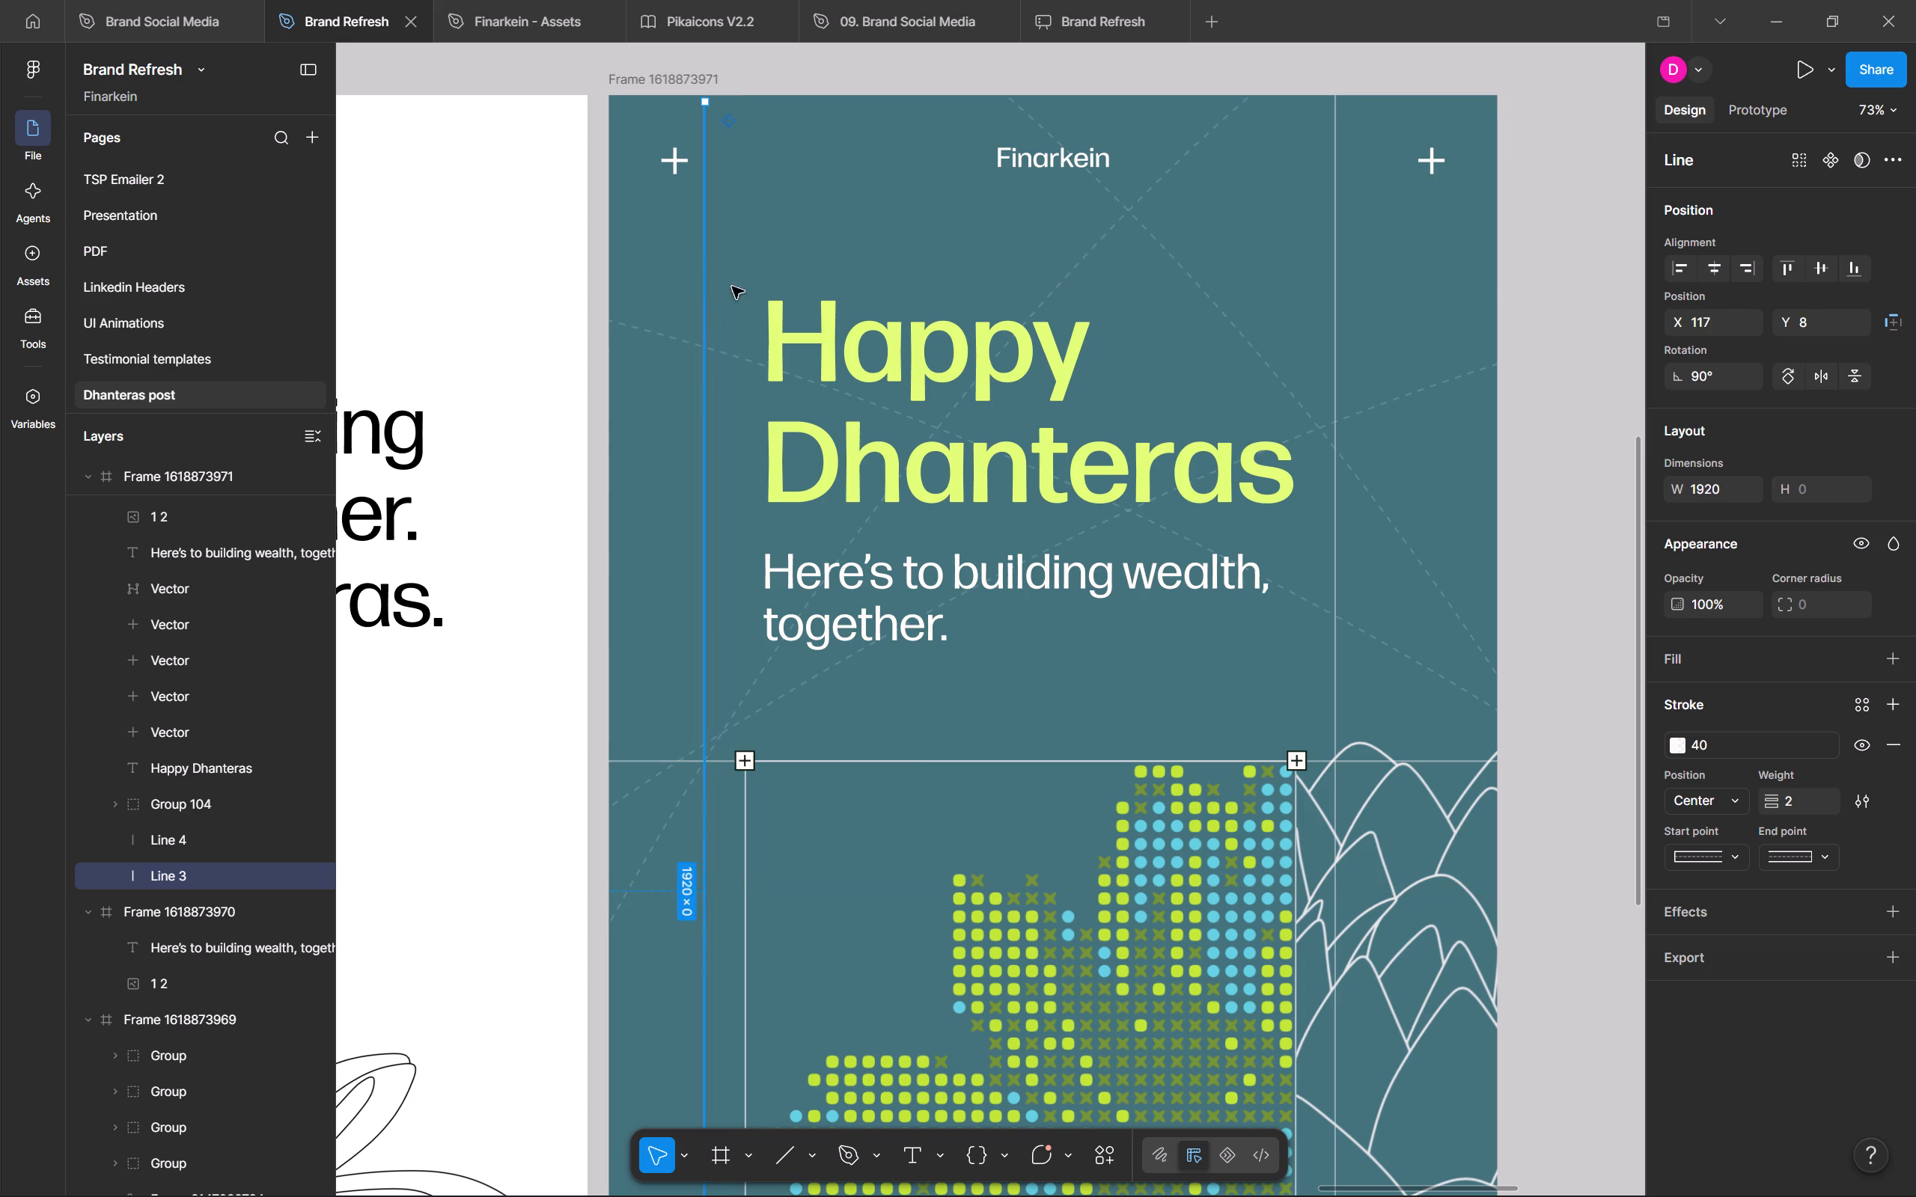
# Move the heading to X 134, Y 198 and the subtitle to X 137, Y 562, close to Line 3.
pyautogui.click(807, 325)
pyautogui.moveTo(849, 346); pyautogui.dragTo(809, 317)
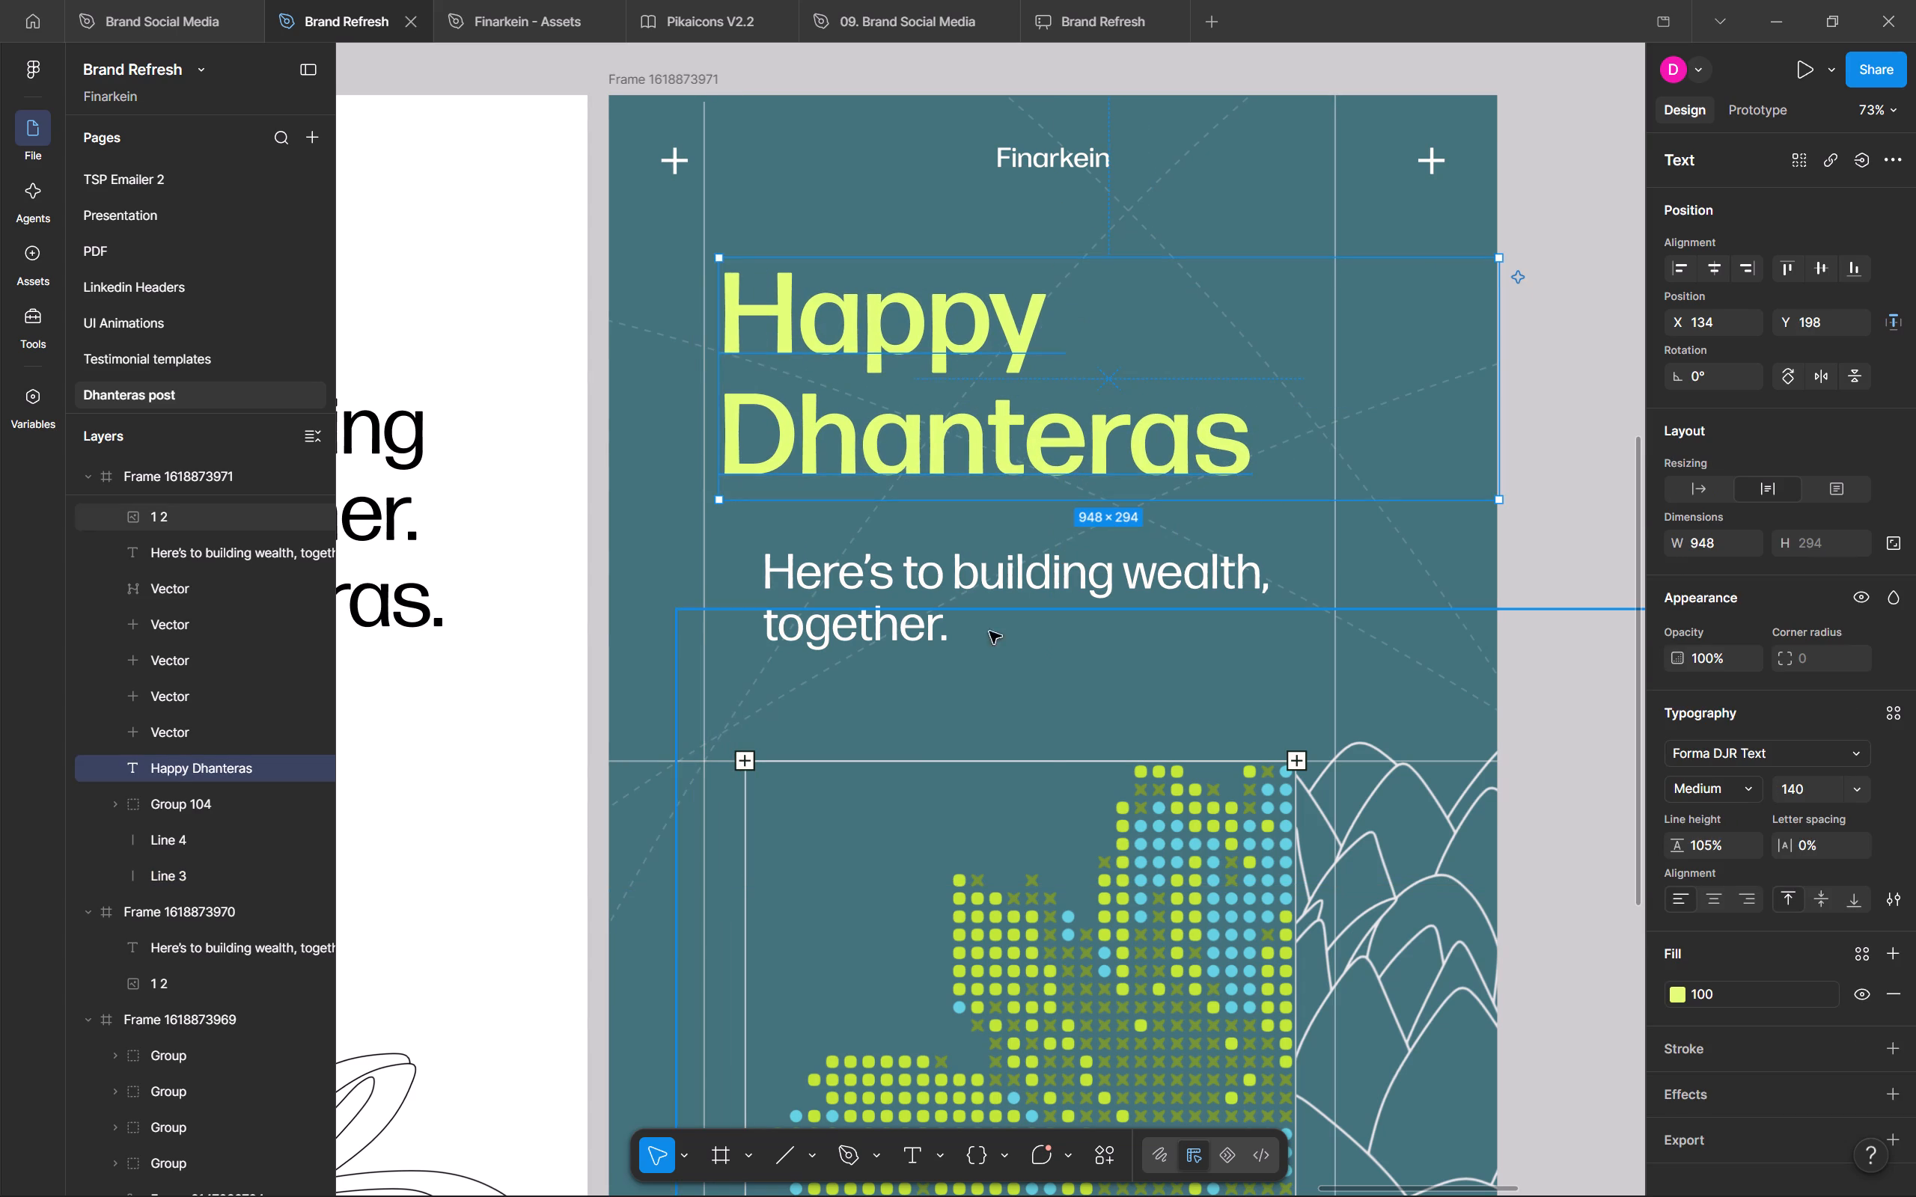
pyautogui.click(983, 578)
pyautogui.moveTo(977, 577); pyautogui.dragTo(939, 582)
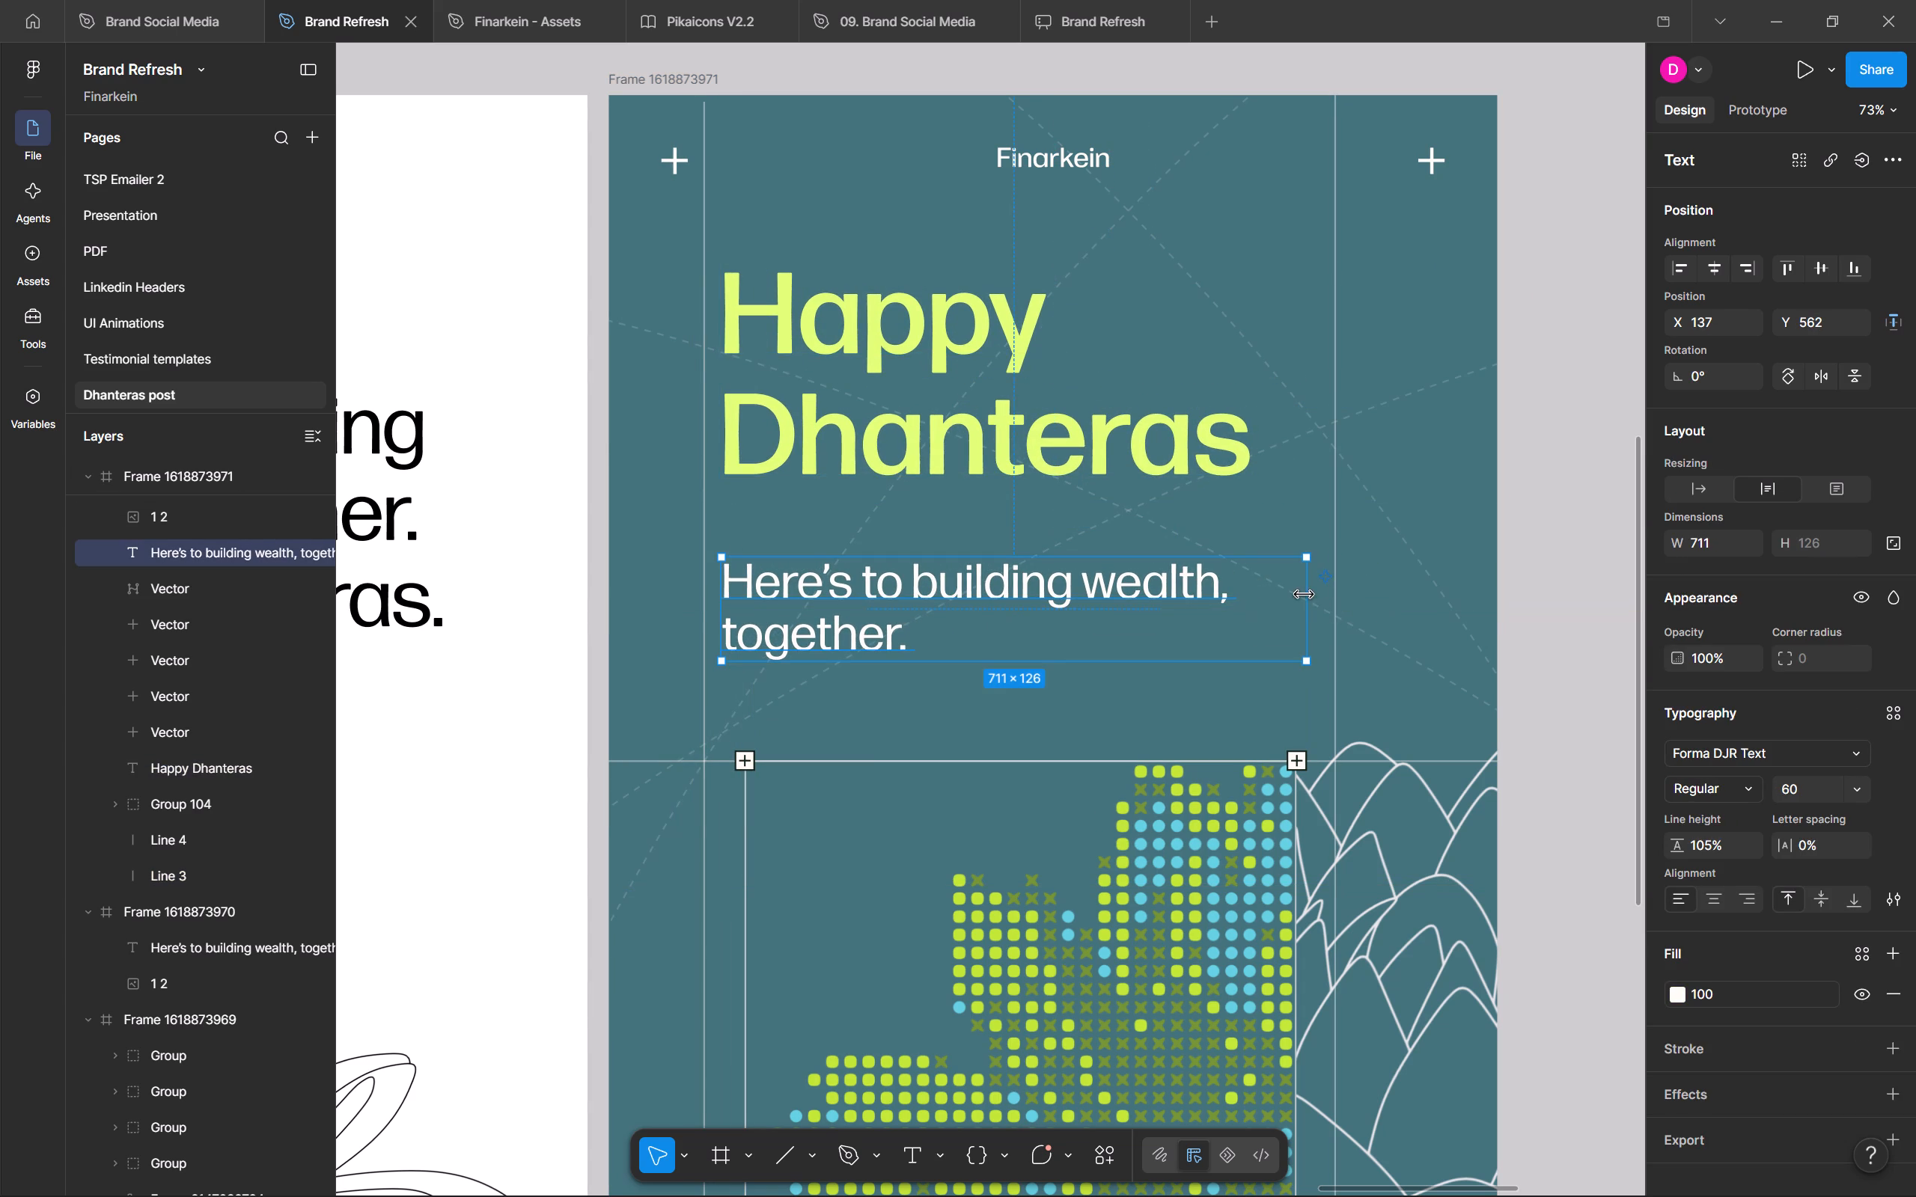
# Widen the subtitle's text box to 859 so it fits on one line.
pyautogui.moveTo(1304, 595); pyautogui.dragTo(1432, 589)
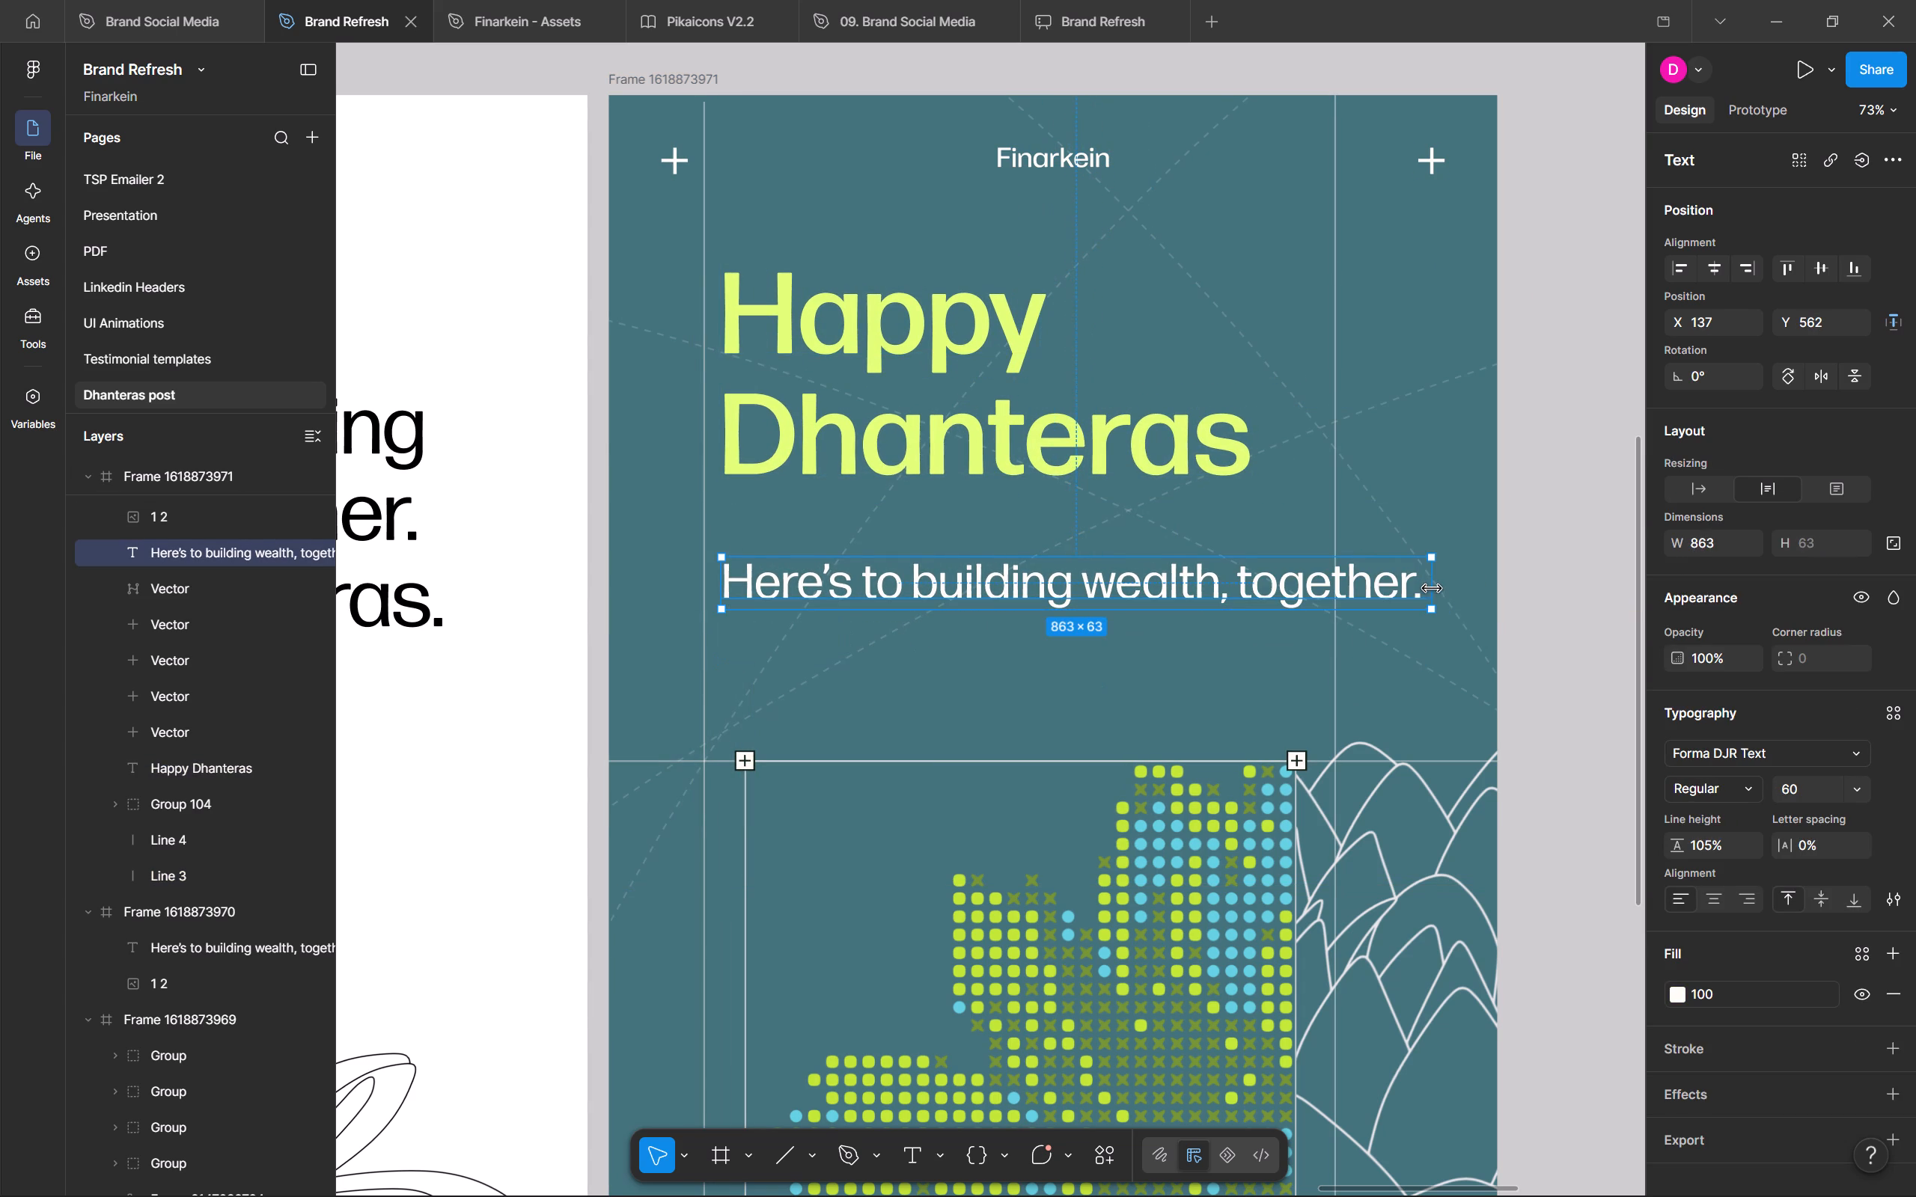
pyautogui.moveTo(1432, 589); pyautogui.dragTo(1428, 587)
pyautogui.click(1409, 489)
# Lower the subtitle toward the plus-cornered rectangle, and lower the Happy Dhanteras heading to Y 243.
pyautogui.moveTo(1278, 581); pyautogui.dragTo(1243, 637)
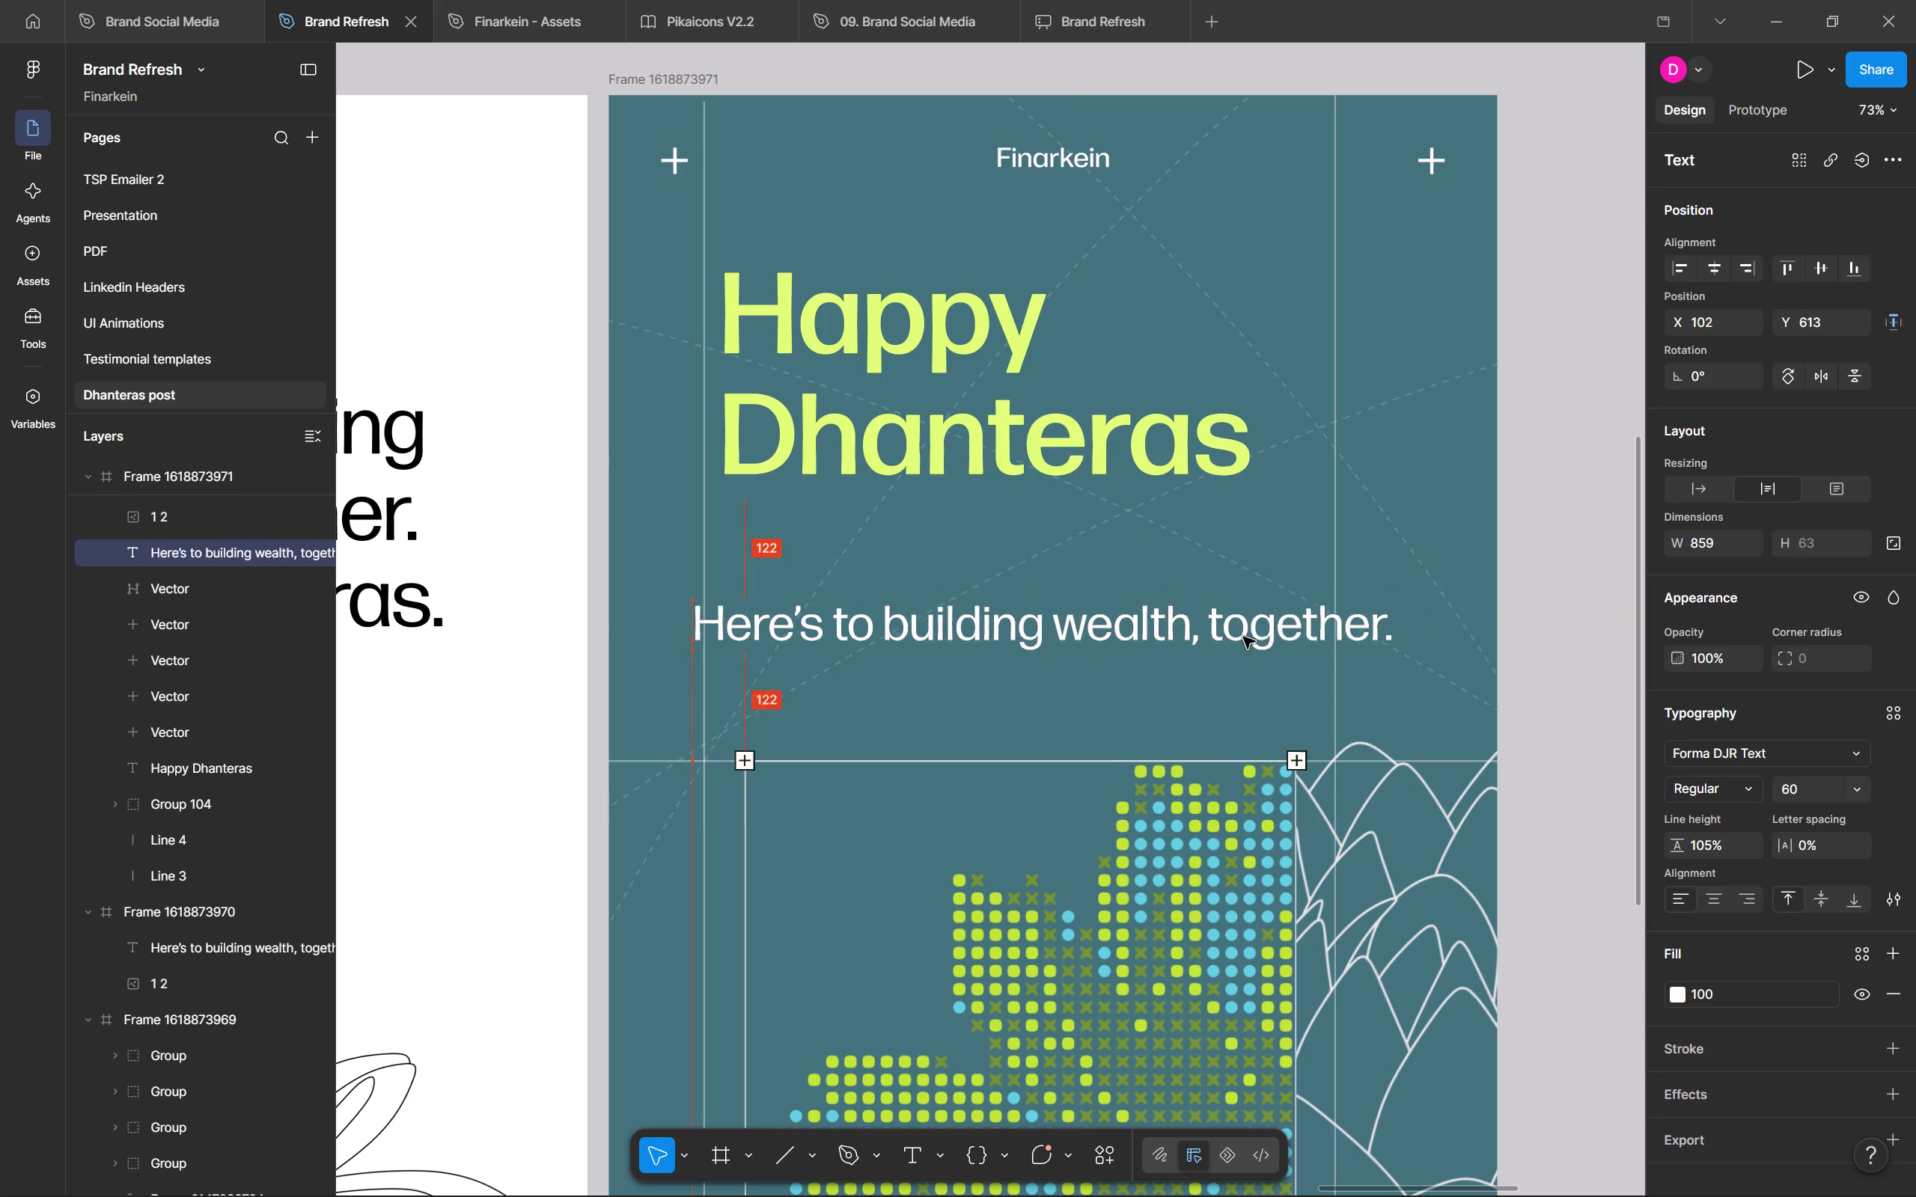
pyautogui.moveTo(1243, 637); pyautogui.dragTo(1237, 643)
pyautogui.moveTo(1114, 399); pyautogui.dragTo(1110, 419)
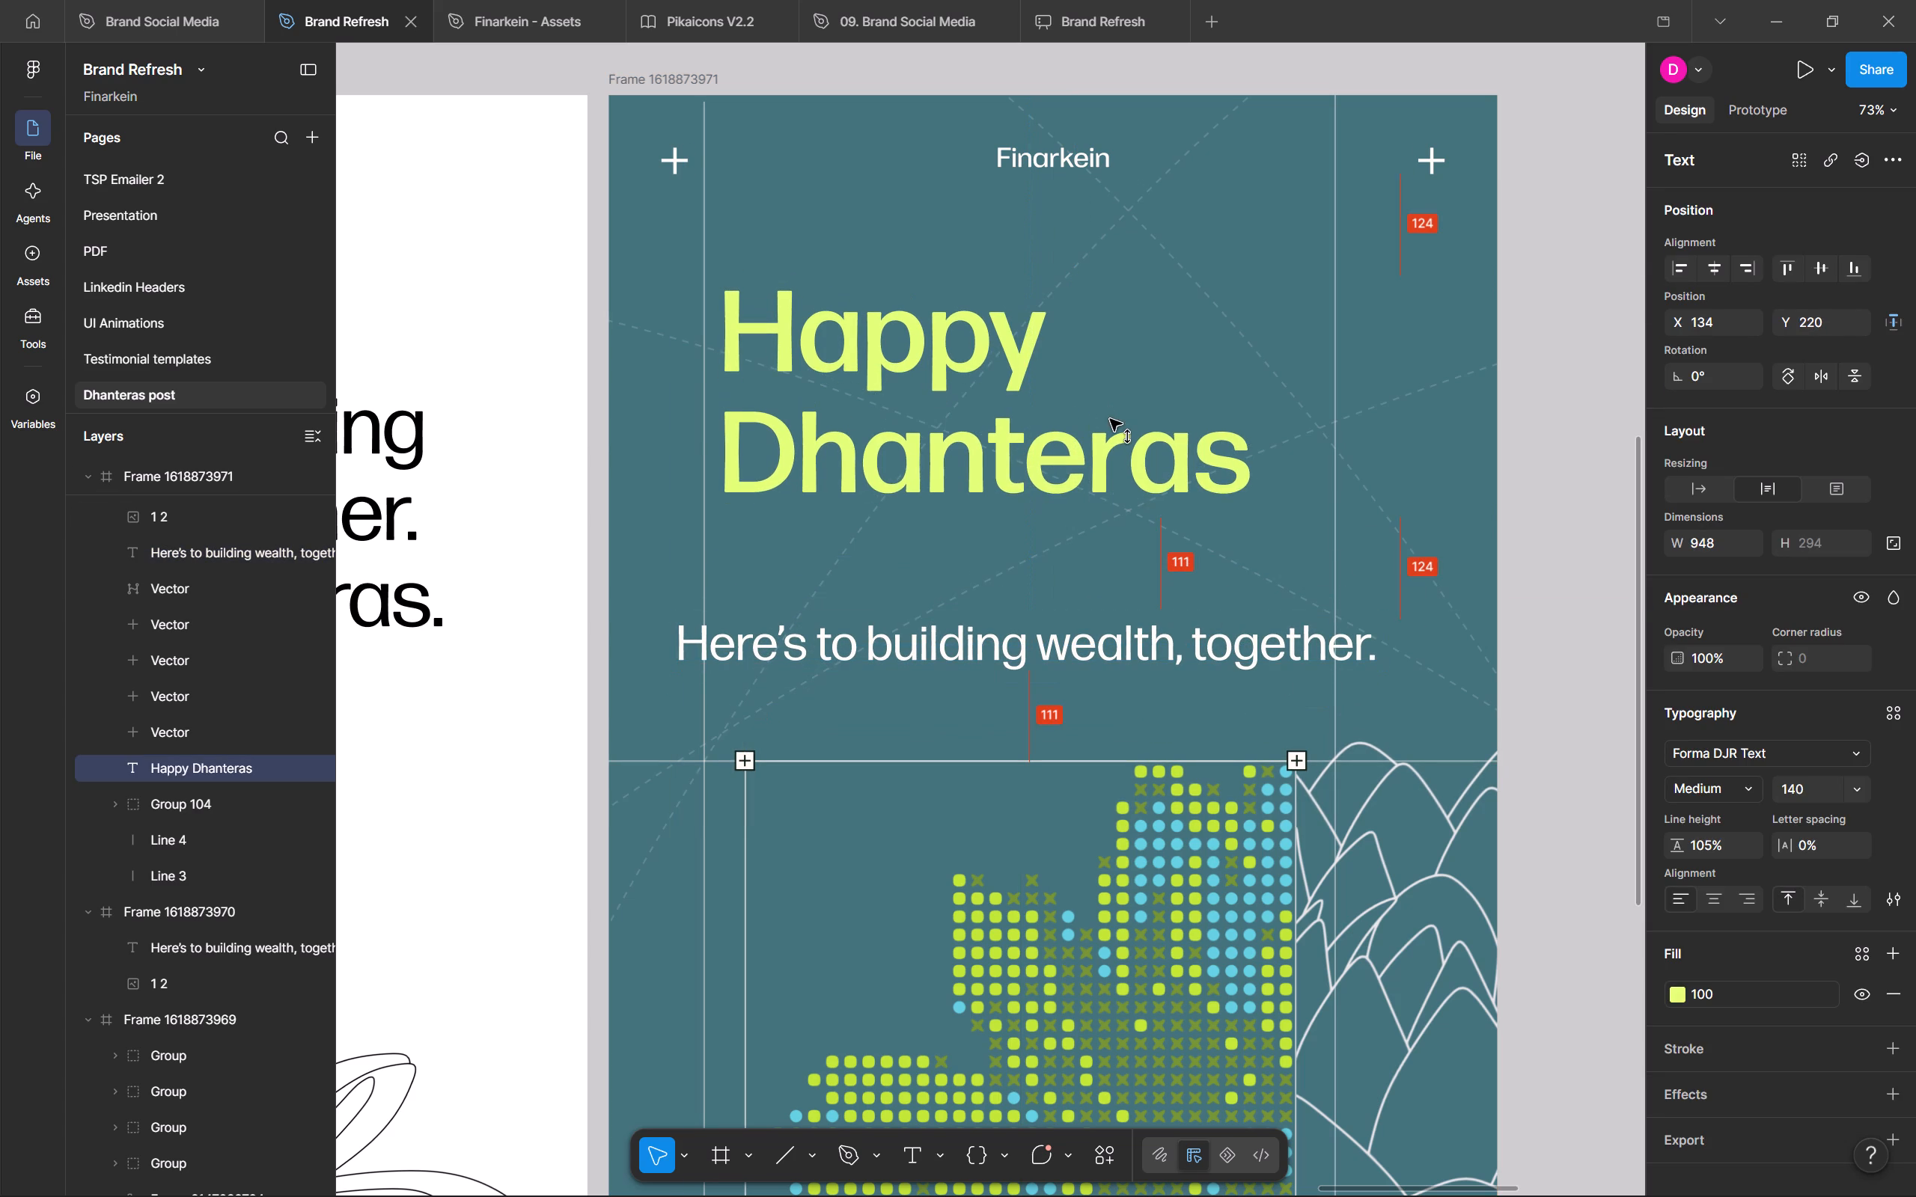
pyautogui.moveTo(1110, 419); pyautogui.dragTo(1108, 436)
pyautogui.keyDown('ctrl'); pyautogui.scroll(-4, 1137, 572); pyautogui.keyUp('ctrl')
pyautogui.moveTo(1197, 750); pyautogui.dragTo(1140, 260, button='middle')
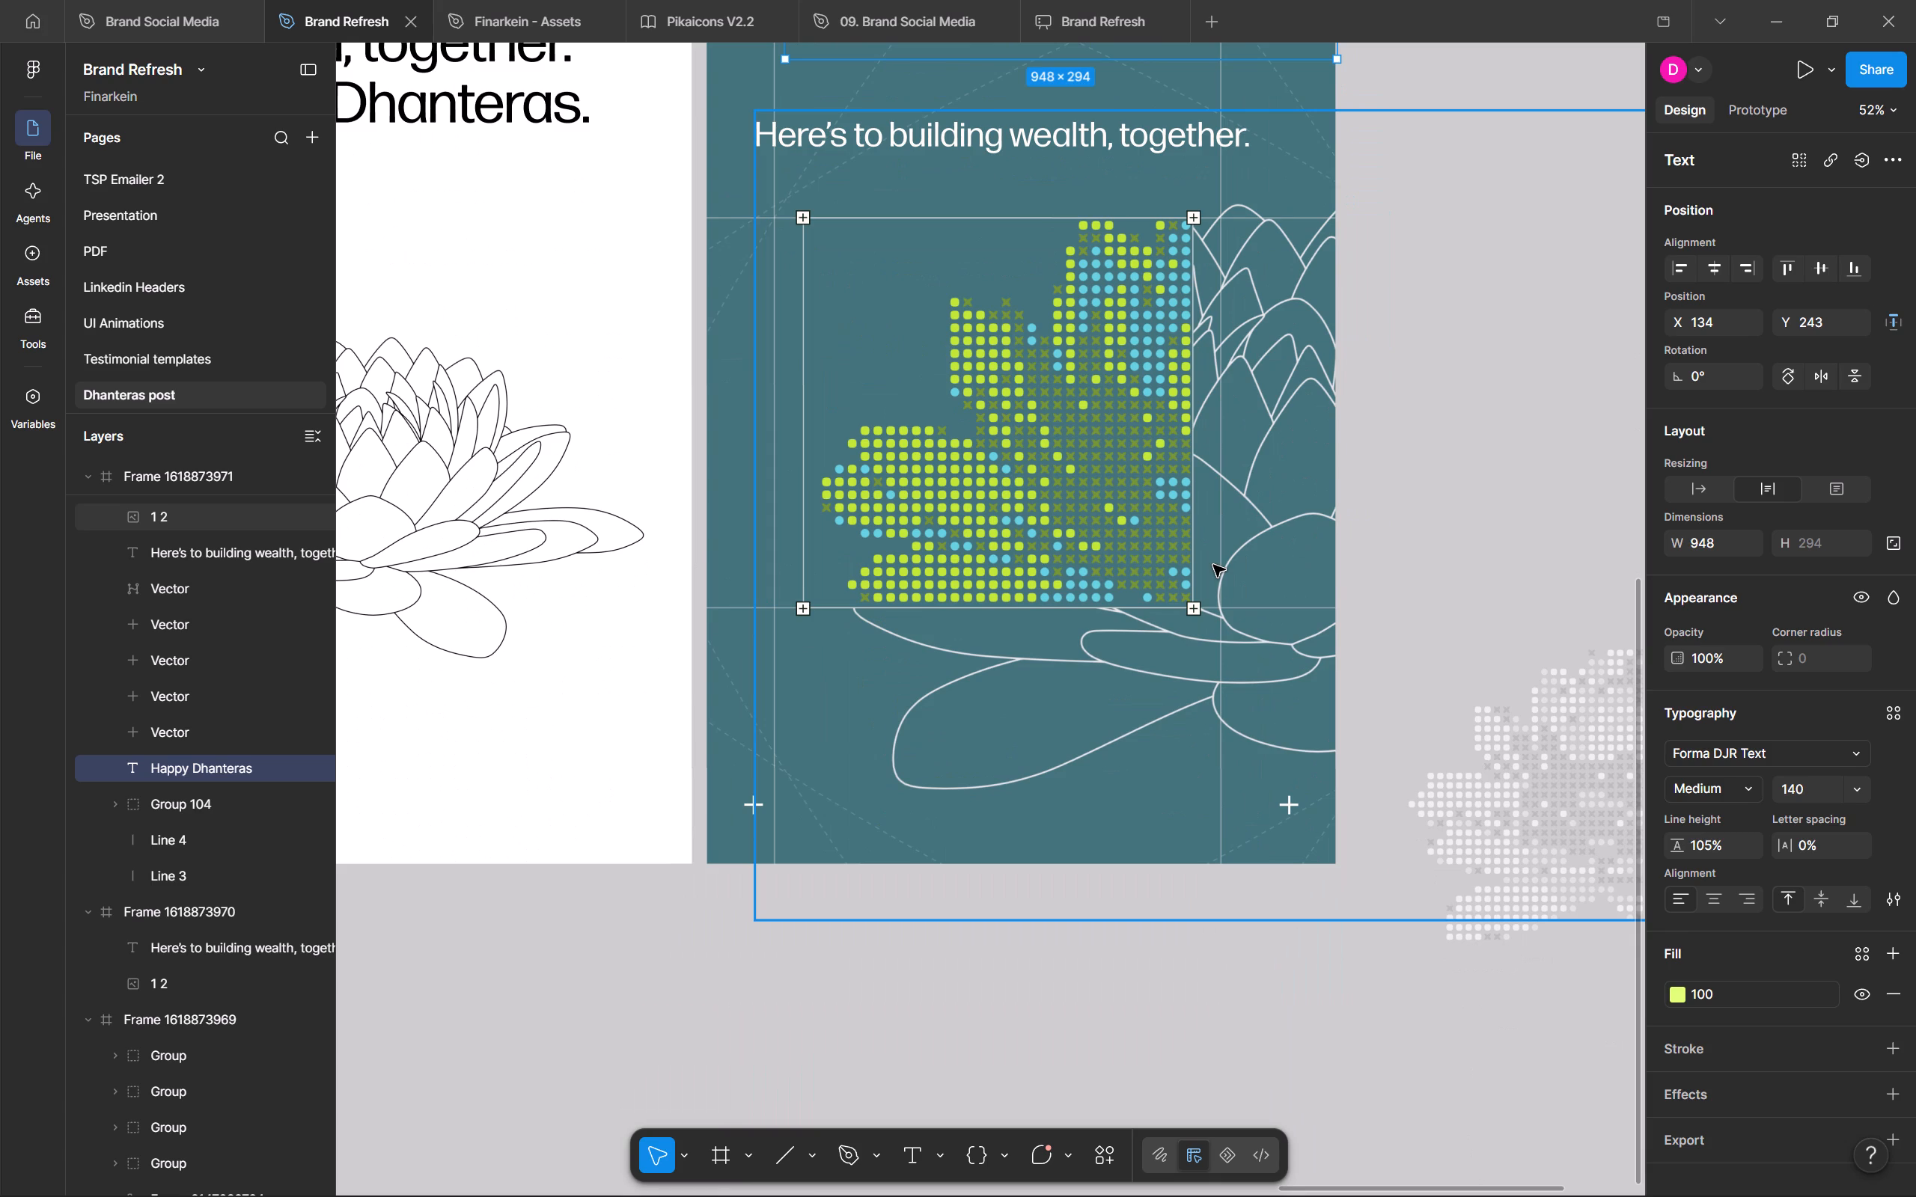
pyautogui.moveTo(1123, 218); pyautogui.dragTo(1119, 287, button='middle')
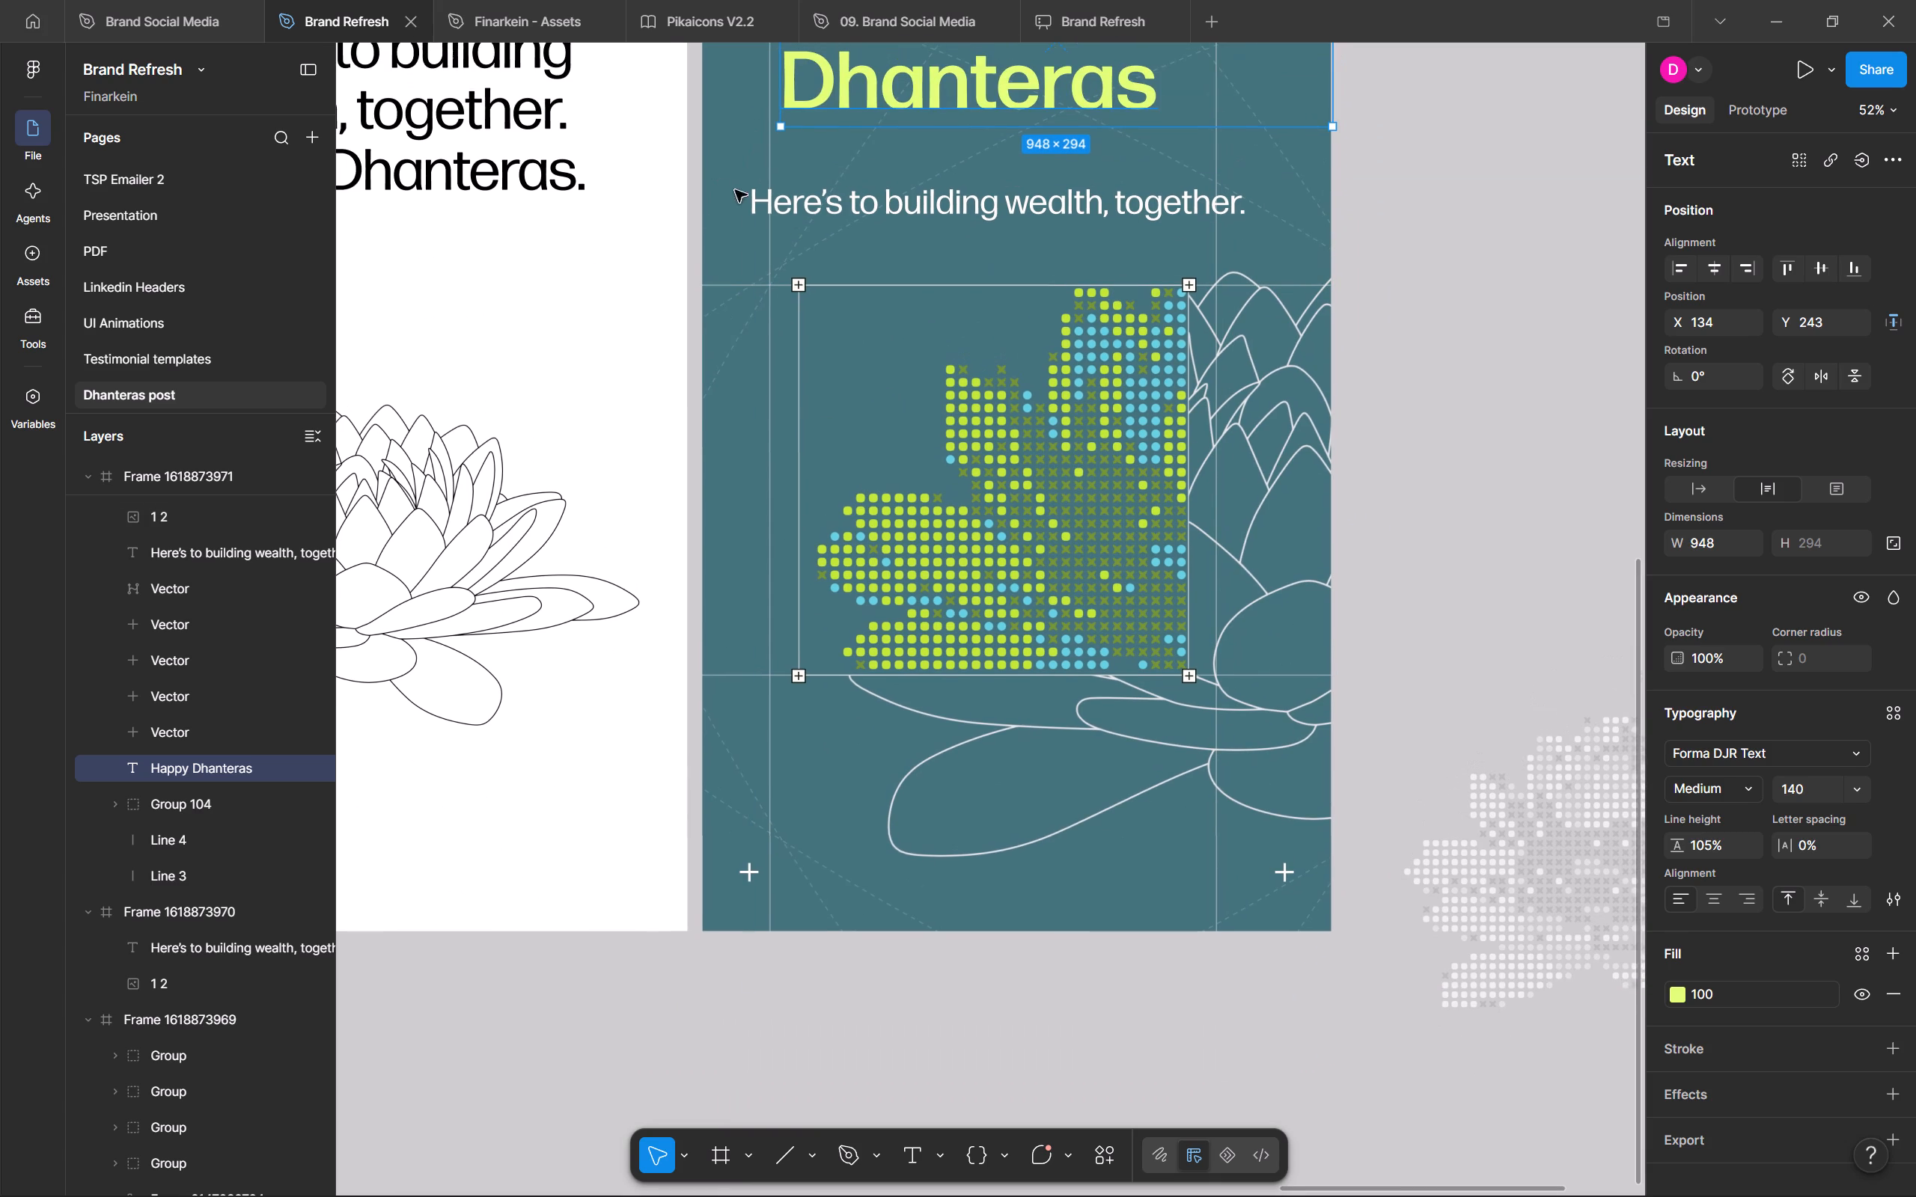
pyautogui.click(745, 200)
pyautogui.click(840, 212)
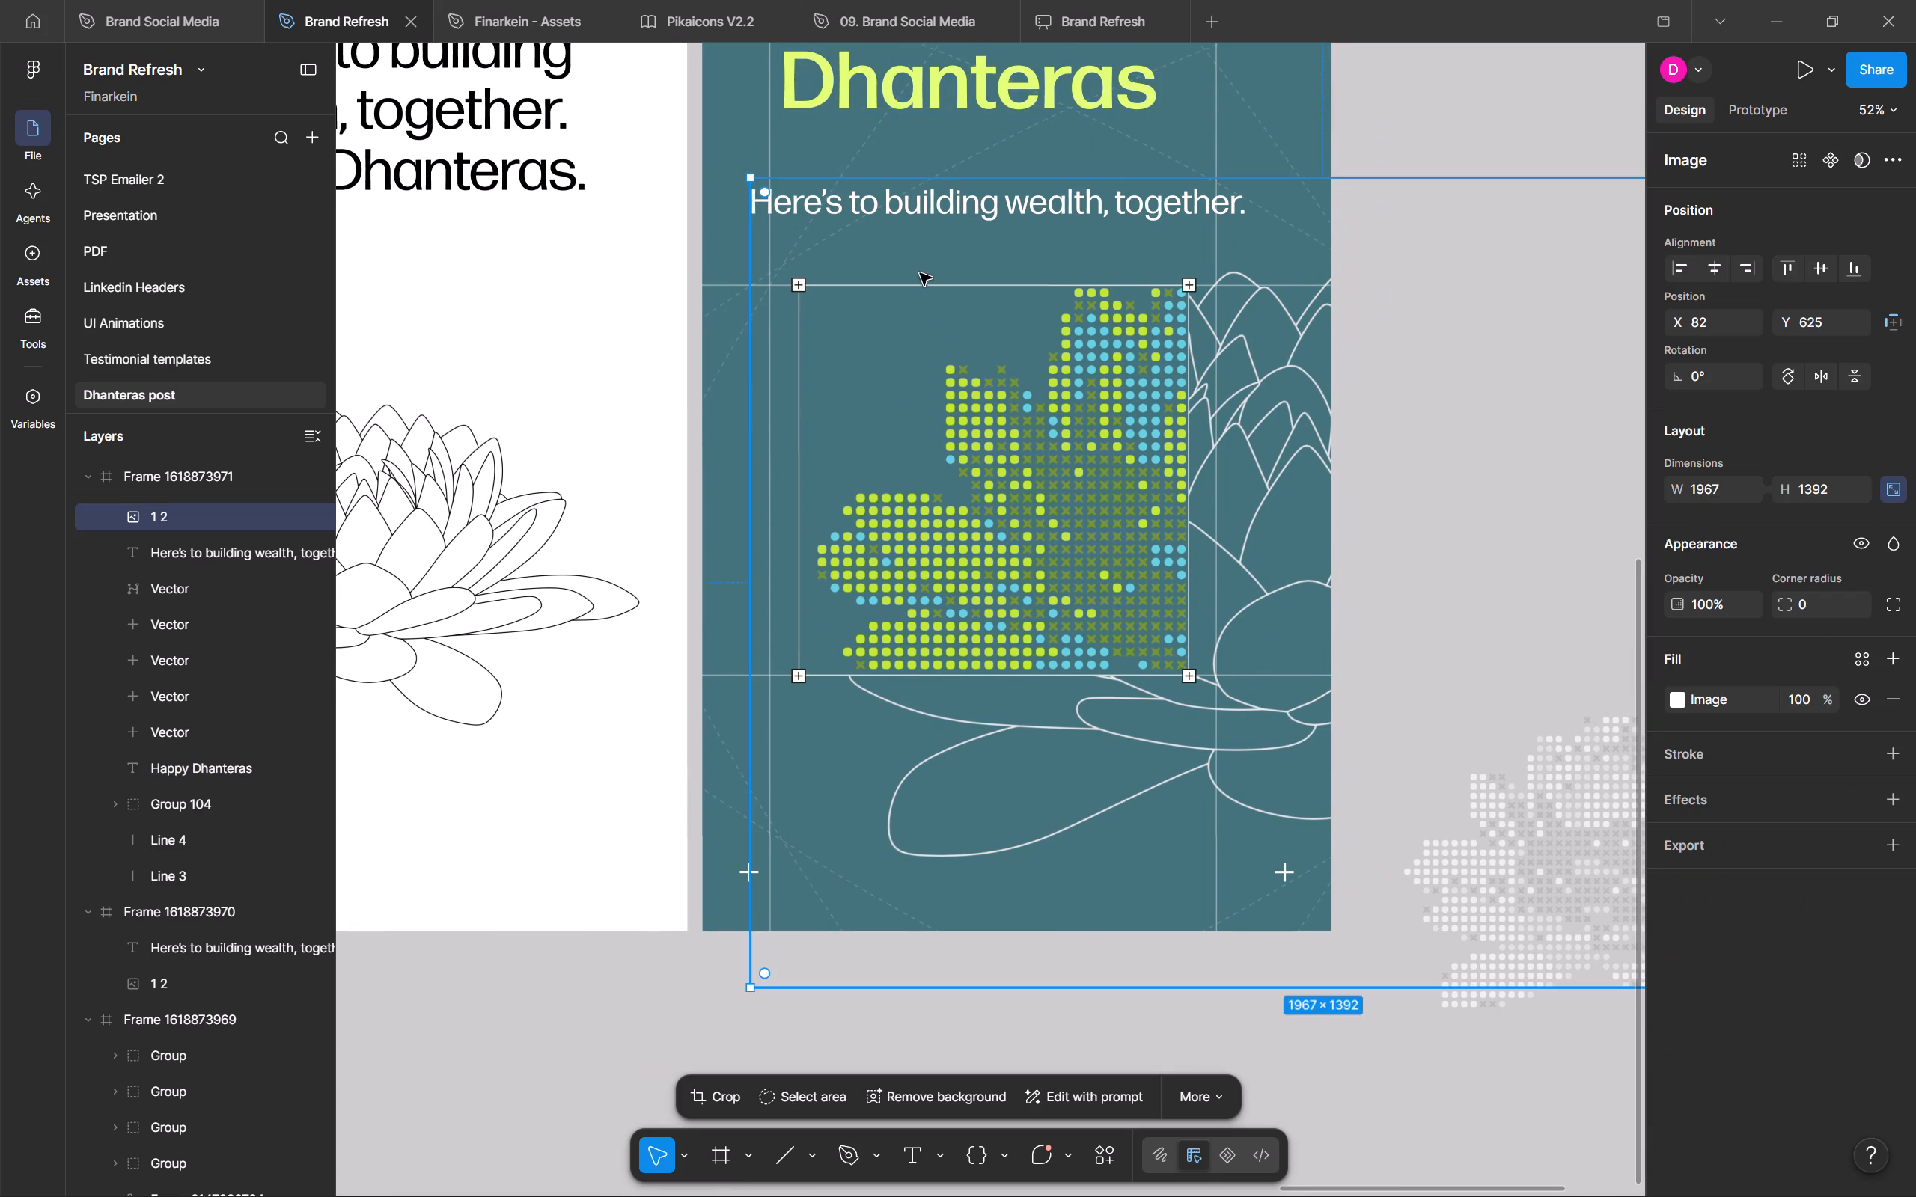
pyautogui.click(290, 517)
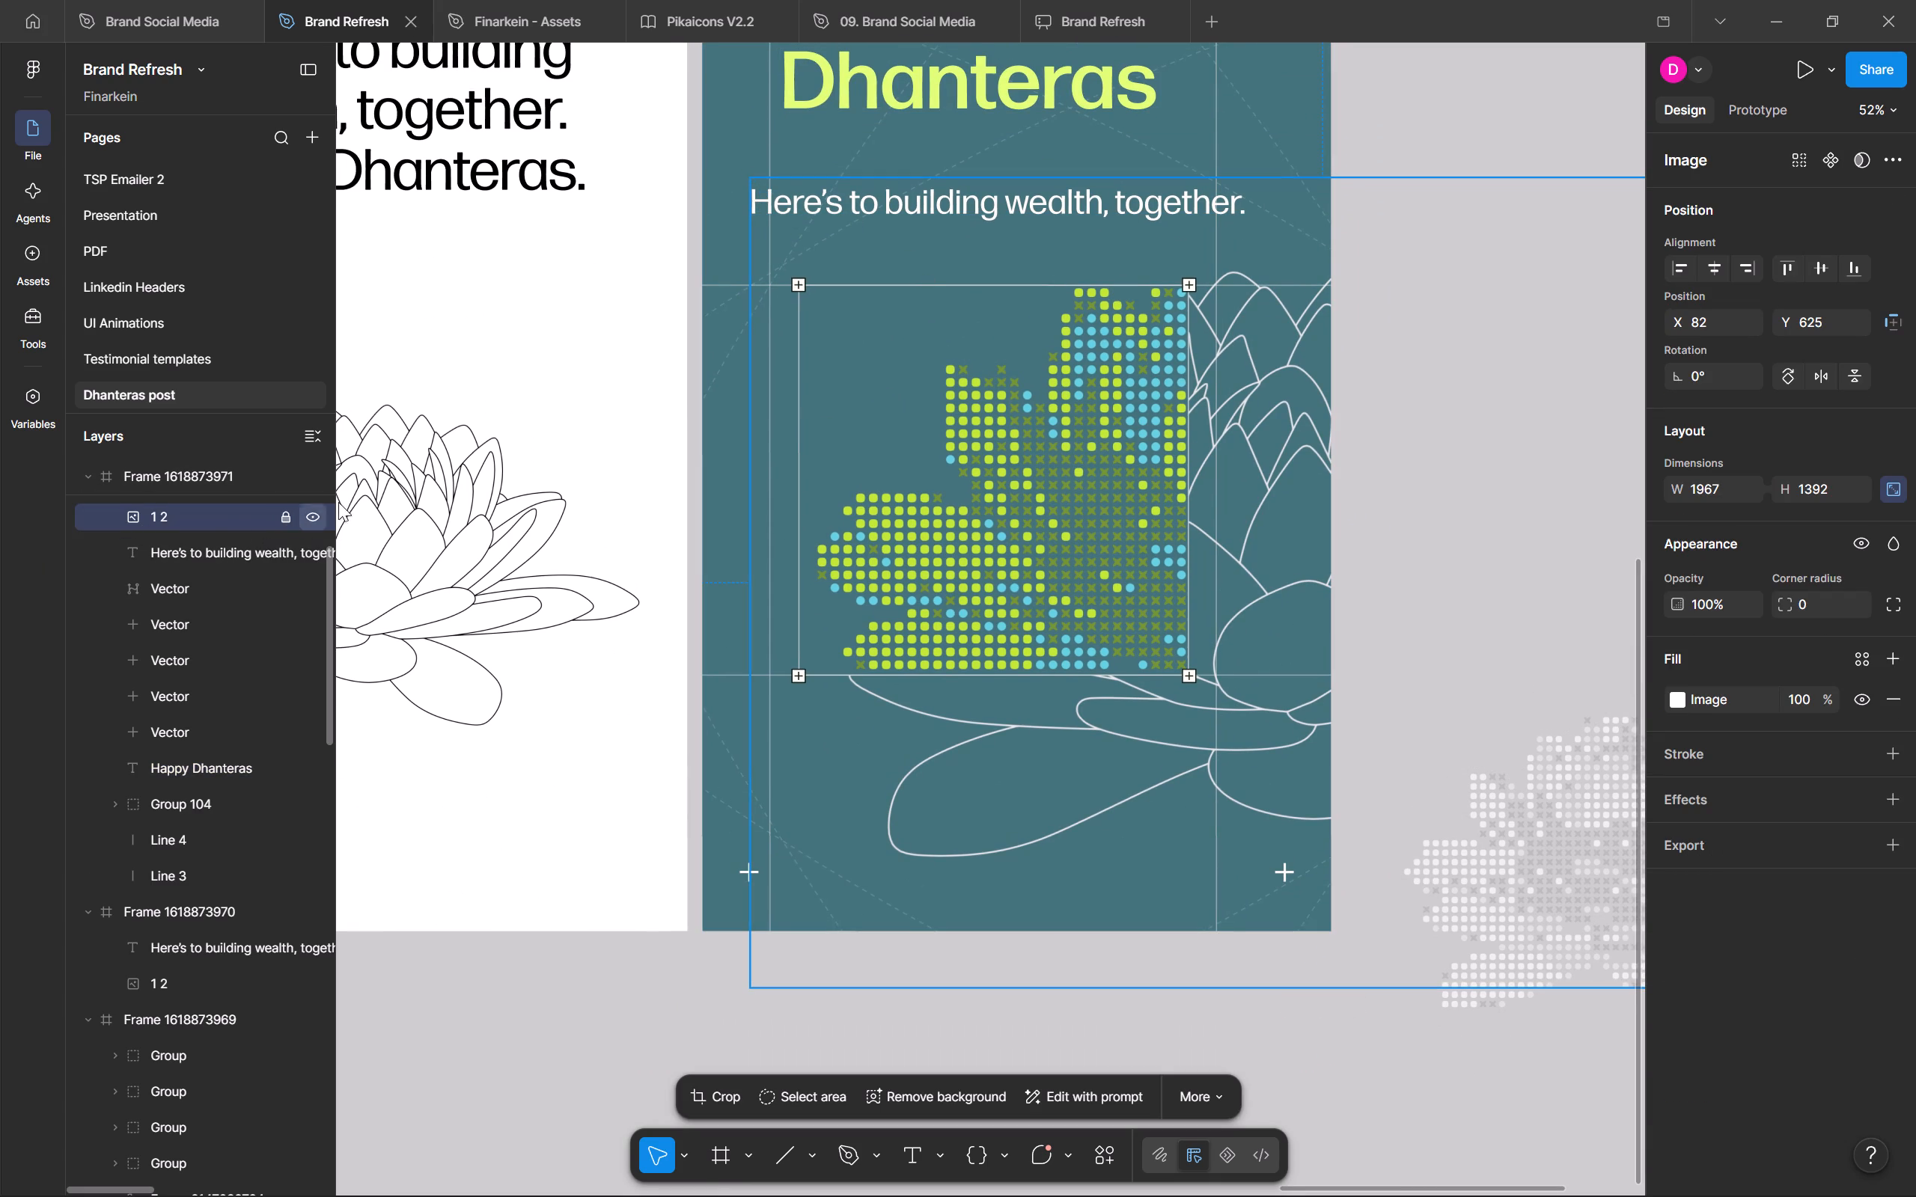
pyautogui.click(701, 344)
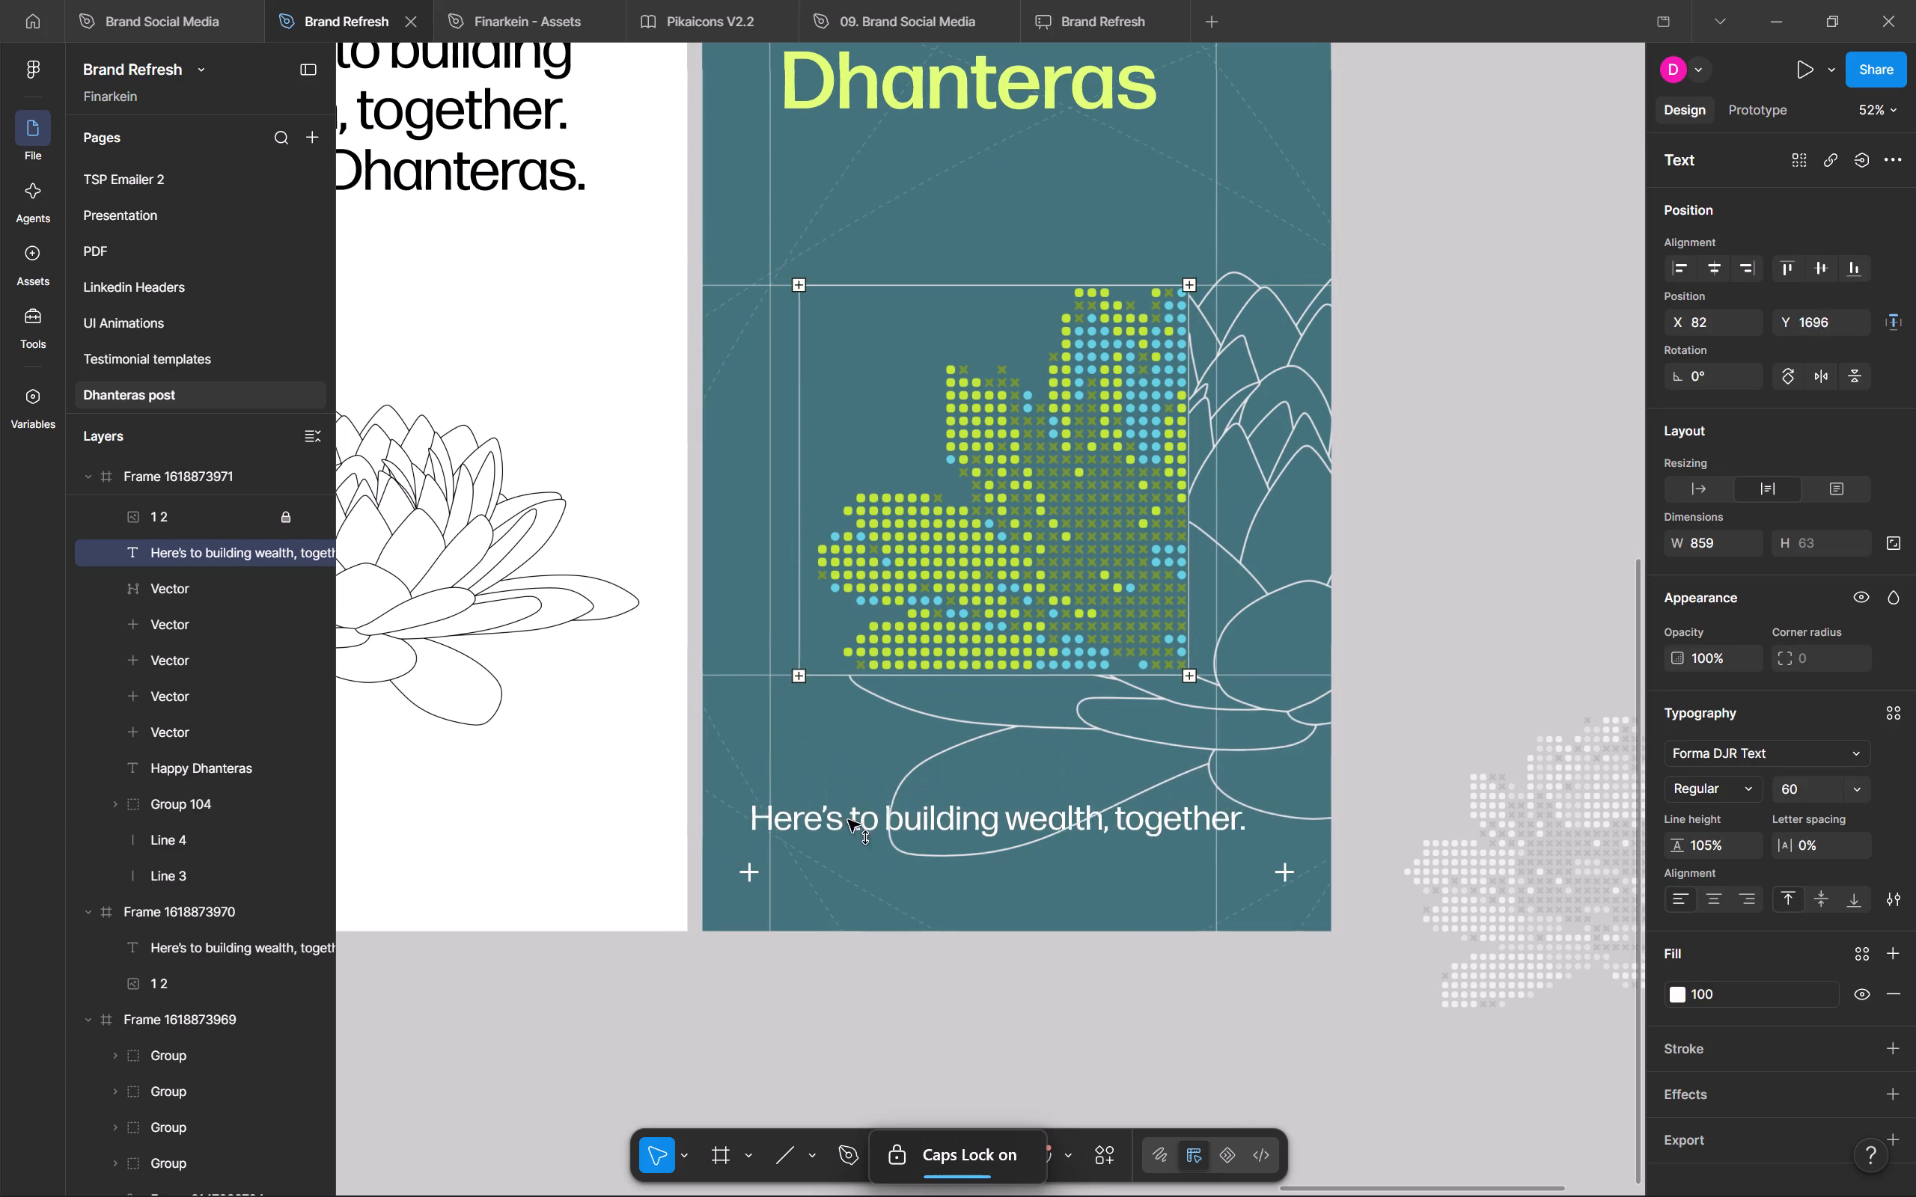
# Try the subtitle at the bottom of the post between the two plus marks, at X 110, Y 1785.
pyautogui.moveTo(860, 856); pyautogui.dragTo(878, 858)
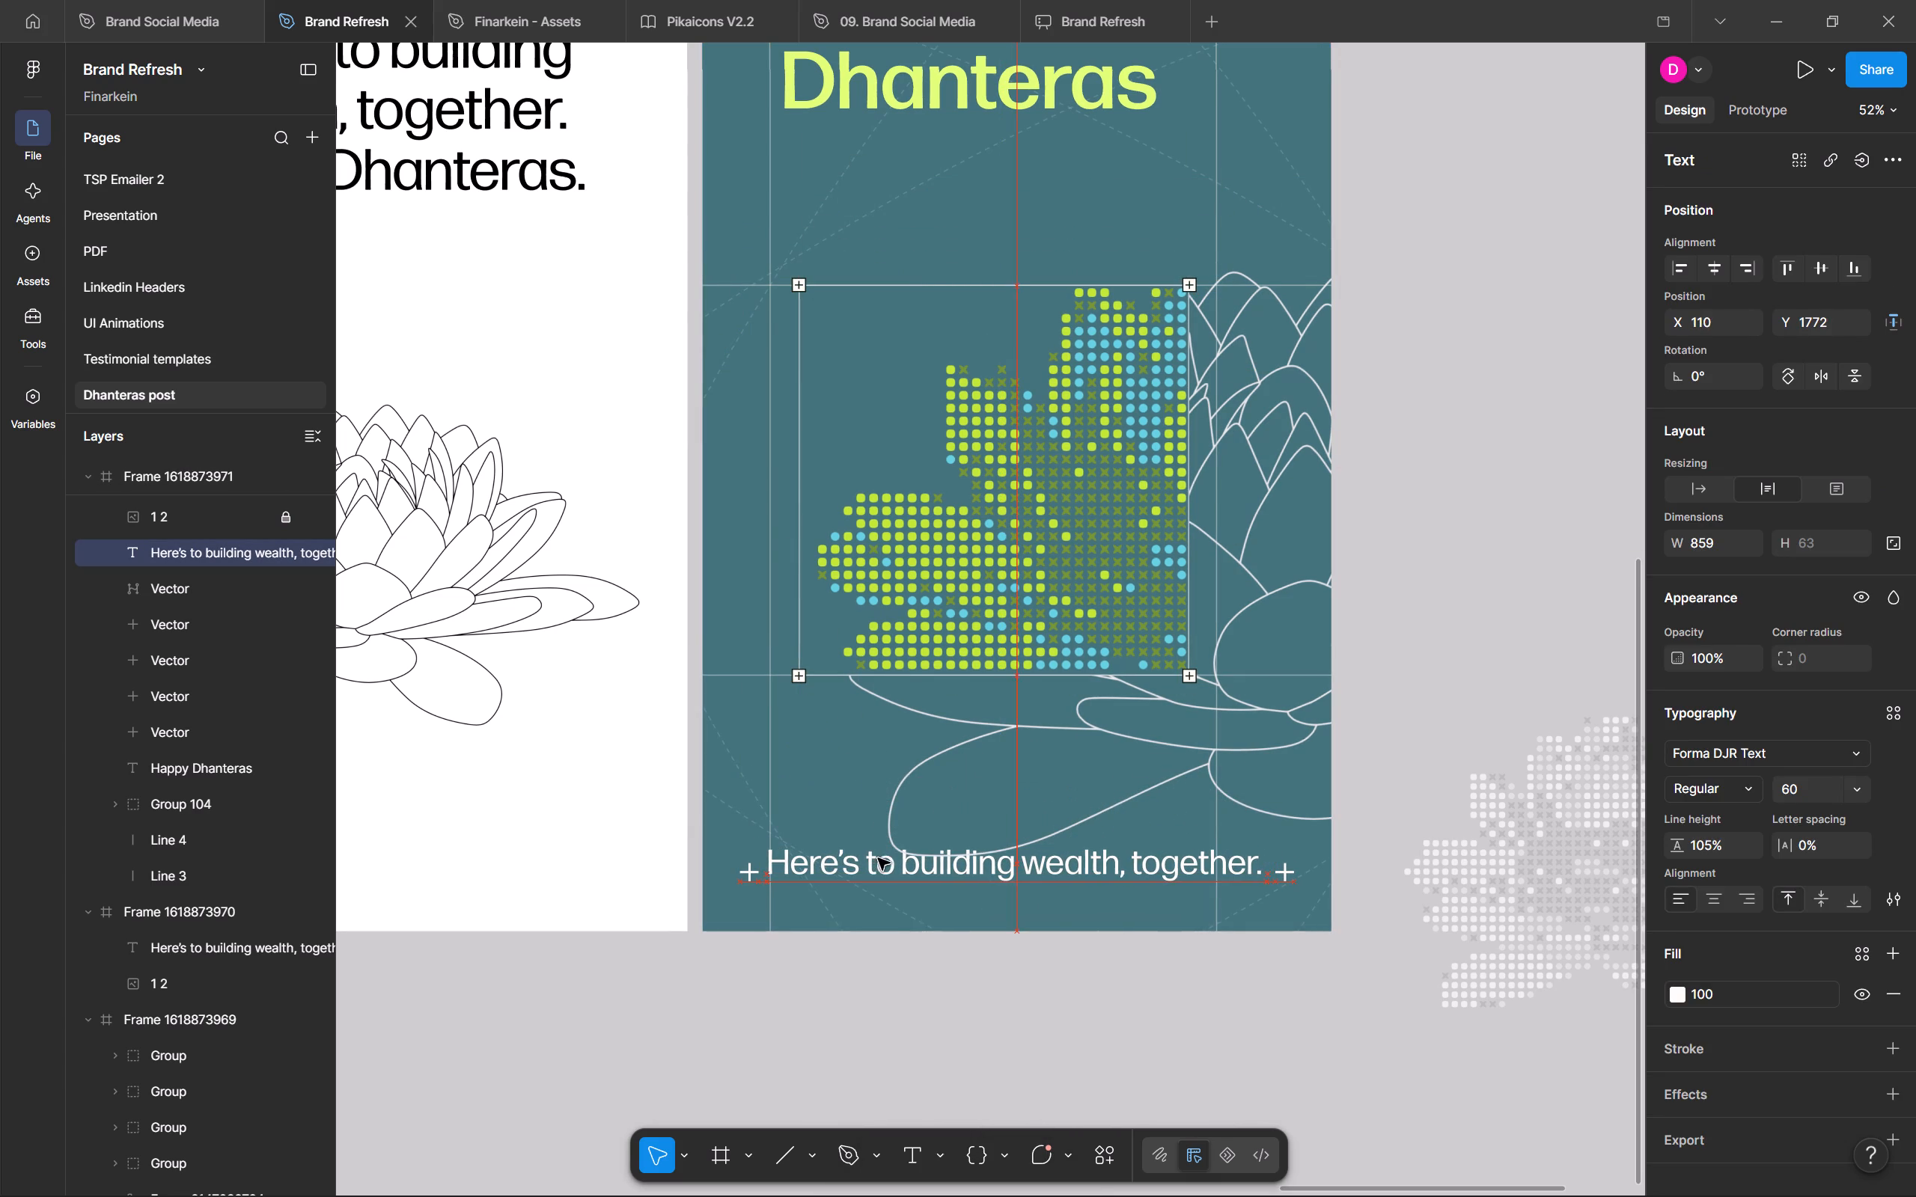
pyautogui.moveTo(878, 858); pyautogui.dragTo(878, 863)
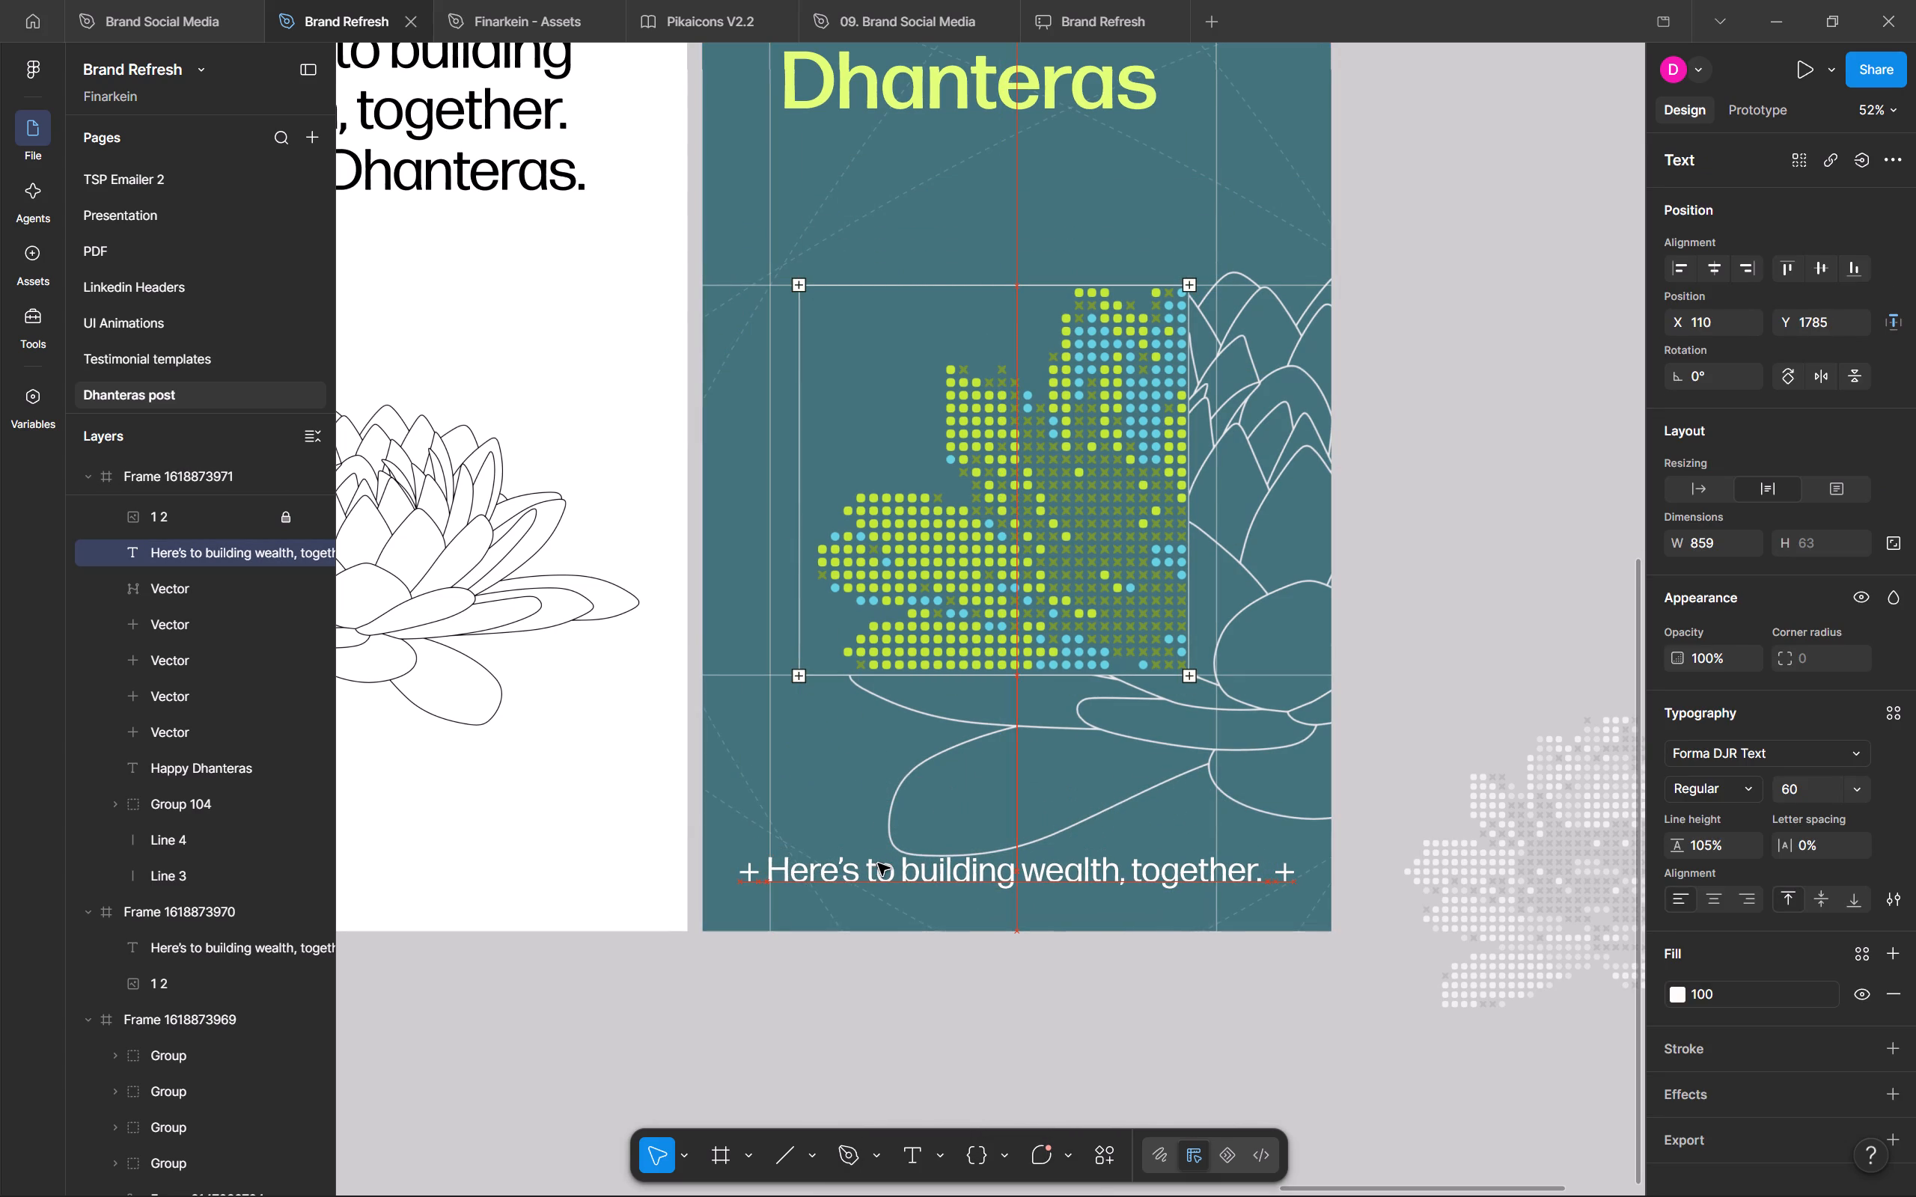
# Place the subtitle below the heading at Y 593 and centre it horizontally in the frame.
pyautogui.moveTo(878, 863); pyautogui.dragTo(851, 162)
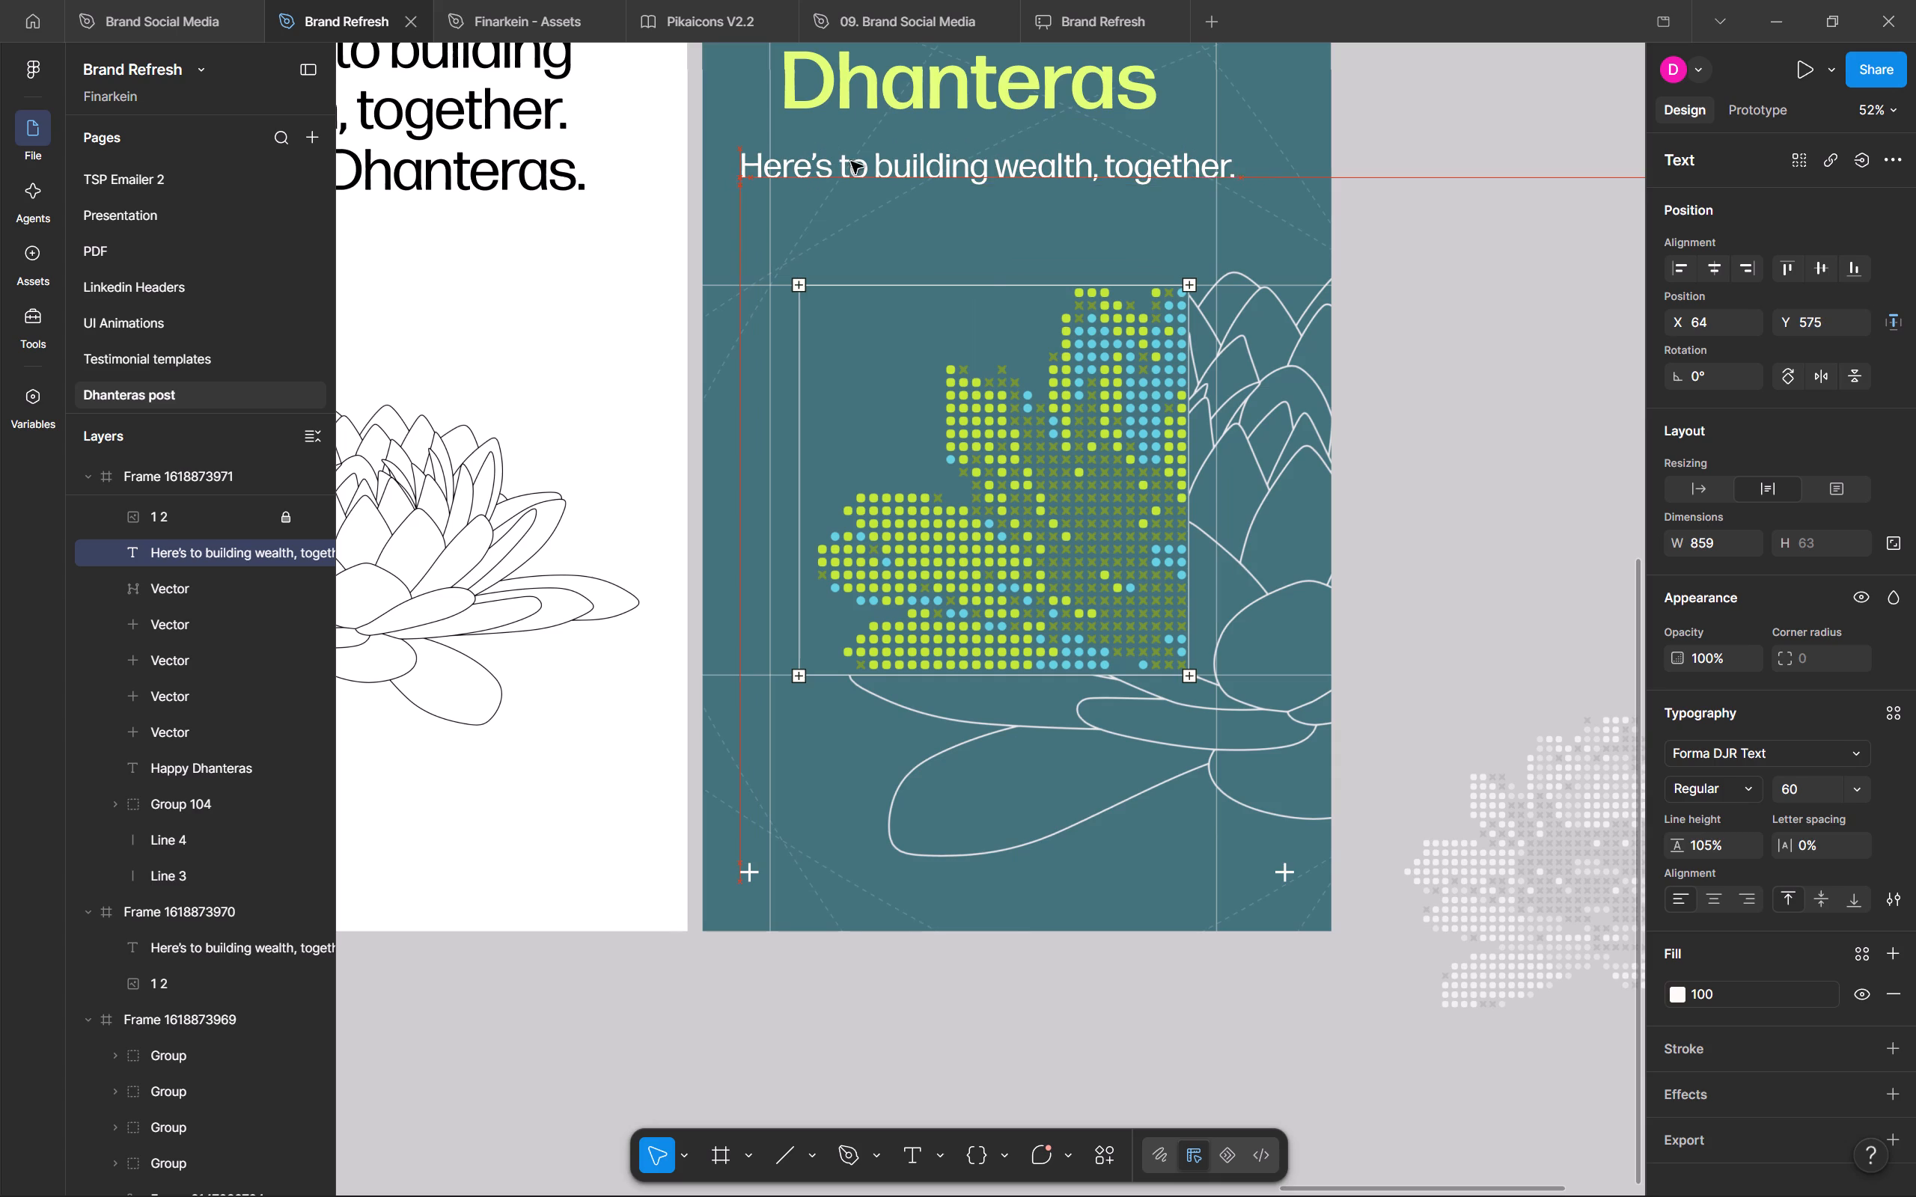
pyautogui.moveTo(851, 162); pyautogui.dragTo(855, 167)
pyautogui.click(1714, 268)
pyautogui.scroll(1, 1283, 237)
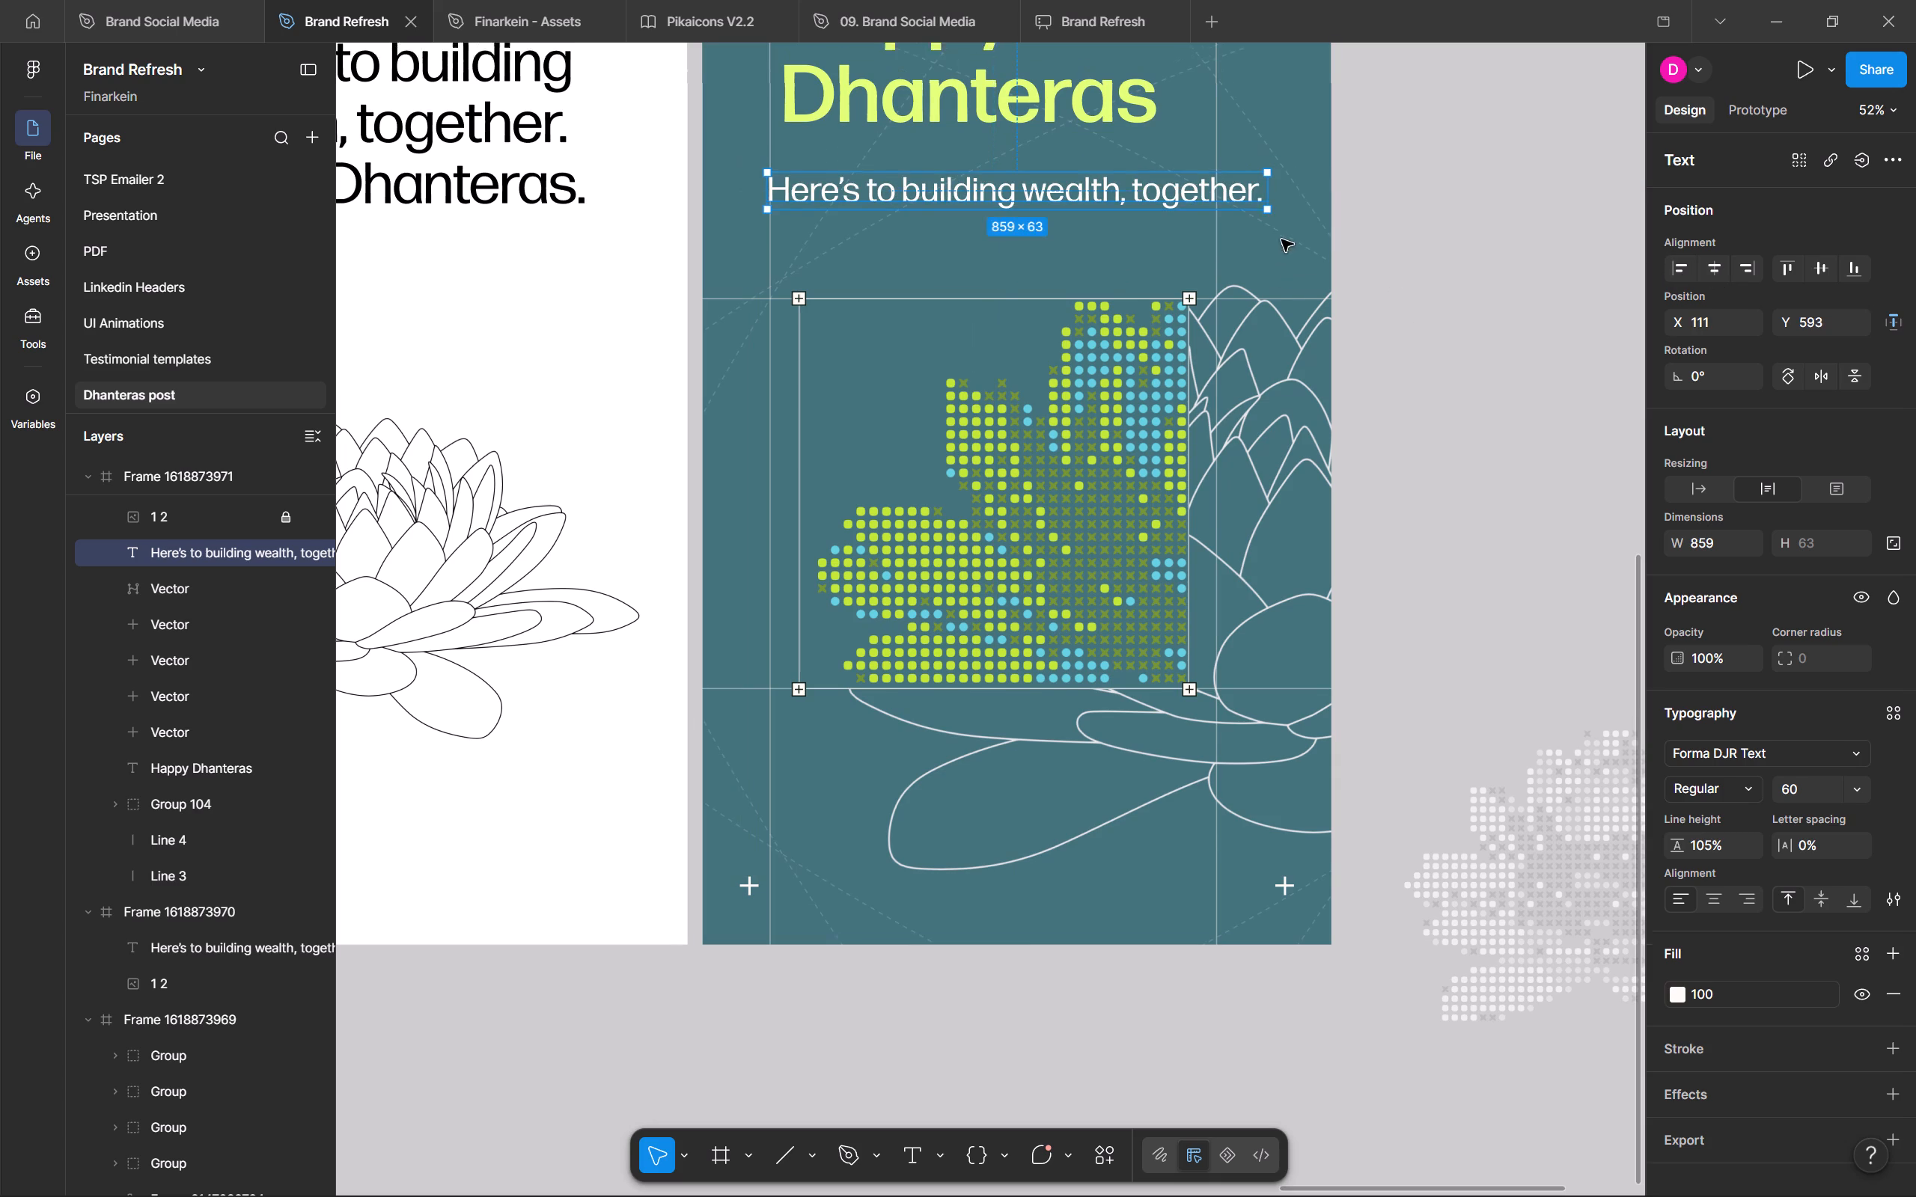
pyautogui.scroll(1, 1281, 239)
pyautogui.moveTo(1278, 275); pyautogui.dragTo(1382, 471, button='middle')
pyautogui.scroll(3, 1218, 410)
pyautogui.keyDown('ctrl'); pyautogui.scroll(5, 1299, 480); pyautogui.keyUp('ctrl')
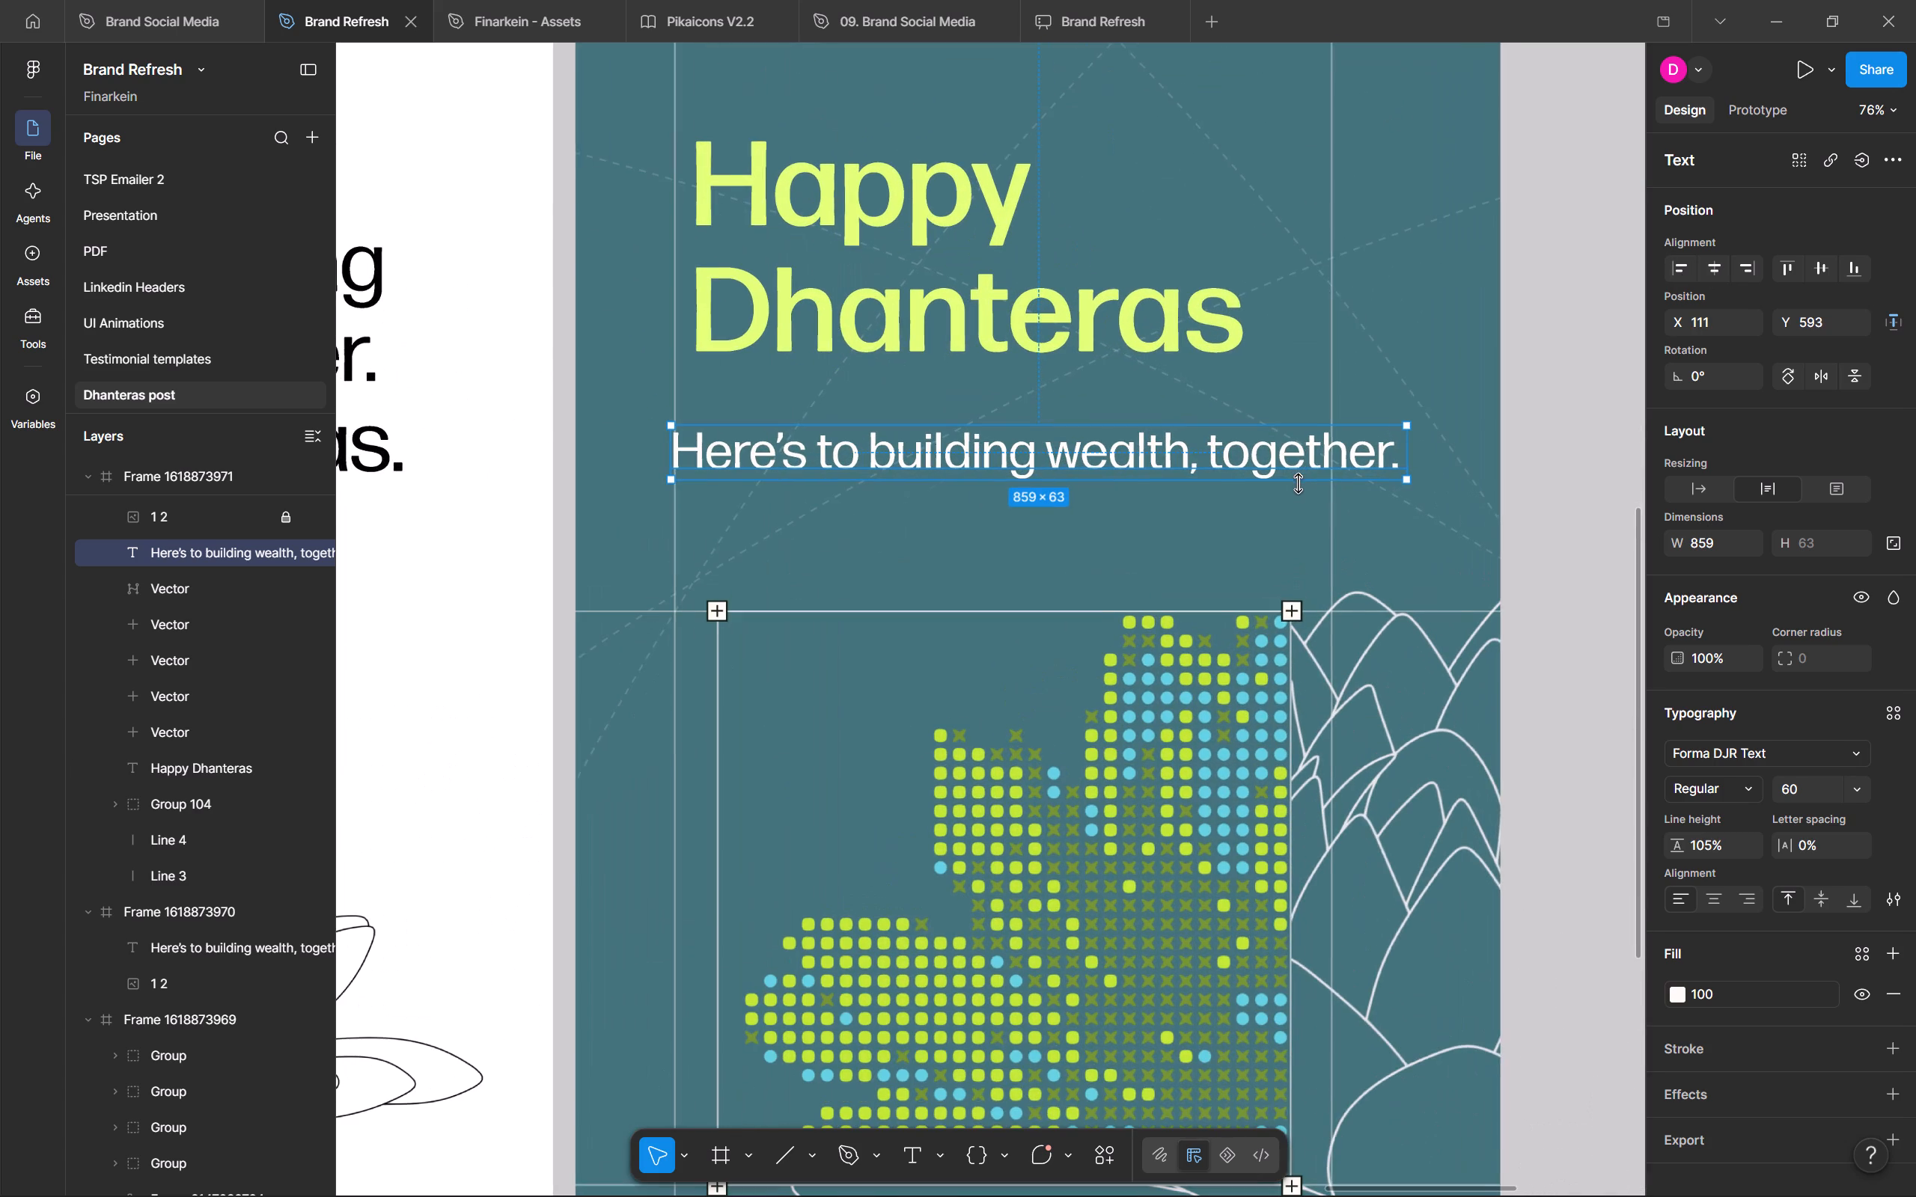
pyautogui.click(801, 688)
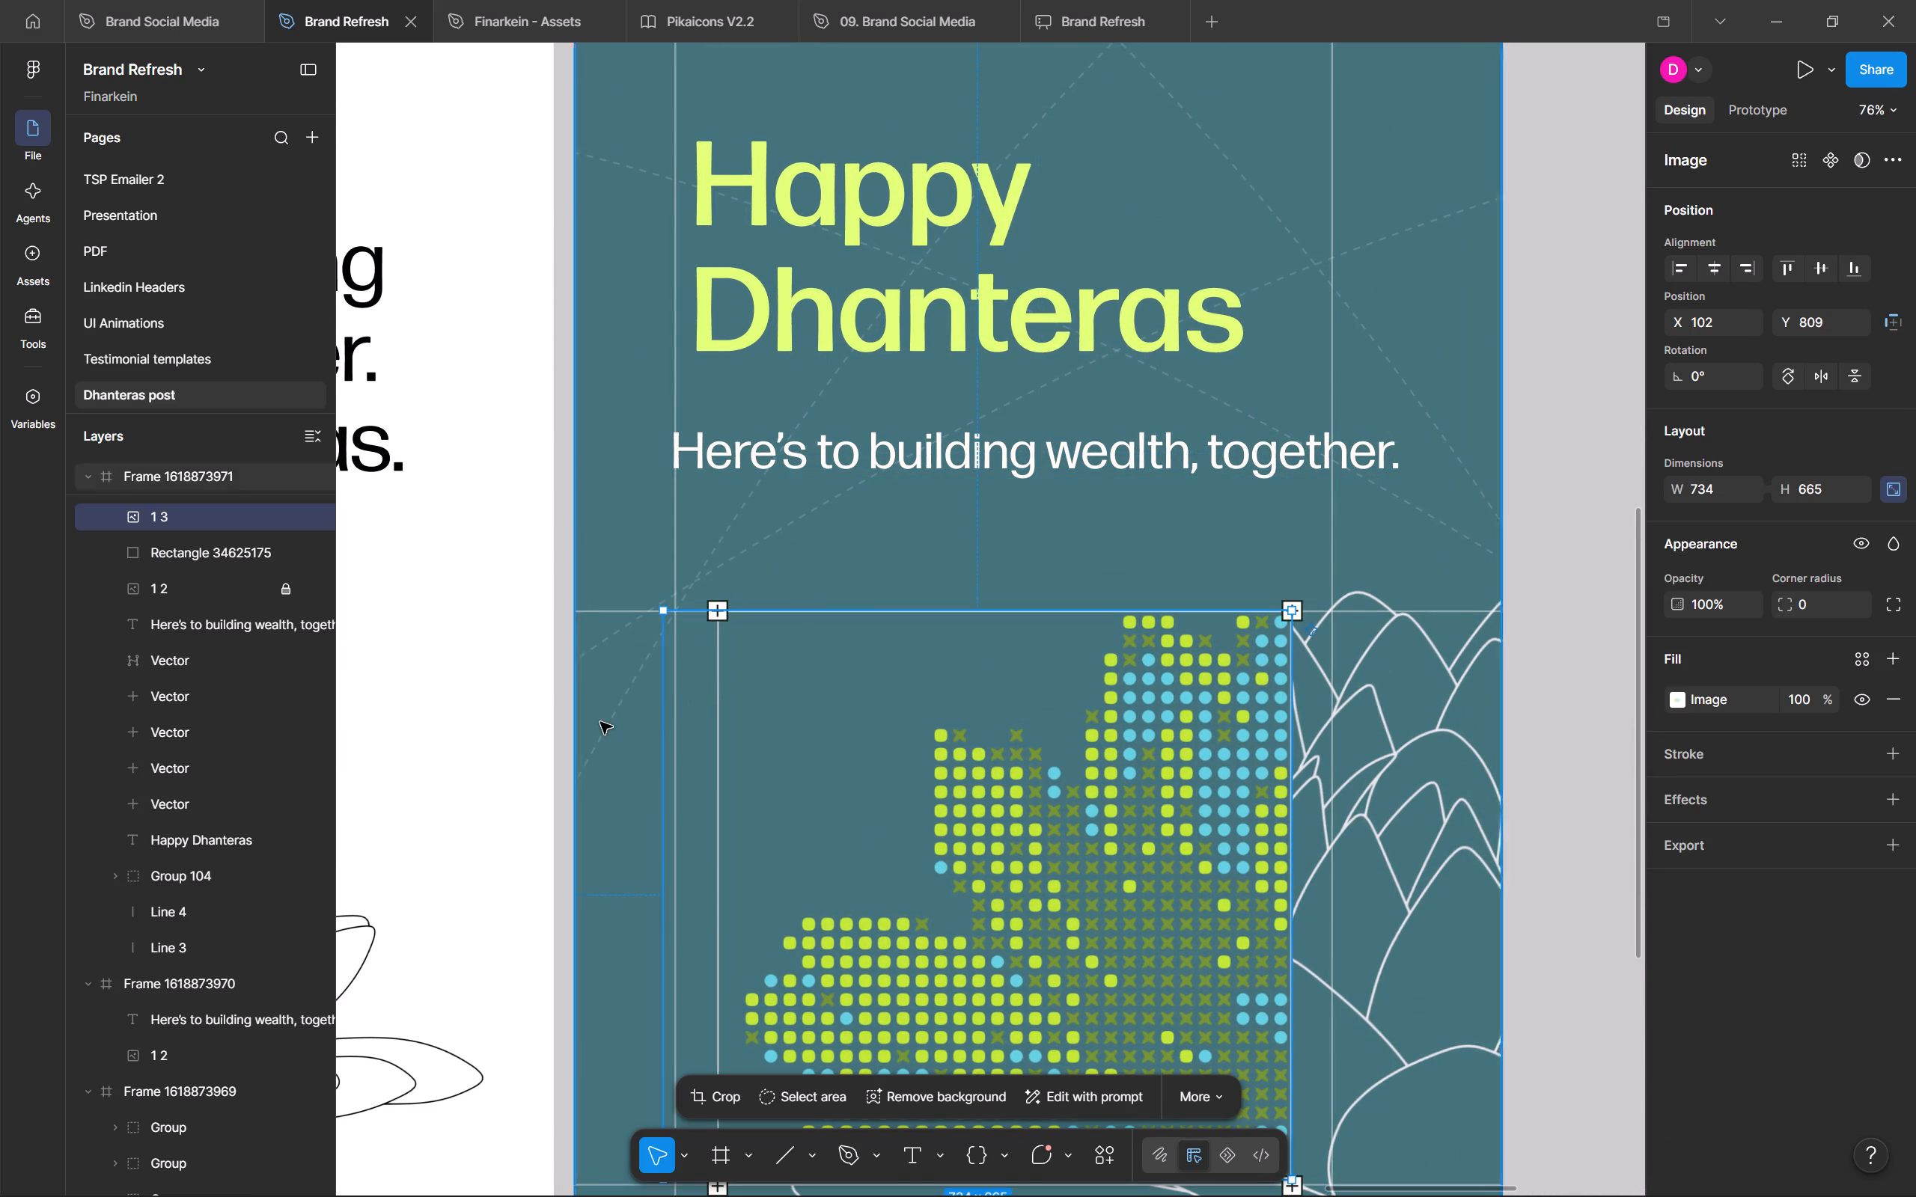
pyautogui.keyDown('ctrl'); pyautogui.scroll(5, 870, 747); pyautogui.keyUp('ctrl')
pyautogui.keyDown('ctrl'); pyautogui.scroll(-4, 969, 781); pyautogui.keyUp('ctrl')
pyautogui.moveTo(1216, 828); pyautogui.dragTo(843, 496, button='middle')
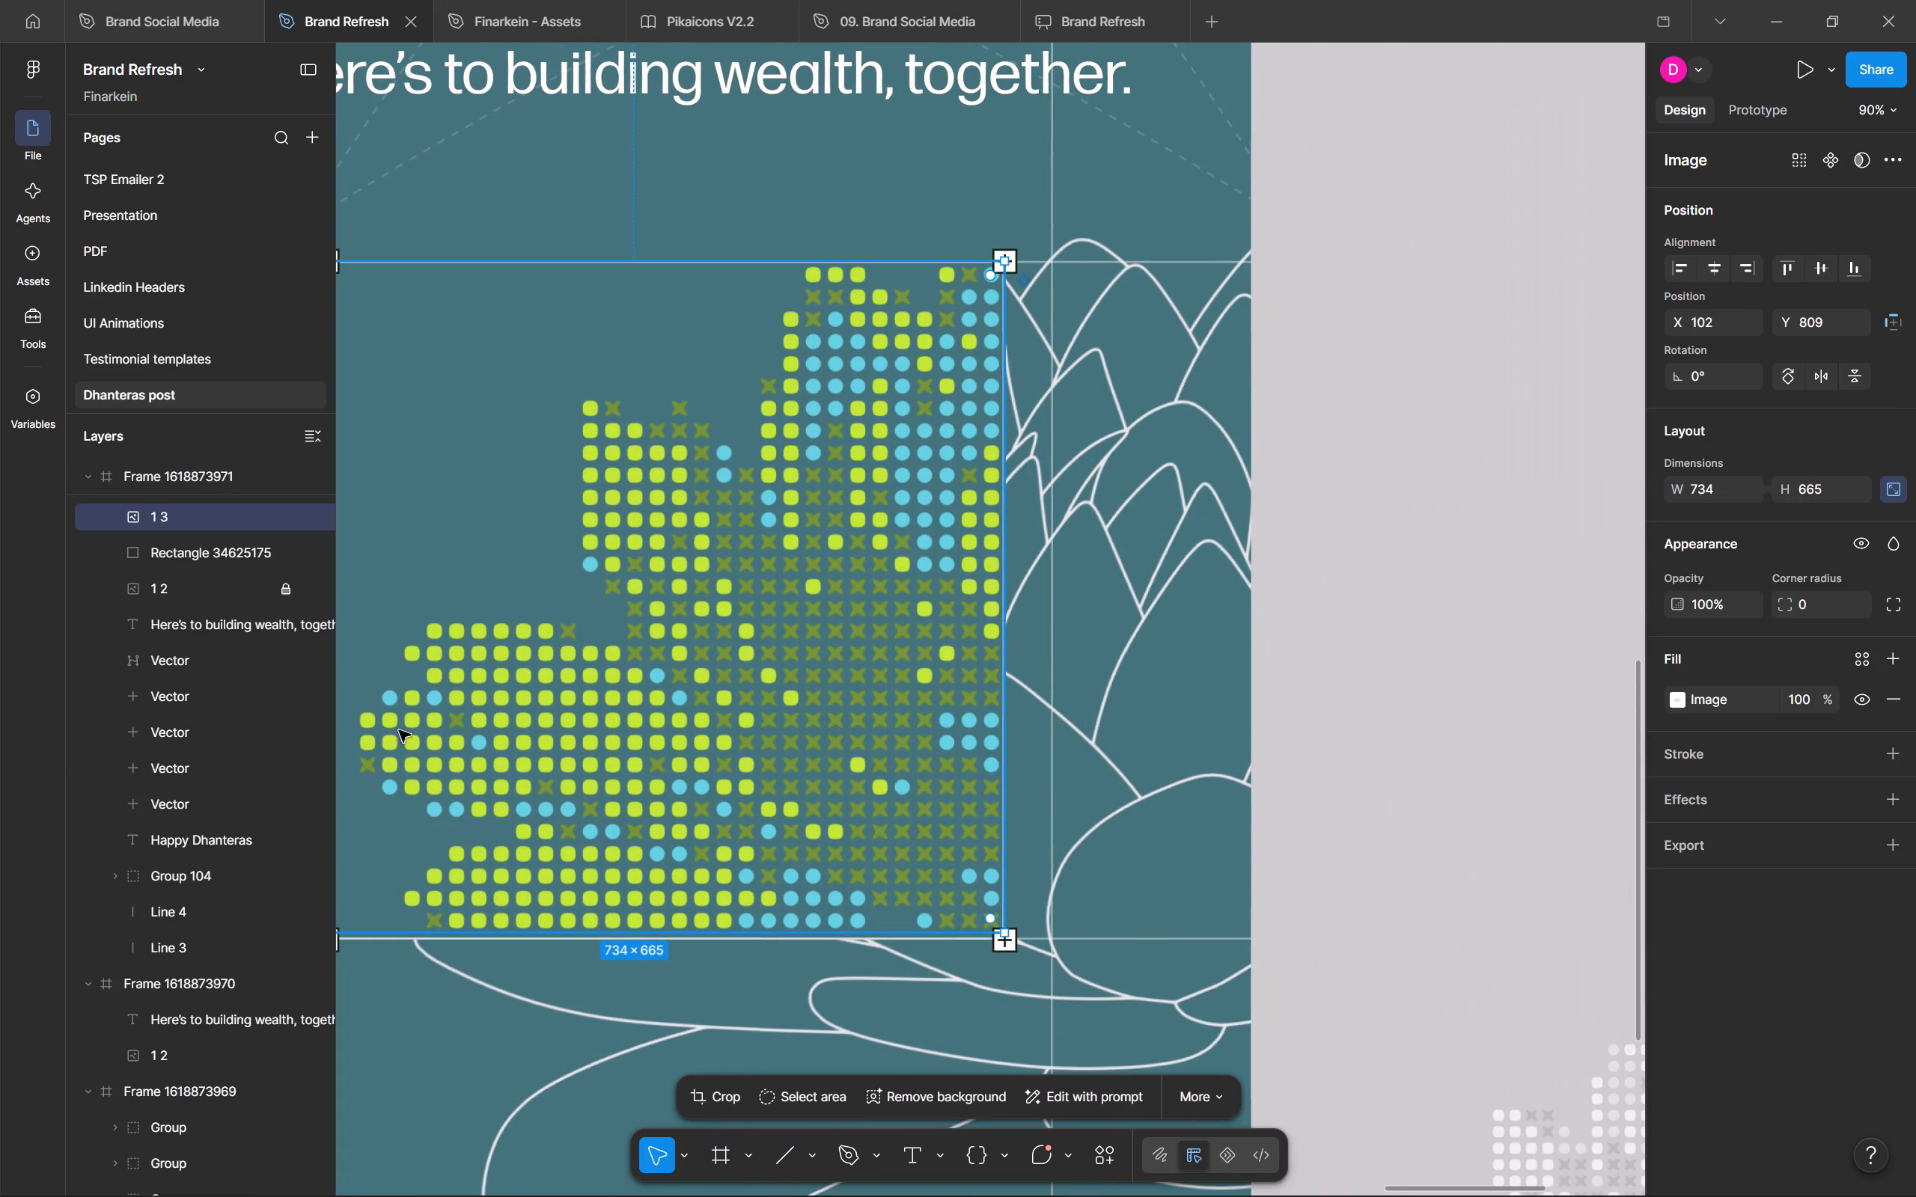
pyautogui.click(278, 593)
pyautogui.click(260, 591)
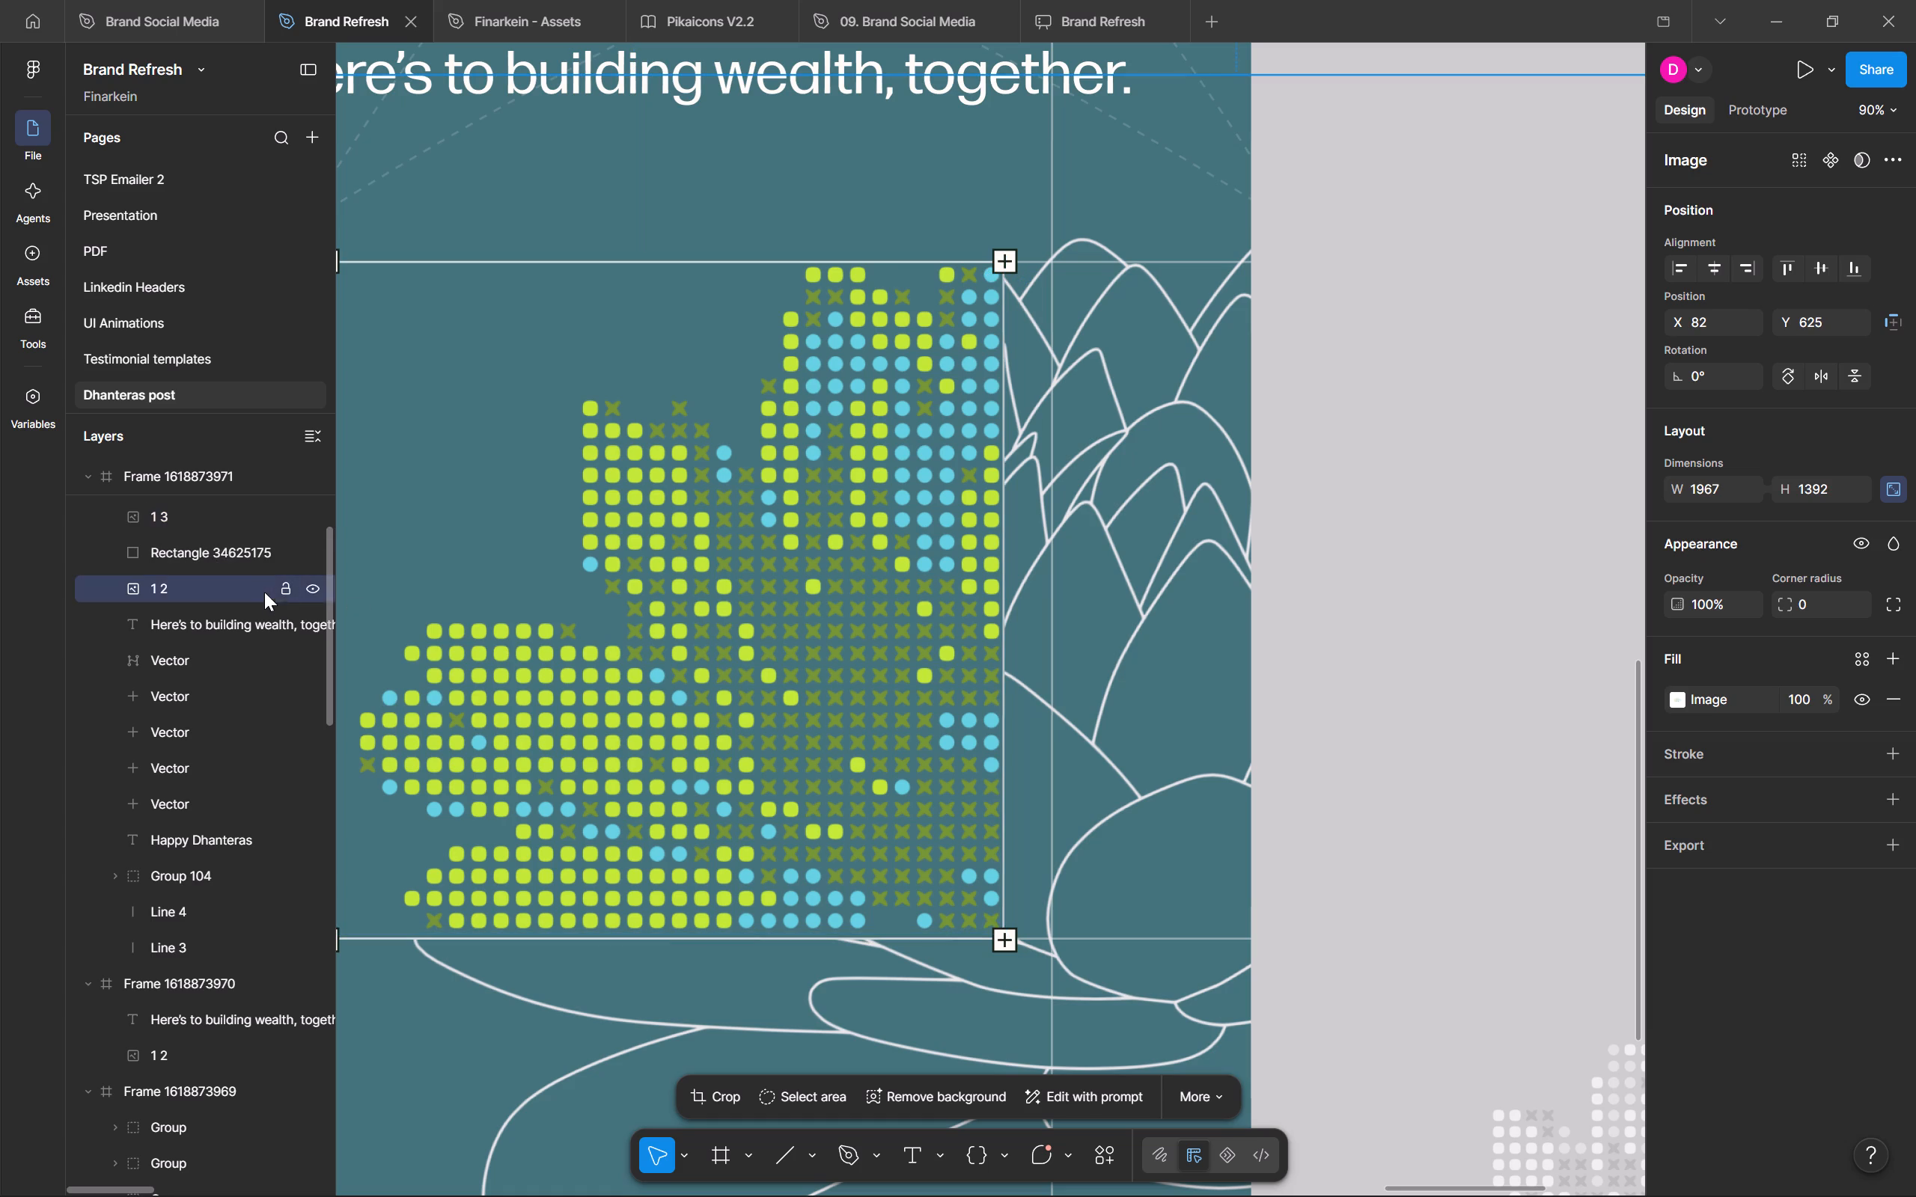
# Extend the crop of the coloured dotted lotus image 1 3 out to the right-hand vertical guide line, making it 778 × 665.
pyautogui.click(997, 541)
pyautogui.moveTo(1008, 541); pyautogui.dragTo(1034, 542)
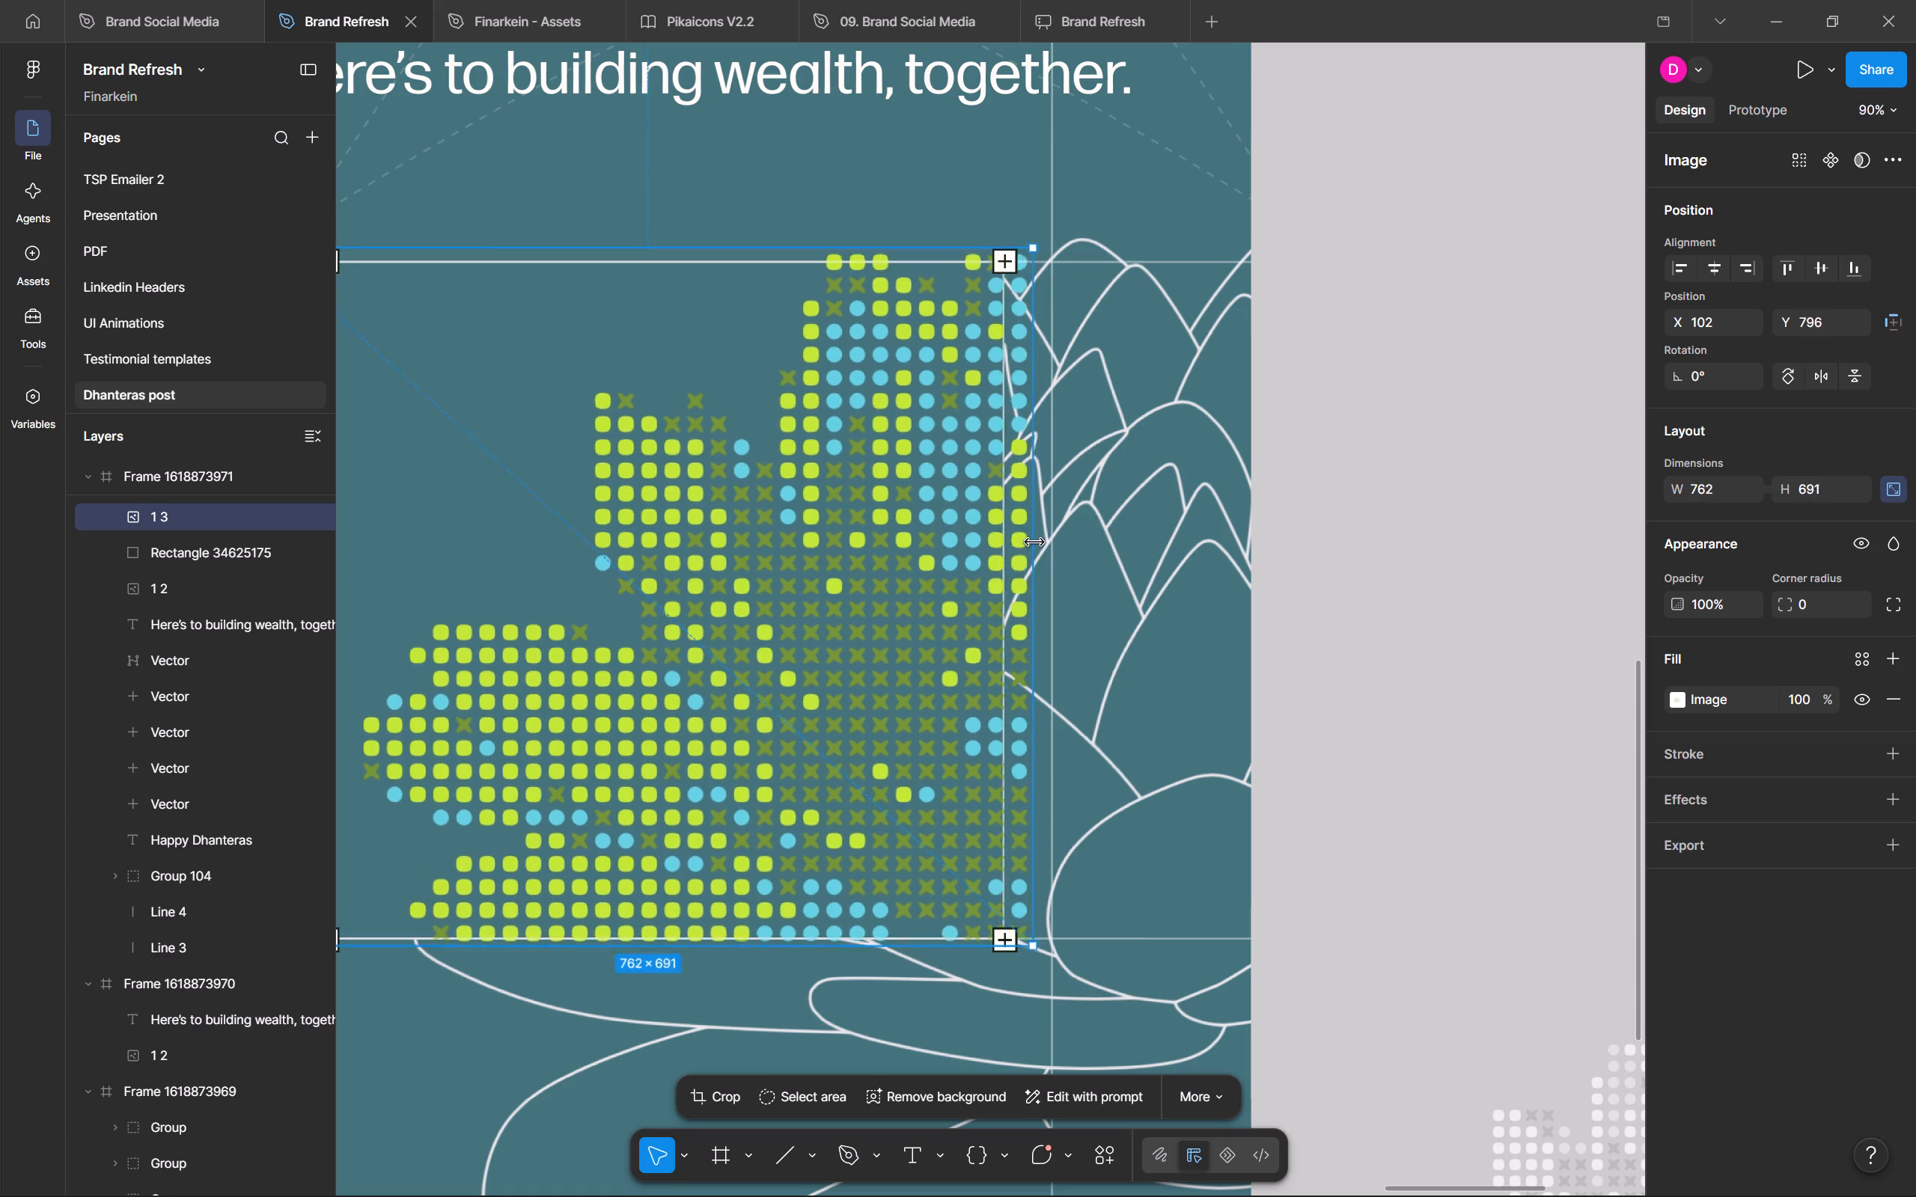
pyautogui.moveTo(1034, 542); pyautogui.dragTo(1045, 544)
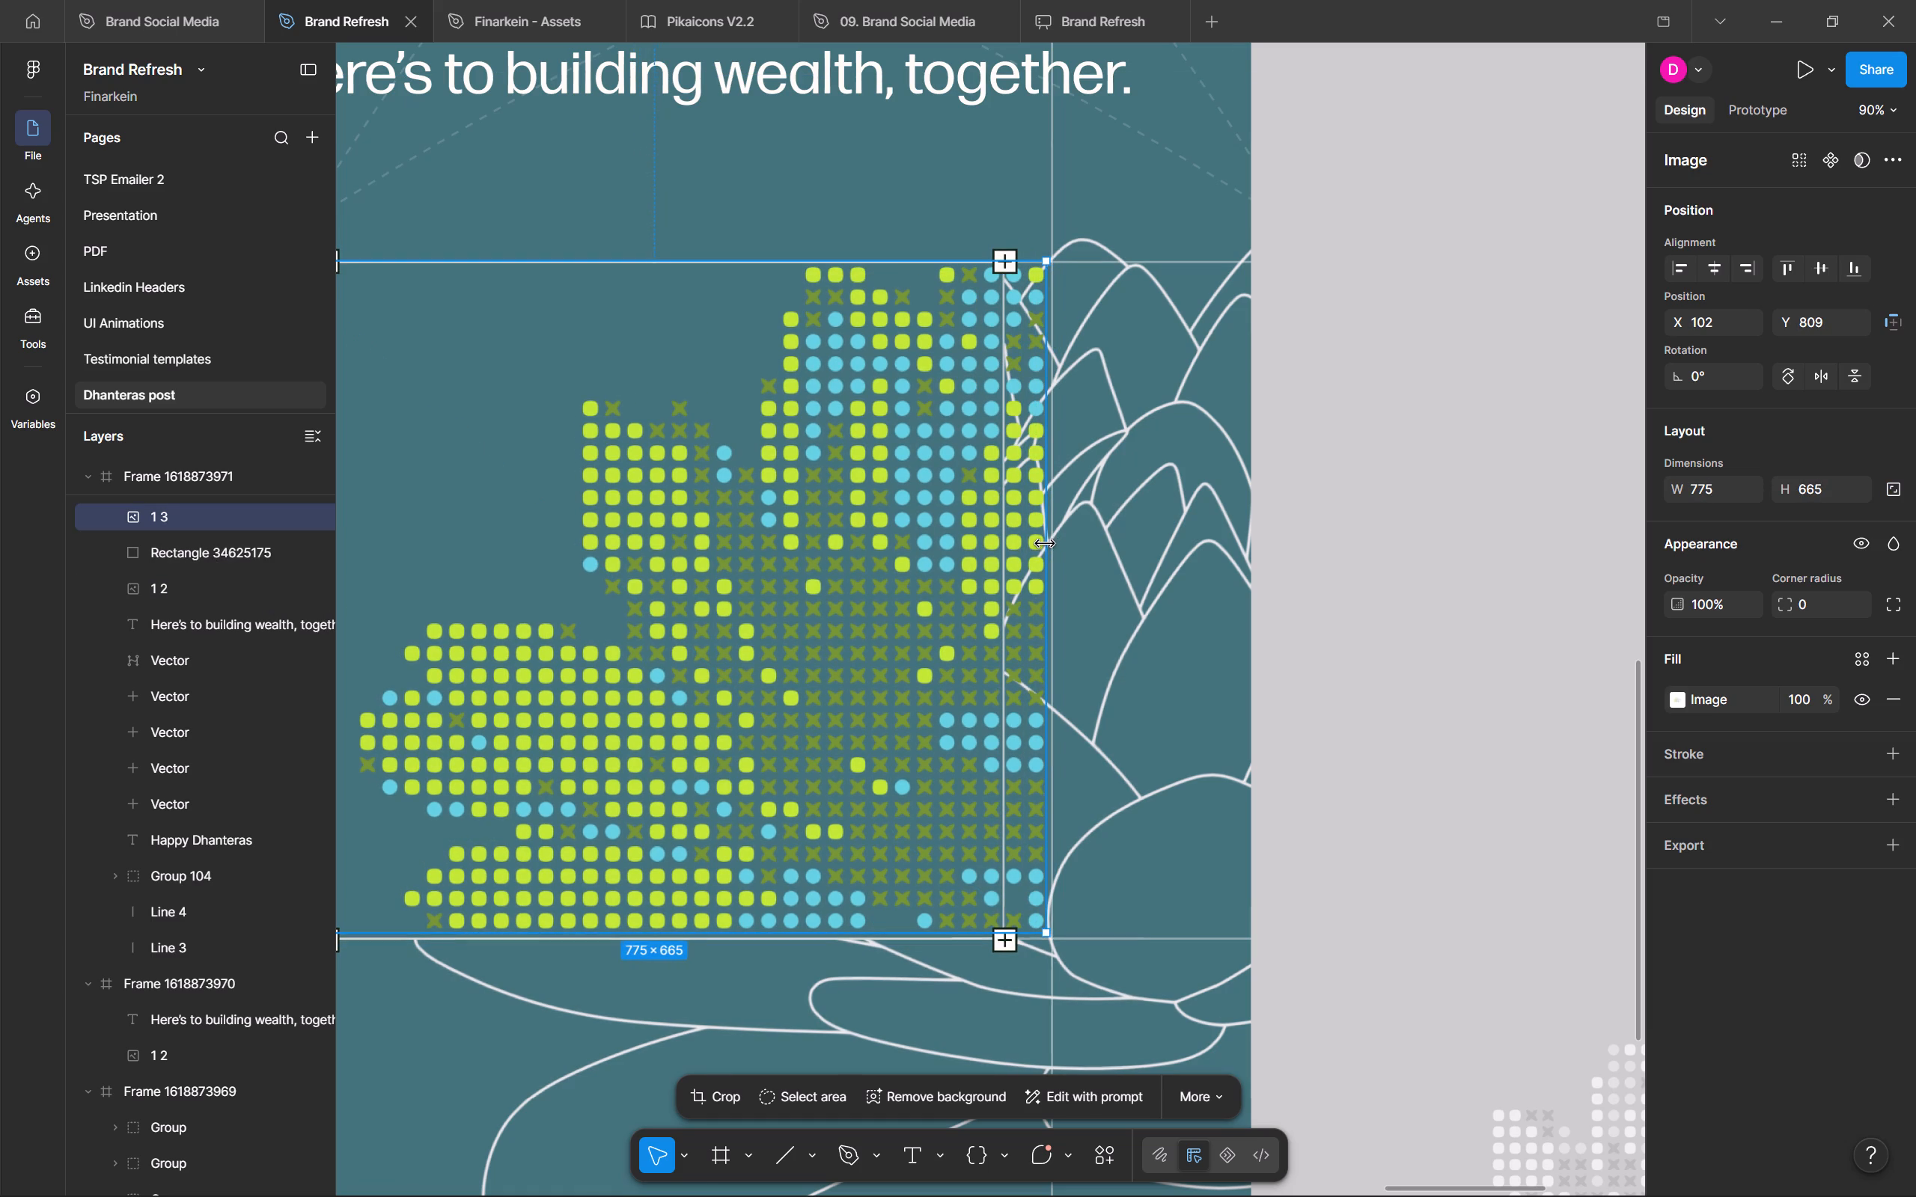
pyautogui.moveTo(1045, 544); pyautogui.dragTo(1049, 545)
# Widen the rectangle behind the dotted lotus to 776 at X 111, so both sides meet the vertical guide lines.
pyautogui.moveTo(911, 576); pyautogui.dragTo(1217, 635, button='middle')
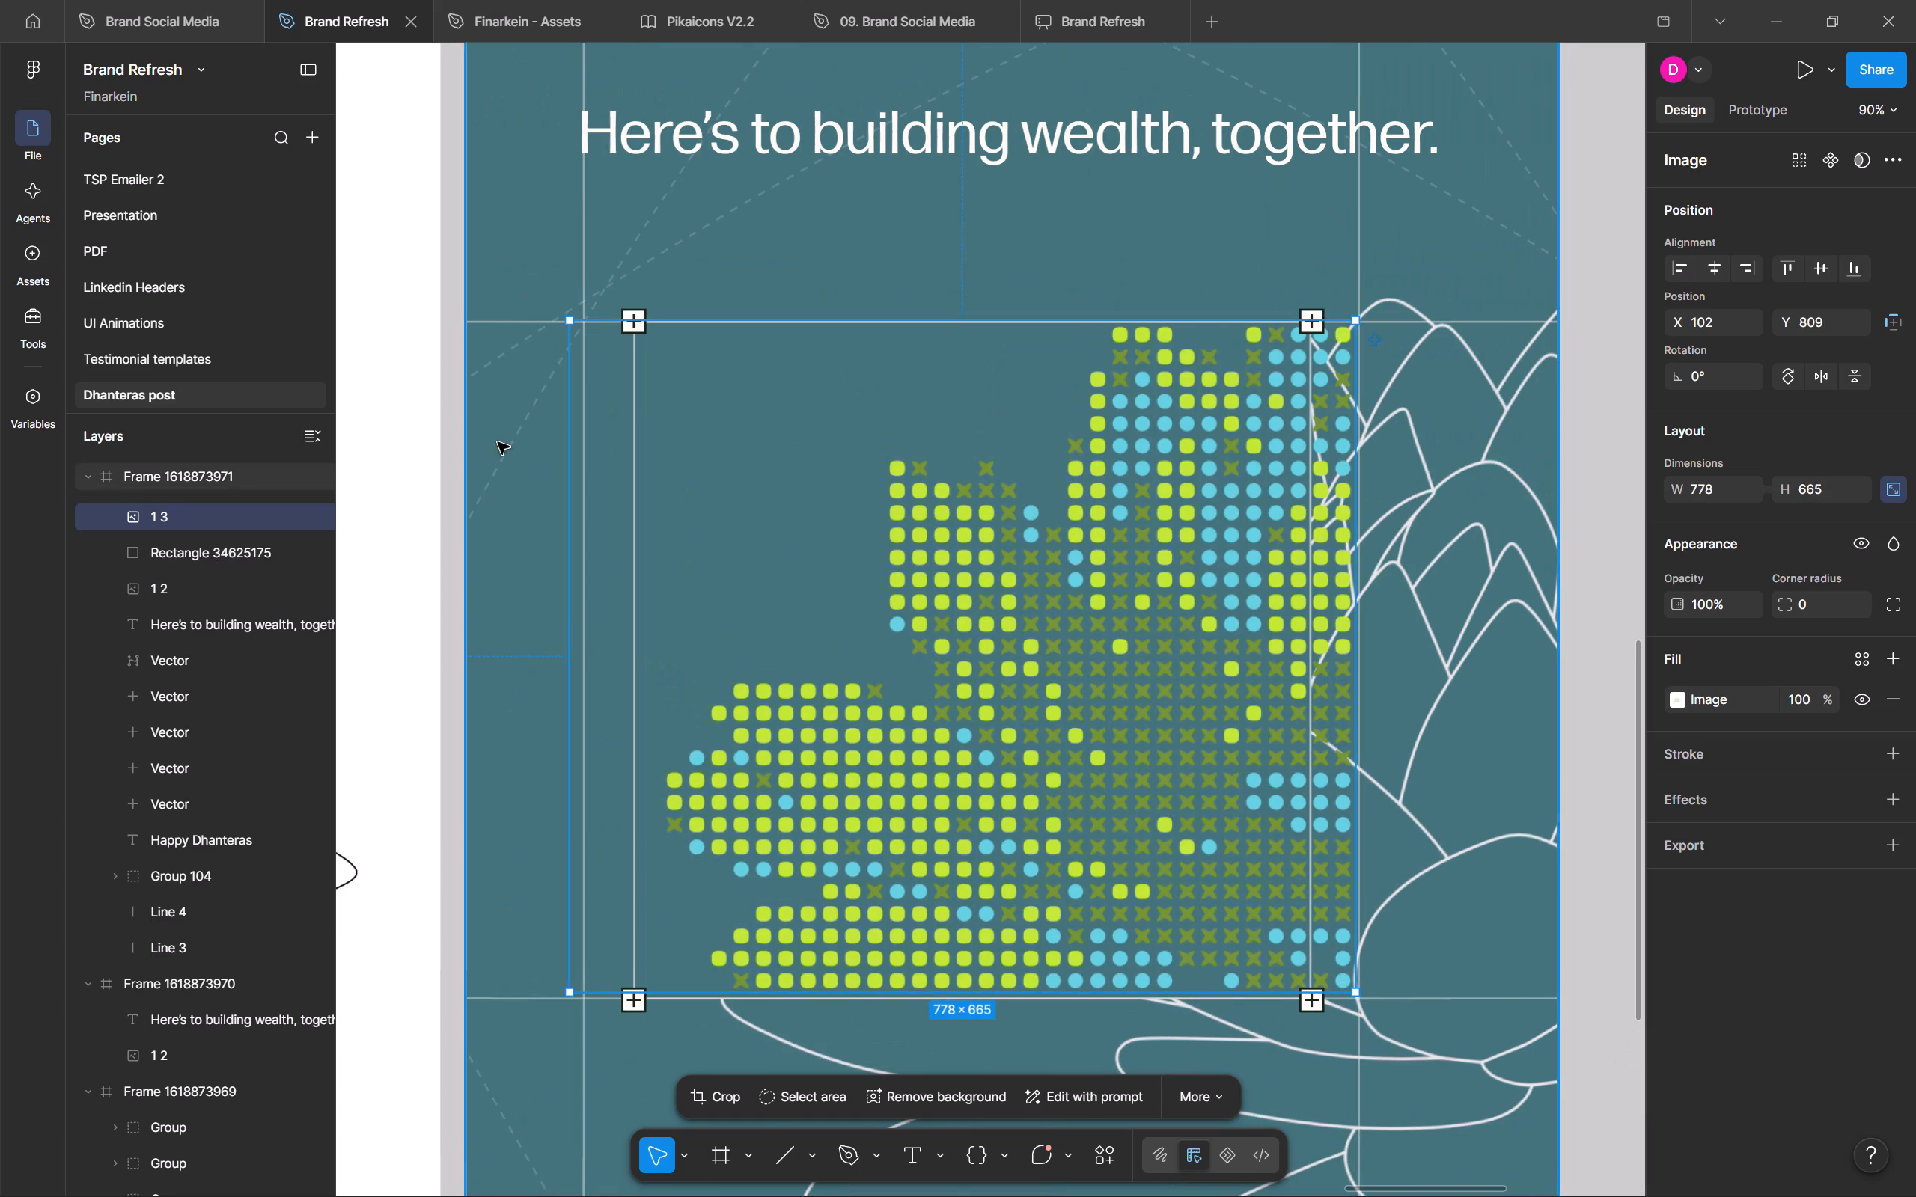
pyautogui.click(525, 506)
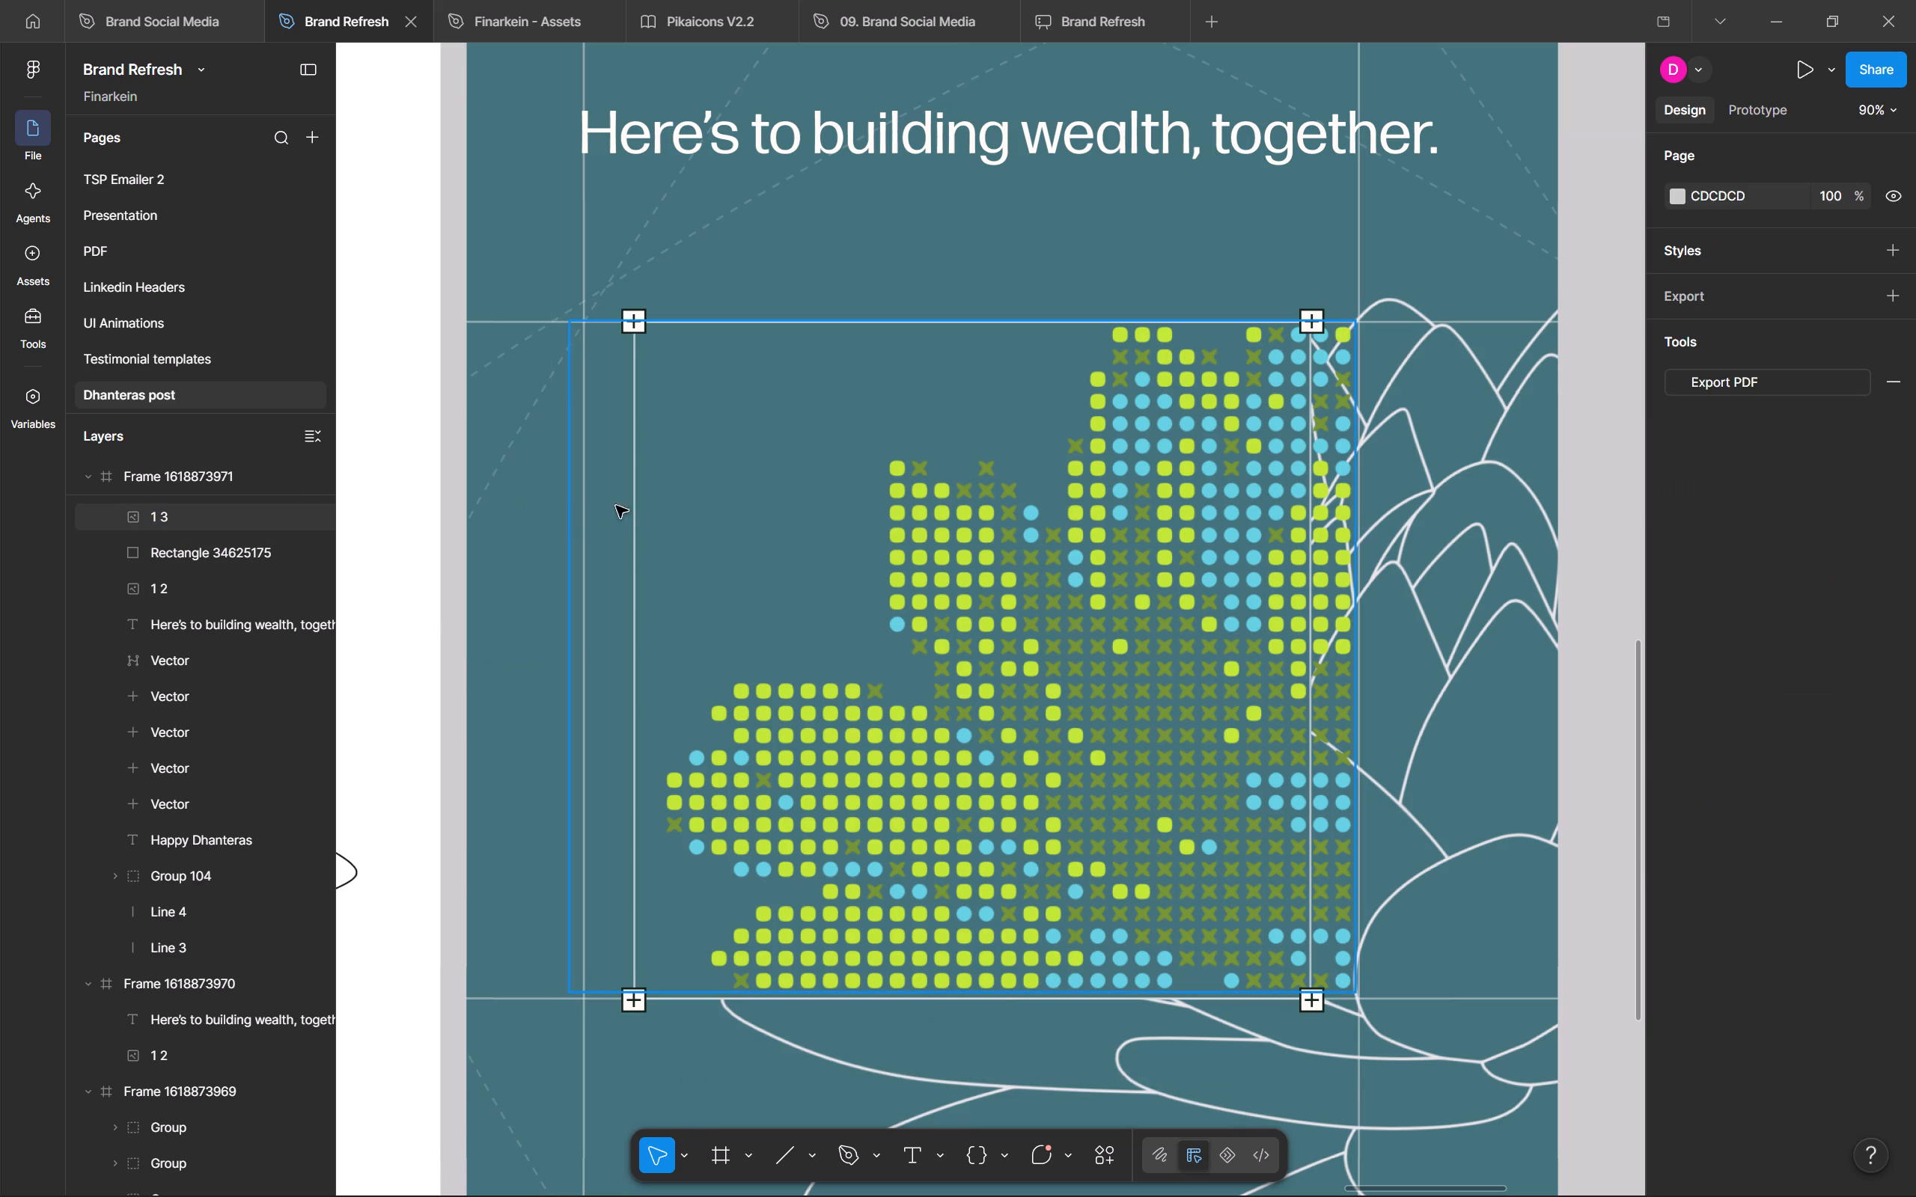
pyautogui.keyDown('ctrl'); pyautogui.click(642, 501); pyautogui.keyUp('ctrl')
pyautogui.click(211, 568)
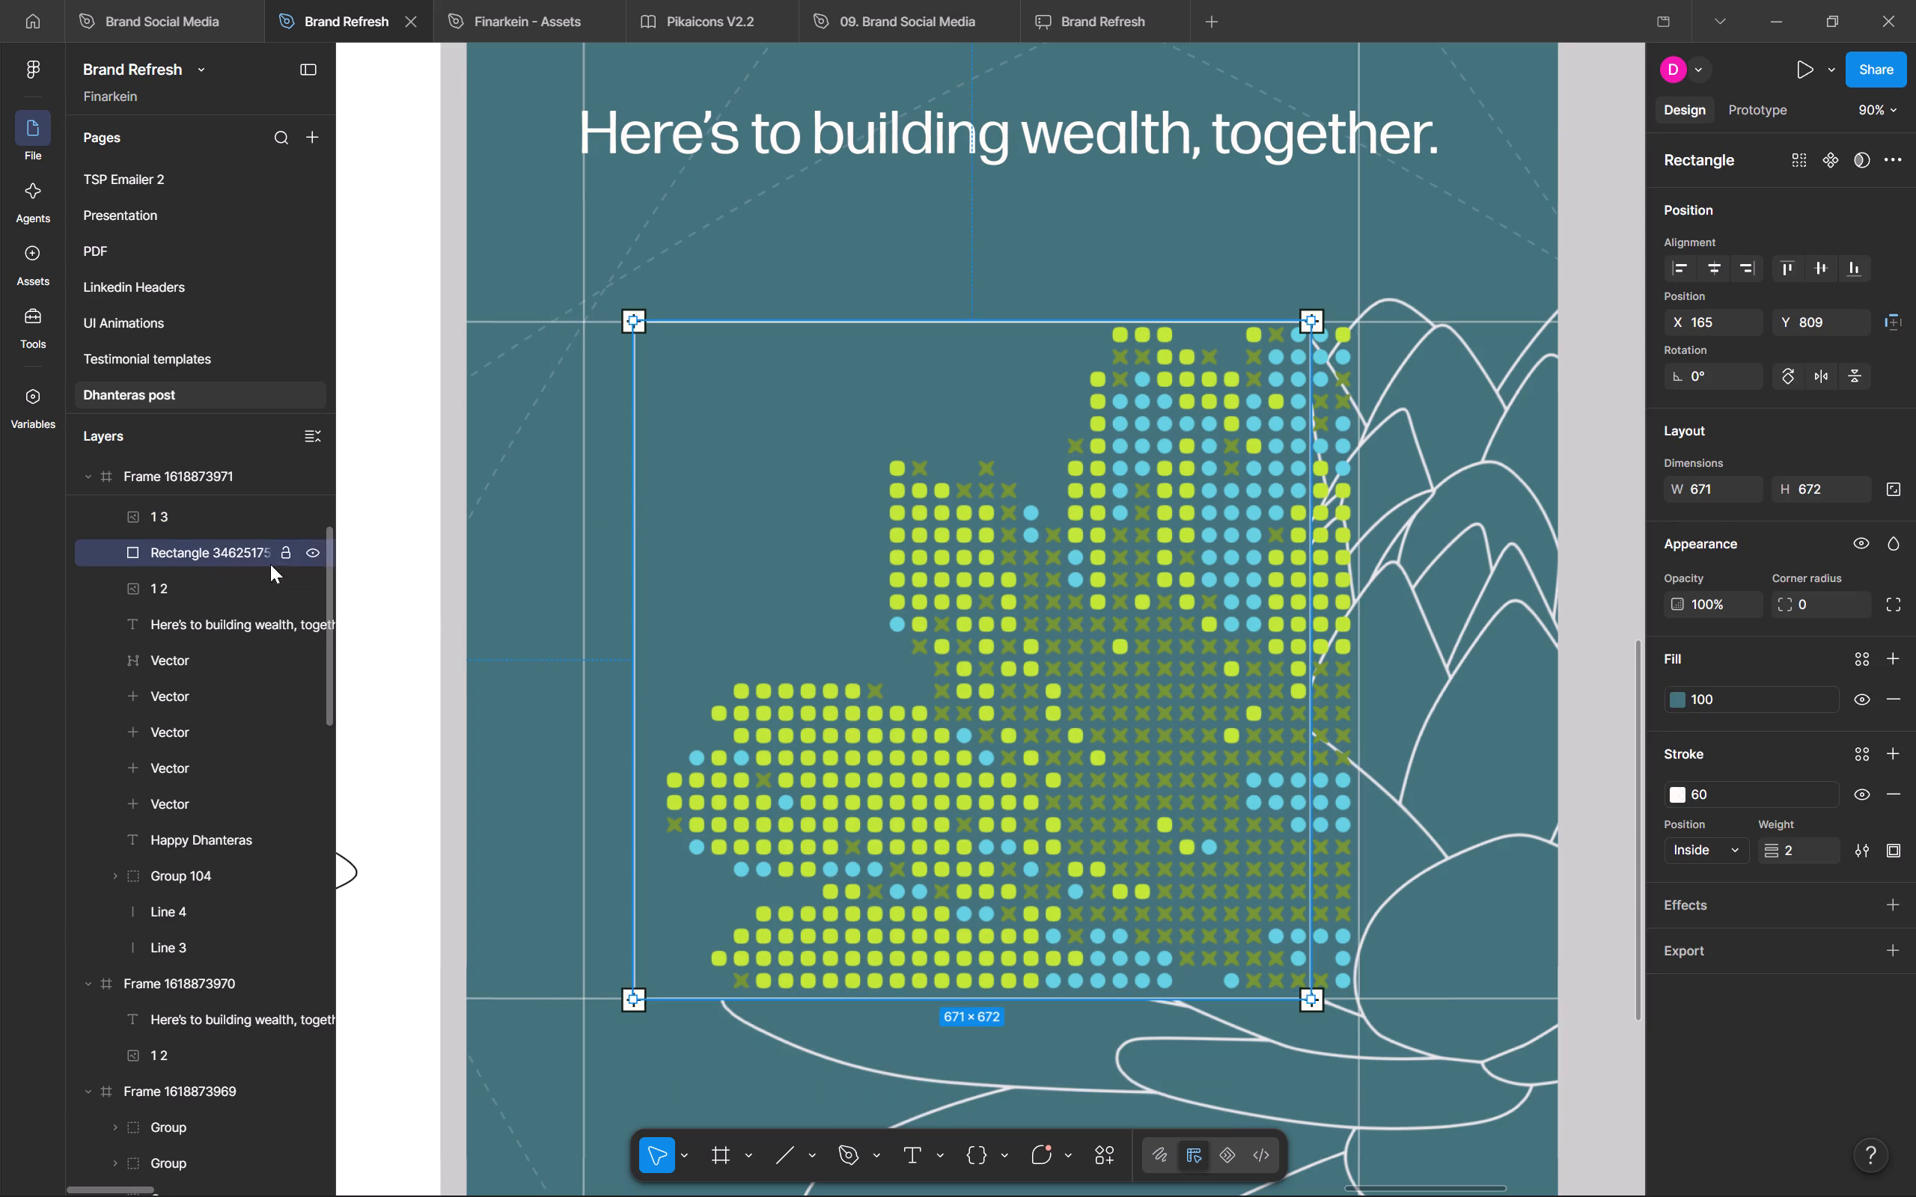
pyautogui.keyDown('ctrl'); pyautogui.moveTo(640, 500); pyautogui.dragTo(583, 505); pyautogui.keyUp('ctrl')
pyautogui.moveTo(1310, 447); pyautogui.dragTo(1328, 453)
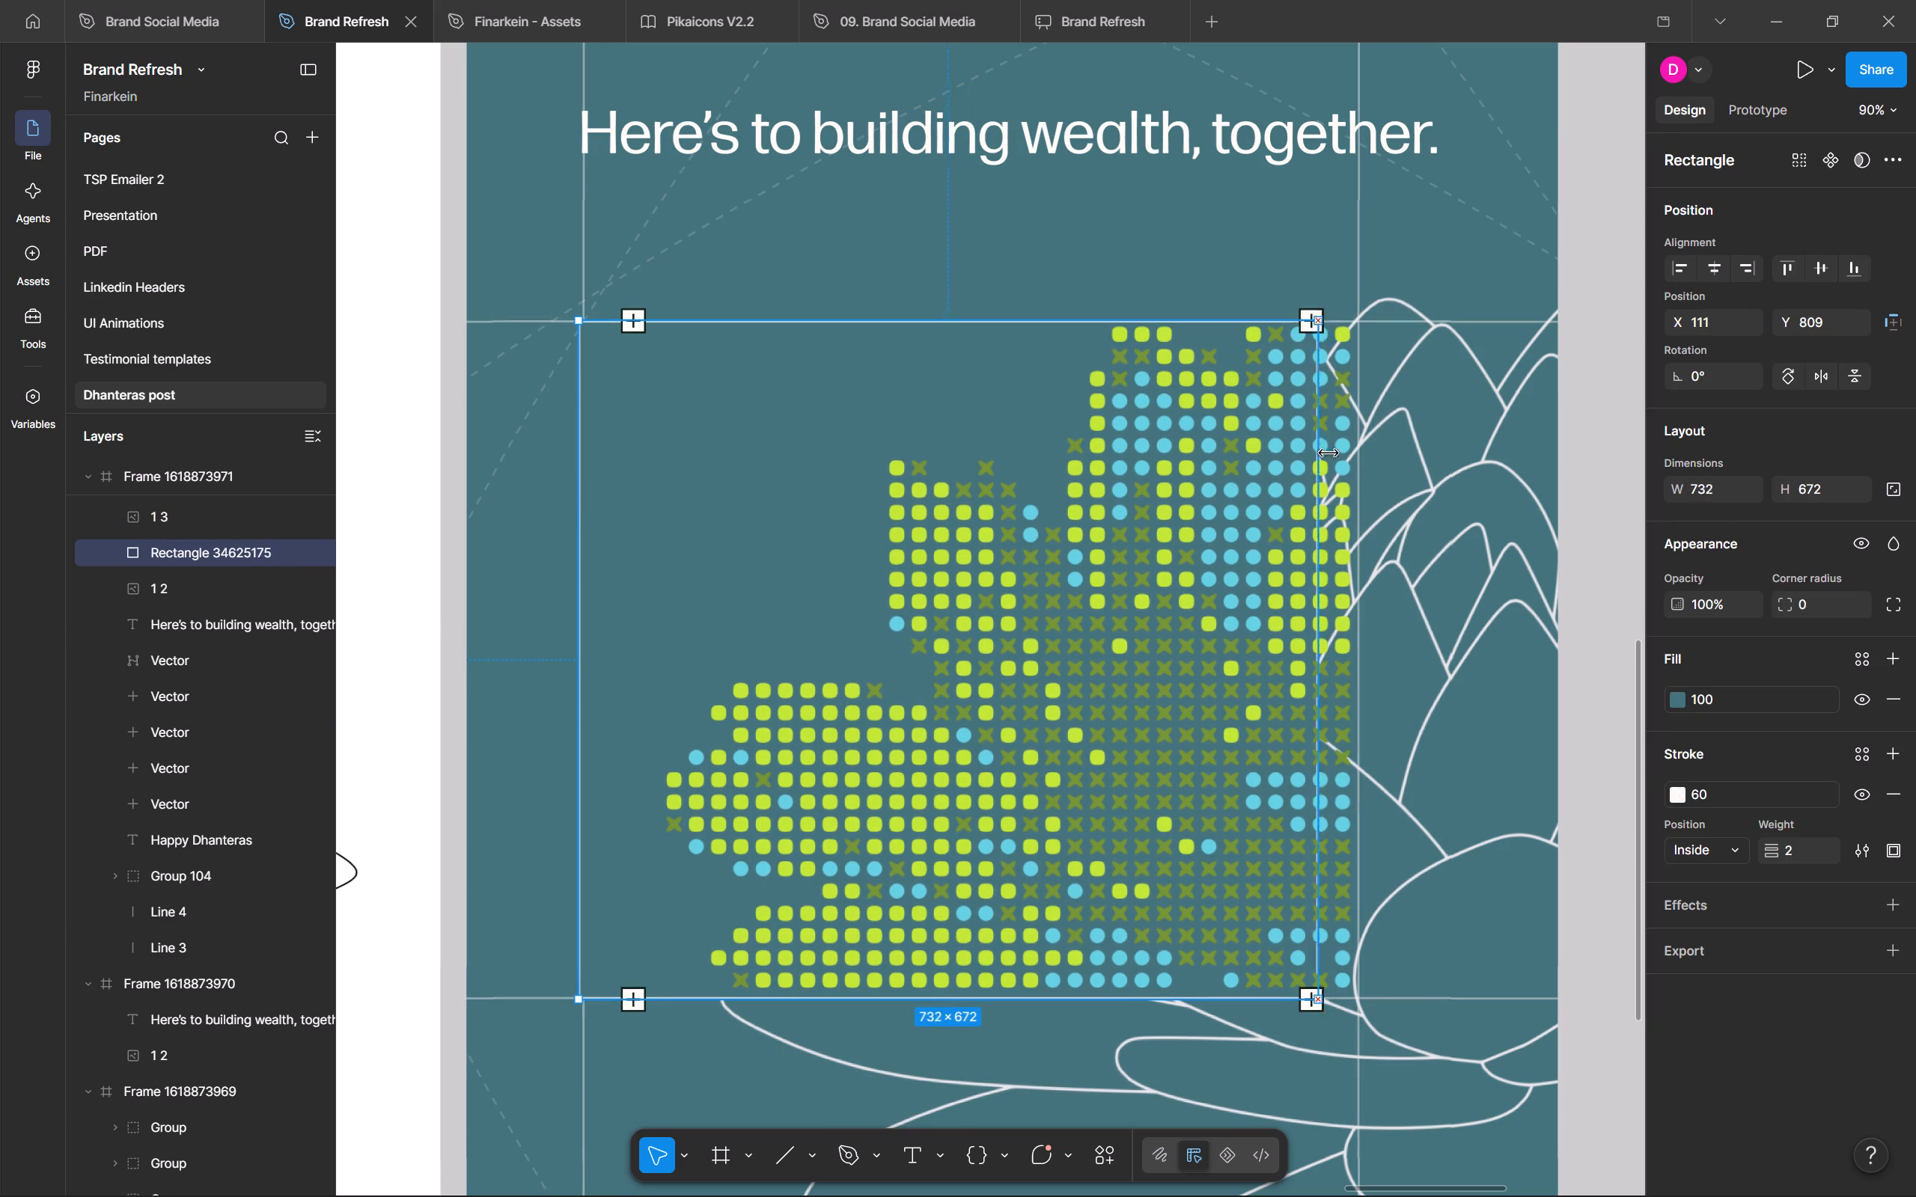
pyautogui.moveTo(1328, 453); pyautogui.dragTo(1361, 459)
# Move the bottom-left plus marker onto the widened rectangle's bottom-left corner, at X 106, Y 1470.
pyautogui.keyDown('ctrl'); pyautogui.scroll(4, 698, 215); pyautogui.keyUp('ctrl')
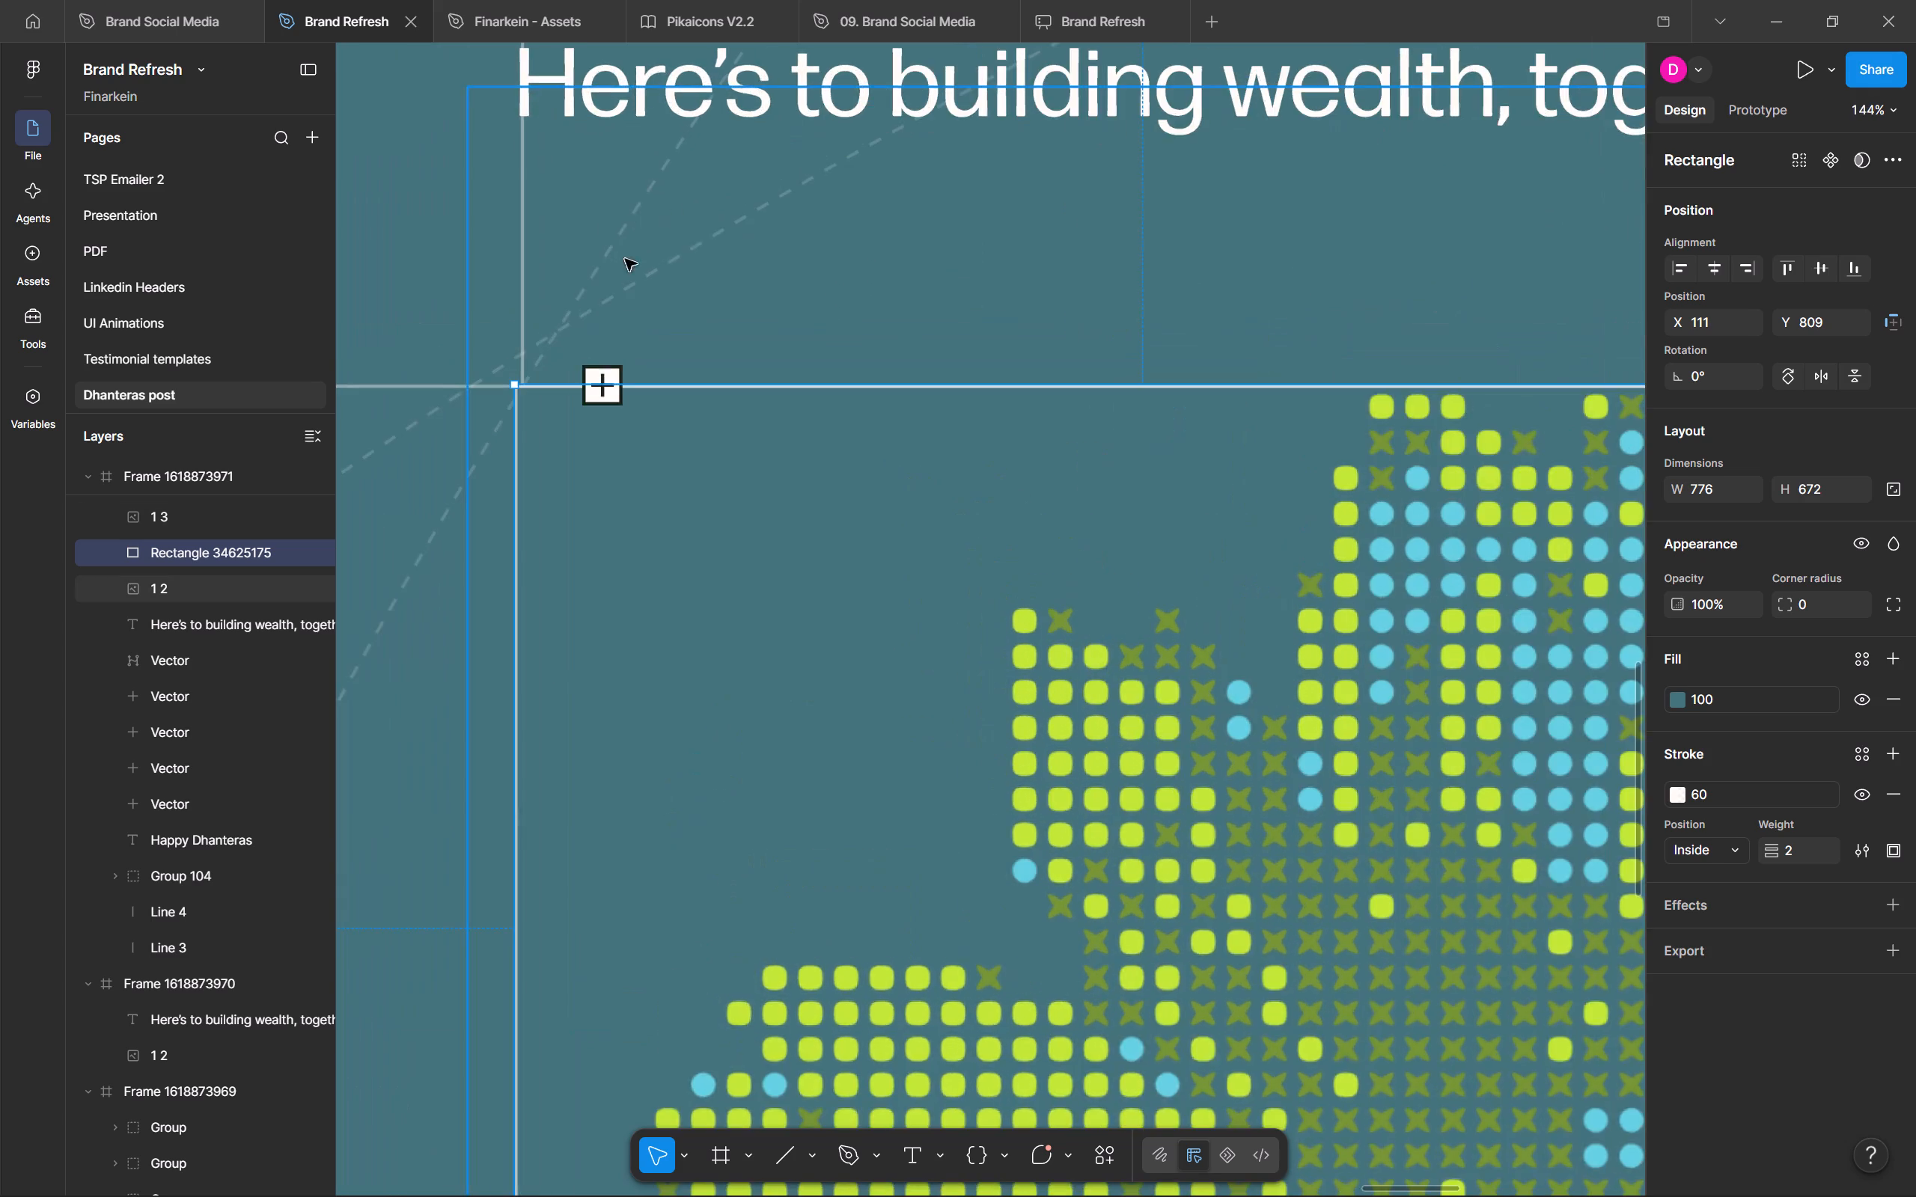
pyautogui.keyDown('ctrl'); pyautogui.scroll(4, 625, 259); pyautogui.keyUp('ctrl')
pyautogui.click(616, 361)
pyautogui.moveTo(617, 560); pyautogui.dragTo(677, 0, button='middle')
pyautogui.moveTo(798, 800); pyautogui.dragTo(817, 245, button='middle')
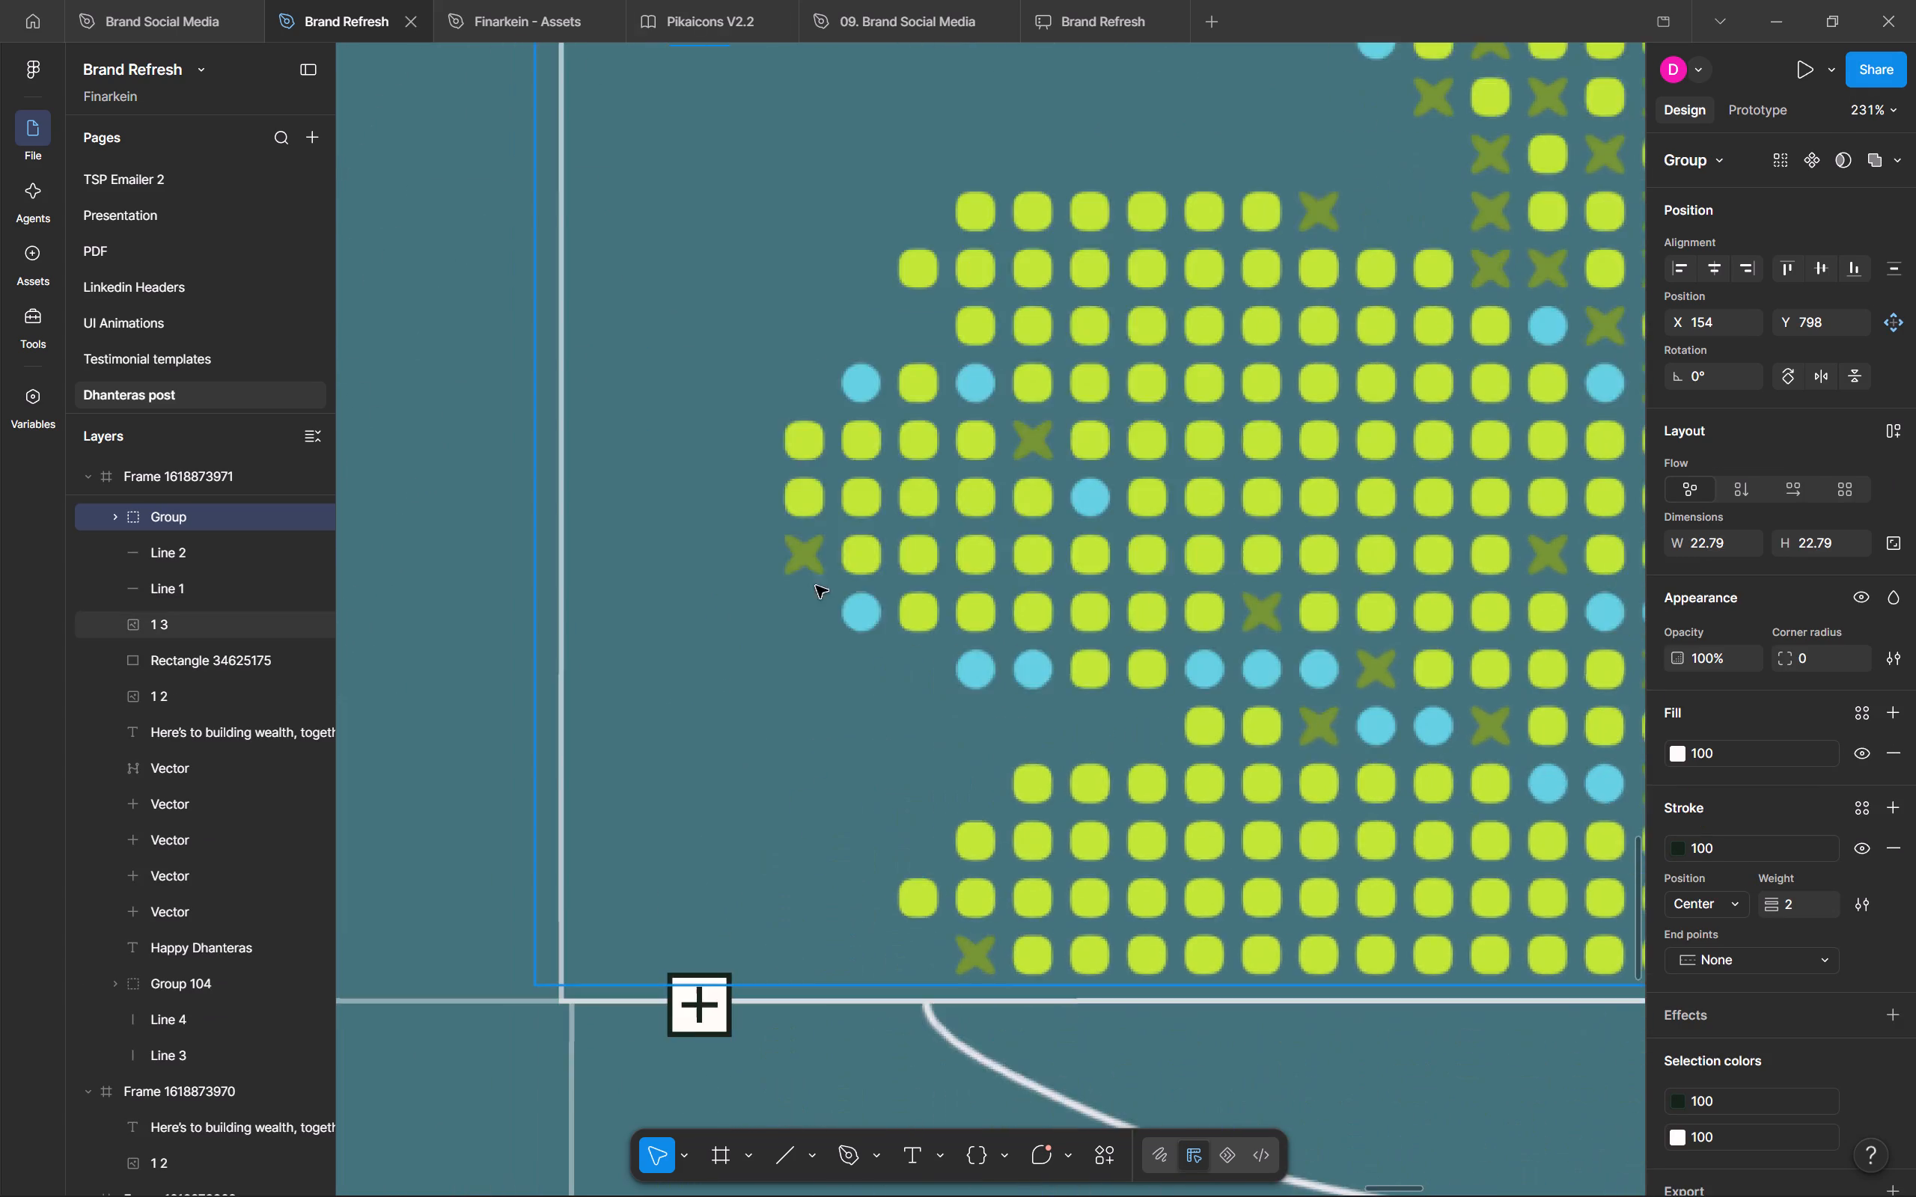
pyautogui.moveTo(785, 810); pyautogui.dragTo(846, 385, button='middle')
pyautogui.click(733, 602)
pyautogui.moveTo(748, 599); pyautogui.dragTo(621, 595)
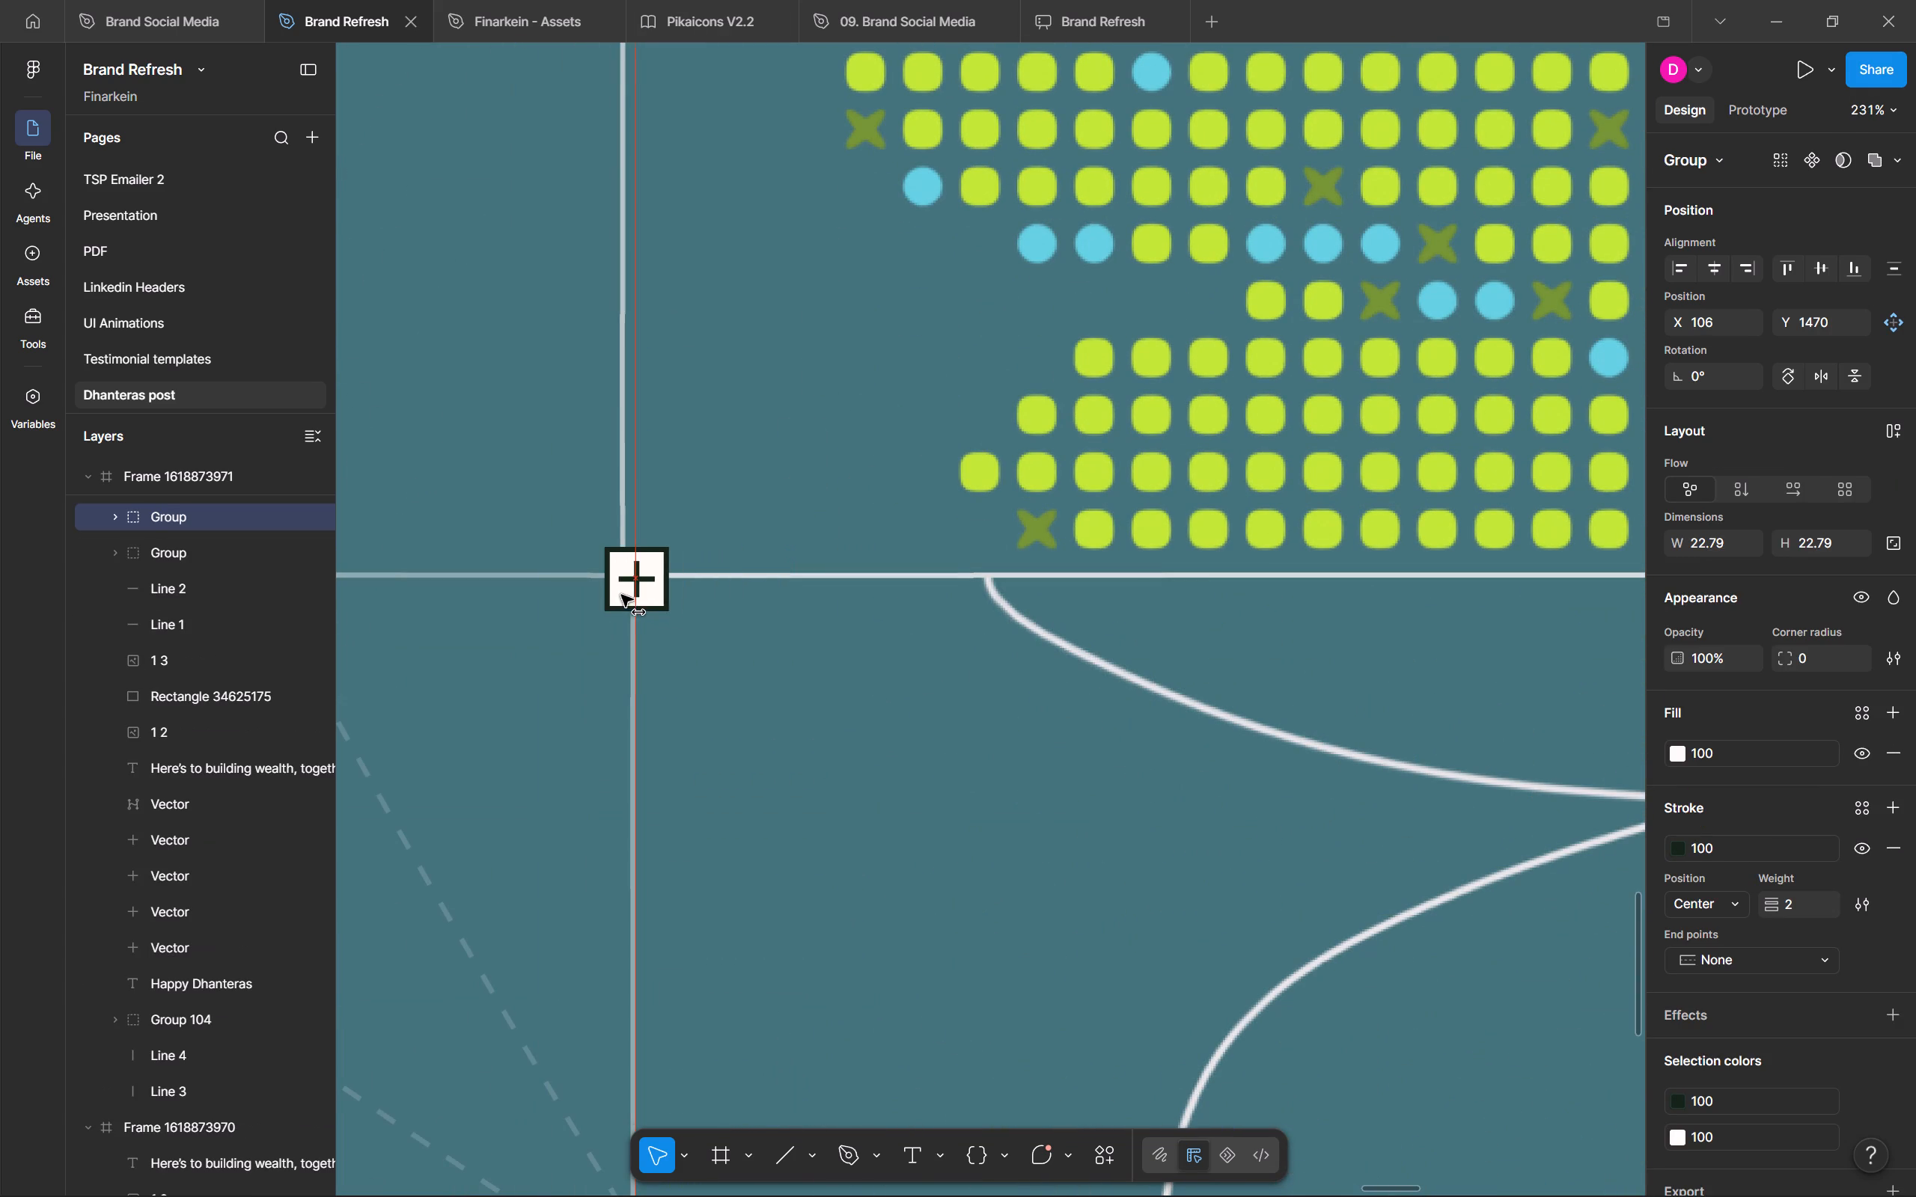
pyautogui.moveTo(621, 595); pyautogui.dragTo(620, 595)
# Move the bottom-right plus marker, both its square and plus sign, onto the widened rectangle's bottom-right corner.
pyautogui.keyDown('ctrl'); pyautogui.scroll(-6, 773, 587); pyautogui.keyUp('ctrl')
pyautogui.moveTo(1302, 394); pyautogui.dragTo(754, 922, button='middle')
pyautogui.moveTo(957, 402); pyautogui.dragTo(905, 549, button='middle')
pyautogui.keyDown('ctrl'); pyautogui.scroll(1, 951, 464); pyautogui.keyUp('ctrl')
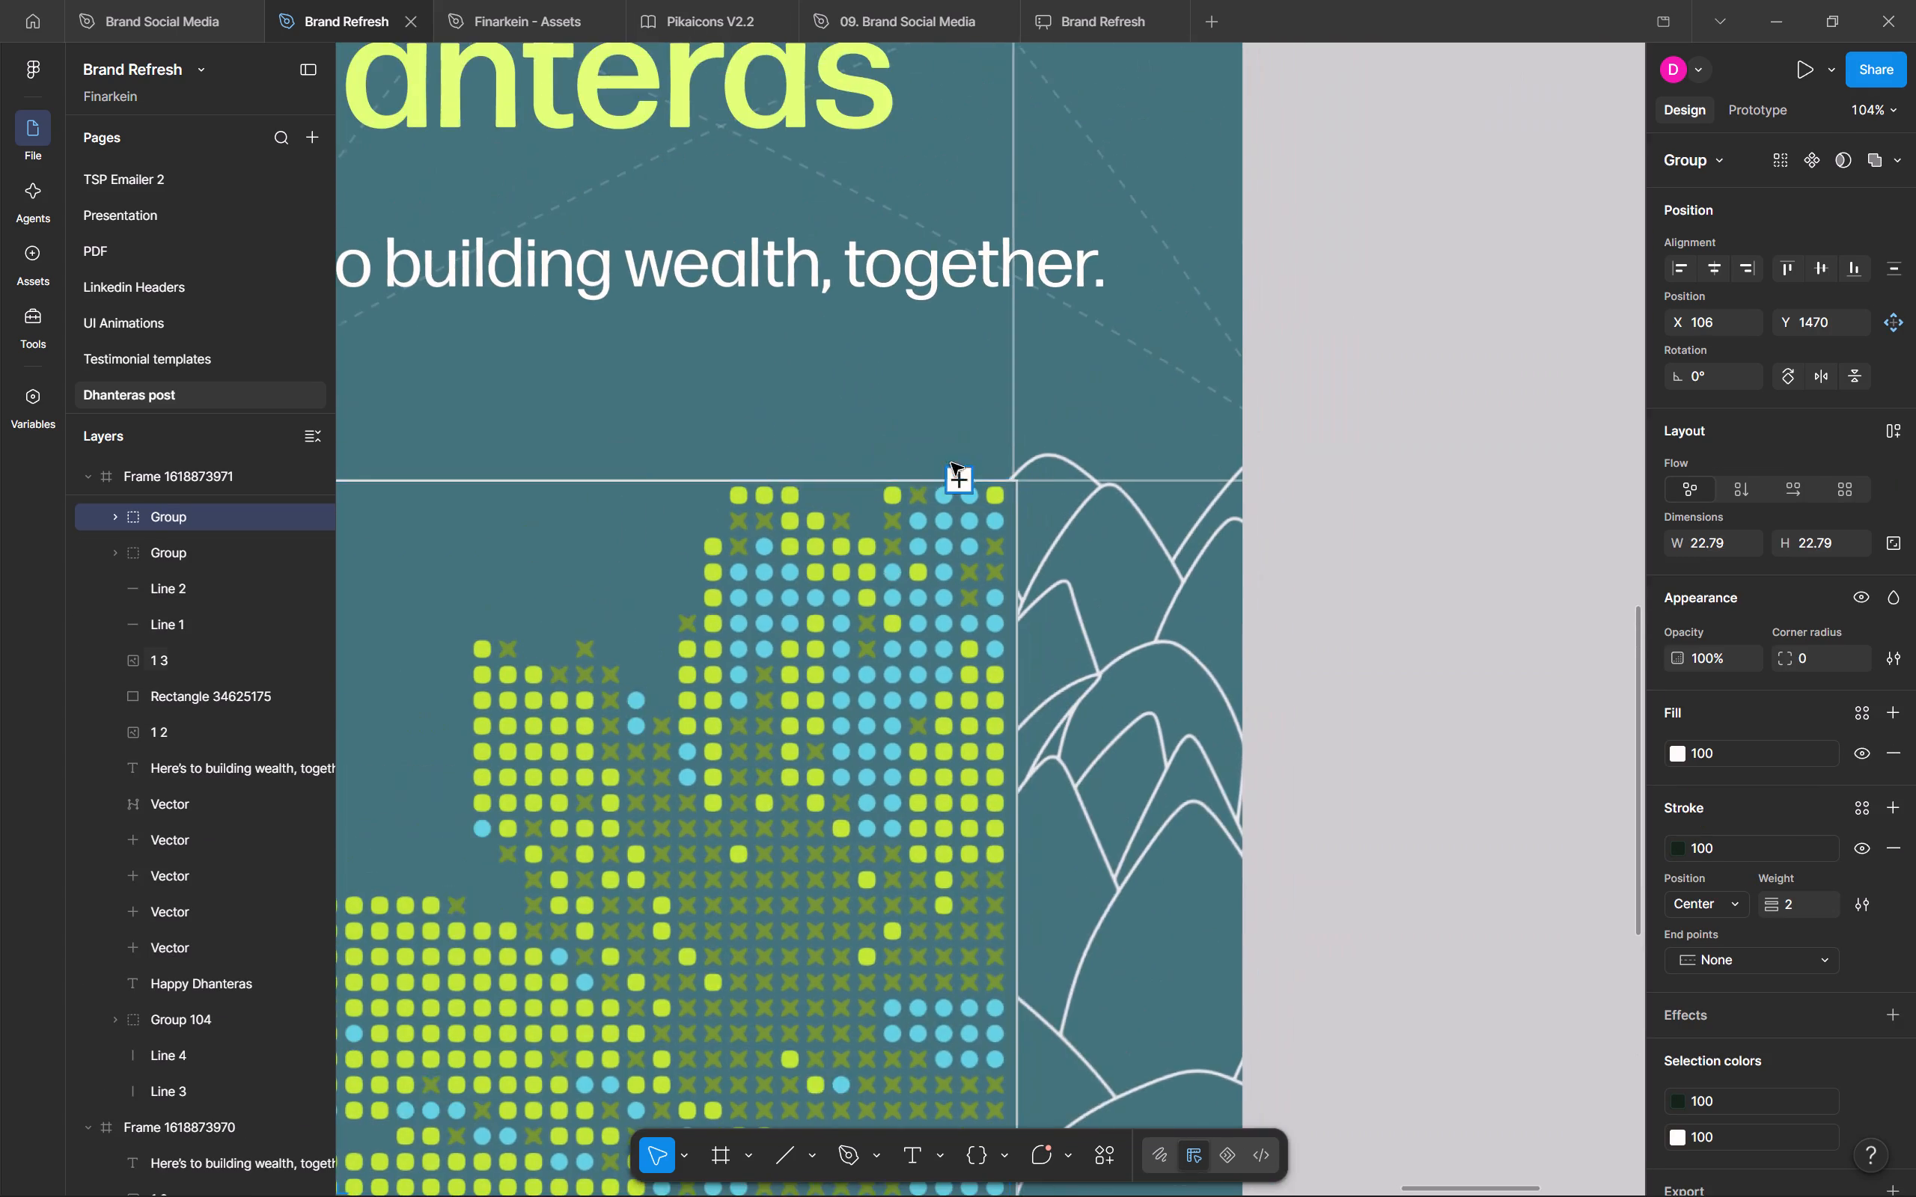
pyautogui.keyDown('ctrl'); pyautogui.scroll(9, 951, 463); pyautogui.keyUp('ctrl')
pyautogui.click(939, 462)
pyautogui.scroll(-20, 1050, 667)
pyautogui.scroll(-5, 1050, 667)
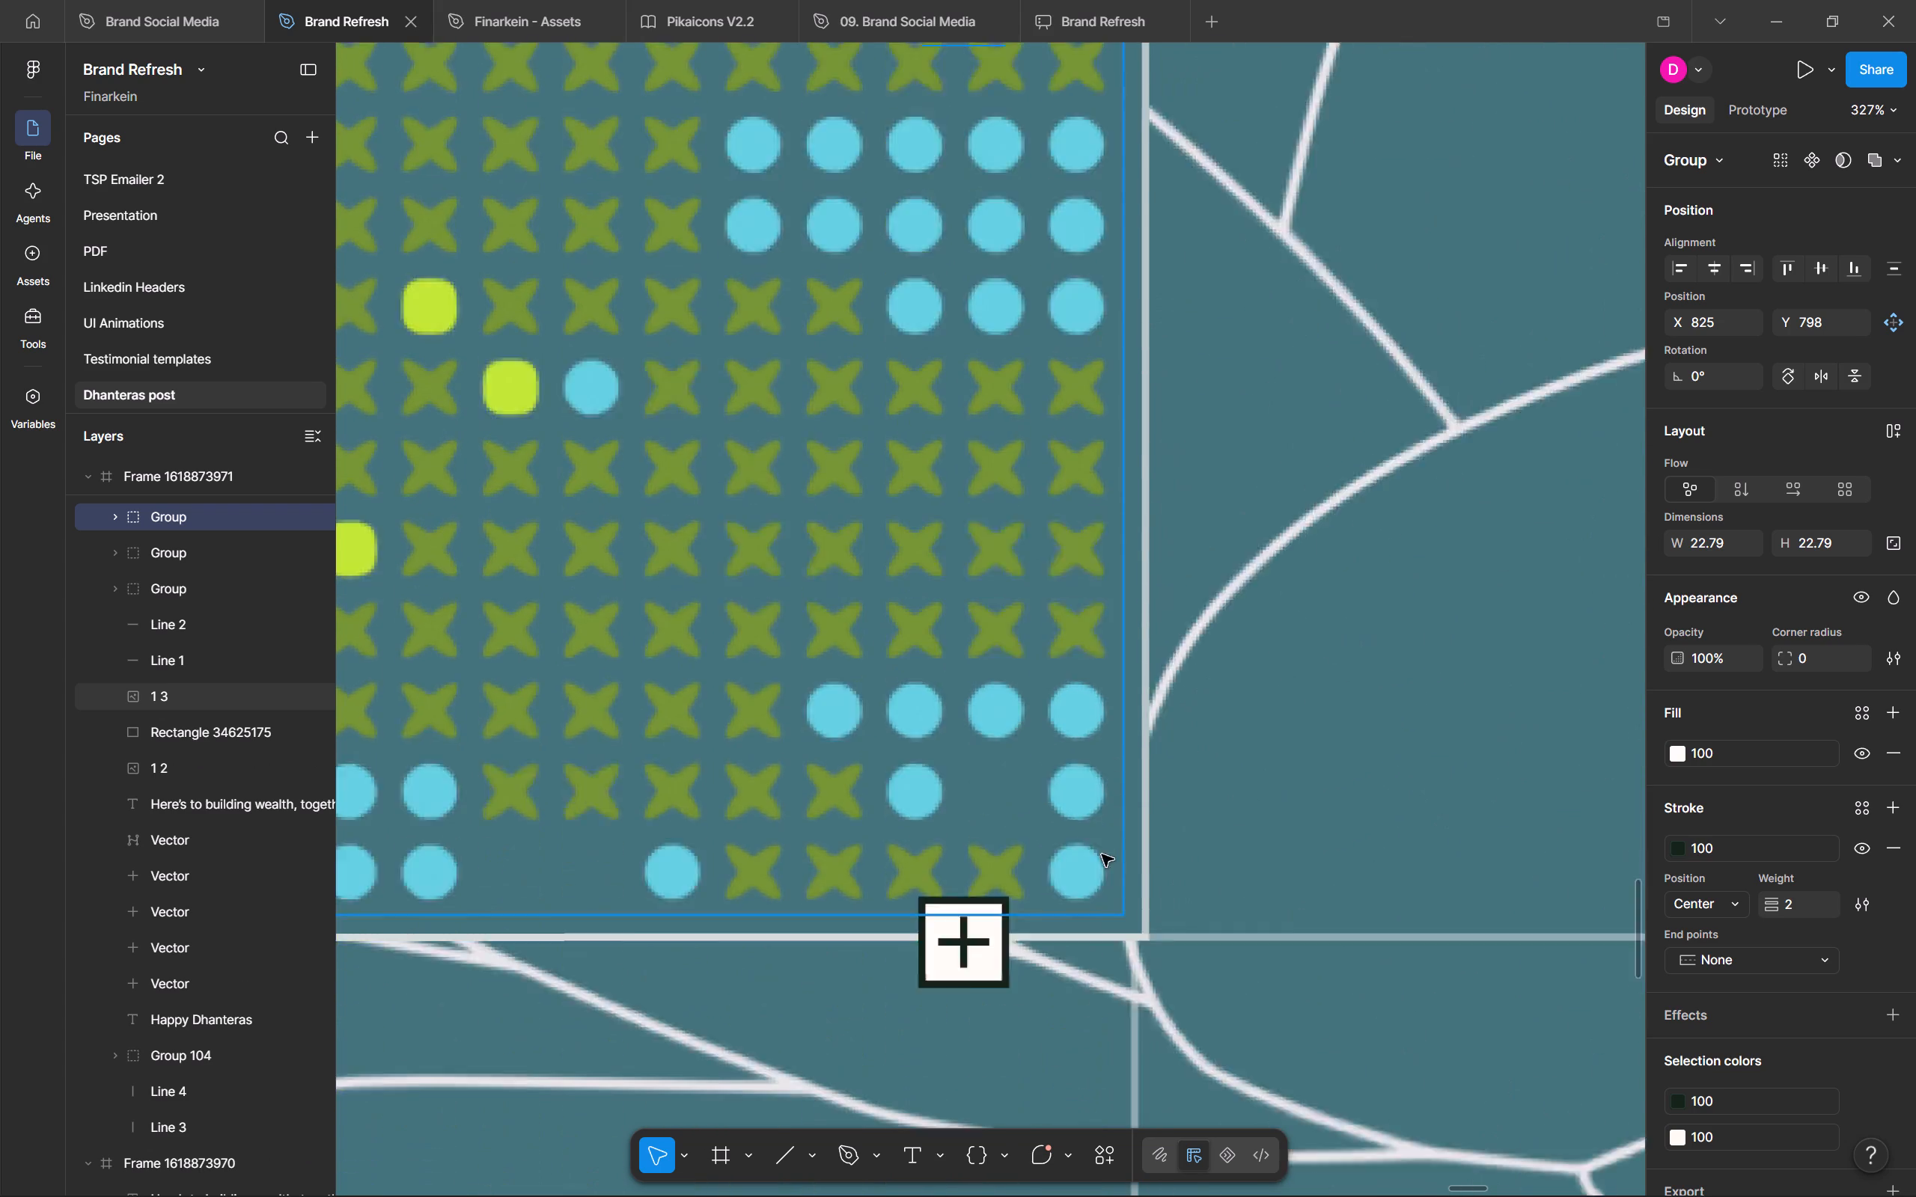
pyautogui.scroll(-1, 1102, 854)
pyautogui.keyDown('ctrl'); pyautogui.click(965, 673); pyautogui.keyUp('ctrl')
pyautogui.click(983, 697)
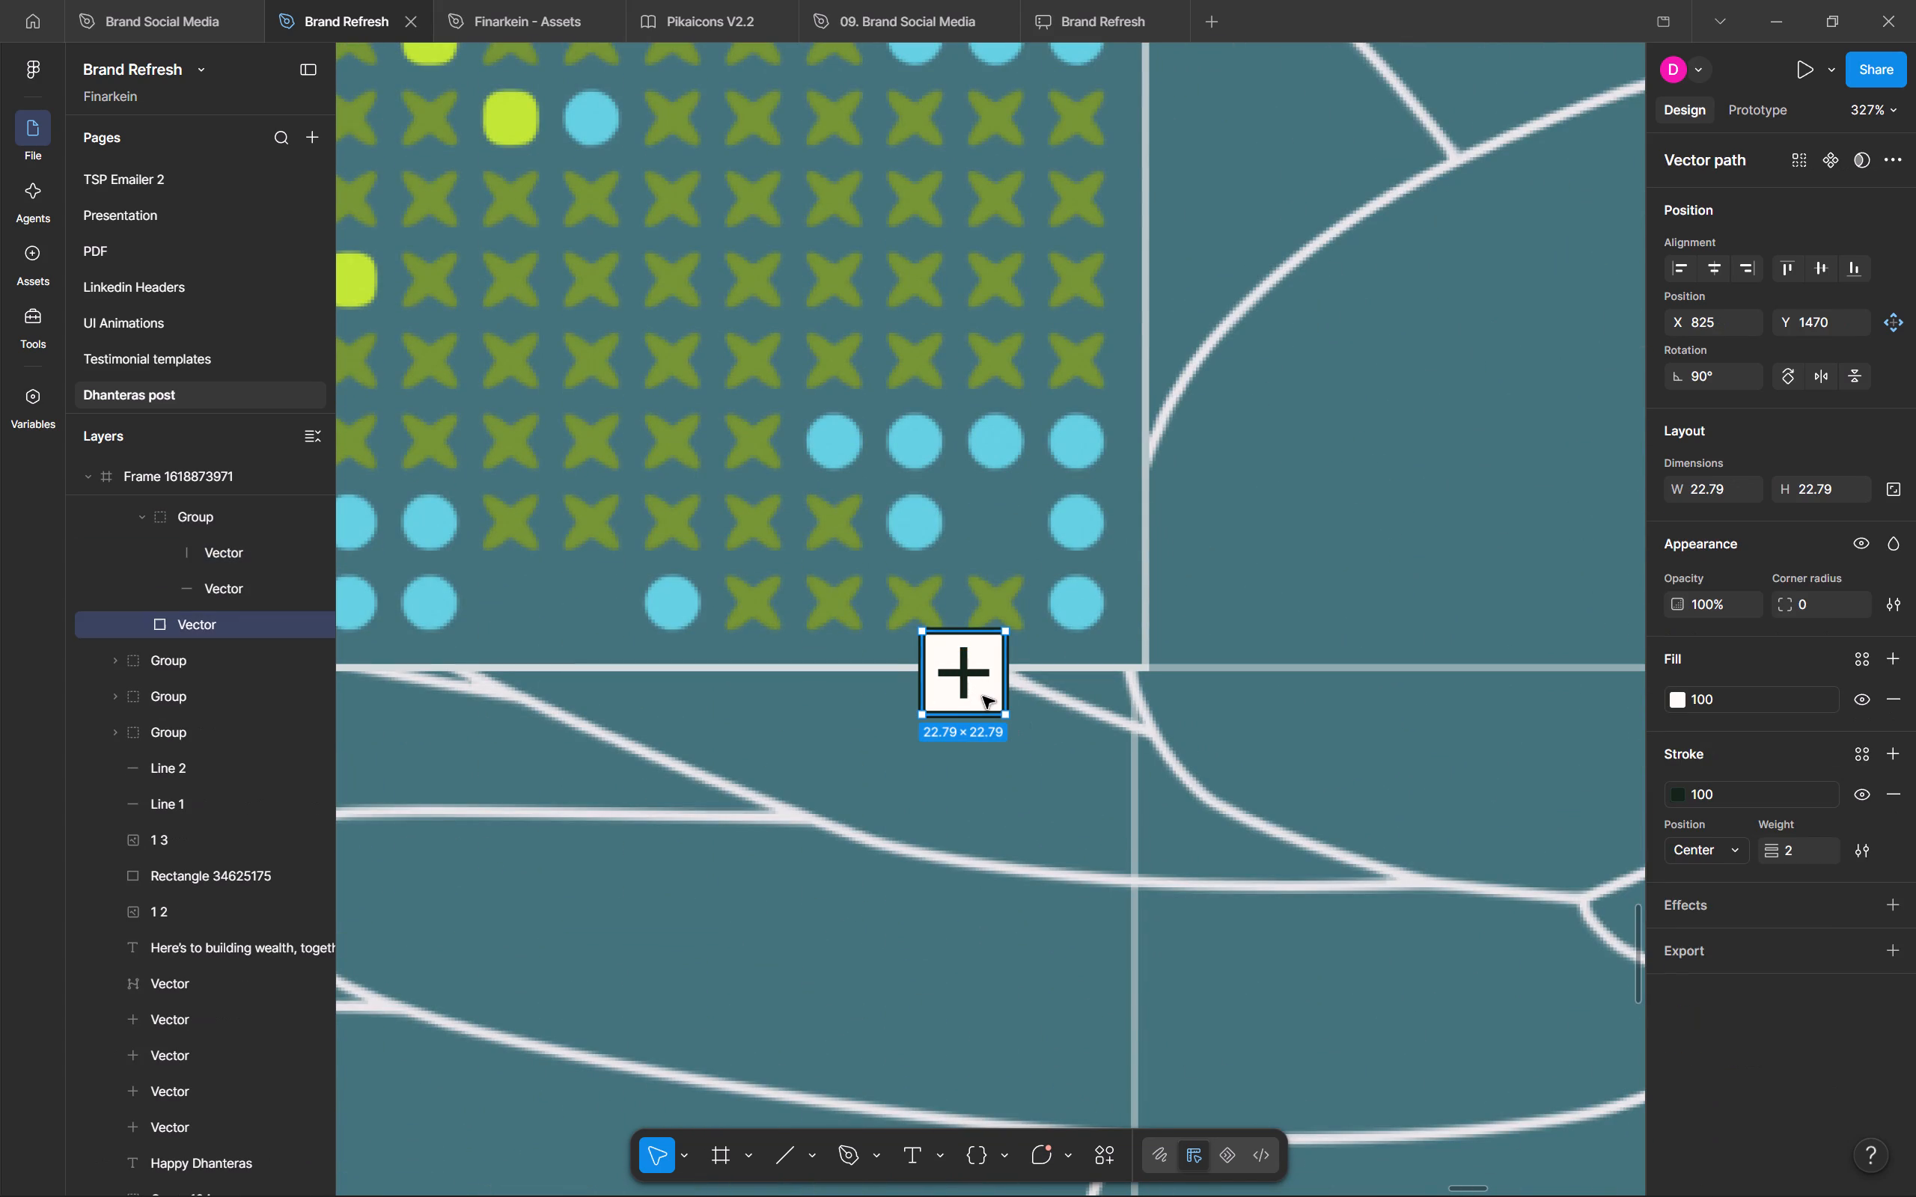
pyautogui.keyDown('ctrl'); pyautogui.click(229, 519); pyautogui.keyUp('ctrl')
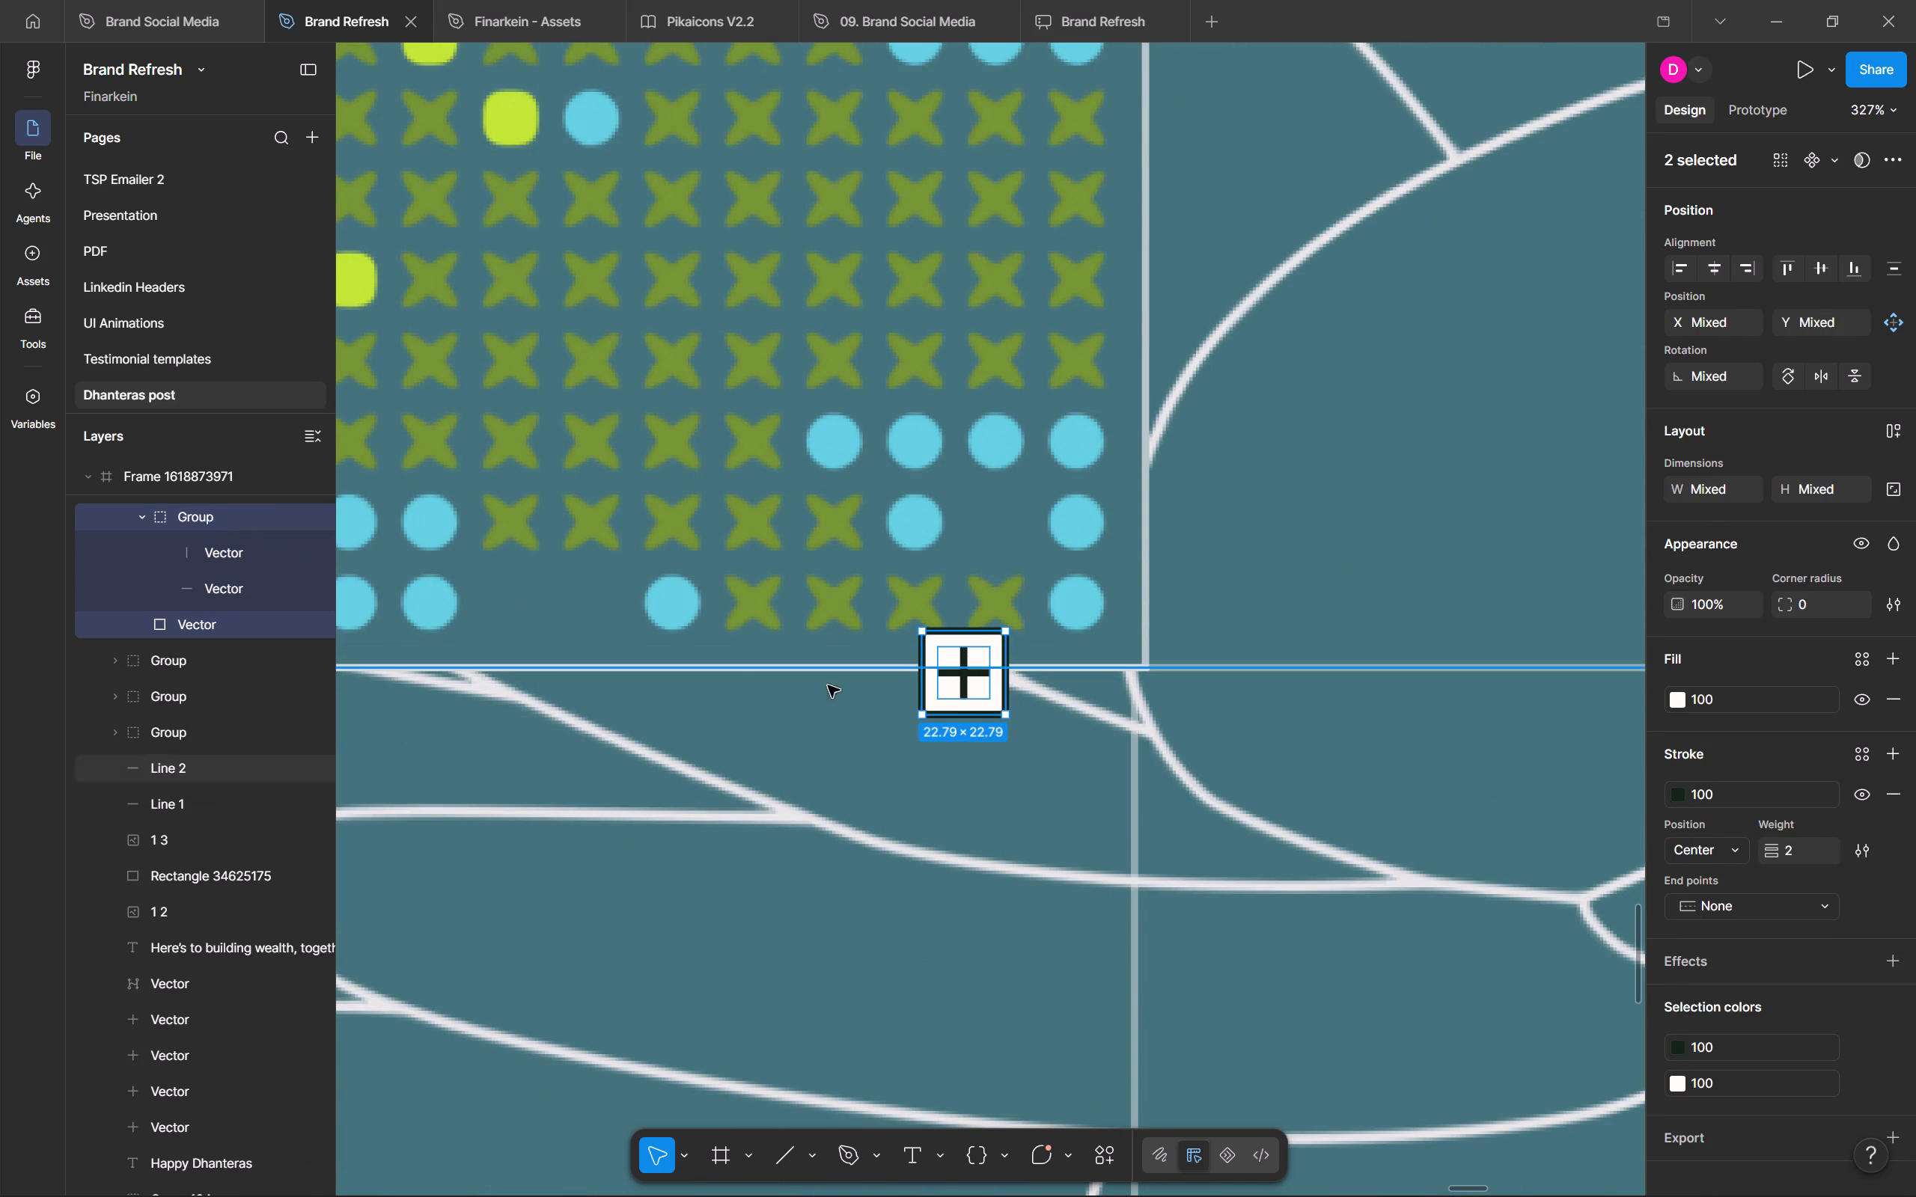
pyautogui.moveTo(977, 696); pyautogui.dragTo(1154, 698)
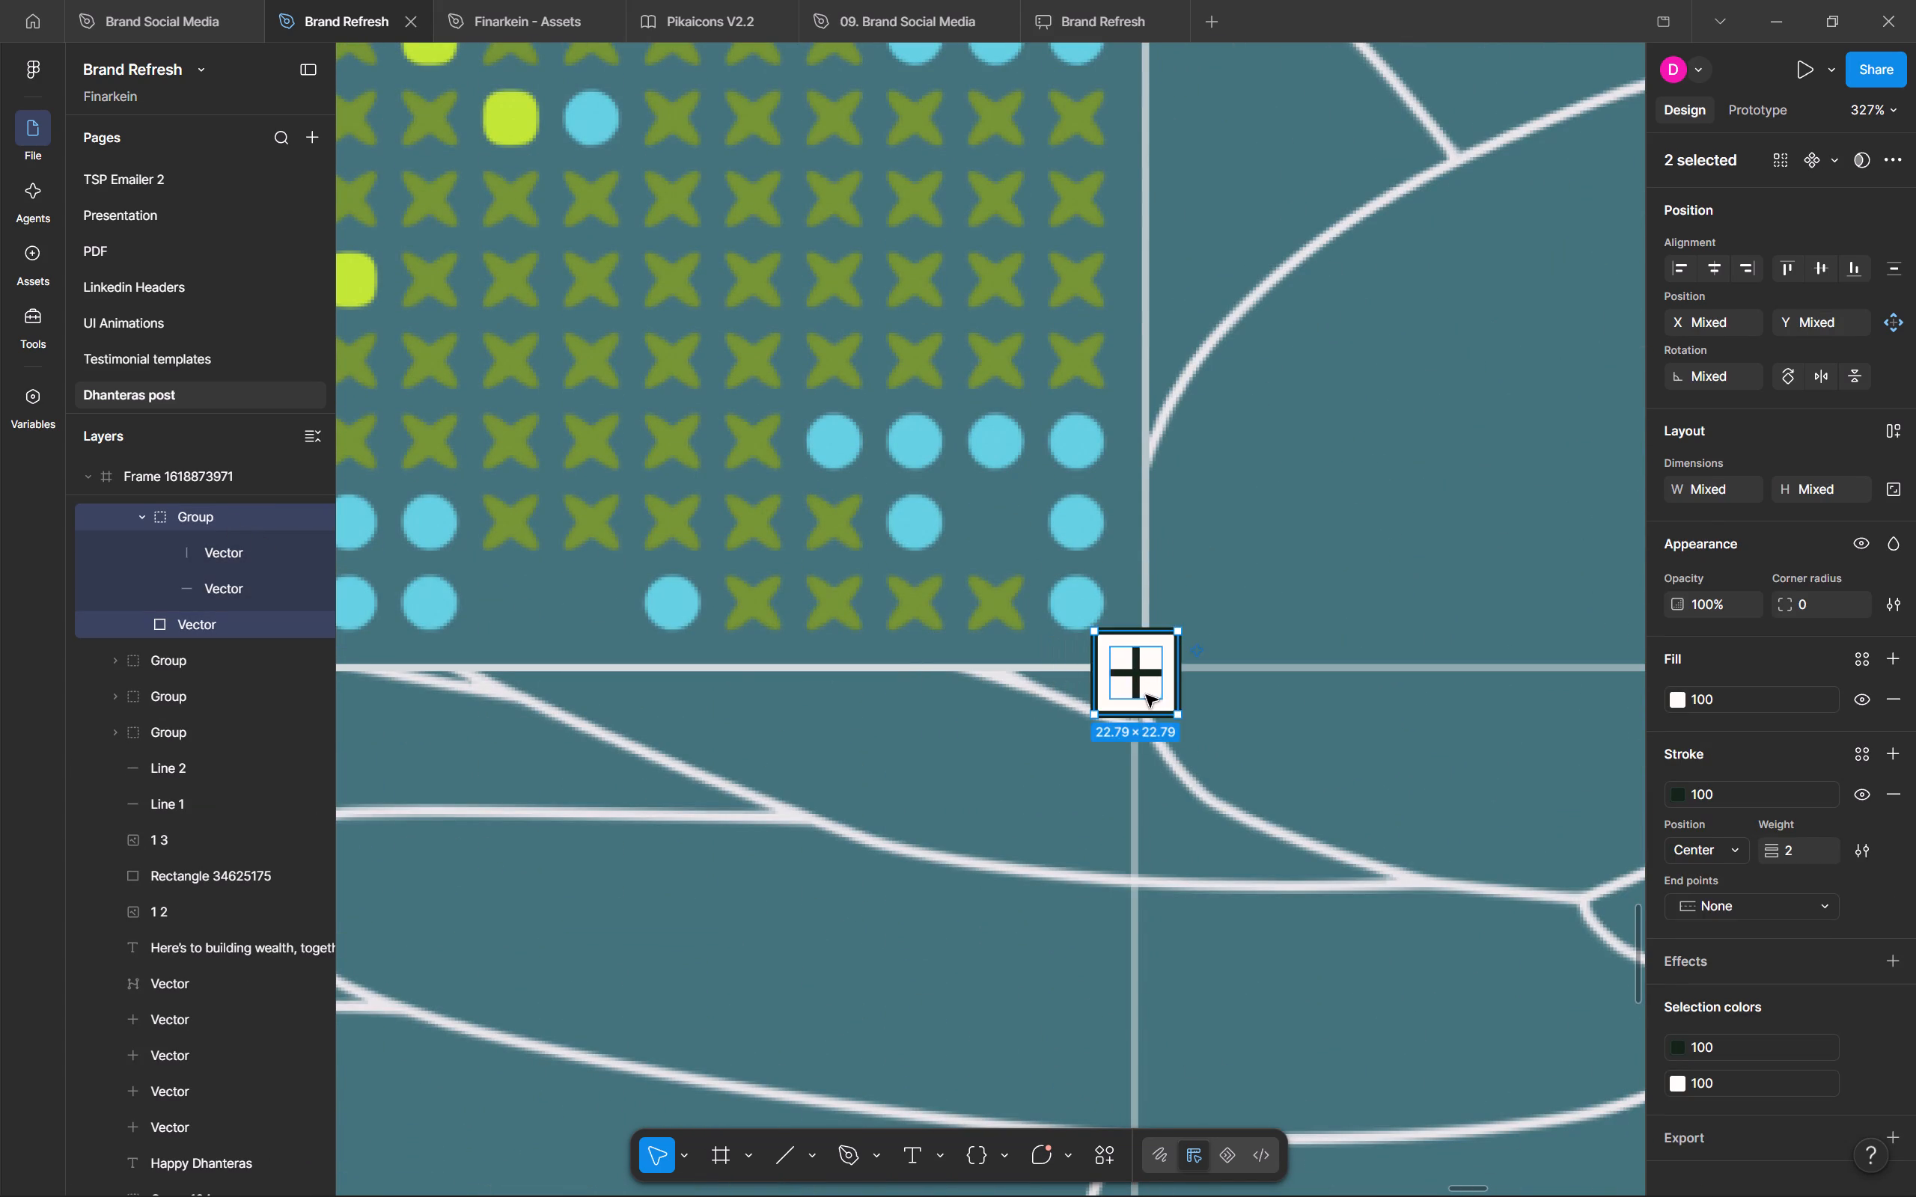
pyautogui.keyDown('alt'); pyautogui.scroll(-20, 1145, 694); pyautogui.keyUp('alt')
pyautogui.keyDown('alt'); pyautogui.scroll(-2, 1145, 694); pyautogui.keyUp('alt')
pyautogui.click(1227, 985)
pyautogui.moveTo(1034, 786); pyautogui.dragTo(1022, 957, button='middle')
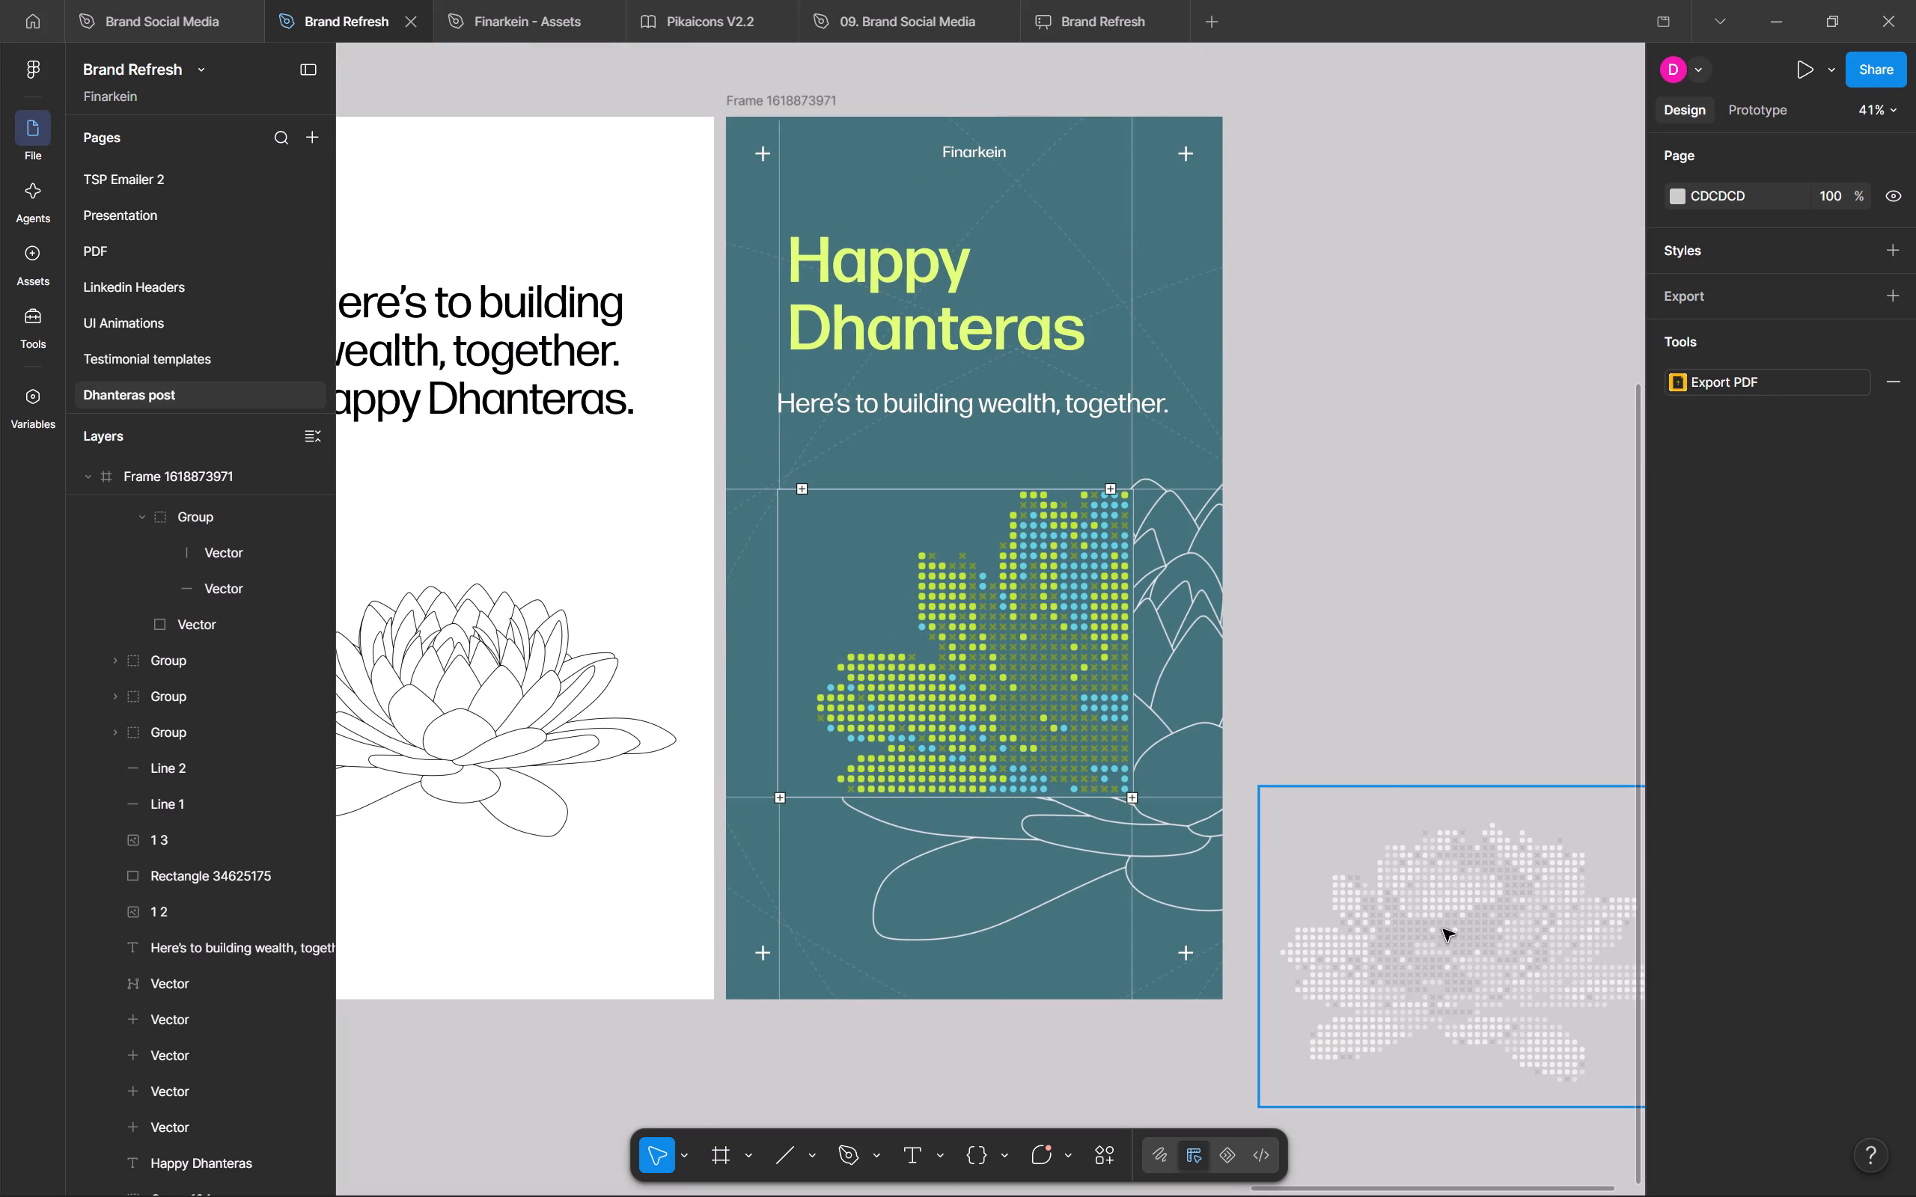
pyautogui.moveTo(1424, 953); pyautogui.dragTo(1021, 730)
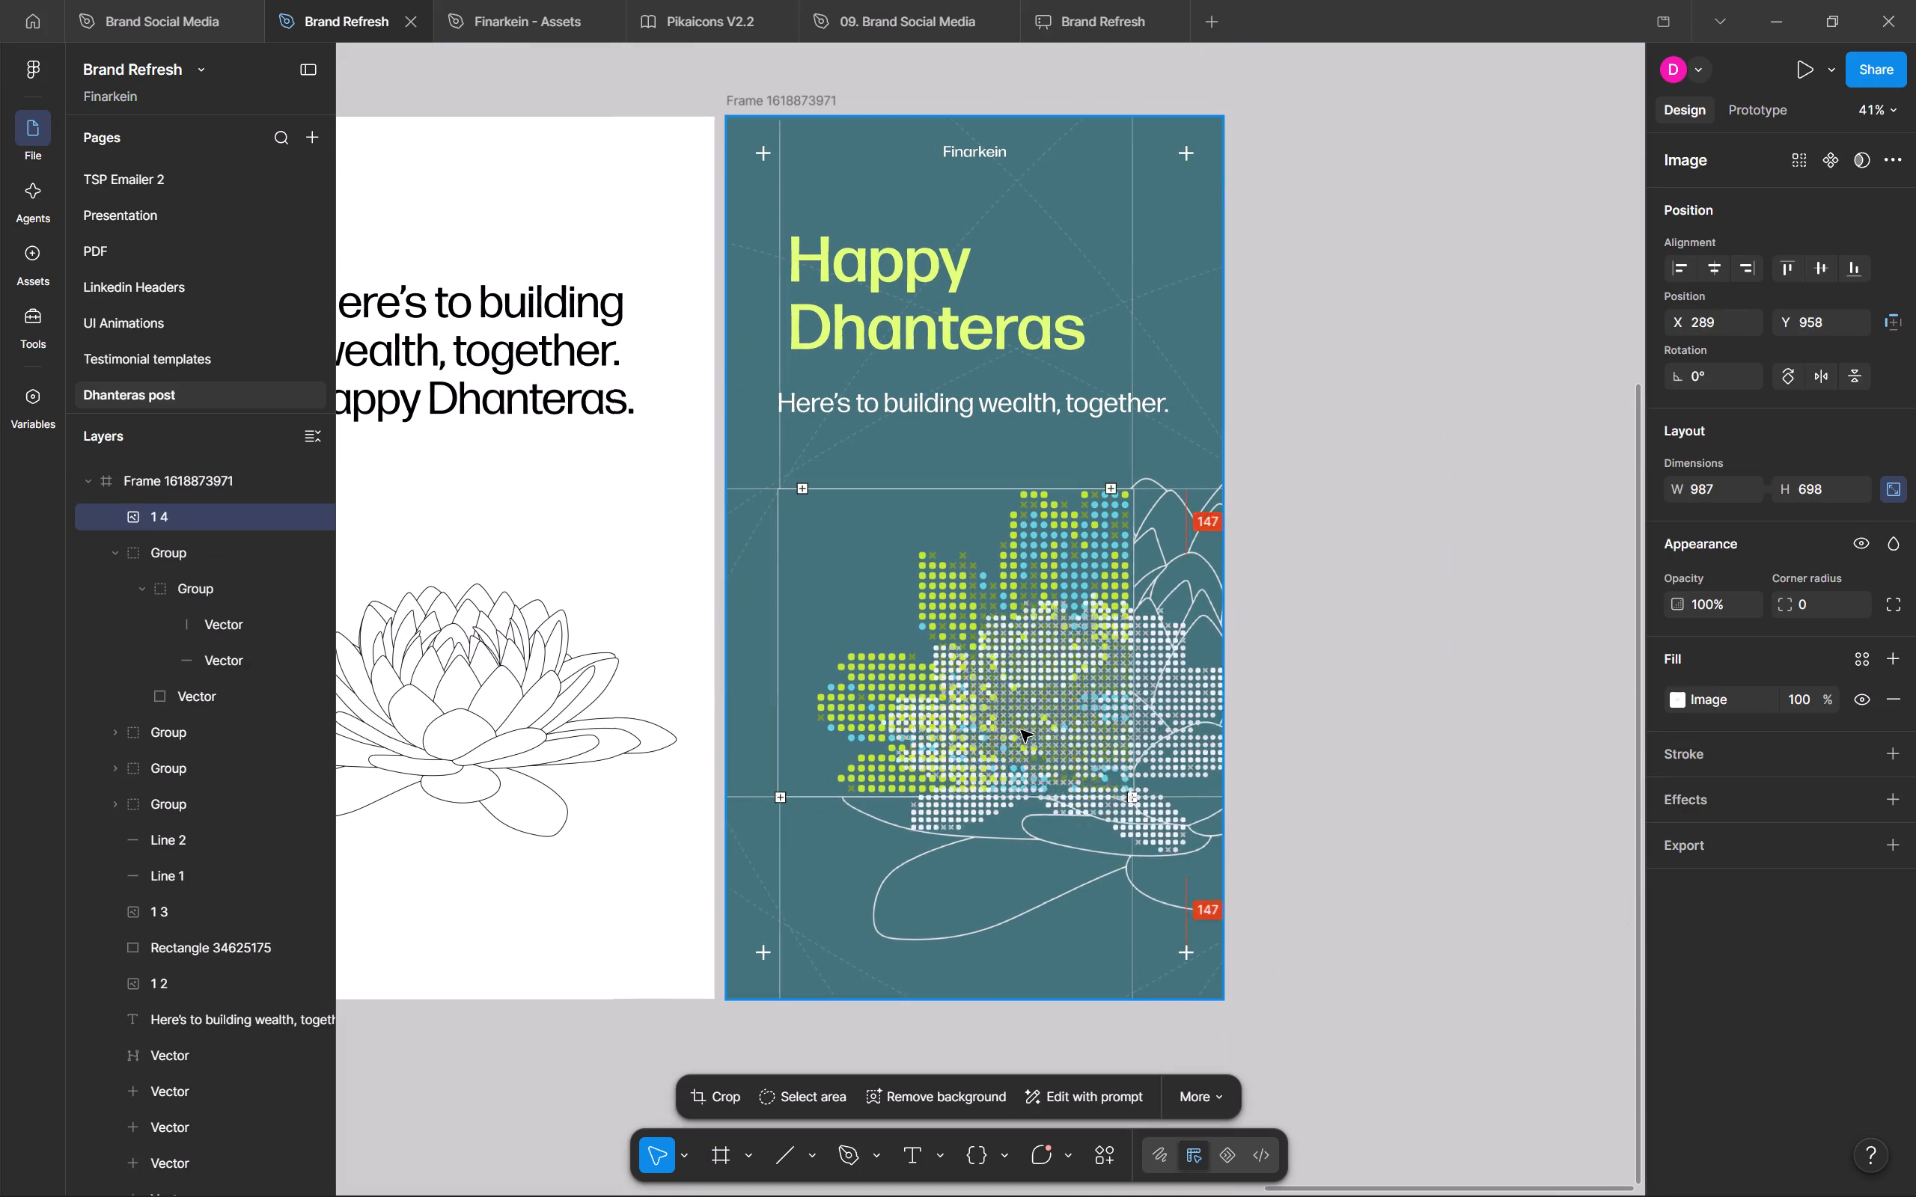
pyautogui.moveTo(1021, 730); pyautogui.dragTo(1011, 768)
# Send the white dotted lotus image 1 4 backward to sit behind Rectangle 34625175 and above the lotus outline 1 2.
pyautogui.hotkey('ctrl', '[')
pyautogui.hotkey('ctrl', '[')
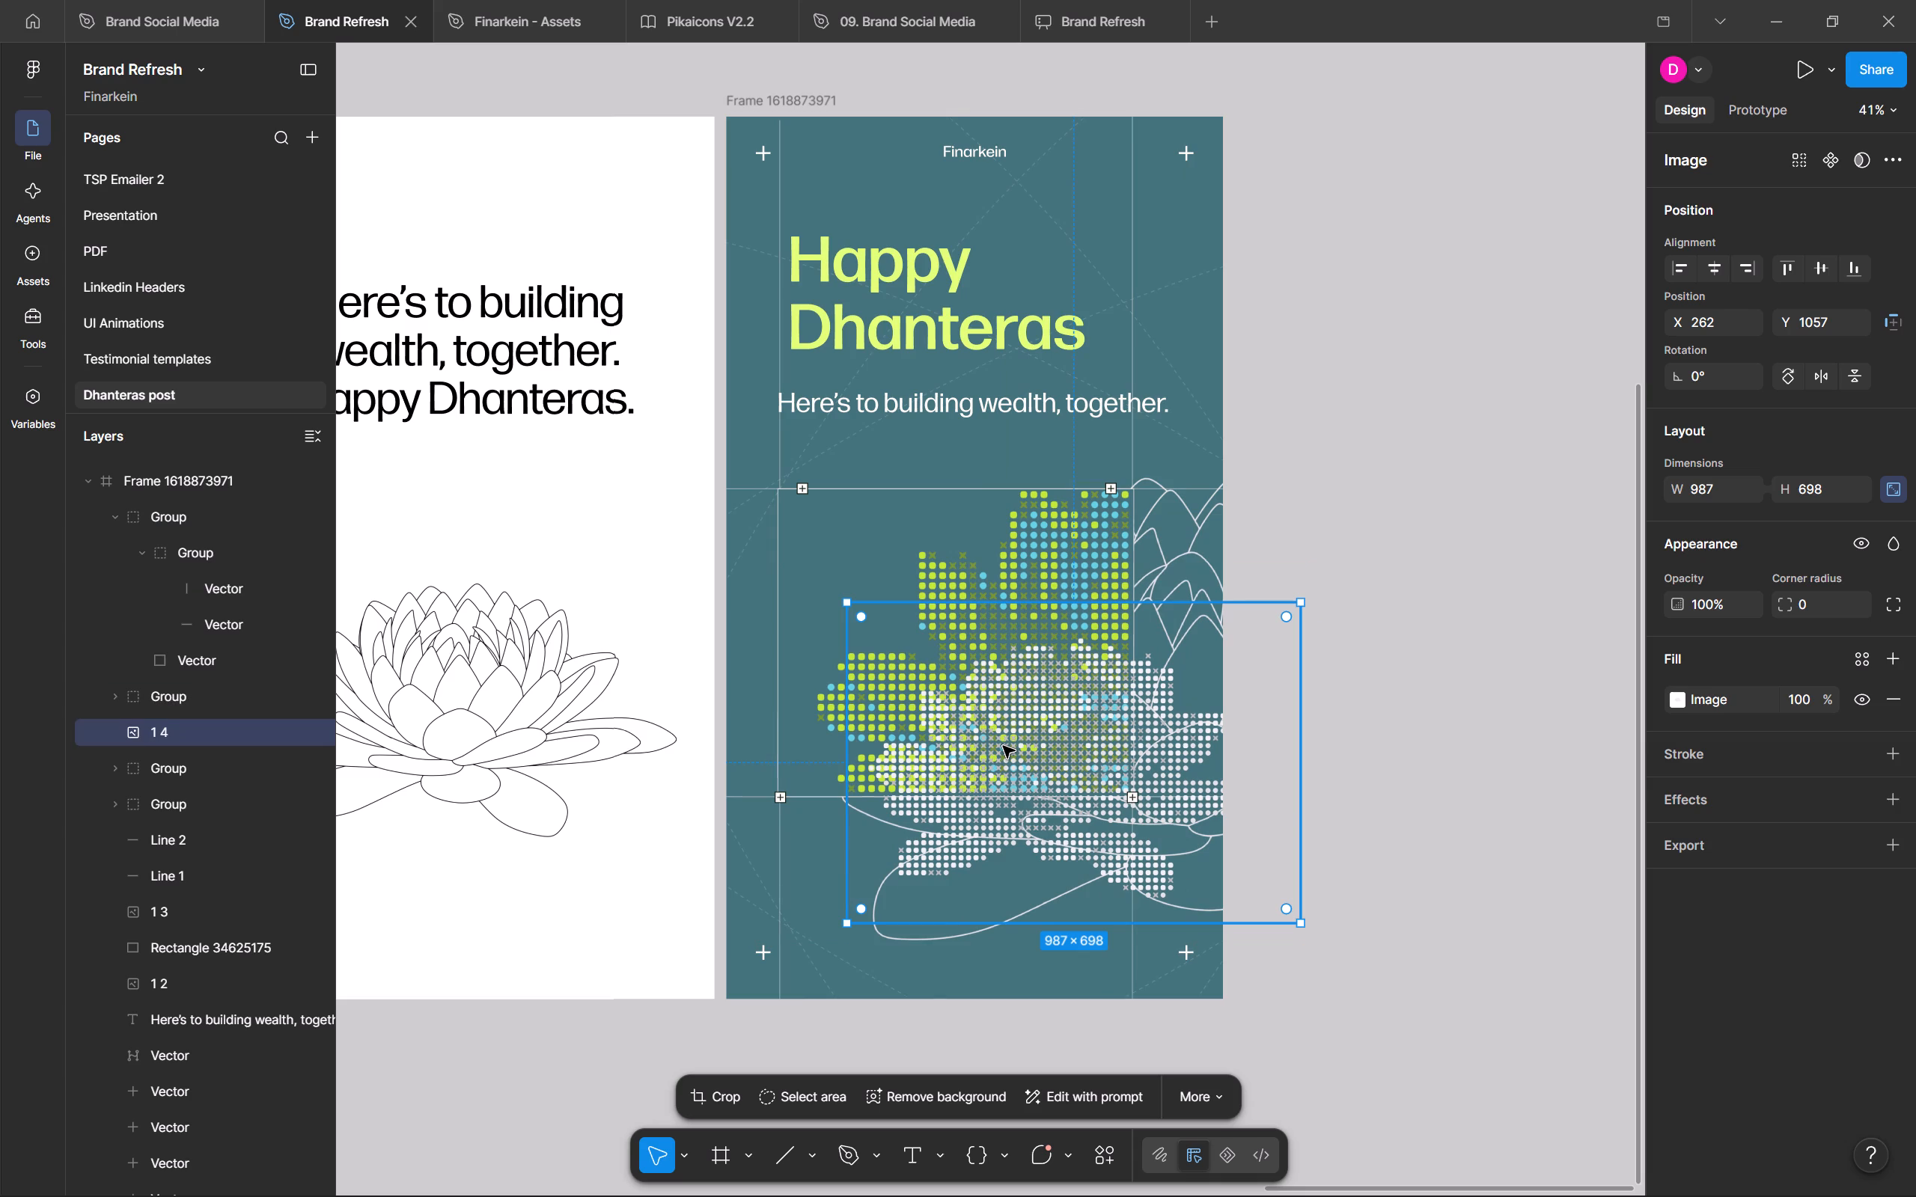
pyautogui.hotkey('ctrl', '[')
pyautogui.hotkey('ctrl', '[')
pyautogui.hotkey('ctrl', '[')
pyautogui.hotkey('ctrl', '[')
pyautogui.hotkey('ctrl', '[')
pyautogui.hotkey('ctrl', '[')
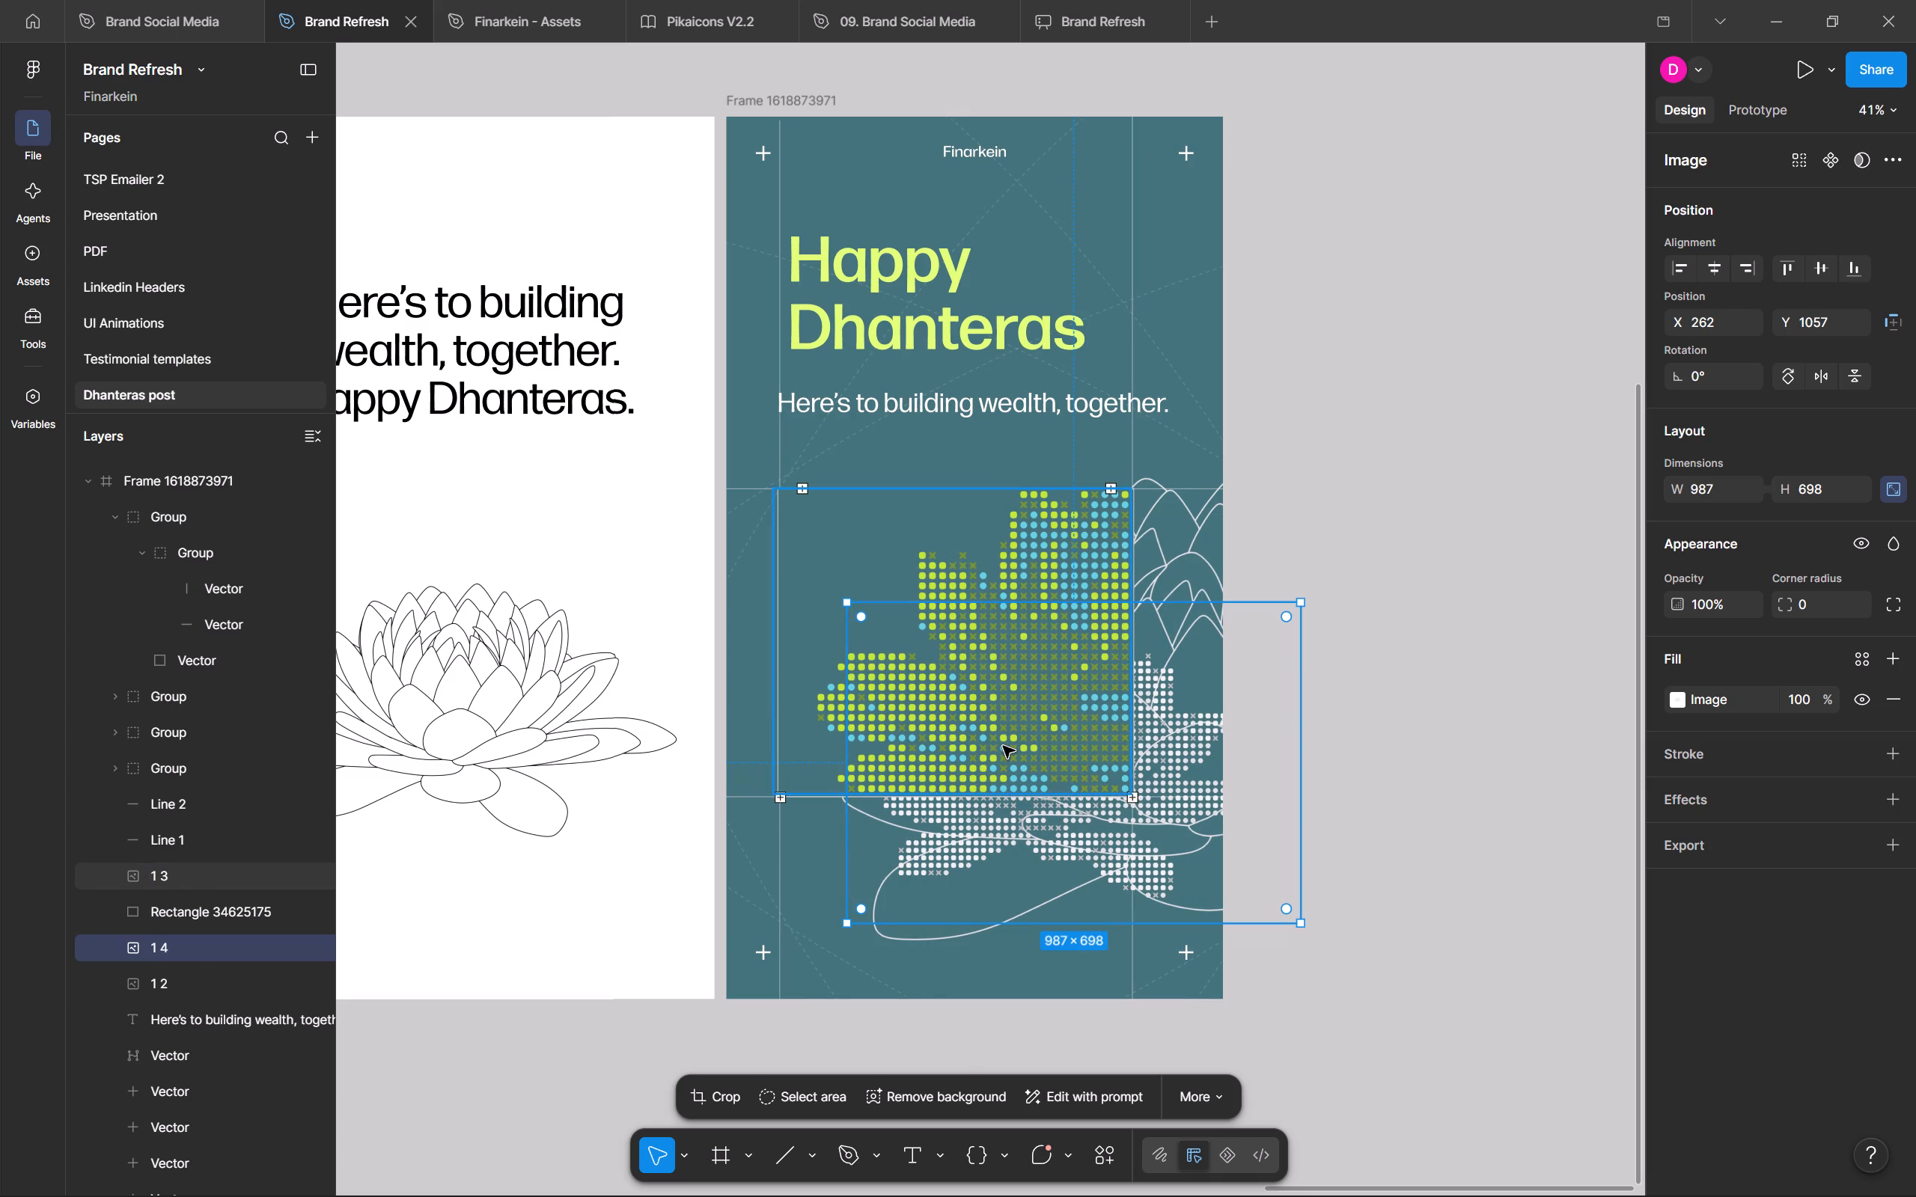
# Enlarge the white dotted lotus image 1 4 to 1930 × 1366 and place it over the lotus outline at X 35, Y 638.
pyautogui.moveTo(850, 605); pyautogui.dragTo(831, 583)
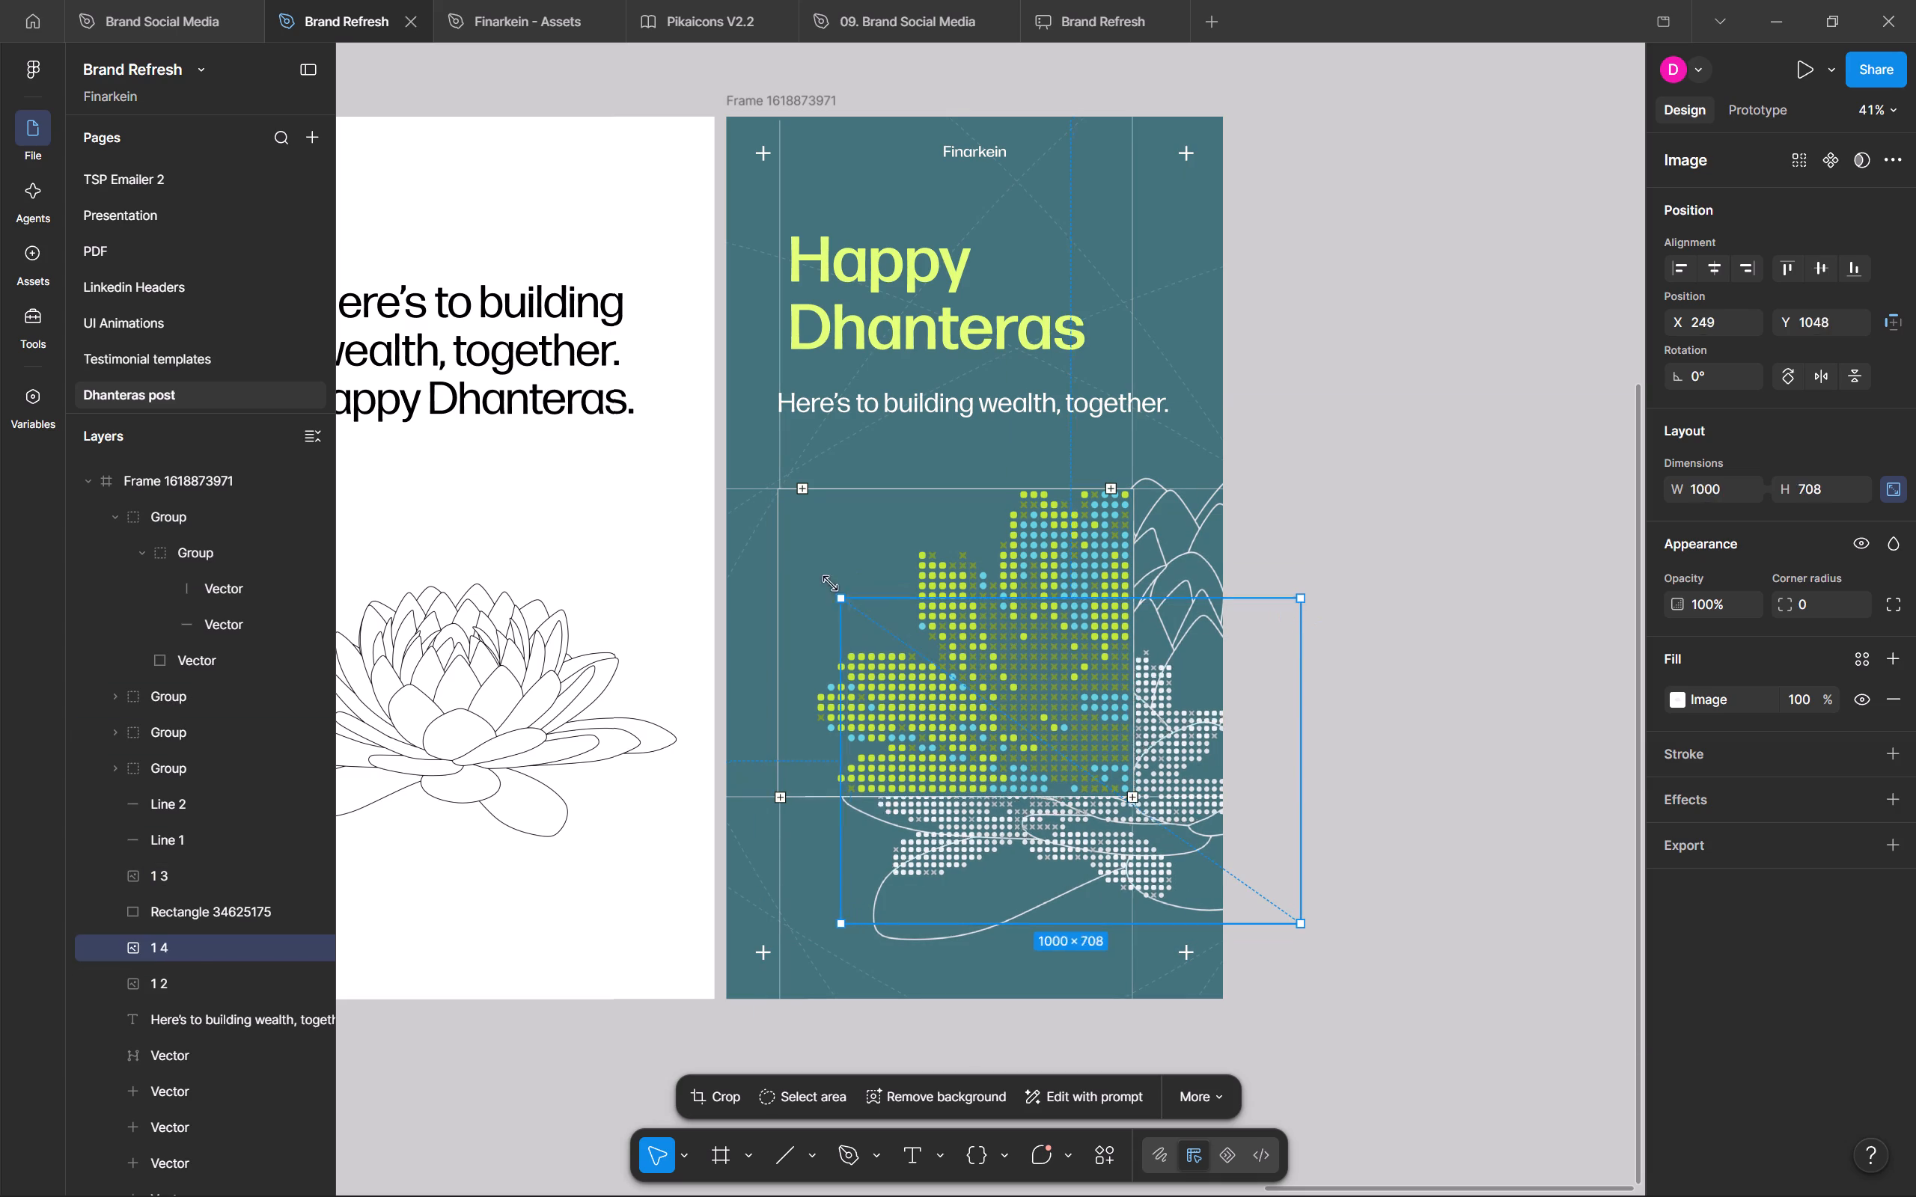
pyautogui.moveTo(831, 583); pyautogui.dragTo(550, 291)
pyautogui.moveTo(747, 471); pyautogui.dragTo(869, 574)
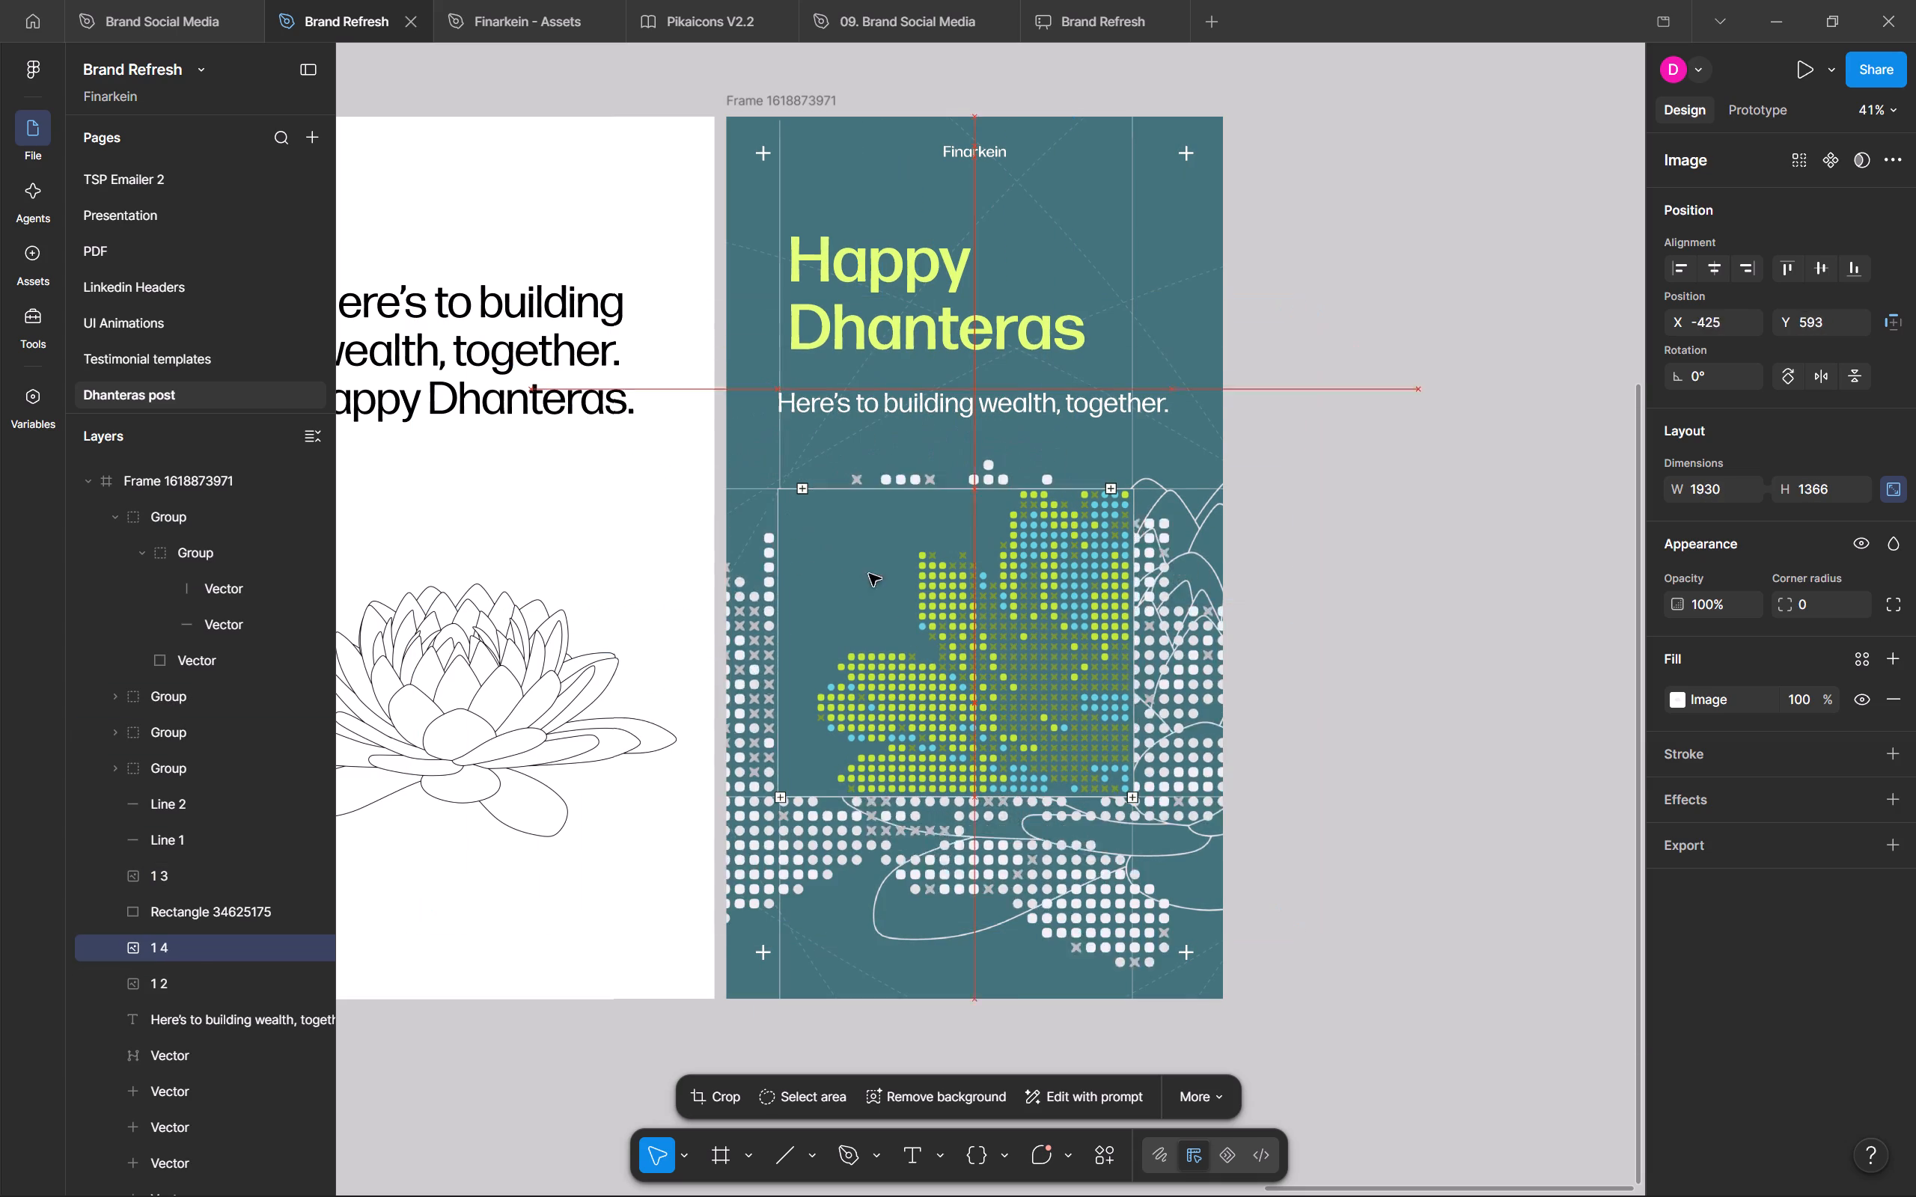
pyautogui.moveTo(869, 574); pyautogui.dragTo(1031, 578)
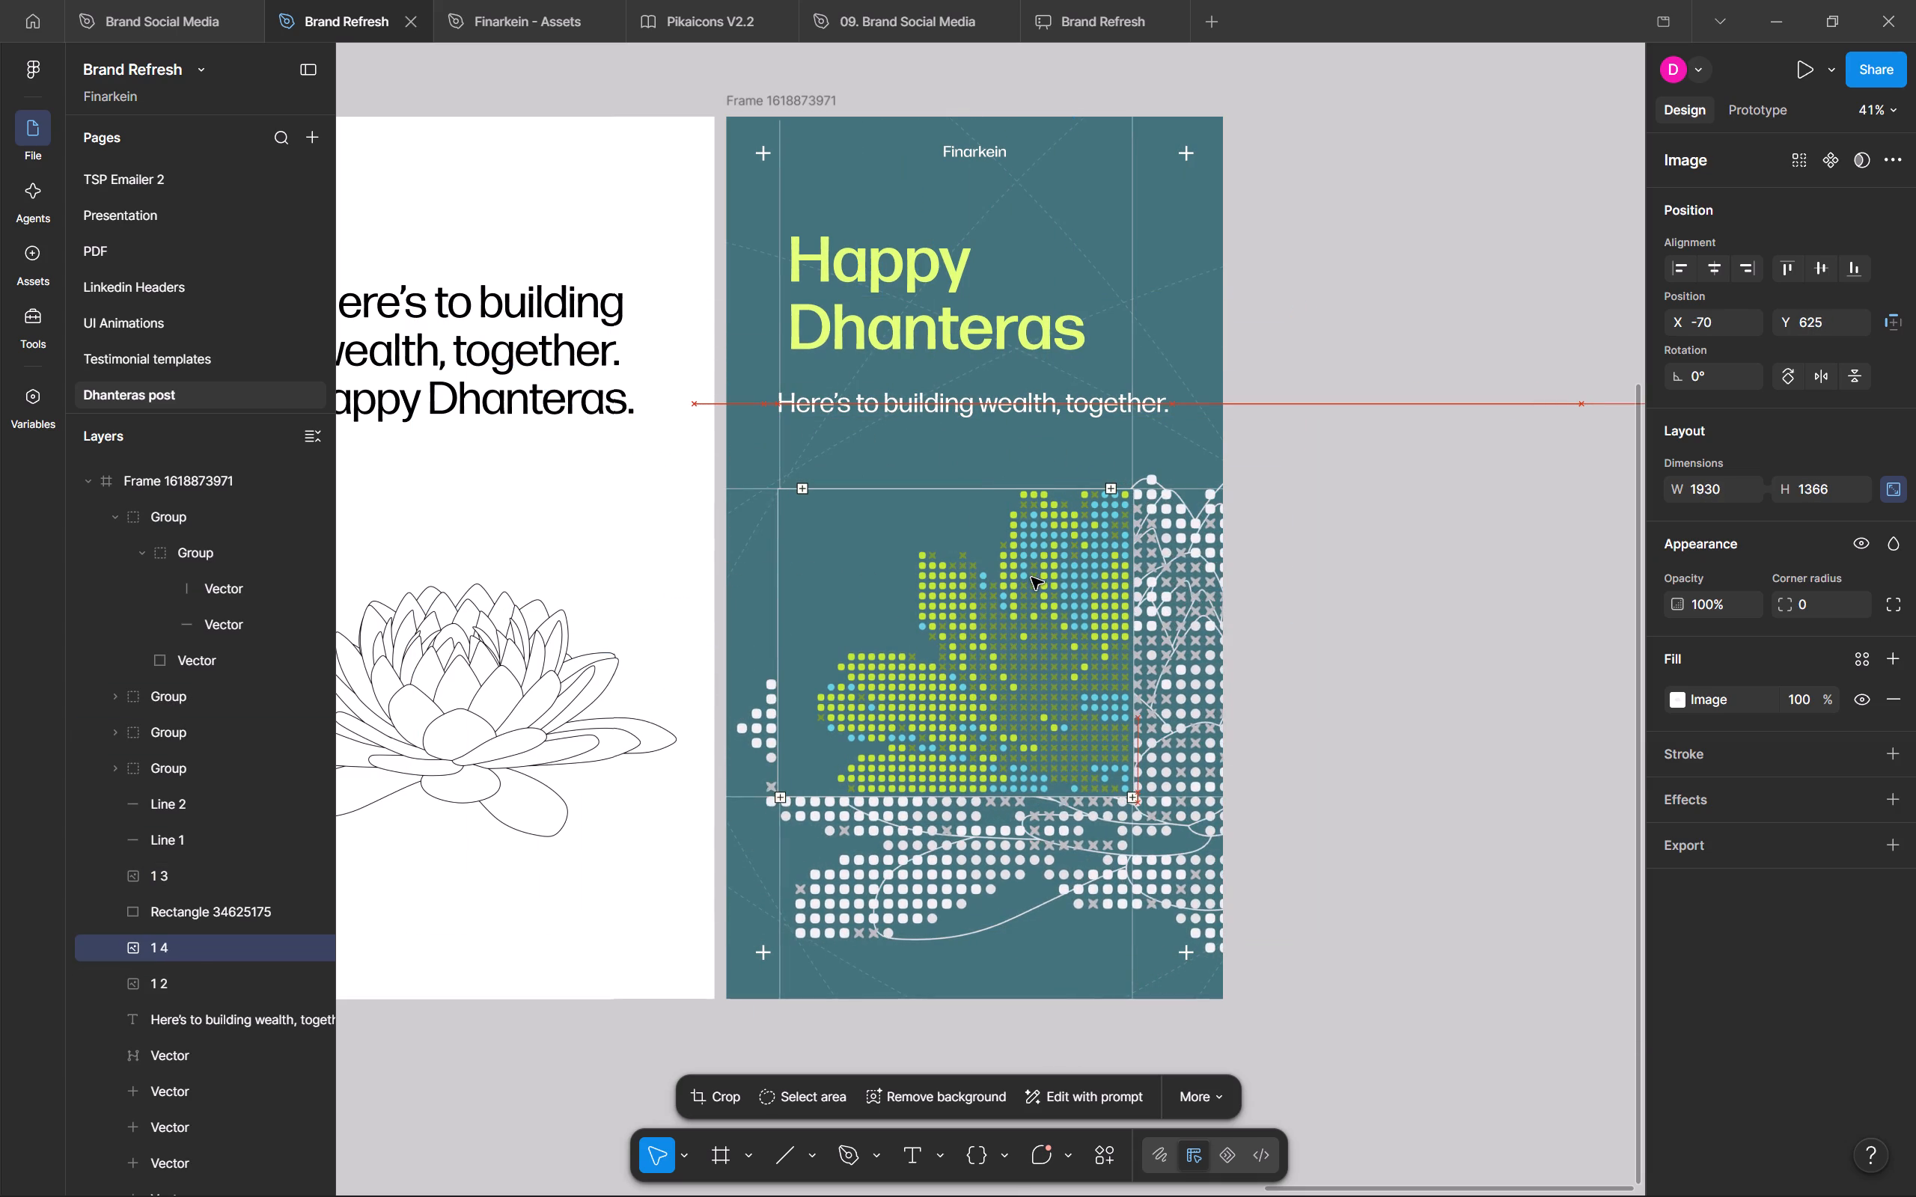
pyautogui.moveTo(1031, 578); pyautogui.dragTo(1073, 582)
# Reduce the opacity of the white dotted lotus image 1 4 to 2%.
pyautogui.moveTo(1678, 604); pyautogui.dragTo(685, 637)
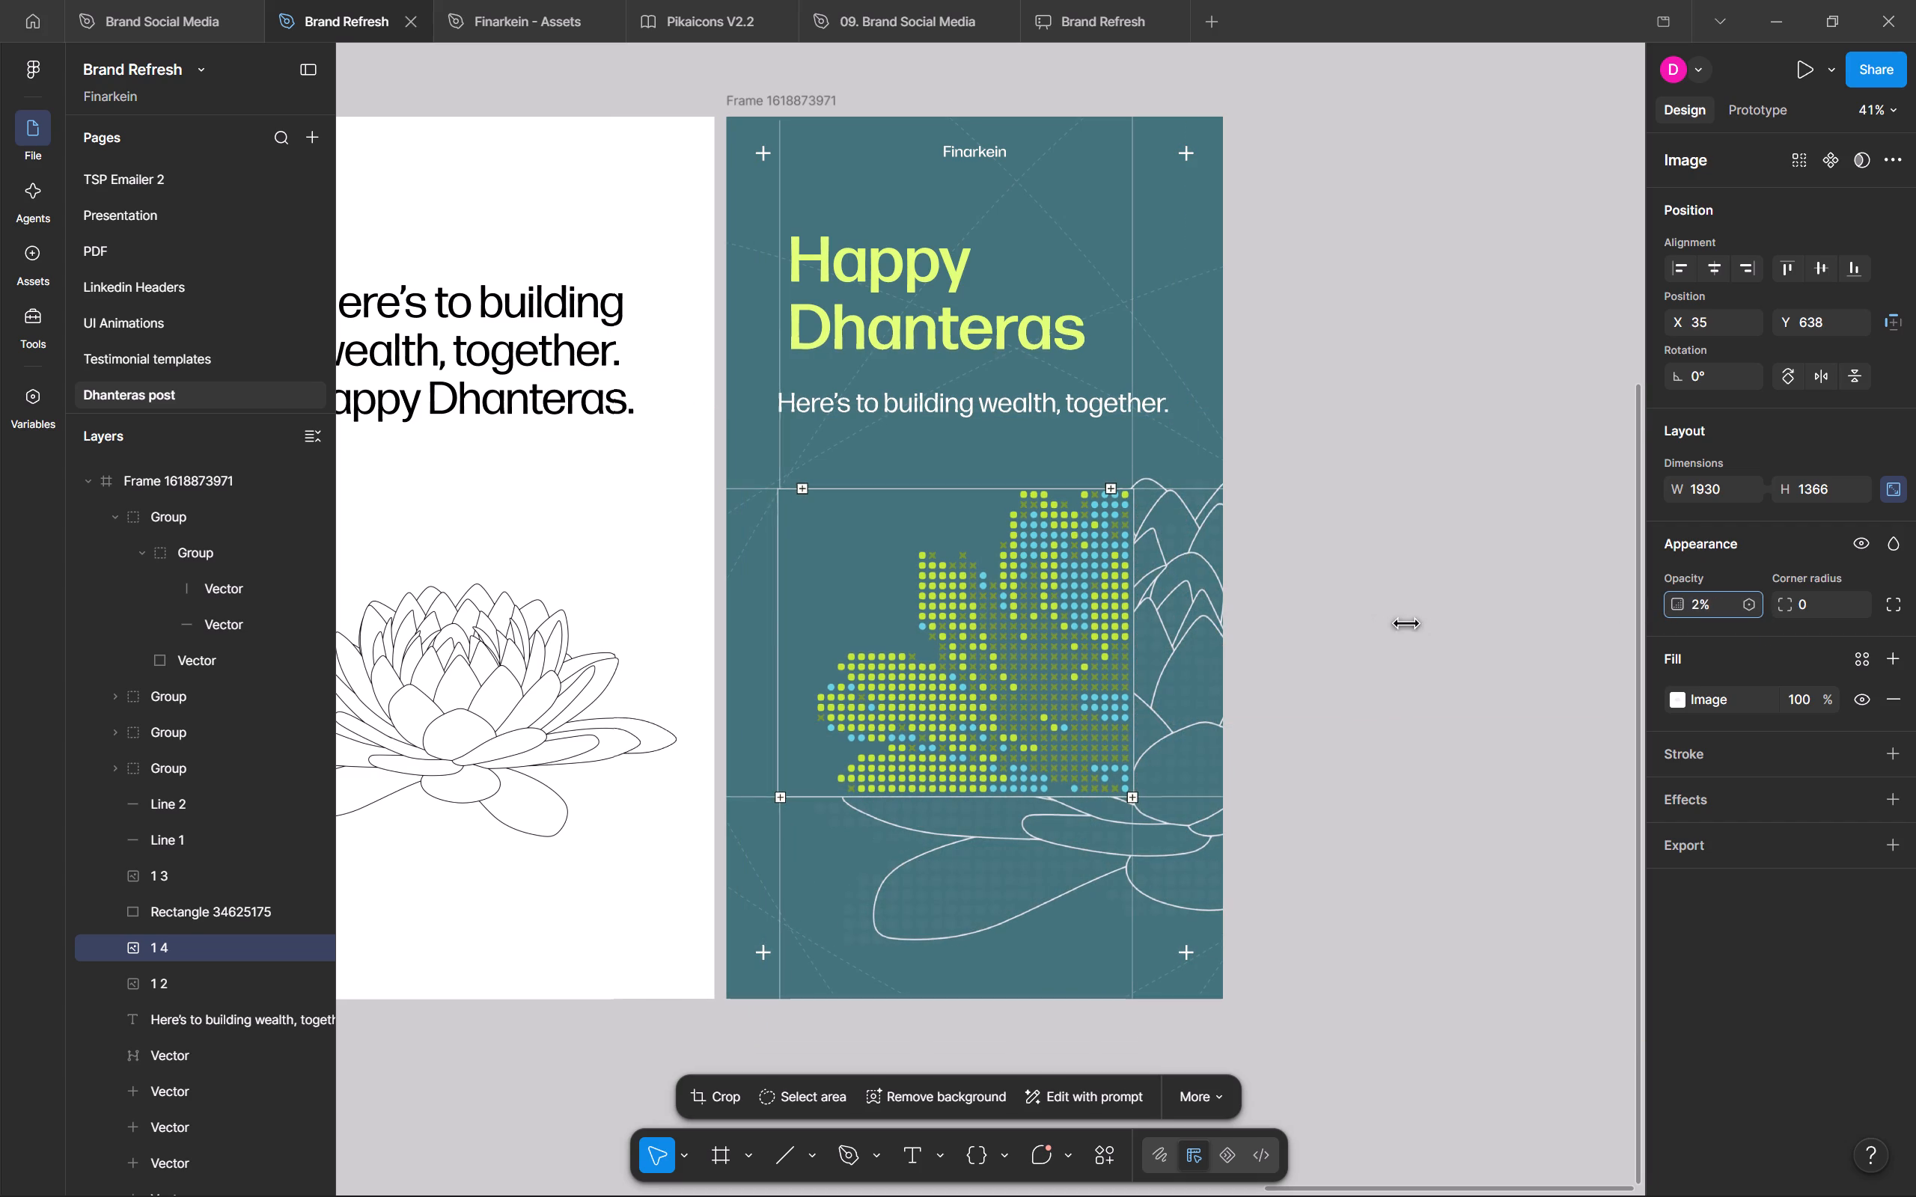
pyautogui.moveTo(685, 637); pyautogui.dragTo(1676, 604)
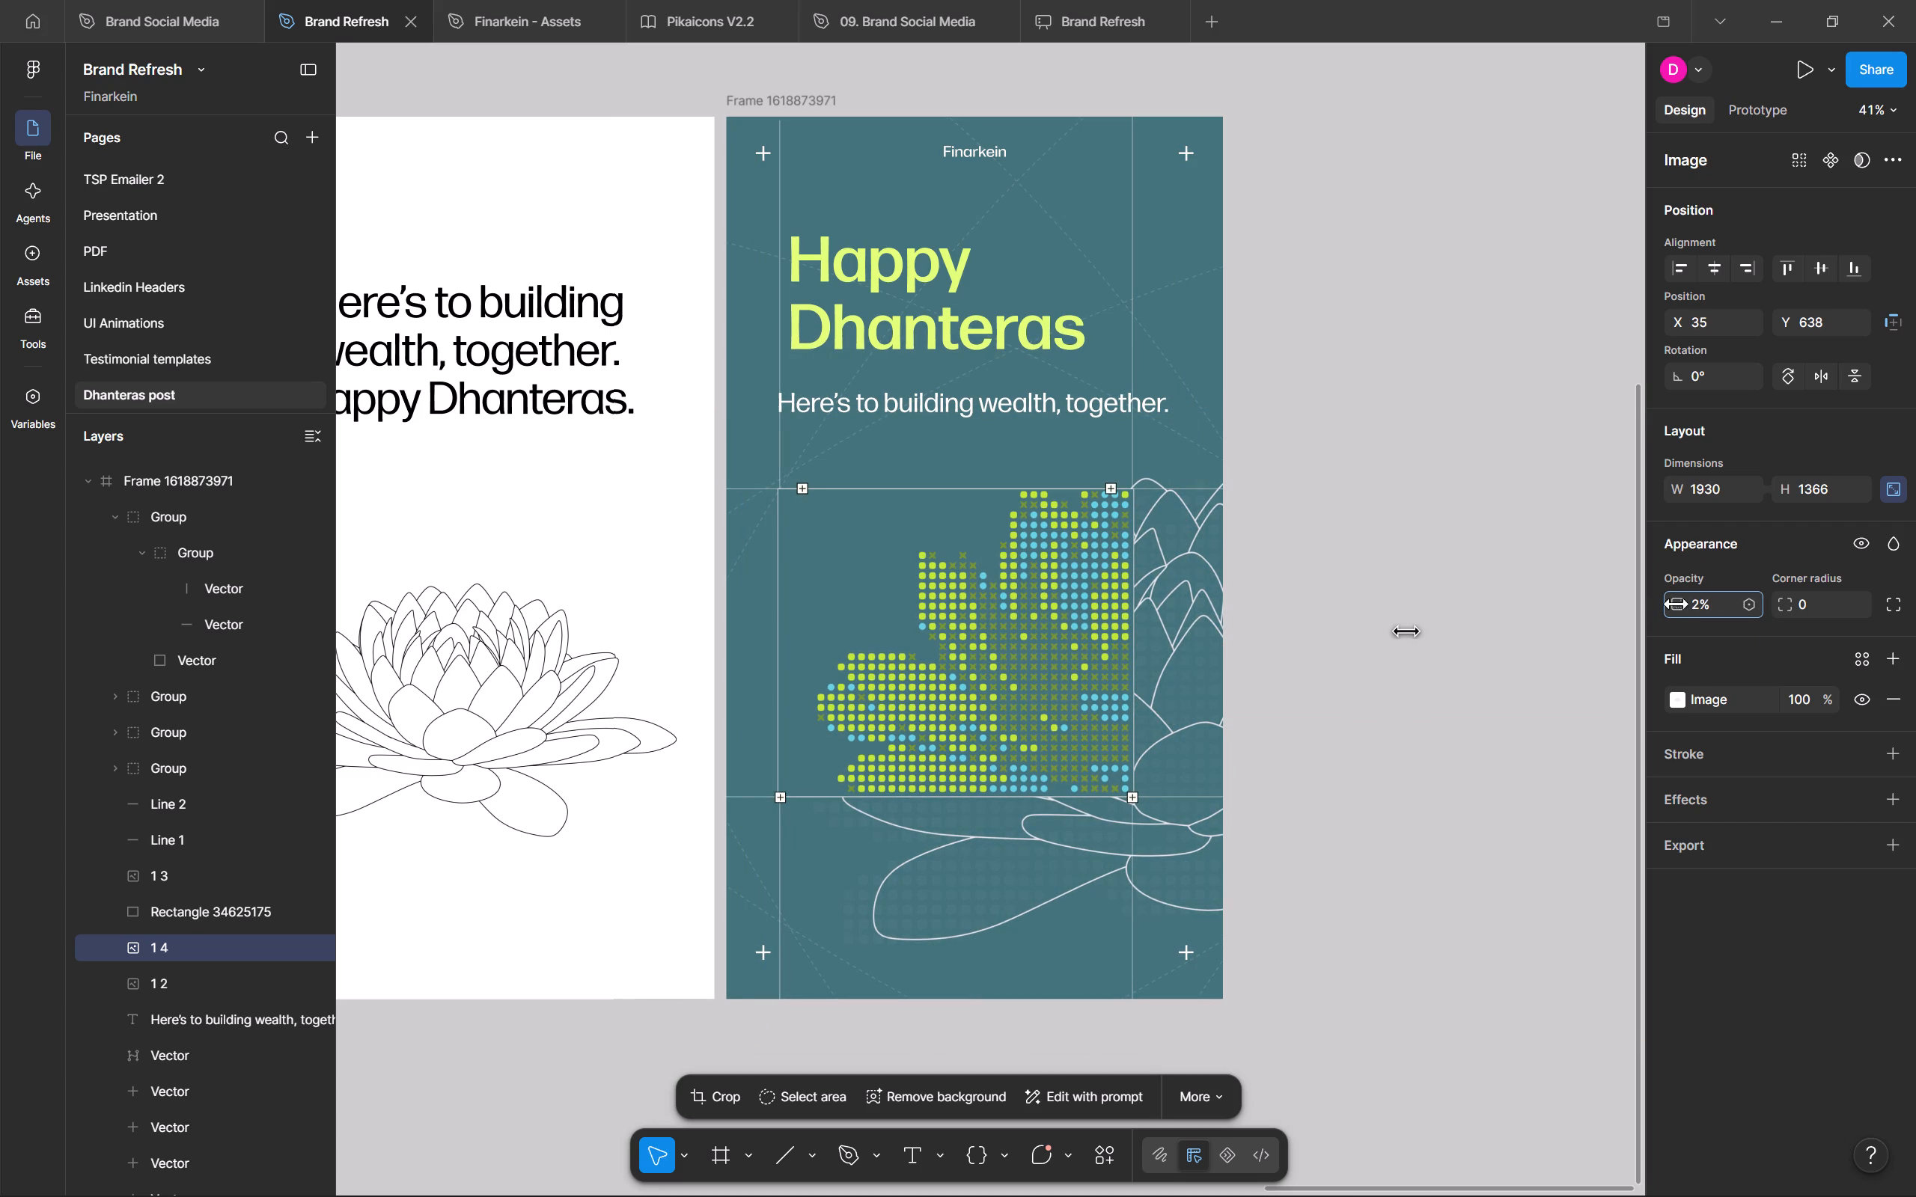
pyautogui.moveTo(1676, 604); pyautogui.dragTo(683, 645)
# Shrink the faint dotted lotus image 1 4 to 1714 × 1214 and fit it to the lotus outline at X 177, Y 741.
pyautogui.moveTo(1626, 414); pyautogui.dragTo(1579, 452)
pyautogui.moveTo(1018, 868); pyautogui.dragTo(1028, 882)
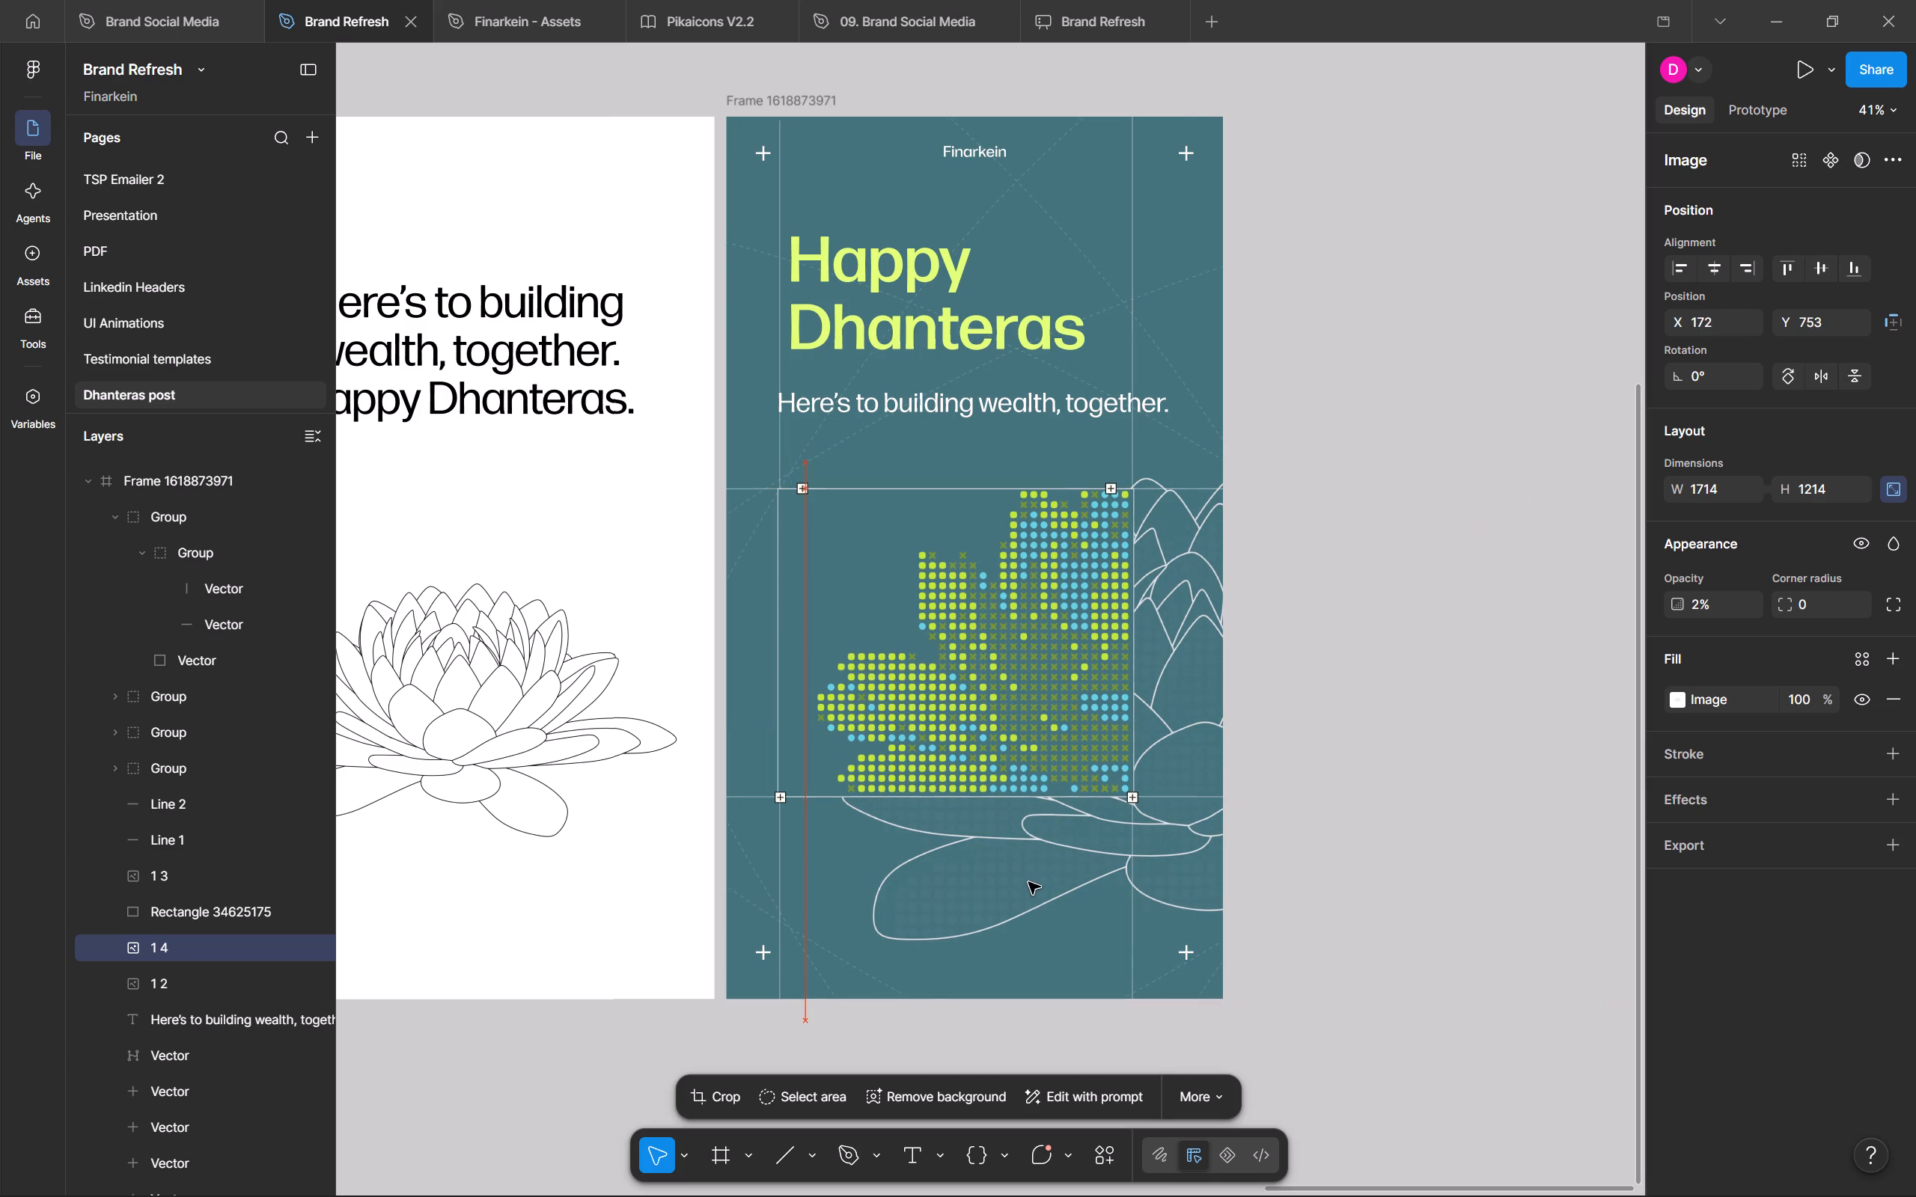
pyautogui.moveTo(1028, 882); pyautogui.dragTo(1033, 880)
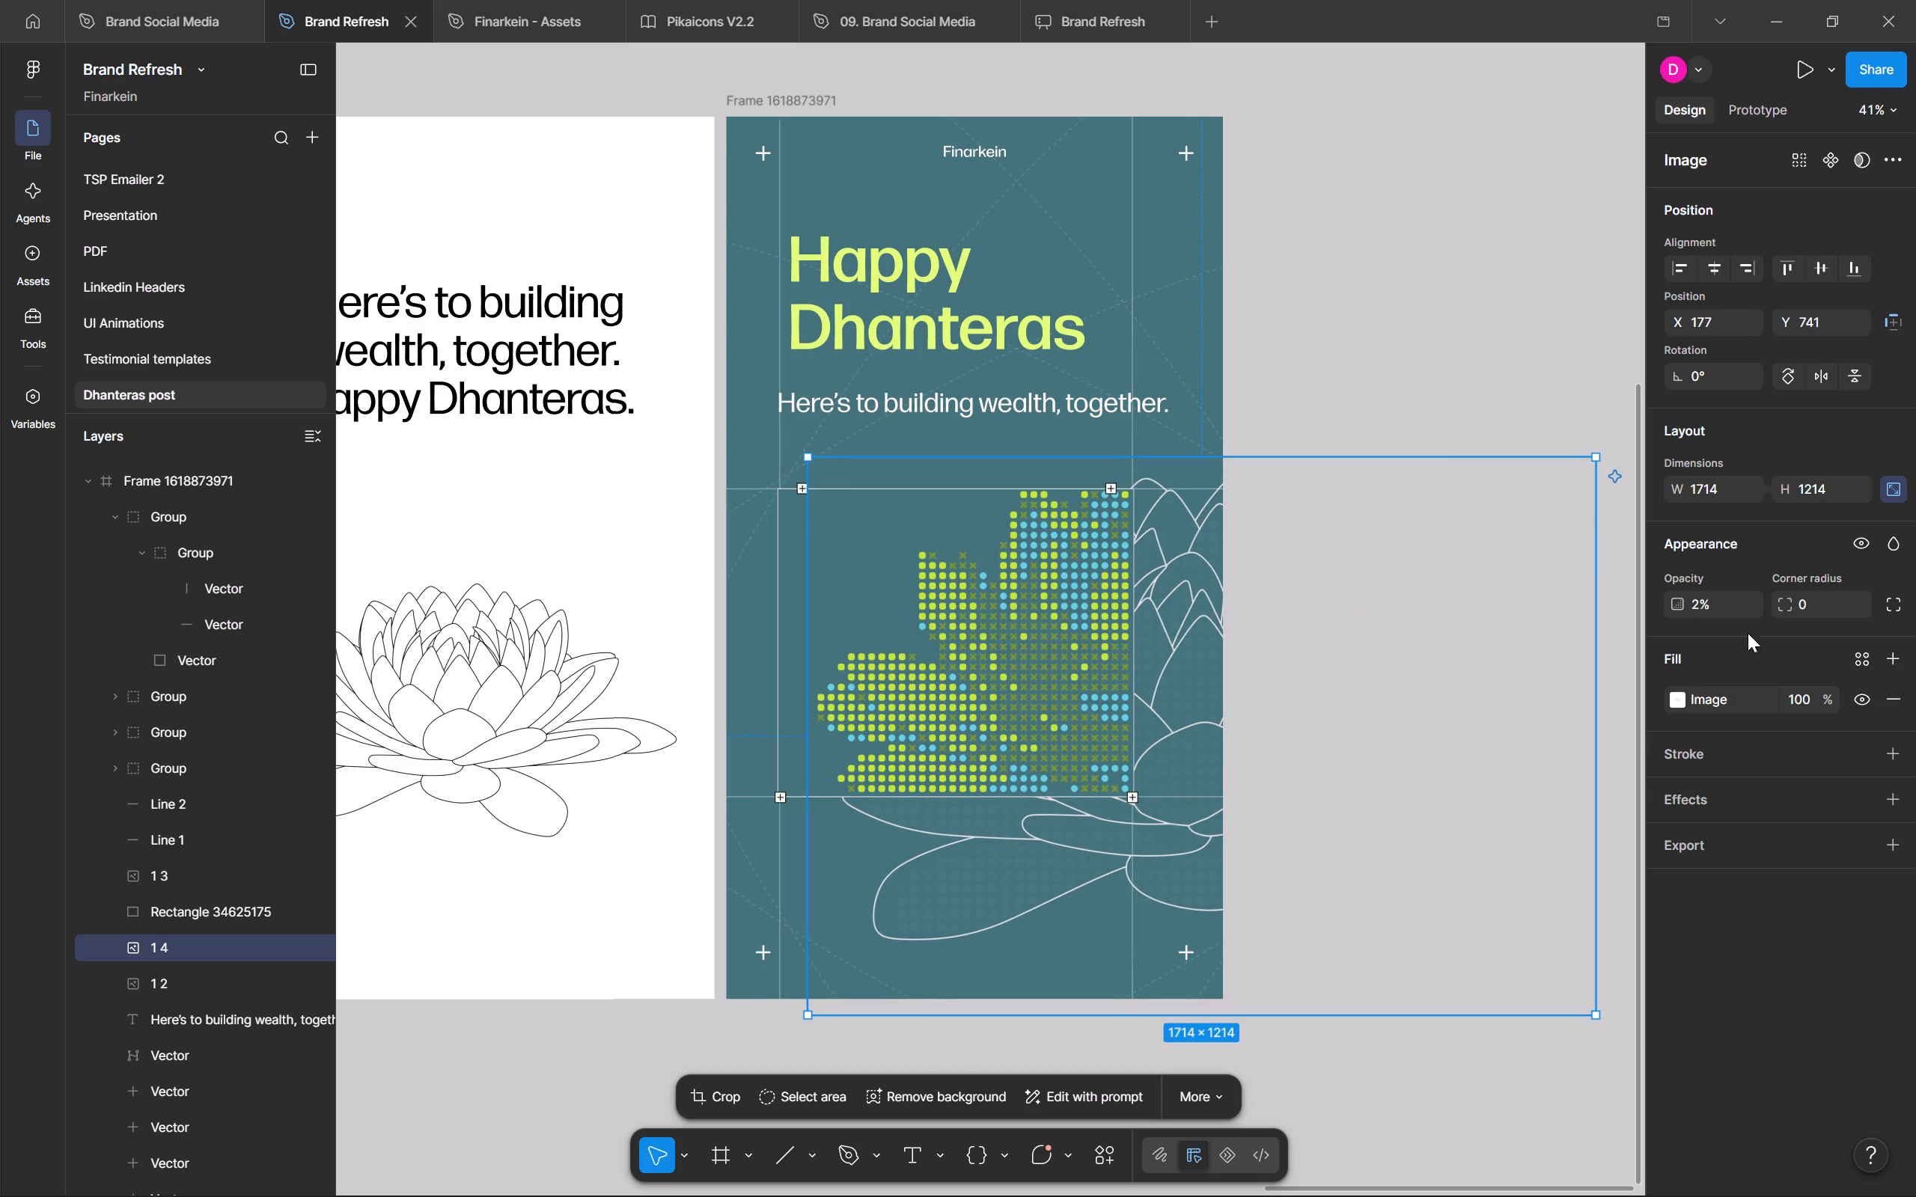
# Nudge the faint dotted lotus image 1 4 to X 172, Y 736 and set its opacity to 3%.
pyautogui.moveTo(1678, 594); pyautogui.dragTo(966, 627)
pyautogui.click(1025, 877)
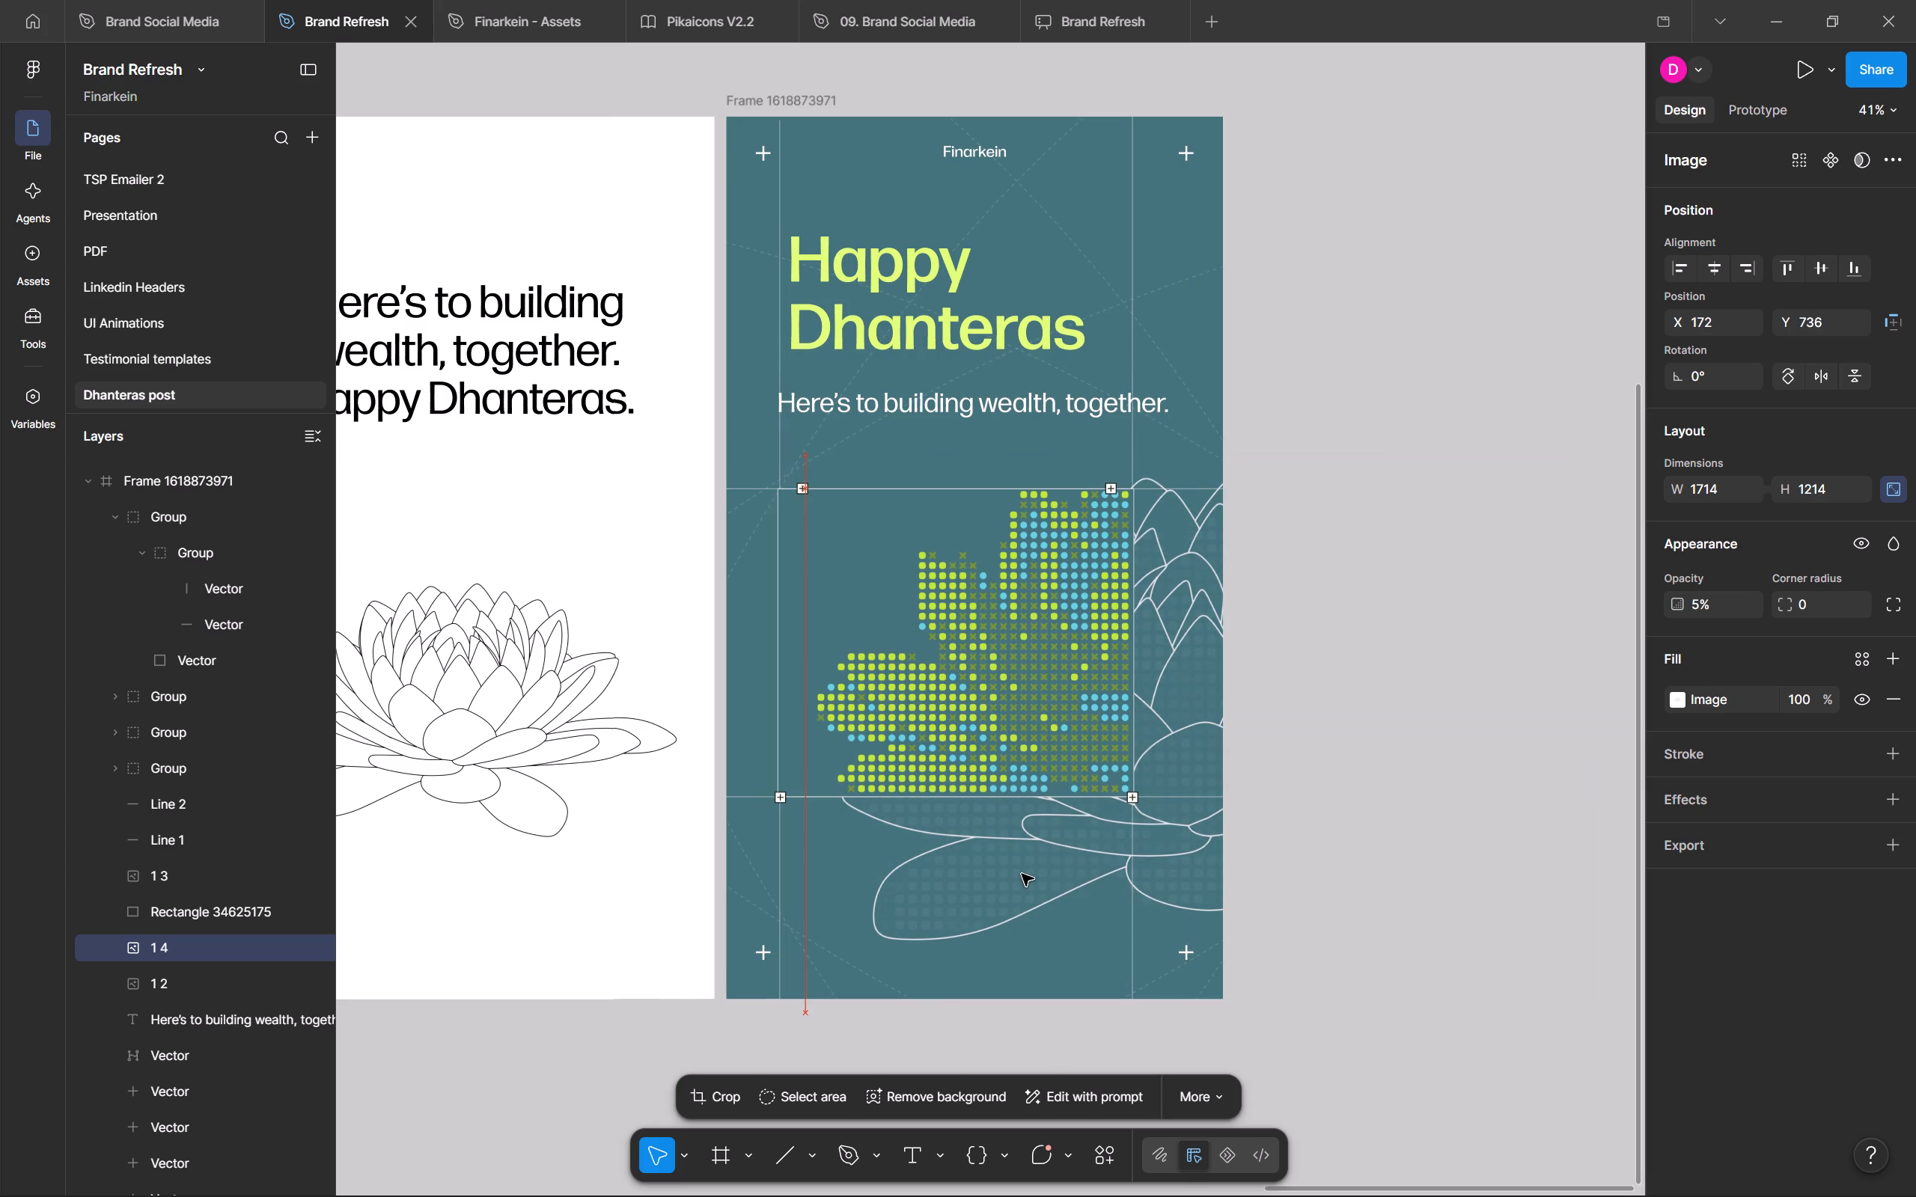
pyautogui.click(1703, 612)
pyautogui.press('3')
pyautogui.click(1517, 1092)
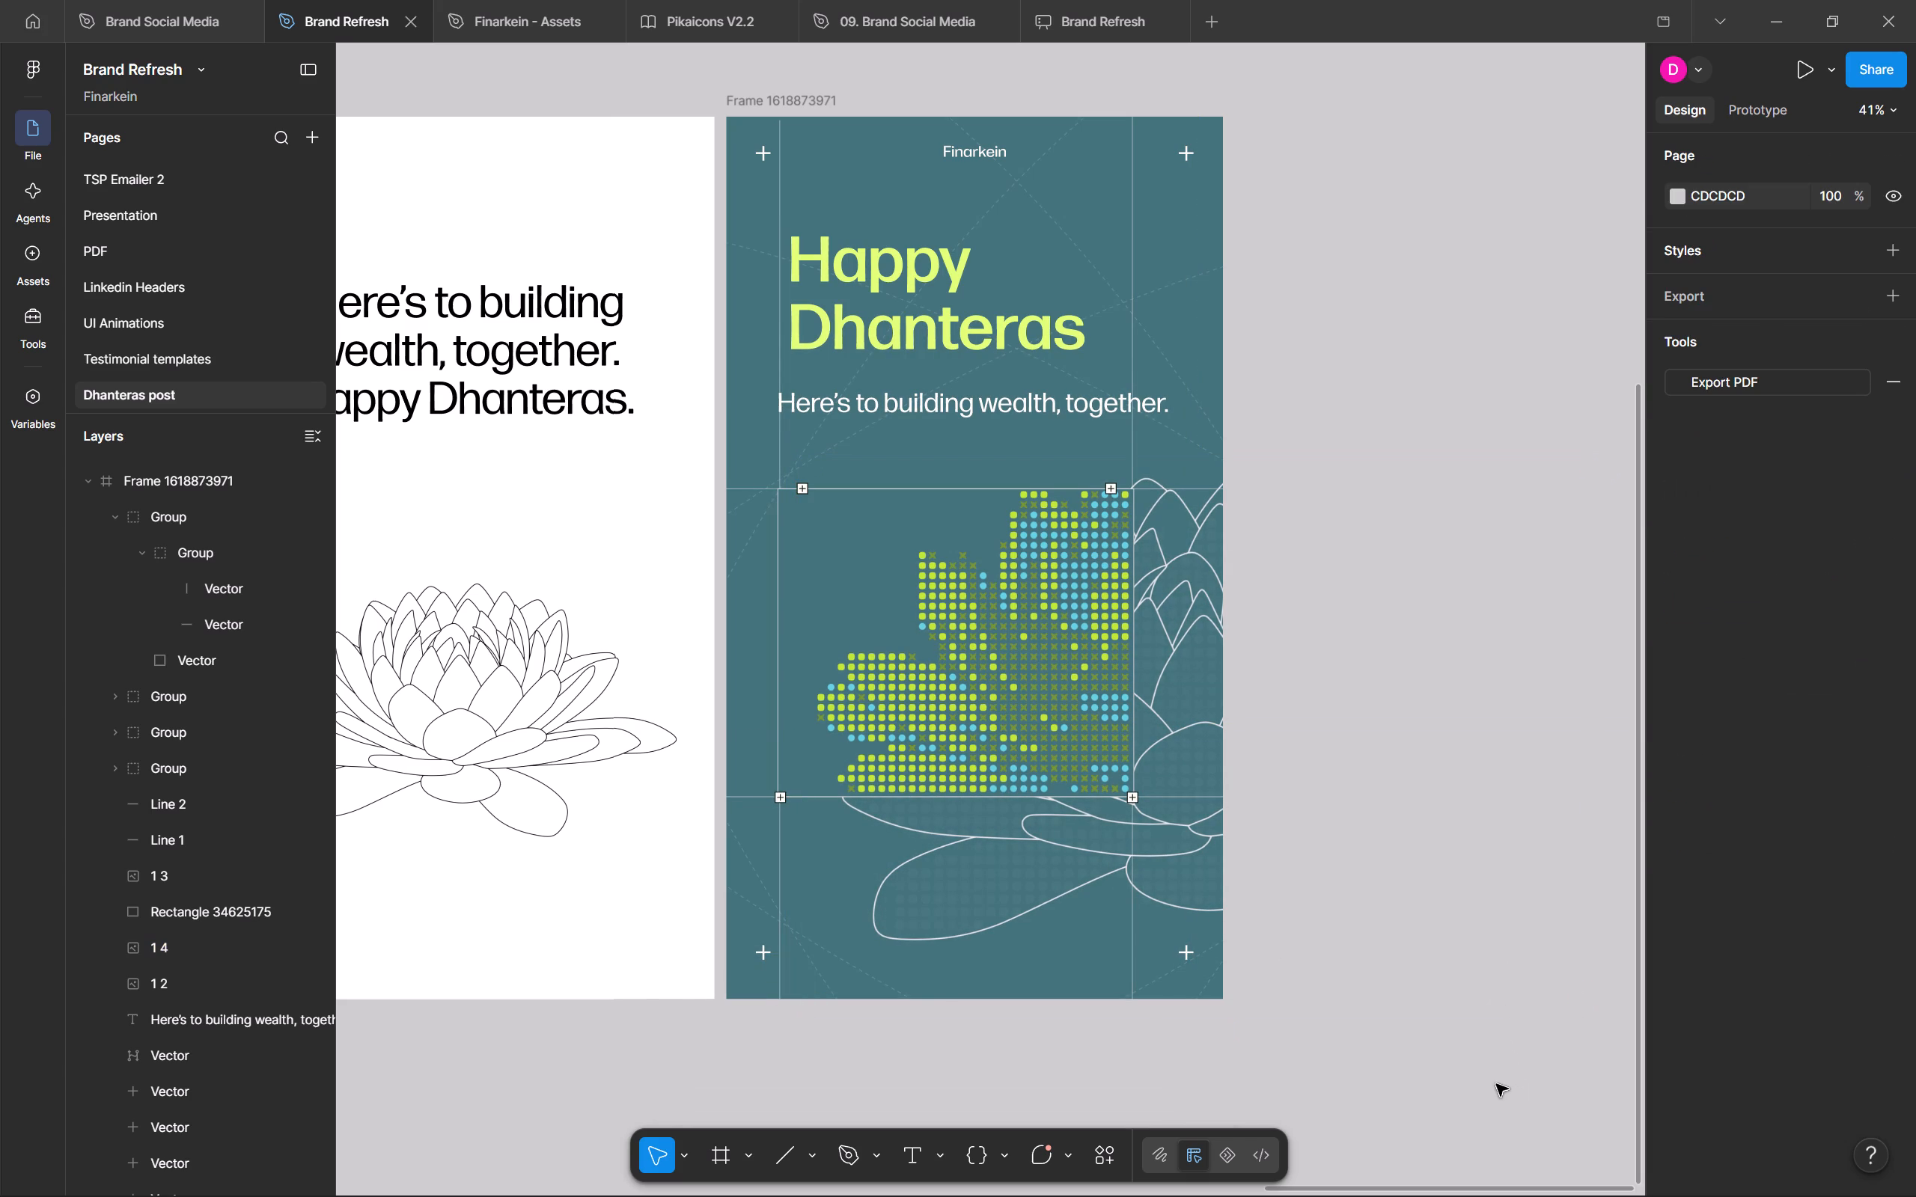
# Move the plus square on the lotus rectangle's top edge onto its upper-right corner at X 872, Y 798.
pyautogui.scroll(3, 1052, 780)
pyautogui.scroll(-1, 1052, 787)
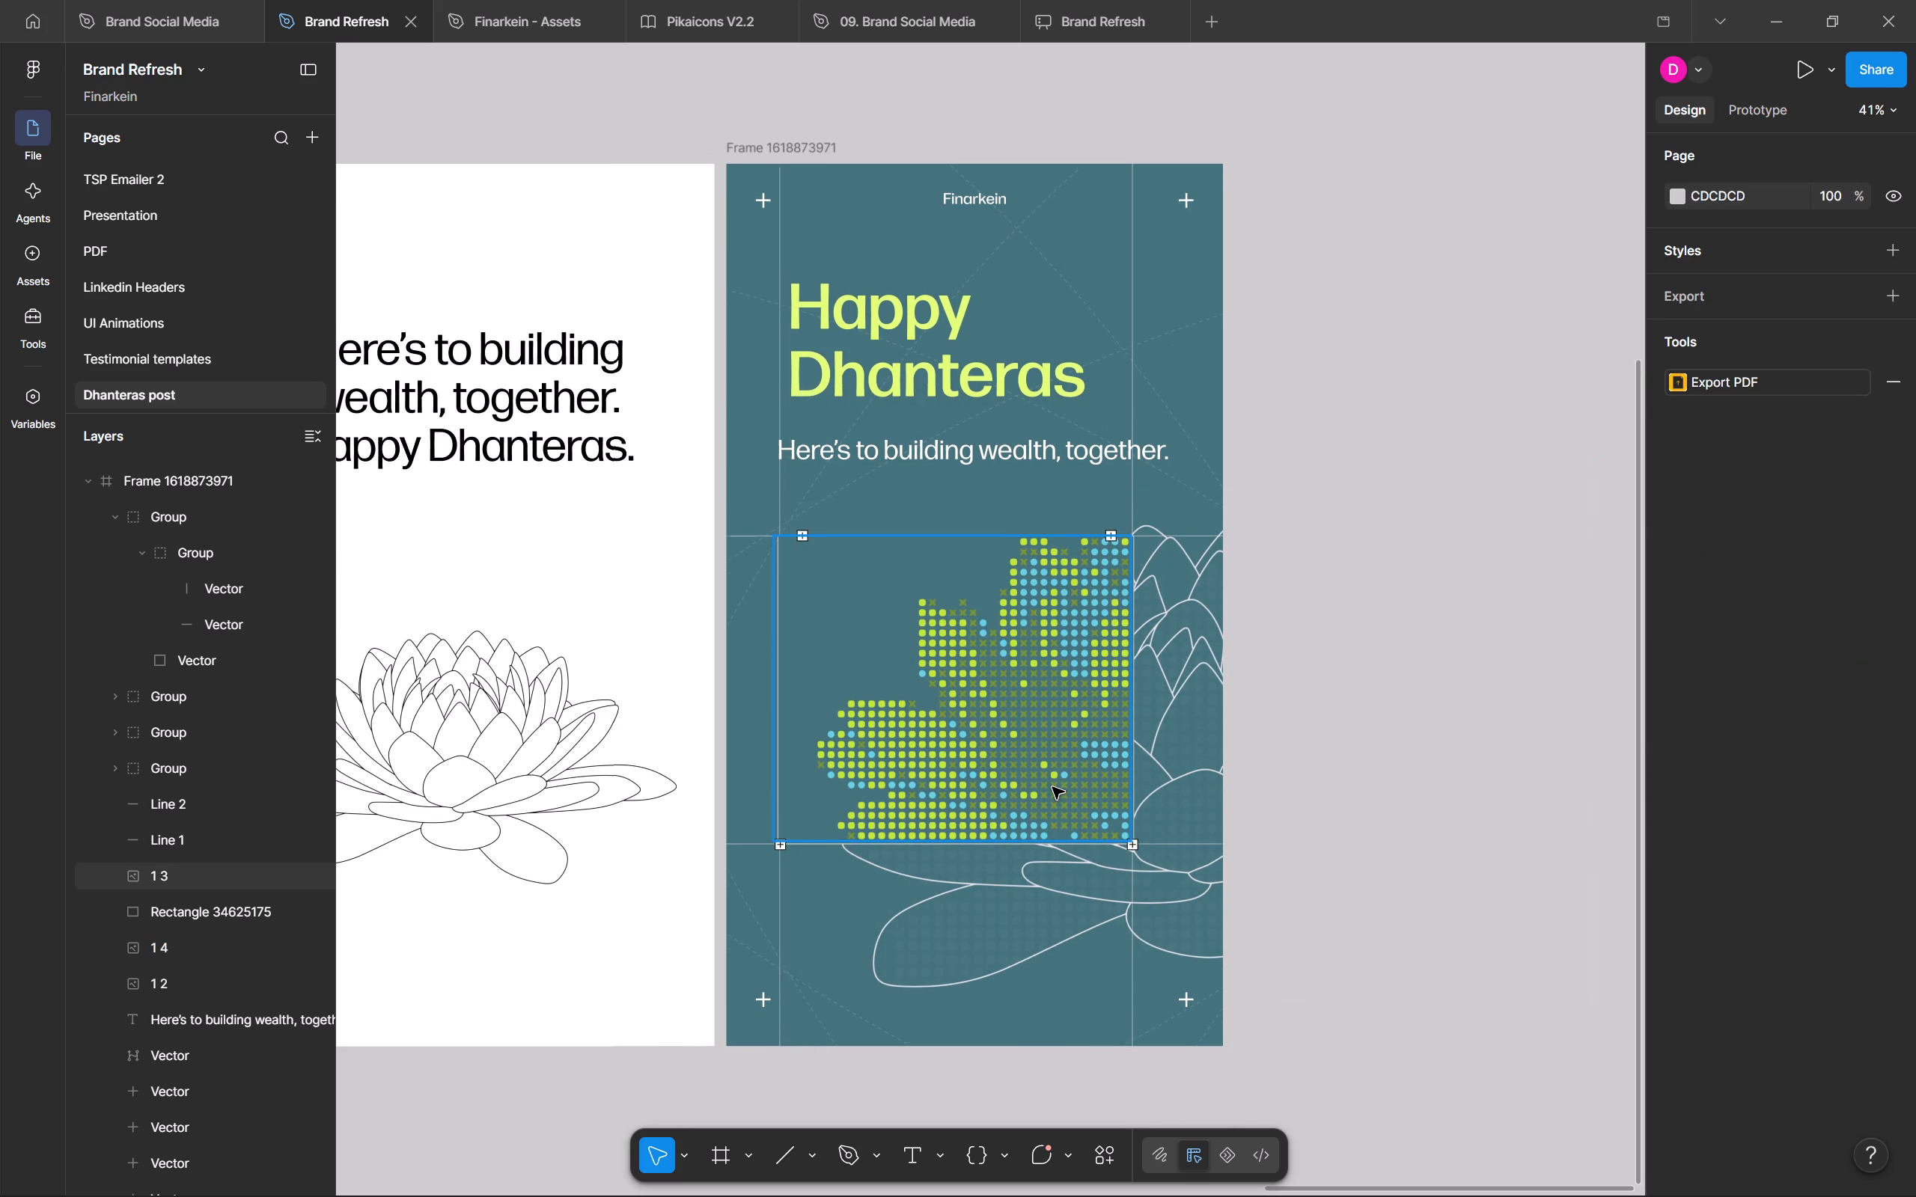
pyautogui.scroll(-1, 1052, 787)
pyautogui.keyDown('ctrl'); pyautogui.scroll(7, 1390, 718); pyautogui.keyUp('ctrl')
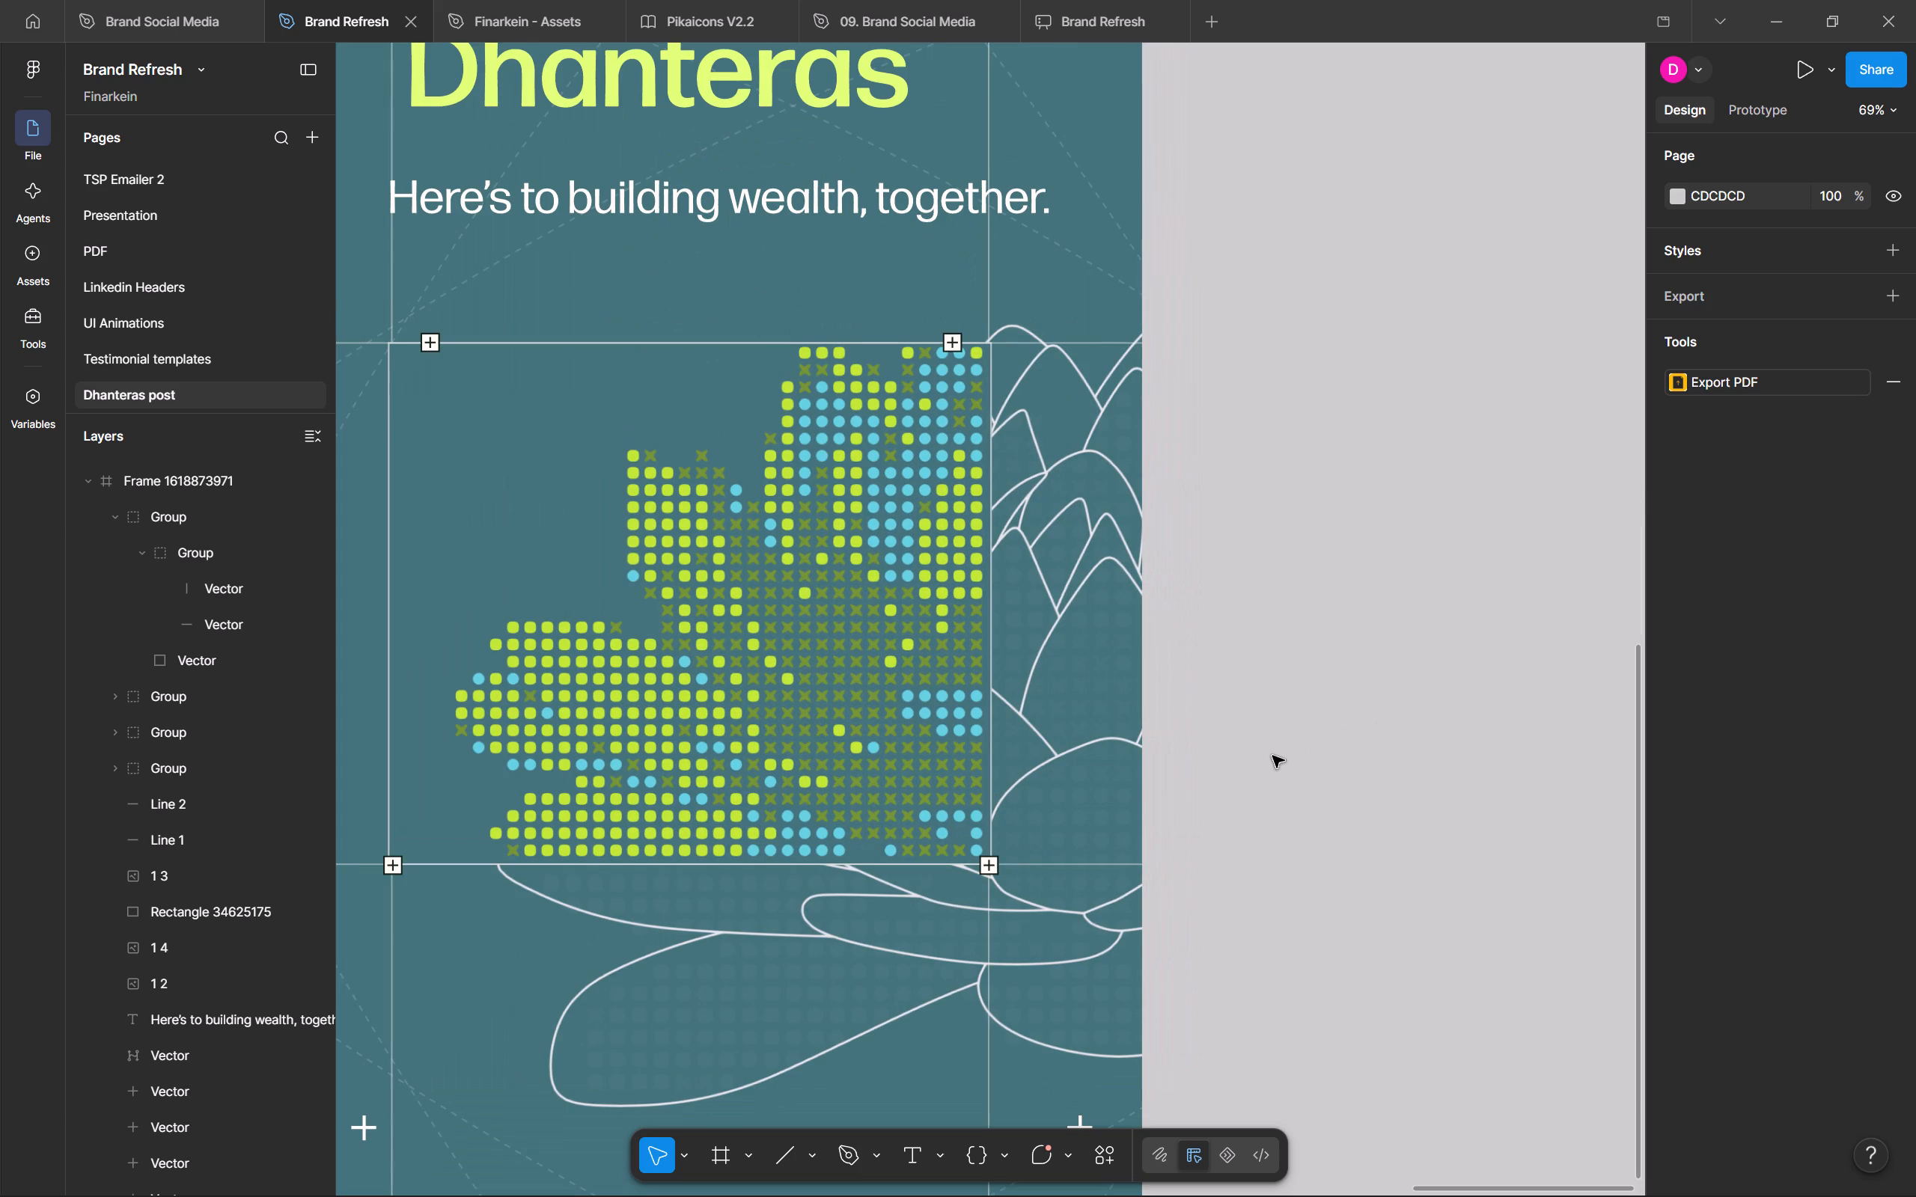
pyautogui.keyDown('ctrl'); pyautogui.scroll(4, 921, 361); pyautogui.keyUp('ctrl')
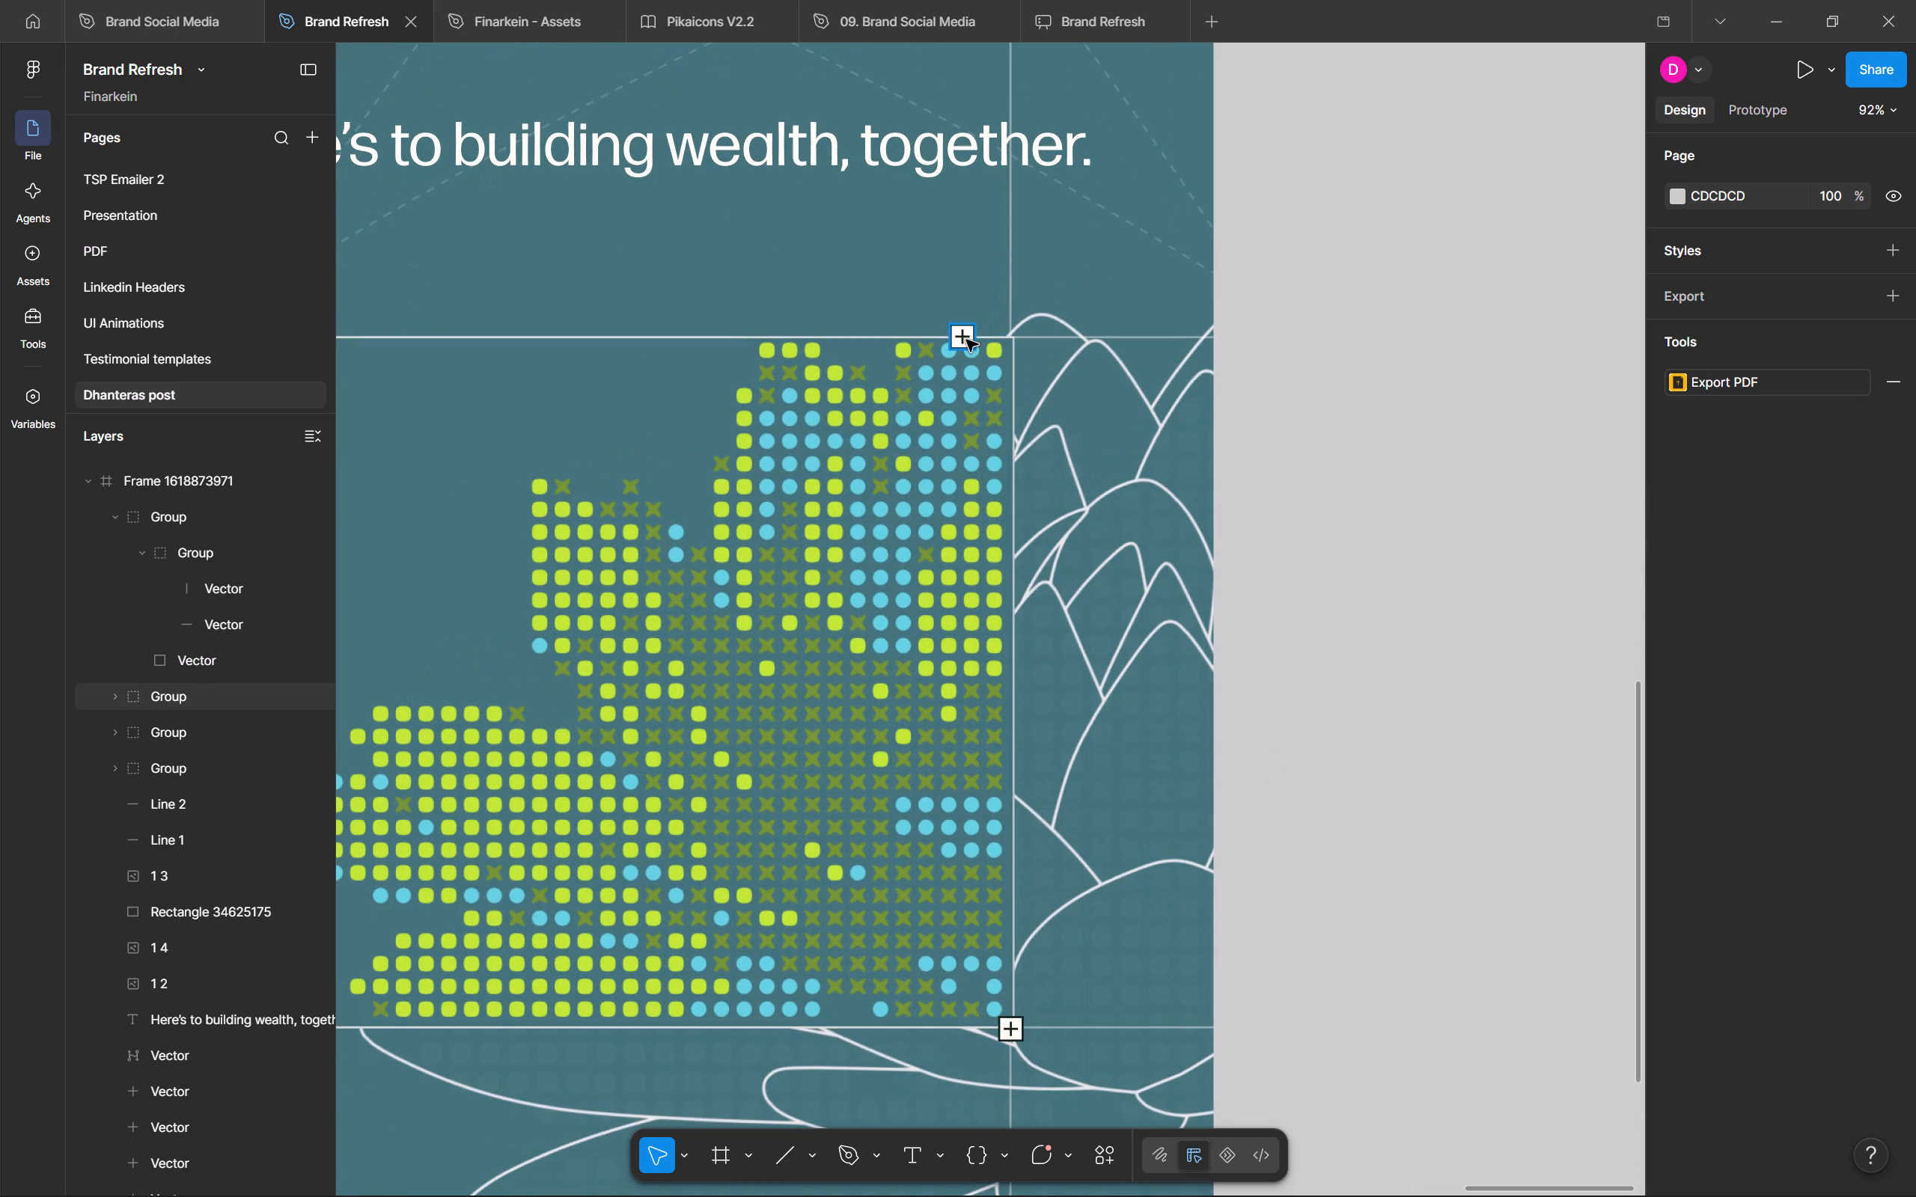
pyautogui.click(965, 335)
pyautogui.keyDown('ctrl'); pyautogui.scroll(11, 935, 379); pyautogui.keyUp('ctrl')
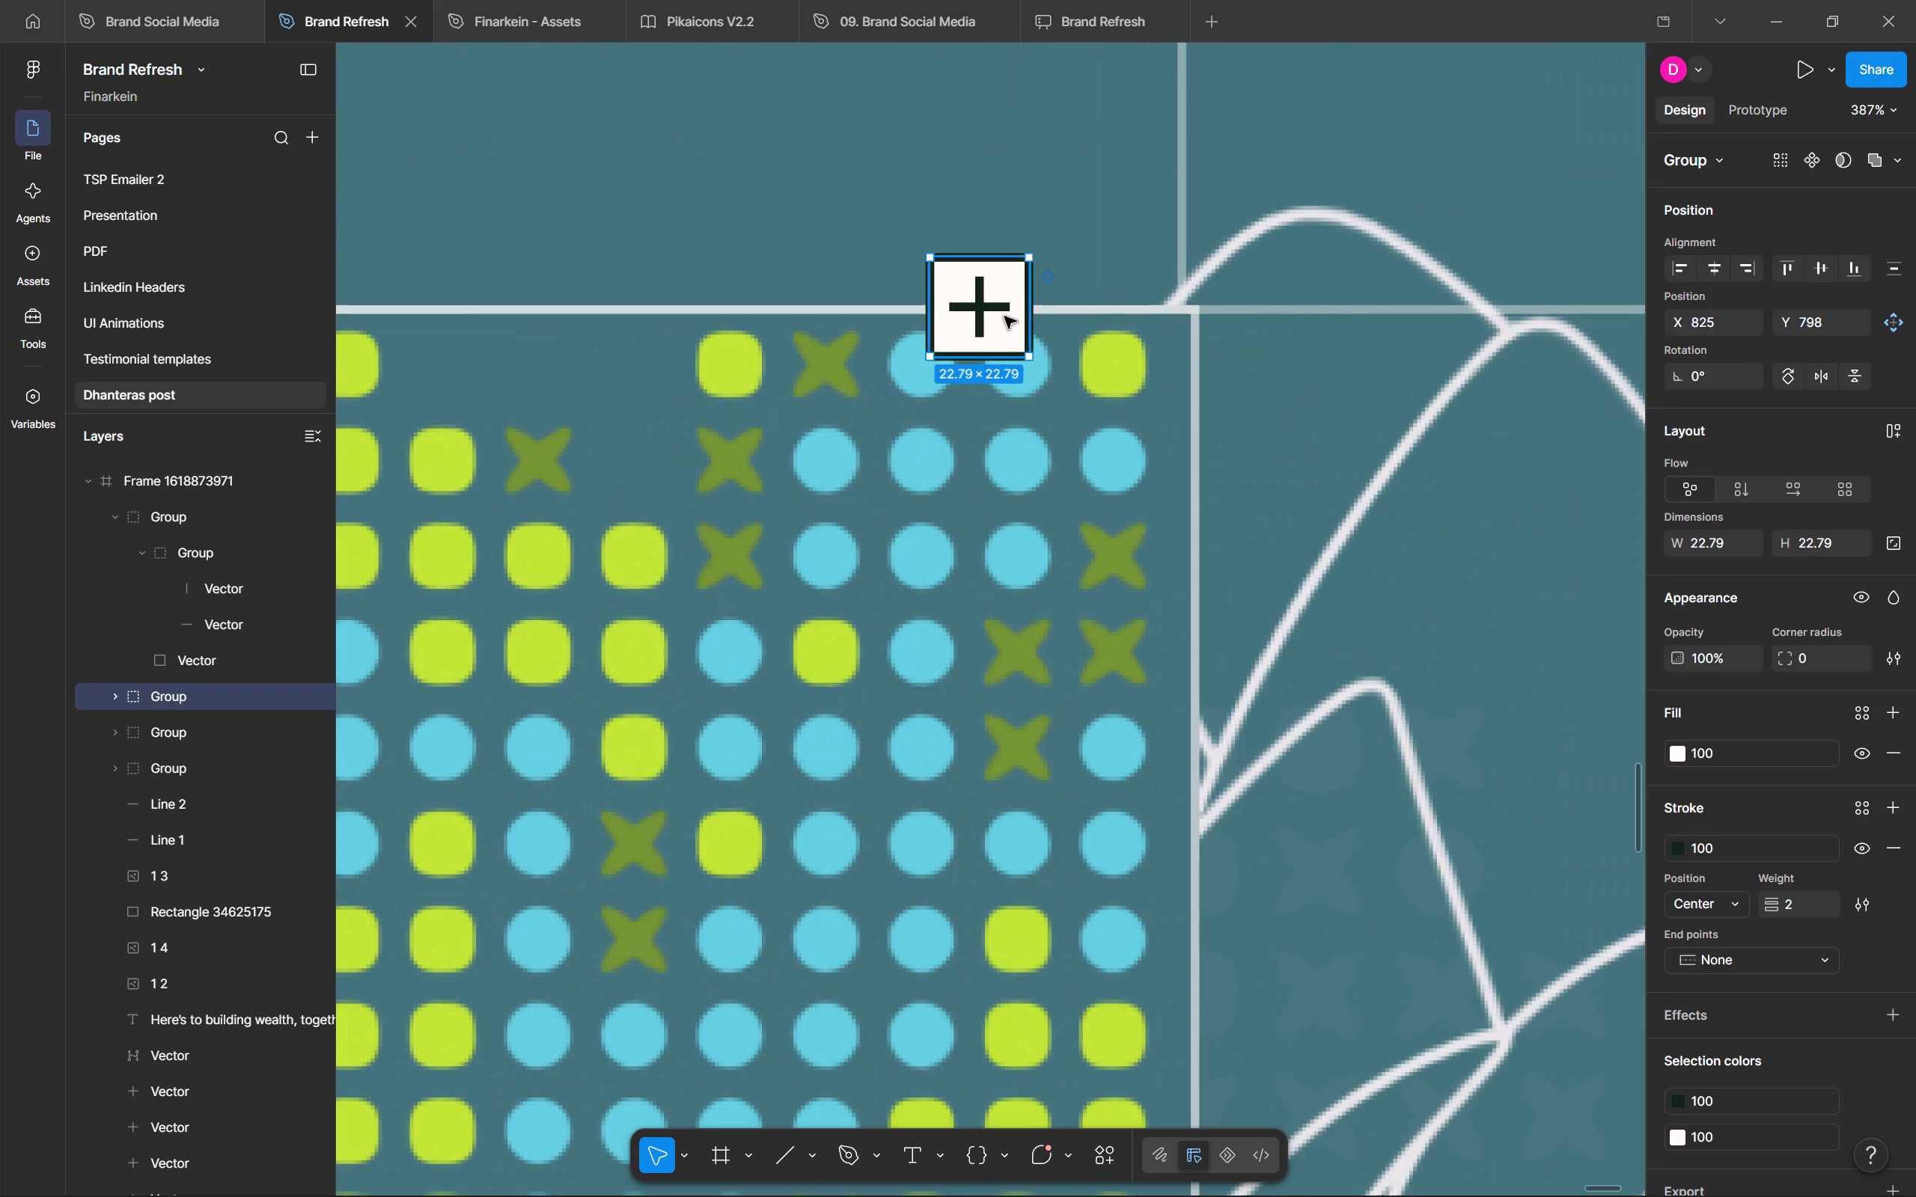
pyautogui.moveTo(1002, 325); pyautogui.dragTo(1205, 360)
pyautogui.keyDown('ctrl'); pyautogui.scroll(-7, 1138, 388); pyautogui.keyUp('ctrl')
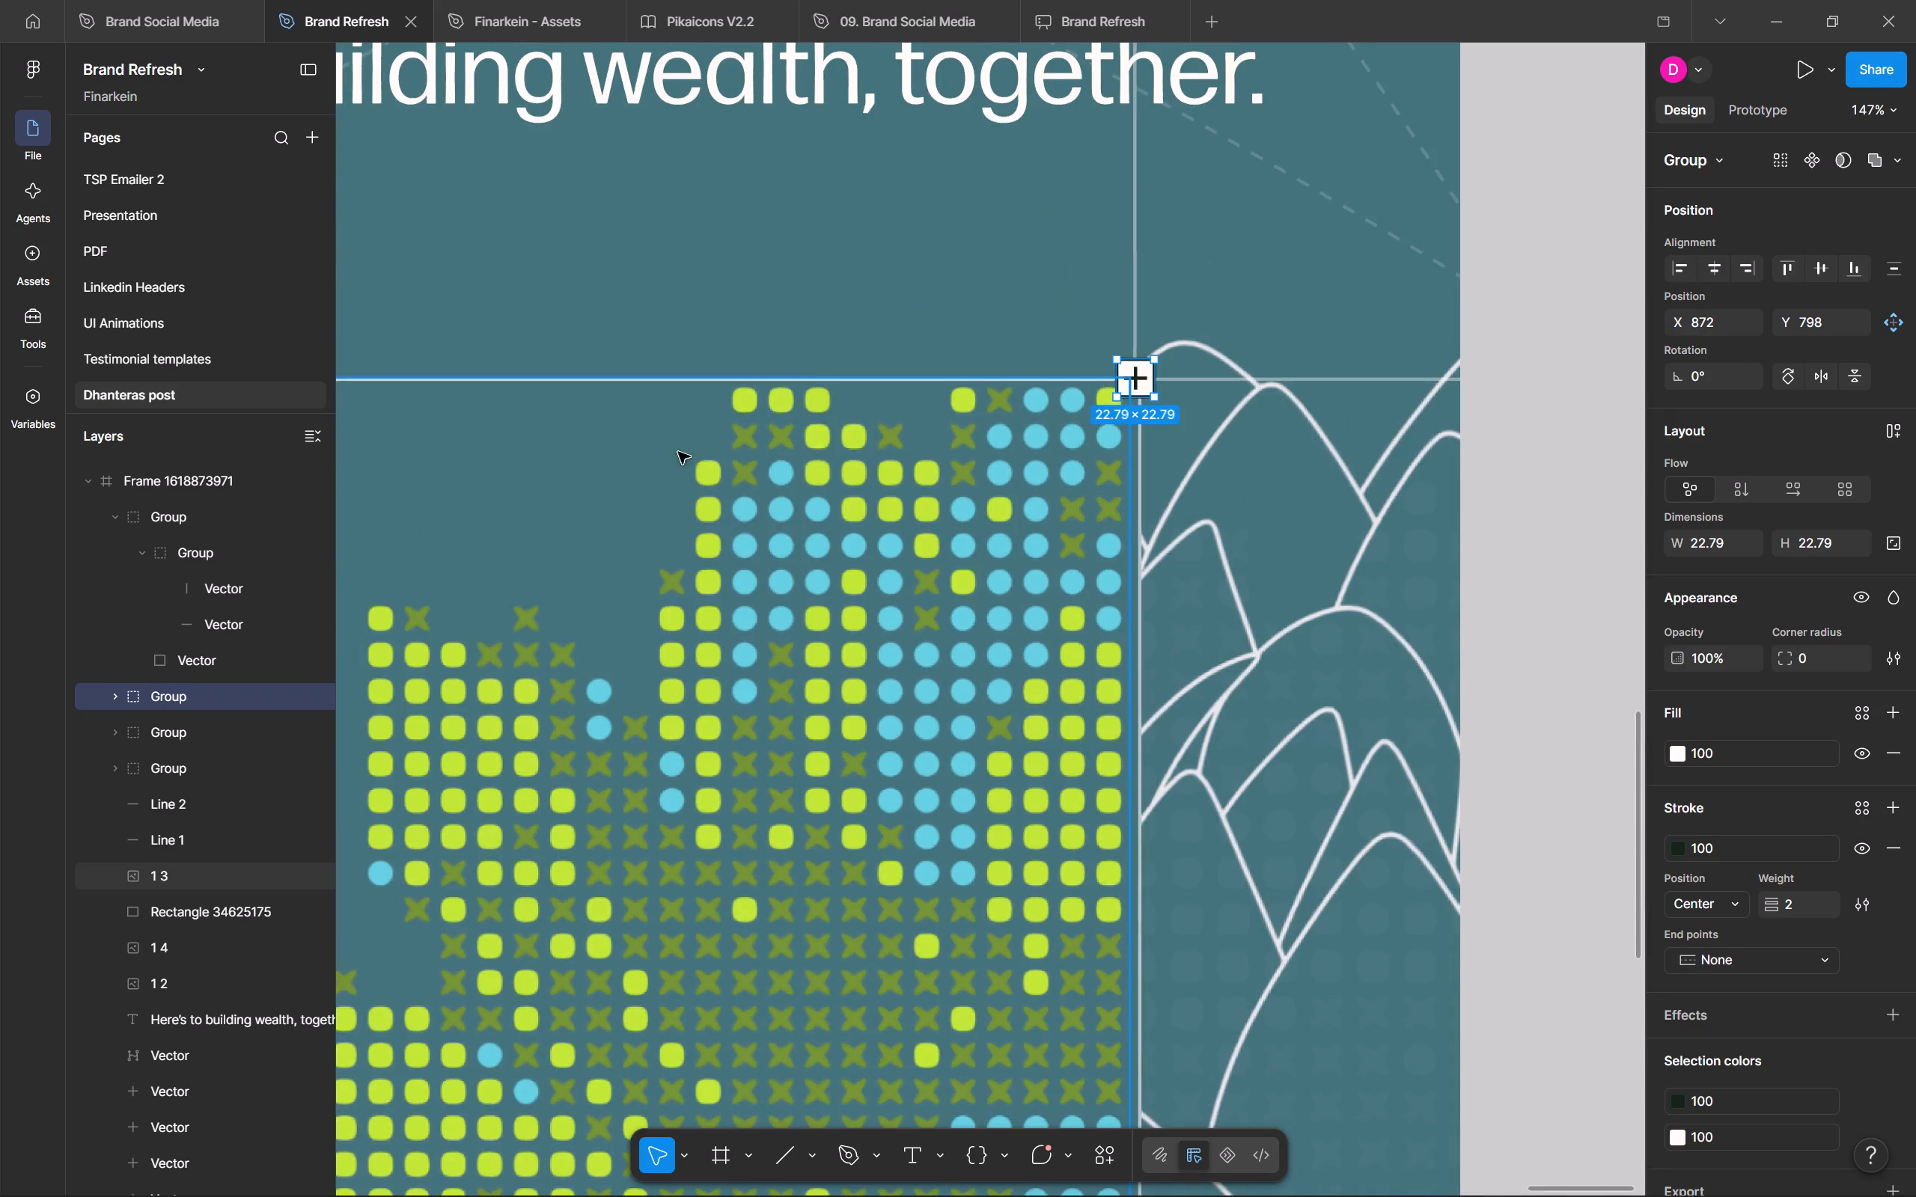
# Move the plus square at the lotus rectangle's upper-left onto the corner at X 106, Y 798.
pyautogui.moveTo(631, 465); pyautogui.dragTo(1569, 530, button='middle')
pyautogui.keyDown('ctrl'); pyautogui.scroll(5, 758, 422); pyautogui.keyUp('ctrl')
pyautogui.moveTo(1028, 448); pyautogui.dragTo(885, 447)
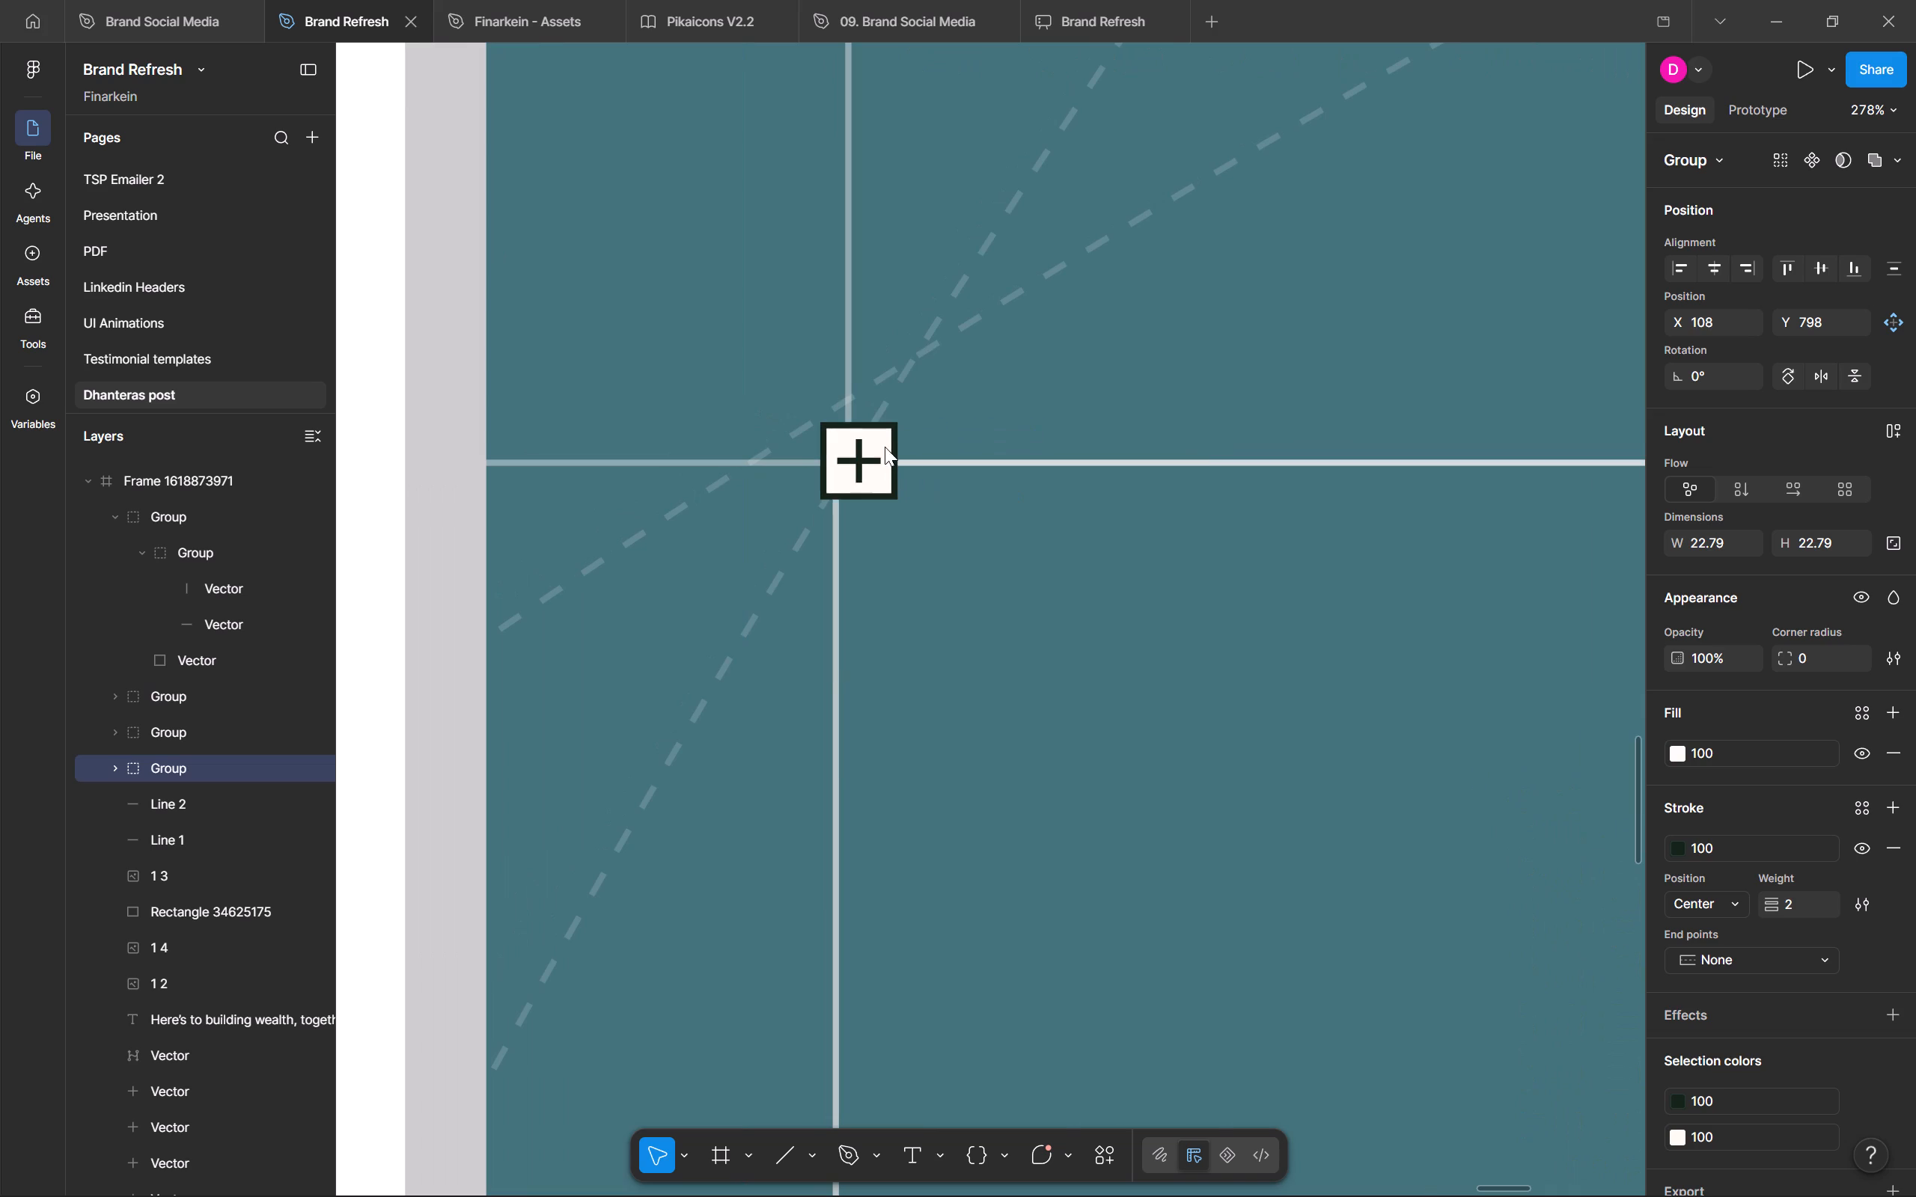
pyautogui.moveTo(885, 447); pyautogui.dragTo(887, 446)
pyautogui.moveTo(882, 449); pyautogui.dragTo(874, 447)
pyautogui.keyDown('ctrl'); pyautogui.scroll(-3, 896, 462); pyautogui.keyUp('ctrl')
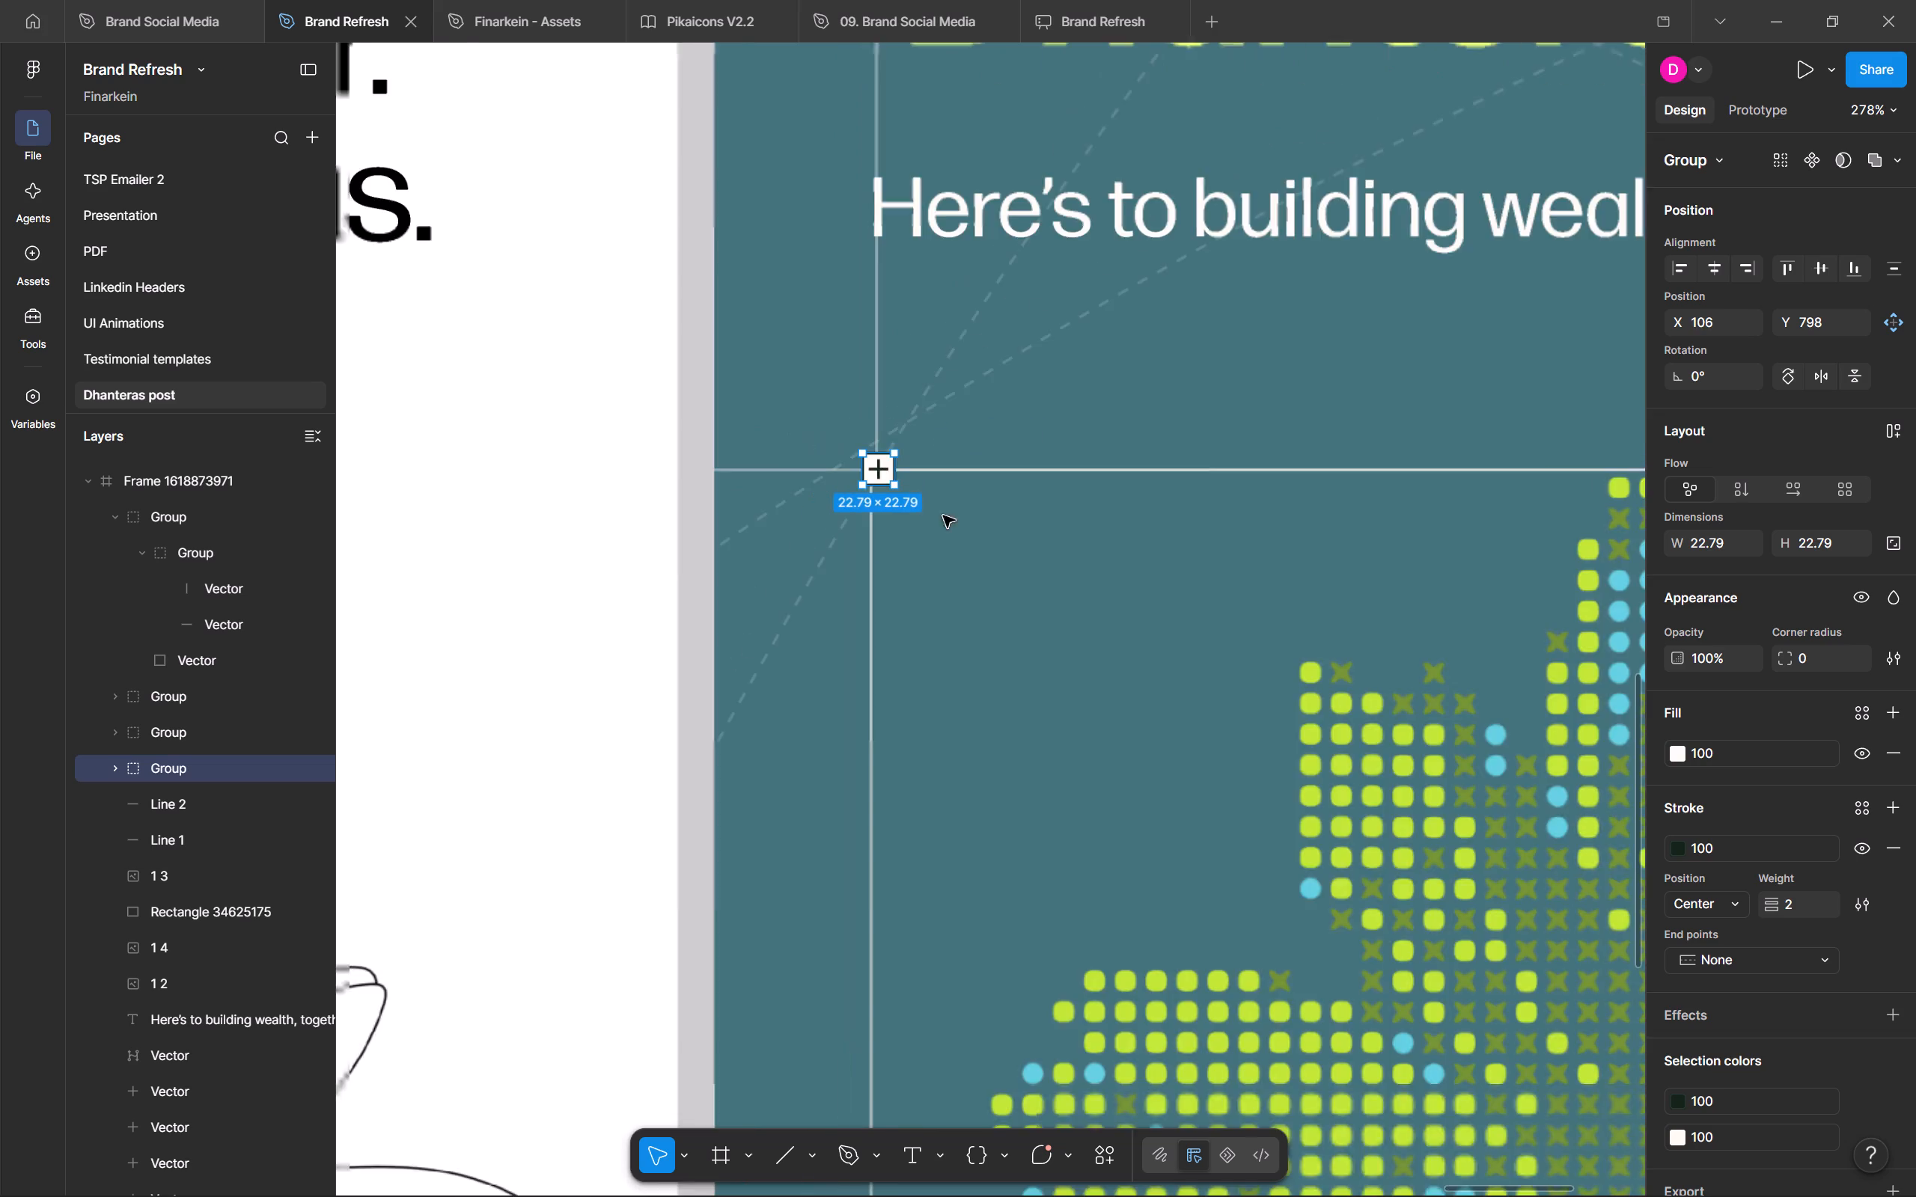
pyautogui.keyDown('ctrl'); pyautogui.scroll(-15, 943, 515); pyautogui.keyUp('ctrl')
pyautogui.click(1505, 683)
# Adjust the left edge of Rectangle 34625175 to X 117 so the rectangle measures 770 × 672.
pyautogui.keyDown('ctrl'); pyautogui.scroll(5, 1317, 719); pyautogui.keyUp('ctrl')
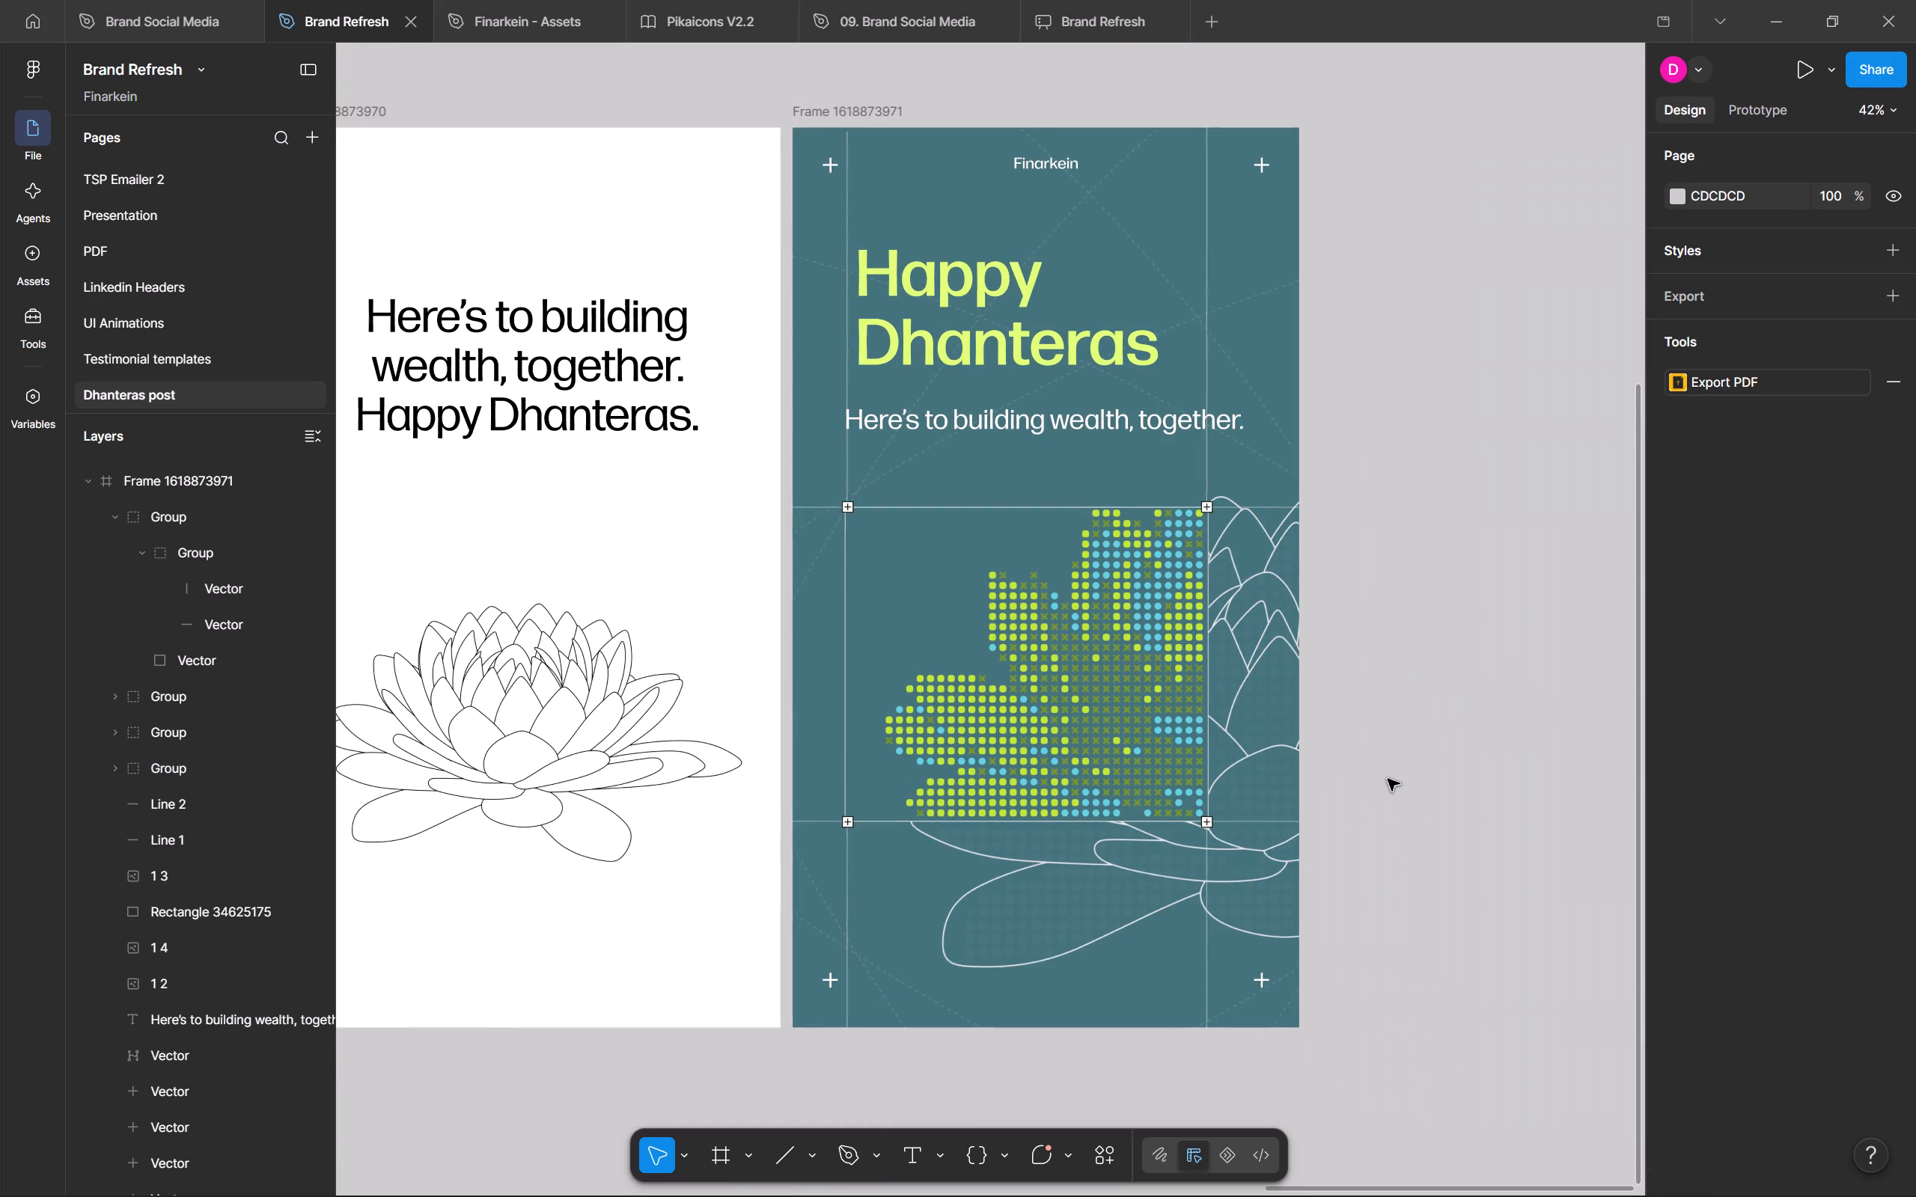
pyautogui.keyDown('ctrl'); pyautogui.scroll(2, 1385, 780); pyautogui.keyUp('ctrl')
pyautogui.keyDown('ctrl'); pyautogui.scroll(10, 813, 572); pyautogui.keyUp('ctrl')
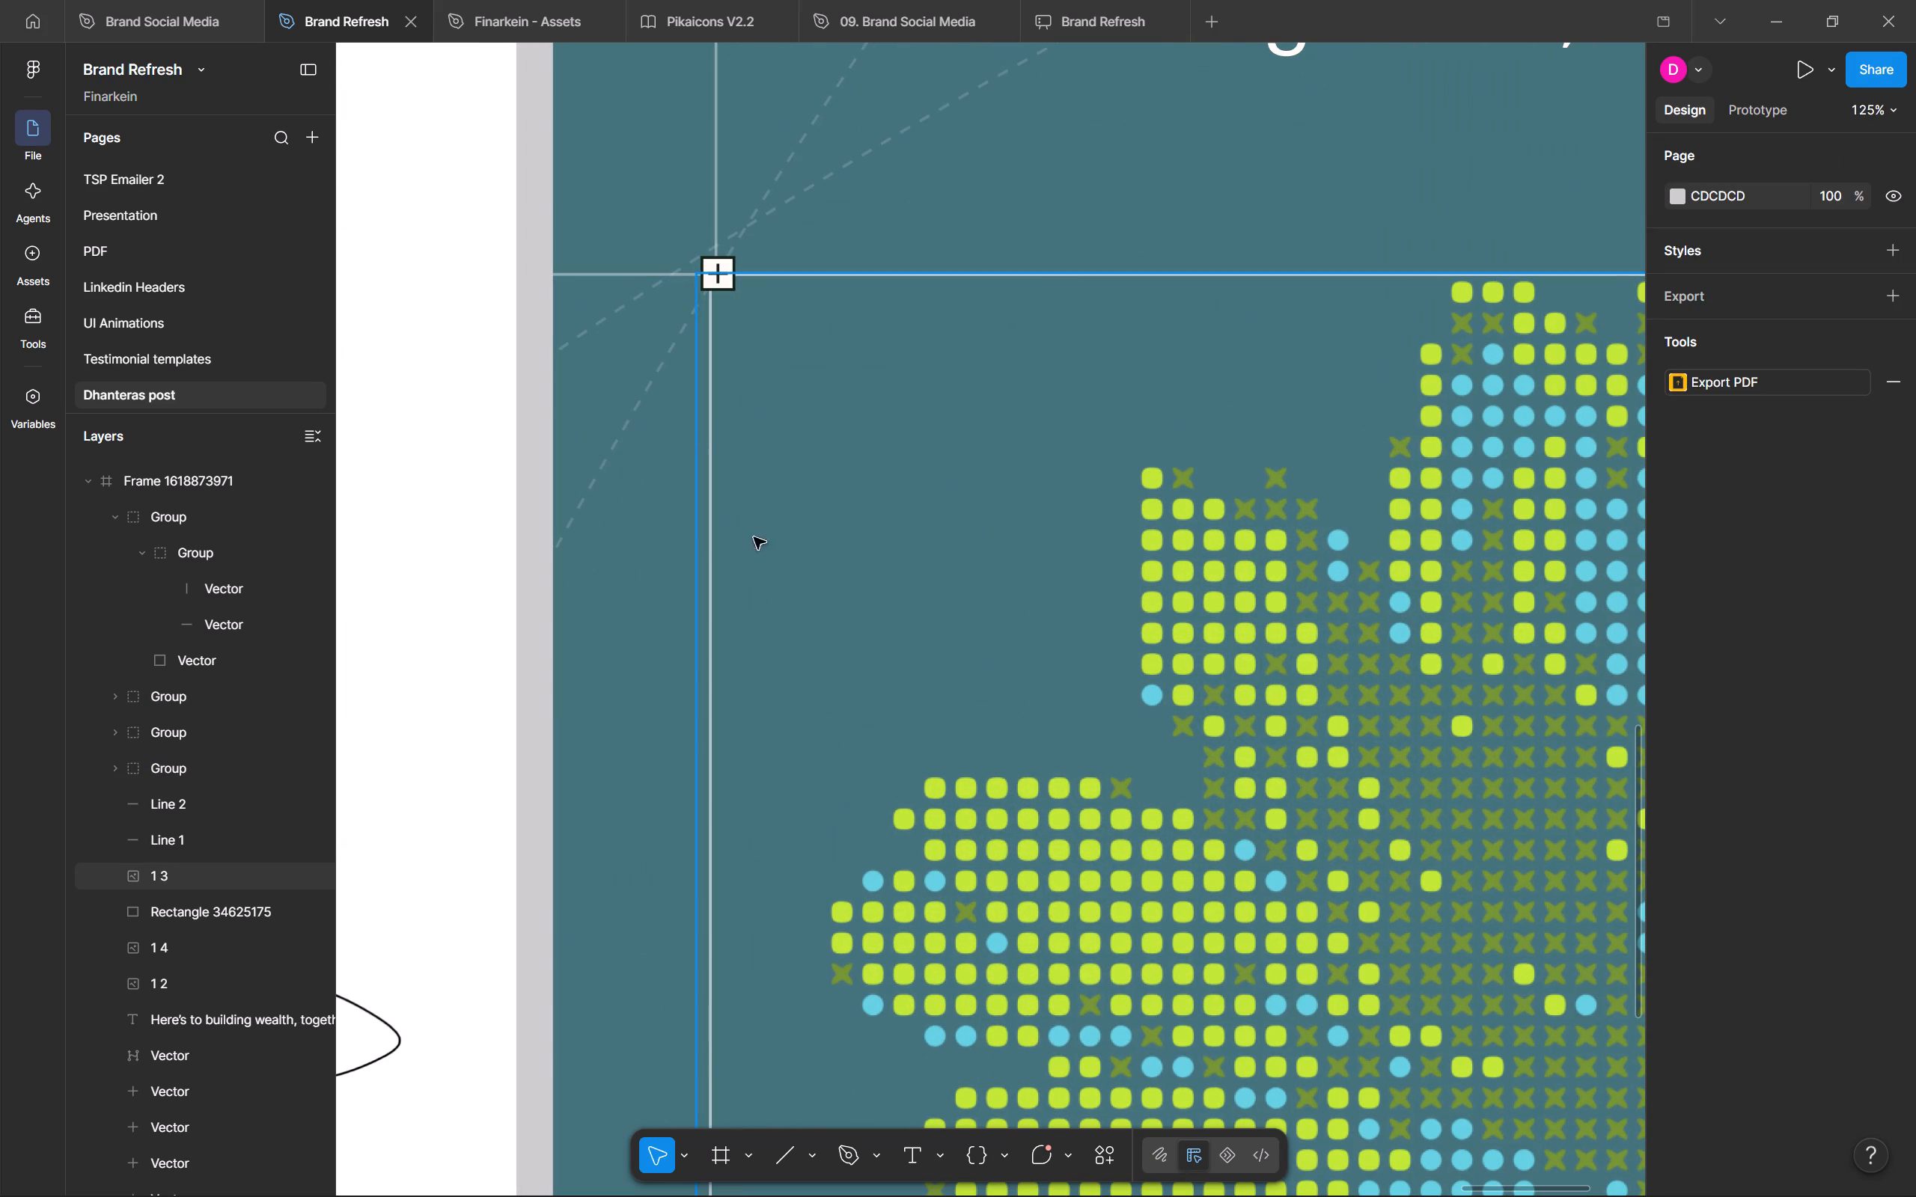
pyautogui.keyDown('ctrl'); pyautogui.click(721, 450); pyautogui.keyUp('ctrl')
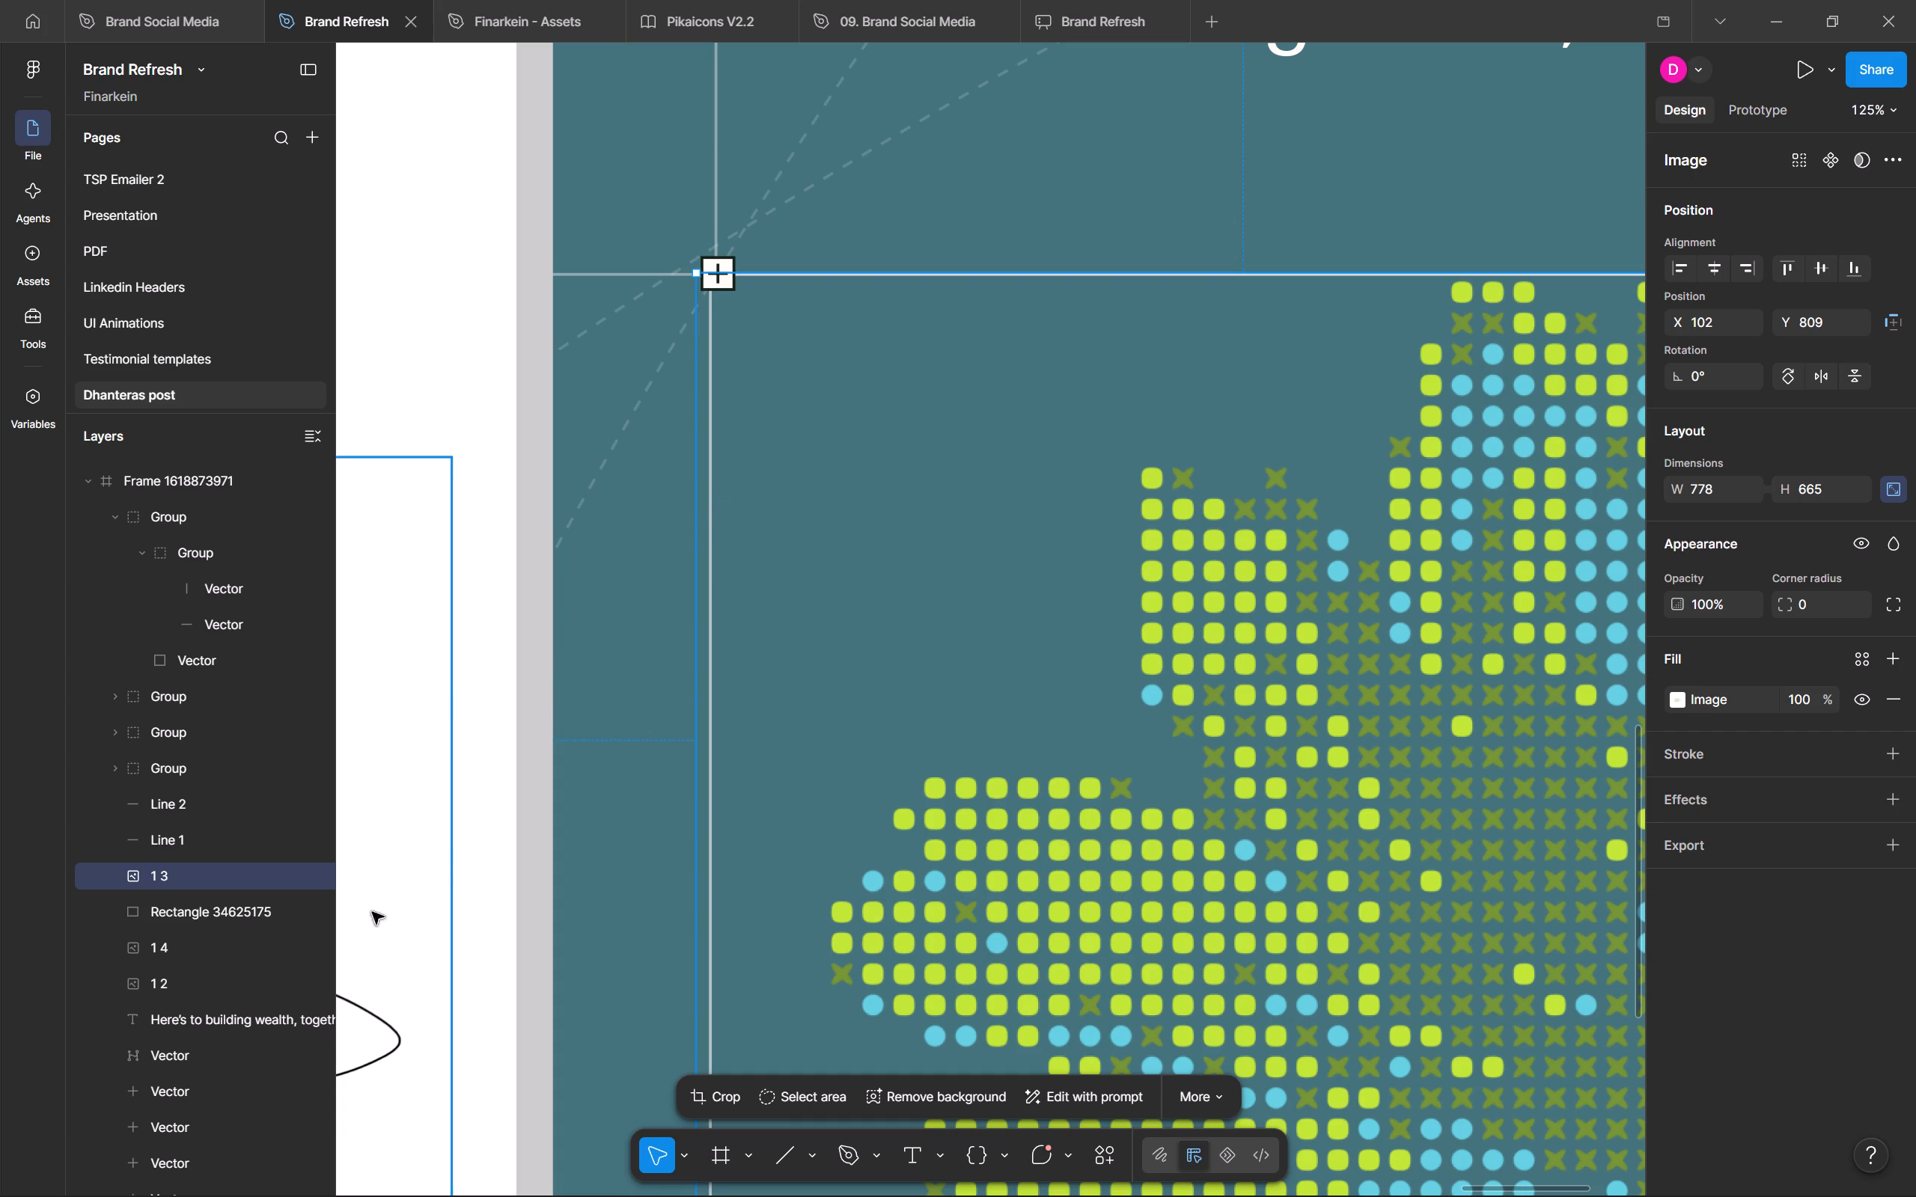
pyautogui.click(224, 916)
pyautogui.click(716, 574)
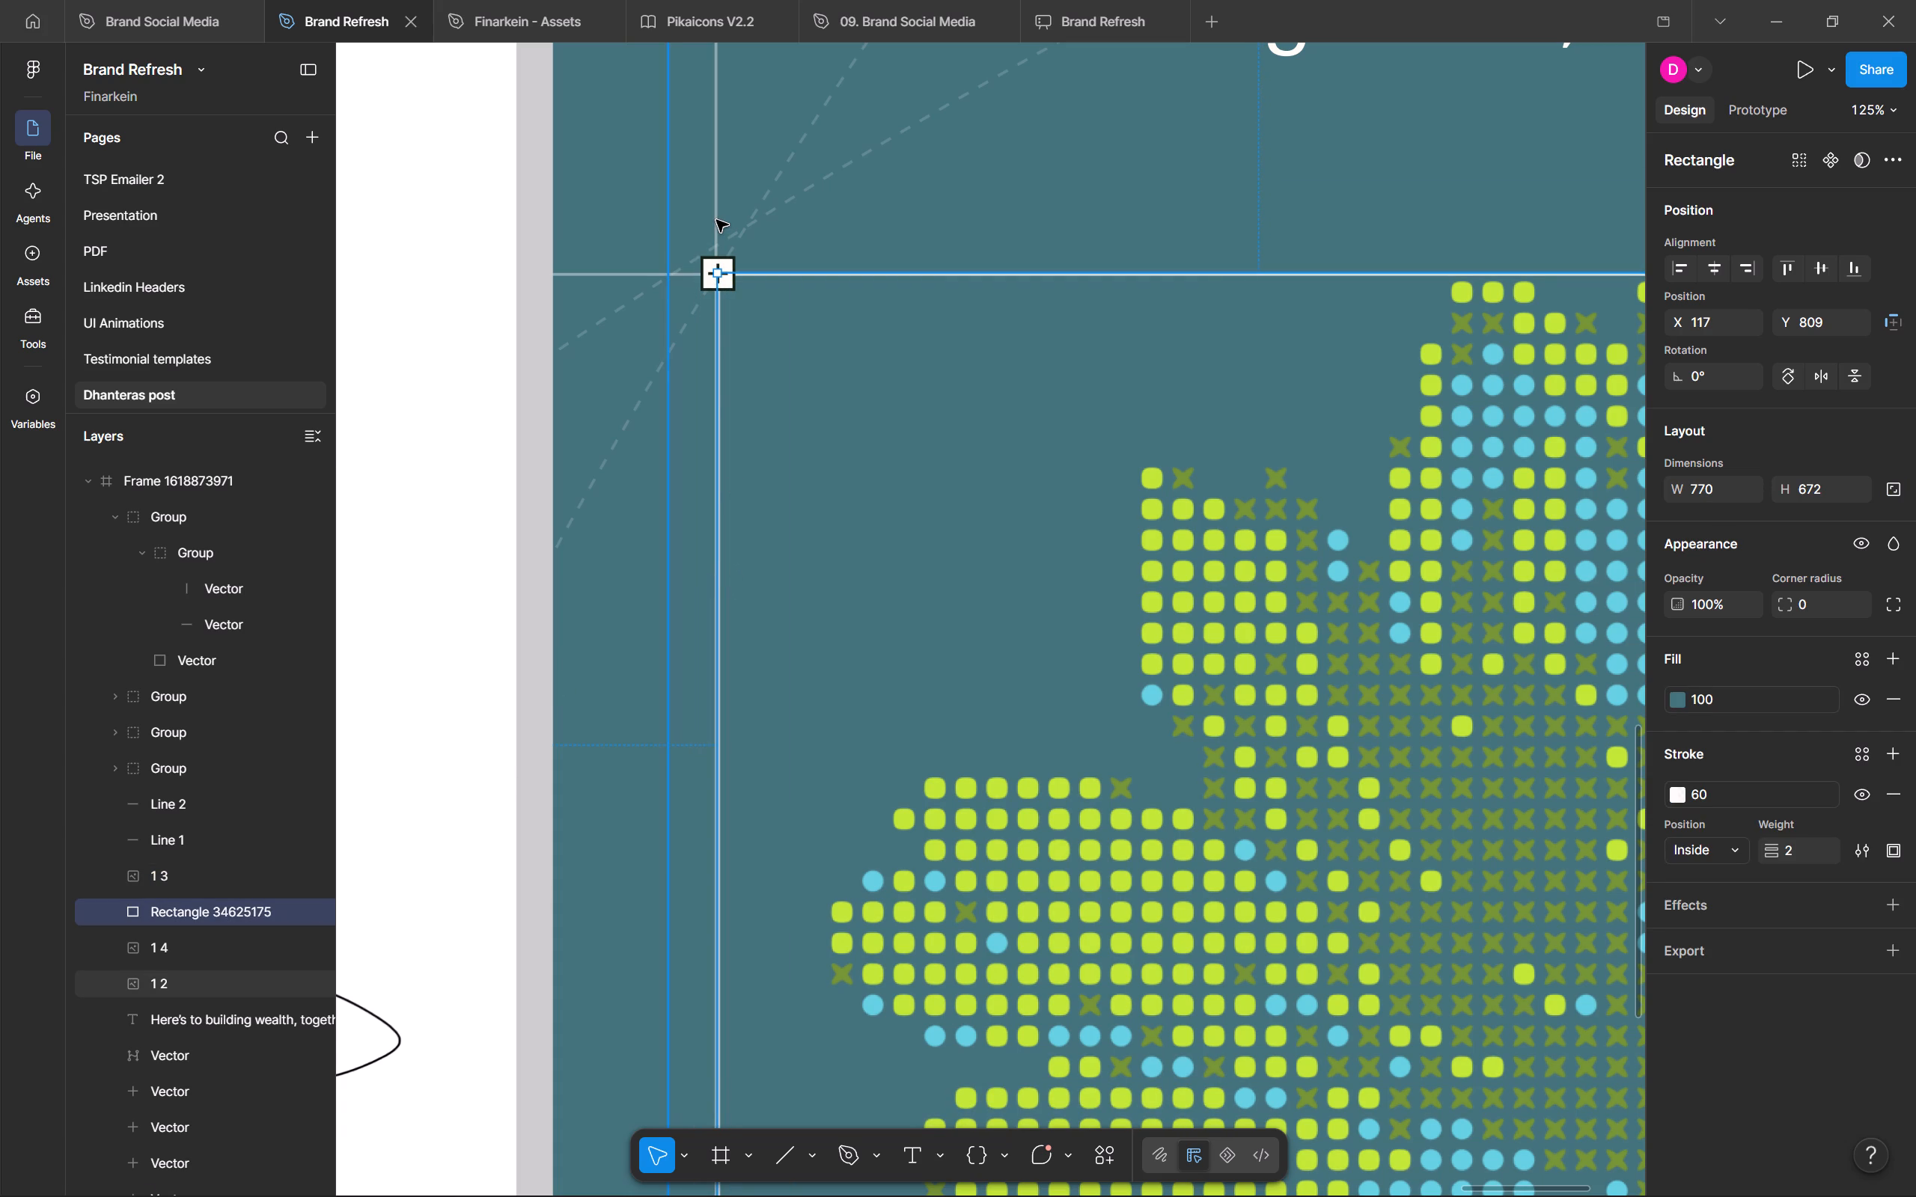
# Nudge the left vertical guide, Line 3, to X 119 so it lines up with the rectangle's left edge.
pyautogui.scroll(-3, 201, 956)
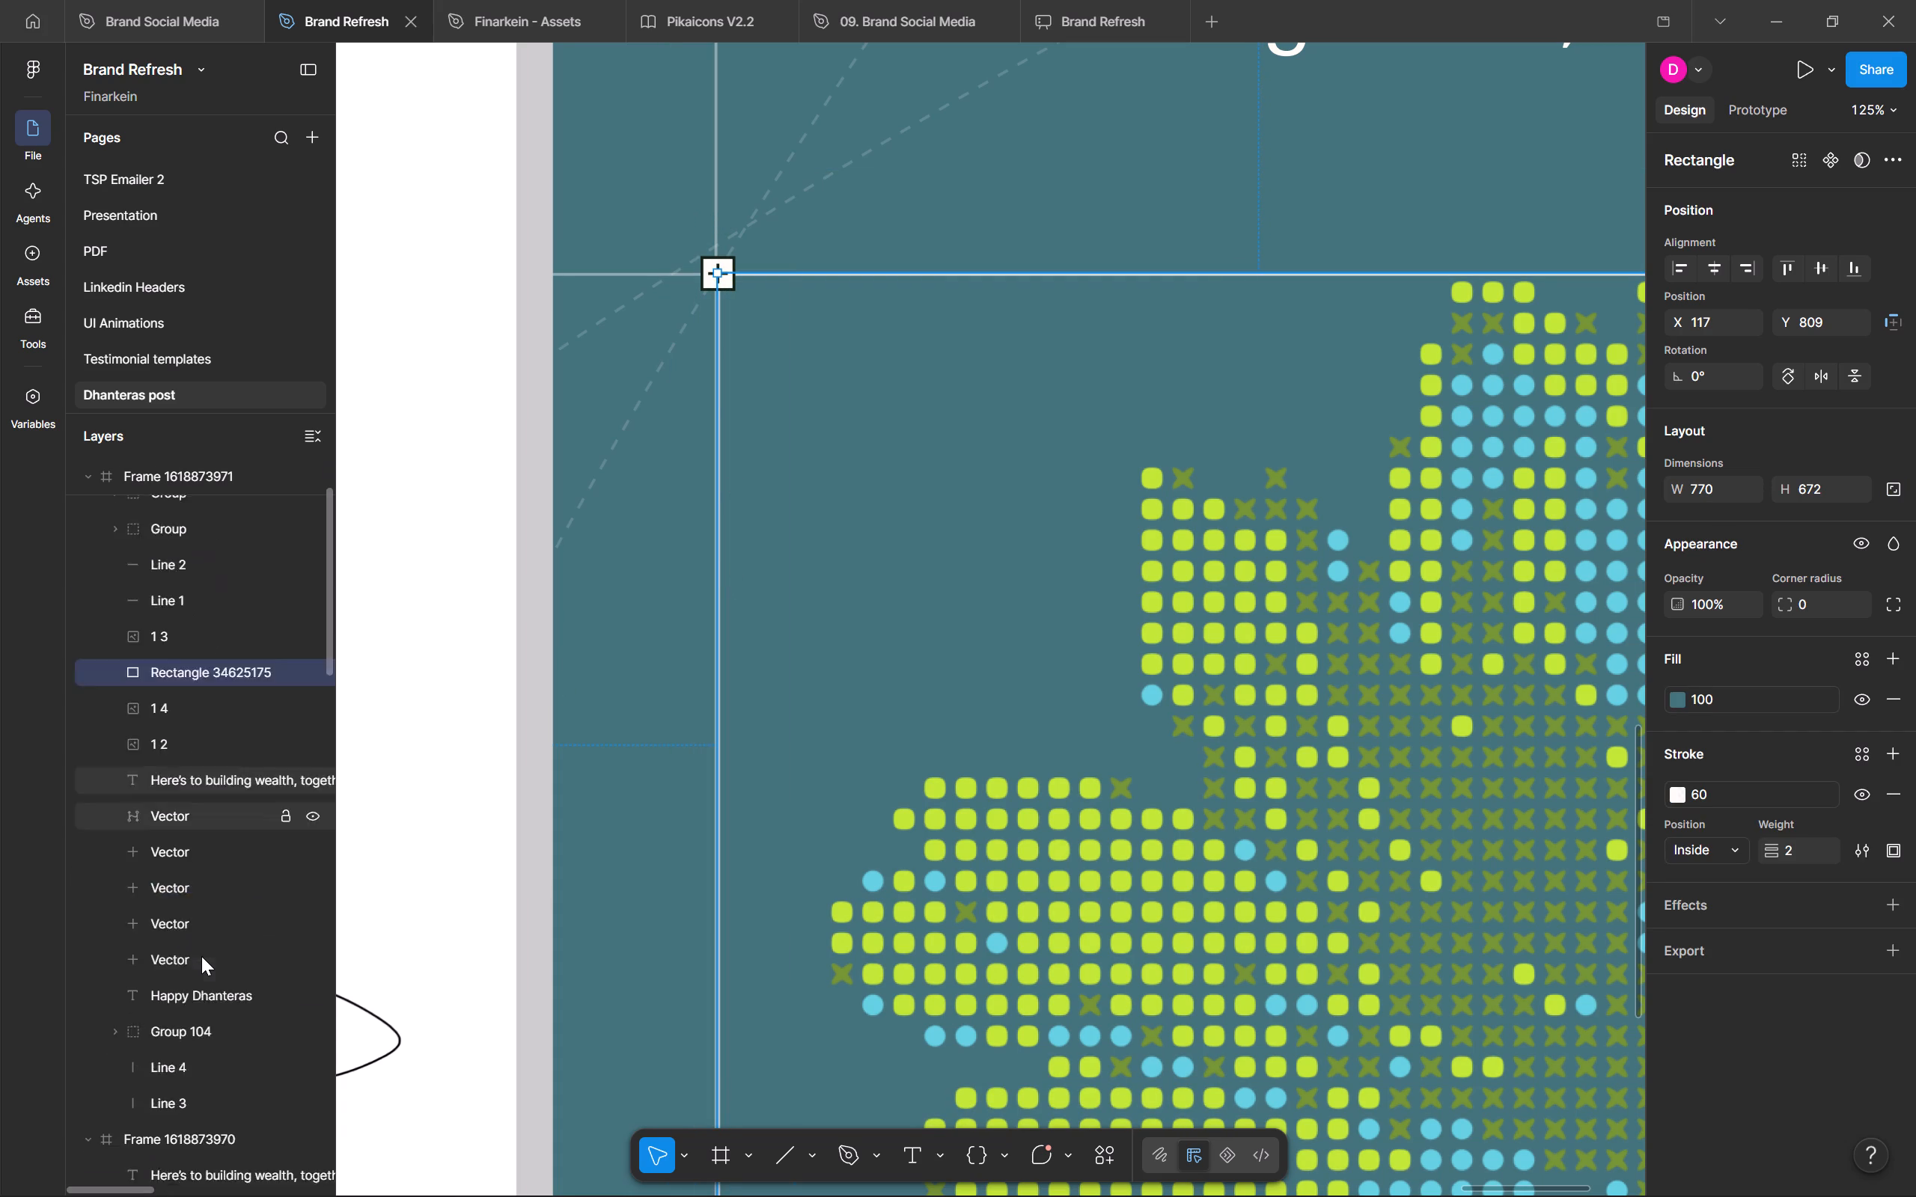
pyautogui.scroll(4, 201, 956)
pyautogui.scroll(-4, 201, 956)
pyautogui.scroll(4, 200, 756)
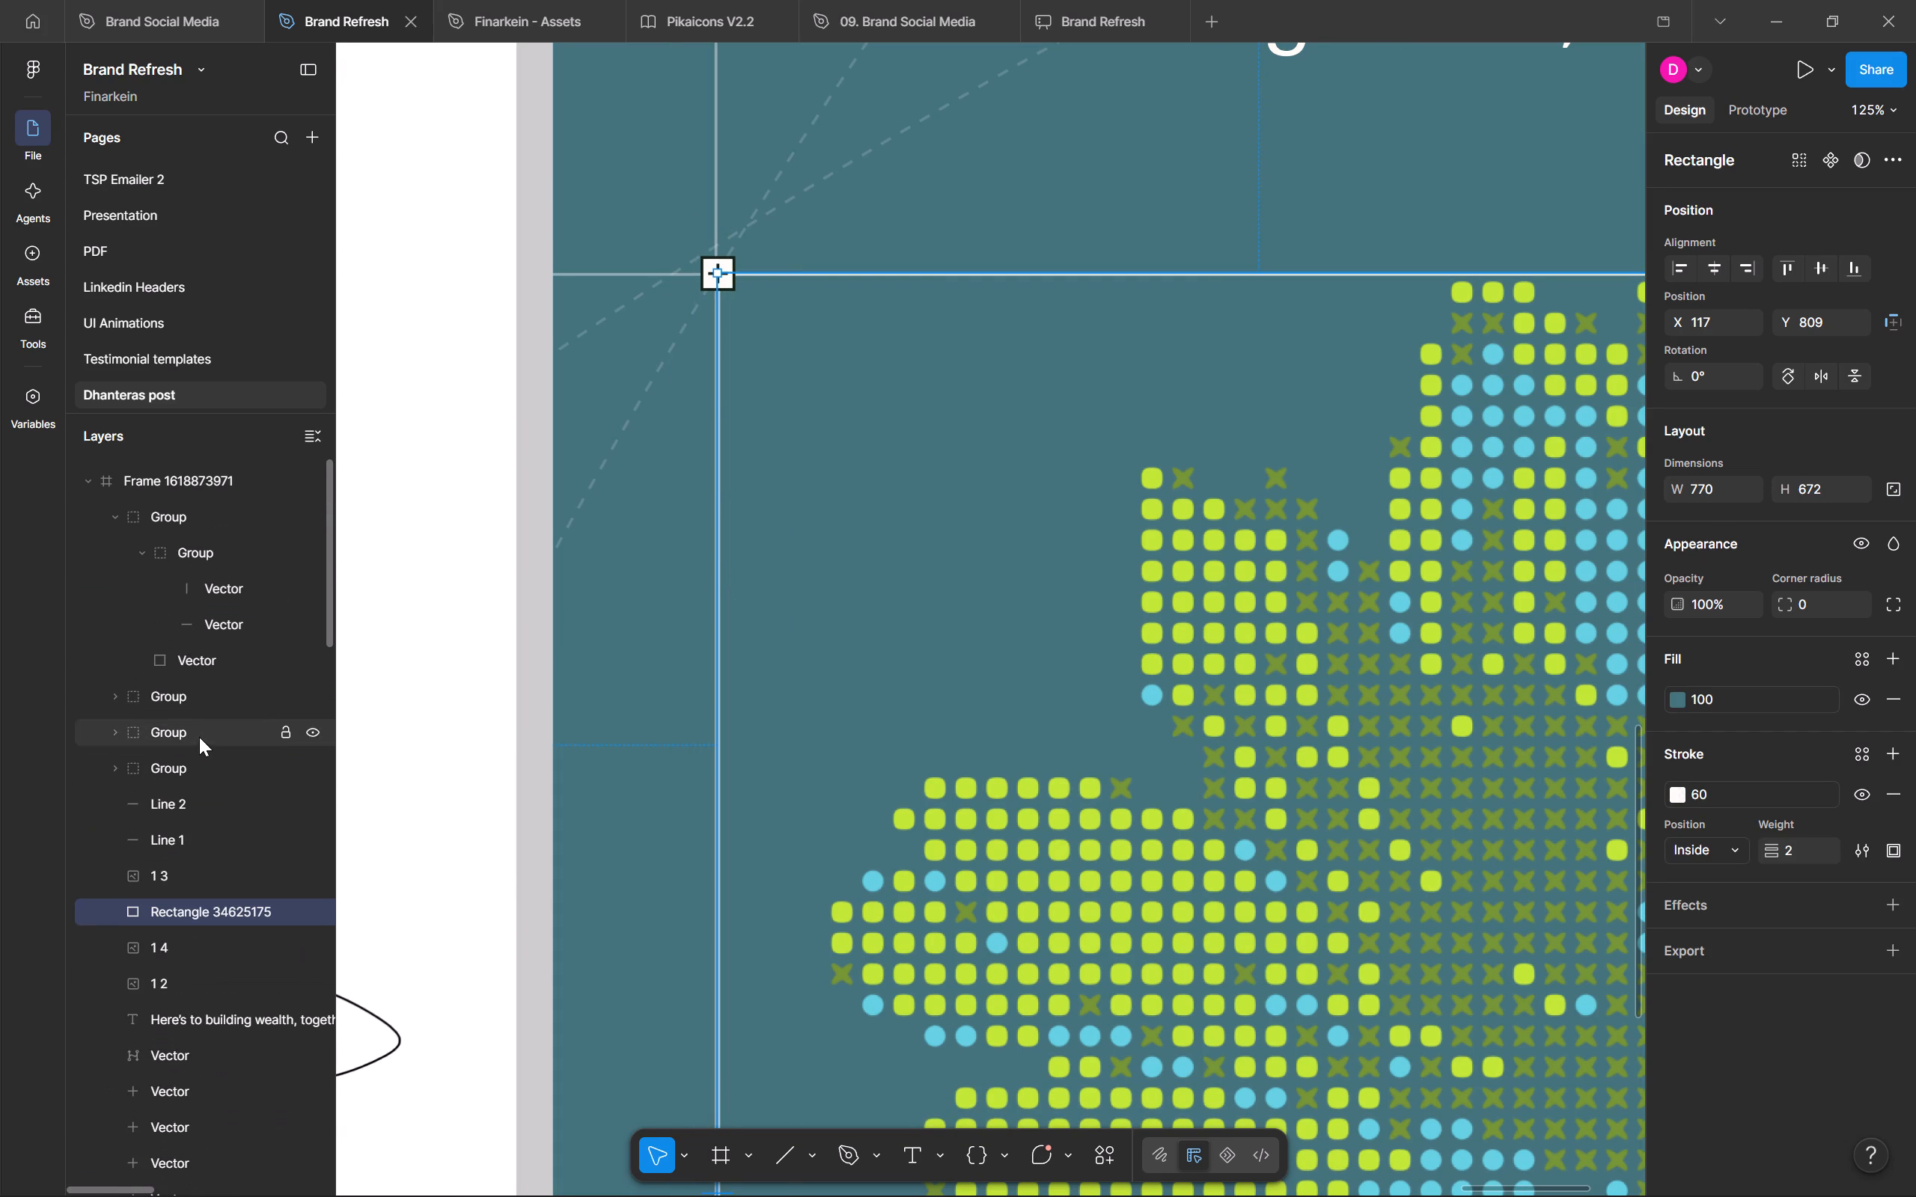
pyautogui.scroll(1, 176, 680)
pyautogui.click(117, 515)
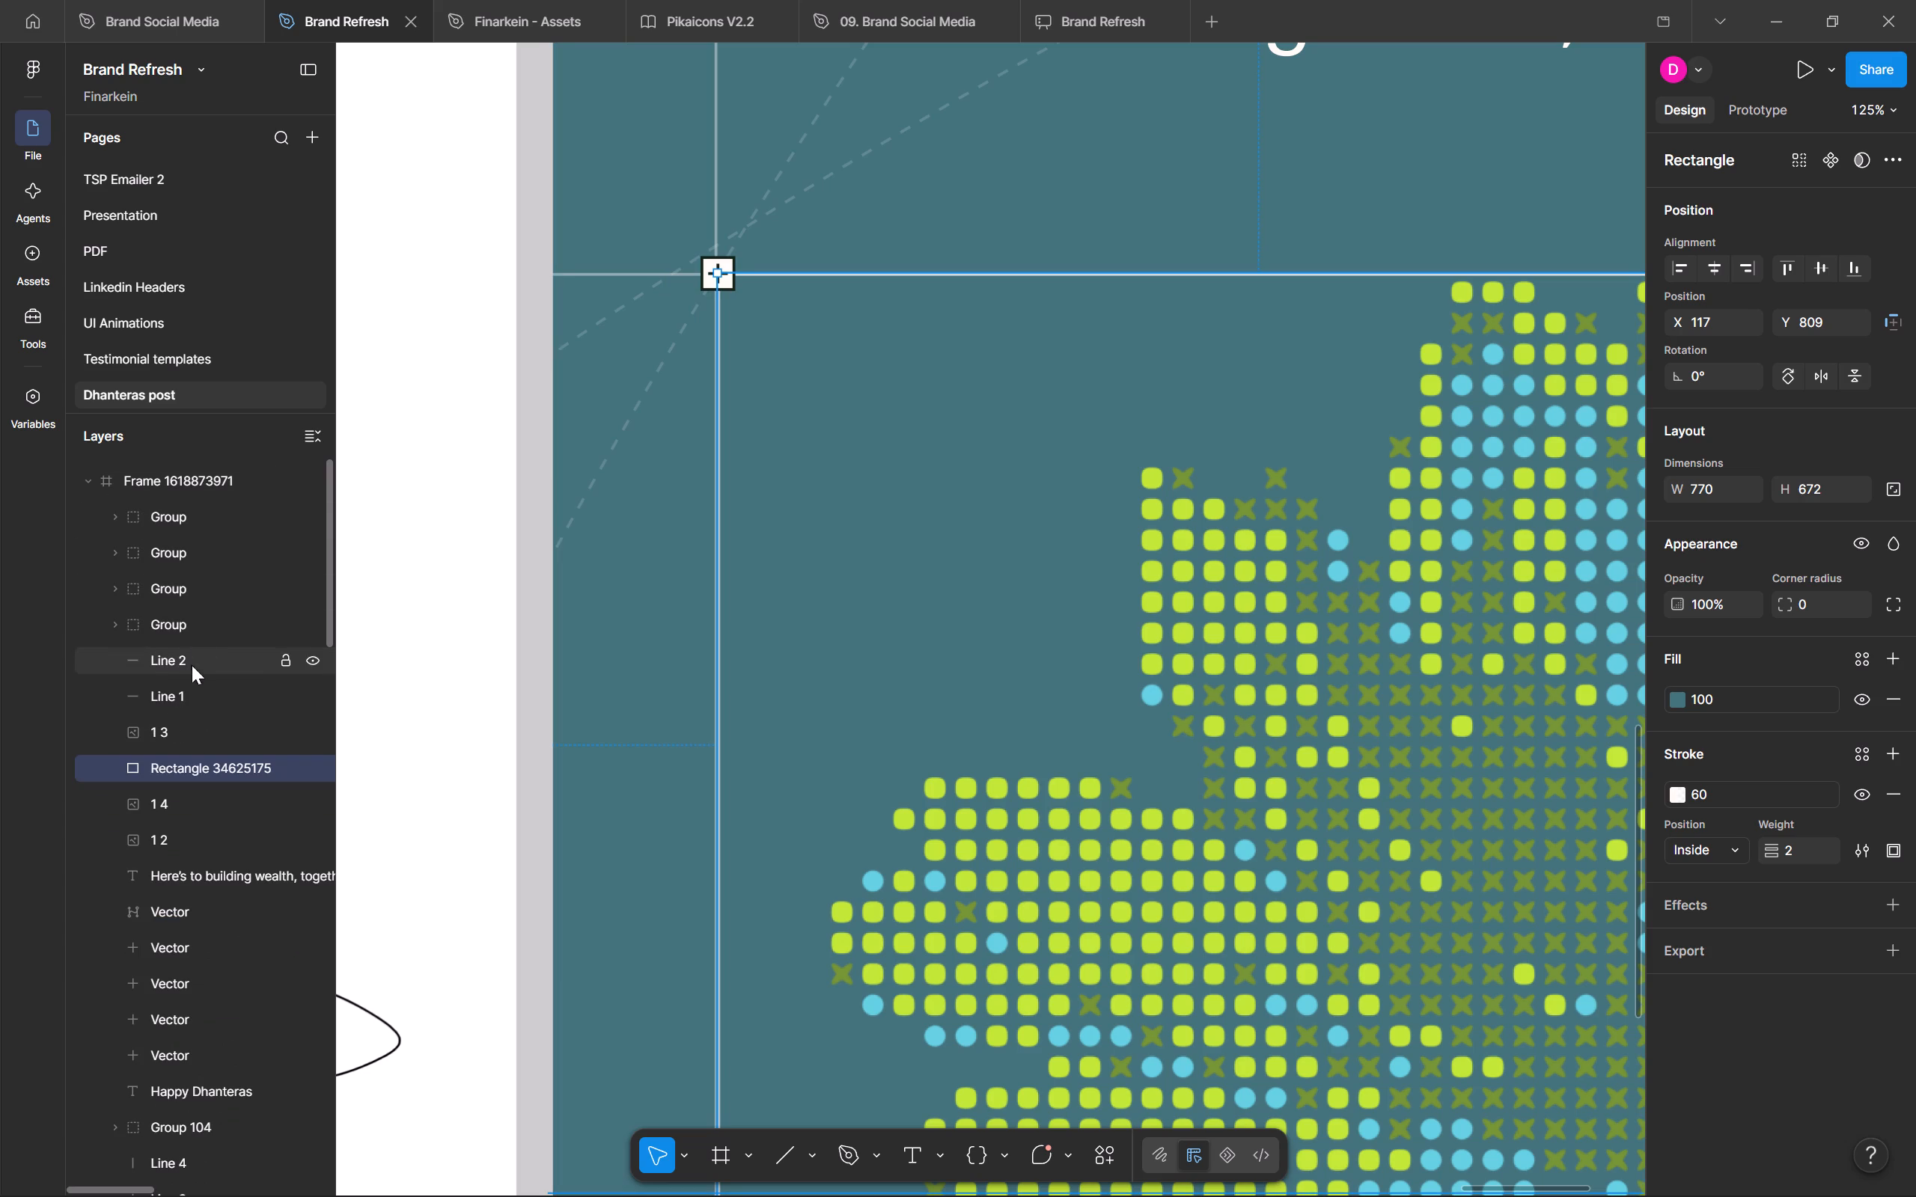
pyautogui.click(198, 646)
pyautogui.click(193, 689)
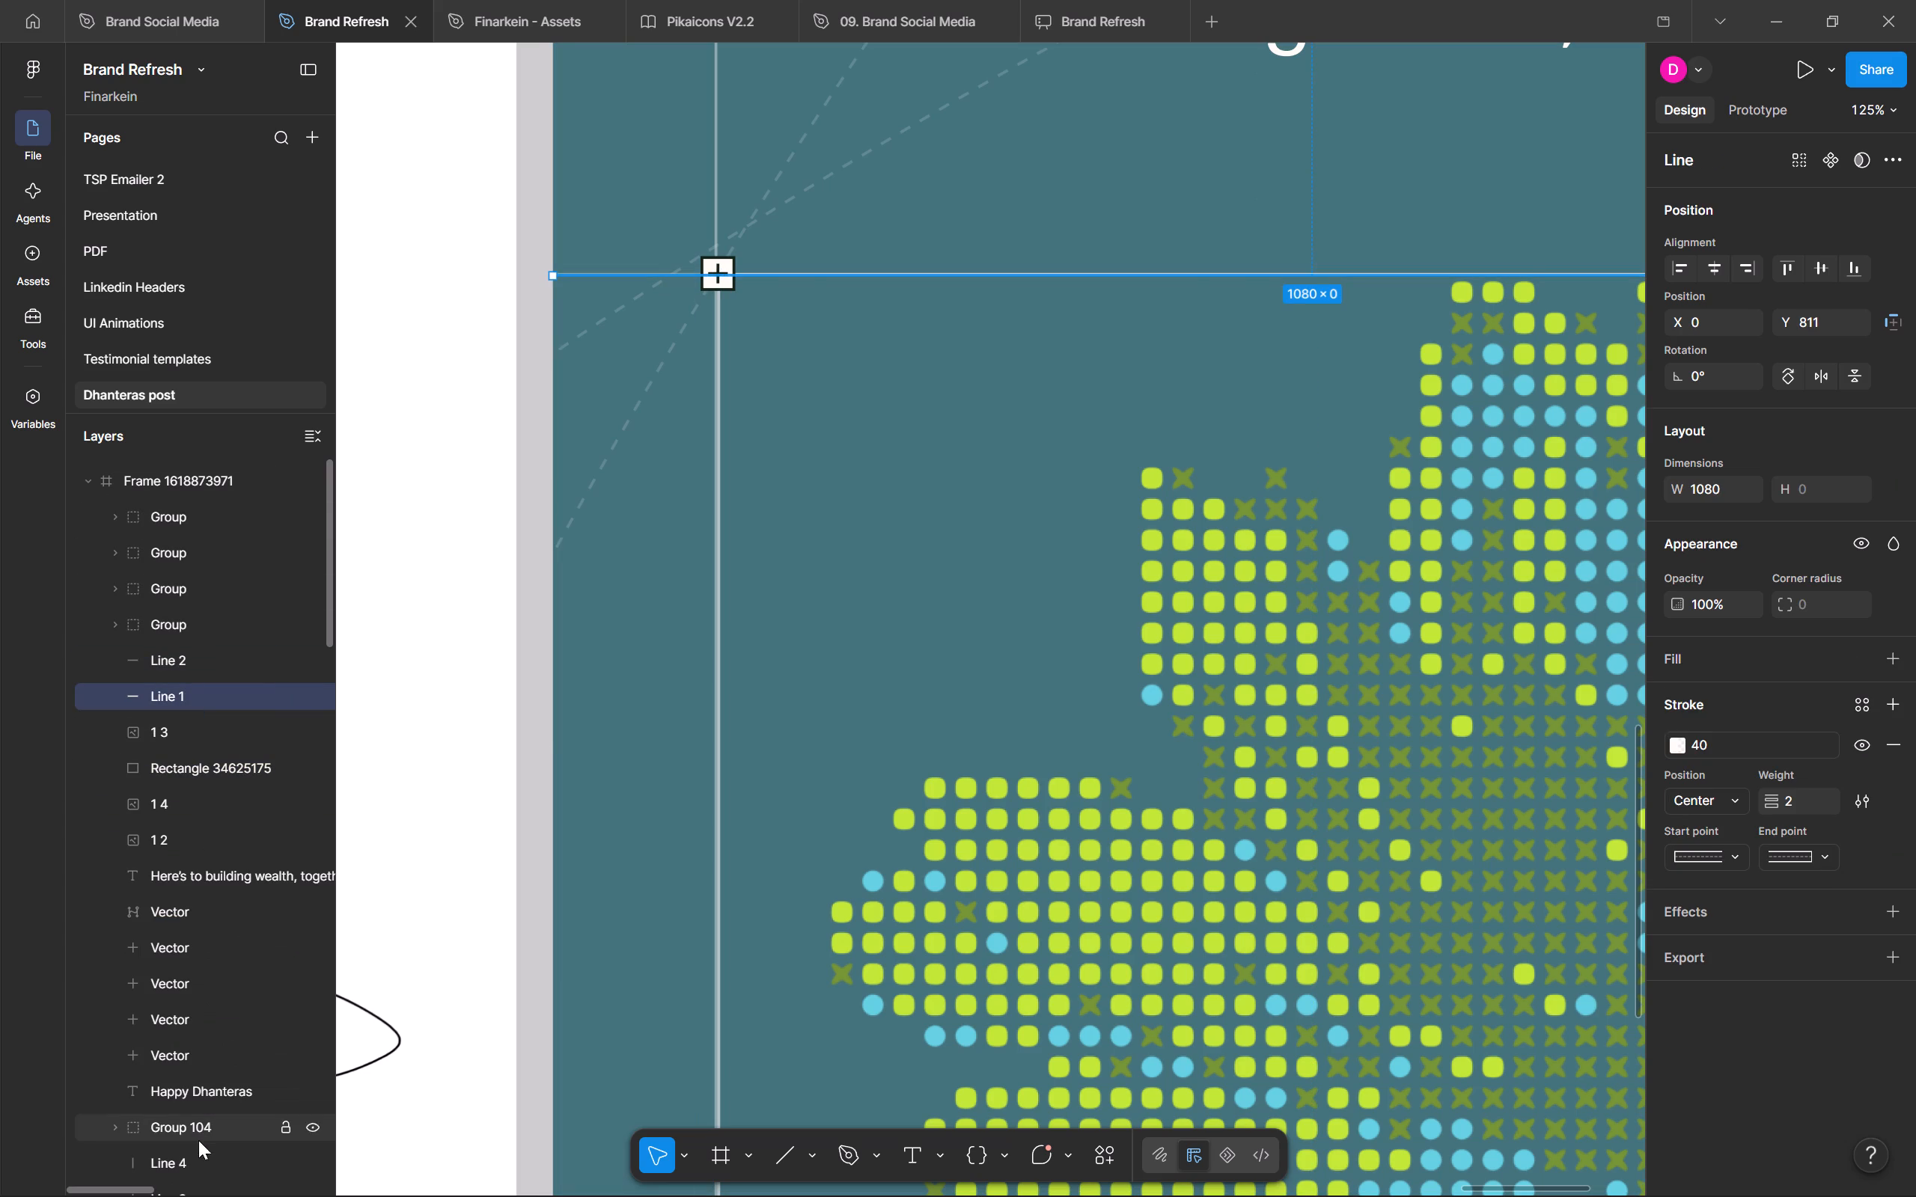
pyautogui.click(183, 1154)
pyautogui.scroll(-1, 204, 1151)
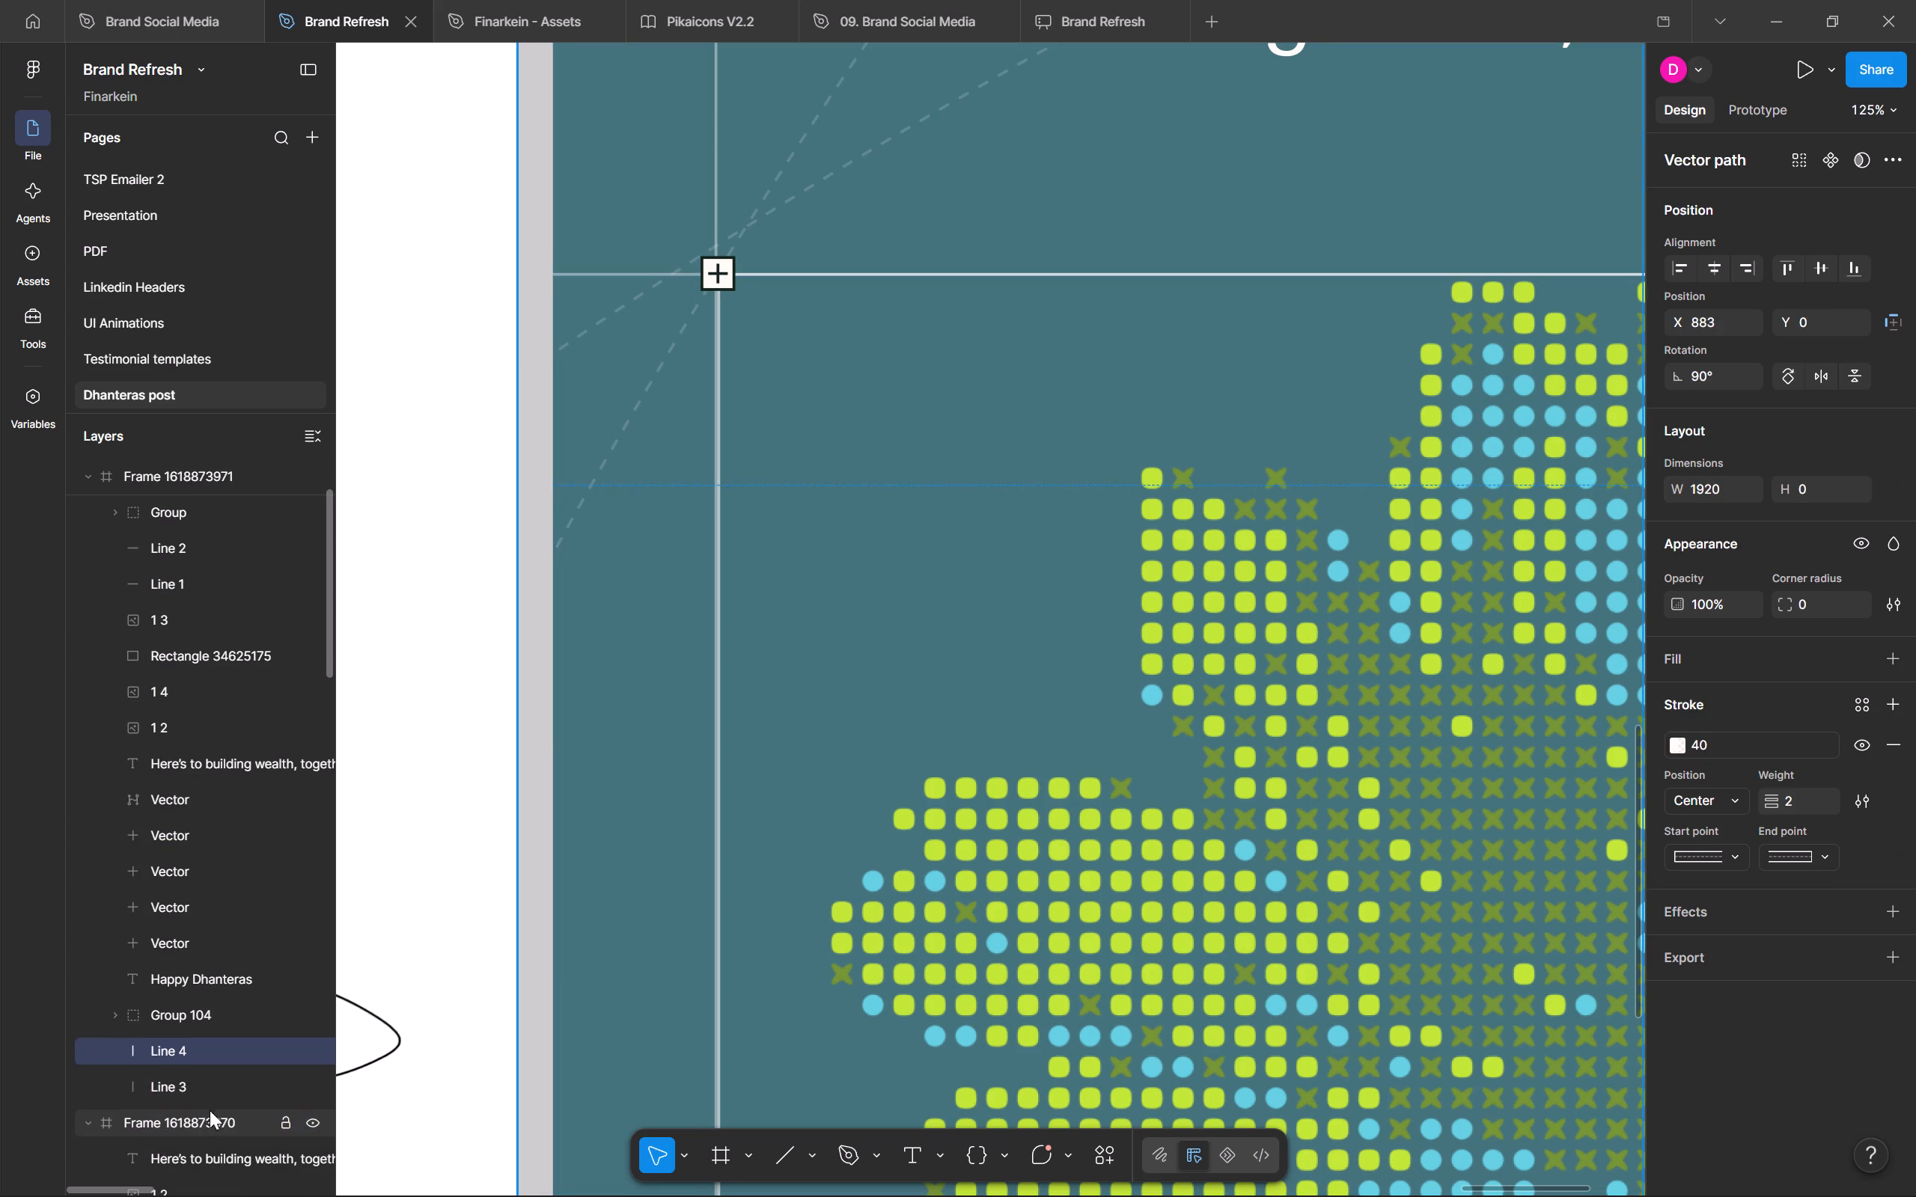
pyautogui.click(220, 1086)
pyautogui.keyDown('ctrl'); pyautogui.scroll(6, 770, 315); pyautogui.keyUp('ctrl')
pyautogui.keyDown('ctrl'); pyautogui.scroll(5, 682, 186); pyautogui.keyUp('ctrl')
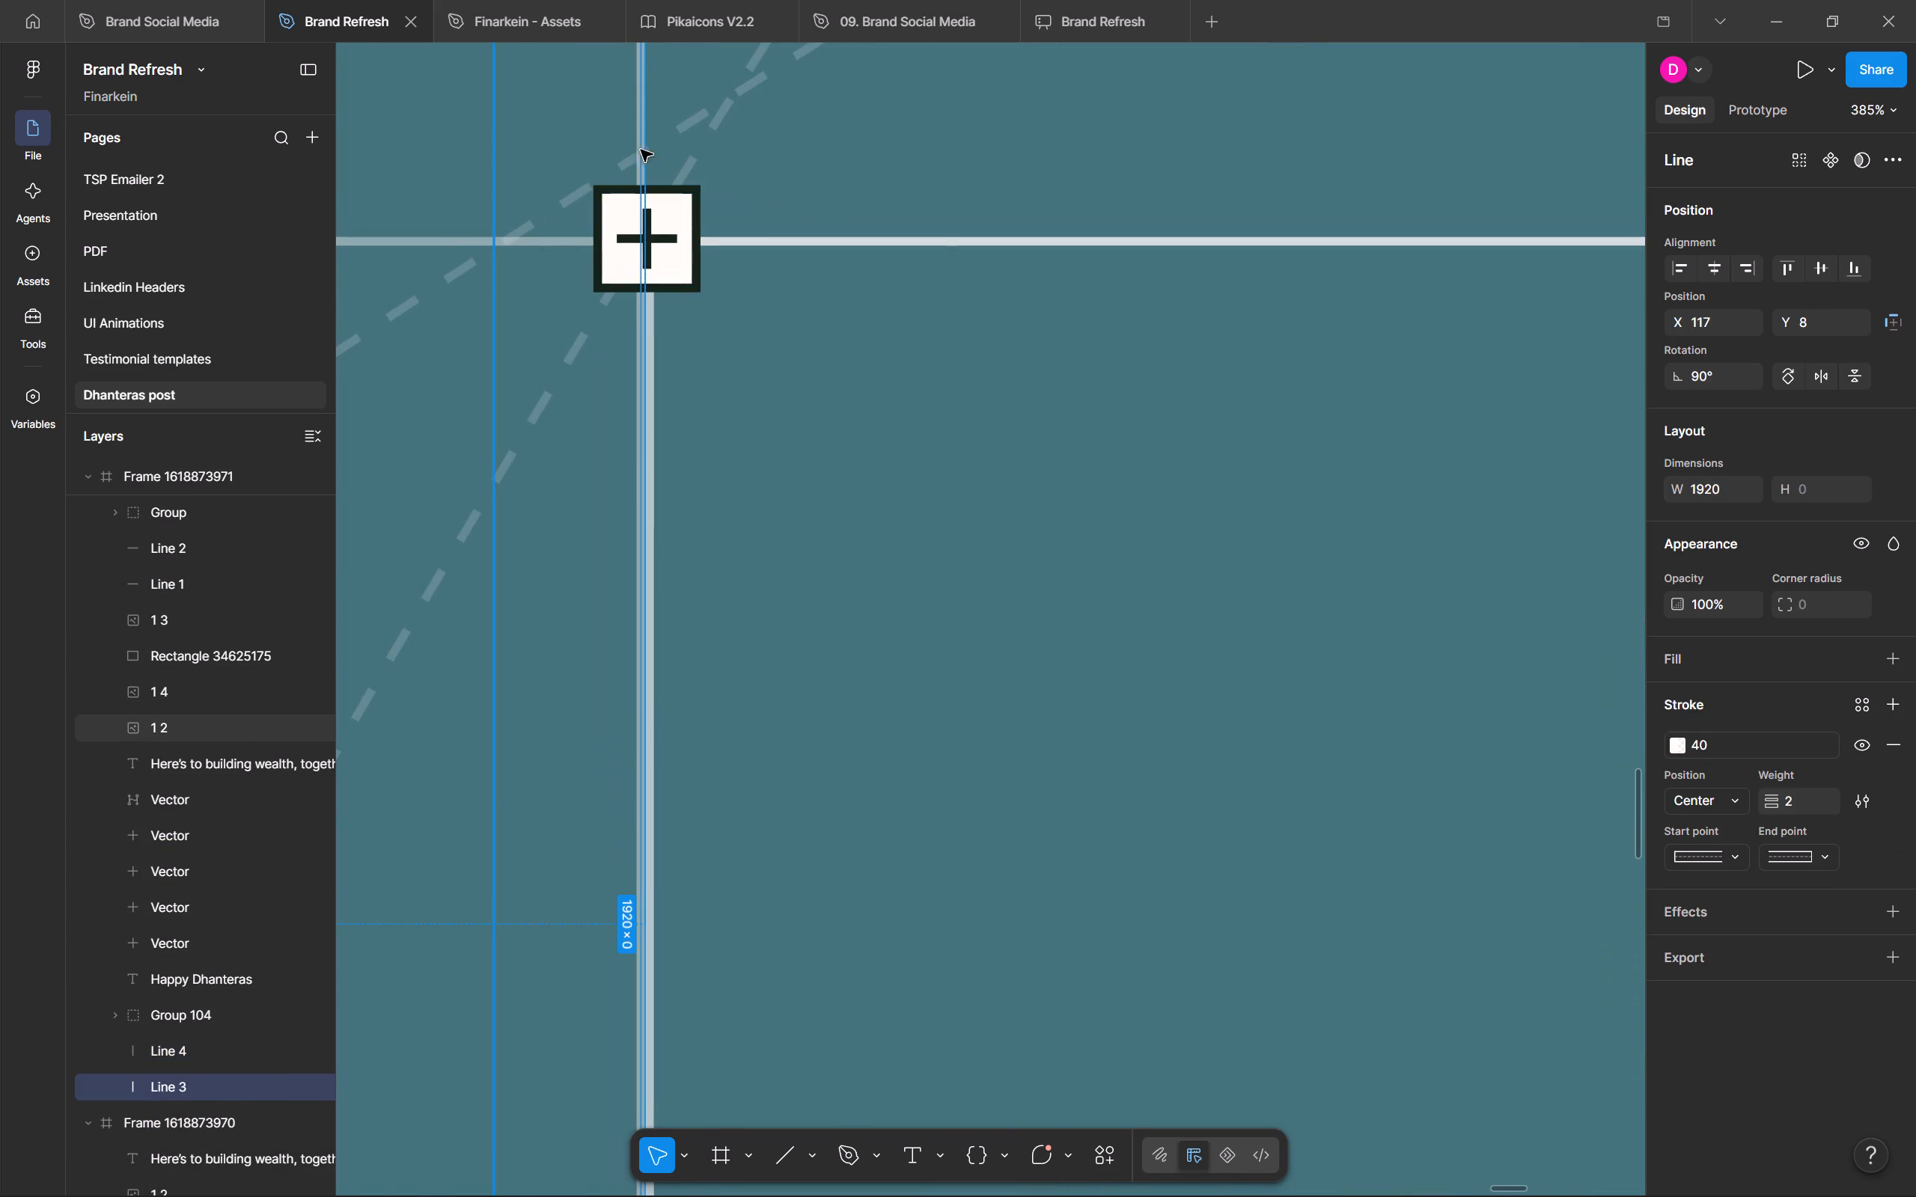
pyautogui.press('Right')
pyautogui.press('Right')
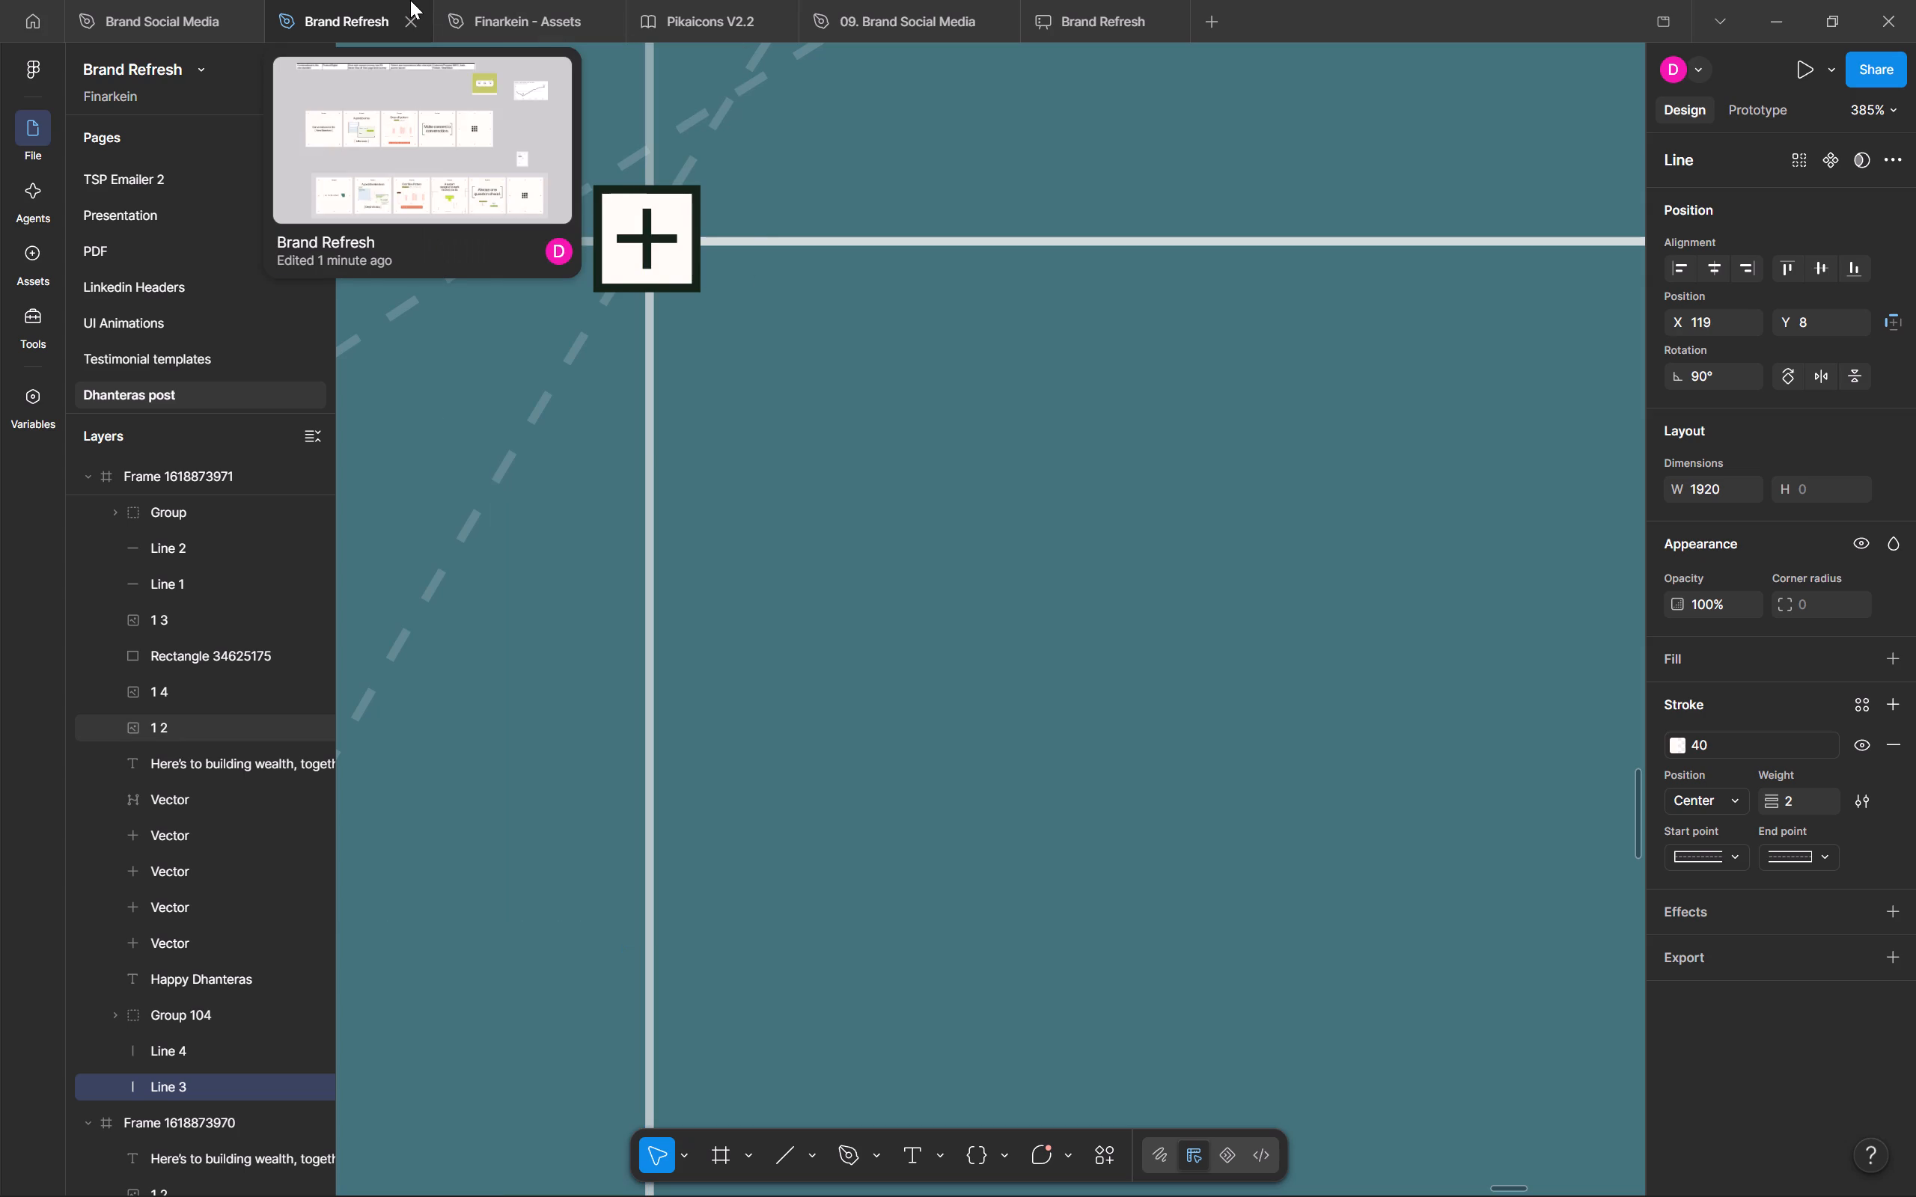
# Nudge the right vertical guide, Line 4, to X 886 so it lines up with the rectangle's right edge.
pyautogui.keyDown('ctrl'); pyautogui.scroll(-15, 701, 303); pyautogui.keyUp('ctrl')
pyautogui.keyDown('ctrl'); pyautogui.scroll(11, 1519, 414); pyautogui.keyUp('ctrl')
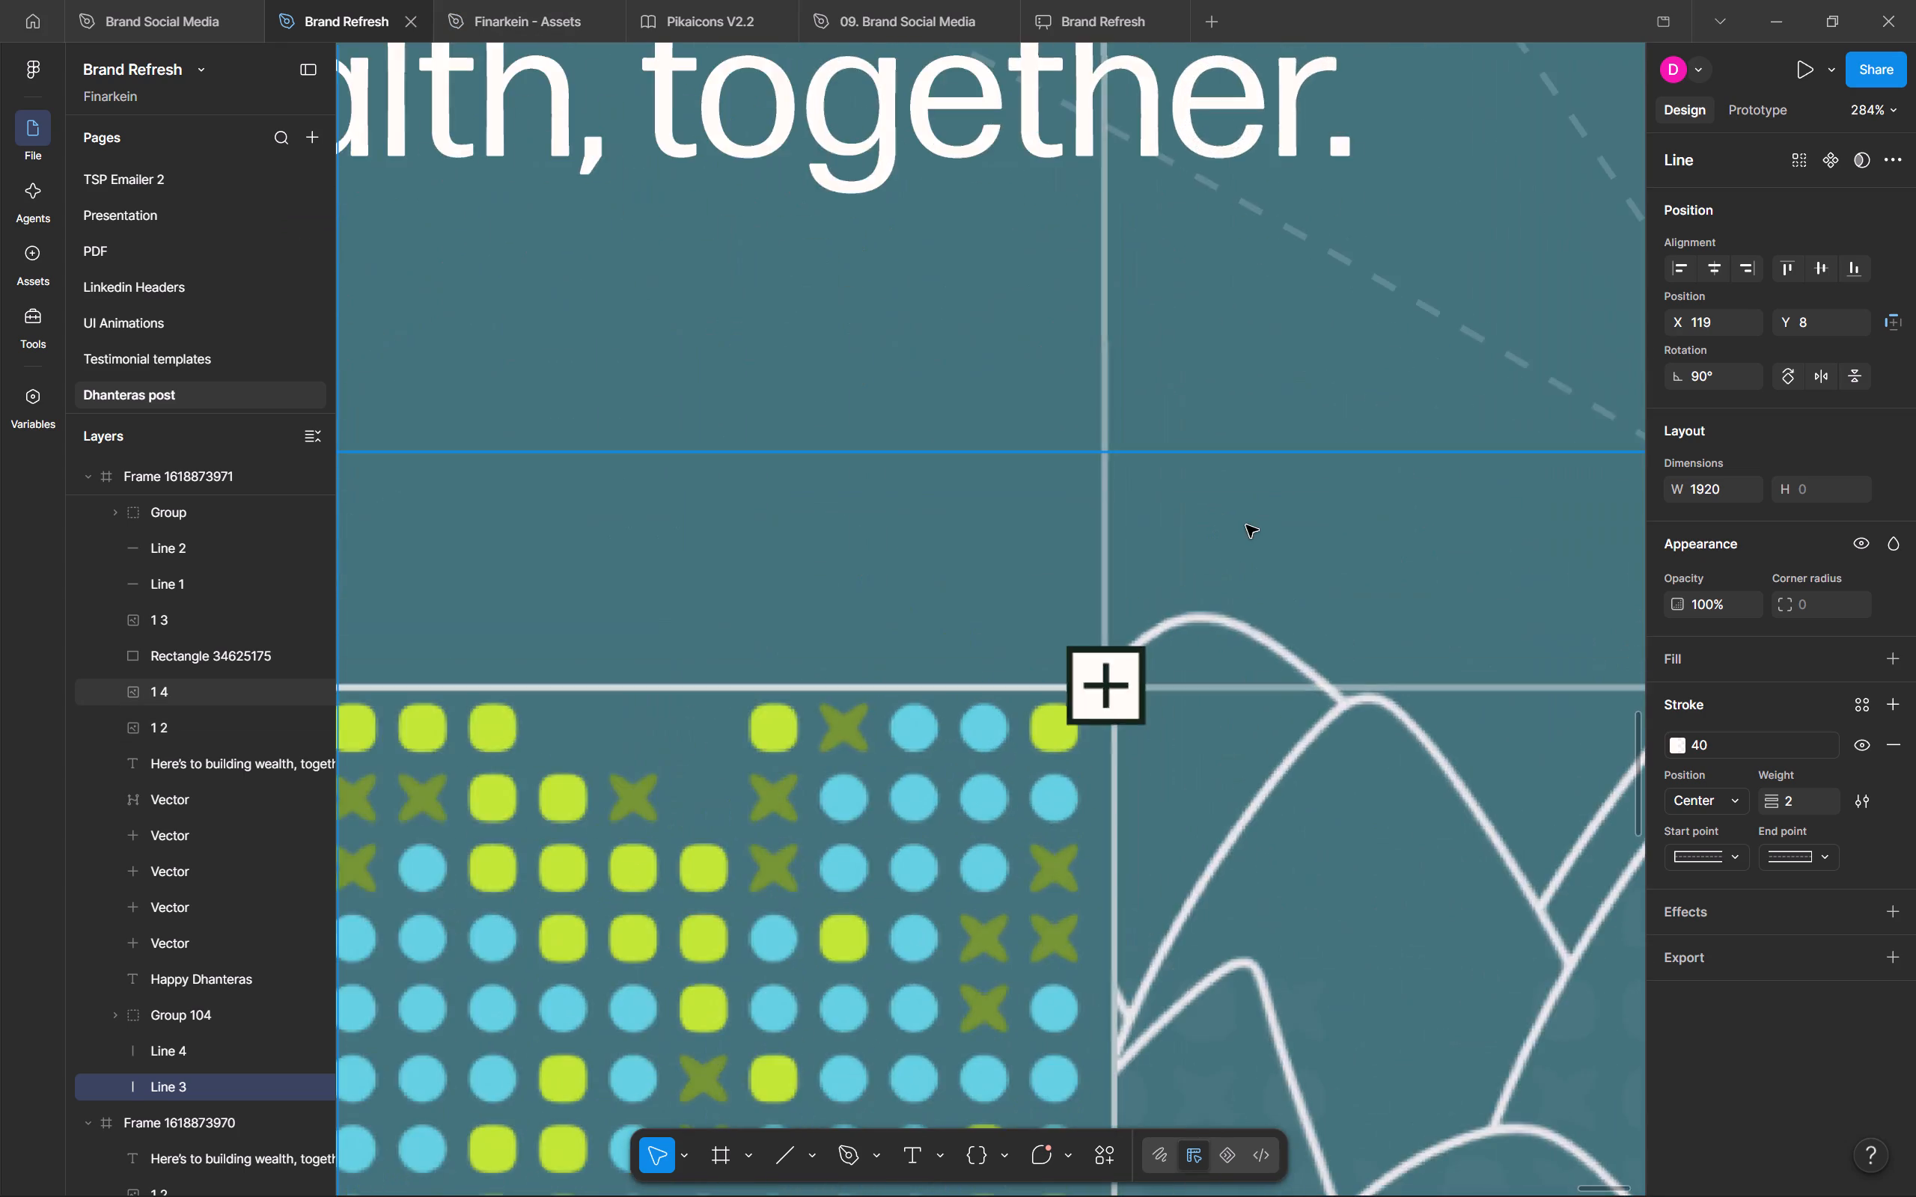
pyautogui.keyDown('ctrl'); pyautogui.scroll(6, 1246, 525); pyautogui.keyUp('ctrl')
pyautogui.click(200, 1050)
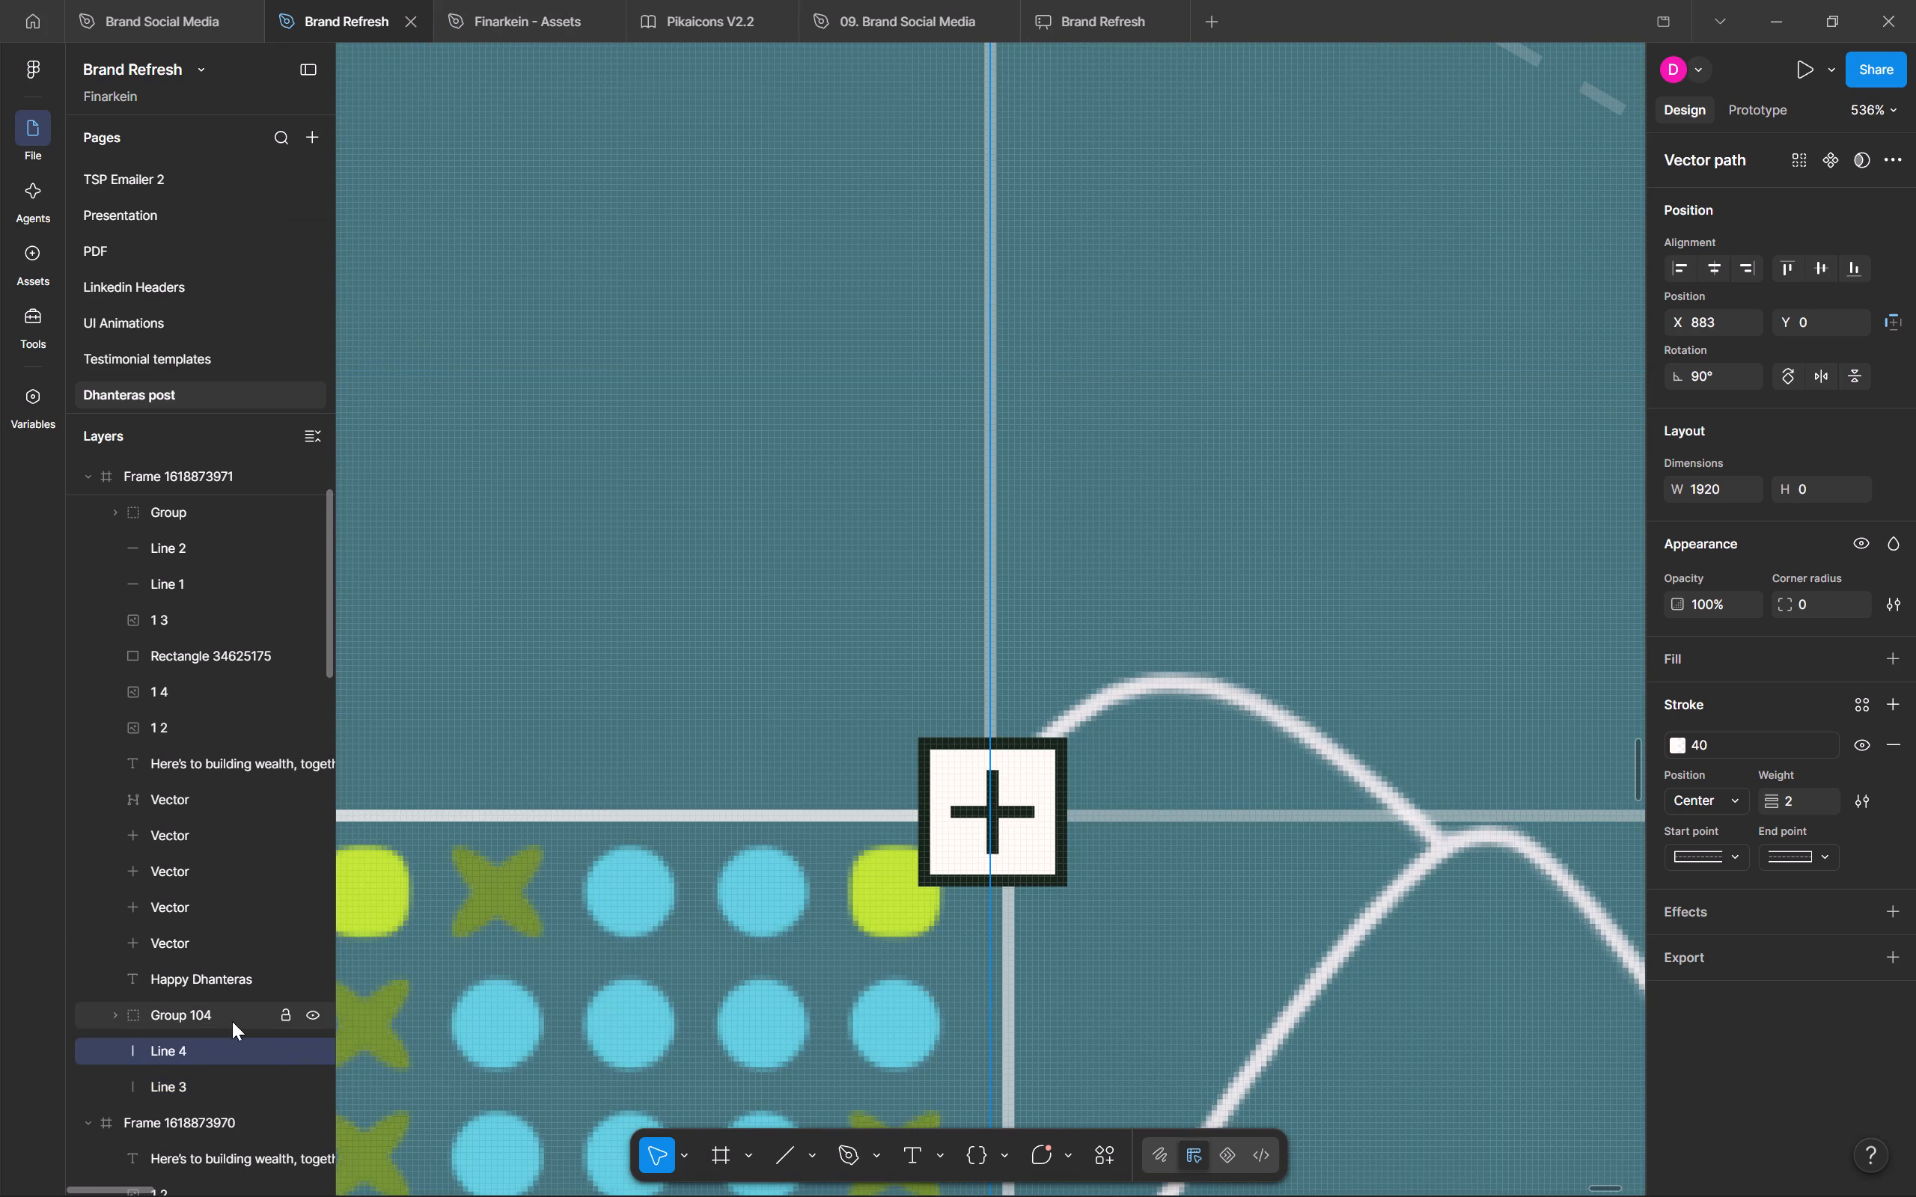
pyautogui.press('Right')
pyautogui.press('Right')
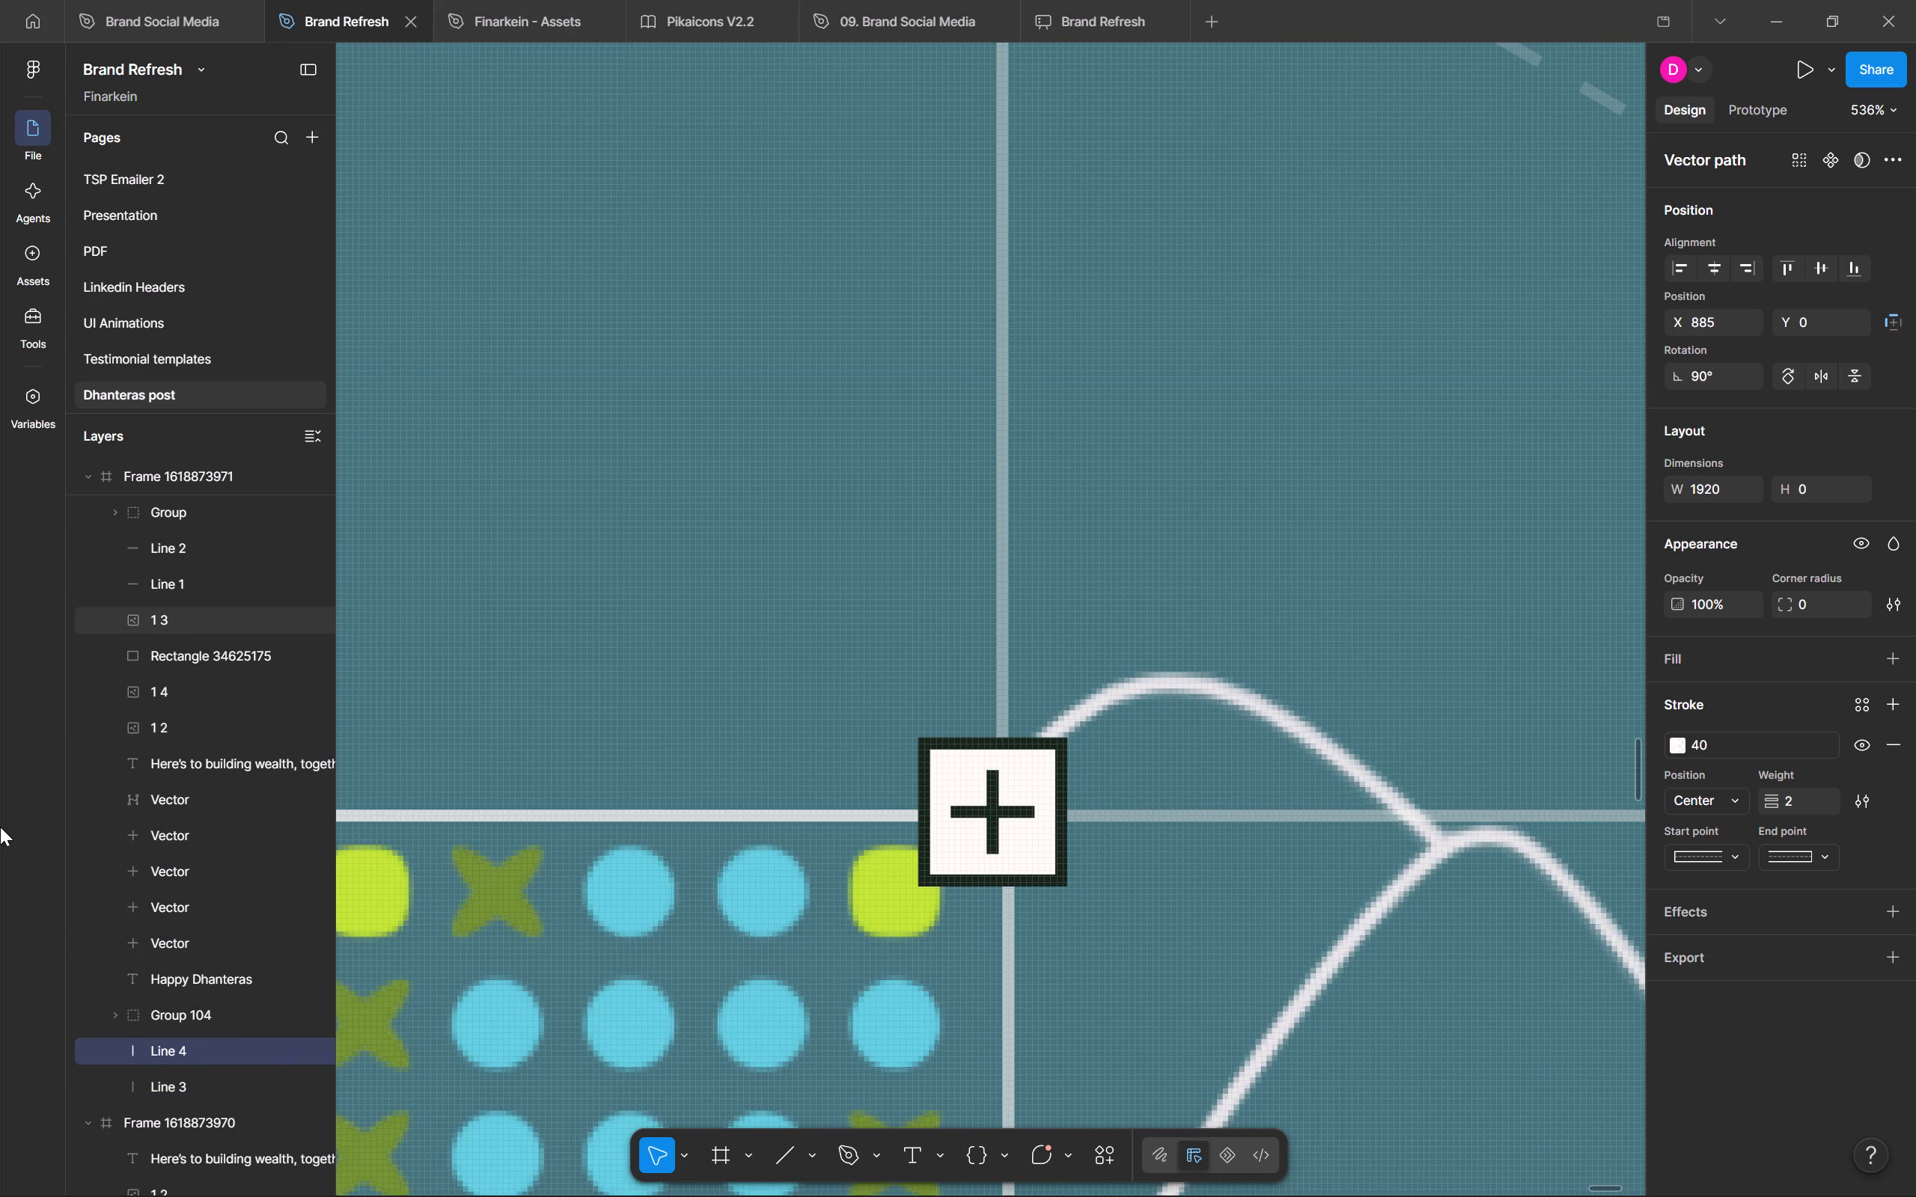
pyautogui.press('Right')
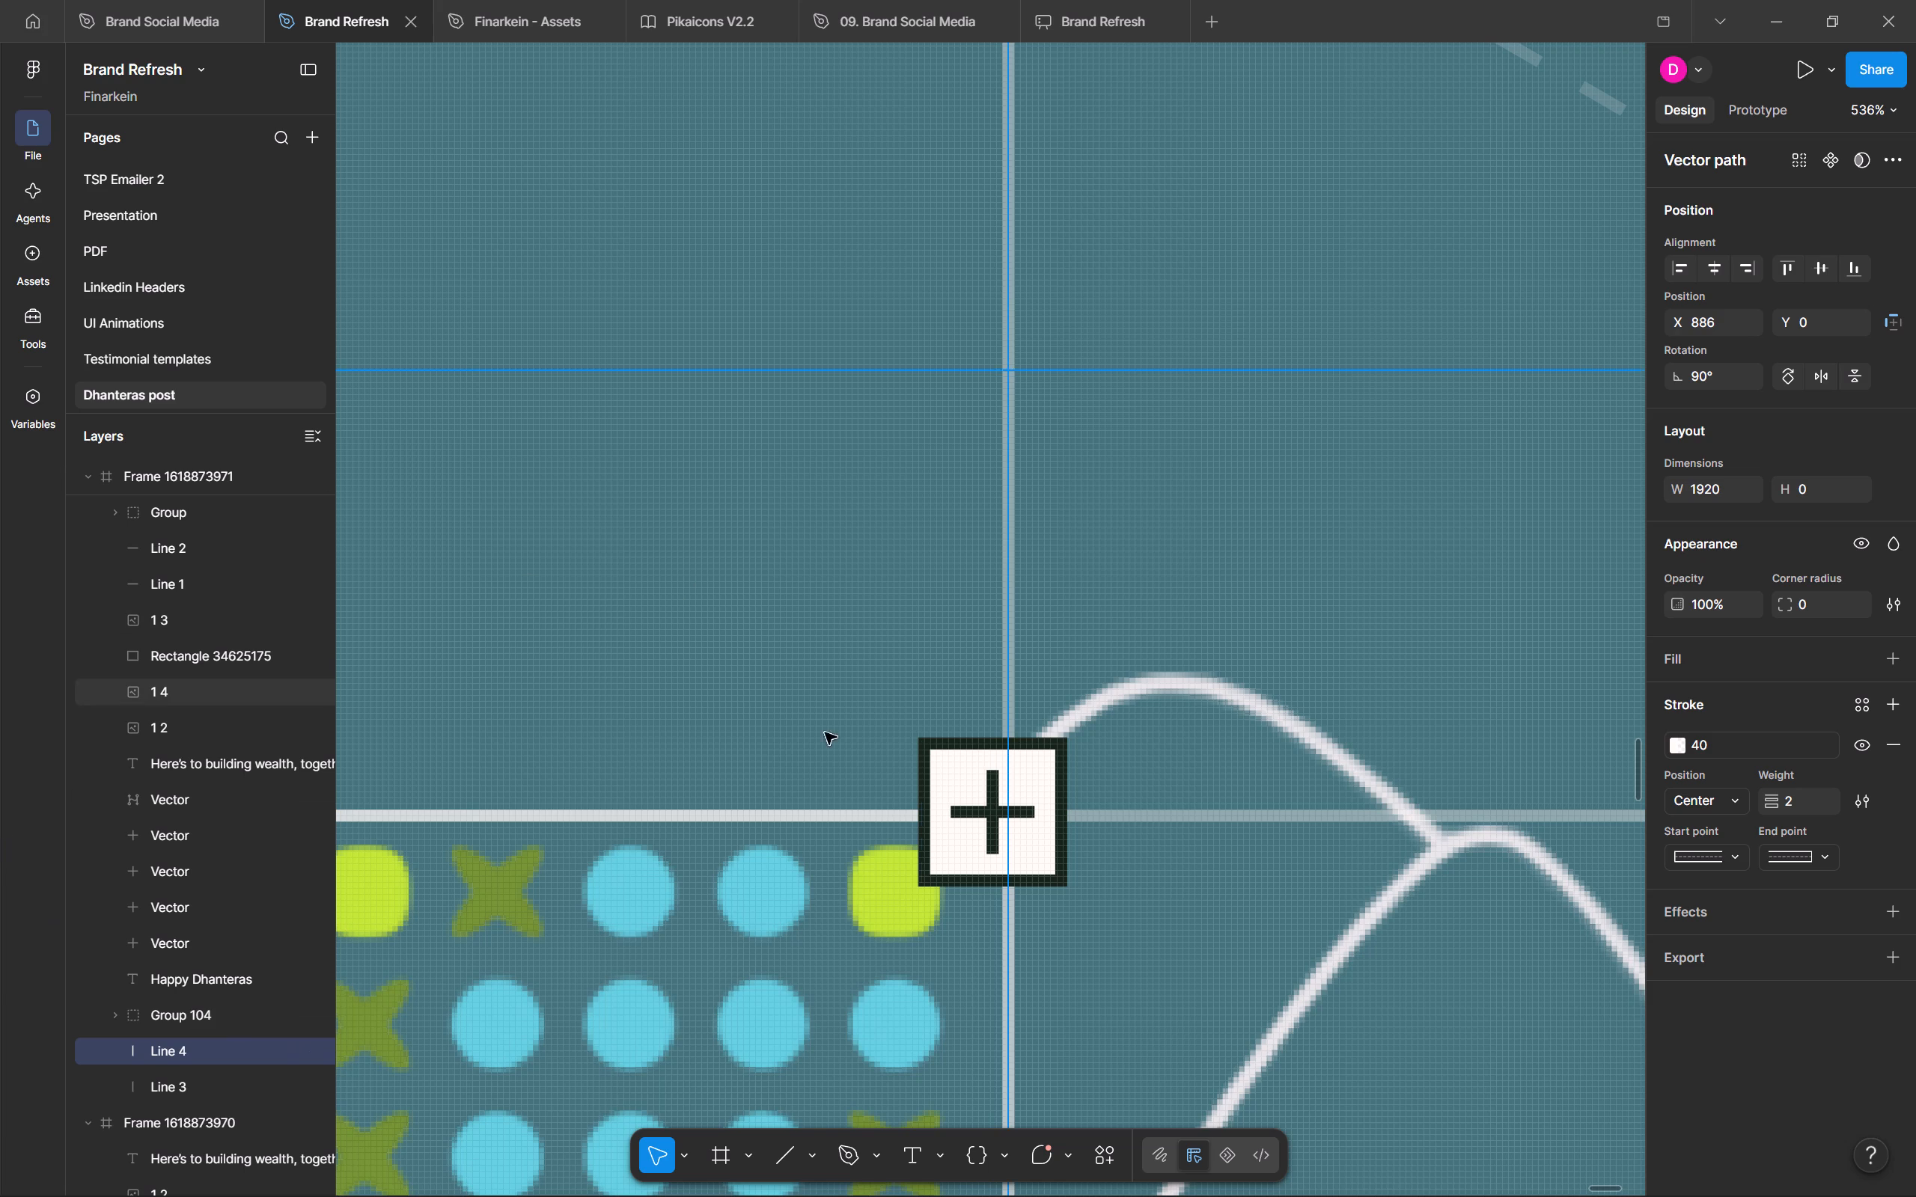
# Re-center the upper-right plus square on the shifted guide at X 875, Y 798.
pyautogui.click(1050, 786)
pyautogui.moveTo(1043, 780); pyautogui.dragTo(1059, 785)
pyautogui.keyDown('ctrl'); pyautogui.scroll(-7, 1067, 786); pyautogui.keyUp('ctrl')
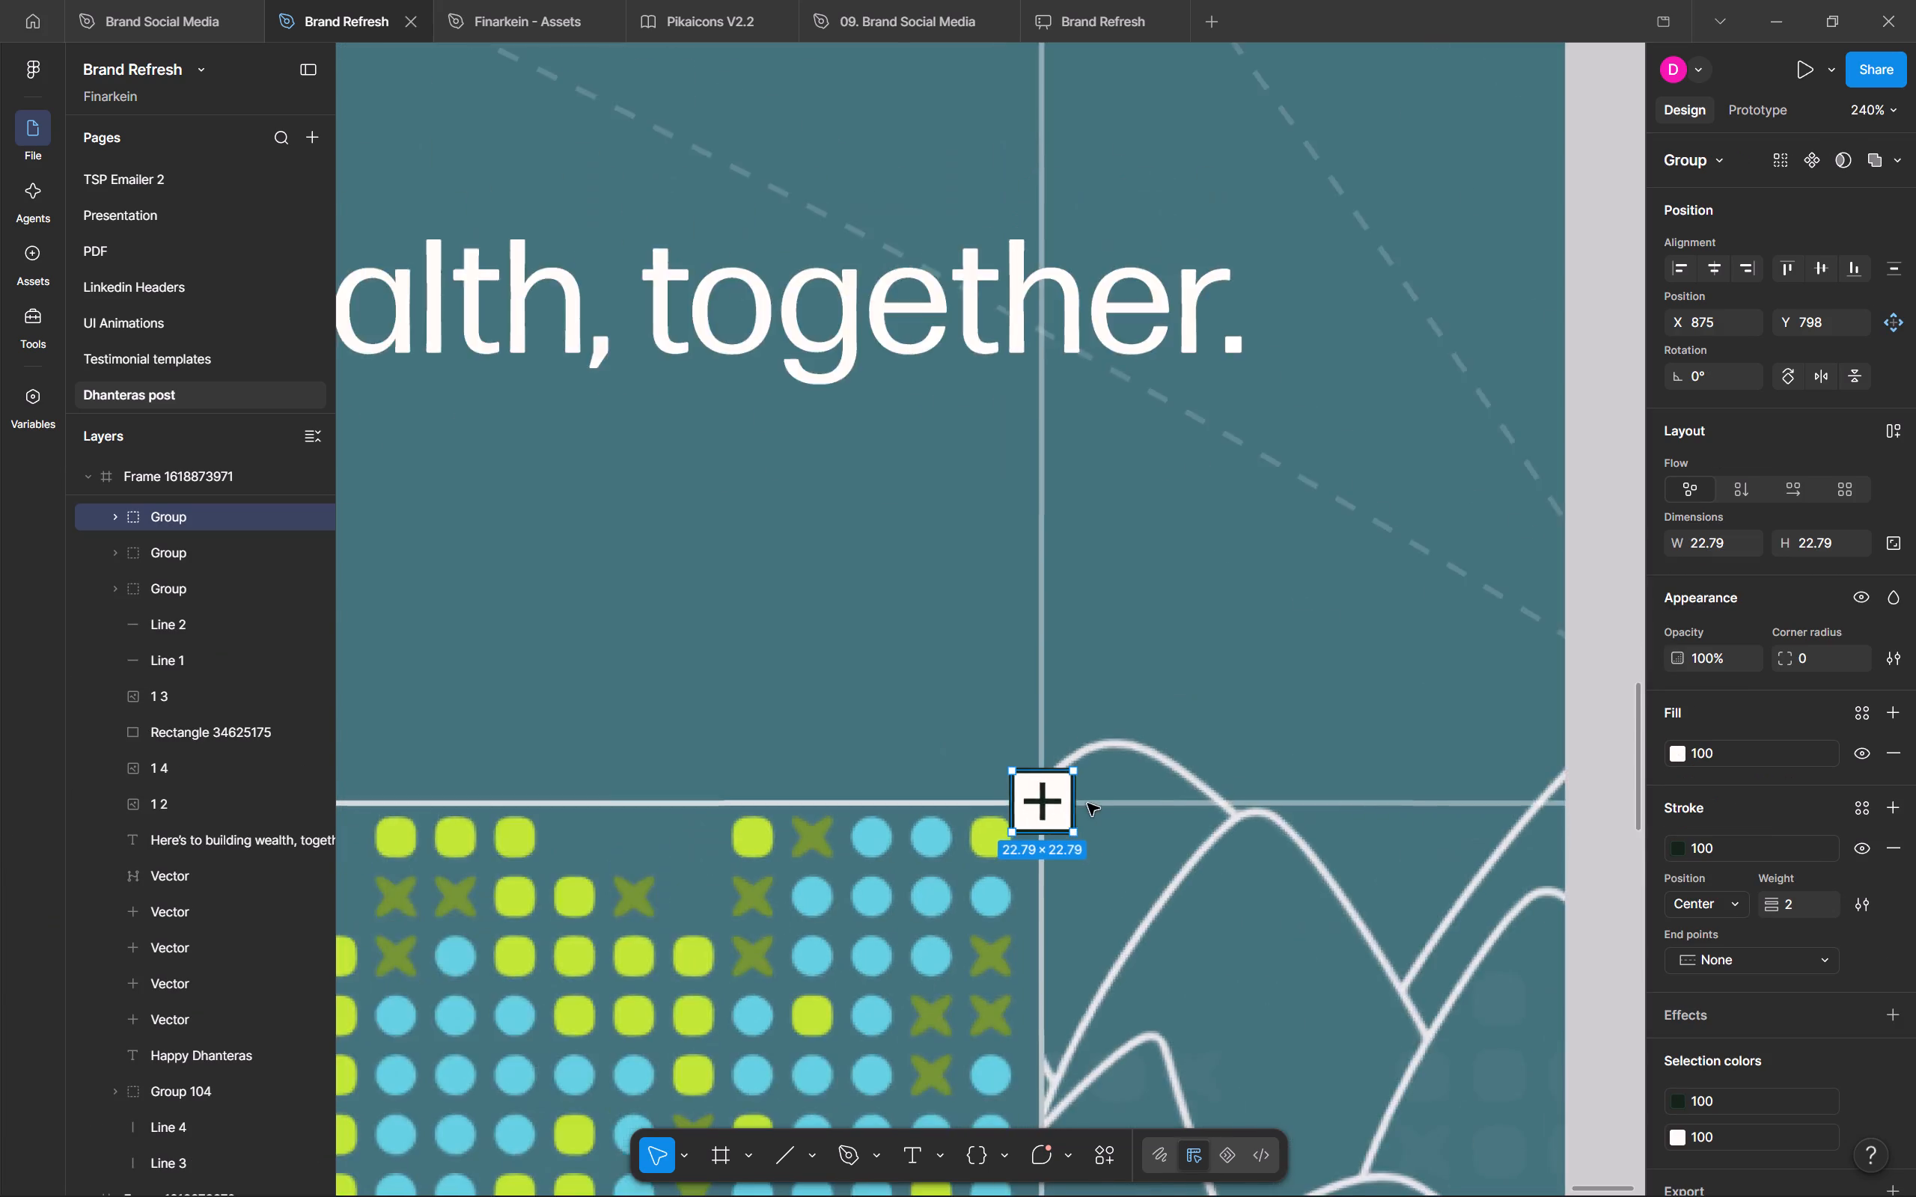
# Re-center the lower-right plus square on the rectangle's corner at about X 874, Y 1470.
pyautogui.keyDown('ctrl'); pyautogui.scroll(-11, 1087, 803); pyautogui.keyUp('ctrl')
pyautogui.moveTo(1142, 919); pyautogui.dragTo(1084, 515, button='middle')
pyautogui.keyDown('ctrl'); pyautogui.scroll(16, 1136, 896); pyautogui.keyUp('ctrl')
pyautogui.click(912, 628)
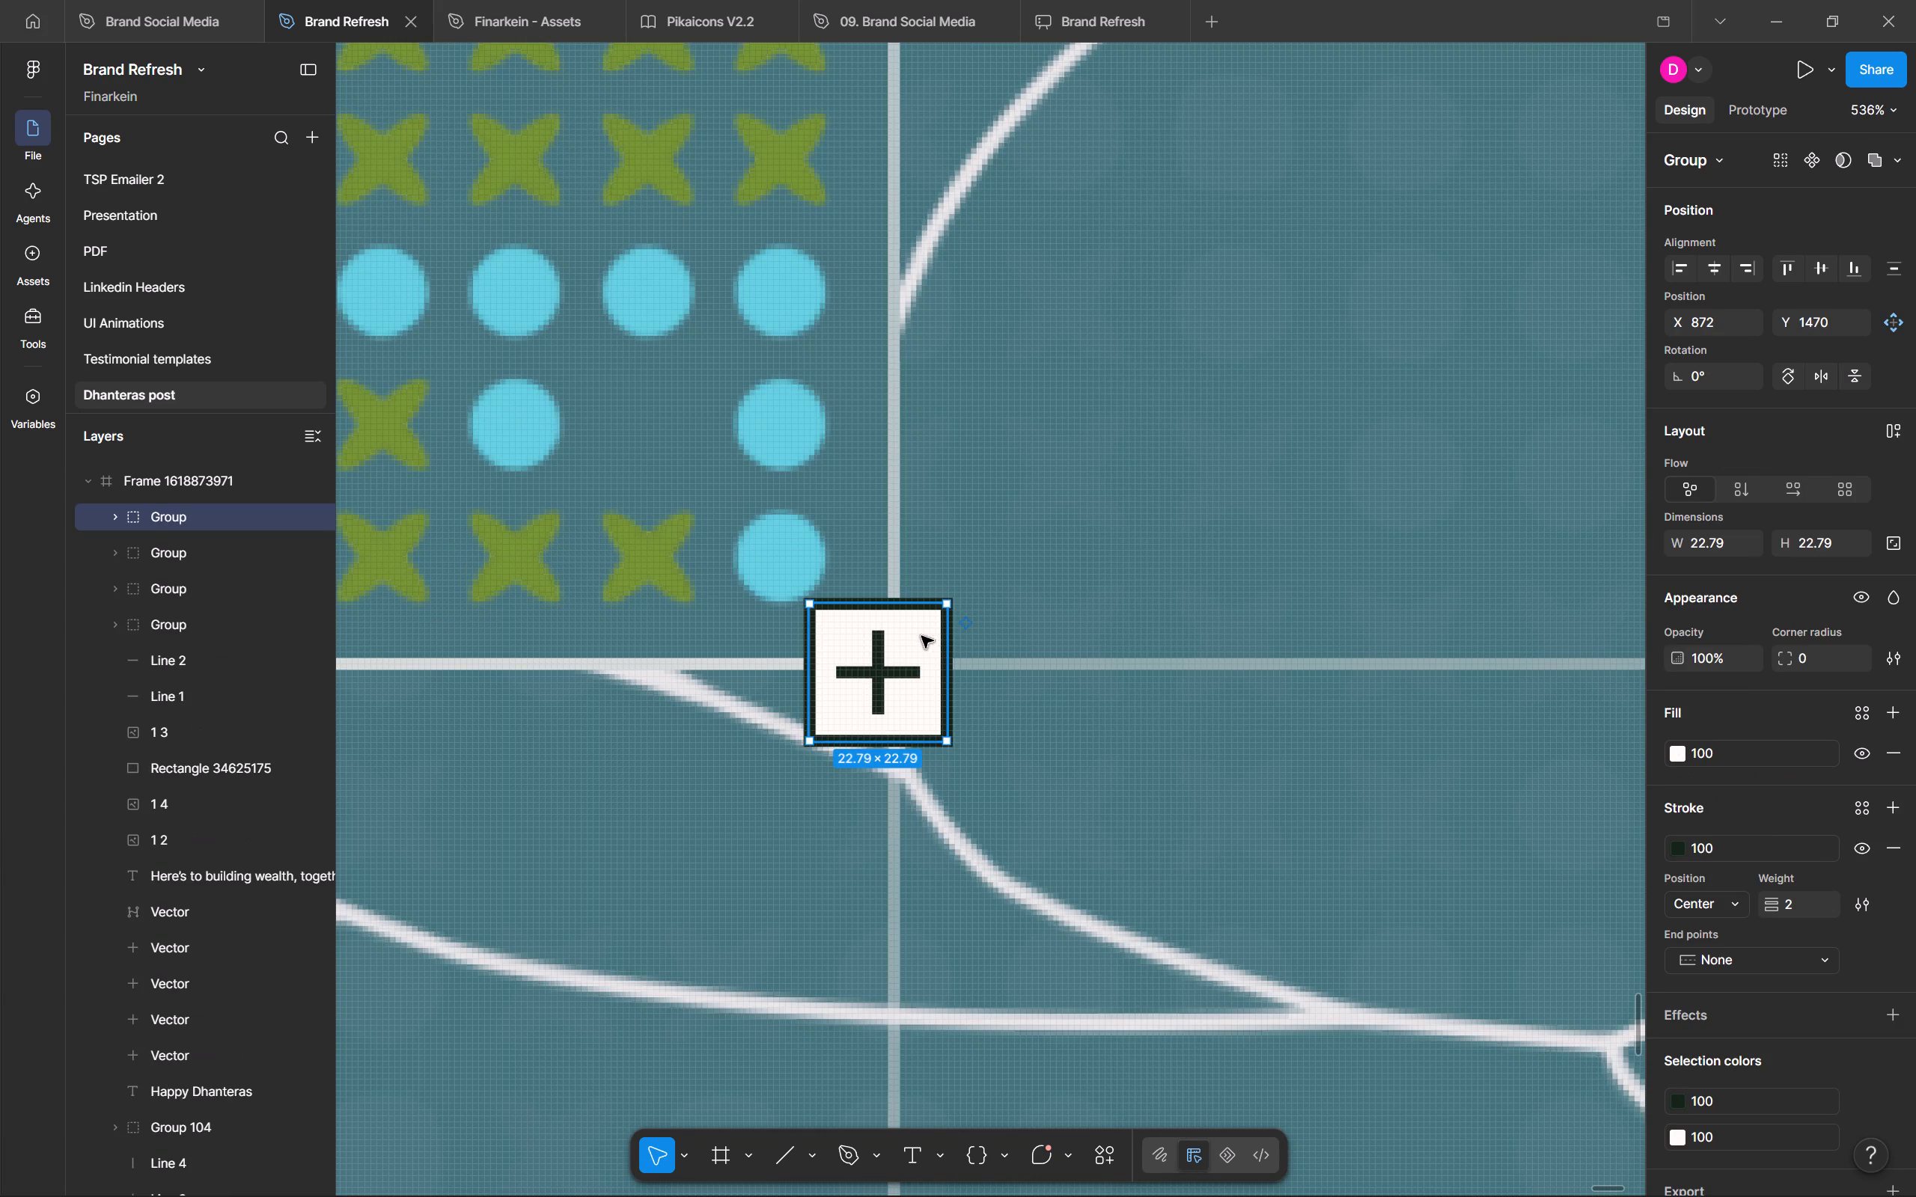
pyautogui.moveTo(921, 646); pyautogui.dragTo(930, 652)
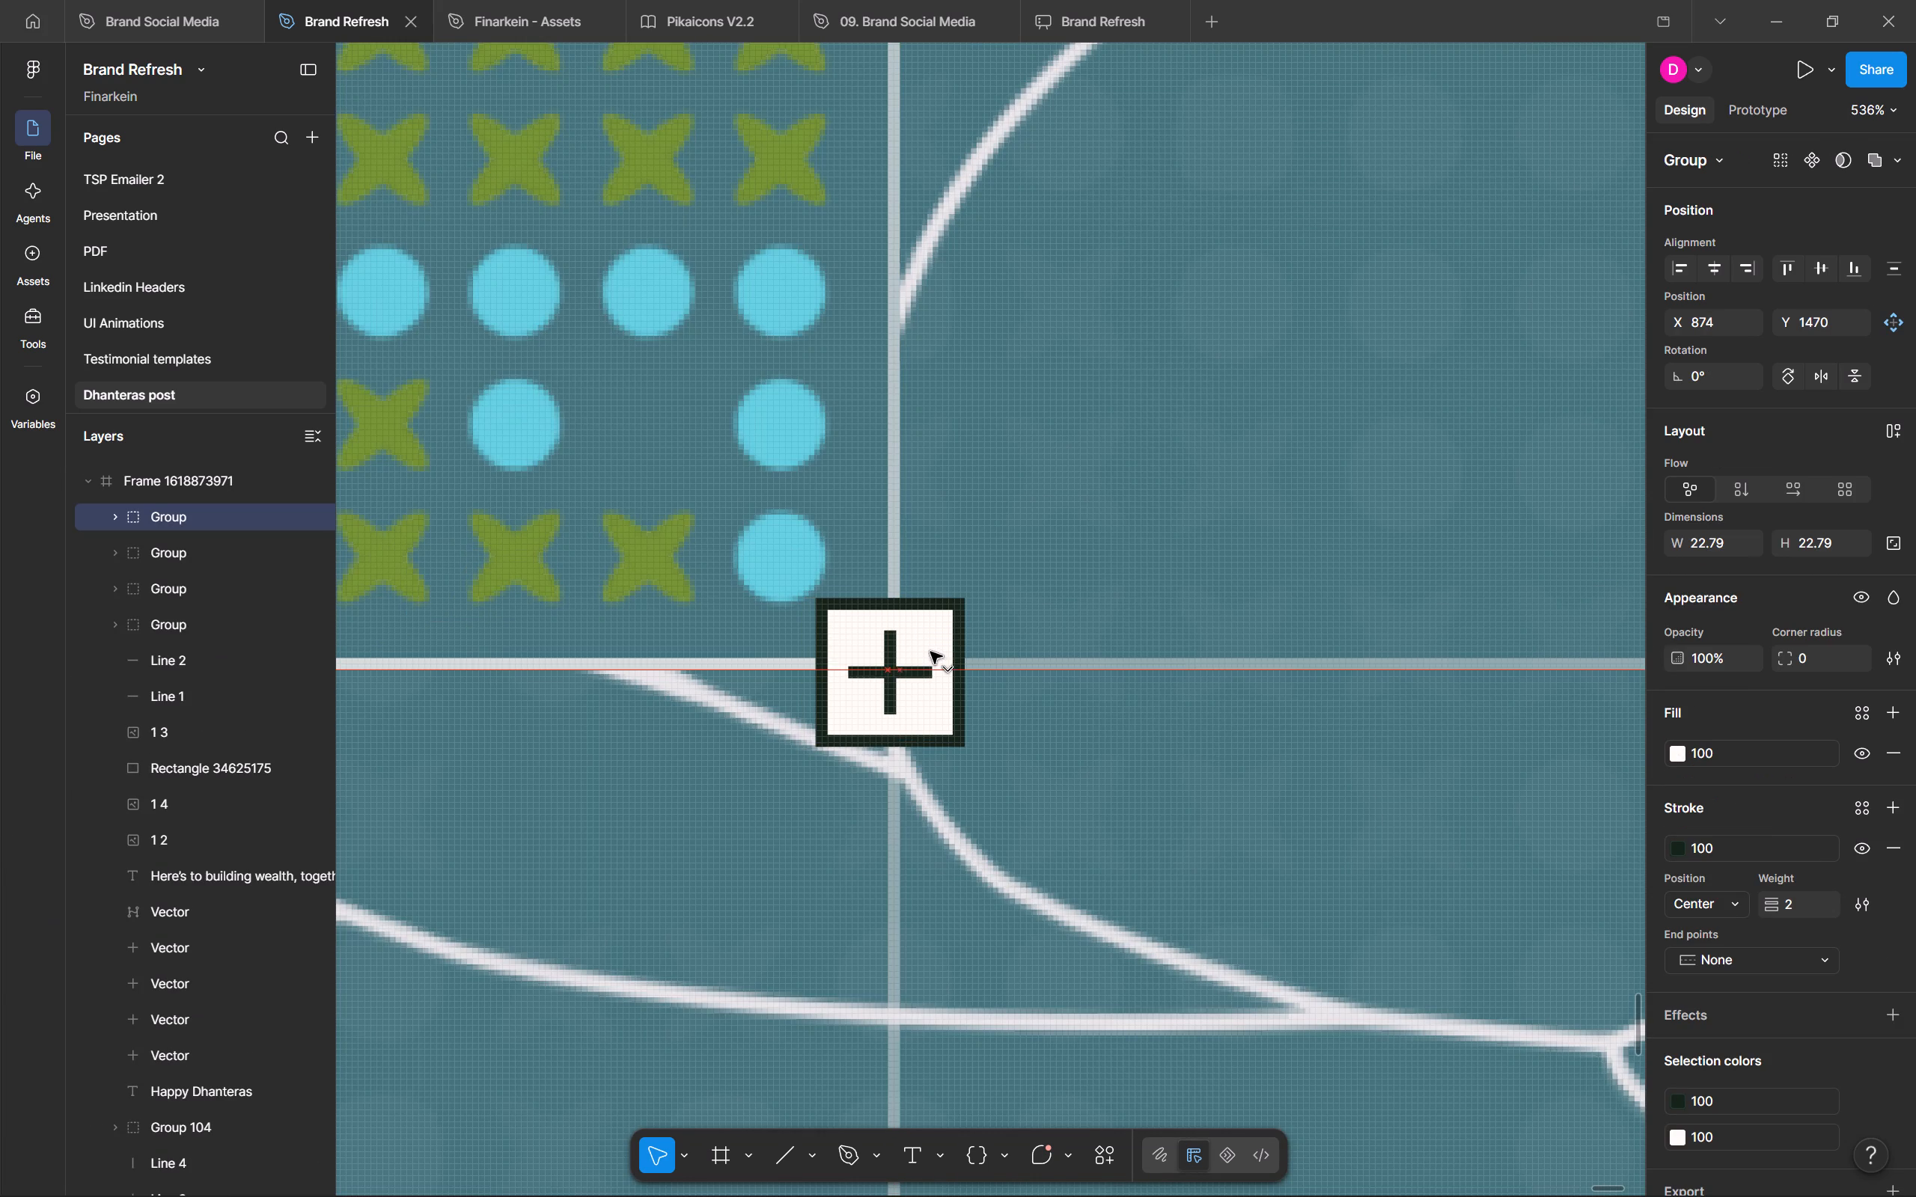
pyautogui.moveTo(930, 652); pyautogui.dragTo(930, 642)
pyautogui.keyDown('ctrl'); pyautogui.scroll(-20, 930, 640); pyautogui.keyUp('ctrl')
pyautogui.keyDown('ctrl'); pyautogui.scroll(-8, 930, 640); pyautogui.keyUp('ctrl')
pyautogui.click(1301, 973)
# Move the tagline "Here's to building wealth, together." lower and slightly left, closer to the lotus rectangle.
pyautogui.moveTo(1057, 780); pyautogui.dragTo(1097, 869, button='middle')
pyautogui.keyDown('ctrl'); pyautogui.scroll(2, 1085, 857); pyautogui.keyUp('ctrl')
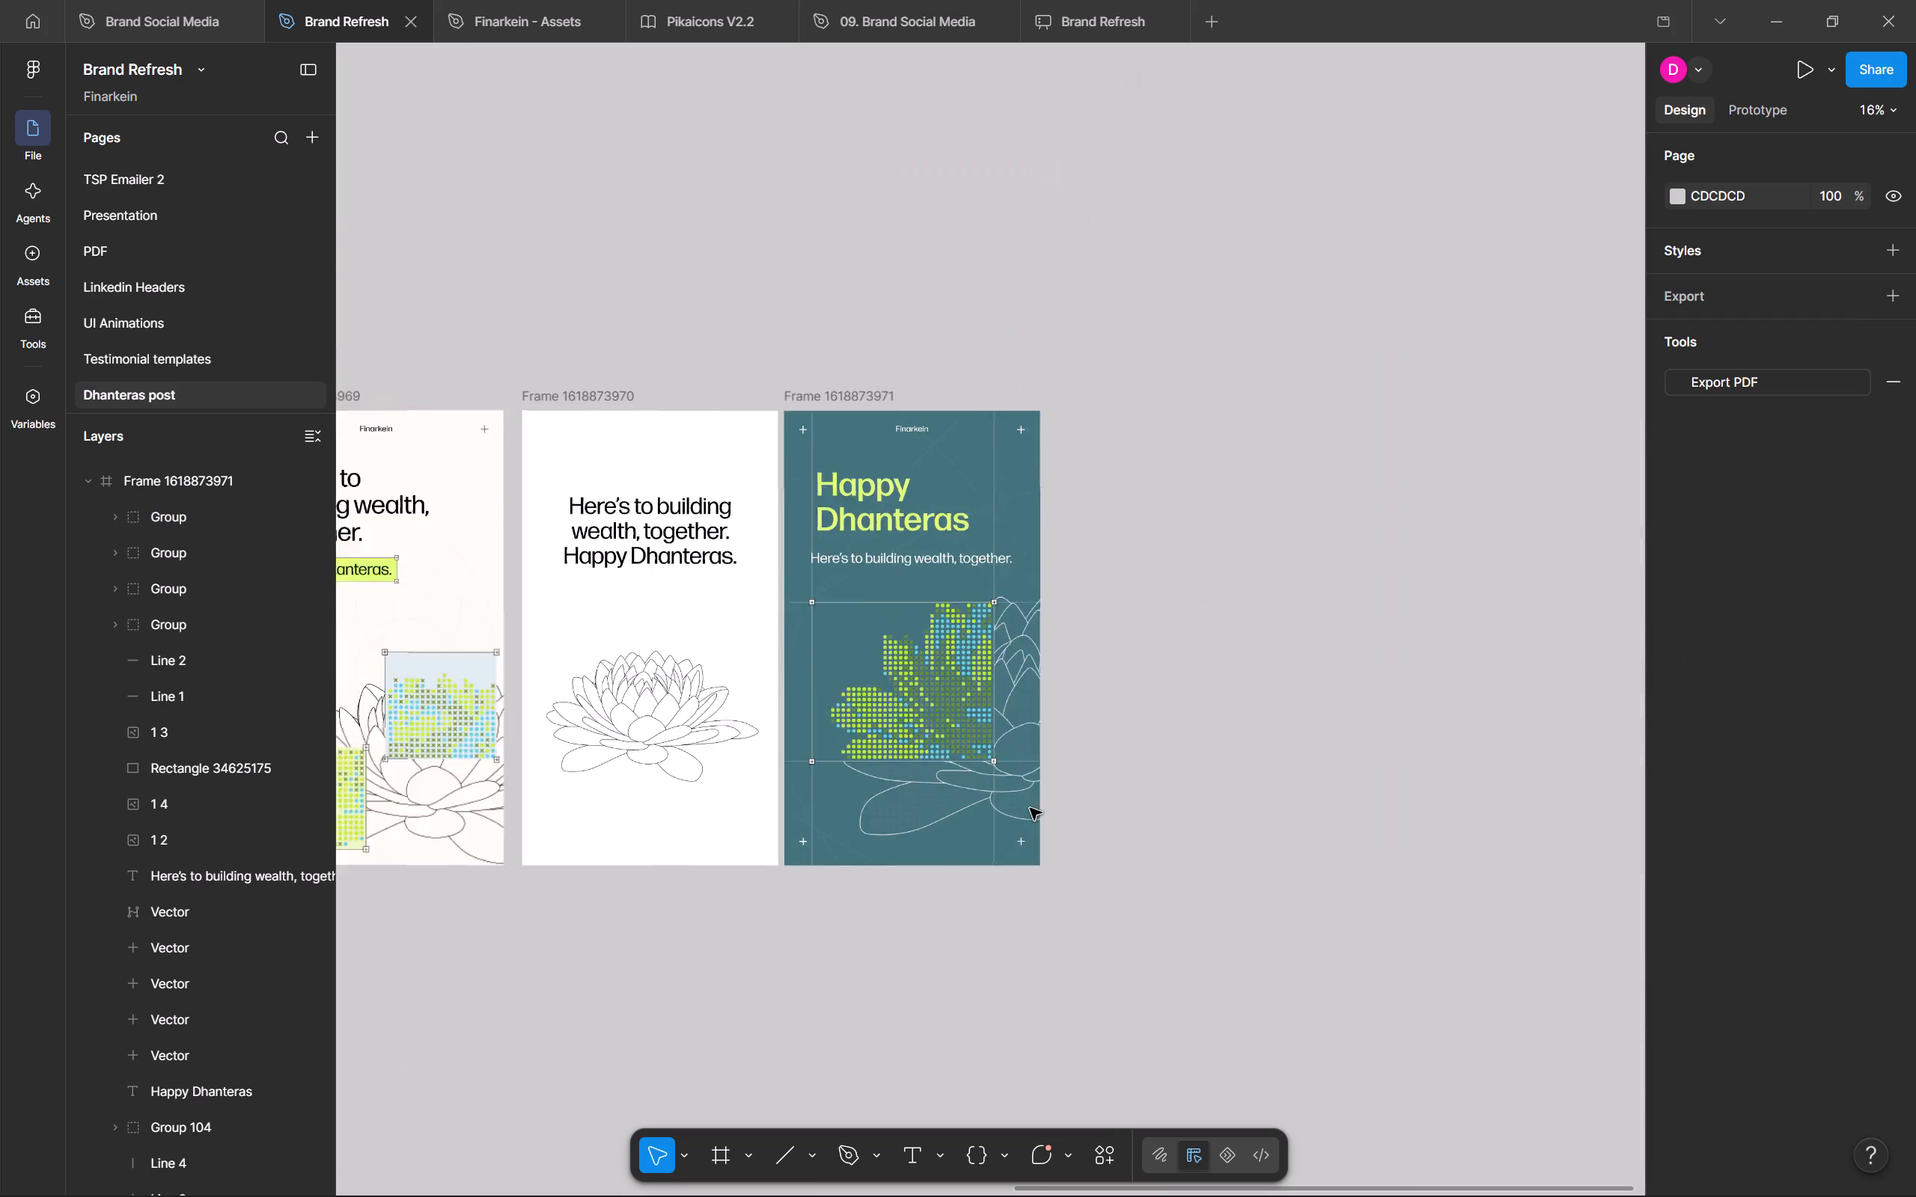
pyautogui.keyDown('ctrl'); pyautogui.scroll(3, 1030, 808); pyautogui.keyUp('ctrl')
pyautogui.keyDown('ctrl'); pyautogui.scroll(5, 846, 598); pyautogui.keyUp('ctrl')
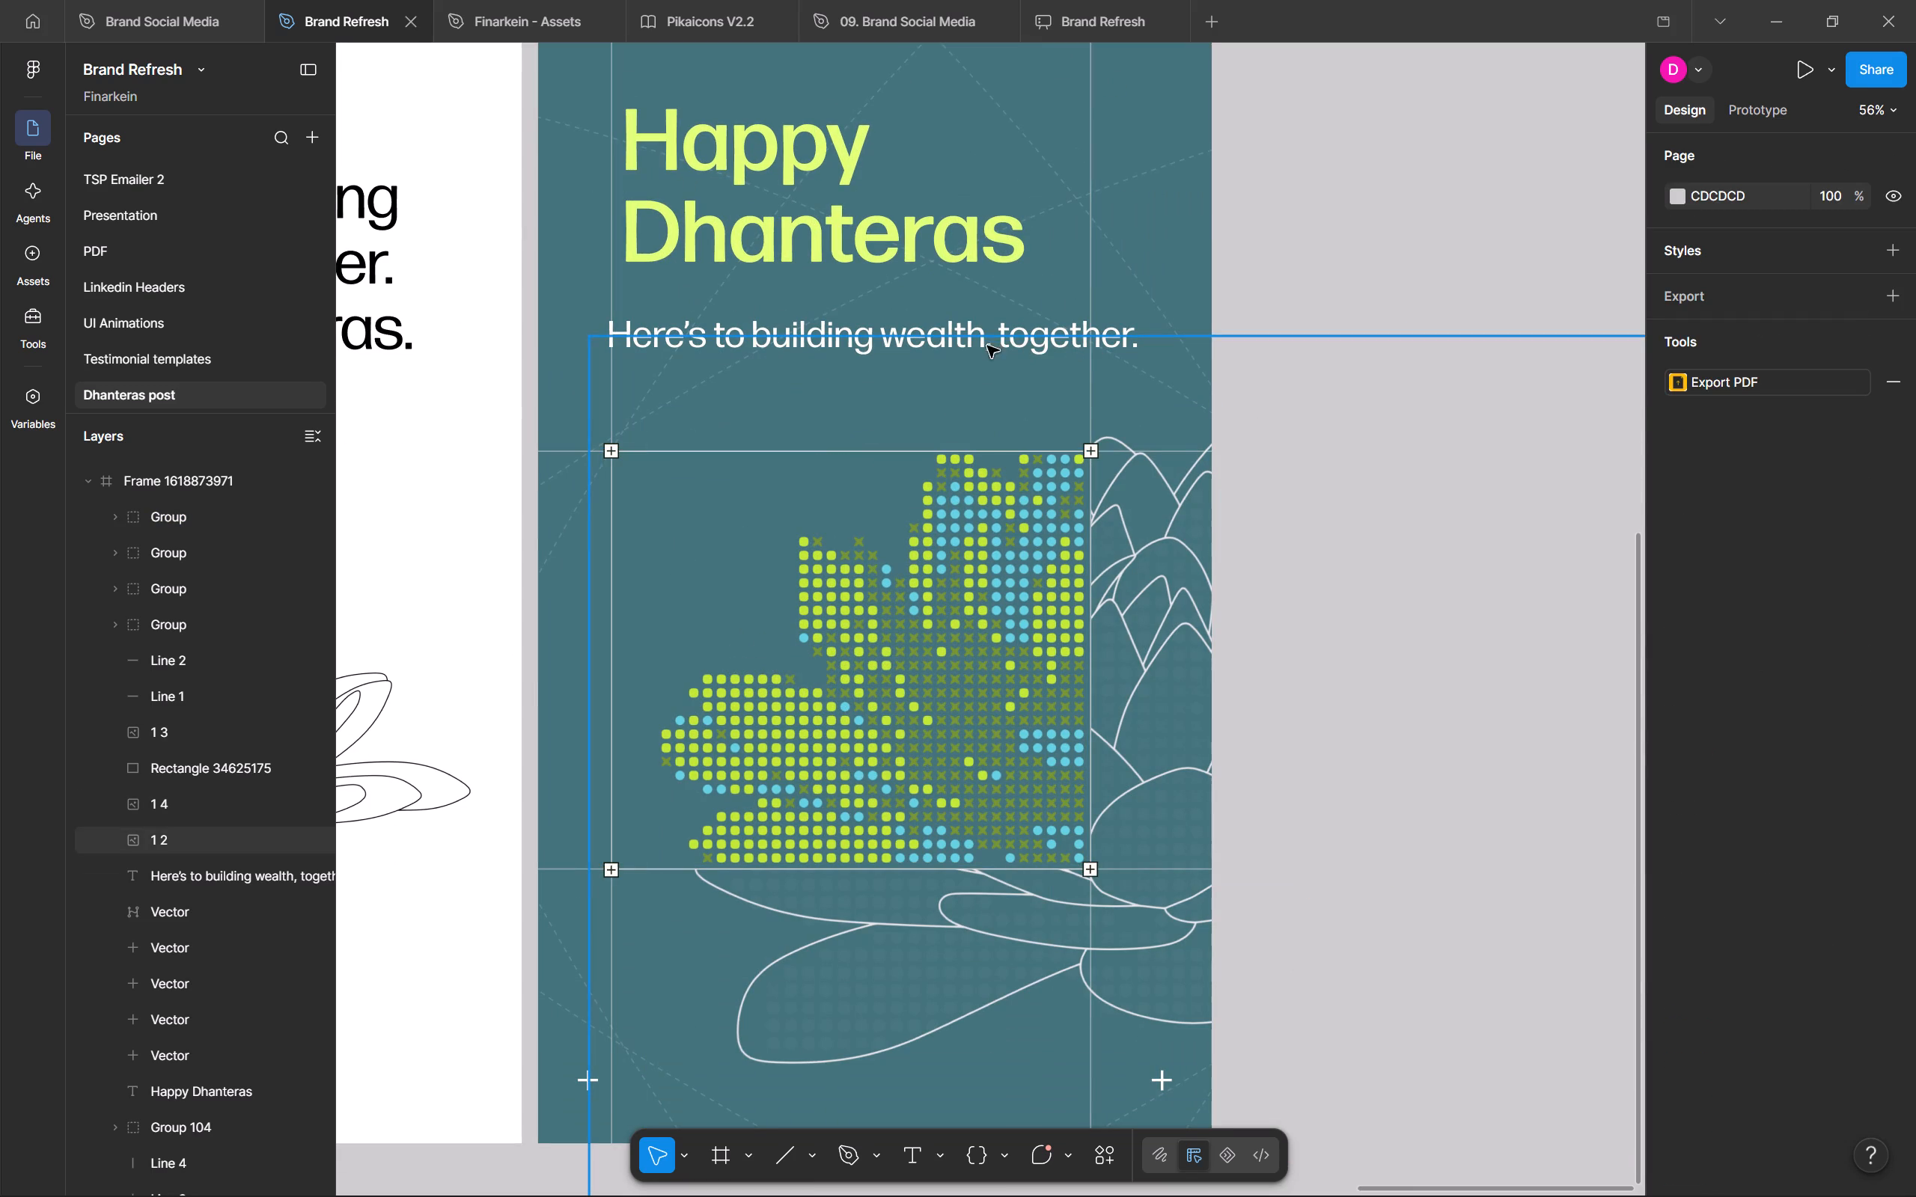
pyautogui.click(767, 337)
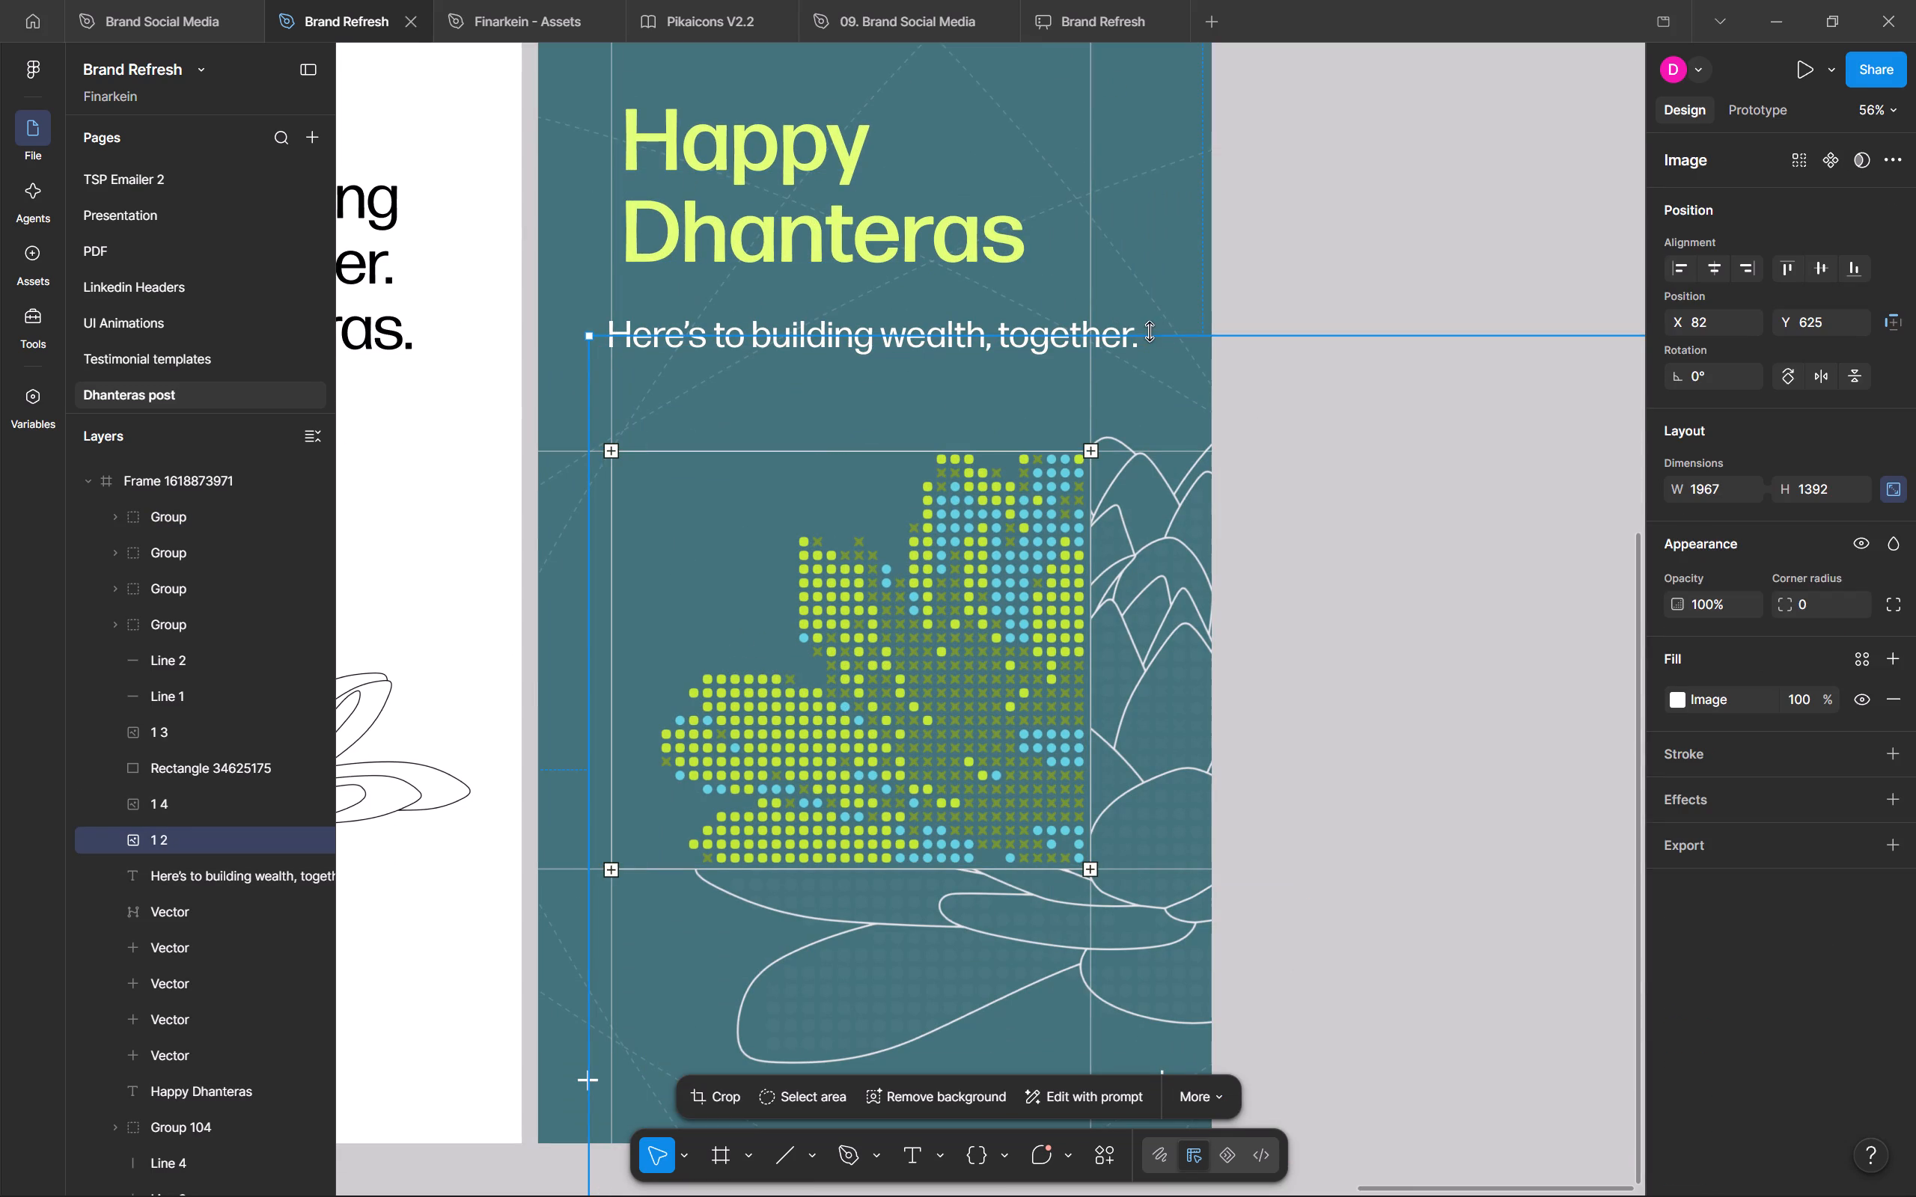
pyautogui.keyDown('ctrl'); pyautogui.moveTo(1150, 331); pyautogui.dragTo(1140, 417); pyautogui.keyUp('ctrl')
pyautogui.click(1046, 340)
pyautogui.moveTo(1001, 340); pyautogui.dragTo(980, 391)
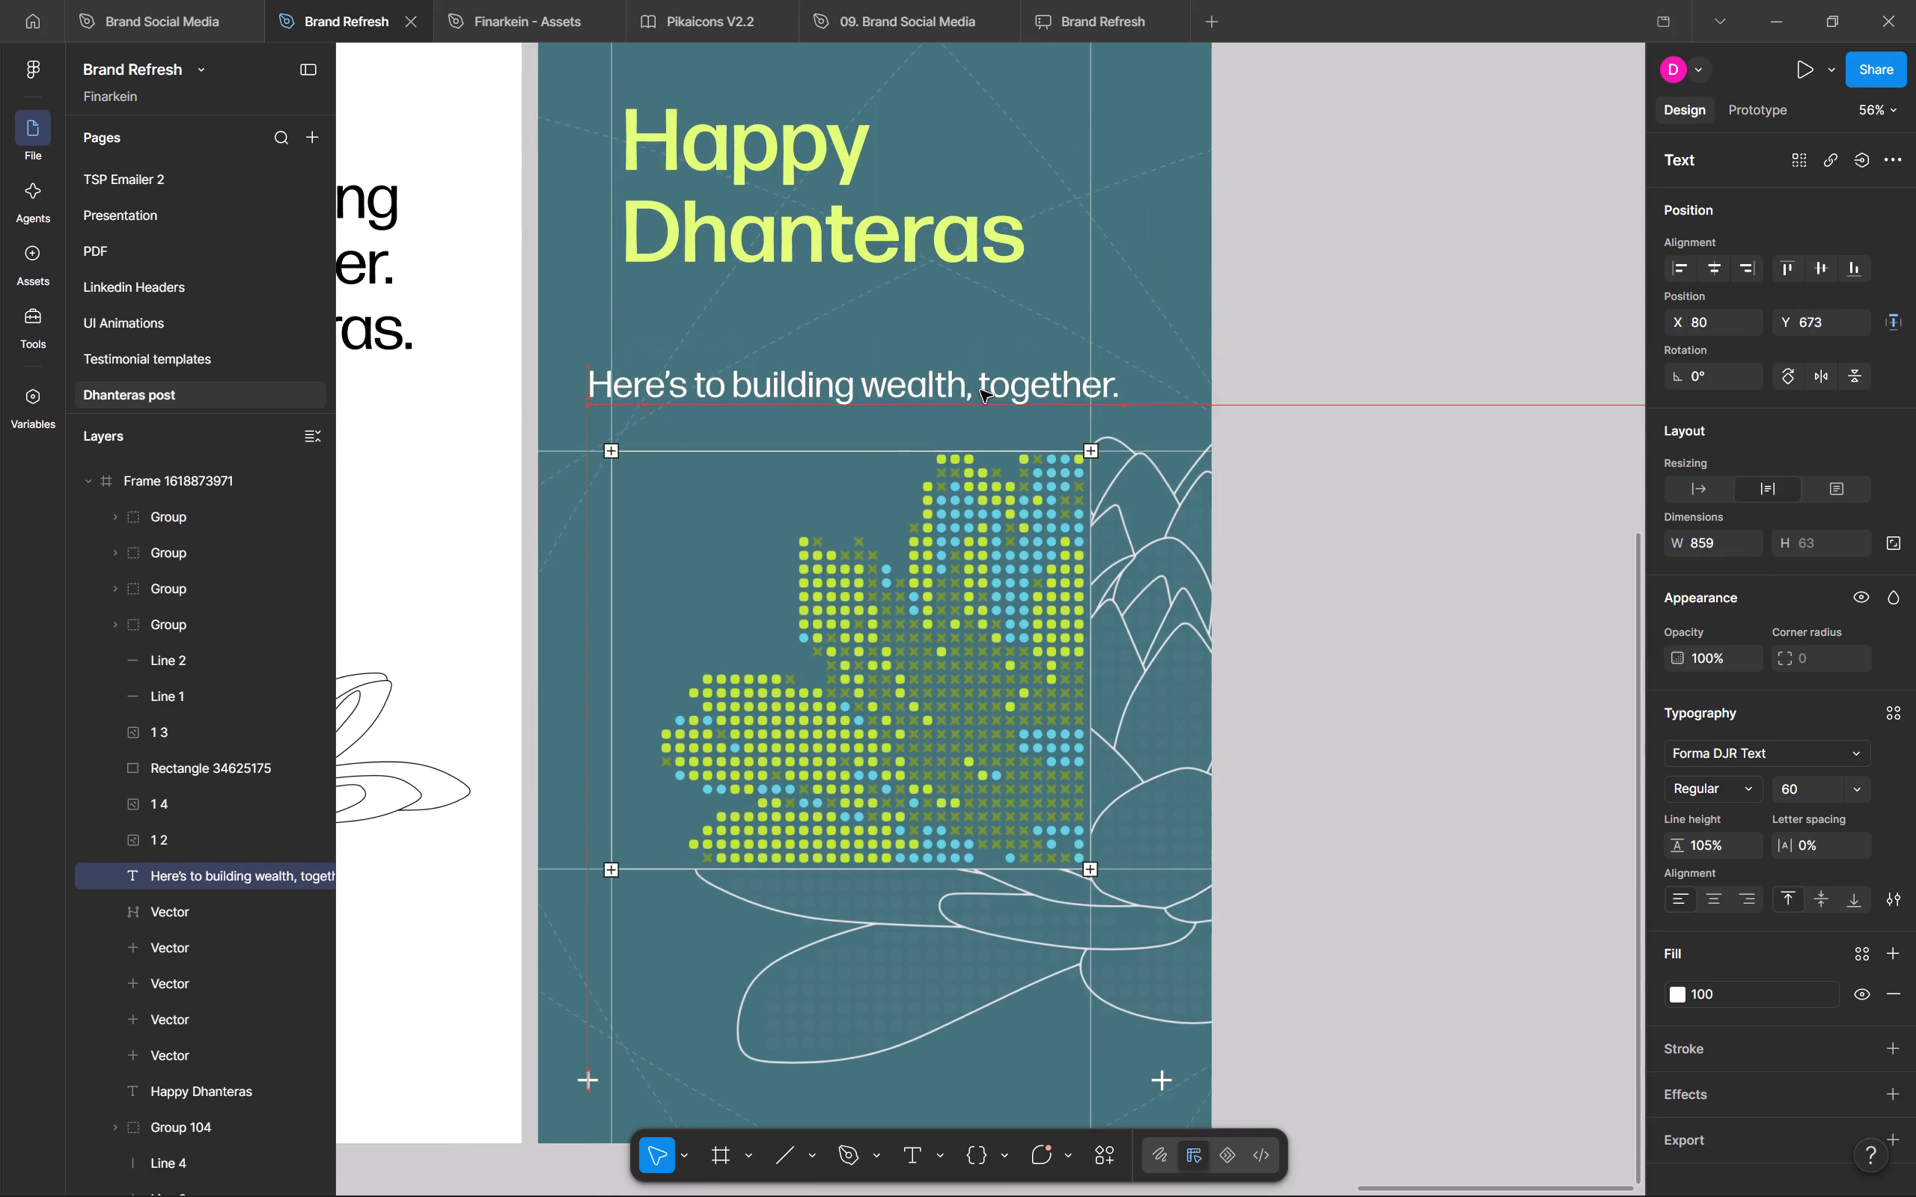
pyautogui.moveTo(980, 391); pyautogui.dragTo(993, 366)
pyautogui.keyDown('ctrl'); pyautogui.scroll(-6, 993, 366); pyautogui.keyUp('ctrl')
pyautogui.click(1200, 972)
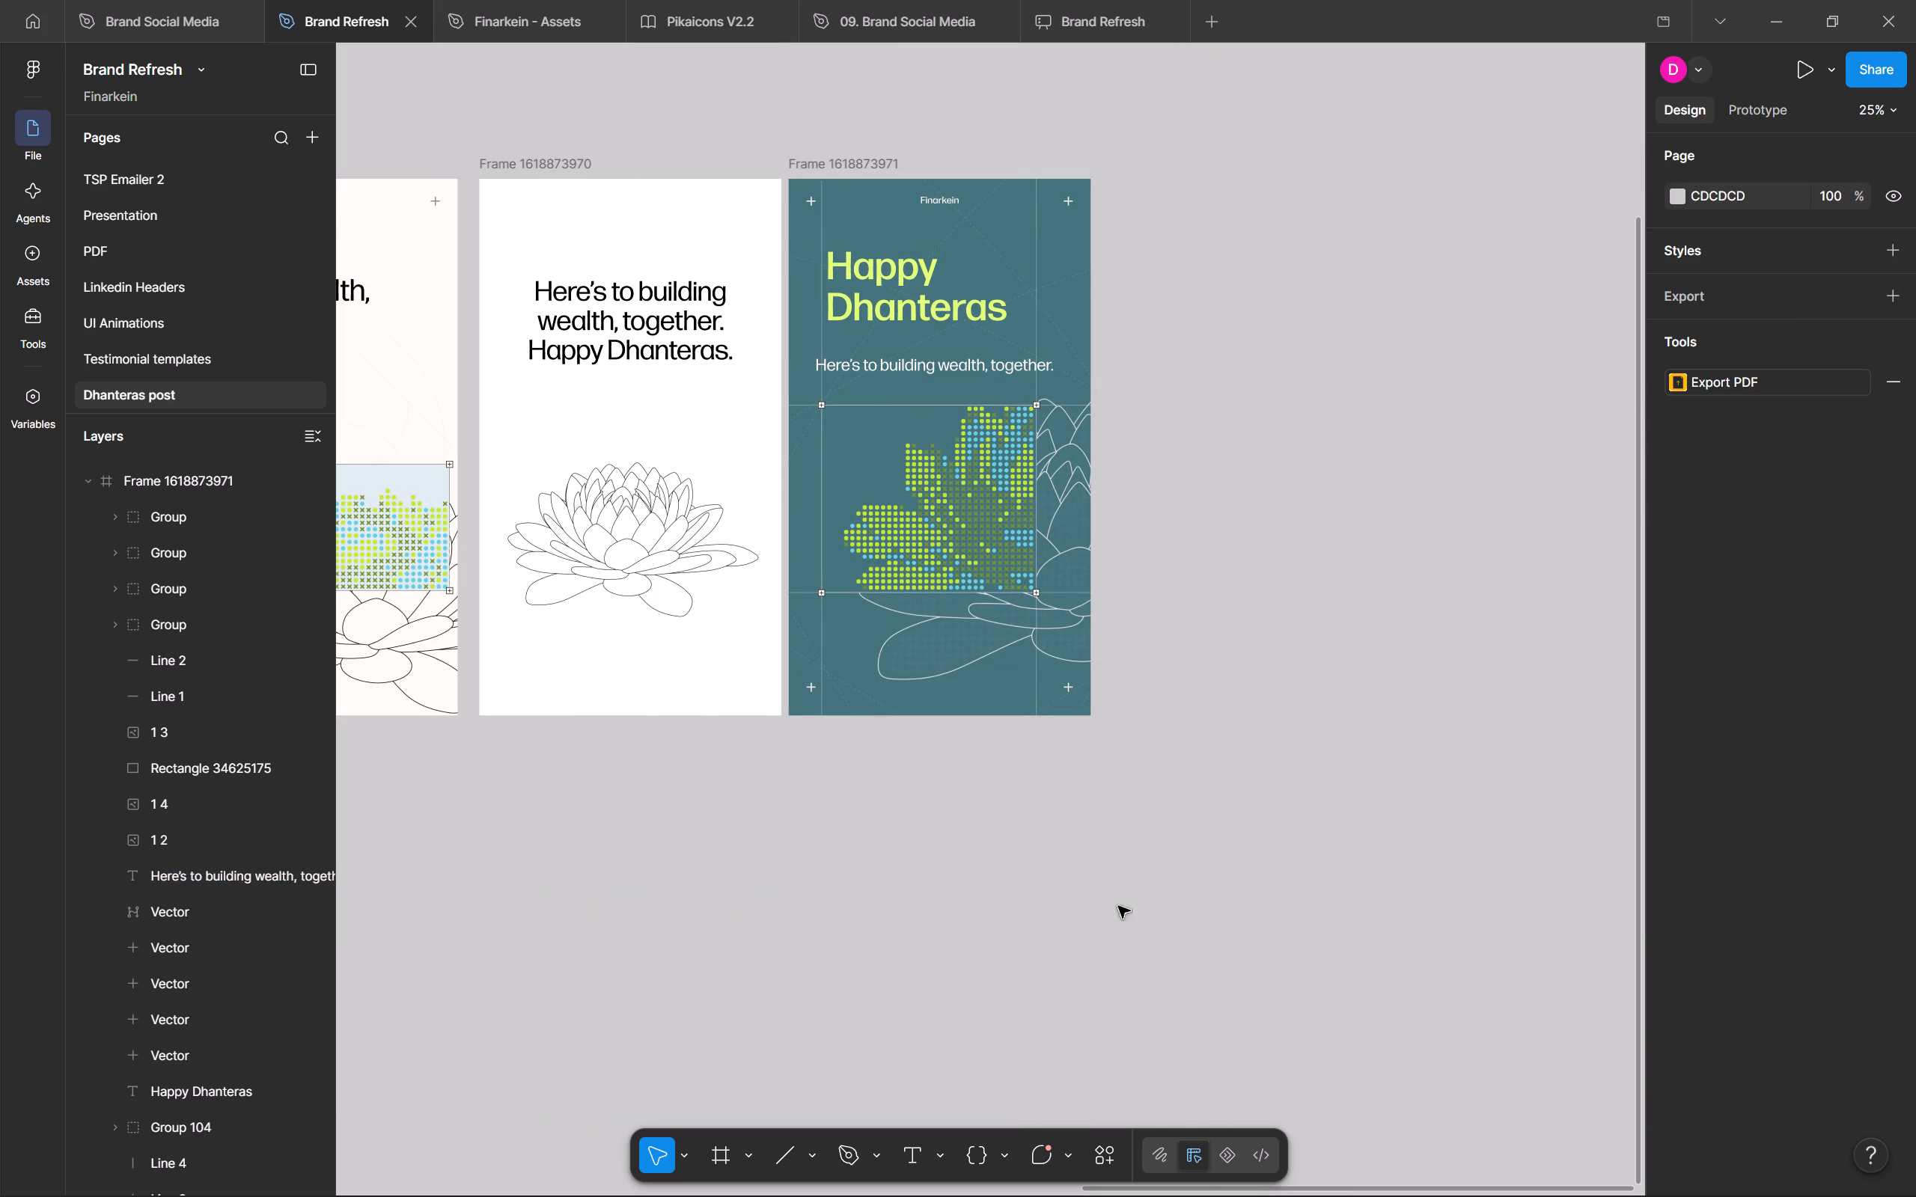
pyautogui.keyDown('ctrl'); pyautogui.scroll(3, 1045, 754); pyautogui.keyUp('ctrl')
pyautogui.moveTo(926, 664); pyautogui.dragTo(957, 838, button='middle')
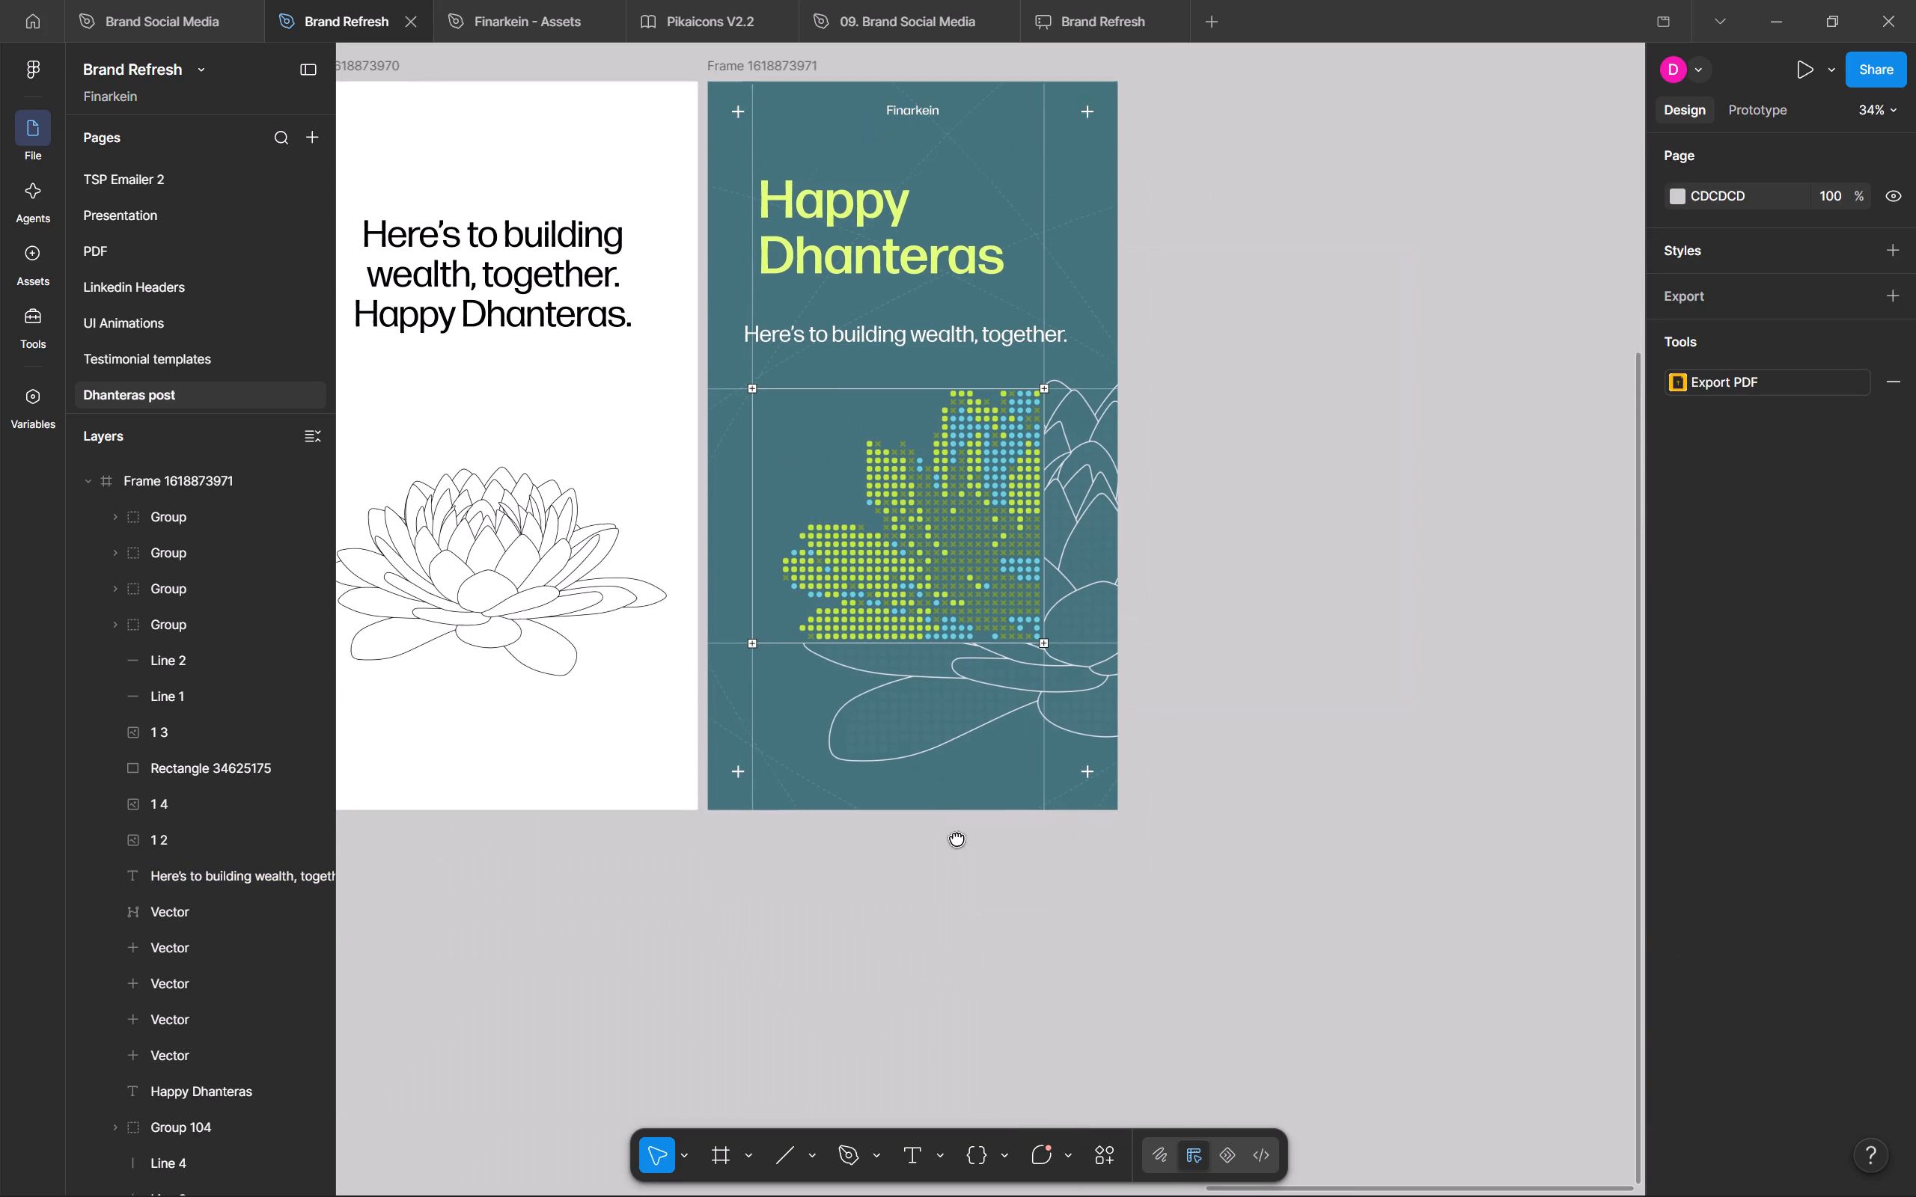
pyautogui.moveTo(957, 838); pyautogui.dragTo(986, 887, button='middle')
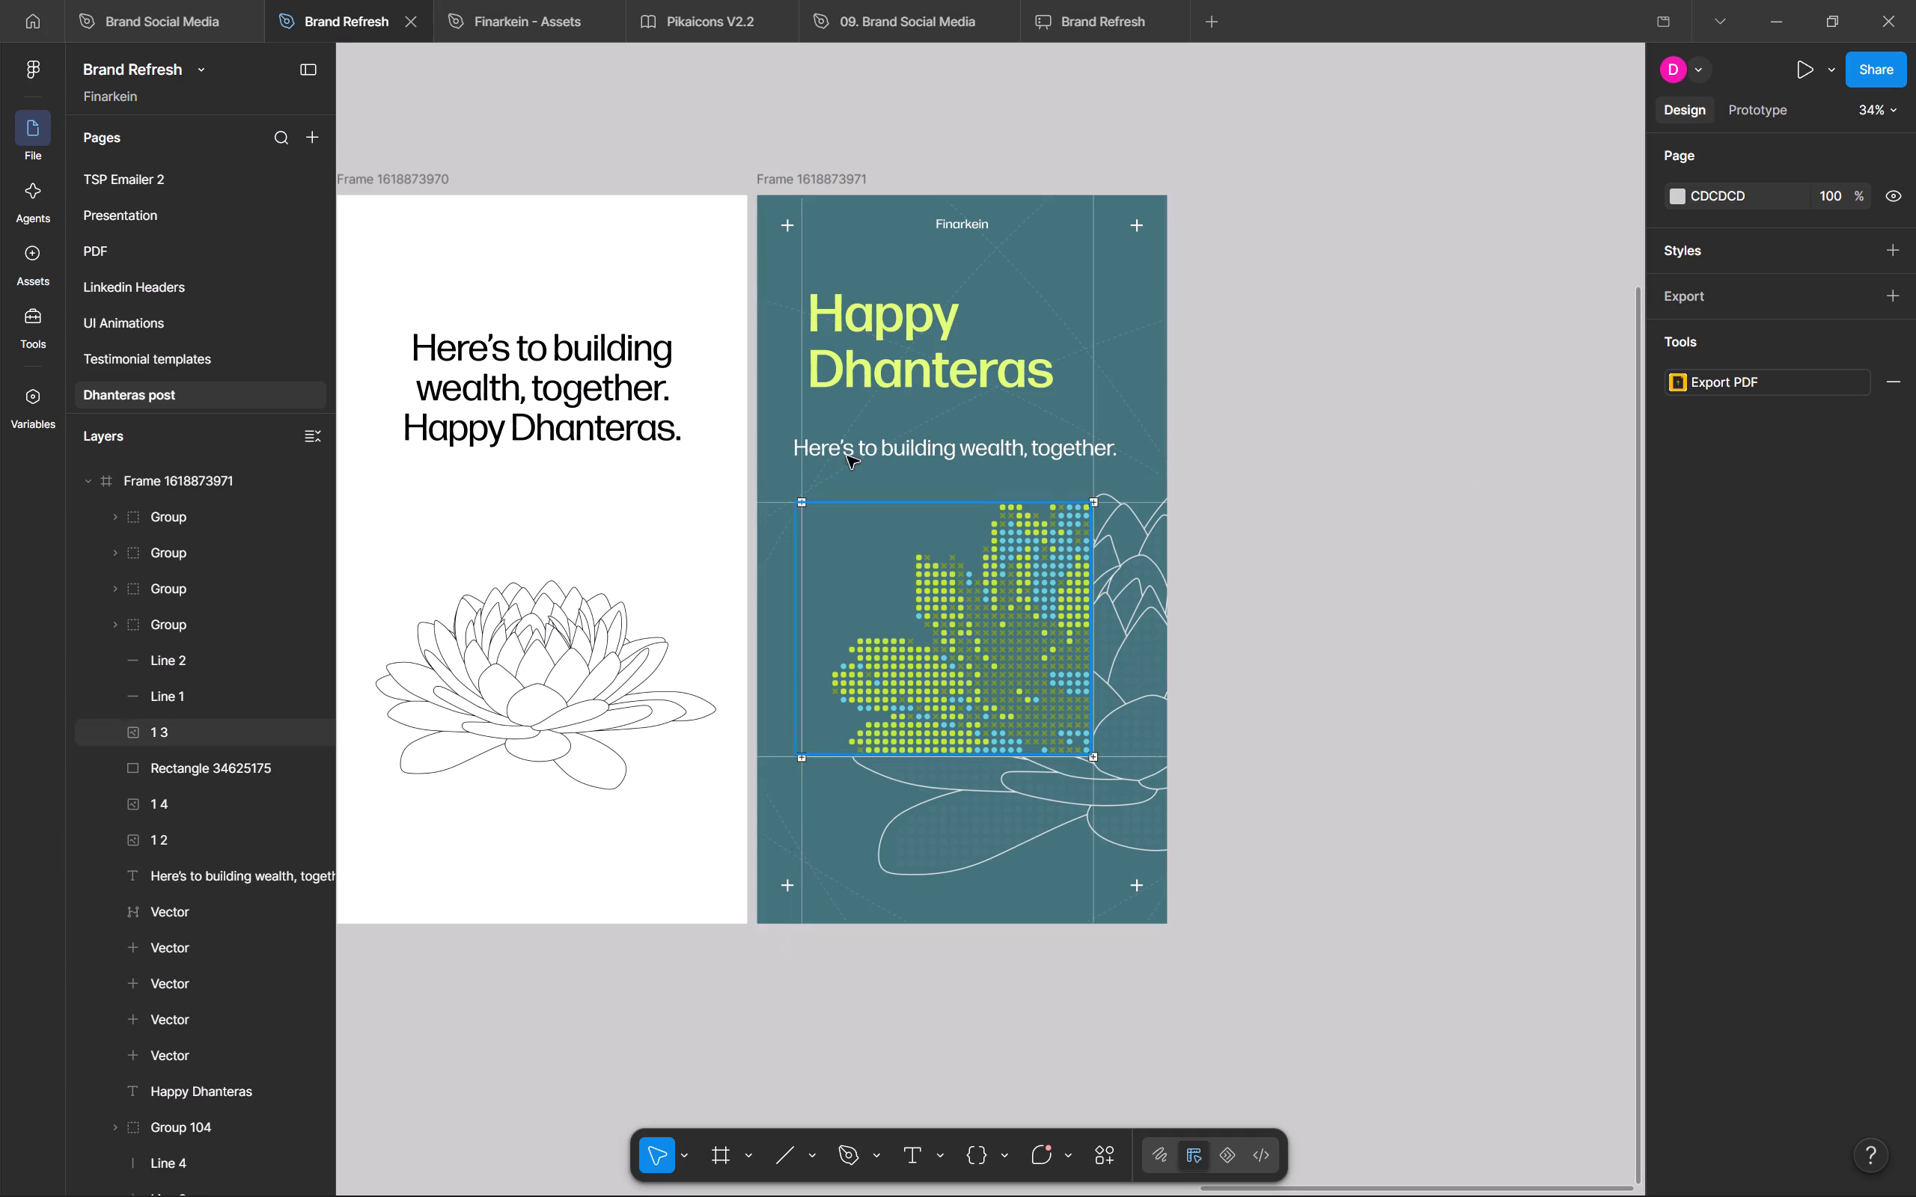
pyautogui.moveTo(992, 337); pyautogui.dragTo(597, 392, button='middle')
pyautogui.keyDown('alt'); pyautogui.moveTo(394, 234); pyautogui.dragTo(857, 284); pyautogui.keyUp('alt')
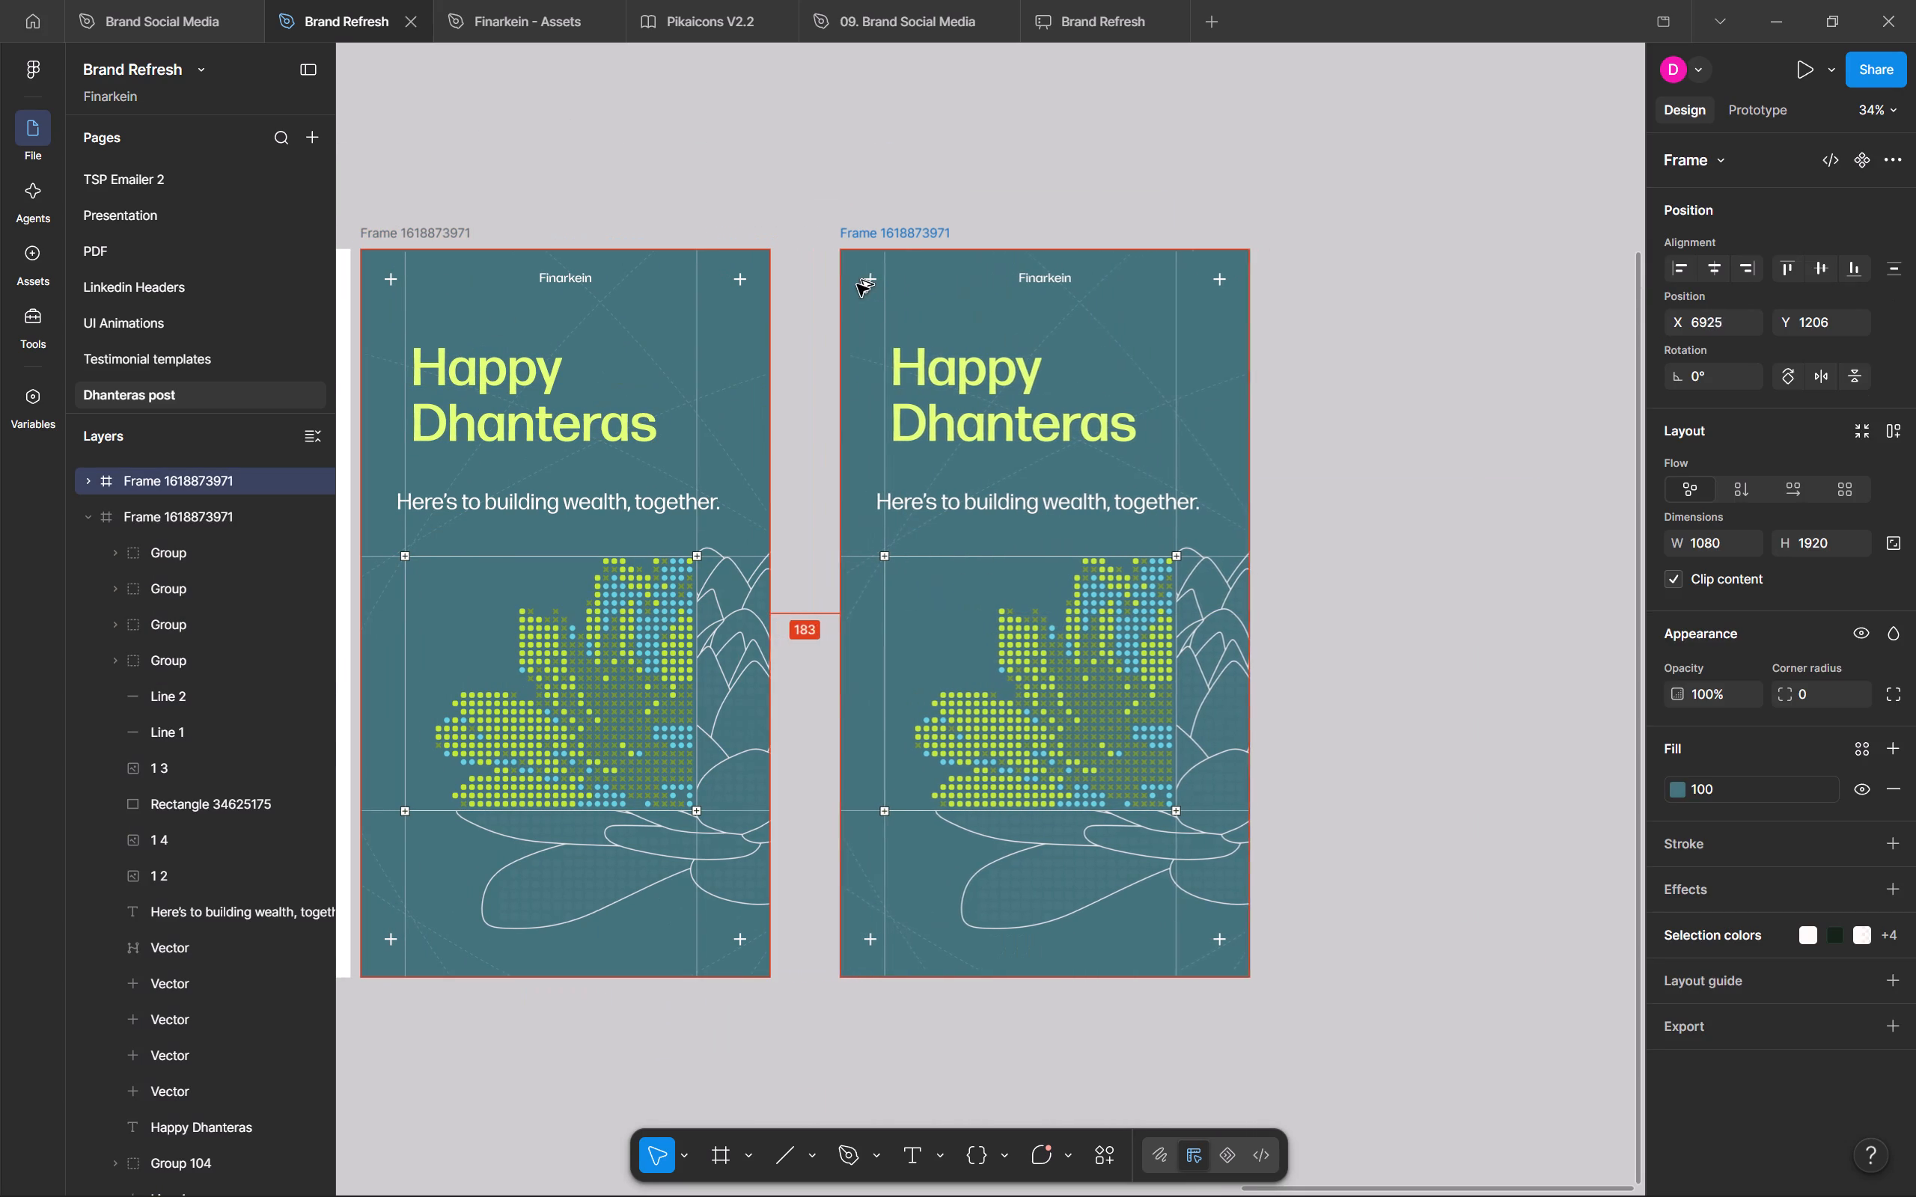
pyautogui.keyDown('alt'); pyautogui.moveTo(857, 284); pyautogui.dragTo(835, 284); pyautogui.keyUp('alt')
pyautogui.click(787, 192)
# Delete the "Happy Dhanteras" heading and the "Here's to building wealth, together." tagline from the duplicated frame.
pyautogui.click(927, 387)
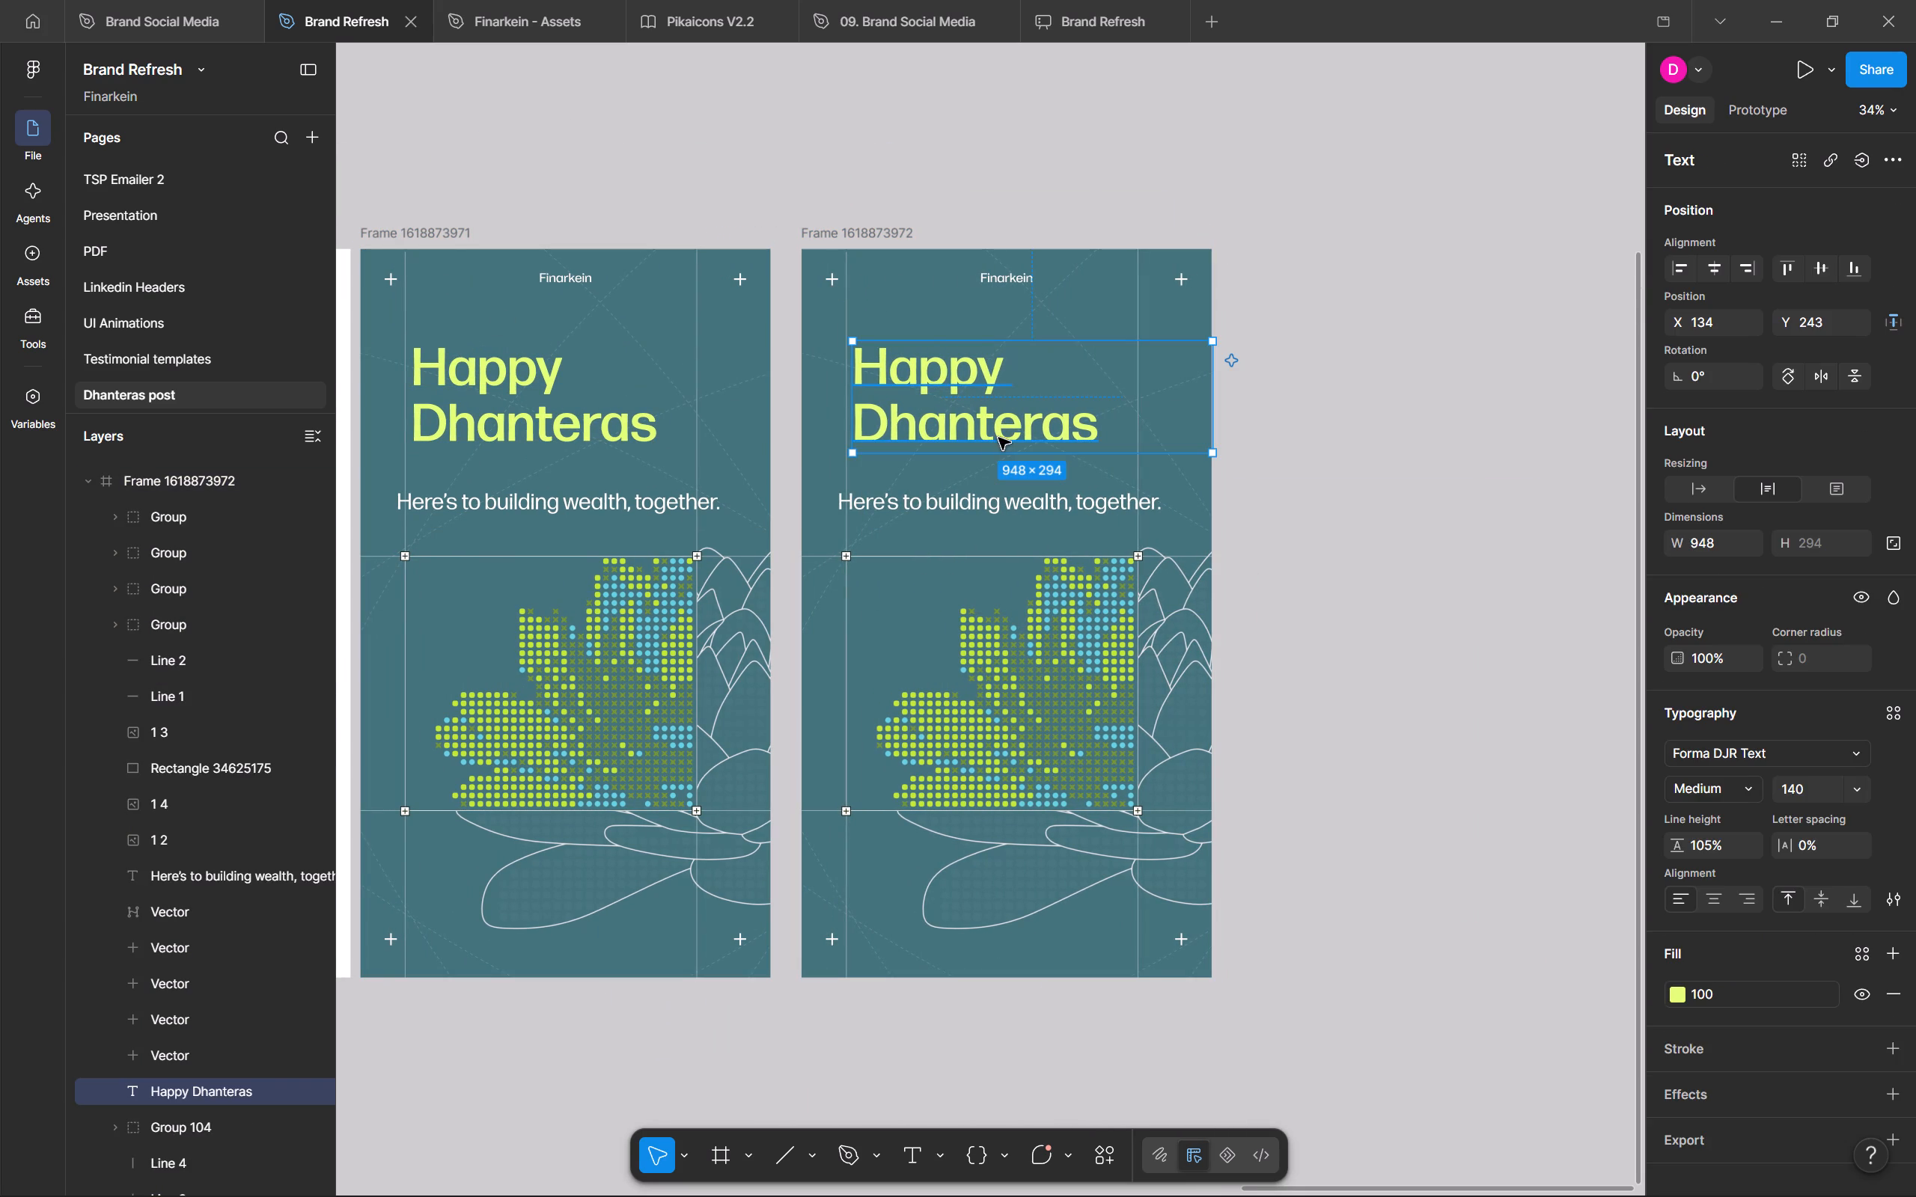
pyautogui.press('Delete')
pyautogui.click(1040, 506)
pyautogui.press('Delete')
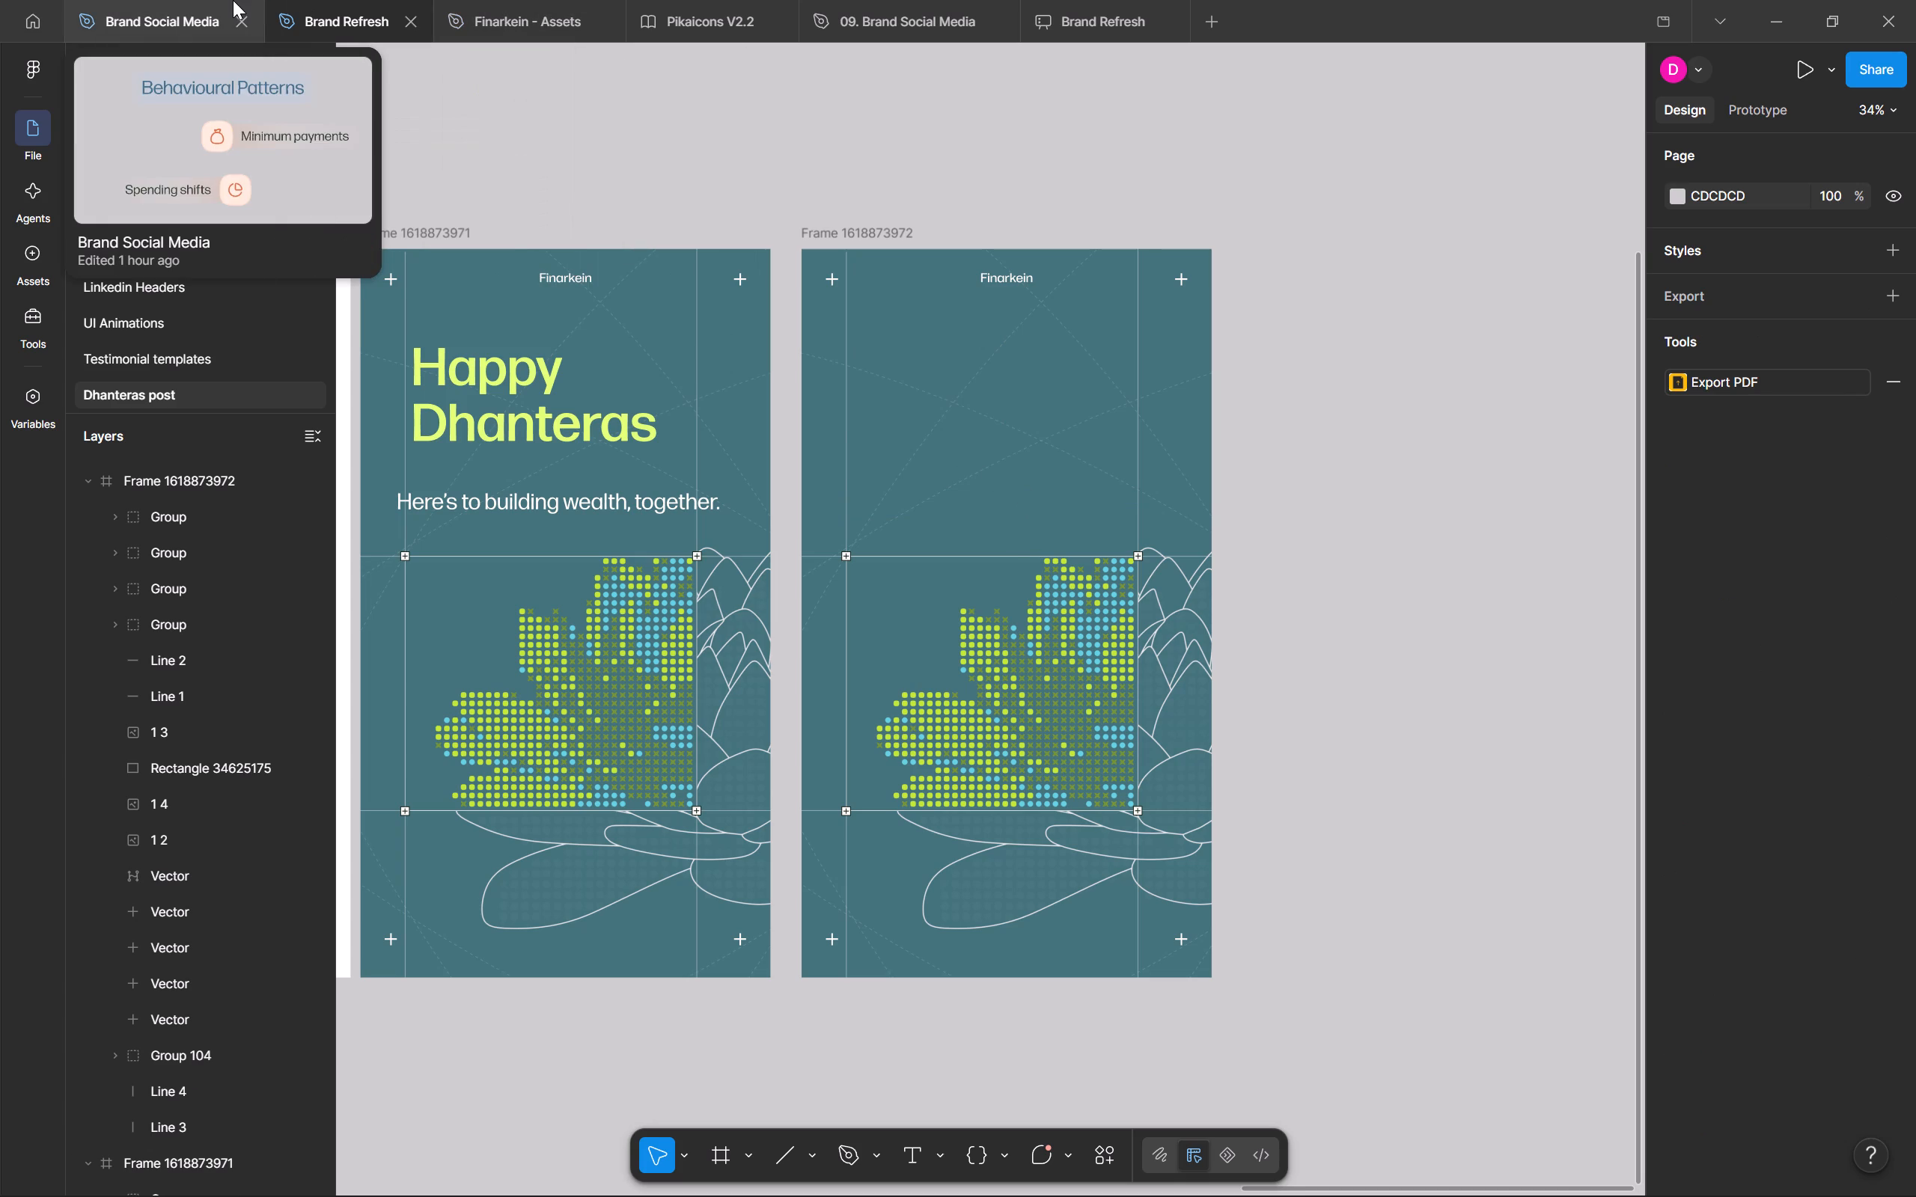
# Look through the SAMVAAD POST - 1 and SamvAAd - Emailer pages for a text box style to reuse.
pyautogui.scroll(6, 181, 267)
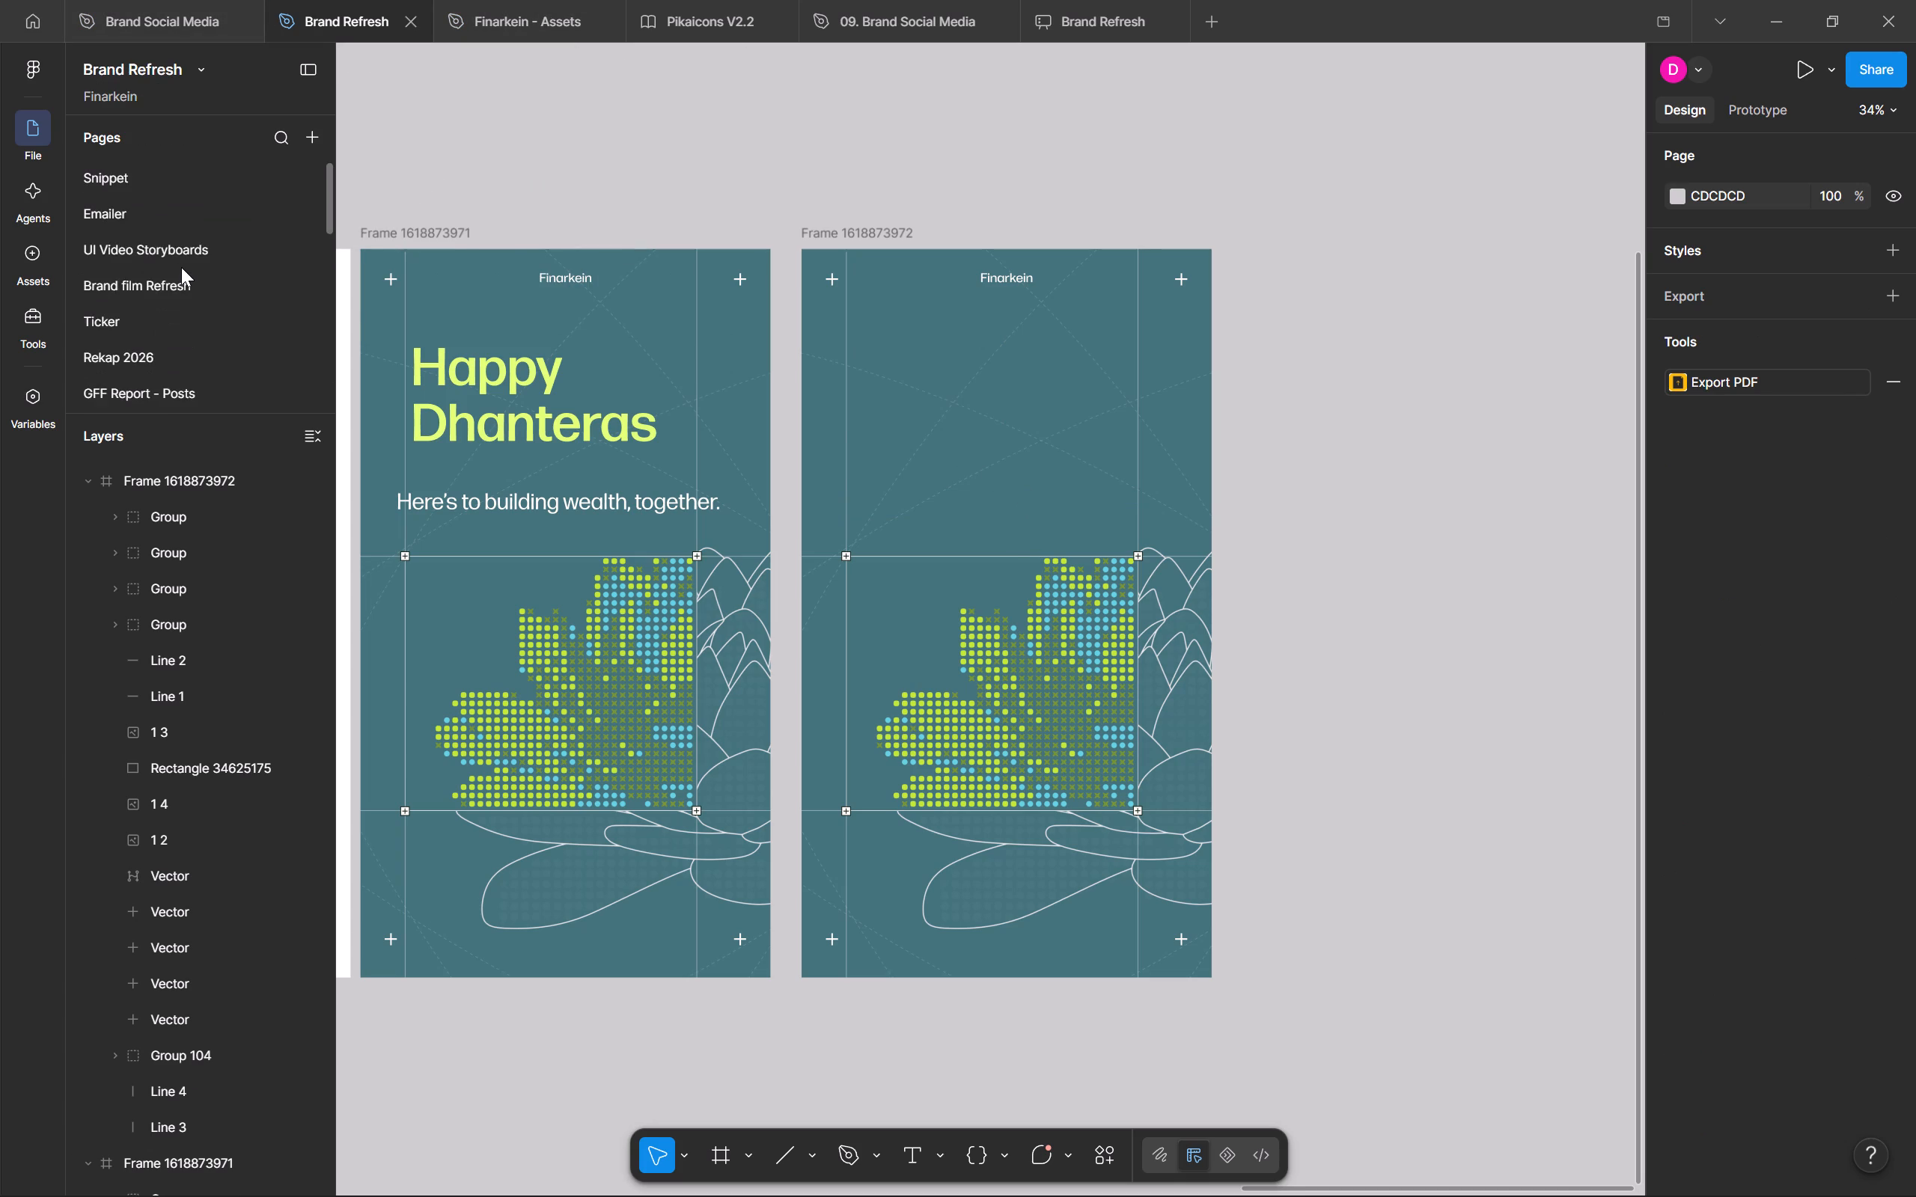
pyautogui.scroll(5, 181, 267)
pyautogui.scroll(-5, 181, 267)
pyautogui.scroll(3, 180, 267)
pyautogui.click(228, 379)
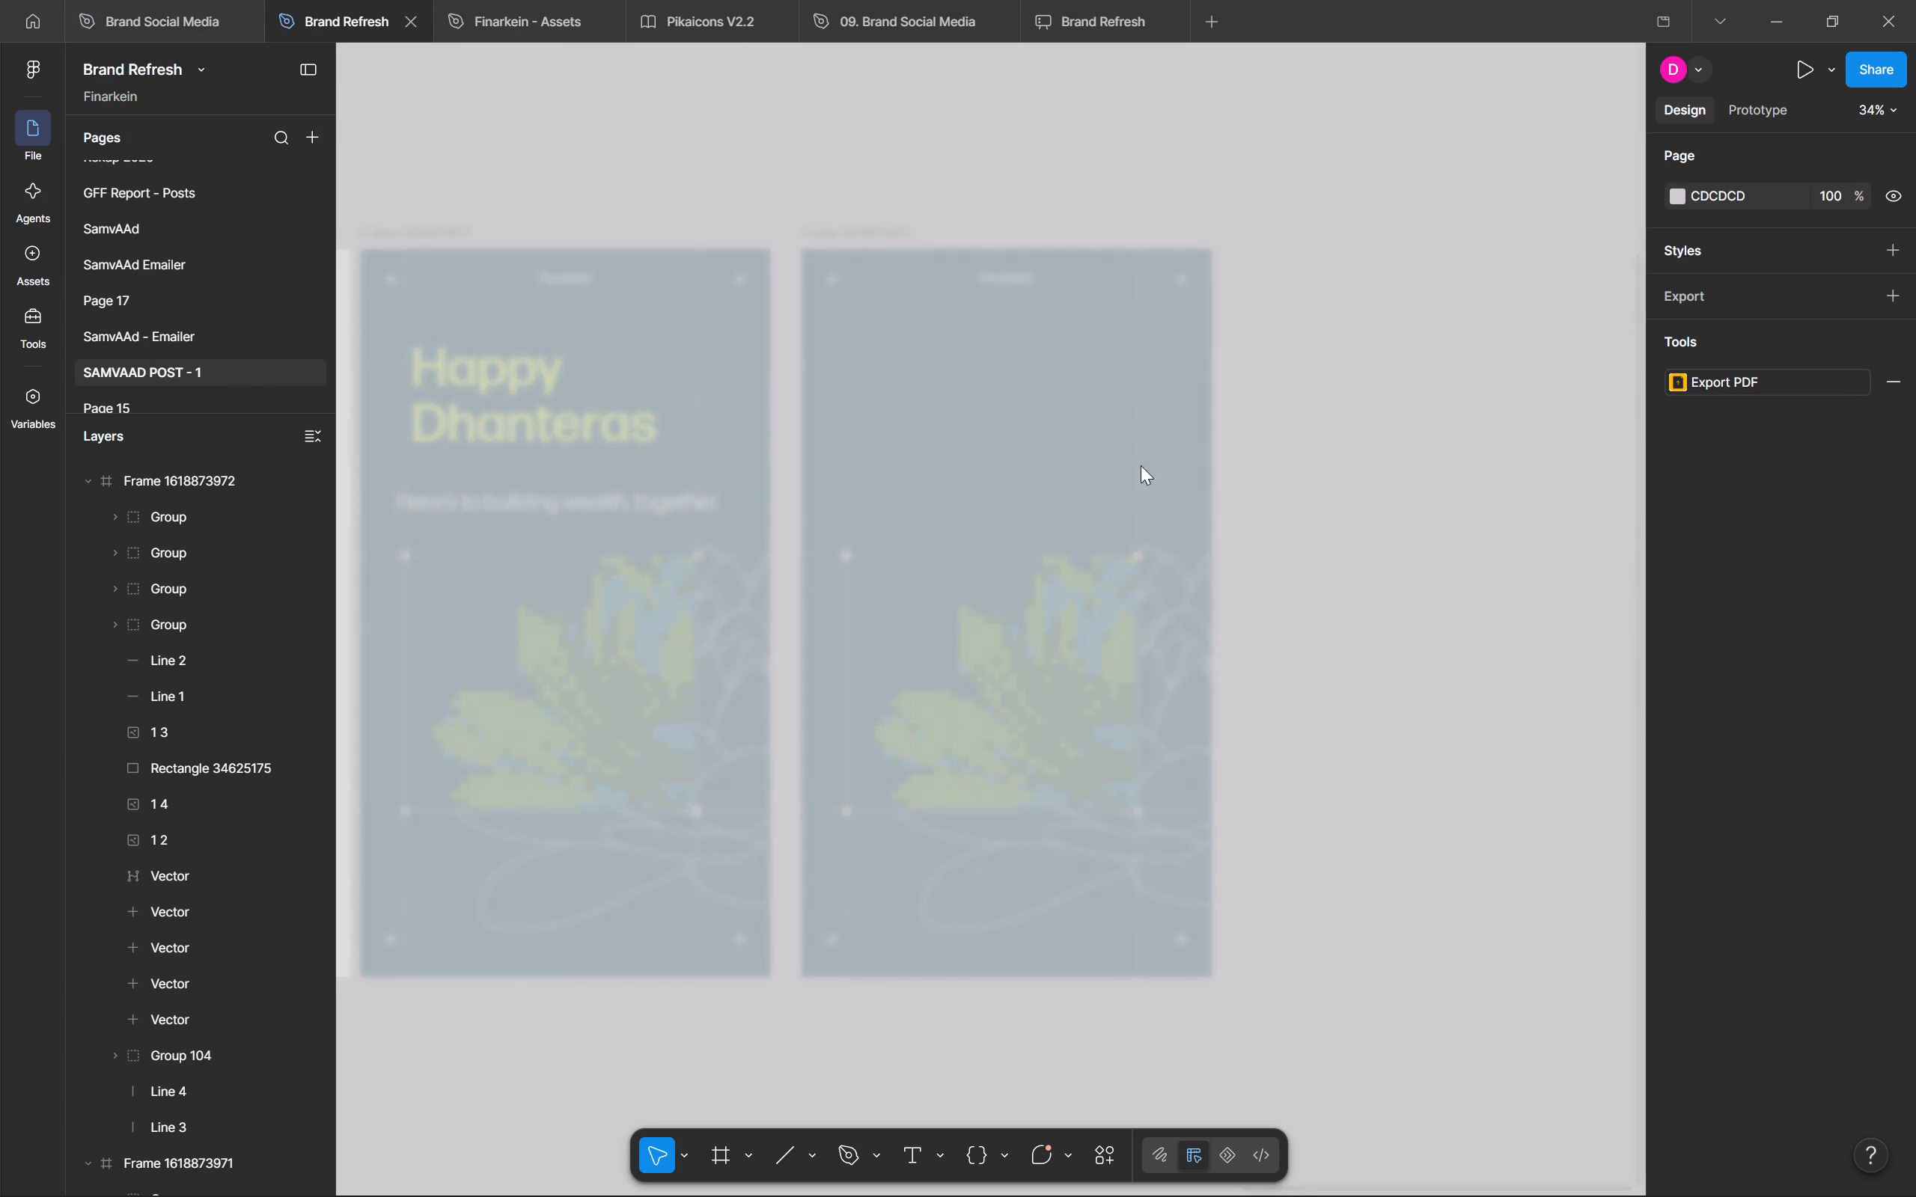
pyautogui.moveTo(980, 557); pyautogui.dragTo(1010, 417, button='middle')
pyautogui.keyDown('ctrl'); pyautogui.scroll(2, 765, 512); pyautogui.keyUp('ctrl')
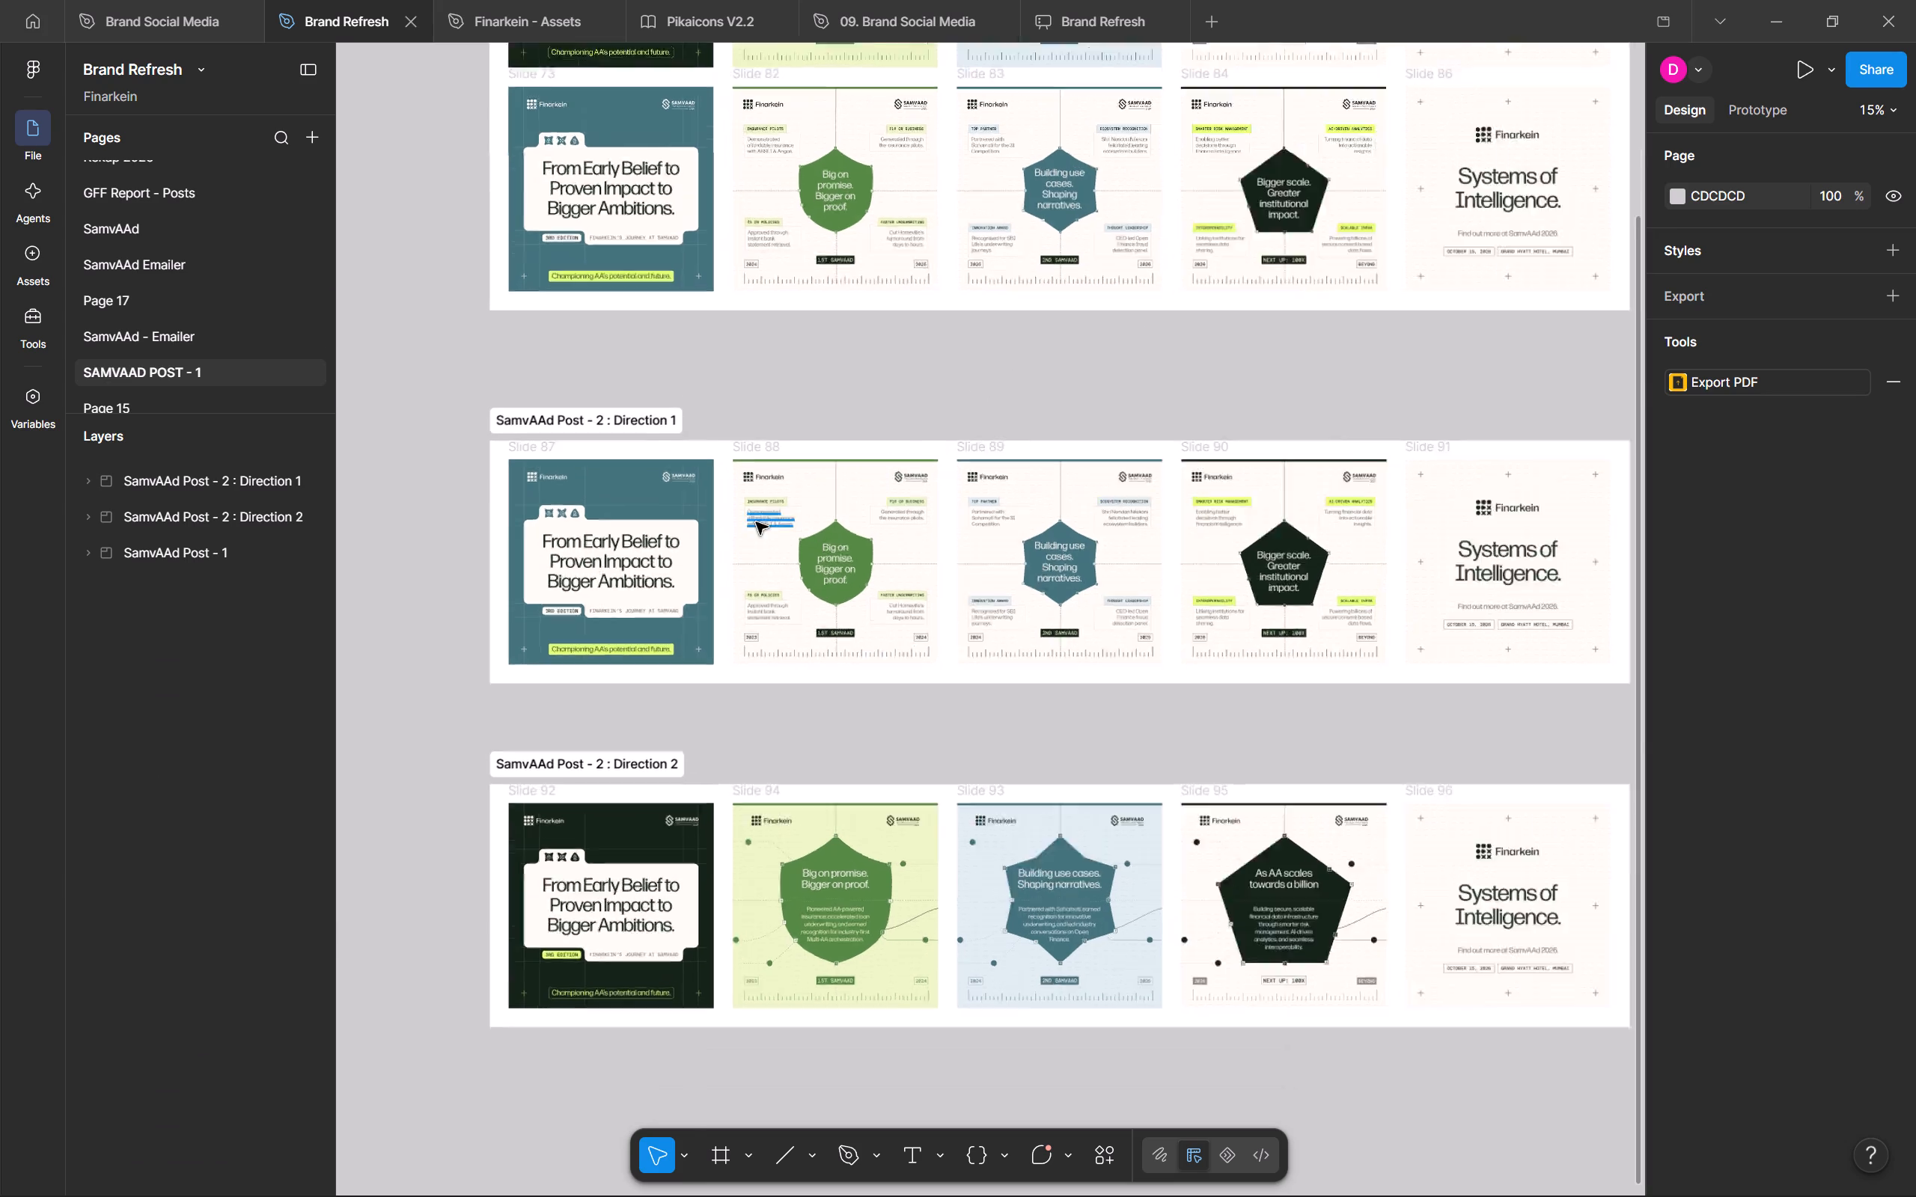
pyautogui.keyDown('ctrl'); pyautogui.scroll(3, 756, 522); pyautogui.keyUp('ctrl')
pyautogui.keyDown('ctrl'); pyautogui.scroll(-8, 694, 523); pyautogui.keyUp('ctrl')
pyautogui.moveTo(870, 394); pyautogui.dragTo(888, 436, button='middle')
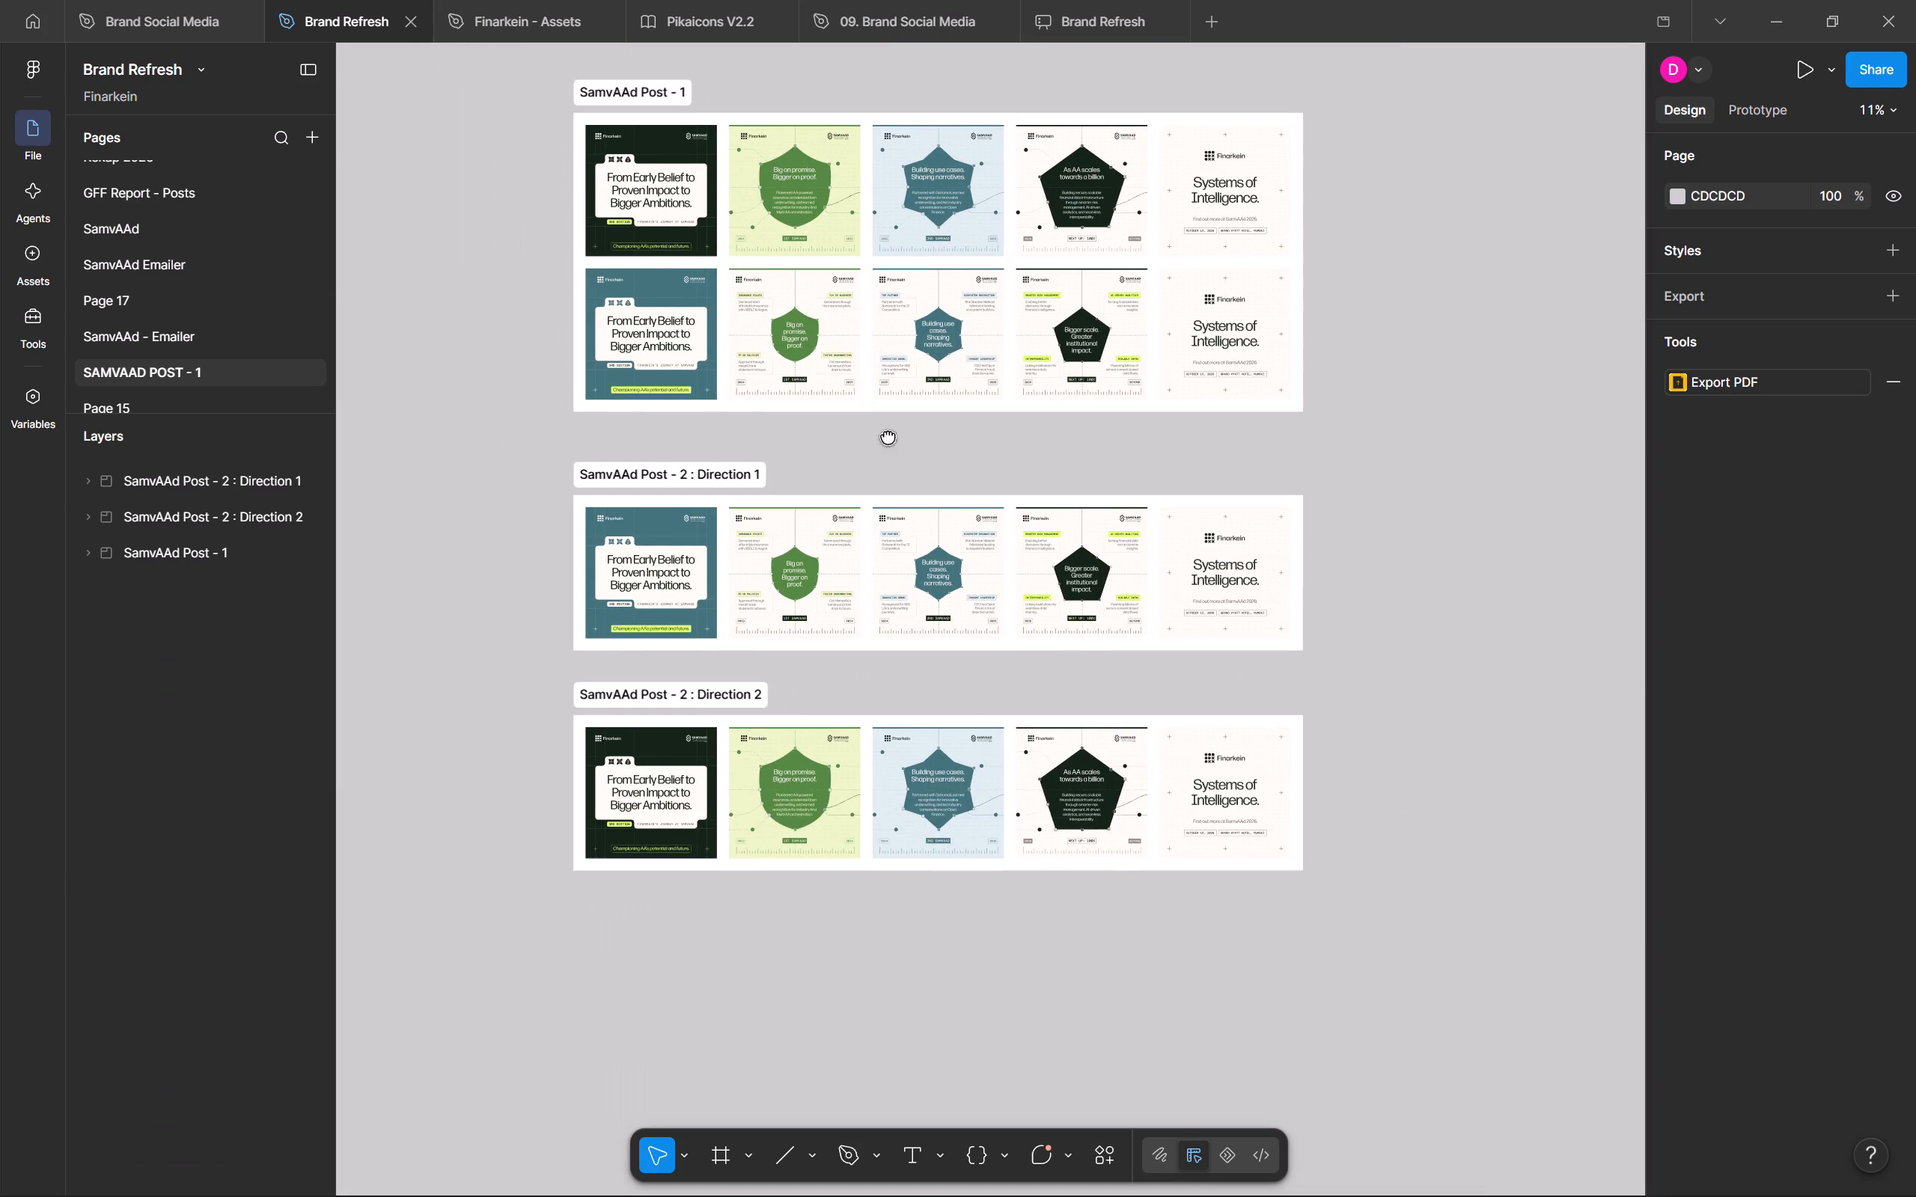
pyautogui.moveTo(888, 436); pyautogui.dragTo(951, 479, button='middle')
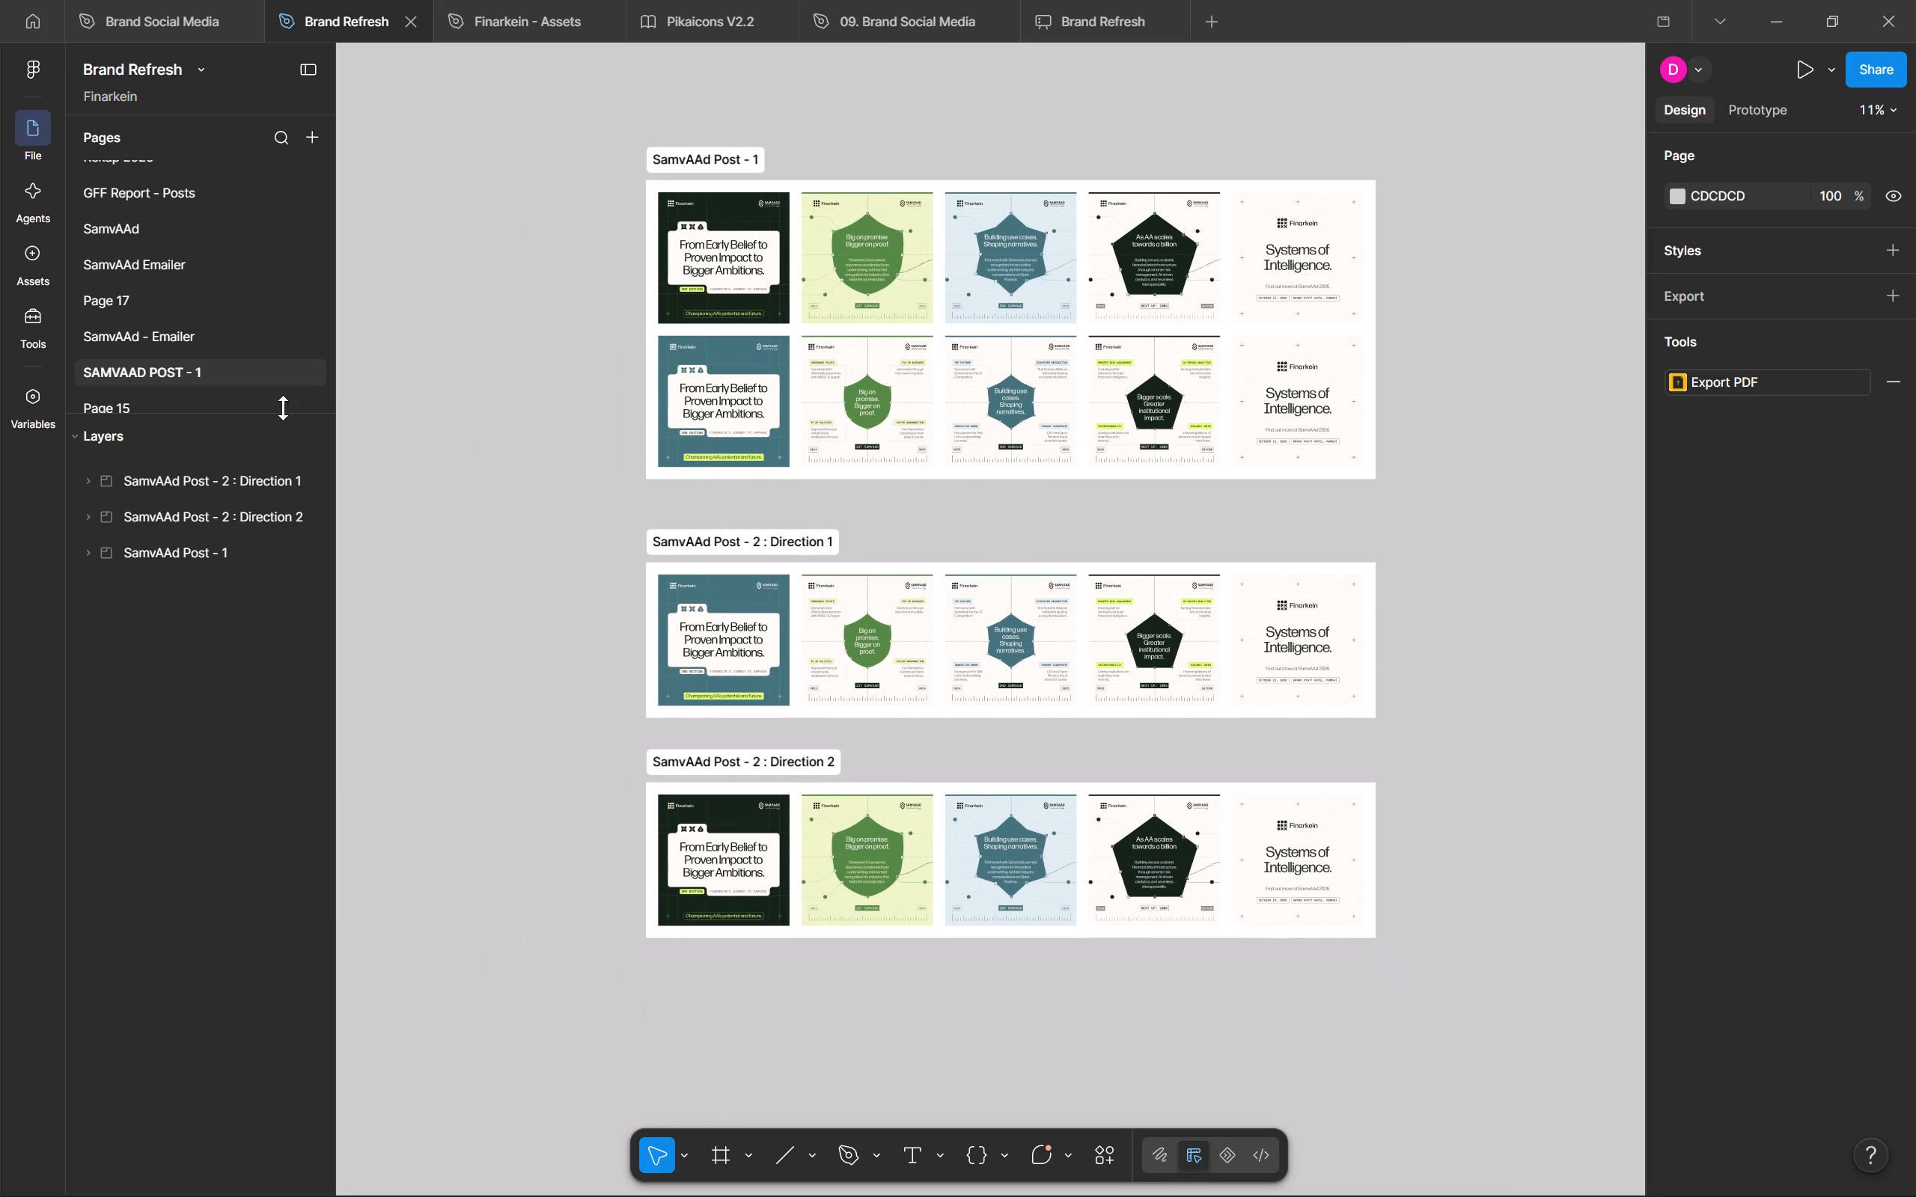
pyautogui.click(242, 339)
pyautogui.scroll(-3, 213, 367)
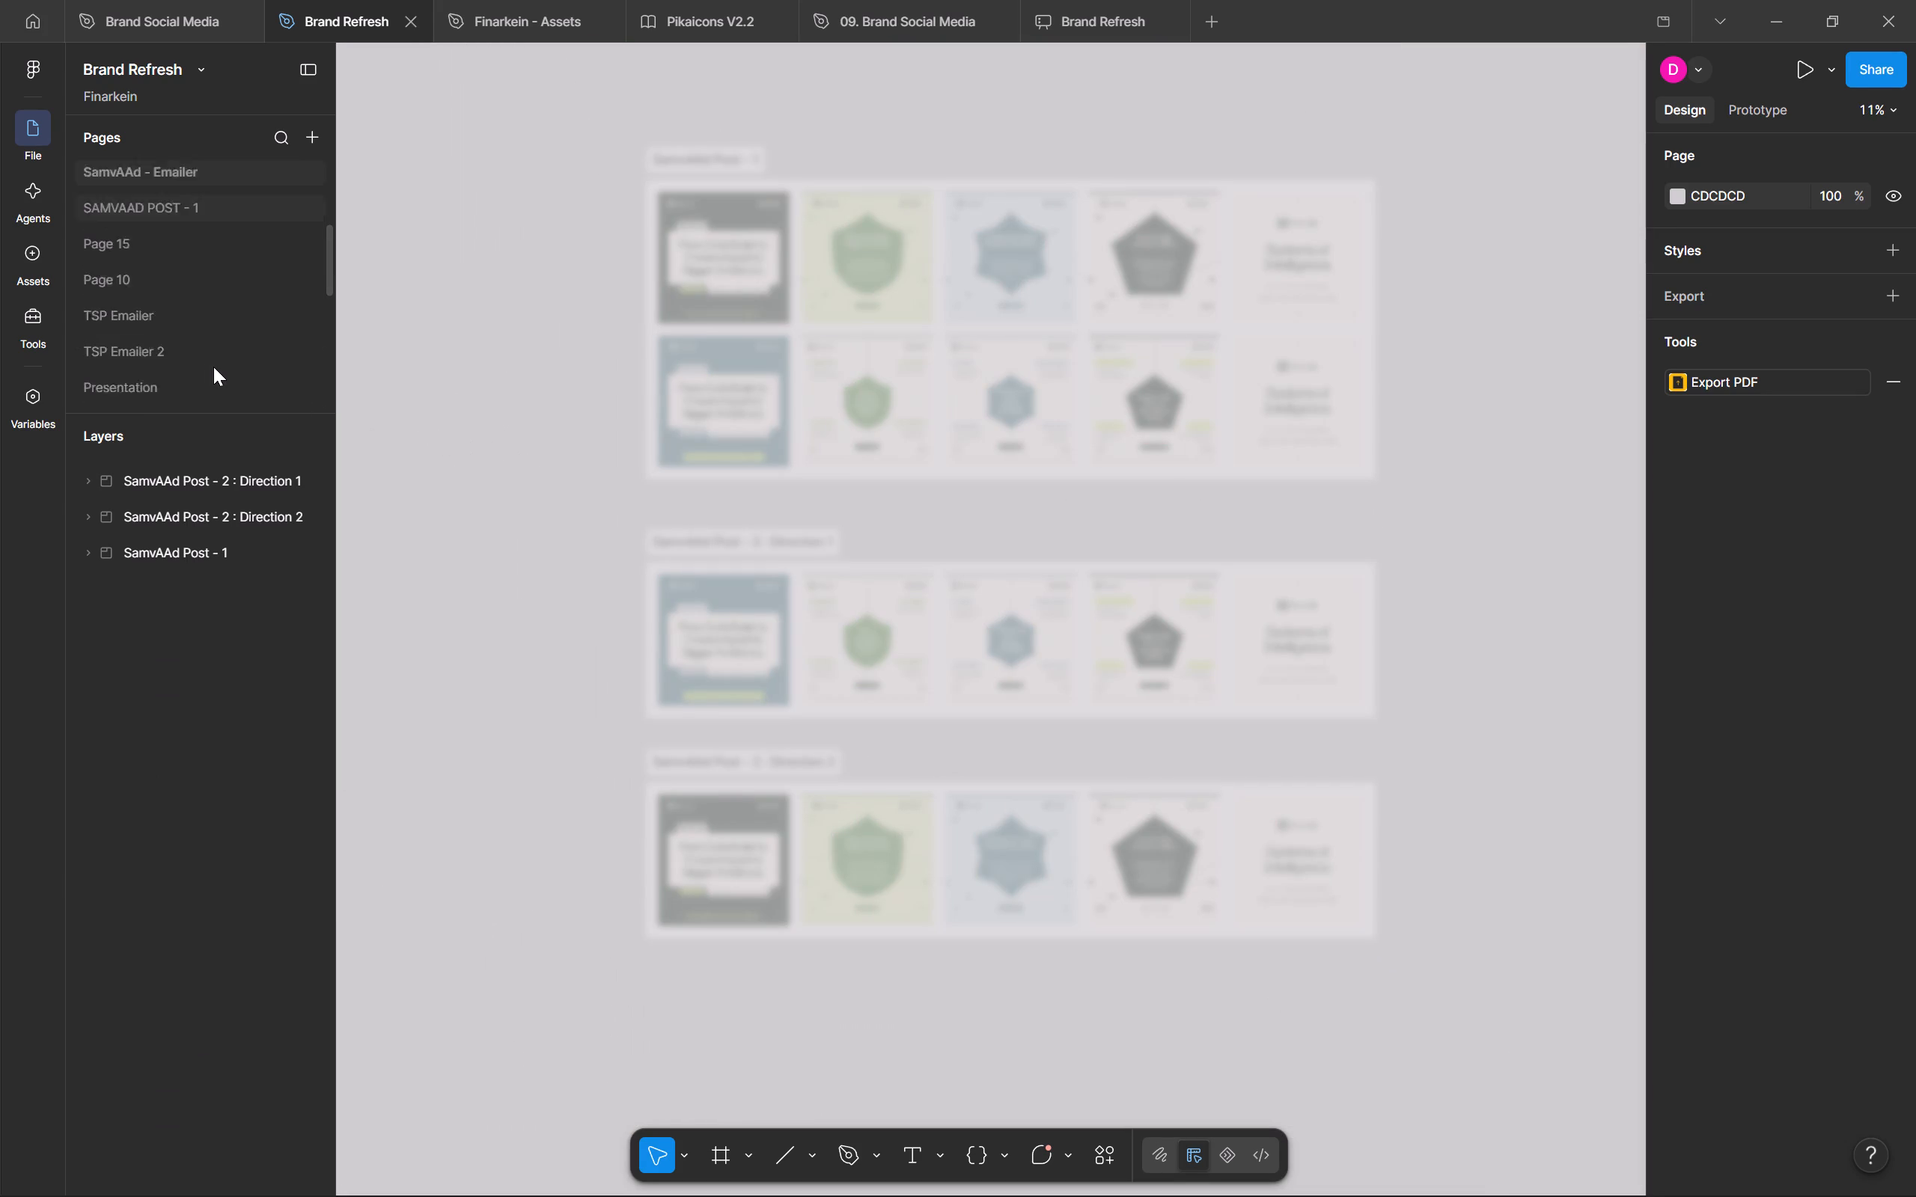
pyautogui.scroll(-2, 213, 367)
pyautogui.scroll(5, 213, 367)
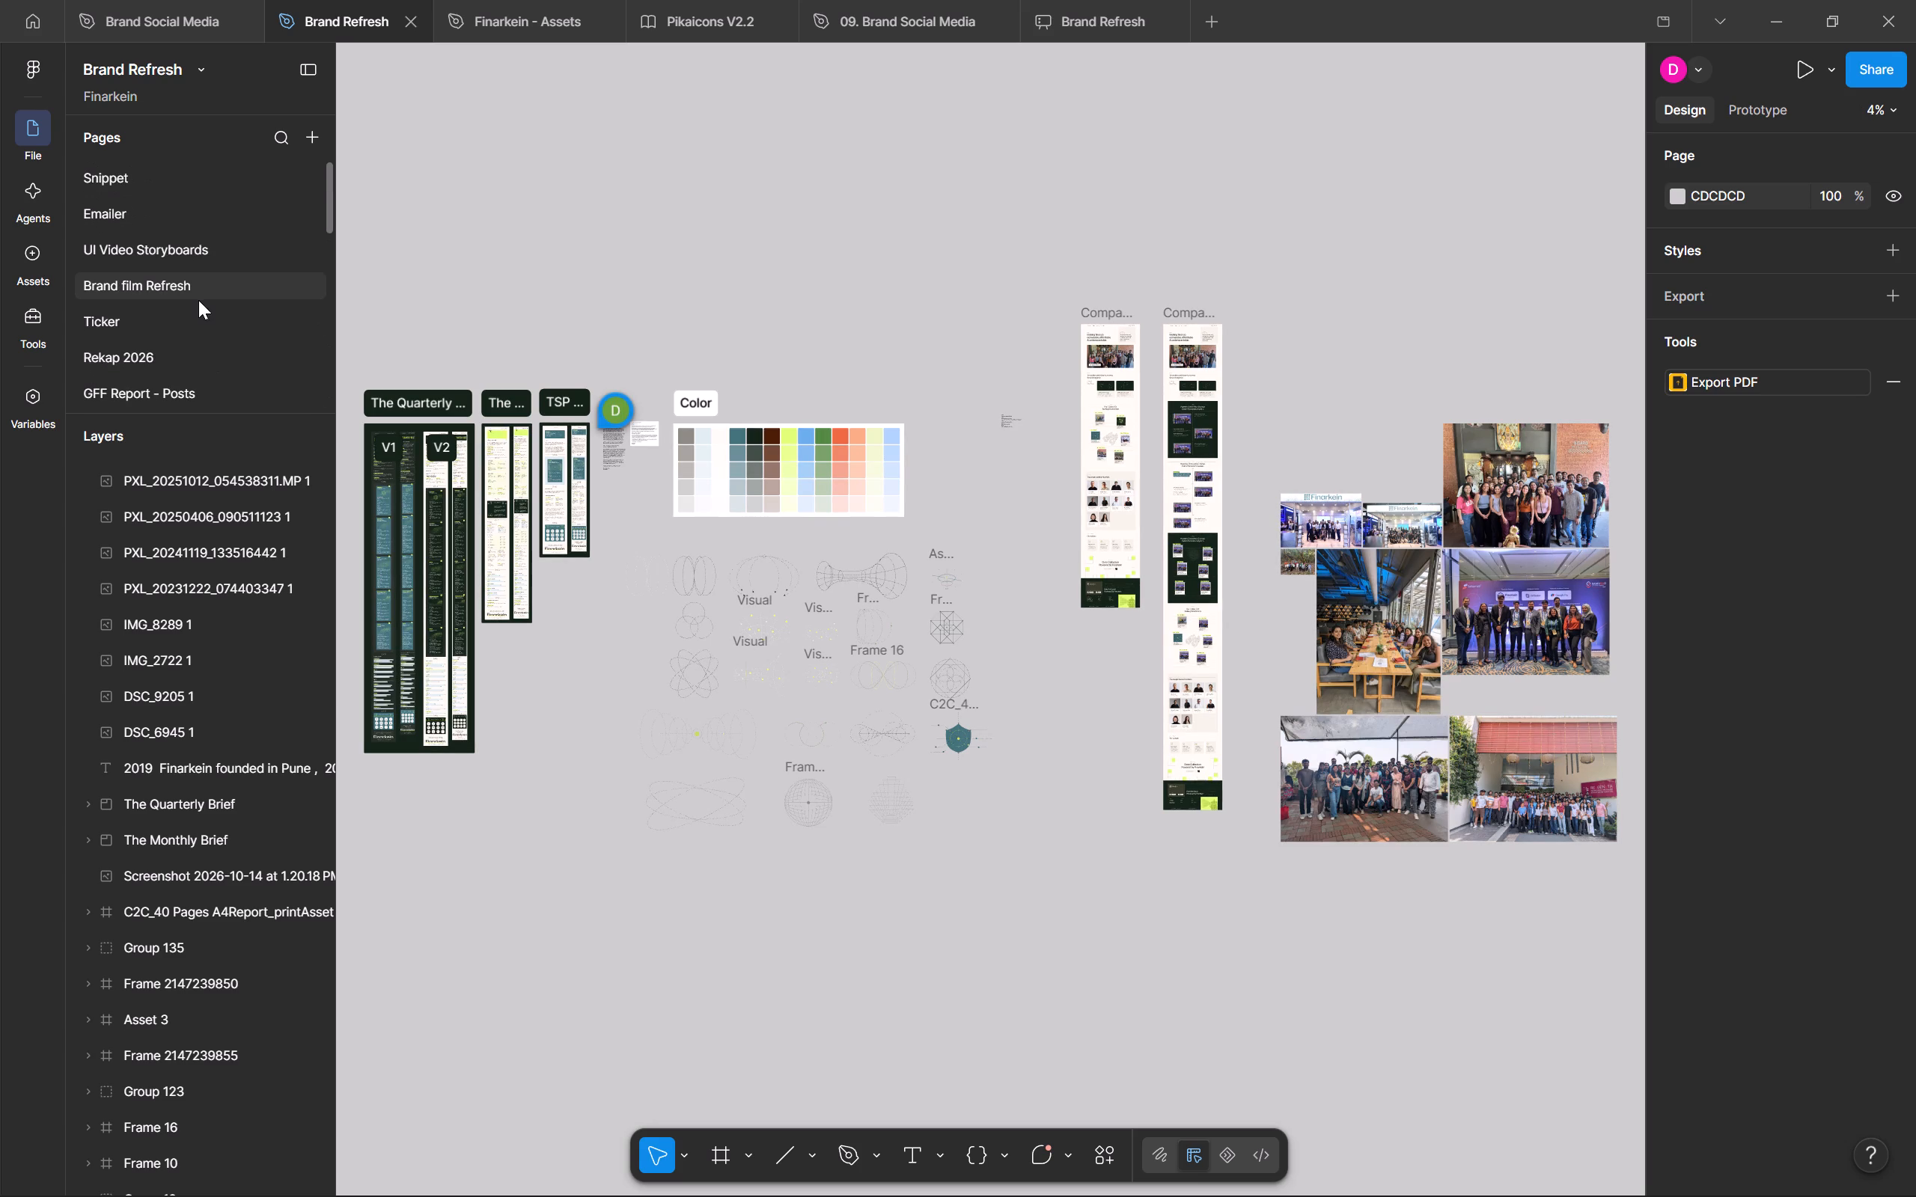
pyautogui.click(204, 387)
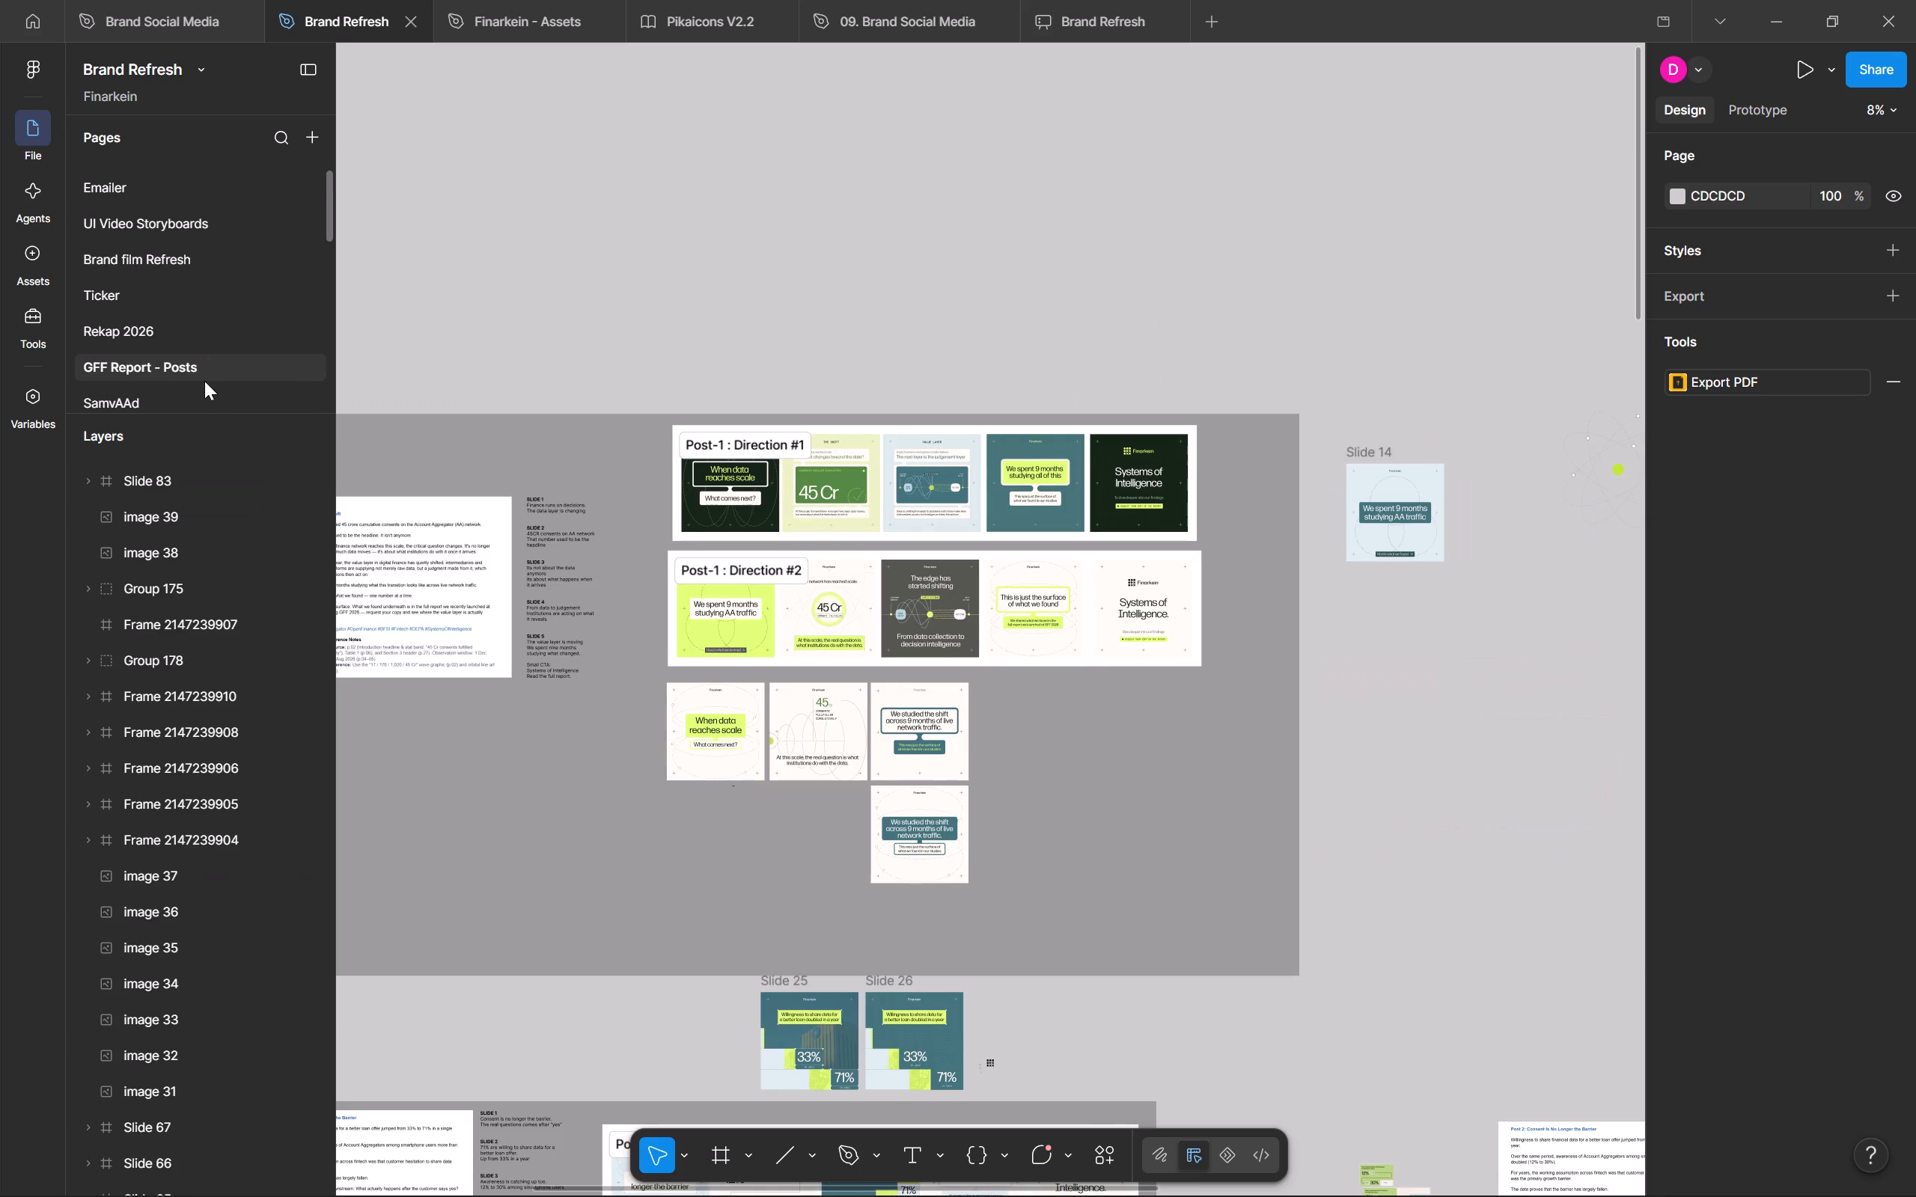
pyautogui.keyDown('ctrl'); pyautogui.scroll(5, 858, 467); pyautogui.keyUp('ctrl')
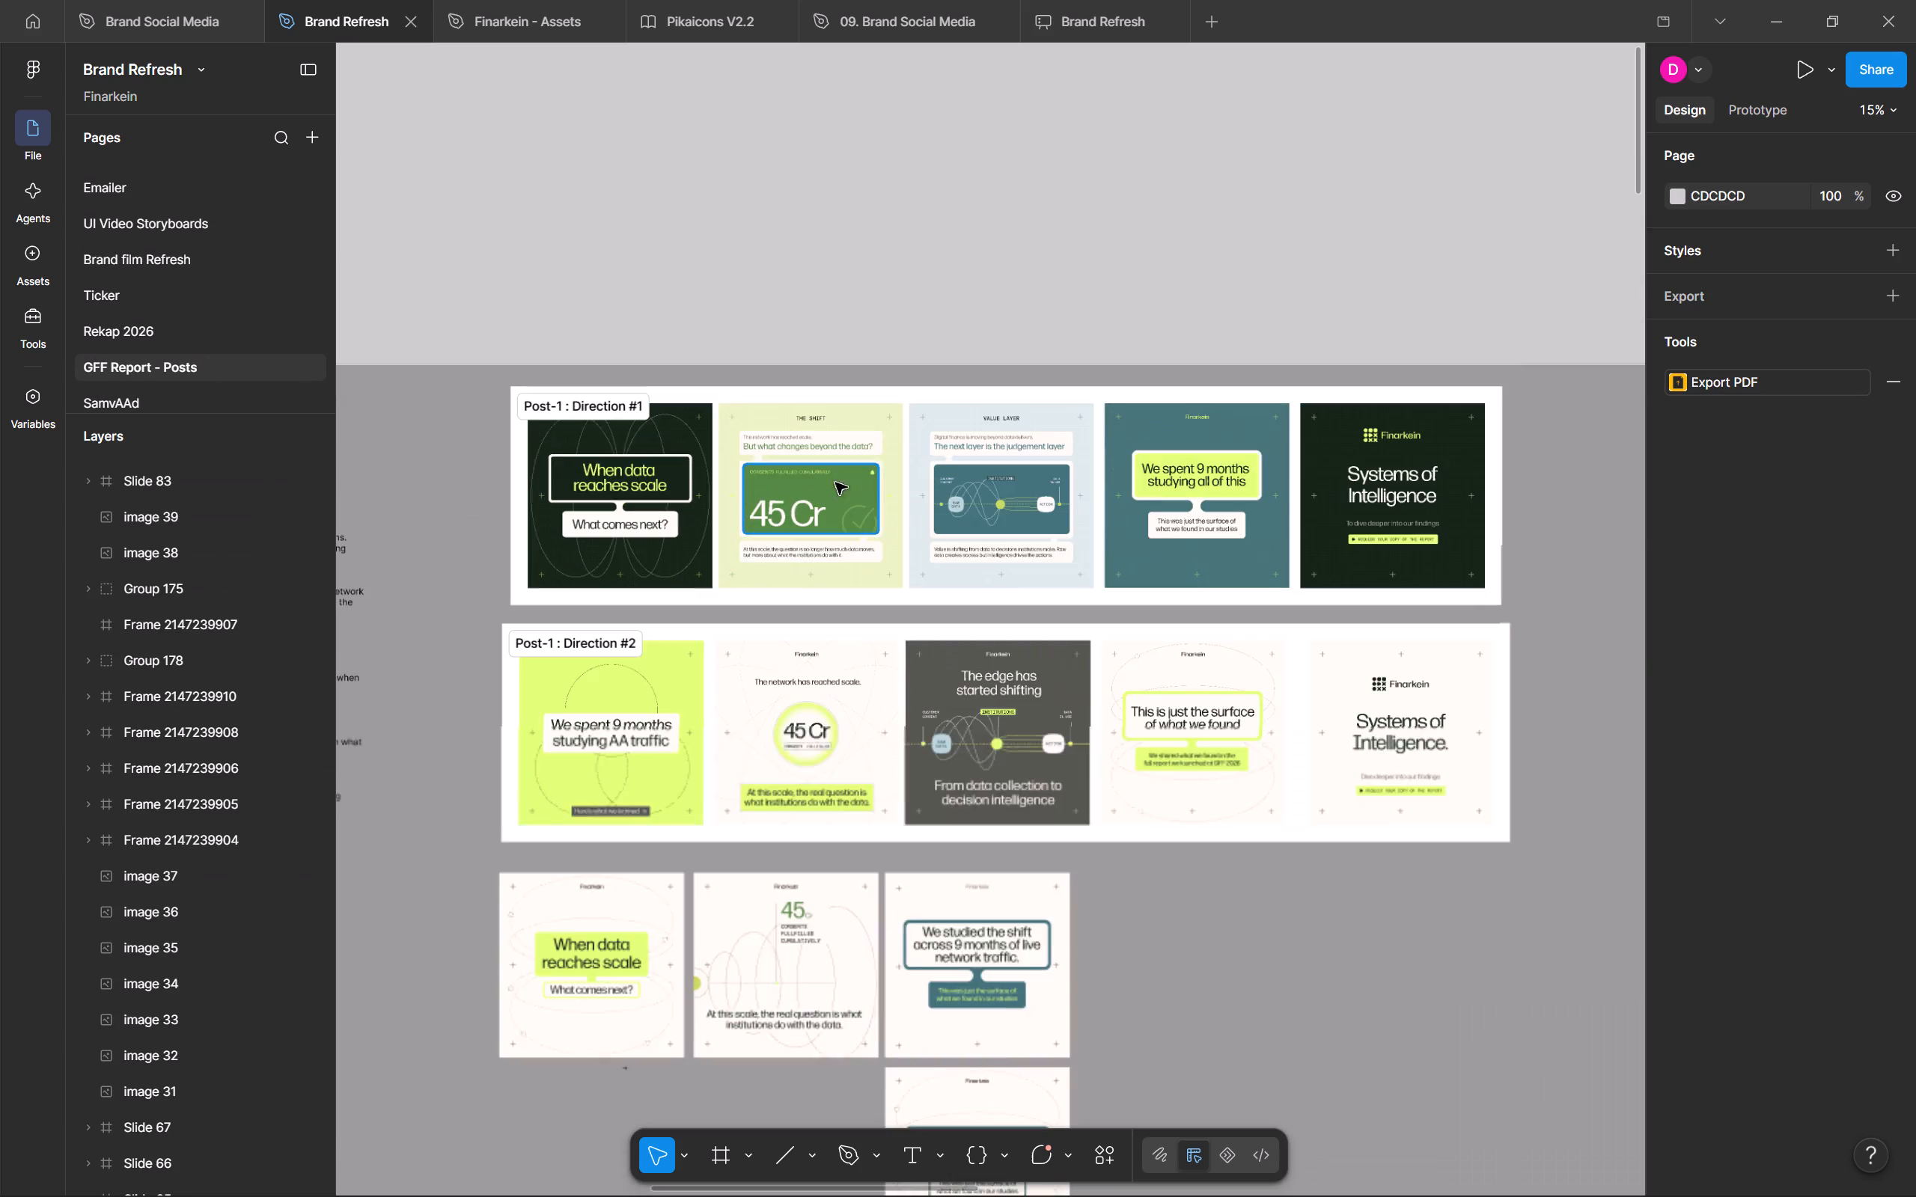
pyautogui.keyDown('ctrl'); pyautogui.scroll(5, 689, 521); pyautogui.keyUp('ctrl')
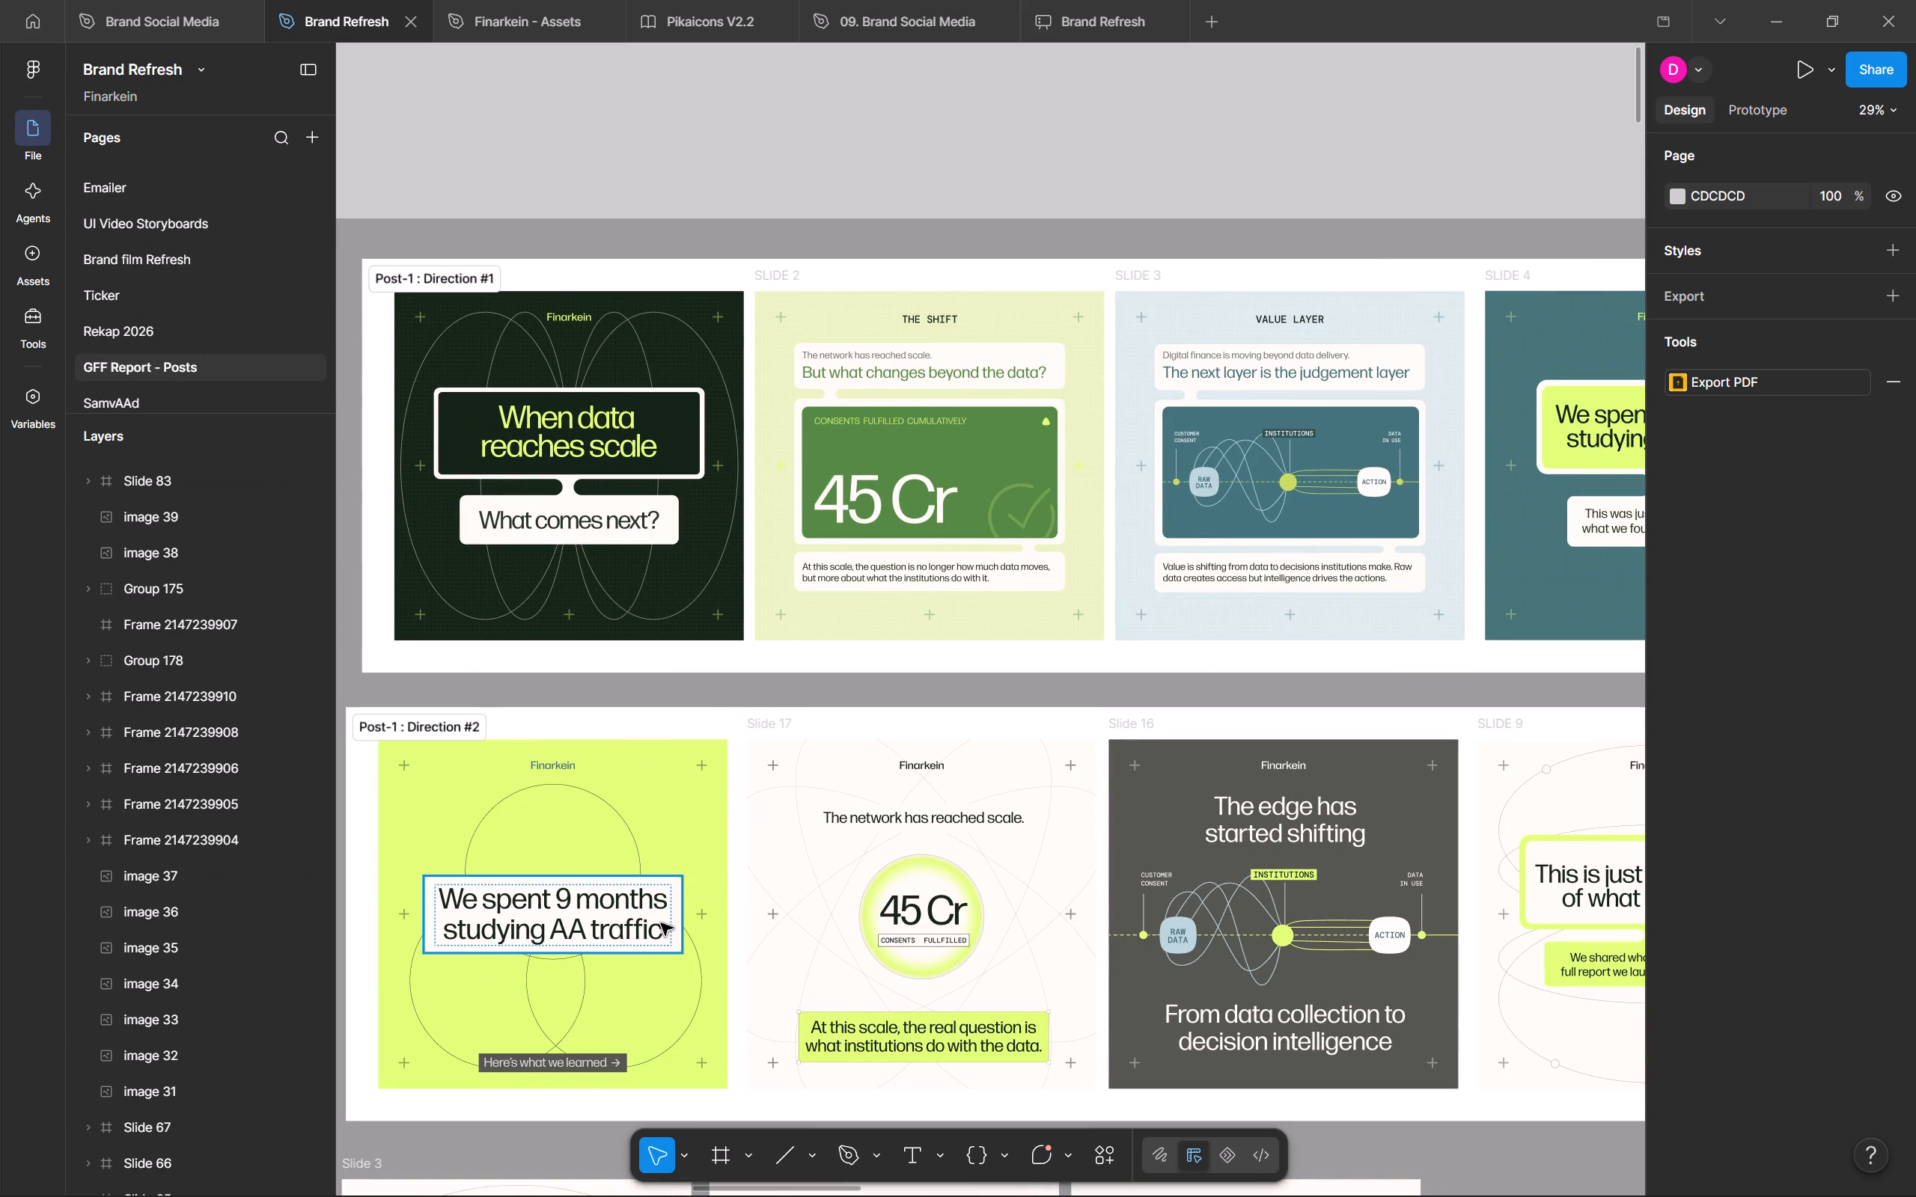
pyautogui.click(662, 923)
pyautogui.hotkey('ctrl', 'c')
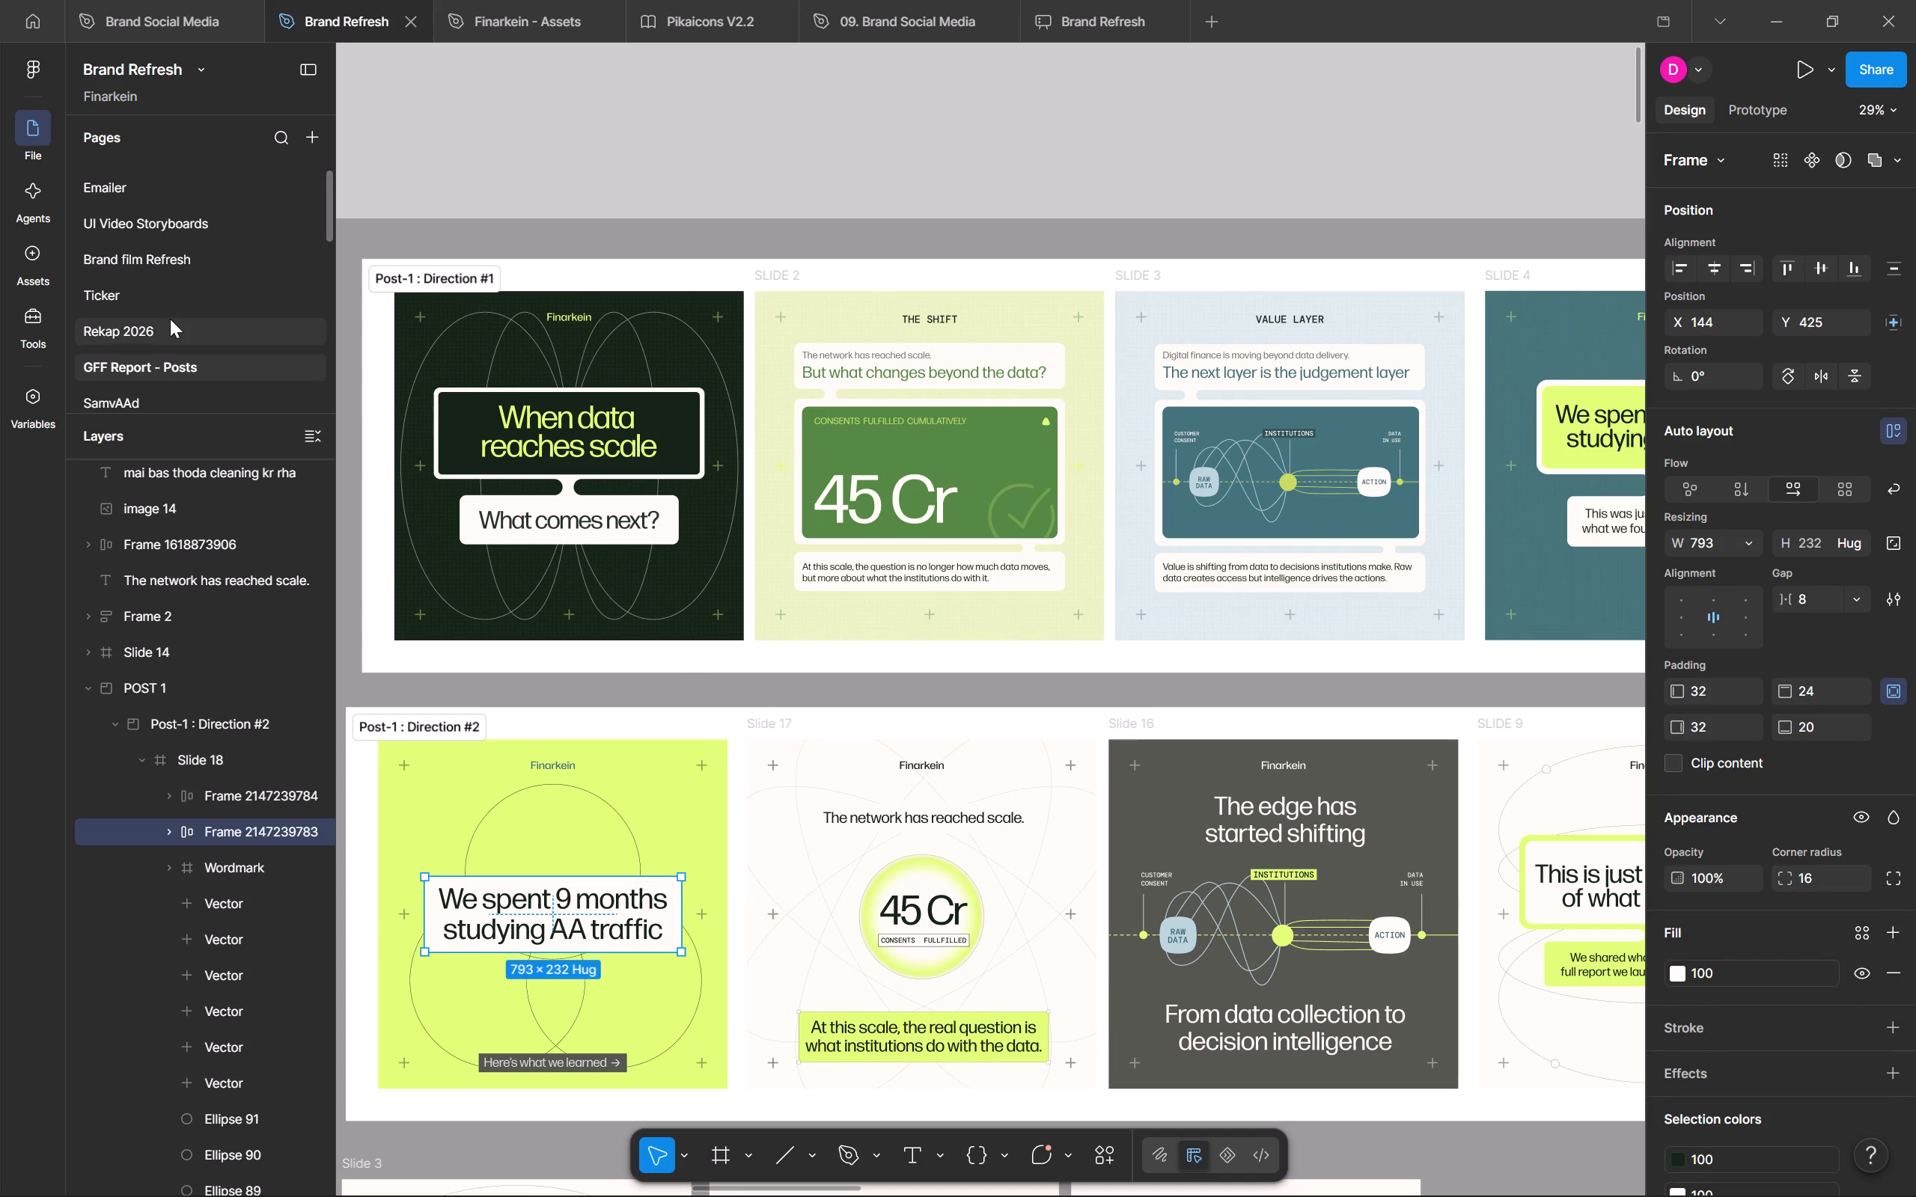
pyautogui.scroll(-10, 170, 319)
pyautogui.click(180, 381)
pyautogui.click(875, 233)
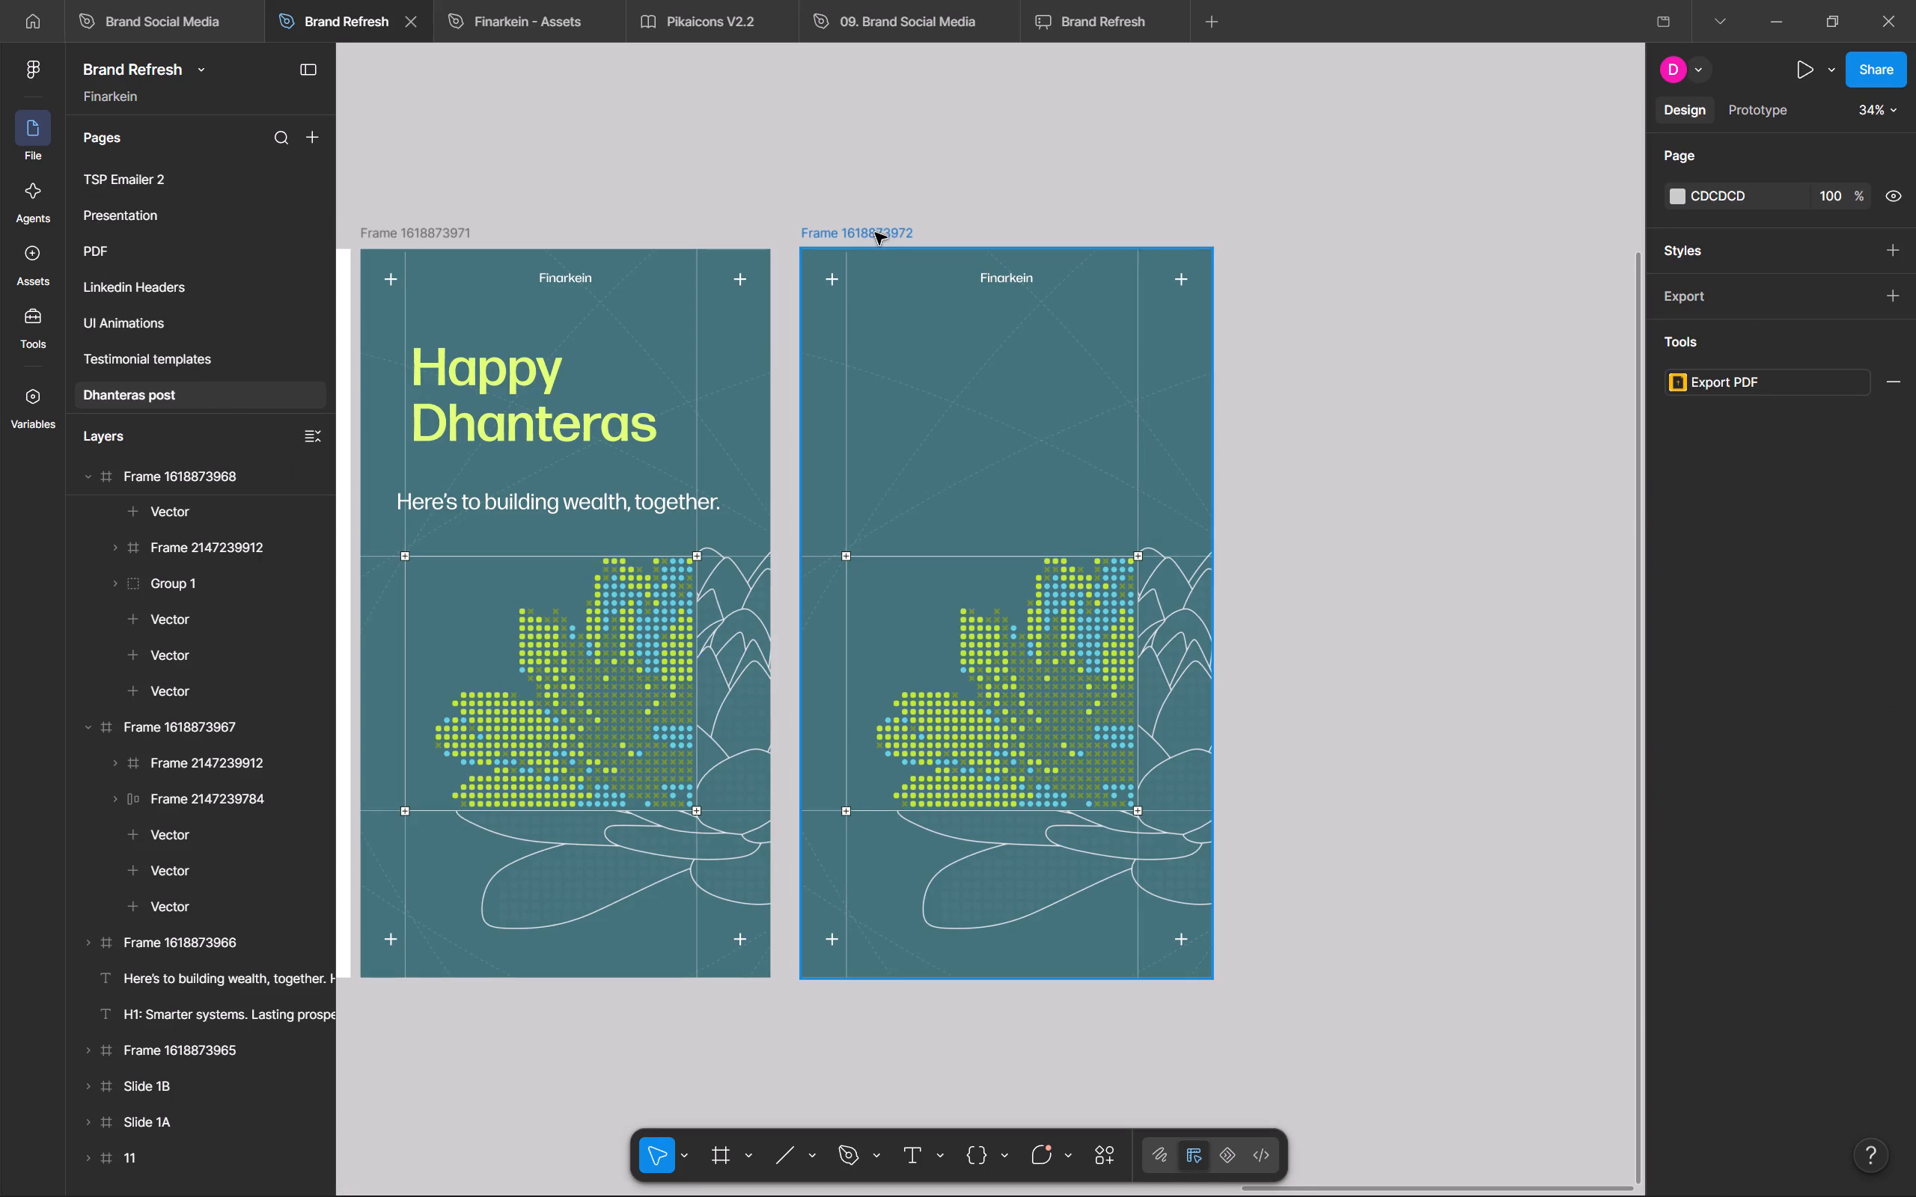
pyautogui.hotkey('ctrl', 'v')
pyautogui.click(1283, 471)
# Center the pasted text box horizontally in the frame and move it up, below the Finarkein wordmark.
pyautogui.keyDown('ctrl'); pyautogui.scroll(4, 1074, 435); pyautogui.keyUp('ctrl')
pyautogui.click(1062, 435)
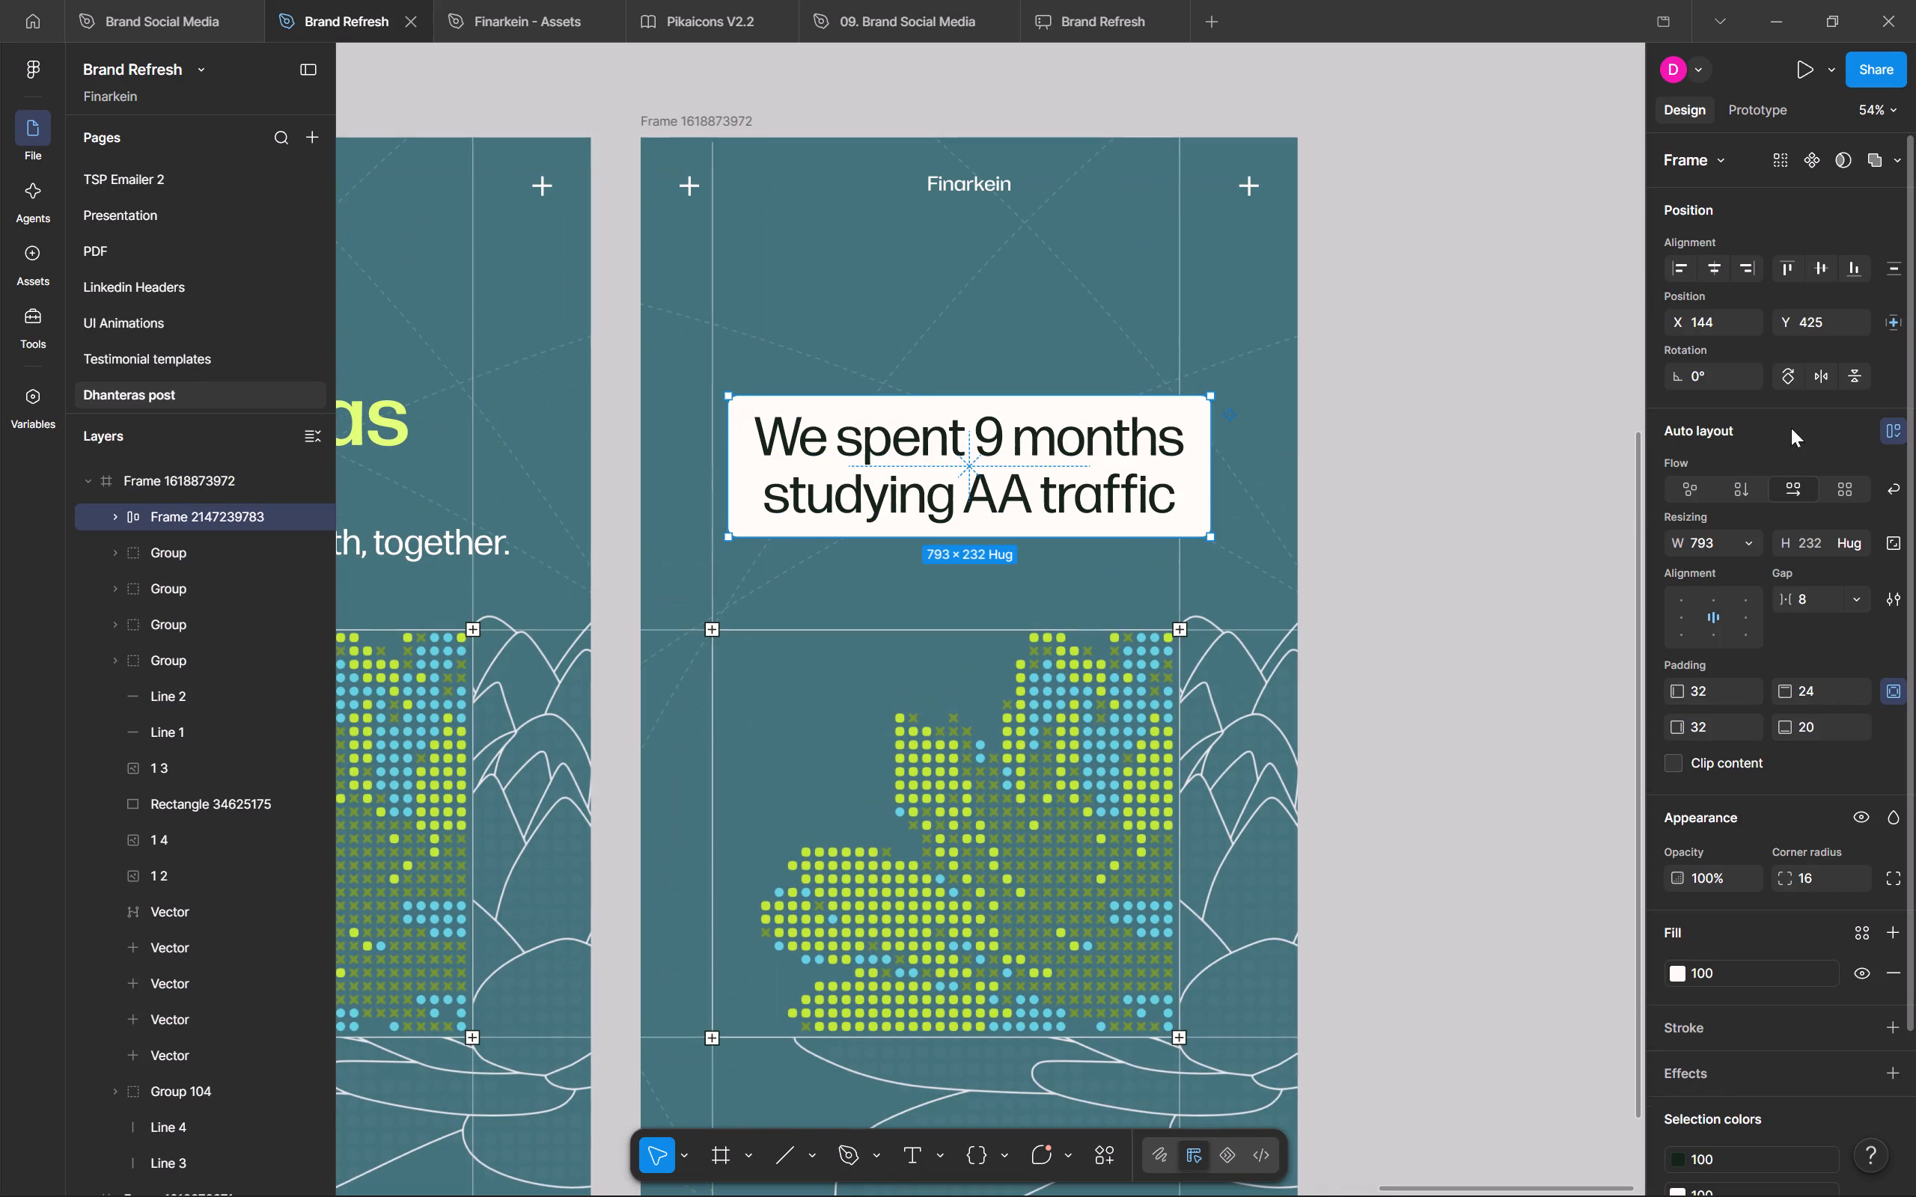
pyautogui.click(1720, 269)
pyautogui.doubleClick(1713, 262)
pyautogui.moveTo(1088, 468); pyautogui.dragTo(1076, 362)
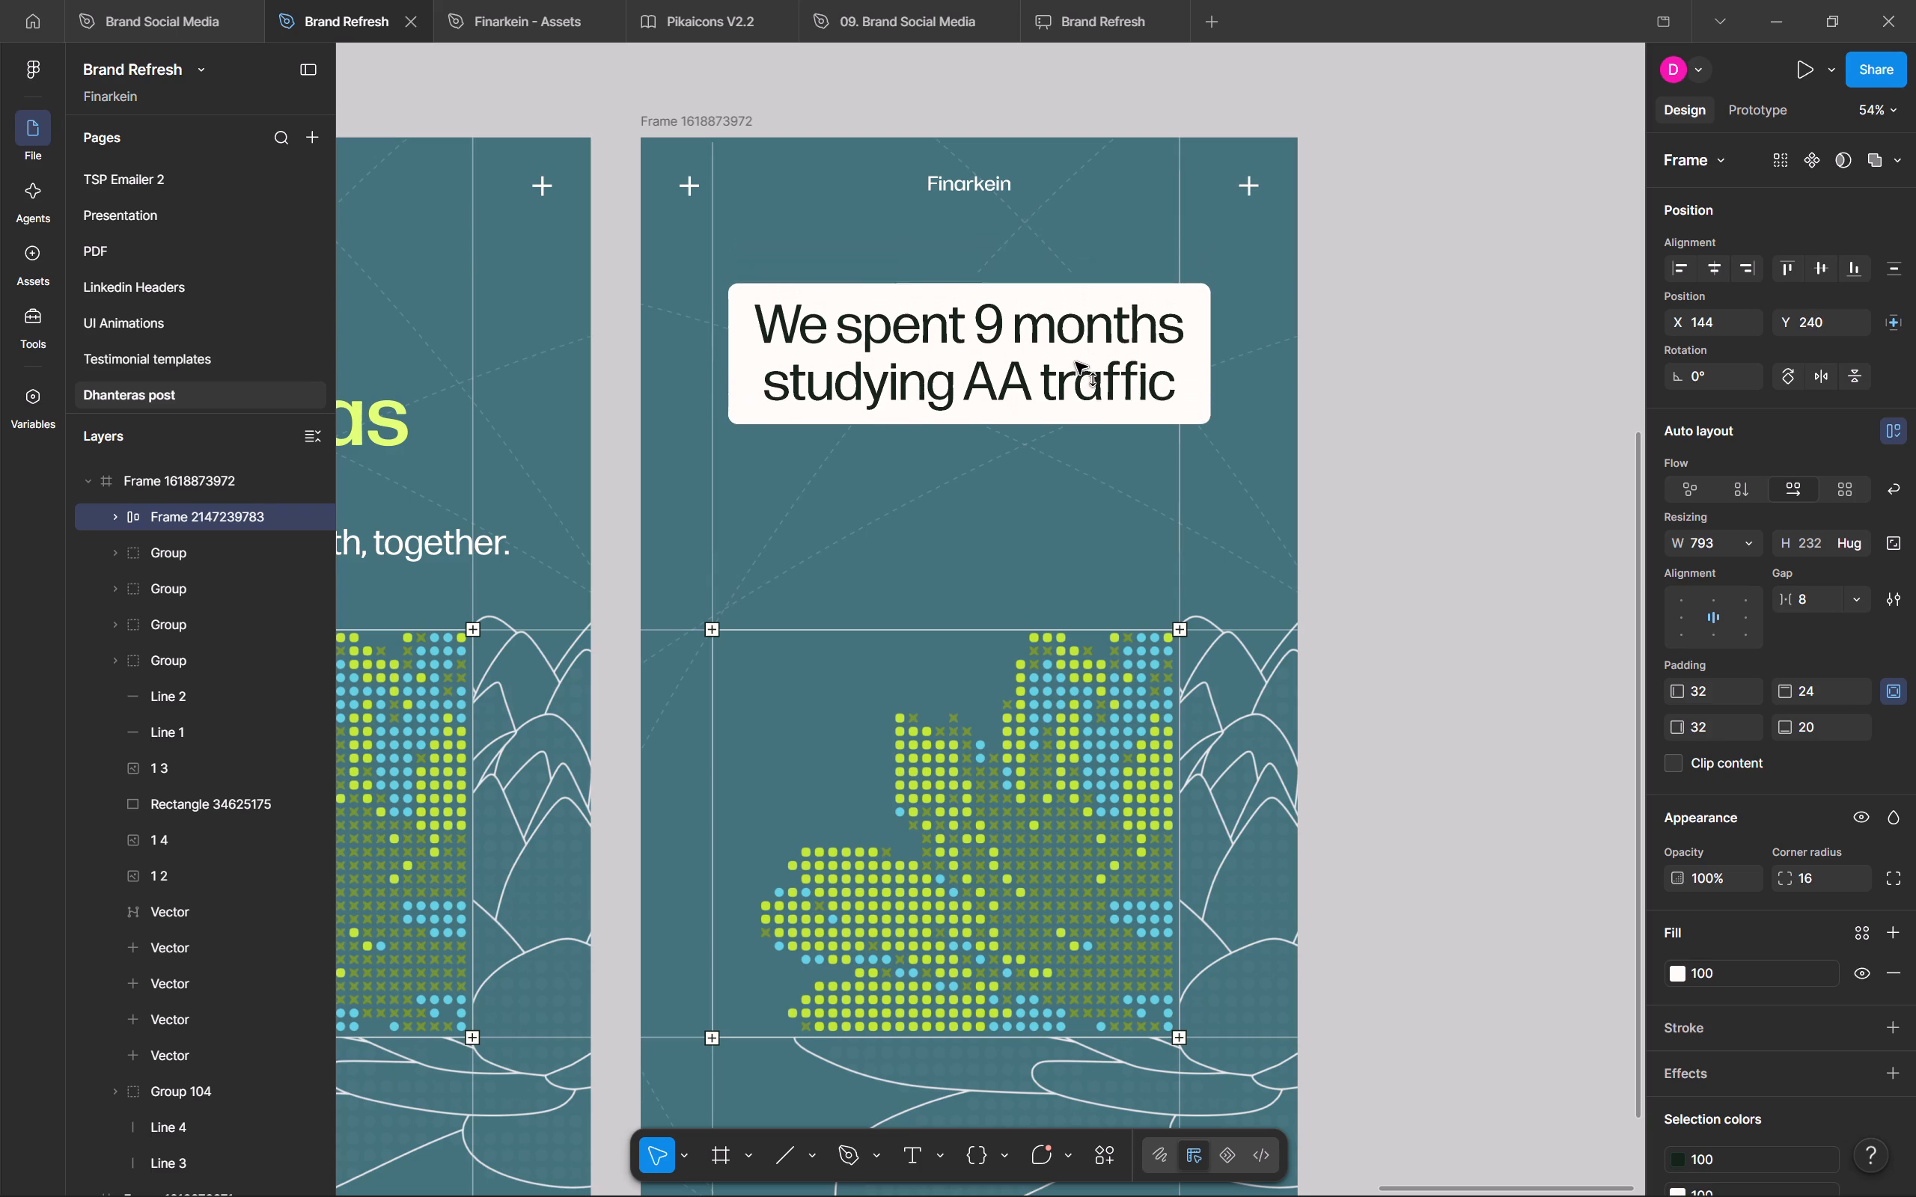
pyautogui.moveTo(1076, 362); pyautogui.dragTo(1078, 392)
pyautogui.click(1410, 583)
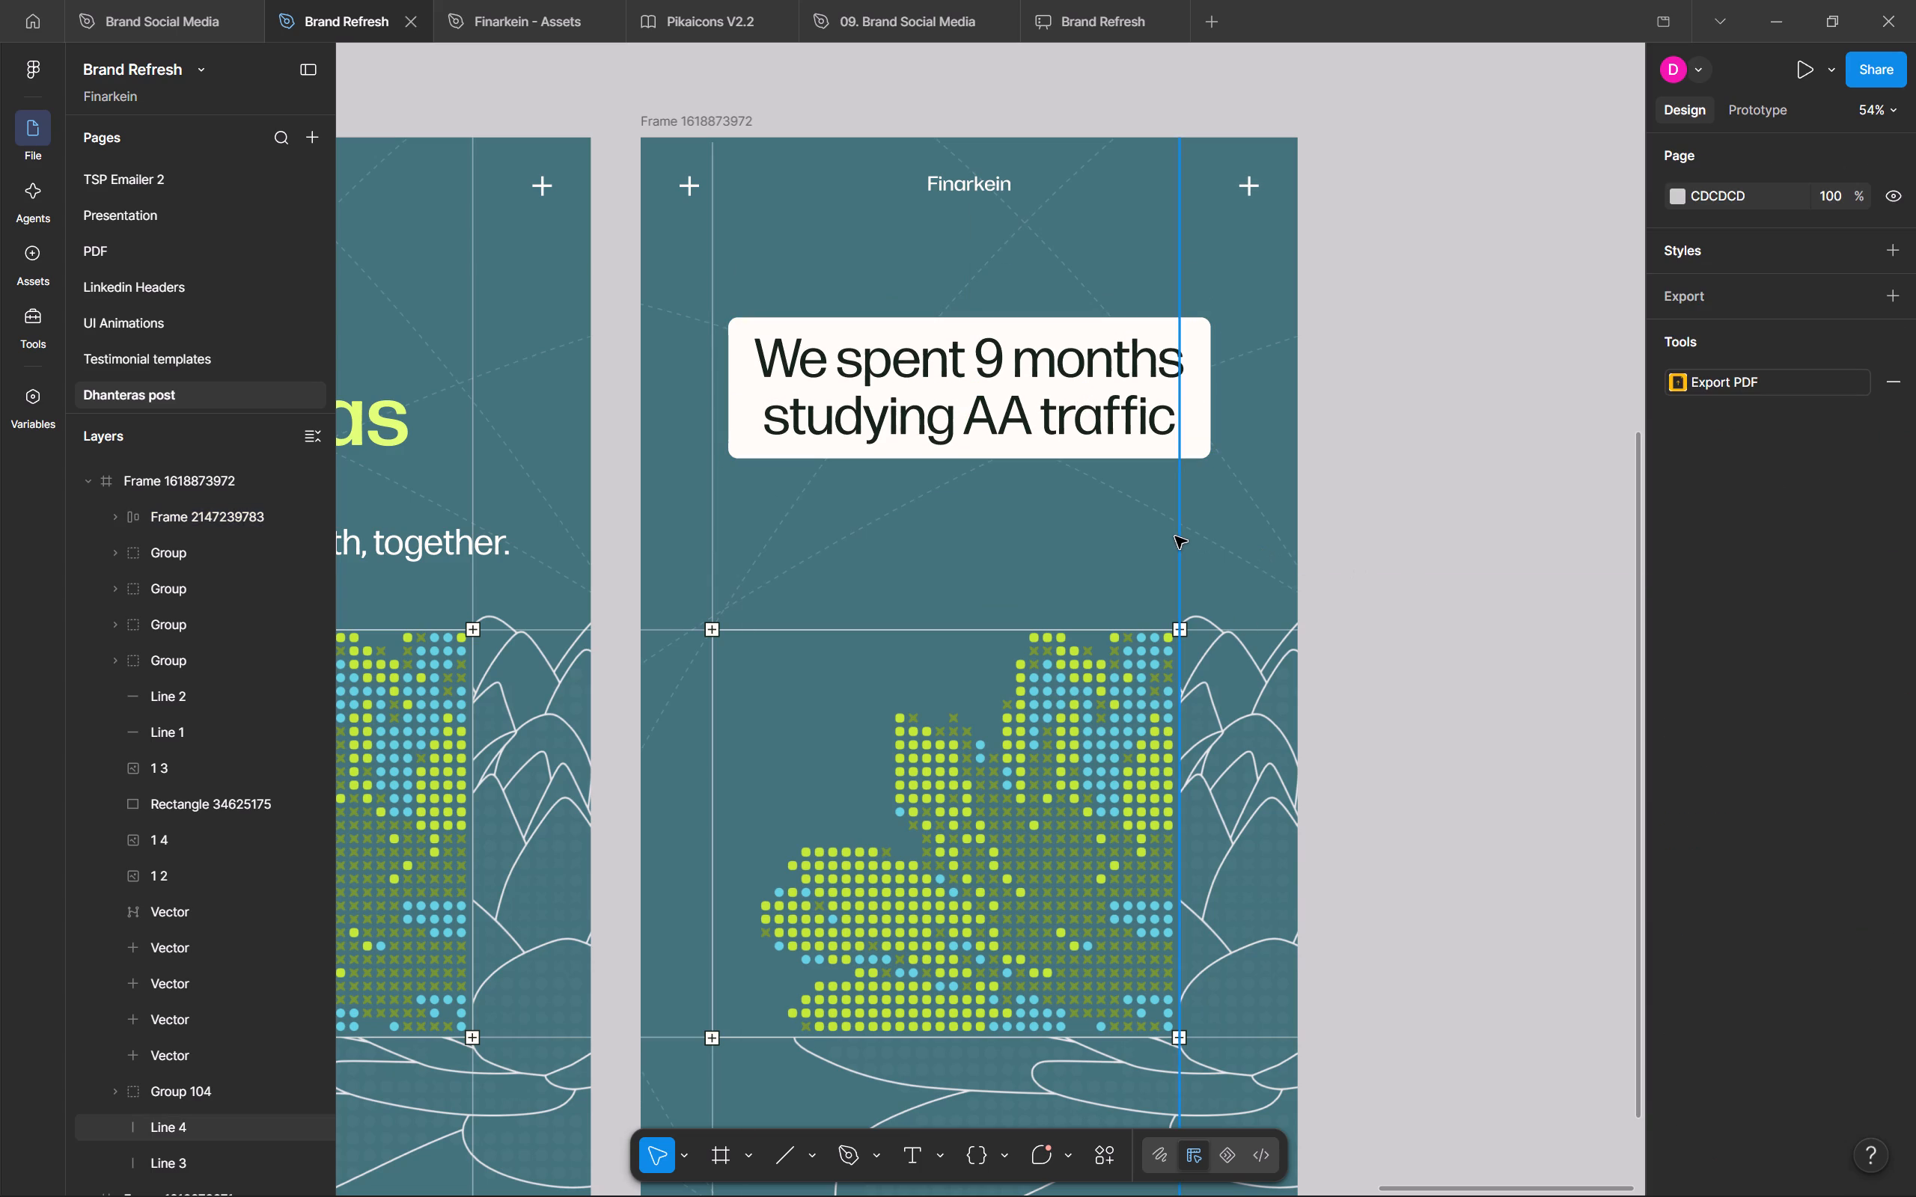
# Move the two vertical guide lines to the text box's edges, at X 937 and X 144.
pyautogui.moveTo(1175, 536); pyautogui.dragTo(1209, 544)
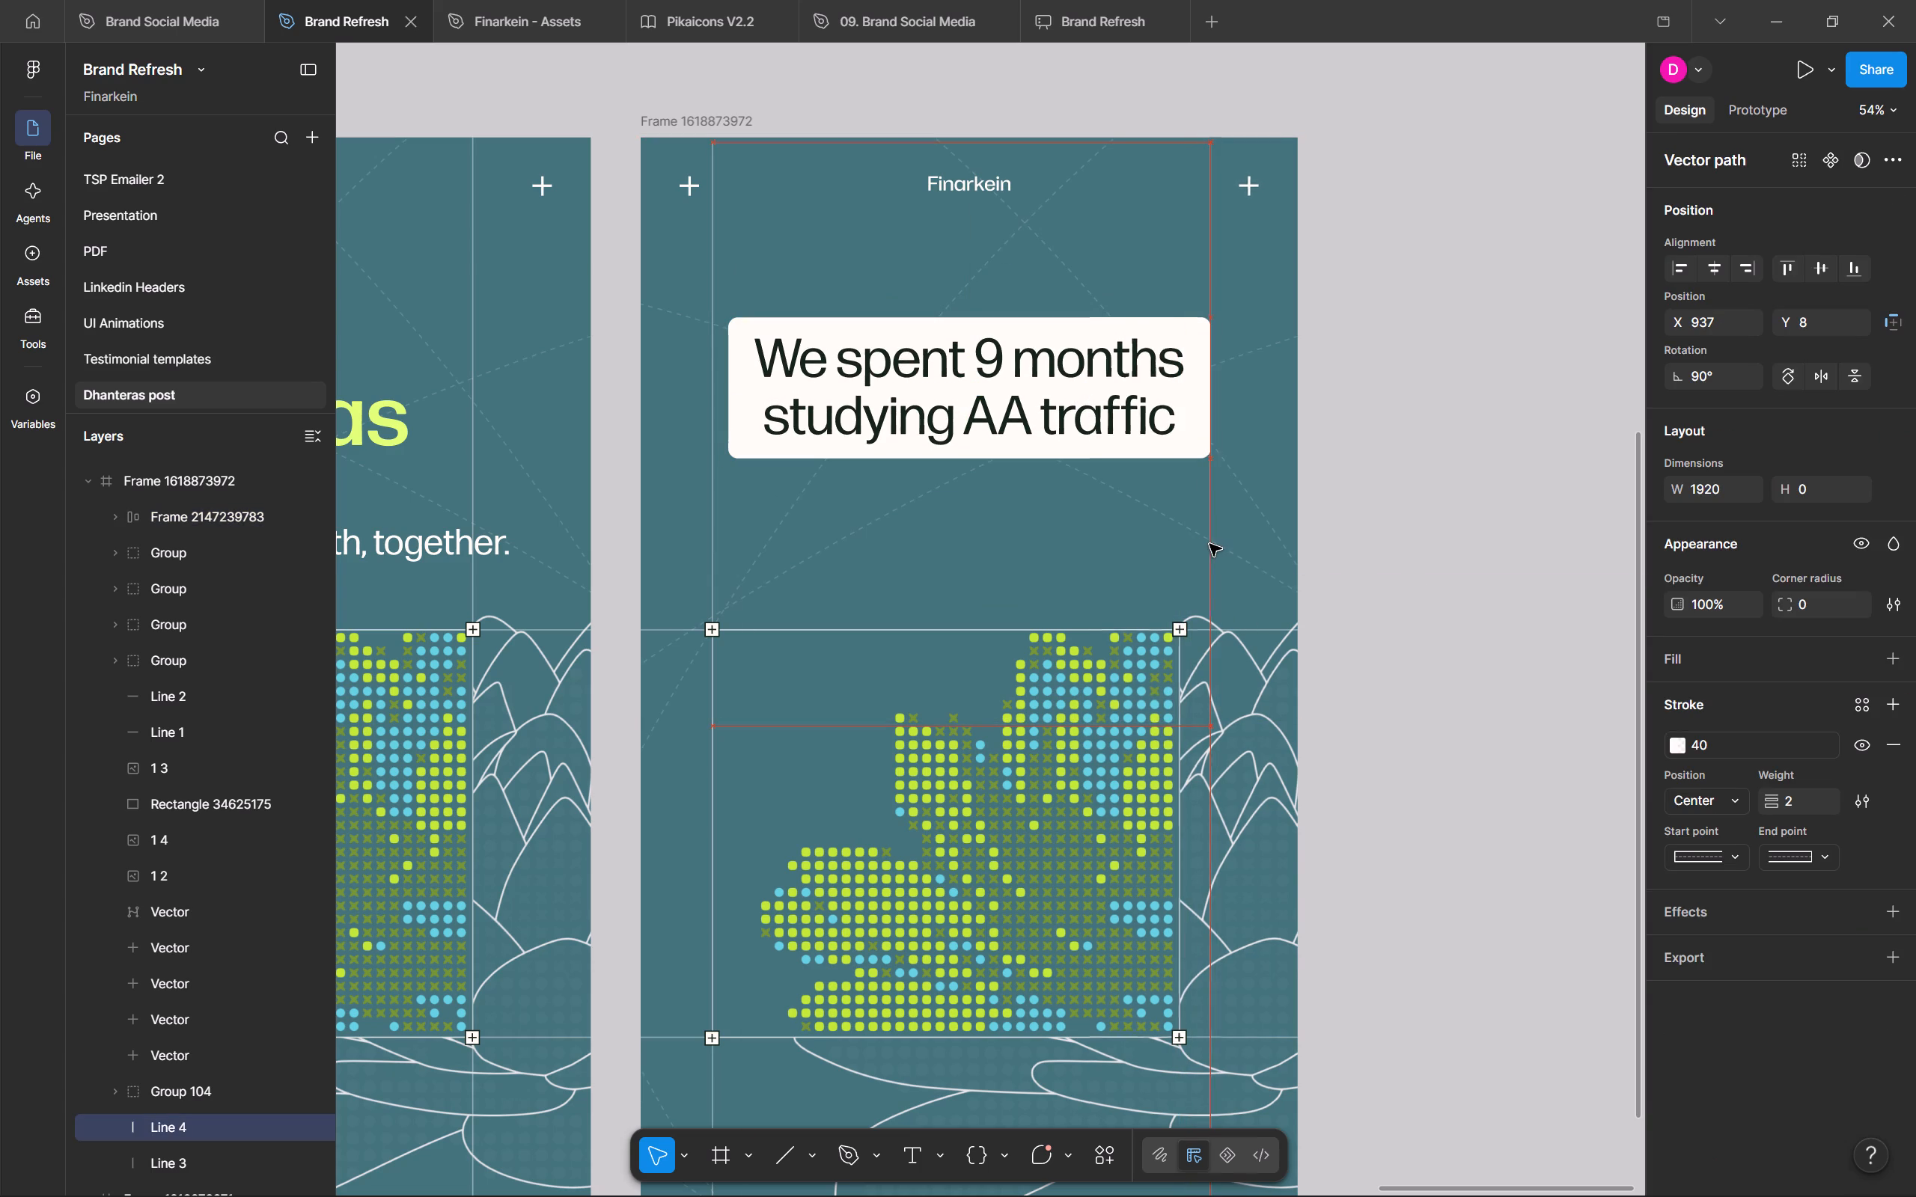
pyautogui.moveTo(1209, 544); pyautogui.dragTo(1208, 544)
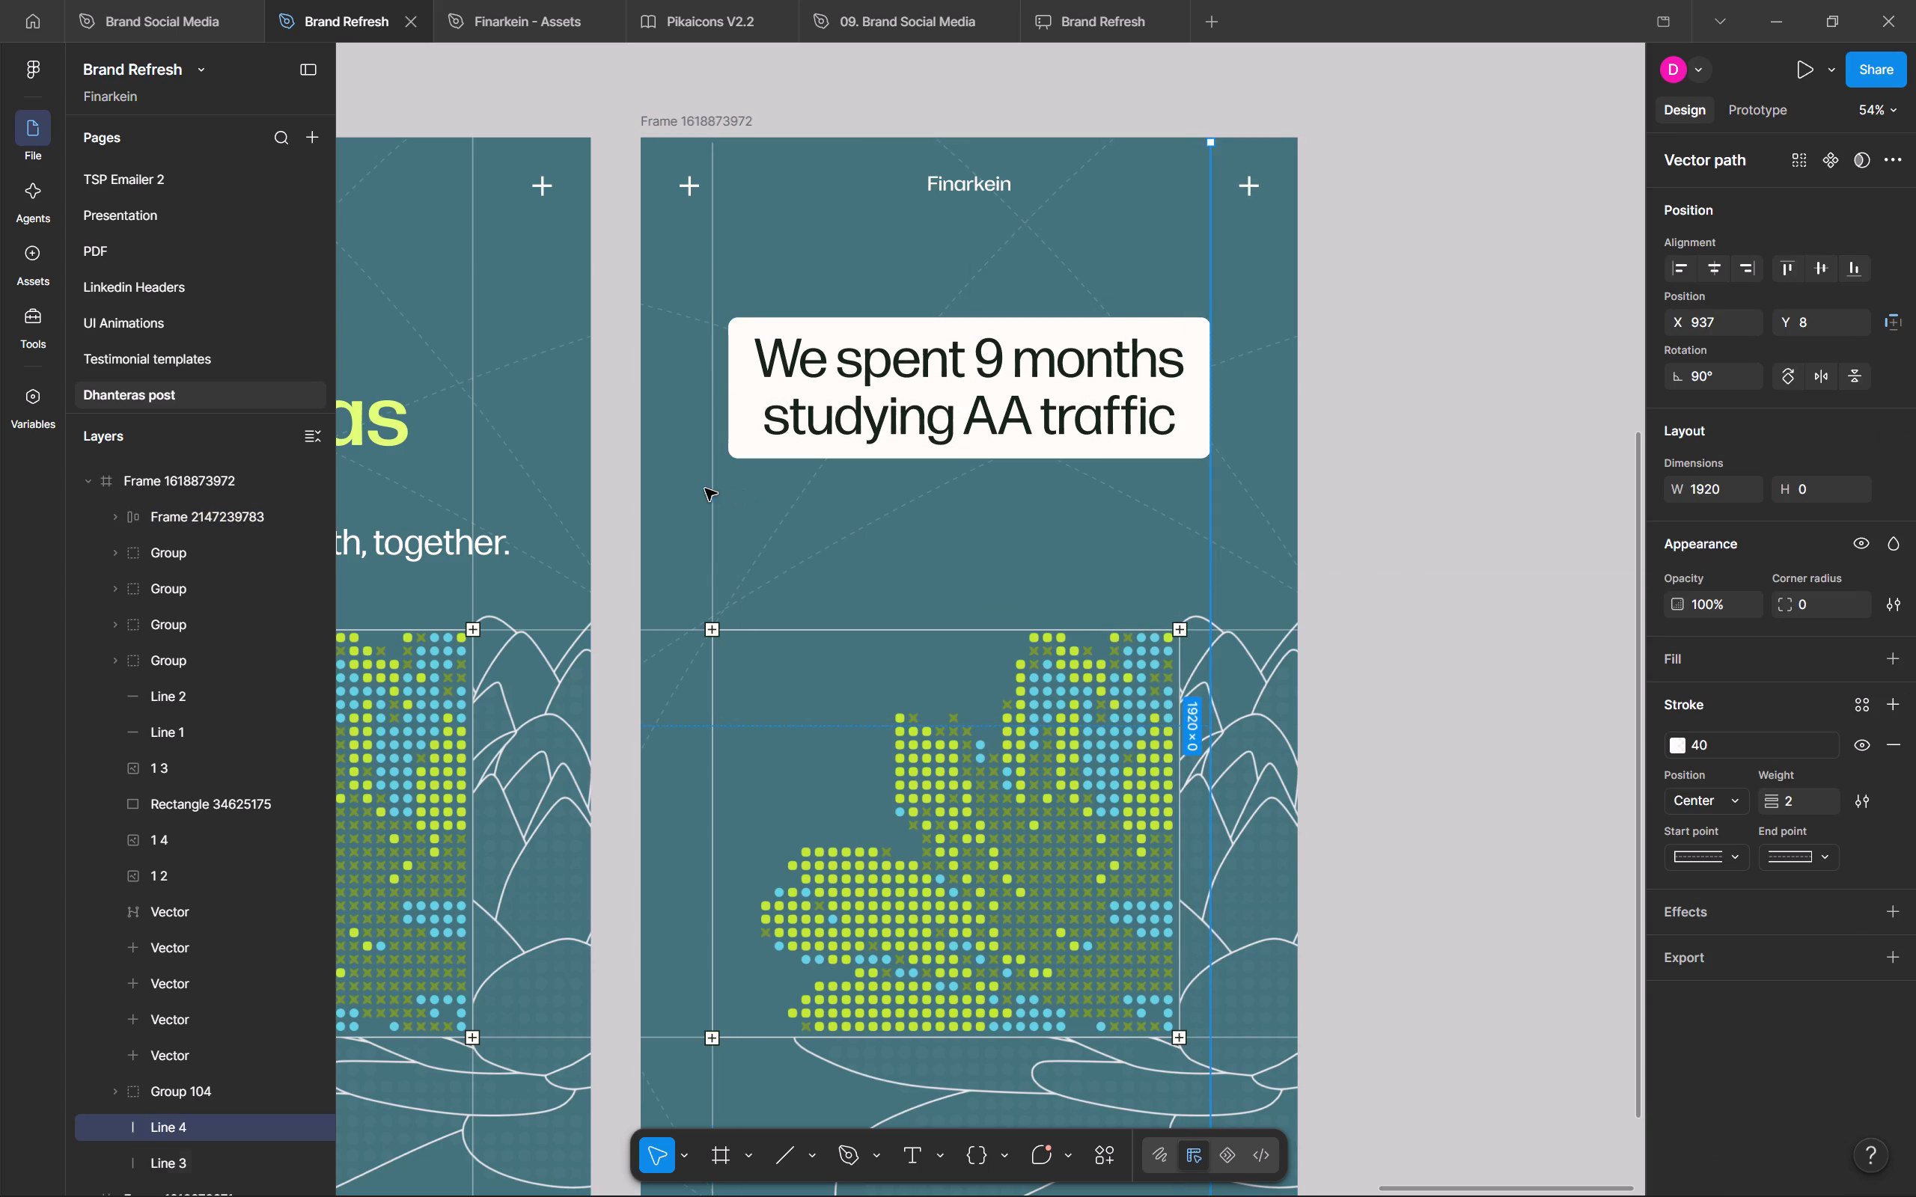
pyautogui.moveTo(712, 488); pyautogui.dragTo(726, 489)
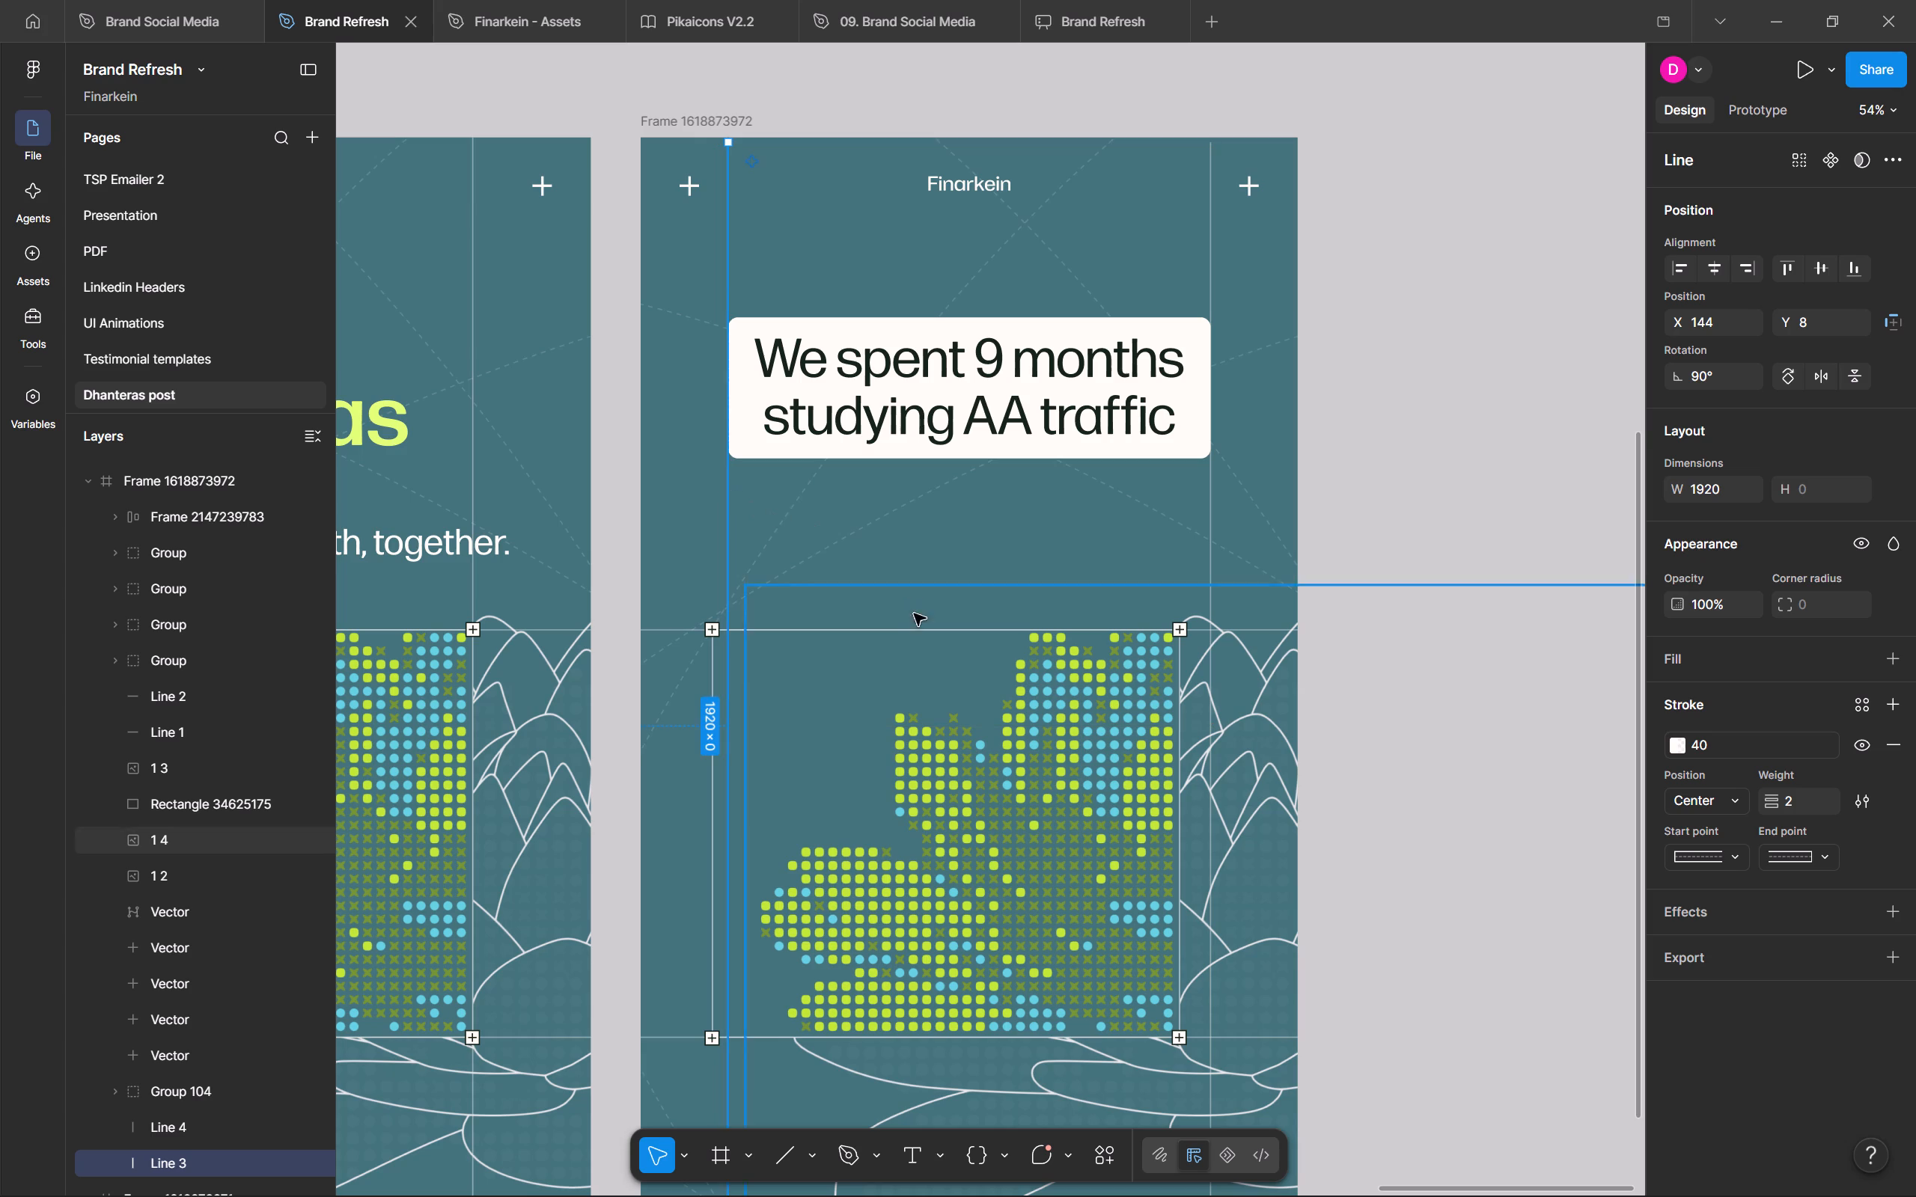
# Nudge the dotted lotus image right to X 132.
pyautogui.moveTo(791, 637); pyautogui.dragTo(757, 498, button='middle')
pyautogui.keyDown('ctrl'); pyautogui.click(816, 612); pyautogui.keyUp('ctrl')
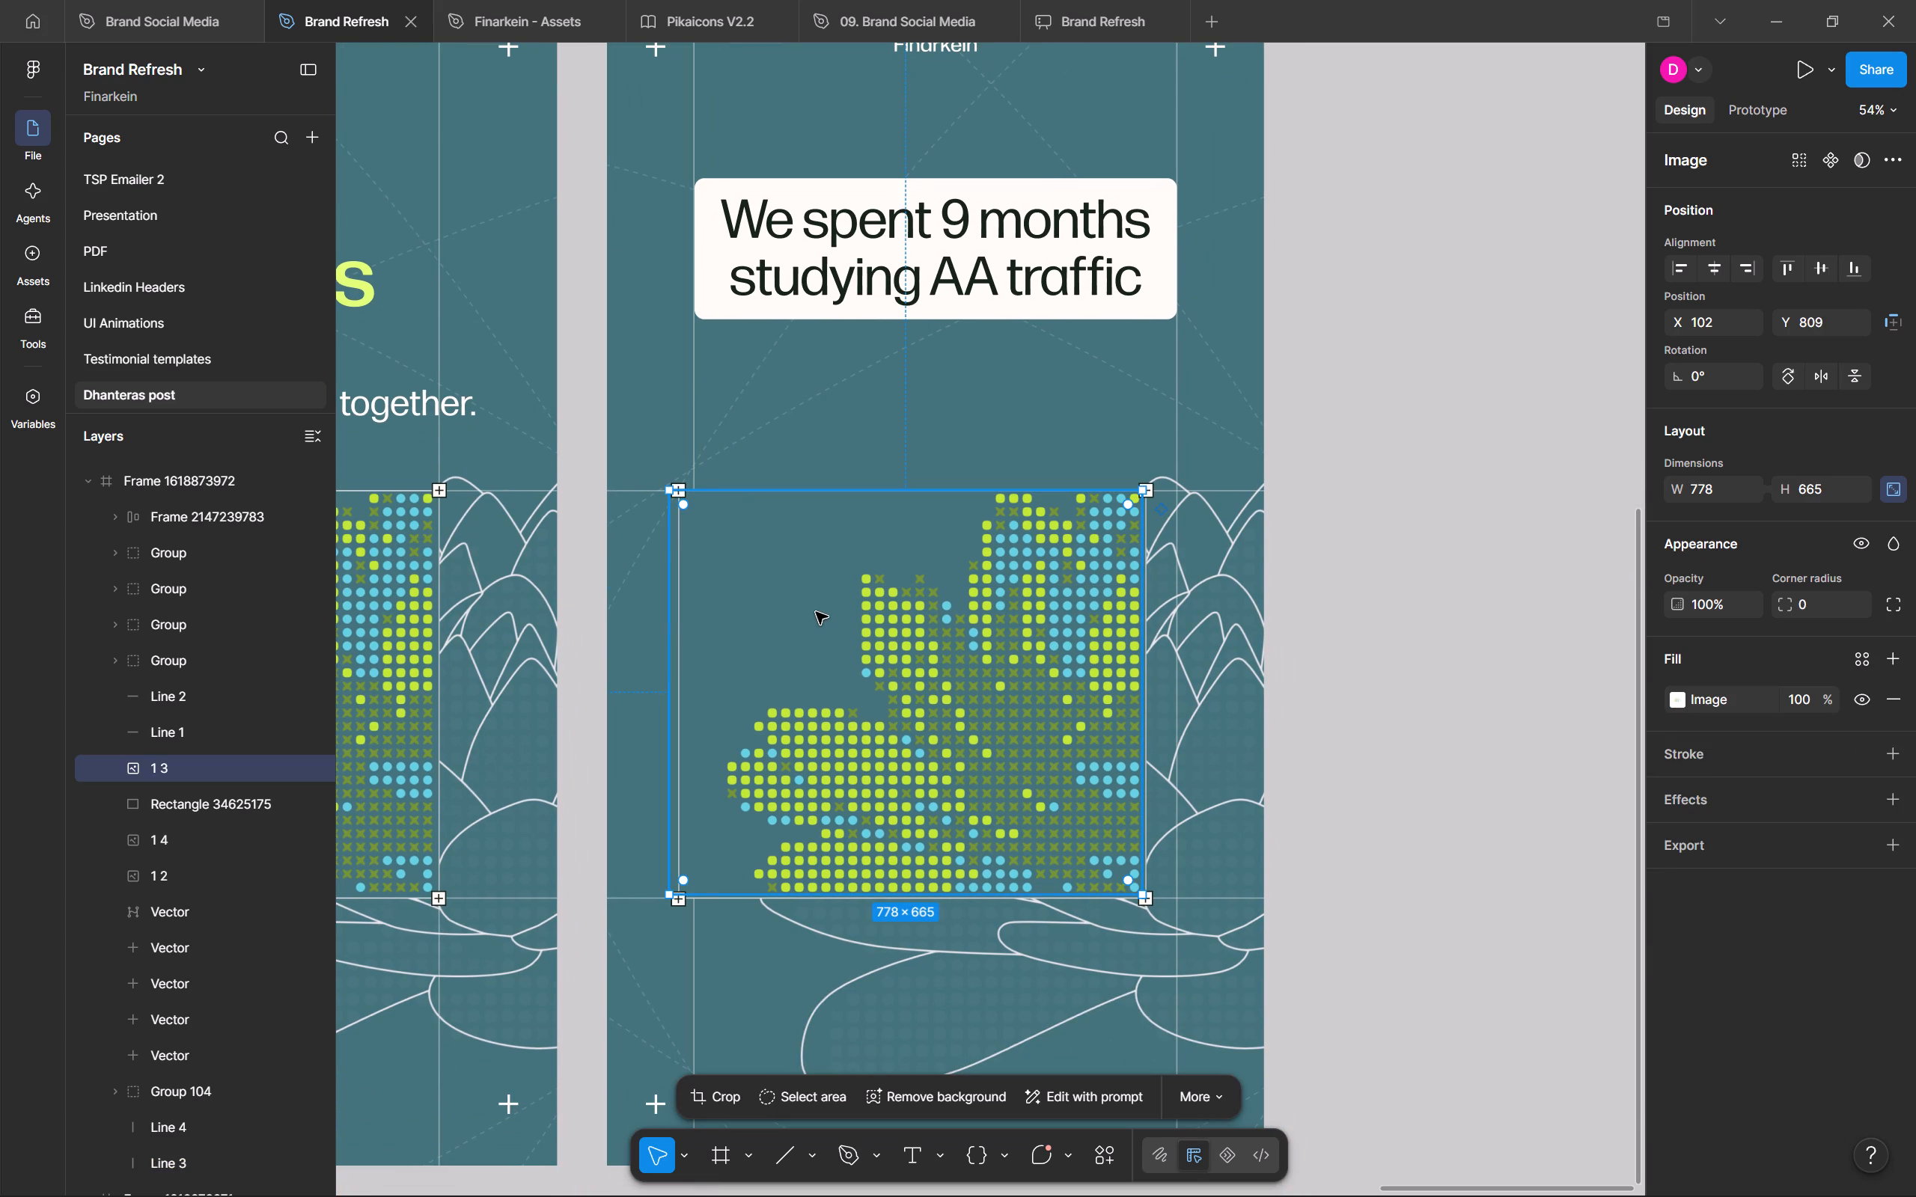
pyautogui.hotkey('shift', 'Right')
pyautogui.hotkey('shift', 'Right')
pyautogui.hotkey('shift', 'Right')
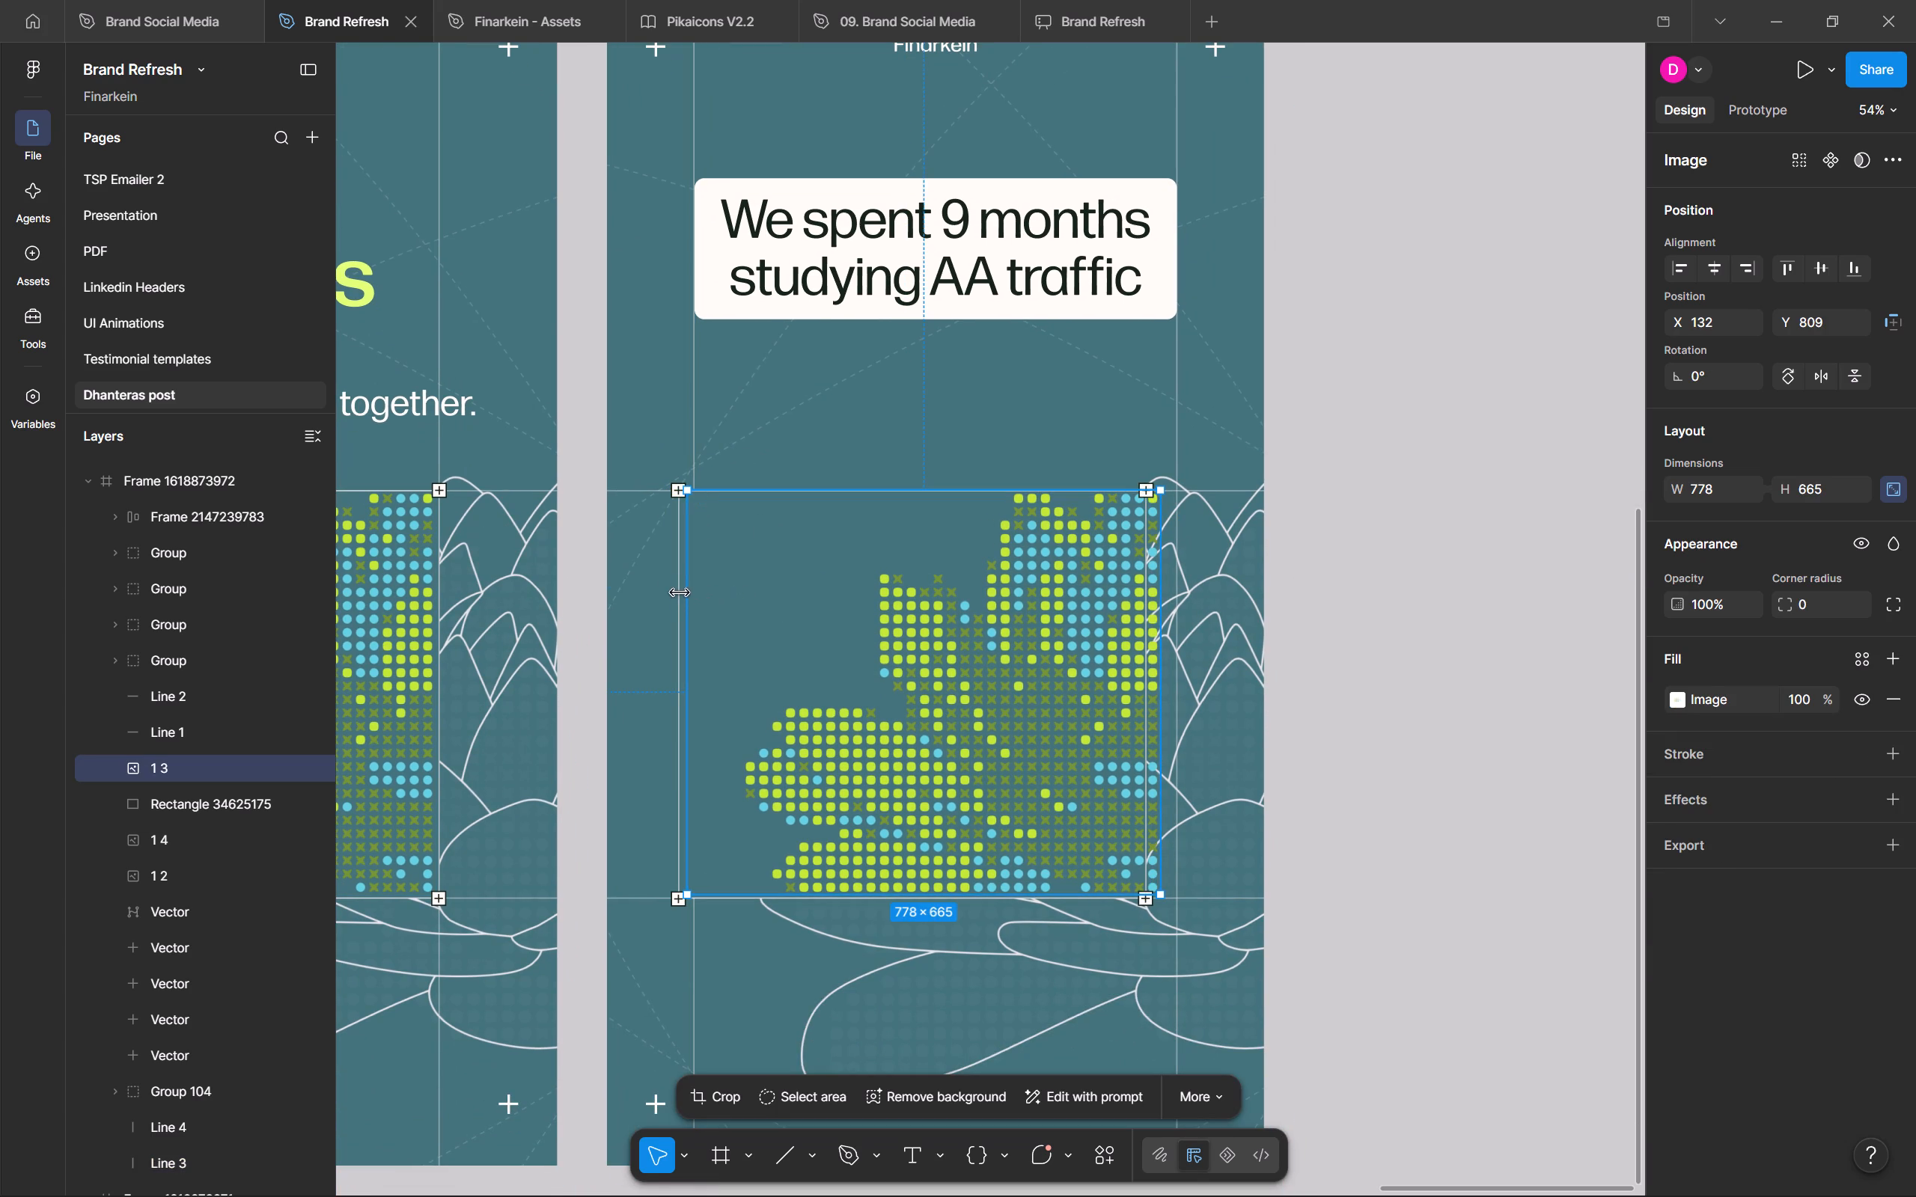
# Move the lotus rectangle and its four corner plus squares right together until the rectangle's right edge meets the vertical guide at X 937.
pyautogui.keyDown('ctrl'); pyautogui.scroll(5, 673, 582); pyautogui.keyUp('ctrl')
pyautogui.click(689, 543)
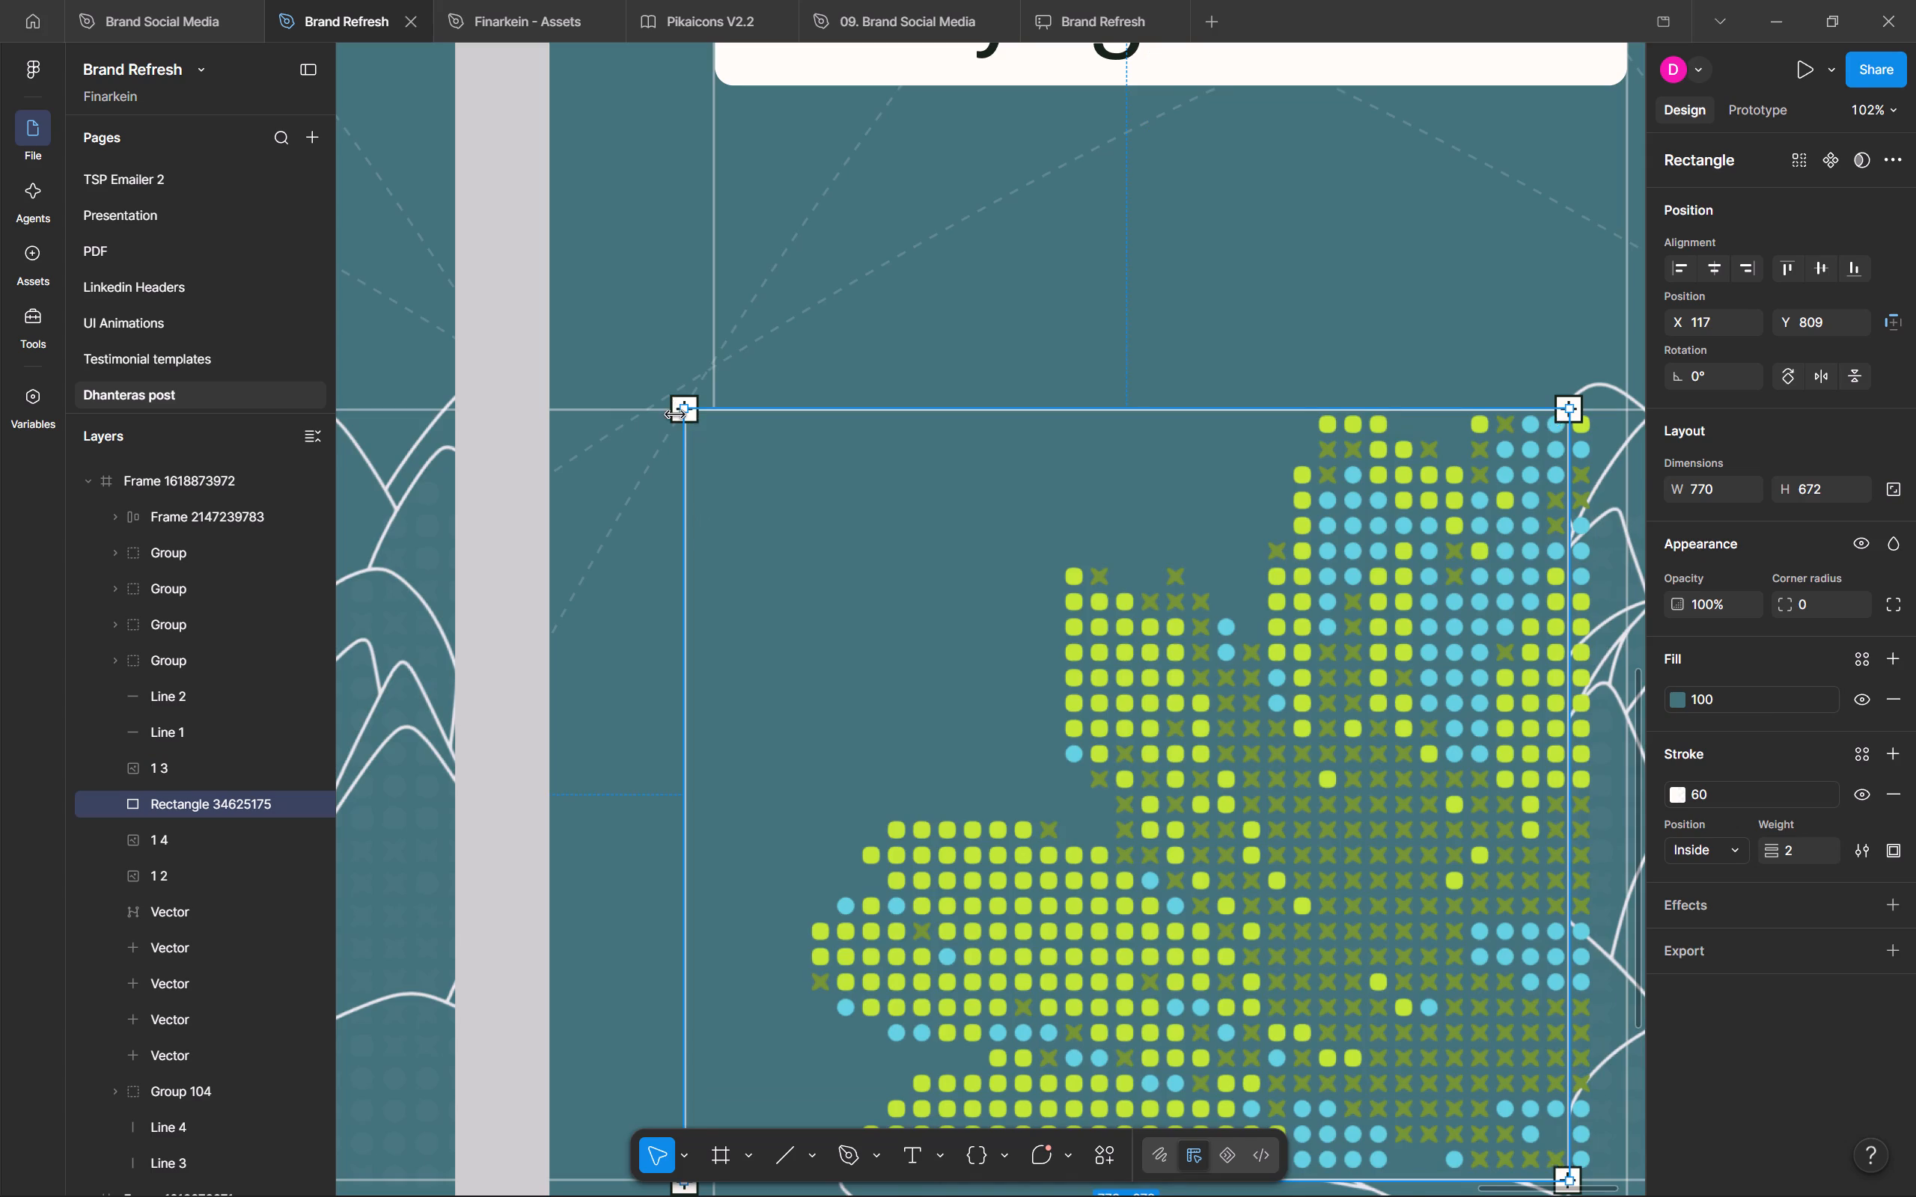
pyautogui.keyDown('ctrl'); pyautogui.scroll(10, 675, 414); pyautogui.keyUp('ctrl')
pyautogui.keyDown('shift'); pyautogui.click(675, 416); pyautogui.keyUp('shift')
pyautogui.keyDown('shift'); pyautogui.scroll(-6, 1053, 523); pyautogui.keyUp('shift')
pyautogui.keyDown('ctrl'); pyautogui.scroll(-10, 1183, 532); pyautogui.keyUp('ctrl')
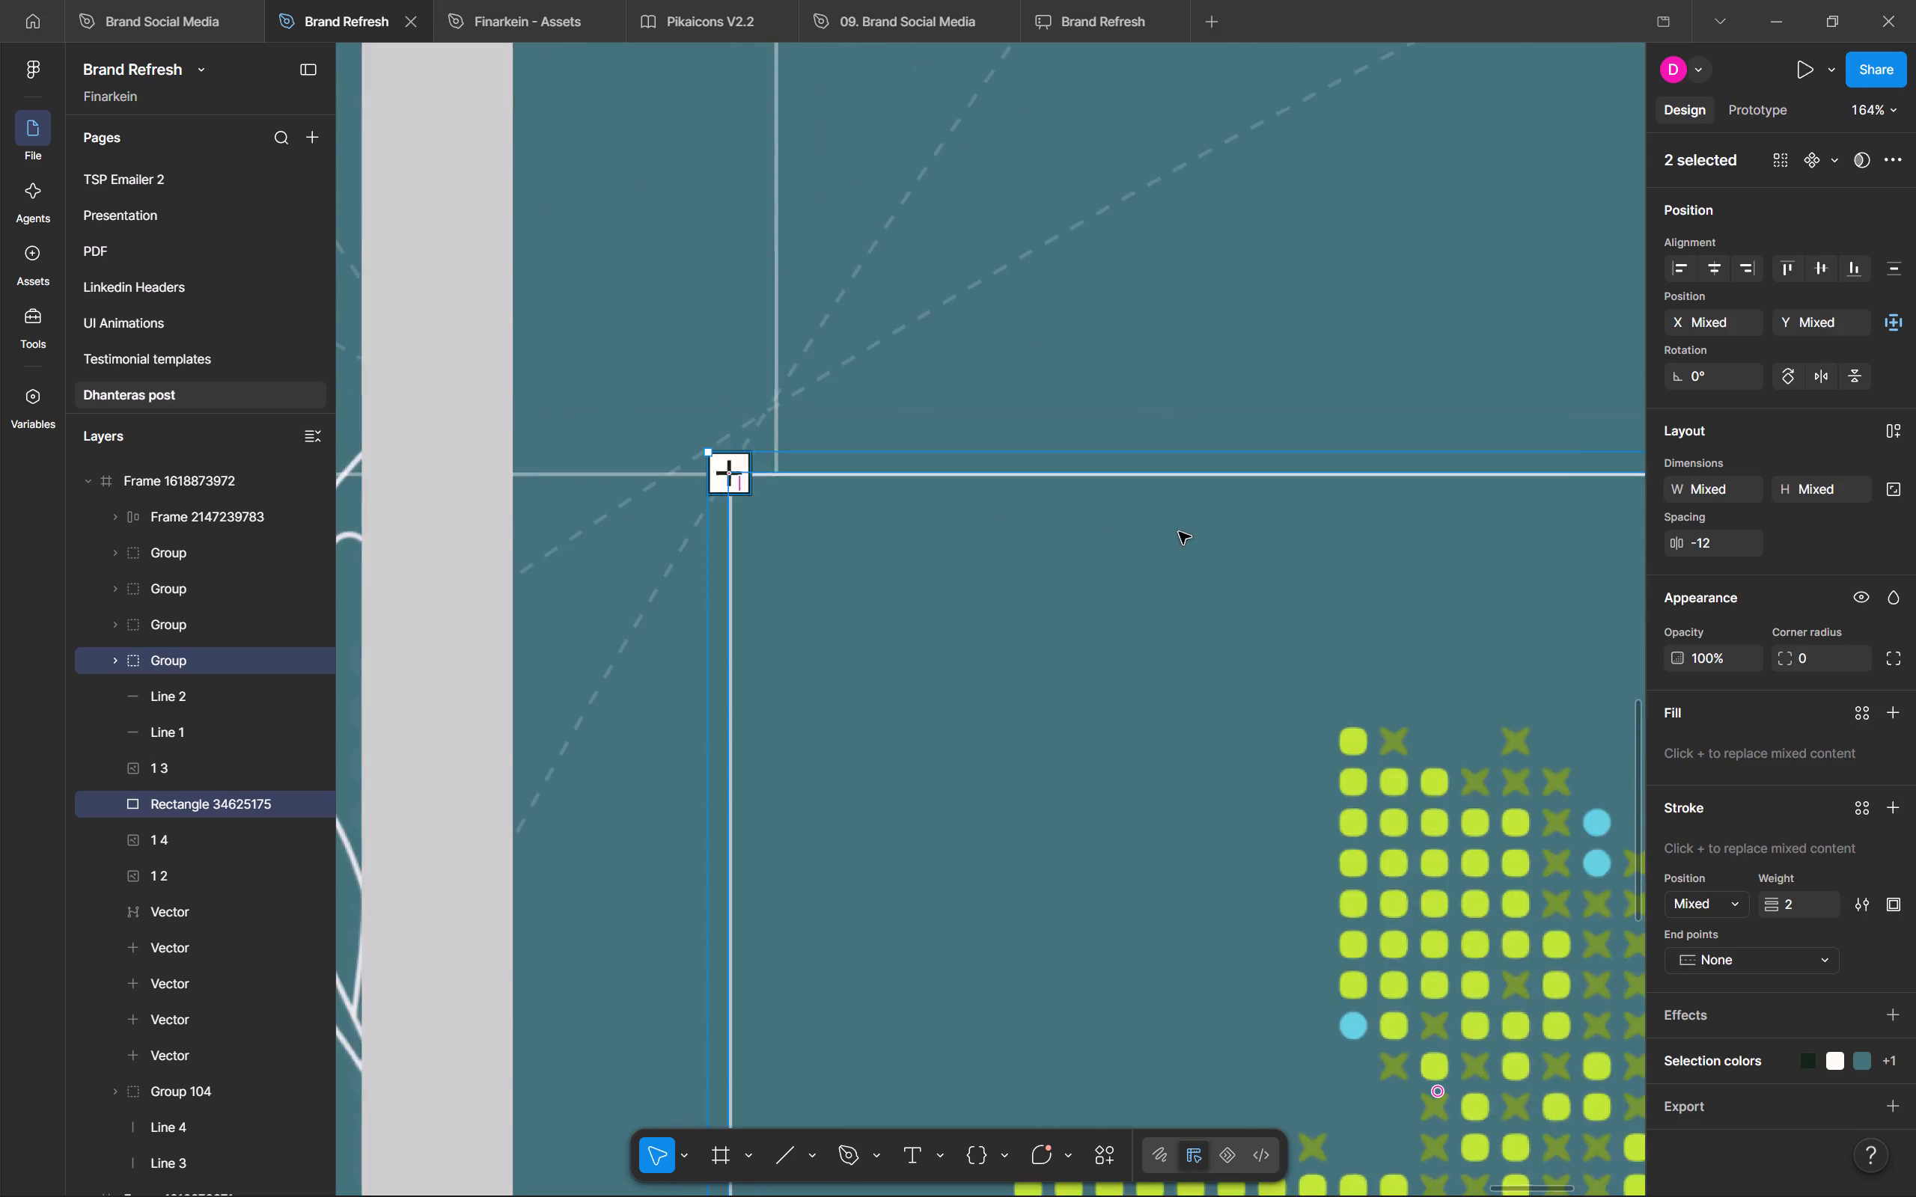
pyautogui.keyDown('ctrl'); pyautogui.scroll(-3, 1179, 532); pyautogui.keyUp('ctrl')
pyautogui.moveTo(1104, 668); pyautogui.dragTo(1023, 355, button='middle')
pyautogui.keyDown('ctrl'); pyautogui.scroll(12, 971, 676); pyautogui.keyUp('ctrl')
pyautogui.keyDown('shift'); pyautogui.click(811, 565); pyautogui.keyUp('shift')
pyautogui.keyDown('ctrl'); pyautogui.scroll(-3, 983, 598); pyautogui.keyUp('ctrl')
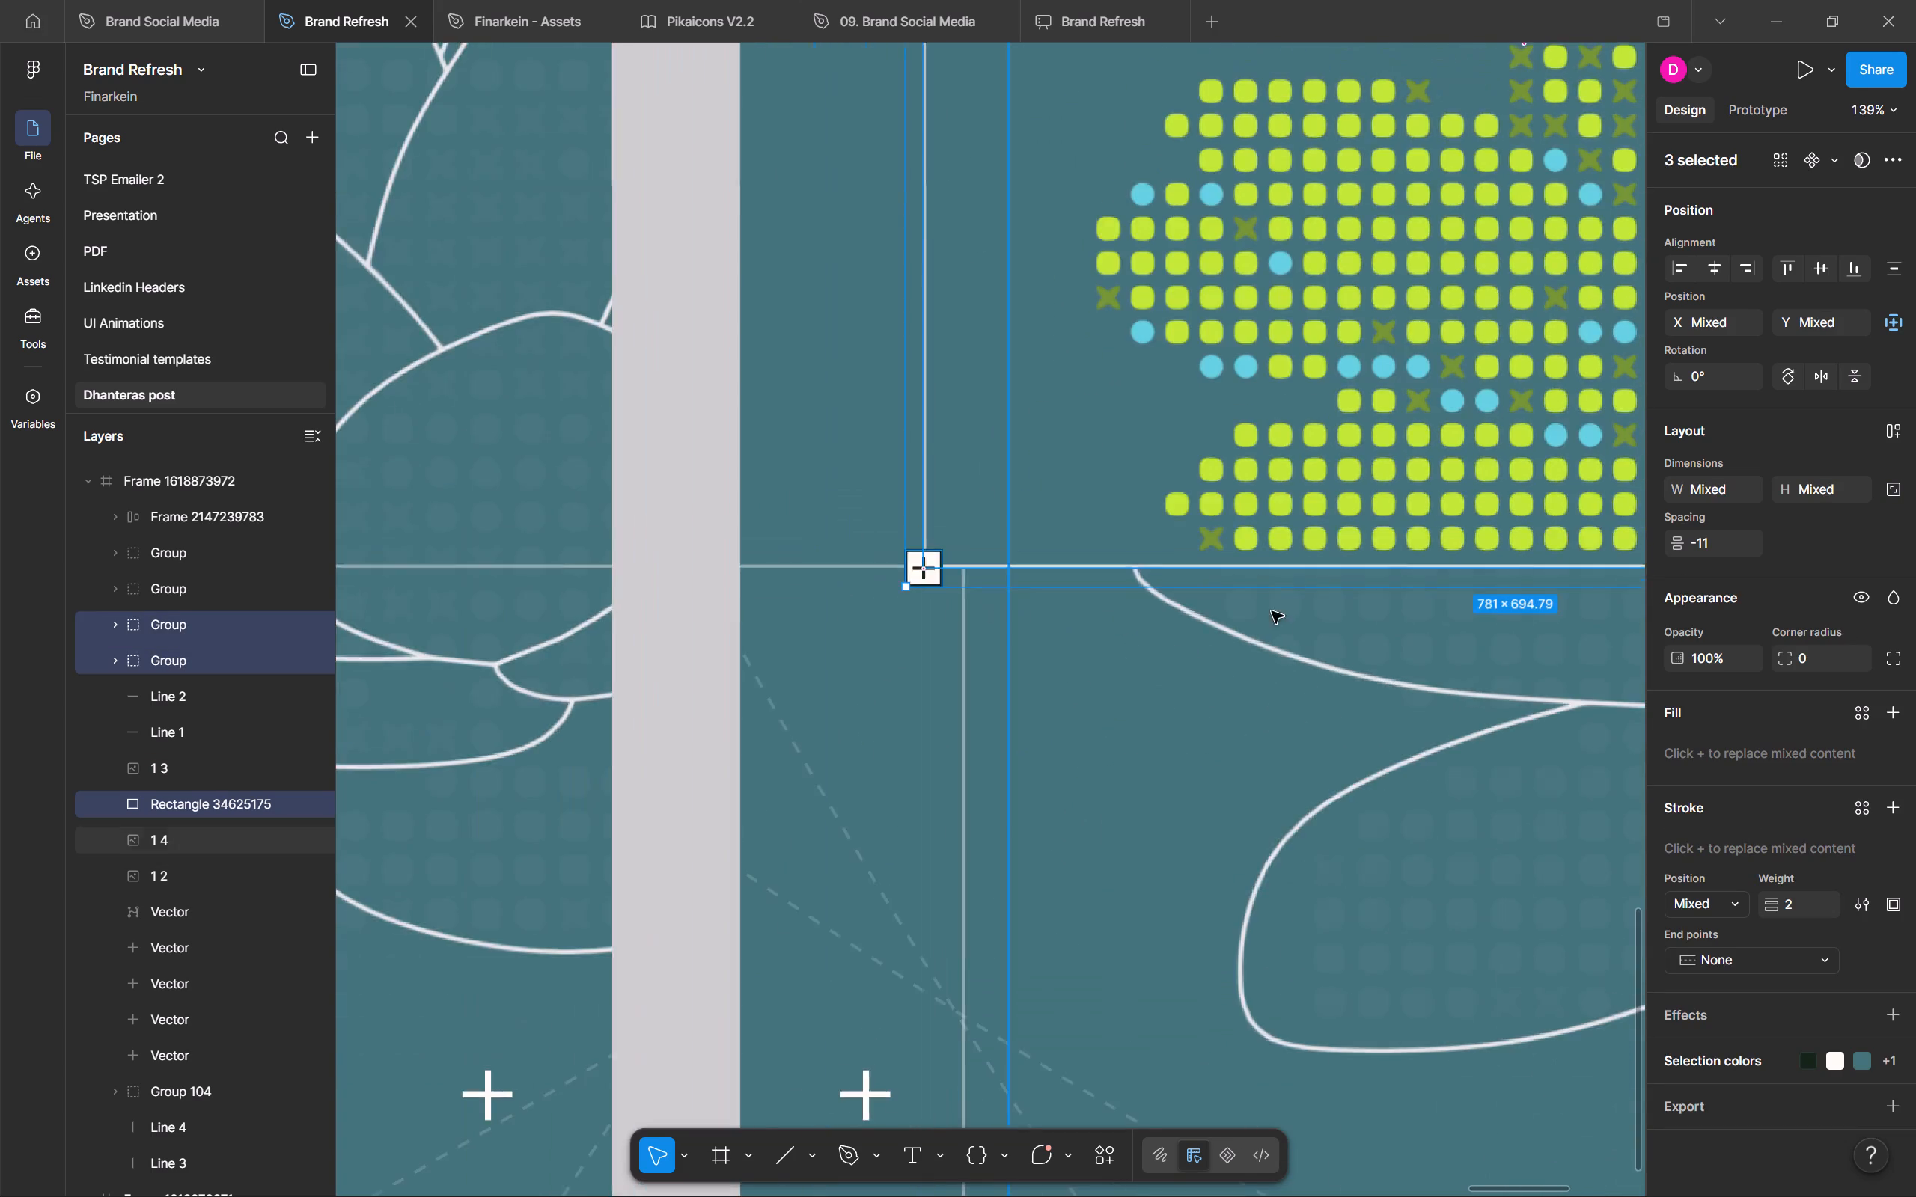
pyautogui.keyDown('ctrl'); pyautogui.scroll(-5, 1272, 611); pyautogui.keyUp('ctrl')
pyautogui.moveTo(1473, 619); pyautogui.dragTo(491, 630, button='middle')
pyautogui.keyDown('ctrl'); pyautogui.scroll(6, 1083, 608); pyautogui.keyUp('ctrl')
pyautogui.keyDown('shift'); pyautogui.click(1178, 570); pyautogui.keyUp('shift')
pyautogui.moveTo(1206, 328); pyautogui.dragTo(1171, 1010, button='middle')
pyautogui.moveTo(1147, 250); pyautogui.dragTo(1035, 950, button='middle')
pyautogui.moveTo(1084, 403); pyautogui.dragTo(1040, 1074, button='middle')
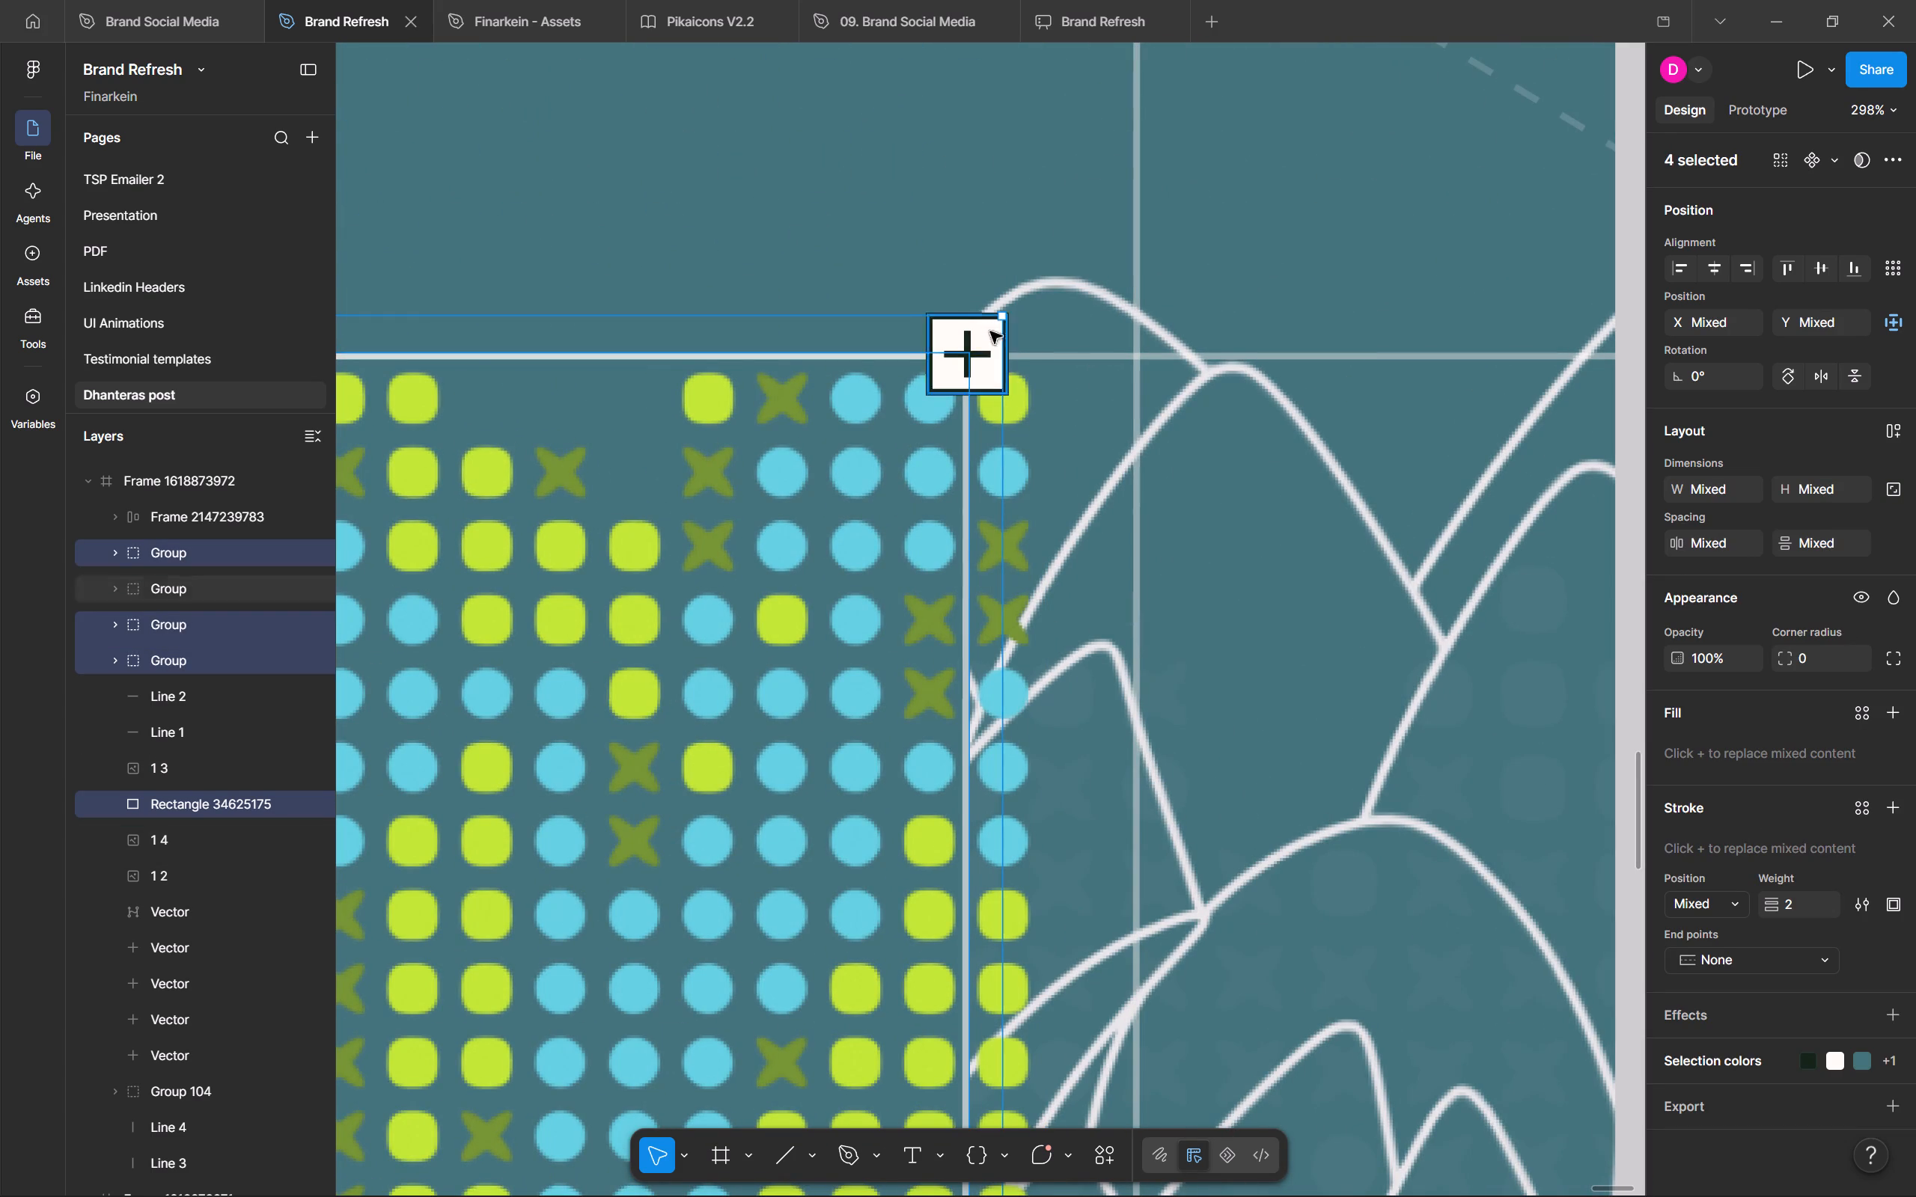
pyautogui.keyDown('shift'); pyautogui.click(987, 331); pyautogui.keyUp('shift')
pyautogui.keyDown('shift'); pyautogui.scroll(-6, 987, 331); pyautogui.keyUp('shift')
pyautogui.keyDown('ctrl'); pyautogui.scroll(-5, 766, 392); pyautogui.keyUp('ctrl')
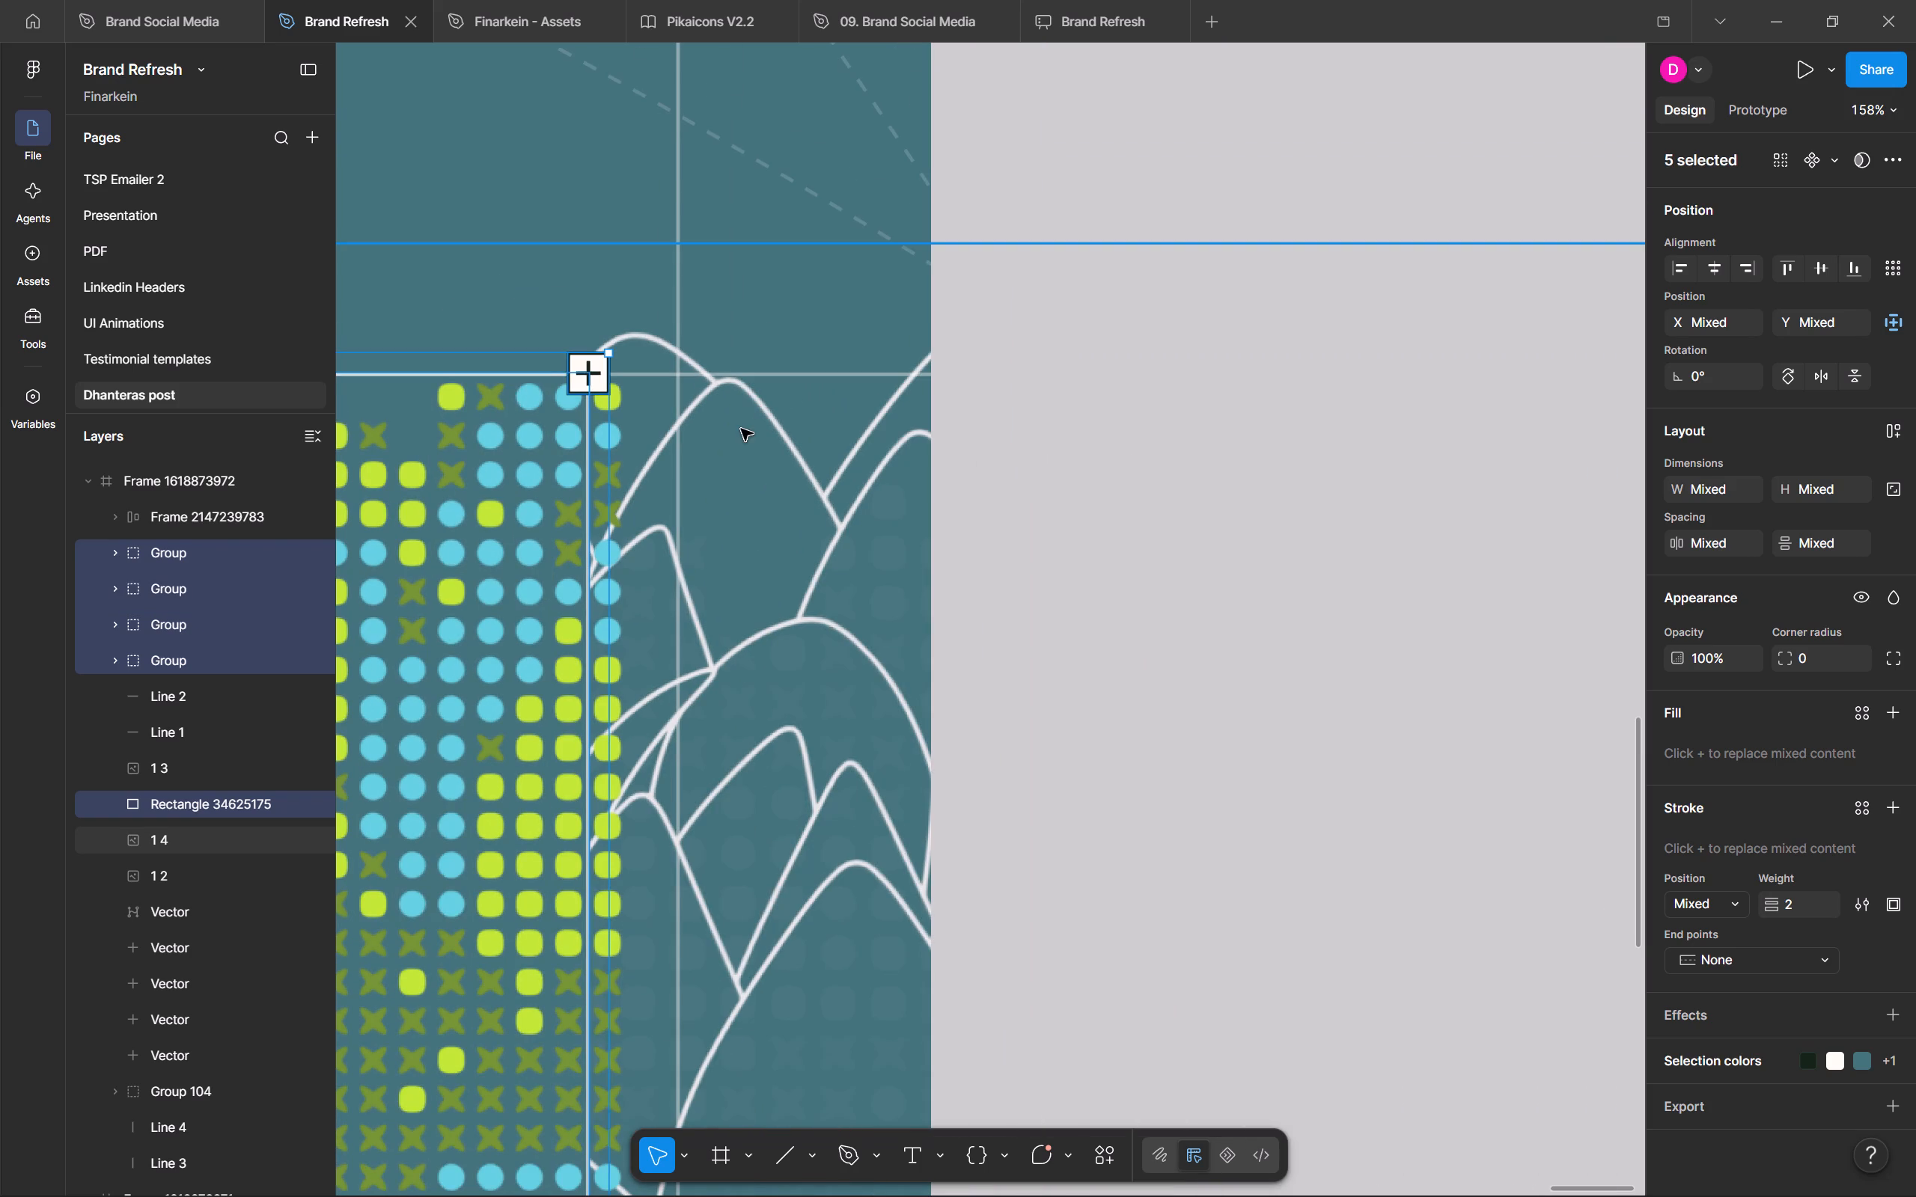
pyautogui.hotkey('shift', 'Right')
pyautogui.hotkey('shift', 'Right')
pyautogui.hotkey('shift', 'Right')
pyautogui.hotkey('shift', 'Right')
pyautogui.hotkey('shift', 'Right')
pyautogui.keyDown('ctrl'); pyautogui.scroll(-2, 736, 438); pyautogui.keyUp('ctrl')
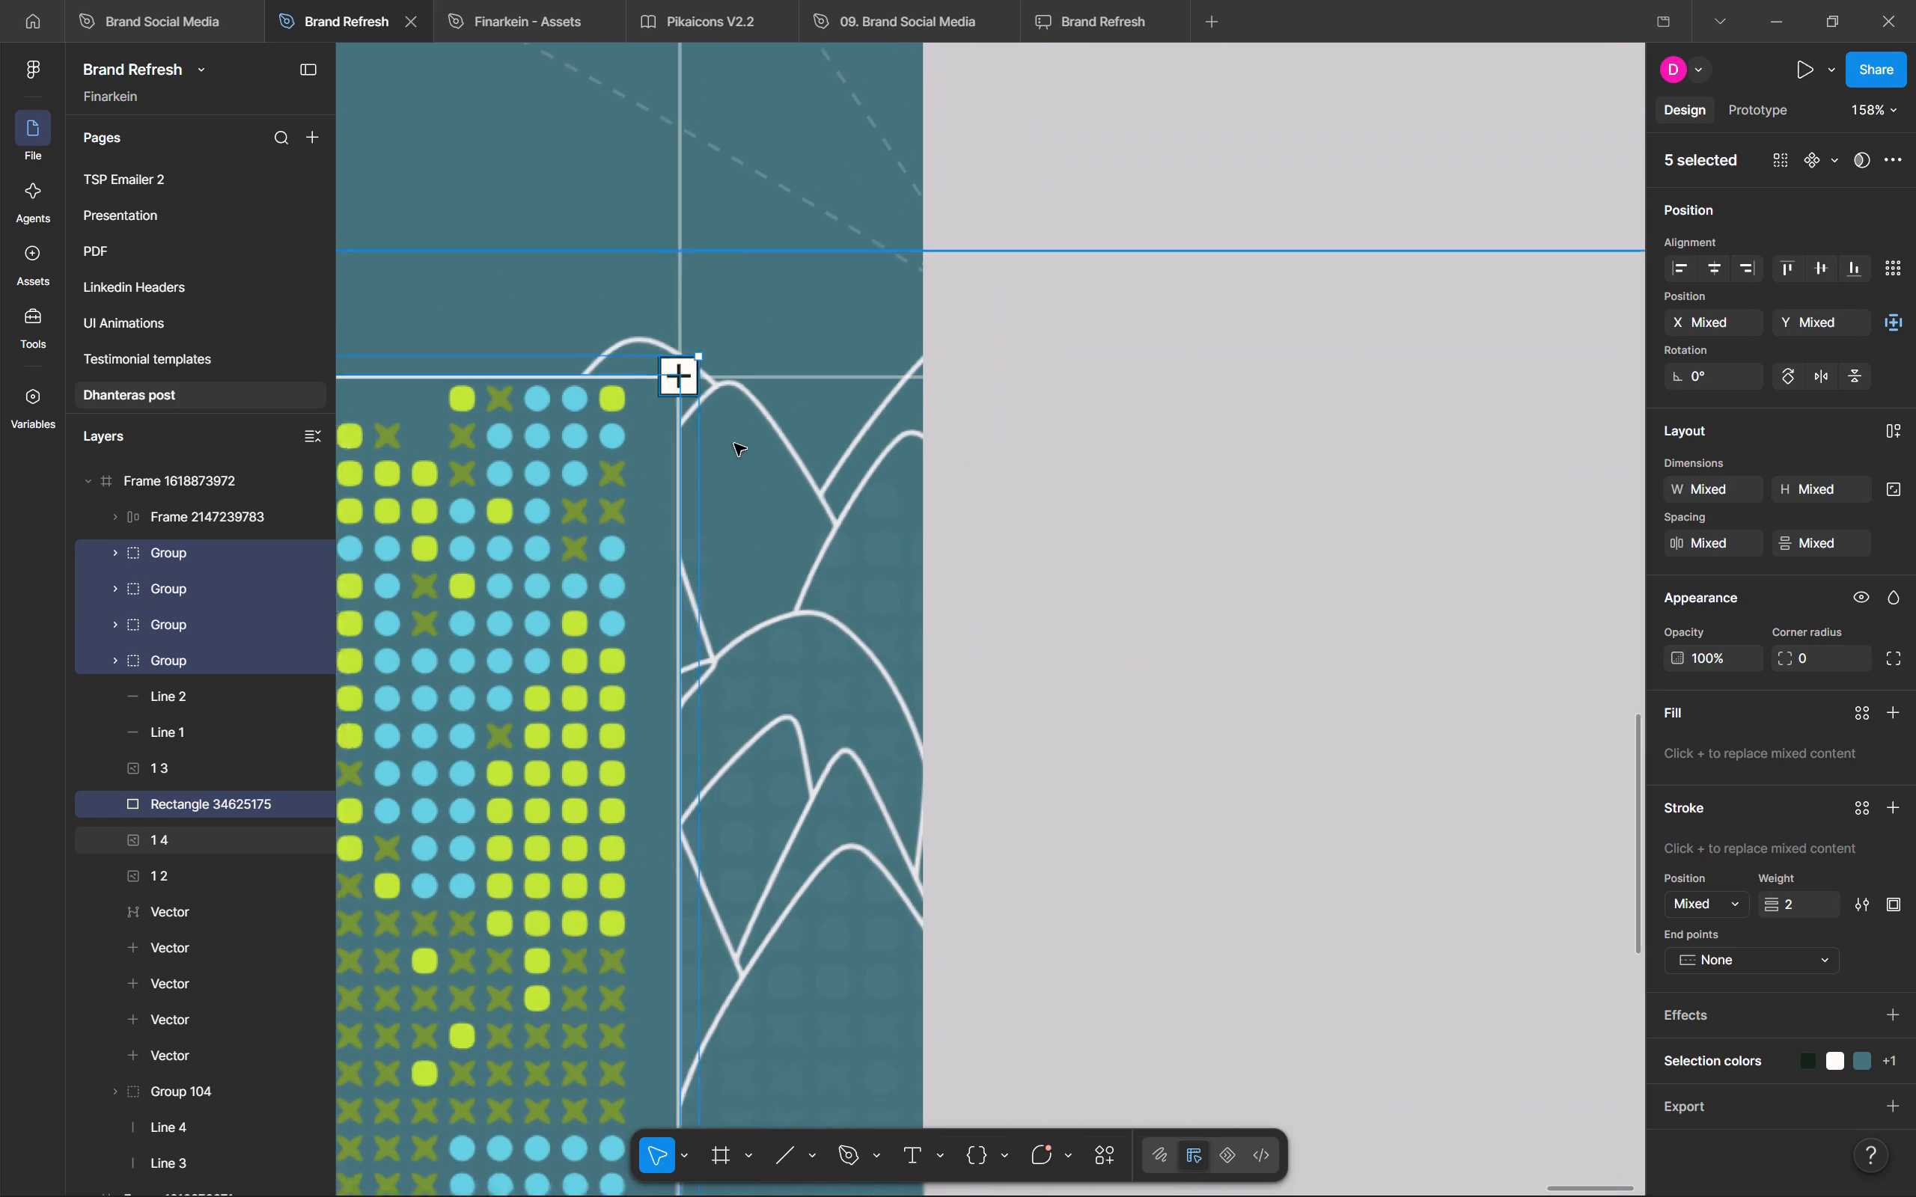
# Stretch the rectangle and its corner plus squares left to the X 144 guide, making the selection 815.79 wide.
pyautogui.keyDown('ctrl'); pyautogui.scroll(-3, 734, 444); pyautogui.keyUp('ctrl')
pyautogui.moveTo(966, 545); pyautogui.dragTo(1685, 375, button='middle')
pyautogui.keyDown('ctrl'); pyautogui.scroll(3, 739, 391); pyautogui.keyUp('ctrl')
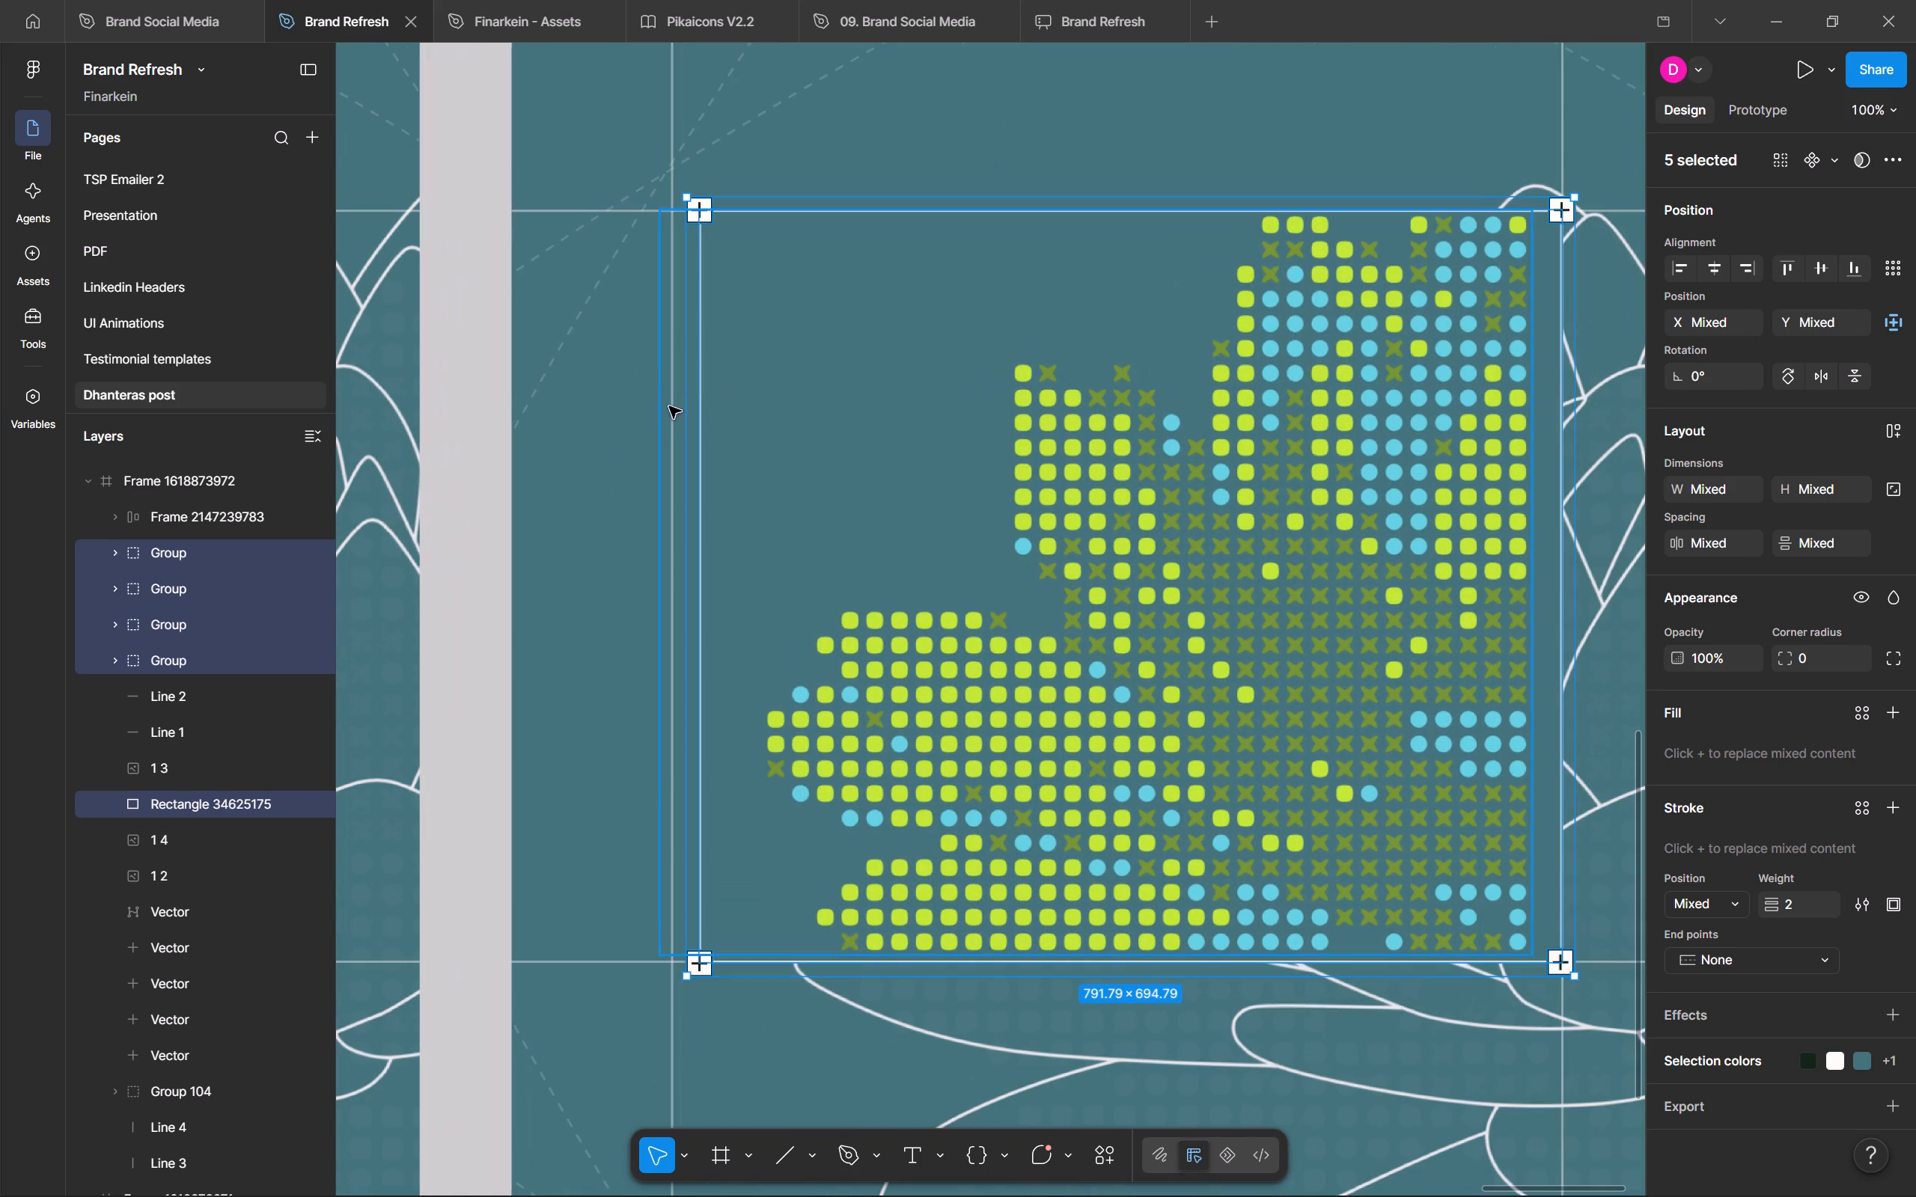
pyautogui.moveTo(680, 411); pyautogui.dragTo(663, 410)
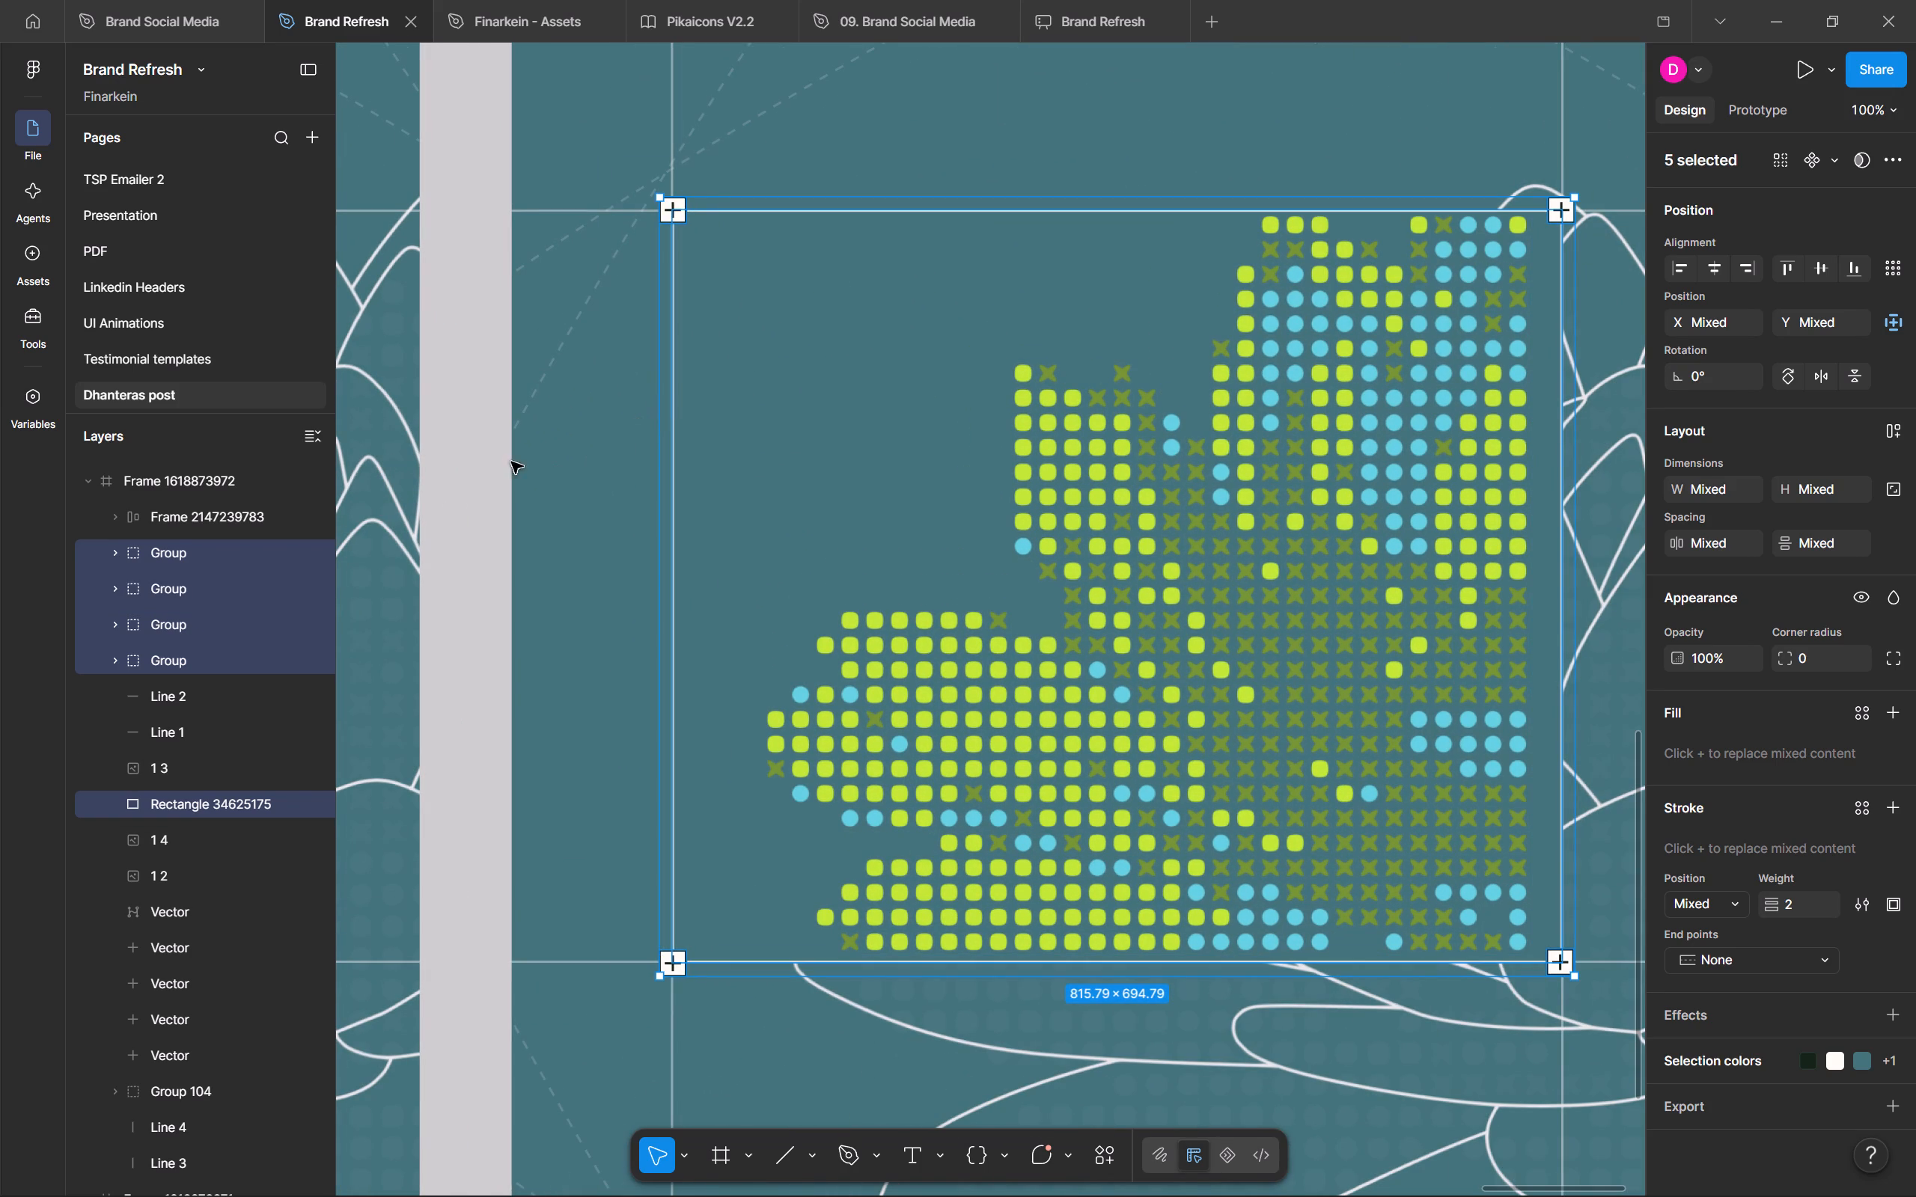
pyautogui.click(488, 447)
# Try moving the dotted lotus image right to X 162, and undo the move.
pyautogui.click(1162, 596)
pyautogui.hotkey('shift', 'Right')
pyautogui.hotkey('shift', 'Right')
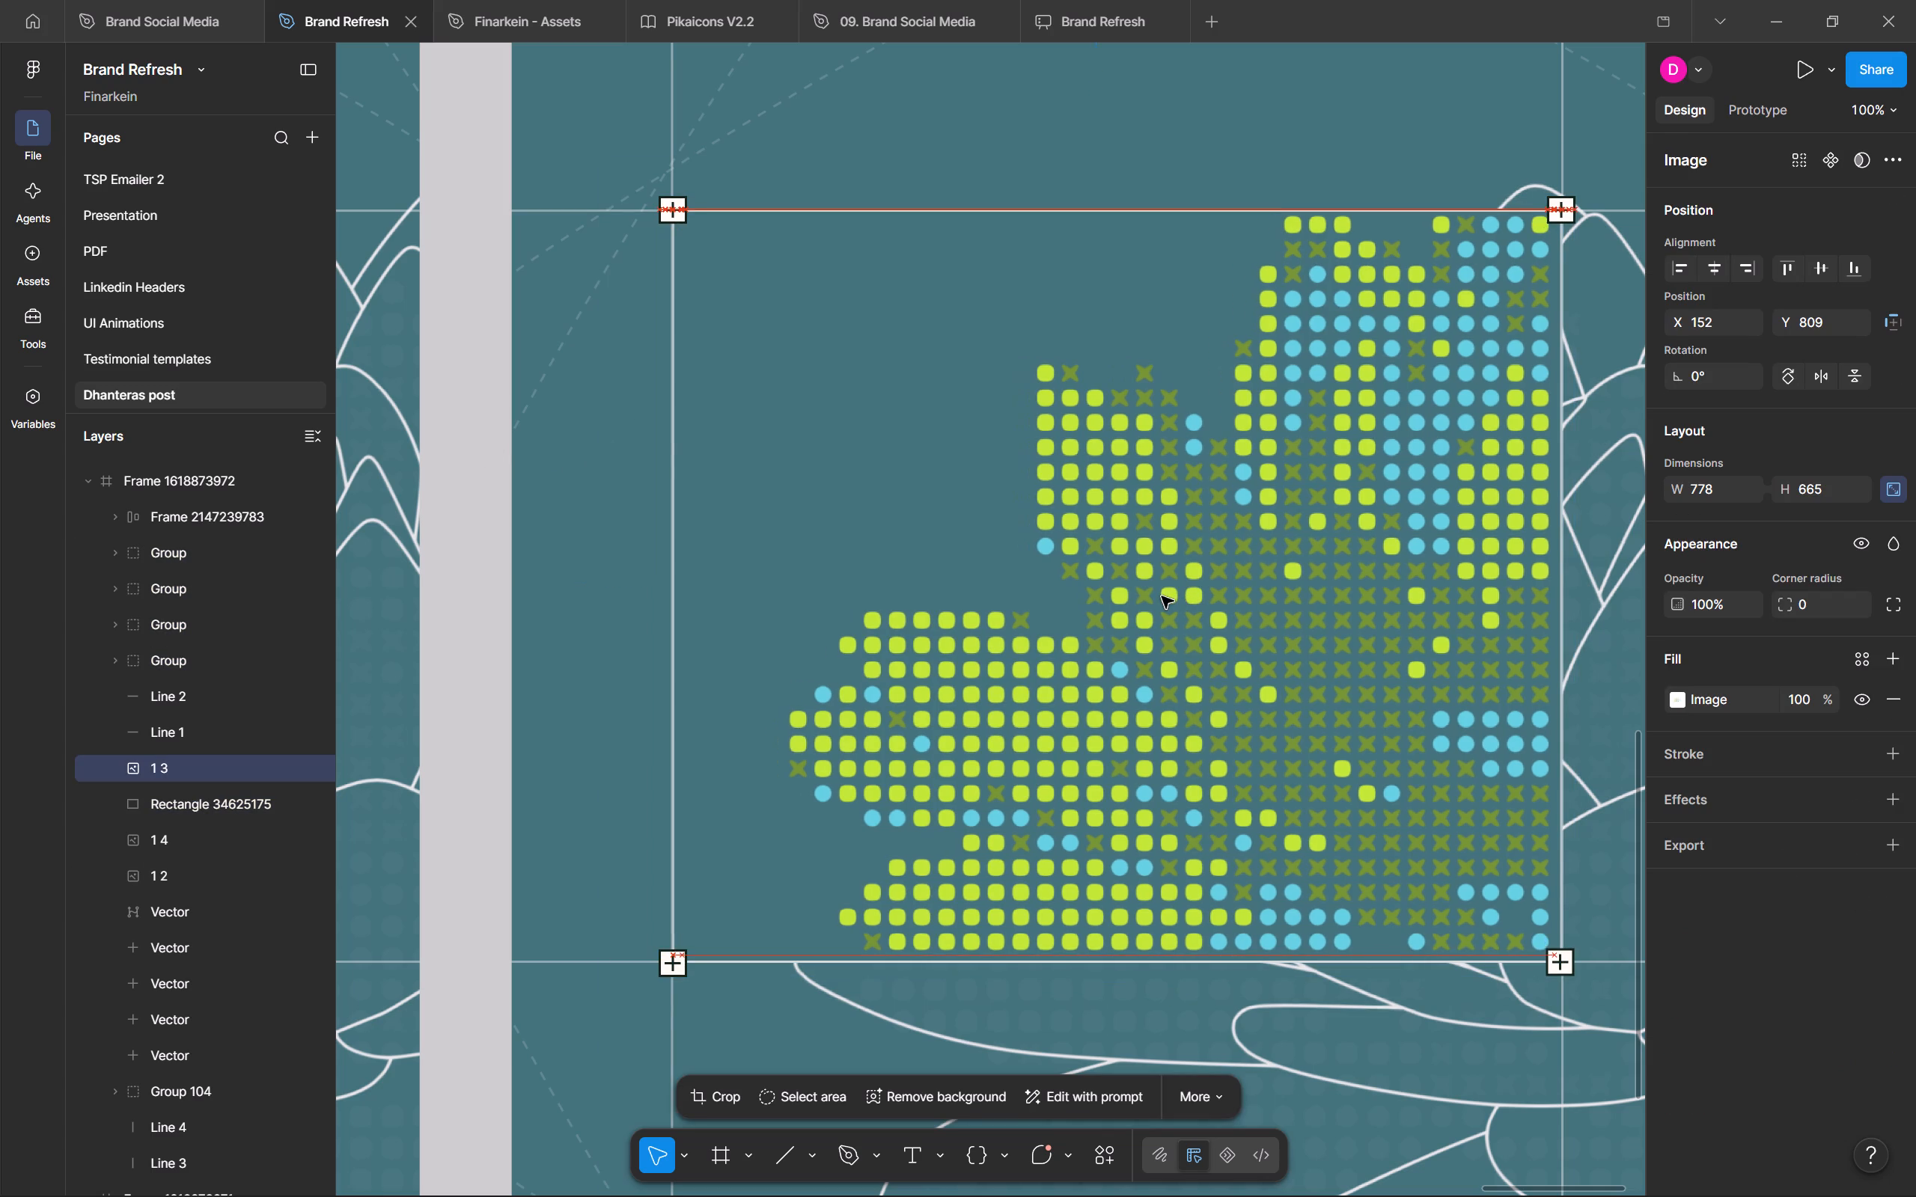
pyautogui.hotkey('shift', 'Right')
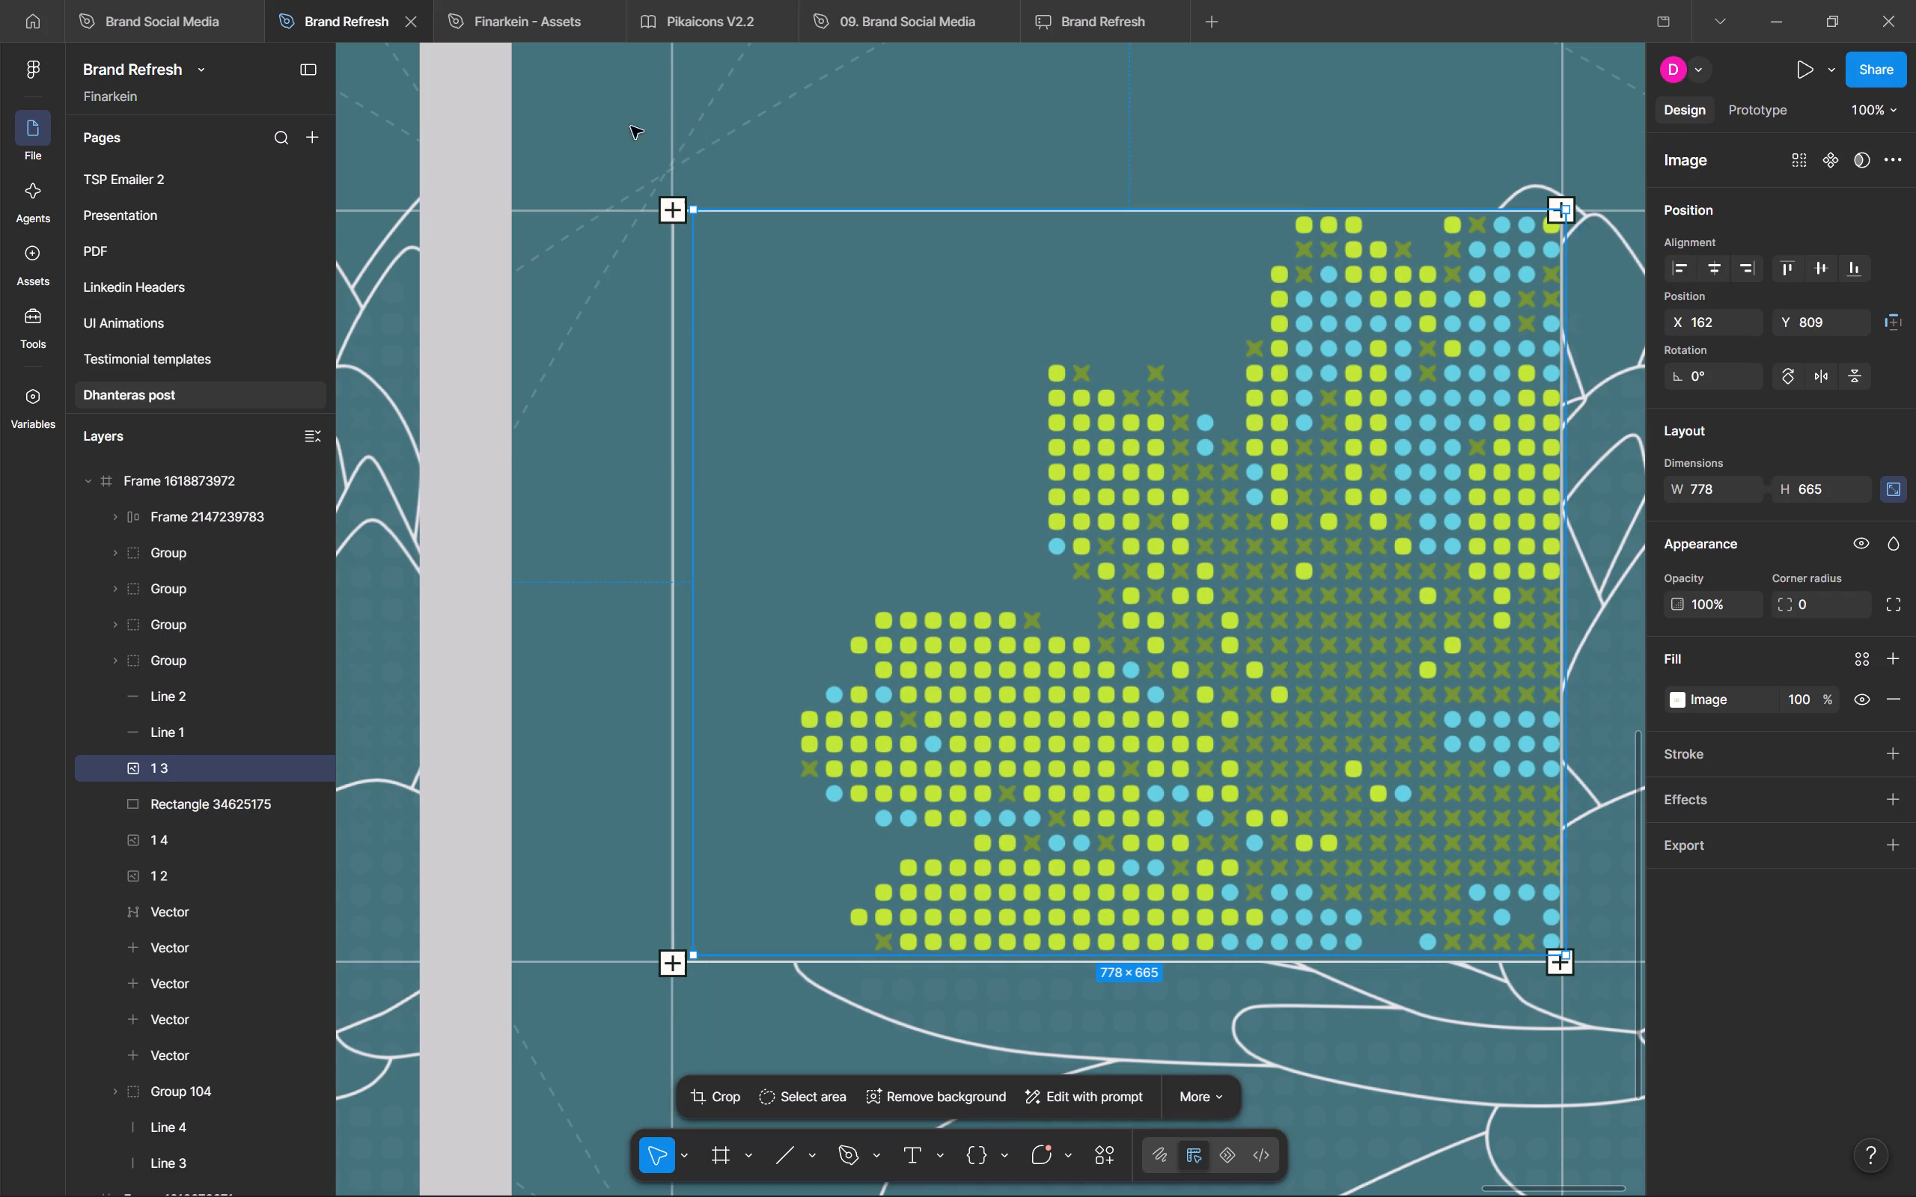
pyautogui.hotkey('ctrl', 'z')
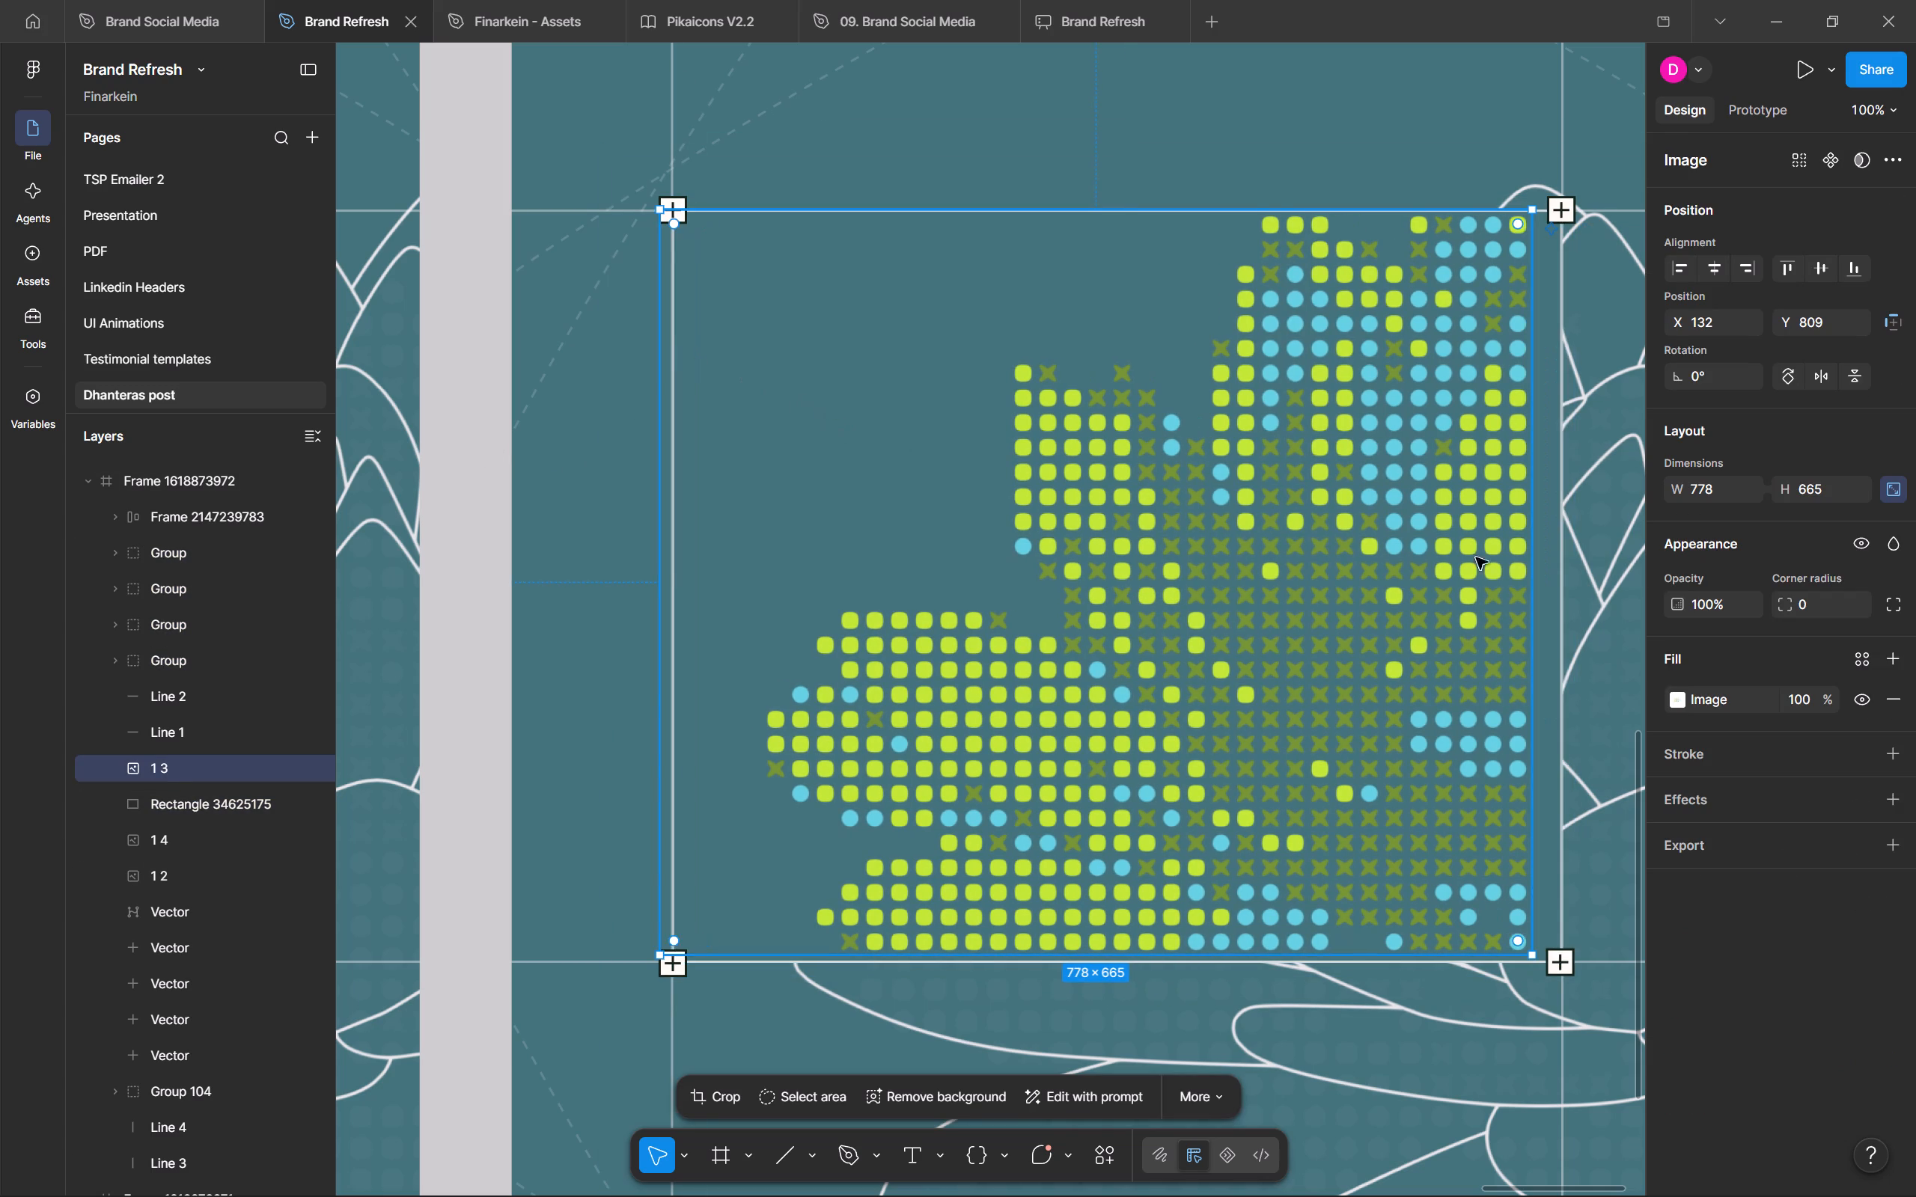
# Shift the dotted lotus image left to X 92, keeping Y 809, and widen it to 843 to reach the rectangle's right edge.
pyautogui.hotkey('shift', 'Left')
pyautogui.hotkey('shift', 'Left')
pyautogui.hotkey('shift', 'Left')
pyautogui.hotkey('shift', 'Left')
pyautogui.hotkey('shift', 'Down')
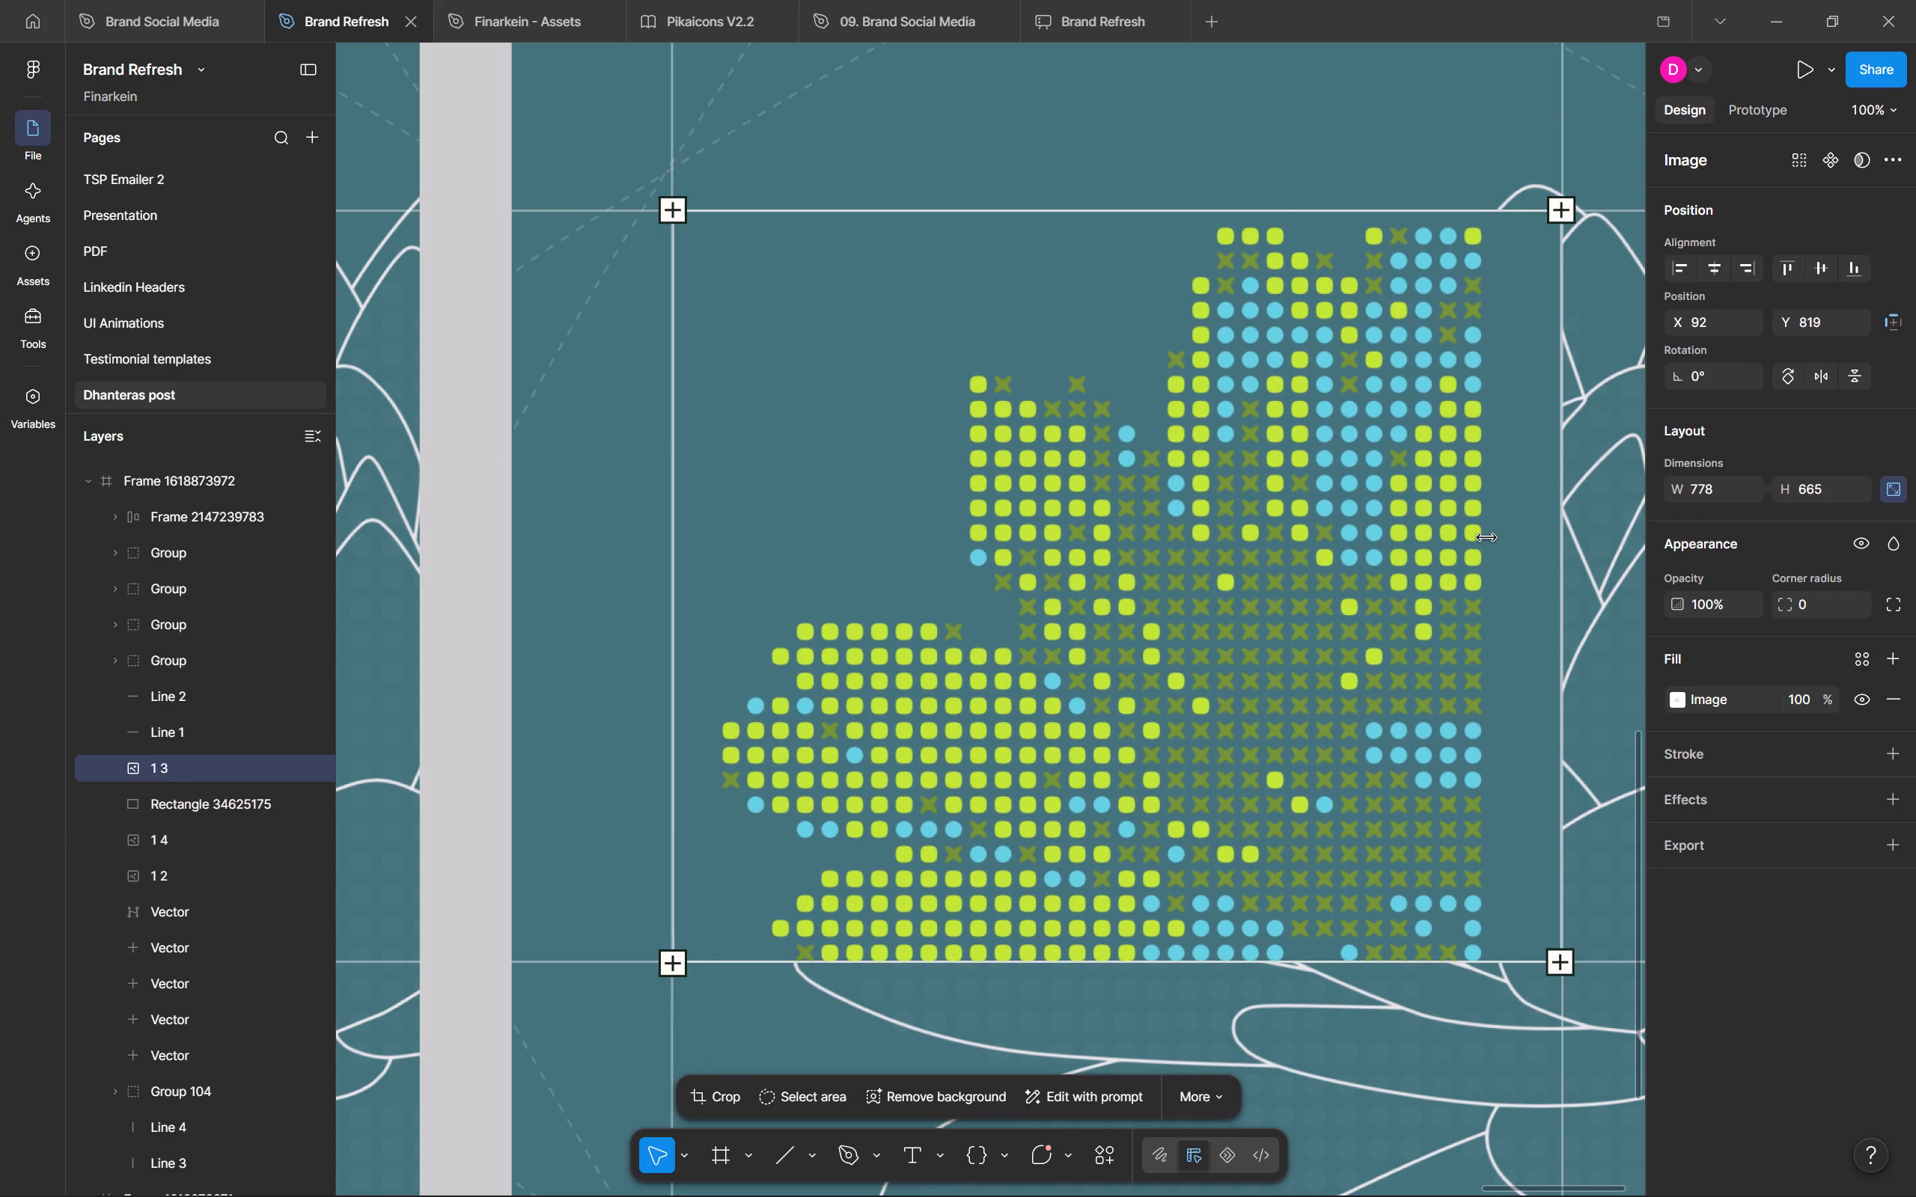
pyautogui.hotkey('shift', 'Up')
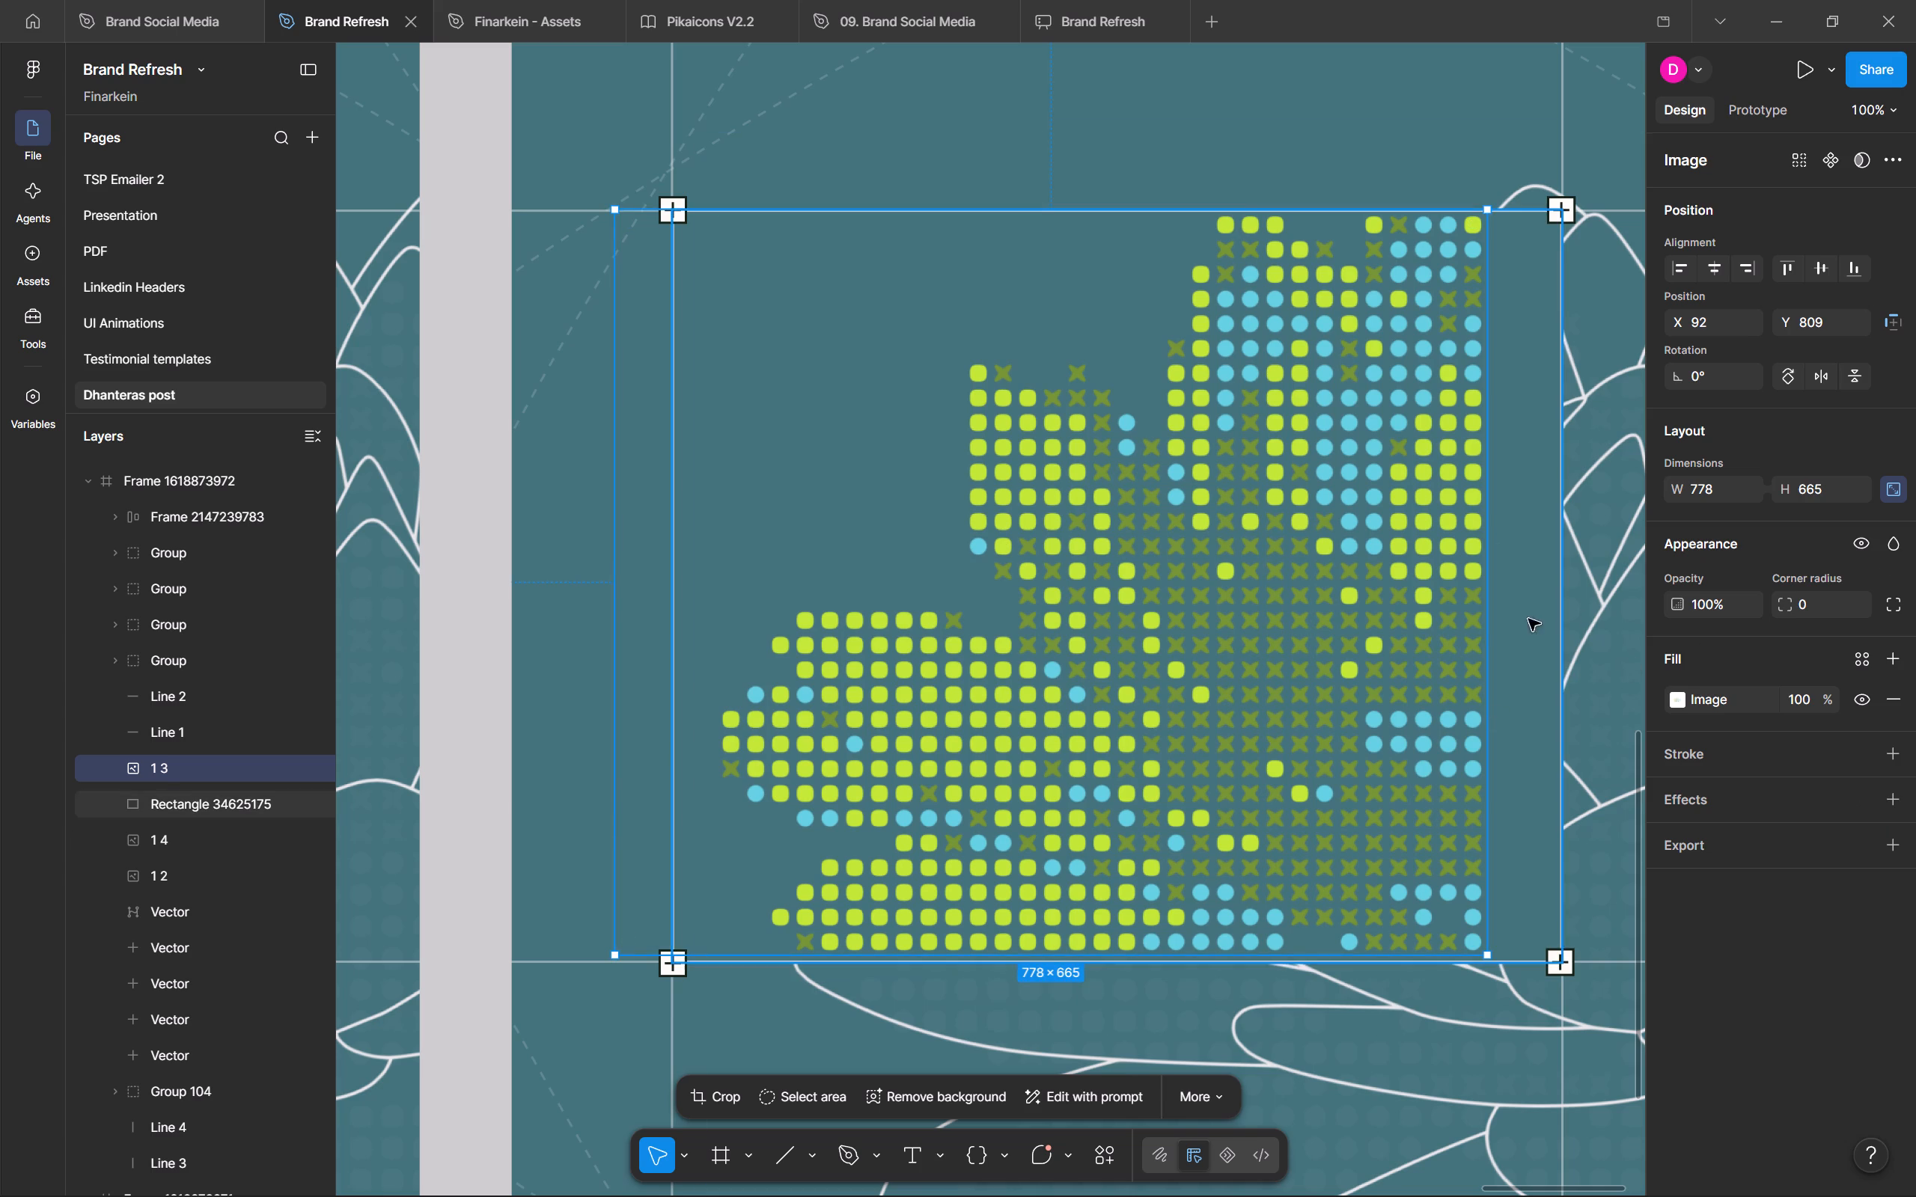
pyautogui.keyDown('ctrl'); pyautogui.moveTo(1490, 628); pyautogui.dragTo(1562, 628); pyautogui.keyUp('ctrl')
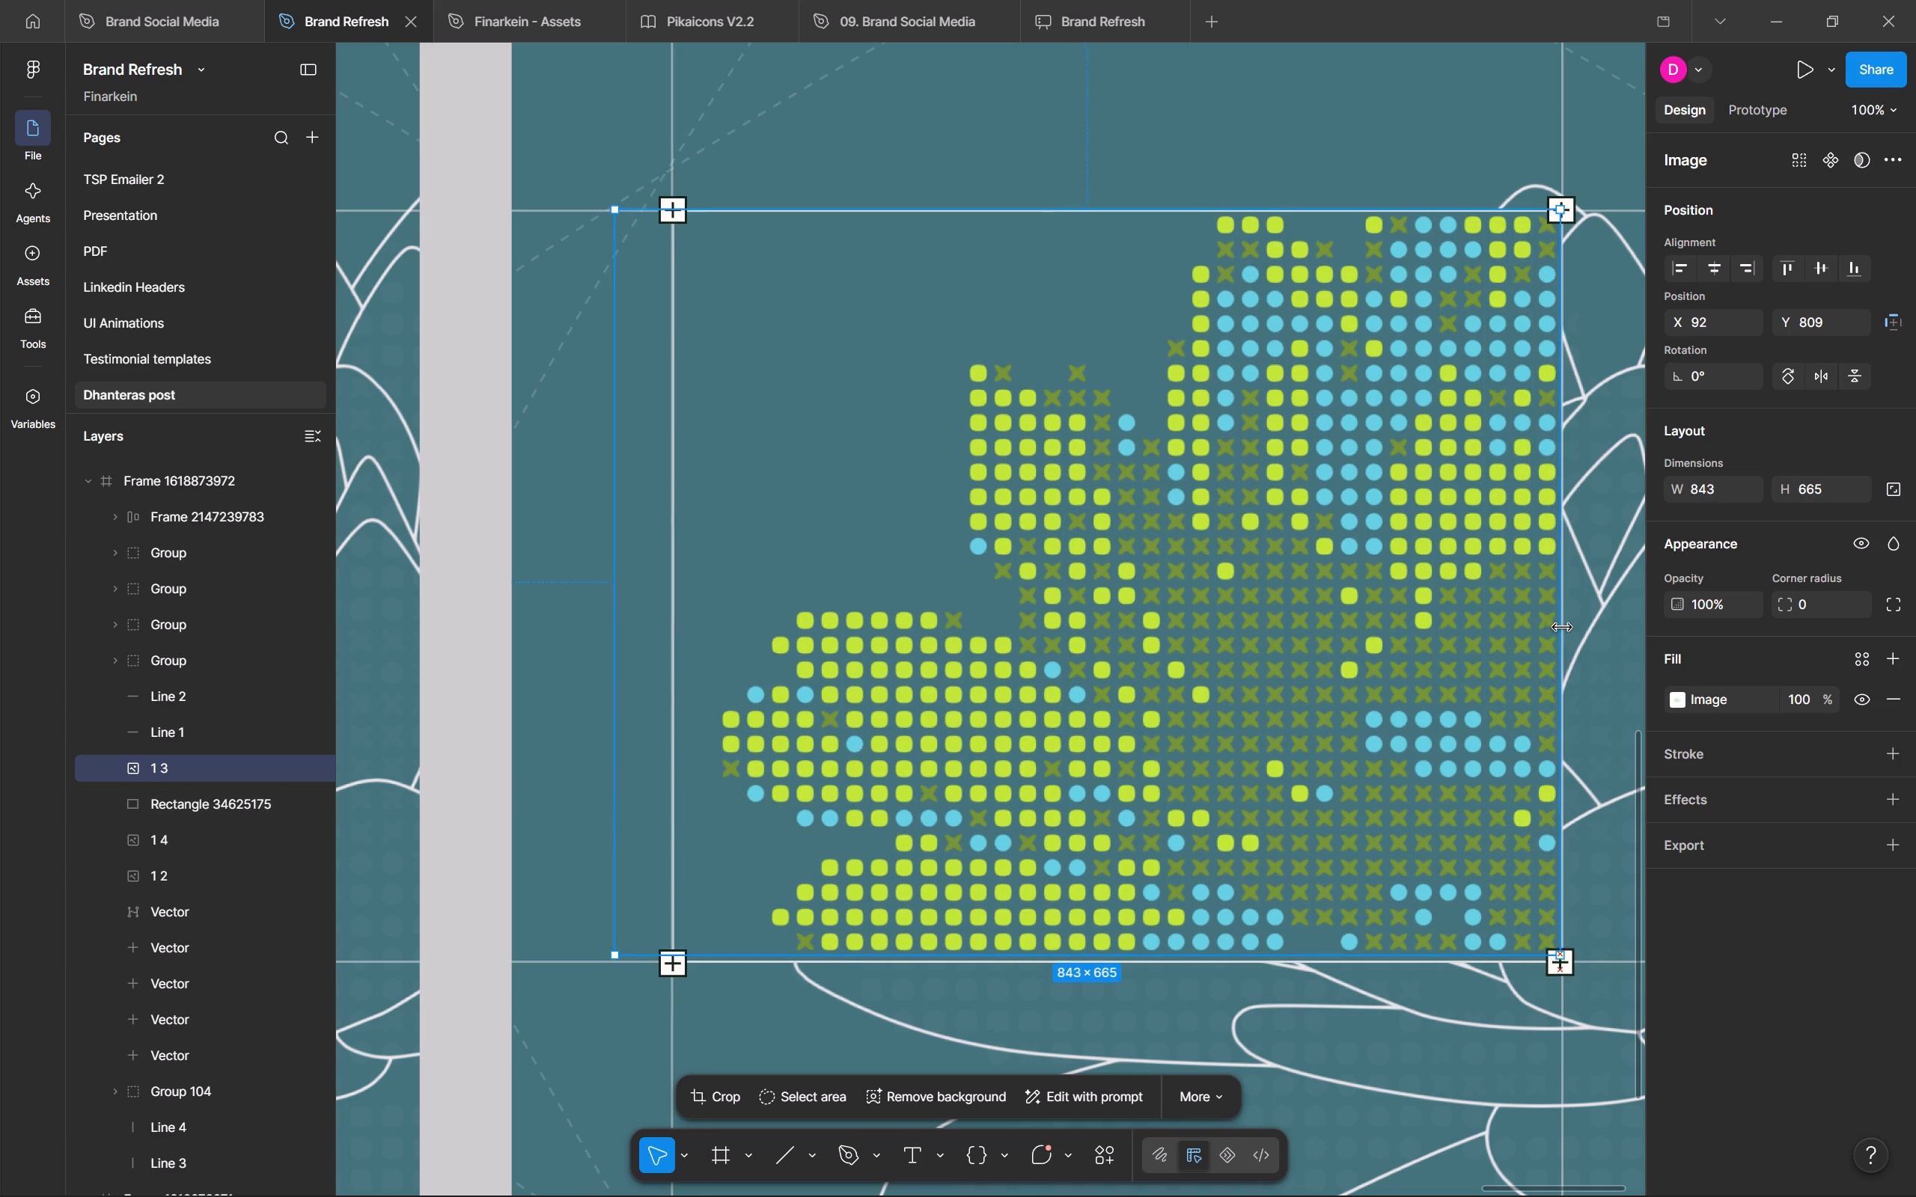
# Widen the dotted lotus image slightly at its right edge to 845, keeping the height at 665.
pyautogui.keyDown('ctrl'); pyautogui.moveTo(1562, 628); pyautogui.dragTo(1563, 628); pyautogui.keyUp('ctrl')
pyautogui.keyDown('ctrl'); pyautogui.scroll(-7, 1560, 628); pyautogui.keyUp('ctrl')
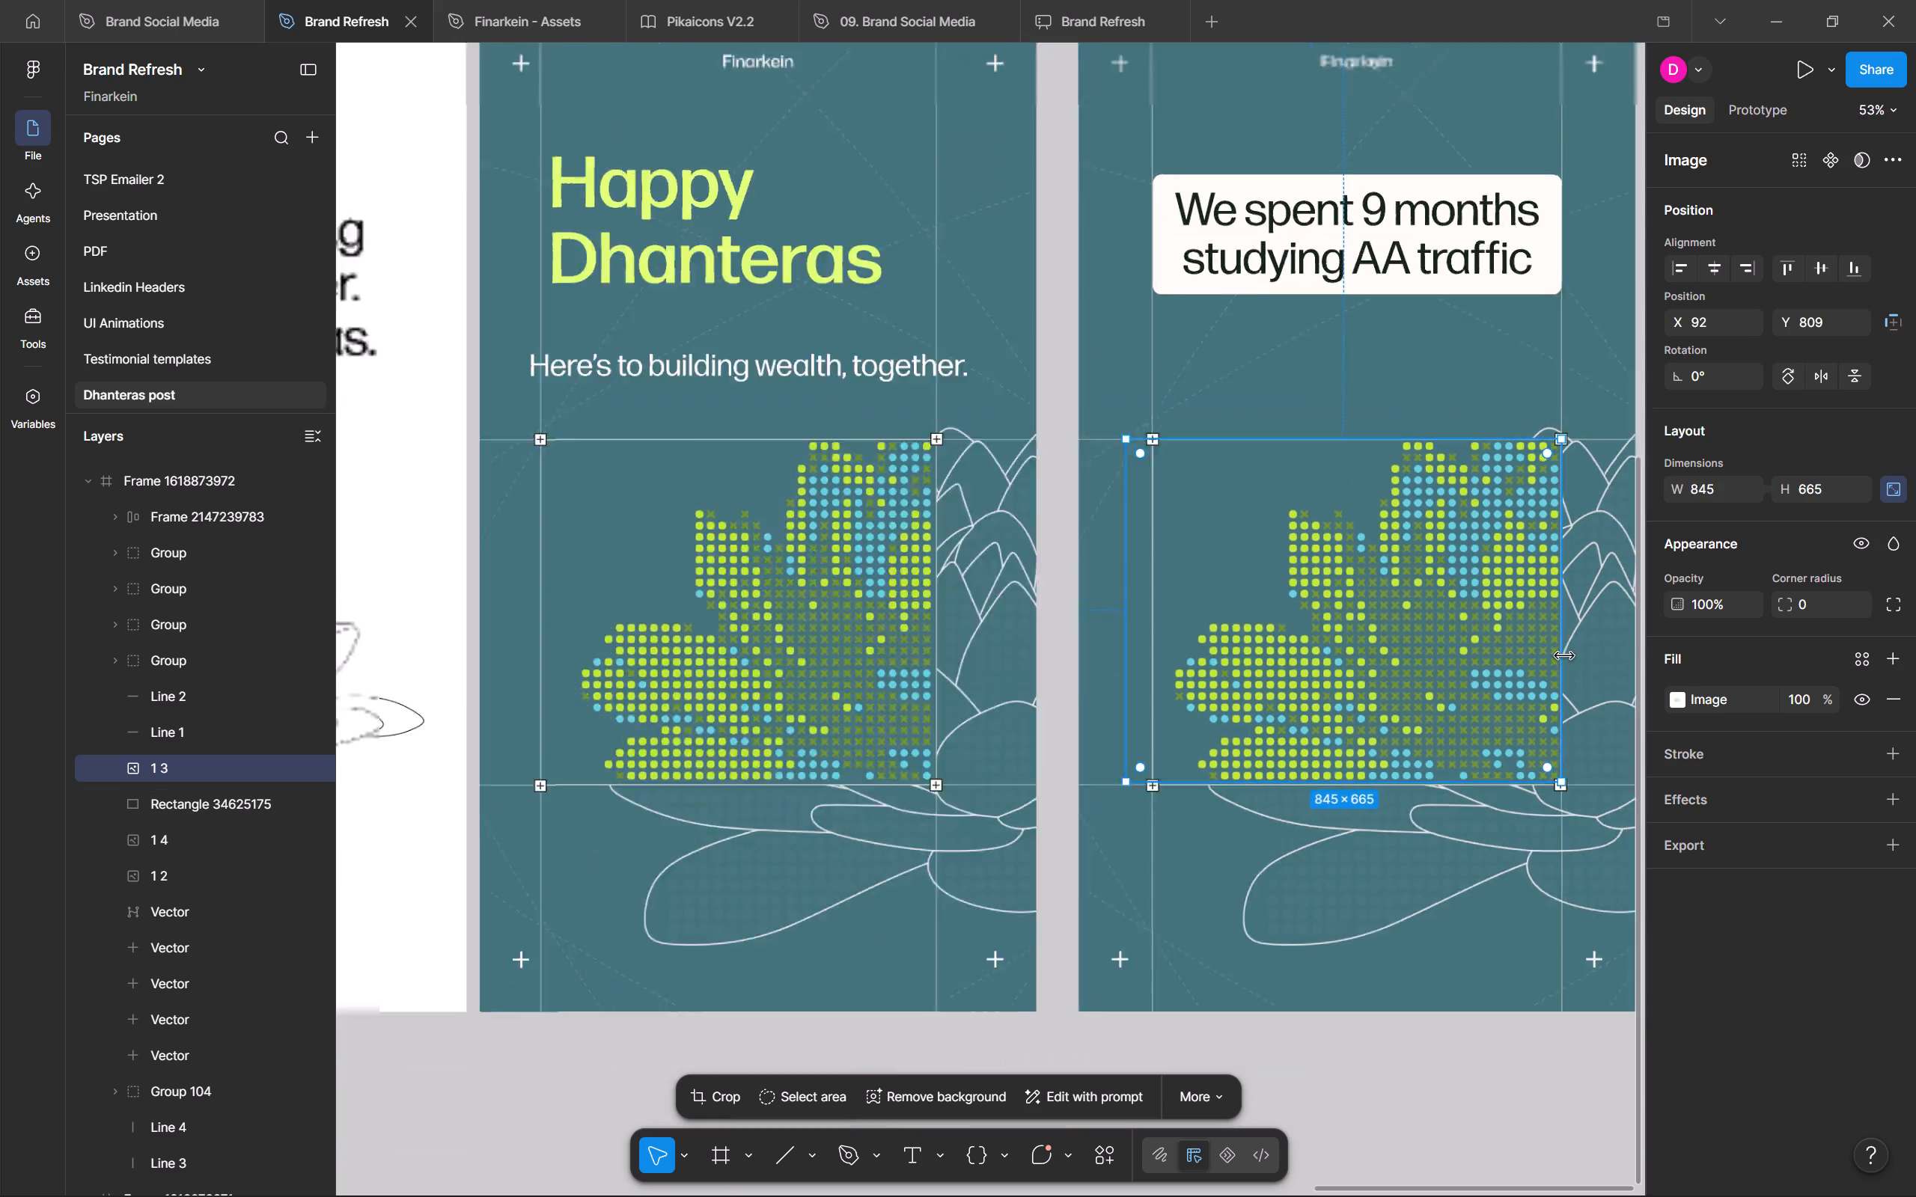
pyautogui.keyDown('ctrl'); pyautogui.scroll(-2, 1564, 656); pyautogui.keyUp('ctrl')
pyautogui.click(1484, 974)
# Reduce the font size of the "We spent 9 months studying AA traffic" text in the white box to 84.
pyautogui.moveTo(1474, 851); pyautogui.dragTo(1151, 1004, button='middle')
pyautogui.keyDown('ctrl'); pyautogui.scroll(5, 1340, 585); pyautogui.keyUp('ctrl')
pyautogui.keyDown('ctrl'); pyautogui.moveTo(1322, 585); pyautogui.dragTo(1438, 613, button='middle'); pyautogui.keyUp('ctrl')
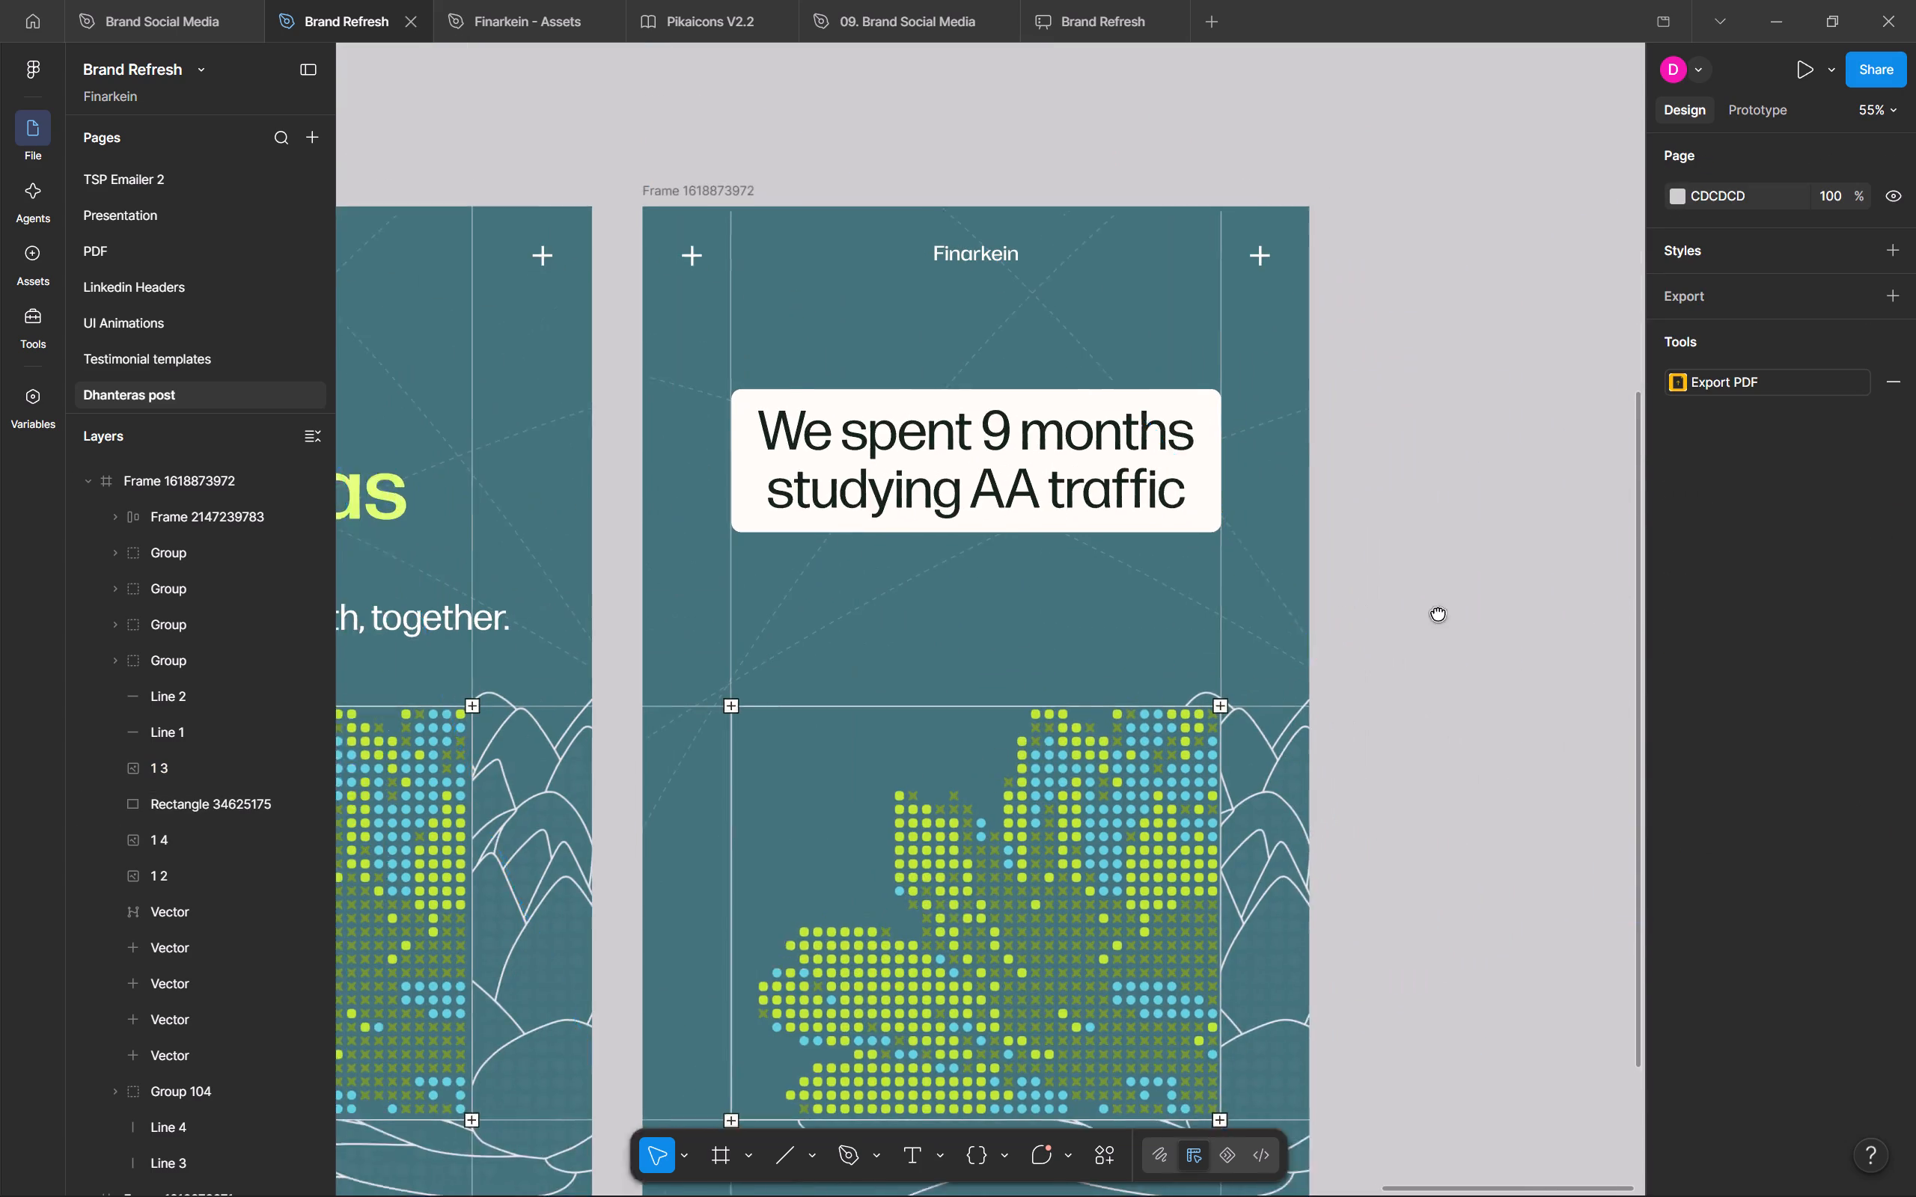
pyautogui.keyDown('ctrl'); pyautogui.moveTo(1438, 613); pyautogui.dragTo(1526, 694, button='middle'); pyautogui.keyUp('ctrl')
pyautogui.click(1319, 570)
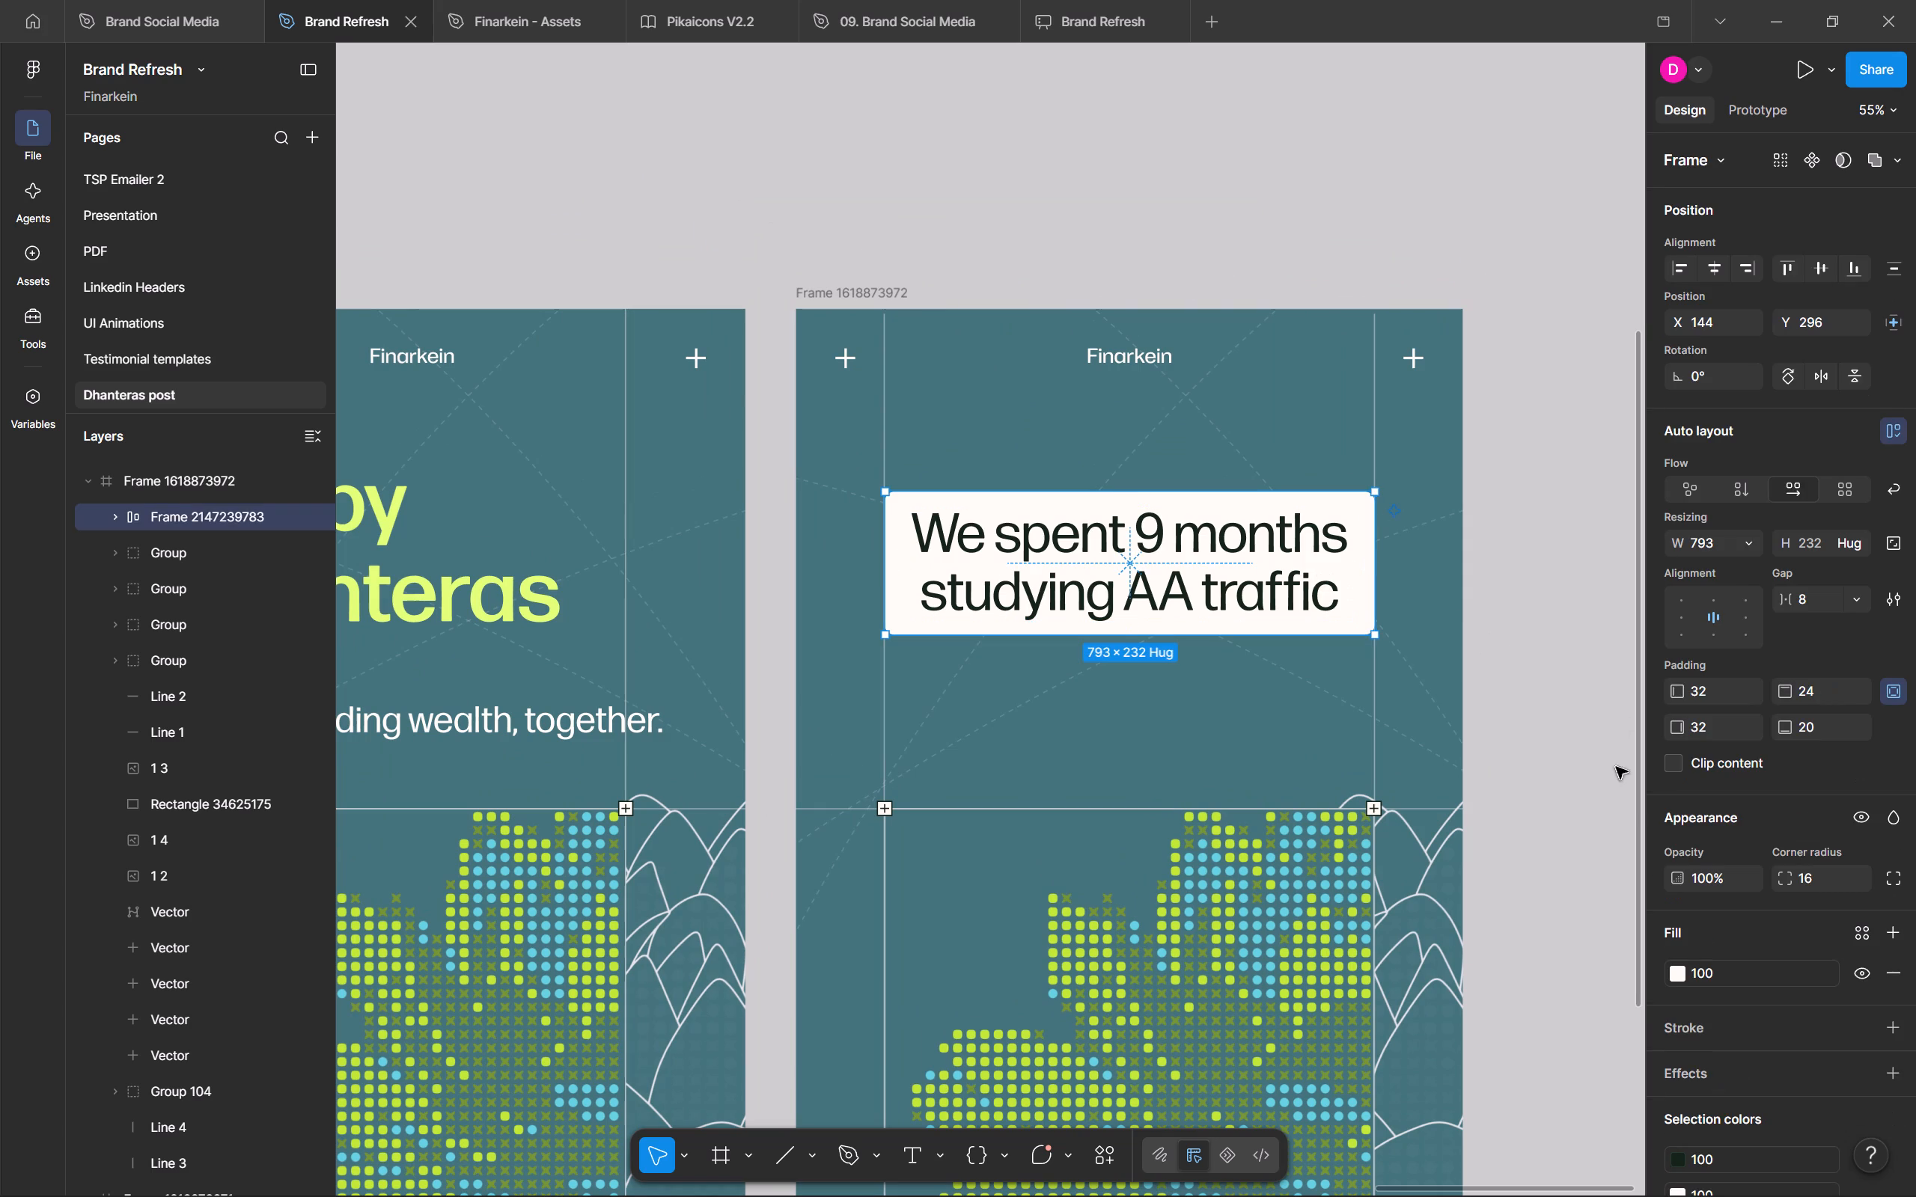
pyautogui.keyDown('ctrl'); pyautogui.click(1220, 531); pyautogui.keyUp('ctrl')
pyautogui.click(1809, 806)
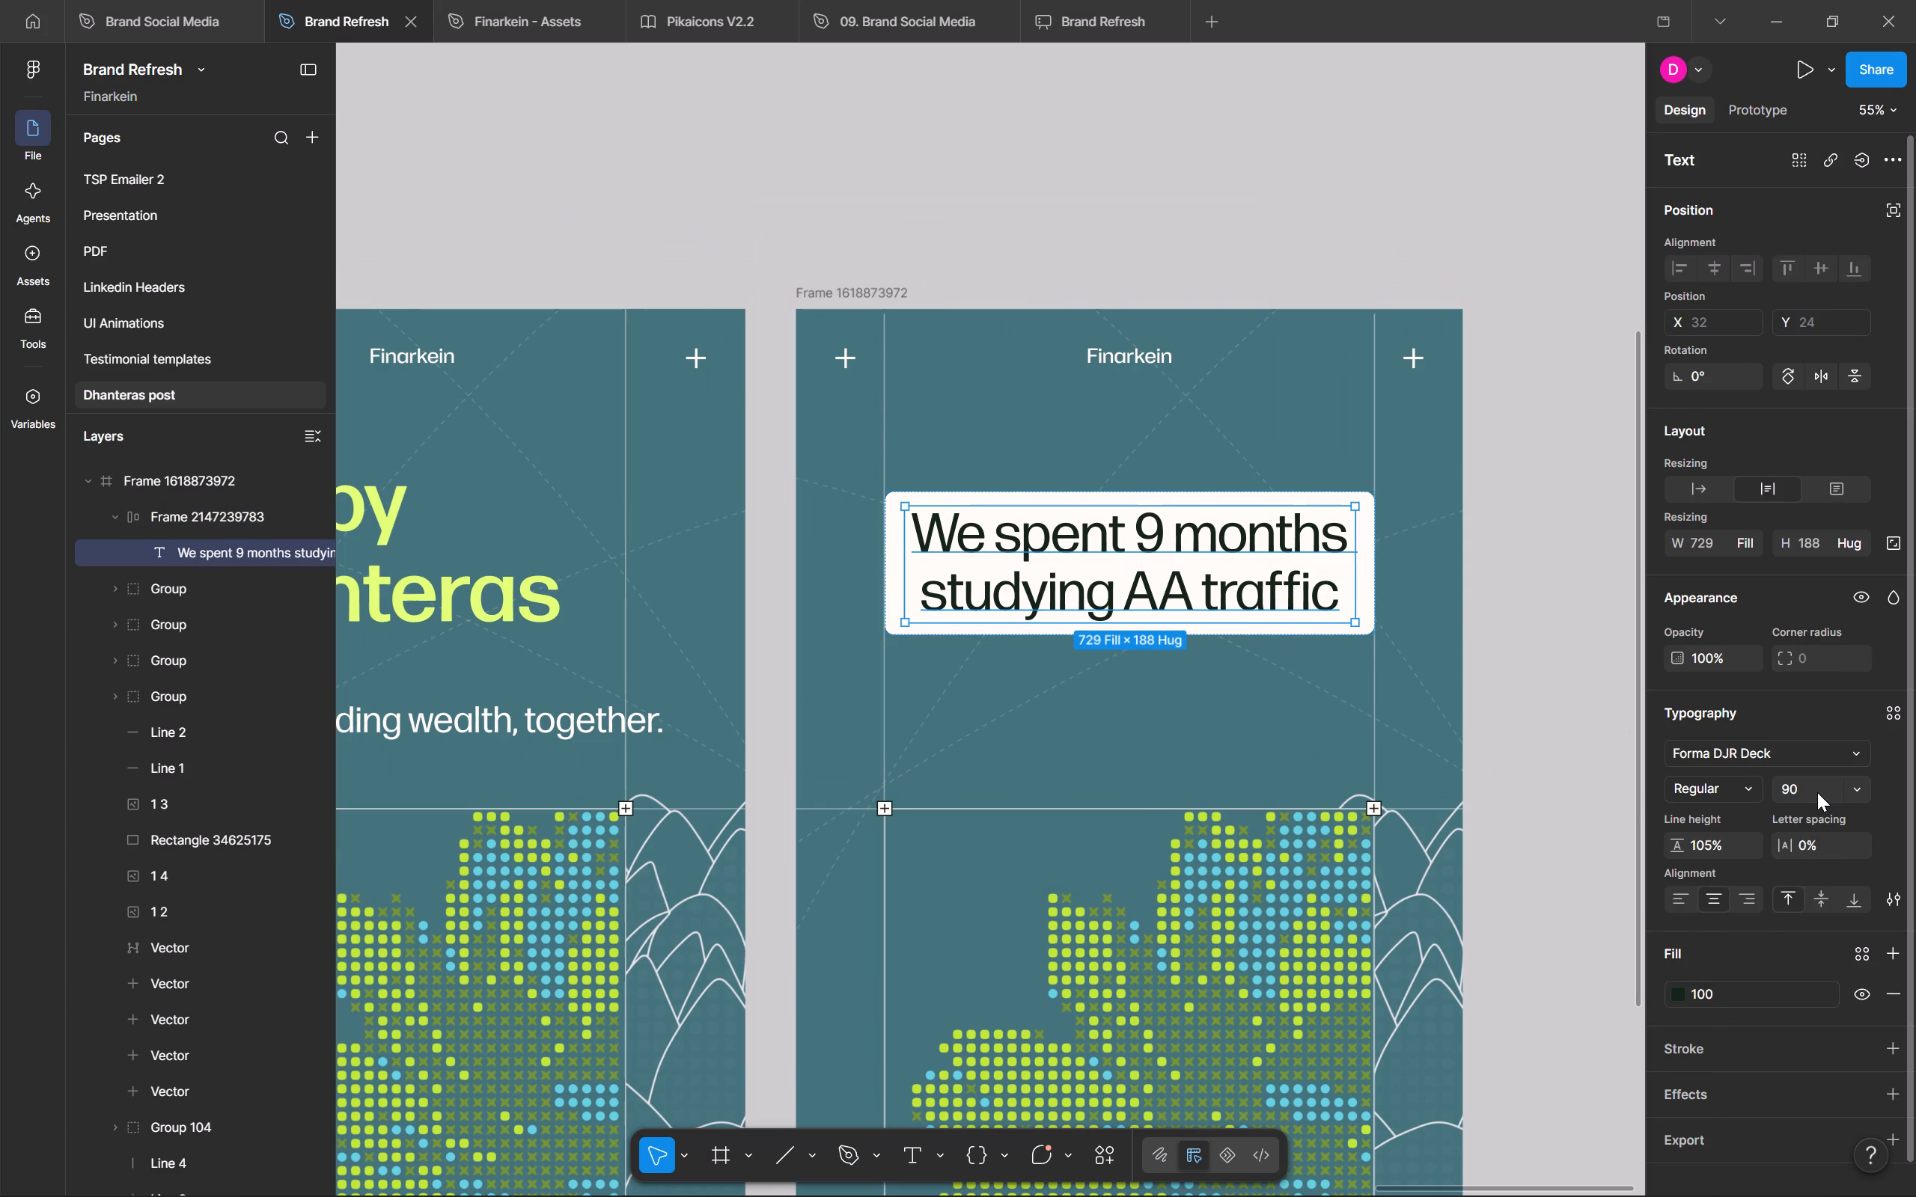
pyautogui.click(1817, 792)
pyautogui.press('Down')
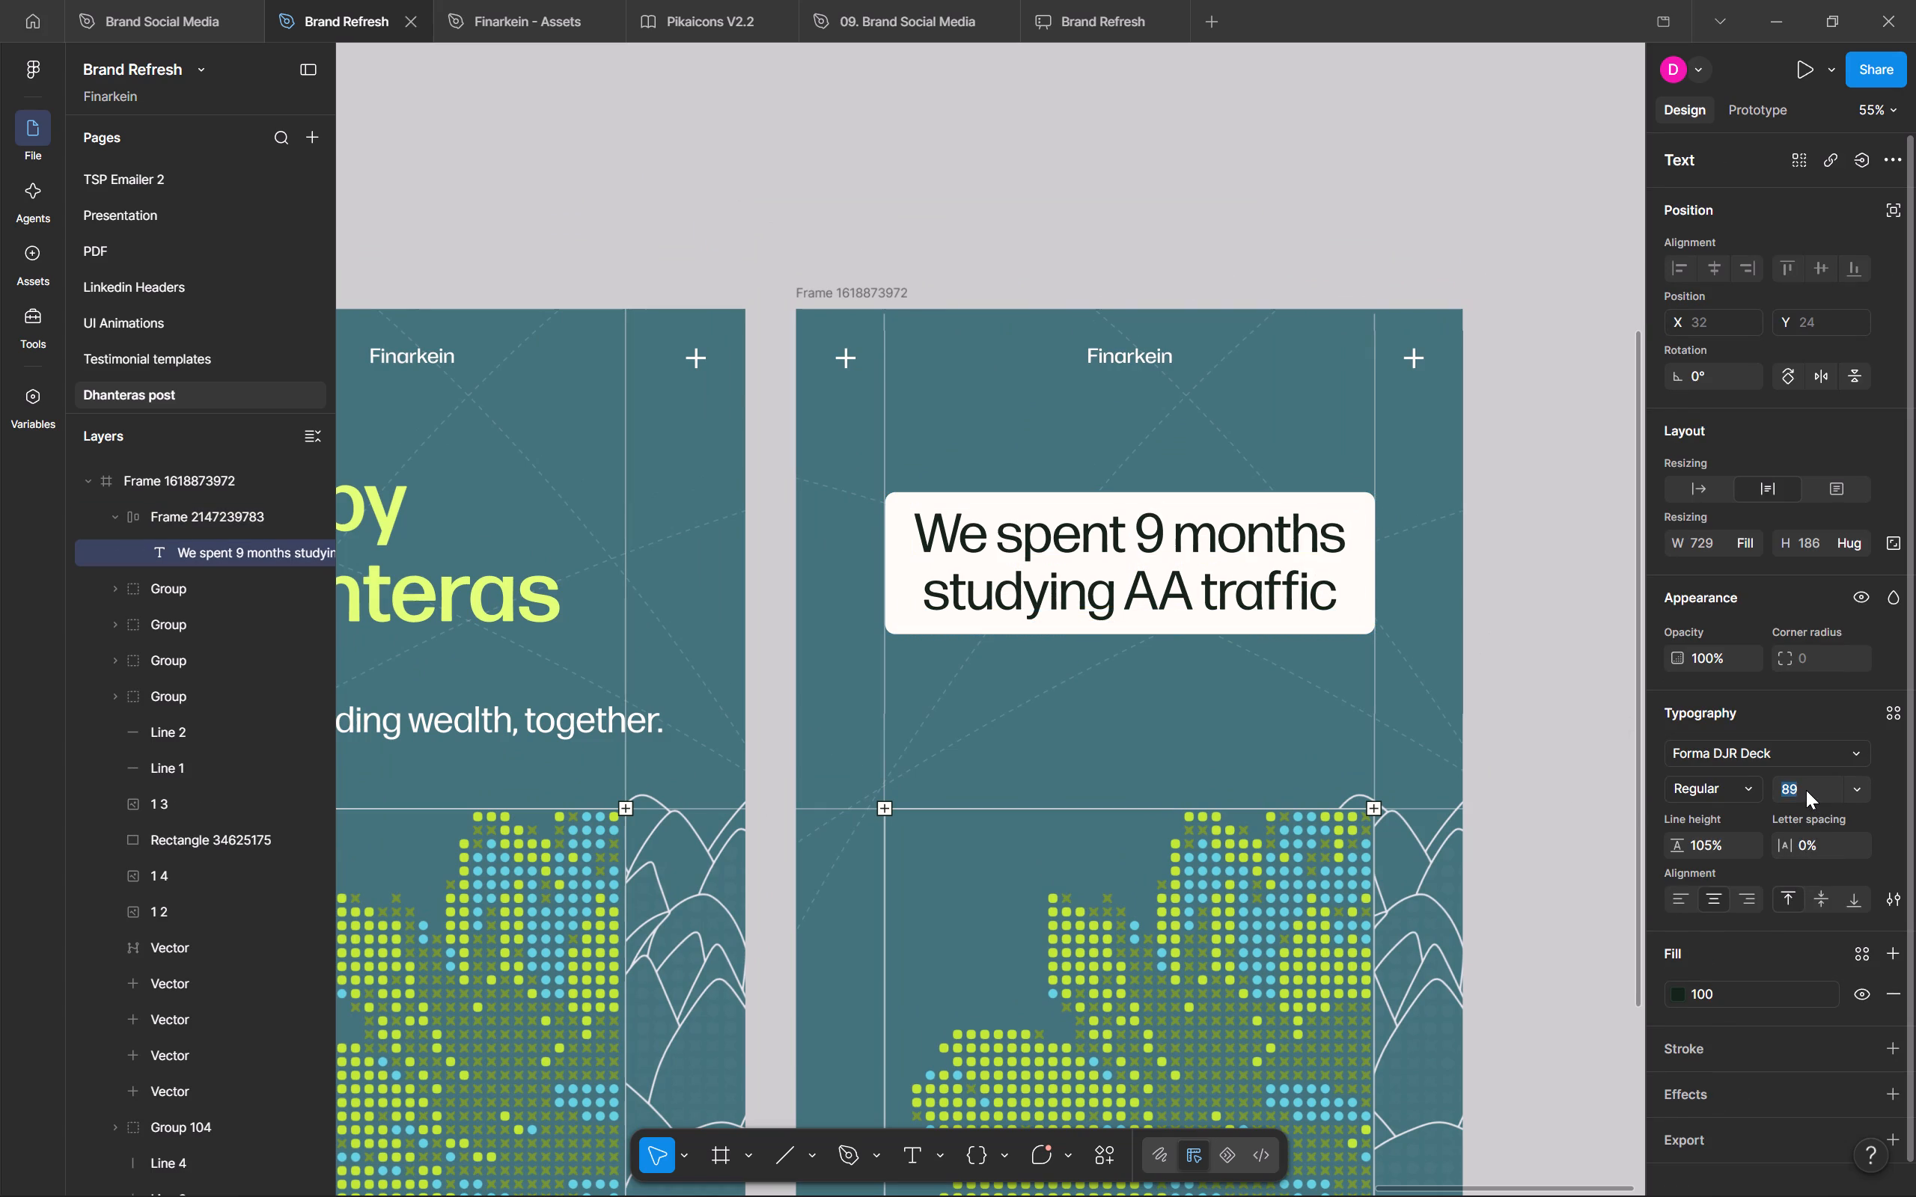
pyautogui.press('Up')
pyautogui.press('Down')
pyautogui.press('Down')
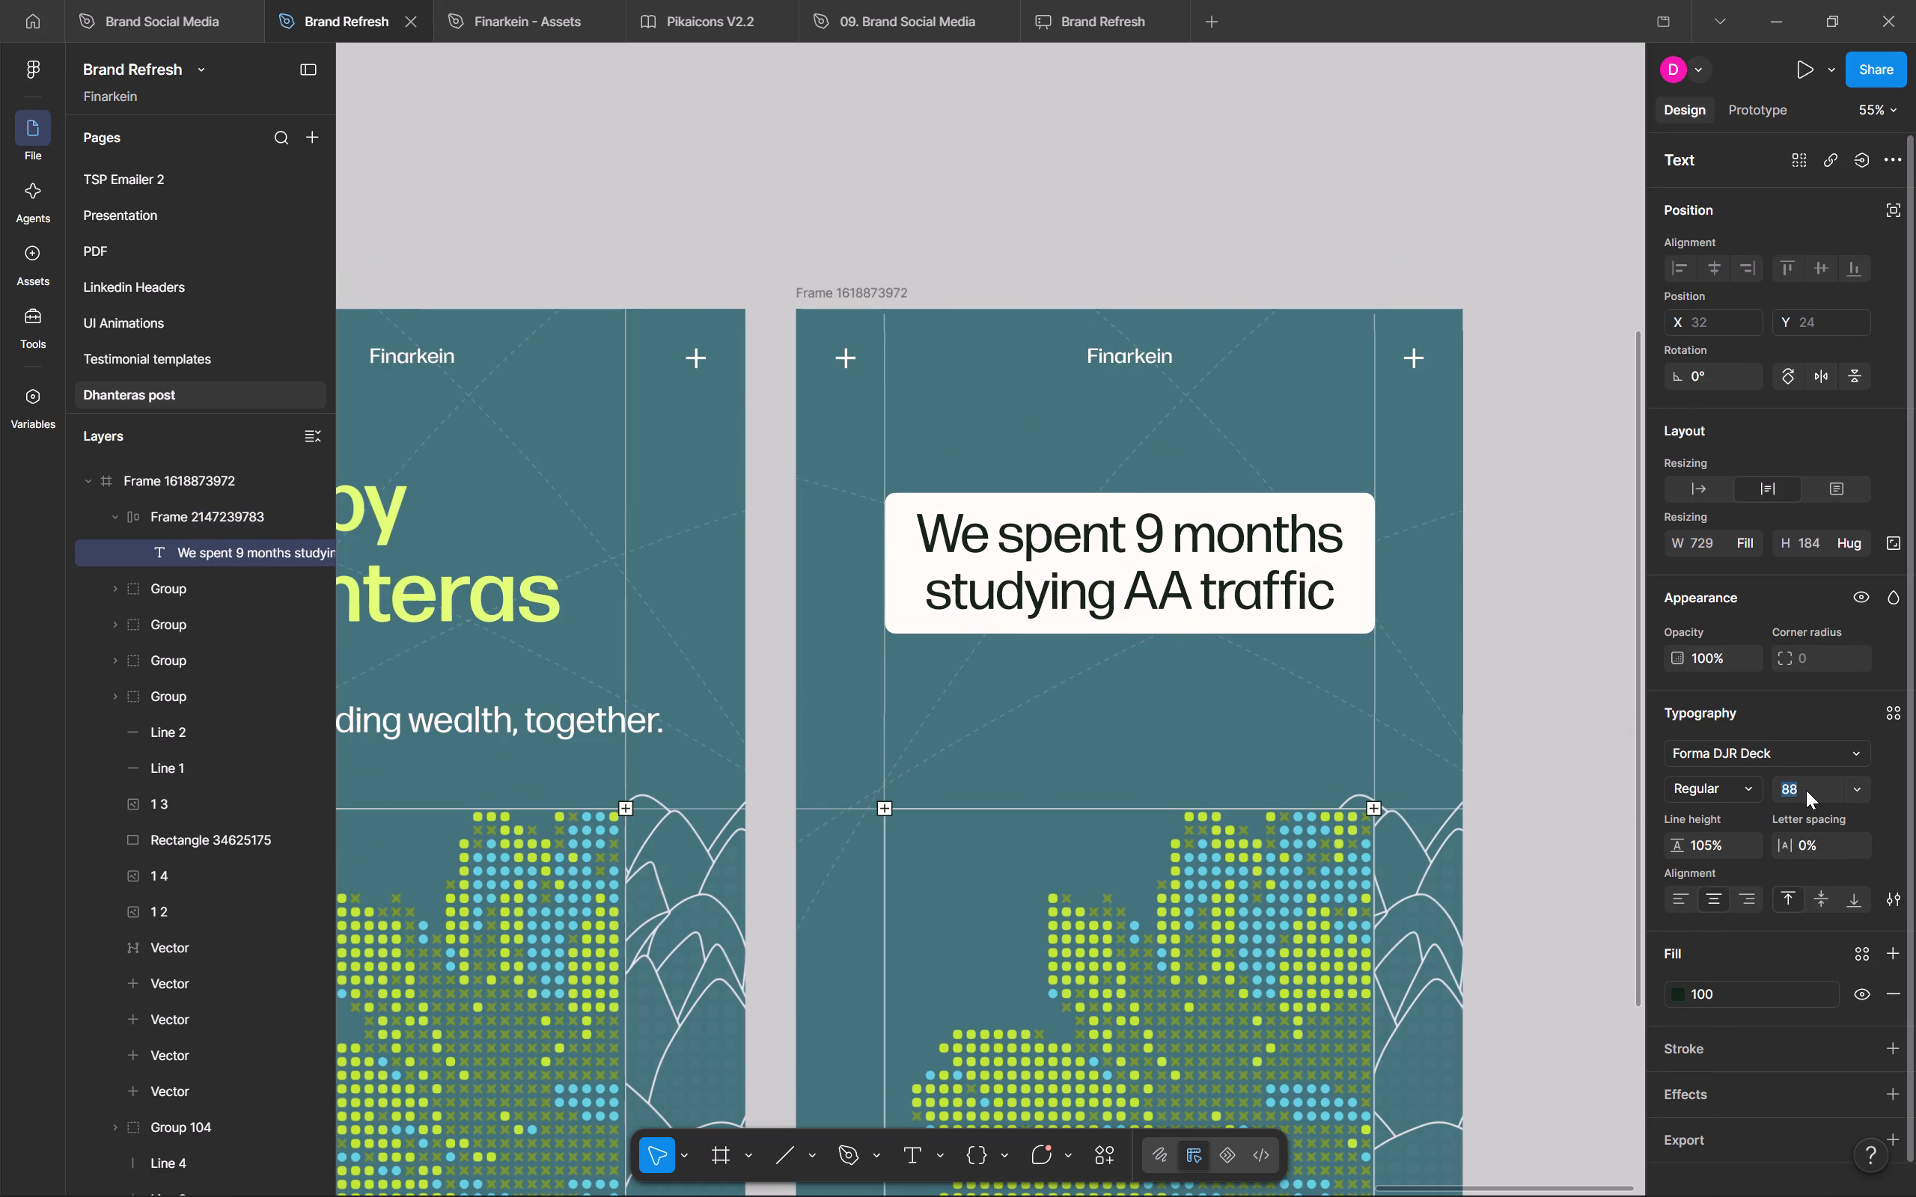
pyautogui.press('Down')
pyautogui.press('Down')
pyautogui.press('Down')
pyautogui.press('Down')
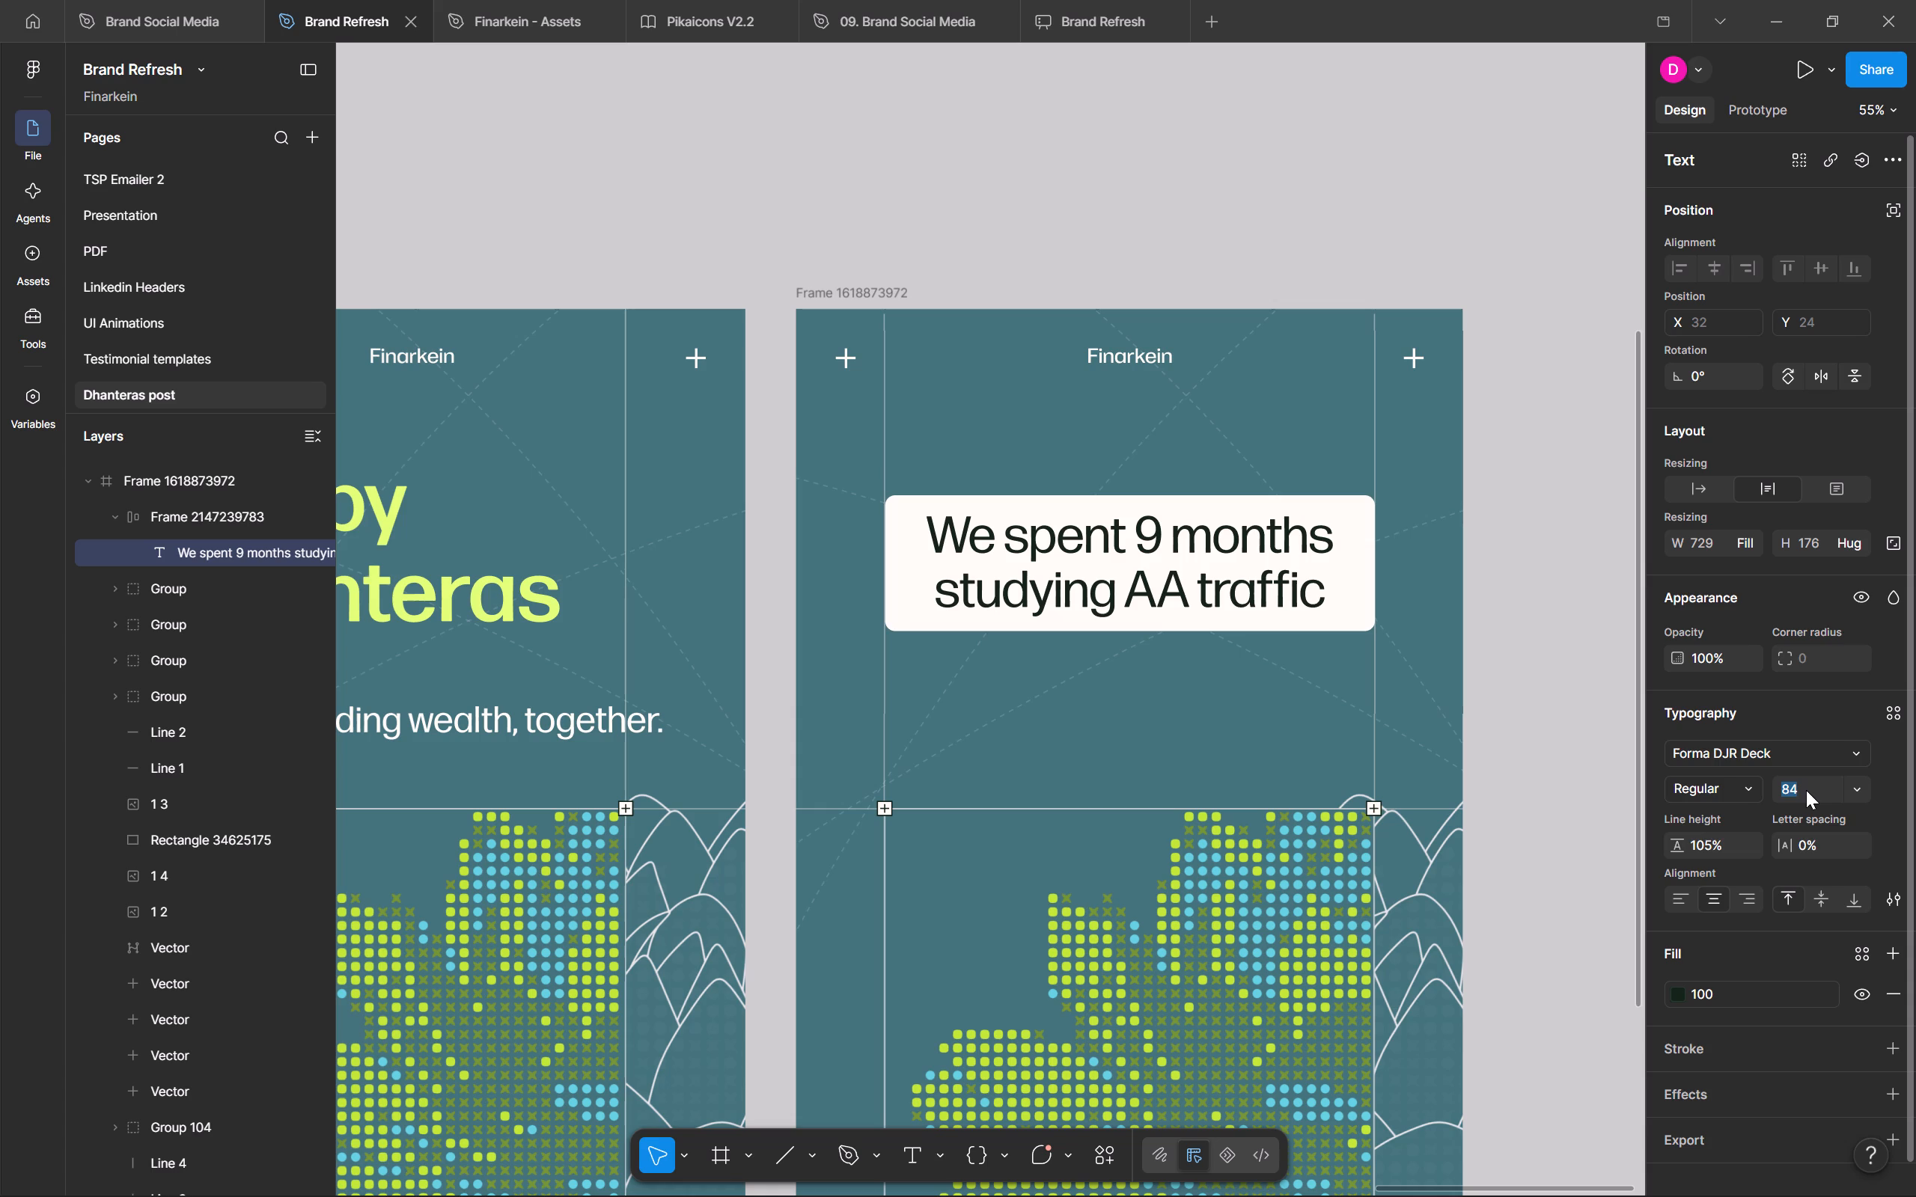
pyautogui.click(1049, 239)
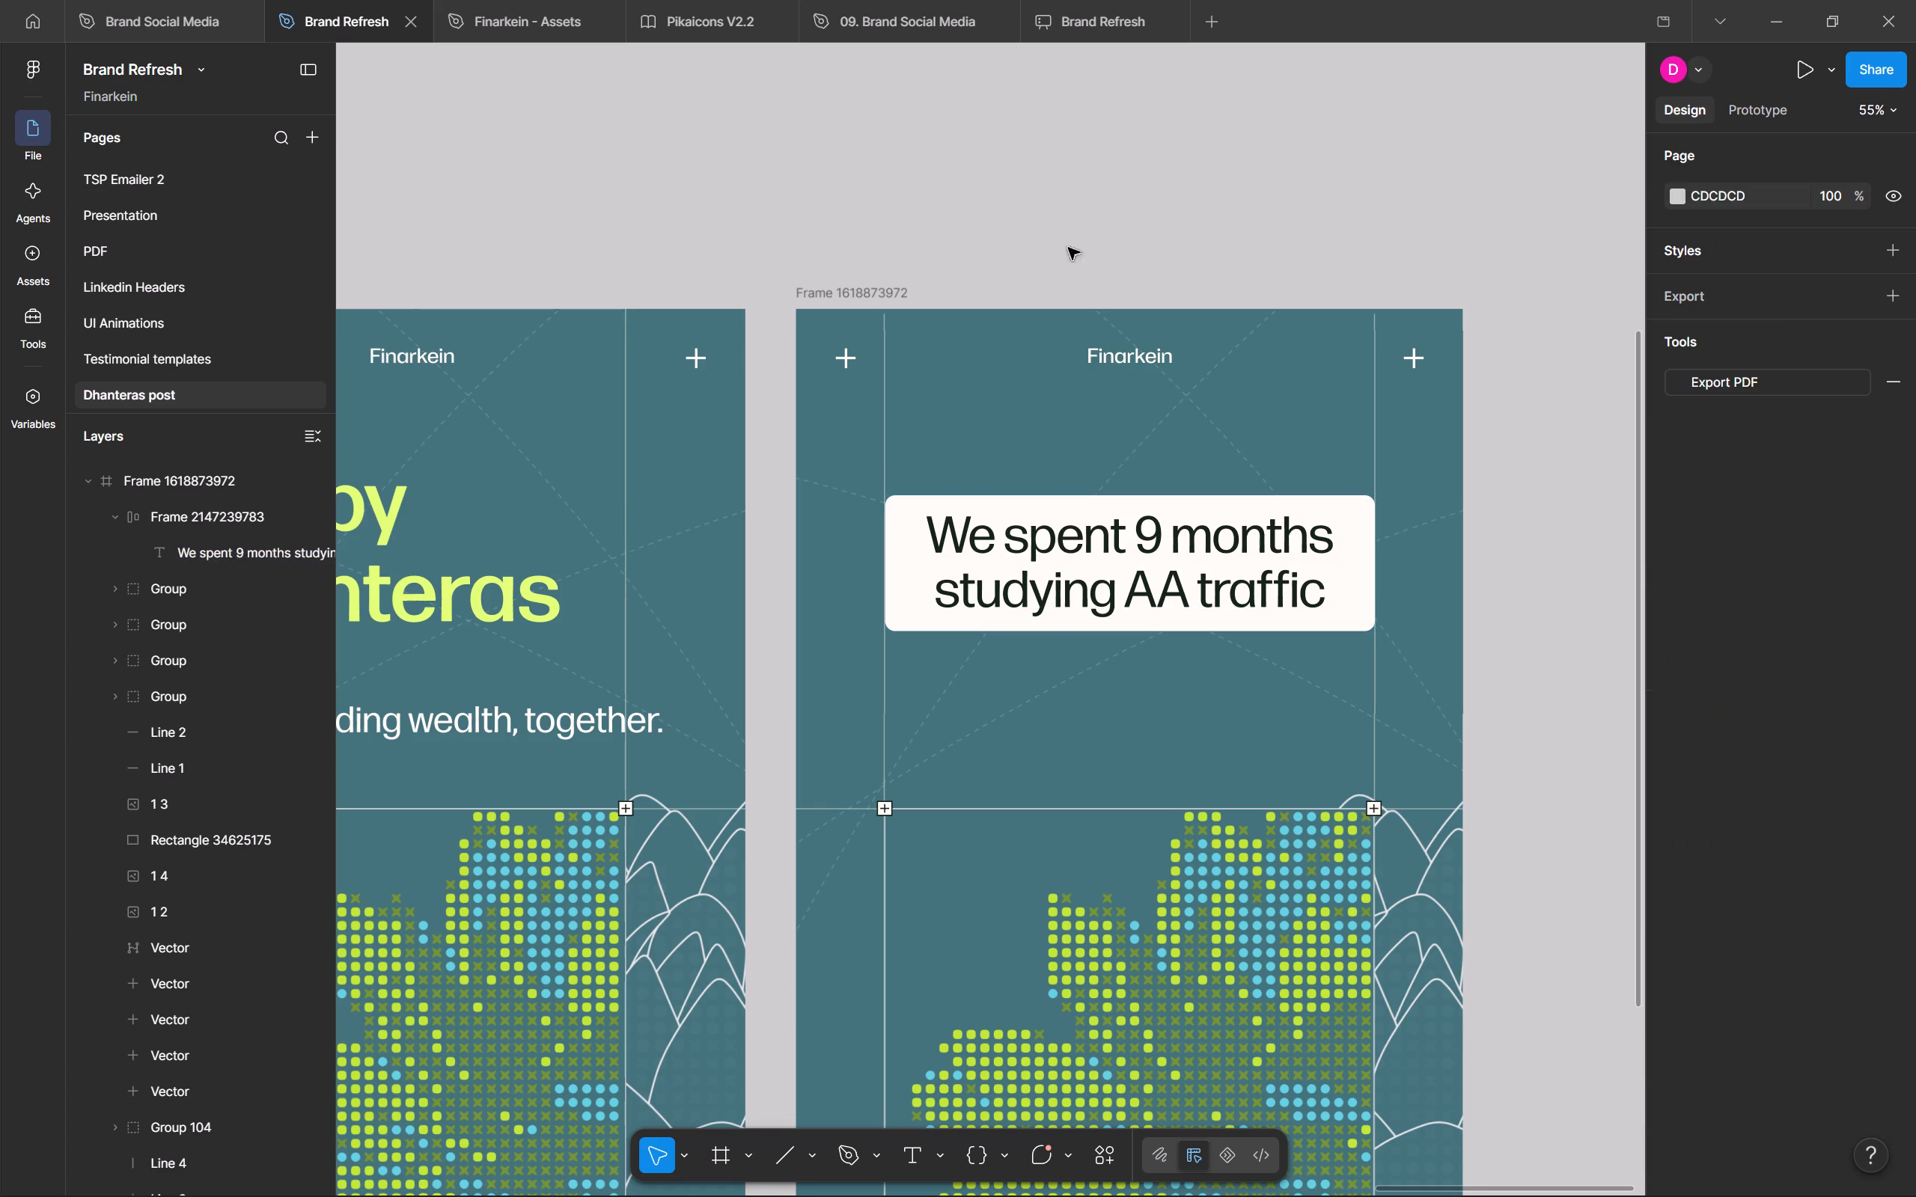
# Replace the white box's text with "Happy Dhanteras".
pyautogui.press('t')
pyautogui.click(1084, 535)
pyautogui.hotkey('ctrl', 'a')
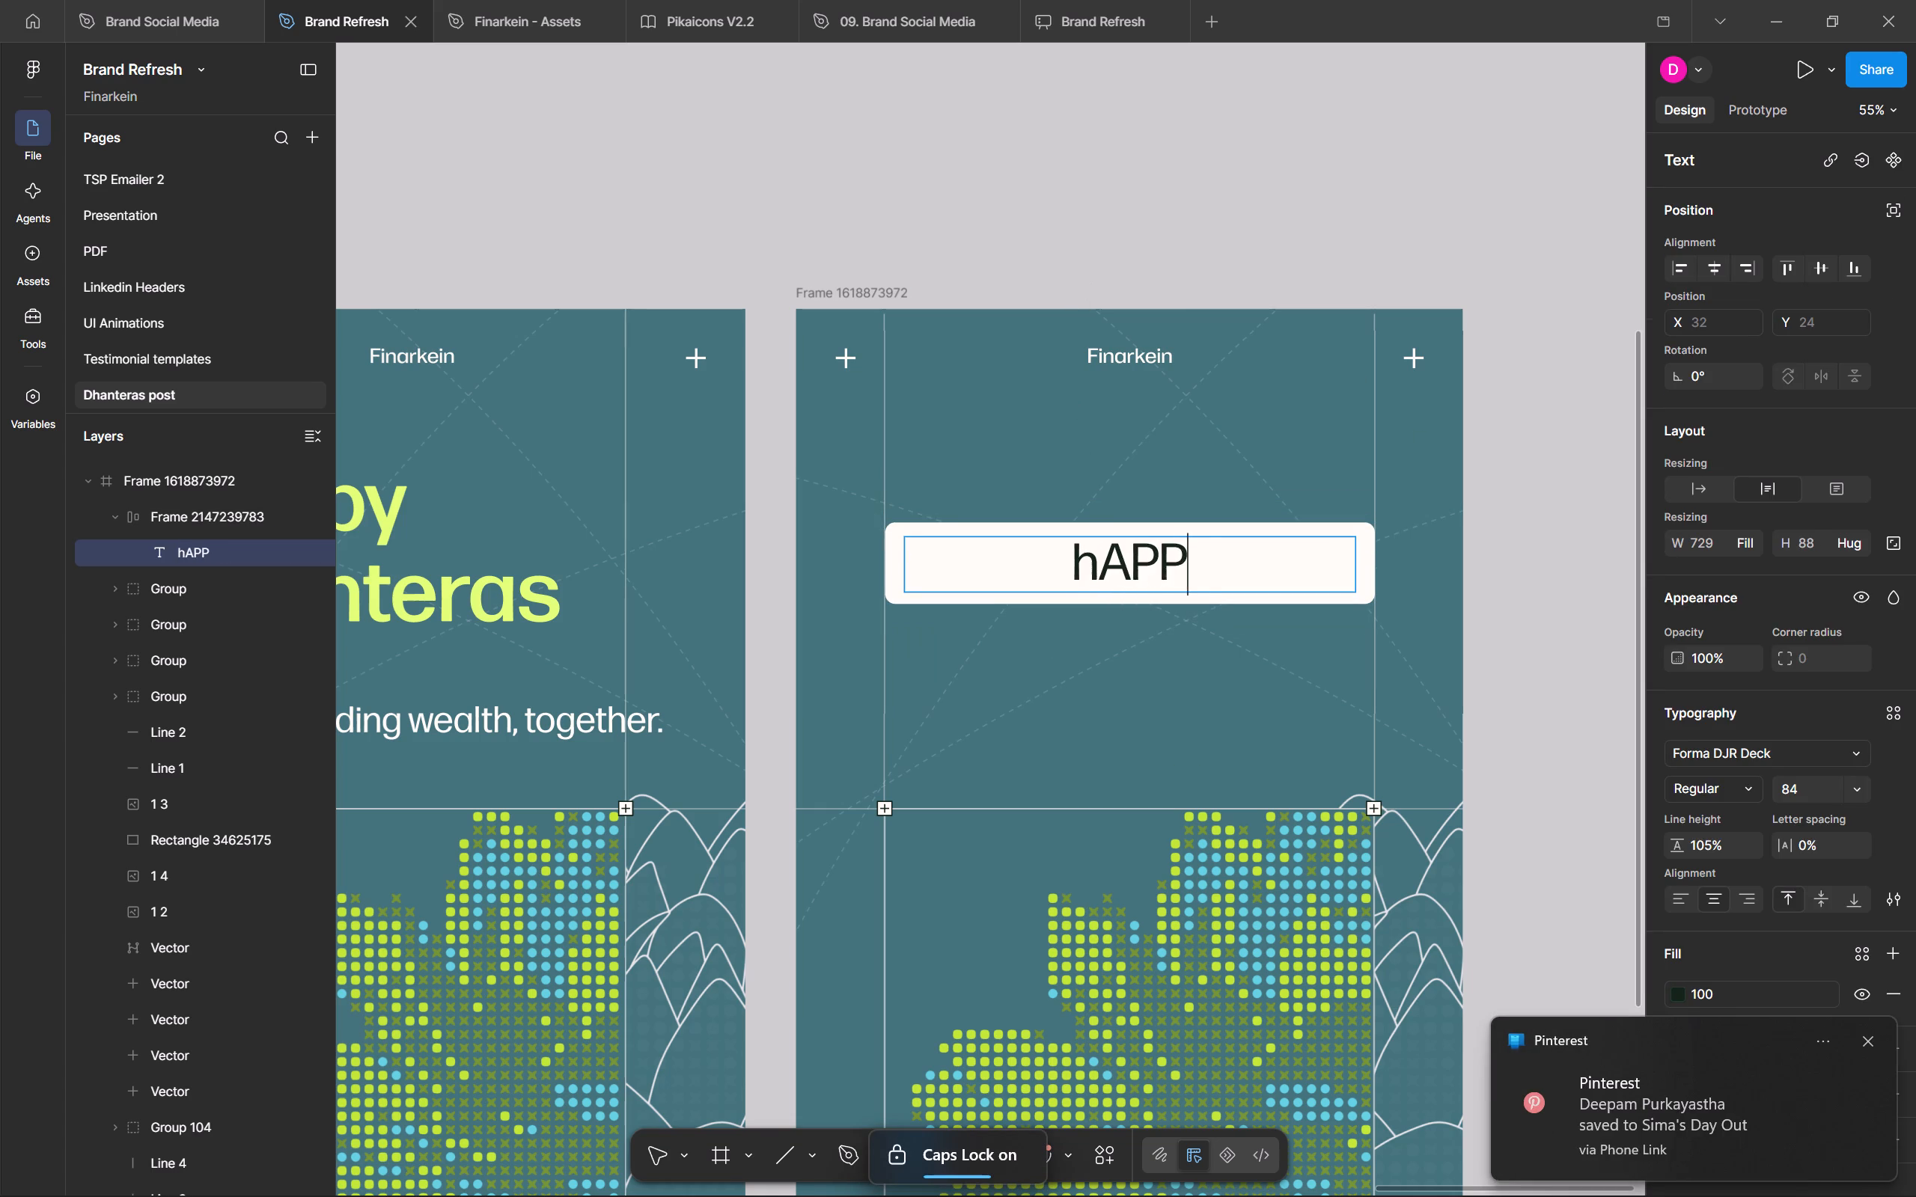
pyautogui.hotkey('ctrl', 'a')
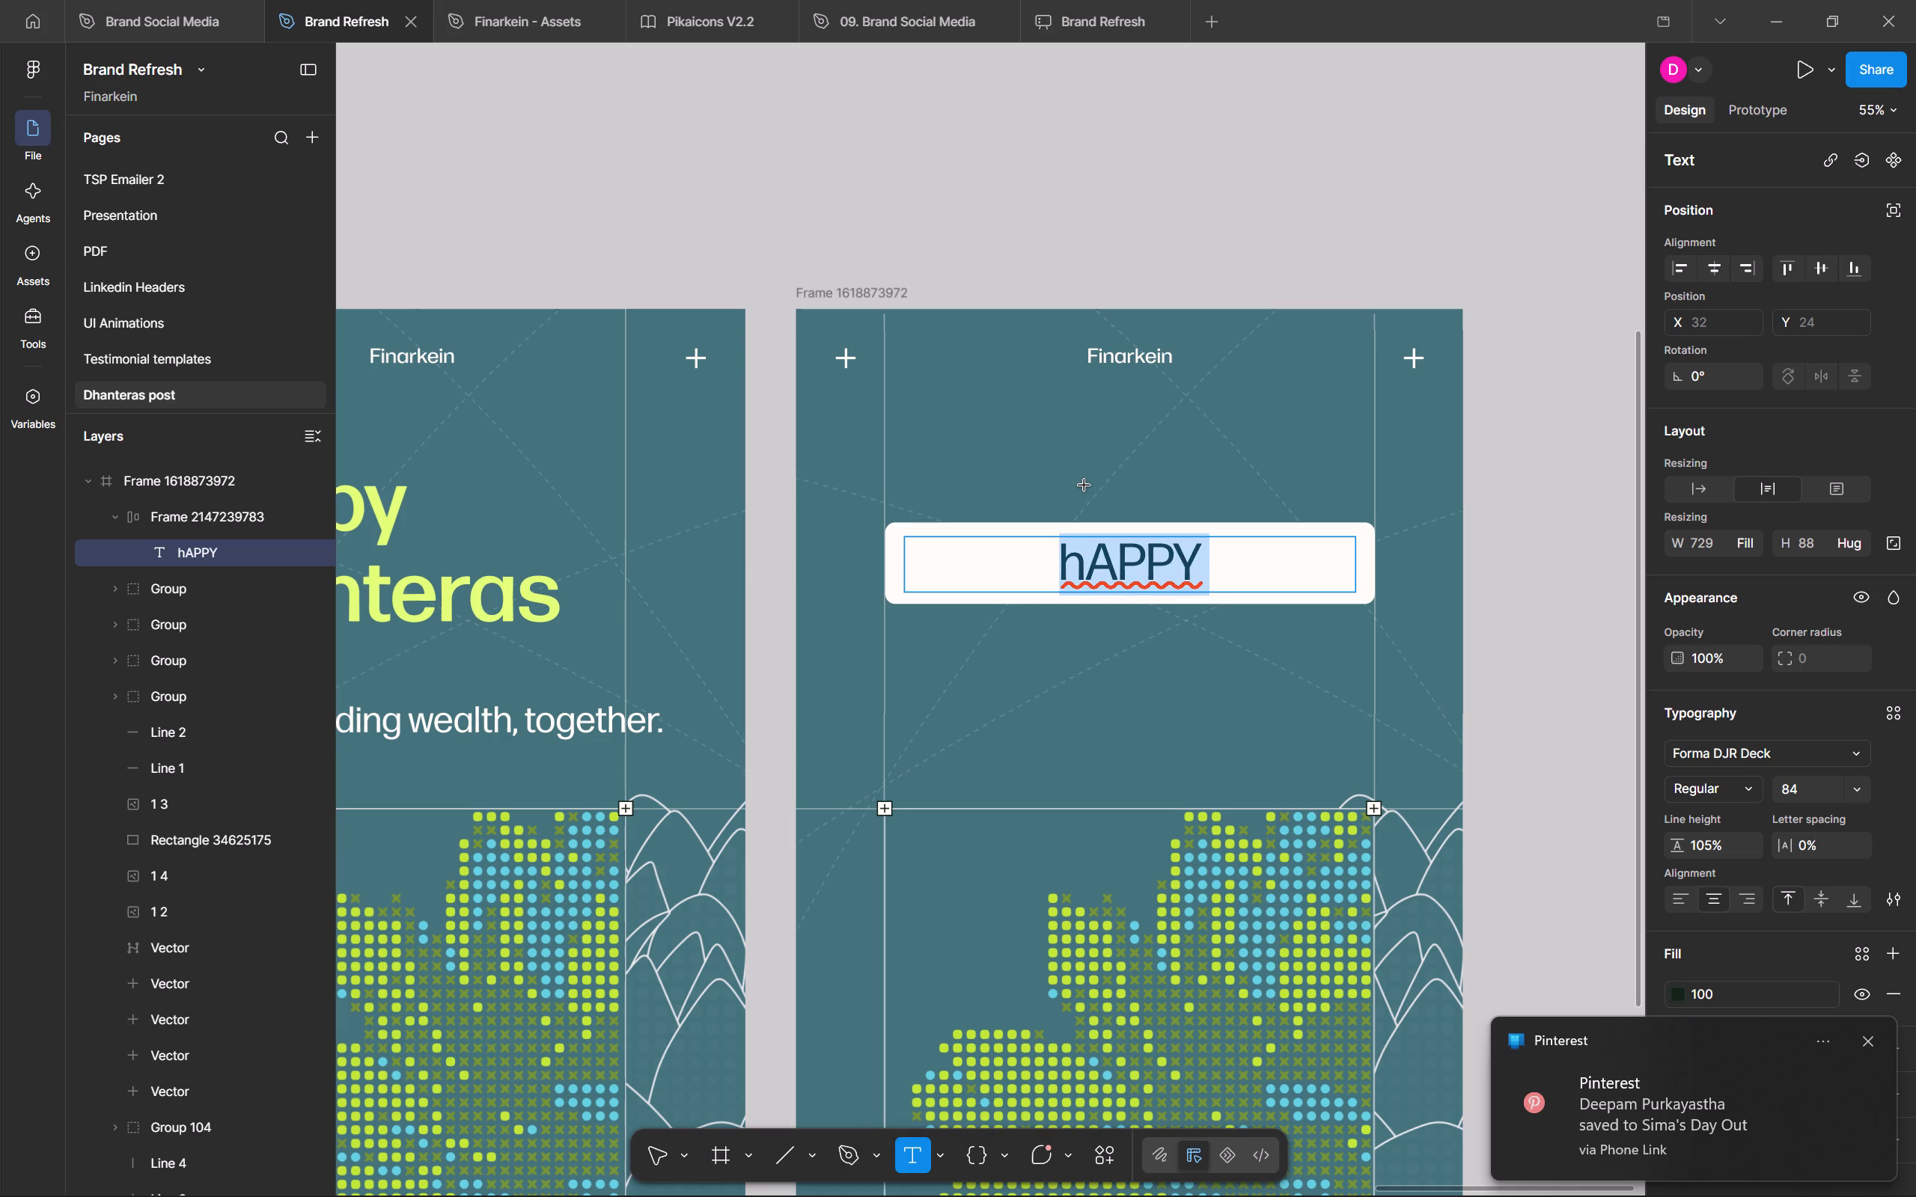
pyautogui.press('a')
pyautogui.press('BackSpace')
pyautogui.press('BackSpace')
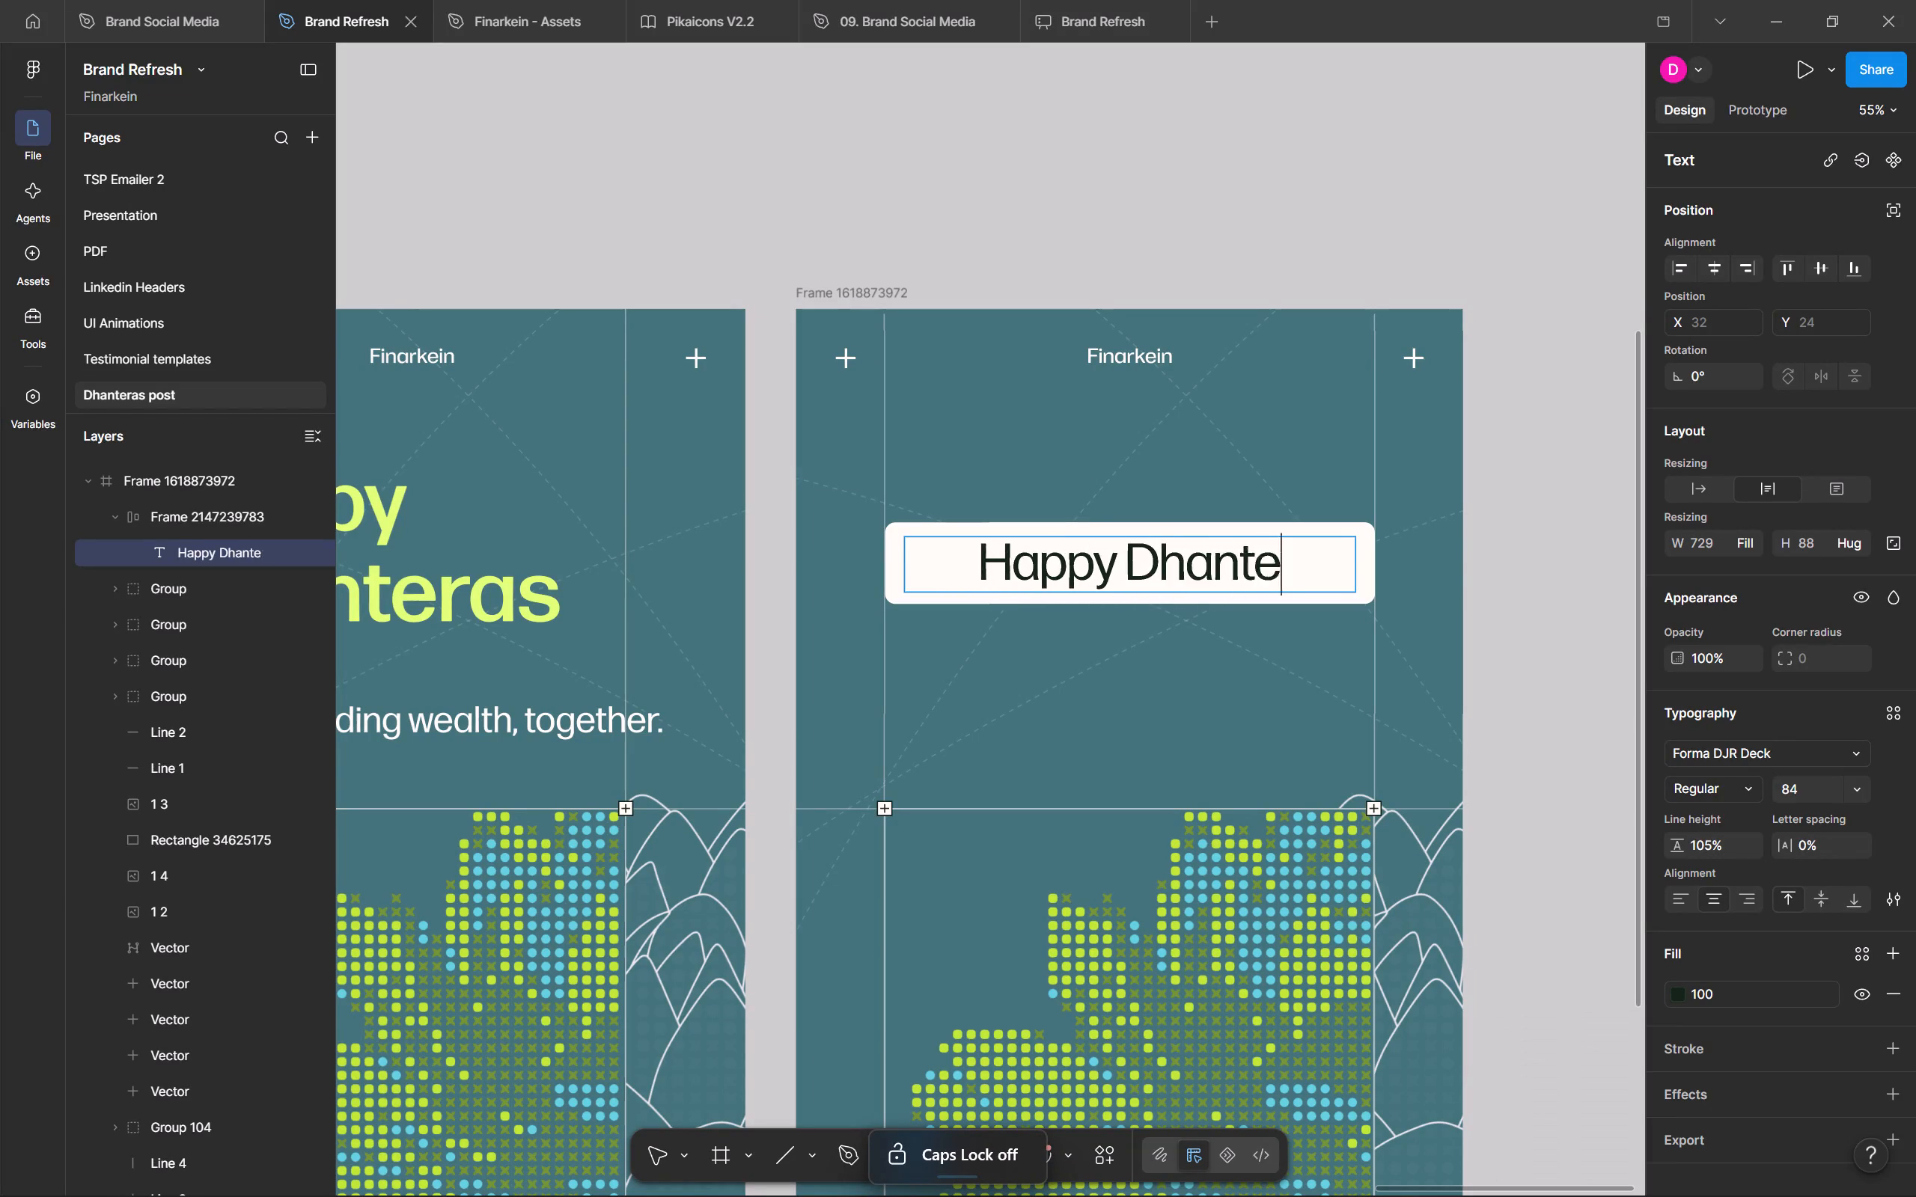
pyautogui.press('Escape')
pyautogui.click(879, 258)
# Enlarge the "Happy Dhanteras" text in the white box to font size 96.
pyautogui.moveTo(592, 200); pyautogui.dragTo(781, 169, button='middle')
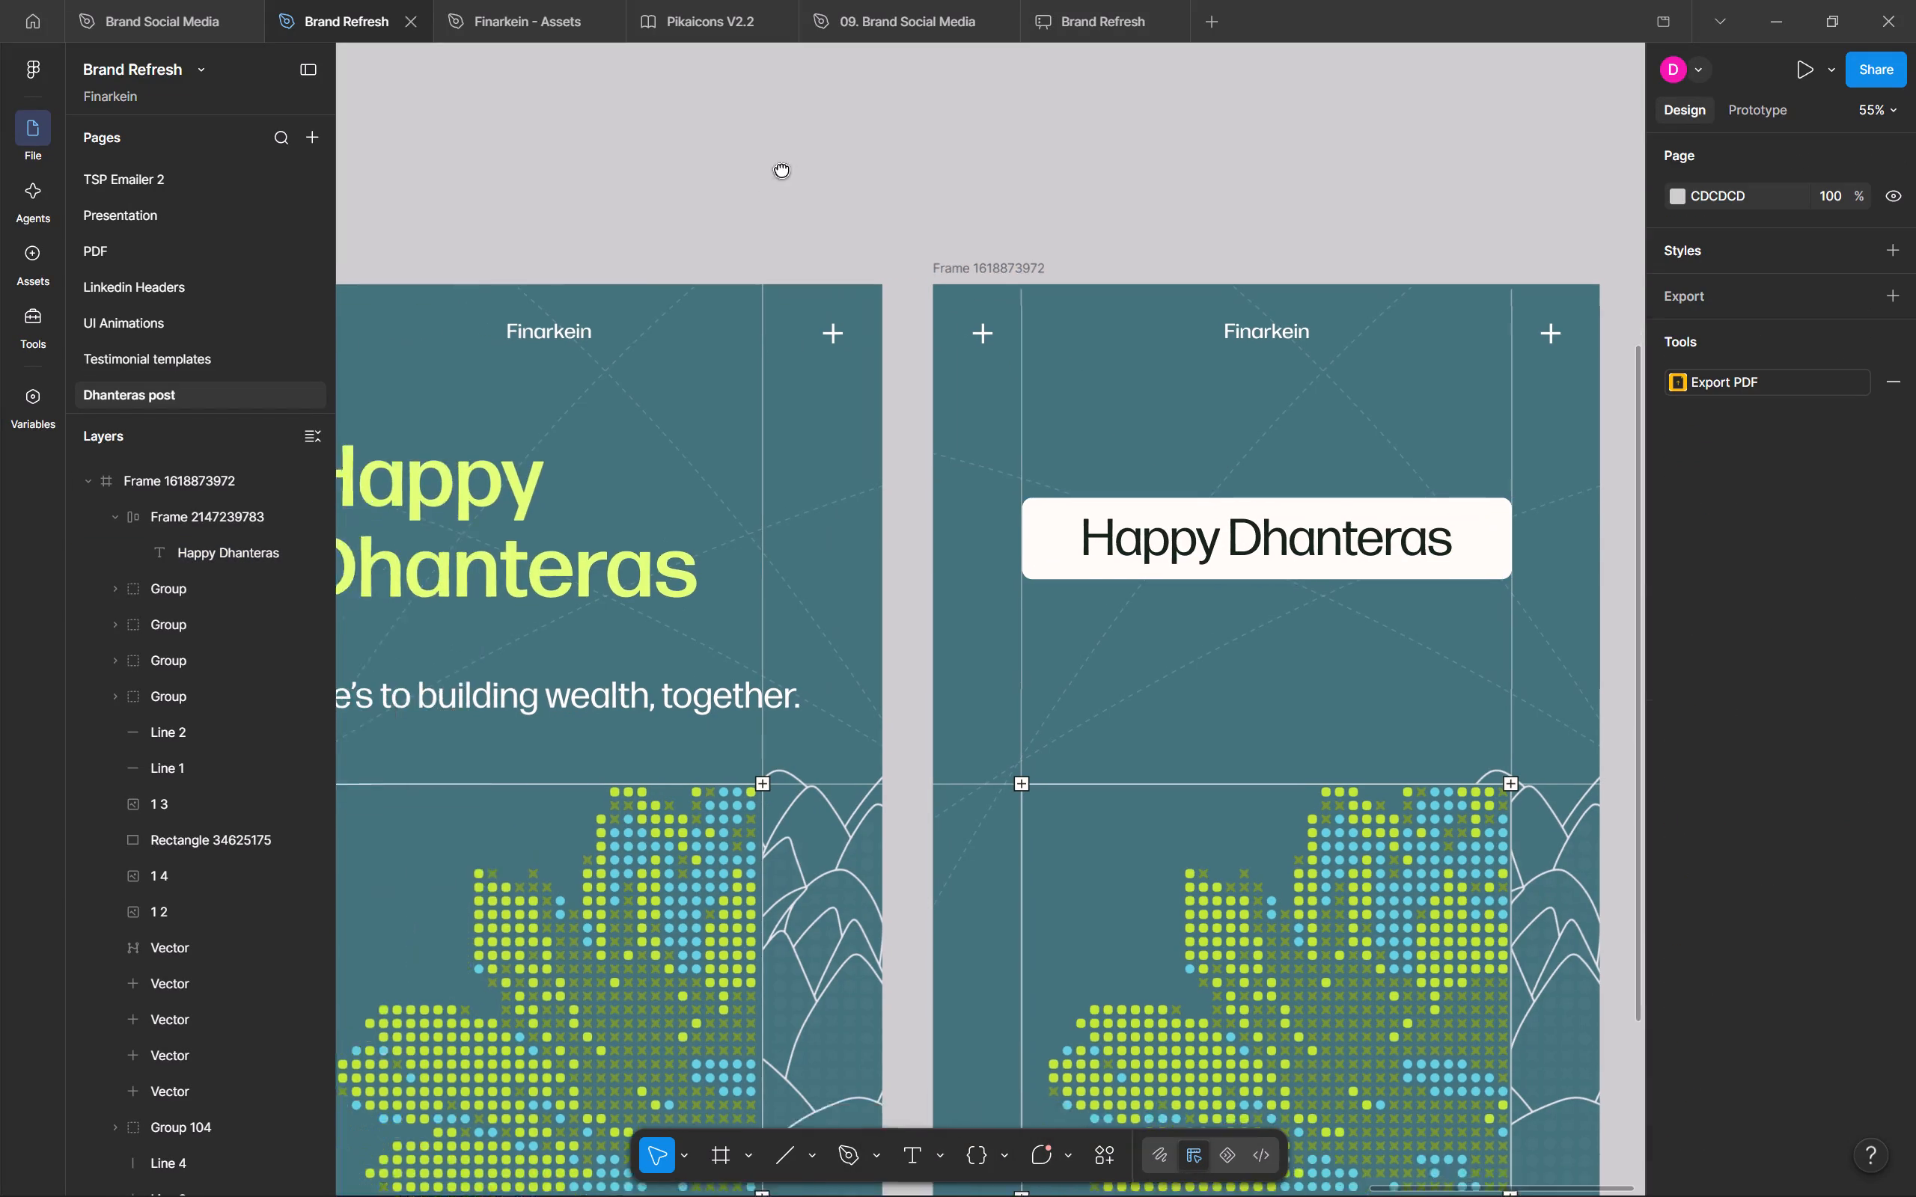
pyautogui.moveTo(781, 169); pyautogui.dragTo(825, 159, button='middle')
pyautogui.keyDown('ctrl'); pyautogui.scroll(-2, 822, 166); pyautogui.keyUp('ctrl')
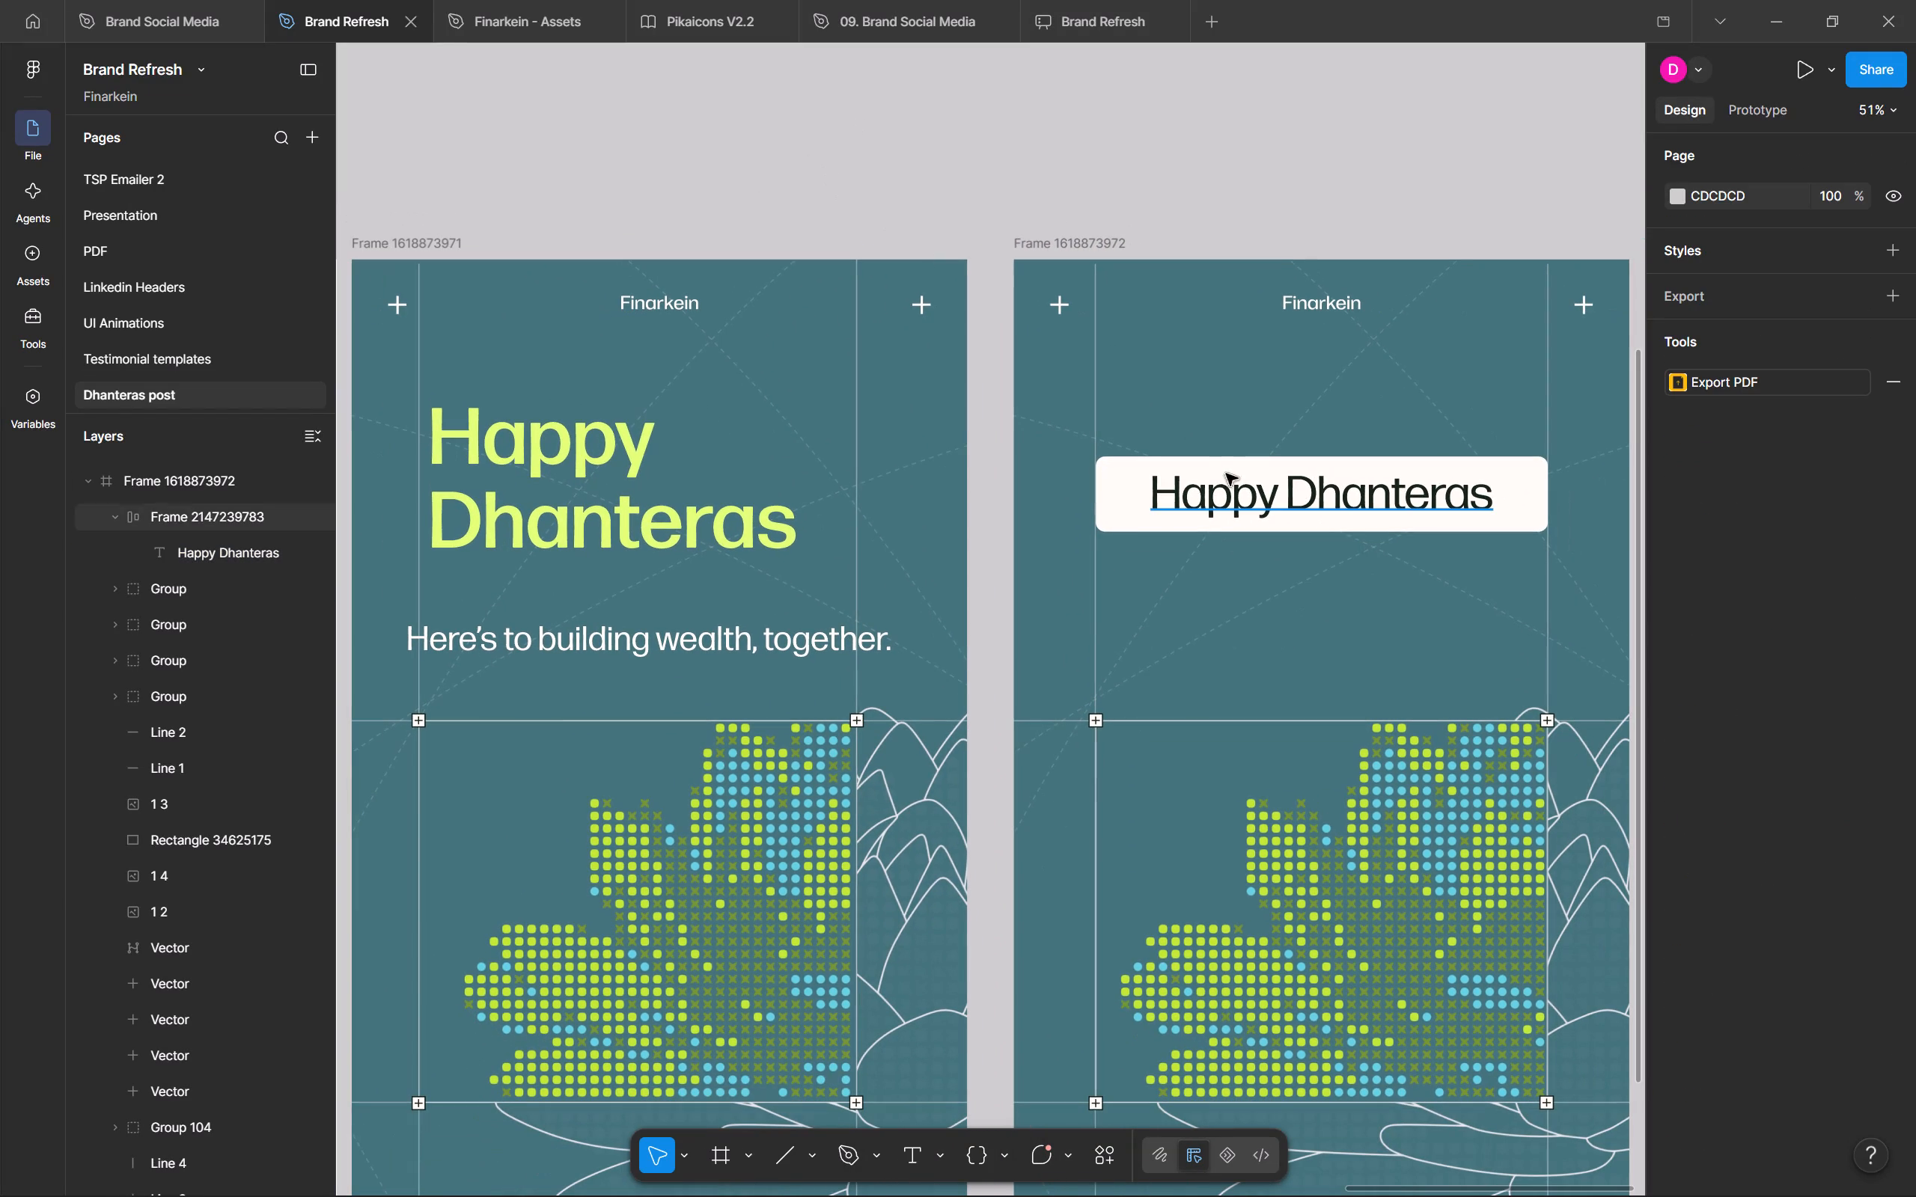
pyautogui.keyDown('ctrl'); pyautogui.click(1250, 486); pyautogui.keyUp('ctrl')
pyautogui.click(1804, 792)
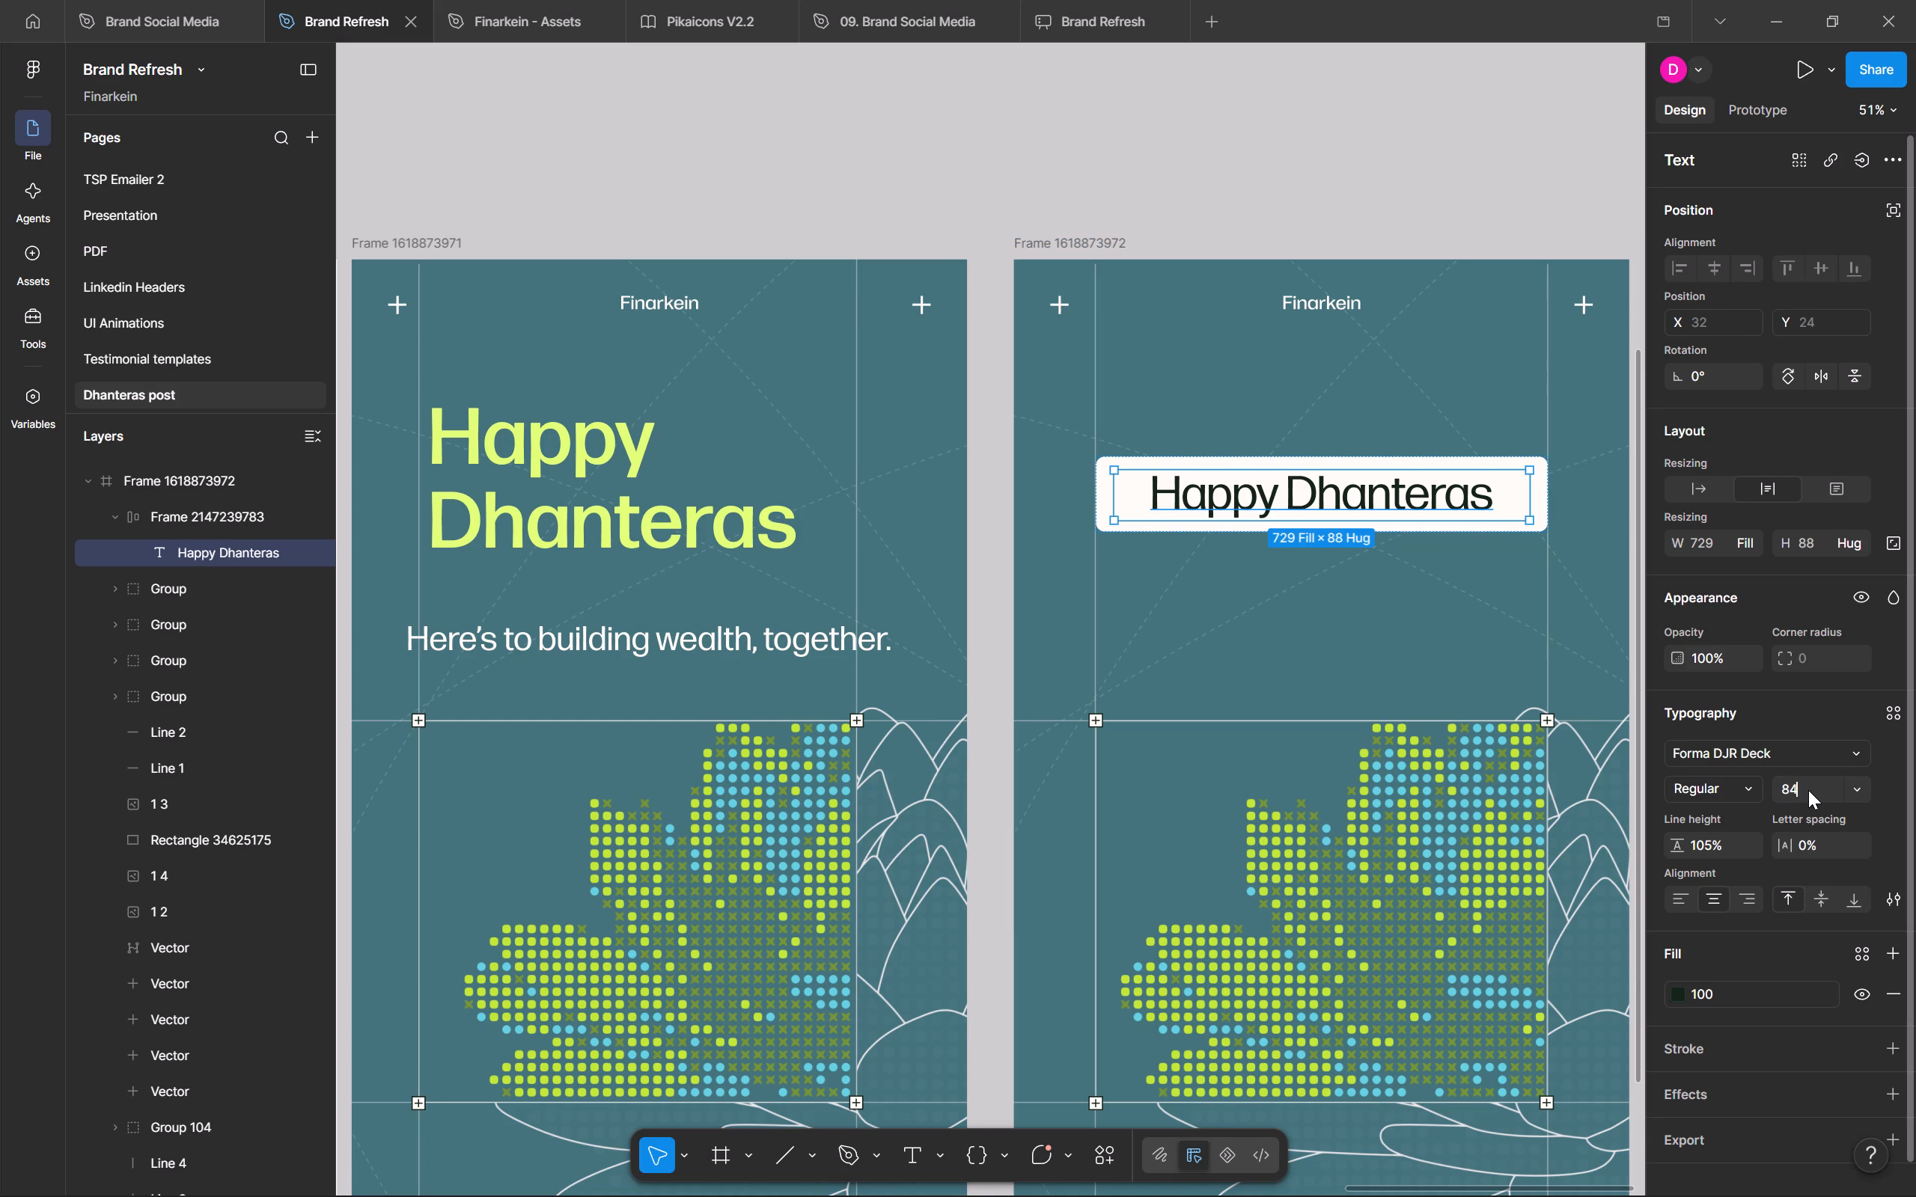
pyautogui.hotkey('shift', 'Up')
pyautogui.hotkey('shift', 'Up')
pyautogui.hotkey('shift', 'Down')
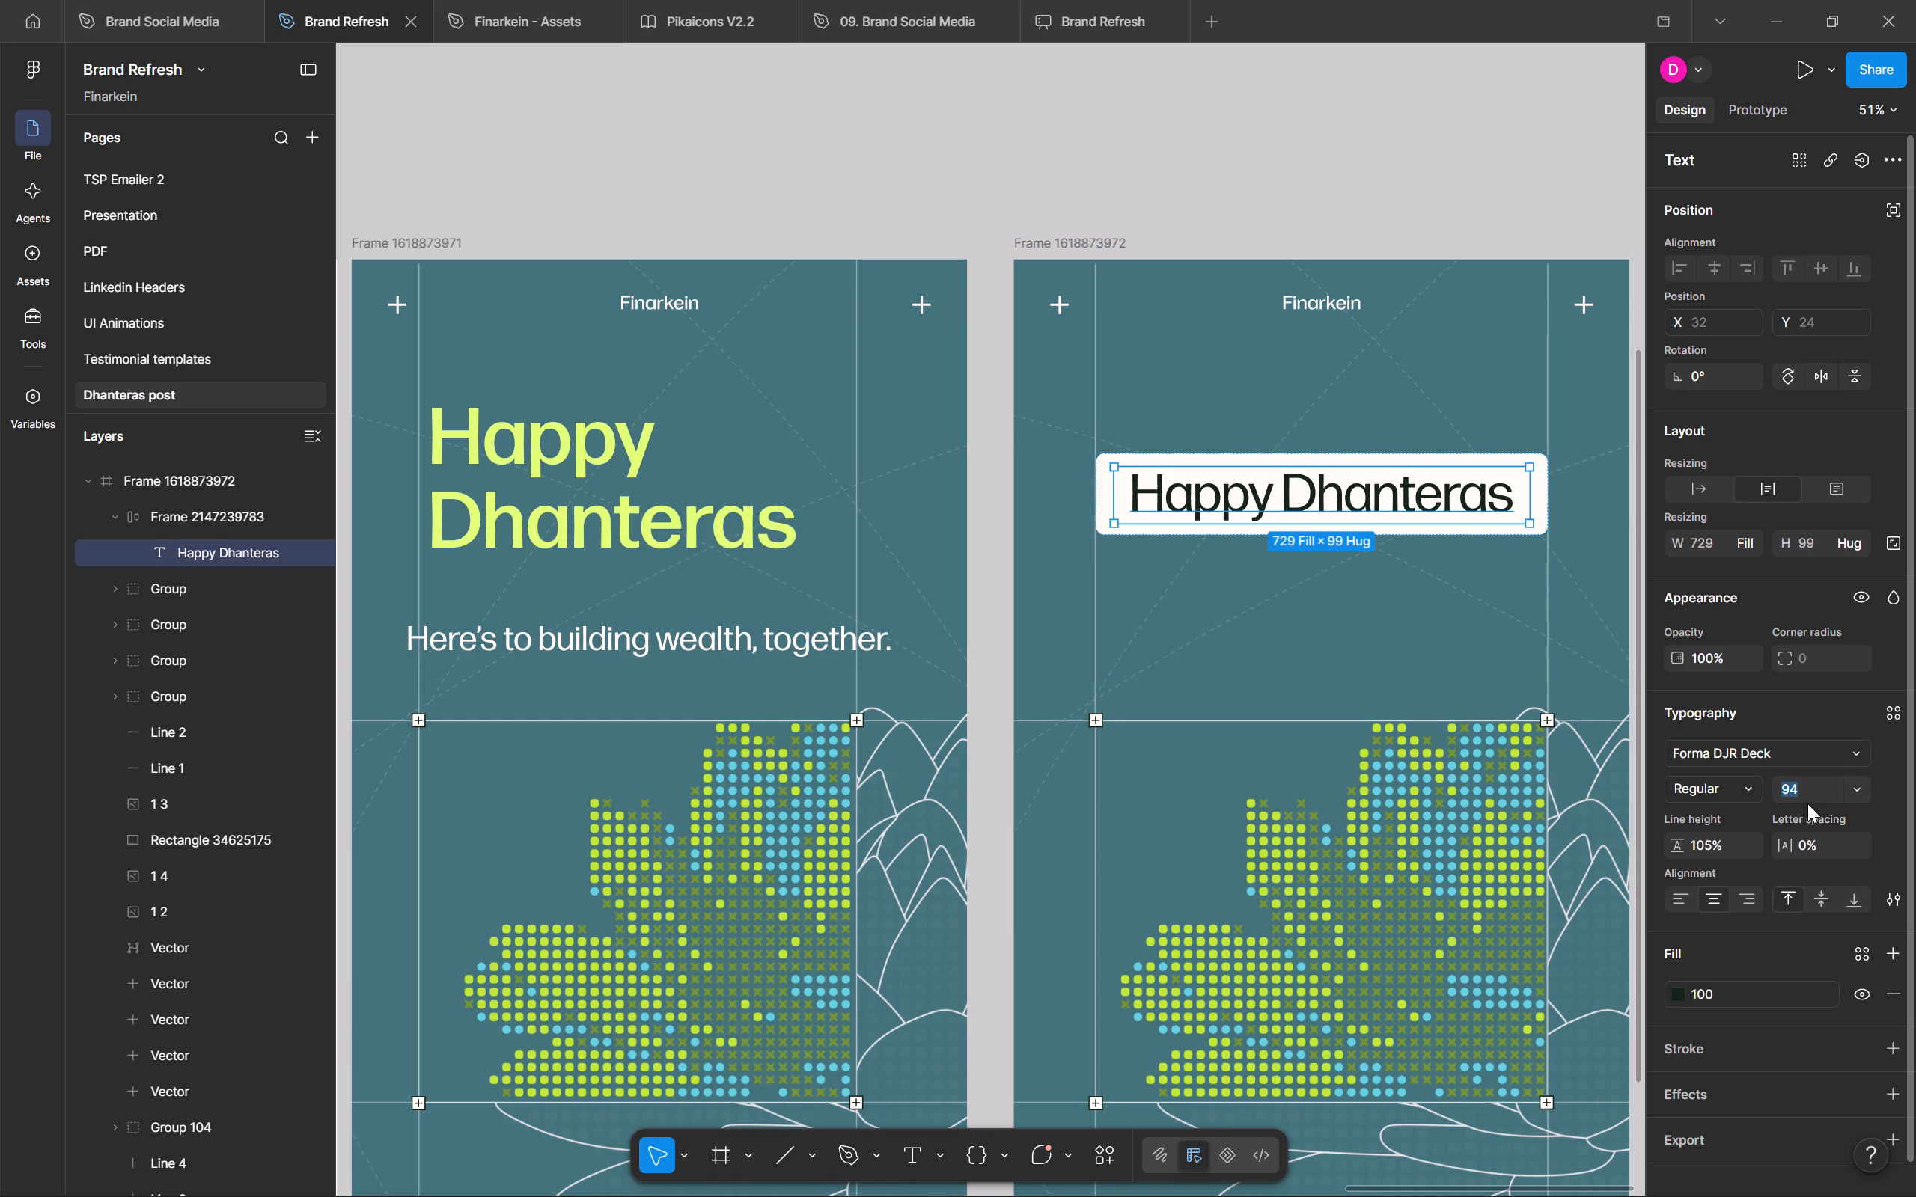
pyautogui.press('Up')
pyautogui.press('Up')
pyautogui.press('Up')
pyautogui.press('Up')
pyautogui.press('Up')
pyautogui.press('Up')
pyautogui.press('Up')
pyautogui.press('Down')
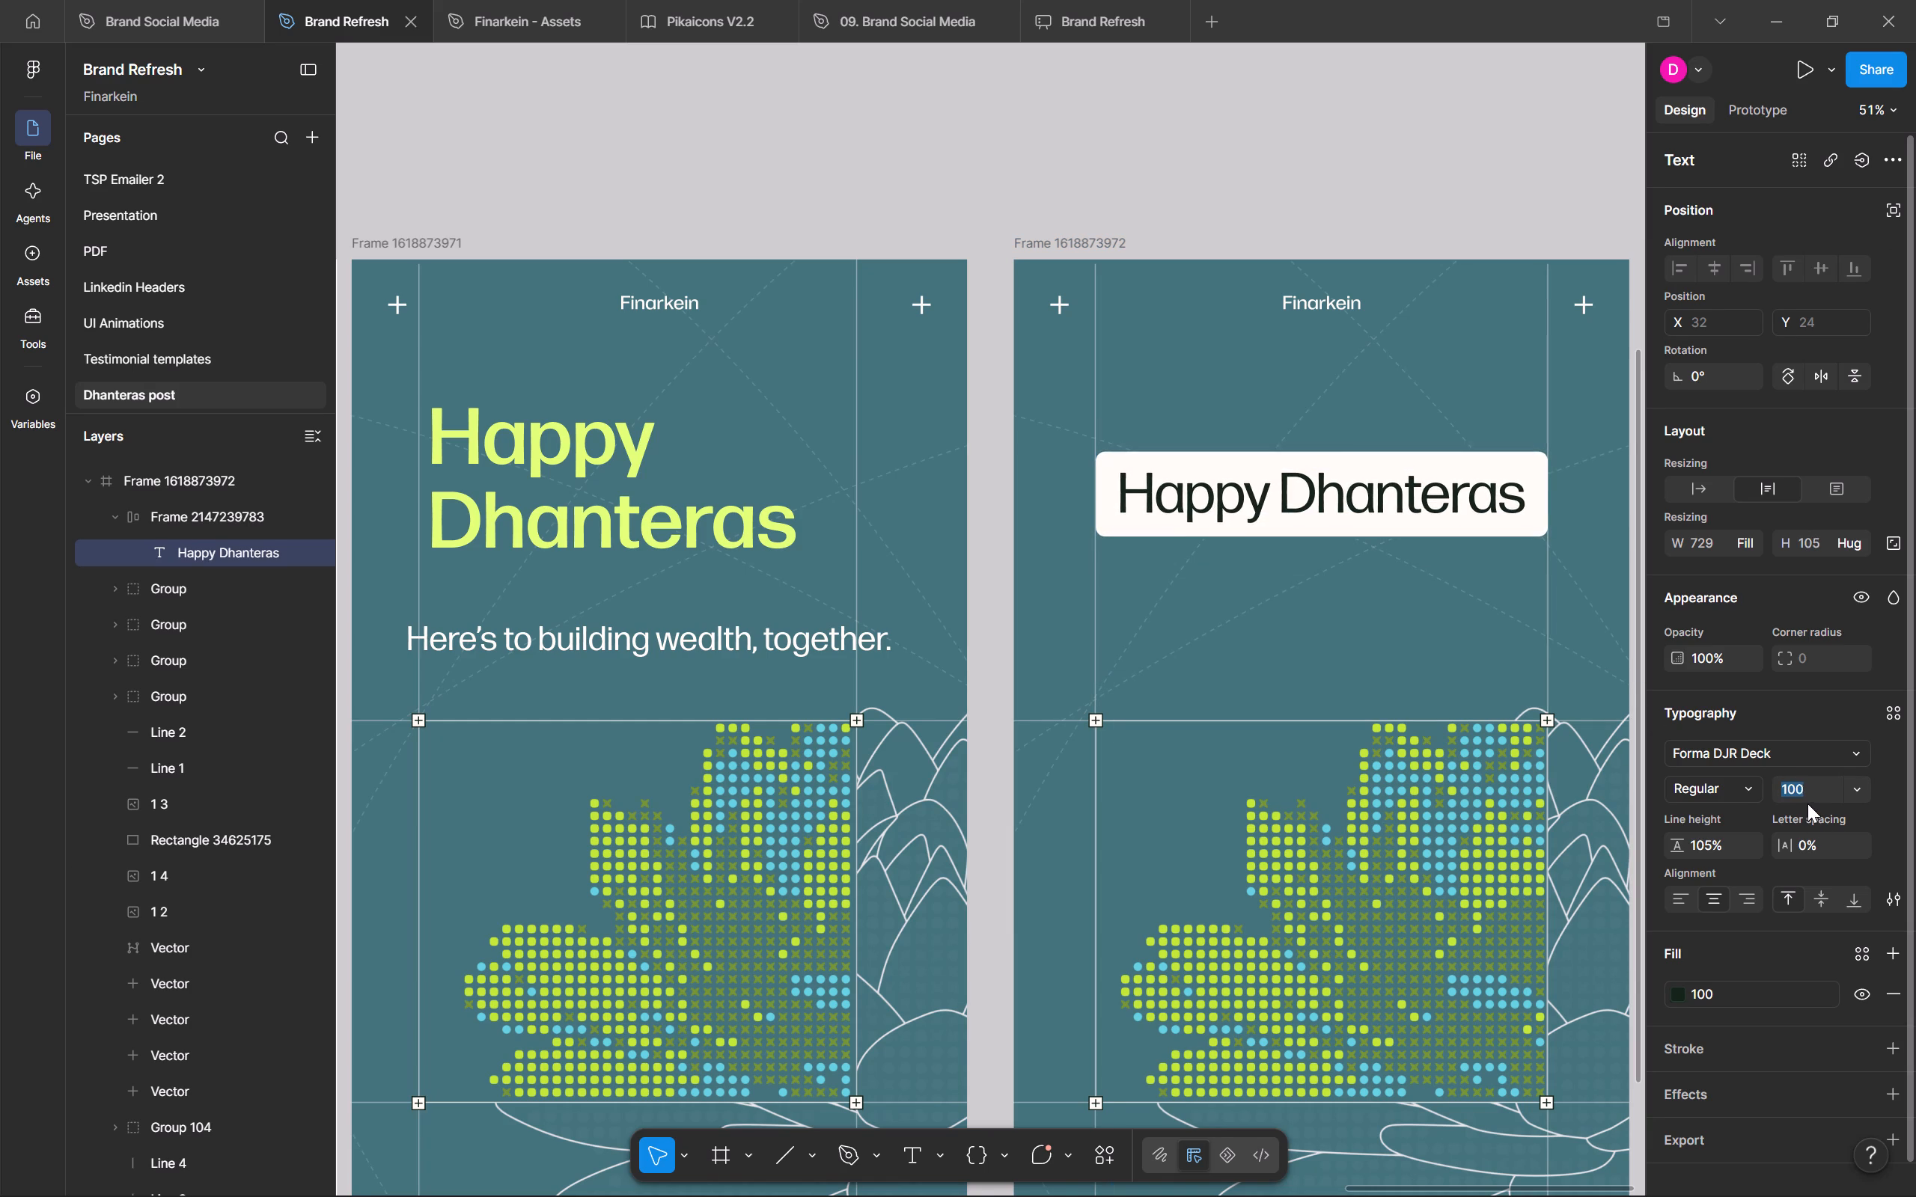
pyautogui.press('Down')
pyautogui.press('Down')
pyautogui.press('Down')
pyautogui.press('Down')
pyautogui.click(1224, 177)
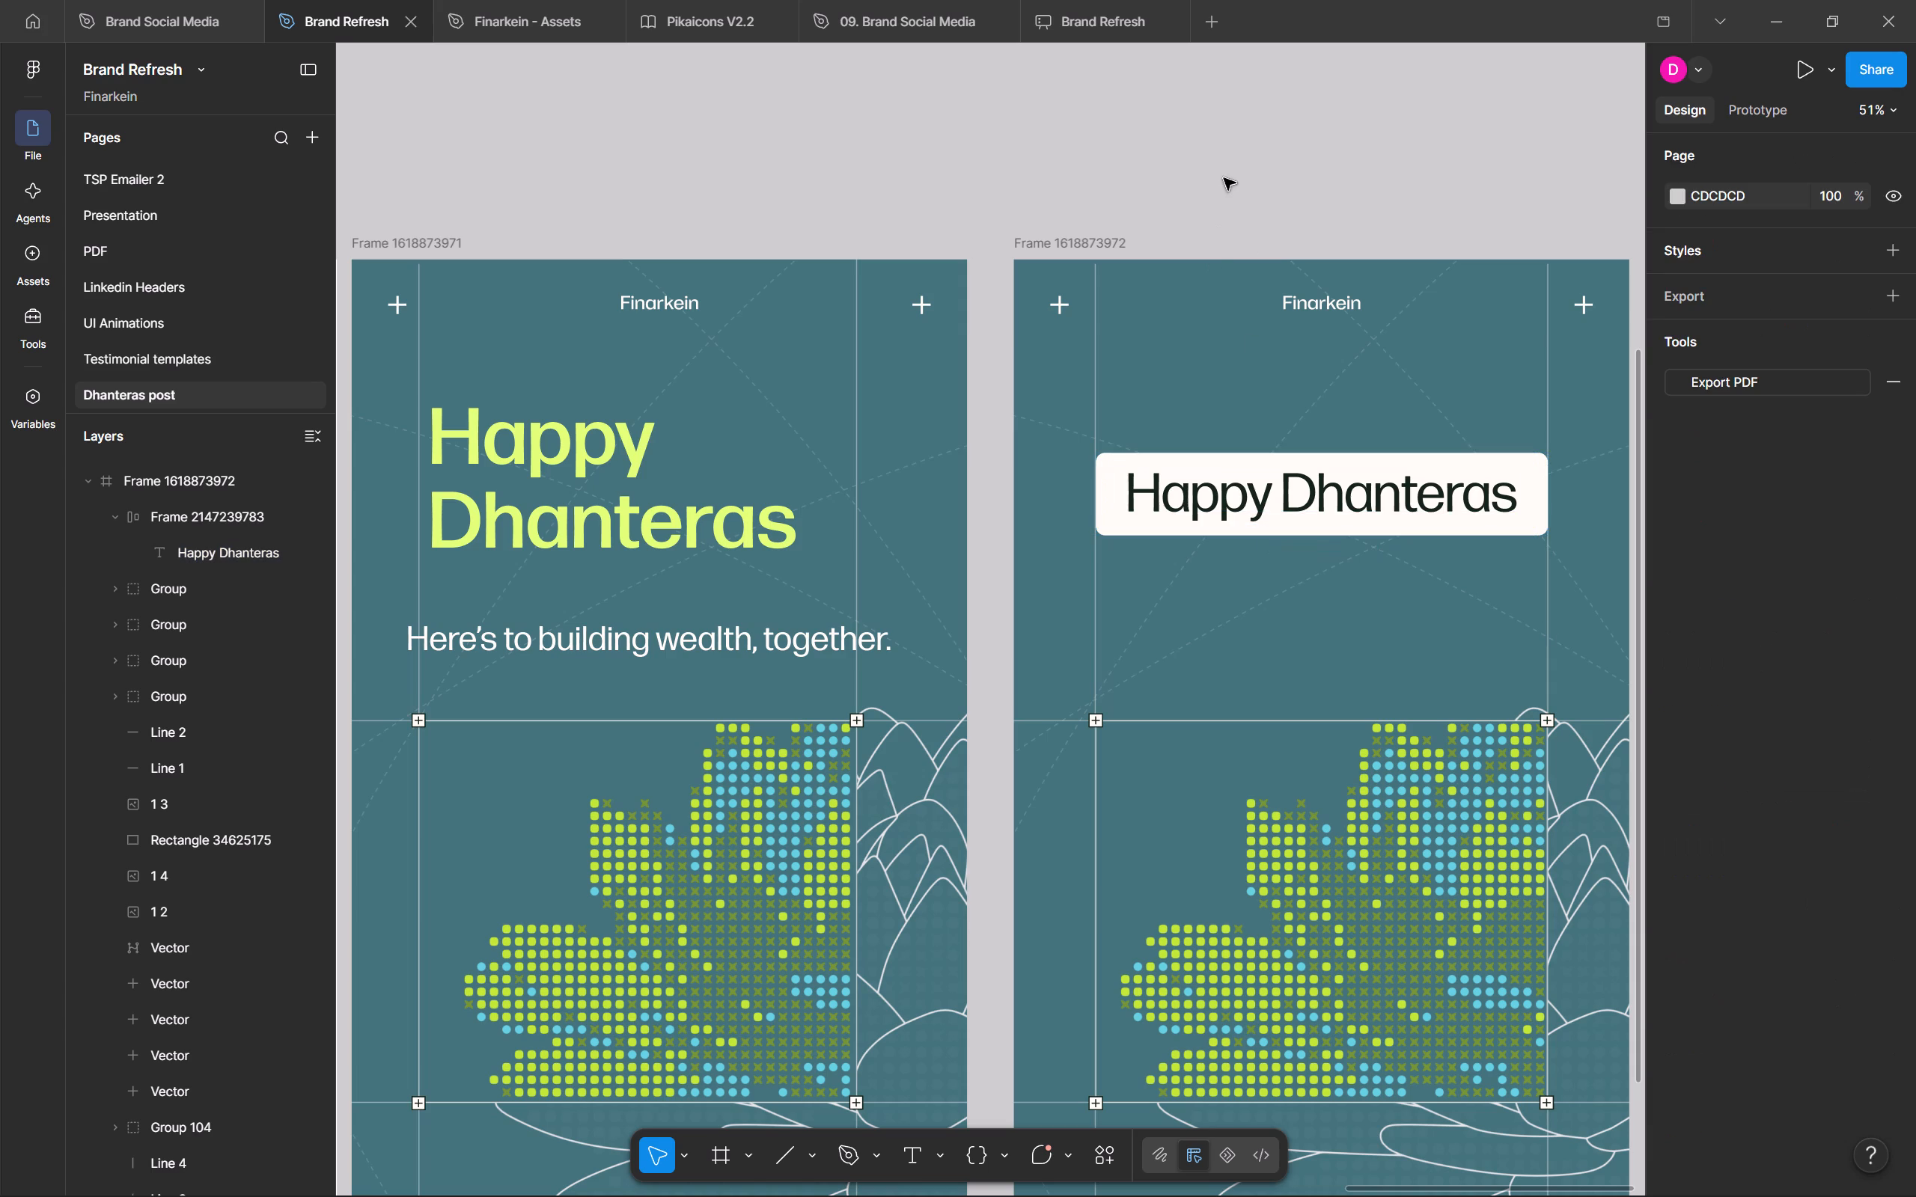
pyautogui.moveTo(1310, 651); pyautogui.dragTo(1203, 487, button='middle')
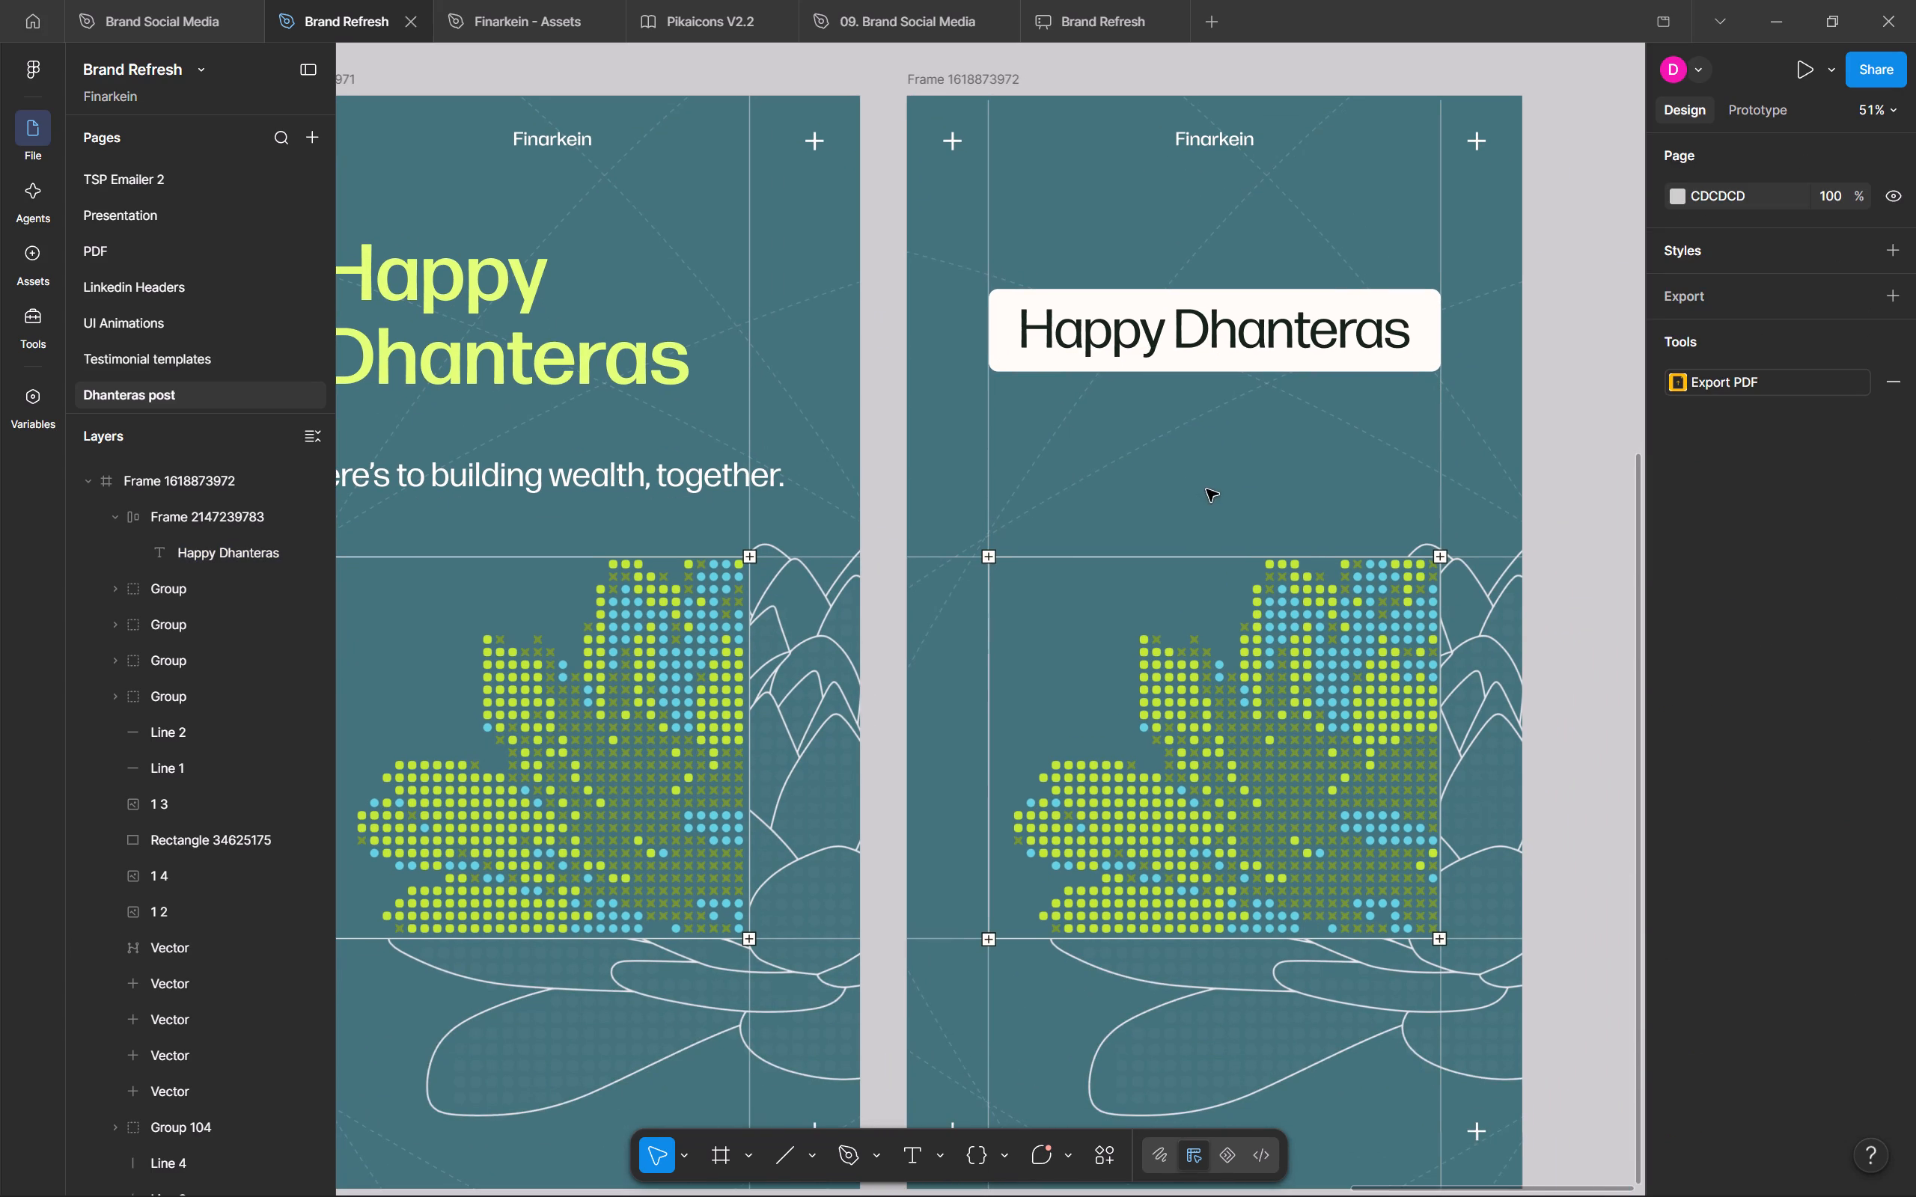
pyautogui.press('t')
pyautogui.click(1168, 336)
pyautogui.keyDown('ctrl'); pyautogui.scroll(-6, 1197, 358); pyautogui.keyUp('ctrl')
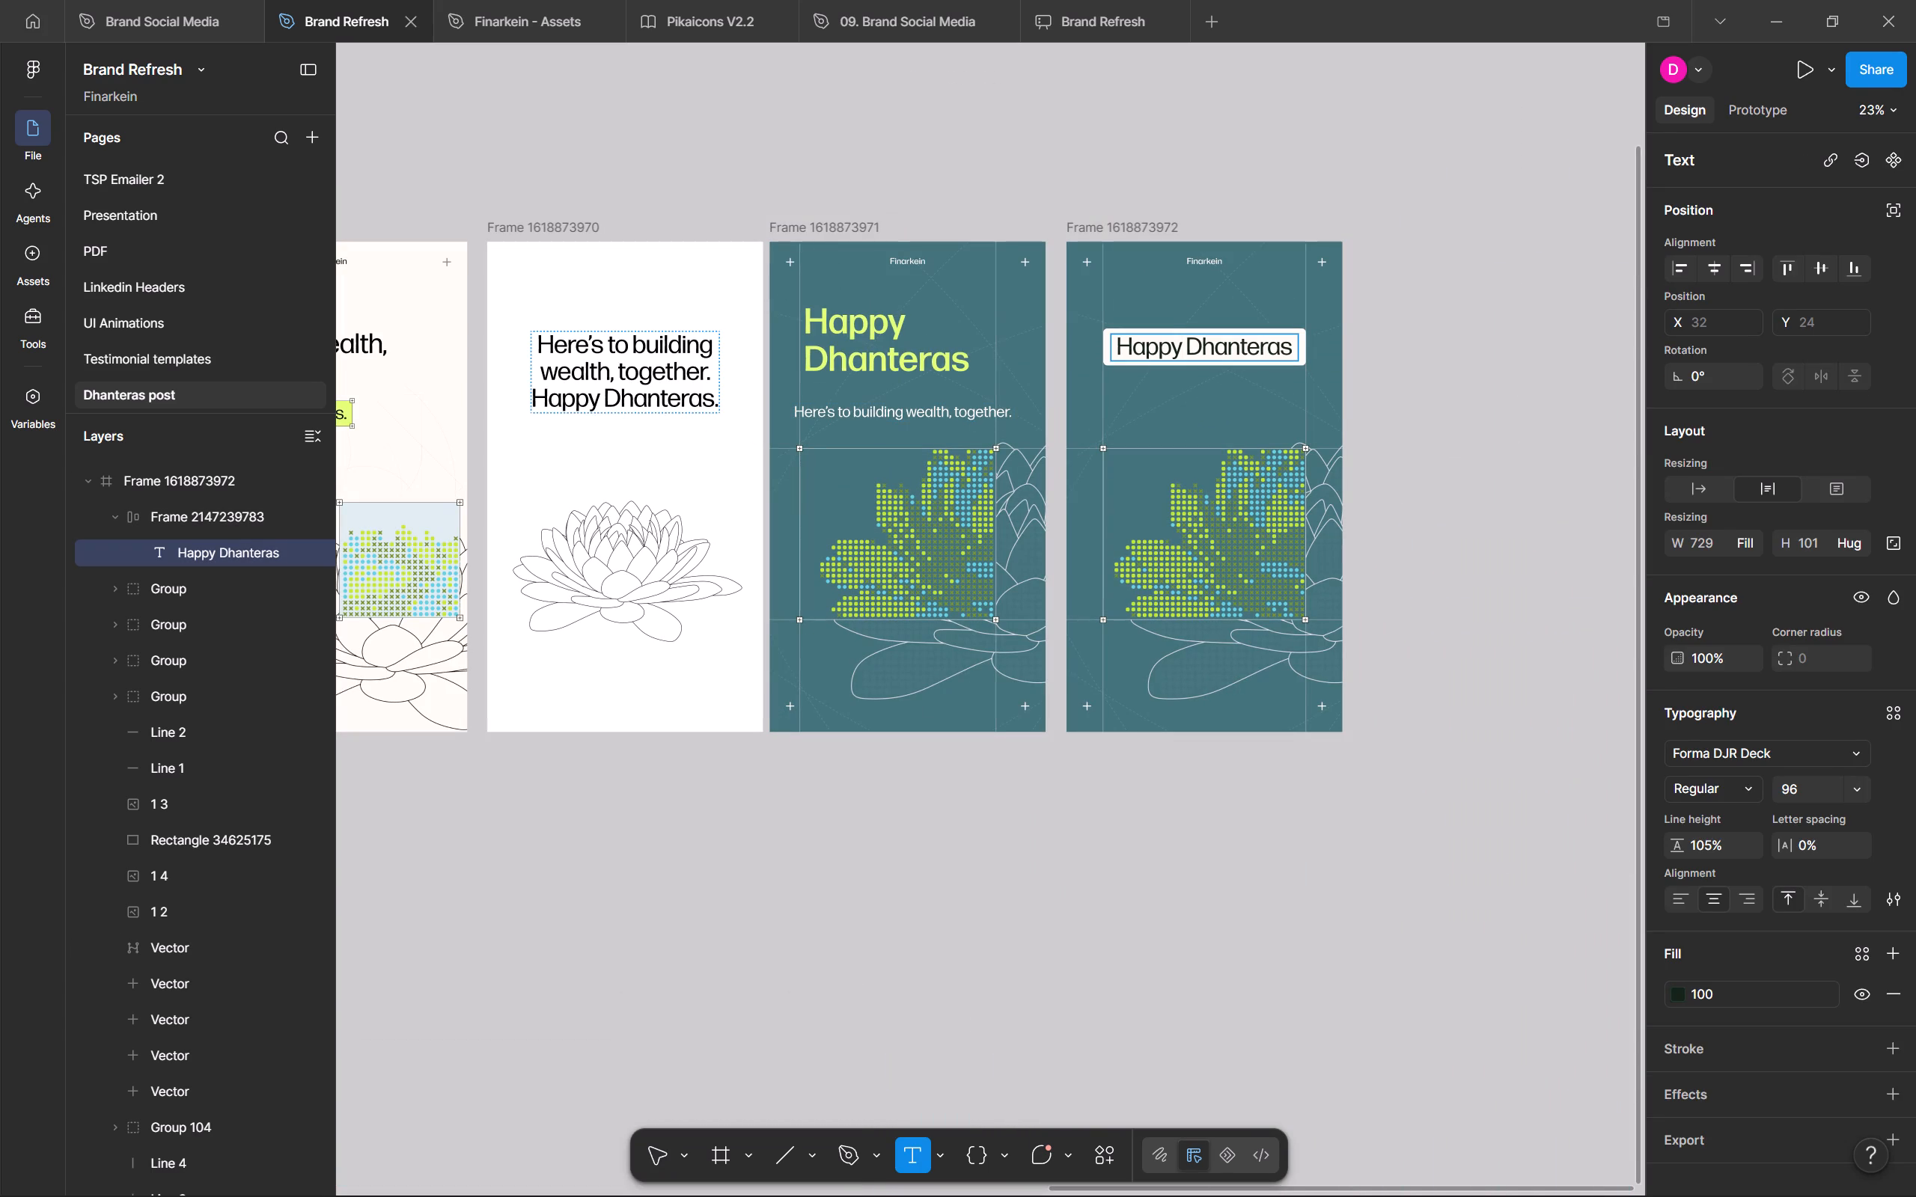
pyautogui.moveTo(538, 342); pyautogui.dragTo(714, 376)
pyautogui.hotkey('ctrl', 'c')
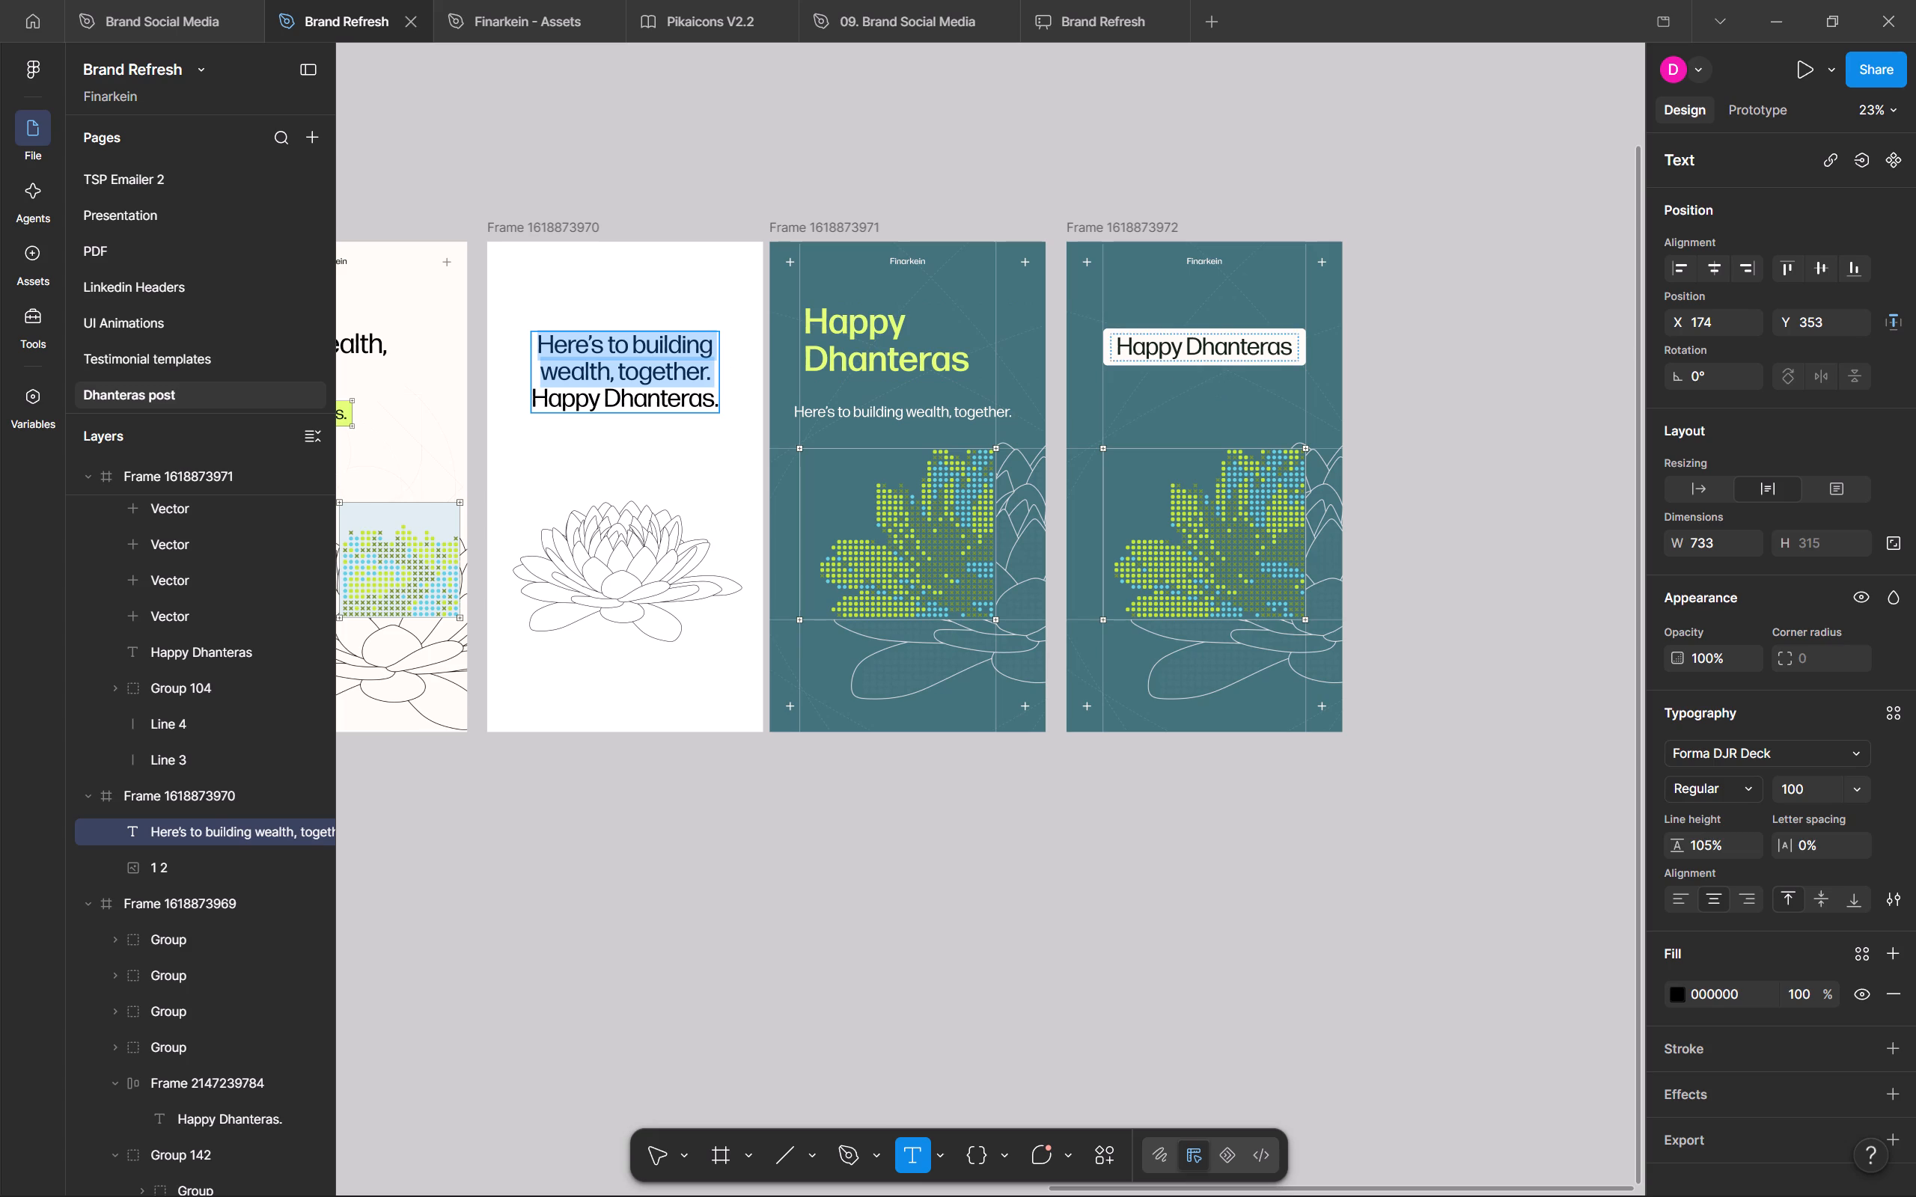
pyautogui.click(1203, 342)
pyautogui.hotkey('ctrl', 'a')
pyautogui.hotkey('ctrl', 'v')
pyautogui.keyDown('ctrl'); pyautogui.scroll(8, 1314, 395); pyautogui.keyUp('ctrl')
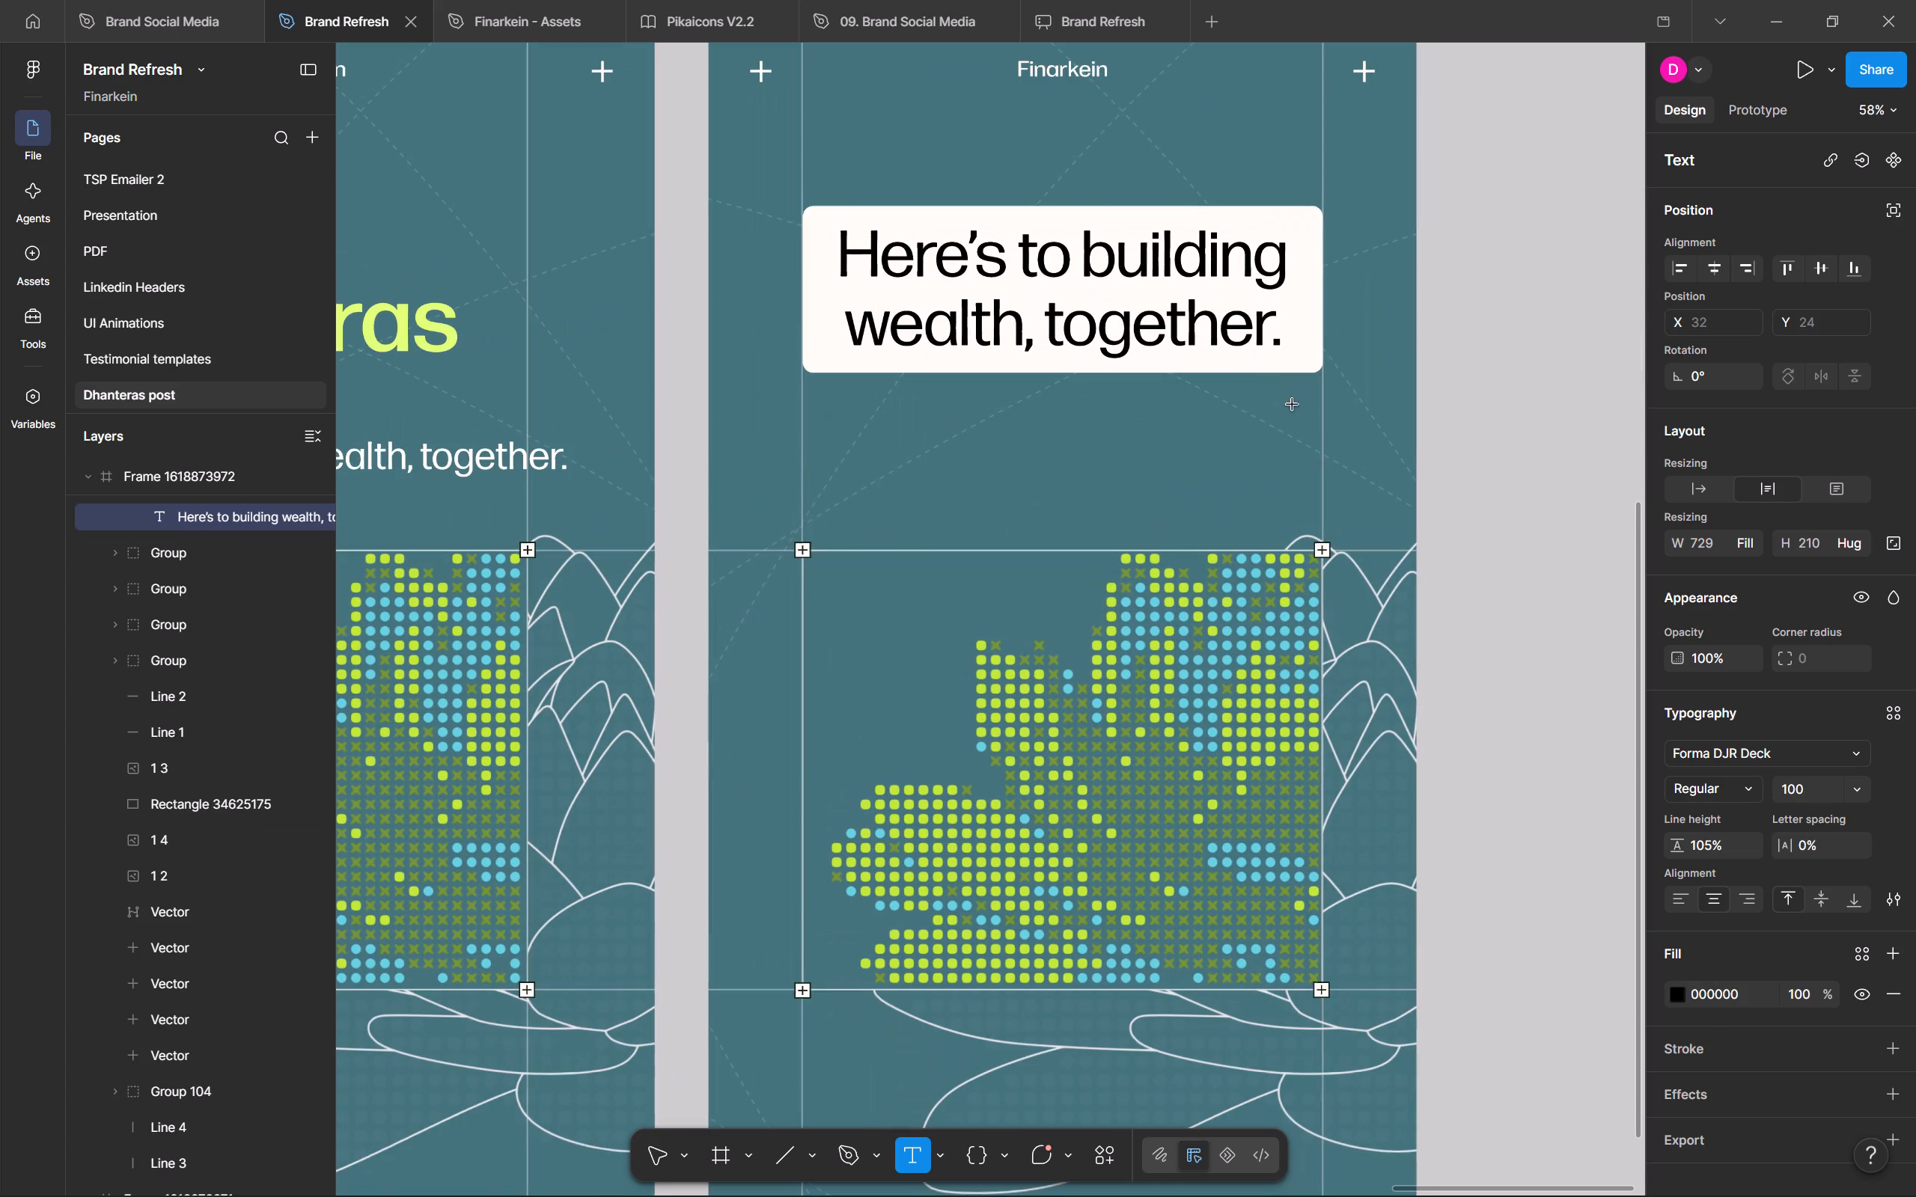
pyautogui.press('Escape')
pyautogui.click(1496, 433)
# Move the white text box down to Y 316, then scale it proportionally about its centre to 739 × 237.
pyautogui.moveTo(1421, 386); pyautogui.dragTo(1538, 555, button='middle')
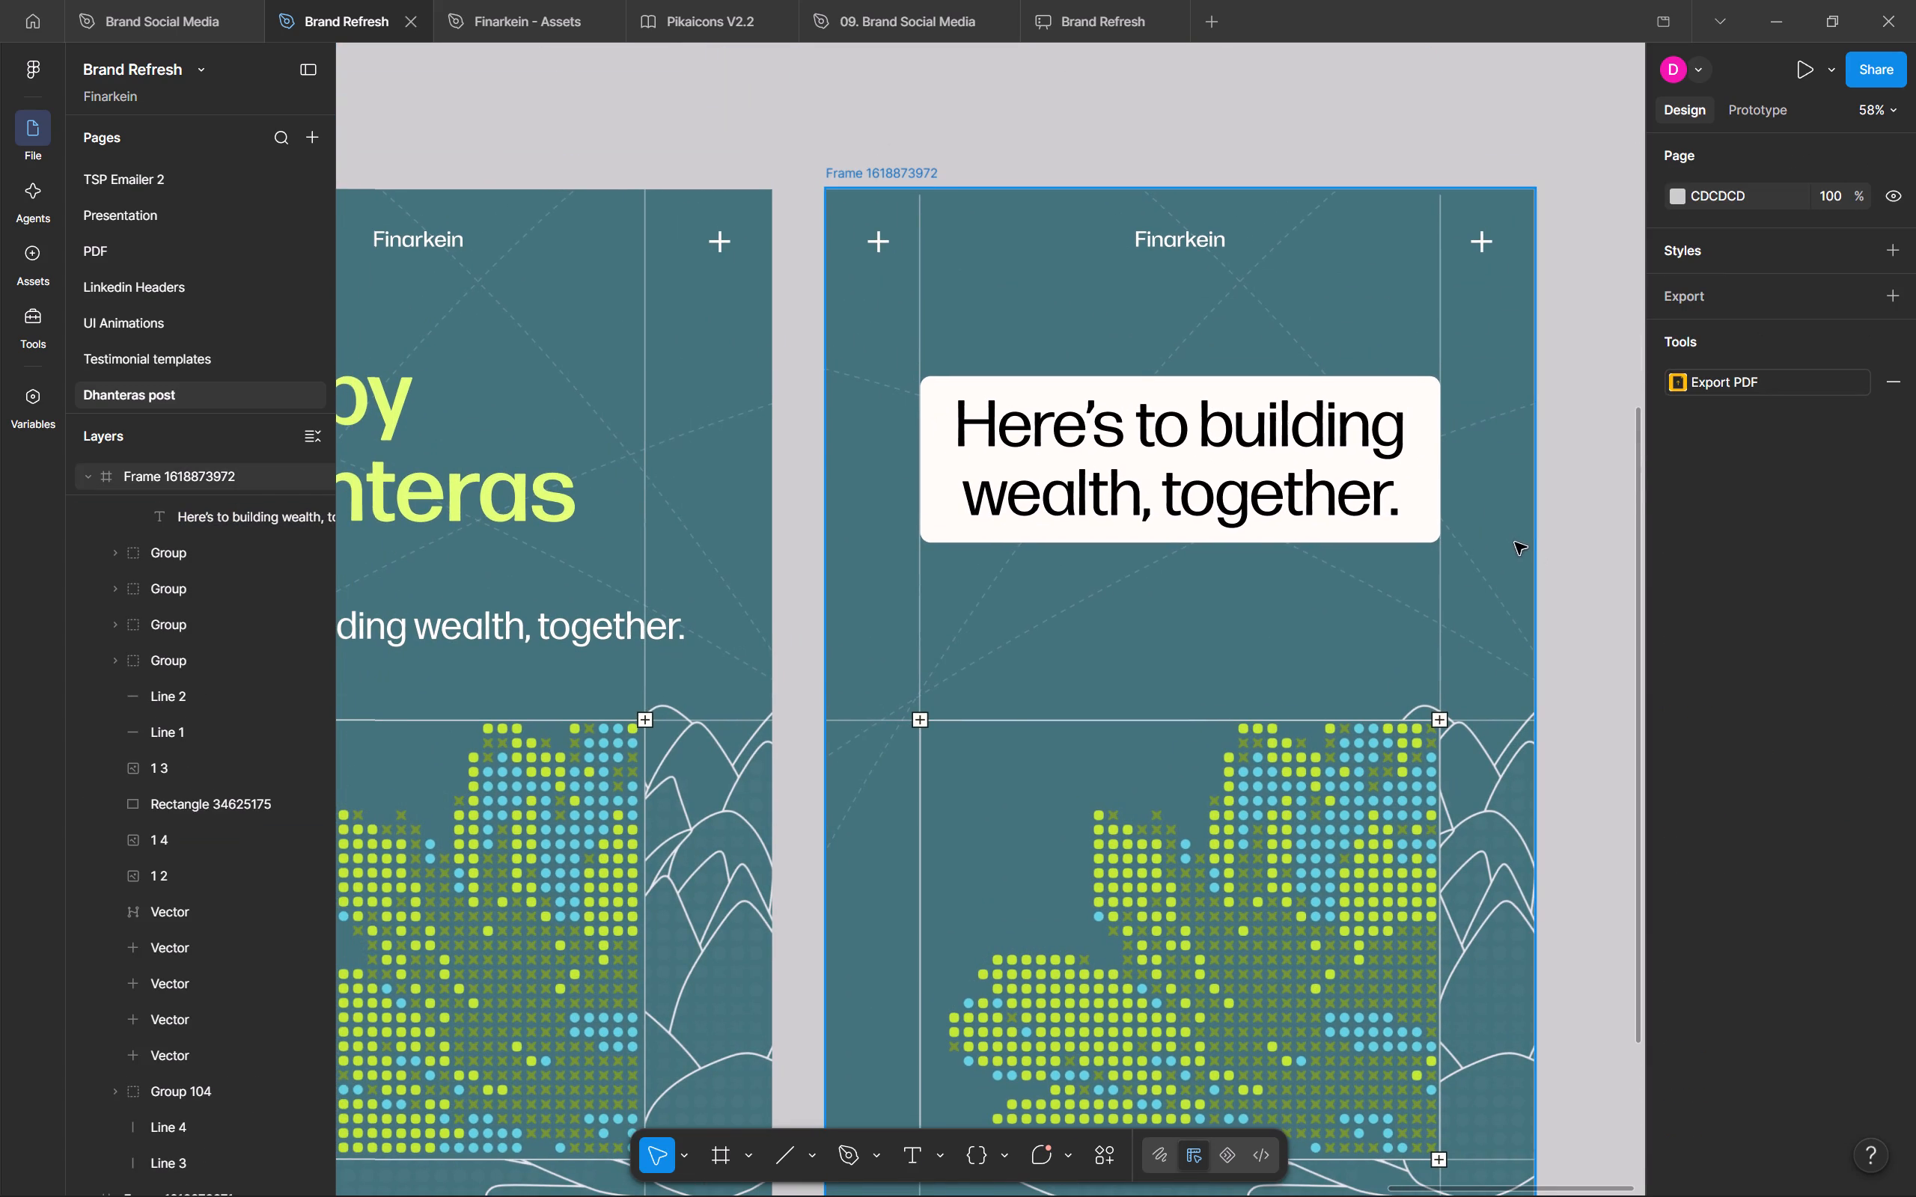
pyautogui.moveTo(1373, 473); pyautogui.dragTo(1367, 494)
pyautogui.keyDown('ctrl'); pyautogui.scroll(-4, 1430, 500); pyautogui.keyUp('ctrl')
pyautogui.moveTo(1517, 588); pyautogui.dragTo(1411, 410, button='middle')
pyautogui.keyDown('ctrl'); pyautogui.scroll(3, 1411, 706); pyautogui.keyUp('ctrl')
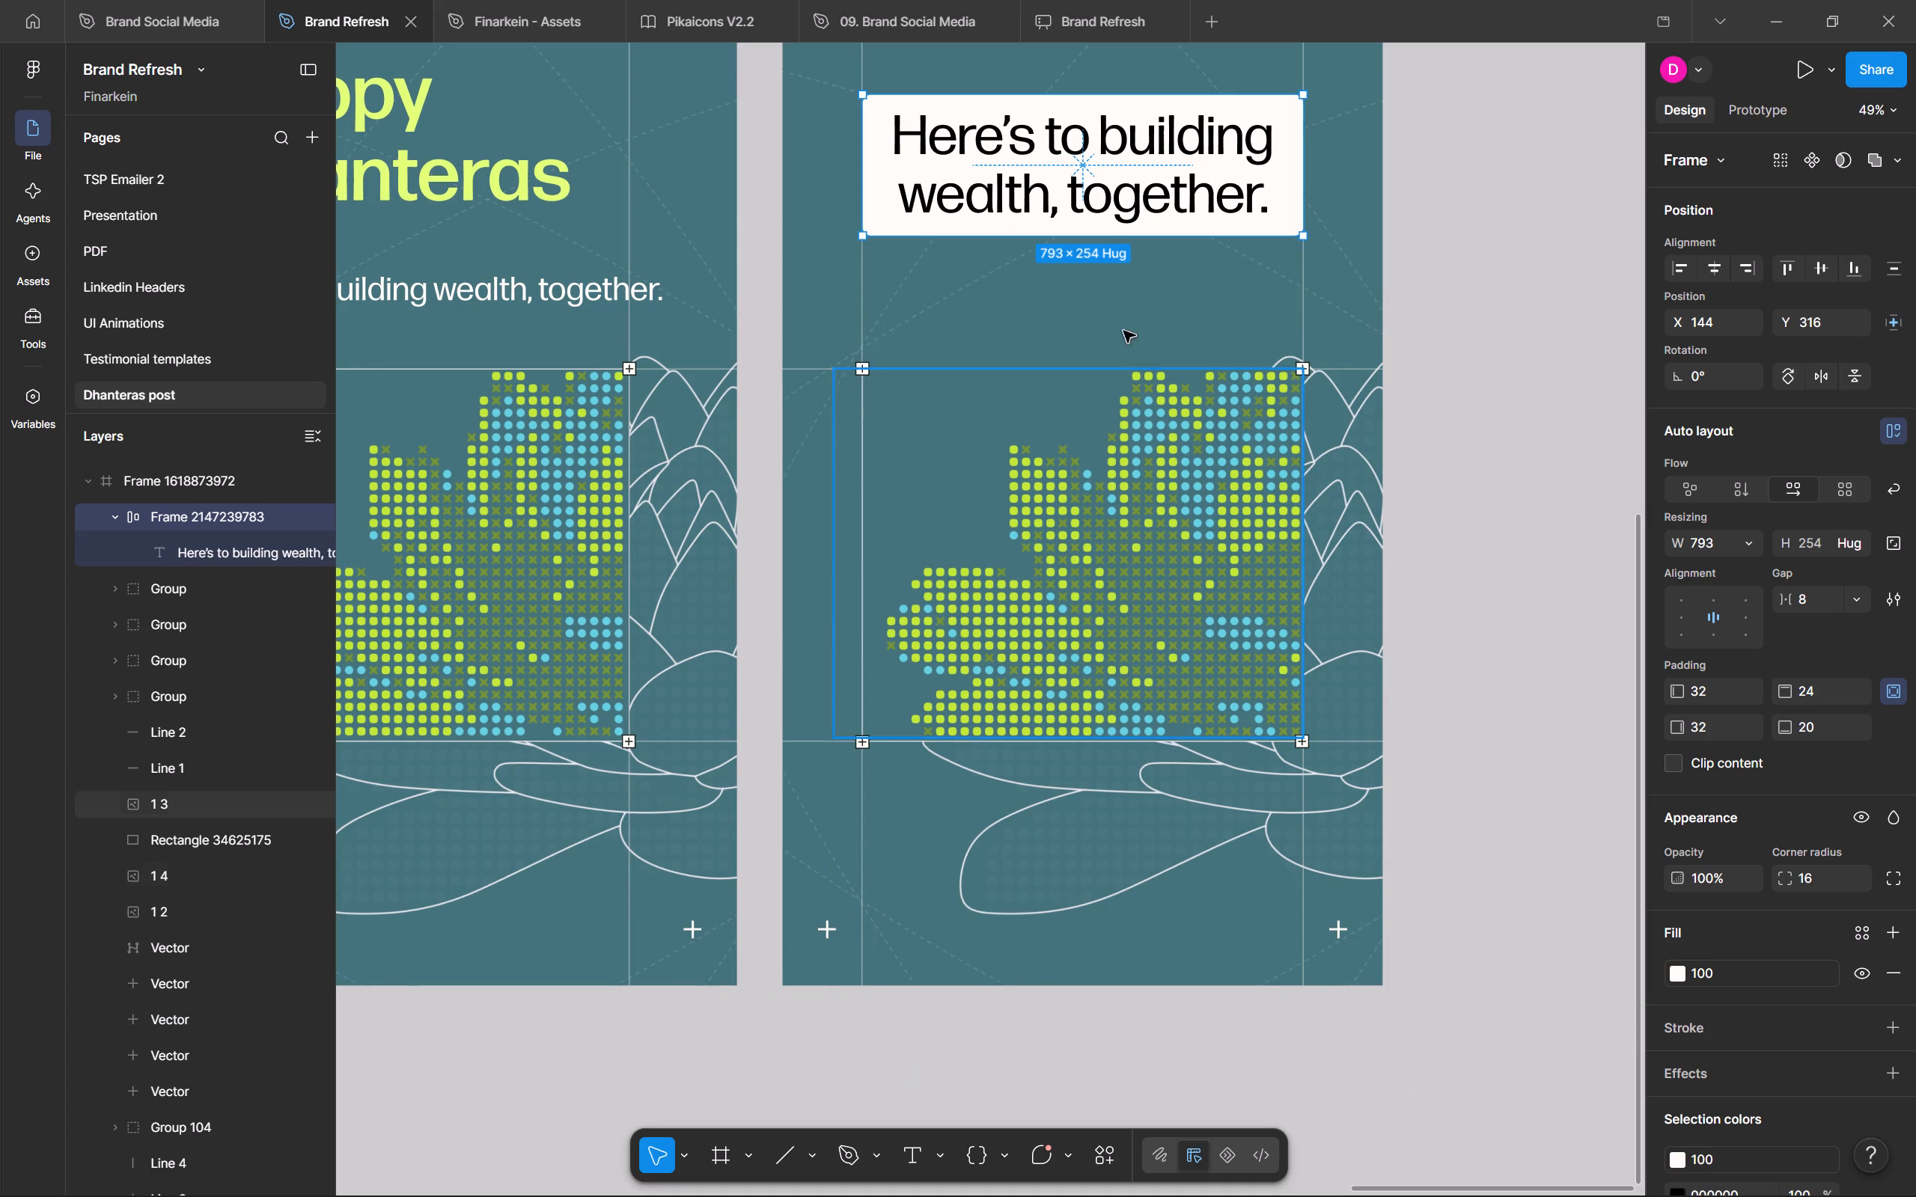
pyautogui.press('k')
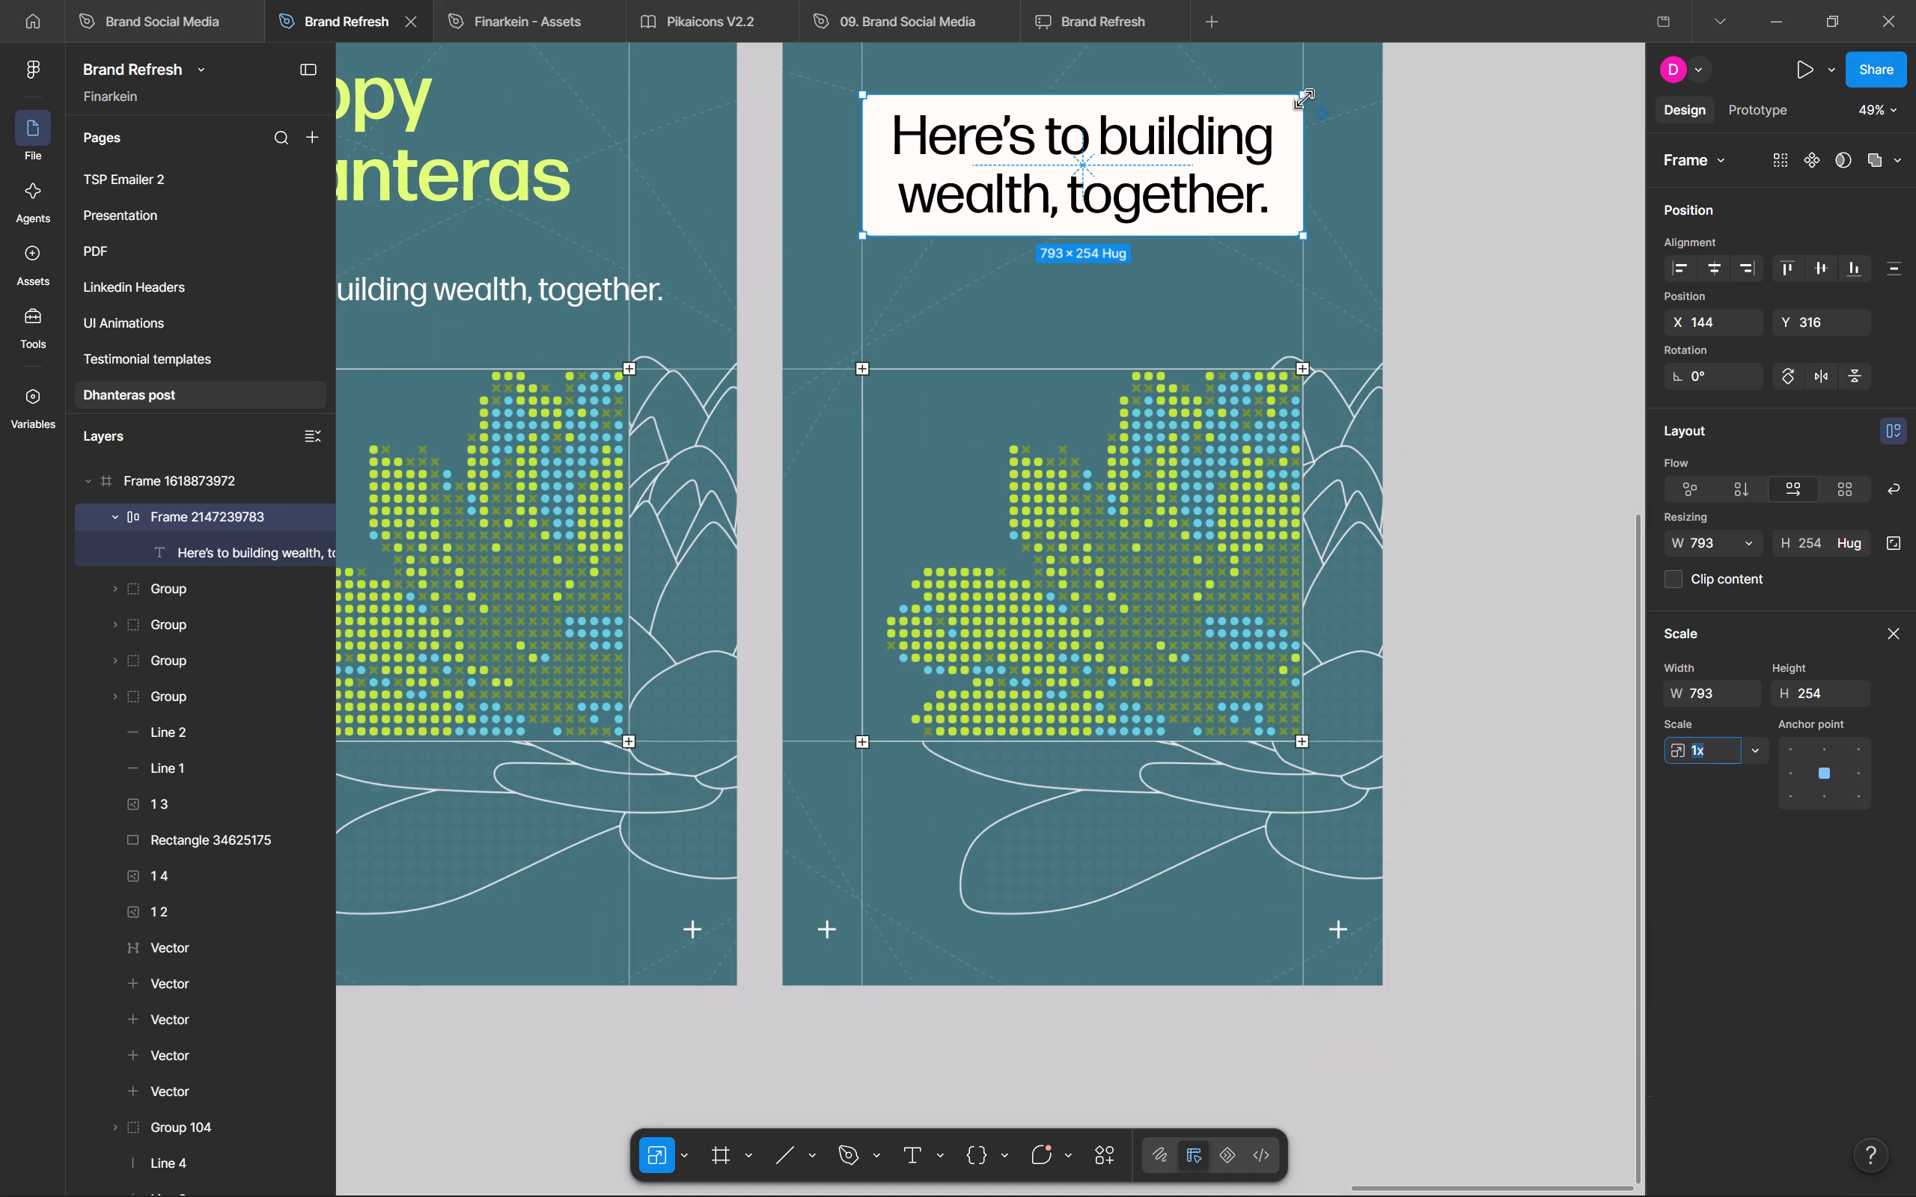
pyautogui.moveTo(1305, 96); pyautogui.dragTo(1288, 111)
pyautogui.press('v')
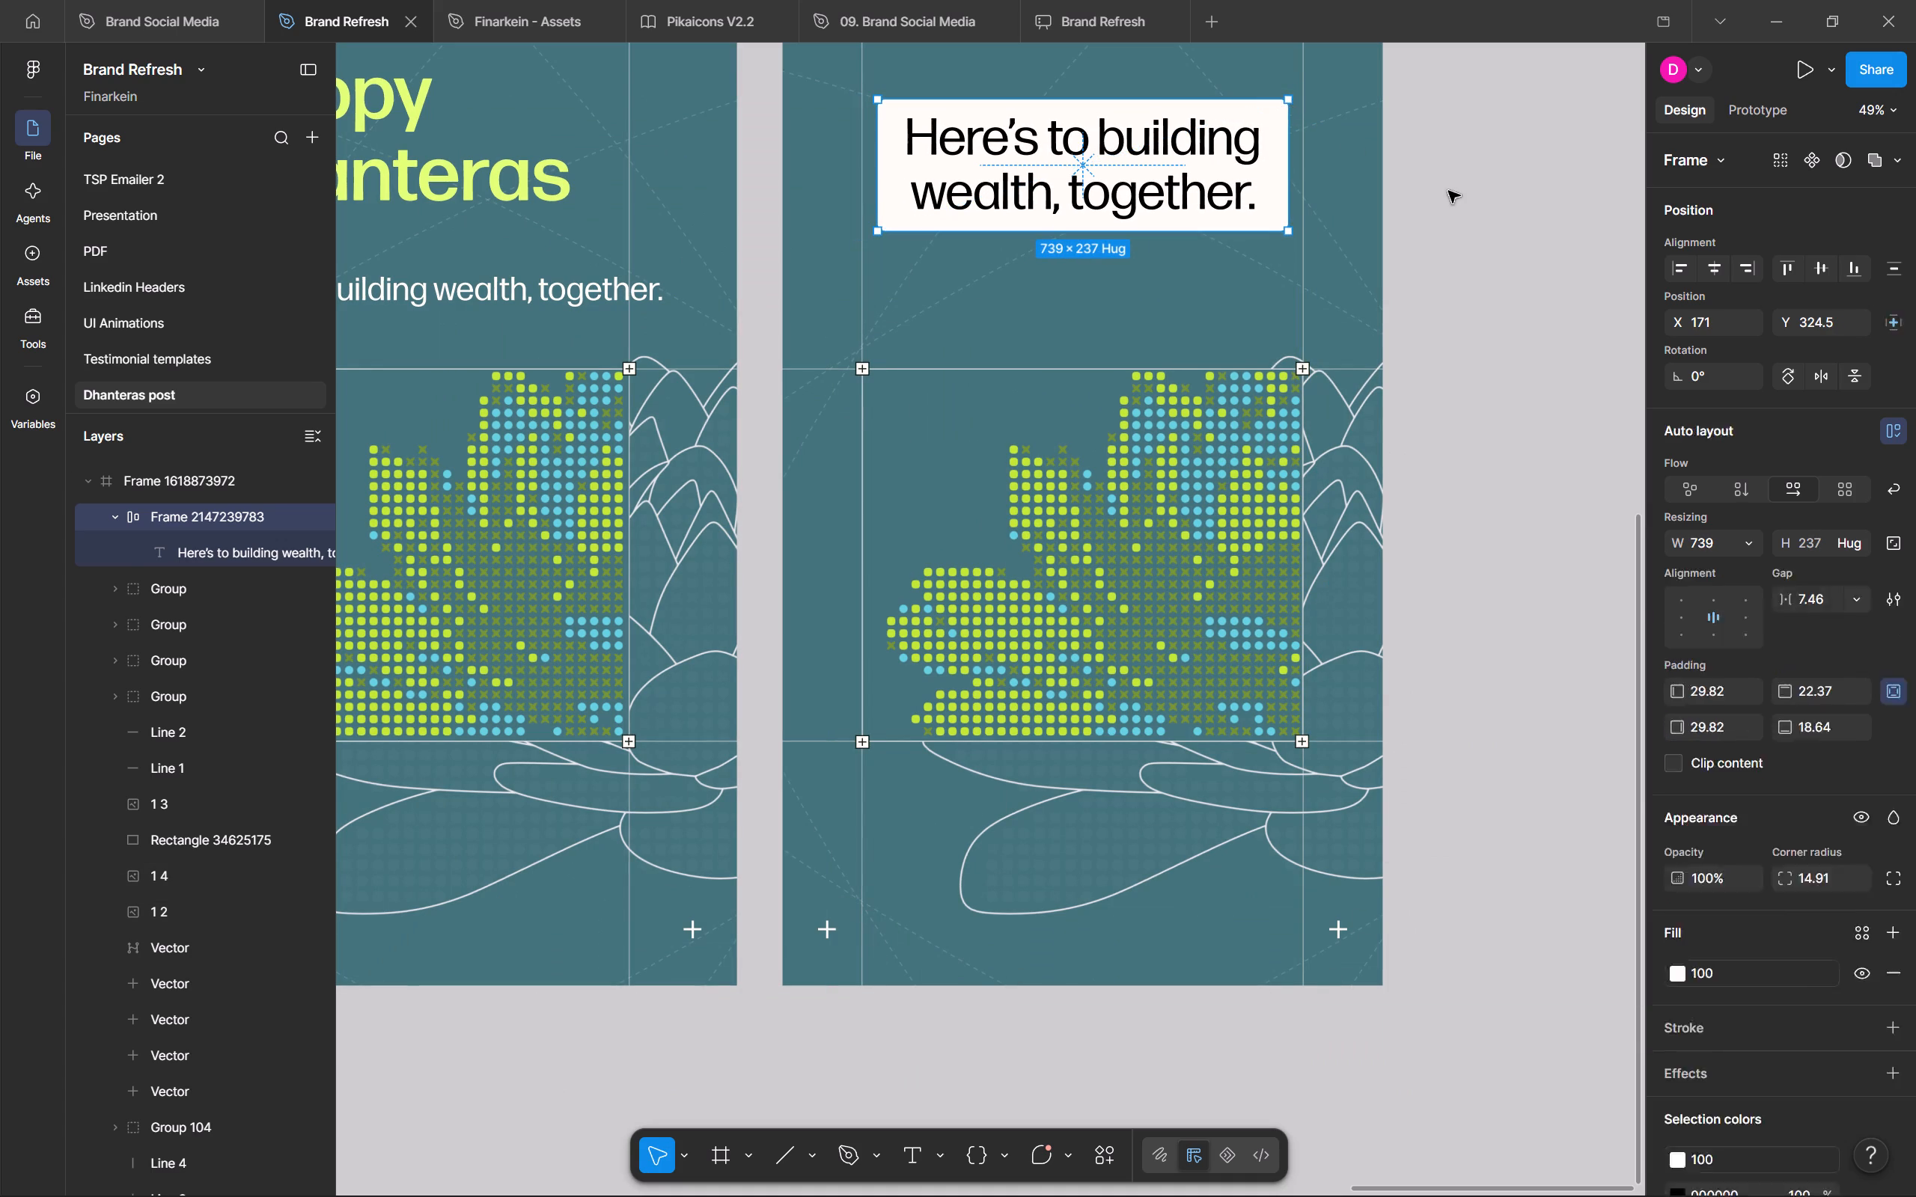
pyautogui.click(1448, 191)
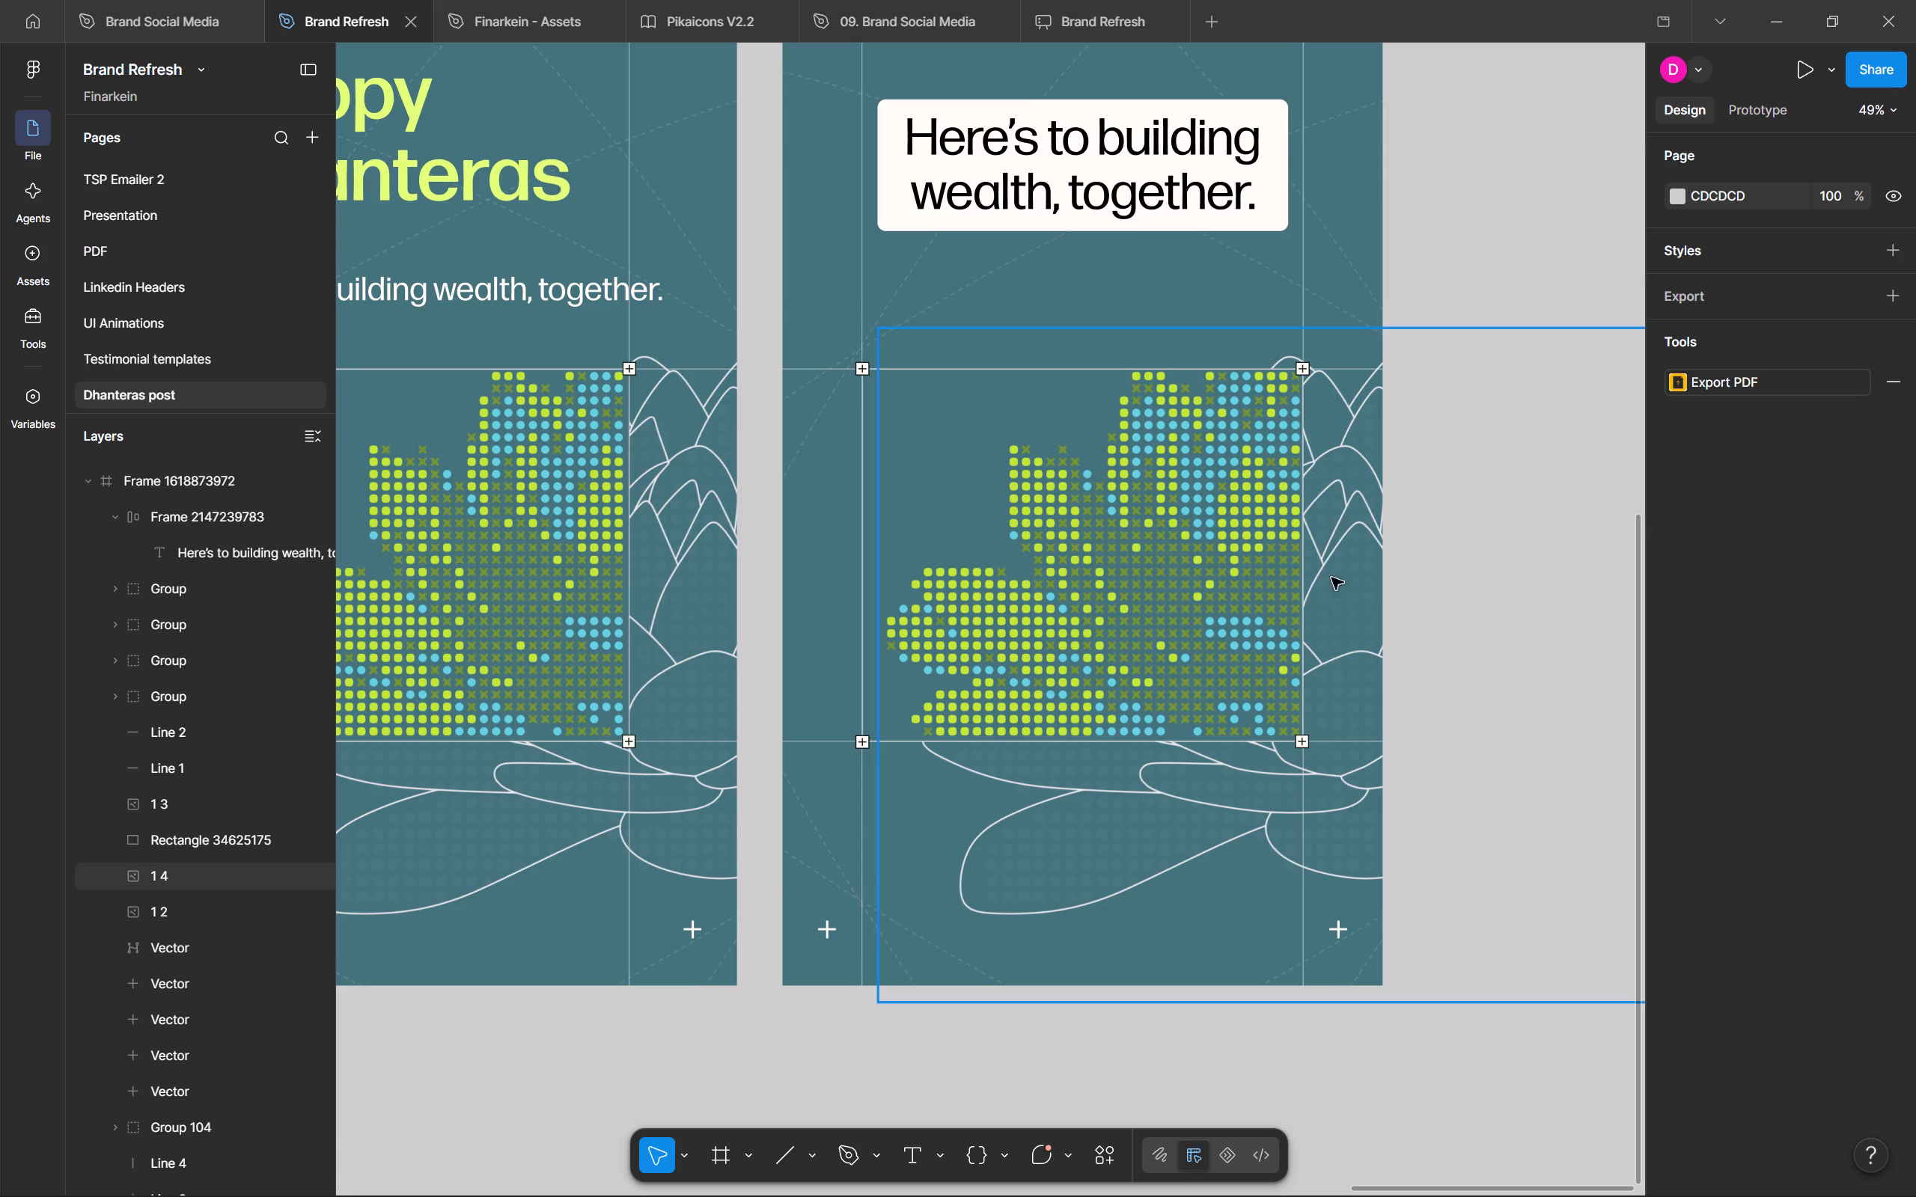
# Move the white text box down to Y 460, closer to the lotus artwork, keeping X 171.
pyautogui.moveTo(1108, 180); pyautogui.dragTo(1117, 257)
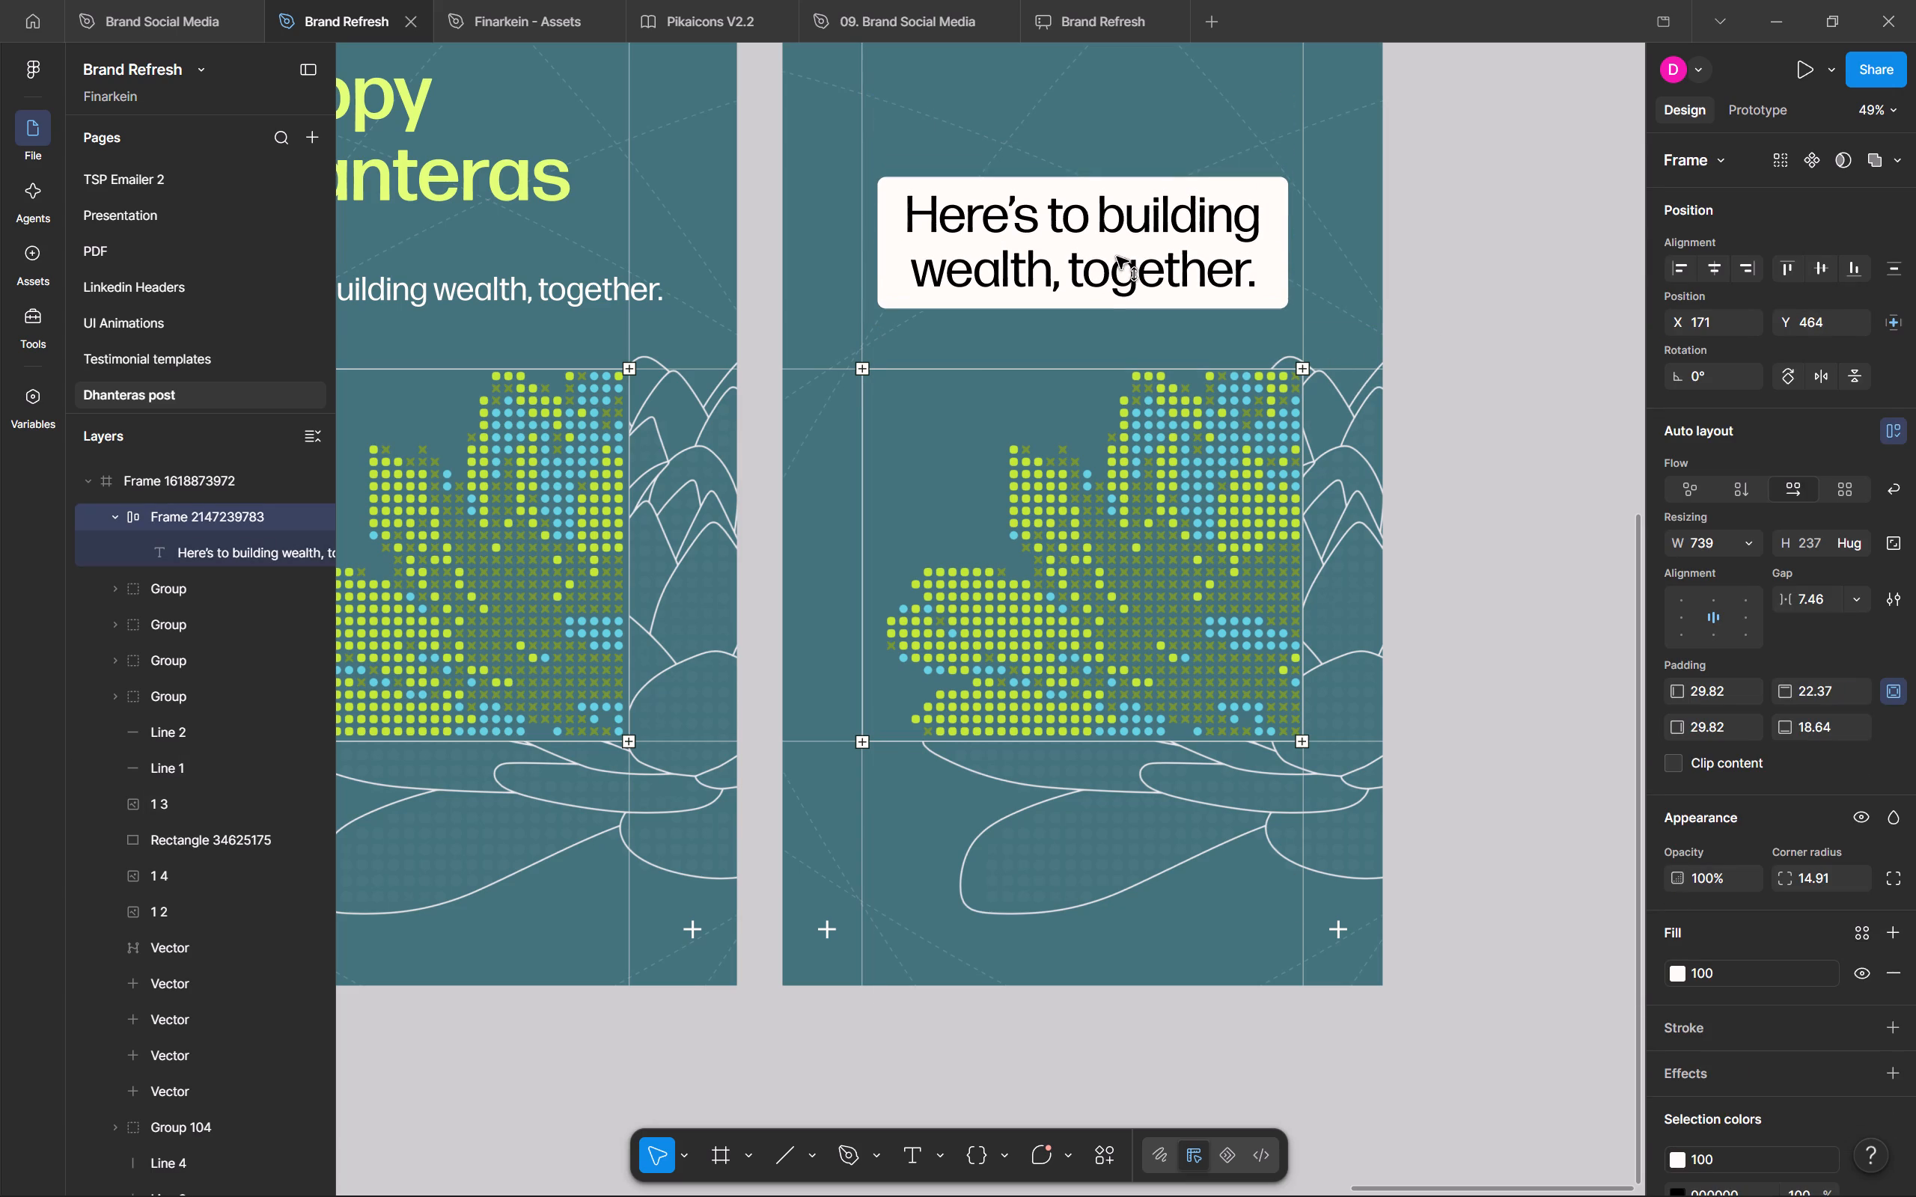
pyautogui.moveTo(1117, 257); pyautogui.dragTo(1118, 254)
pyautogui.click(1405, 296)
pyautogui.keyDown('ctrl'); pyautogui.scroll(-2, 1444, 295); pyautogui.keyUp('ctrl')
pyautogui.keyDown('ctrl'); pyautogui.moveTo(1444, 295); pyautogui.dragTo(1445, 597, button='middle'); pyautogui.keyUp('ctrl')
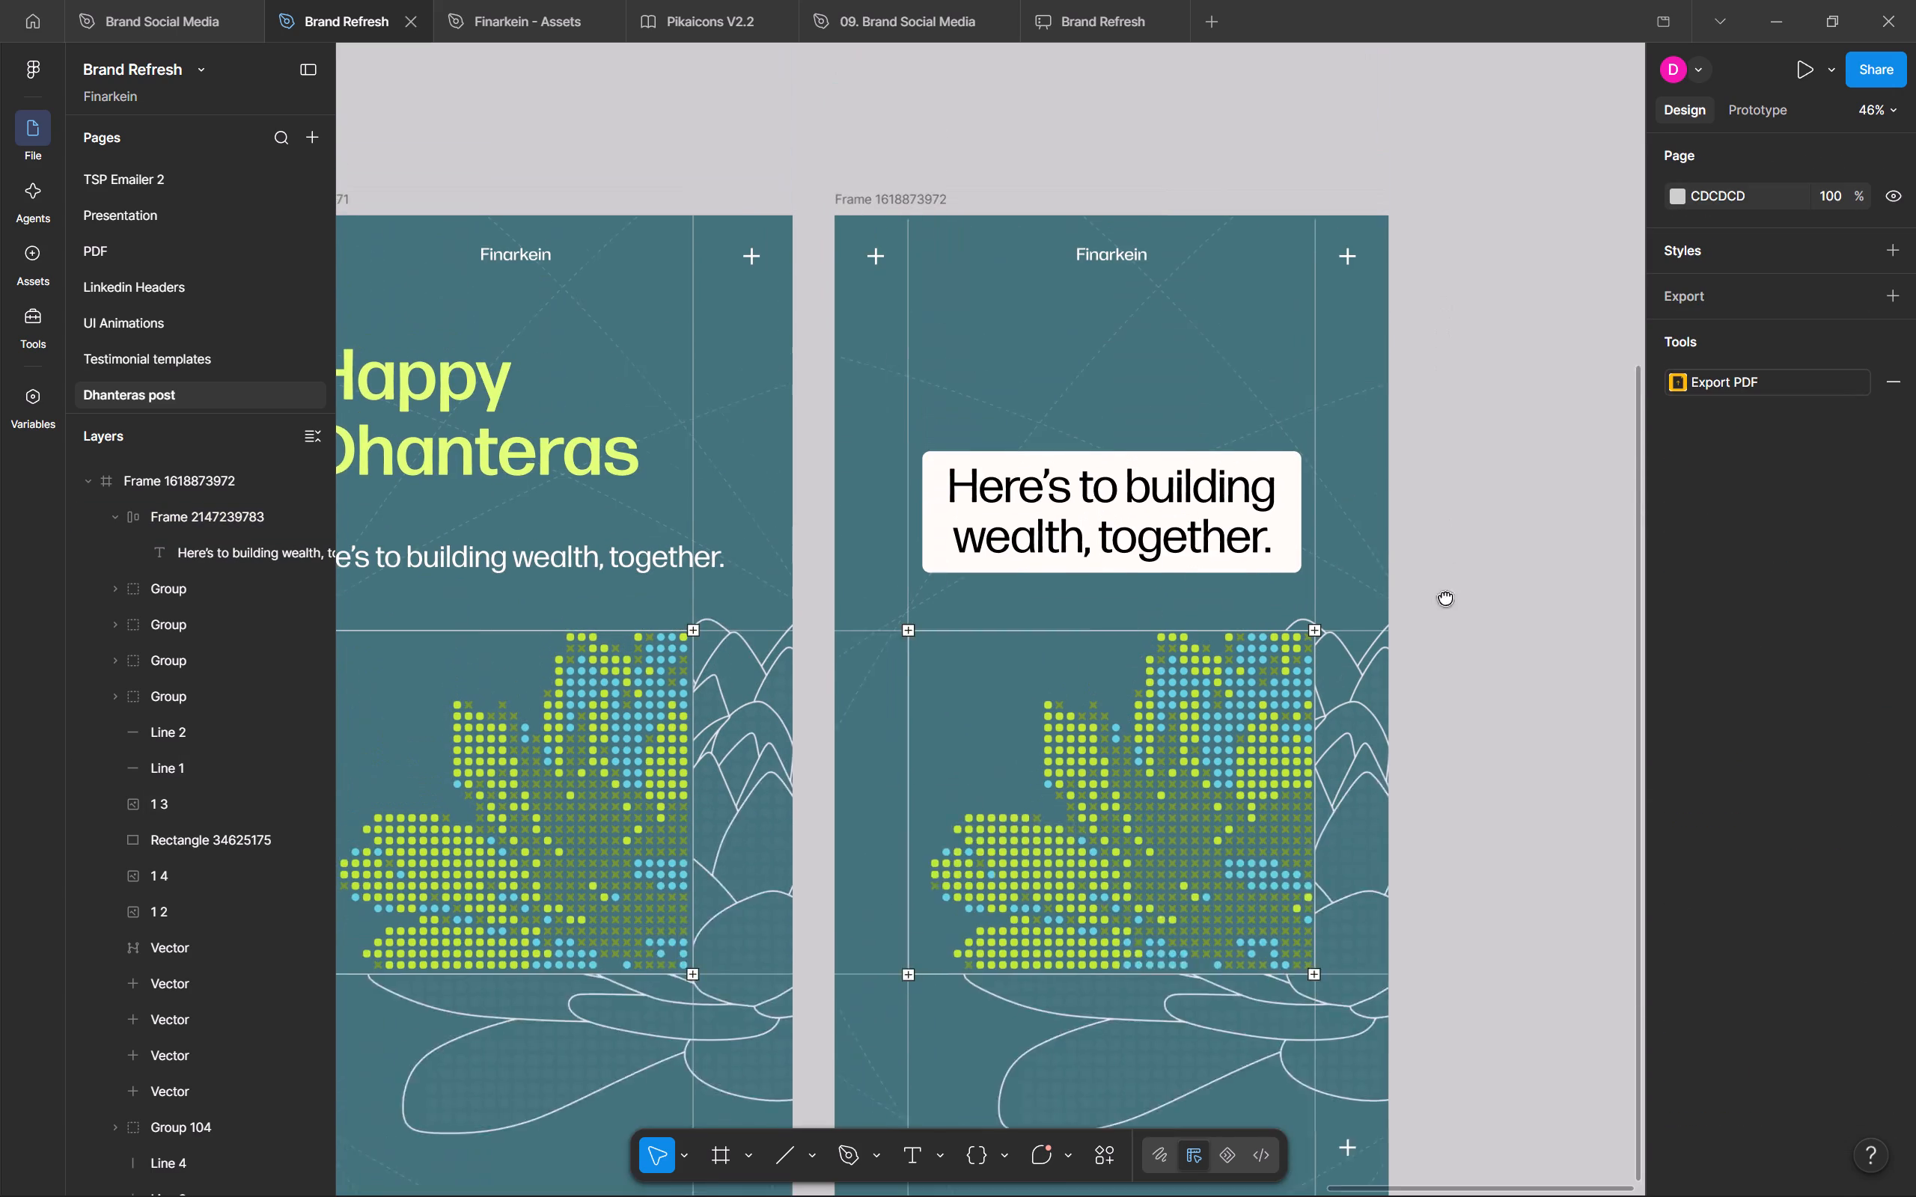
pyautogui.keyDown('ctrl'); pyautogui.moveTo(1445, 597); pyautogui.dragTo(1437, 431, button='middle'); pyautogui.keyUp('ctrl')
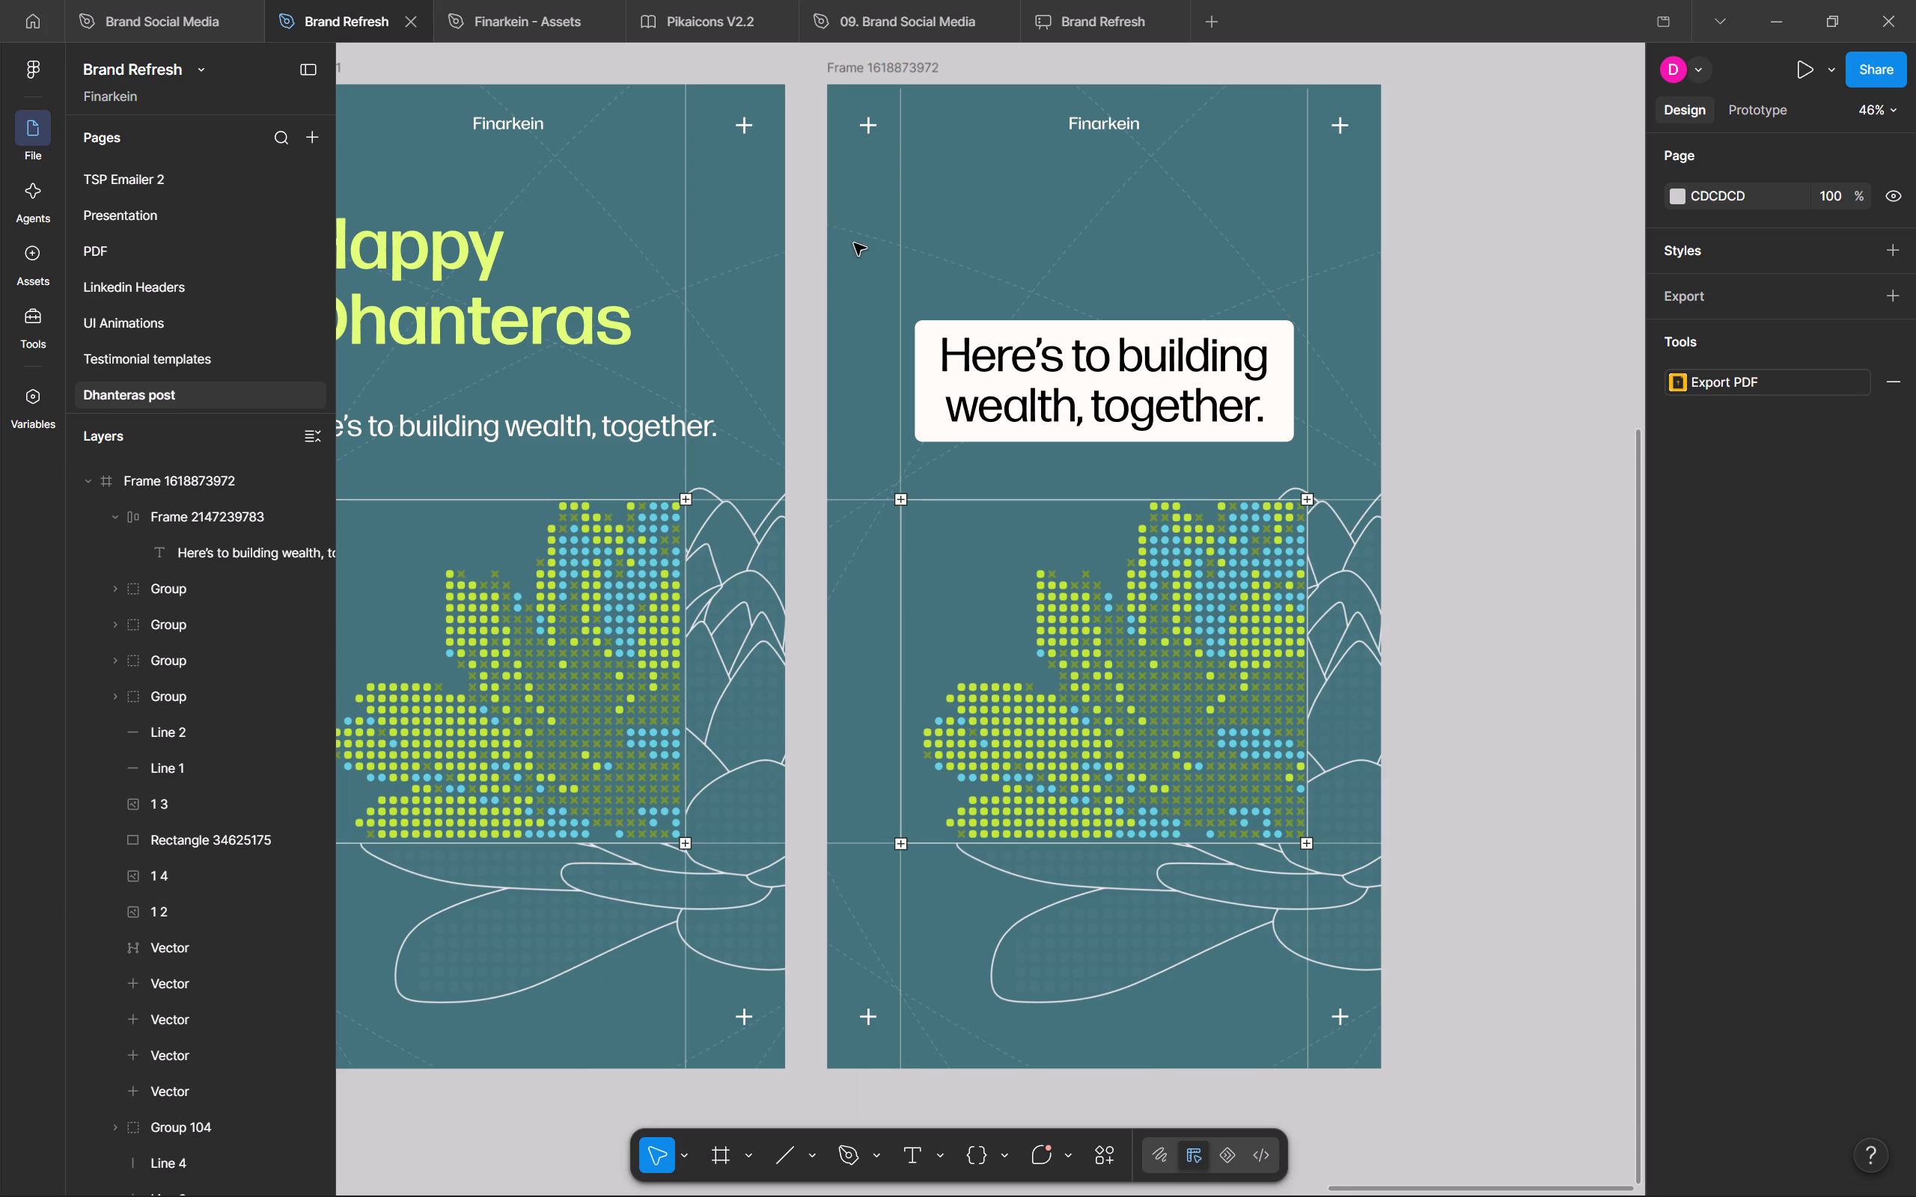
pyautogui.click(1126, 391)
pyautogui.keyDown('shift'); pyautogui.click(1208, 655); pyautogui.keyUp('shift')
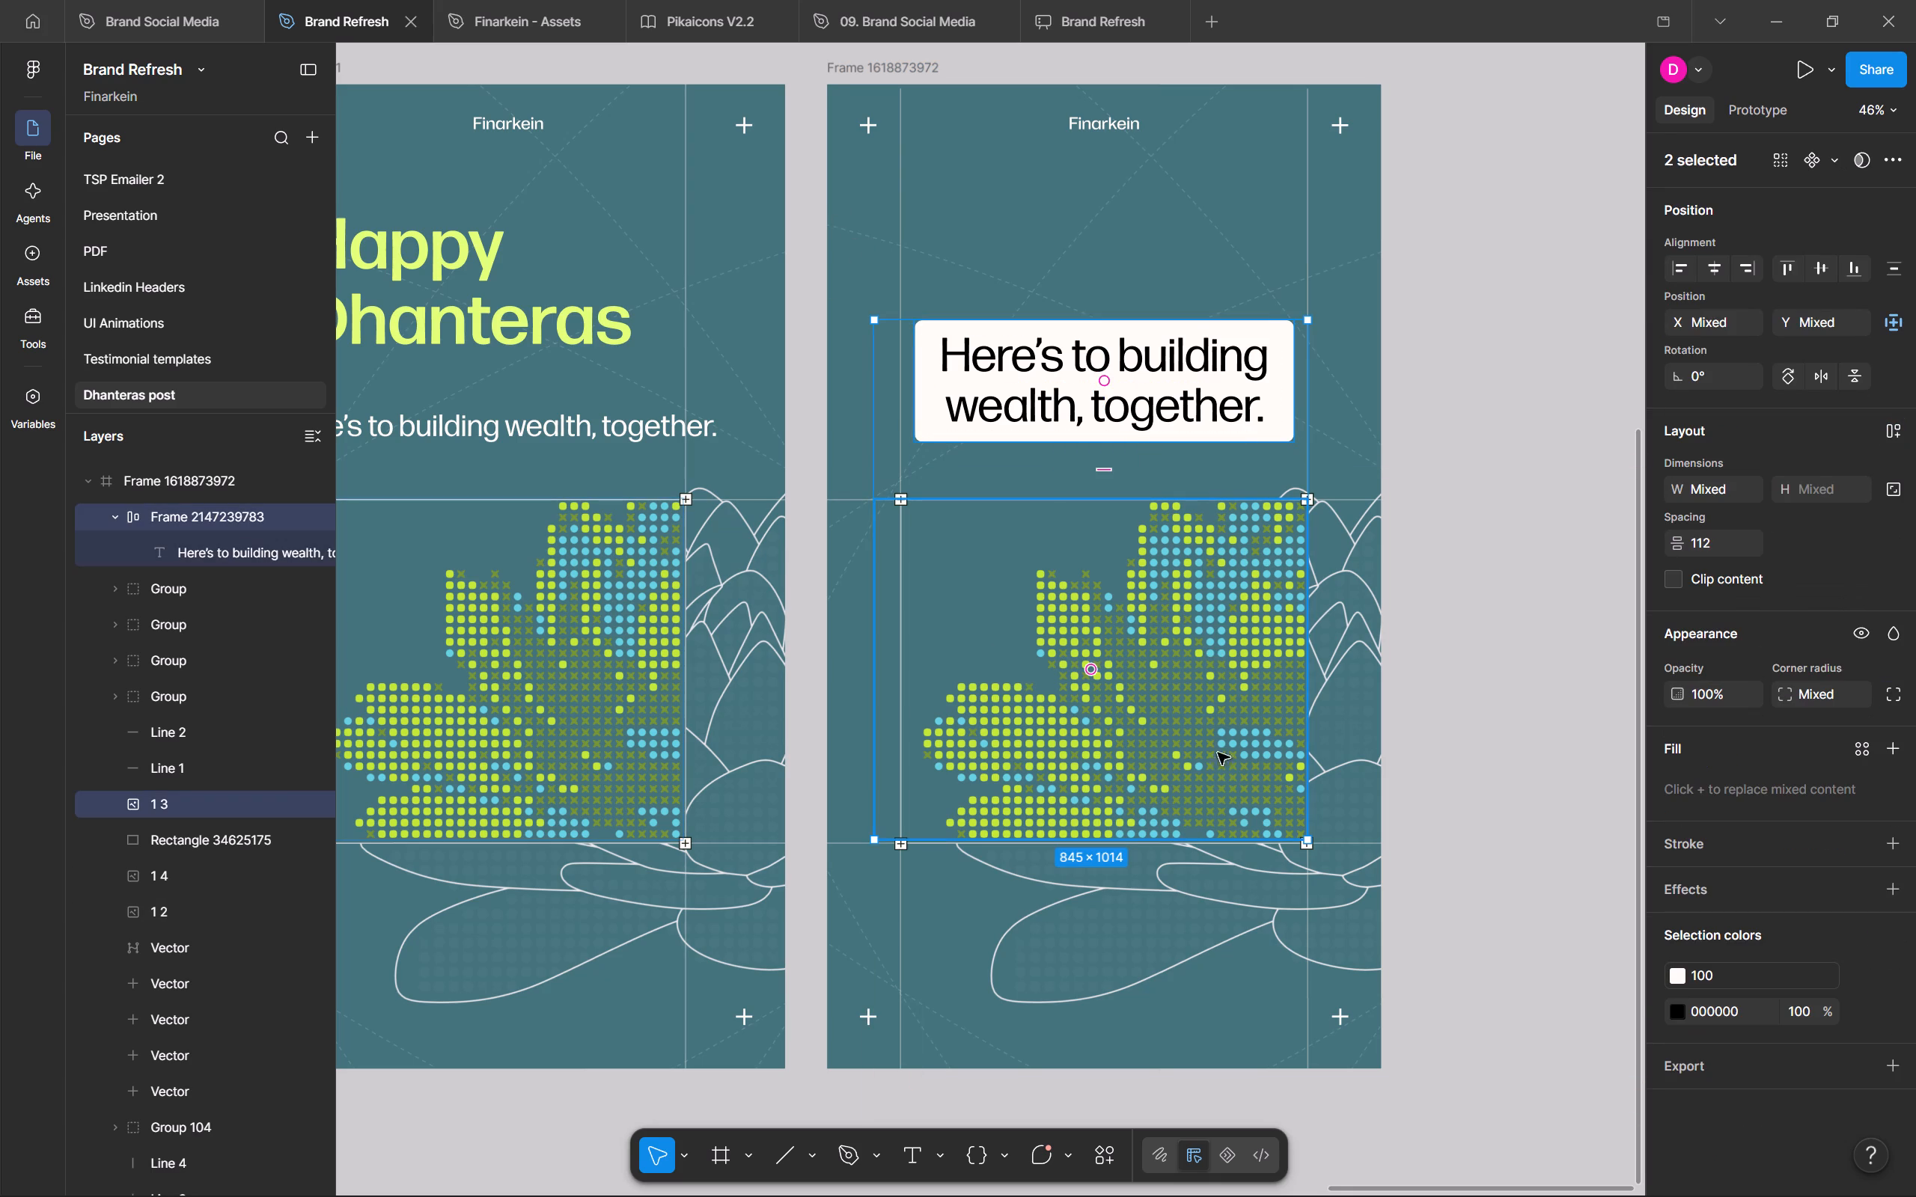
pyautogui.click(115, 515)
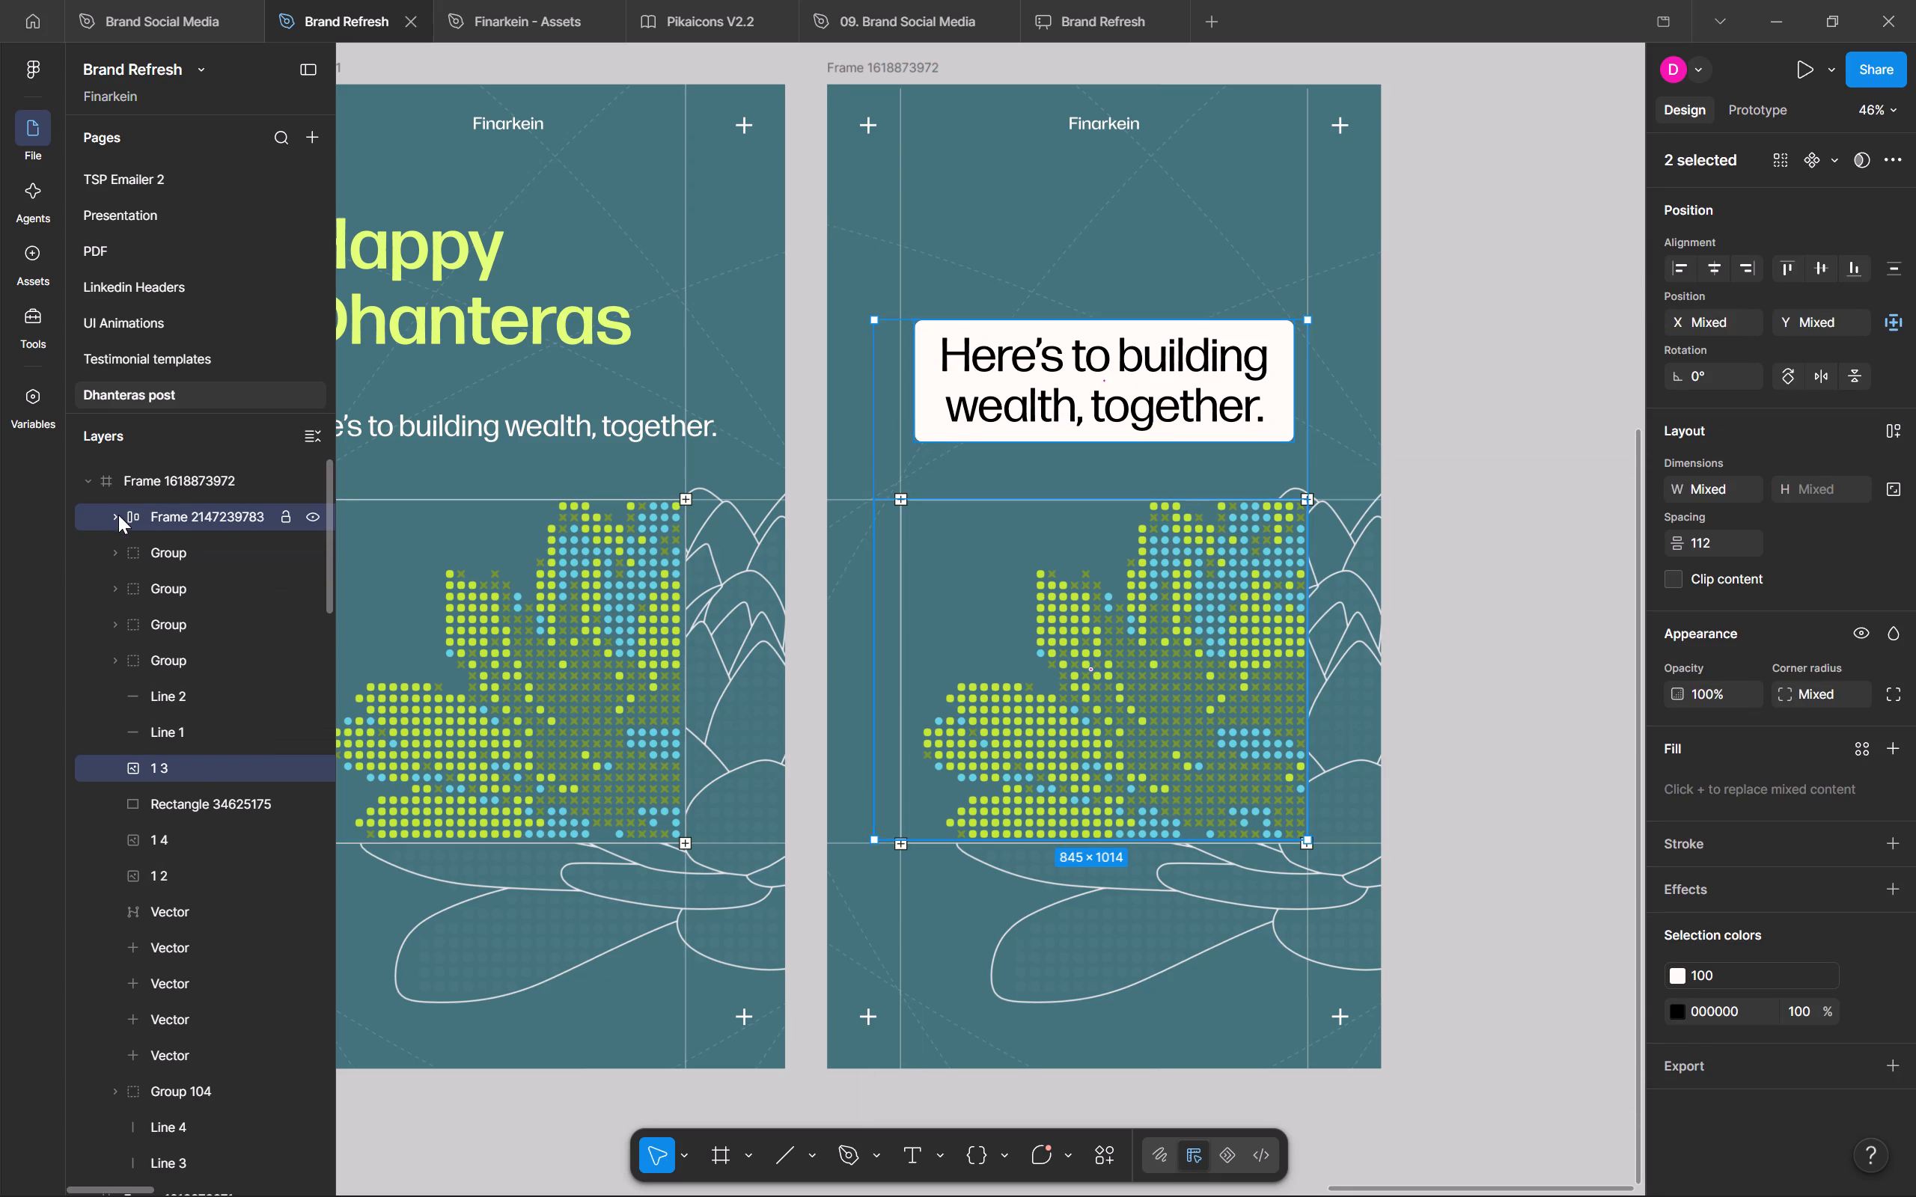
pyautogui.click(216, 516)
pyautogui.scroll(-2, 287, 853)
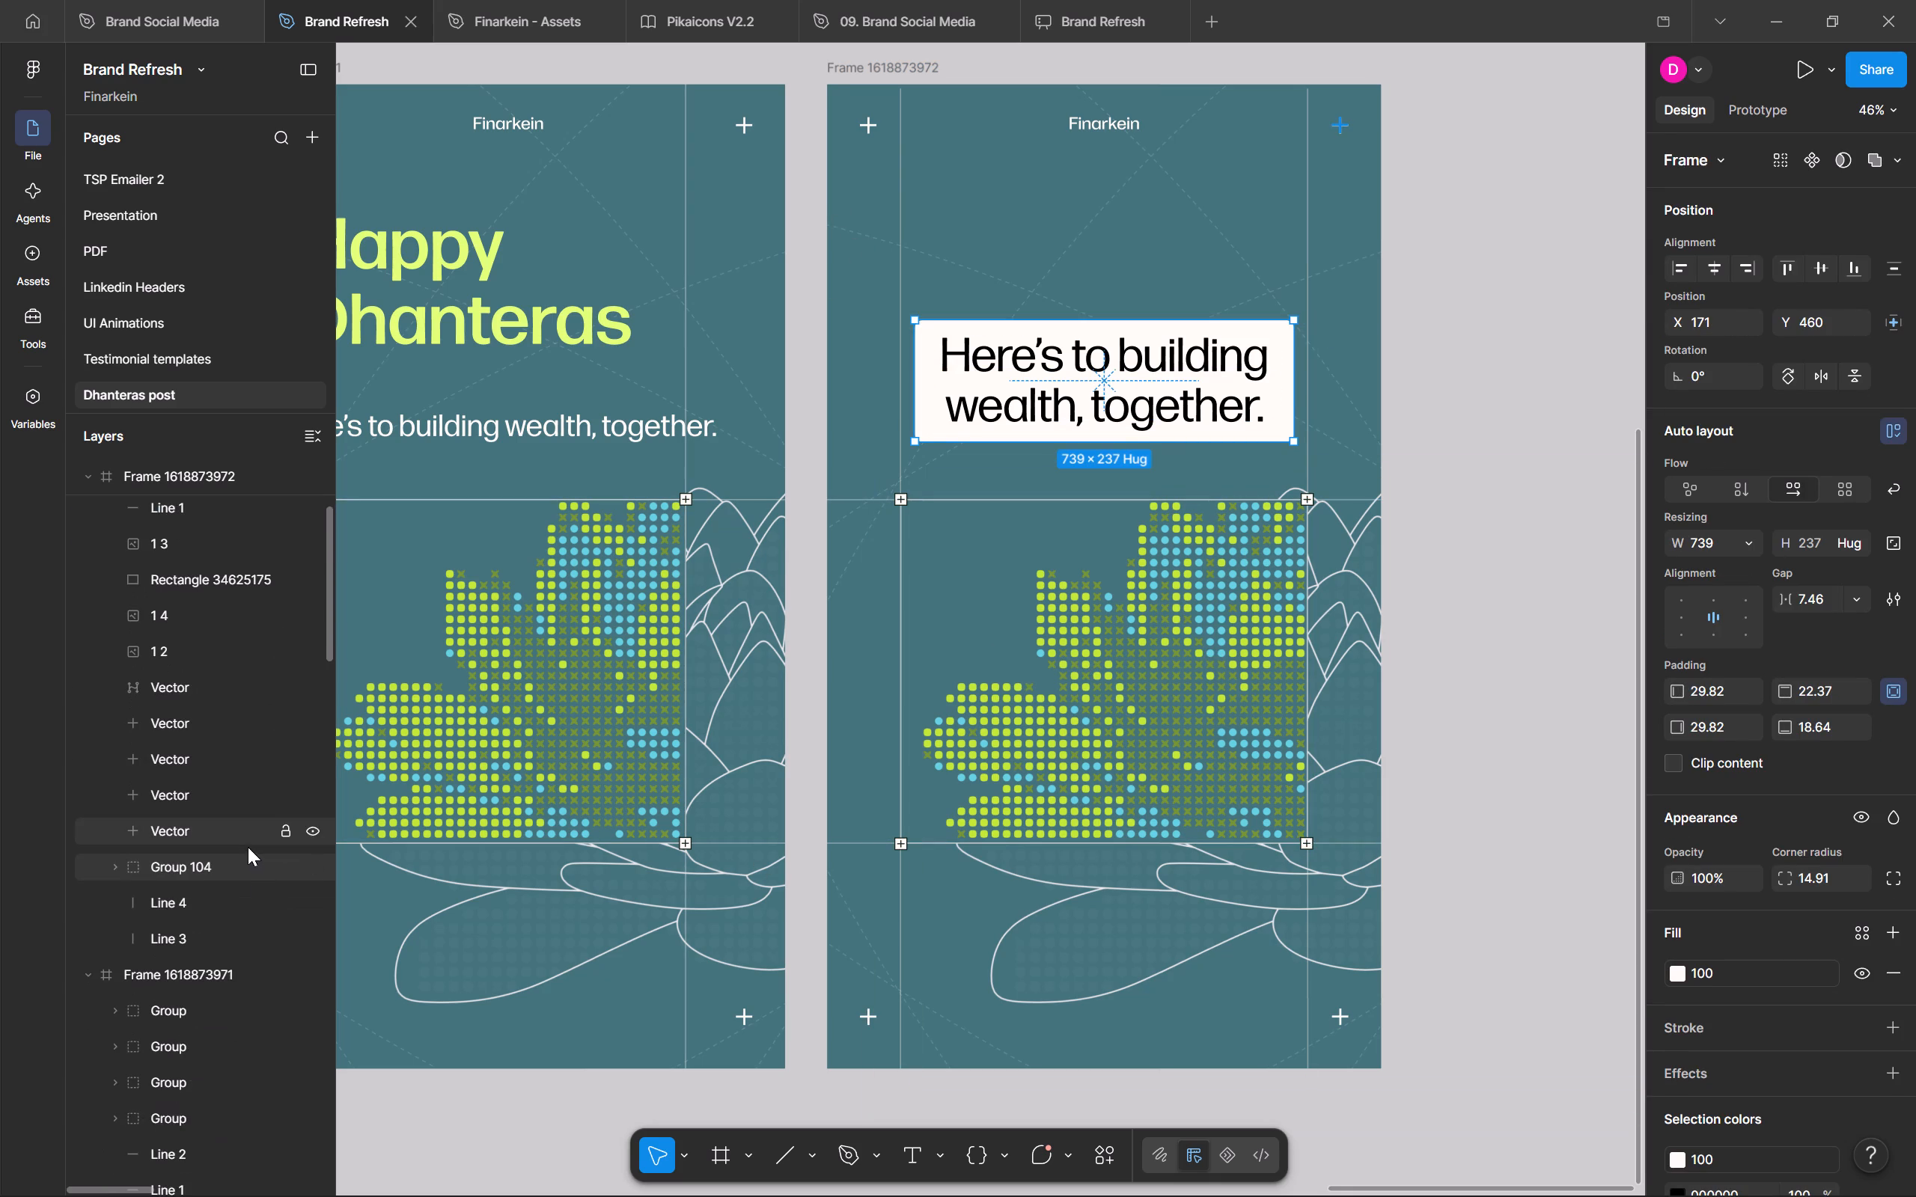
pyautogui.keyDown('shift'); pyautogui.click(246, 658); pyautogui.keyUp('shift')
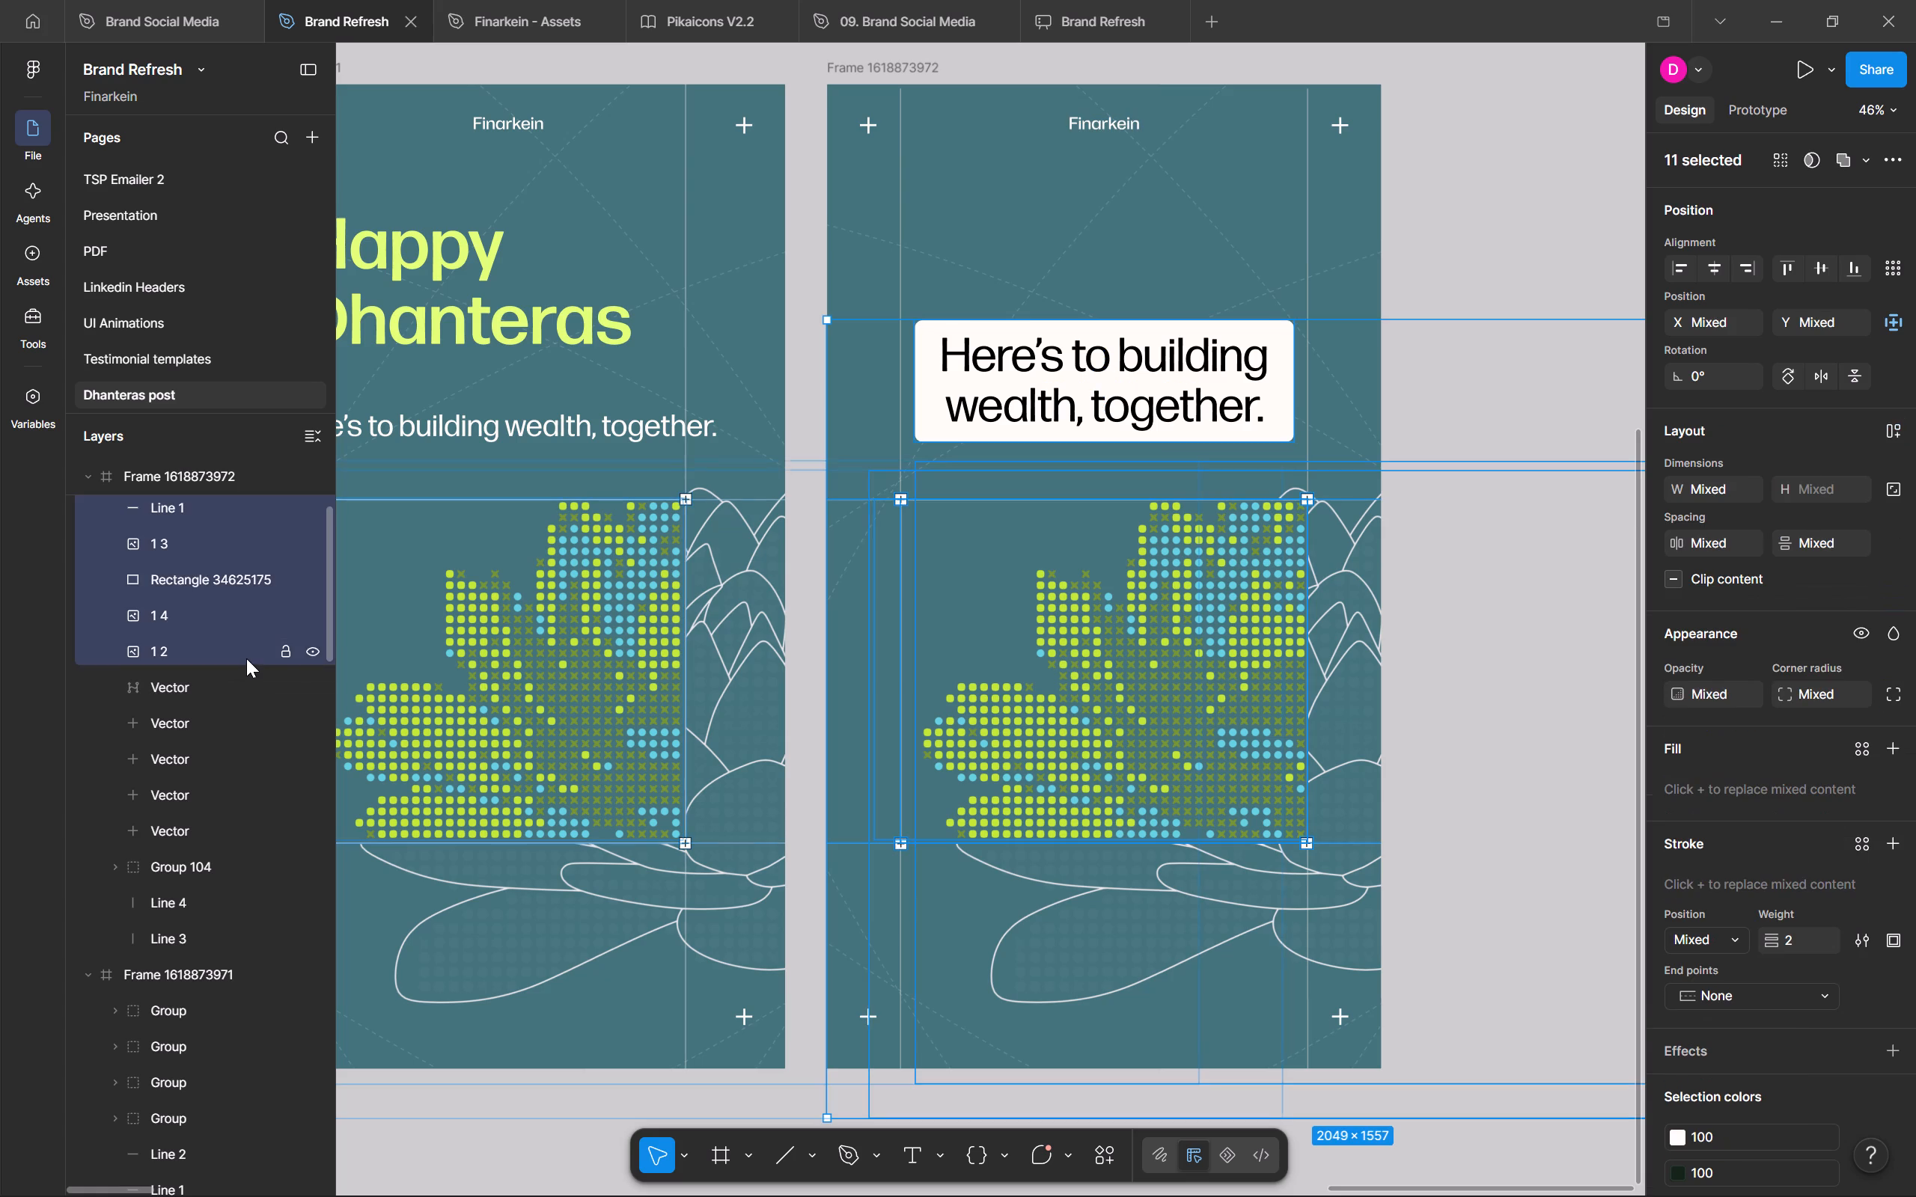
pyautogui.hotkey('shift', 'Up')
pyautogui.hotkey('shift', 'Up')
pyautogui.hotkey('shift', 'Up')
pyautogui.hotkey('shift', 'Up')
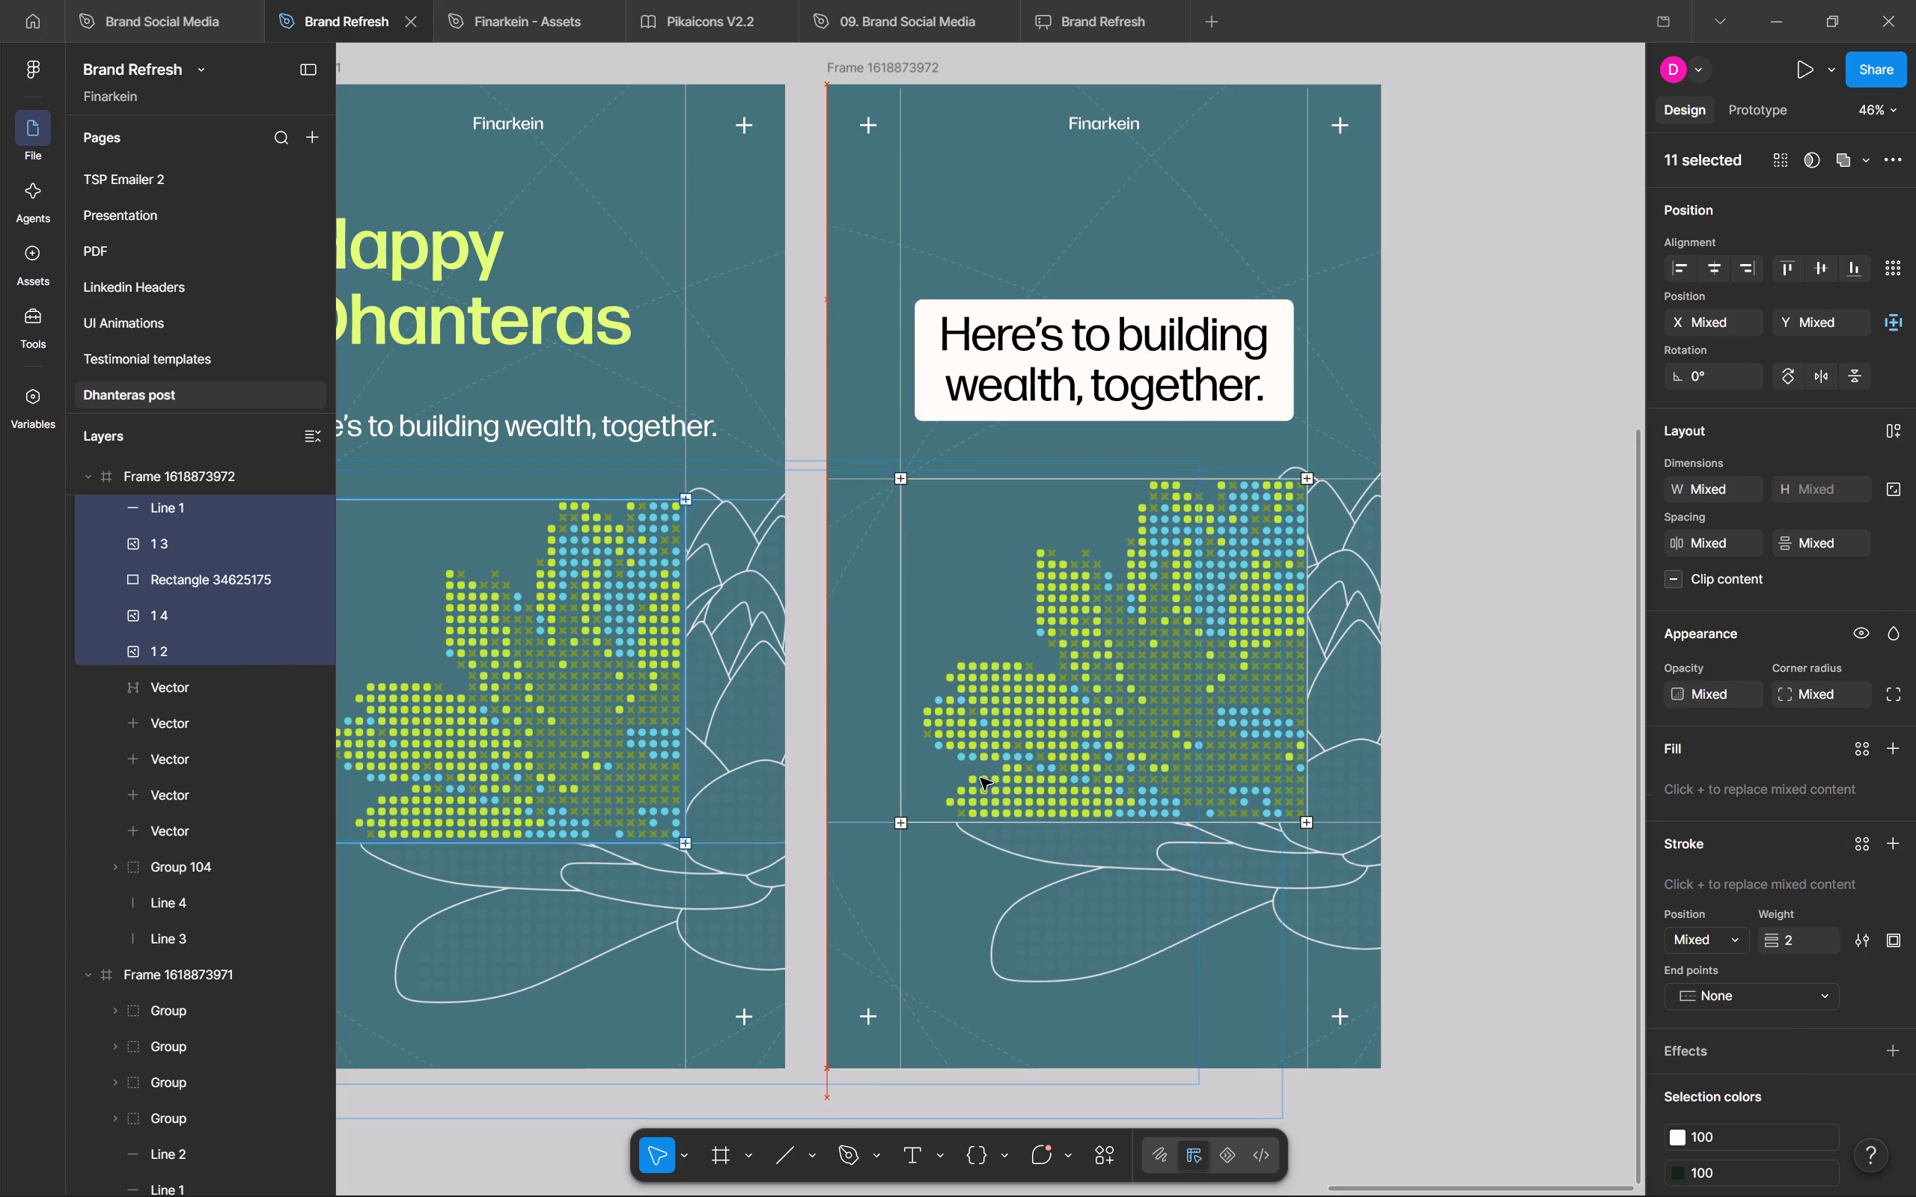
pyautogui.hotkey('shift', 'Up')
pyautogui.hotkey('shift', 'Up')
pyautogui.hotkey('shift', 'Up')
pyautogui.hotkey('shift', 'Up')
pyautogui.hotkey('shift', 'Up')
pyautogui.hotkey('shift', 'Up')
pyautogui.hotkey('shift', 'Up')
pyautogui.hotkey('shift', 'Down')
pyautogui.hotkey('shift', 'Down')
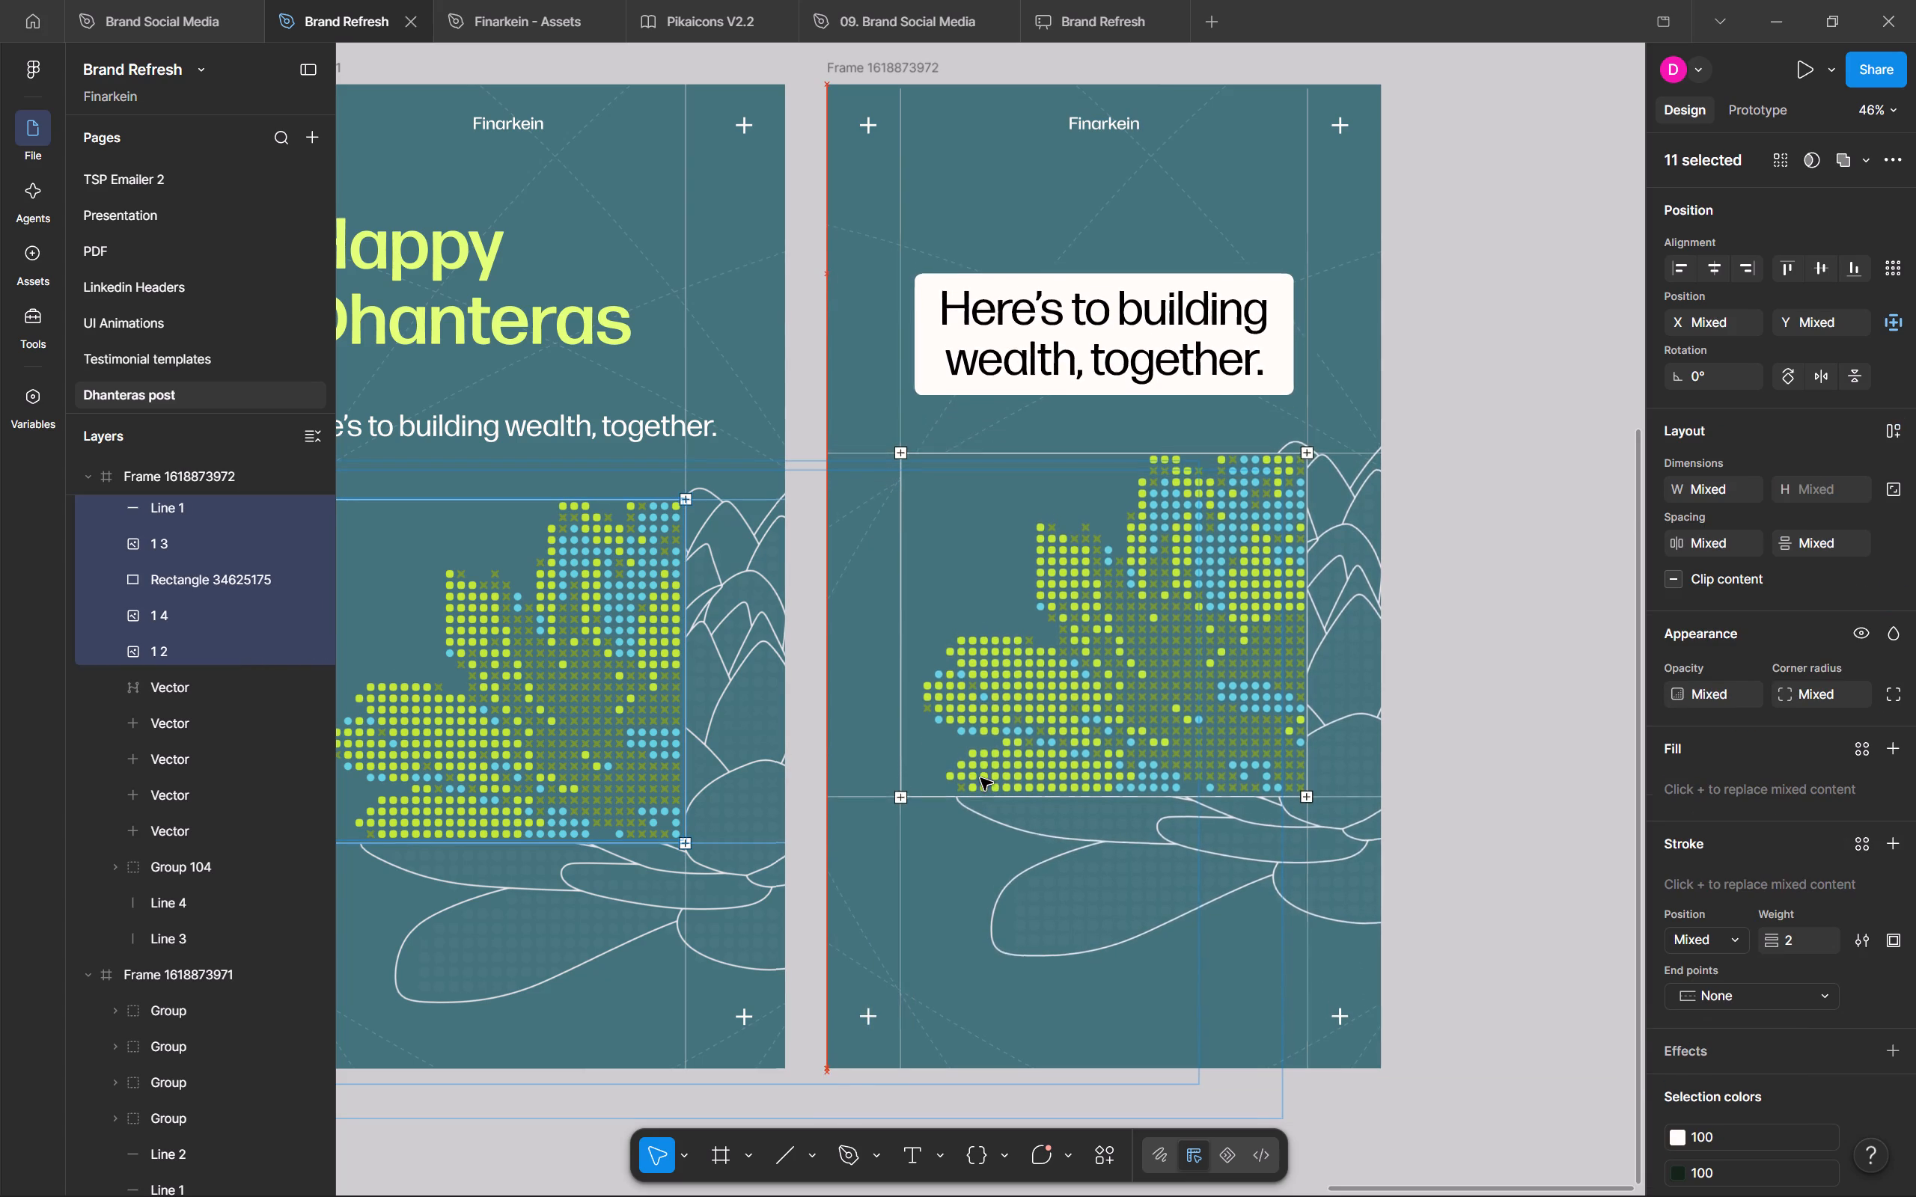
pyautogui.hotkey('shift', 'Up')
pyautogui.hotkey('shift', 'Up')
pyautogui.hotkey('shift', 'Down')
pyautogui.hotkey('shift', 'Up')
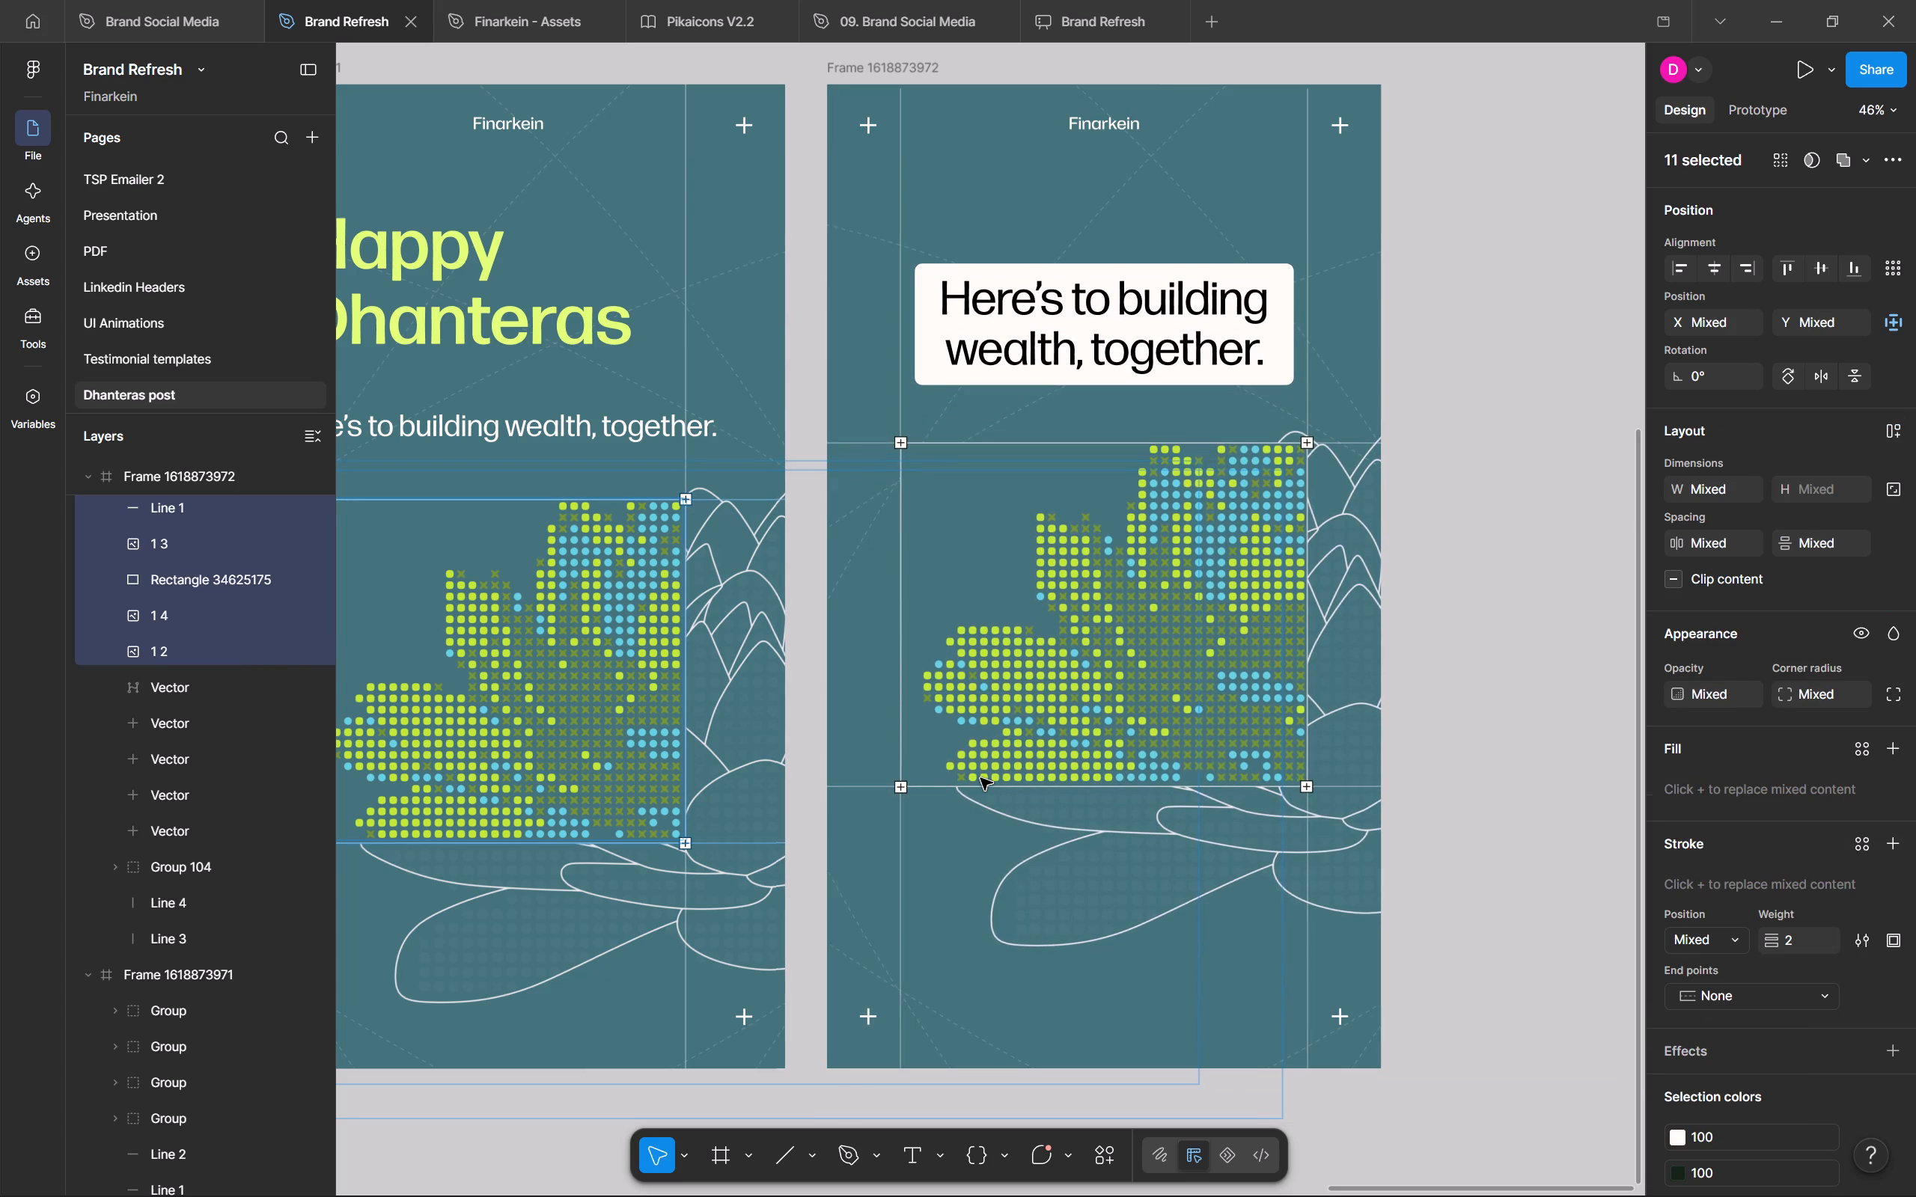
pyautogui.hotkey('shift', 'Up')
pyautogui.hotkey('shift', 'Up')
pyautogui.click(1517, 946)
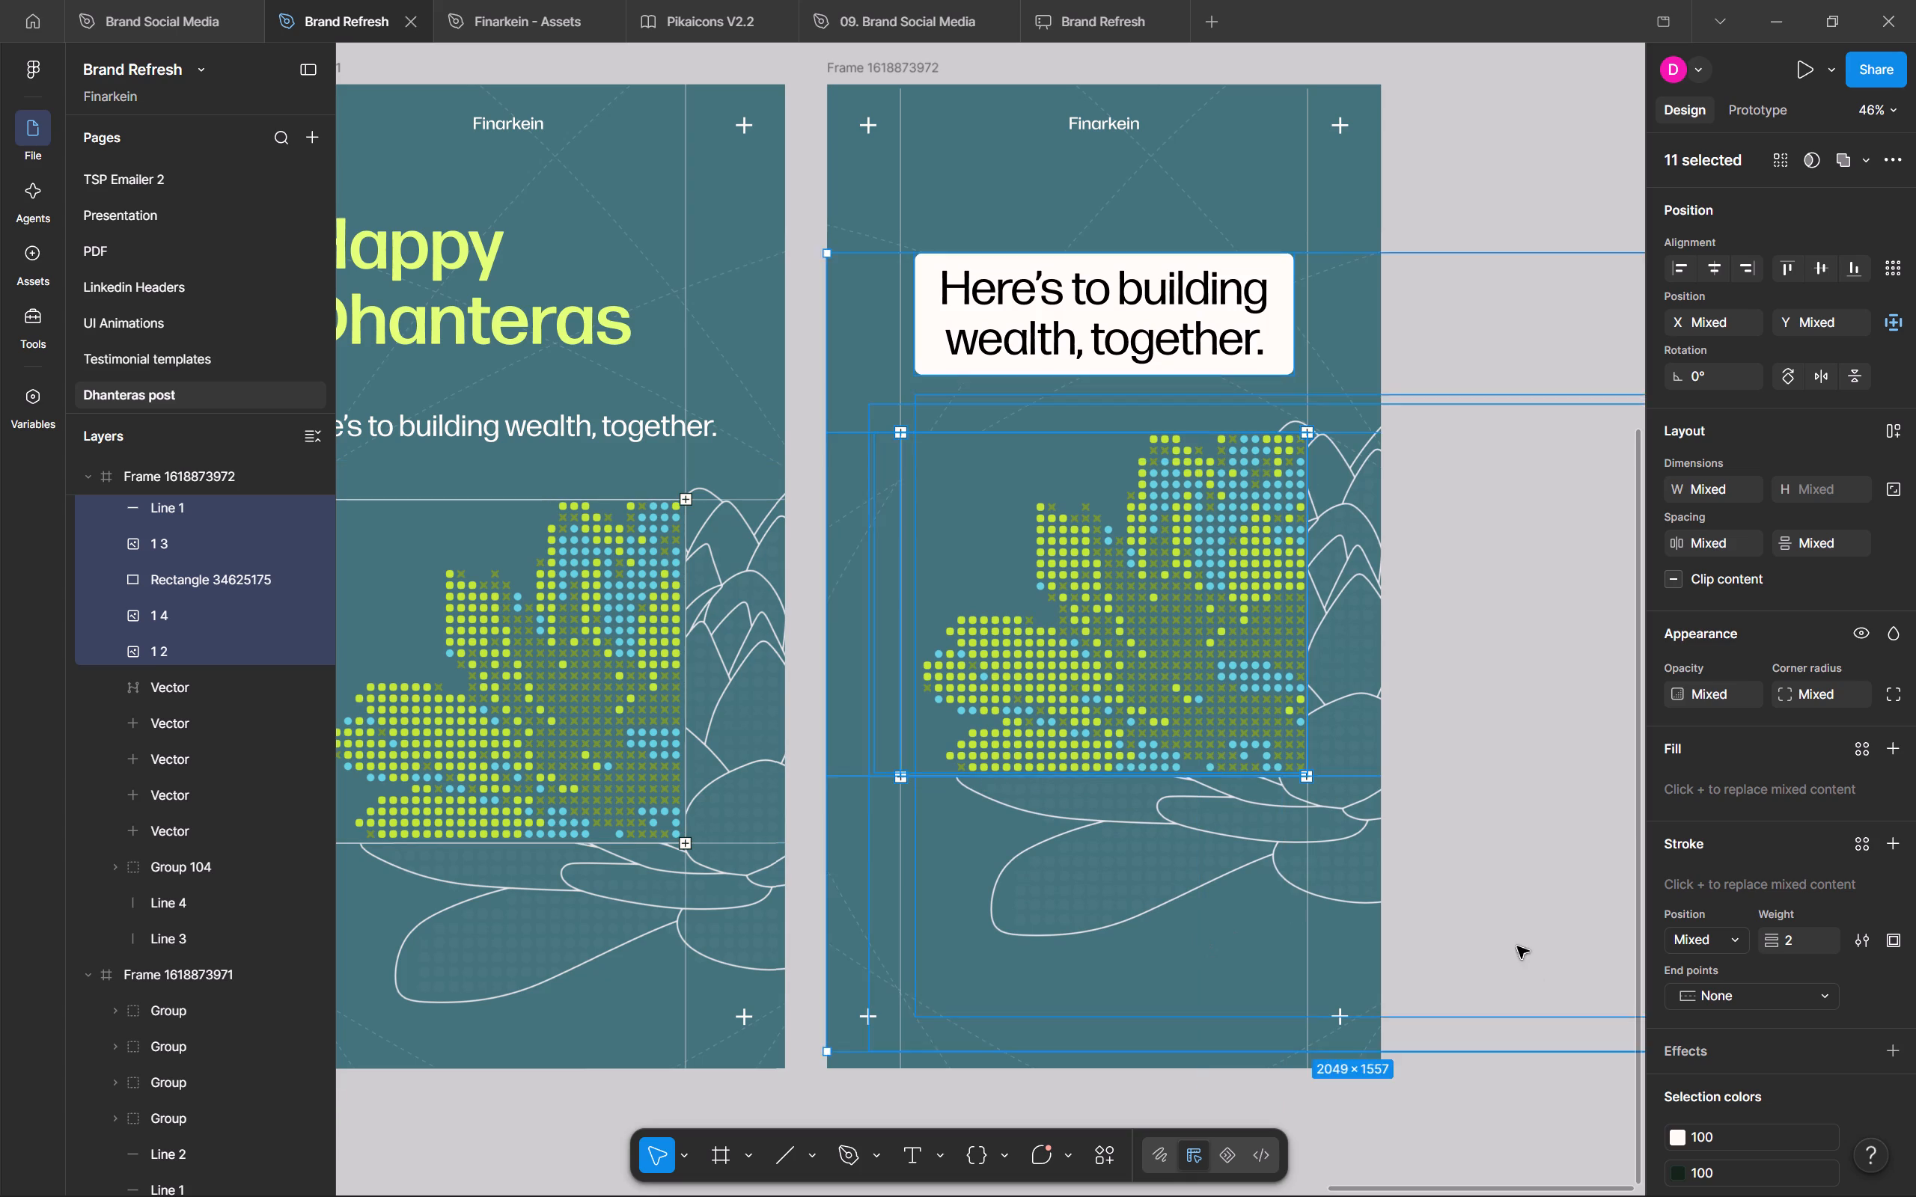
# Look through the GFF Report - Posts page for a caption strip with corner plus markers to reuse.
pyautogui.keyDown('ctrl'); pyautogui.scroll(-6, 1411, 935); pyautogui.keyUp('ctrl')
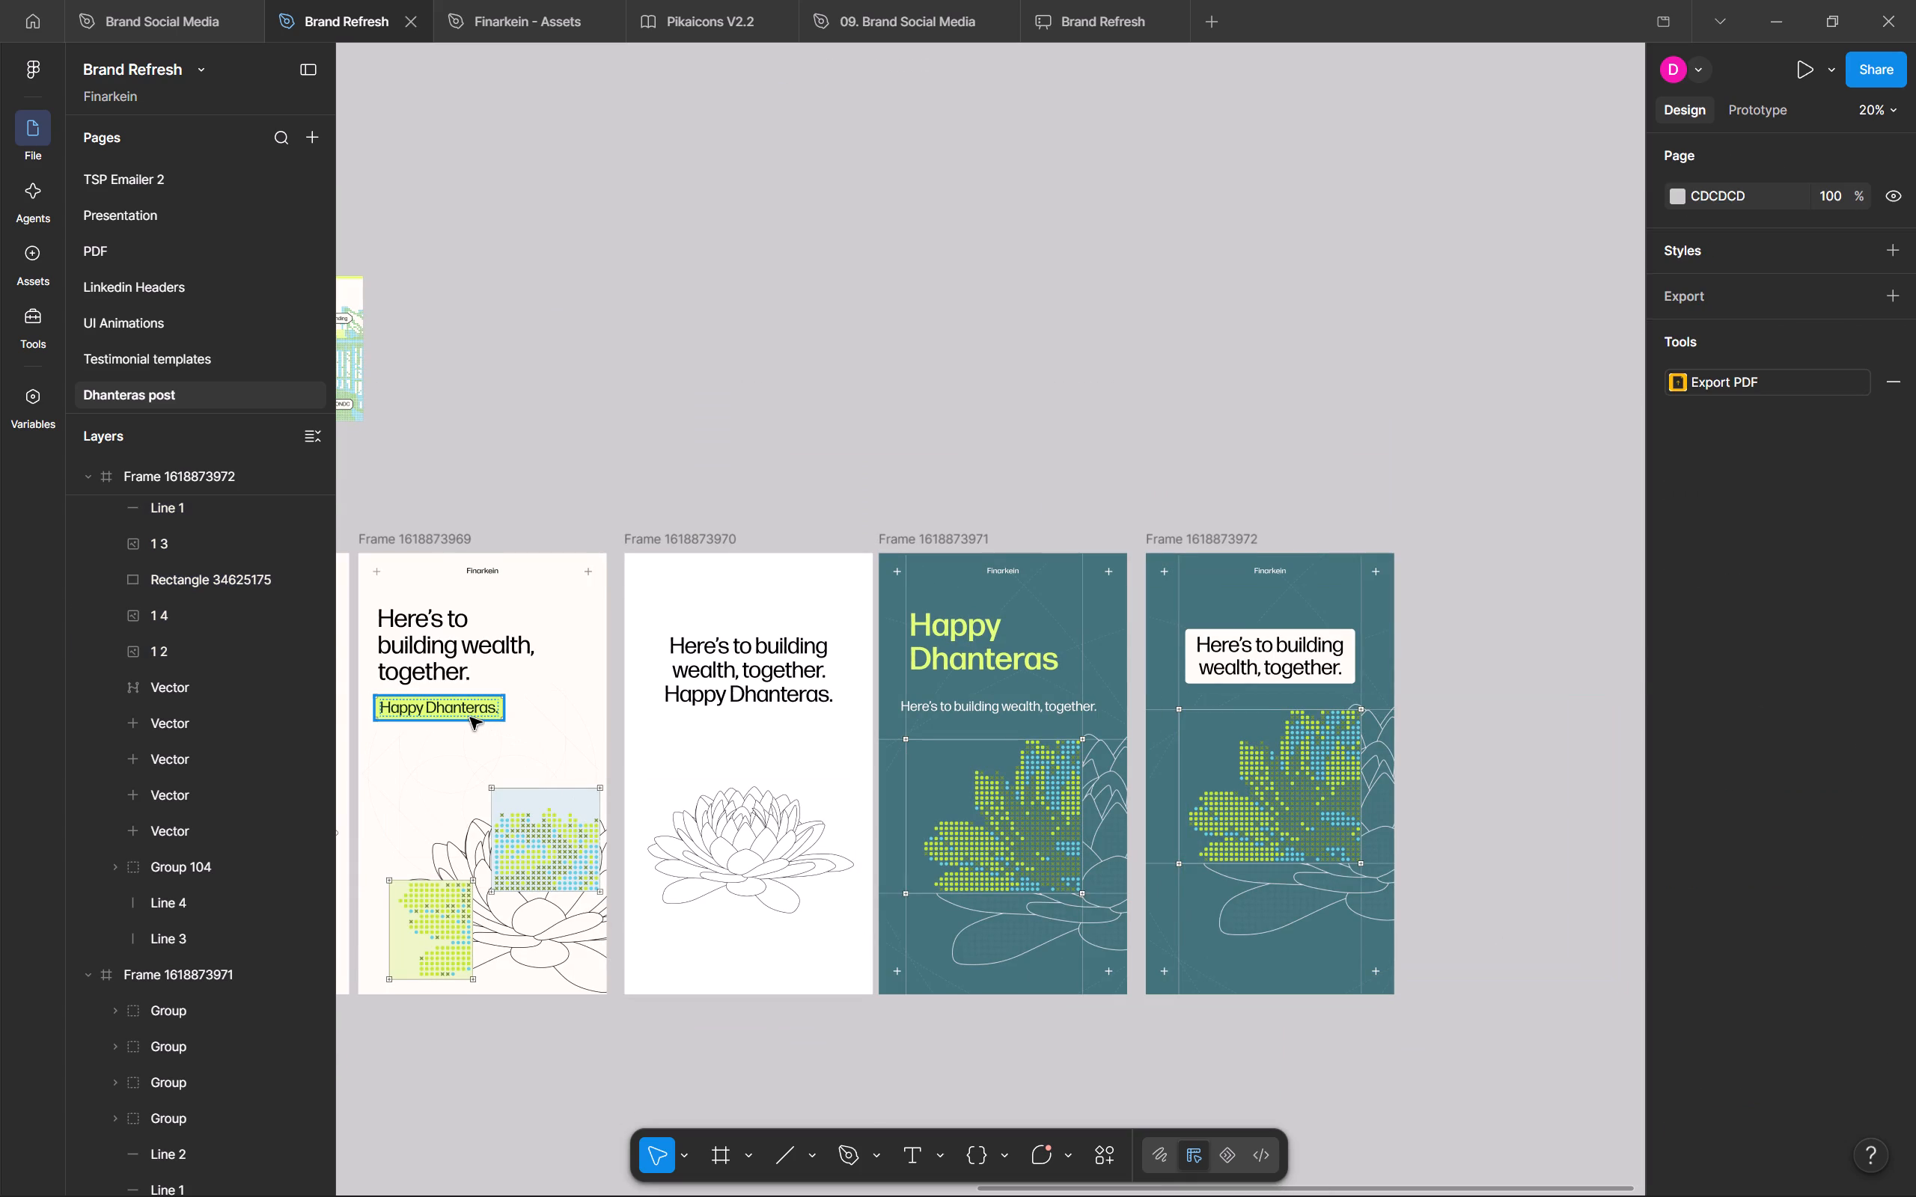
pyautogui.moveTo(567, 730); pyautogui.dragTo(1251, 892, button='middle')
pyautogui.scroll(7, 102, 293)
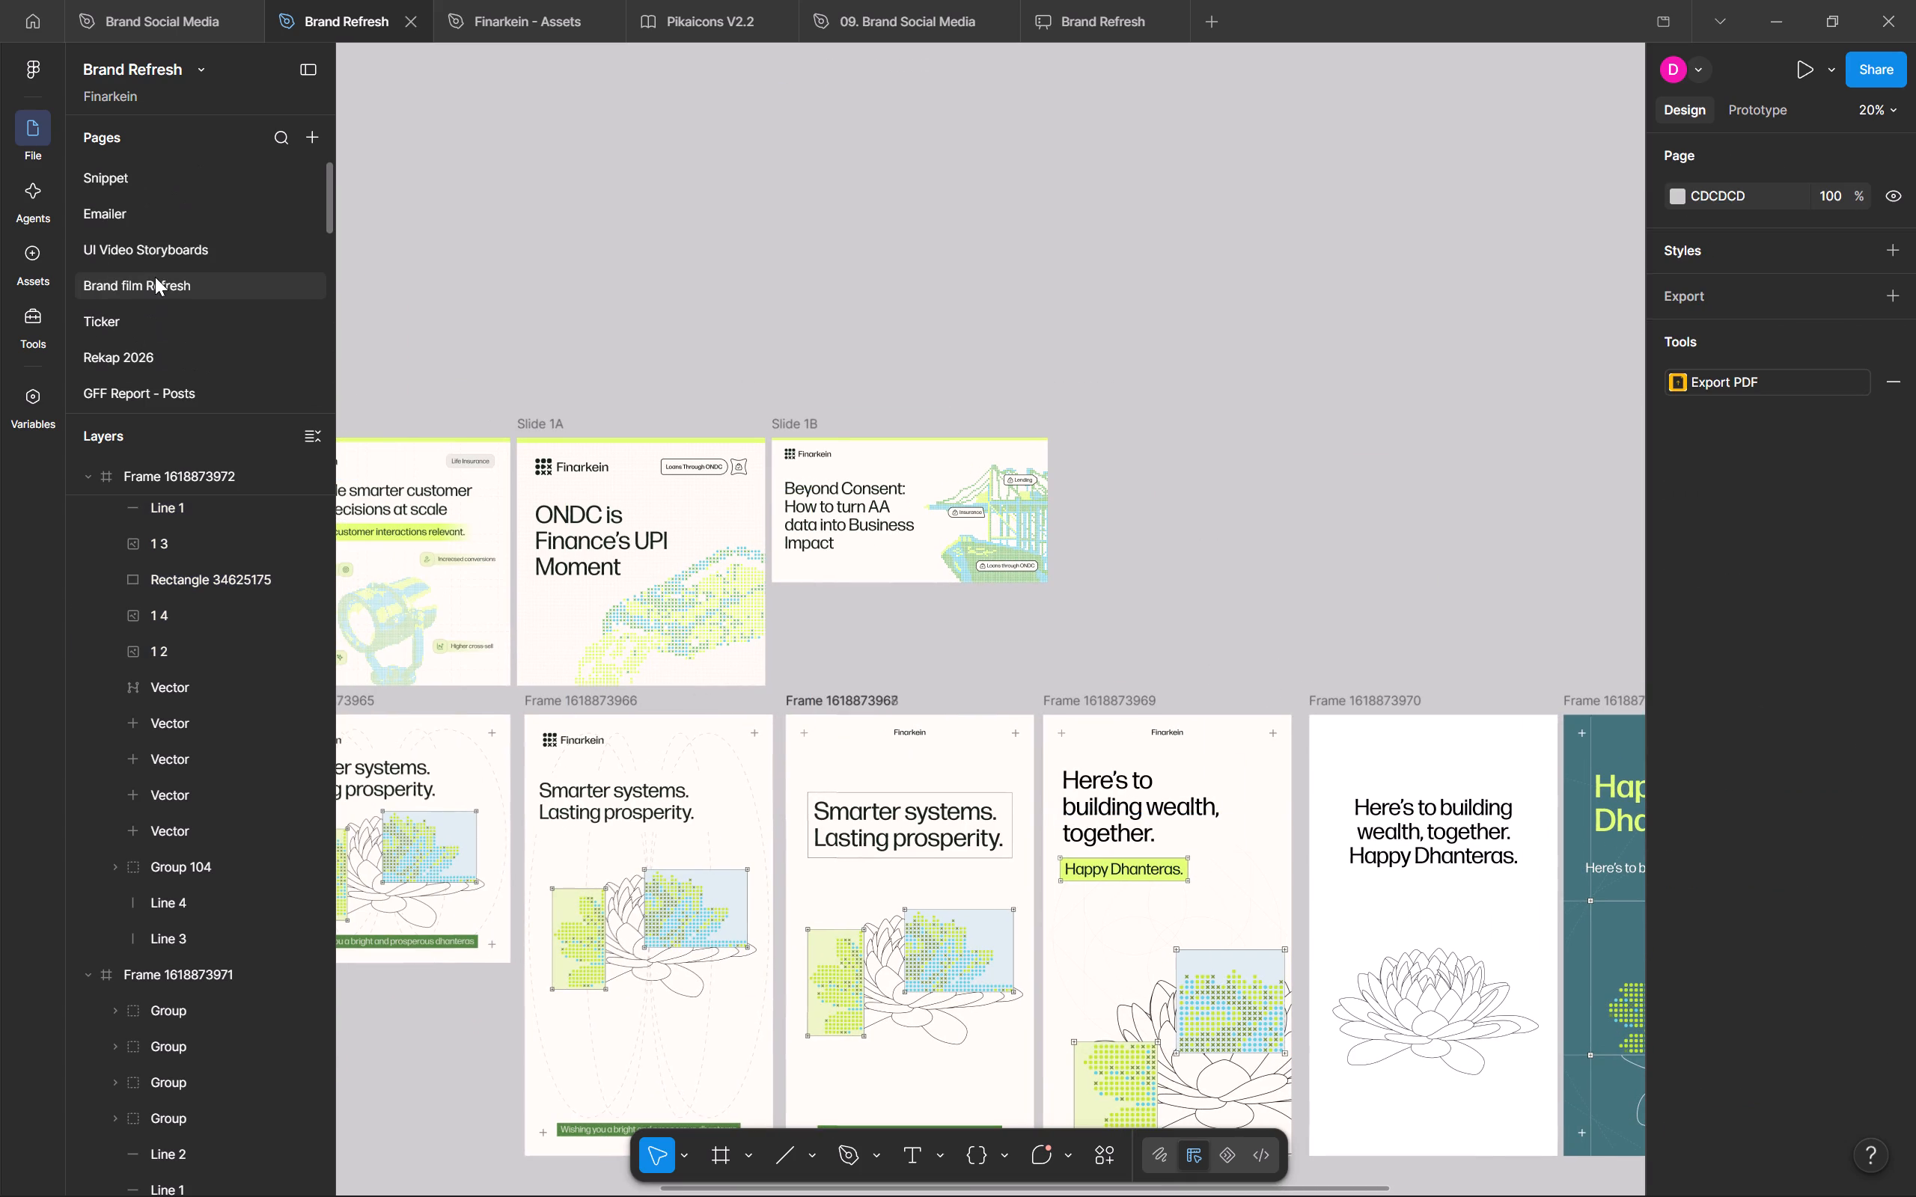
pyautogui.scroll(1, 155, 277)
pyautogui.click(172, 377)
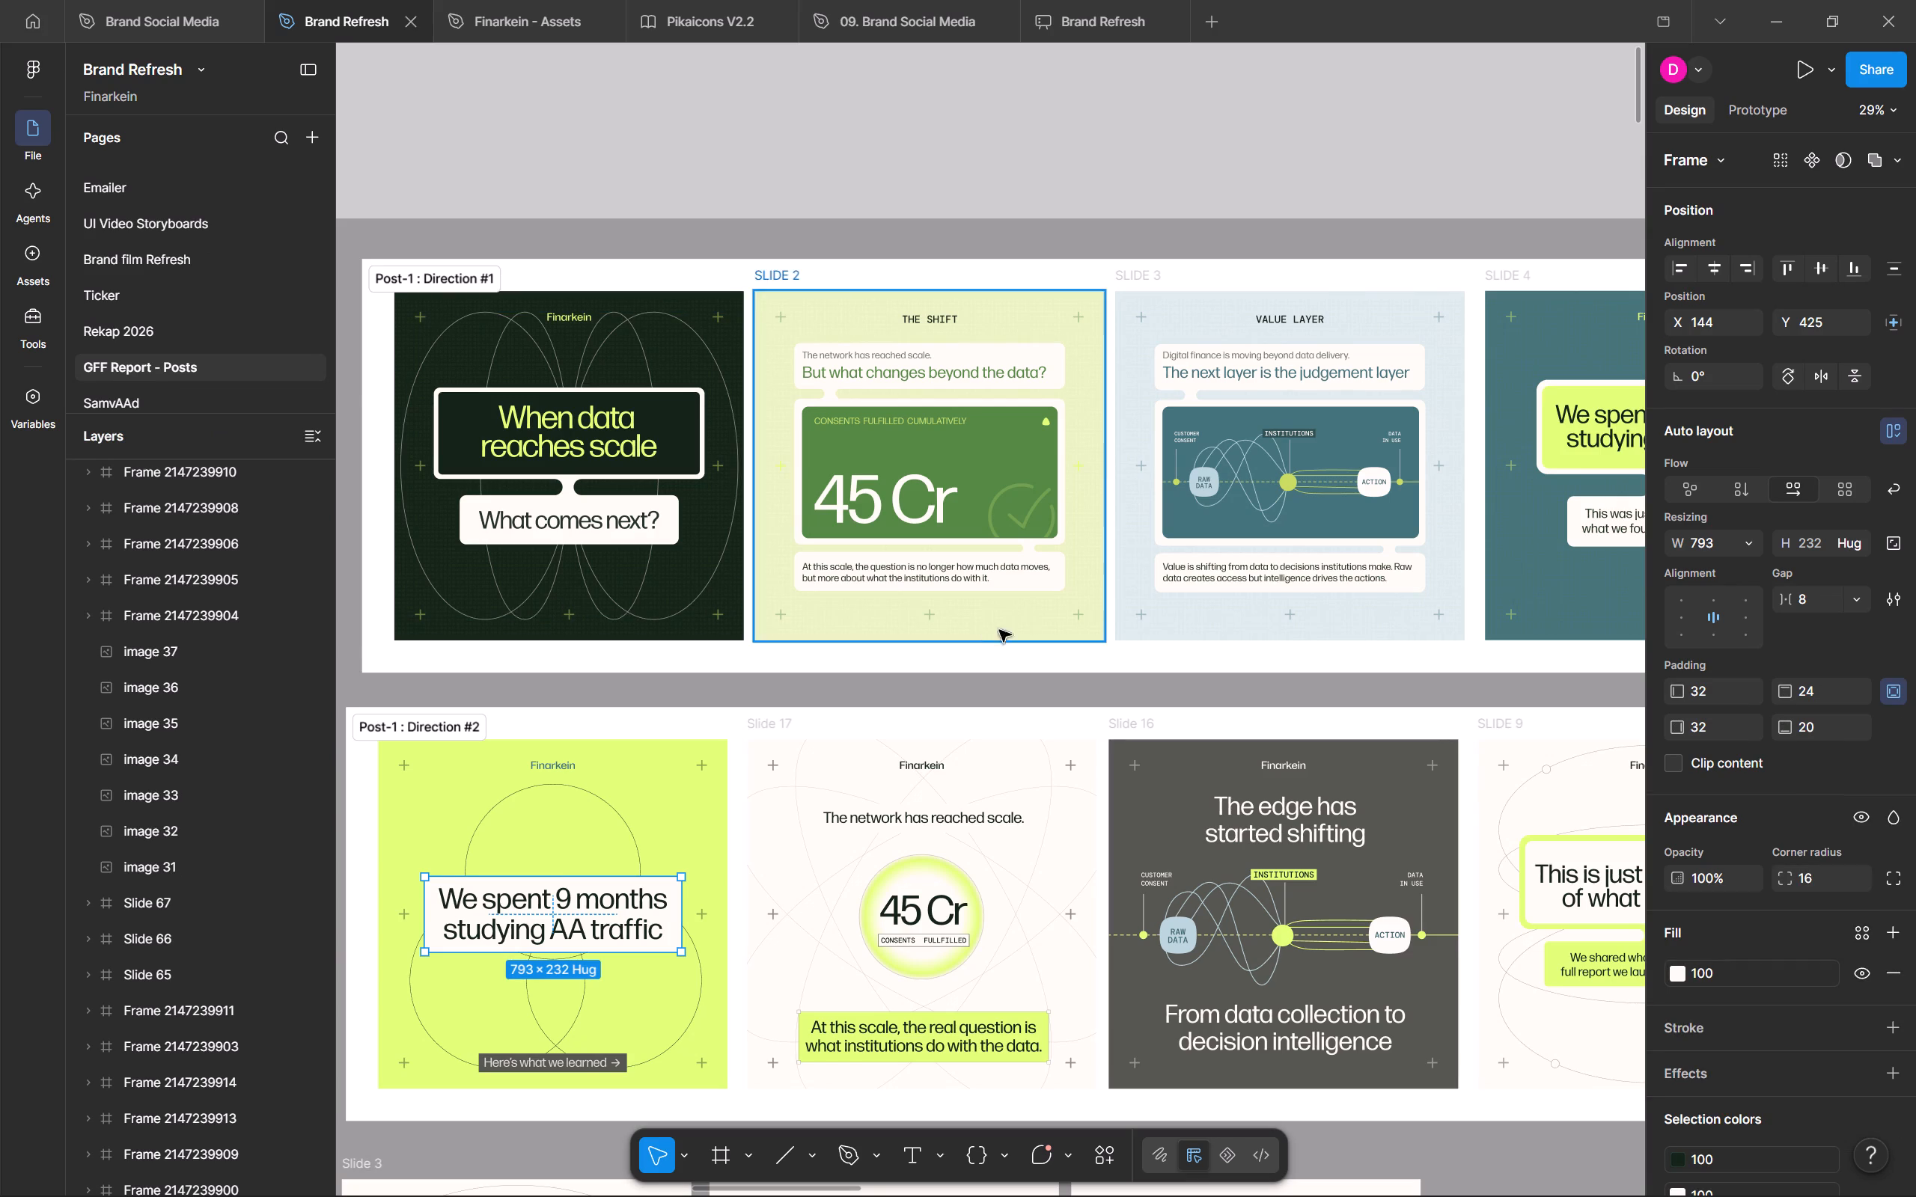
pyautogui.moveTo(1028, 907); pyautogui.dragTo(945, 572, button='middle')
pyautogui.keyDown('ctrl'); pyautogui.scroll(5, 932, 740); pyautogui.keyUp('ctrl')
pyautogui.keyDown('ctrl'); pyautogui.scroll(-20, 969, 765); pyautogui.keyUp('ctrl')
pyautogui.keyDown('ctrl'); pyautogui.scroll(-6, 969, 765); pyautogui.keyUp('ctrl')
pyautogui.scroll(2, 1159, 970)
pyautogui.moveTo(1156, 961); pyautogui.dragTo(1096, 364, button='middle')
pyautogui.scroll(2, 1159, 968)
pyautogui.moveTo(1135, 831); pyautogui.dragTo(1153, 311, button='middle')
pyautogui.moveTo(1130, 907); pyautogui.dragTo(1109, 314, button='middle')
pyautogui.moveTo(1096, 822); pyautogui.dragTo(1123, 364, button='middle')
pyautogui.moveTo(1087, 807); pyautogui.dragTo(1090, 423, button='middle')
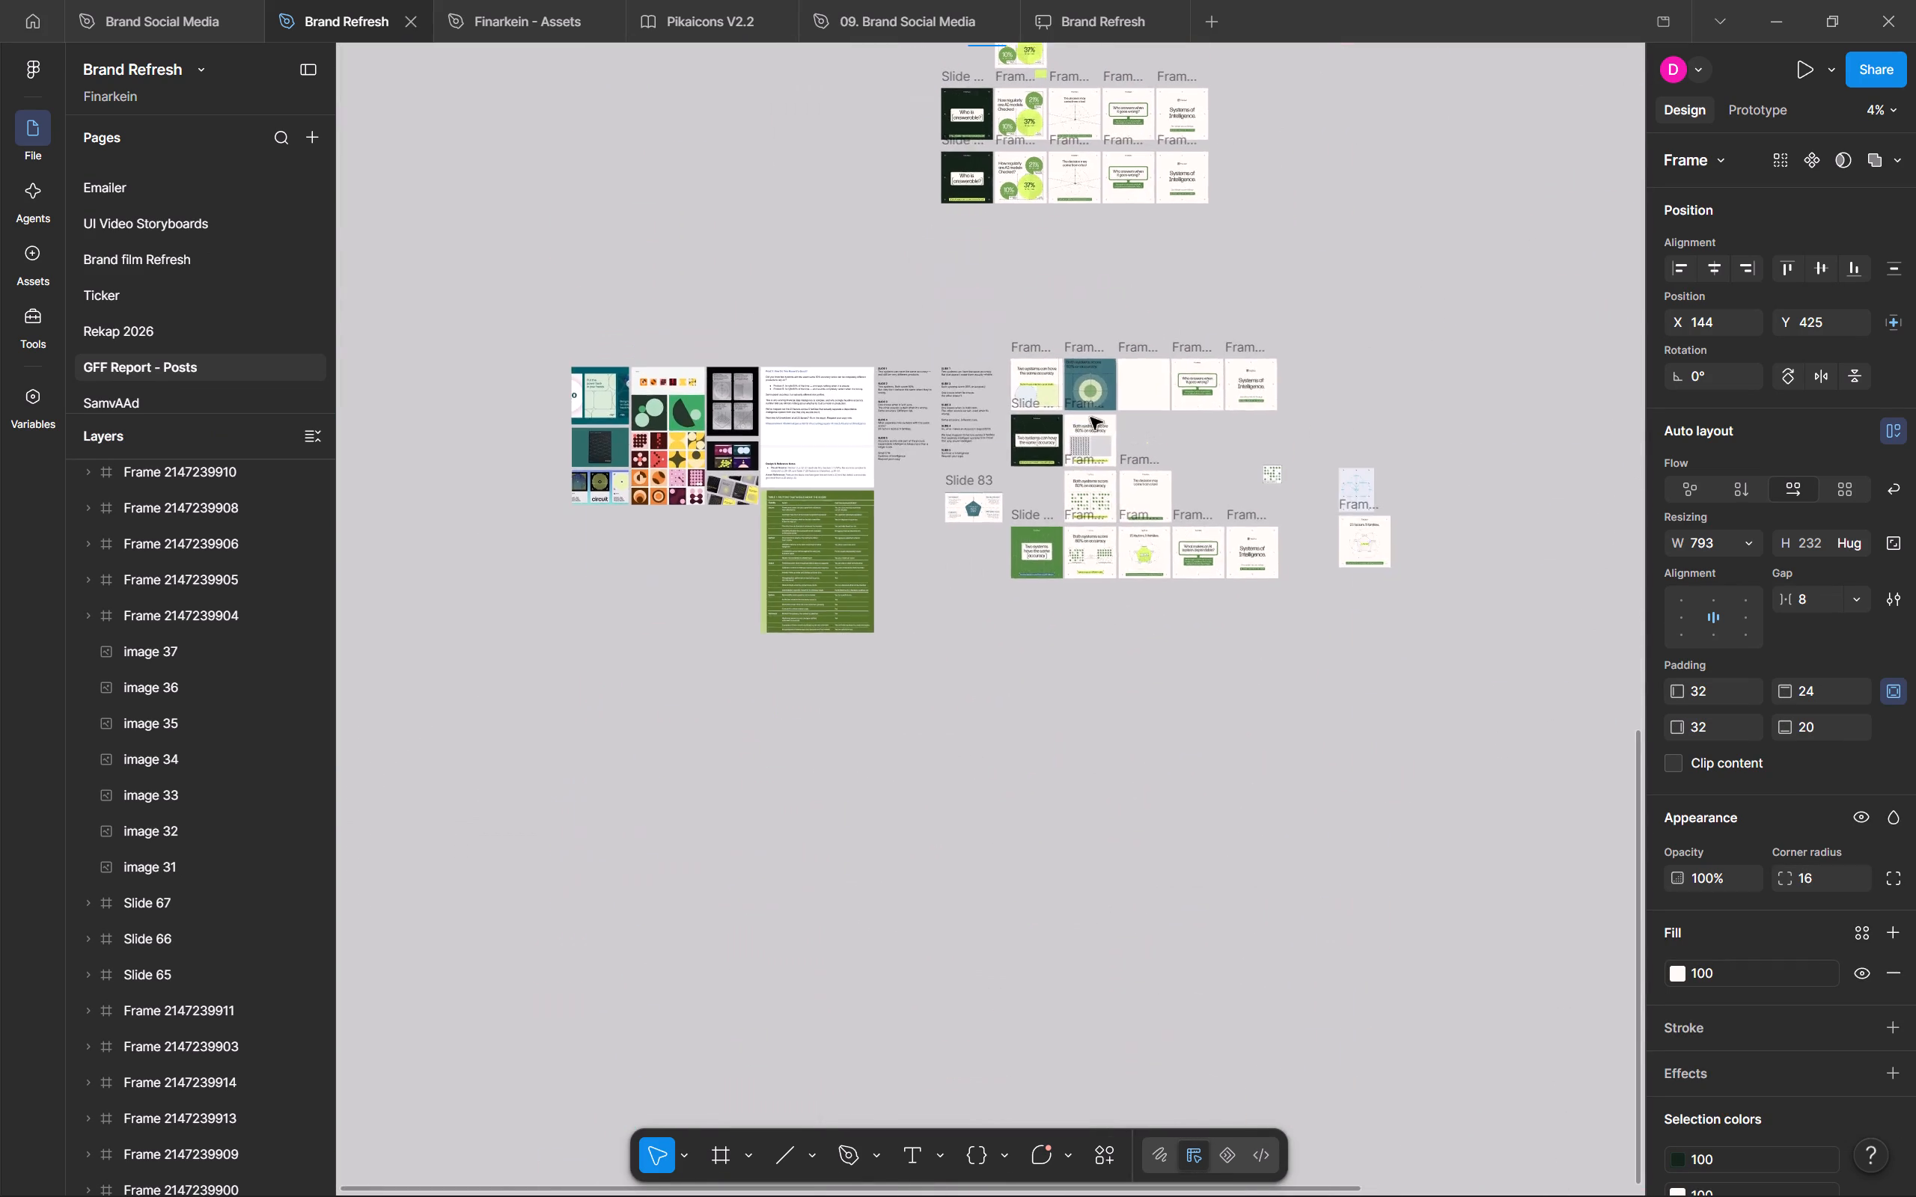
pyautogui.keyDown('ctrl'); pyautogui.scroll(20, 1206, 598); pyautogui.keyUp('ctrl')
pyautogui.keyDown('ctrl'); pyautogui.scroll(5, 1206, 598); pyautogui.keyUp('ctrl')
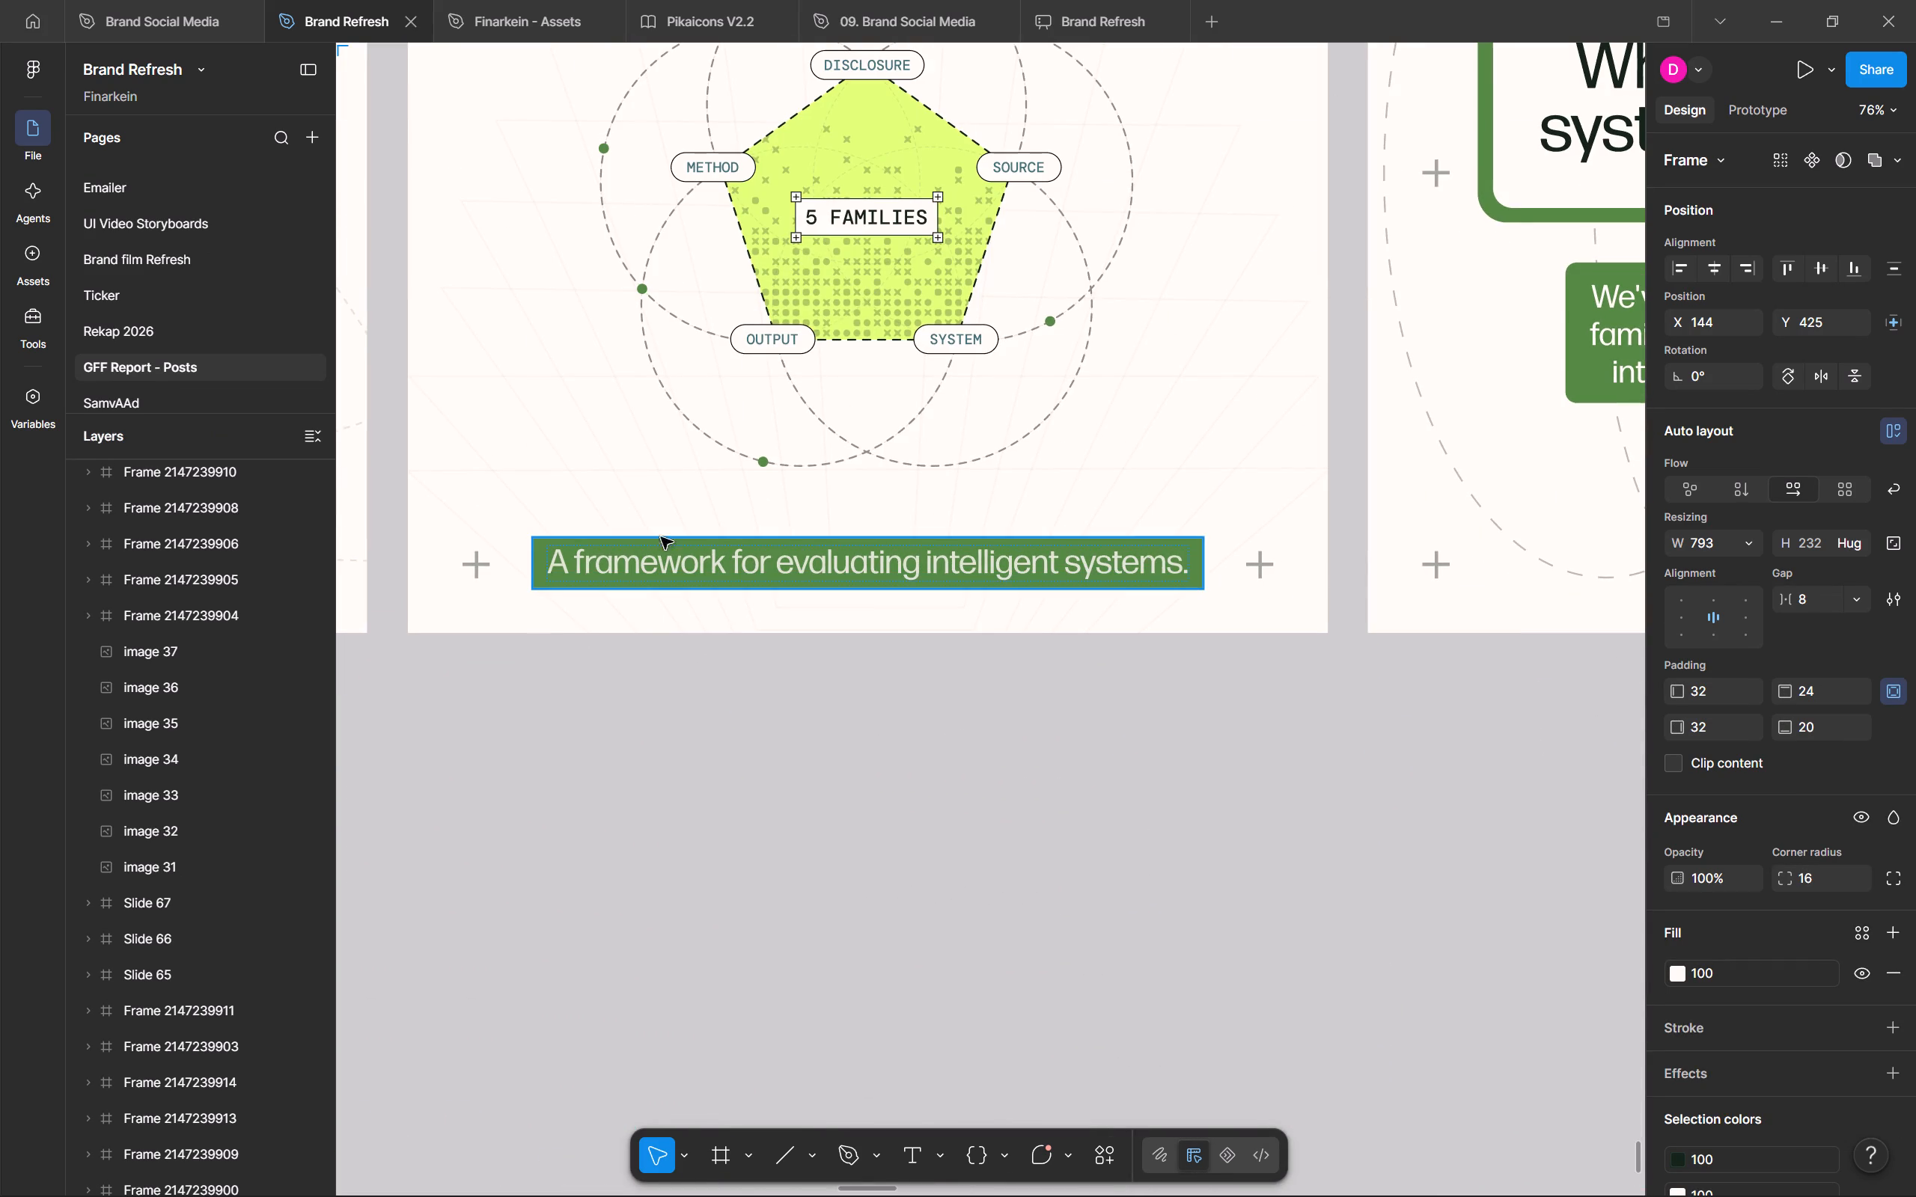
pyautogui.moveTo(511, 587); pyautogui.dragTo(1685, 656, button='middle')
pyautogui.moveTo(1051, 638); pyautogui.dragTo(1626, 713, button='middle')
# Select and copy the teal "But that doesn't make them equally reliable" strip at the bottom of the green Slide 67.
pyautogui.click(949, 710)
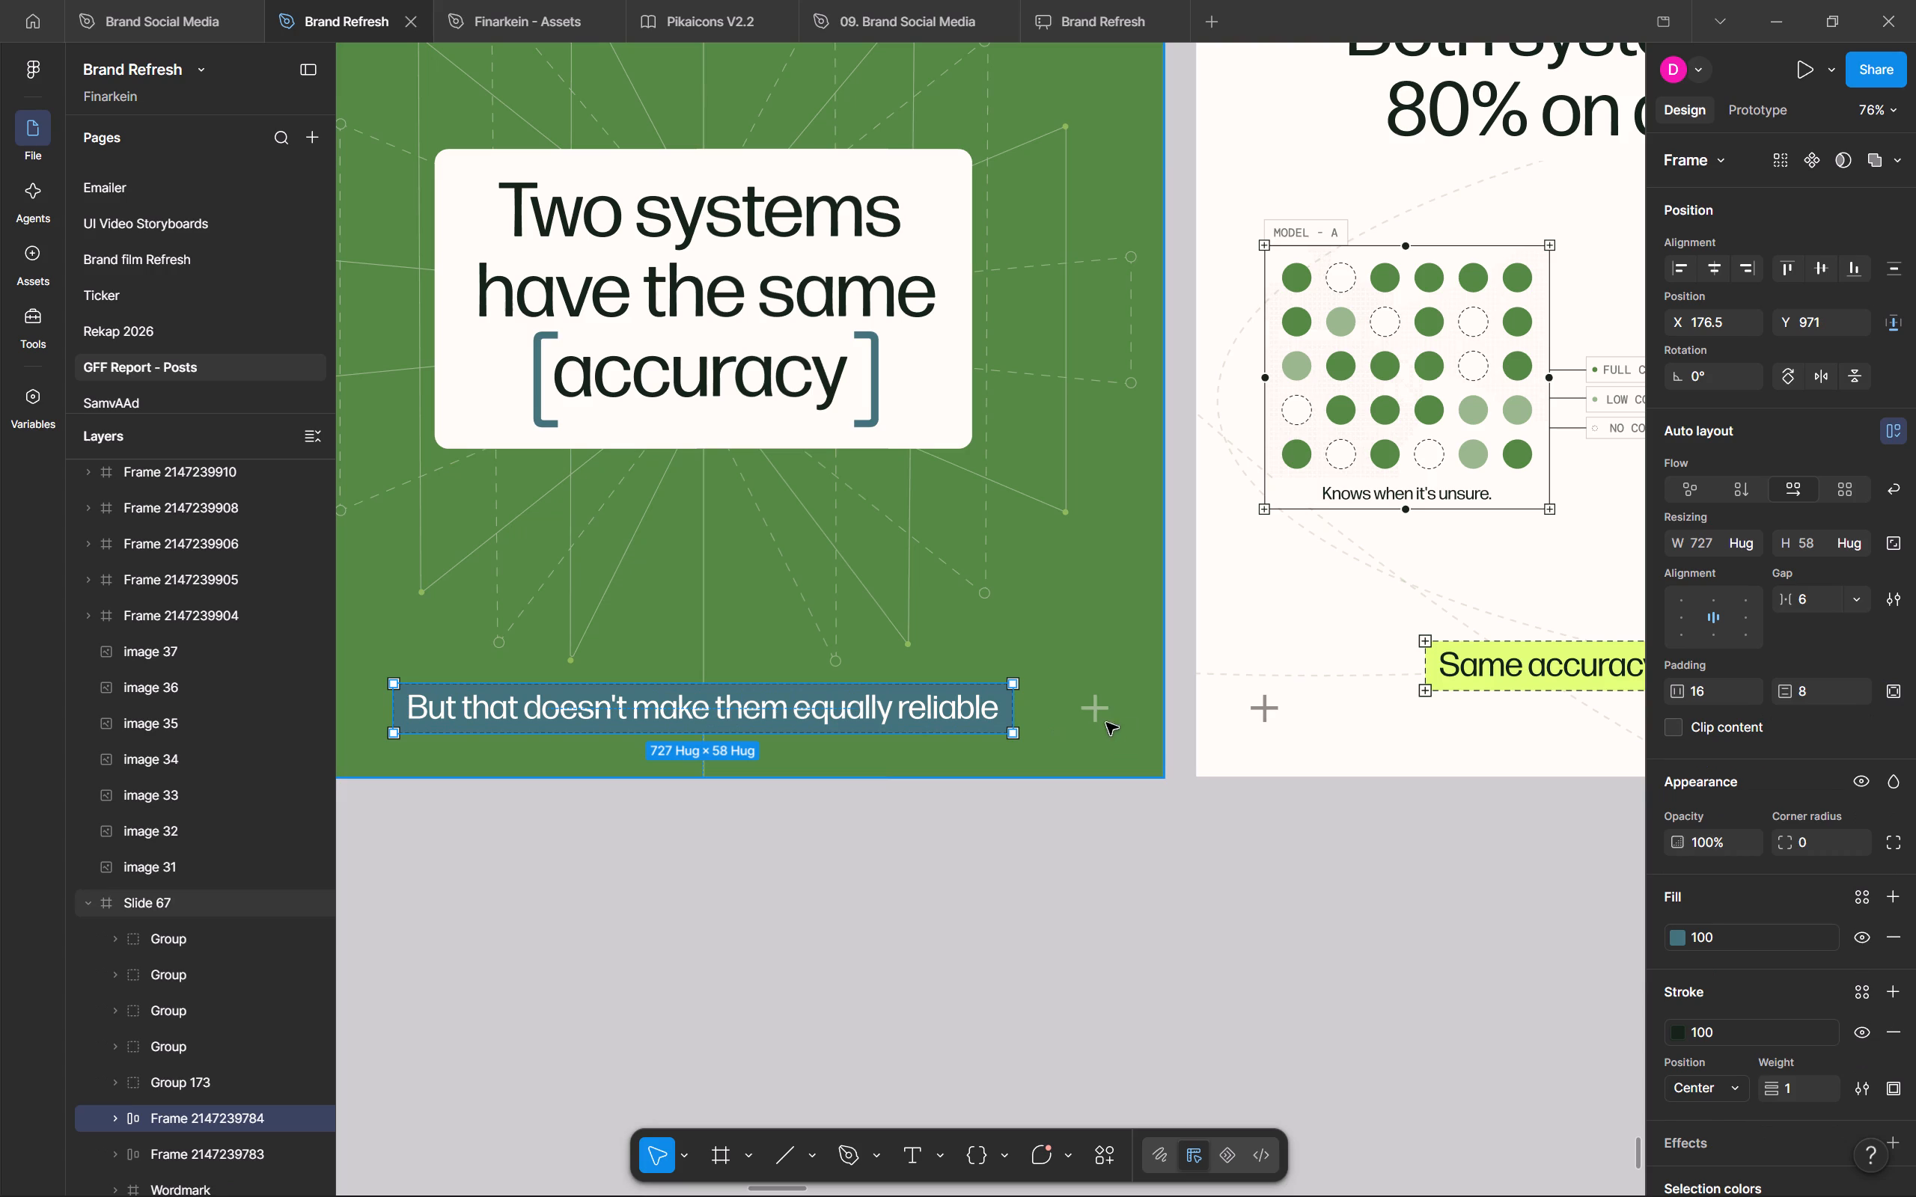
pyautogui.hotkey('ctrl', 'c')
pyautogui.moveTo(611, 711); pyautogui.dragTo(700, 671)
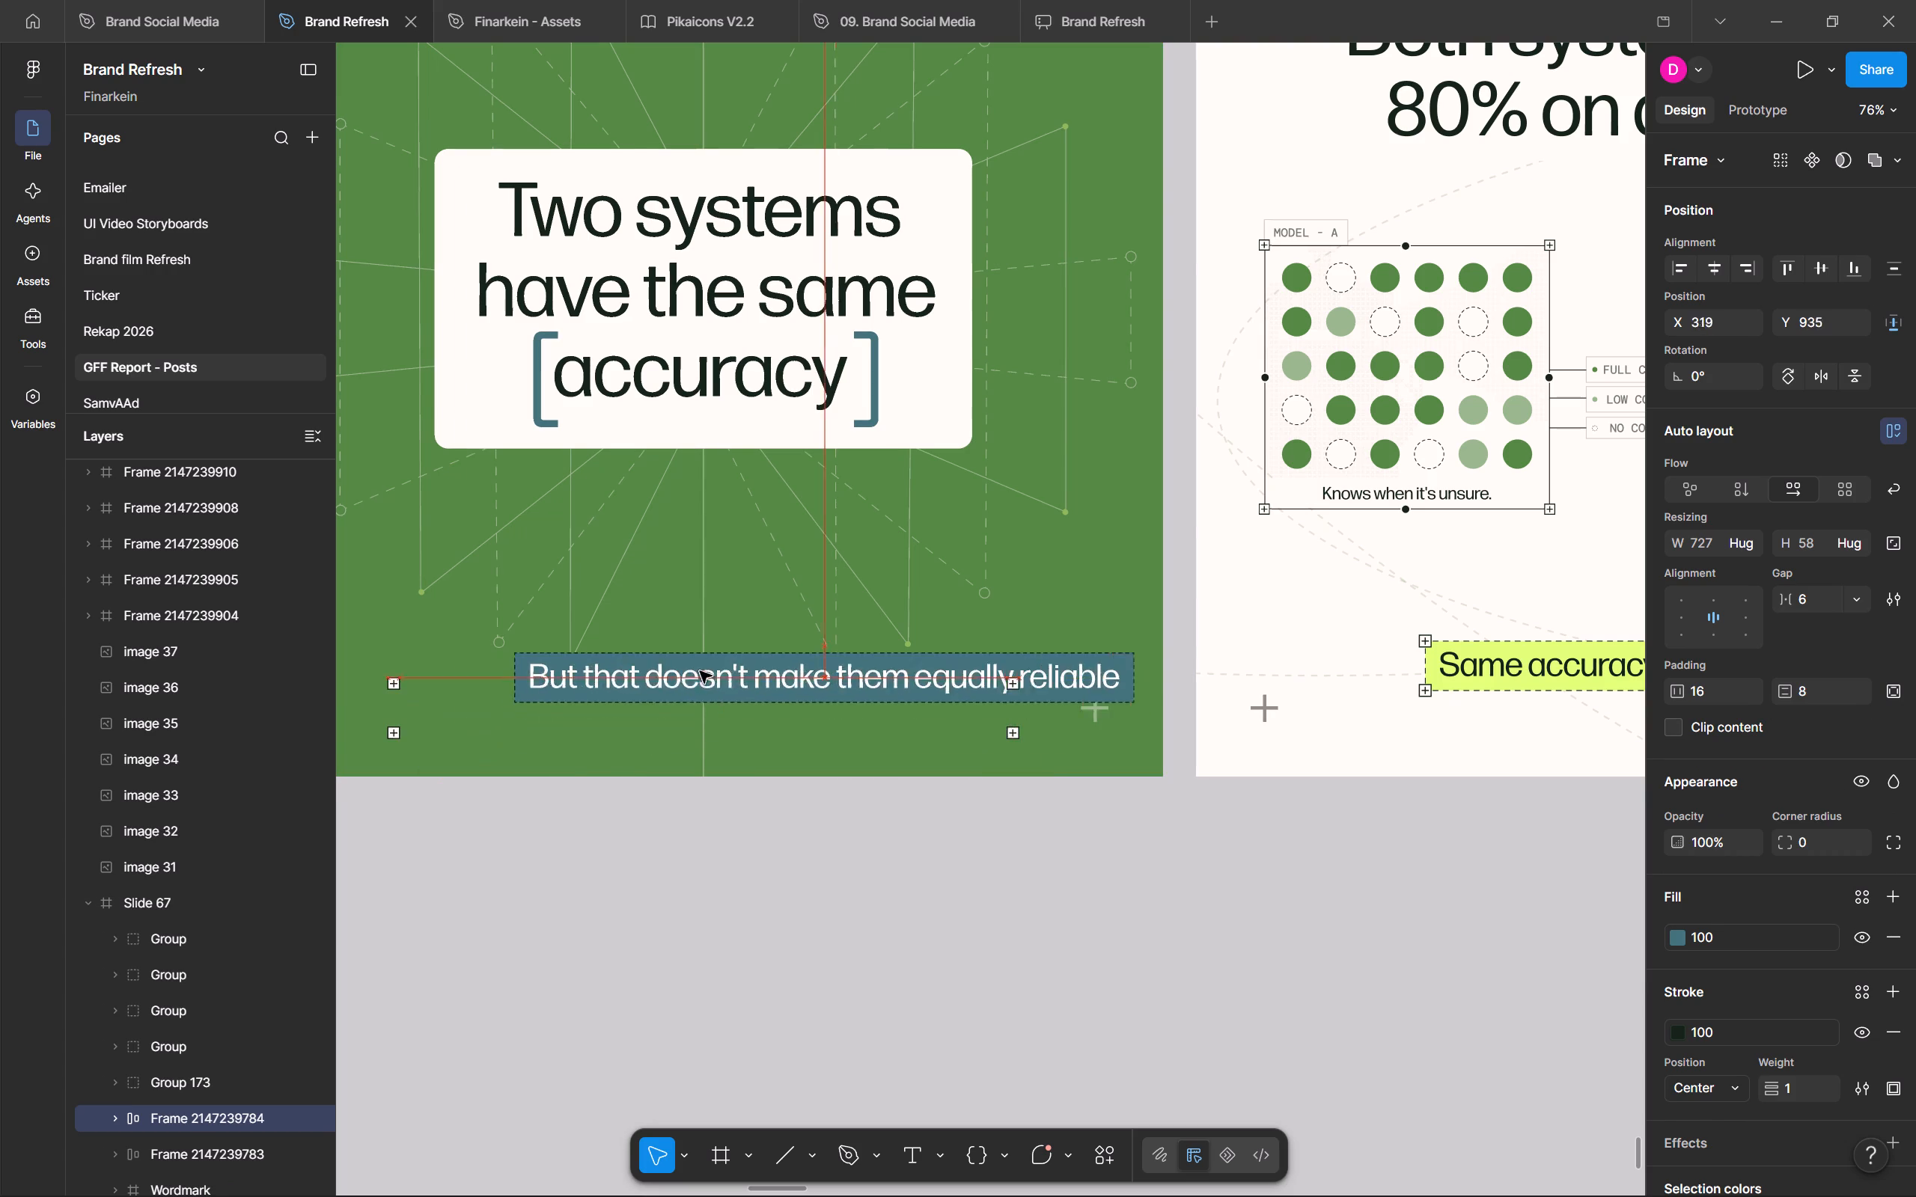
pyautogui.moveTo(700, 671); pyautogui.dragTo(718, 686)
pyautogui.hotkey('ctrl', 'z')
# Add the four corner plus groups to the selected caption strip and copy them all together.
pyautogui.keyDown('ctrl'); pyautogui.scroll(10, 370, 694); pyautogui.keyUp('ctrl')
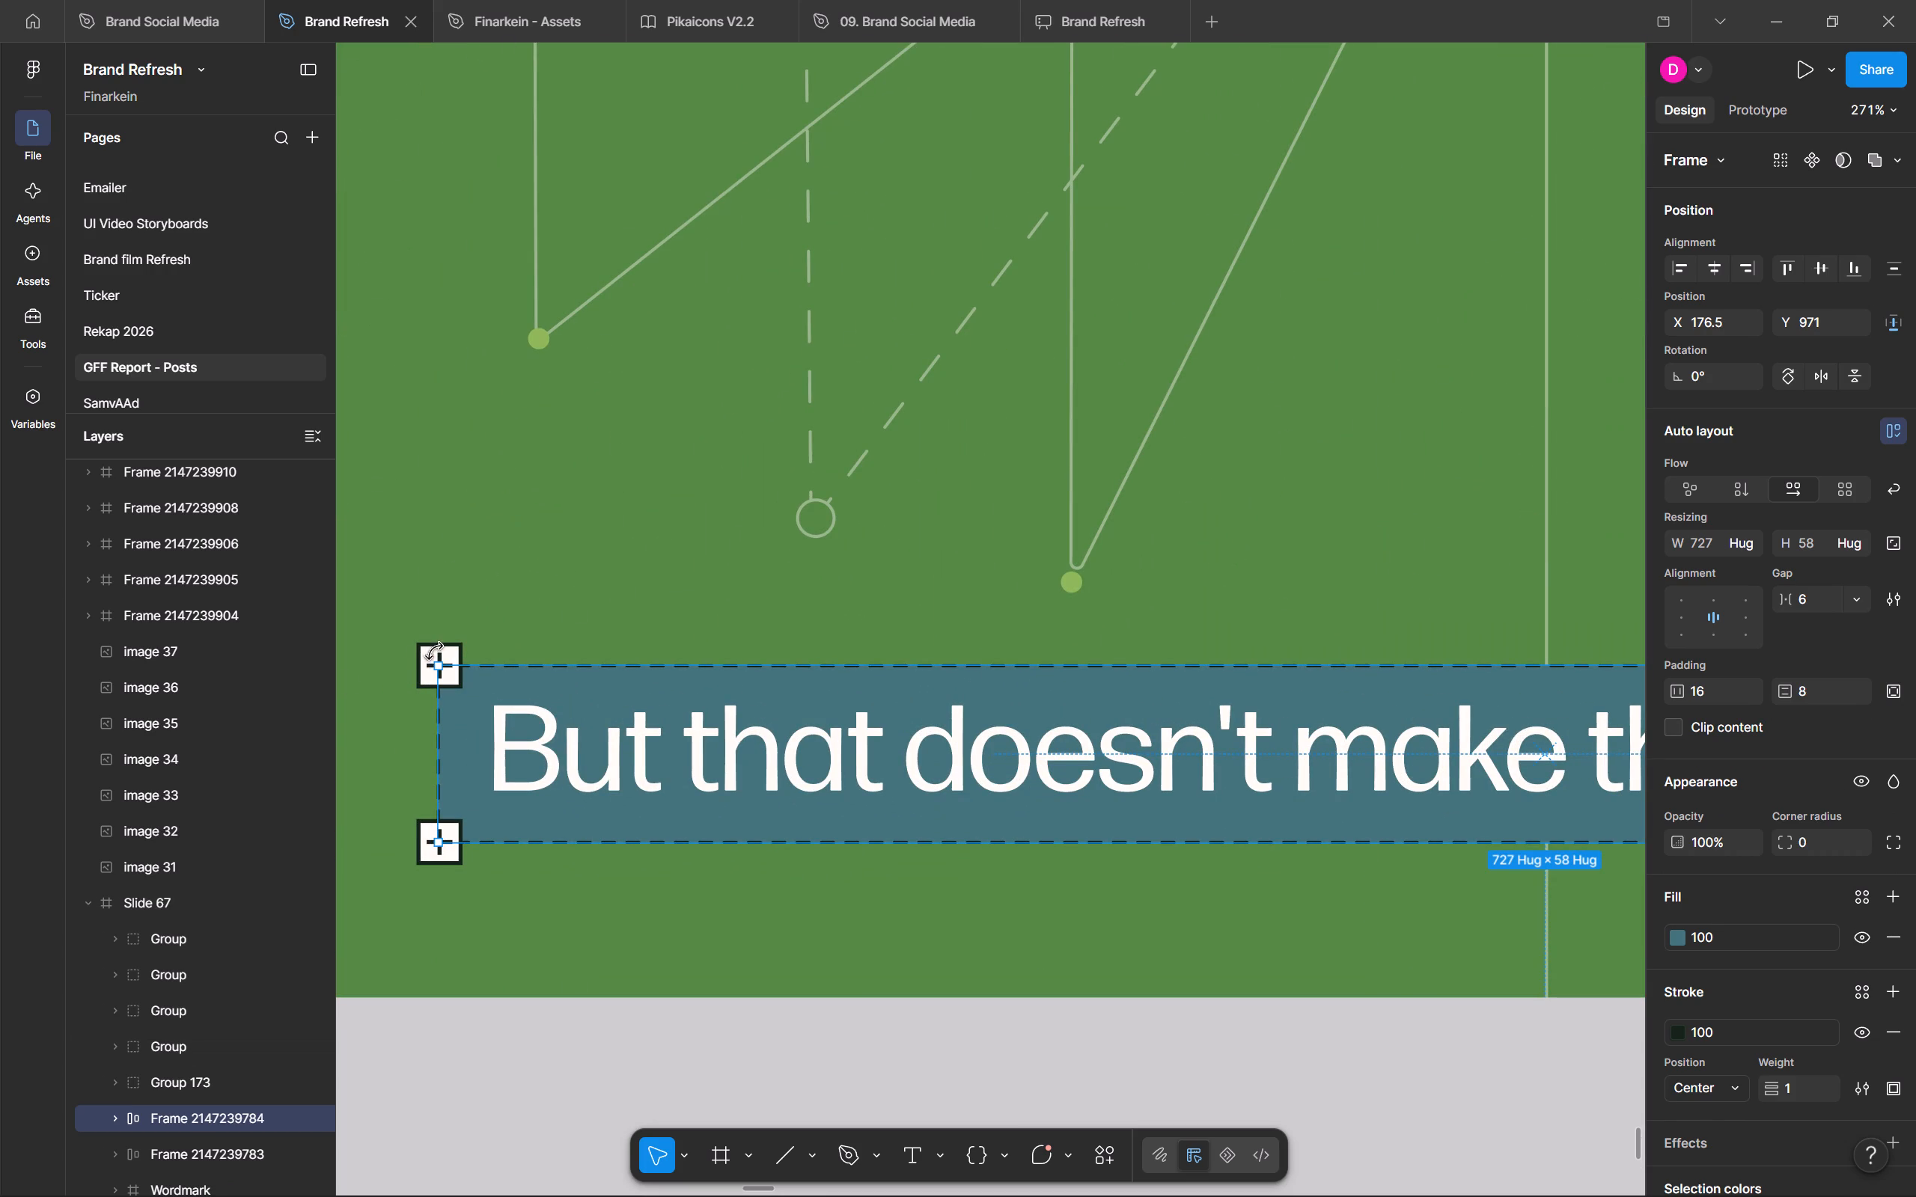
pyautogui.keyDown('ctrl'); pyautogui.scroll(5, 426, 657); pyautogui.keyUp('ctrl')
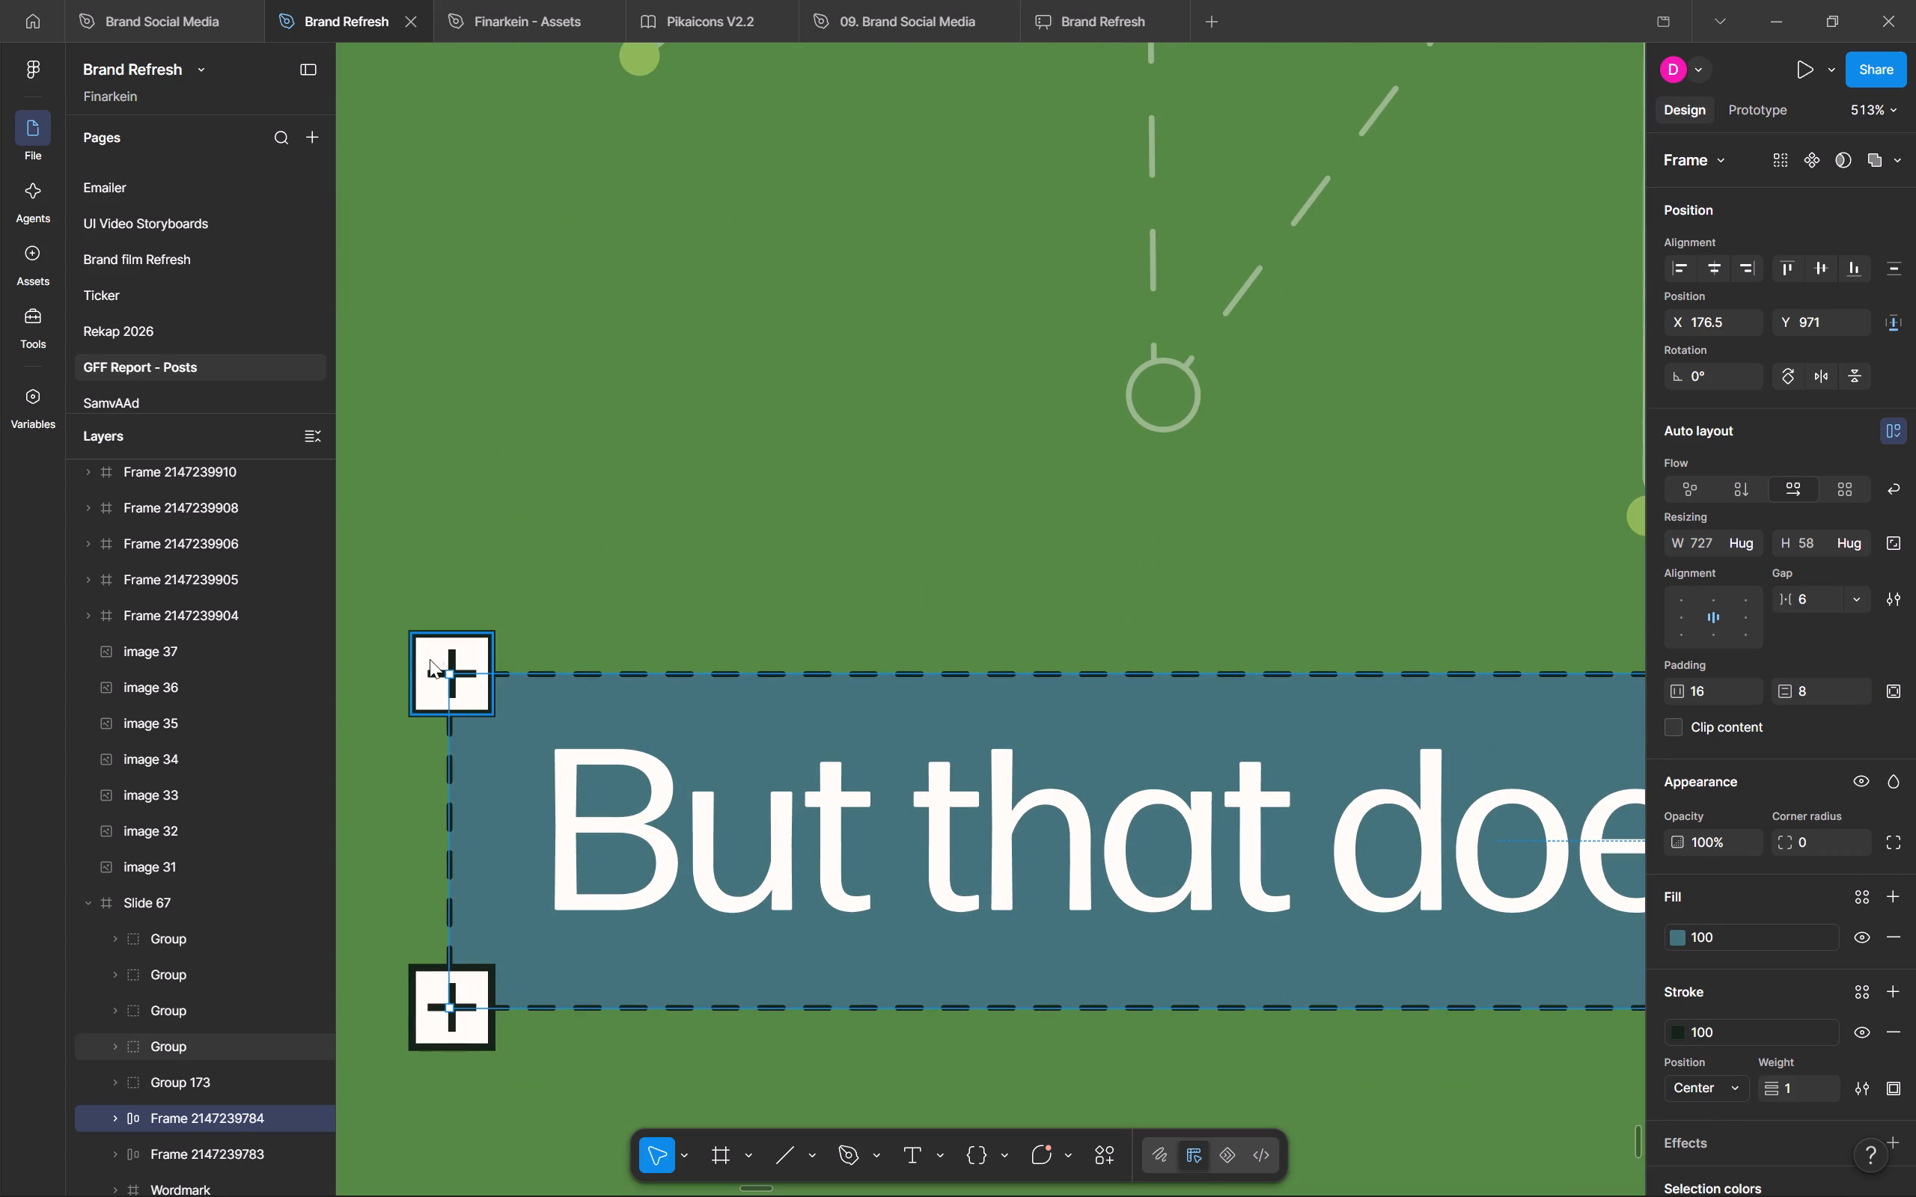
pyautogui.keyDown('shift'); pyautogui.click(430, 659); pyautogui.keyUp('shift')
pyautogui.keyDown('shift'); pyautogui.click(430, 1039); pyautogui.keyUp('shift')
pyautogui.keyDown('ctrl'); pyautogui.scroll(-7, 876, 1009); pyautogui.keyUp('ctrl')
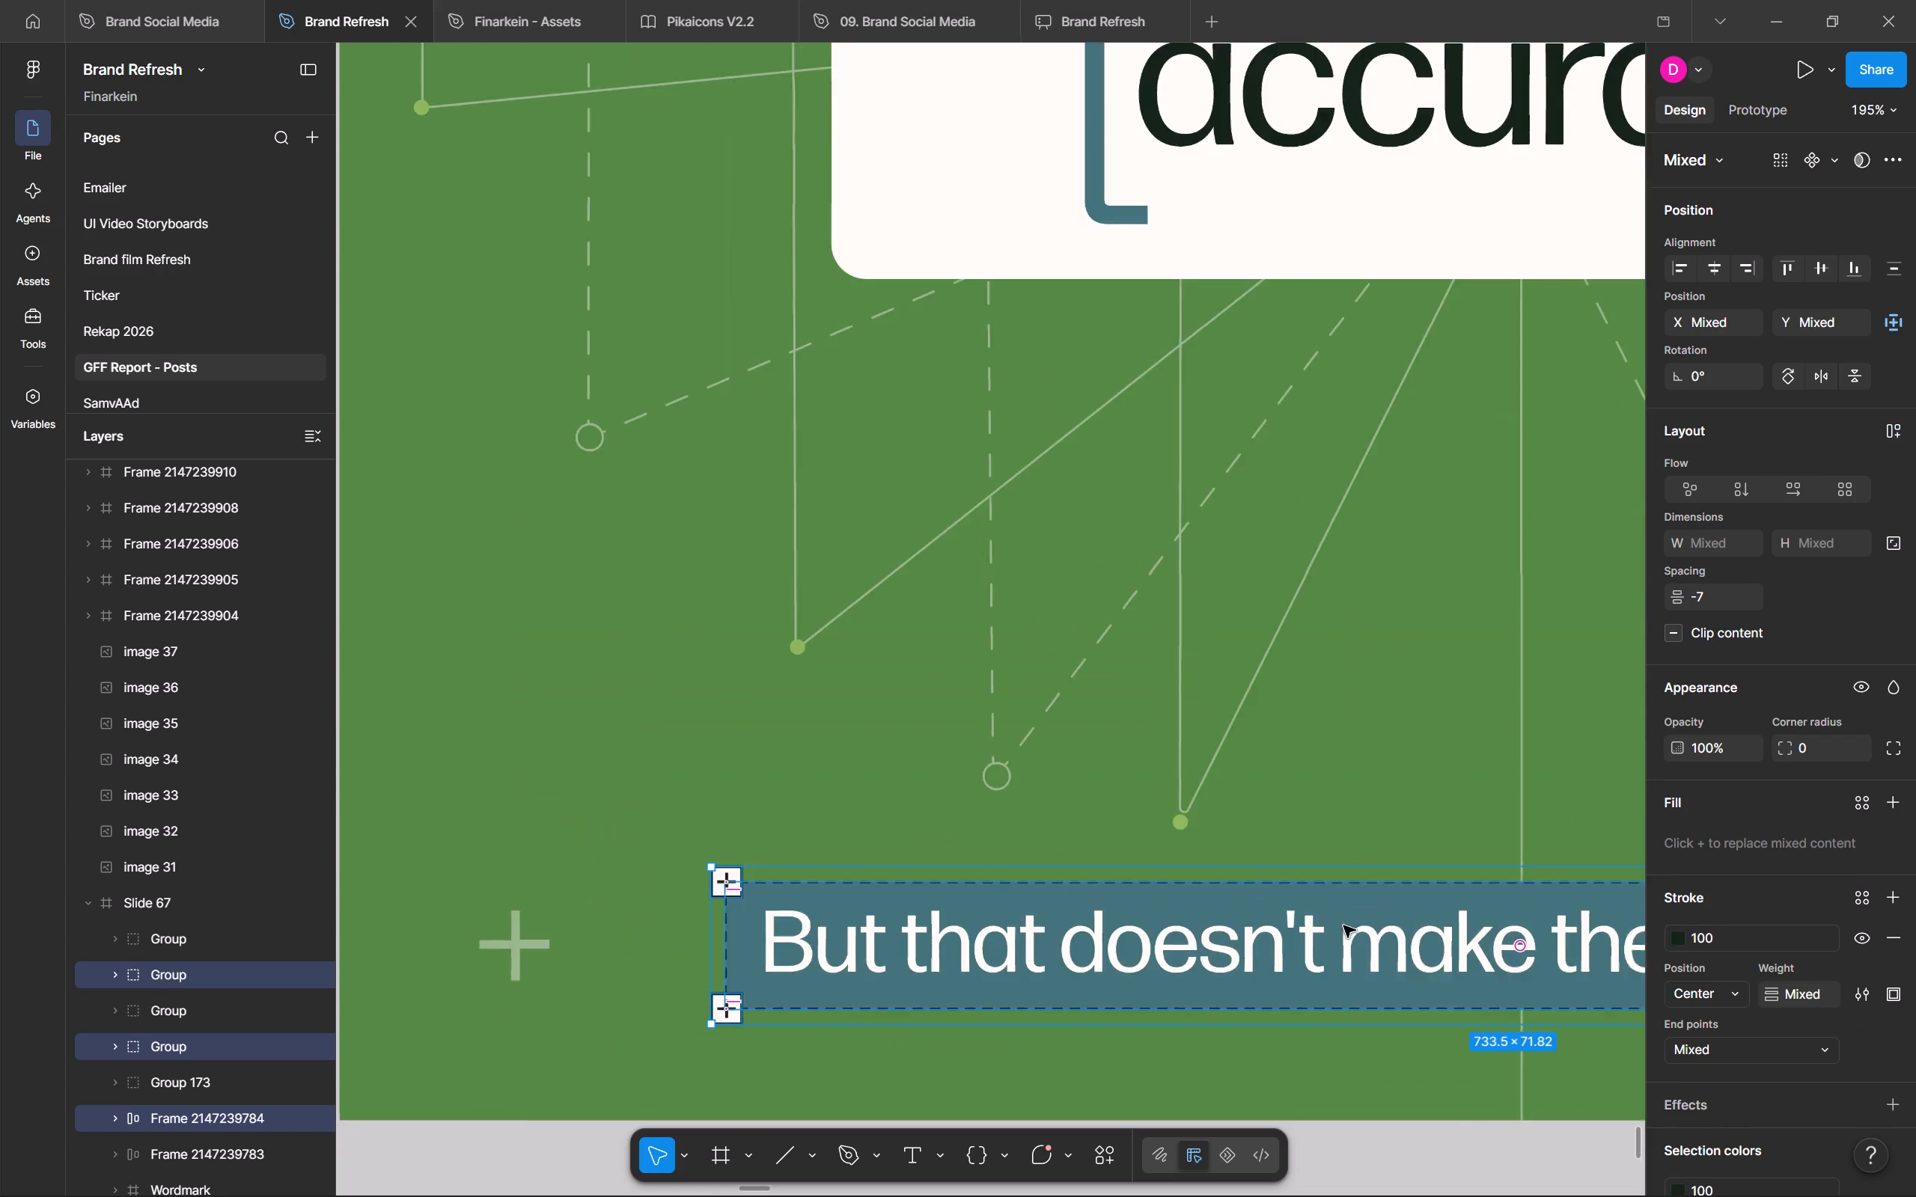
pyautogui.moveTo(1343, 925); pyautogui.dragTo(536, 776, button='middle')
pyautogui.moveTo(1294, 800); pyautogui.dragTo(804, 792, button='middle')
pyautogui.scroll(12, 804, 792)
pyautogui.moveTo(992, 800); pyautogui.dragTo(985, 711, button='middle')
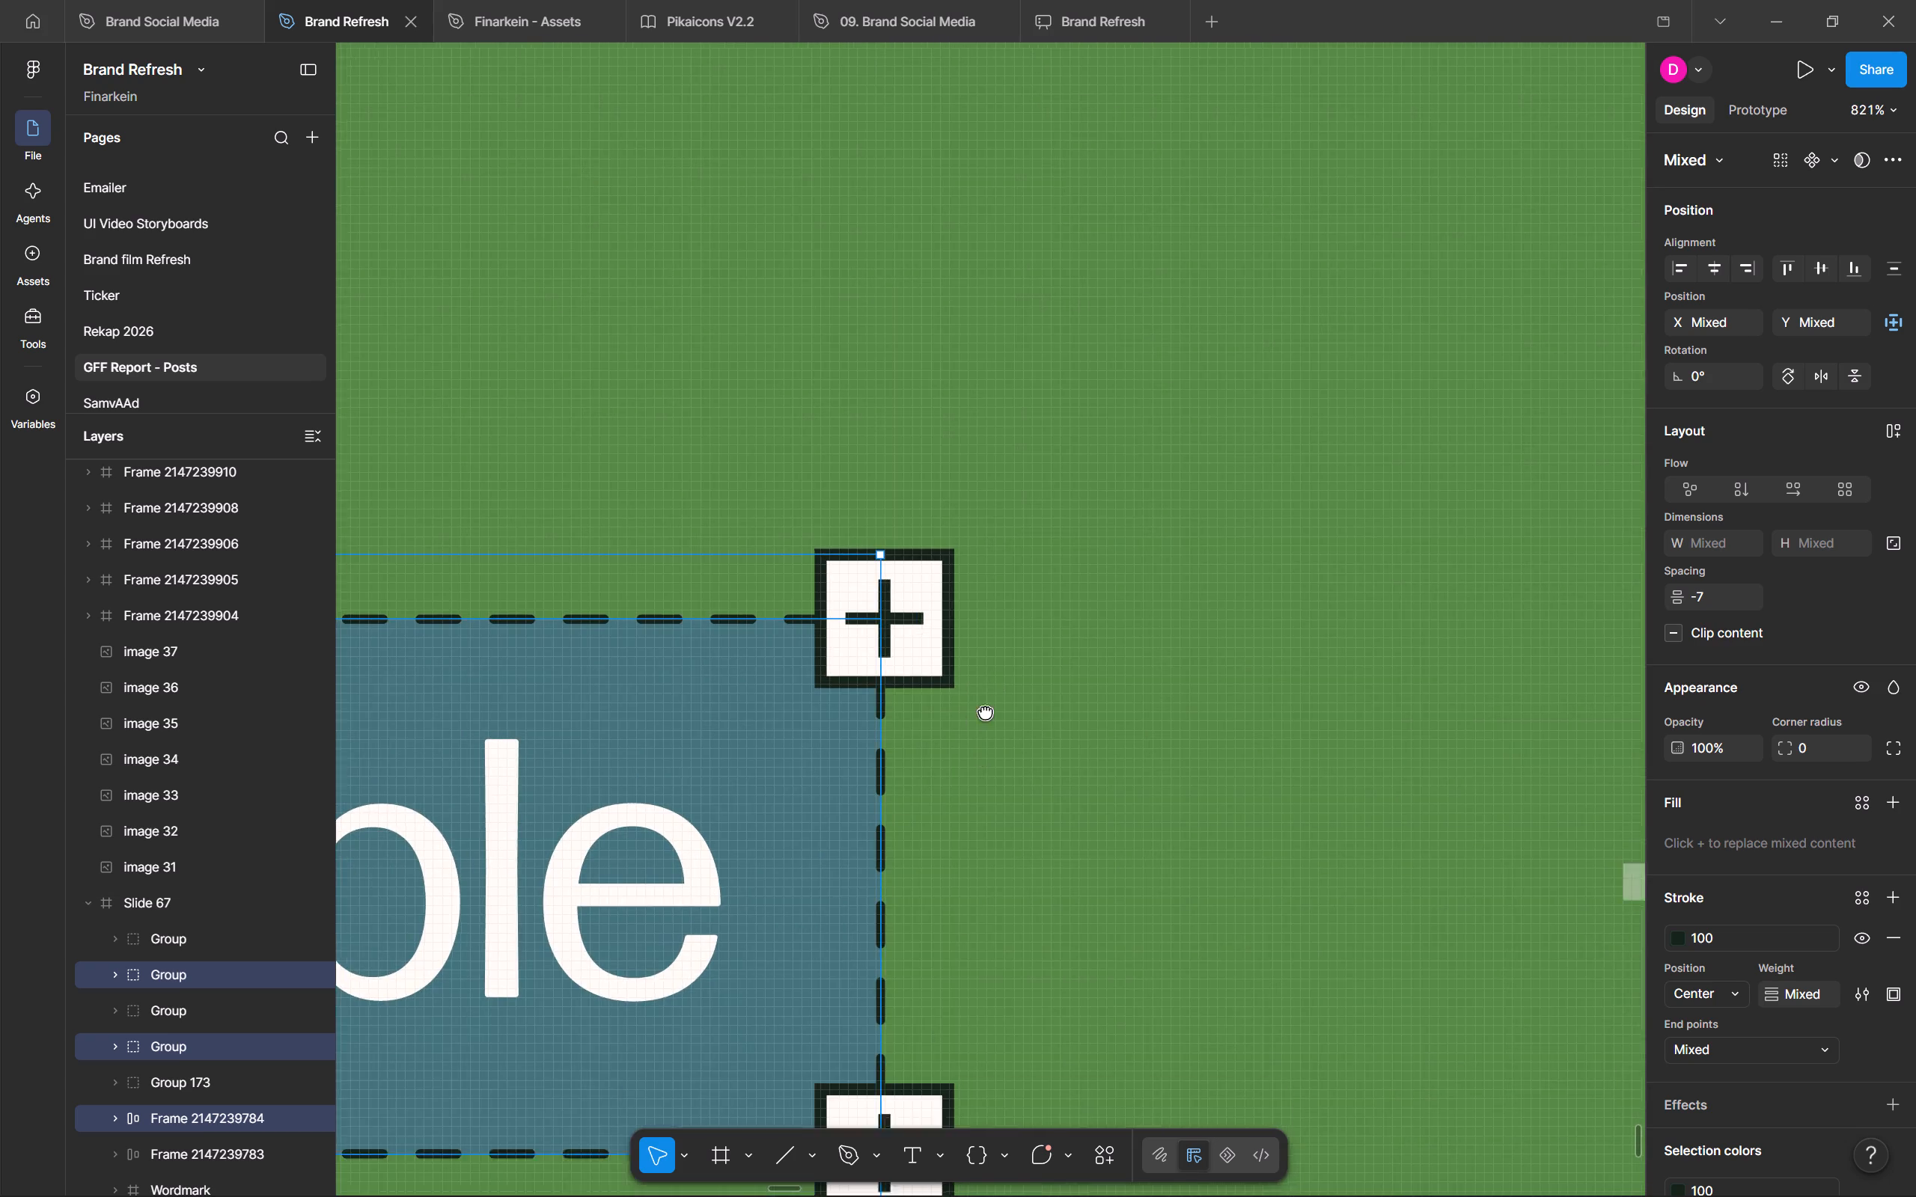
pyautogui.moveTo(985, 711); pyautogui.dragTo(1010, 505, button='middle')
pyautogui.keyDown('shift'); pyautogui.click(937, 410); pyautogui.keyUp('shift')
pyautogui.keyDown('shift'); pyautogui.click(952, 871); pyautogui.keyUp('shift')
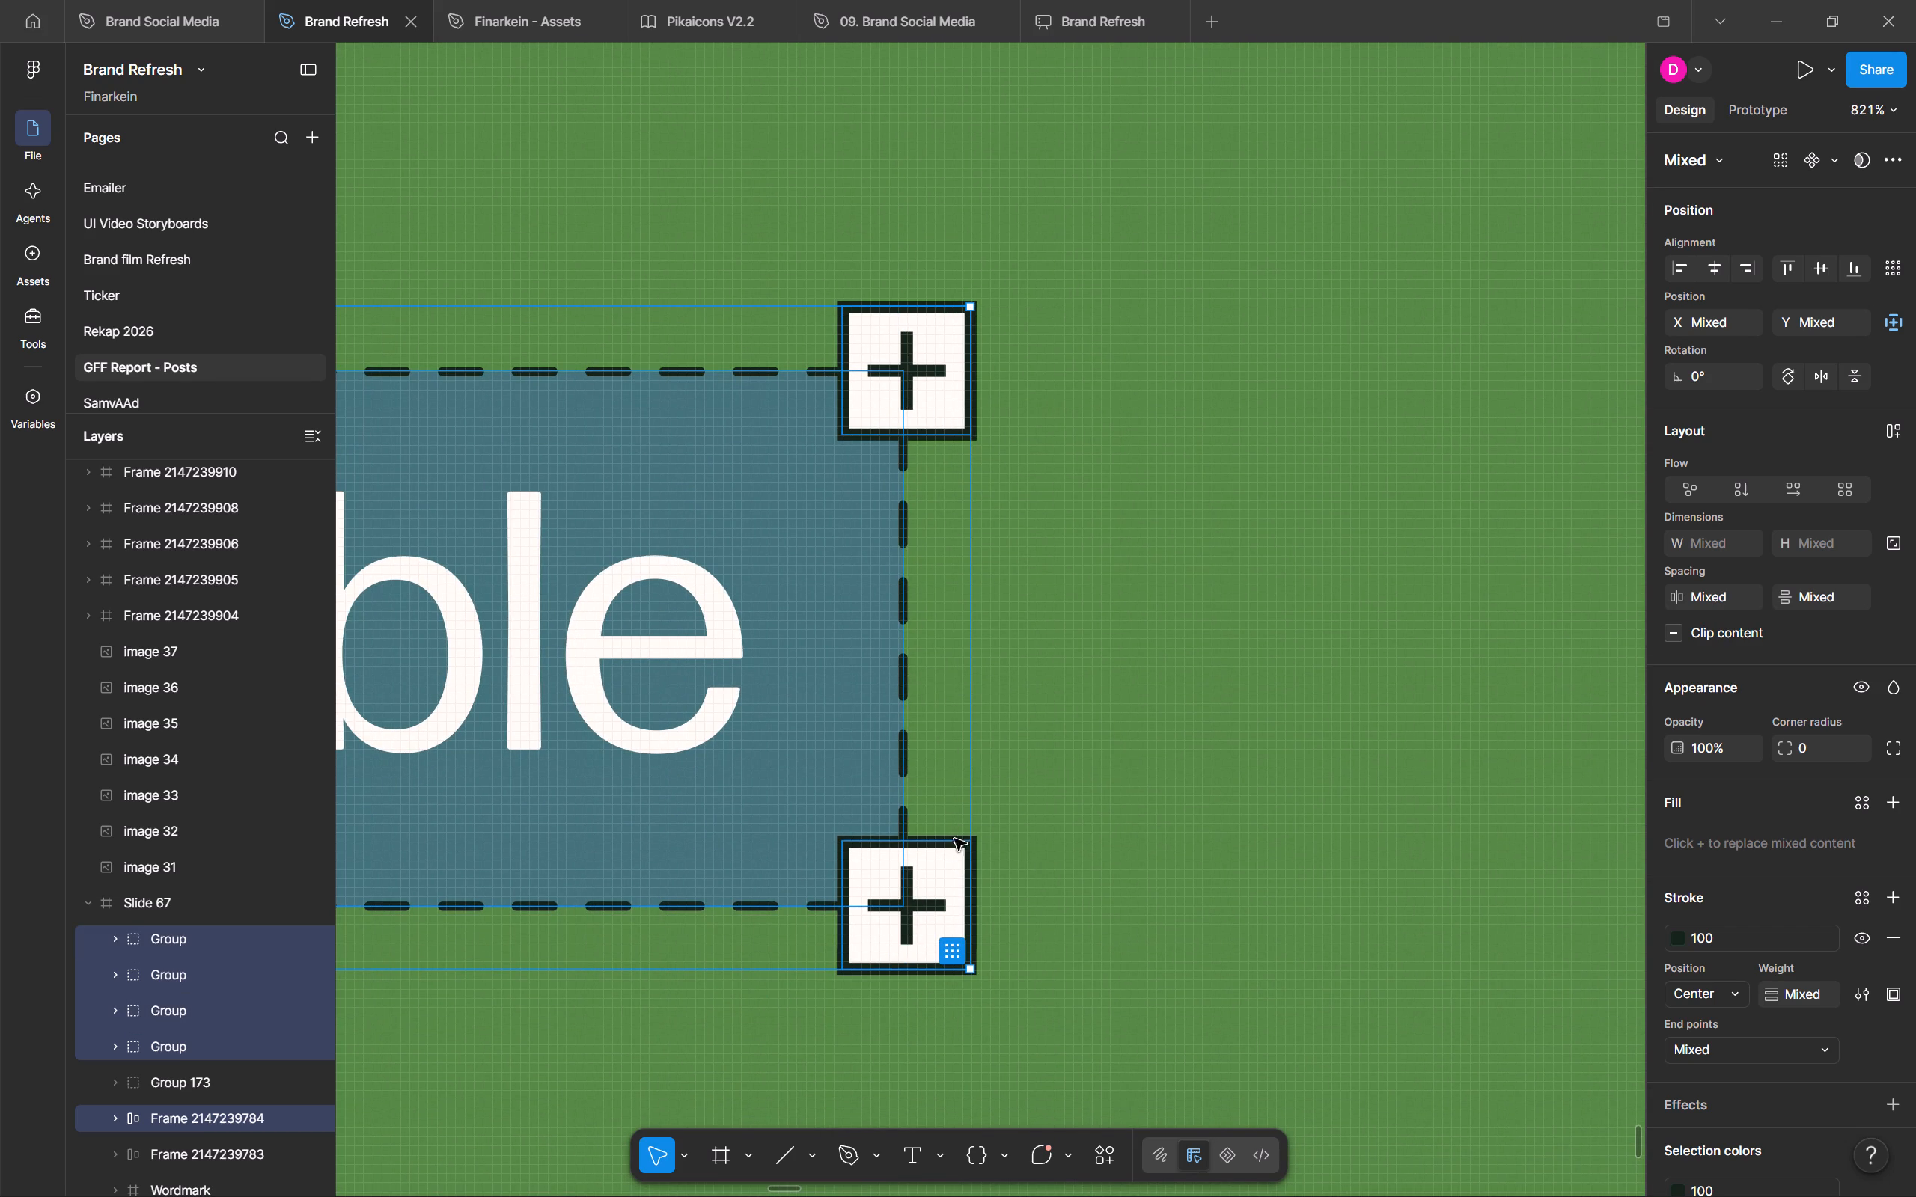
pyautogui.hotkey('ctrl', 'c')
pyautogui.scroll(-16, 108, 257)
pyautogui.click(136, 376)
pyautogui.click(144, 390)
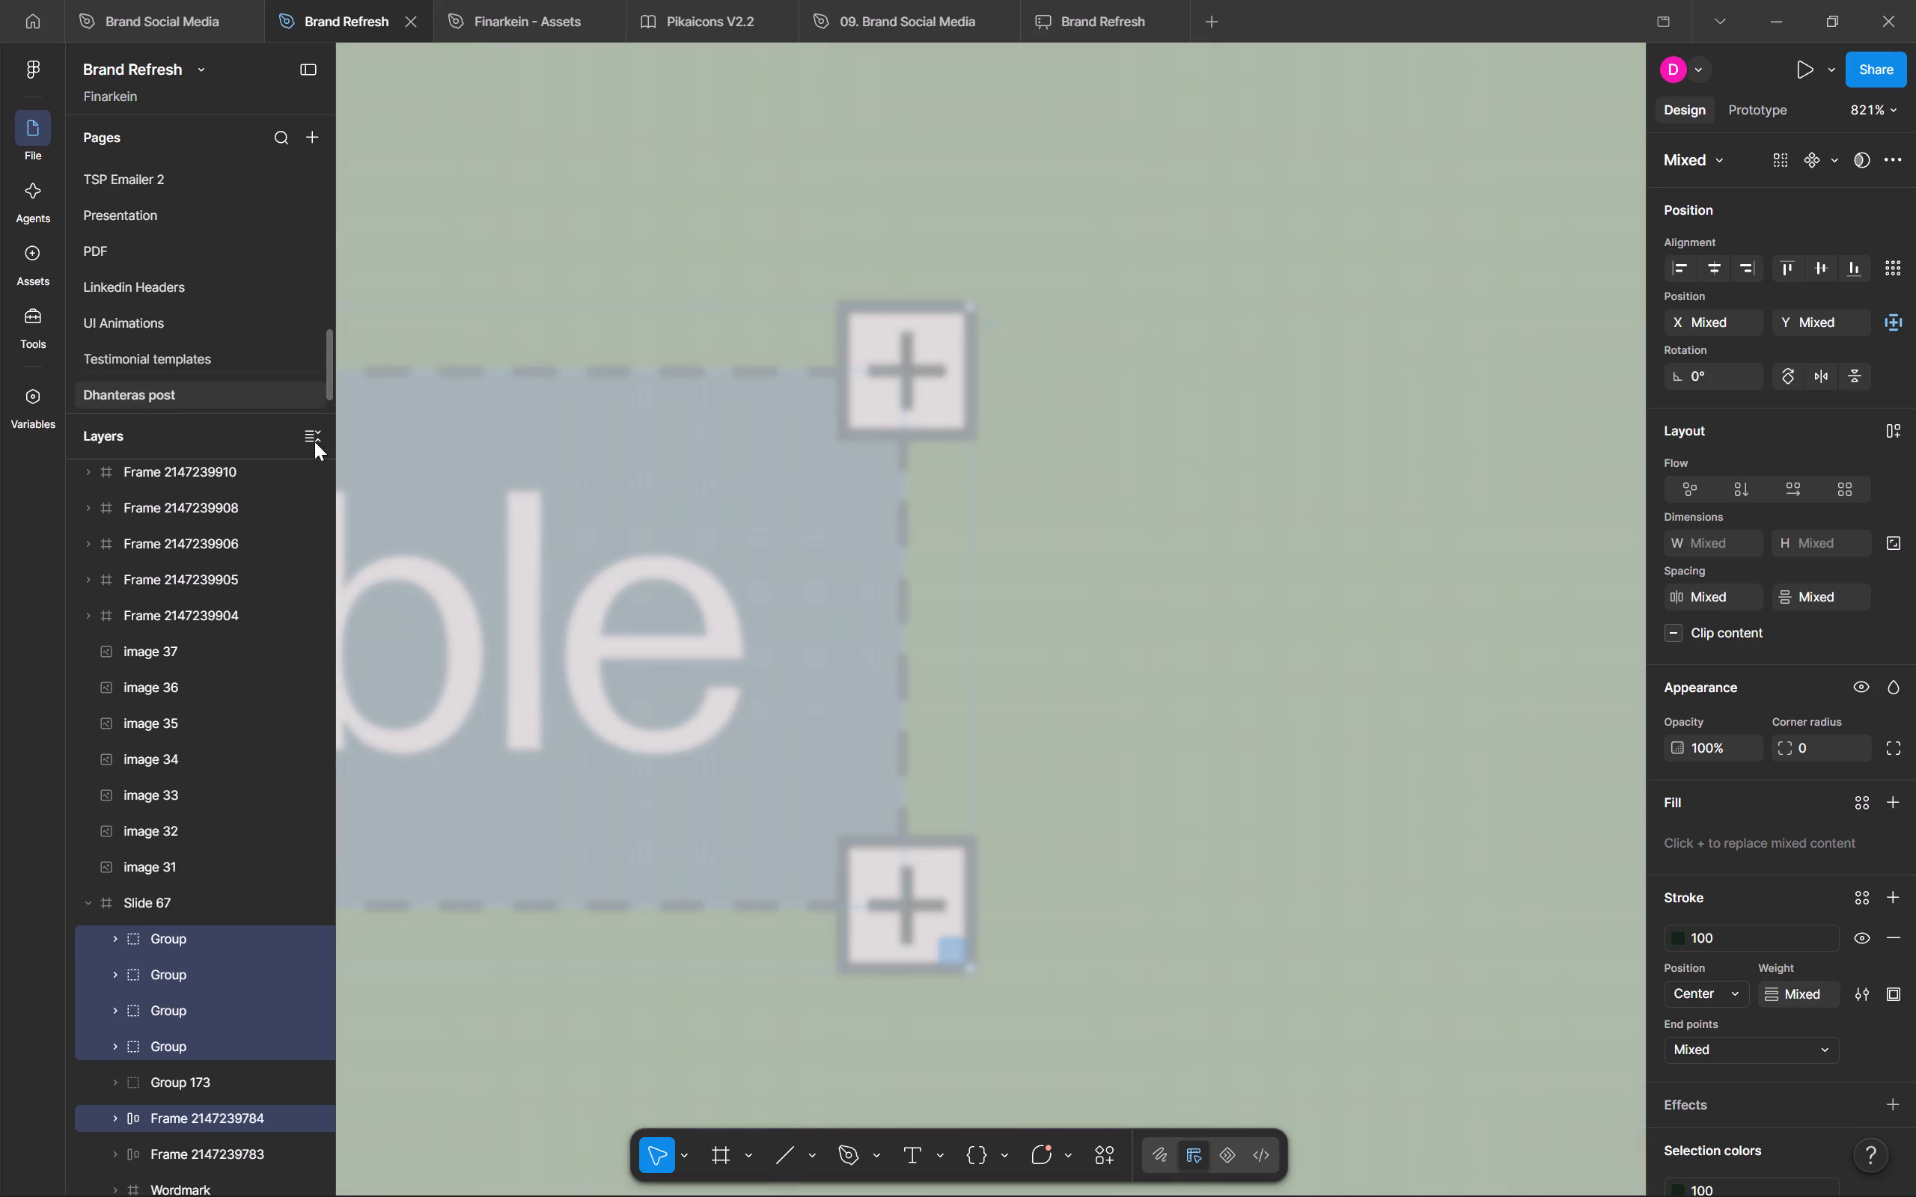
pyautogui.keyDown('ctrl'); pyautogui.scroll(-6, 1157, 652); pyautogui.keyUp('ctrl')
pyautogui.moveTo(1344, 691); pyautogui.dragTo(986, 569, button='middle')
pyautogui.keyDown('ctrl'); pyautogui.scroll(7, 1269, 607); pyautogui.keyUp('ctrl')
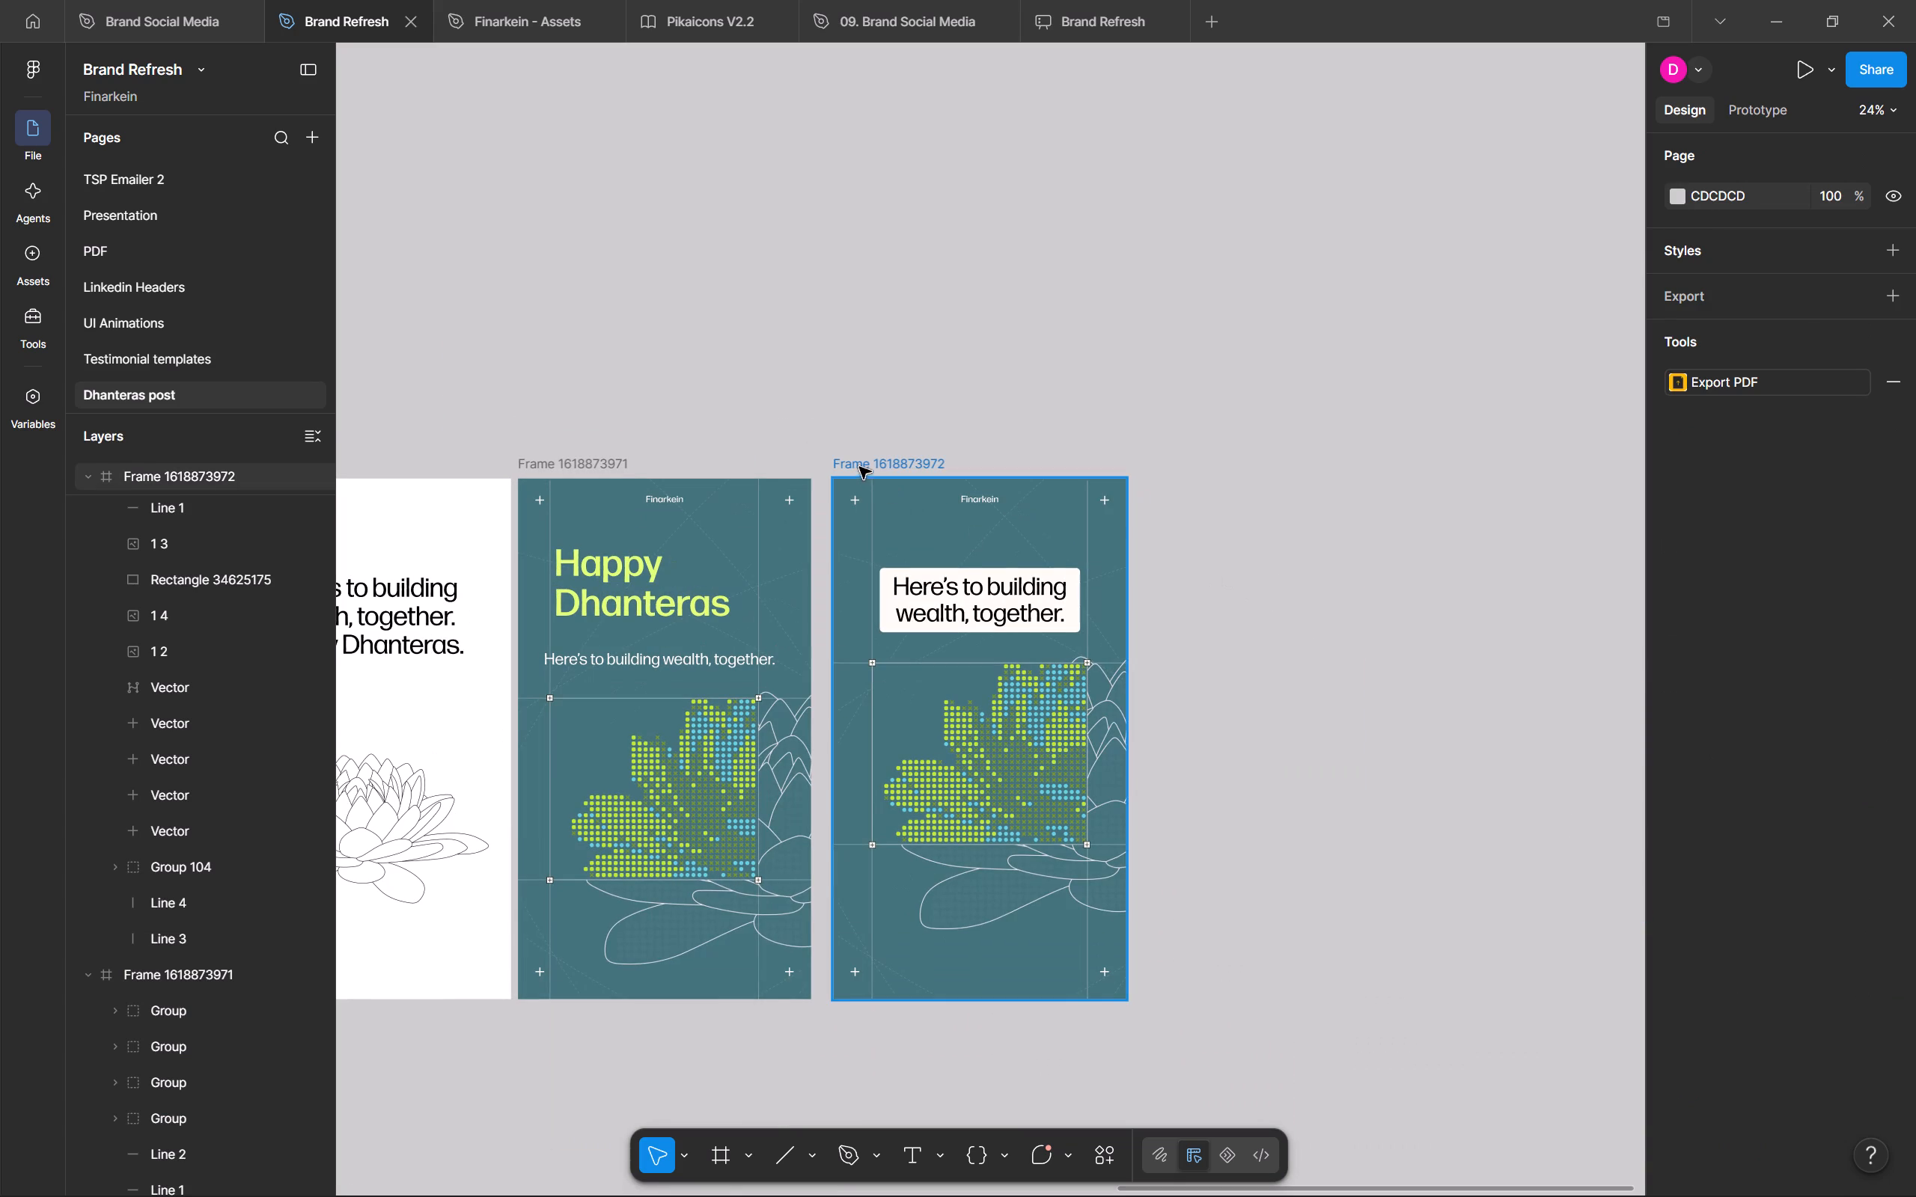
pyautogui.click(859, 467)
pyautogui.hotkey('ctrl', 'v')
pyautogui.keyDown('ctrl'); pyautogui.scroll(5, 1170, 874); pyautogui.keyUp('ctrl')
pyautogui.keyDown('ctrl'); pyautogui.moveTo(1137, 867); pyautogui.dragTo(1296, 696, button='middle'); pyautogui.keyUp('ctrl')
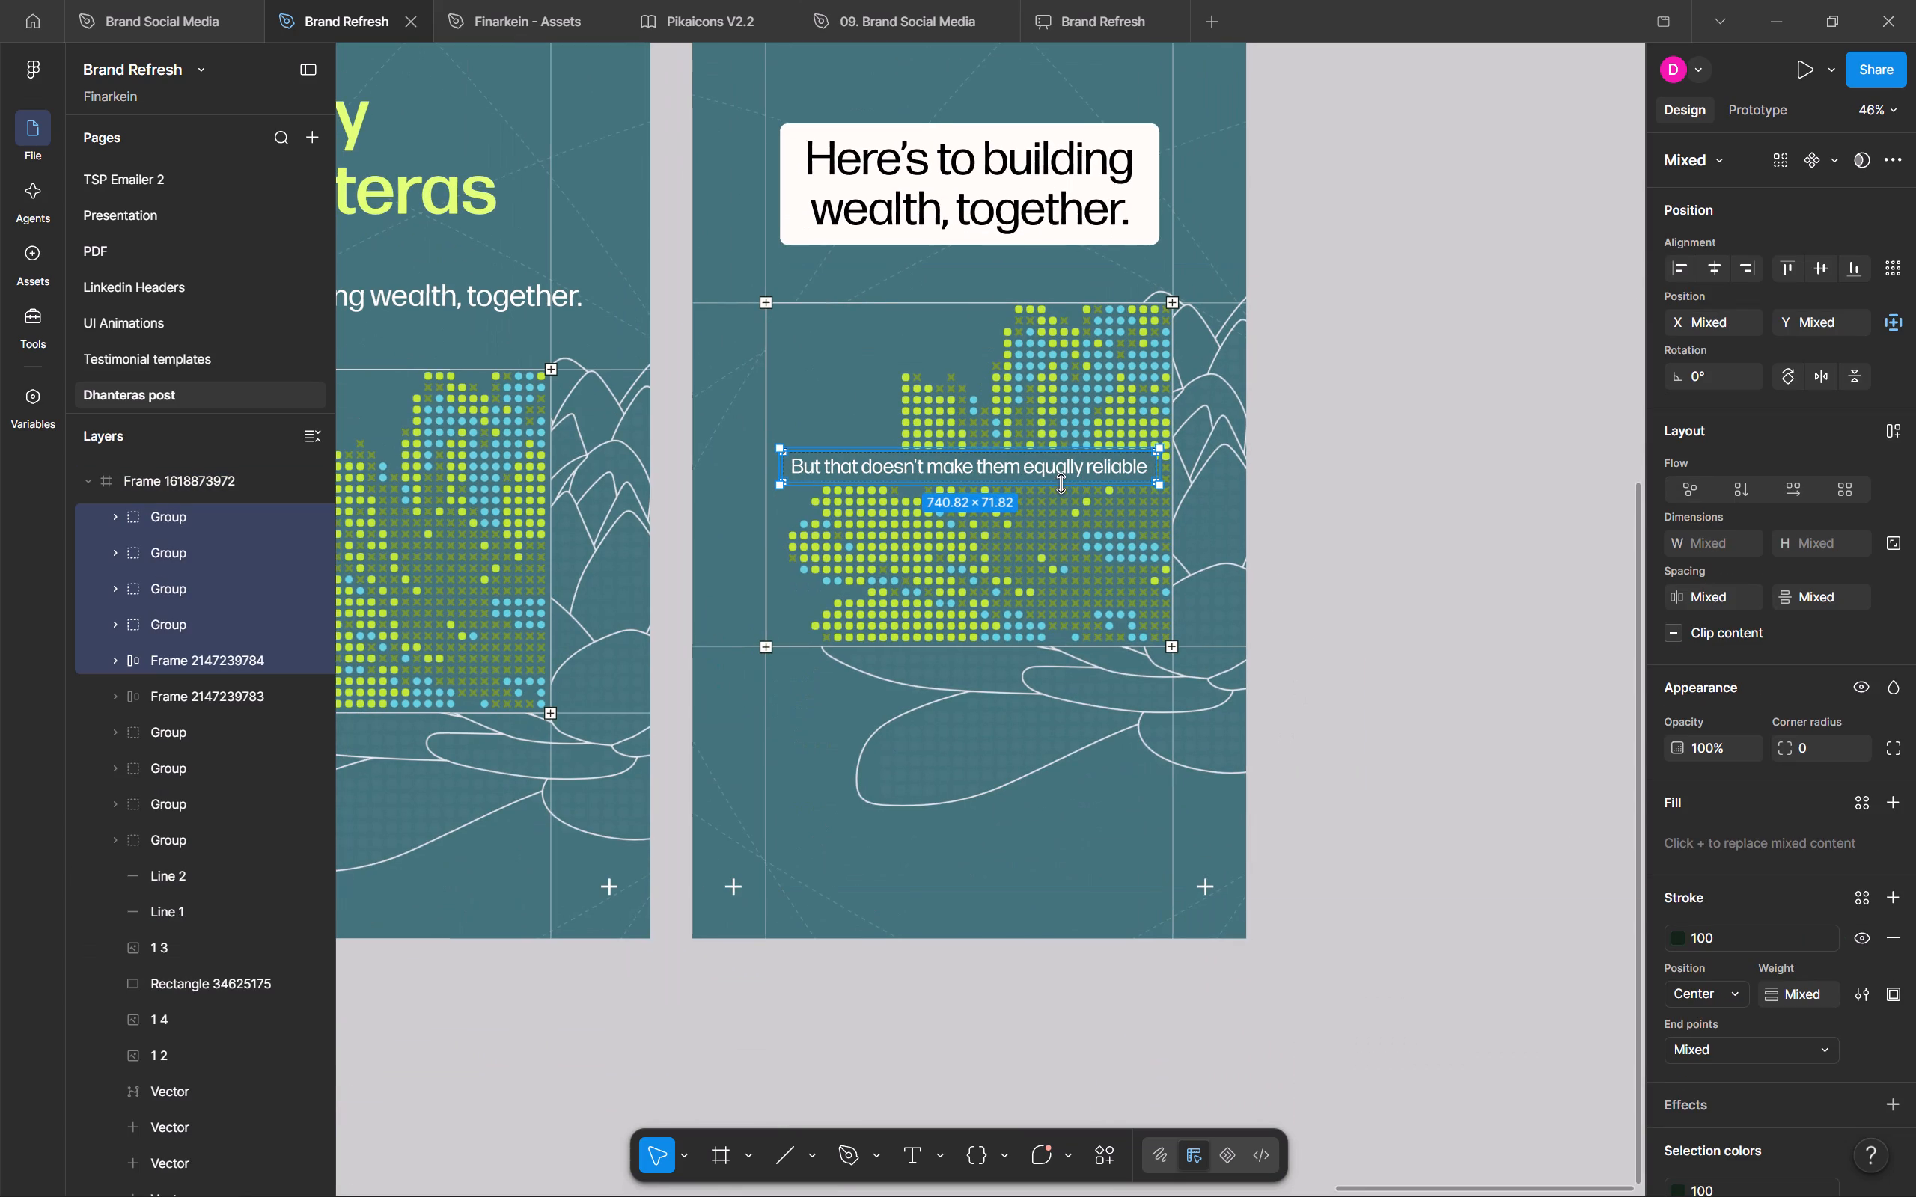
pyautogui.moveTo(1064, 467); pyautogui.dragTo(1081, 878)
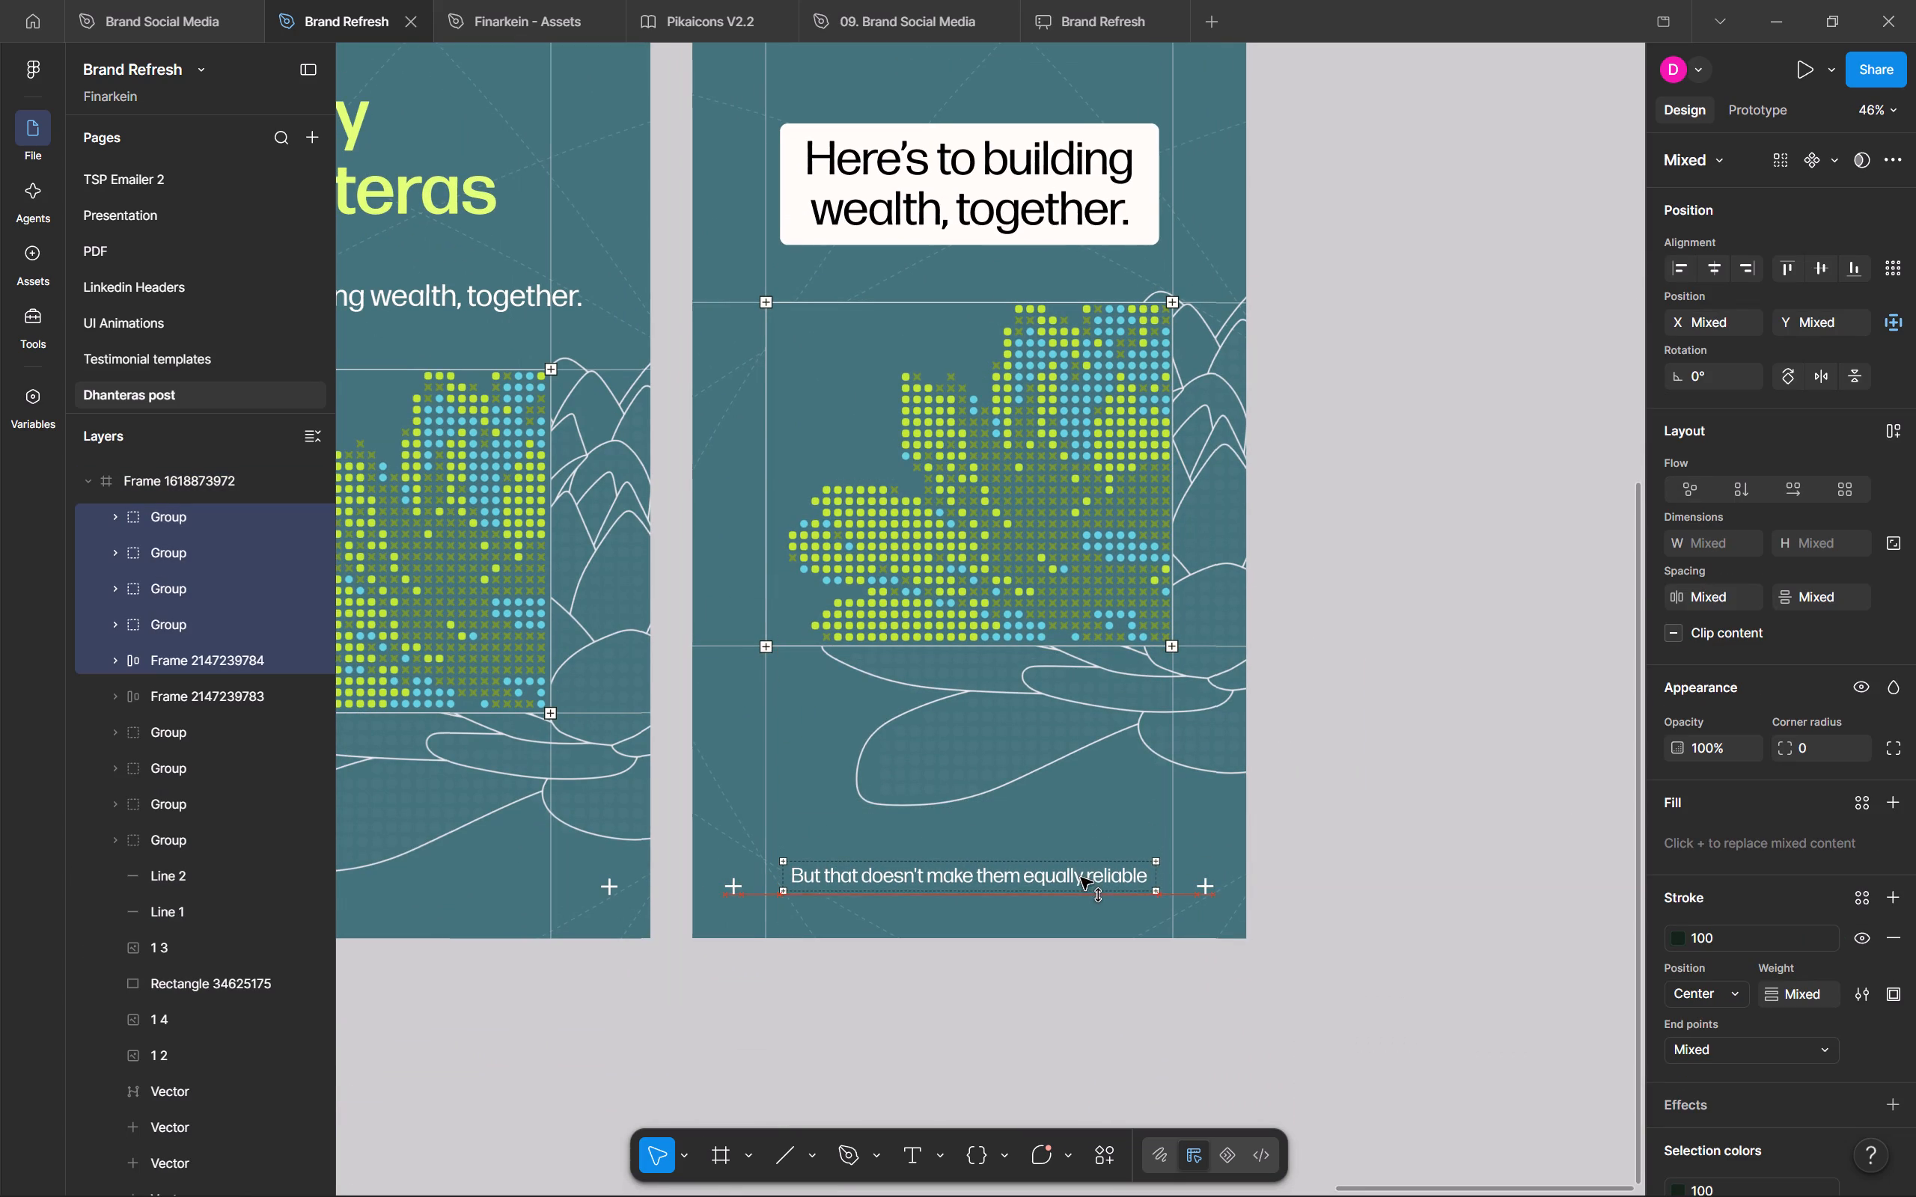
pyautogui.moveTo(1081, 878); pyautogui.dragTo(1081, 884)
pyautogui.click(1484, 861)
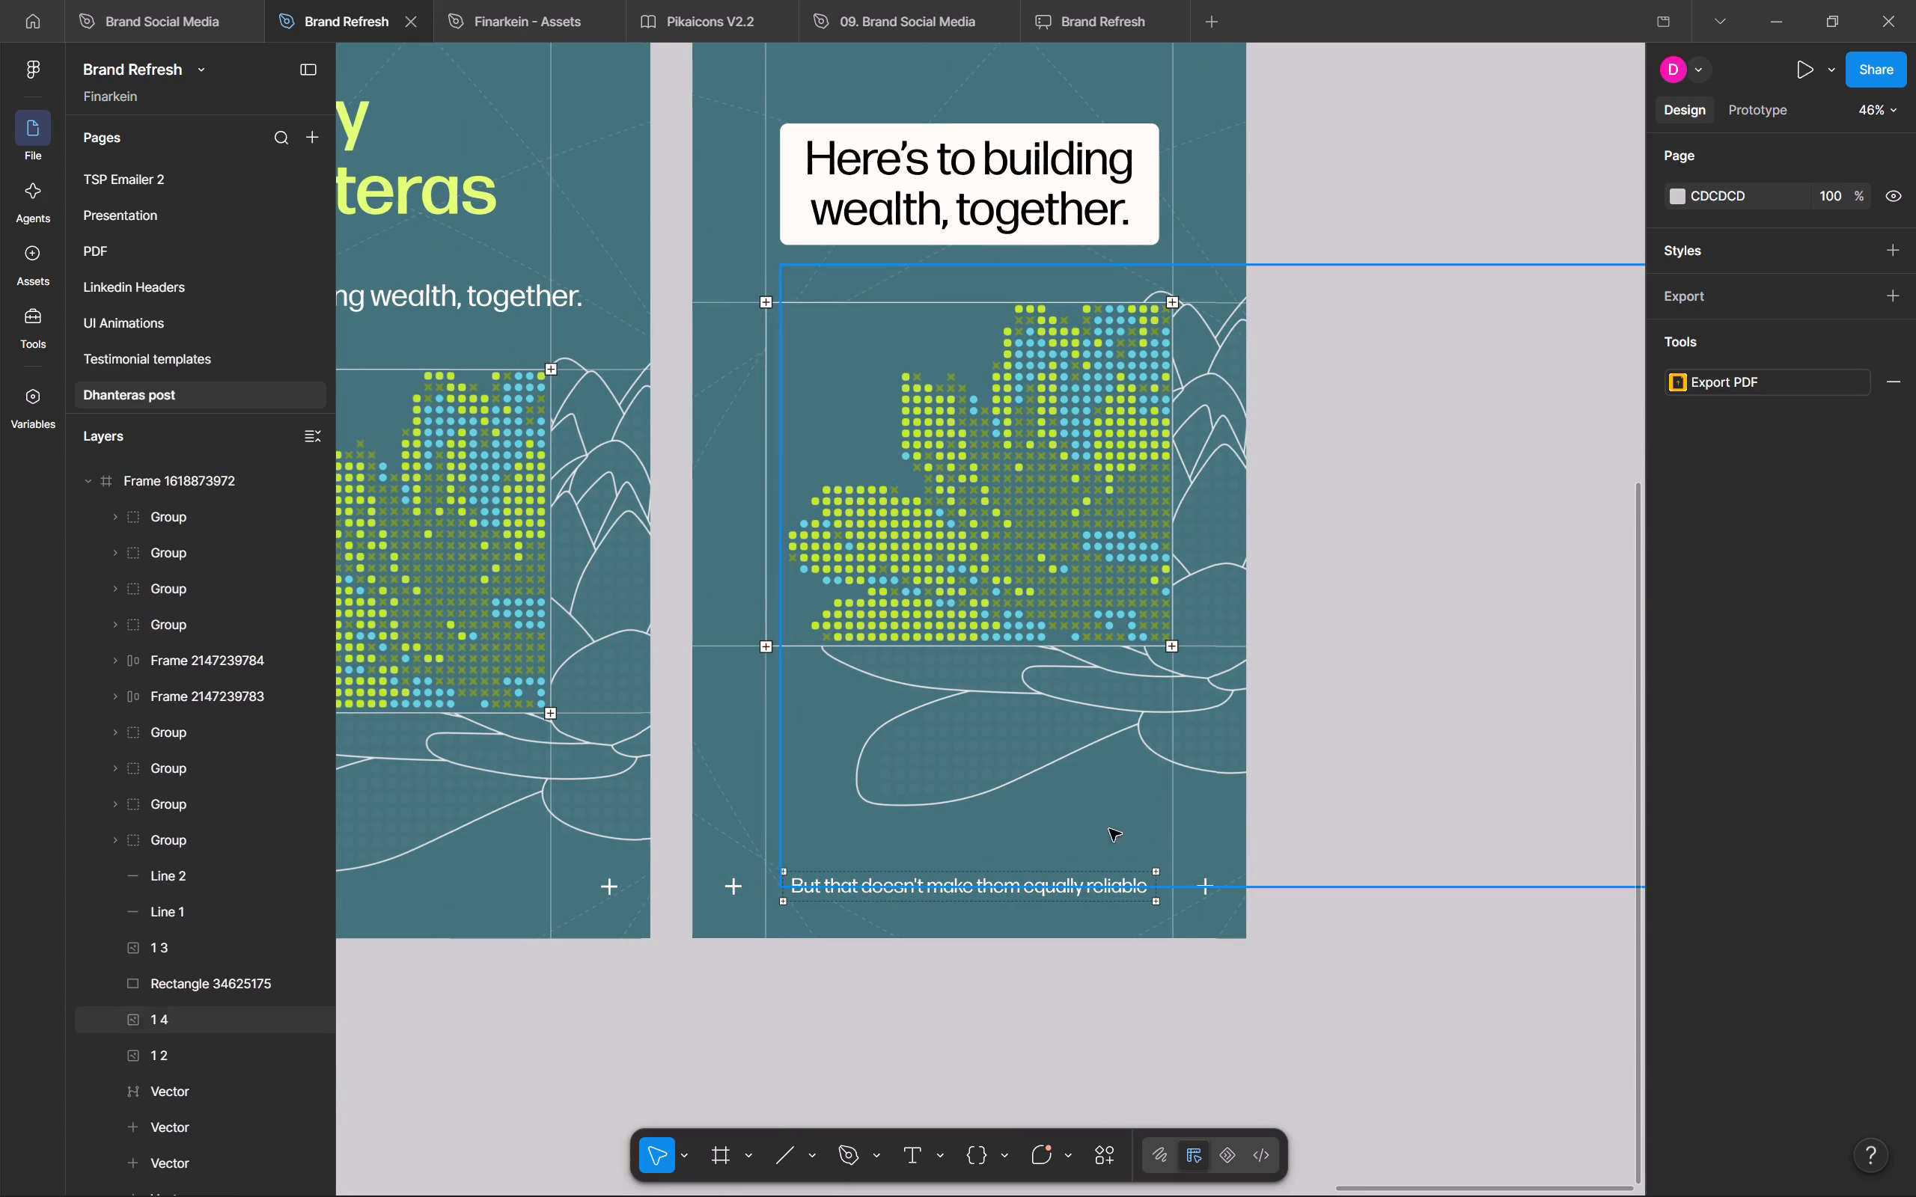
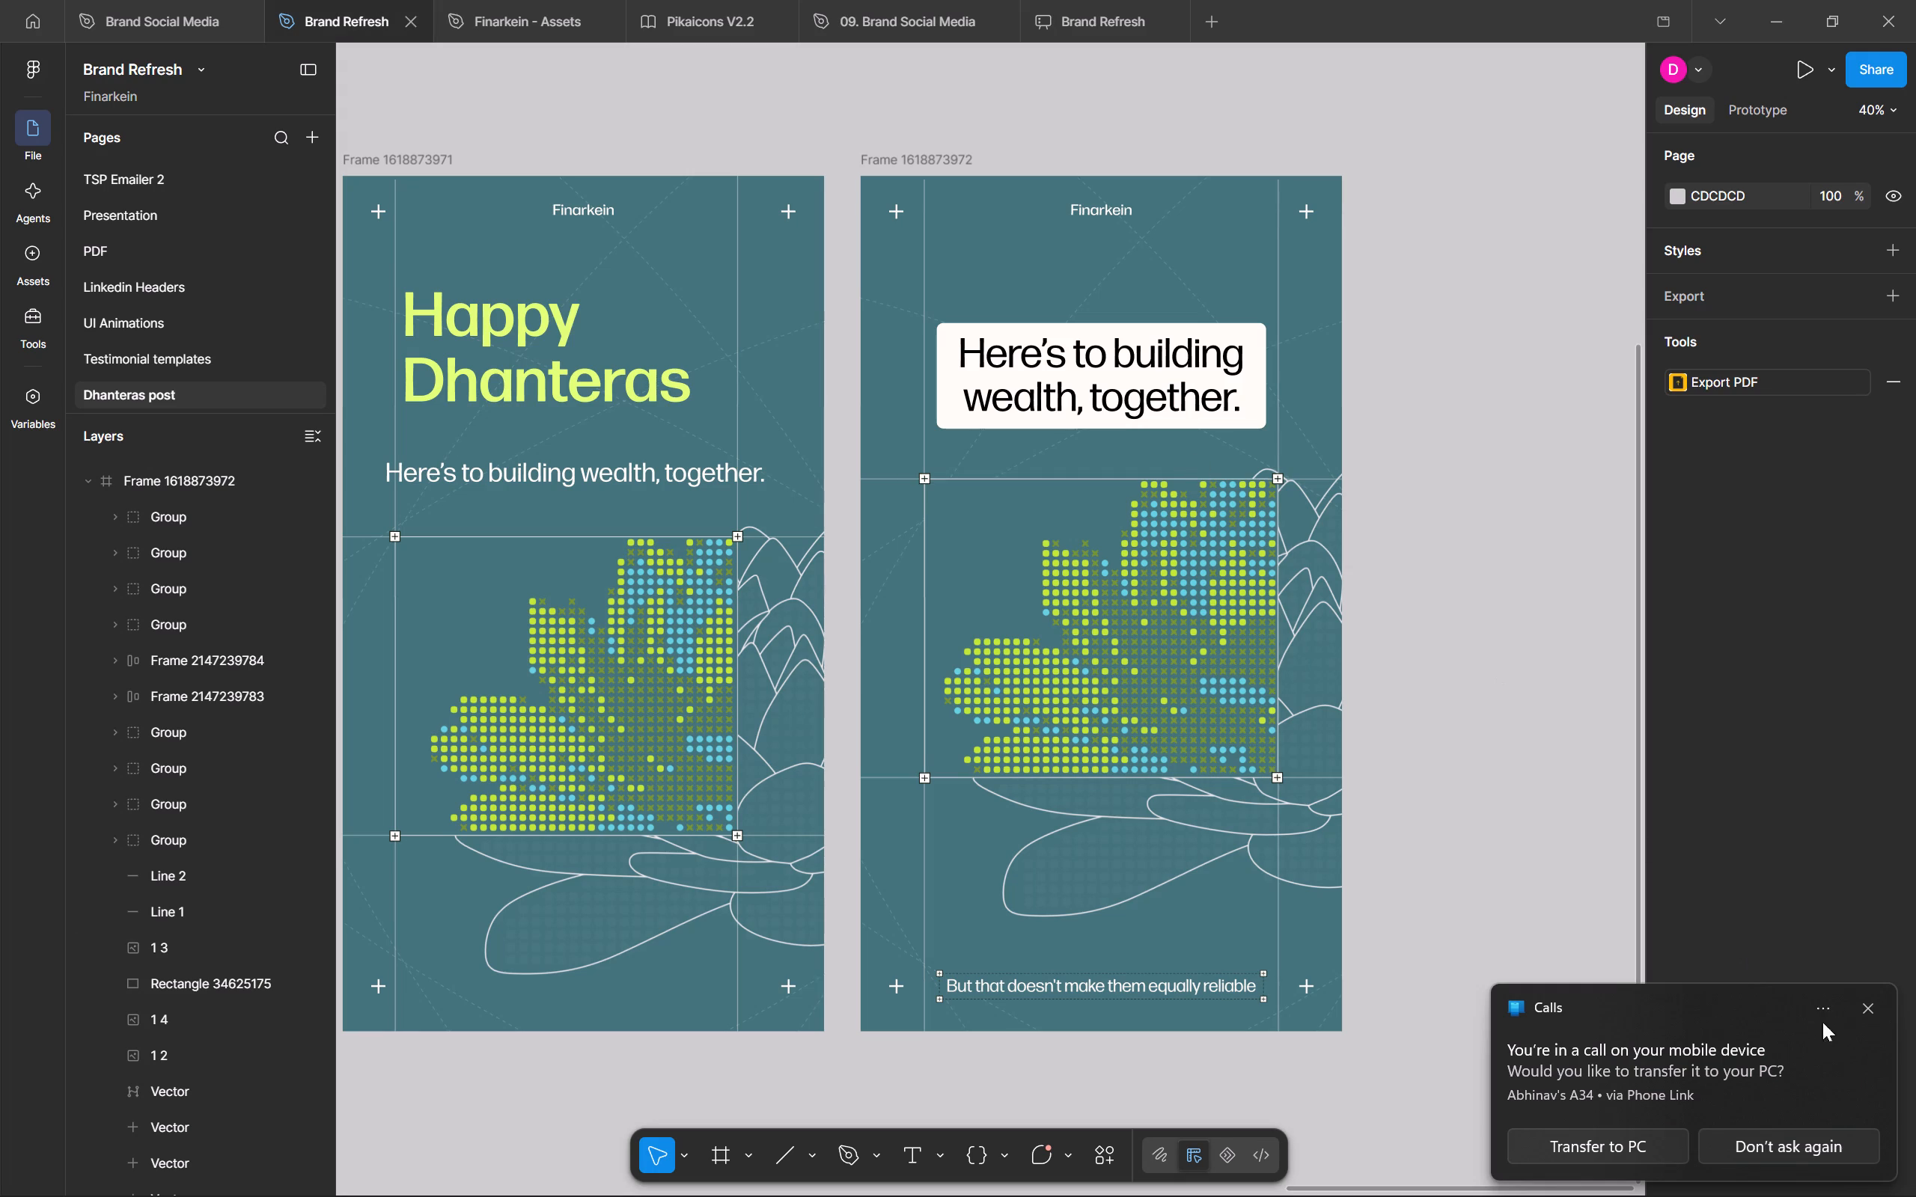
pyautogui.click(1870, 1012)
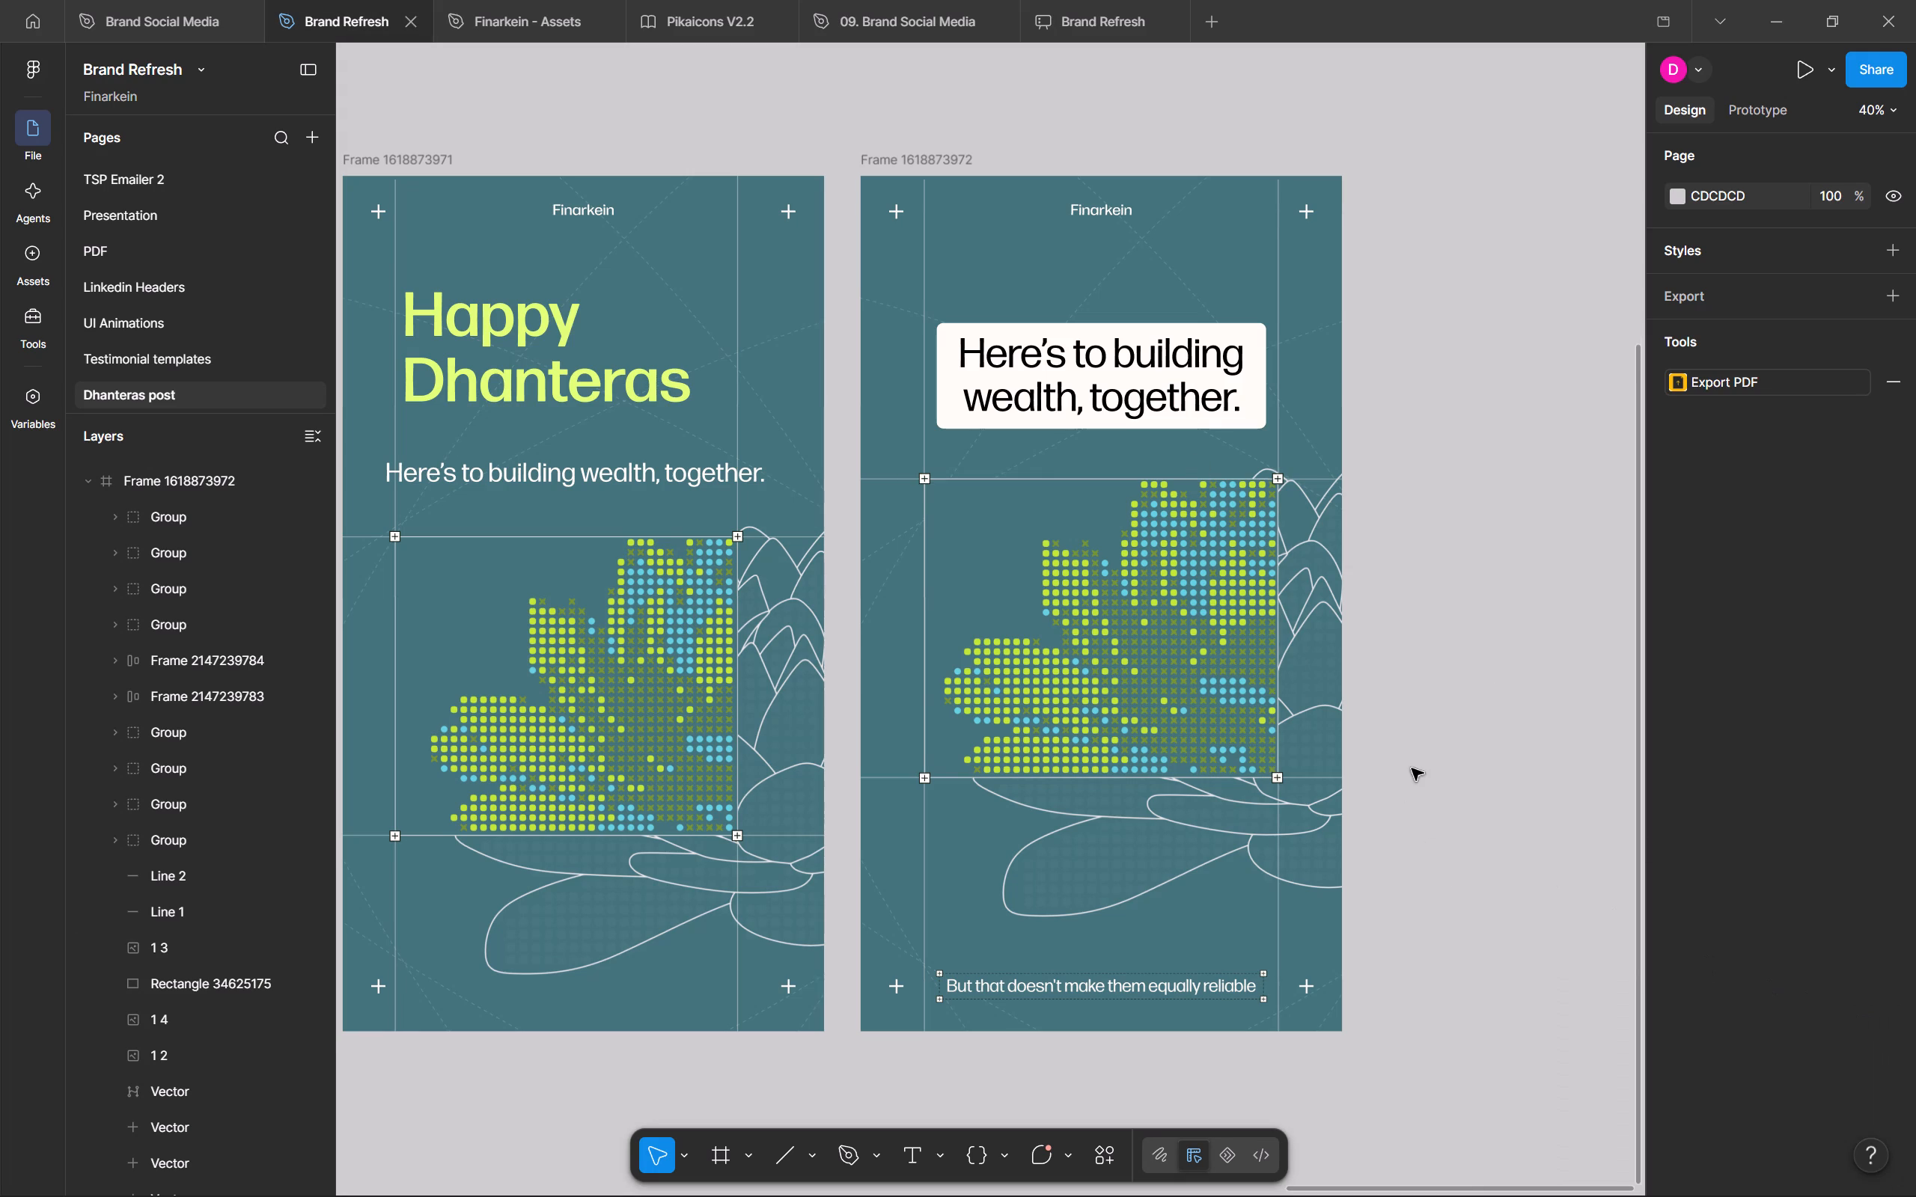
# Shift the teal "Happy Dhanteras" frame slightly right so it is evenly spaced between its two neighbouring frames.
pyautogui.keyDown('ctrl'); pyautogui.scroll(-3, 1412, 768); pyautogui.keyUp('ctrl')
pyautogui.moveTo(685, 309); pyautogui.dragTo(685, 310)
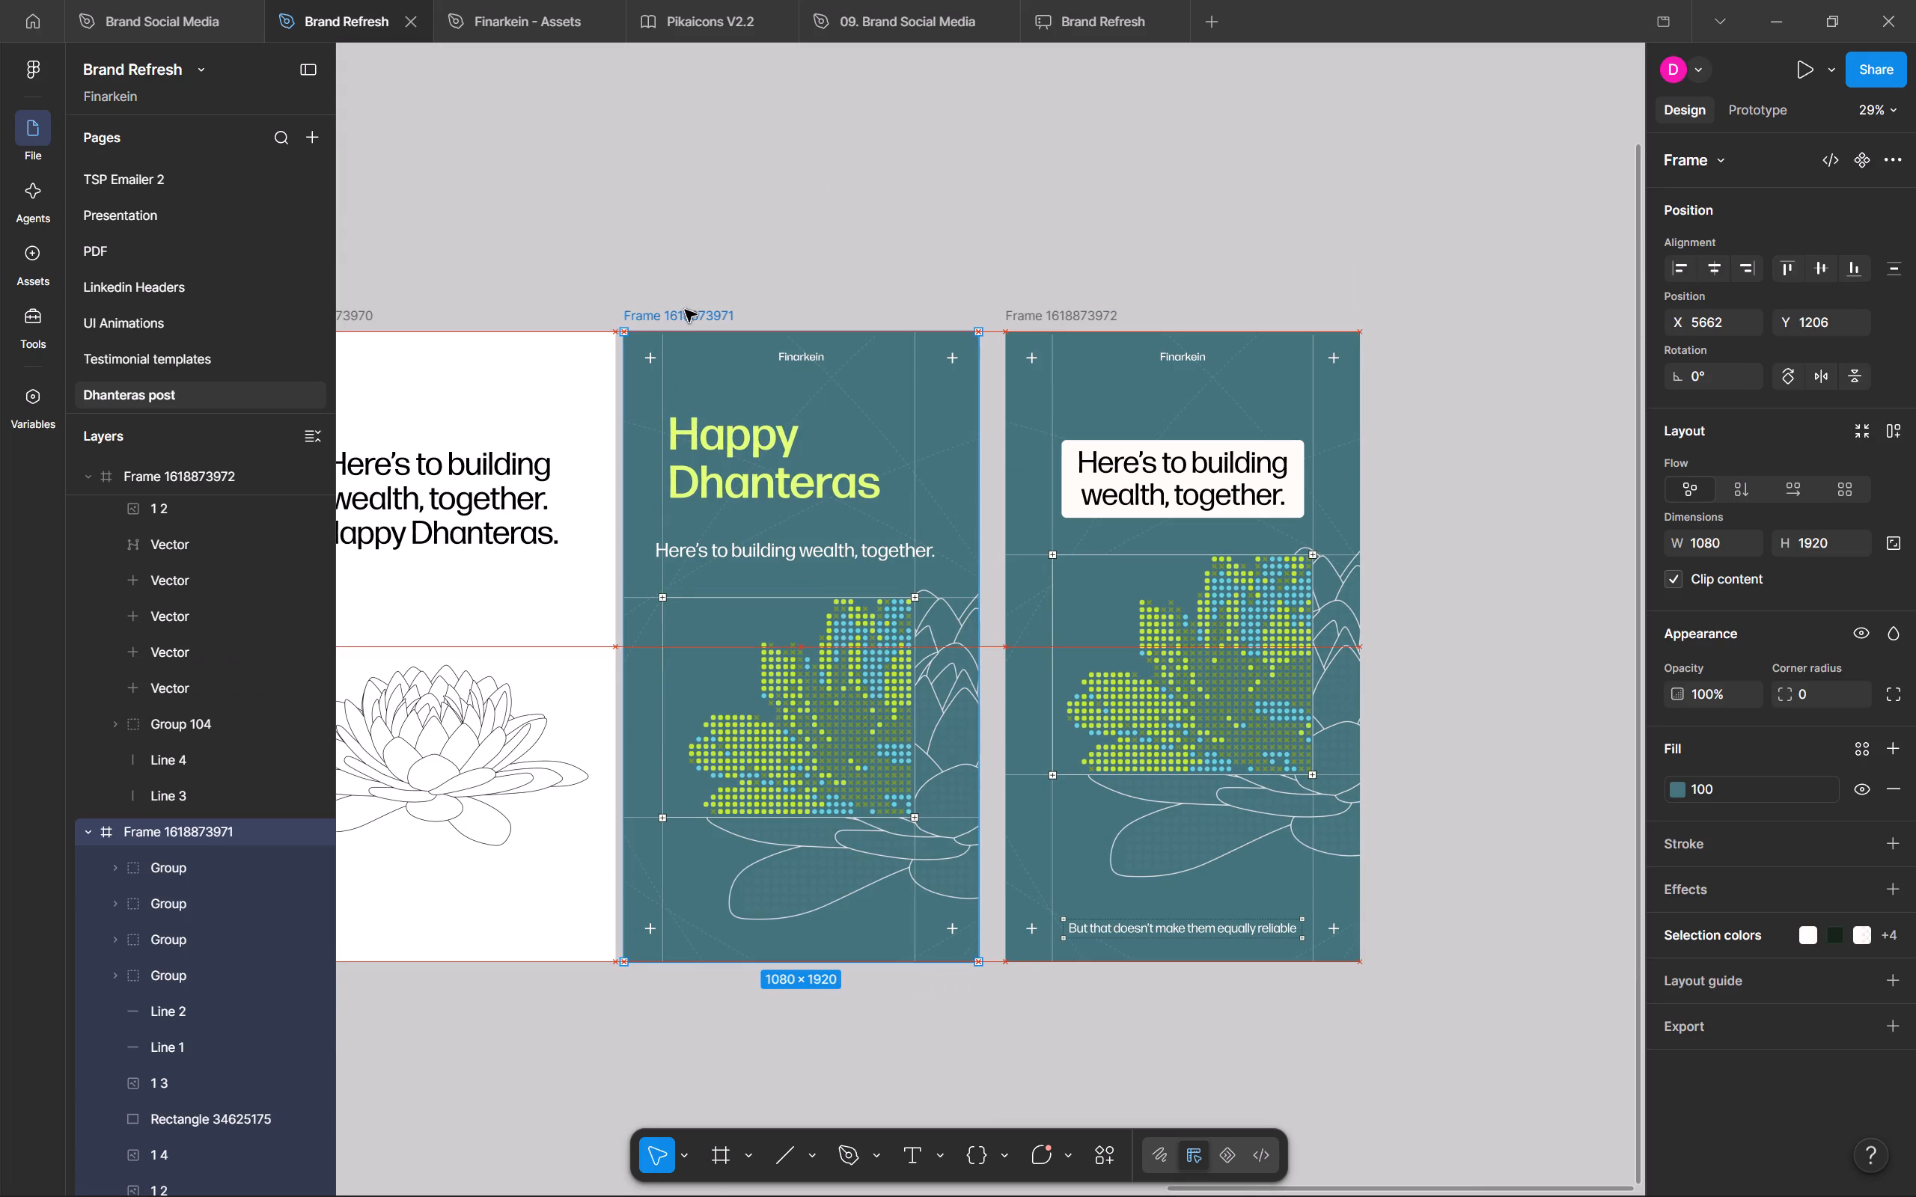
pyautogui.moveTo(685, 310); pyautogui.dragTo(694, 311)
pyautogui.click(1019, 288)
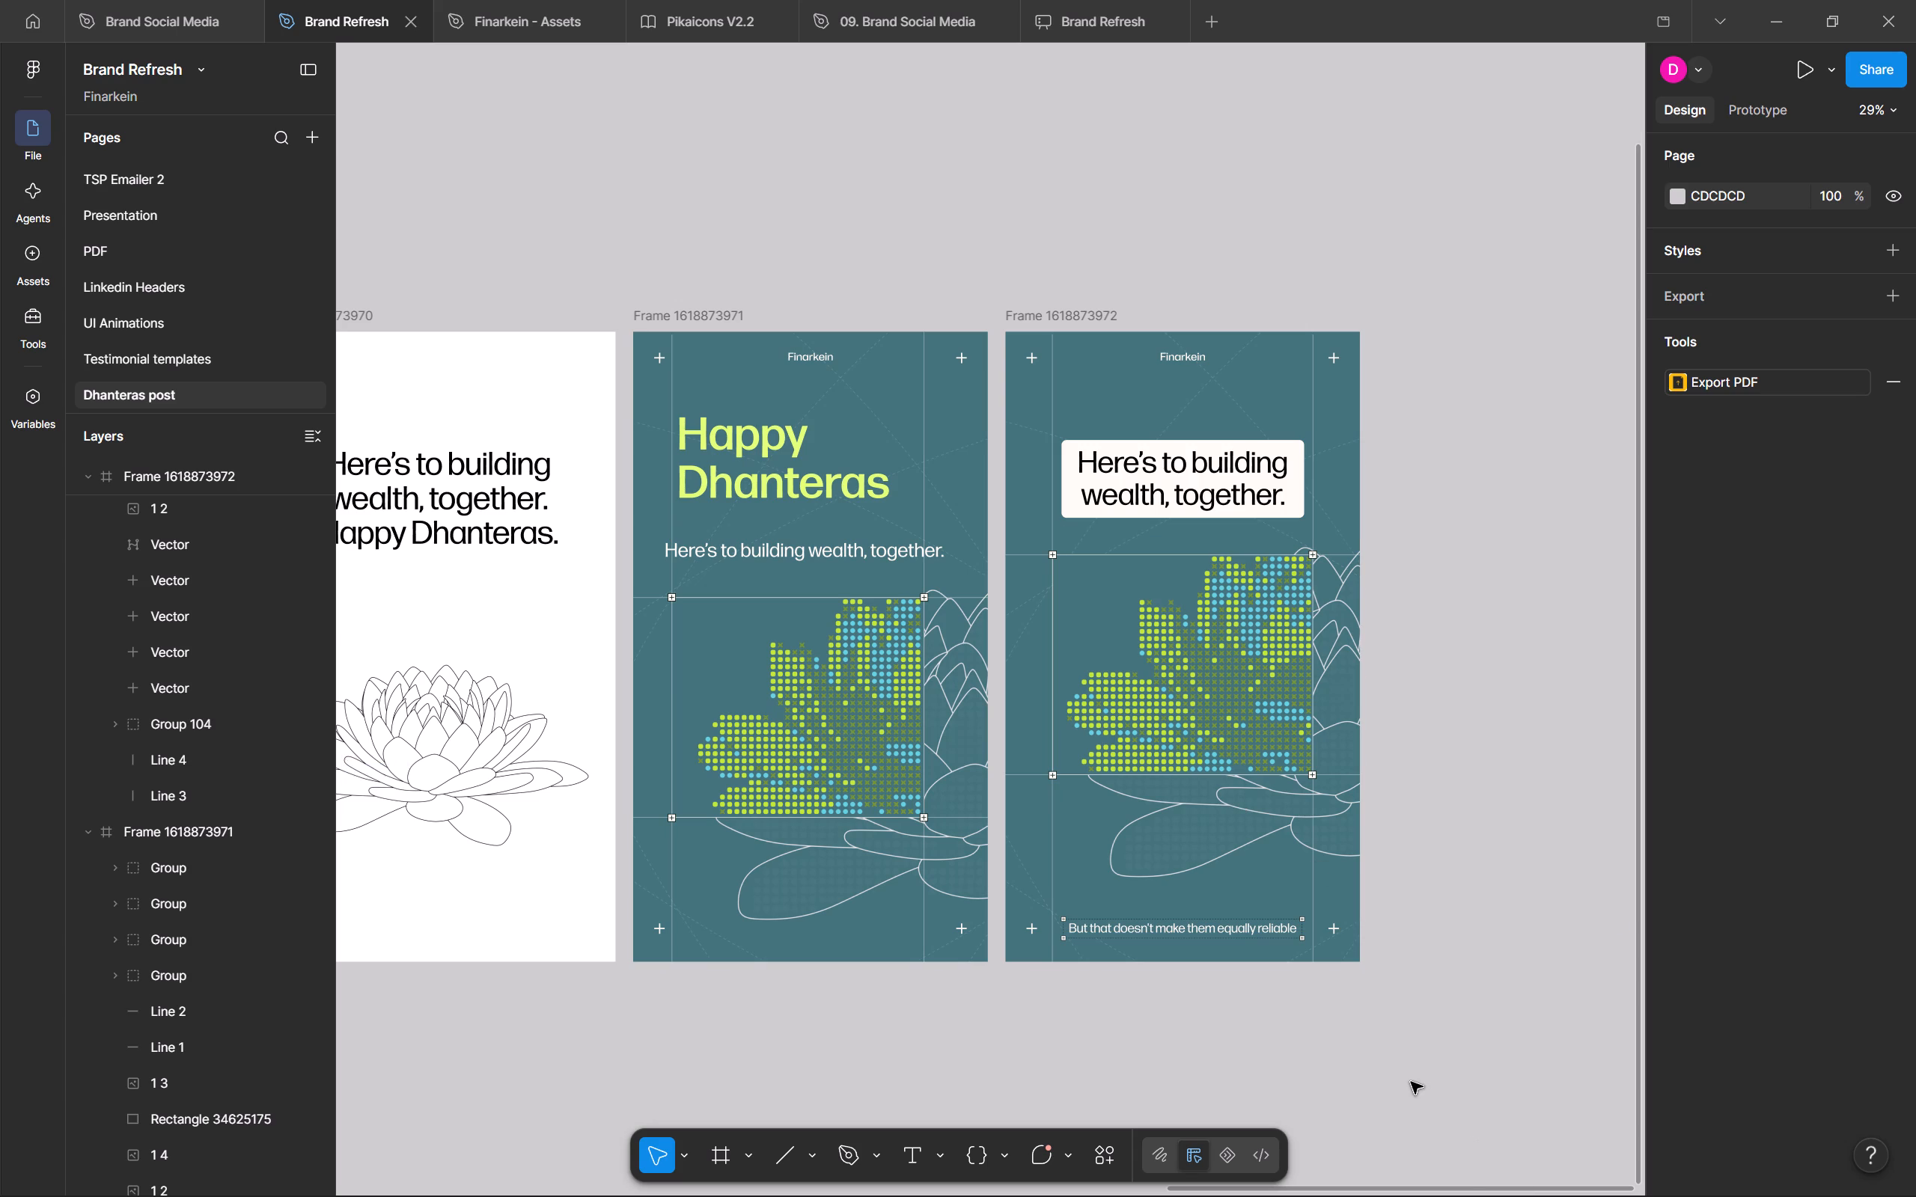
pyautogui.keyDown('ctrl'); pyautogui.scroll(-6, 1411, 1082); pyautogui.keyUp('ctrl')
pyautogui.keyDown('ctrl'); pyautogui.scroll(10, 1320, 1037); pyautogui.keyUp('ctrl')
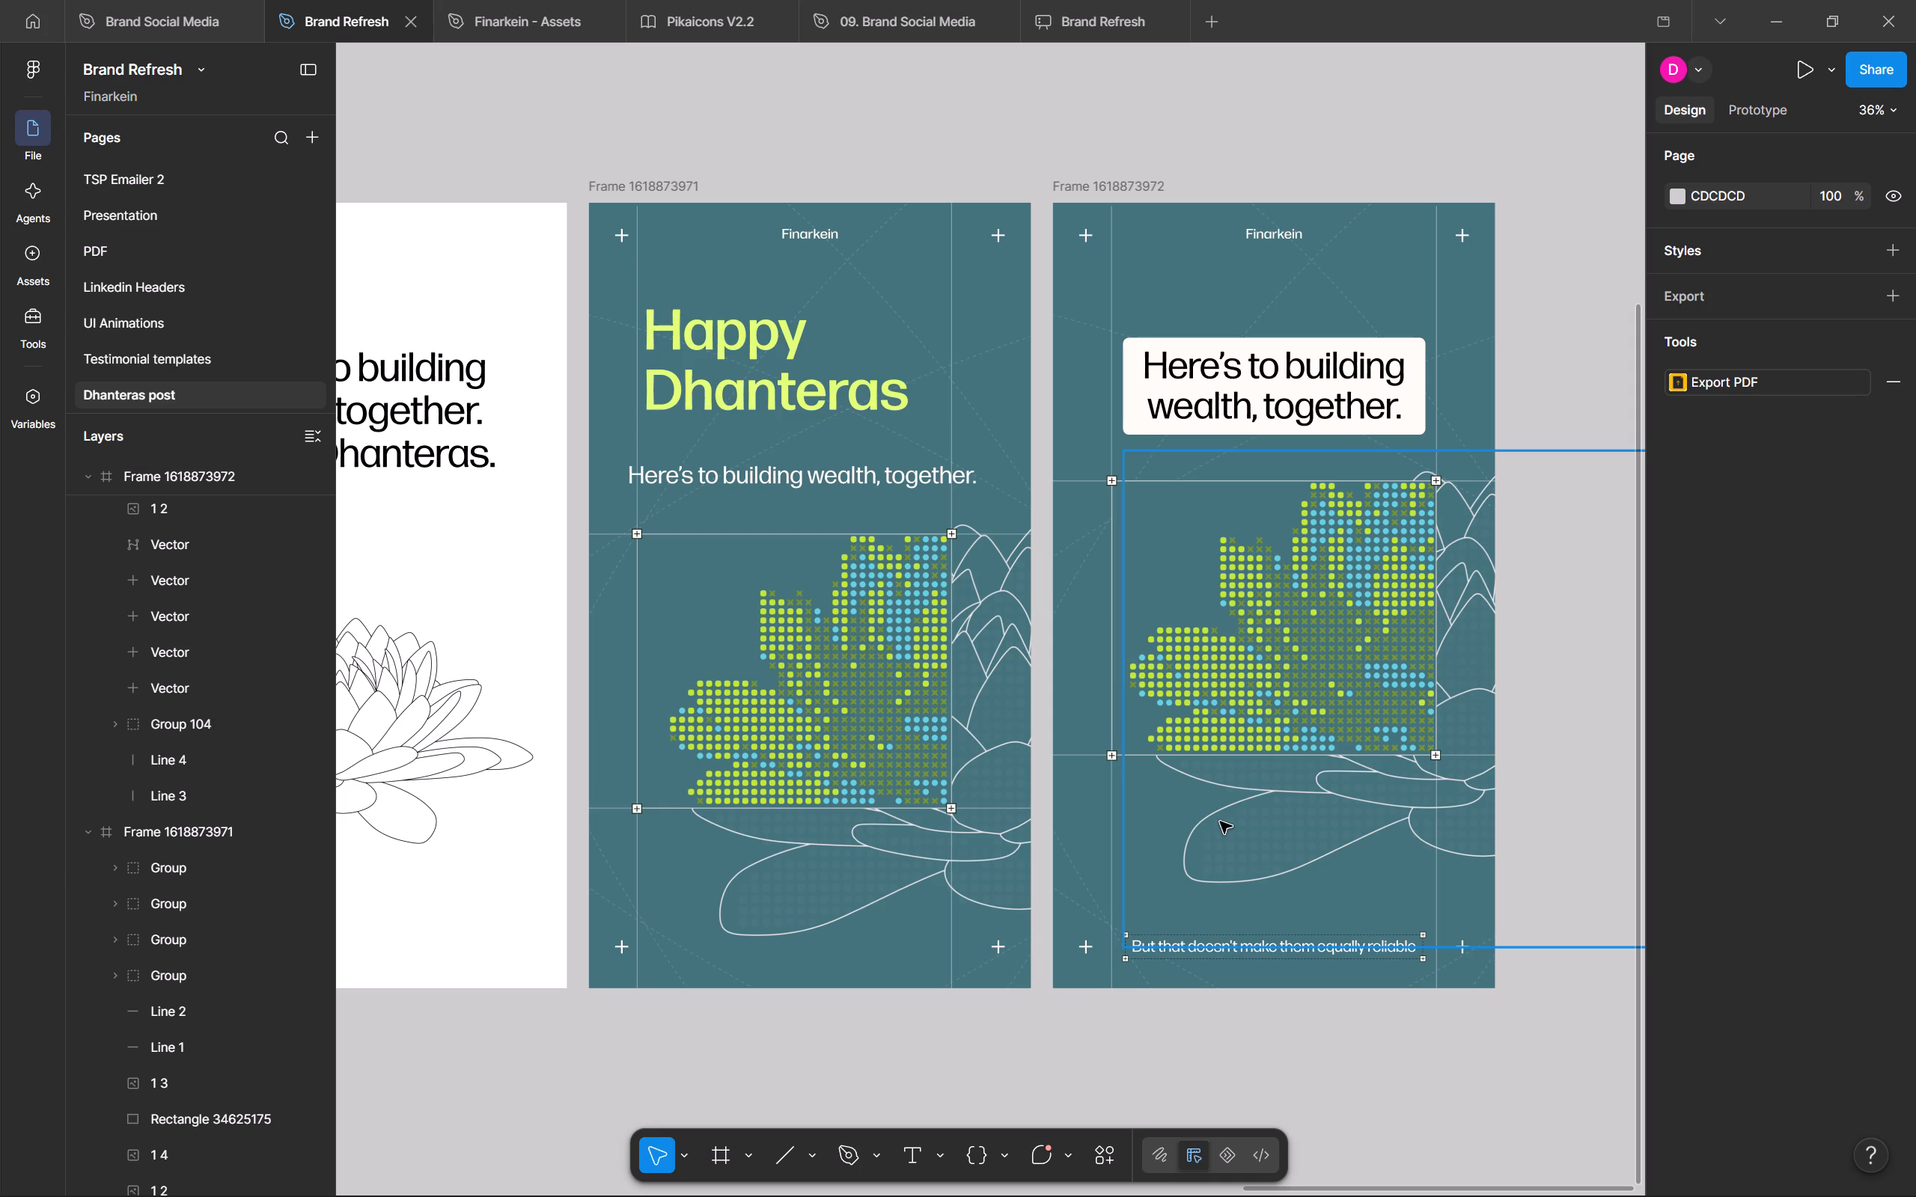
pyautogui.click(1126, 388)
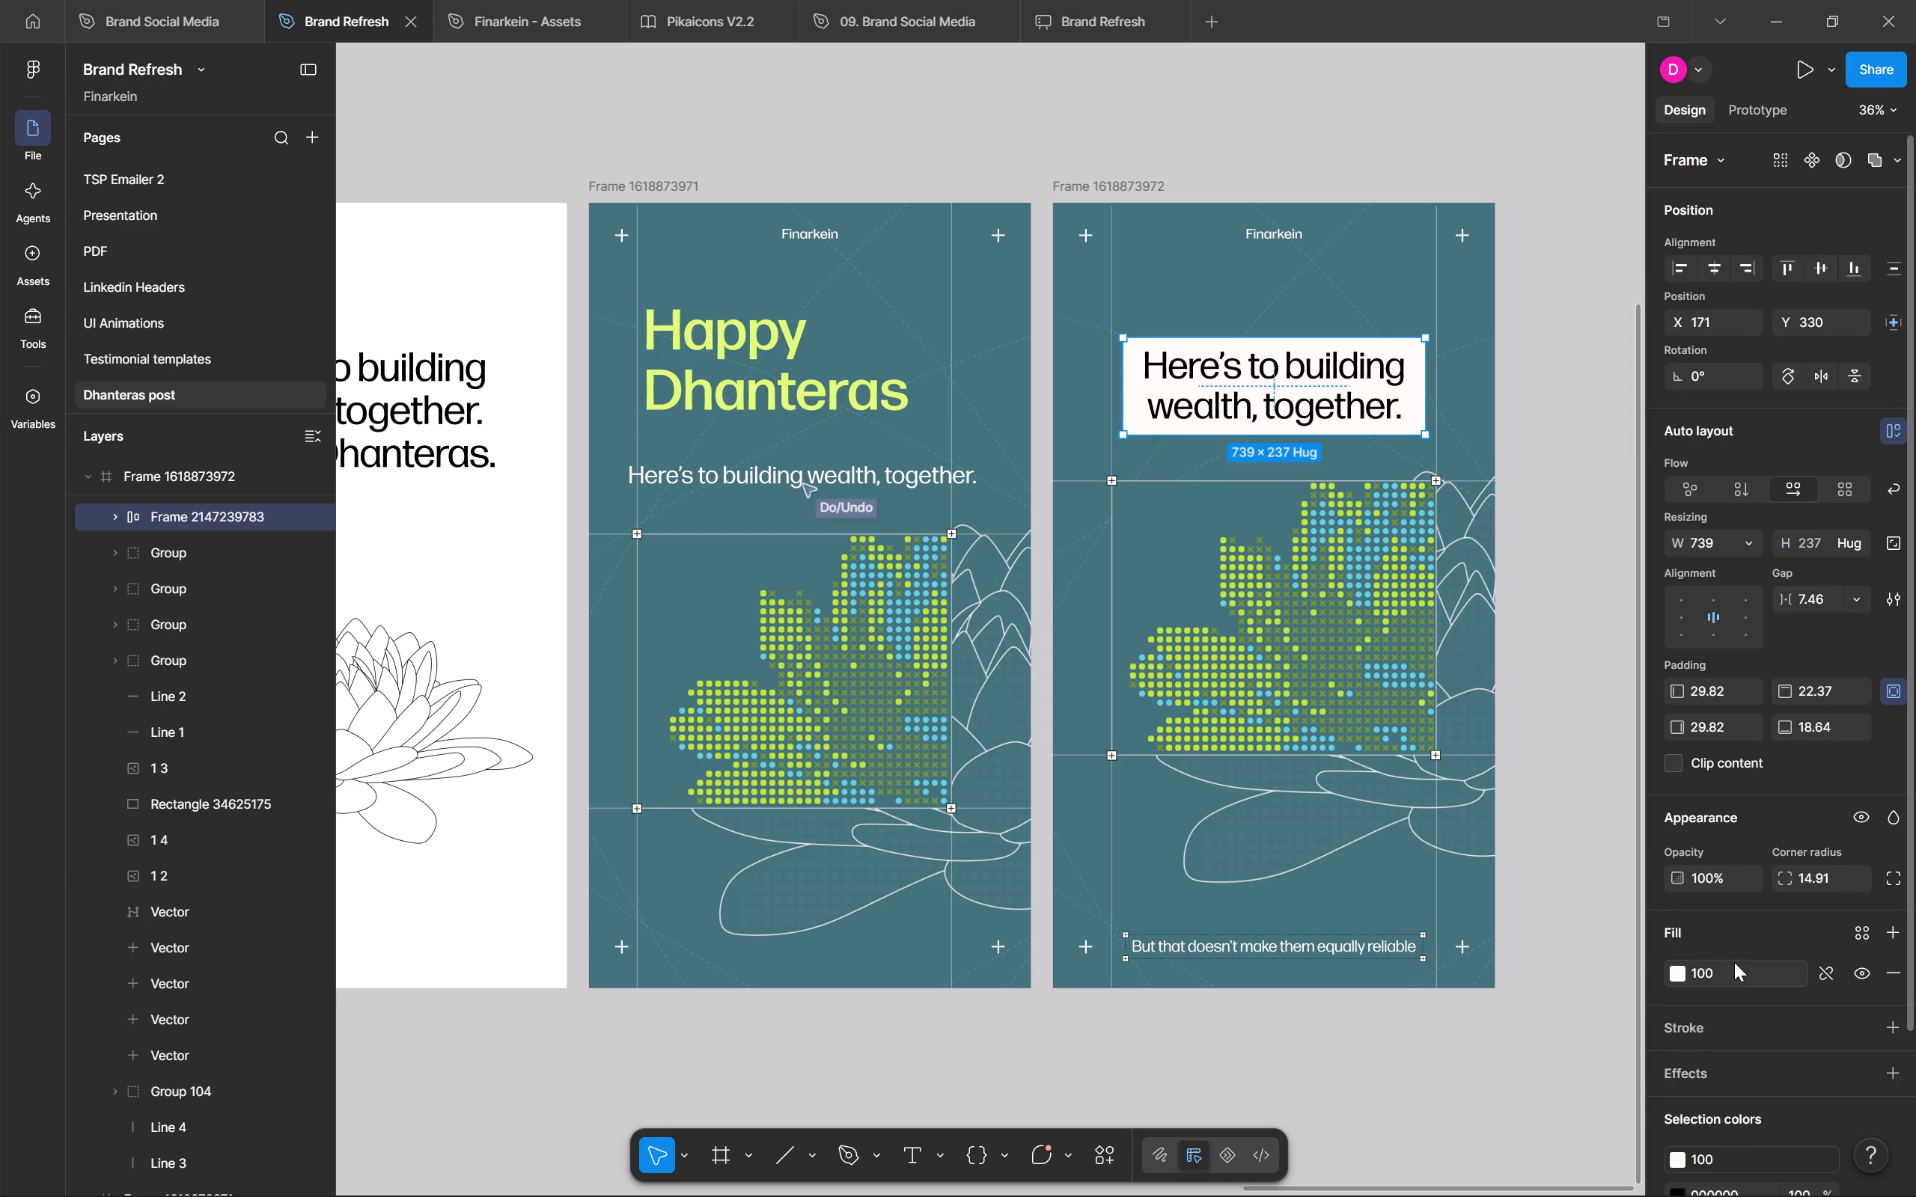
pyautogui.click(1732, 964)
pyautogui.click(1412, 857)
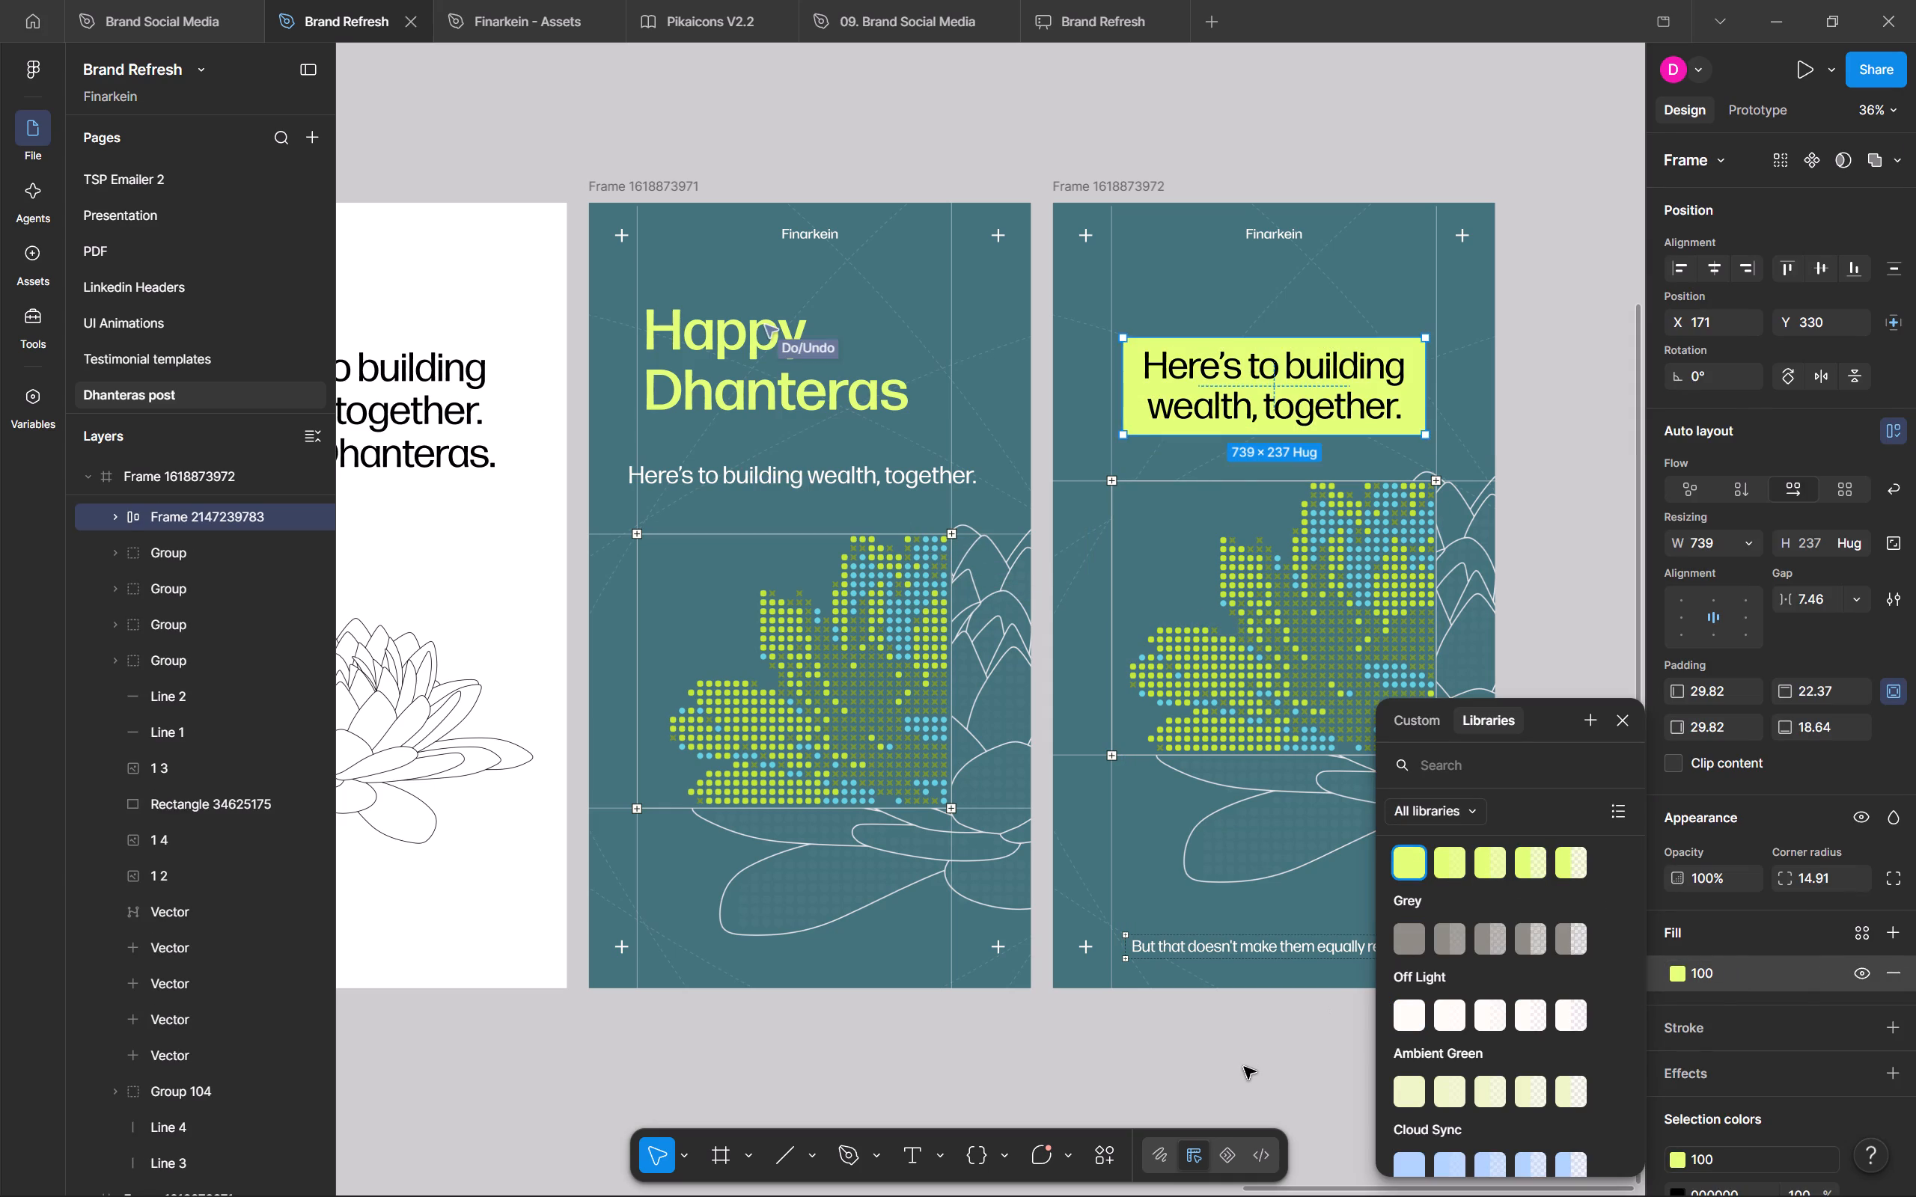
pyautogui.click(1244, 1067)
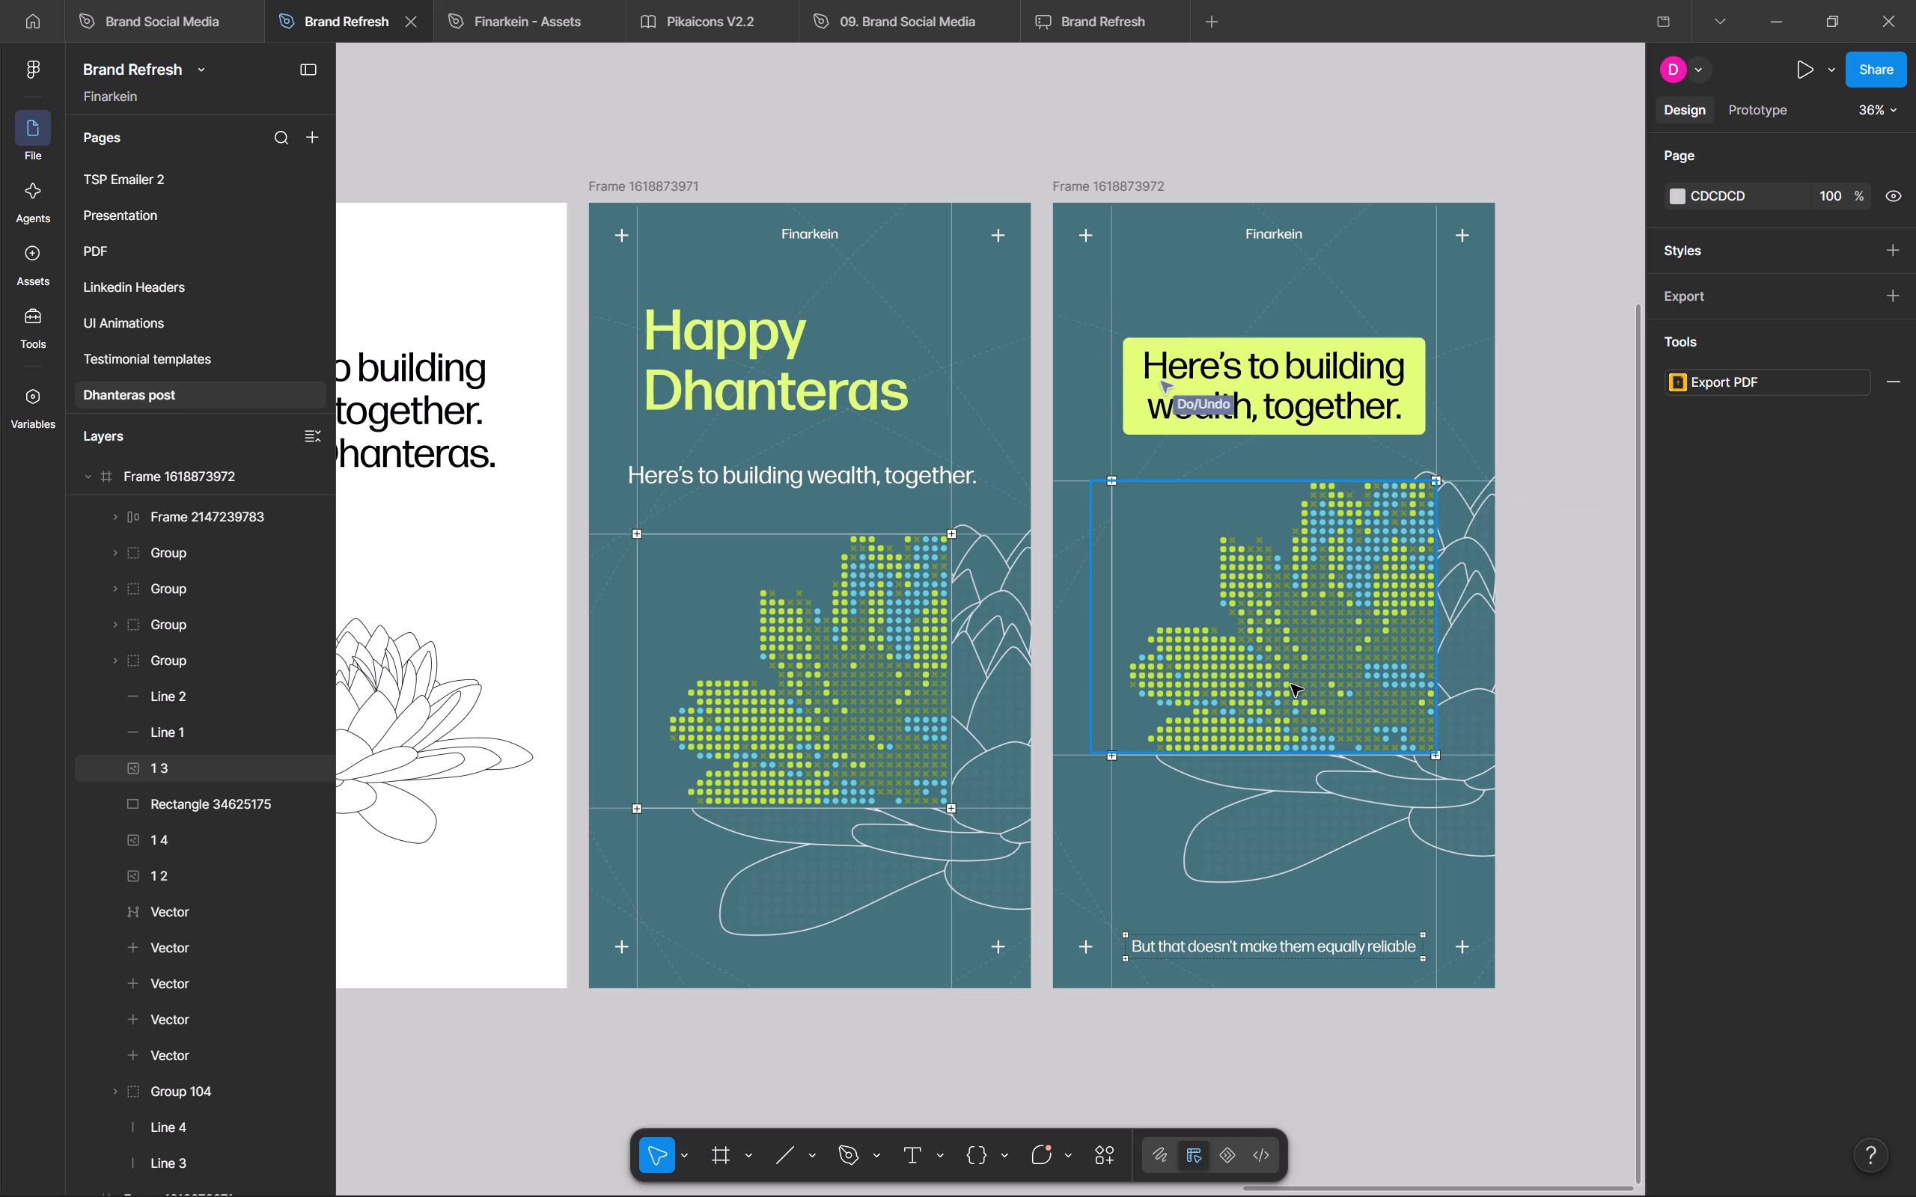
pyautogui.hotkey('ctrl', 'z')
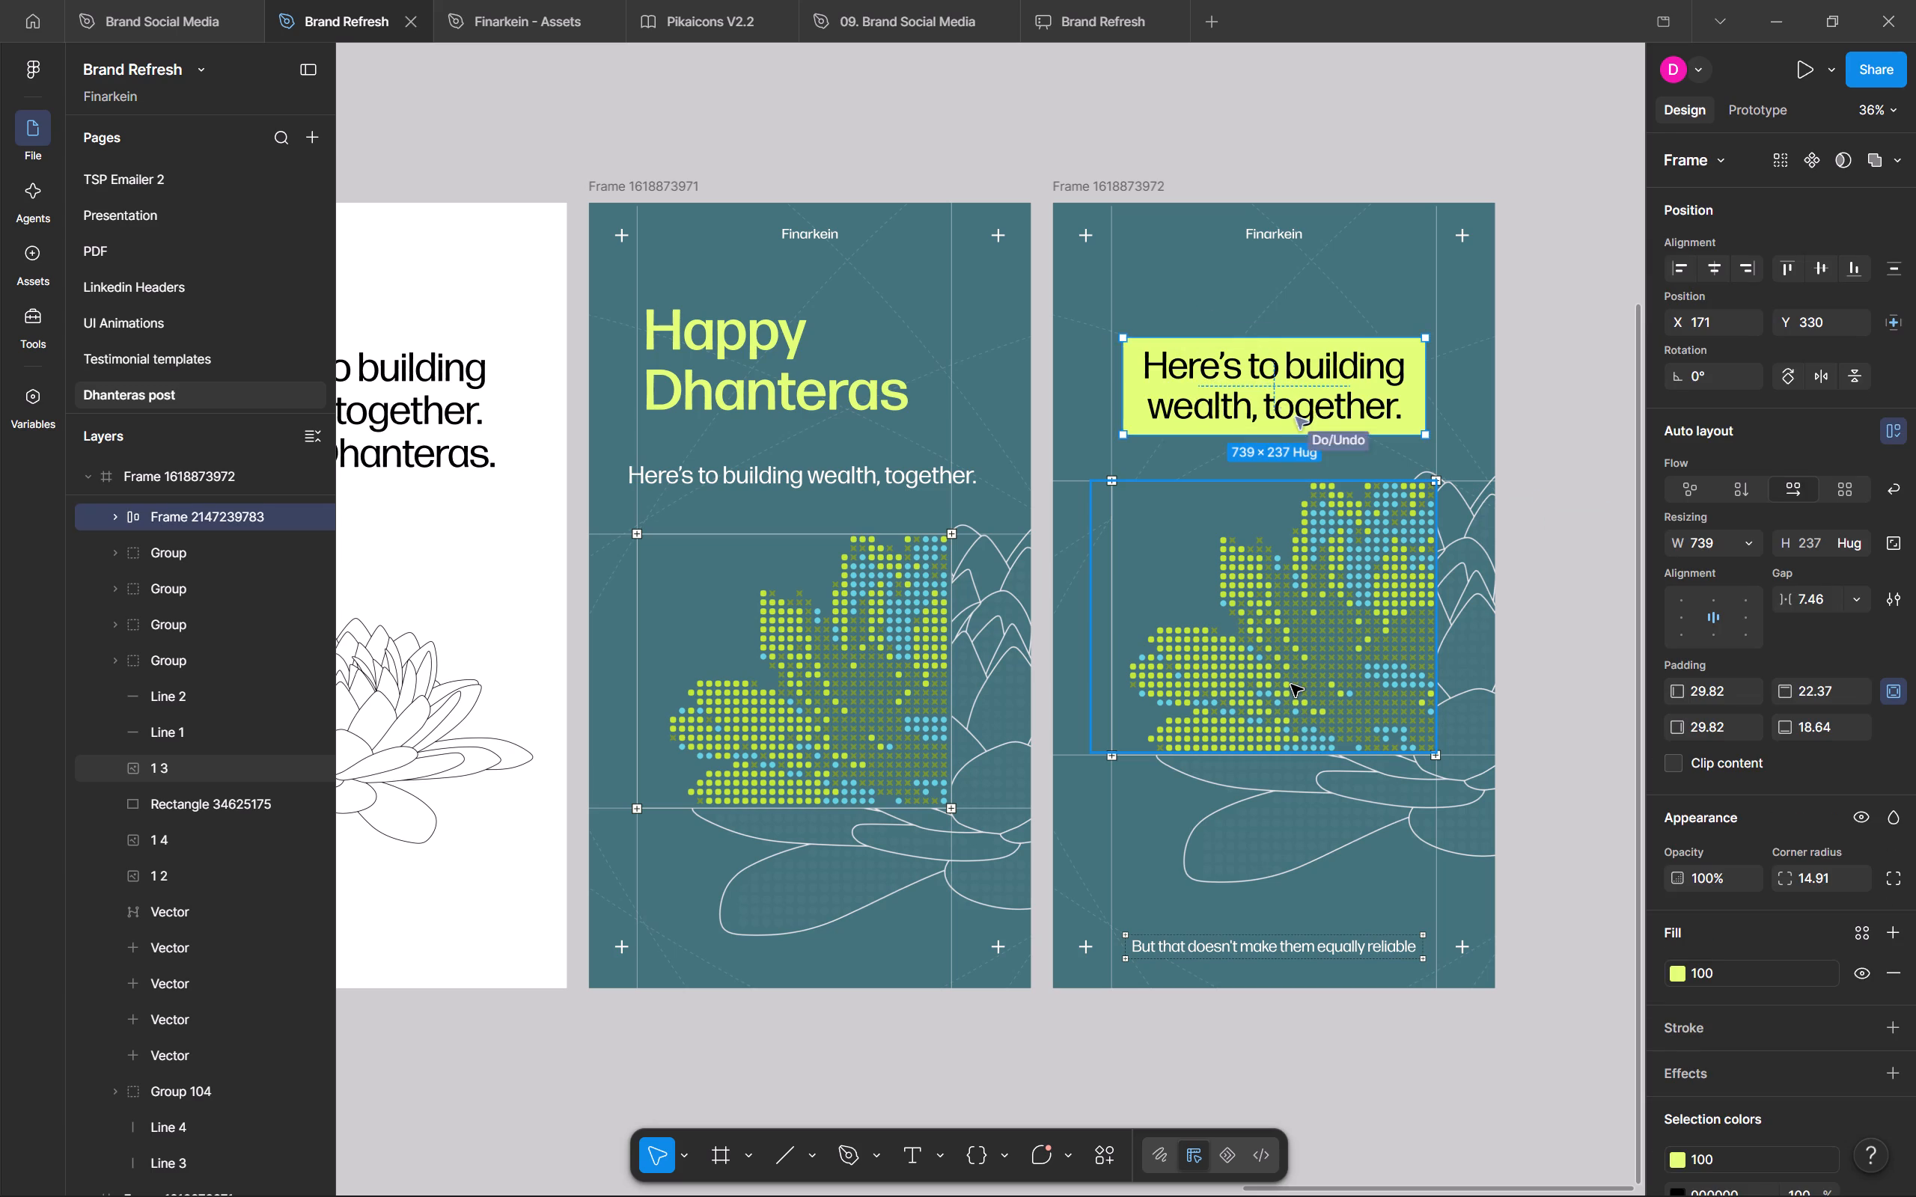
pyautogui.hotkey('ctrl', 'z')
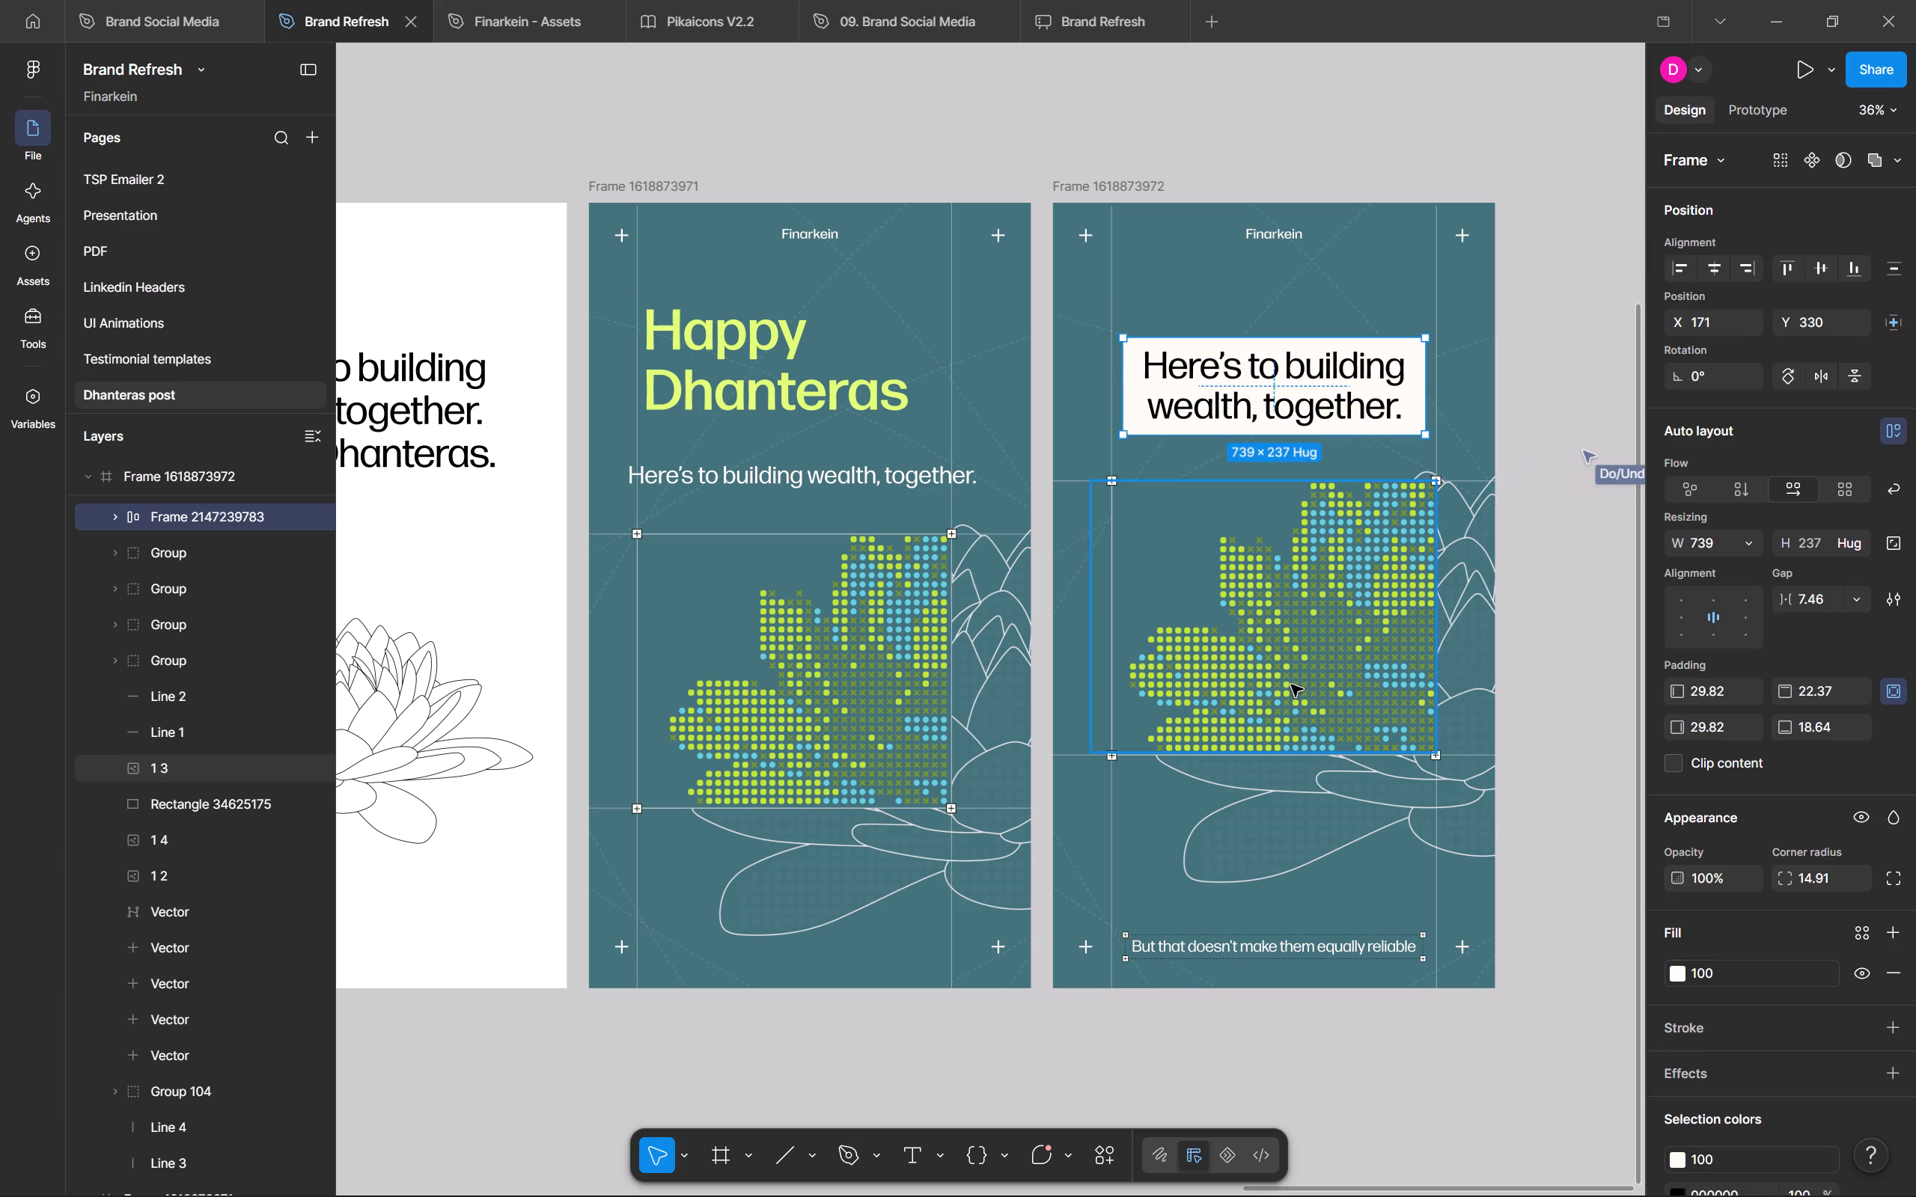
pyautogui.click(1341, 1098)
pyautogui.keyDown('ctrl'); pyautogui.scroll(9, 1346, 1005); pyautogui.keyUp('ctrl')
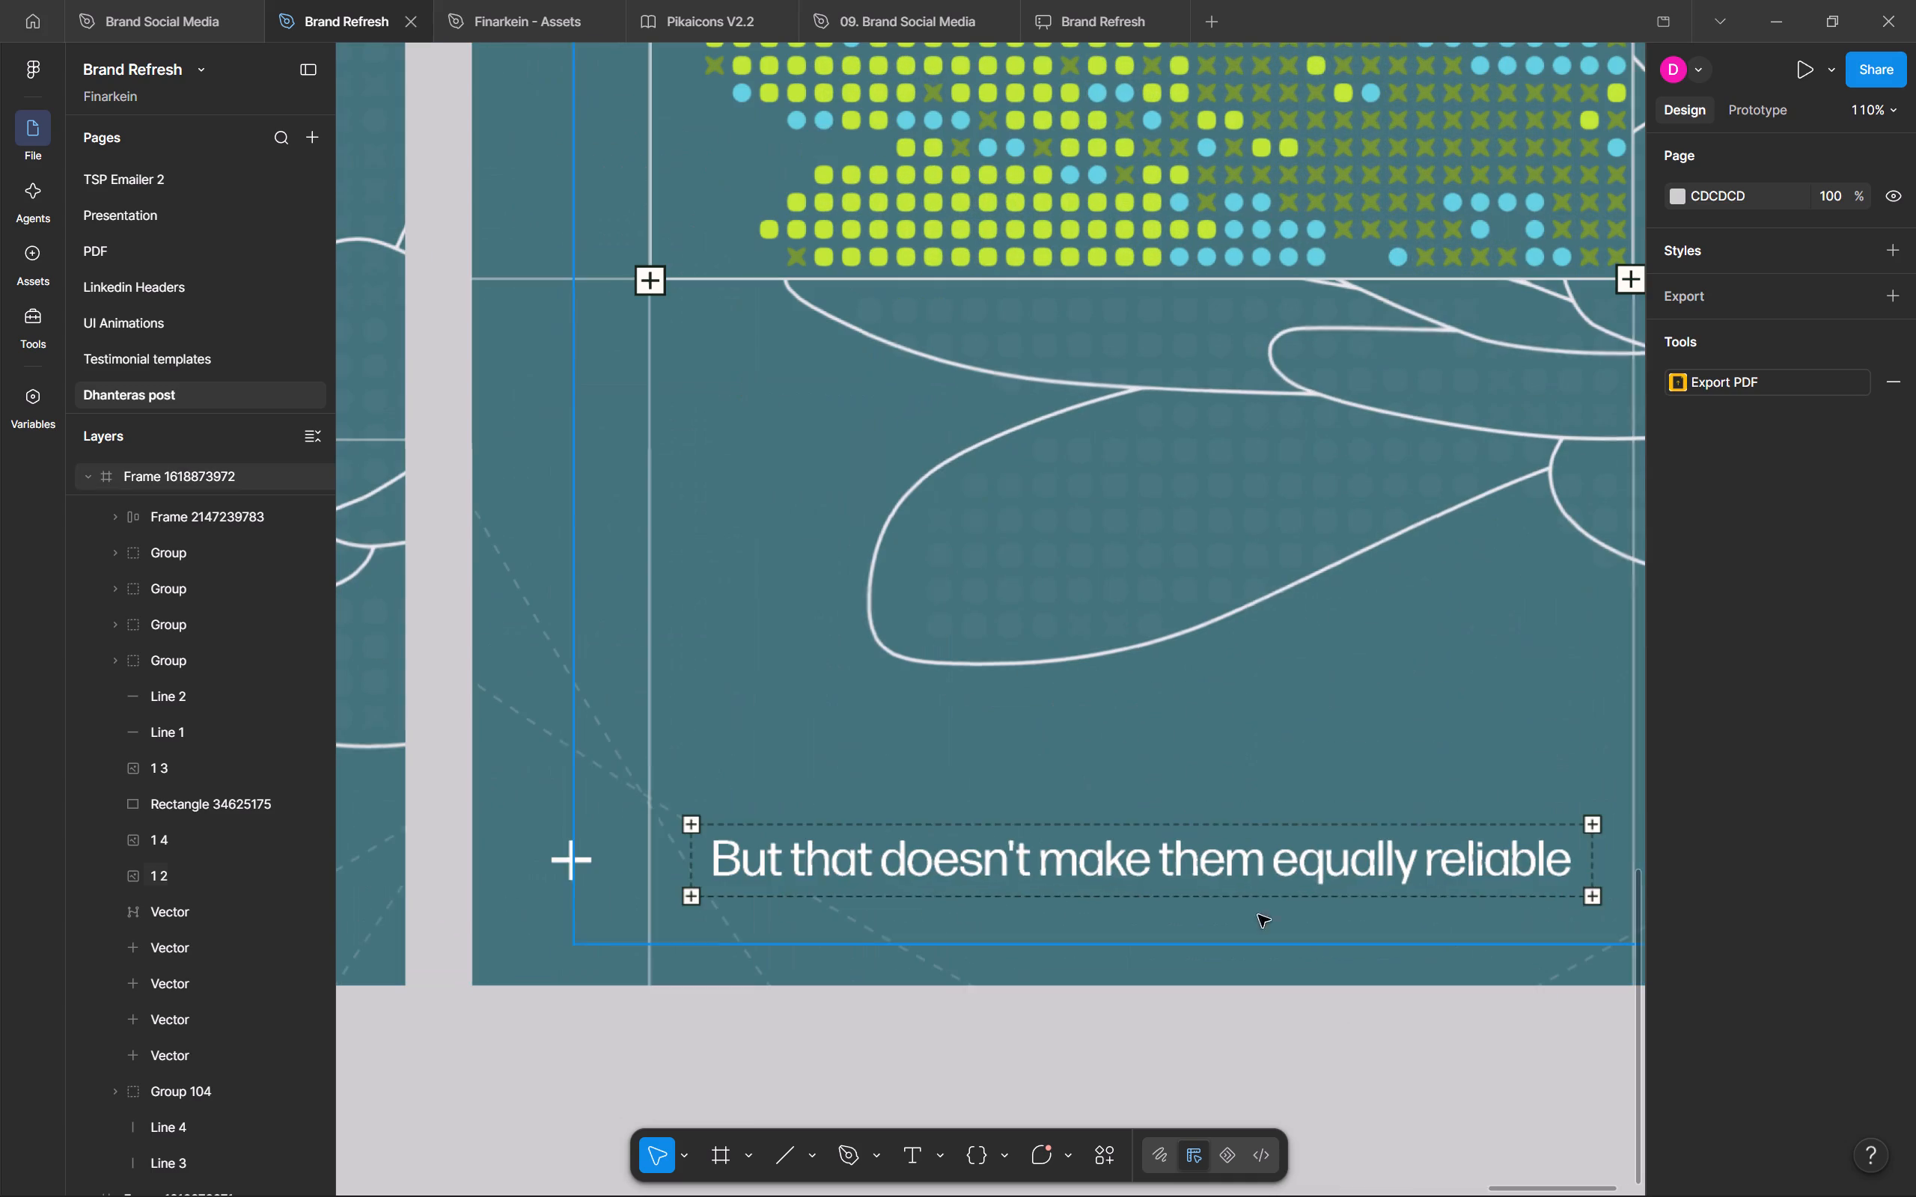
pyautogui.click(1205, 878)
pyautogui.click(1697, 952)
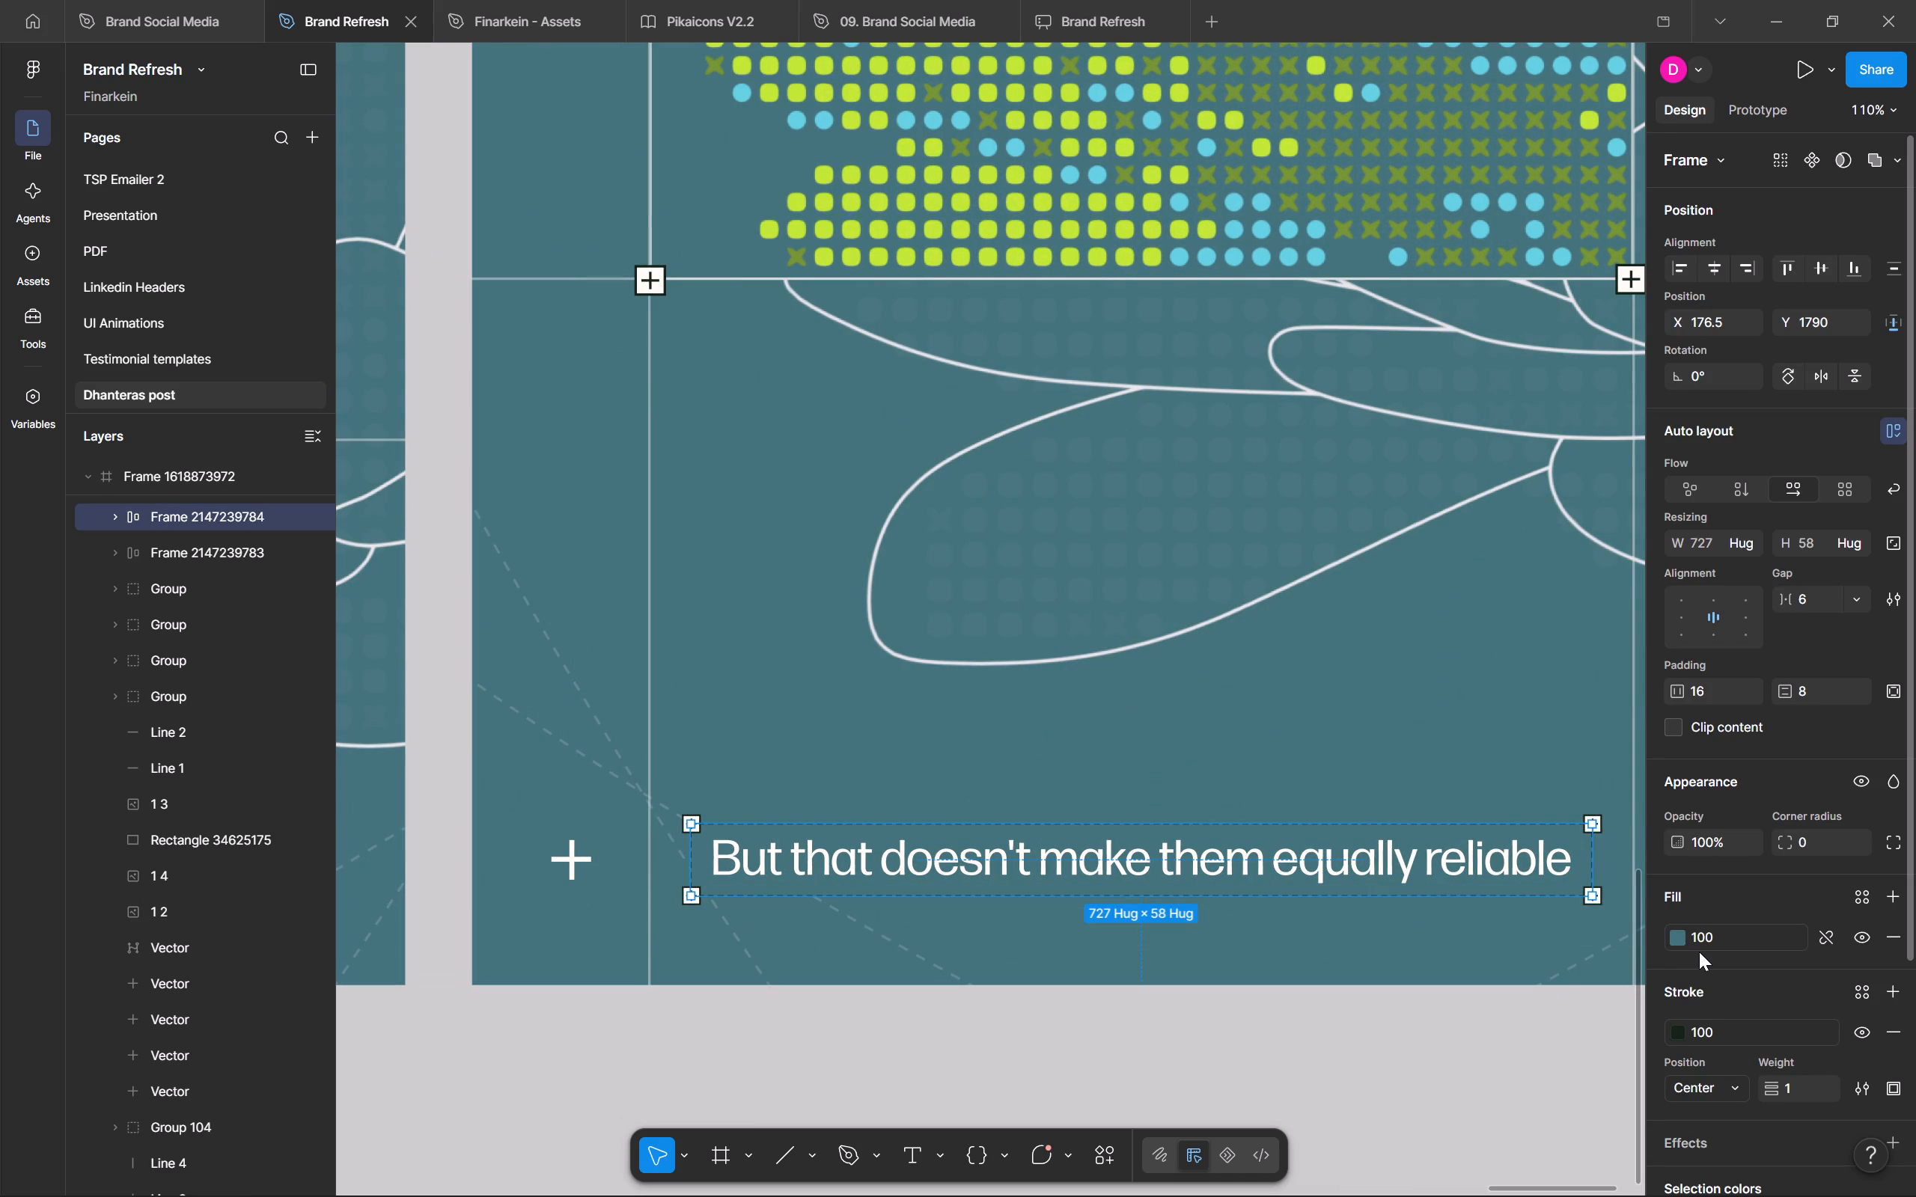
pyautogui.click(1719, 939)
pyautogui.scroll(-5, 1524, 995)
pyautogui.scroll(2, 1460, 950)
pyautogui.click(1410, 882)
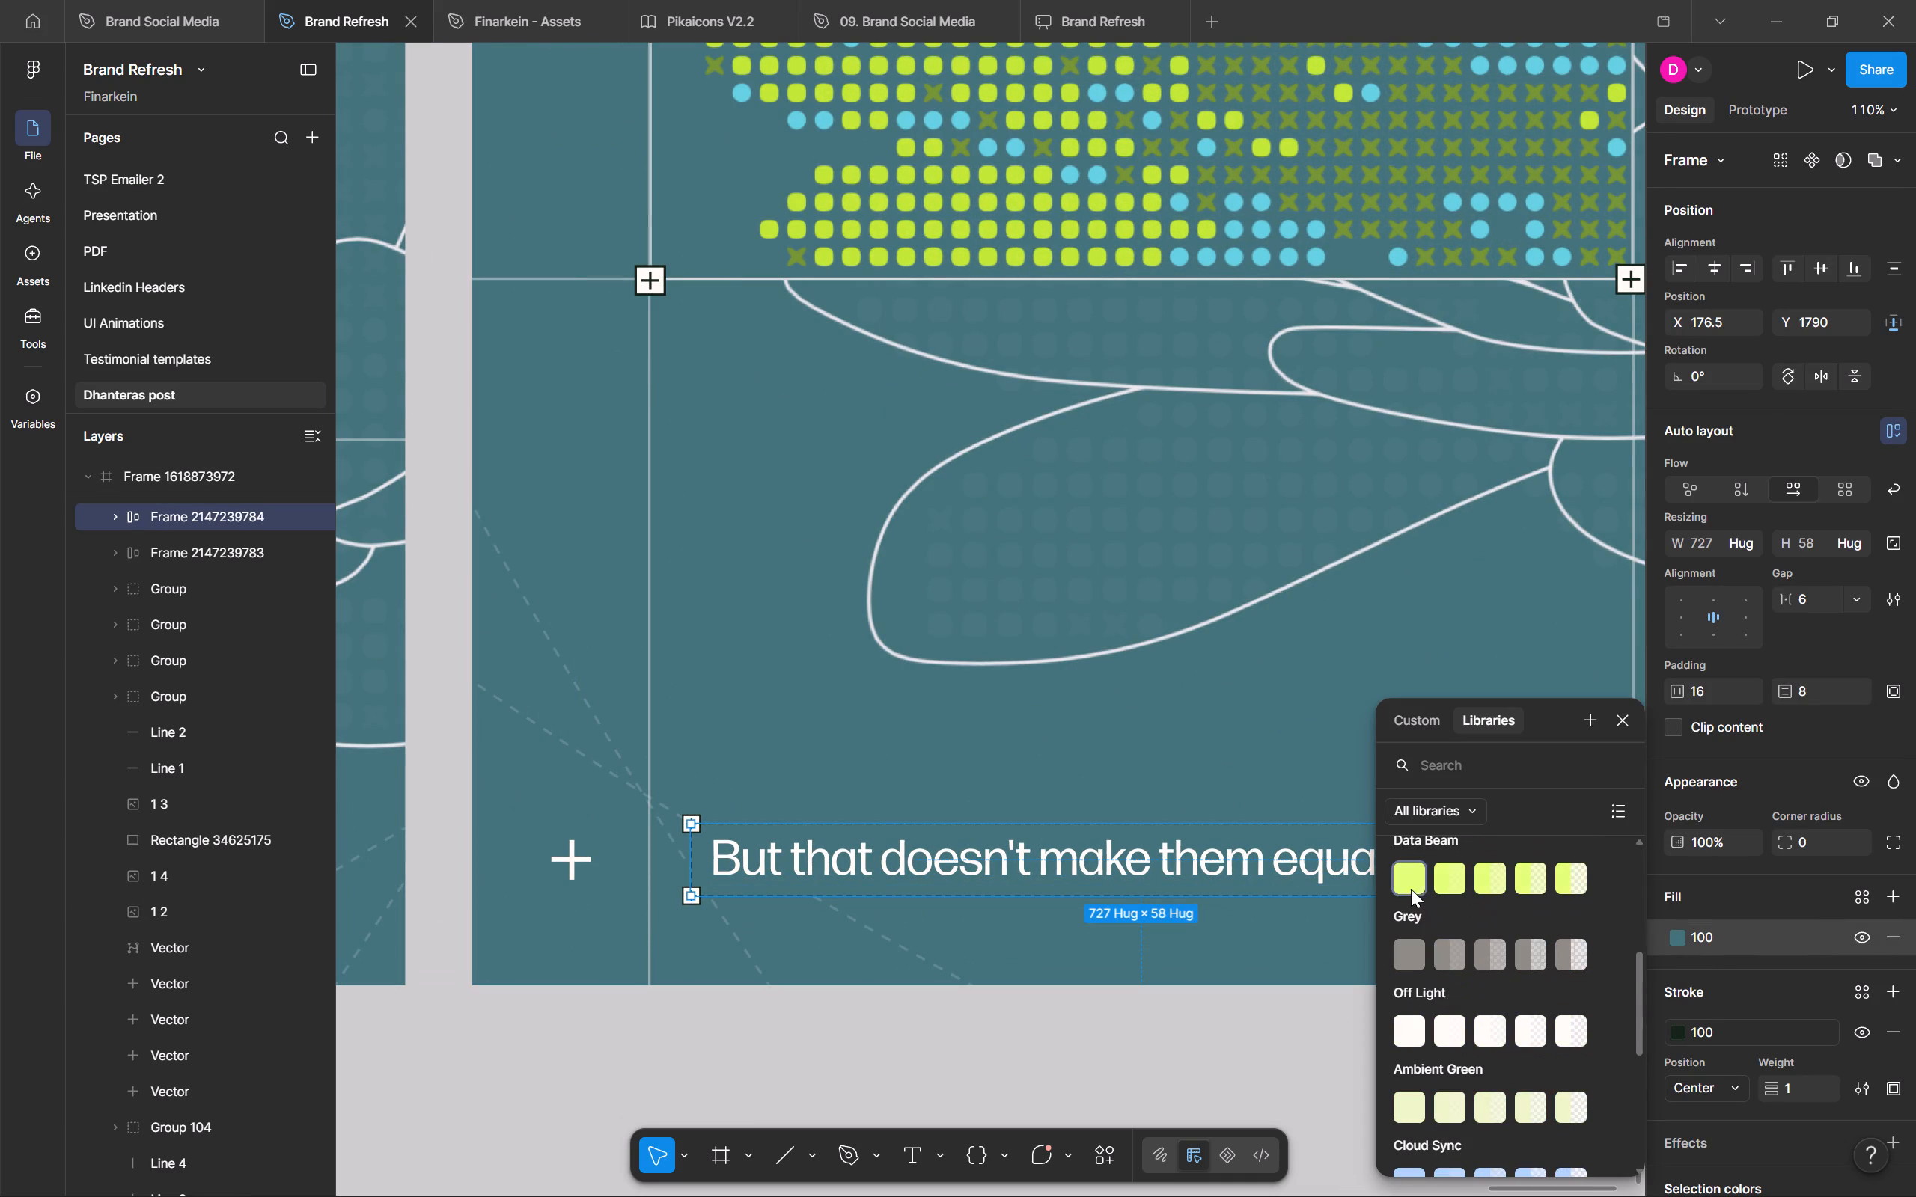
pyautogui.click(1241, 1067)
# Recolour the caption text "But that doesn't make them equally reliable" from white to a dark library colour.
pyautogui.keyDown('ctrl'); pyautogui.click(1420, 879); pyautogui.keyUp('ctrl')
pyautogui.click(1700, 1007)
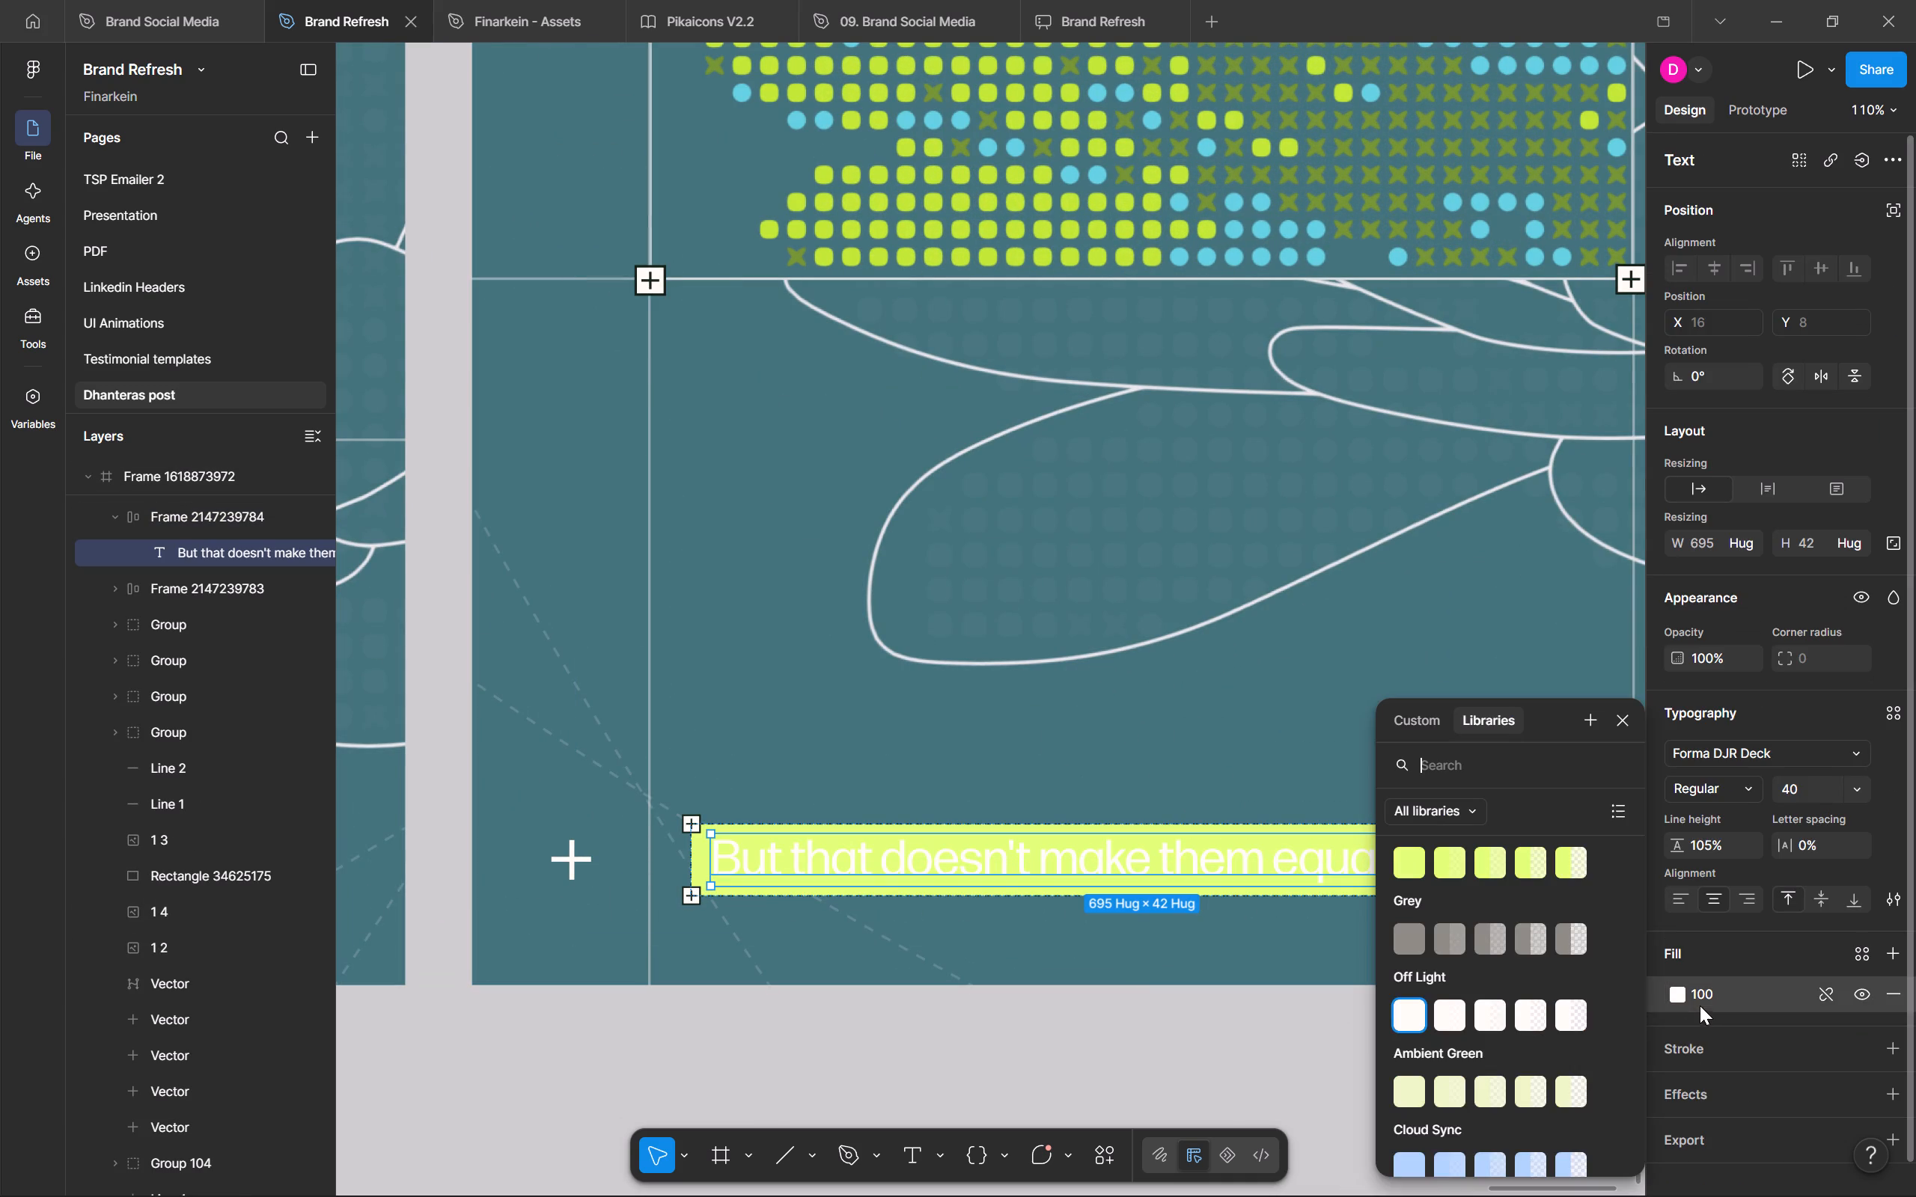
pyautogui.scroll(-3, 1483, 1017)
pyautogui.scroll(2, 1410, 961)
pyautogui.scroll(-4, 1412, 973)
pyautogui.scroll(4, 1417, 982)
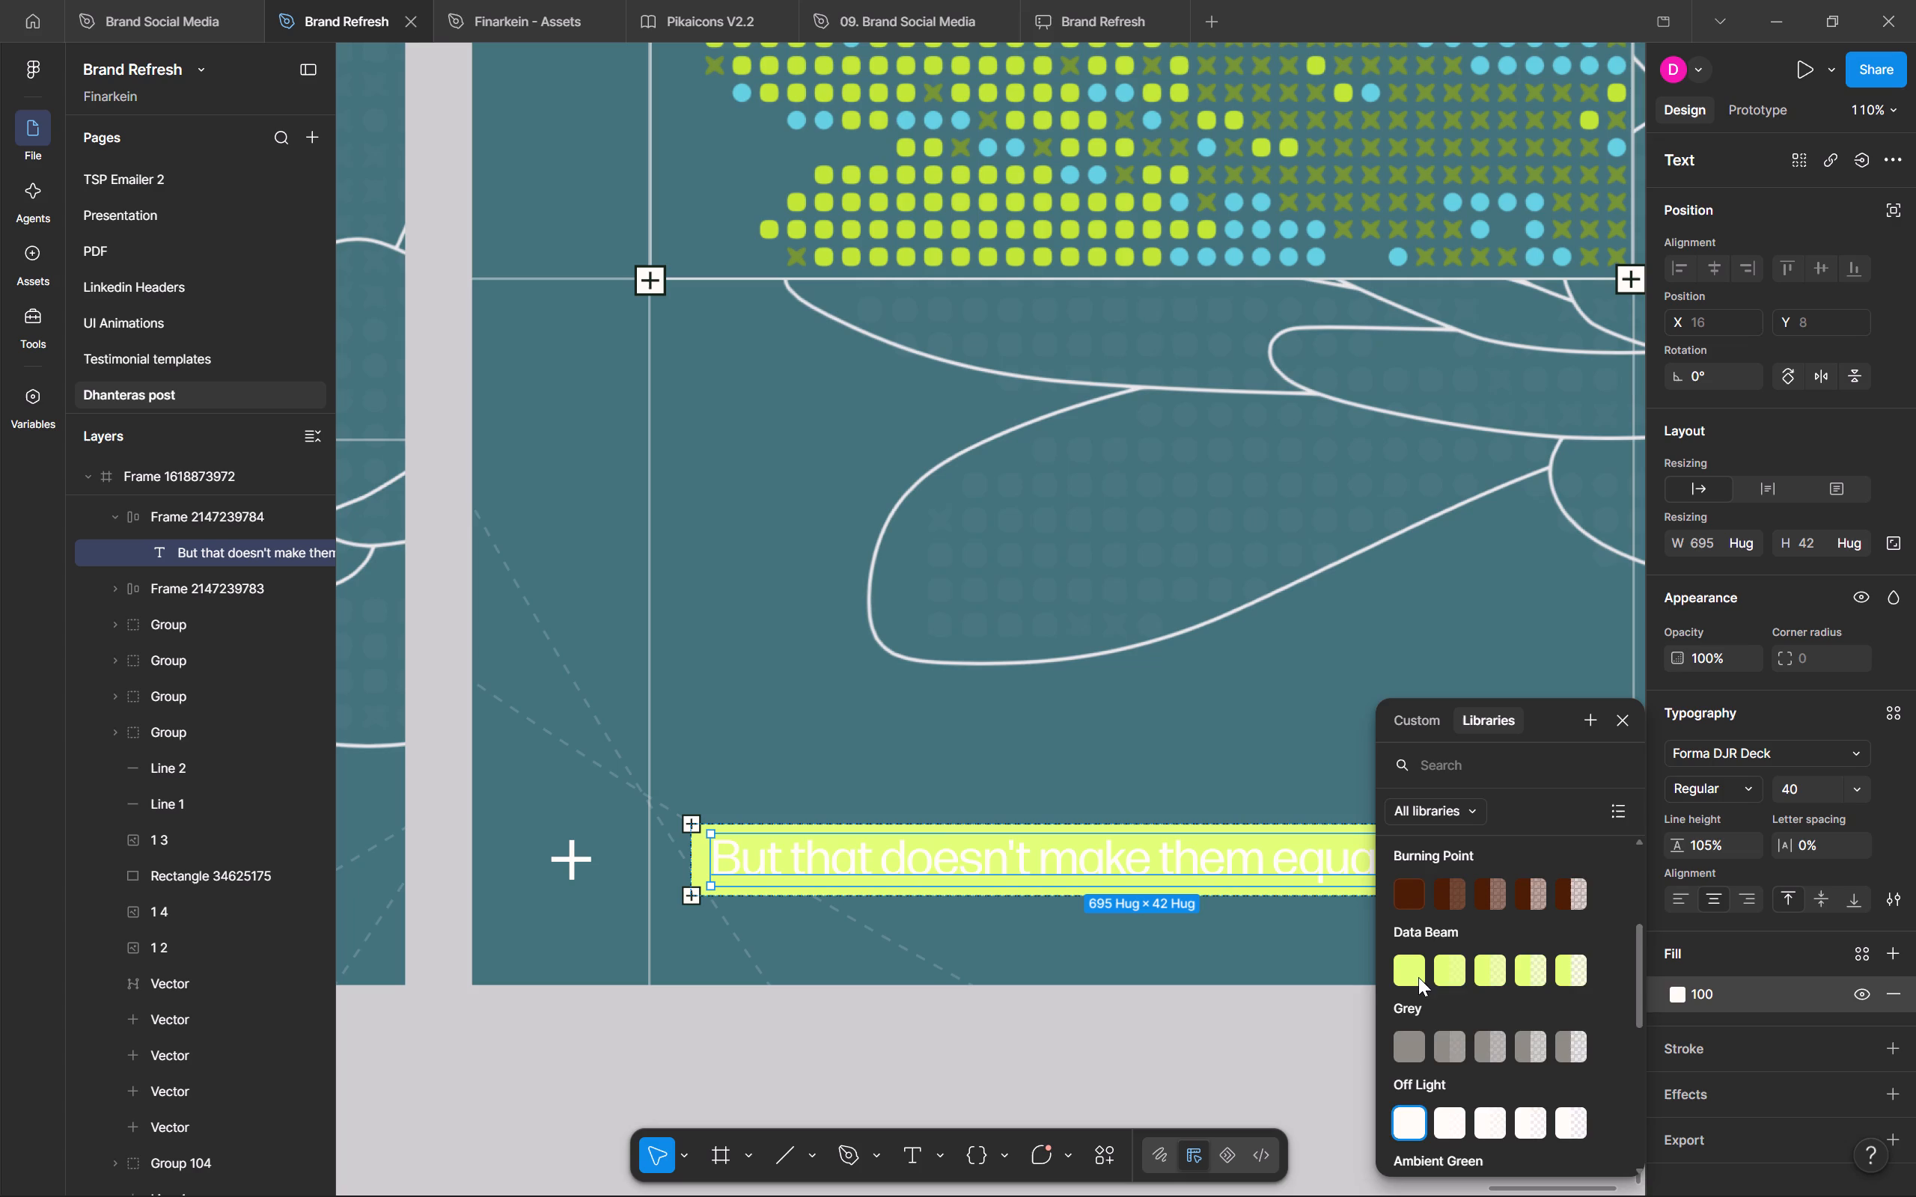
pyautogui.scroll(2, 1416, 940)
pyautogui.click(1412, 1053)
pyautogui.click(1221, 1087)
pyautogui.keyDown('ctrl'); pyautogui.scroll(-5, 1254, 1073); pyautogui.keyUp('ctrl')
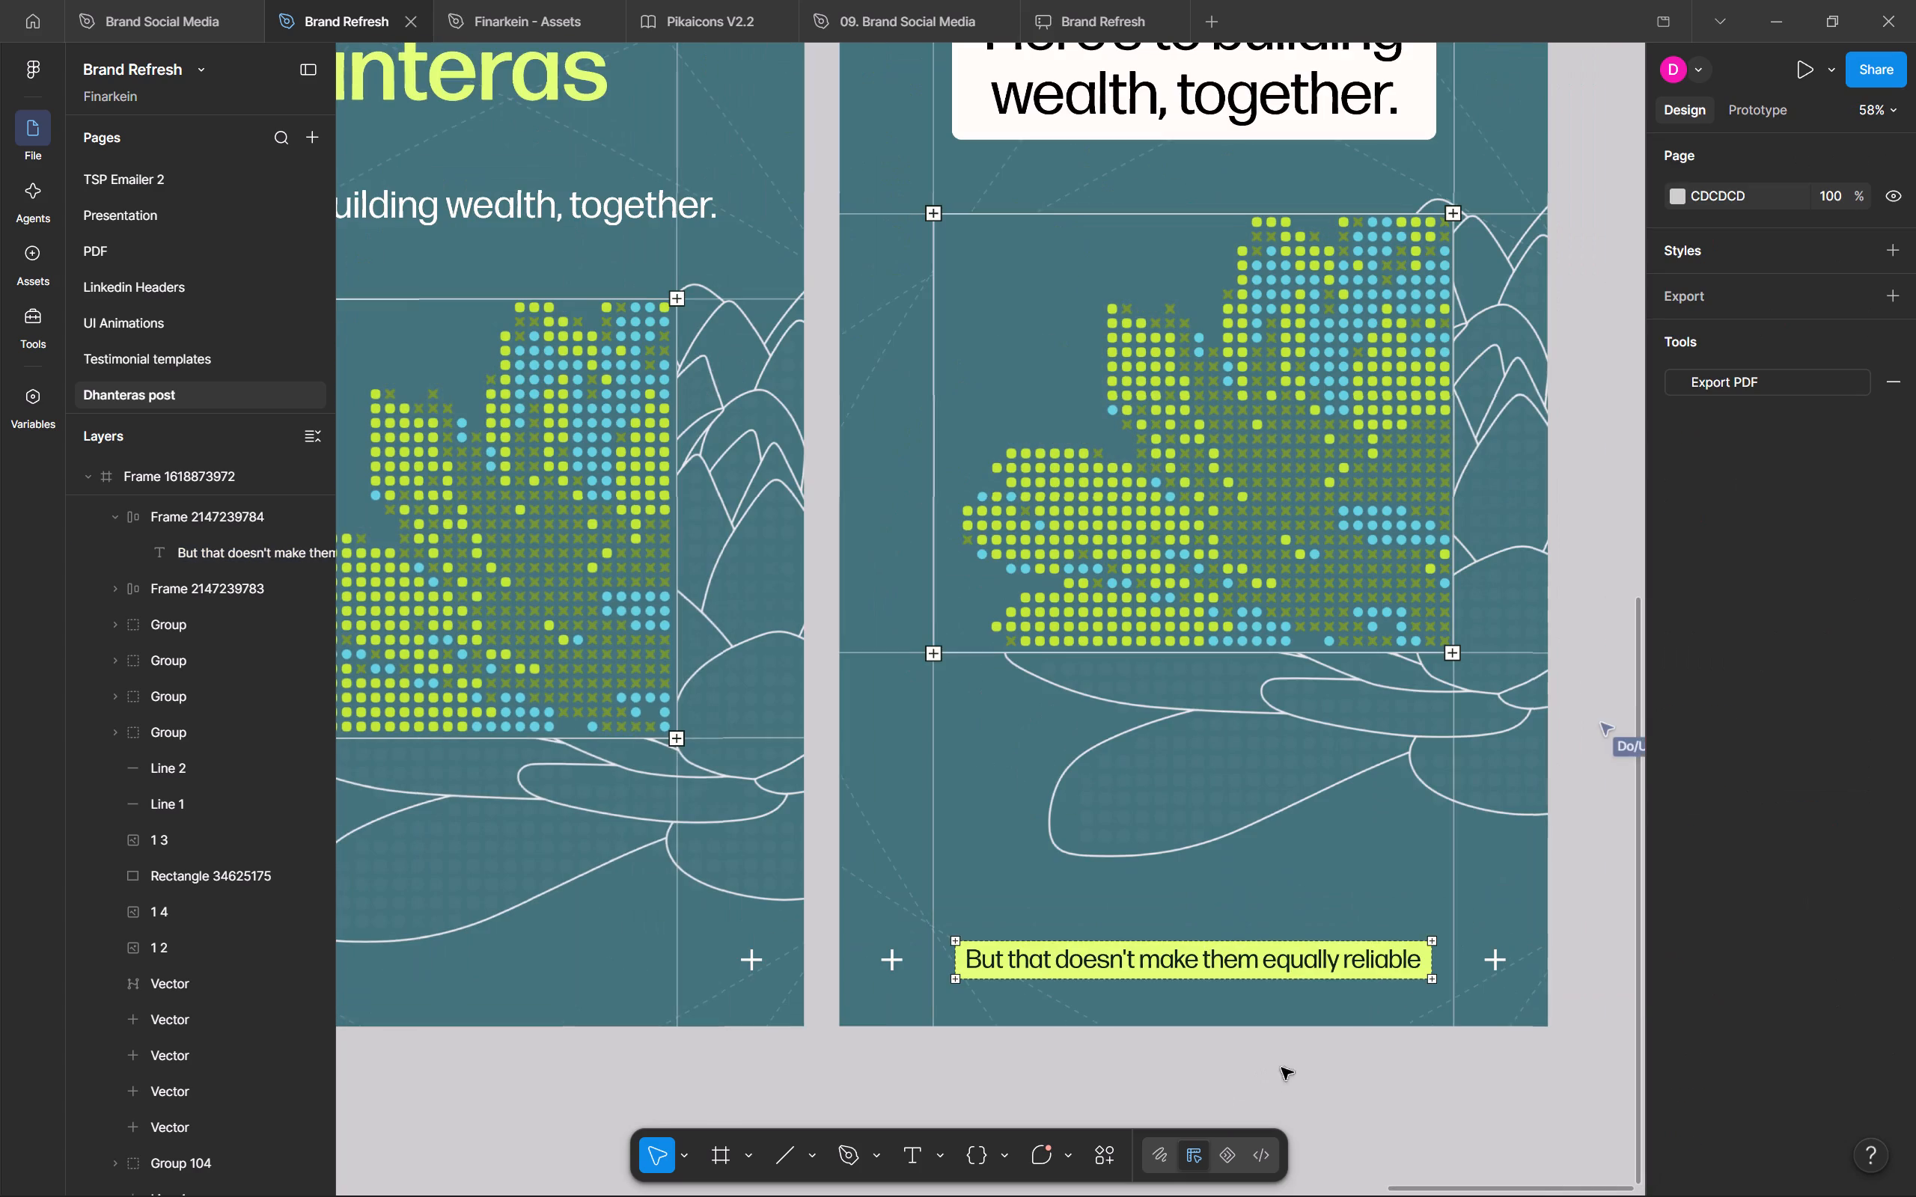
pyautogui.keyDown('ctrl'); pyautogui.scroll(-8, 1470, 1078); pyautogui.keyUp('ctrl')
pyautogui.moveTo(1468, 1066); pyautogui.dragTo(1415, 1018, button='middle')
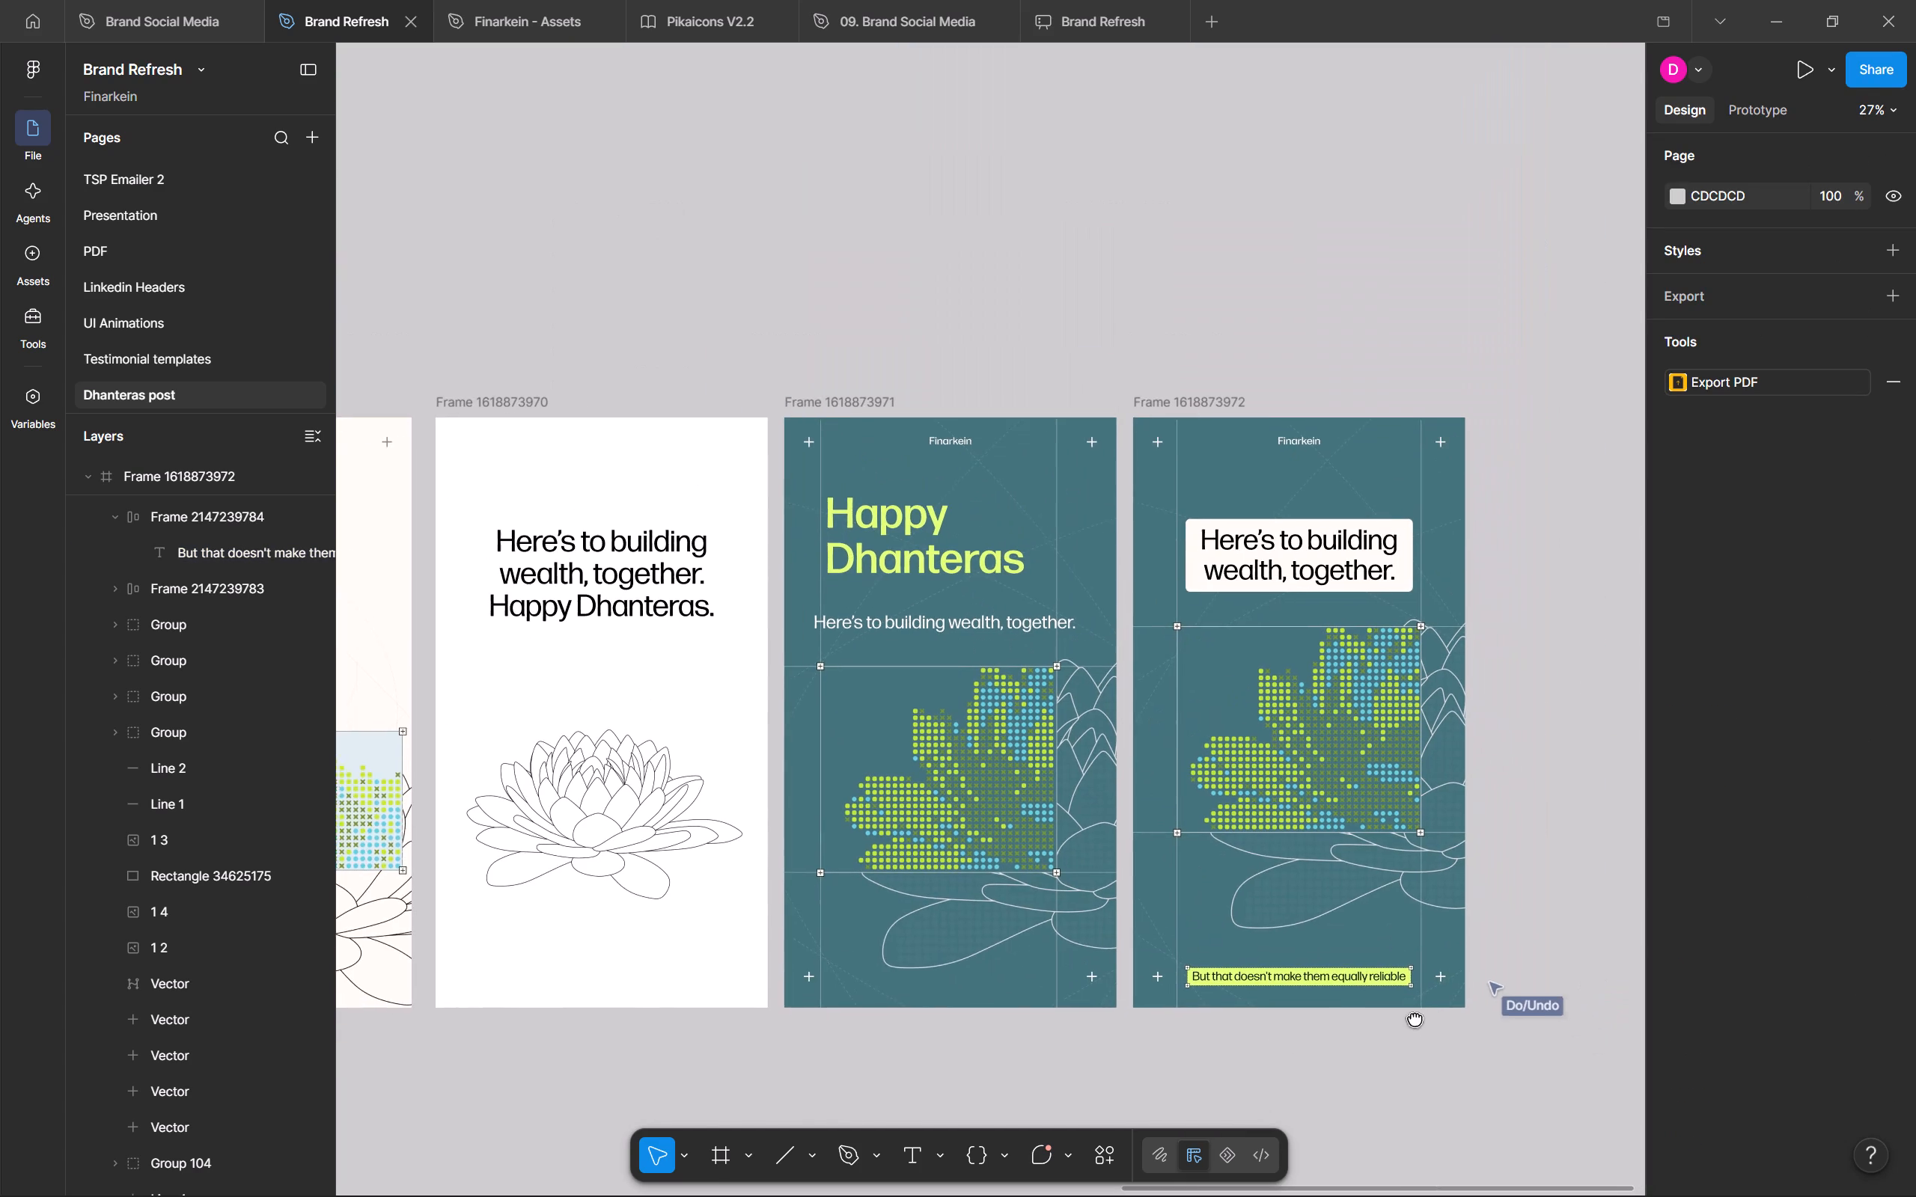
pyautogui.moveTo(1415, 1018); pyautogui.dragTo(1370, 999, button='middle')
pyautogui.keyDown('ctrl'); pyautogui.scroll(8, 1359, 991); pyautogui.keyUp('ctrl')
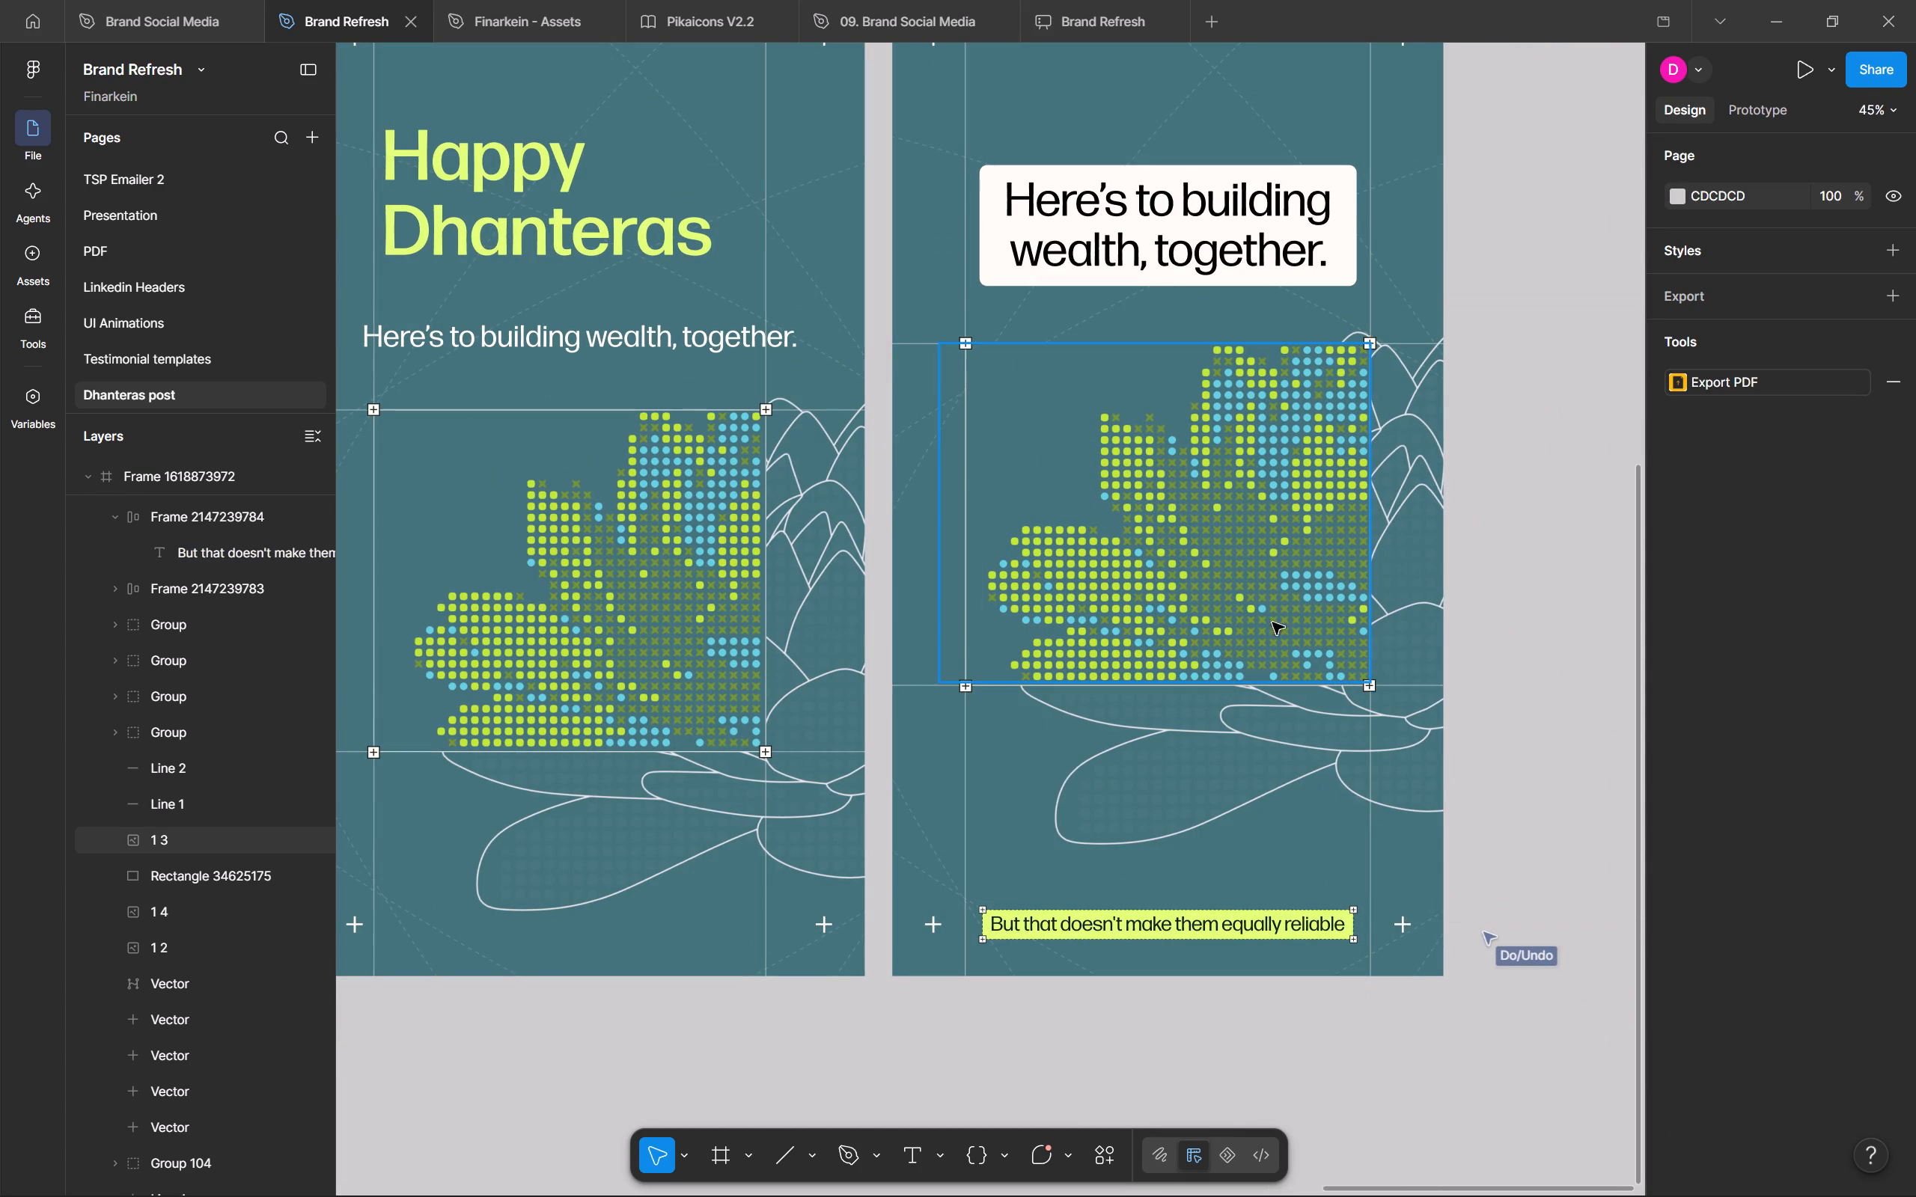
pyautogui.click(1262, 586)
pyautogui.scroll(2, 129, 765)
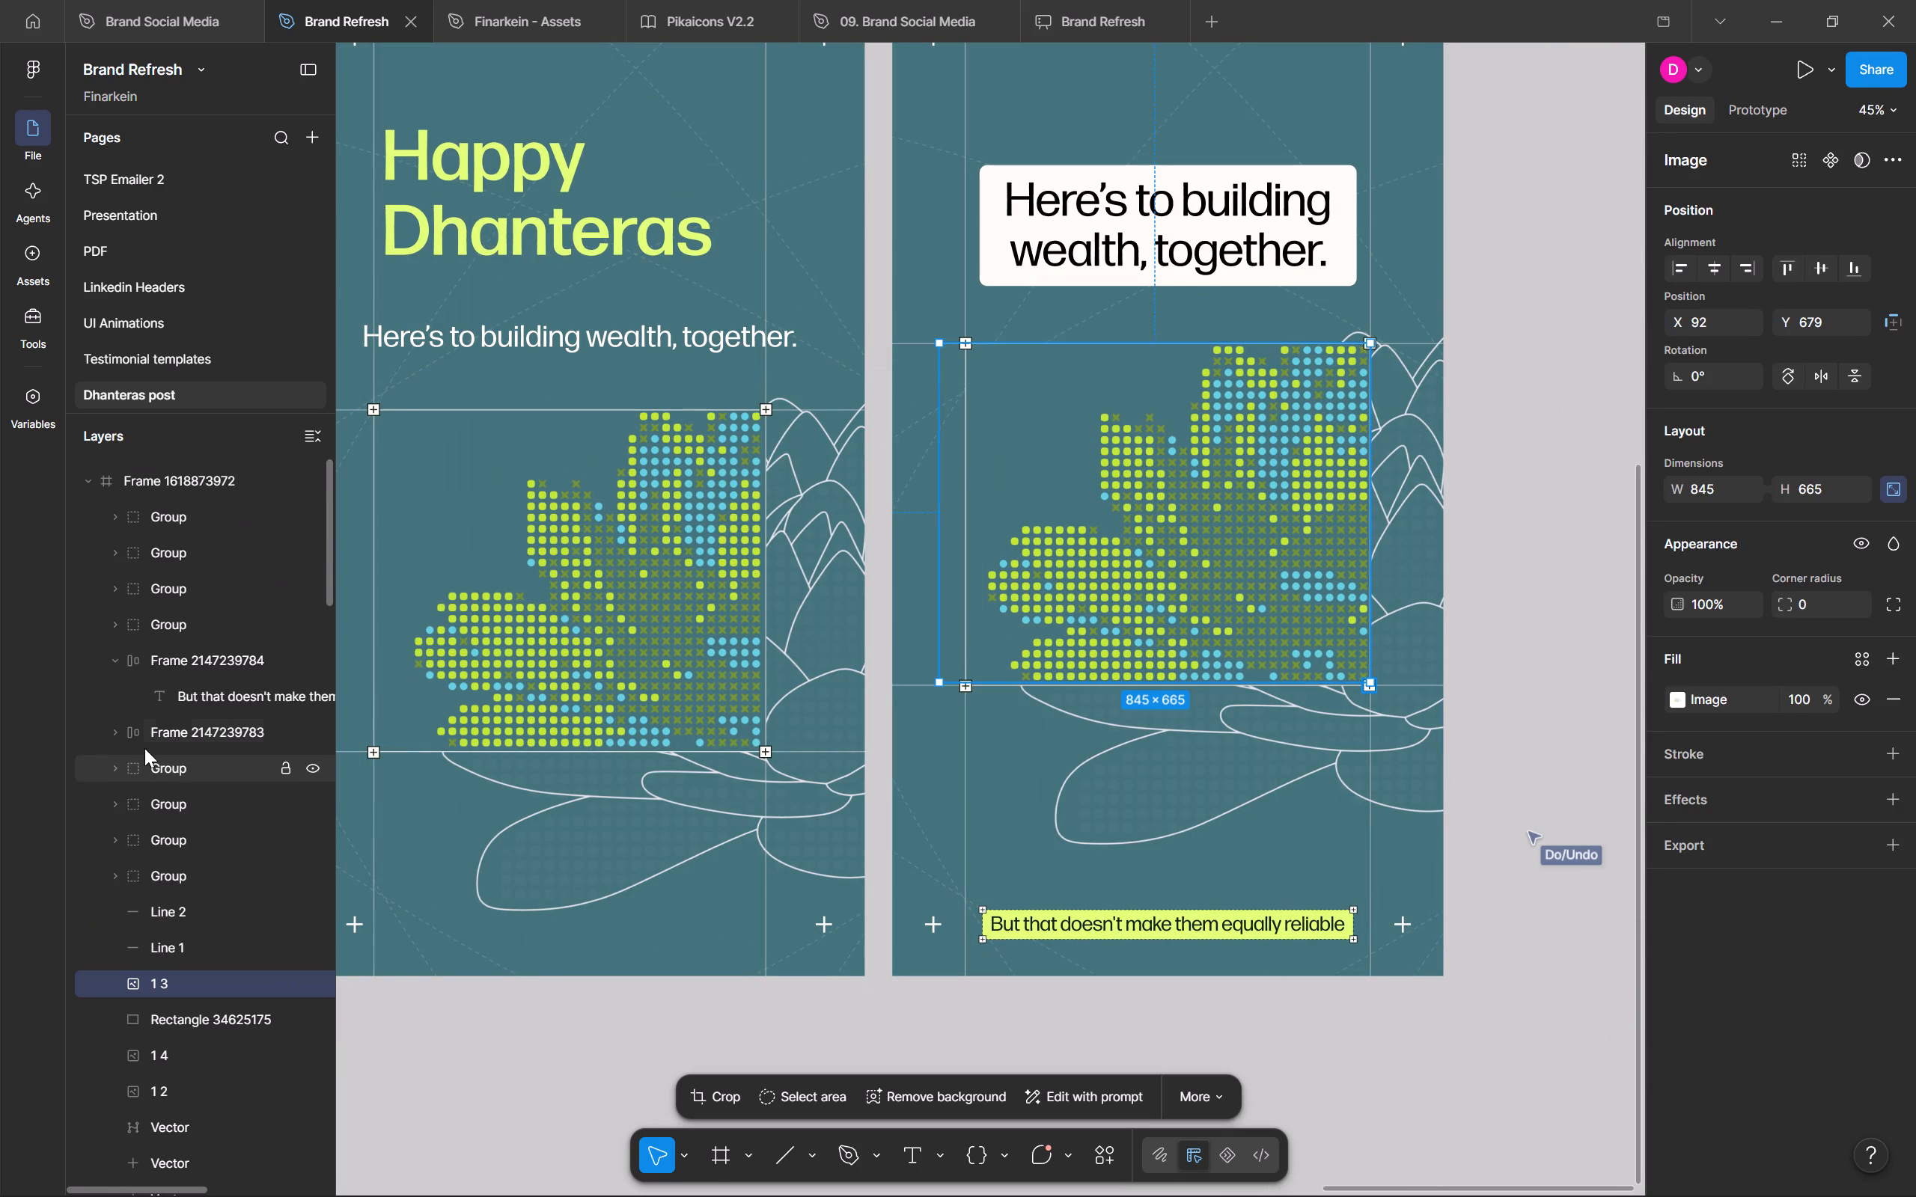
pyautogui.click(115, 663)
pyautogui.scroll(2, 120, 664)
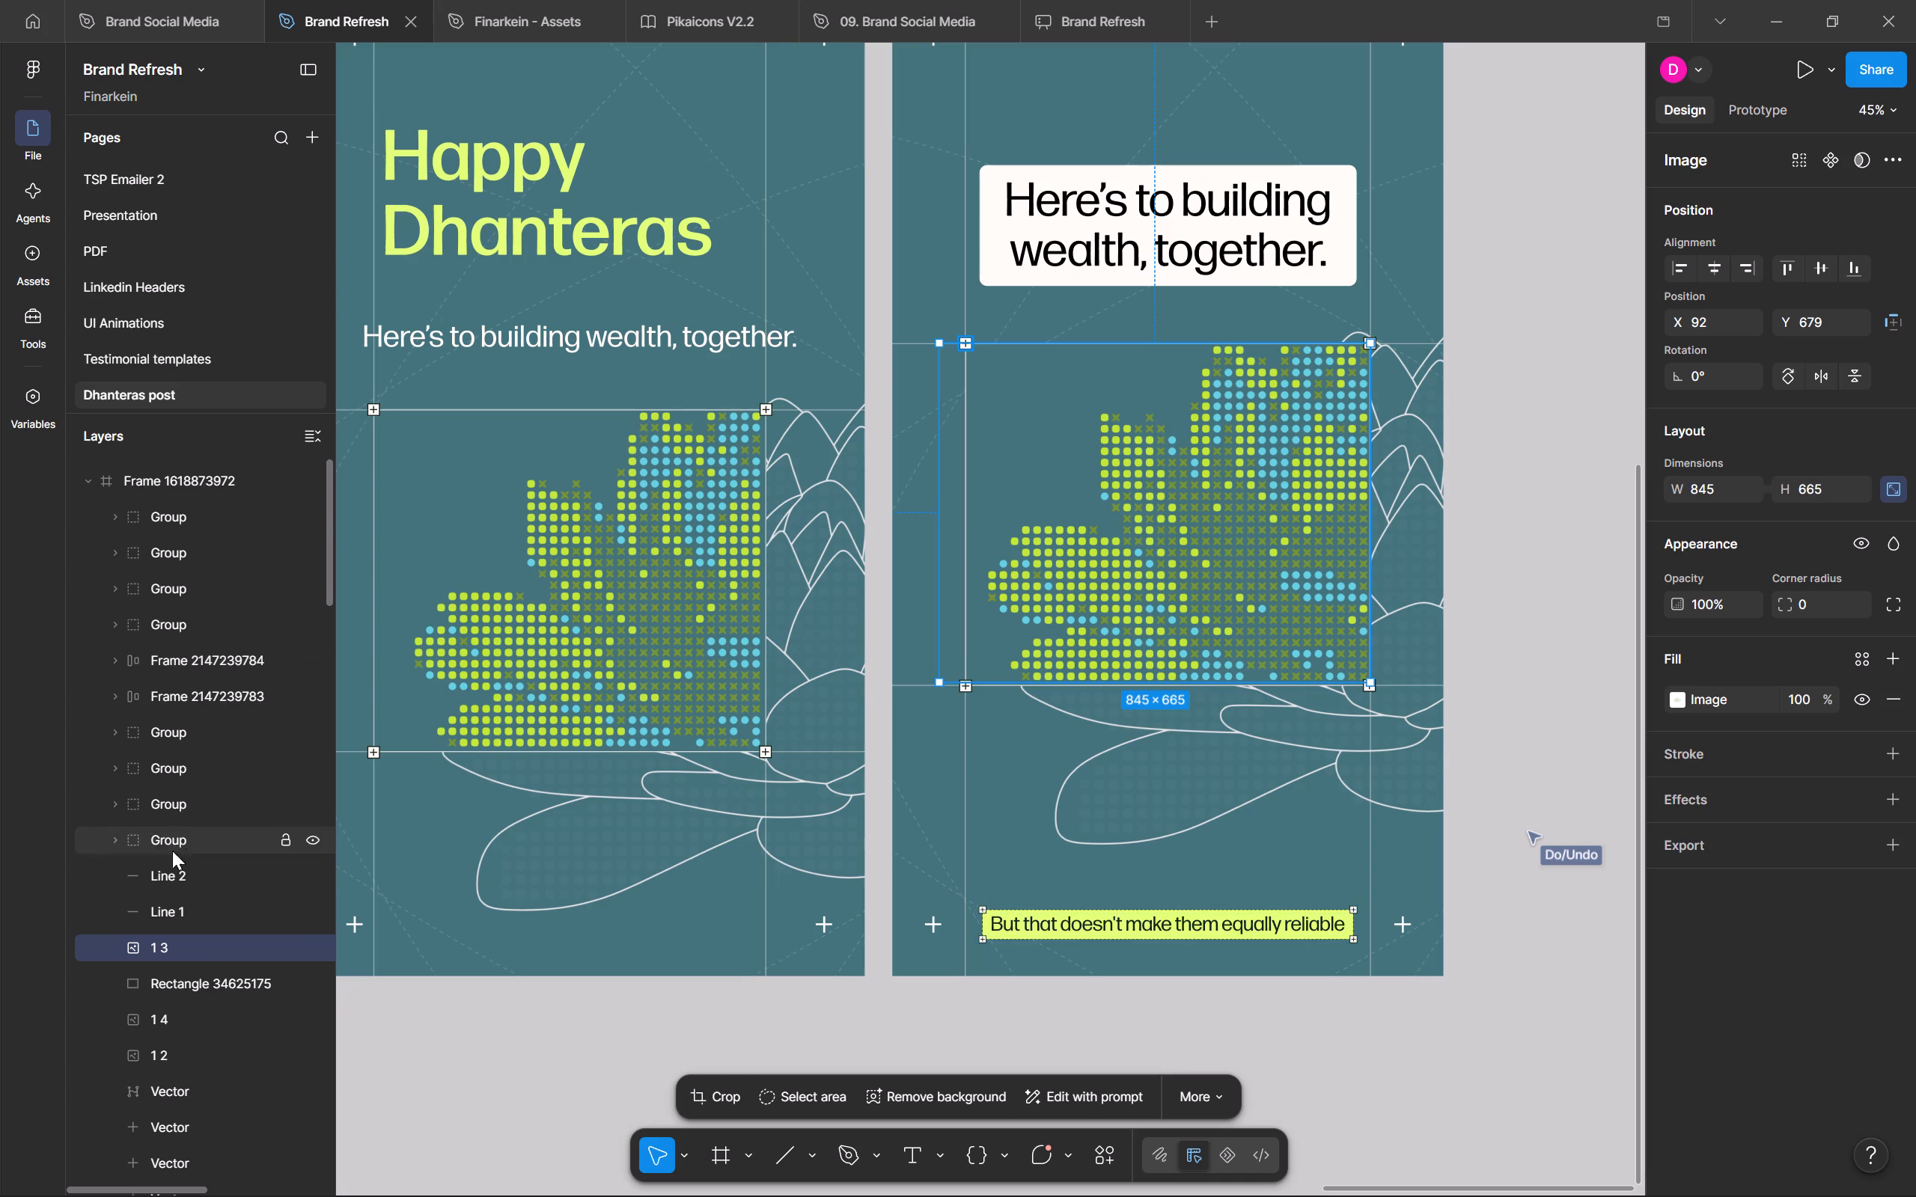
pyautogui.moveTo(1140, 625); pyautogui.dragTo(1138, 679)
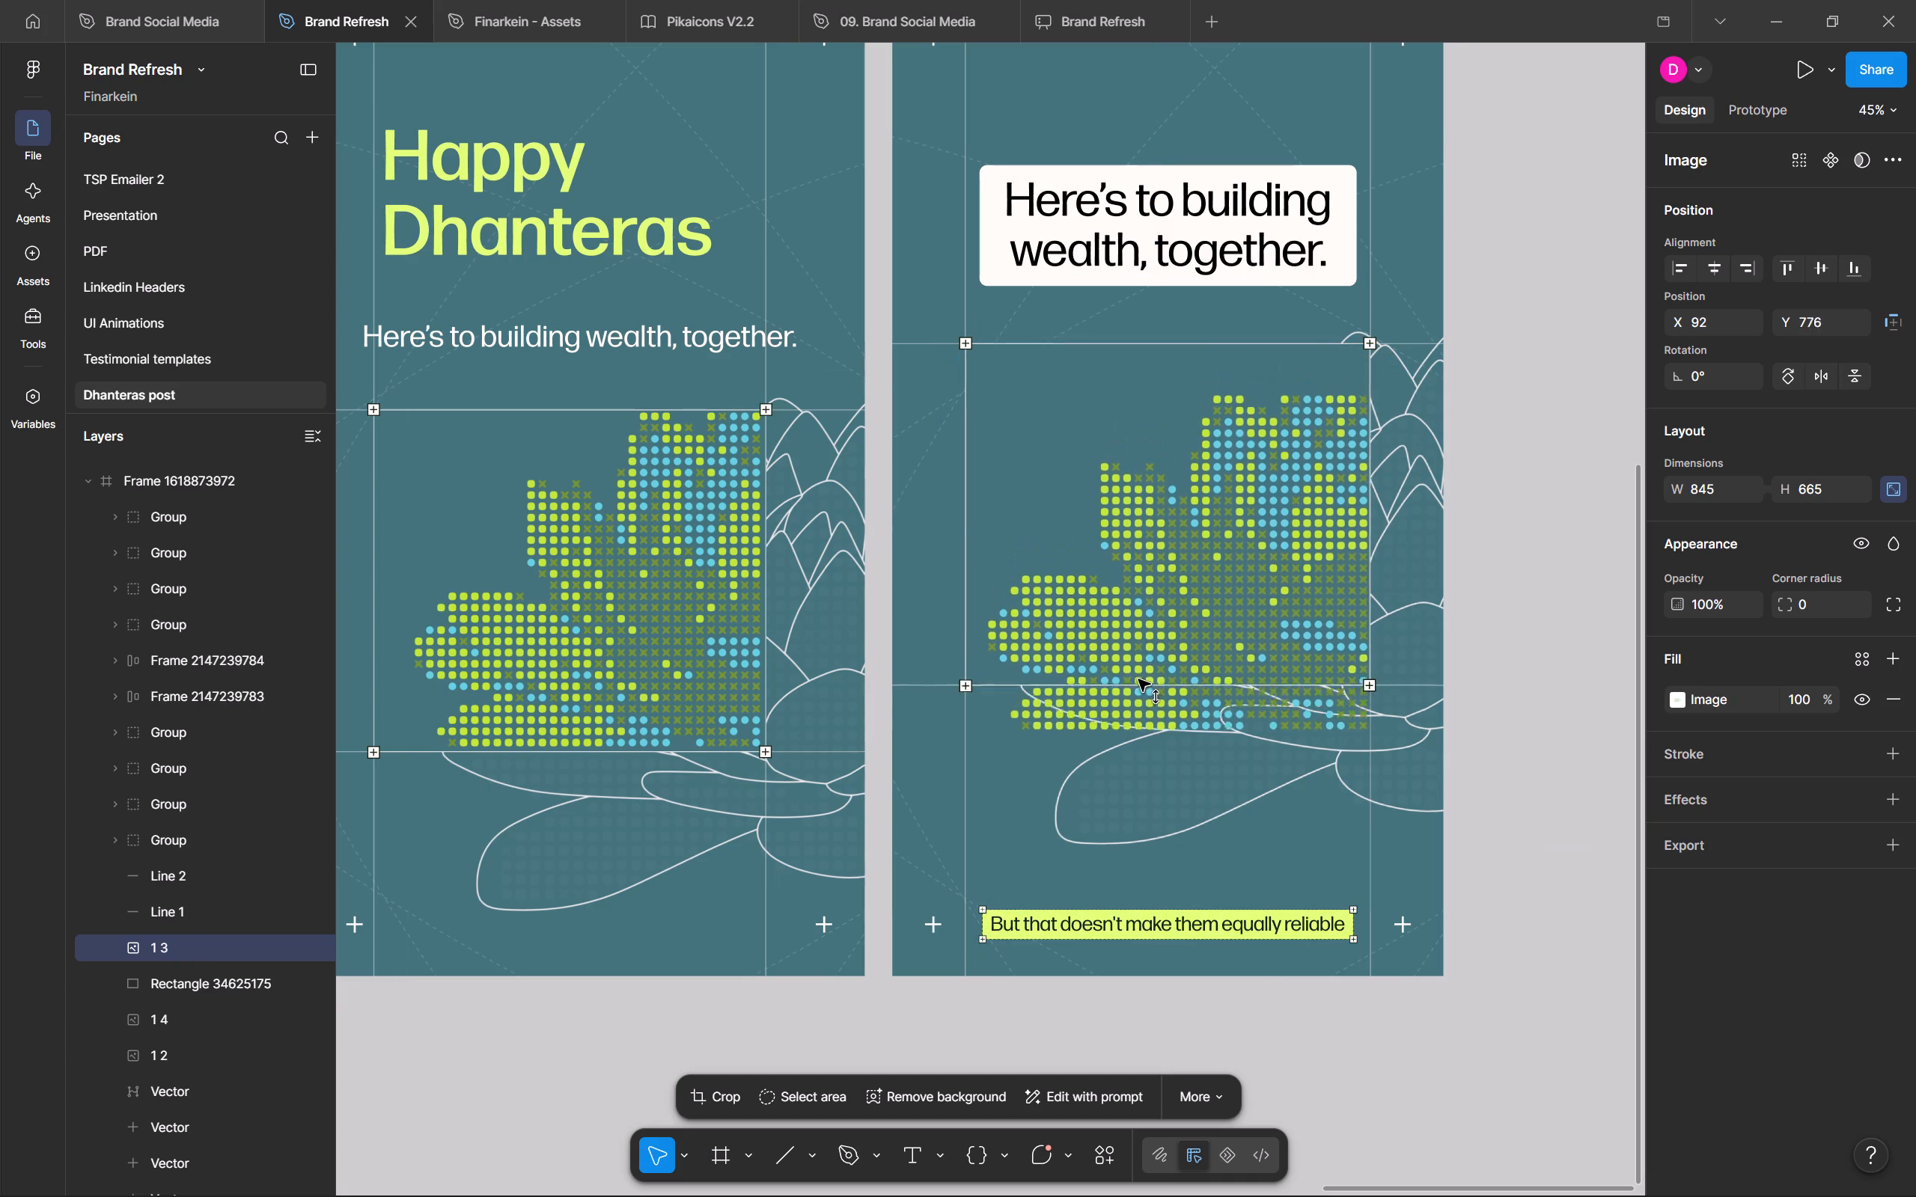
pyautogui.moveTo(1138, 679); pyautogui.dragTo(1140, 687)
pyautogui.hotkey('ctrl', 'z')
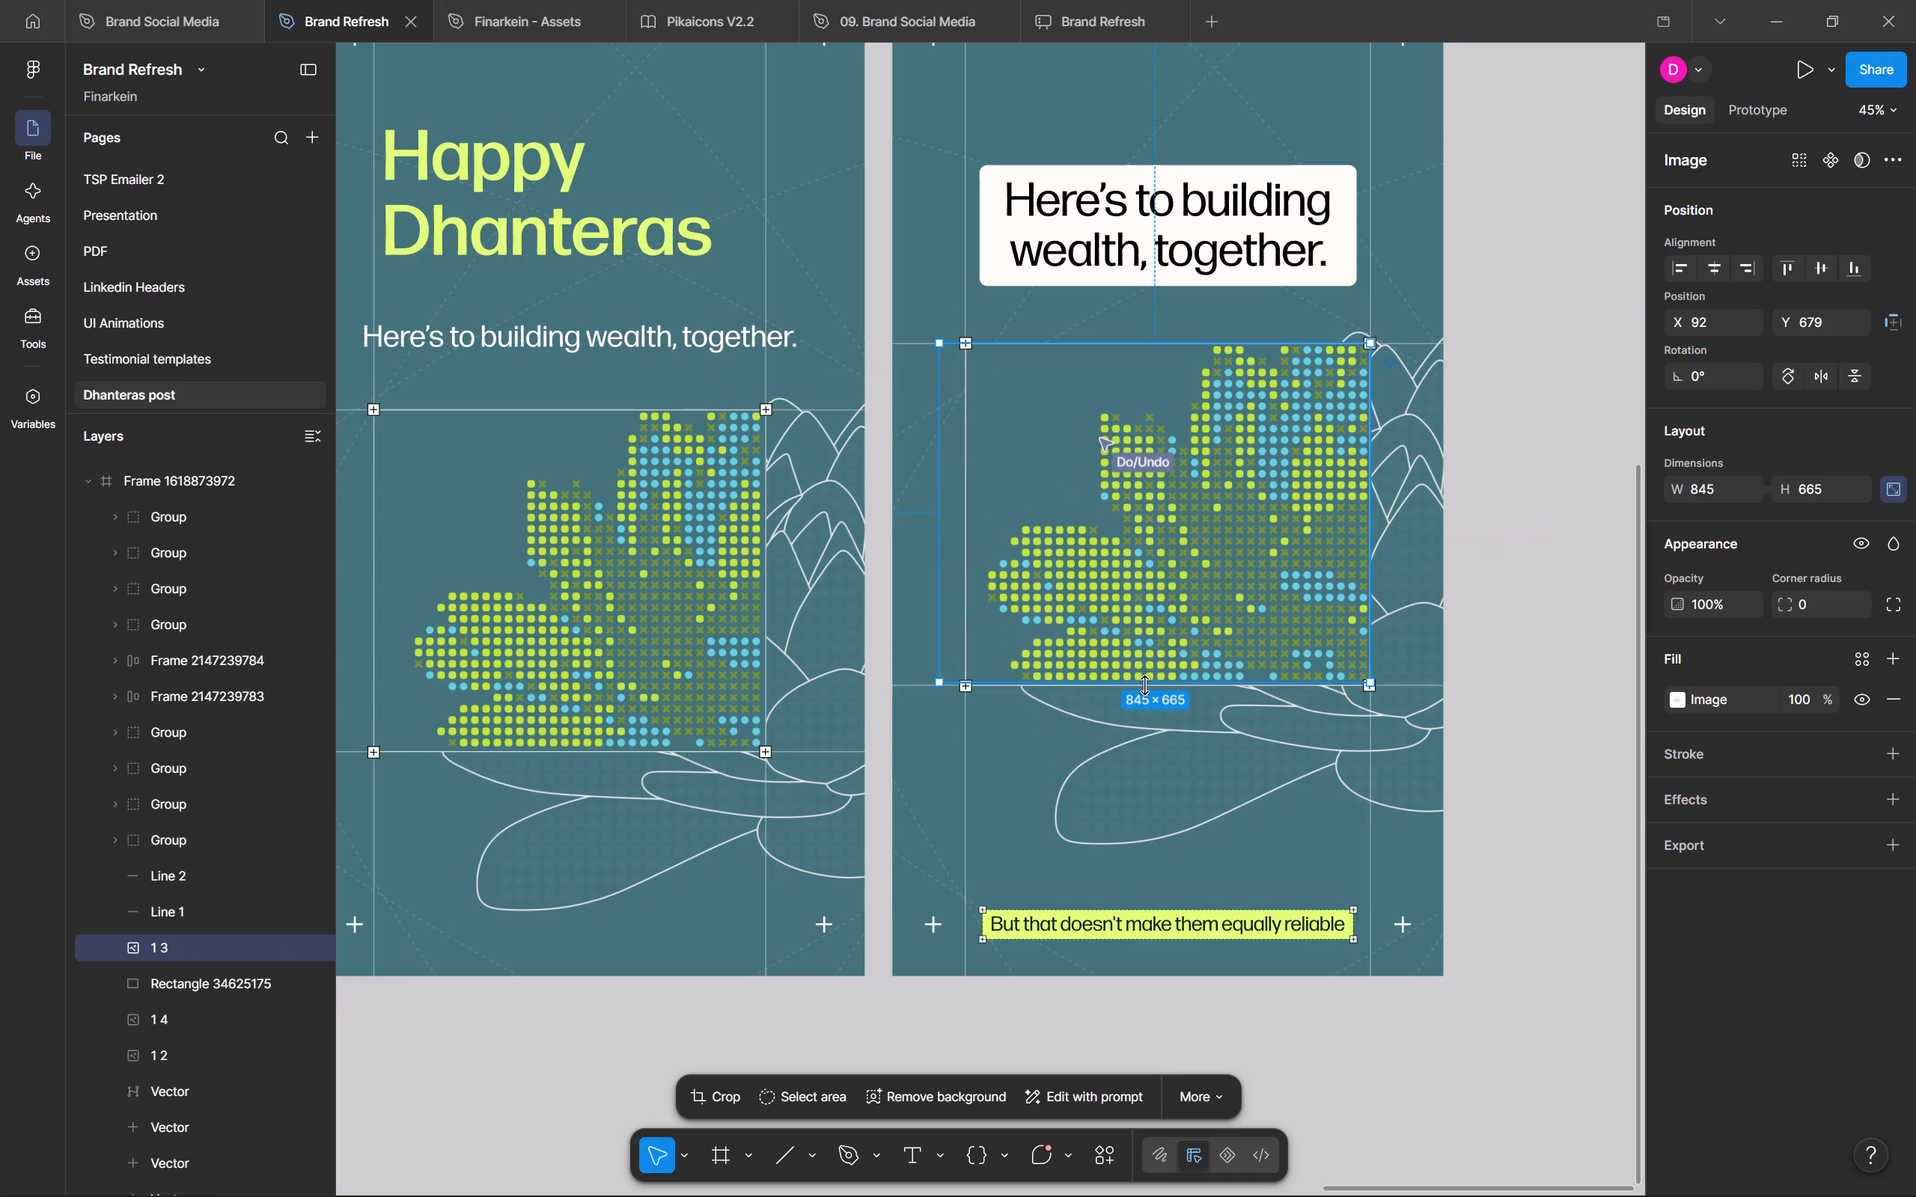
# Resize the dotted lotus image by extending its bottom edge and lowering its top edge to about Y 827, making it about 845 × 660.
pyautogui.keyDown('ctrl'); pyautogui.moveTo(1278, 682); pyautogui.dragTo(1278, 702); pyautogui.keyUp('ctrl')
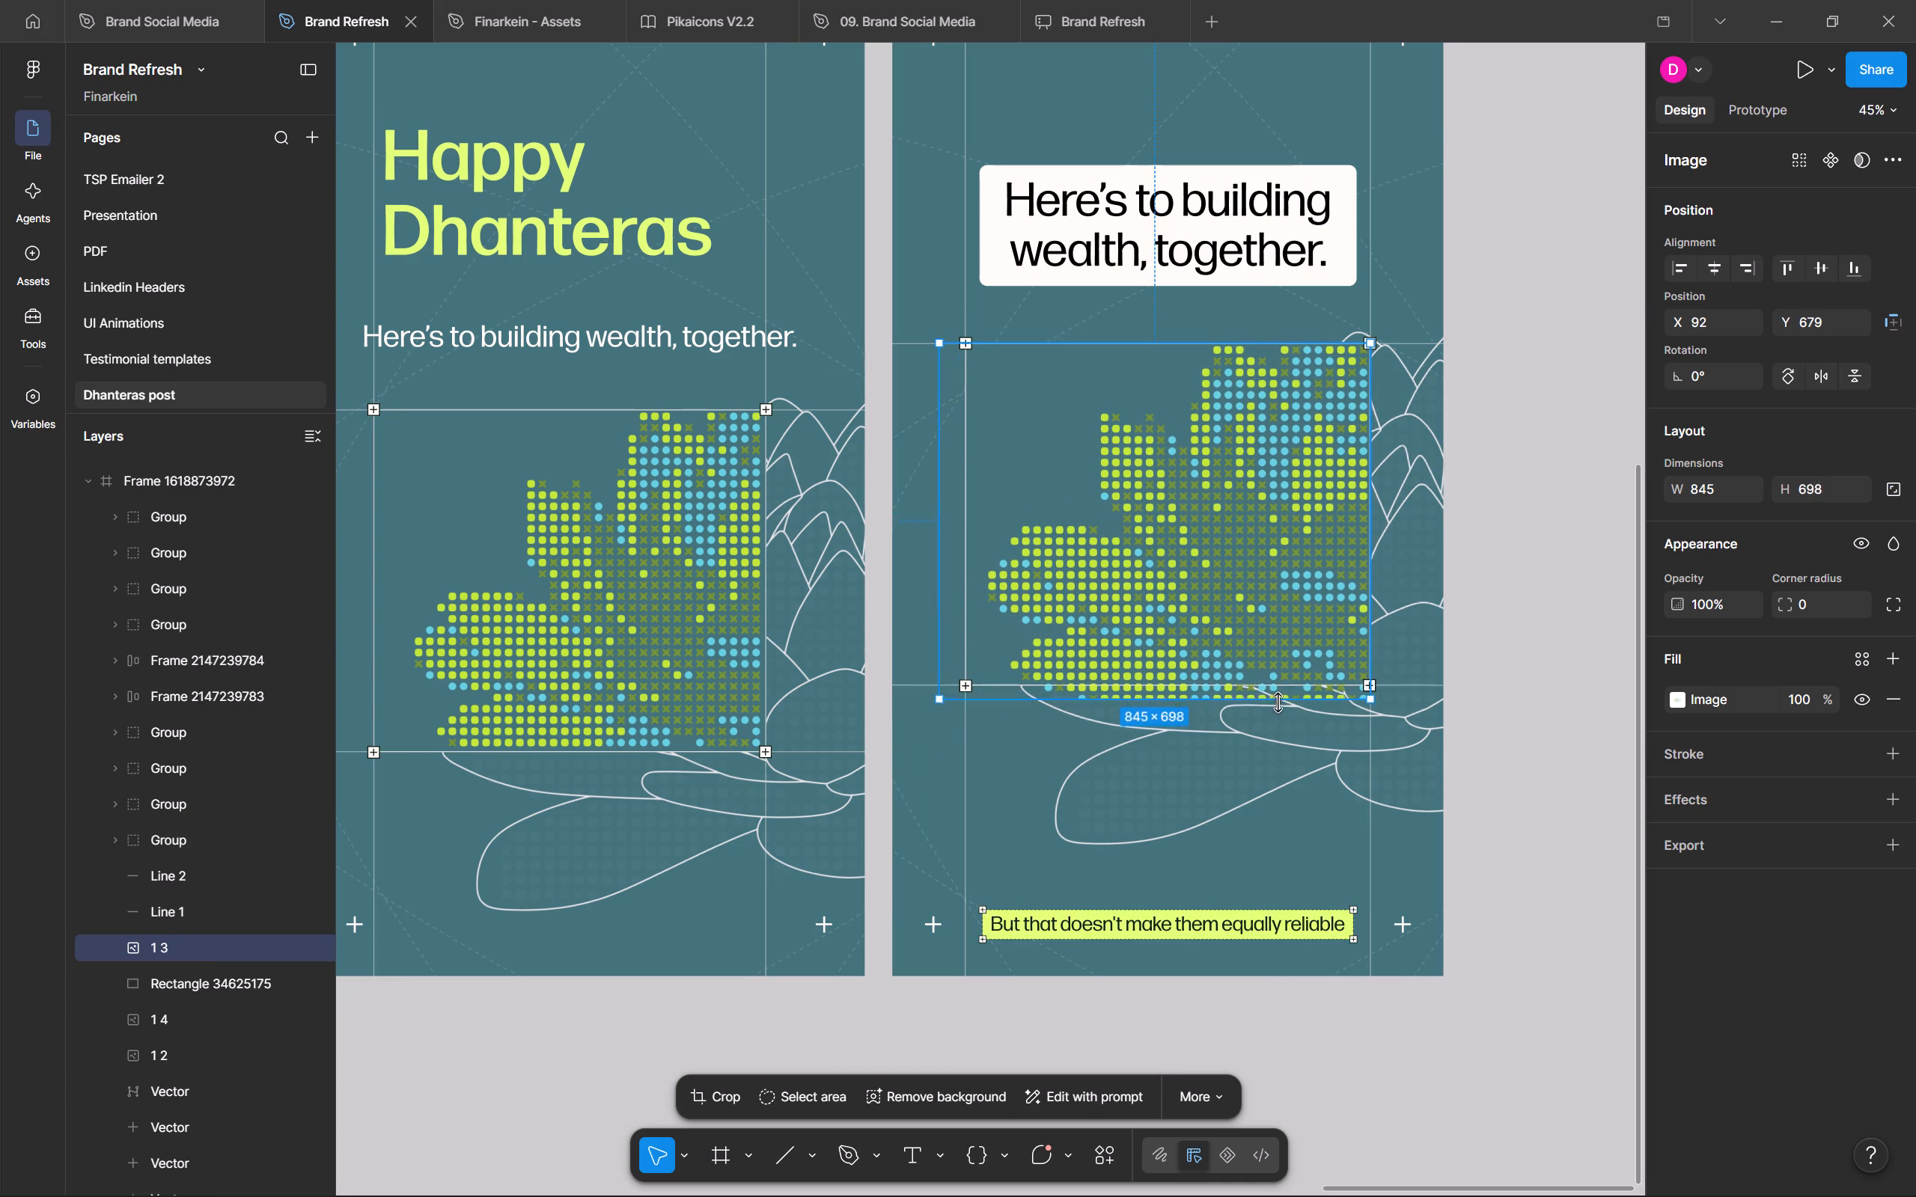
pyautogui.keyDown('ctrl'); pyautogui.moveTo(1278, 702); pyautogui.dragTo(1287, 756); pyautogui.keyUp('ctrl')
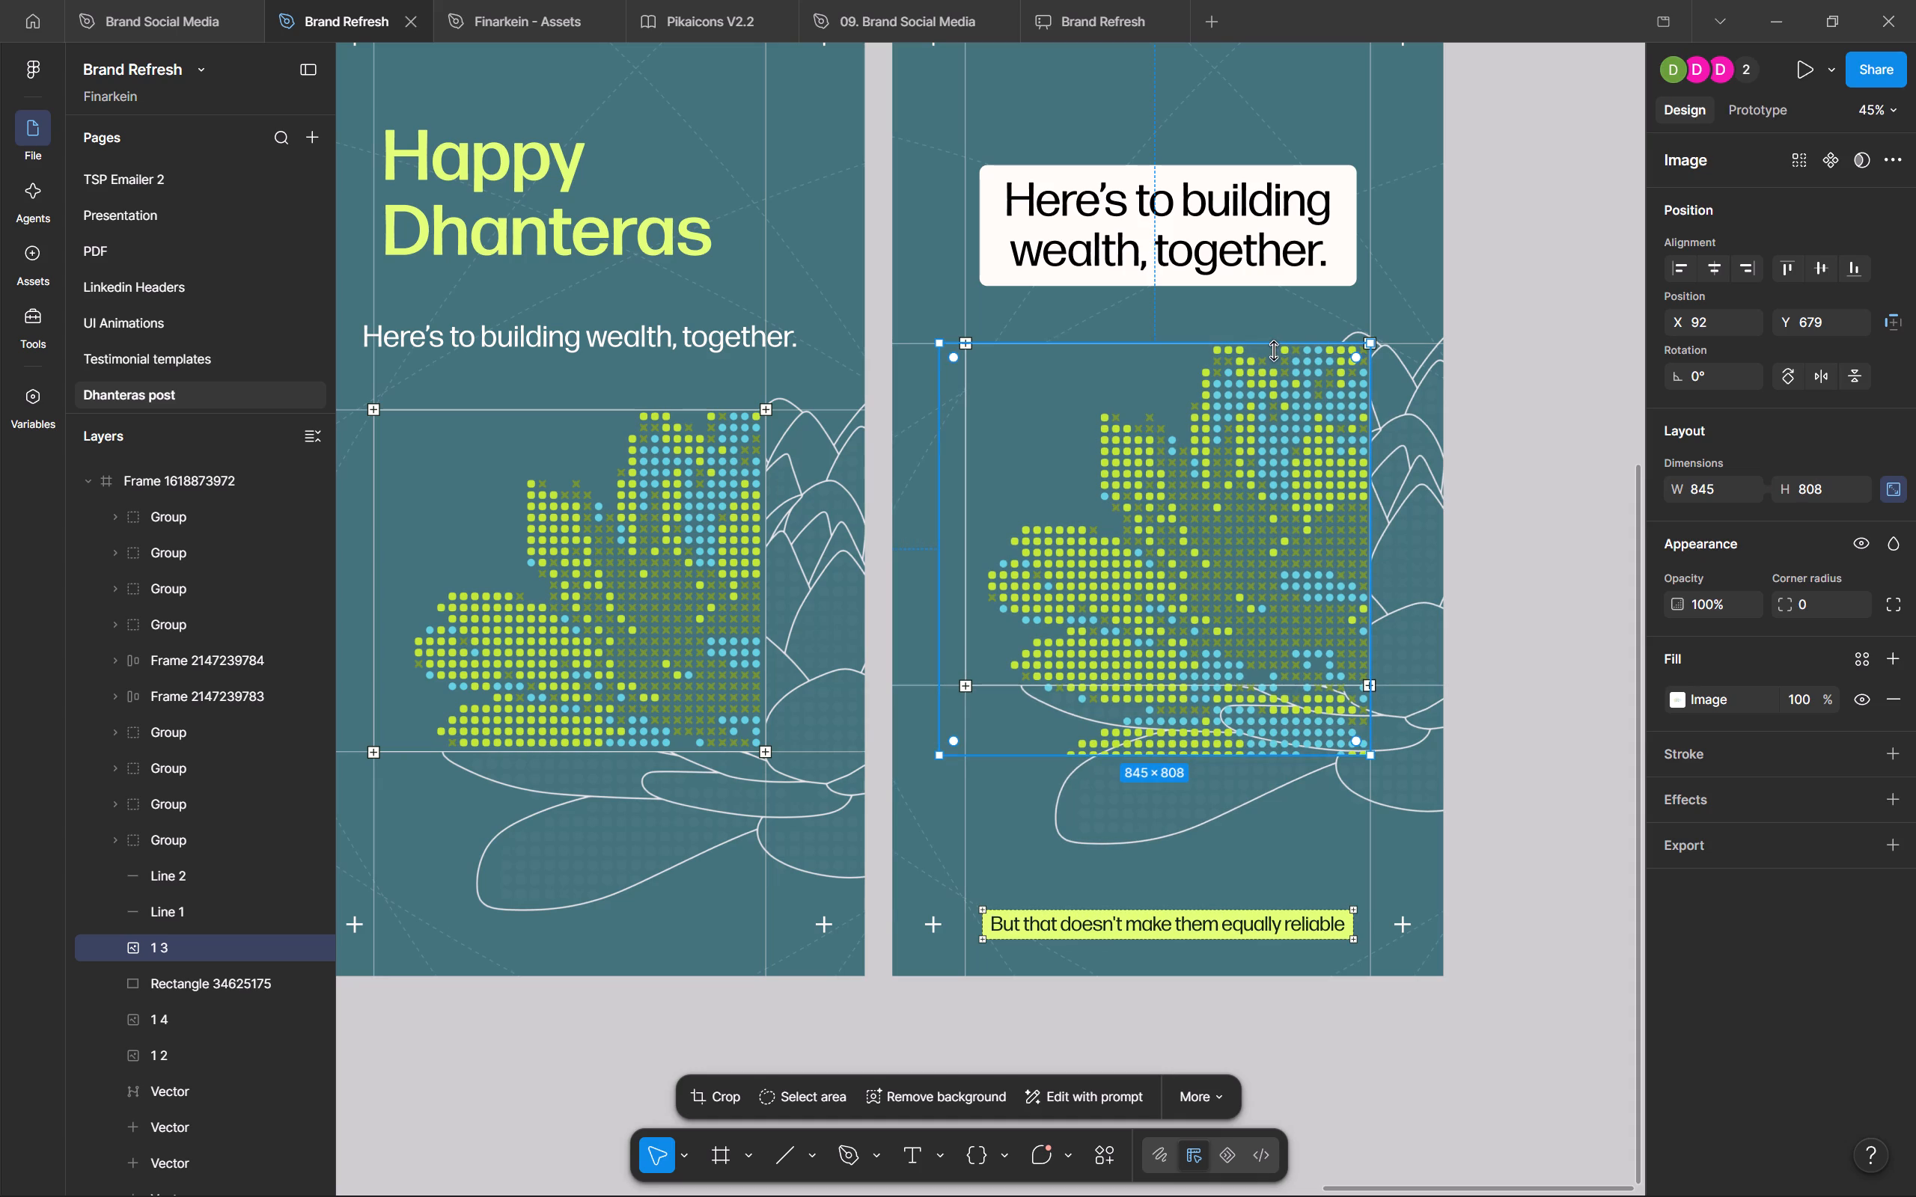
pyautogui.keyDown('ctrl'); pyautogui.moveTo(1275, 349); pyautogui.dragTo(1290, 418); pyautogui.keyUp('ctrl')
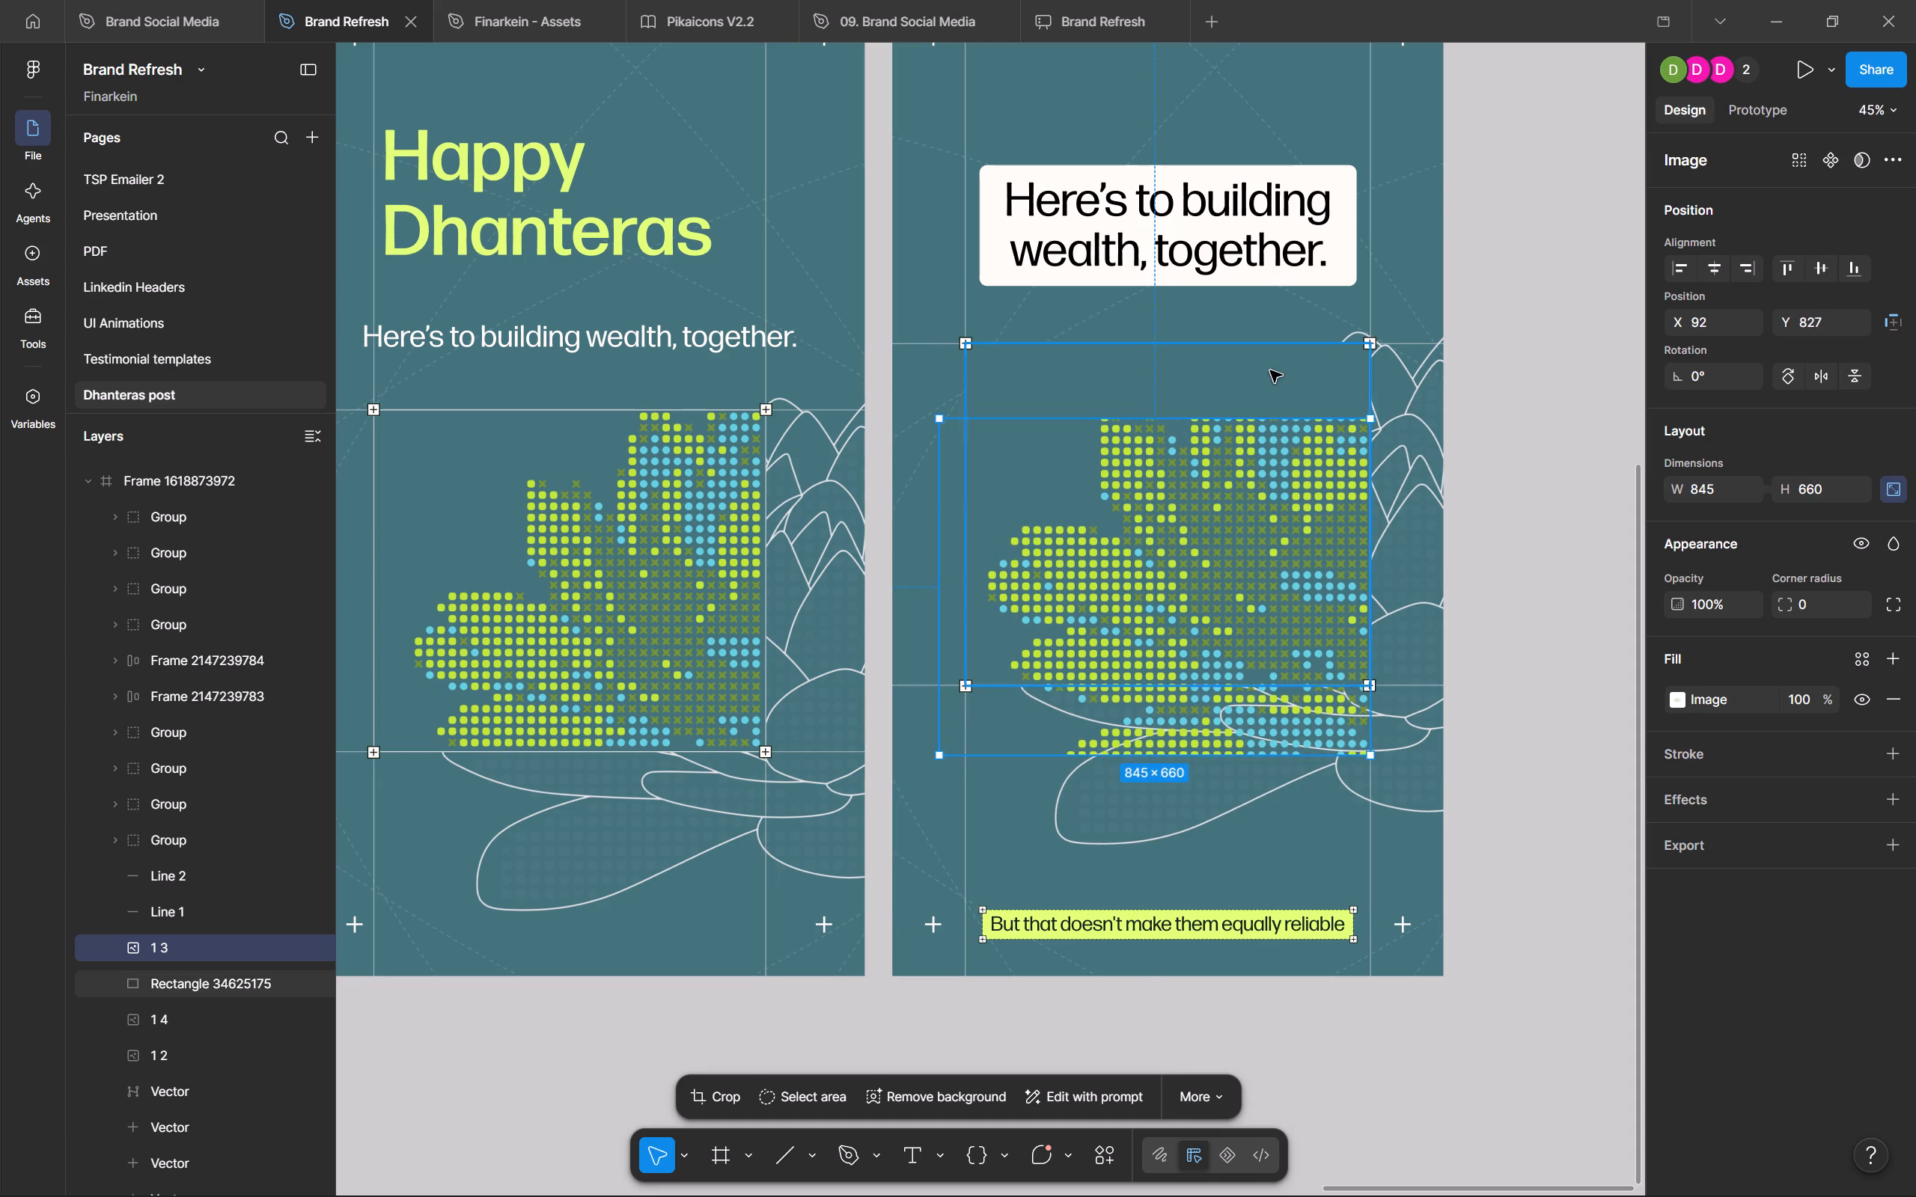
# Move the outlined rectangle behind the dotted lotus image straight down to about Y 833.
pyautogui.keyDown('ctrl'); pyautogui.click(1269, 370); pyautogui.keyUp('ctrl')
pyautogui.moveTo(1275, 371); pyautogui.dragTo(1282, 447)
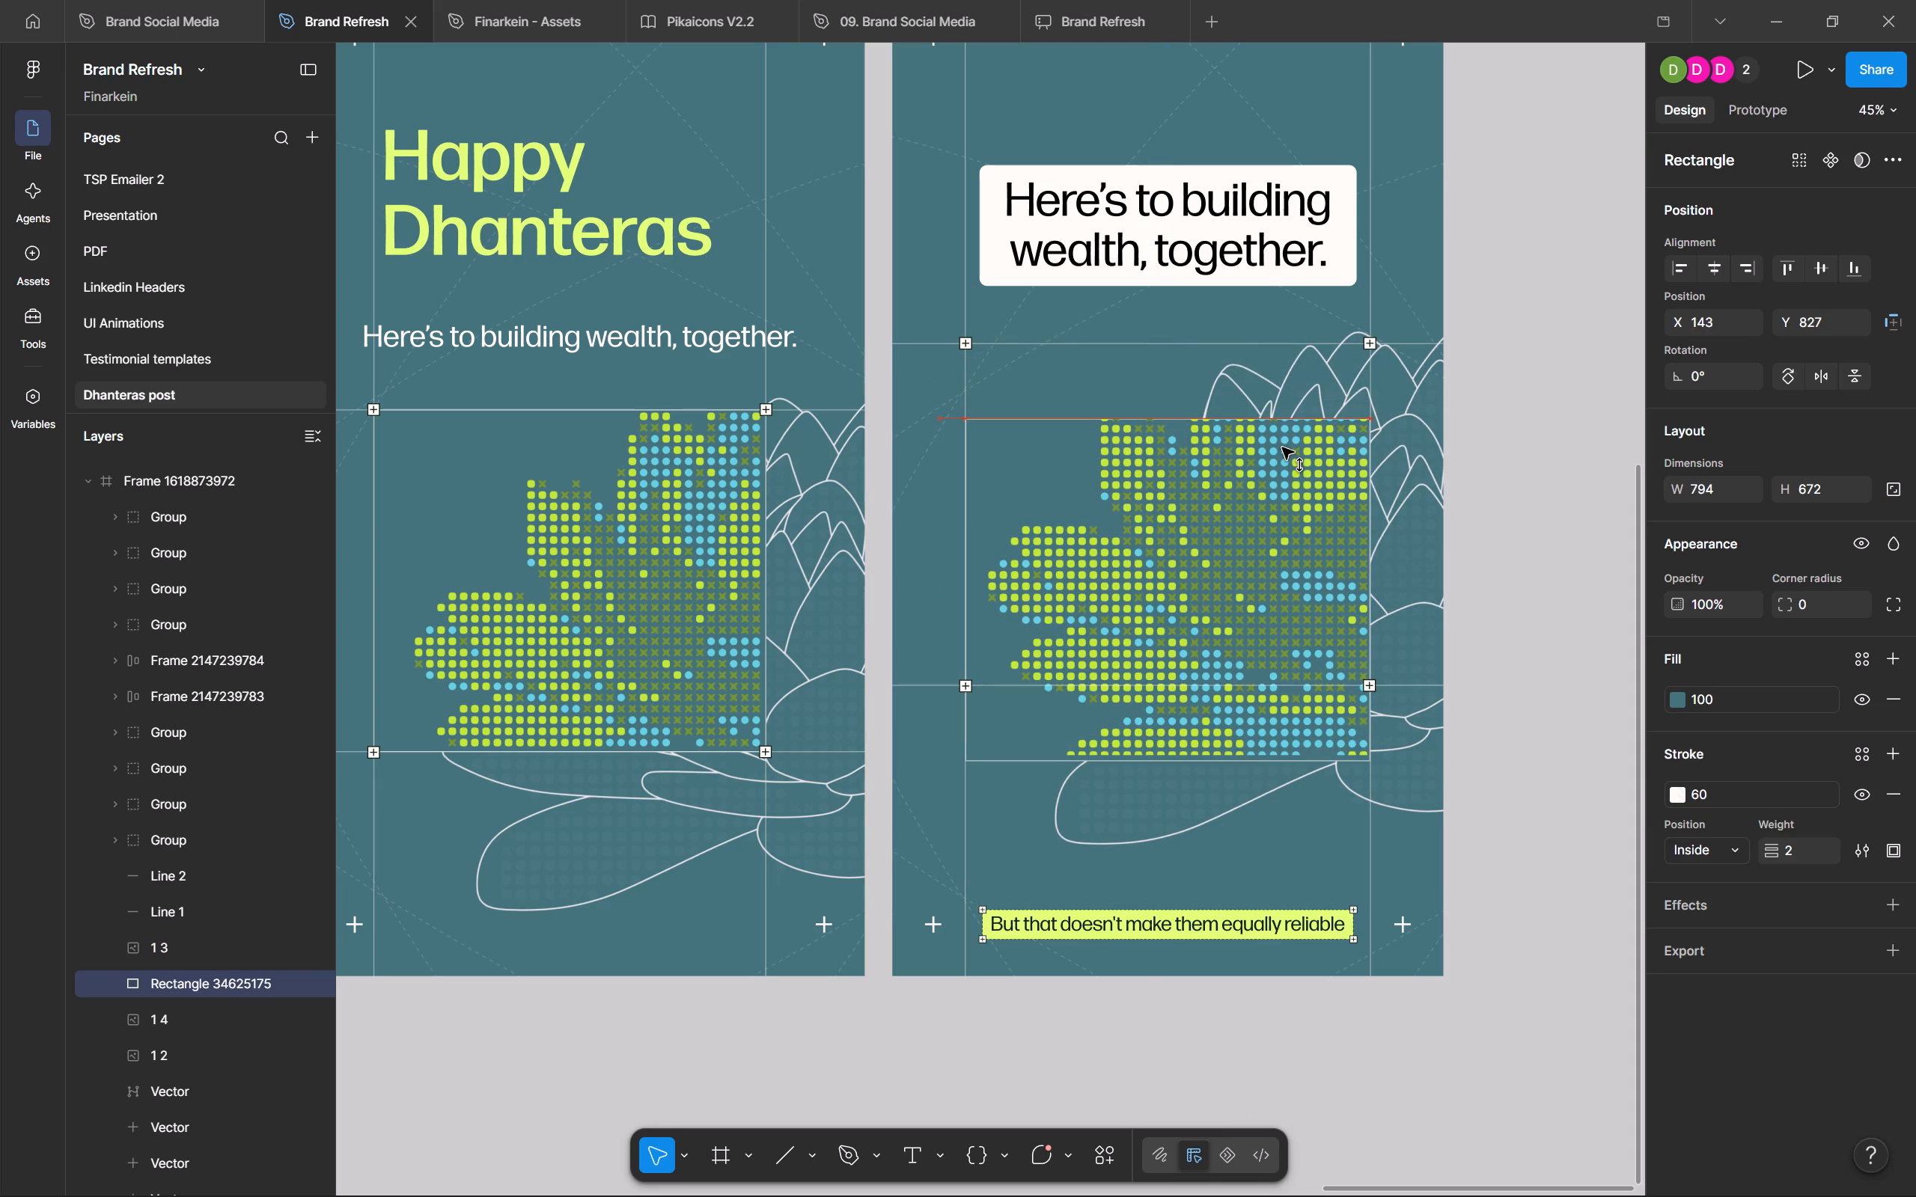
pyautogui.moveTo(1282, 447); pyautogui.dragTo(1282, 449)
pyautogui.keyDown('ctrl'); pyautogui.scroll(10, 1302, 430); pyautogui.keyUp('ctrl')
pyautogui.moveTo(1296, 472); pyautogui.dragTo(1296, 483)
pyautogui.keyDown('ctrl'); pyautogui.scroll(-3, 1299, 503); pyautogui.keyUp('ctrl')
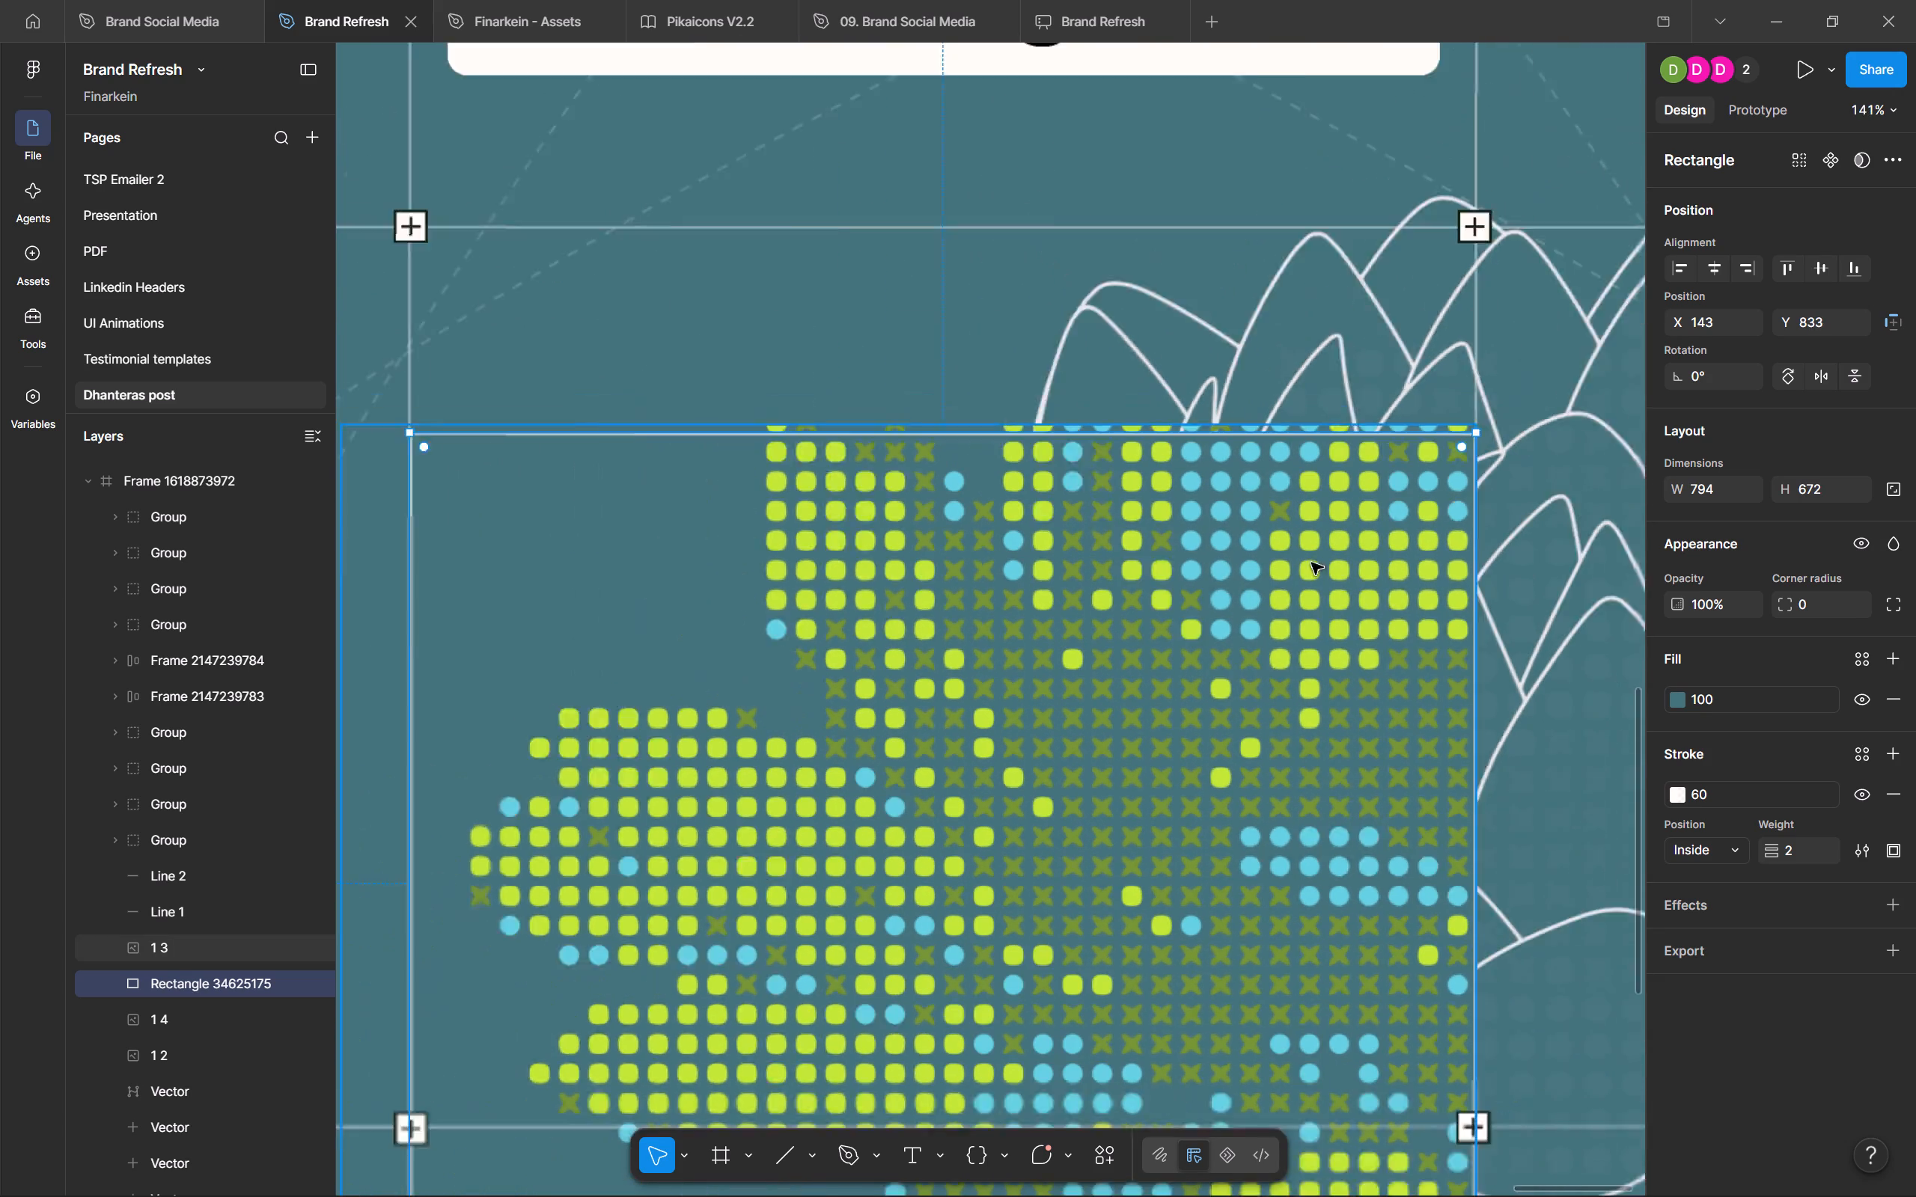
# Extend the bottom edge of the dotted lotus image to a height of about 672, ending on a complete row of dots.
pyautogui.keyDown('ctrl'); pyautogui.scroll(-2, 1311, 563); pyautogui.keyUp('ctrl')
pyautogui.moveTo(1360, 898); pyautogui.dragTo(1295, 560, button='middle')
pyautogui.click(1248, 728)
pyautogui.keyDown('ctrl'); pyautogui.scroll(5, 1270, 748); pyautogui.keyUp('ctrl')
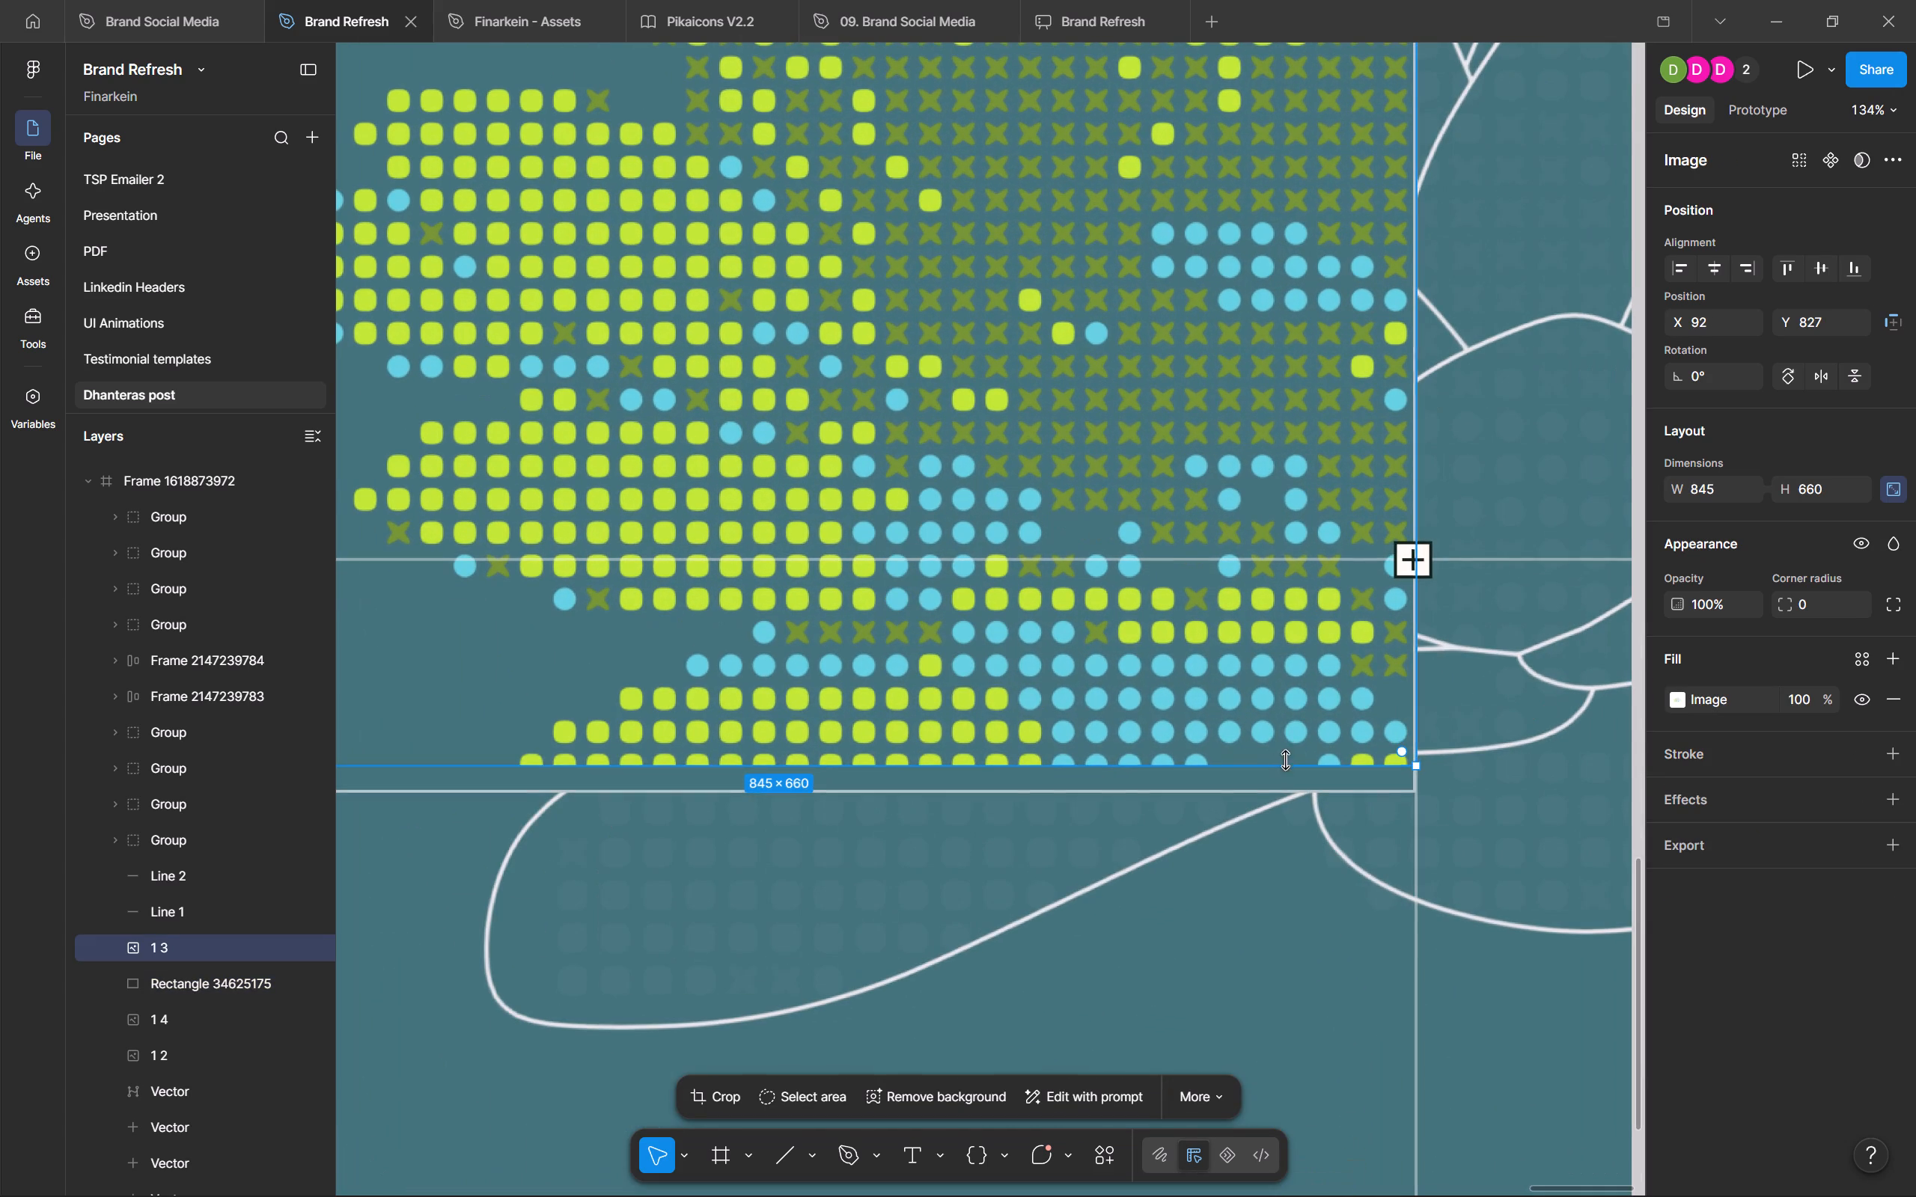
pyautogui.keyDown('ctrl'); pyautogui.moveTo(1285, 765); pyautogui.dragTo(1289, 787); pyautogui.keyUp('ctrl')
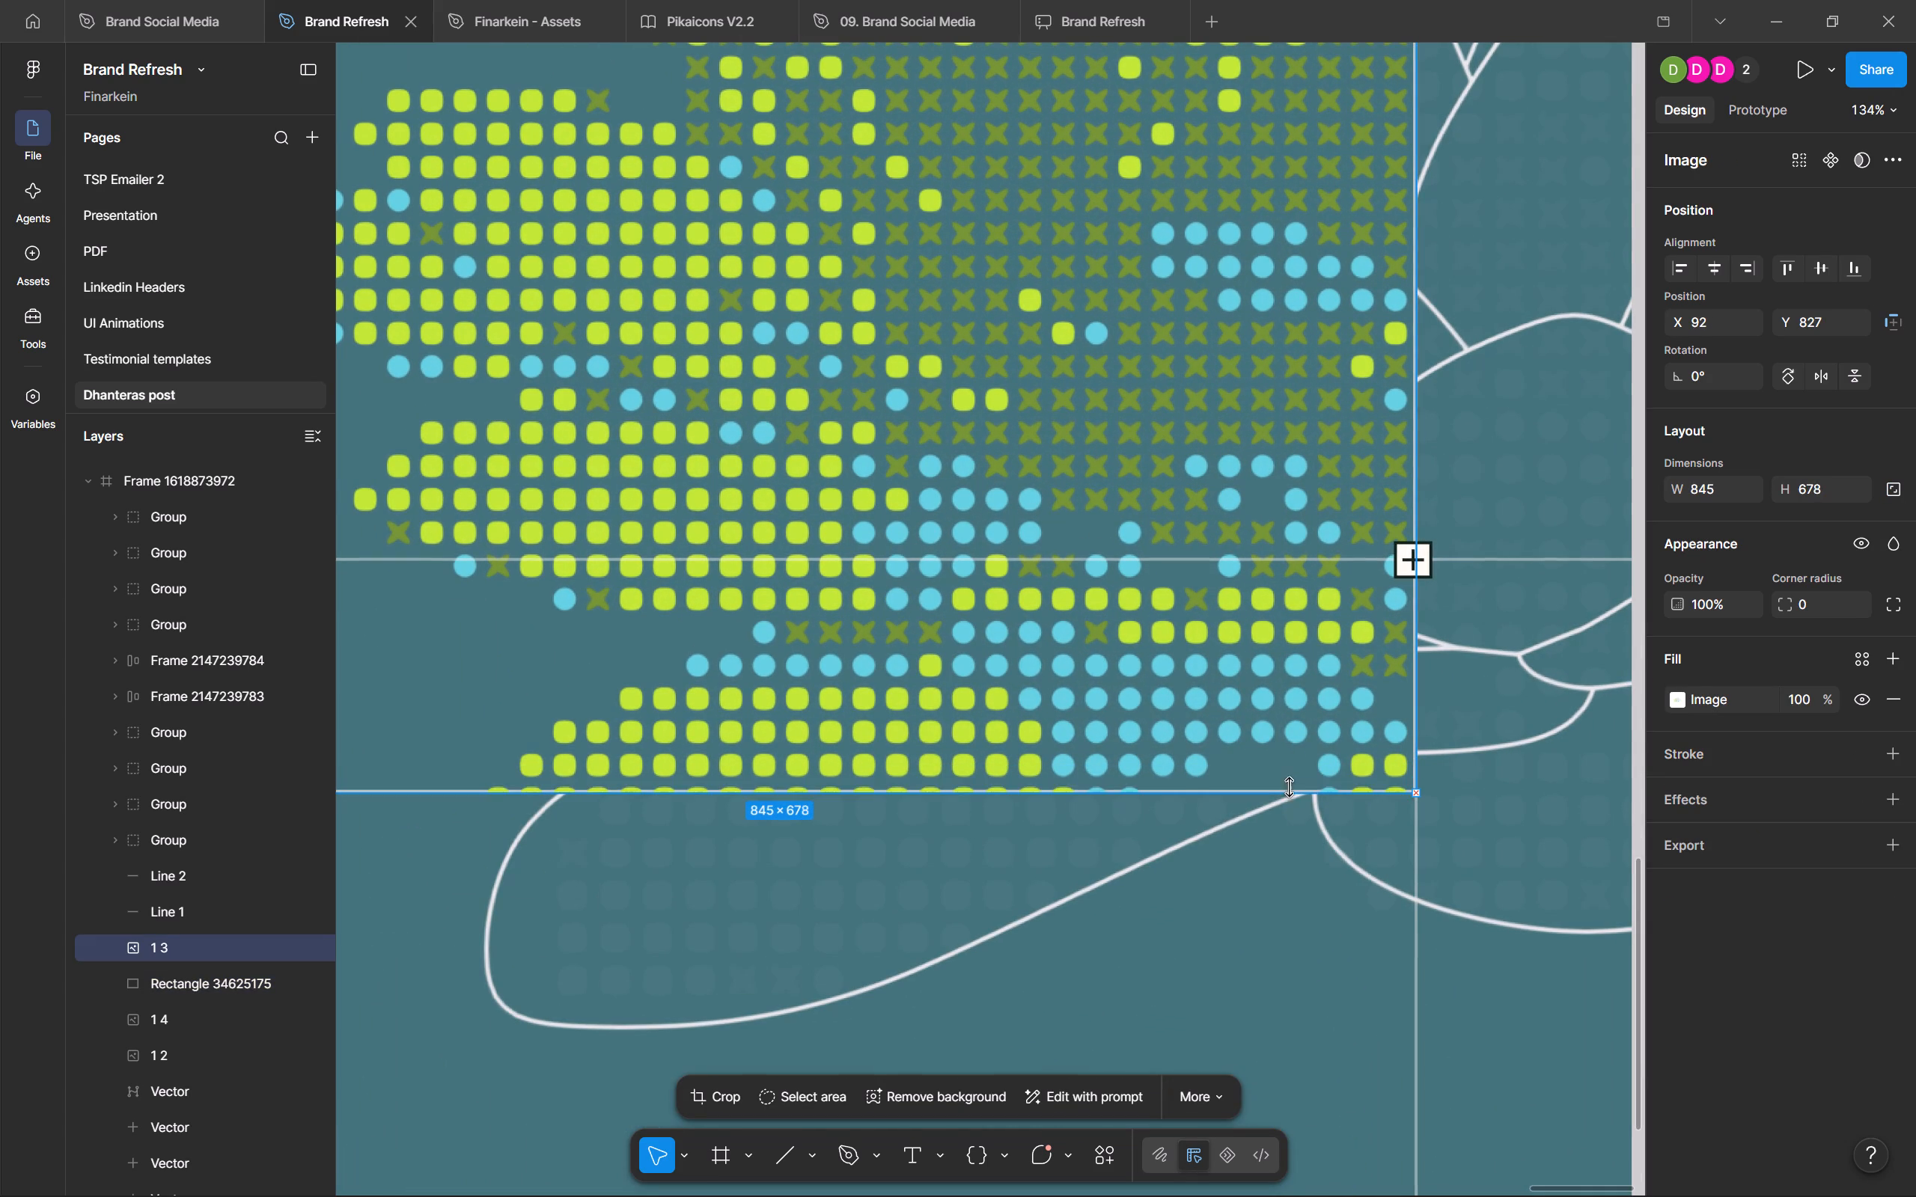
pyautogui.keyDown('ctrl'); pyautogui.moveTo(1289, 787); pyautogui.dragTo(1291, 784); pyautogui.keyUp('ctrl')
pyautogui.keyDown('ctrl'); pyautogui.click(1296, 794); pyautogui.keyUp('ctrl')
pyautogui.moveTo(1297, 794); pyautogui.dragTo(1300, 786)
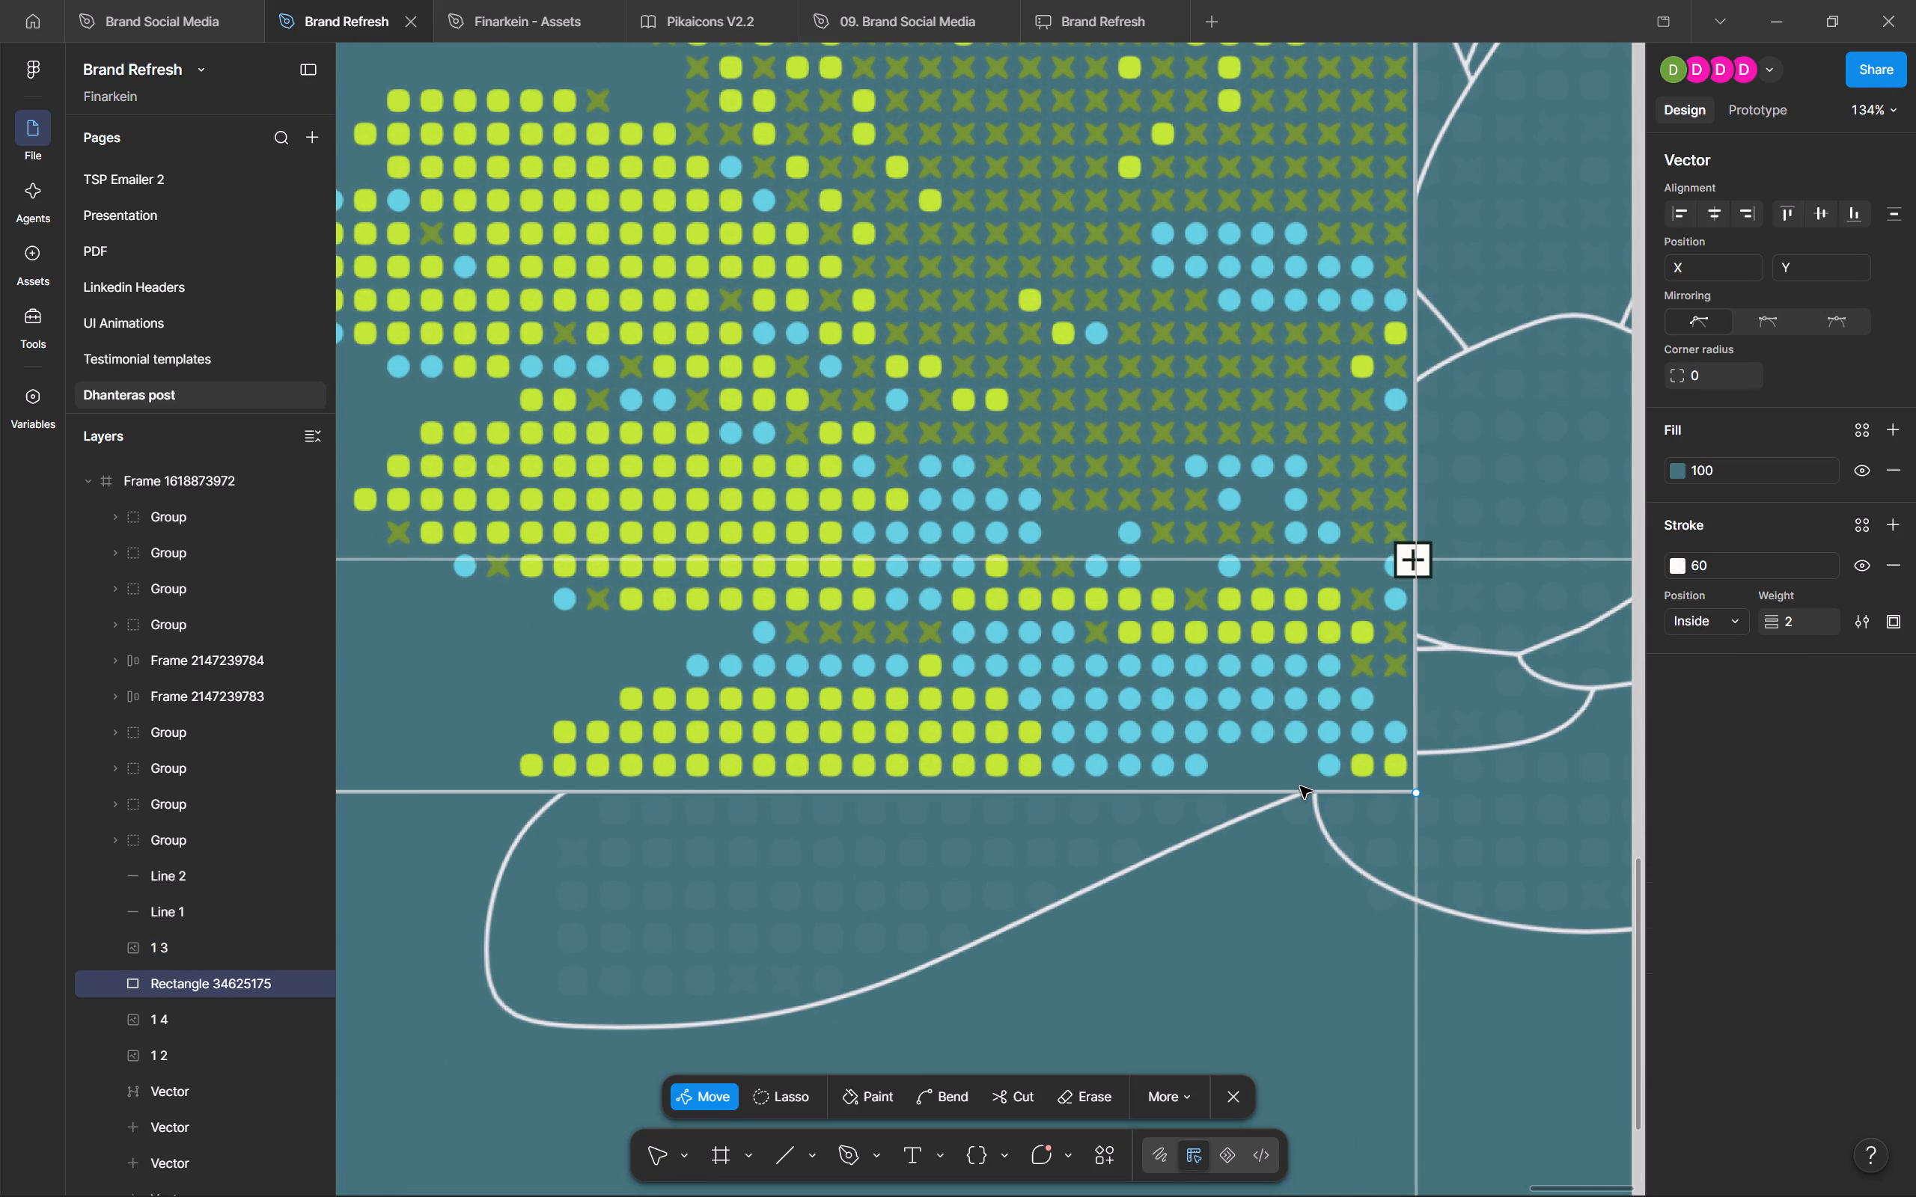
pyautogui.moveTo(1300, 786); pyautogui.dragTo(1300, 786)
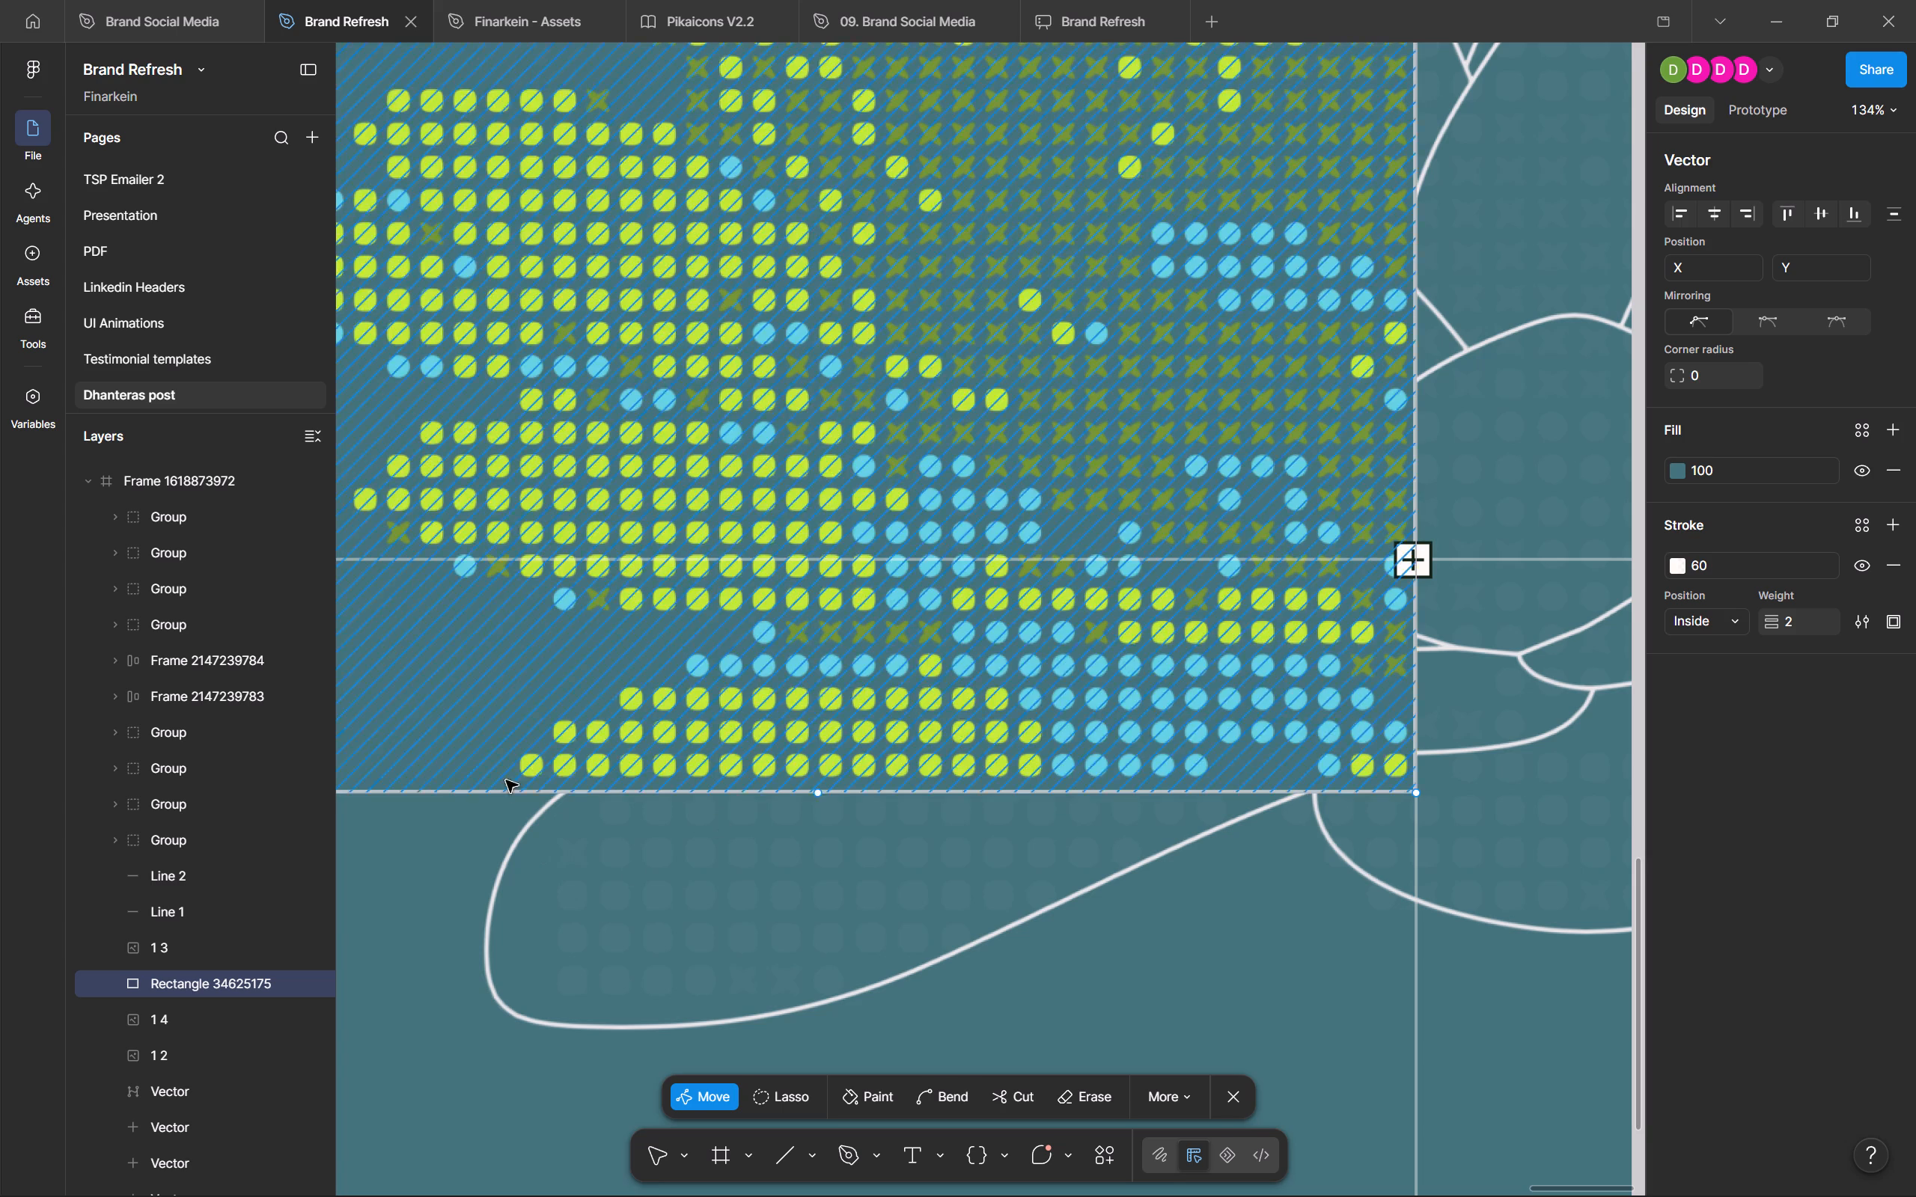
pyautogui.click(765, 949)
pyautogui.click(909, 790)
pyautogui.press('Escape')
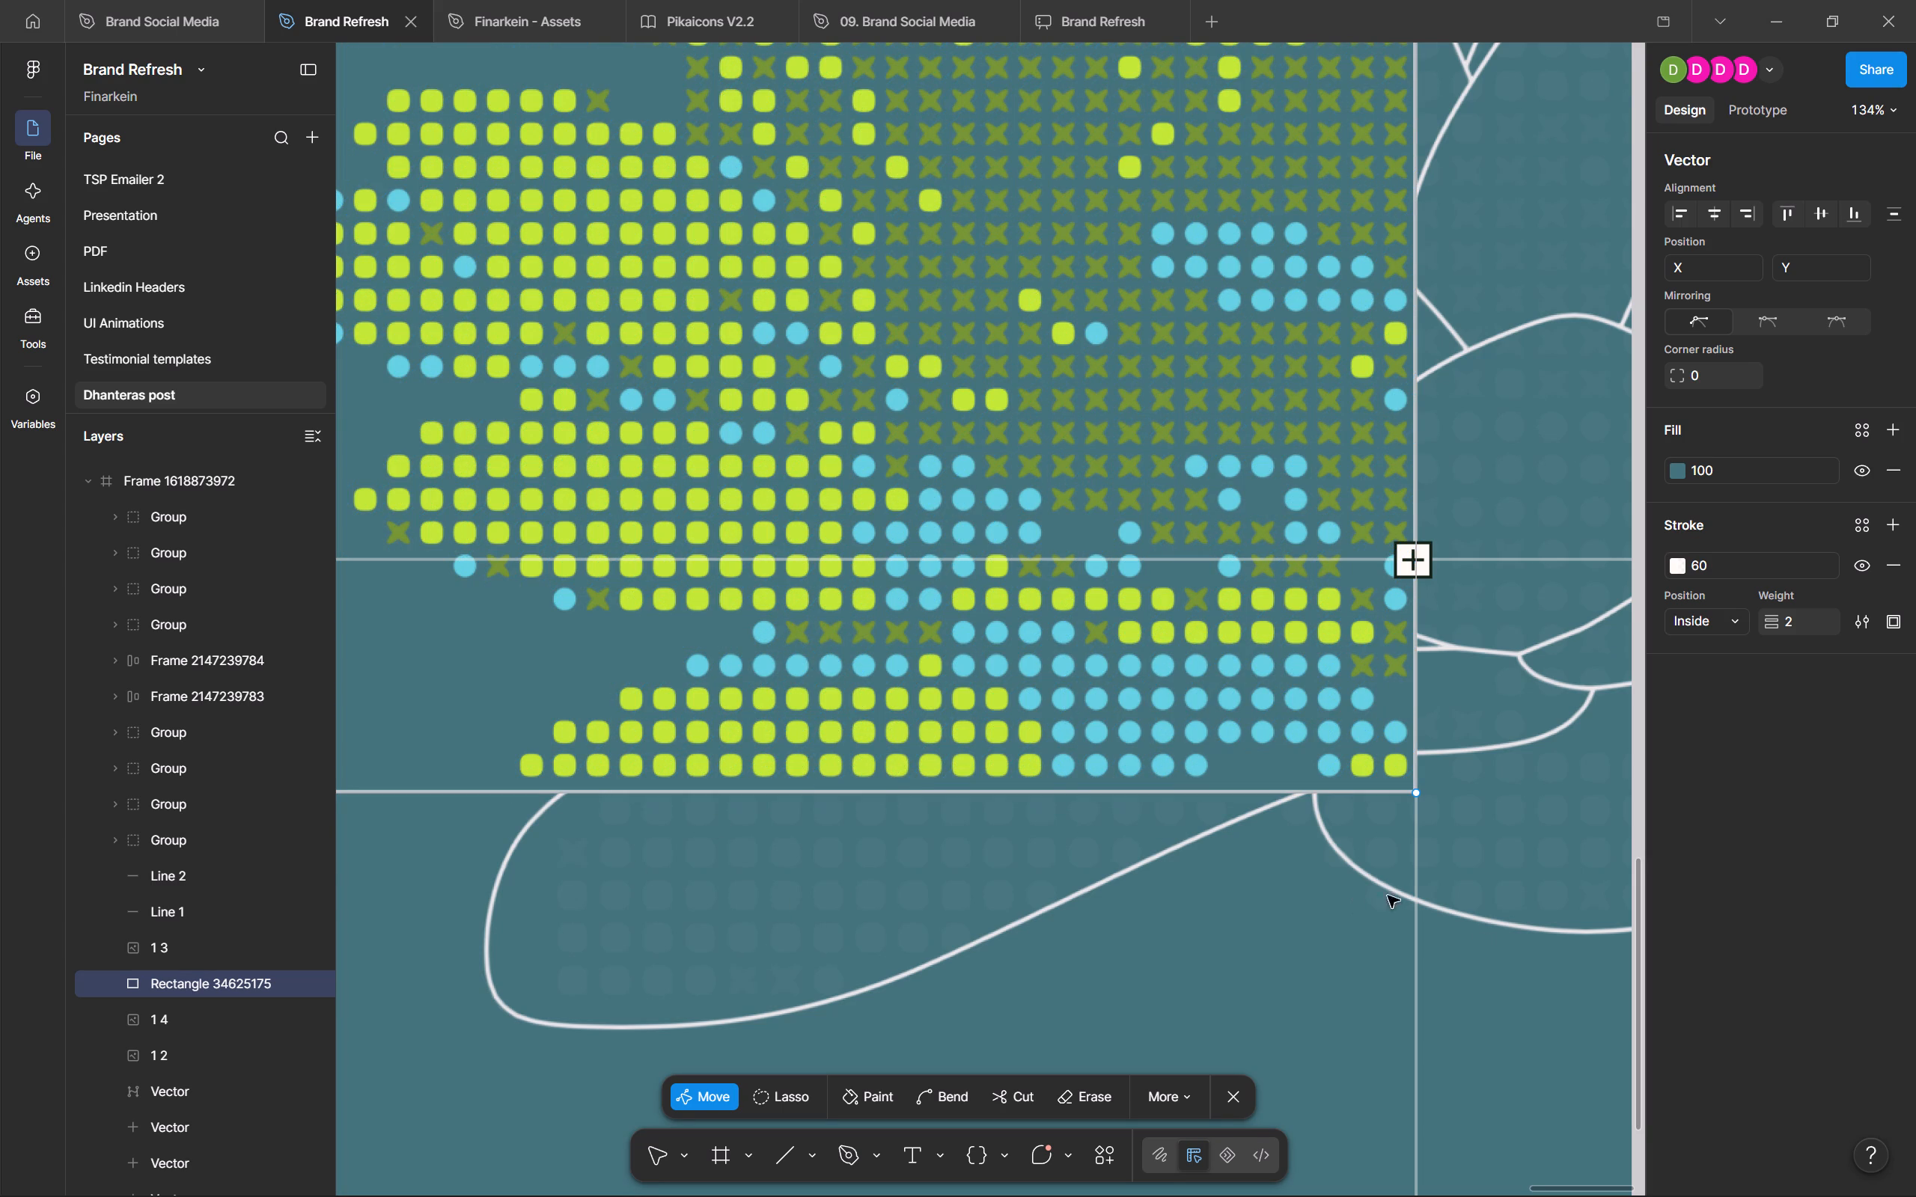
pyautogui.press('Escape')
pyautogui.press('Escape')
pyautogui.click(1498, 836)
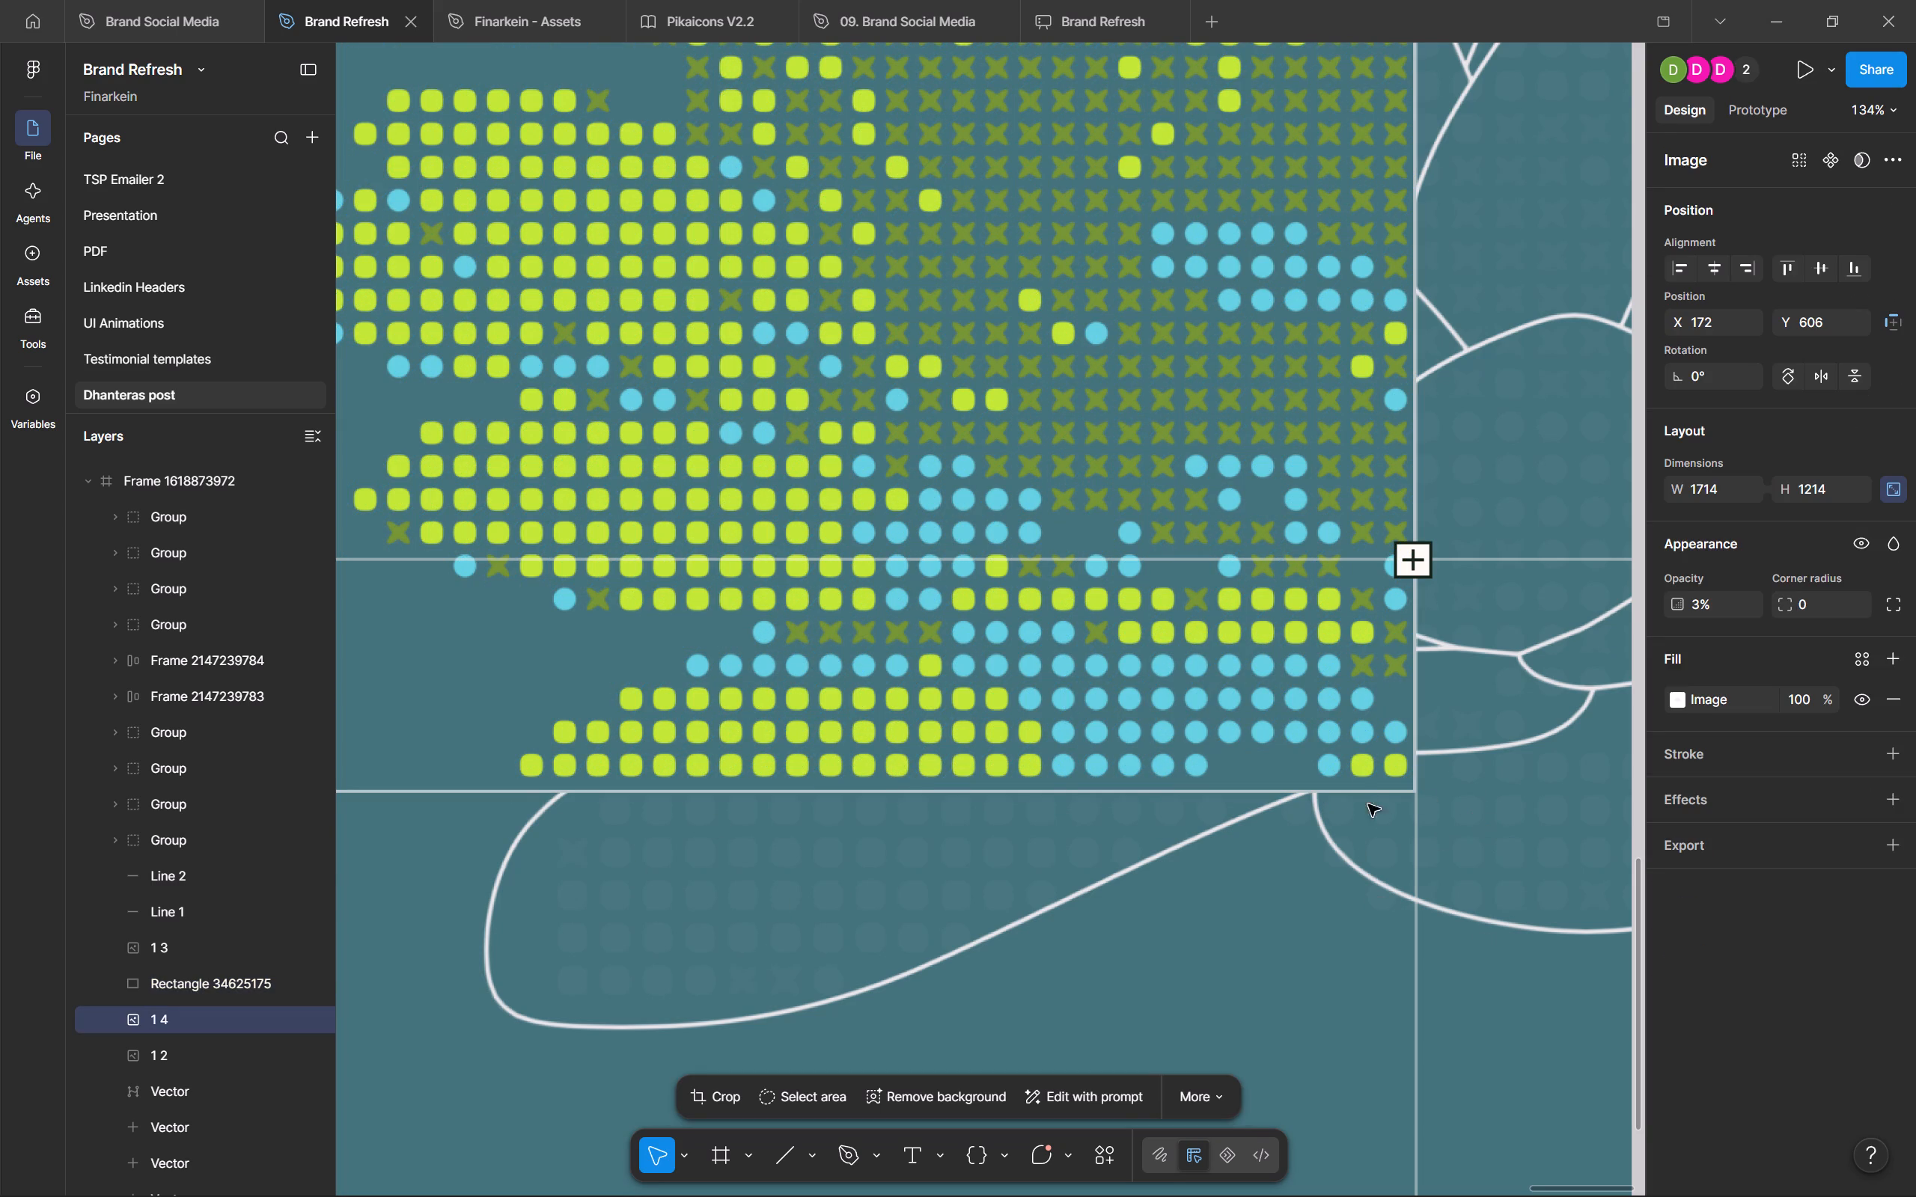
# Raise the bottom edge of the rectangle behind the lotus so that it measures about 794 × 666.
pyautogui.click(1355, 783)
pyautogui.click(1367, 796)
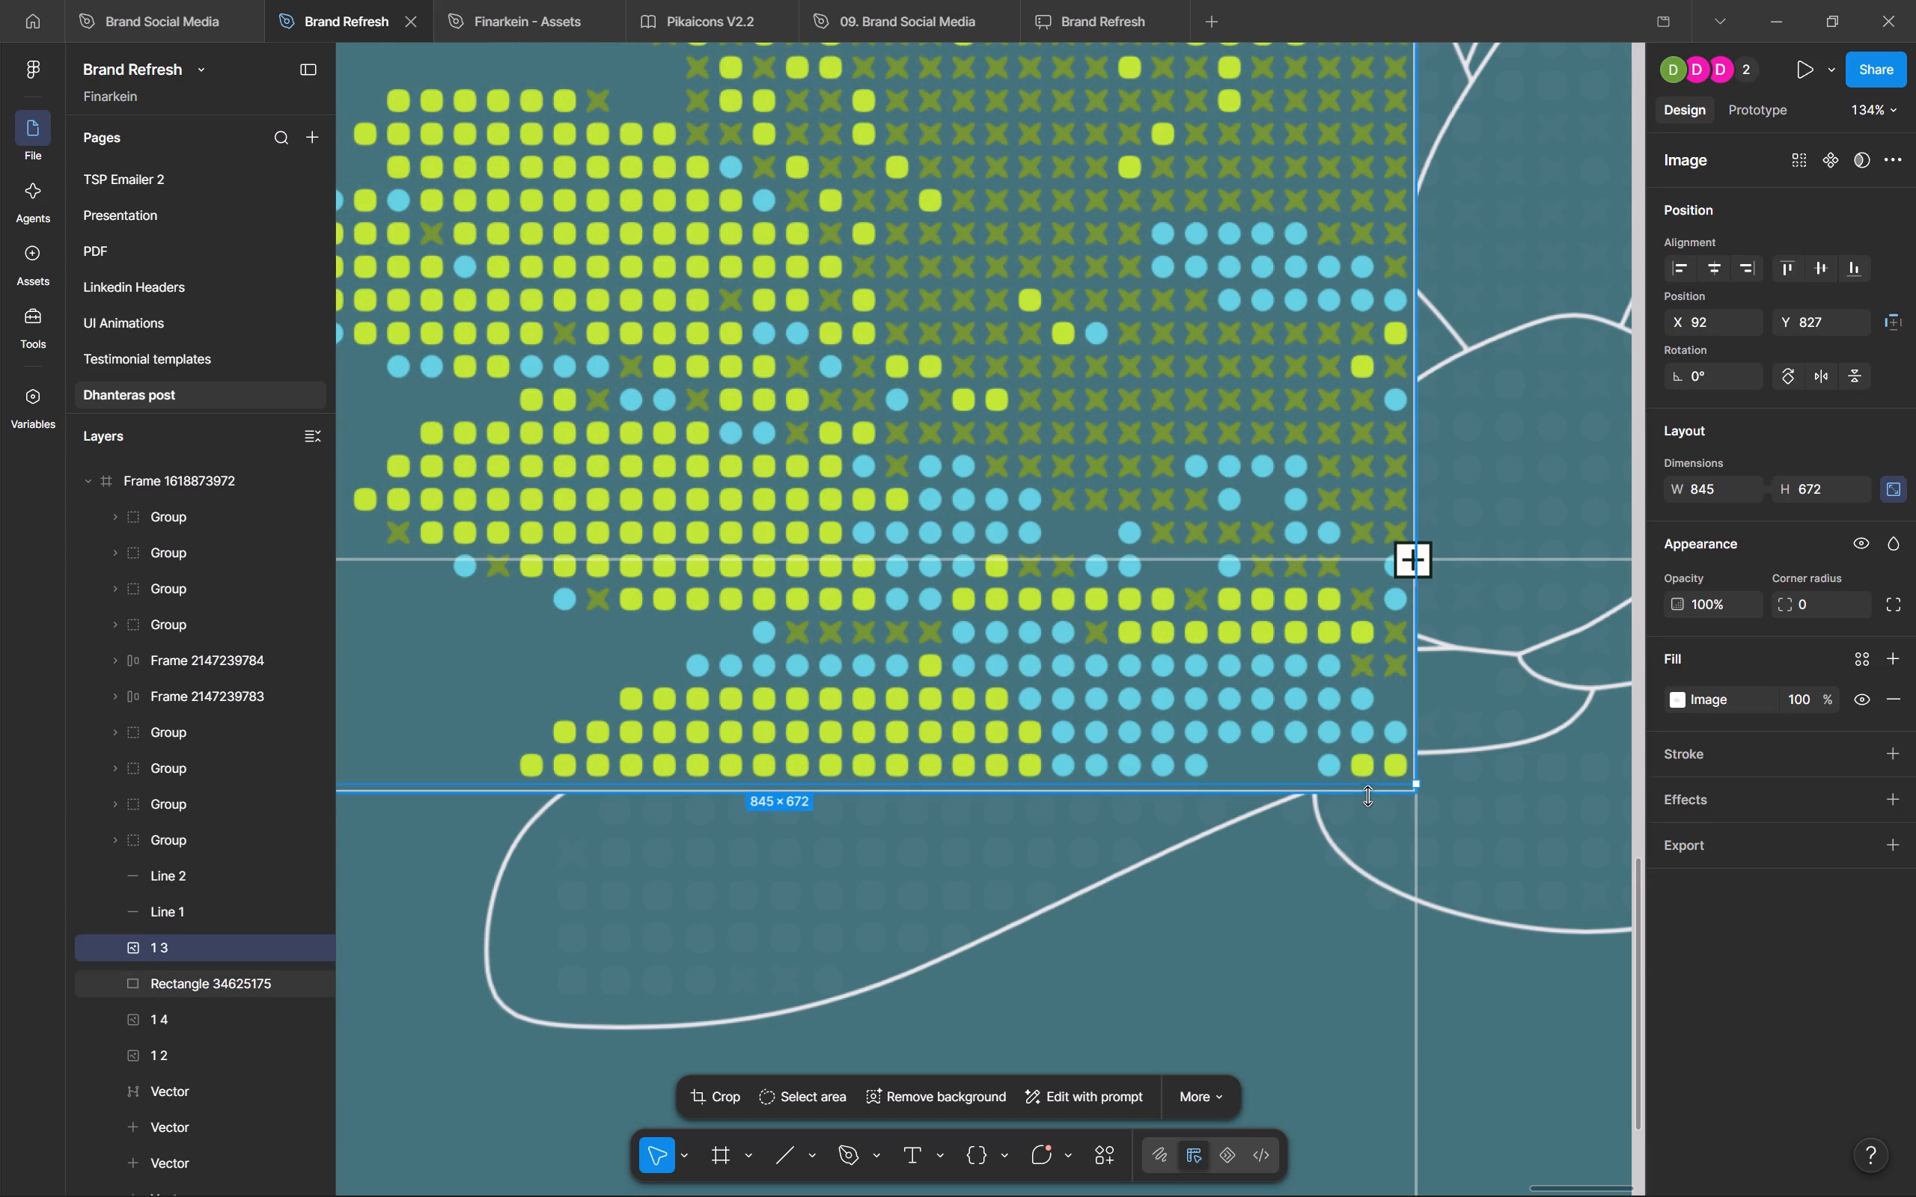
pyautogui.keyDown('ctrl'); pyautogui.moveTo(1367, 796); pyautogui.dragTo(1373, 786); pyautogui.keyUp('ctrl')
pyautogui.press('Escape')
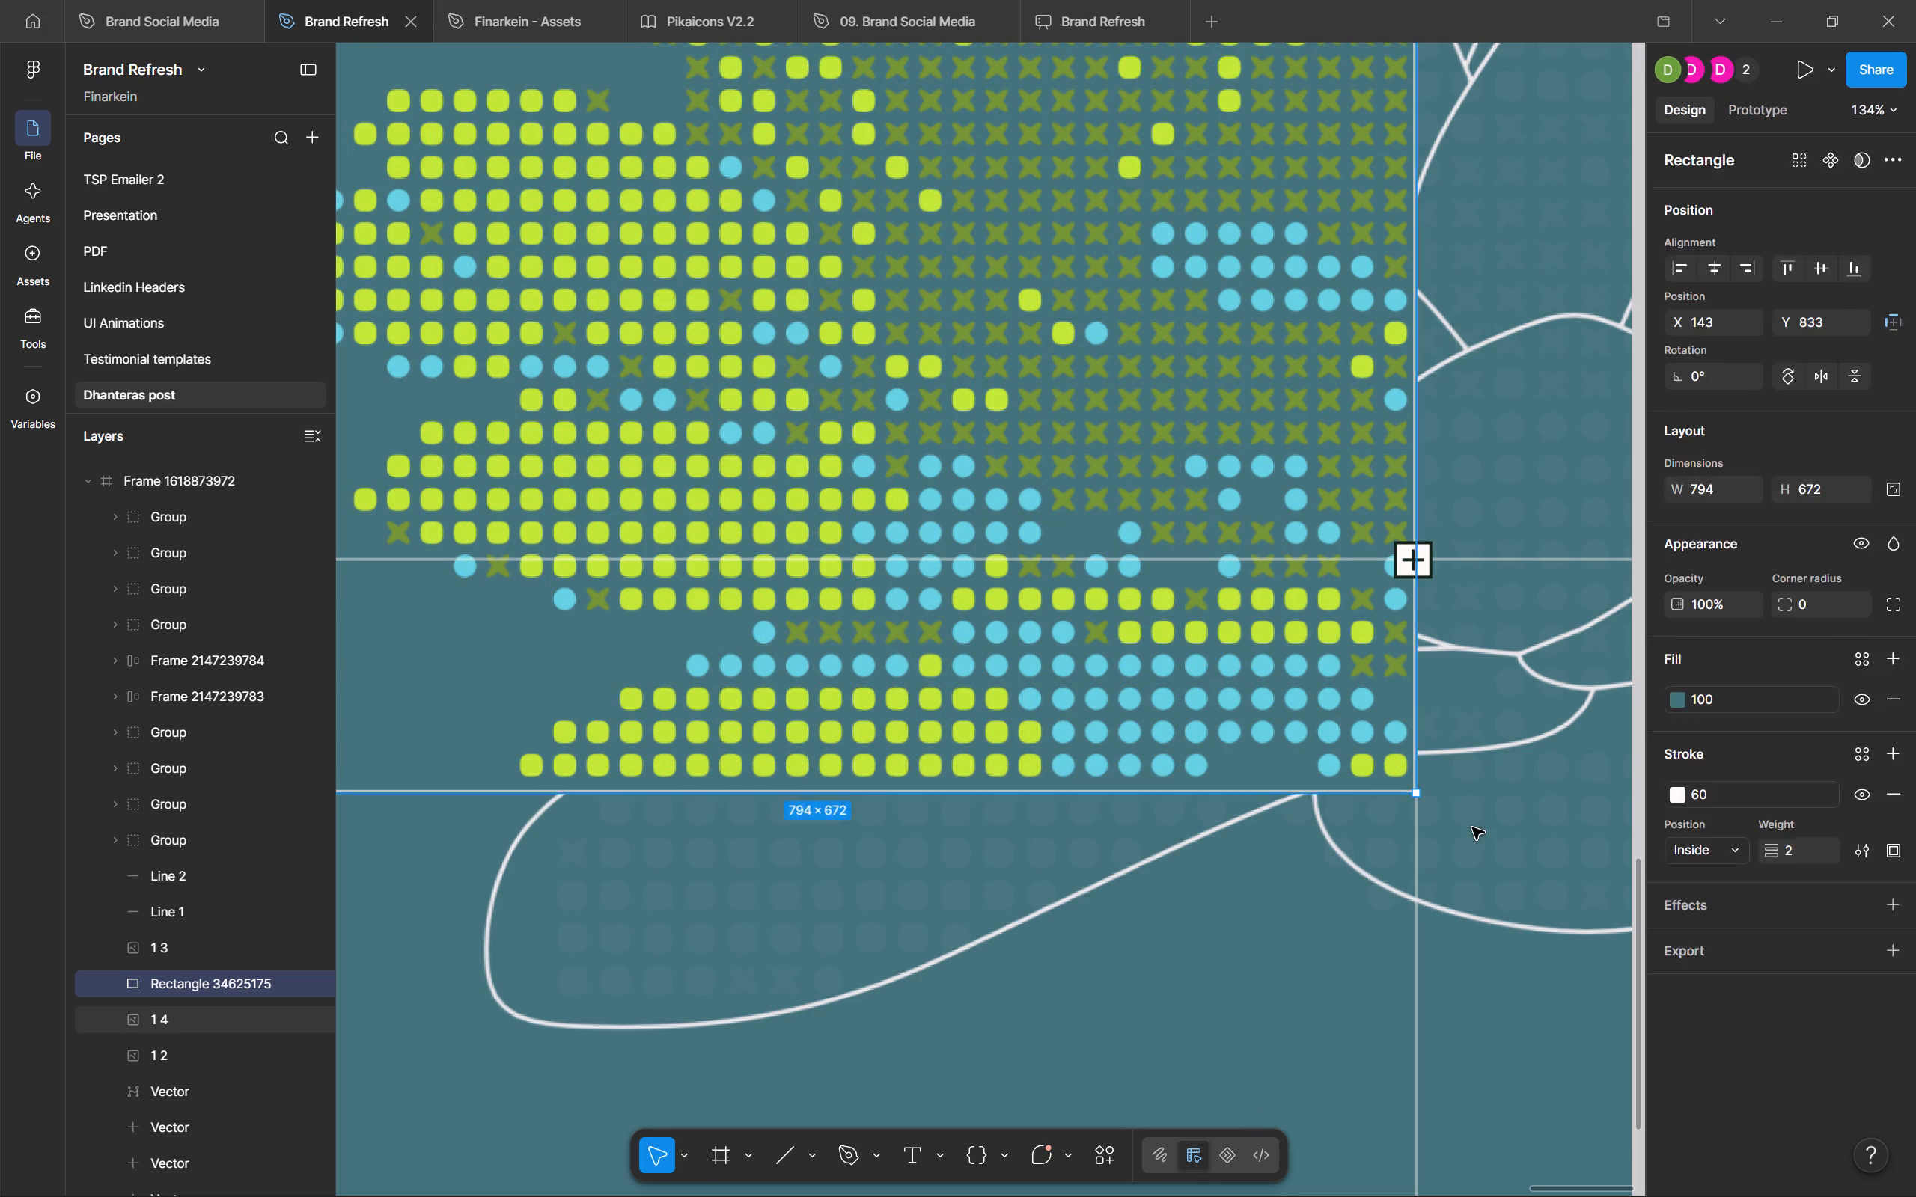
pyautogui.press('Escape')
pyautogui.press('Escape')
pyautogui.click(1358, 792)
pyautogui.moveTo(1373, 798); pyautogui.dragTo(1376, 792)
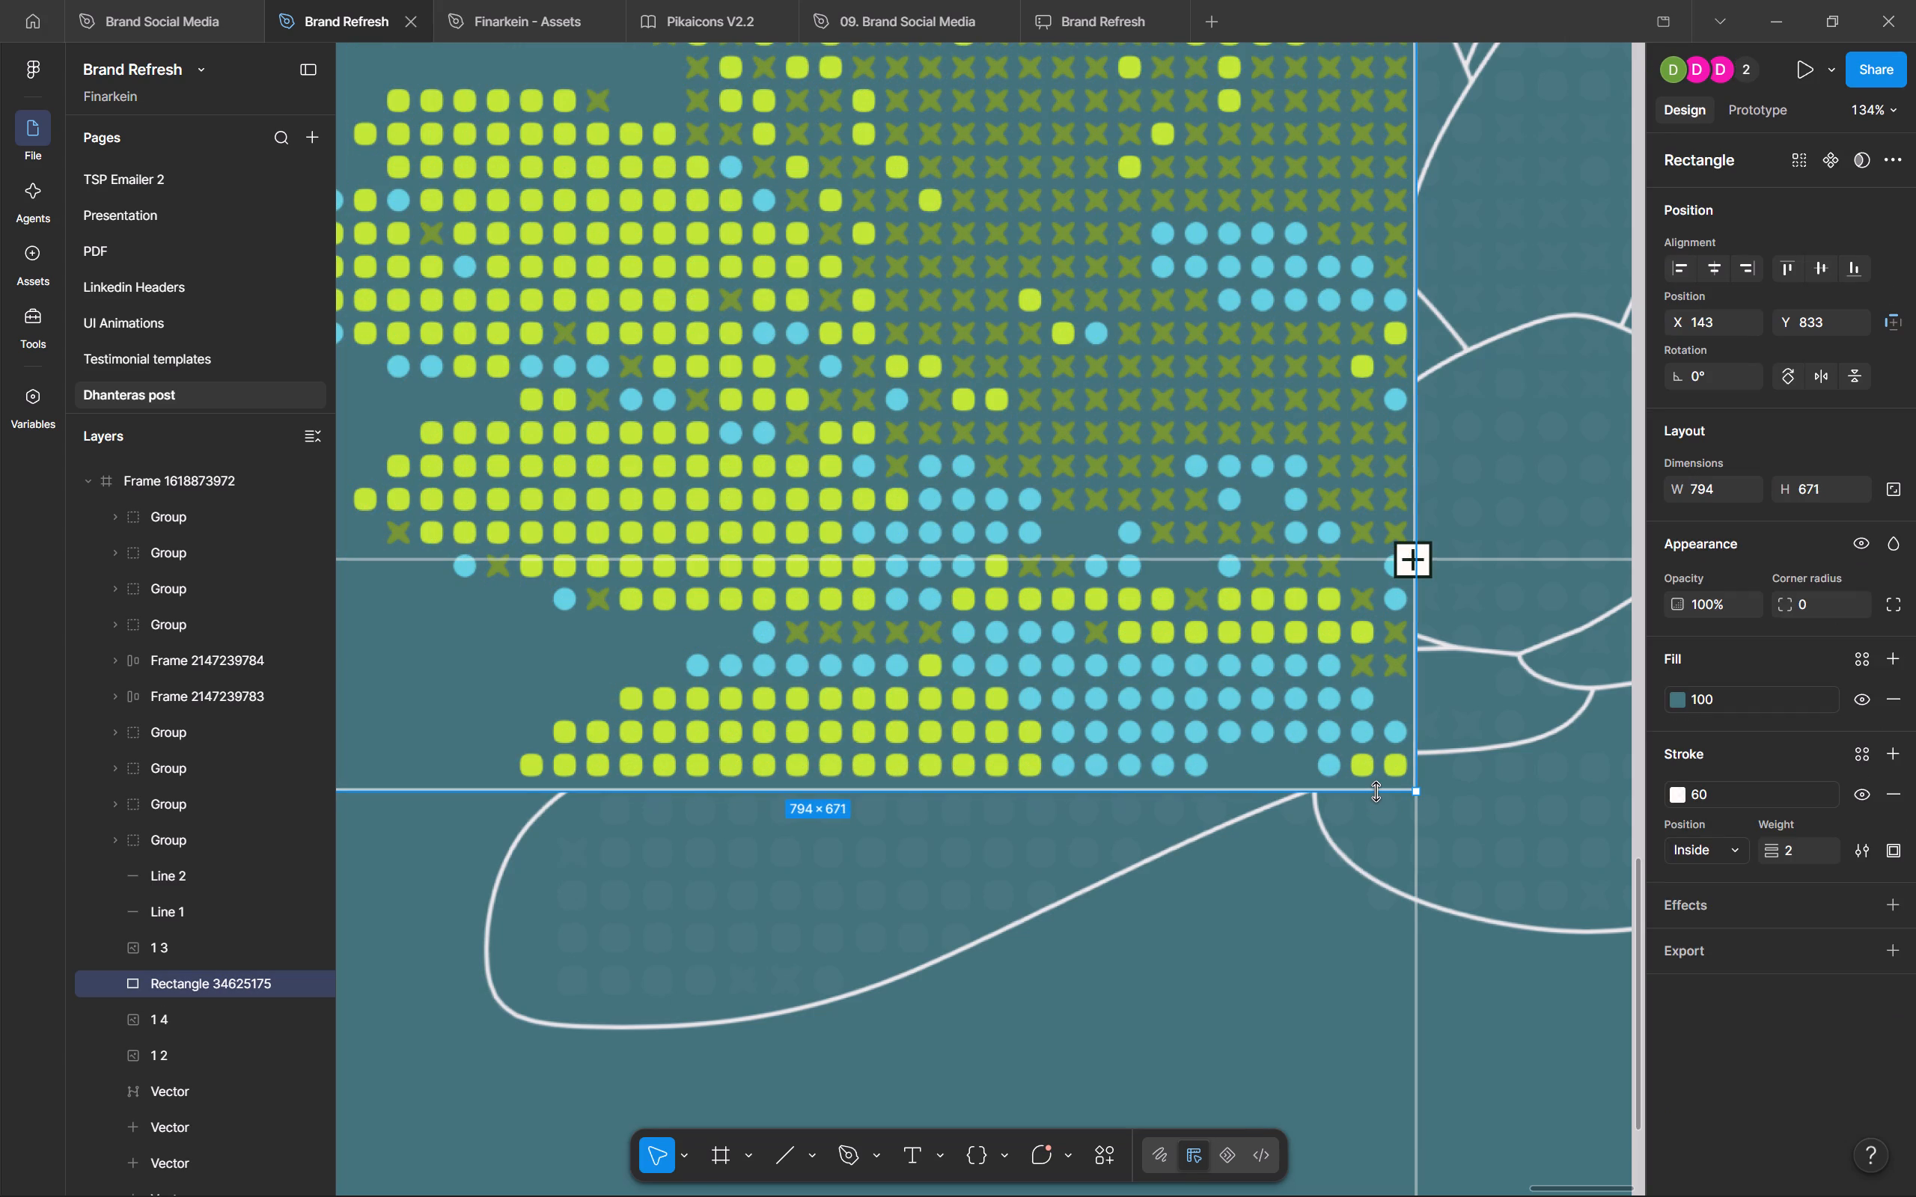
pyautogui.moveTo(1376, 792); pyautogui.dragTo(1377, 788)
# Move the lower horizontal guide line, Line 2, down onto the bottom edge of the lotus rectangle.
pyautogui.keyDown('ctrl'); pyautogui.scroll(-4, 1377, 788); pyautogui.keyUp('ctrl')
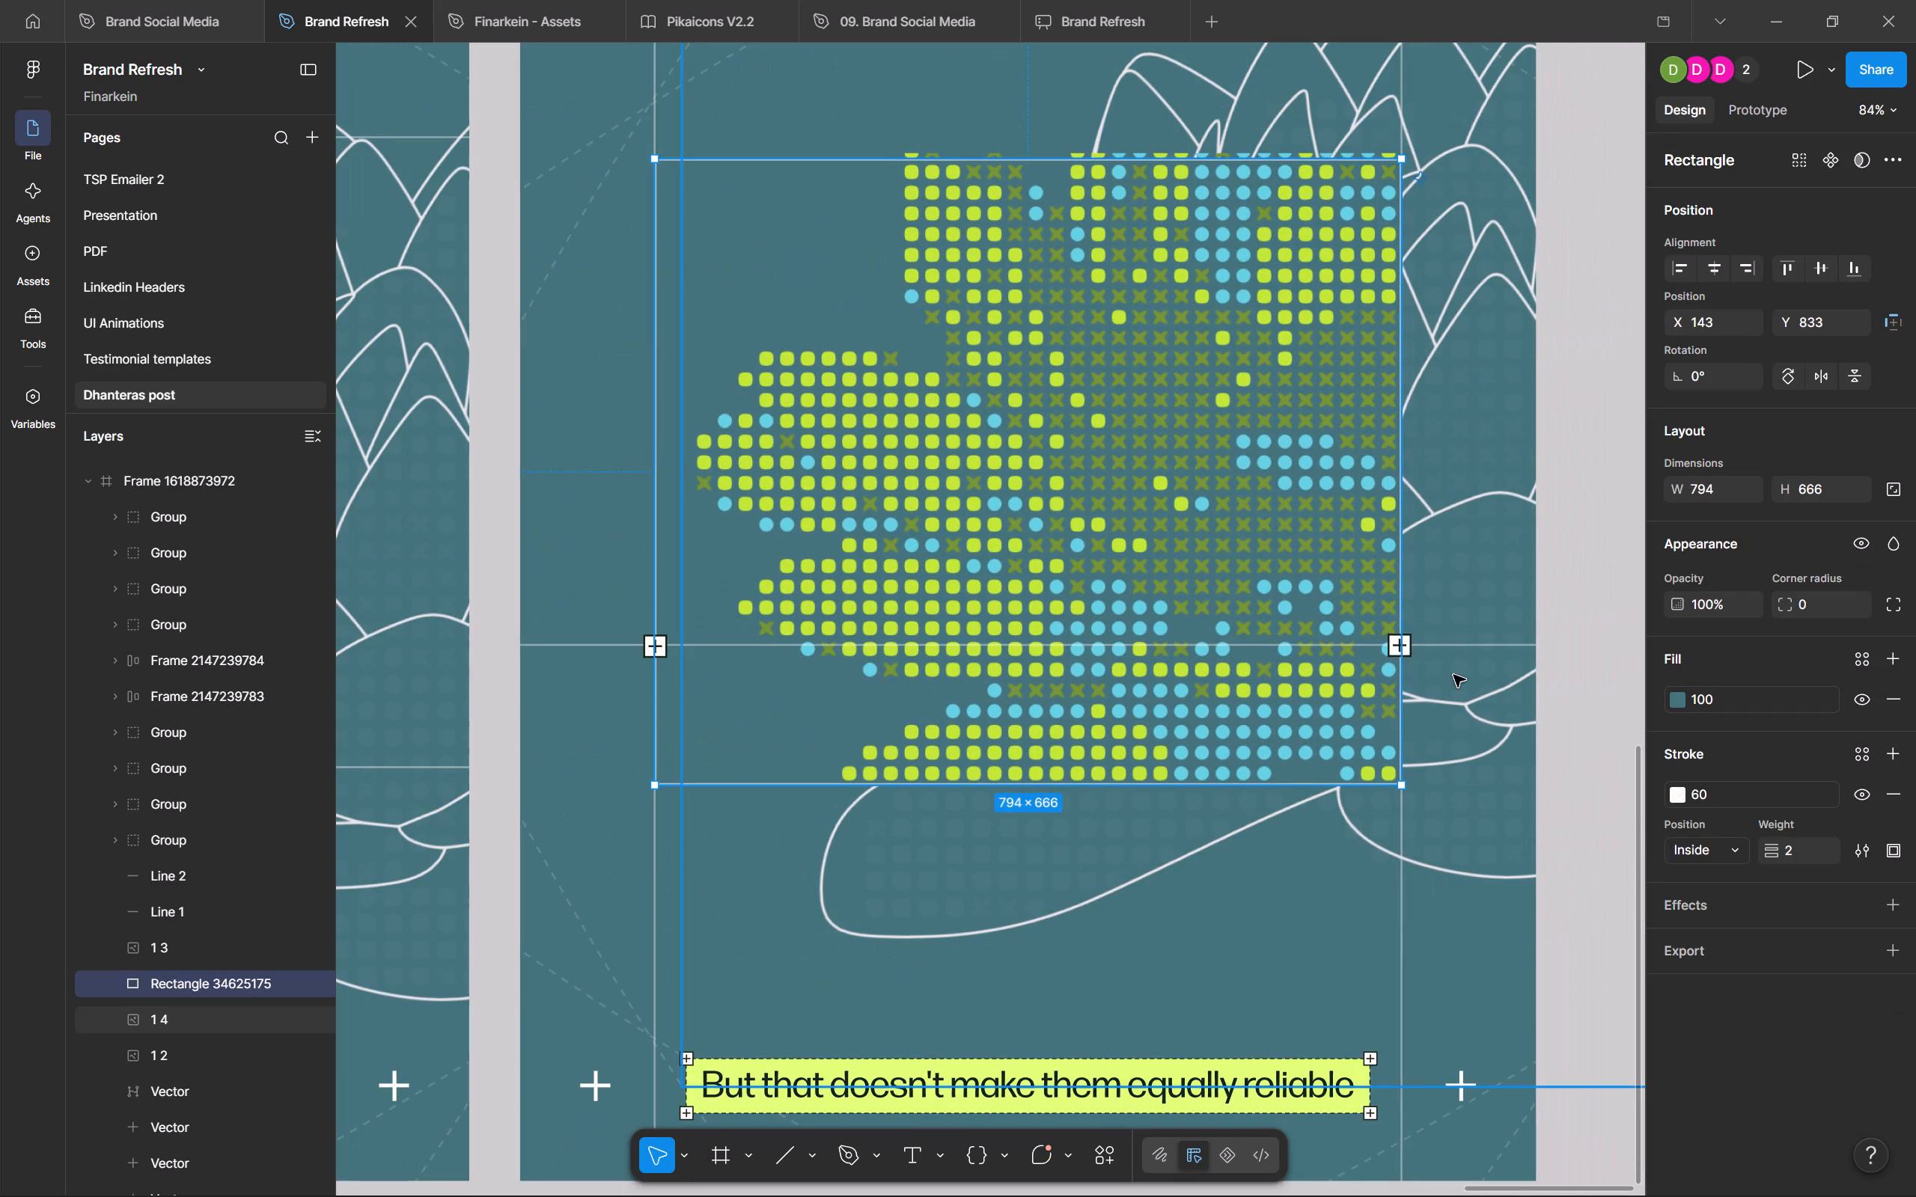
pyautogui.moveTo(558, 644); pyautogui.dragTo(567, 734)
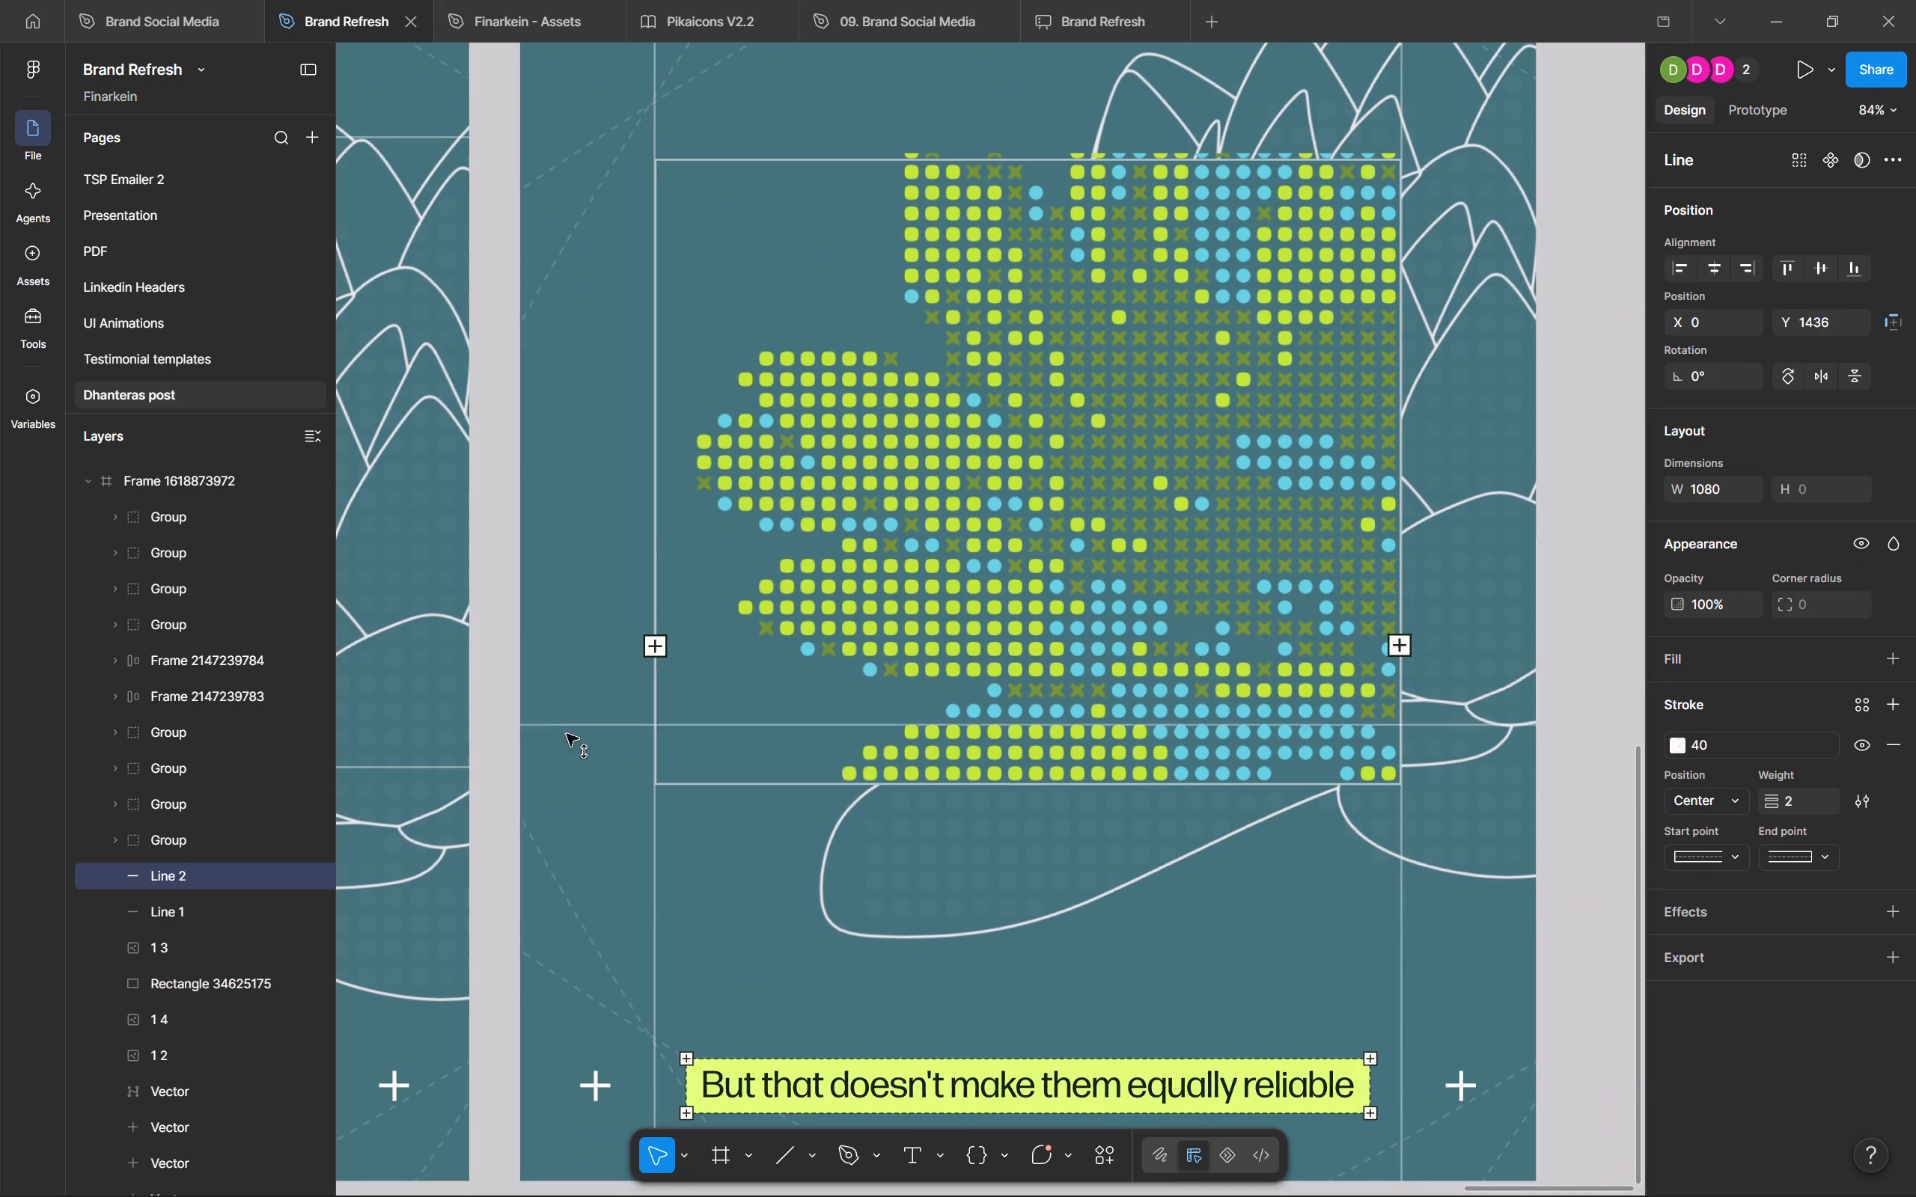
pyautogui.moveTo(567, 734); pyautogui.dragTo(557, 783)
pyautogui.moveTo(603, 190); pyautogui.dragTo(654, 395, button='middle')
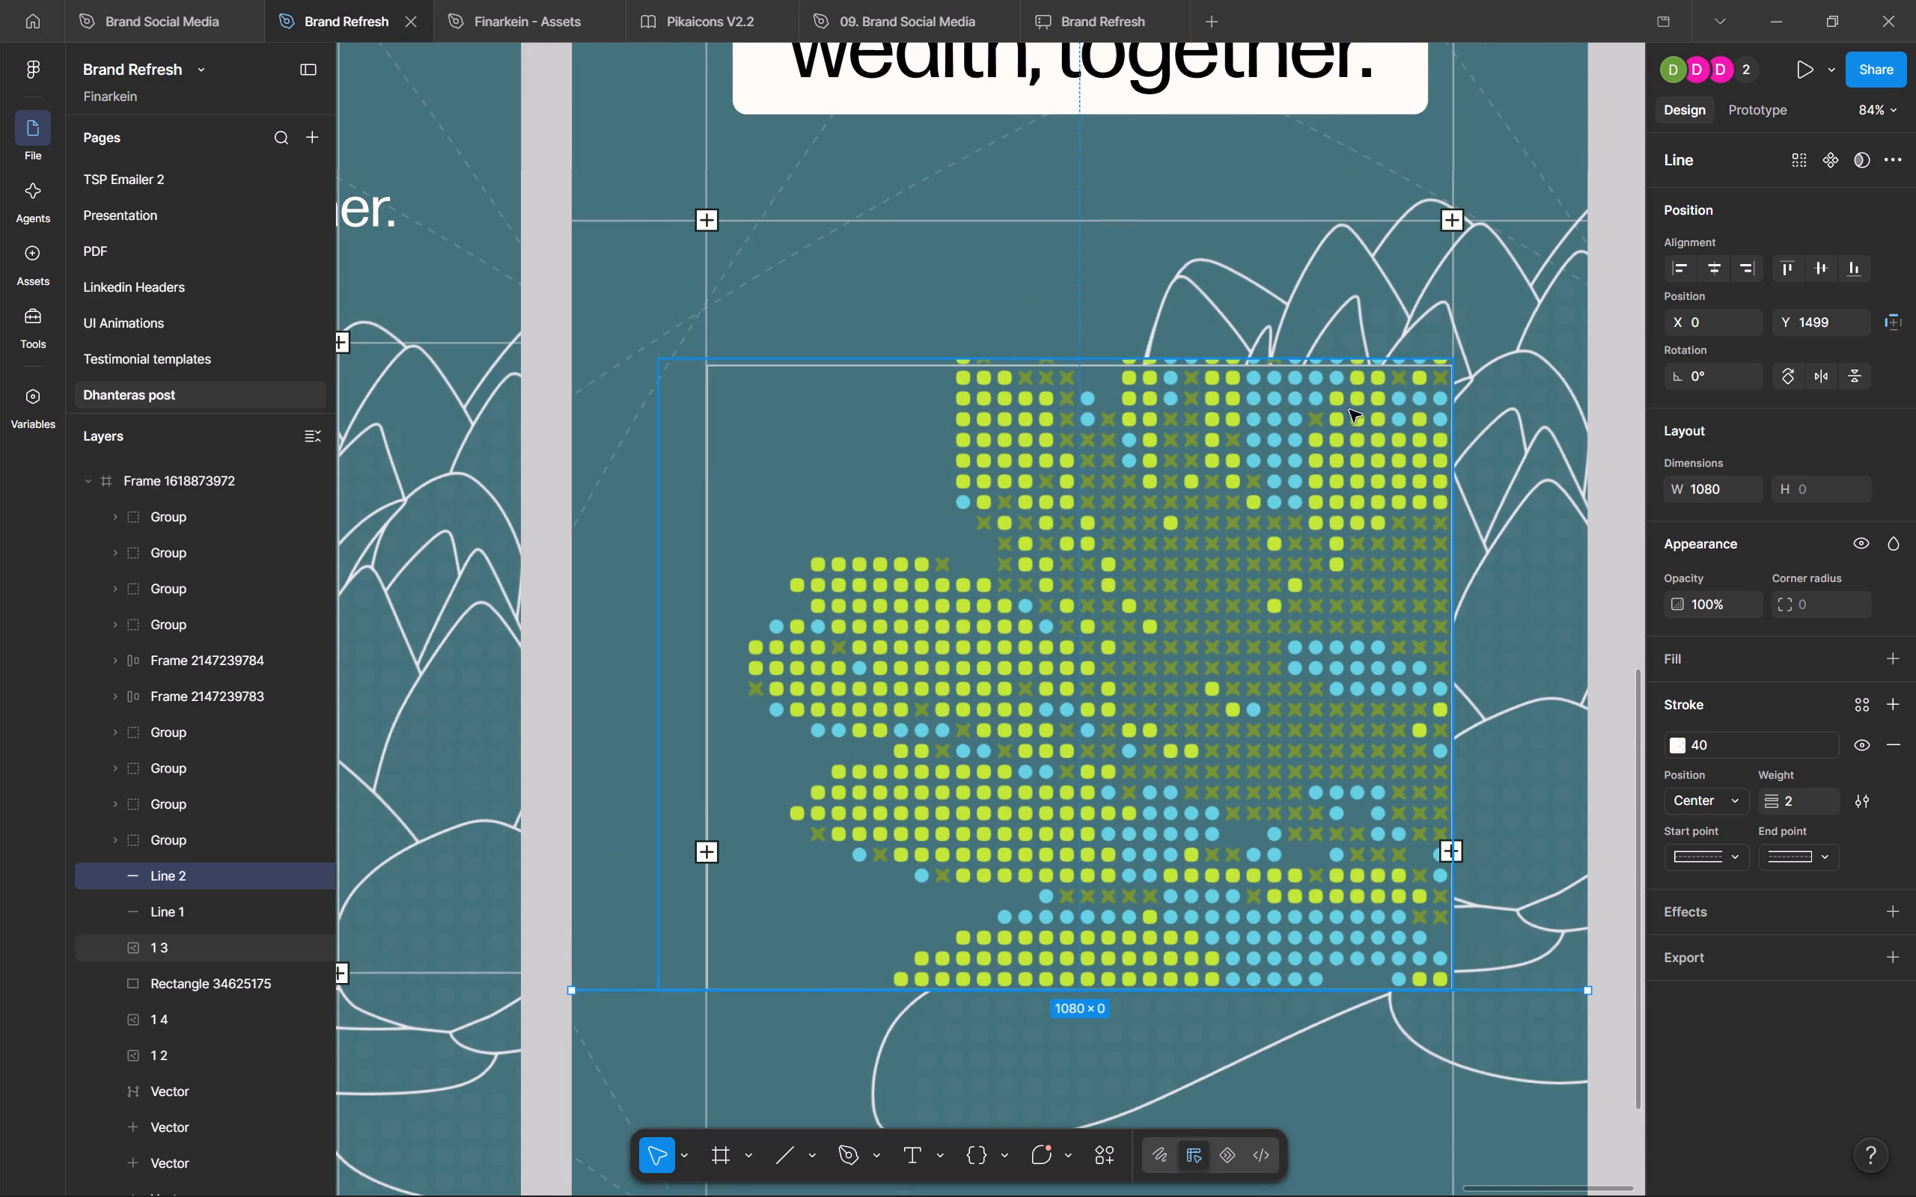
# Move the upper horizontal guide line, Line 1, down to Y 833, near the top edge of the lotus rectangle.
pyautogui.moveTo(608, 225); pyautogui.dragTo(615, 322)
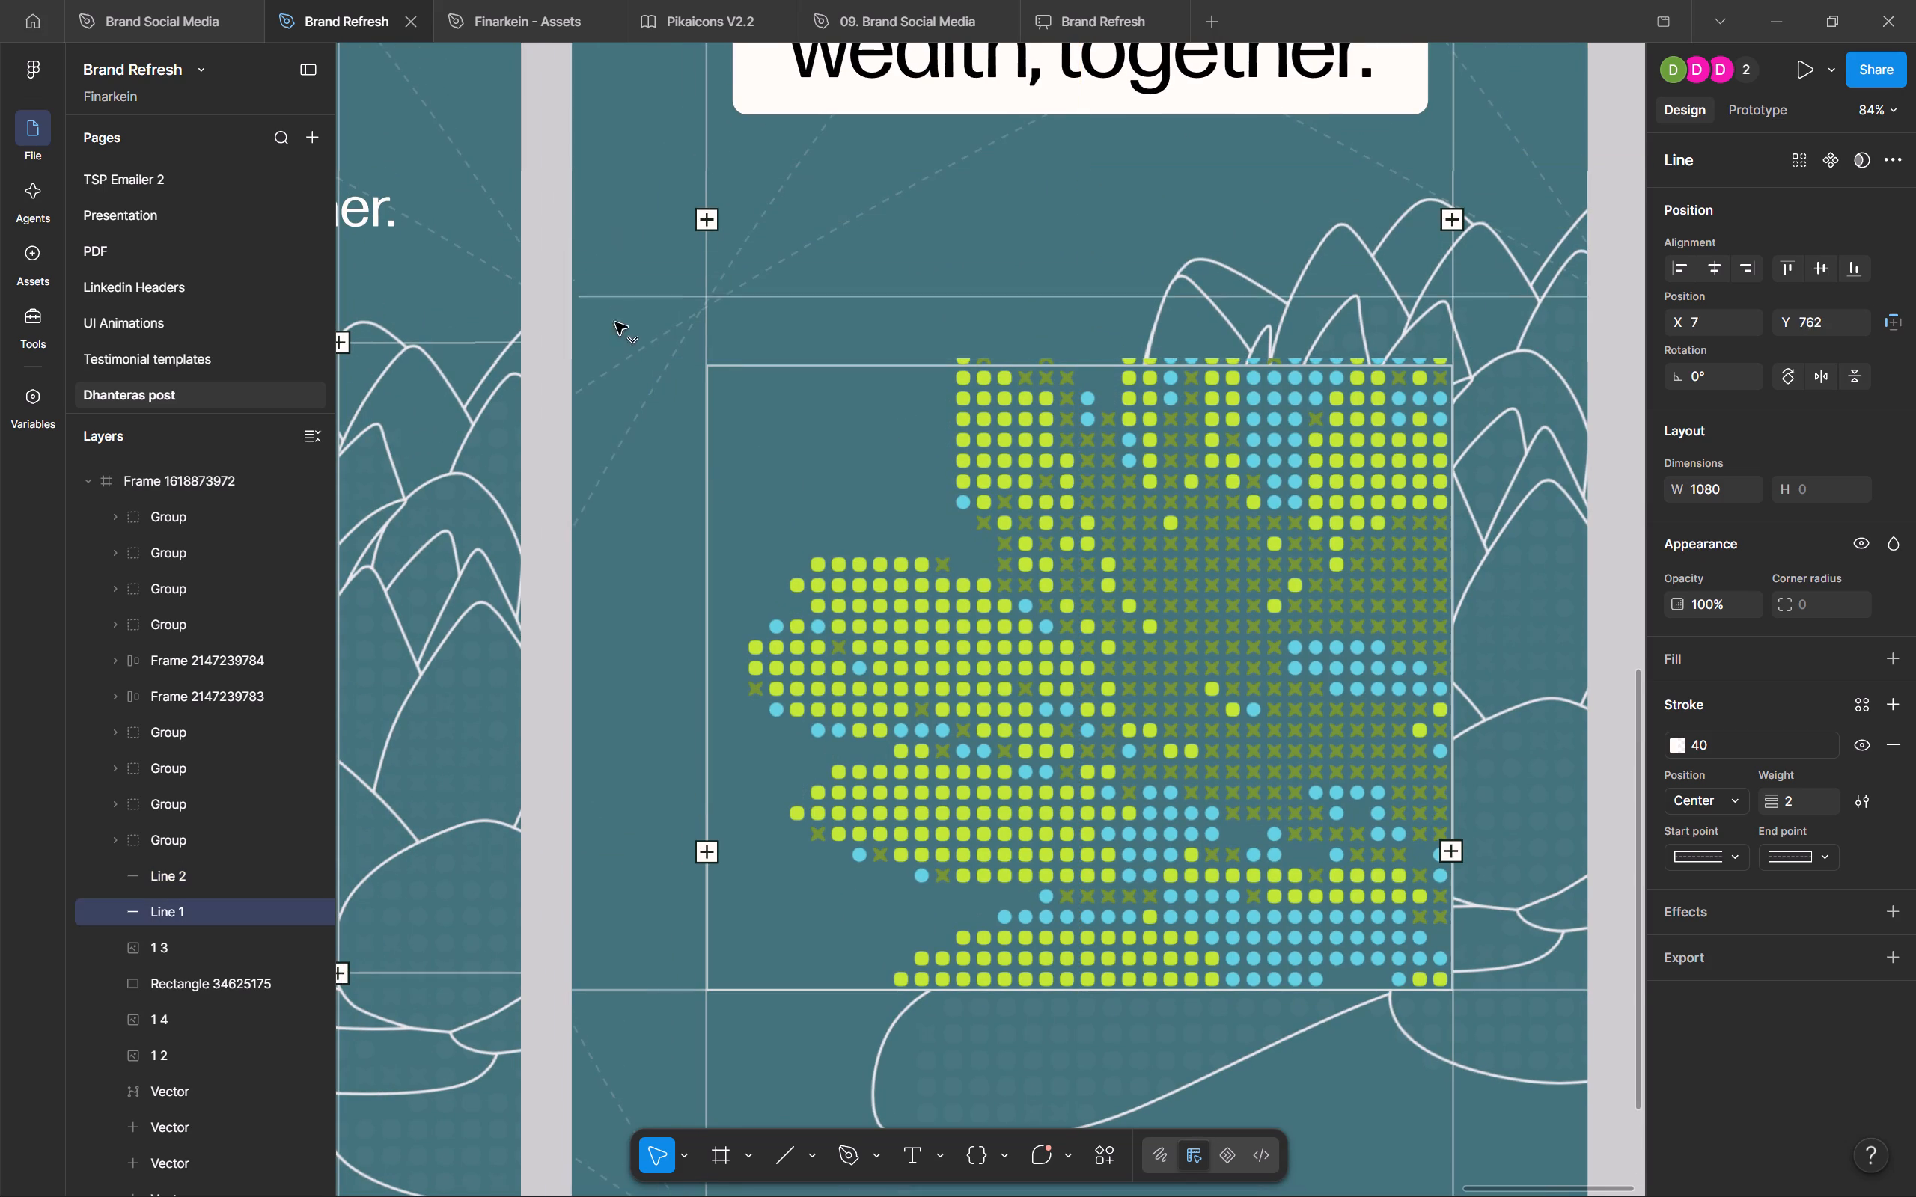
pyautogui.moveTo(615, 322); pyautogui.dragTo(611, 370)
# Crop the dotted lotus image from its top edge to a height of about 661, removing the partial row of dots.
pyautogui.keyDown('ctrl'); pyautogui.scroll(-4, 1045, 487); pyautogui.keyUp('ctrl')
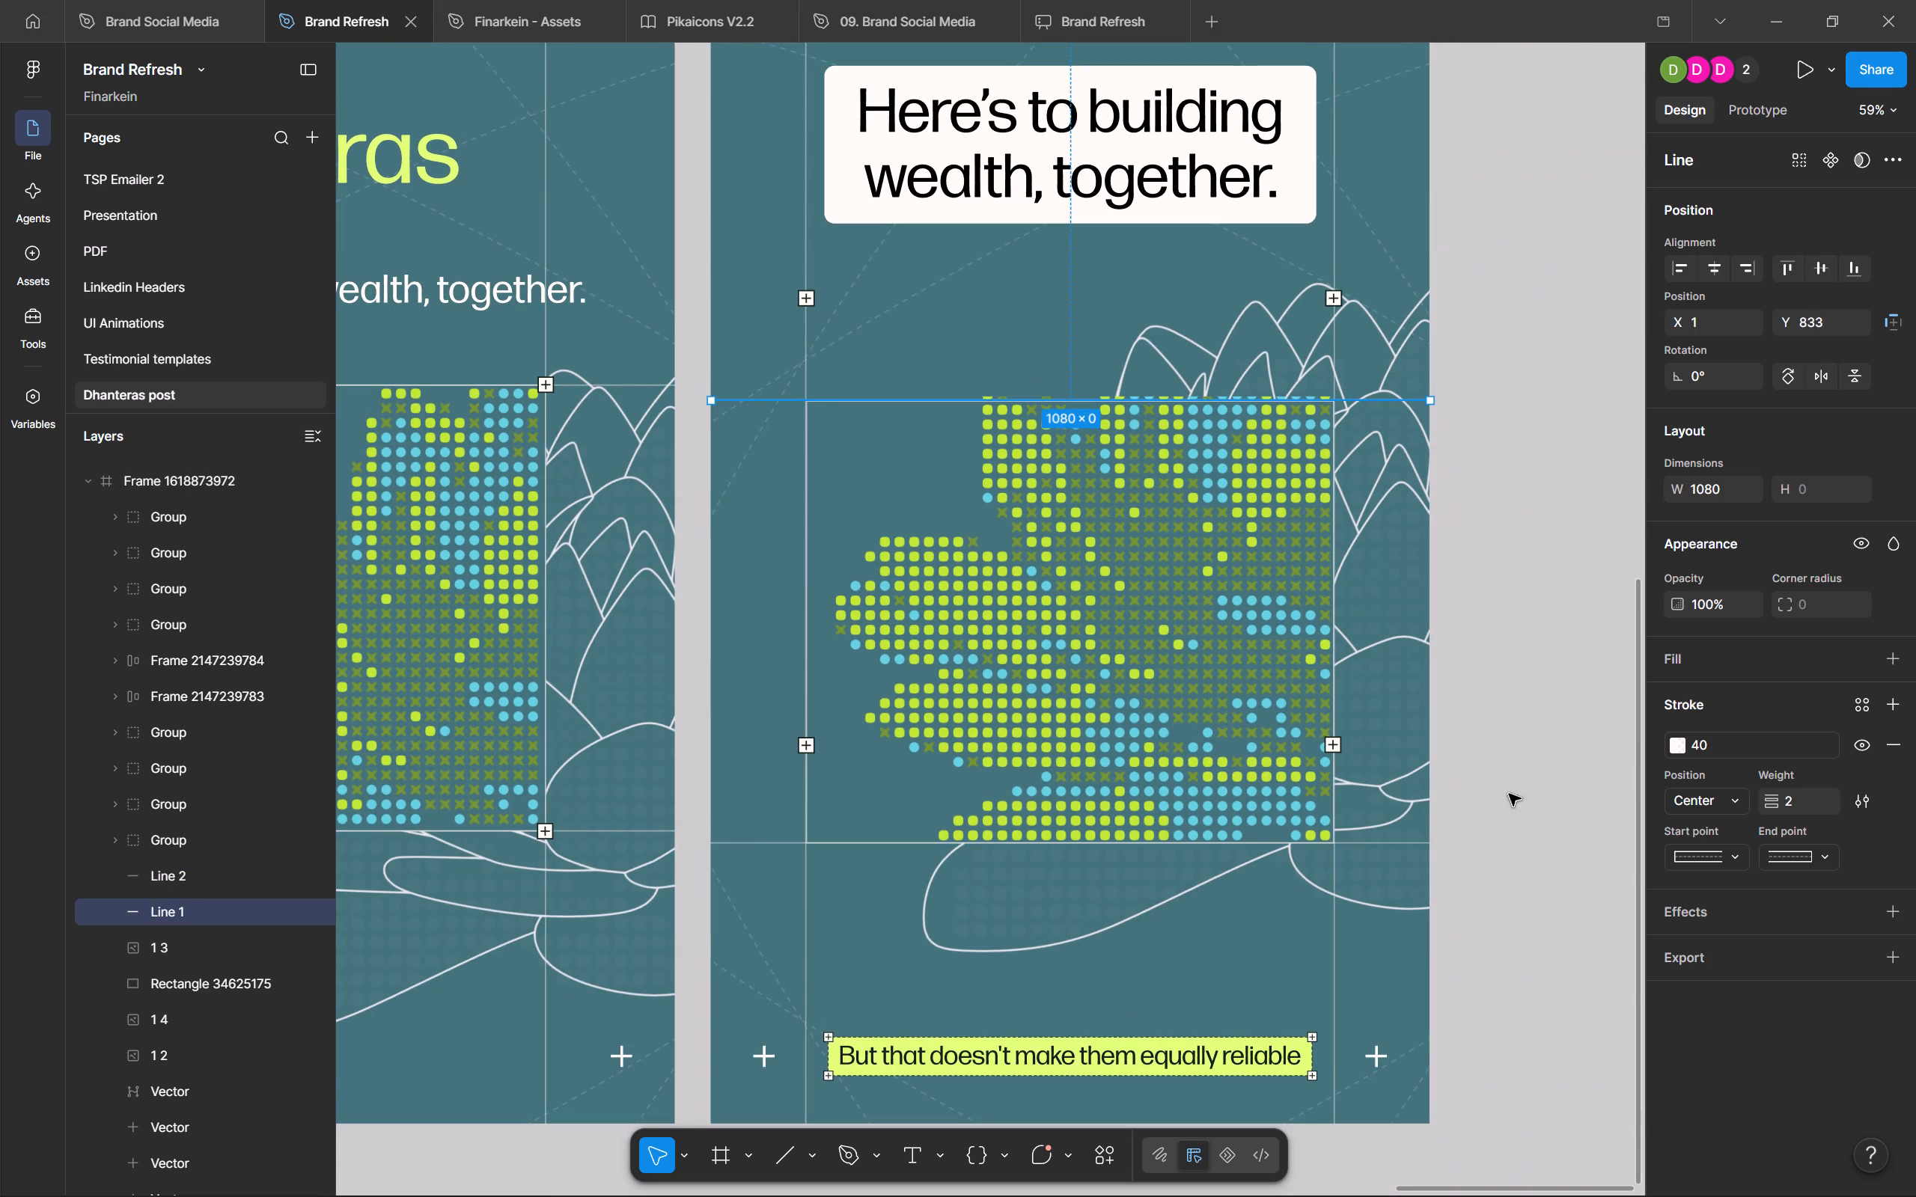
pyautogui.keyDown('ctrl'); pyautogui.scroll(5, 1297, 474); pyautogui.keyUp('ctrl')
pyautogui.keyDown('ctrl'); pyautogui.click(1219, 423); pyautogui.keyUp('ctrl')
pyautogui.keyDown('ctrl'); pyautogui.scroll(3, 1117, 326); pyautogui.keyUp('ctrl')
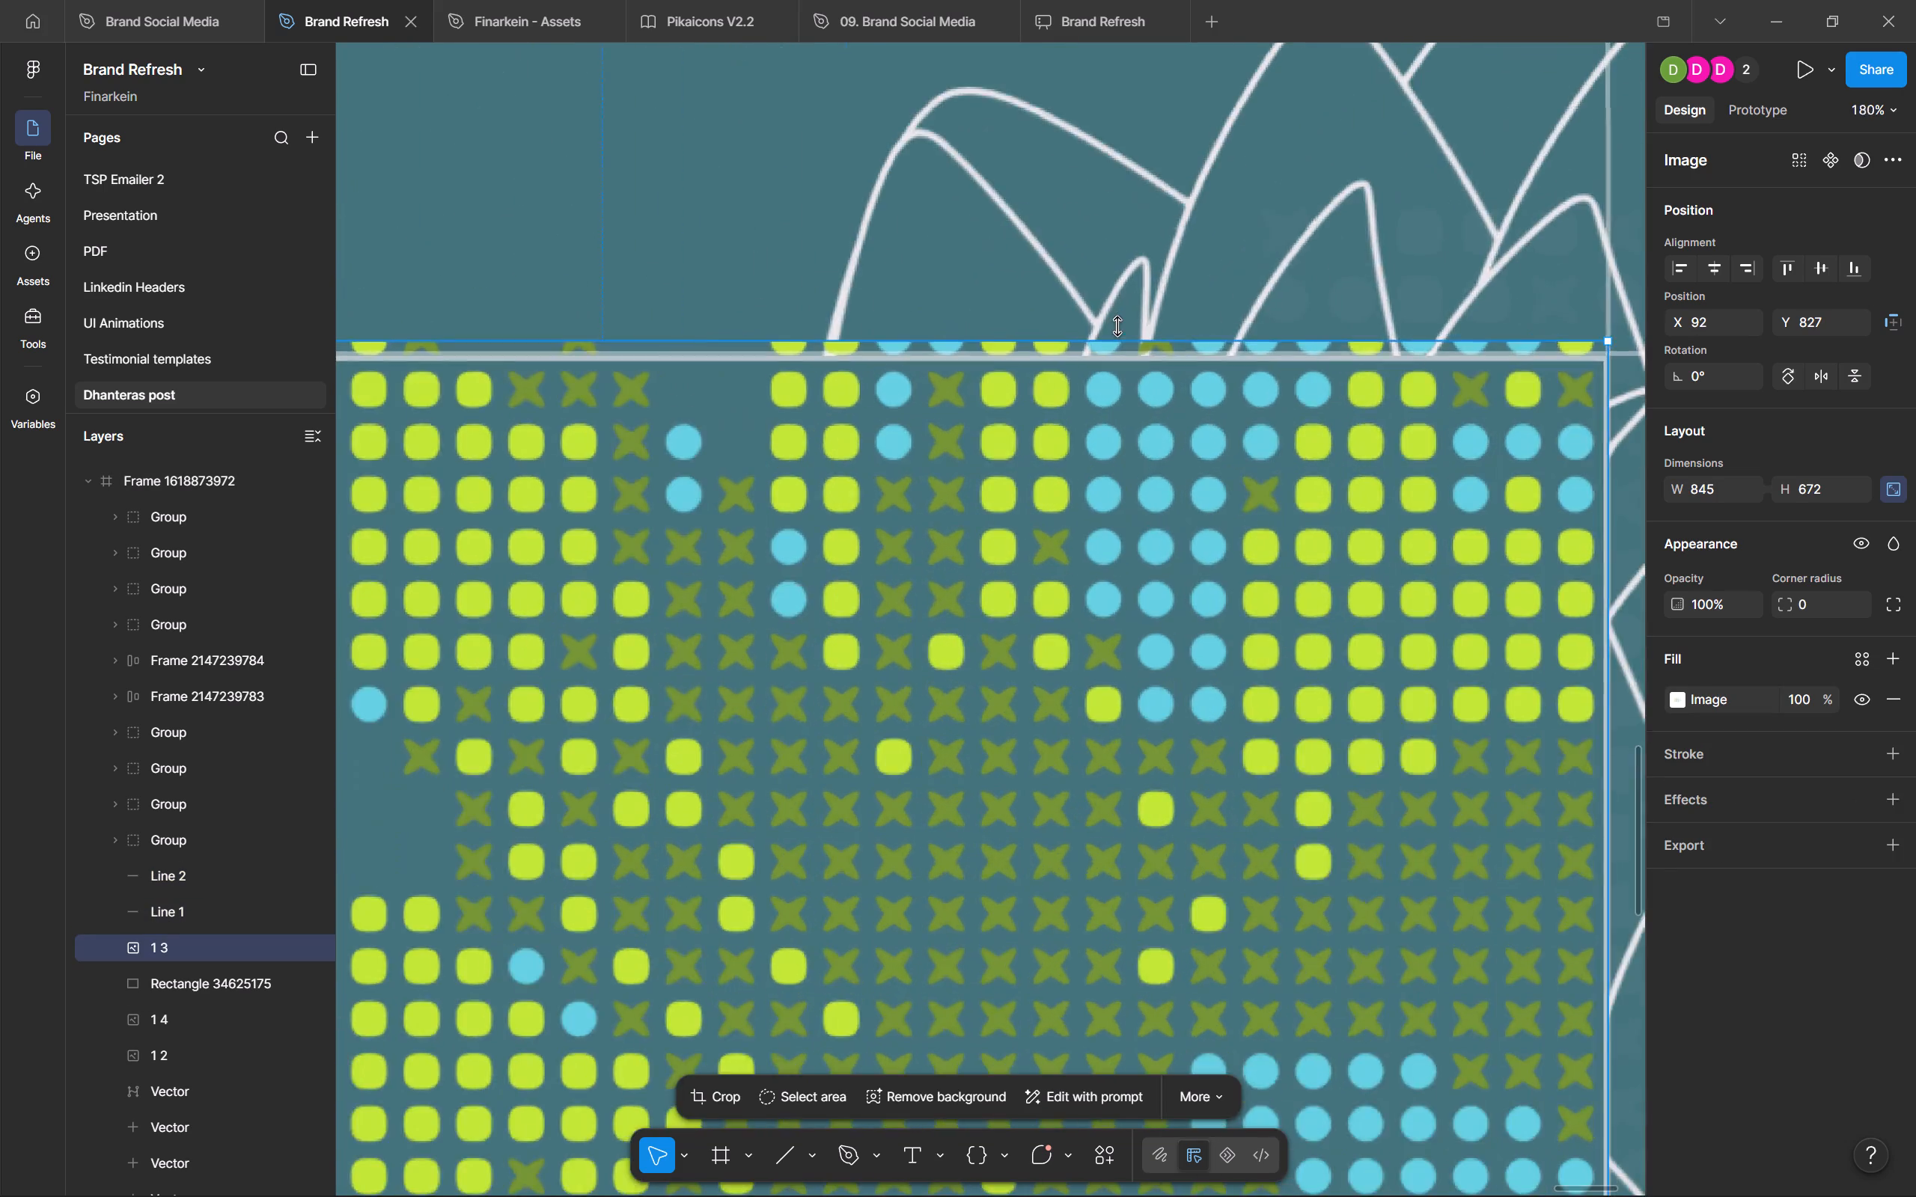
pyautogui.keyDown('ctrl'); pyautogui.scroll(6, 1118, 326); pyautogui.keyUp('ctrl')
pyautogui.keyDown('ctrl'); pyautogui.moveTo(1115, 346); pyautogui.dragTo(1116, 391); pyautogui.keyUp('ctrl')
# Fine-tune Line 1 to Y 835 so it lies exactly on the lotus rectangle's top edge.
pyautogui.keyDown('ctrl'); pyautogui.scroll(-4, 1205, 426); pyautogui.keyUp('ctrl')
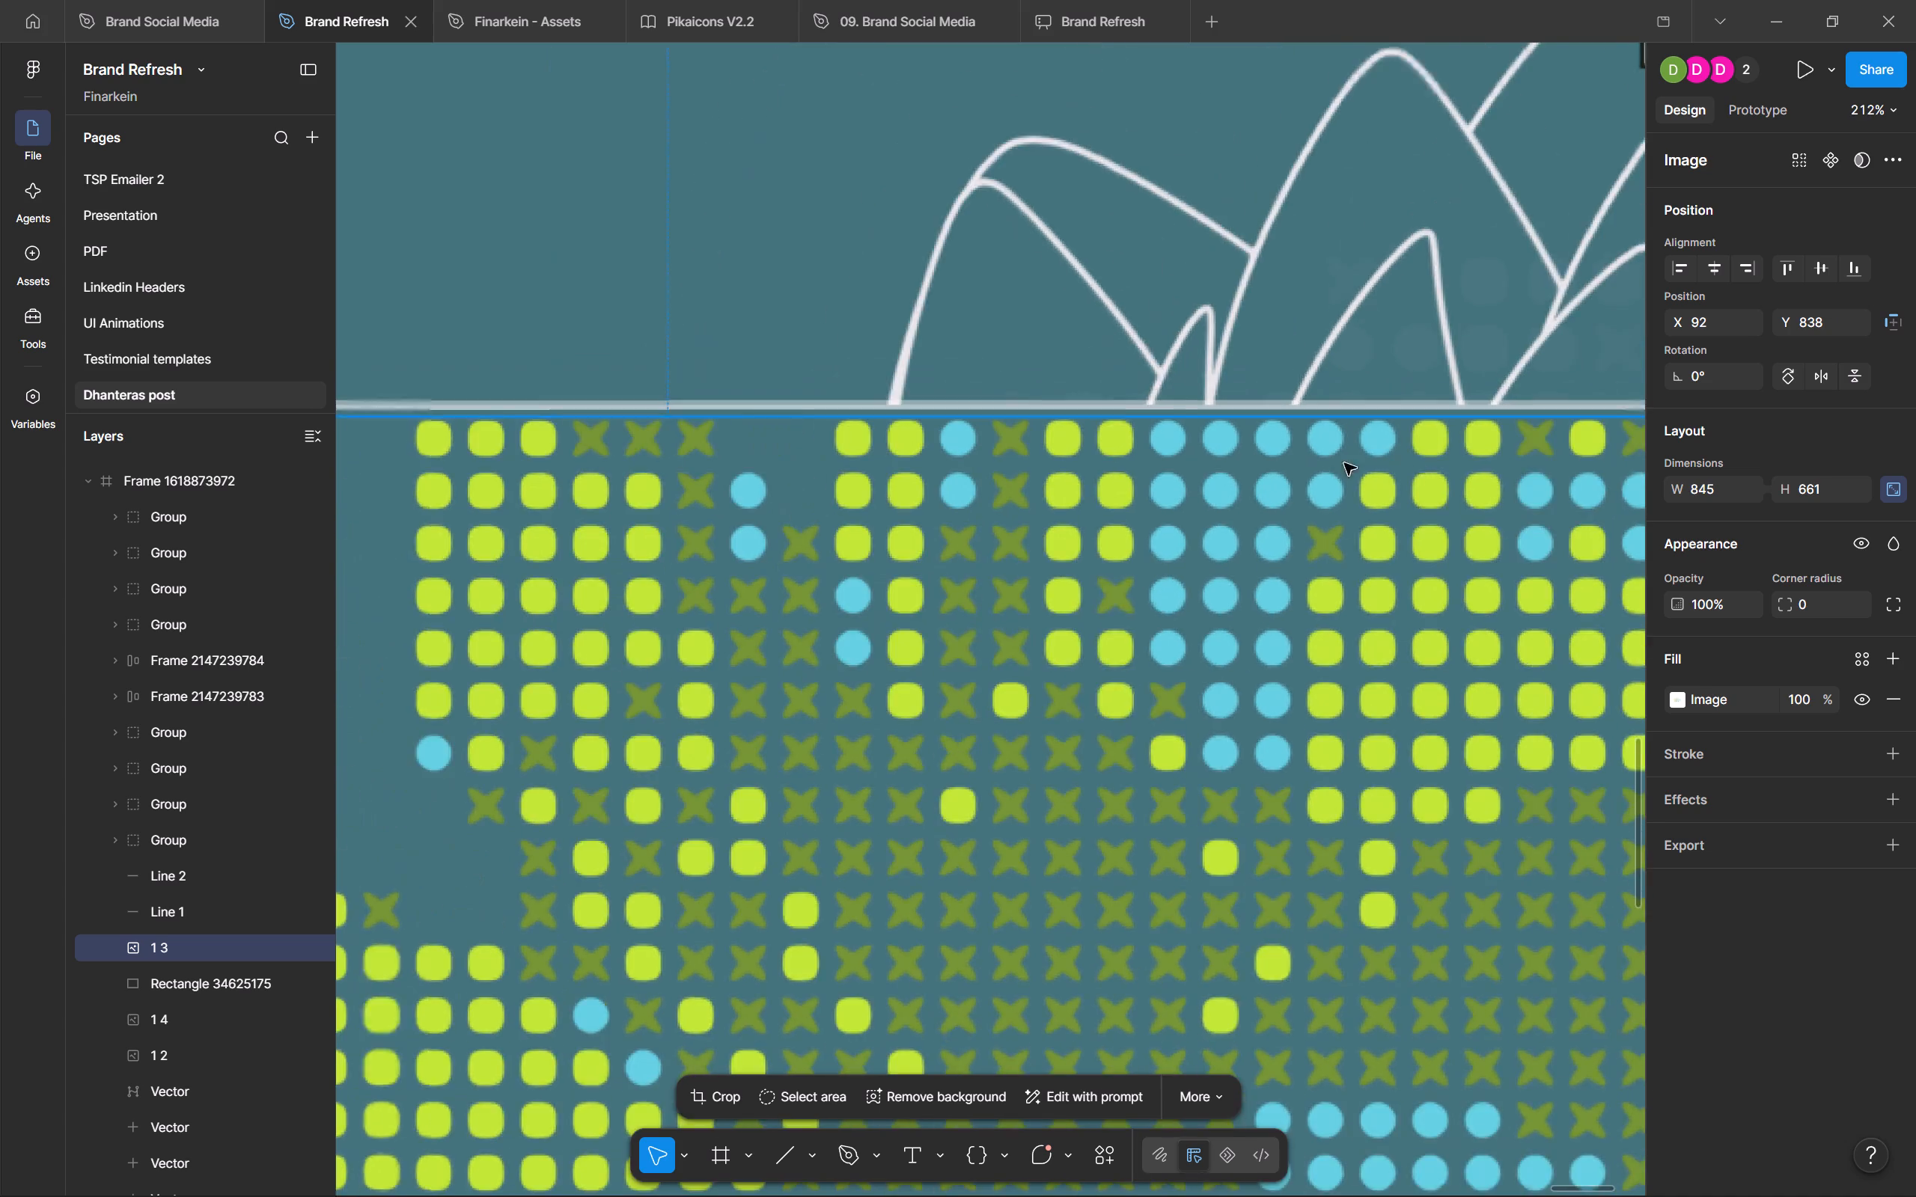
pyautogui.keyDown('ctrl'); pyautogui.moveTo(1402, 466); pyautogui.dragTo(529, 594, button='middle'); pyautogui.keyUp('ctrl')
pyautogui.click(977, 533)
pyautogui.keyDown('ctrl'); pyautogui.scroll(9, 849, 534); pyautogui.keyUp('ctrl')
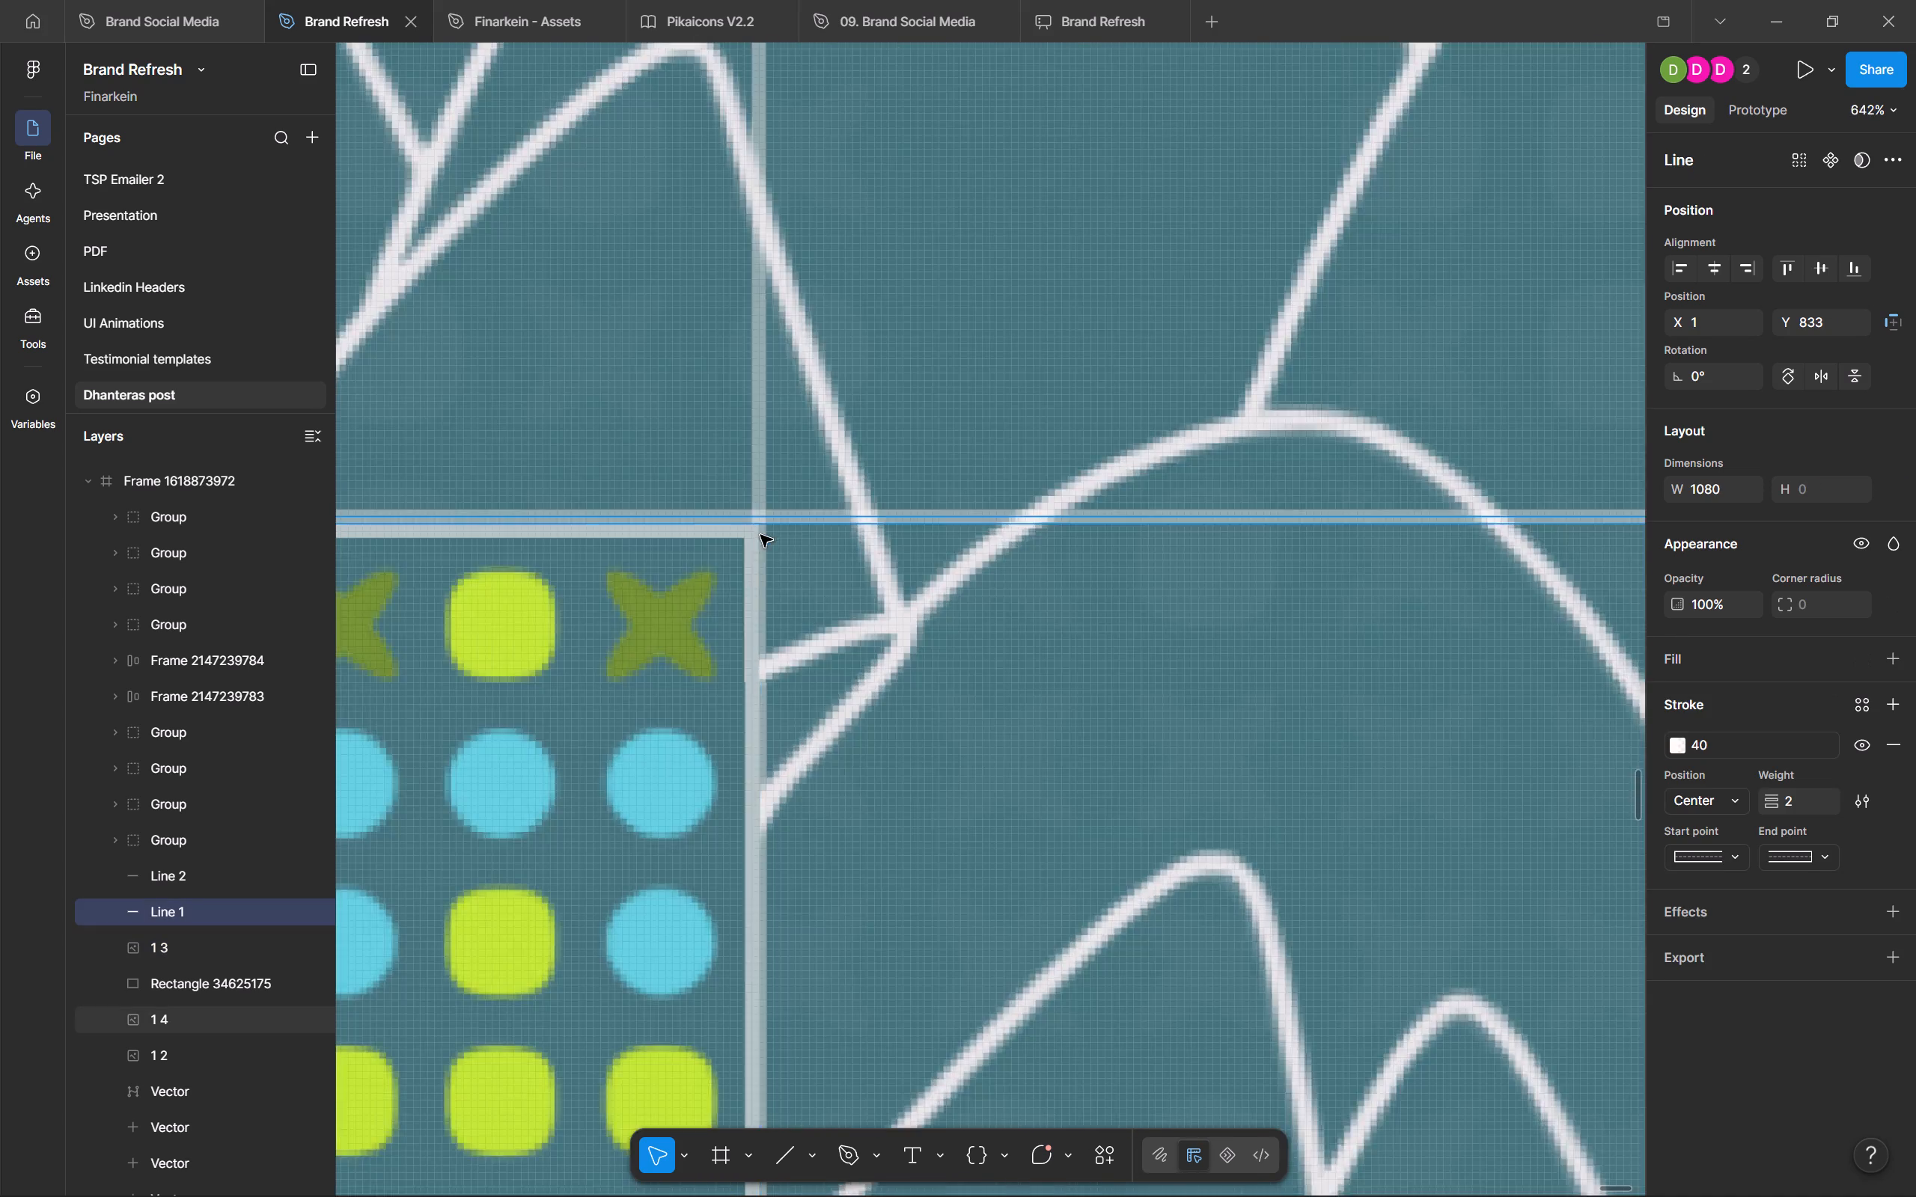
pyautogui.keyDown('ctrl'); pyautogui.scroll(5, 760, 535); pyautogui.keyUp('ctrl')
pyautogui.moveTo(808, 505); pyautogui.dragTo(809, 538)
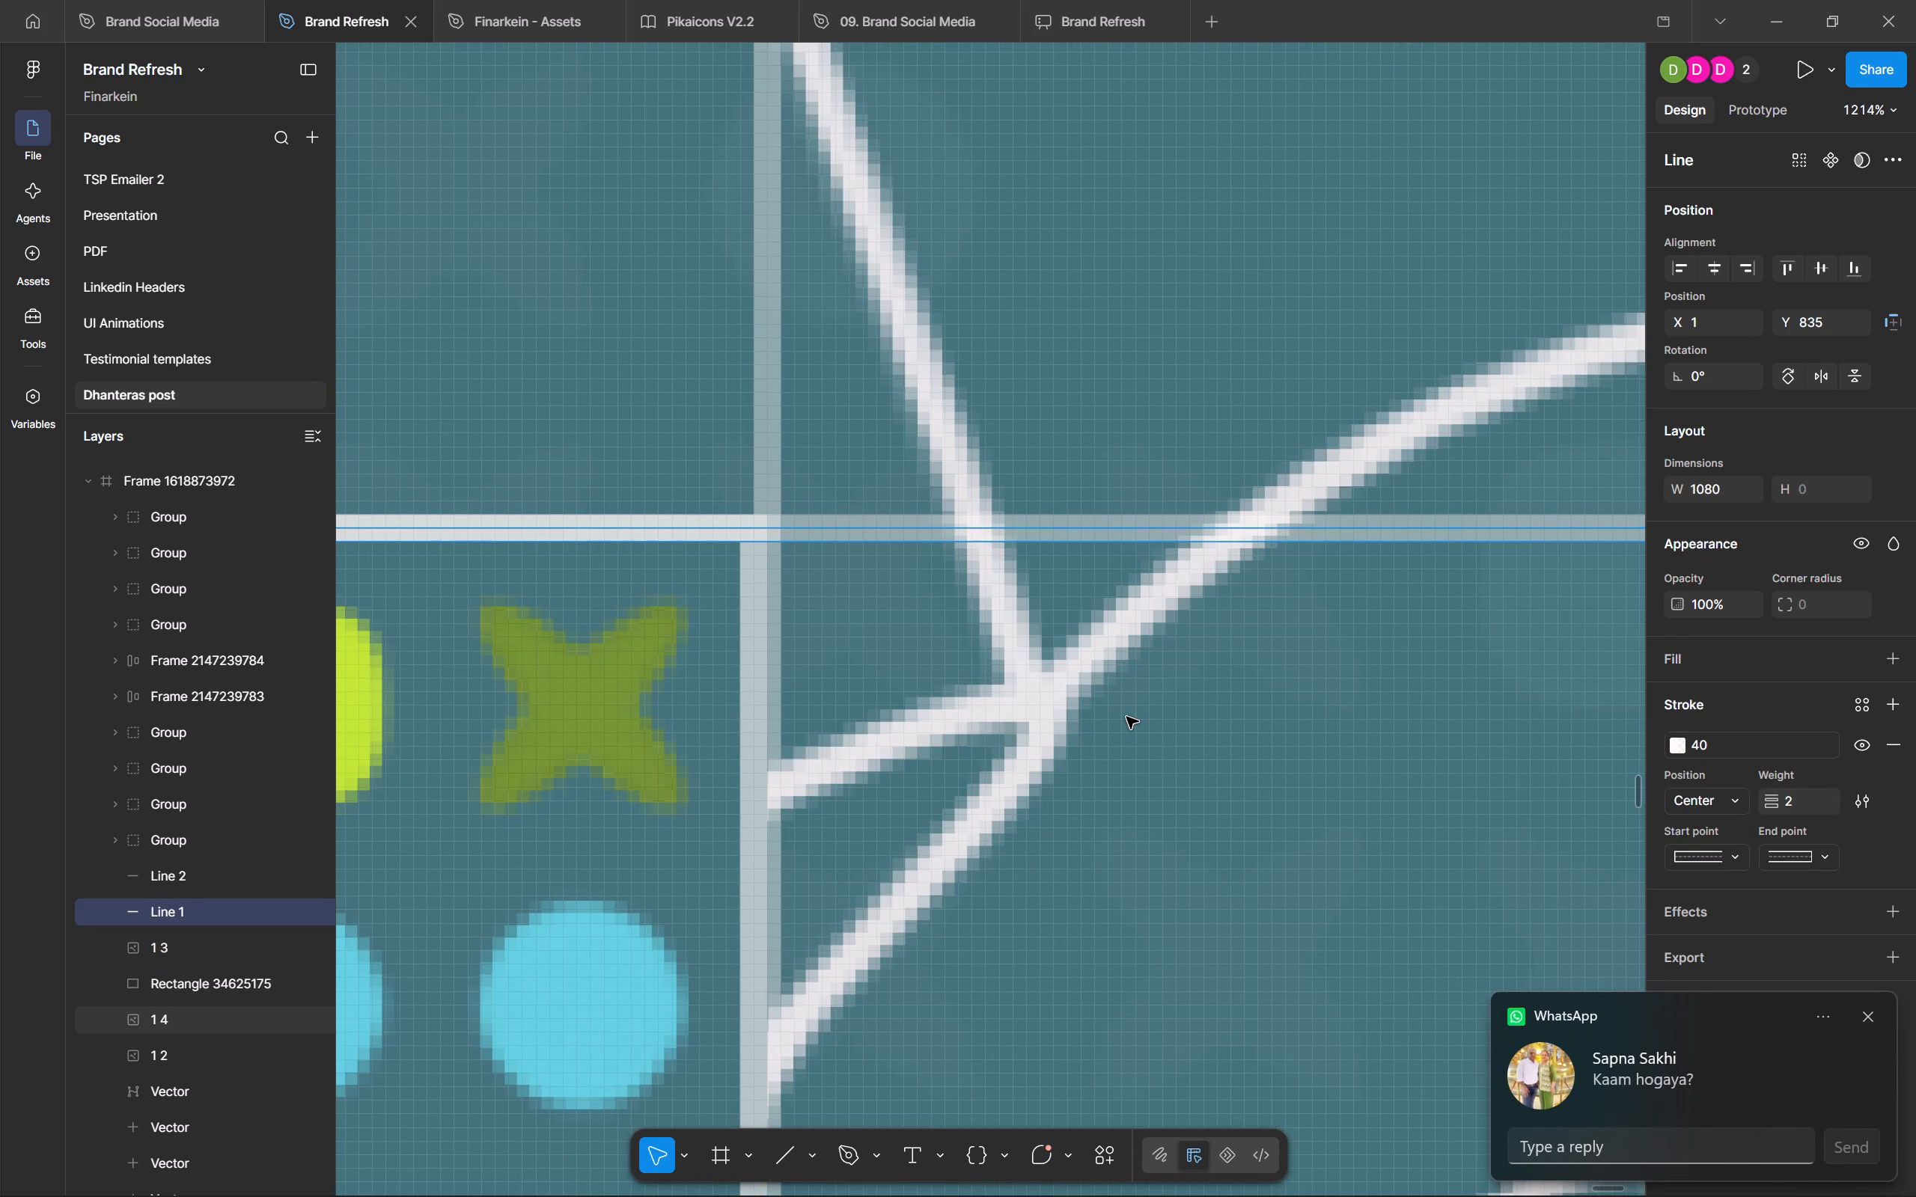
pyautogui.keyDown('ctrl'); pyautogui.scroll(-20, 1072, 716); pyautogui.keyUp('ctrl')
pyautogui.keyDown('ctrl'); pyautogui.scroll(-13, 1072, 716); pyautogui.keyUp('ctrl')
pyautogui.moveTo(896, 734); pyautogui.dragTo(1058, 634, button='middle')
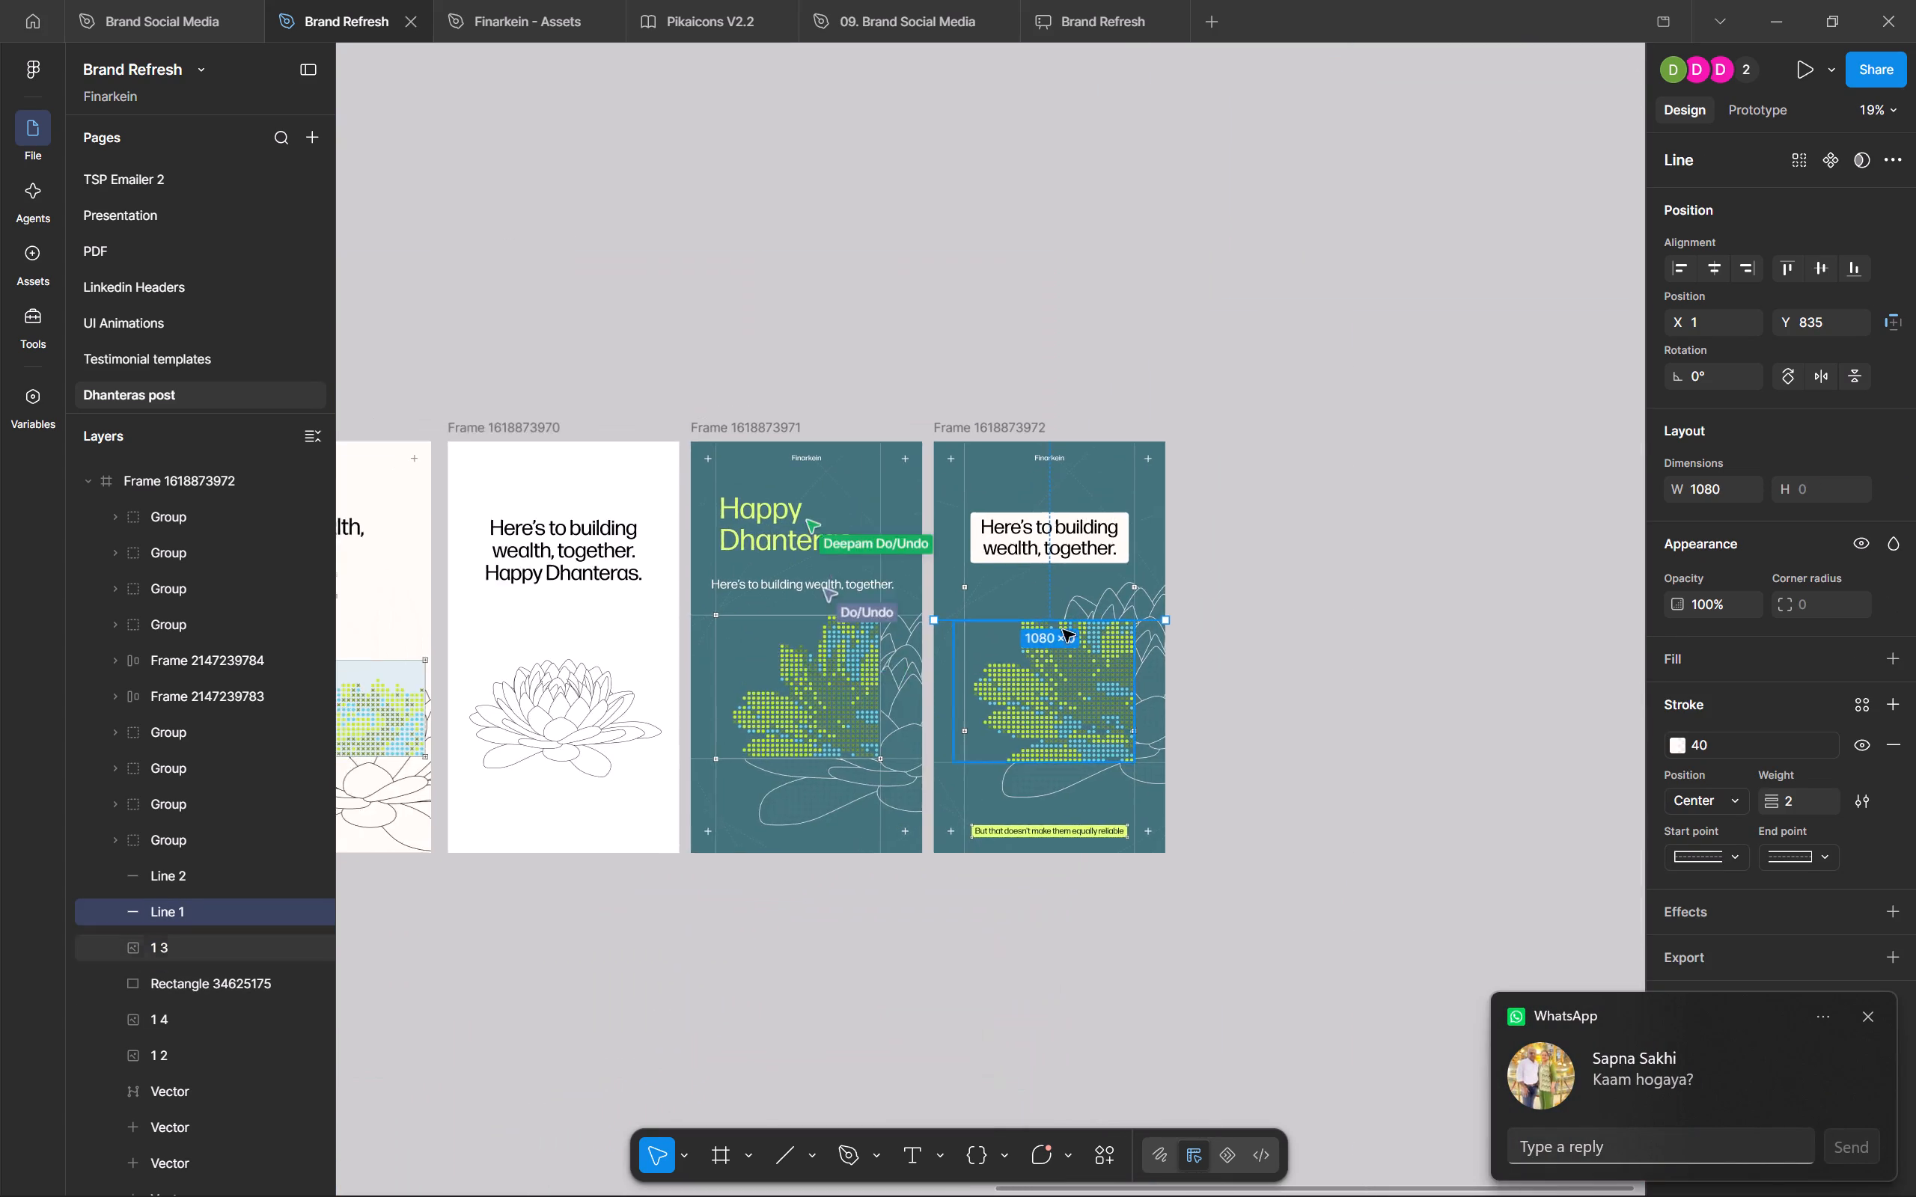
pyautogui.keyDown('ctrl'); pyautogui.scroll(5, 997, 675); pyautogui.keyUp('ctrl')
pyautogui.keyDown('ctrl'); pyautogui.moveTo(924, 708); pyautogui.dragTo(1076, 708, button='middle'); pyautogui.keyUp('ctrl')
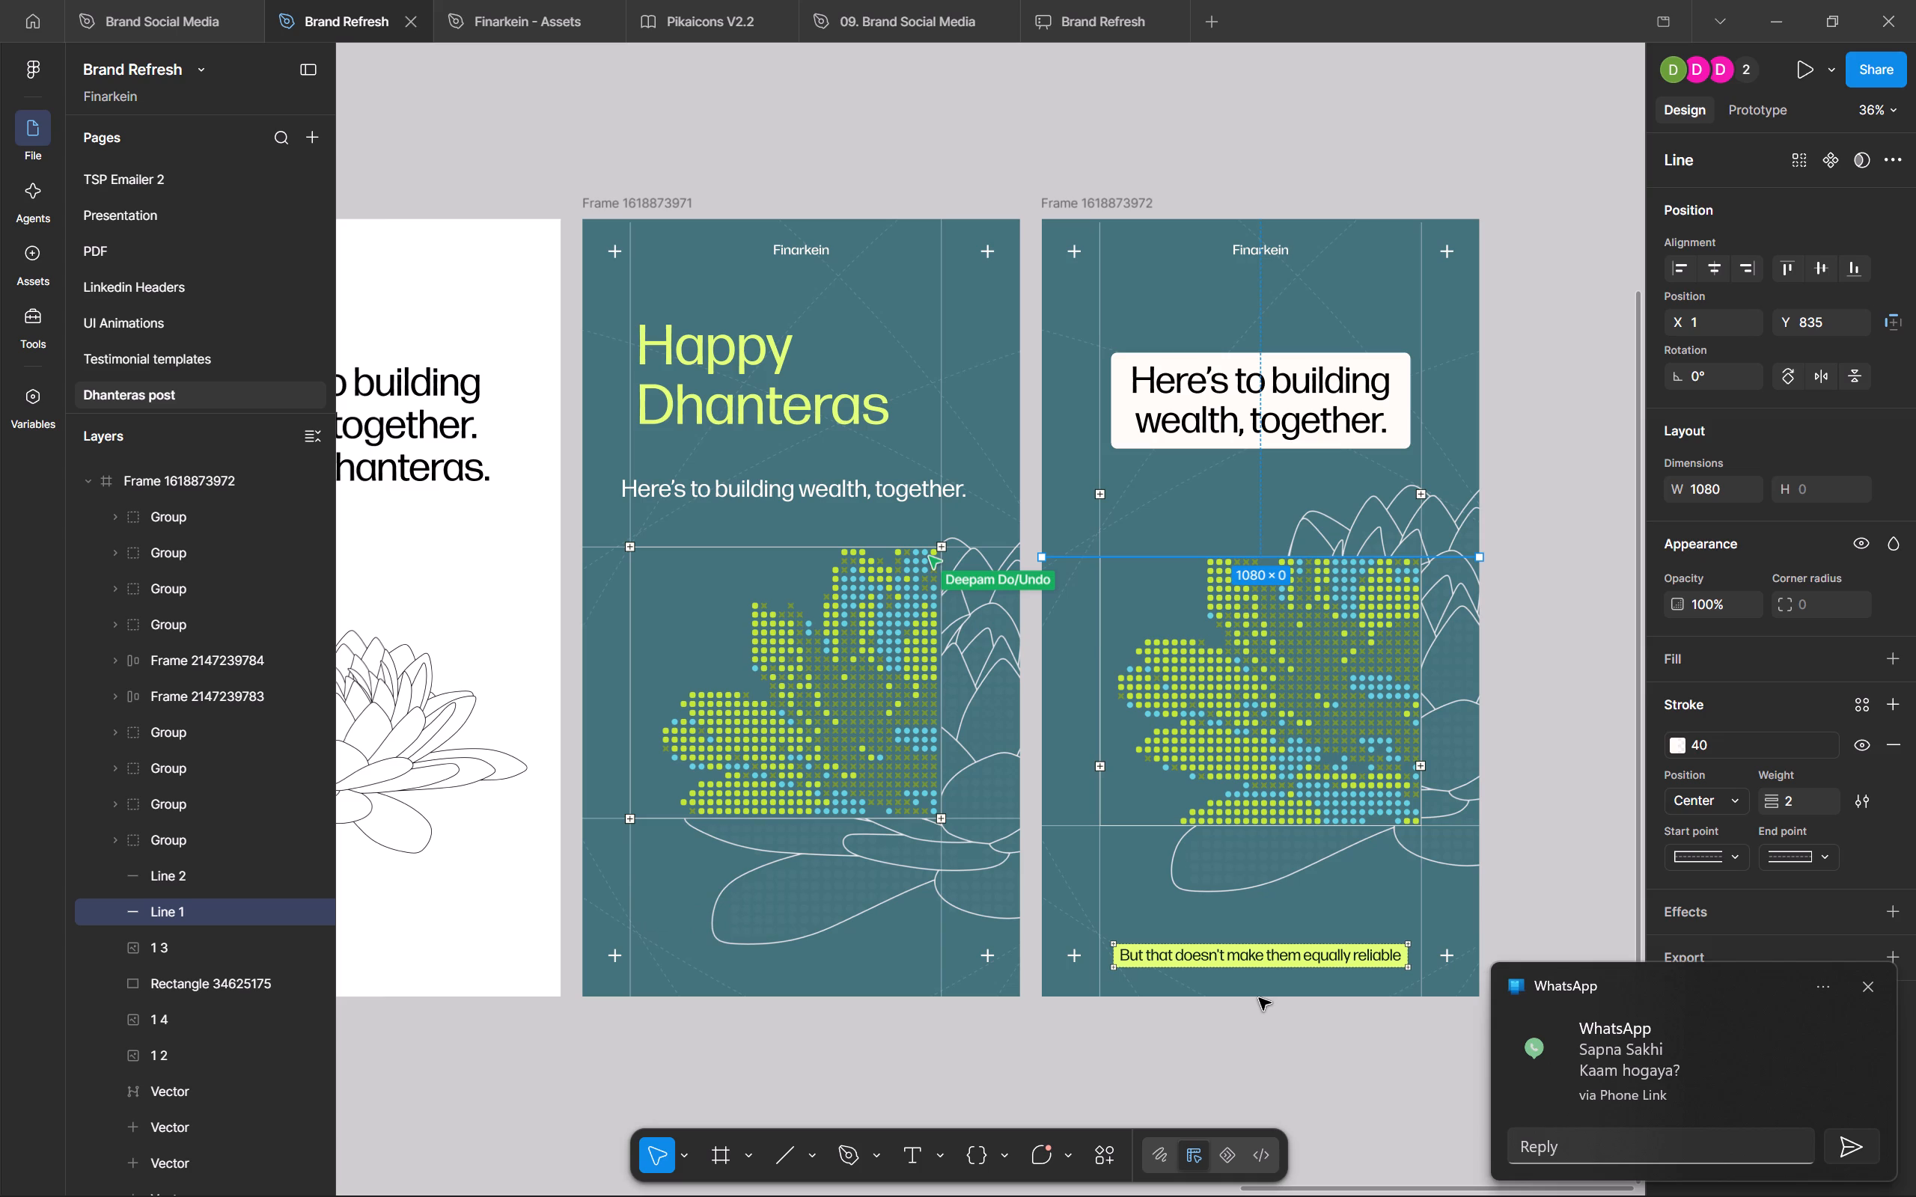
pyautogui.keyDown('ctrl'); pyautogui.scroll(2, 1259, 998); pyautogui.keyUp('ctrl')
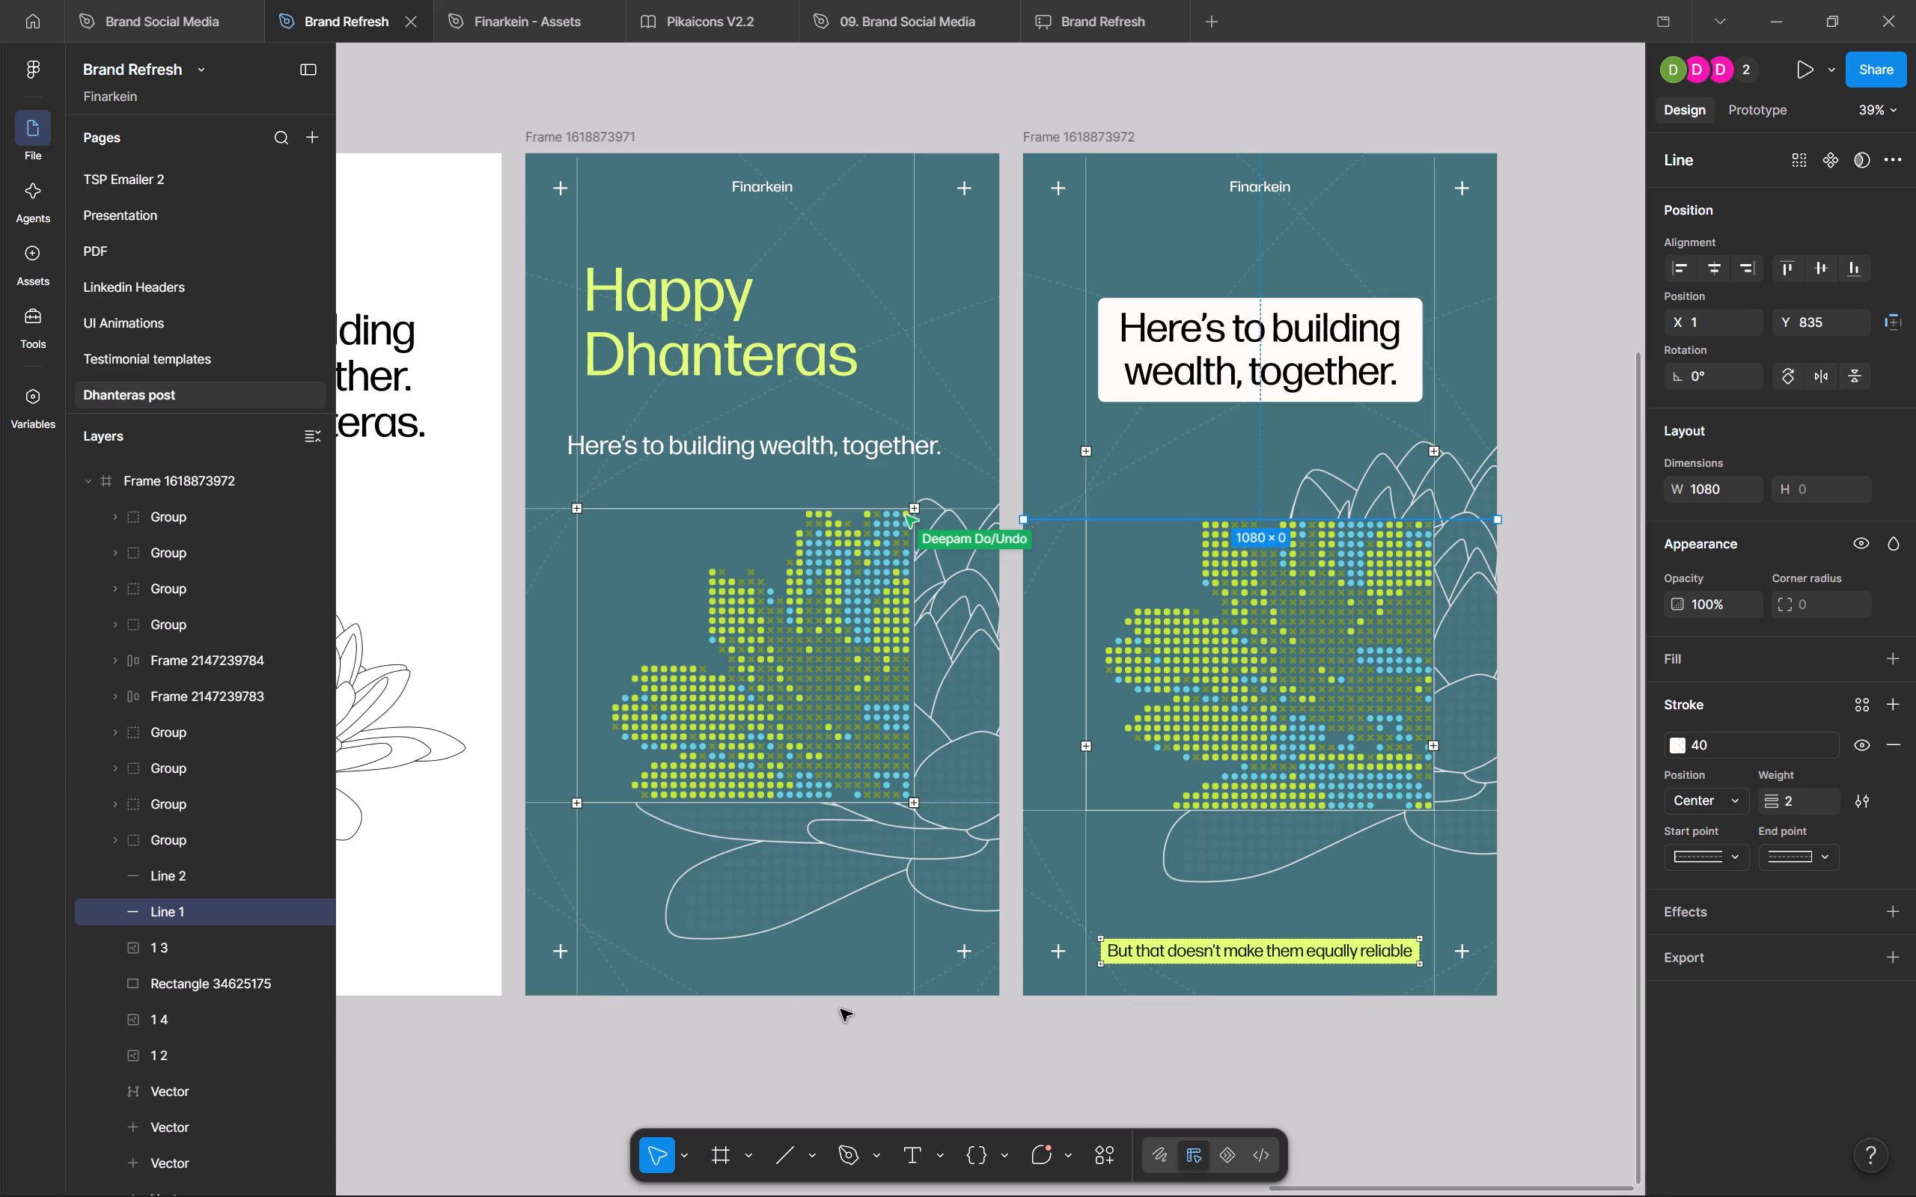
pyautogui.click(1379, 1074)
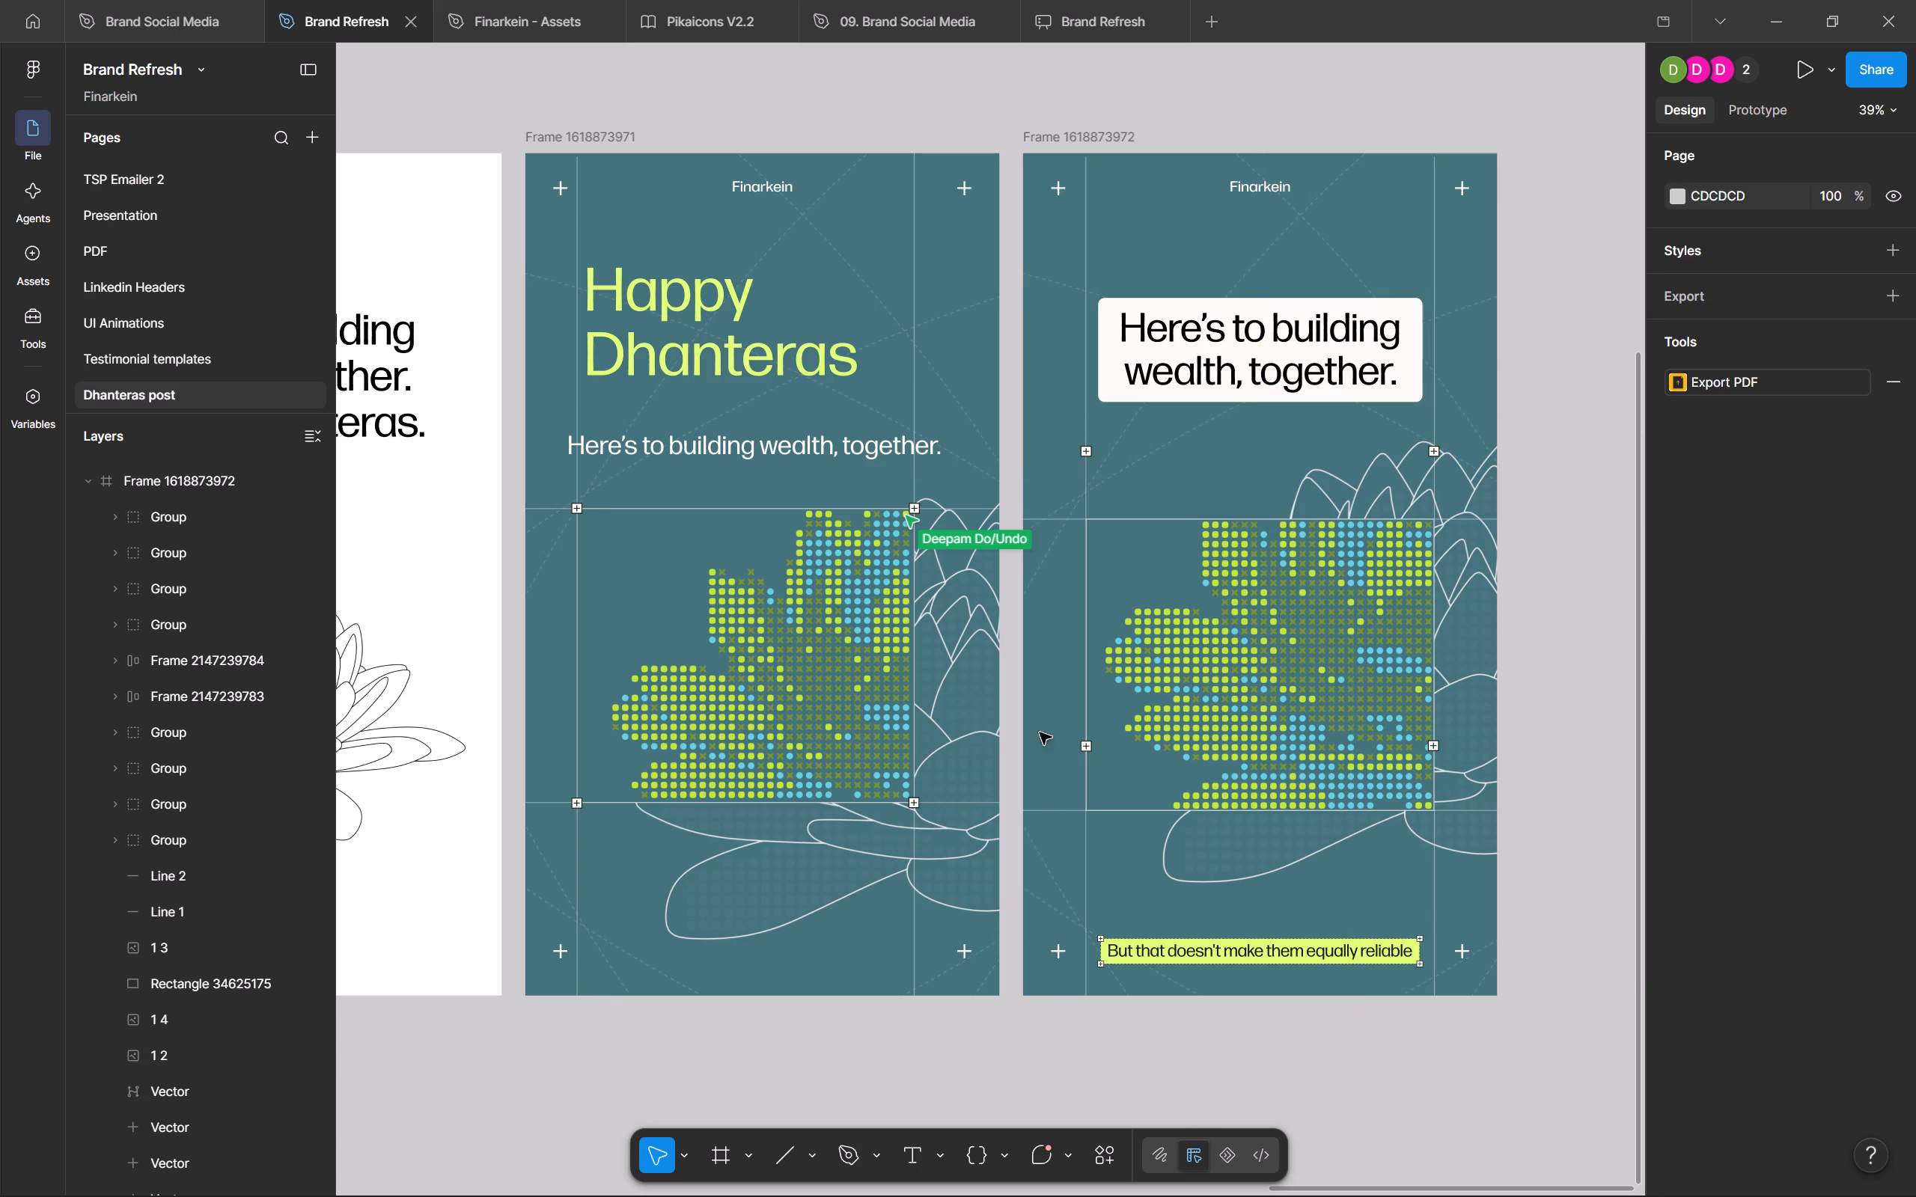
pyautogui.keyDown('ctrl'); pyautogui.scroll(4, 909, 852); pyautogui.keyUp('ctrl')
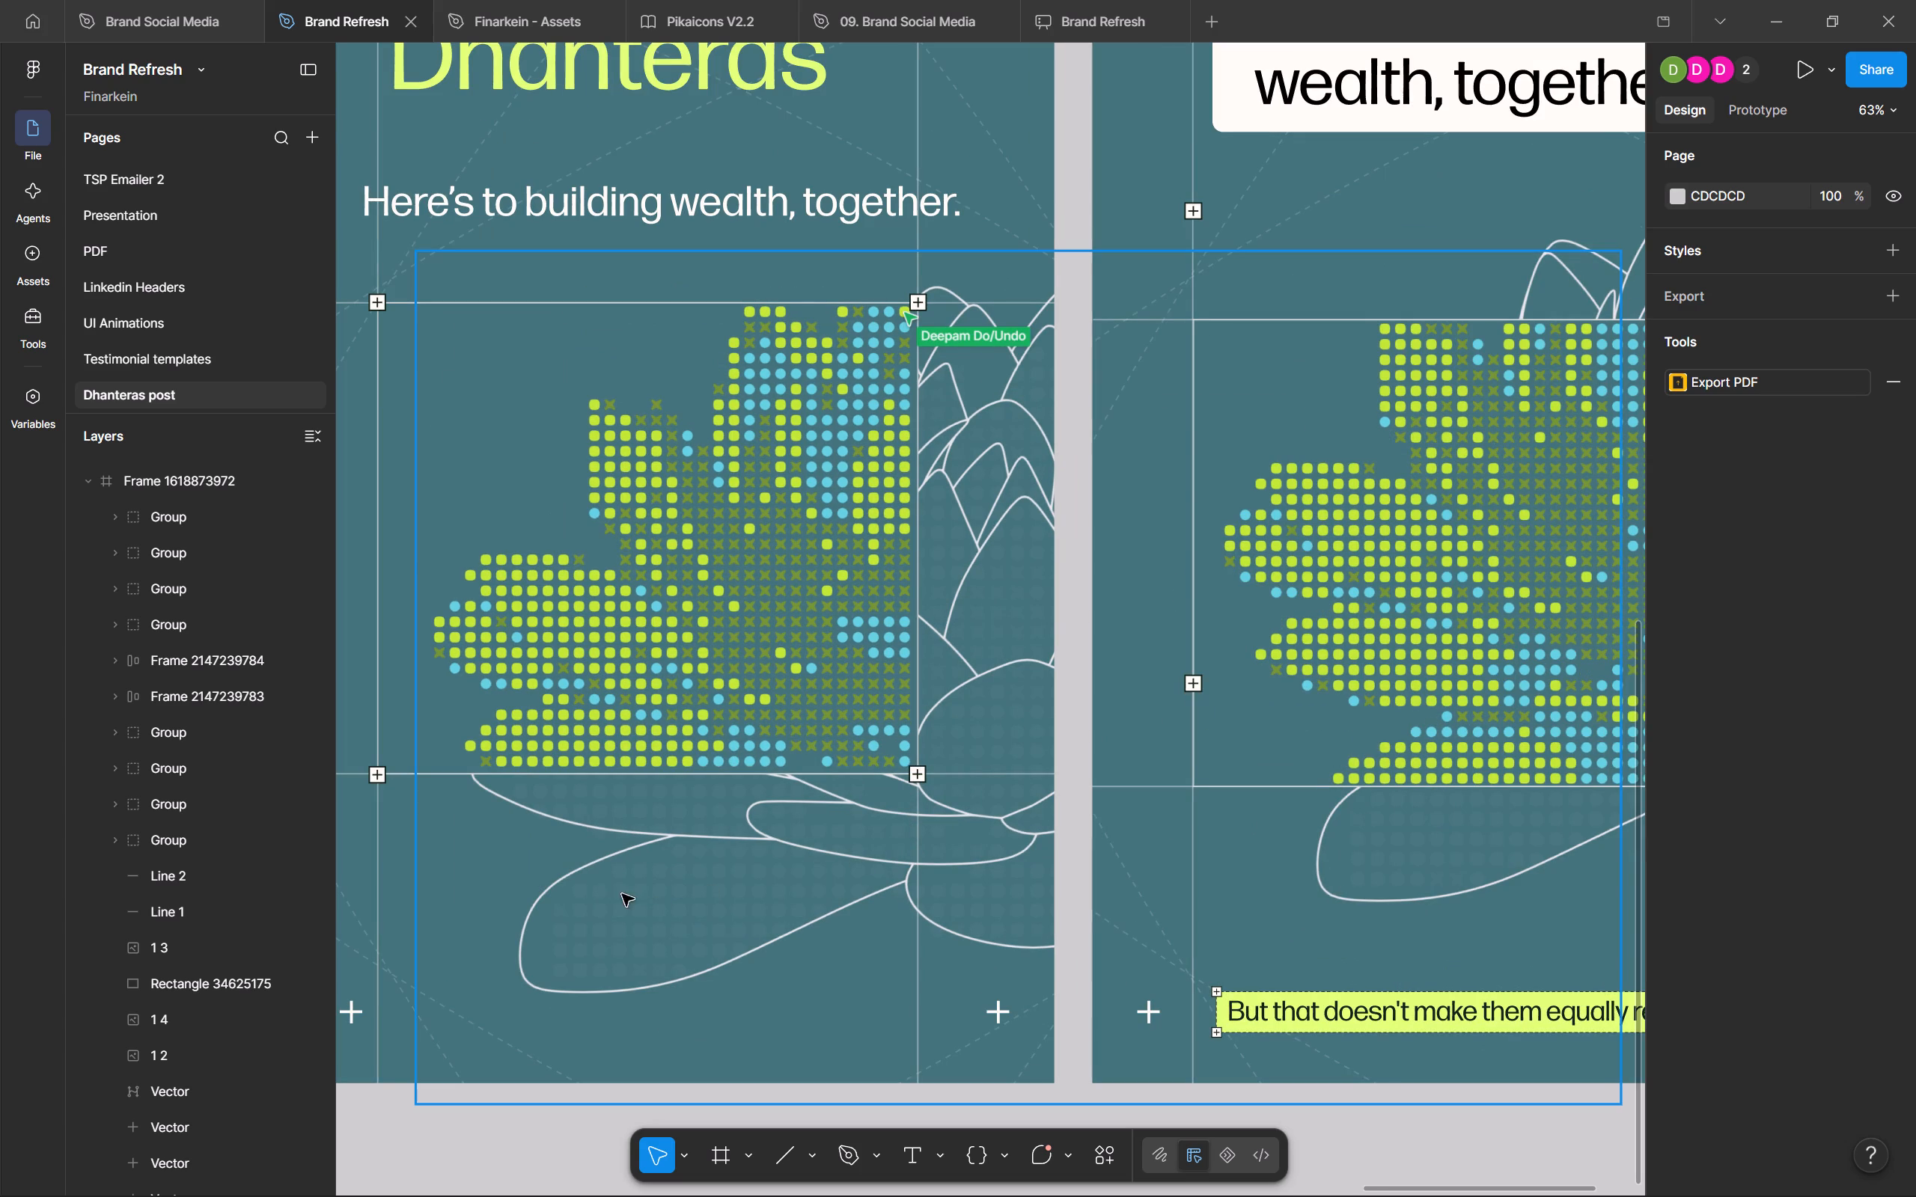
pyautogui.keyDown('ctrl'); pyautogui.scroll(-2, 984, 800); pyautogui.keyUp('ctrl')
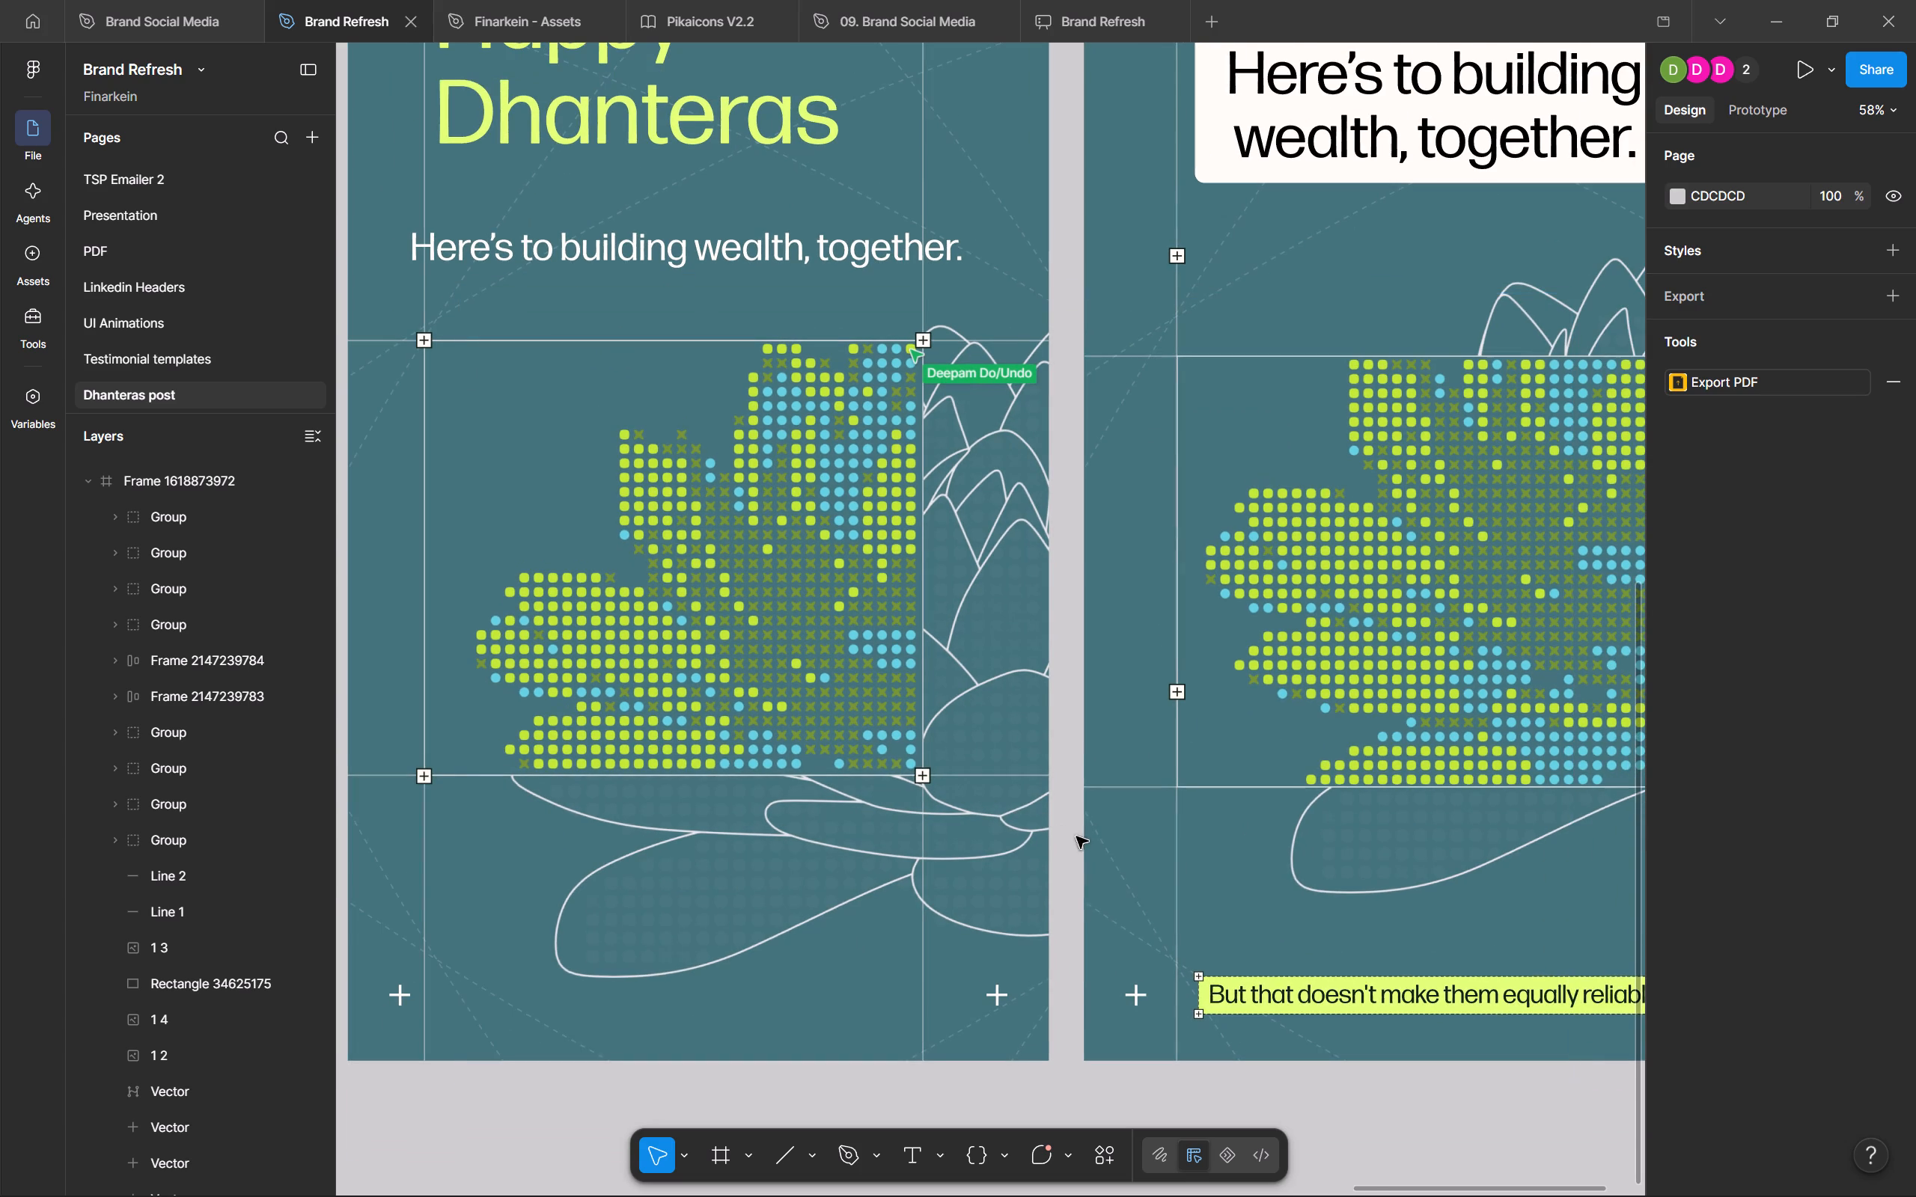
pyautogui.middleClick(1091, 830)
pyautogui.moveTo(1066, 830); pyautogui.dragTo(1278, 890, button='middle')
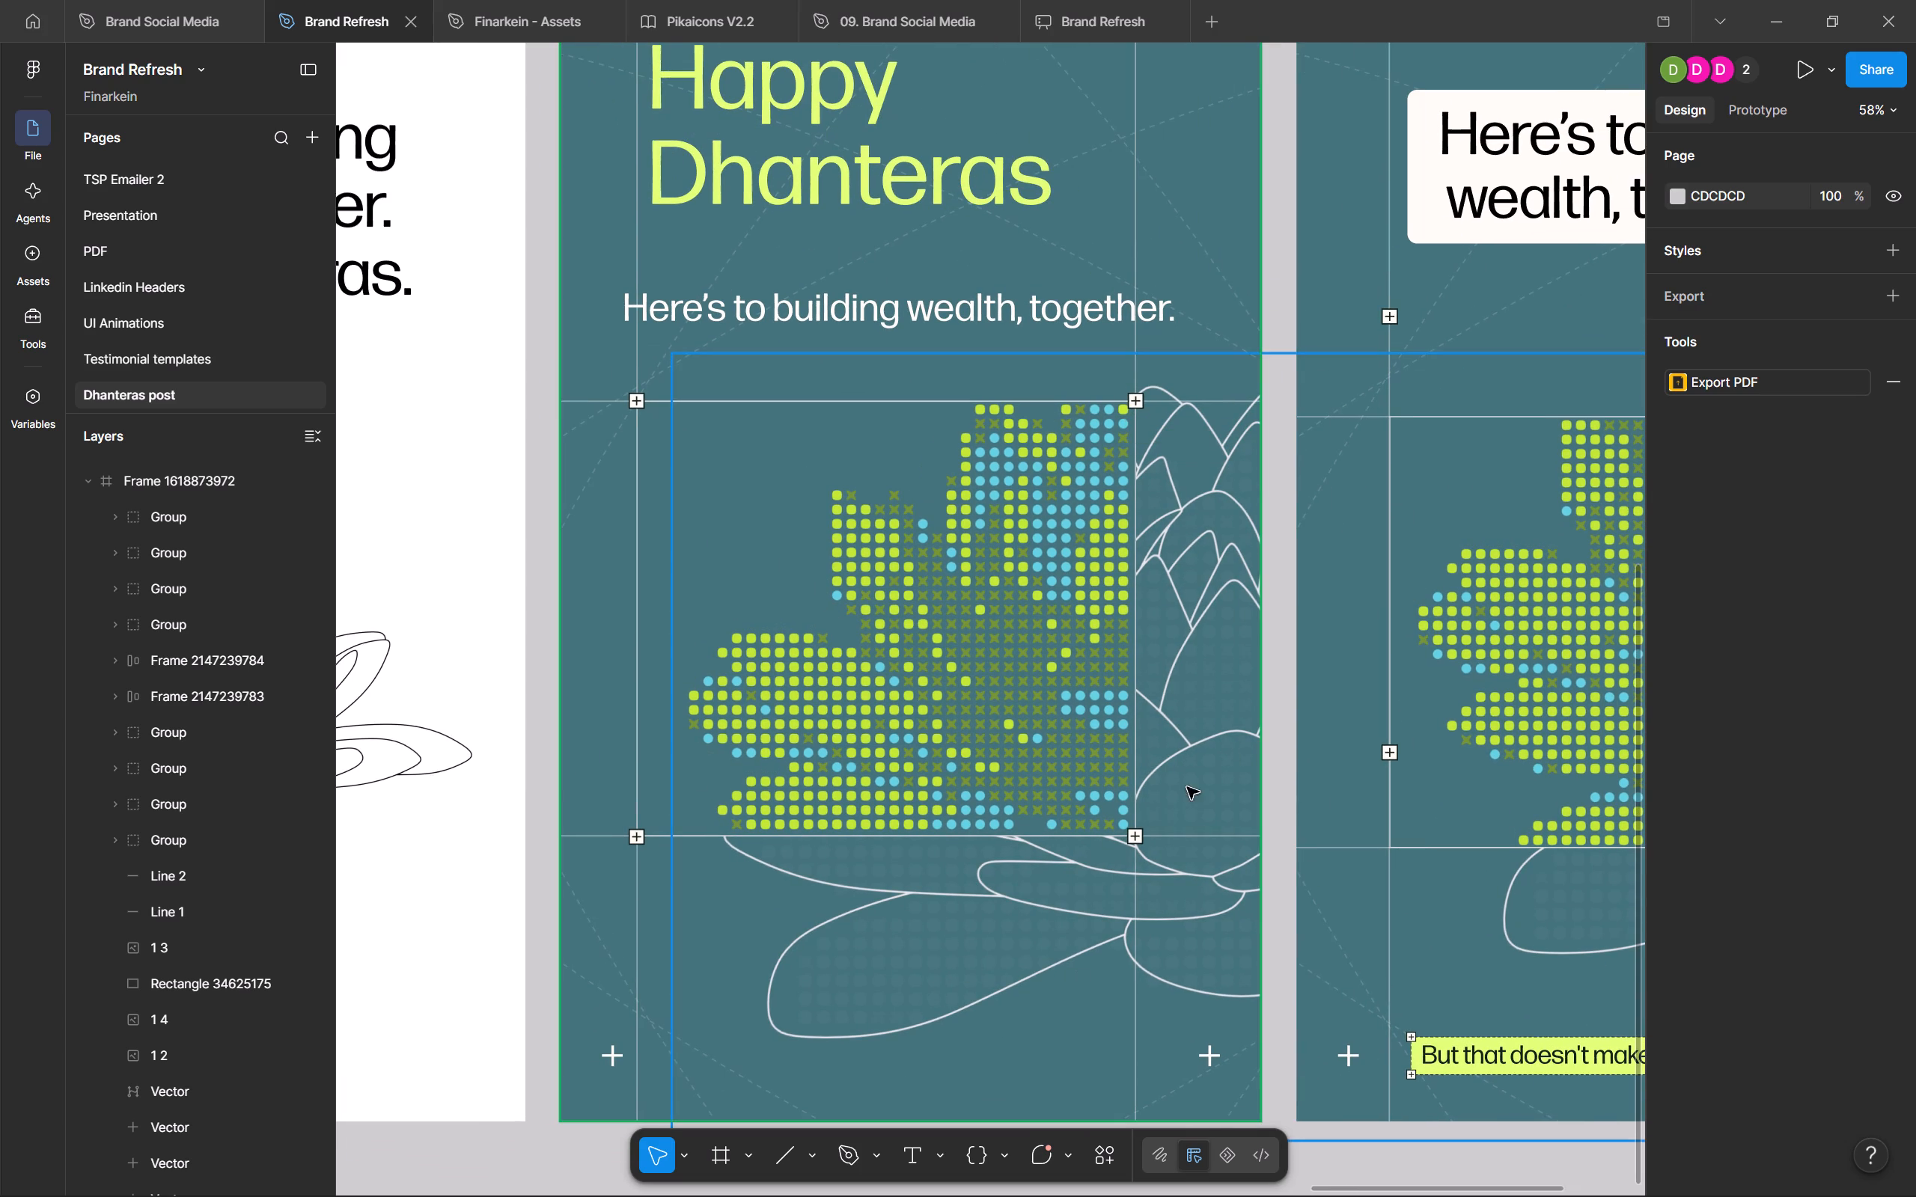
pyautogui.keyDown('ctrl'); pyautogui.scroll(-4, 1215, 783); pyautogui.keyUp('ctrl')
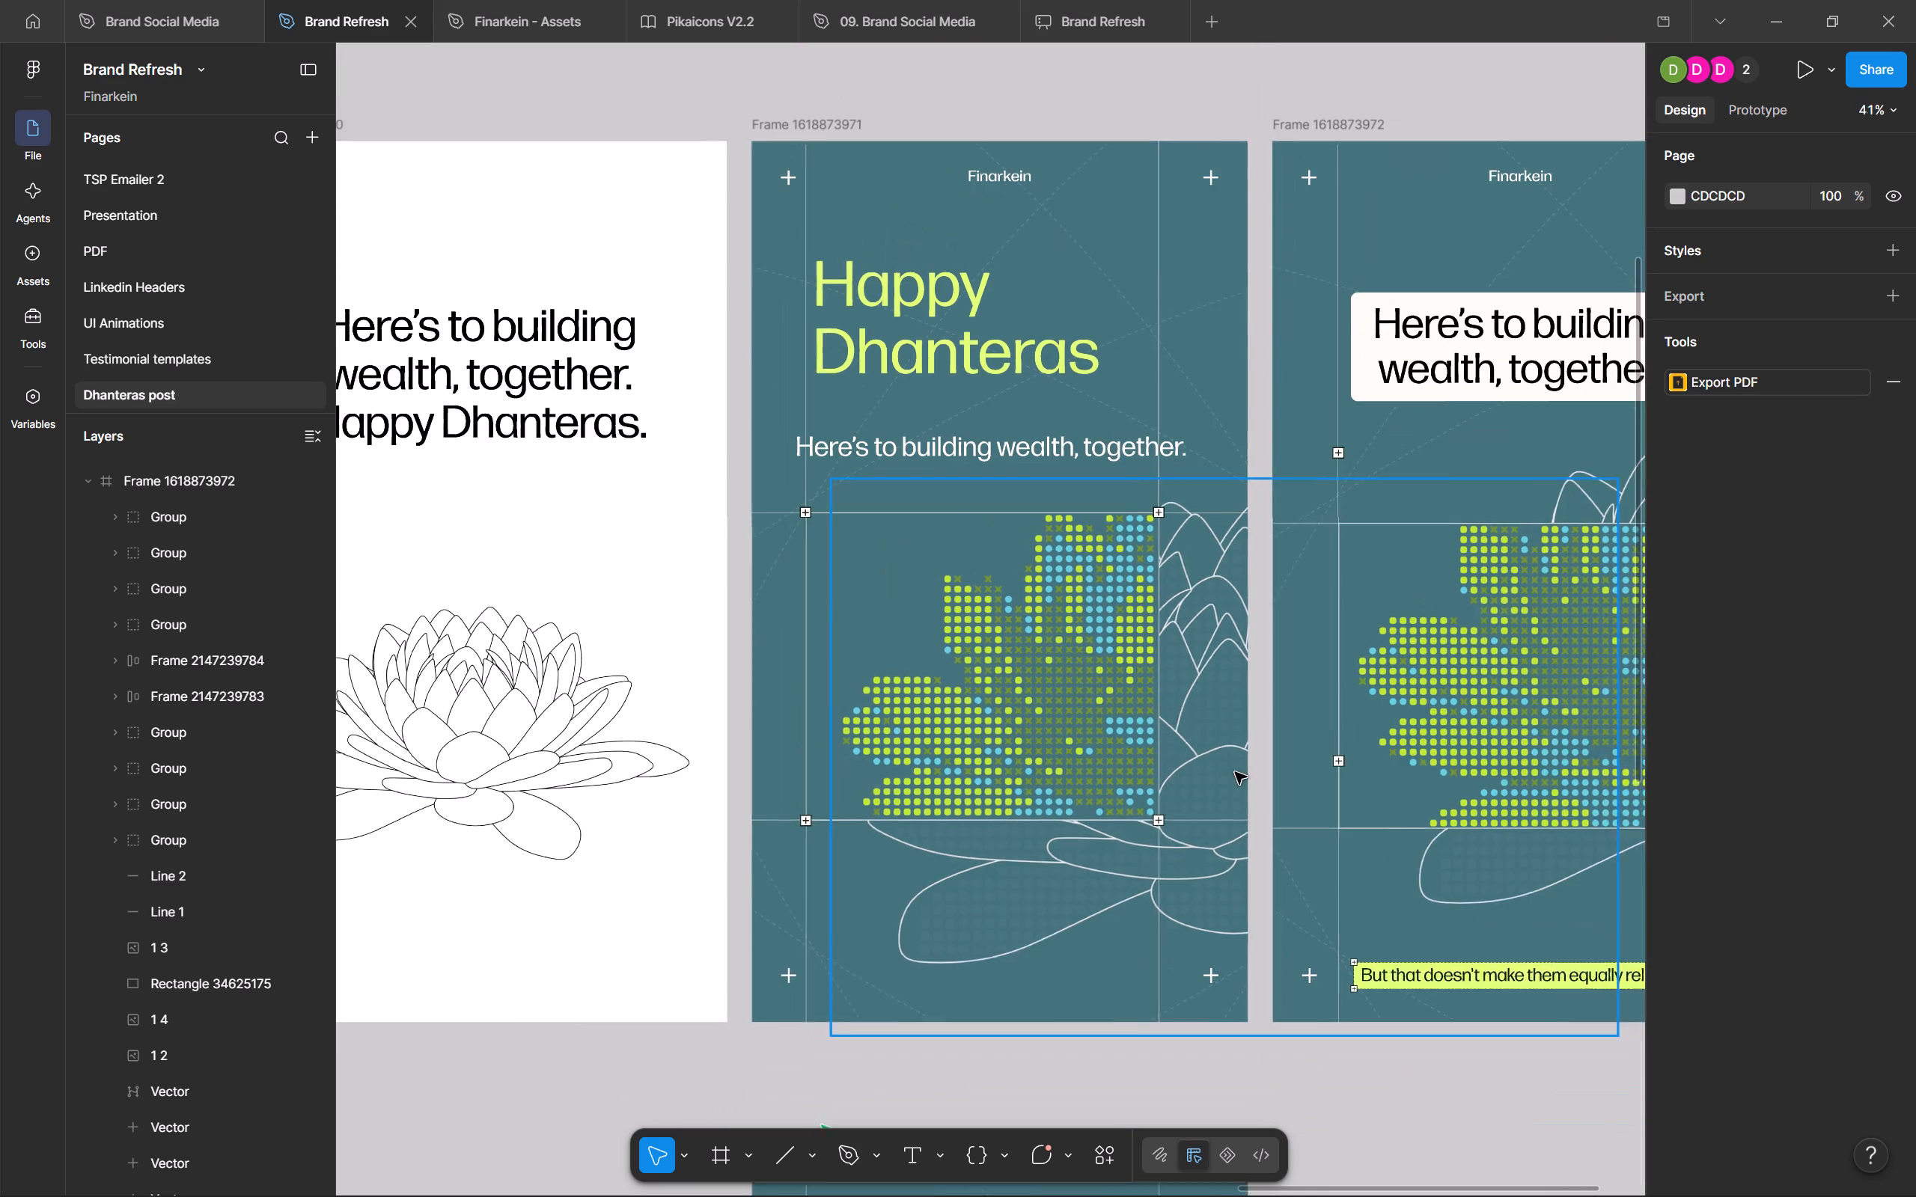
pyautogui.moveTo(1224, 769); pyautogui.dragTo(1017, 798, button='middle')
pyautogui.scroll(1, 1155, 772)
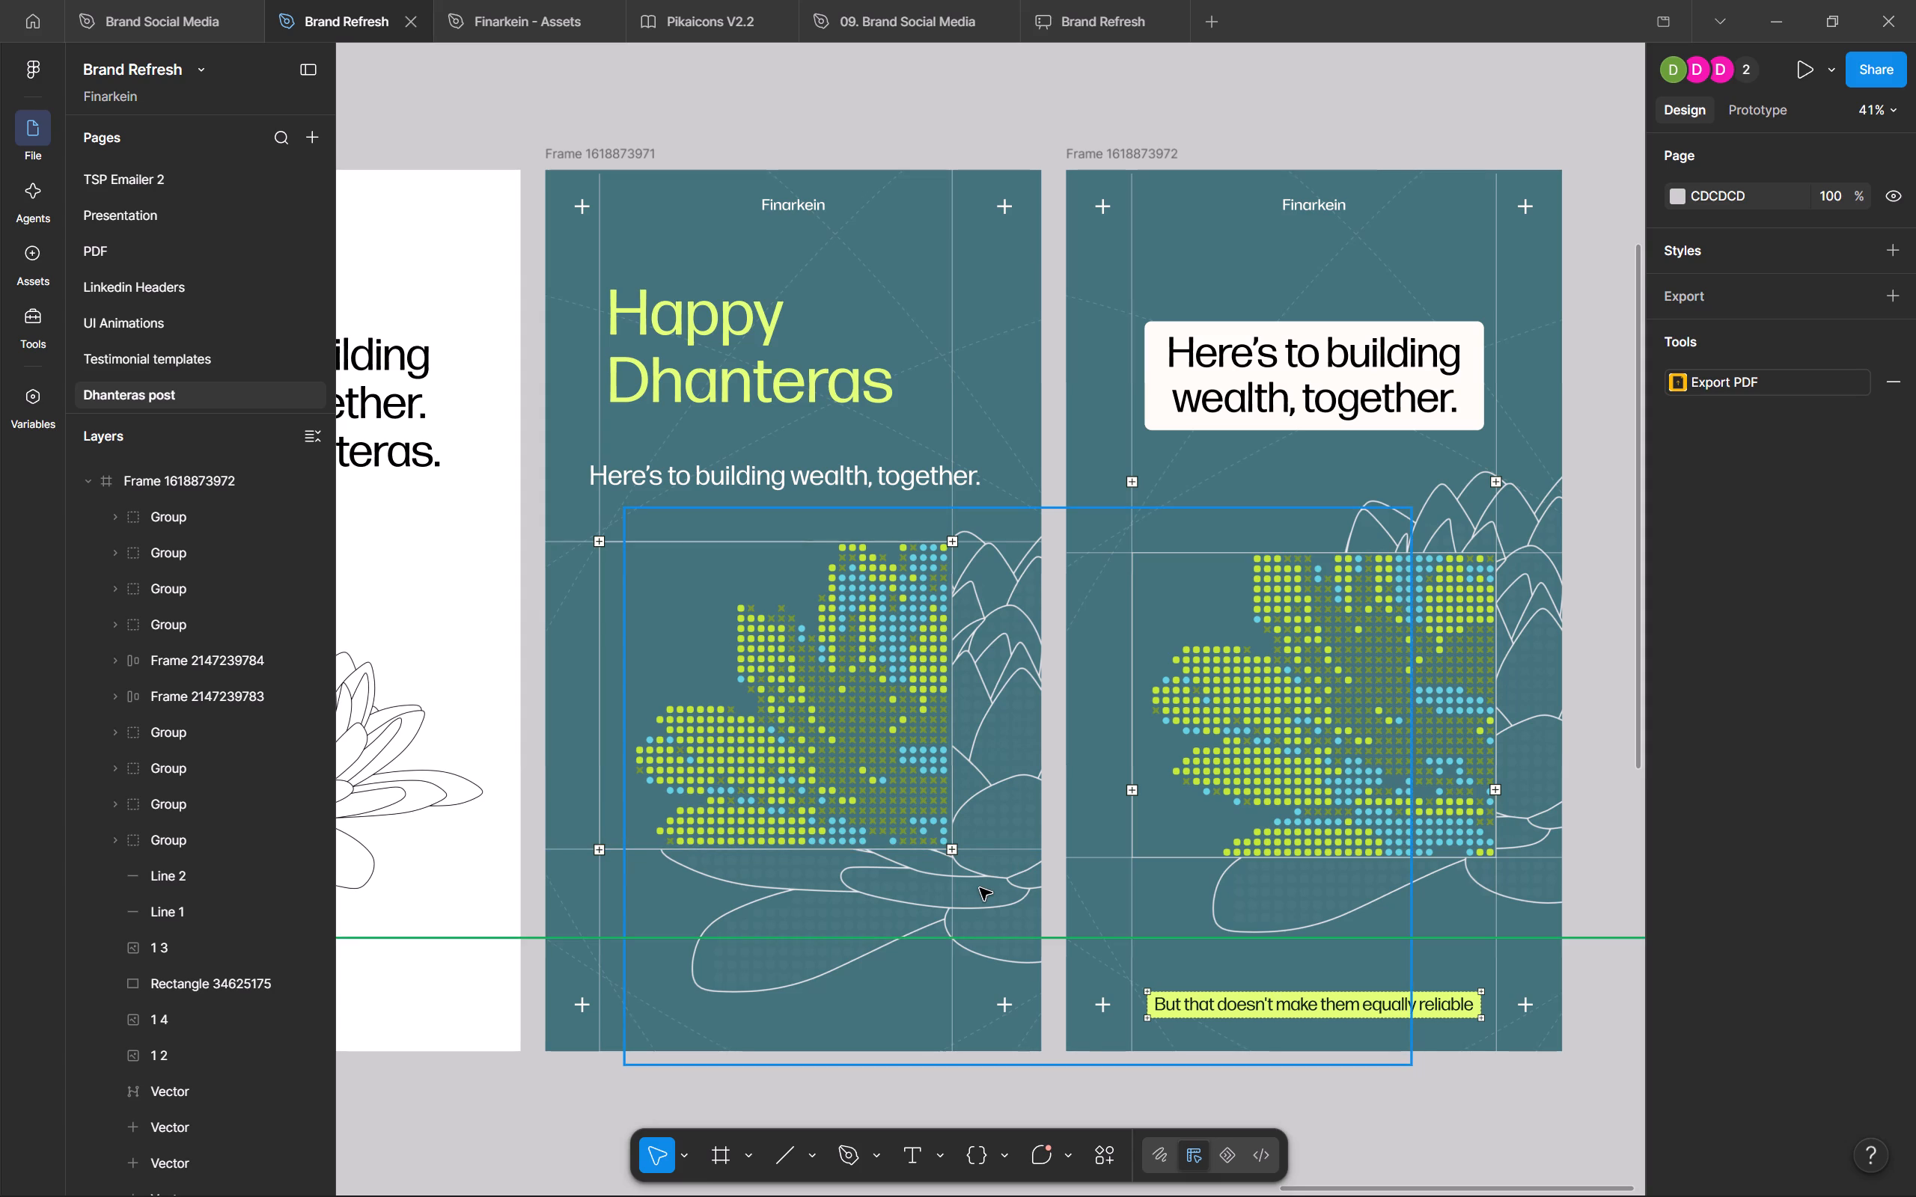
pyautogui.moveTo(531, 132); pyautogui.dragTo(611, 141)
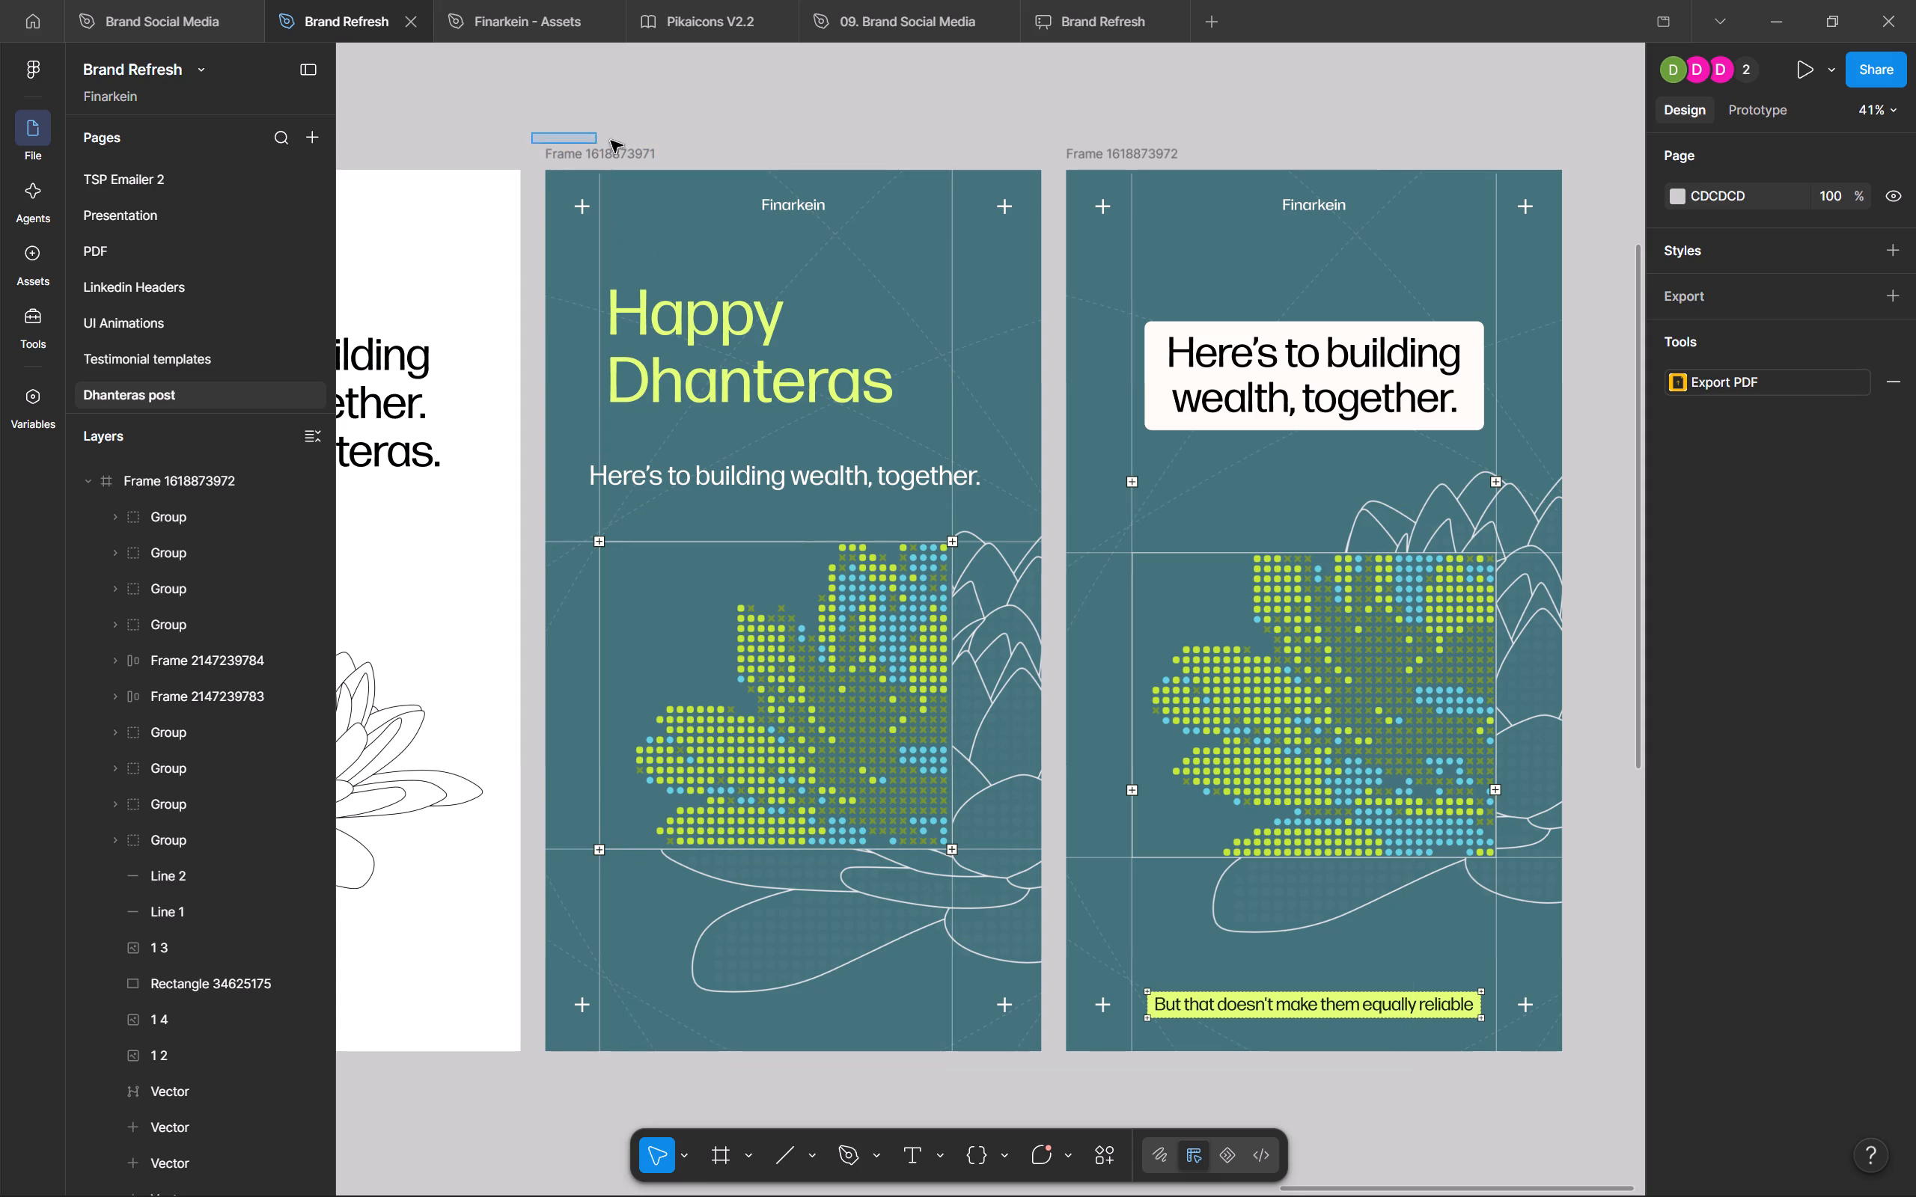
pyautogui.moveTo(611, 141); pyautogui.dragTo(799, 148)
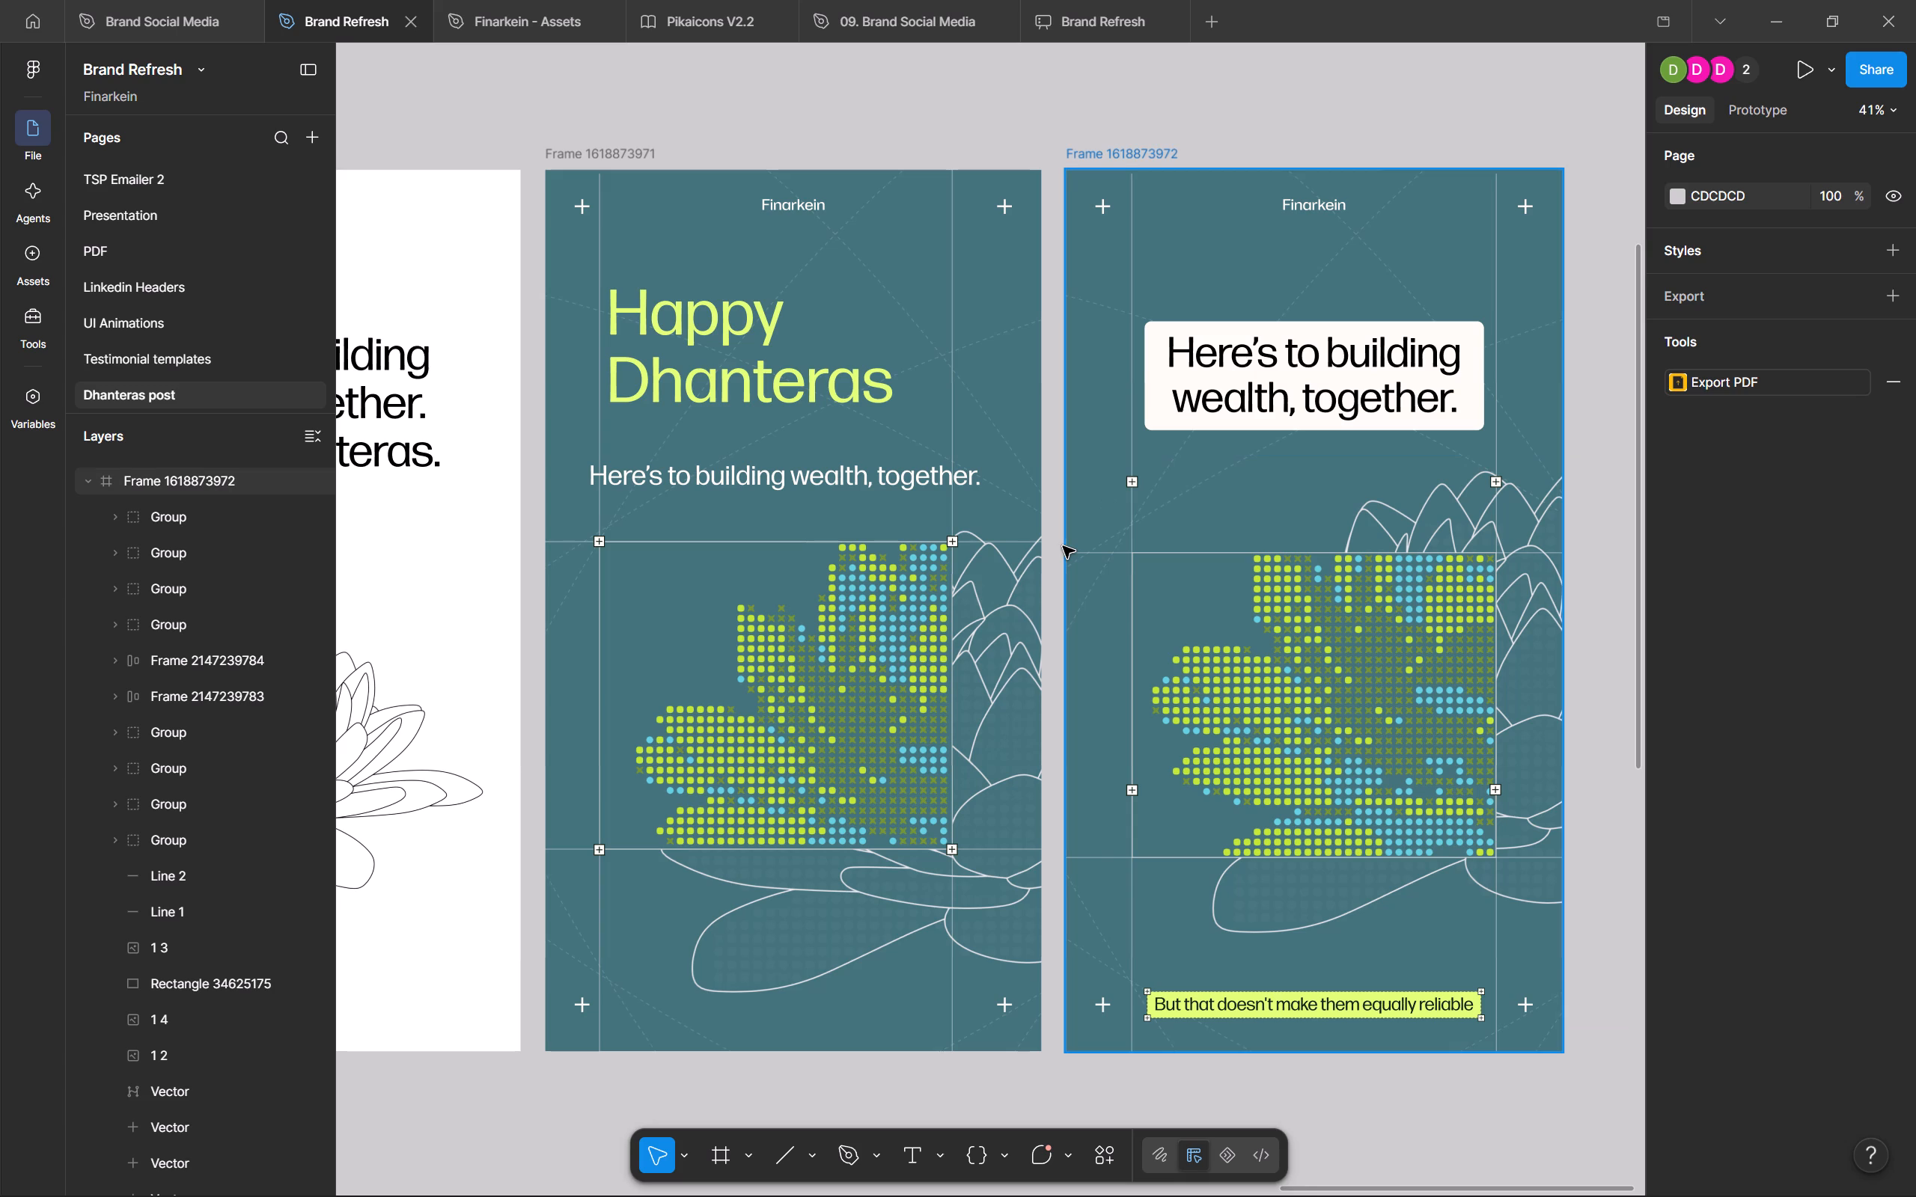
pyautogui.keyDown('ctrl'); pyautogui.scroll(-10, 1063, 546); pyautogui.keyUp('ctrl')
pyautogui.keyDown('ctrl'); pyautogui.scroll(4, 1063, 546); pyautogui.keyUp('ctrl')
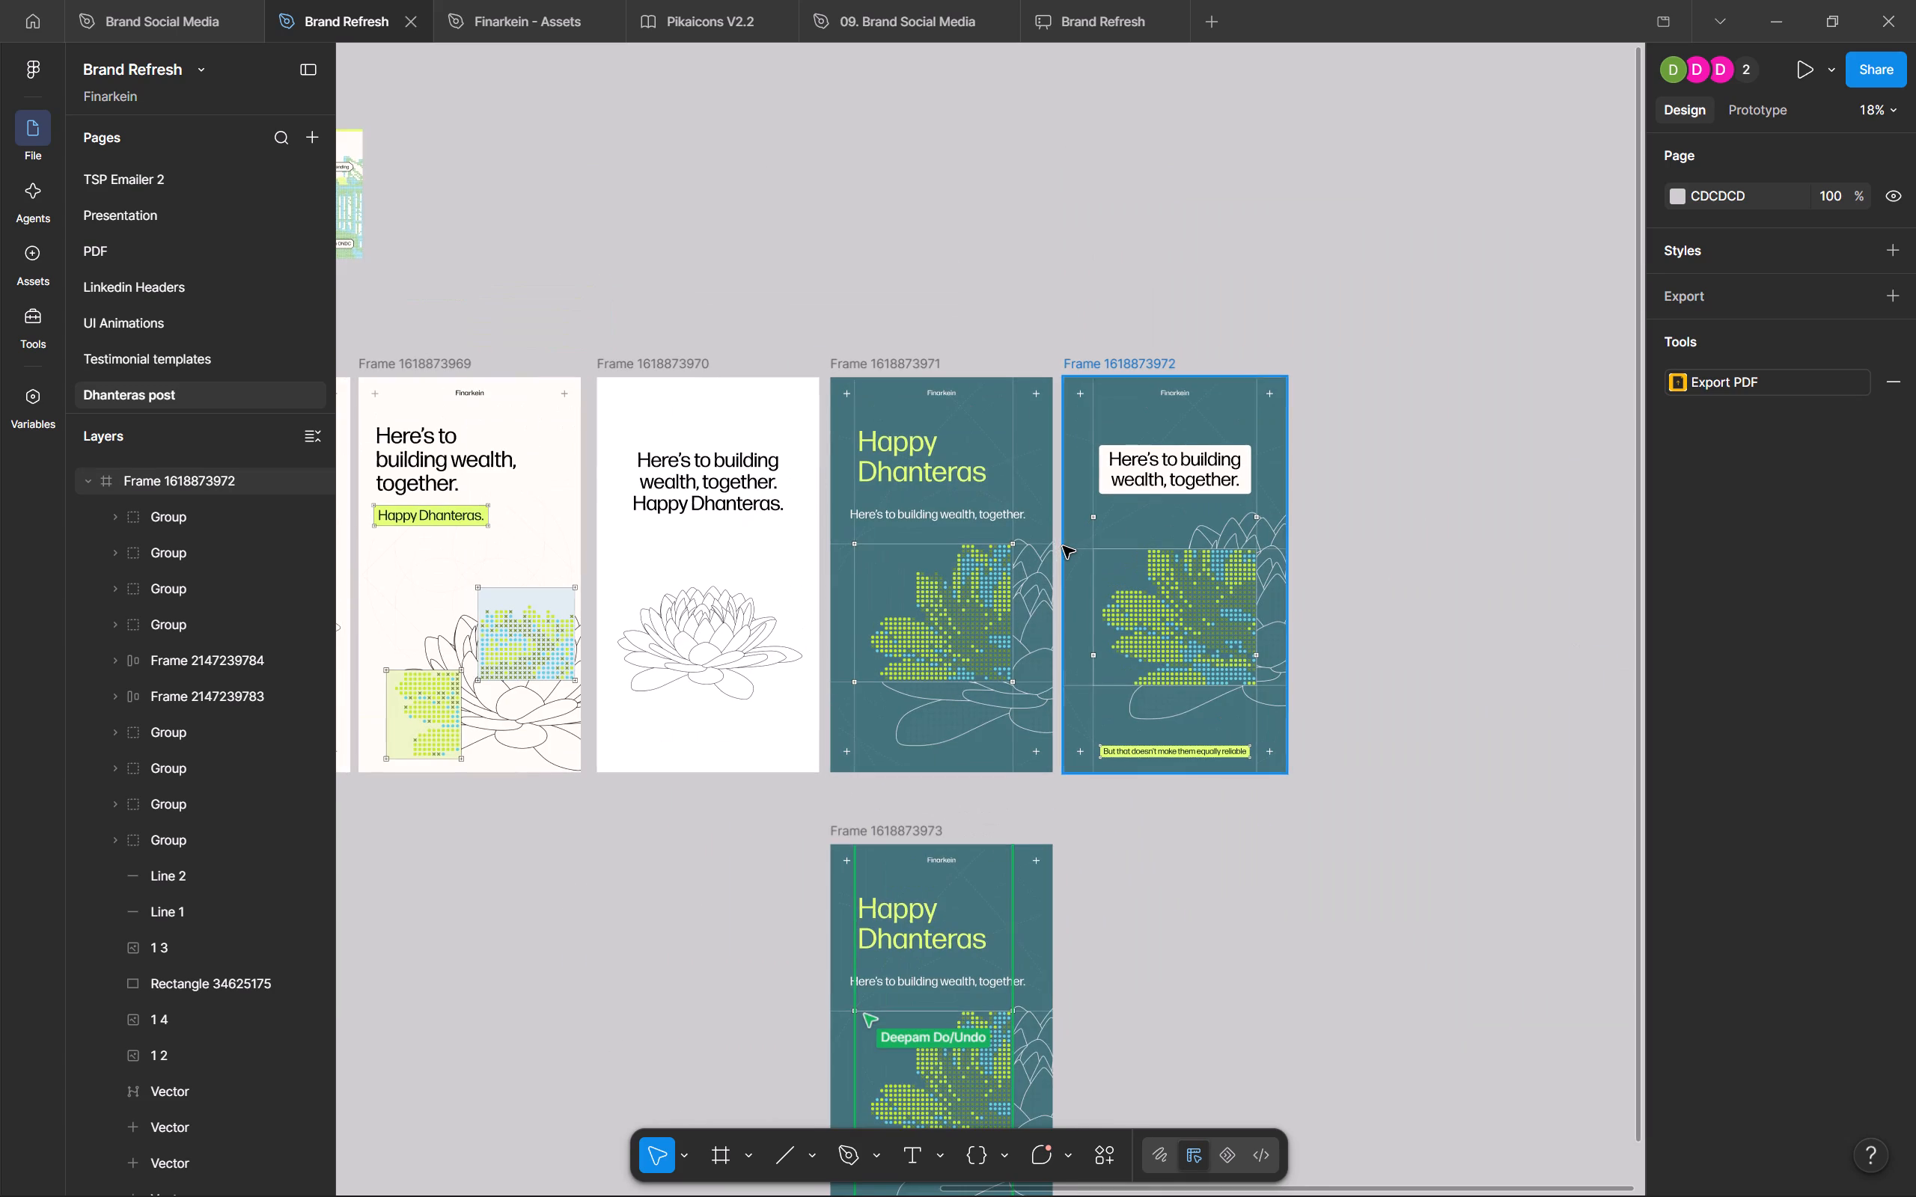
pyautogui.moveTo(1266, 903); pyautogui.dragTo(1268, 643, button='middle')
pyautogui.keyDown('ctrl'); pyautogui.scroll(3, 1254, 625); pyautogui.keyUp('ctrl')
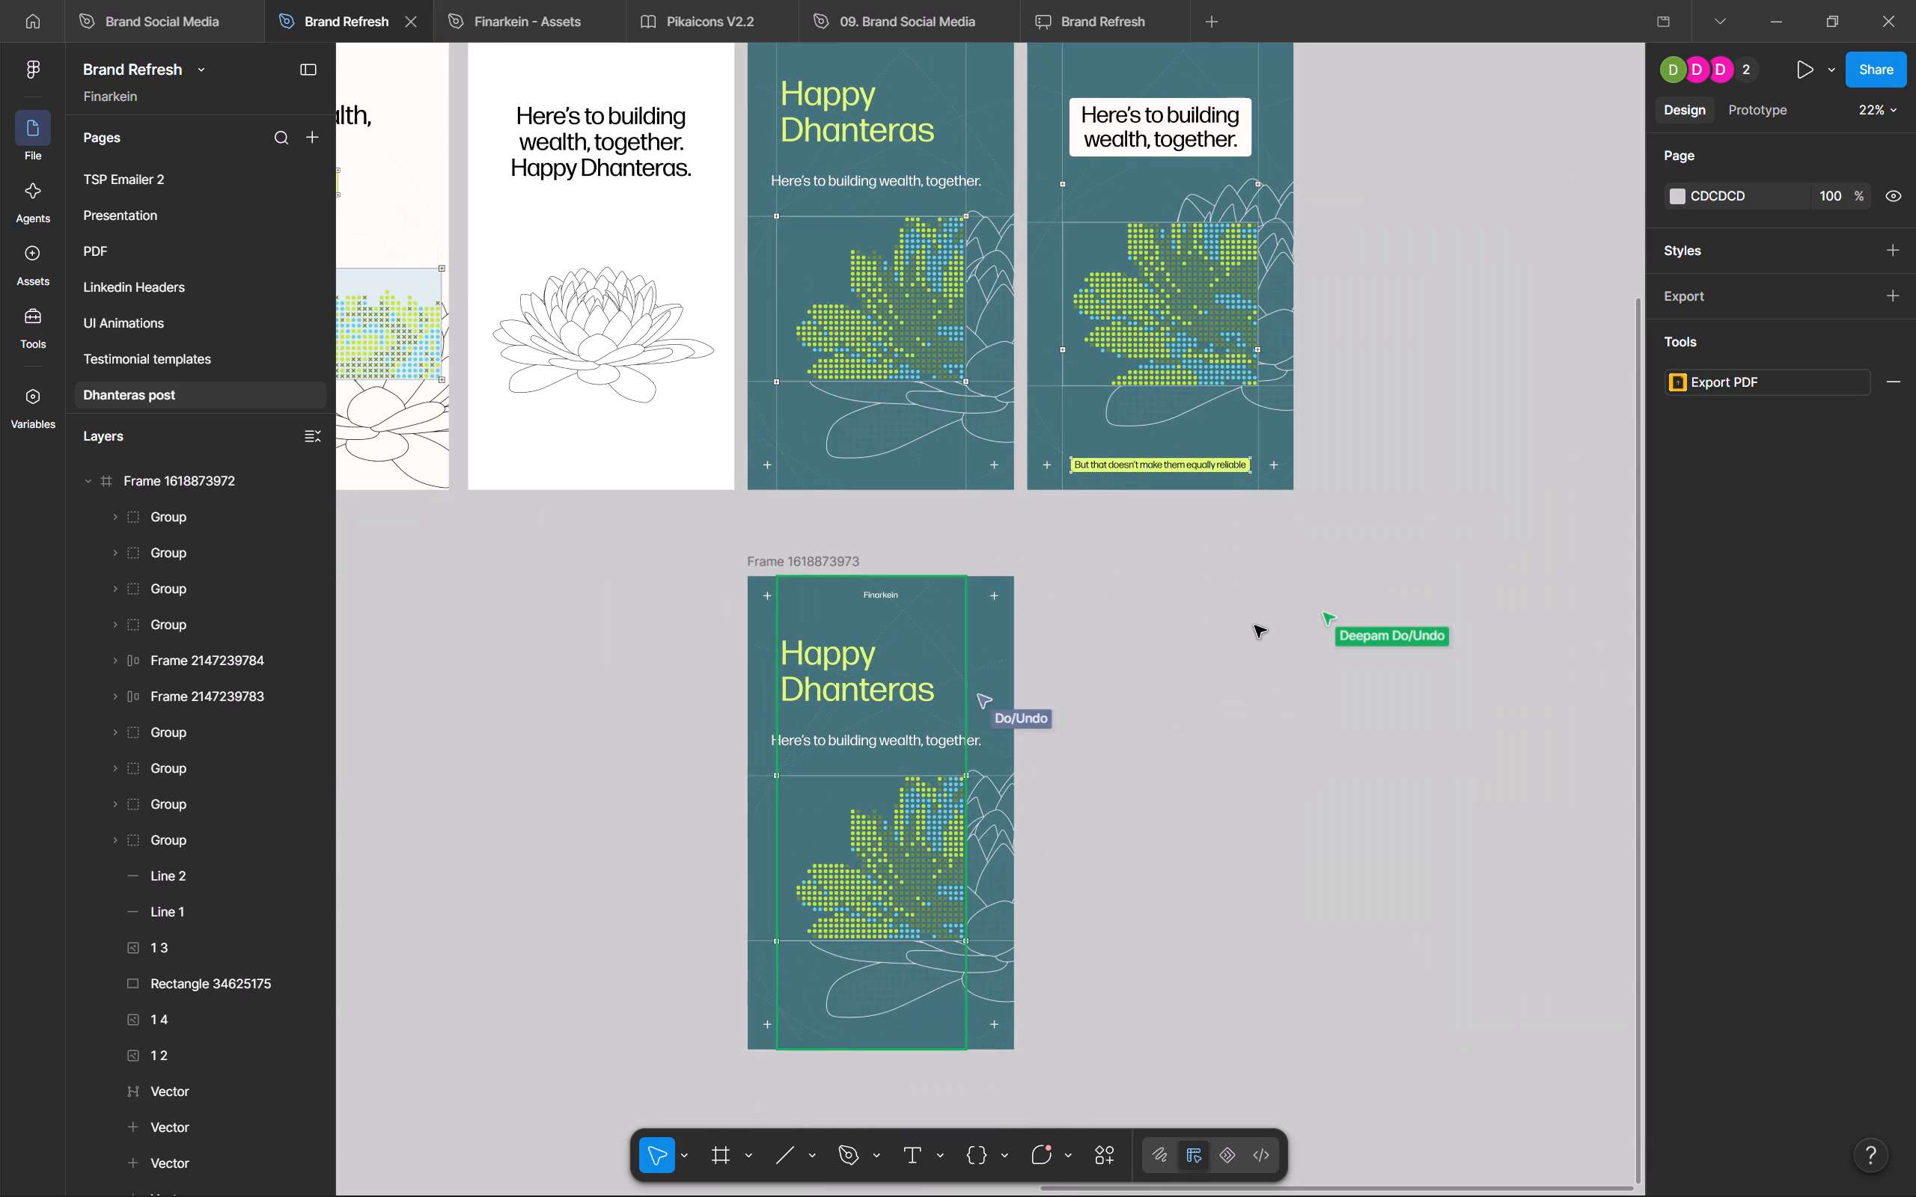
pyautogui.moveTo(1502, 937); pyautogui.dragTo(1504, 766, button='middle')
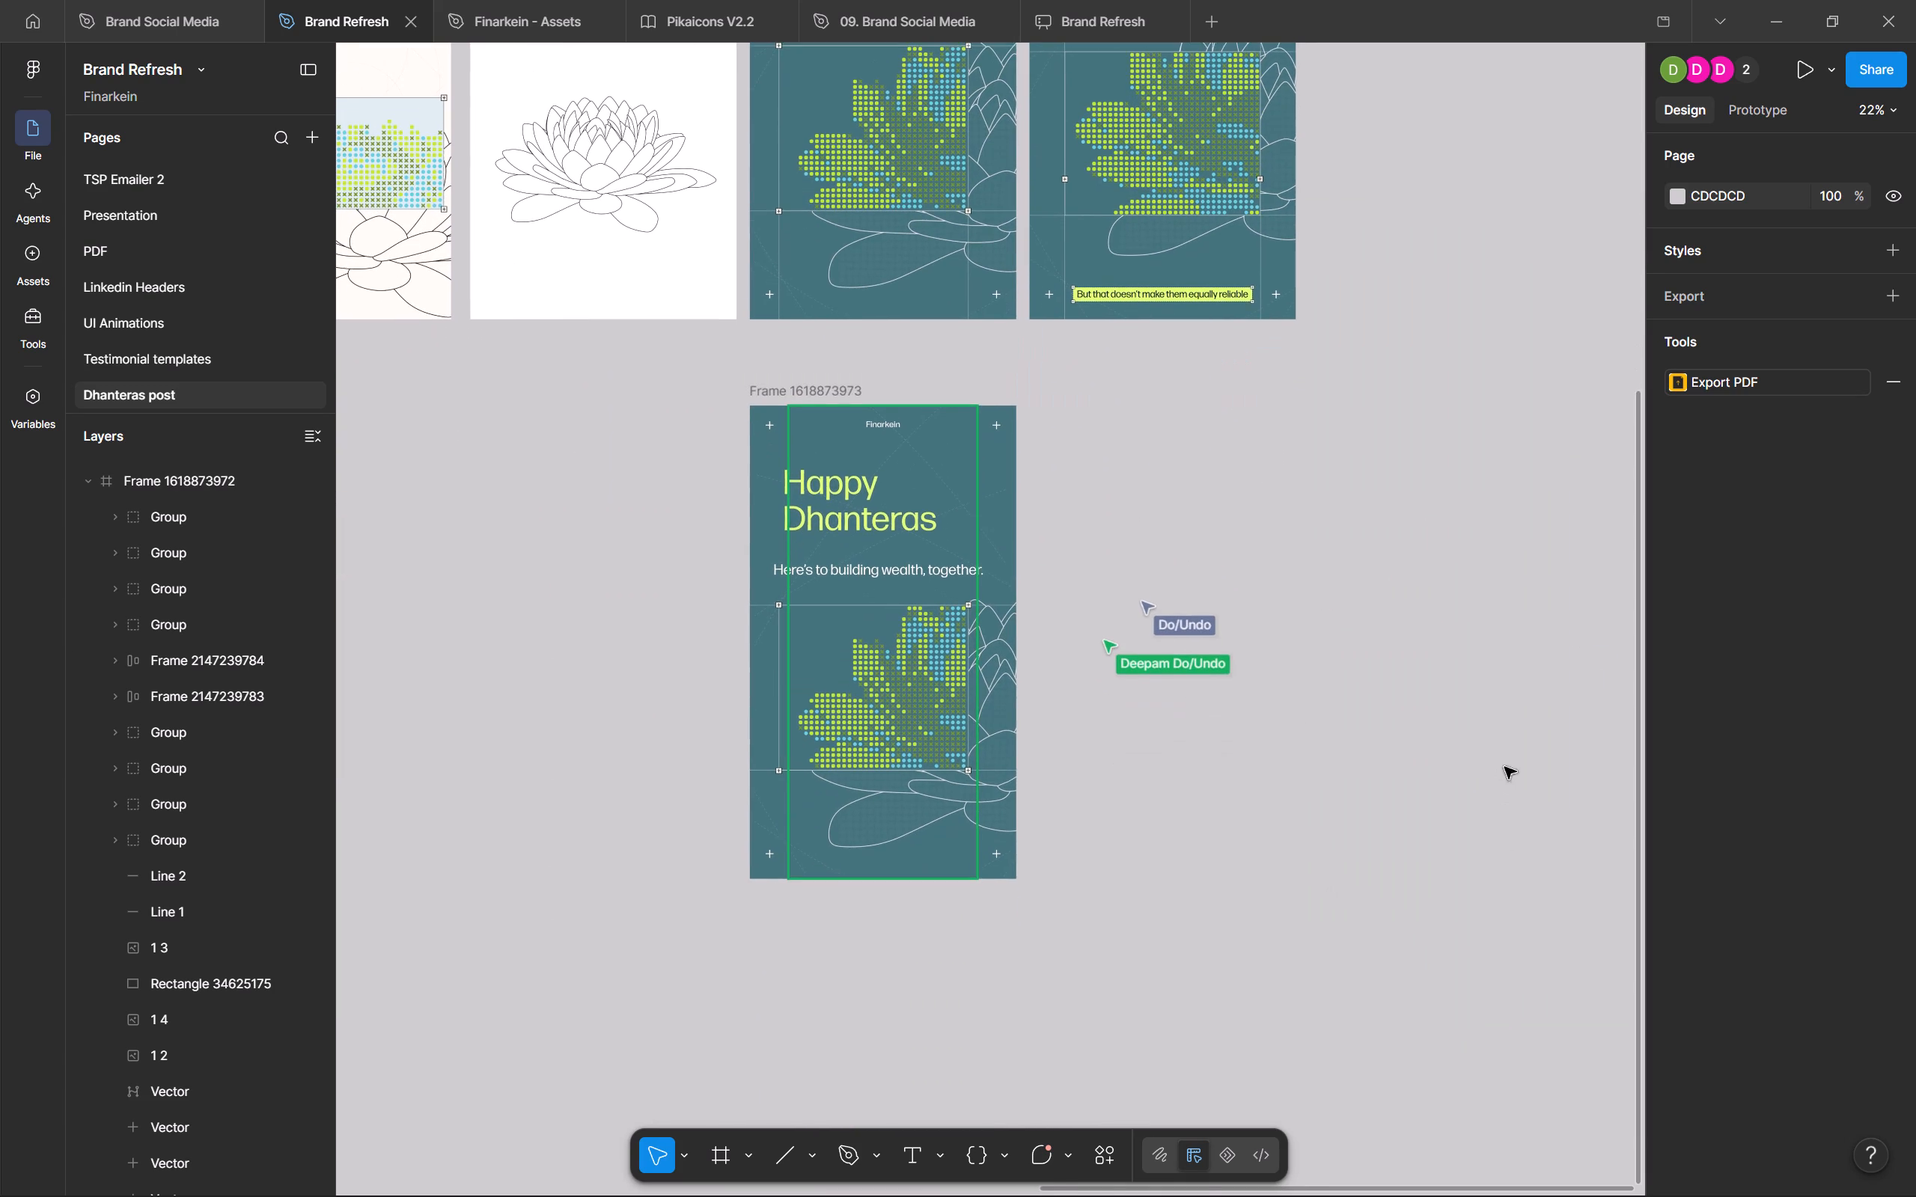
pyautogui.keyDown('ctrl'); pyautogui.scroll(4, 1516, 801); pyautogui.keyUp('ctrl')
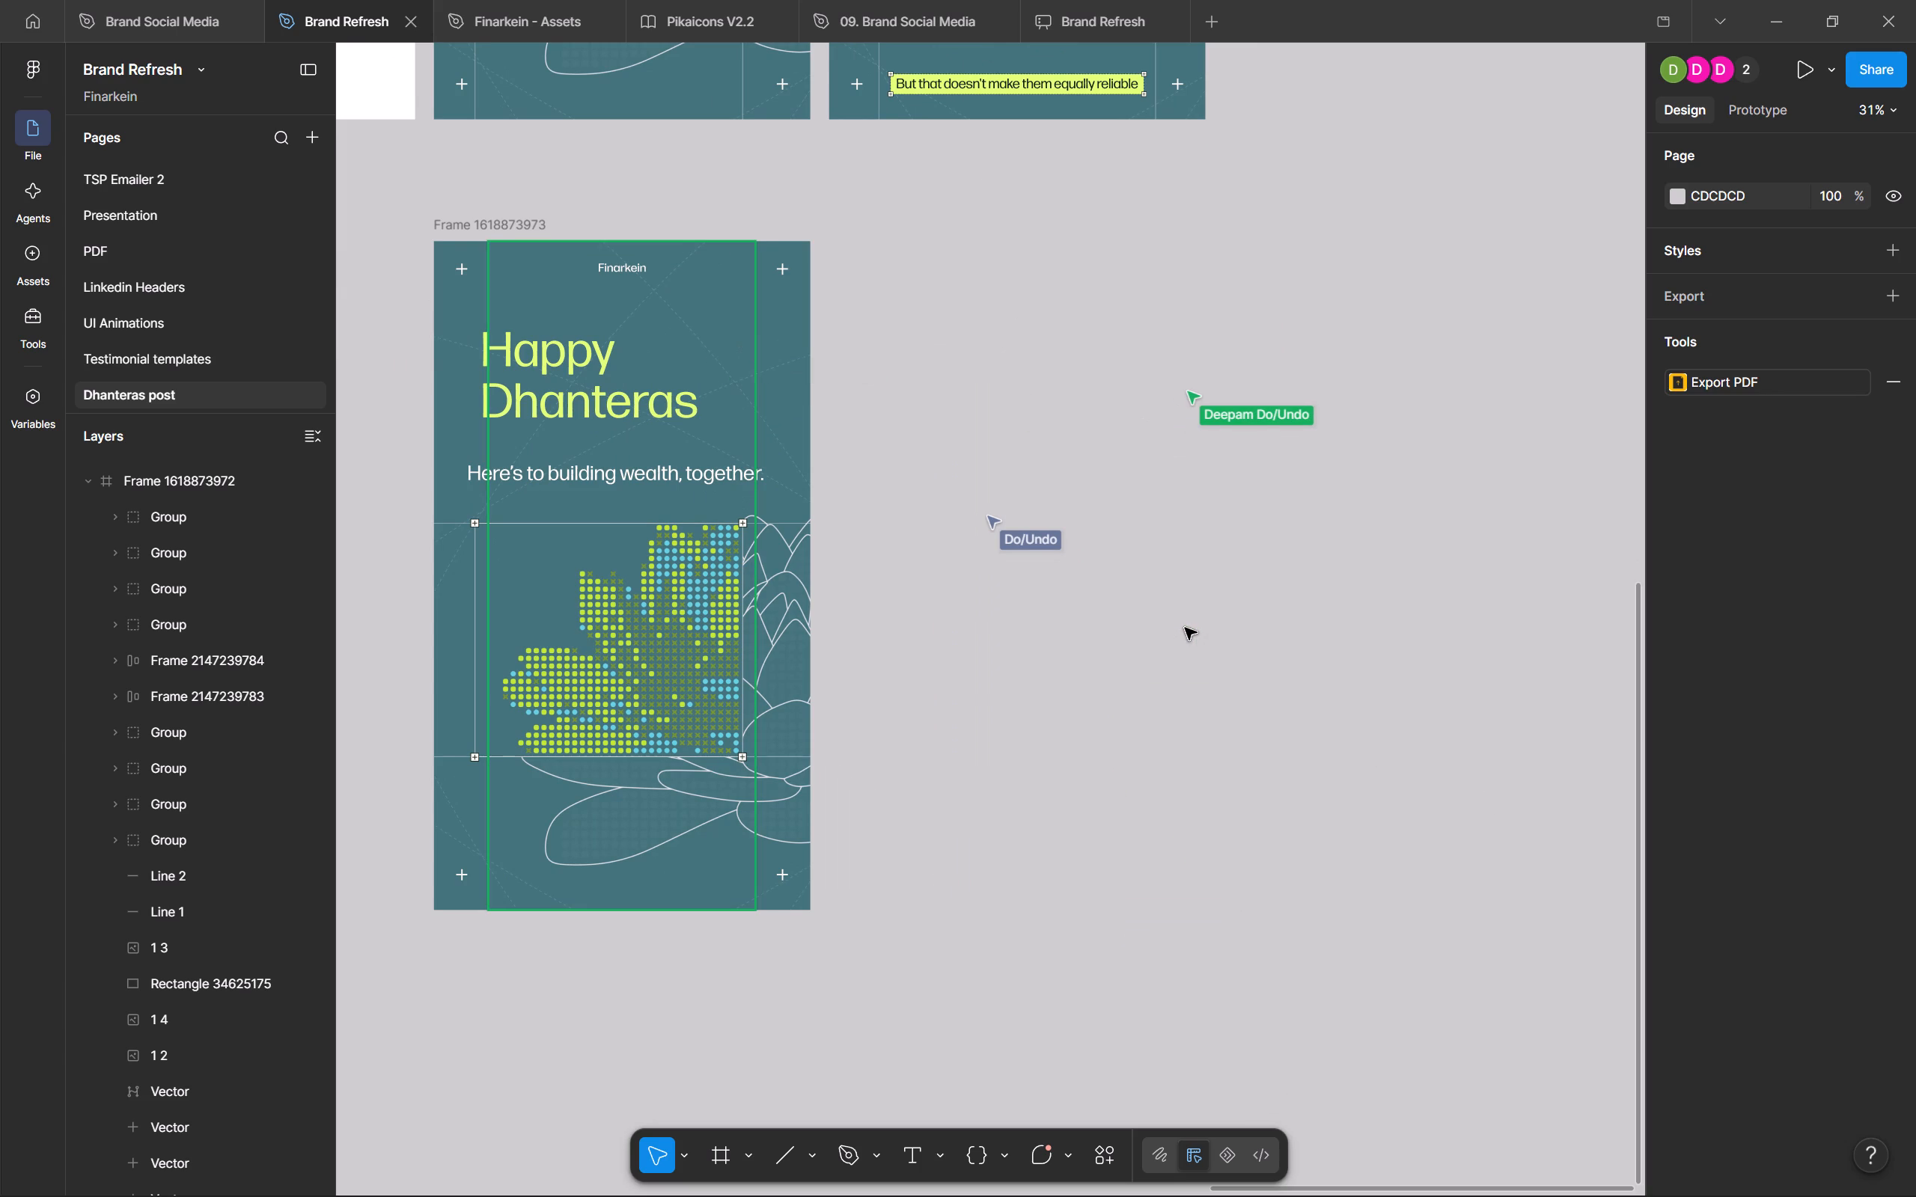
pyautogui.keyDown('ctrl'); pyautogui.scroll(3, 1171, 630); pyautogui.keyUp('ctrl')
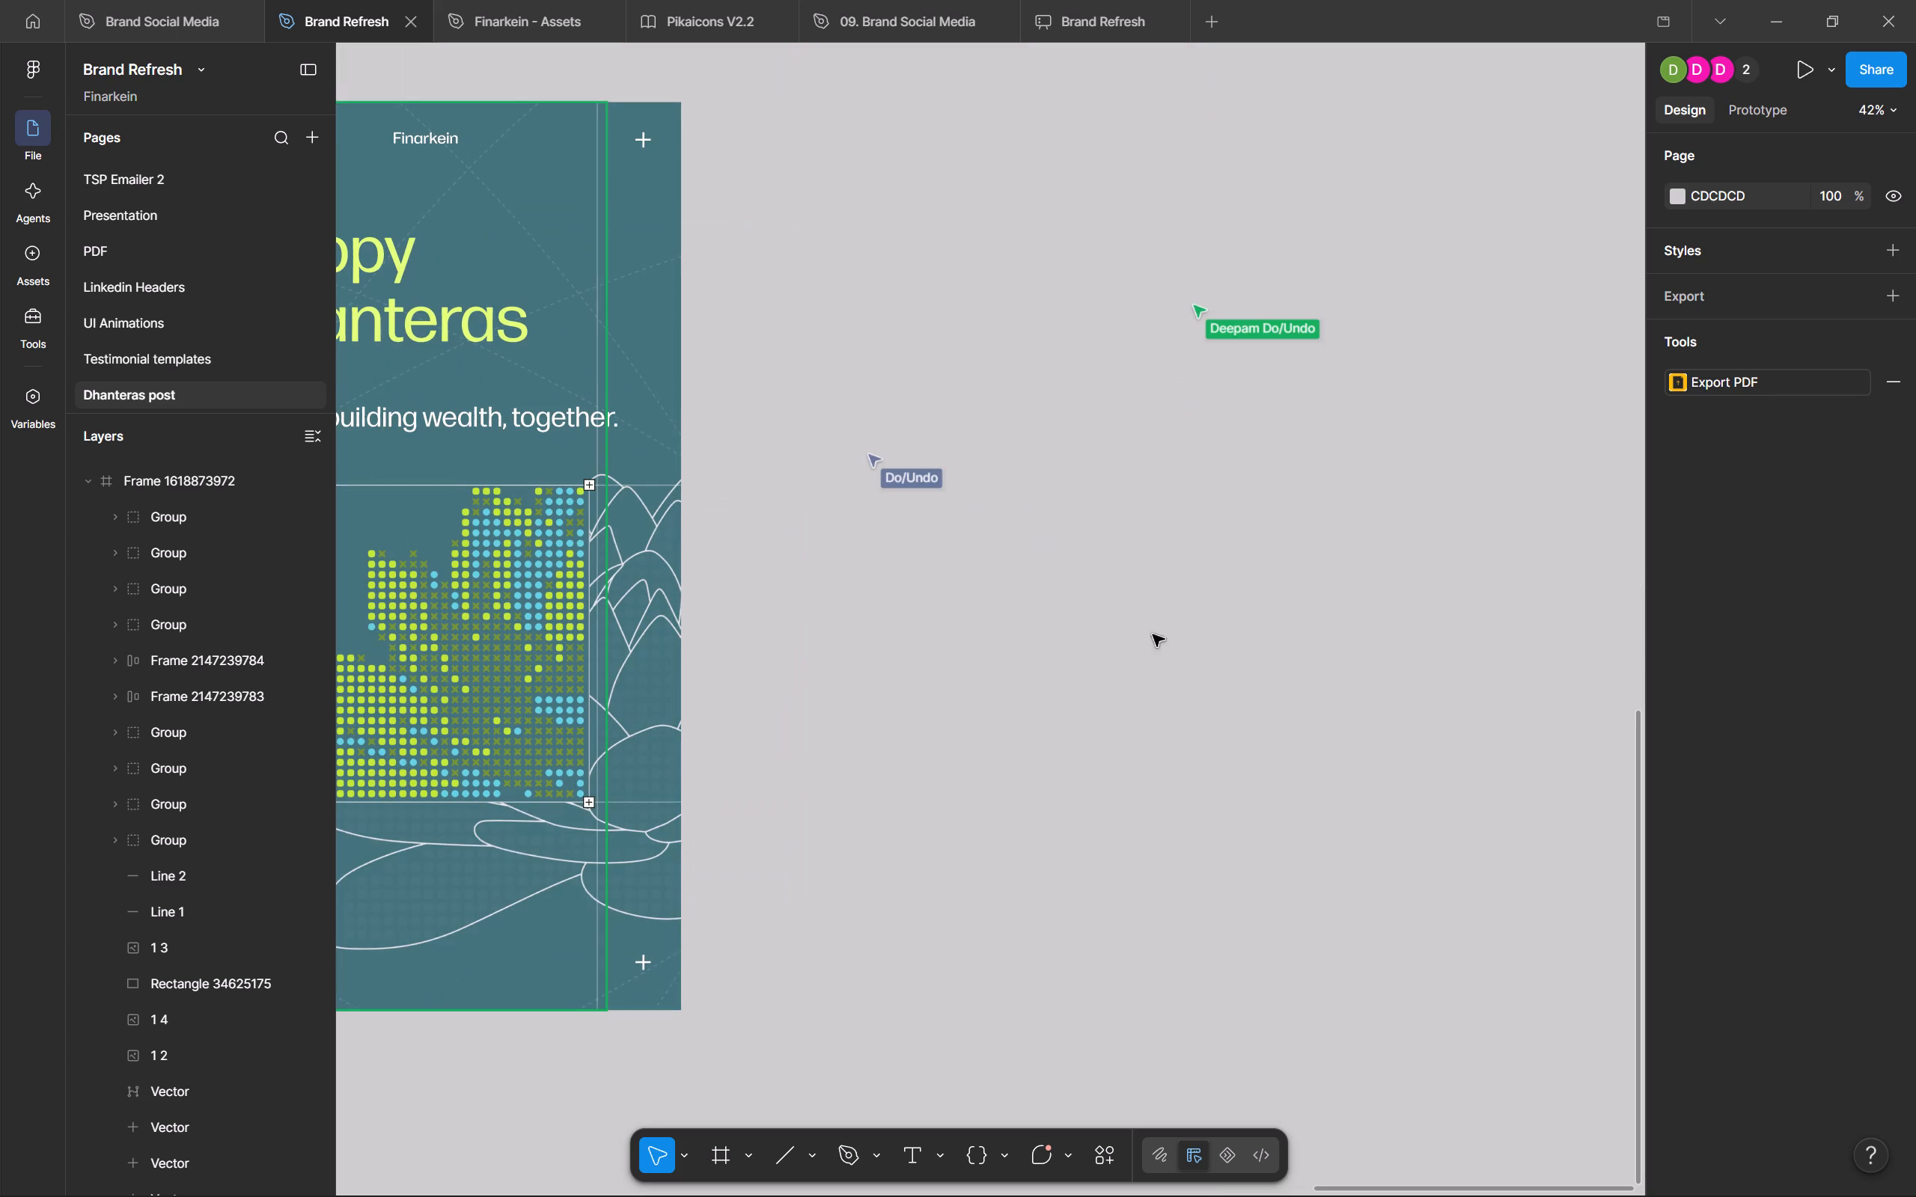
pyautogui.moveTo(1085, 645); pyautogui.dragTo(1346, 673, button='middle')
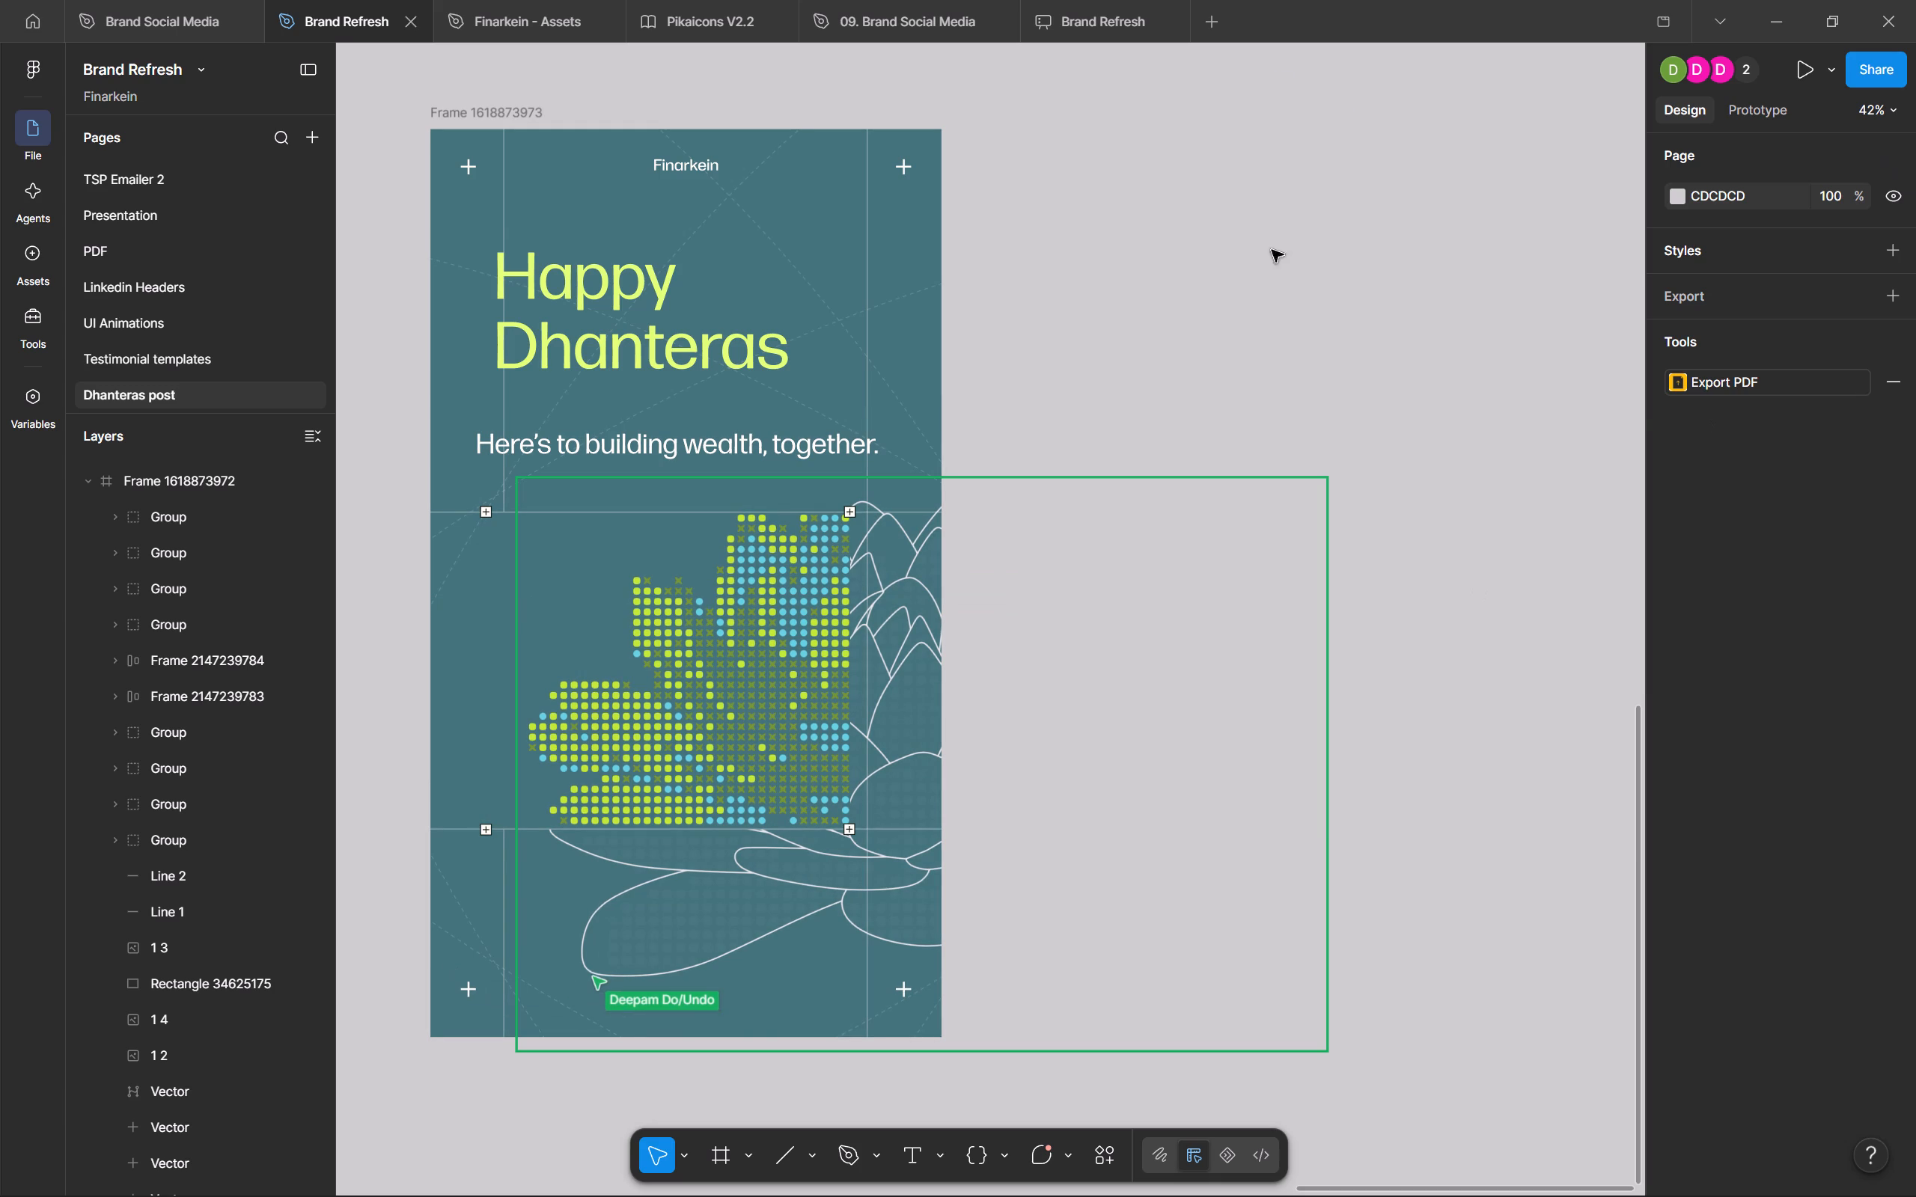
pyautogui.keyDown('ctrl'); pyautogui.scroll(5, 839, 535); pyautogui.keyUp('ctrl')
pyautogui.scroll(2, 582, 642)
pyautogui.moveTo(602, 635); pyautogui.dragTo(1490, 246, button='middle')
pyautogui.moveTo(1157, 448); pyautogui.dragTo(787, 561, button='middle')
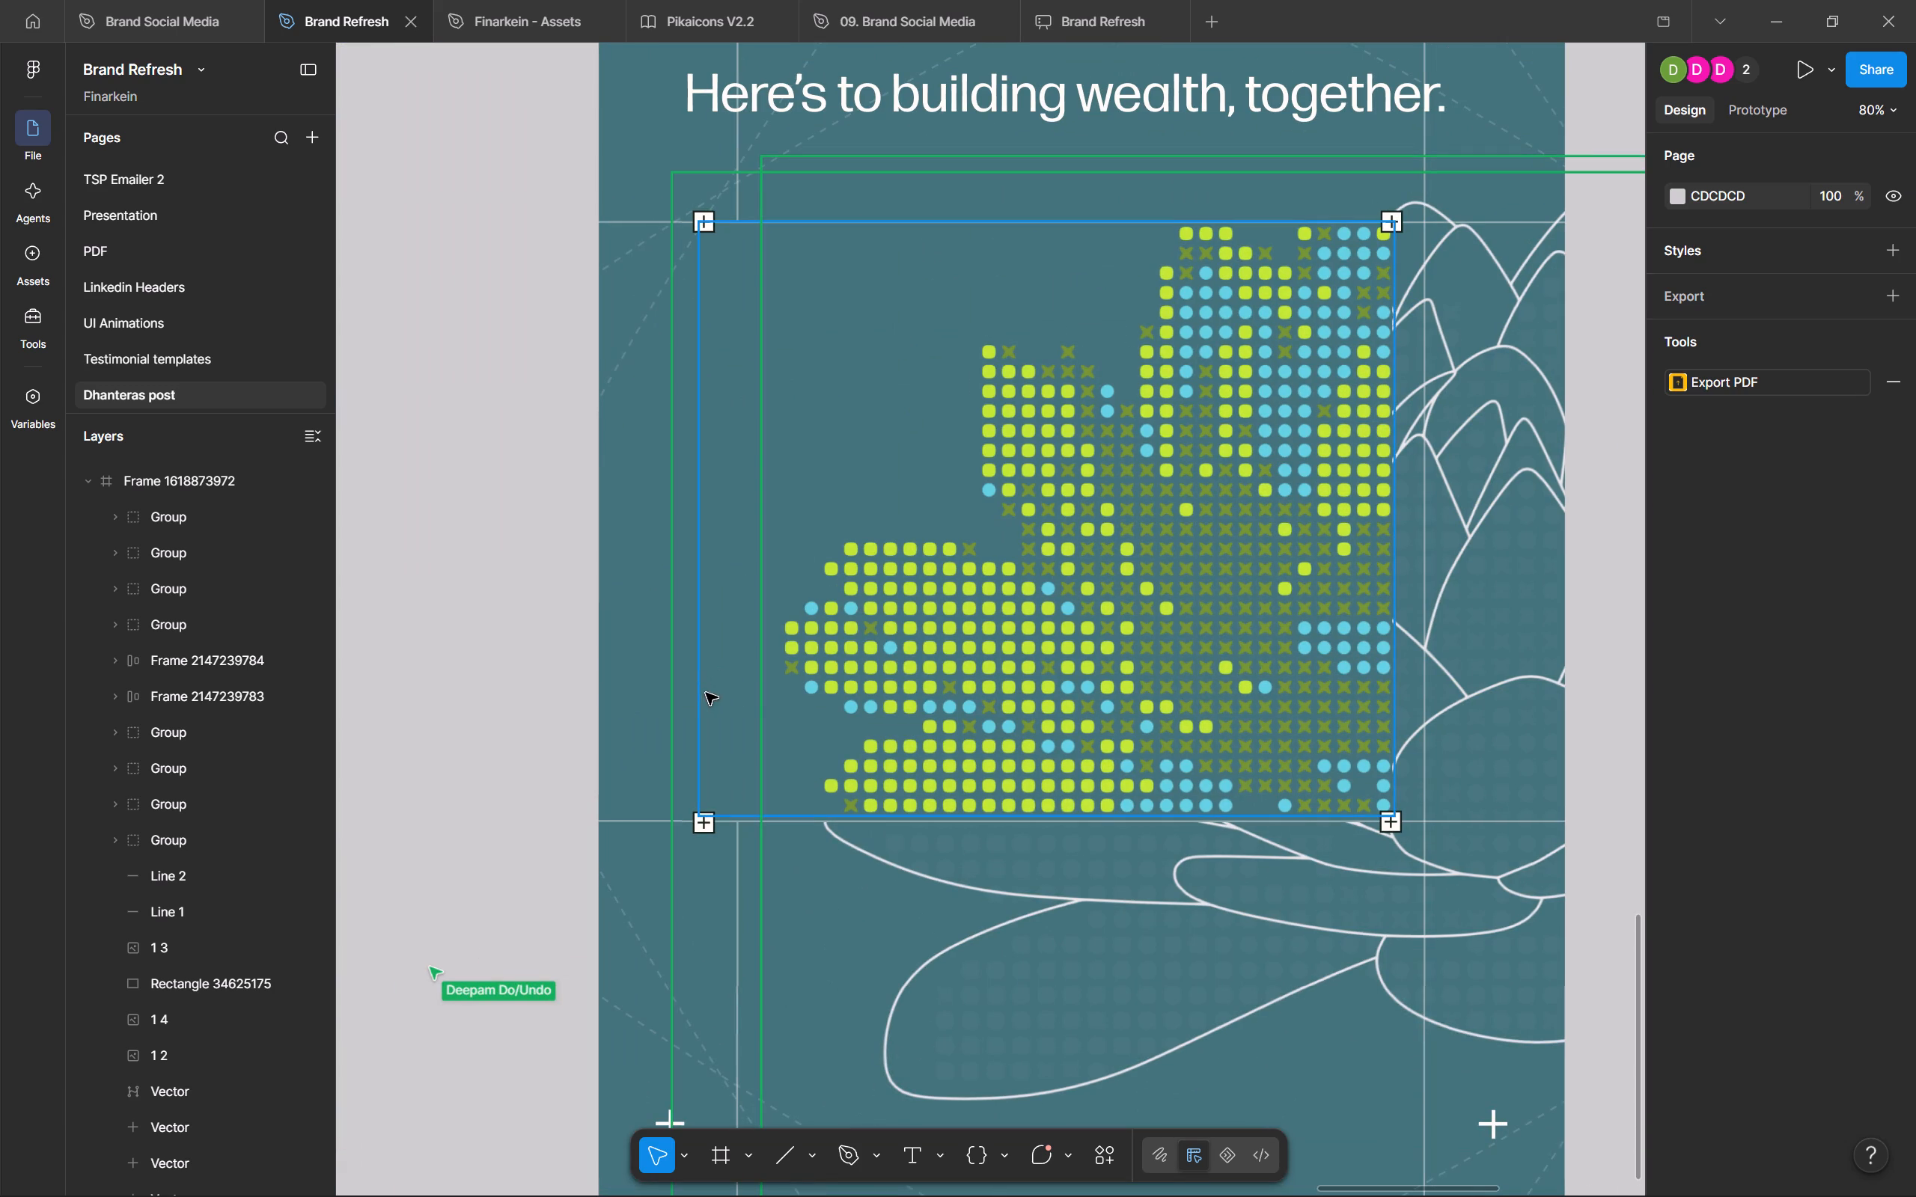
pyautogui.click(549, 634)
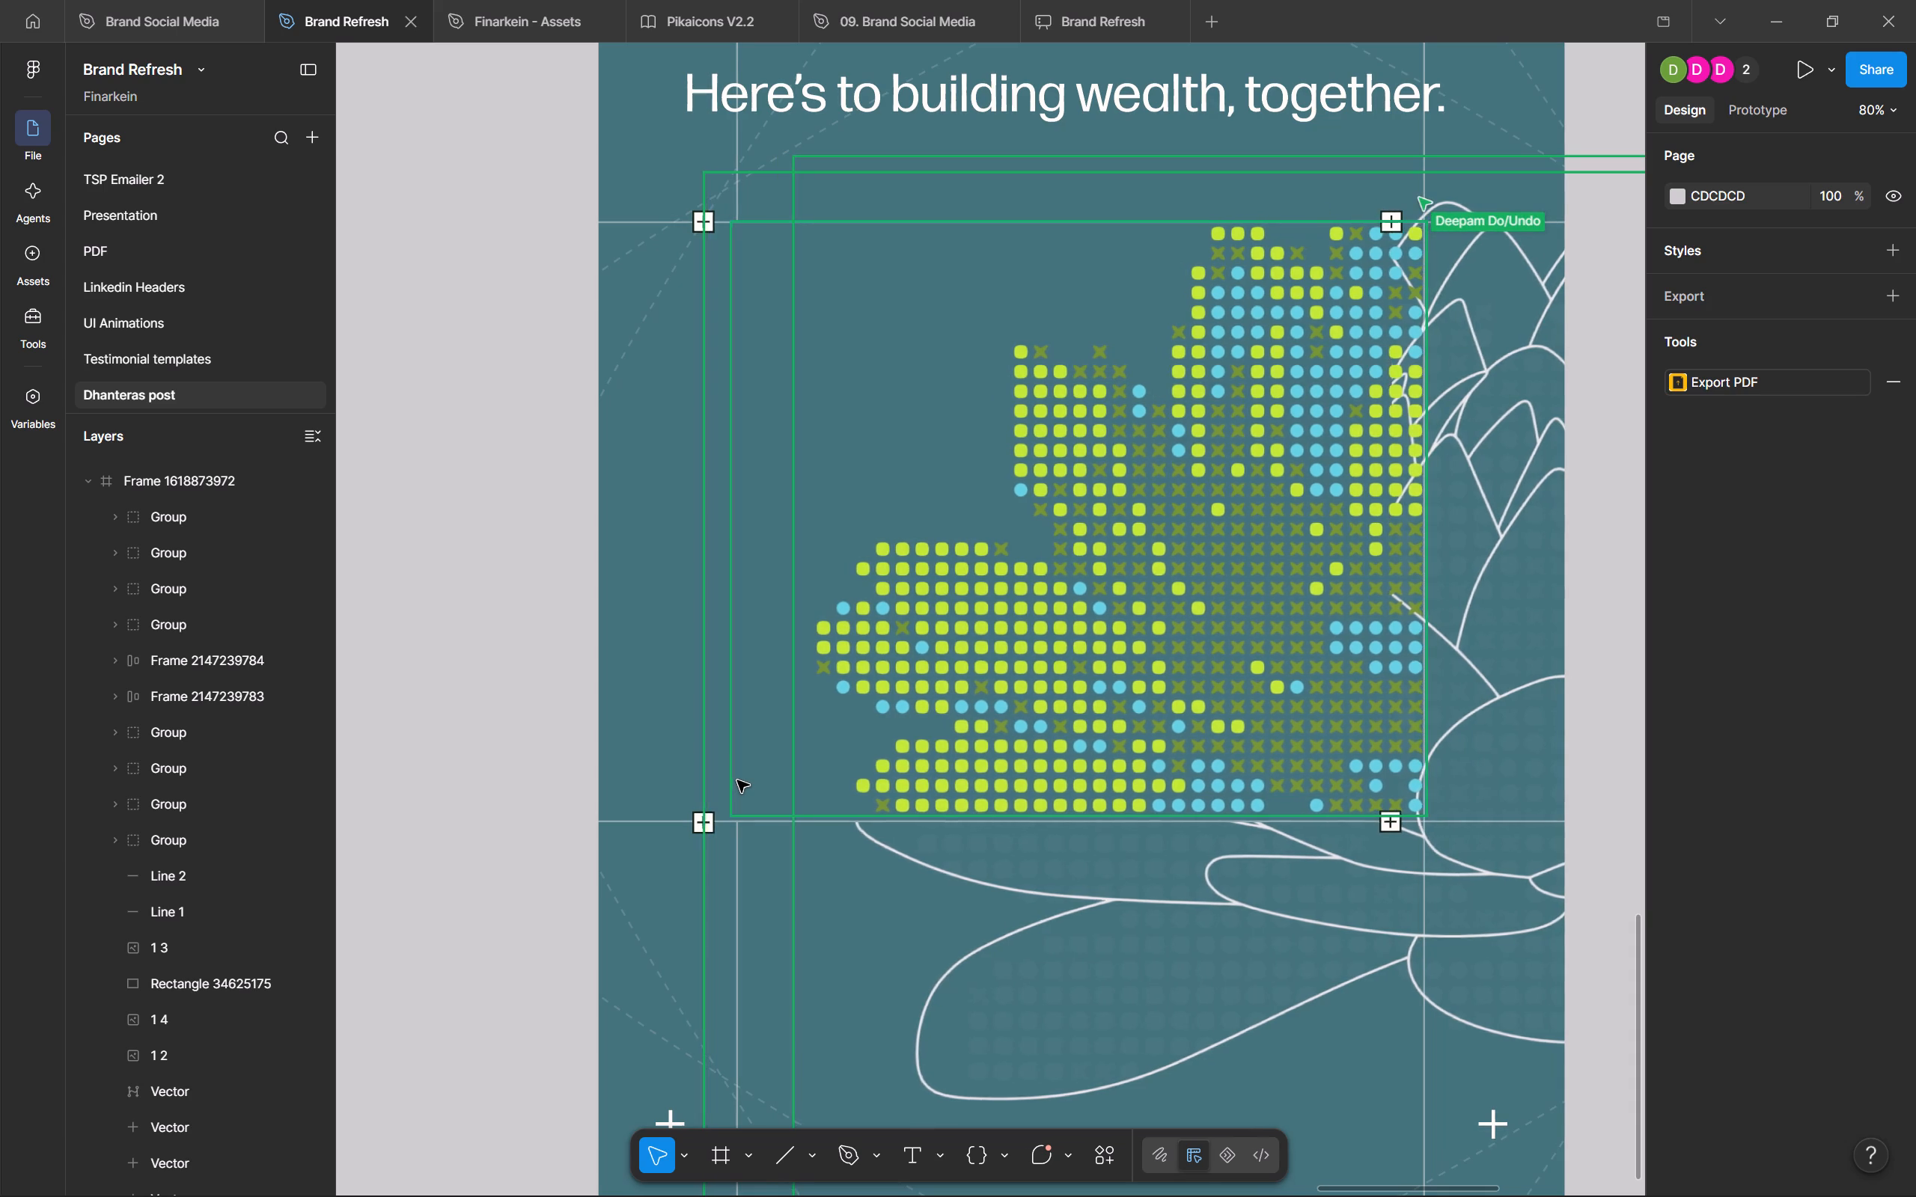
pyautogui.keyDown('ctrl'); pyautogui.scroll(-5, 737, 780); pyautogui.keyUp('ctrl')
pyautogui.keyDown('ctrl'); pyautogui.scroll(-4, 544, 803); pyautogui.keyUp('ctrl')
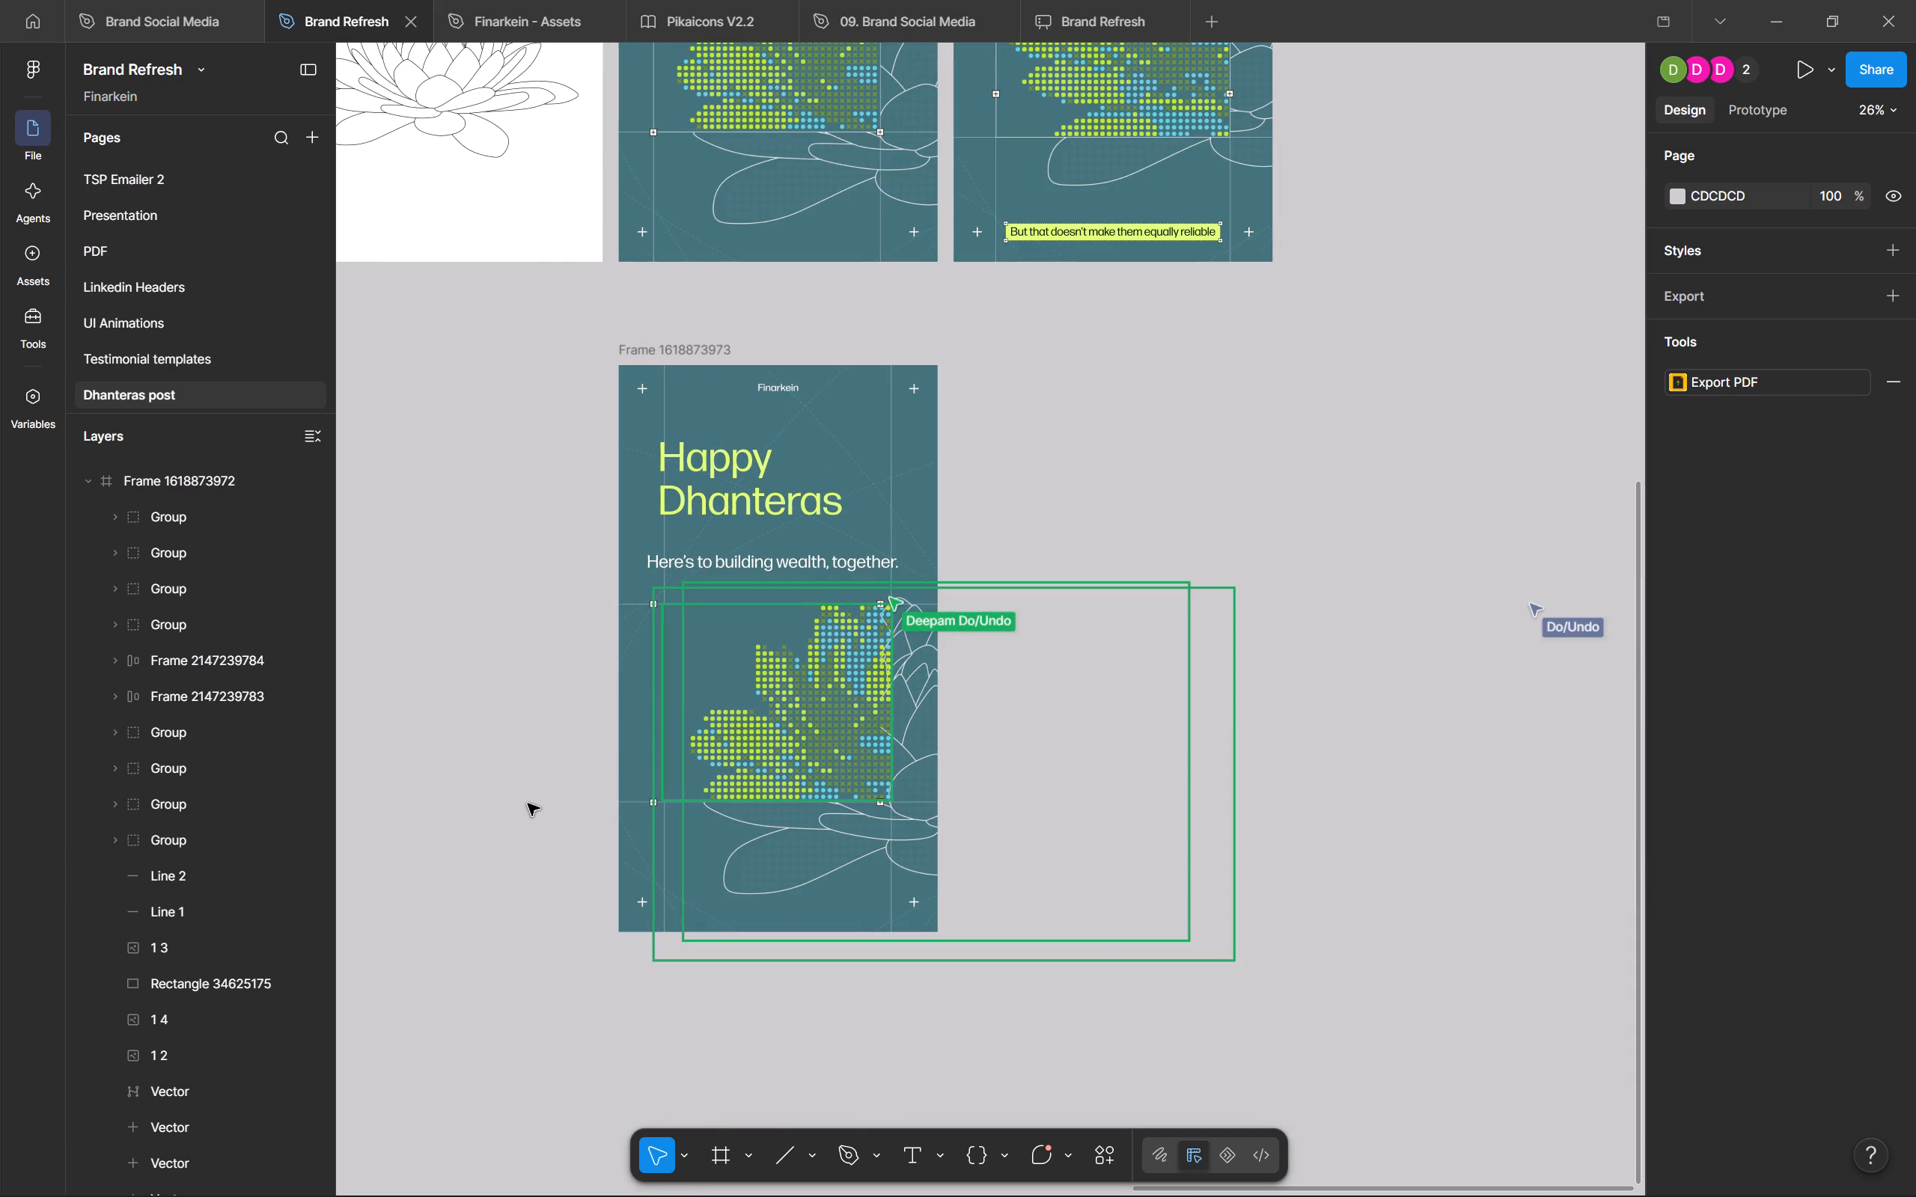
pyautogui.keyDown('ctrl'); pyautogui.scroll(4, 1383, 1051); pyautogui.keyUp('ctrl')
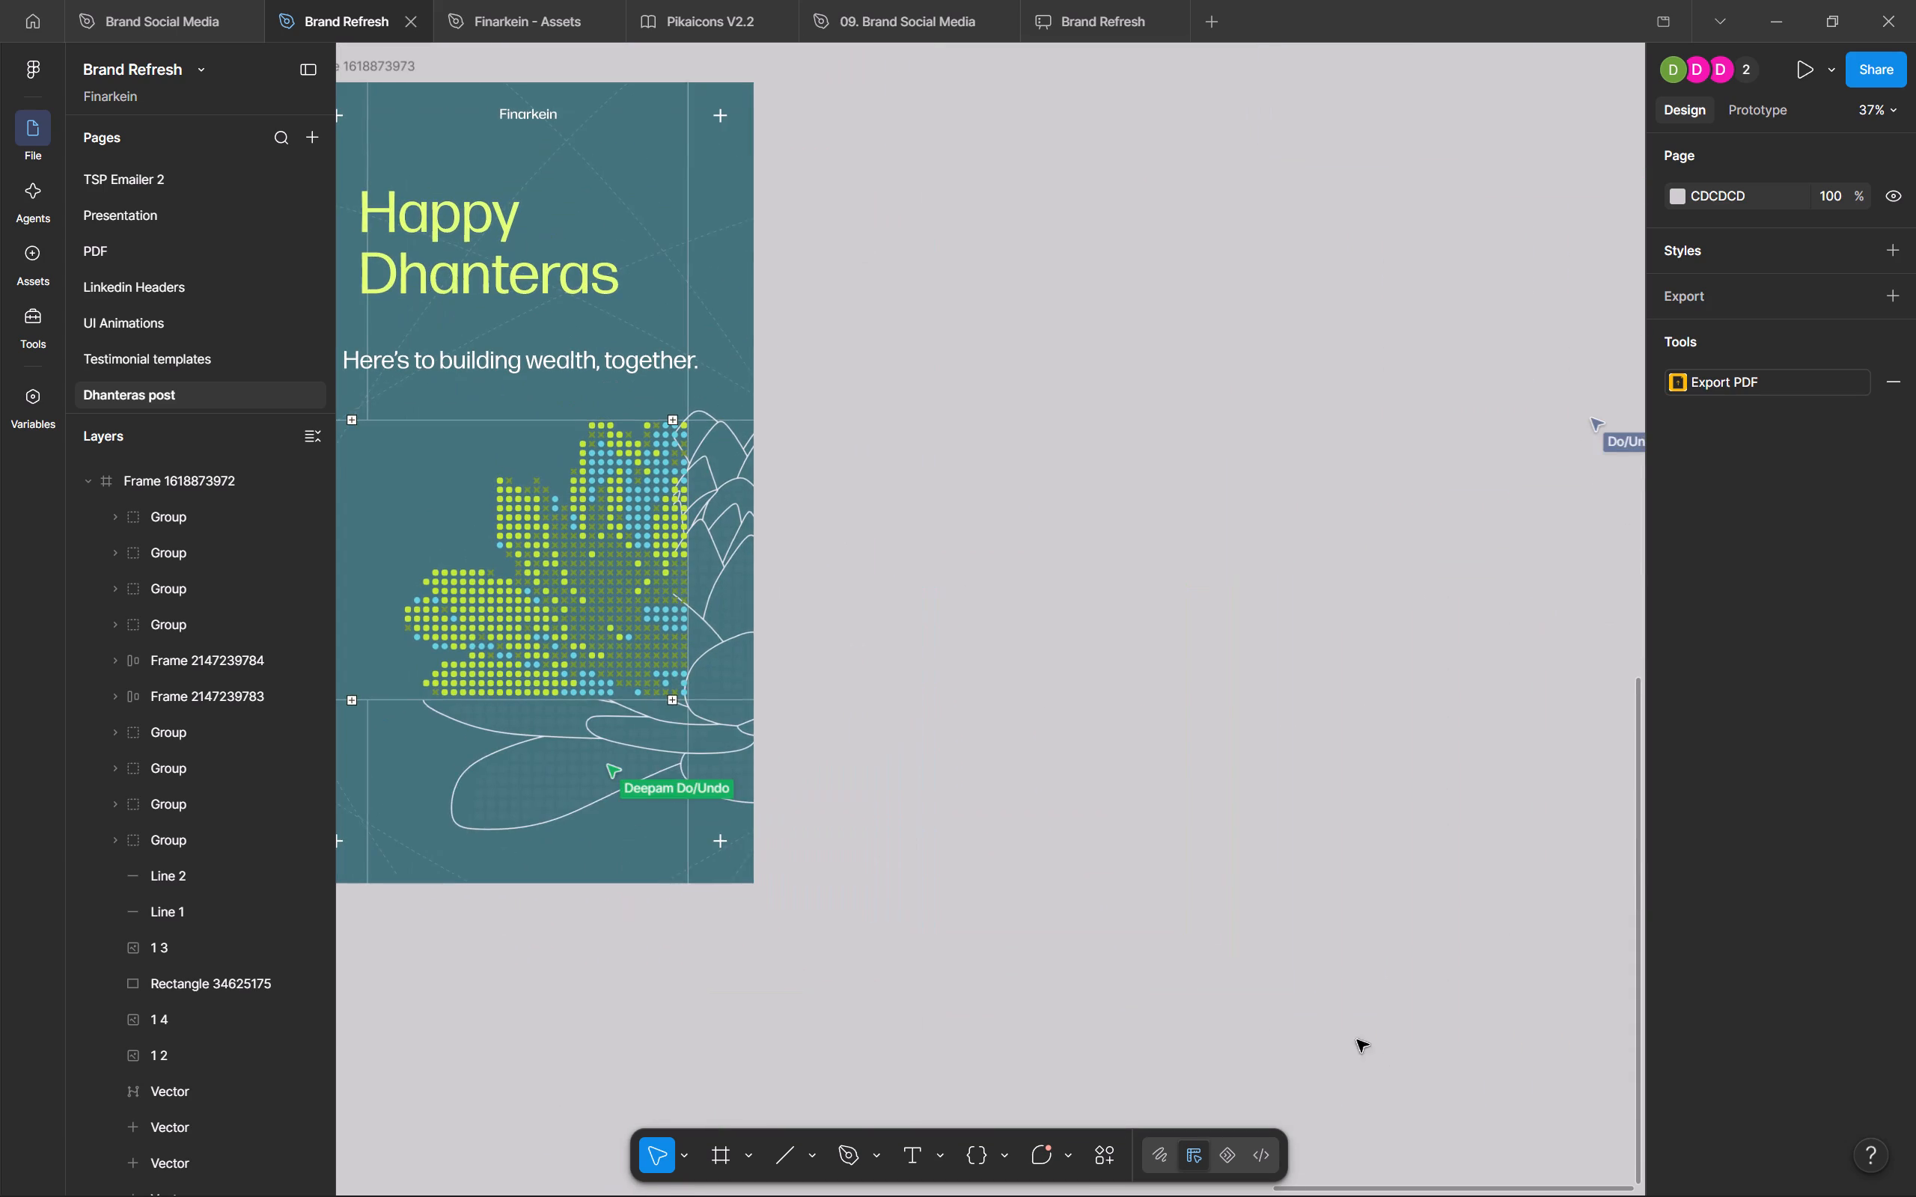
pyautogui.moveTo(1120, 980); pyautogui.dragTo(1376, 1034, button='middle')
pyautogui.moveTo(1197, 982); pyautogui.dragTo(1361, 1076, button='middle')
pyautogui.keyDown('ctrl'); pyautogui.scroll(-1, 1328, 966); pyautogui.keyUp('ctrl')
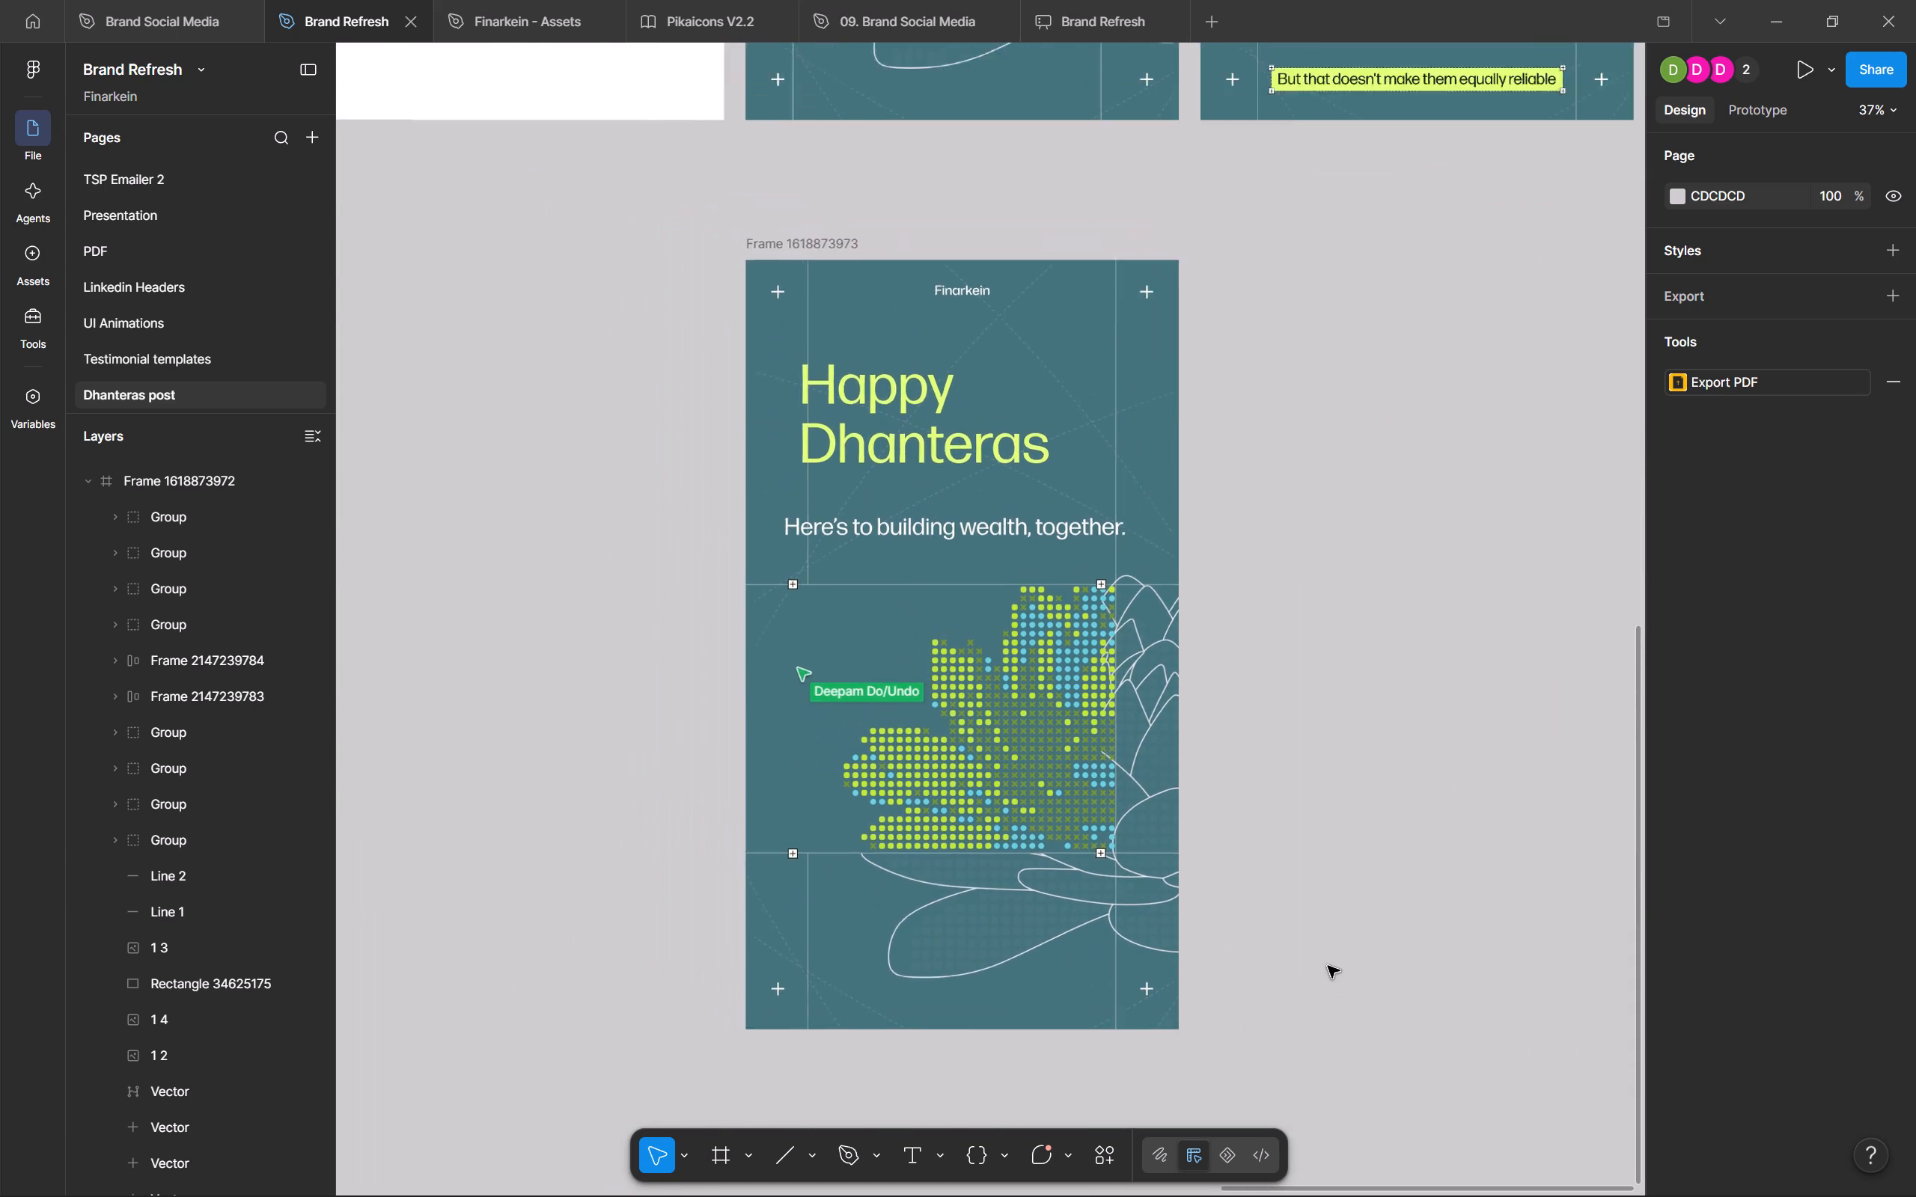
pyautogui.keyDown('ctrl'); pyautogui.scroll(-2, 1328, 966); pyautogui.keyUp('ctrl')
pyautogui.keyDown('ctrl'); pyautogui.scroll(3, 1328, 966); pyautogui.keyUp('ctrl')
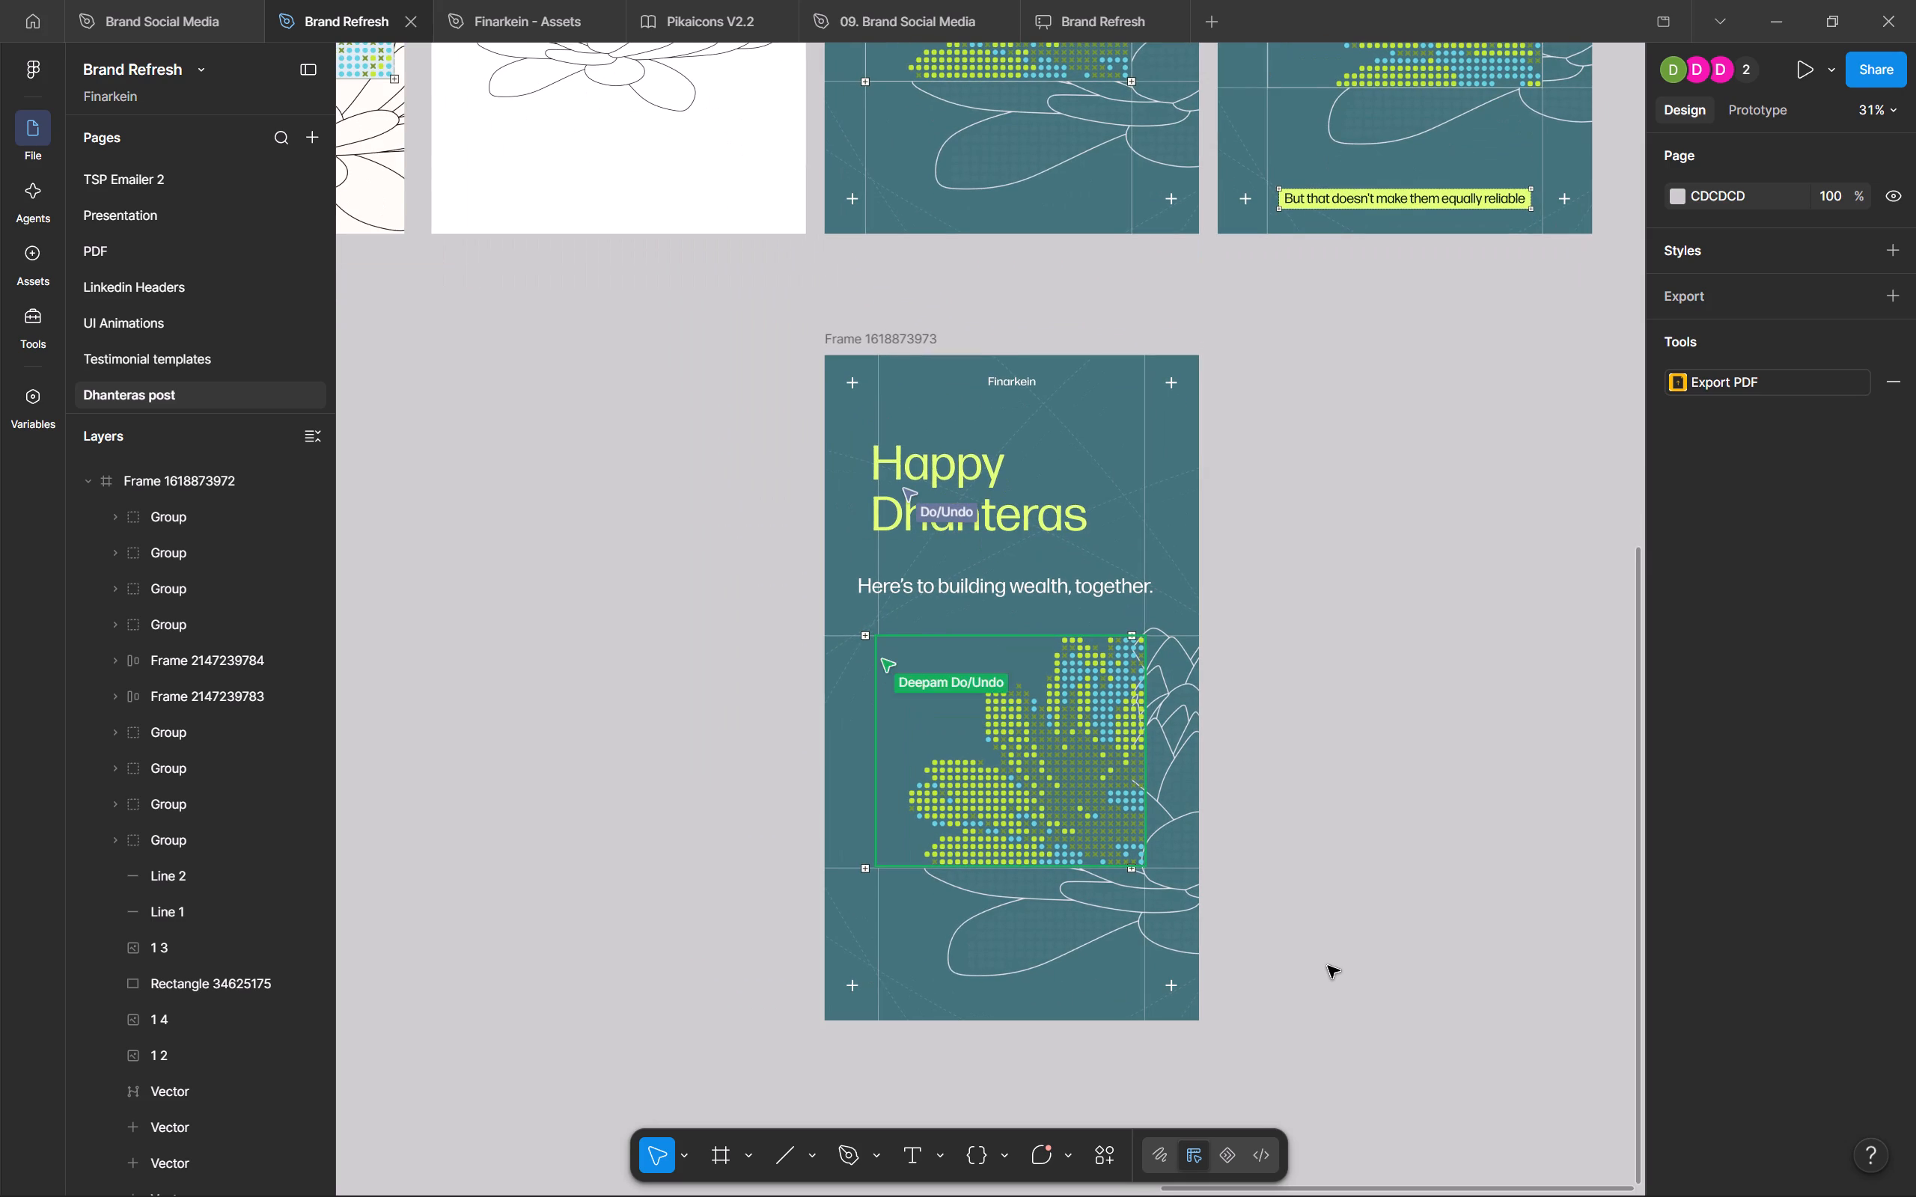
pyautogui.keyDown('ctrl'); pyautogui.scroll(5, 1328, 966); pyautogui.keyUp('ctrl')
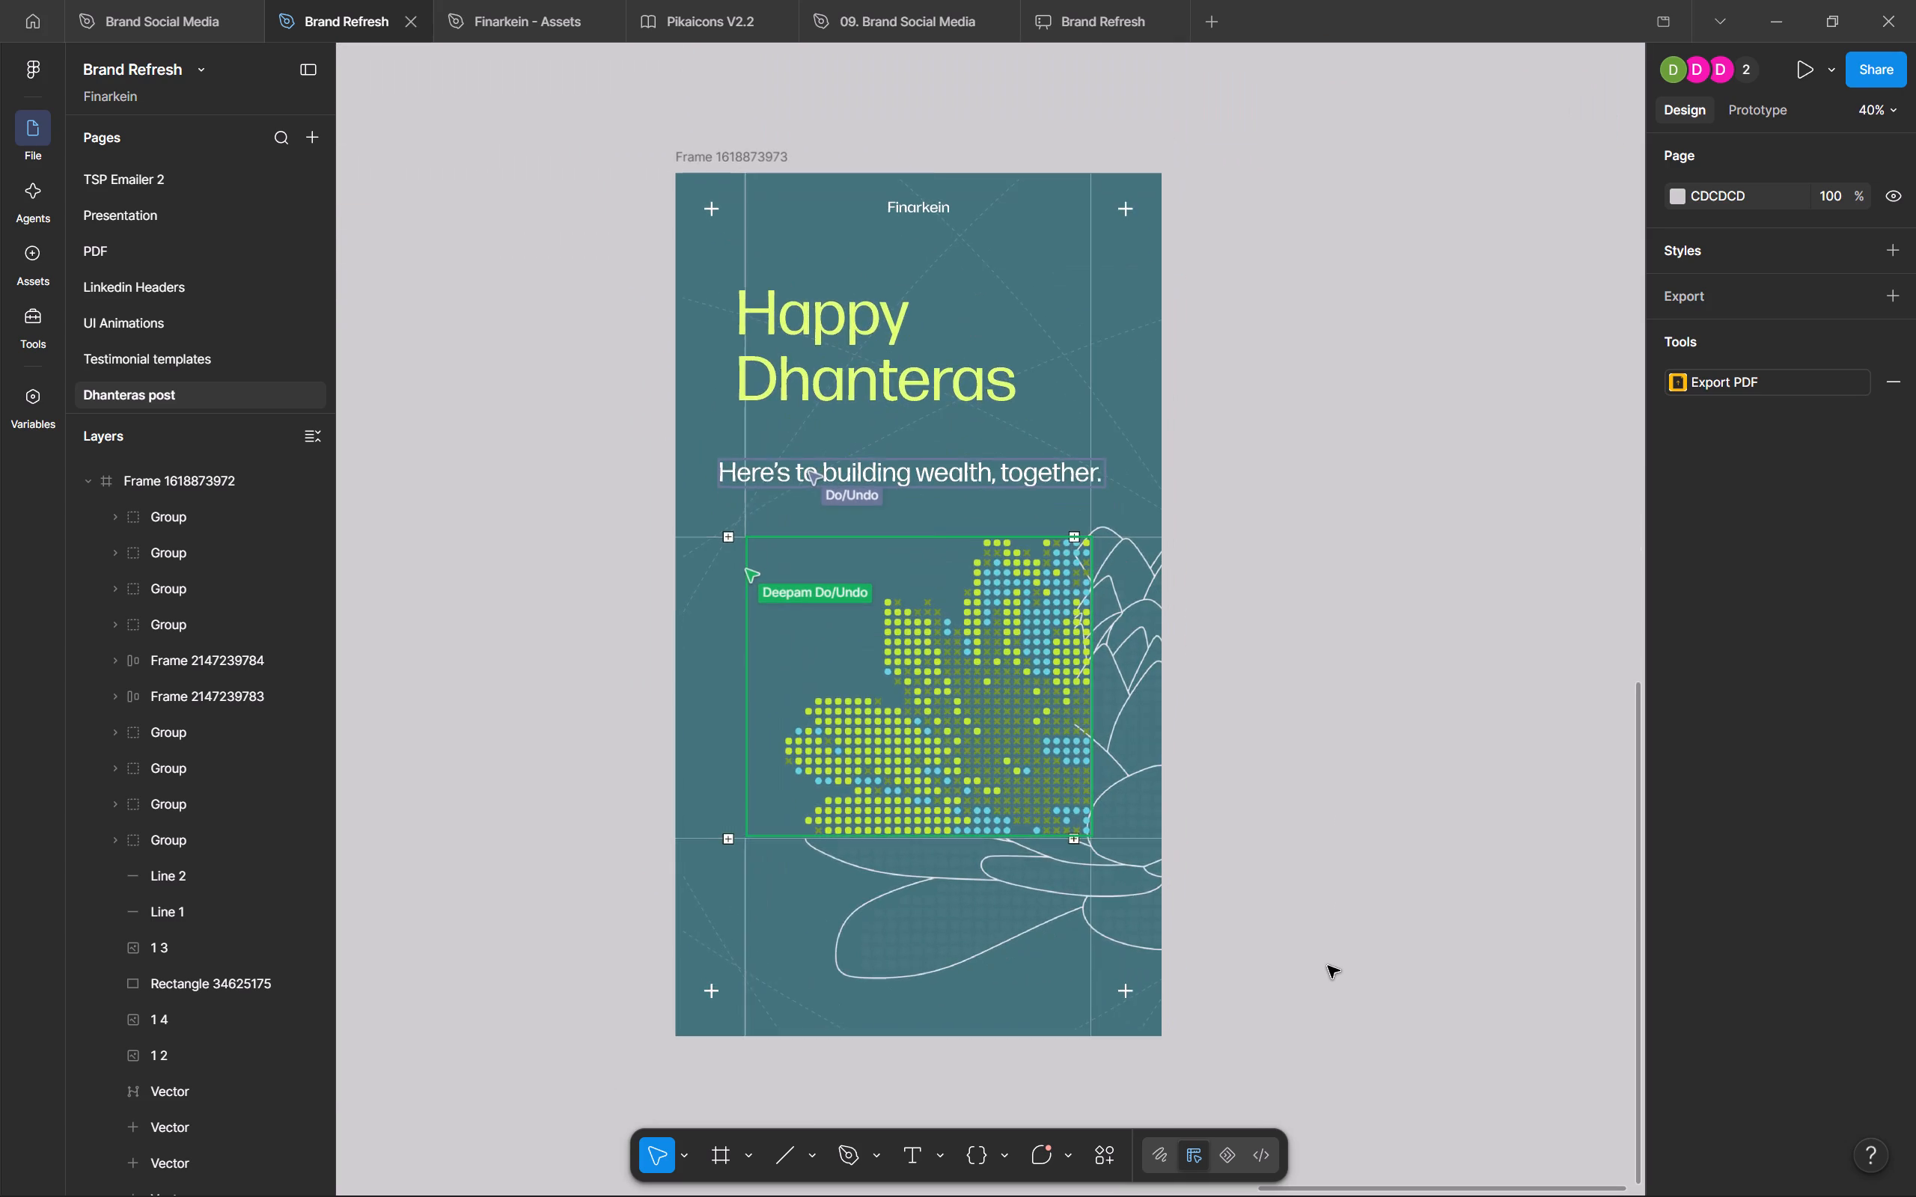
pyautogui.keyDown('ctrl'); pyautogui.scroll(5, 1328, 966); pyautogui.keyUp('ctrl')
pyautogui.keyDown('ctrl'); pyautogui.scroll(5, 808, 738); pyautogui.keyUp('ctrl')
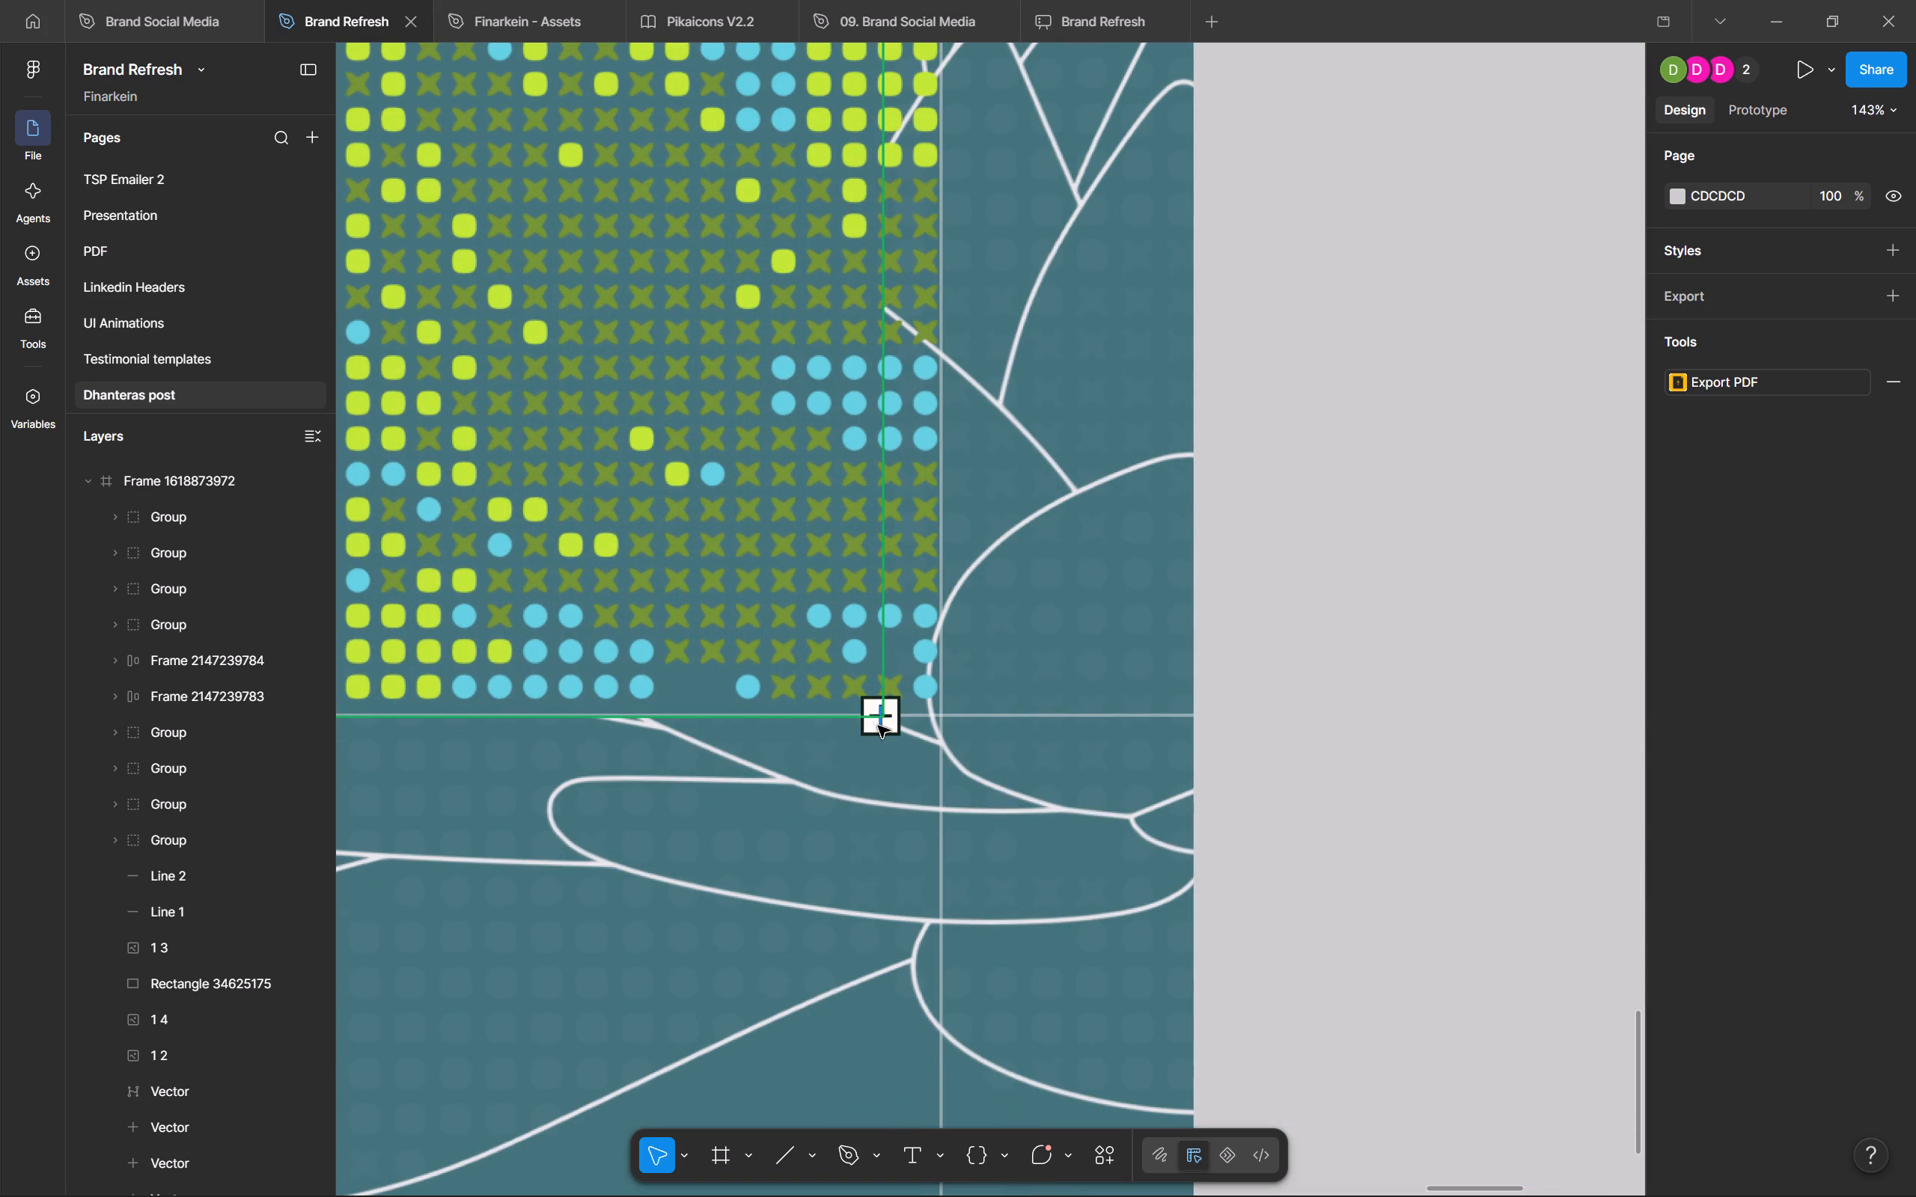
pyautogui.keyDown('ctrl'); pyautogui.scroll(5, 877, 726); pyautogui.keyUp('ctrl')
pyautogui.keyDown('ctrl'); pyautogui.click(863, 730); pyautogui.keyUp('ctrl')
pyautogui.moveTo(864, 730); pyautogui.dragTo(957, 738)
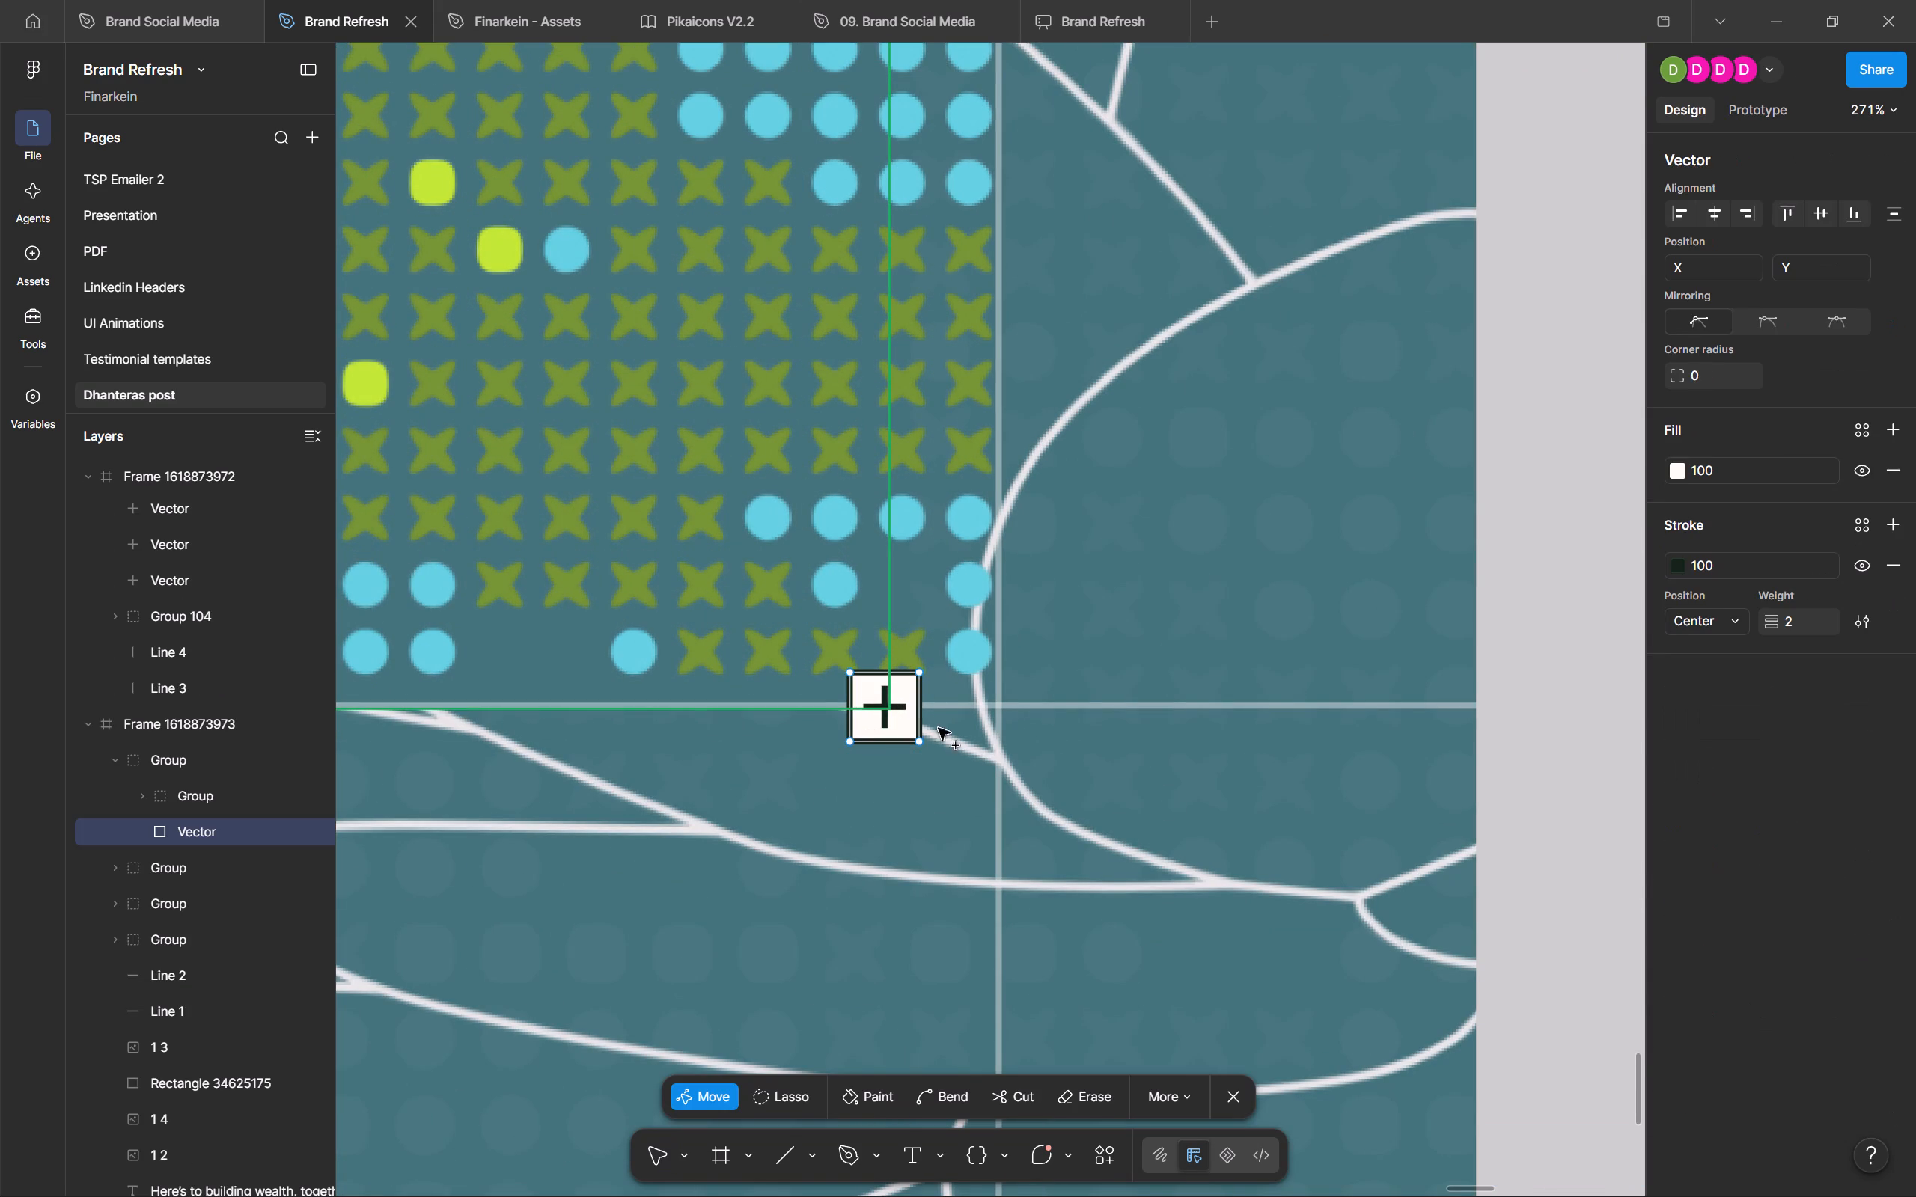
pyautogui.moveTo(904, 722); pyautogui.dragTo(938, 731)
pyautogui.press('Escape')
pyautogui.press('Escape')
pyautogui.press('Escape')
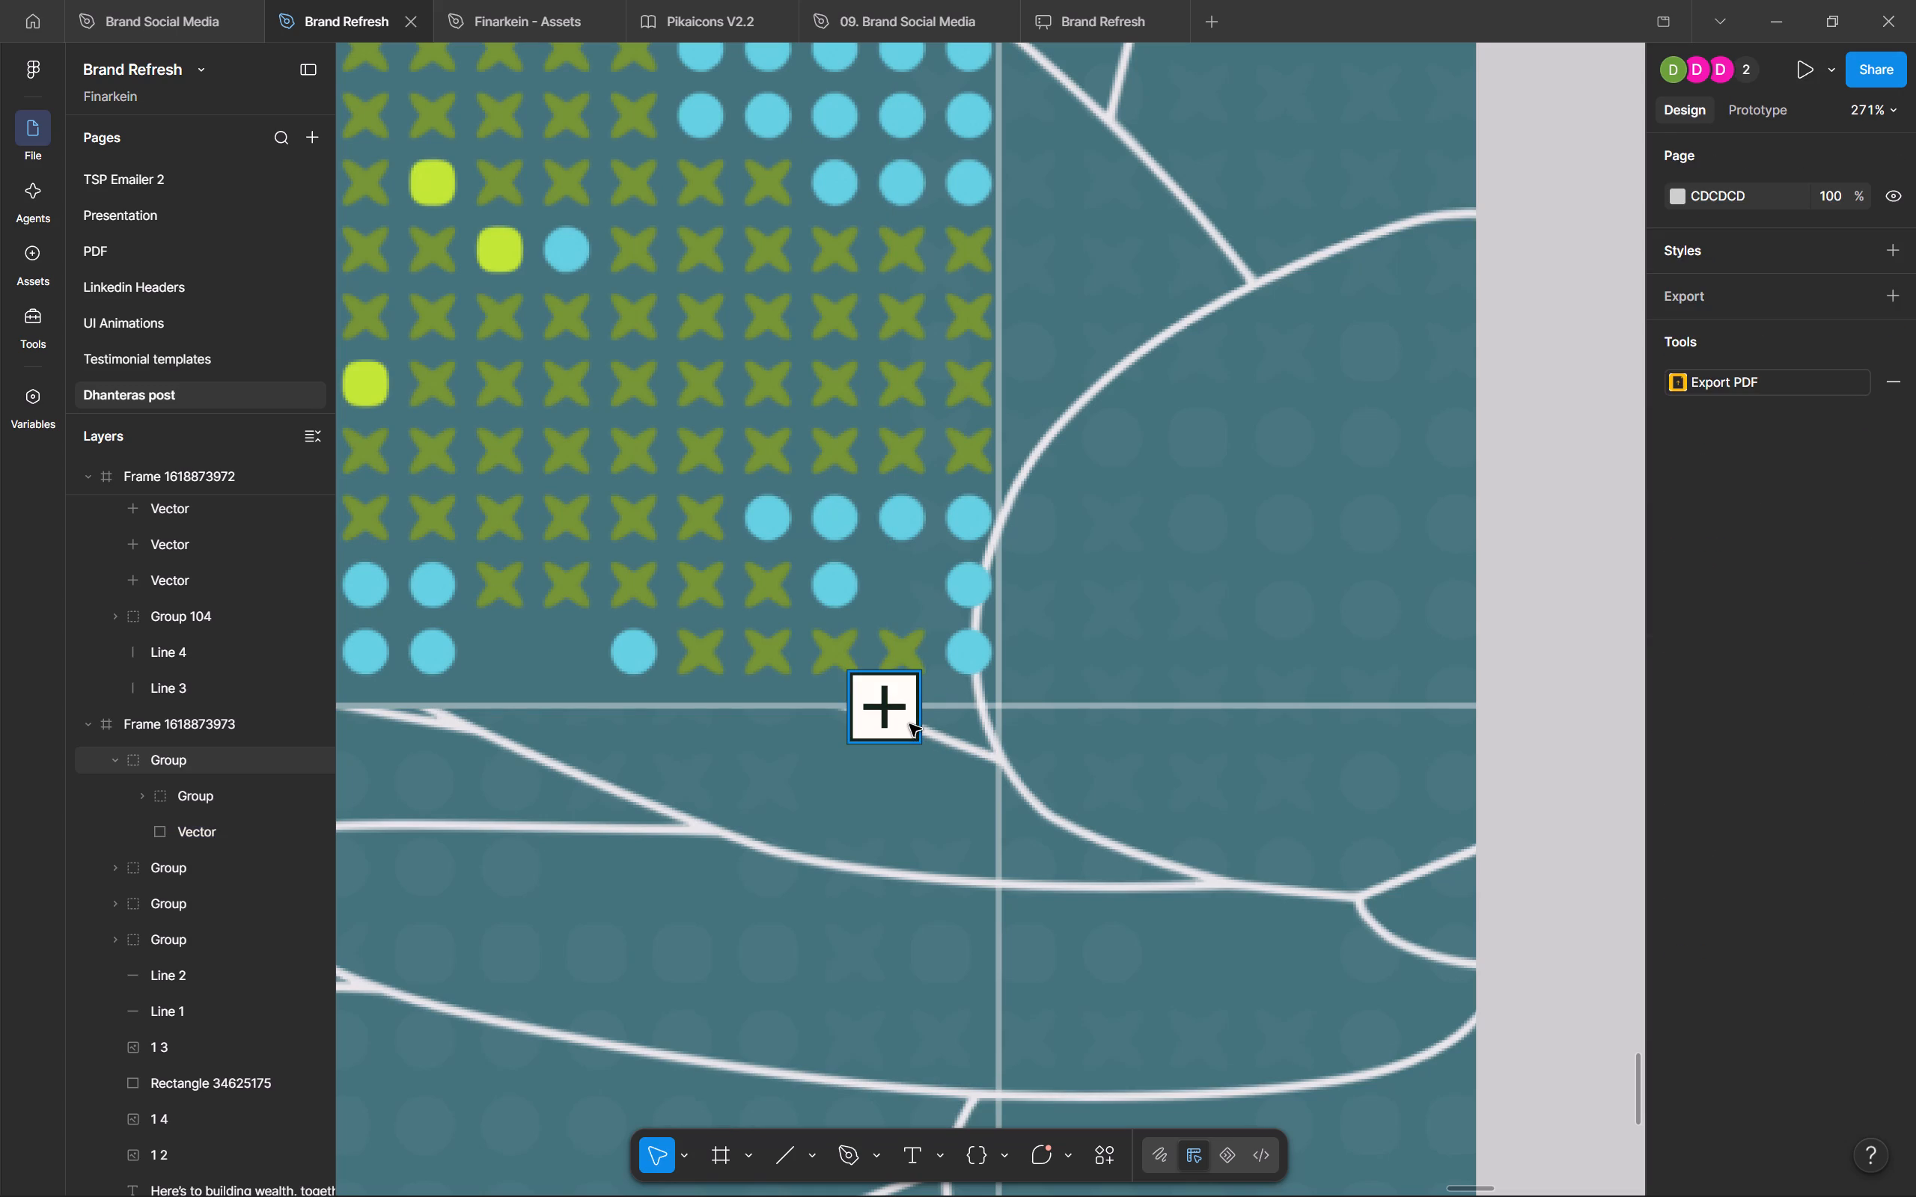
pyautogui.moveTo(909, 724); pyautogui.dragTo(1021, 730)
# Move the plus marker above the dotted lotus's inner edge onto the intersection of the vertical and upper guides, at about X 912, Y 798.
pyautogui.keyDown('ctrl'); pyautogui.scroll(-5, 1015, 726); pyautogui.keyUp('ctrl')
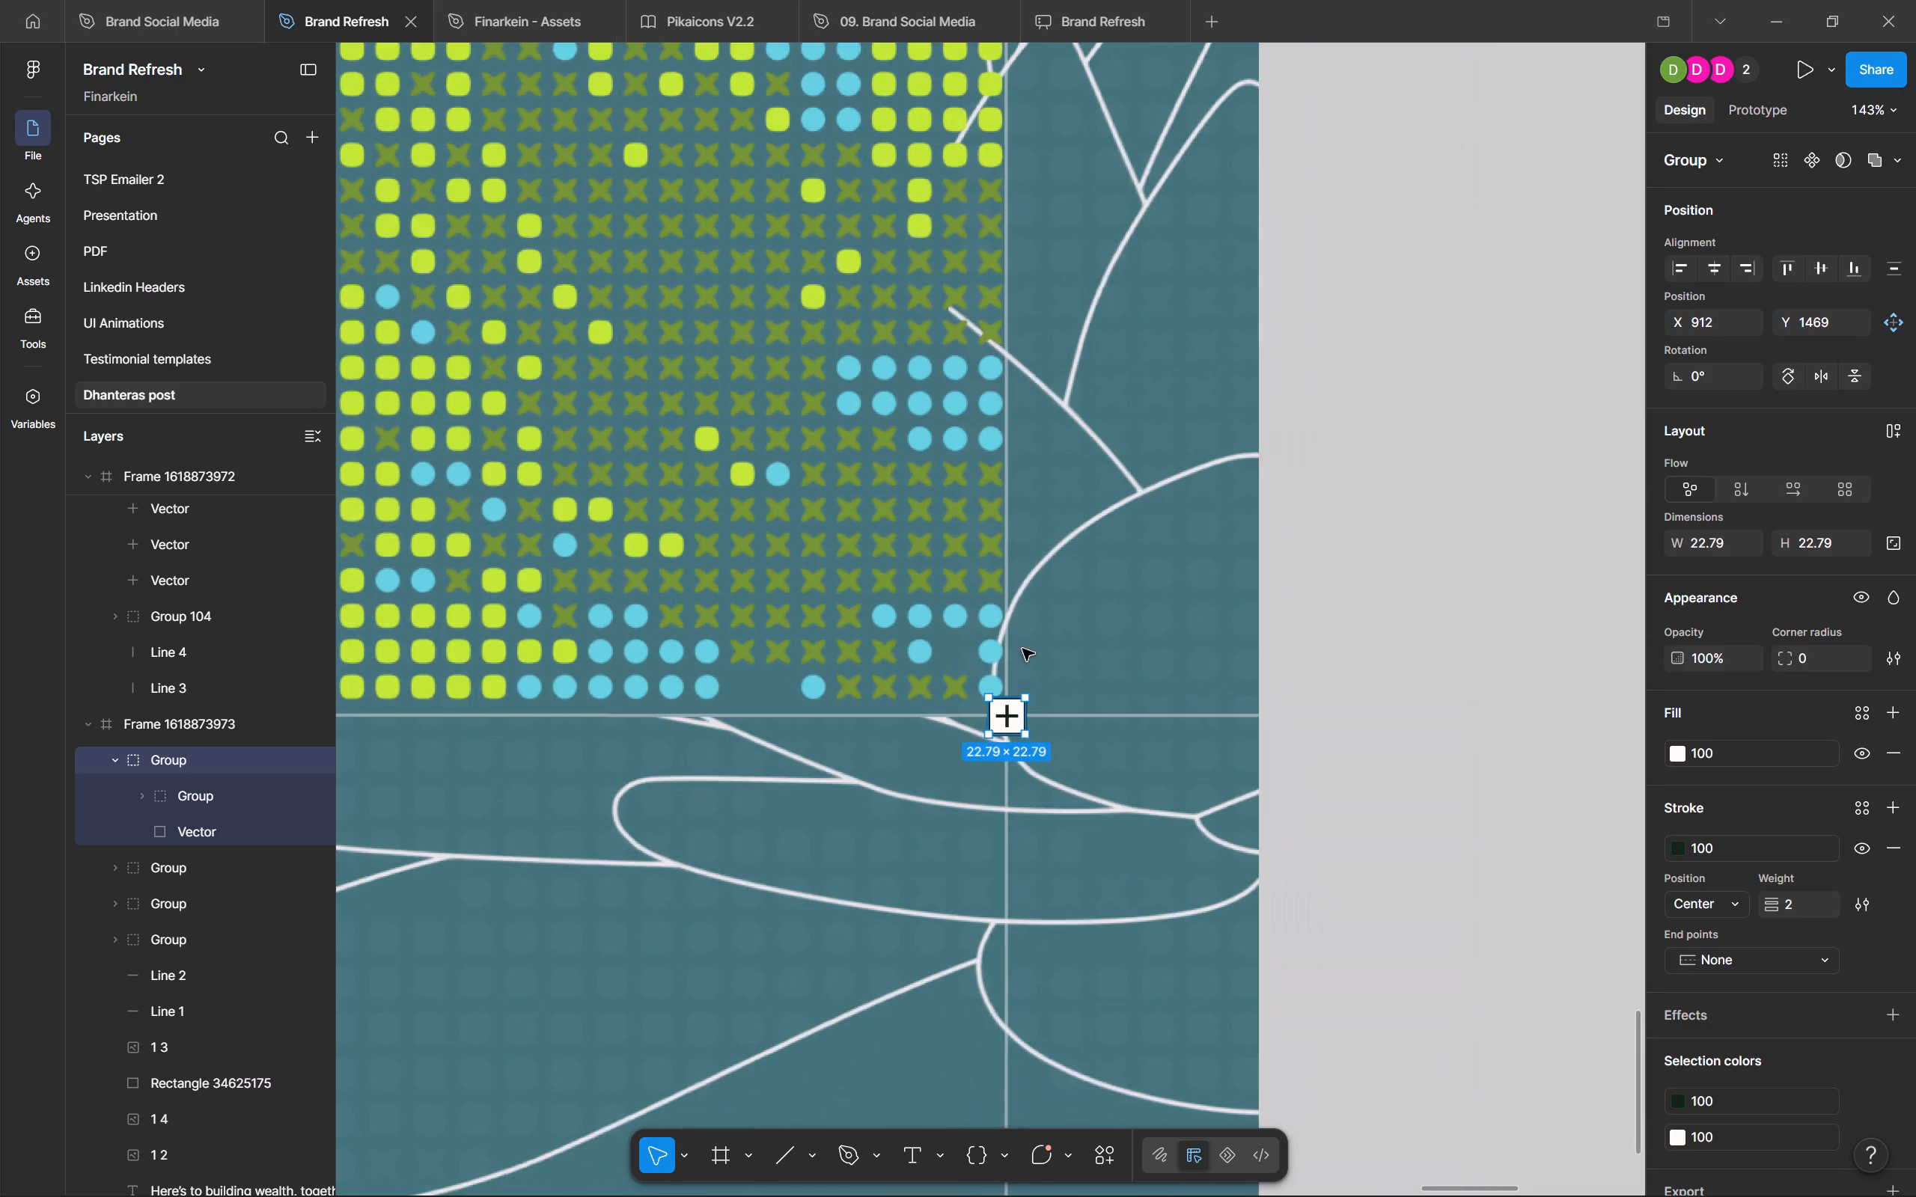
pyautogui.moveTo(1016, 440); pyautogui.dragTo(1014, 911, button='middle')
pyautogui.moveTo(1038, 393); pyautogui.dragTo(1023, 955, button='middle')
pyautogui.scroll(11, 1058, 612)
pyautogui.click(811, 607)
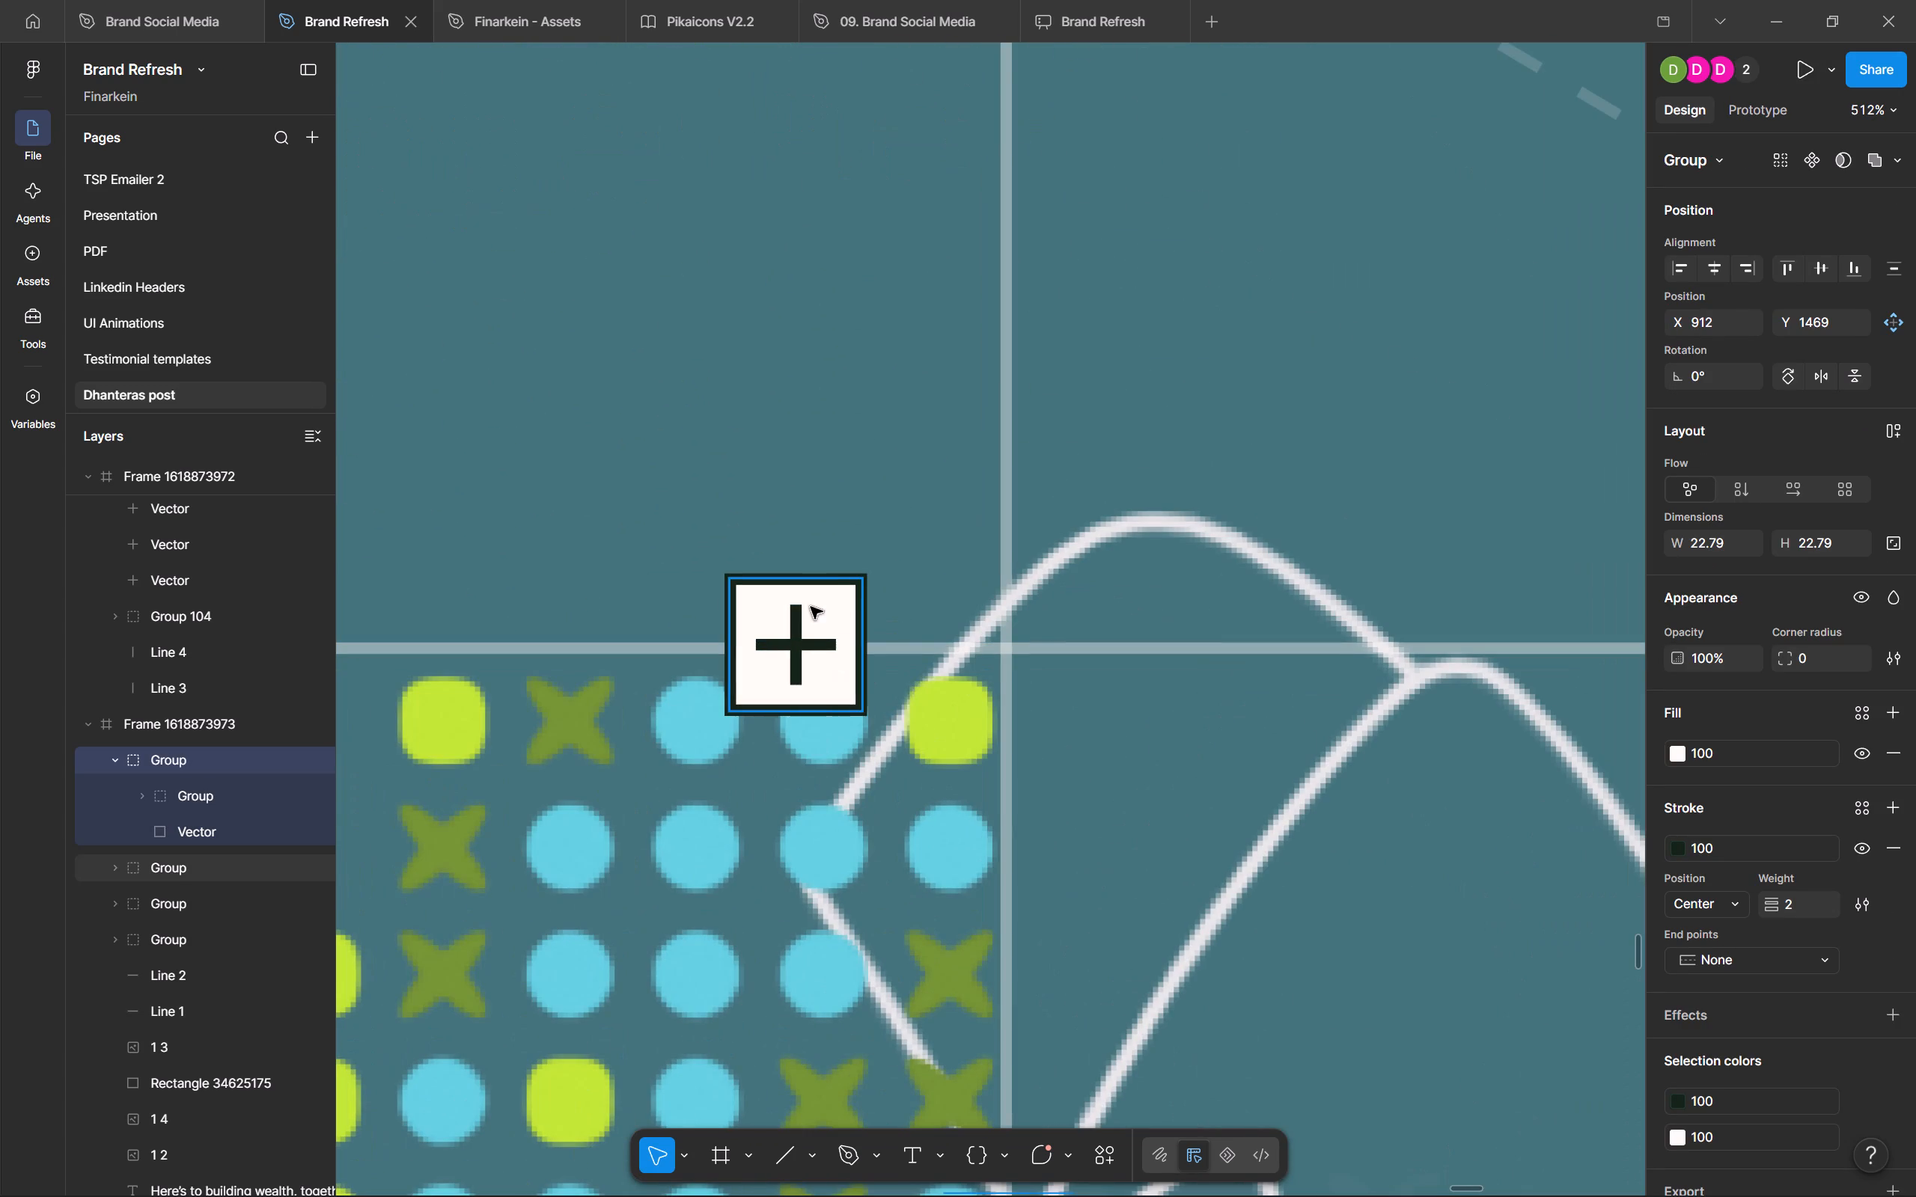
pyautogui.moveTo(827, 608); pyautogui.dragTo(1037, 626)
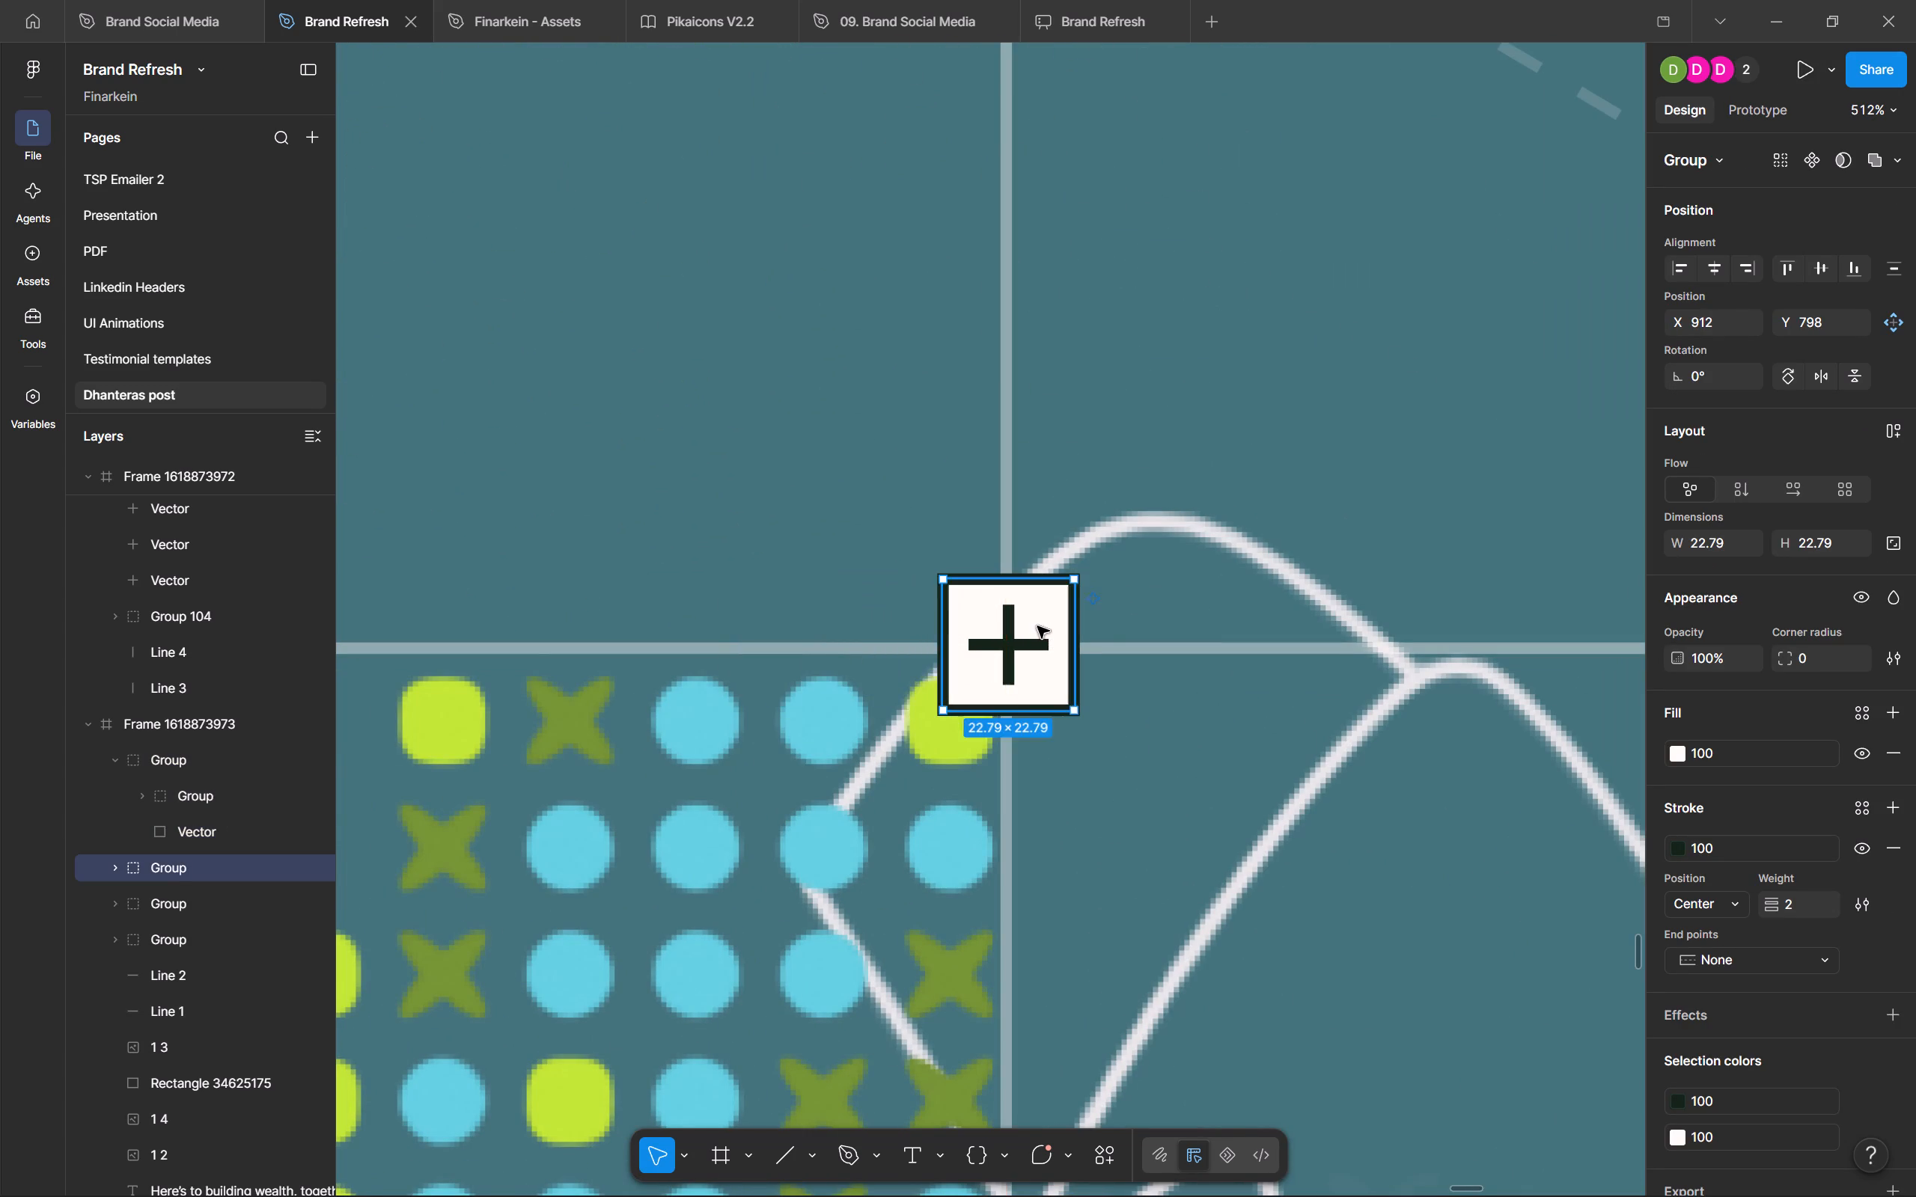
pyautogui.keyDown('ctrl'); pyautogui.scroll(-13, 1037, 626); pyautogui.keyUp('ctrl')
pyautogui.click(1096, 776)
pyautogui.keyDown('ctrl'); pyautogui.scroll(-5, 1096, 776); pyautogui.keyUp('ctrl')
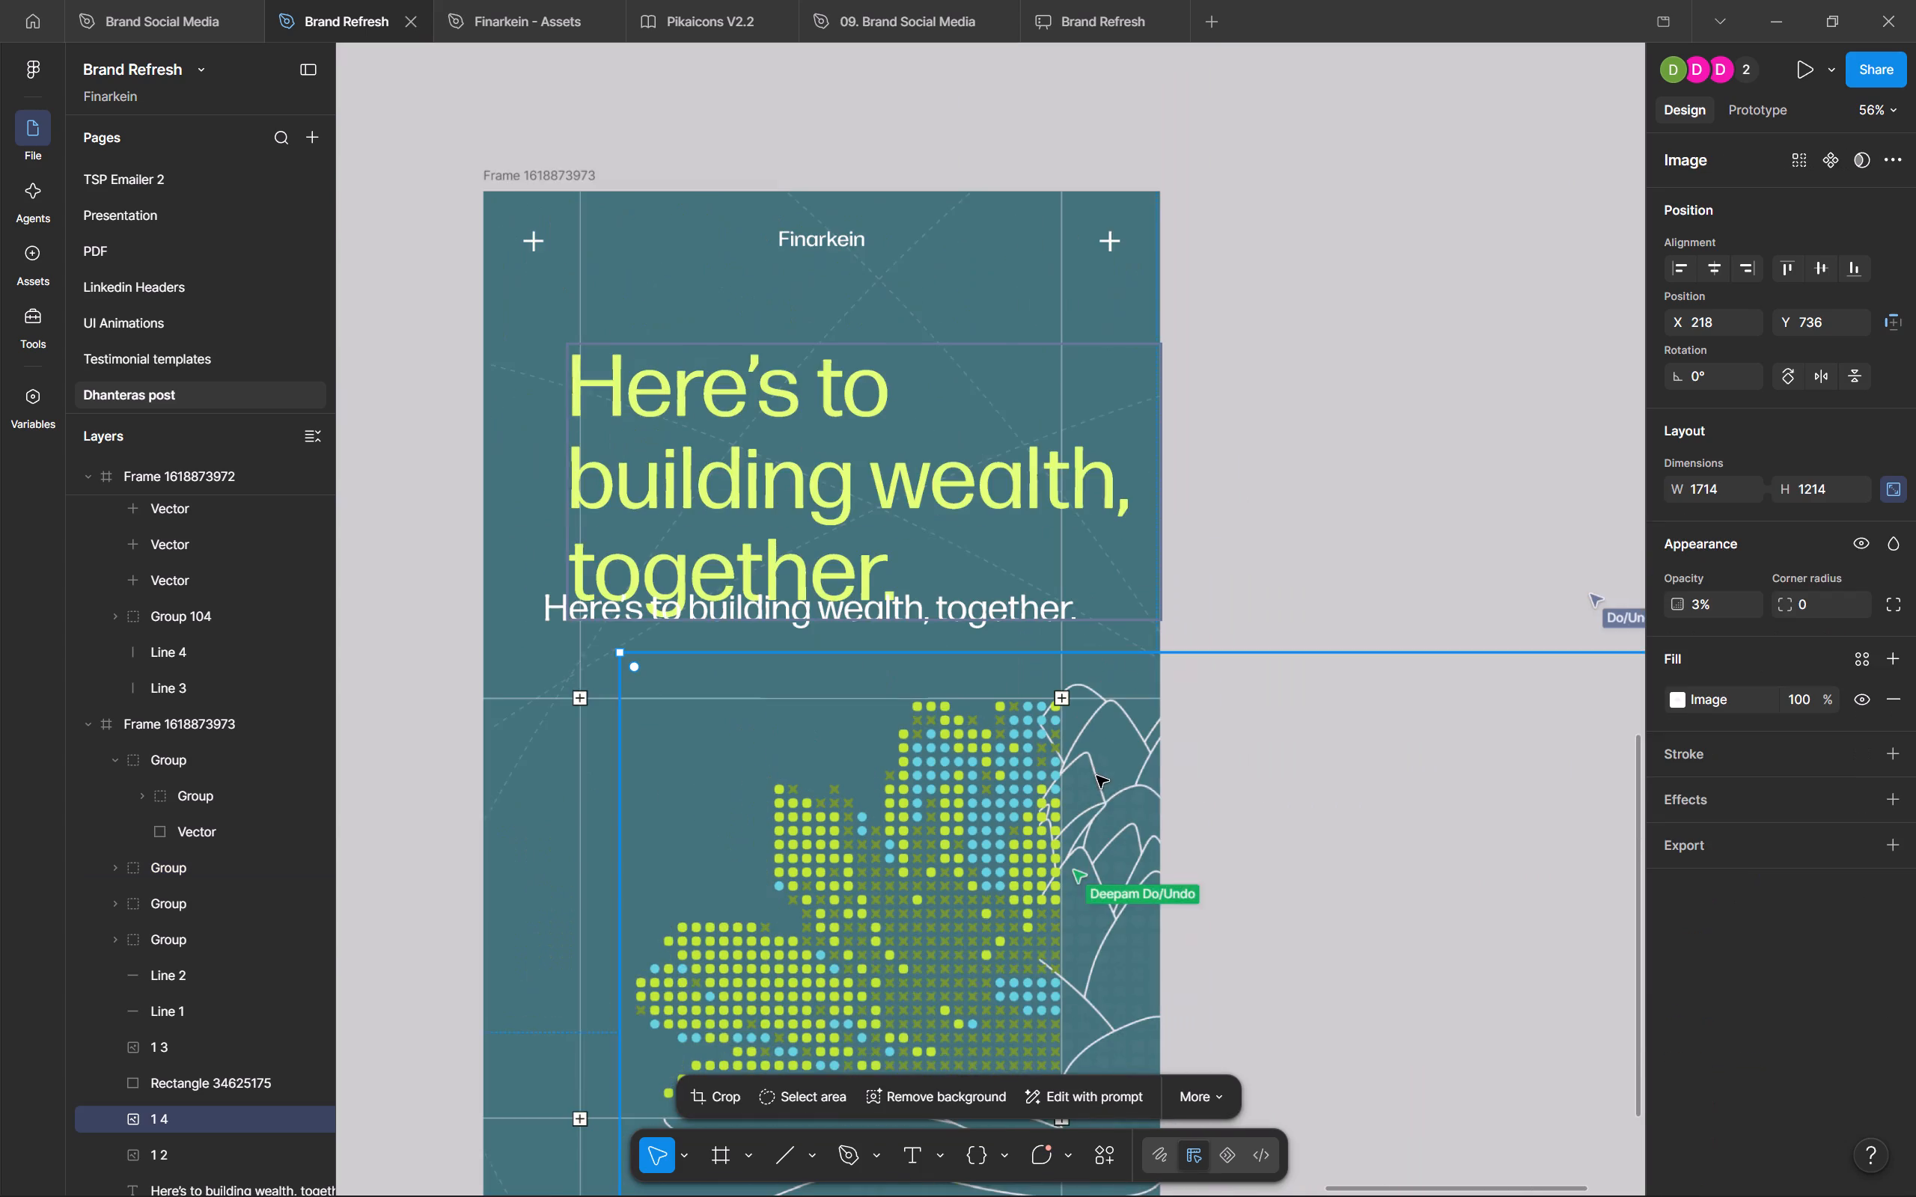
pyautogui.moveTo(1096, 774); pyautogui.dragTo(1105, 462, button='middle')
pyautogui.hotkey('ctrl', 'shift', '[')
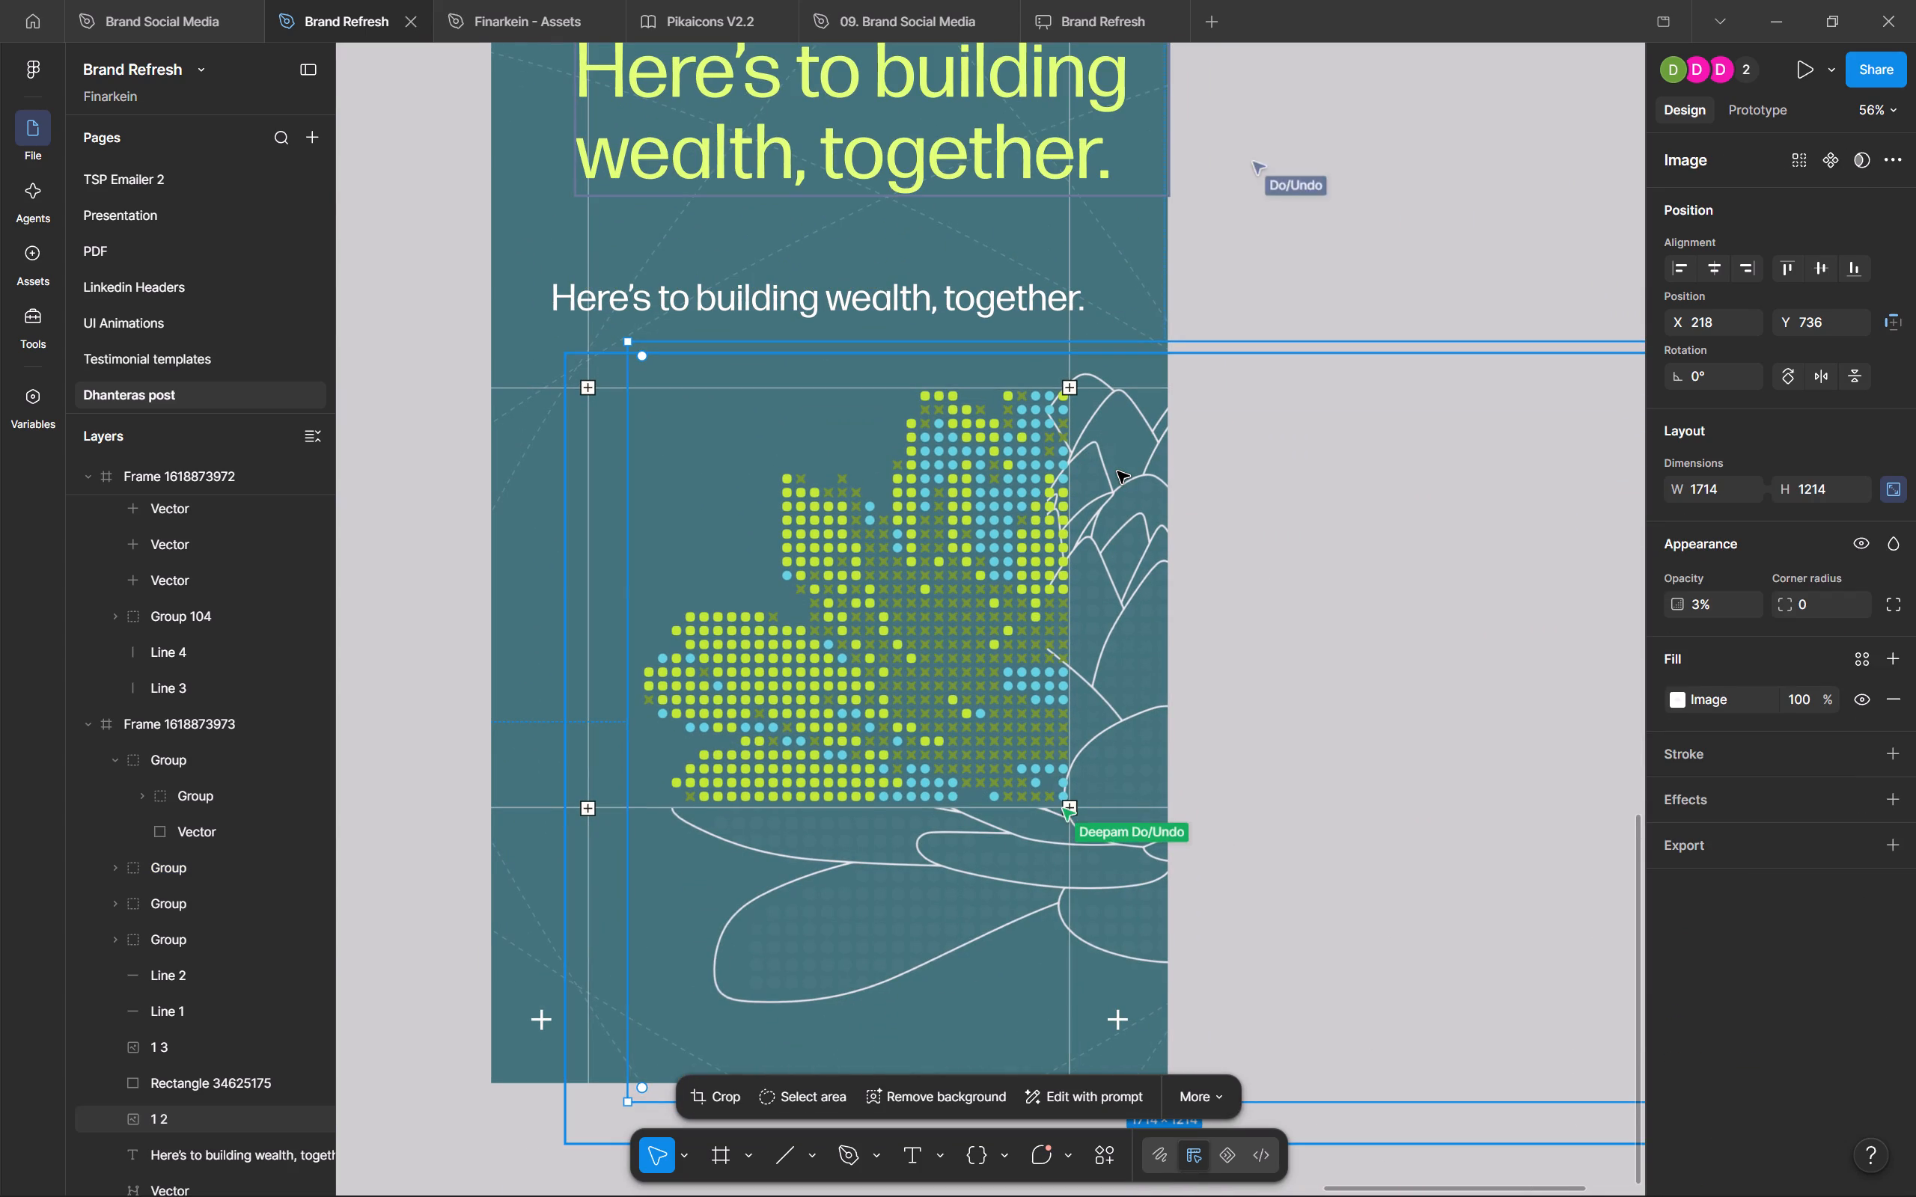
# Extend the outer edge of Rectangle 34625175 behind the dotted lotus to the vertical guide line, for a width of about 765.
pyautogui.keyDown('ctrl'); pyautogui.scroll(2, 1210, 568); pyautogui.keyUp('ctrl')
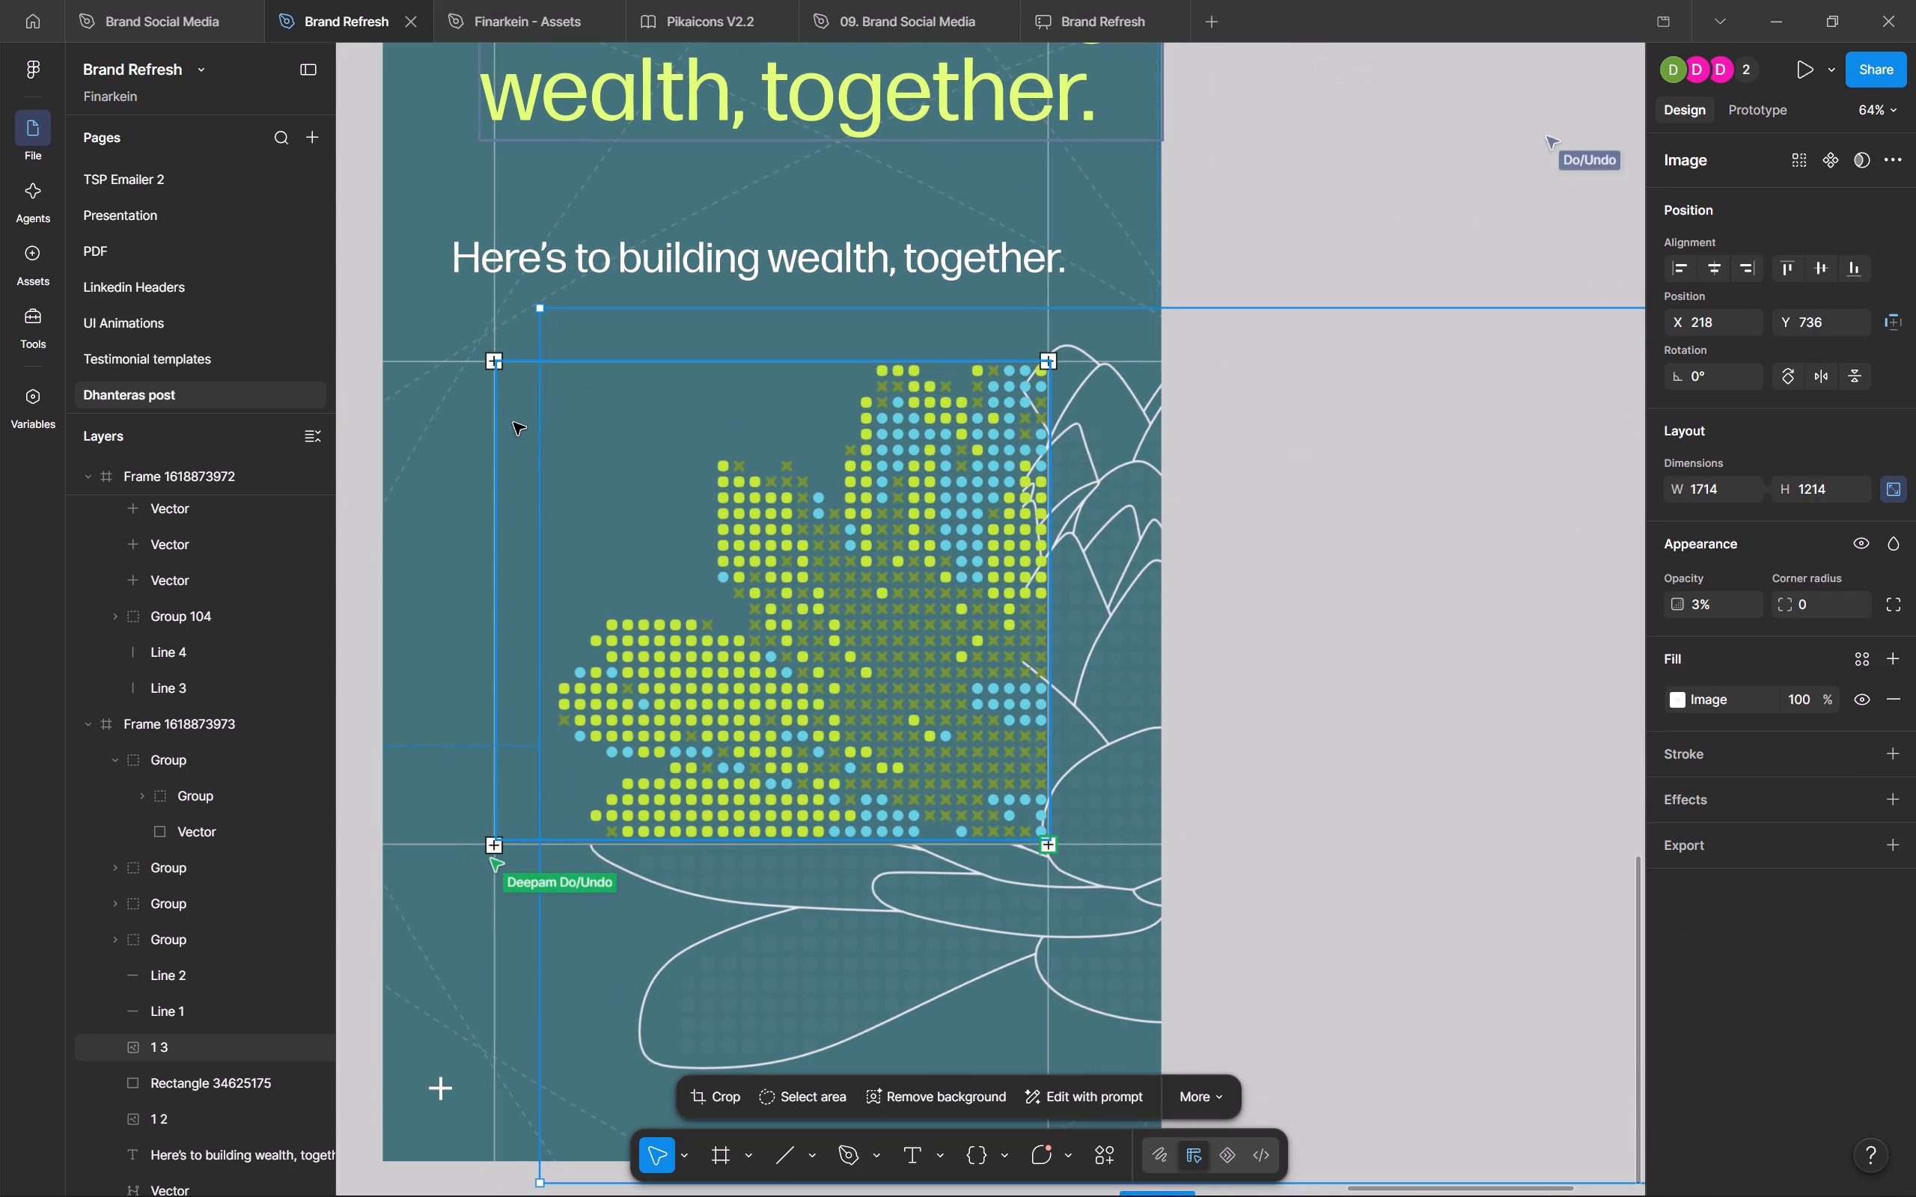
pyautogui.click(513, 423)
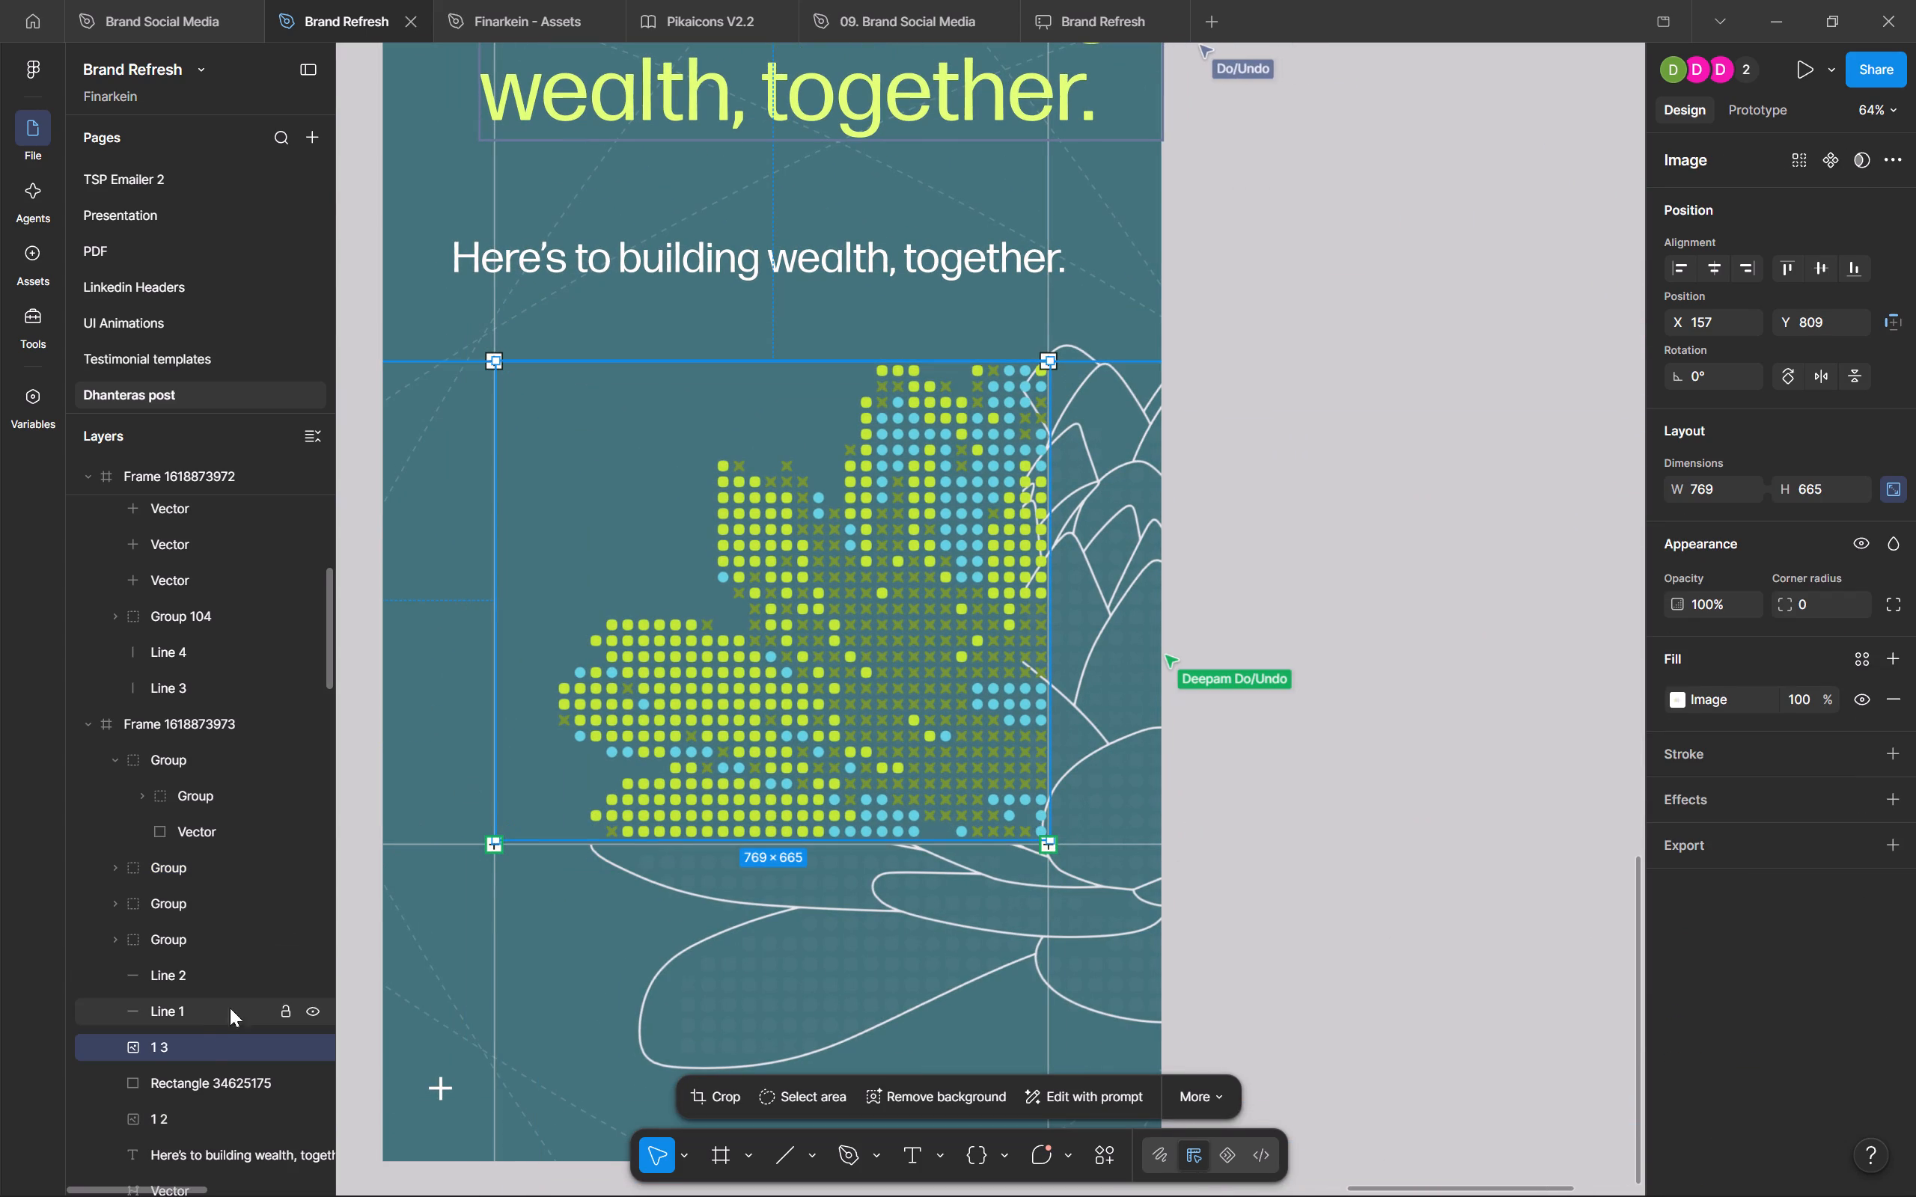
pyautogui.click(200, 1085)
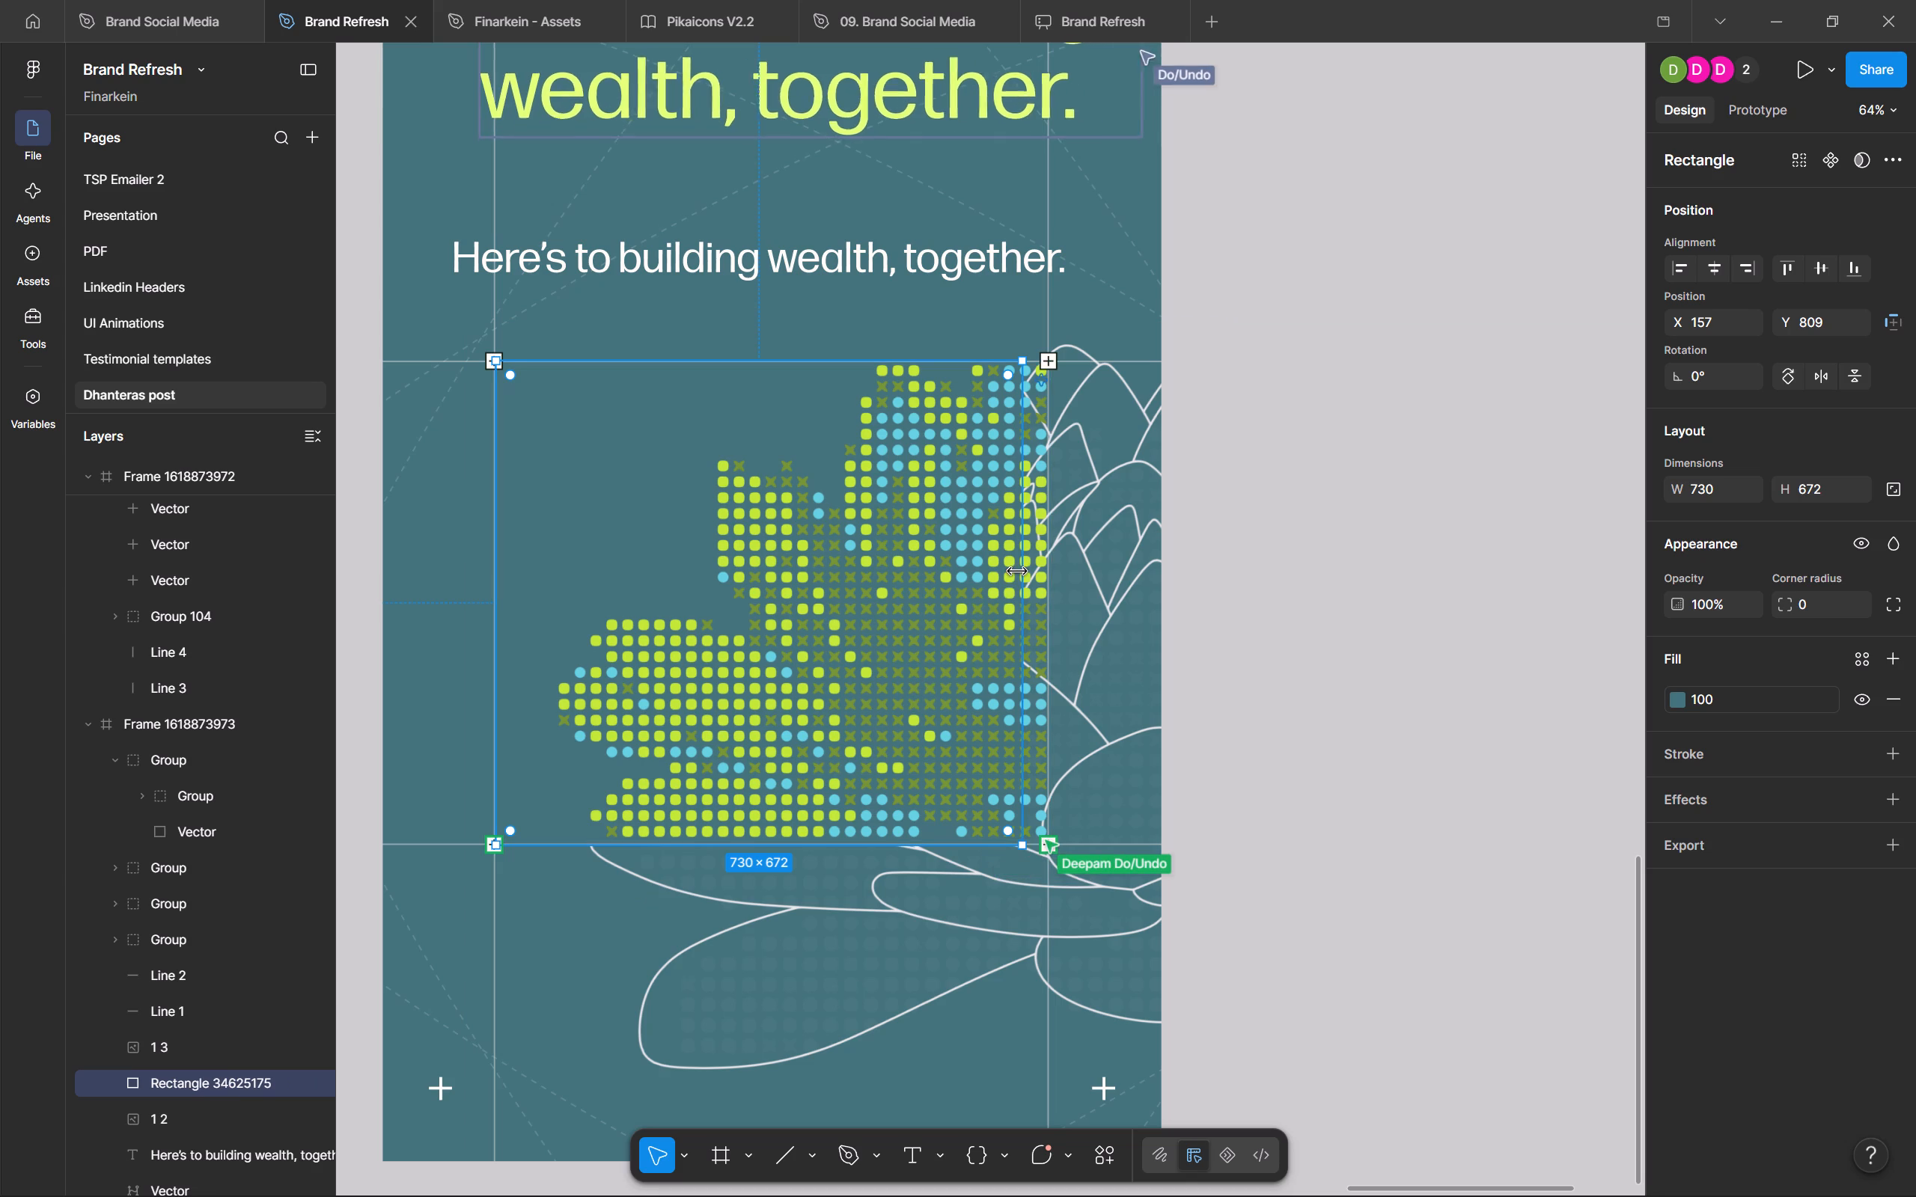
pyautogui.keyDown('ctrl'); pyautogui.moveTo(1017, 572); pyautogui.dragTo(1049, 572); pyautogui.keyUp('ctrl')
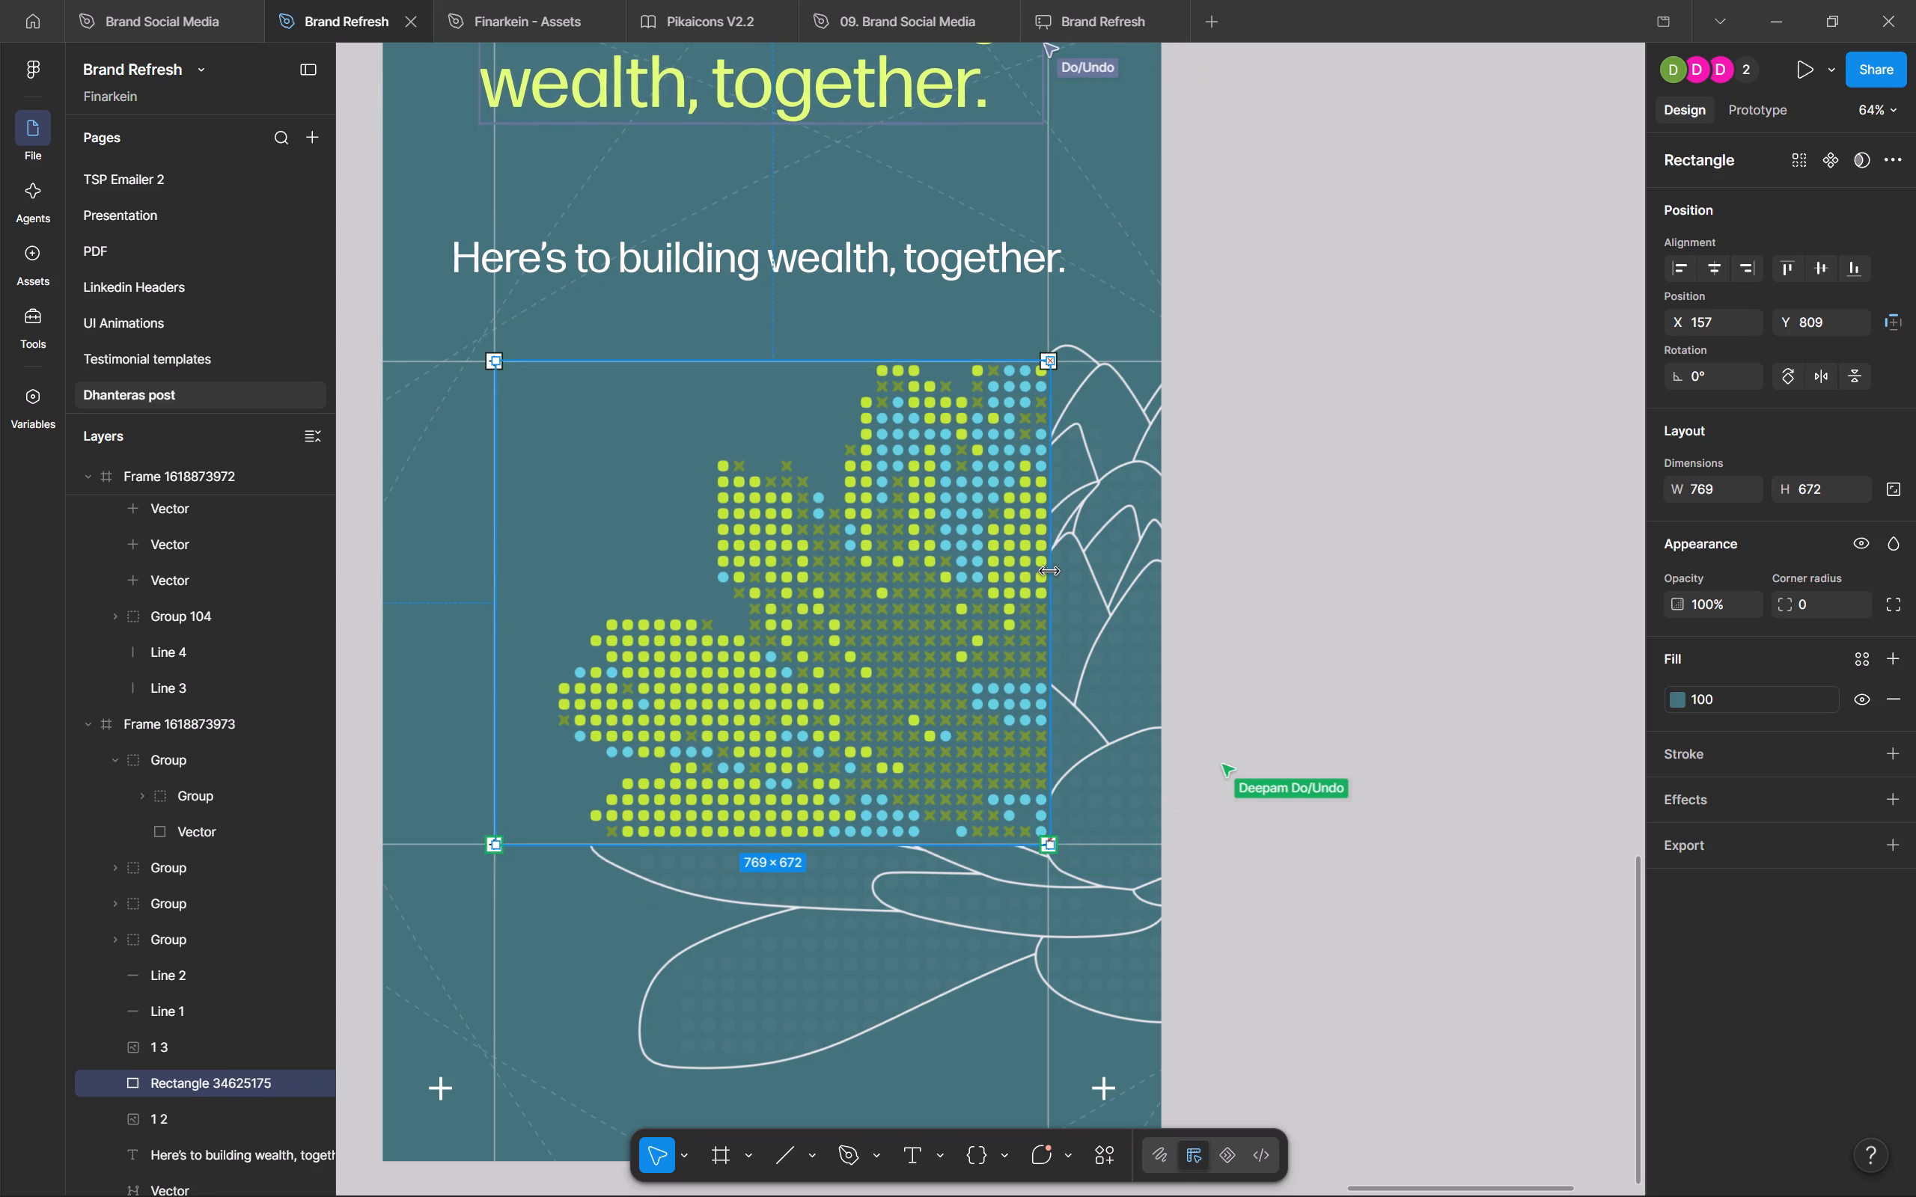
pyautogui.keyDown('ctrl'); pyautogui.moveTo(1049, 572); pyautogui.dragTo(1046, 579); pyautogui.keyUp('ctrl')
pyautogui.keyDown('ctrl'); pyautogui.scroll(14, 1060, 617); pyautogui.keyUp('ctrl')
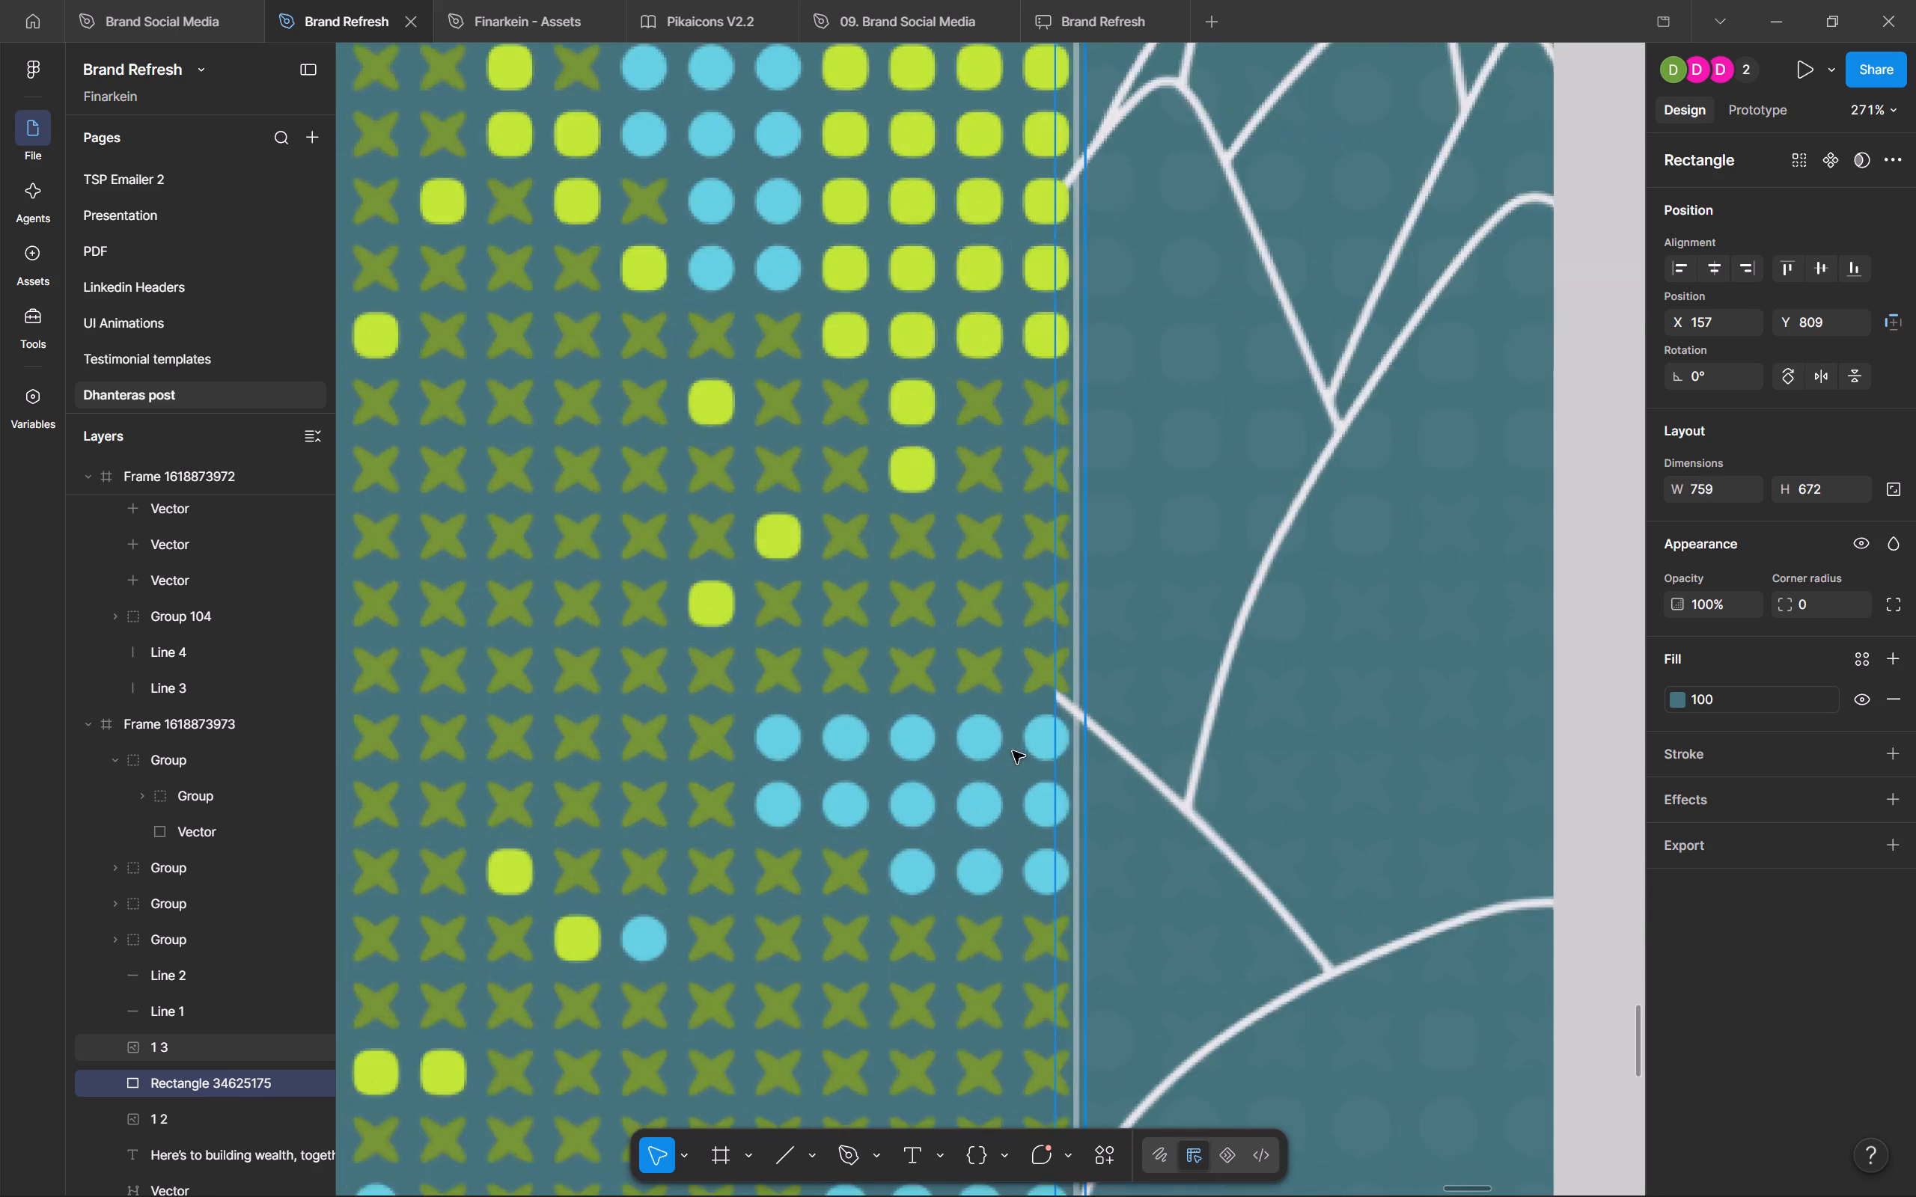
pyautogui.keyDown('ctrl'); pyautogui.scroll(2, 1013, 751); pyautogui.keyUp('ctrl')
pyautogui.moveTo(1090, 691); pyautogui.dragTo(1129, 696)
pyautogui.keyDown('ctrl'); pyautogui.scroll(-10, 1129, 698); pyautogui.keyUp('ctrl')
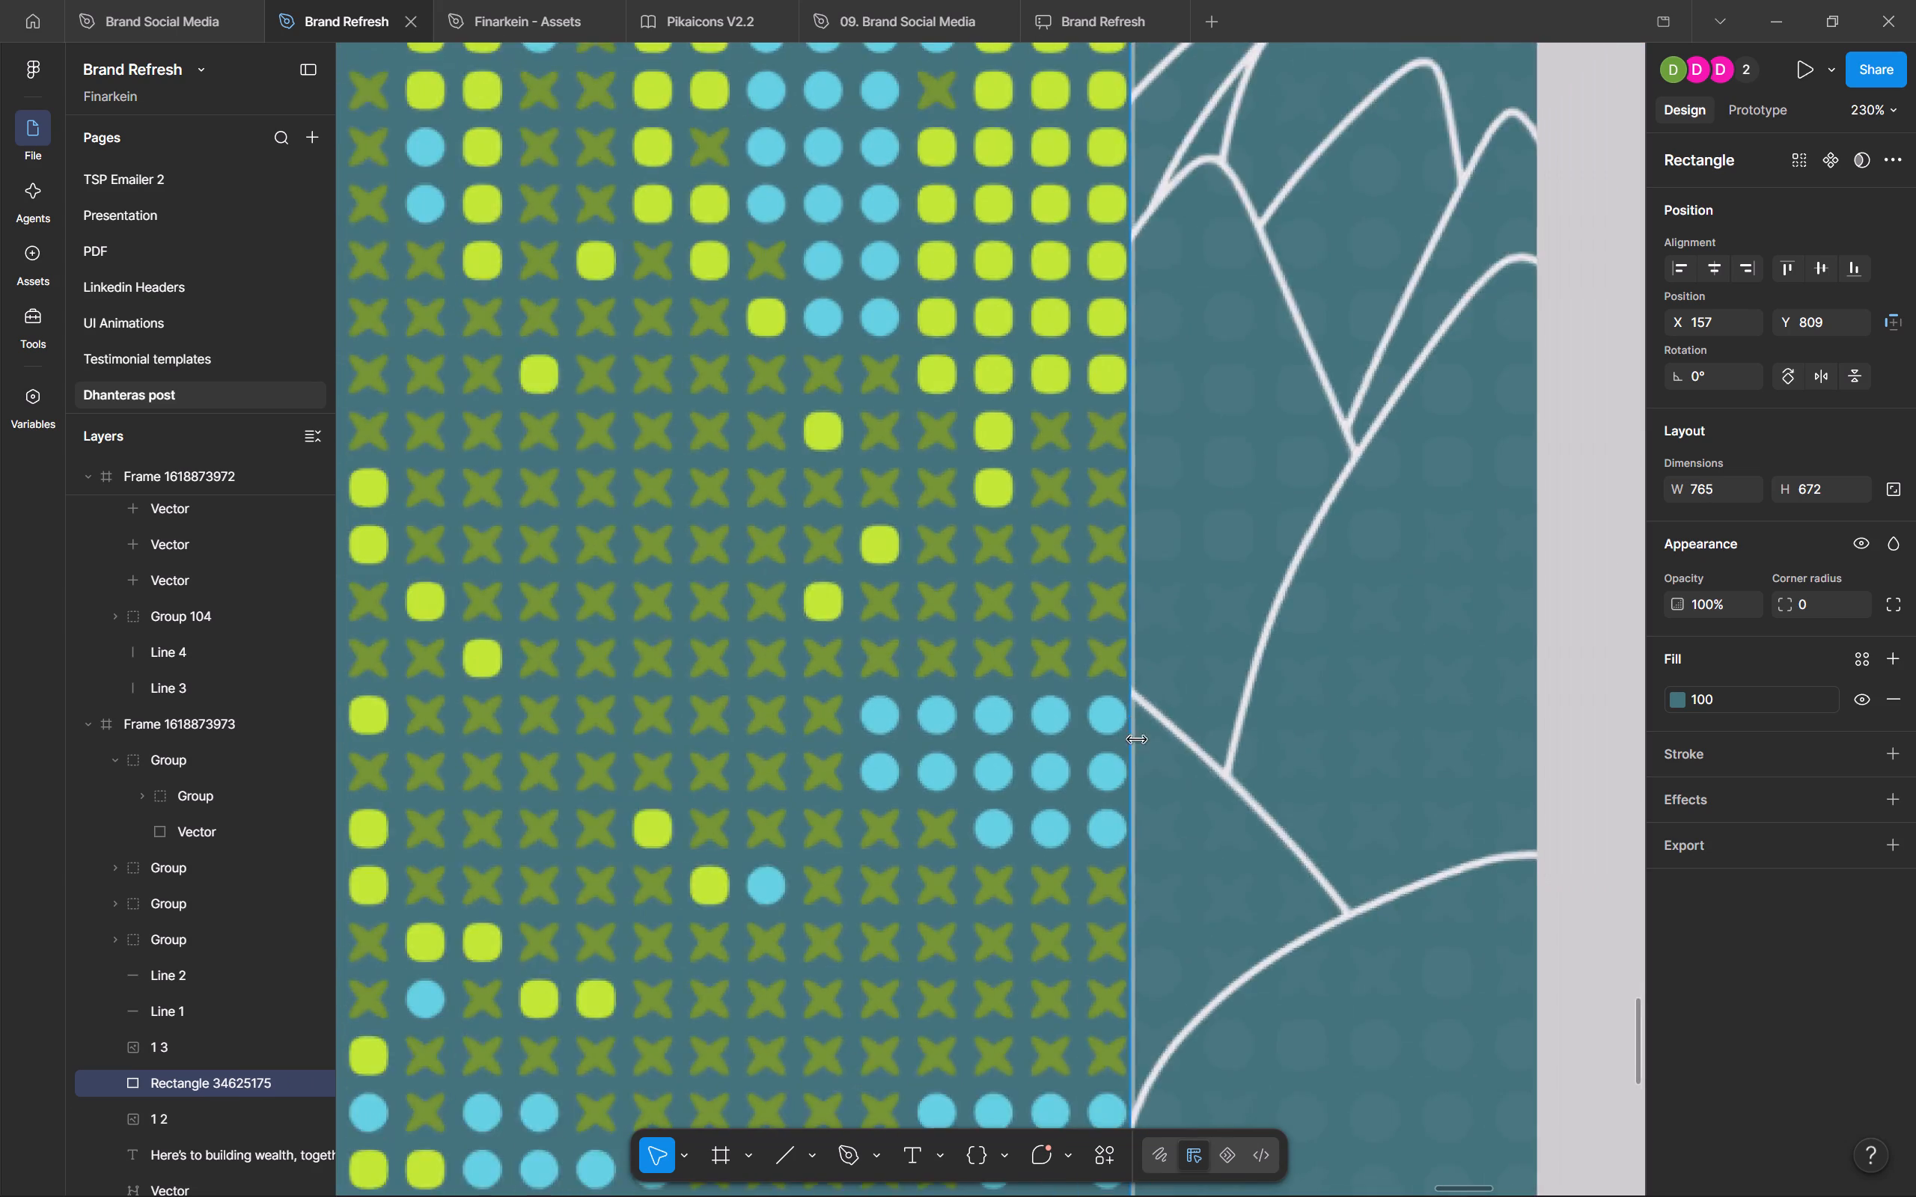
pyautogui.keyDown('ctrl'); pyautogui.scroll(-11, 1137, 740); pyautogui.keyUp('ctrl')
pyautogui.click(473, 677)
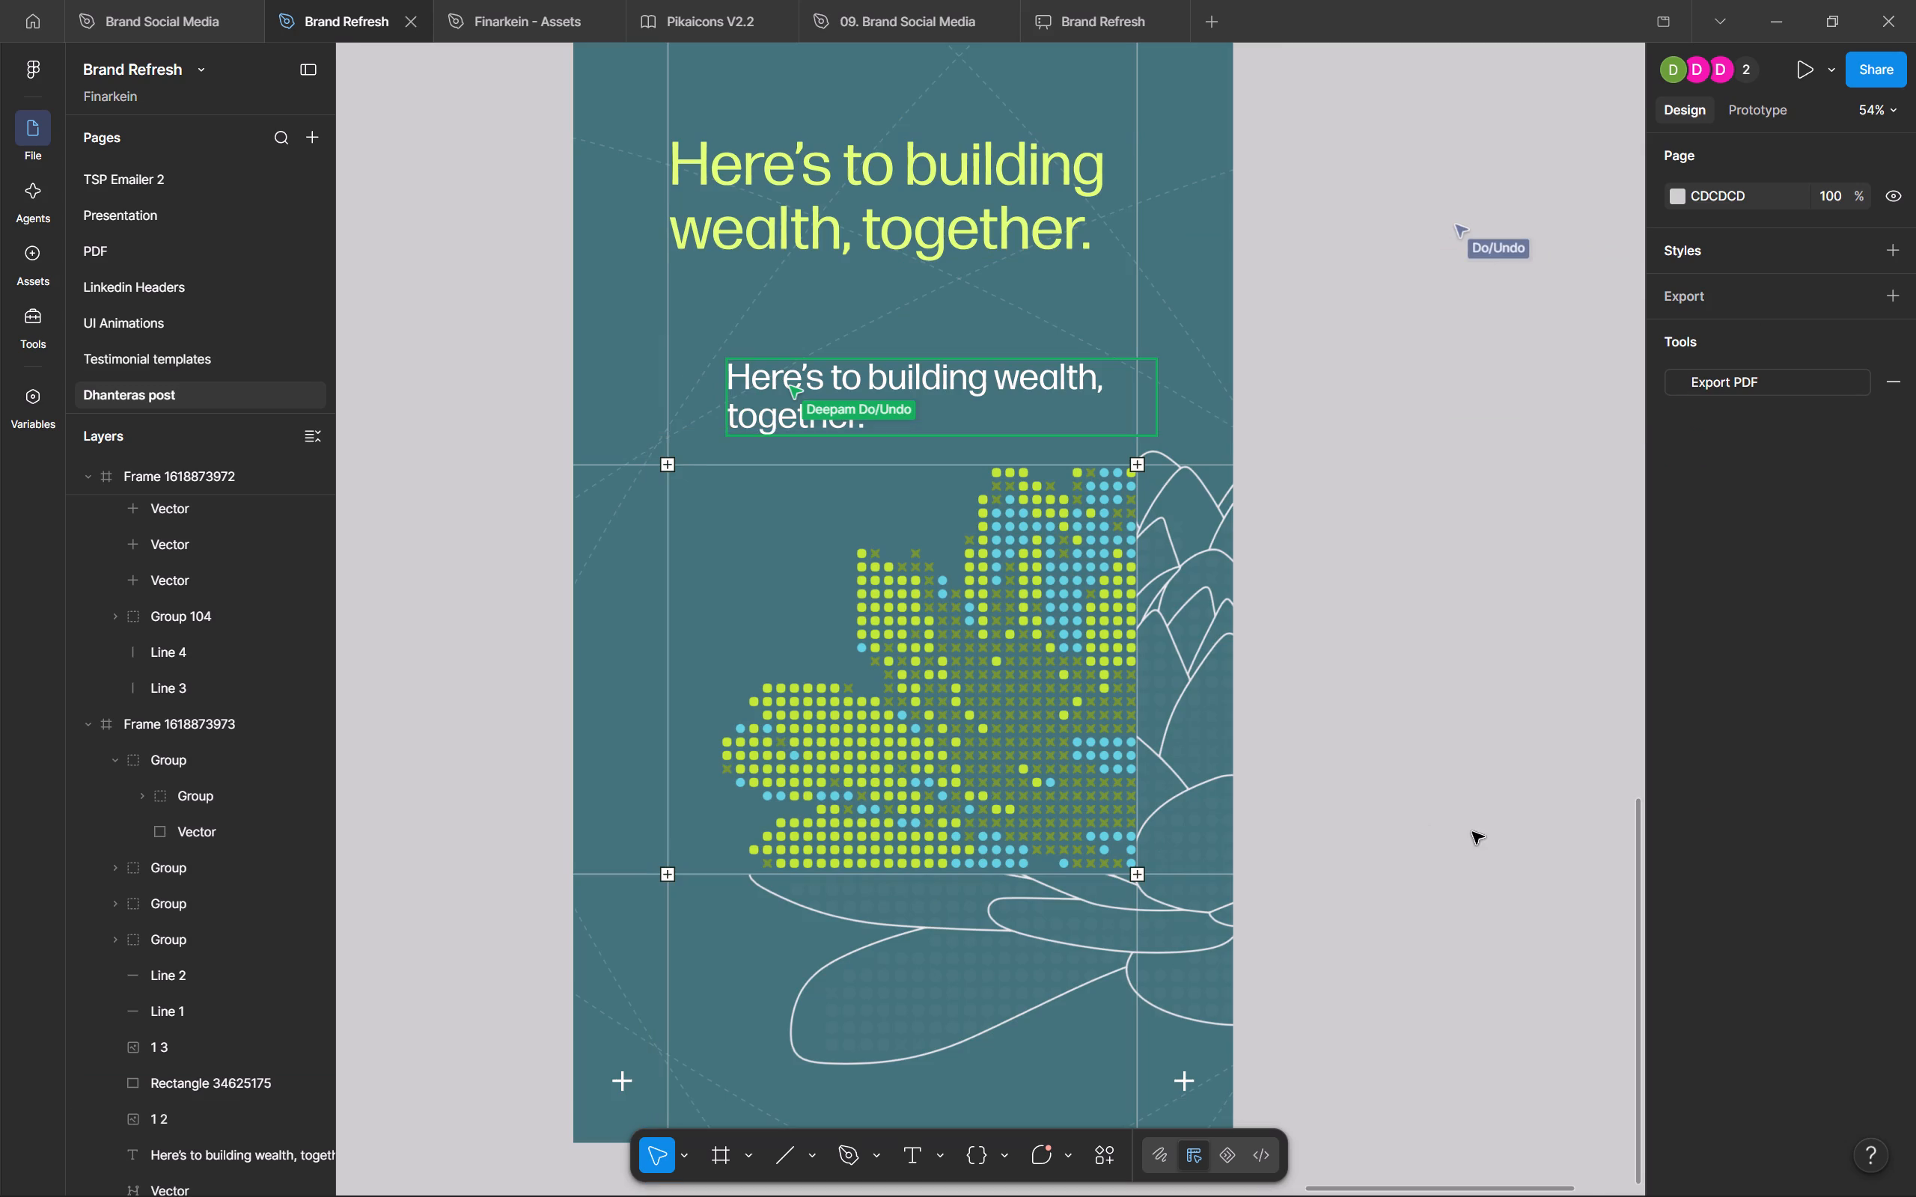
pyautogui.keyDown('ctrl'); pyautogui.scroll(-4, 1472, 832); pyautogui.keyUp('ctrl')
pyautogui.moveTo(1419, 869); pyautogui.dragTo(1297, 845, button='middle')
pyautogui.keyDown('ctrl'); pyautogui.scroll(6, 1235, 905); pyautogui.keyUp('ctrl')
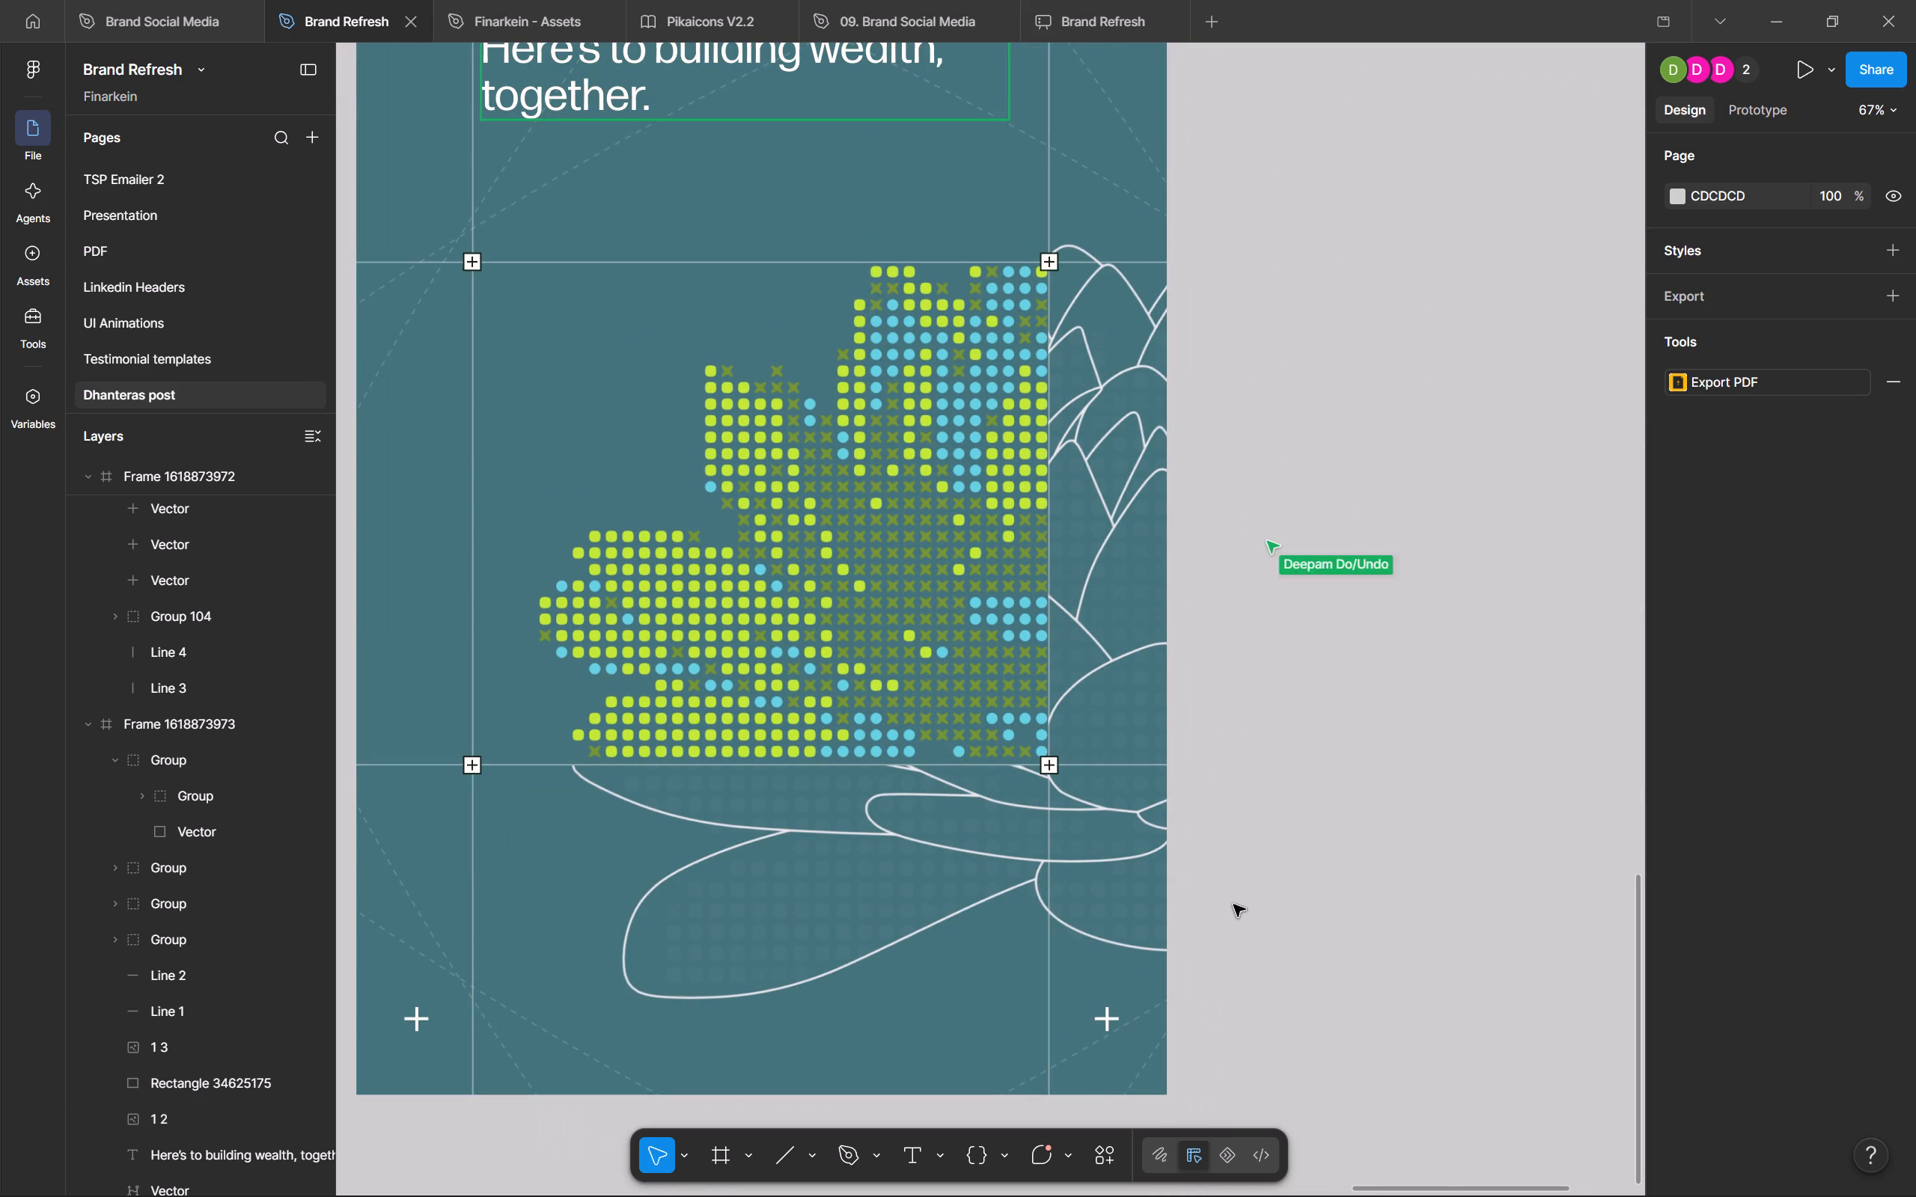
pyautogui.keyDown('ctrl'); pyautogui.scroll(5, 916, 813); pyautogui.keyUp('ctrl')
pyautogui.keyDown('ctrl'); pyautogui.scroll(-7, 1237, 789); pyautogui.keyUp('ctrl')
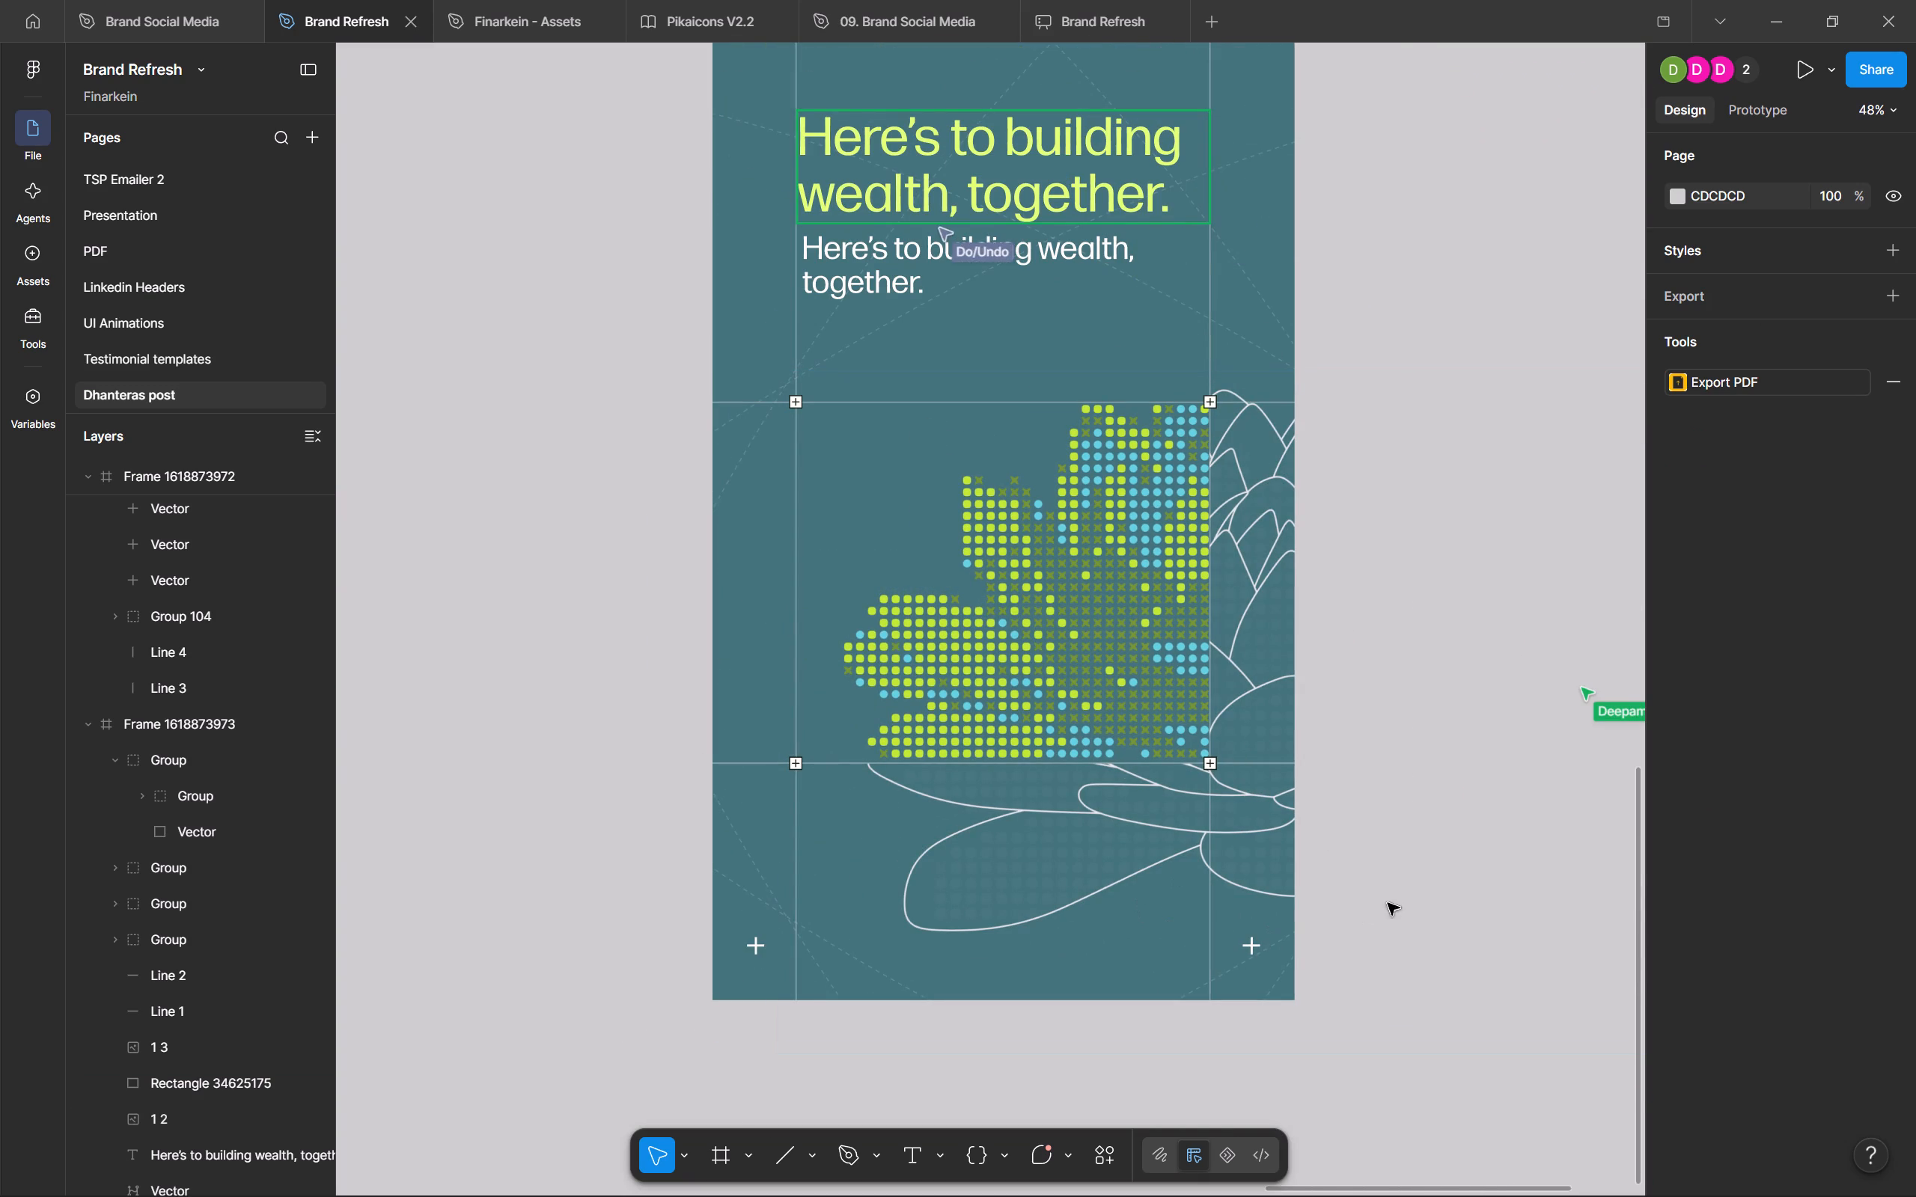
pyautogui.click(1195, 885)
pyautogui.keyDown('ctrl'); pyautogui.scroll(-3, 1361, 886); pyautogui.keyUp('ctrl')
pyautogui.keyDown('ctrl'); pyautogui.moveTo(1361, 886); pyautogui.dragTo(1240, 878, button='middle'); pyautogui.keyUp('ctrl')
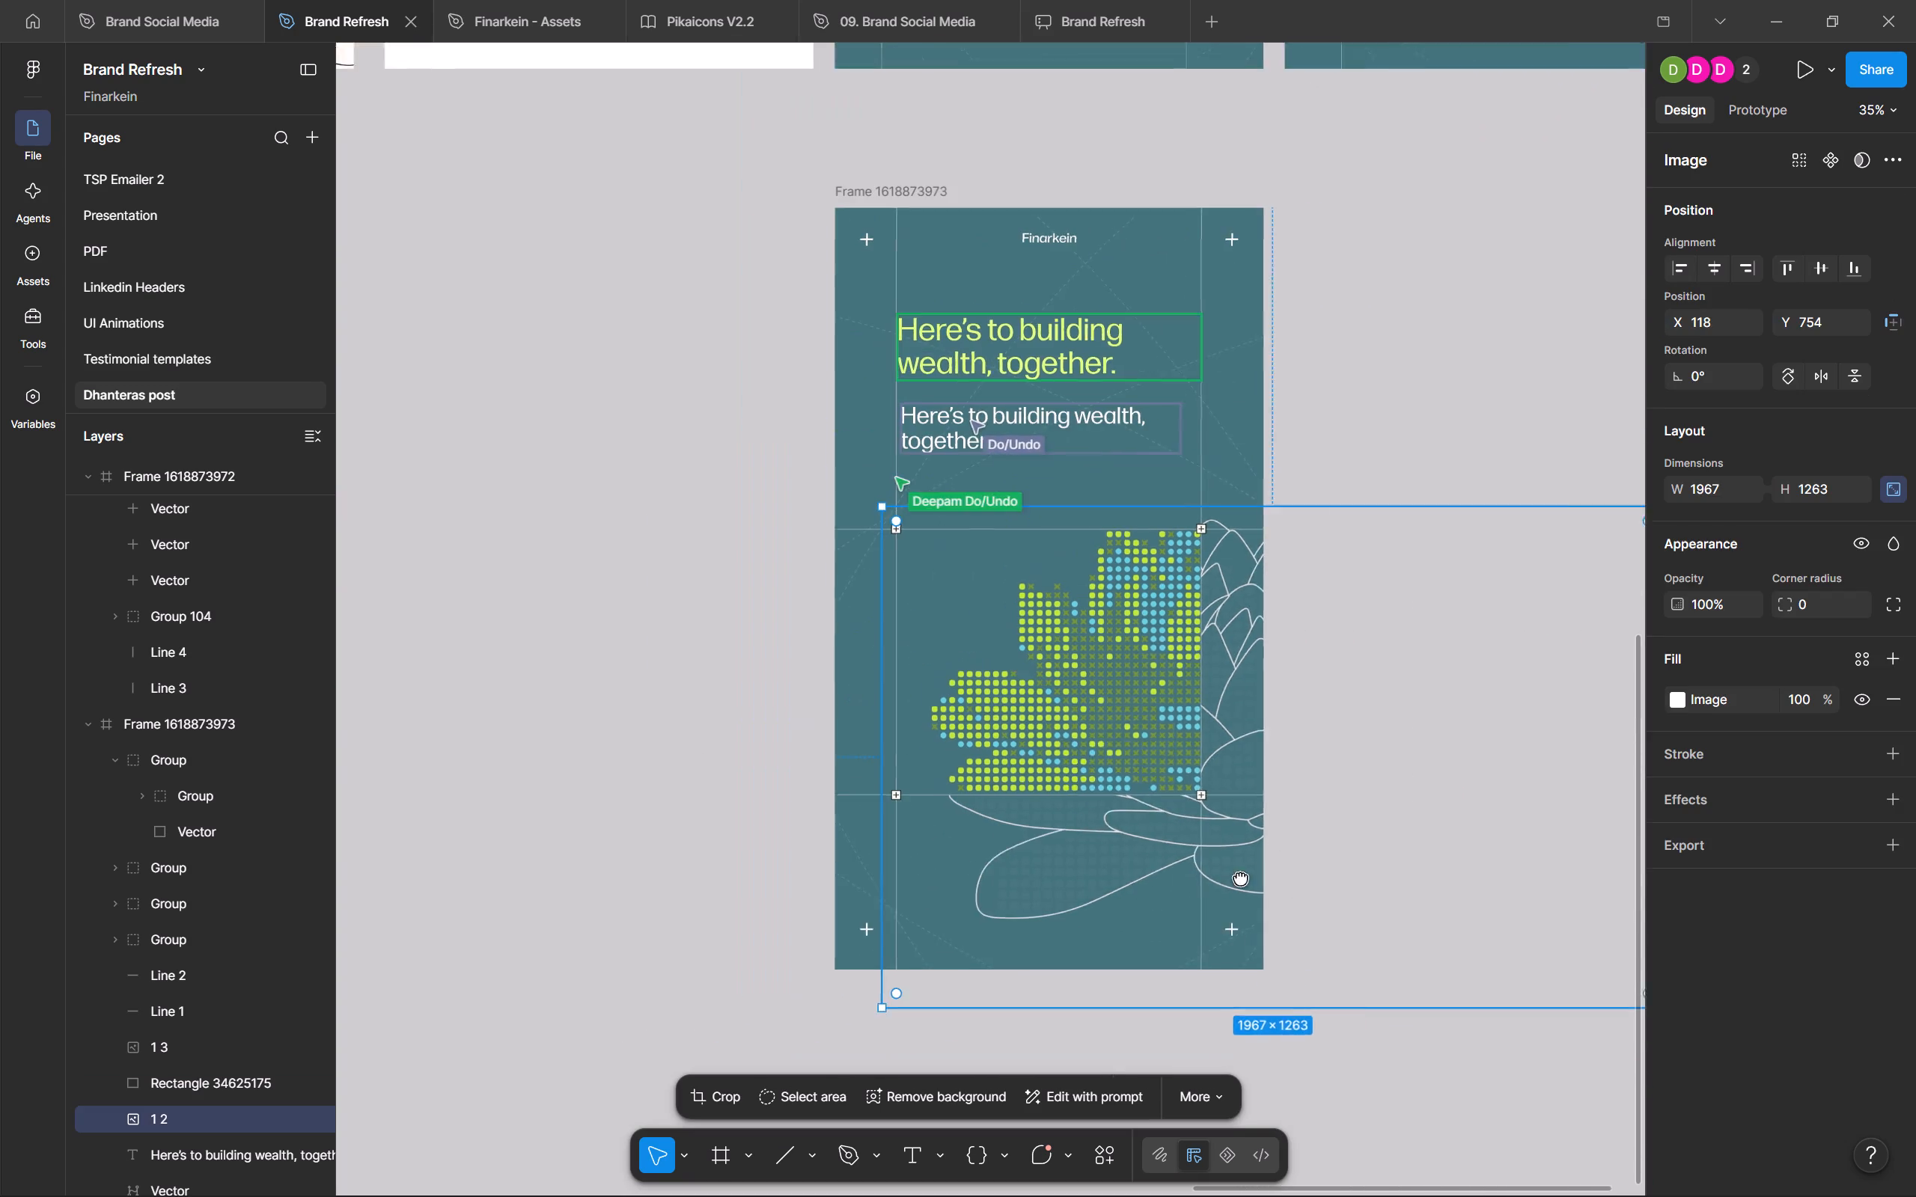
pyautogui.keyDown('ctrl'); pyautogui.moveTo(1240, 878); pyautogui.dragTo(1147, 871, button='middle'); pyautogui.keyUp('ctrl')
pyautogui.keyDown('ctrl'); pyautogui.moveTo(1496, 797); pyautogui.dragTo(1113, 799); pyautogui.keyUp('ctrl')
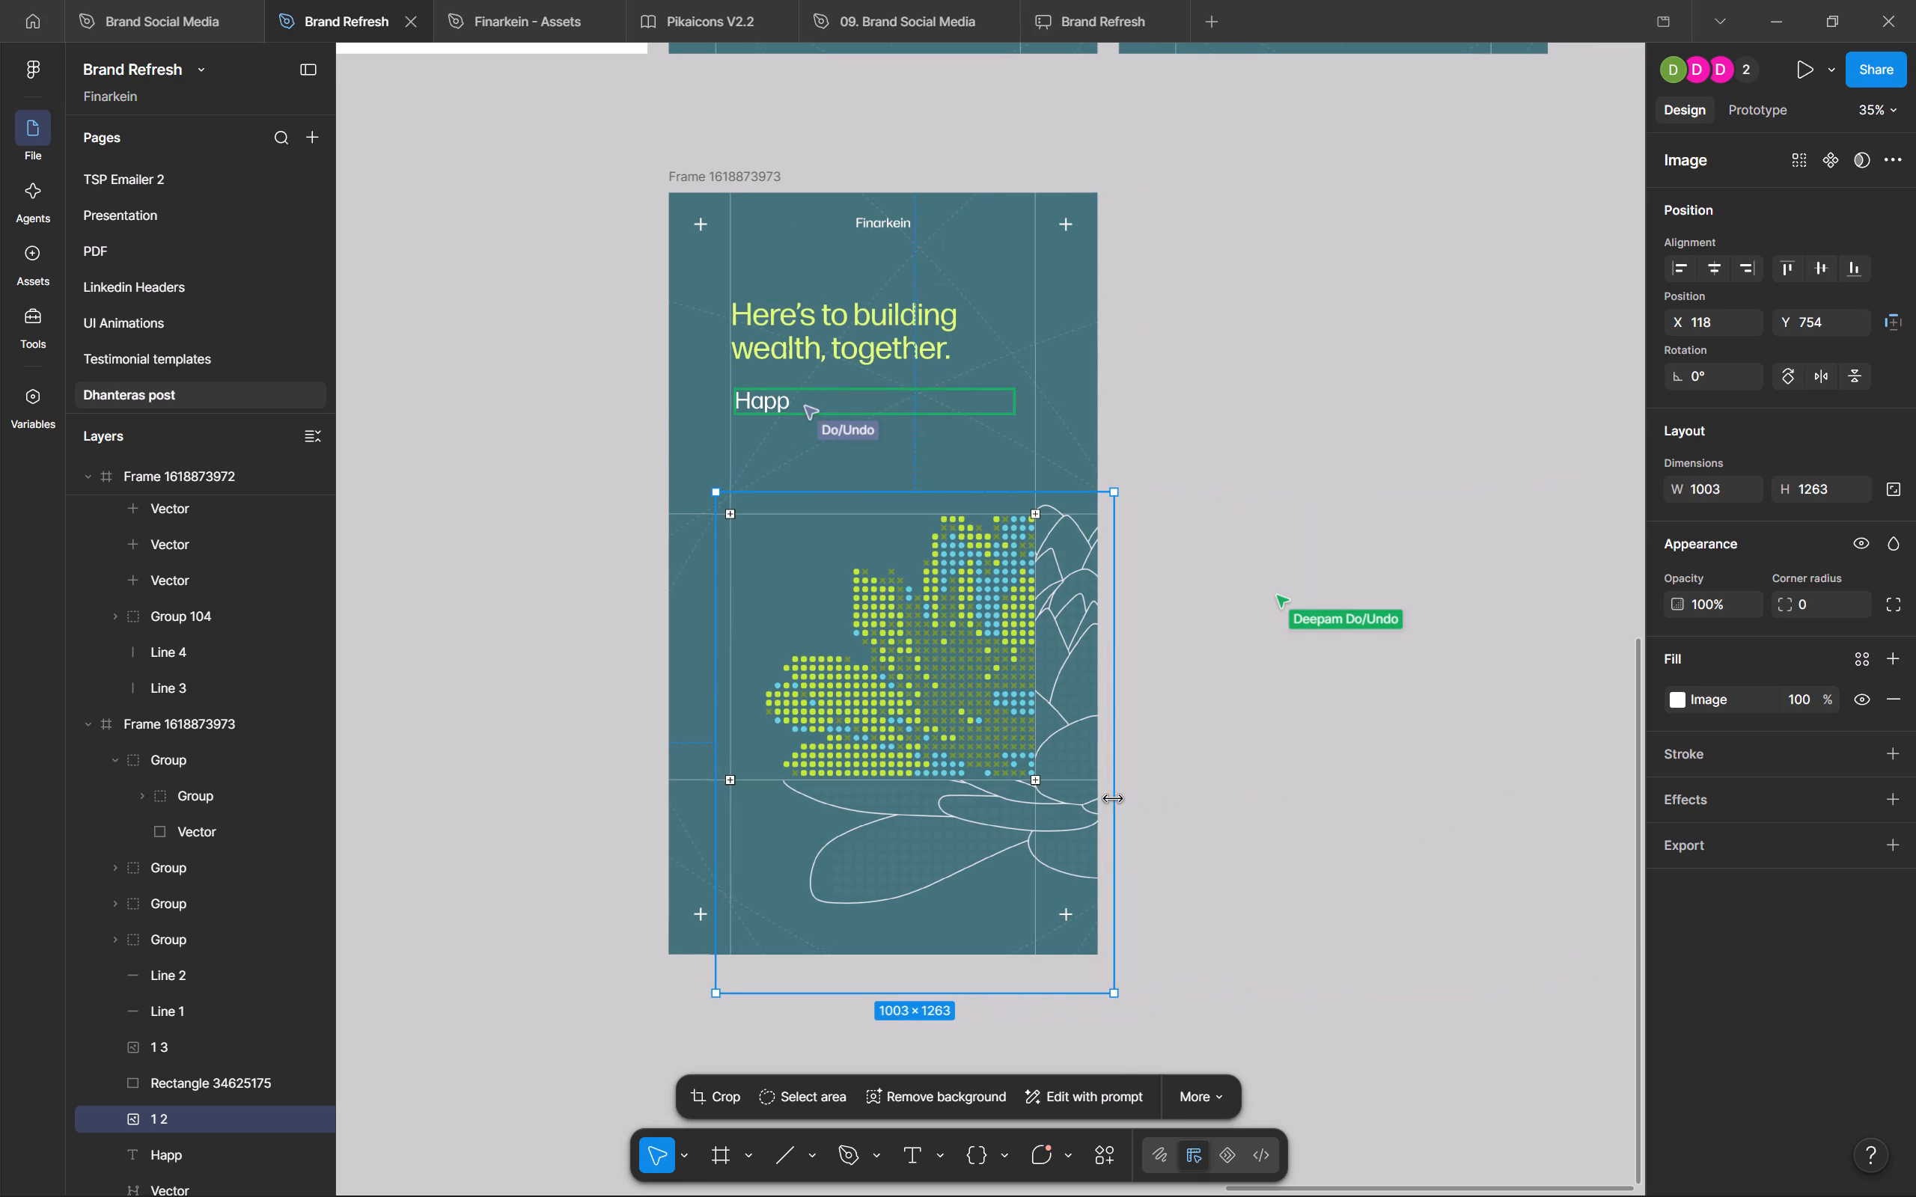
pyautogui.keyDown('ctrl'); pyautogui.moveTo(1113, 799); pyautogui.dragTo(1105, 799); pyautogui.keyUp('ctrl')
# Trim the empty area below the outline lotus image, bringing its bottom edge up for a height of about 1070.
pyautogui.keyDown('ctrl'); pyautogui.scroll(4, 1074, 897); pyautogui.keyUp('ctrl')
pyautogui.keyDown('ctrl'); pyautogui.moveTo(1028, 1043); pyautogui.dragTo(1050, 946); pyautogui.keyUp('ctrl')
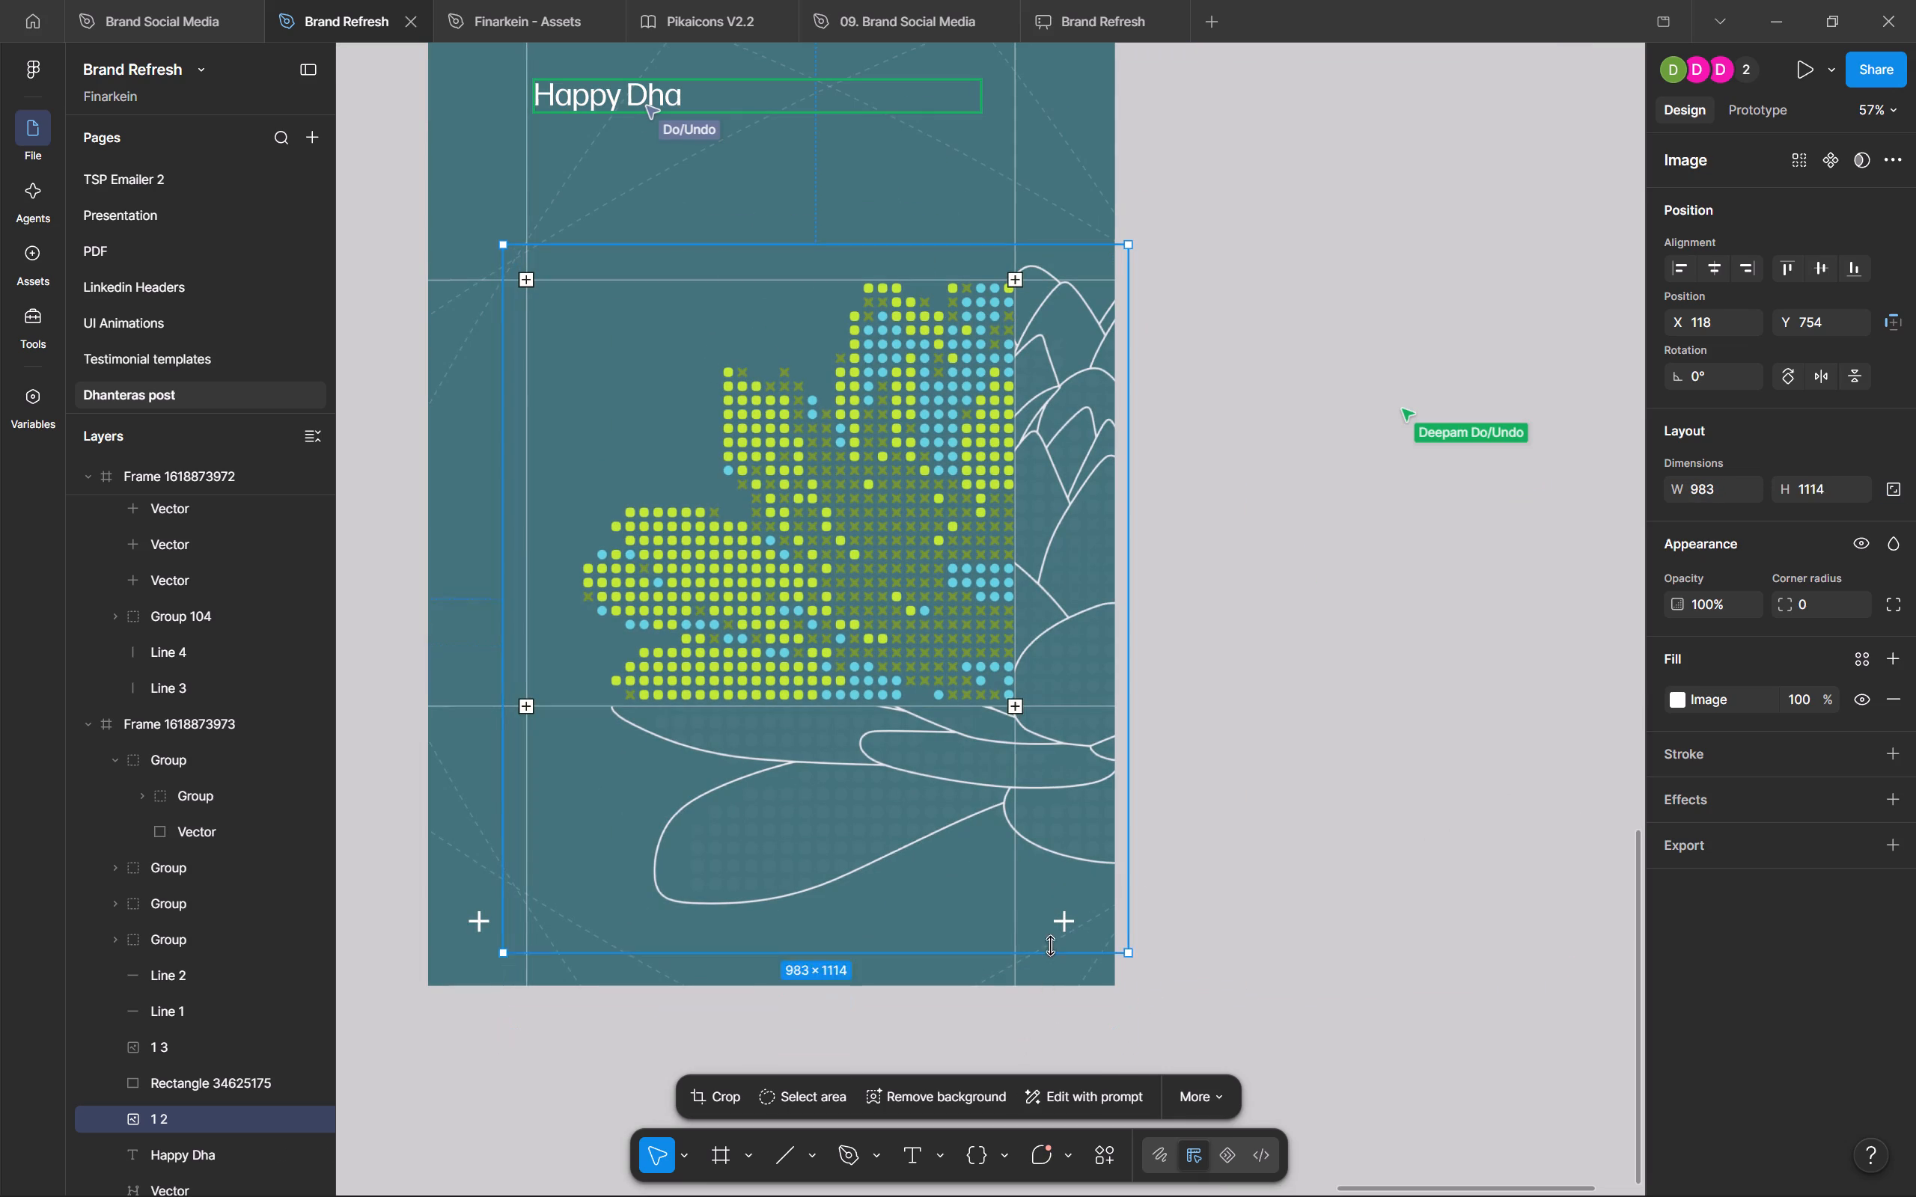
pyautogui.keyDown('ctrl'); pyautogui.moveTo(1050, 946); pyautogui.dragTo(1062, 925); pyautogui.keyUp('ctrl')
# Bring the outline lotus image's right edge in to the frame's edge, for a width of about 962.
pyautogui.keyDown('ctrl'); pyautogui.scroll(4, 1129, 777); pyautogui.keyUp('ctrl')
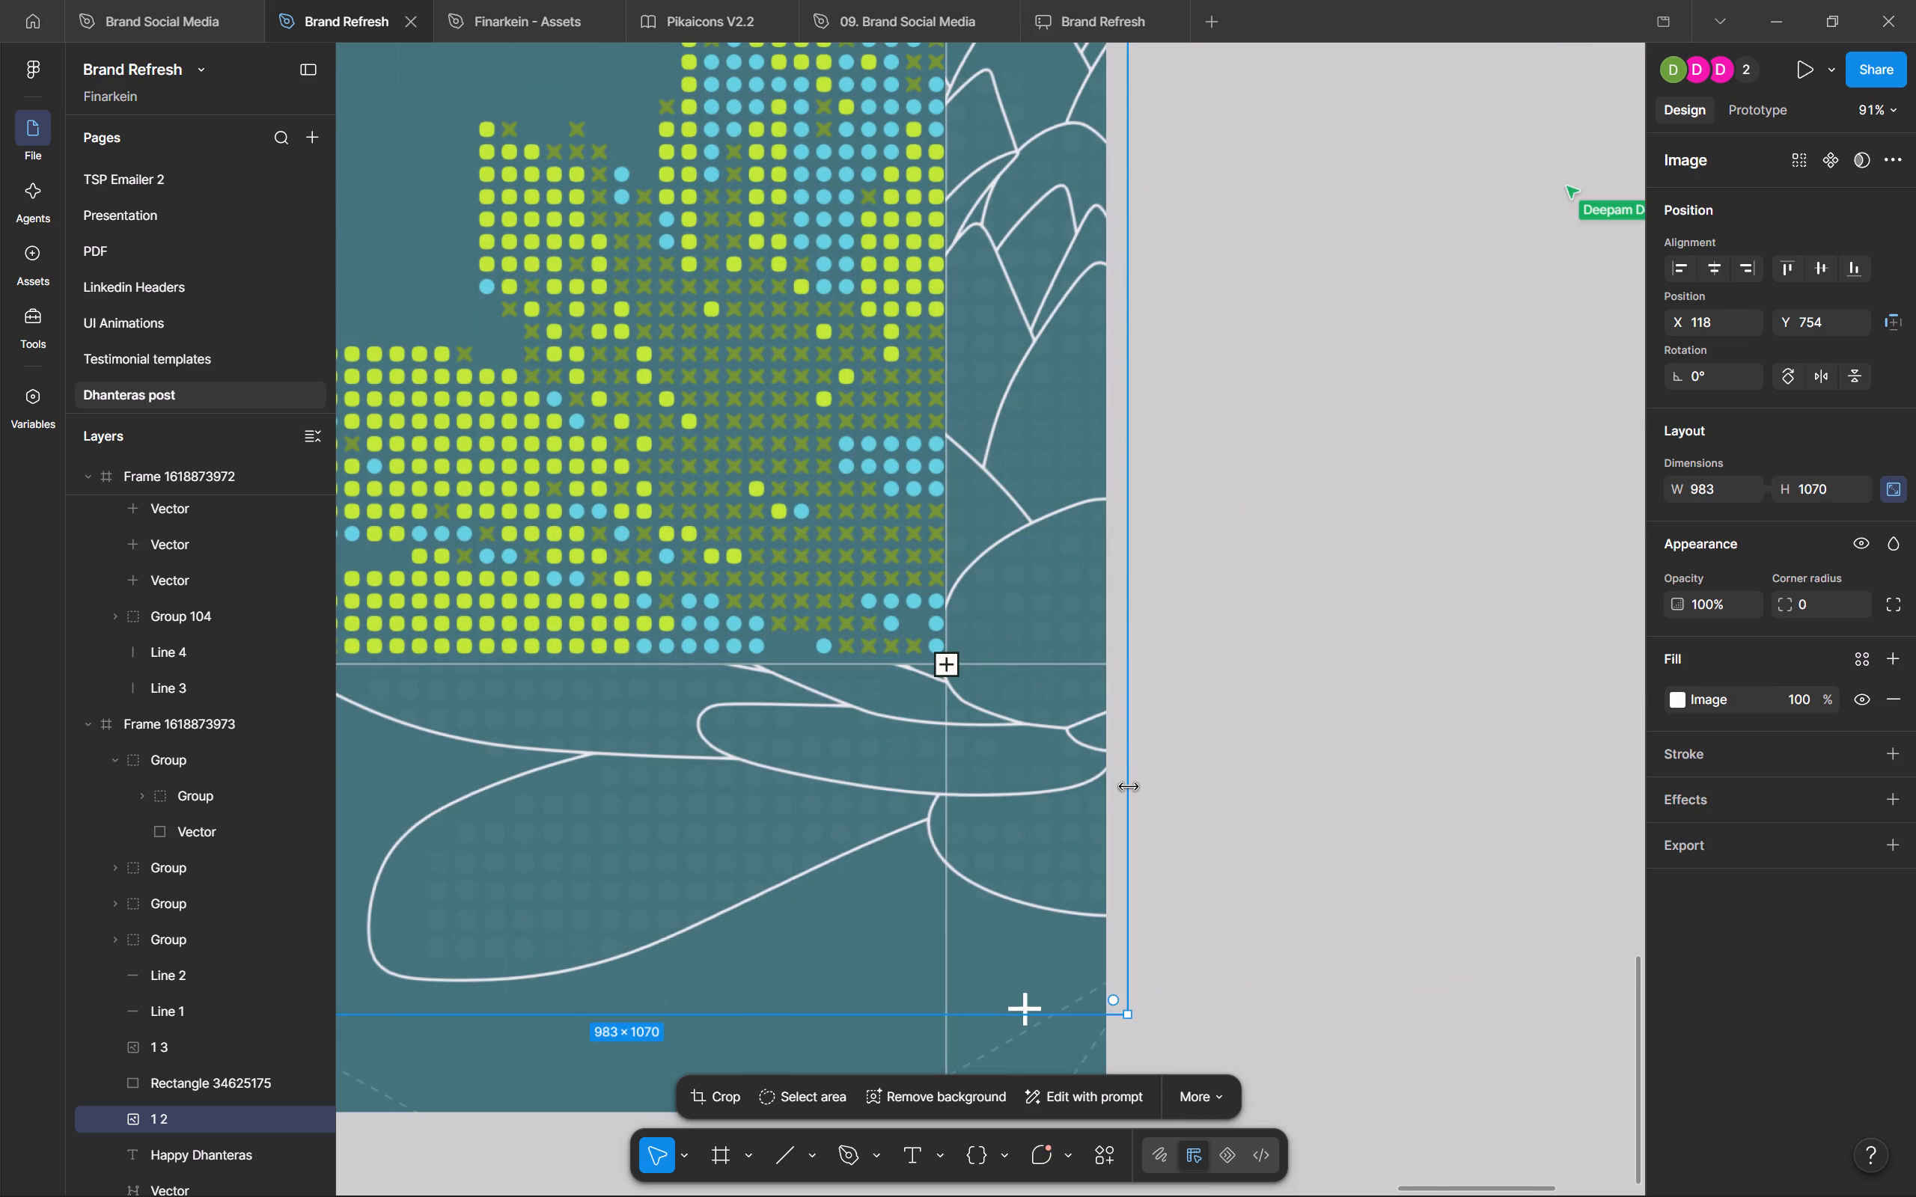
pyautogui.keyDown('ctrl'); pyautogui.moveTo(1129, 787); pyautogui.dragTo(1108, 790); pyautogui.keyUp('ctrl')
# Lower the outline lotus image's top edge to just above the upper guide line, at about Y 780 with height 1044.
pyautogui.moveTo(1111, 855); pyautogui.dragTo(1483, 867, button='middle')
pyautogui.moveTo(1008, 598); pyautogui.dragTo(1090, 1086, button='middle')
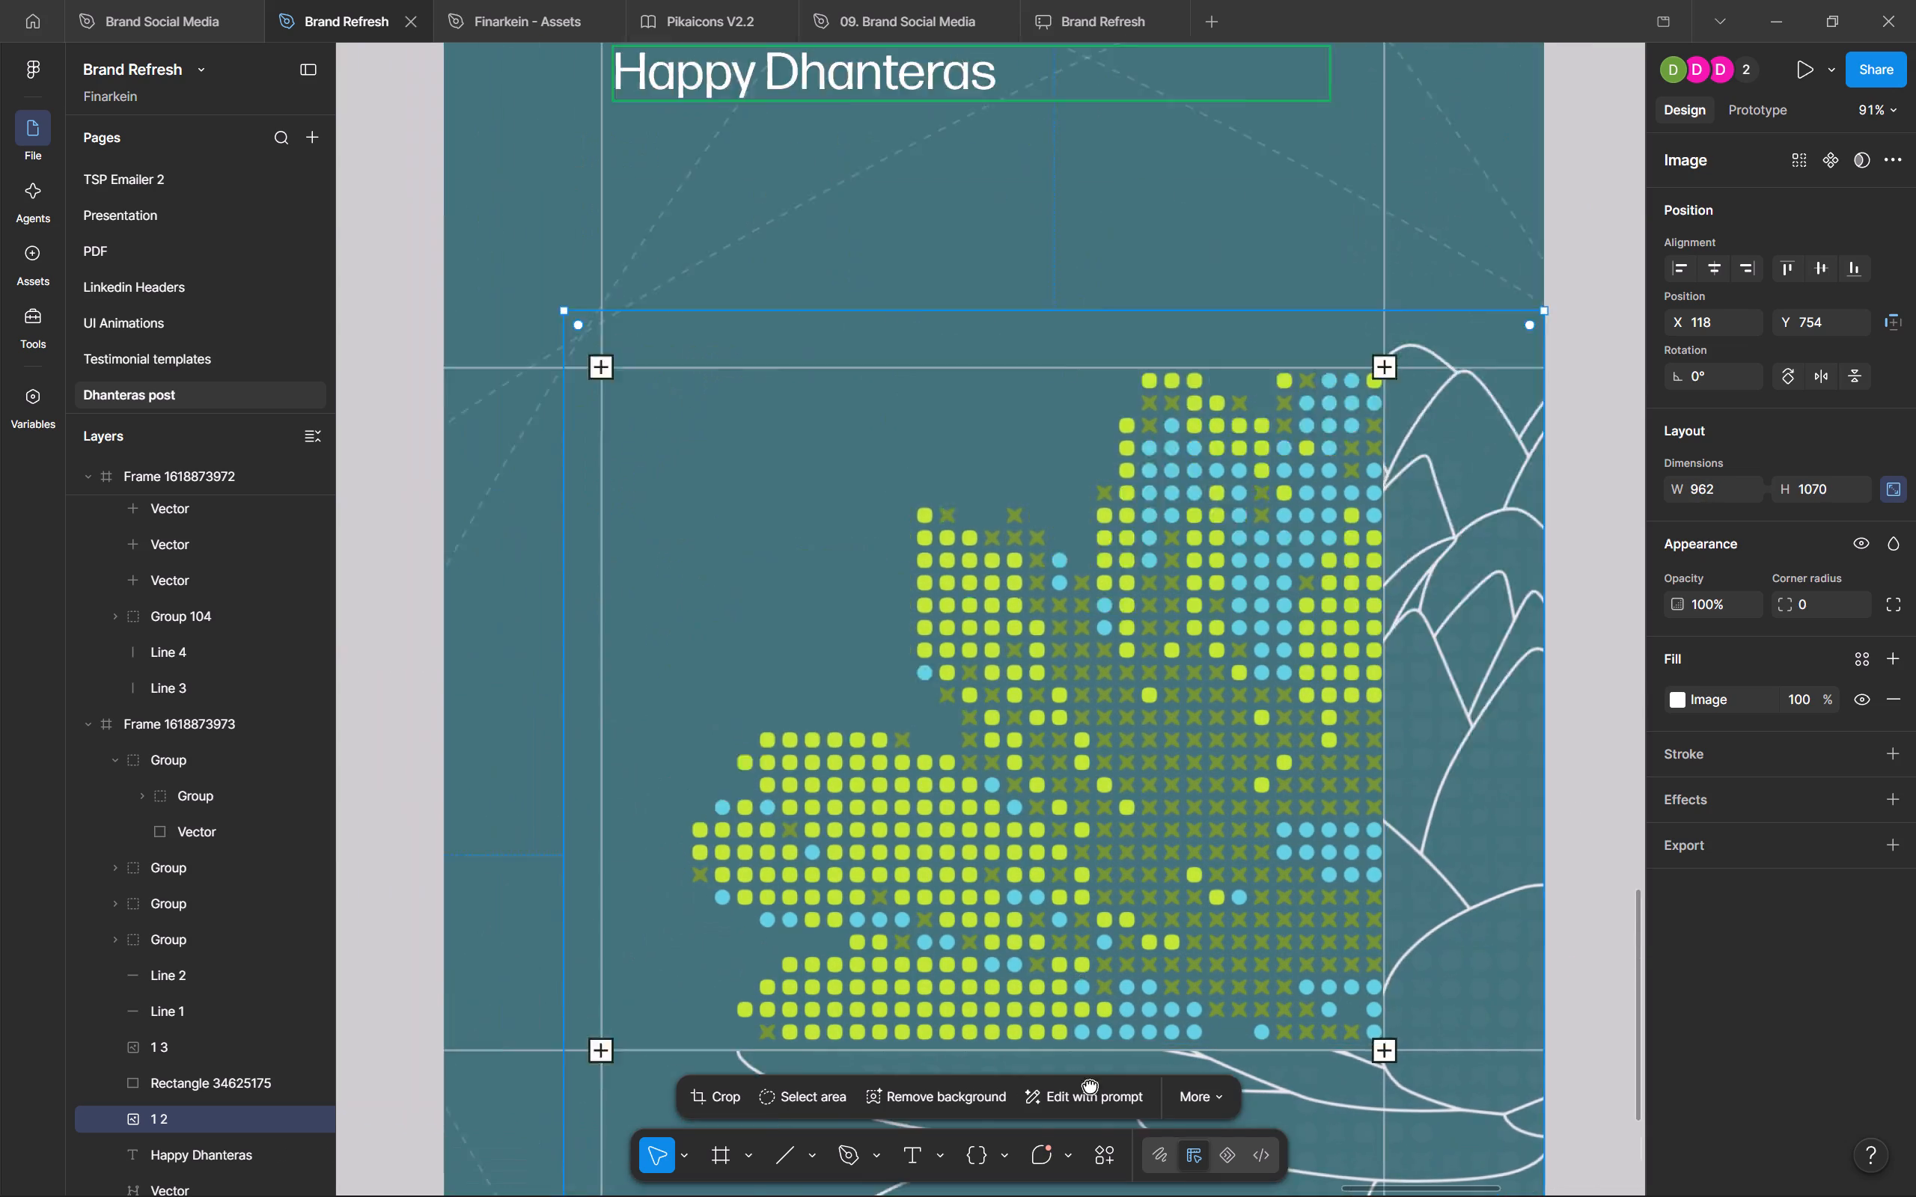
pyautogui.moveTo(1090, 1086); pyautogui.dragTo(1090, 1109, button='middle')
pyautogui.moveTo(1075, 512); pyautogui.dragTo(968, 709, button='middle')
pyautogui.scroll(1, 968, 709)
pyautogui.keyDown('ctrl'); pyautogui.moveTo(1356, 663); pyautogui.dragTo(1357, 697); pyautogui.keyUp('ctrl')
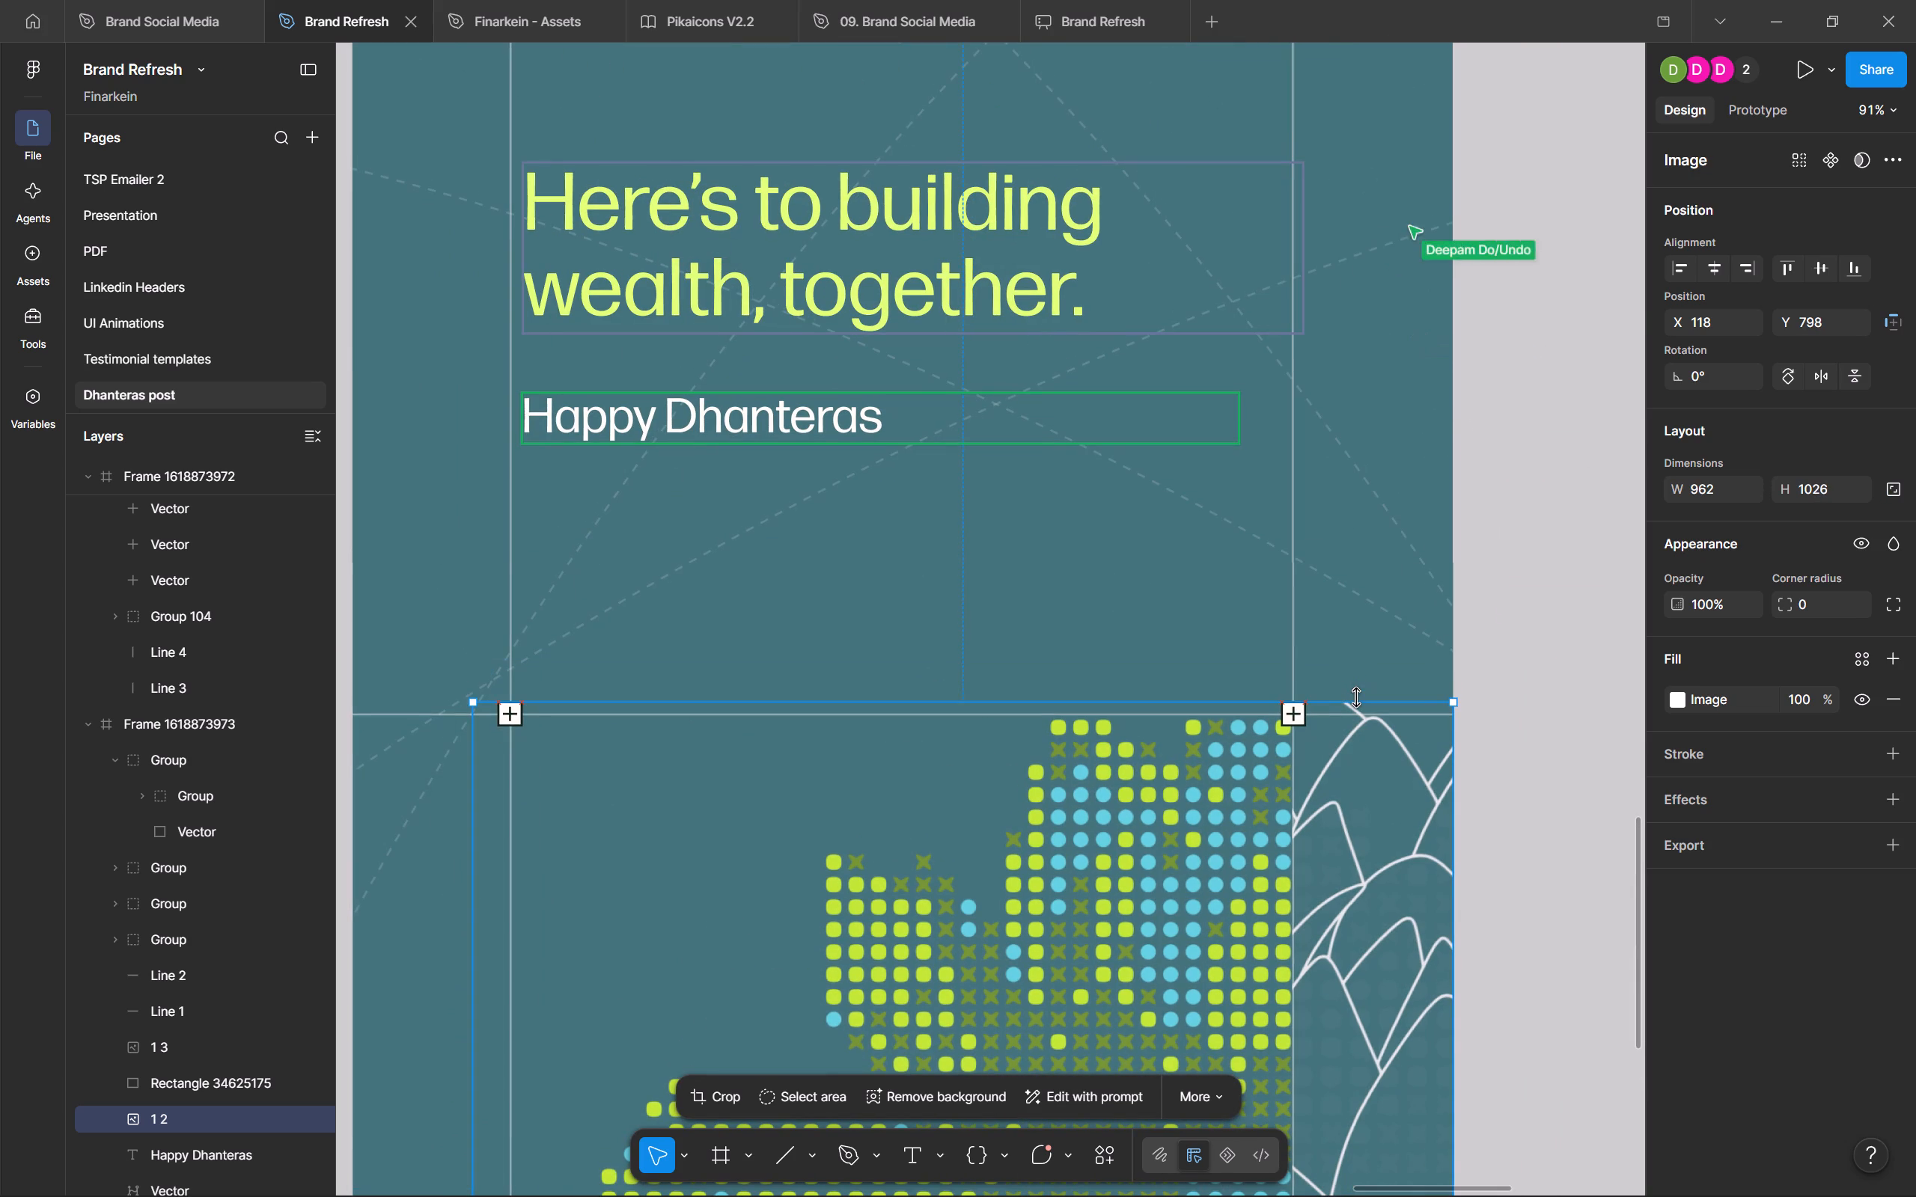
pyautogui.keyDown('ctrl'); pyautogui.moveTo(1357, 697); pyautogui.dragTo(1361, 684); pyautogui.keyUp('ctrl')
pyautogui.keyDown('ctrl'); pyautogui.scroll(-5, 1362, 684); pyautogui.keyUp('ctrl')
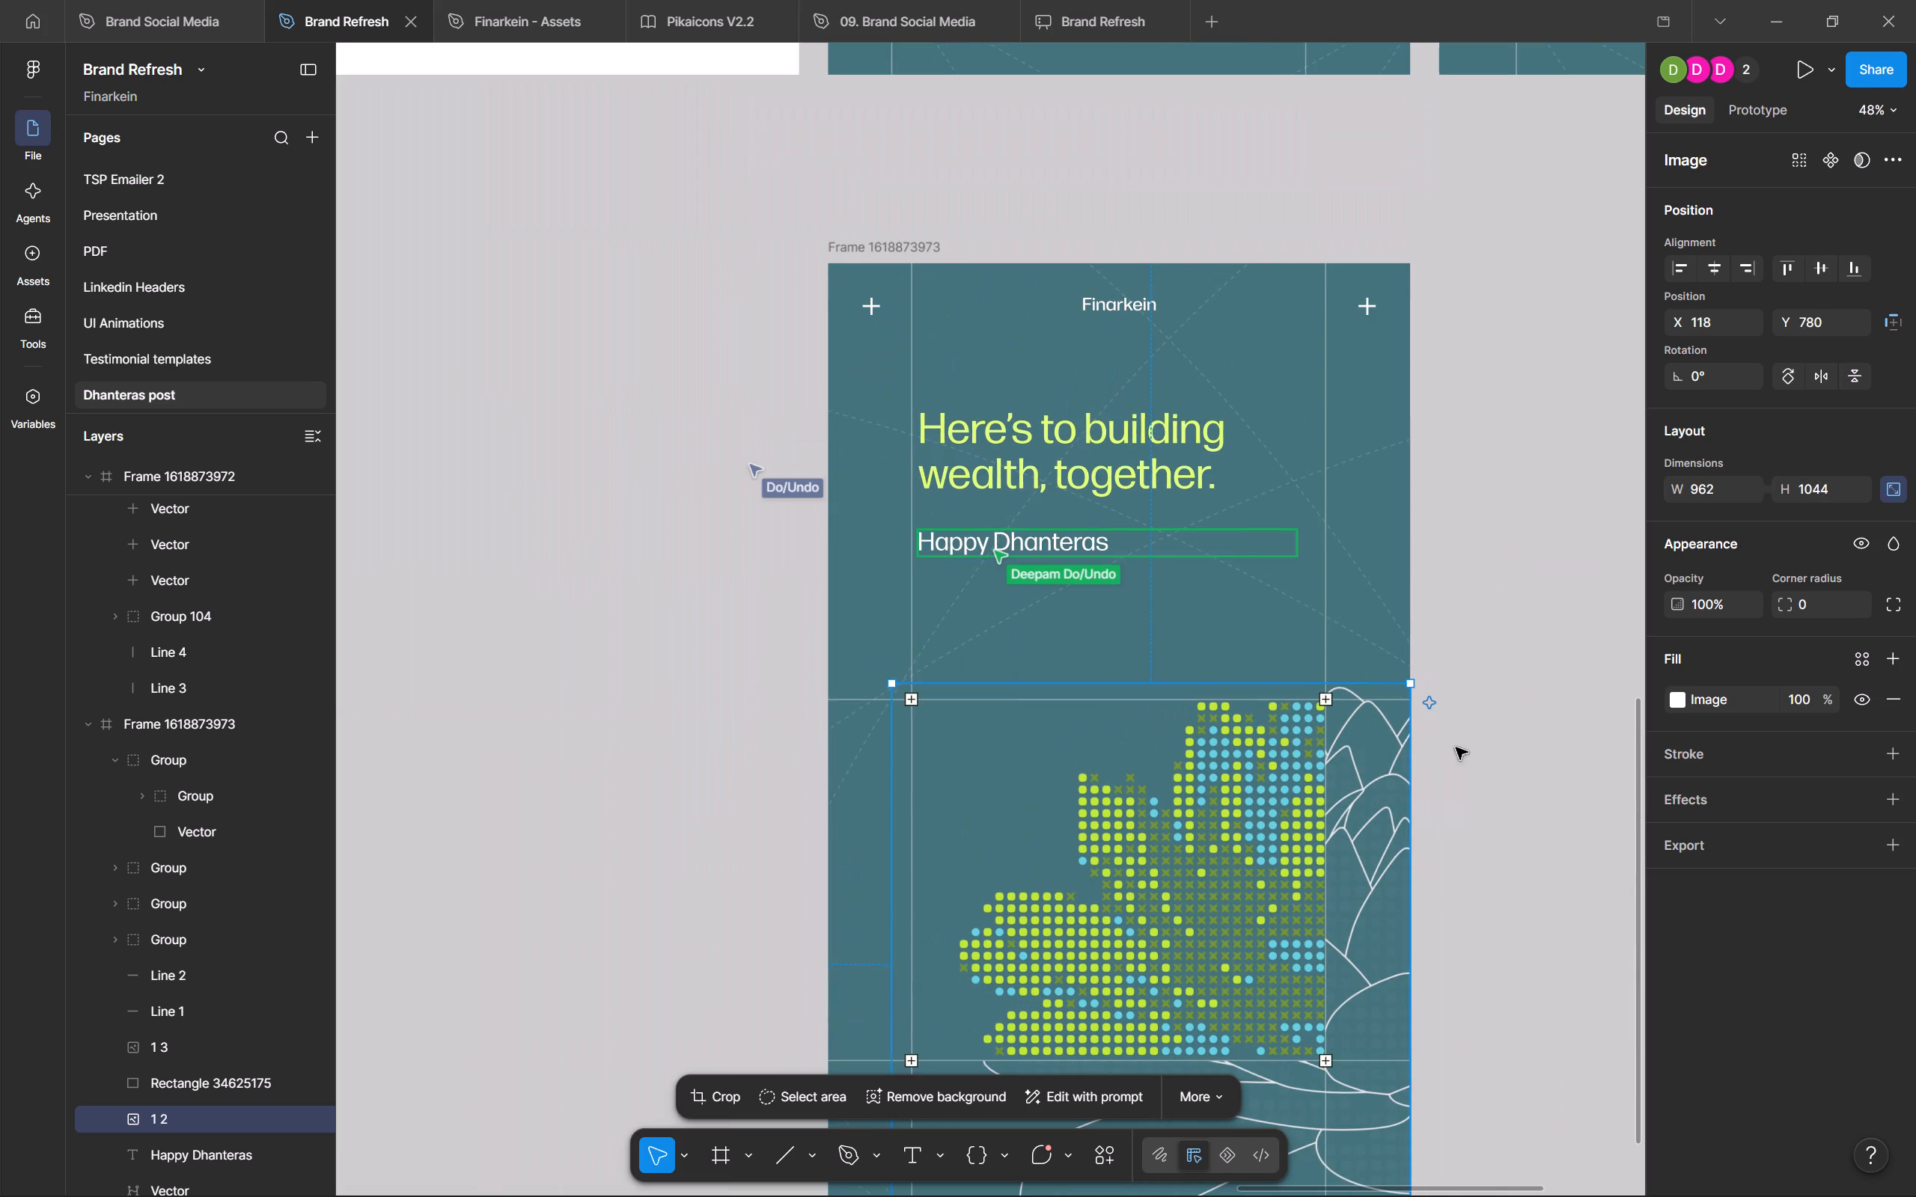
pyautogui.click(1525, 743)
pyautogui.keyDown('ctrl'); pyautogui.scroll(-11, 1525, 743); pyautogui.keyUp('ctrl')
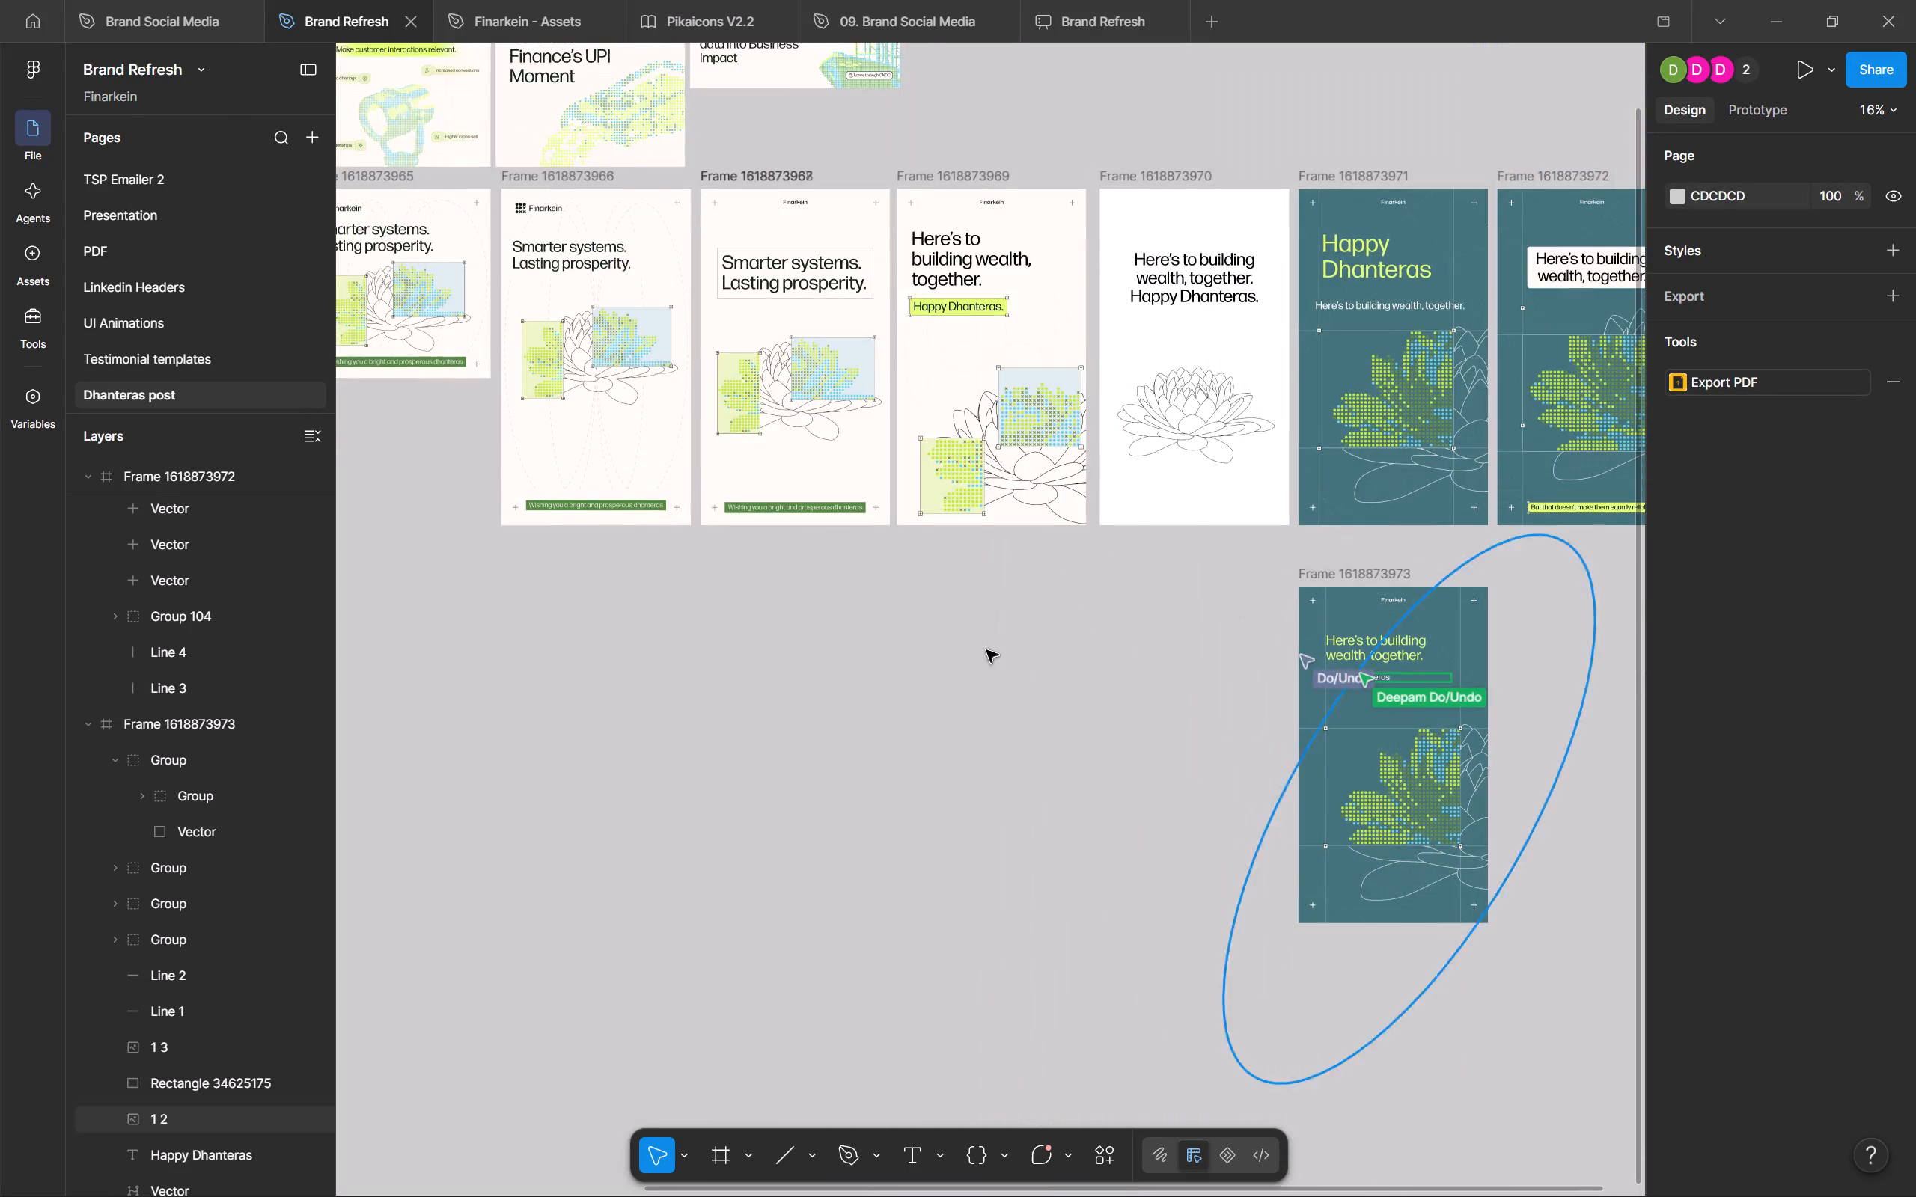
pyautogui.moveTo(665, 601); pyautogui.dragTo(1486, 690, button='middle')
pyautogui.moveTo(966, 505); pyautogui.dragTo(1552, 982)
pyautogui.moveTo(1415, 884); pyautogui.dragTo(561, 565, button='middle')
pyautogui.moveTo(1082, 680); pyautogui.dragTo(1040, 738, button='middle')
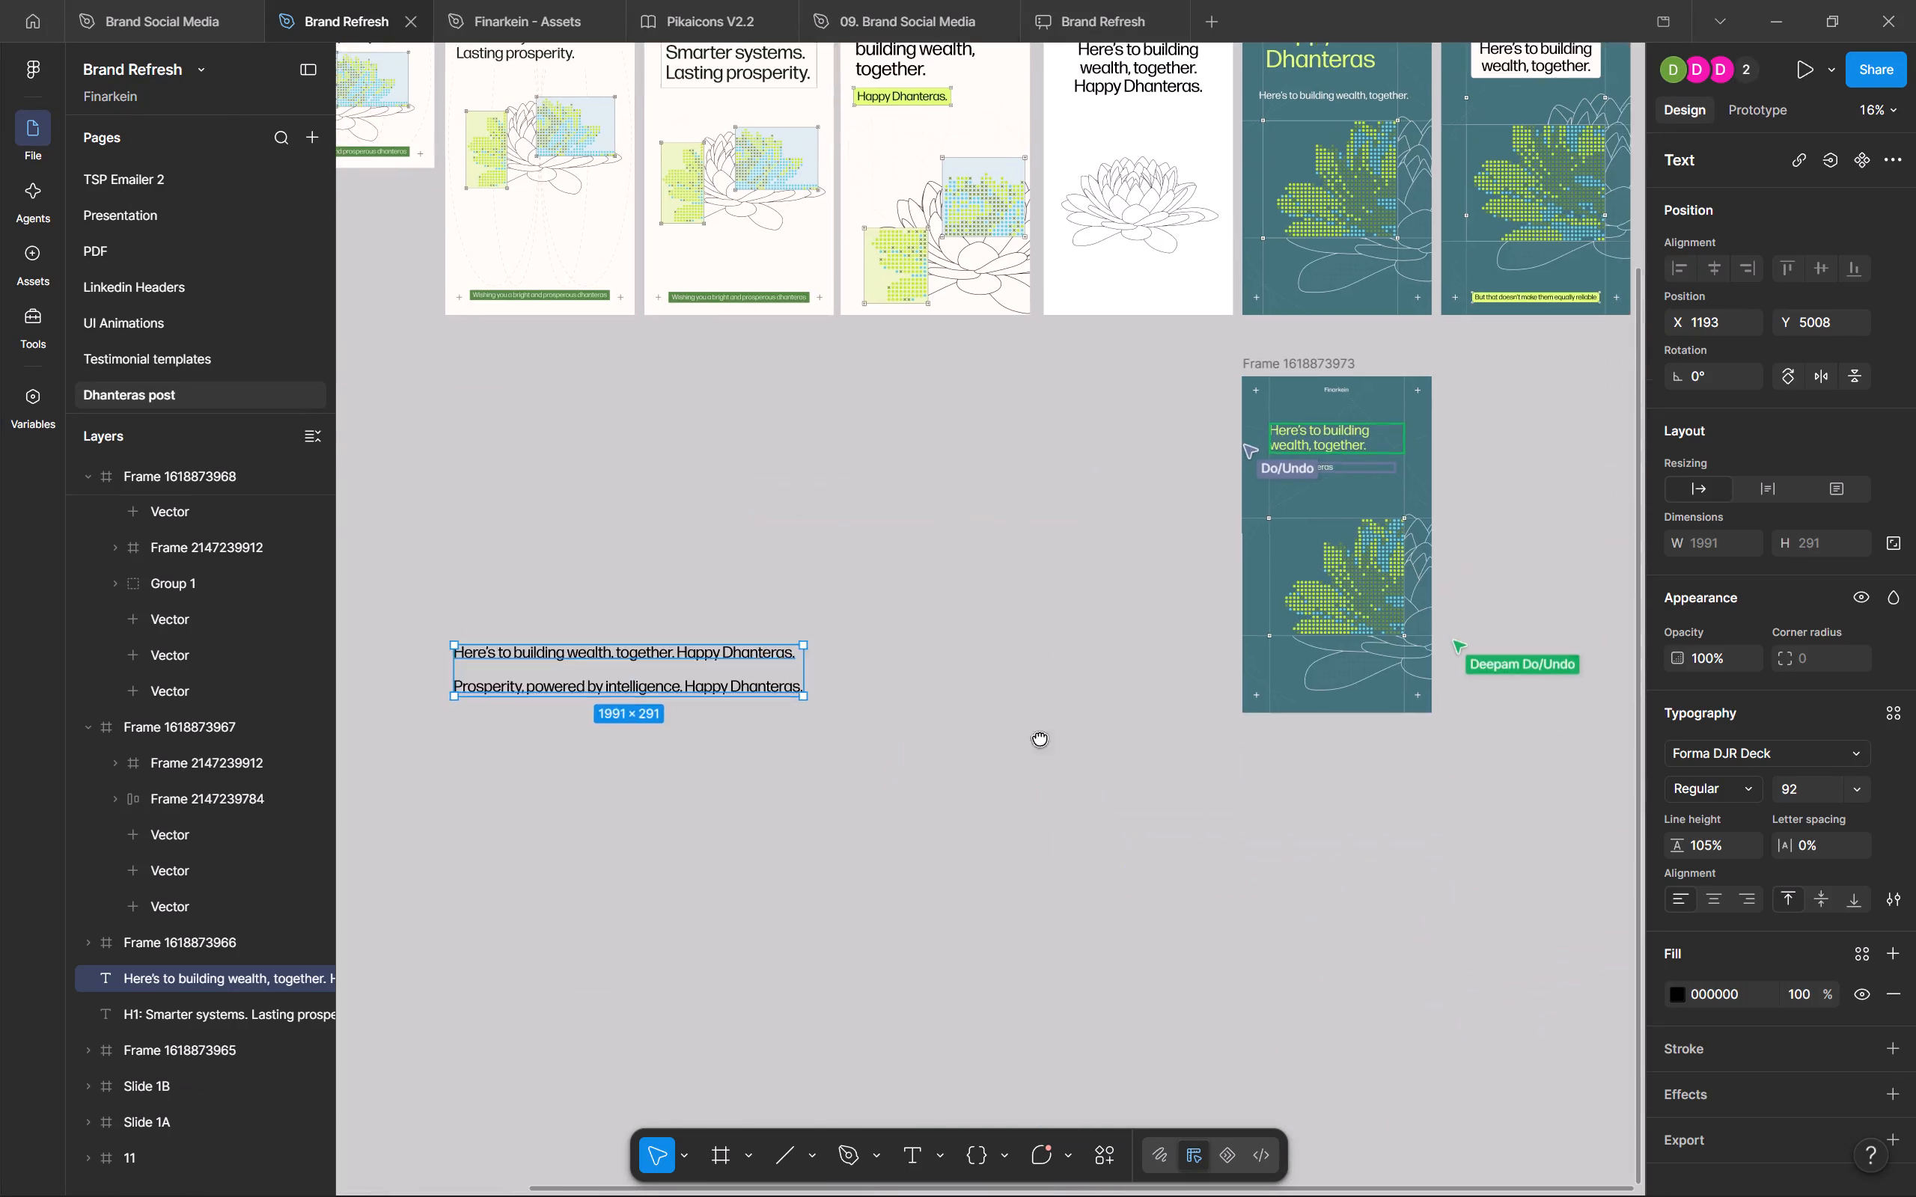
pyautogui.moveTo(1040, 738); pyautogui.dragTo(1019, 806, button='middle')
pyautogui.moveTo(671, 797); pyautogui.dragTo(796, 783)
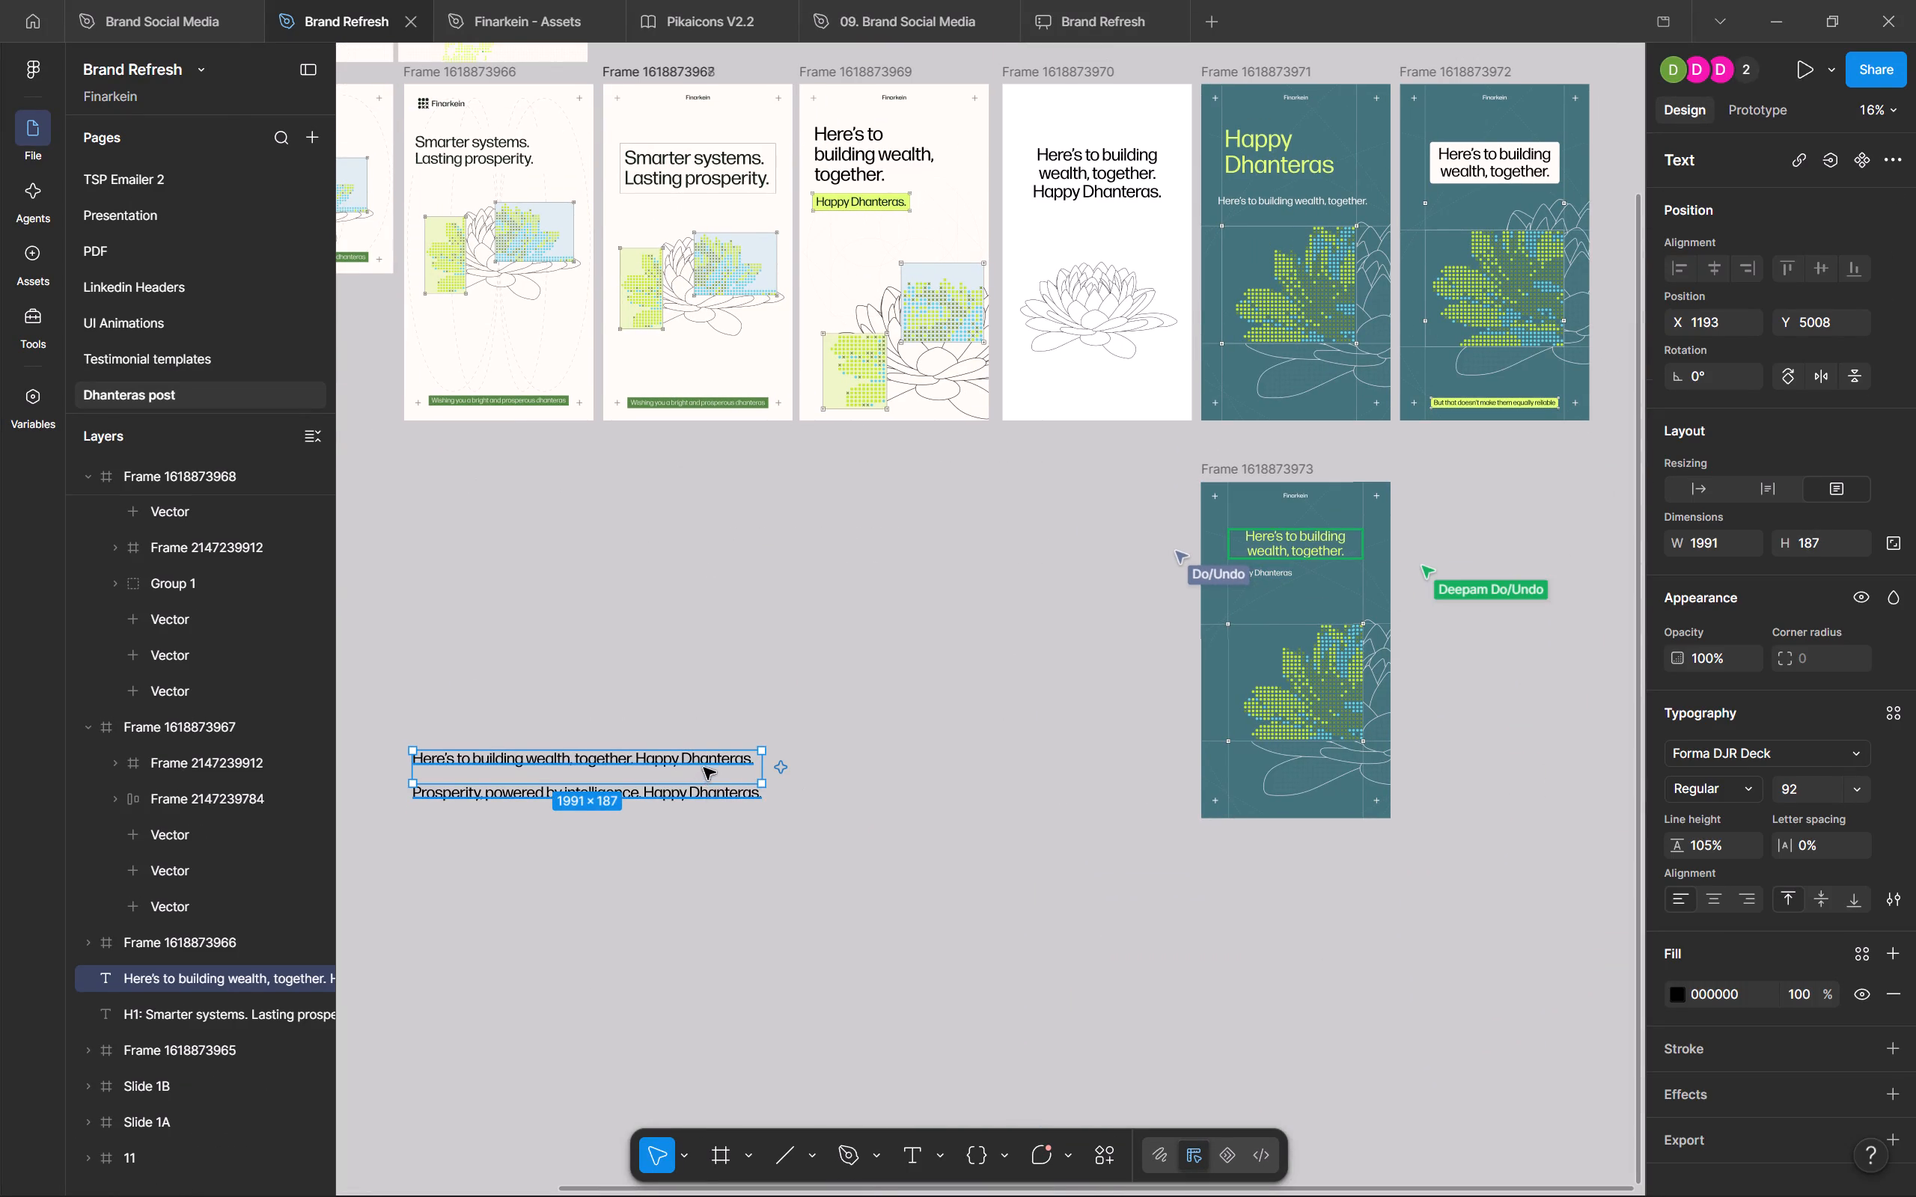
pyautogui.moveTo(704, 767); pyautogui.dragTo(1127, 554)
pyautogui.click(1534, 772)
pyautogui.keyDown('ctrl'); pyautogui.scroll(4, 1397, 806); pyautogui.keyUp('ctrl')
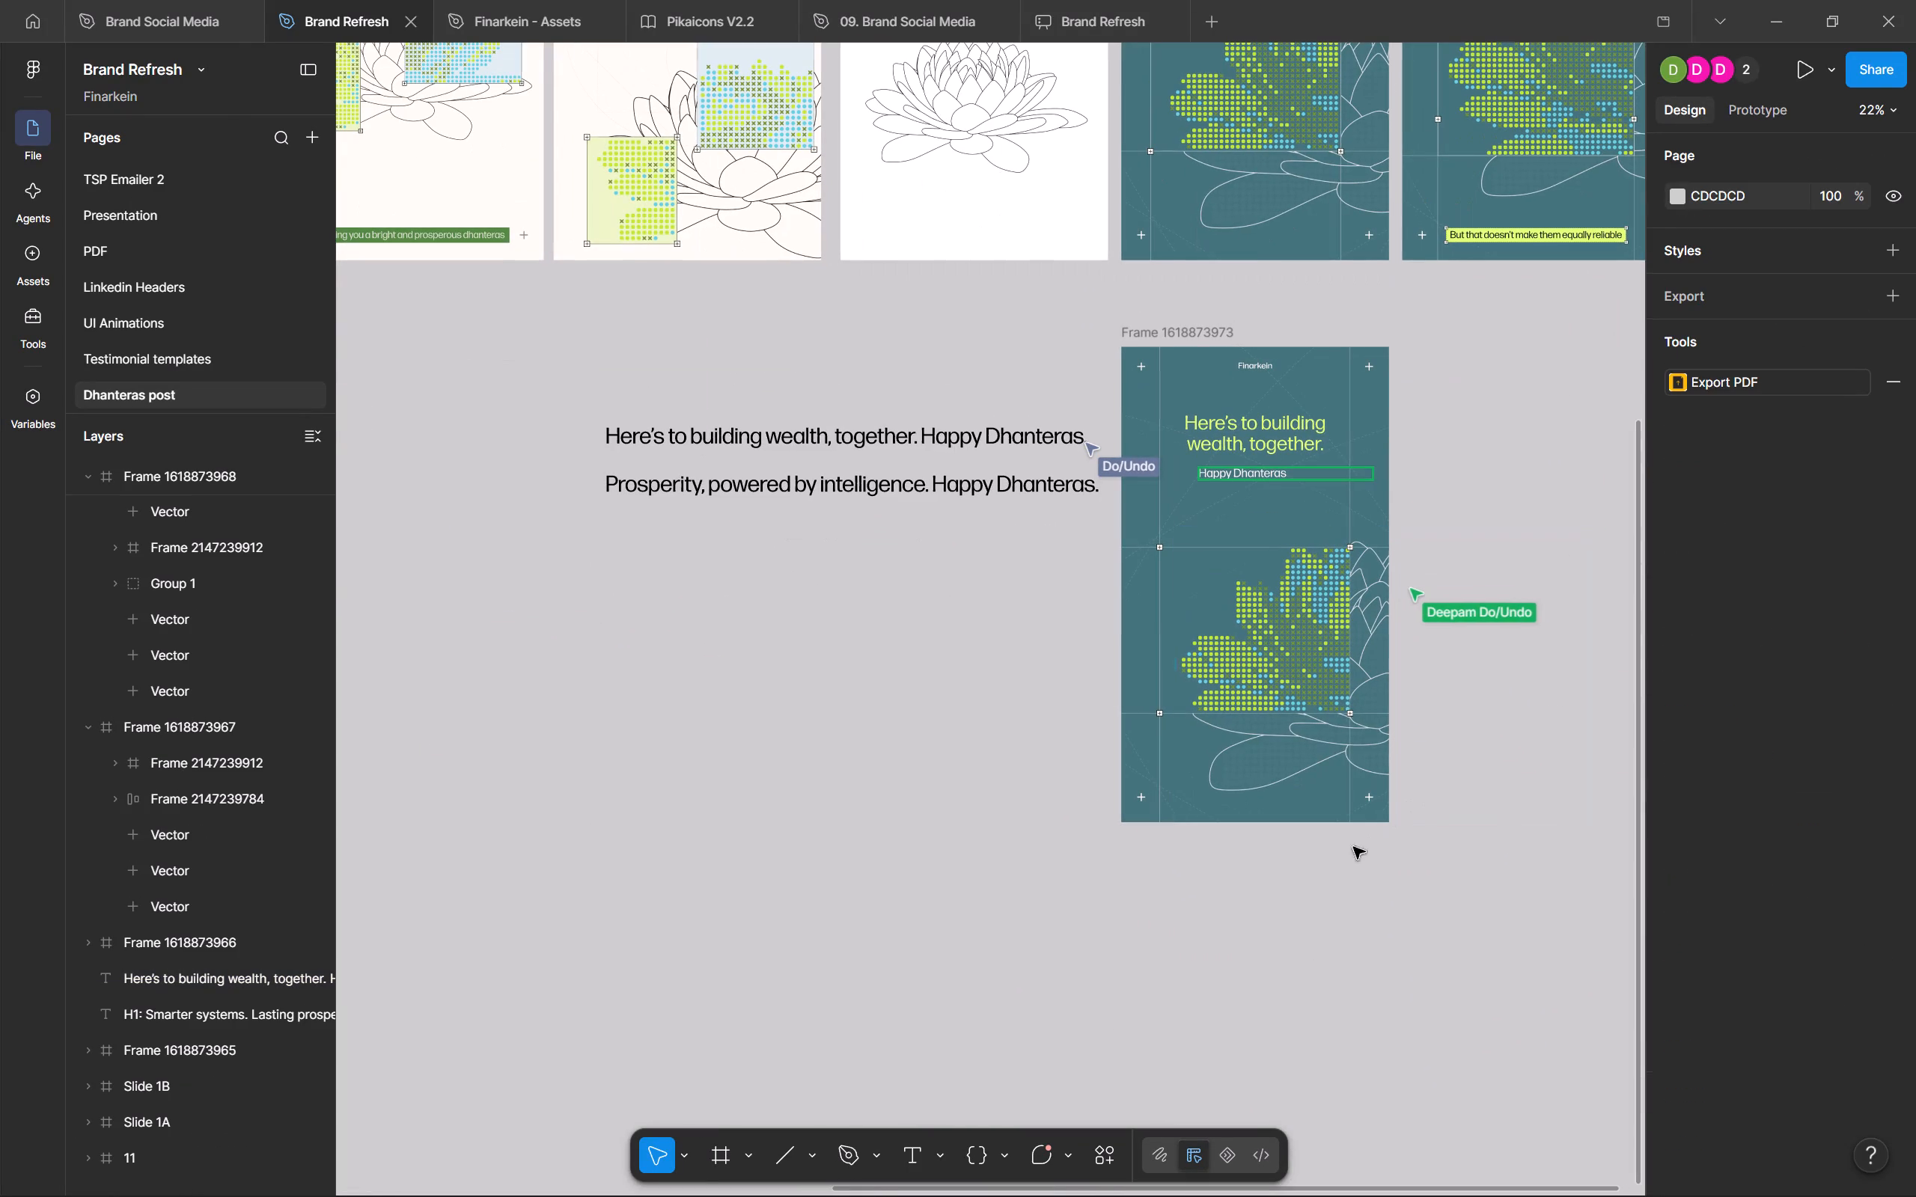
pyautogui.moveTo(989, 912); pyautogui.dragTo(869, 937, button='middle')
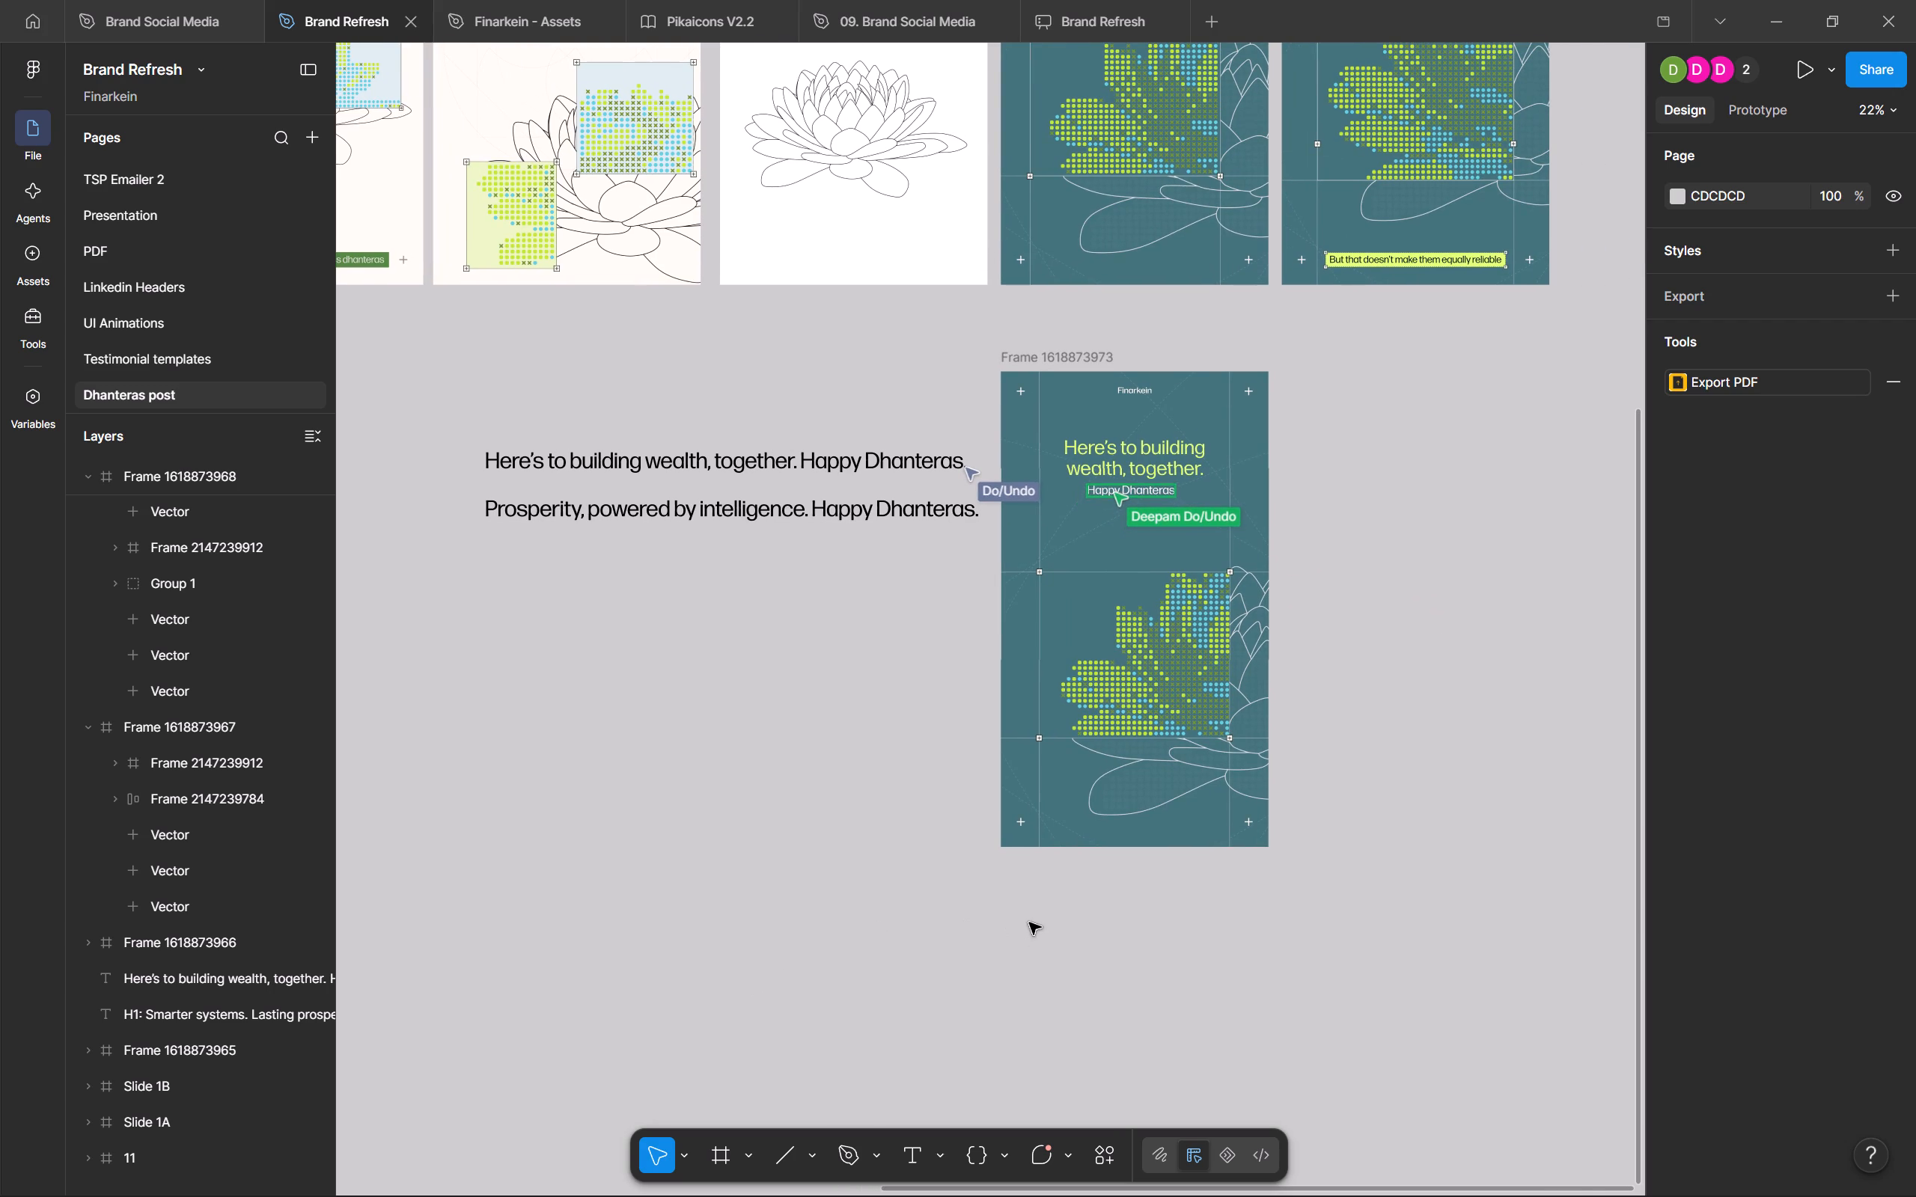
pyautogui.click(1204, 933)
pyautogui.keyDown('ctrl'); pyautogui.scroll(4, 1210, 933); pyautogui.keyUp('ctrl')
pyautogui.moveTo(1319, 888); pyautogui.dragTo(1247, 1078, button='middle')
pyautogui.scroll(1, 1302, 952)
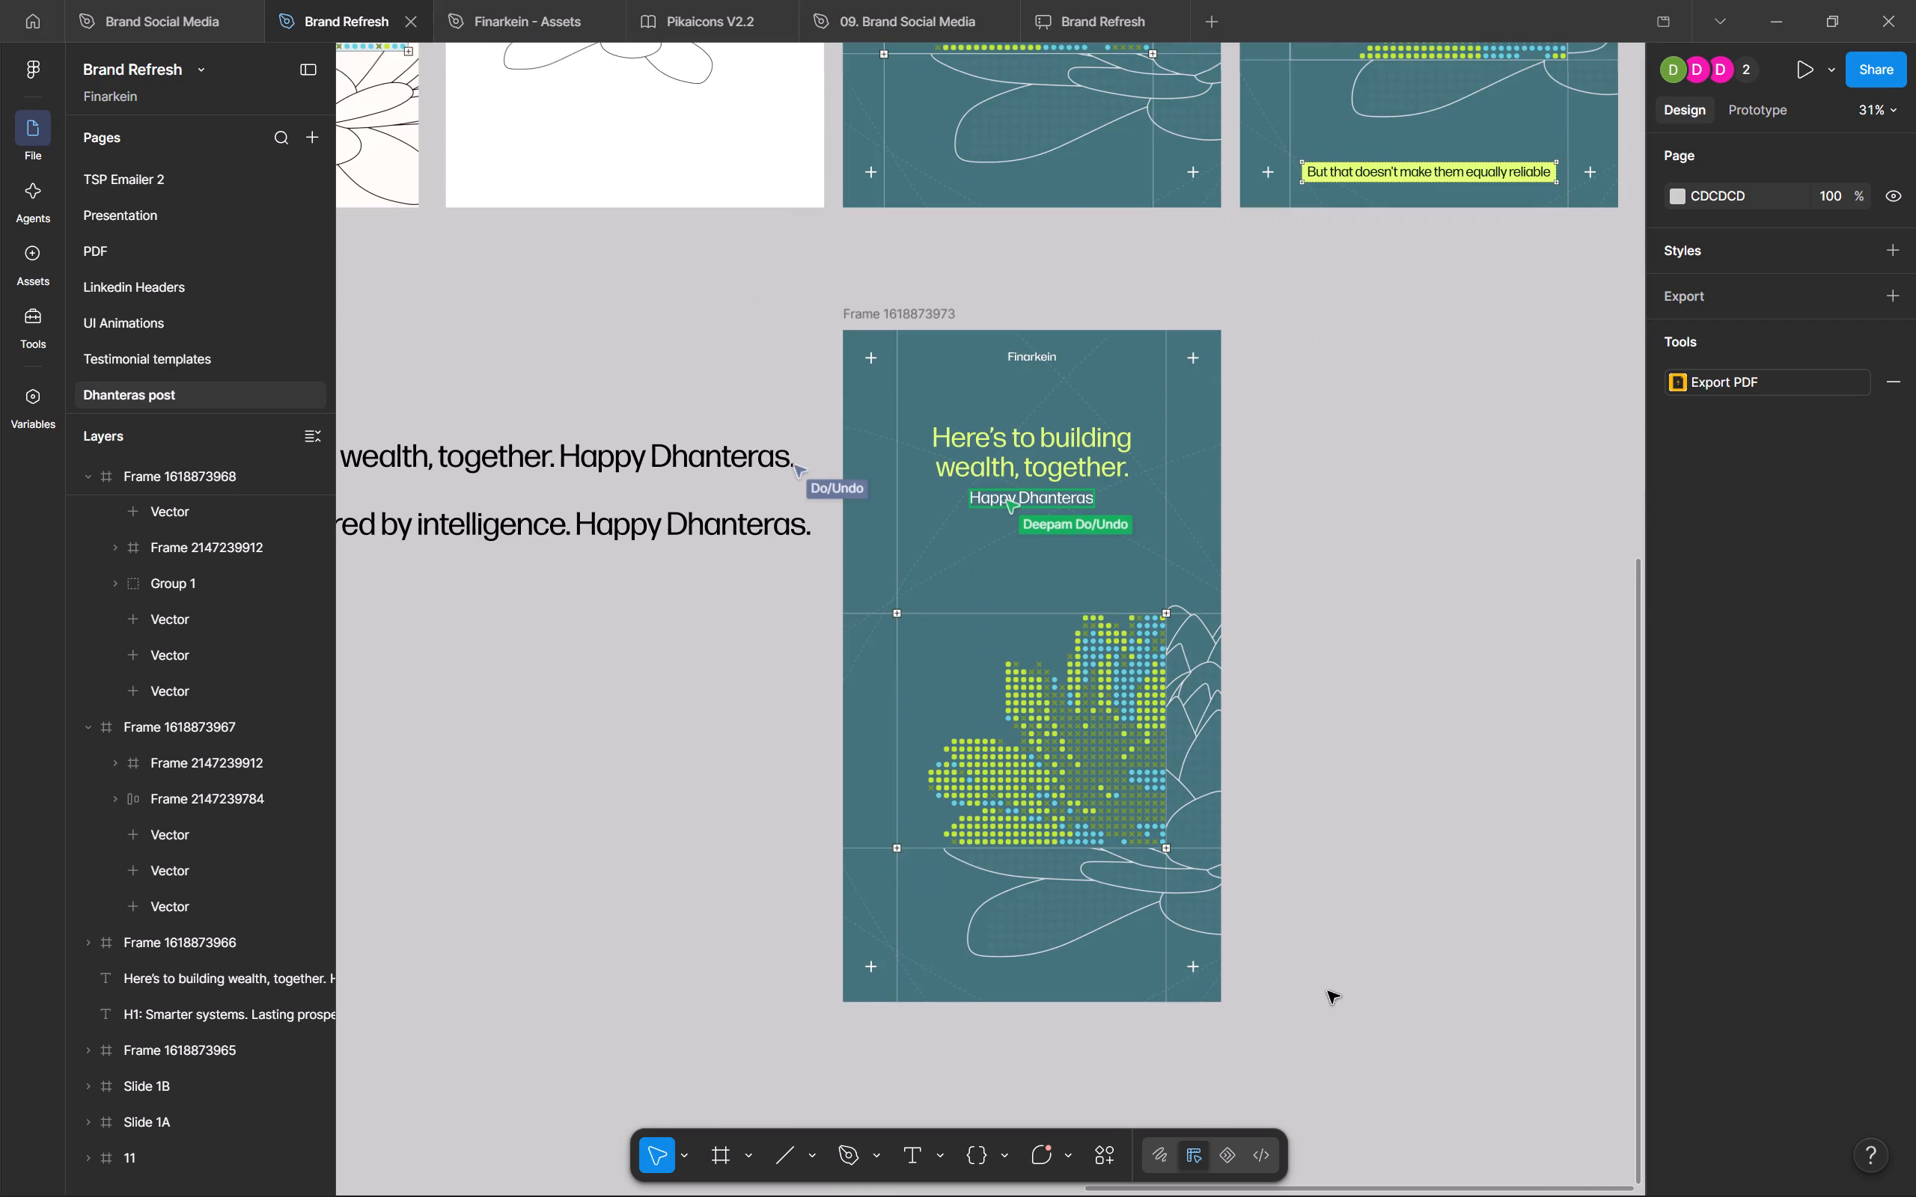
pyautogui.keyDown('ctrl'); pyautogui.moveTo(1312, 919); pyautogui.dragTo(1274, 1190, button='middle'); pyautogui.keyUp('ctrl')
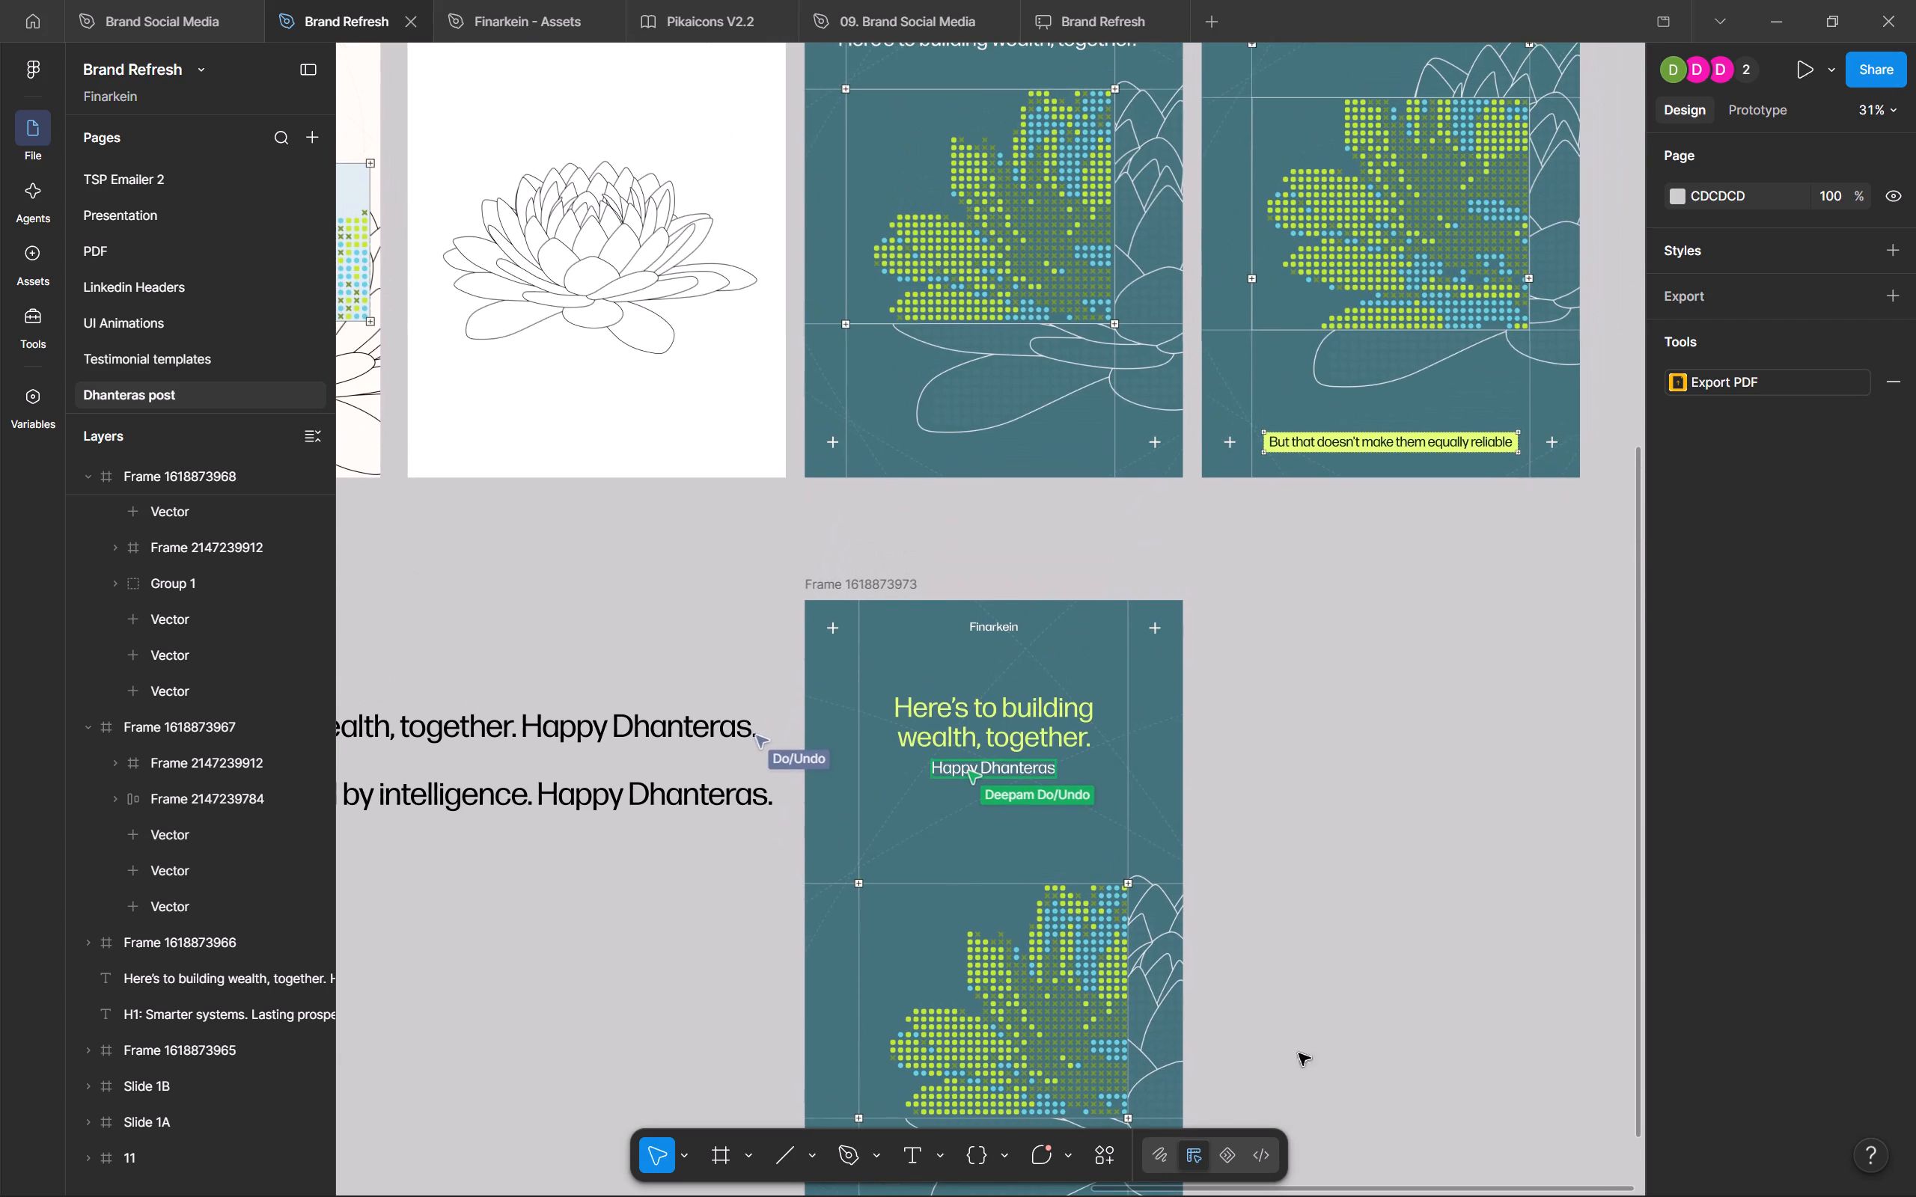
pyautogui.keyDown('ctrl'); pyautogui.moveTo(1320, 810); pyautogui.dragTo(1229, 821, button='middle'); pyautogui.keyUp('ctrl')
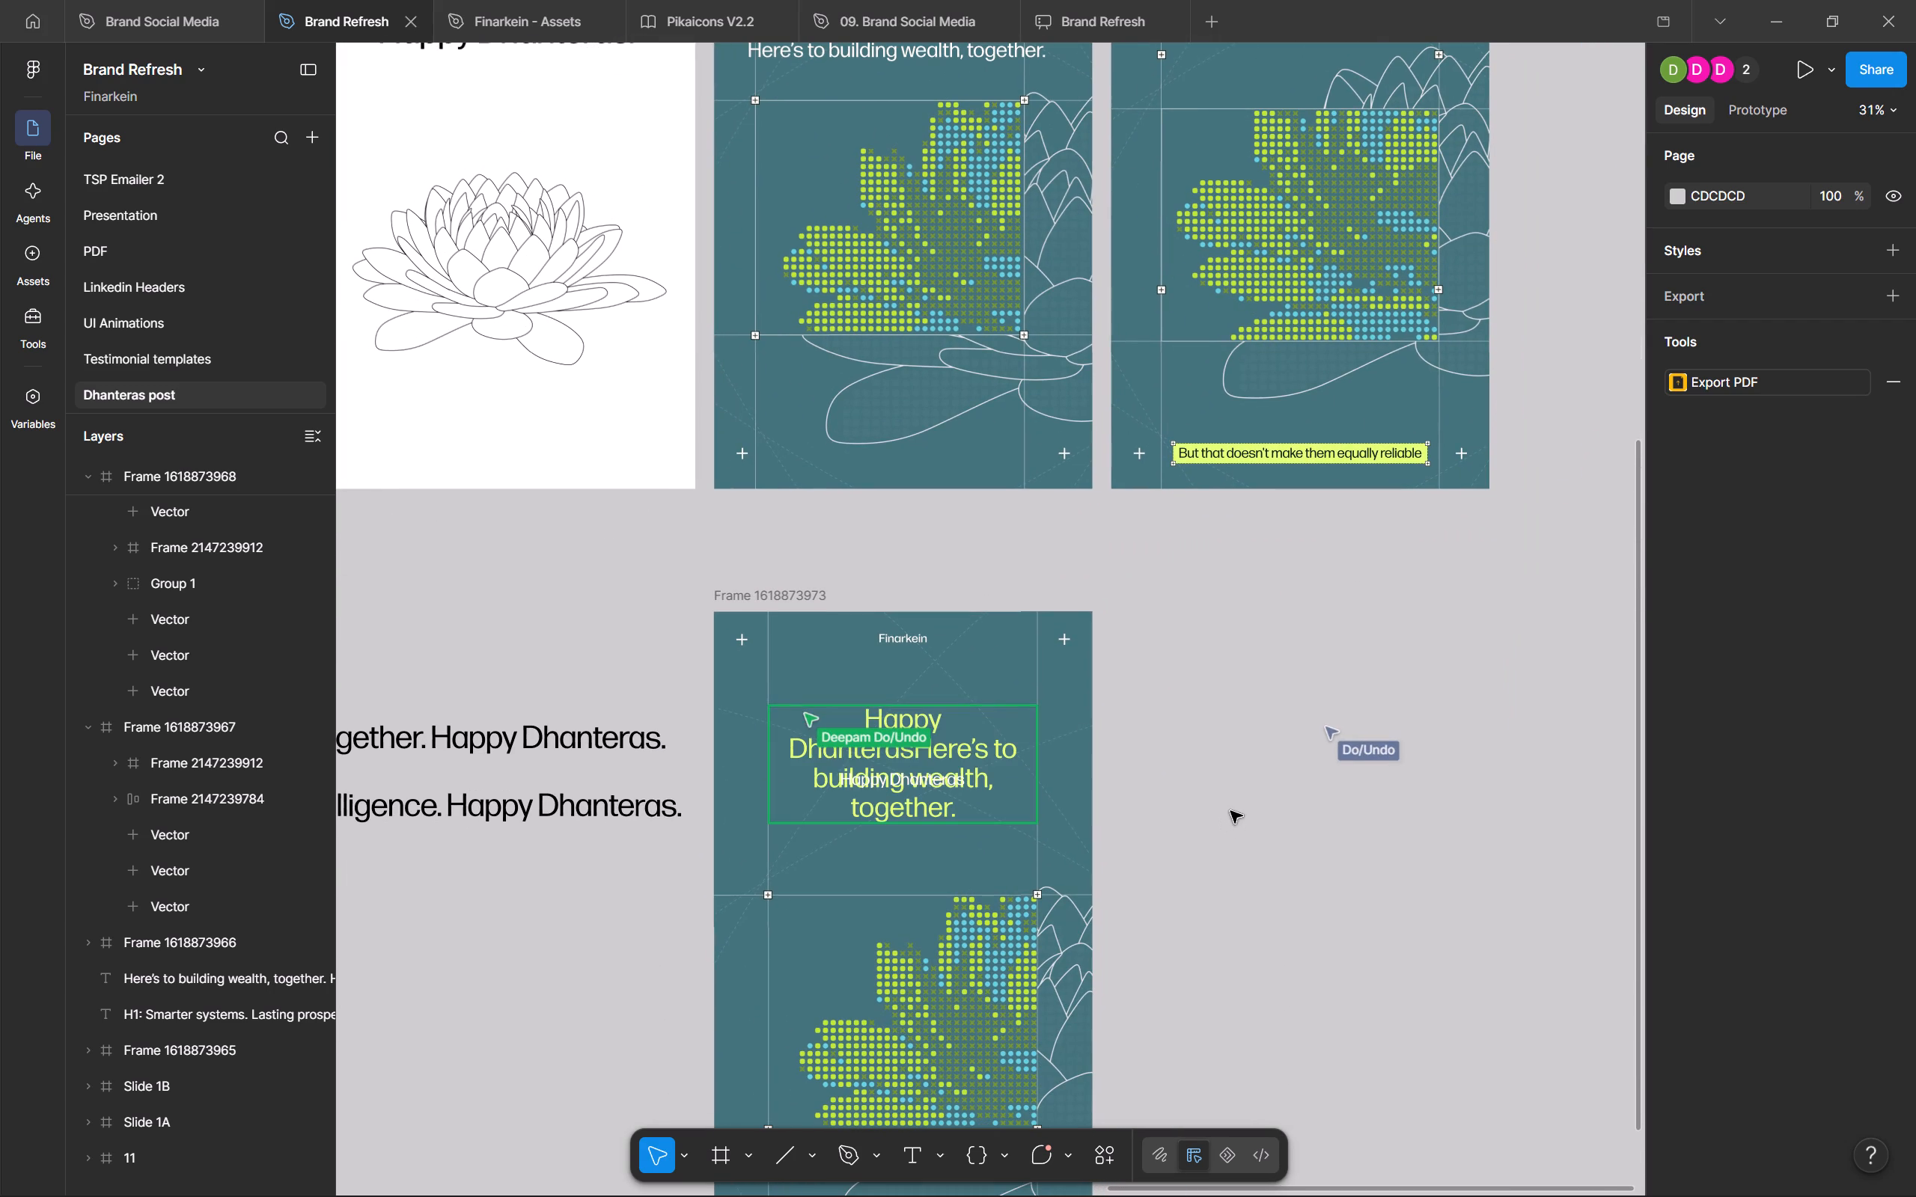
pyautogui.keyDown('ctrl'); pyautogui.scroll(-6, 1231, 809); pyautogui.keyUp('ctrl')
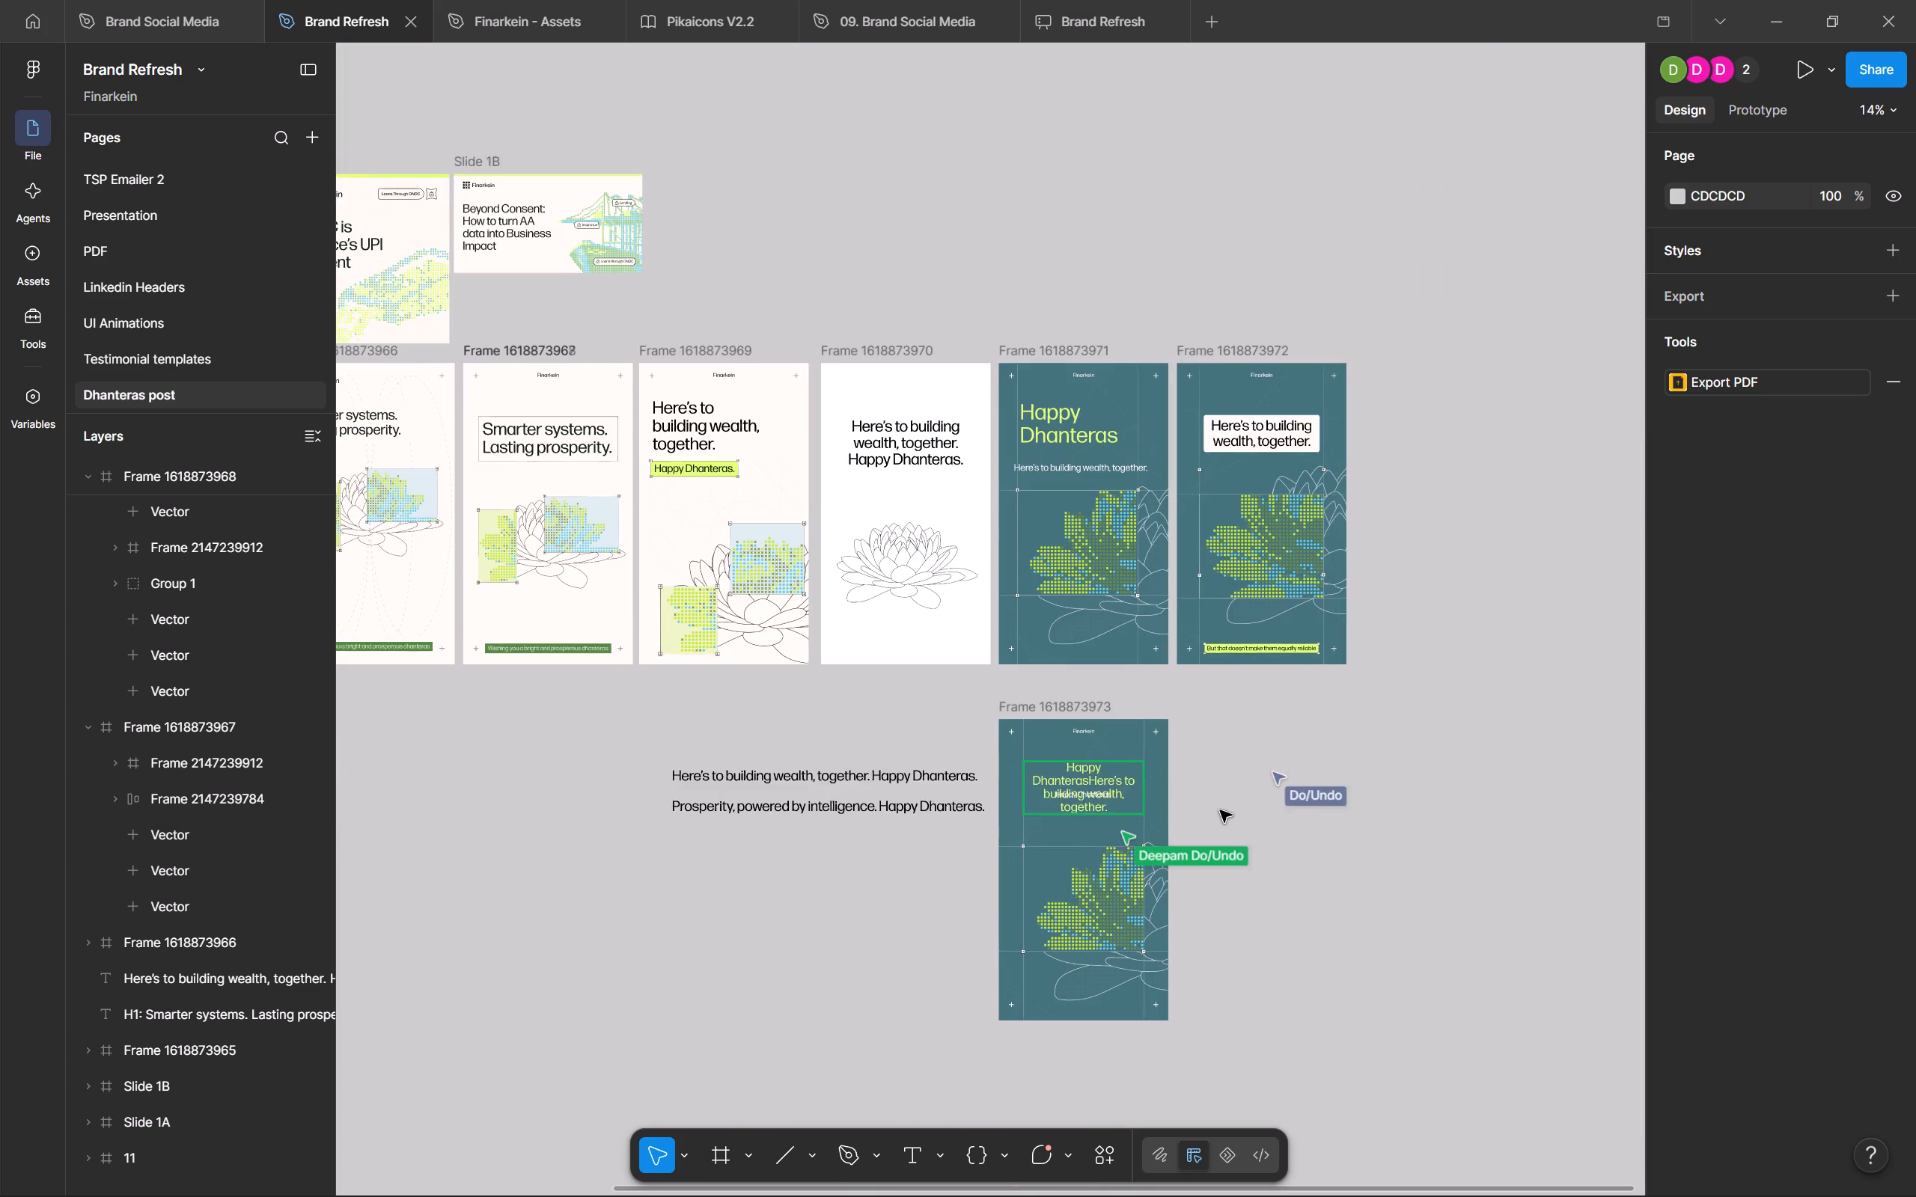
pyautogui.moveTo(1219, 810); pyautogui.dragTo(1216, 669, button='middle')
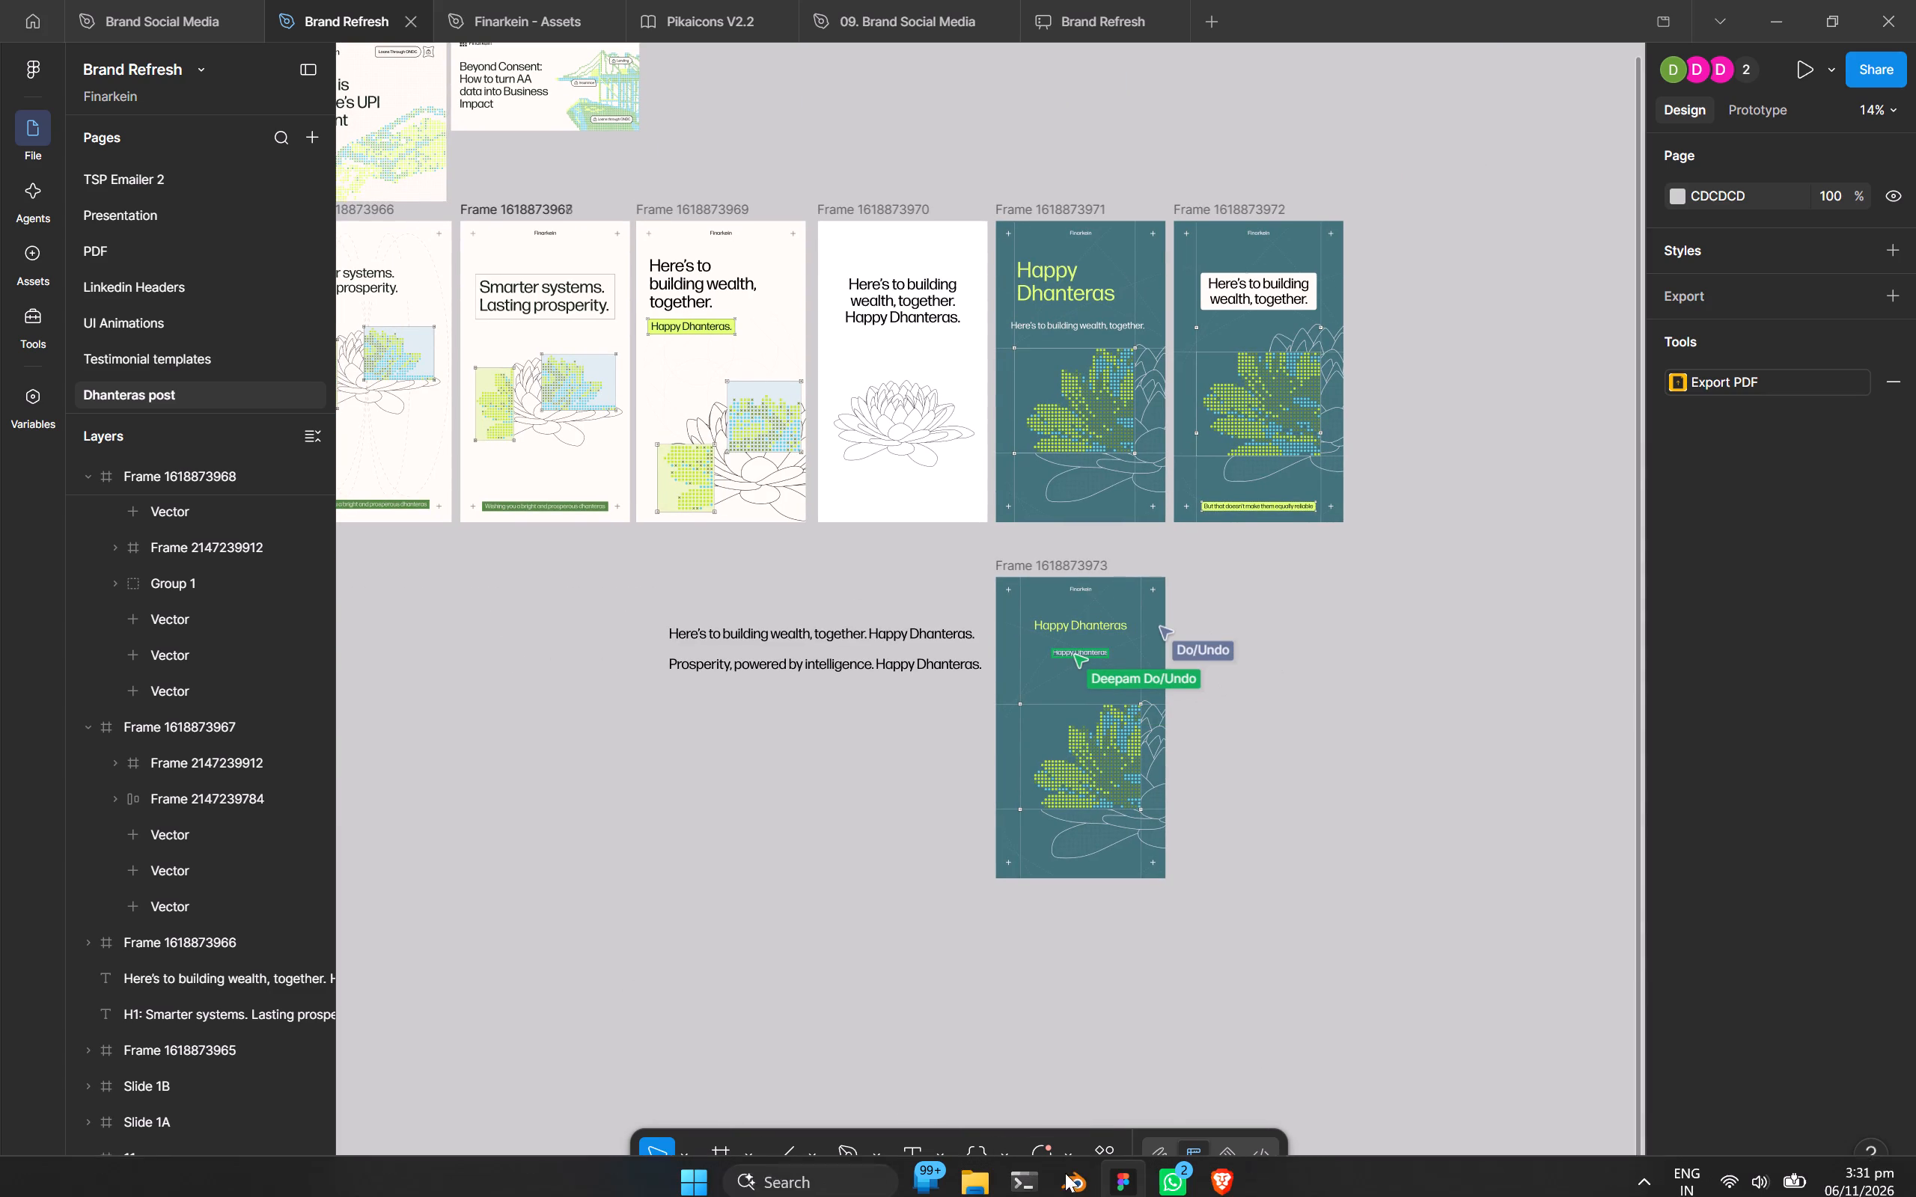
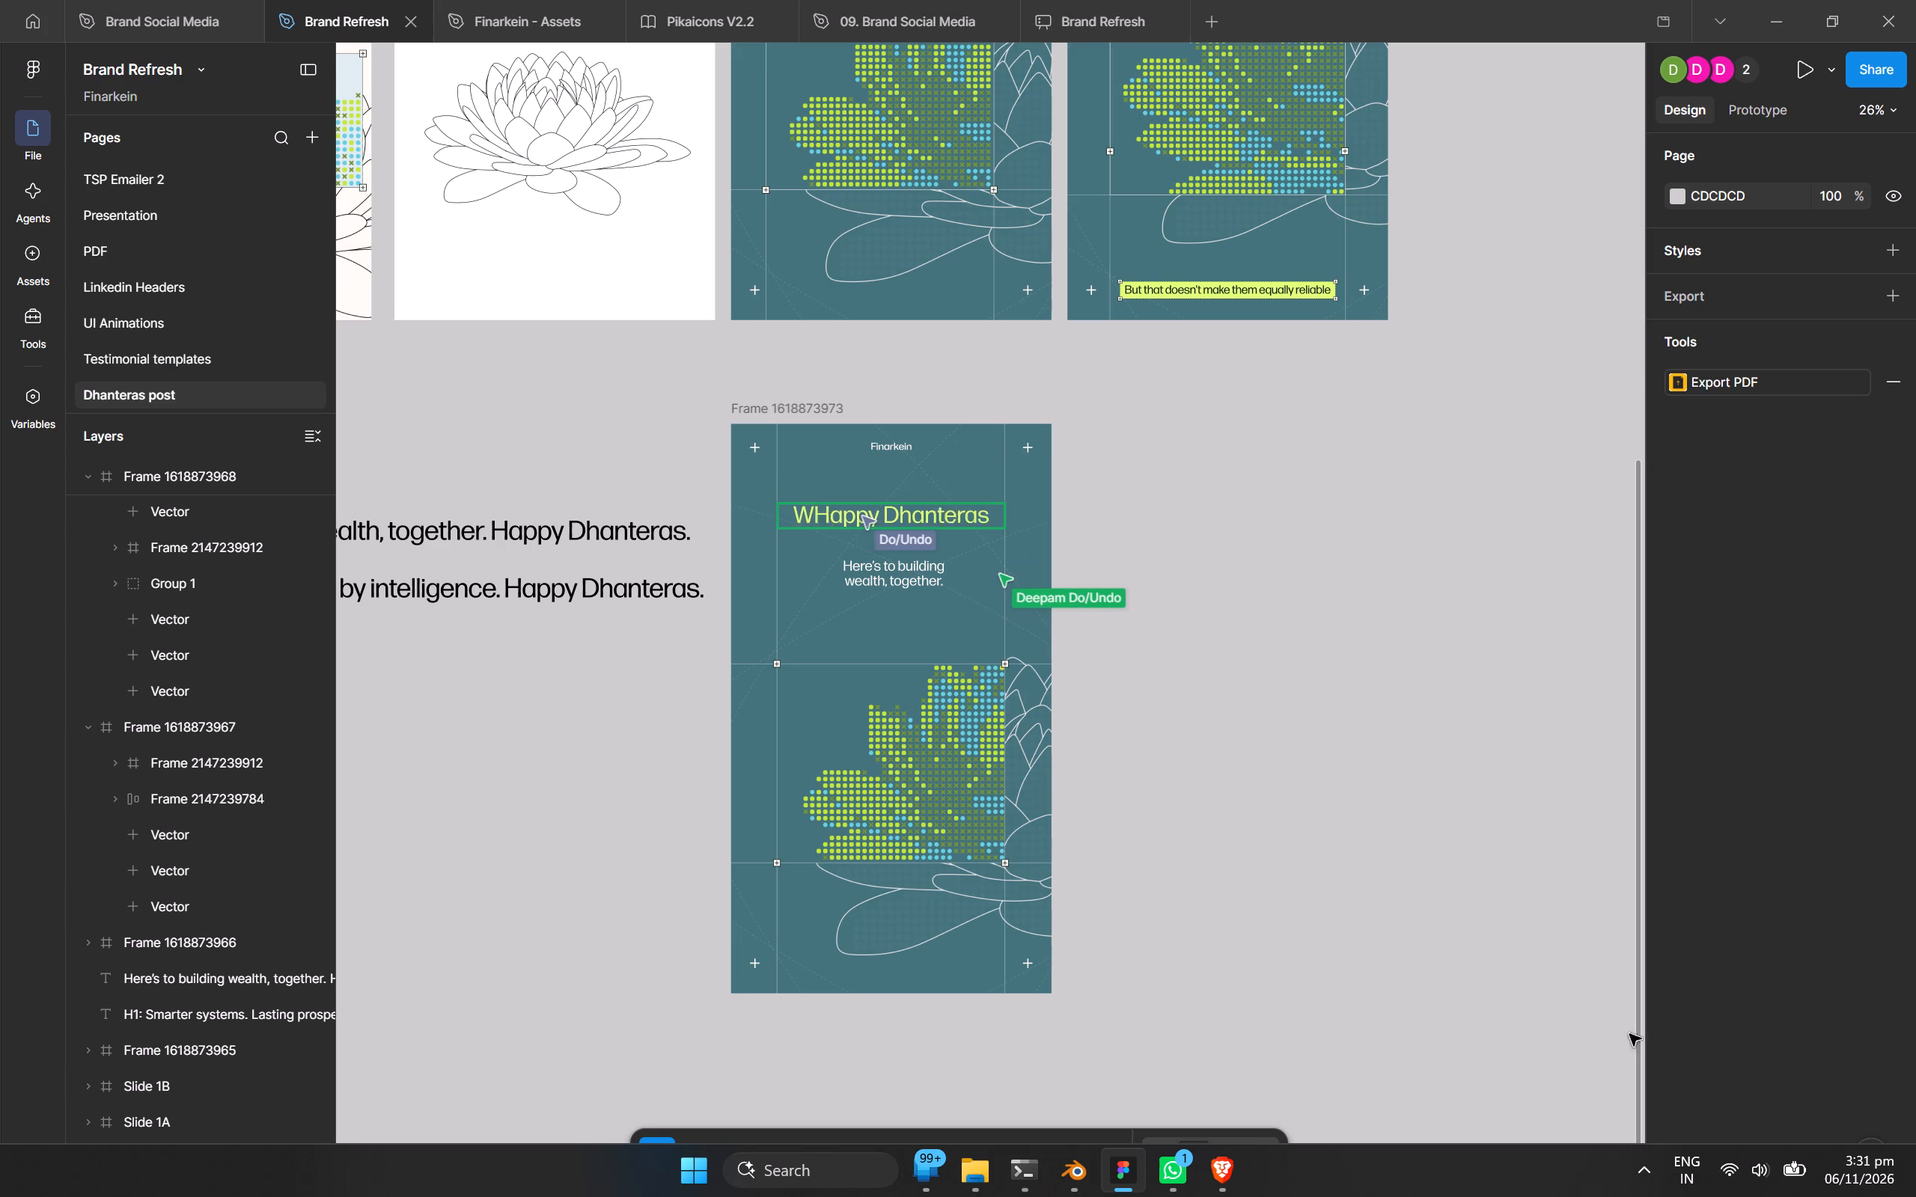
pyautogui.click(1537, 925)
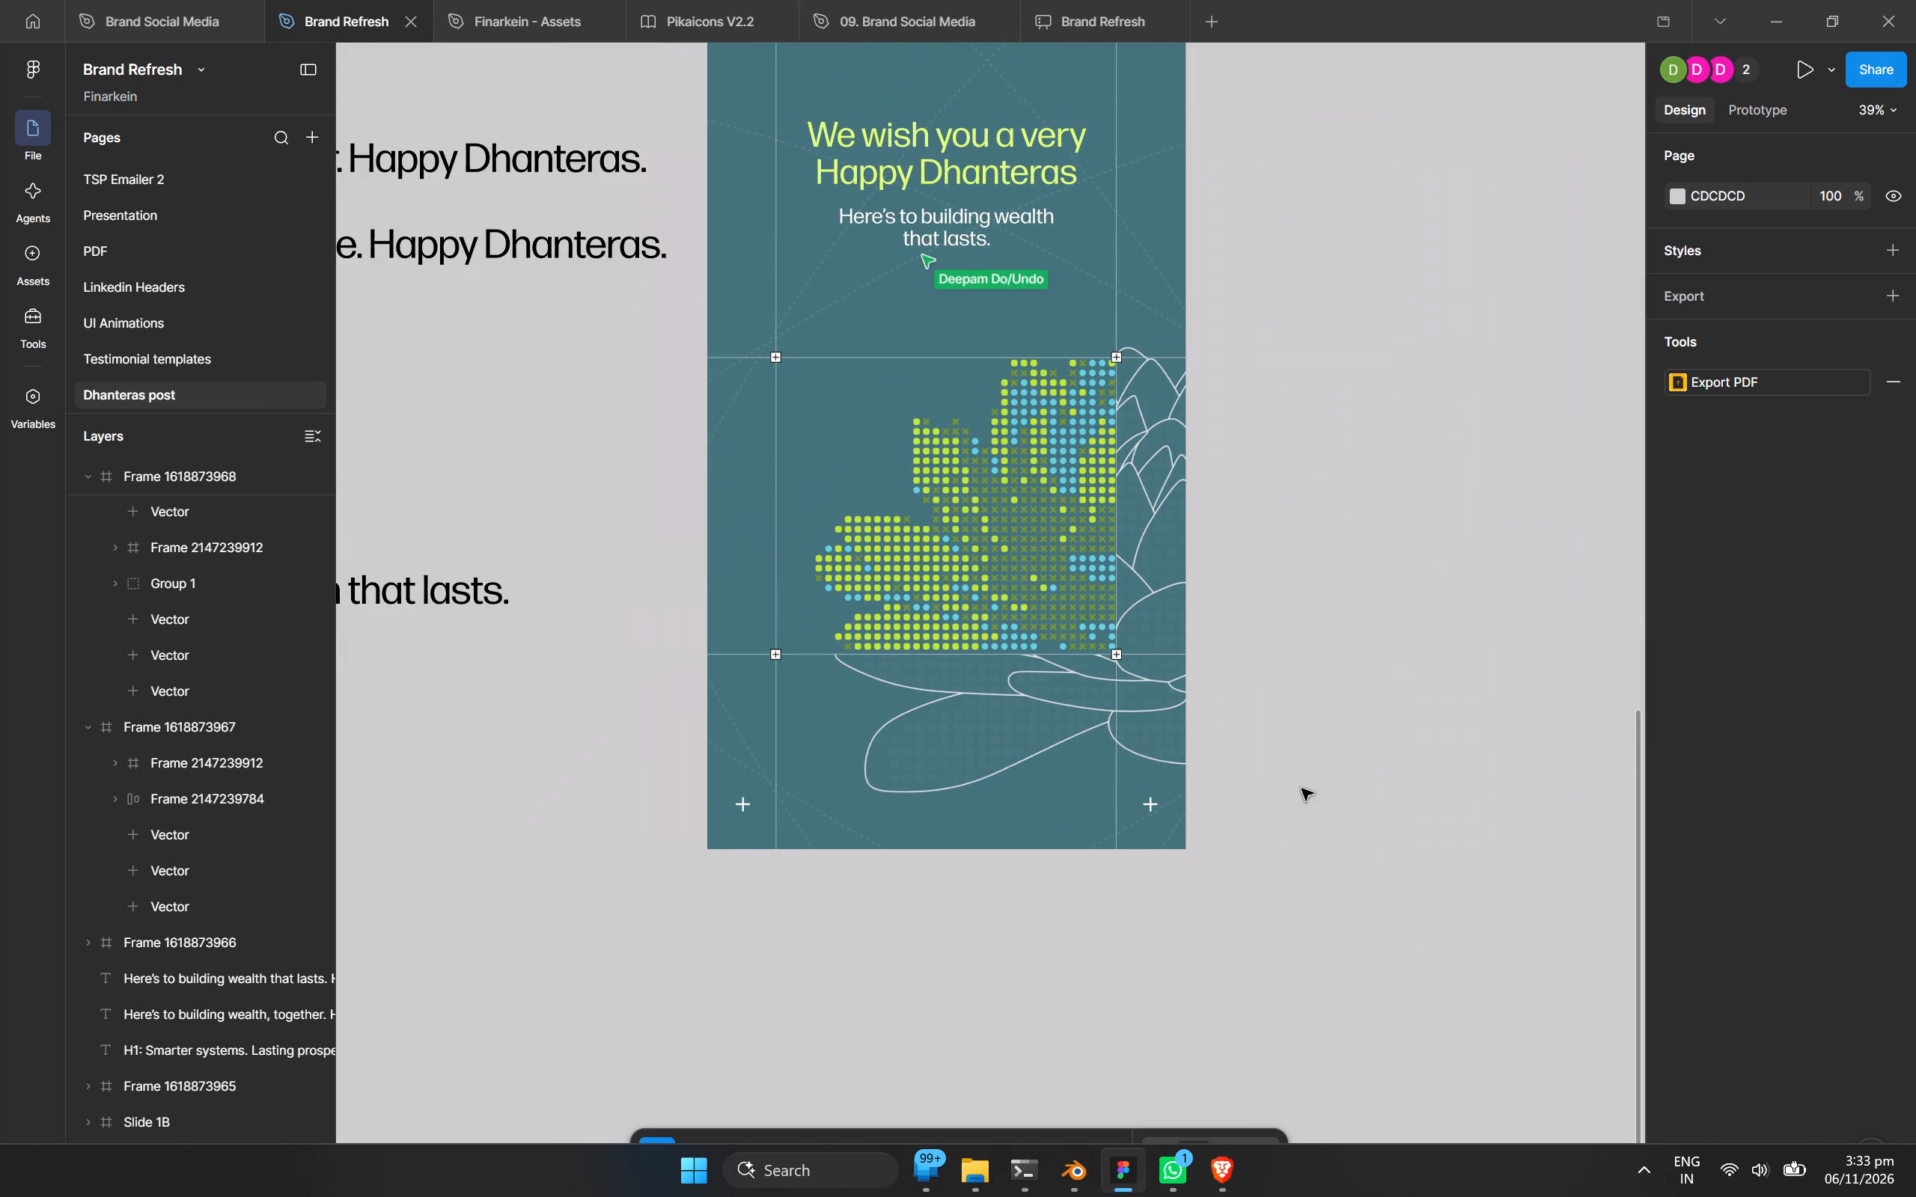
pyautogui.moveTo(1317, 726); pyautogui.dragTo(1315, 843, button='middle')
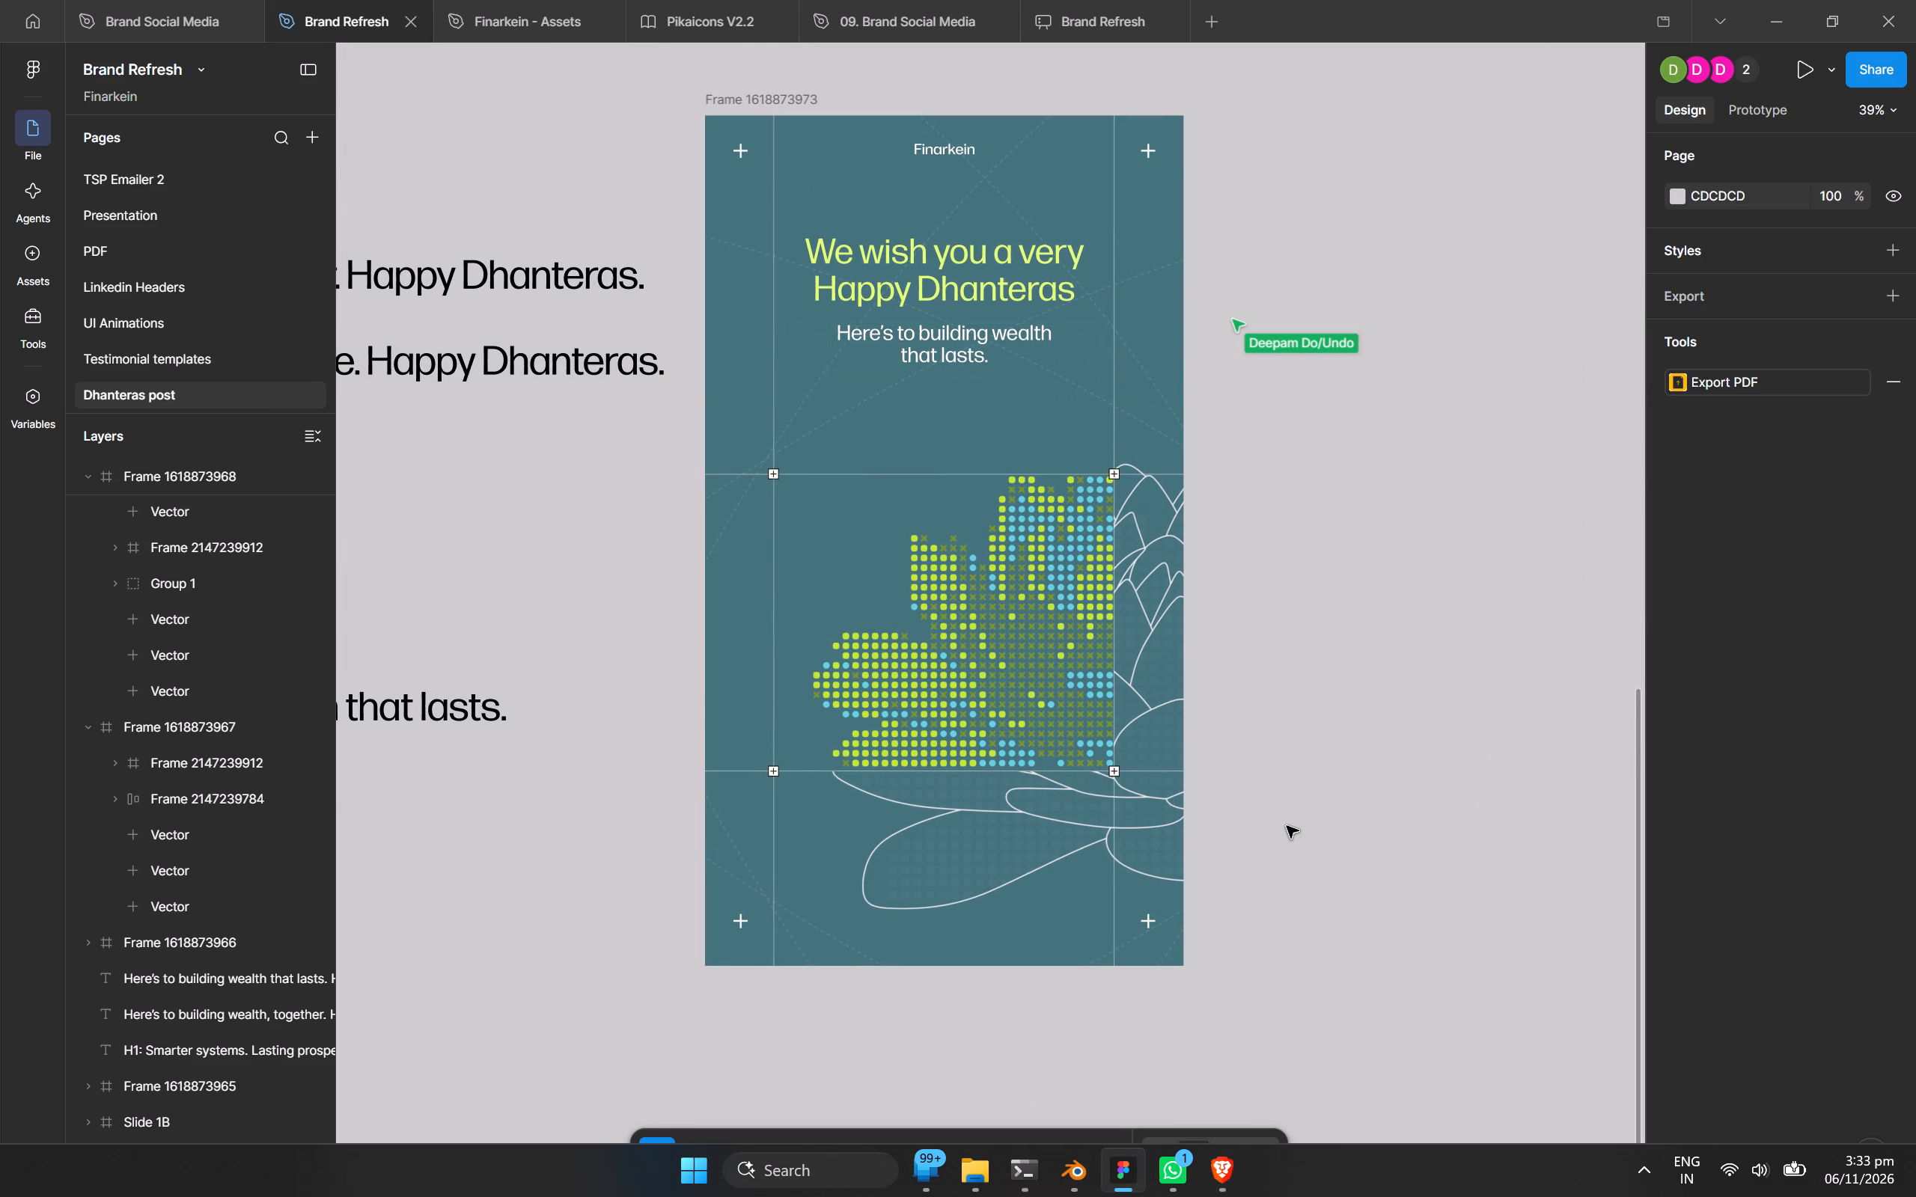
pyautogui.moveTo(1248, 545); pyautogui.dragTo(1337, 902, button='middle')
pyautogui.moveTo(1277, 541); pyautogui.dragTo(1127, 749, button='middle')
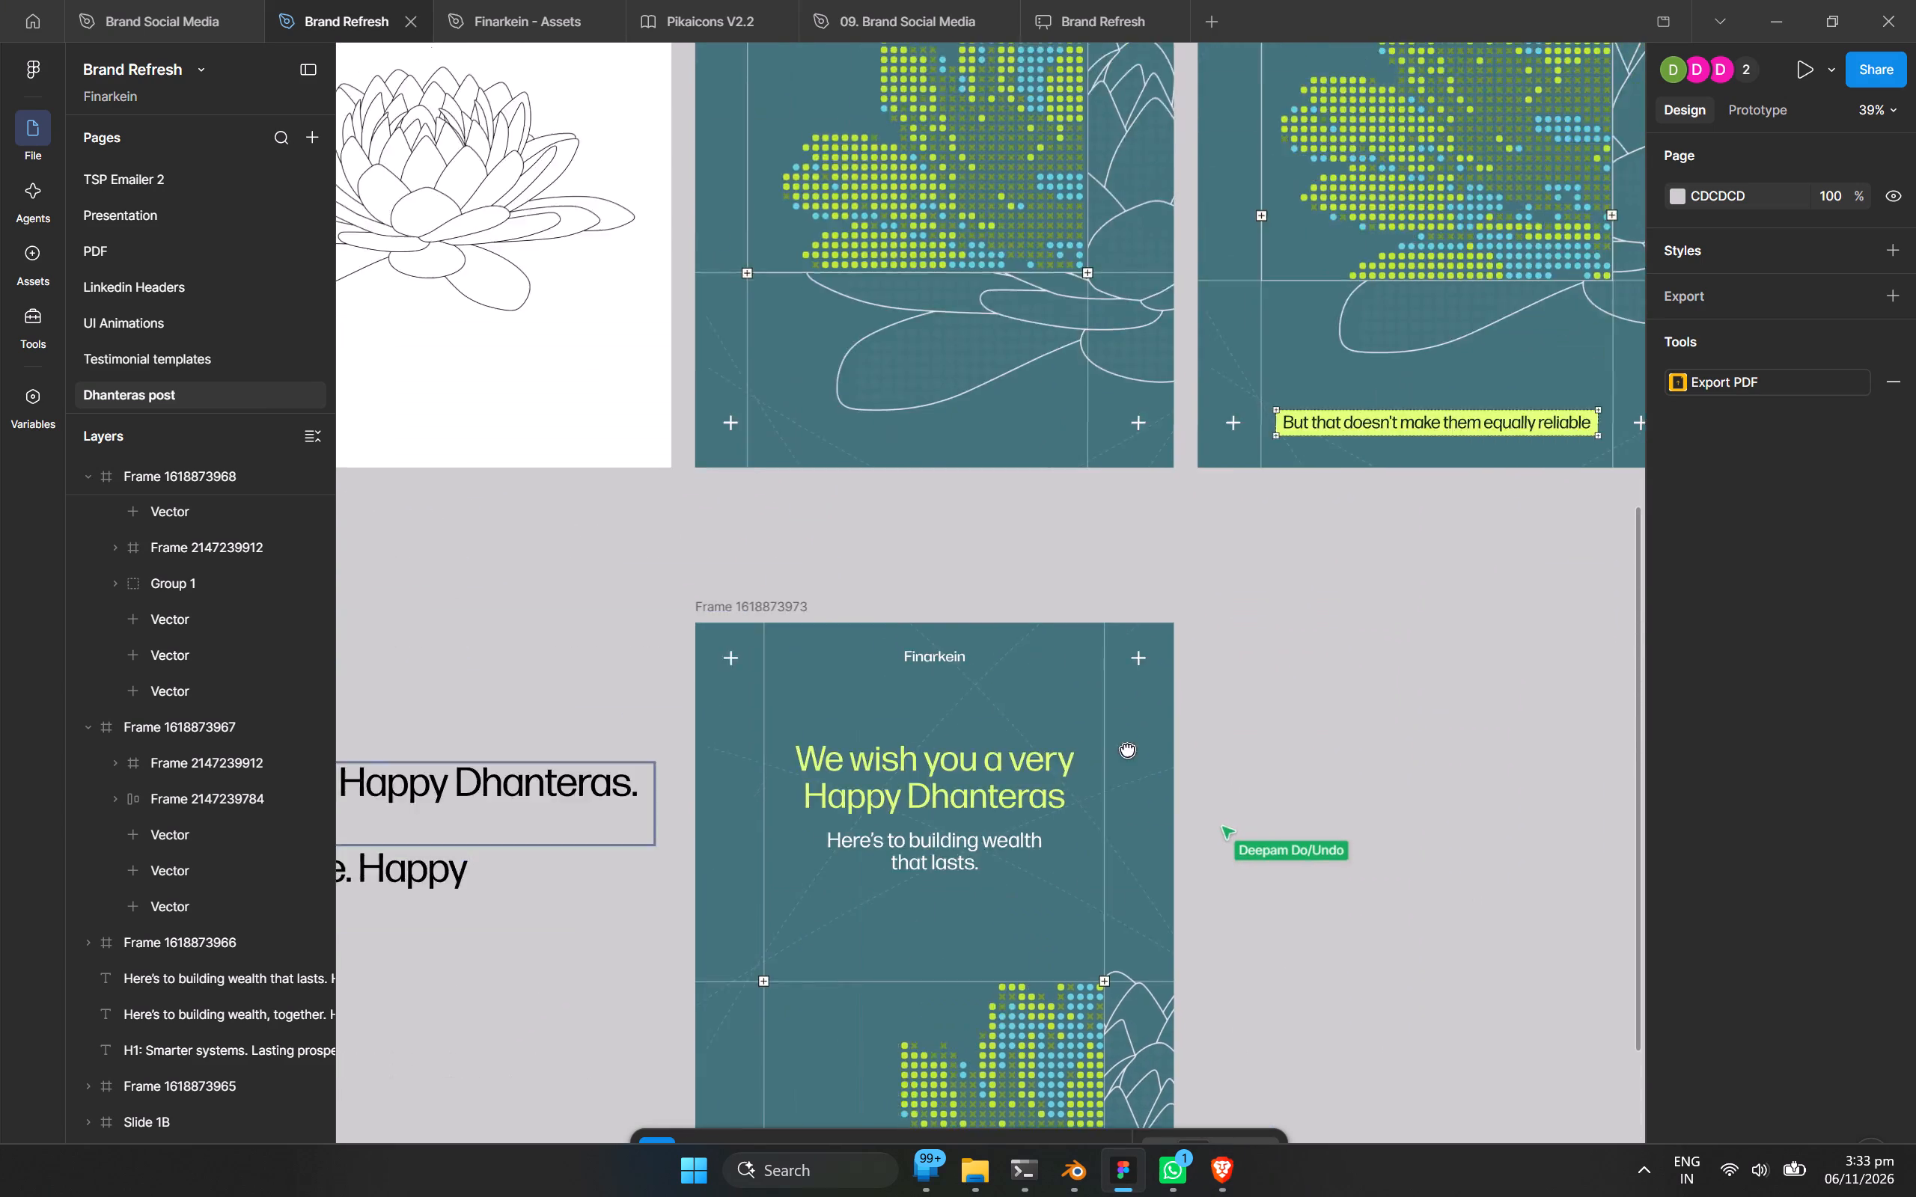
pyautogui.moveTo(1127, 749); pyautogui.dragTo(1129, 578, button='middle')
pyautogui.moveTo(1121, 604); pyautogui.dragTo(1060, 1035, button='middle')
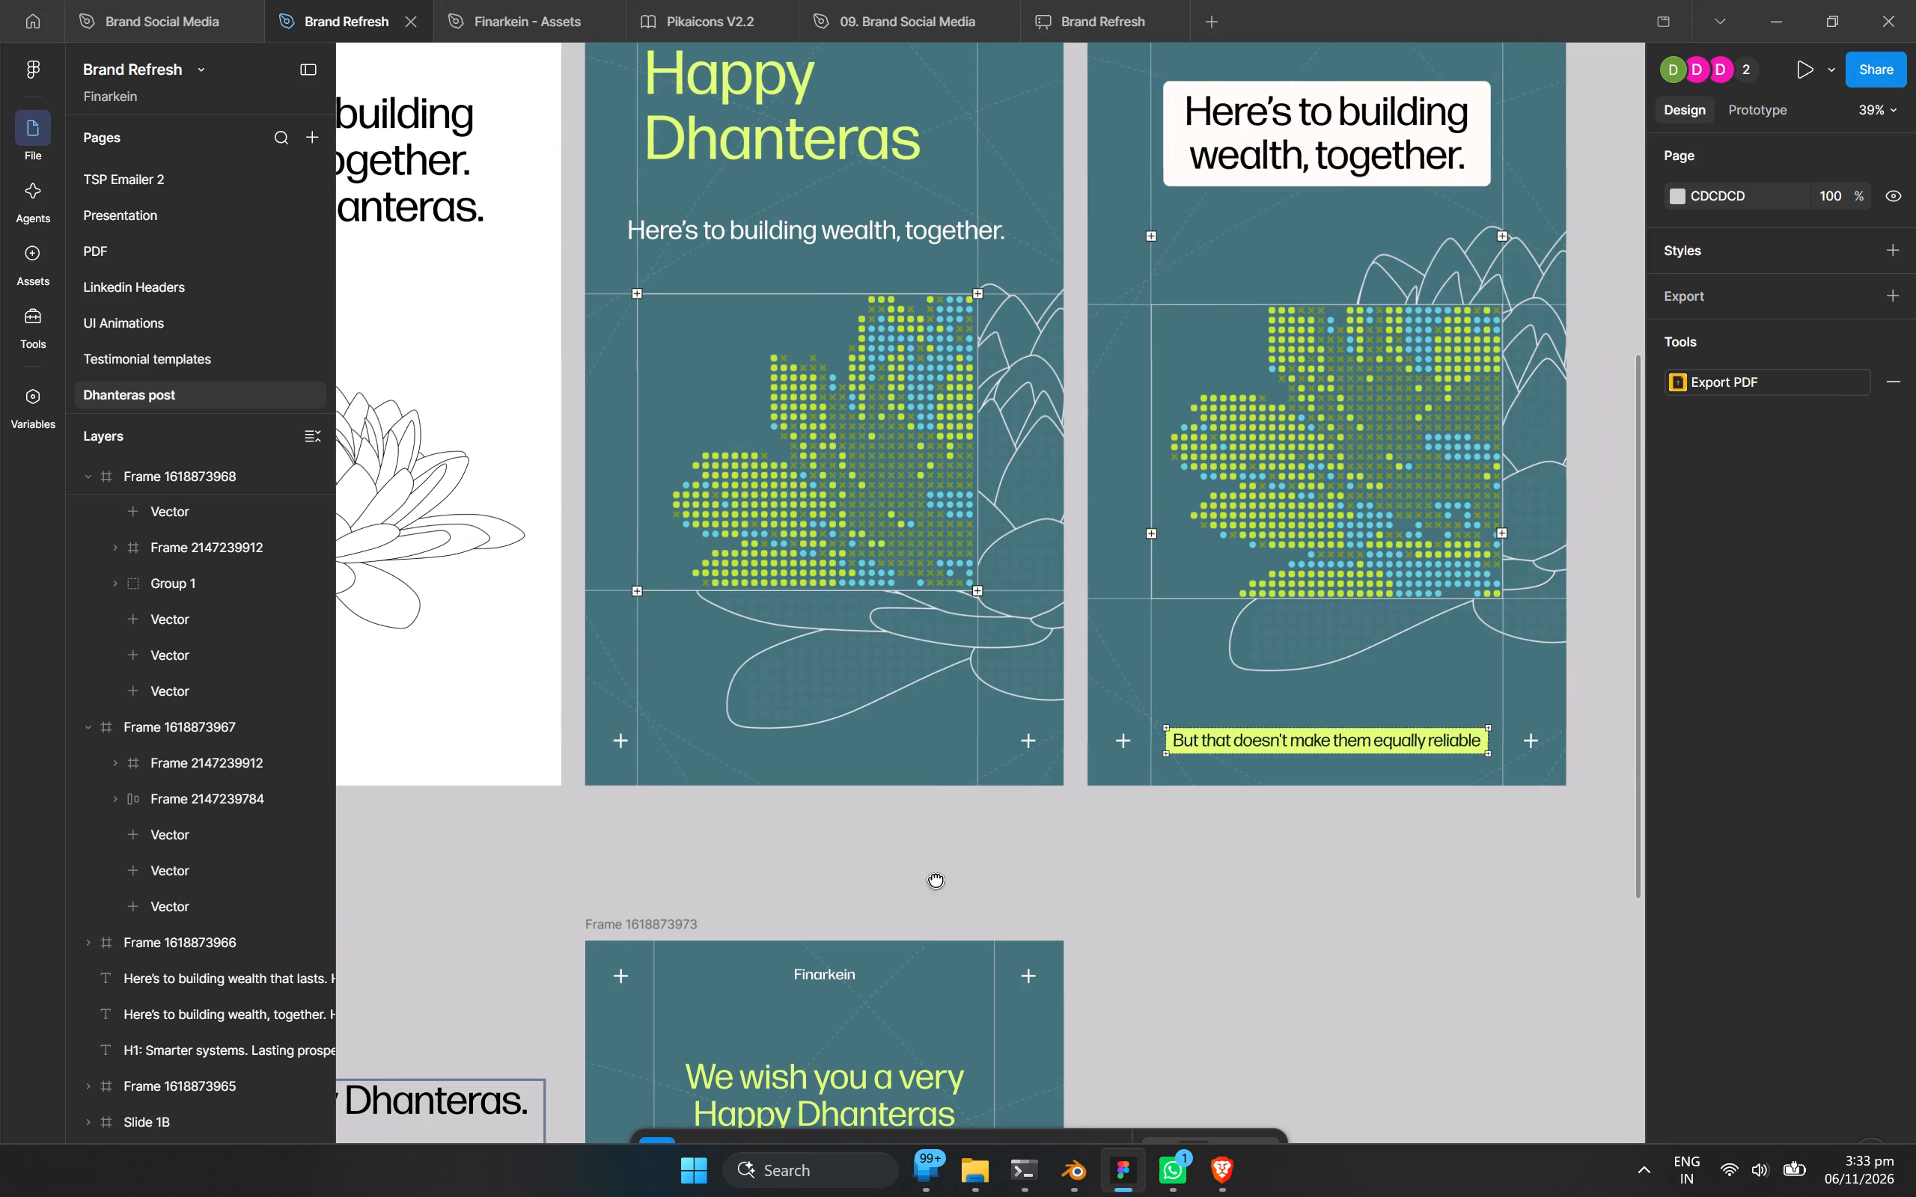
pyautogui.moveTo(933, 890); pyautogui.dragTo(995, 641, button='middle')
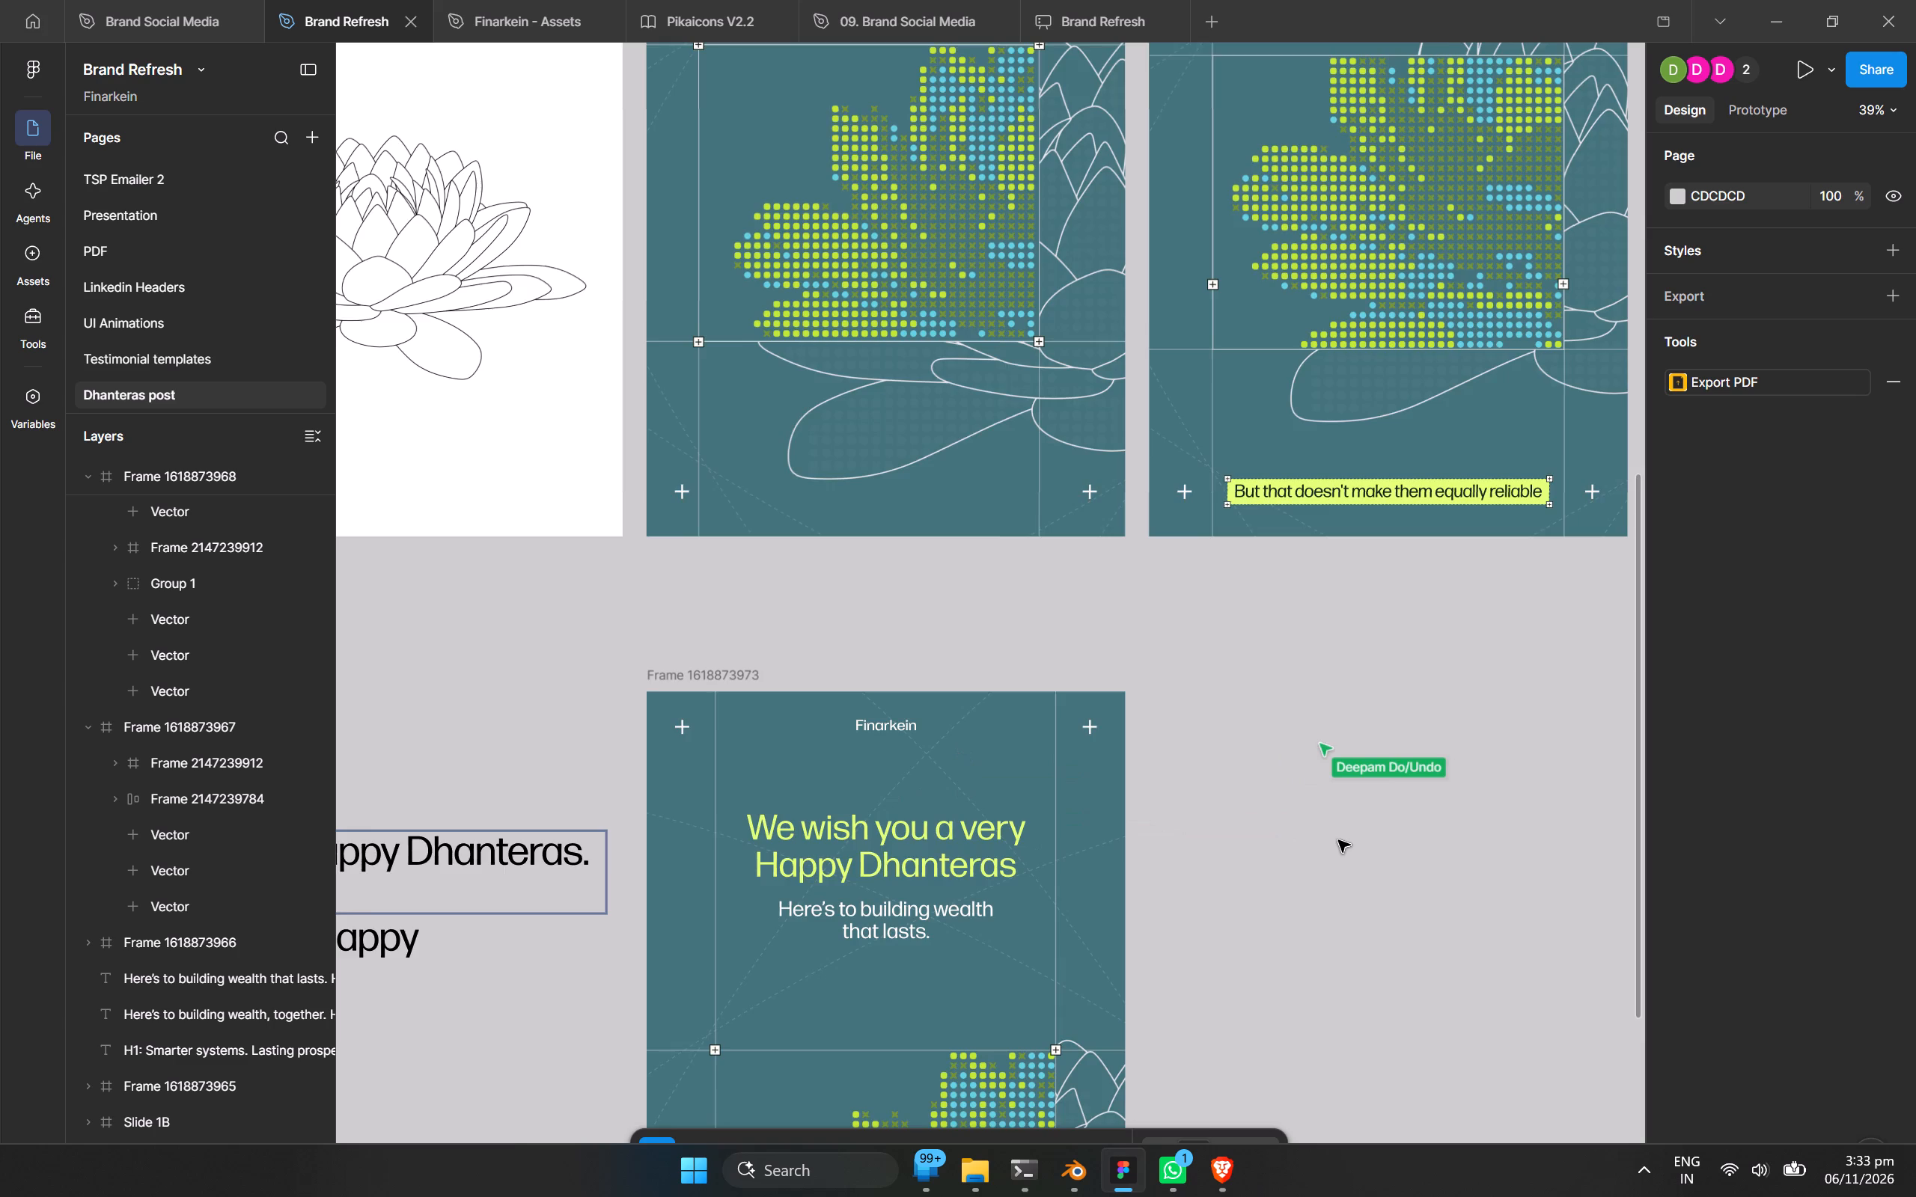
pyautogui.keyDown('ctrl'); pyautogui.scroll(-5, 1338, 840); pyautogui.keyUp('ctrl')
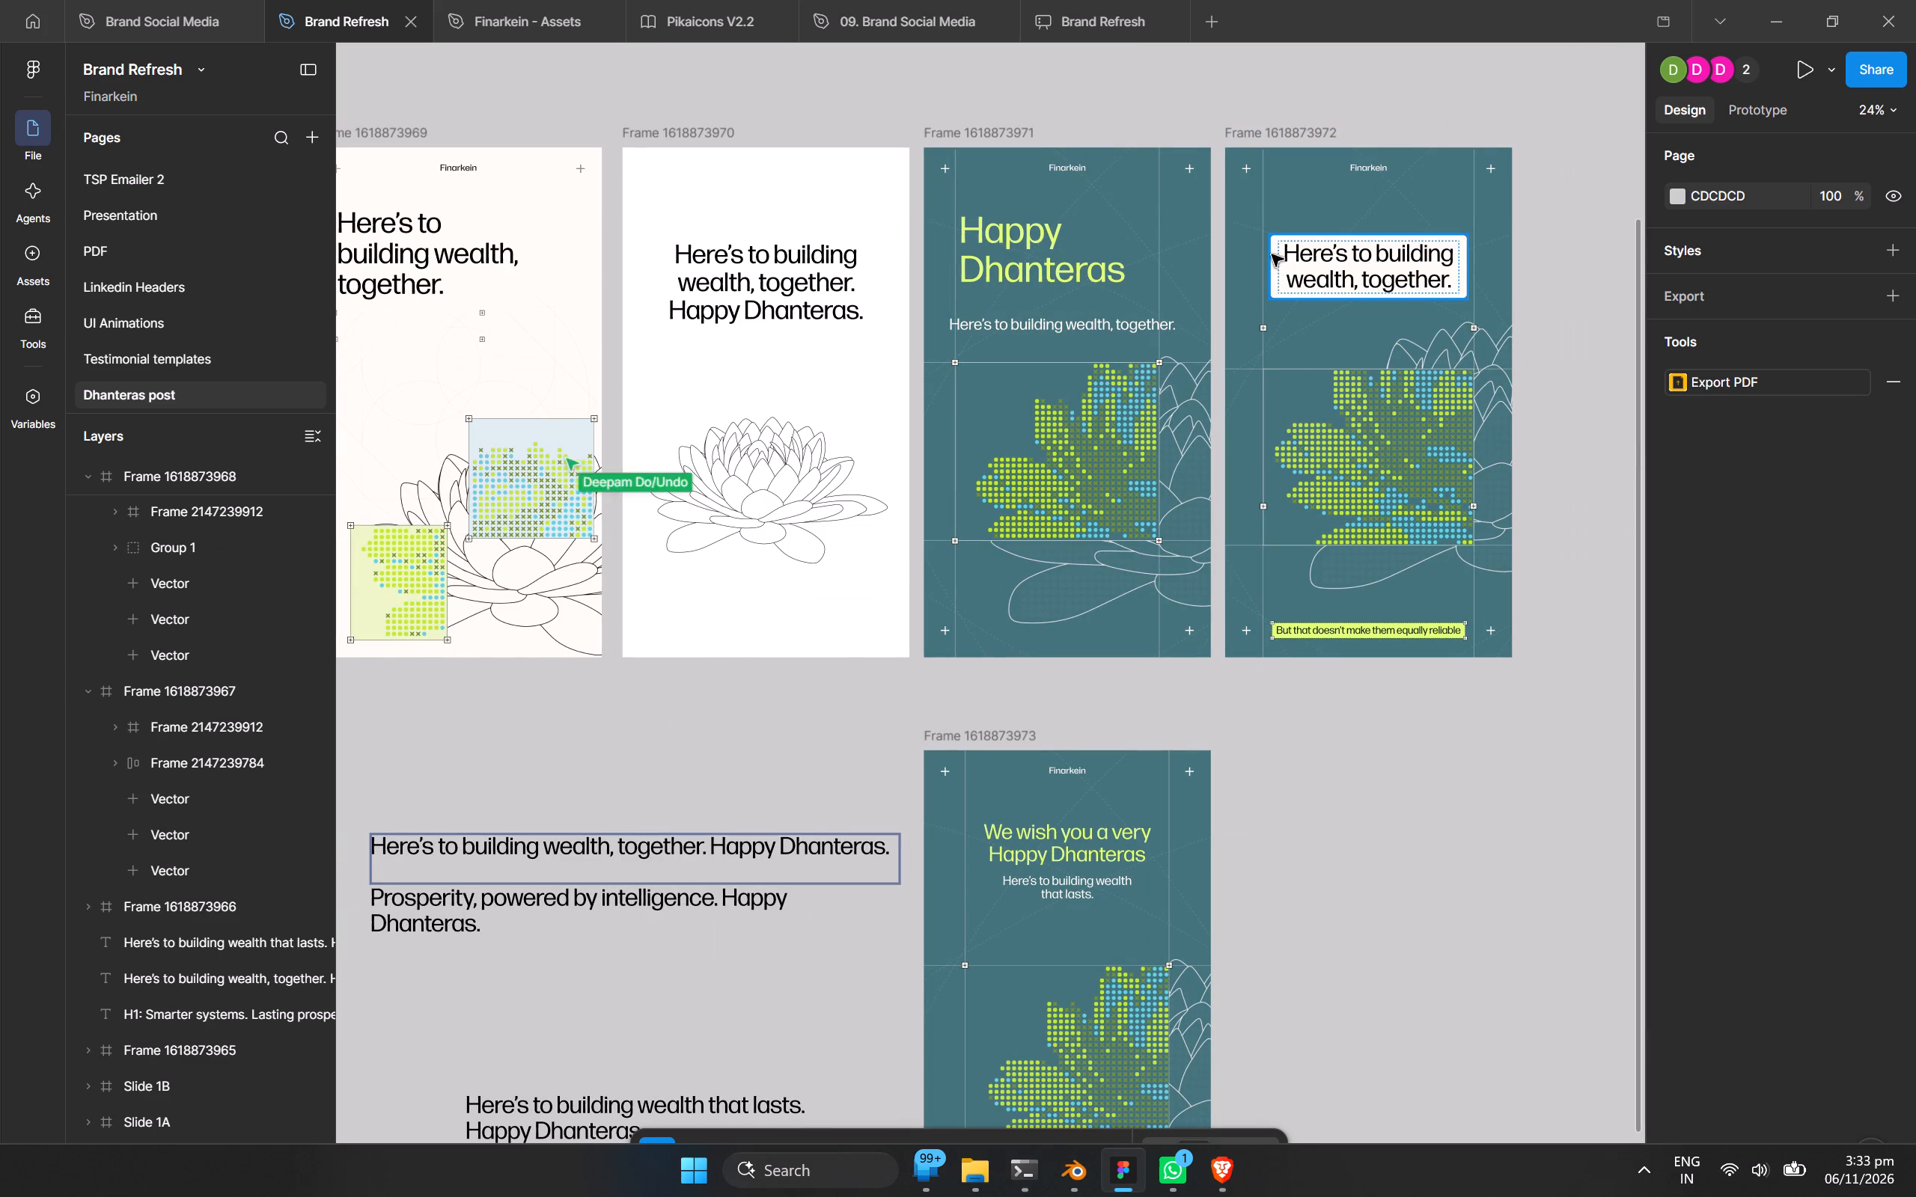
pyautogui.keyDown('ctrl'); pyautogui.scroll(4, 1399, 832); pyautogui.keyUp('ctrl')
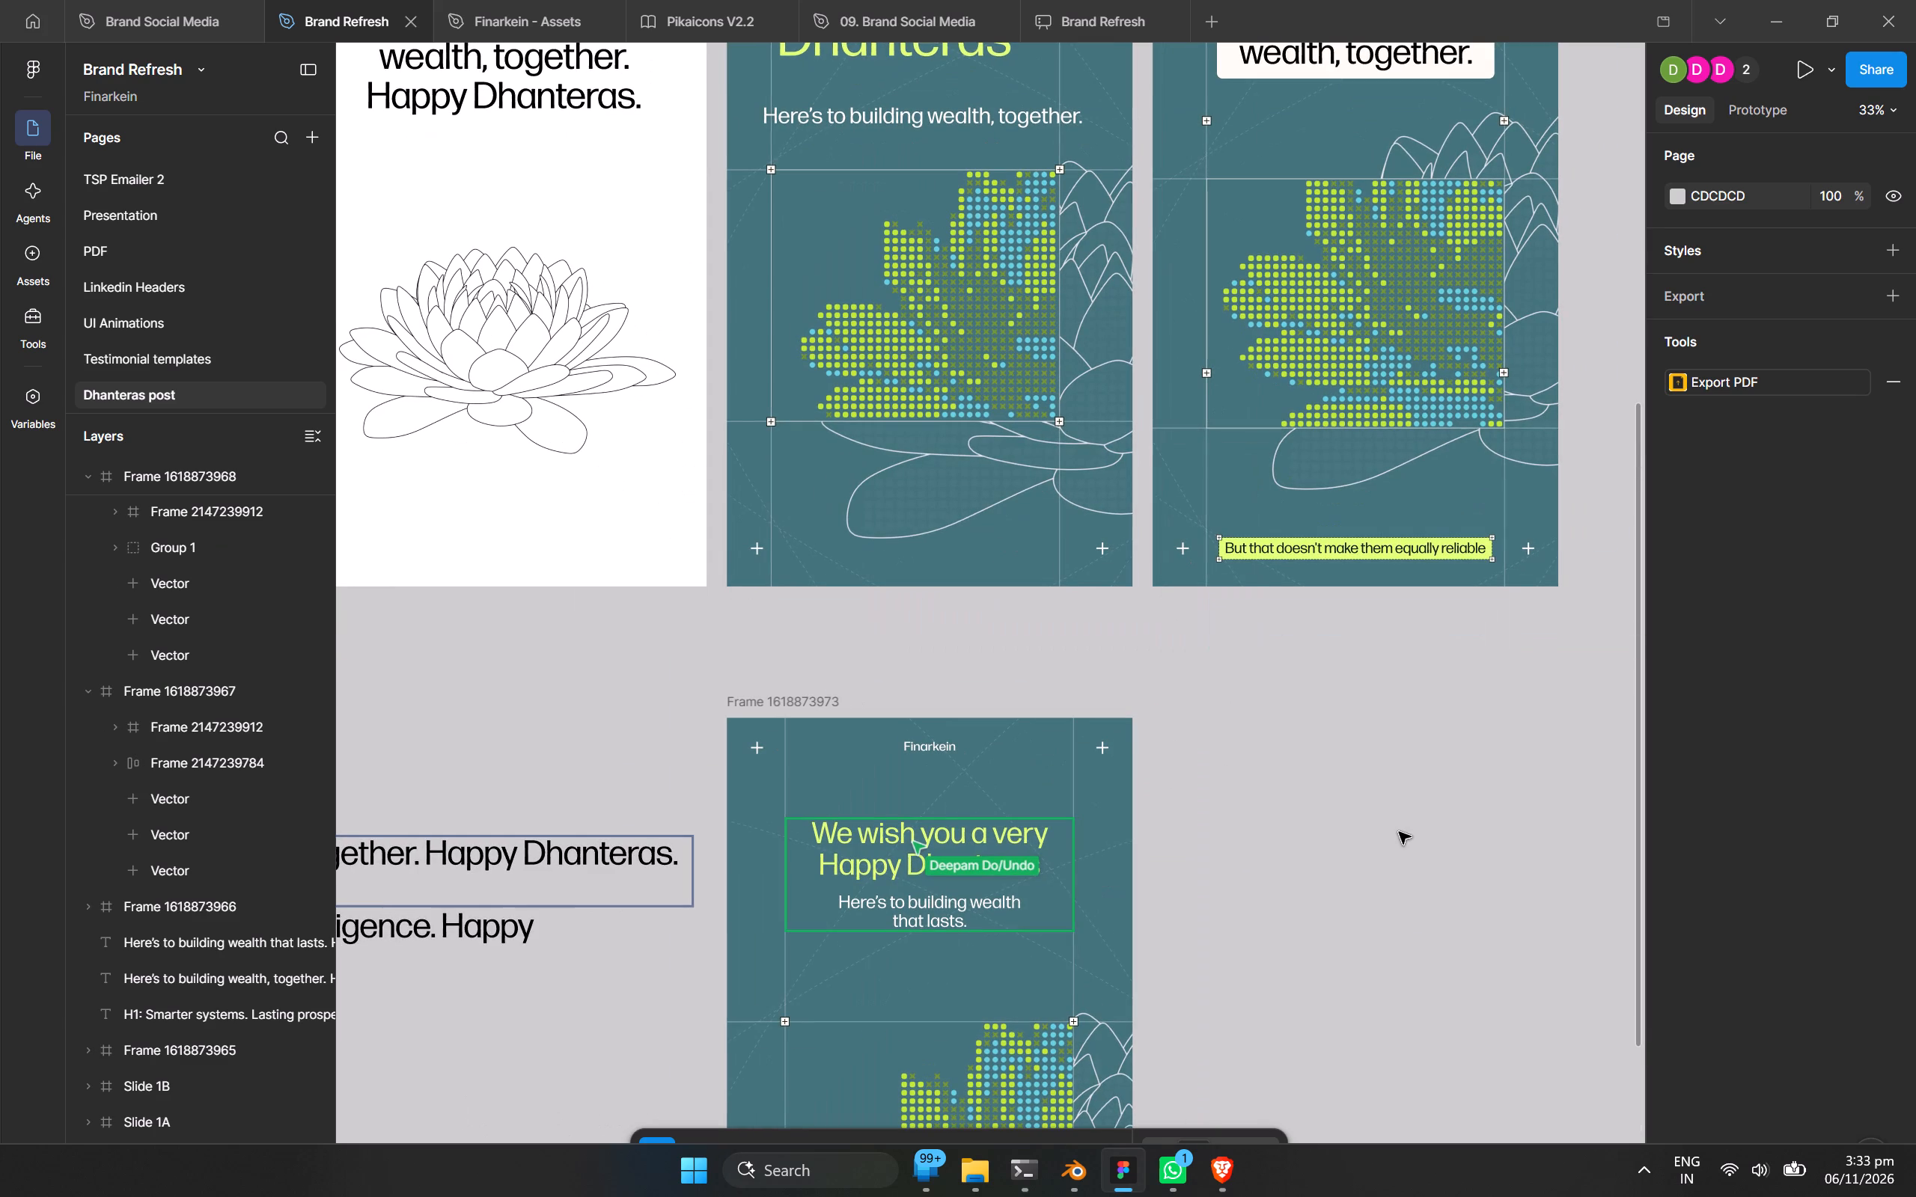
pyautogui.click(1398, 832)
pyautogui.keyDown('ctrl'); pyautogui.moveTo(1354, 919); pyautogui.dragTo(1332, 594, button='middle'); pyautogui.keyUp('ctrl')
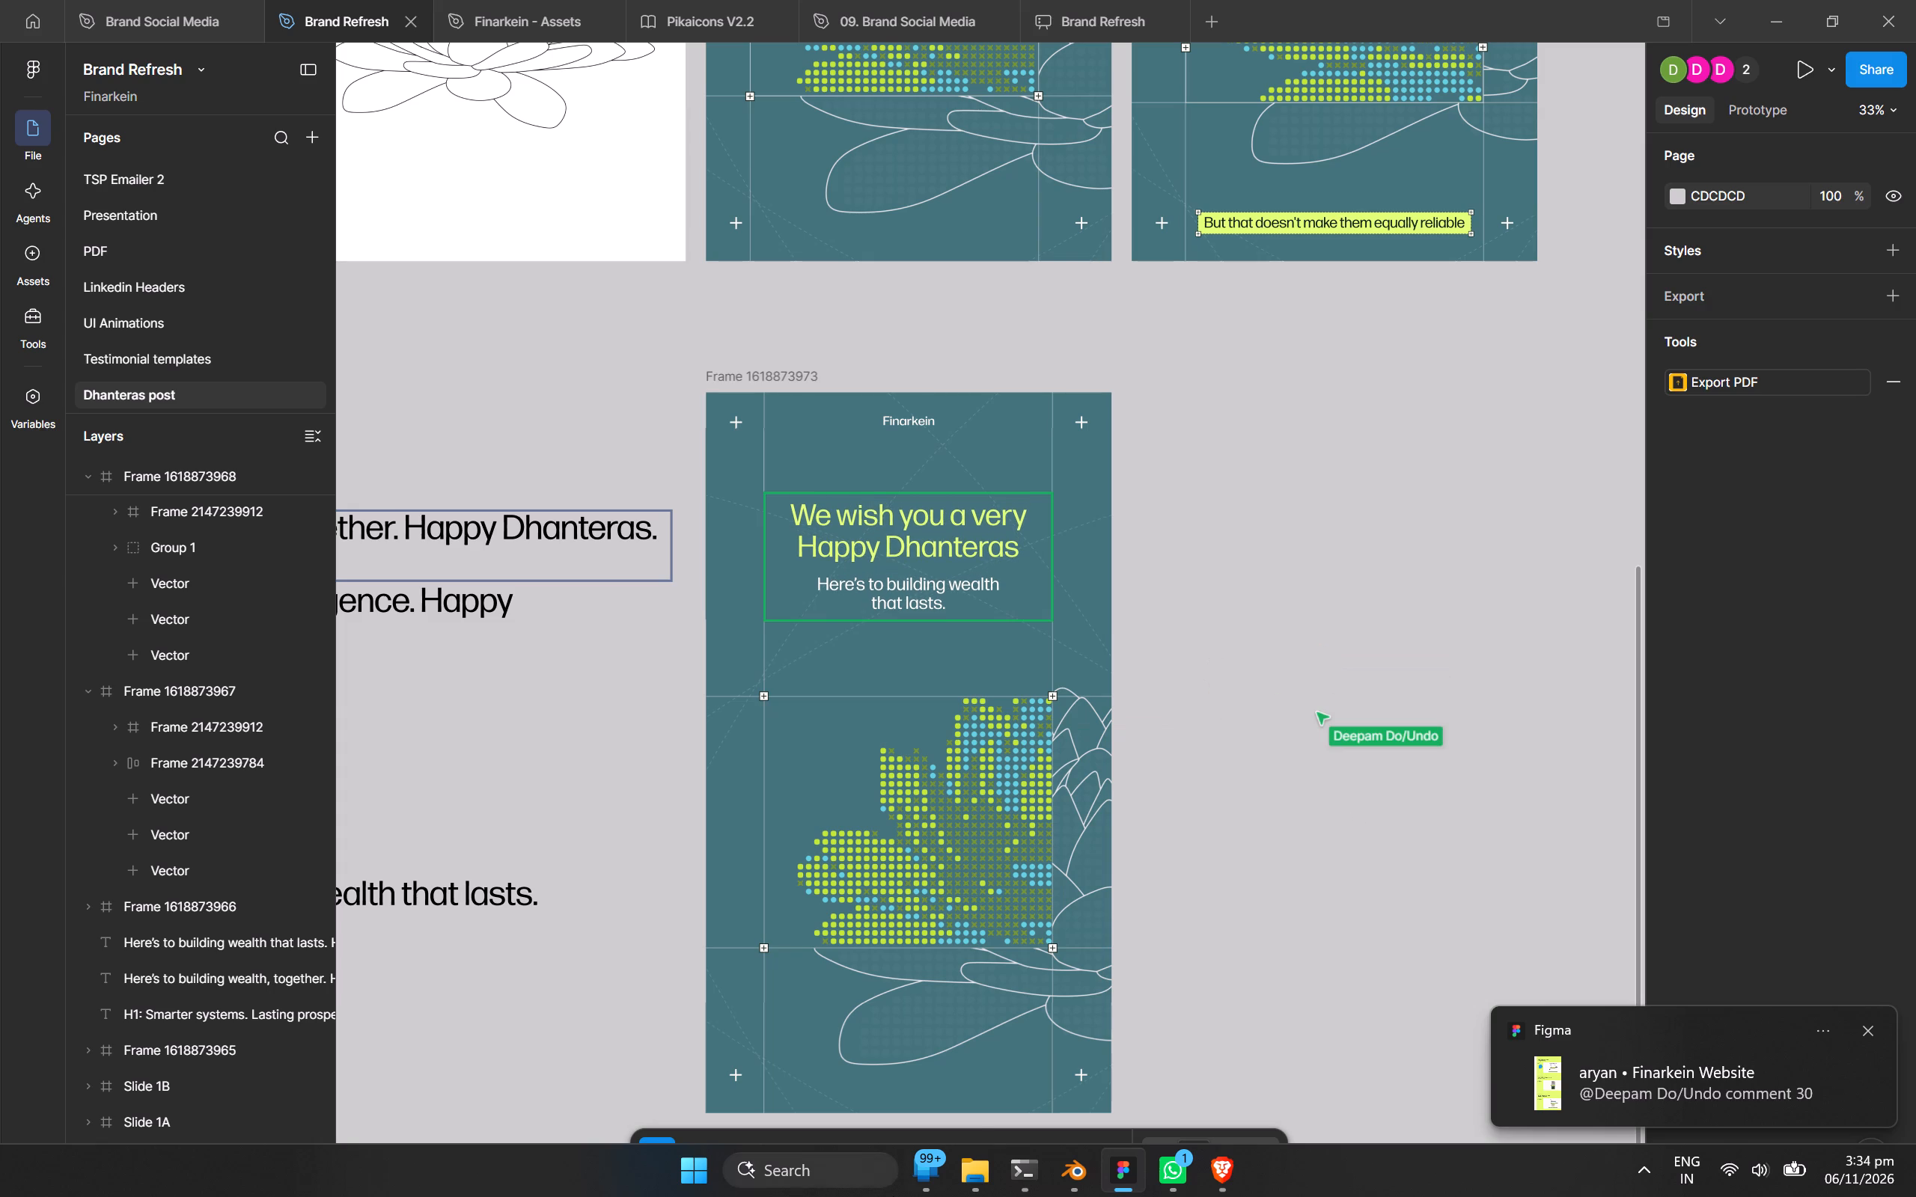
pyautogui.click(1468, 1035)
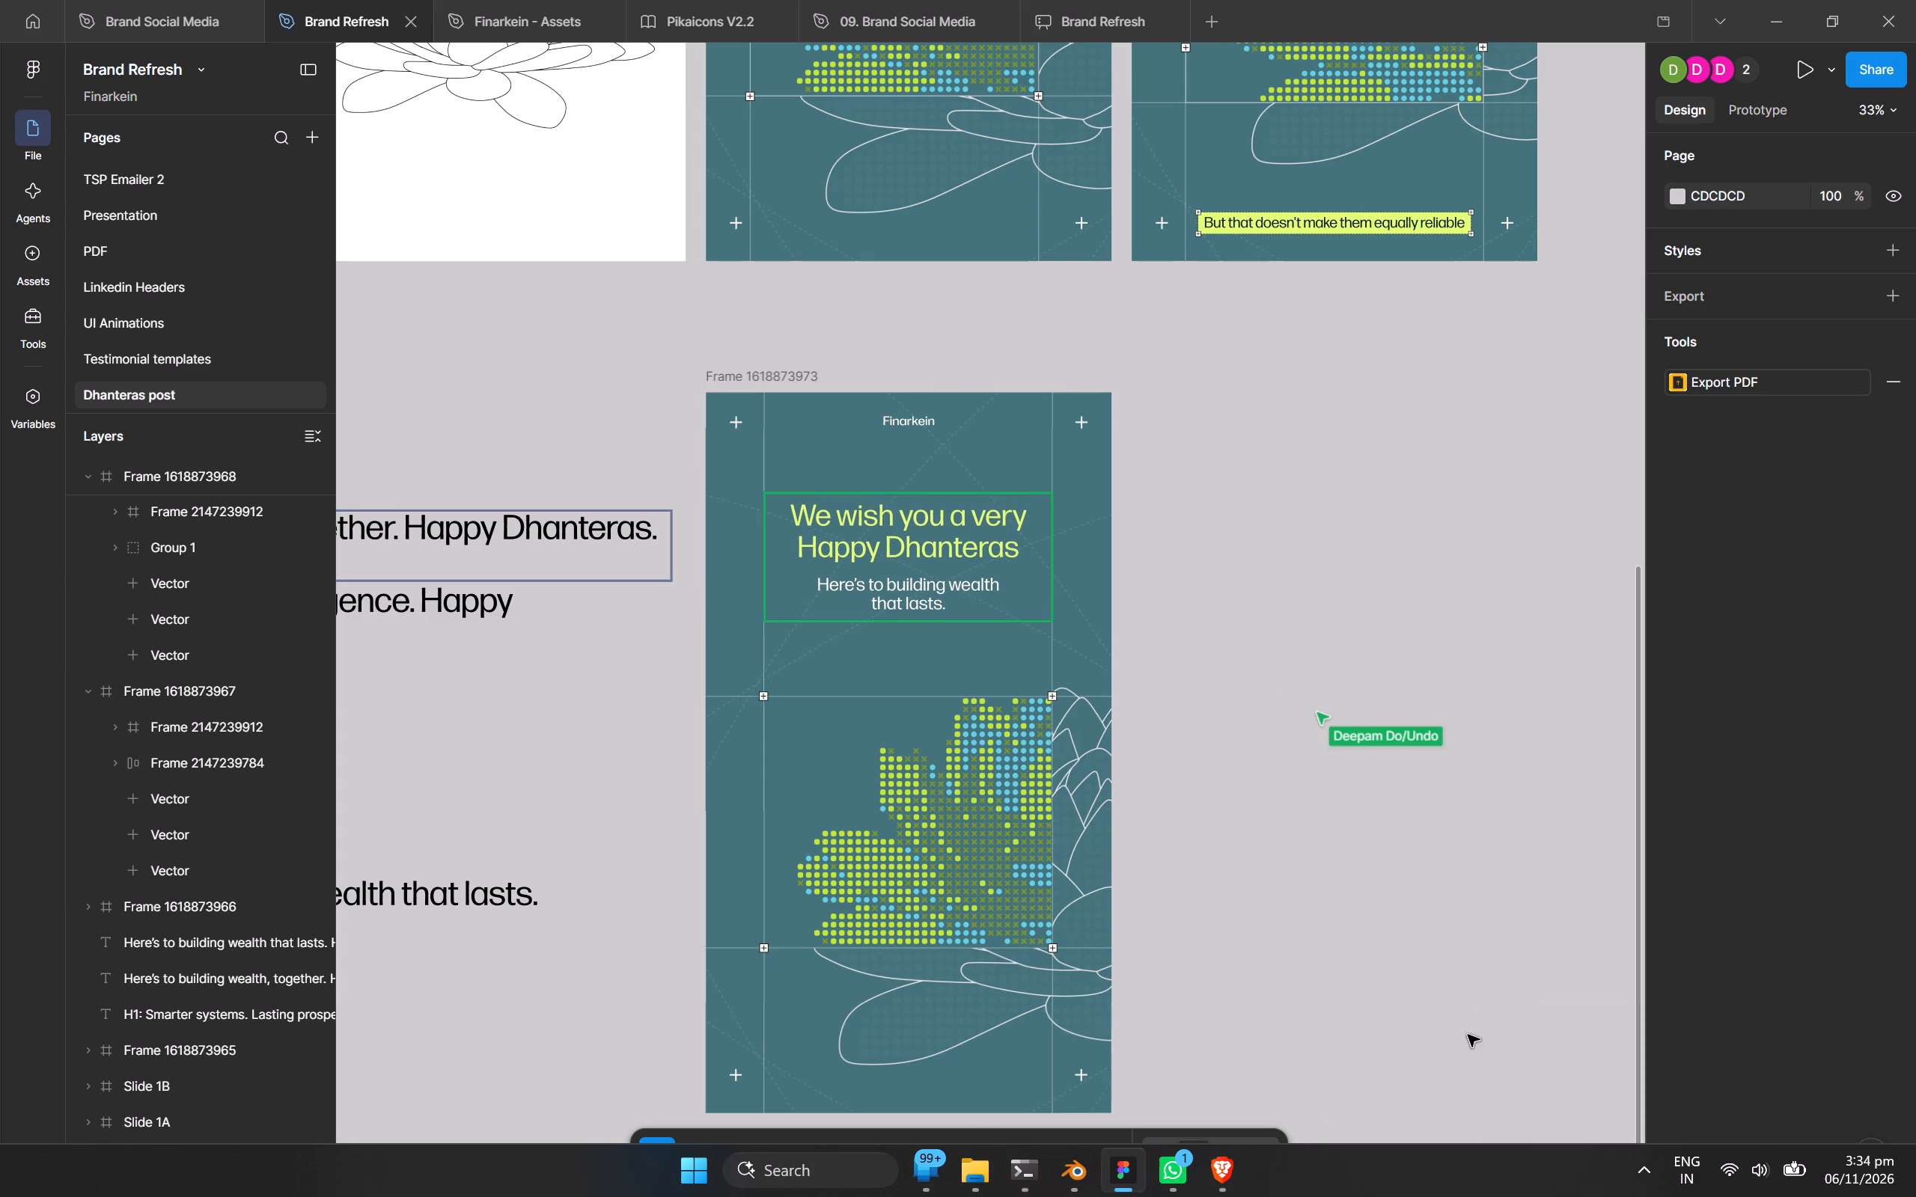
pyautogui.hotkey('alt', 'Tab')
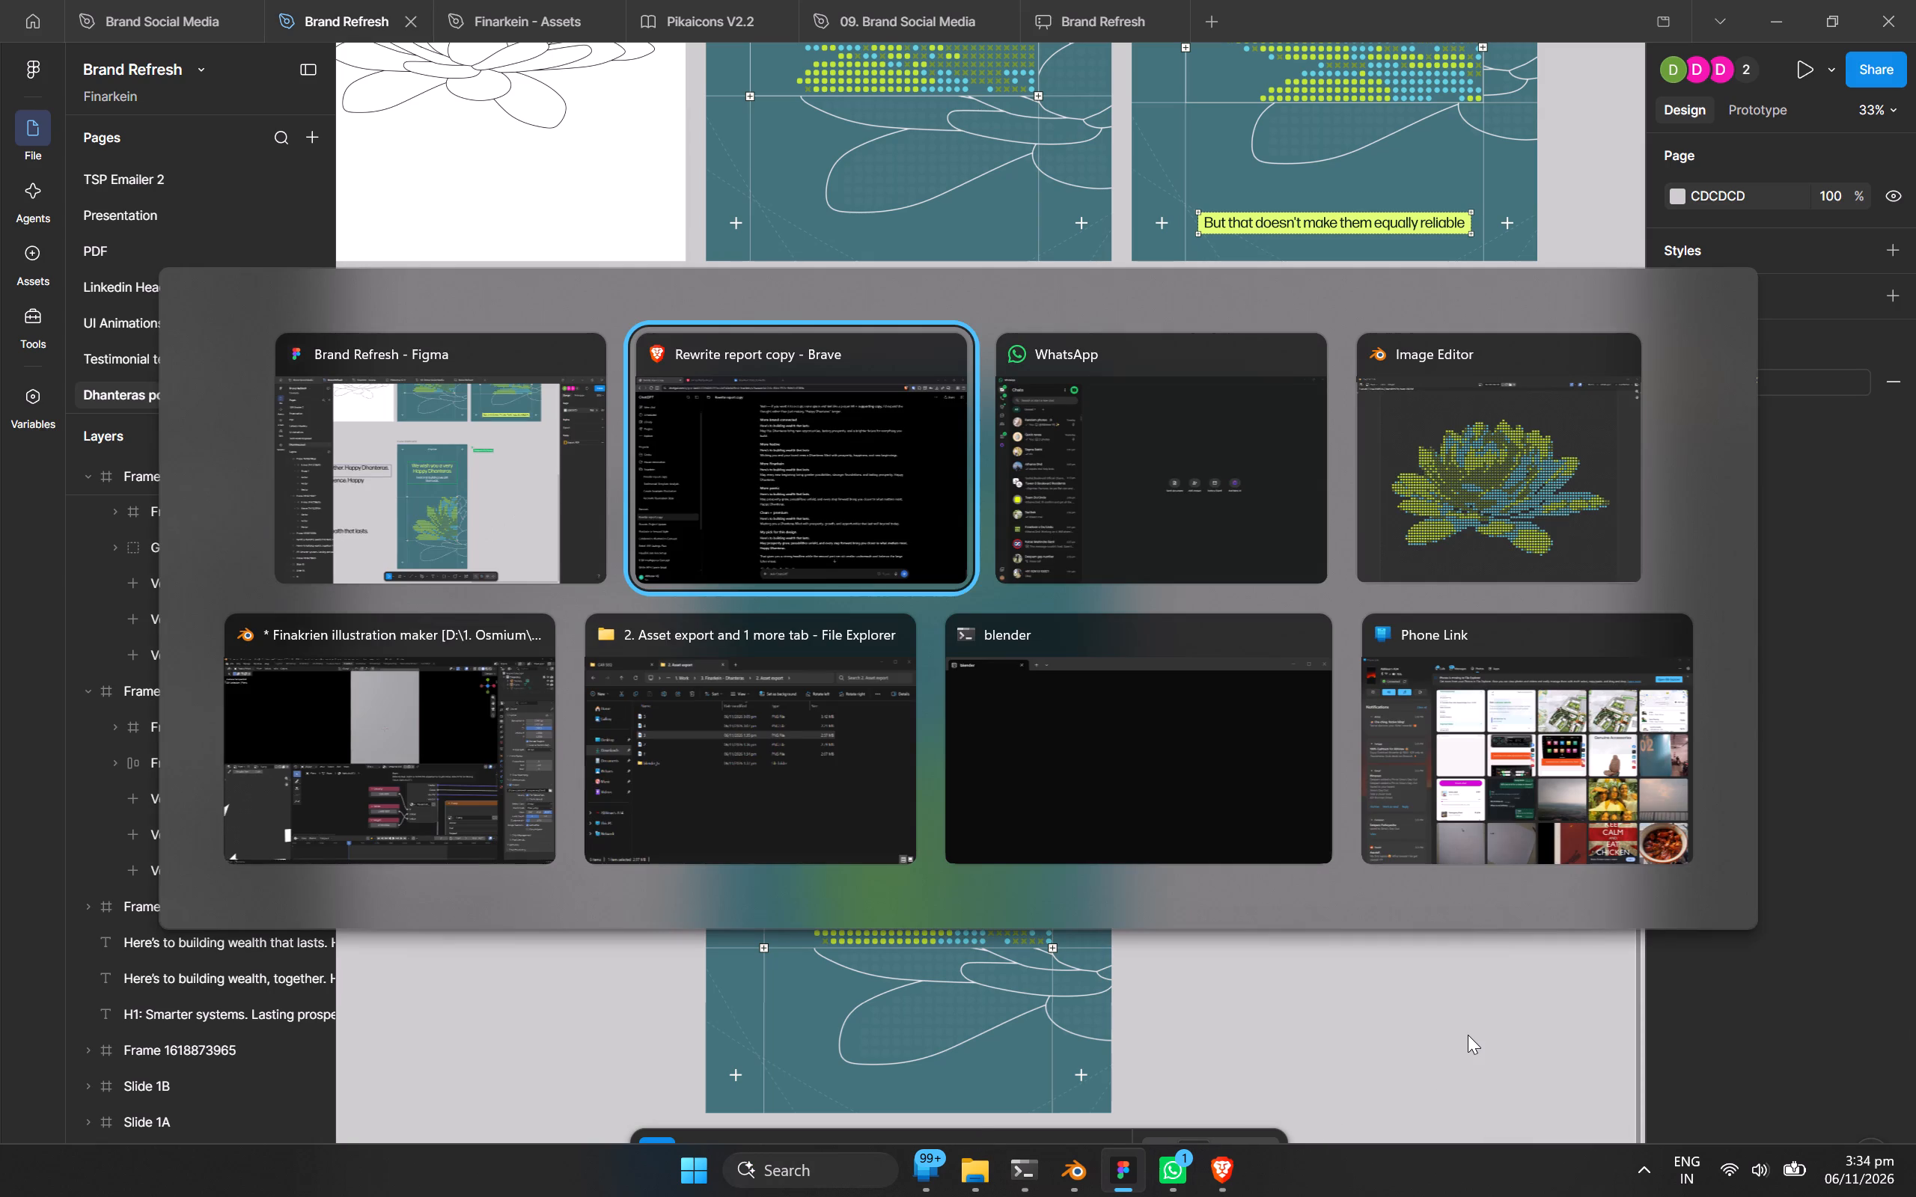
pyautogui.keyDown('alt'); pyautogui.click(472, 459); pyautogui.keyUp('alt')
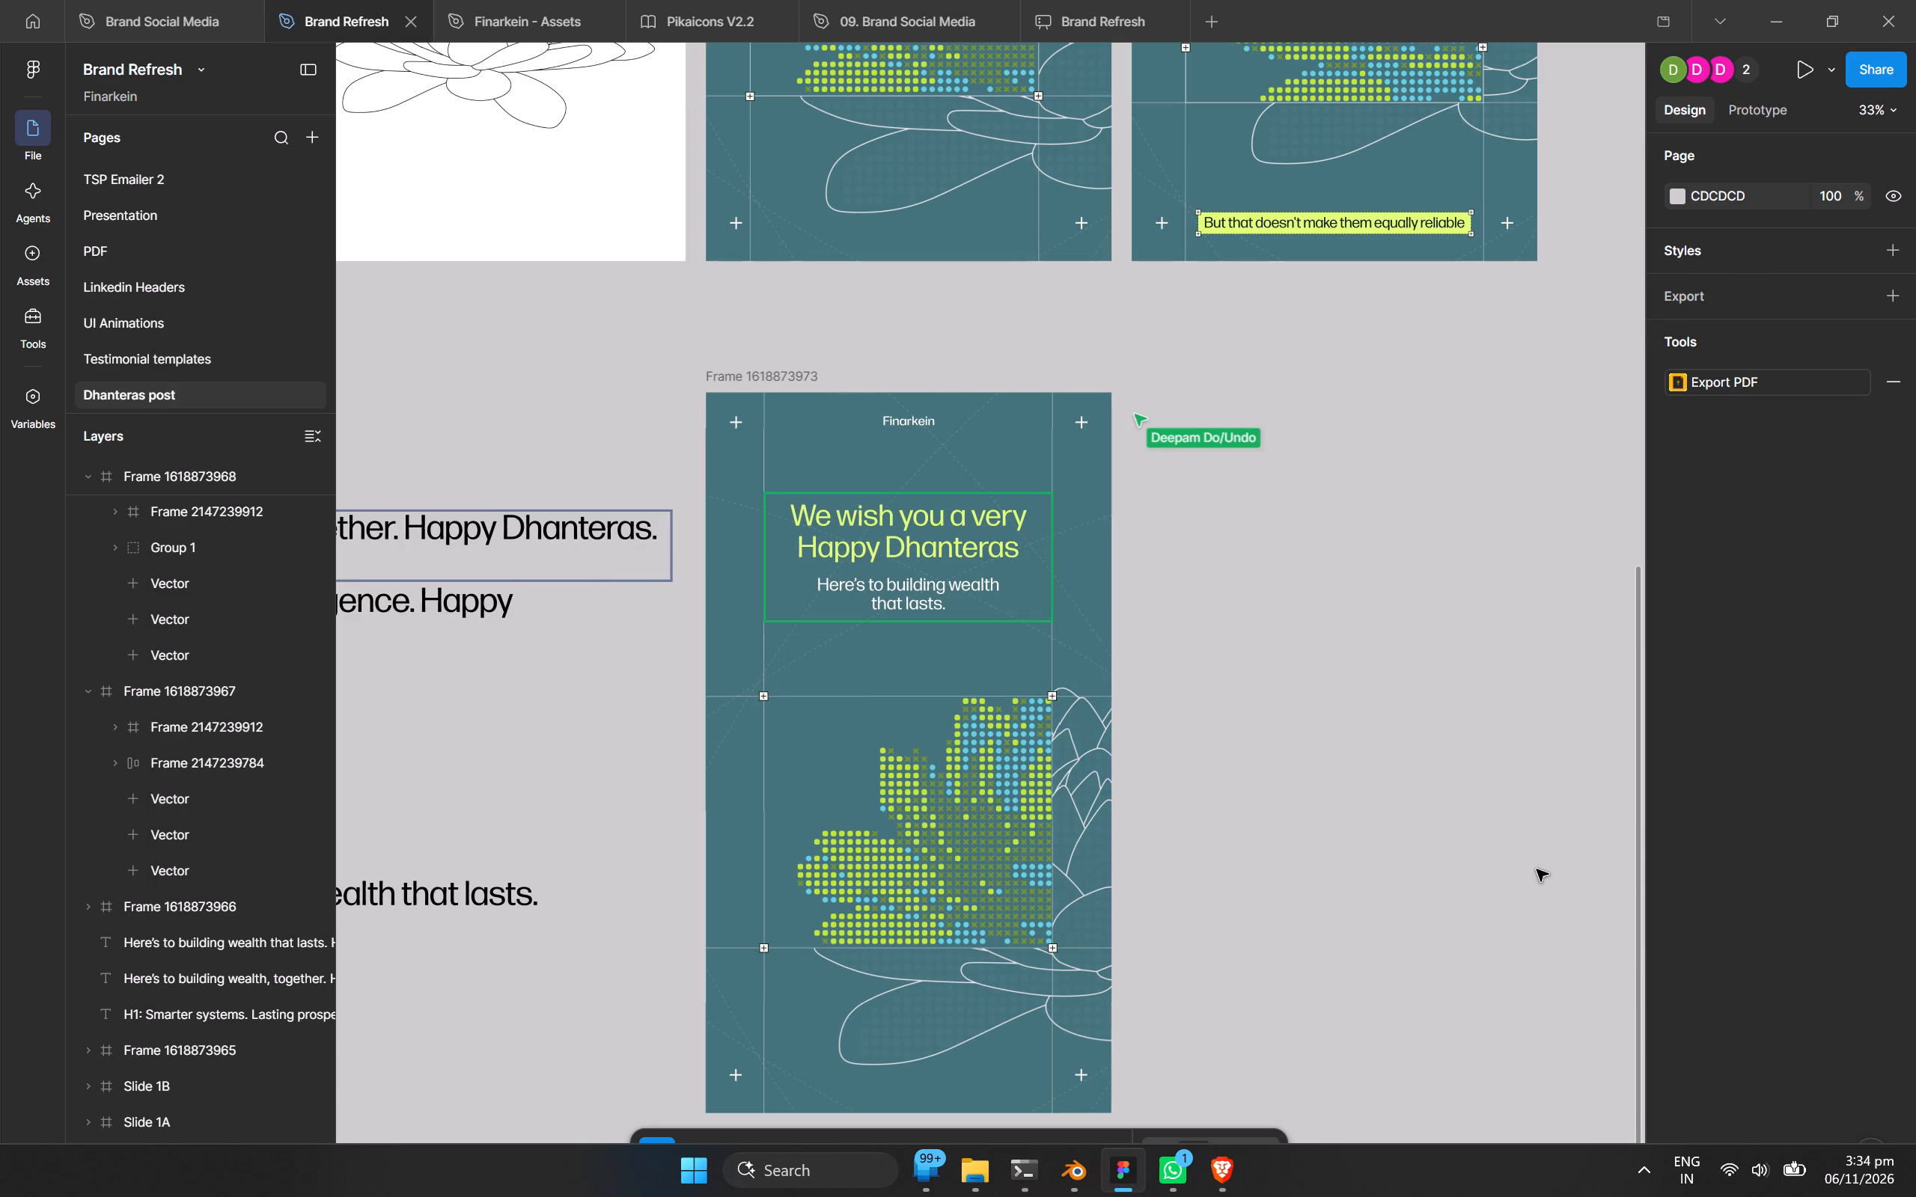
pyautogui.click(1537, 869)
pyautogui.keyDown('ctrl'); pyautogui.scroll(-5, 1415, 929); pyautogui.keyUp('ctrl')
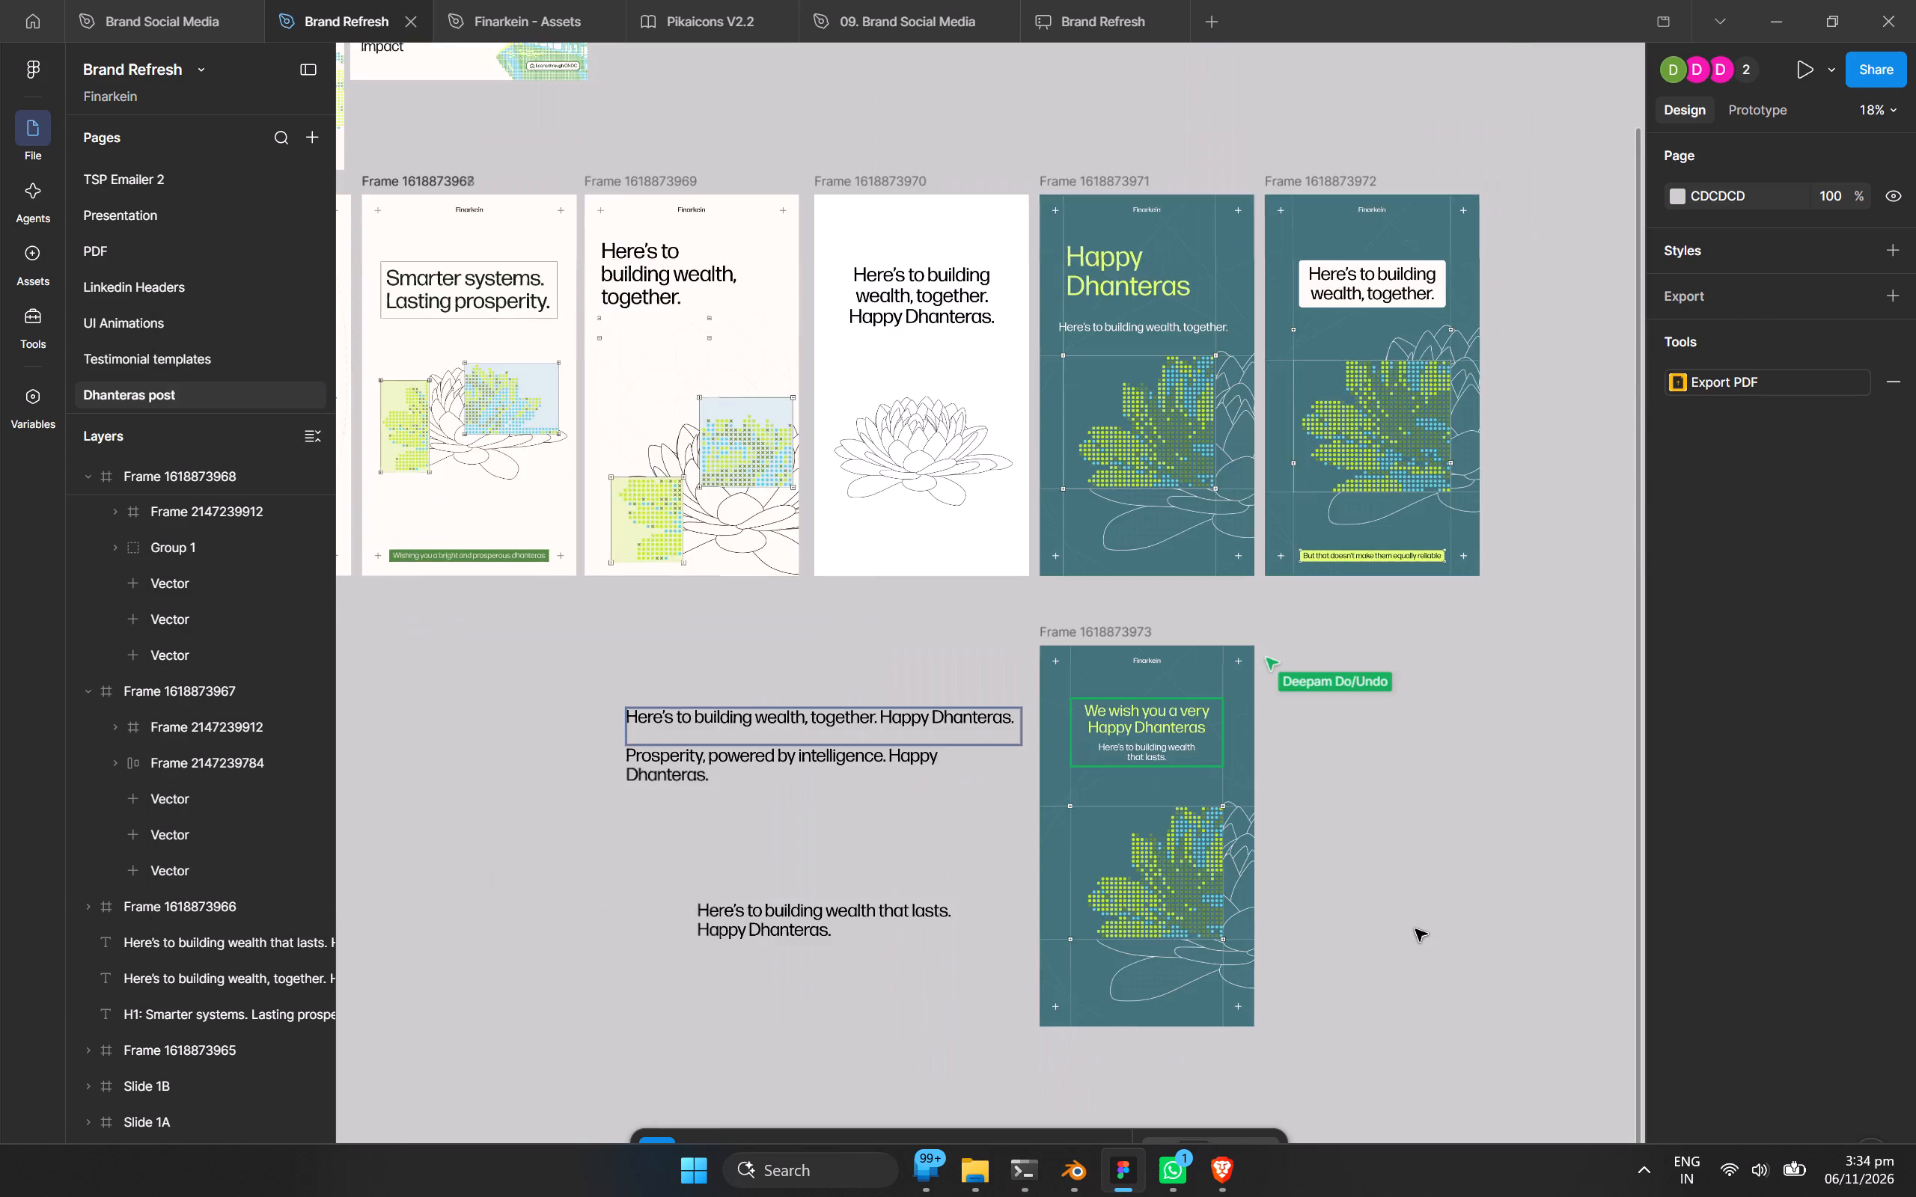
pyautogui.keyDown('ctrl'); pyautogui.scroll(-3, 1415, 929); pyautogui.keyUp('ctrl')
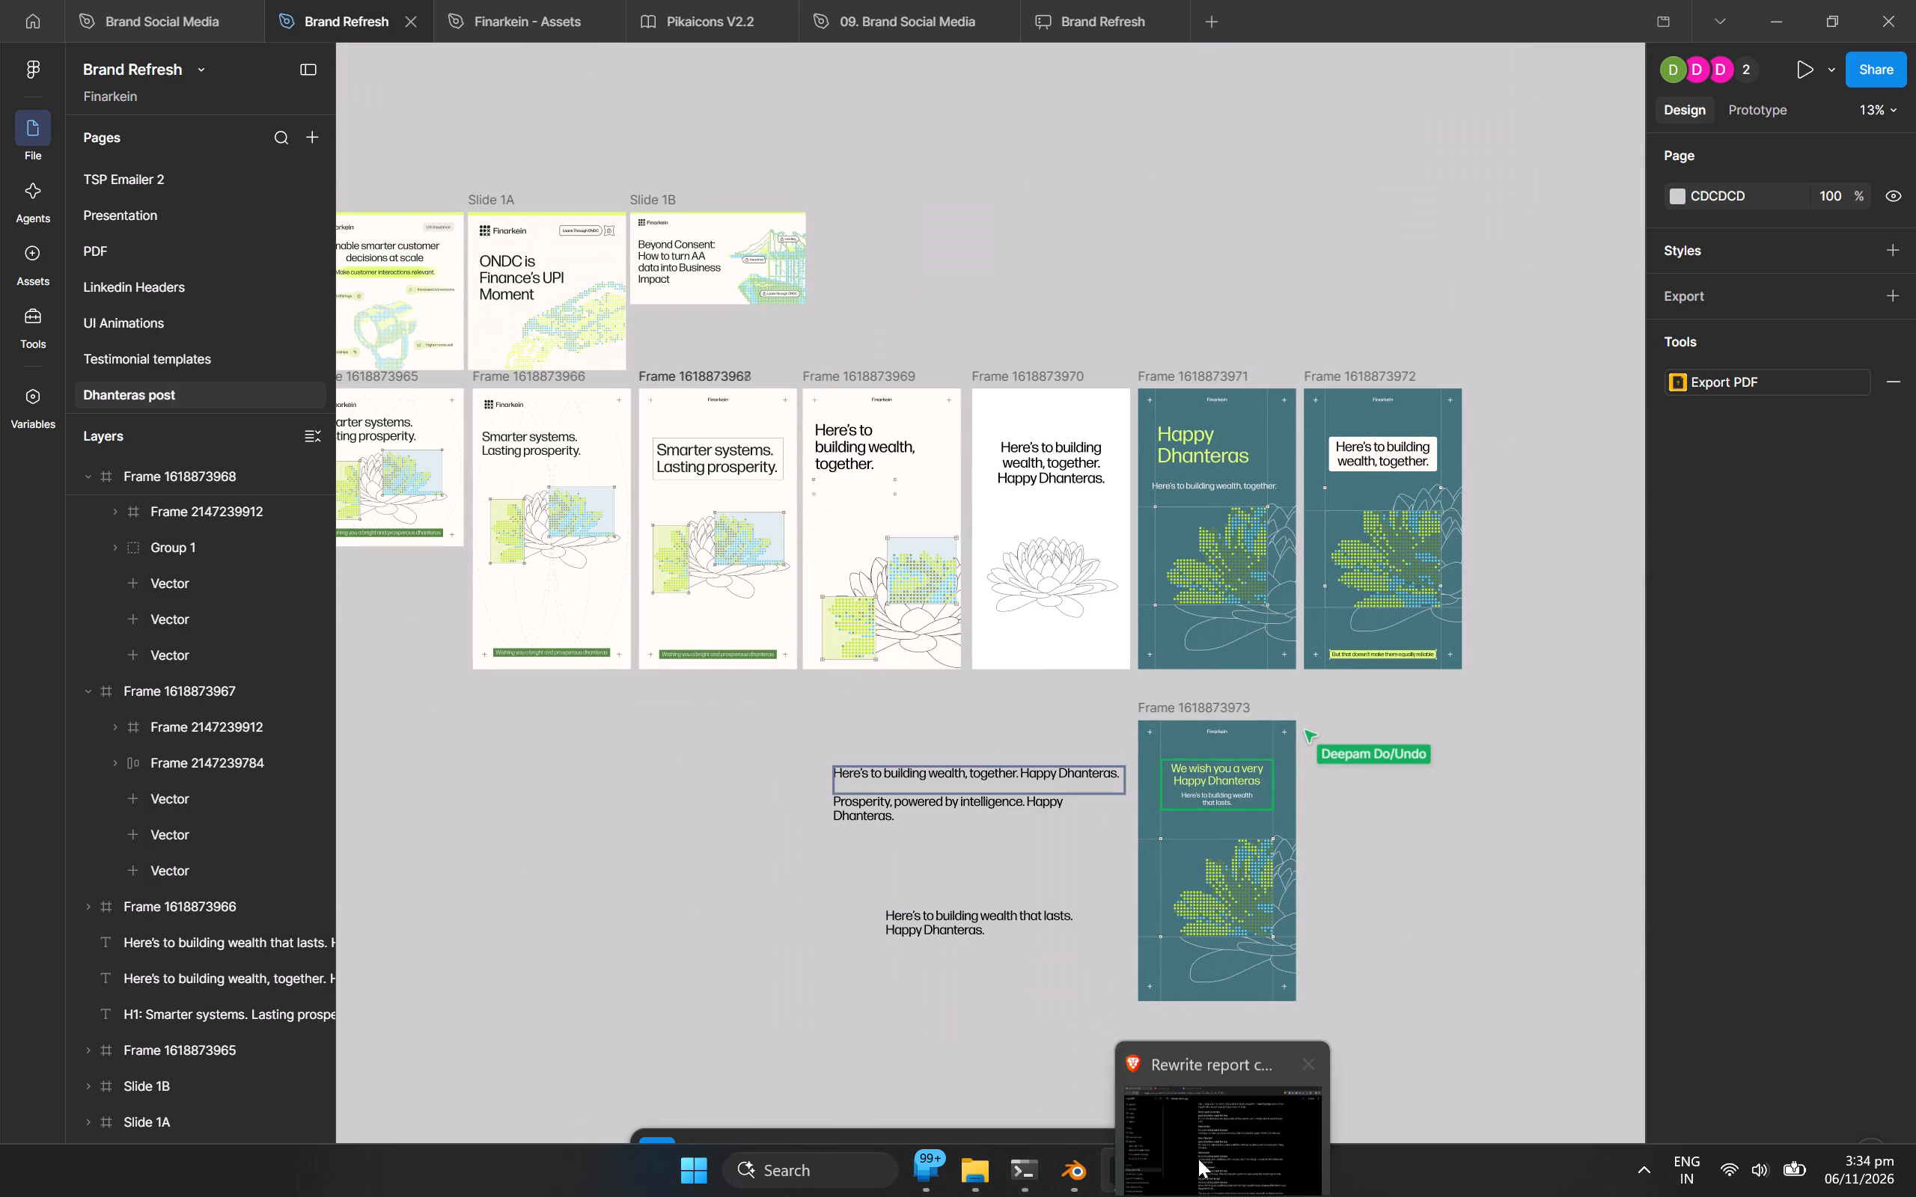
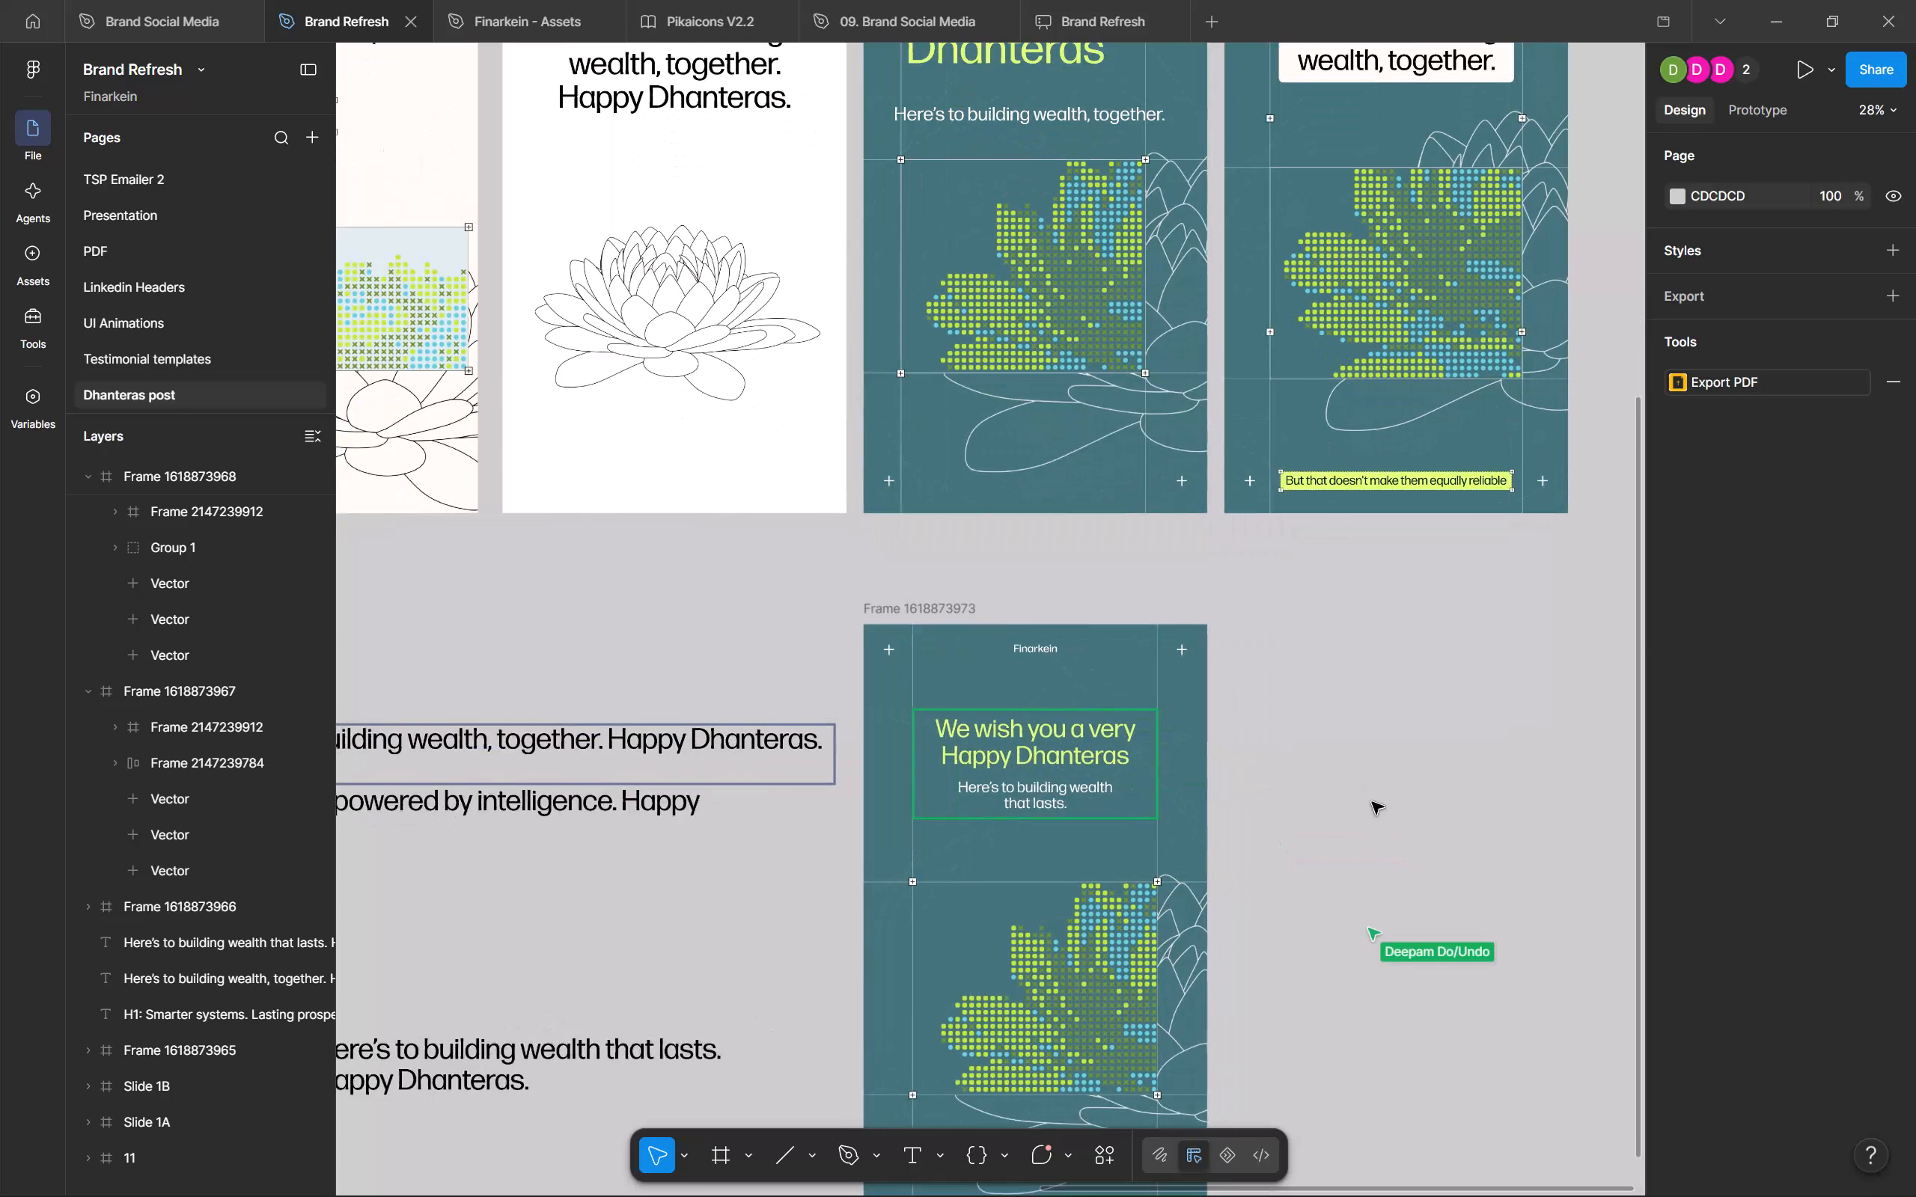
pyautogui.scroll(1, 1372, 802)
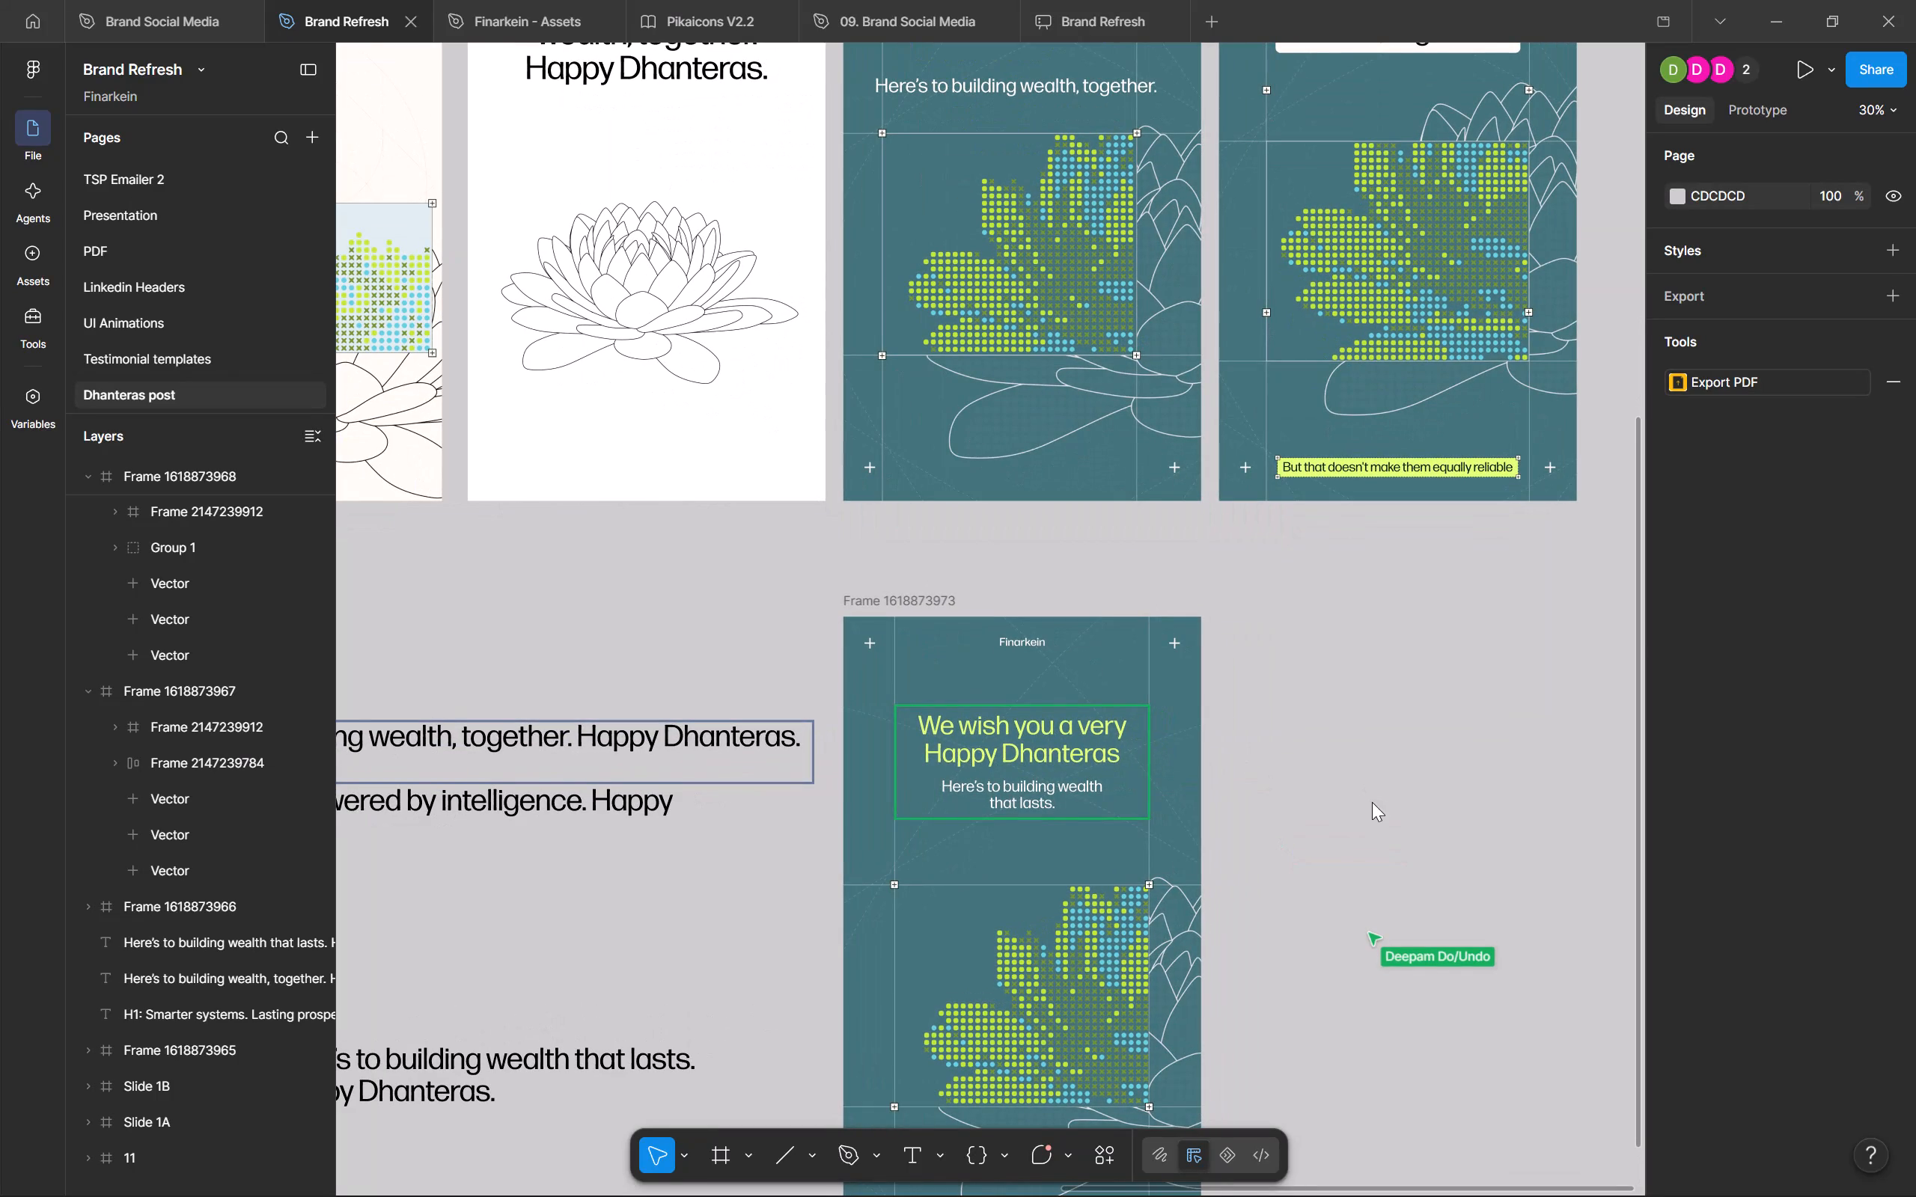
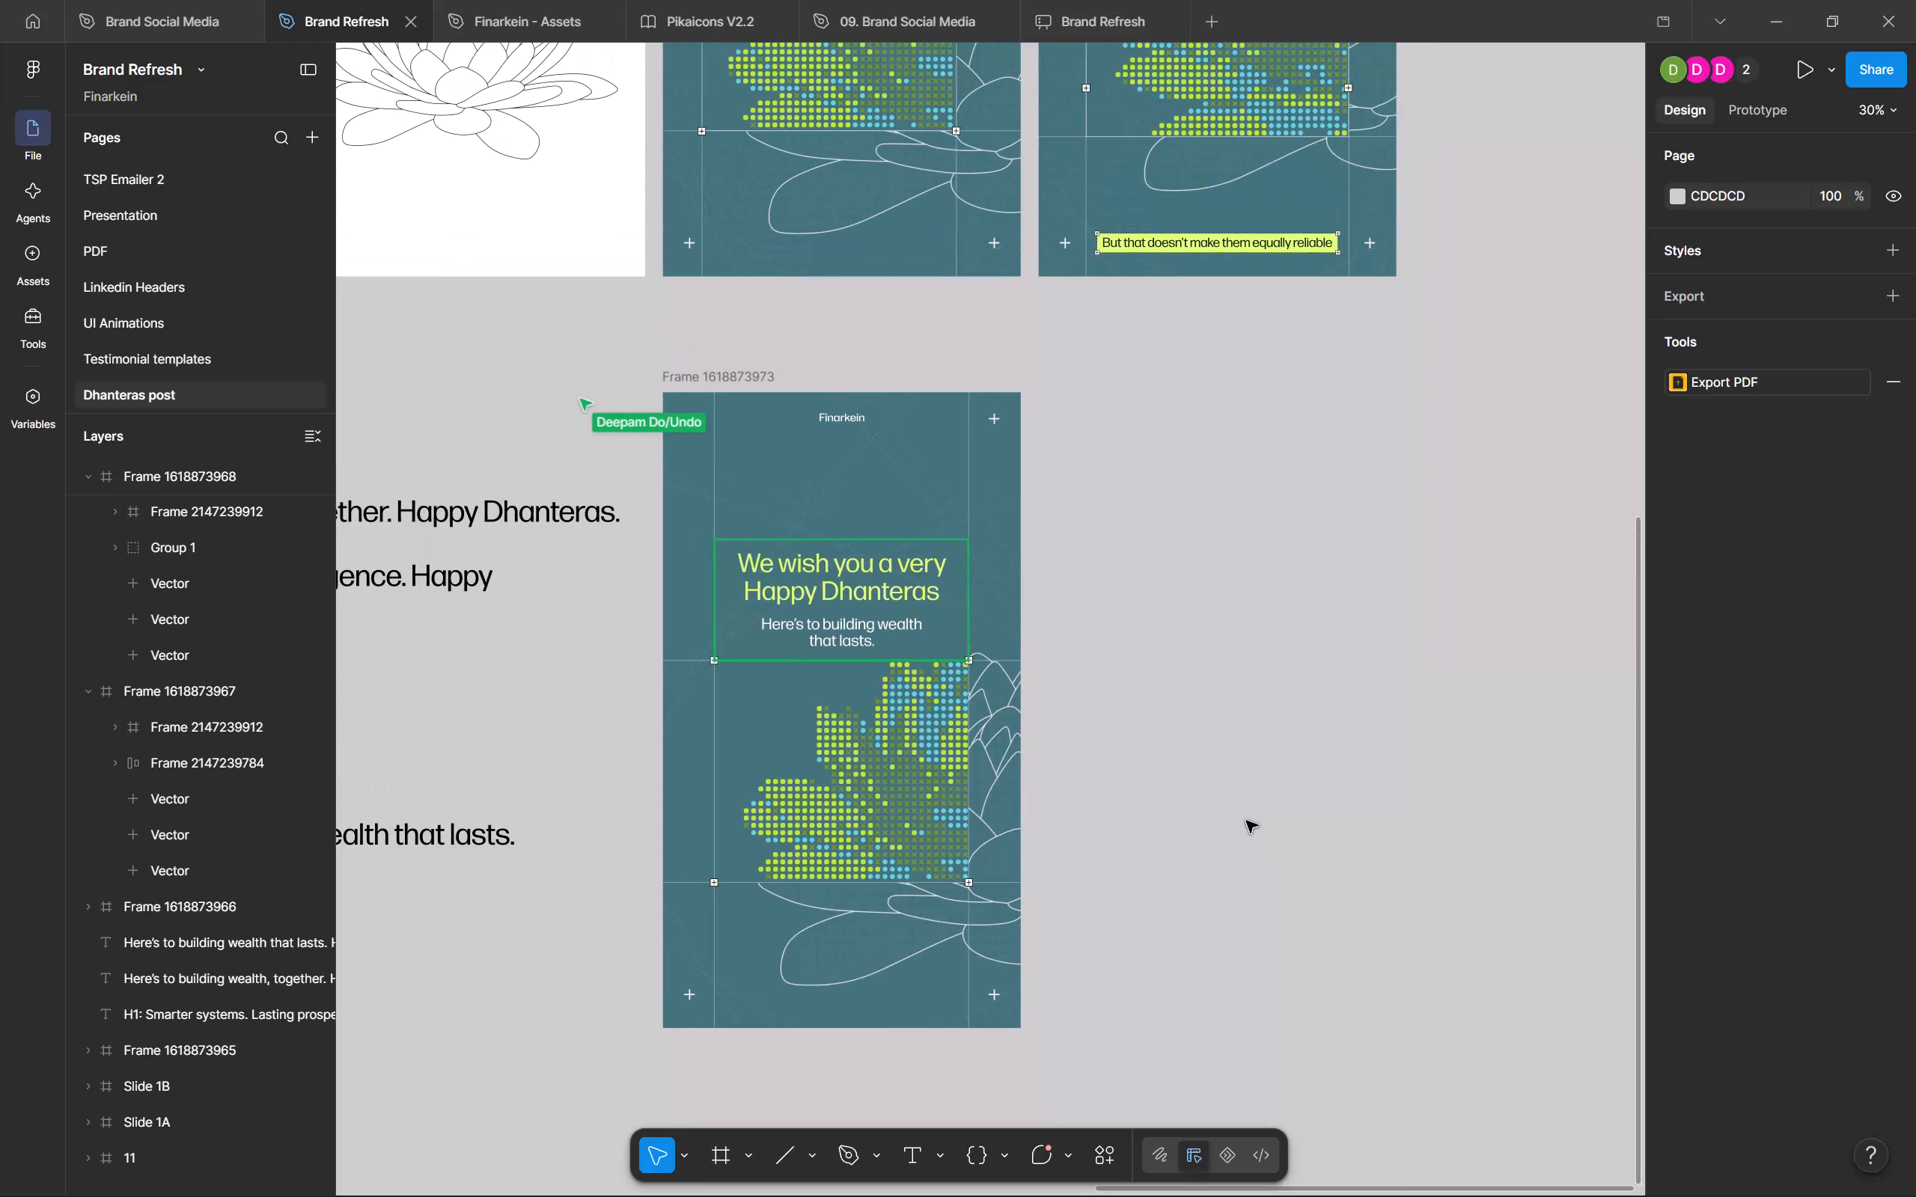
# Examine the "We wish you a very Happy Dhanteras" frame's text block, dotted lotus crop and line art, in detail and as a whole layout.
pyautogui.keyDown('ctrl'); pyautogui.scroll(5, 858, 970); pyautogui.keyUp('ctrl')
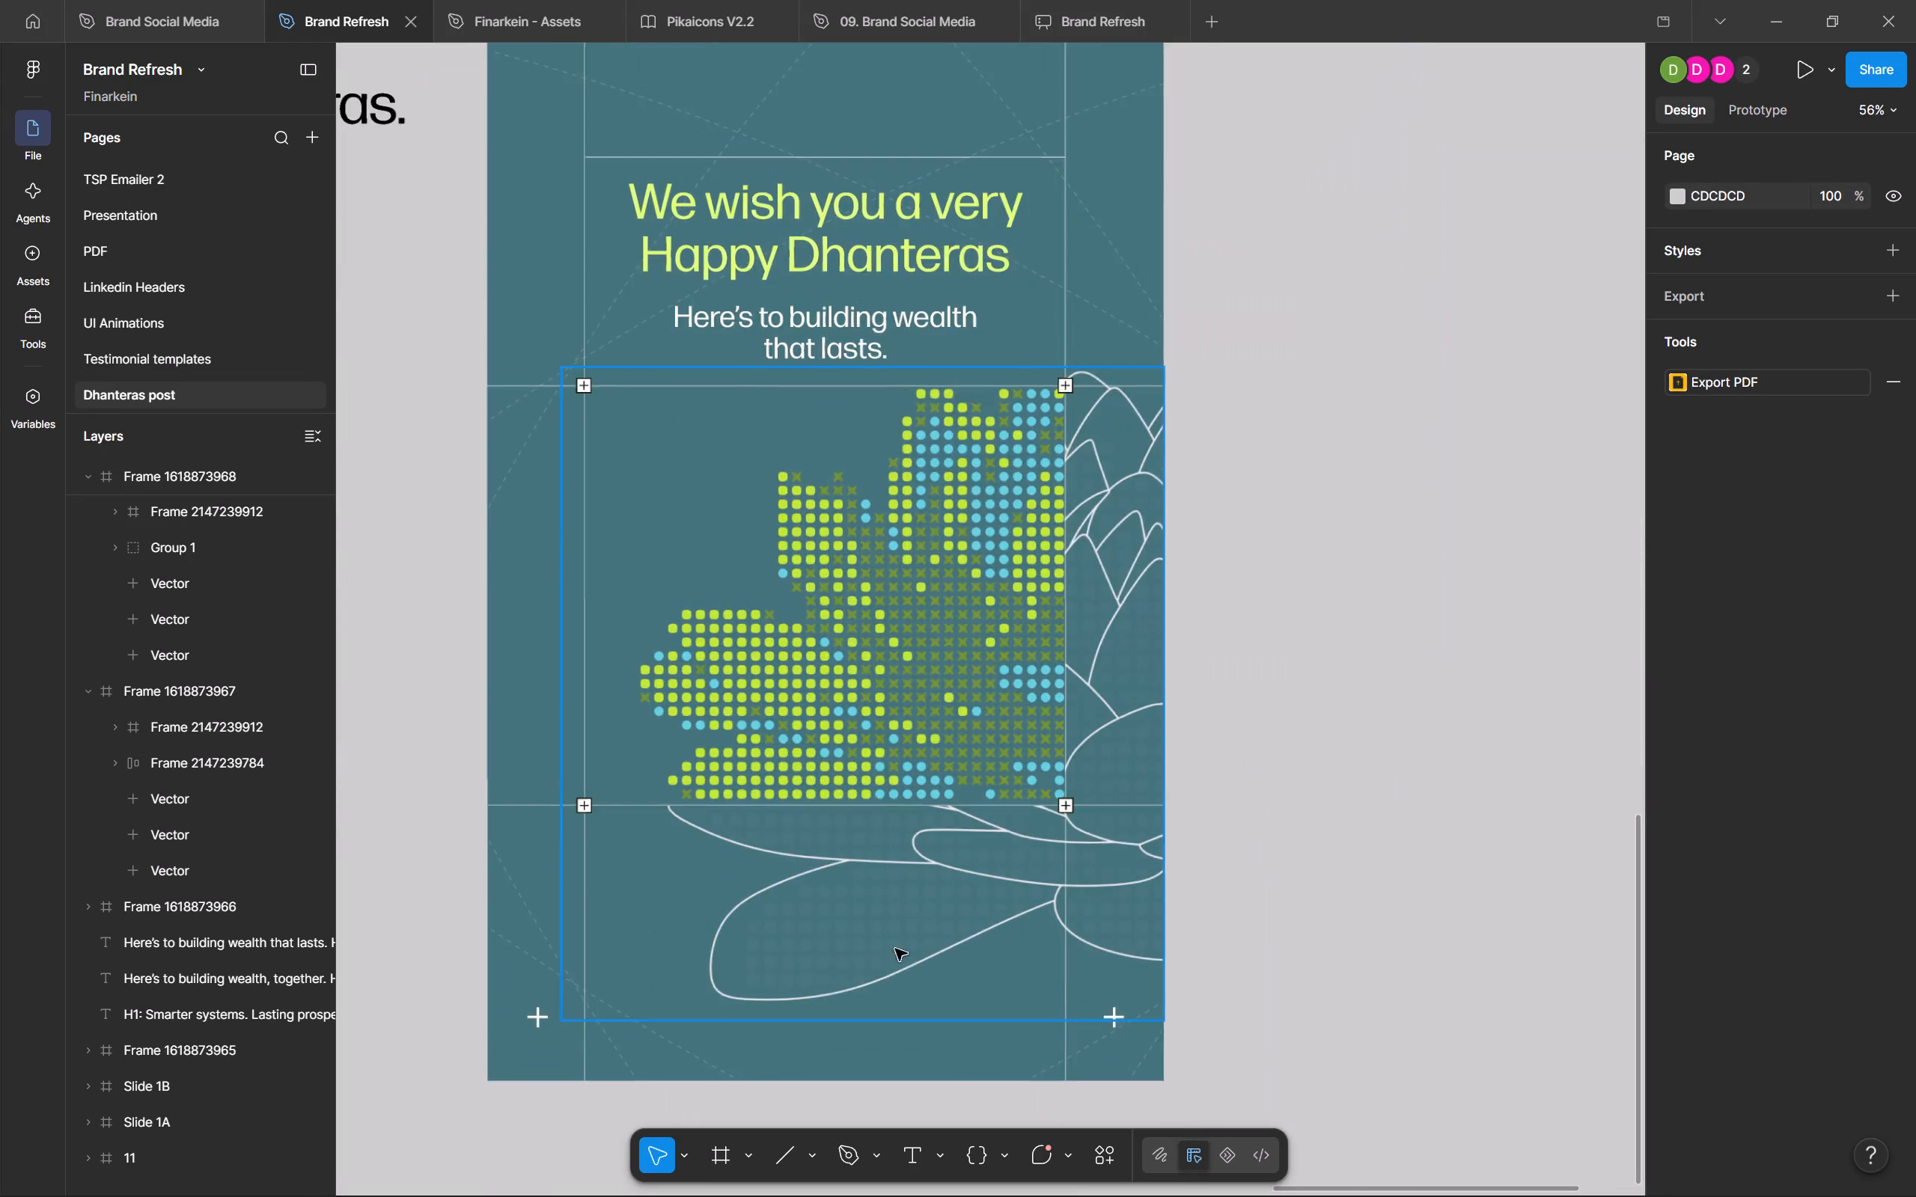
pyautogui.keyDown('ctrl'); pyautogui.scroll(5, 895, 949); pyautogui.keyUp('ctrl')
pyautogui.keyDown('ctrl'); pyautogui.scroll(-6, 1267, 949); pyautogui.keyUp('ctrl')
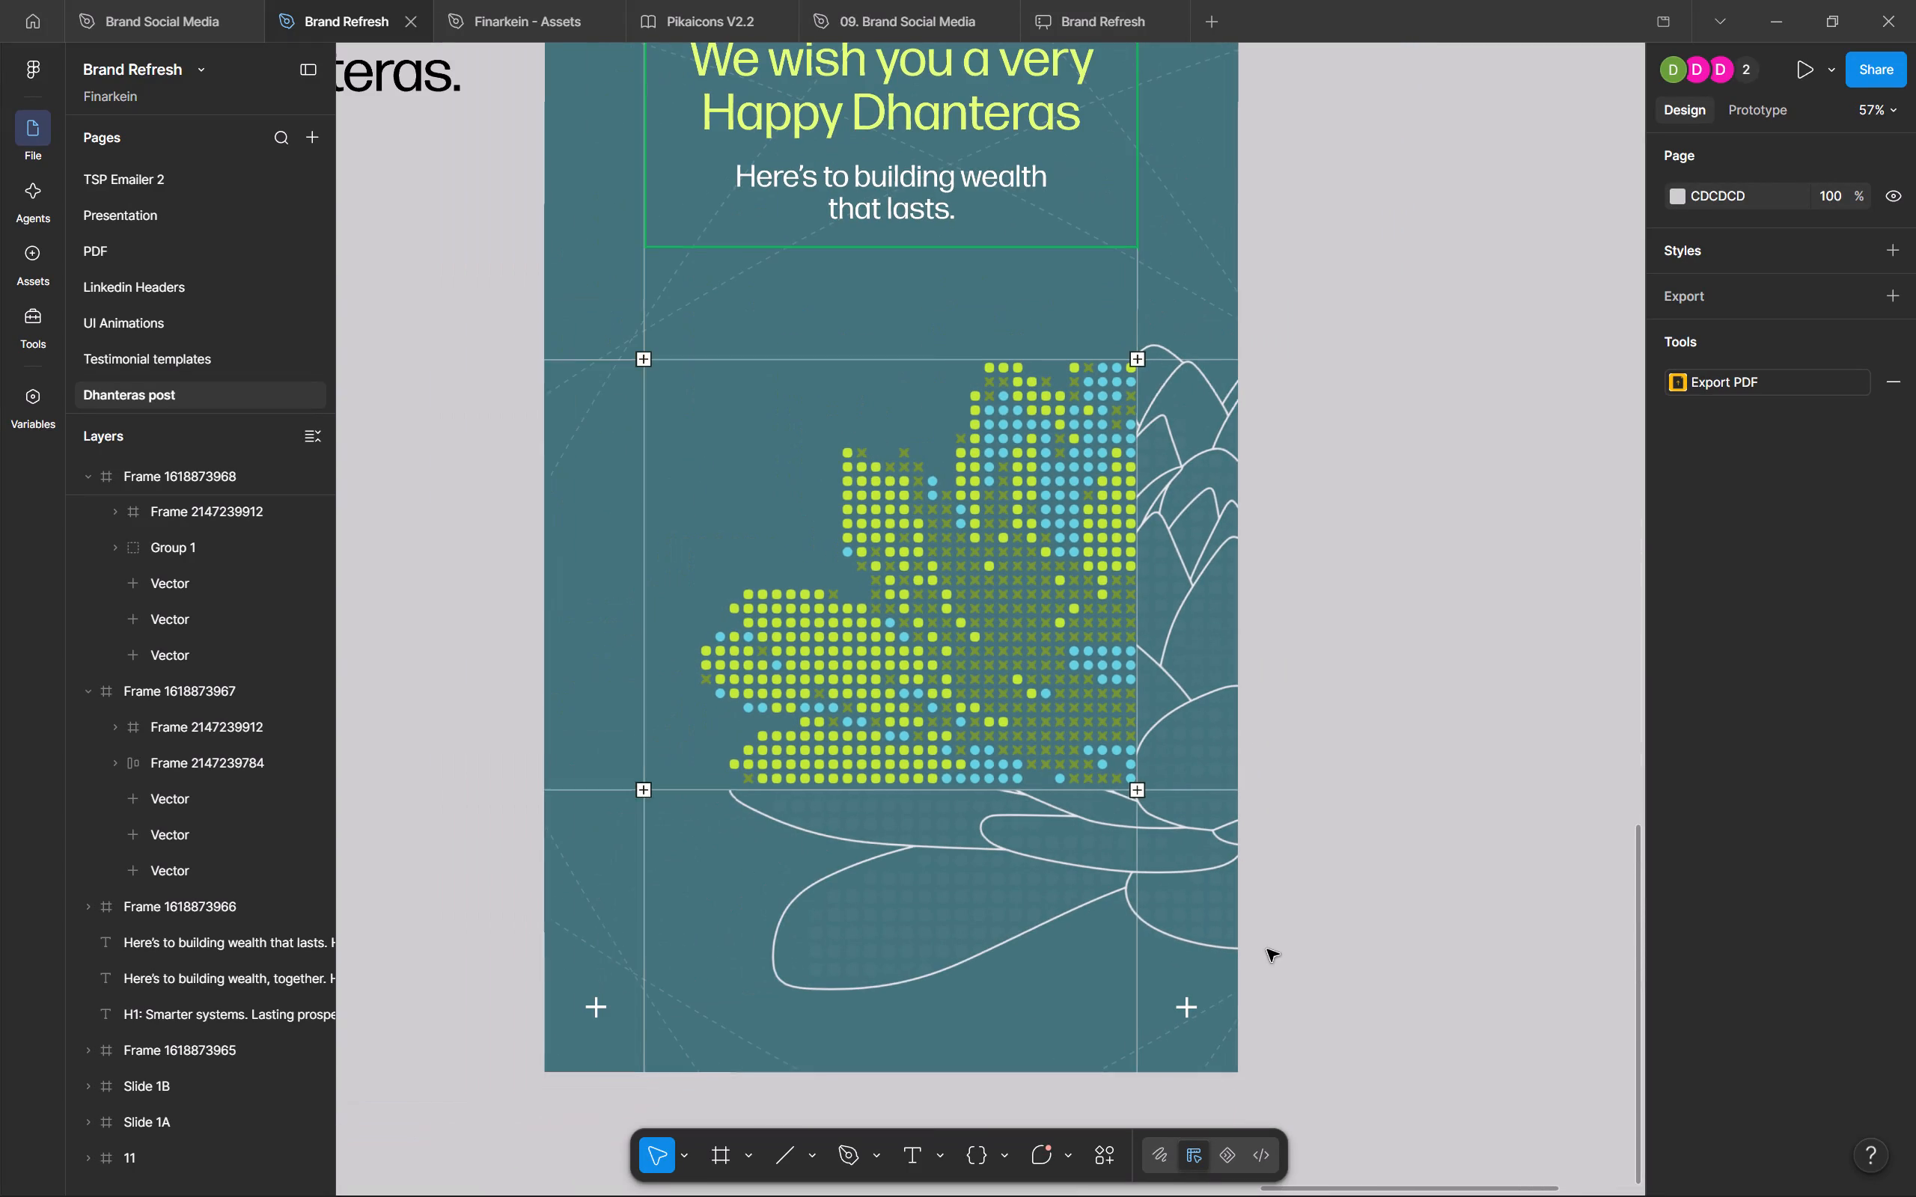
pyautogui.keyDown('ctrl'); pyautogui.scroll(-3, 1278, 909); pyautogui.keyUp('ctrl')
pyautogui.moveTo(1309, 856); pyautogui.dragTo(1138, 973, button='middle')
pyautogui.scroll(1, 1300, 866)
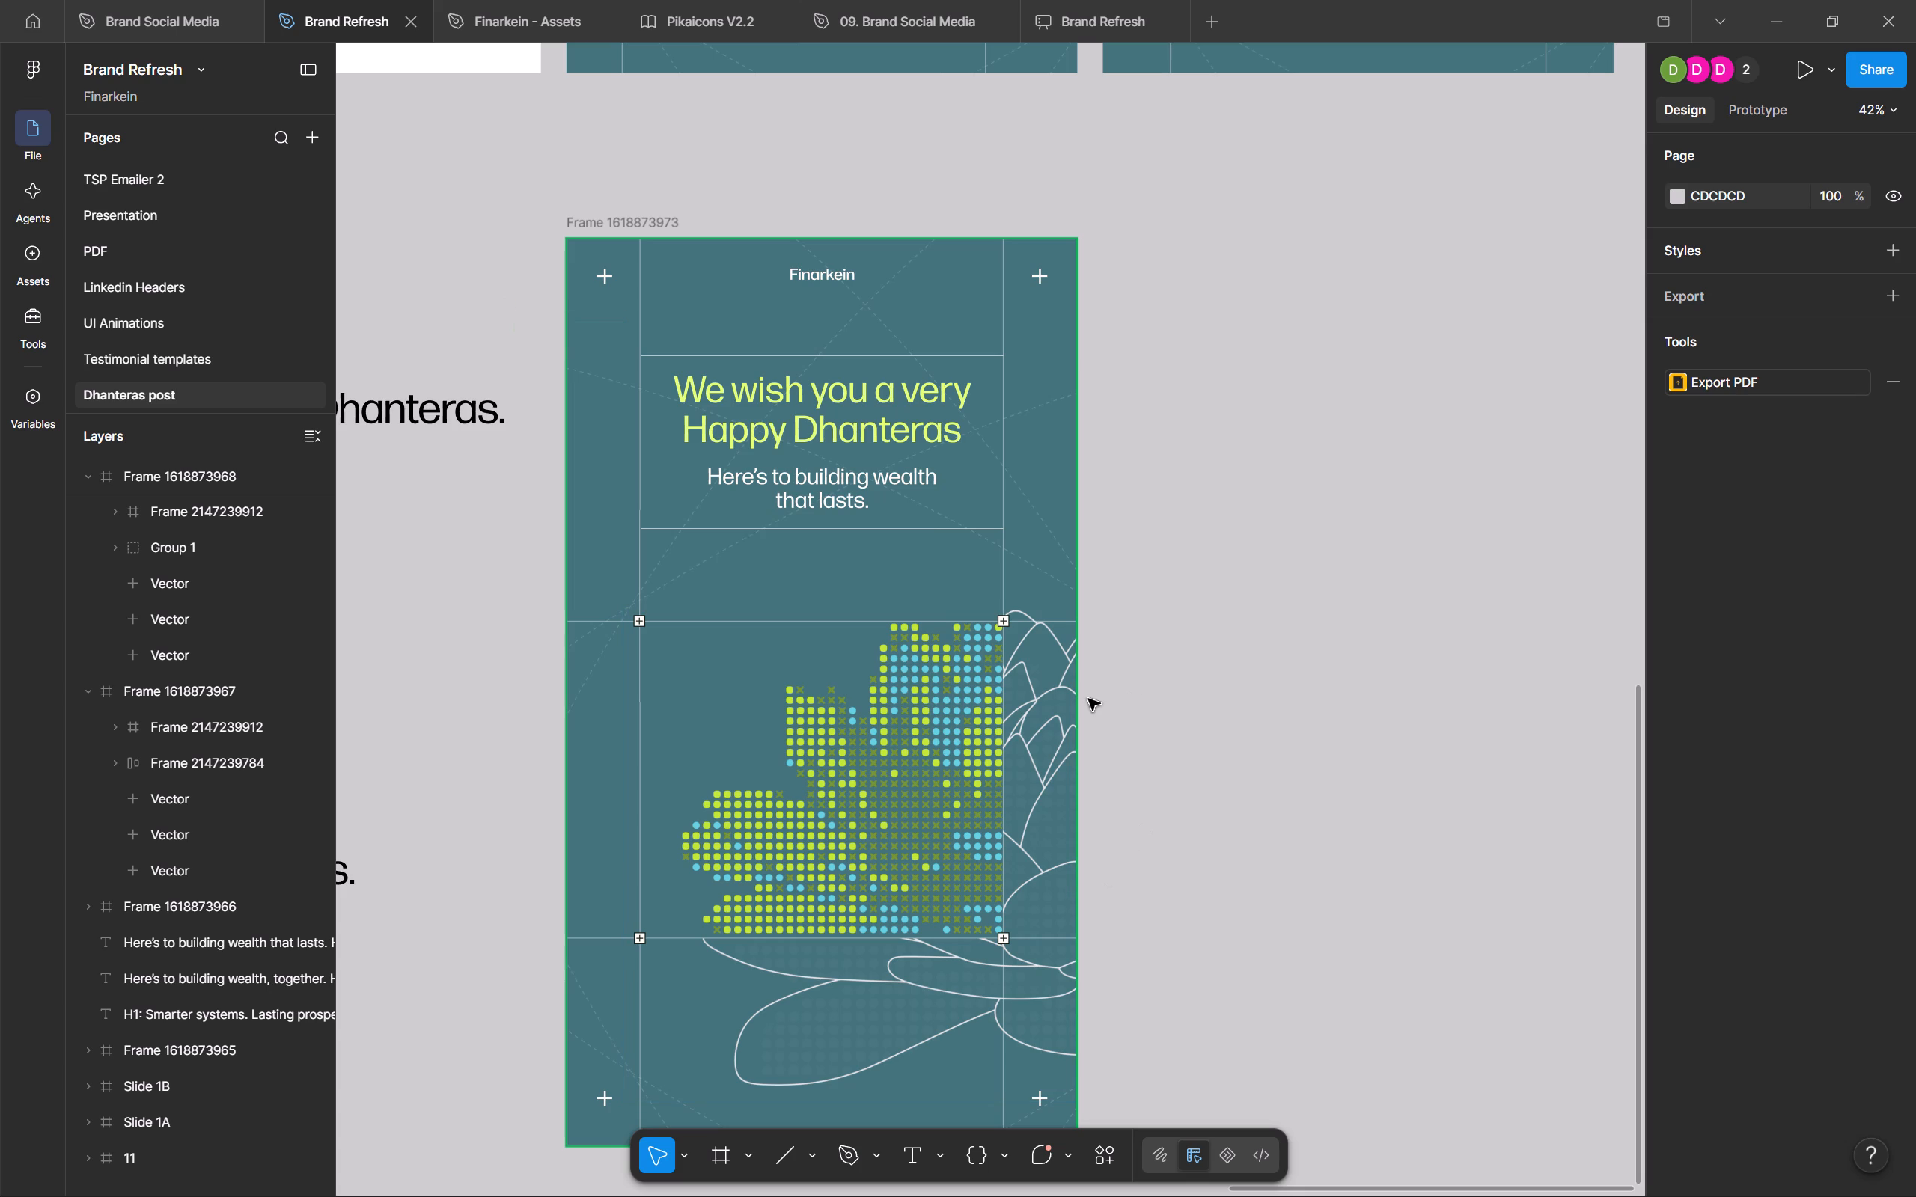
# Examine the headline, tagline and lotus artwork of the "We wish you a very Happy Dhanteras" frame.
pyautogui.keyDown('ctrl'); pyautogui.scroll(7, 982, 465); pyautogui.keyUp('ctrl')
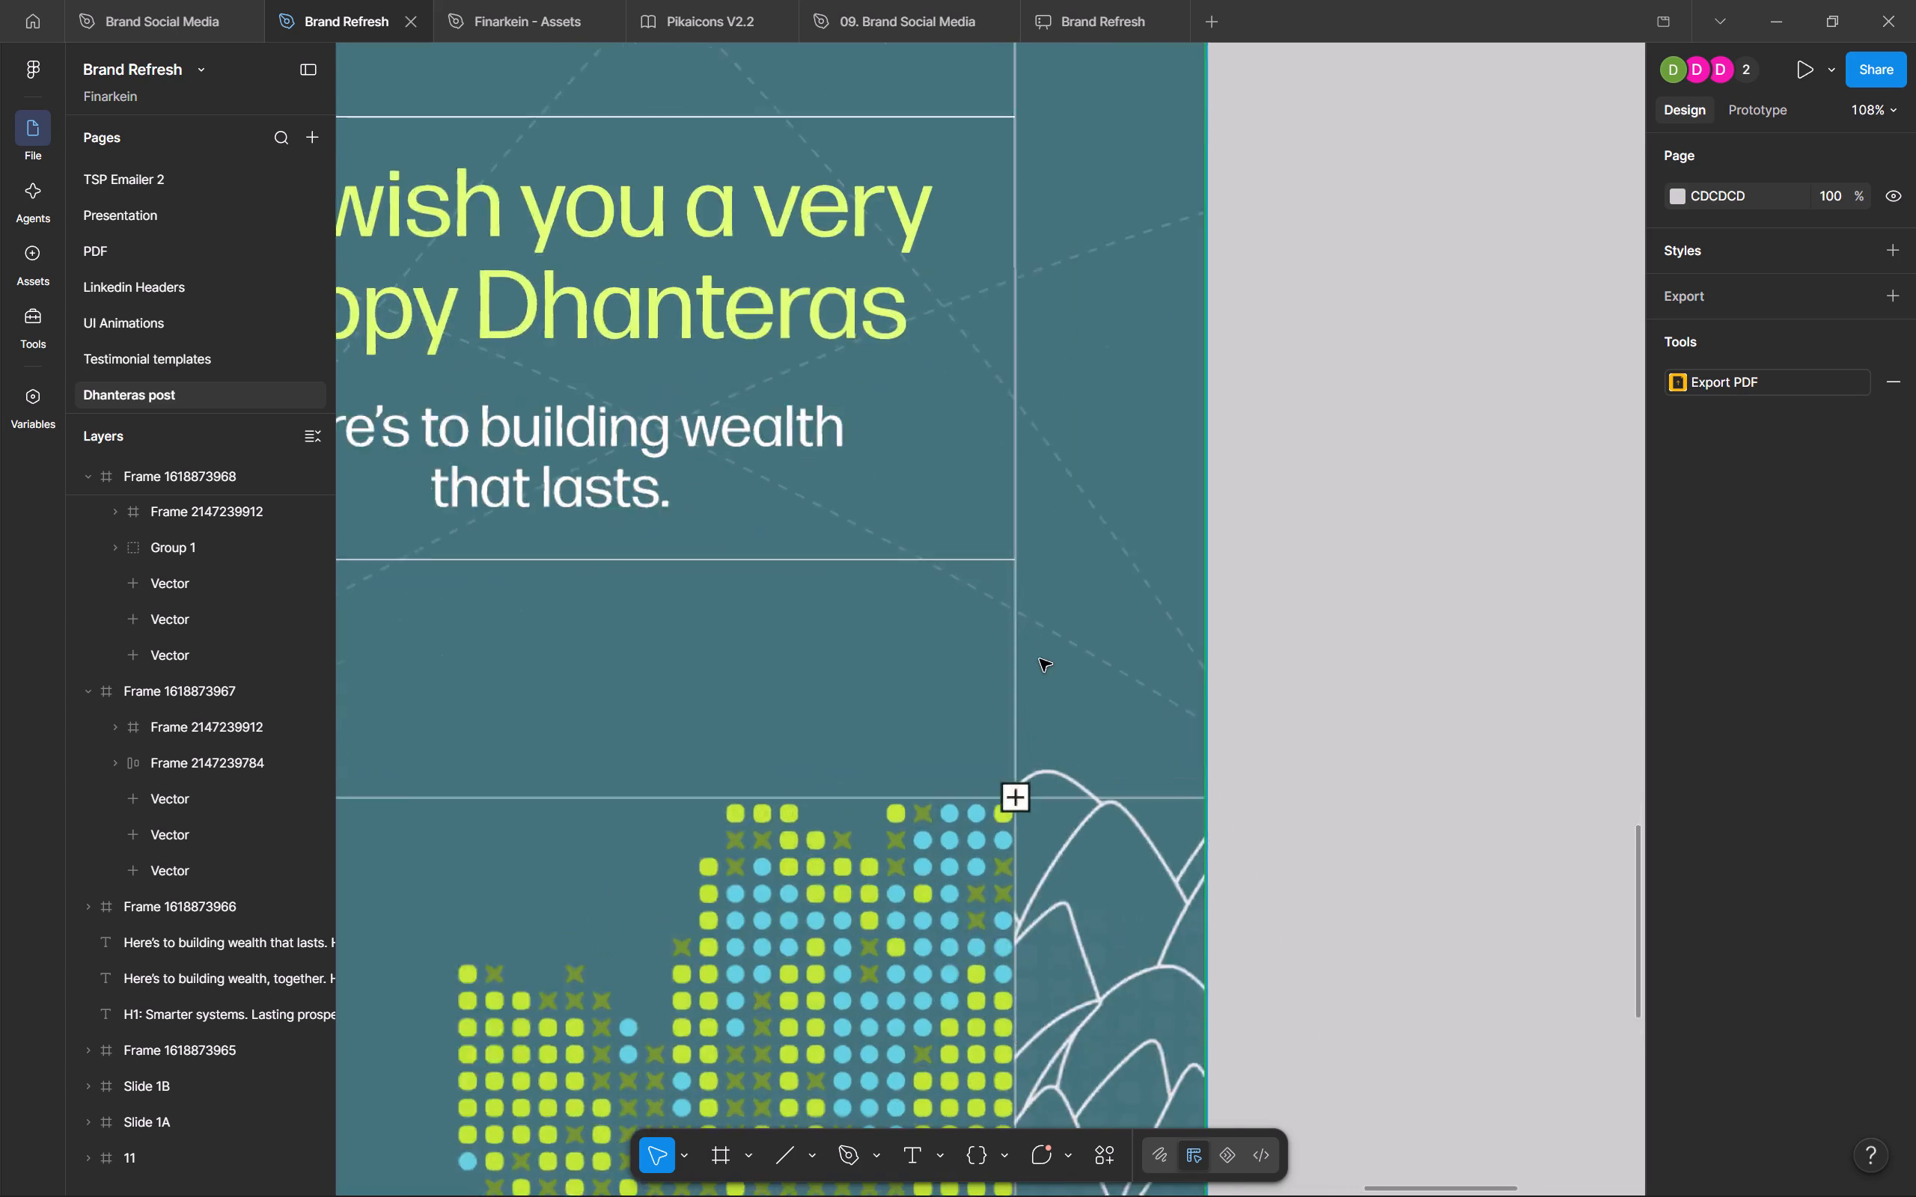
pyautogui.keyDown('ctrl'); pyautogui.scroll(5, 1040, 659); pyautogui.keyUp('ctrl')
pyautogui.keyDown('ctrl'); pyautogui.scroll(-10, 1034, 636); pyautogui.keyUp('ctrl')
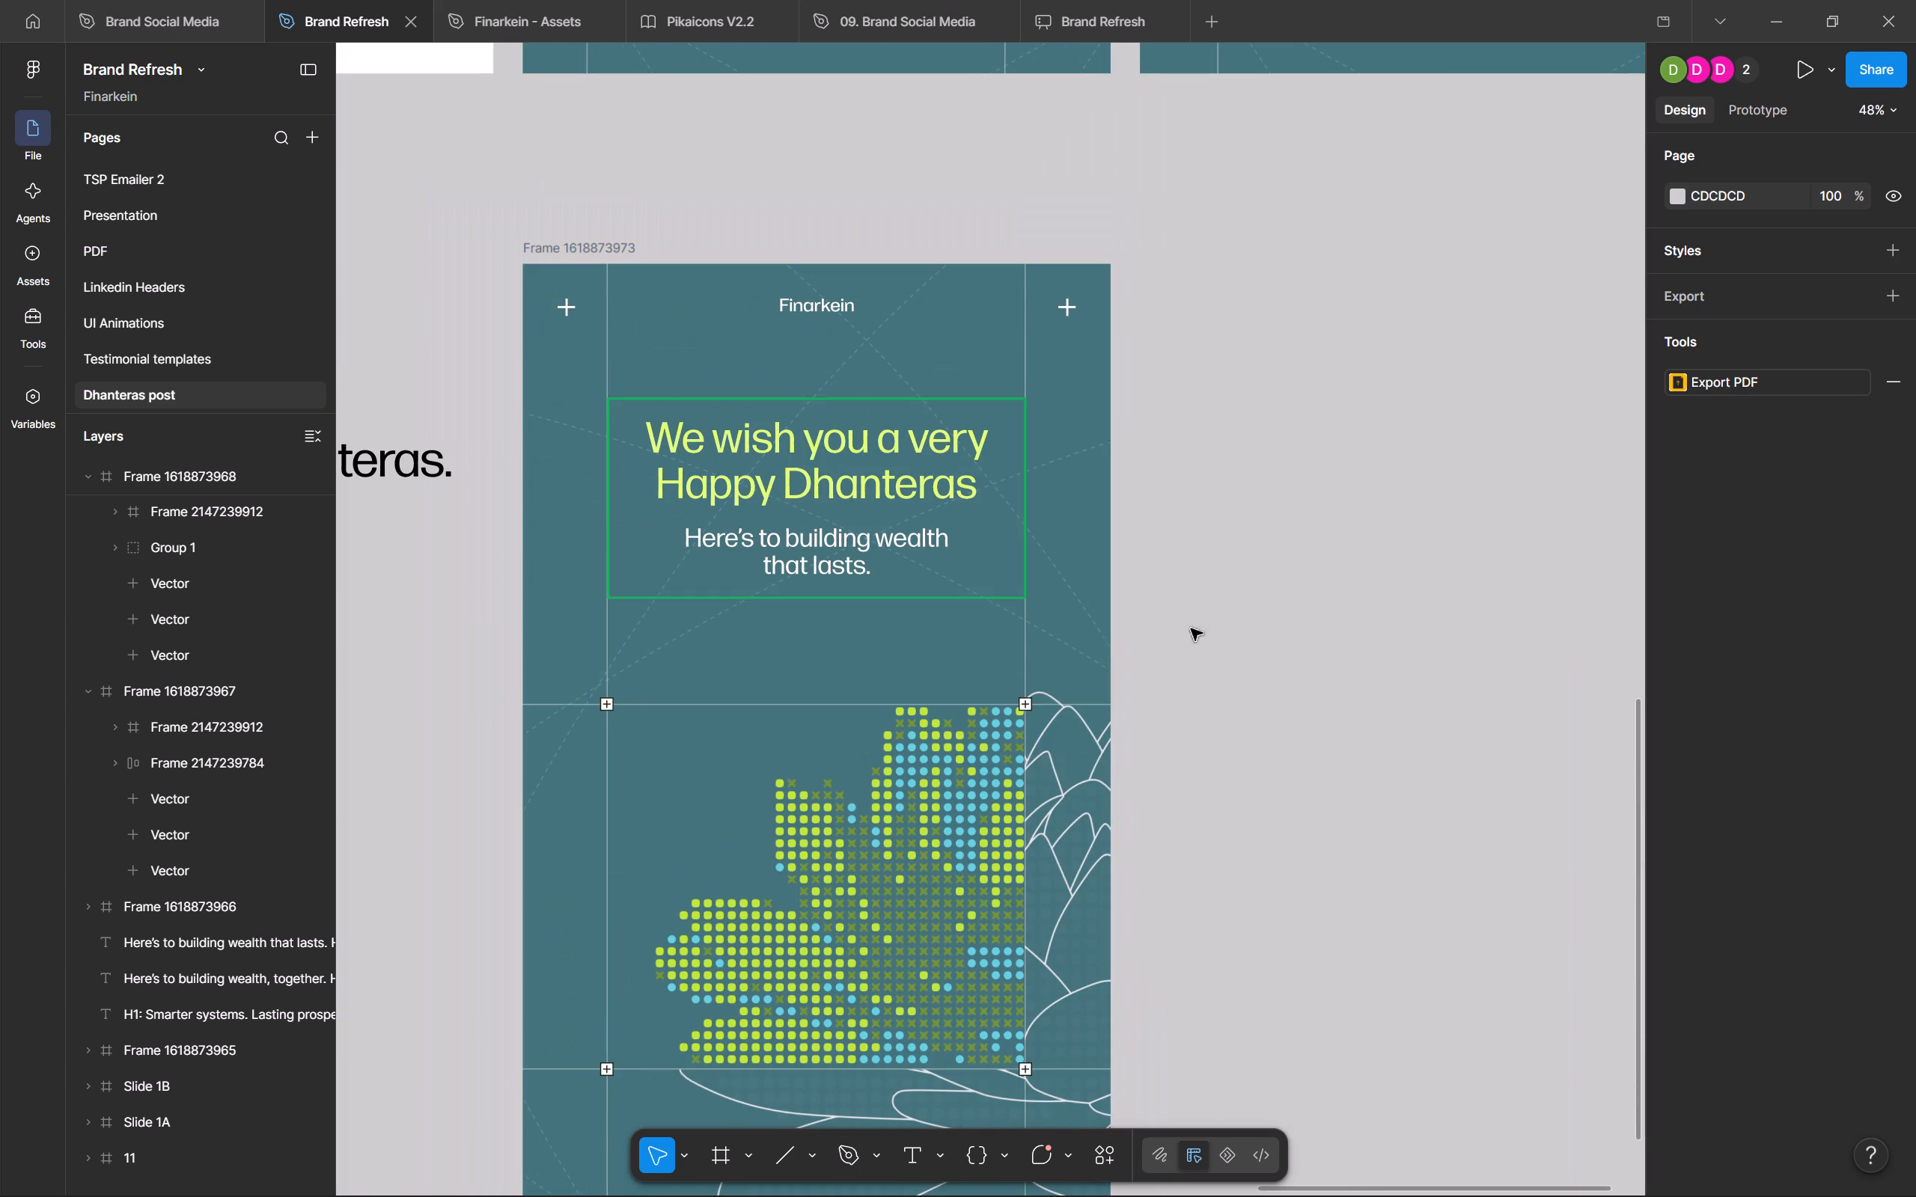
pyautogui.keyDown('ctrl'); pyautogui.scroll(-5, 1315, 575); pyautogui.keyUp('ctrl')
pyautogui.moveTo(1481, 963); pyautogui.dragTo(1280, 769, button='middle')
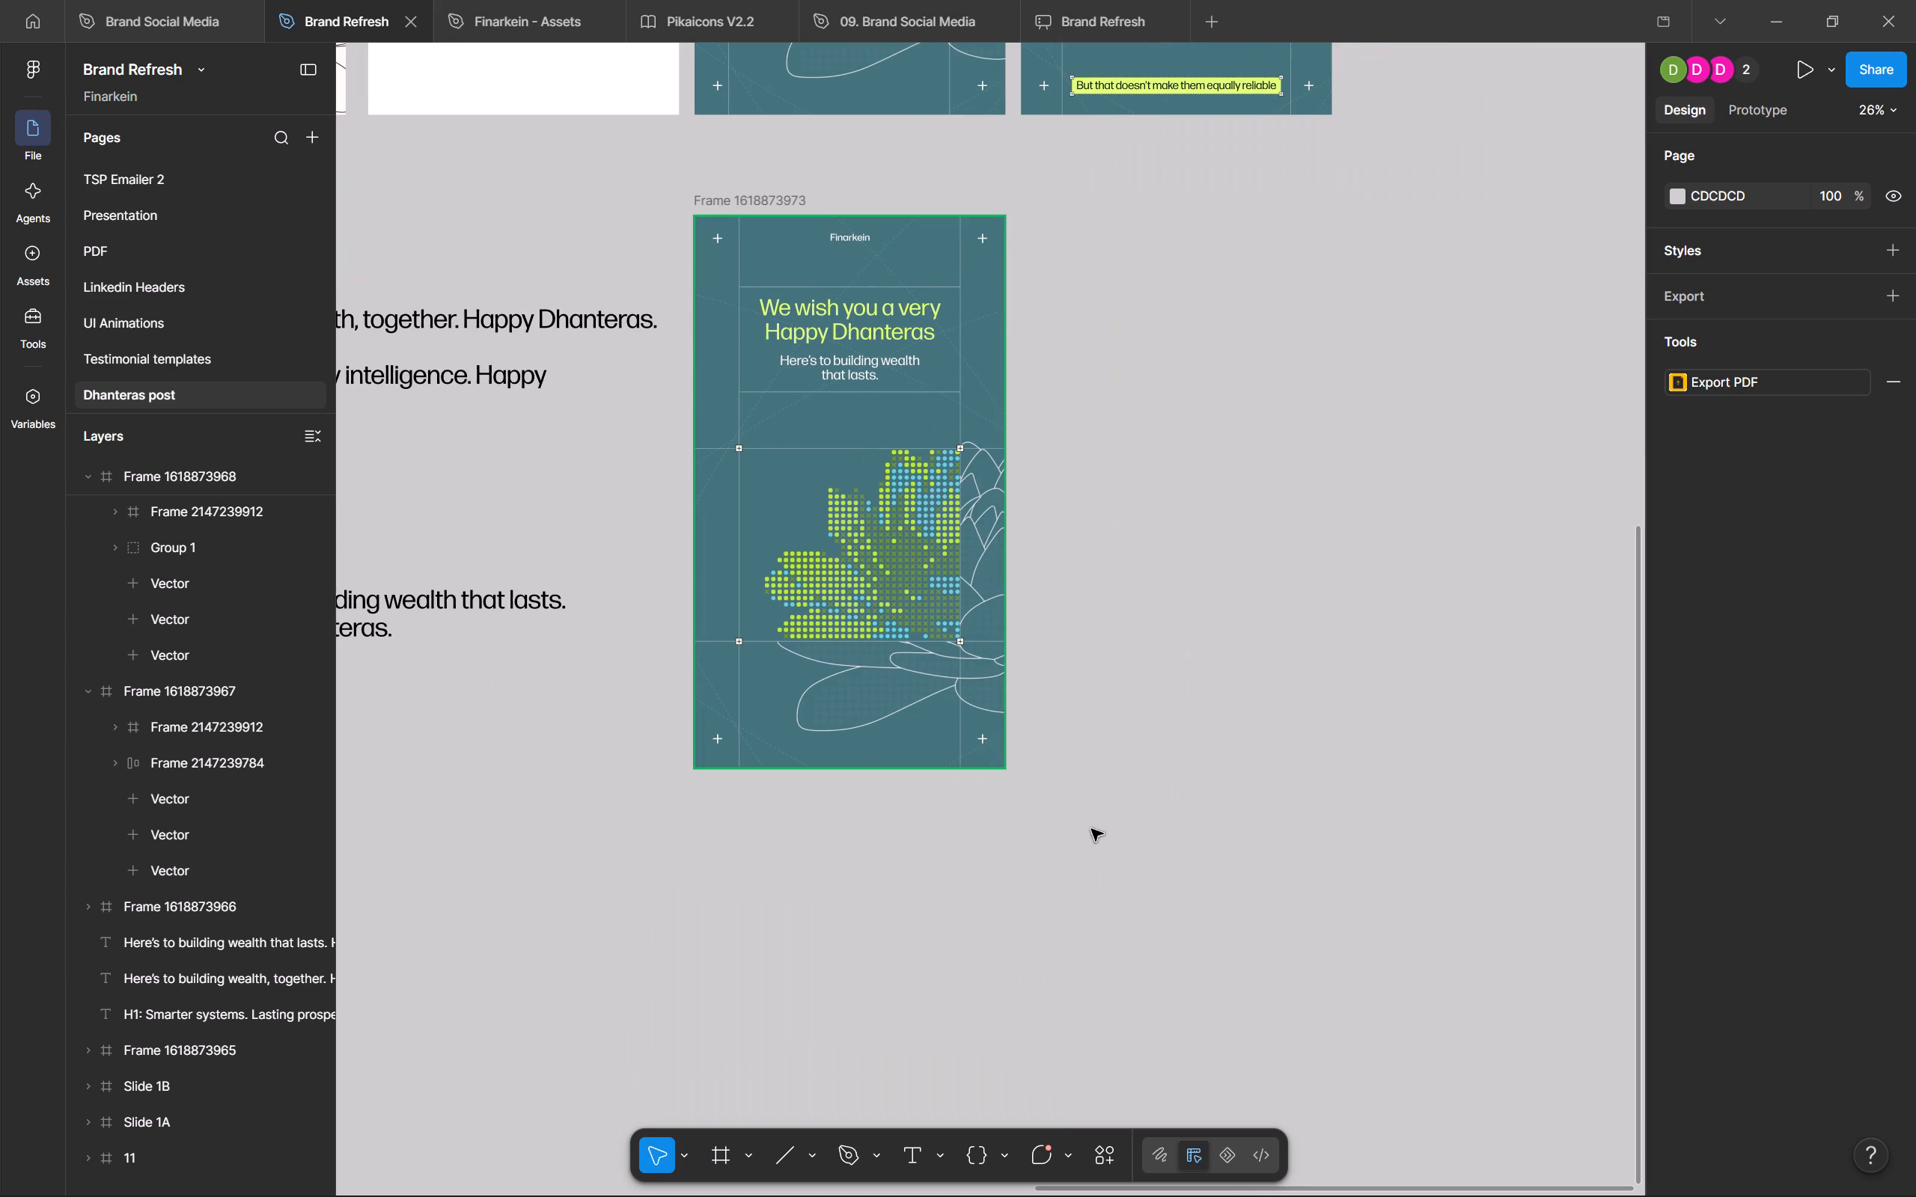
pyautogui.keyDown('ctrl'); pyautogui.scroll(5, 1088, 829); pyautogui.keyUp('ctrl')
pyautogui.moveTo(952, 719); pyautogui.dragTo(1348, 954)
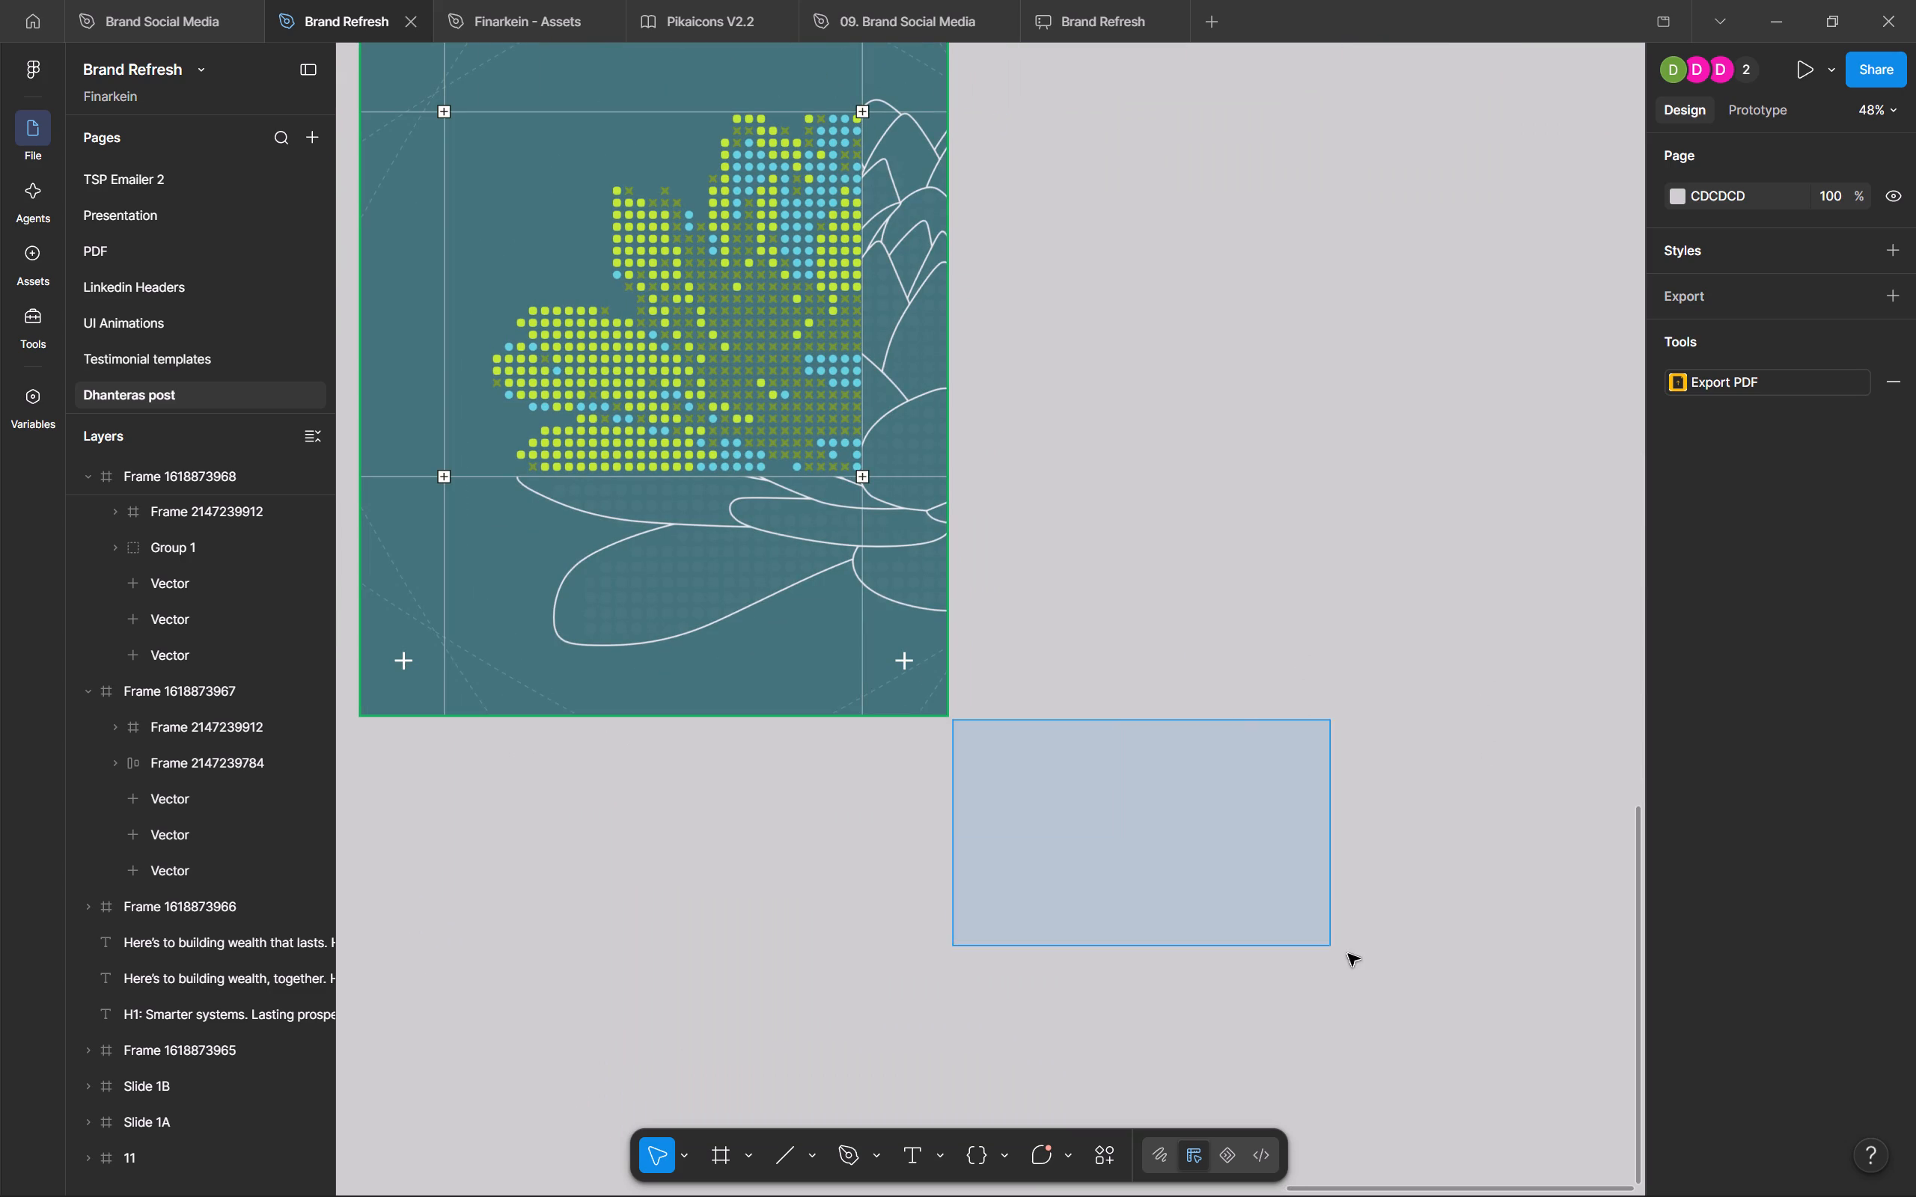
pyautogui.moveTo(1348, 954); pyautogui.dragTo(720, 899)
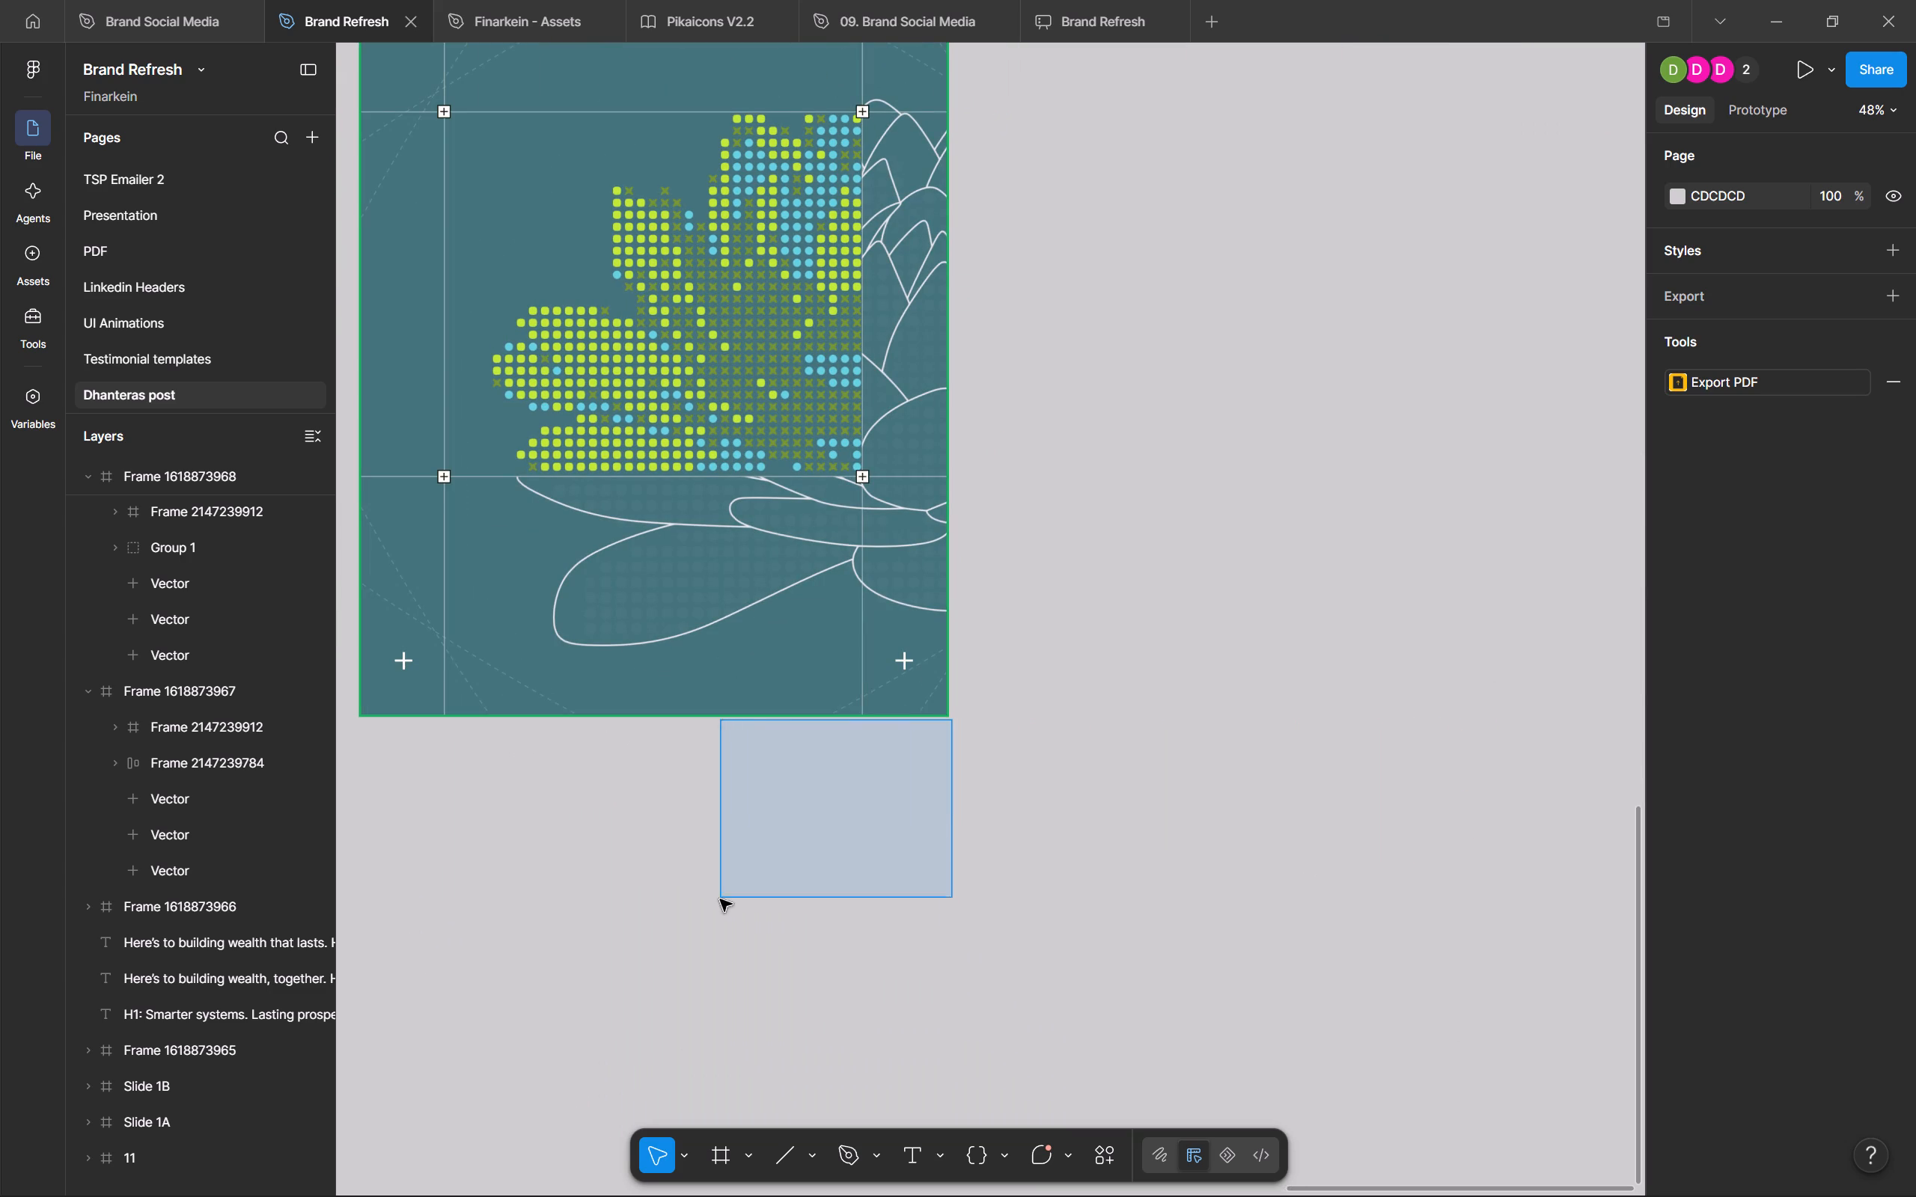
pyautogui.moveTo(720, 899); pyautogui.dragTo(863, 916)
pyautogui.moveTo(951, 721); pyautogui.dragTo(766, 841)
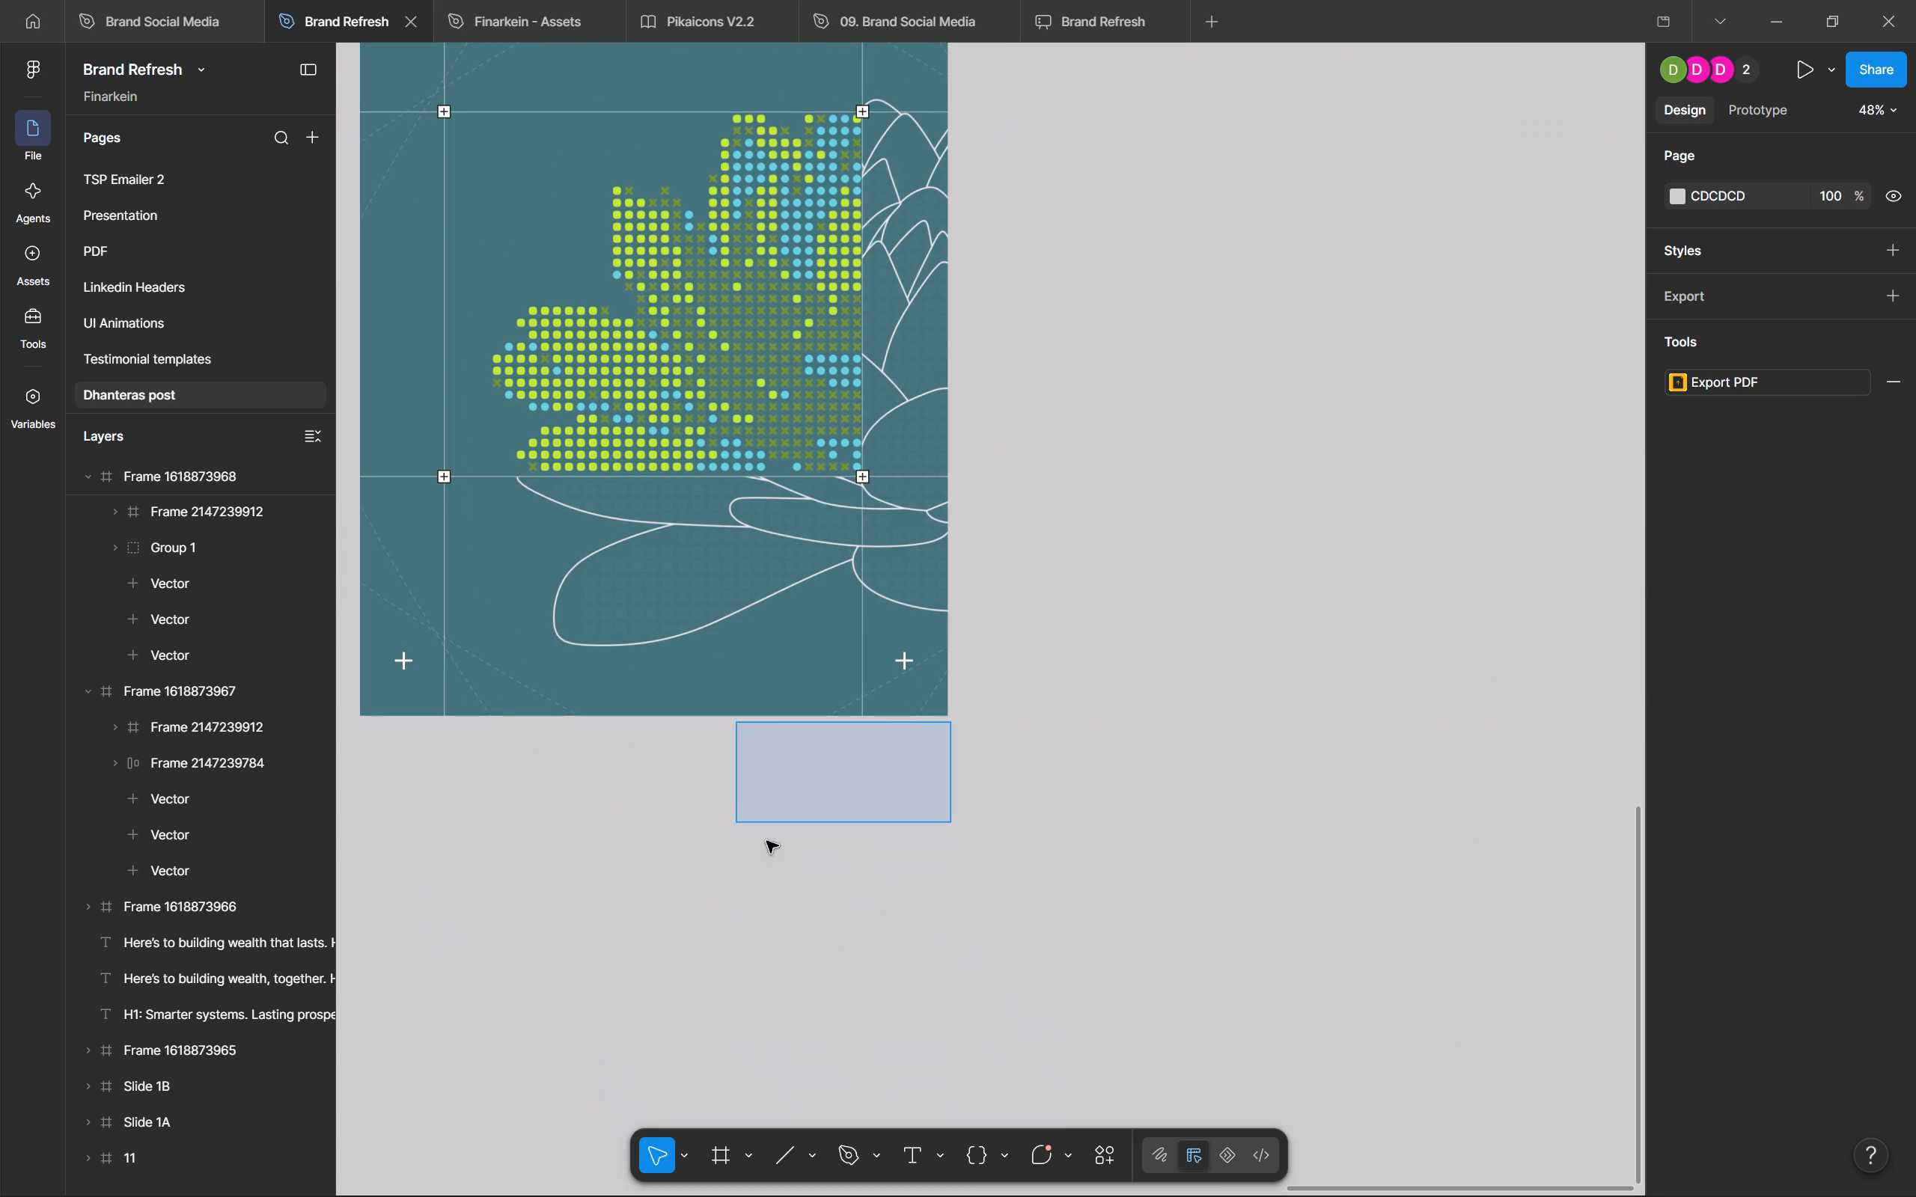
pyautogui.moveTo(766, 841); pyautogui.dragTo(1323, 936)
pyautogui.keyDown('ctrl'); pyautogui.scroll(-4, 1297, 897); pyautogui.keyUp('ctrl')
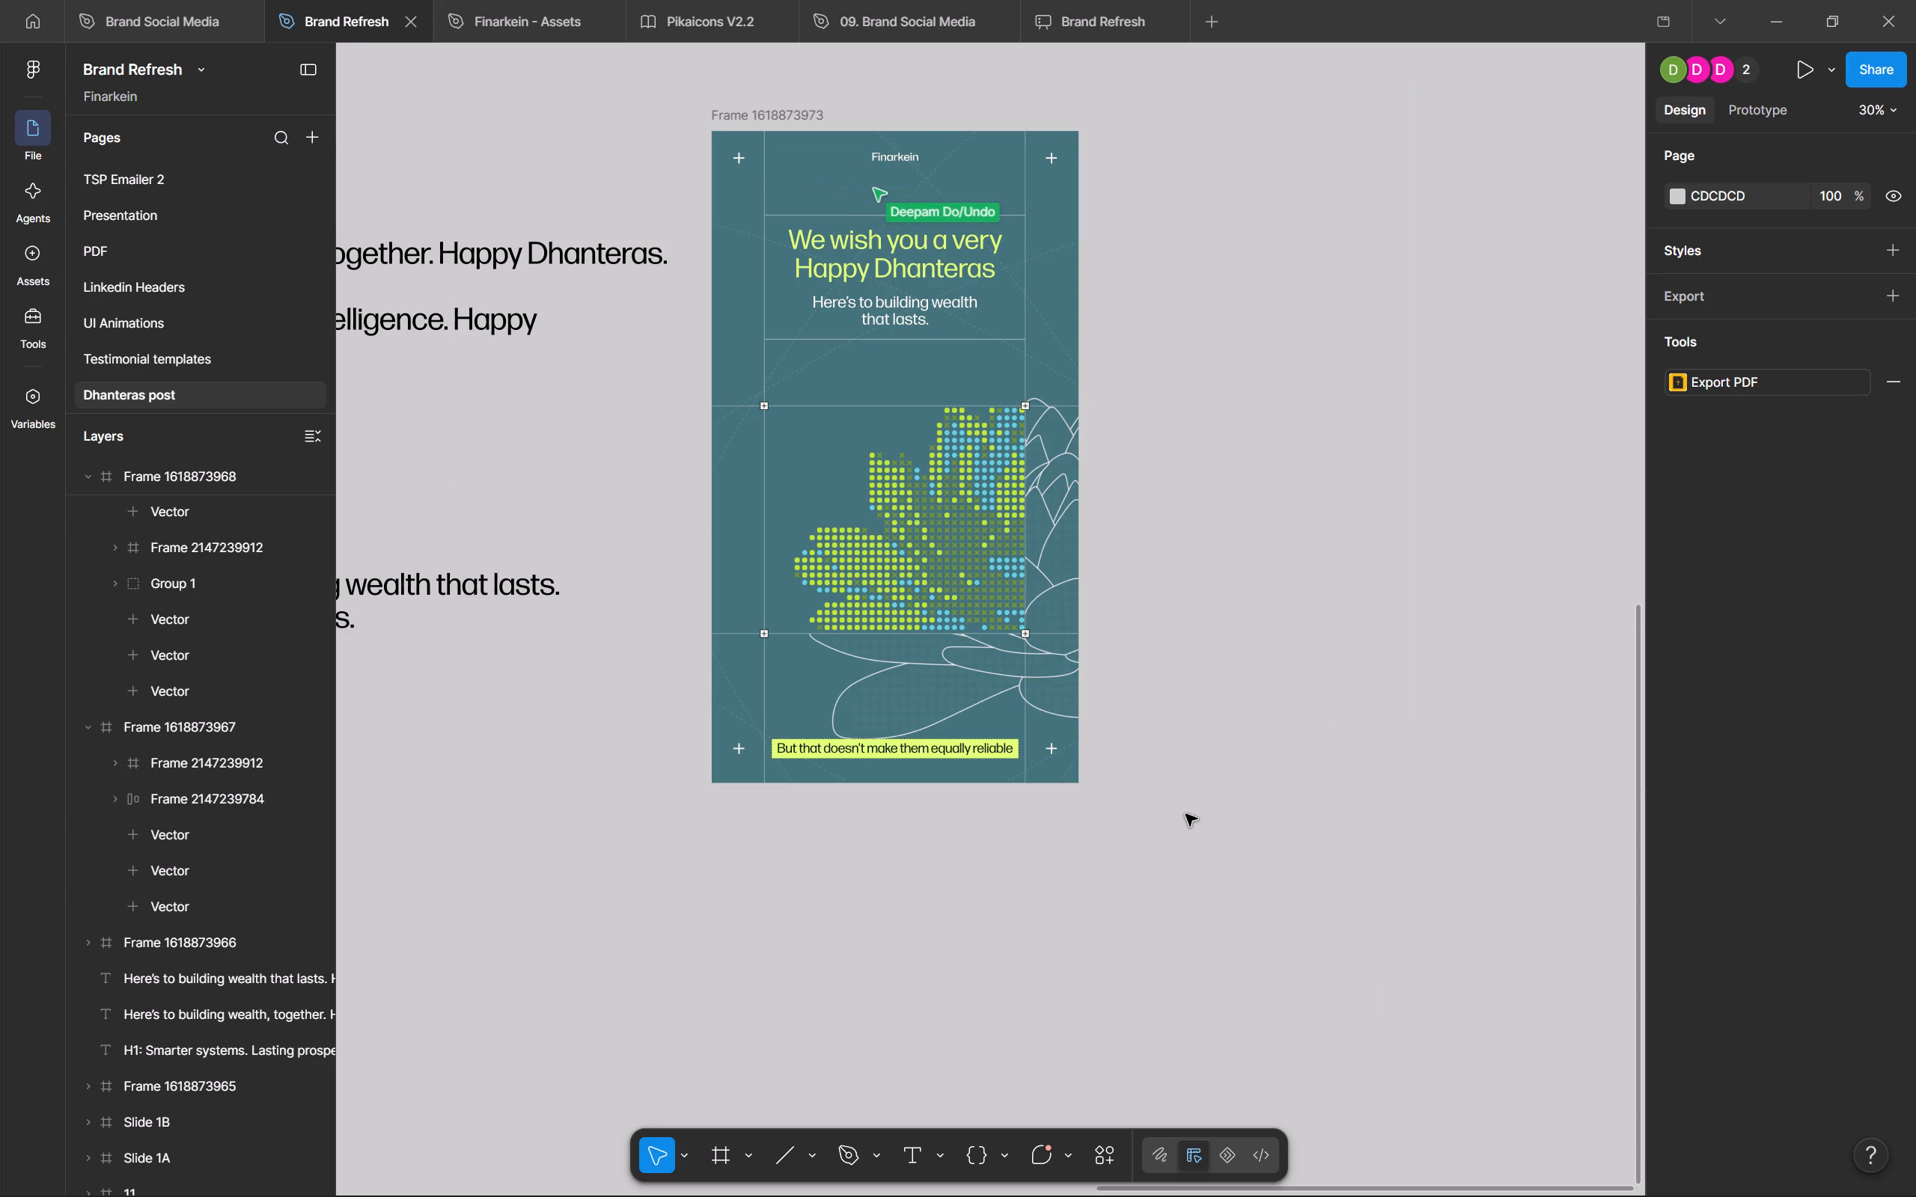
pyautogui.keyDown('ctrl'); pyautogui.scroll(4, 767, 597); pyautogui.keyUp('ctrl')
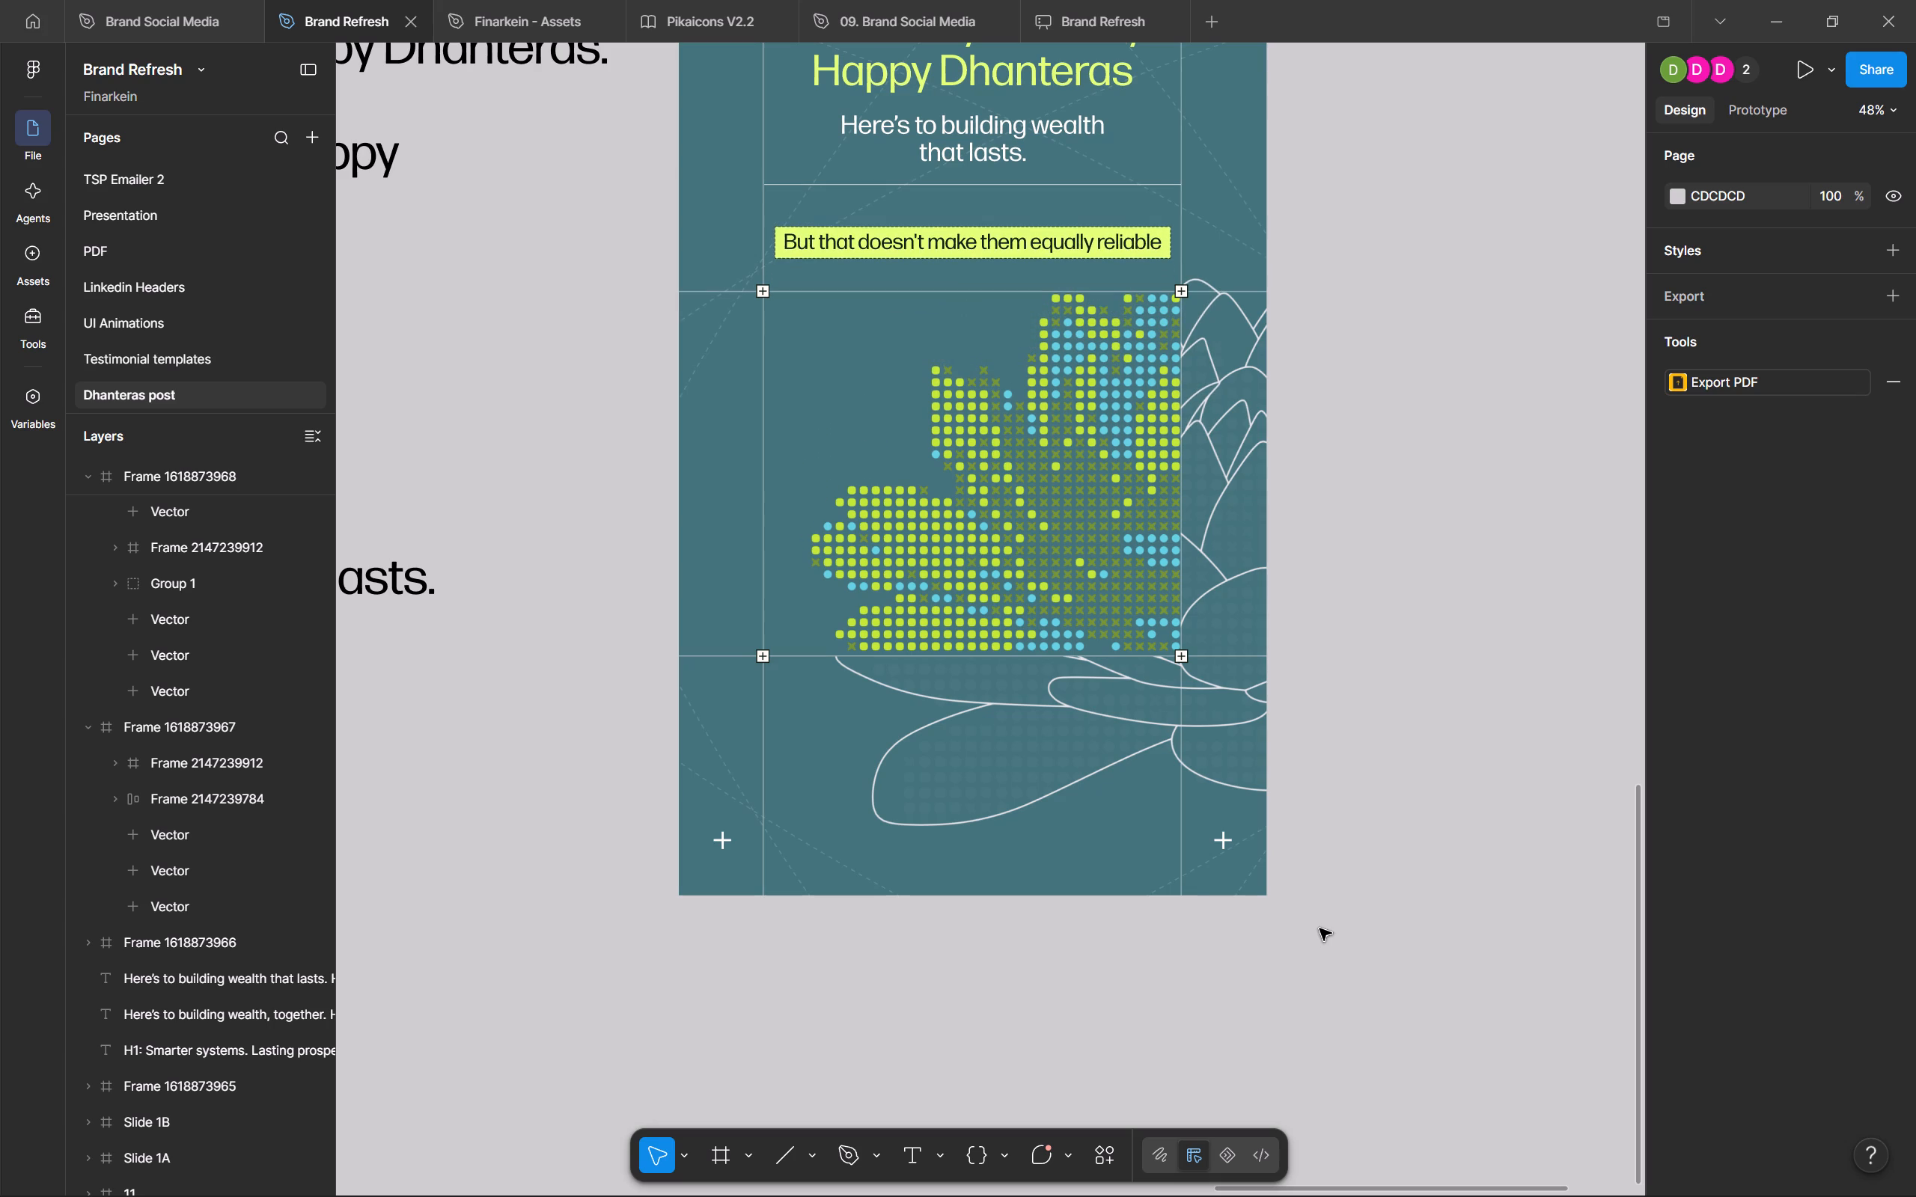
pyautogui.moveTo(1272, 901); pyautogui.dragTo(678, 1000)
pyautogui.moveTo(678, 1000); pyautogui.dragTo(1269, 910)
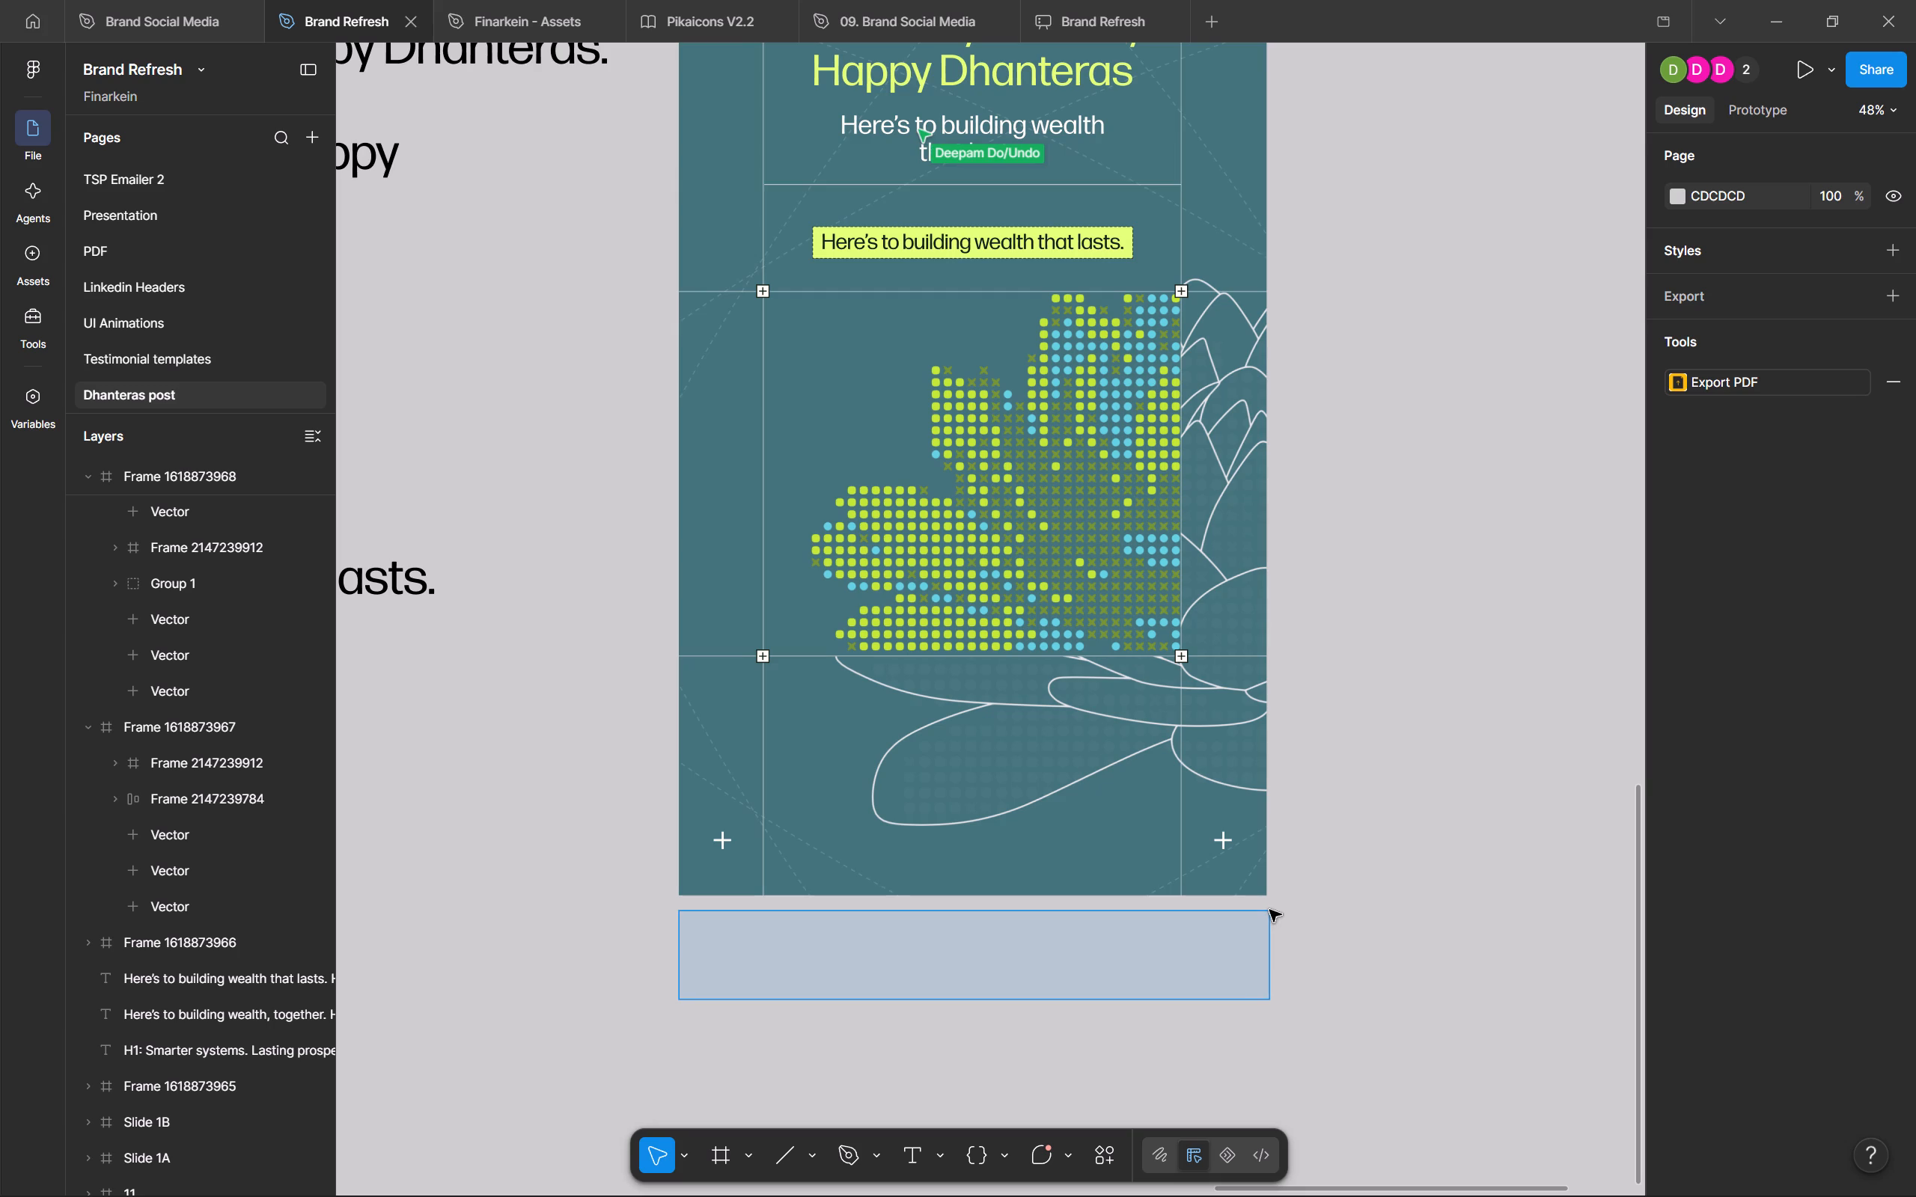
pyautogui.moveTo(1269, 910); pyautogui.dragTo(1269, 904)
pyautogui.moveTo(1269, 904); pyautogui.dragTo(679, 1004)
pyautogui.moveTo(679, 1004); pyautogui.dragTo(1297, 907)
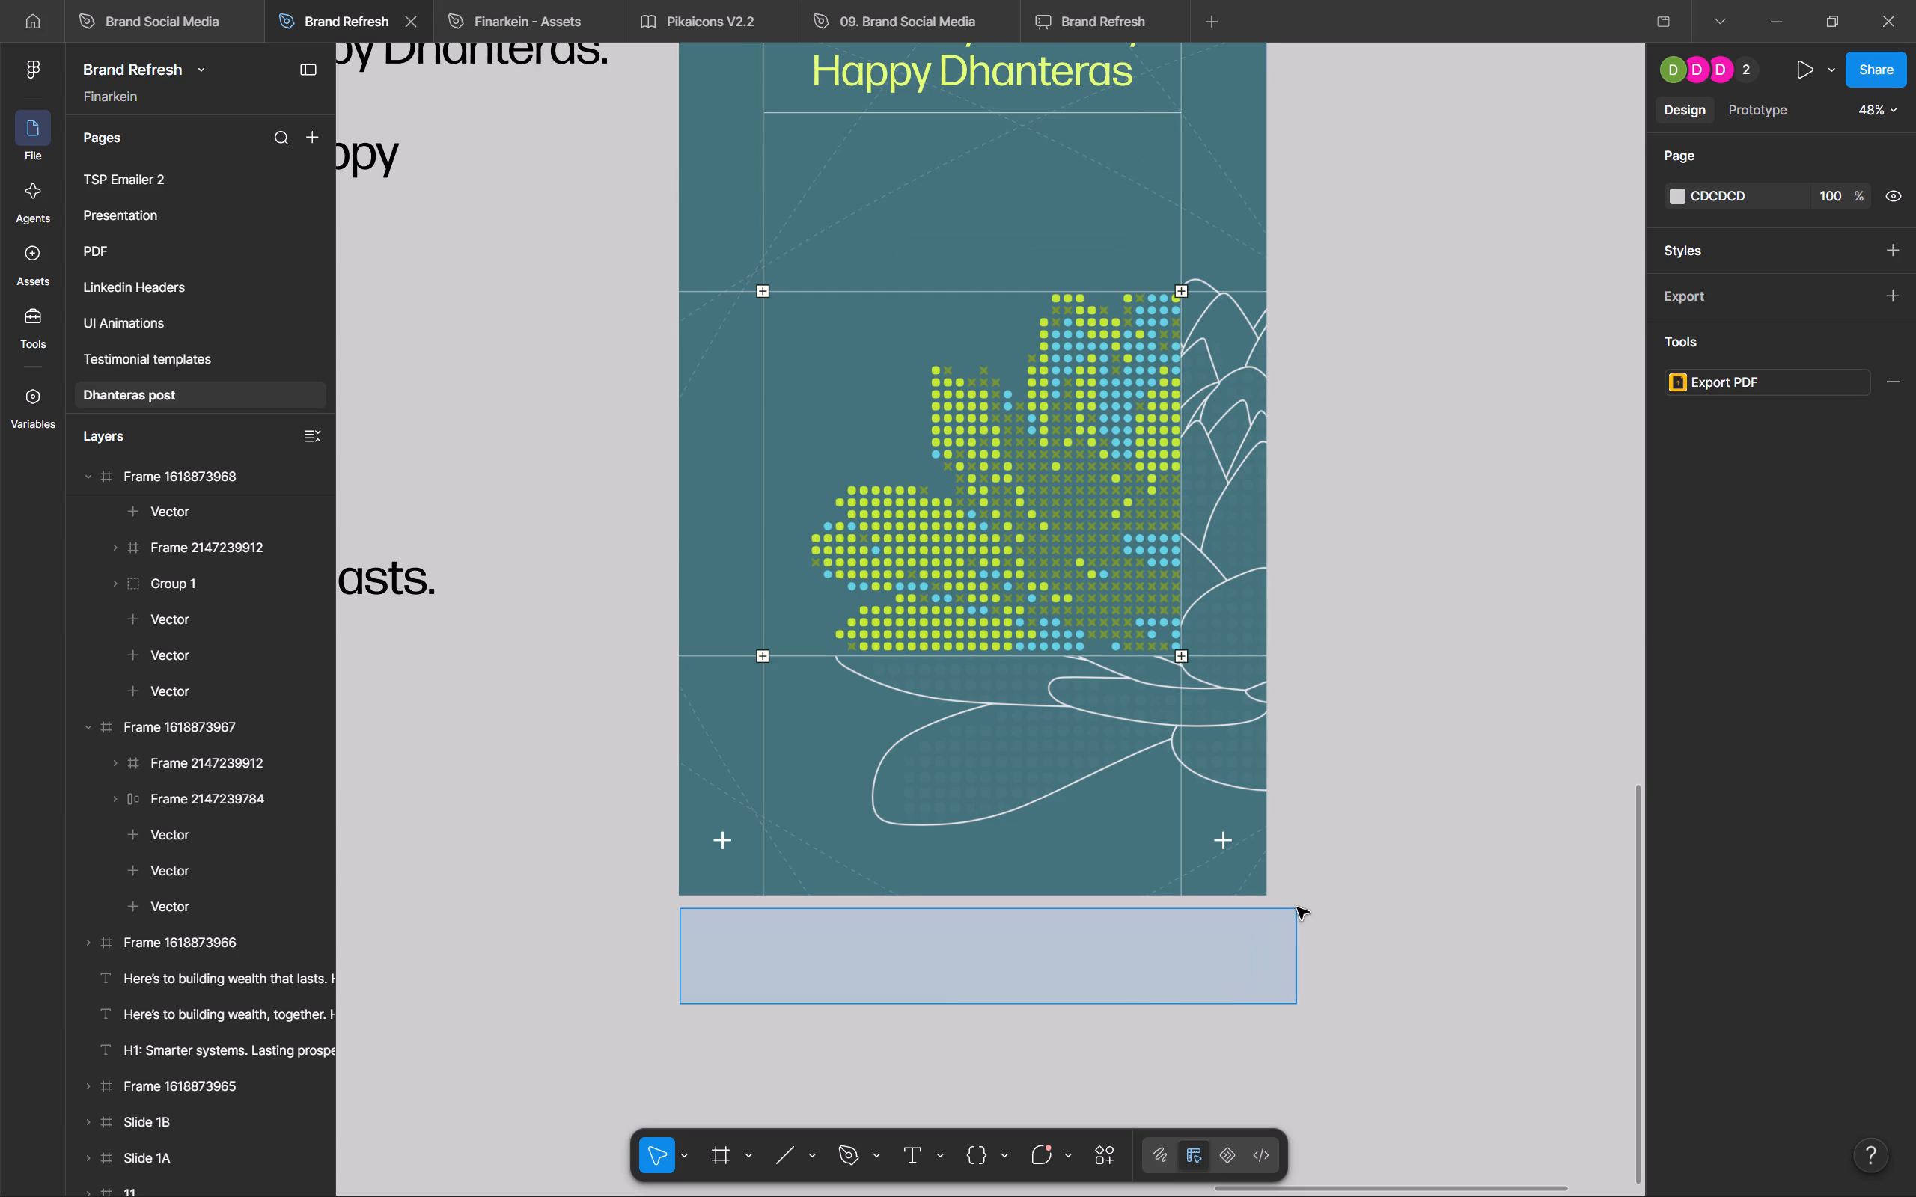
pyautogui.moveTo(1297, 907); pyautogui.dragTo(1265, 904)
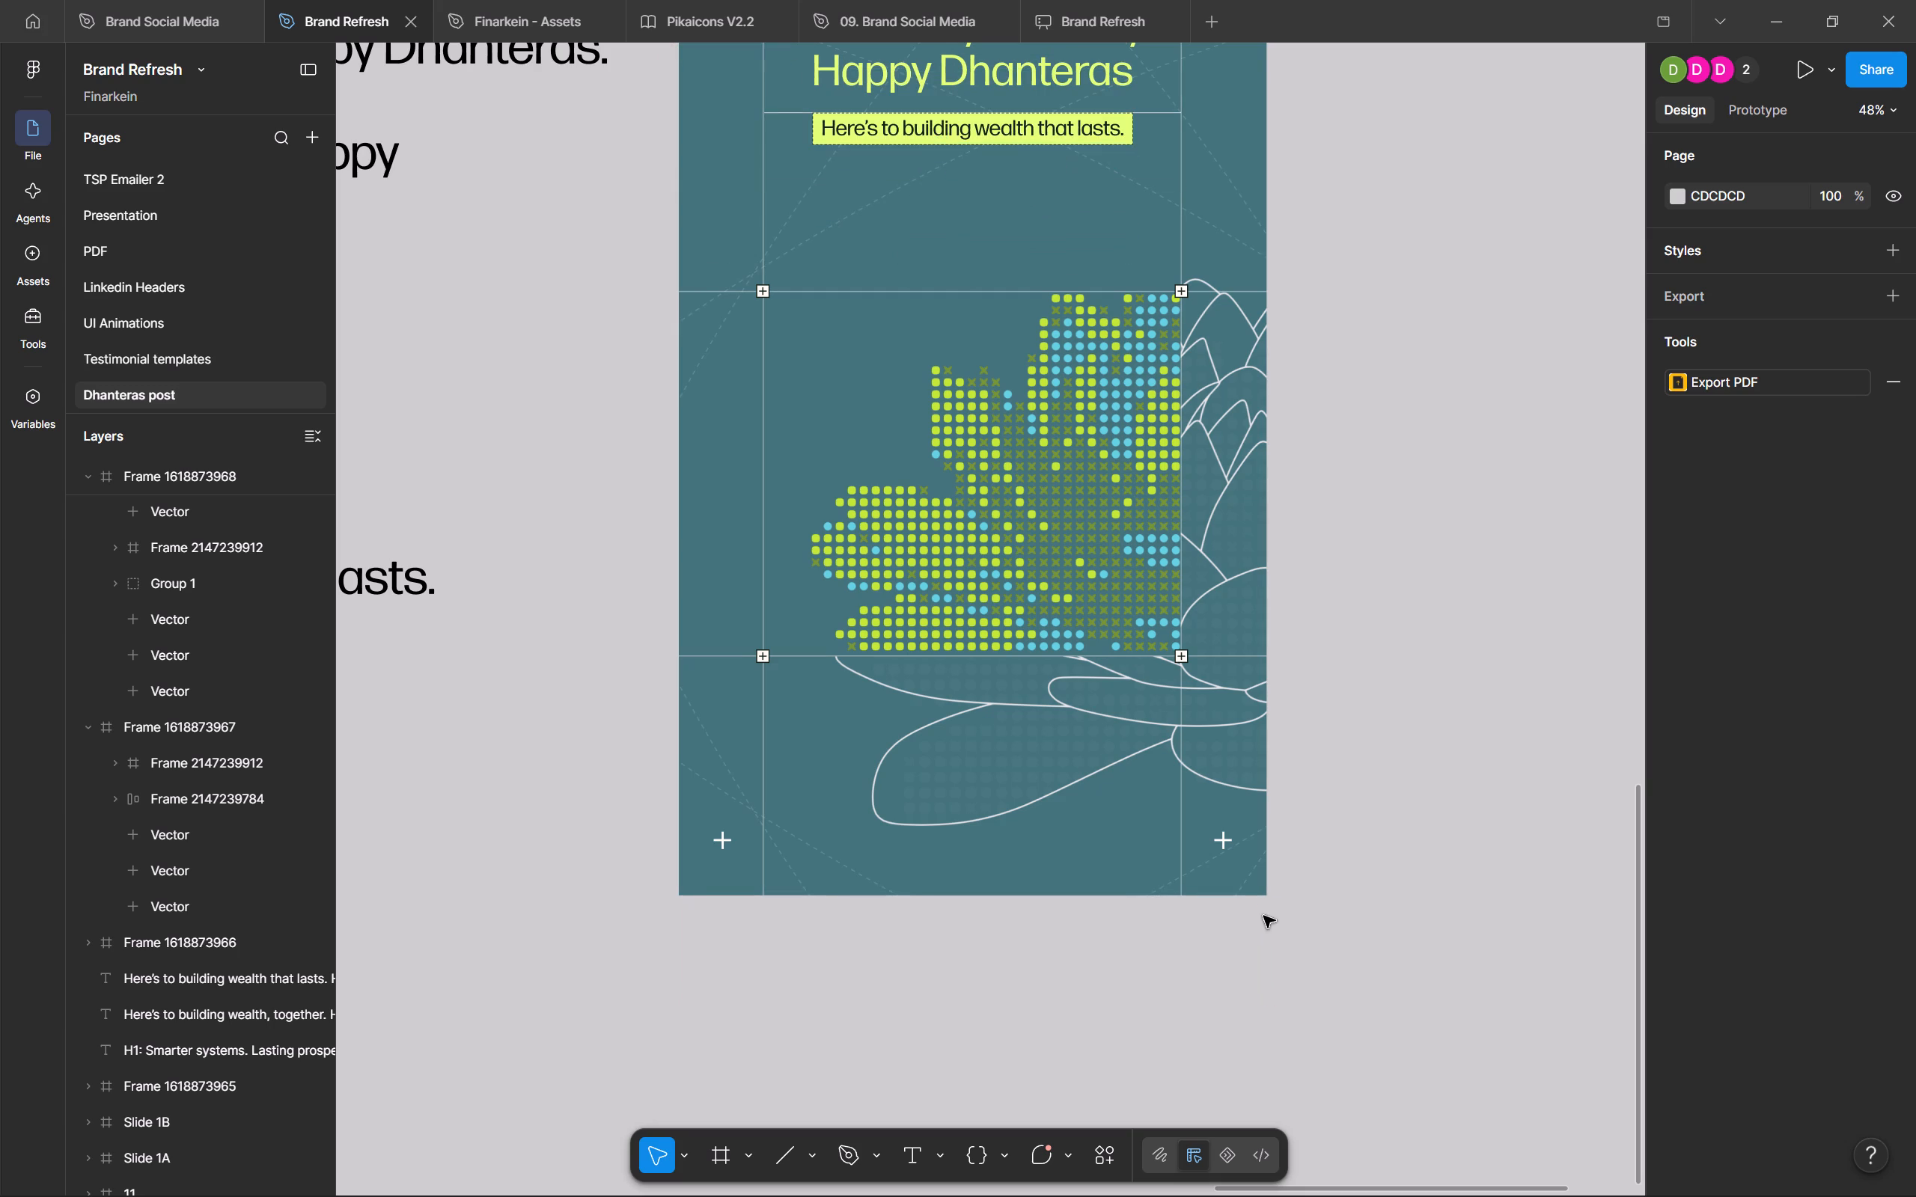
# Examine the headline and "Here's to building wealth that lasts." tagline styling in the lower Dhanteras frame against the teal variations above.
pyautogui.keyDown('ctrl'); pyautogui.scroll(-6, 1287, 907); pyautogui.keyUp('ctrl')
pyautogui.moveTo(1287, 901); pyautogui.dragTo(1154, 961, button='middle')
pyautogui.keyDown('ctrl'); pyautogui.scroll(4, 1162, 925); pyautogui.keyUp('ctrl')
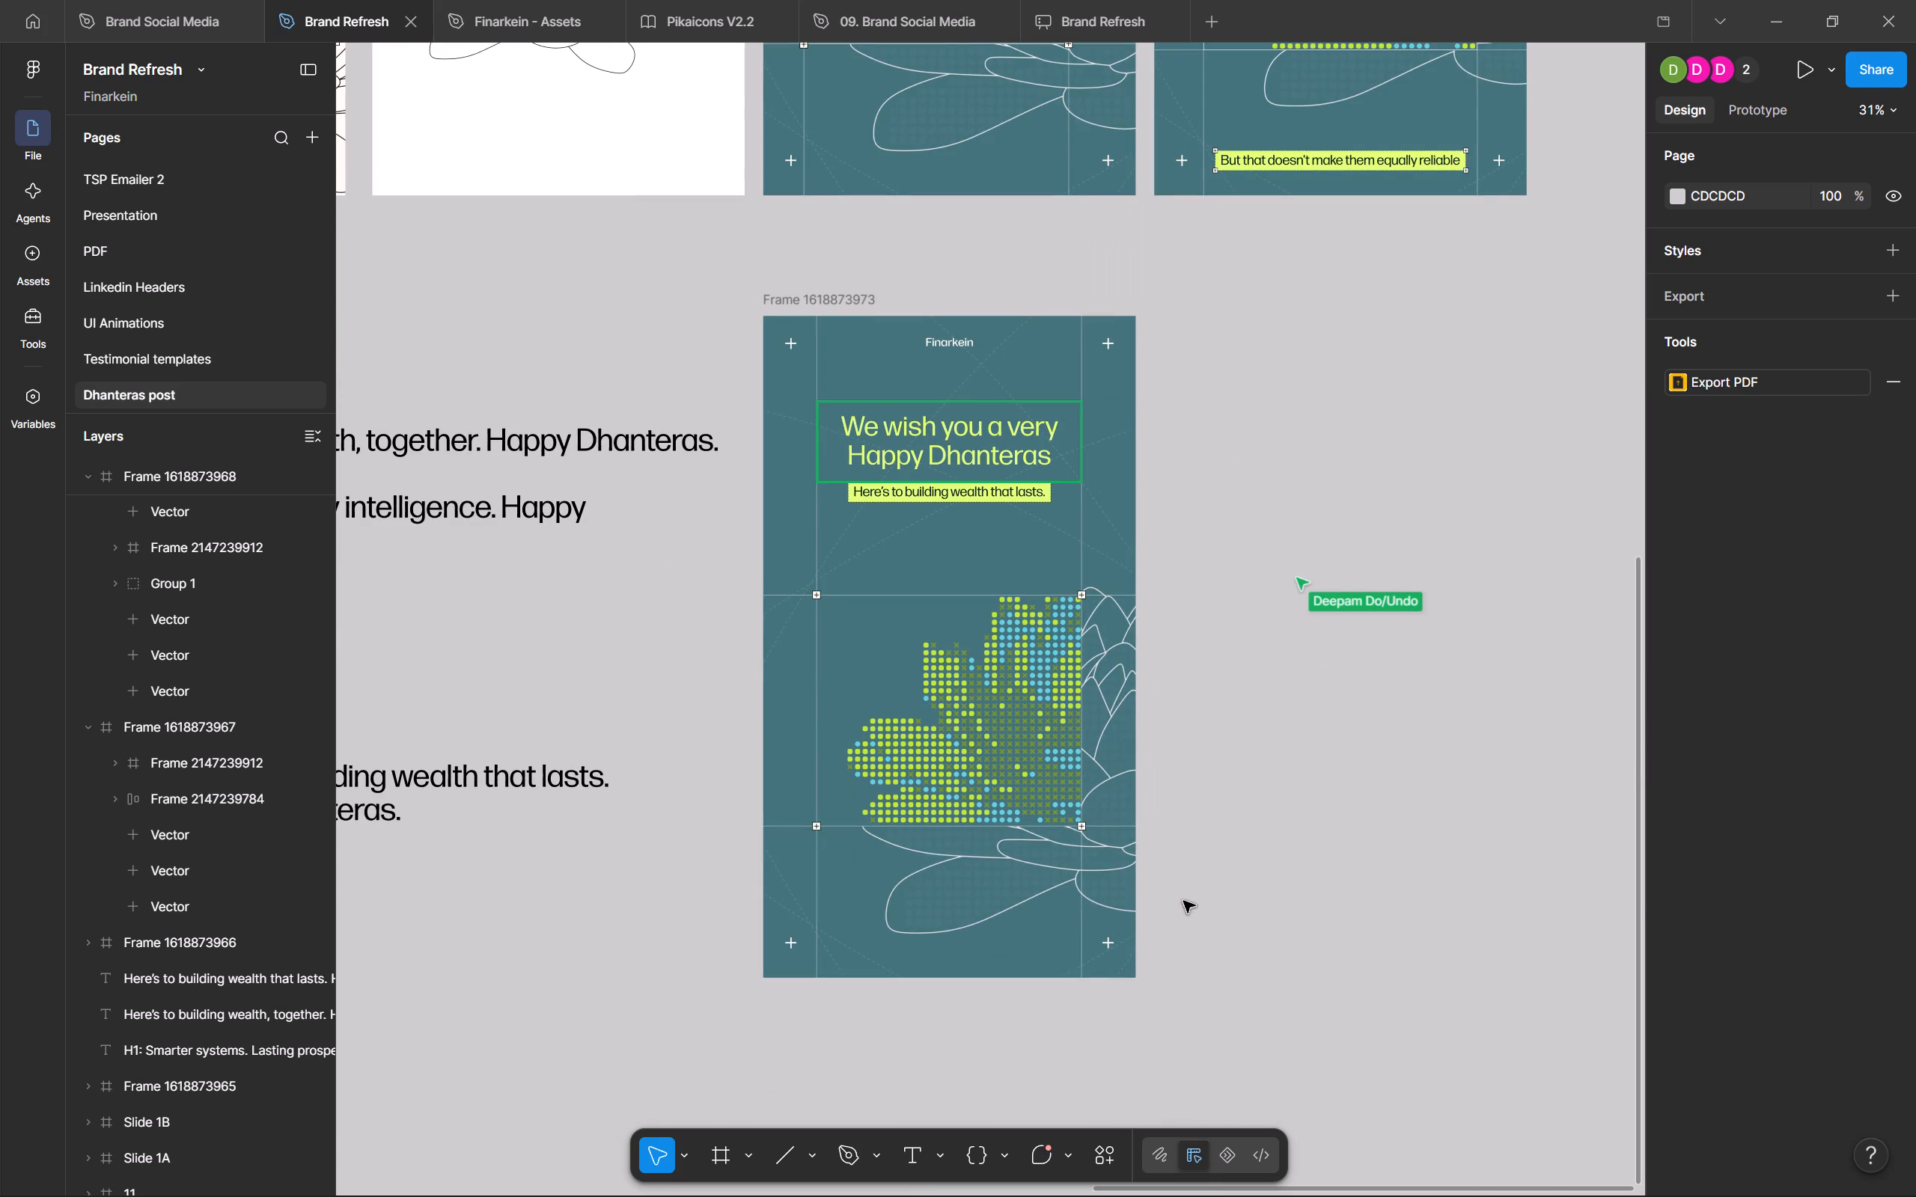
pyautogui.keyDown('ctrl'); pyautogui.scroll(4, 1184, 901); pyautogui.keyUp('ctrl')
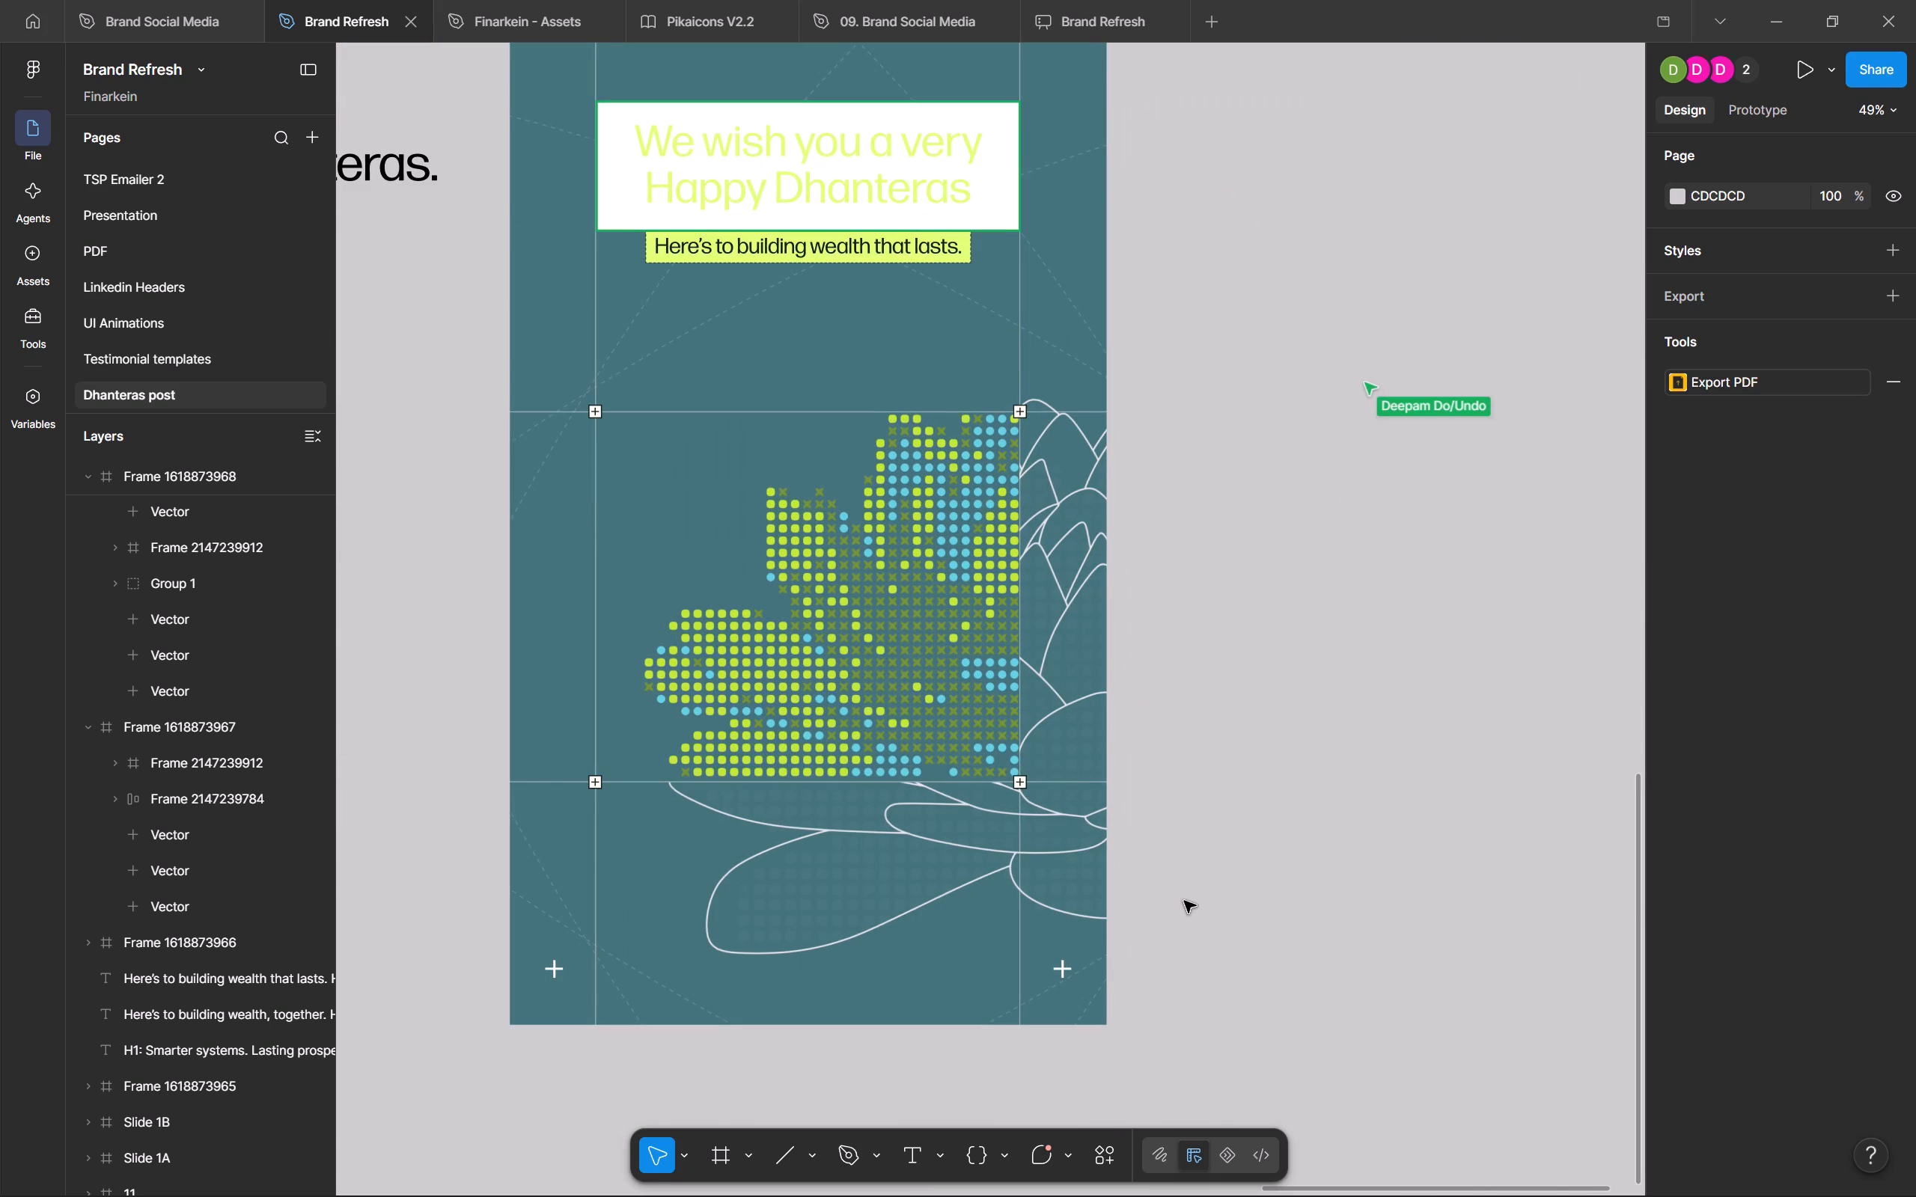
pyautogui.keyDown('ctrl'); pyautogui.scroll(-8, 1184, 901); pyautogui.keyUp('ctrl')
pyautogui.moveTo(1368, 946); pyautogui.dragTo(1358, 947, button='middle')
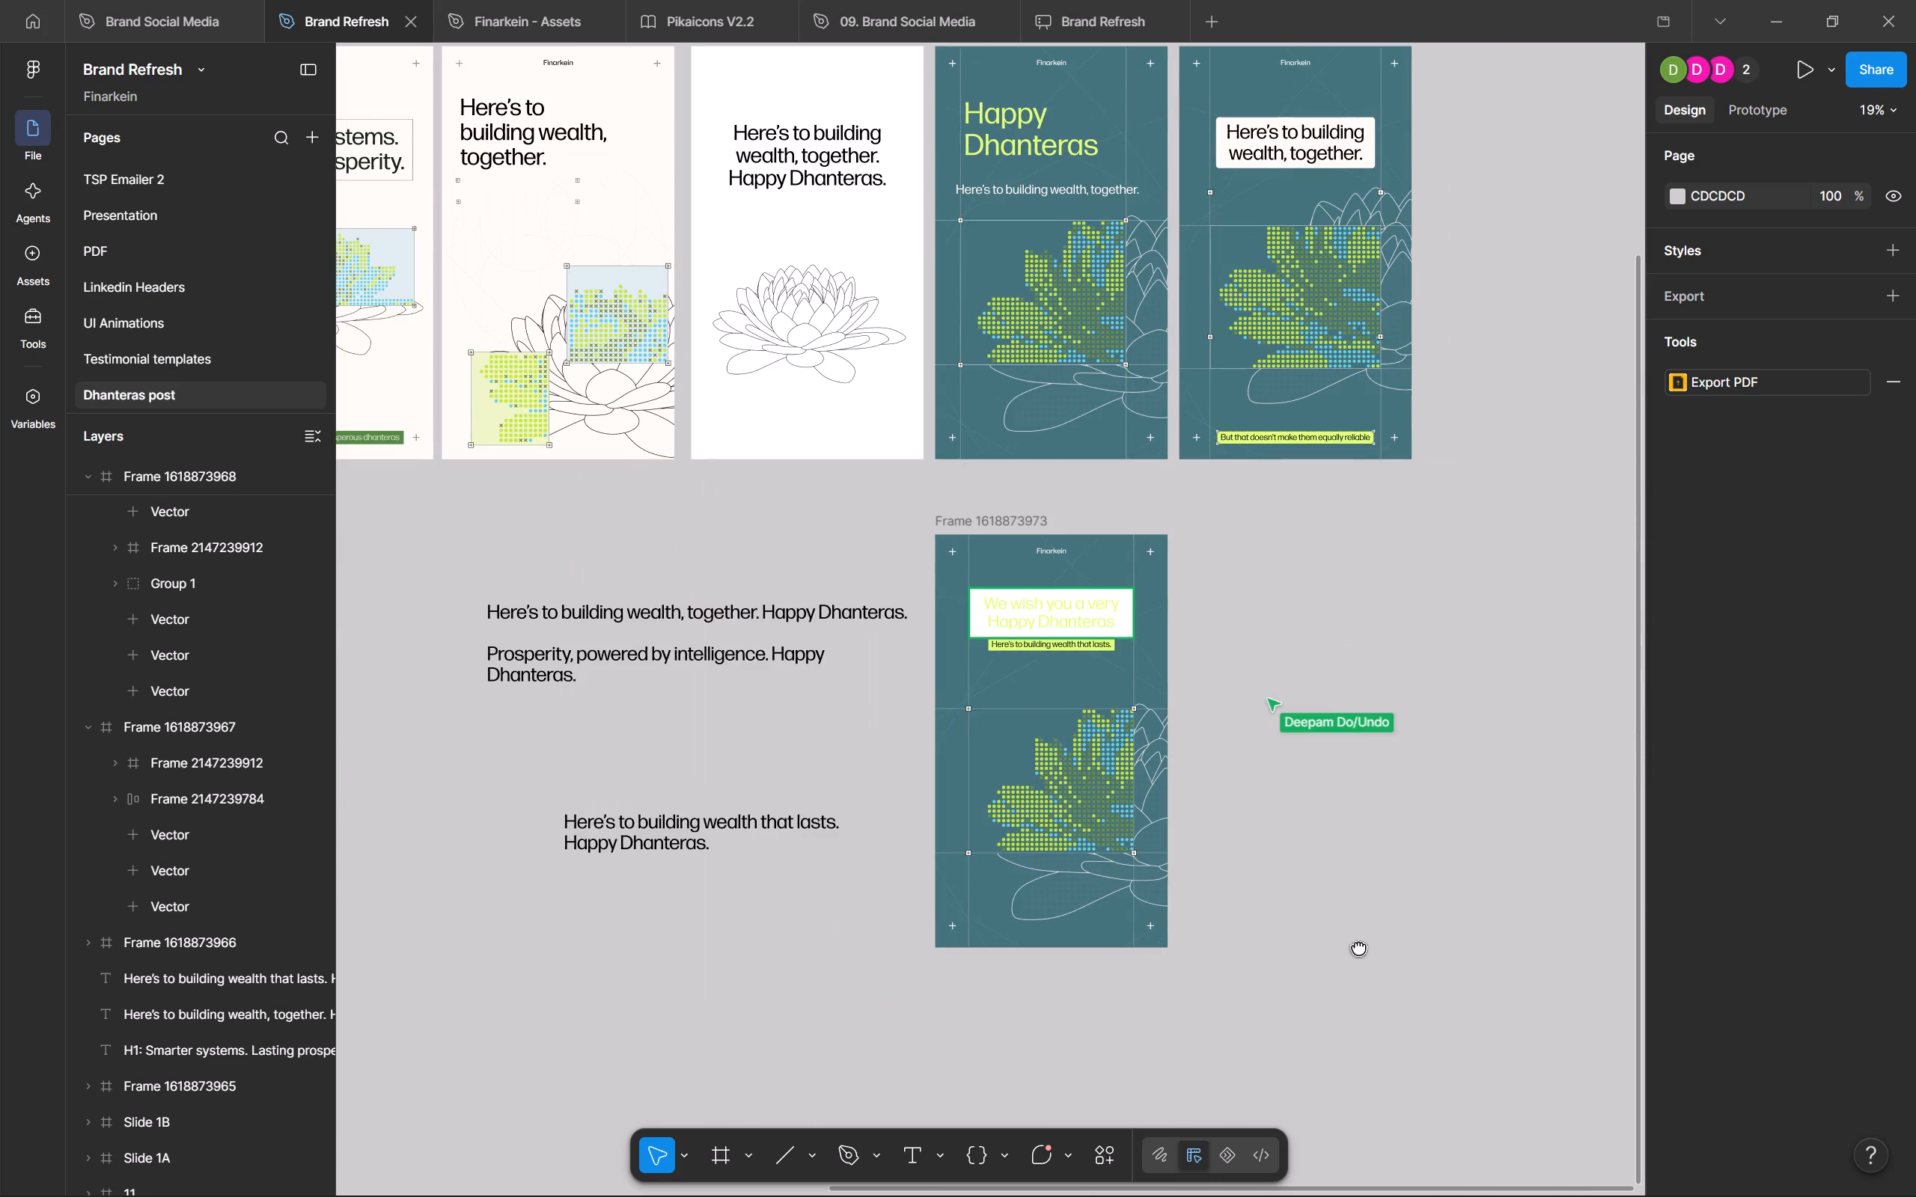
pyautogui.moveTo(1358, 947); pyautogui.dragTo(1310, 962, button='middle')
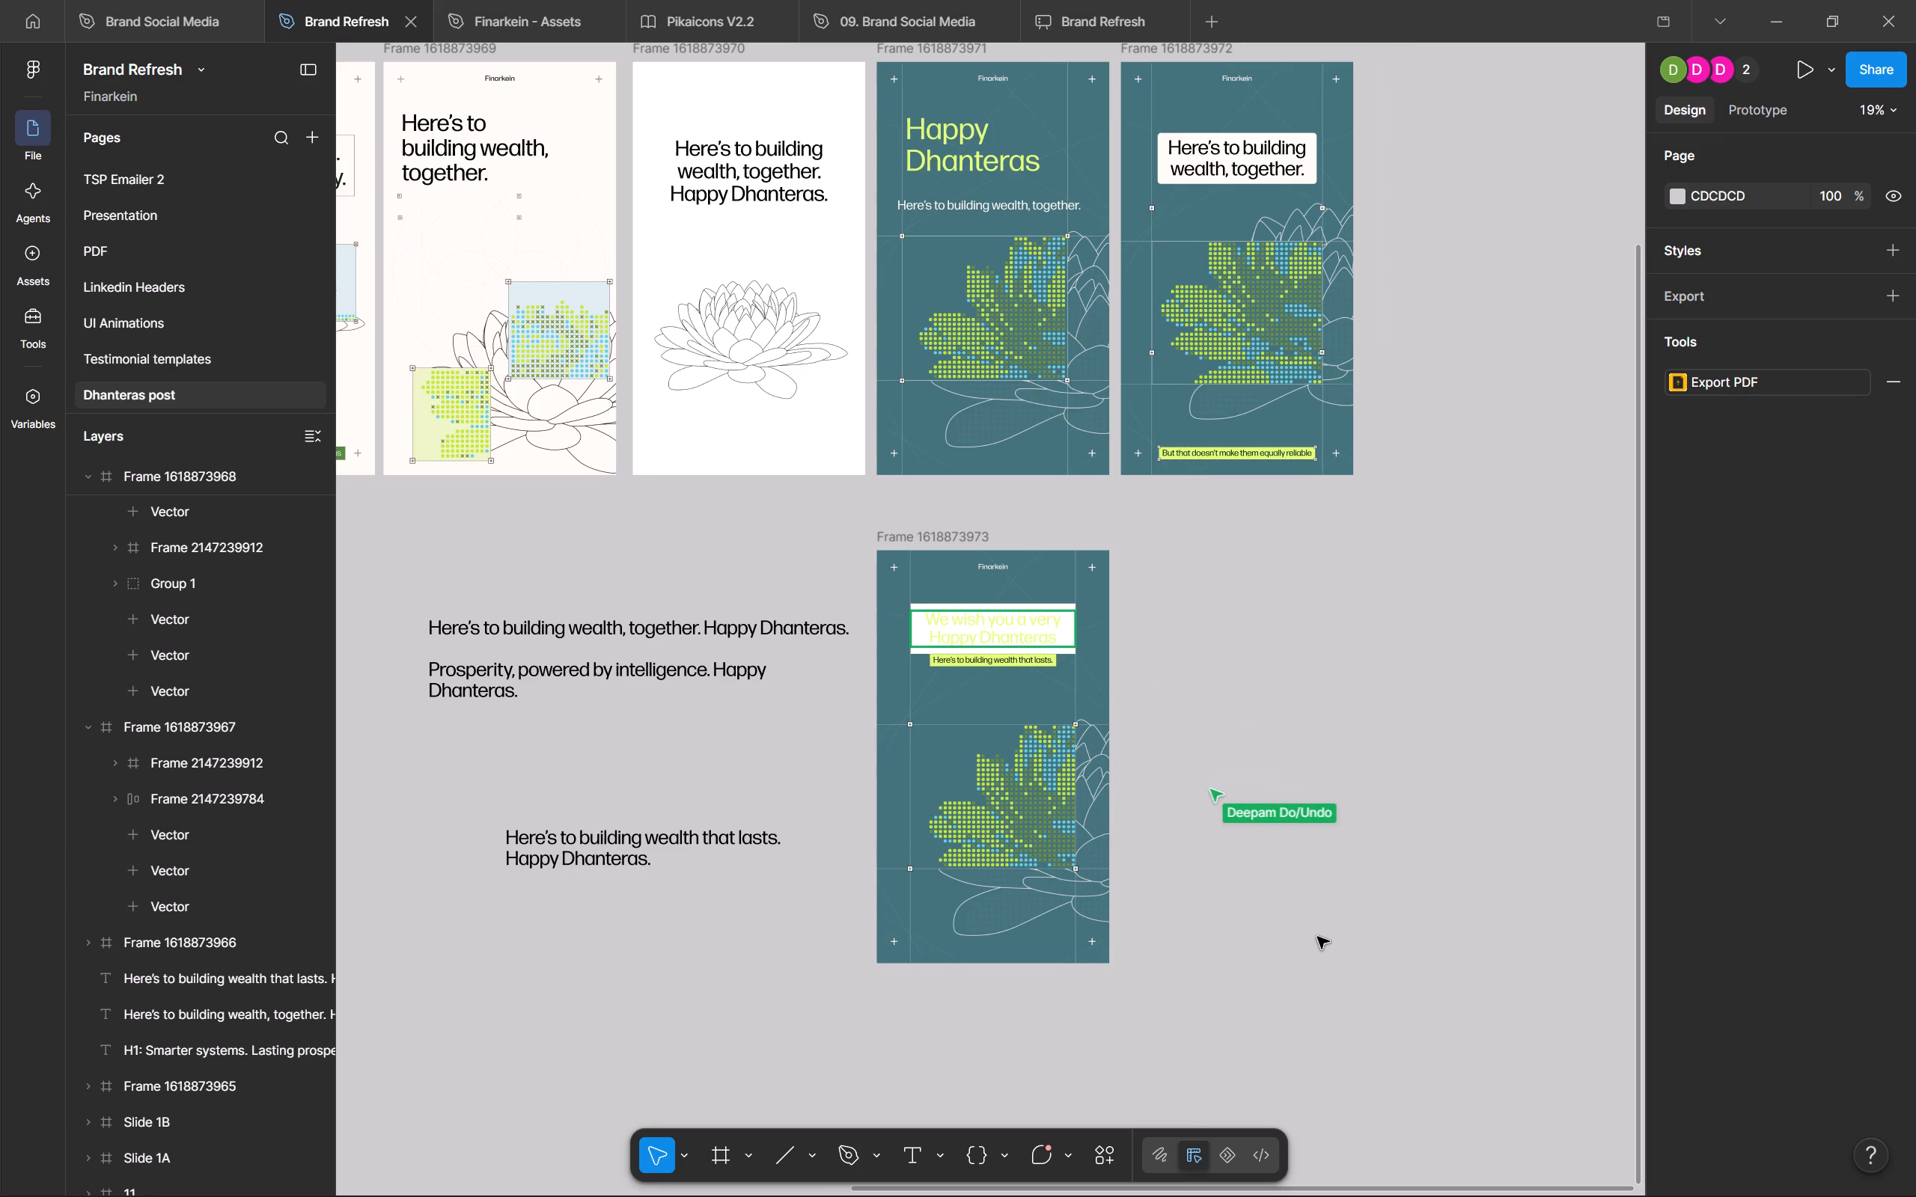
pyautogui.keyDown('ctrl'); pyautogui.scroll(4, 1324, 913); pyautogui.keyUp('ctrl')
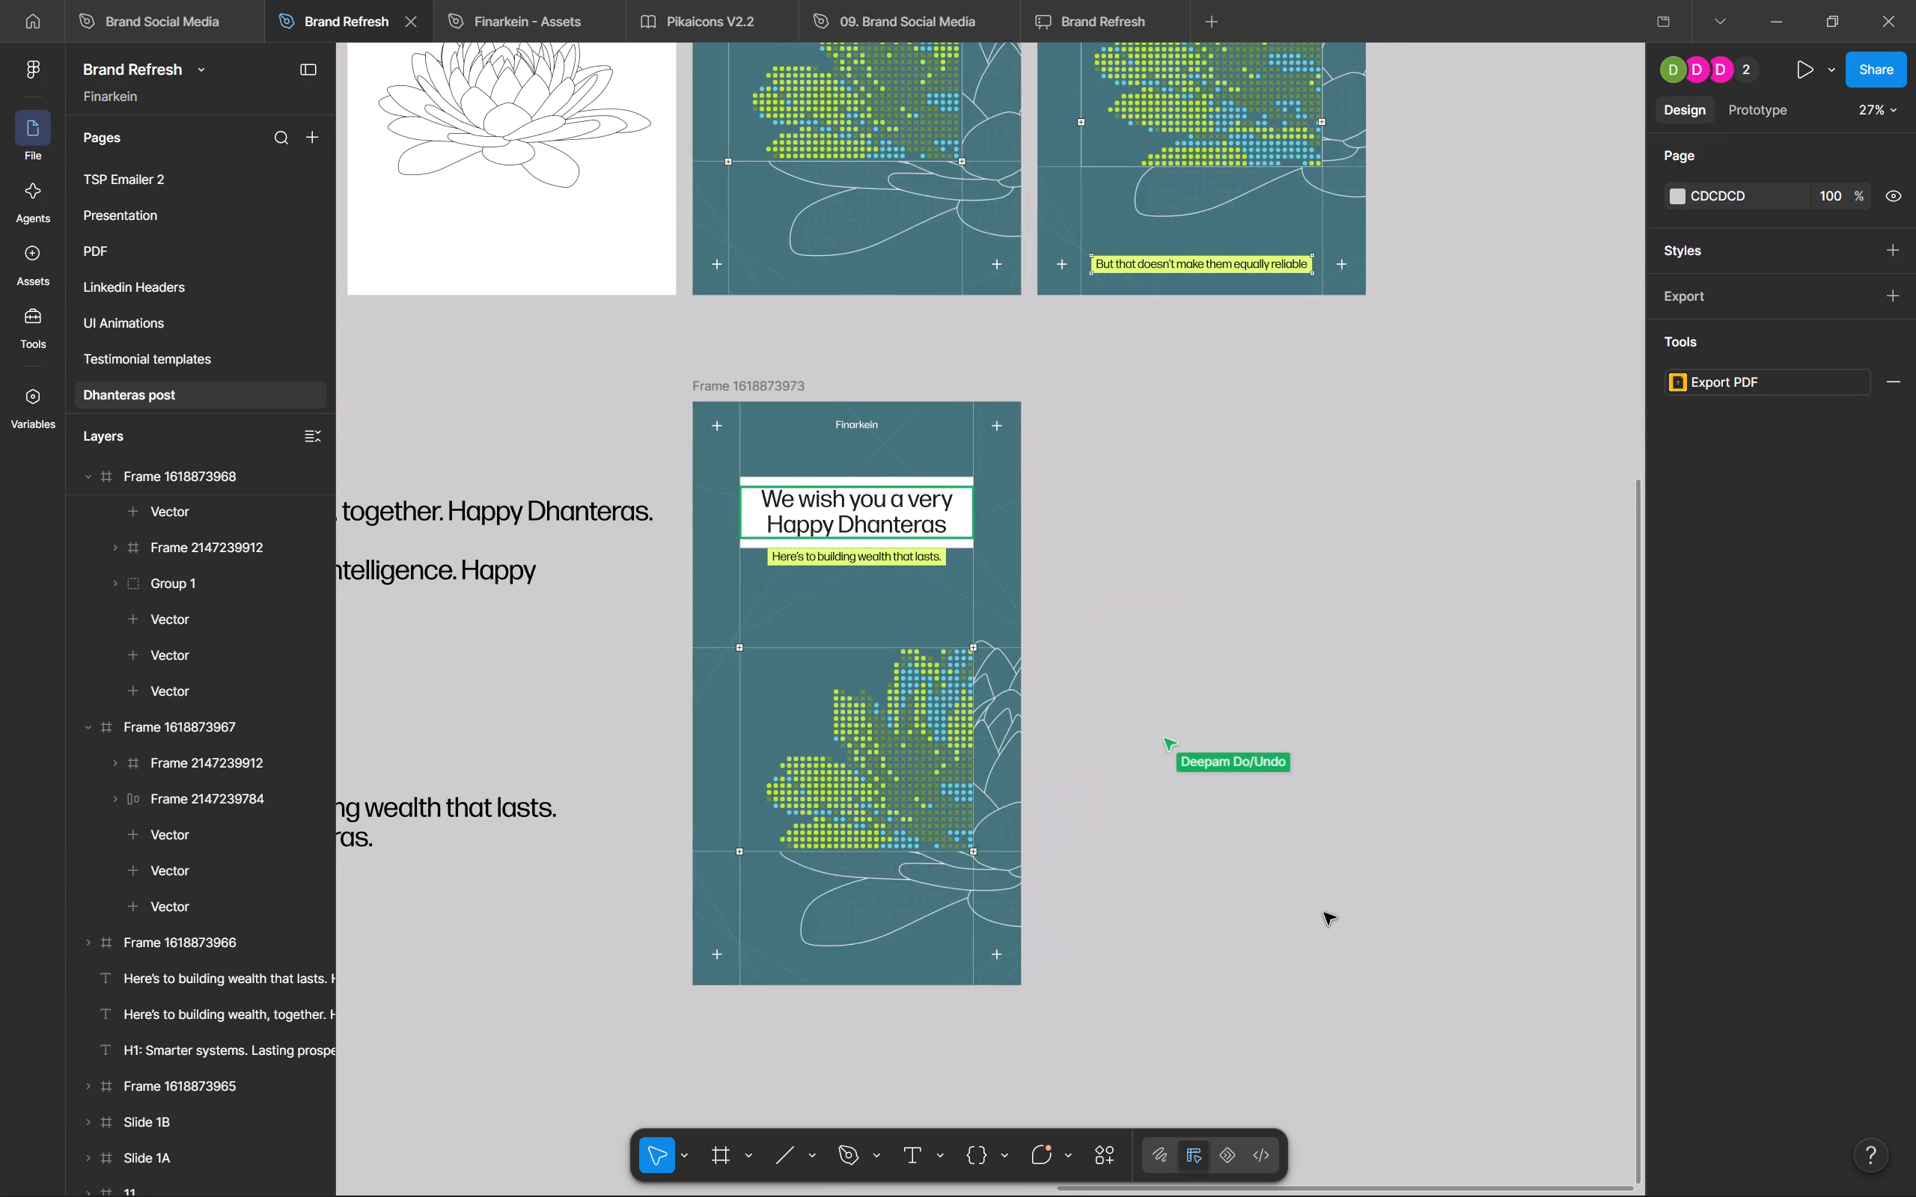
pyautogui.keyDown('ctrl'); pyautogui.scroll(3, 1324, 913); pyautogui.keyUp('ctrl')
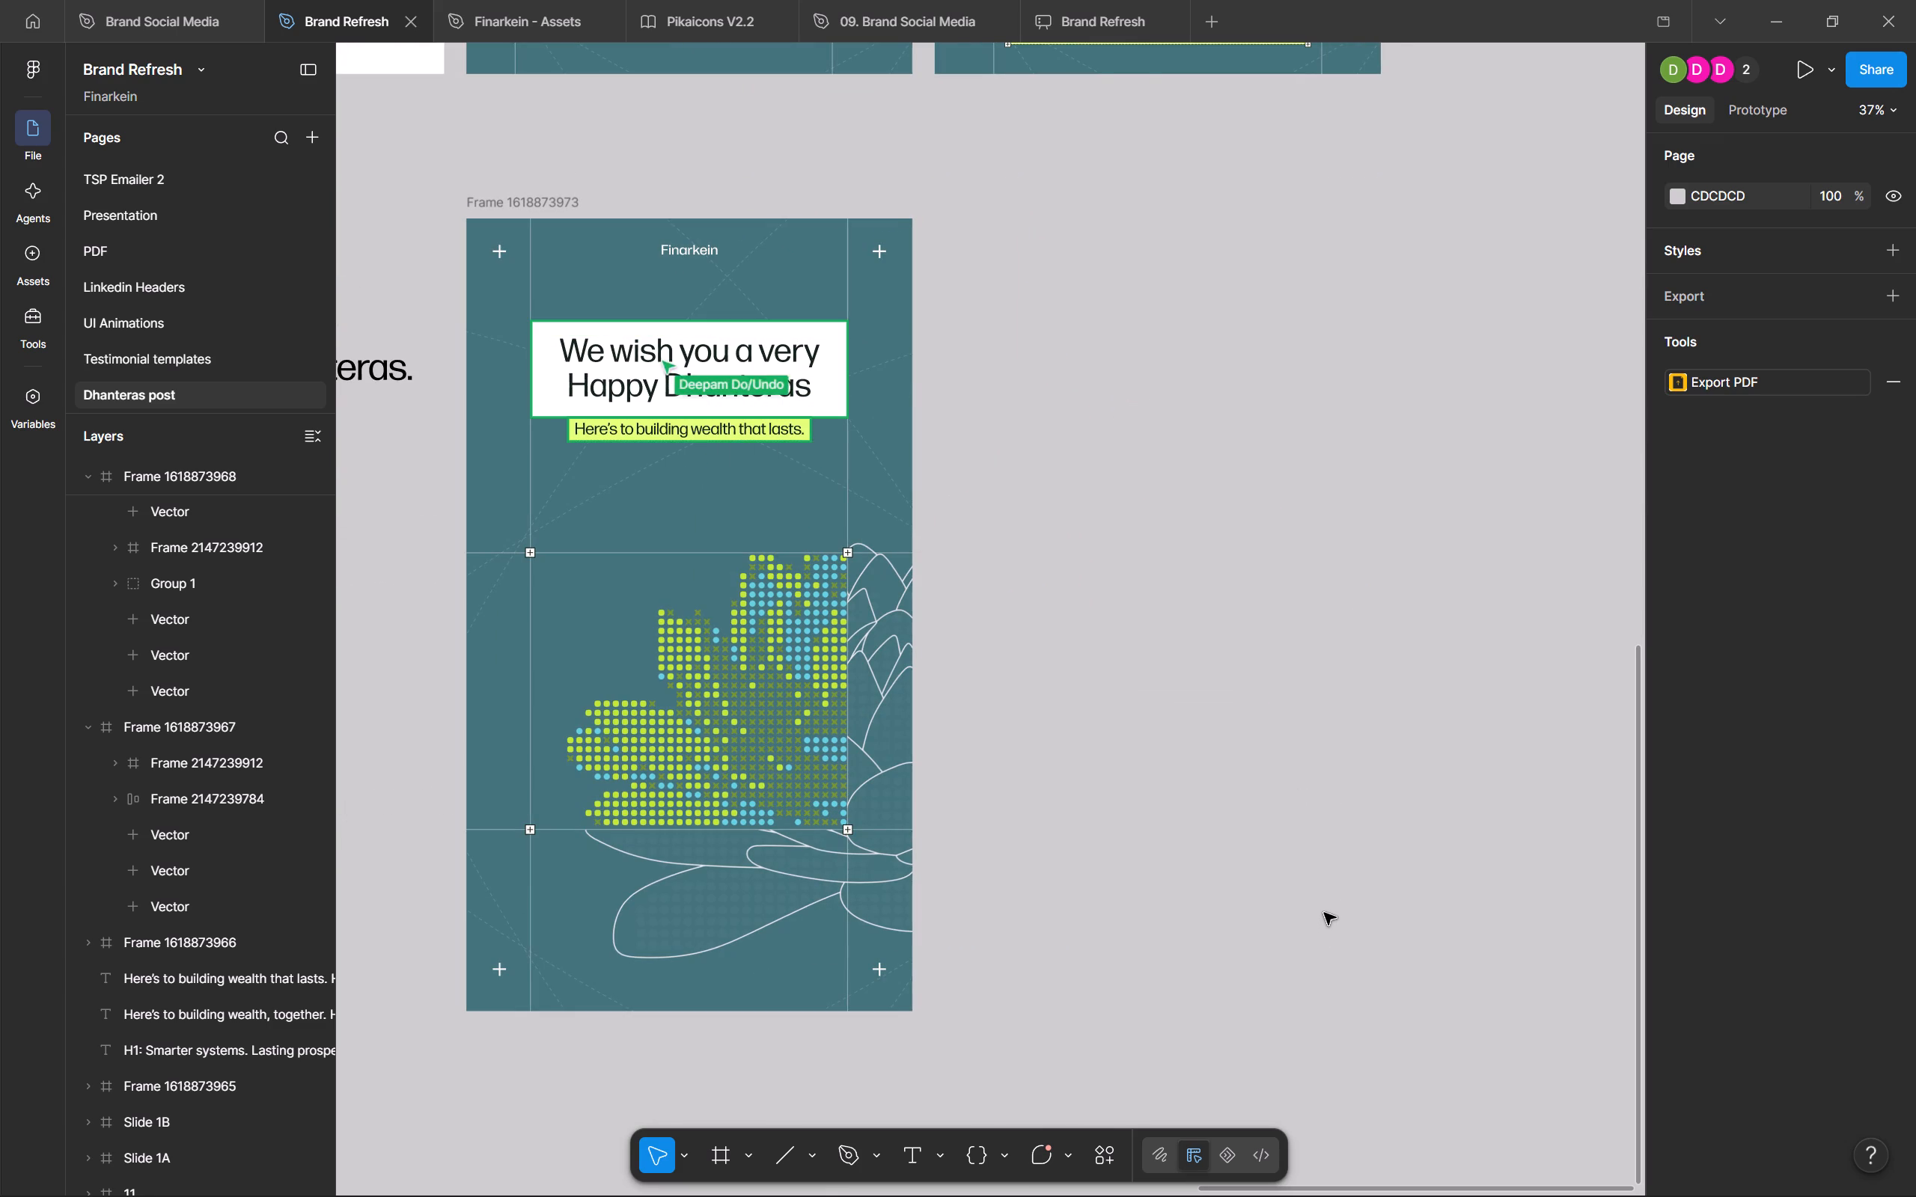
pyautogui.keyDown('ctrl'); pyautogui.scroll(-5, 1324, 913); pyautogui.keyUp('ctrl')
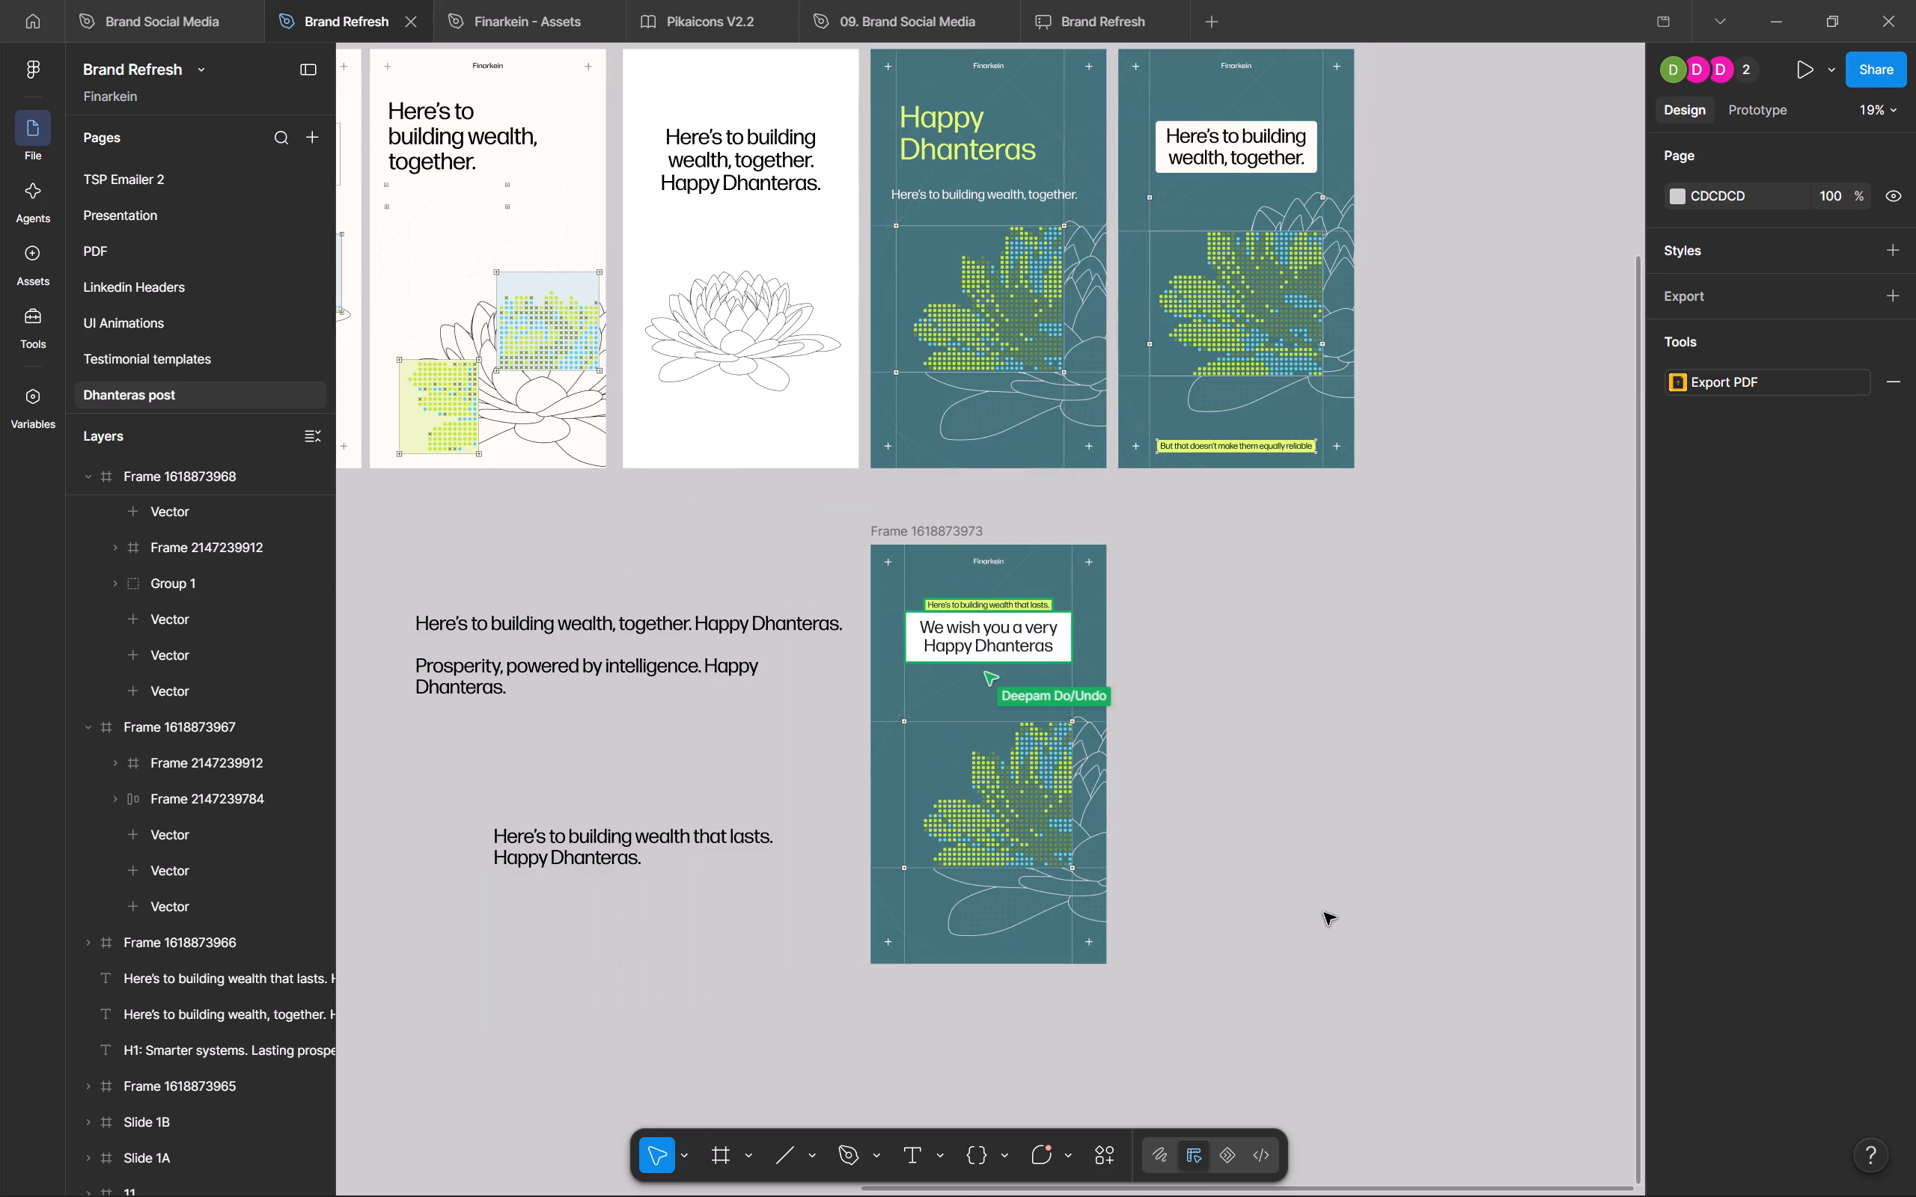
pyautogui.keyDown('ctrl'); pyautogui.scroll(5, 1307, 902); pyautogui.keyUp('ctrl')
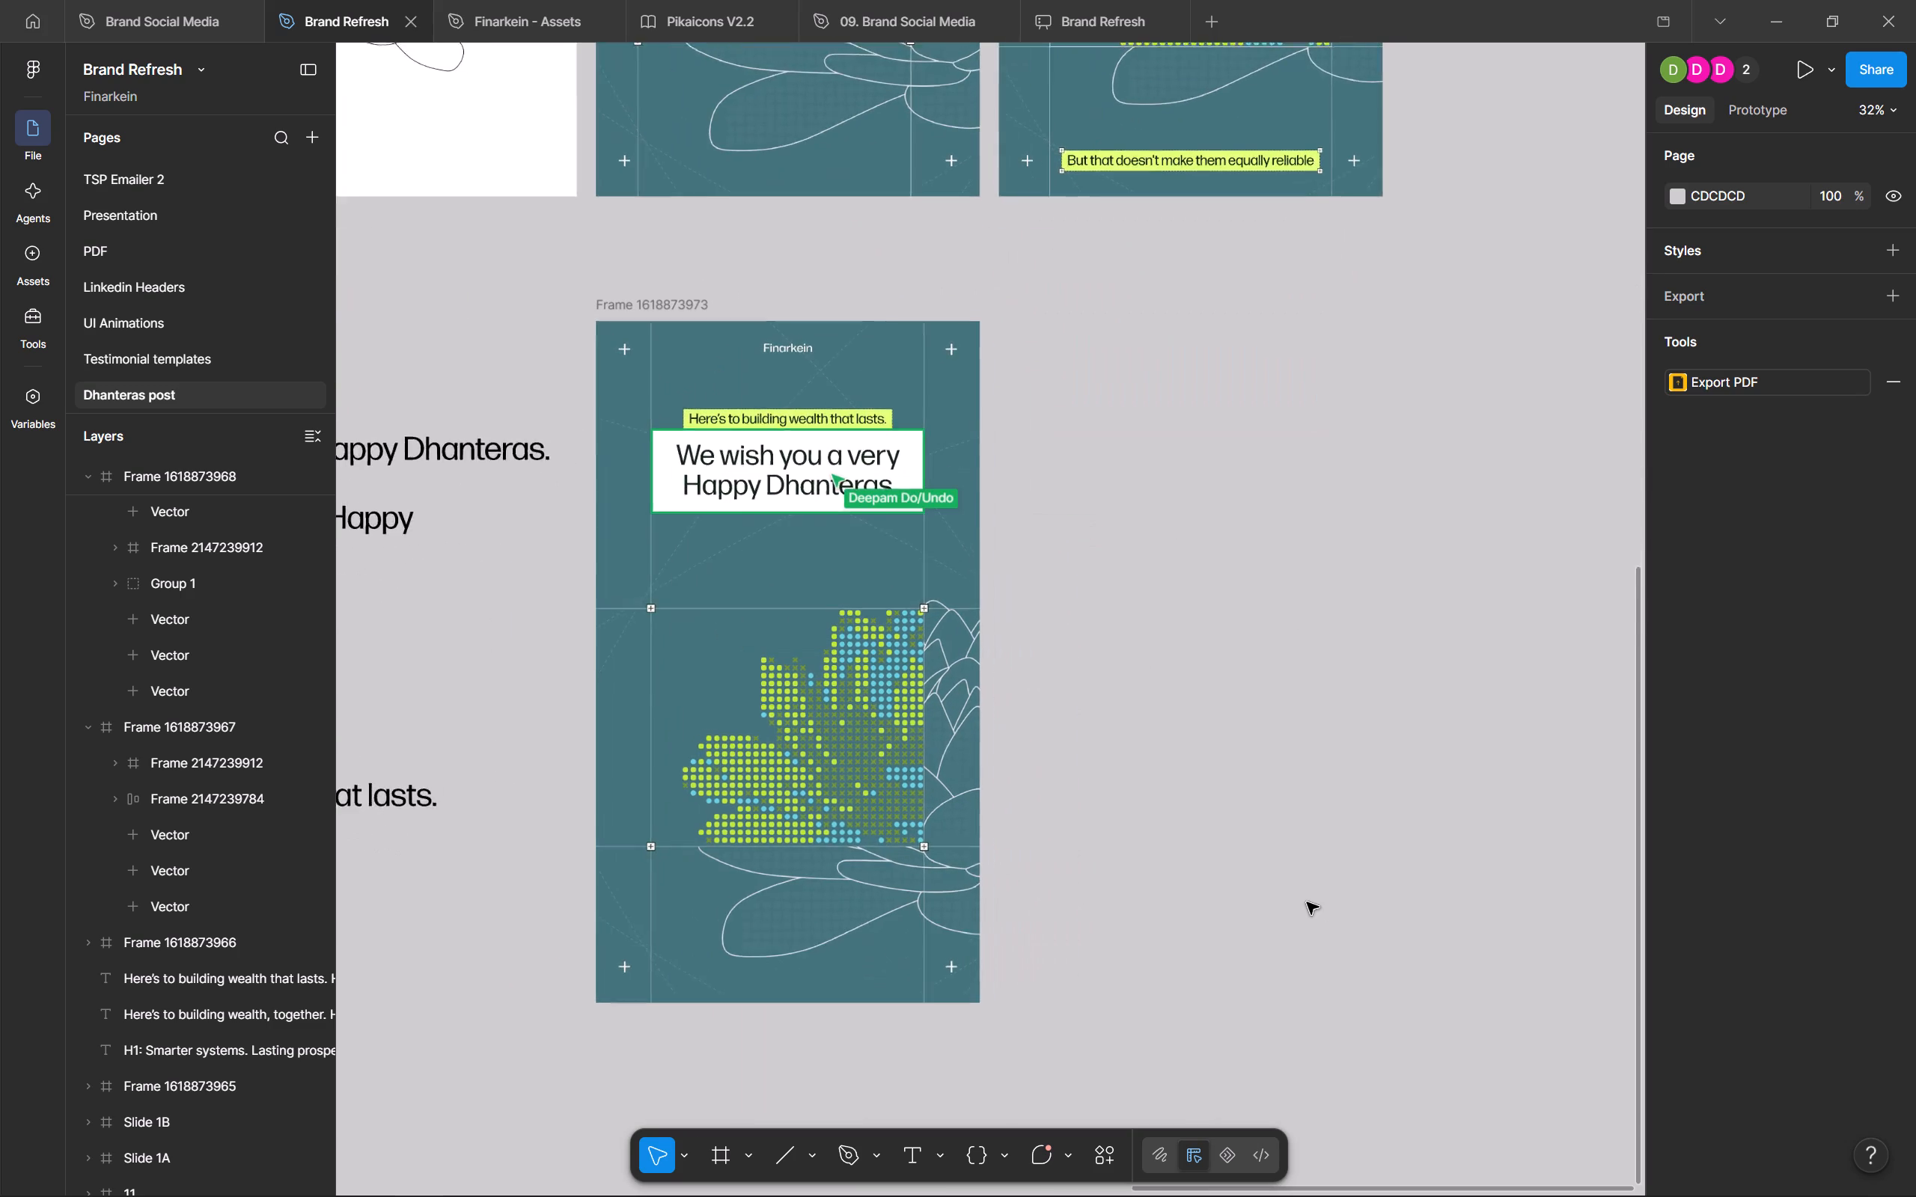
pyautogui.keyDown('ctrl'); pyautogui.scroll(2, 1307, 902); pyautogui.keyUp('ctrl')
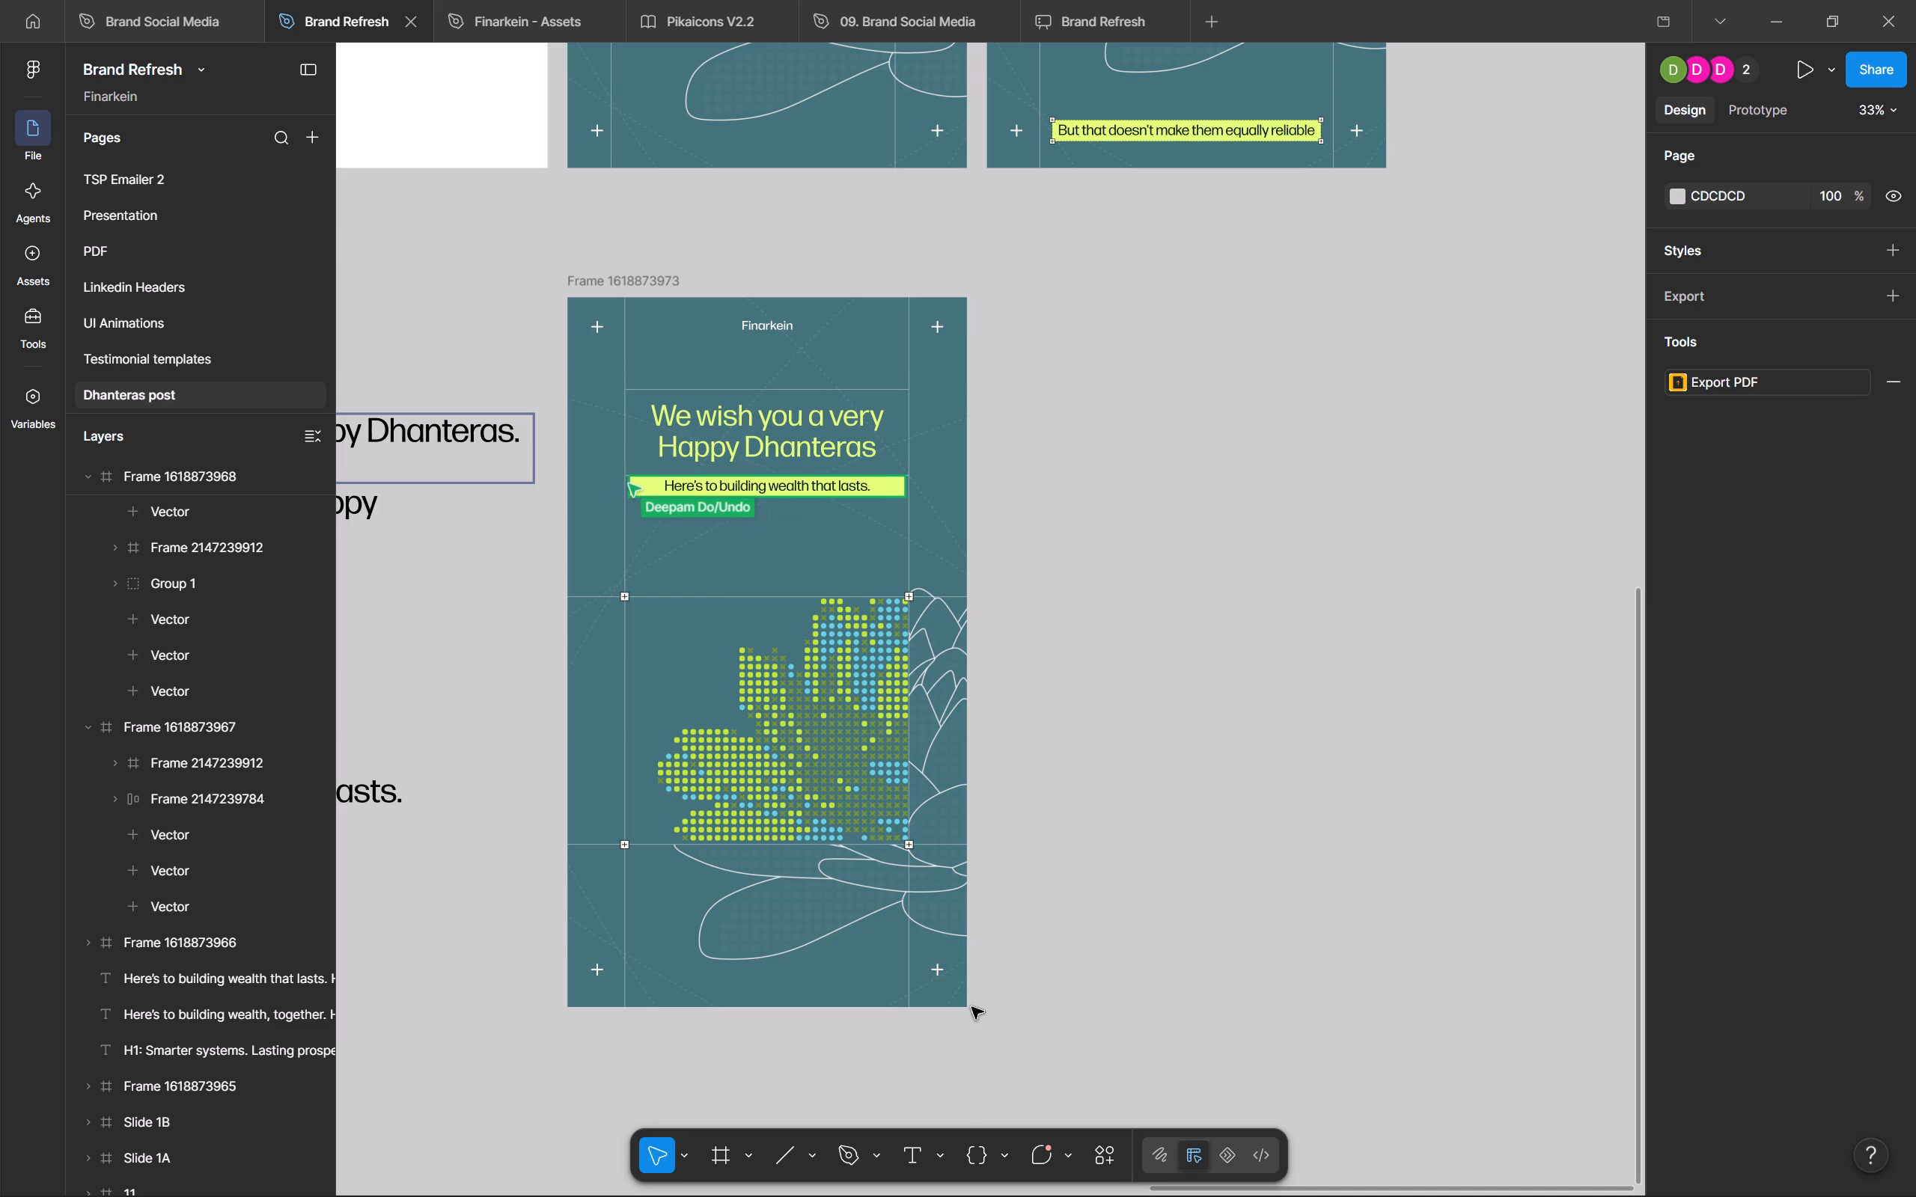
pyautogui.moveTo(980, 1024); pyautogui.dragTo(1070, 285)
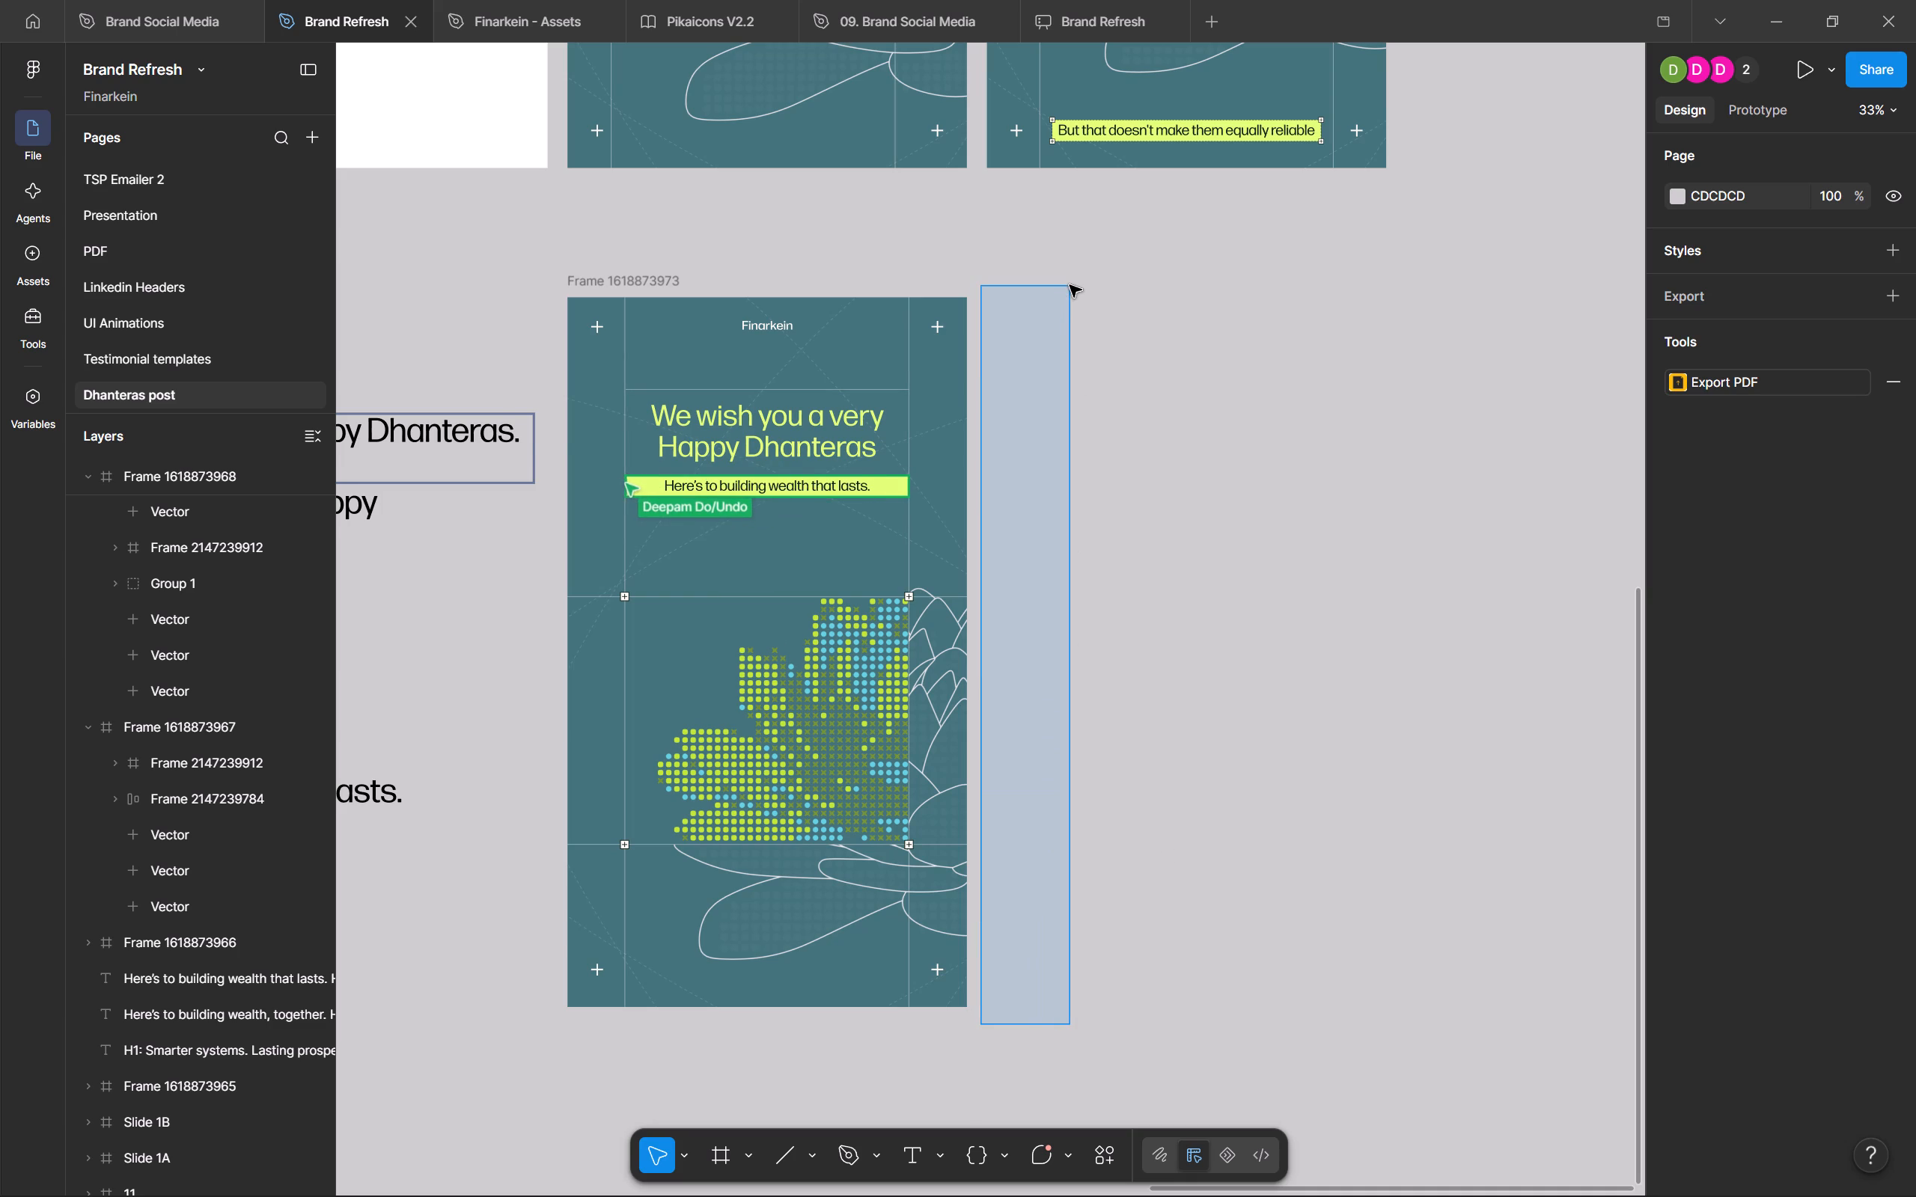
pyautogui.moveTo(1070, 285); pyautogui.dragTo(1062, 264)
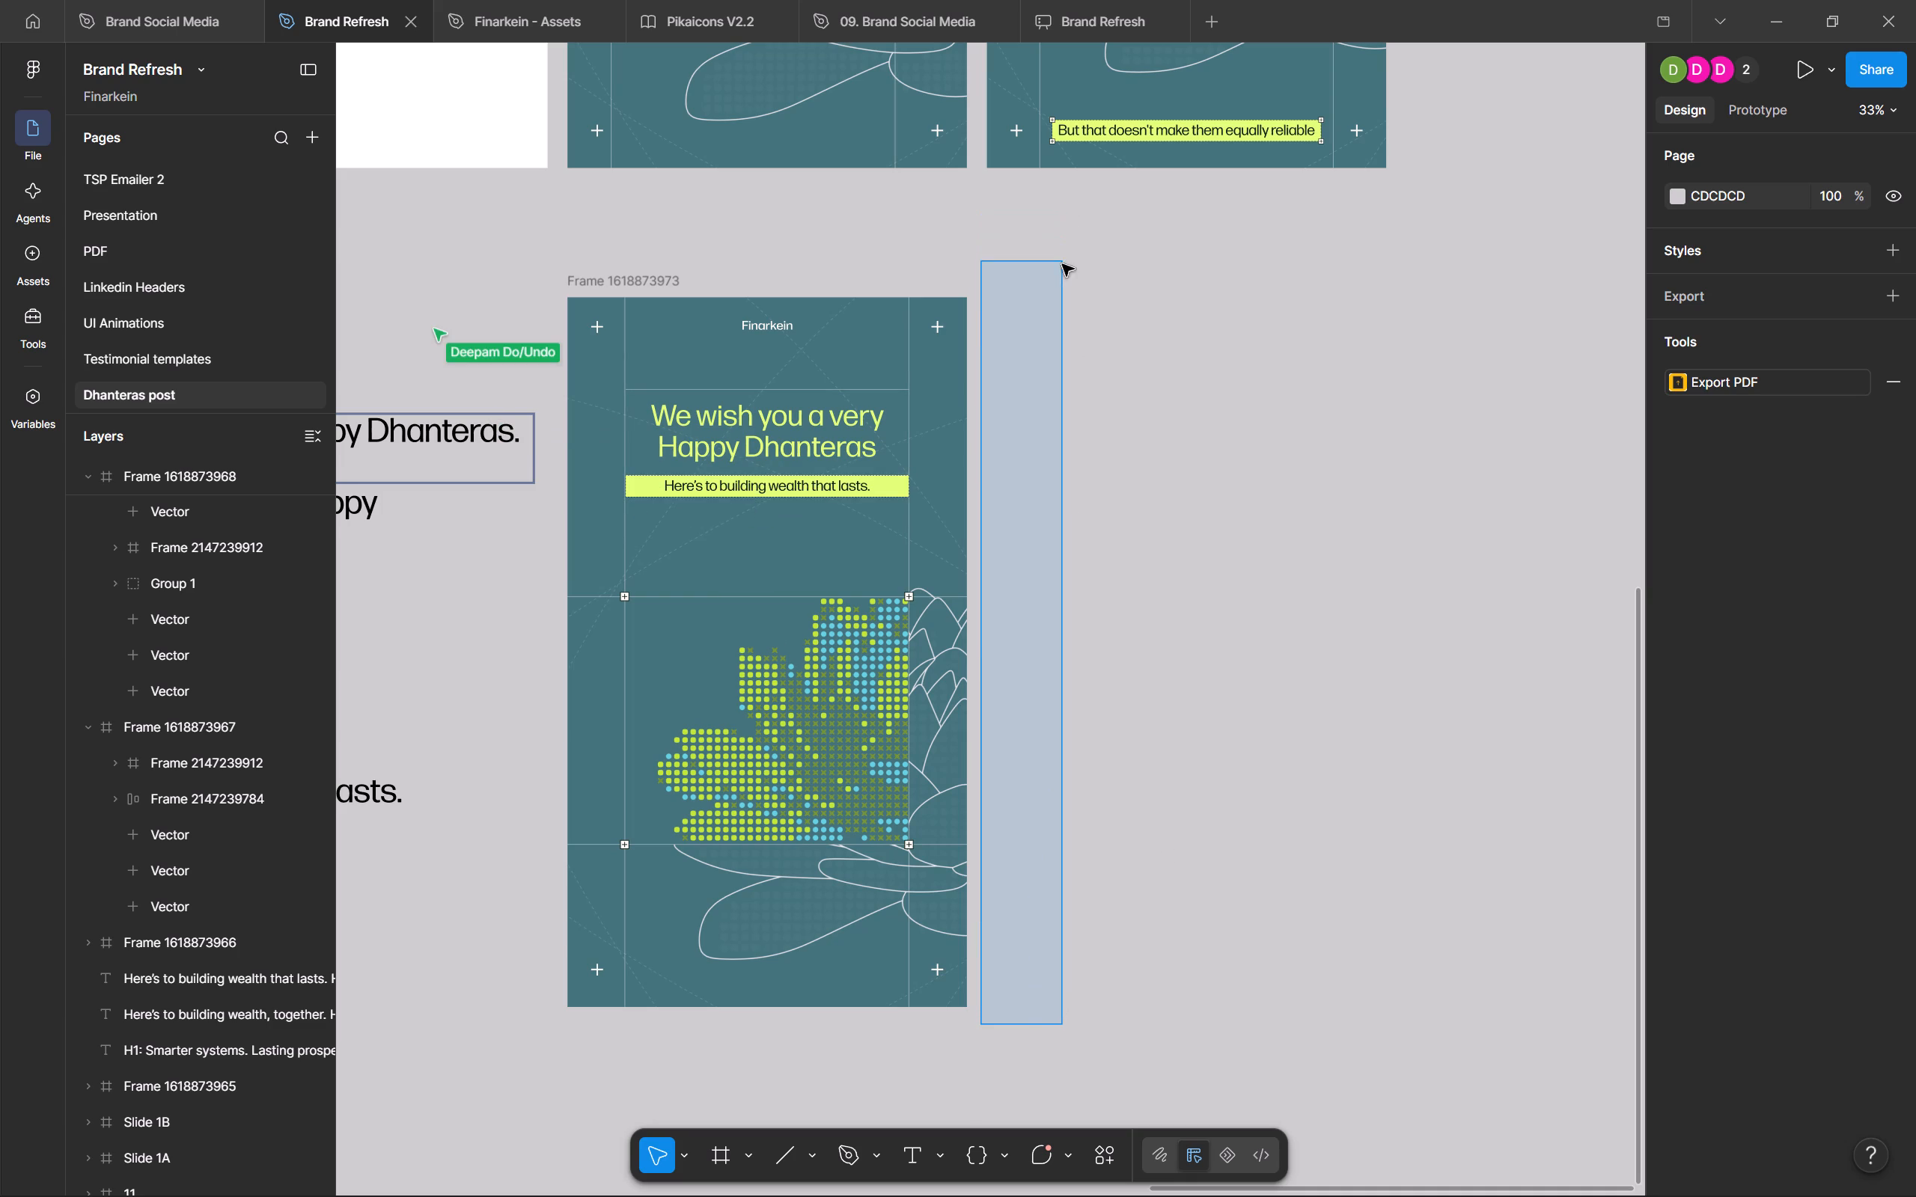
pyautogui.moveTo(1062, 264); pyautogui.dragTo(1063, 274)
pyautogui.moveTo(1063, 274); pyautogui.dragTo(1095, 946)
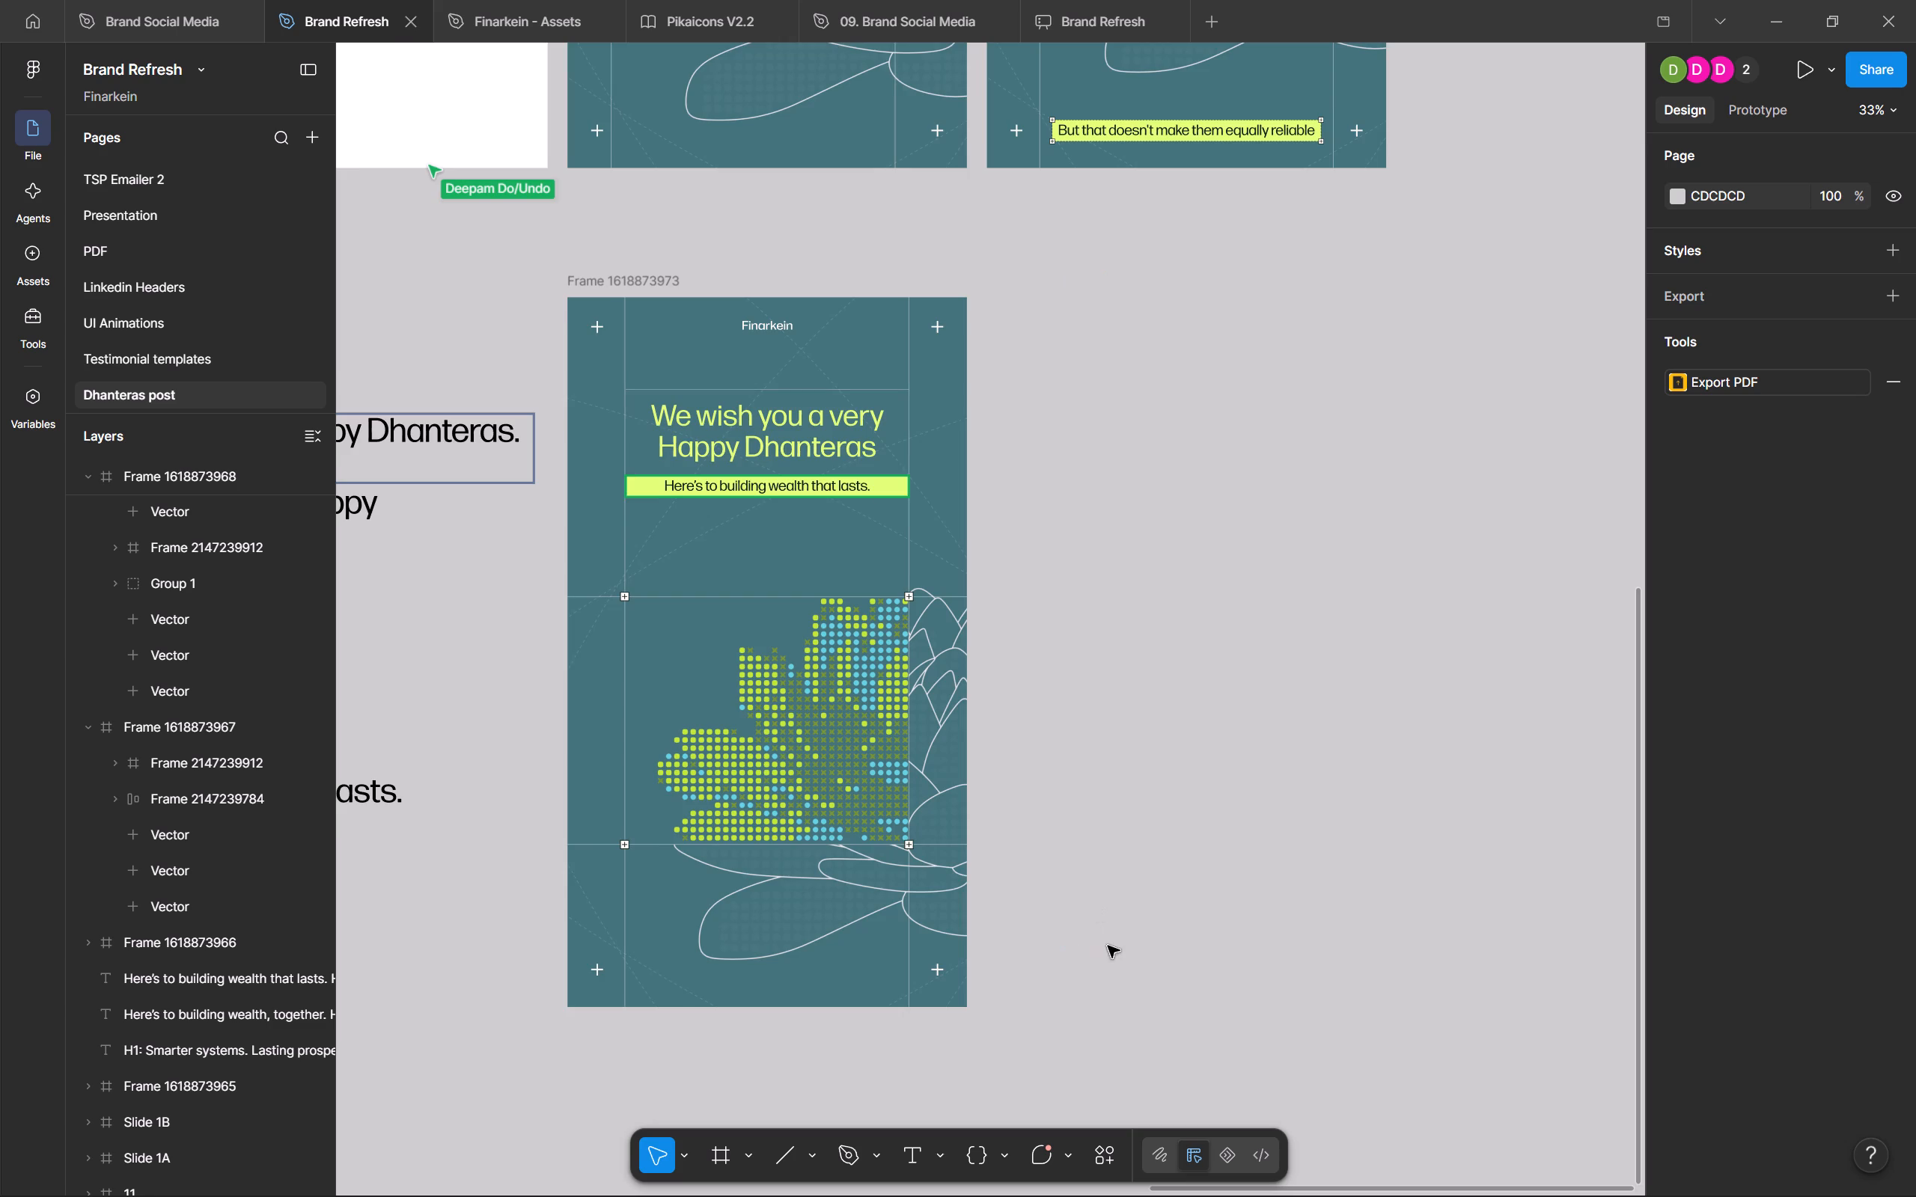
# Compare the "We wish you a very Happy Dhanteras" frame with the full set of post variations and reference slides.
pyautogui.keyDown('ctrl'); pyautogui.scroll(-7, 1115, 949); pyautogui.keyUp('ctrl')
pyautogui.moveTo(559, 882); pyautogui.dragTo(1461, 1029, button='middle')
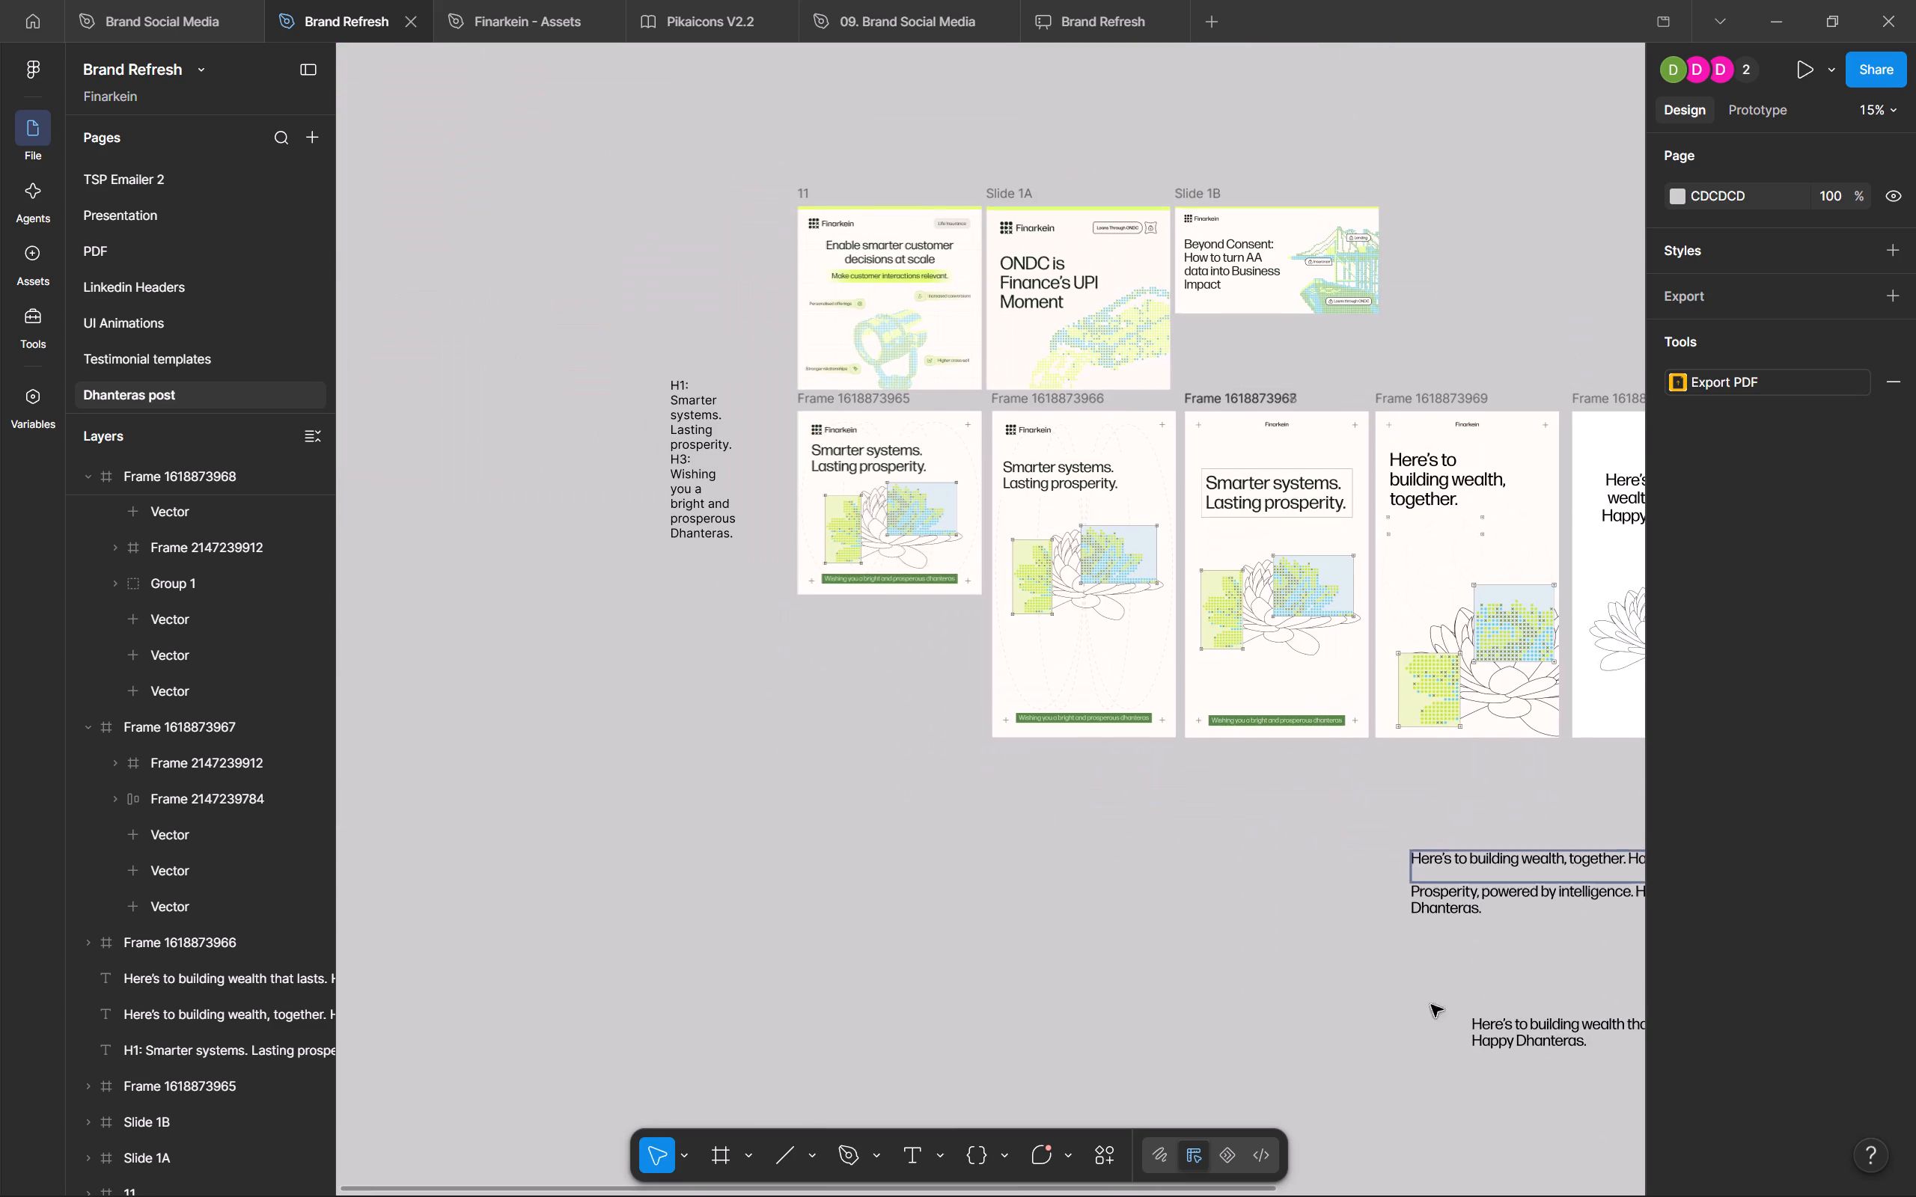
pyautogui.keyDown('ctrl'); pyautogui.scroll(4, 827, 457); pyautogui.keyUp('ctrl')
pyautogui.keyDown('ctrl'); pyautogui.scroll(-6, 827, 456); pyautogui.keyUp('ctrl')
pyautogui.keyDown('ctrl'); pyautogui.moveTo(811, 423); pyautogui.dragTo(452, 302, button='middle'); pyautogui.keyUp('ctrl')
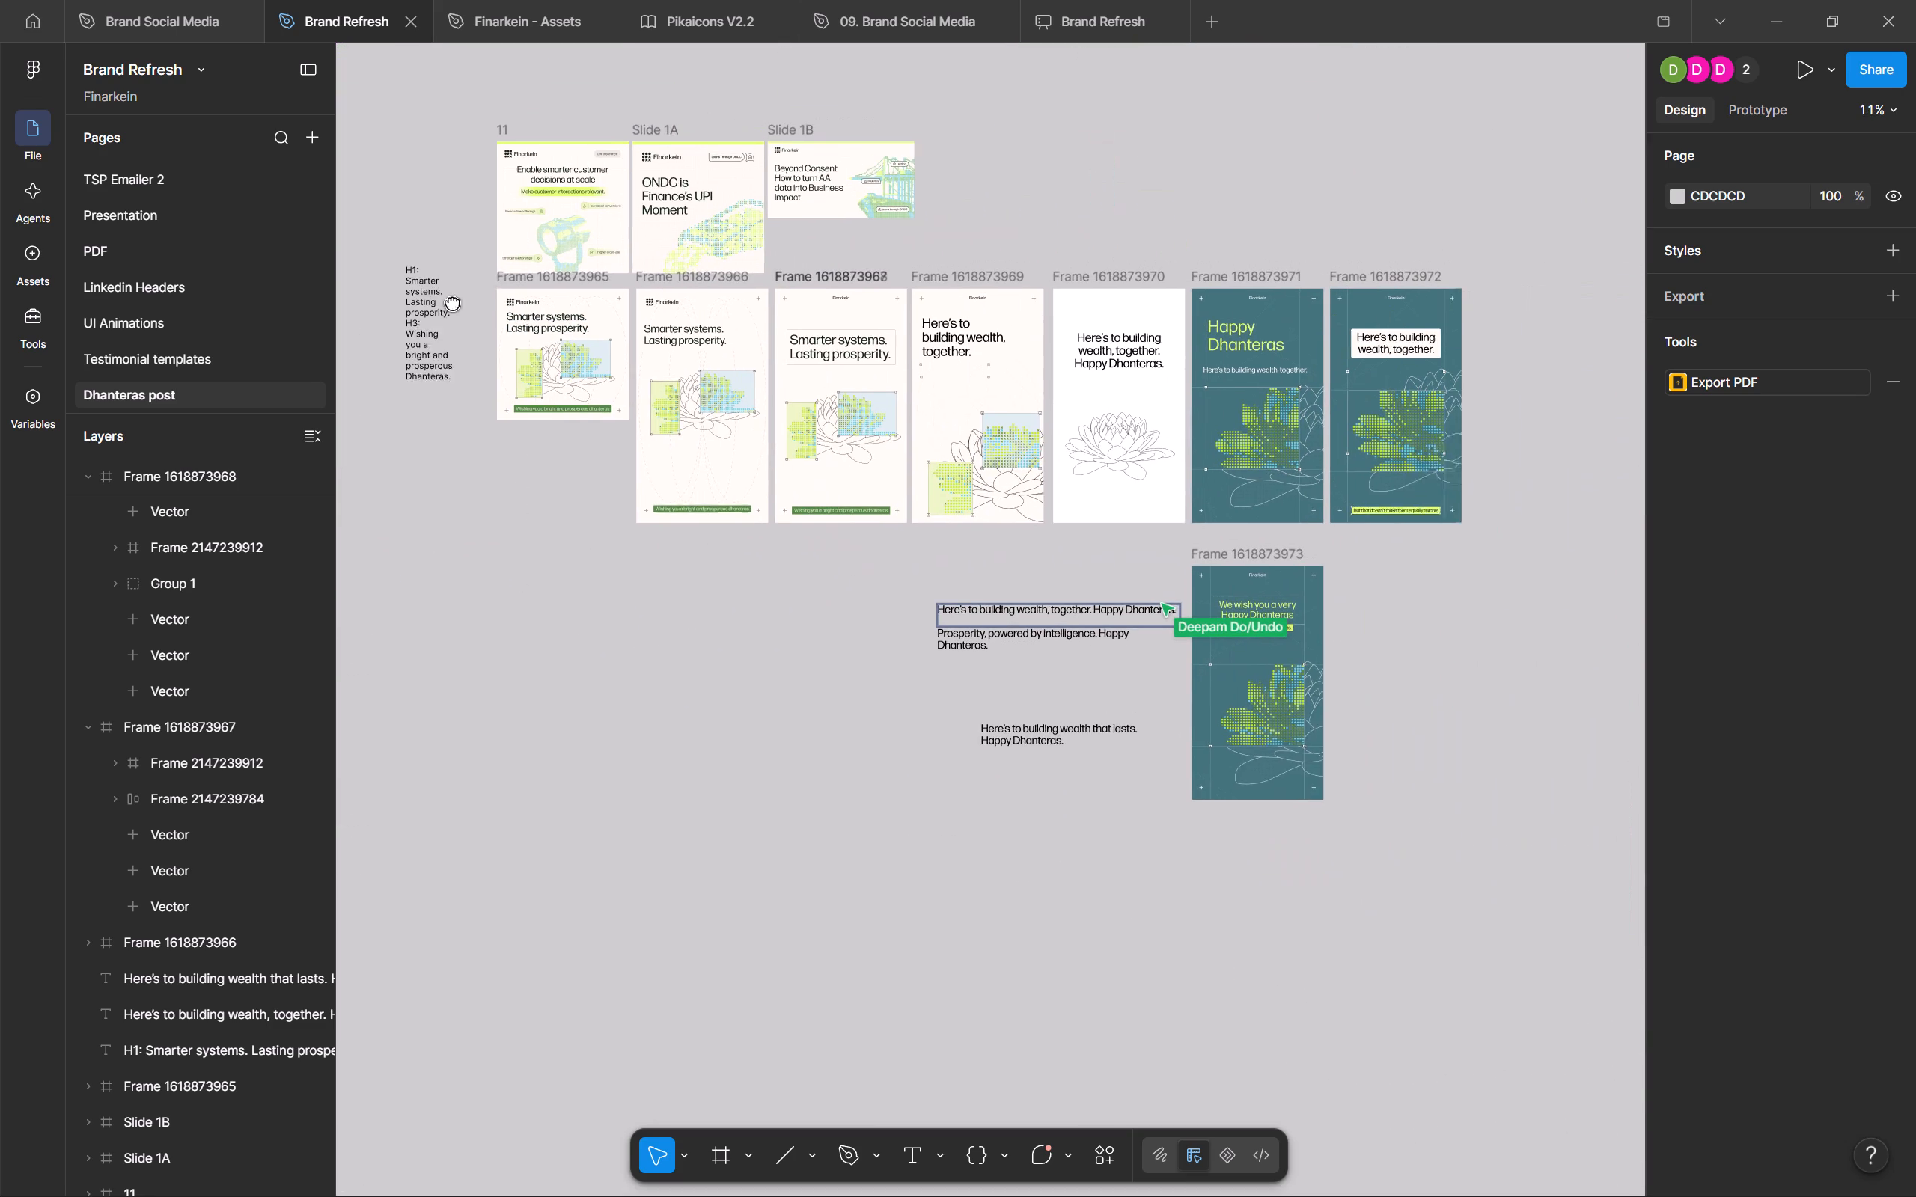
pyautogui.keyDown('ctrl'); pyautogui.moveTo(452, 302); pyautogui.dragTo(455, 300, button='middle'); pyautogui.keyUp('ctrl')
pyautogui.keyDown('ctrl'); pyautogui.scroll(8, 1306, 845); pyautogui.keyUp('ctrl')
pyautogui.keyDown('ctrl'); pyautogui.moveTo(1337, 746); pyautogui.dragTo(1222, 845, button='middle'); pyautogui.keyUp('ctrl')
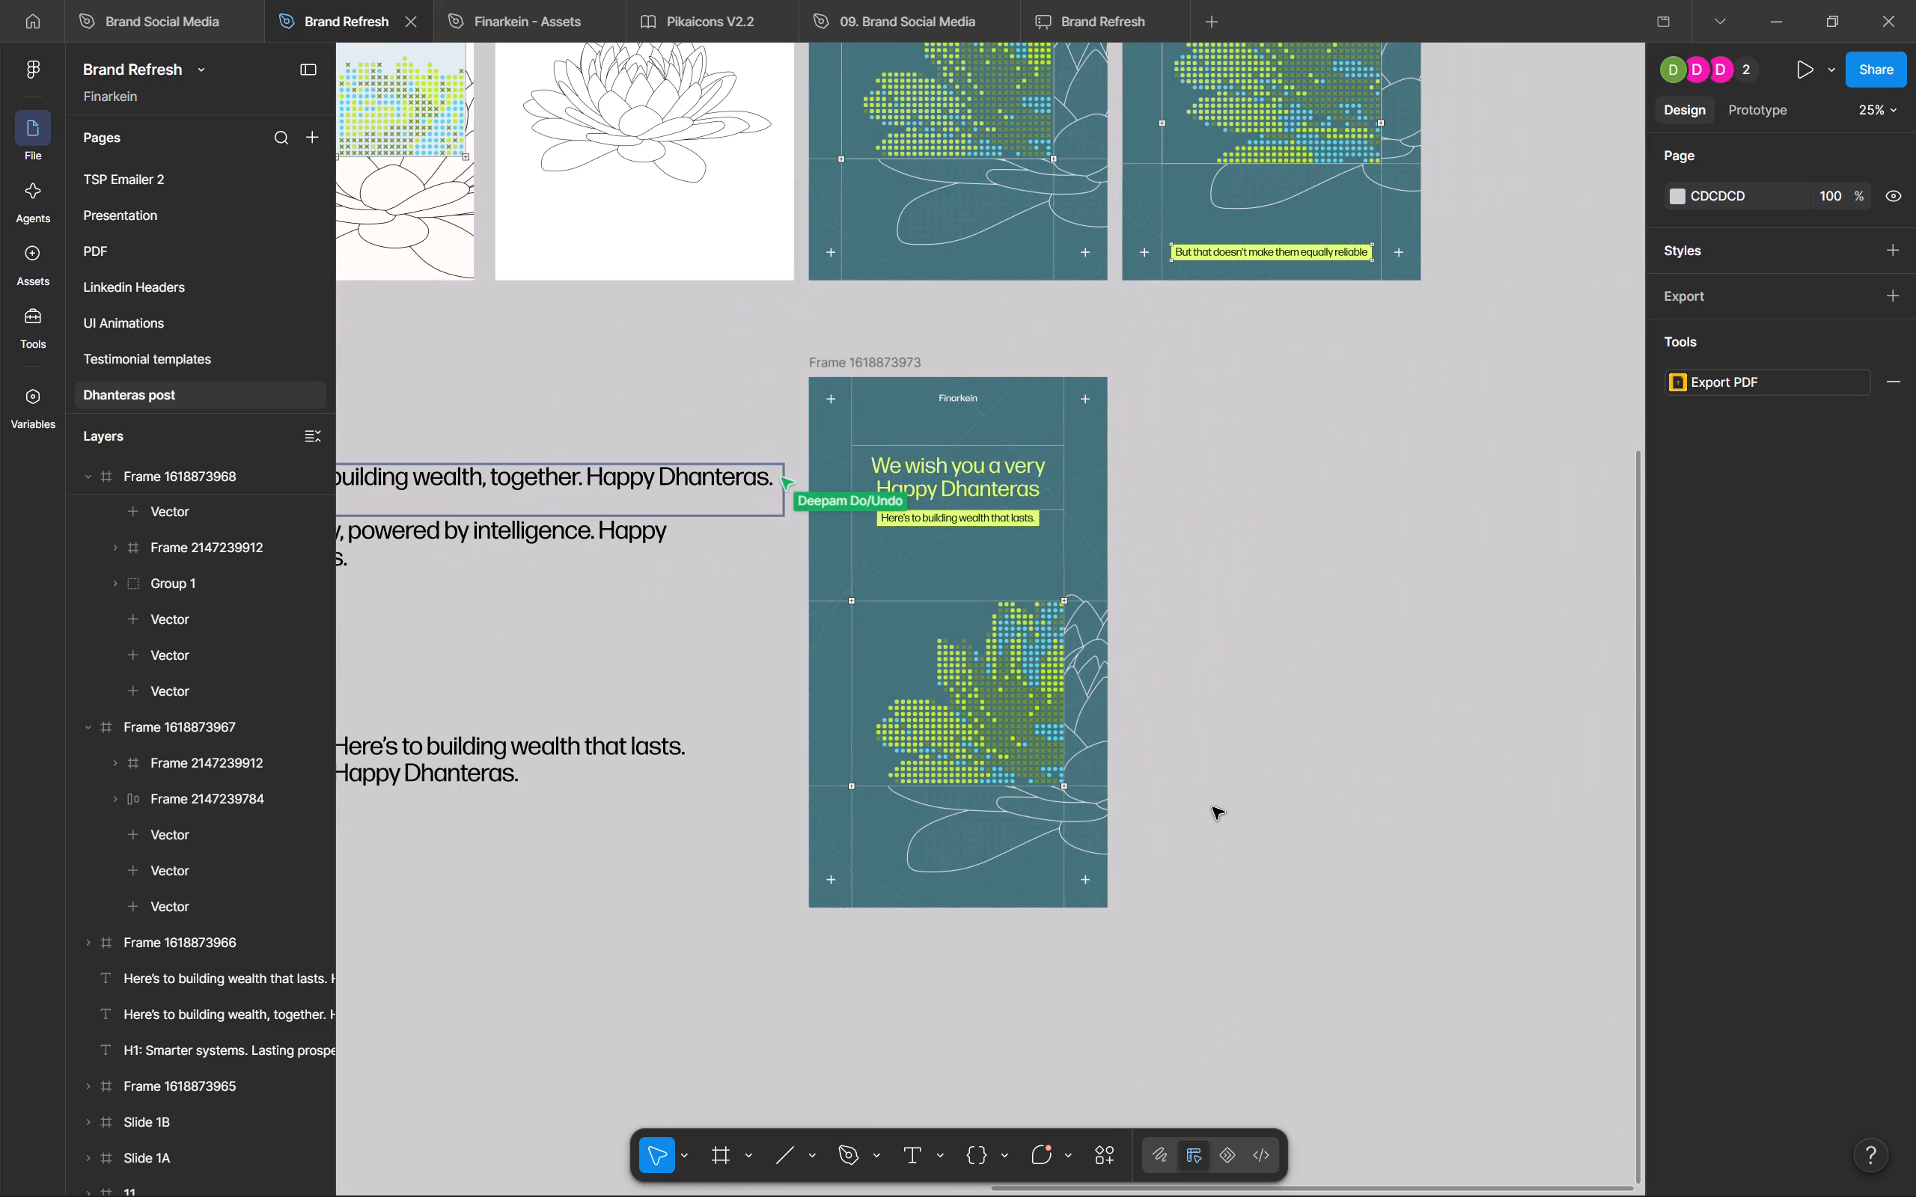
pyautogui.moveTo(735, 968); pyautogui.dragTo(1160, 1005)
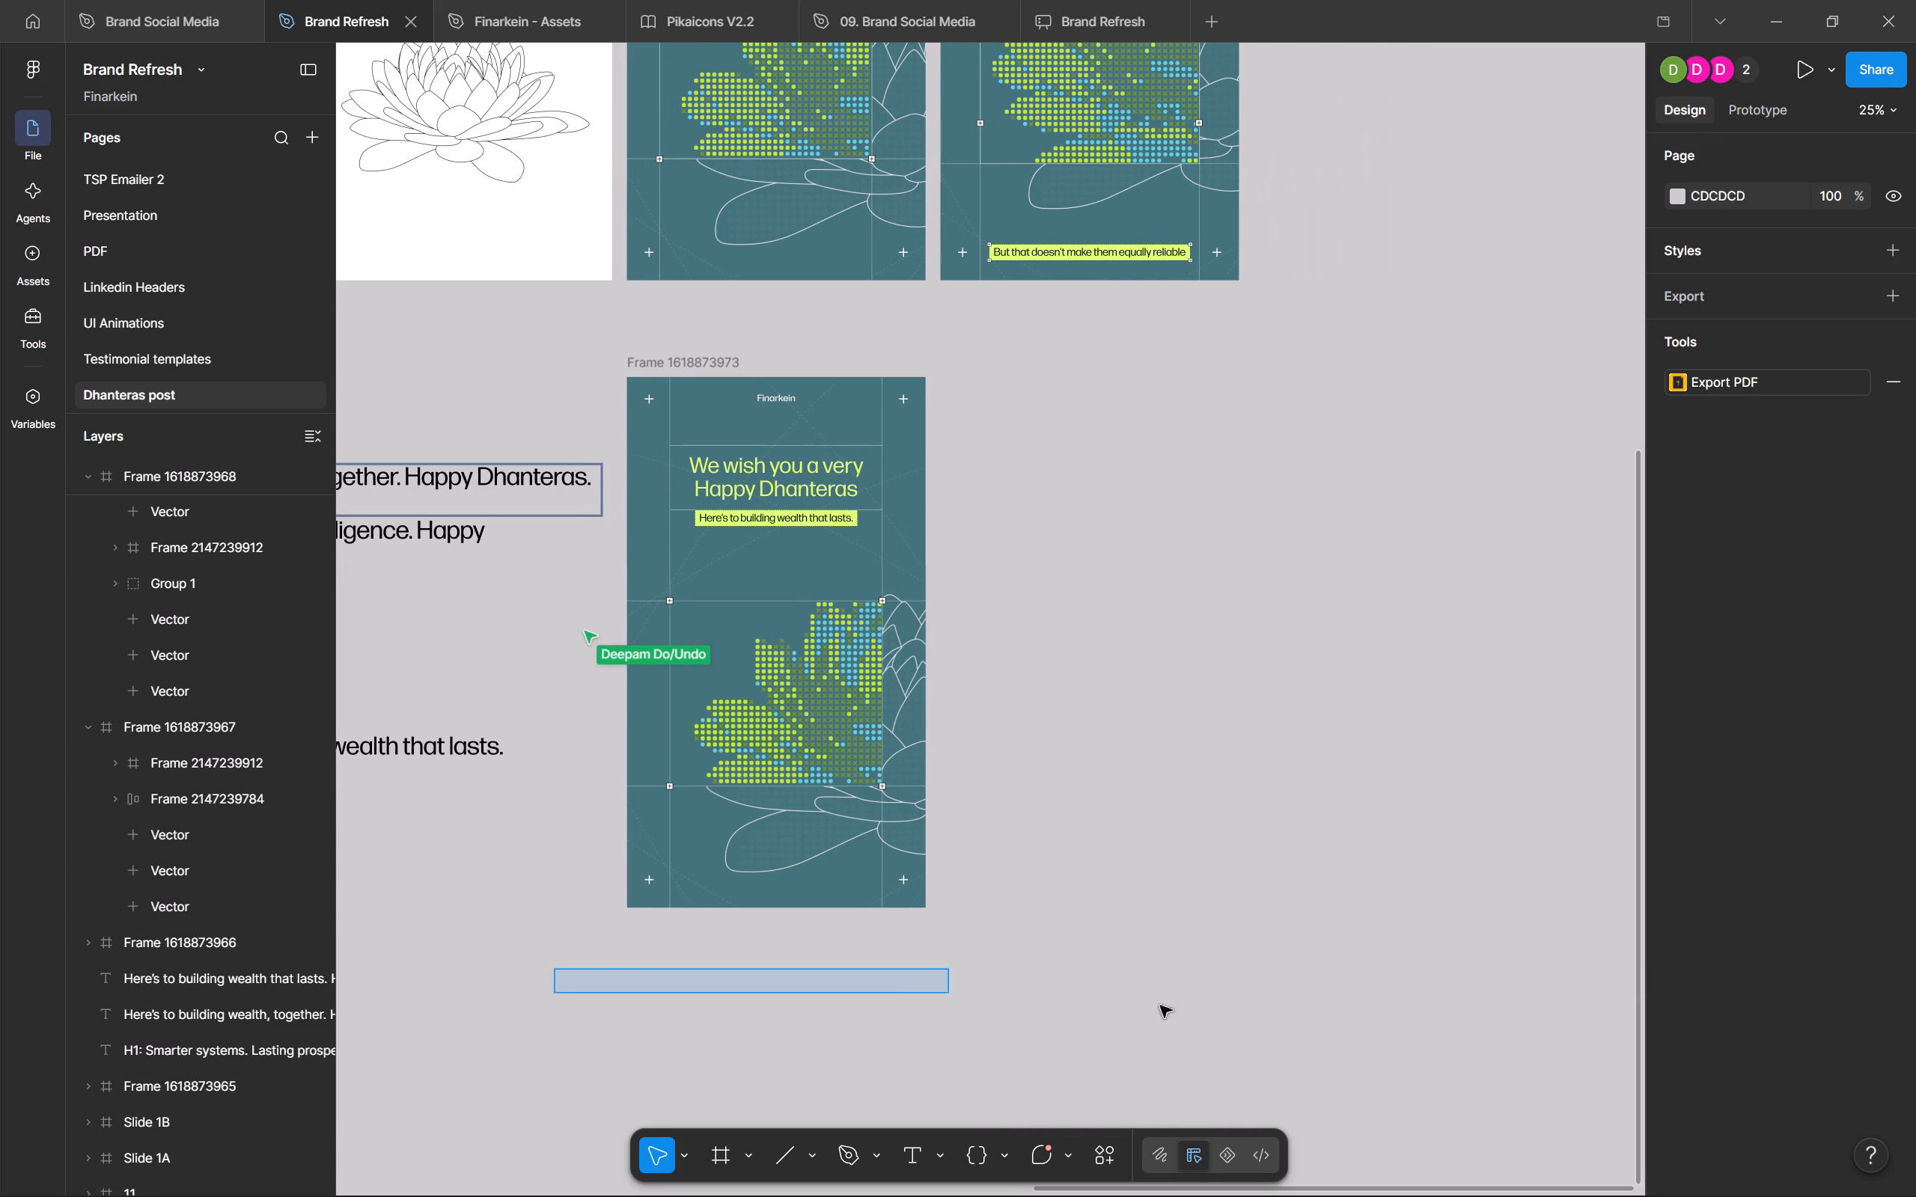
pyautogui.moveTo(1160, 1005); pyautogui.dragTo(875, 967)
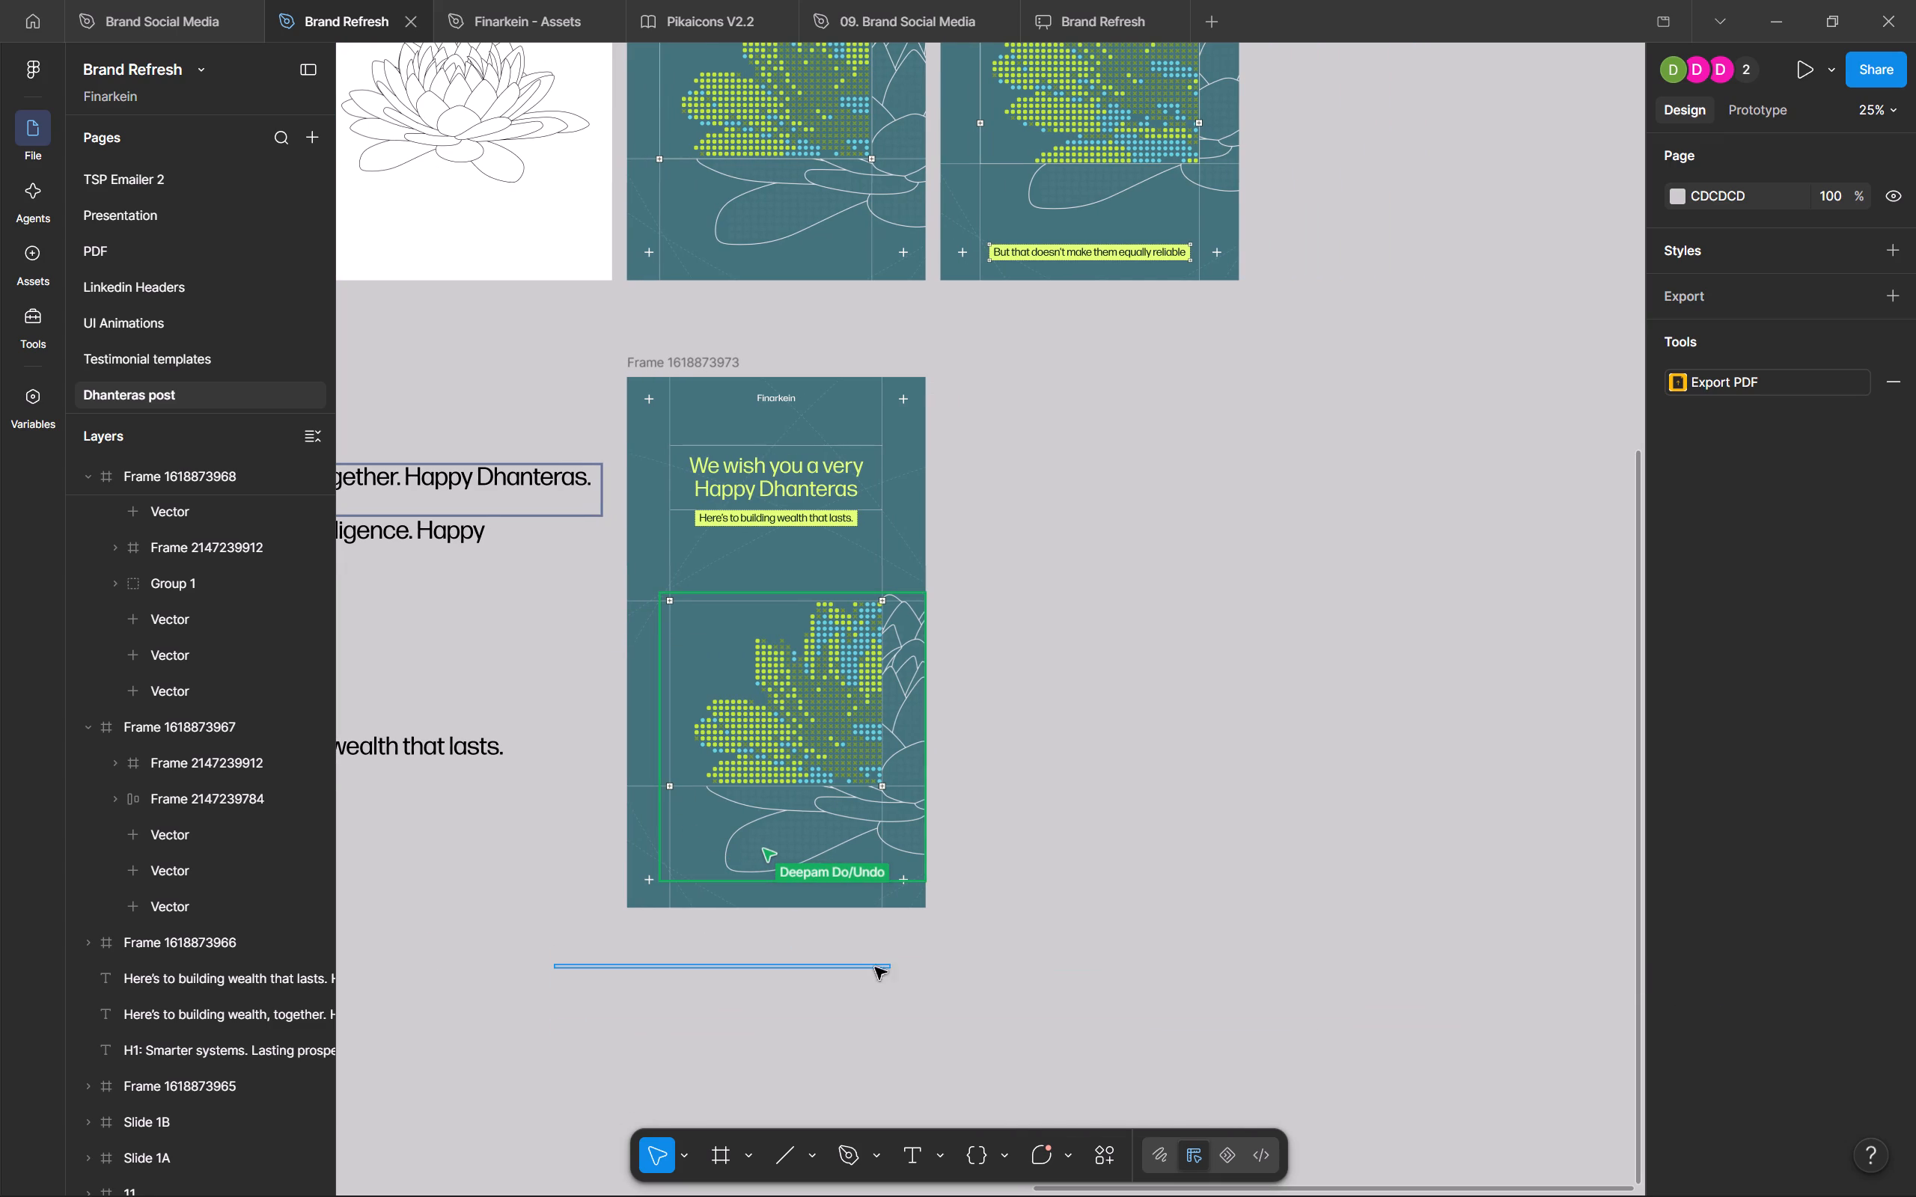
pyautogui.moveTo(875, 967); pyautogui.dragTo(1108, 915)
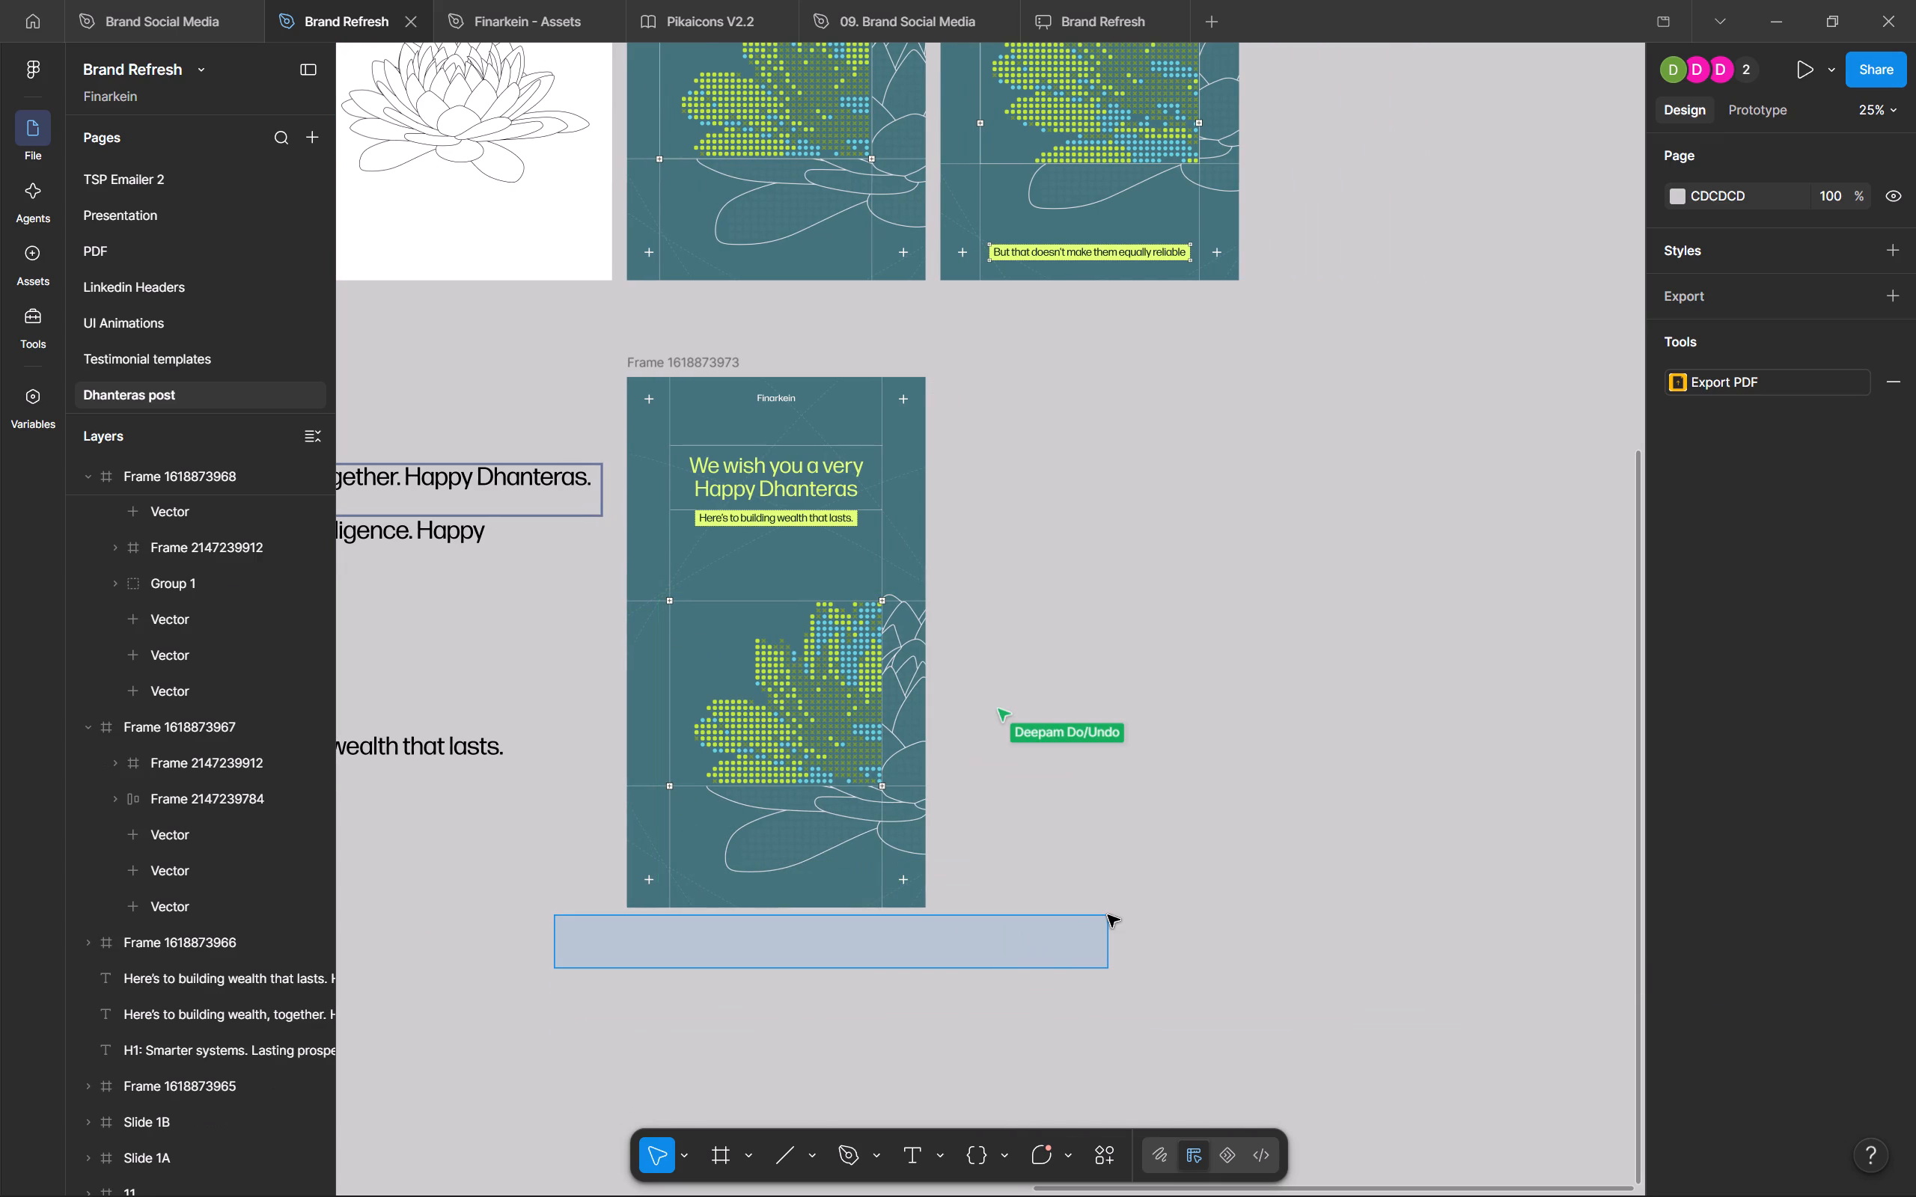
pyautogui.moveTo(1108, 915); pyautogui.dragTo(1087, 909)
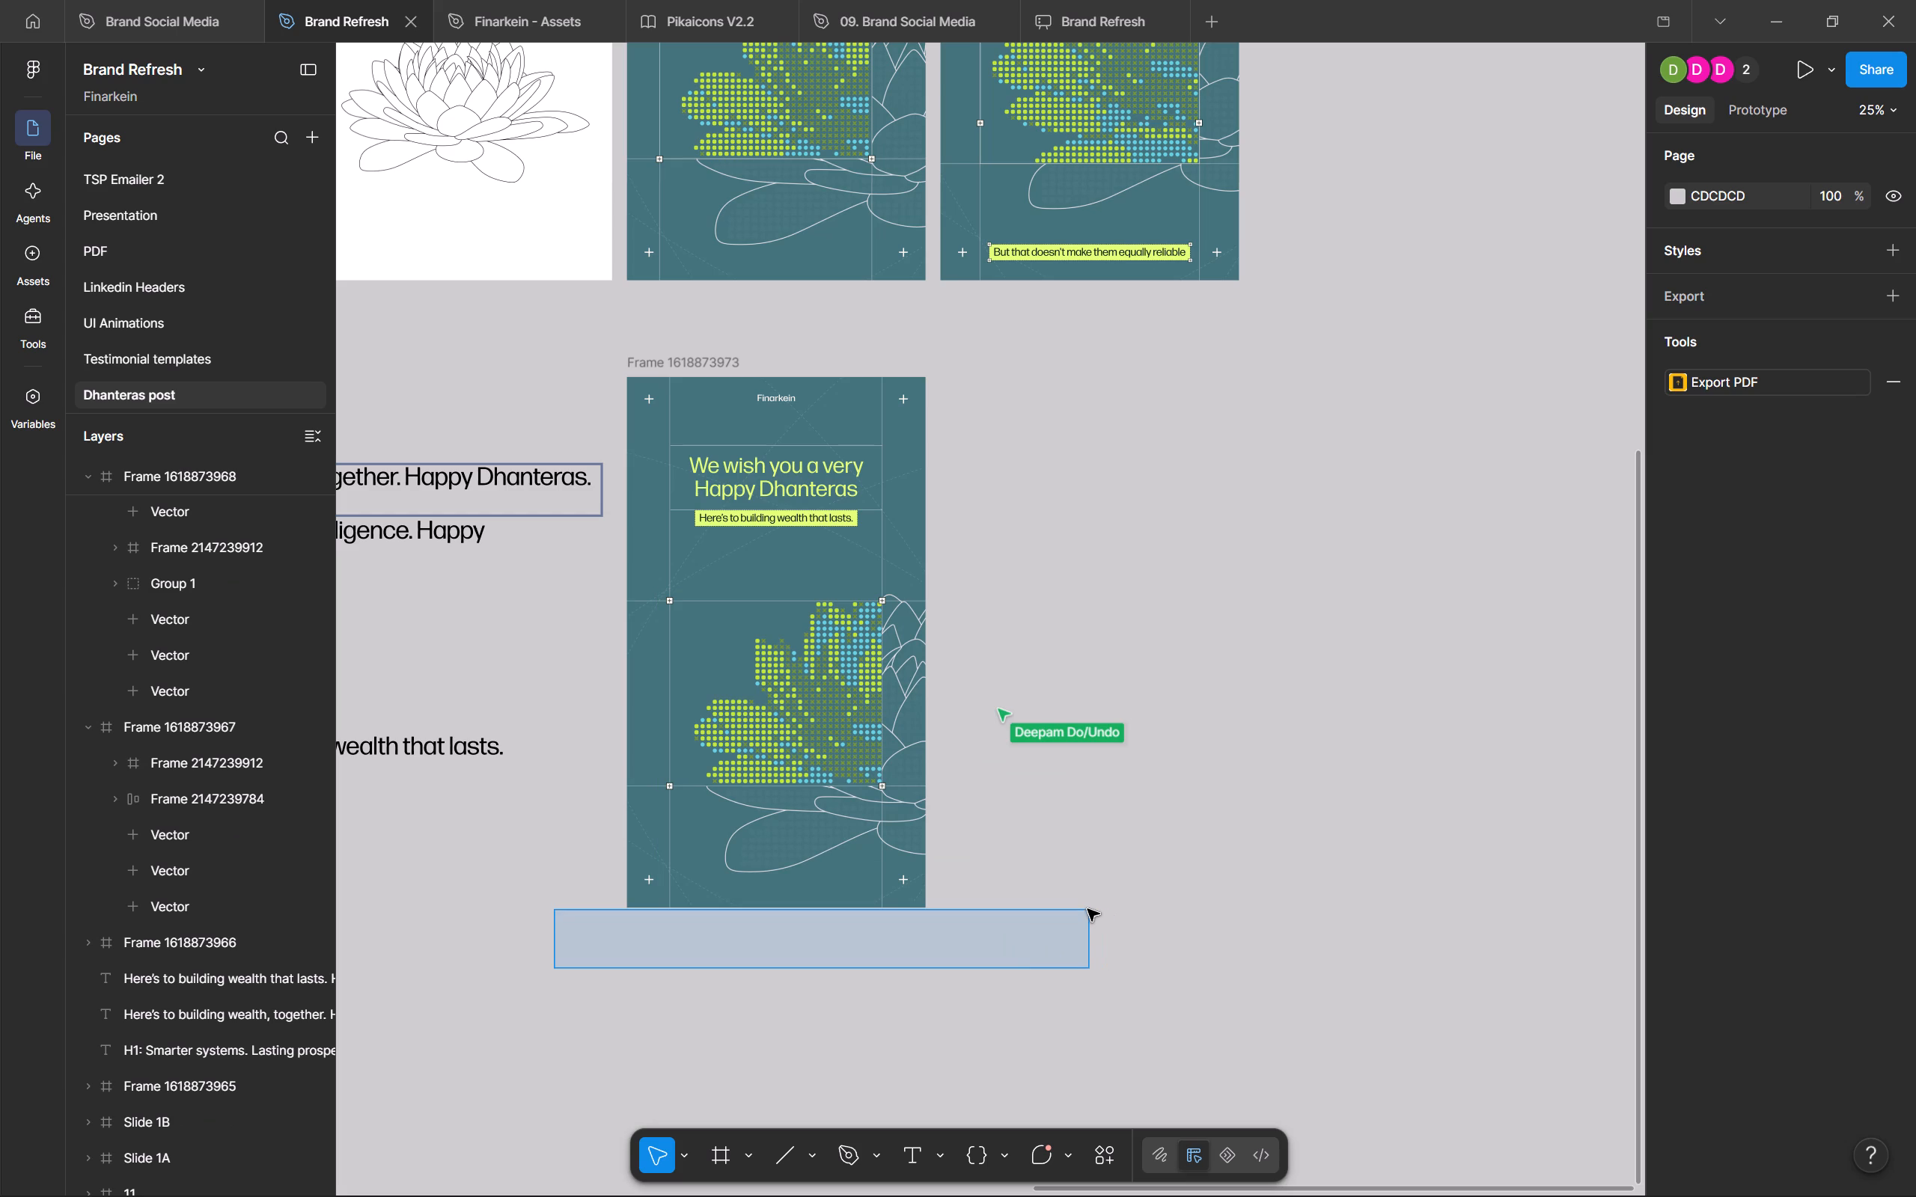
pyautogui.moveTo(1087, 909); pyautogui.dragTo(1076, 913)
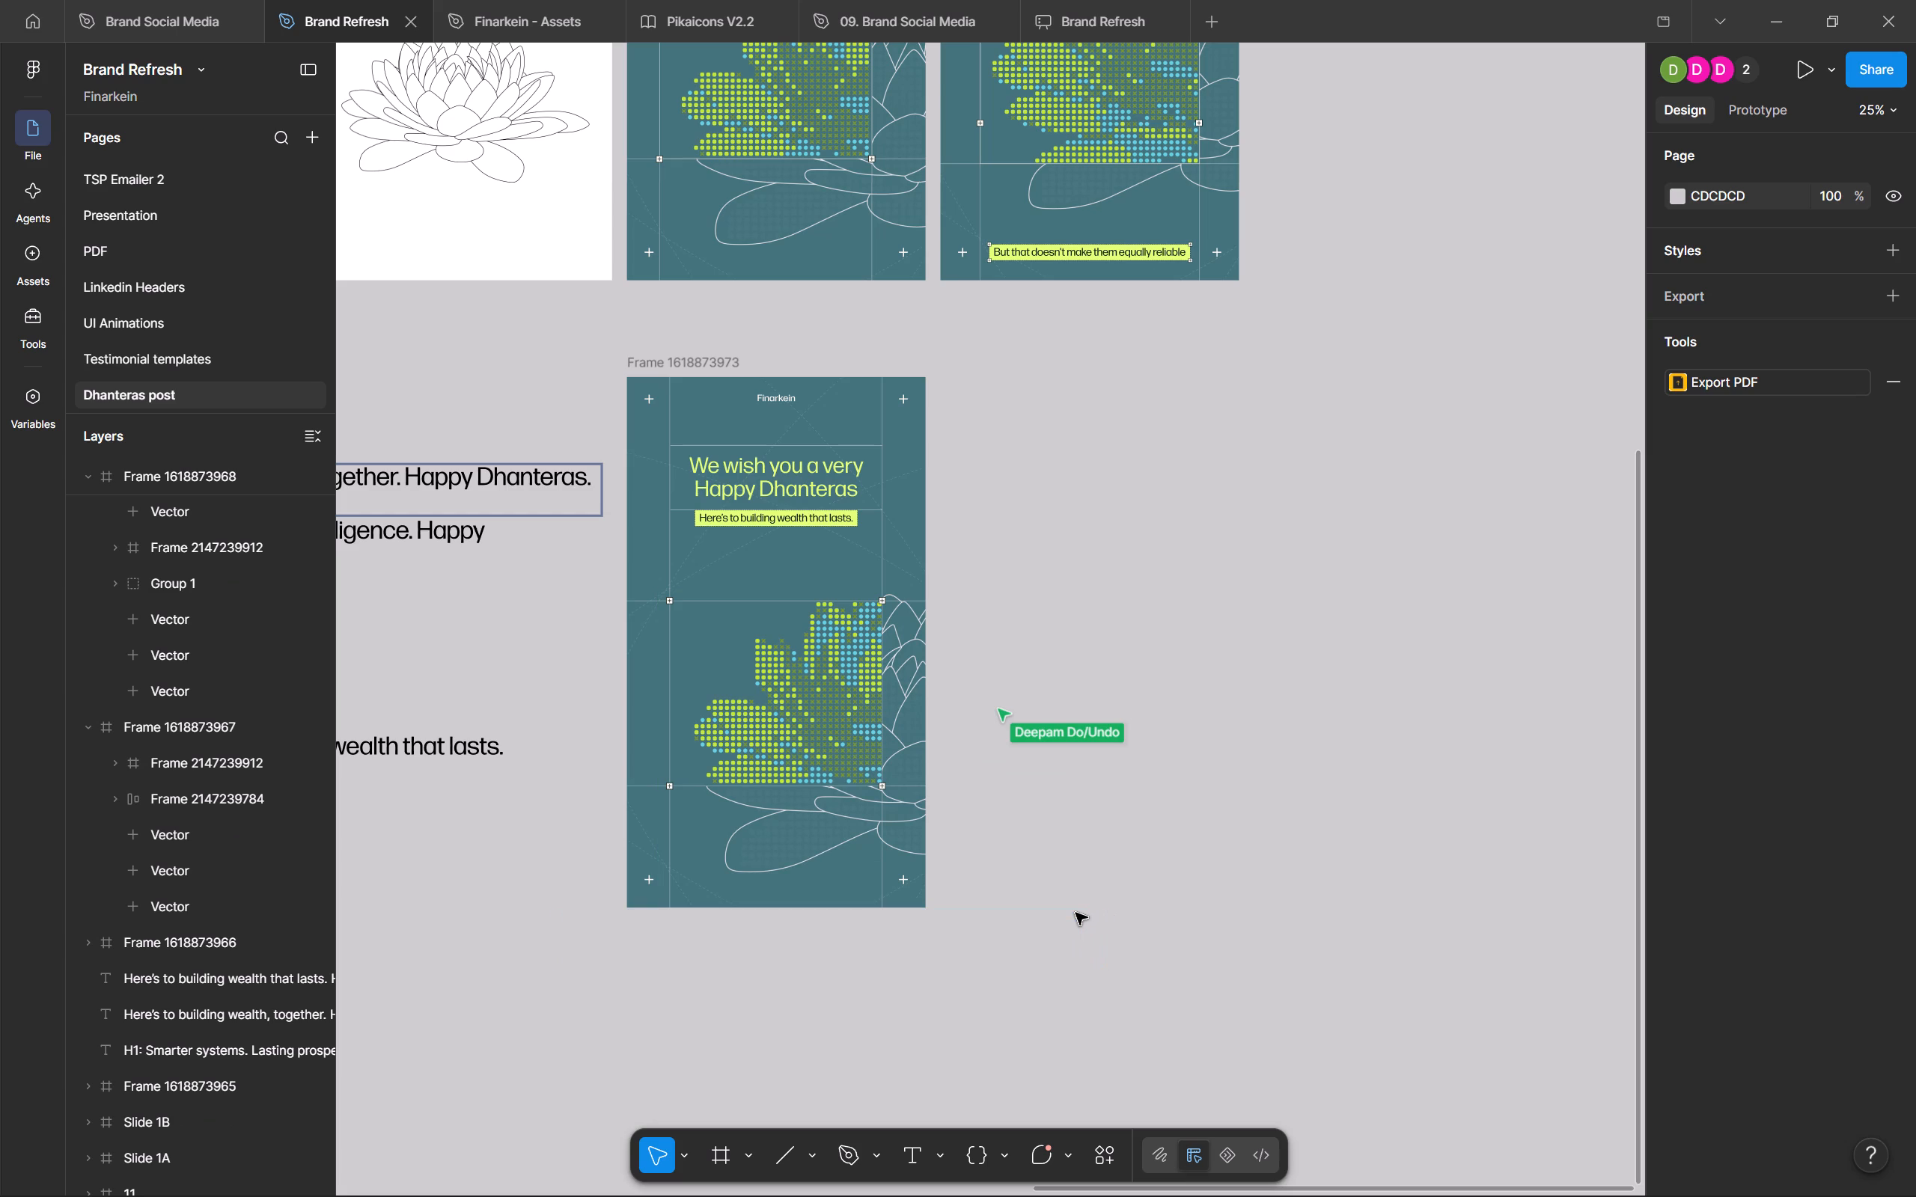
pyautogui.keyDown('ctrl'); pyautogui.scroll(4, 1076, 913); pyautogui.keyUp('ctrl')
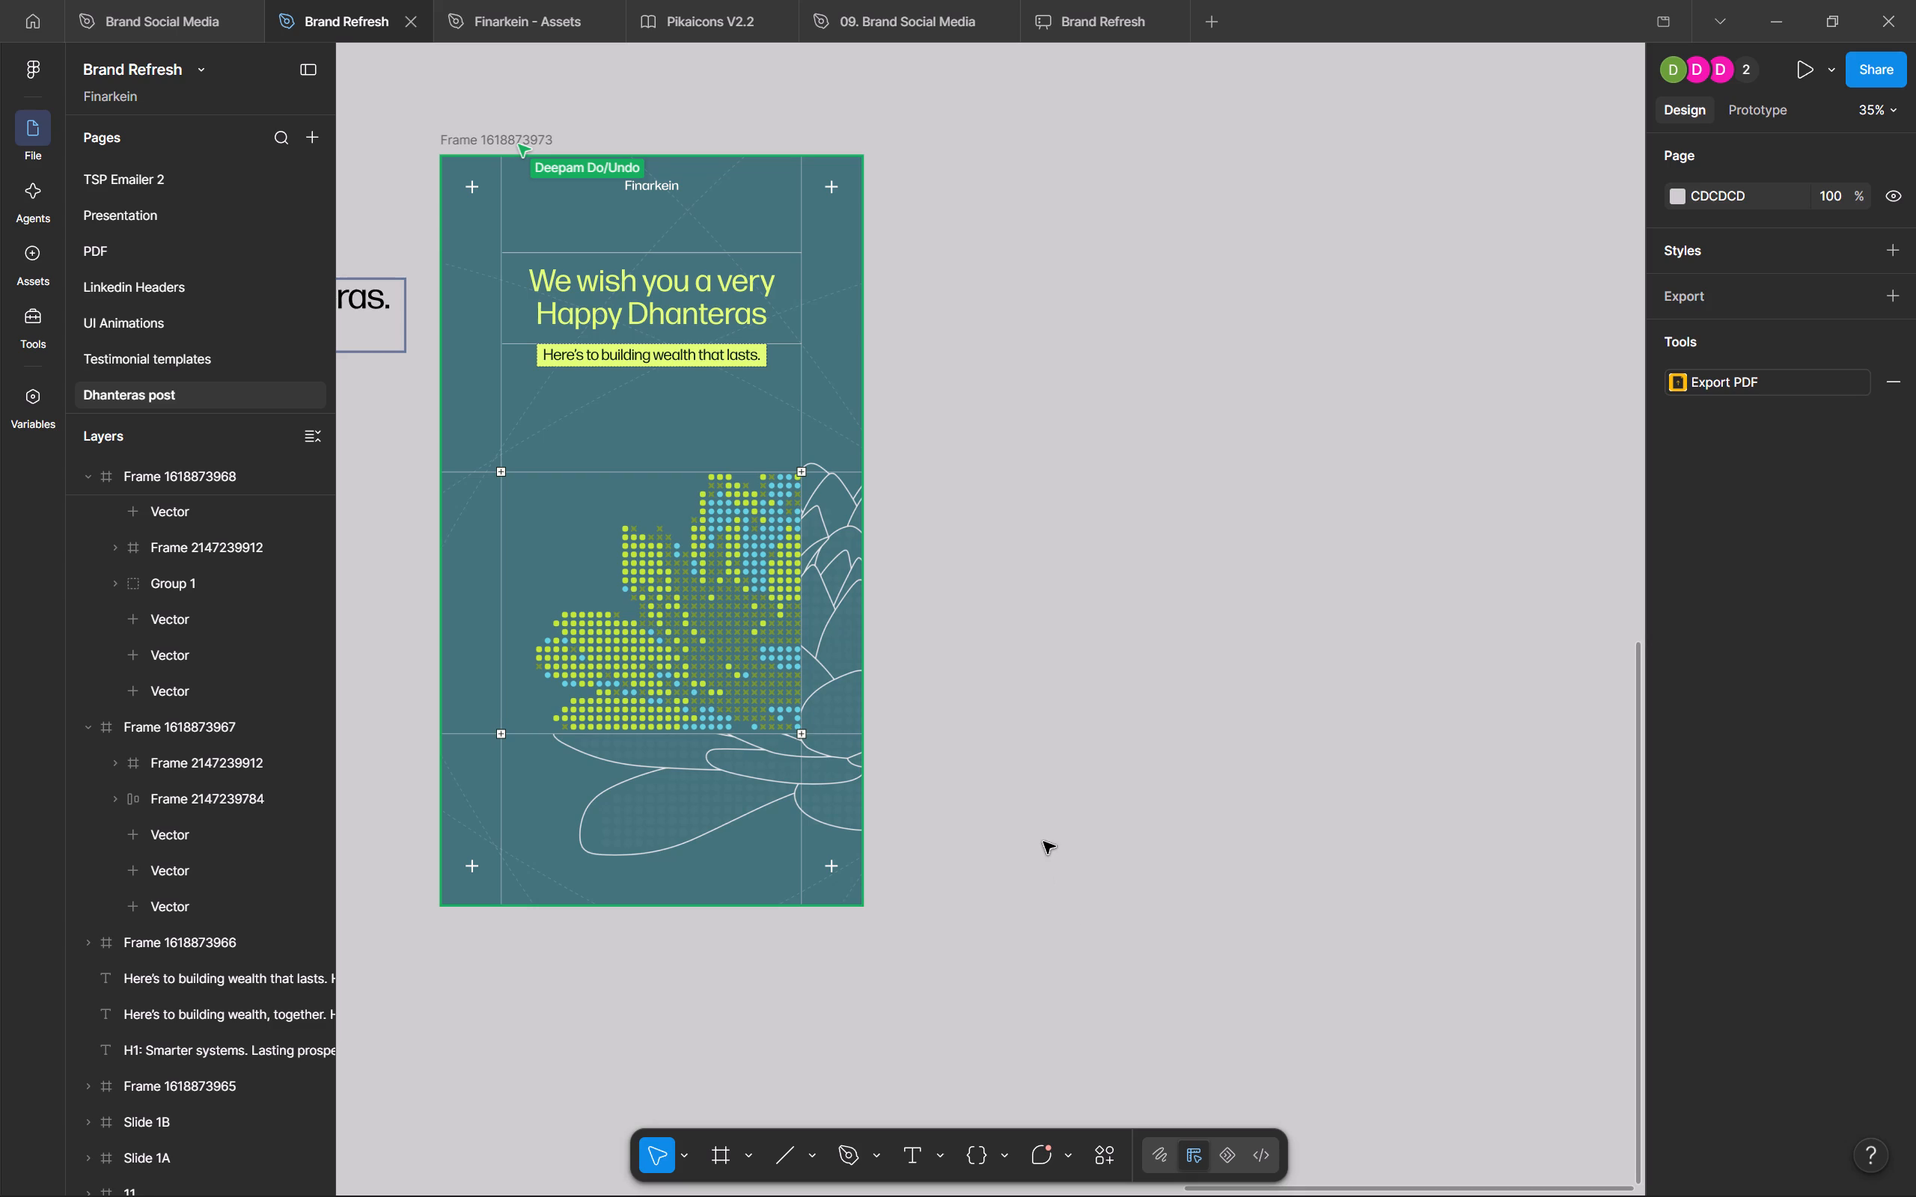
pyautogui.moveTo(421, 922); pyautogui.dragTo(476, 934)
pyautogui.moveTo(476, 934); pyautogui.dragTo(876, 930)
# Switch to the Finarkein - Assets file and examine the brand colour palette, including the dark brown swatch in its top row.
pyautogui.click(501, 0)
pyautogui.keyDown('ctrl'); pyautogui.scroll(-5, 1108, 422); pyautogui.keyUp('ctrl')
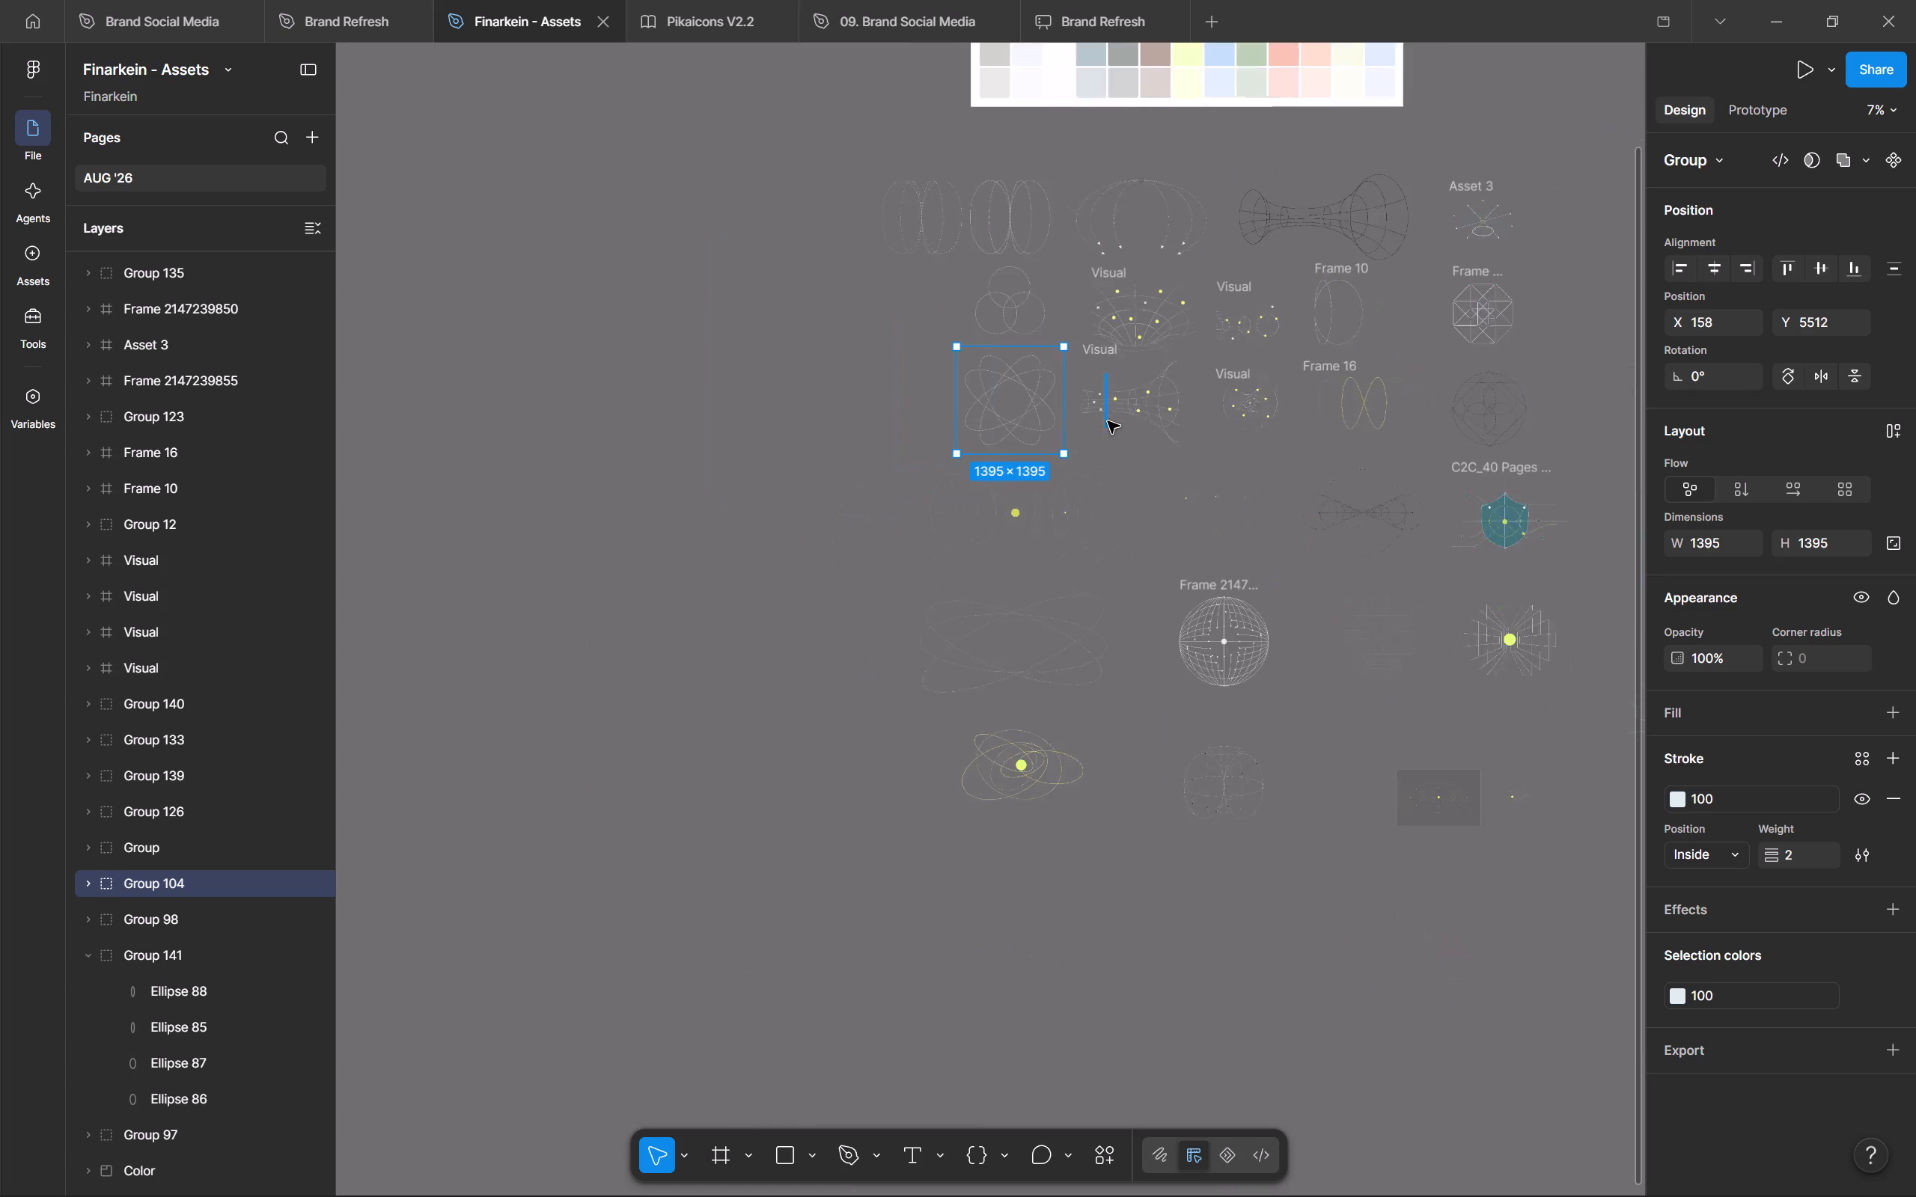
pyautogui.keyDown('ctrl'); pyautogui.scroll(-8, 1108, 421); pyautogui.keyUp('ctrl')
pyautogui.moveTo(1240, 206); pyautogui.dragTo(1087, 533, button='middle')
pyautogui.scroll(1, 1240, 206)
pyautogui.keyDown('ctrl'); pyautogui.scroll(20, 1087, 533); pyautogui.keyUp('ctrl')
pyautogui.keyDown('ctrl'); pyautogui.scroll(5, 1087, 533); pyautogui.keyUp('ctrl')
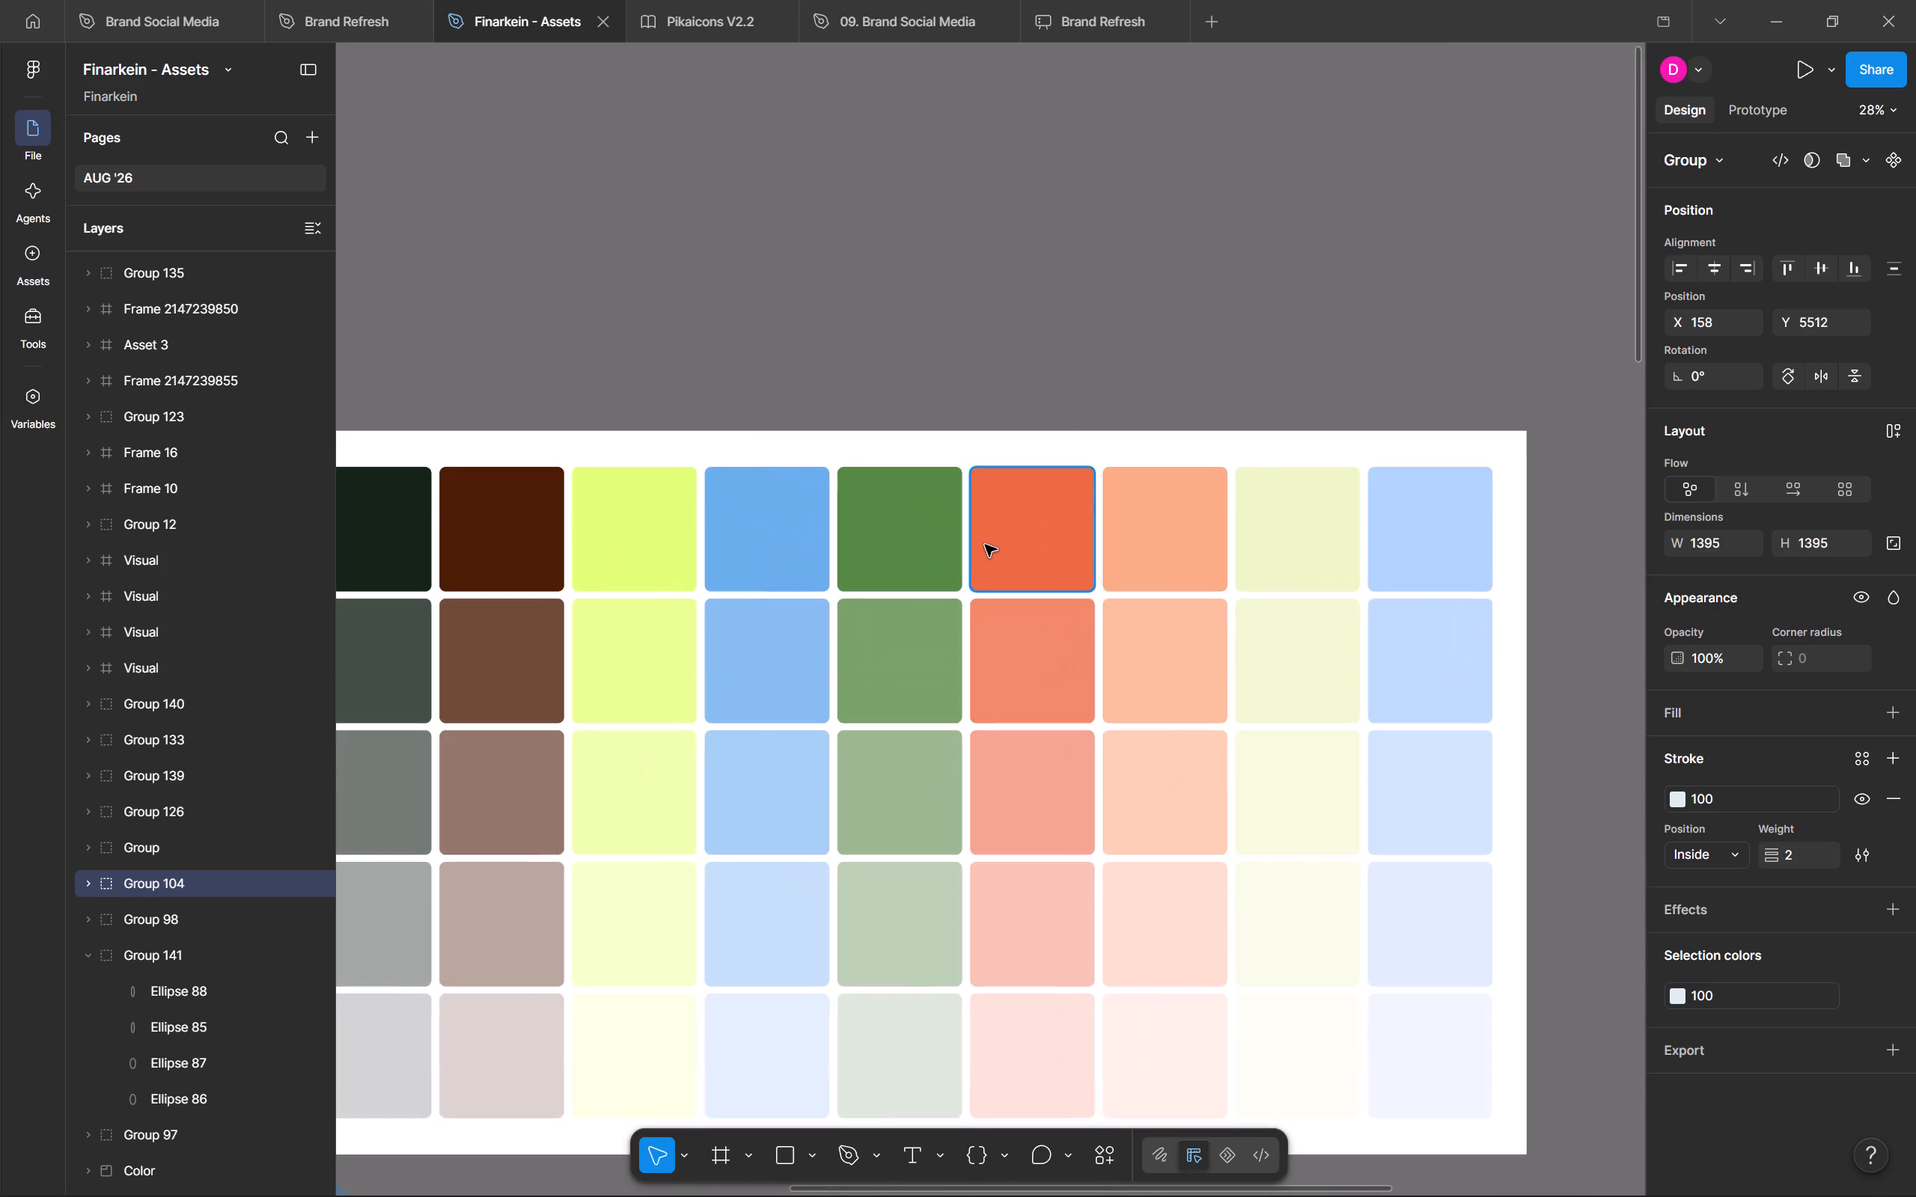
pyautogui.keyDown('ctrl'); pyautogui.scroll(-1, 980, 558); pyautogui.keyUp('ctrl')
pyautogui.moveTo(805, 559); pyautogui.dragTo(966, 426, button='middle')
pyautogui.scroll(1, 891, 489)
pyautogui.click(706, 400)
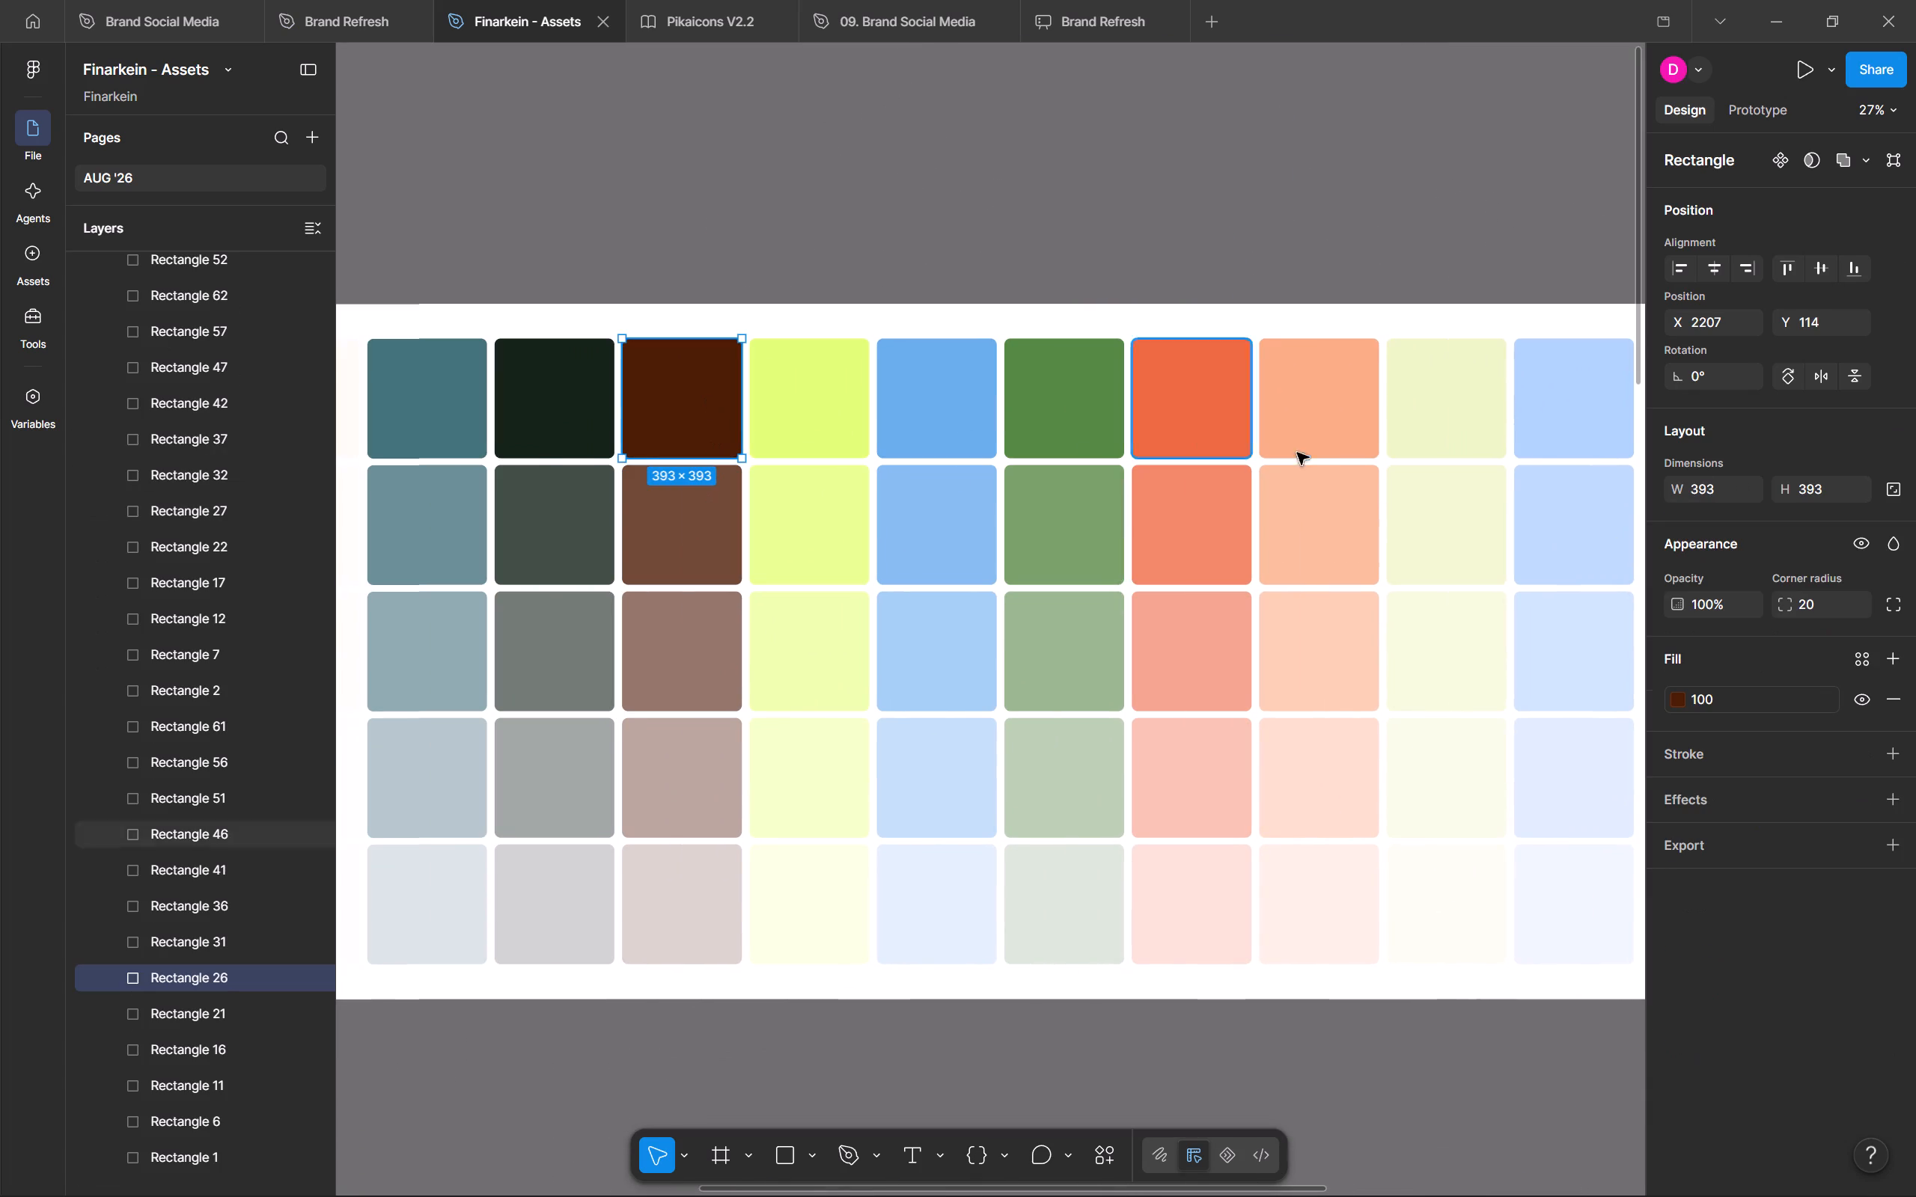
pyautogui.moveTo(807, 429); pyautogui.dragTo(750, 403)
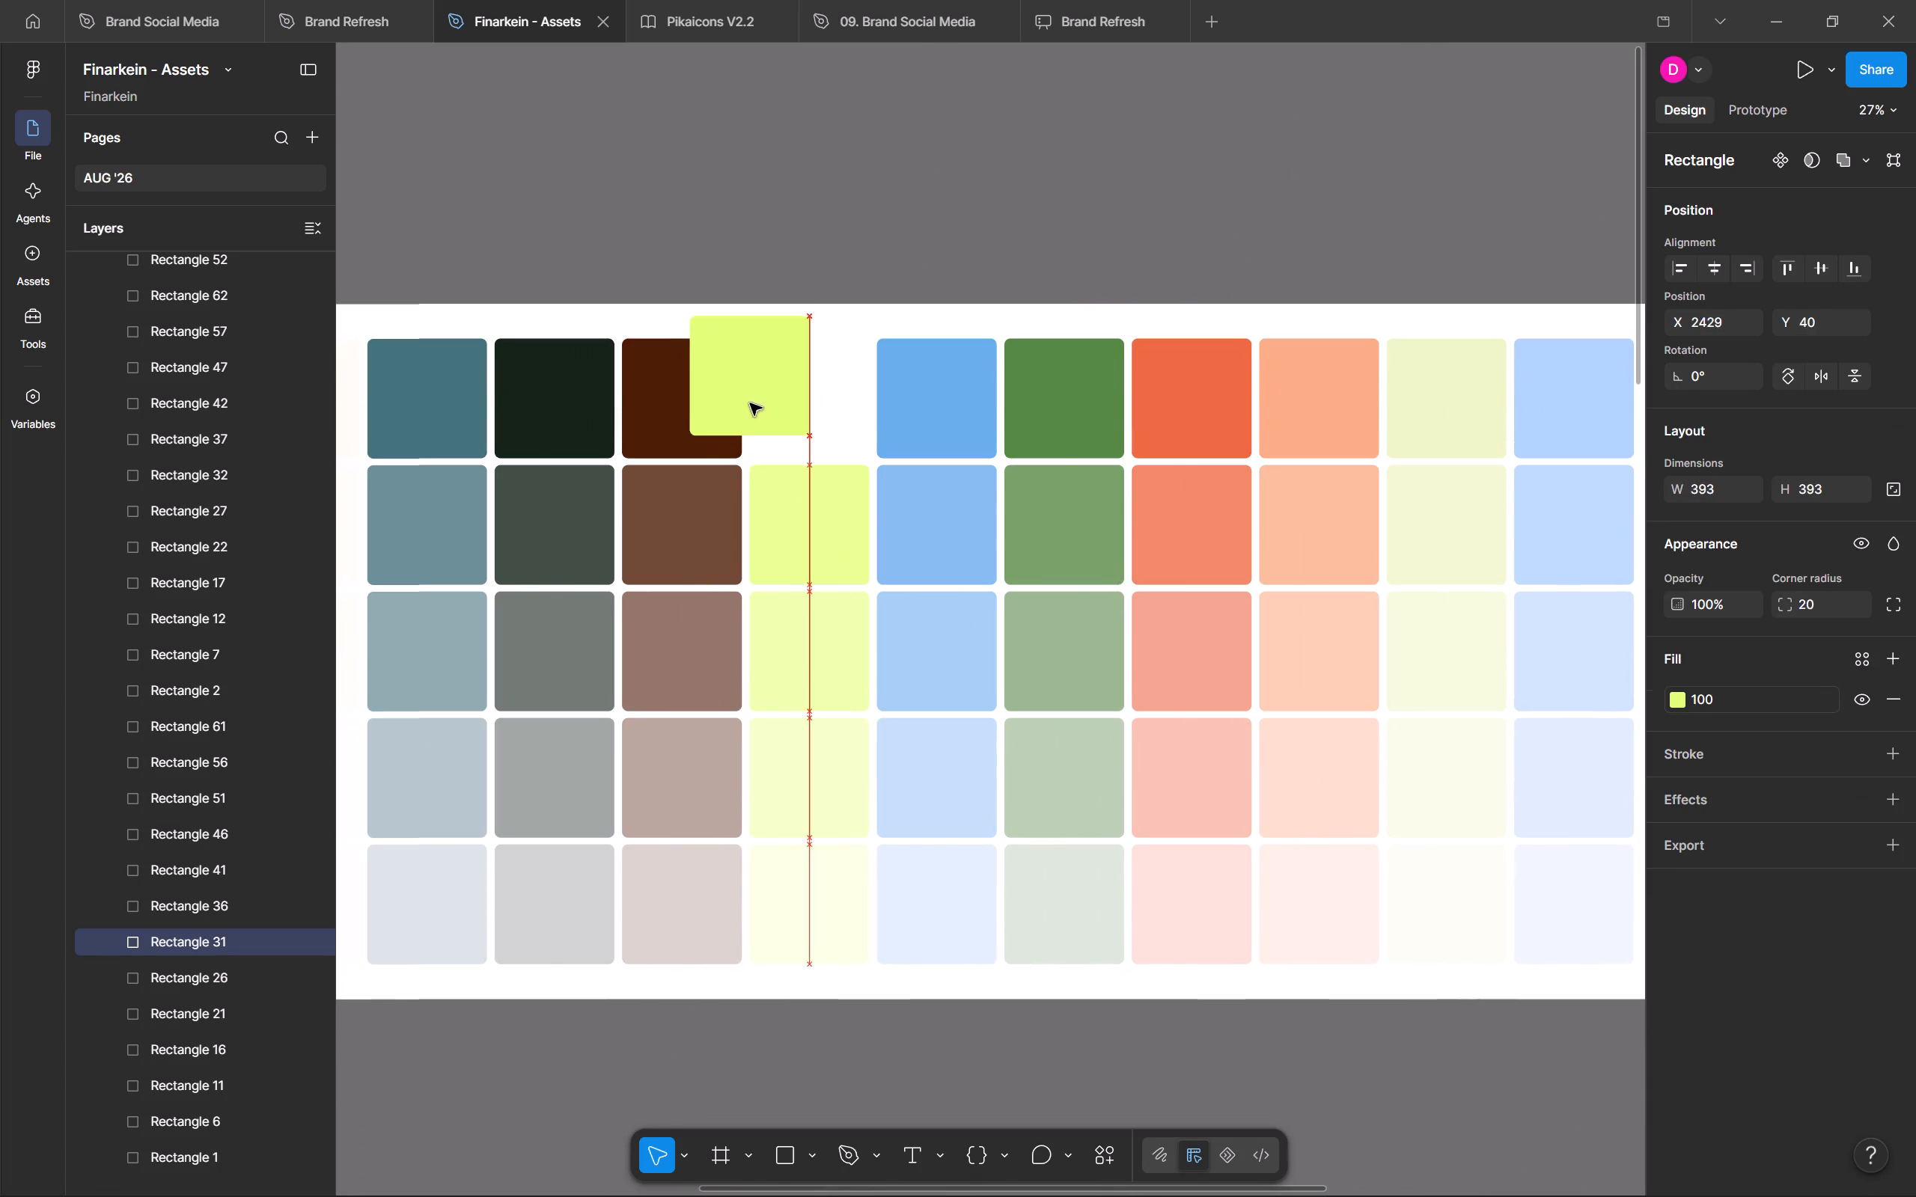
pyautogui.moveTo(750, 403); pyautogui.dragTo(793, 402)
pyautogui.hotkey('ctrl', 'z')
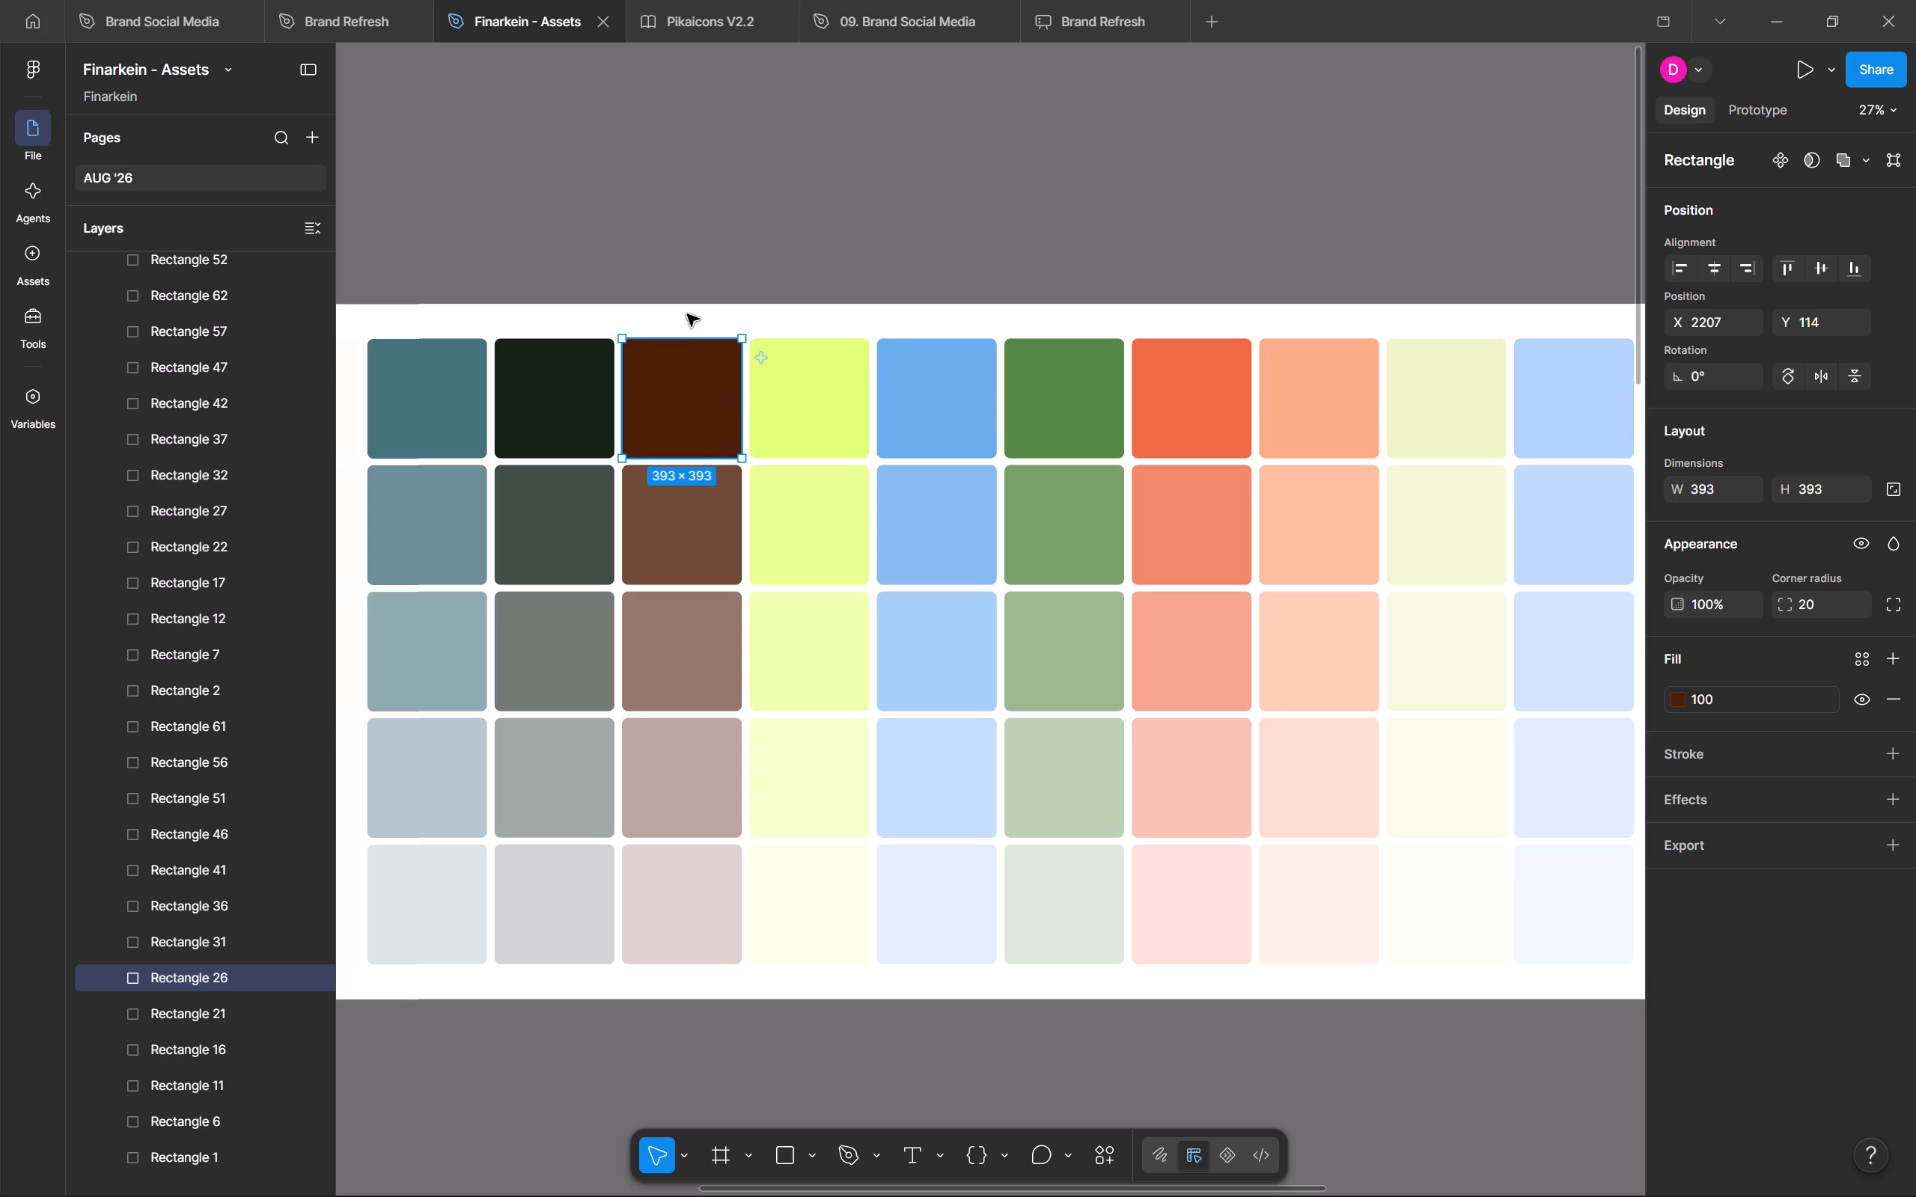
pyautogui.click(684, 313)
# Return to the Brand Refresh file and view the "We wish you a very Happy Dhanteras" frame on the Dhanteras post page.
pyautogui.hotkey('alt', 'Tab')
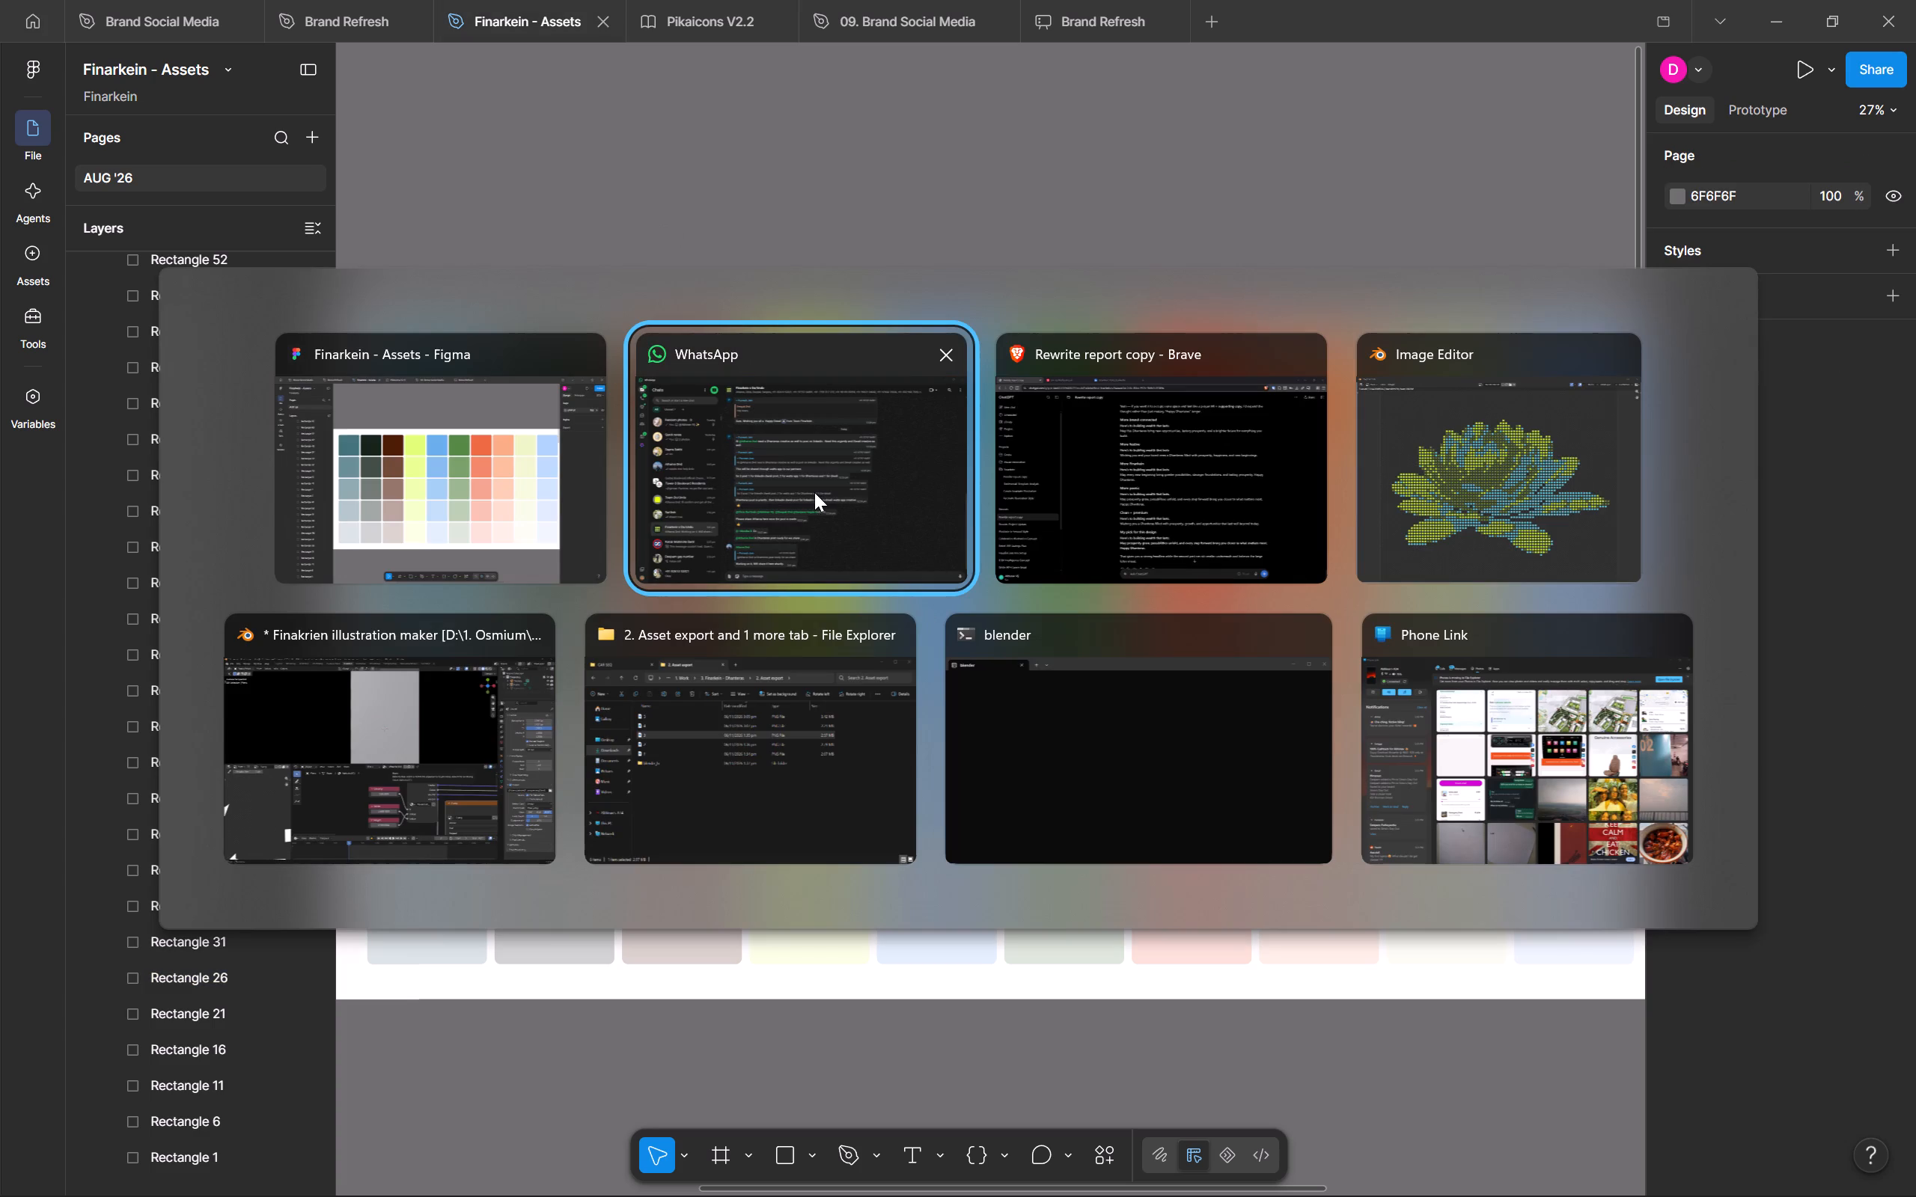
pyautogui.keyDown('alt'); pyautogui.click(513, 472); pyautogui.keyUp('alt')
pyautogui.click(359, 0)
pyautogui.keyDown('ctrl'); pyautogui.scroll(-4, 1117, 542); pyautogui.keyUp('ctrl')
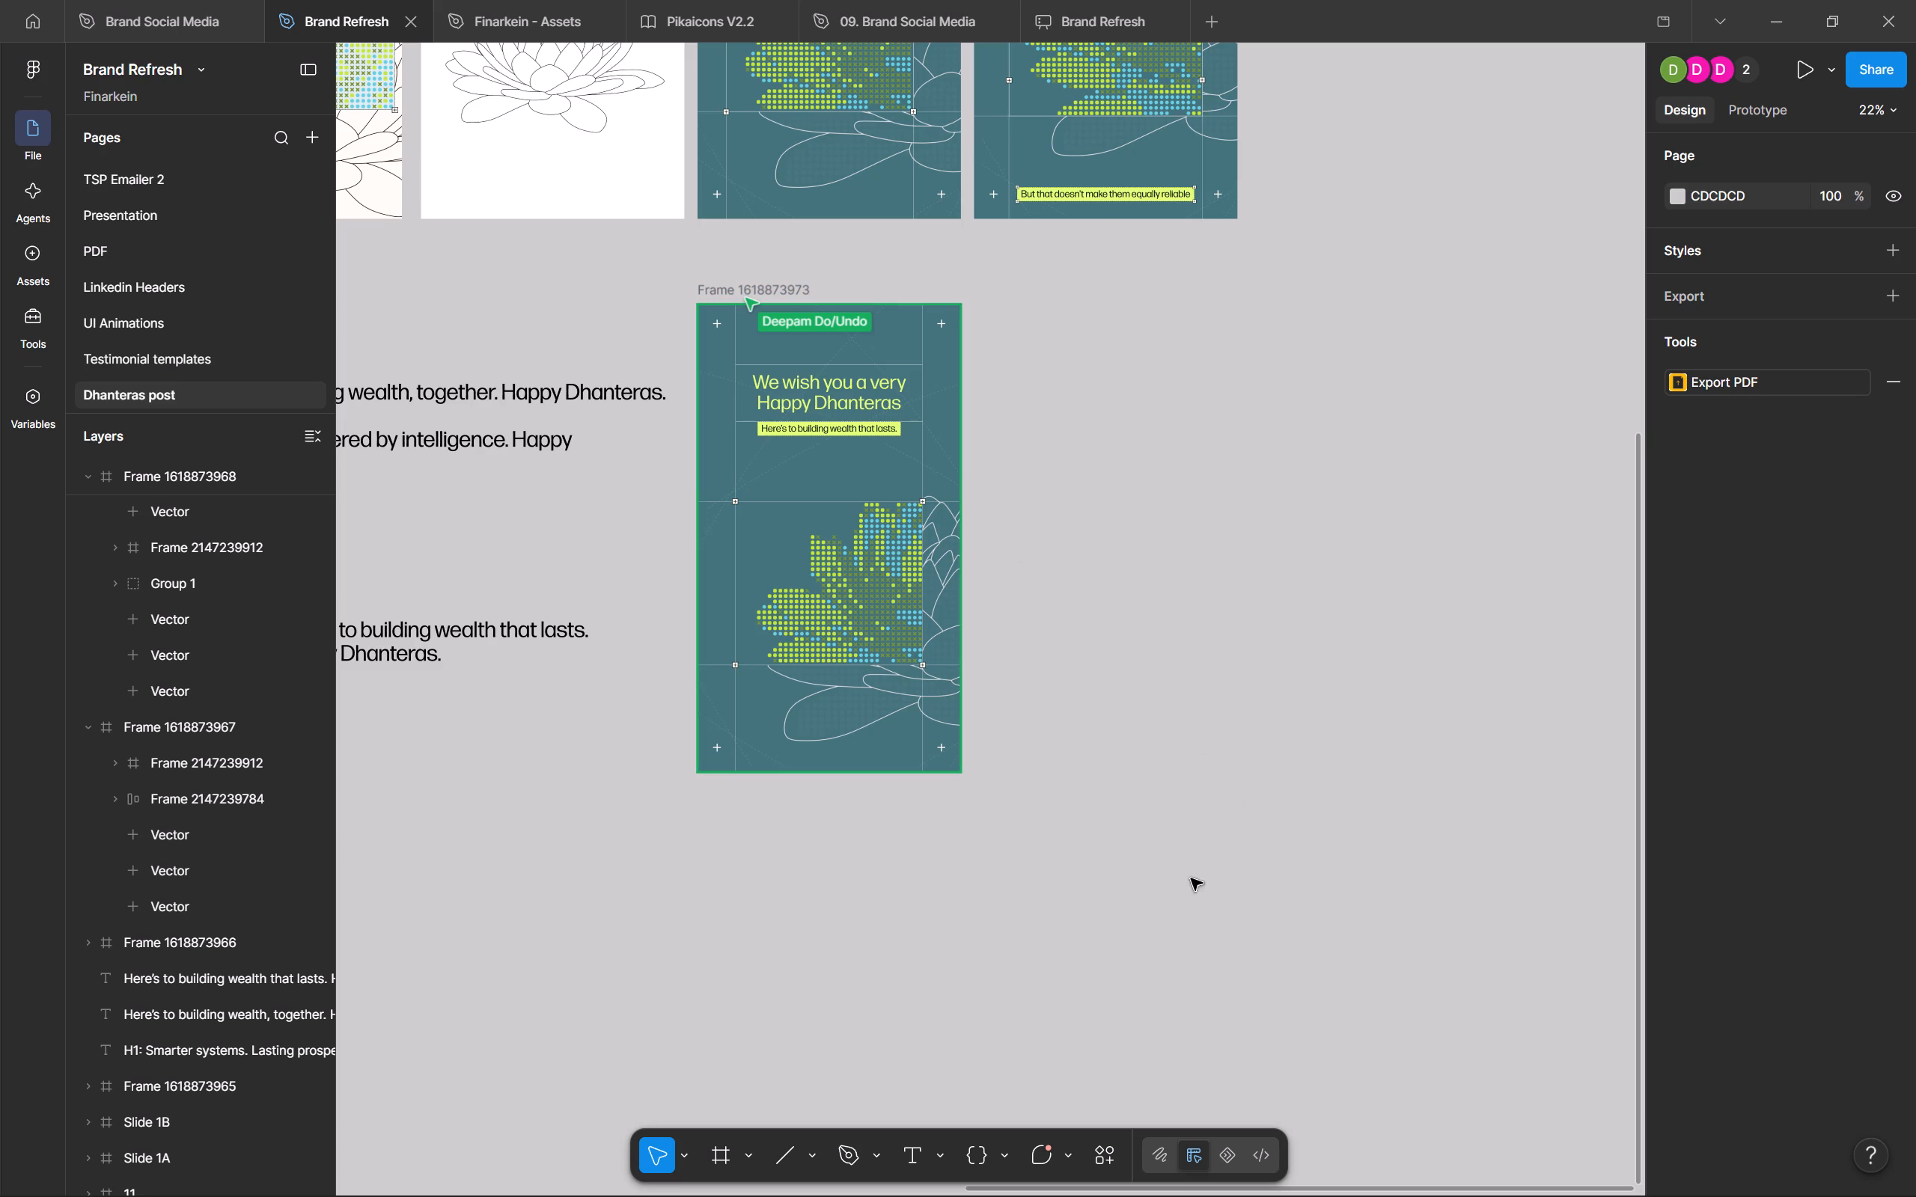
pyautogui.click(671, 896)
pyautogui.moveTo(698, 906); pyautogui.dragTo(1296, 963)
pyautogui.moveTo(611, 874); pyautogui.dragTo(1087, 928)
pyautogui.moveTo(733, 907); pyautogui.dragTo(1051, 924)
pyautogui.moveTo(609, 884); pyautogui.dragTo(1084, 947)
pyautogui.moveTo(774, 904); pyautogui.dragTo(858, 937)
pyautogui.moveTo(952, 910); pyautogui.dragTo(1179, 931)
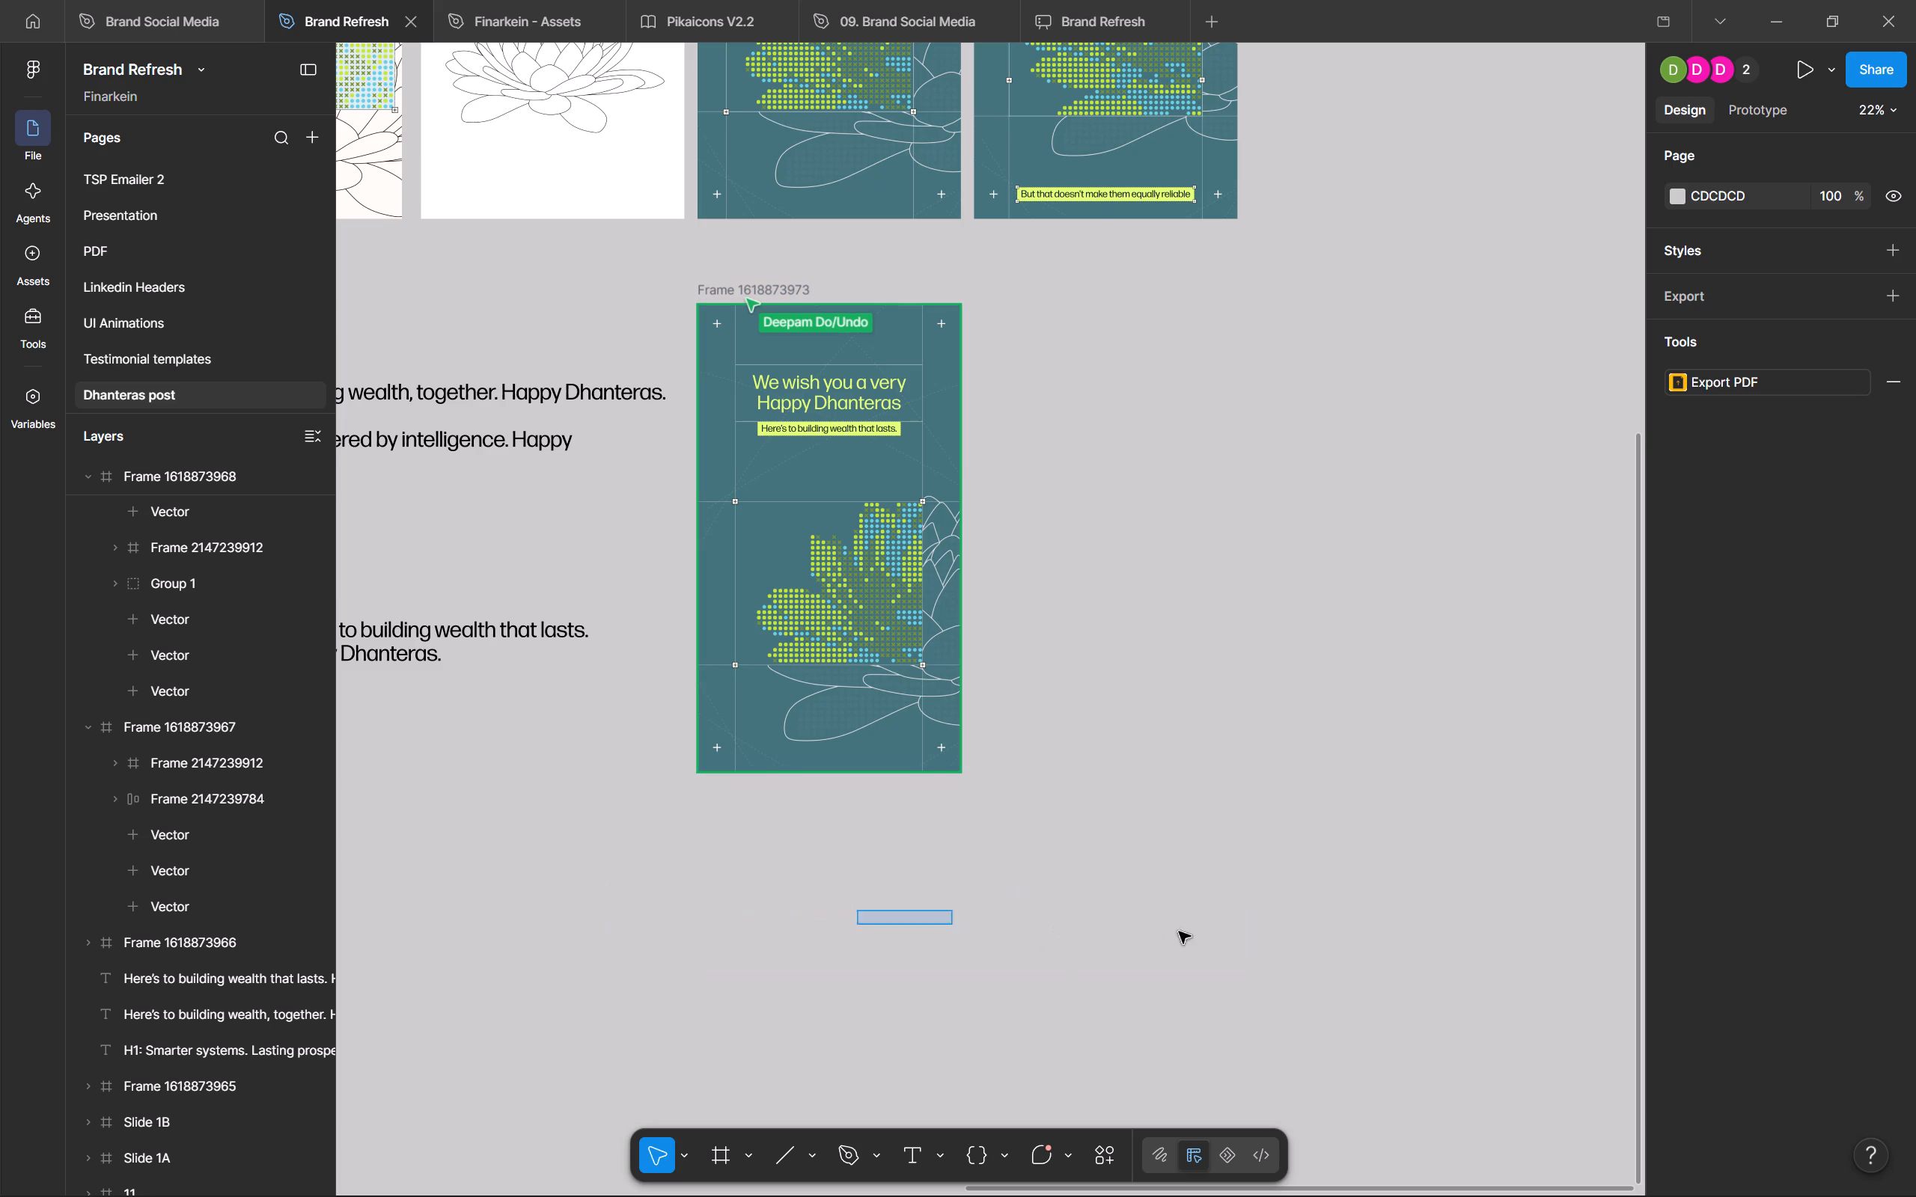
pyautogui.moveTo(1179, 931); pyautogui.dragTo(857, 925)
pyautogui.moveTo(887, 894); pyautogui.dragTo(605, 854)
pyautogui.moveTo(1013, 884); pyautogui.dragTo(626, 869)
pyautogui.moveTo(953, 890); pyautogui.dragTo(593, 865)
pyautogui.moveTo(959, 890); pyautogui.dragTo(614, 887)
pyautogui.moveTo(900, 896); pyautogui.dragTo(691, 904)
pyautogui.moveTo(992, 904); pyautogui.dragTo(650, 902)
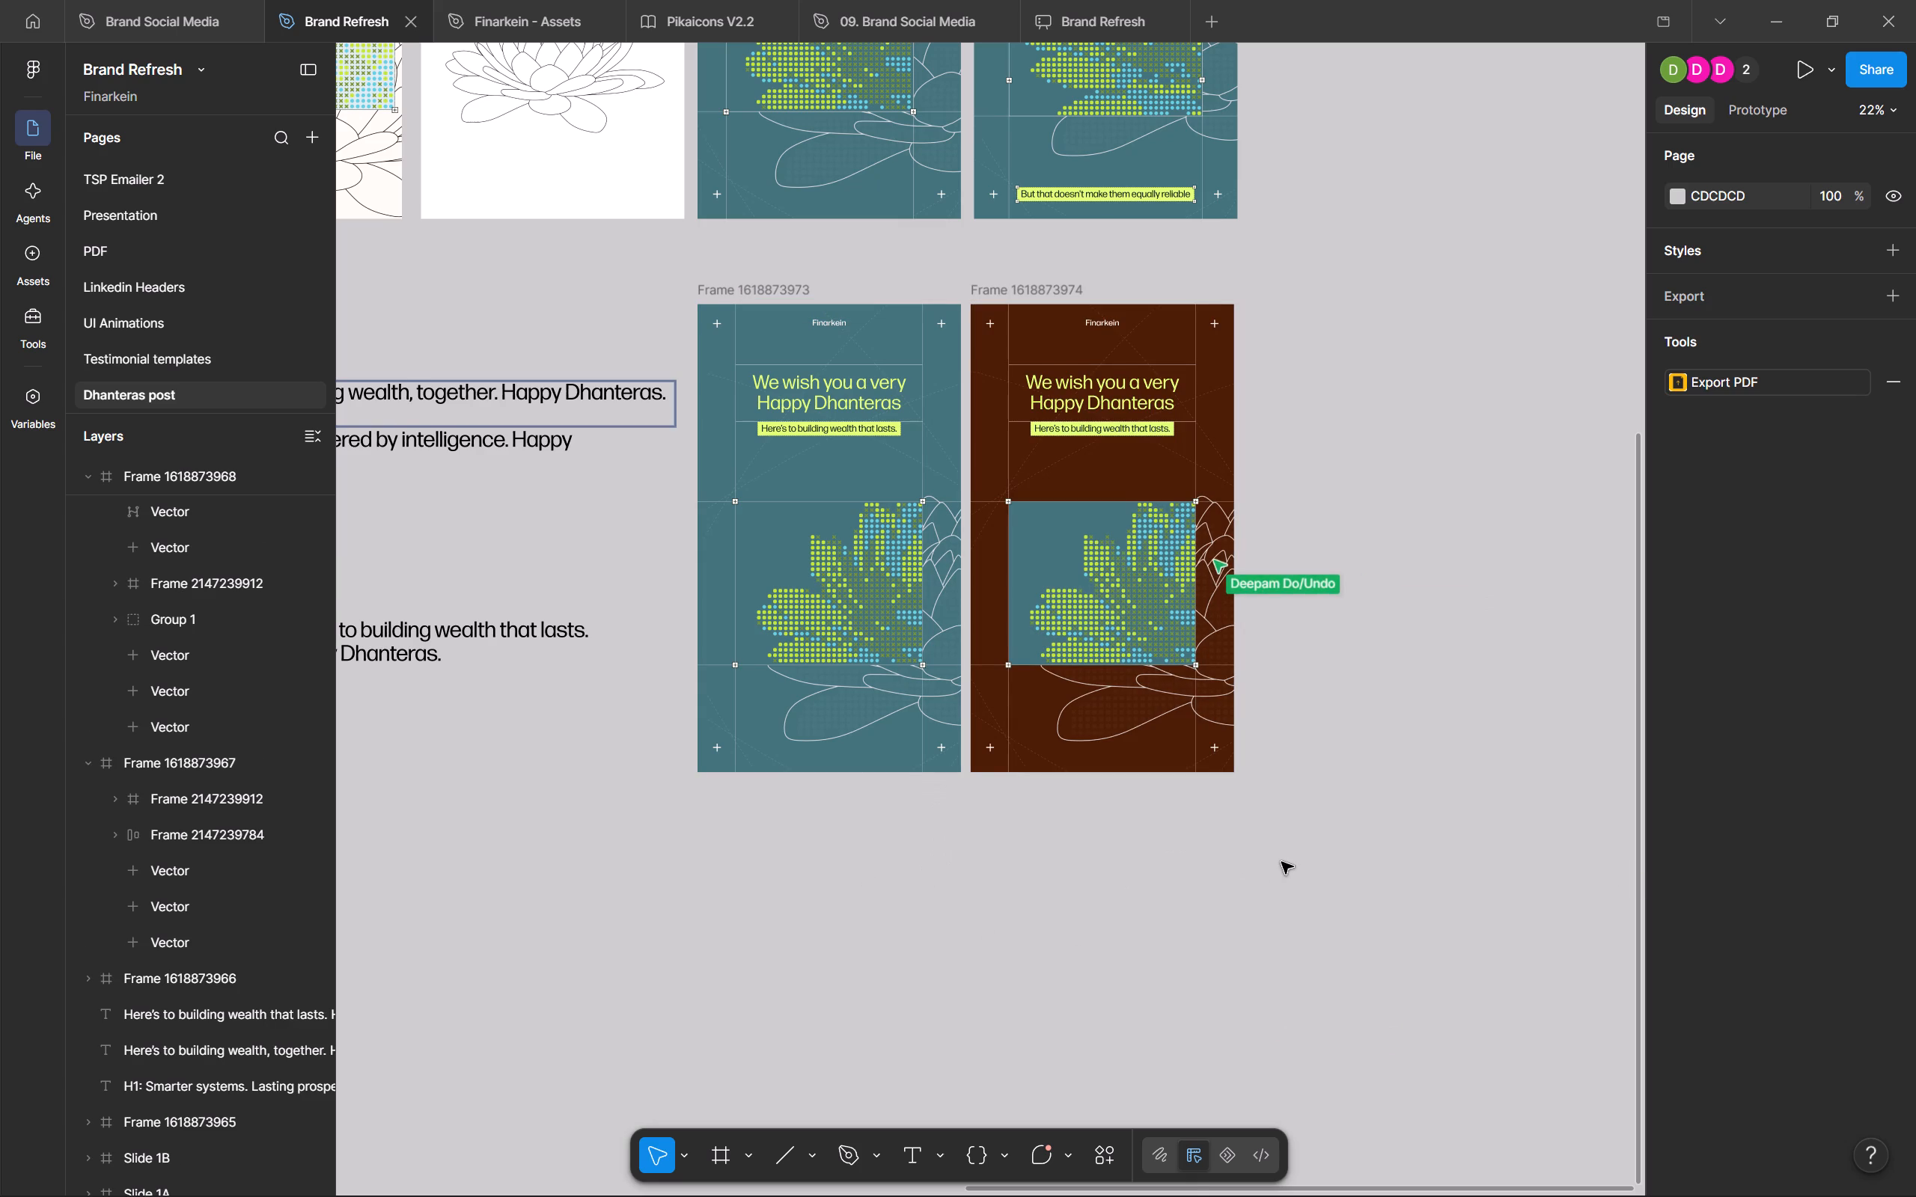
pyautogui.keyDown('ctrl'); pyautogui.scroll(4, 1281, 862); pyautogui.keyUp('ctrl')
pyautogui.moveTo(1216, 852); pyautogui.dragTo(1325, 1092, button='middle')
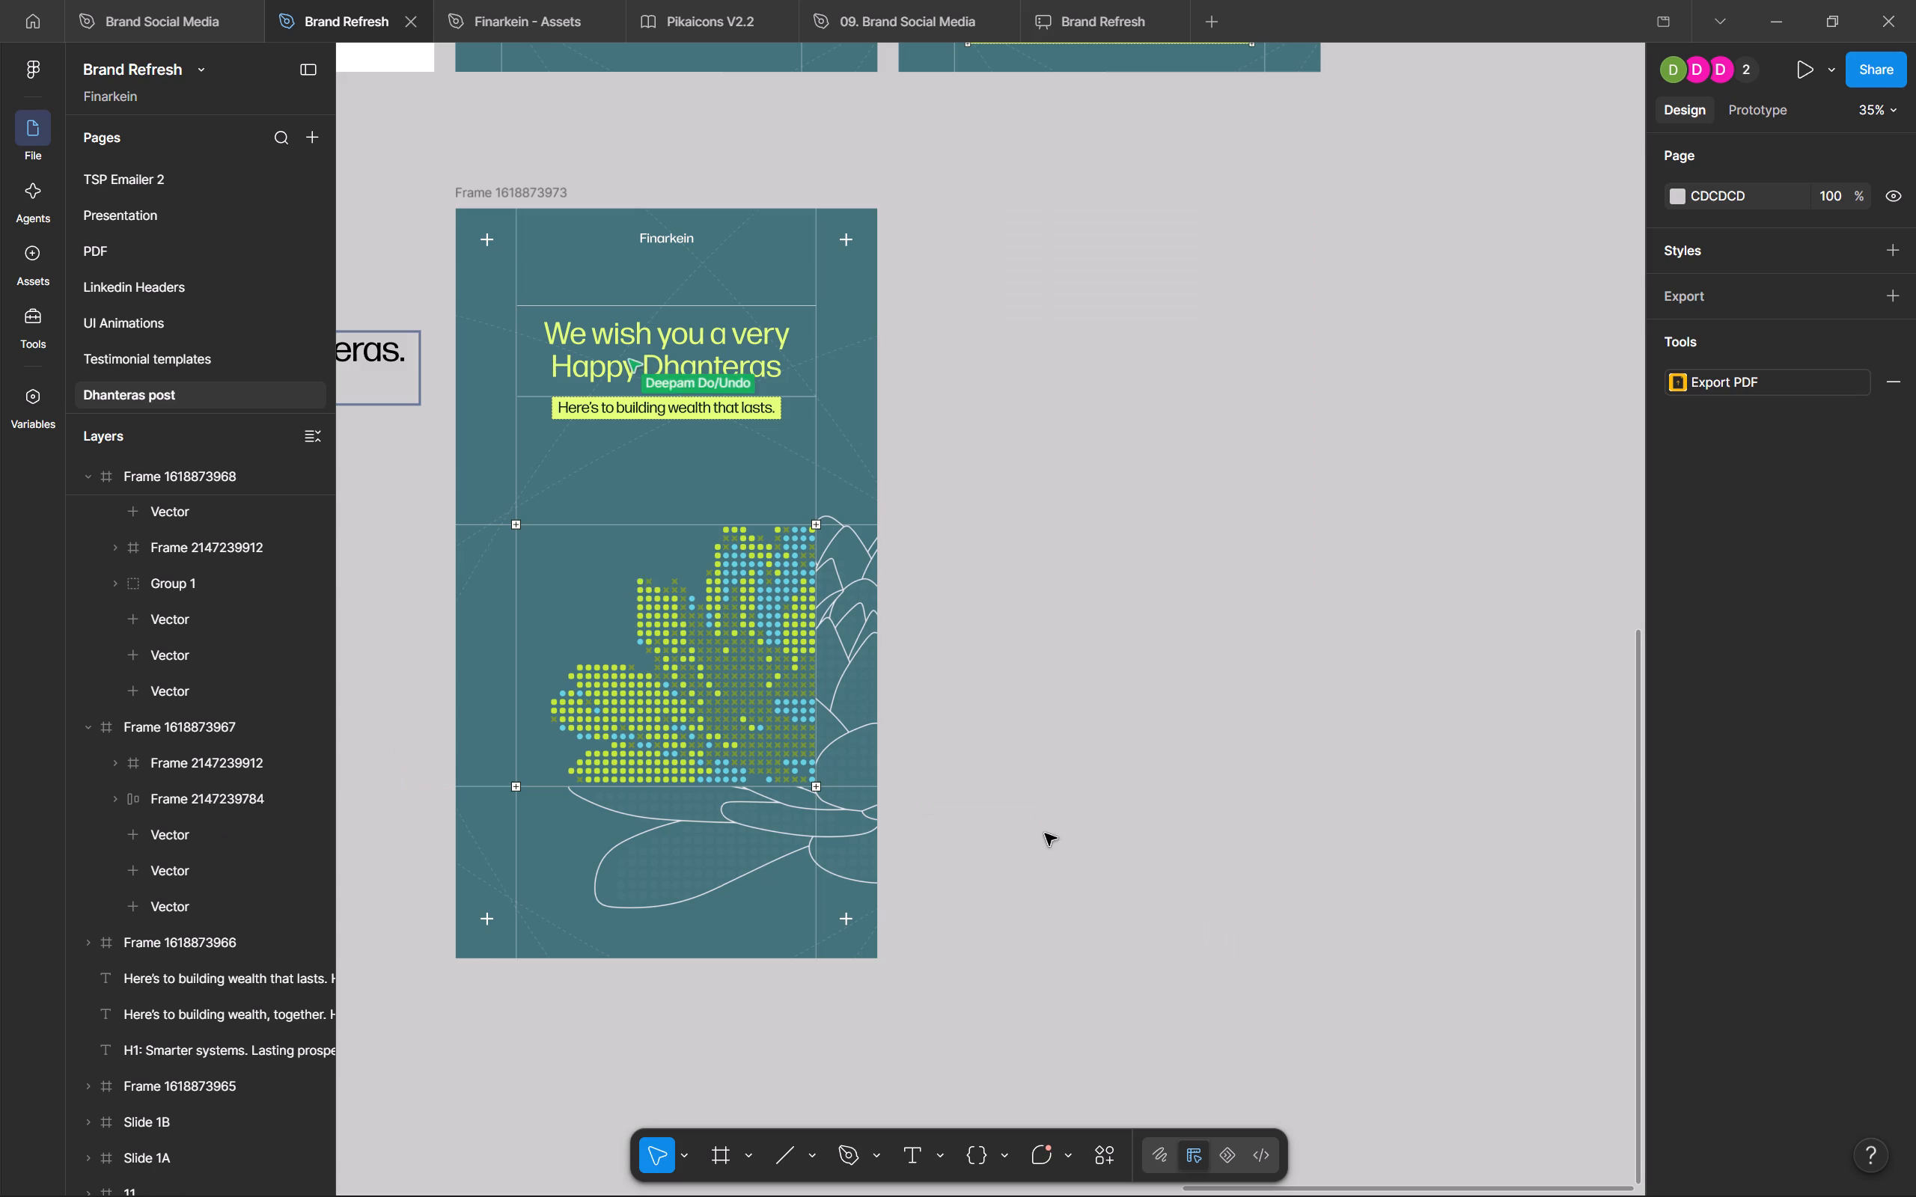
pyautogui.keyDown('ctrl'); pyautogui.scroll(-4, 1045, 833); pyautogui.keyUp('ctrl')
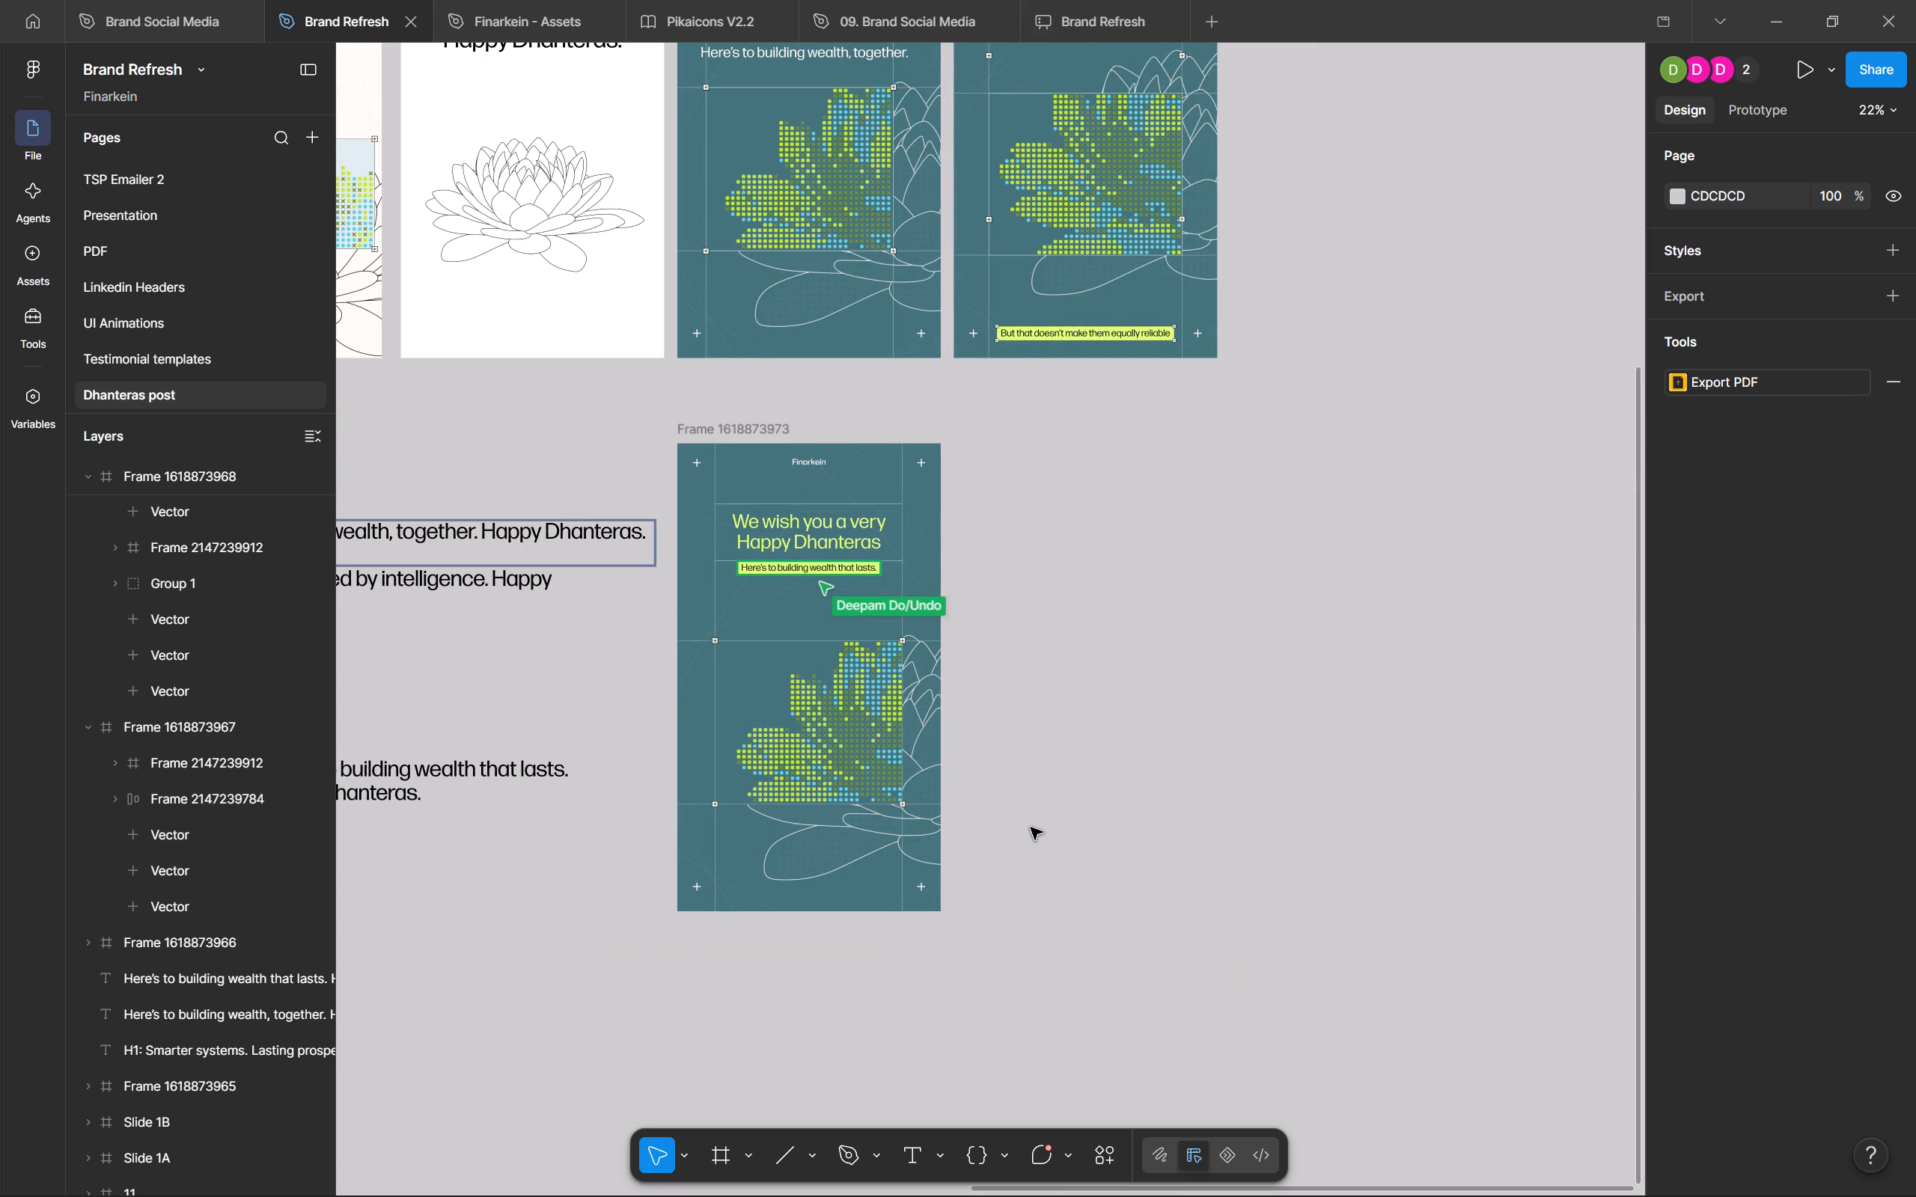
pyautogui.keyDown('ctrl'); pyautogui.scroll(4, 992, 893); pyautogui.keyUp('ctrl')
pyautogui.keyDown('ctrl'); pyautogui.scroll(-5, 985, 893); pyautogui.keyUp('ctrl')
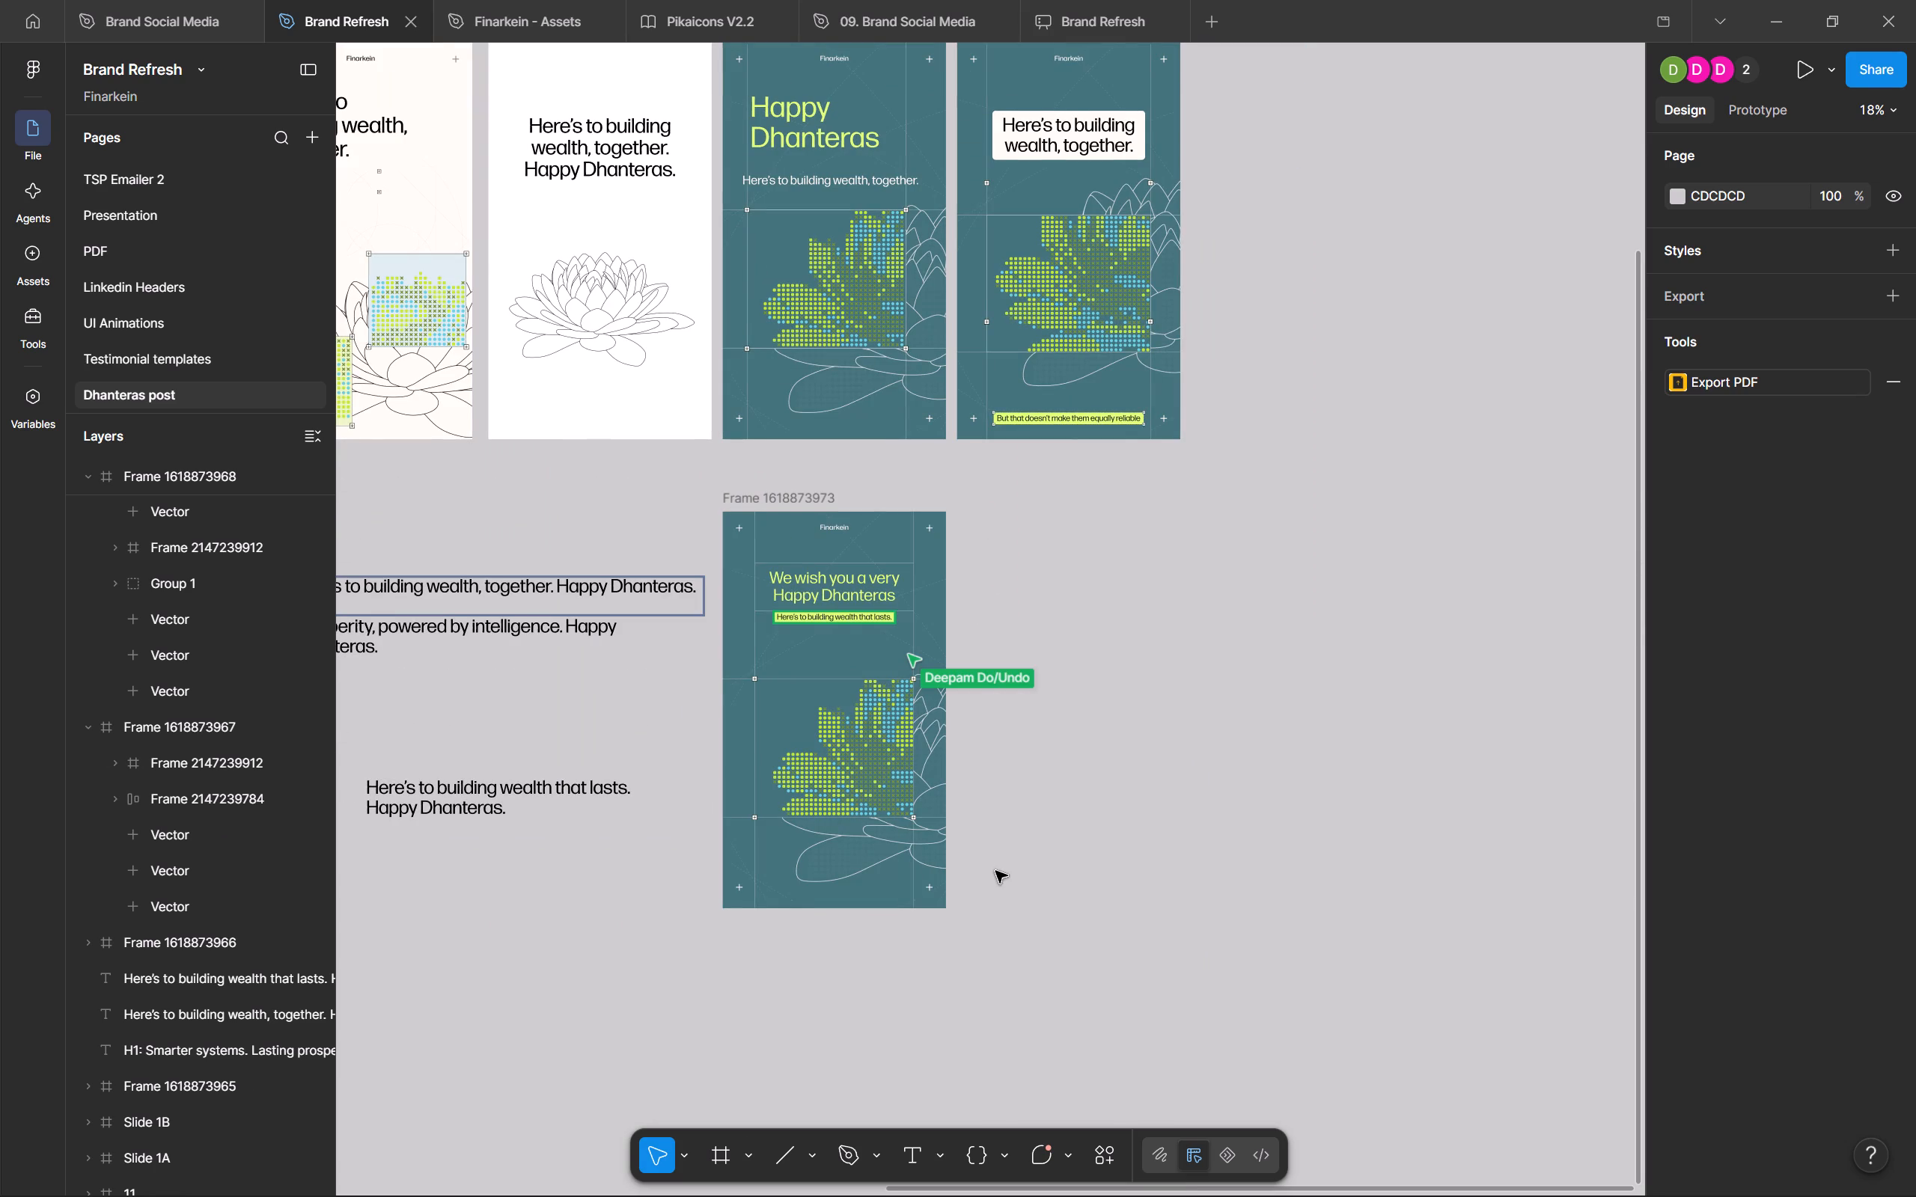
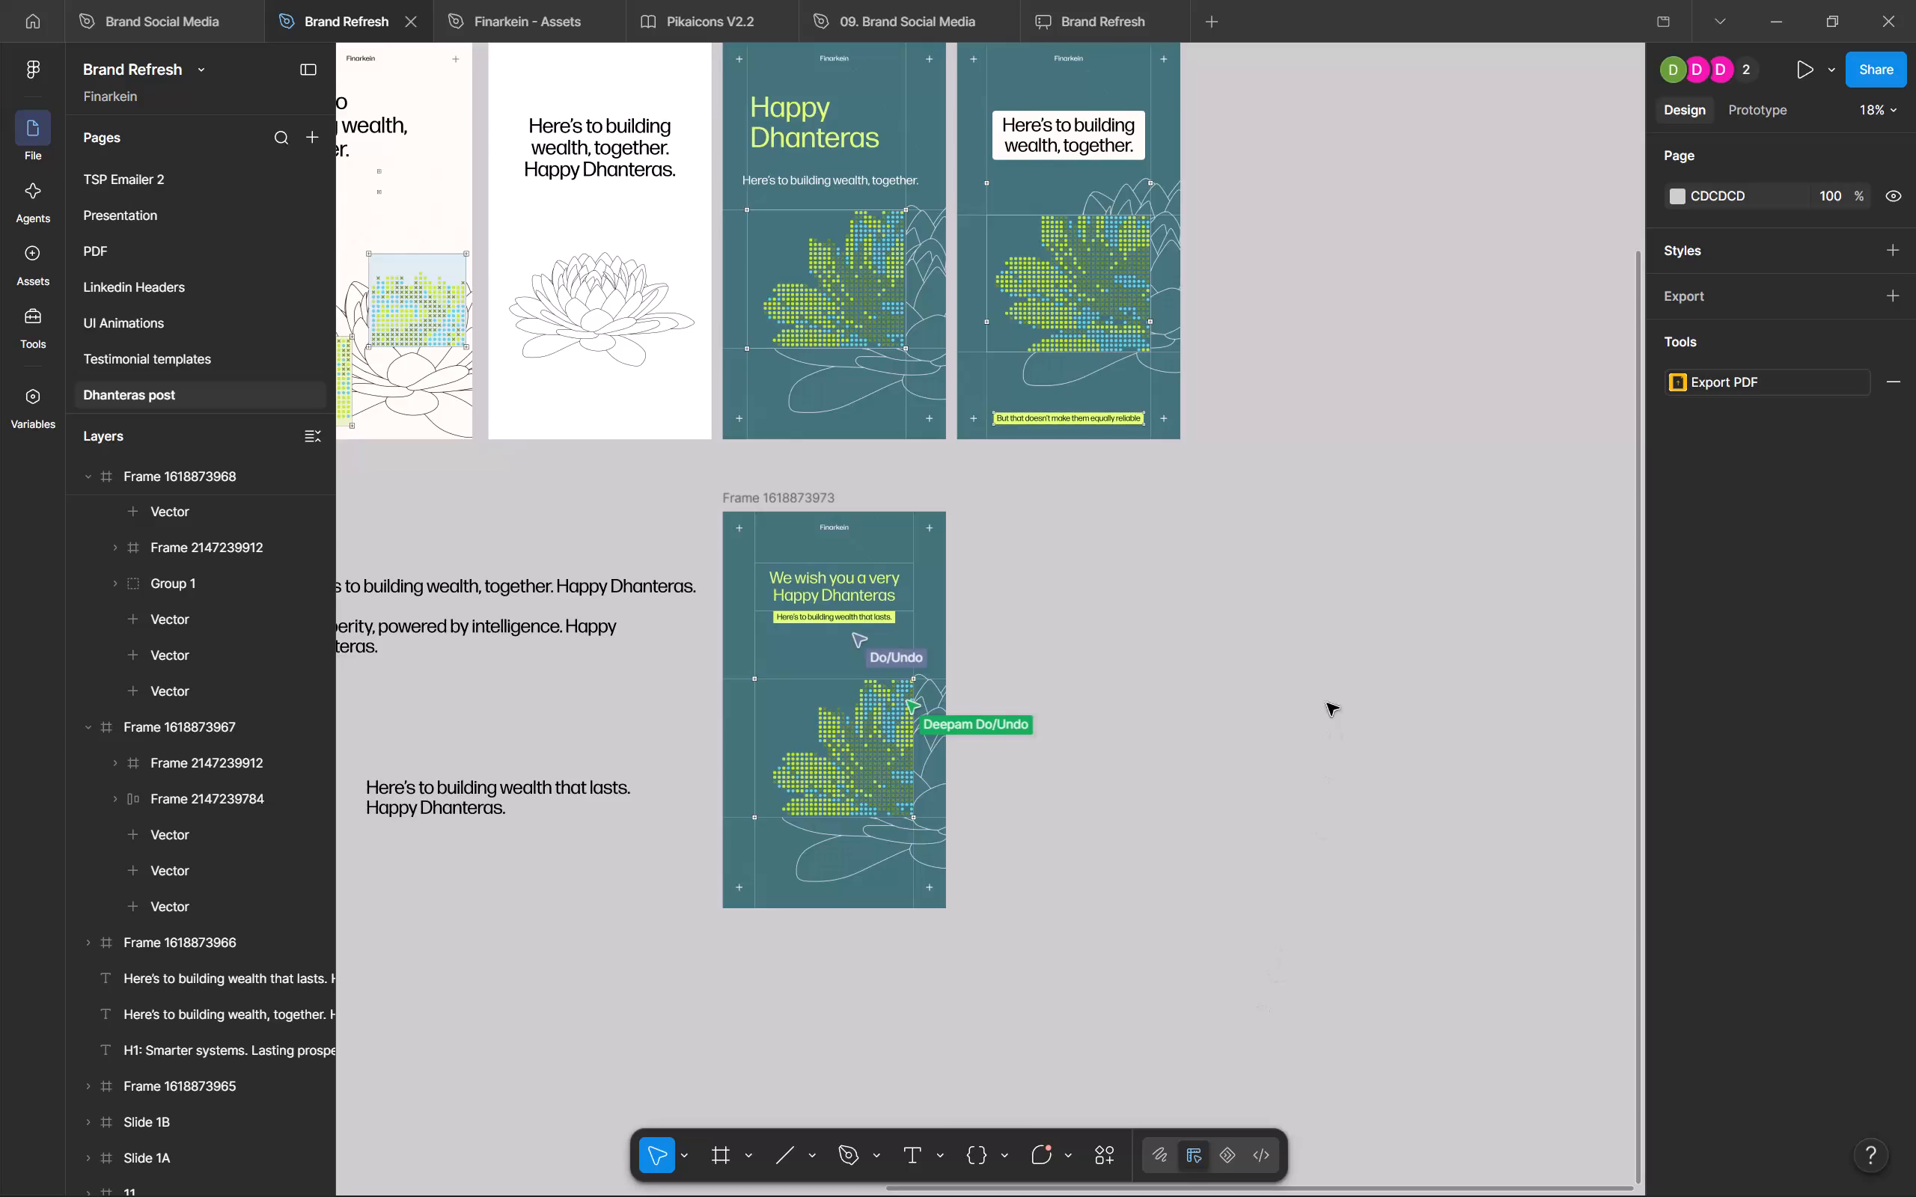
pyautogui.moveTo(1327, 703); pyautogui.dragTo(1321, 873, button='middle')
pyautogui.keyDown('ctrl'); pyautogui.scroll(5, 1321, 873); pyautogui.keyUp('ctrl')
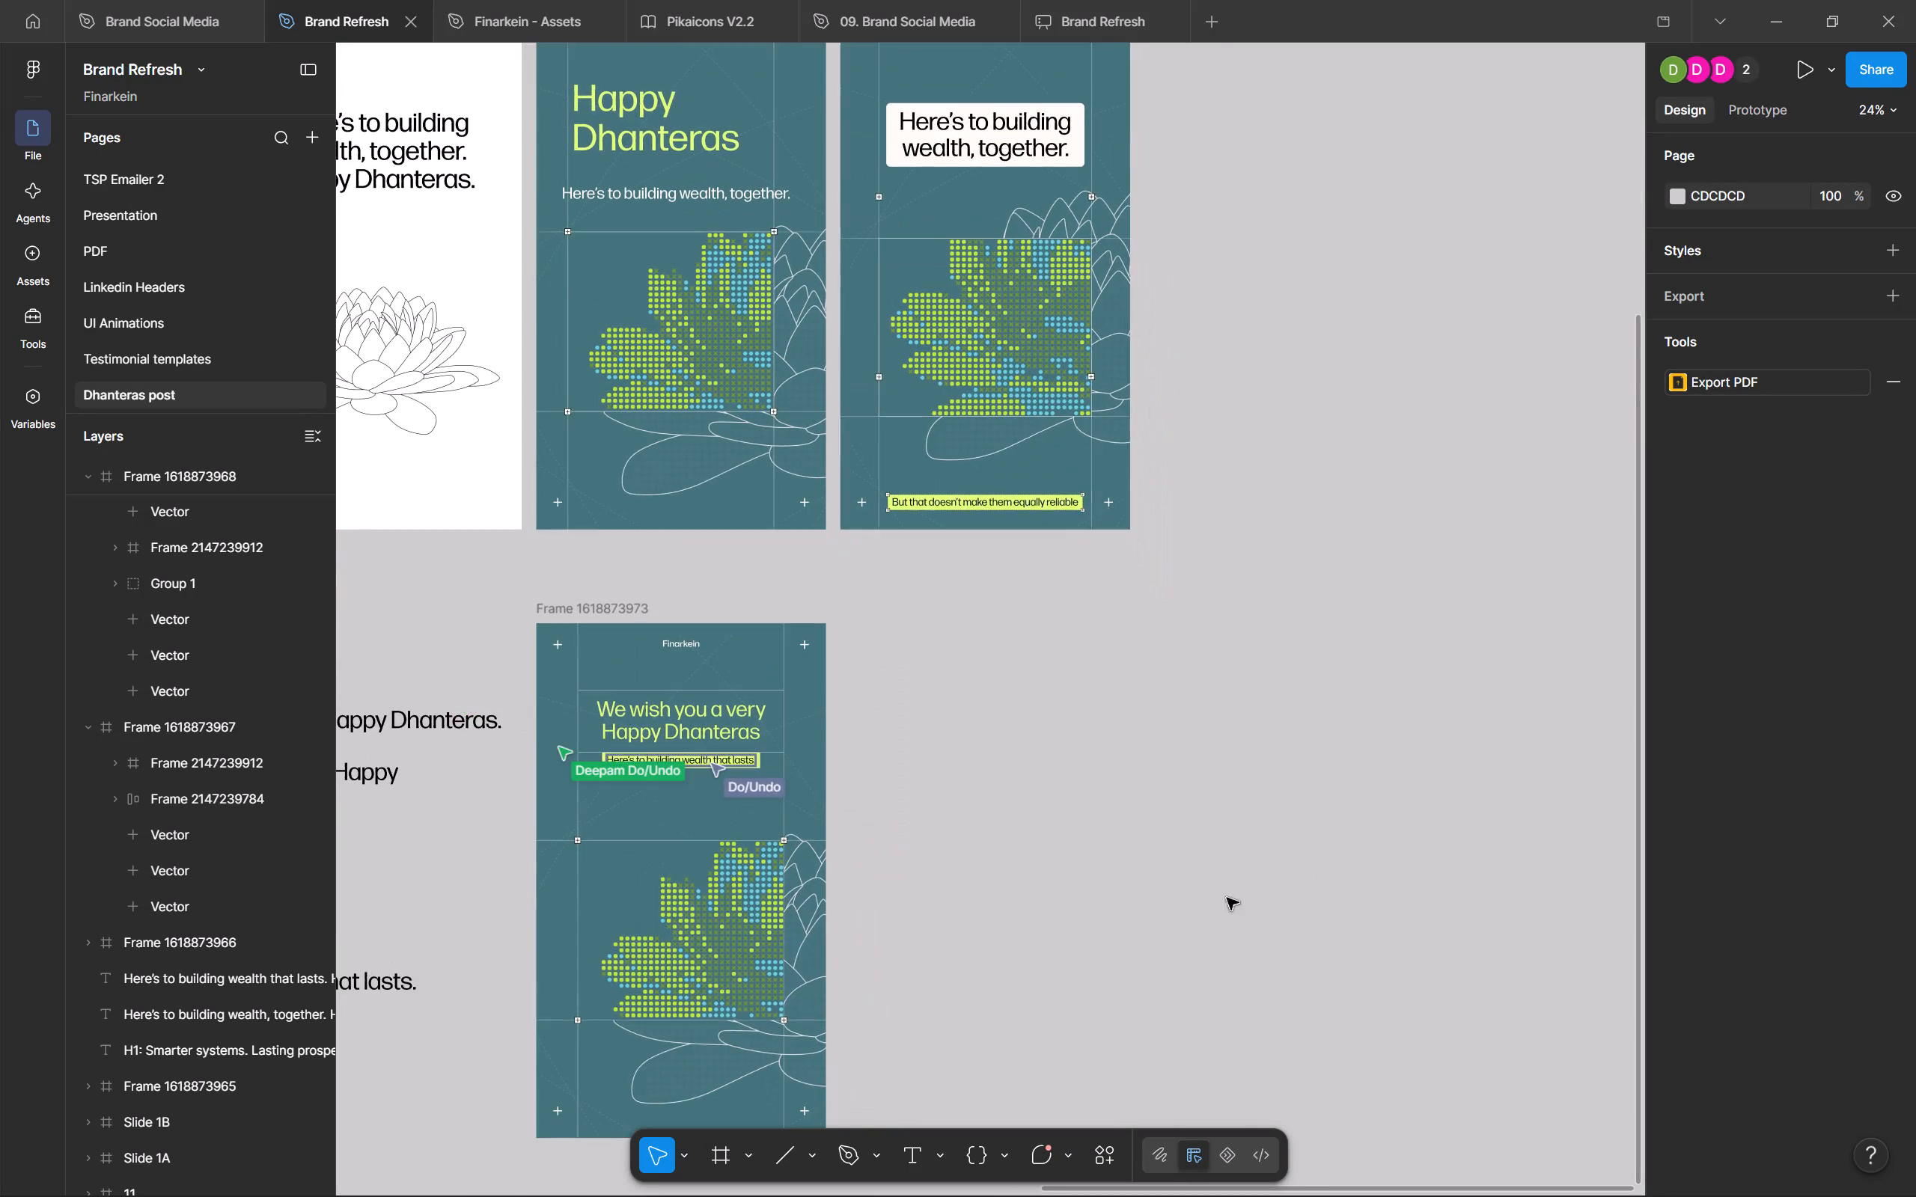
pyautogui.moveTo(1211, 905); pyautogui.dragTo(1352, 637, button='middle')
pyautogui.keyDown('ctrl'); pyautogui.scroll(4, 1276, 741); pyautogui.keyUp('ctrl')
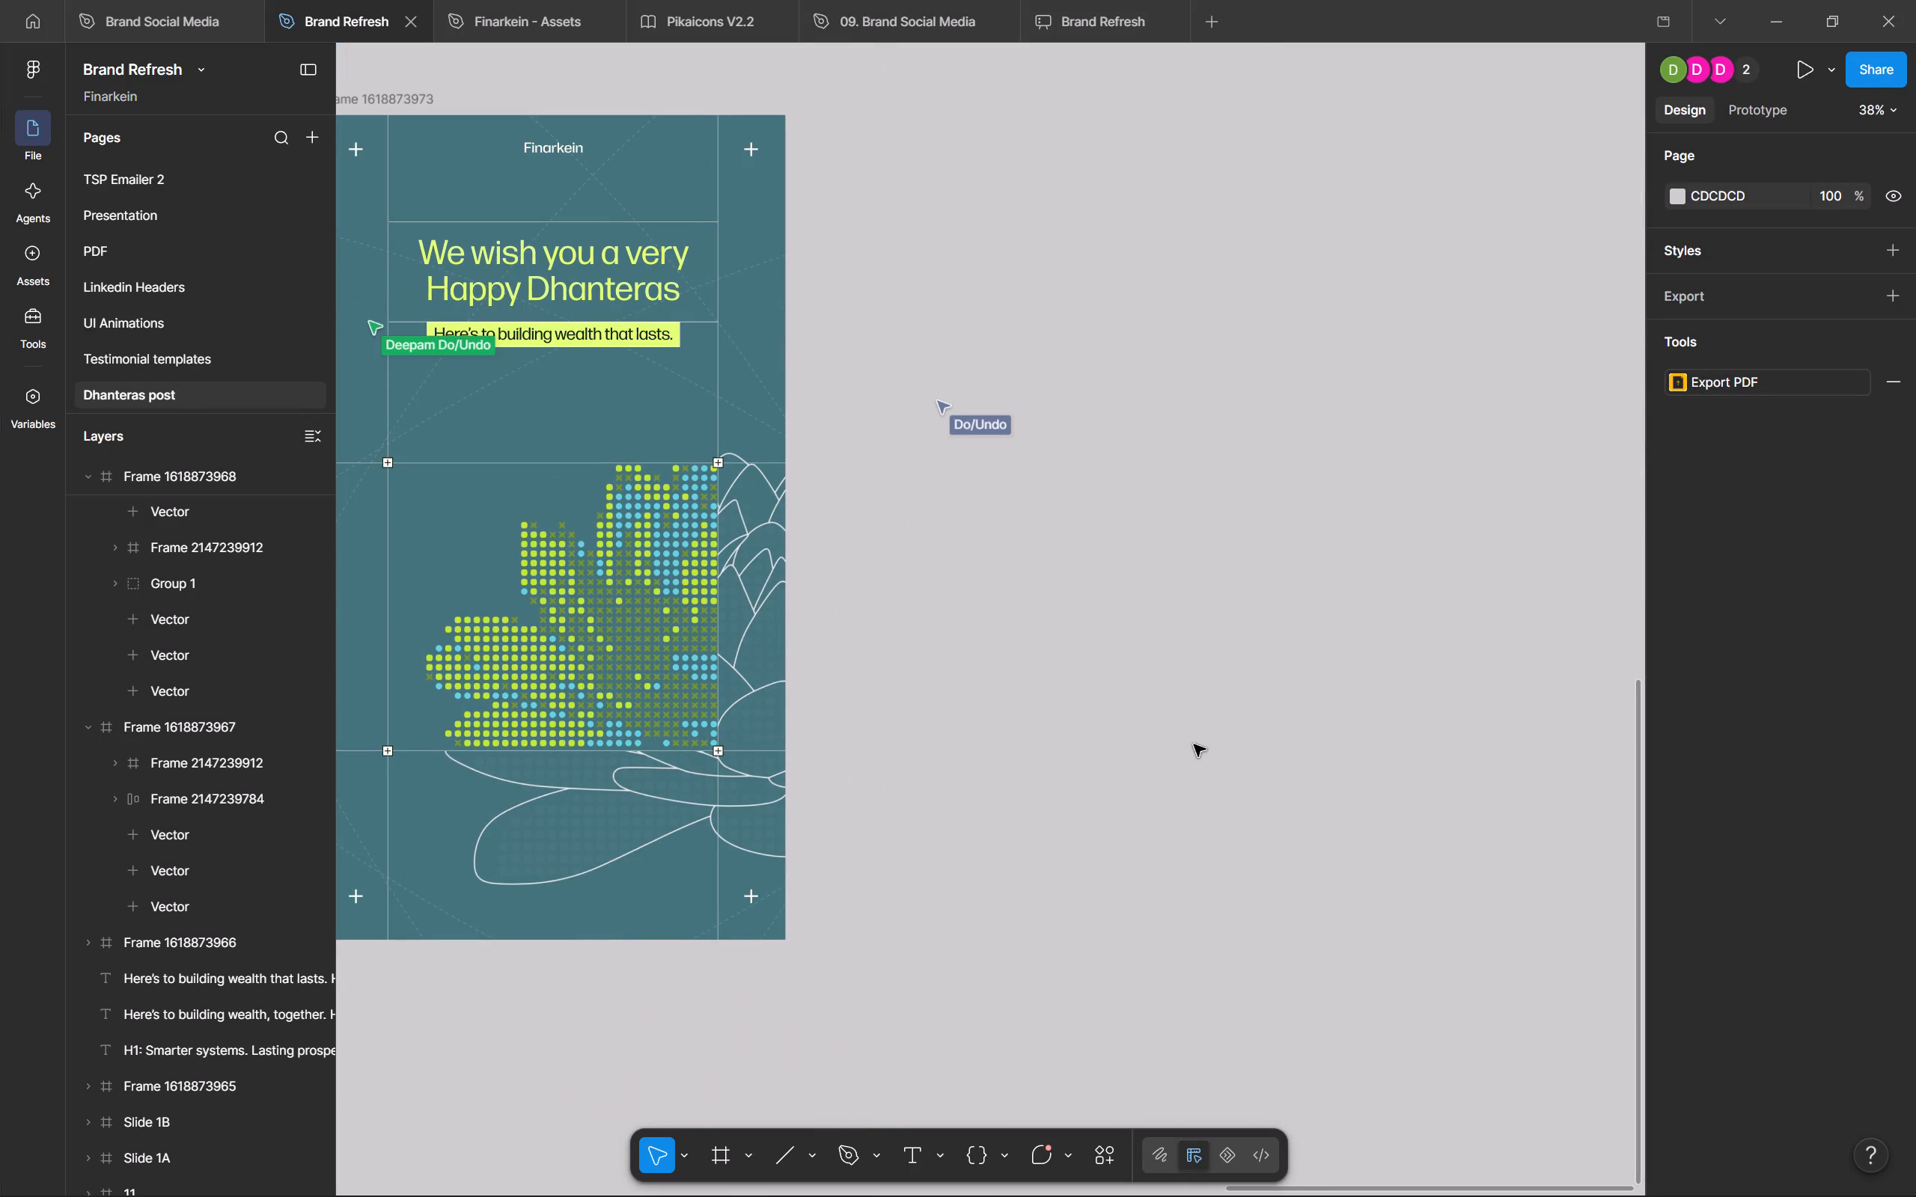
pyautogui.keyDown('ctrl'); pyautogui.scroll(-4, 1192, 744); pyautogui.keyUp('ctrl')
pyautogui.keyDown('ctrl'); pyautogui.moveTo(1192, 744); pyautogui.dragTo(1401, 818, button='middle'); pyautogui.keyUp('ctrl')
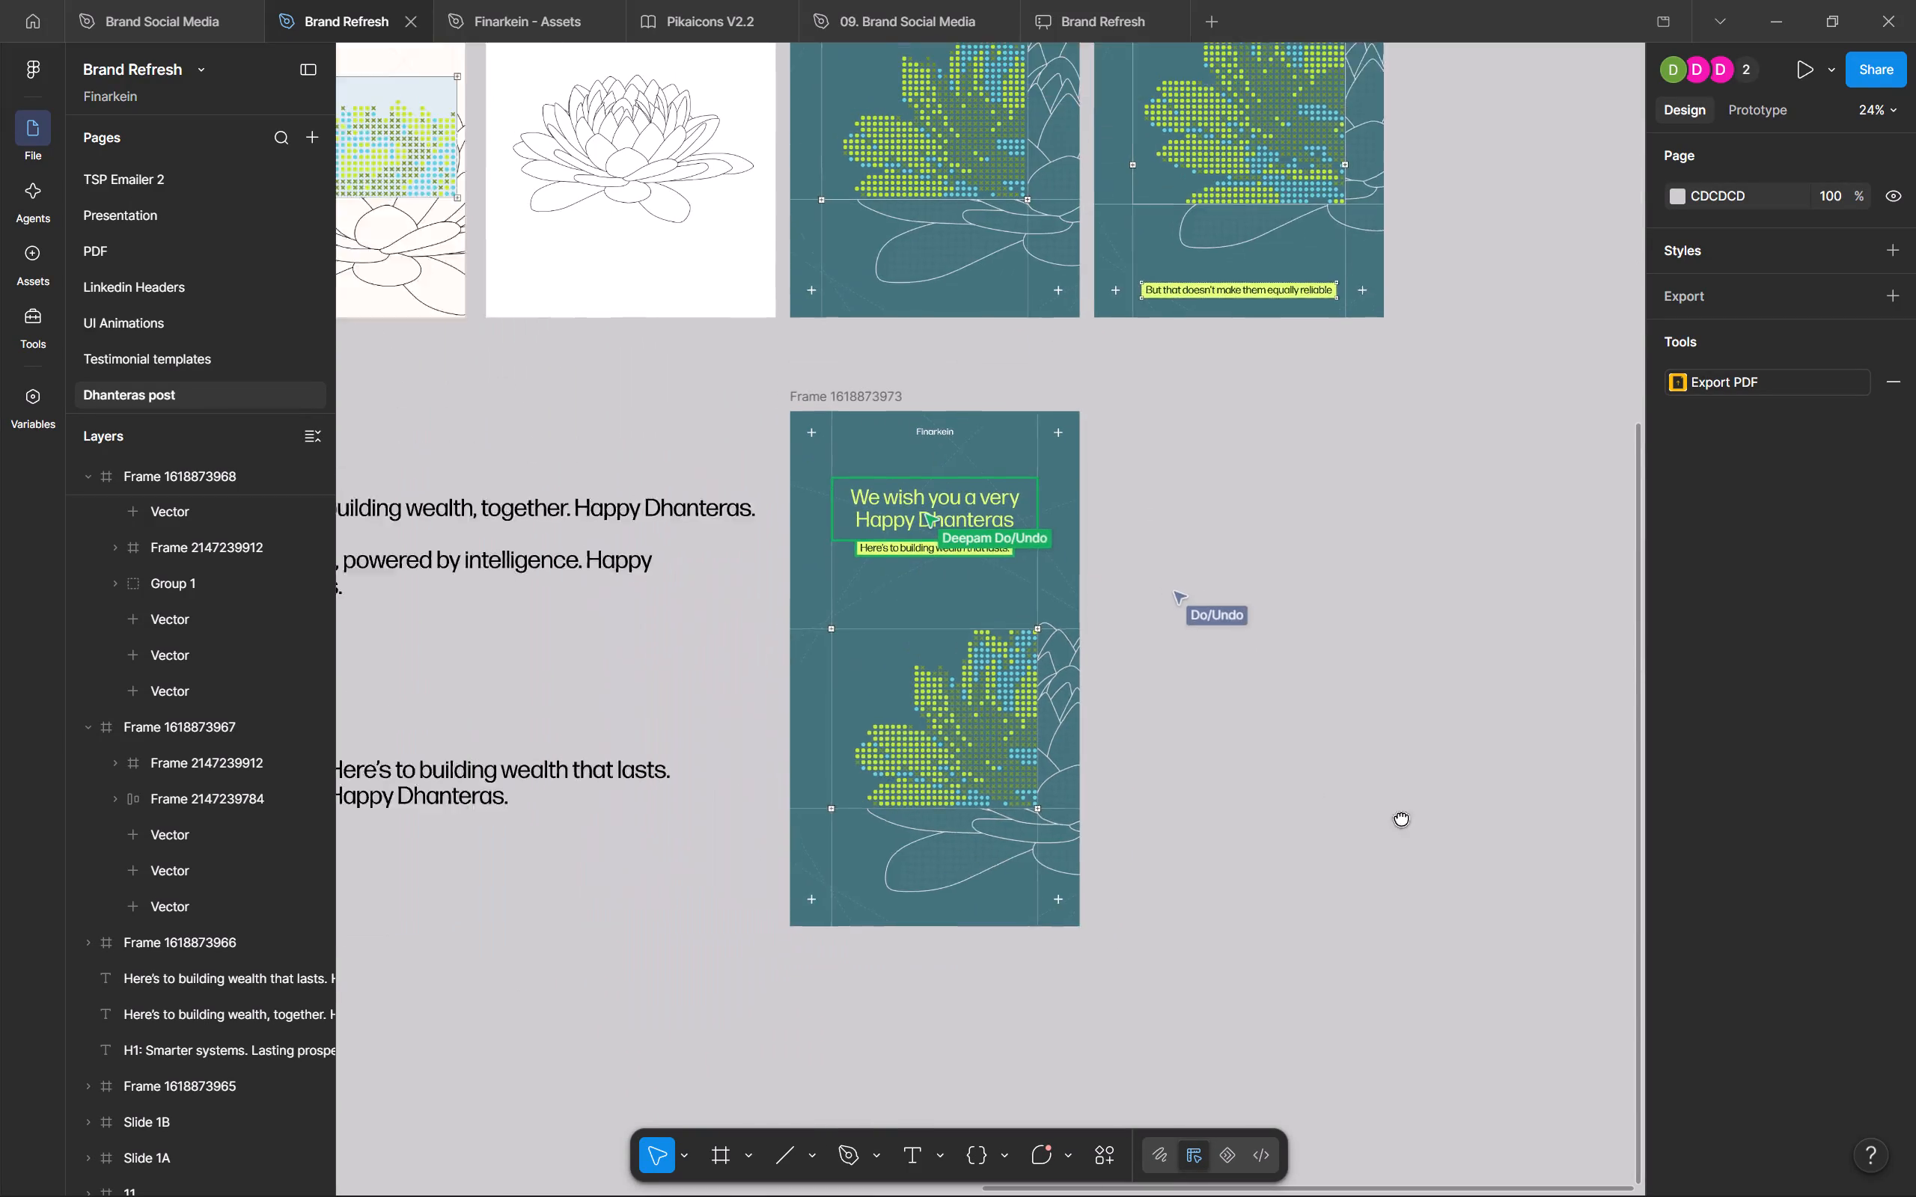
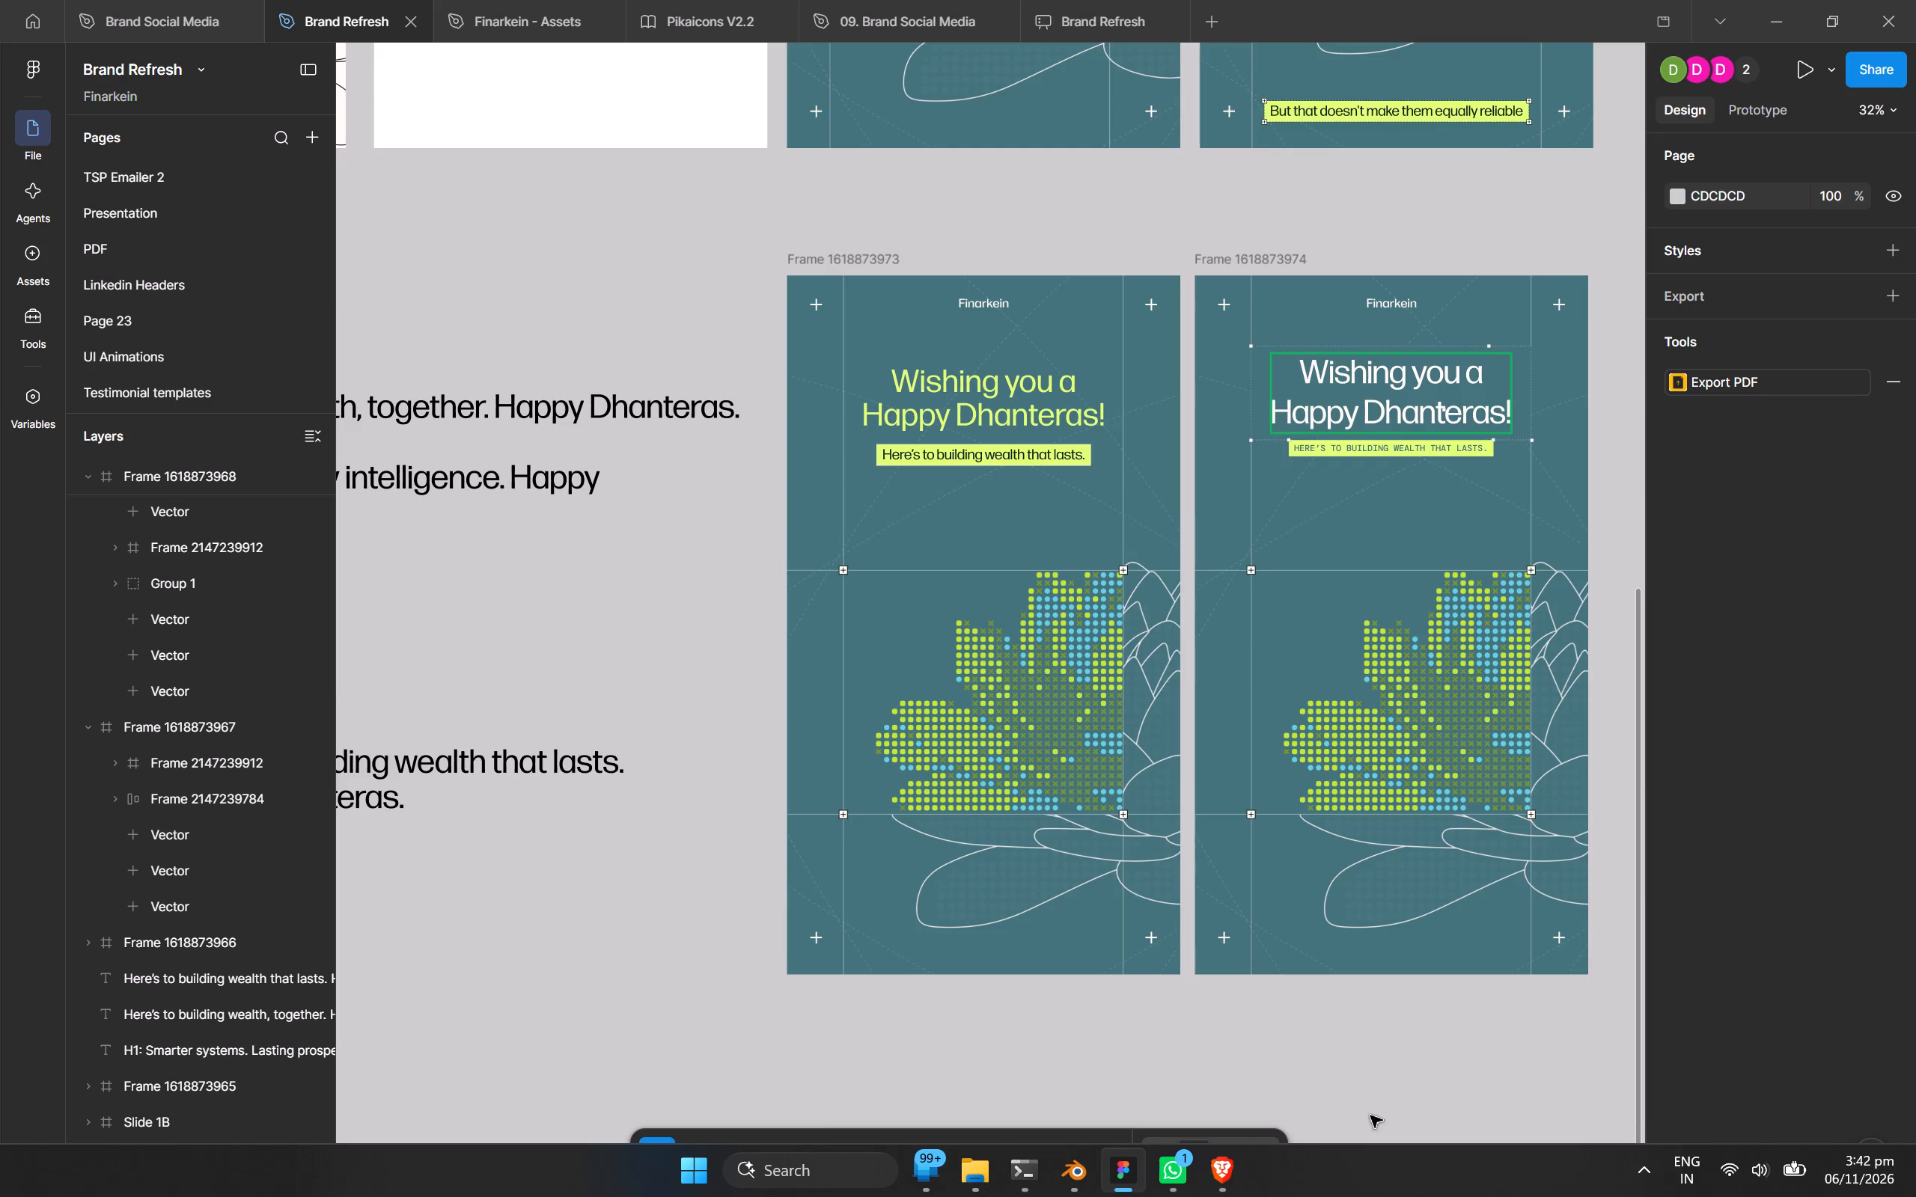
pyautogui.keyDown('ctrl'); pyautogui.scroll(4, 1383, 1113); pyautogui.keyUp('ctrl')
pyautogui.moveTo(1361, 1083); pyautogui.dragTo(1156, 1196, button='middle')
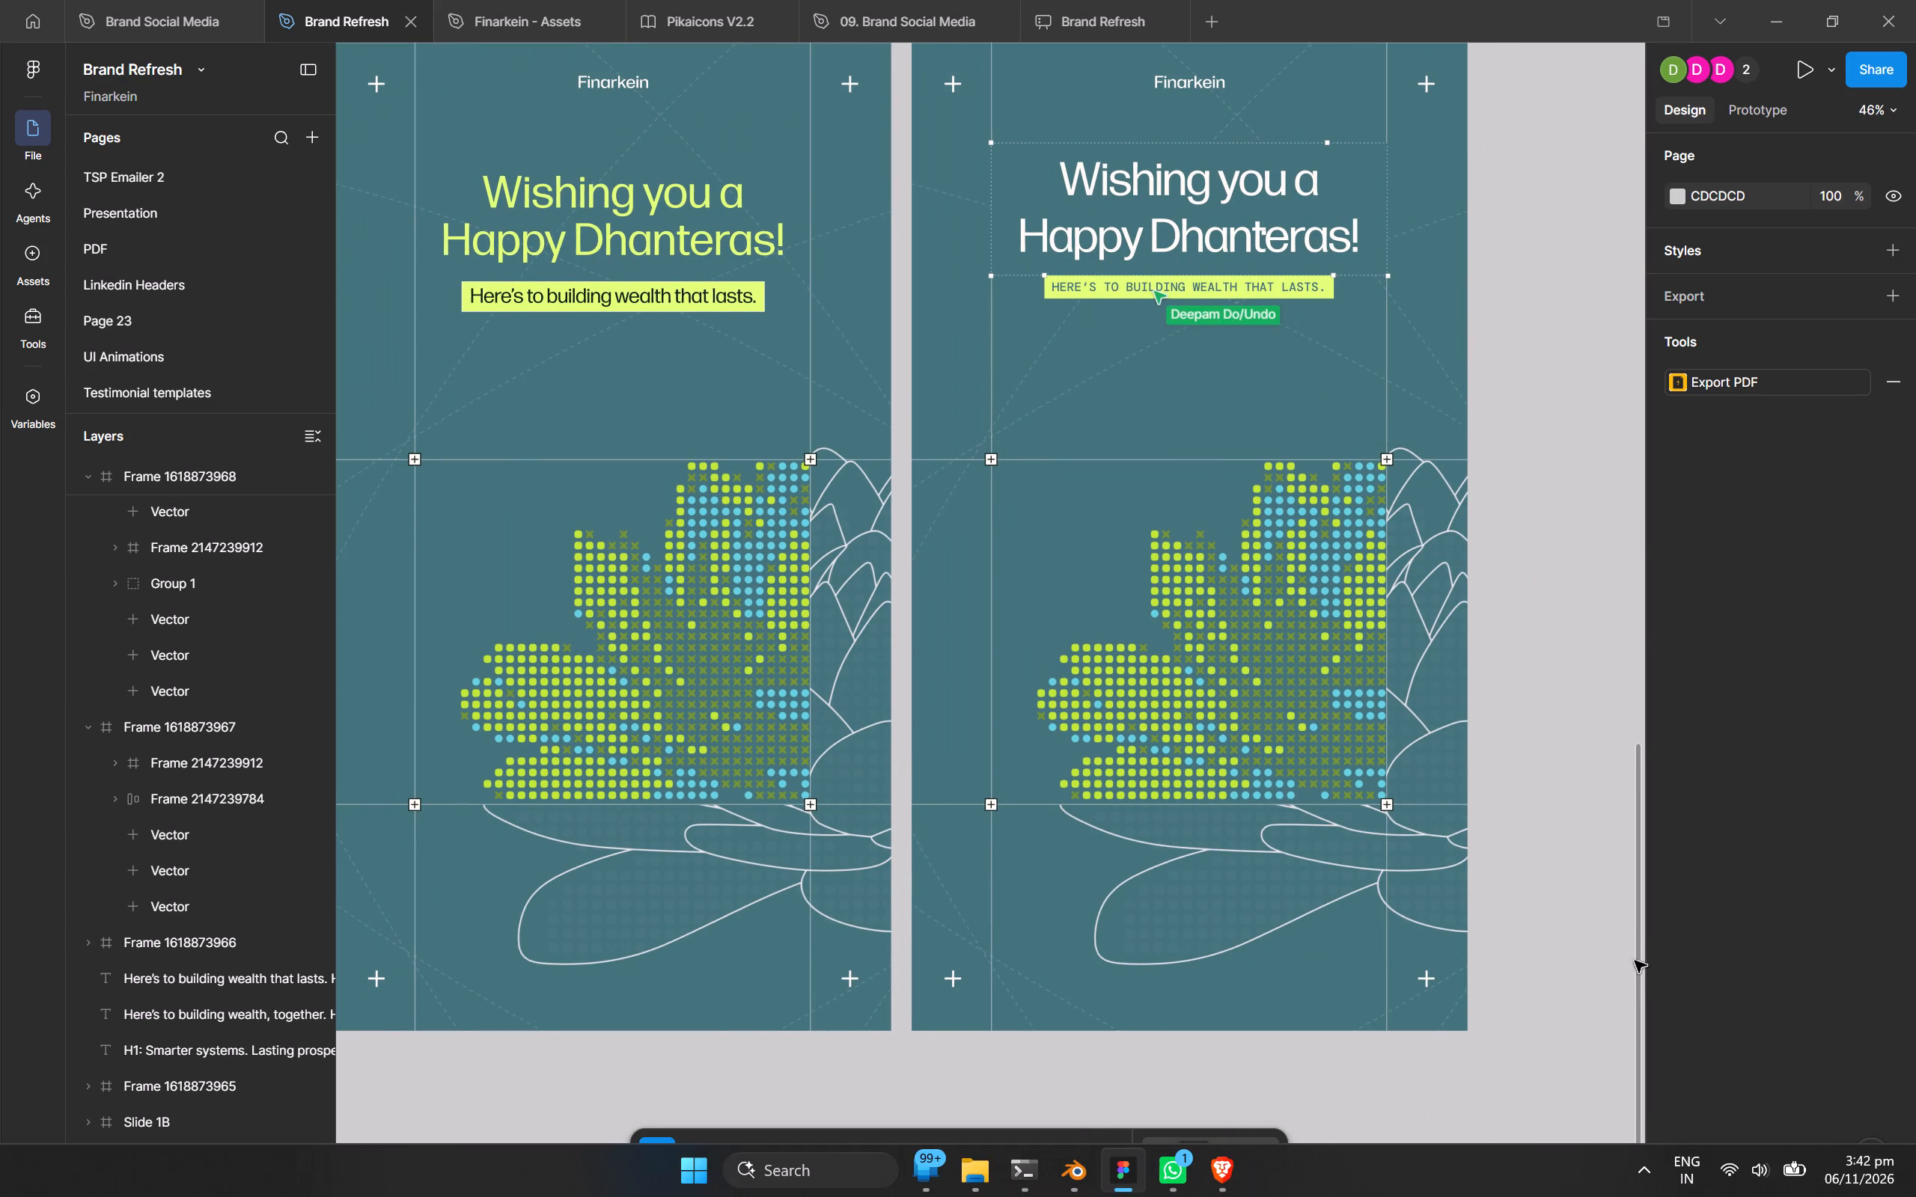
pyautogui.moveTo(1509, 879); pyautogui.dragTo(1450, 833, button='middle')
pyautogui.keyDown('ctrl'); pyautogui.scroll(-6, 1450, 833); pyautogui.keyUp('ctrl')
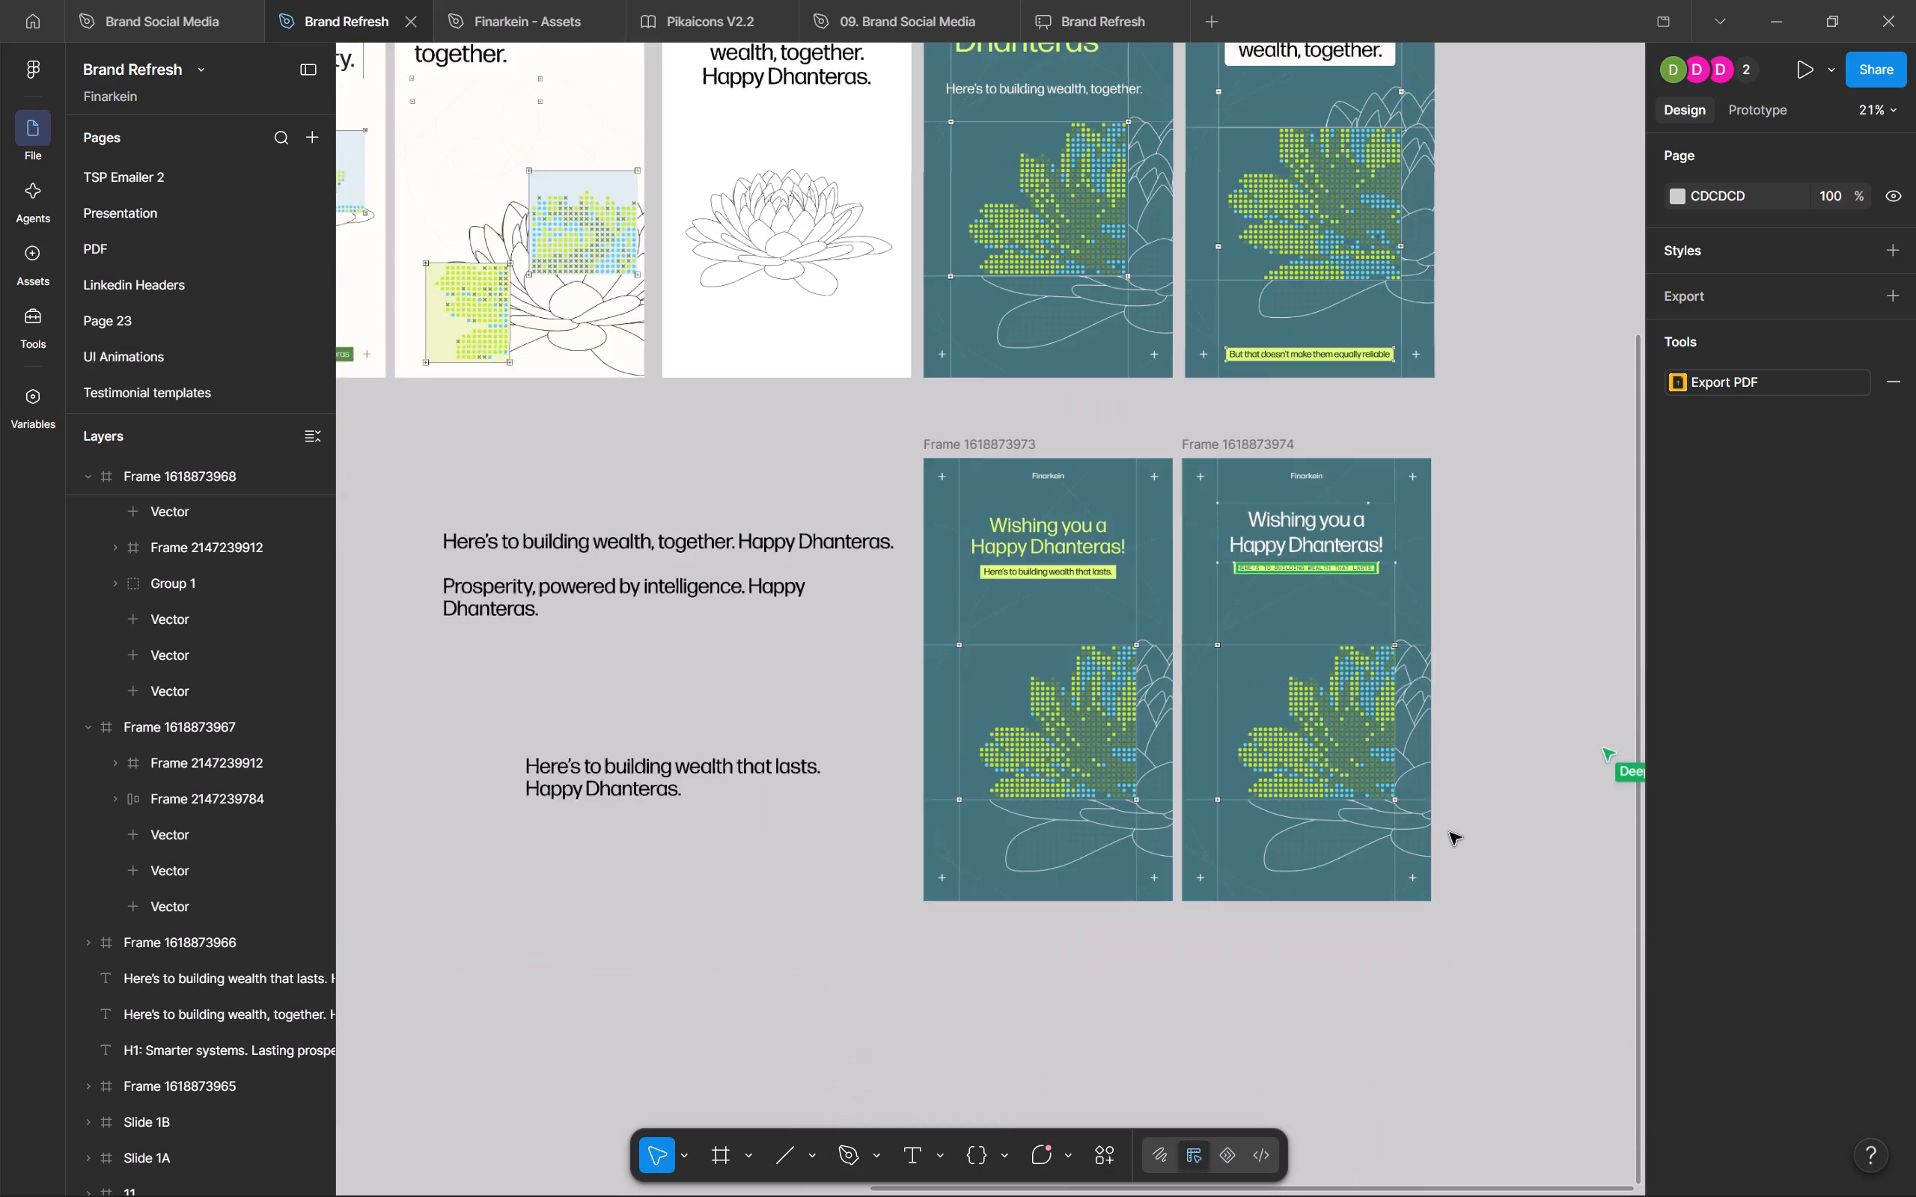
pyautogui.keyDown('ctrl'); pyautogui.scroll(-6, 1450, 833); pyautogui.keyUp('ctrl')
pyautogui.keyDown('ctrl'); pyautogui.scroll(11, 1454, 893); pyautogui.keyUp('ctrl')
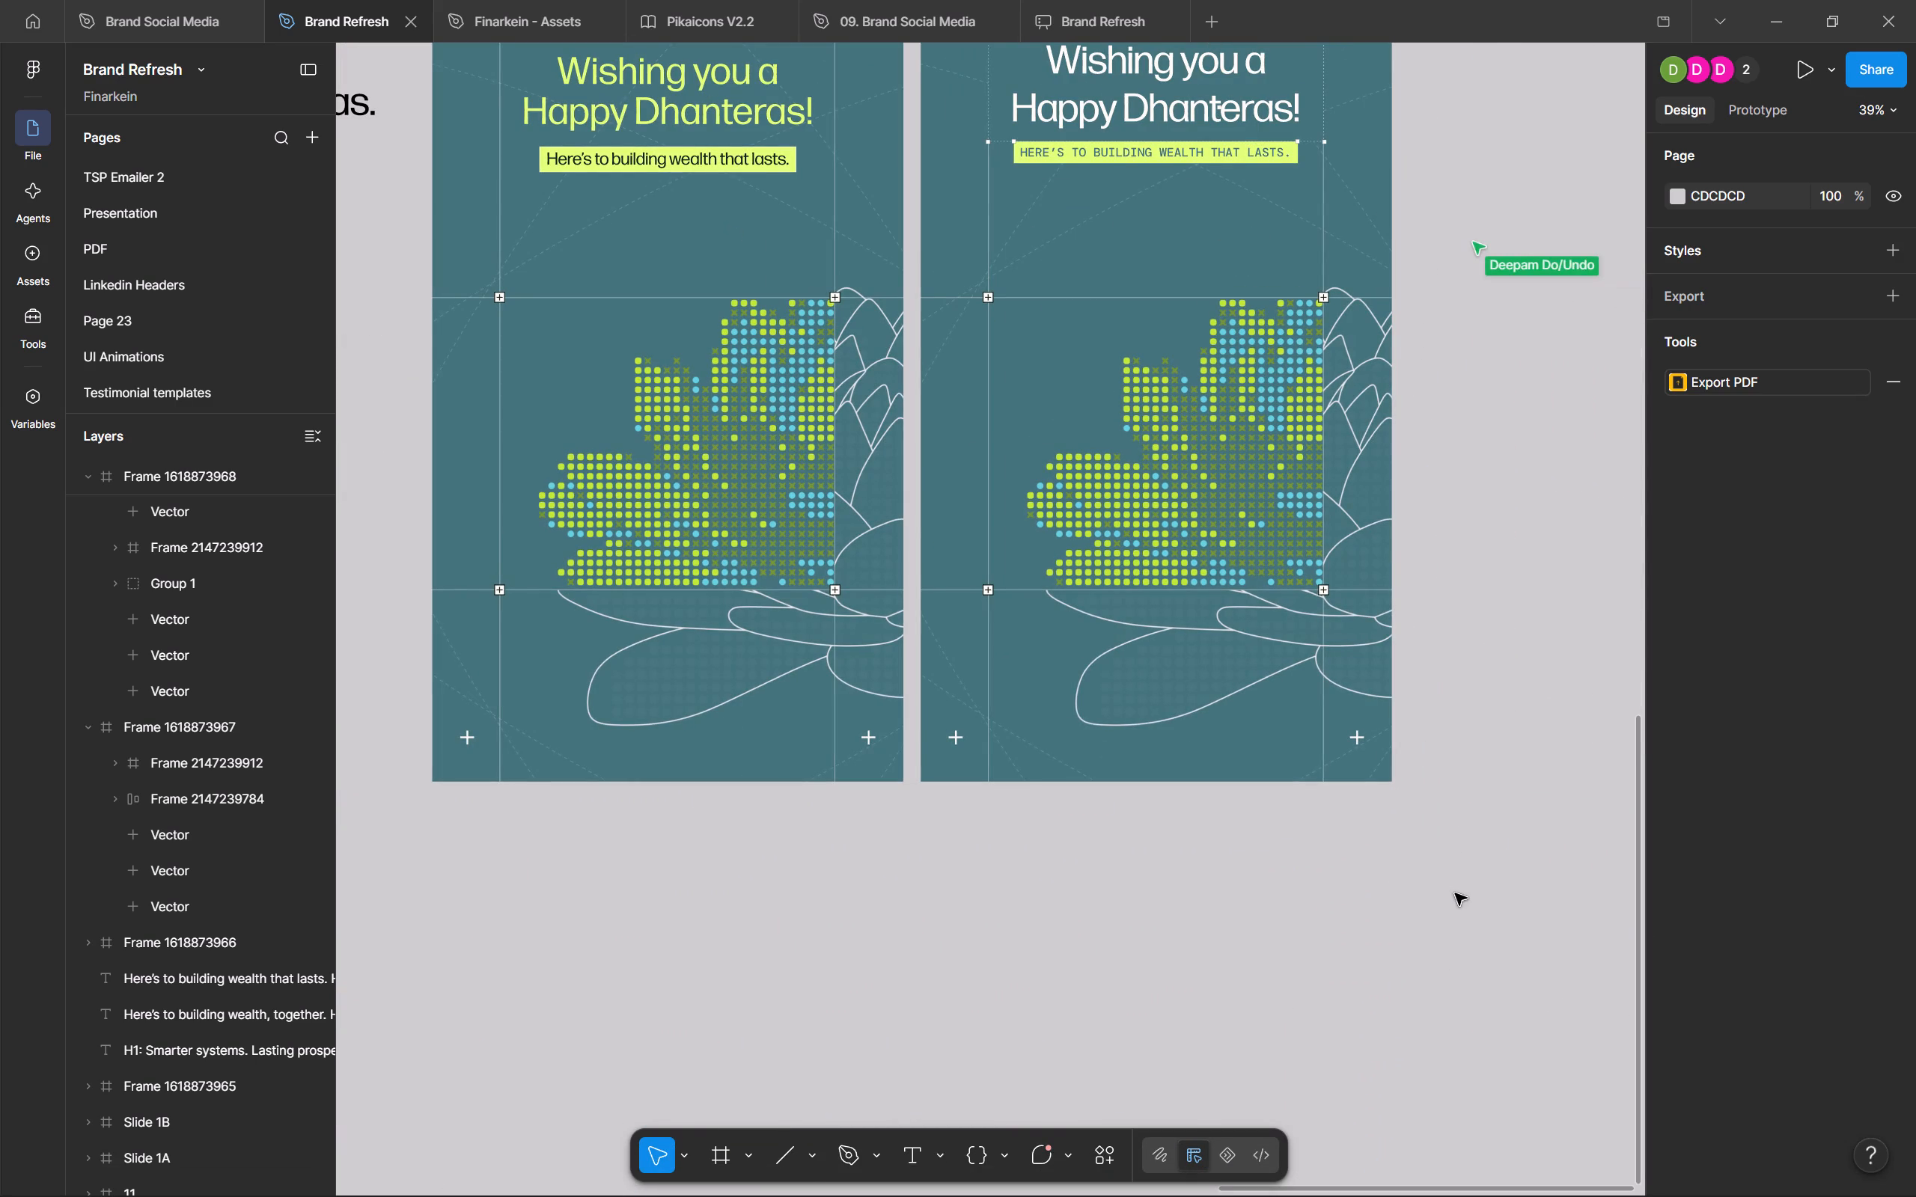
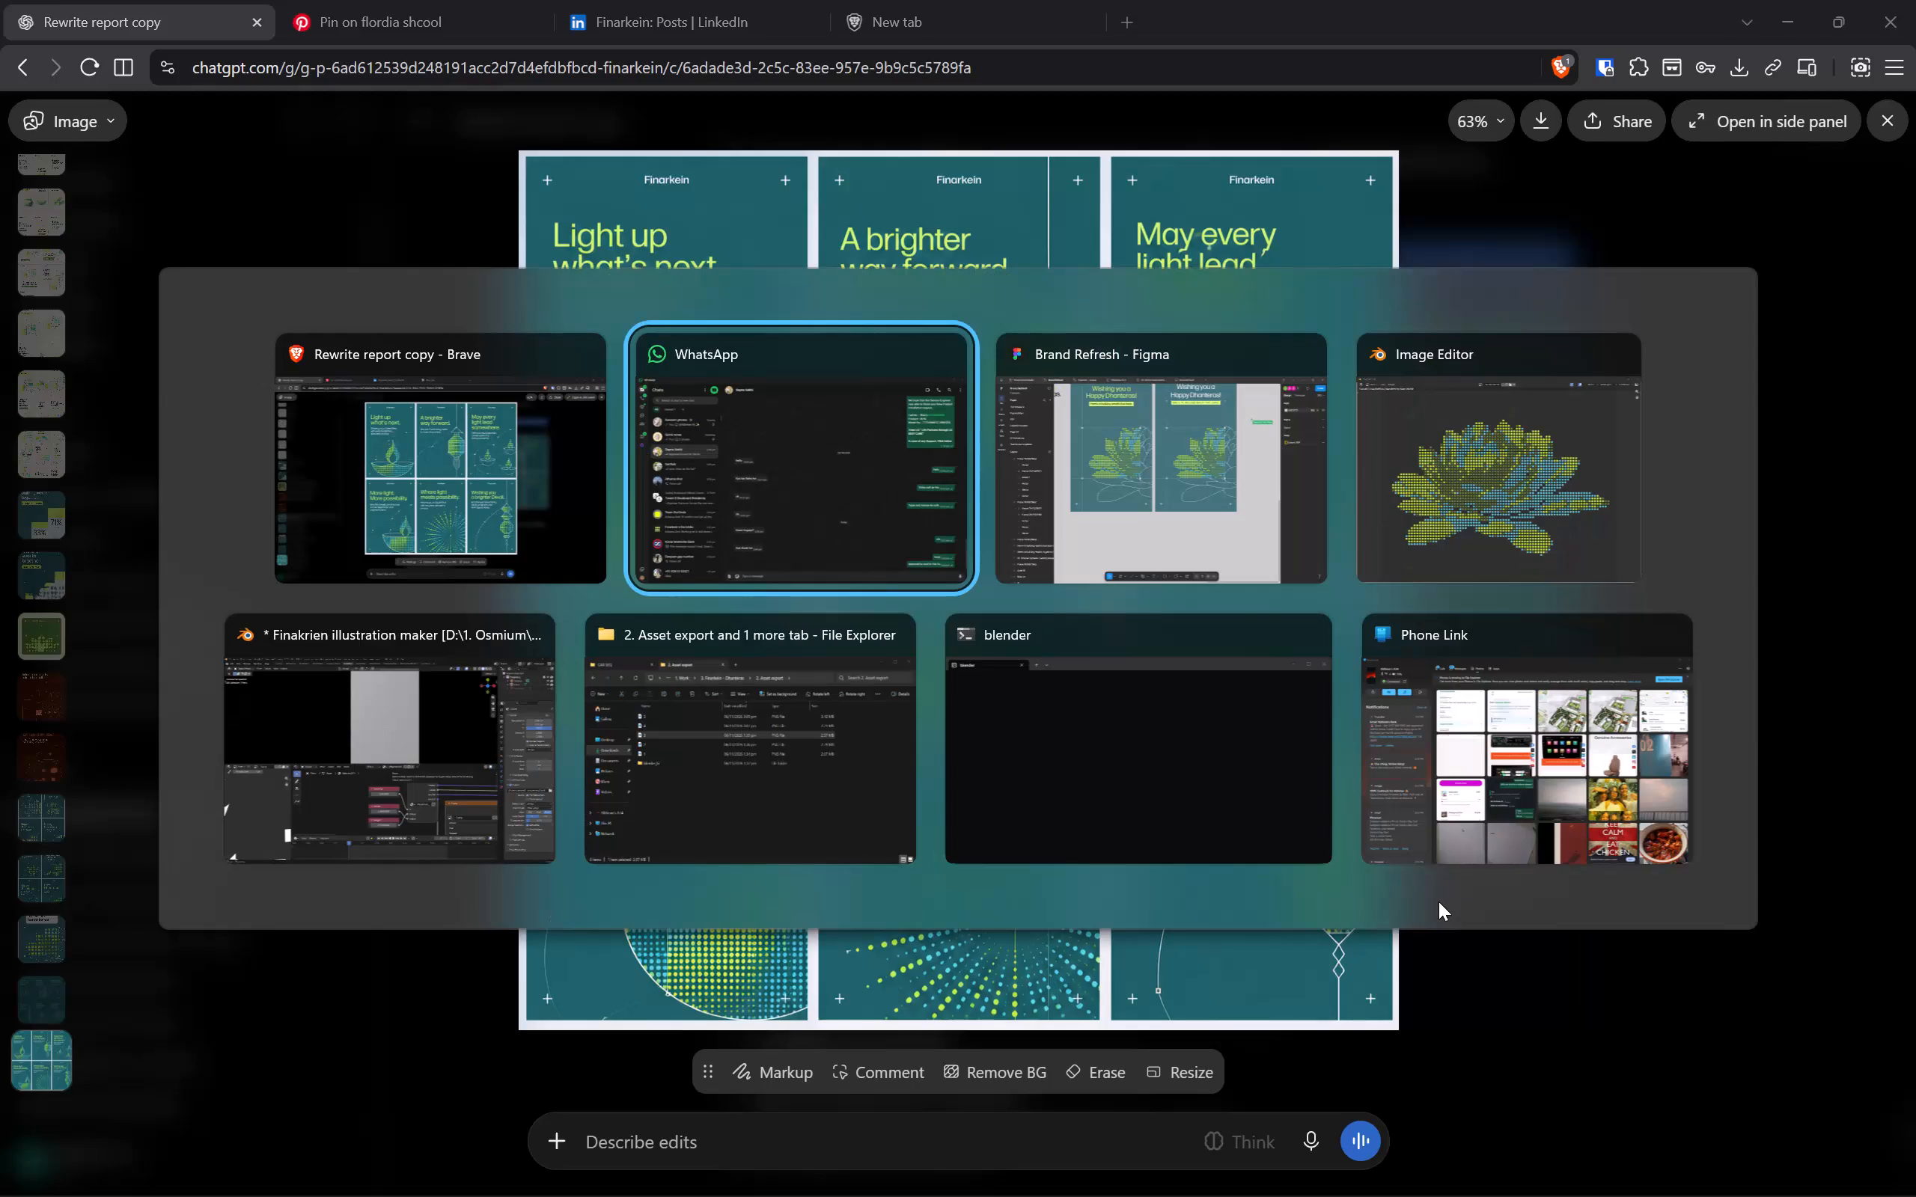
# Switch to Figma and suggest the wording "wishing you a very happy" Dhanteras in cursor chat beside the white-headline Dhanteras post, then clear the message.
pyautogui.hotkey('alt', 'Tab')
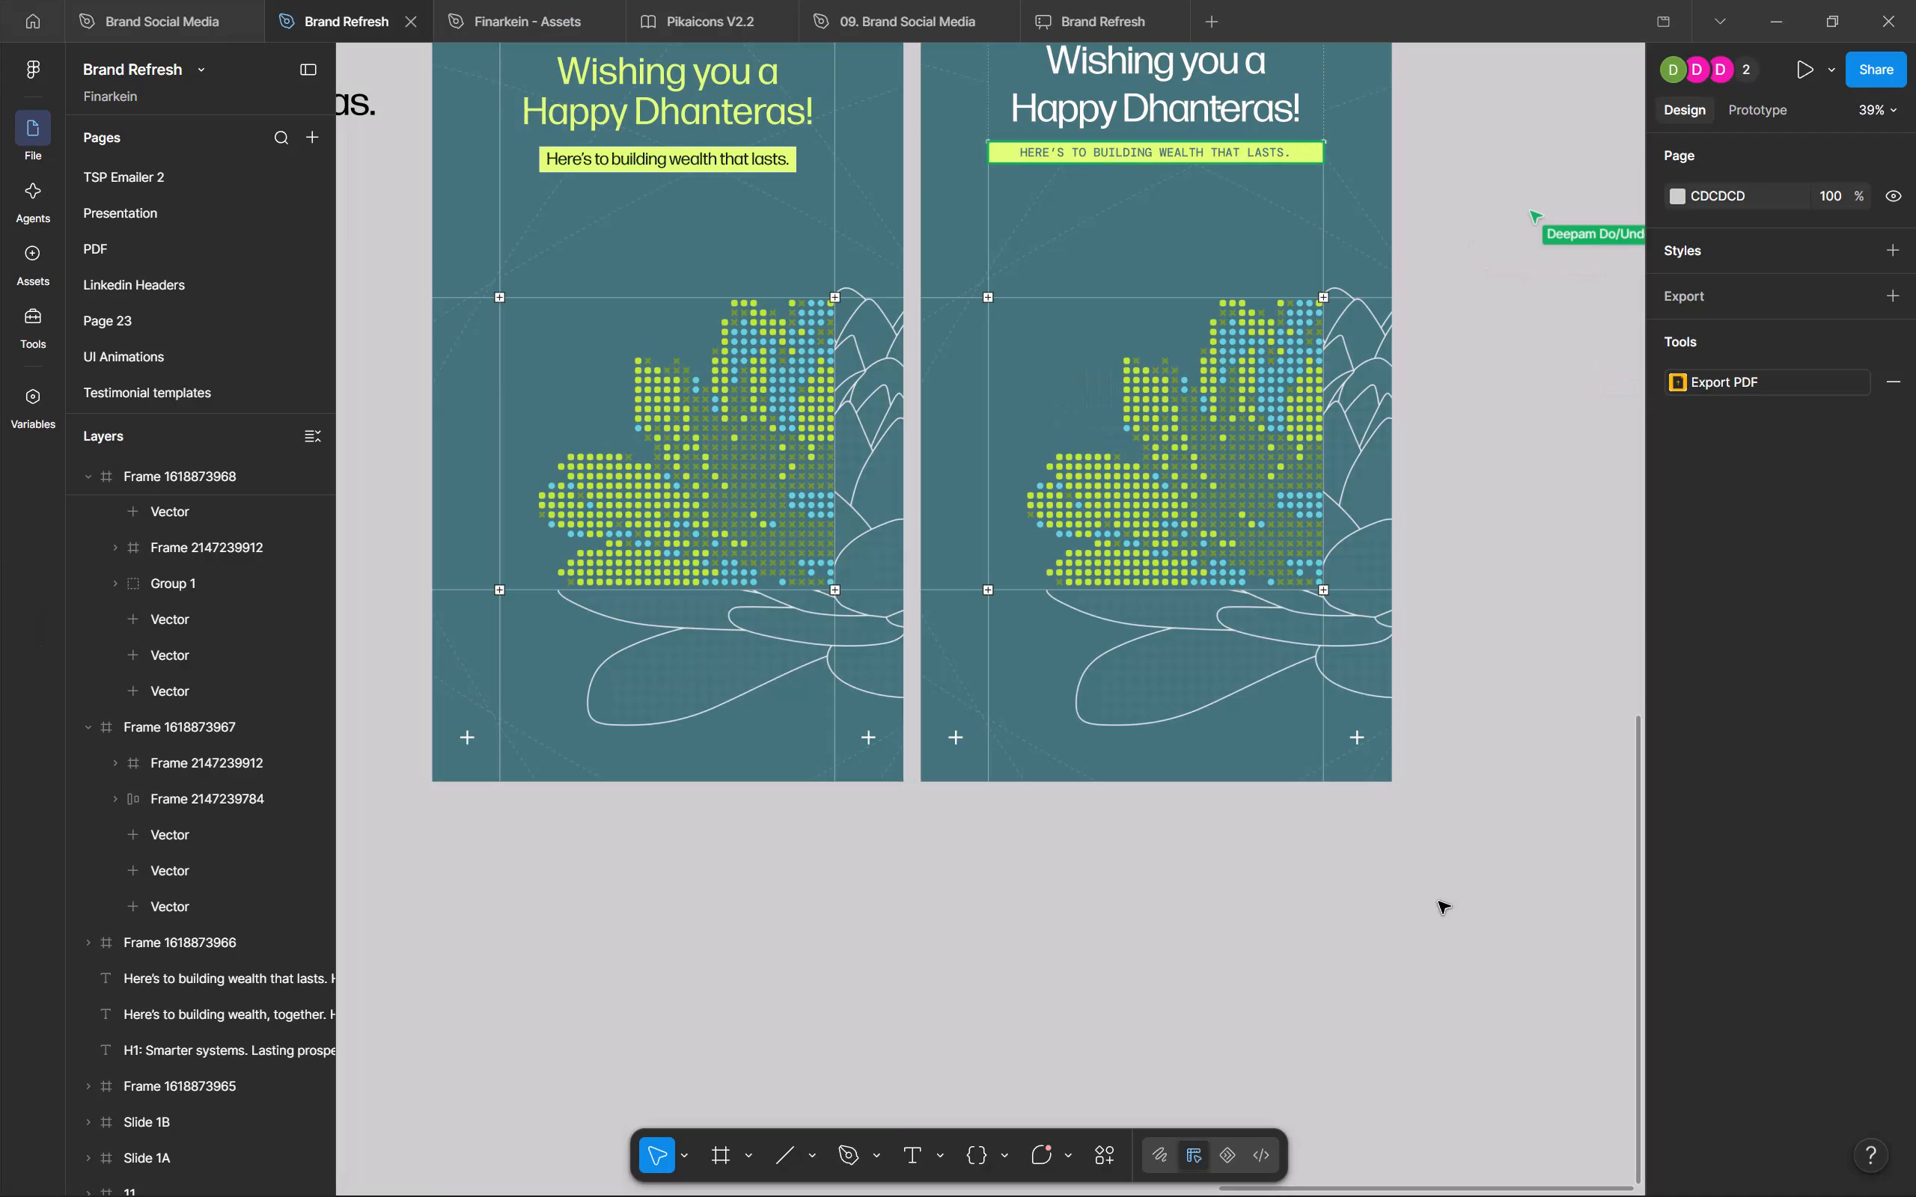
pyautogui.moveTo(1460, 861); pyautogui.dragTo(1394, 1011, button='middle')
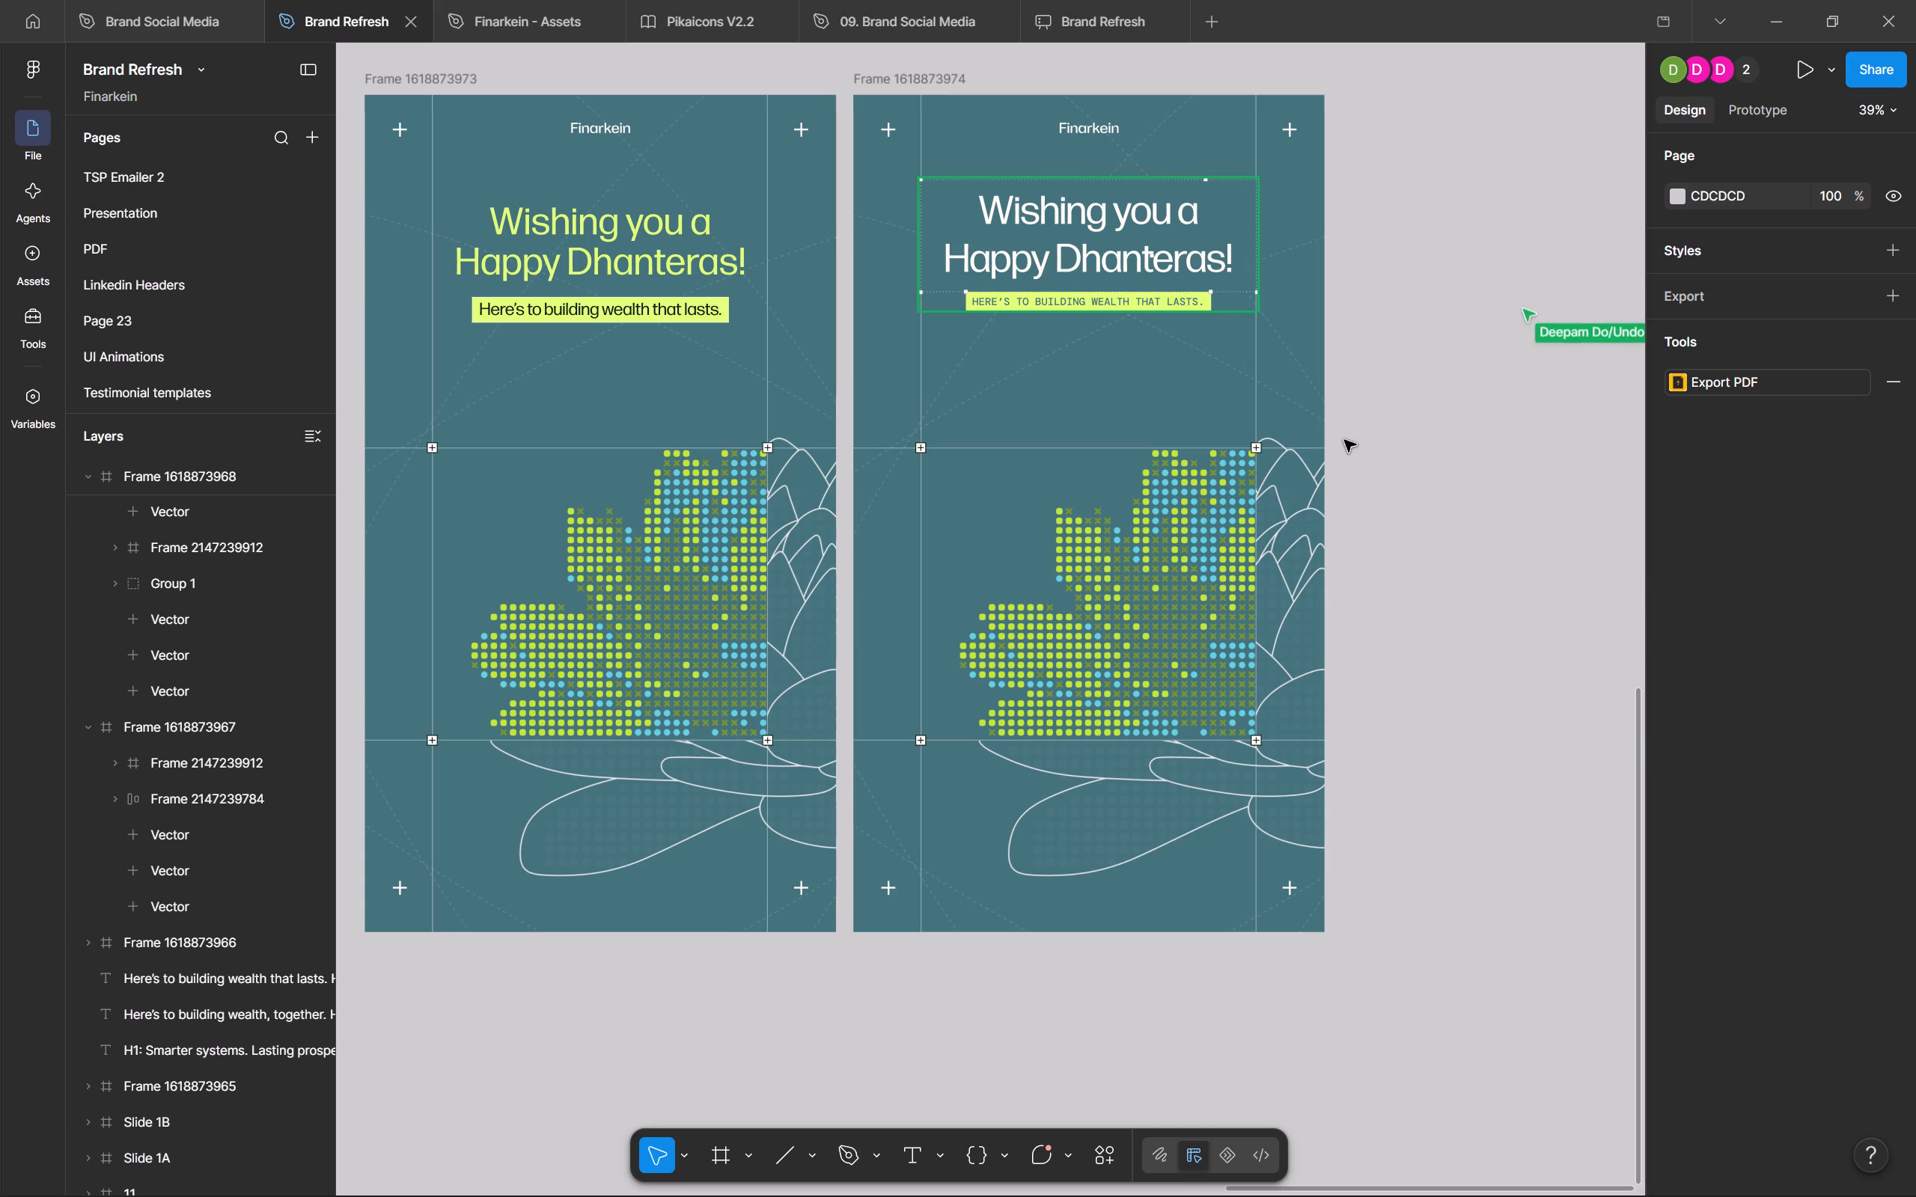
pyautogui.press('/')
pyautogui.write('whish')
pyautogui.hotkey('ctrl', 'BackSpace')
pyautogui.write('wishing yo u')
pyautogui.press('space')
pyautogui.press('BackSpace')
pyautogui.press('BackSpace')
pyautogui.press('BackSpace')
pyautogui.press('space')
pyautogui.write('a')
pyautogui.press('BackSpace')
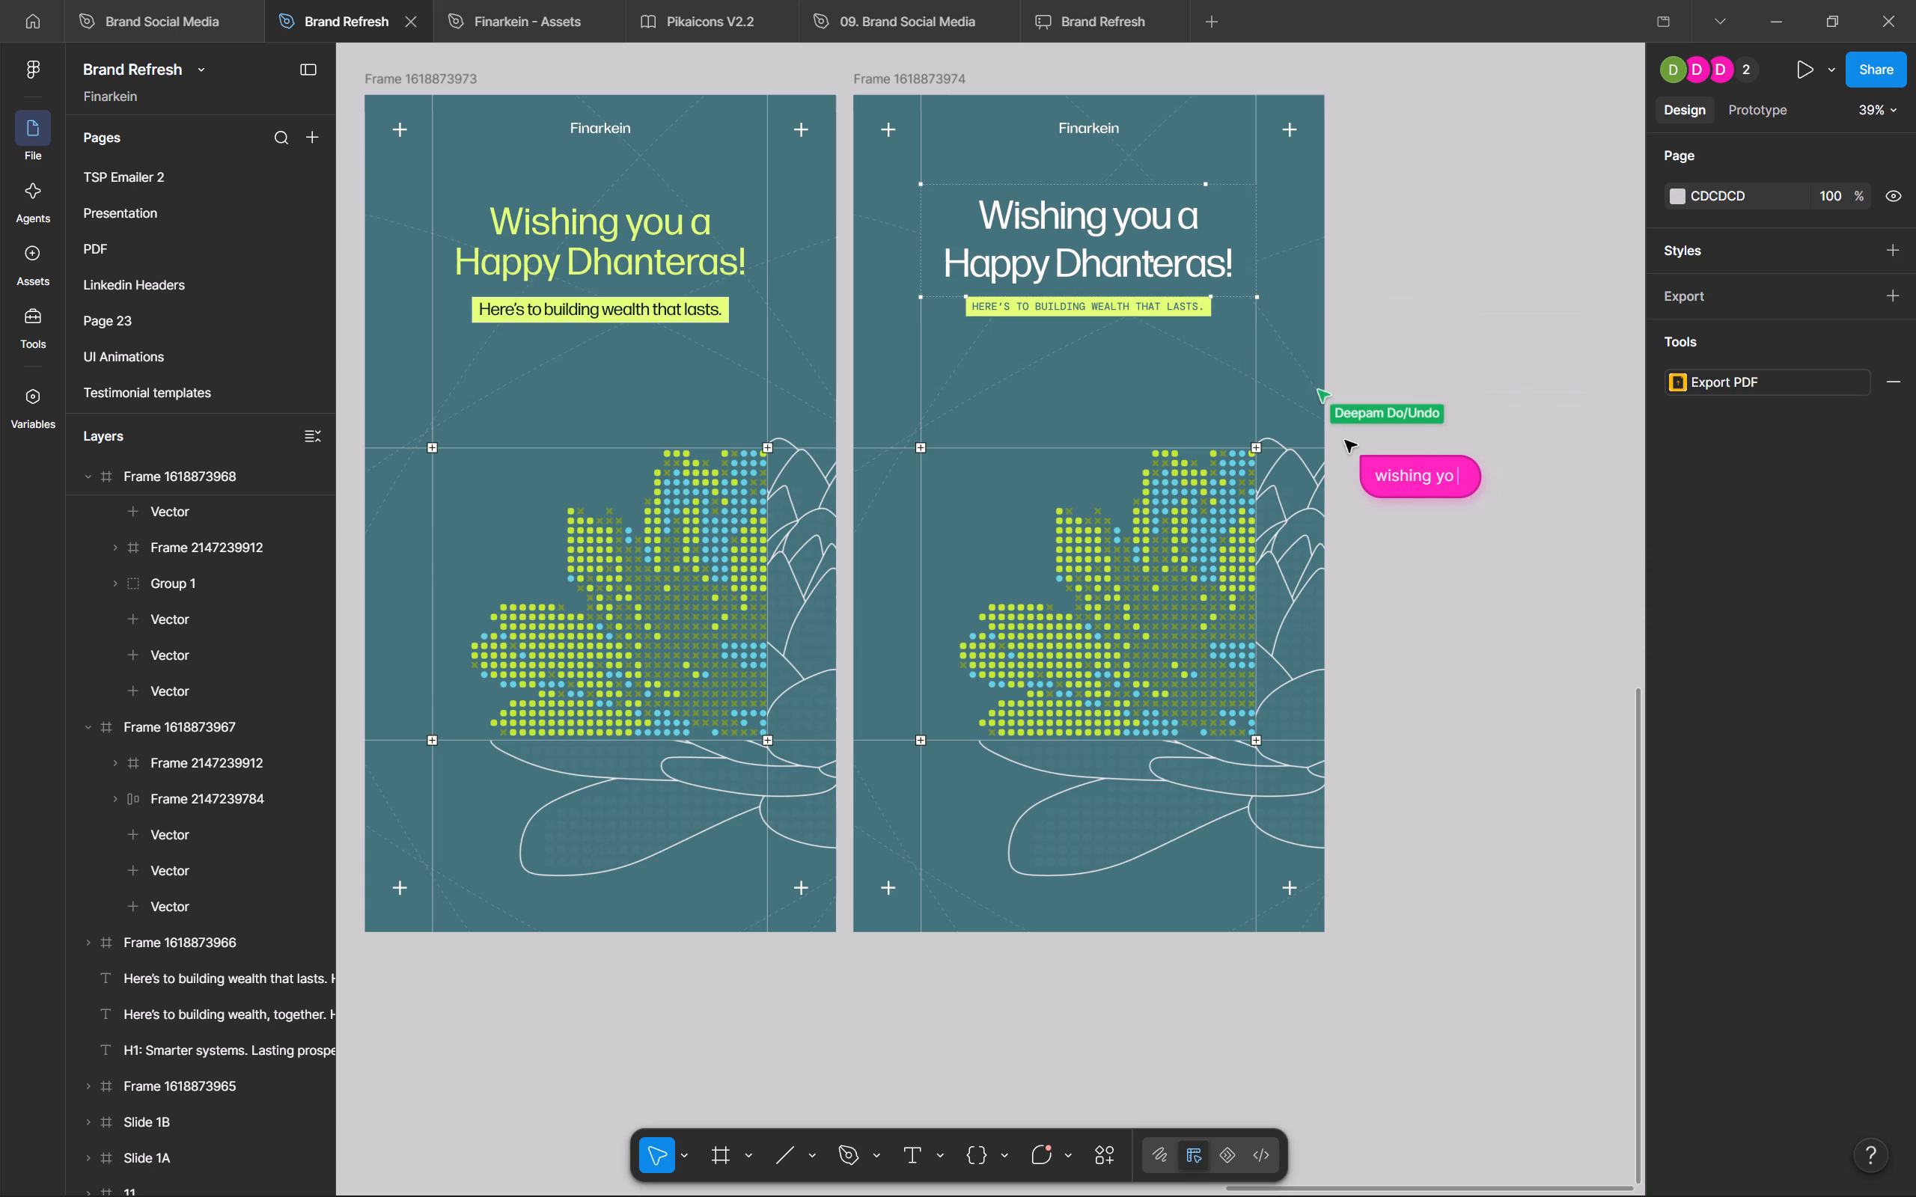
pyautogui.press('BackSpace')
pyautogui.write('u a very happy dht')
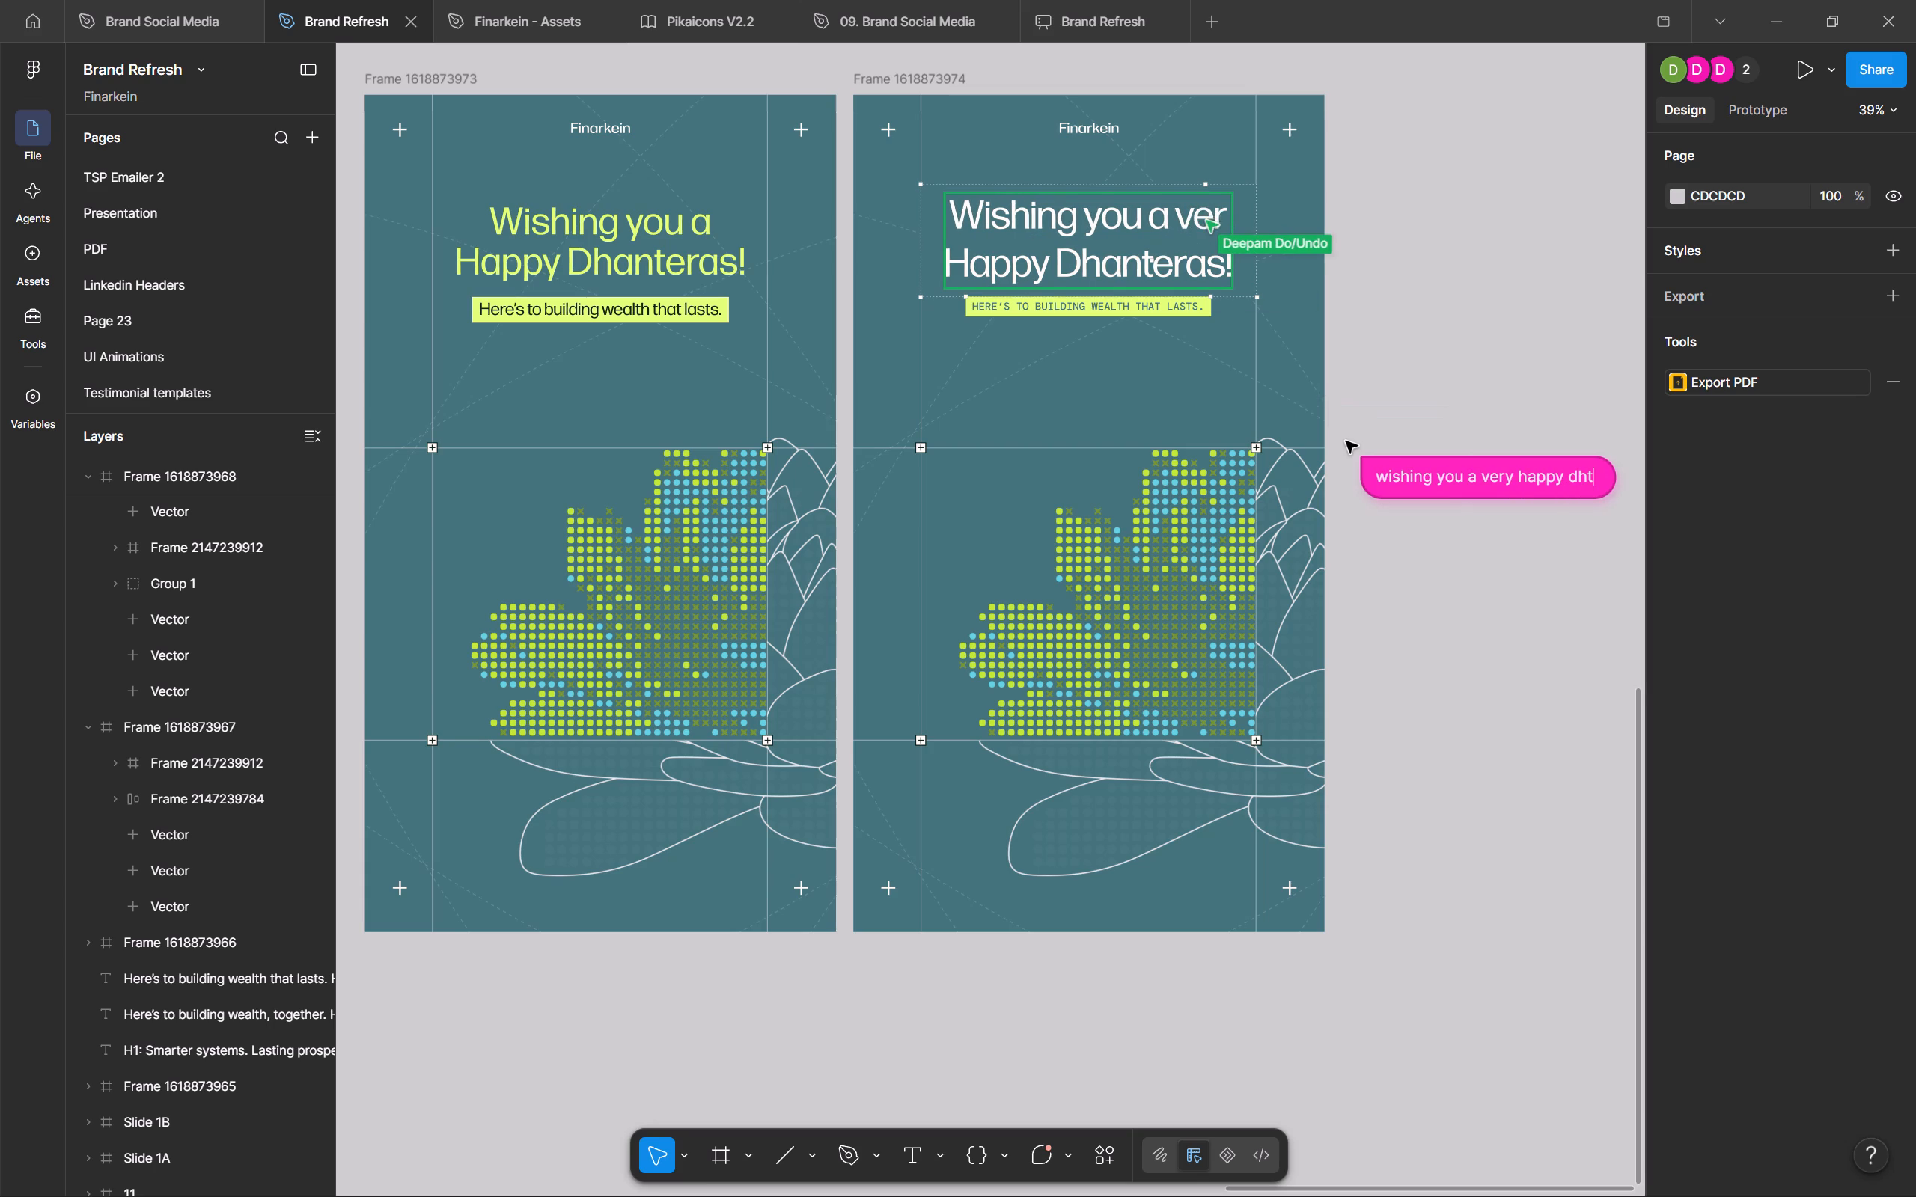
pyautogui.hotkey('shift', '?')
pyautogui.hotkey('ctrl', 'a')
pyautogui.hotkey('ctrl', 'BackSpace')
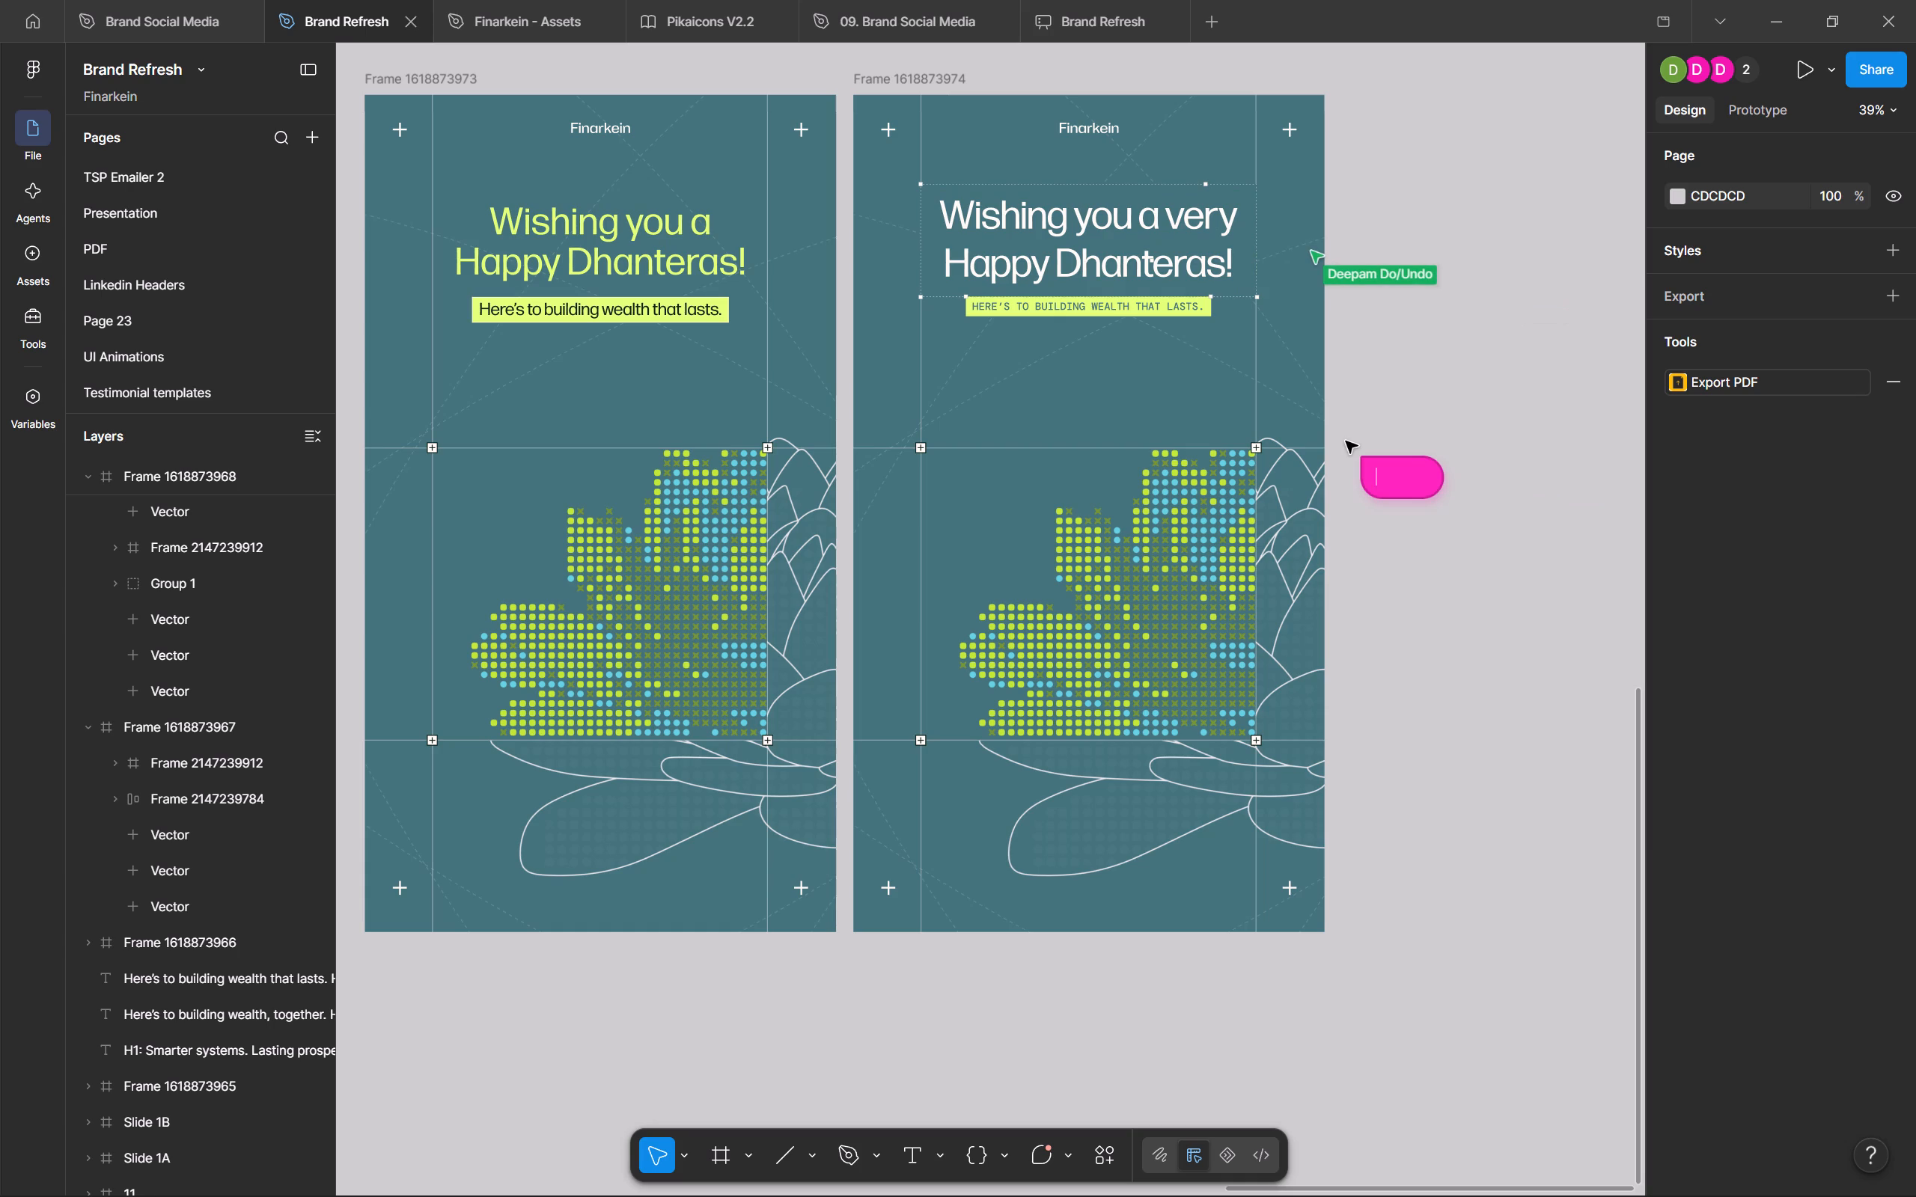
# Offer the alternative wording "or wishing you happy dhanteras" in cursor chat beside the same post, and close the chat.
pyautogui.write('yee')
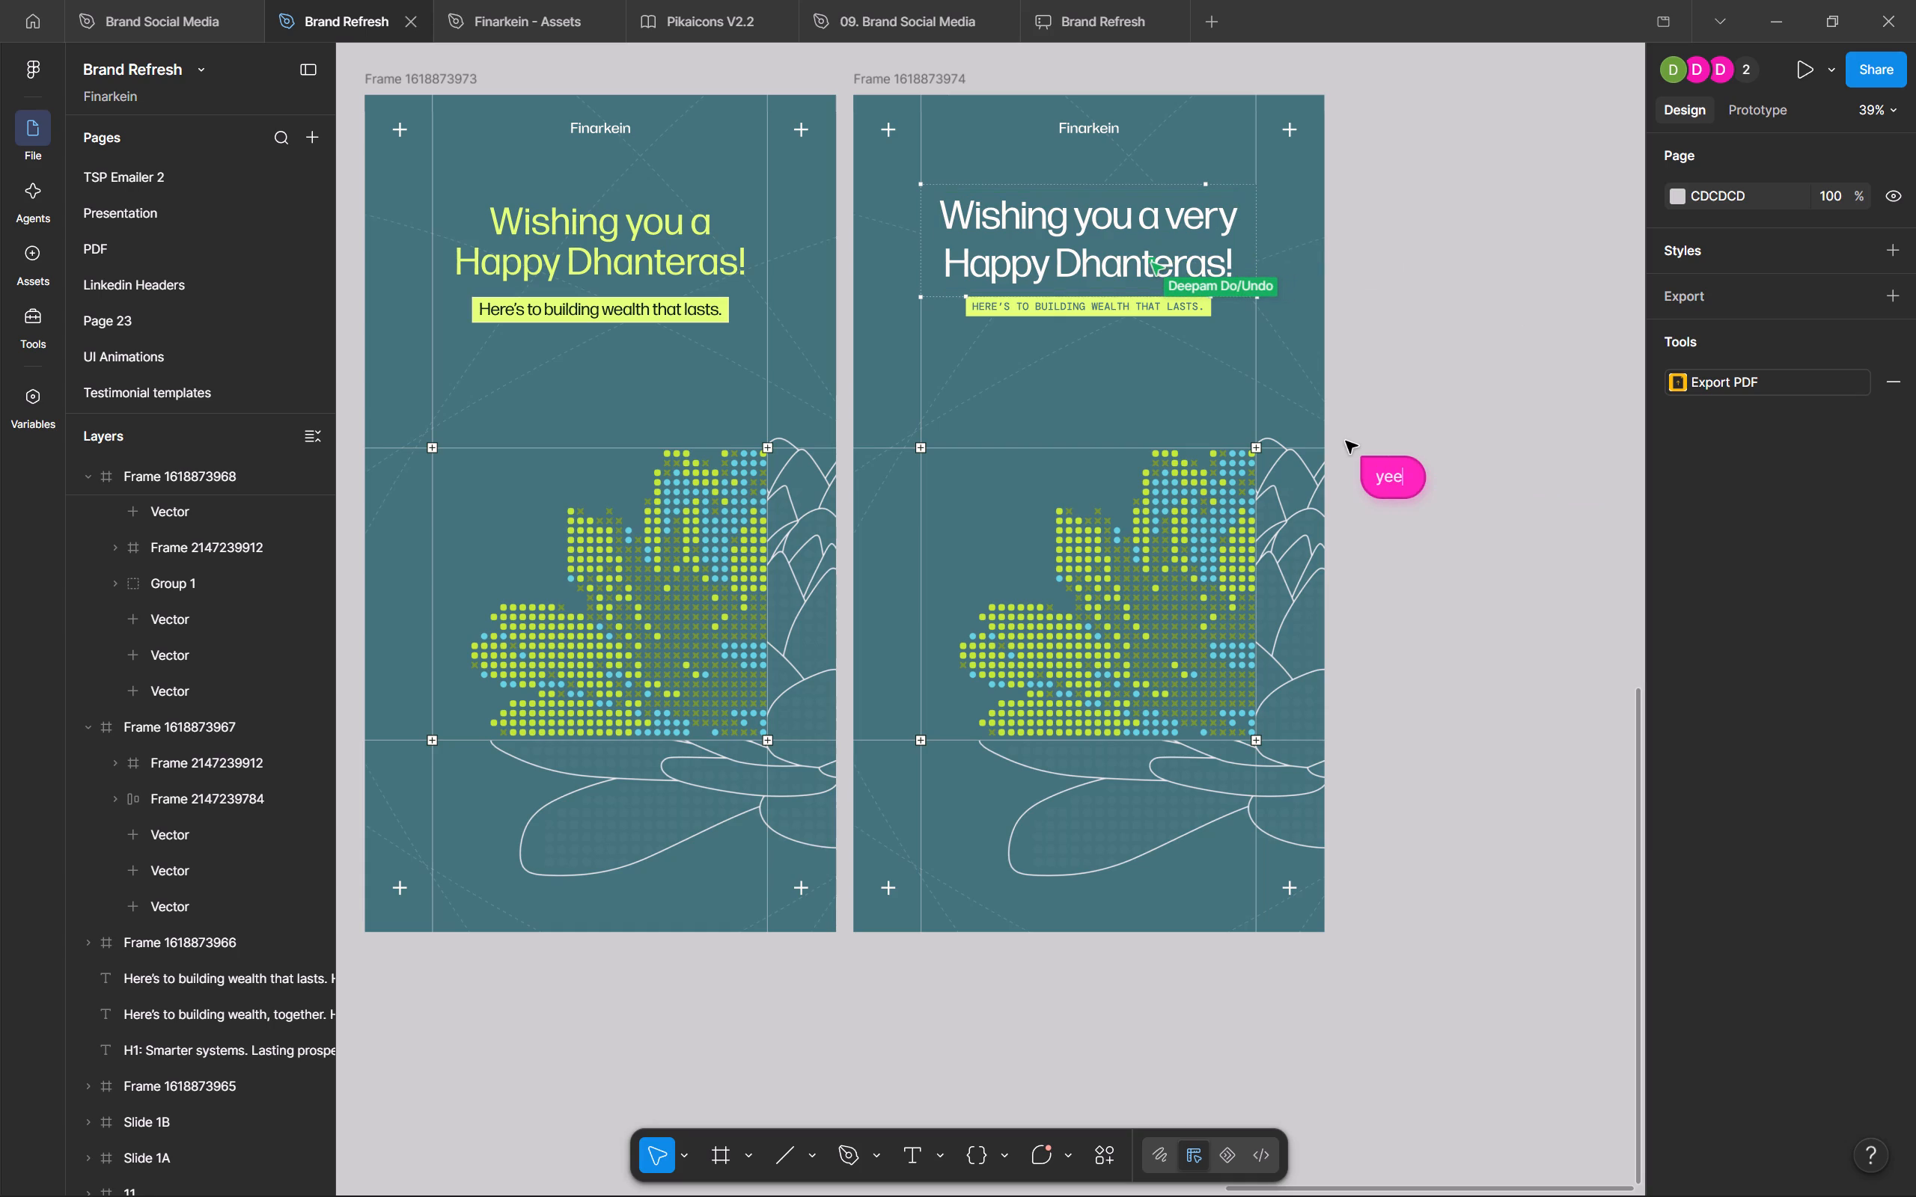
pyautogui.hotkey('ctrl', 'a')
pyautogui.write('or')
pyautogui.press('space')
pyautogui.write('whi')
pyautogui.press('BackSpace')
pyautogui.press('BackSpace')
pyautogui.write('ishing you')
pyautogui.press('space')
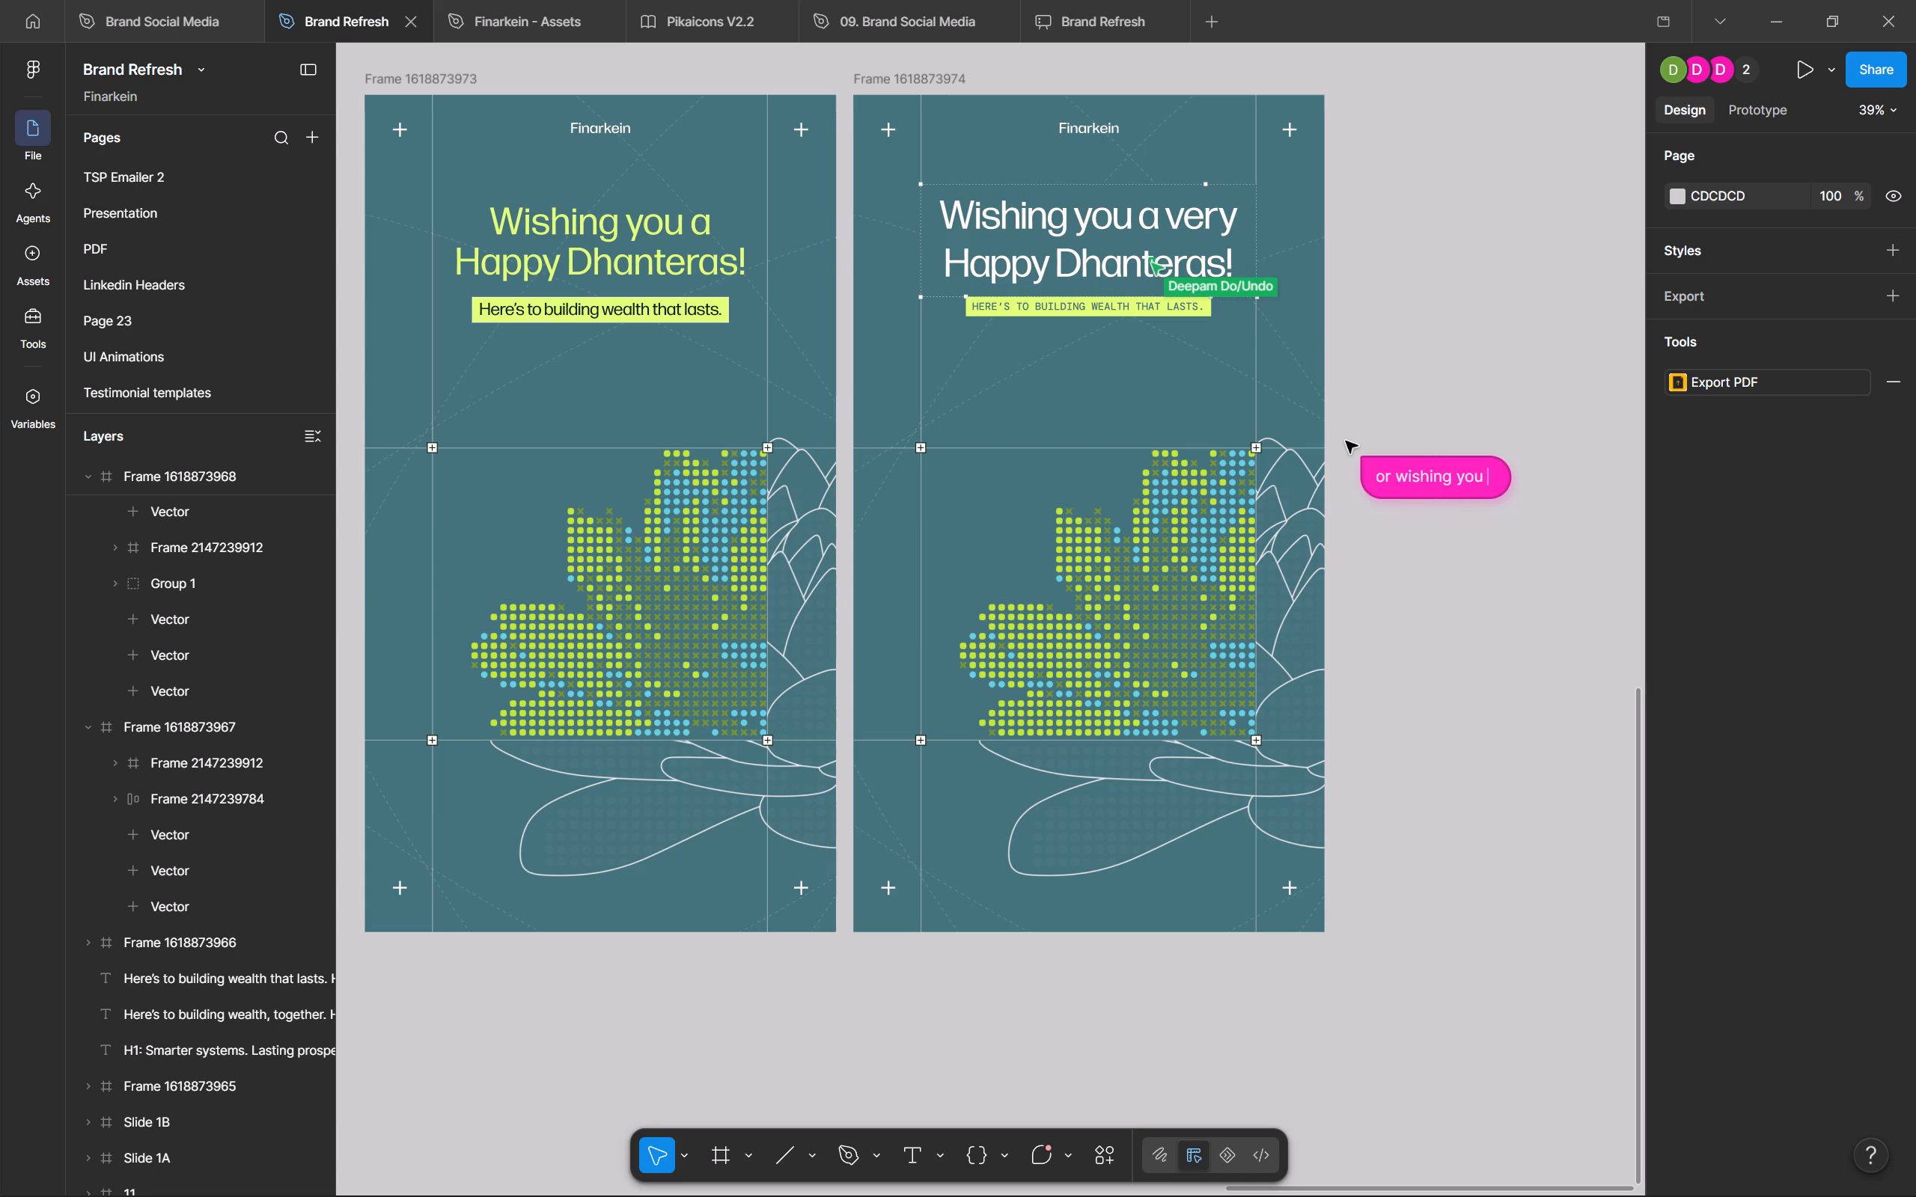
pyautogui.write('happy dhanteras')
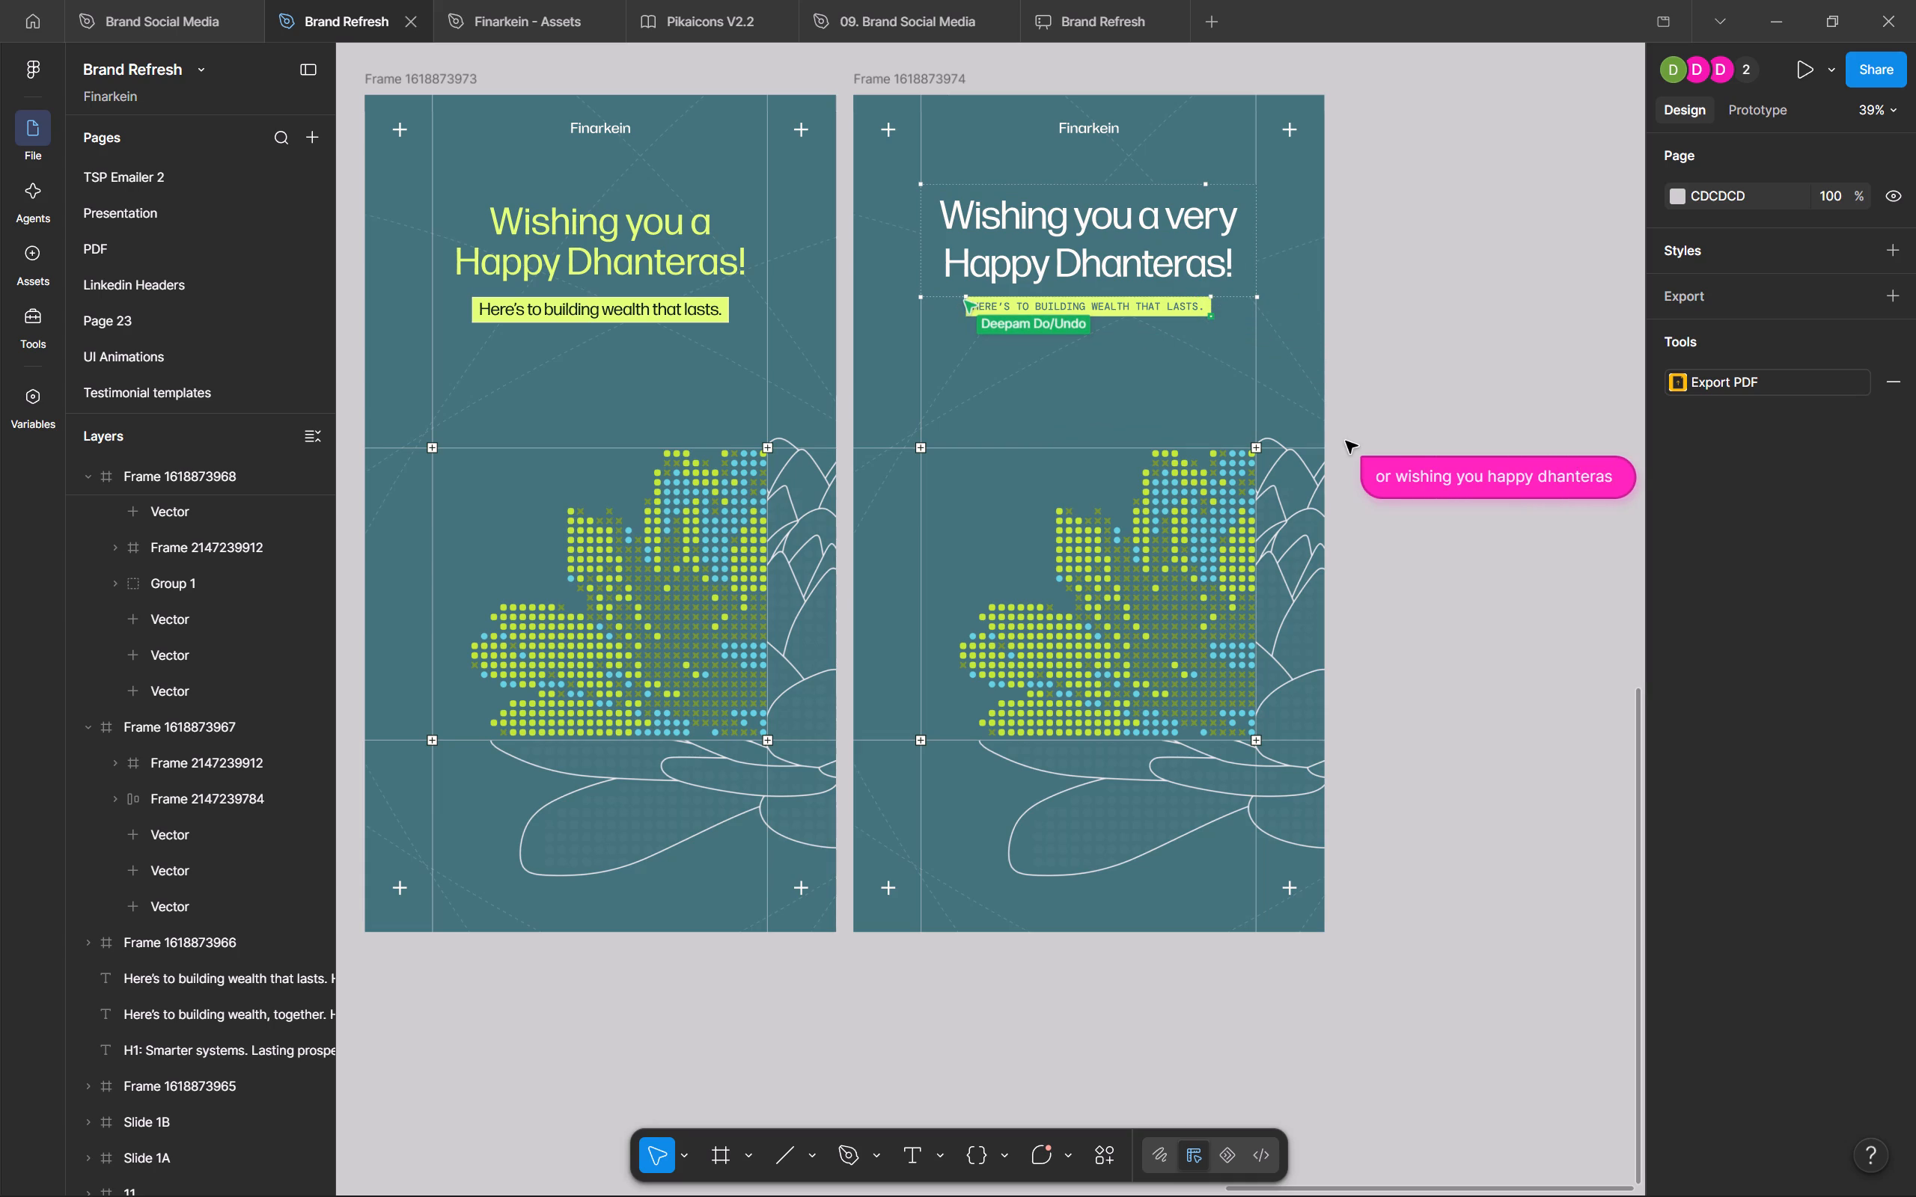
pyautogui.press('Escape')
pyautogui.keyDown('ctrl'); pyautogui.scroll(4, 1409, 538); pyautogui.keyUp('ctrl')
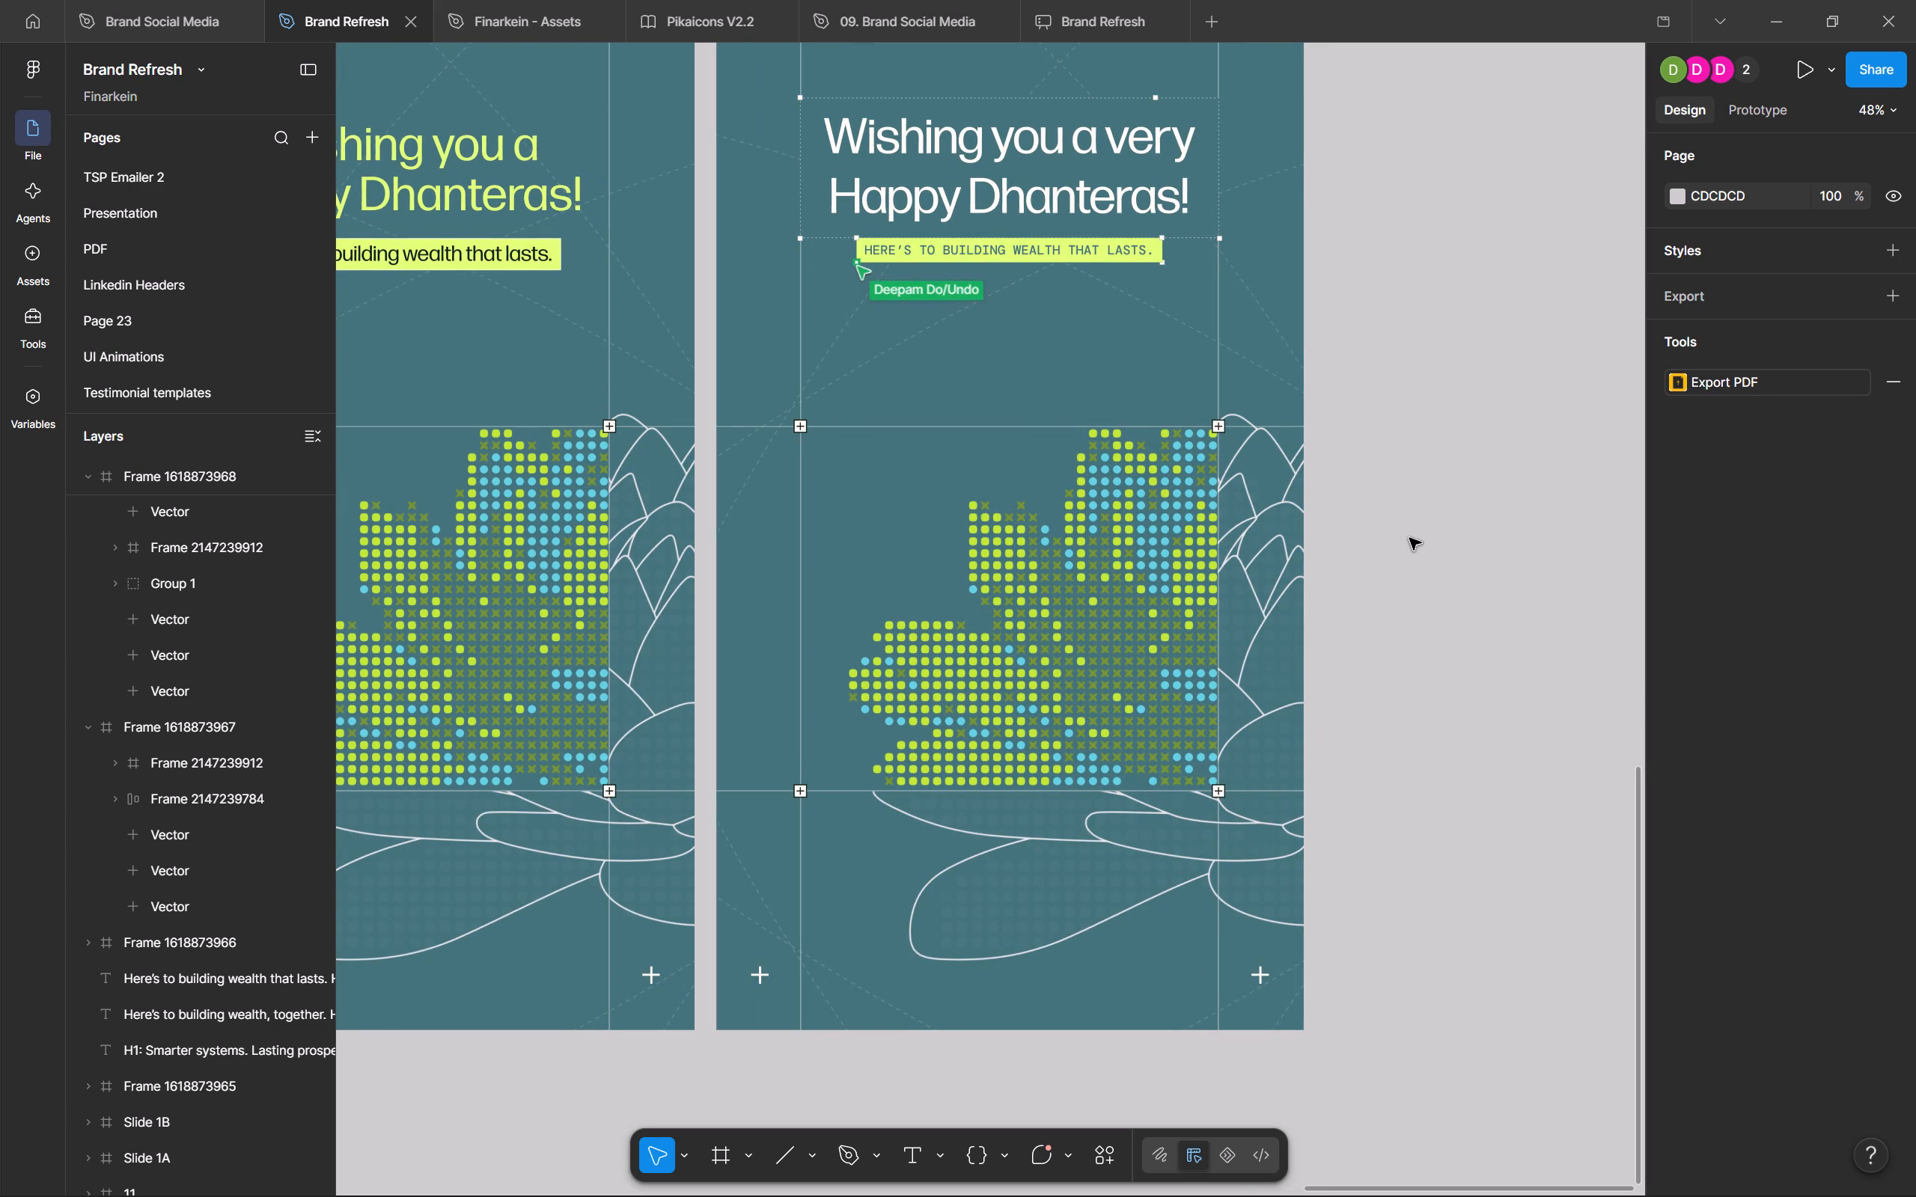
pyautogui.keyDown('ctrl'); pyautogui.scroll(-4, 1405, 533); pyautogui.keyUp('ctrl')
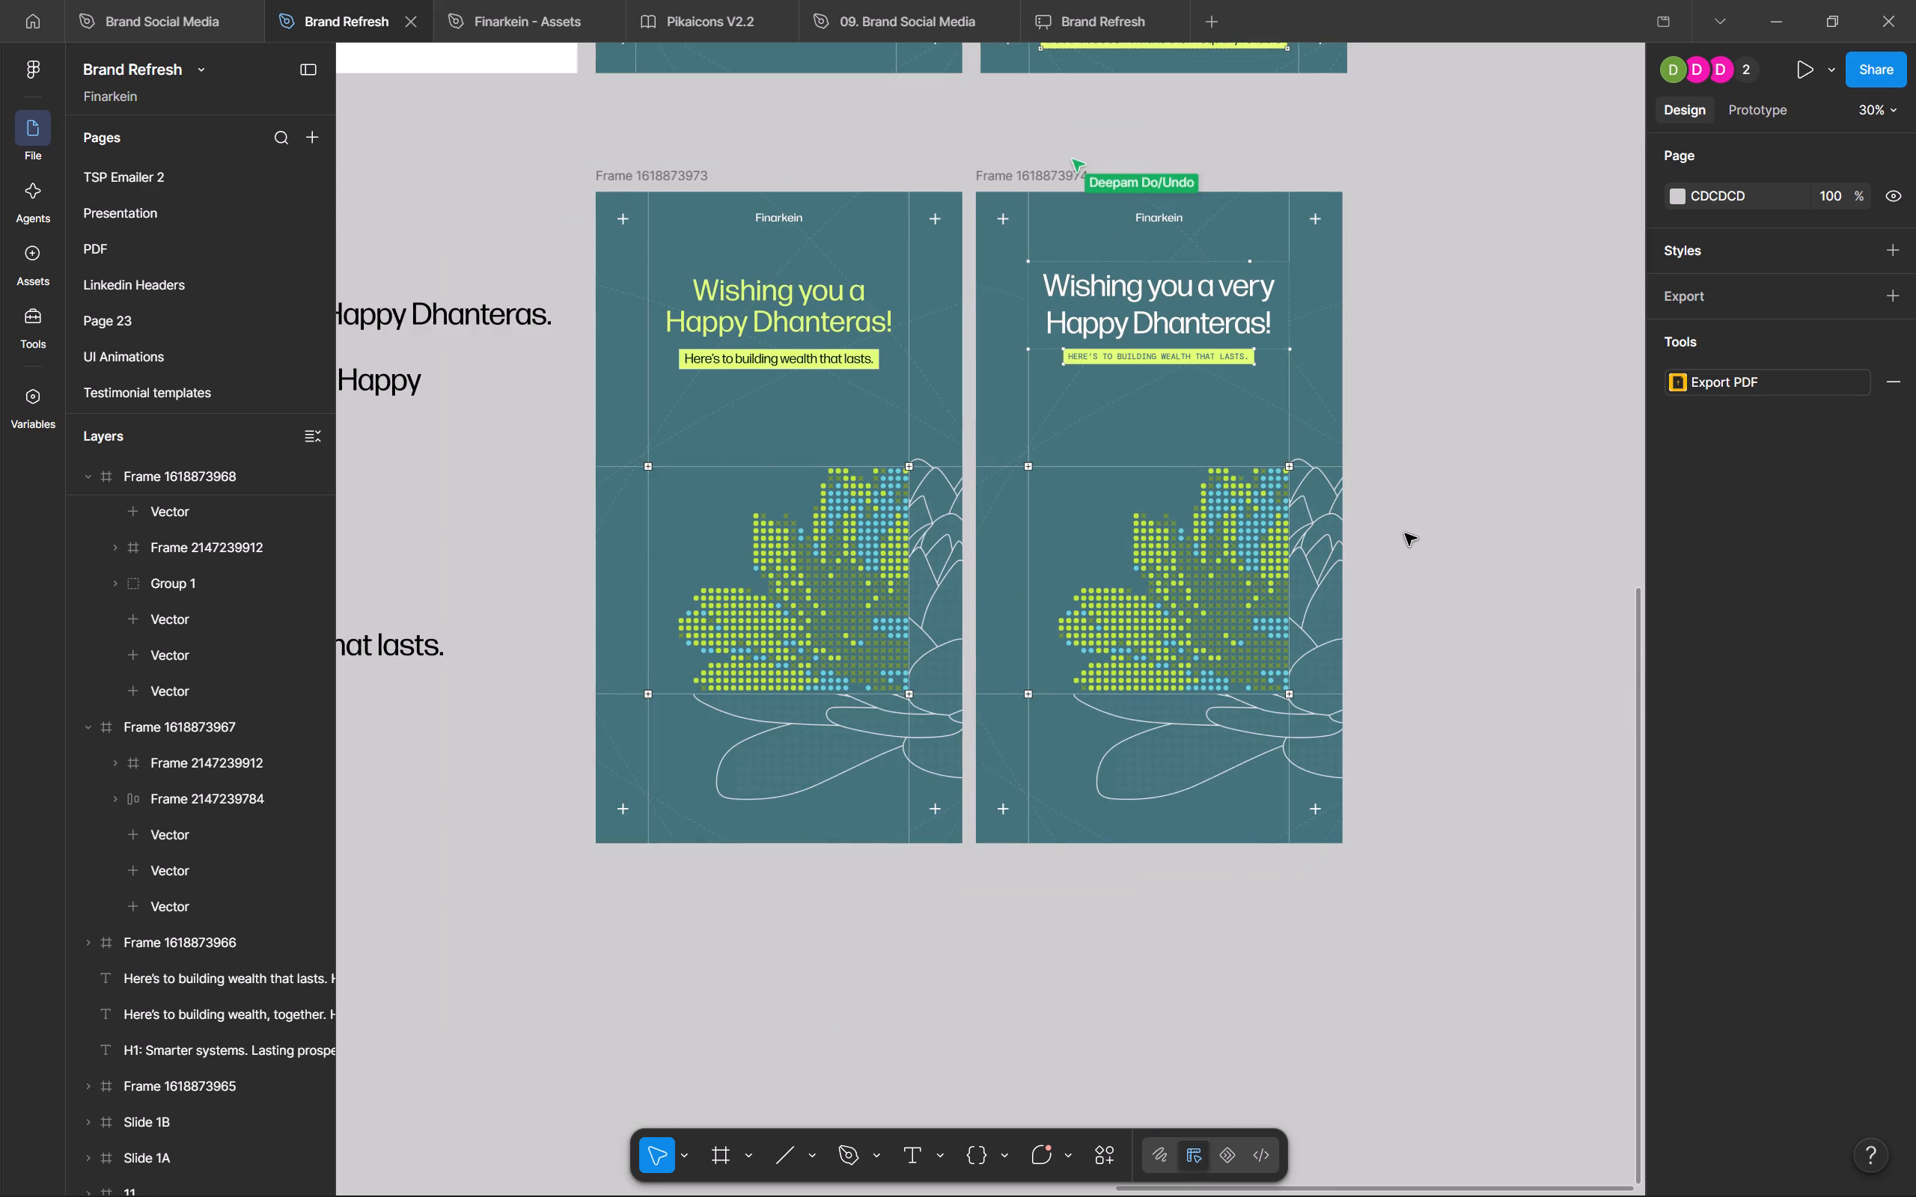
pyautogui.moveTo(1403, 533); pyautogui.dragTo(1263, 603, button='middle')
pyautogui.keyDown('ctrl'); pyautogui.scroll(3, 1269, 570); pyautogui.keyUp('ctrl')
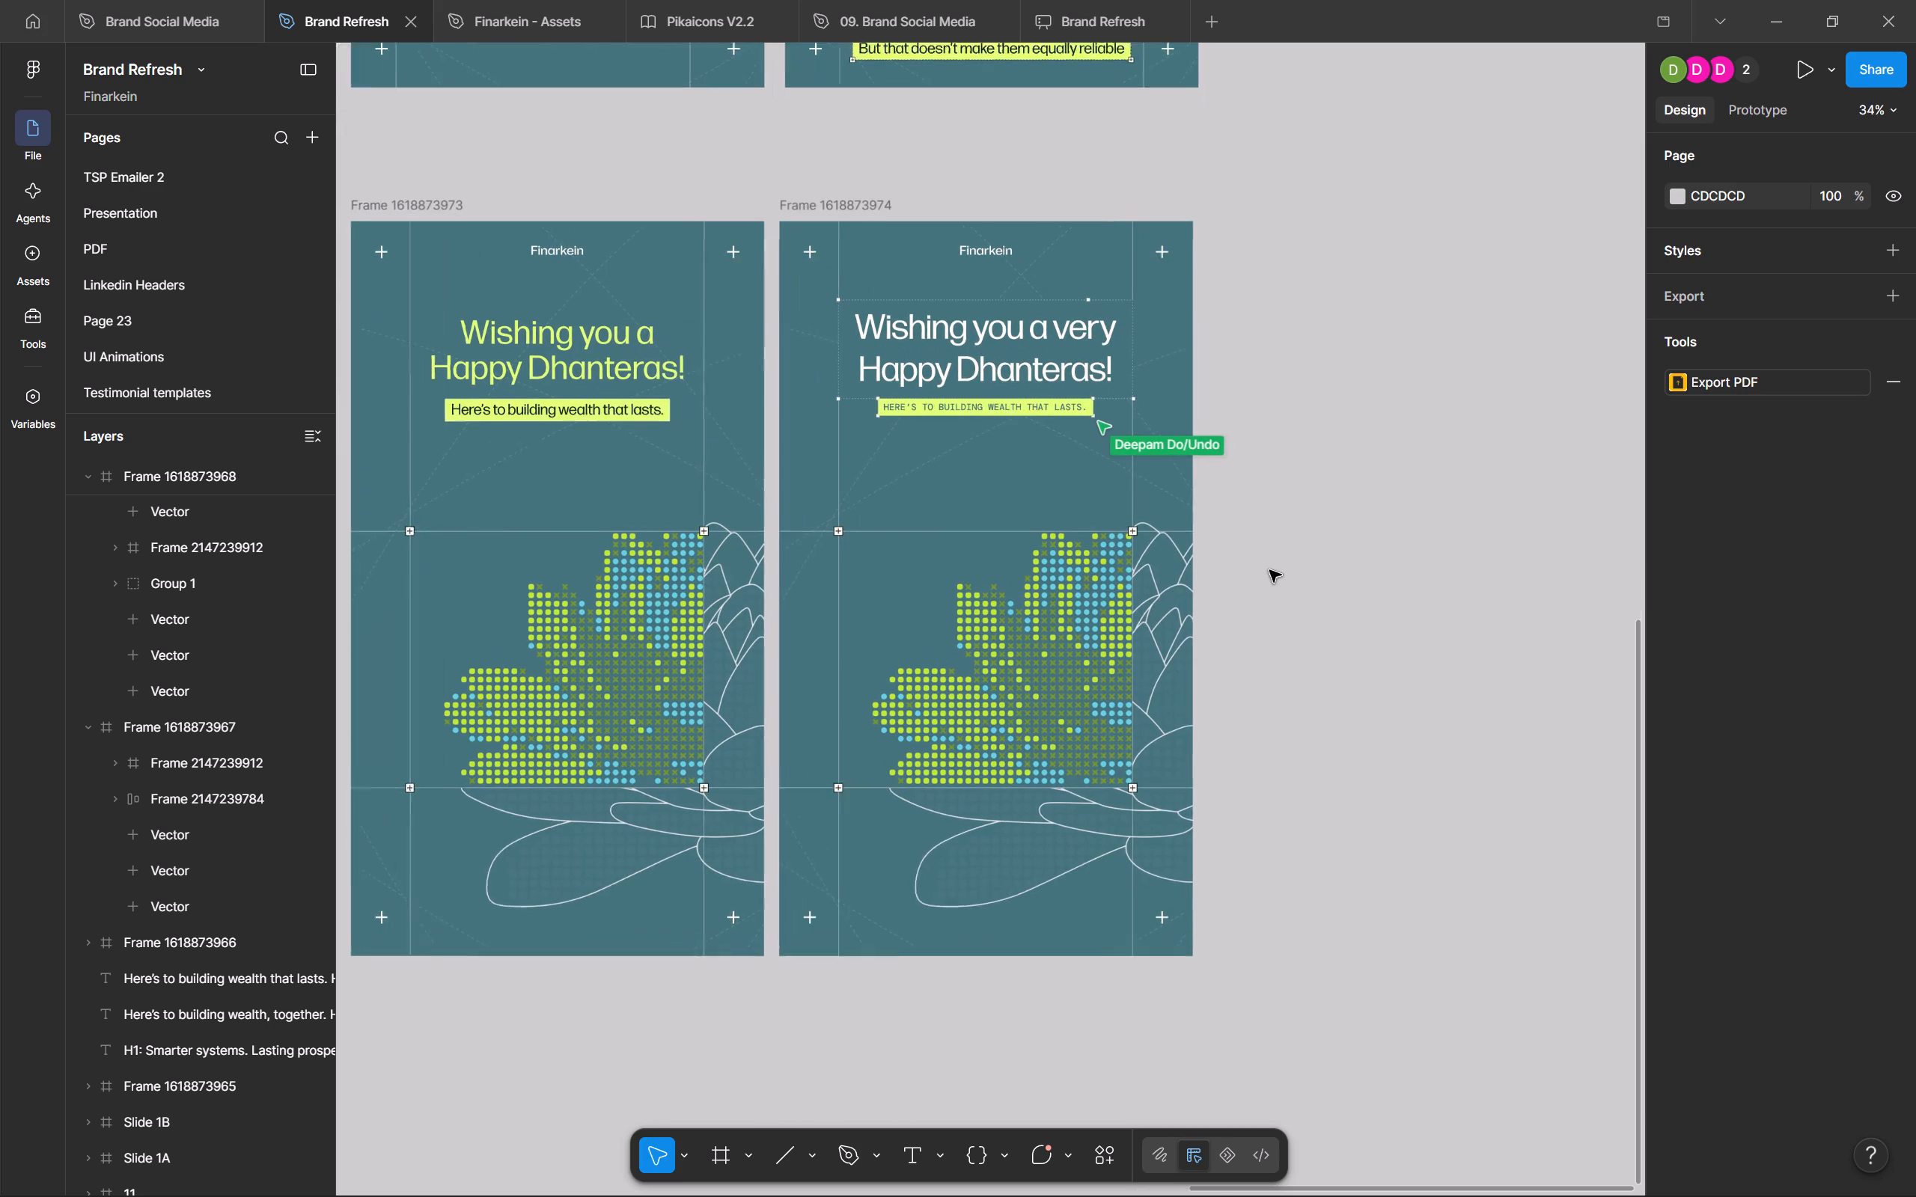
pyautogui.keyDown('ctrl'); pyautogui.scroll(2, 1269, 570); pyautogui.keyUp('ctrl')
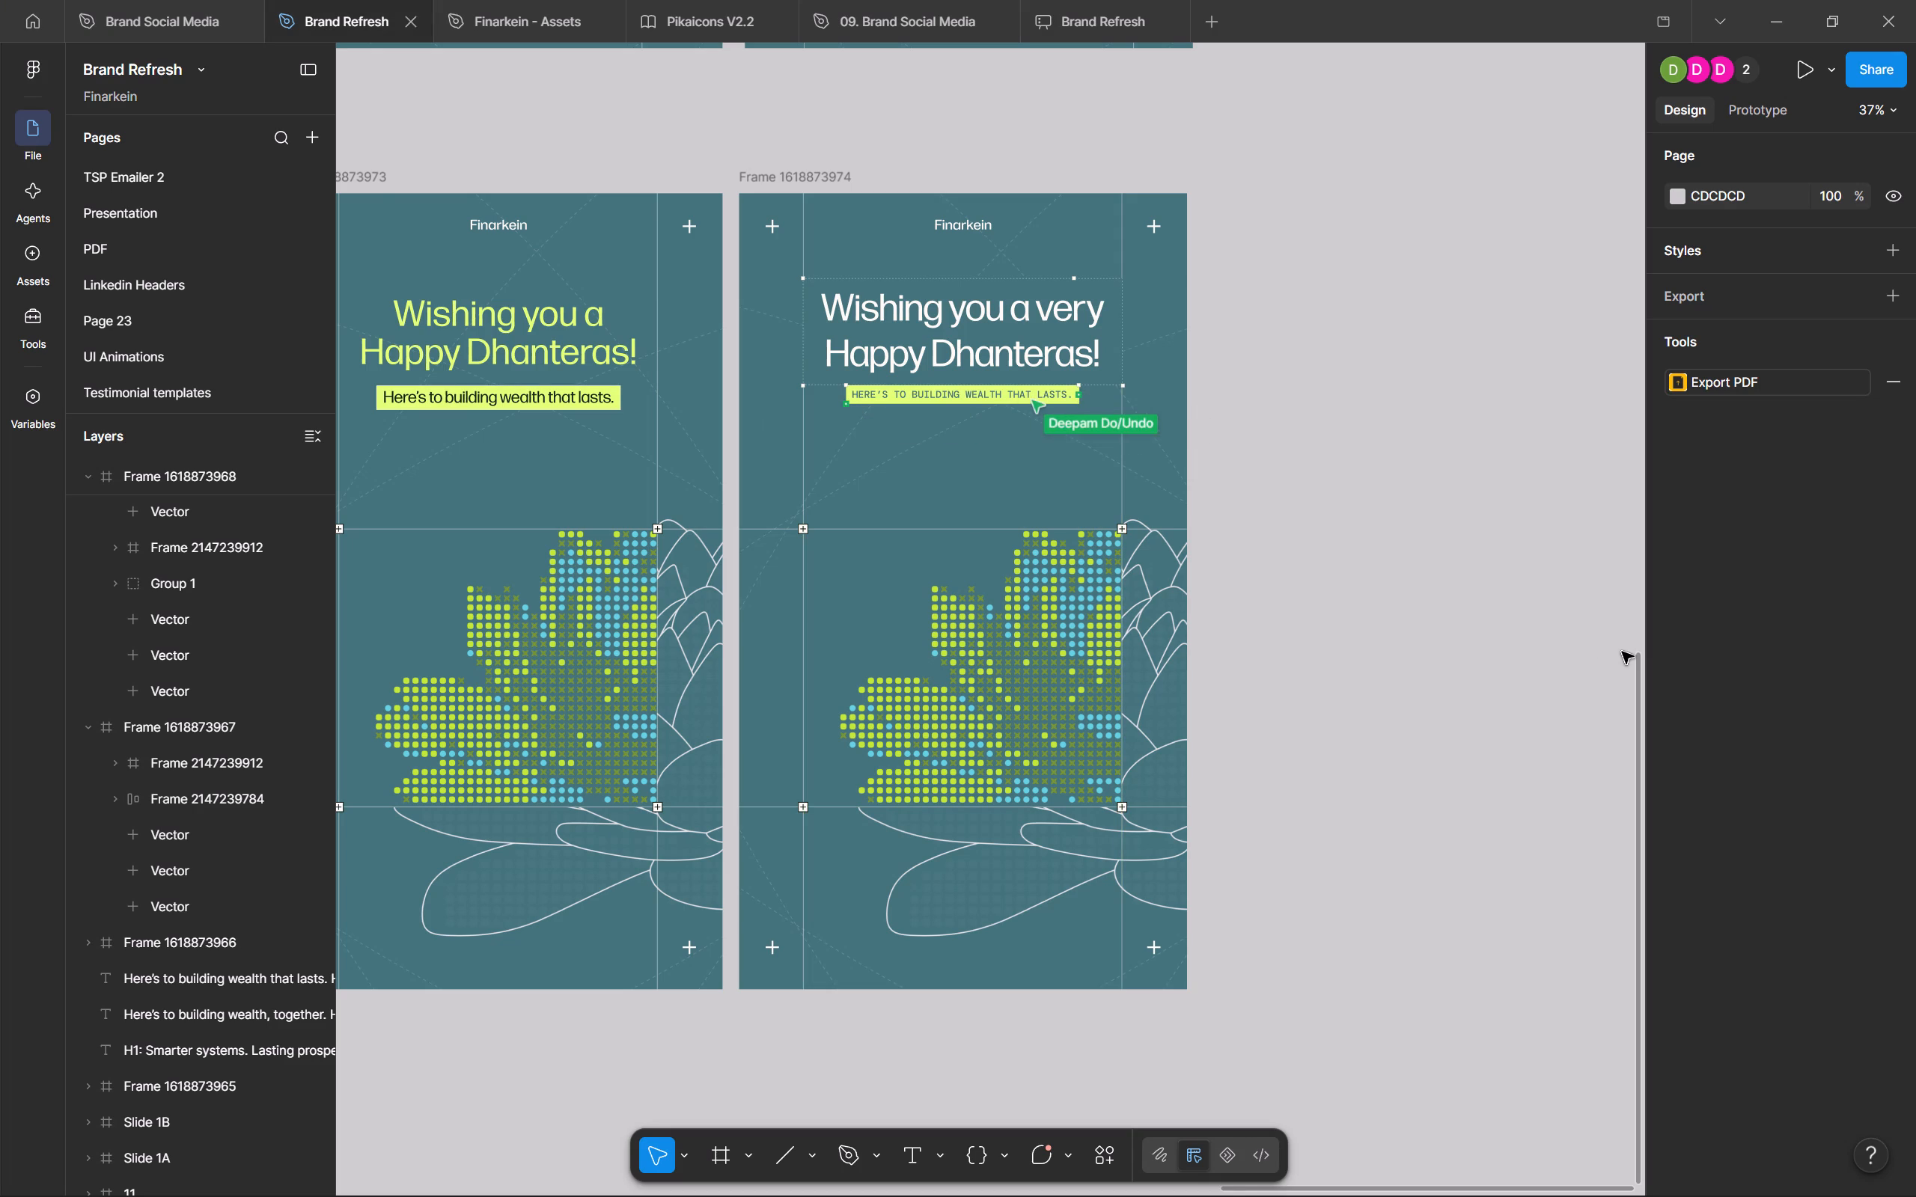
pyautogui.keyDown('ctrl'); pyautogui.scroll(4, 1560, 669); pyautogui.keyUp('ctrl')
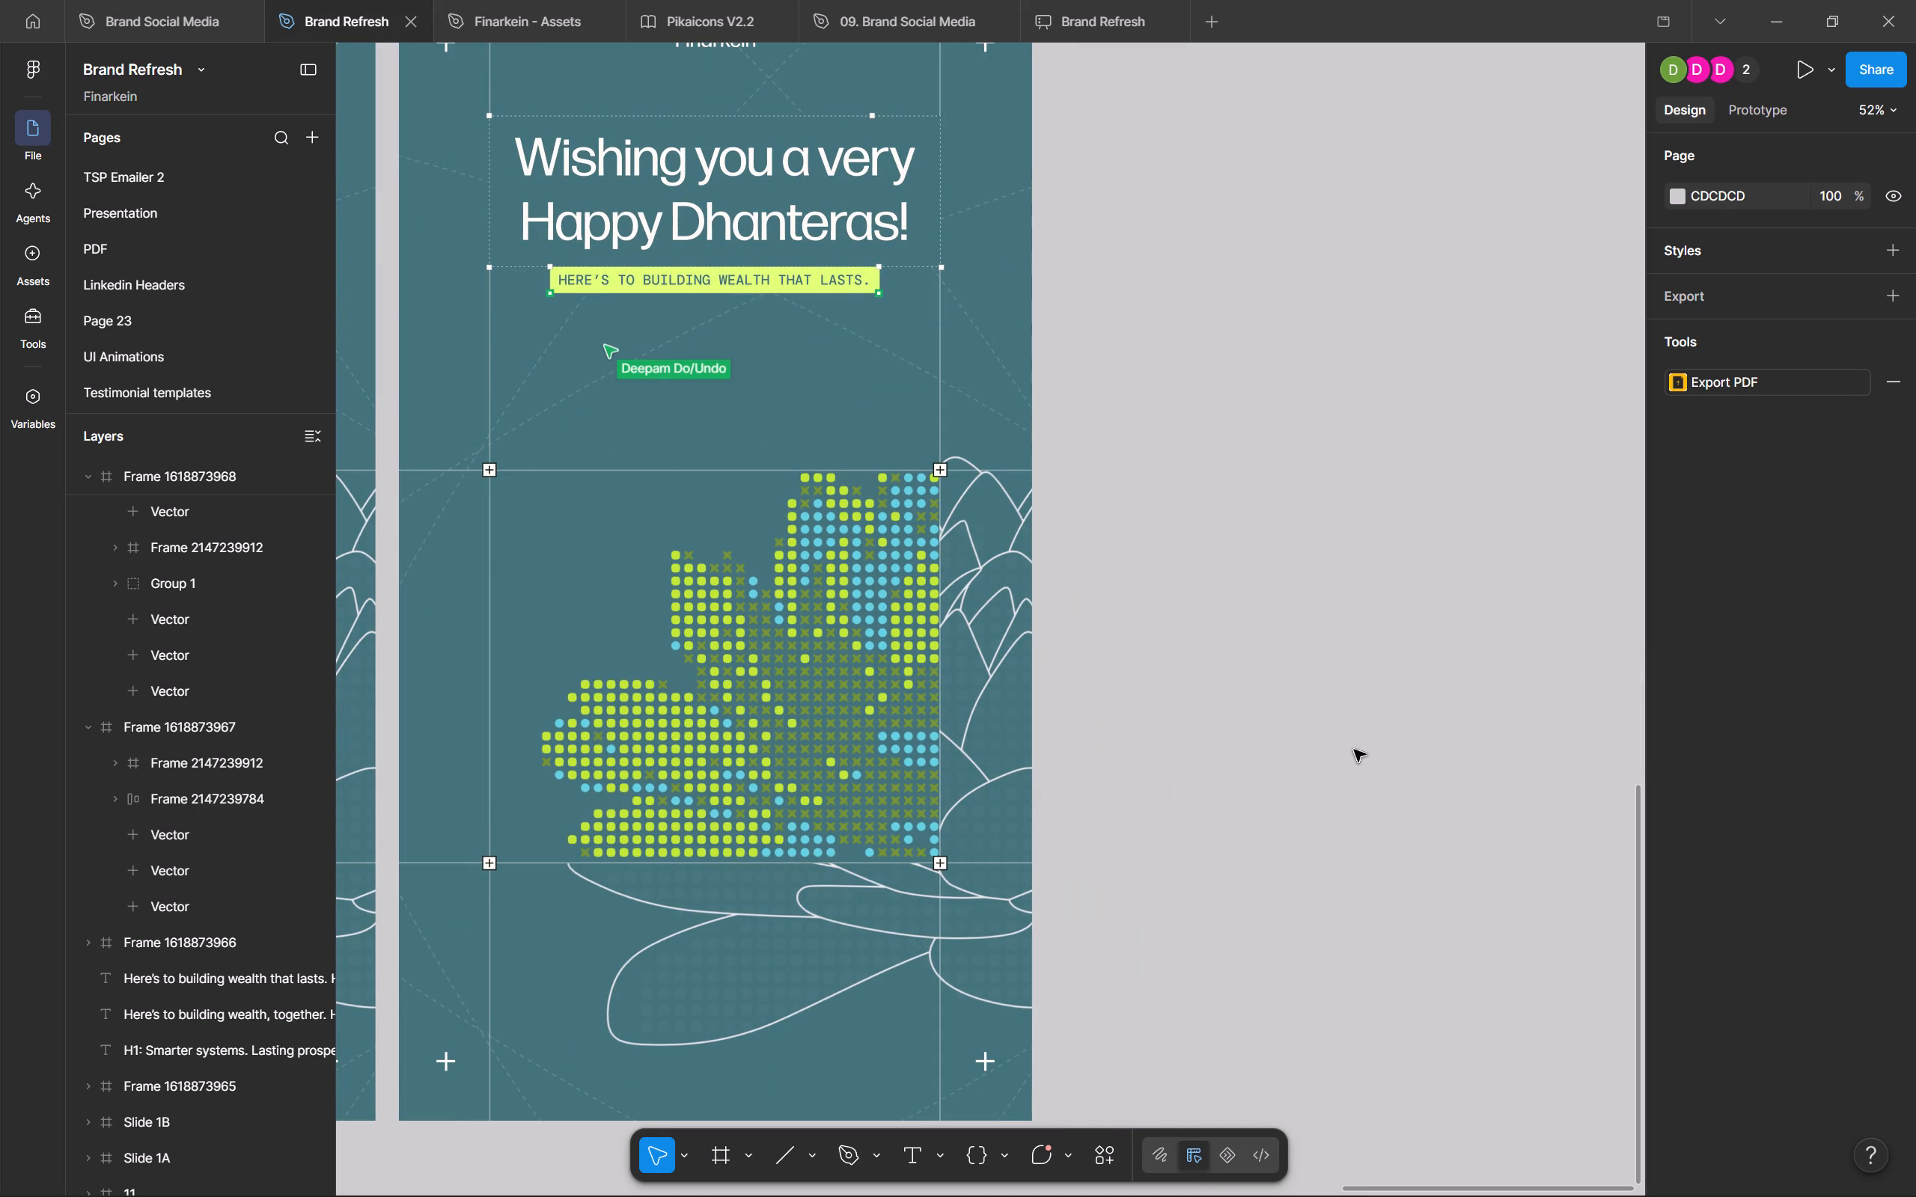
pyautogui.moveTo(1354, 750); pyautogui.dragTo(1597, 564, button='middle')
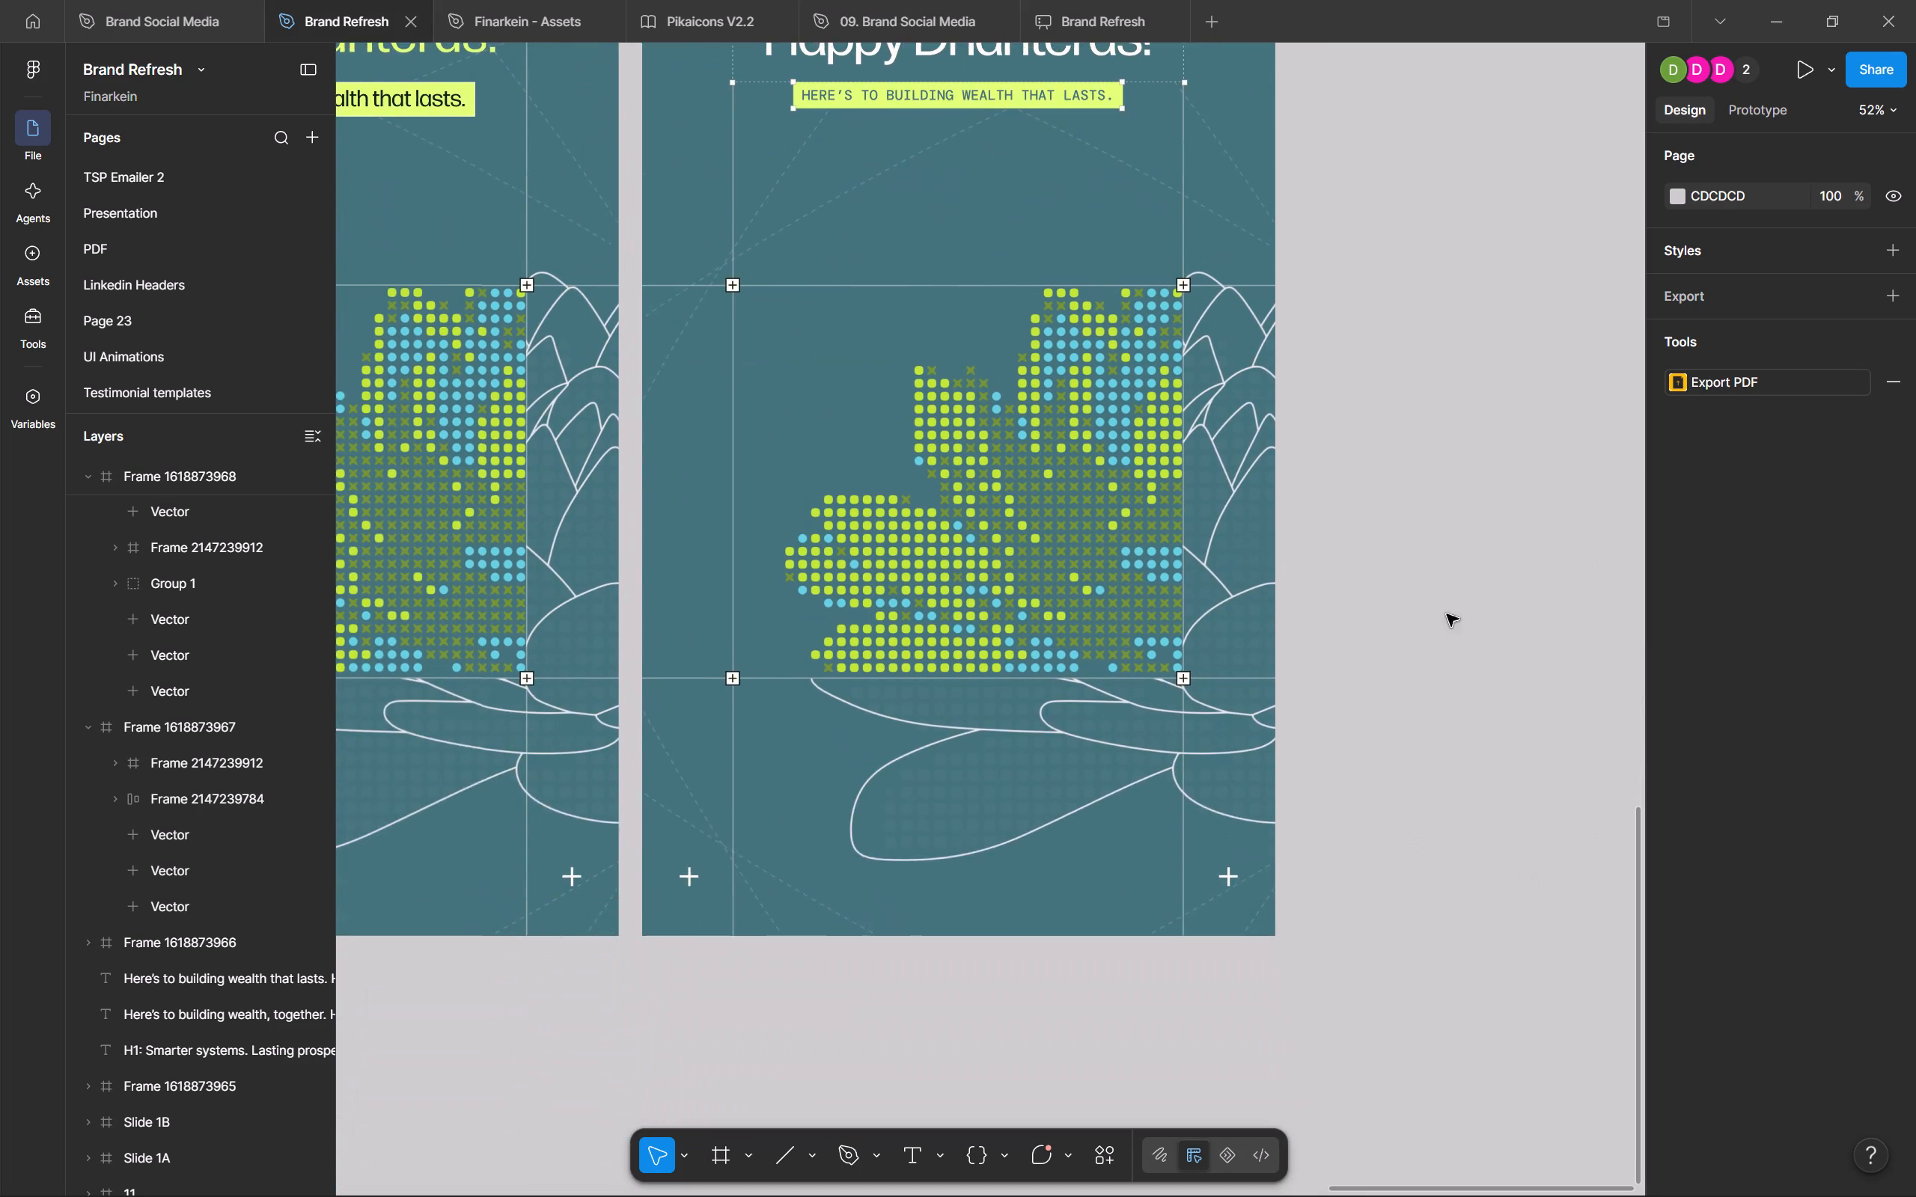
pyautogui.keyDown('ctrl'); pyautogui.scroll(3, 1421, 629); pyautogui.keyUp('ctrl')
pyautogui.keyDown('ctrl'); pyautogui.scroll(6, 1236, 680); pyautogui.keyUp('ctrl')
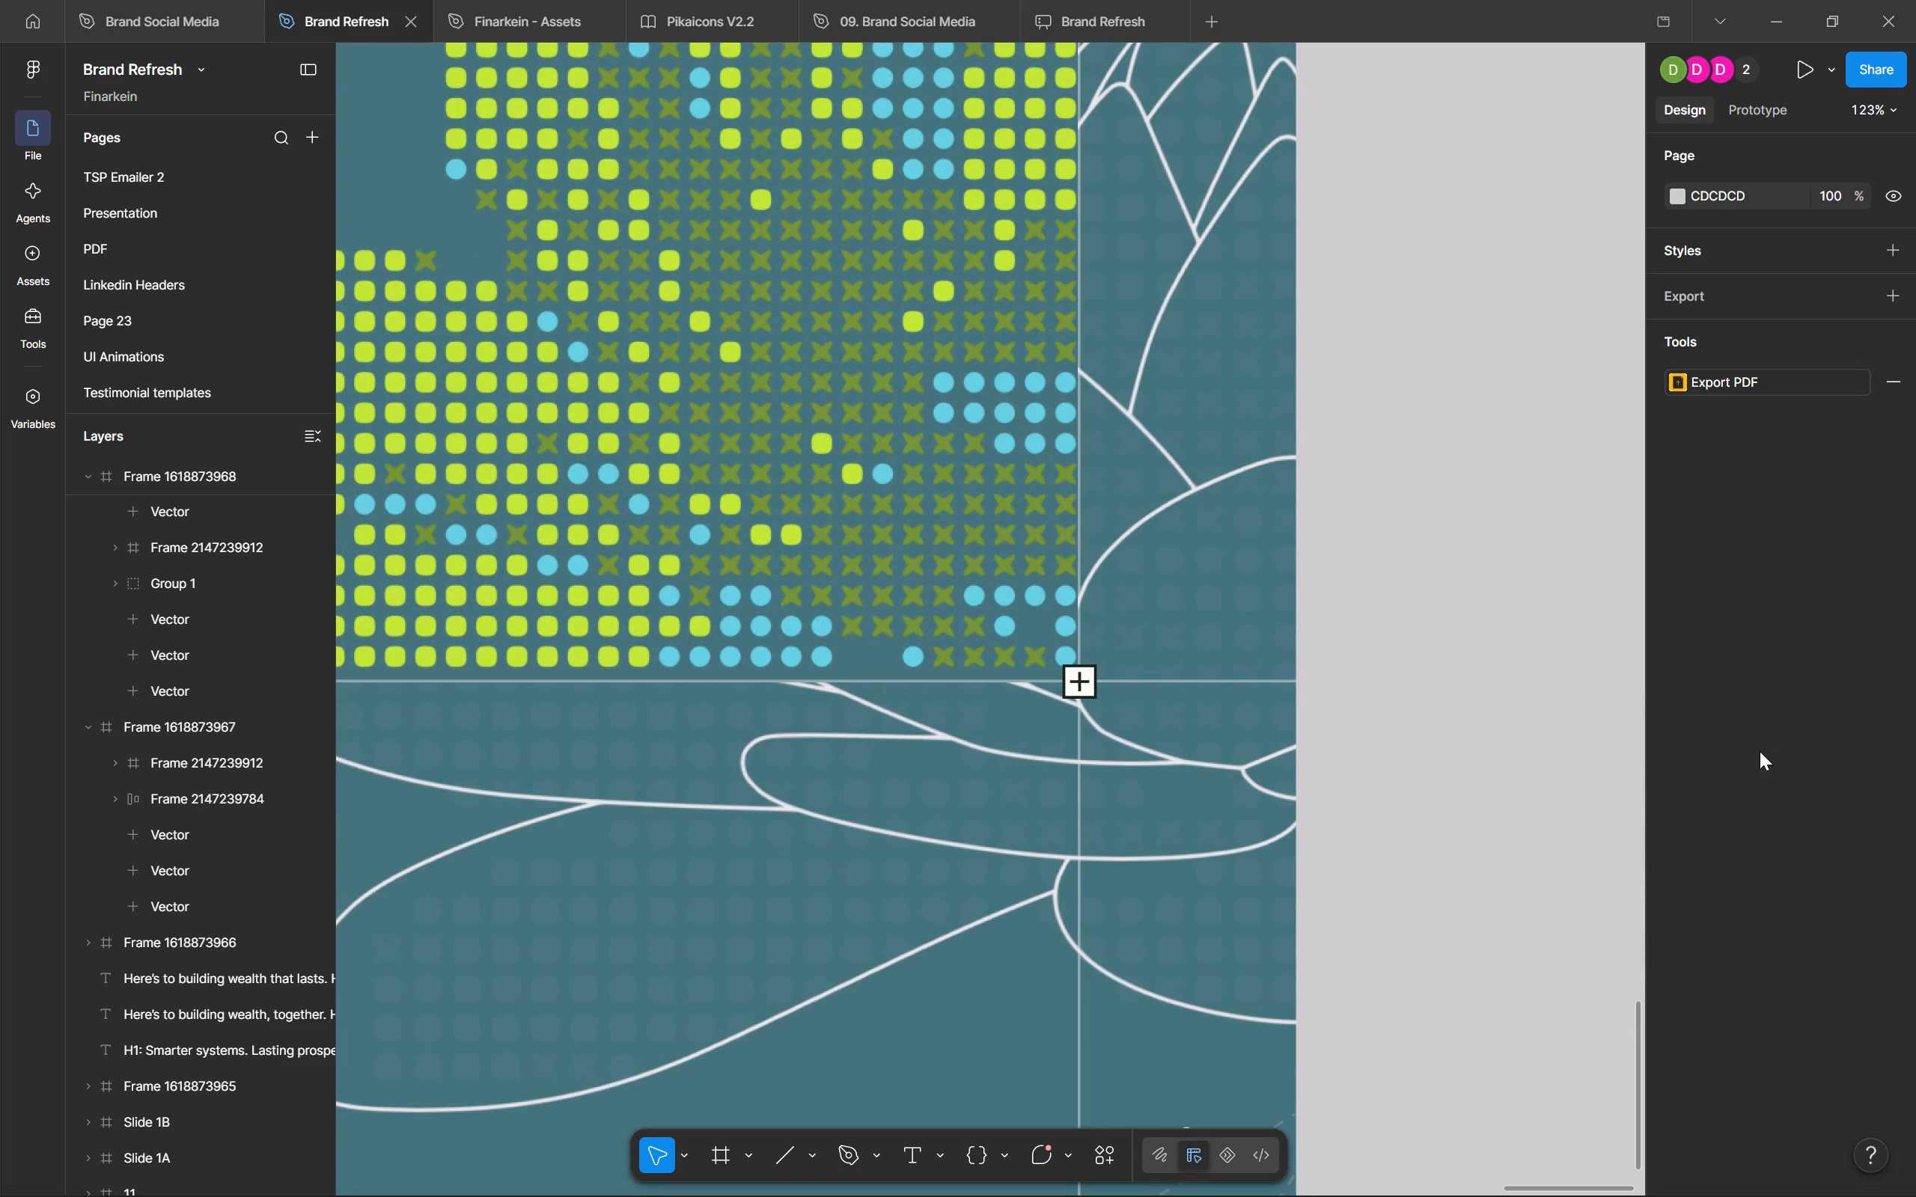
pyautogui.keyDown('ctrl'); pyautogui.scroll(-7, 1756, 756); pyautogui.keyUp('ctrl')
pyautogui.keyDown('ctrl'); pyautogui.scroll(-11, 1529, 679); pyautogui.keyUp('ctrl')
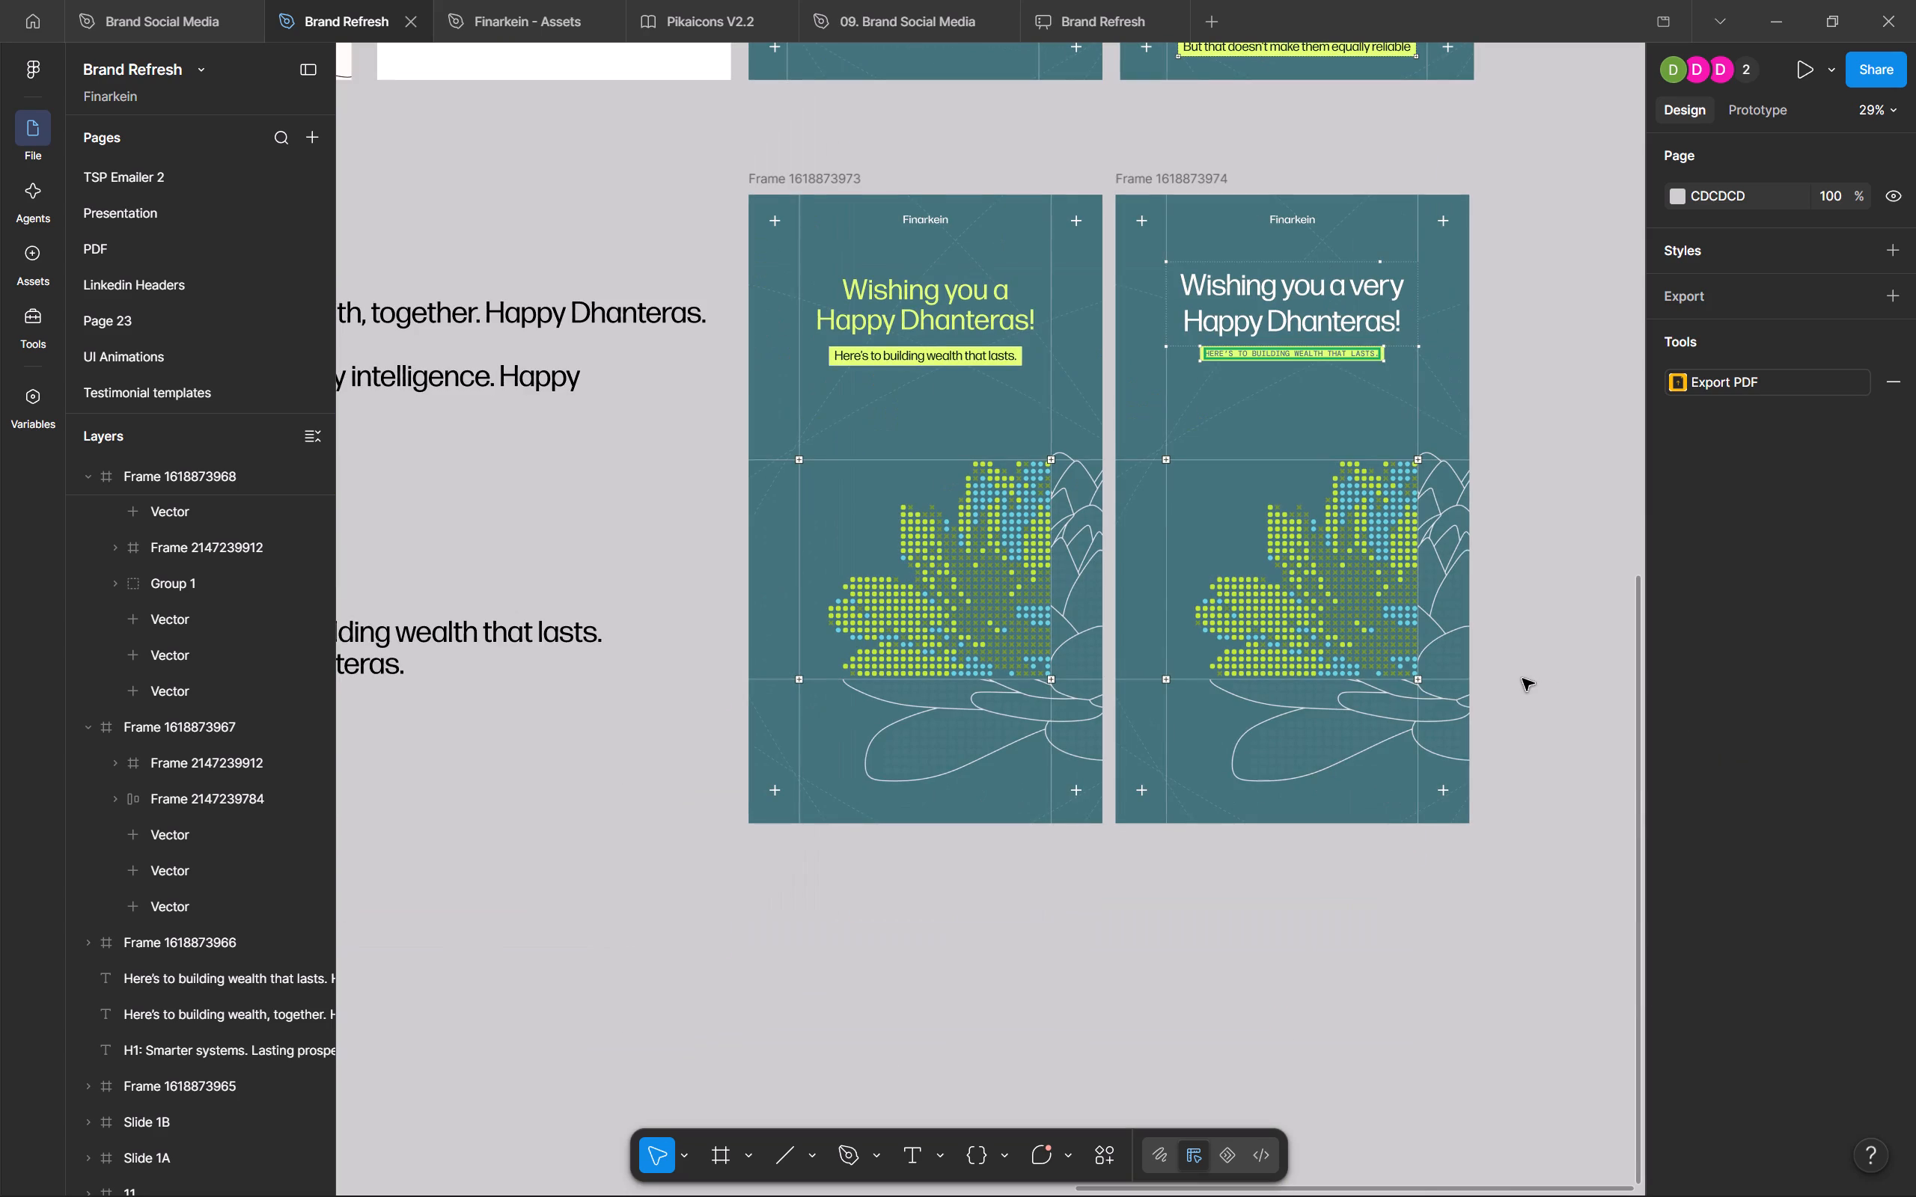
pyautogui.keyDown('ctrl'); pyautogui.scroll(6, 1521, 663); pyautogui.keyUp('ctrl')
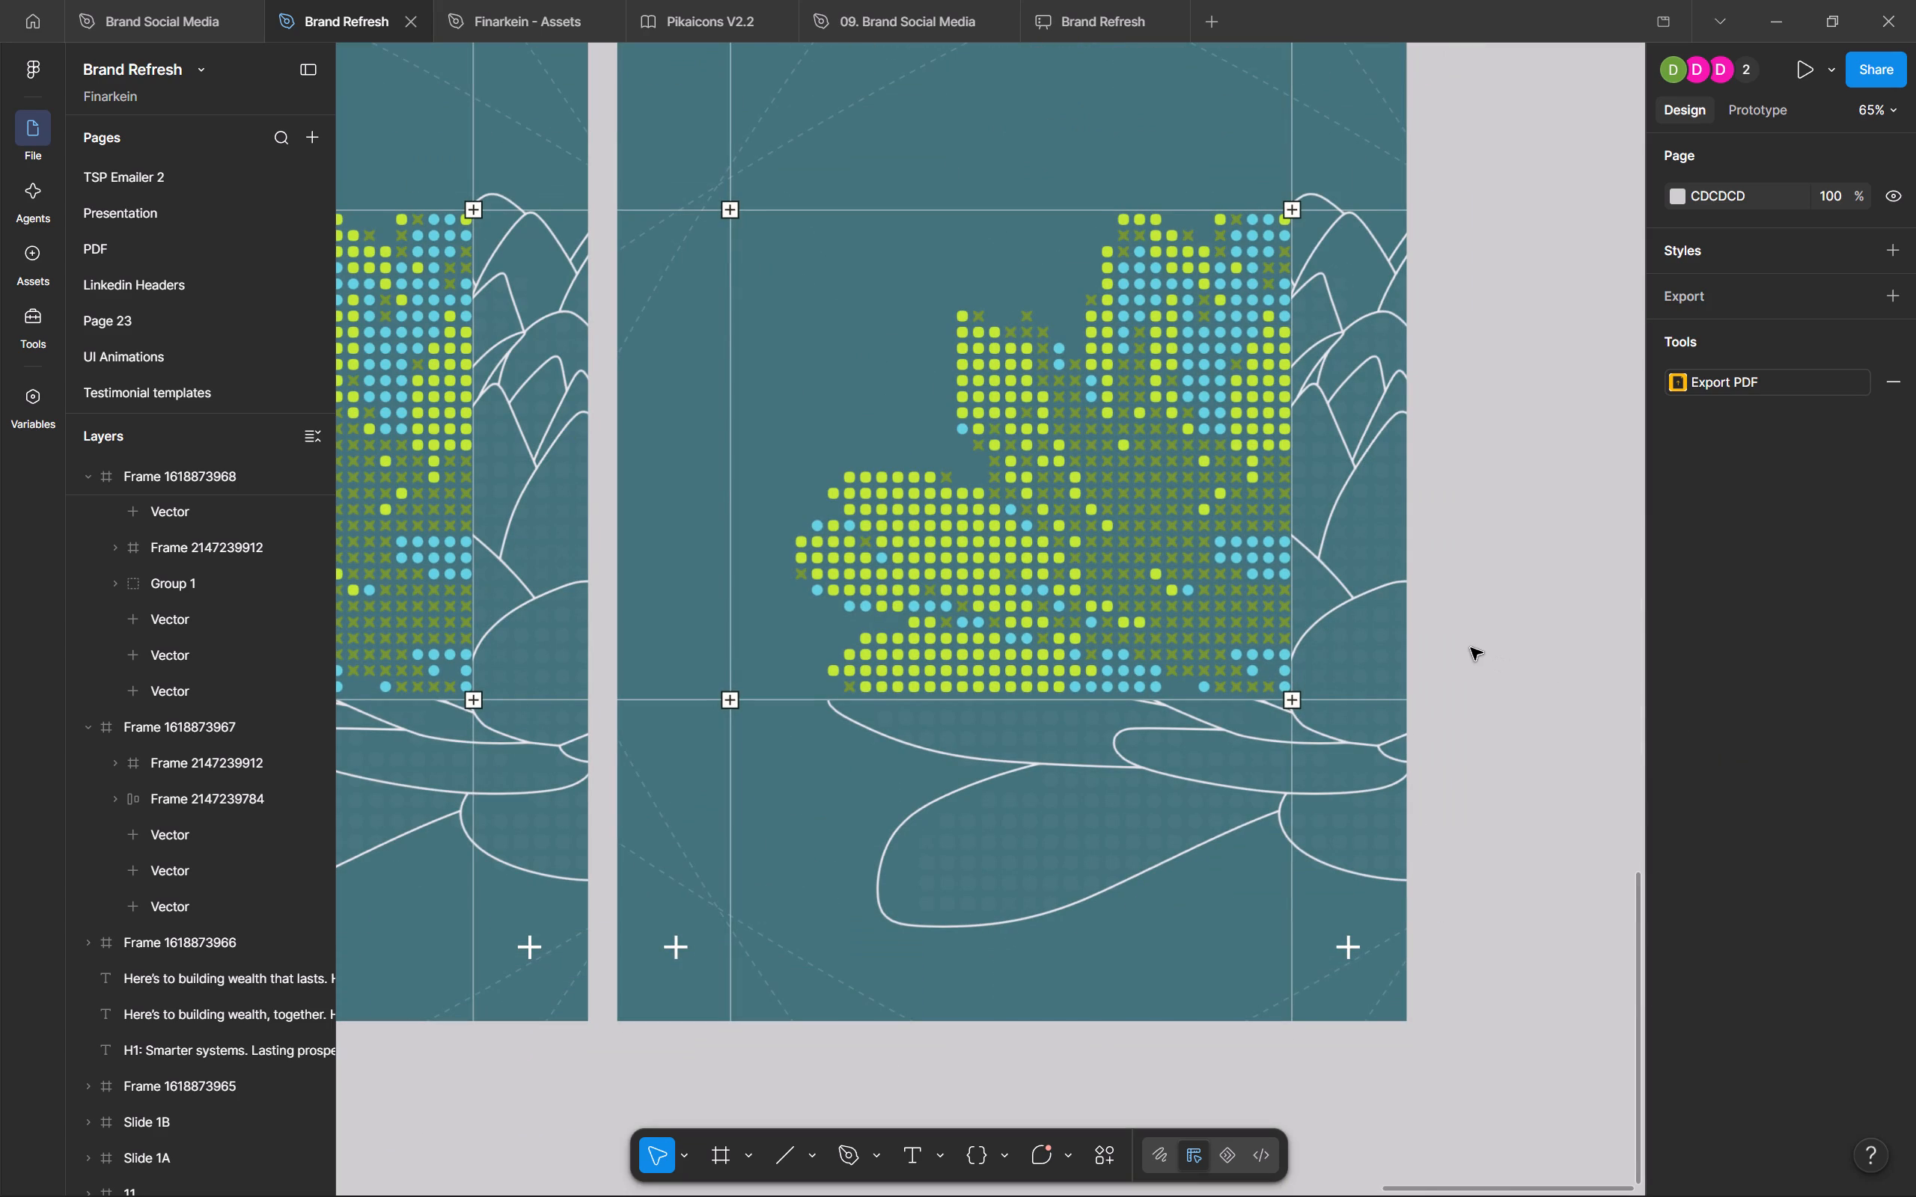
pyautogui.keyDown('ctrl'); pyautogui.scroll(-6, 1471, 648); pyautogui.keyUp('ctrl')
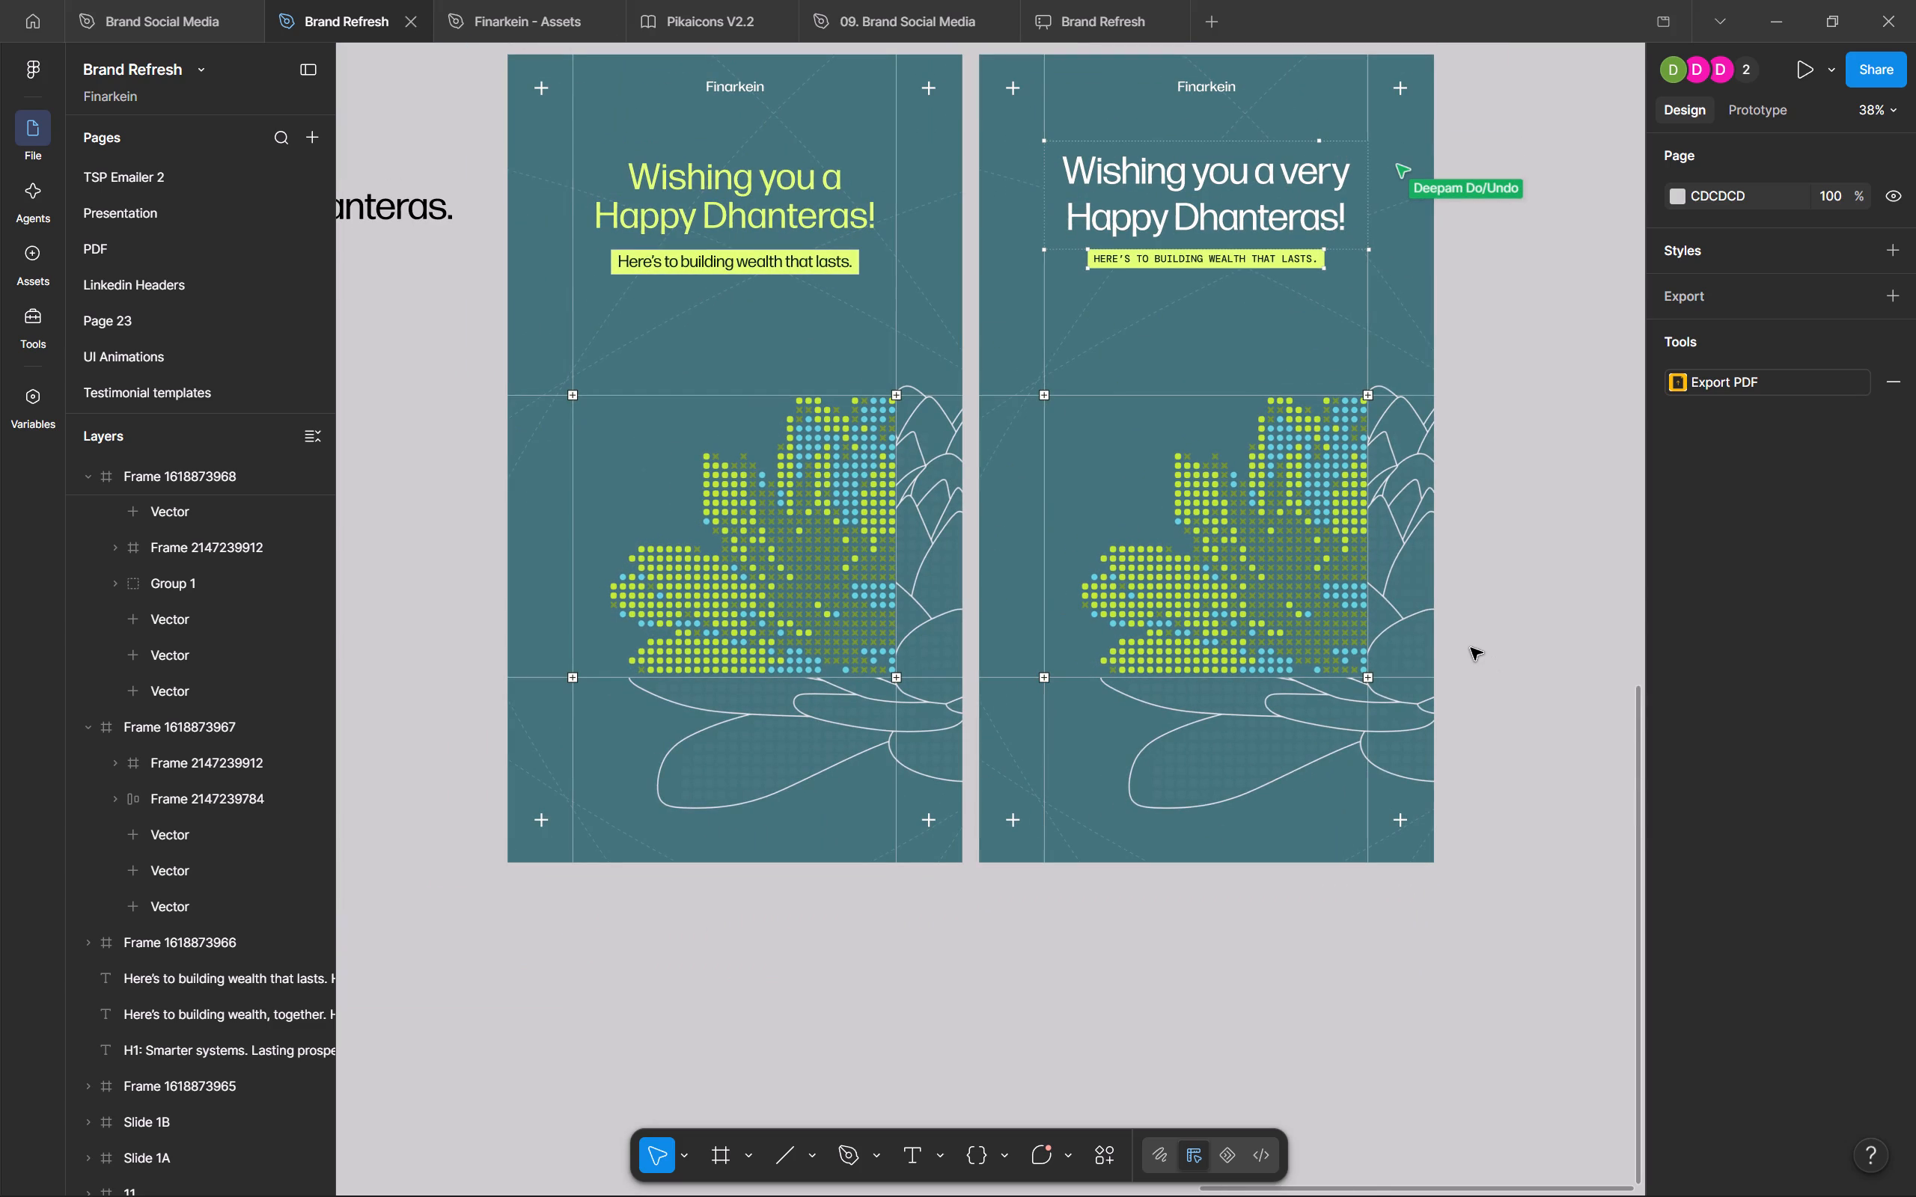
pyautogui.moveTo(1409, 365); pyautogui.dragTo(1365, 545, button='middle')
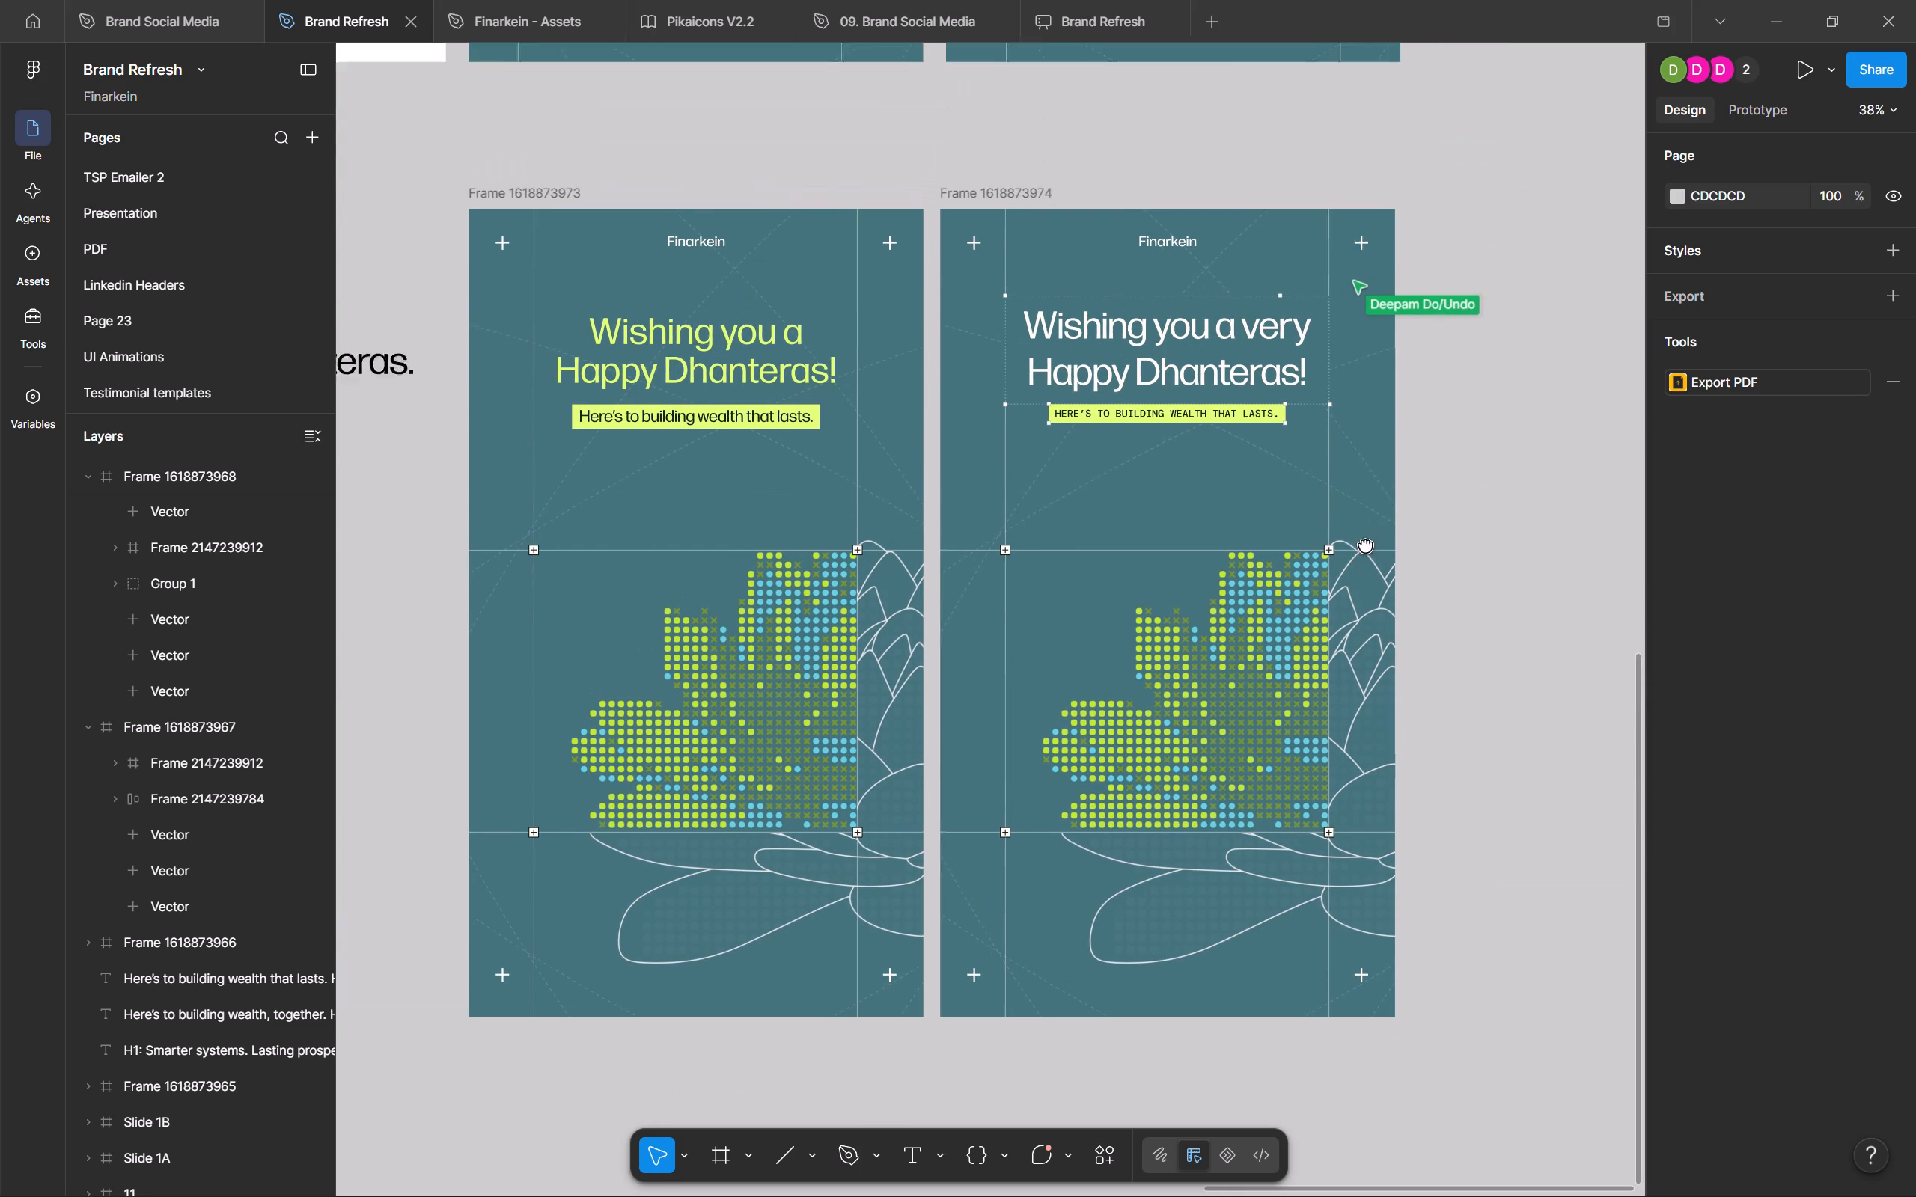
pyautogui.moveTo(1365, 545); pyautogui.dragTo(1349, 603, button='middle')
pyautogui.scroll(1, 1349, 603)
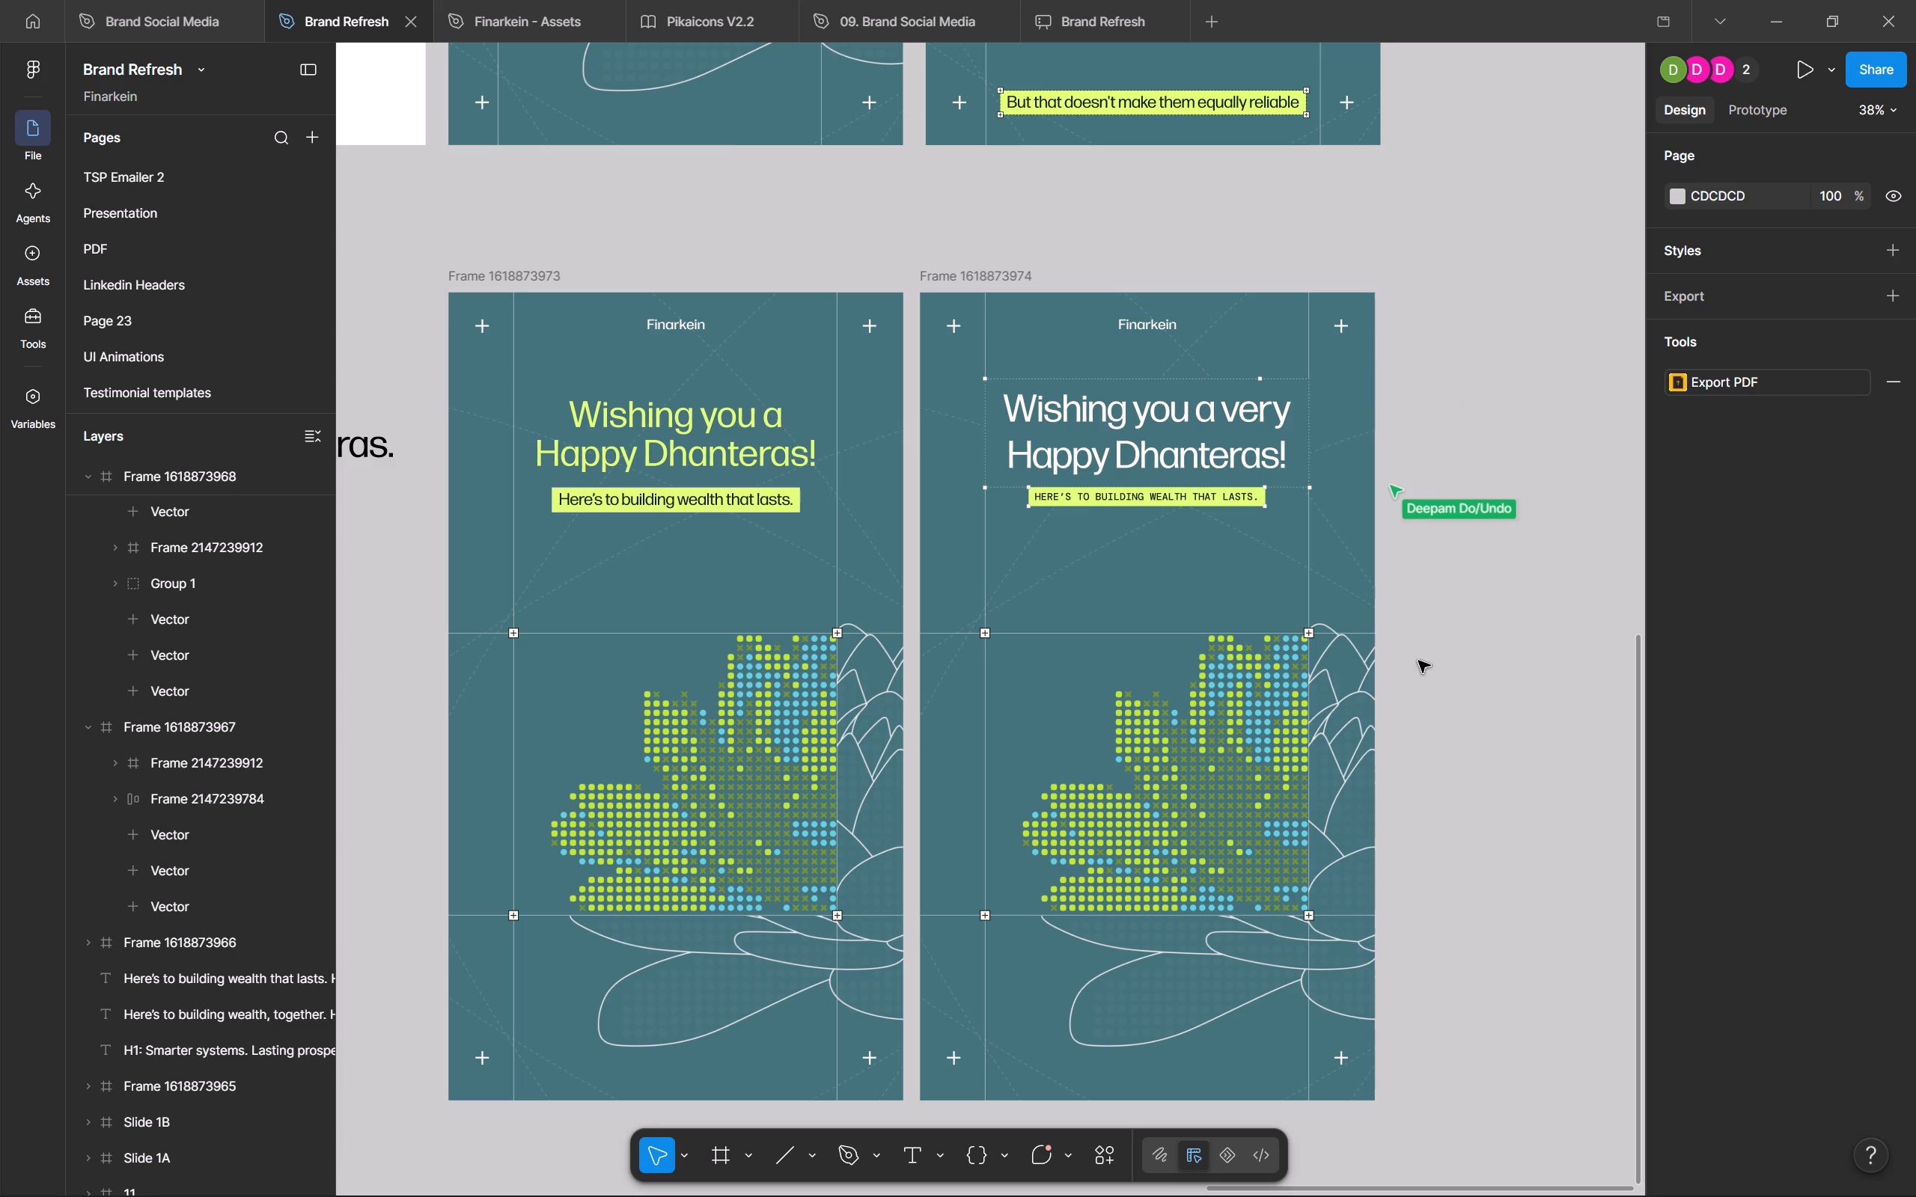
pyautogui.keyDown('ctrl'); pyautogui.scroll(-7, 1418, 661); pyautogui.keyUp('ctrl')
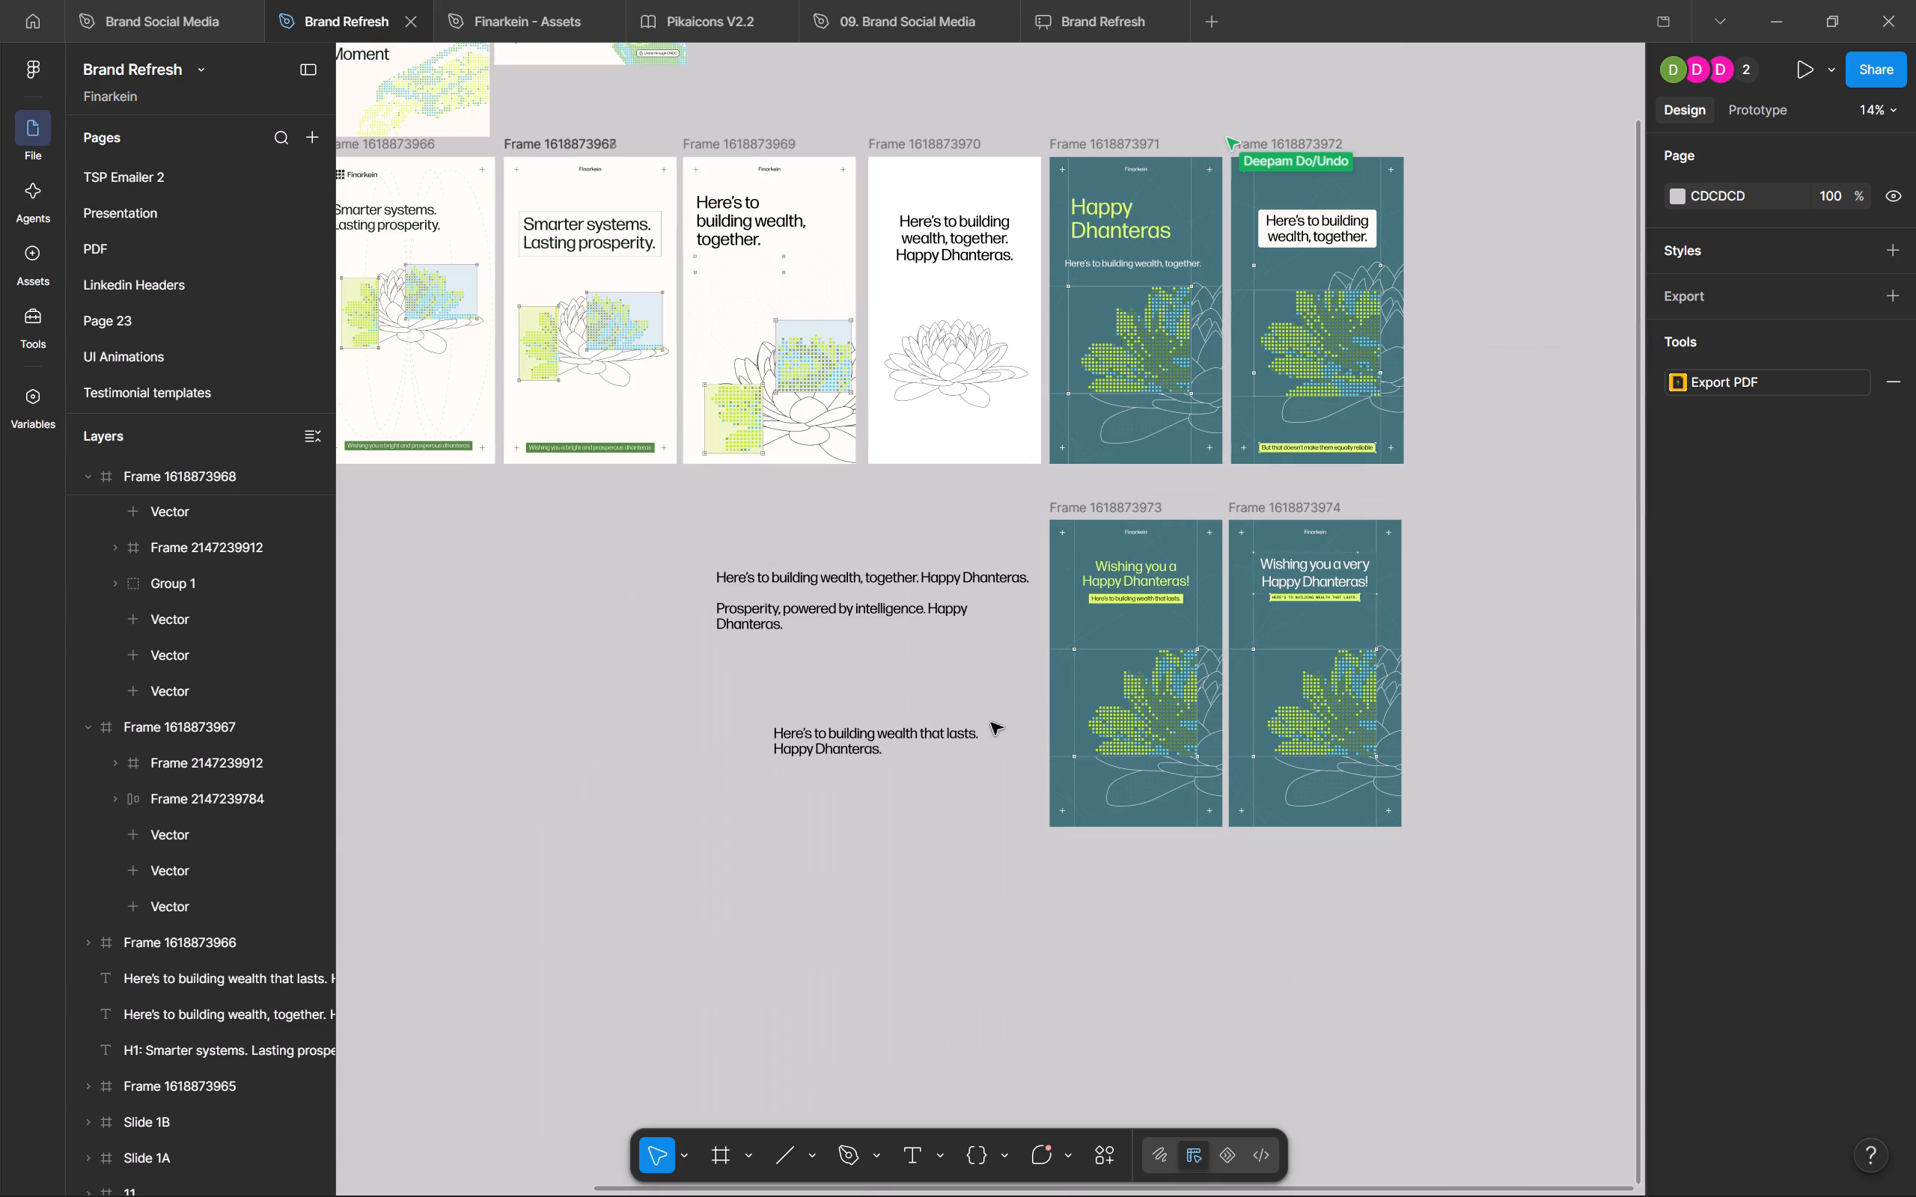
pyautogui.moveTo(617, 682); pyautogui.dragTo(948, 950, button='middle')
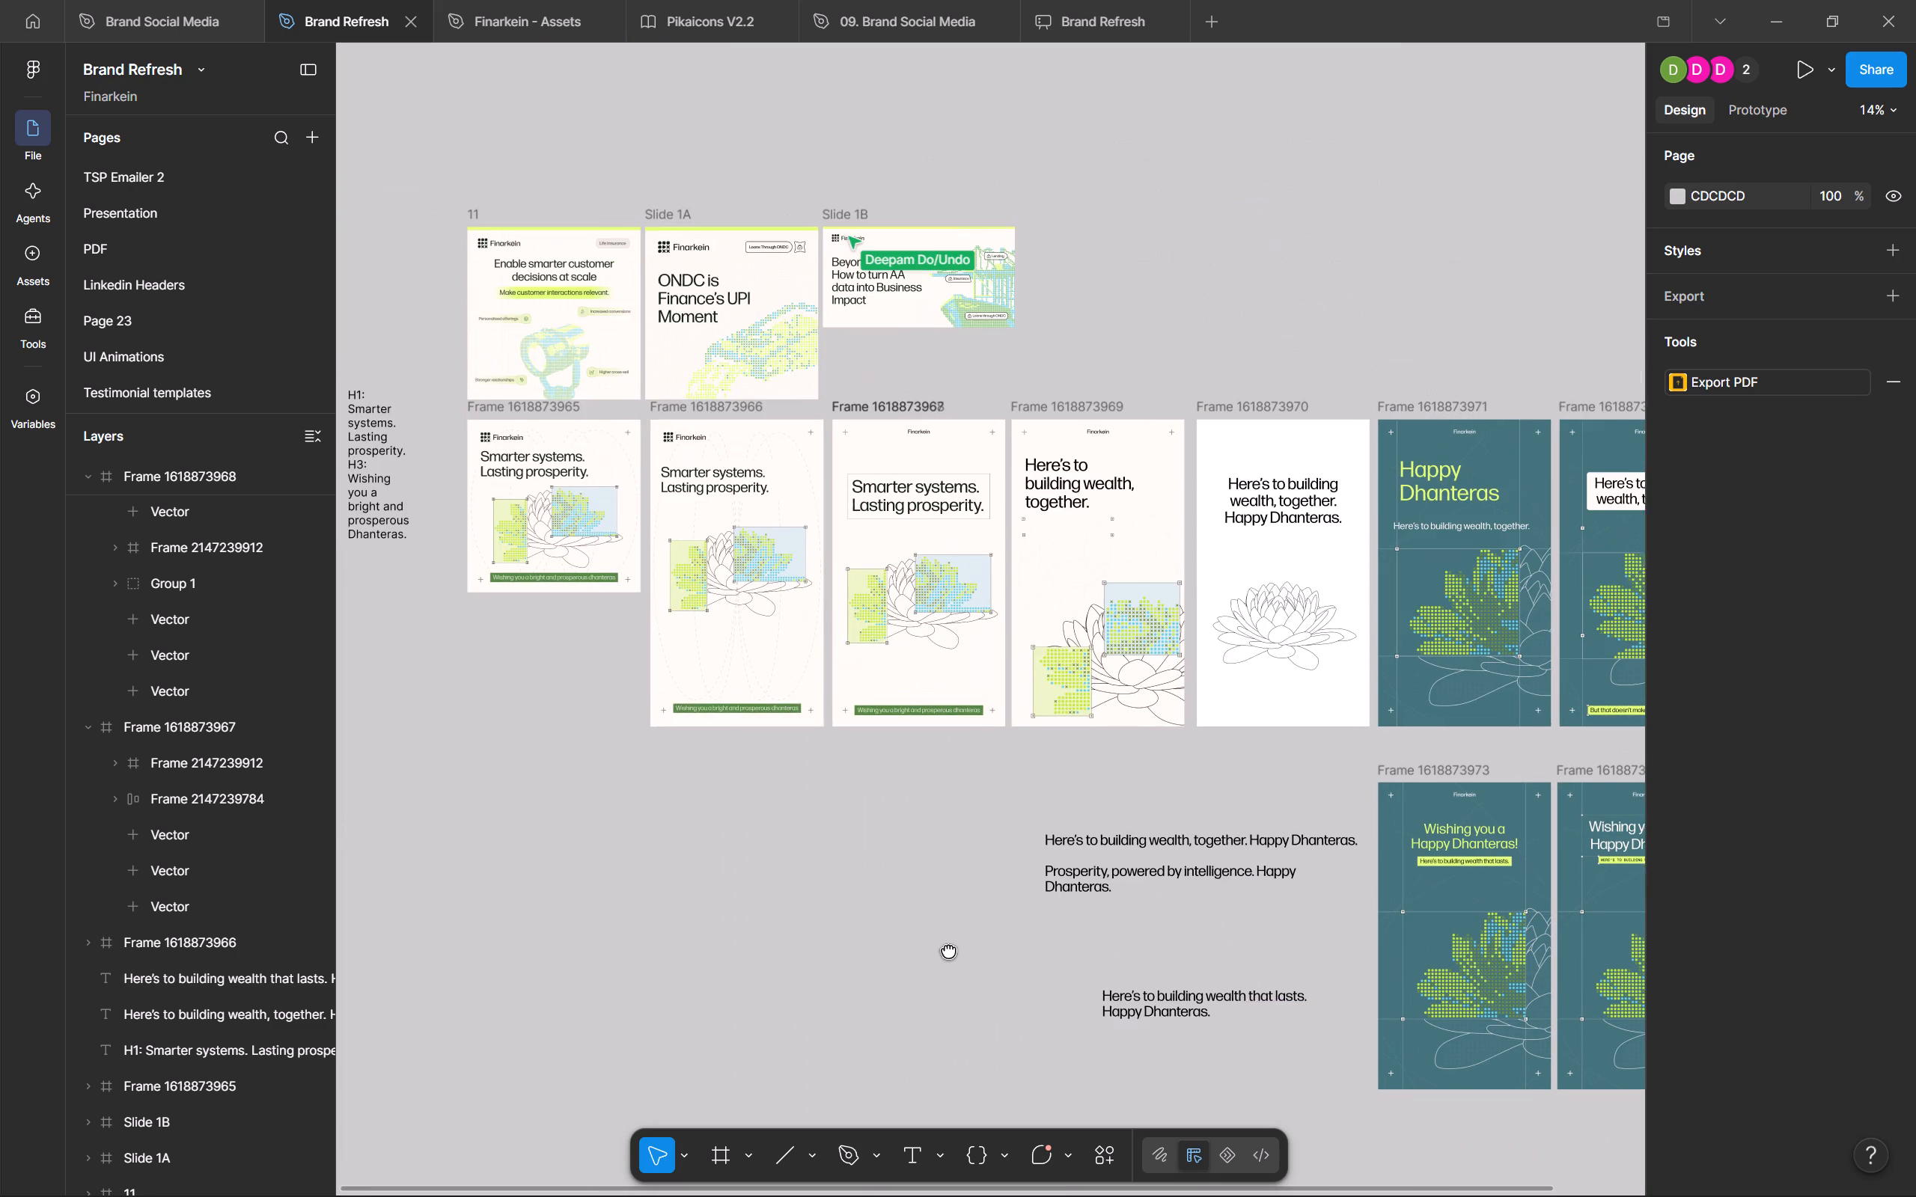
pyautogui.moveTo(948, 950); pyautogui.dragTo(645, 880, button='middle')
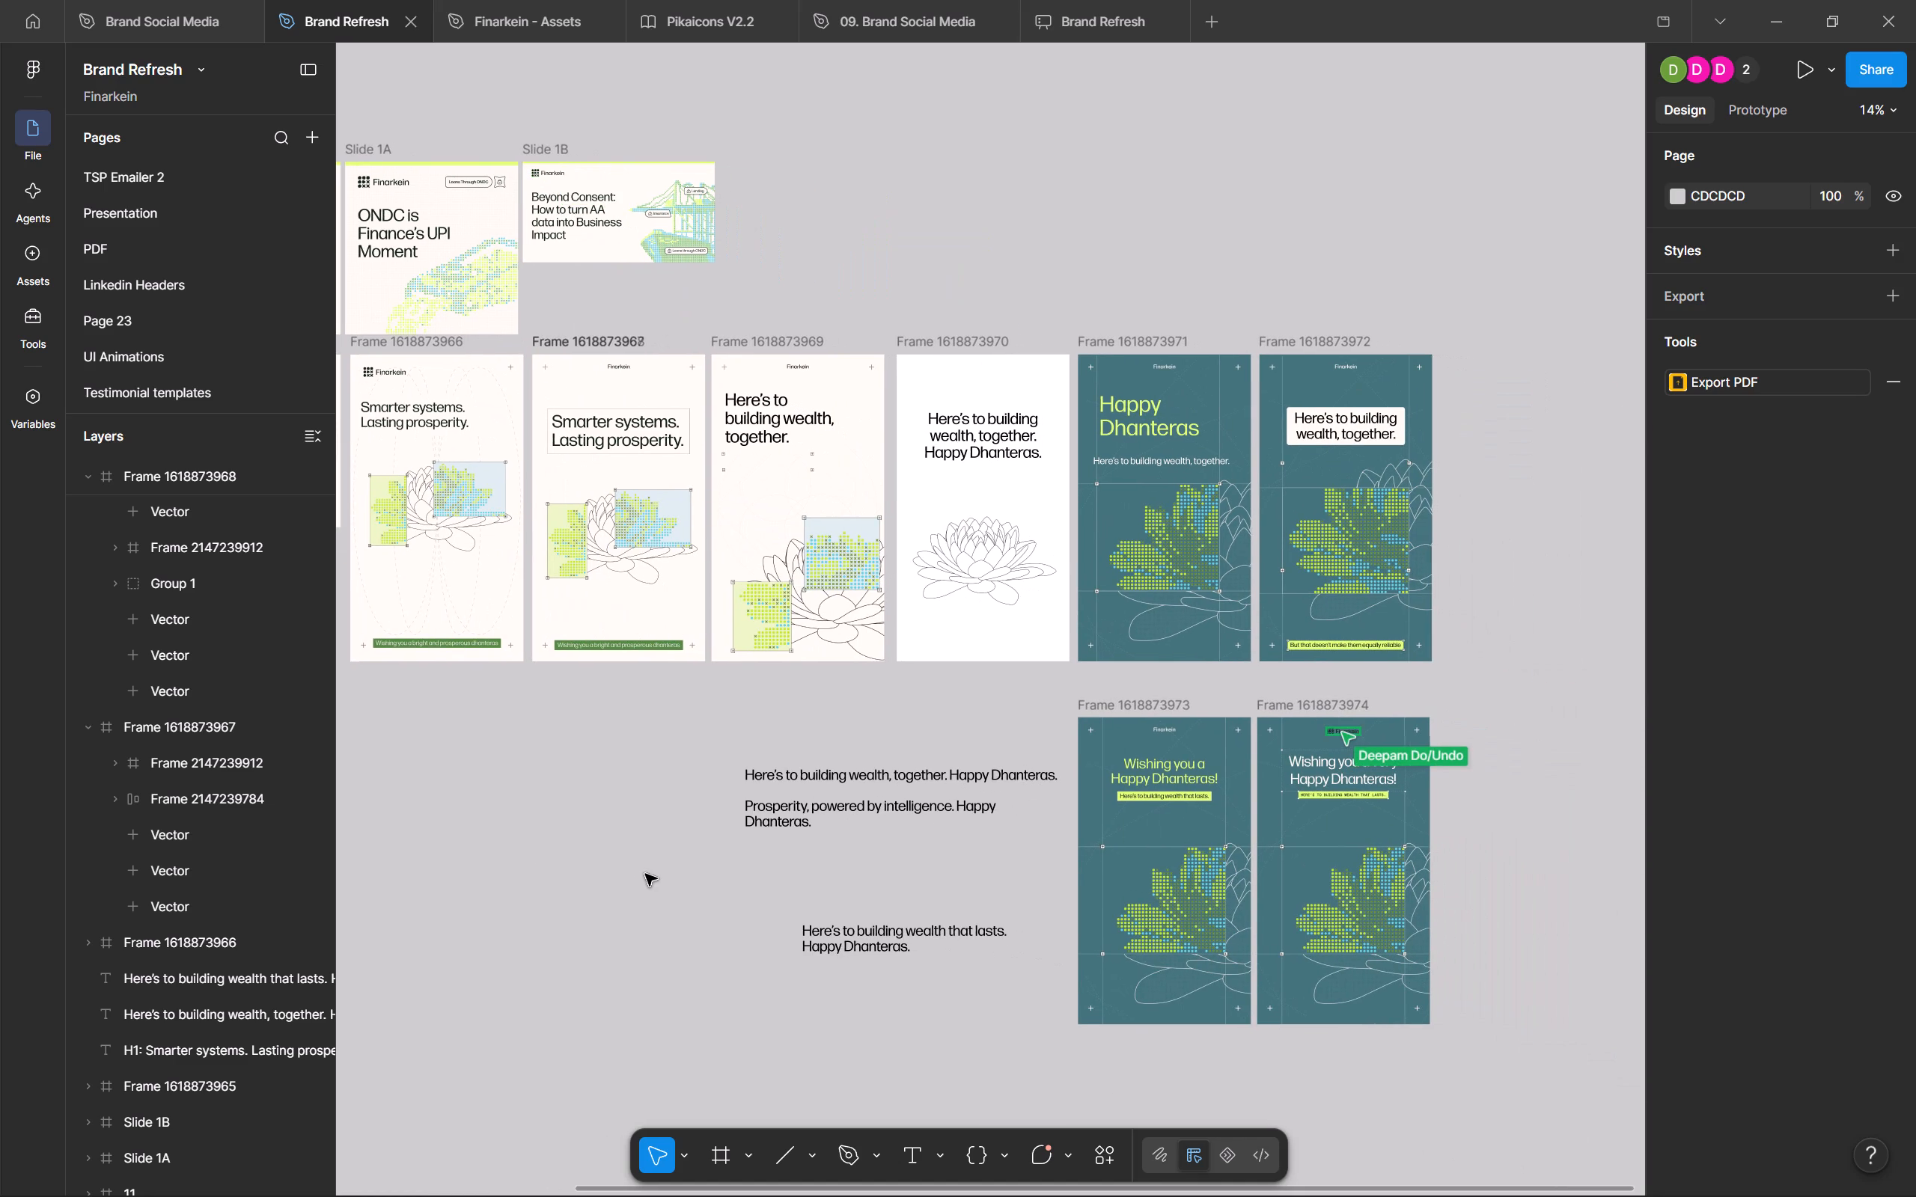
pyautogui.moveTo(644, 874); pyautogui.dragTo(541, 846, button='middle')
pyautogui.keyDown('ctrl'); pyautogui.scroll(5, 540, 846); pyautogui.keyUp('ctrl')
pyautogui.moveTo(829, 859); pyautogui.dragTo(477, 867, button='middle')
pyautogui.scroll(1, 792, 868)
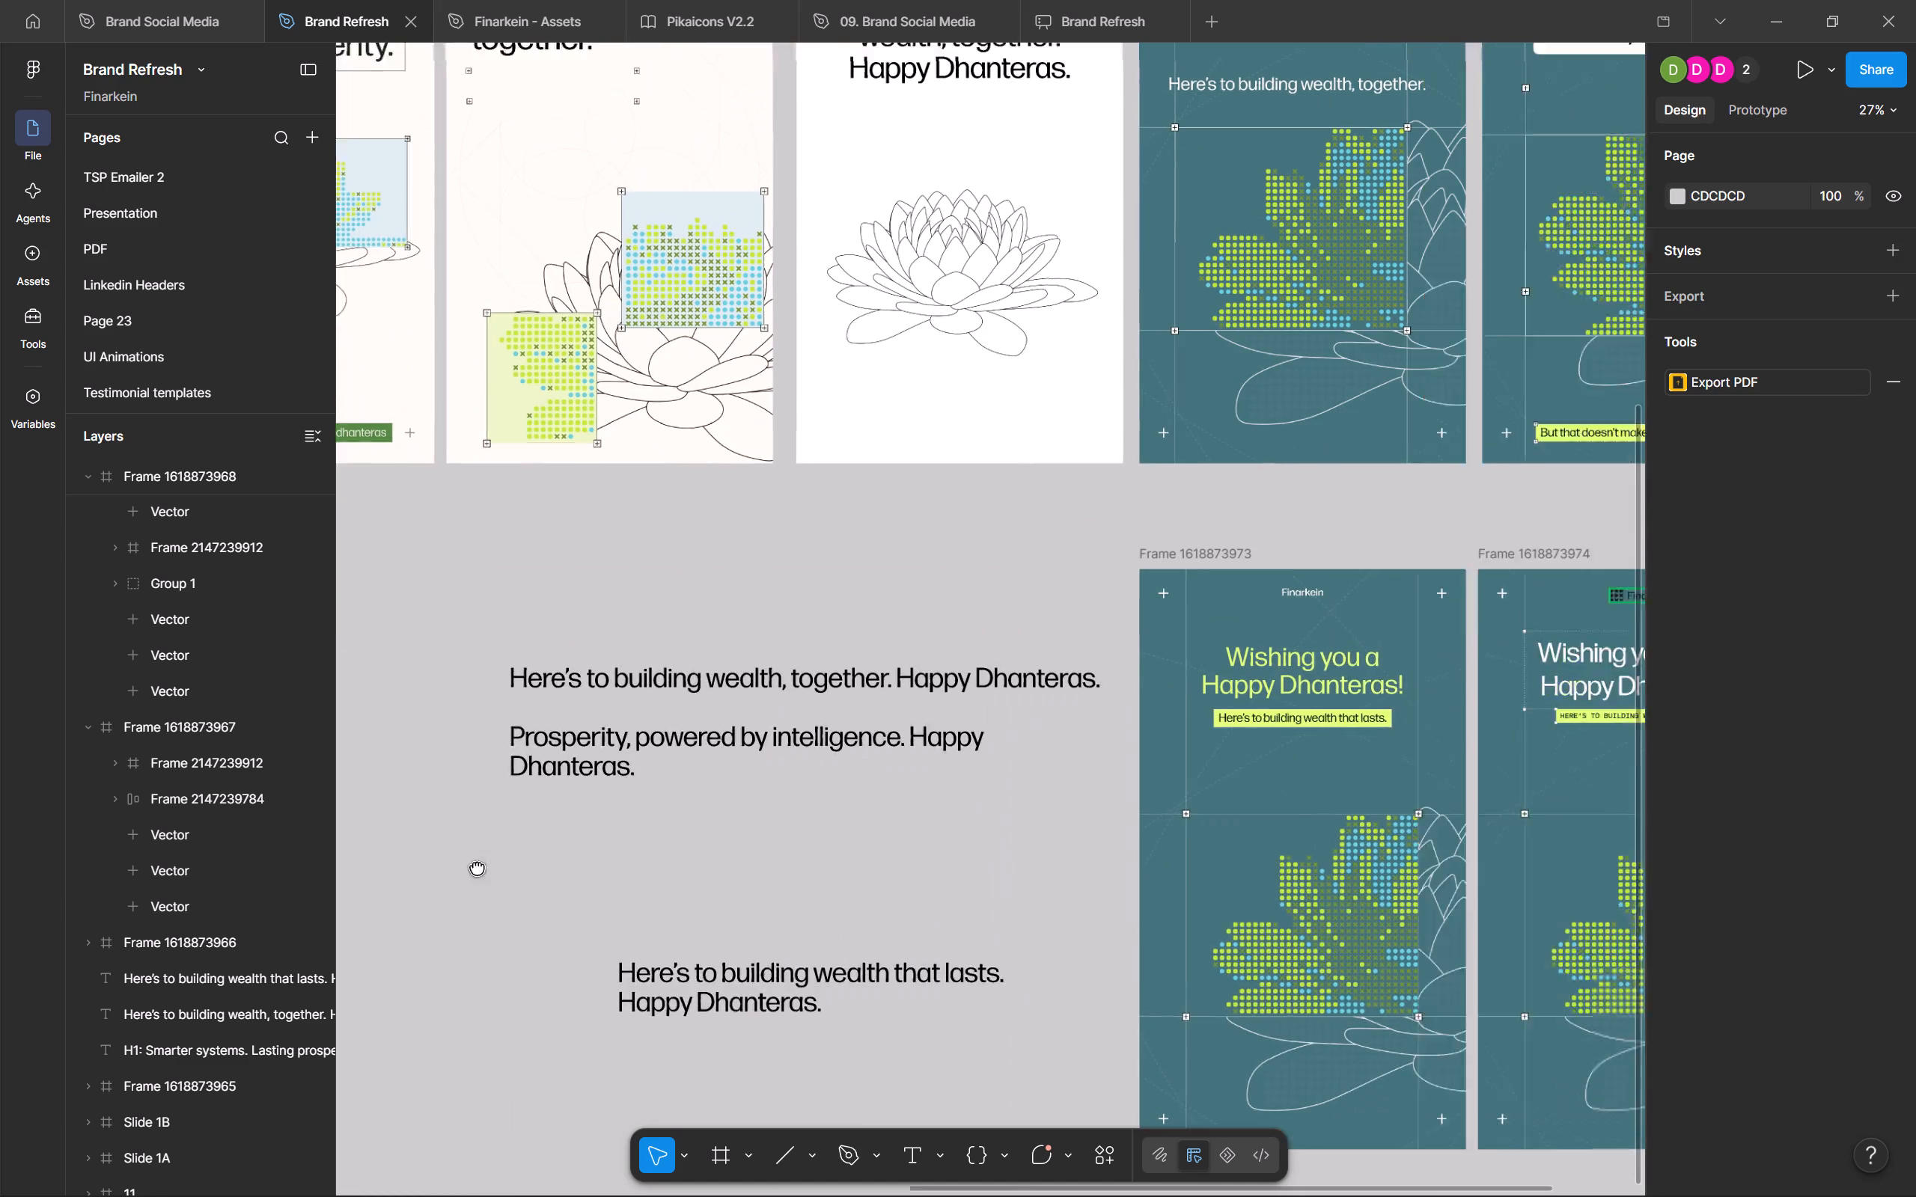
pyautogui.moveTo(477, 867); pyautogui.dragTo(239, 865, button='middle')
pyautogui.keyDown('ctrl'); pyautogui.scroll(5, 361, 826); pyautogui.keyUp('ctrl')
pyautogui.keyDown('ctrl'); pyautogui.scroll(-4, 445, 845); pyautogui.keyUp('ctrl')
pyautogui.moveTo(599, 857); pyautogui.dragTo(436, 798, button='middle')
pyautogui.scroll(1, 555, 837)
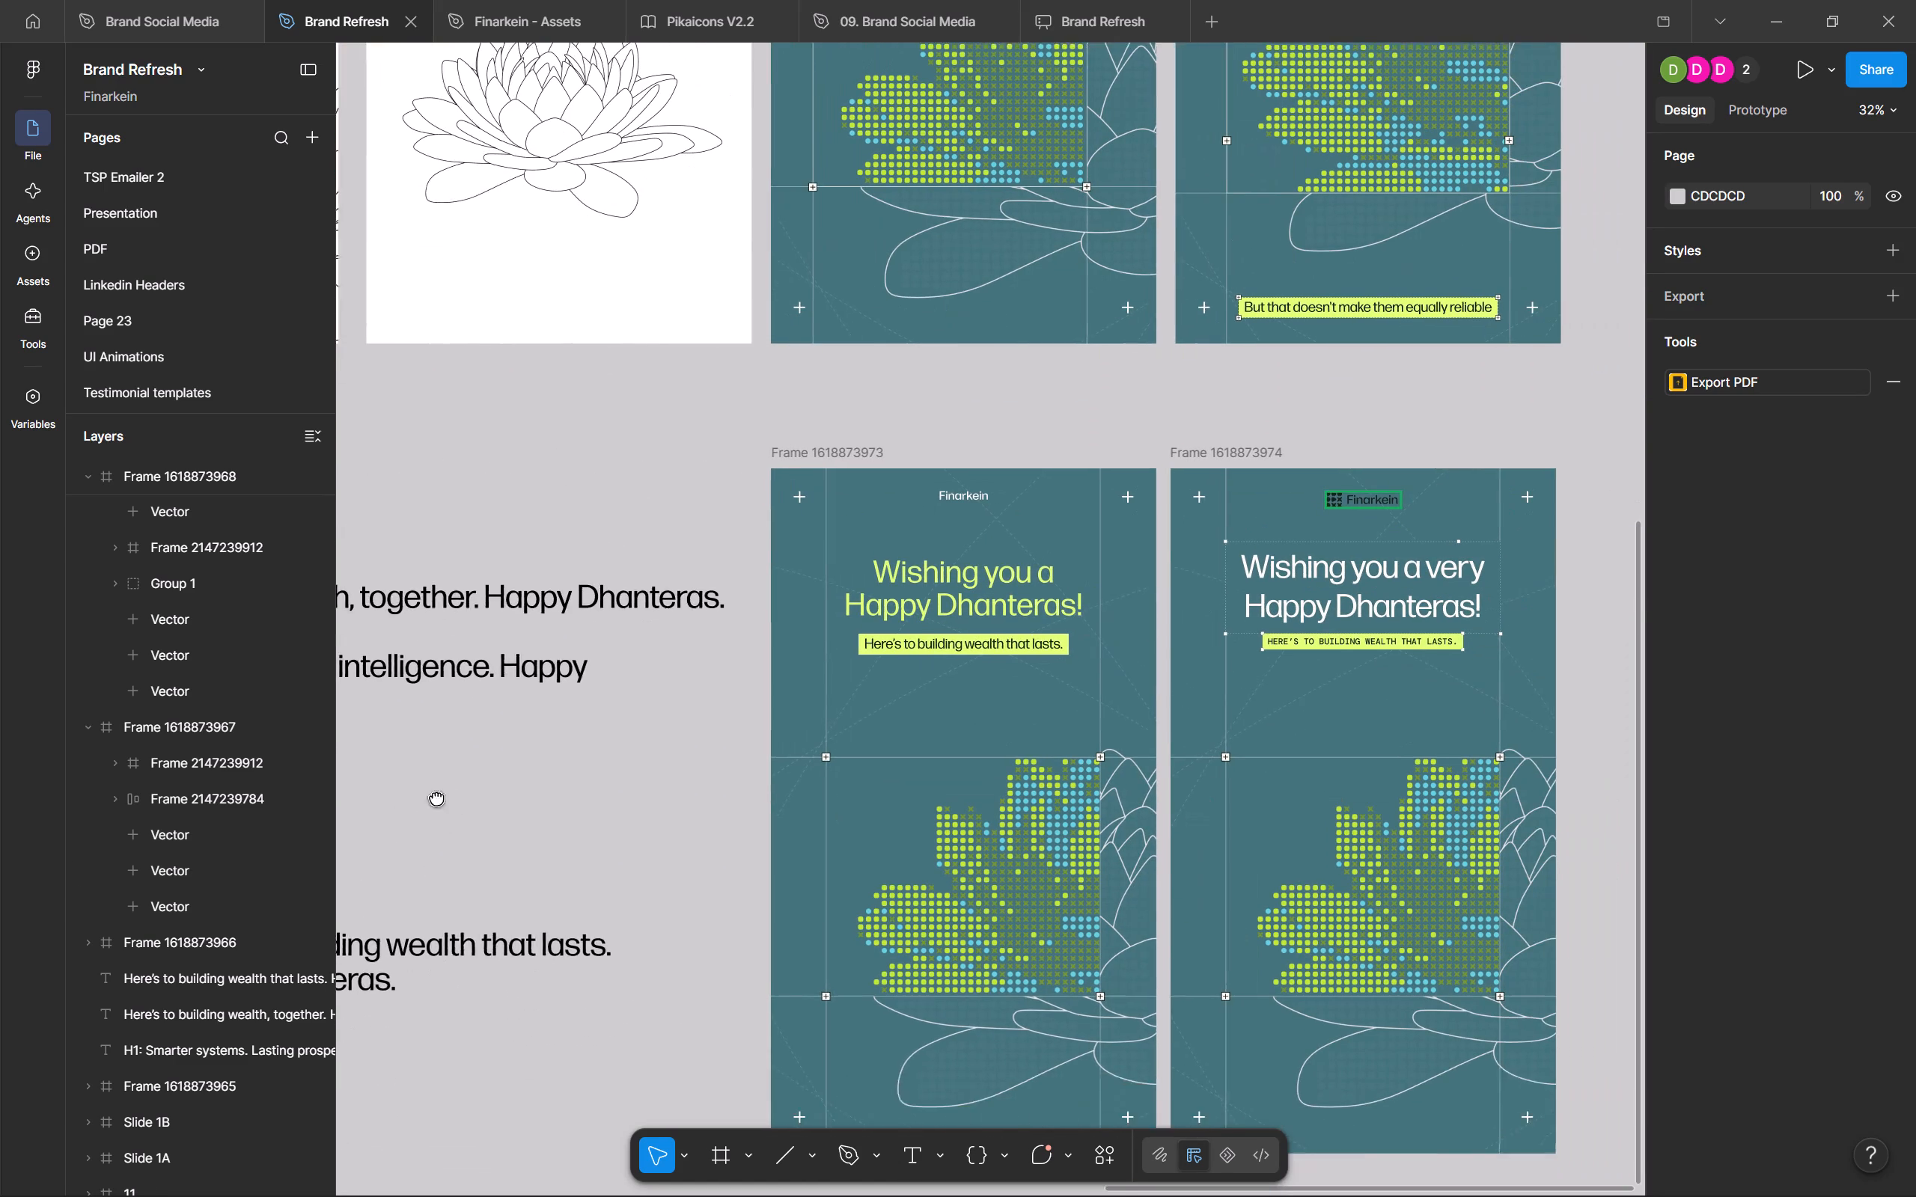
pyautogui.moveTo(436, 798); pyautogui.dragTo(242, 777, button='middle')
pyautogui.keyDown('ctrl'); pyautogui.scroll(6, 1248, 961); pyautogui.keyUp('ctrl')
pyautogui.keyDown('ctrl'); pyautogui.moveTo(1123, 953); pyautogui.dragTo(861, 943, button='middle'); pyautogui.keyUp('ctrl')
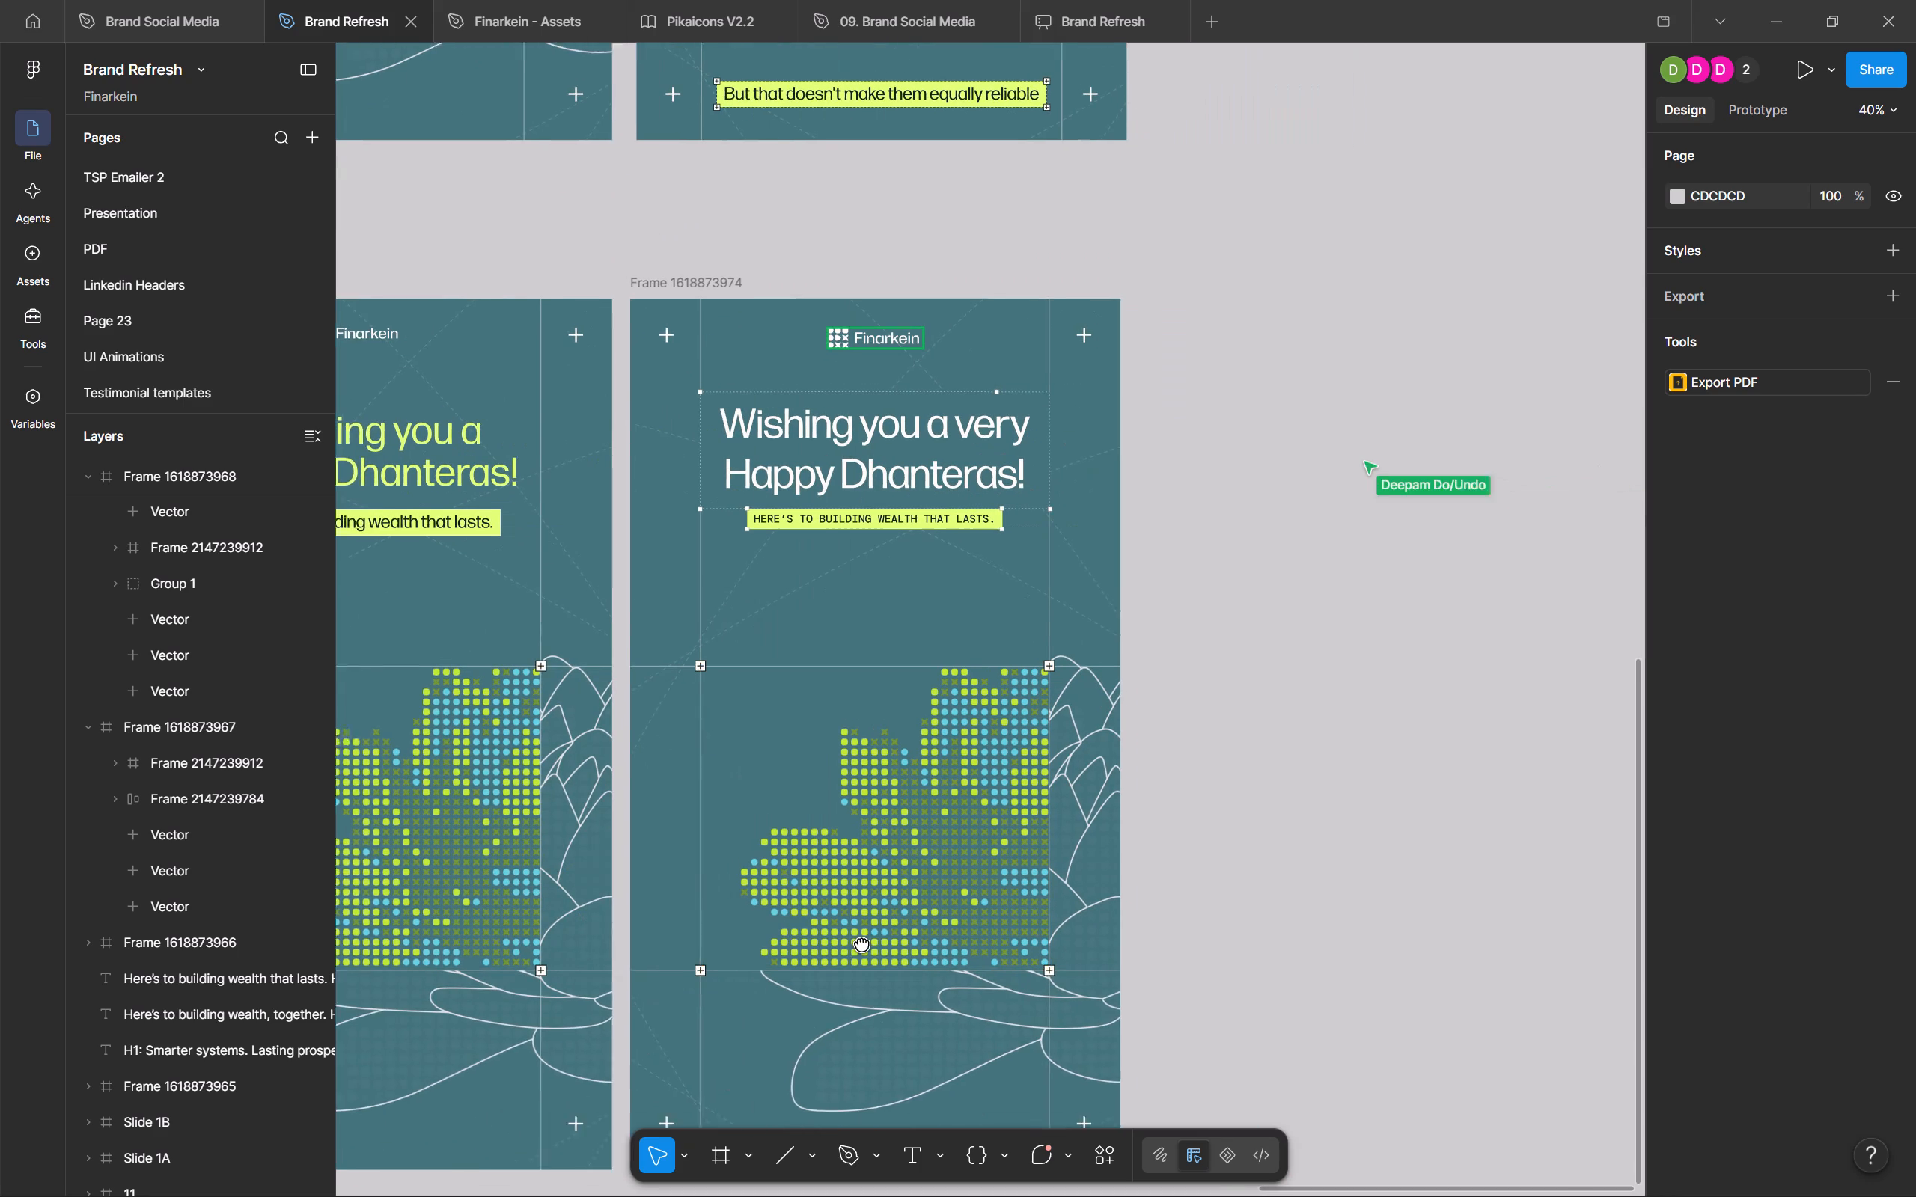
pyautogui.keyDown('ctrl'); pyautogui.moveTo(861, 943); pyautogui.dragTo(849, 941, button='middle'); pyautogui.keyUp('ctrl')
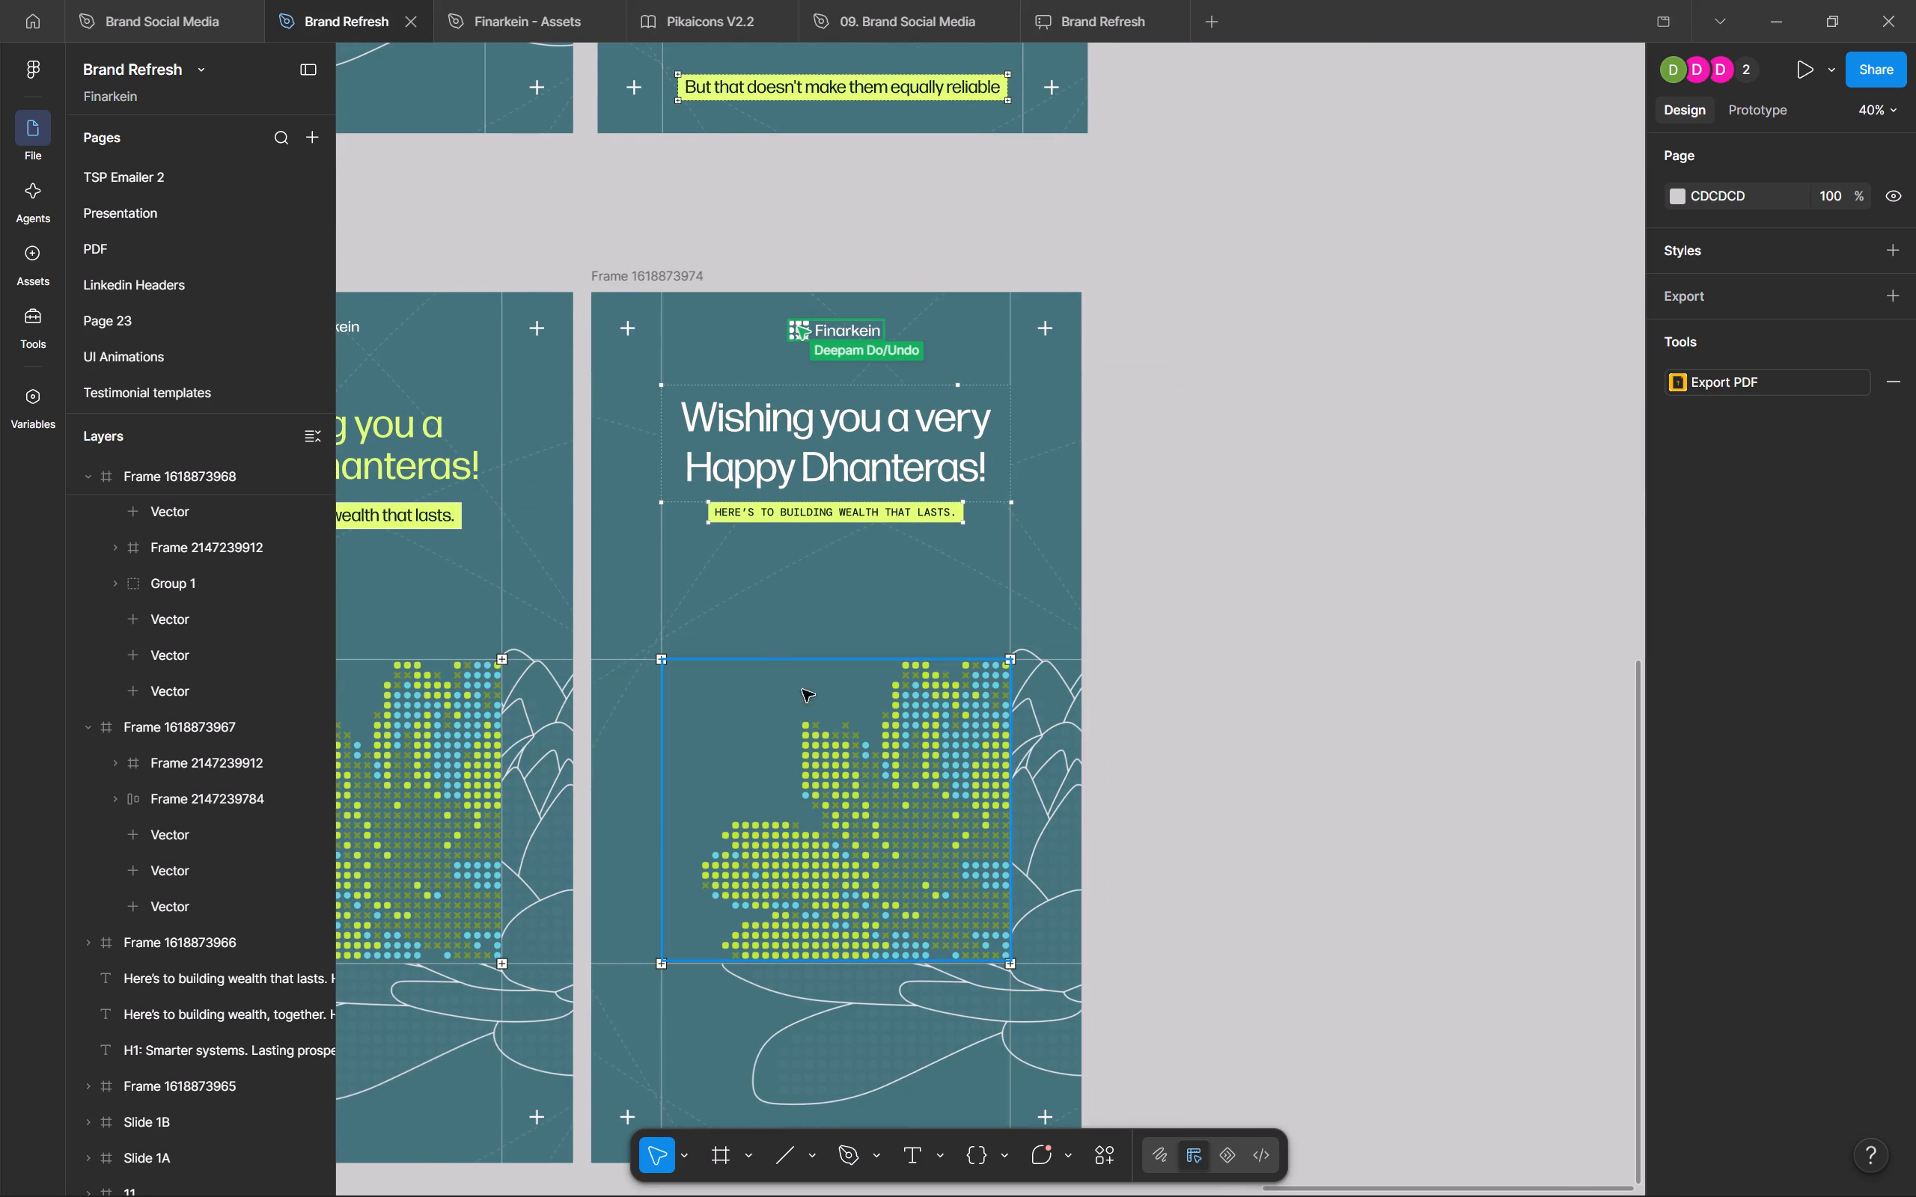
# Open the UI Video Storyboards page and capture a screenshot of the down-payment card on a car slide.
pyautogui.scroll(11, 192, 321)
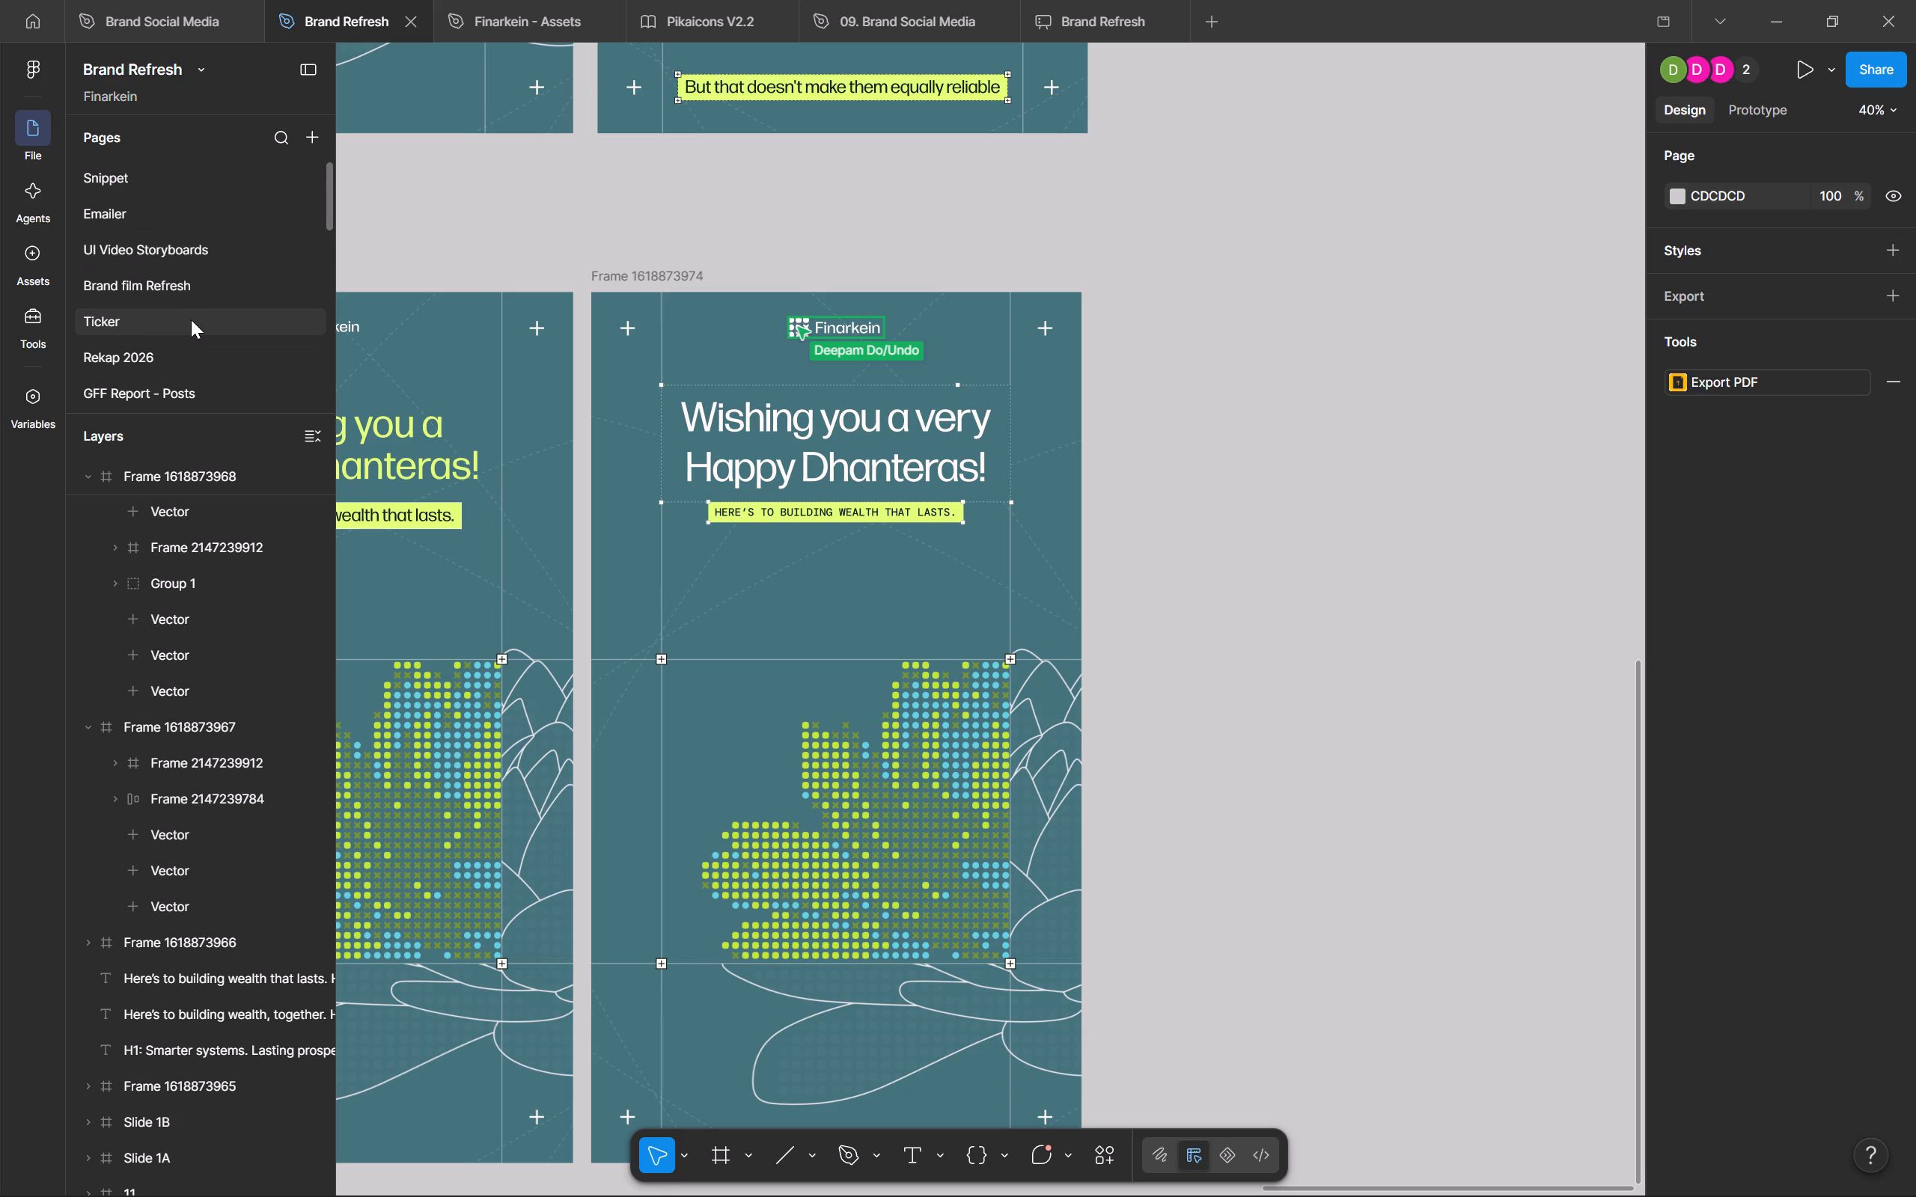
pyautogui.scroll(-2, 191, 319)
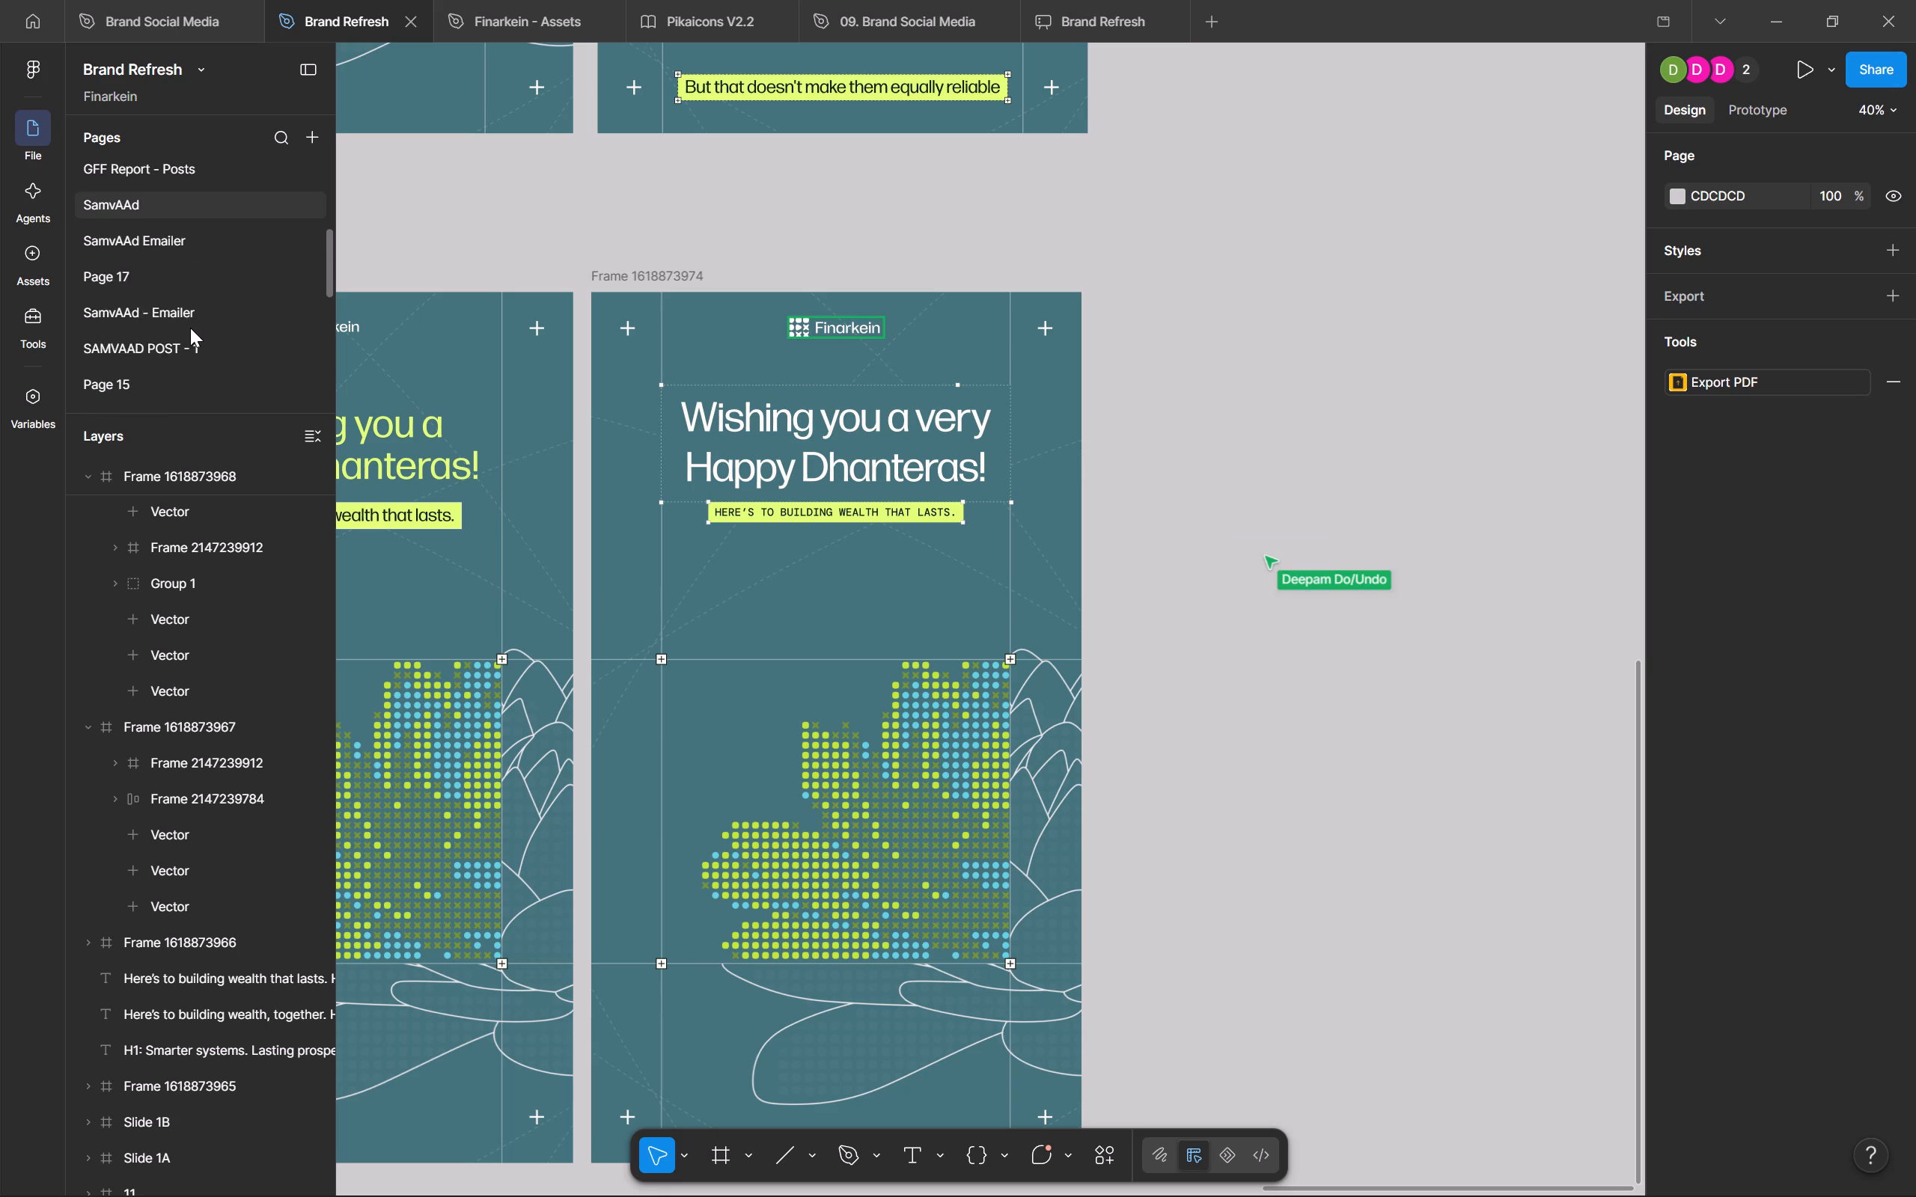
pyautogui.scroll(7, 190, 328)
pyautogui.click(213, 249)
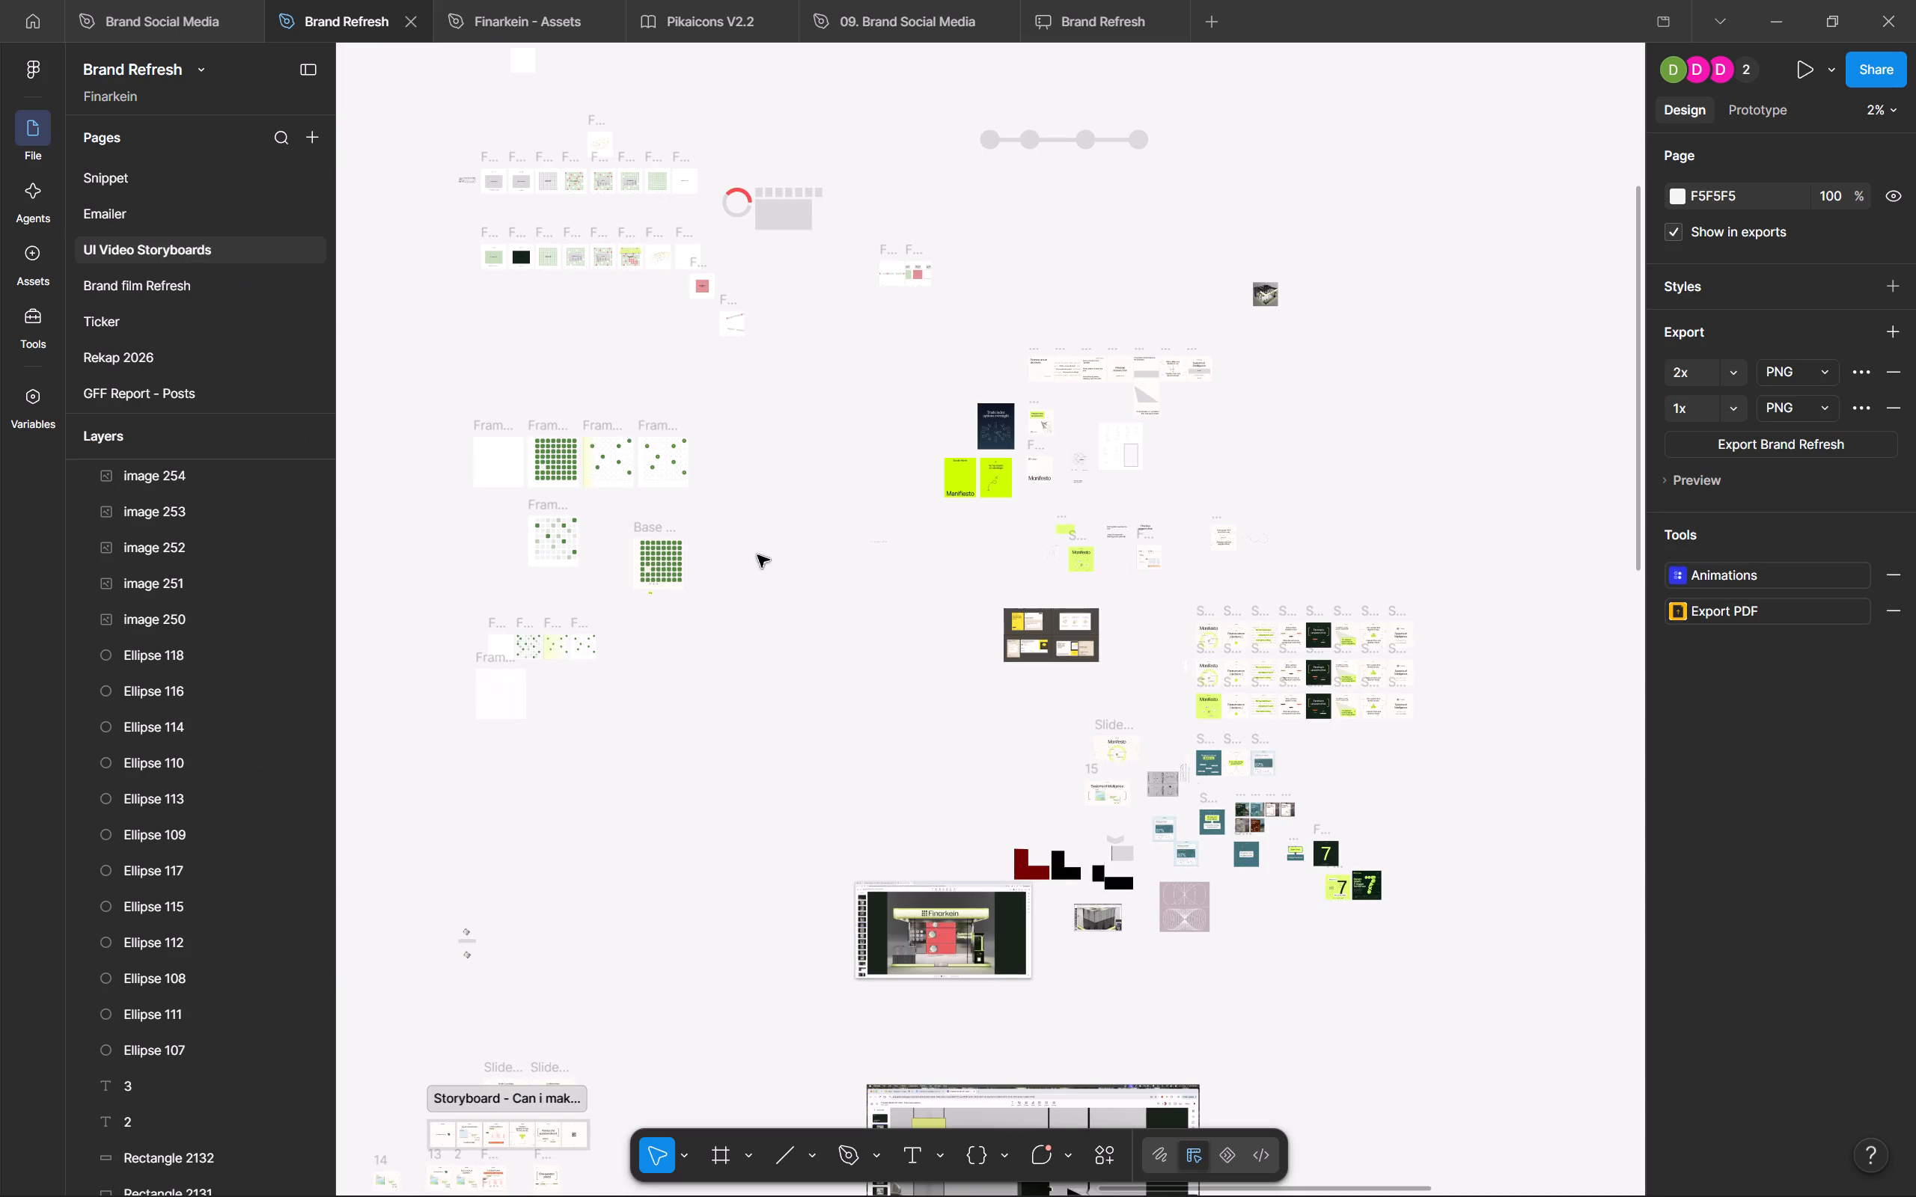
pyautogui.keyDown('ctrl'); pyautogui.scroll(-6, 835, 751); pyautogui.keyUp('ctrl')
pyautogui.moveTo(748, 821); pyautogui.dragTo(909, 430, button='middle')
pyautogui.keyDown('ctrl'); pyautogui.scroll(20, 754, 646); pyautogui.keyUp('ctrl')
pyautogui.keyDown('ctrl'); pyautogui.scroll(3, 754, 646); pyautogui.keyUp('ctrl')
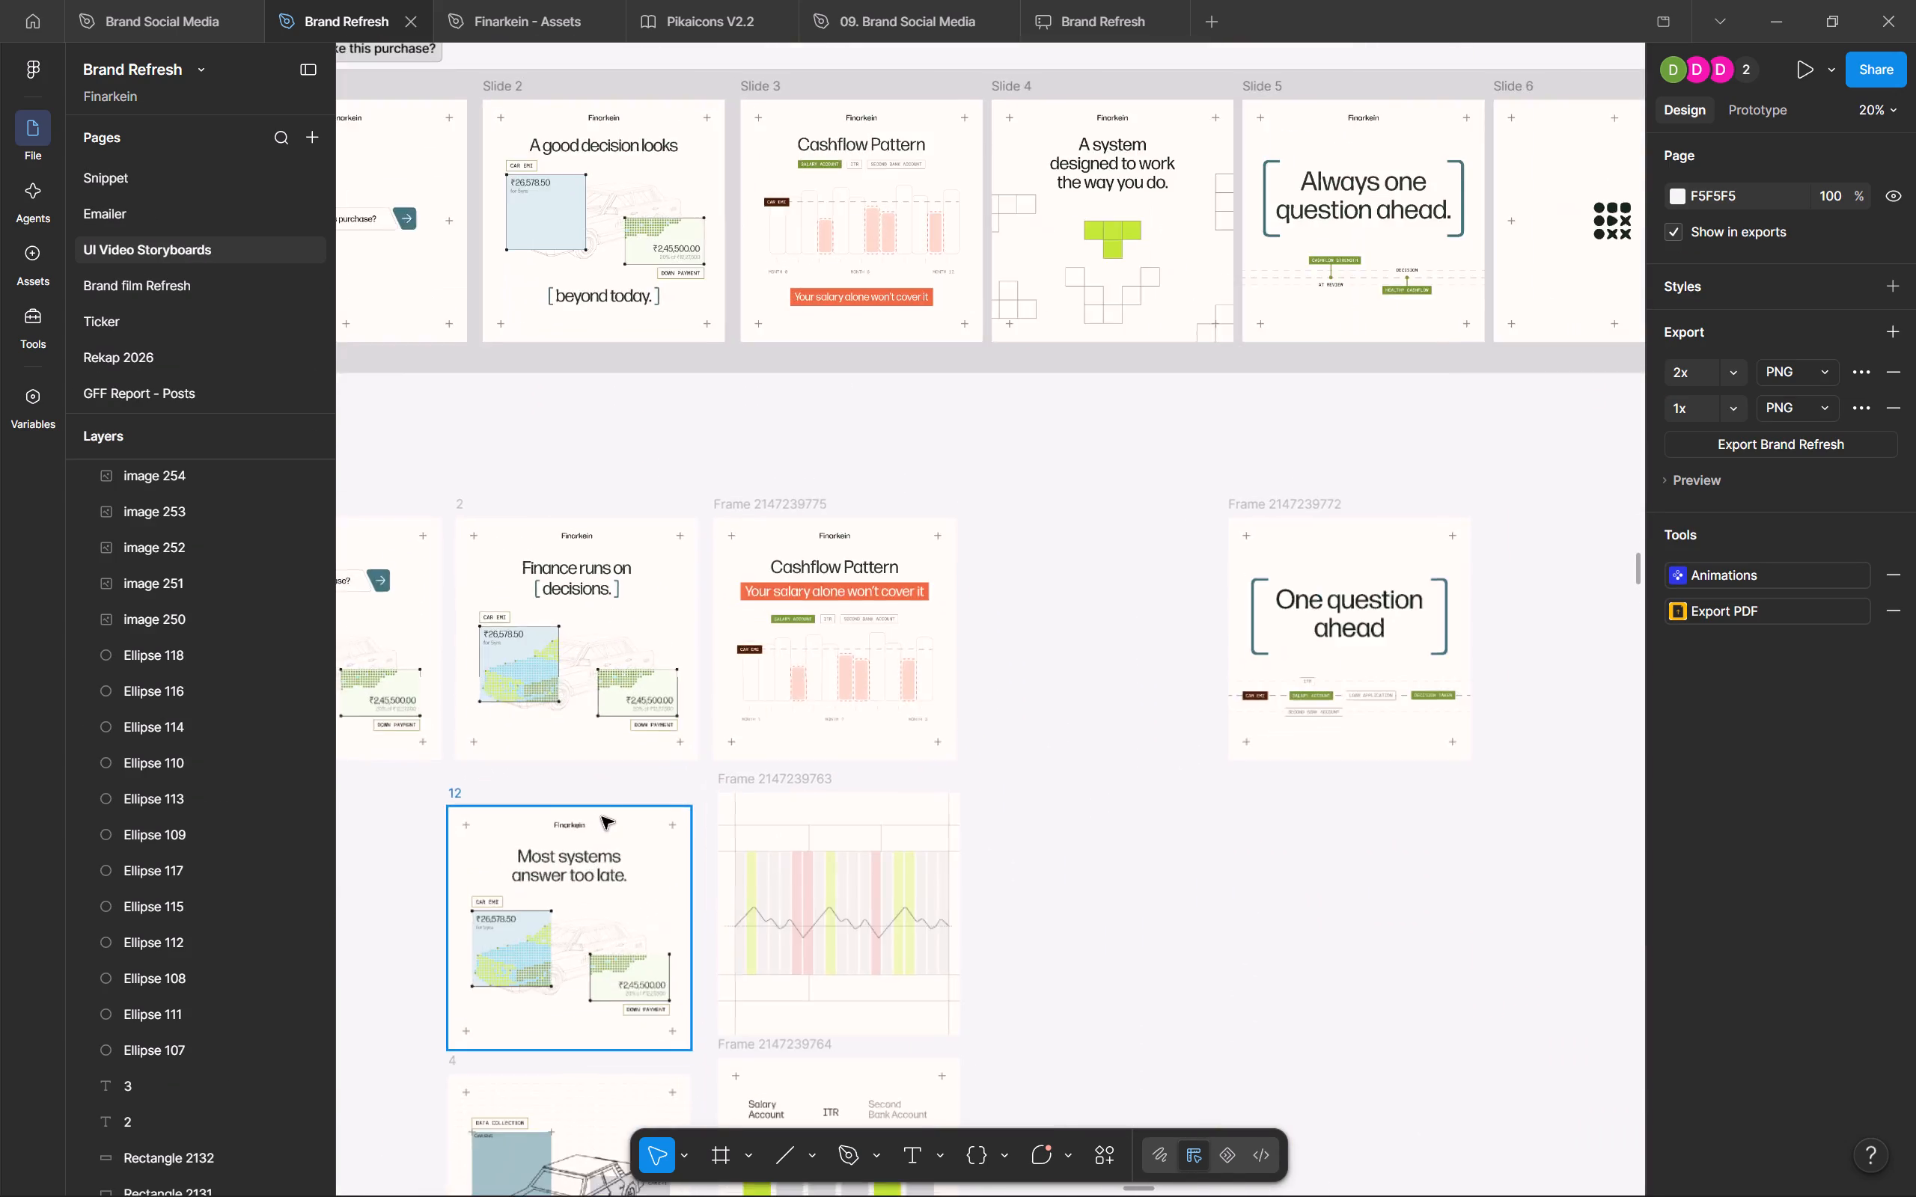
pyautogui.keyDown('ctrl'); pyautogui.scroll(10, 602, 817); pyautogui.keyUp('ctrl')
pyautogui.keyDown('ctrl'); pyautogui.moveTo(713, 581); pyautogui.dragTo(948, 935, button='middle'); pyautogui.keyUp('ctrl')
pyautogui.press('shift+super+s')
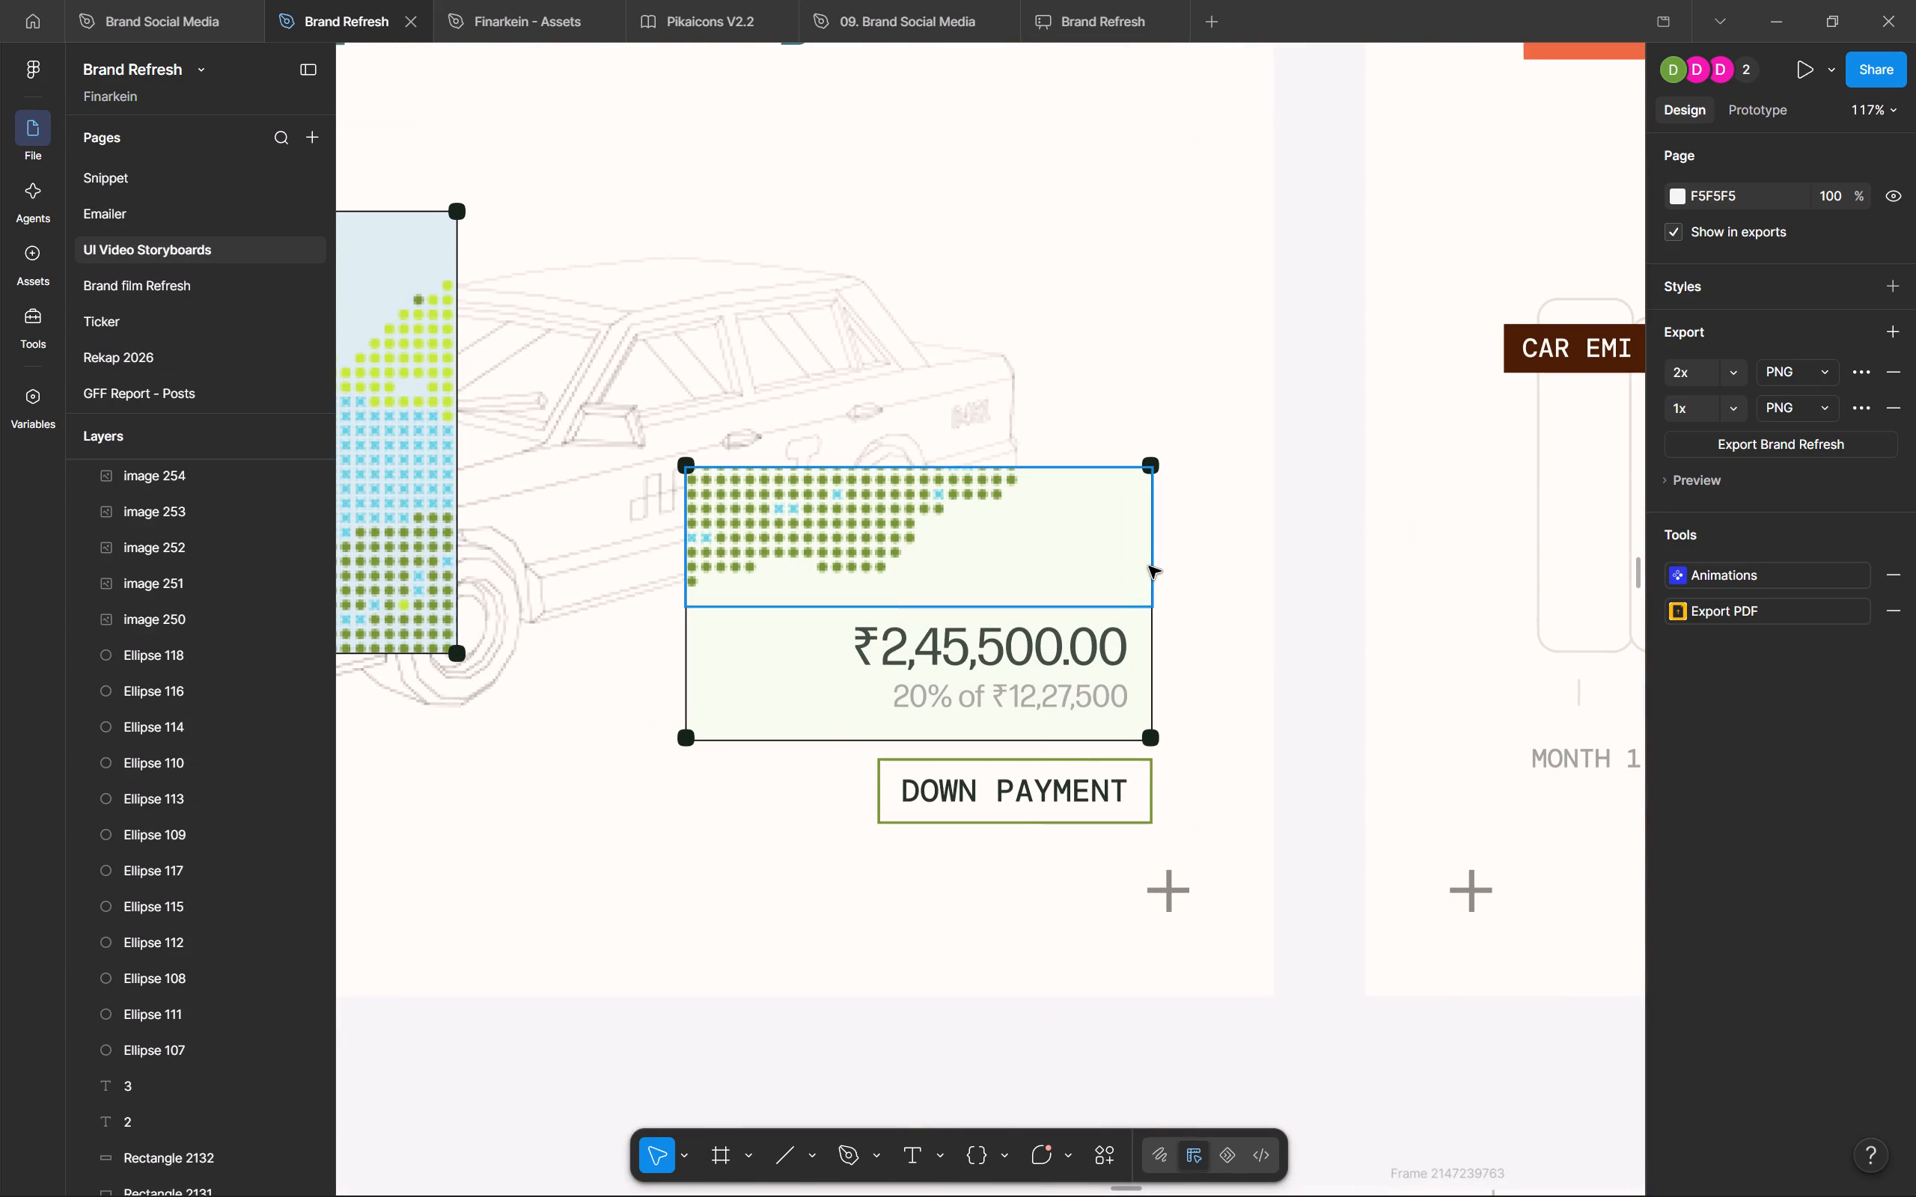
pyautogui.moveTo(1152, 560); pyautogui.dragTo(796, 756)
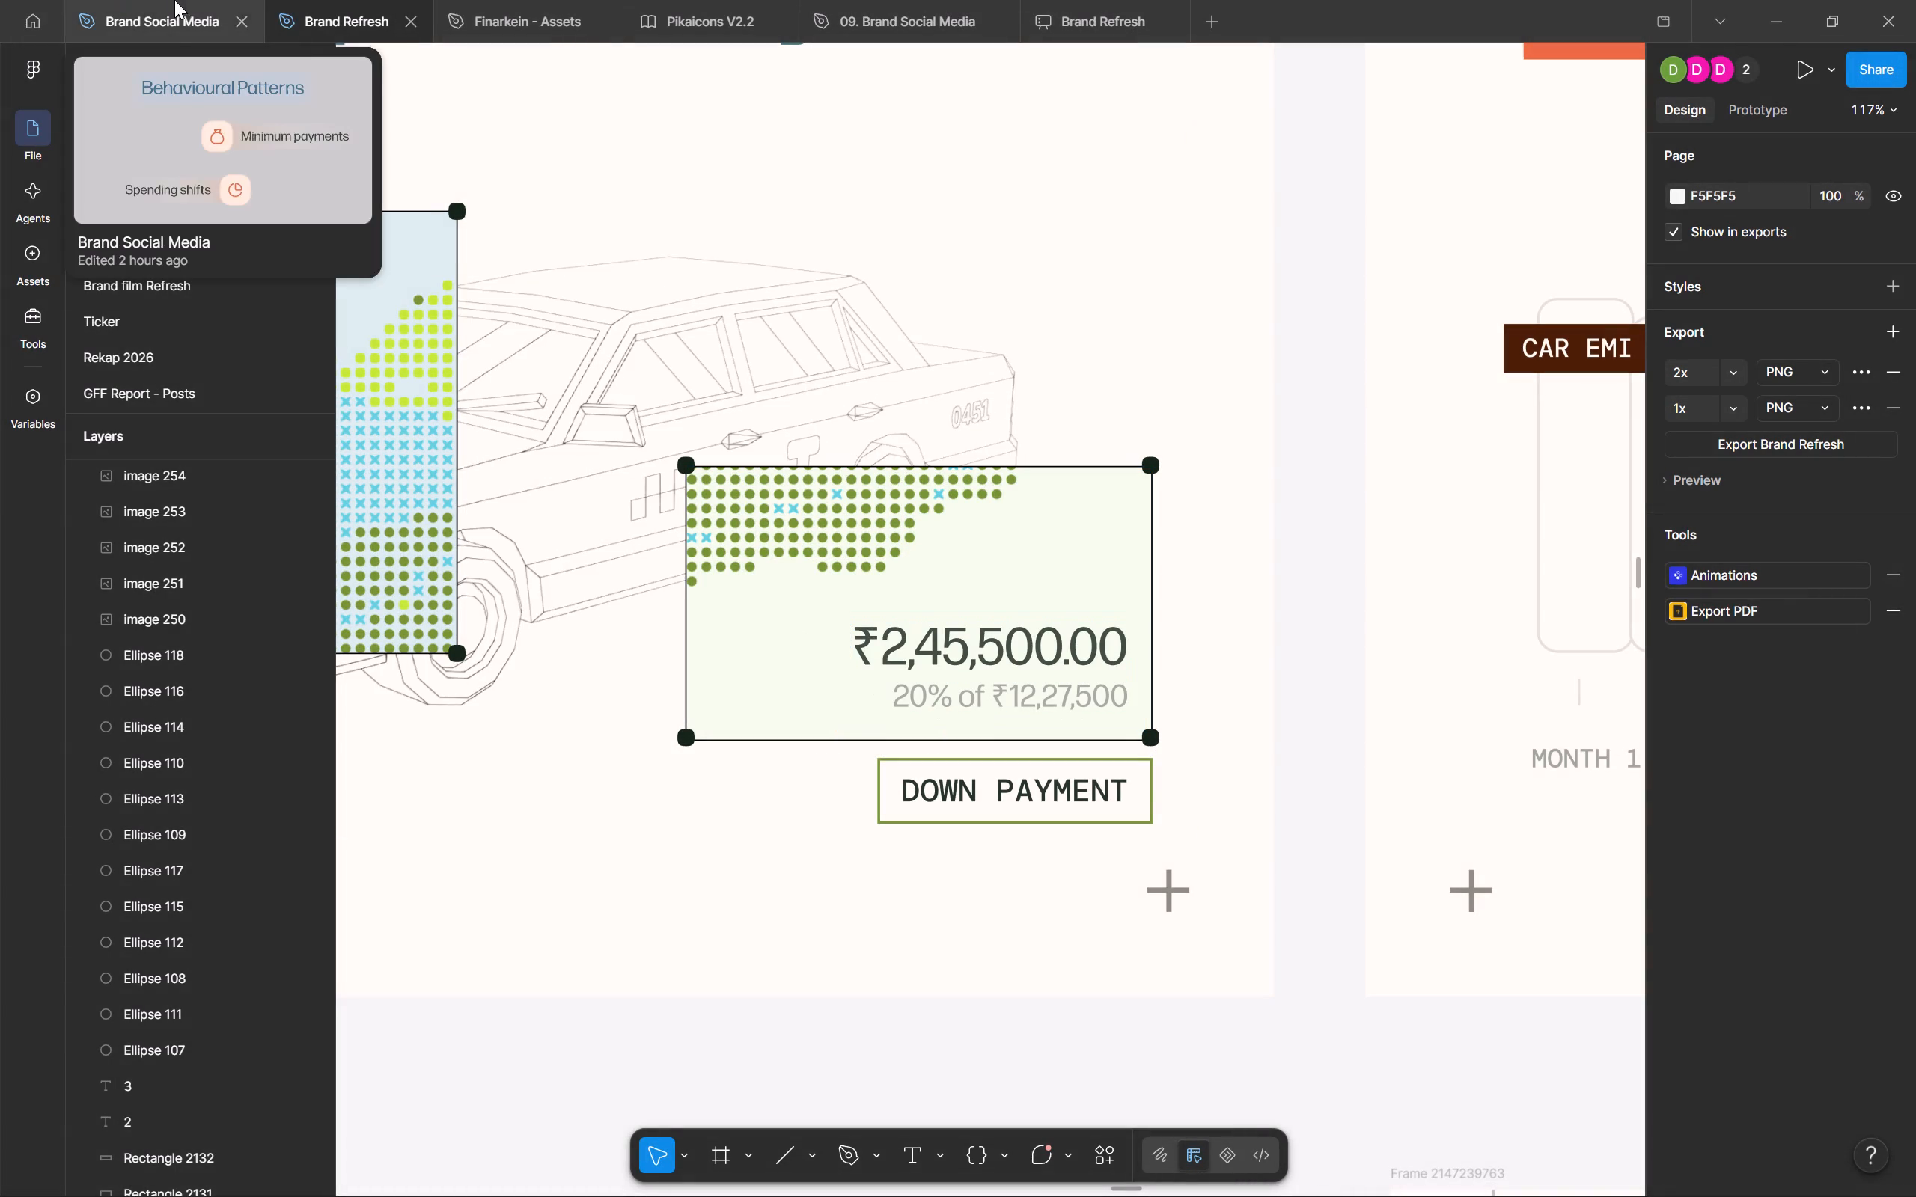
pyautogui.scroll(1, 139, 311)
pyautogui.scroll(-9, 147, 291)
pyautogui.click(181, 389)
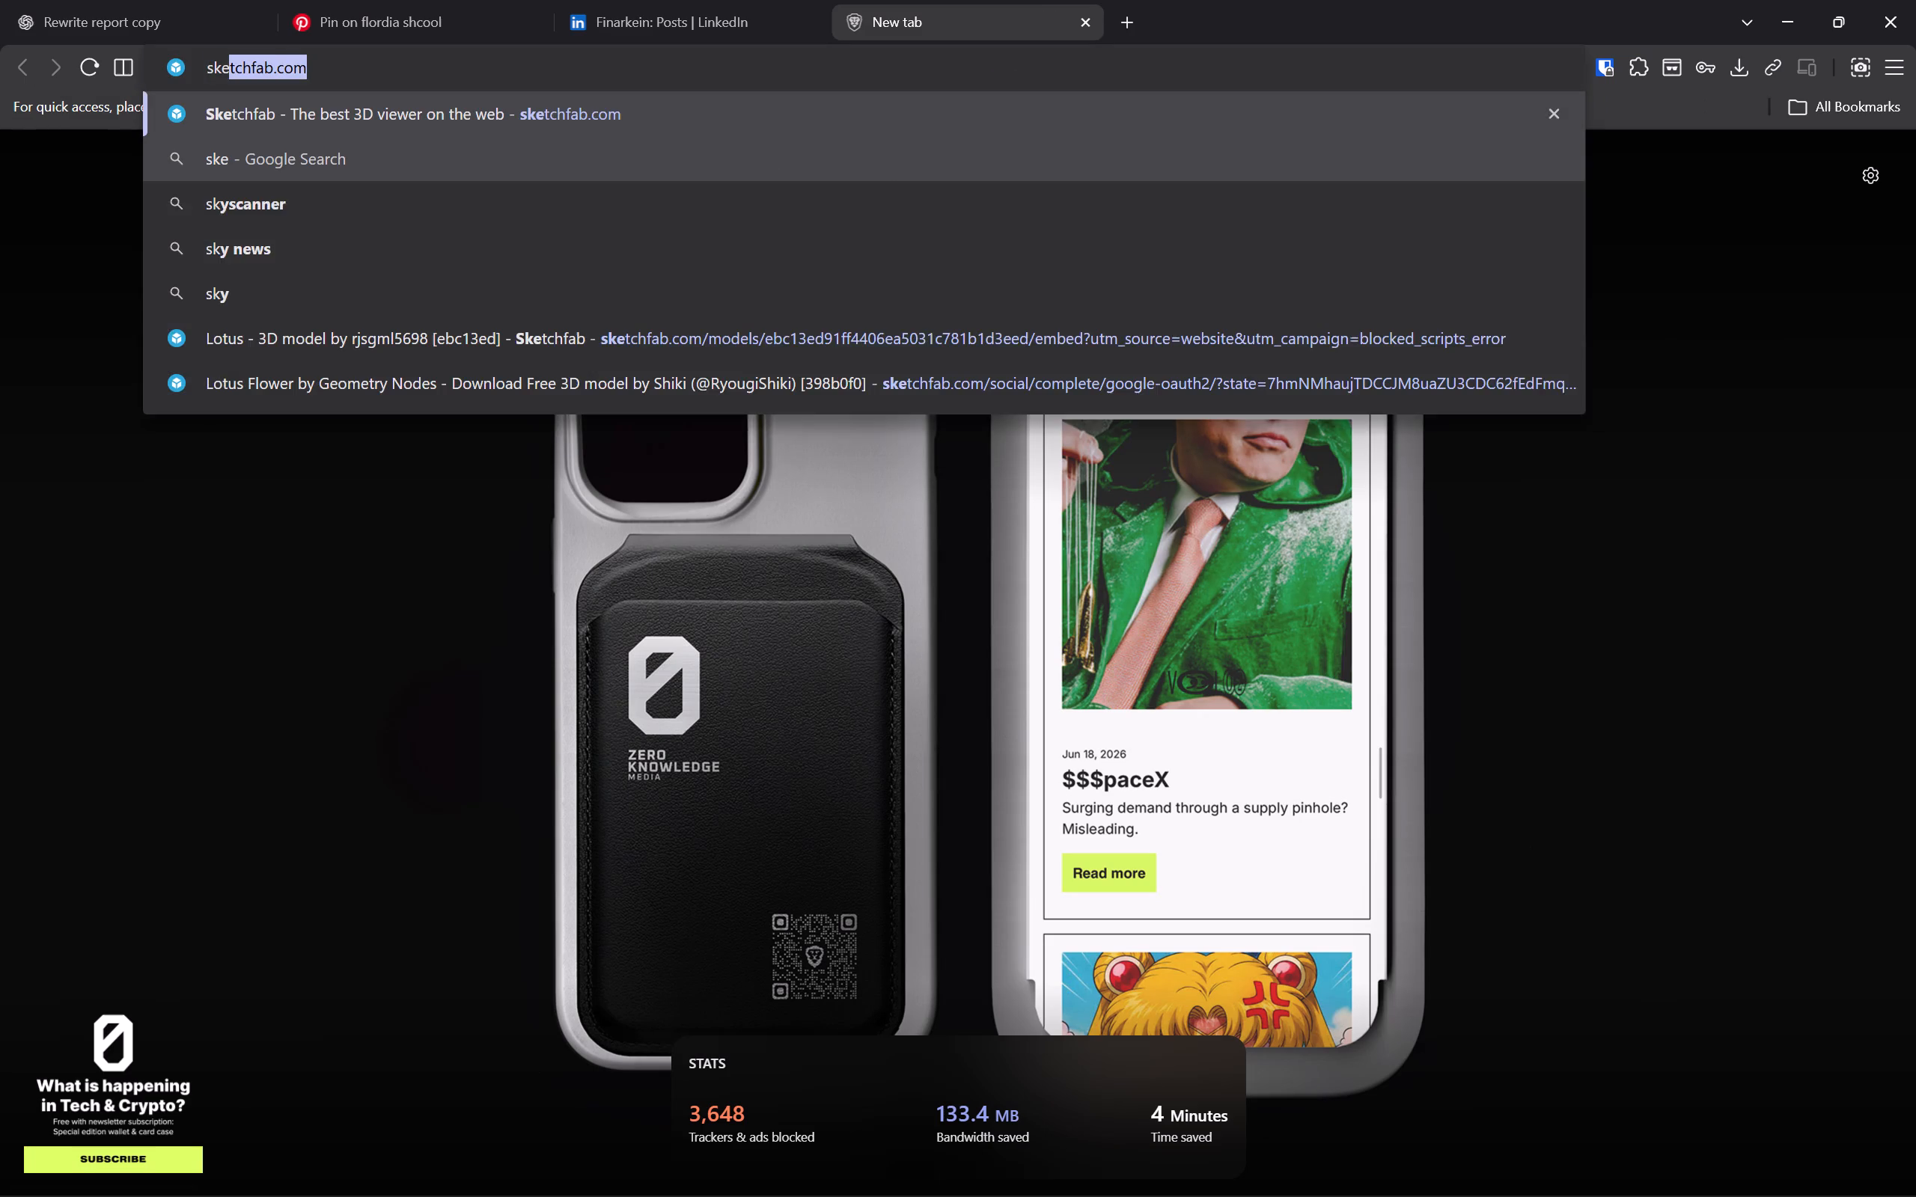
pyautogui.press('Return')
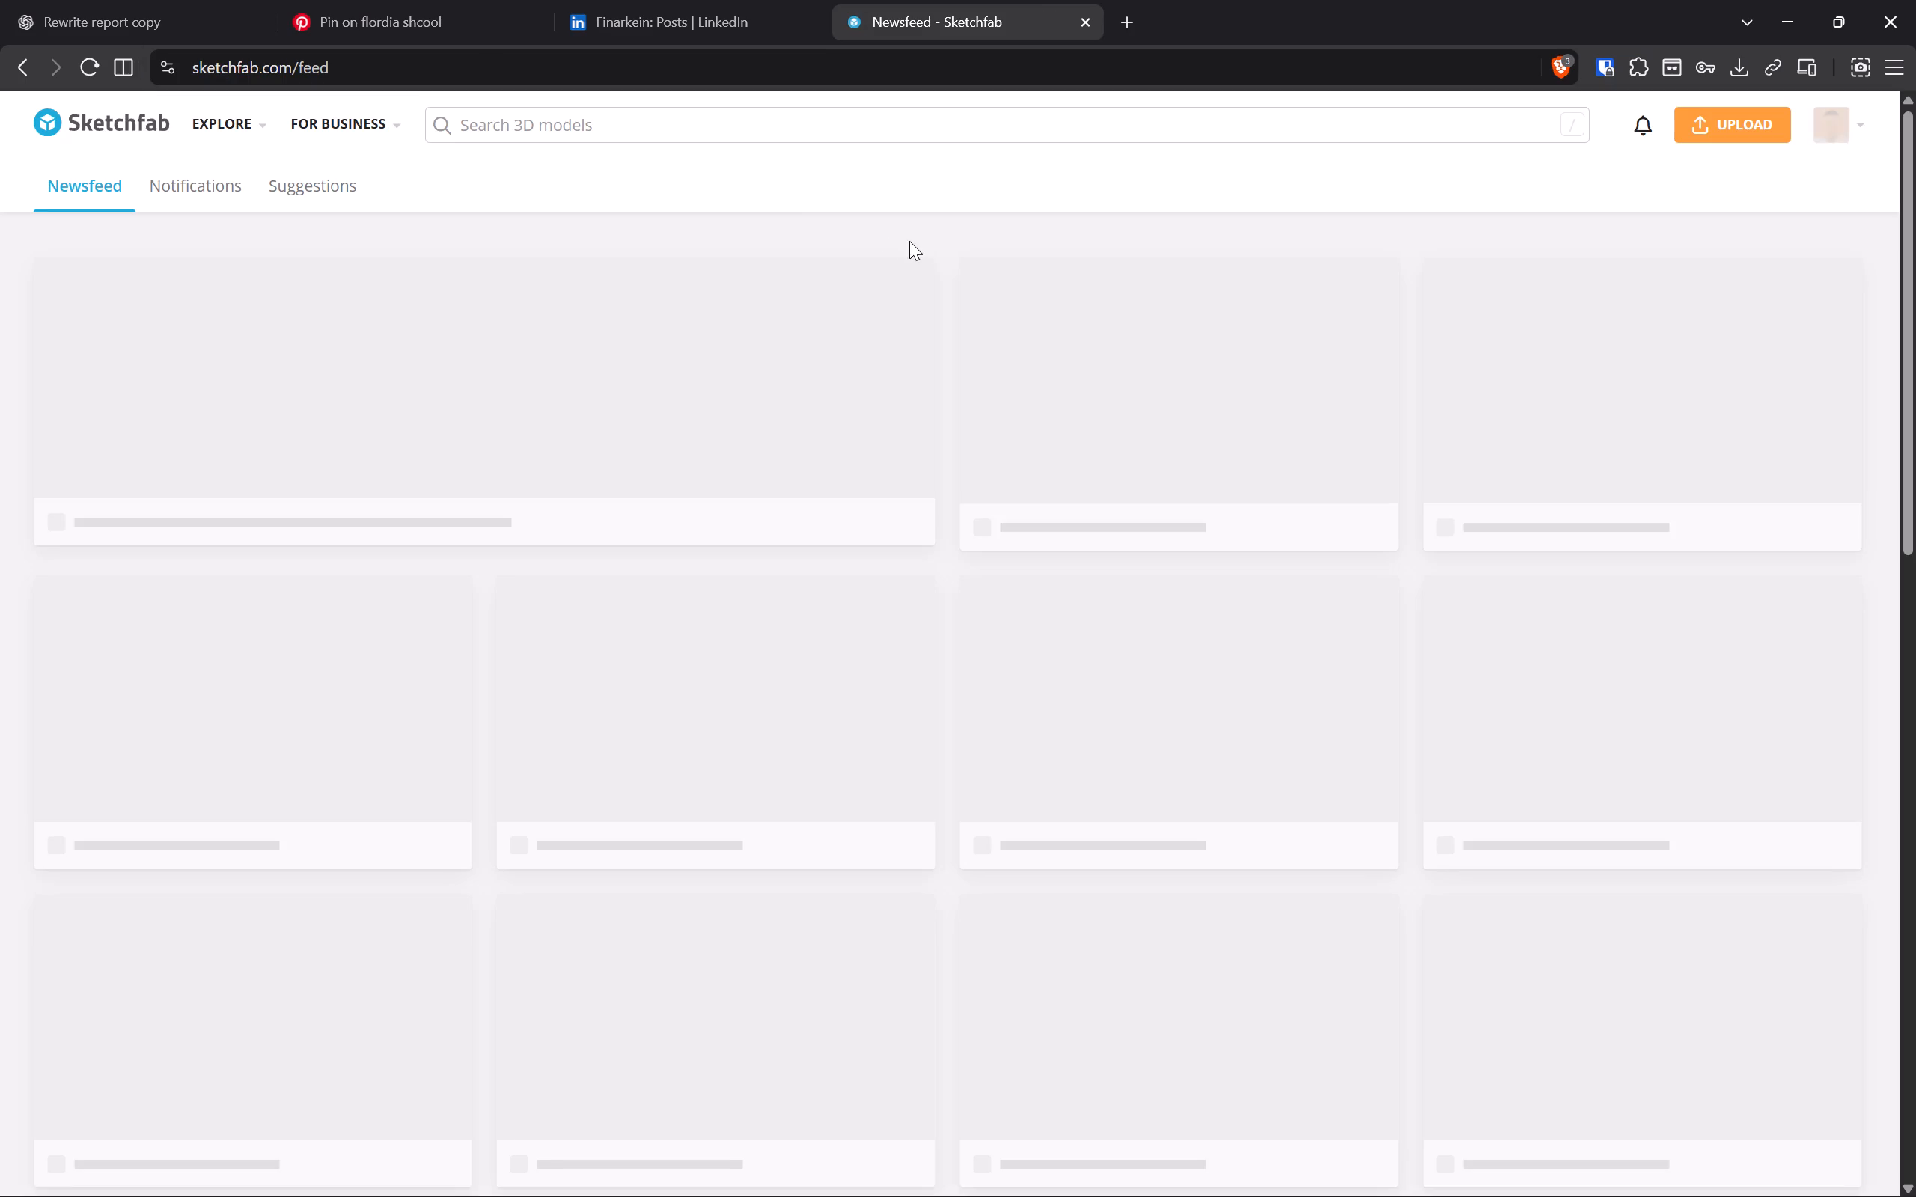
pyautogui.click(681, 116)
pyautogui.write('lantern')
pyautogui.press('Return')
pyautogui.click(447, 238)
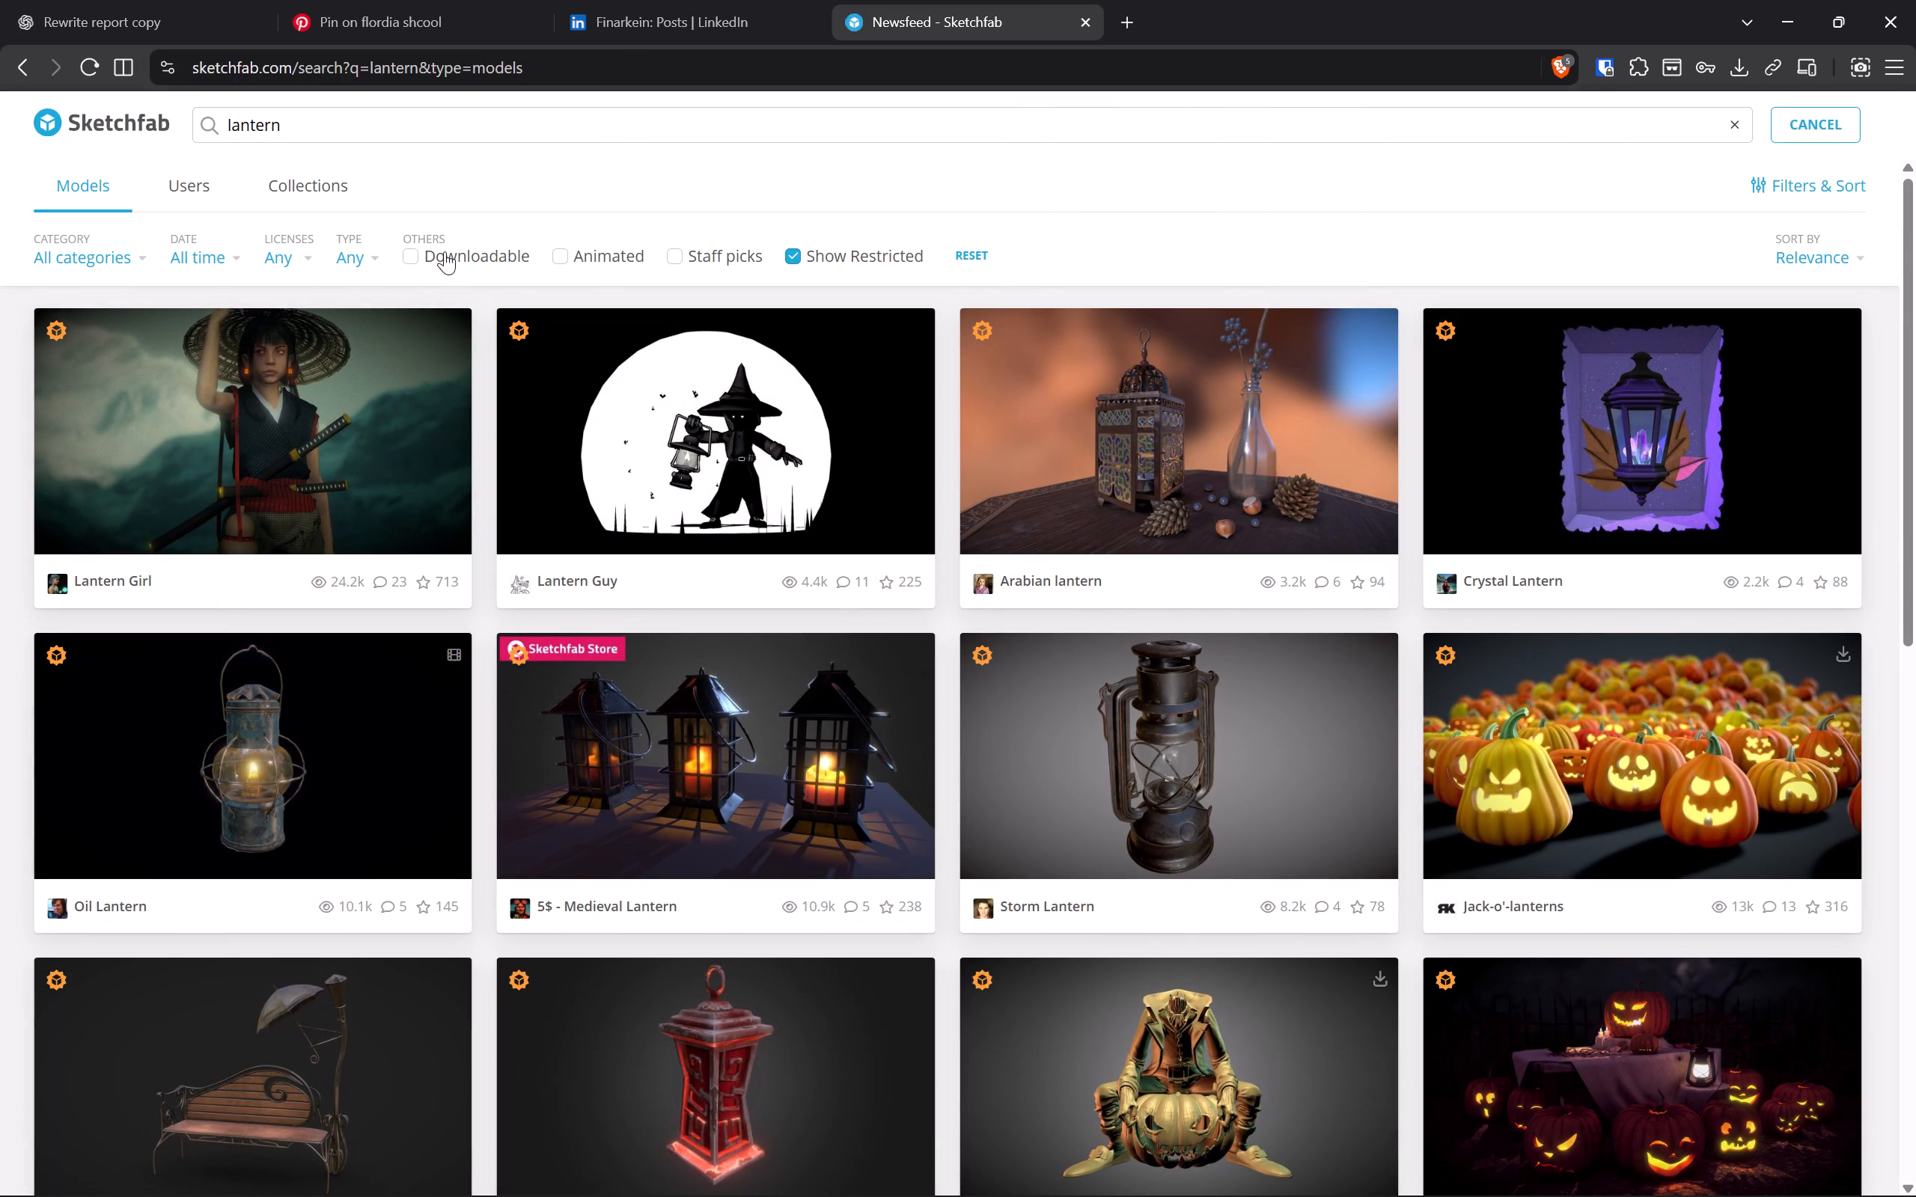
pyautogui.click(417, 257)
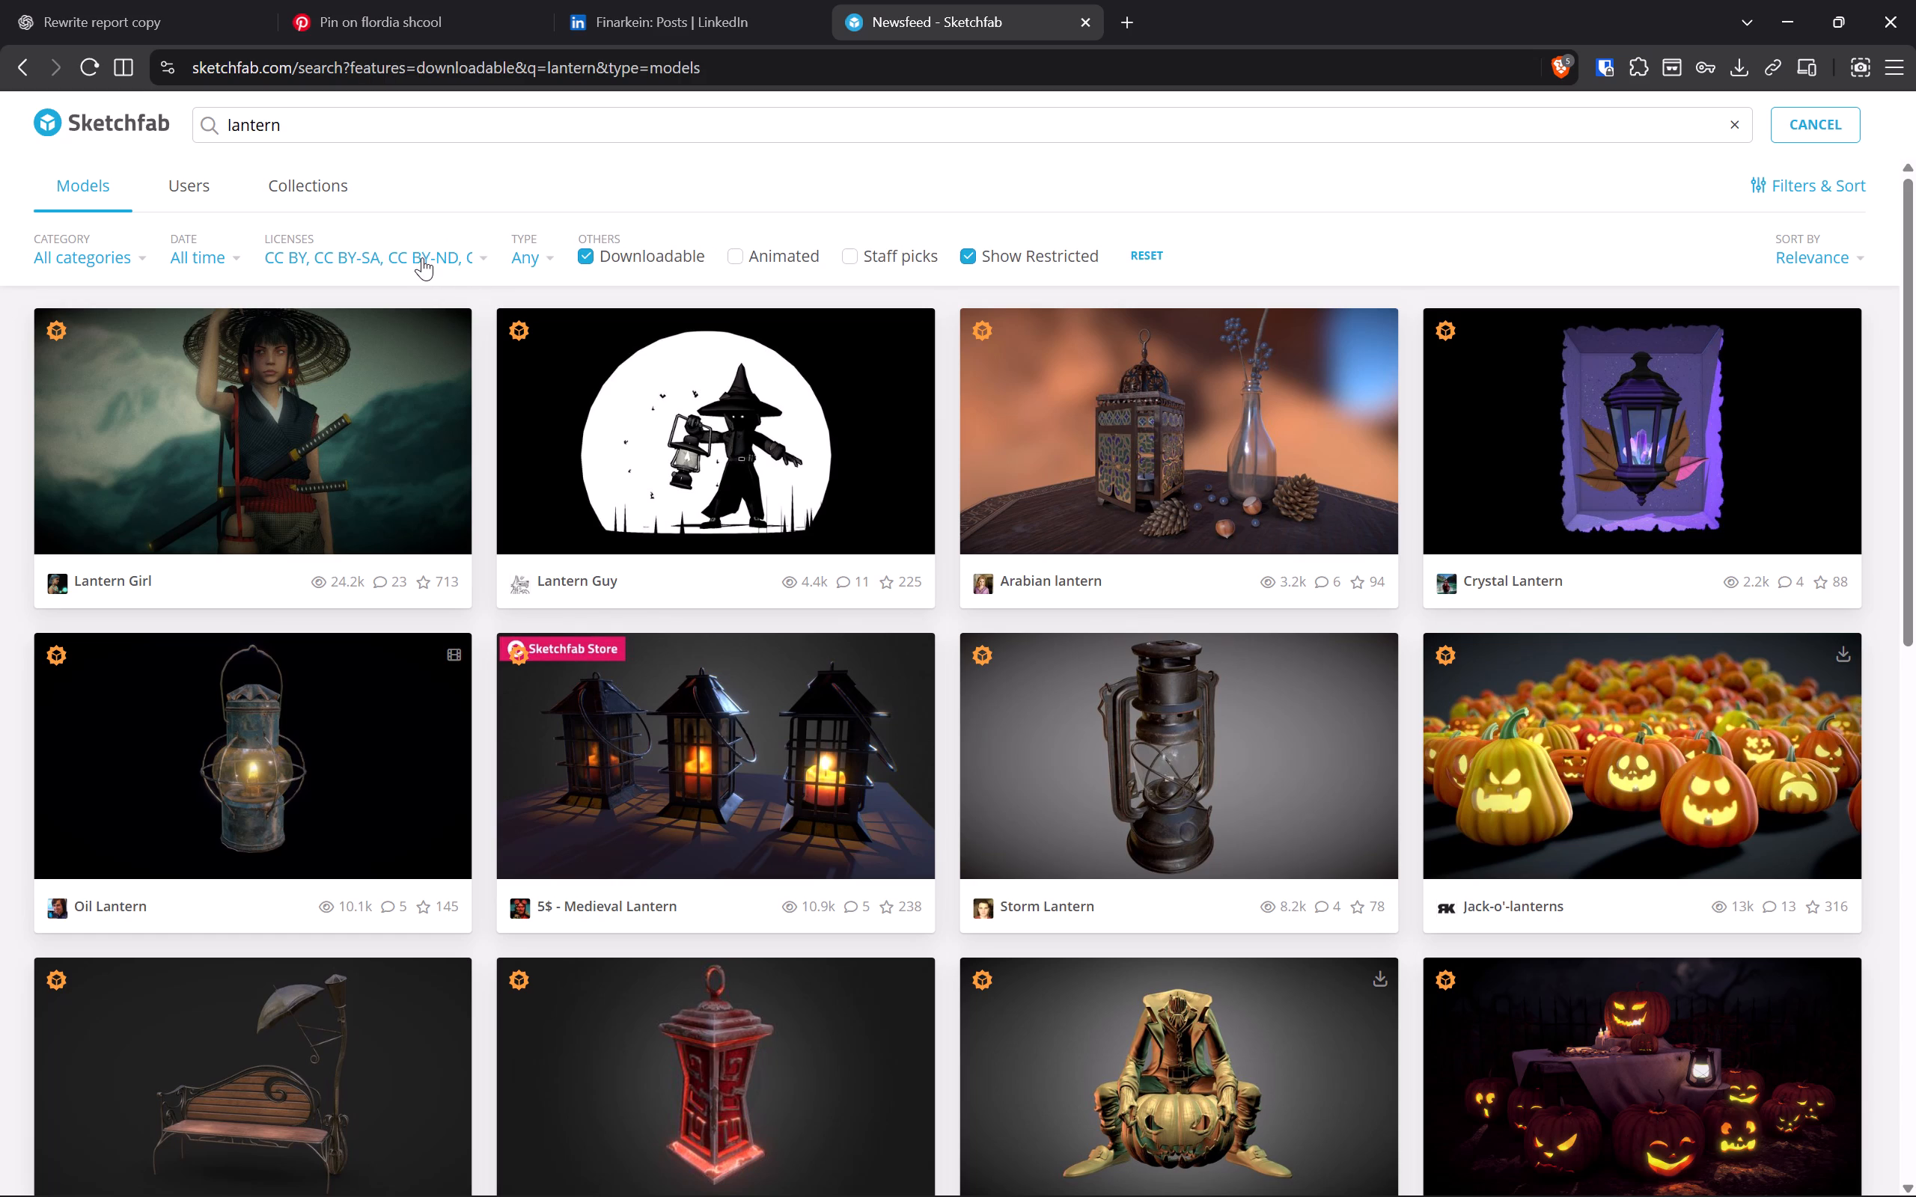
# Inspect the Chinese Lantern model and download its original FBX format as chinese-lantern into the Finarkein - Dhanteras project's 1. Assets folder.
pyautogui.scroll(-5, 1425, 792)
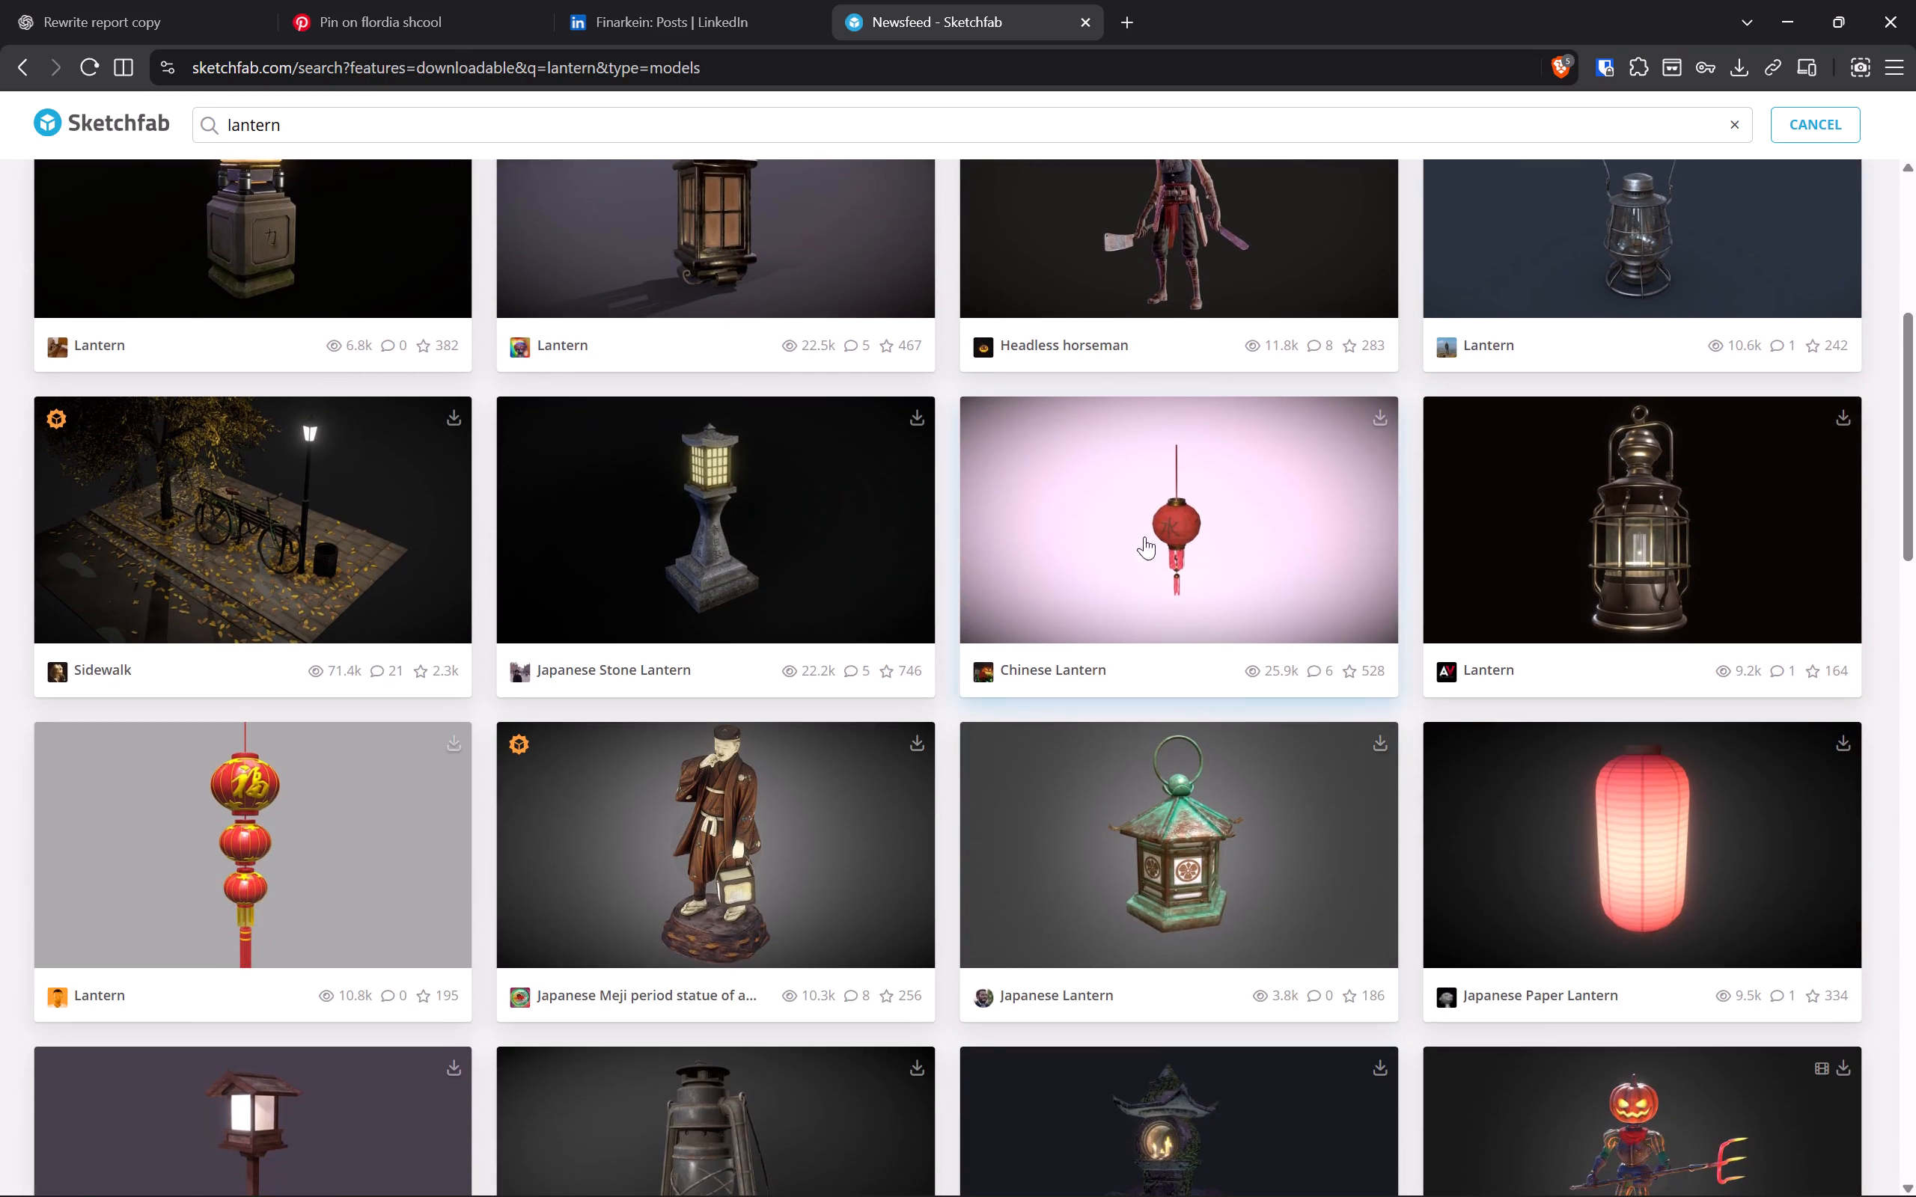
pyautogui.click(1143, 514)
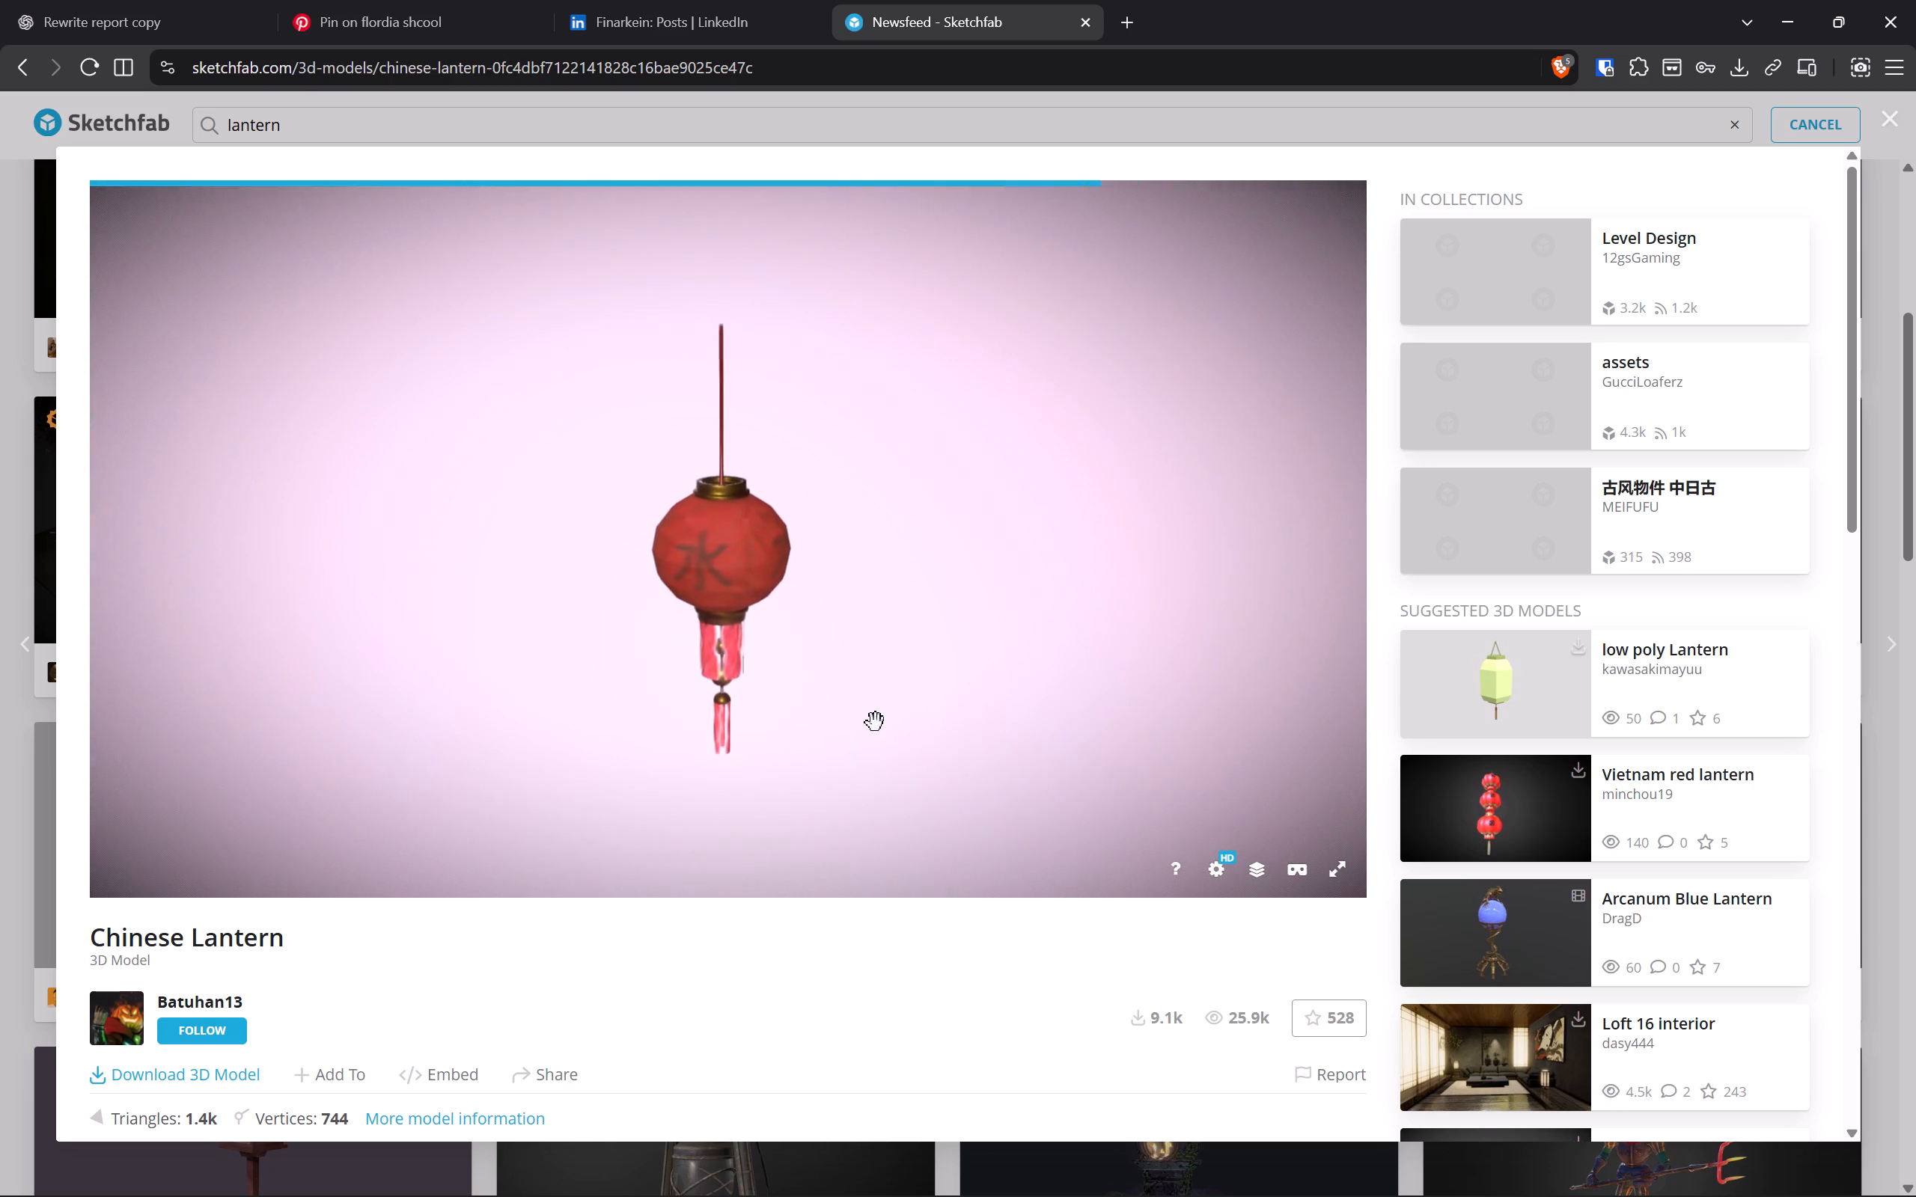
pyautogui.scroll(12, 716, 557)
pyautogui.moveTo(815, 621); pyautogui.dragTo(751, 574)
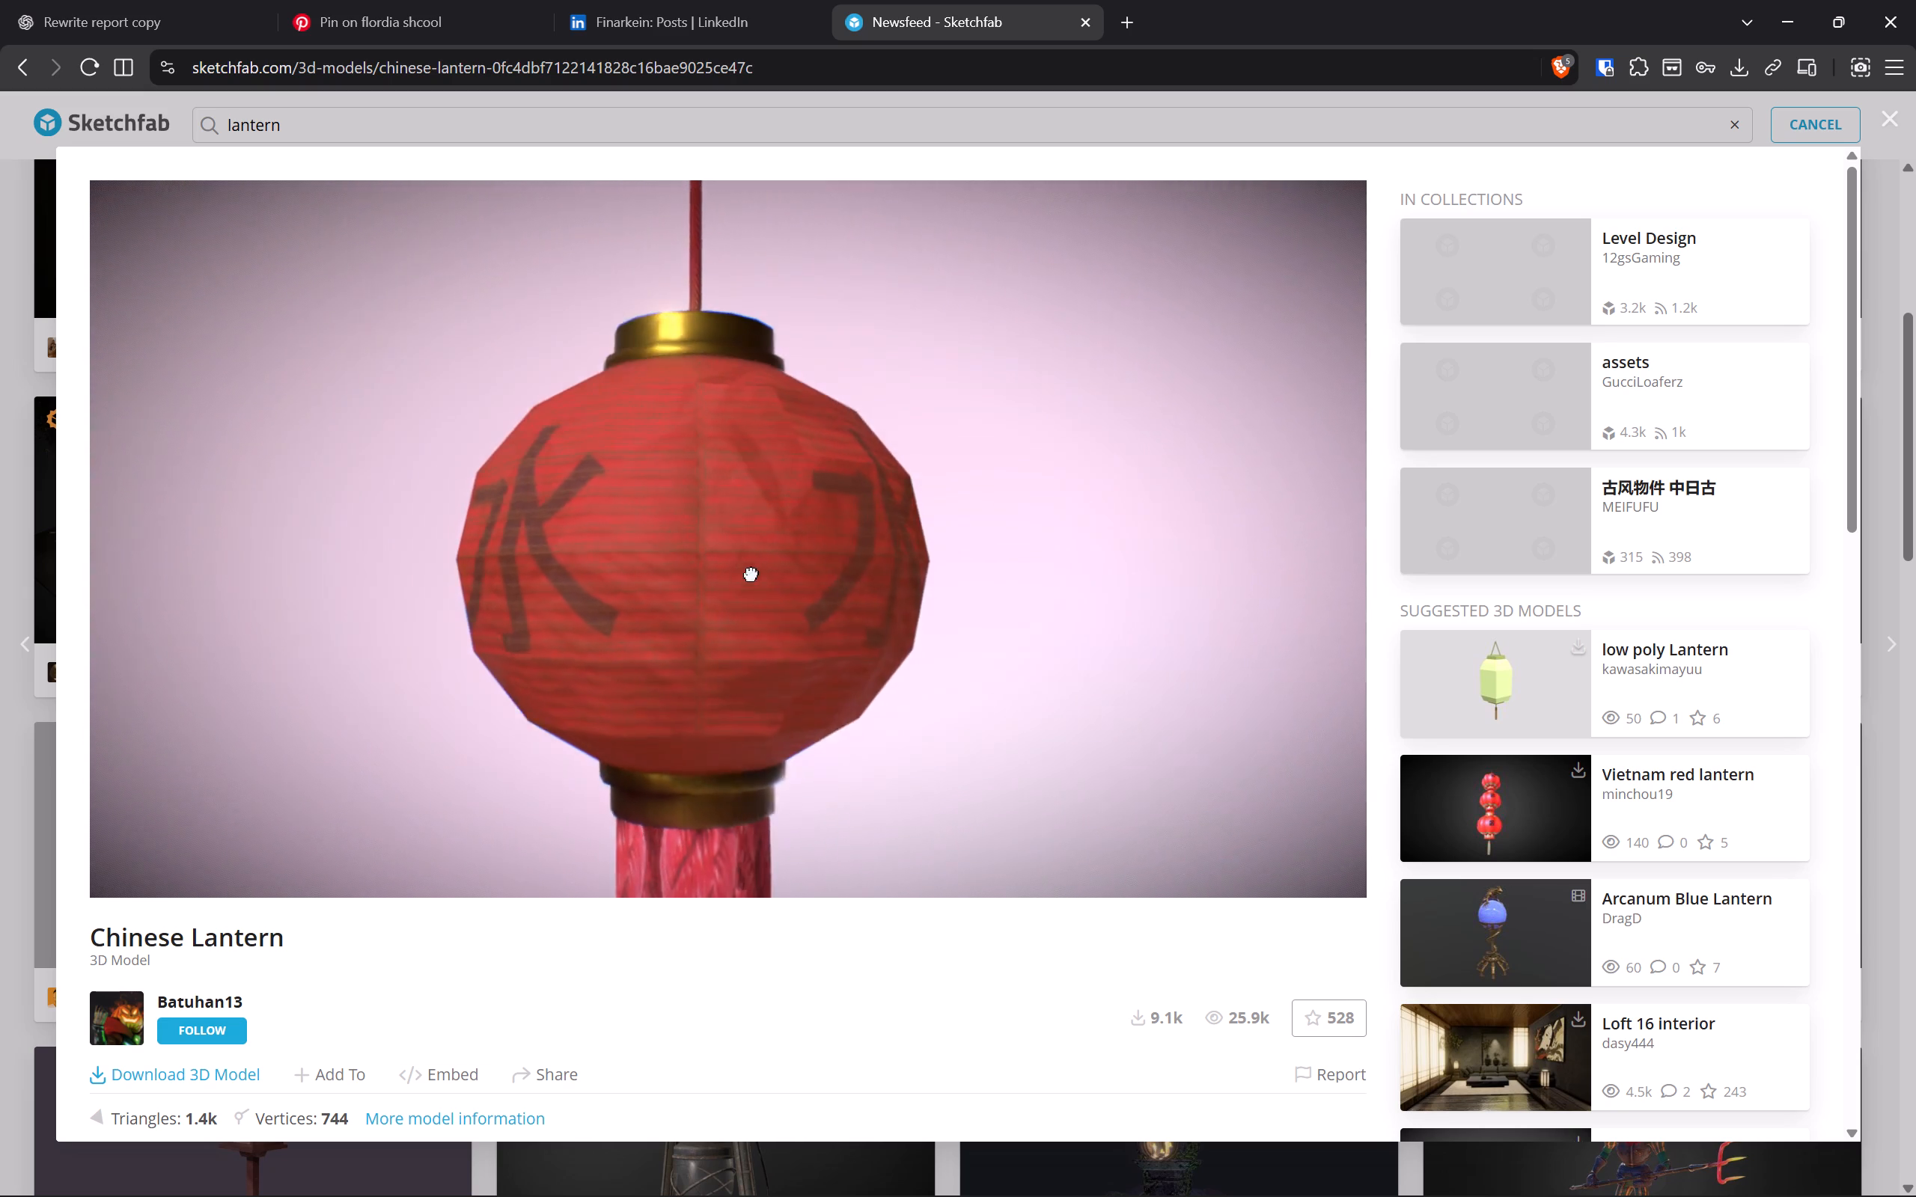
pyautogui.moveTo(751, 574); pyautogui.dragTo(770, 588)
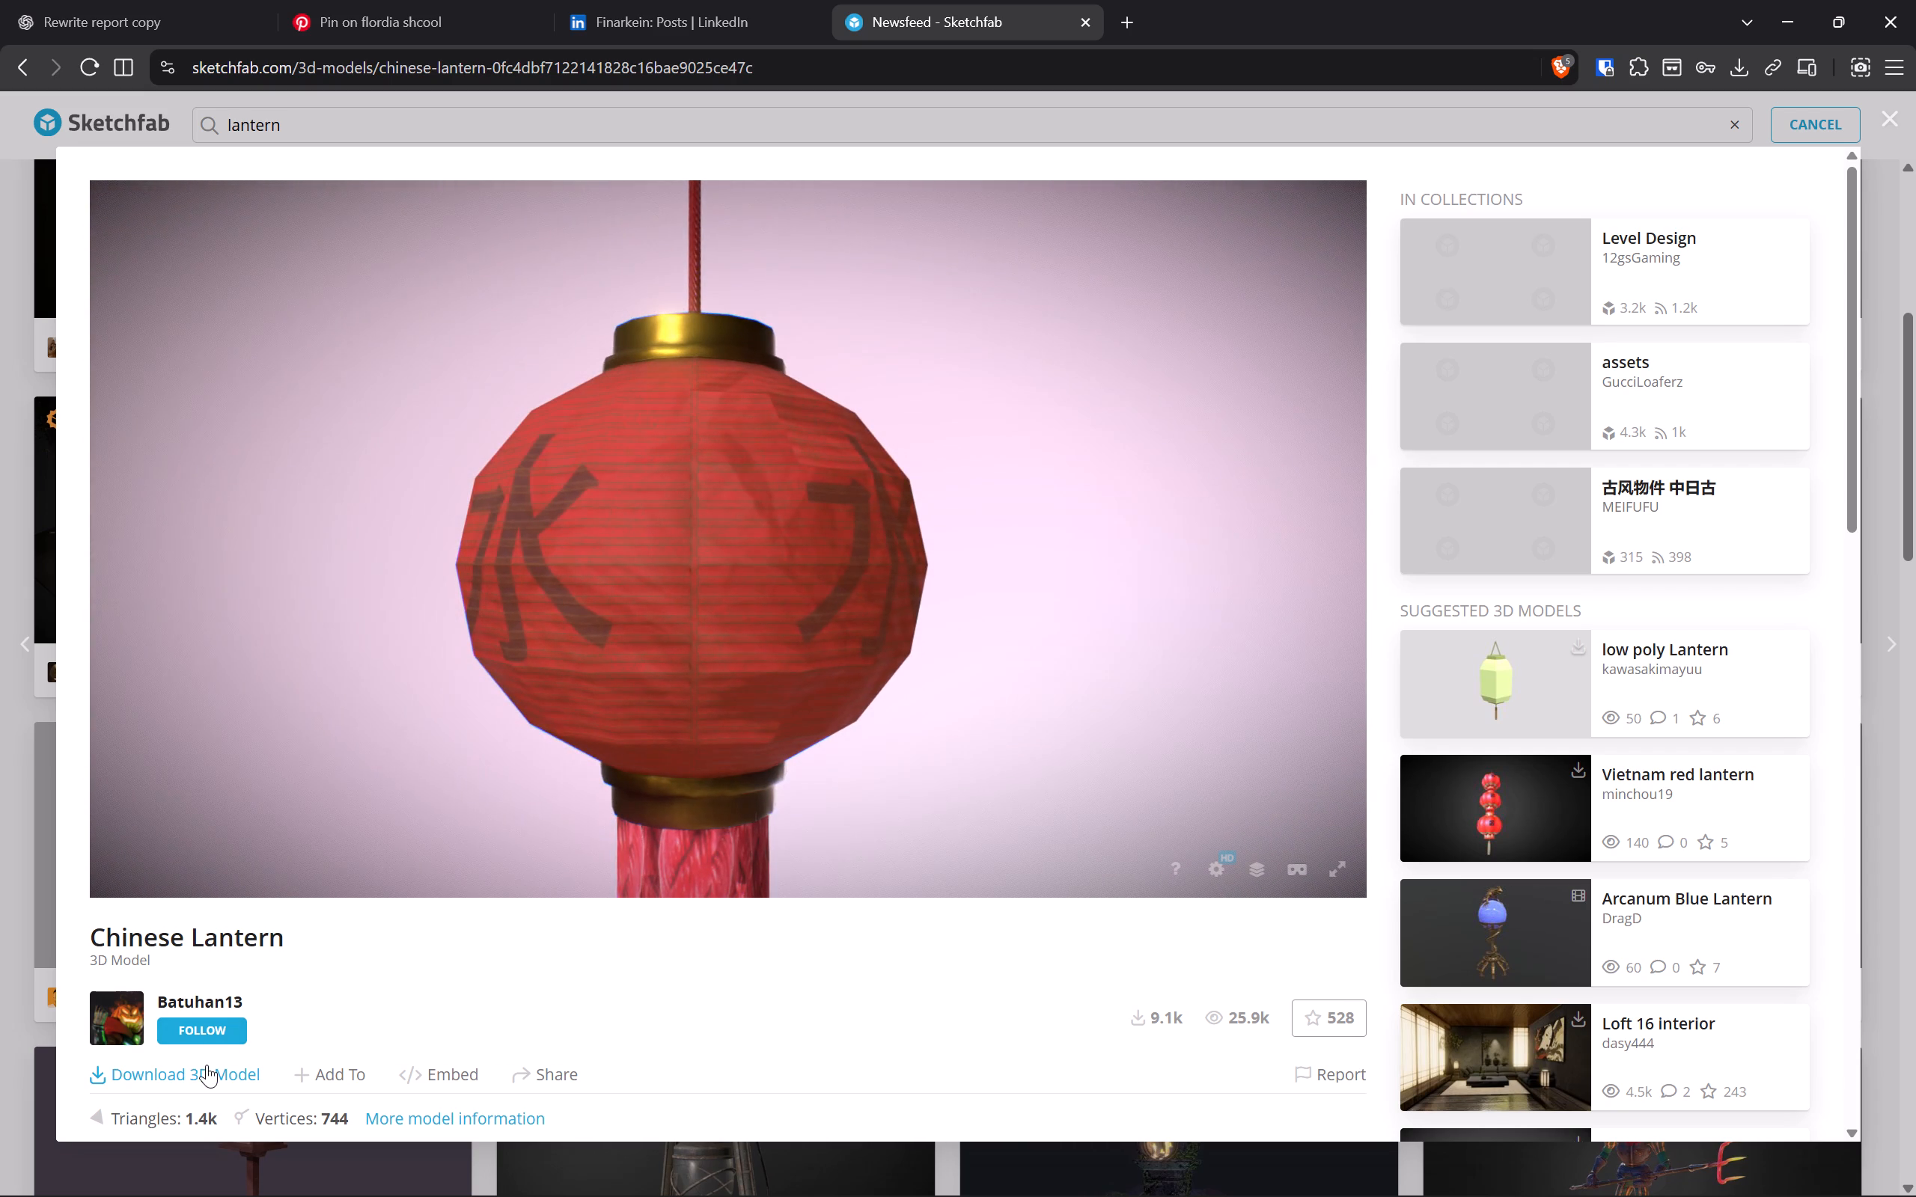
pyautogui.click(207, 1065)
pyautogui.click(1146, 675)
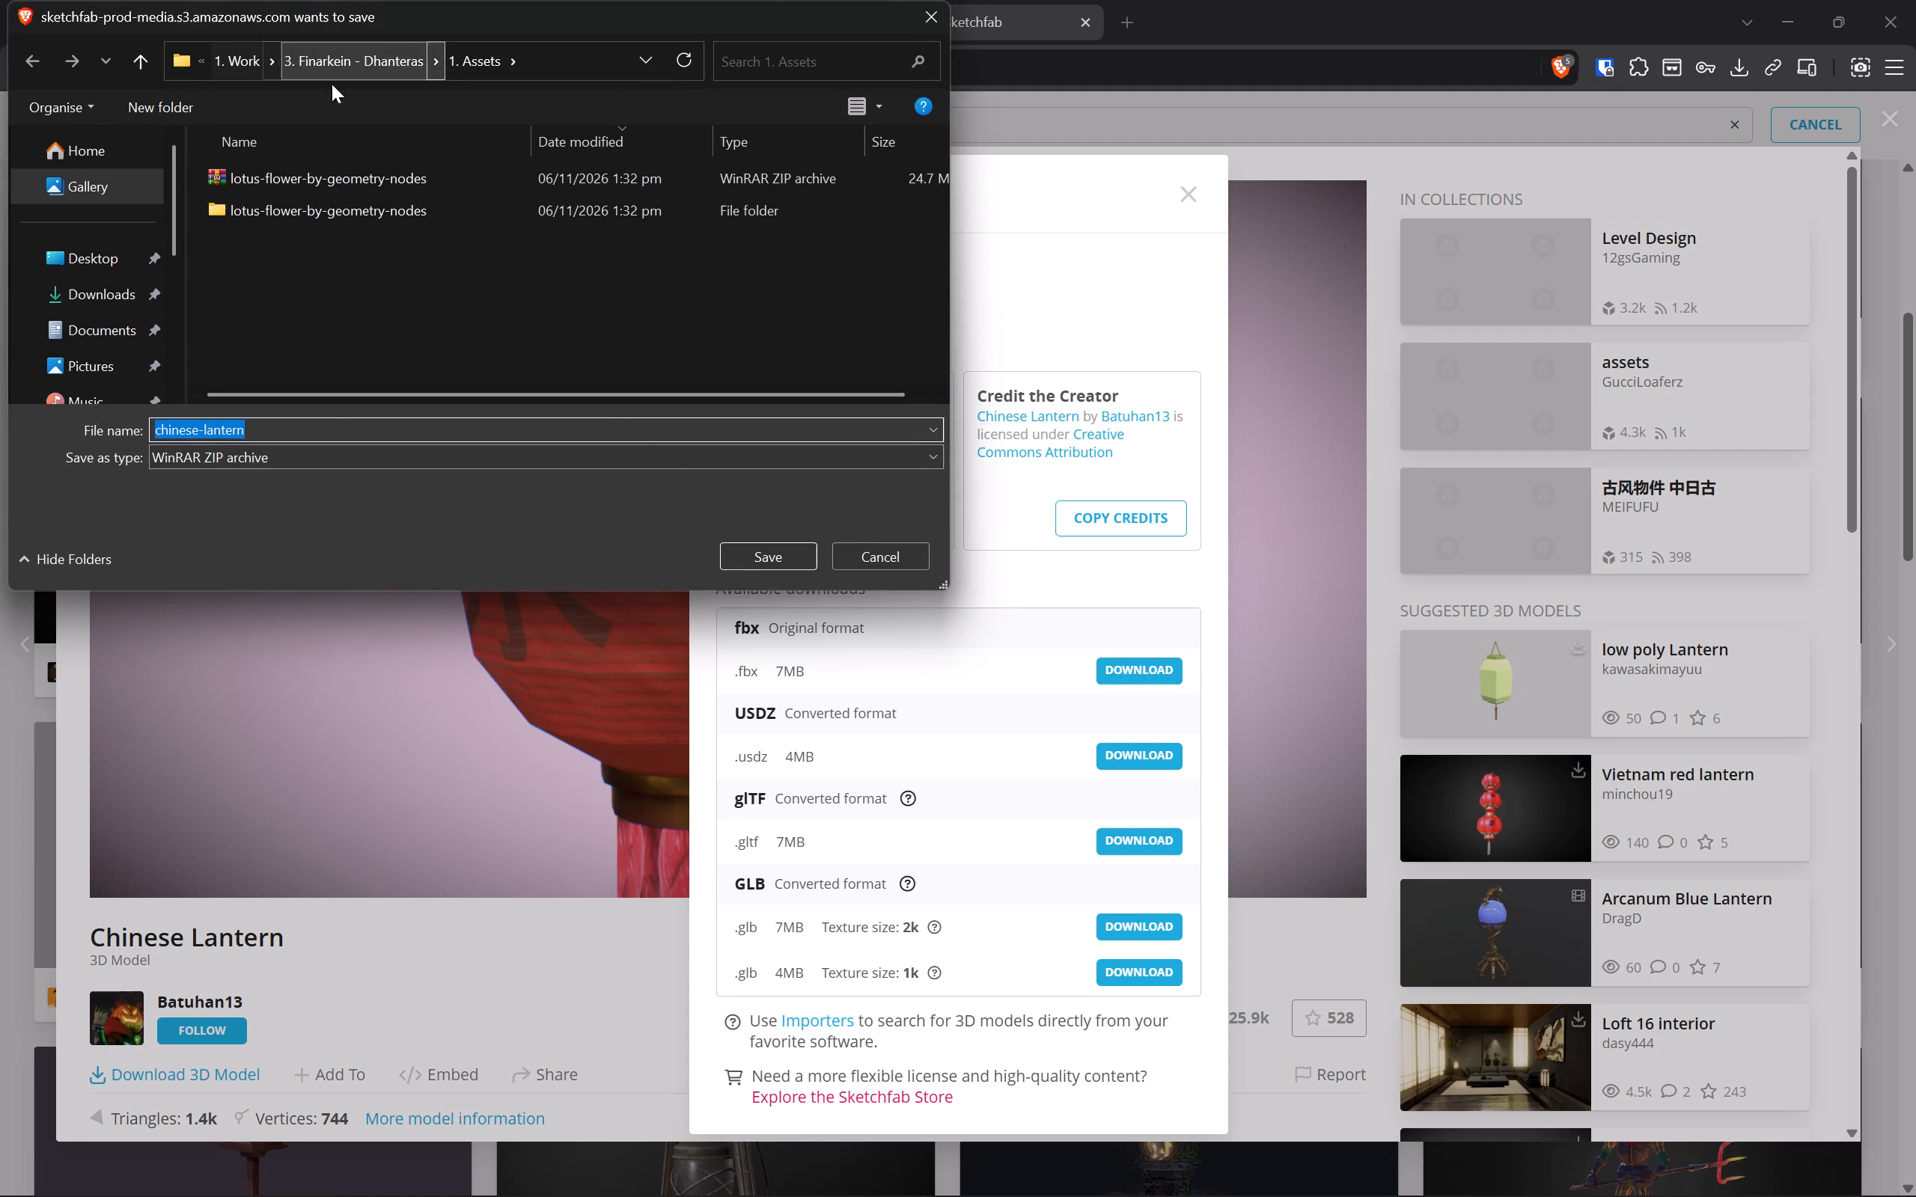
pyautogui.click(762, 547)
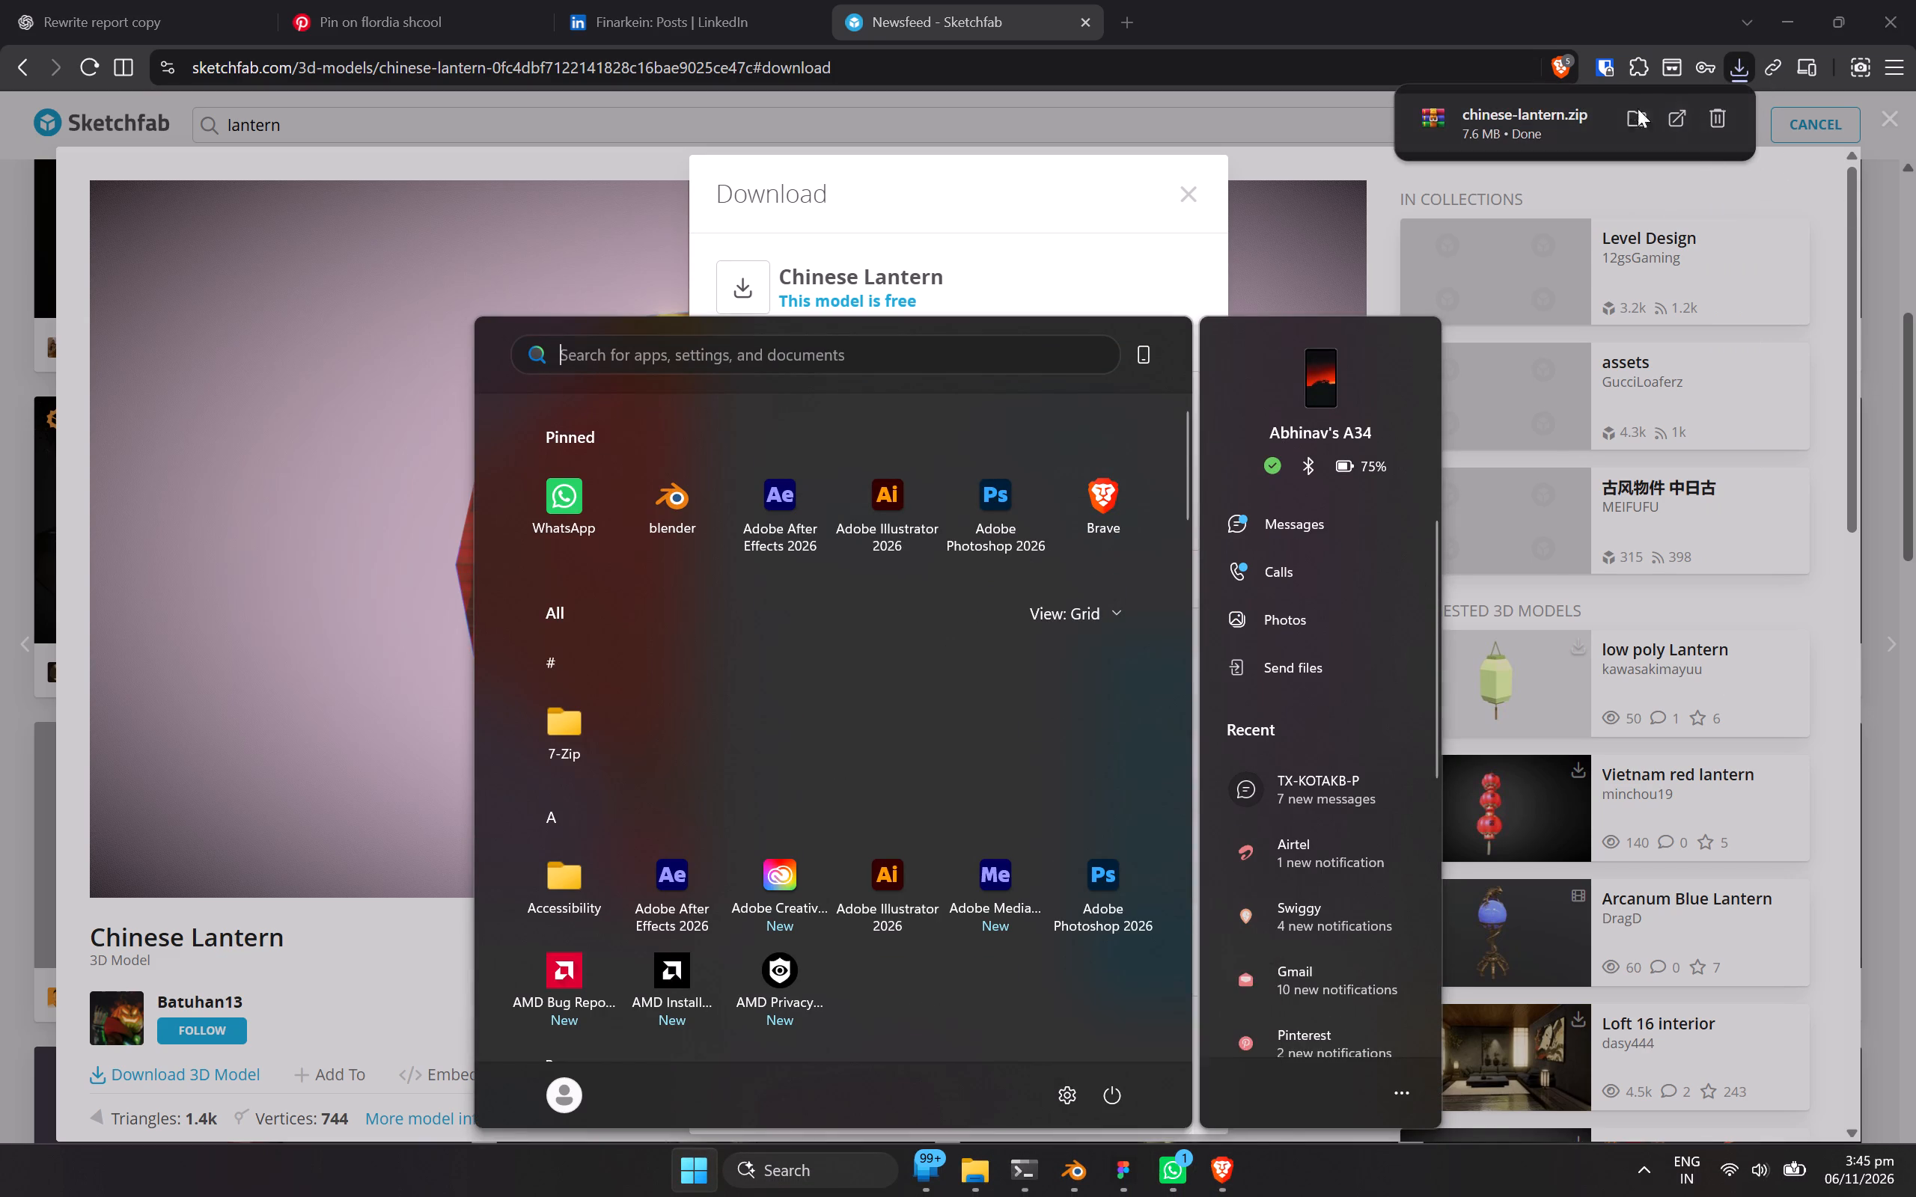
# Extract the chinese-lantern archive into its own folder within 1. Assets and delete the ZIP file.
pyautogui.click(1631, 123)
pyautogui.rightClick(350, 212)
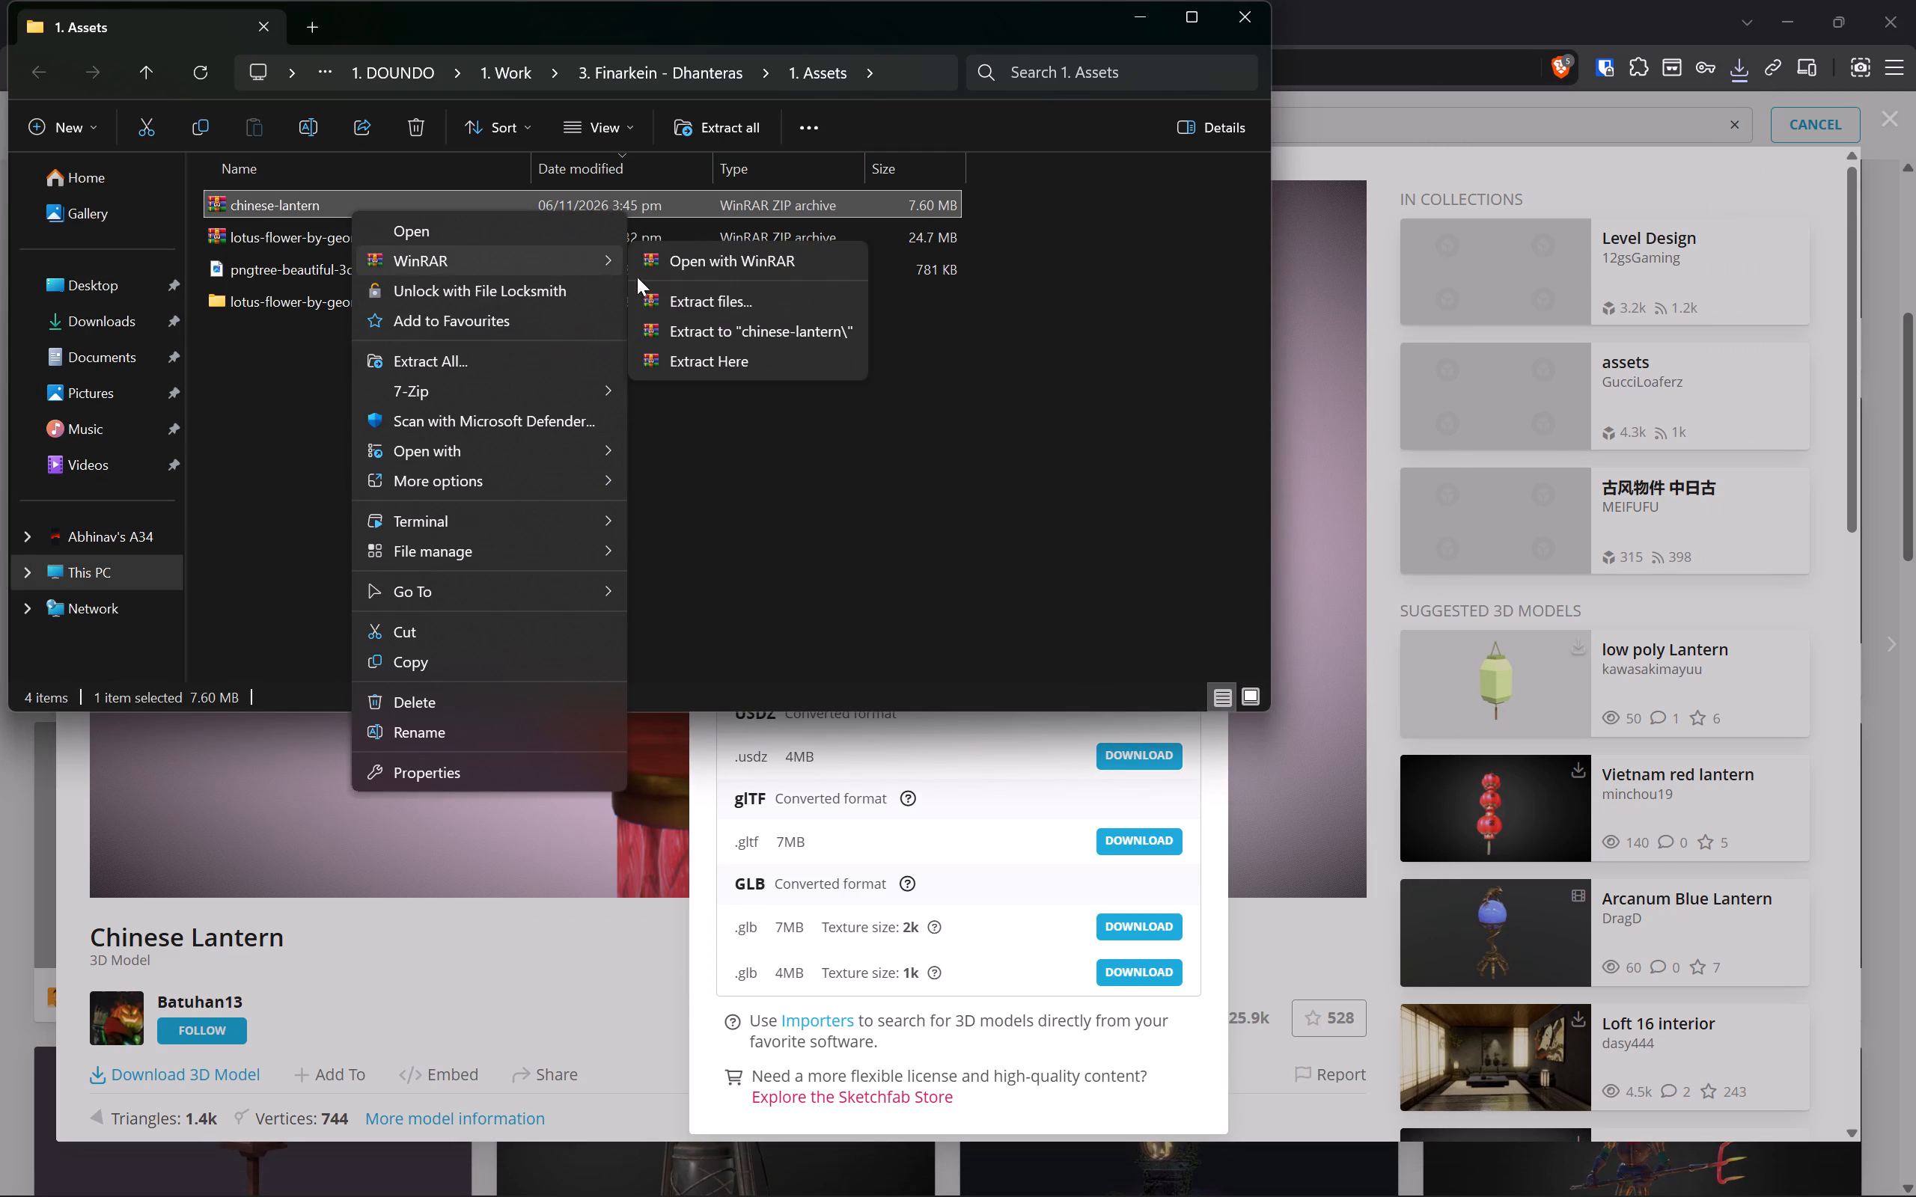
pyautogui.click(754, 339)
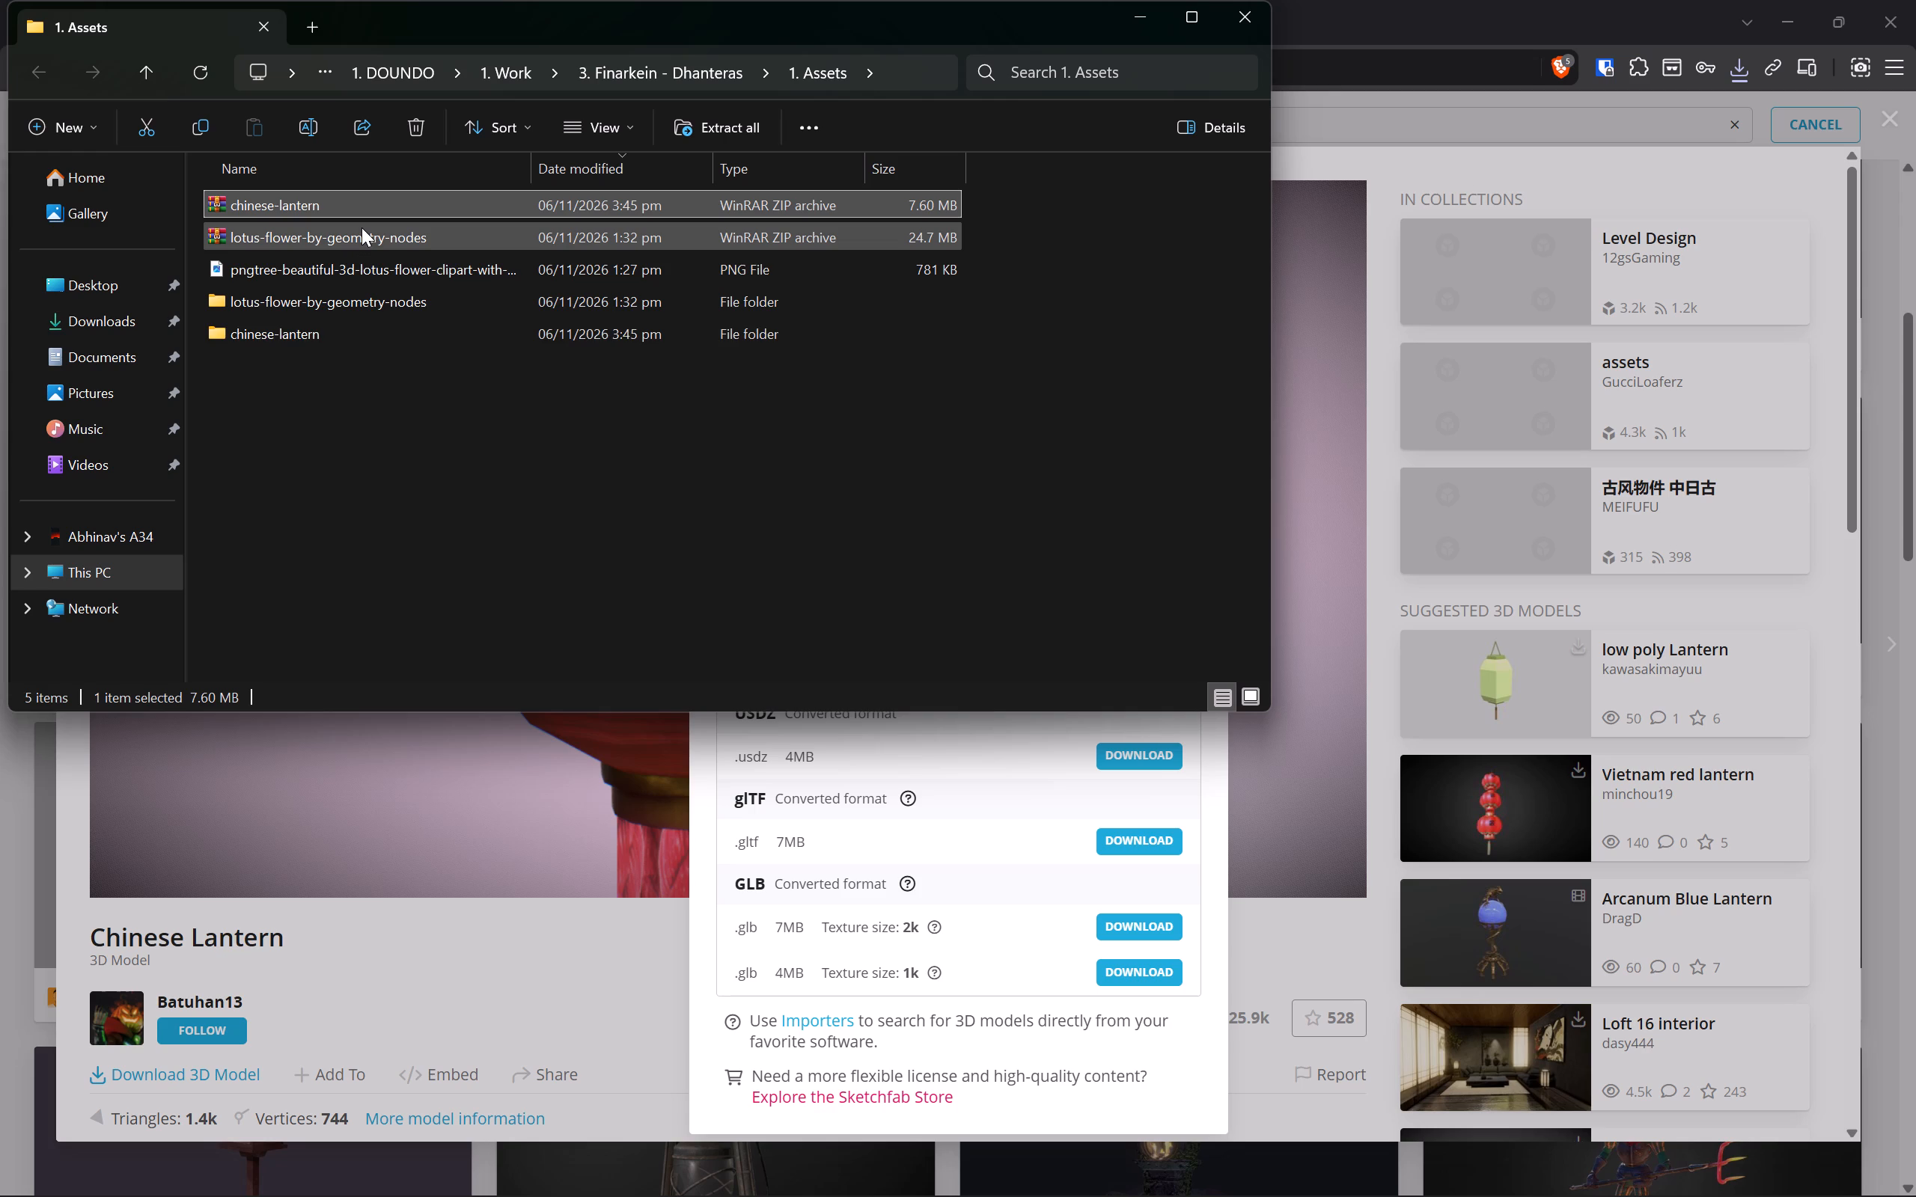
pyautogui.press('Delete')
# Open the extracted chinese-lantern folder and its source subfolder to check the model file.
pyautogui.click(325, 287)
pyautogui.doubleClick(359, 268)
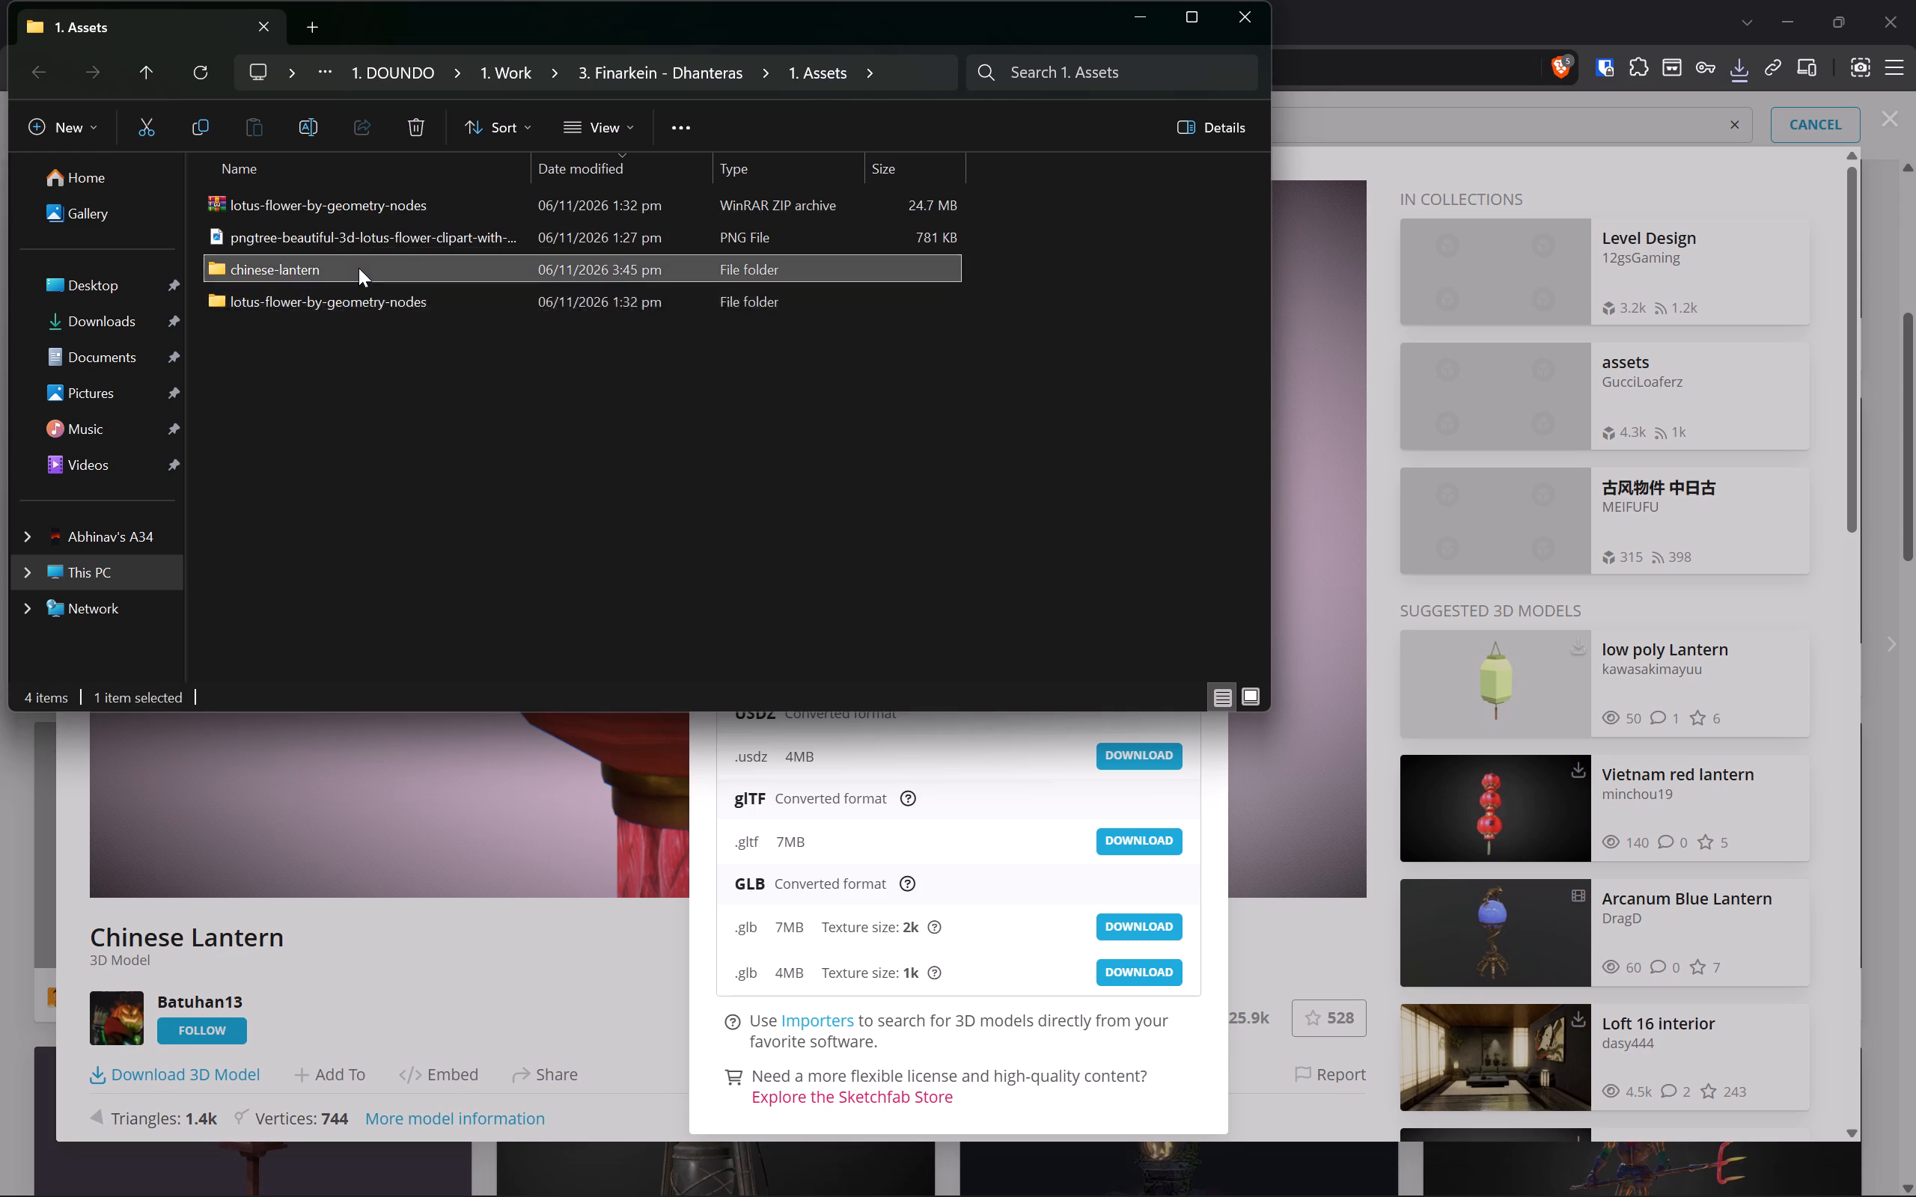
pyautogui.doubleClick(369, 212)
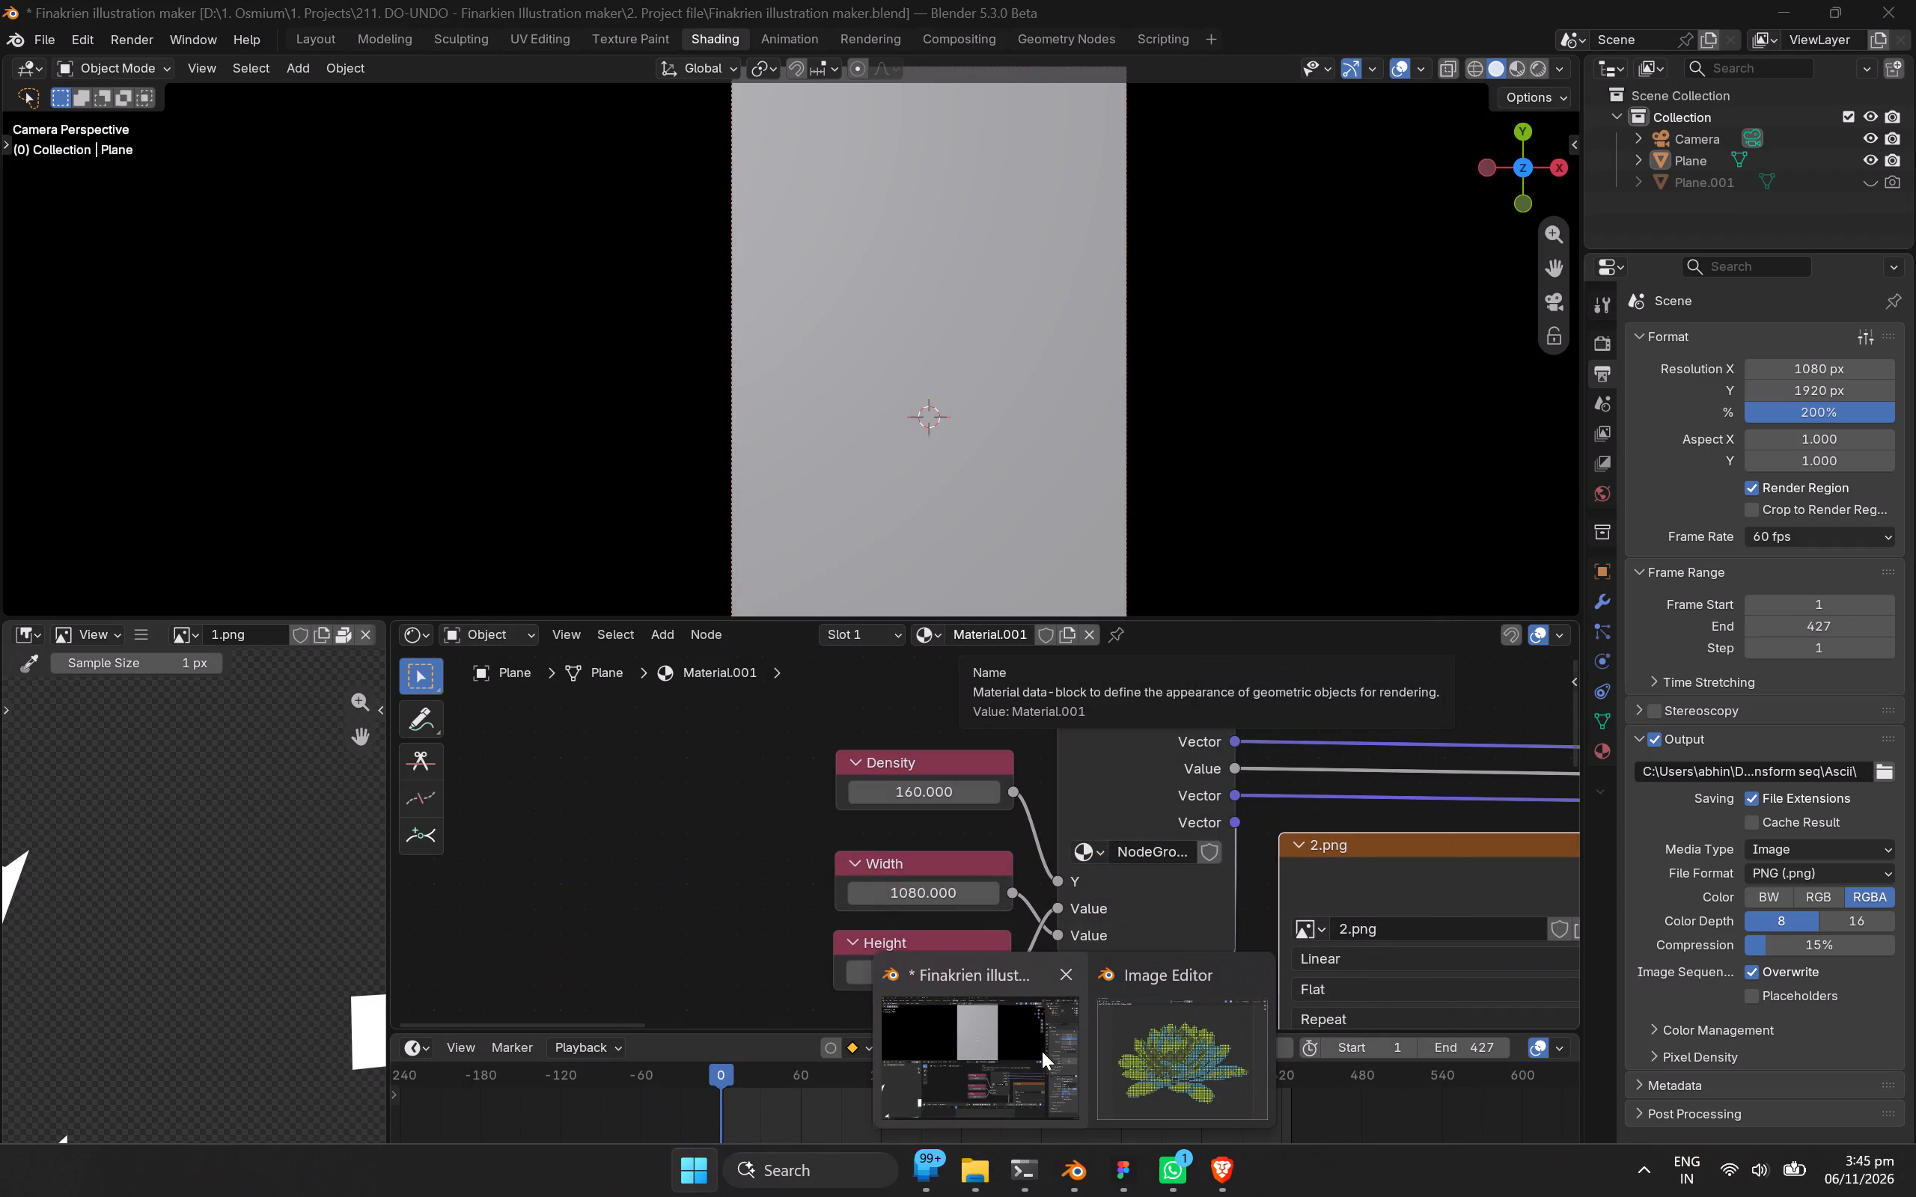
# Launch a new Blender instance and open the recent file Line art.blend.
pyautogui.write('blender')
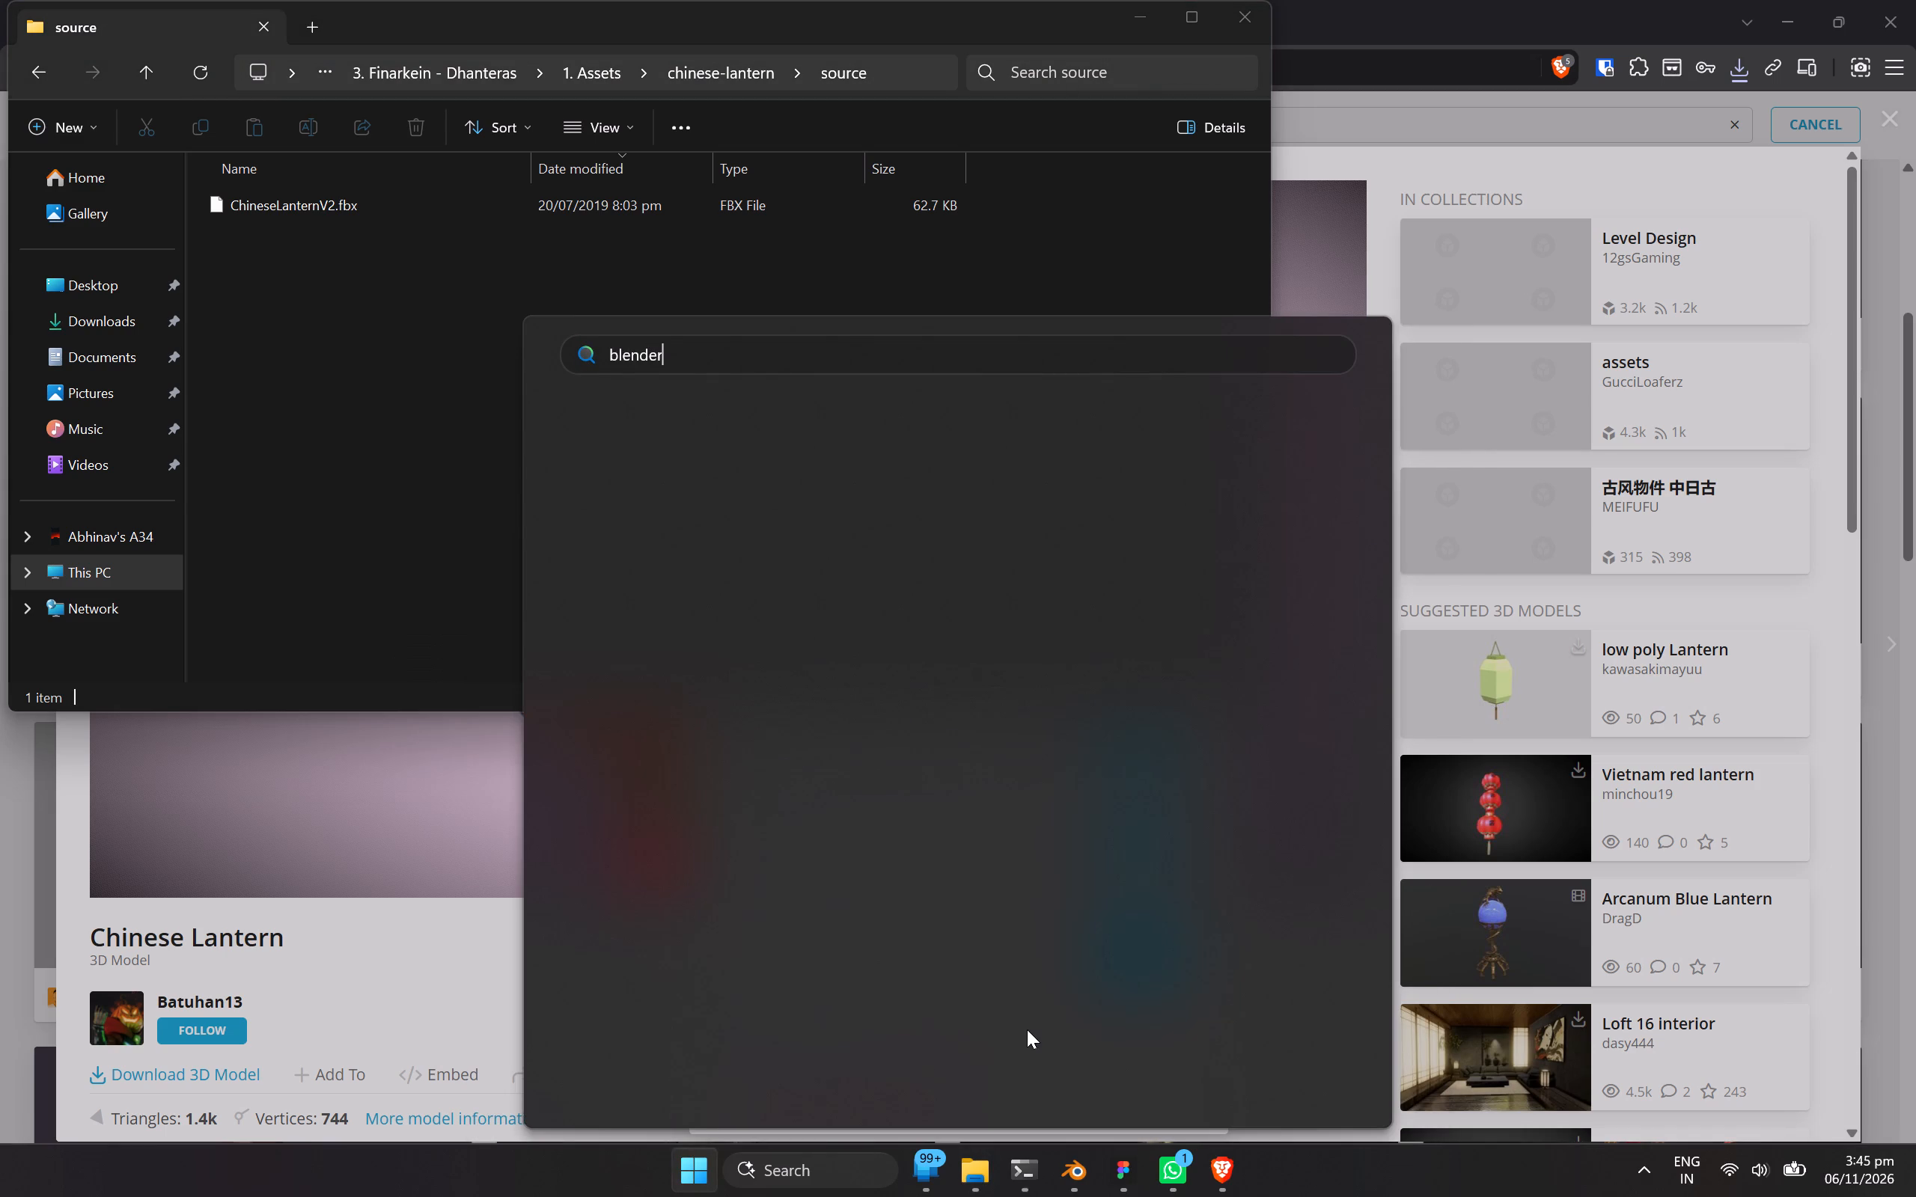
pyautogui.press('Return')
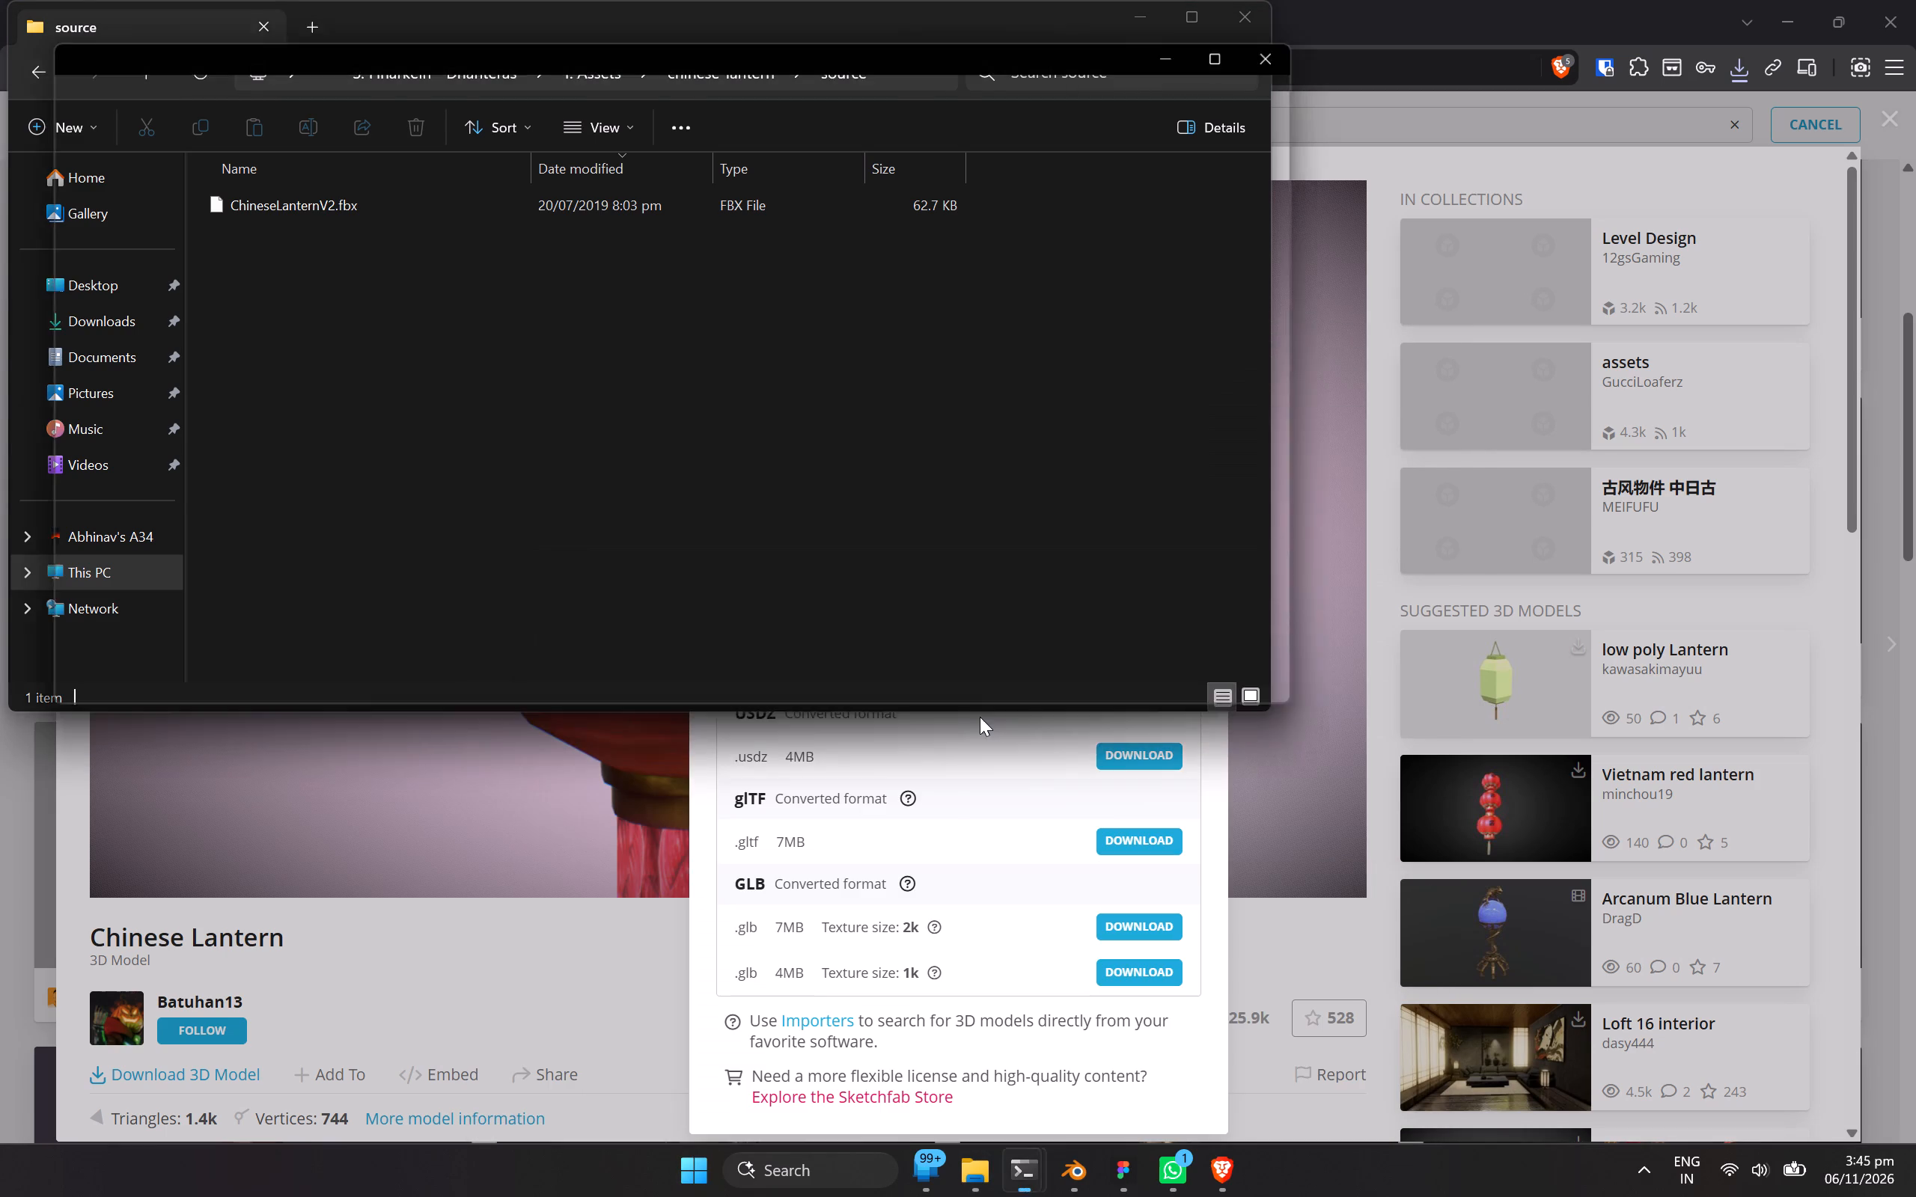
pyautogui.hotkey('alt', 'Tab')
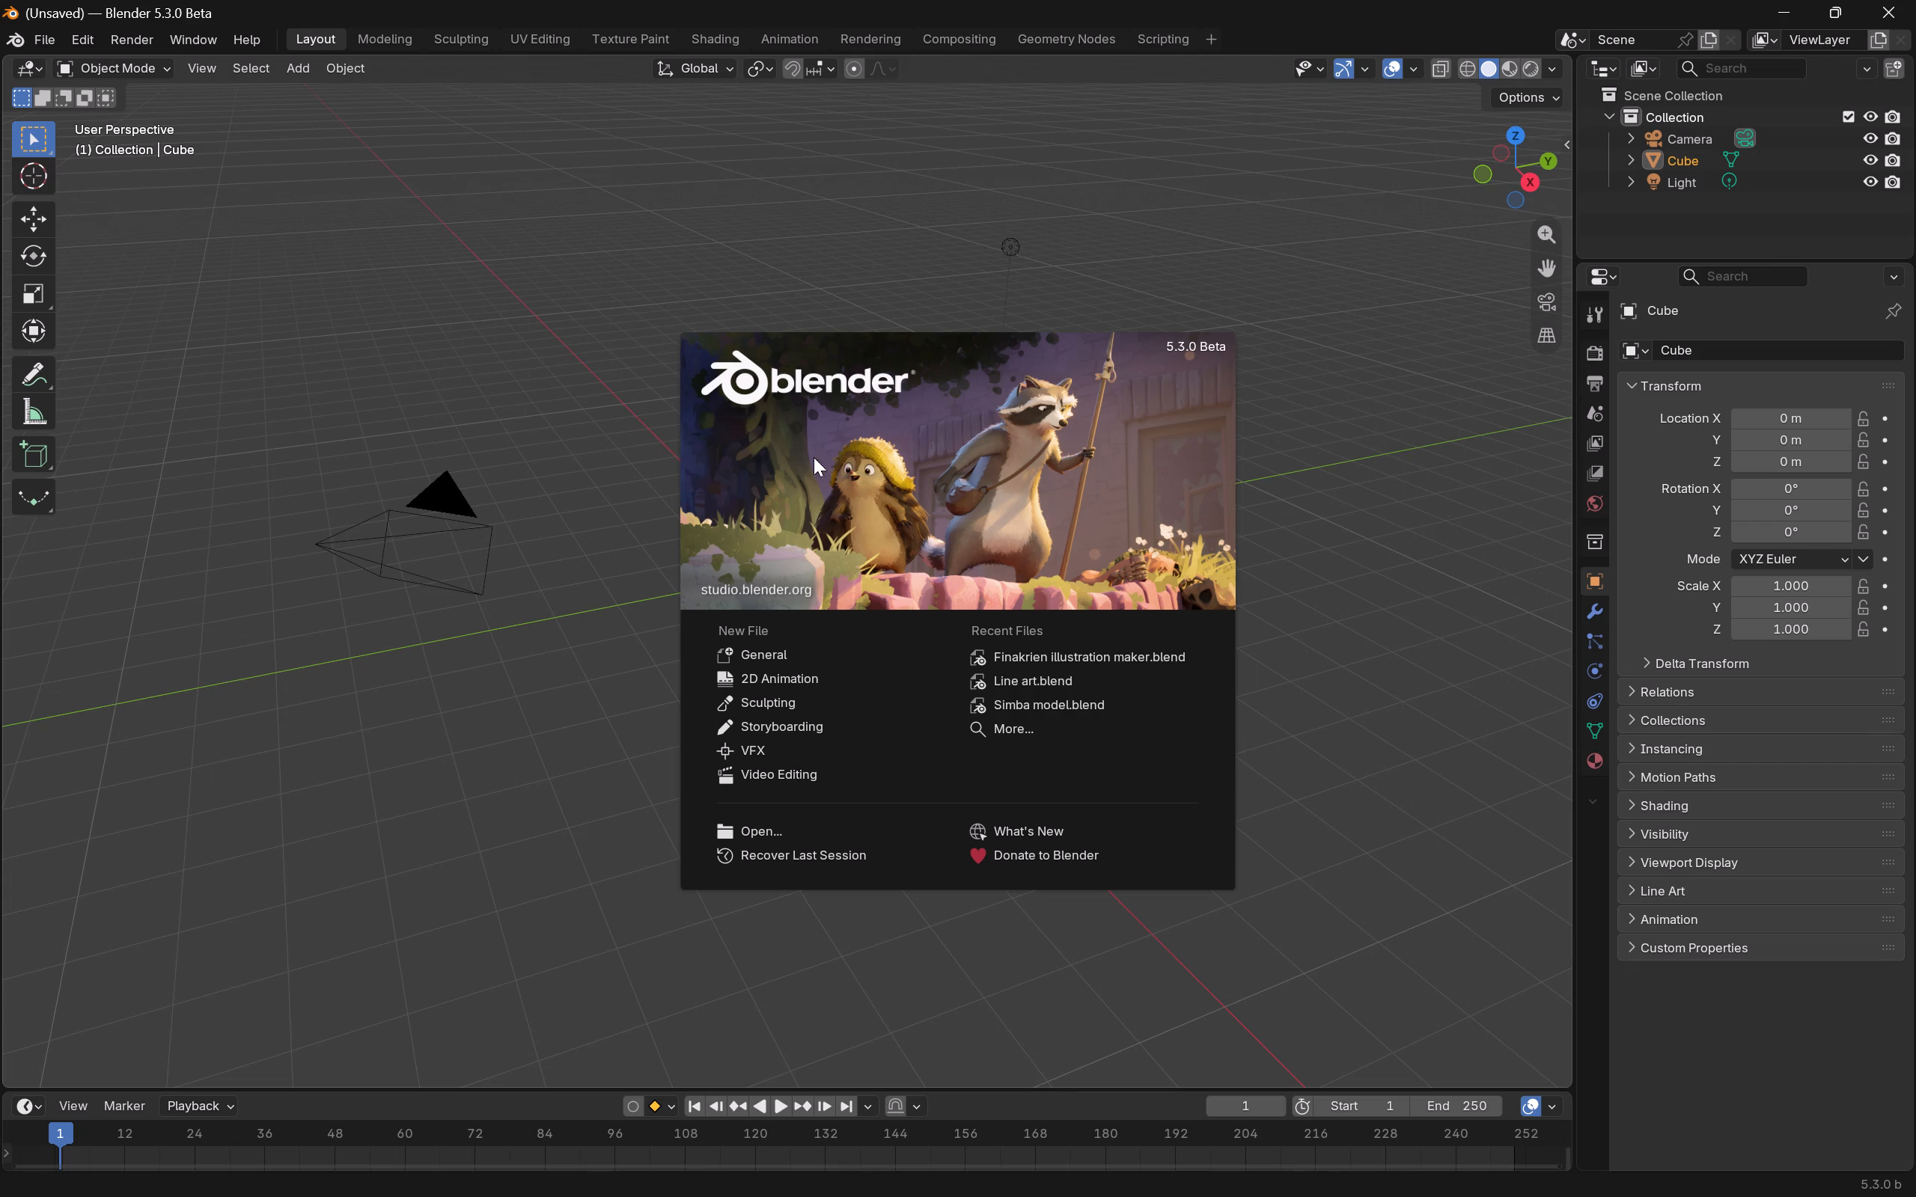
pyautogui.click(1105, 678)
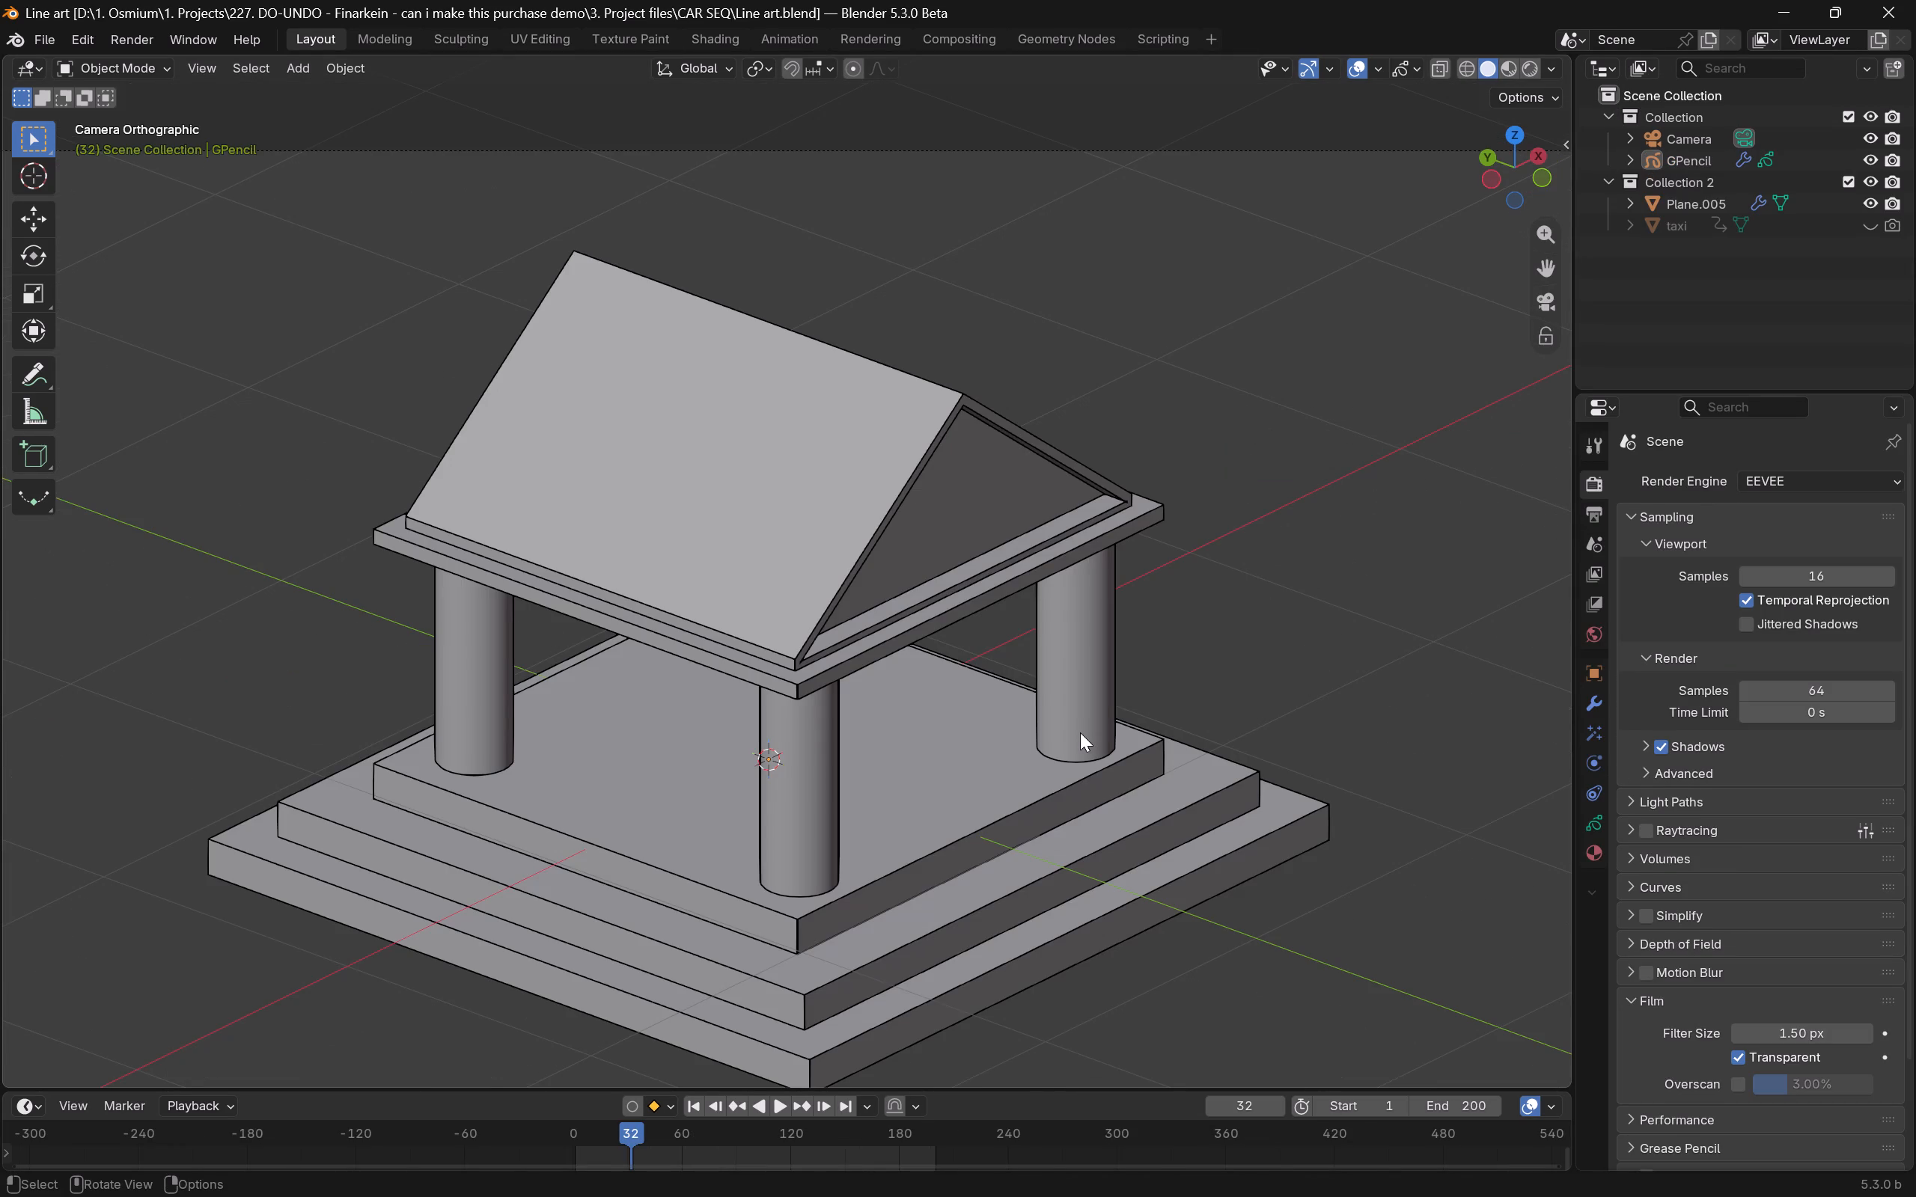
pyautogui.click(1080, 732)
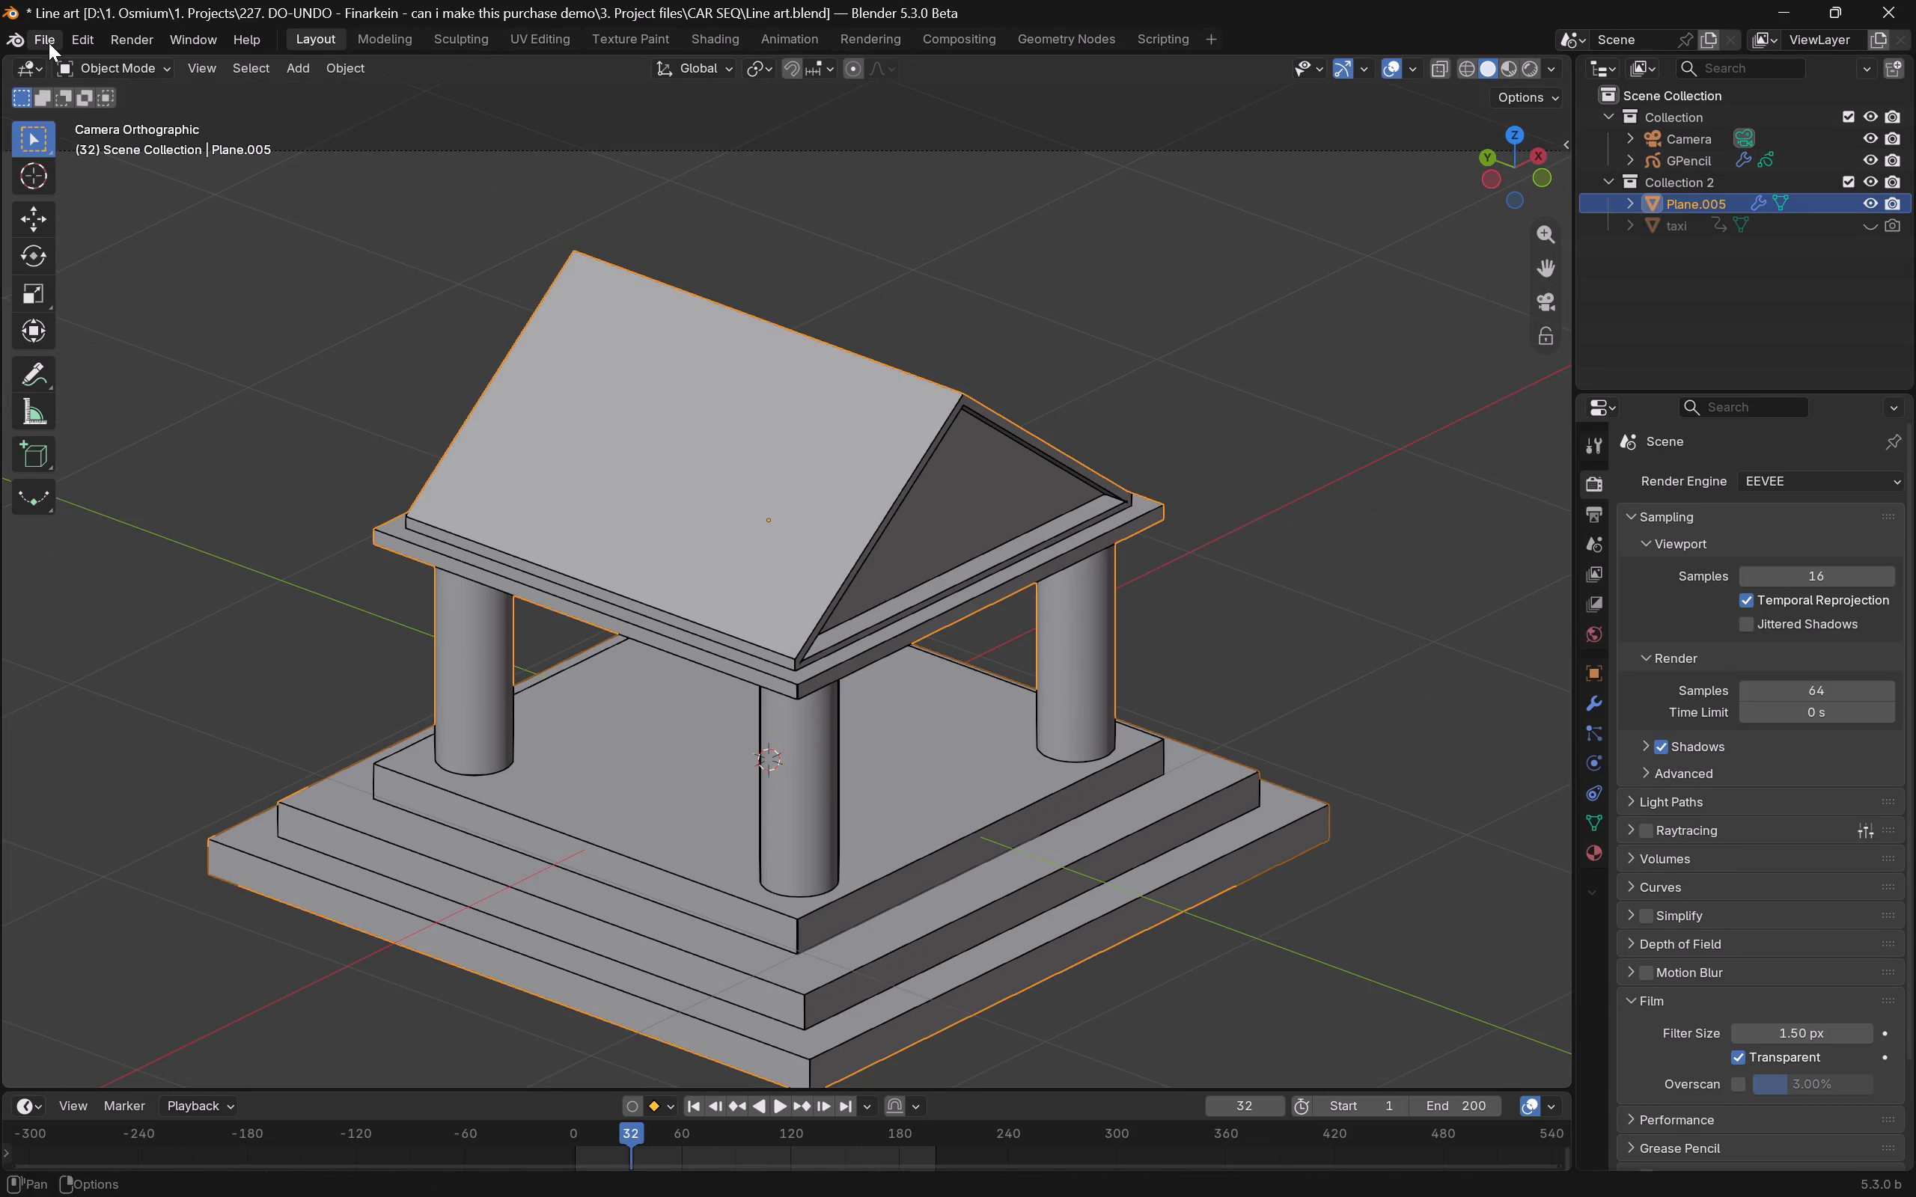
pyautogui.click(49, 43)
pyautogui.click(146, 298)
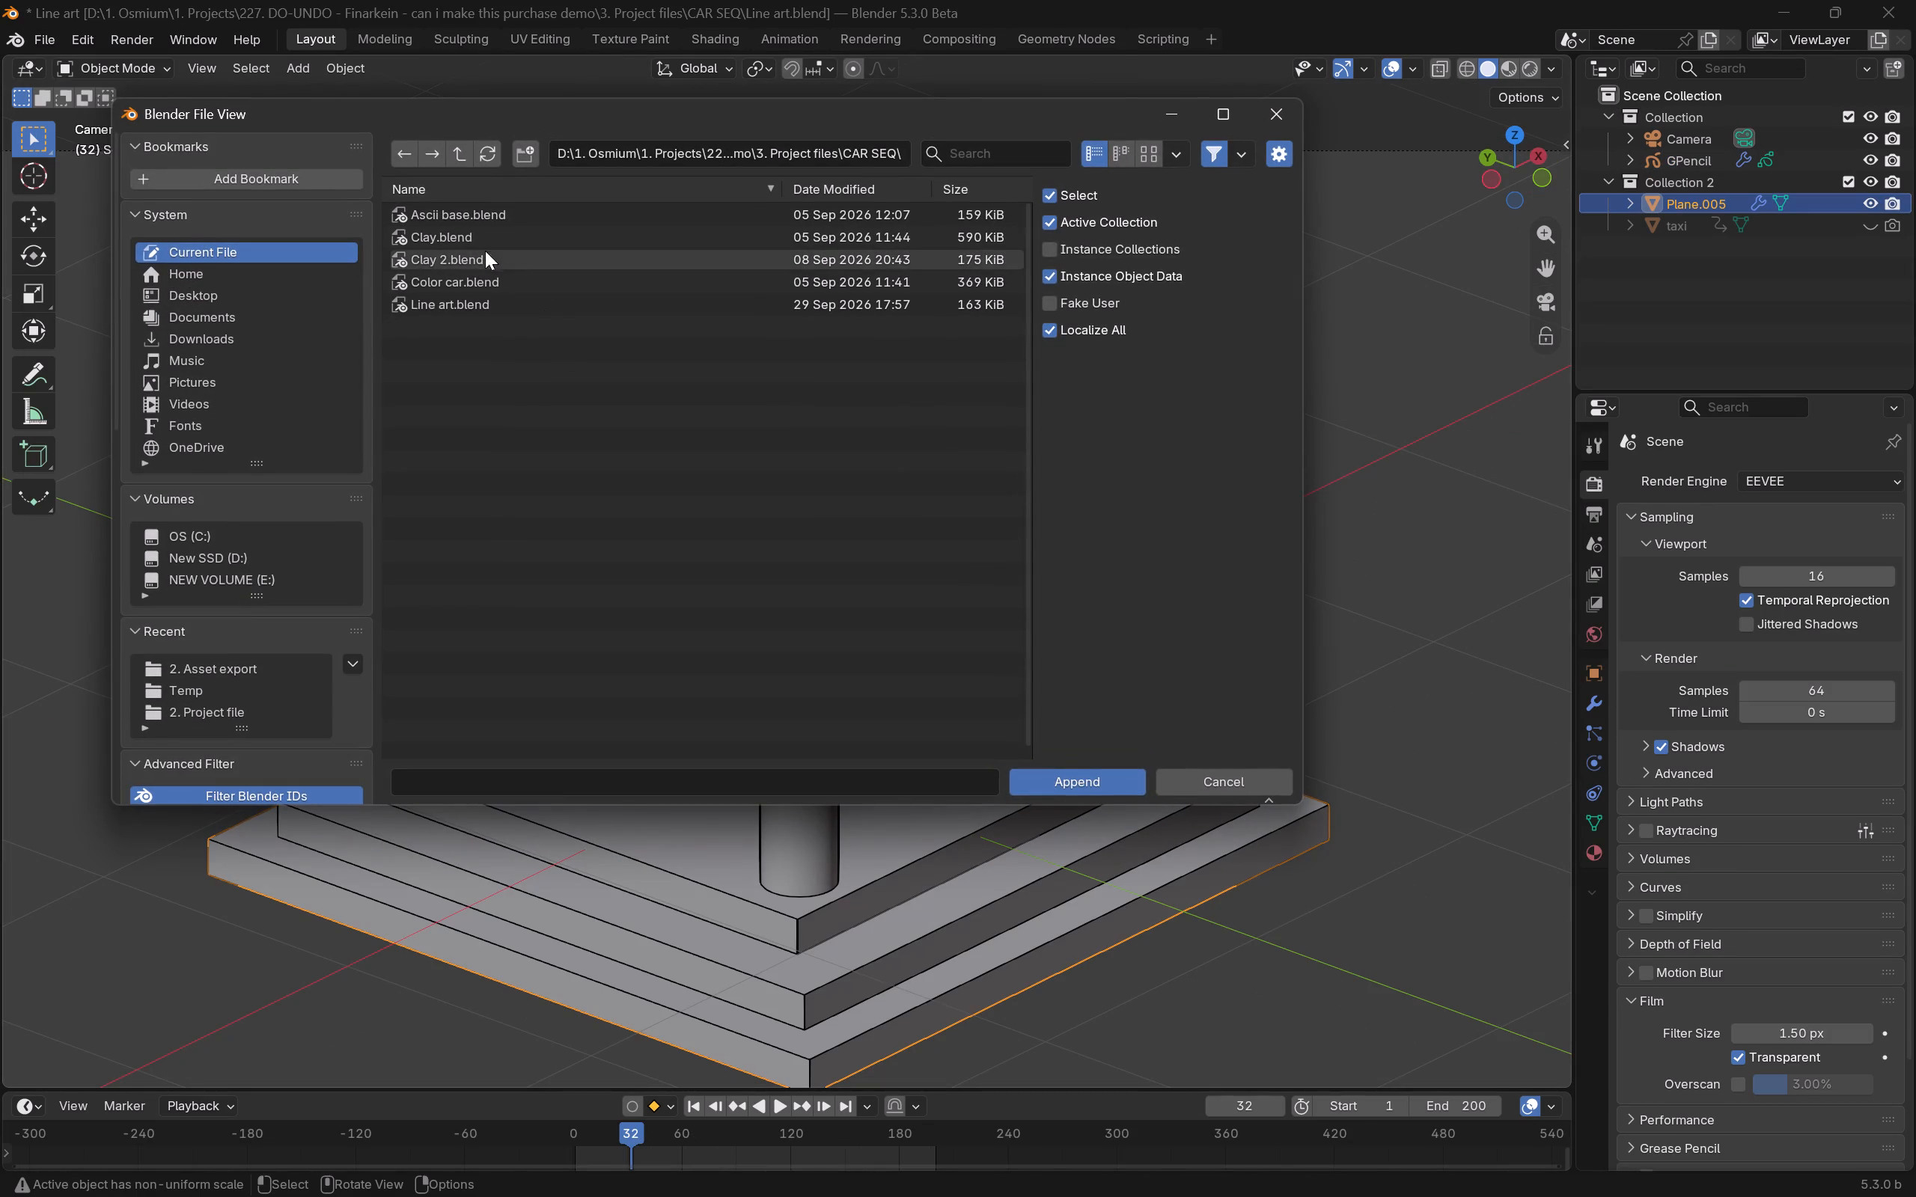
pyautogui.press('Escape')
# Import the Chinese lantern FBX from the chinese-lantern folder in 1. Assets into the line-art scene.
pyautogui.click(49, 28)
pyautogui.click(55, 30)
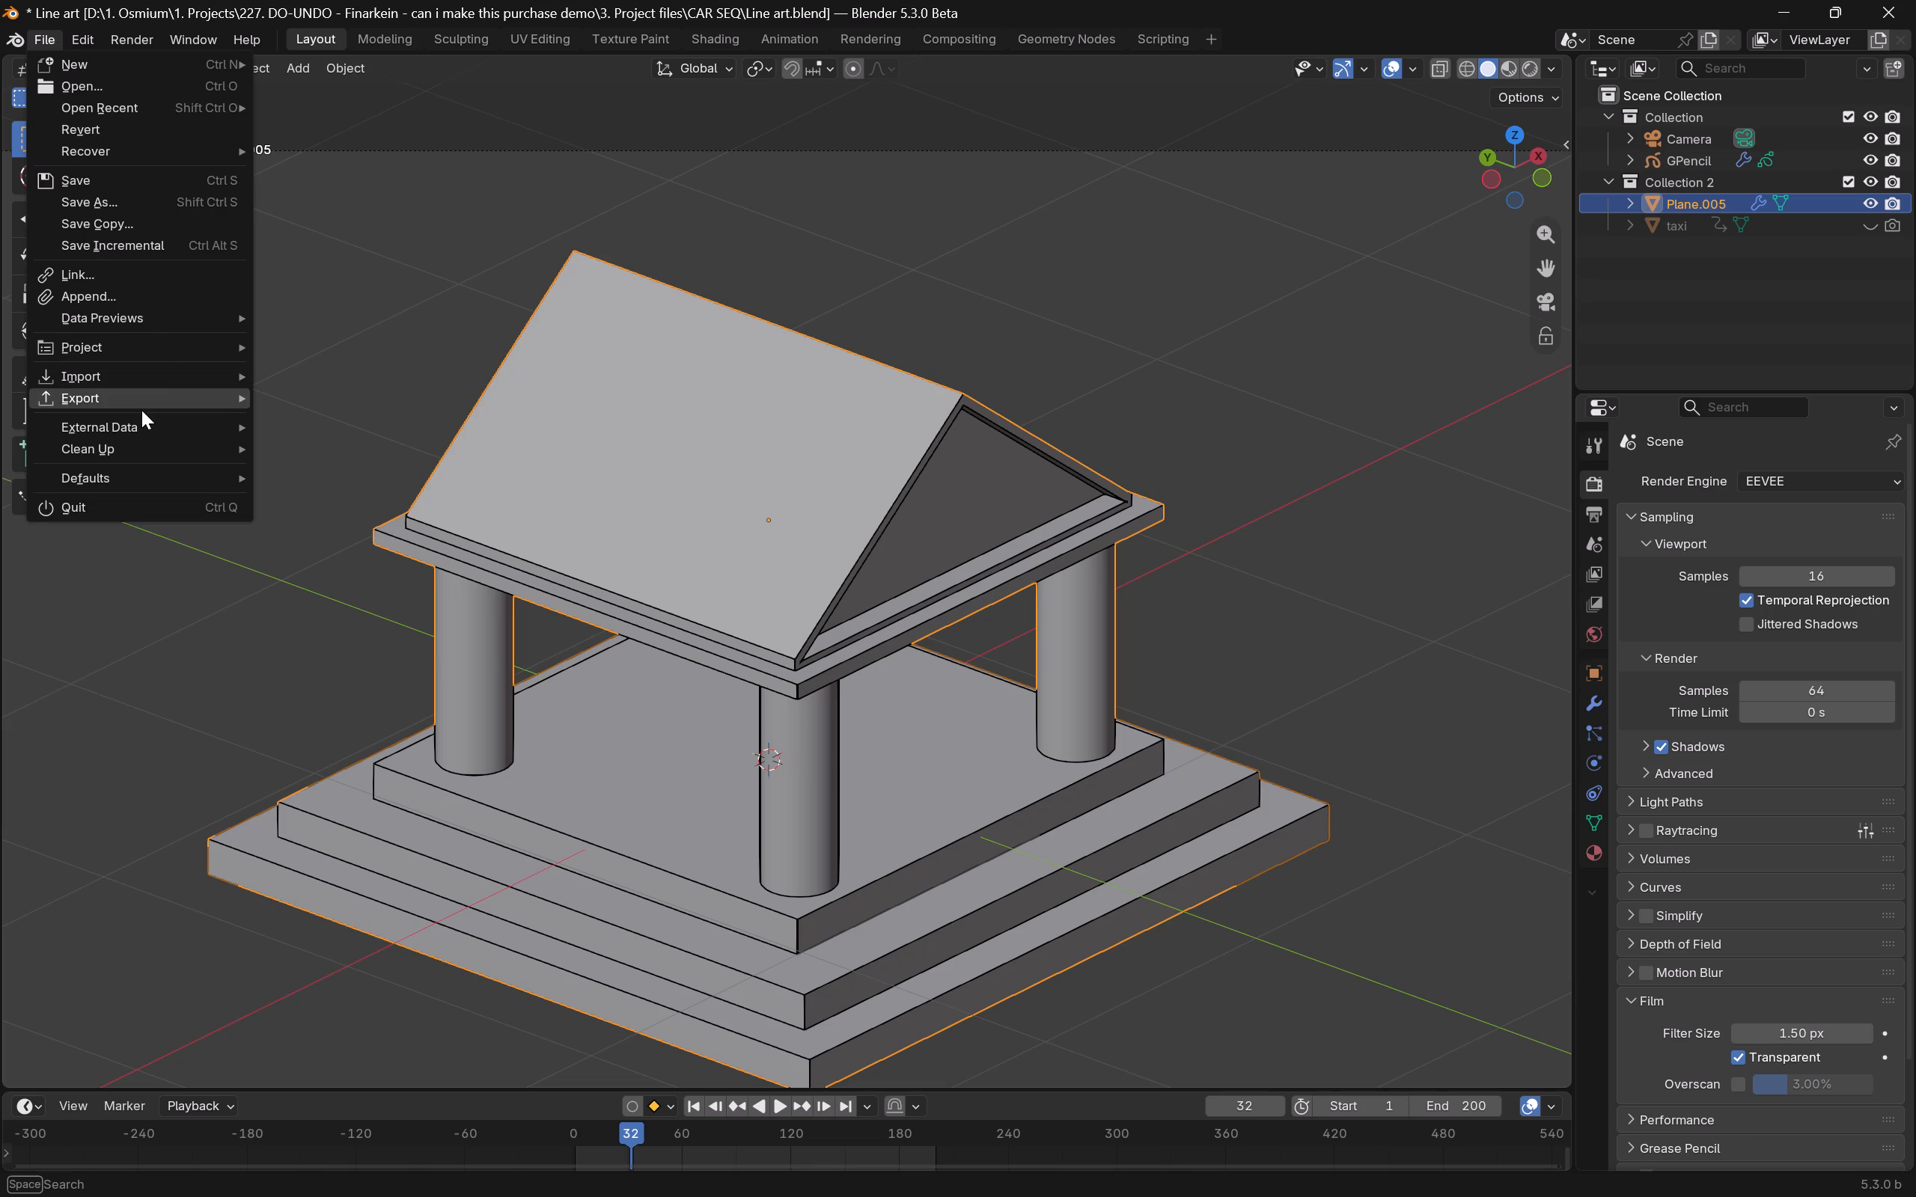
pyautogui.click(426, 527)
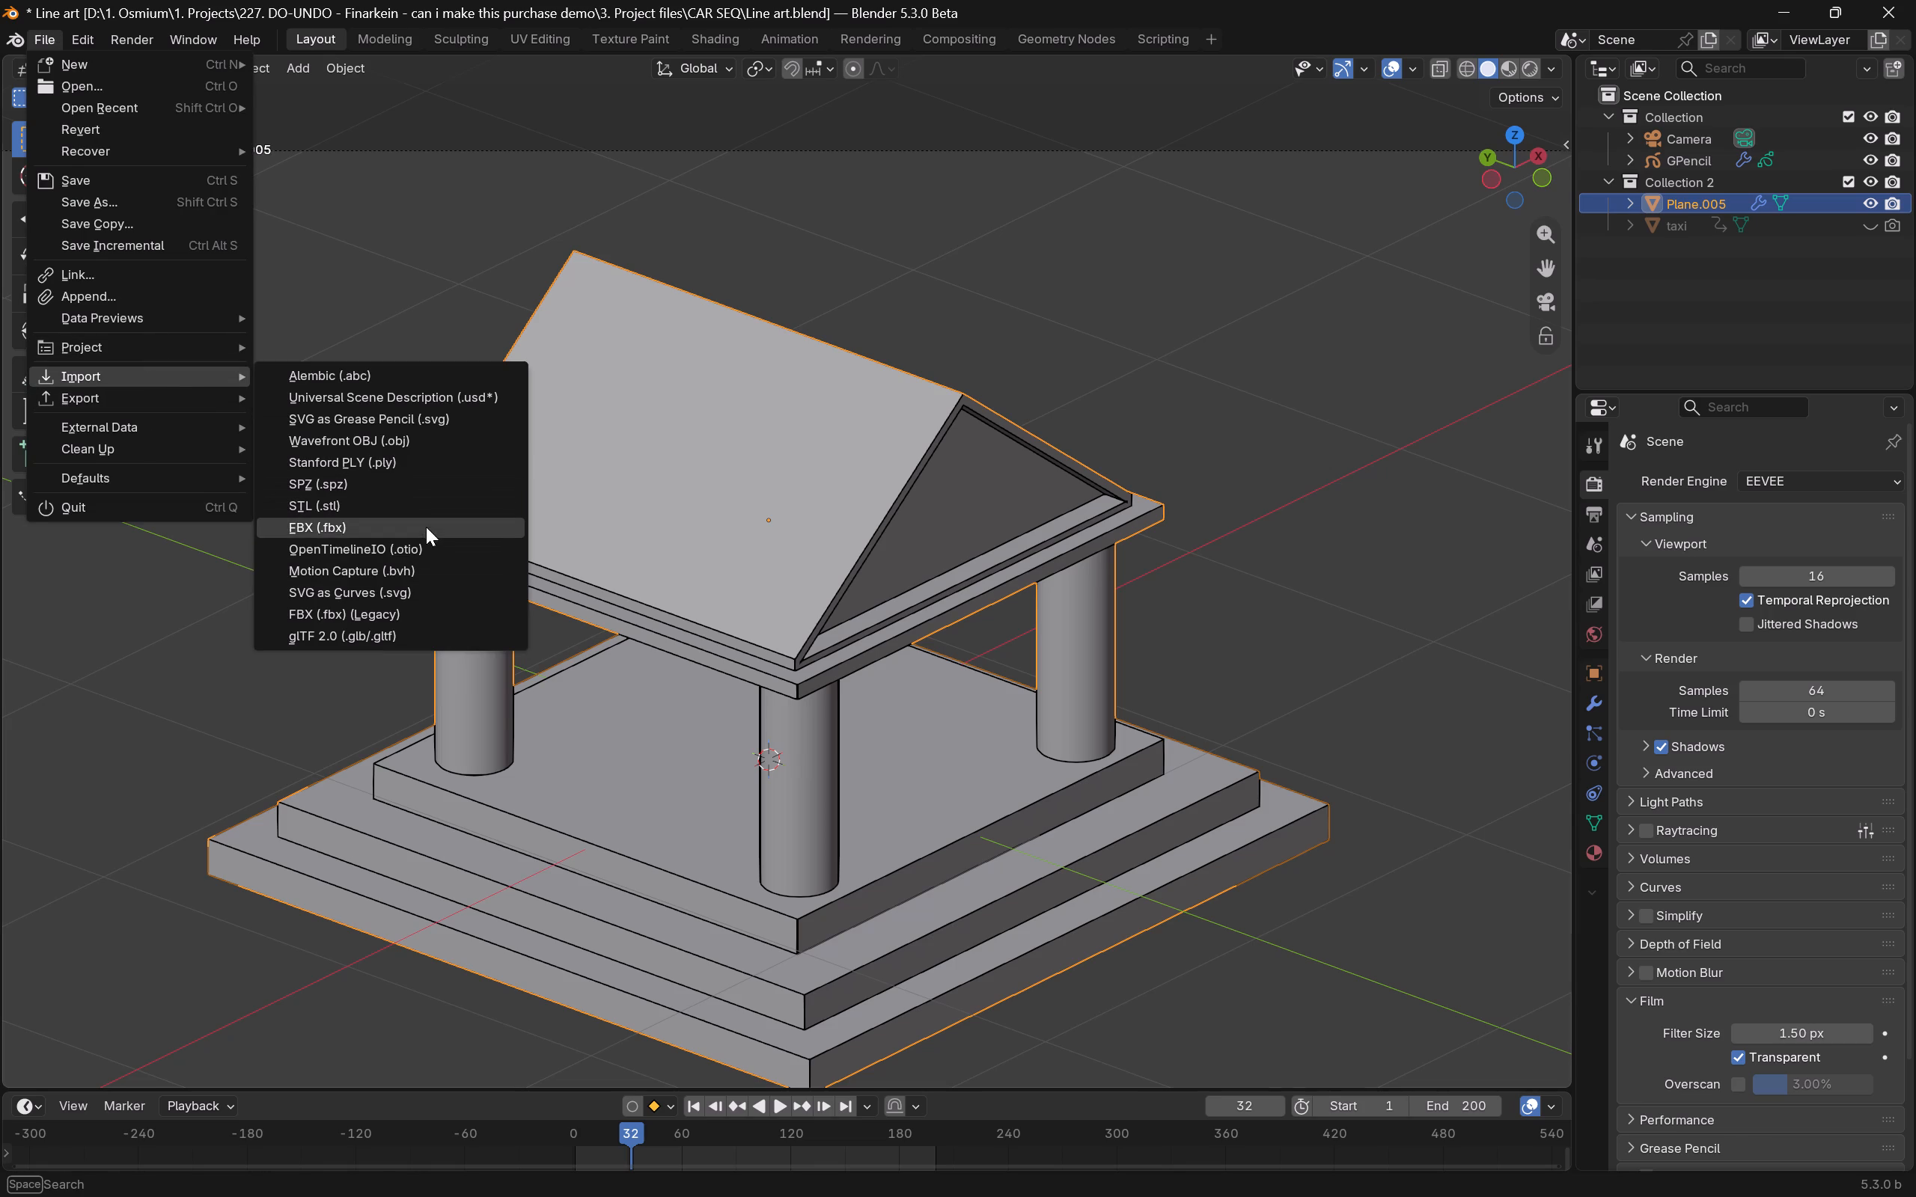
pyautogui.click(203, 664)
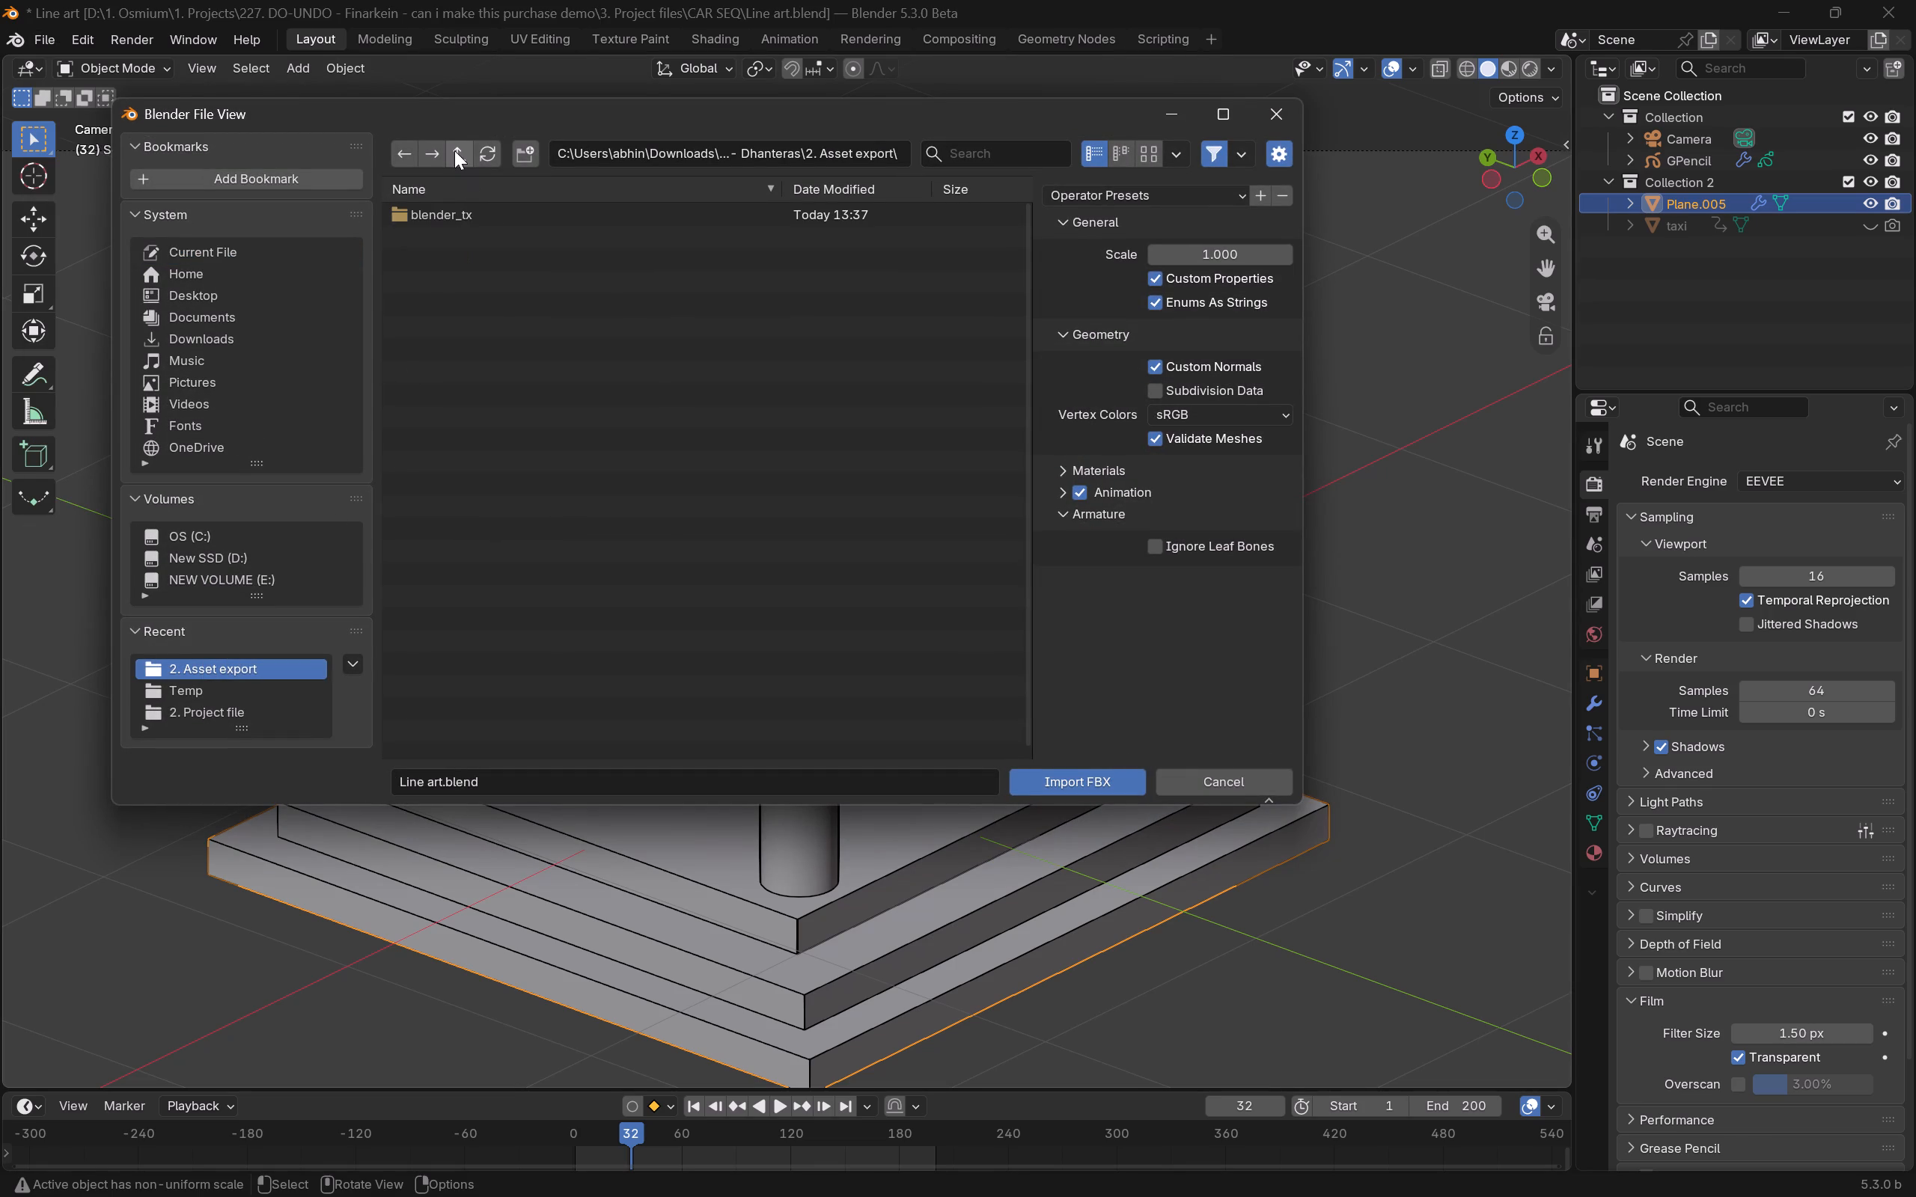
pyautogui.click(454, 150)
pyautogui.doubleClick(449, 220)
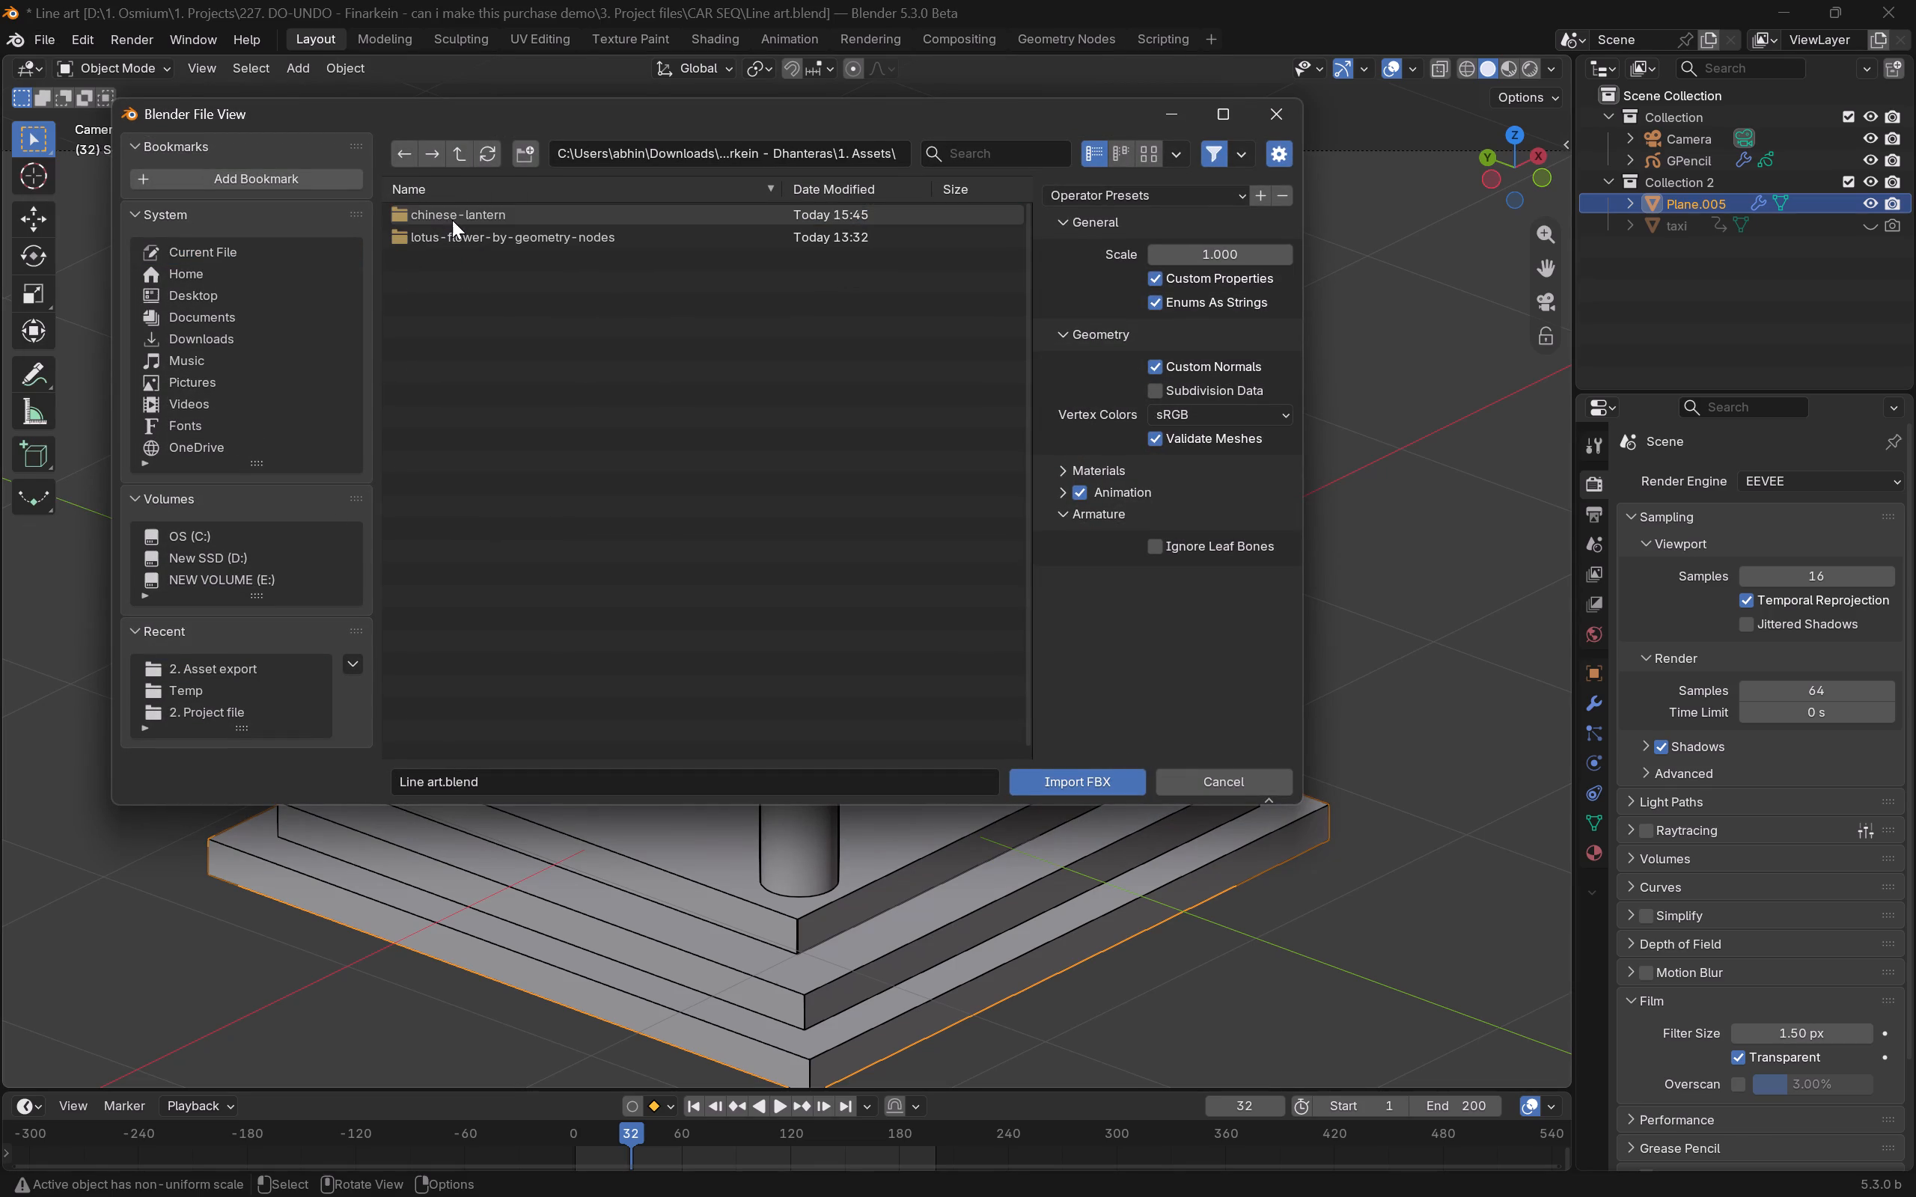
pyautogui.tripleClick(452, 220)
pyautogui.tripleClick(452, 220)
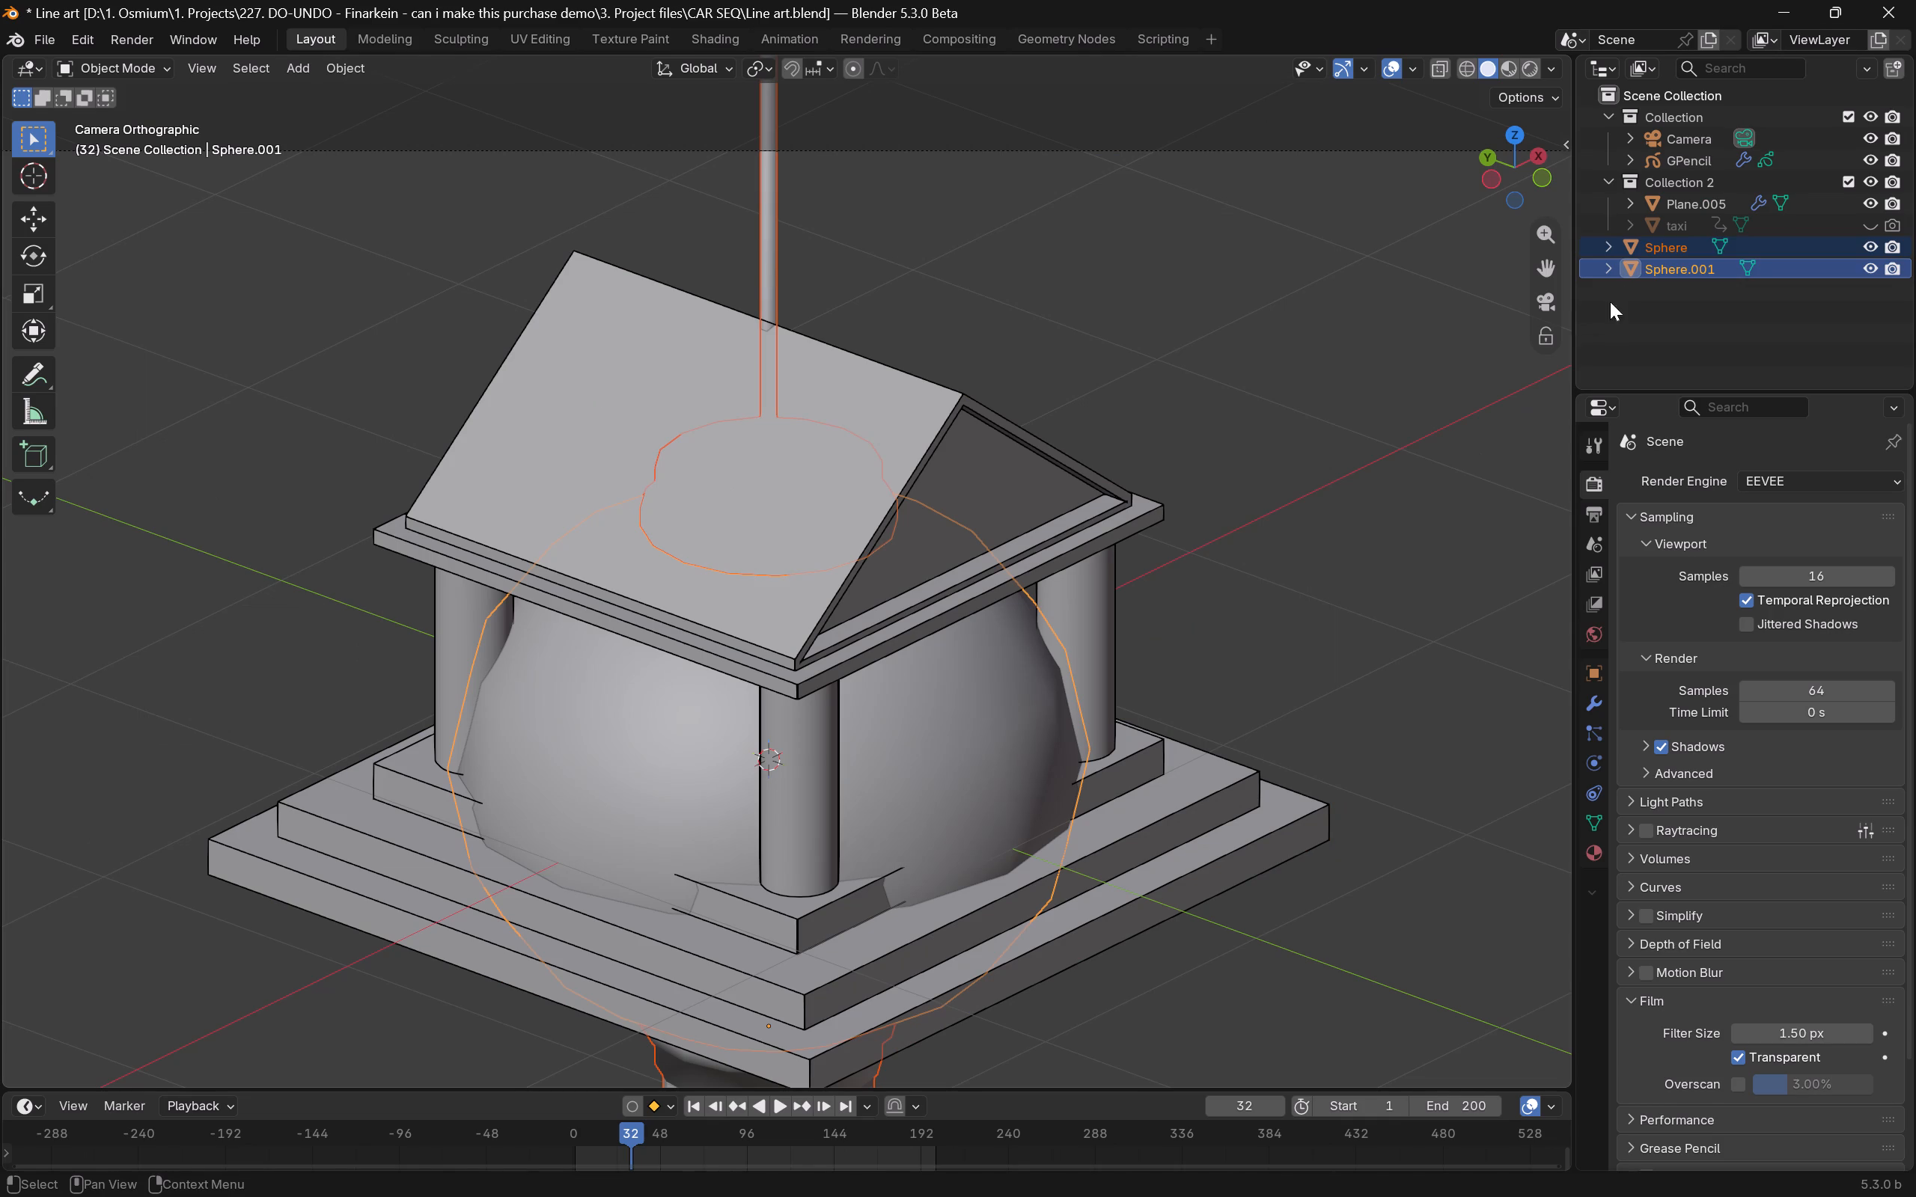
# Join the imported Sphere and Sphere.001 meshes into one lantern object and move it into Collection 2.
pyautogui.click(1670, 246)
pyautogui.click(1678, 268)
pyautogui.keyDown('shift'); pyautogui.click(1685, 251); pyautogui.keyUp('shift')
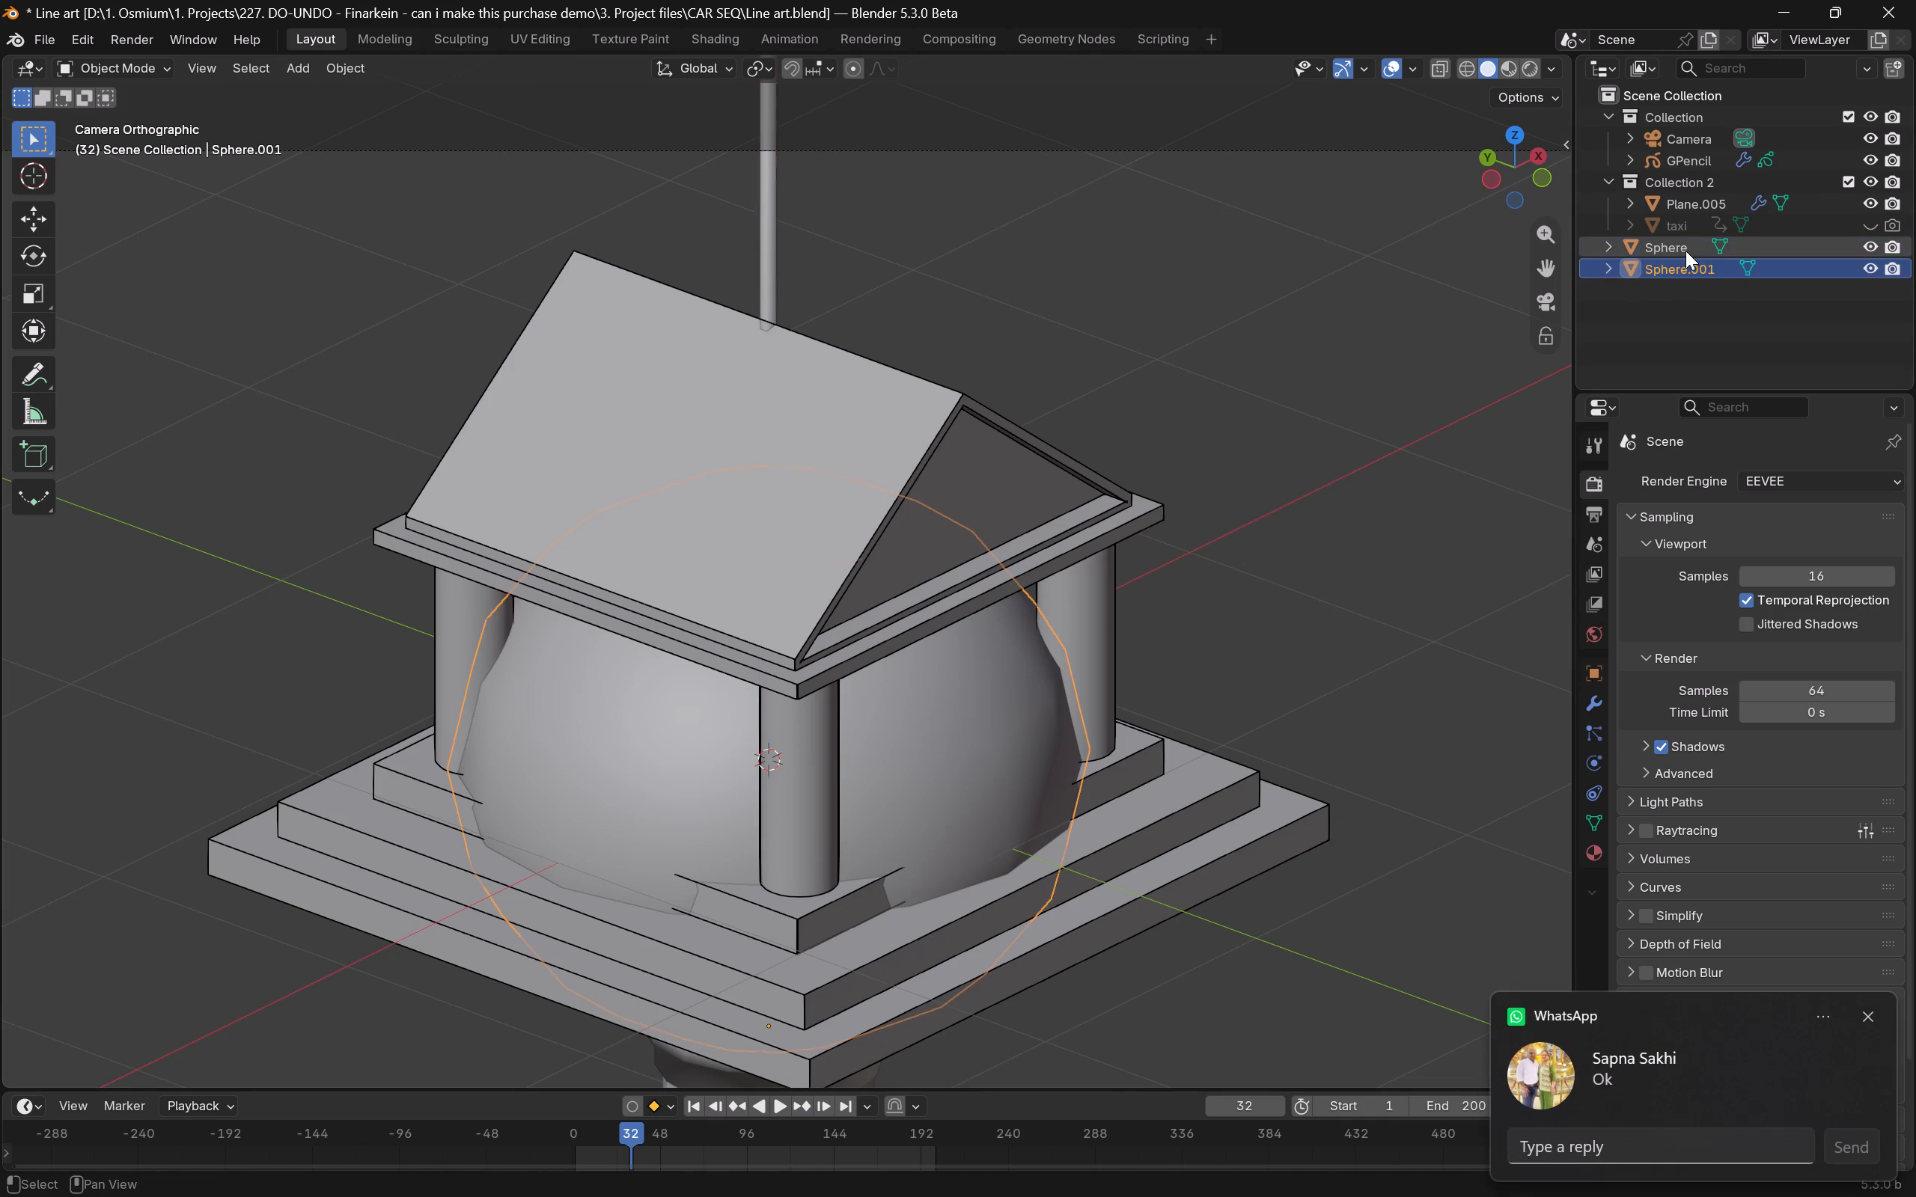
pyautogui.hotkey('ctrl', 'j')
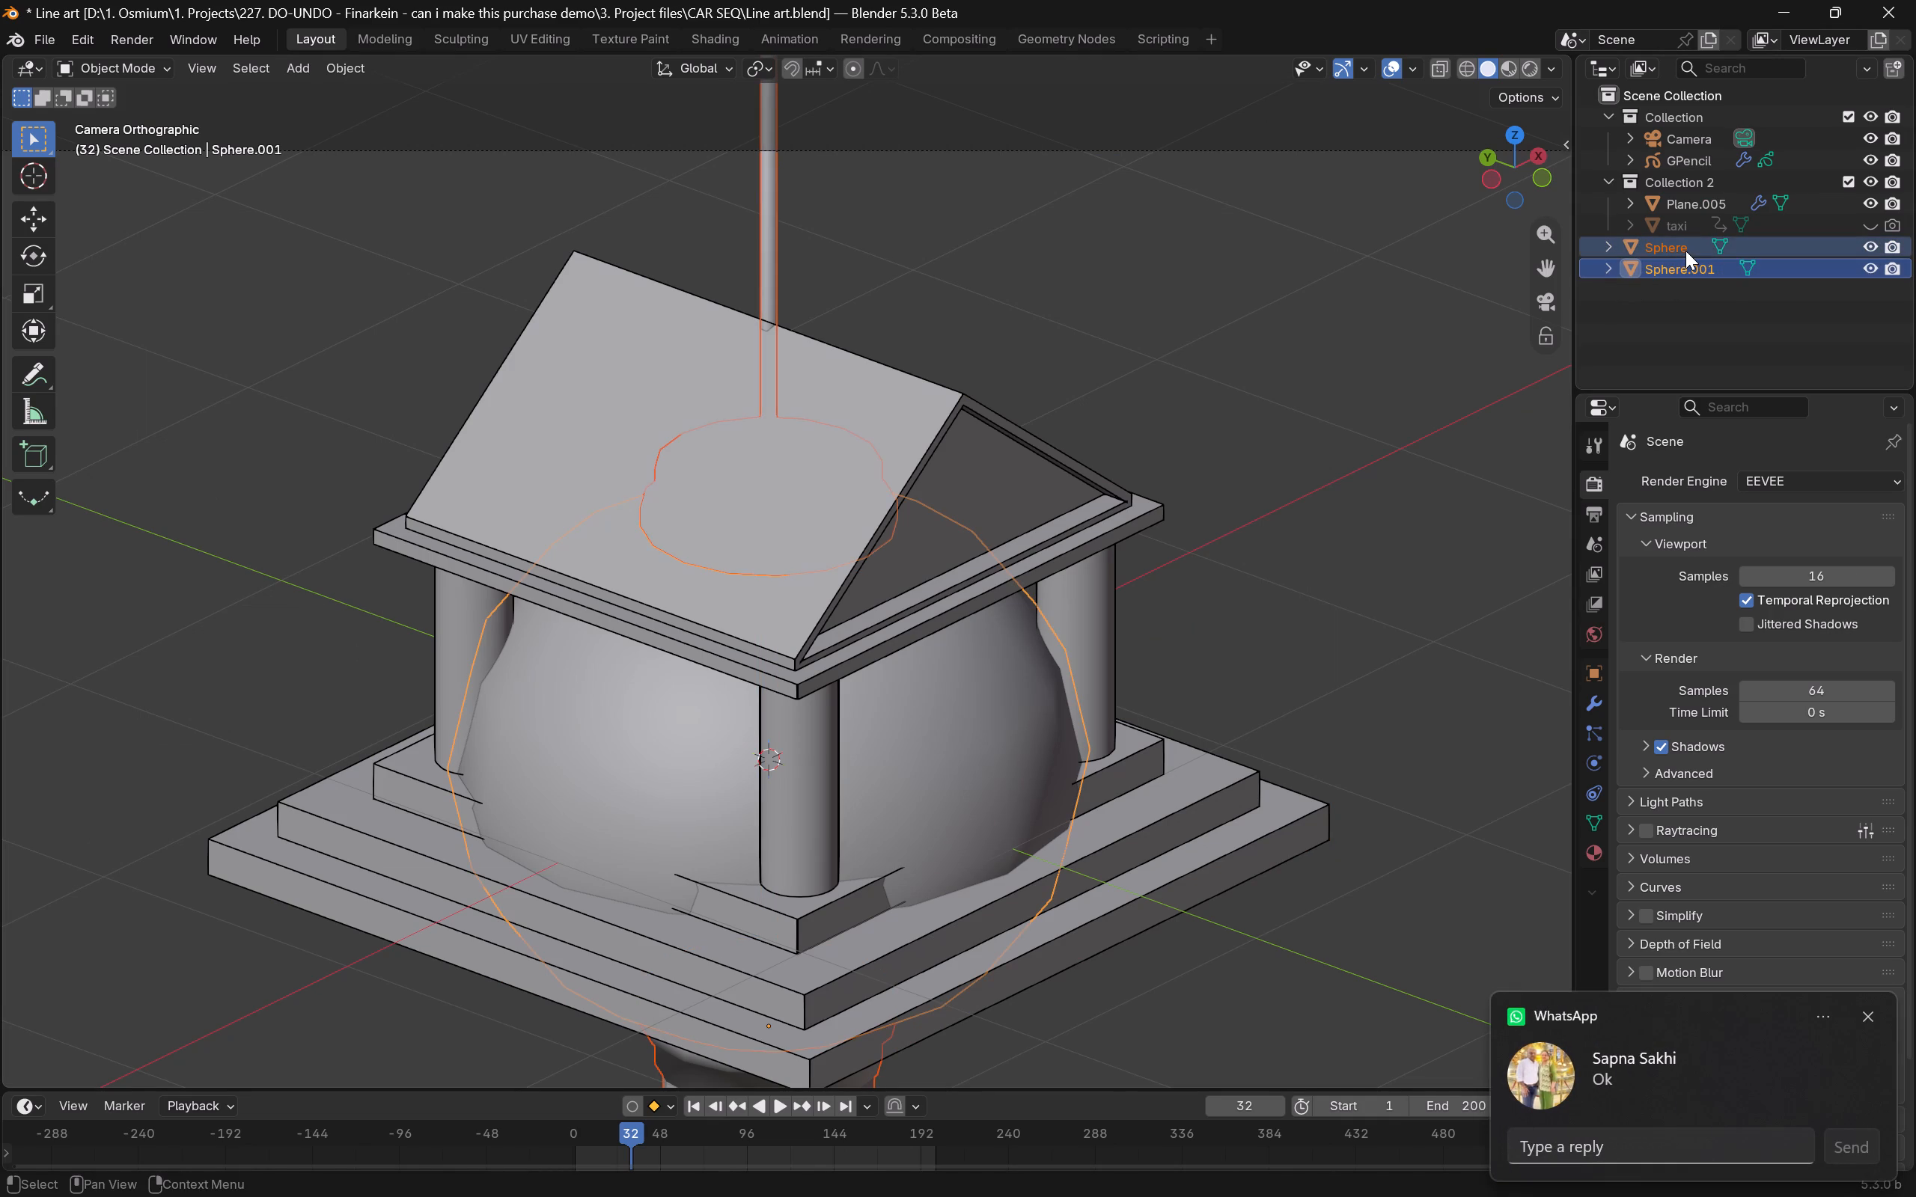
pyautogui.hotkey('ctrl', 'j')
pyautogui.moveTo(1679, 245); pyautogui.dragTo(1687, 230)
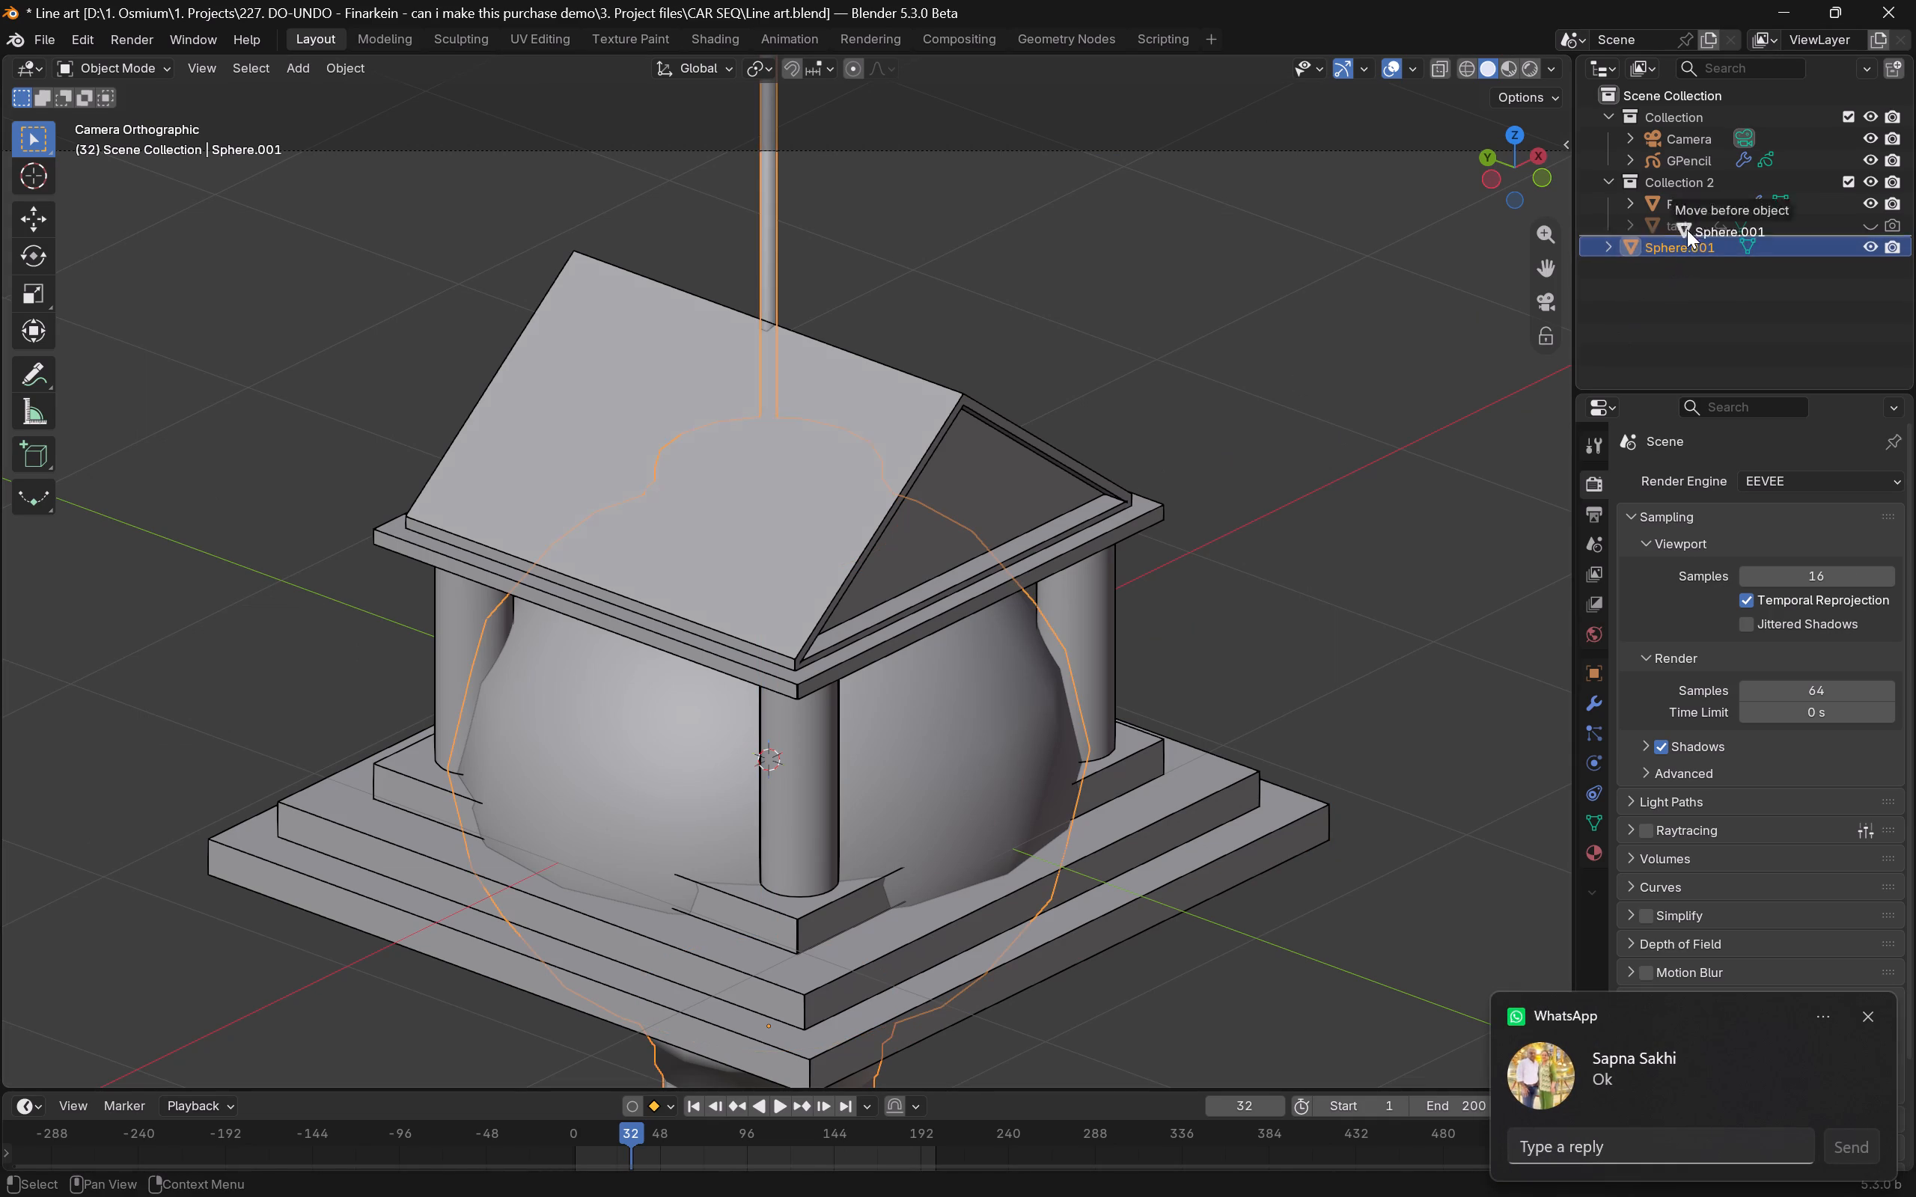
pyautogui.moveTo(1687, 230); pyautogui.dragTo(1696, 215)
# Delete the old taxi and Plane.005 temple objects from Collection 2.
pyautogui.click(1691, 230)
pyautogui.press('x')
pyautogui.click(1694, 212)
pyautogui.press('x')
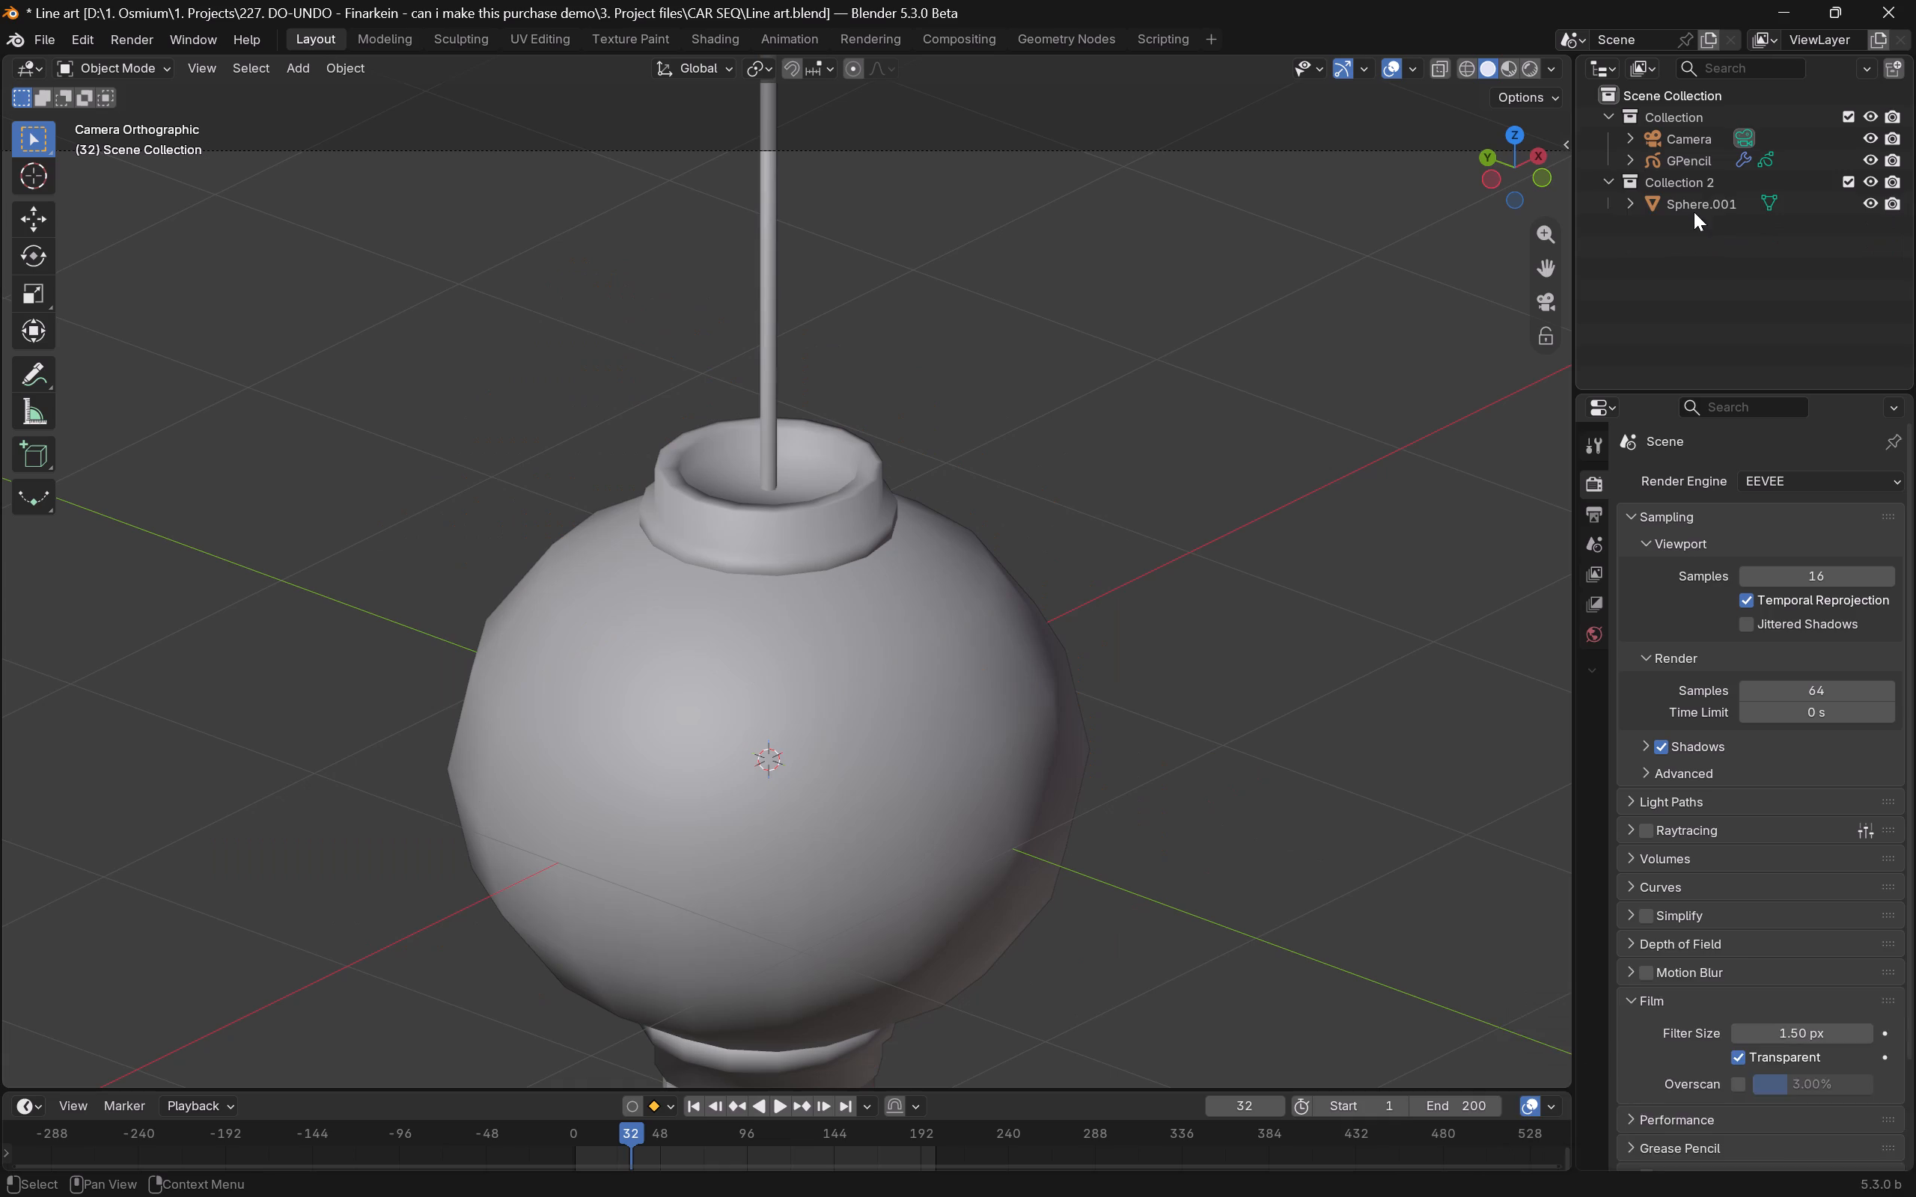
# Refresh Collection 2 and examine the lantern's line art from the camera and other angles, in rendered and solid shading.
pyautogui.doubleClick(1852, 181)
pyautogui.scroll(-3, 1224, 525)
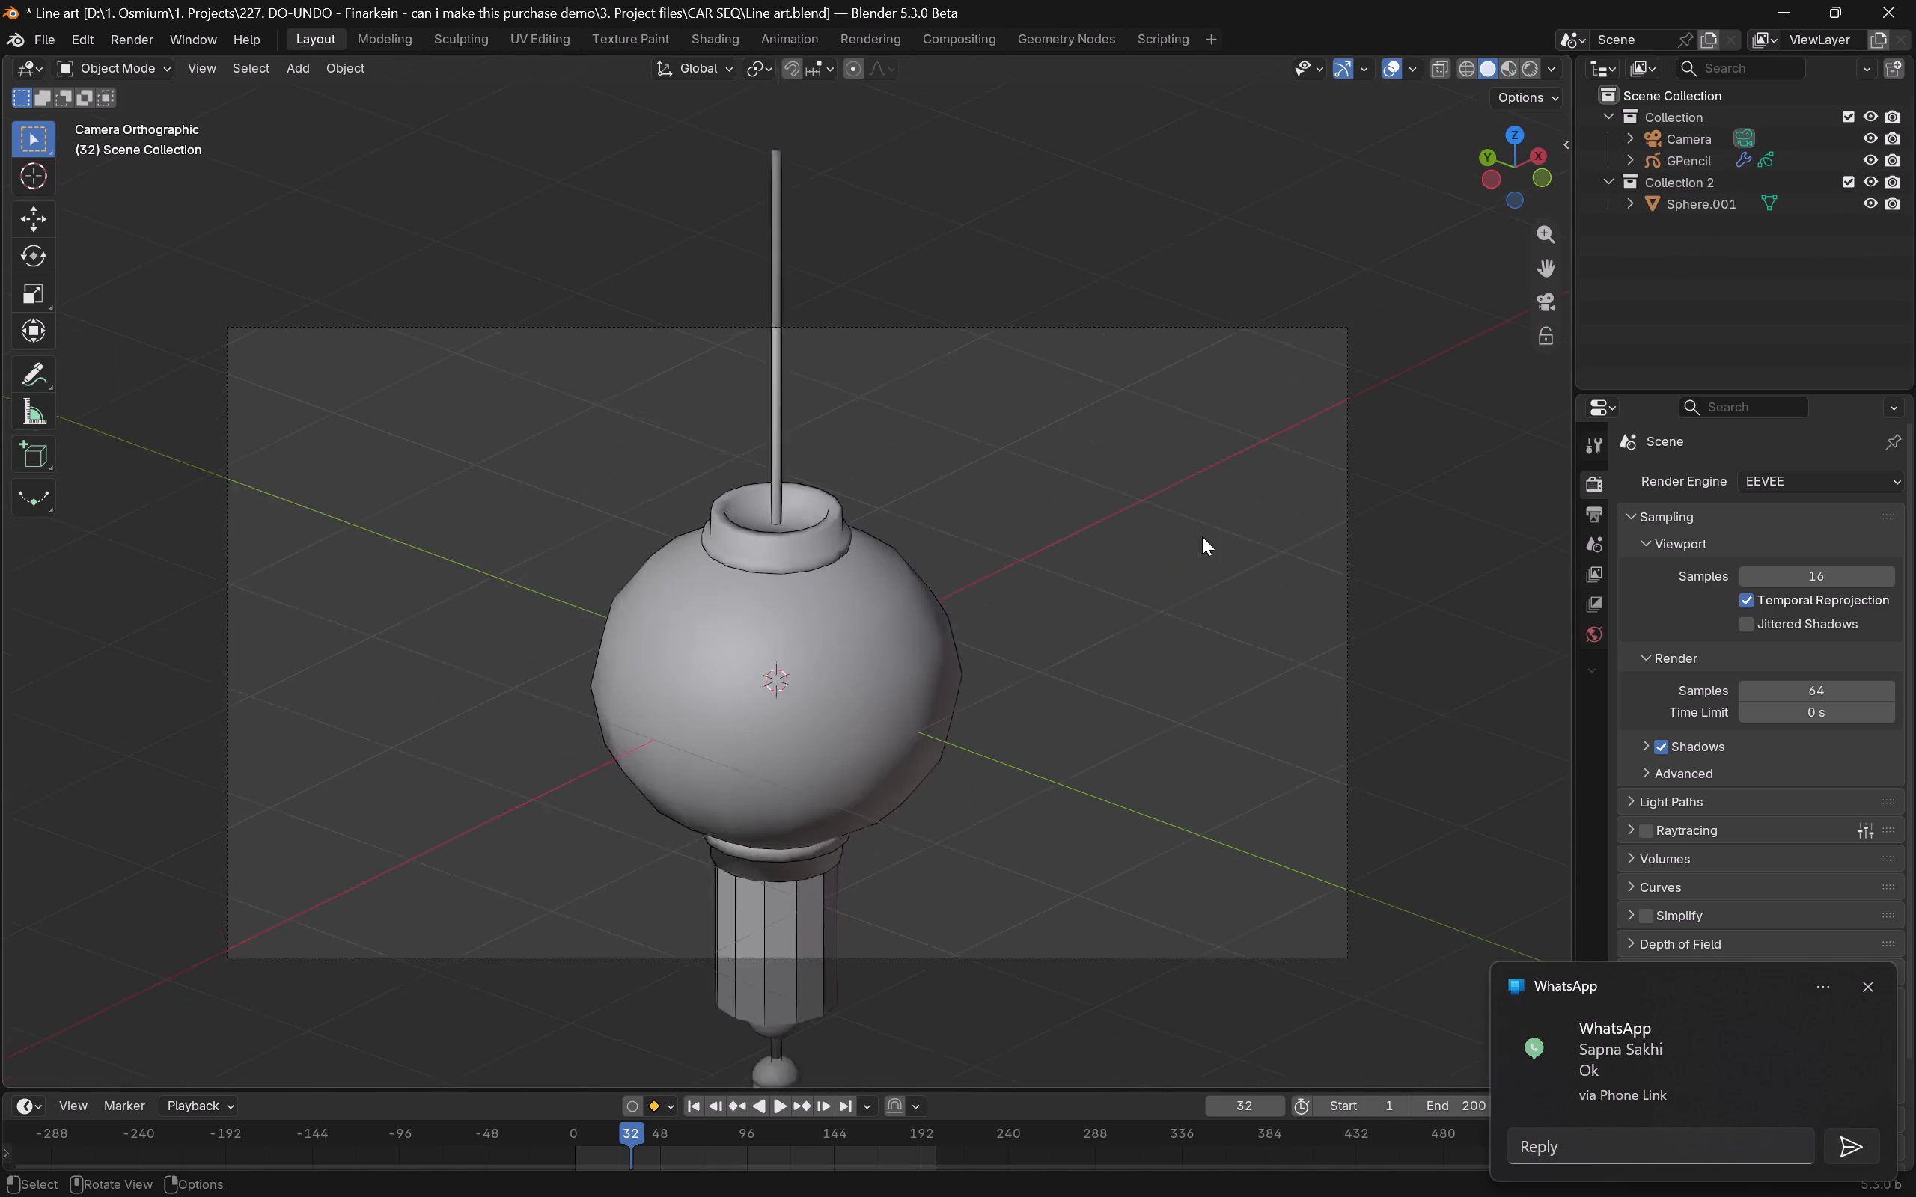
pyautogui.scroll(-2, 1202, 536)
pyautogui.moveTo(1099, 659); pyautogui.dragTo(1010, 613, button='middle')
pyautogui.press('z')
pyautogui.scroll(2, 992, 637)
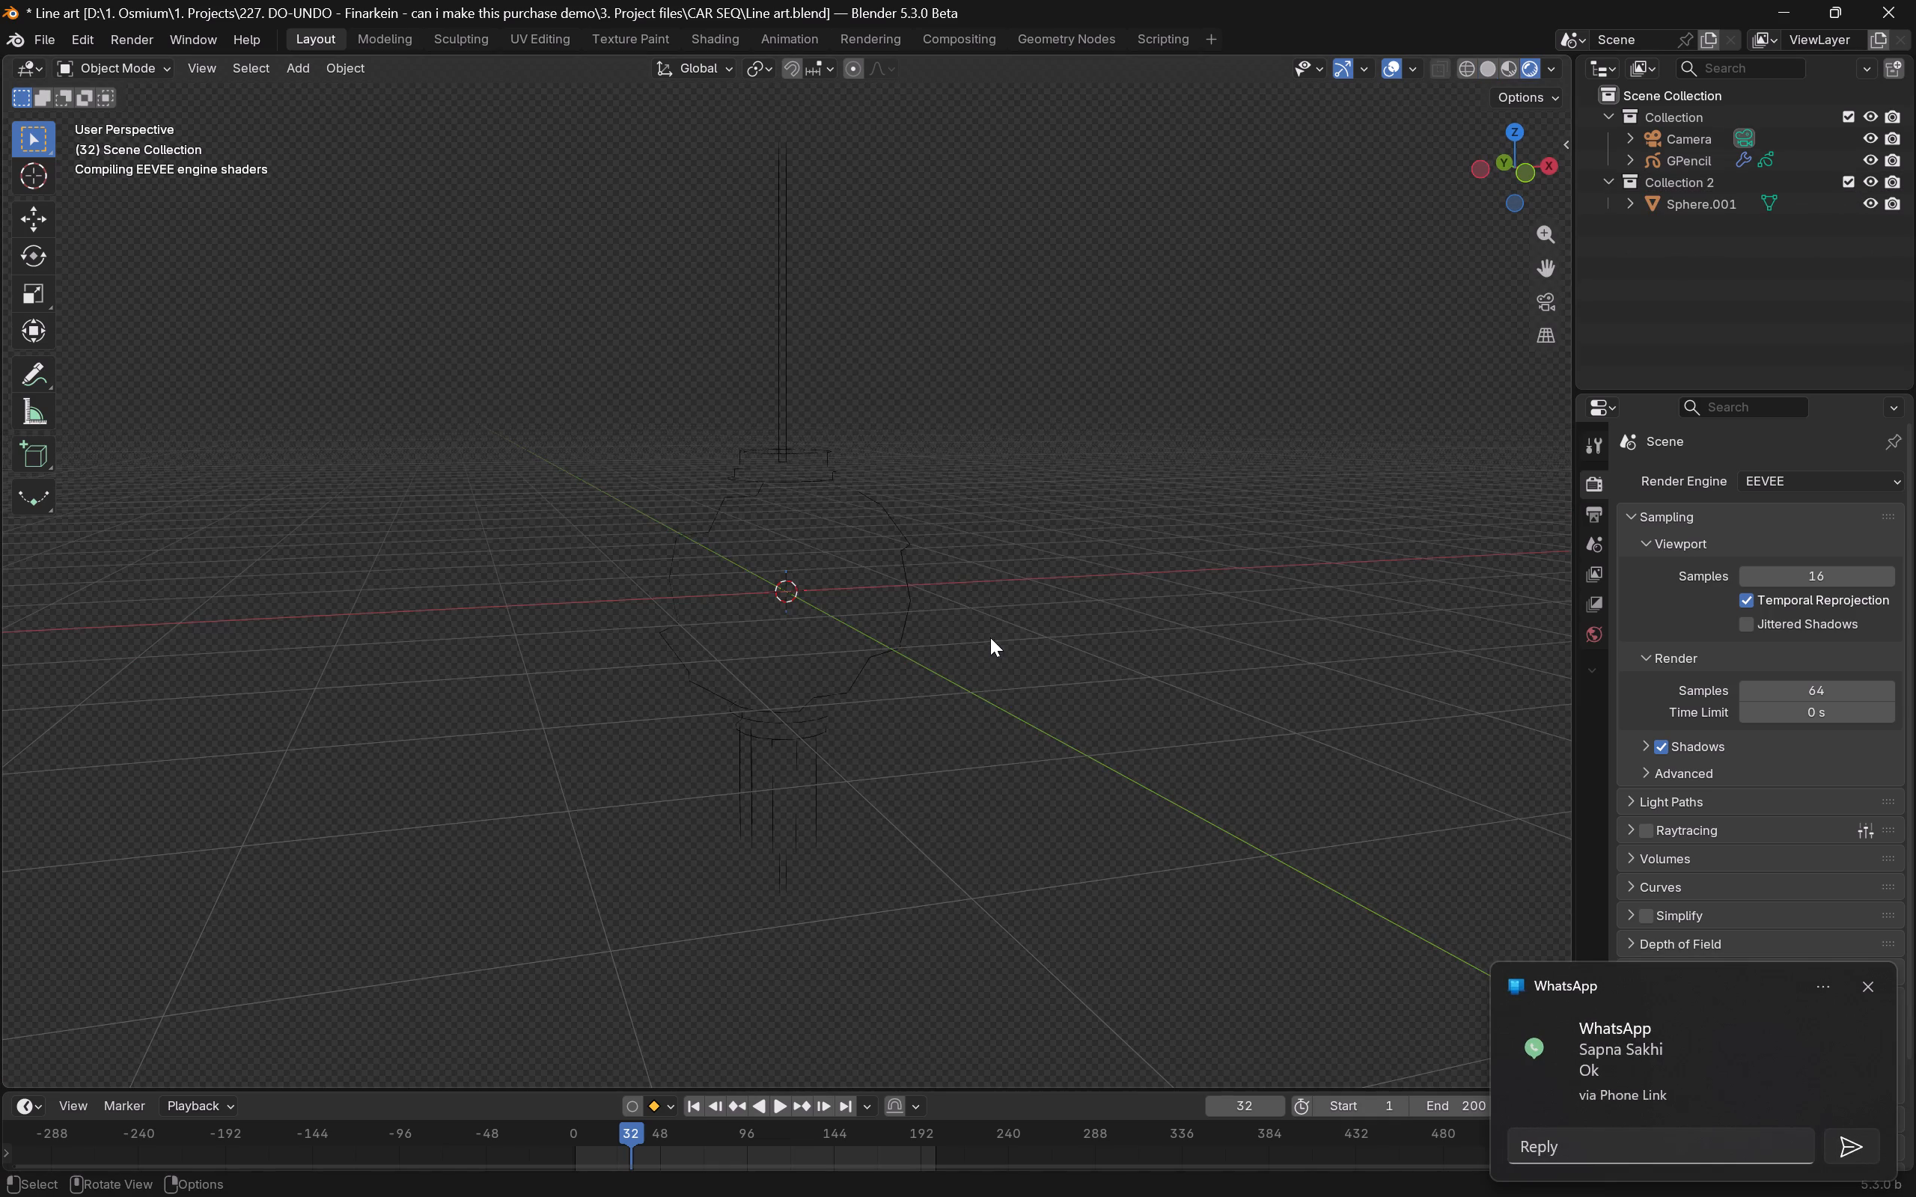
pyautogui.scroll(3, 990, 637)
pyautogui.scroll(-2, 1082, 656)
pyautogui.moveTo(1064, 645); pyautogui.dragTo(991, 610, button='middle')
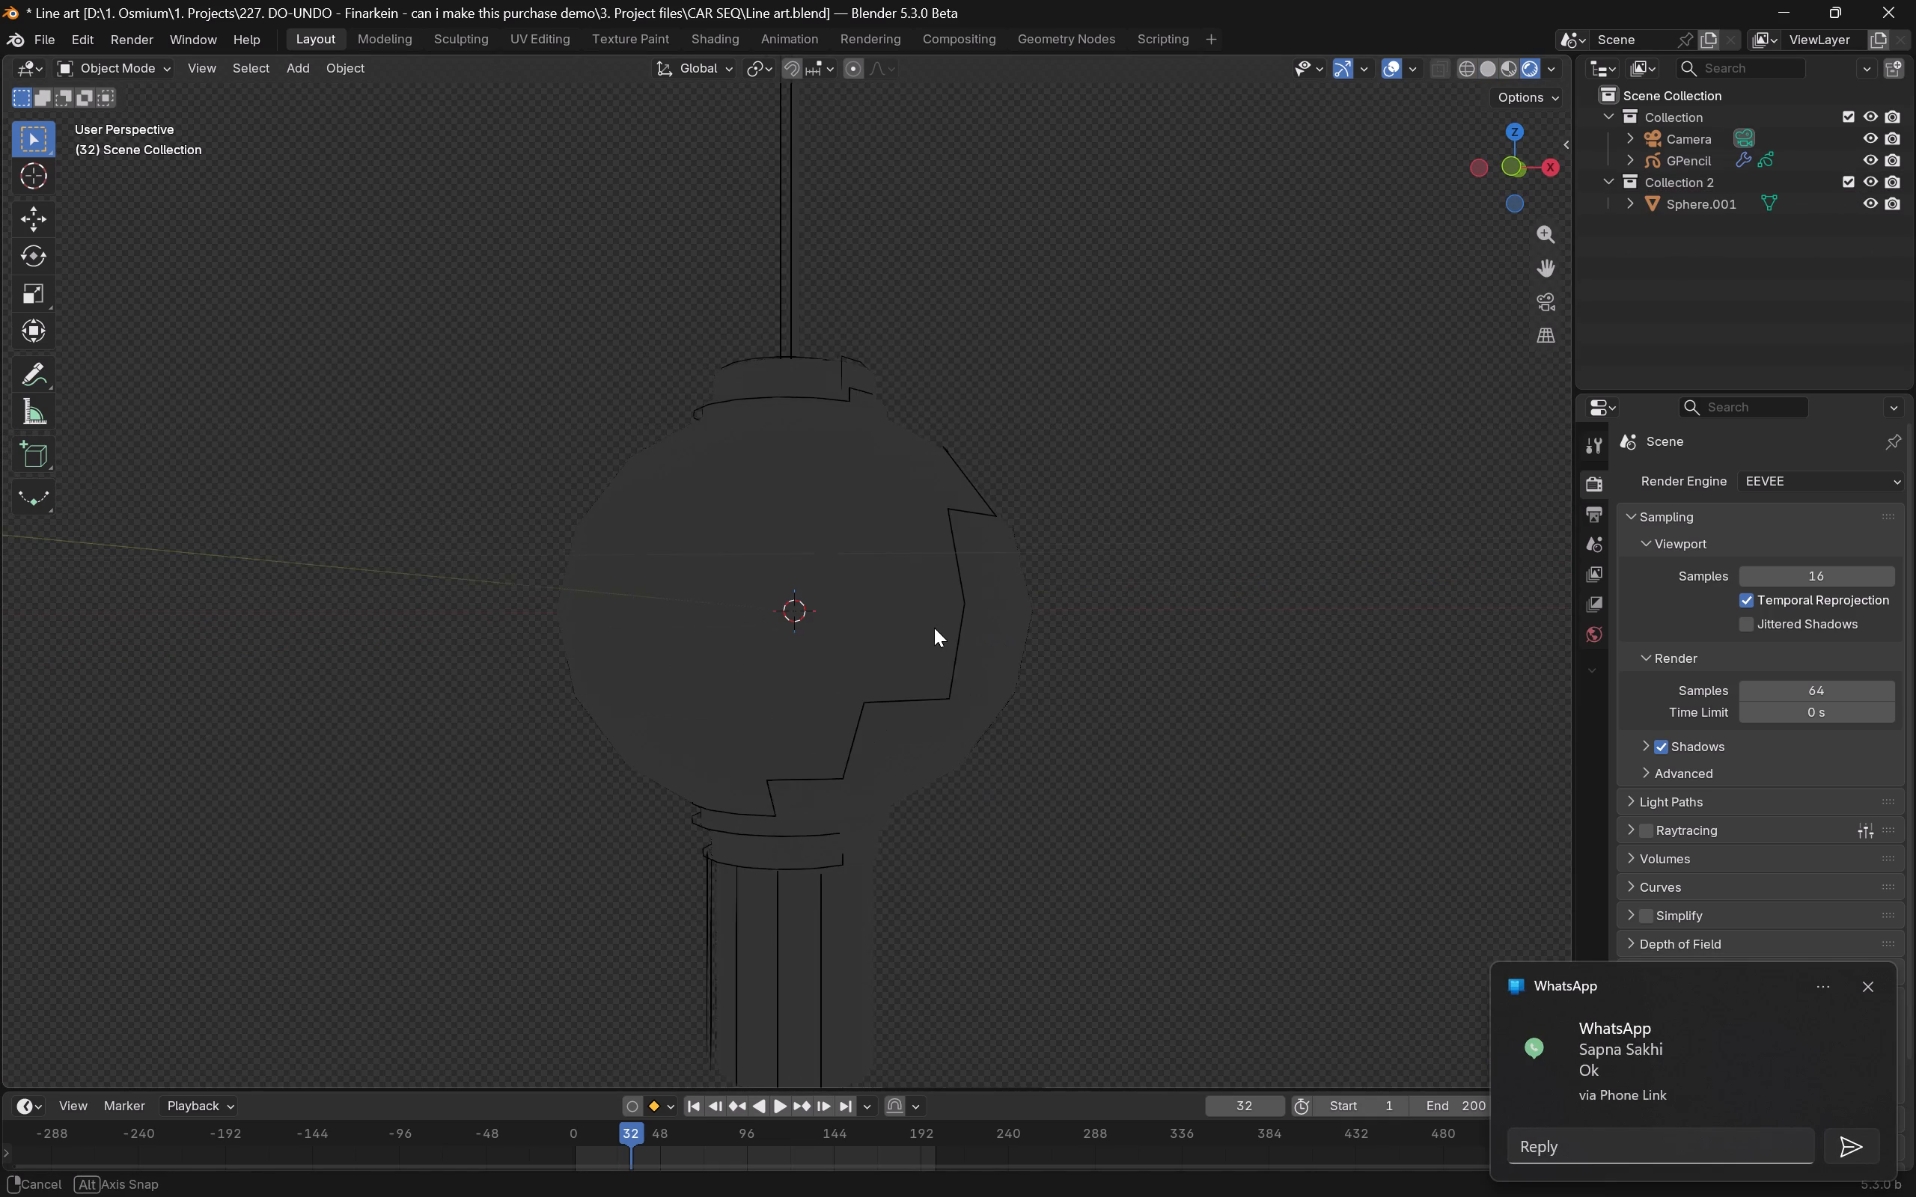
pyautogui.press('0')
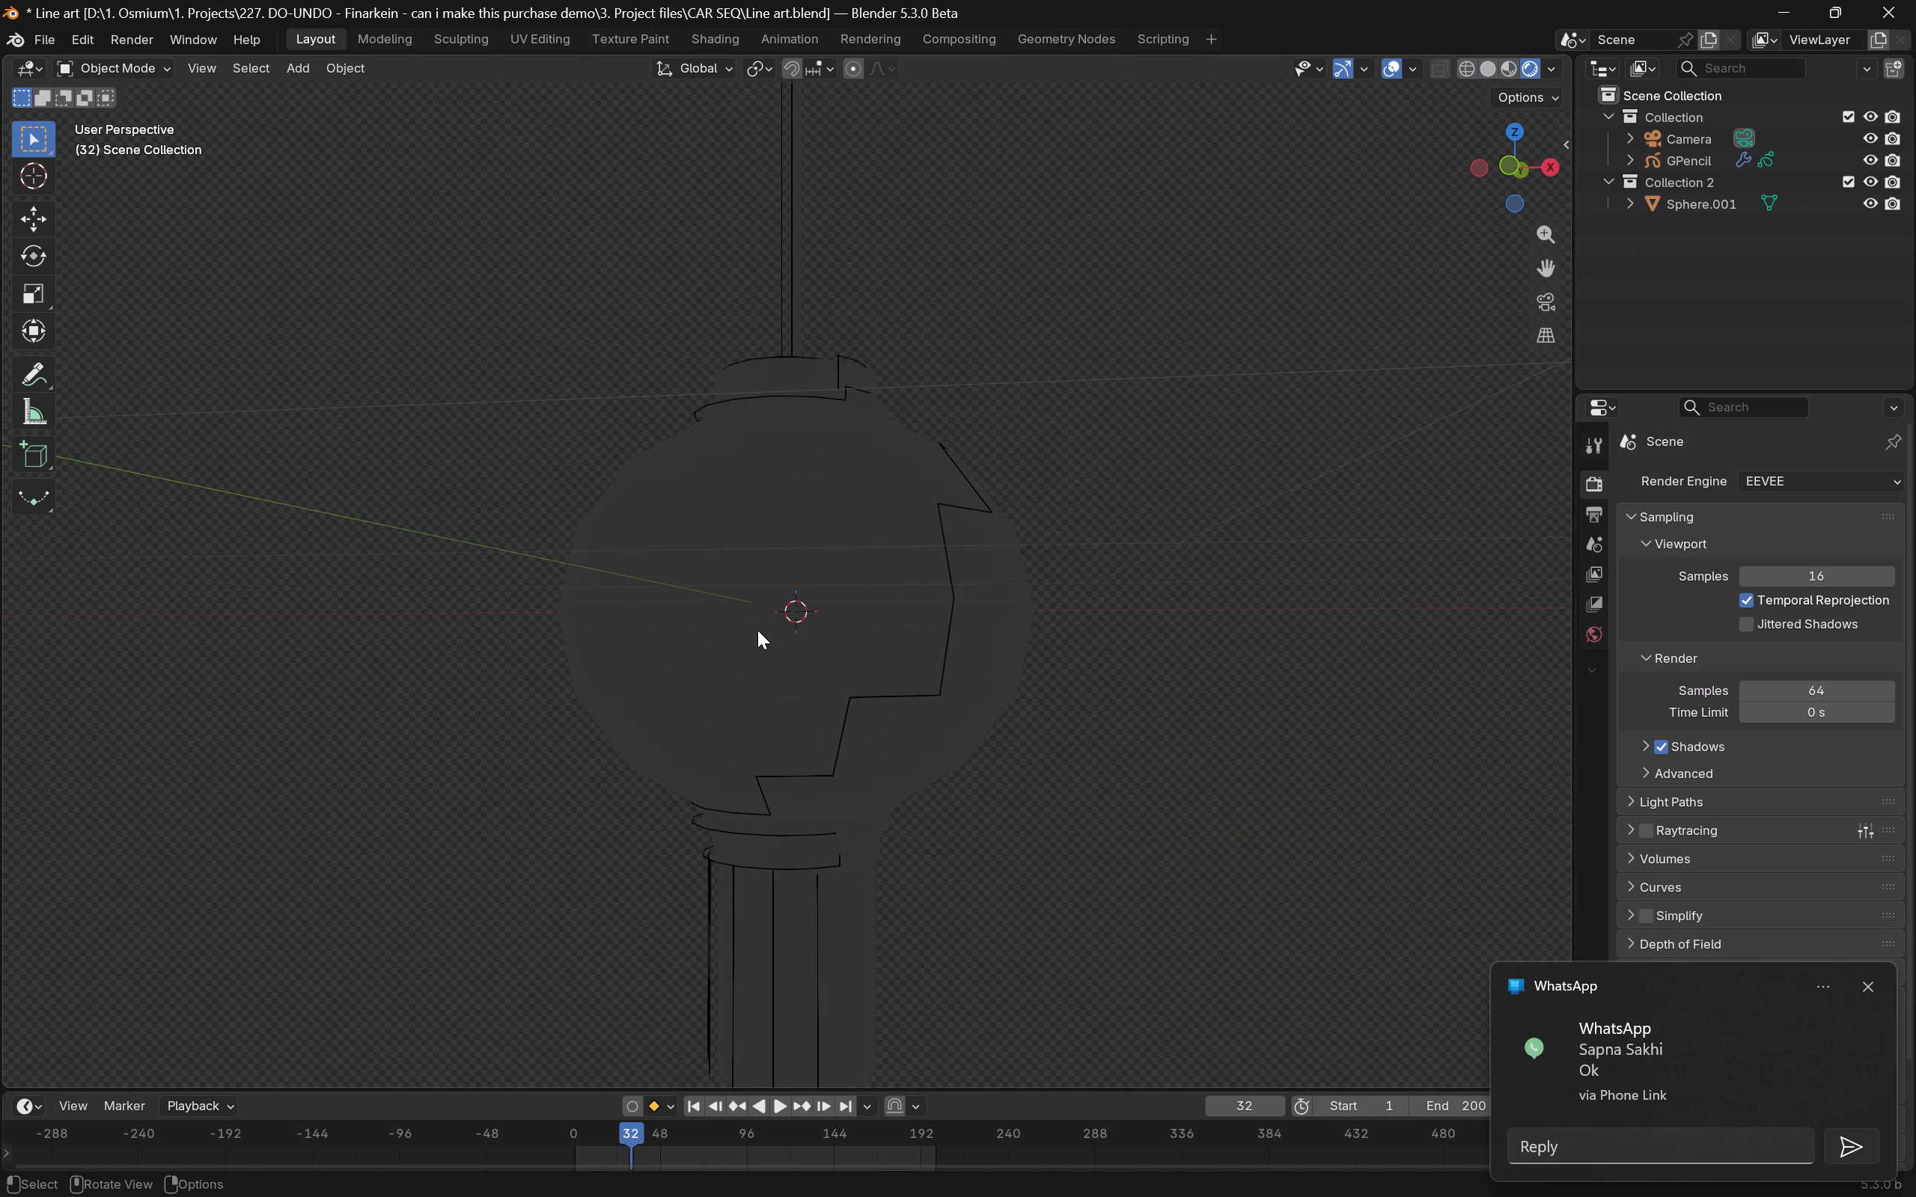
pyautogui.press('z')
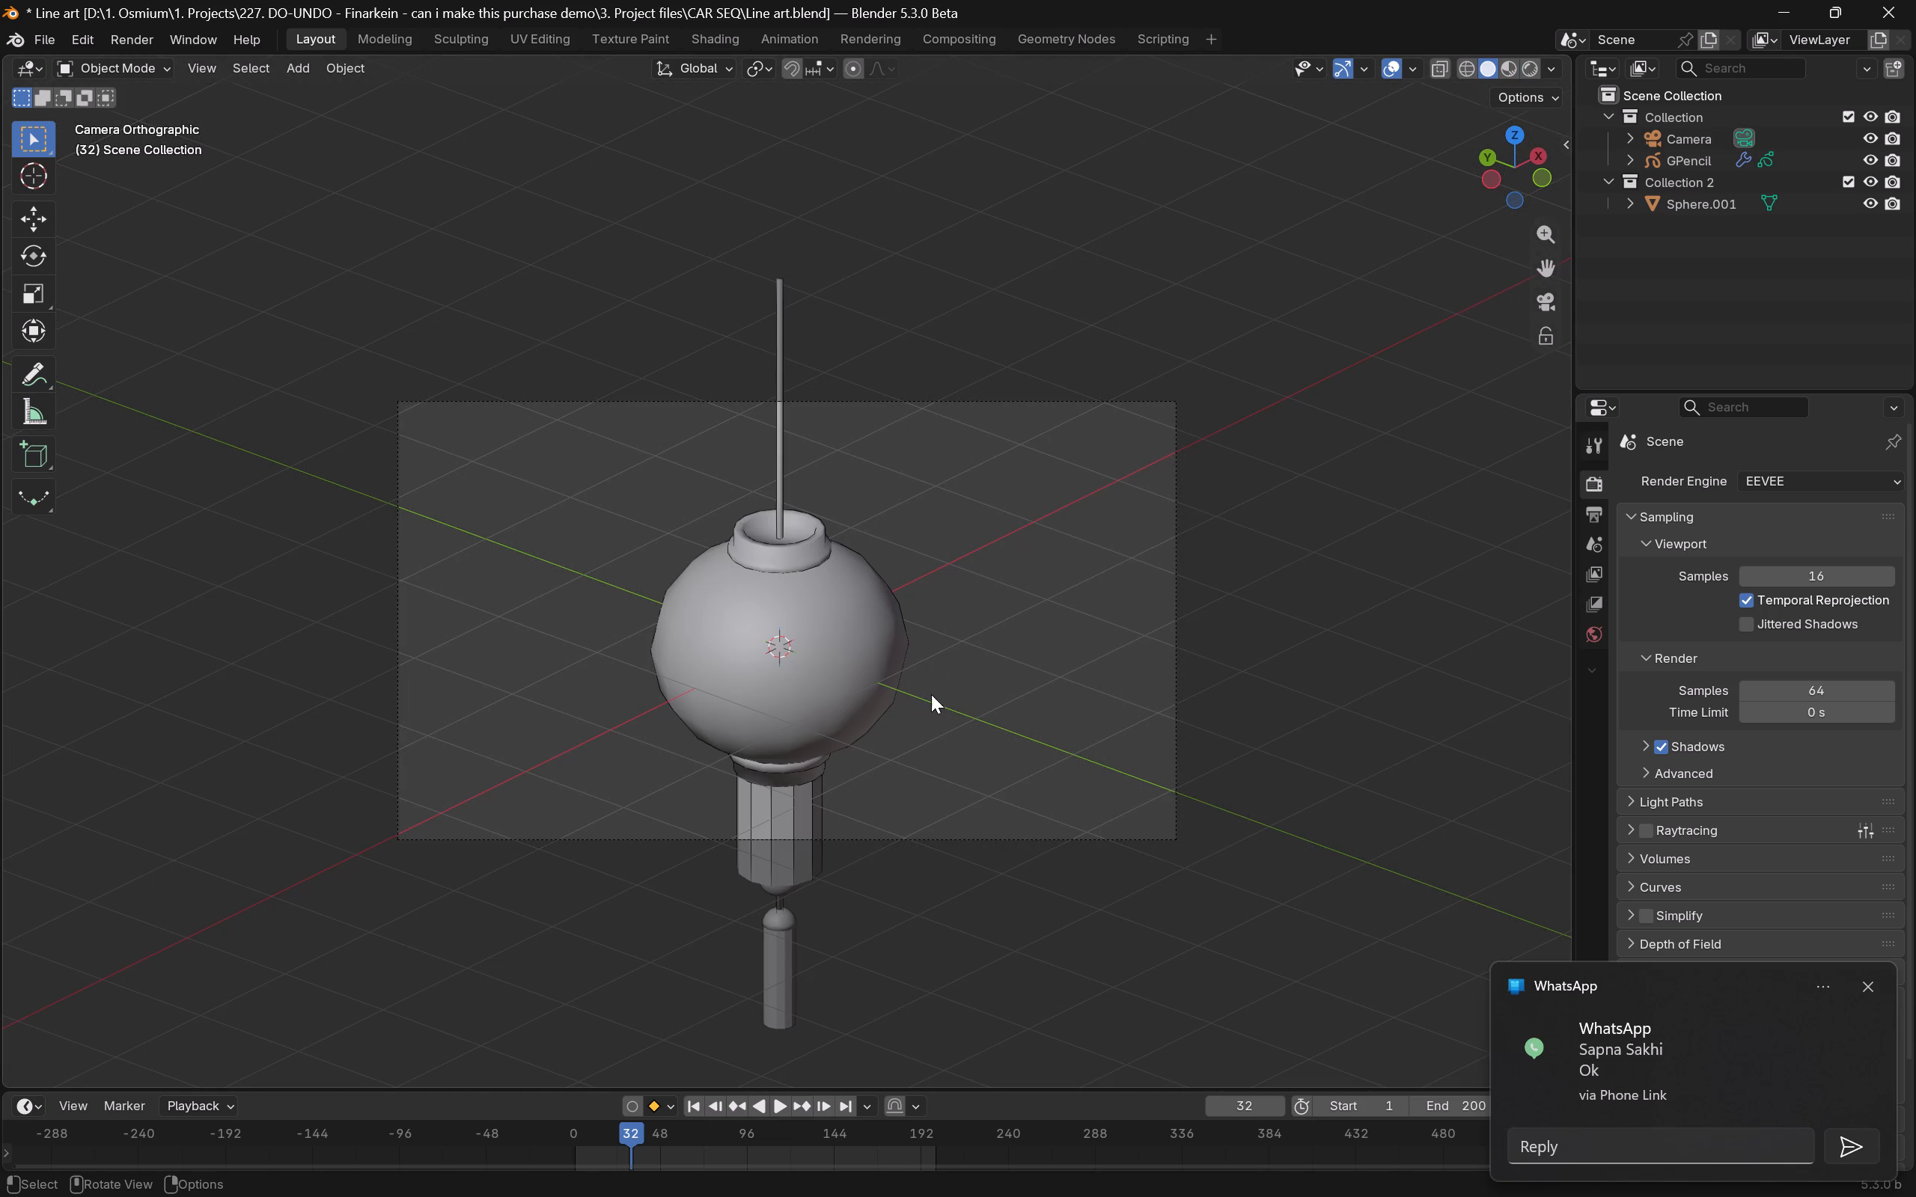
pyautogui.scroll(6, 957, 685)
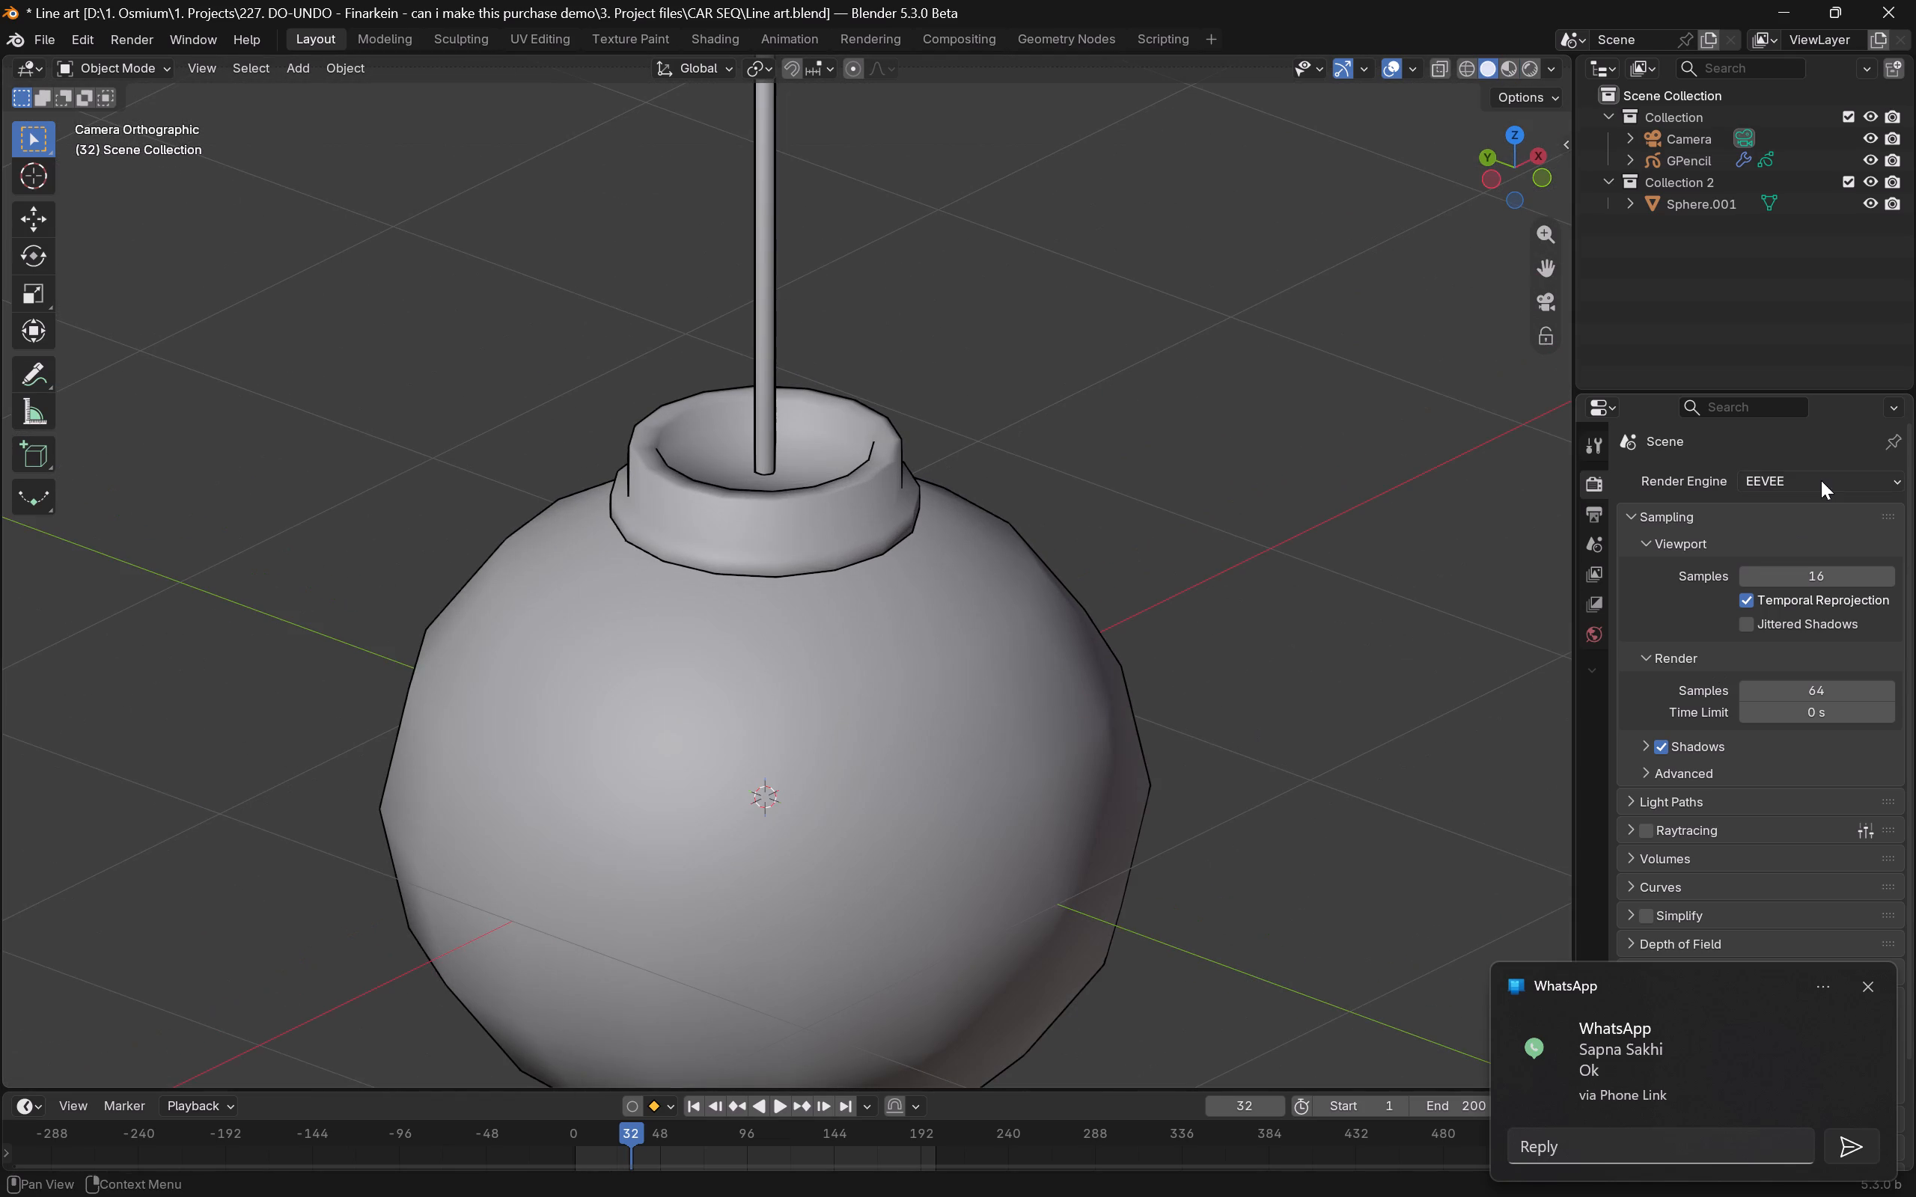
pyautogui.click(1821, 480)
pyautogui.click(1435, 566)
pyautogui.scroll(5, 1116, 693)
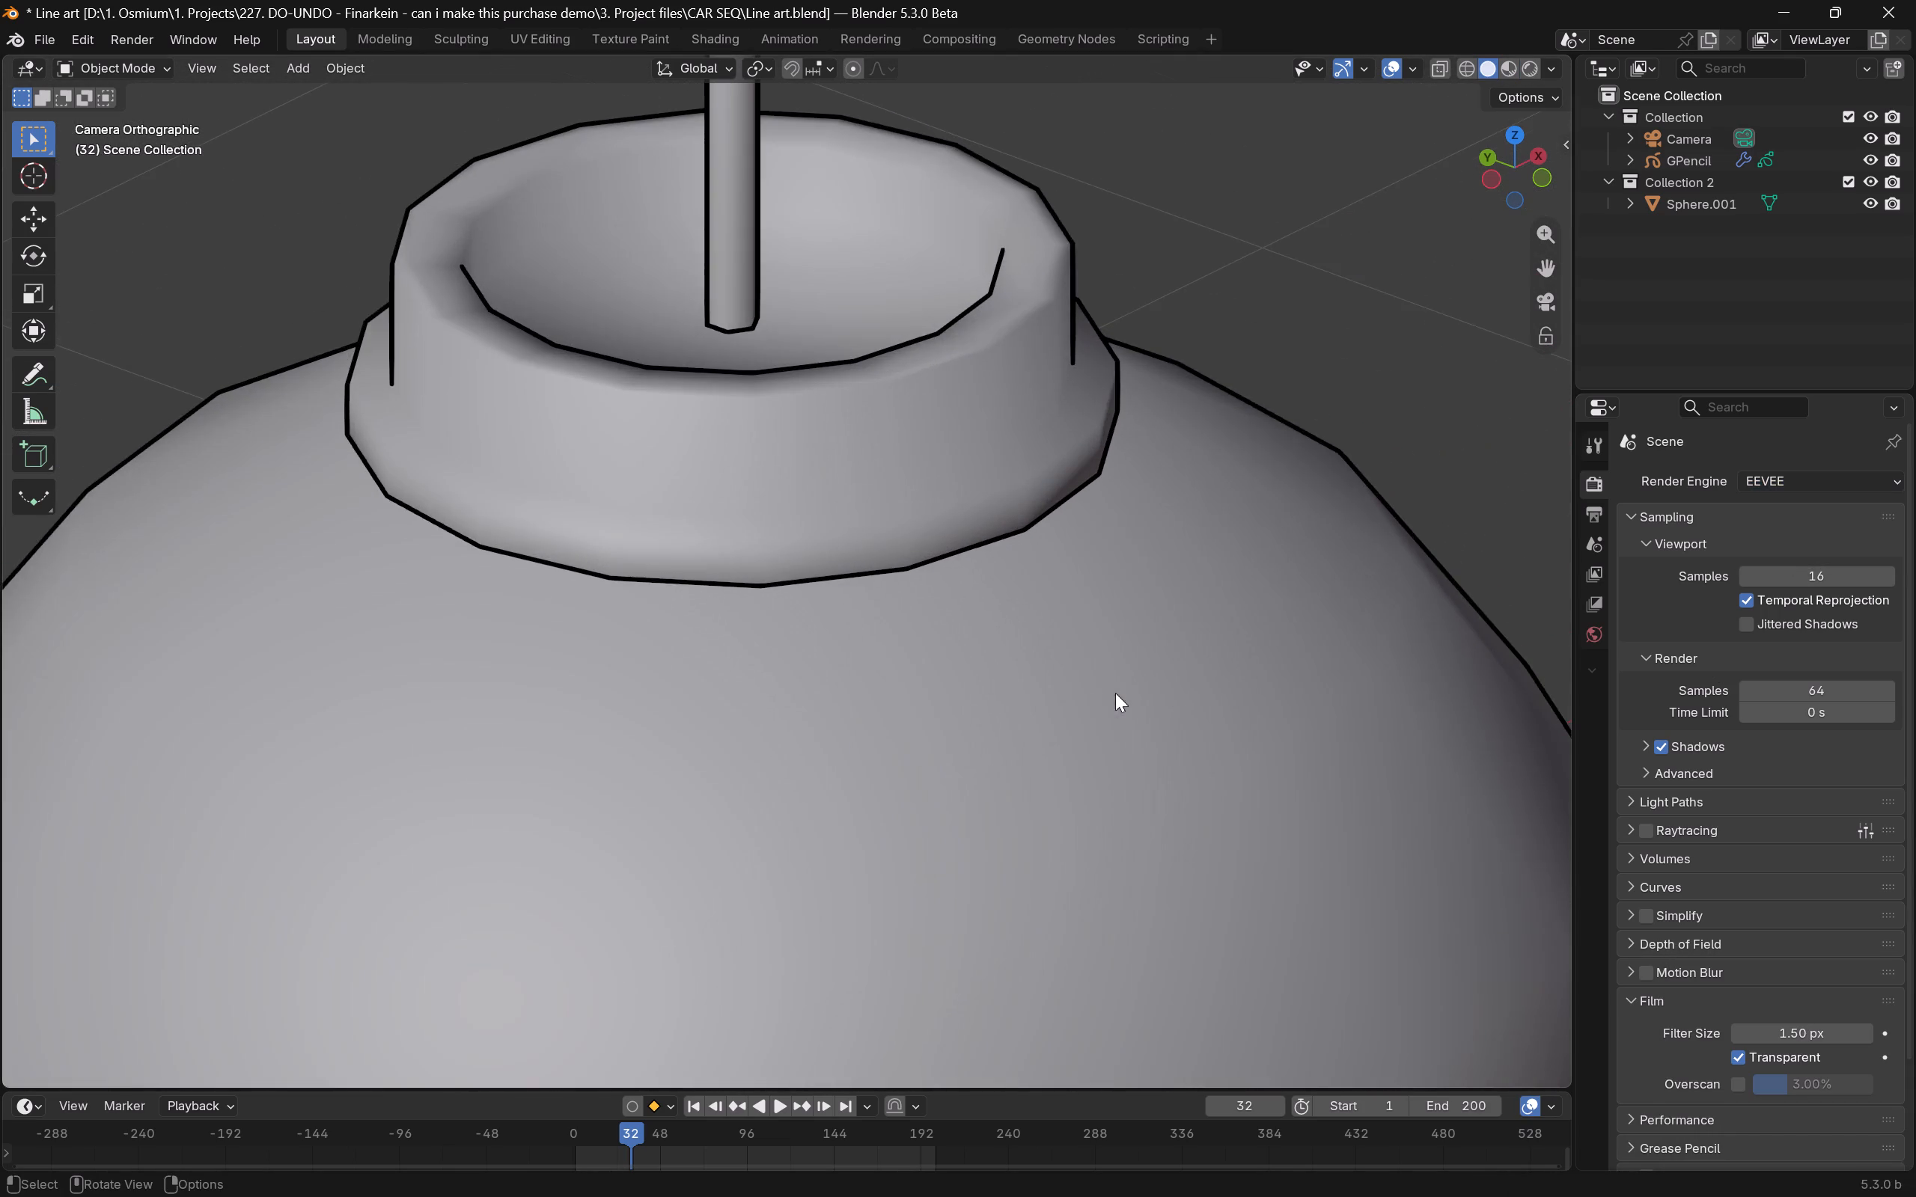
pyautogui.click(1095, 708)
pyautogui.scroll(-6, 1095, 708)
pyautogui.moveTo(1089, 719); pyautogui.dragTo(998, 604, button='middle')
pyautogui.scroll(1, 1084, 715)
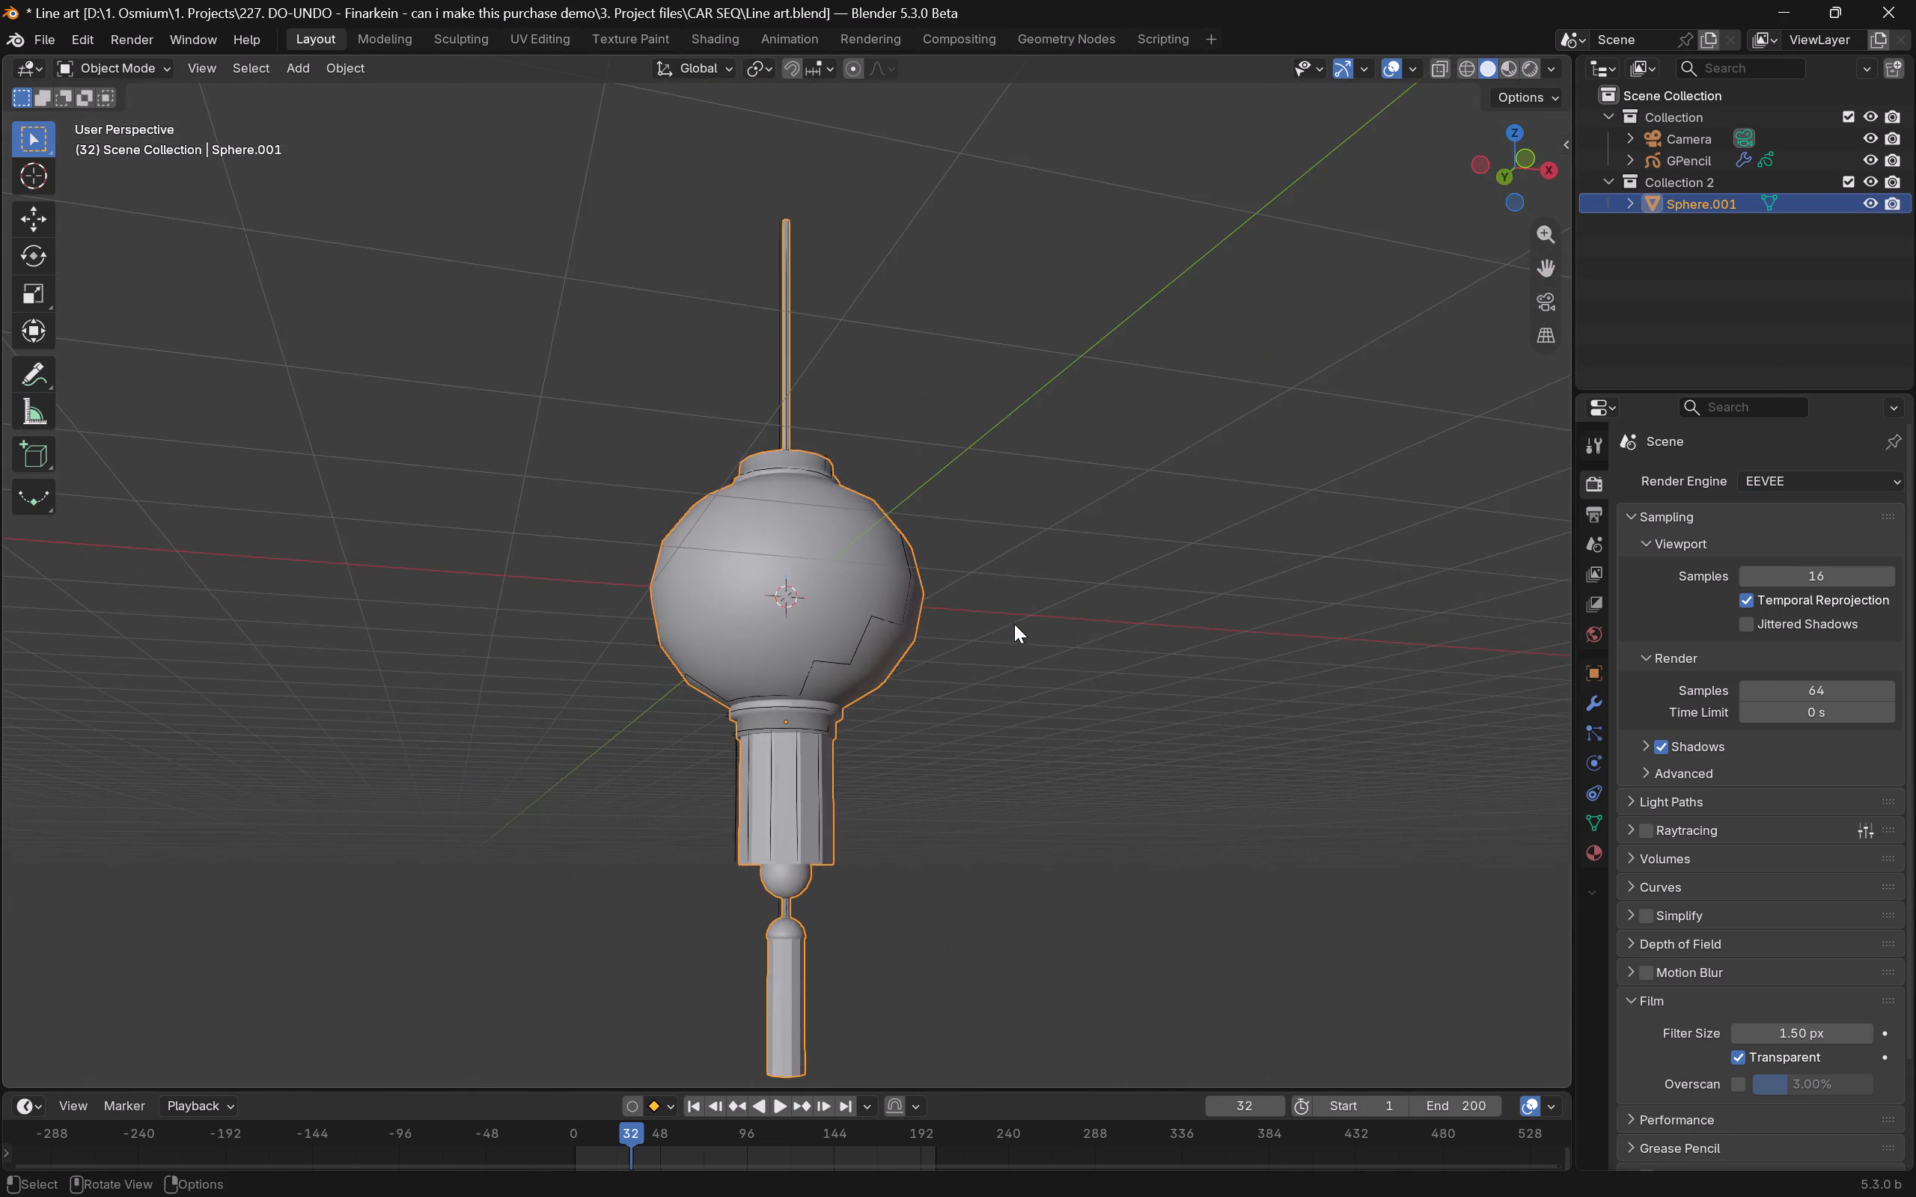
# Switch to Sketchfab in the browser, close the Chinese Lantern model and search downloadable models for "diwali lantern".
pyautogui.hotkey('alt', 'Tab')
pyautogui.hotkey('alt', 'Tab')
pyautogui.hotkey('alt', 'Tab')
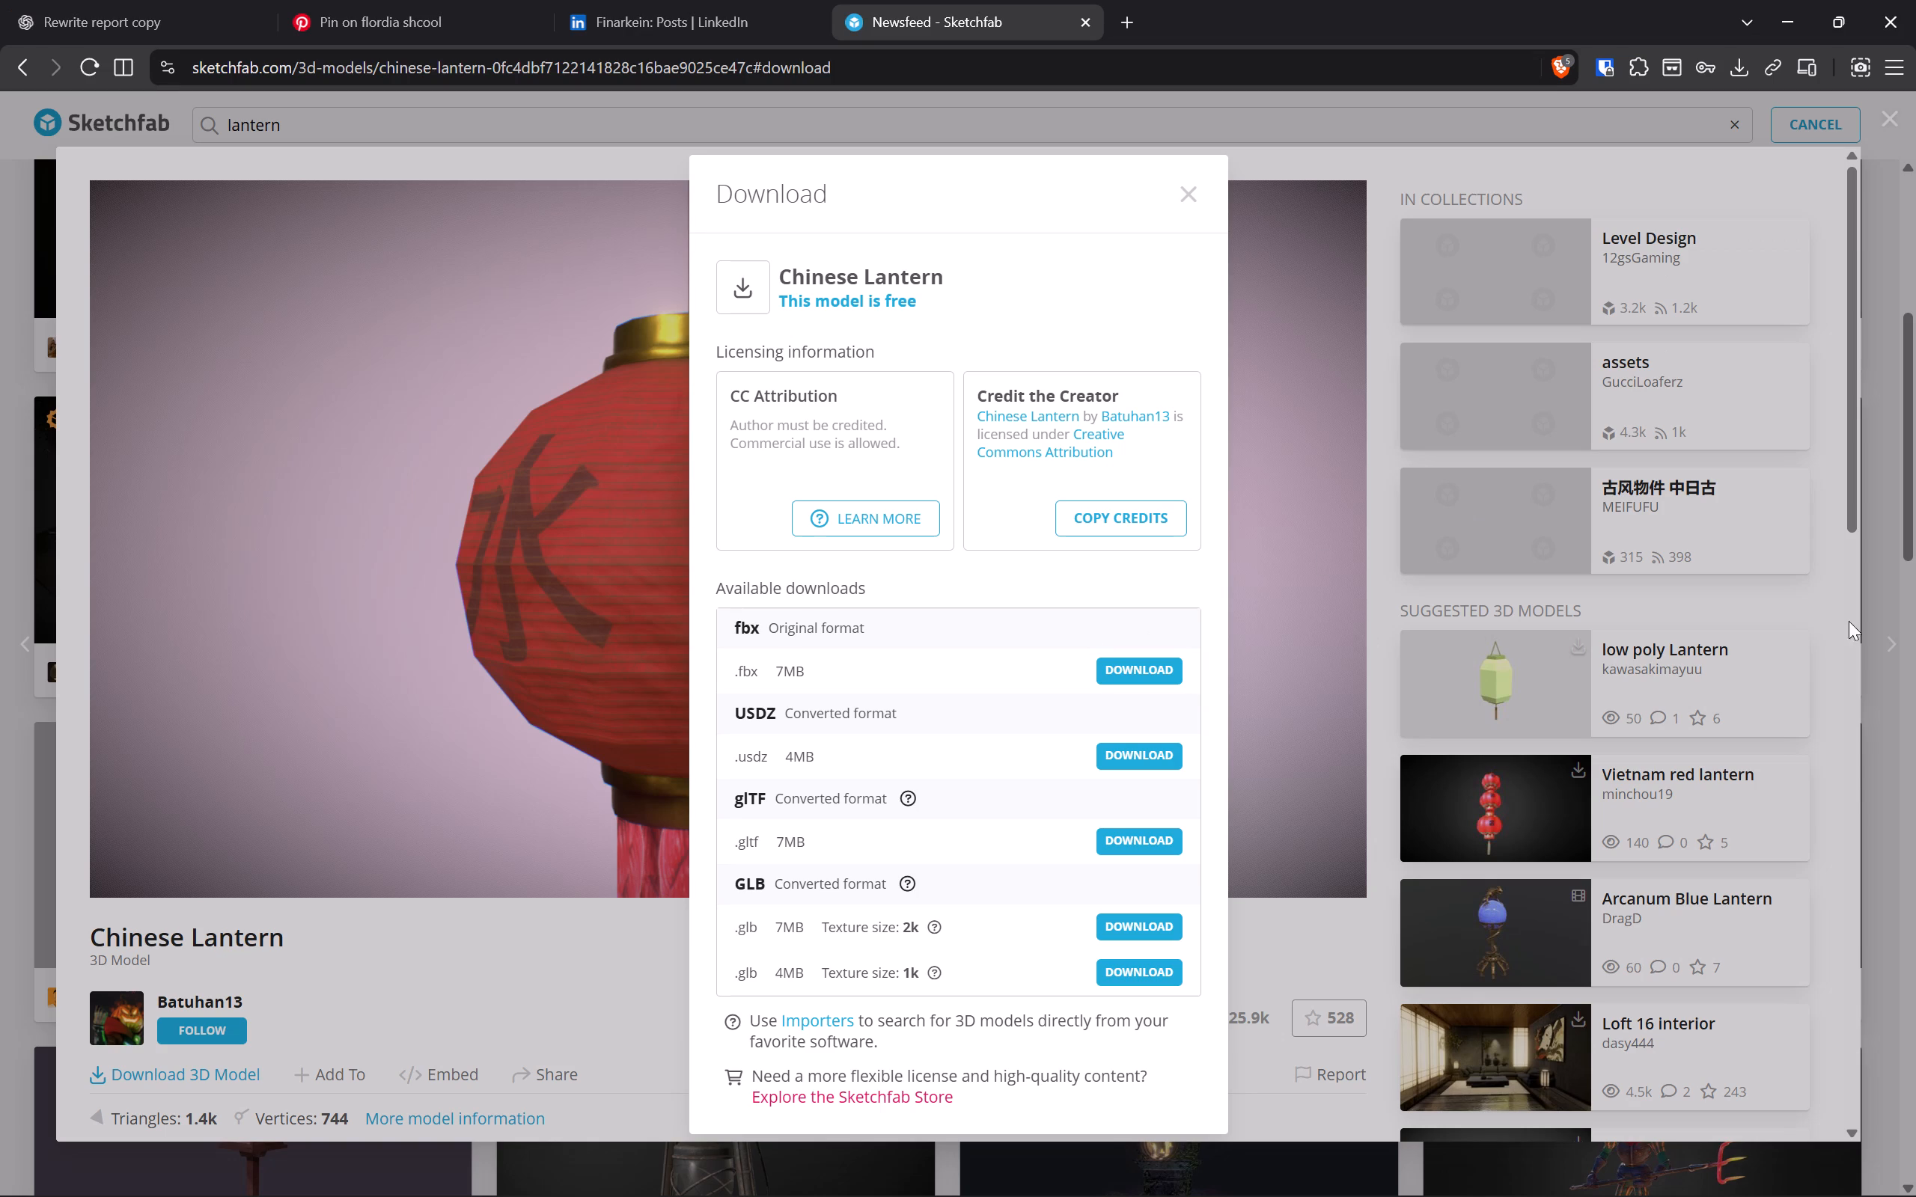
pyautogui.click(1859, 608)
pyautogui.press('Escape')
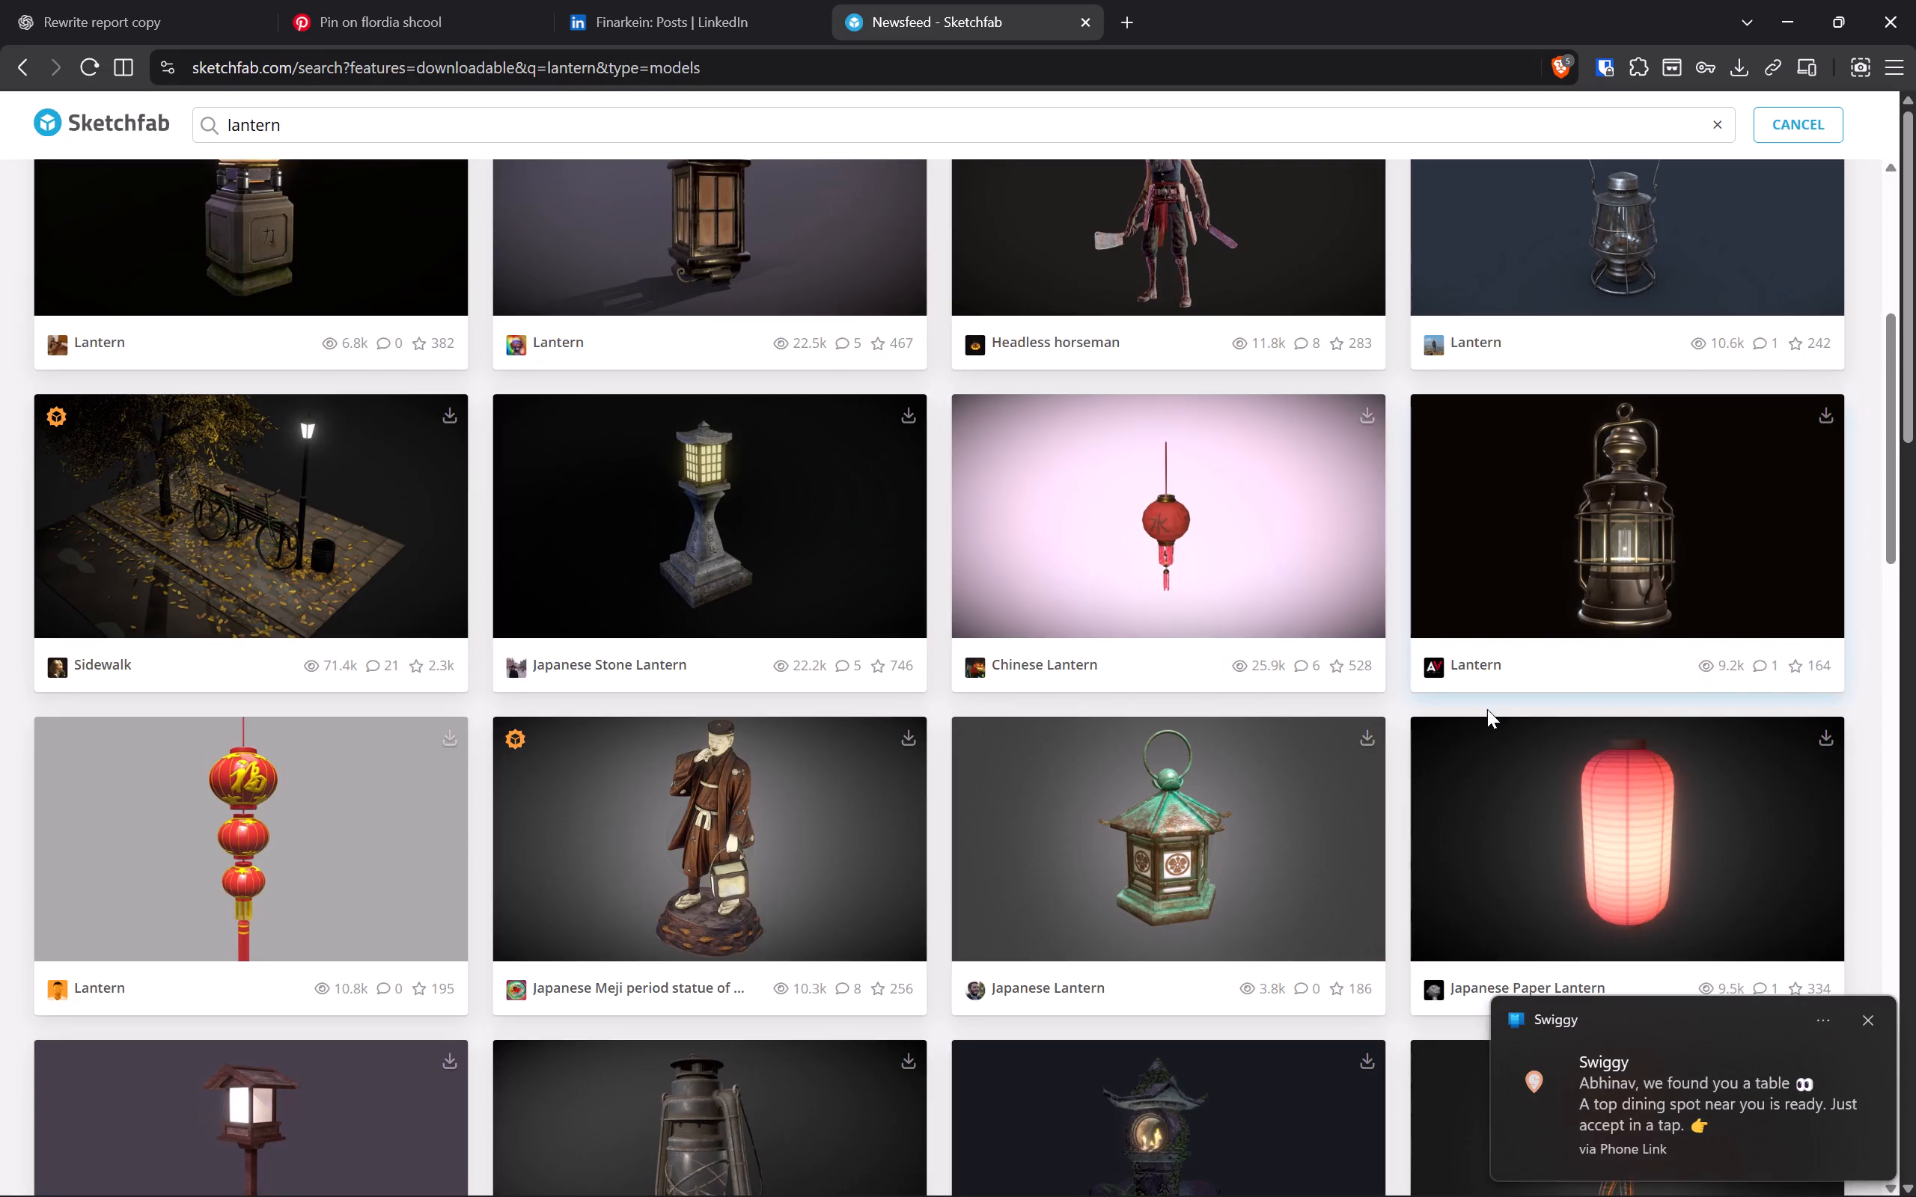
pyautogui.scroll(-6, 1450, 736)
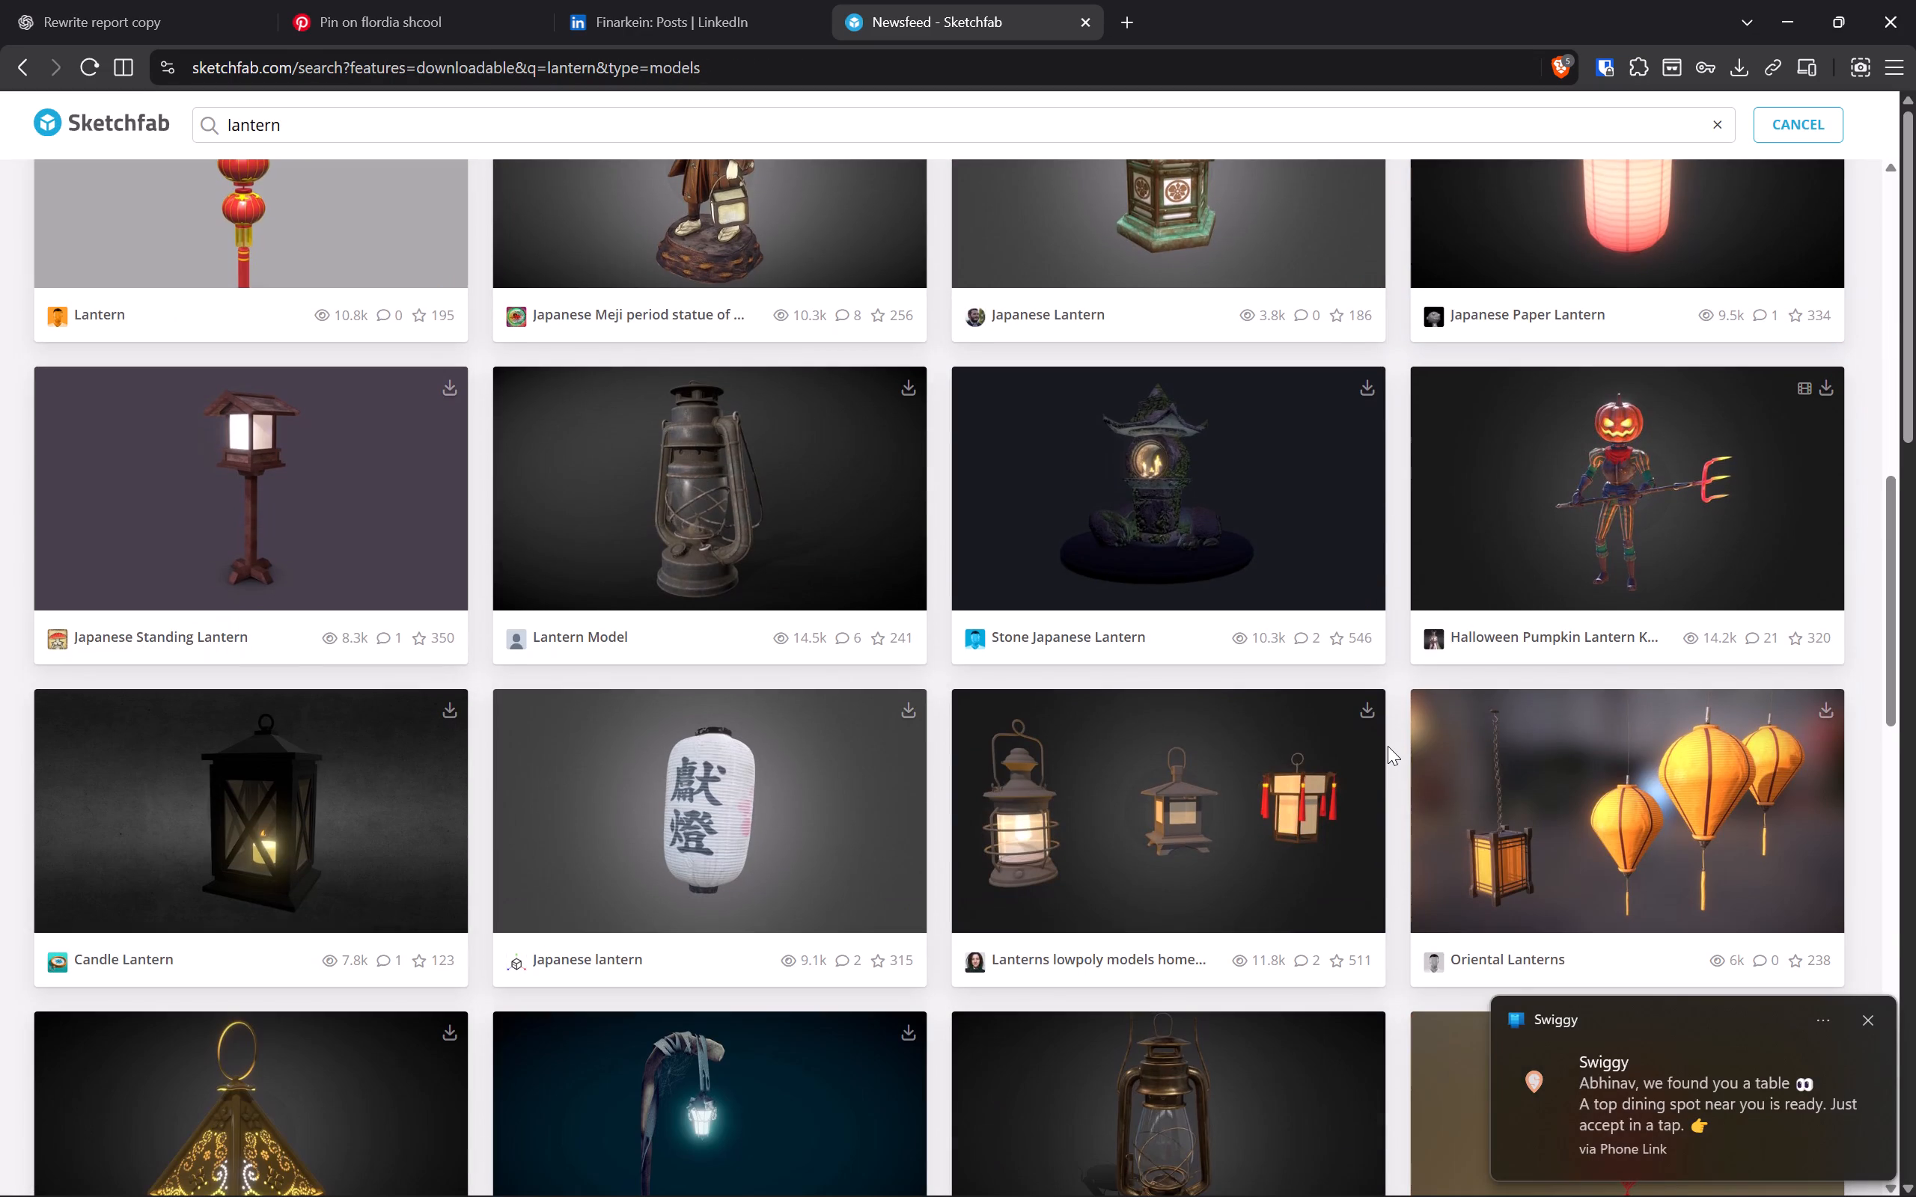
pyautogui.click(314, 129)
pyautogui.hotkey('ctrl', 'a')
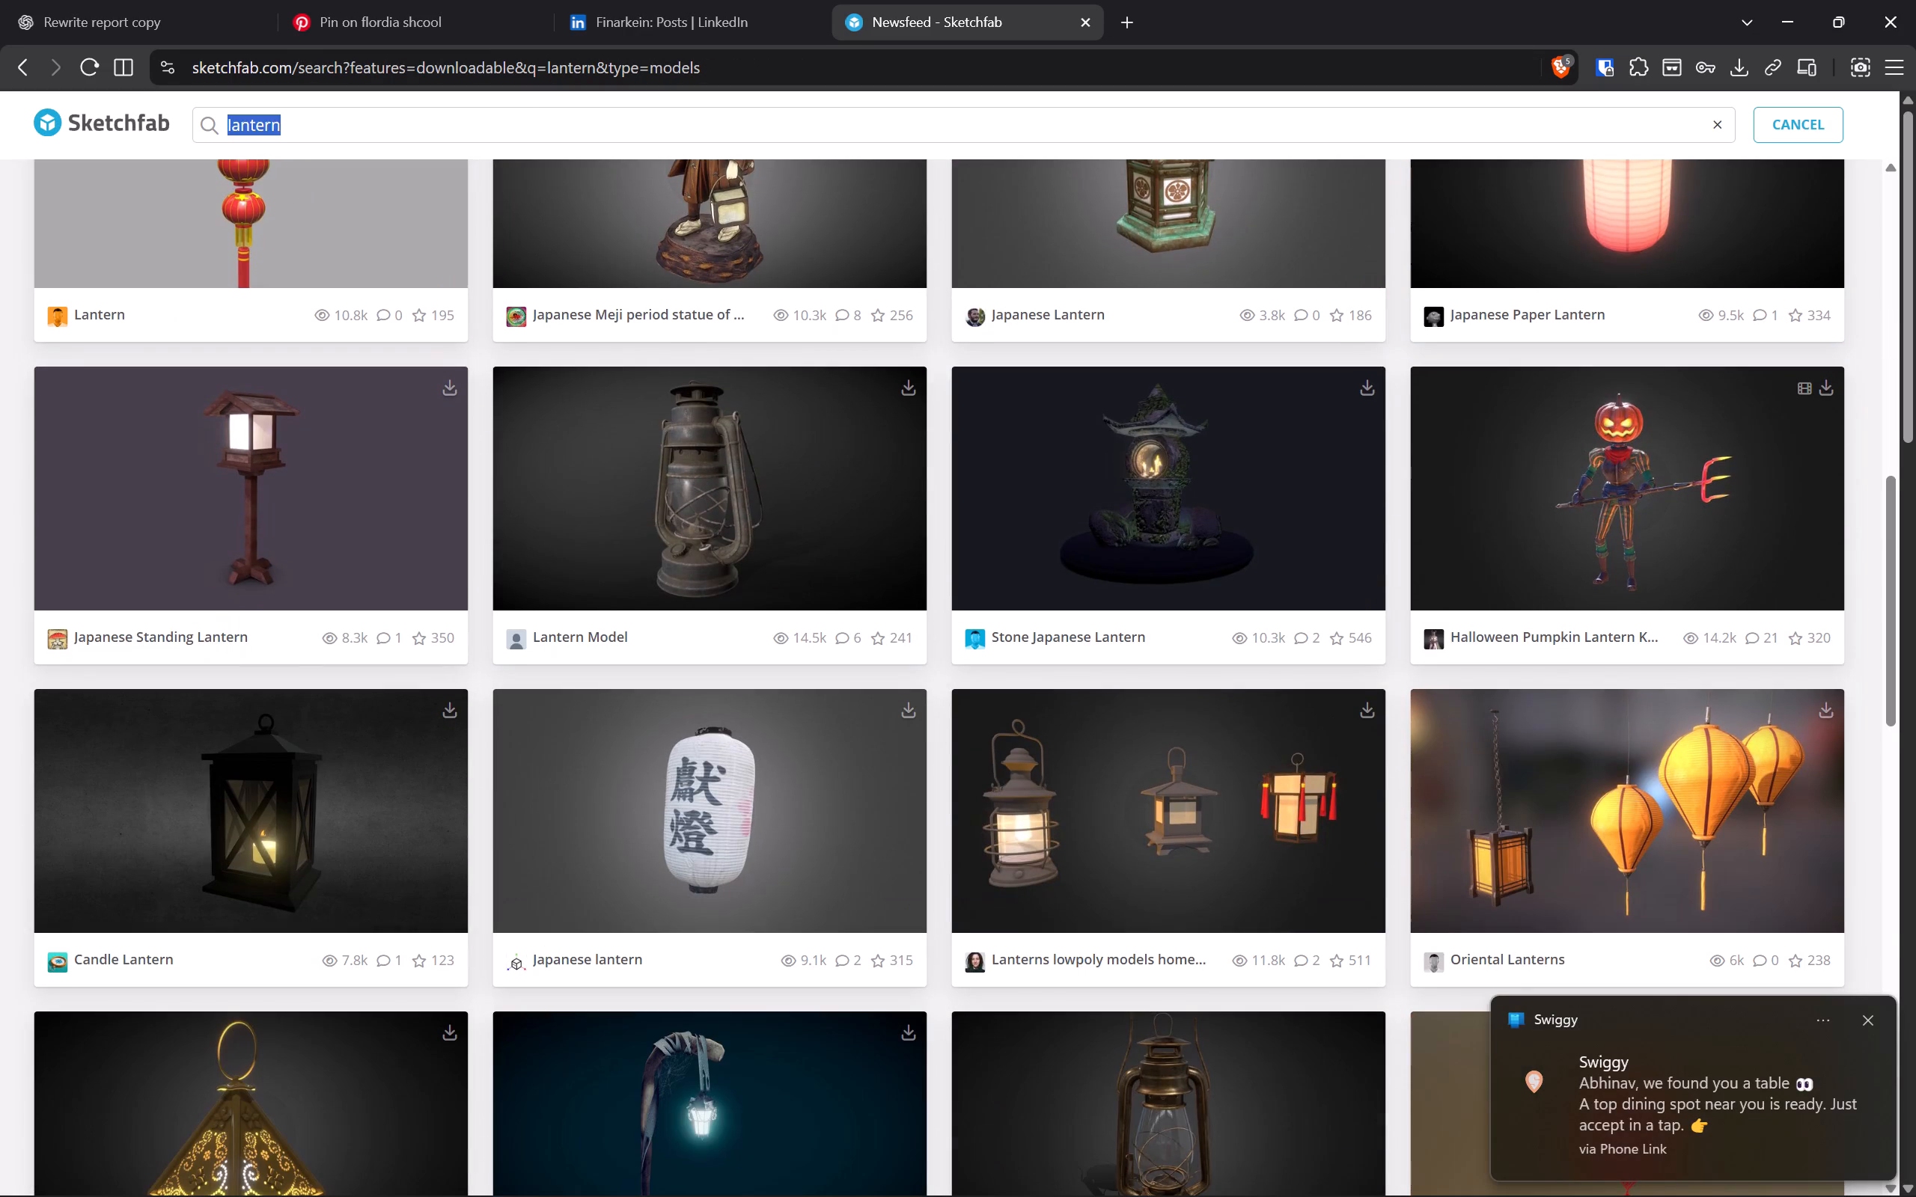
pyautogui.write('diwali land')
pyautogui.press('BackSpace')
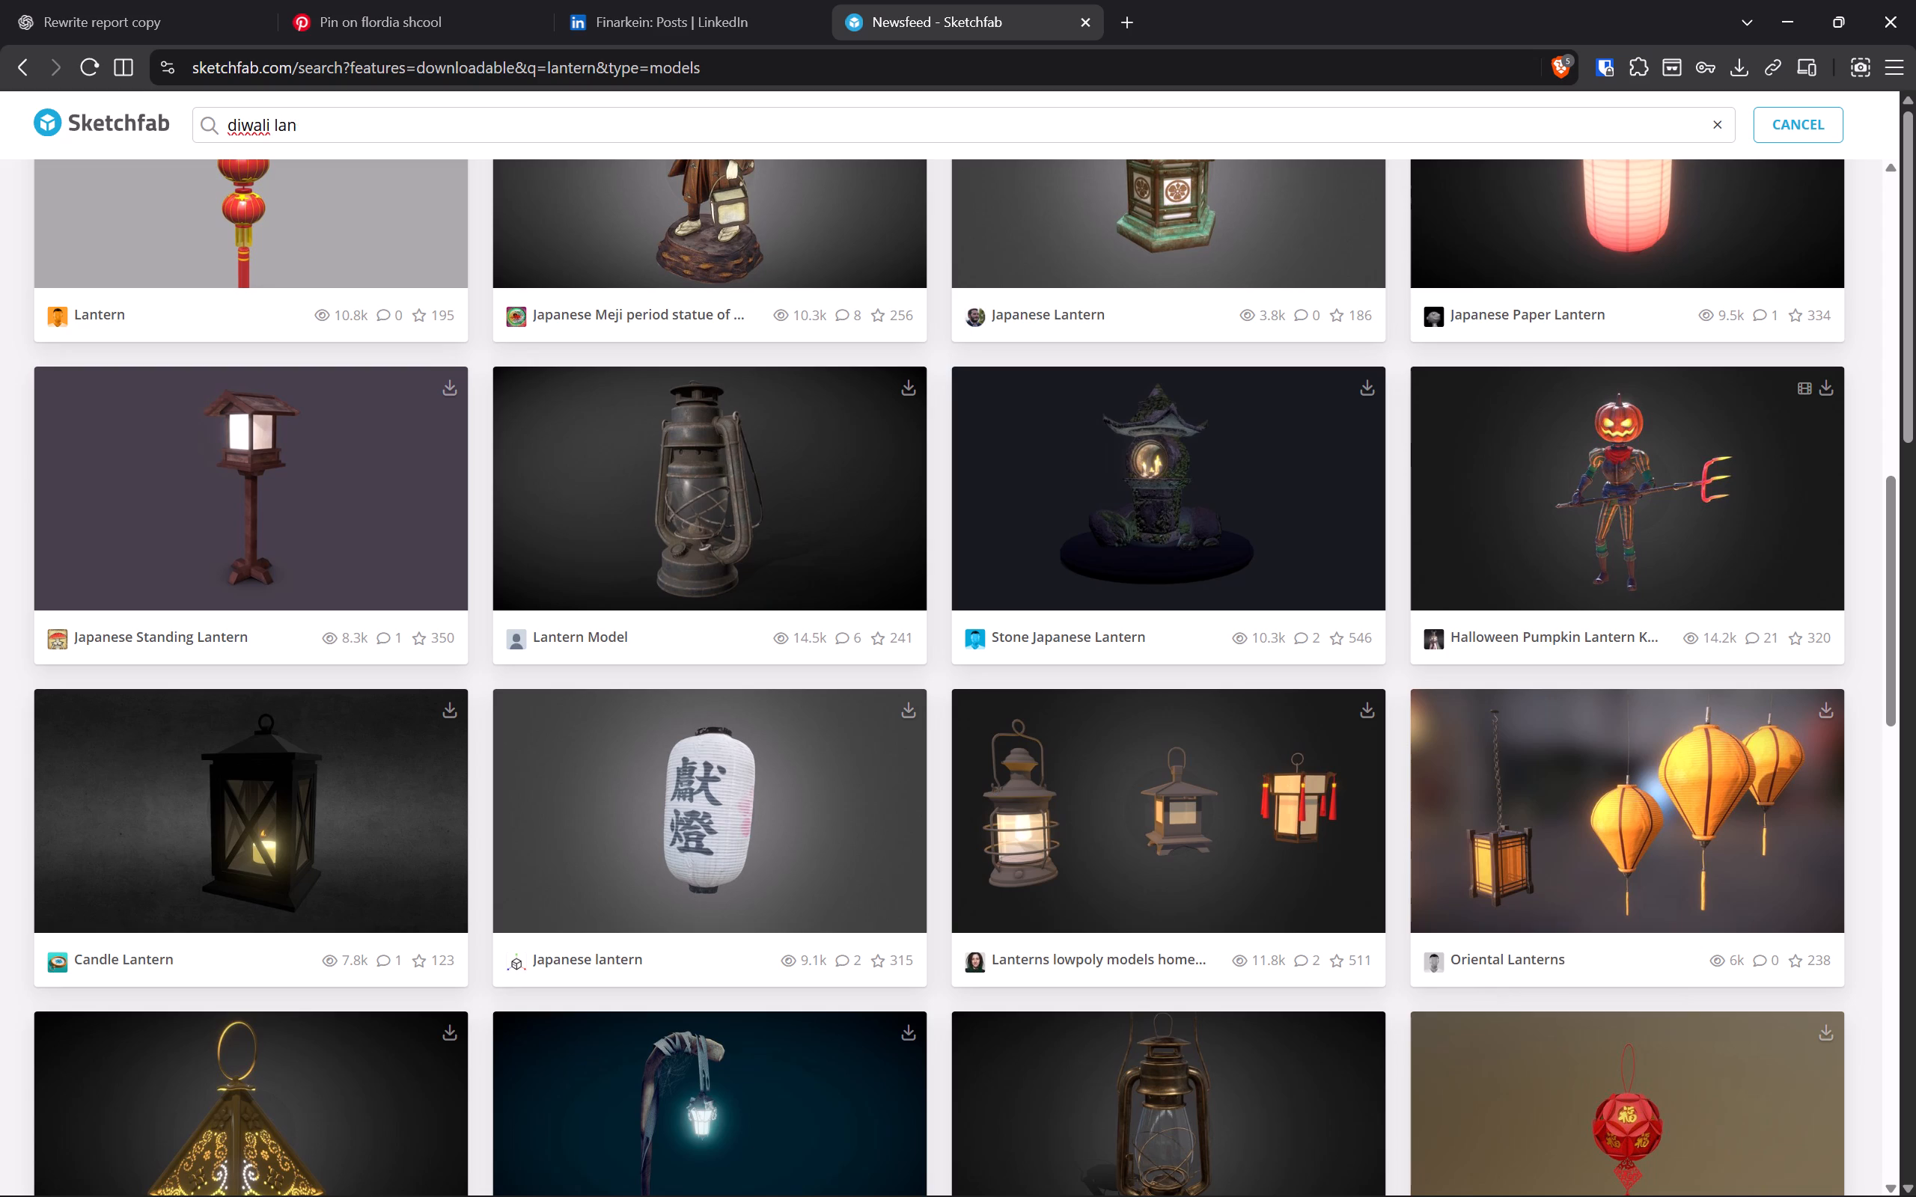
pyautogui.write('tern')
pyautogui.press('Return')
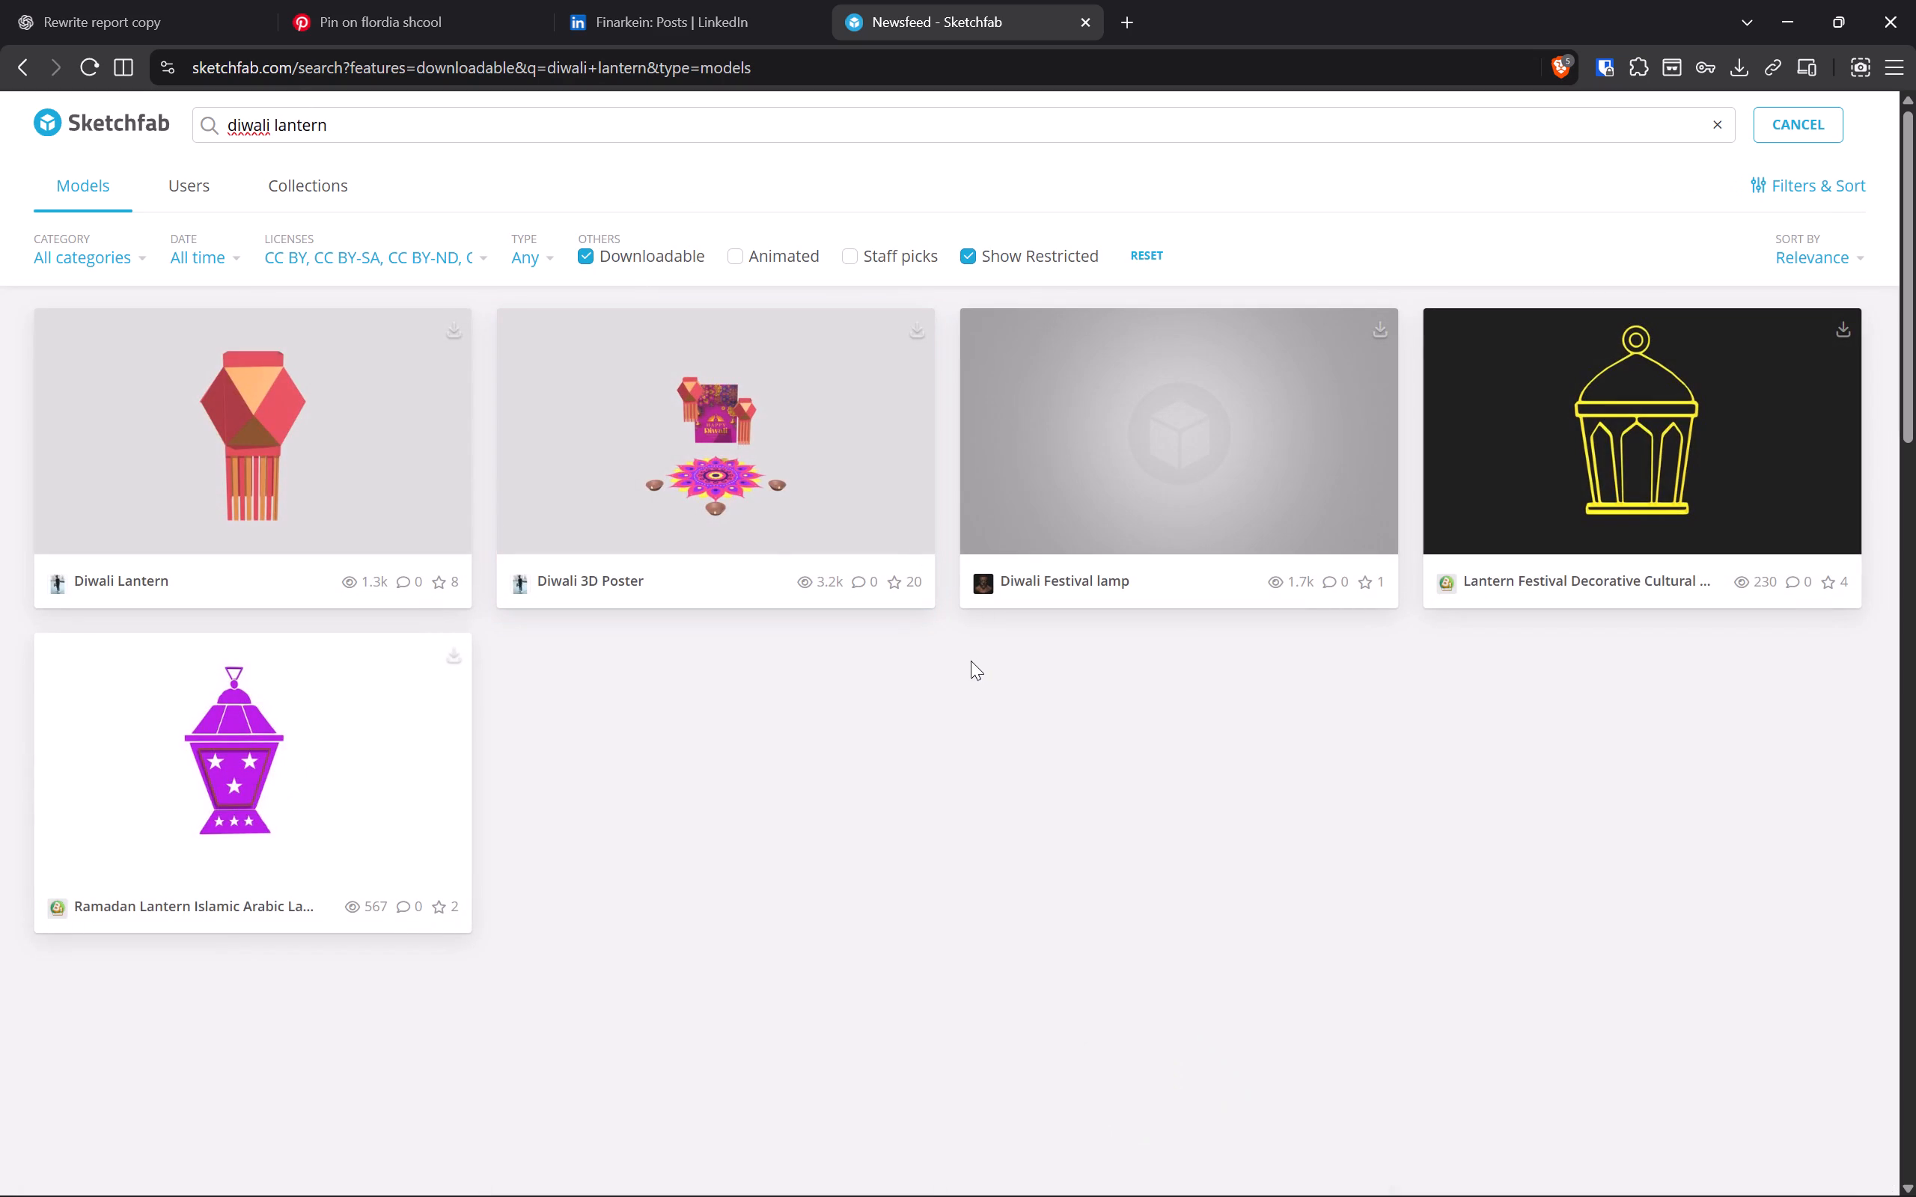
# Open the Diwali Lantern model and examine its shape from different angles in the 3D preview.
pyautogui.click(228, 421)
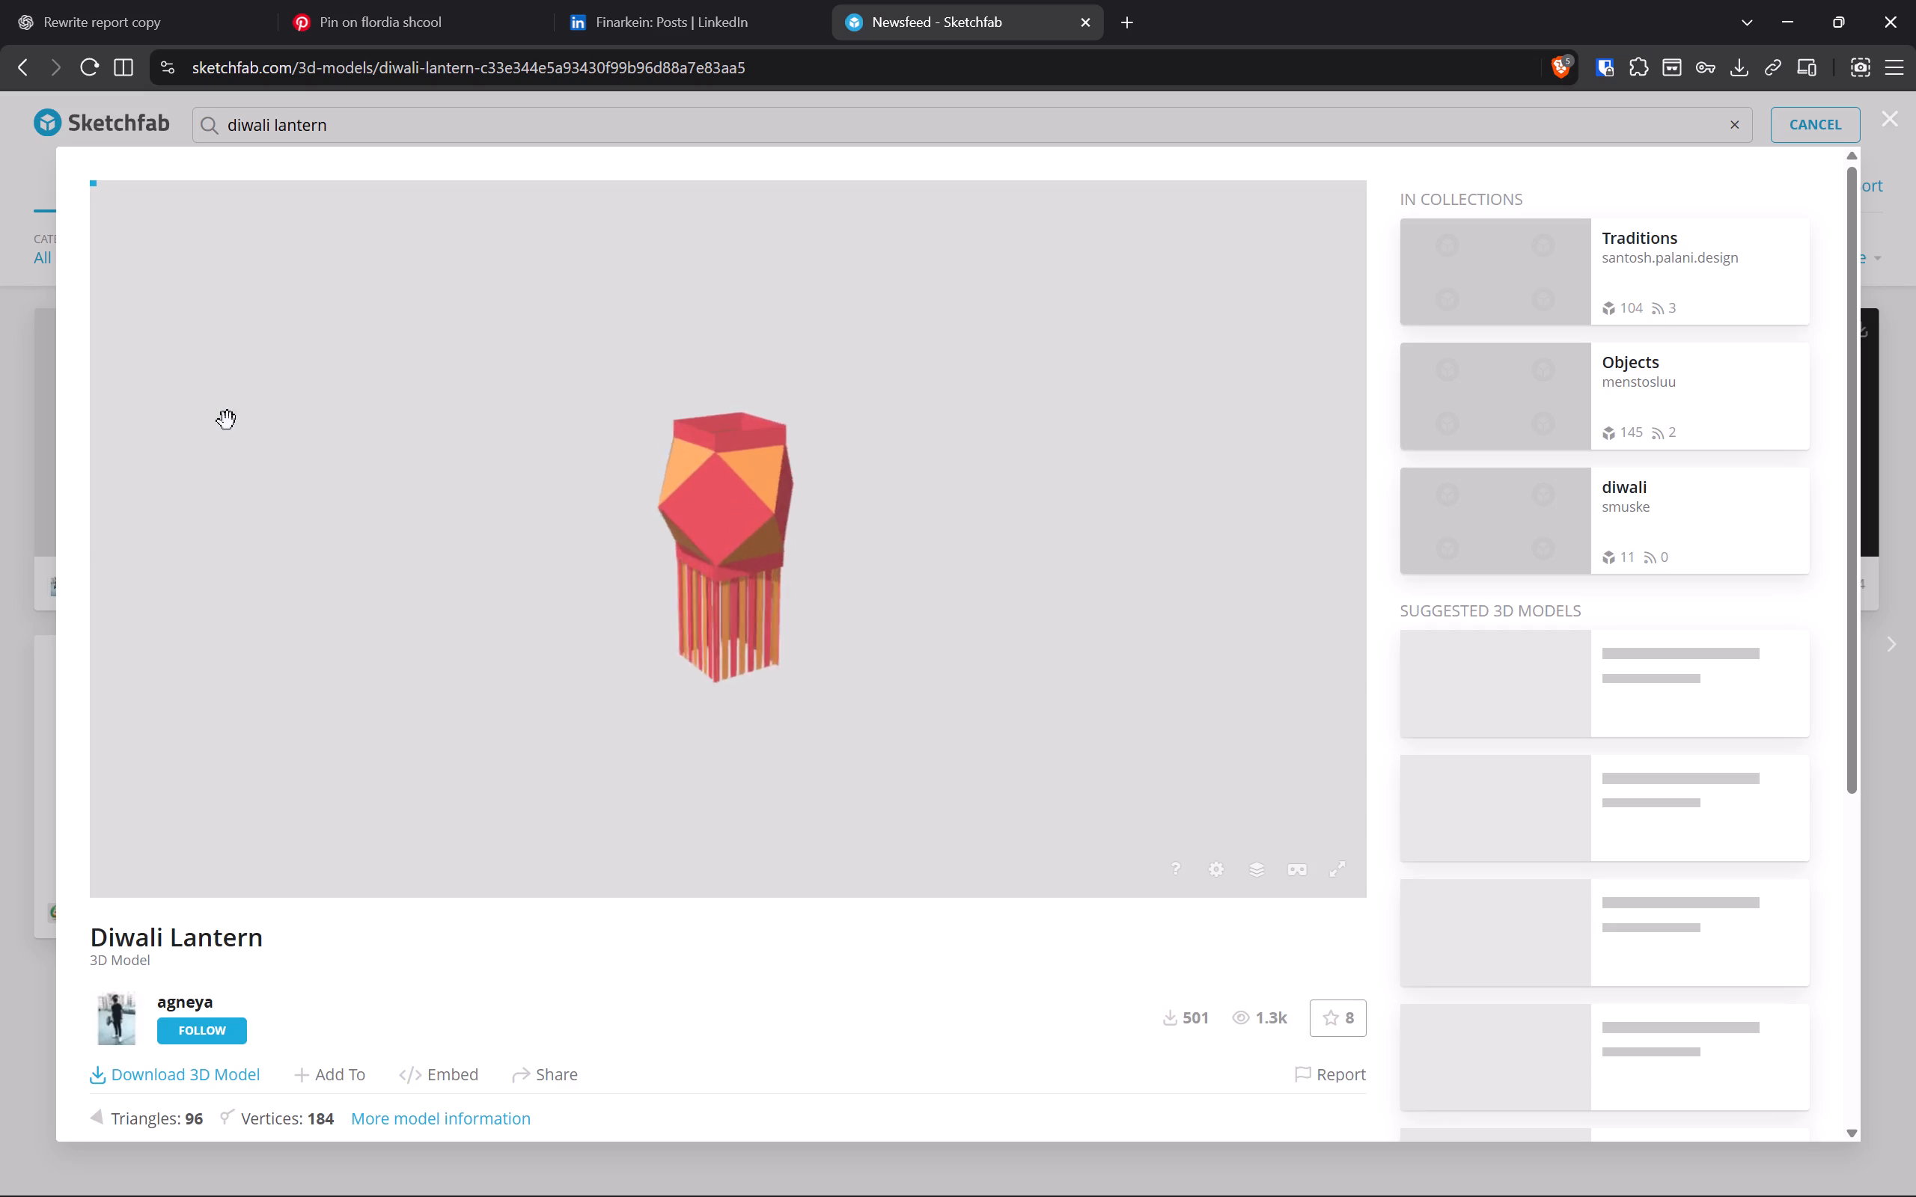
pyautogui.moveTo(705, 476); pyautogui.dragTo(850, 627)
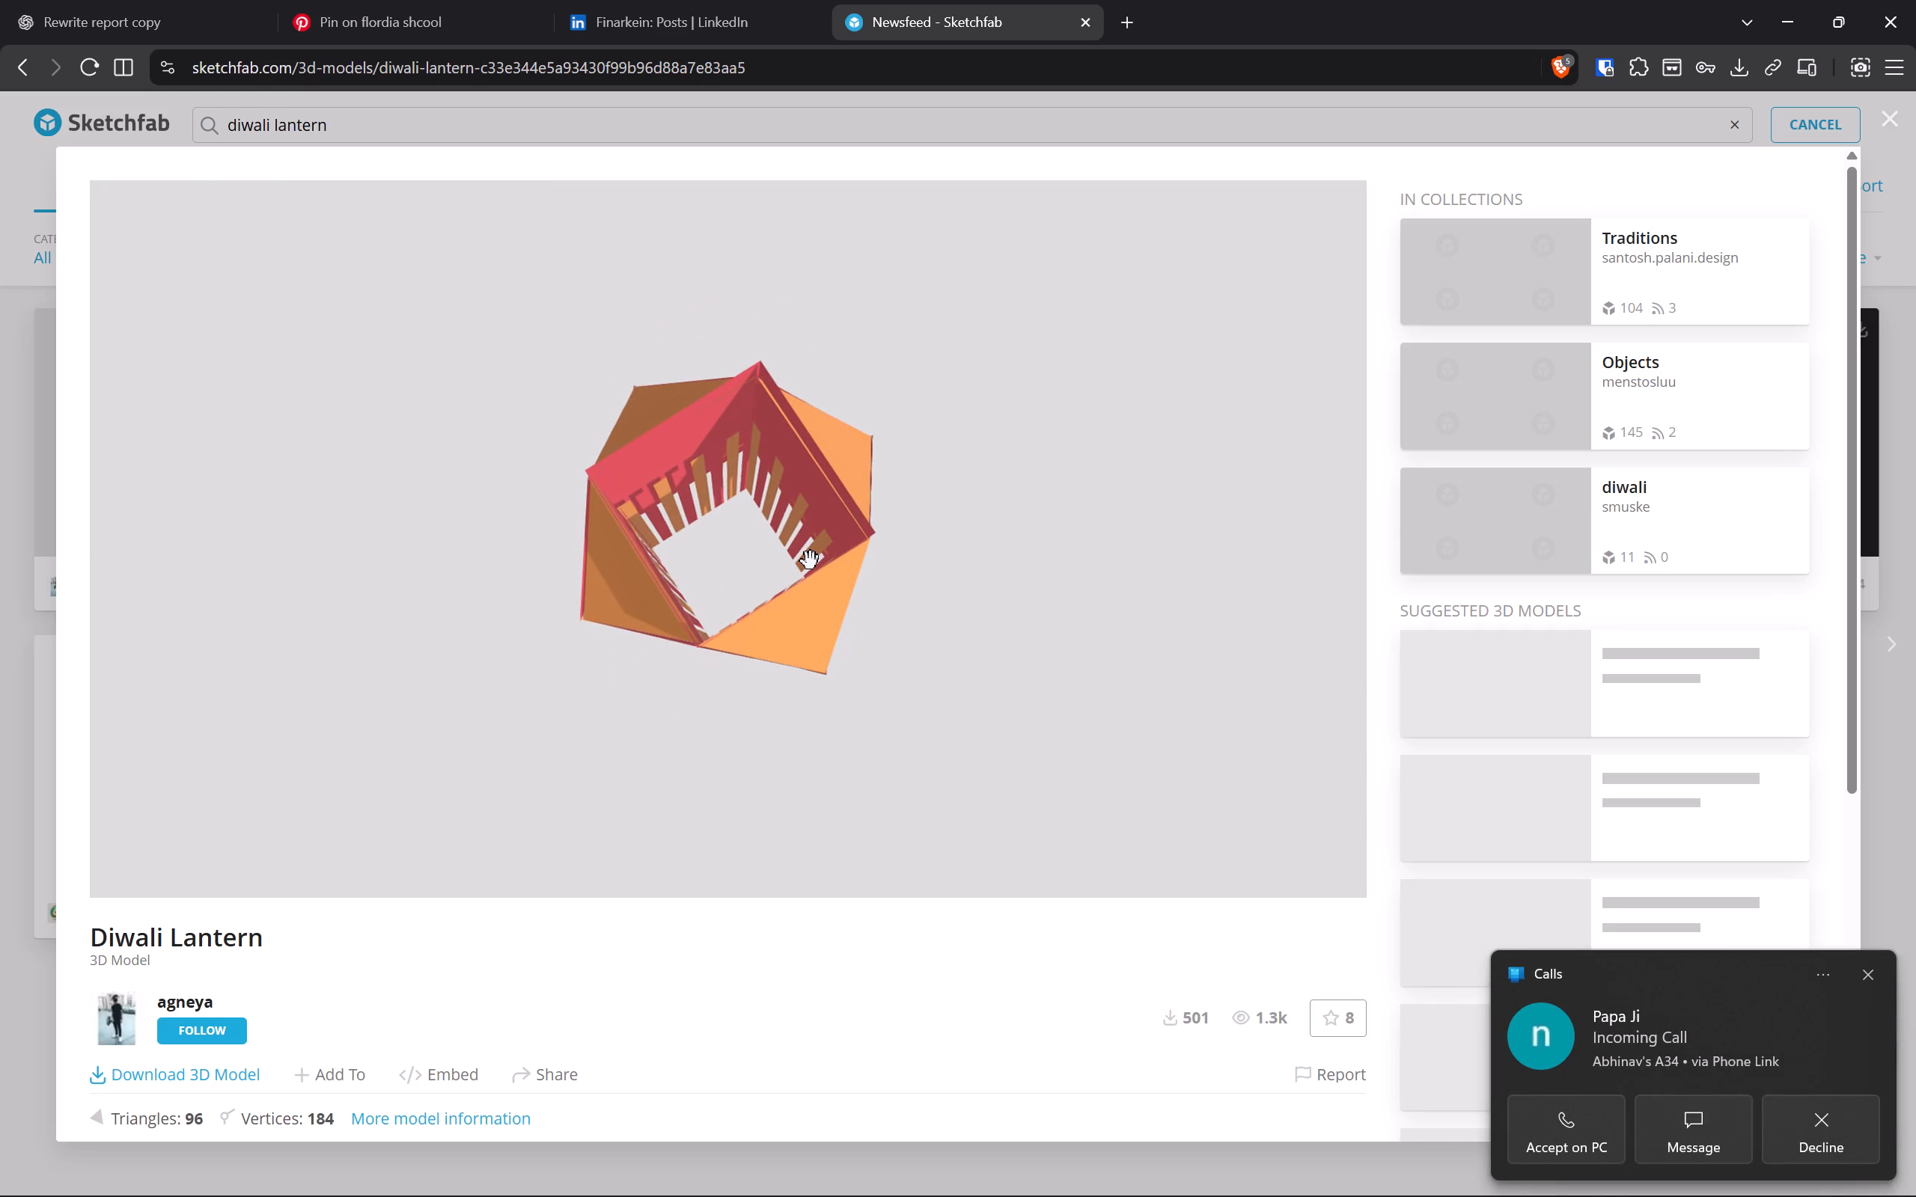
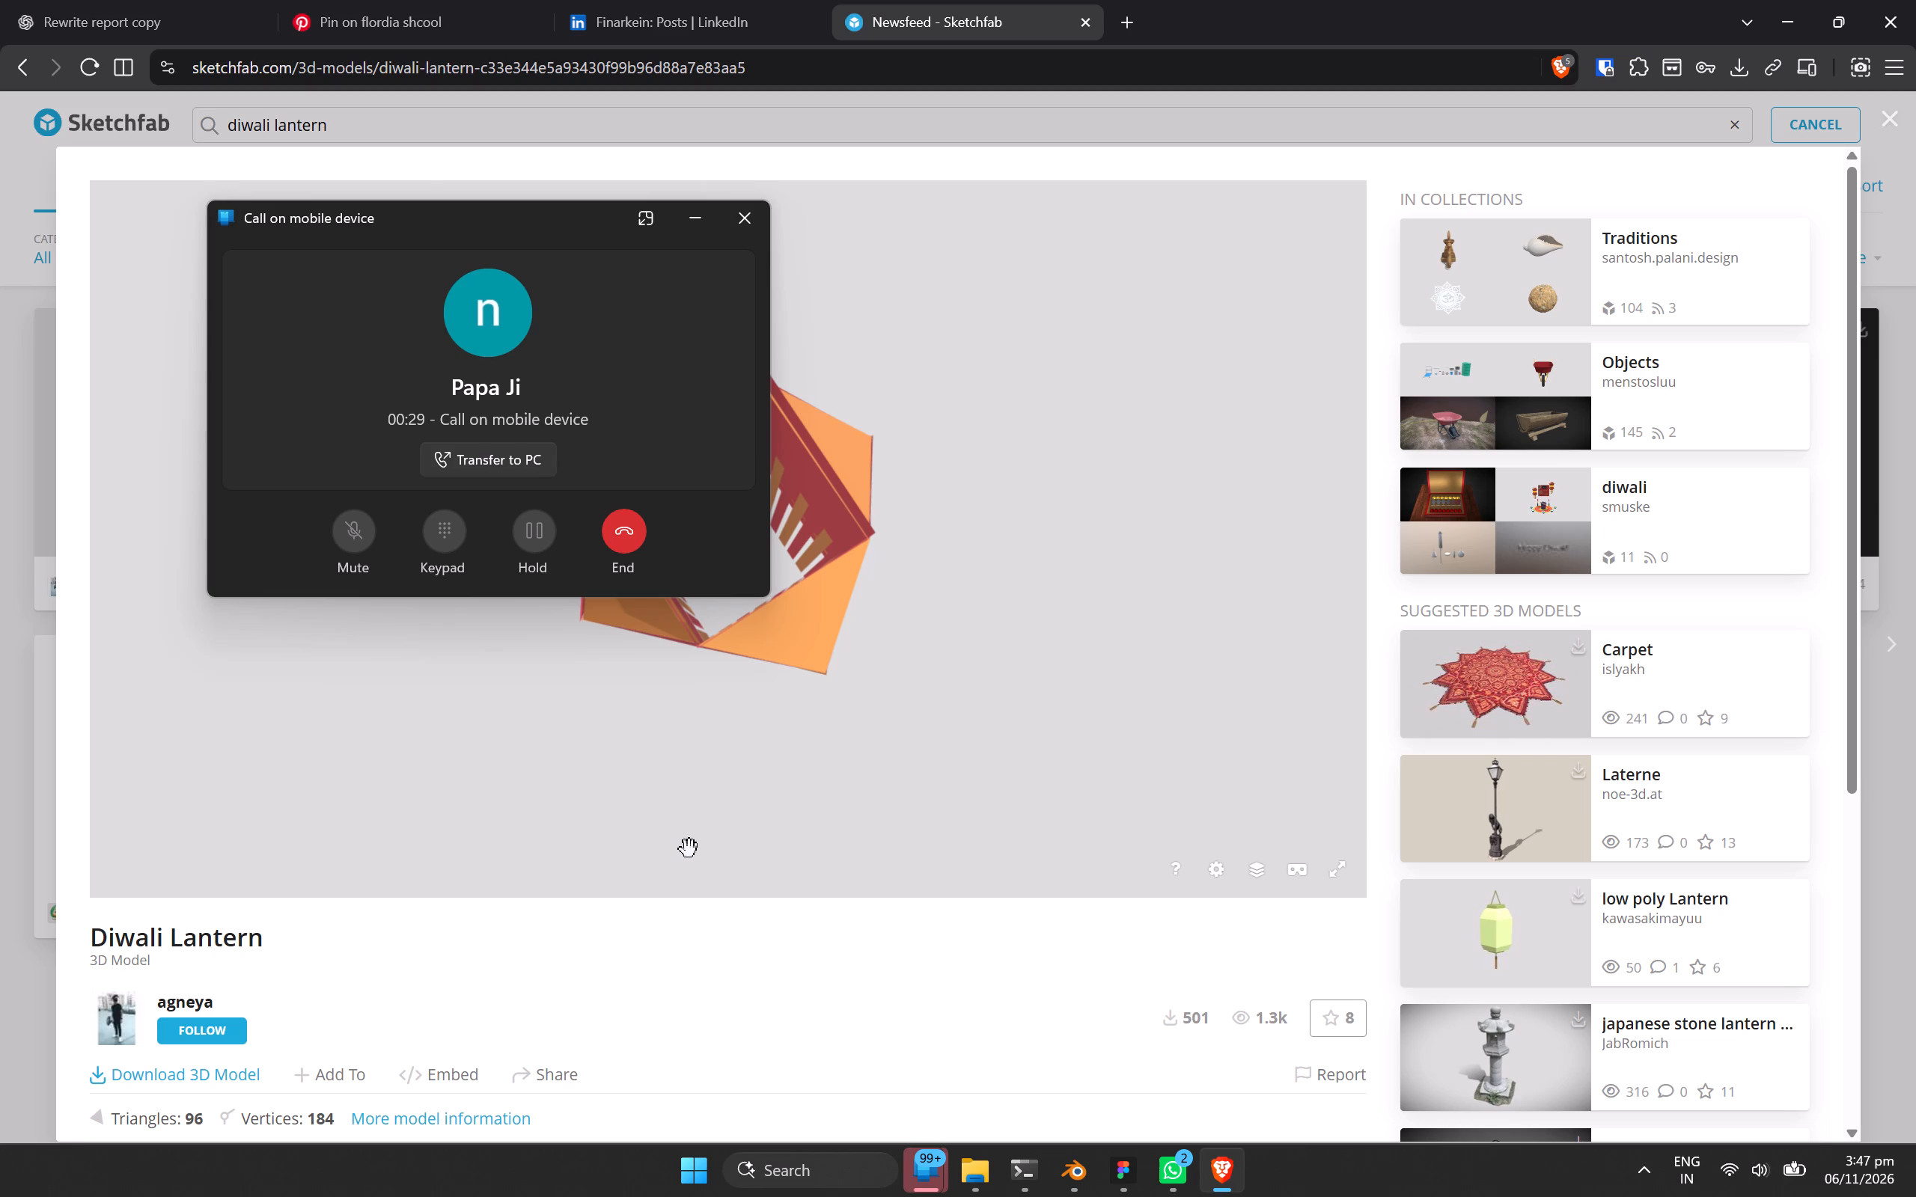
# Minimise the phone call window, examine the Diwali Lantern model from the side and underneath, and close its preview.
pyautogui.click(965, 1015)
pyautogui.moveTo(758, 646); pyautogui.dragTo(894, 531)
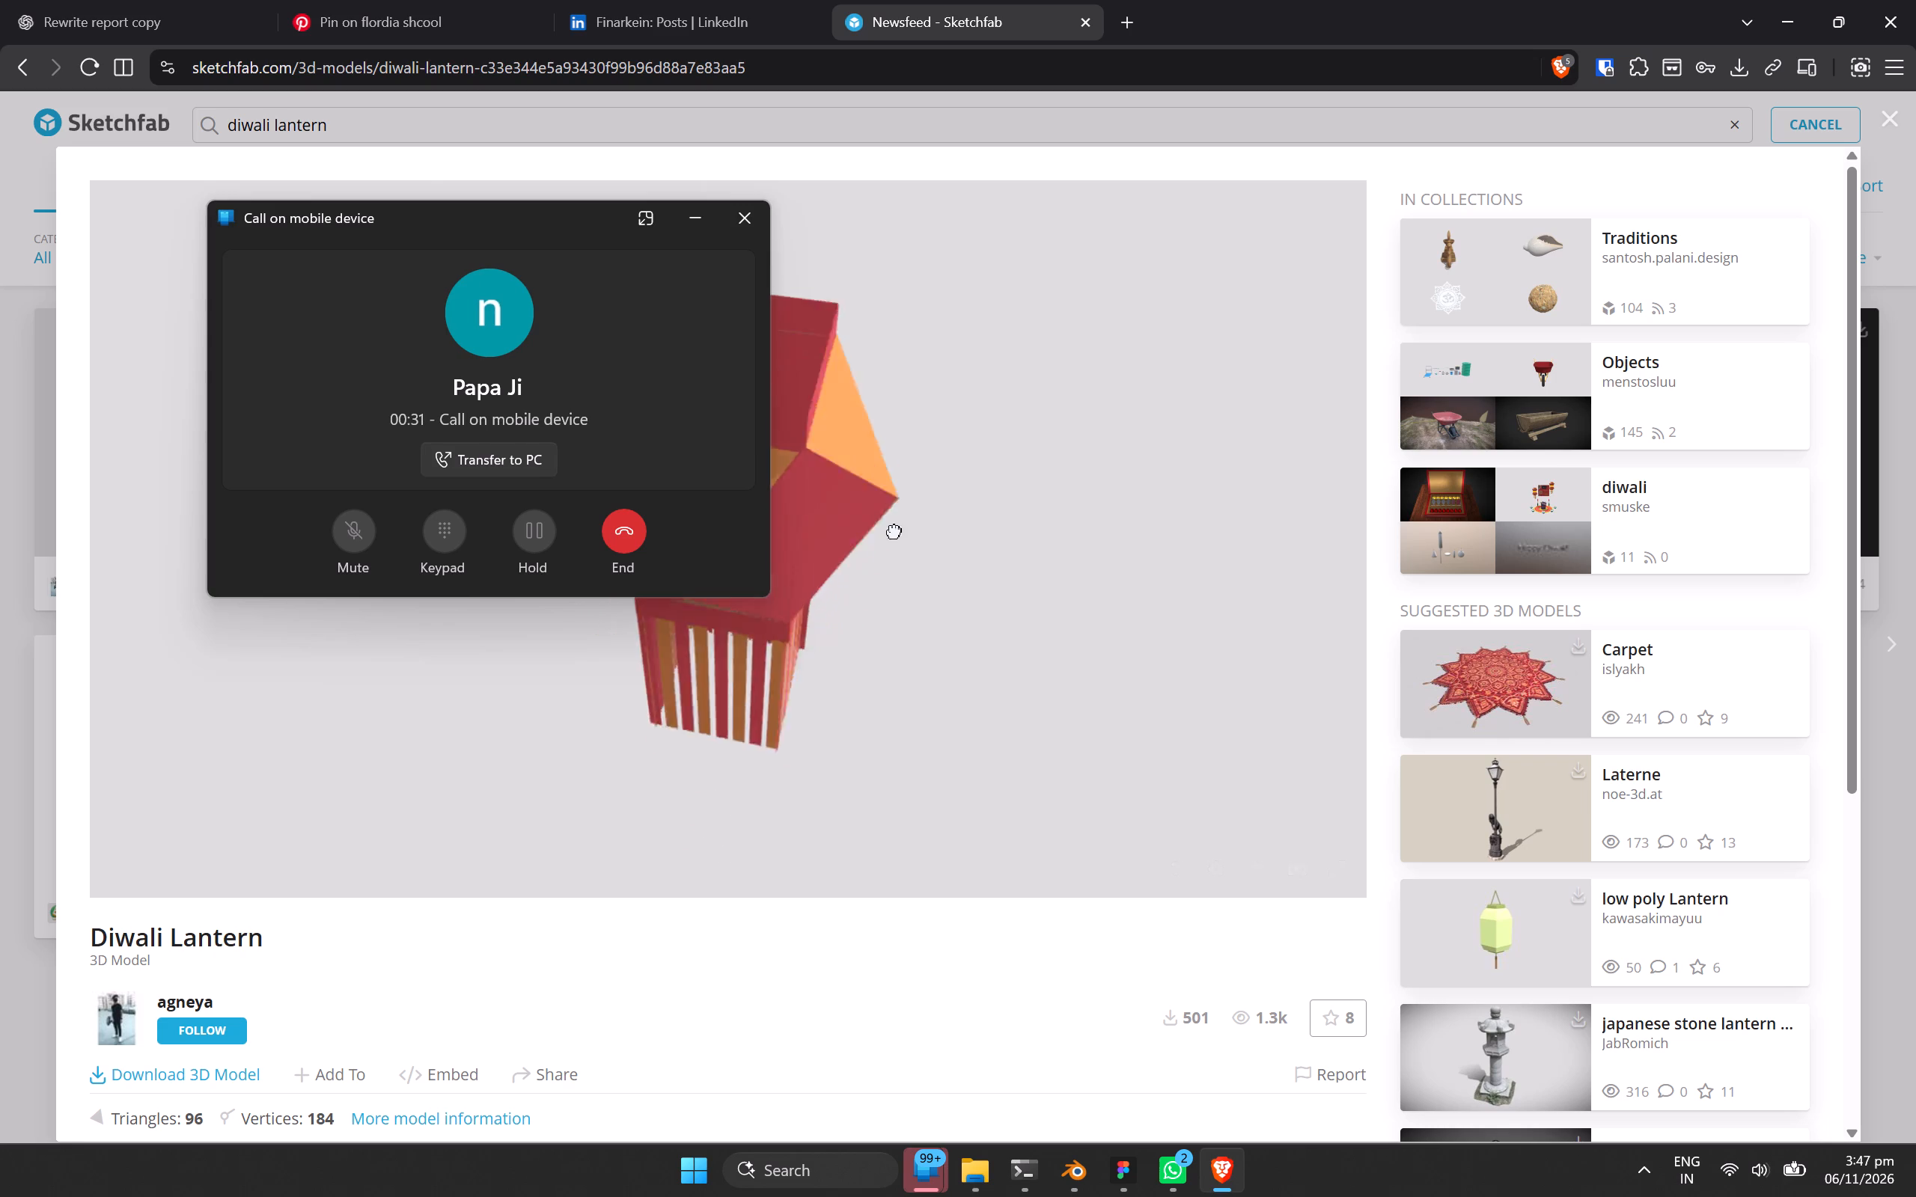
pyautogui.moveTo(894, 531); pyautogui.dragTo(874, 492)
pyautogui.moveTo(976, 549); pyautogui.dragTo(934, 520)
pyautogui.click(692, 228)
pyautogui.moveTo(825, 617); pyautogui.dragTo(740, 588)
pyautogui.moveTo(865, 596); pyautogui.dragTo(733, 583)
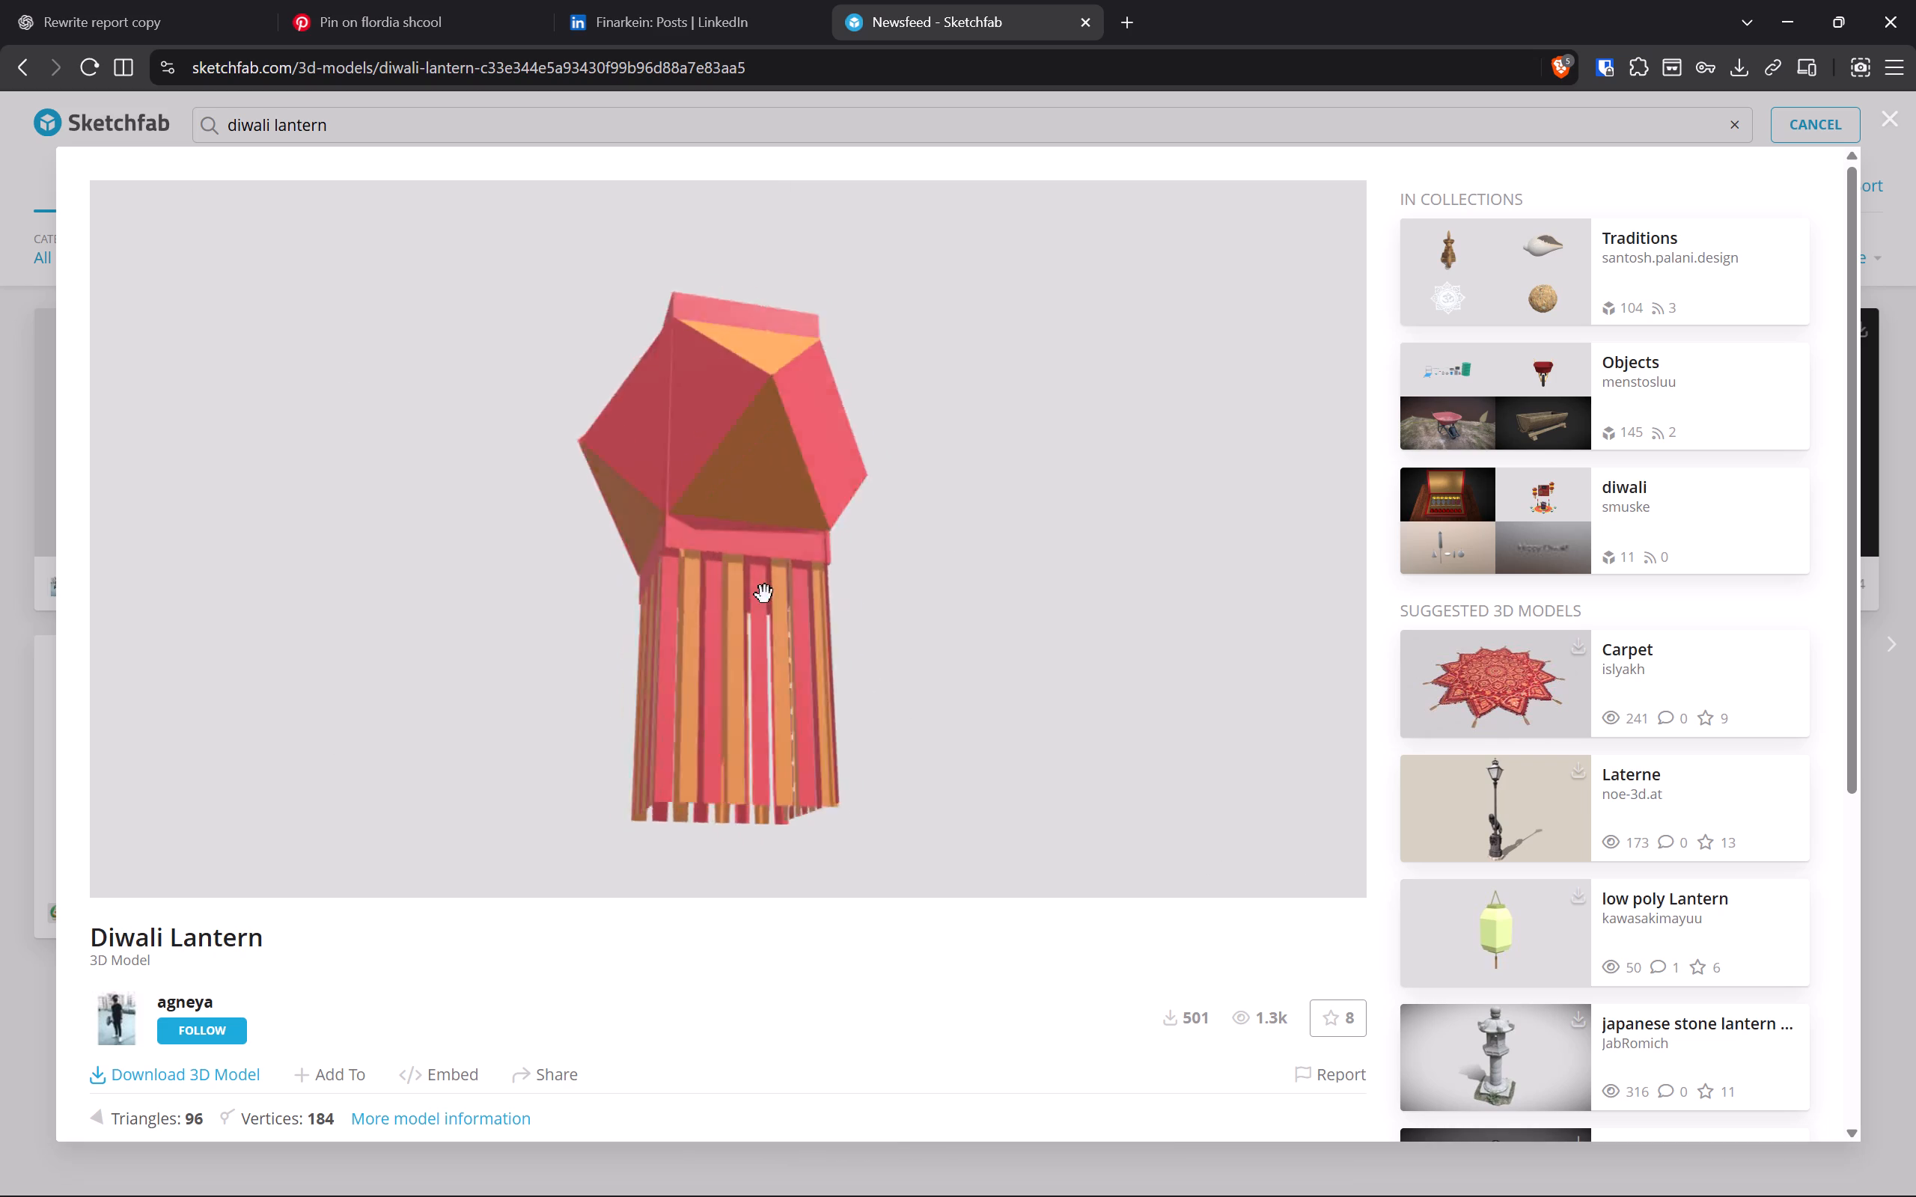
pyautogui.moveTo(926, 604); pyautogui.dragTo(822, 584)
pyautogui.moveTo(856, 596); pyautogui.dragTo(760, 601)
pyautogui.moveTo(841, 610); pyautogui.dragTo(681, 610)
pyautogui.moveTo(833, 581); pyautogui.dragTo(870, 818)
pyautogui.press('Escape')
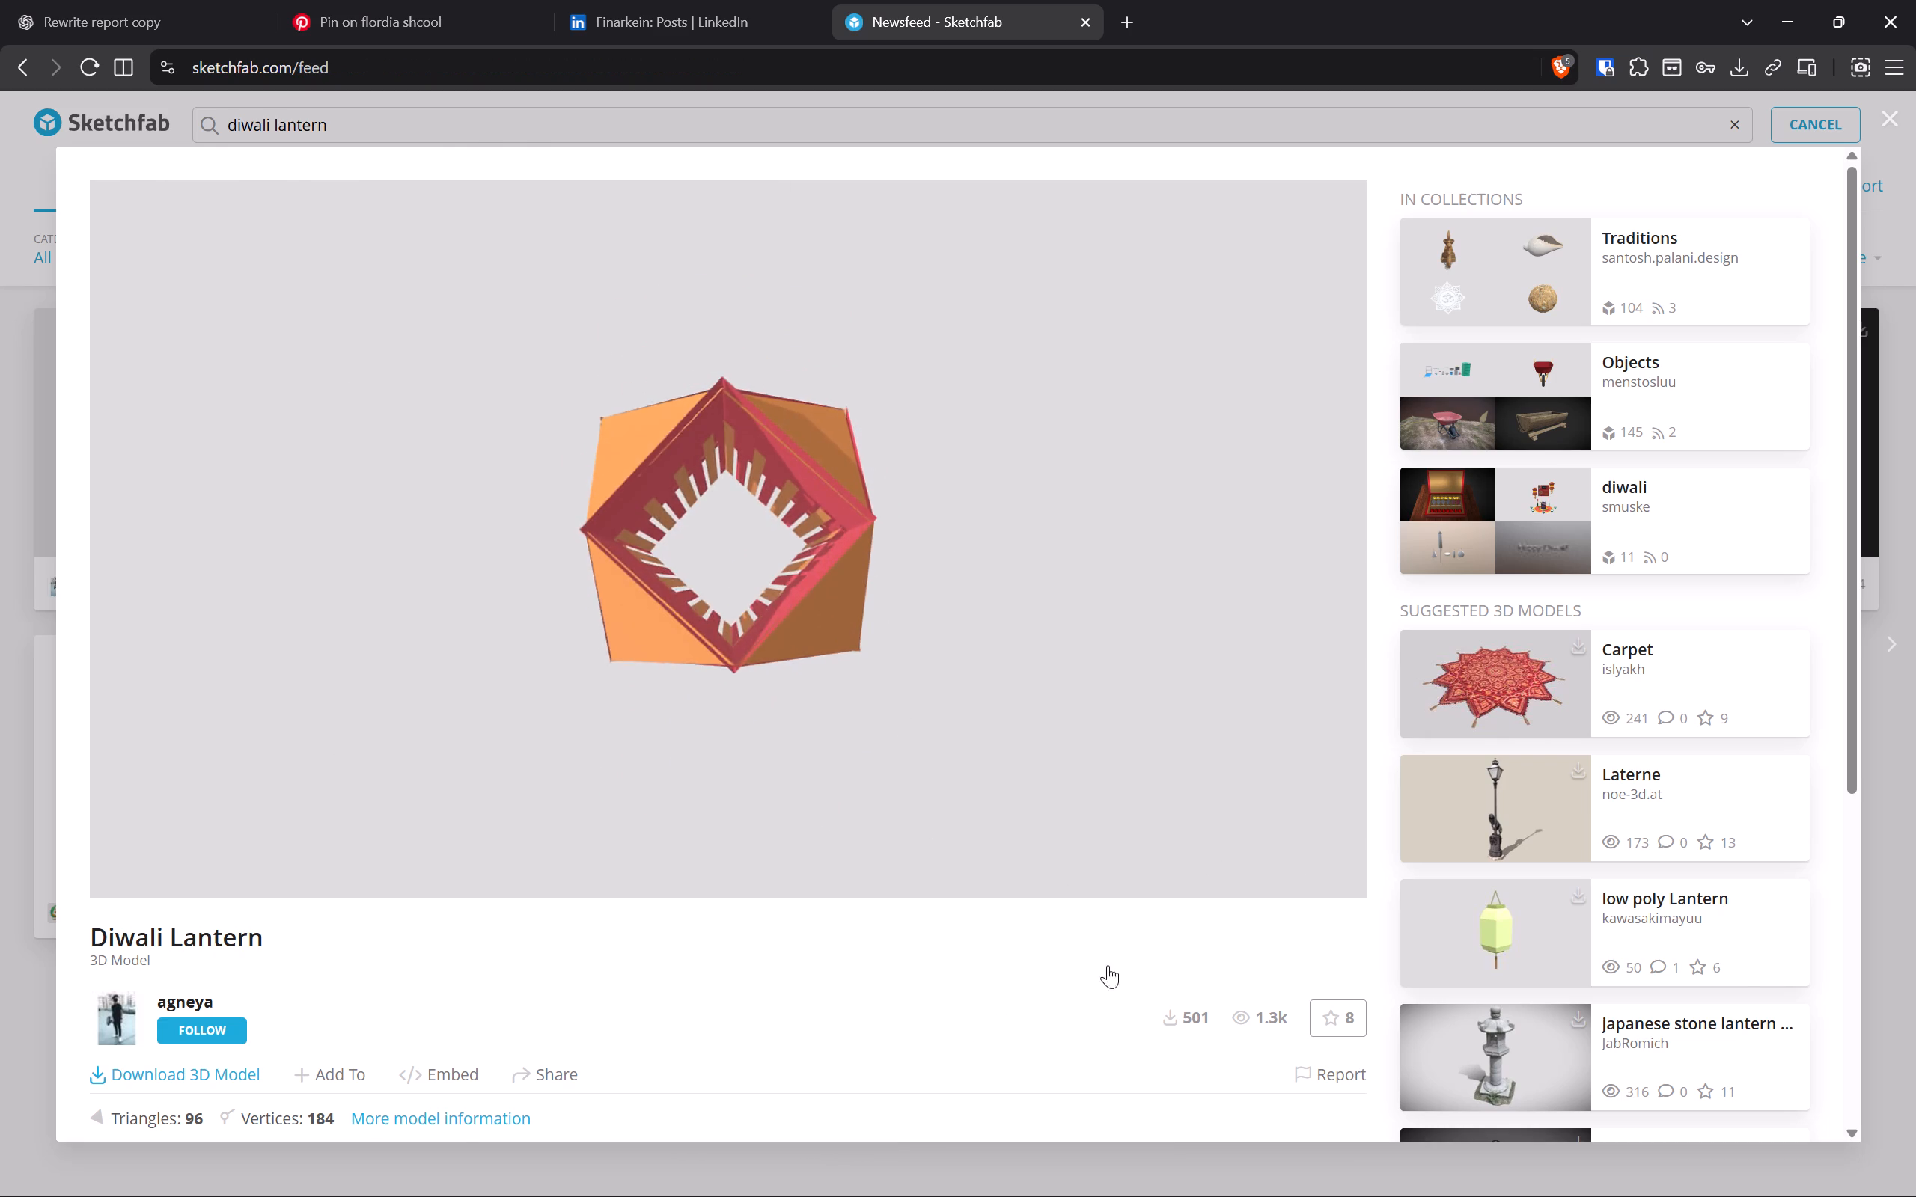
# Limit the "diwali lantern" results to downloadable models again, check them, and close the Sketchfab tab.
pyautogui.click(582, 135)
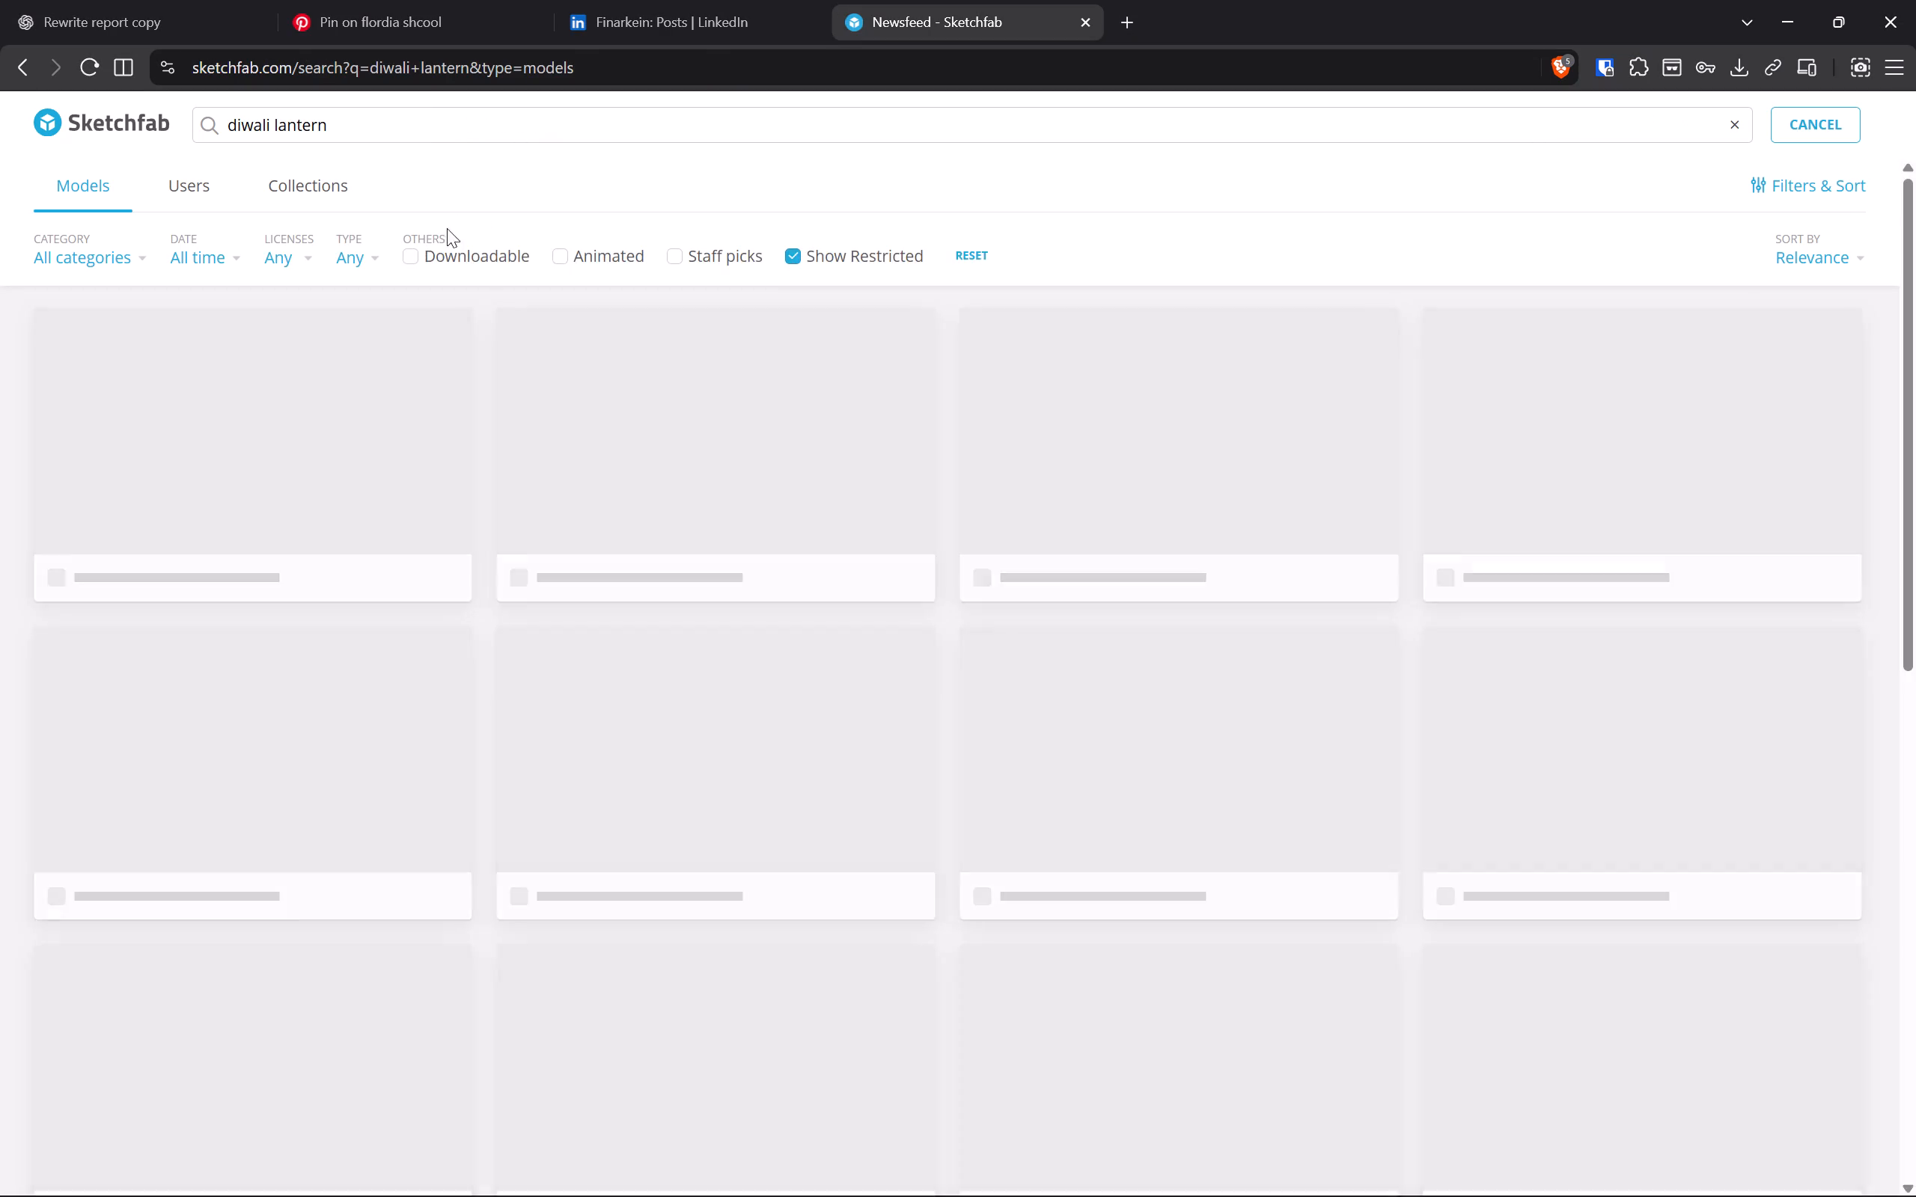
pyautogui.click(415, 258)
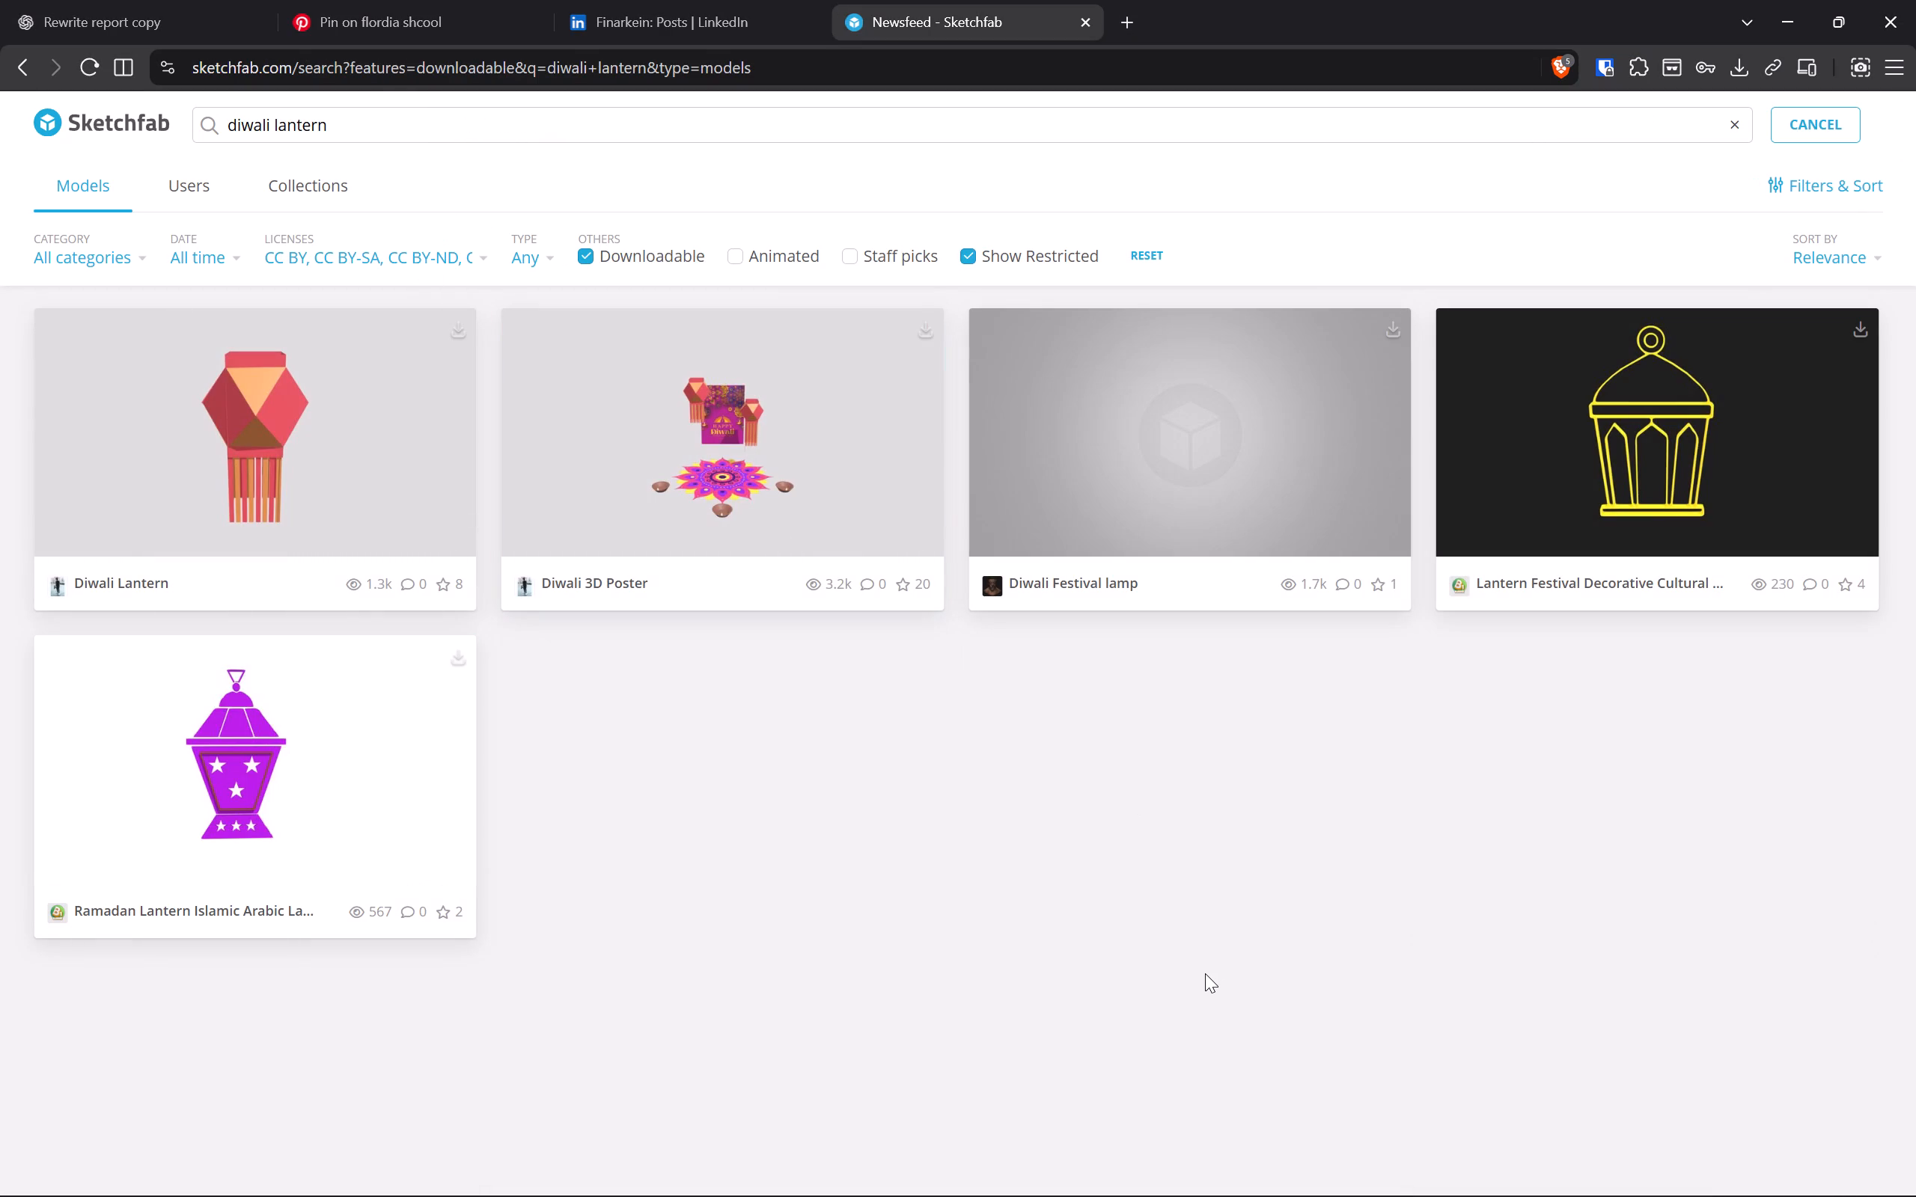
pyautogui.hotkey('ctrl', 'w')
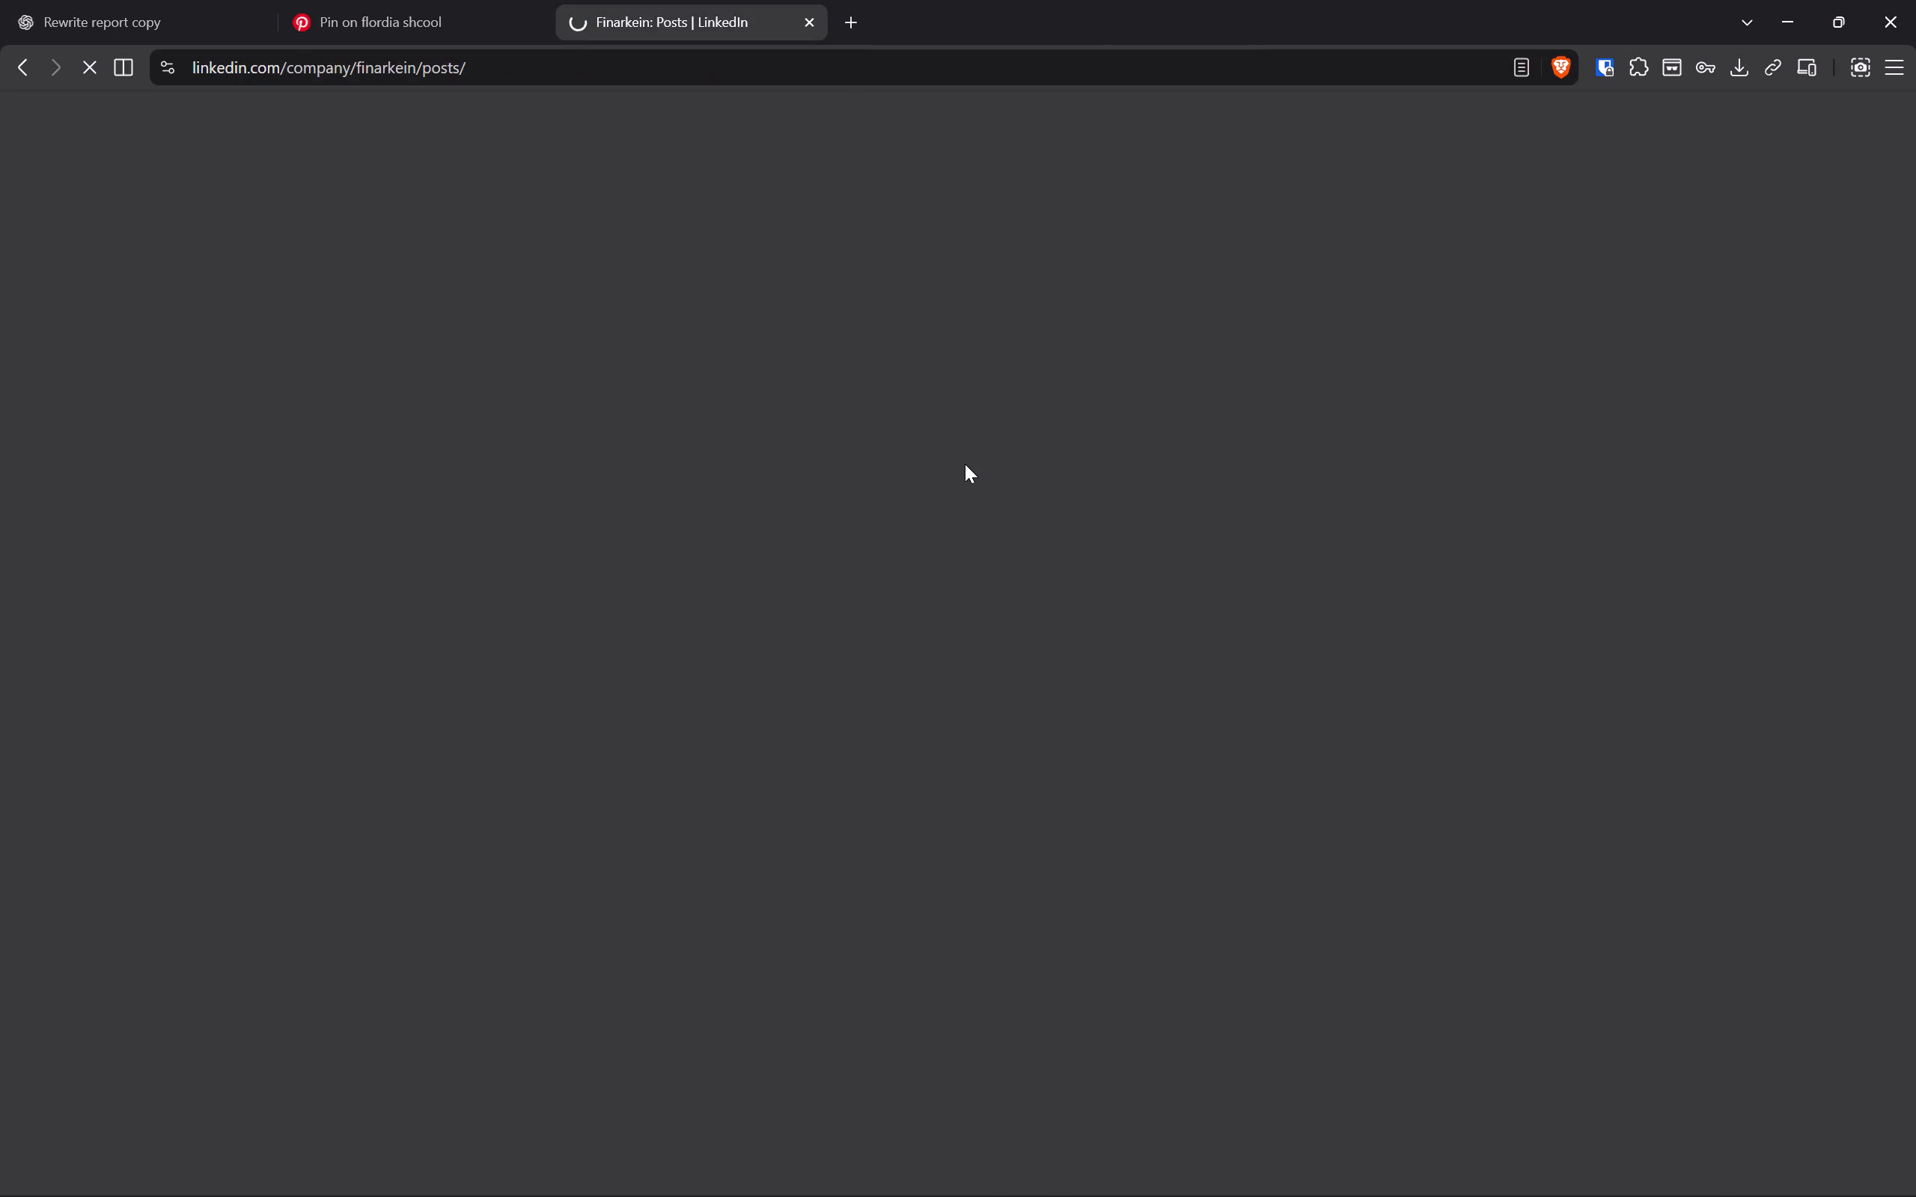
# Open CGTrader in a new browser tab and search its 3D models for "diwali".
pyautogui.hotkey('ctrl', 't')
pyautogui.write('cg')
pyautogui.click(757, 120)
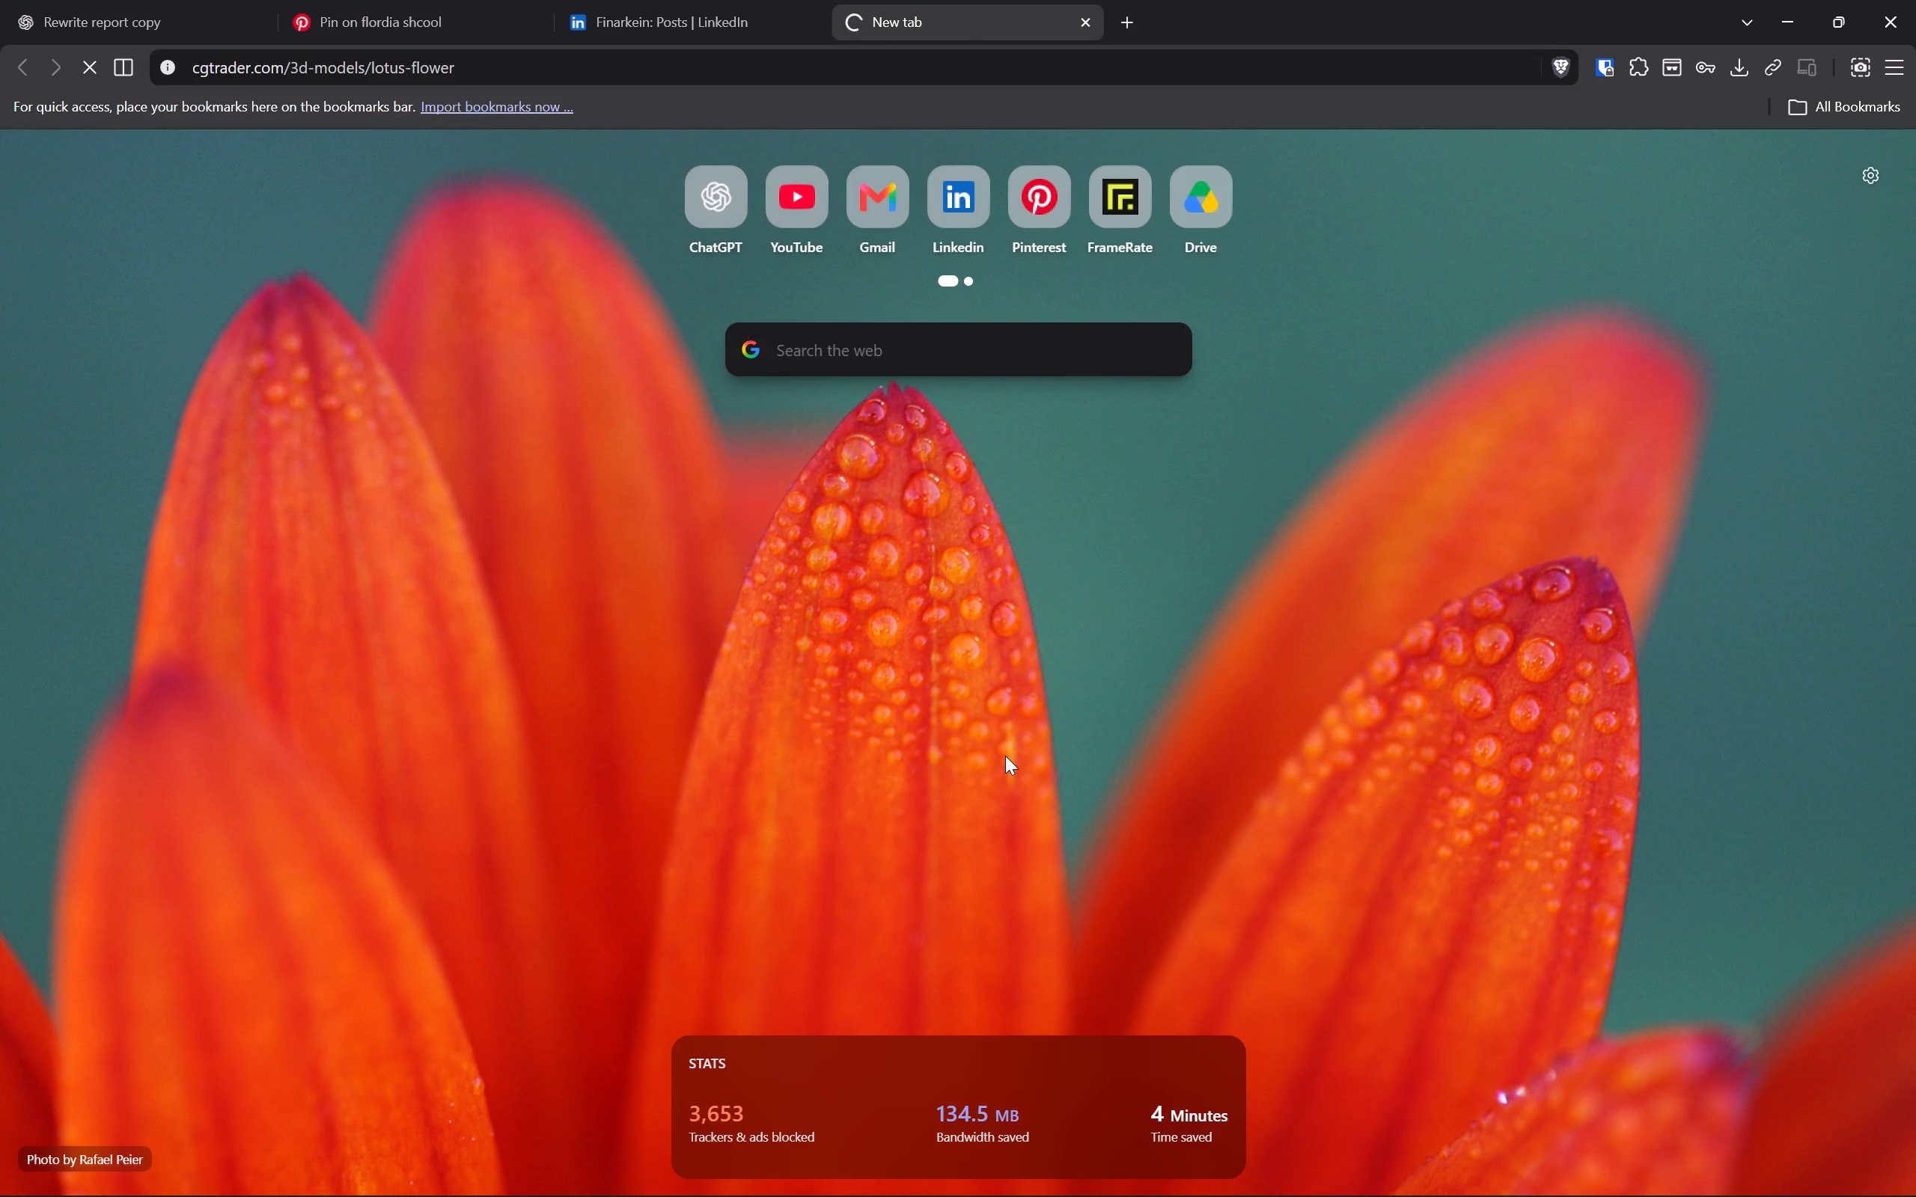
pyautogui.tripleClick(382, 156)
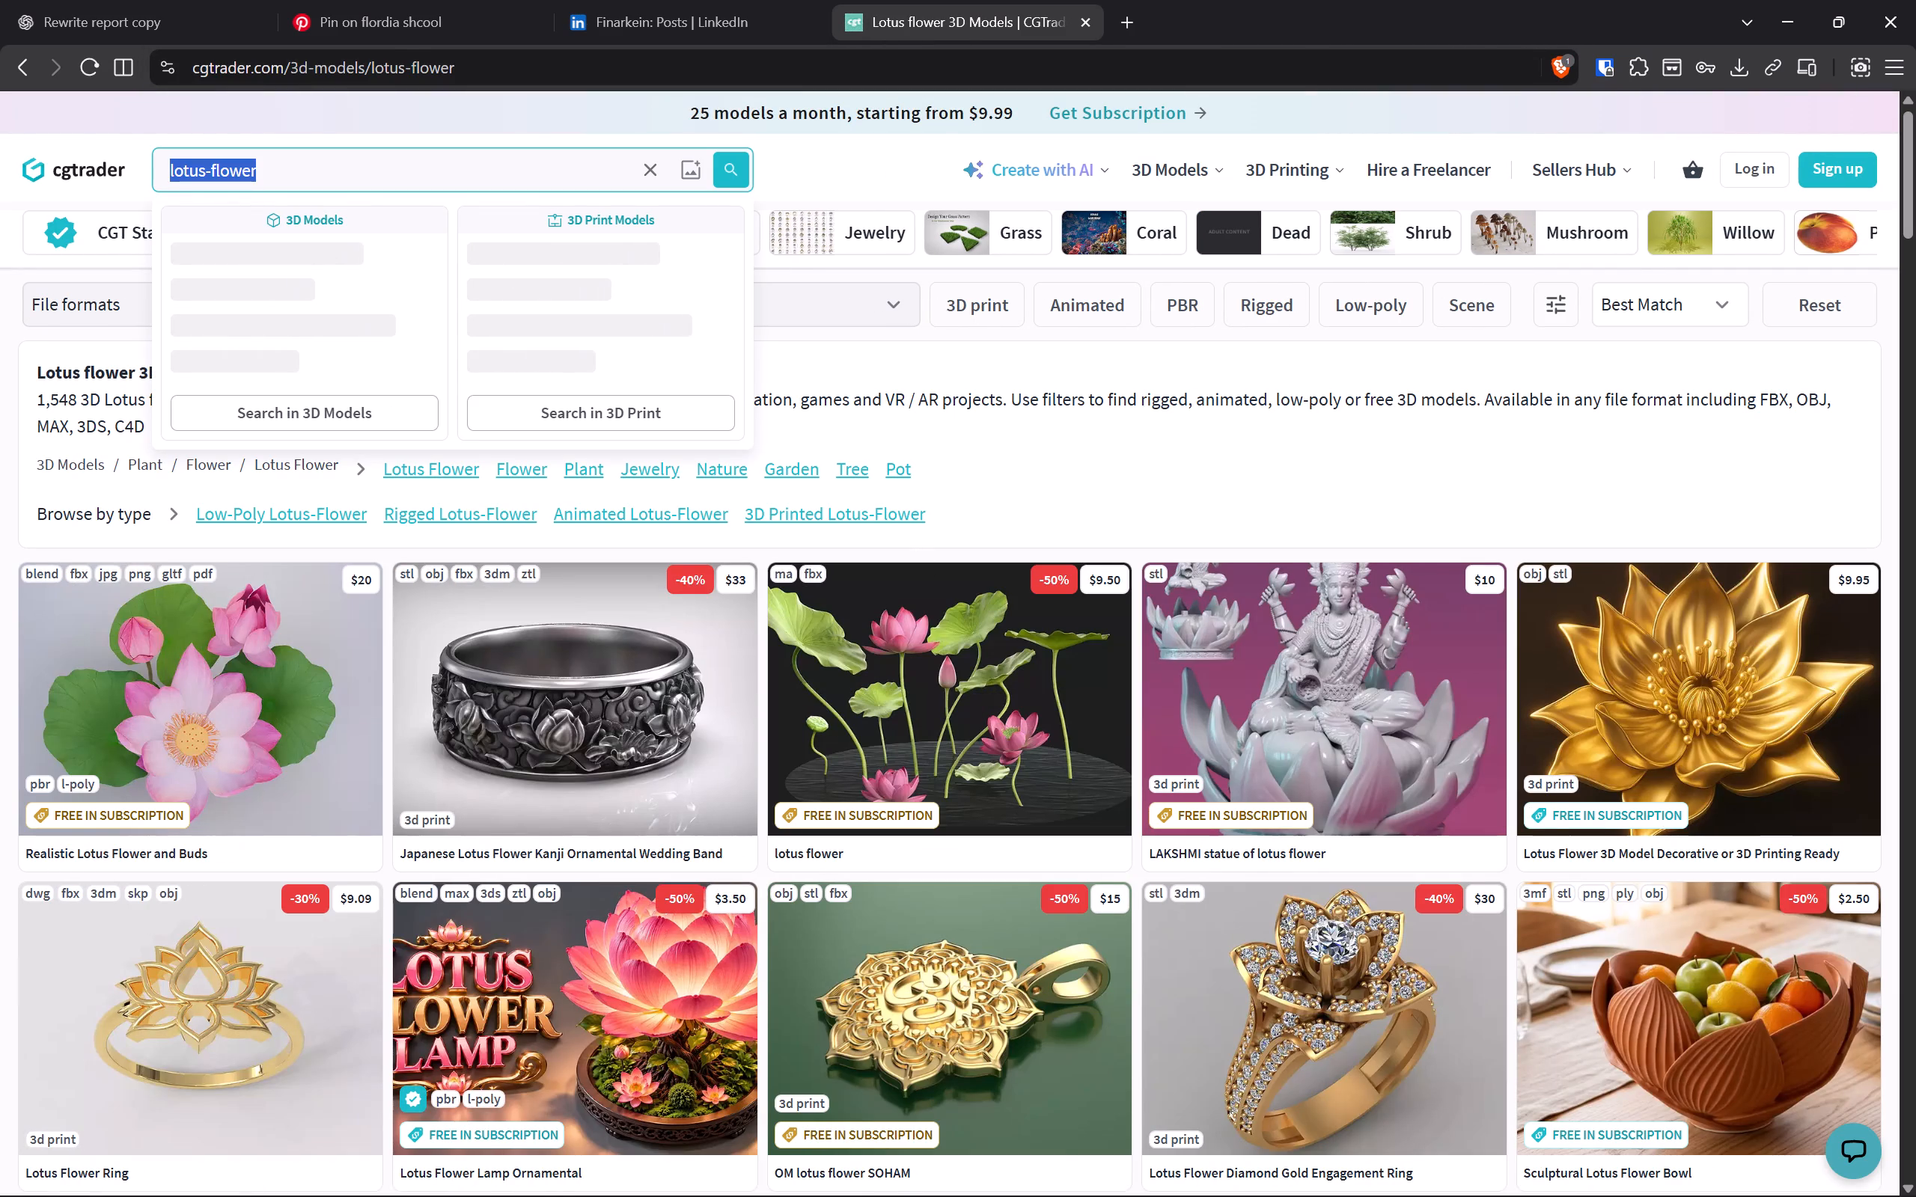
pyautogui.write('diwali')
pyautogui.press('Return')
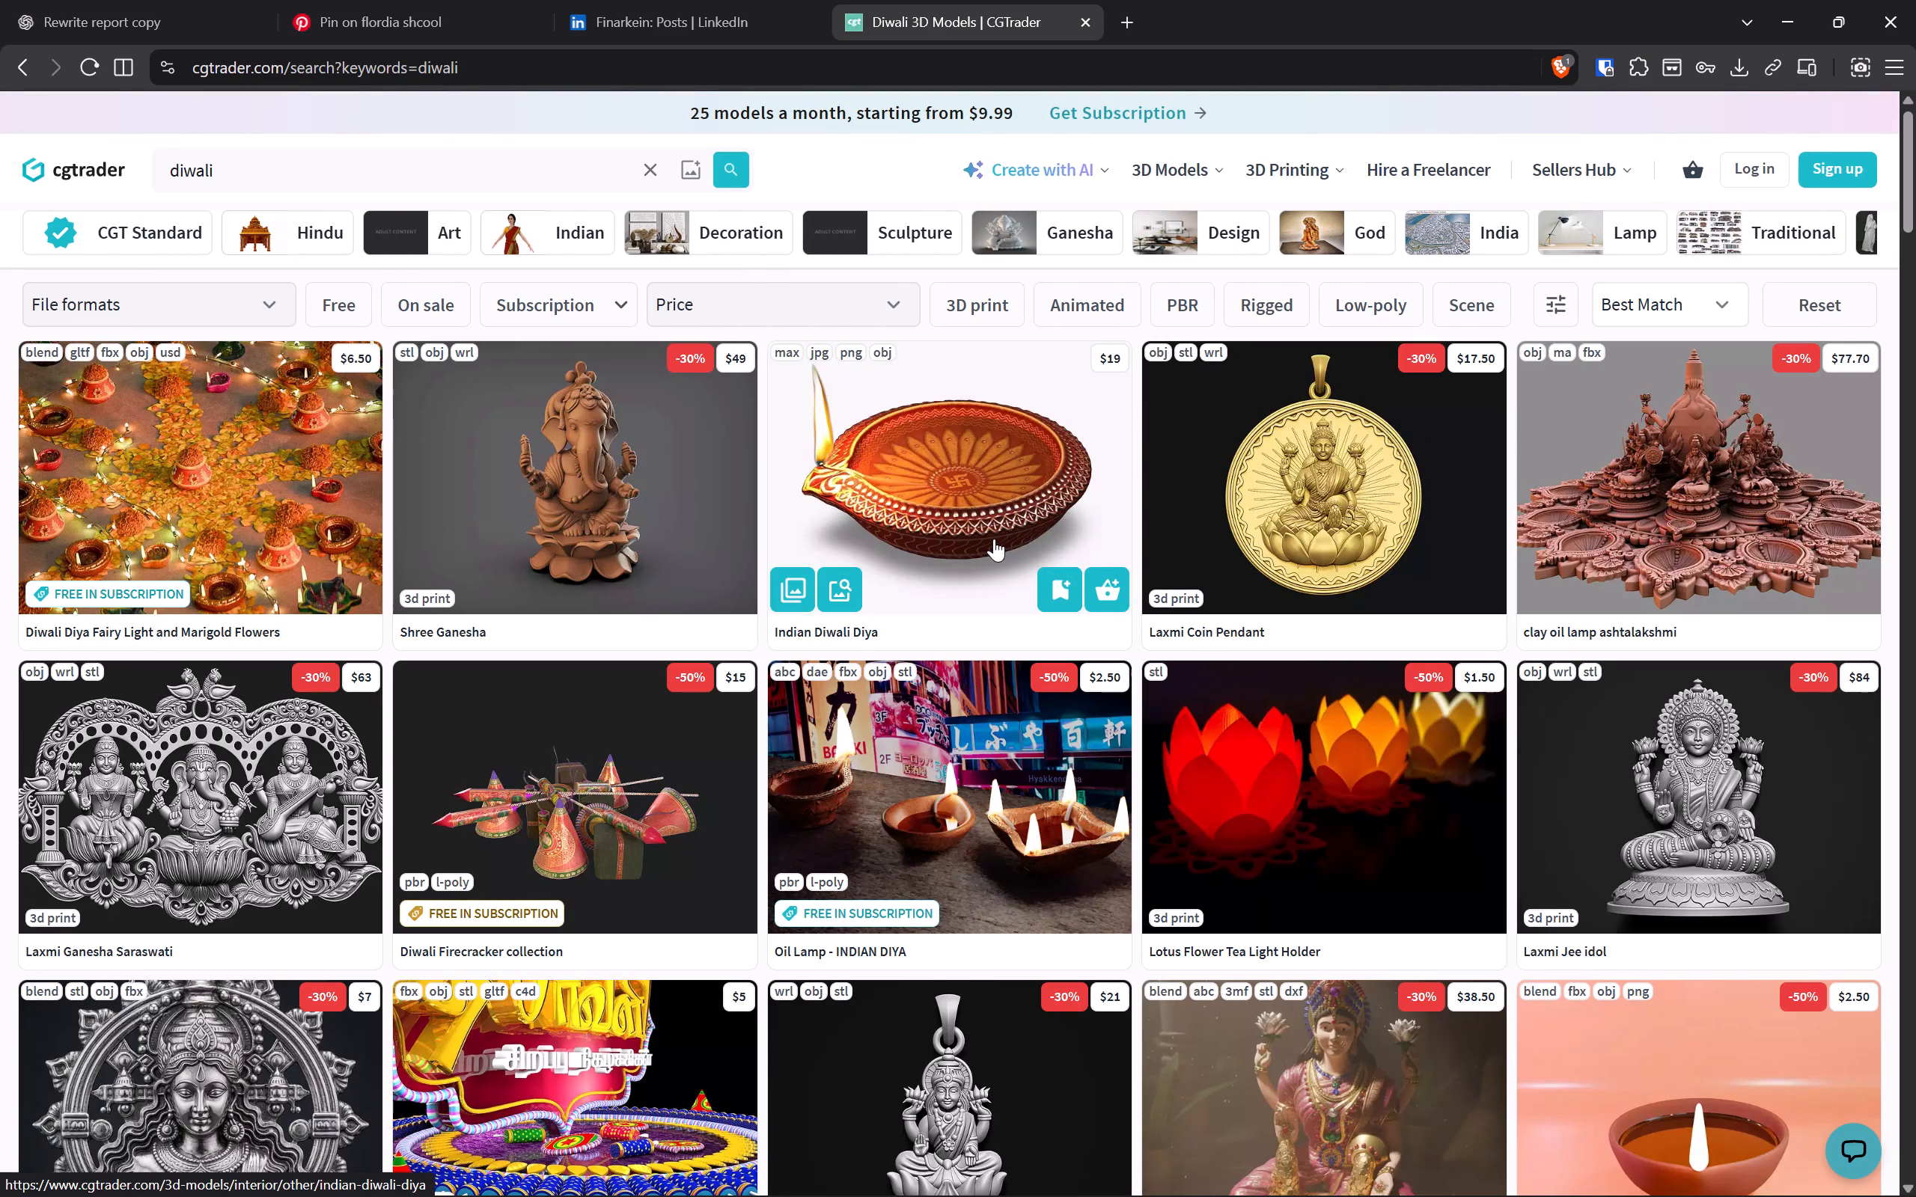
# Look through the CGTrader Diwali results for a model suitable for the post's illustration.
pyautogui.scroll(-6, 1545, 997)
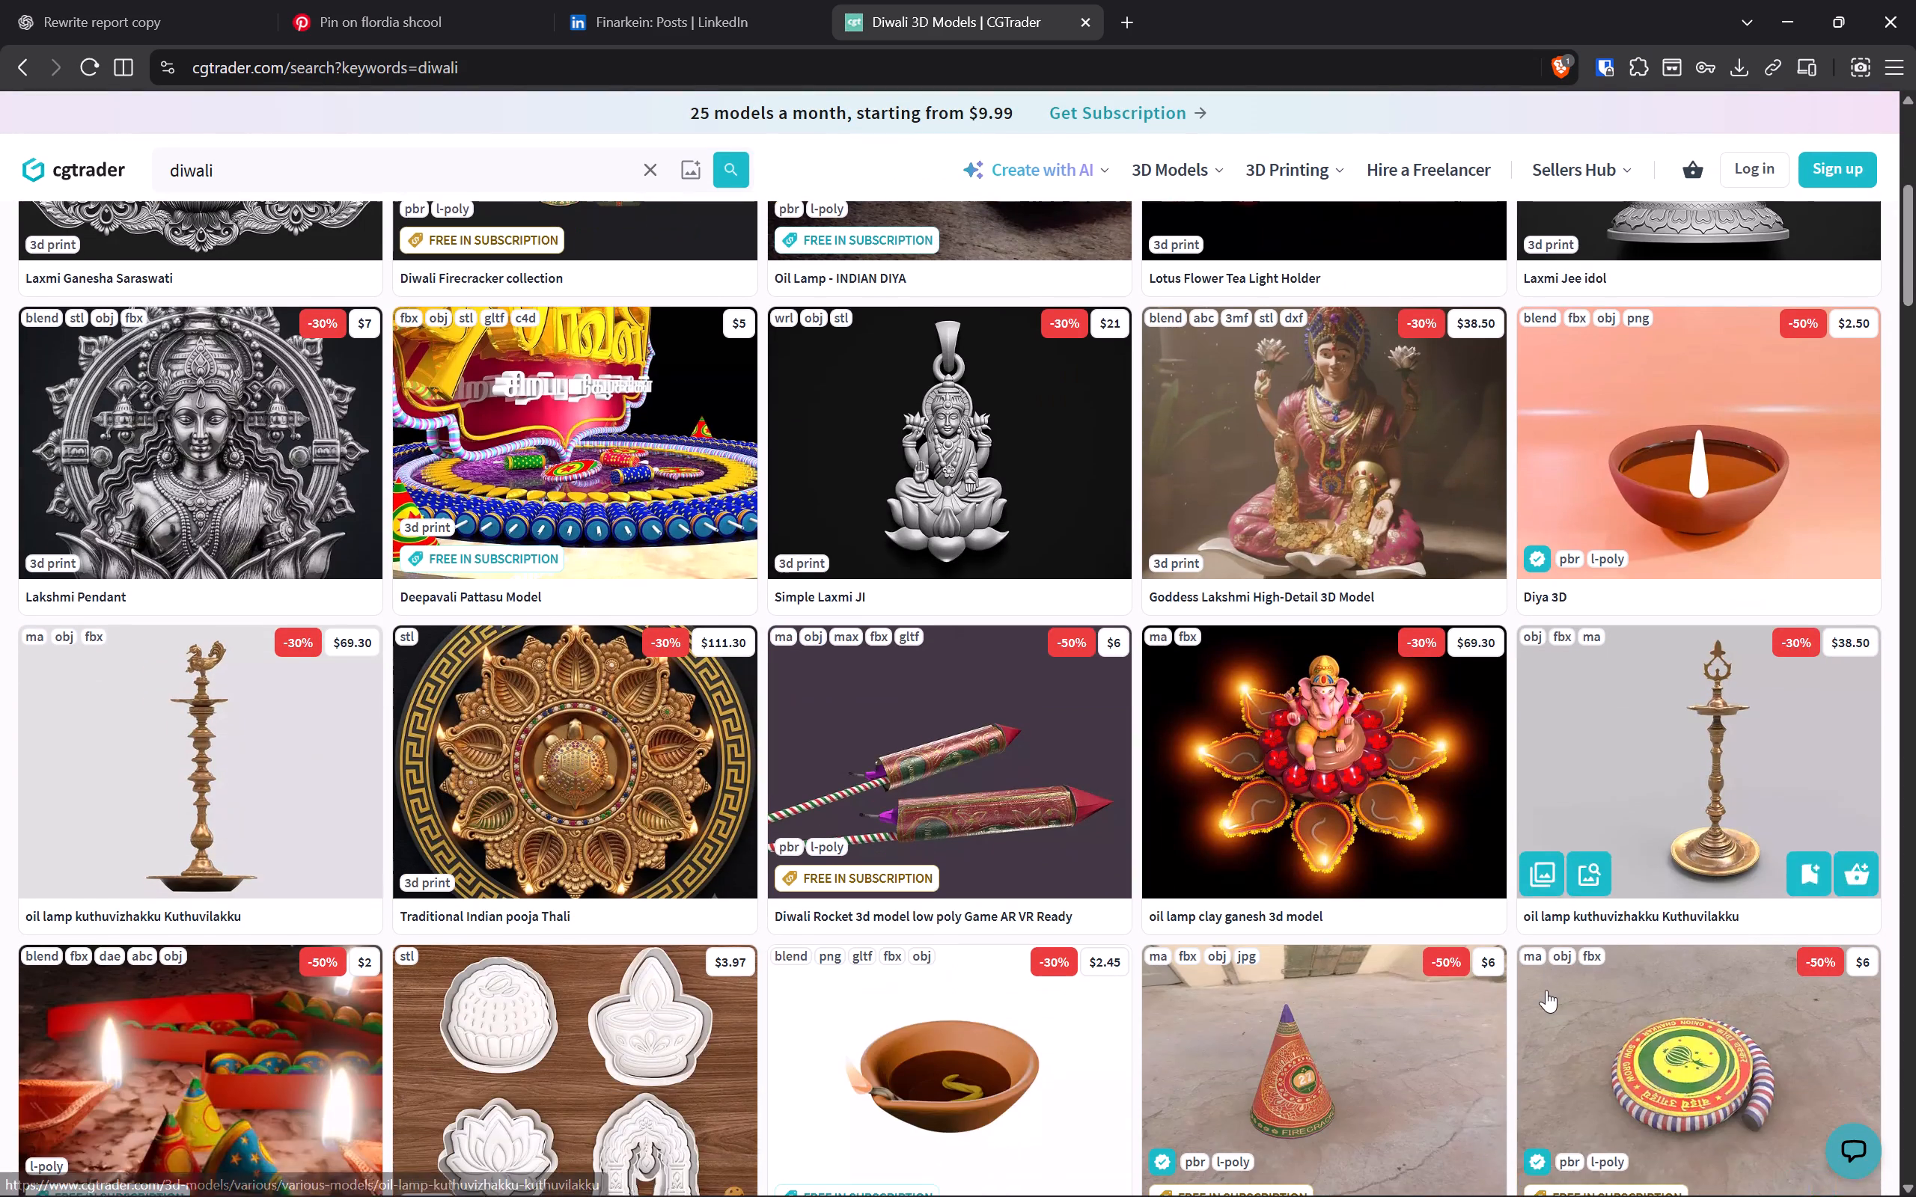
pyautogui.scroll(-5, 1547, 990)
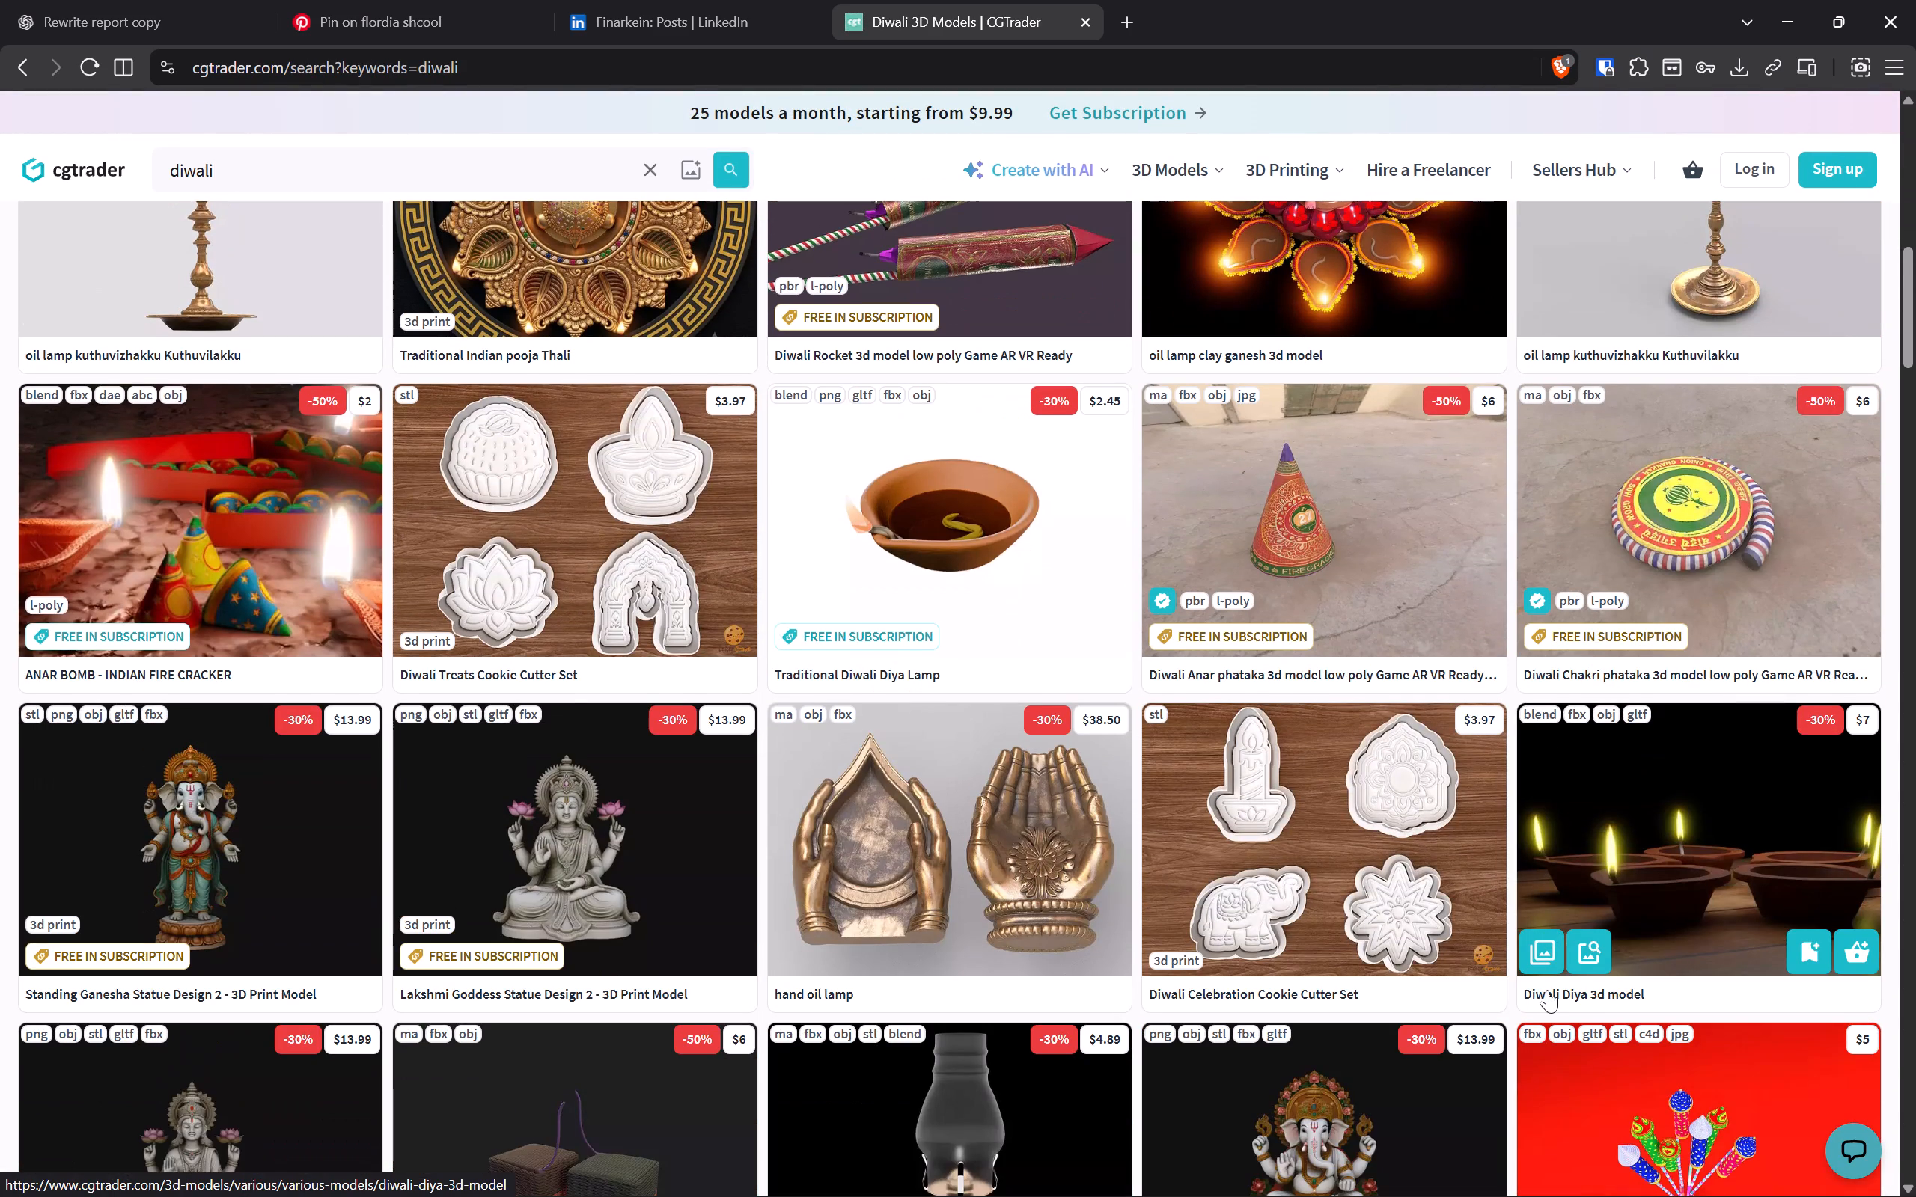
pyautogui.scroll(-13, 1534, 982)
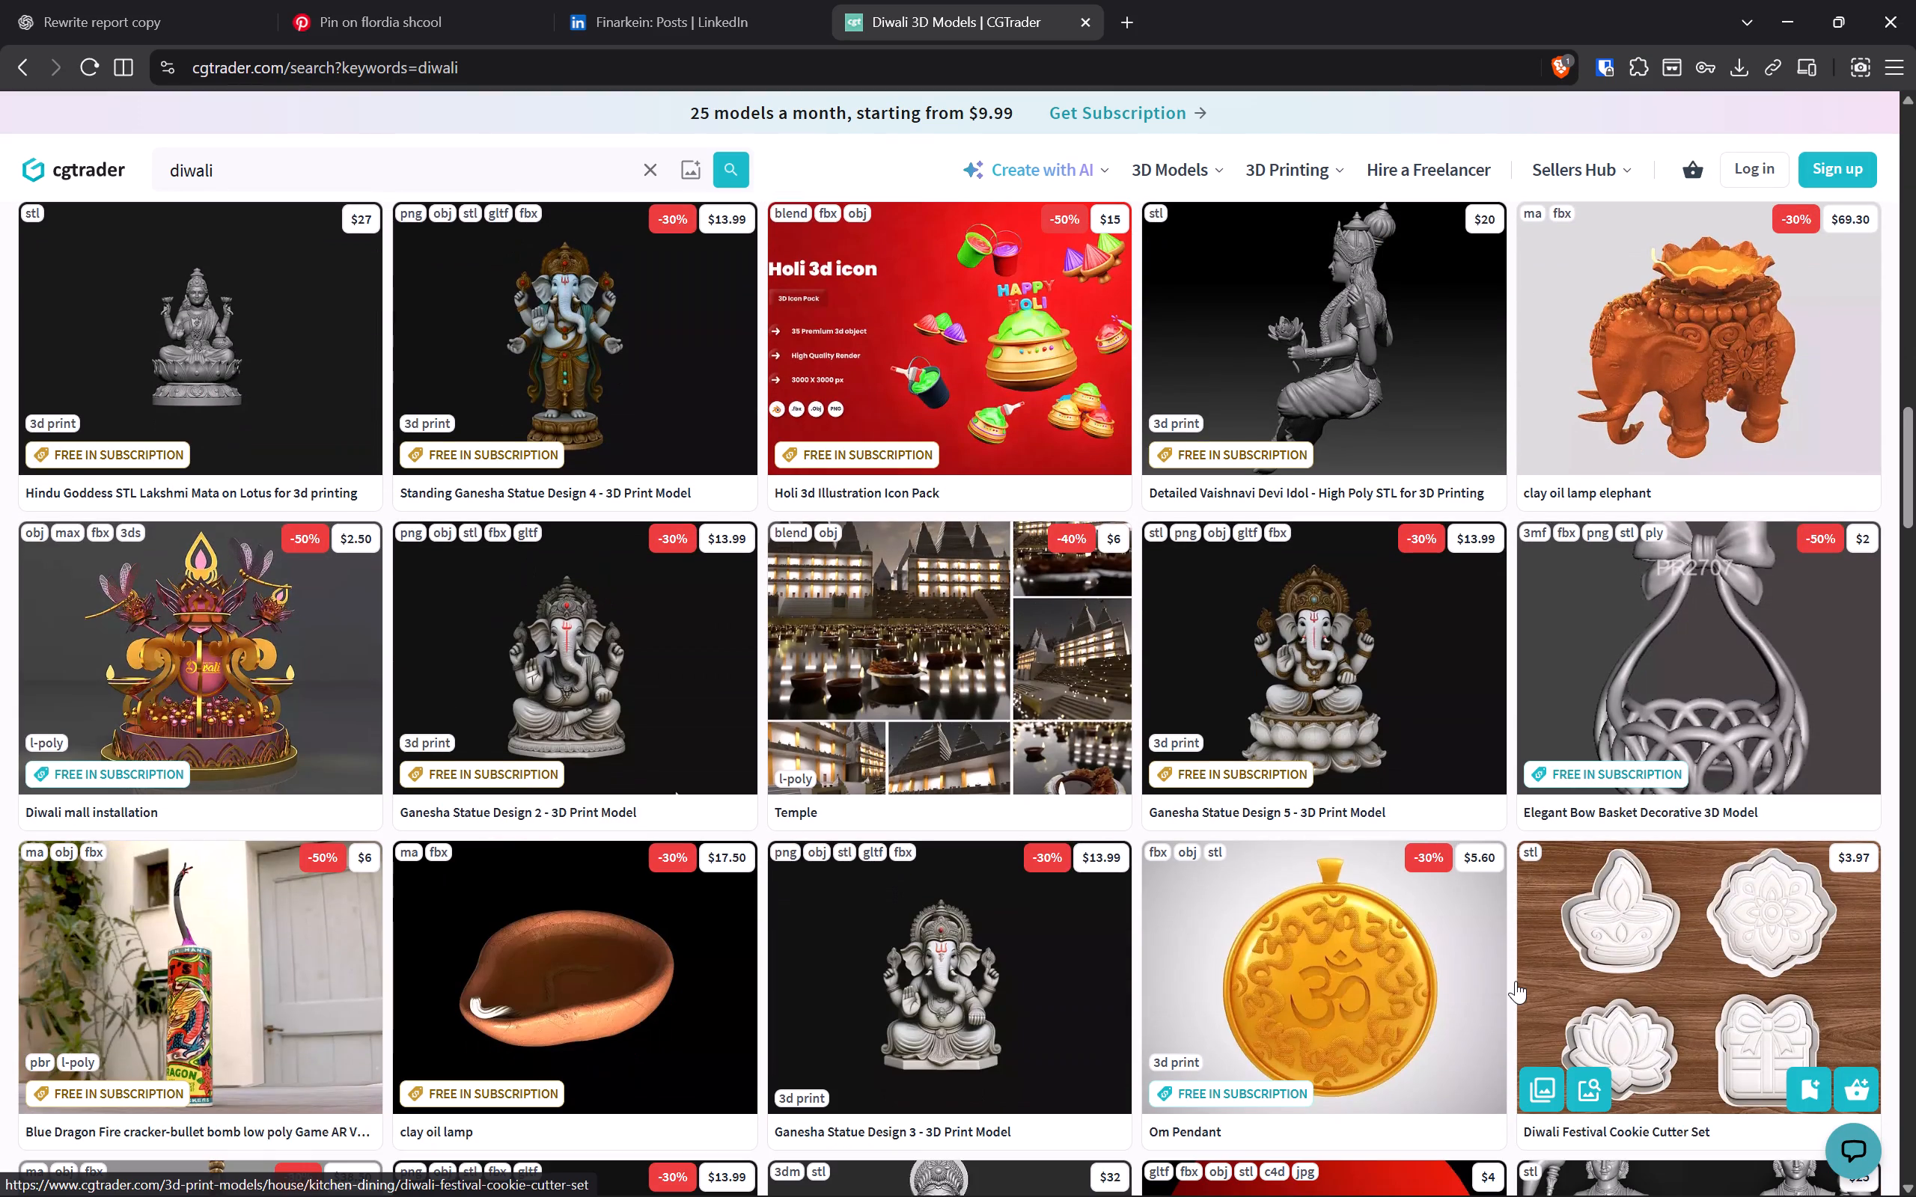
pyautogui.scroll(-7, 1516, 981)
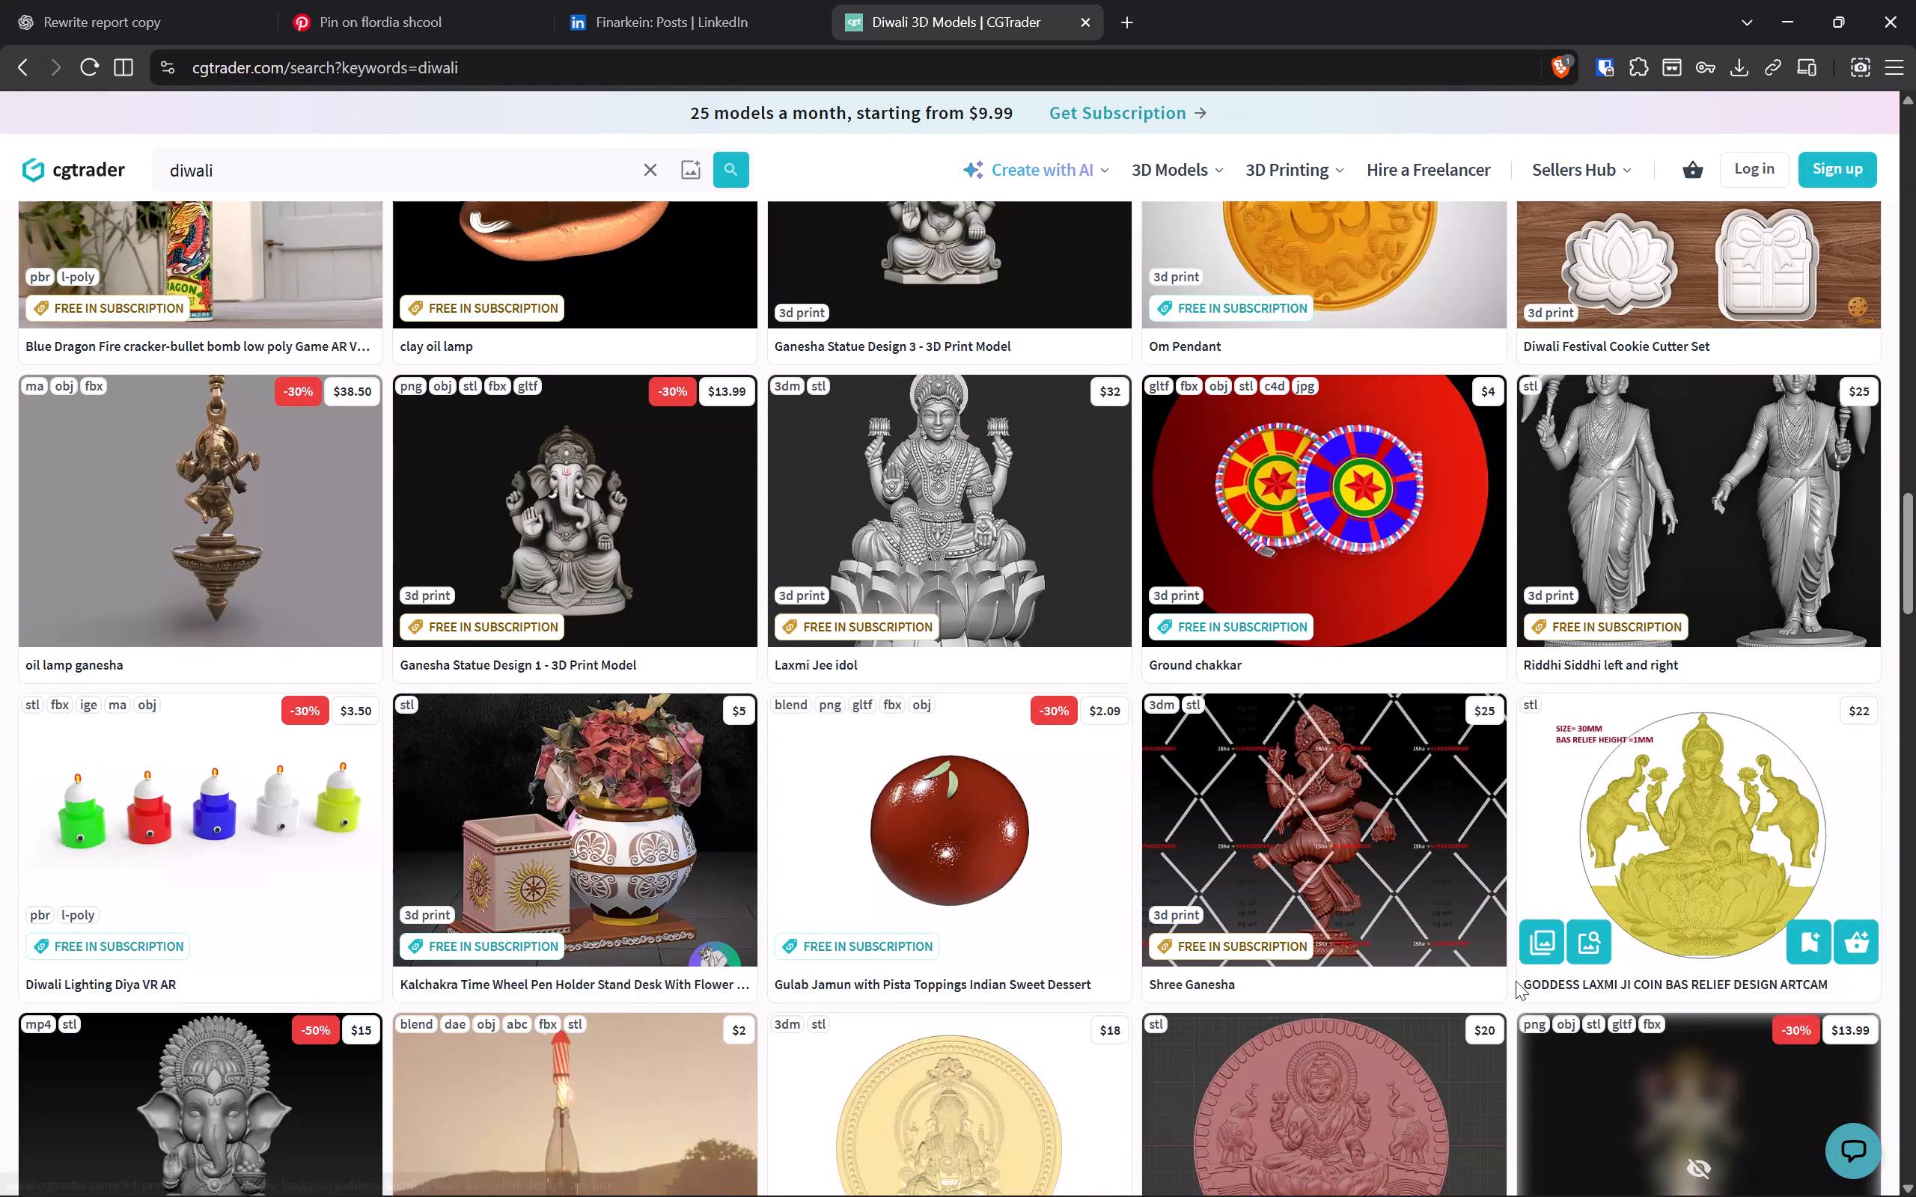
pyautogui.scroll(1, 1516, 981)
pyautogui.scroll(-10, 1516, 981)
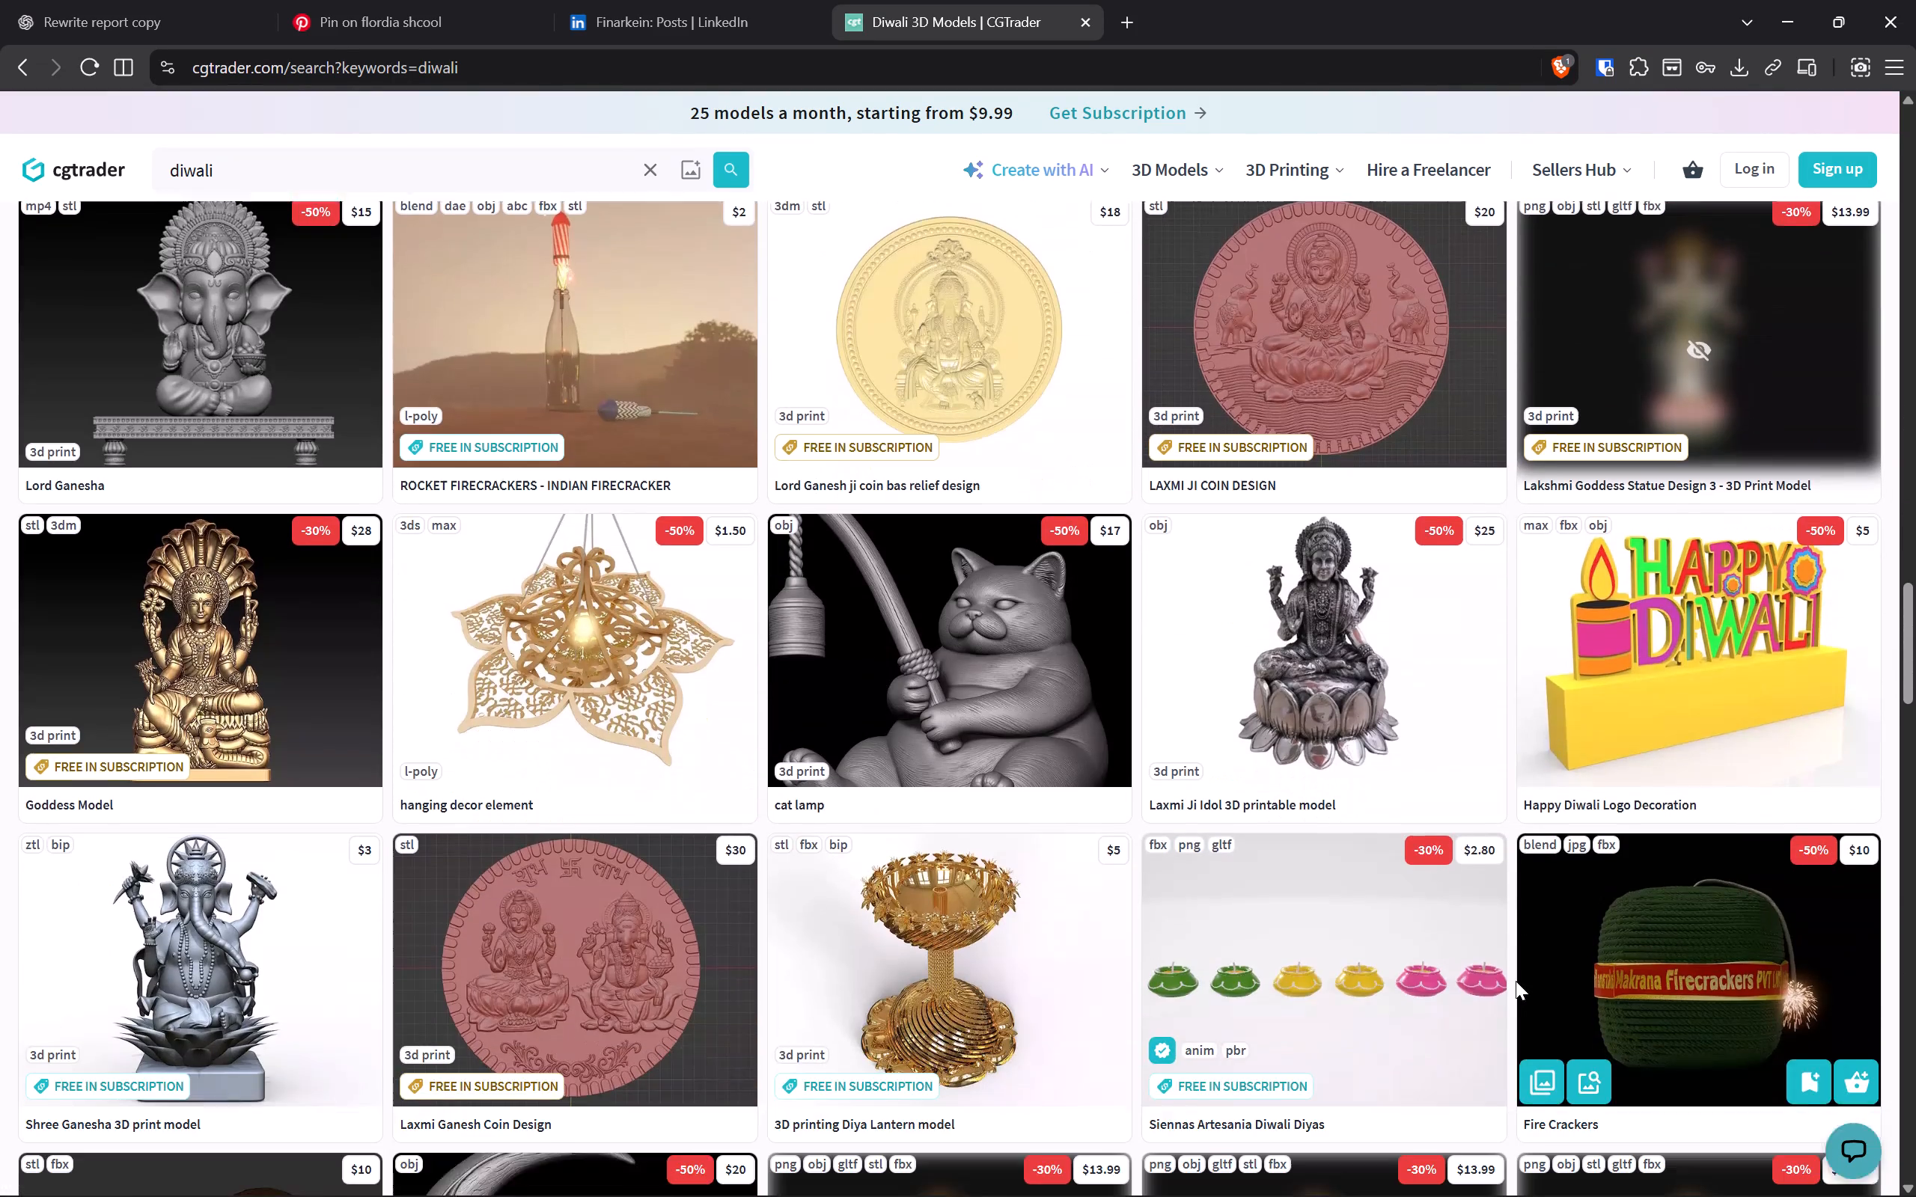
pyautogui.scroll(-5, 1516, 981)
pyautogui.scroll(16, 1516, 981)
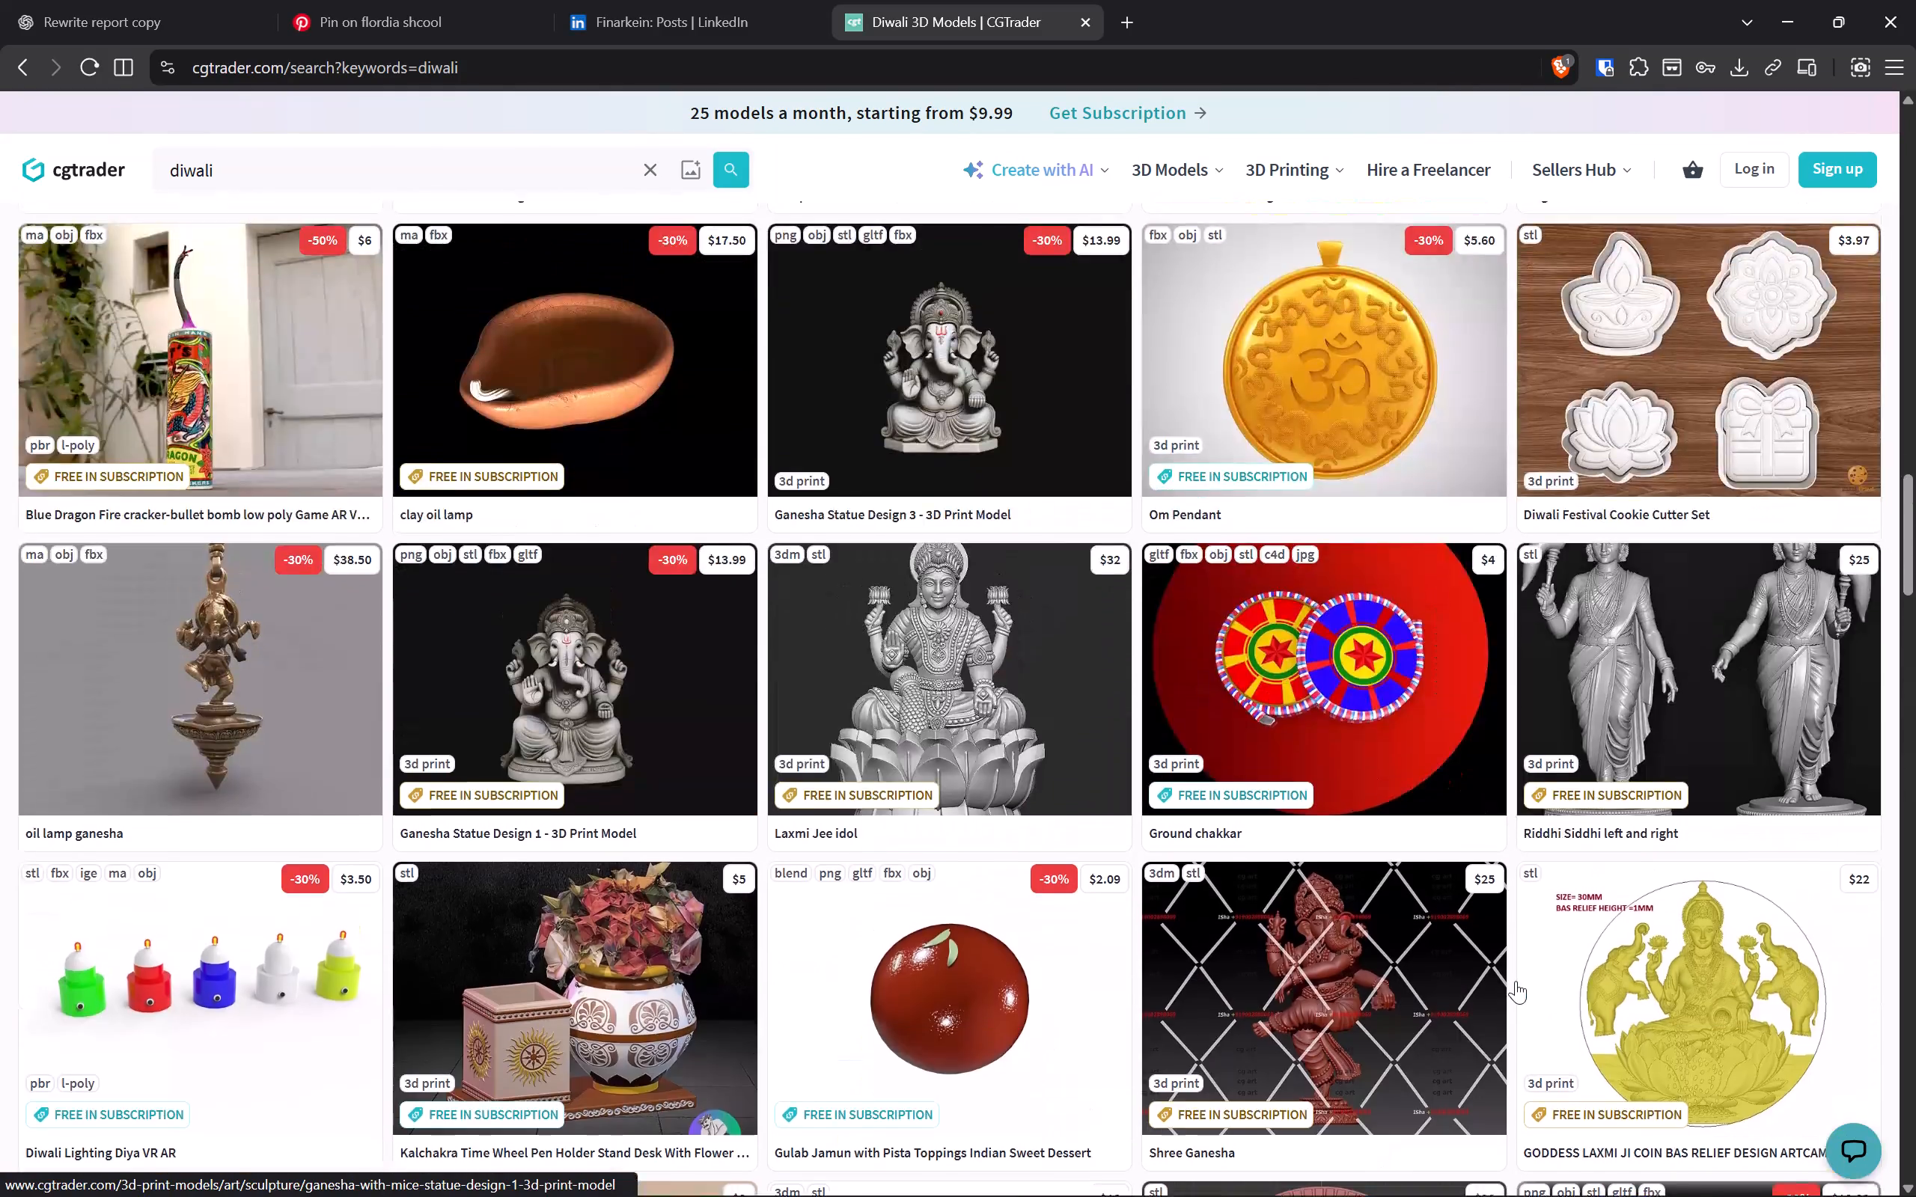
pyautogui.scroll(20, 1516, 981)
pyautogui.scroll(12, 1516, 981)
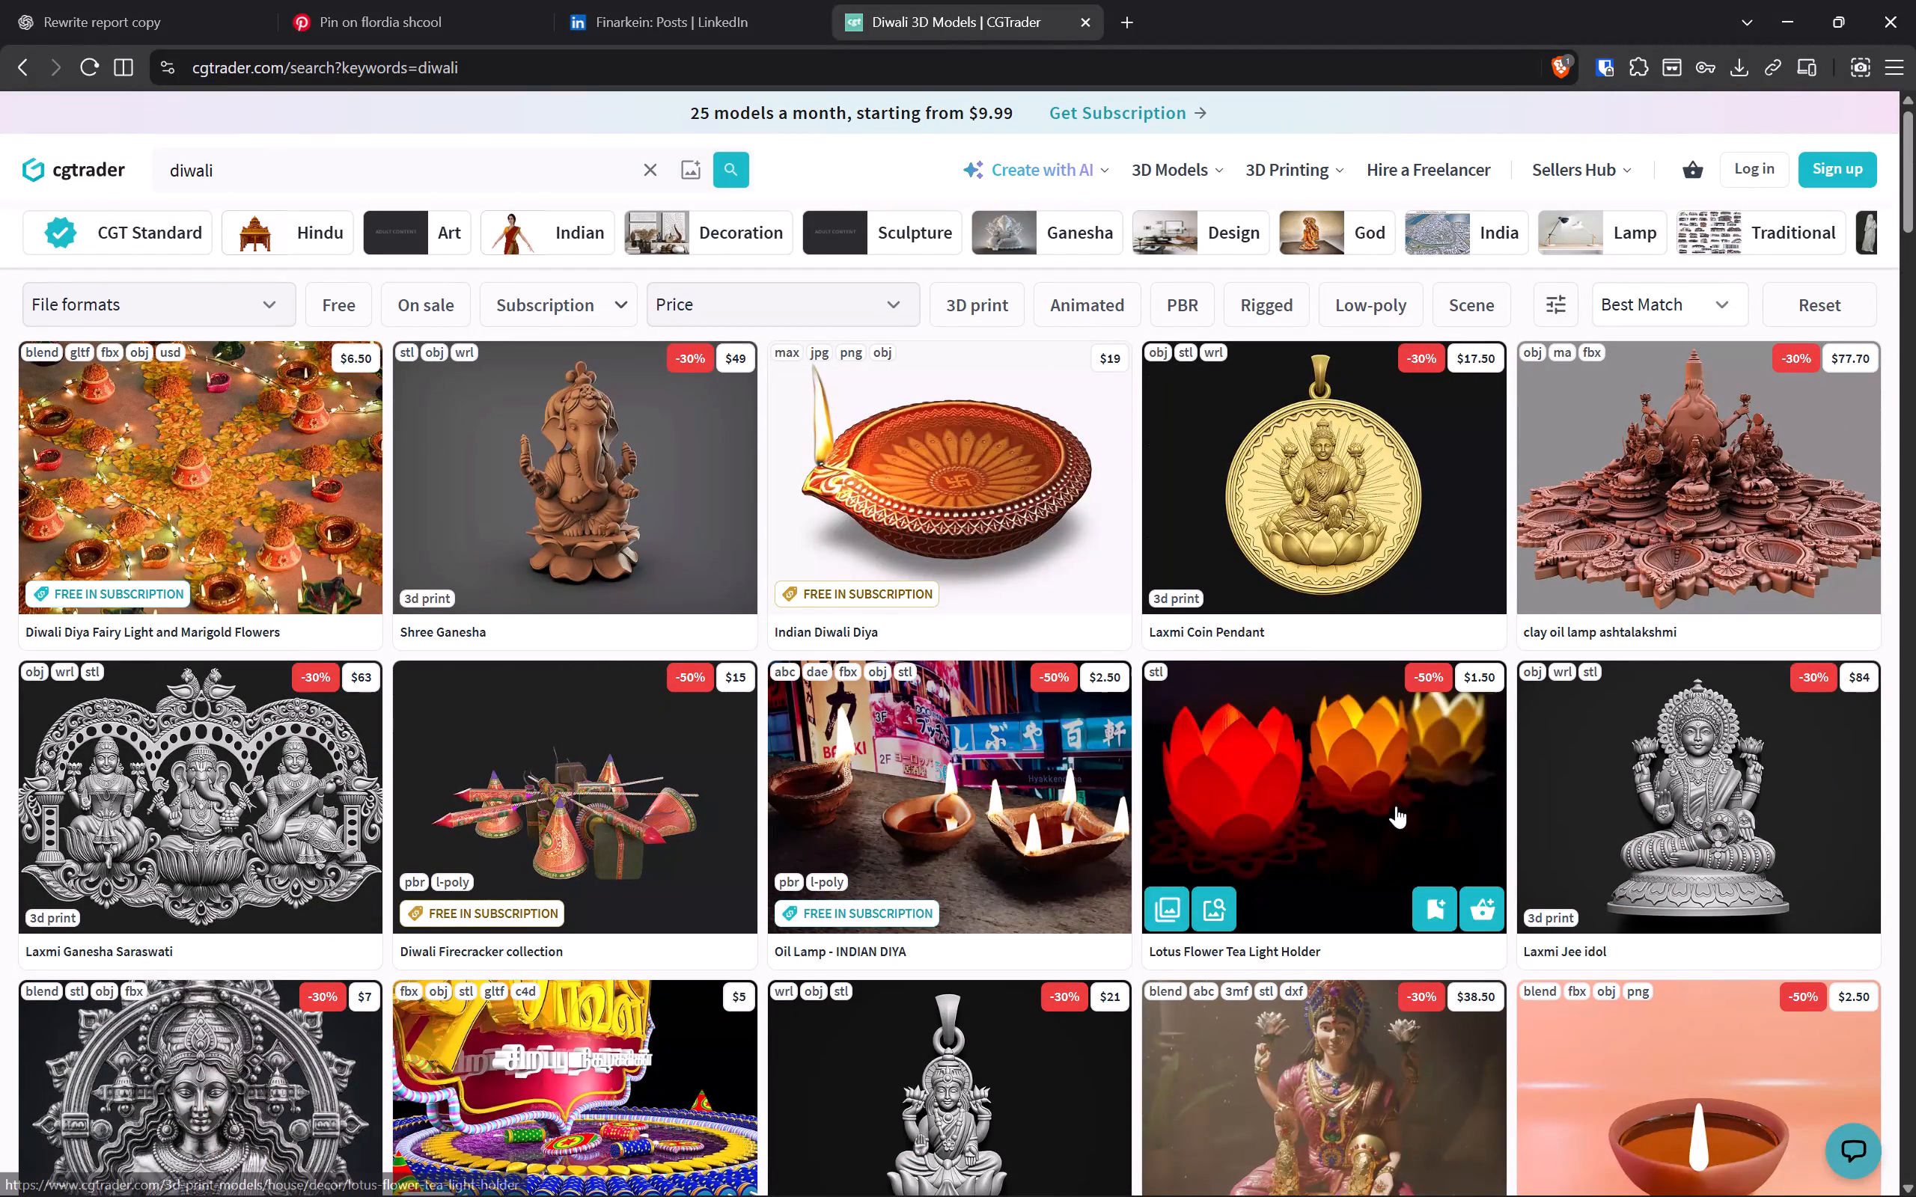
# Search the CGTrader models for "lantern" instead.
pyautogui.tripleClick(326, 171)
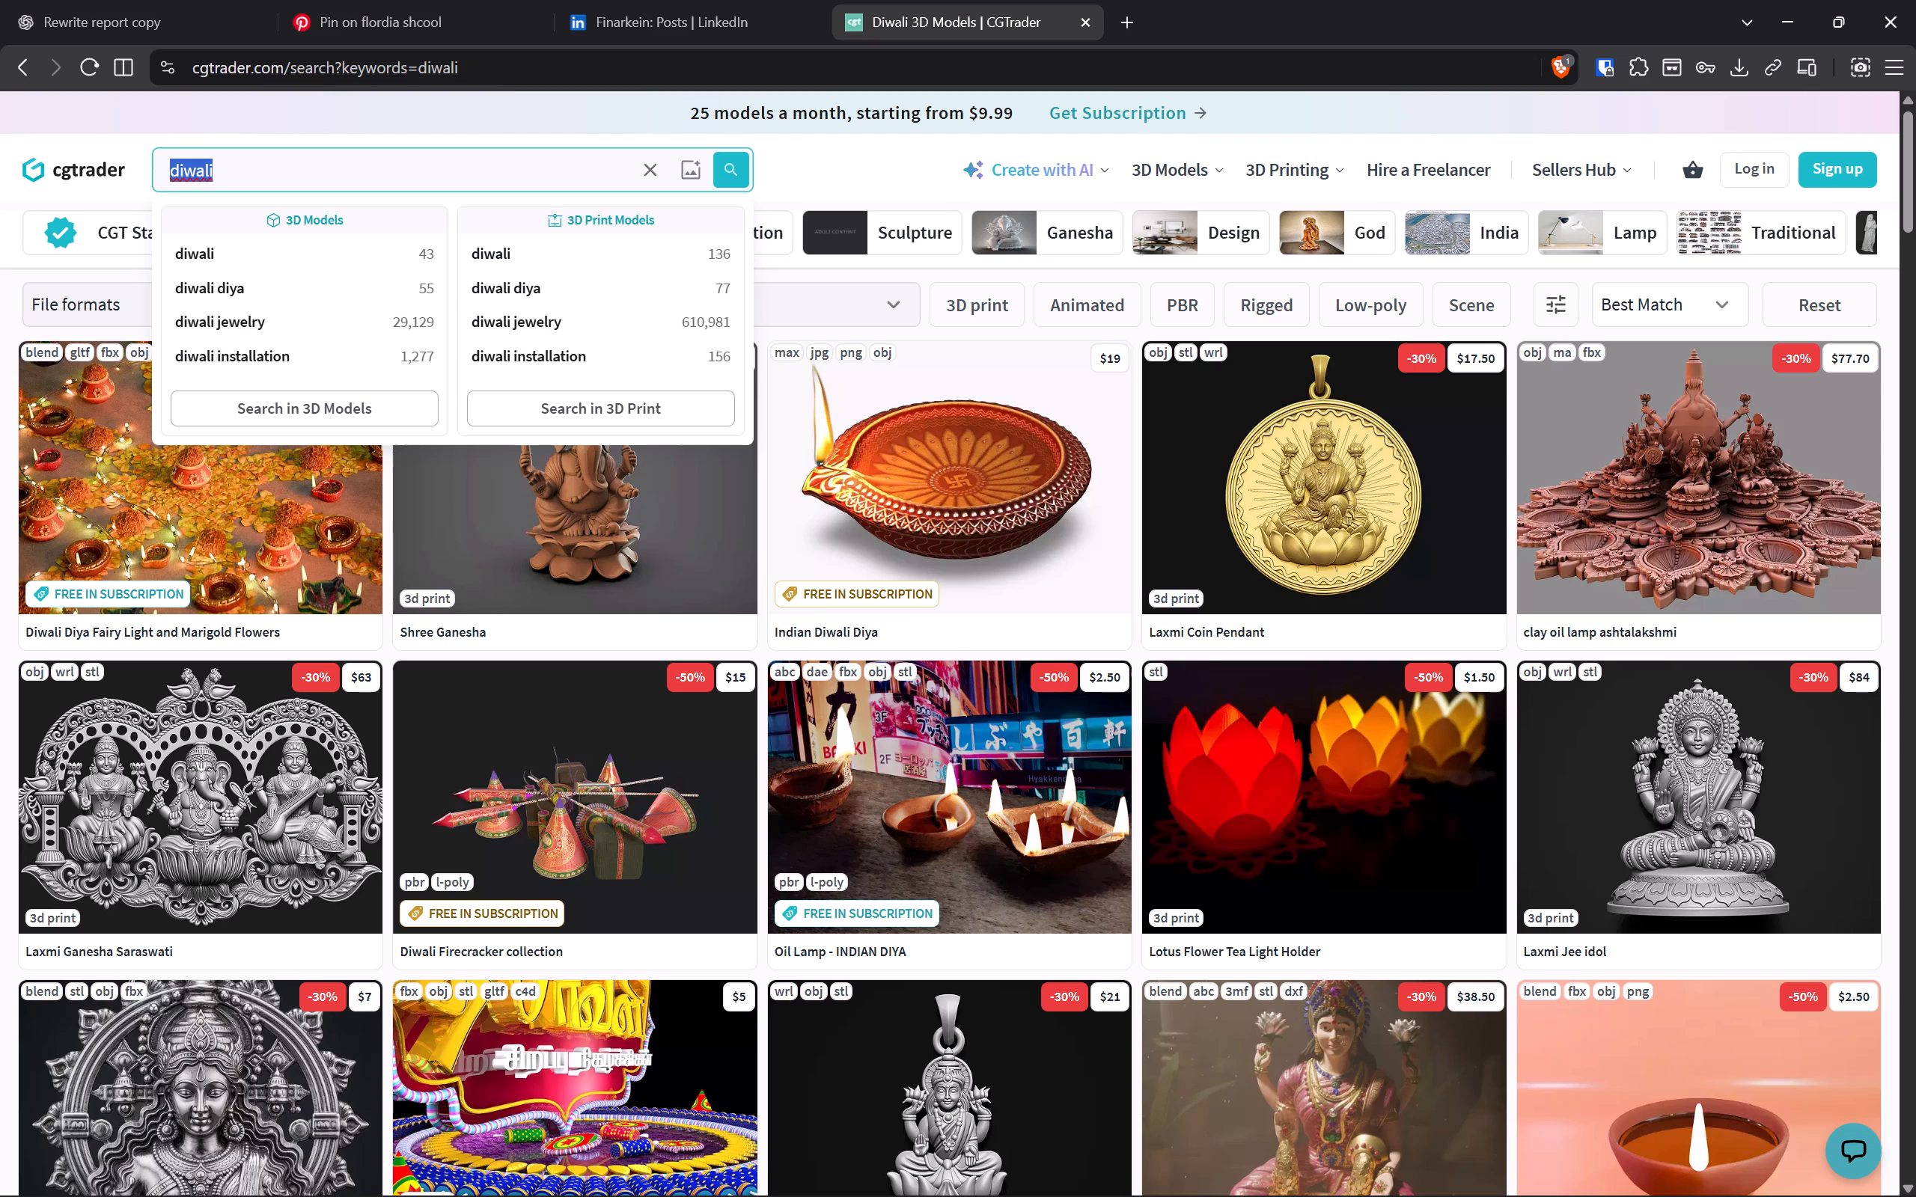
pyautogui.write('lantern')
pyautogui.press('Return')
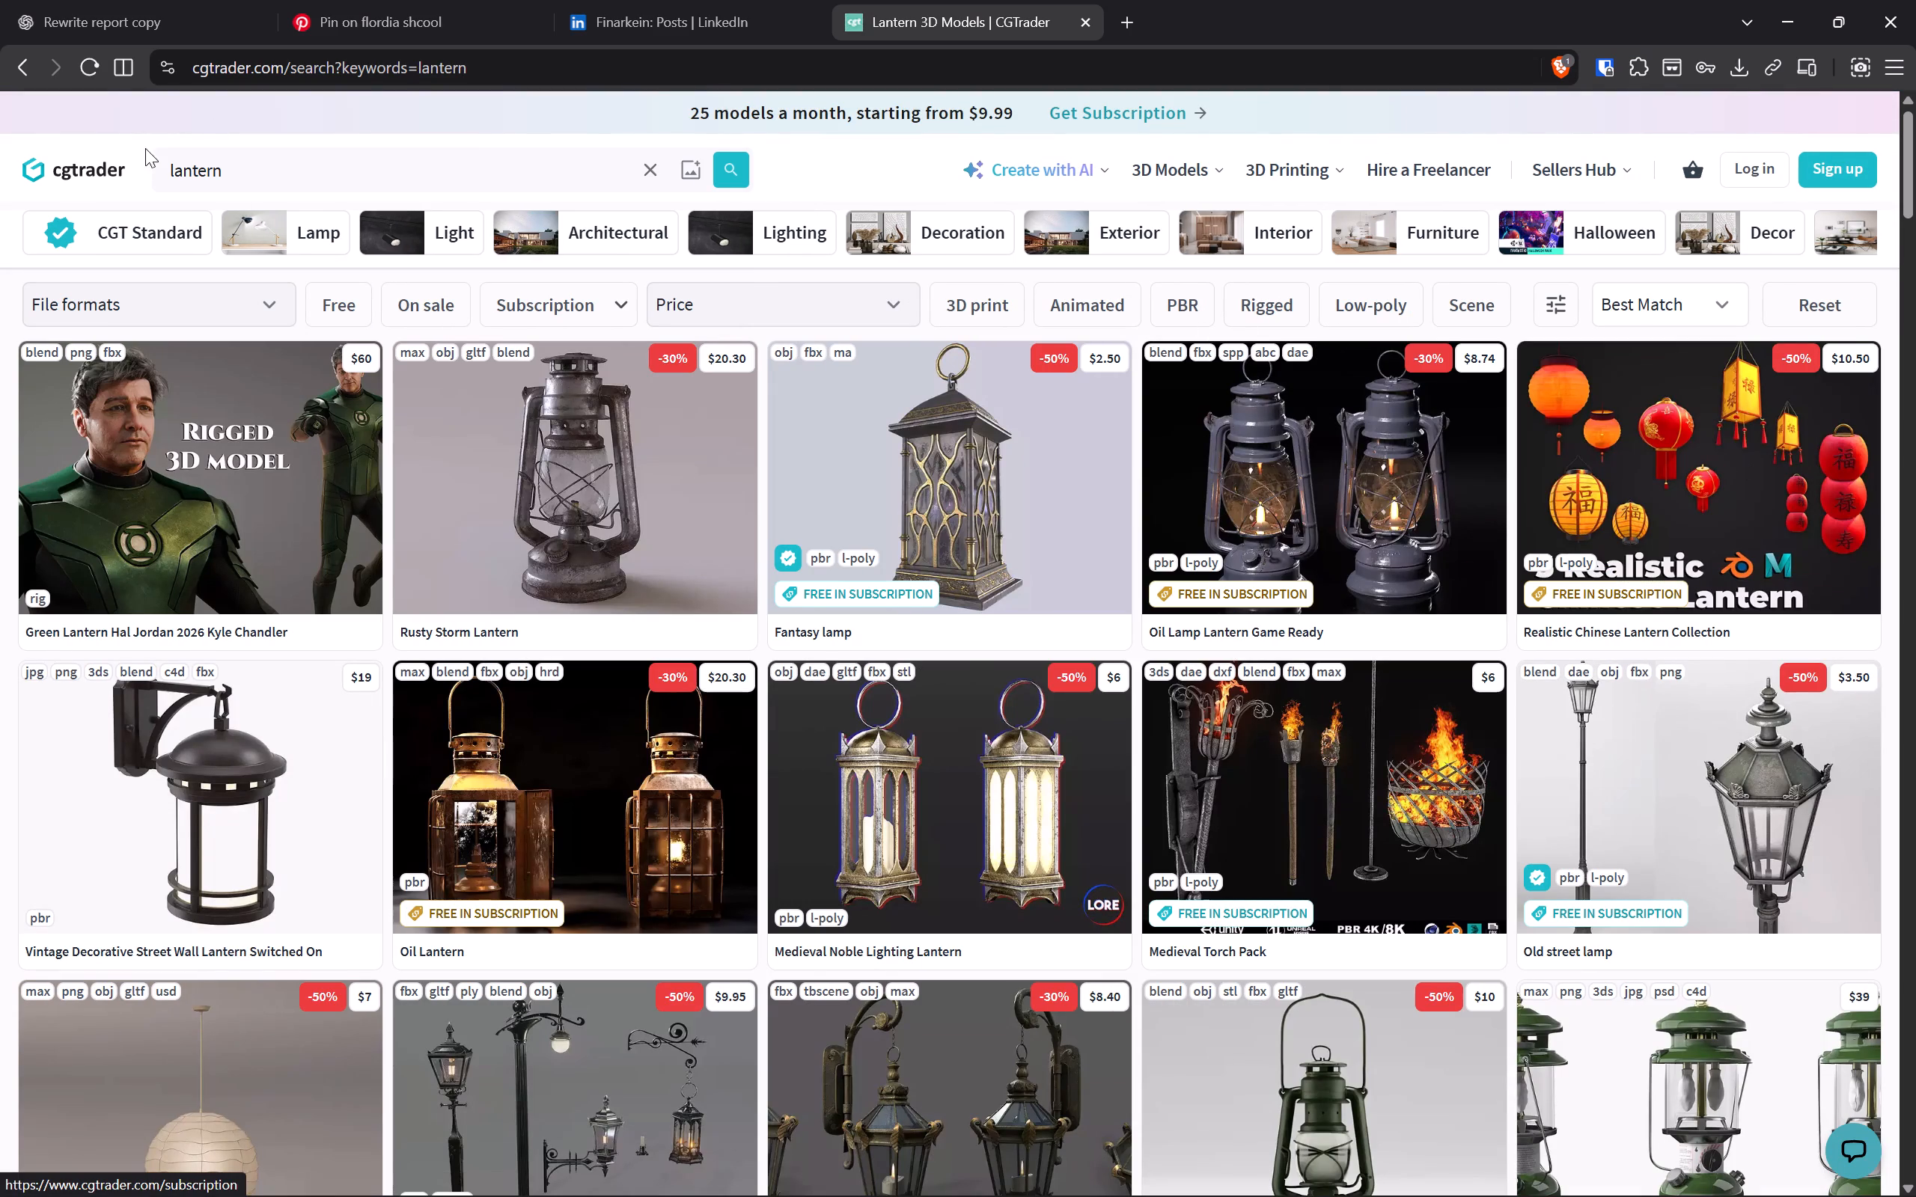
# Refine the search to "chinese lantern" and restrict the results to free models.
pyautogui.click(244, 172)
pyautogui.hotkey('ctrl', 'Left')
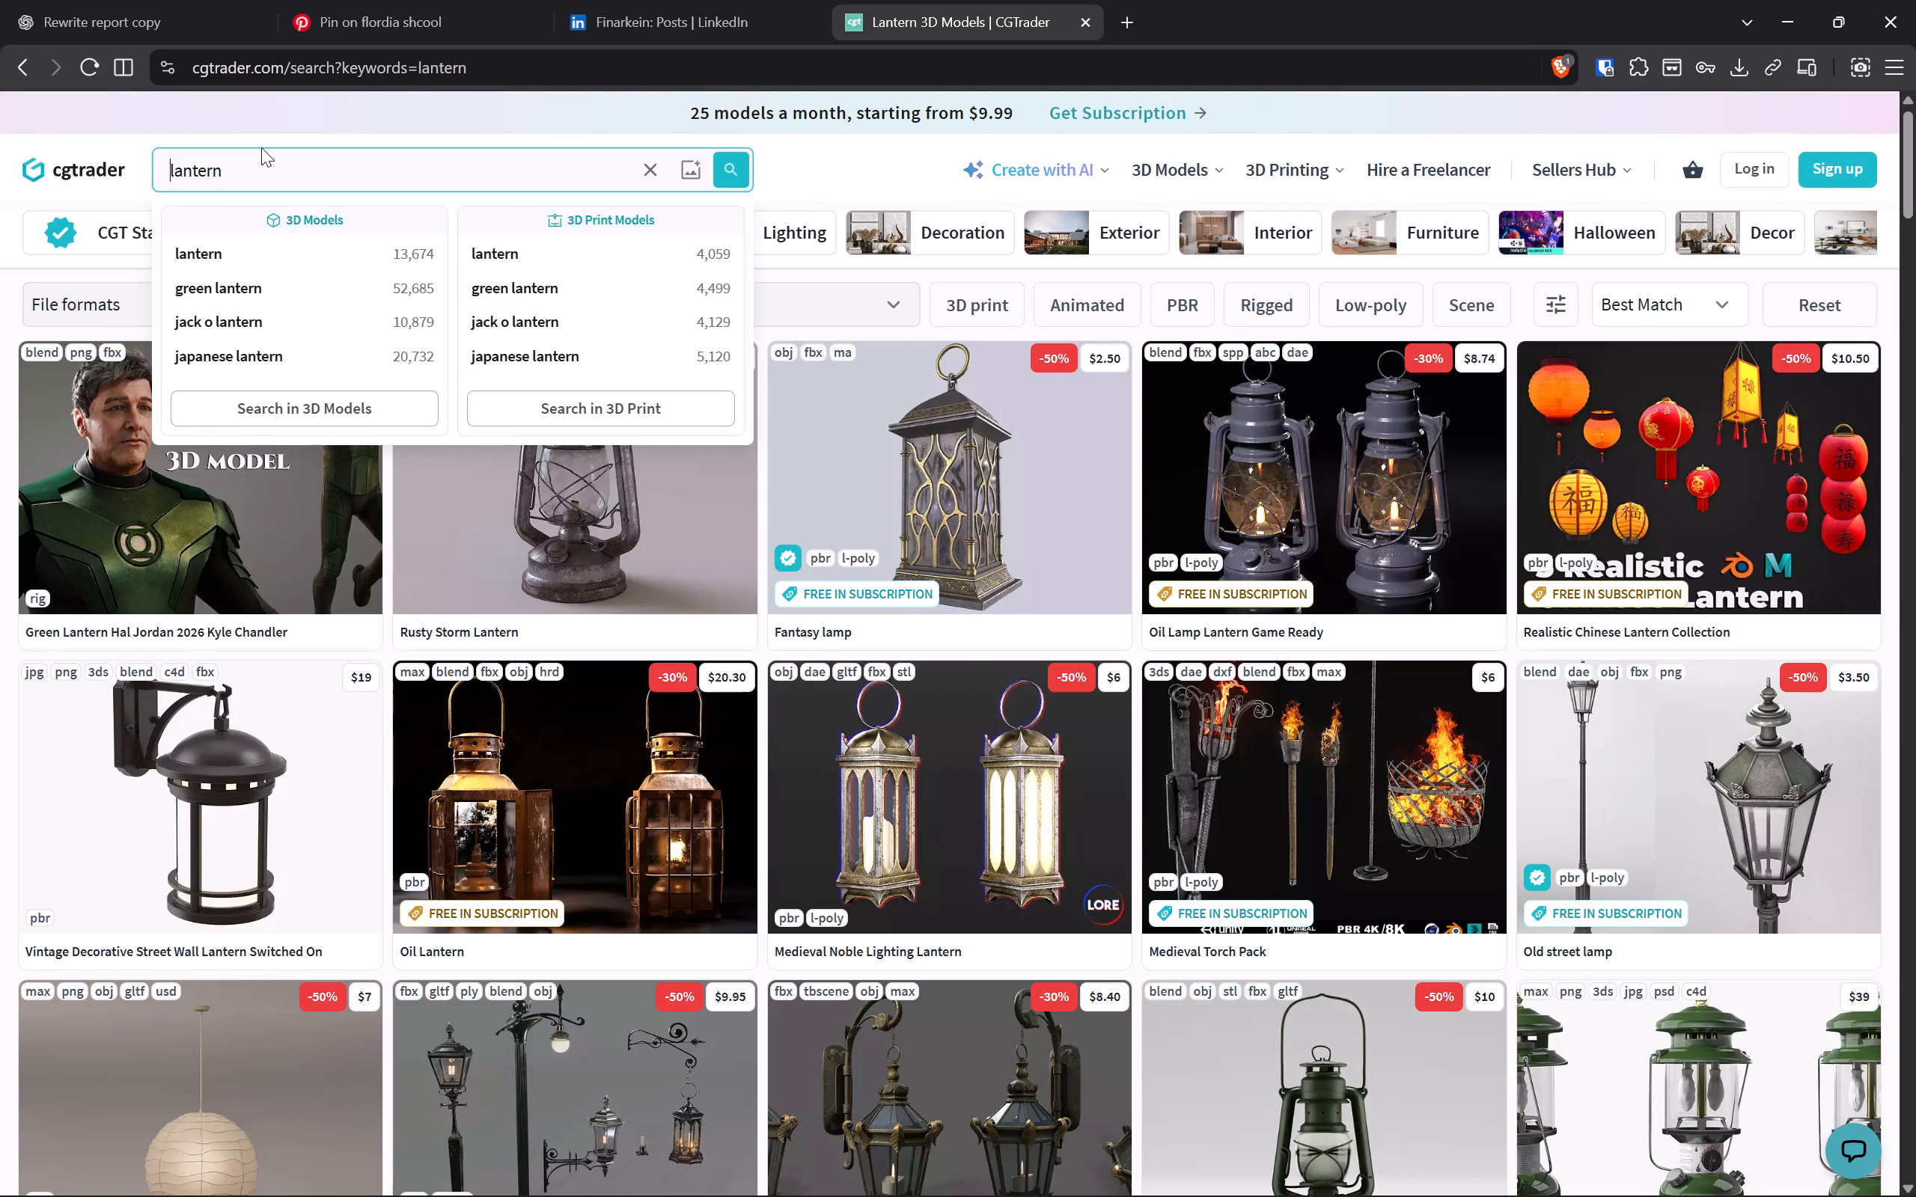
pyautogui.write('chinese')
pyautogui.press('space')
pyautogui.press('Return')
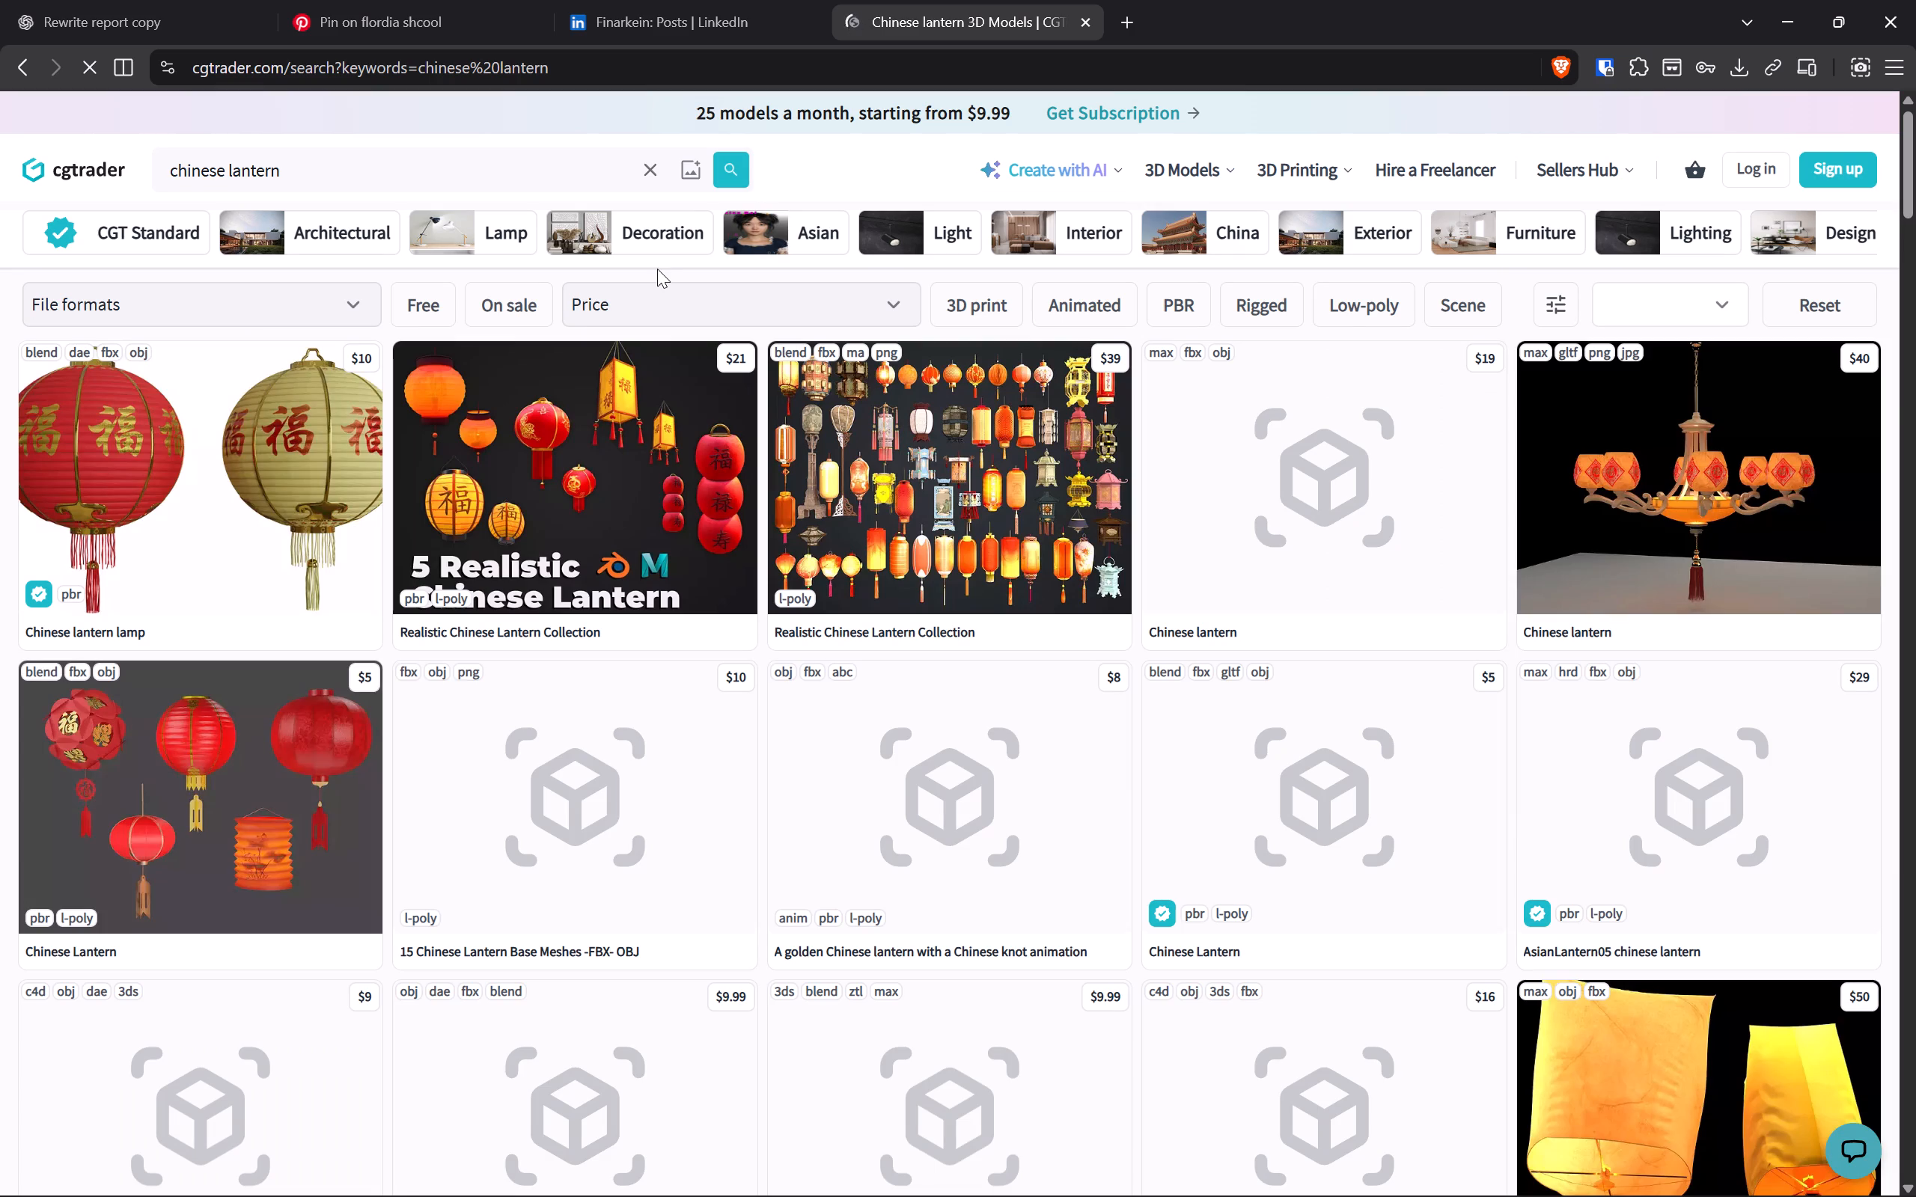
pyautogui.click(439, 301)
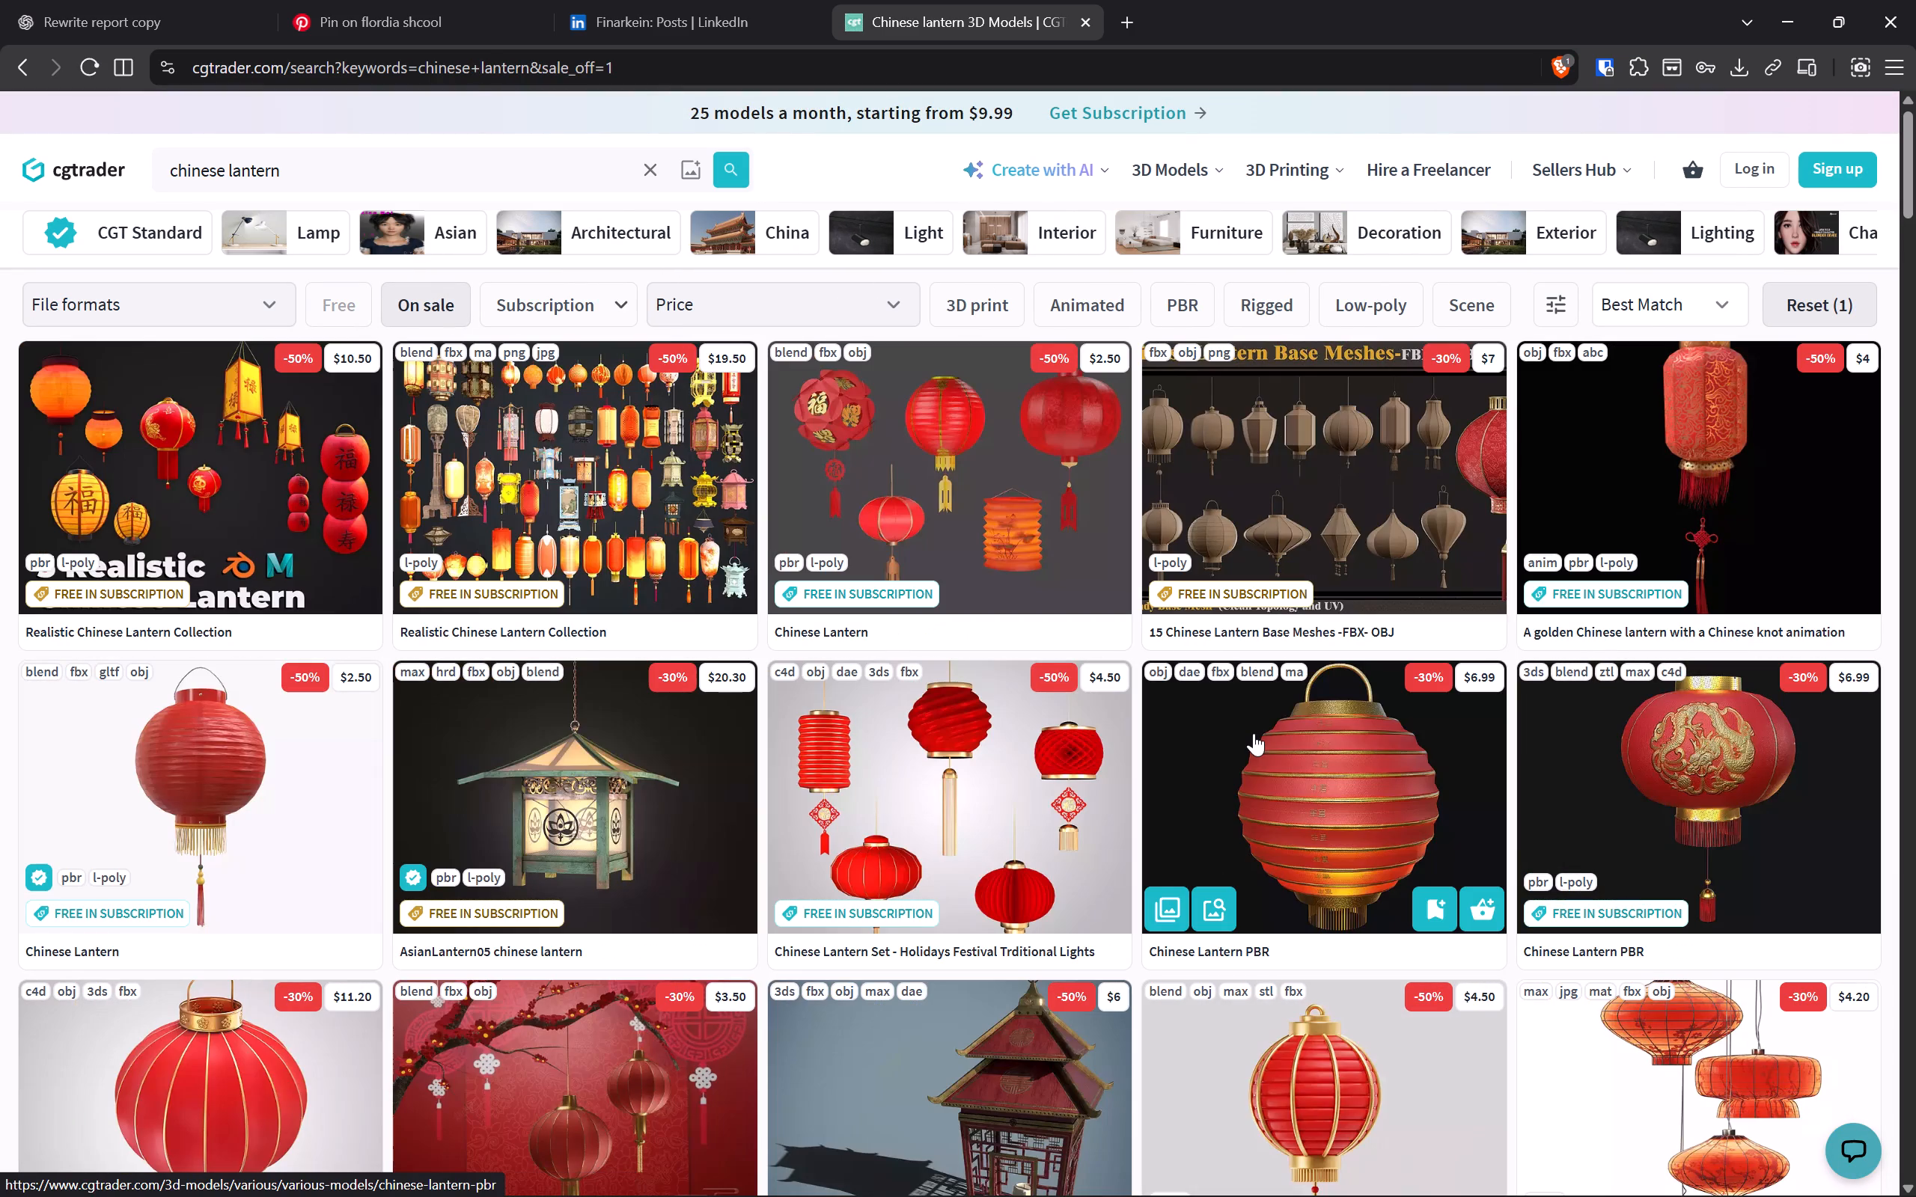
pyautogui.click(436, 311)
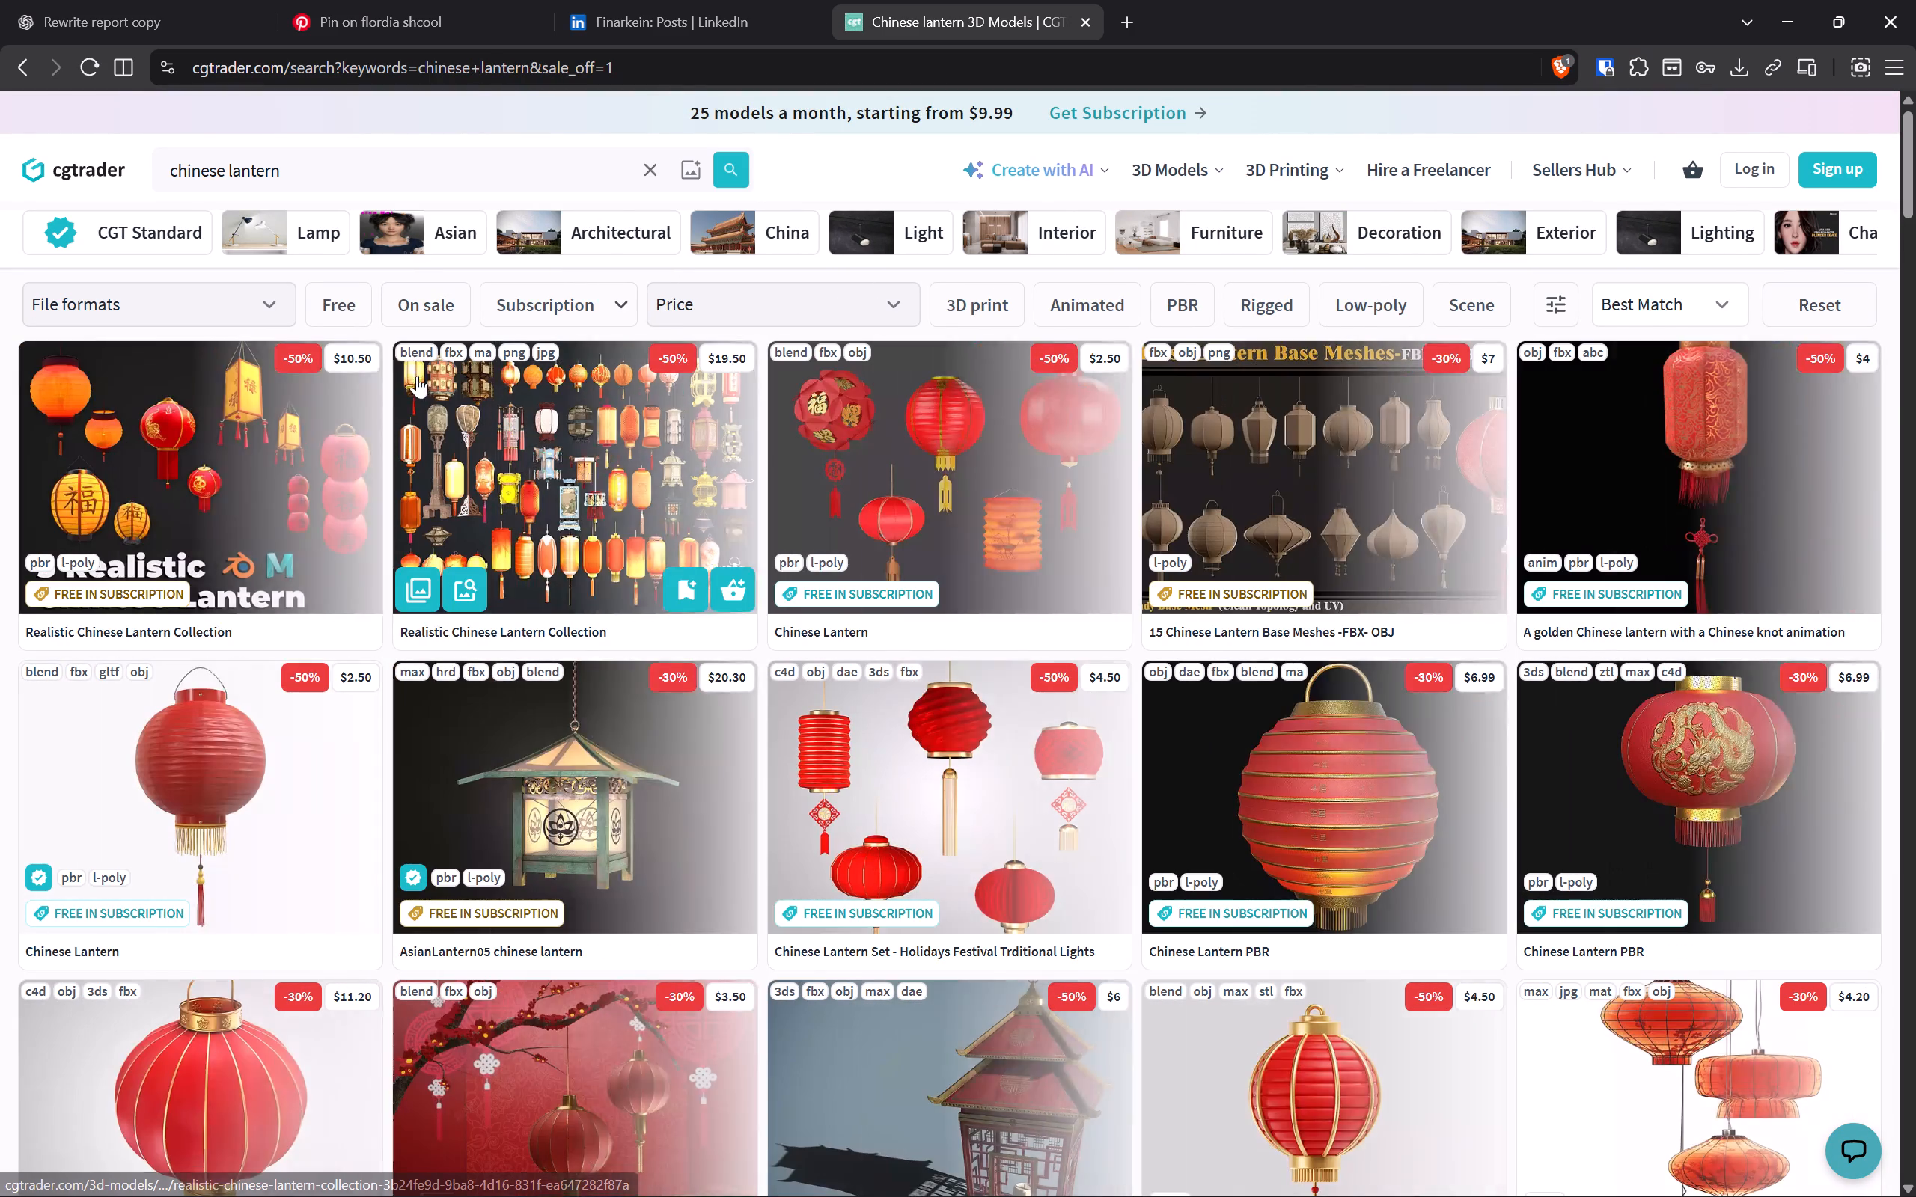
pyautogui.click(343, 300)
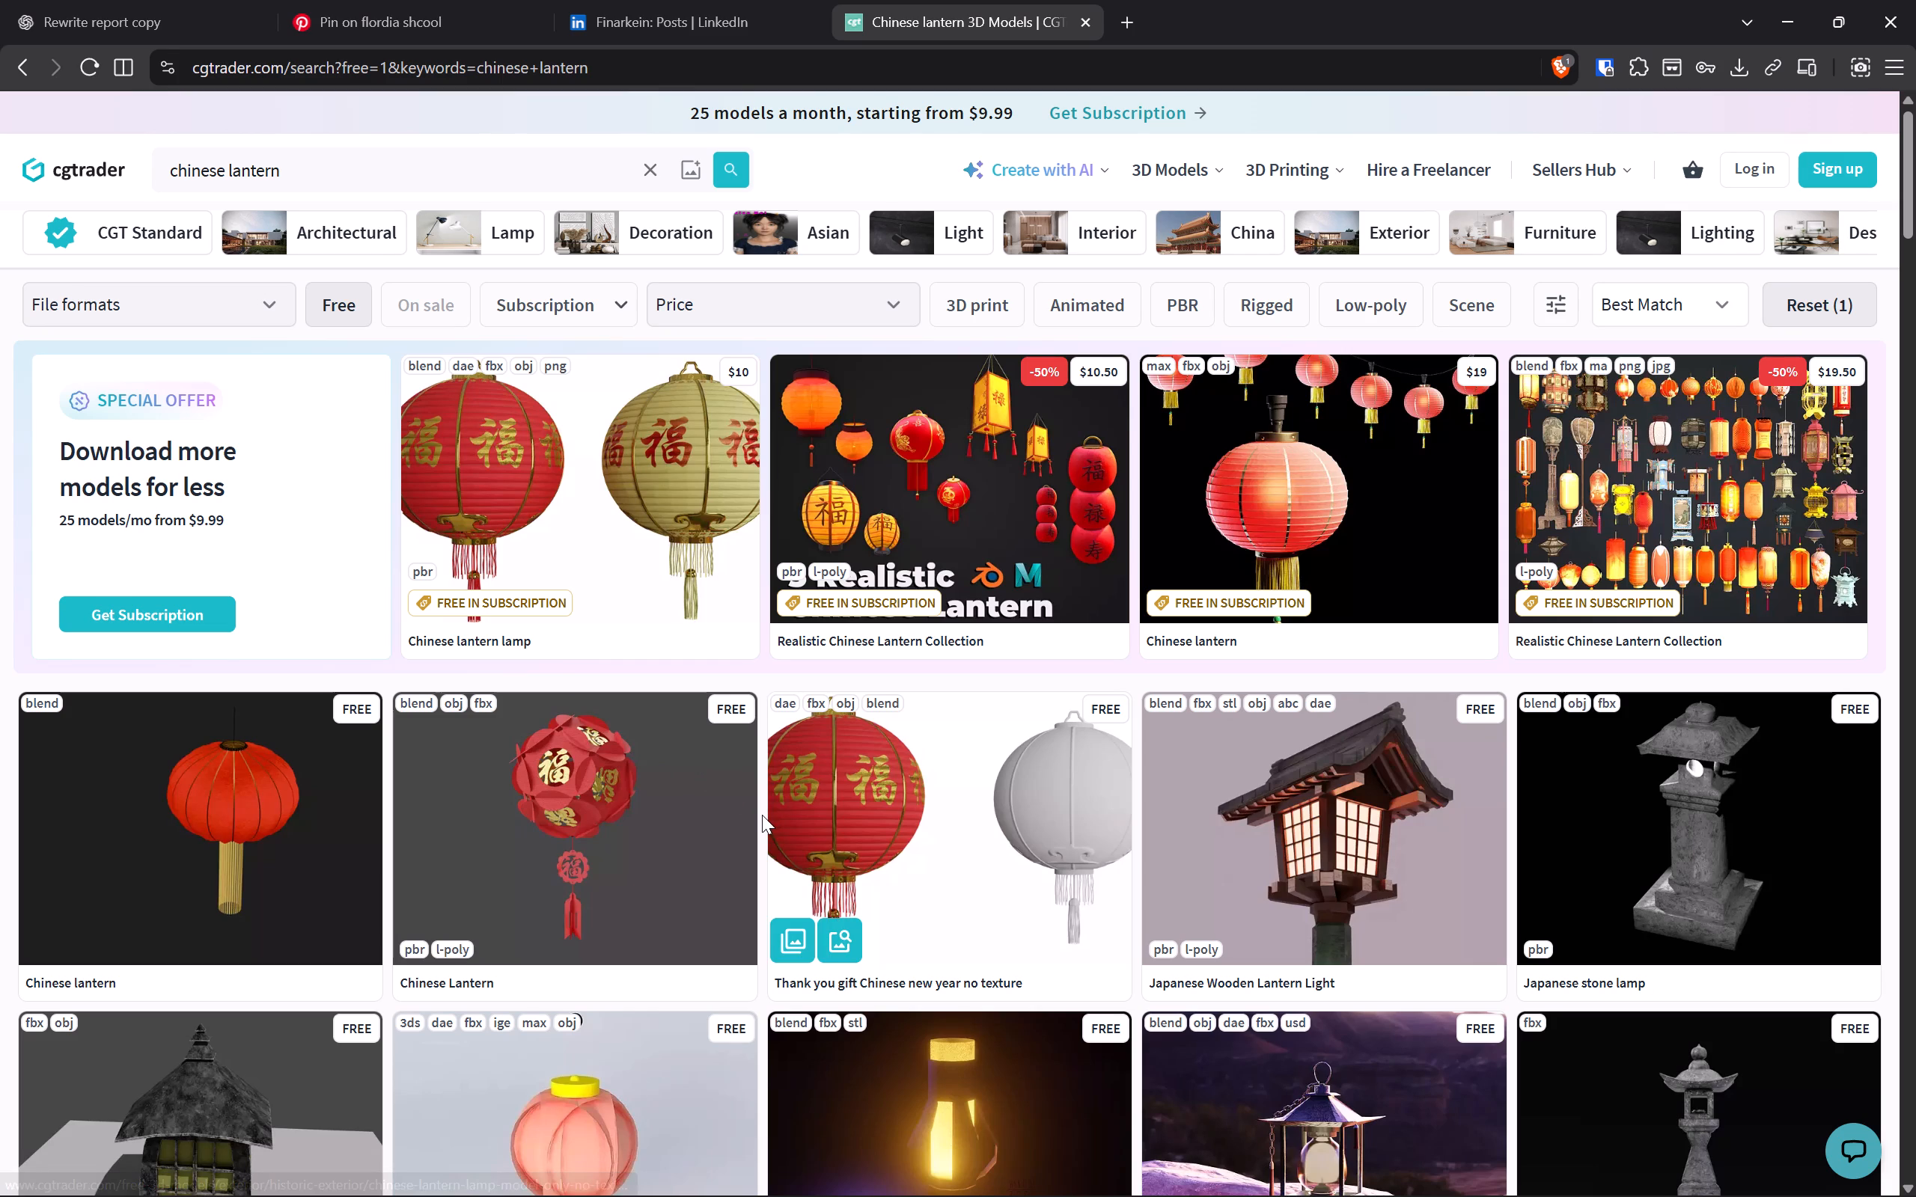
# Open the free "Thank you gift Chinese new year no texture" lantern model, request its download and choose to log in with Google.
pyautogui.click(903, 800)
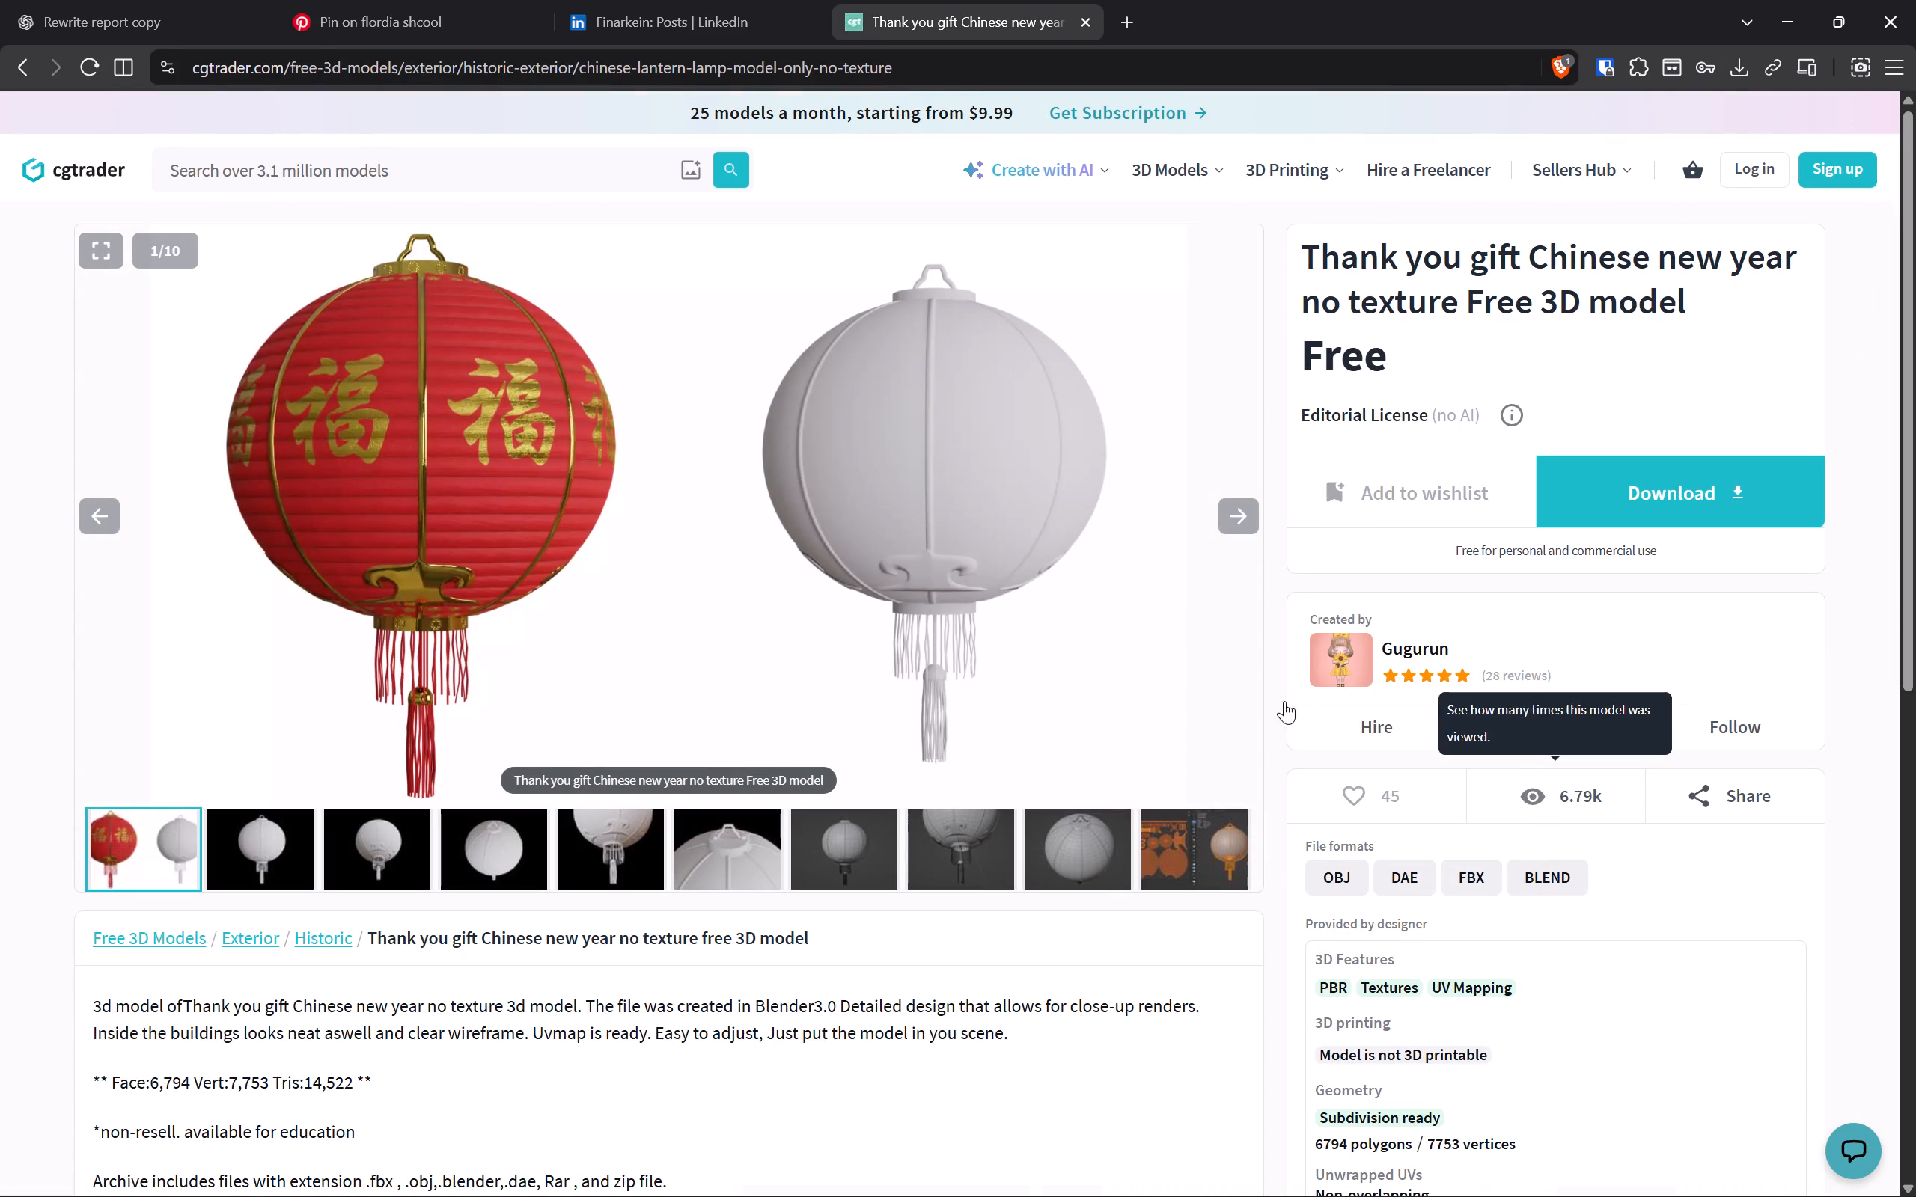
pyautogui.click(1682, 490)
pyautogui.click(898, 327)
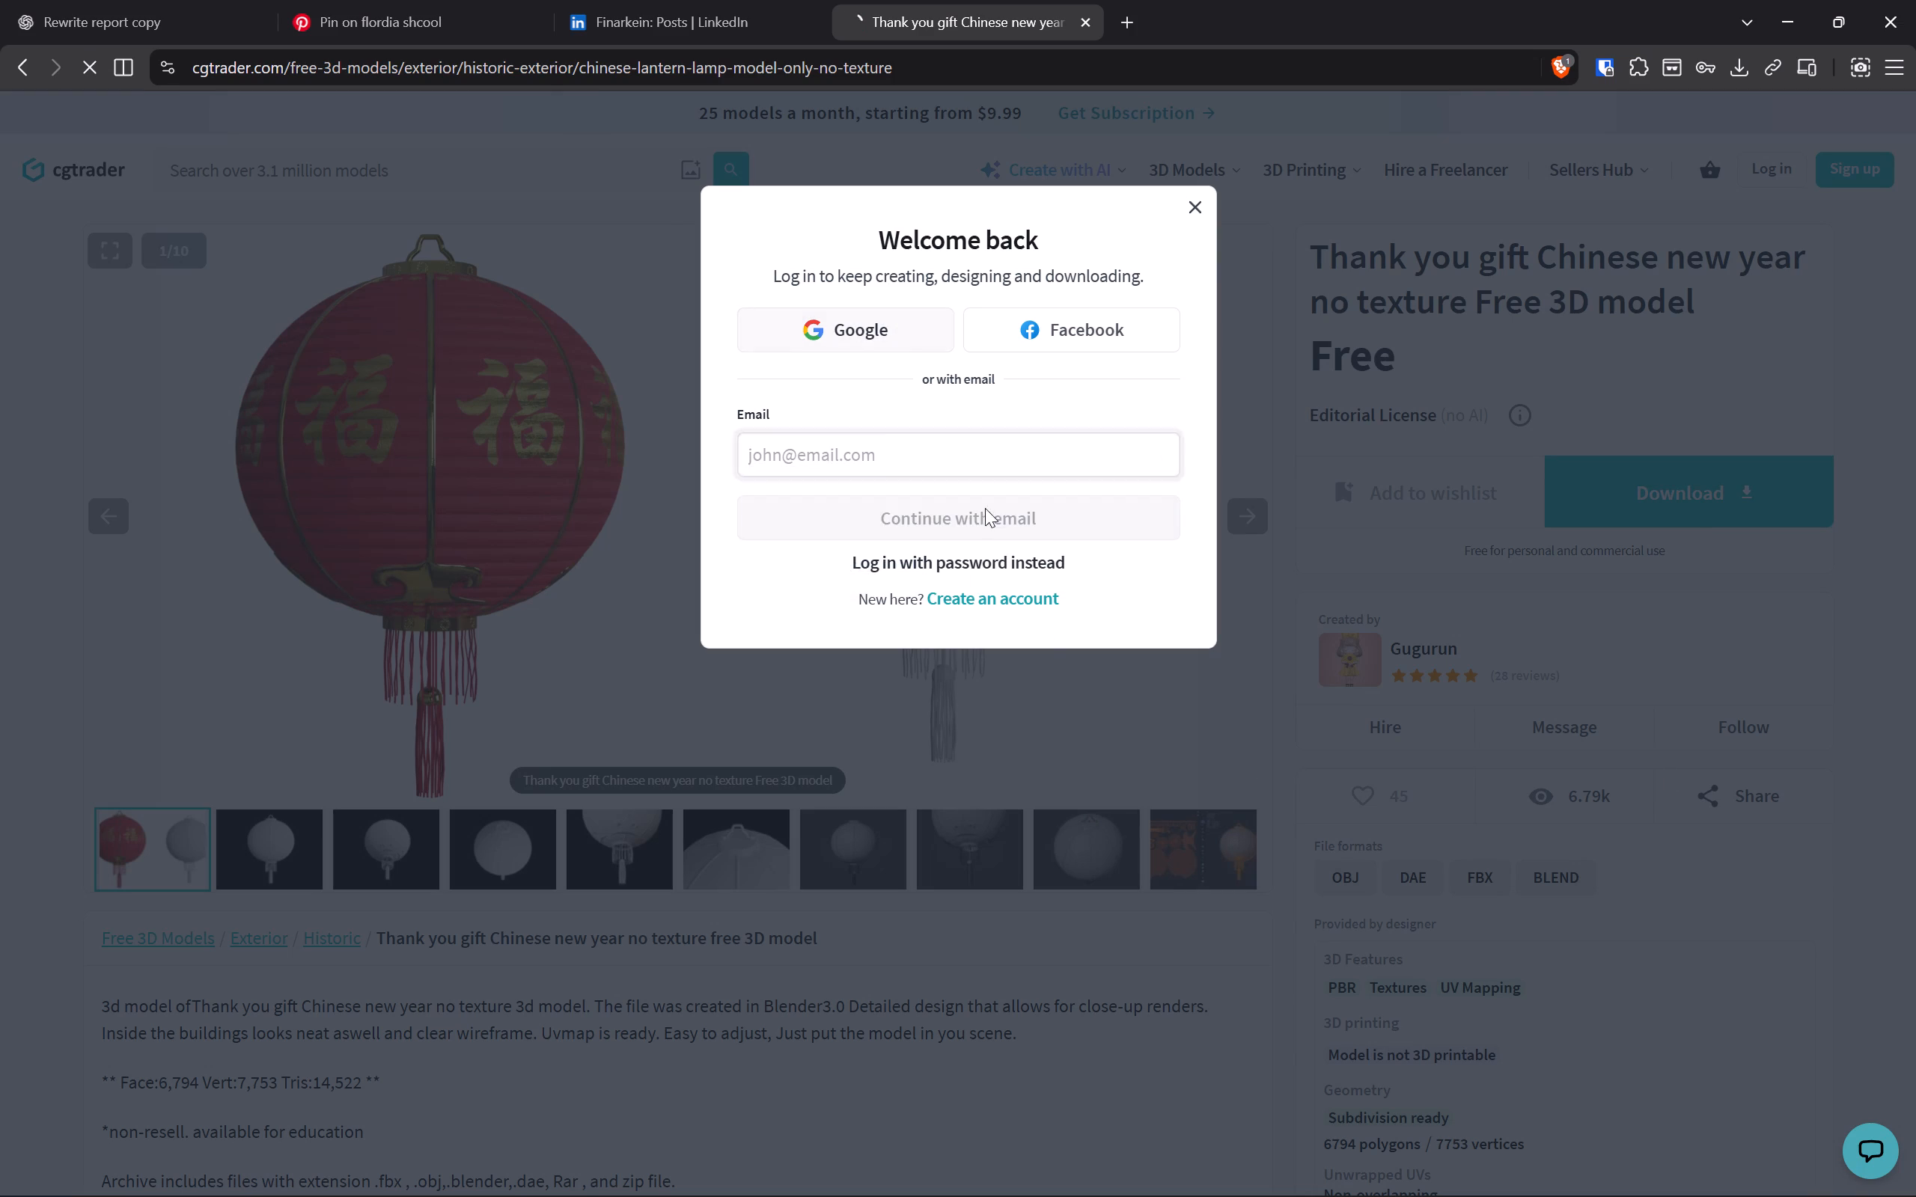
# Switch to the Brand Refresh file in Figma and examine the Dhanteras post frames, including the latest version in the outlined area.
pyautogui.hotkey('alt', 'Tab')
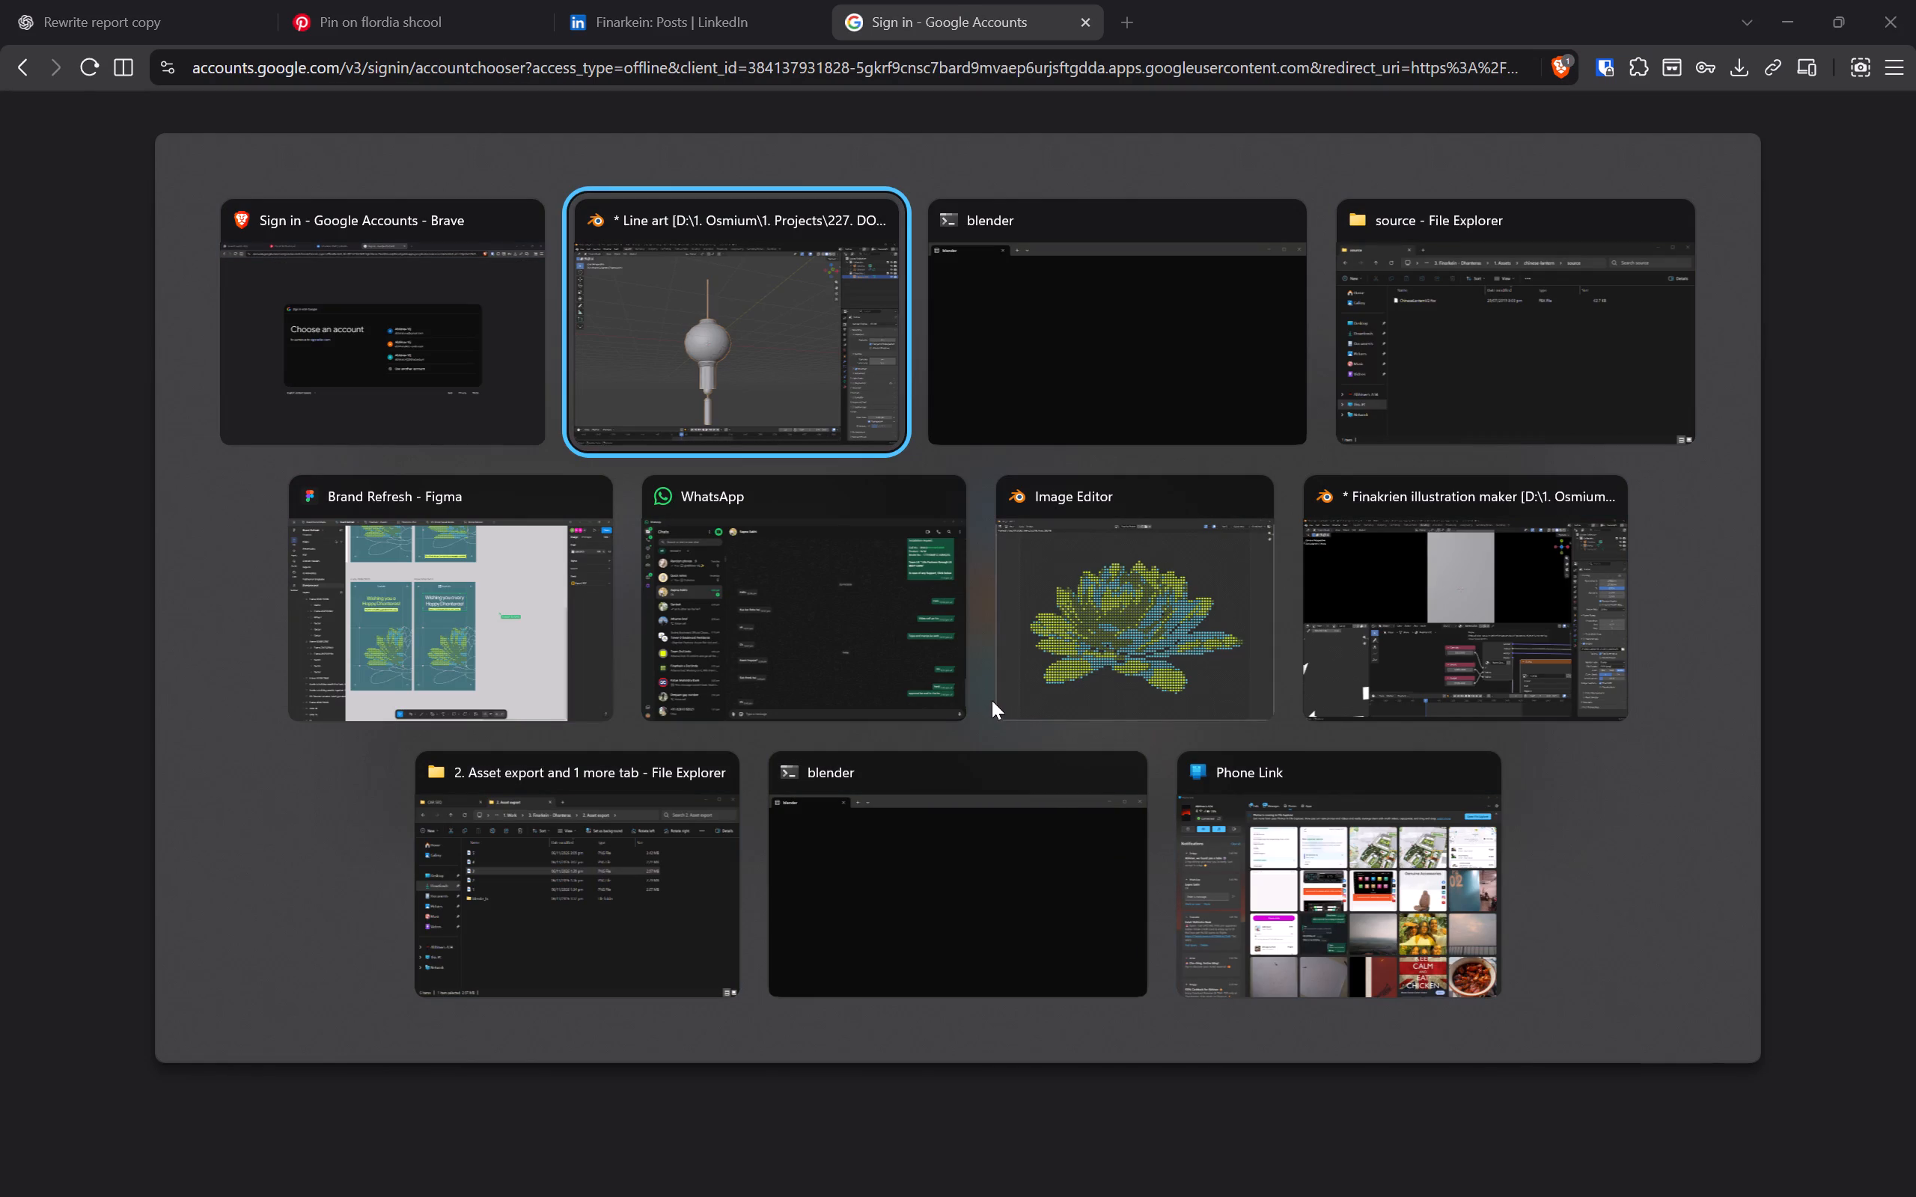
pyautogui.keyDown('alt'); pyautogui.click(537, 631); pyautogui.keyUp('alt')
pyautogui.keyDown('ctrl'); pyautogui.scroll(-4, 1285, 890); pyautogui.keyUp('ctrl')
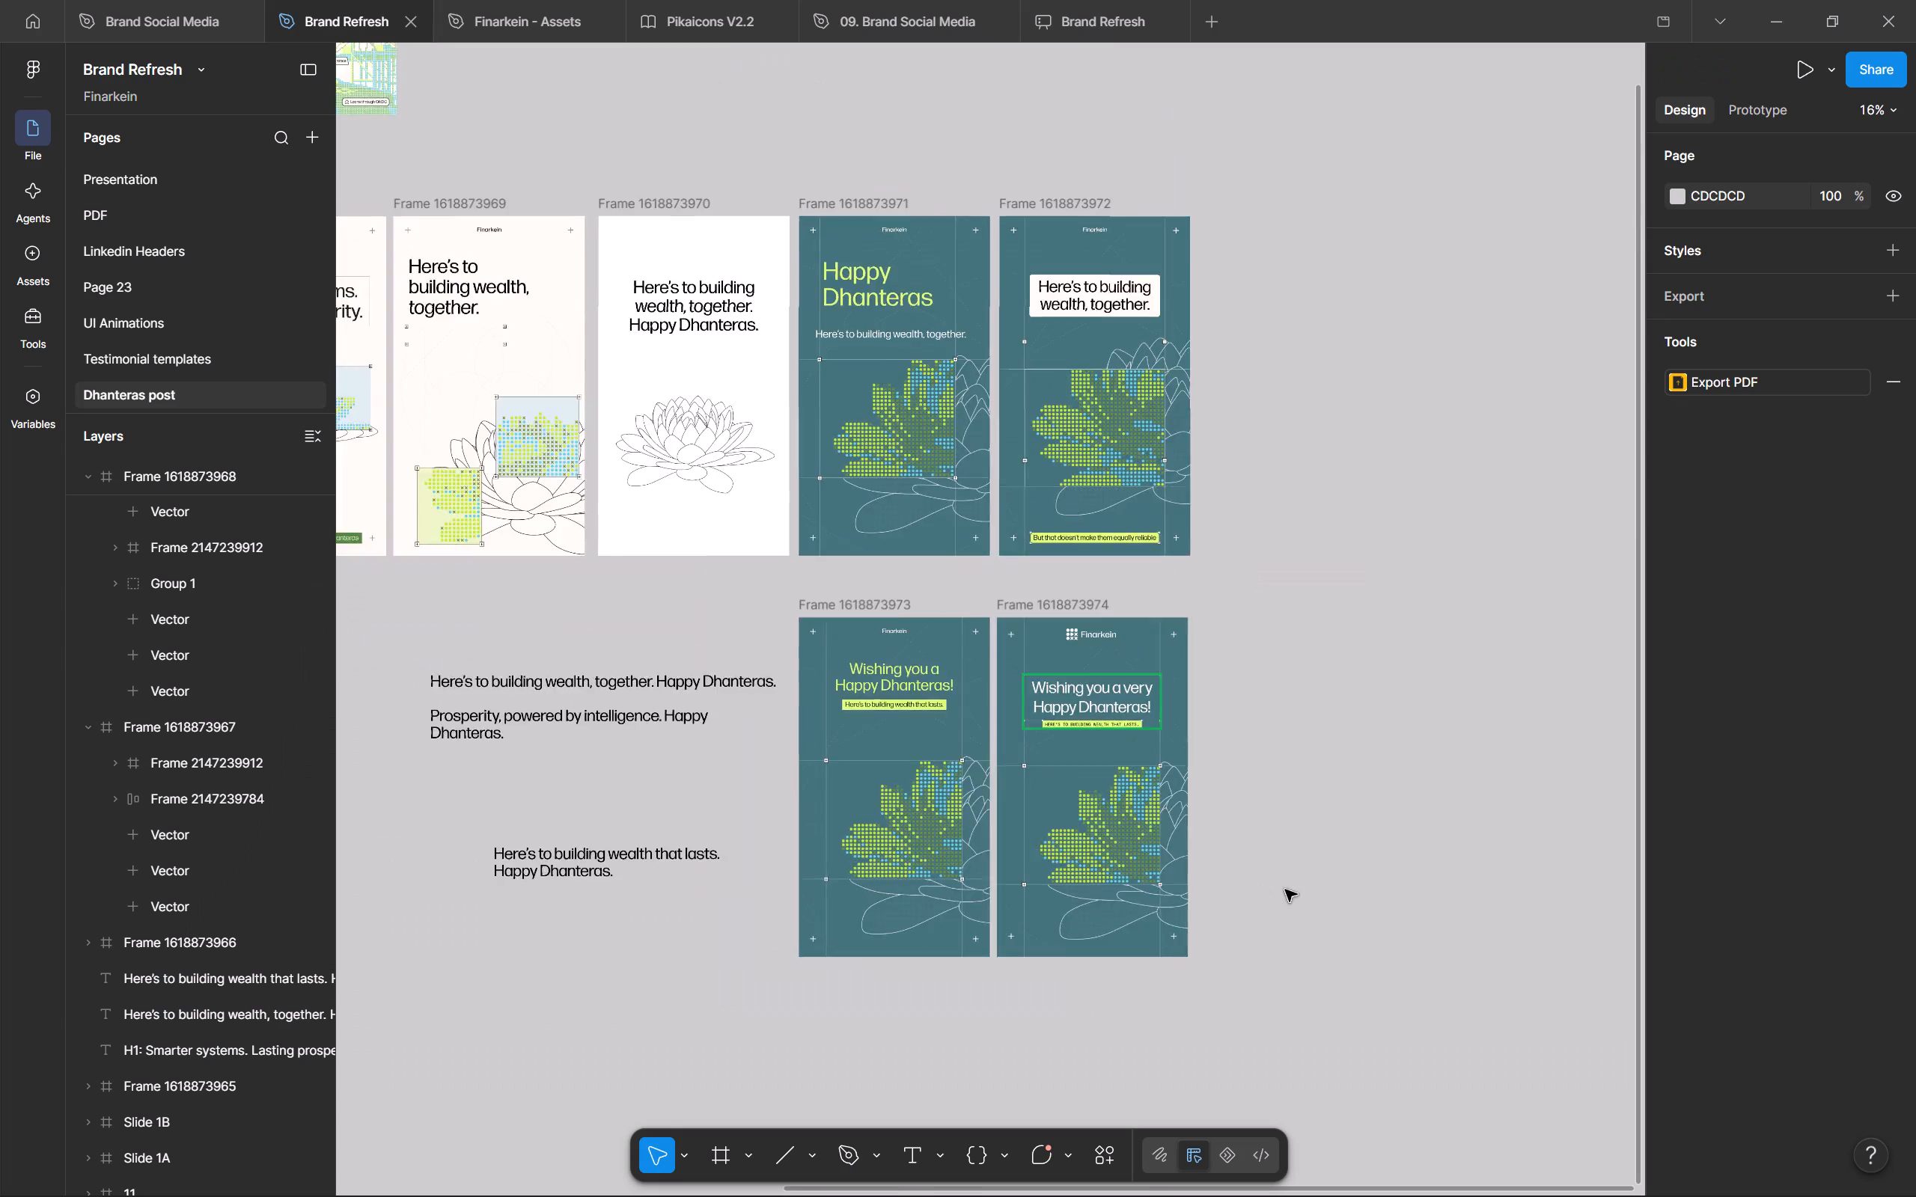
pyautogui.keyDown('ctrl'); pyautogui.scroll(-7, 1285, 890); pyautogui.keyUp('ctrl')
pyautogui.click(1334, 872)
pyautogui.scroll(5, 1338, 871)
pyautogui.keyDown('ctrl'); pyautogui.scroll(-4, 1338, 871); pyautogui.keyUp('ctrl')
pyautogui.keyDown('ctrl'); pyautogui.scroll(2, 1338, 871); pyautogui.keyUp('ctrl')
pyautogui.keyDown('ctrl'); pyautogui.scroll(-9, 1338, 871); pyautogui.keyUp('ctrl')
pyautogui.keyDown('ctrl'); pyautogui.scroll(8, 1355, 960); pyautogui.keyUp('ctrl')
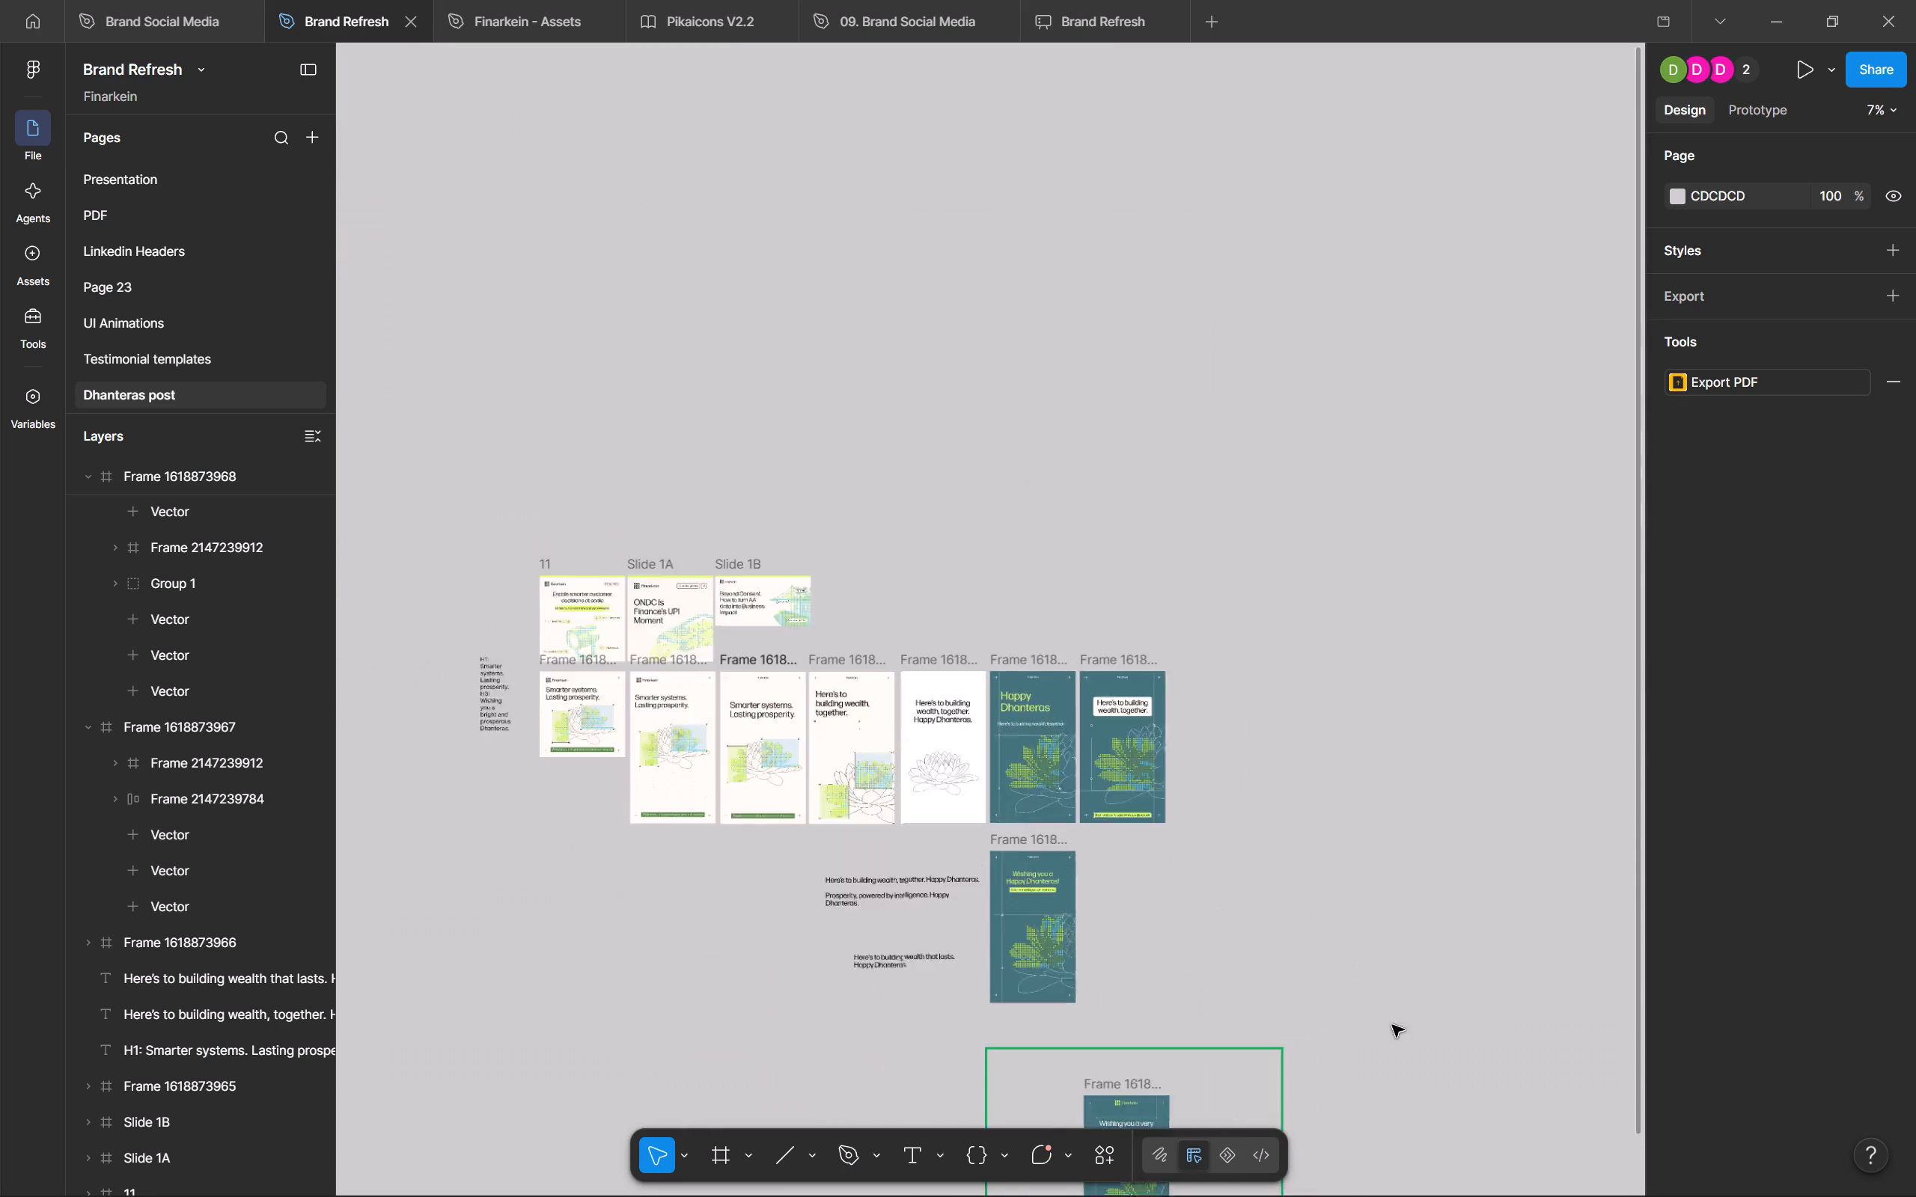
pyautogui.keyDown('ctrl'); pyautogui.scroll(6, 1392, 1025); pyautogui.keyUp('ctrl')
pyautogui.keyDown('ctrl'); pyautogui.moveTo(1398, 1071); pyautogui.dragTo(1276, 682, button='middle'); pyautogui.keyUp('ctrl')
pyautogui.keyDown('ctrl'); pyautogui.scroll(5, 1228, 825); pyautogui.keyUp('ctrl')
pyautogui.keyDown('ctrl'); pyautogui.moveTo(1196, 839); pyautogui.dragTo(1368, 726, button='middle'); pyautogui.keyUp('ctrl')
pyautogui.keyDown('ctrl'); pyautogui.scroll(5, 1369, 726); pyautogui.keyUp('ctrl')
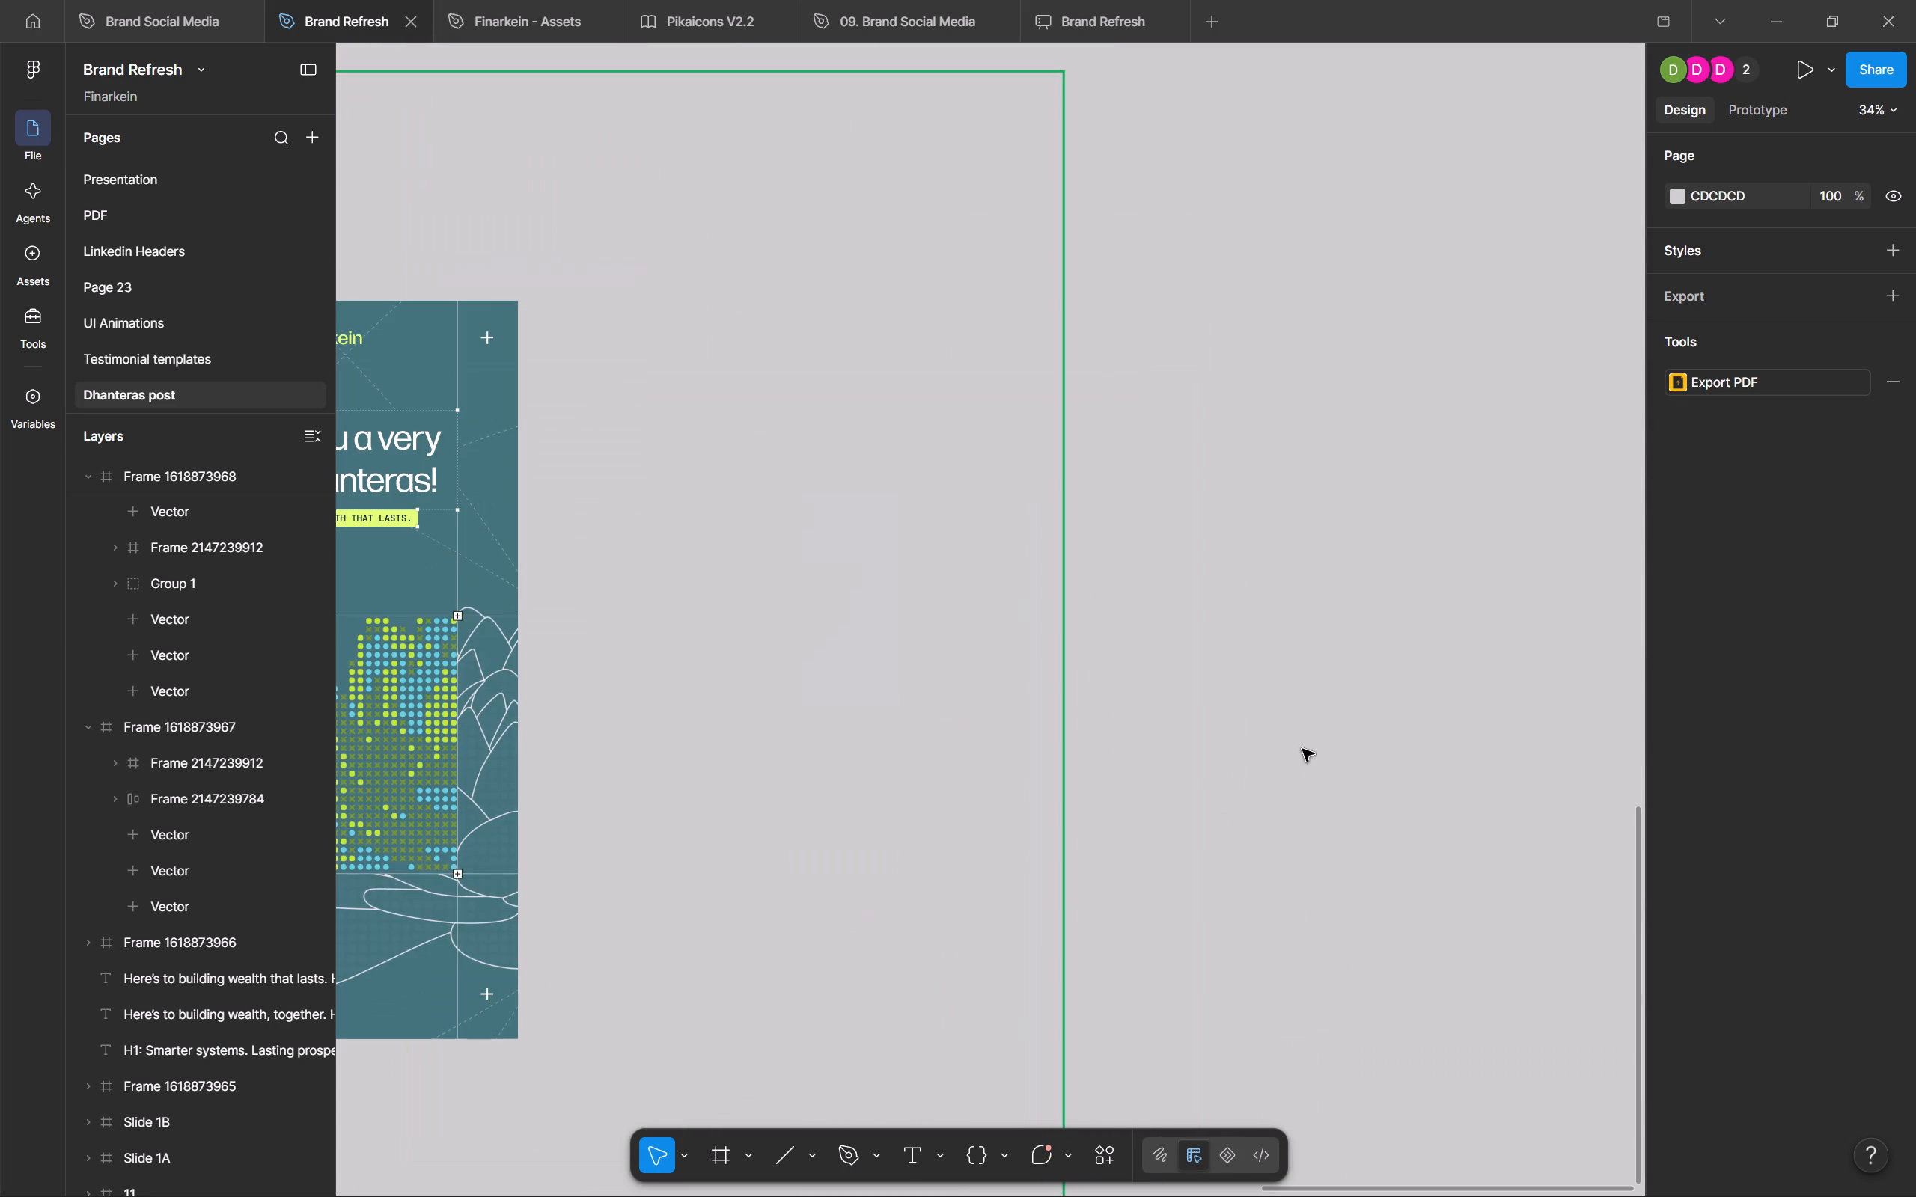
pyautogui.keyDown('ctrl'); pyautogui.scroll(-4, 1291, 748); pyautogui.keyUp('ctrl')
pyautogui.keyDown('ctrl'); pyautogui.scroll(3, 1291, 748); pyautogui.keyUp('ctrl')
pyautogui.keyDown('ctrl'); pyautogui.scroll(-6, 1290, 765); pyautogui.keyUp('ctrl')
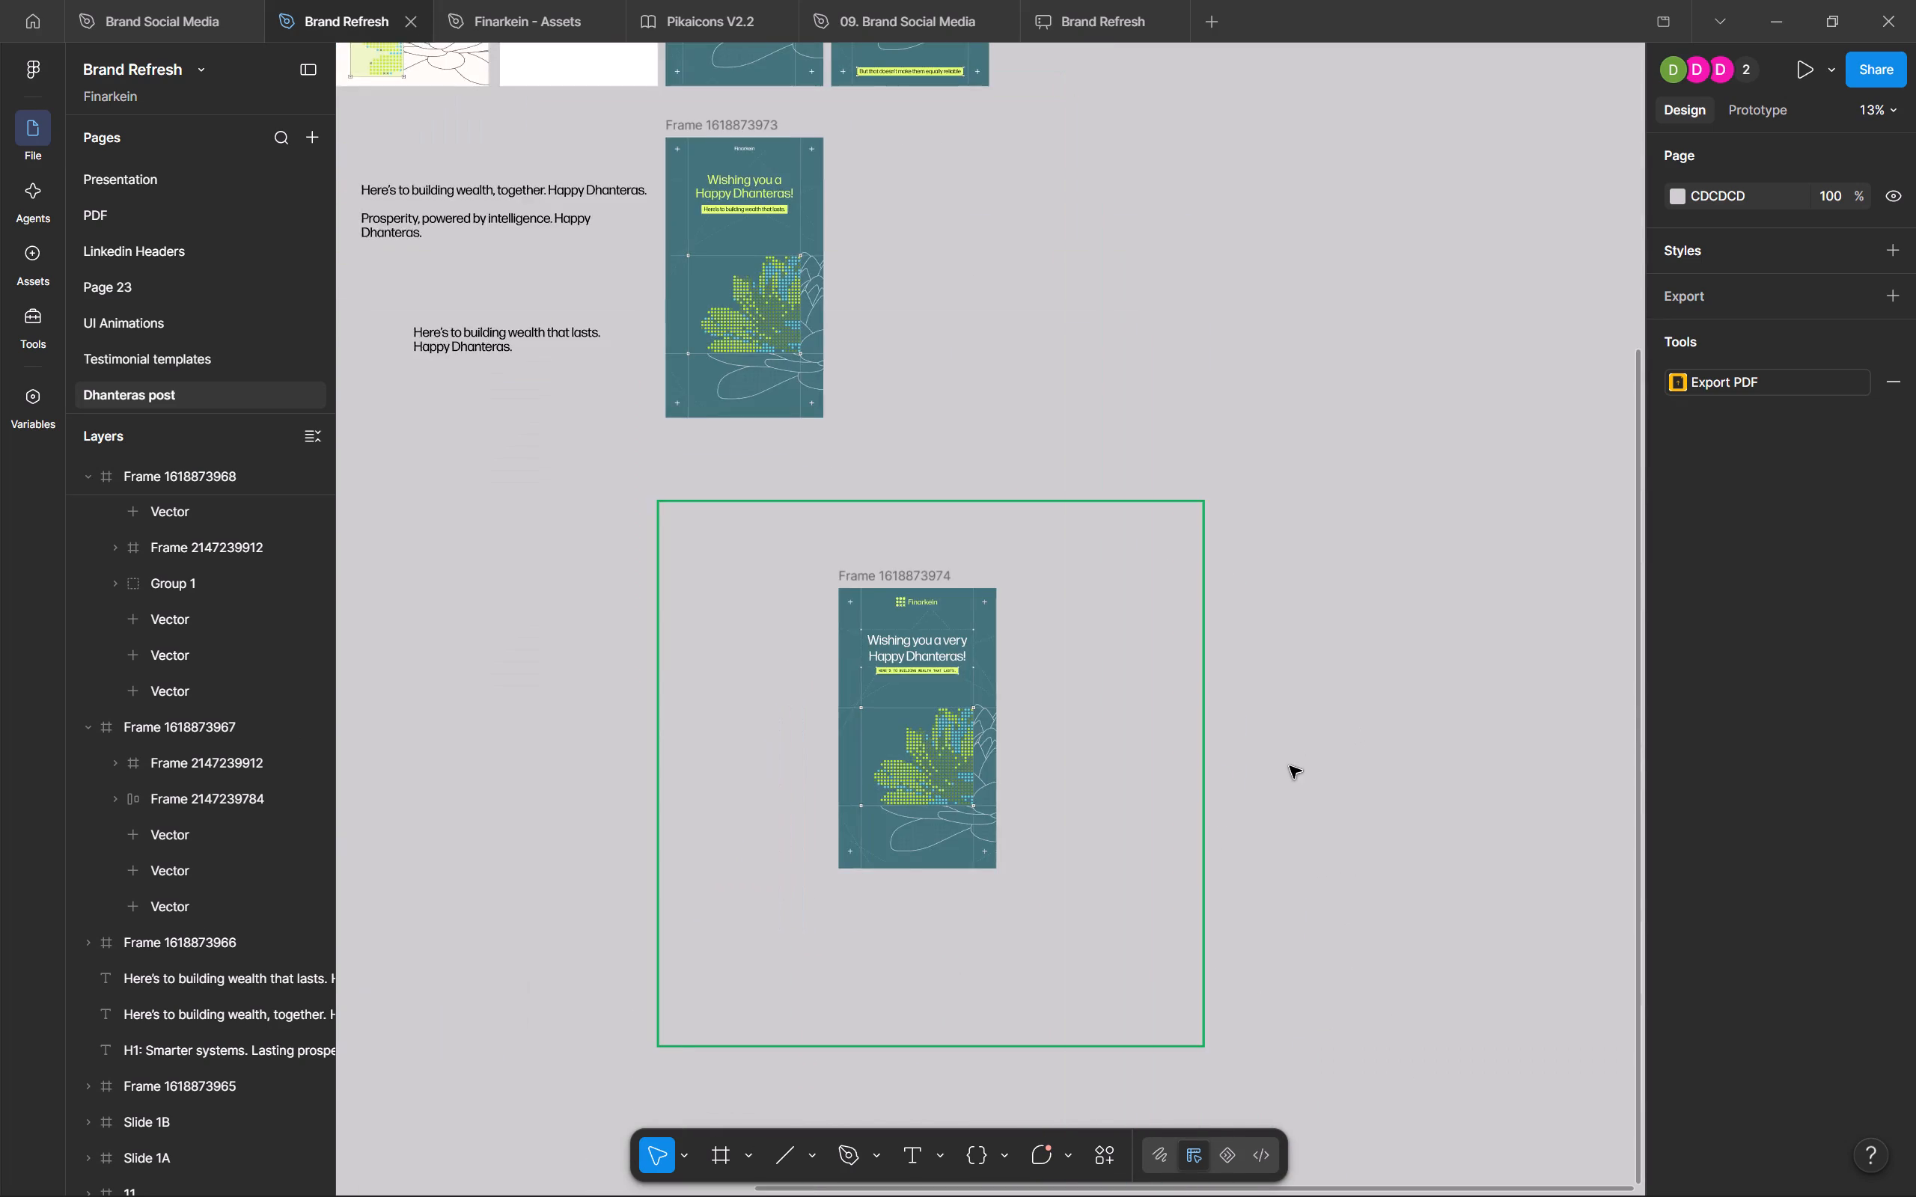
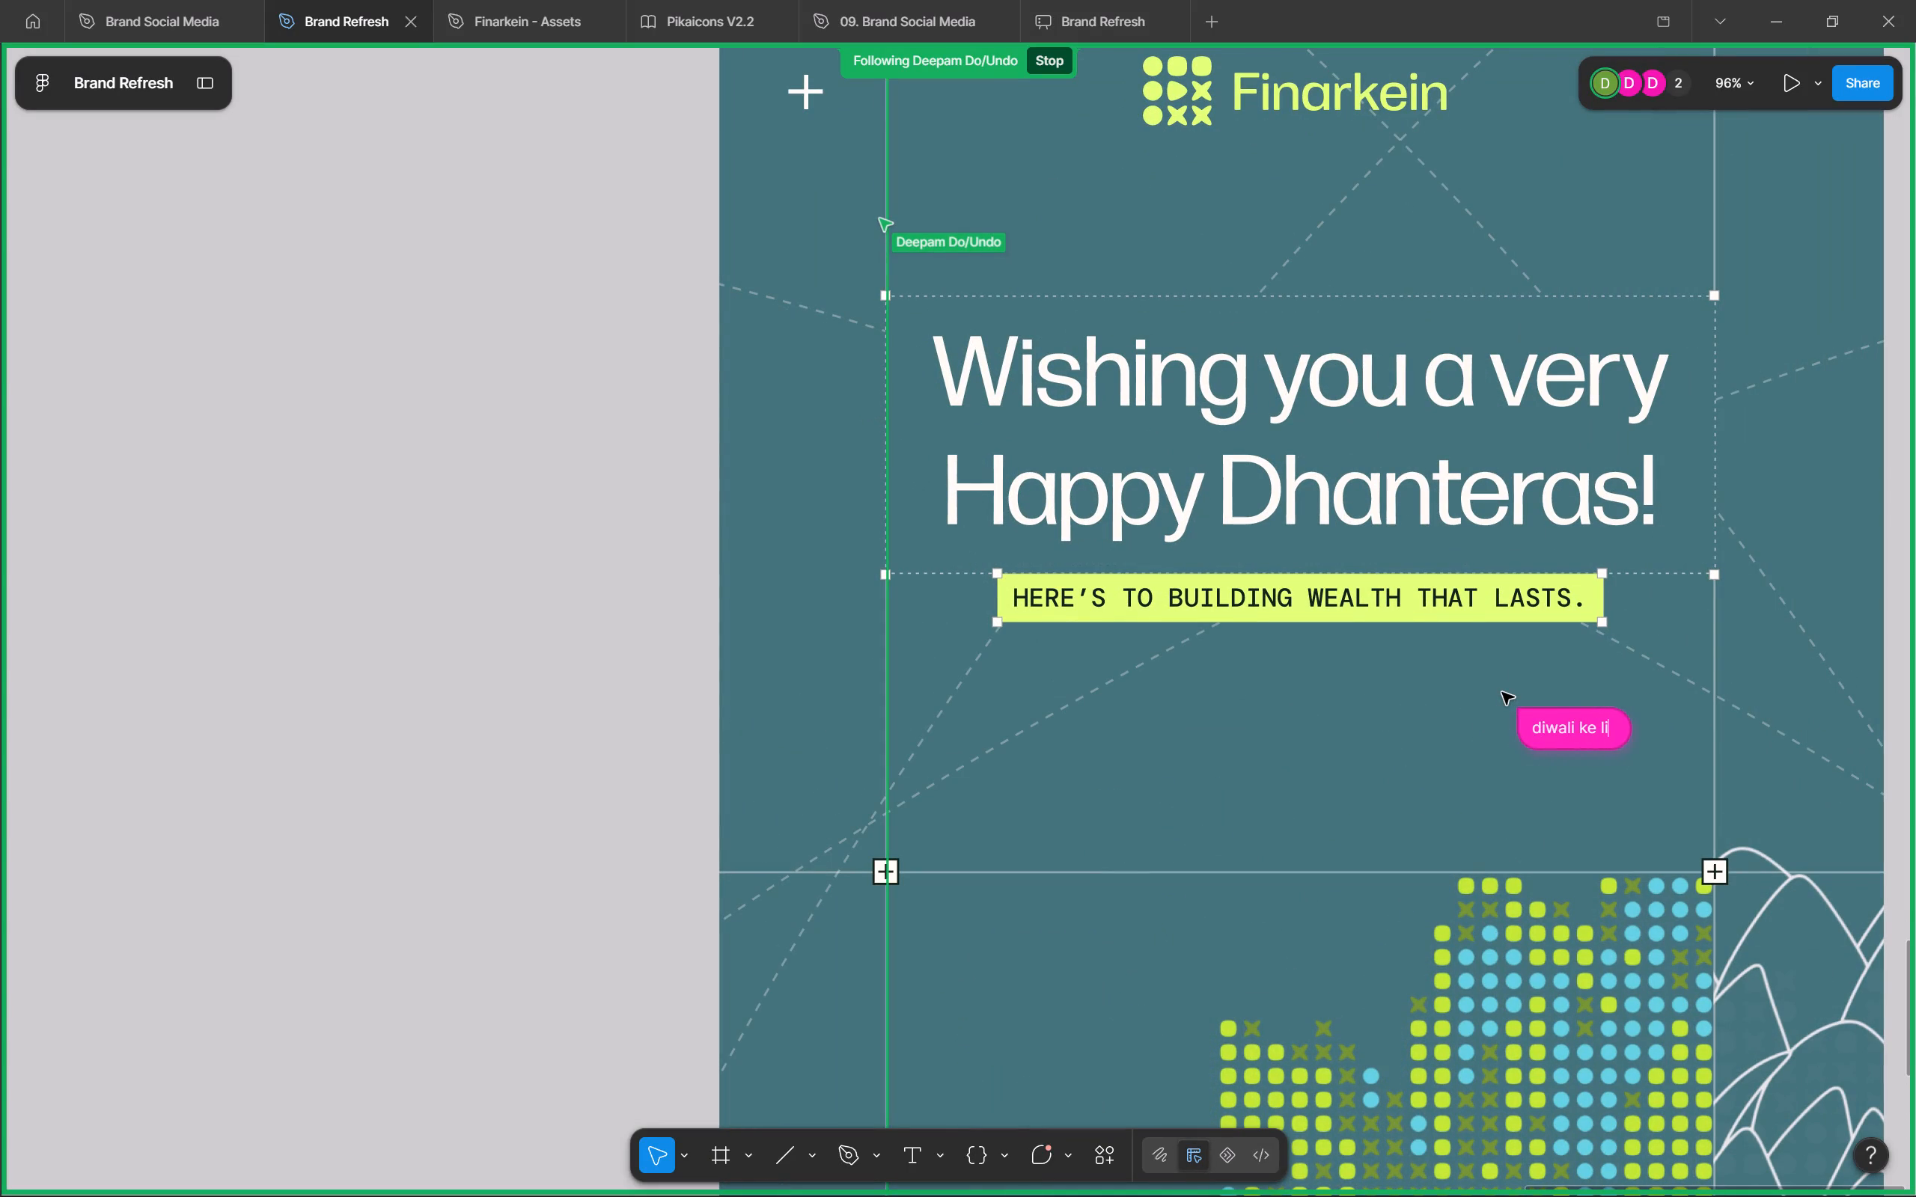
# Finish the cursor chat message to the collaborators so it reads "diwali ke liye im thinking chinese lantern".
pyautogui.write('ye im thinin')
pyautogui.press('BackSpace')
pyautogui.press('BackSpace')
pyautogui.write('king chinese lantern')
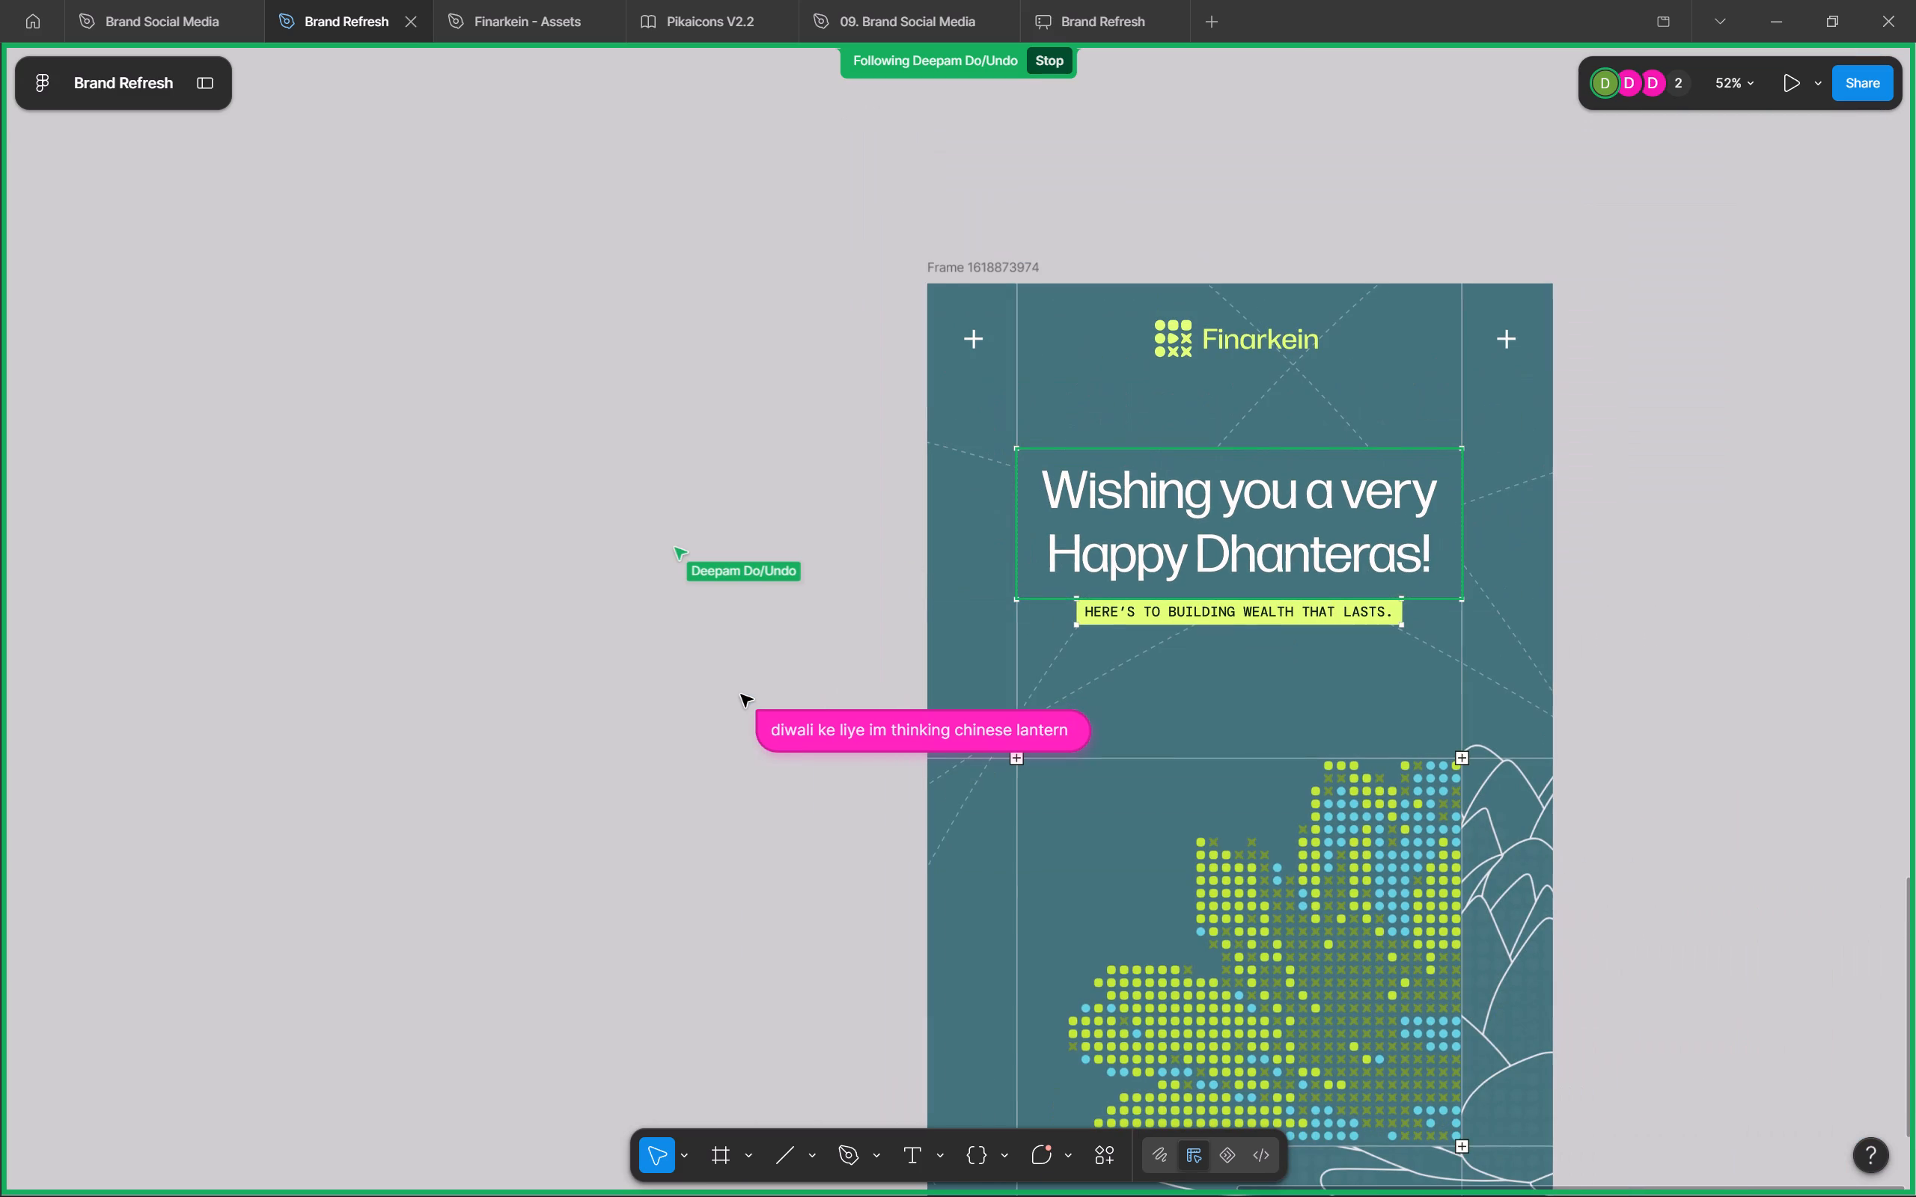
pyautogui.press('Escape')
# Capture the red and untextured lantern preview from the CGTrader page and paste it beside the Dhanteras post in the Figma file.
pyautogui.hotkey('alt', 'Tab')
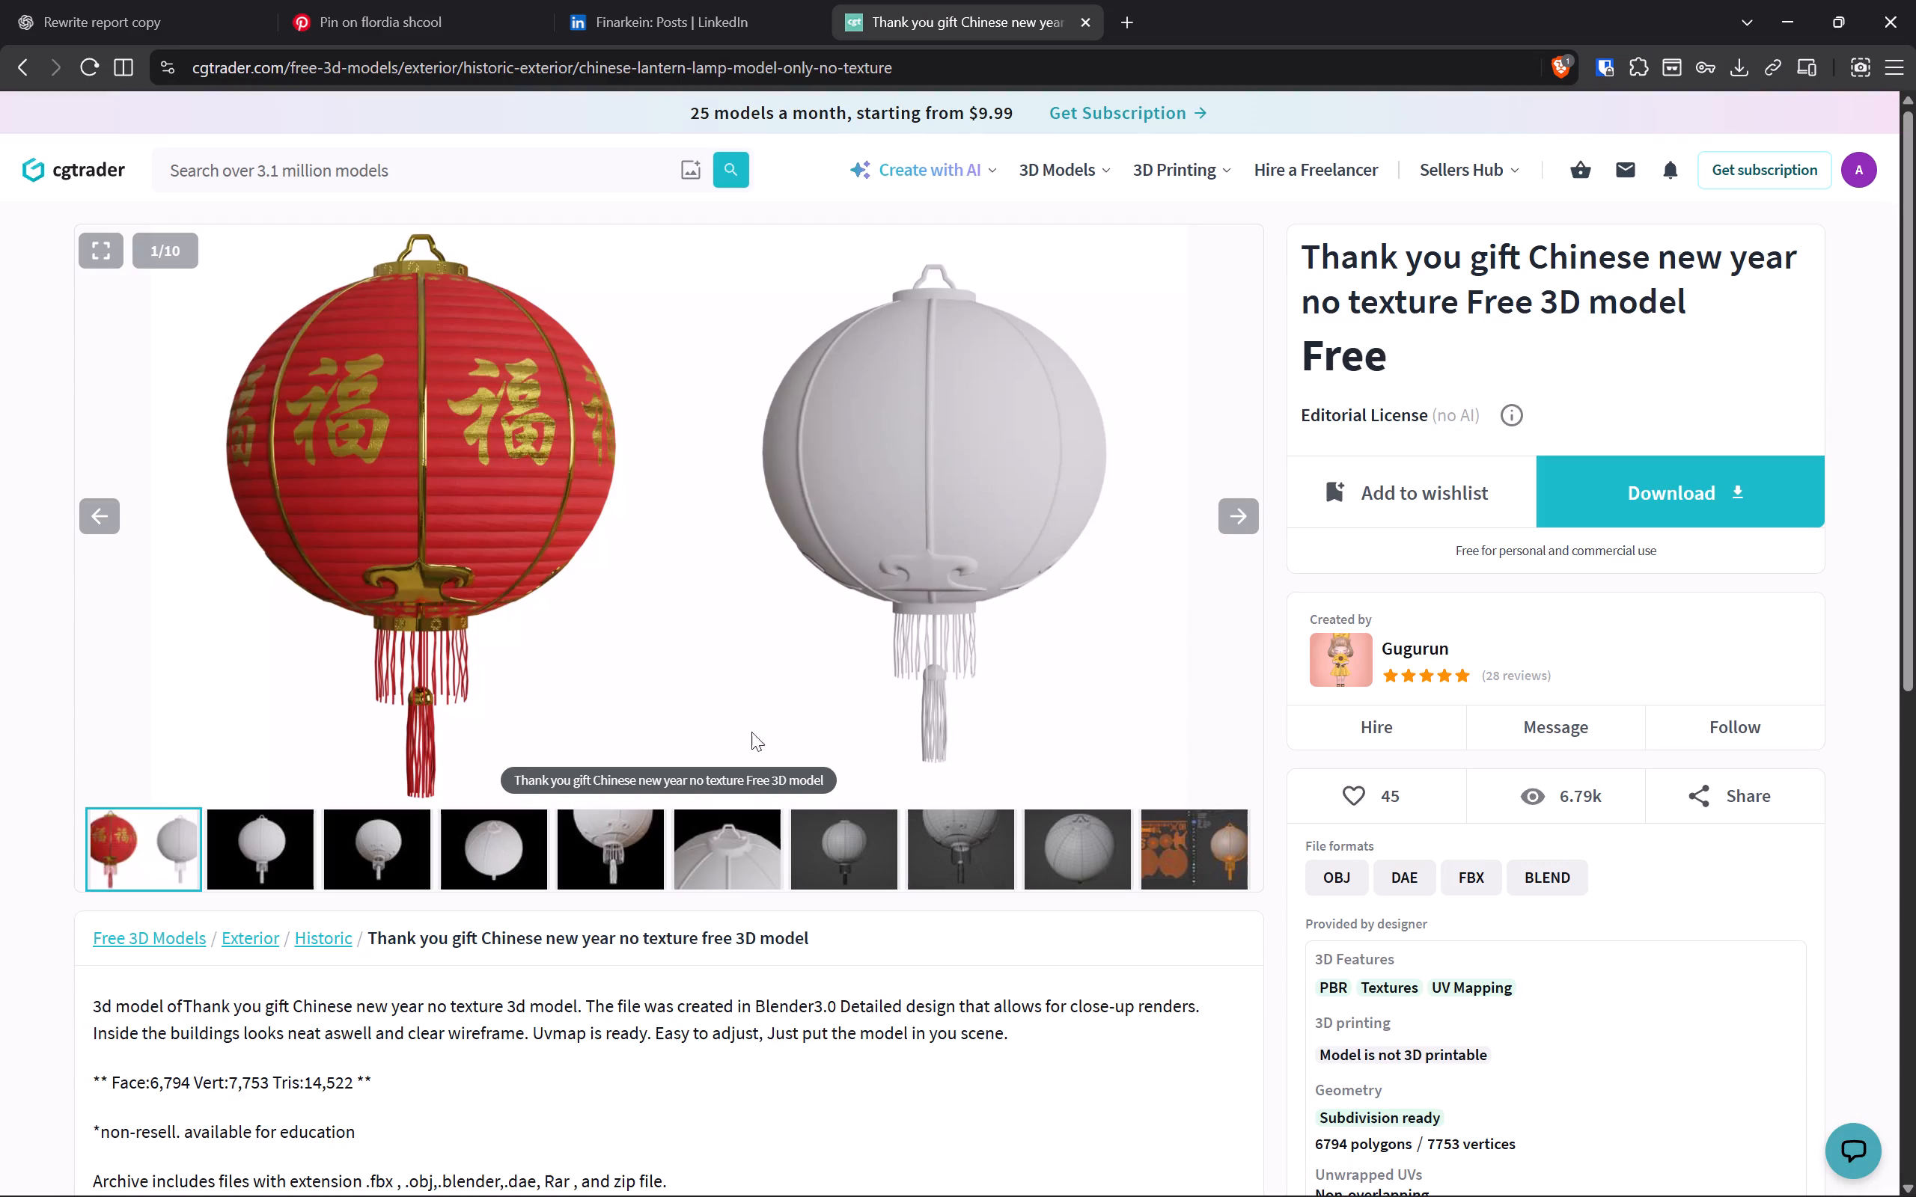
pyautogui.press('shift+super+s')
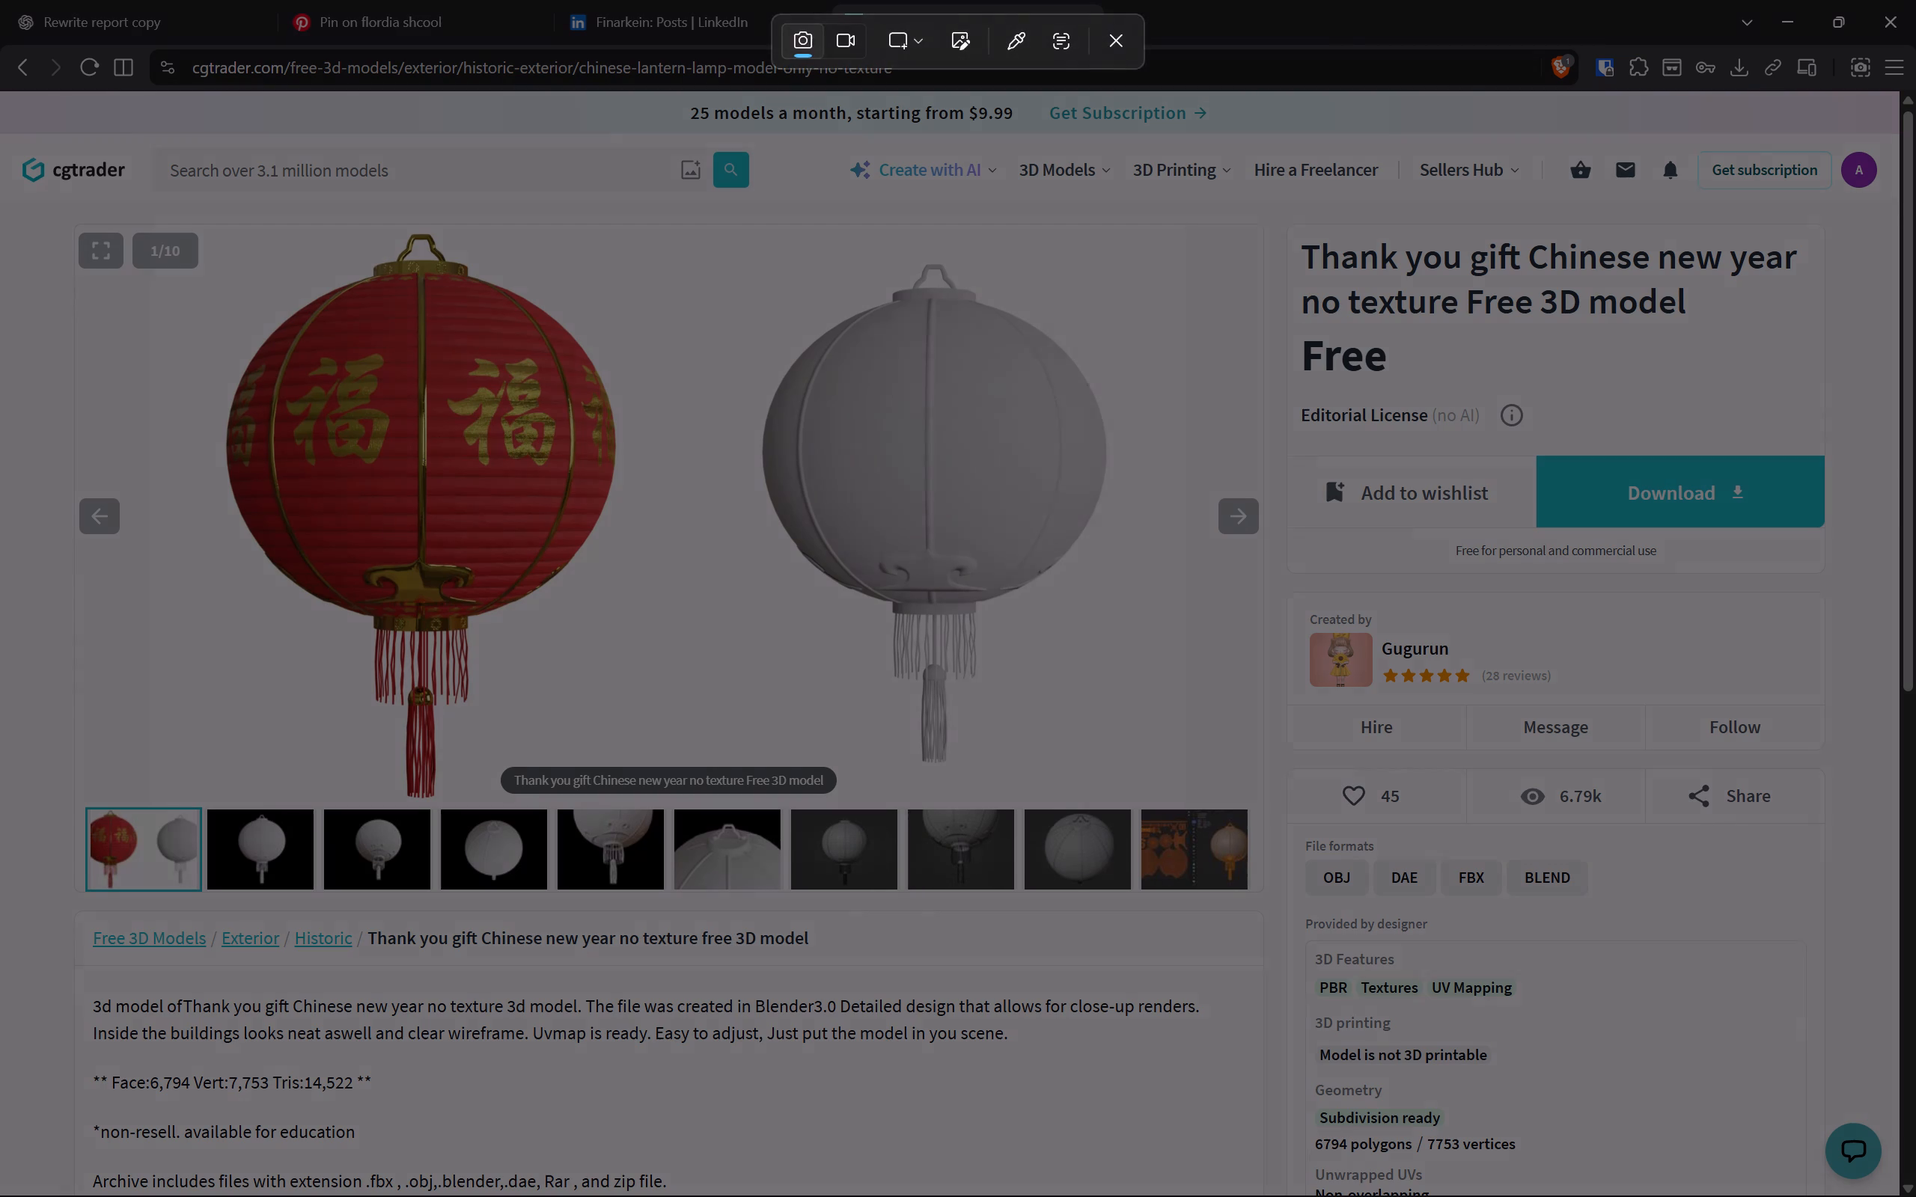
pyautogui.moveTo(178, 206); pyautogui.dragTo(1147, 798)
pyautogui.hotkey('alt', 'Tab')
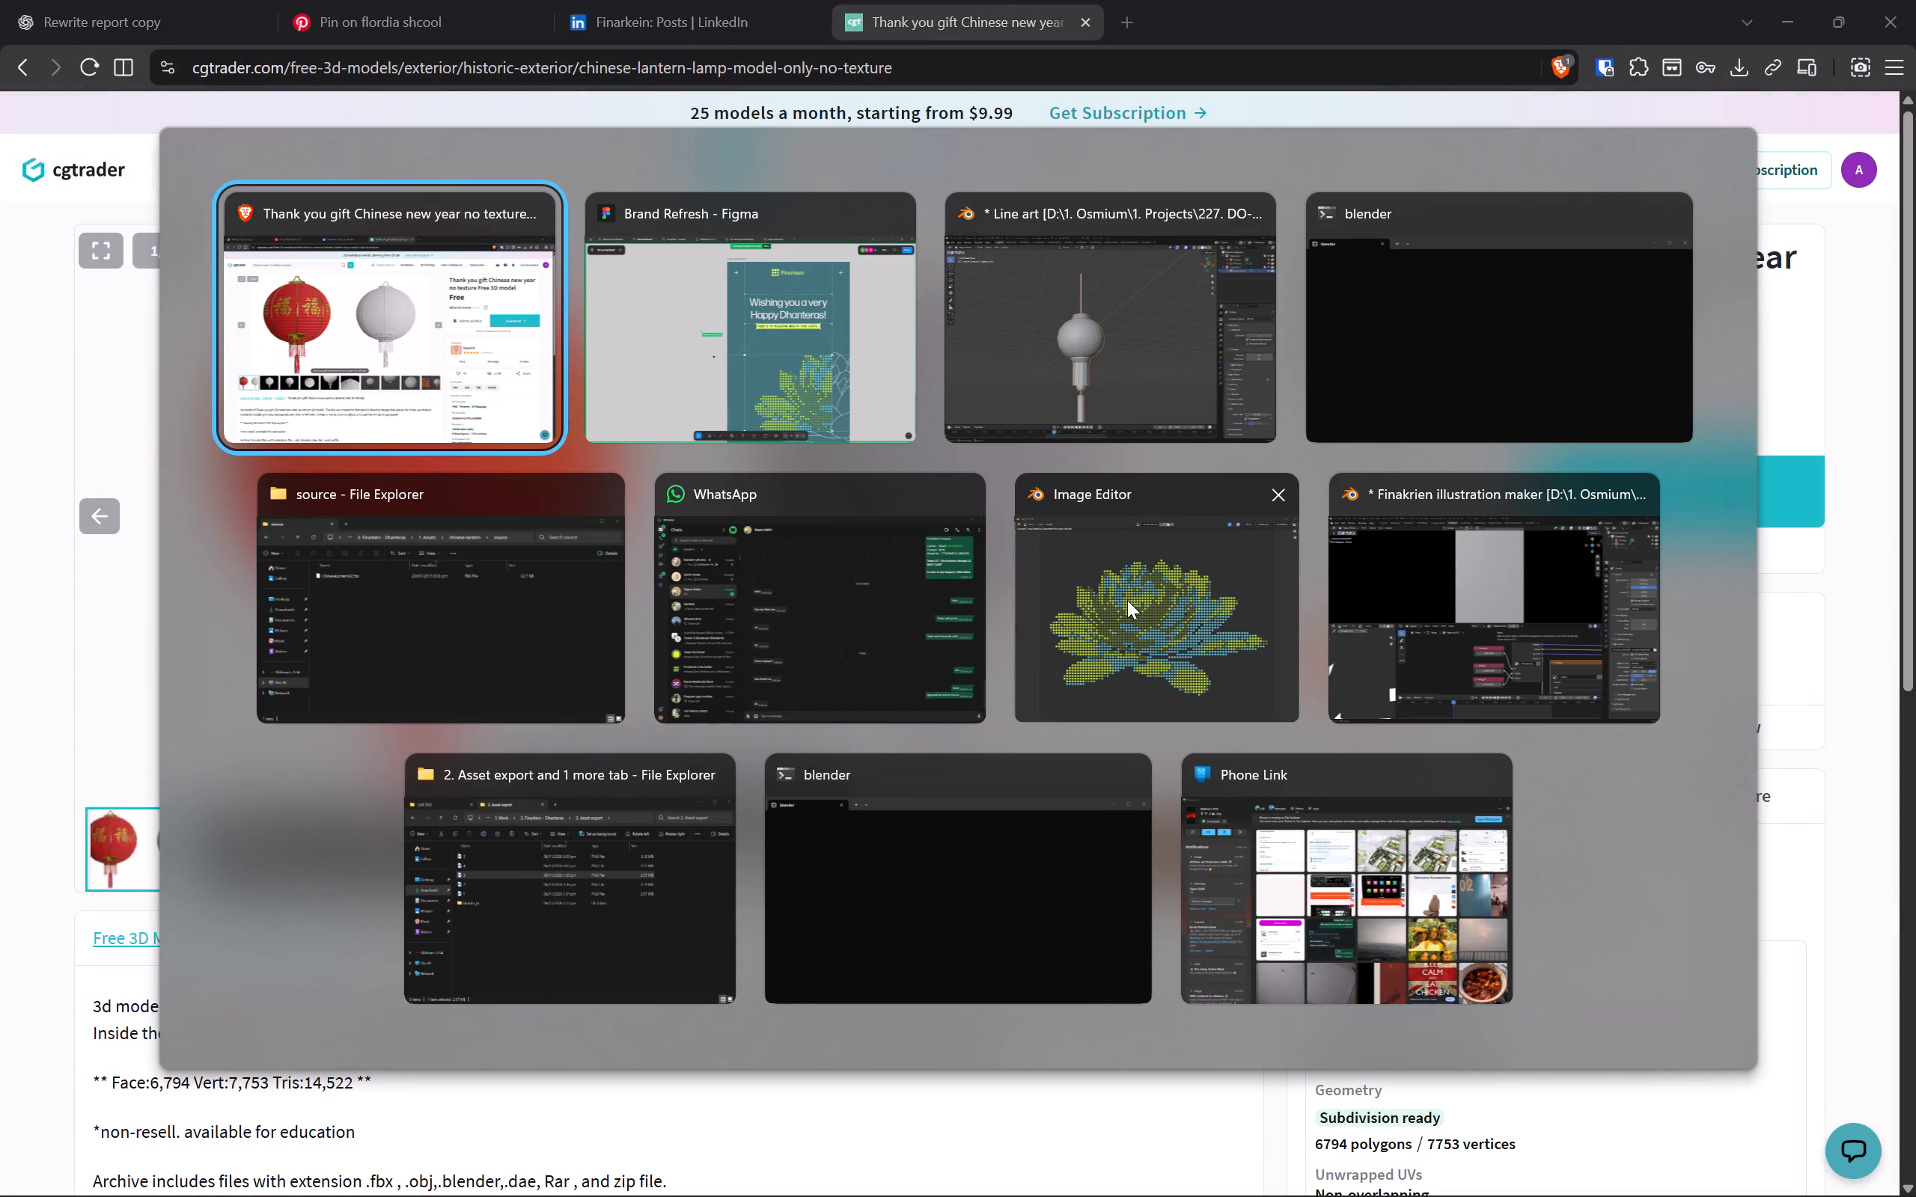
pyautogui.keyDown('alt'); pyautogui.click(810, 340); pyautogui.keyUp('alt')
pyautogui.keyDown('ctrl'); pyautogui.scroll(-2, 595, 597); pyautogui.keyUp('ctrl')
pyautogui.moveTo(510, 550); pyautogui.dragTo(1340, 825, button='middle')
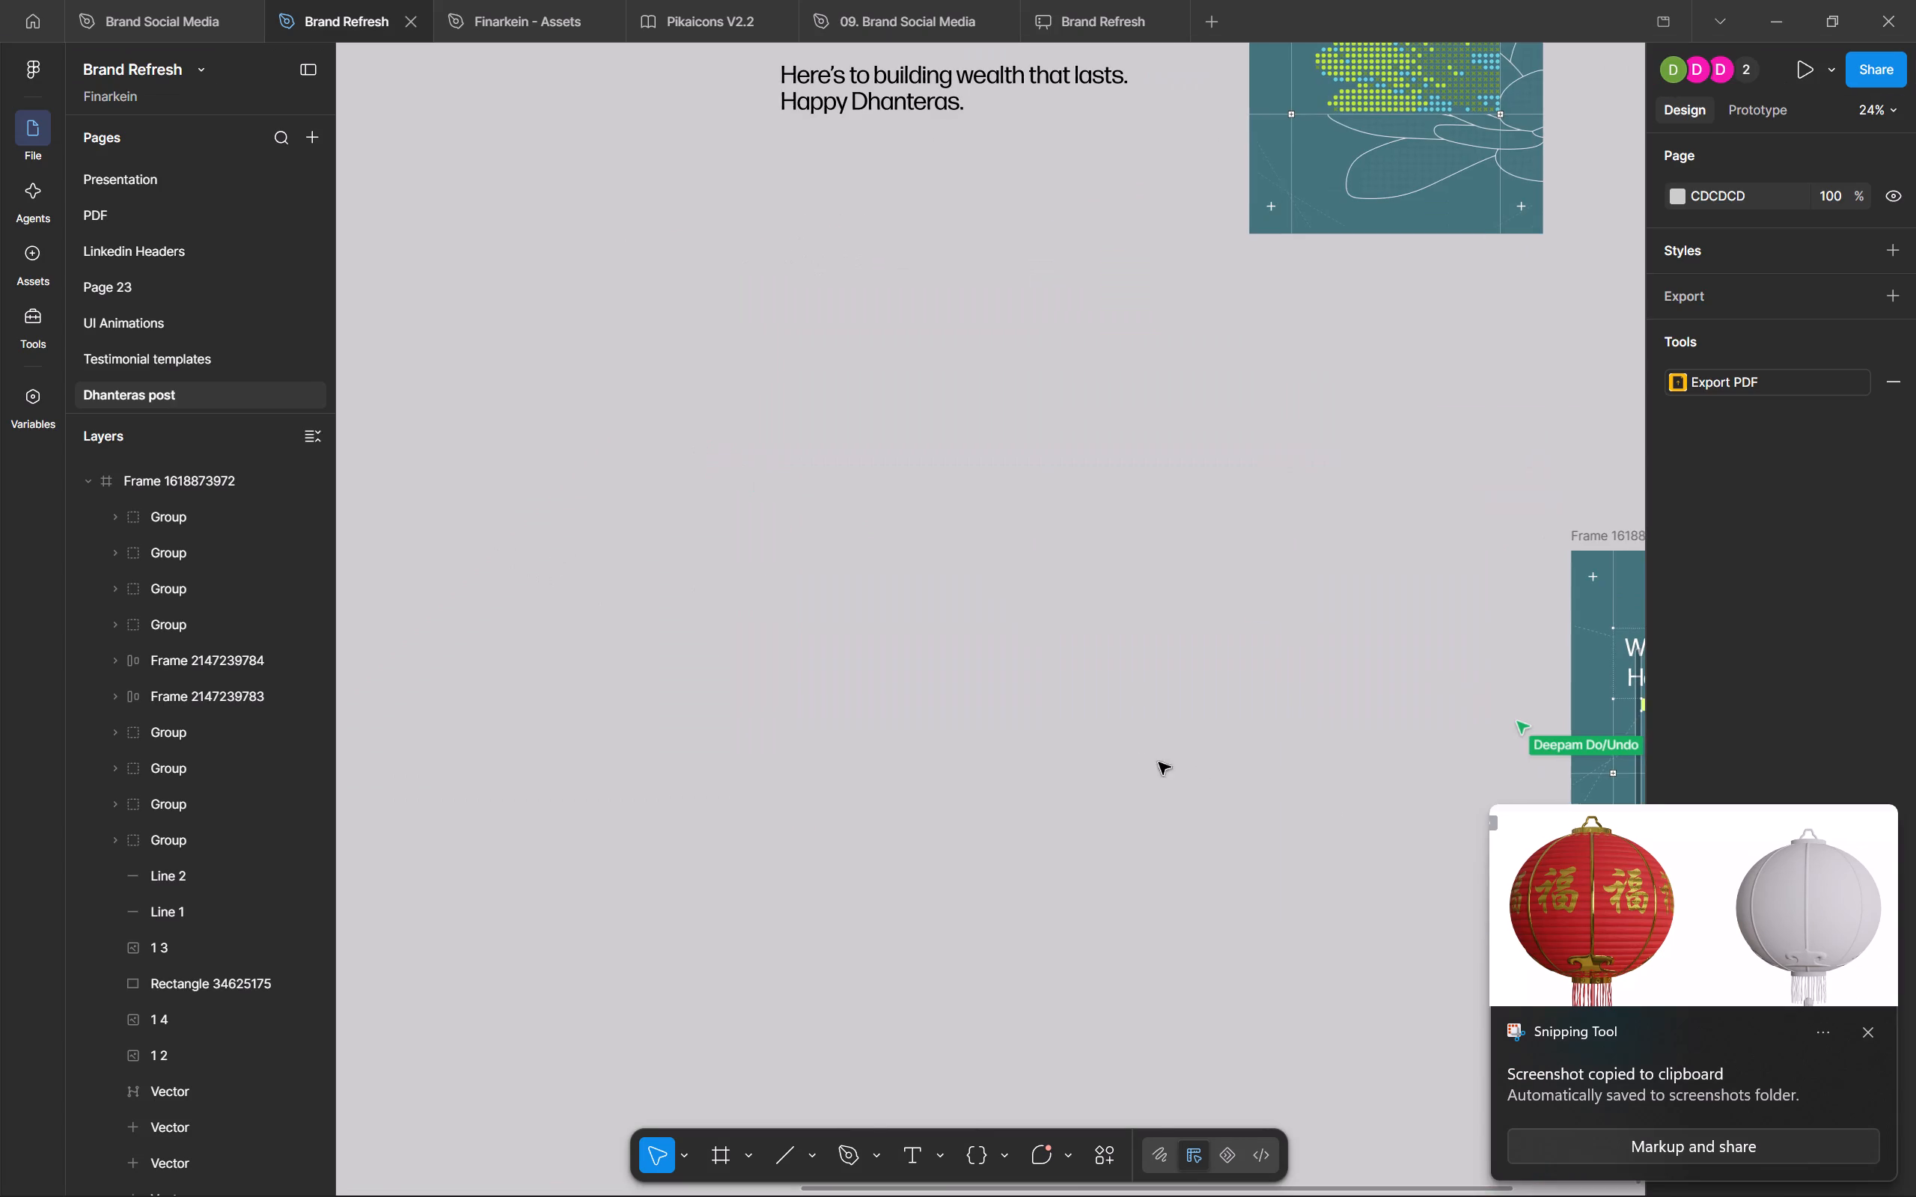
pyautogui.click(1141, 758)
pyautogui.moveTo(961, 582); pyautogui.dragTo(754, 540, button='middle')
pyautogui.hotkey('ctrl', 'v')
# Send the cursor chat messages "aisa something" and "diwali post" next to the pasted lantern image.
pyautogui.write('/aisa something')
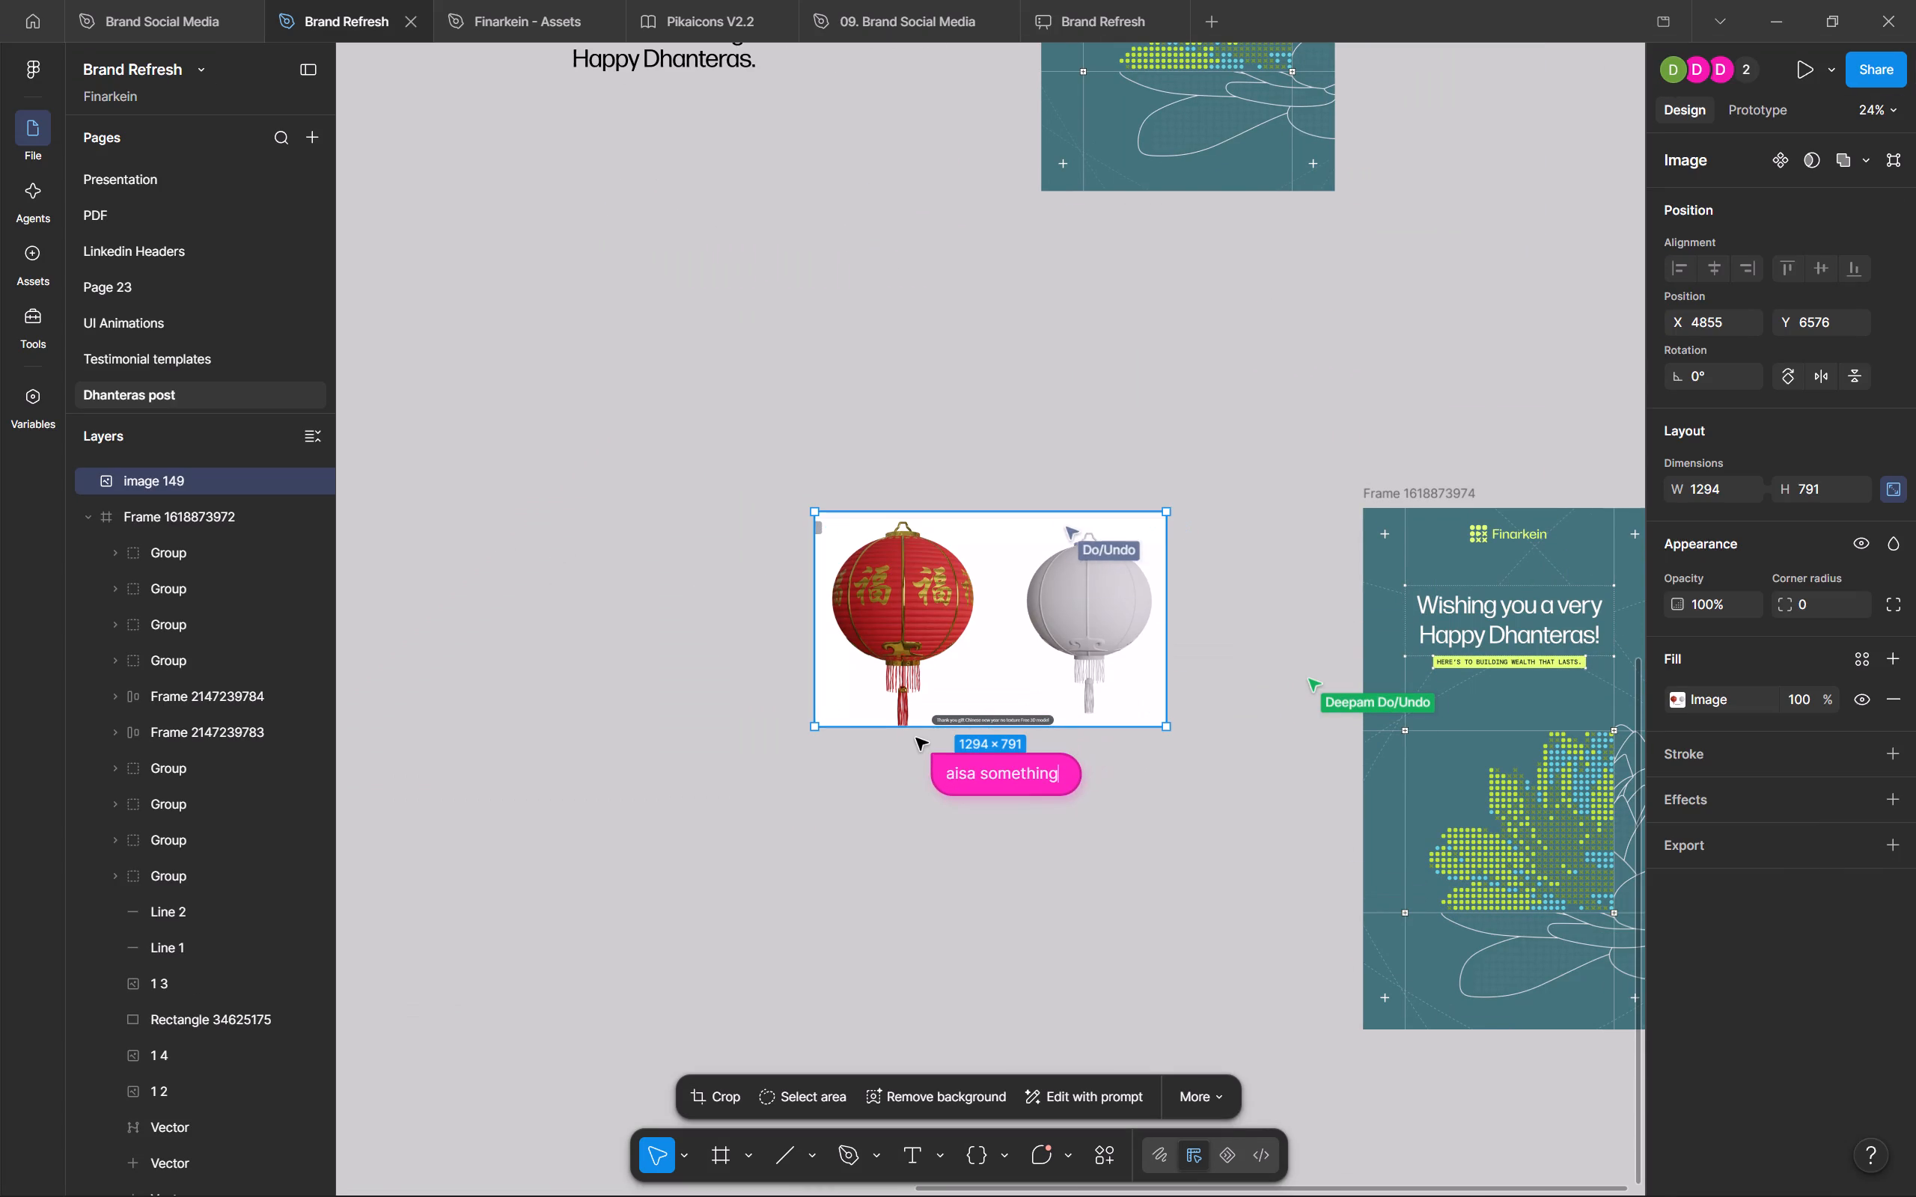
pyautogui.press('Escape')
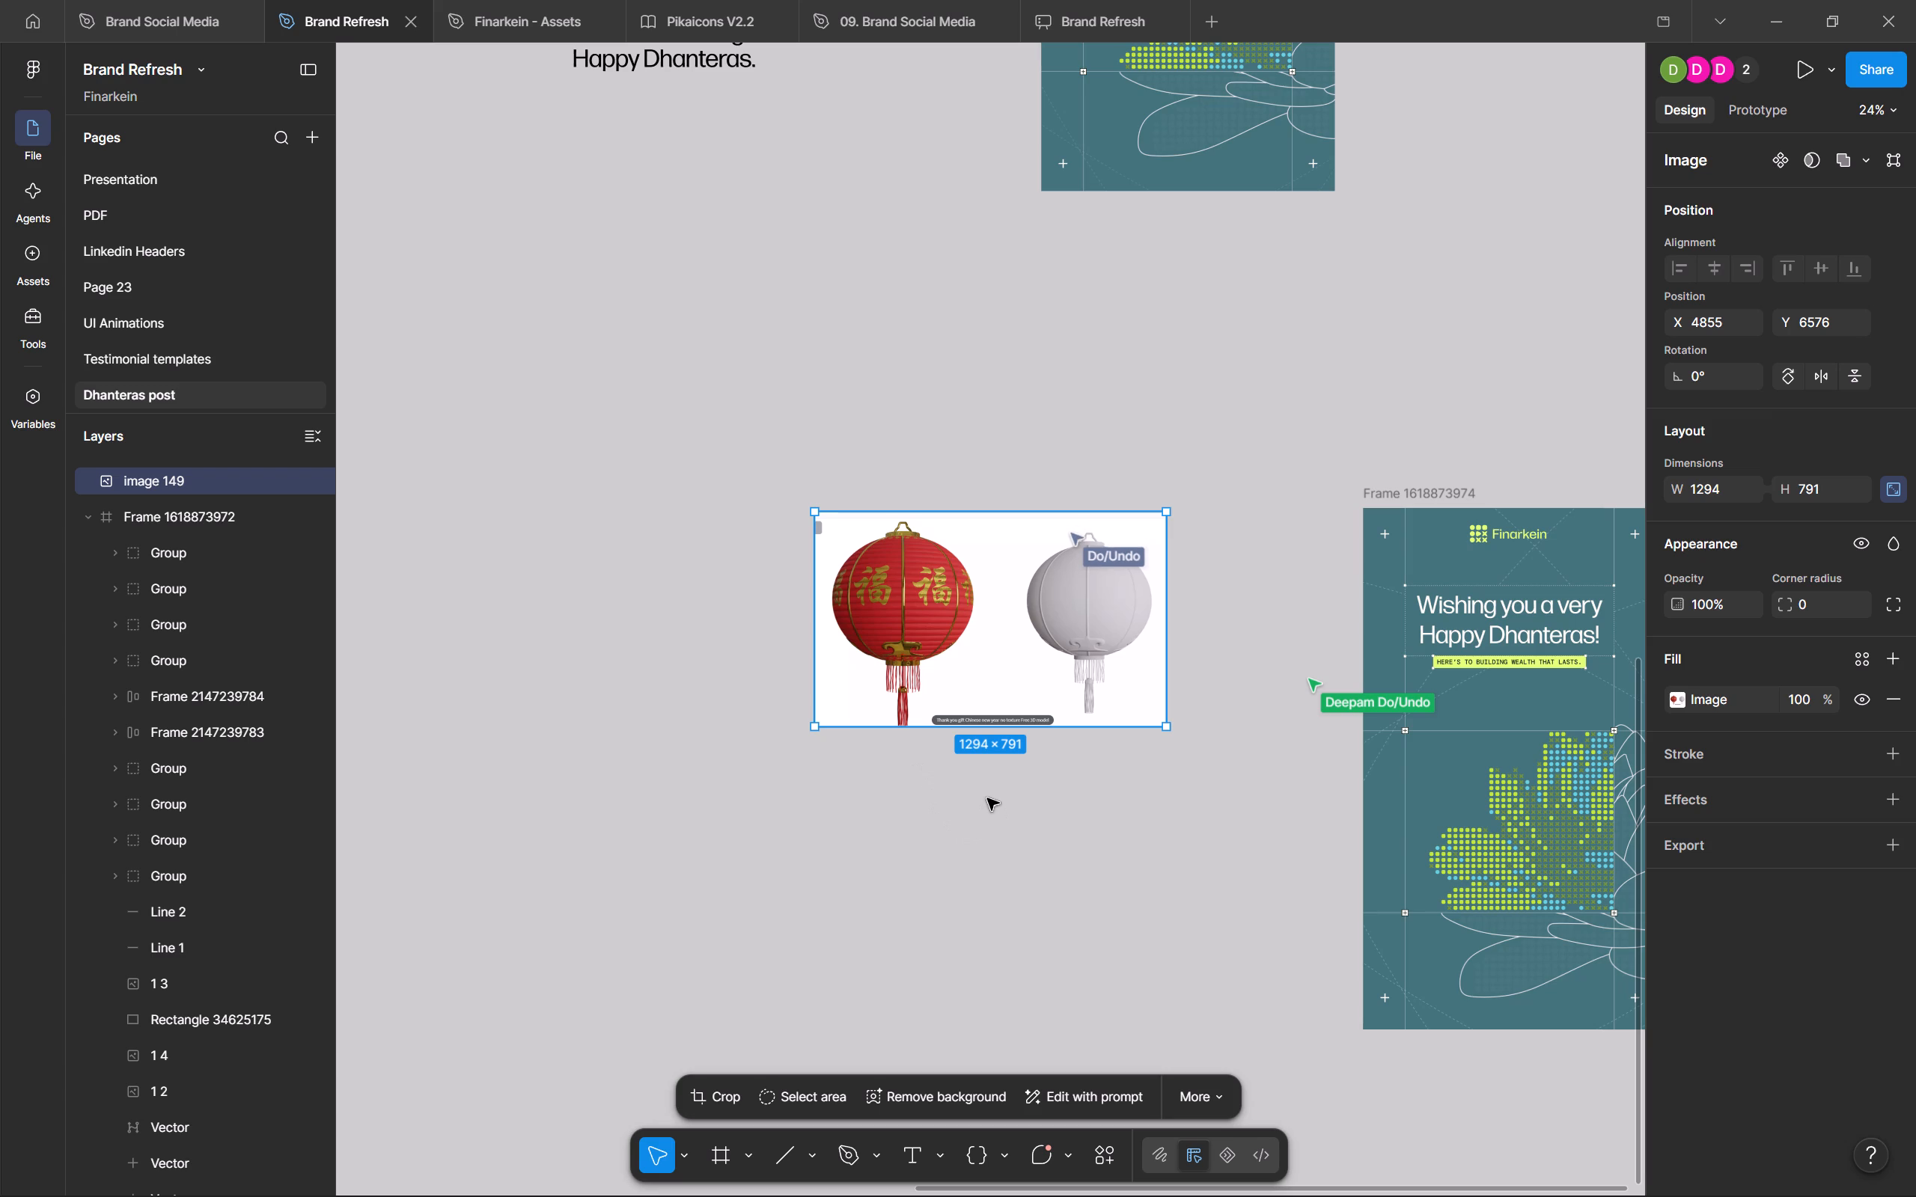
pyautogui.click(987, 798)
pyautogui.write('/si')
pyautogui.press('BackSpace')
pyautogui.press('BackSpace')
pyautogui.write('diwali post')
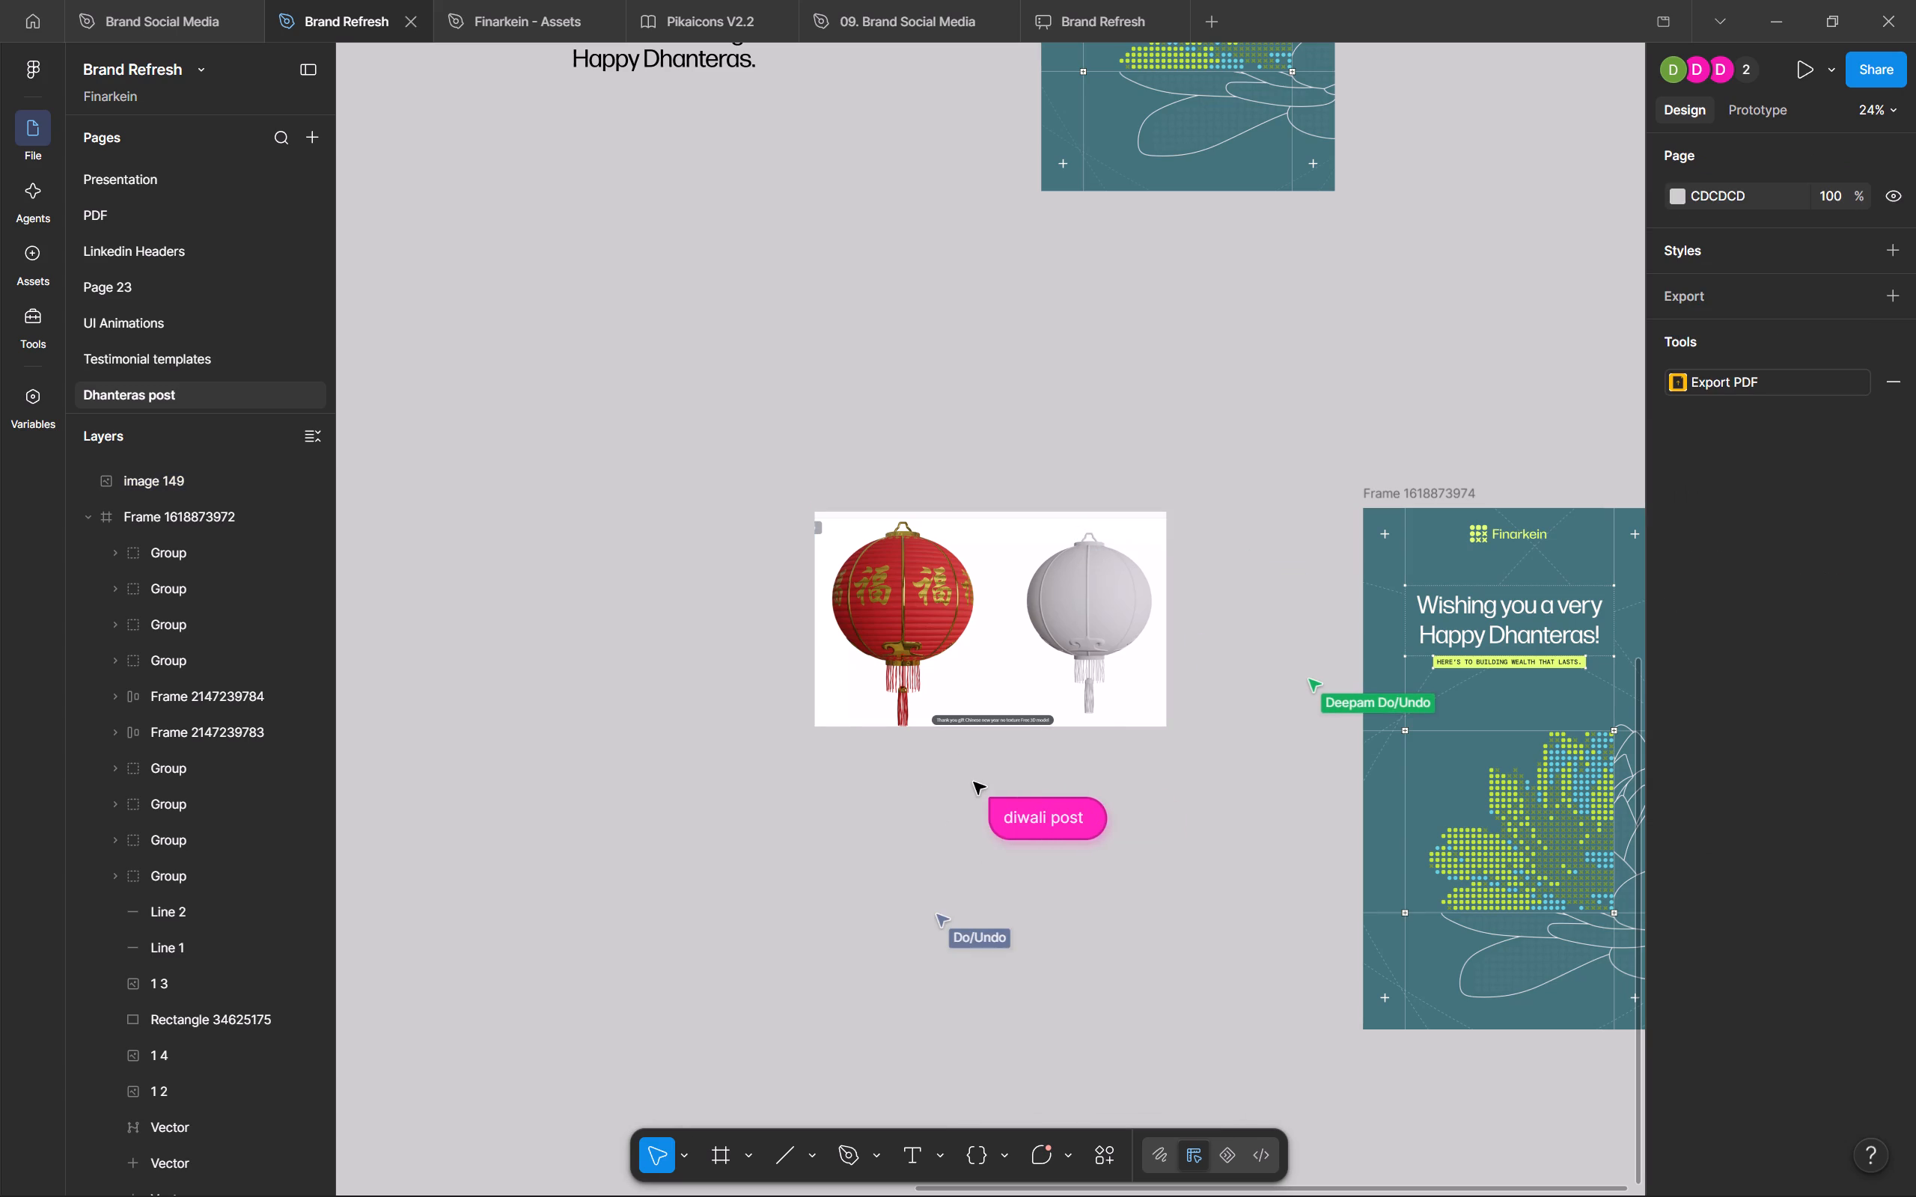
pyautogui.press('Escape')
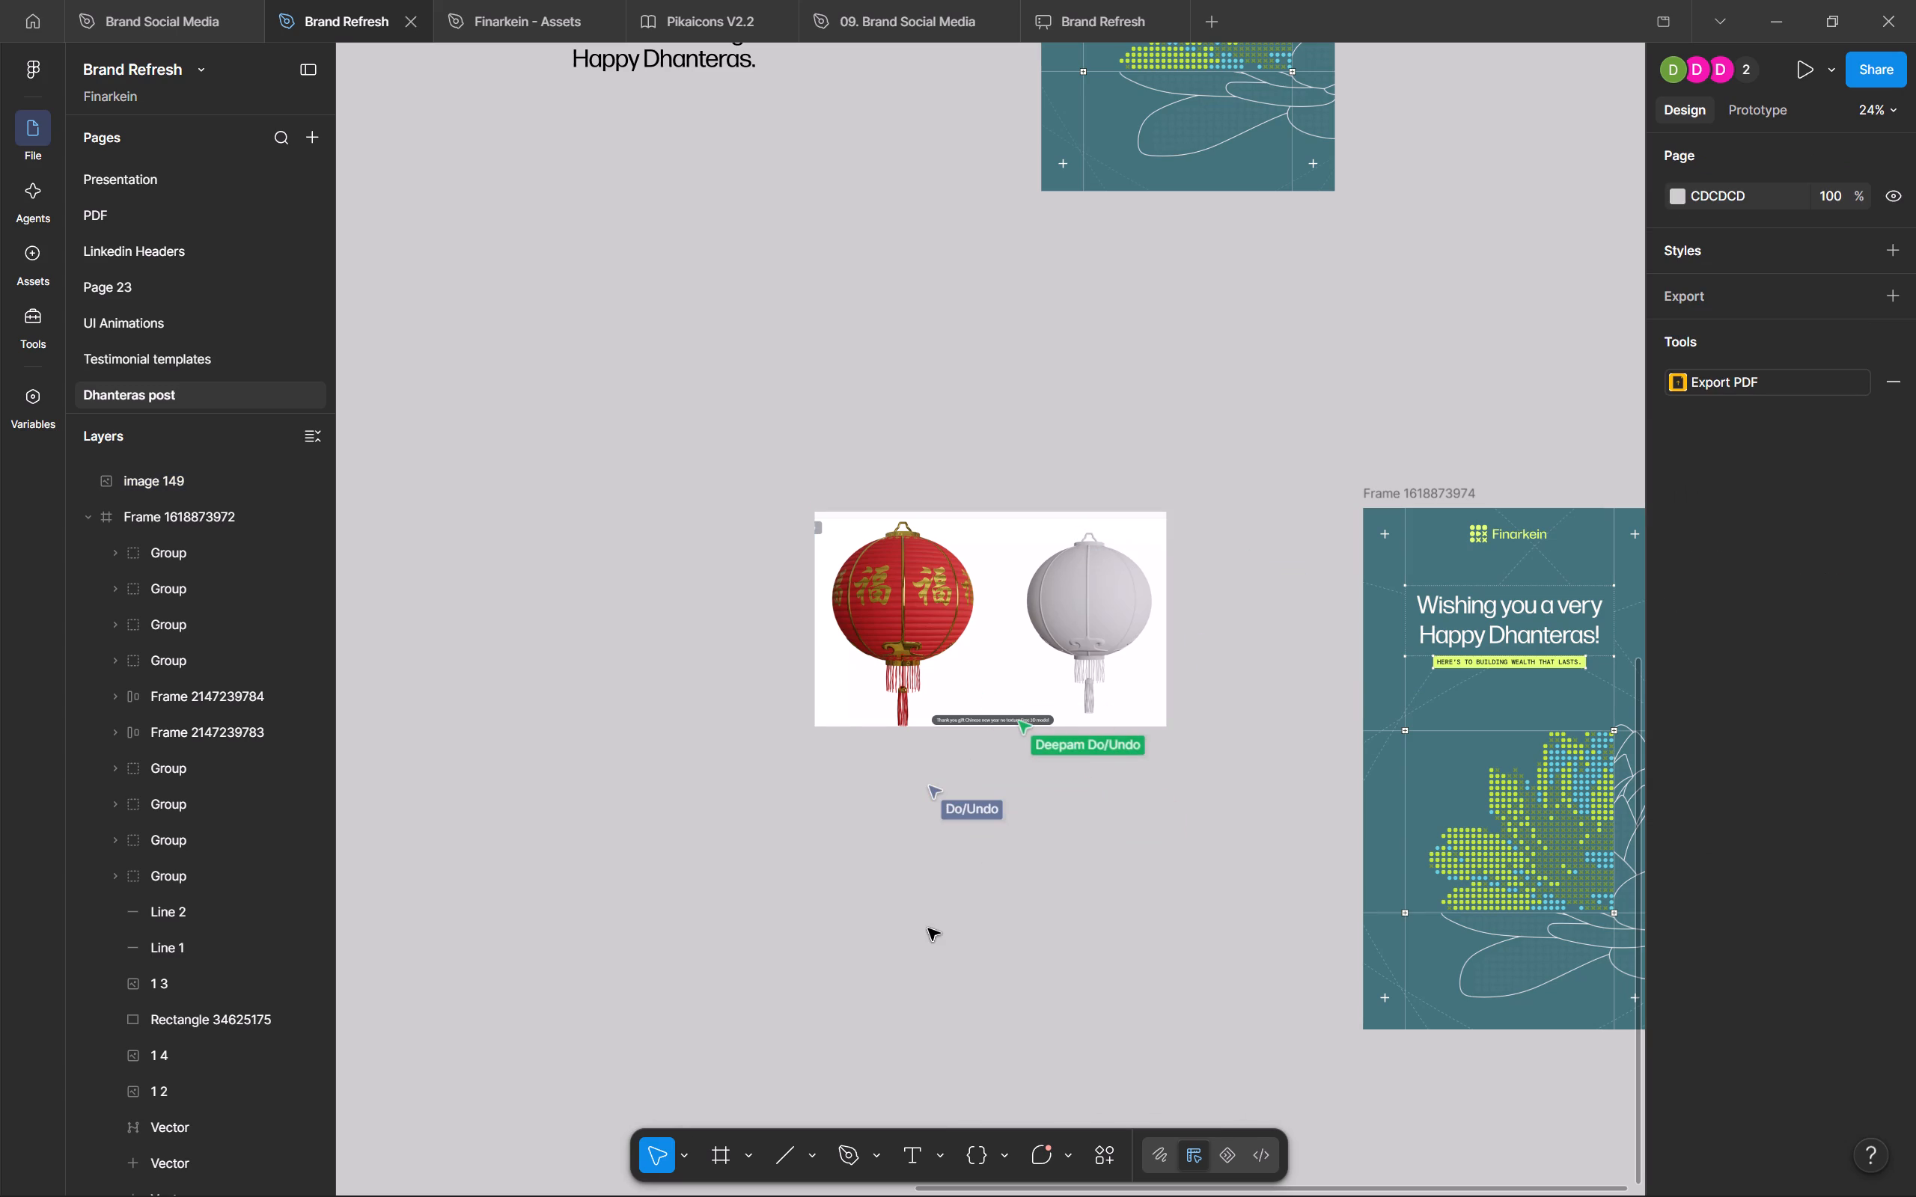
# Switch to the lantern's CGTrader page and request the free model's download.
pyautogui.hotkey('alt', 'Tab')
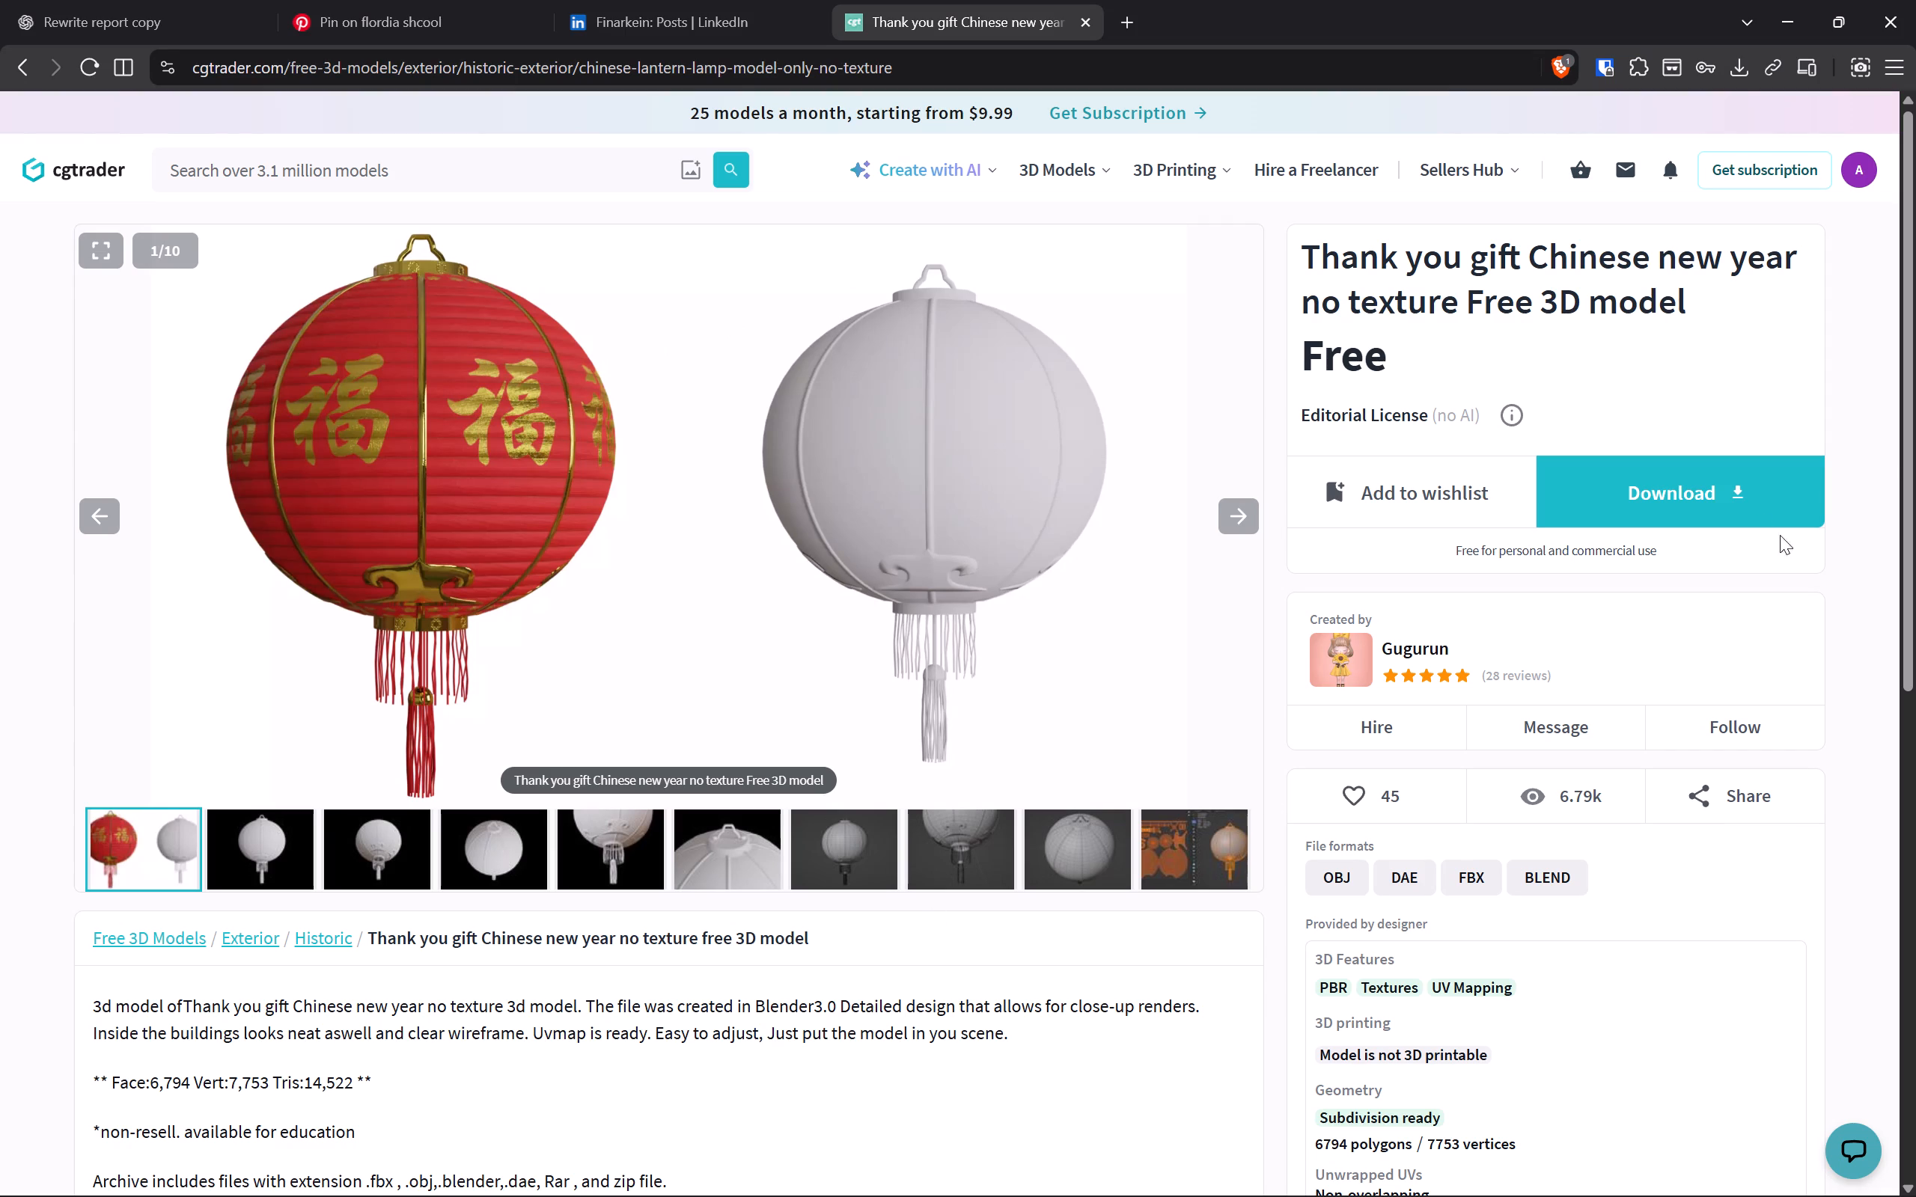
pyautogui.click(1715, 485)
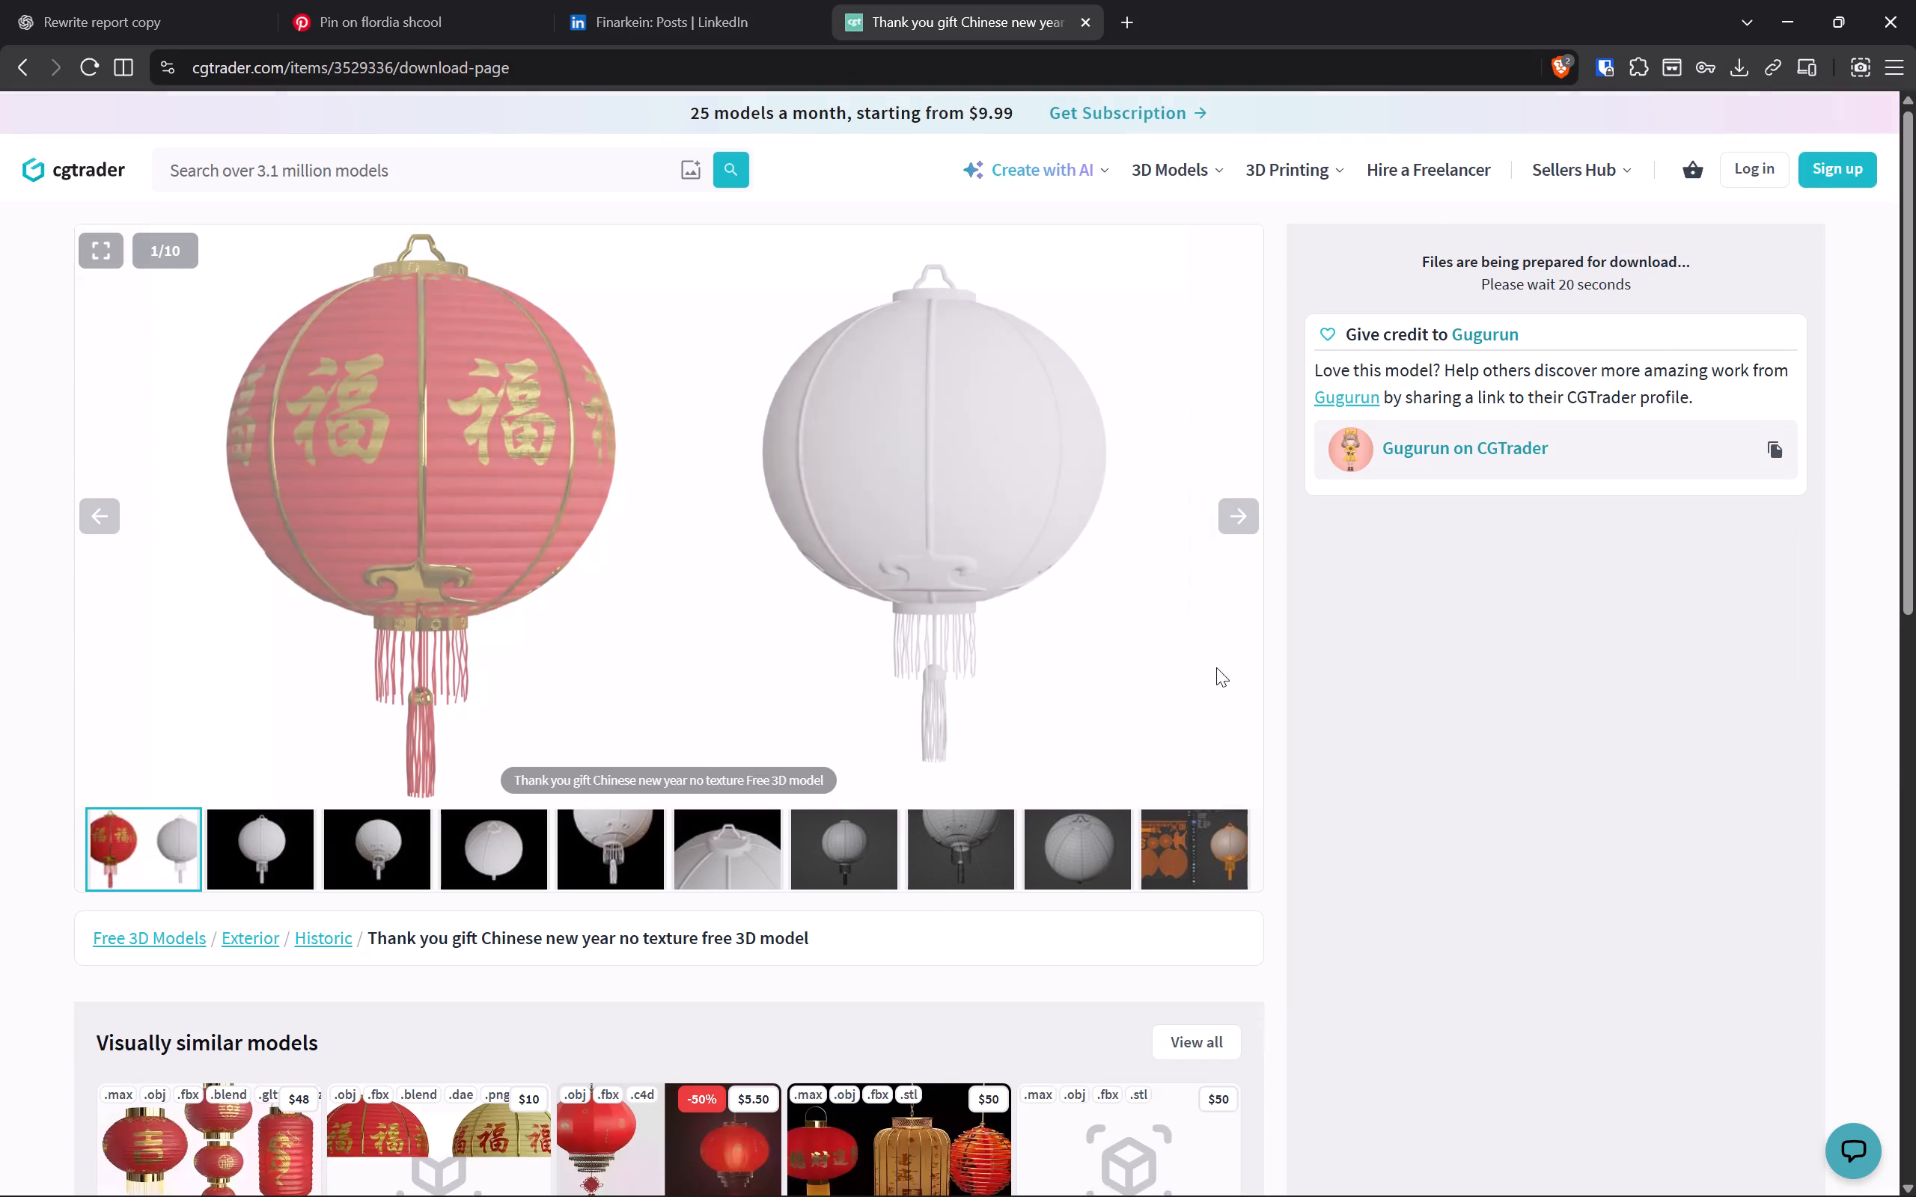
# Return to the Figma file and read the collaborators' cursor chat messages below the lantern reference image.
pyautogui.hotkey('alt', 'Tab')
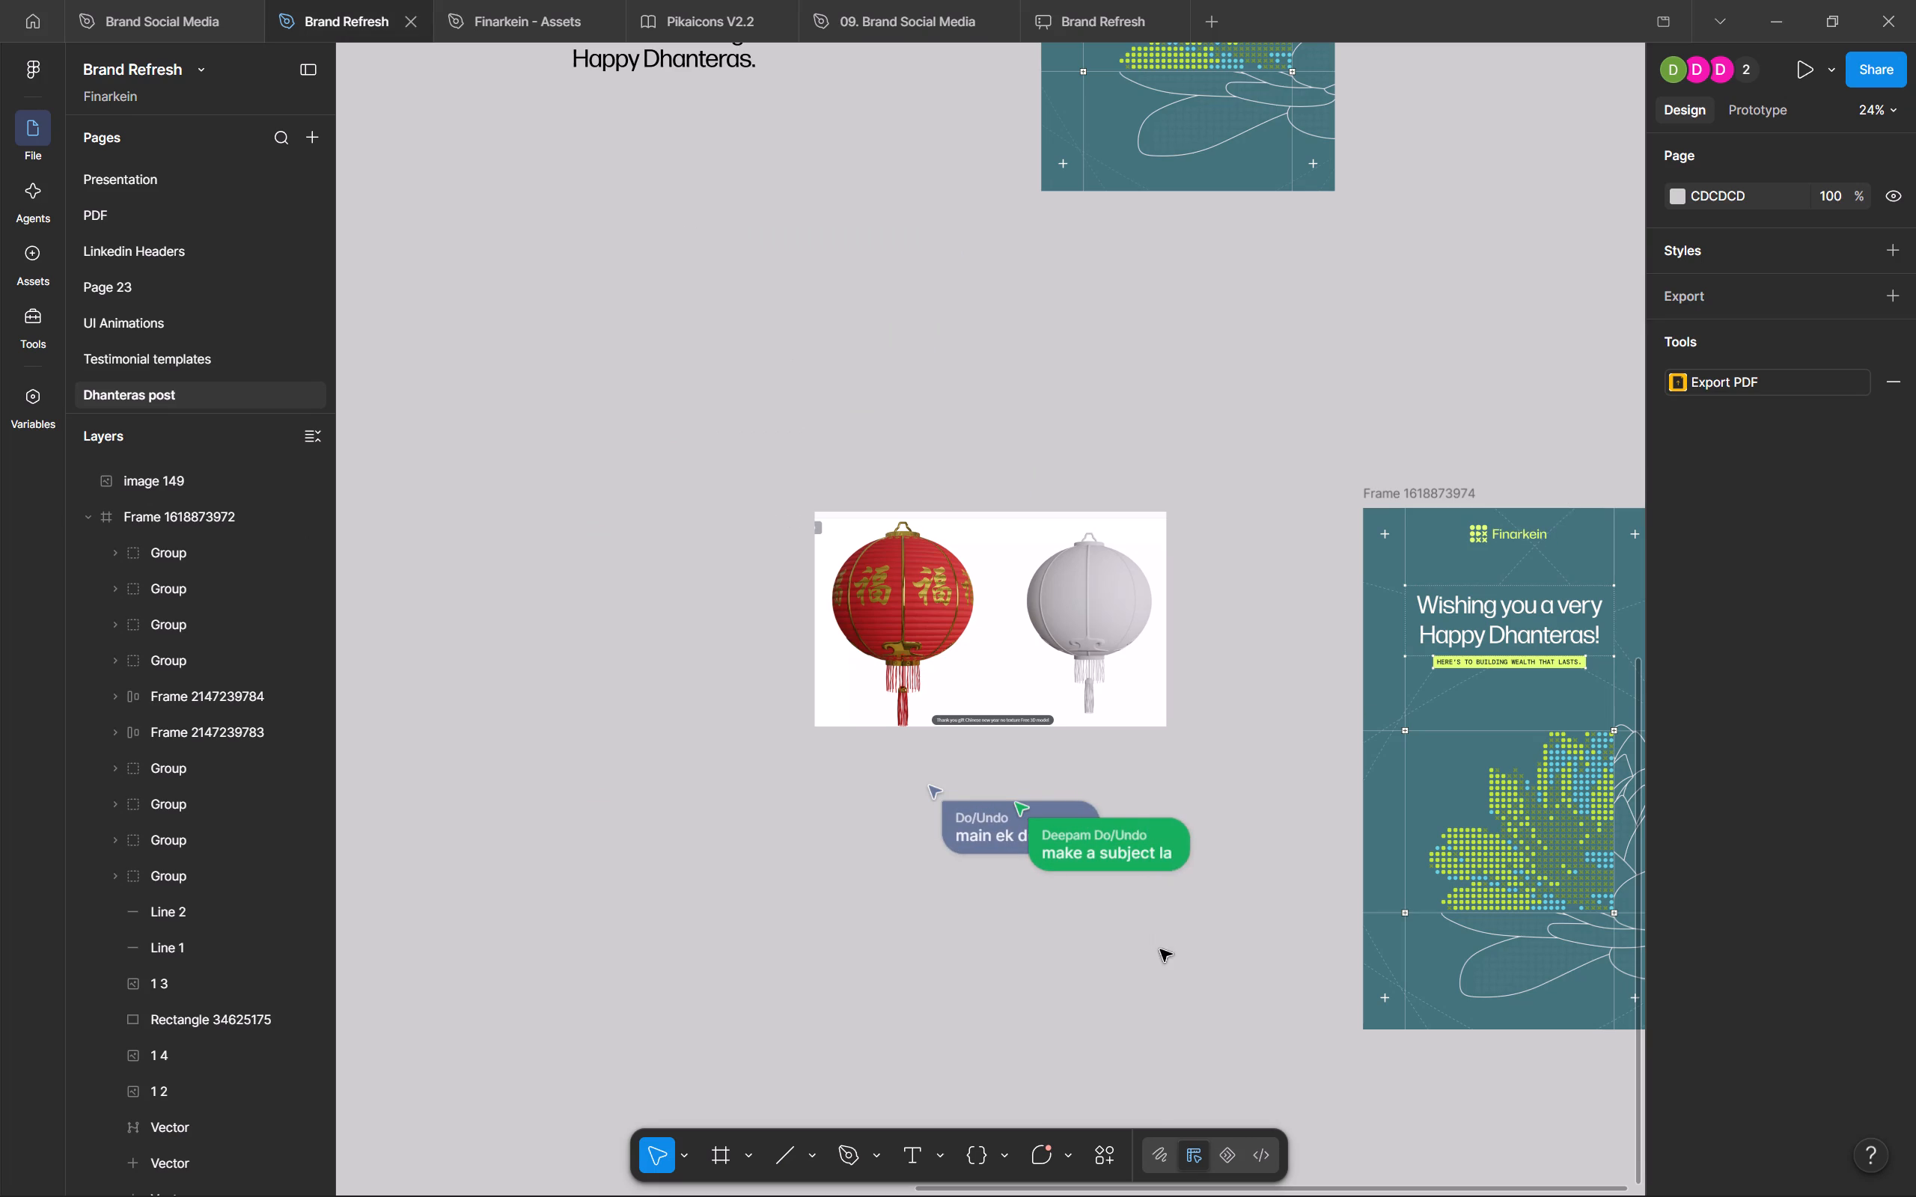
pyautogui.scroll(5, 1165, 943)
pyautogui.scroll(-6, 1165, 943)
pyautogui.keyDown('ctrl'); pyautogui.scroll(5, 1145, 904); pyautogui.keyUp('ctrl')
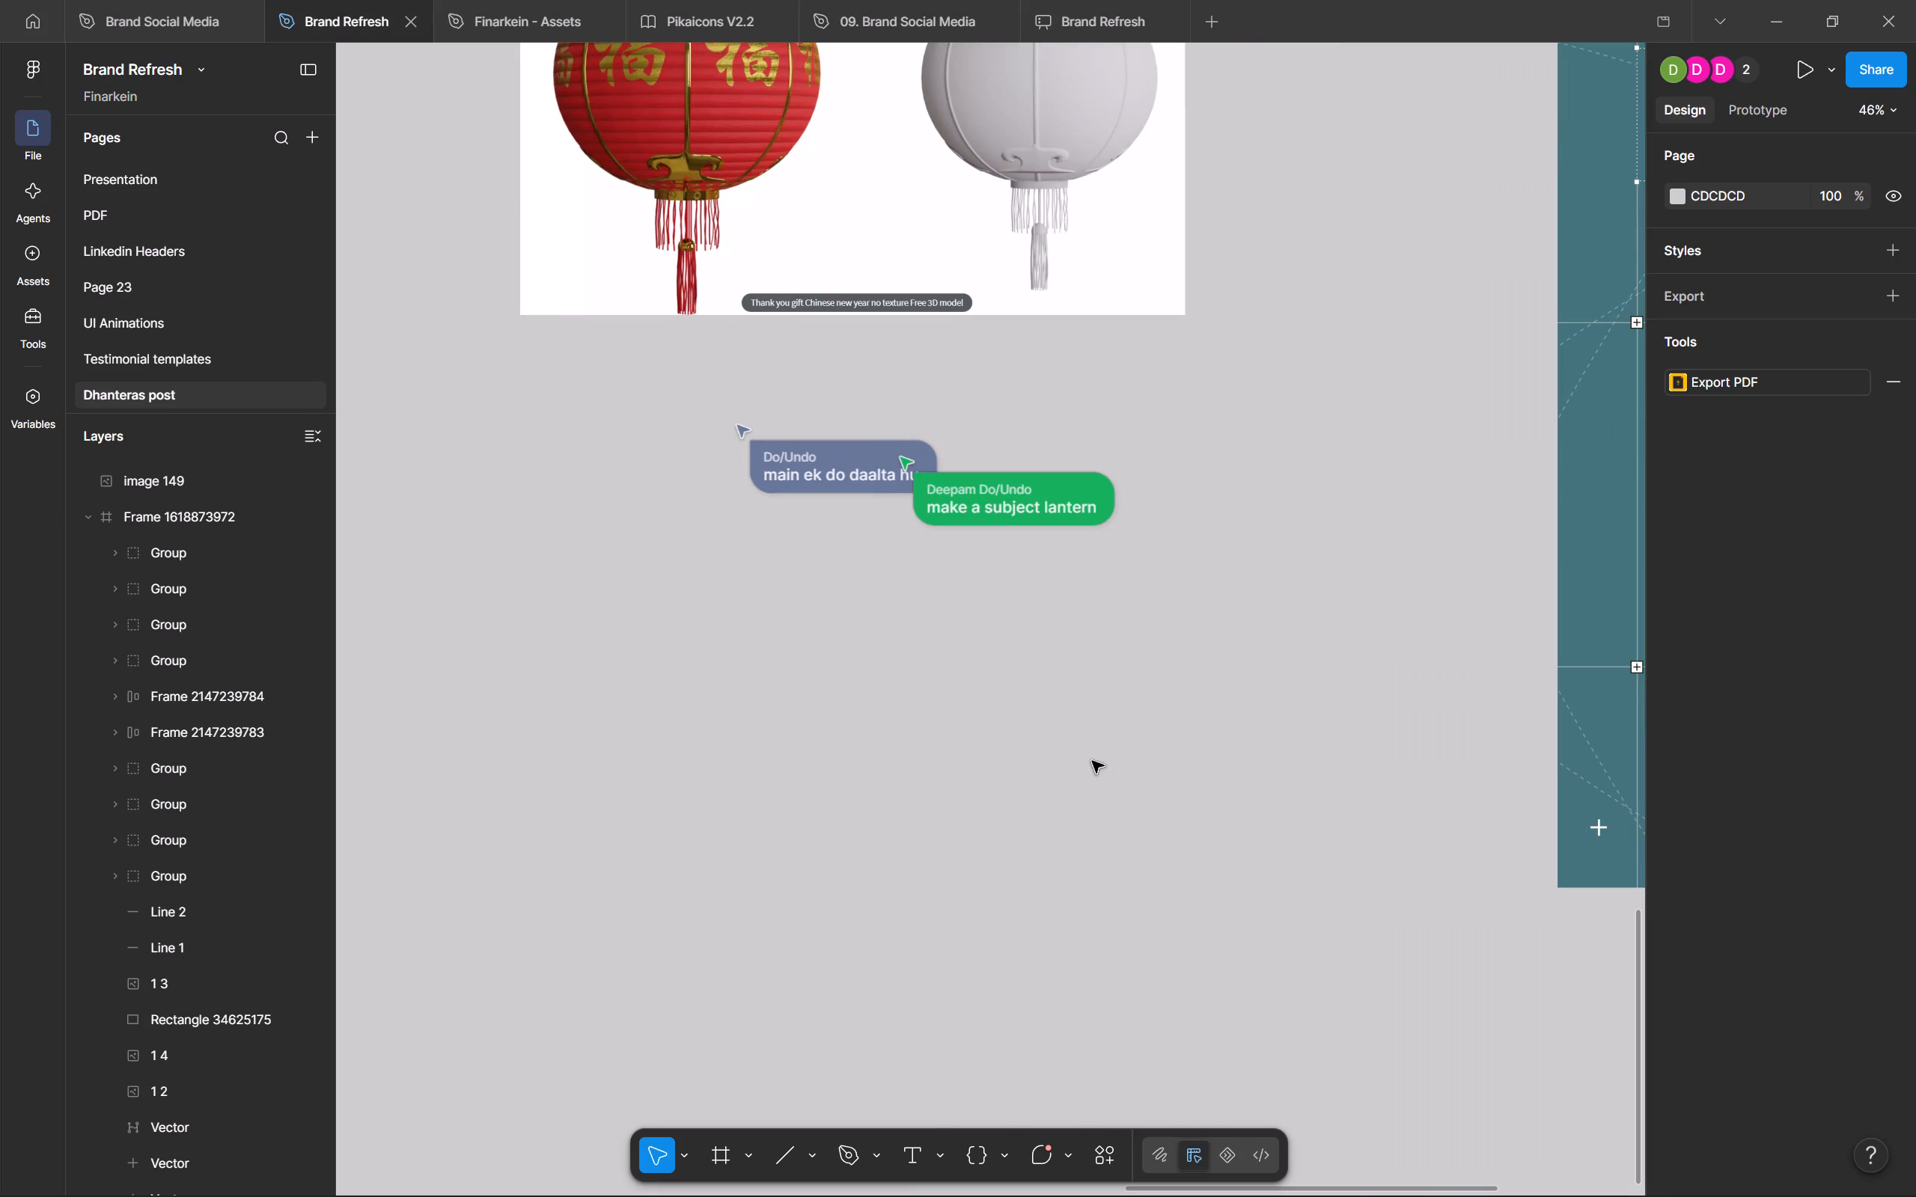
pyautogui.keyDown('ctrl'); pyautogui.scroll(5, 1092, 761); pyautogui.keyUp('ctrl')
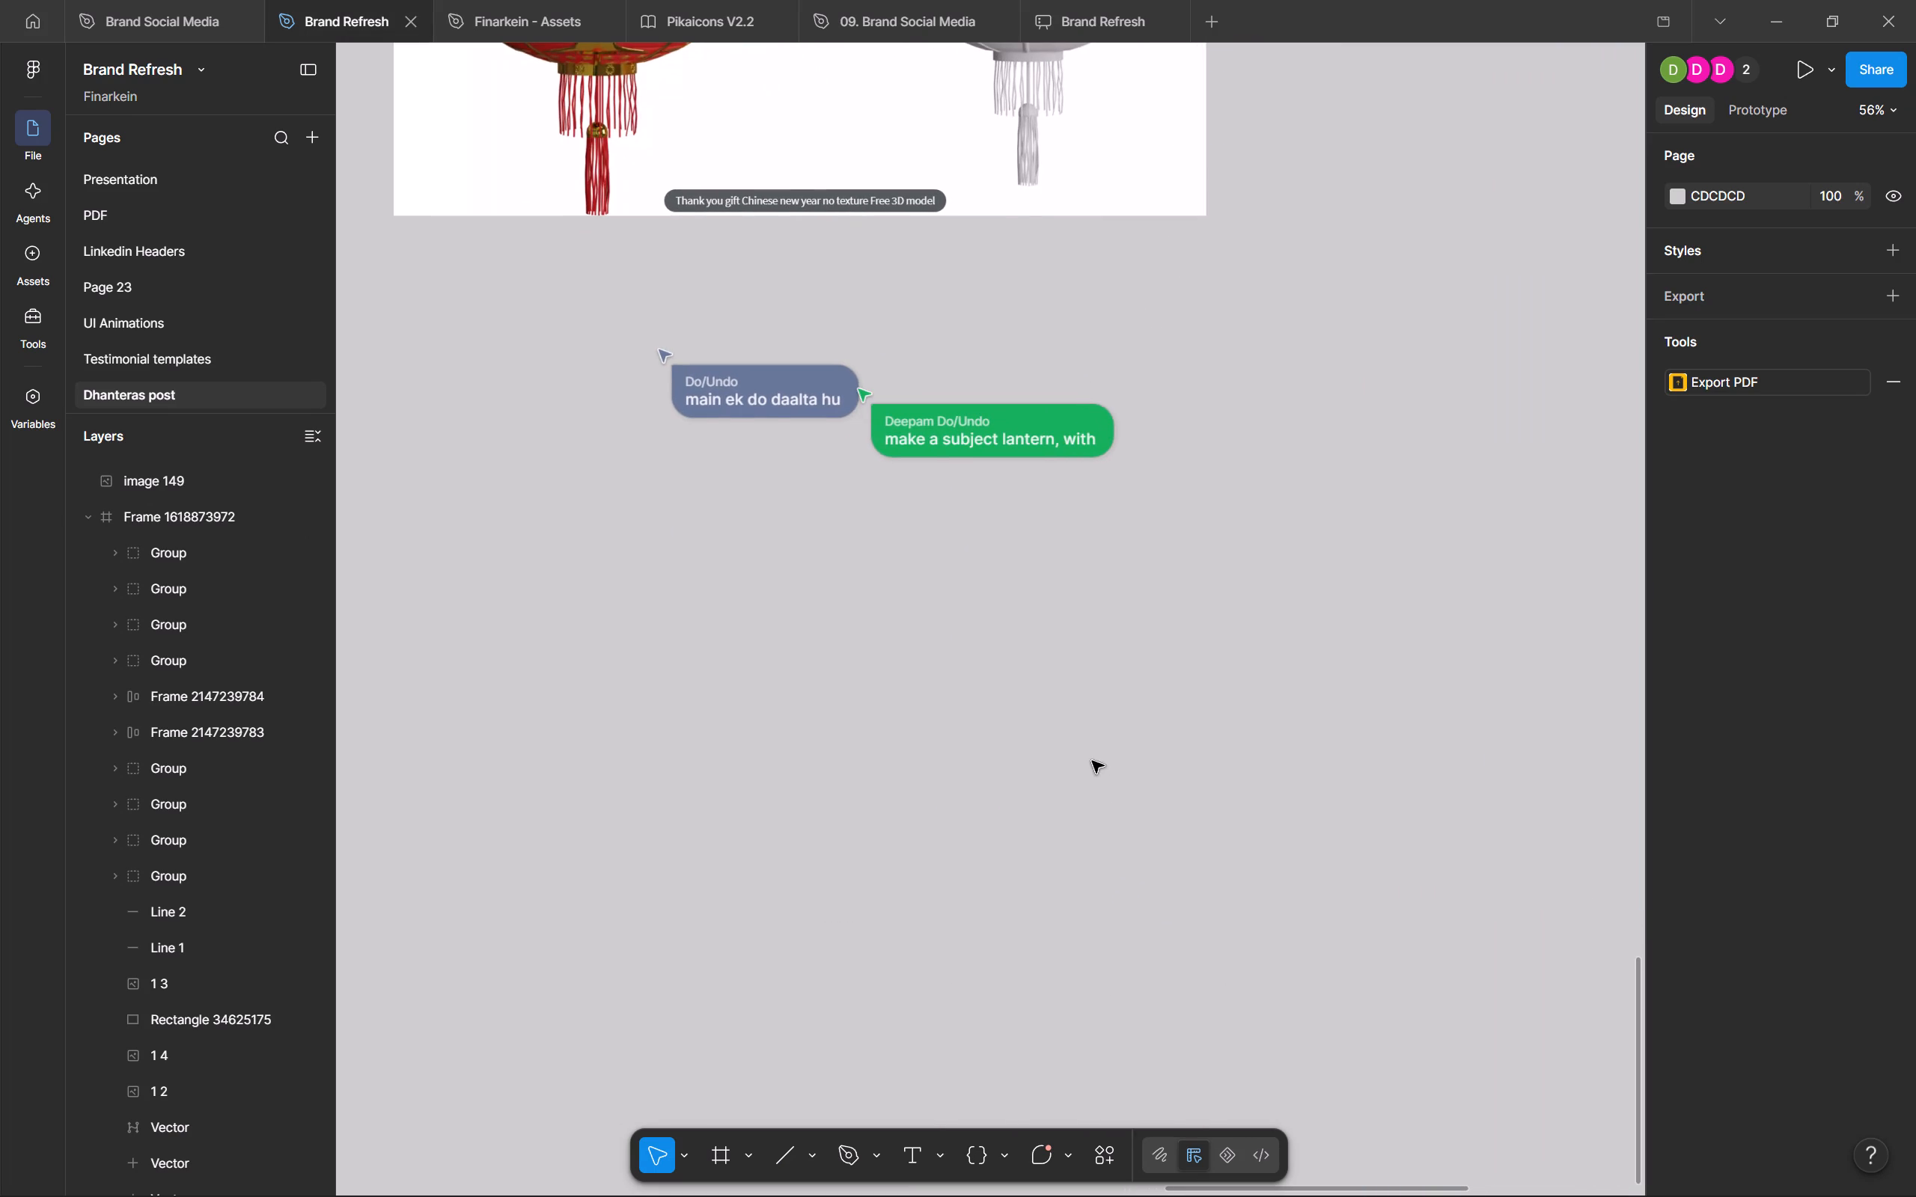
pyautogui.moveTo(1010, 646); pyautogui.dragTo(997, 815, button='middle')
pyautogui.scroll(1, 997, 815)
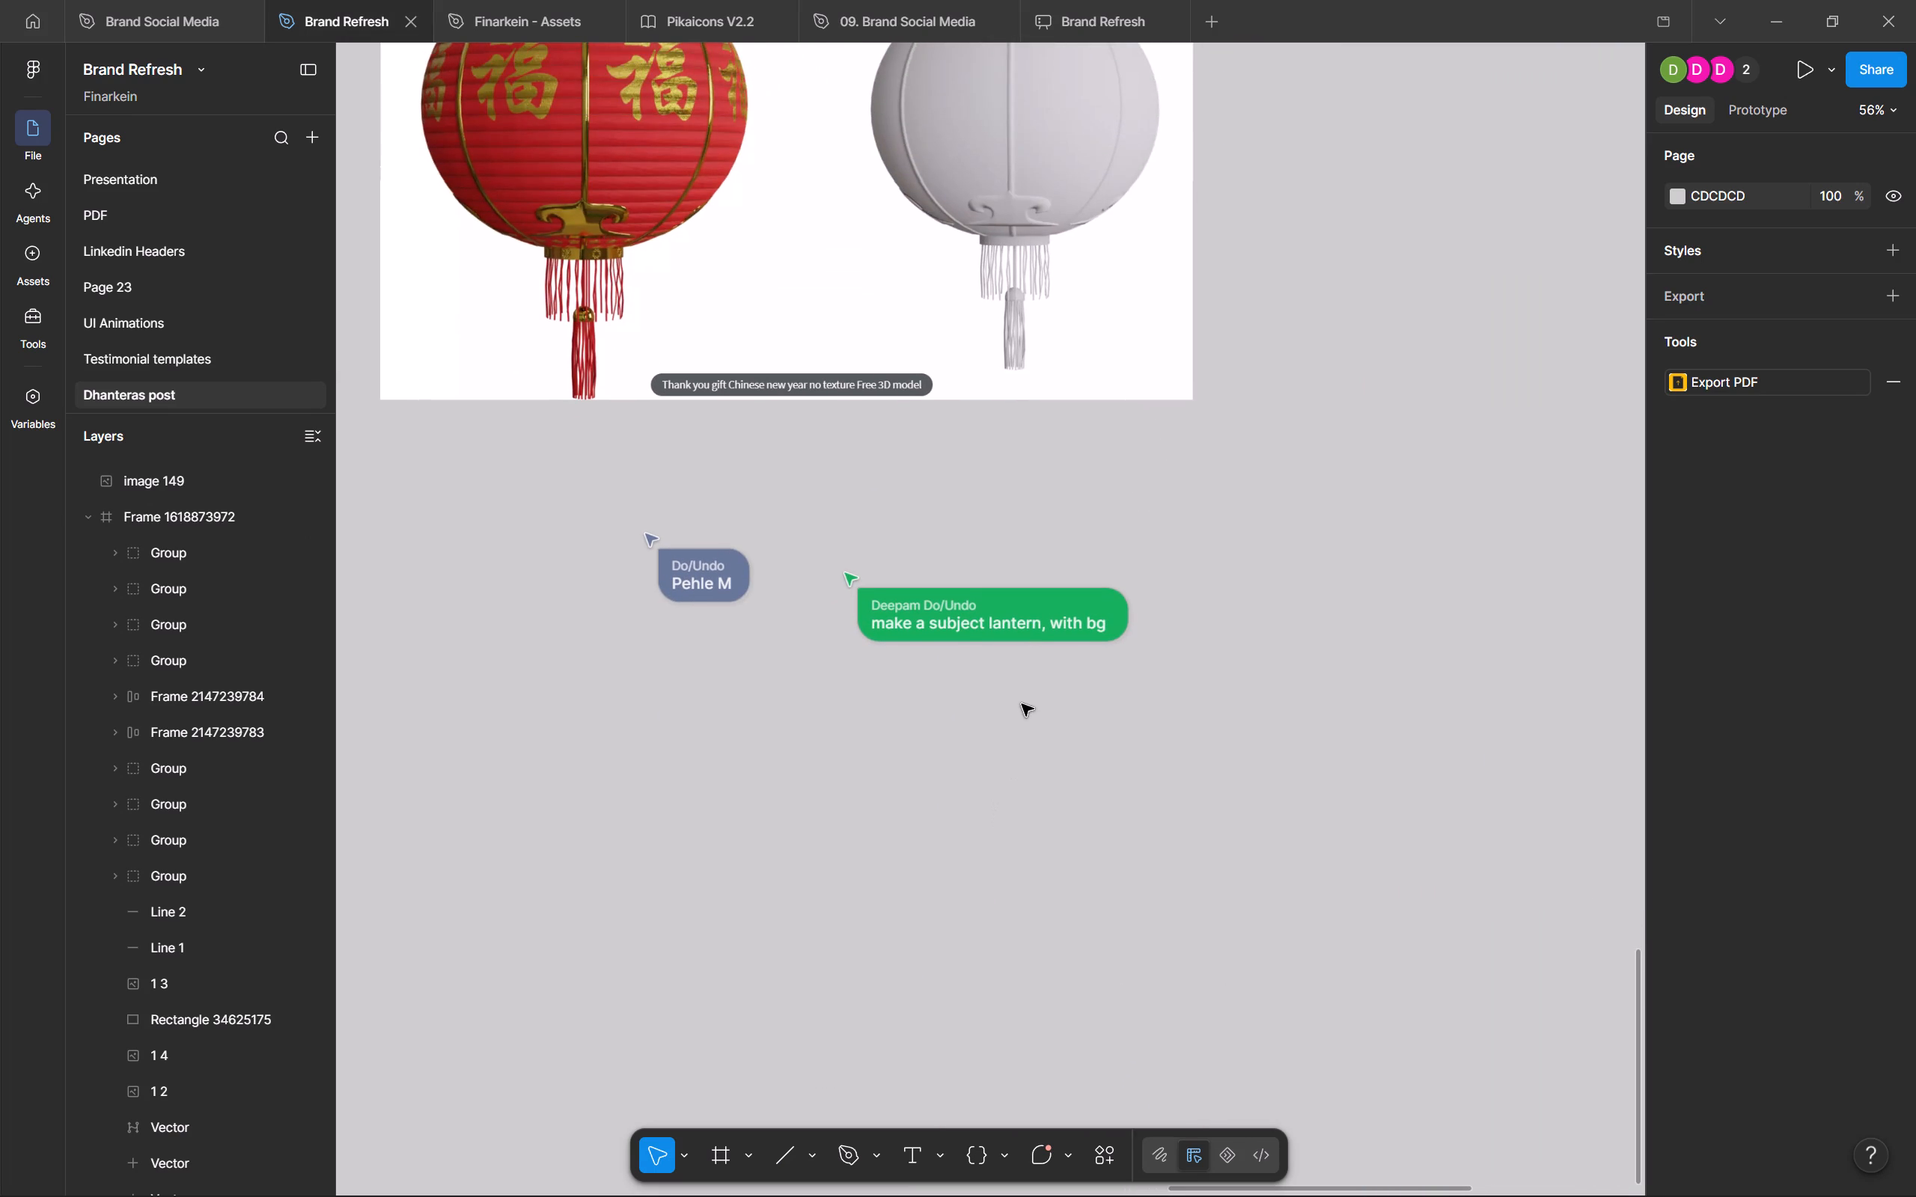
pyautogui.keyDown('ctrl'); pyautogui.scroll(3, 1022, 701); pyautogui.keyUp('ctrl')
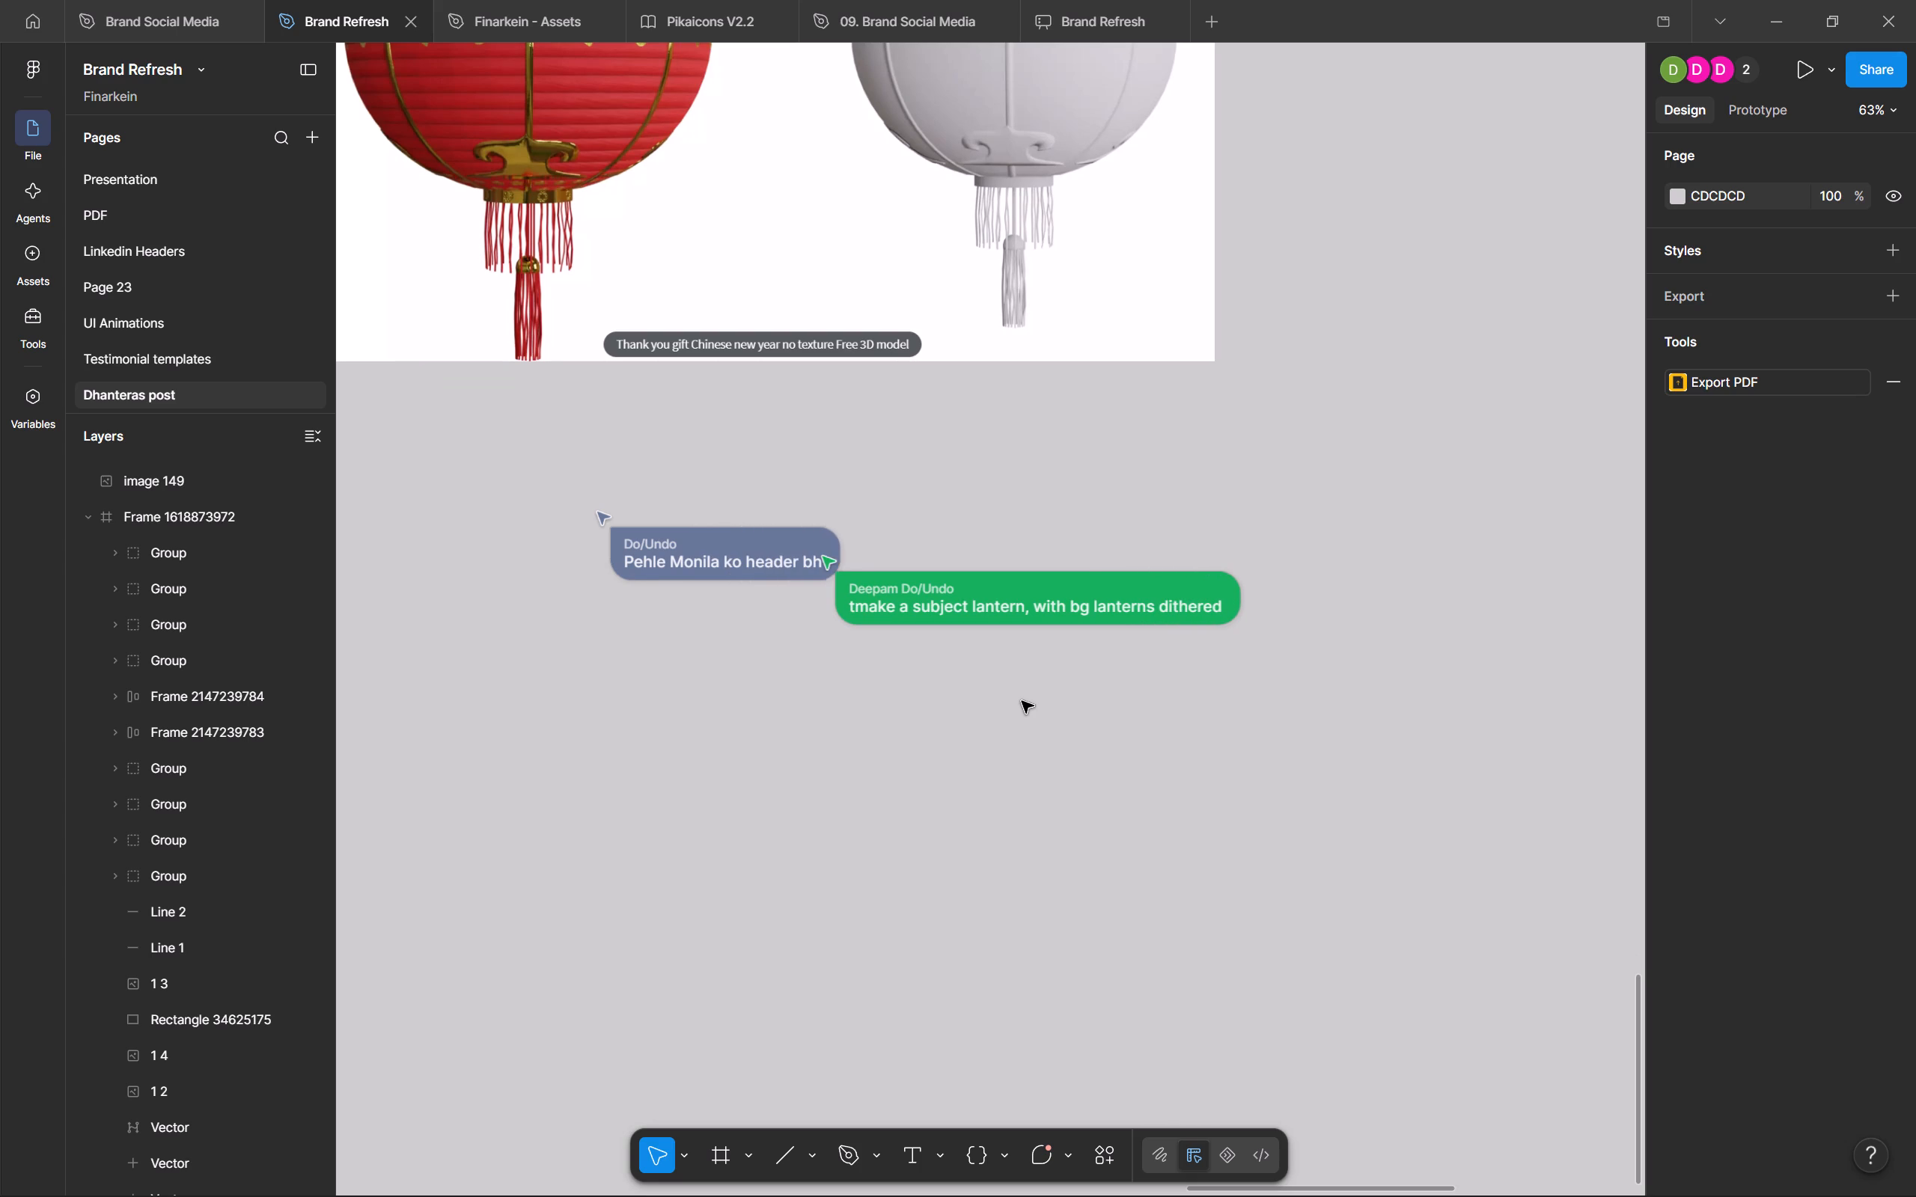
pyautogui.moveTo(1012, 699); pyautogui.dragTo(1048, 694, button='middle')
pyautogui.scroll(1, 1048, 693)
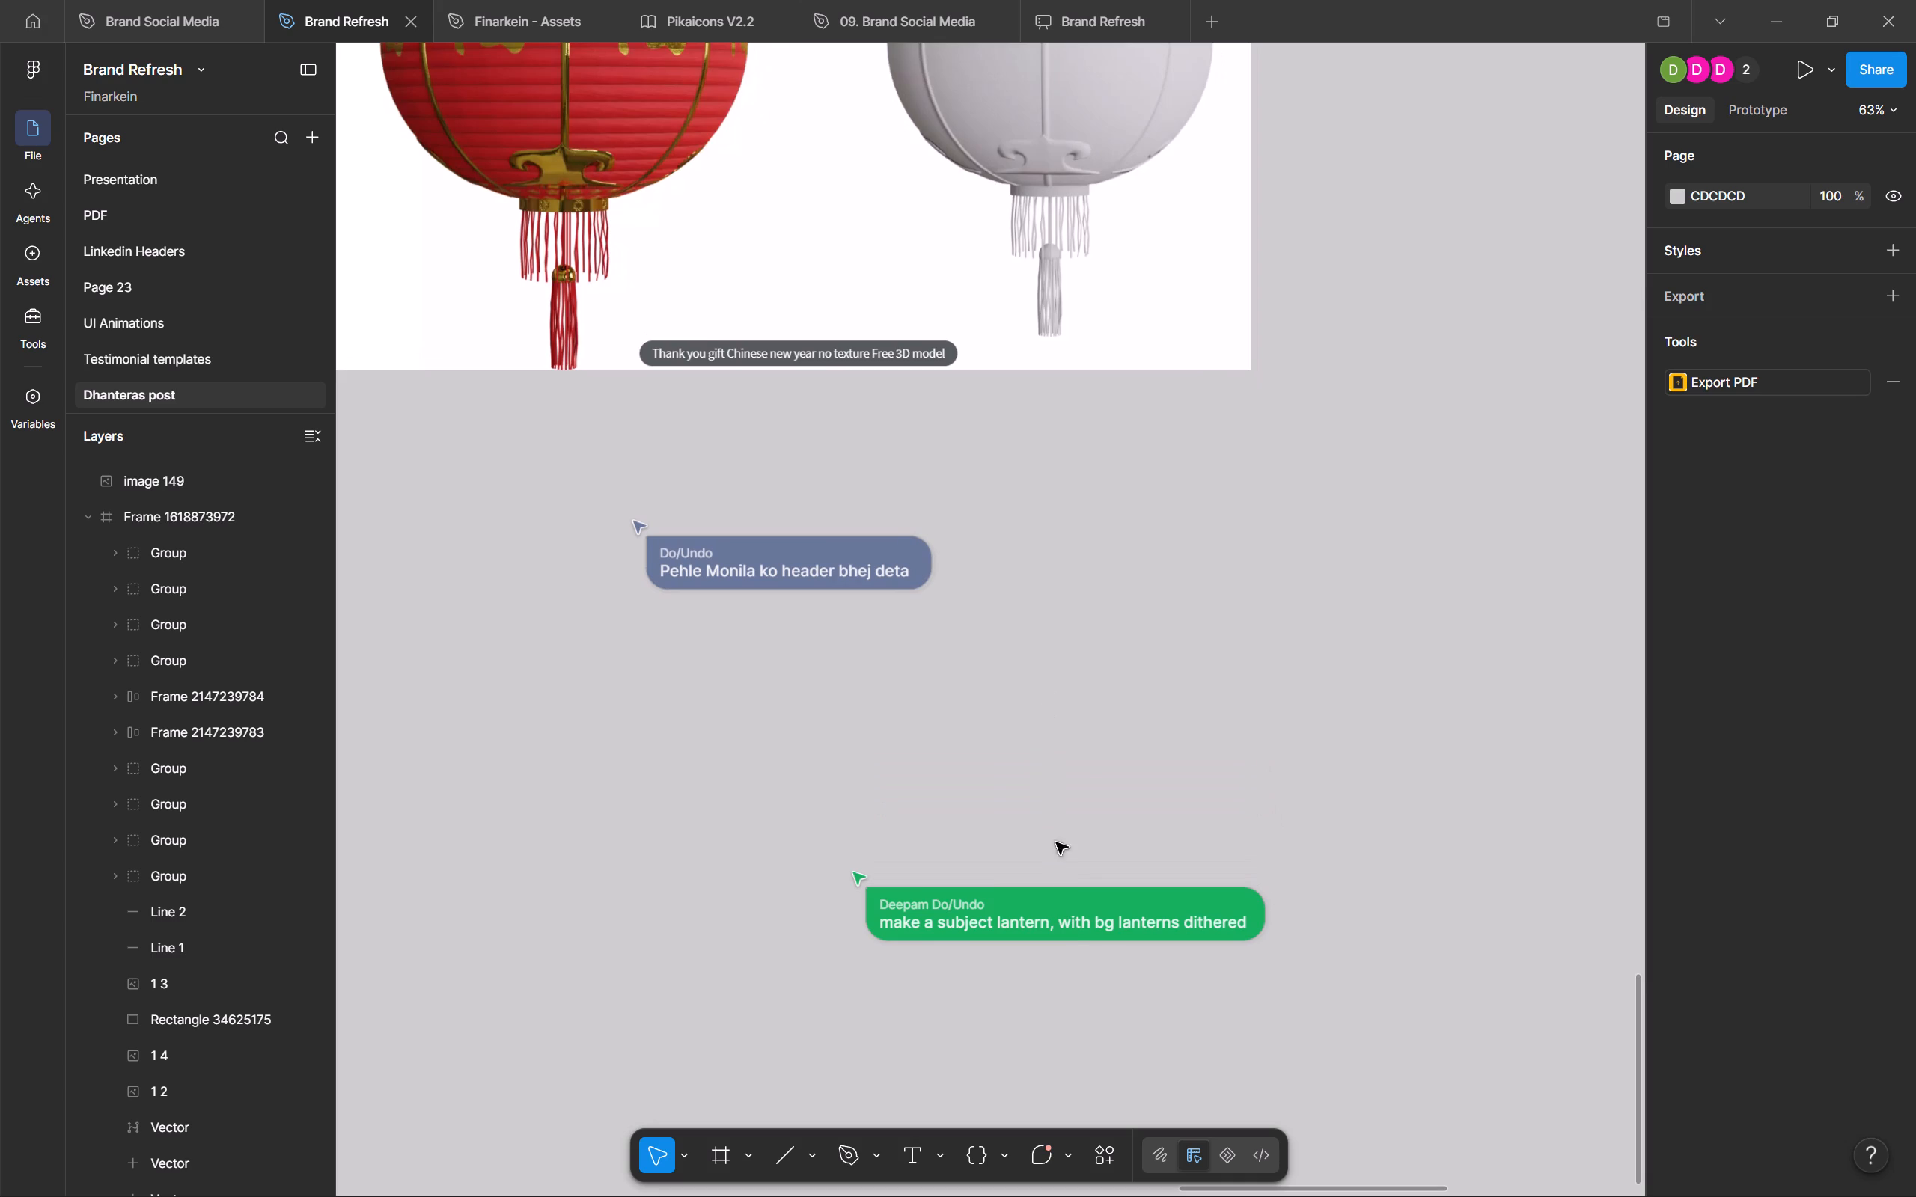
pyautogui.moveTo(1073, 943); pyautogui.dragTo(1043, 843, button='middle')
pyautogui.keyDown('ctrl'); pyautogui.scroll(4, 1082, 879); pyautogui.keyUp('ctrl')
pyautogui.keyDown('ctrl'); pyautogui.scroll(-6, 1083, 879); pyautogui.keyUp('ctrl')
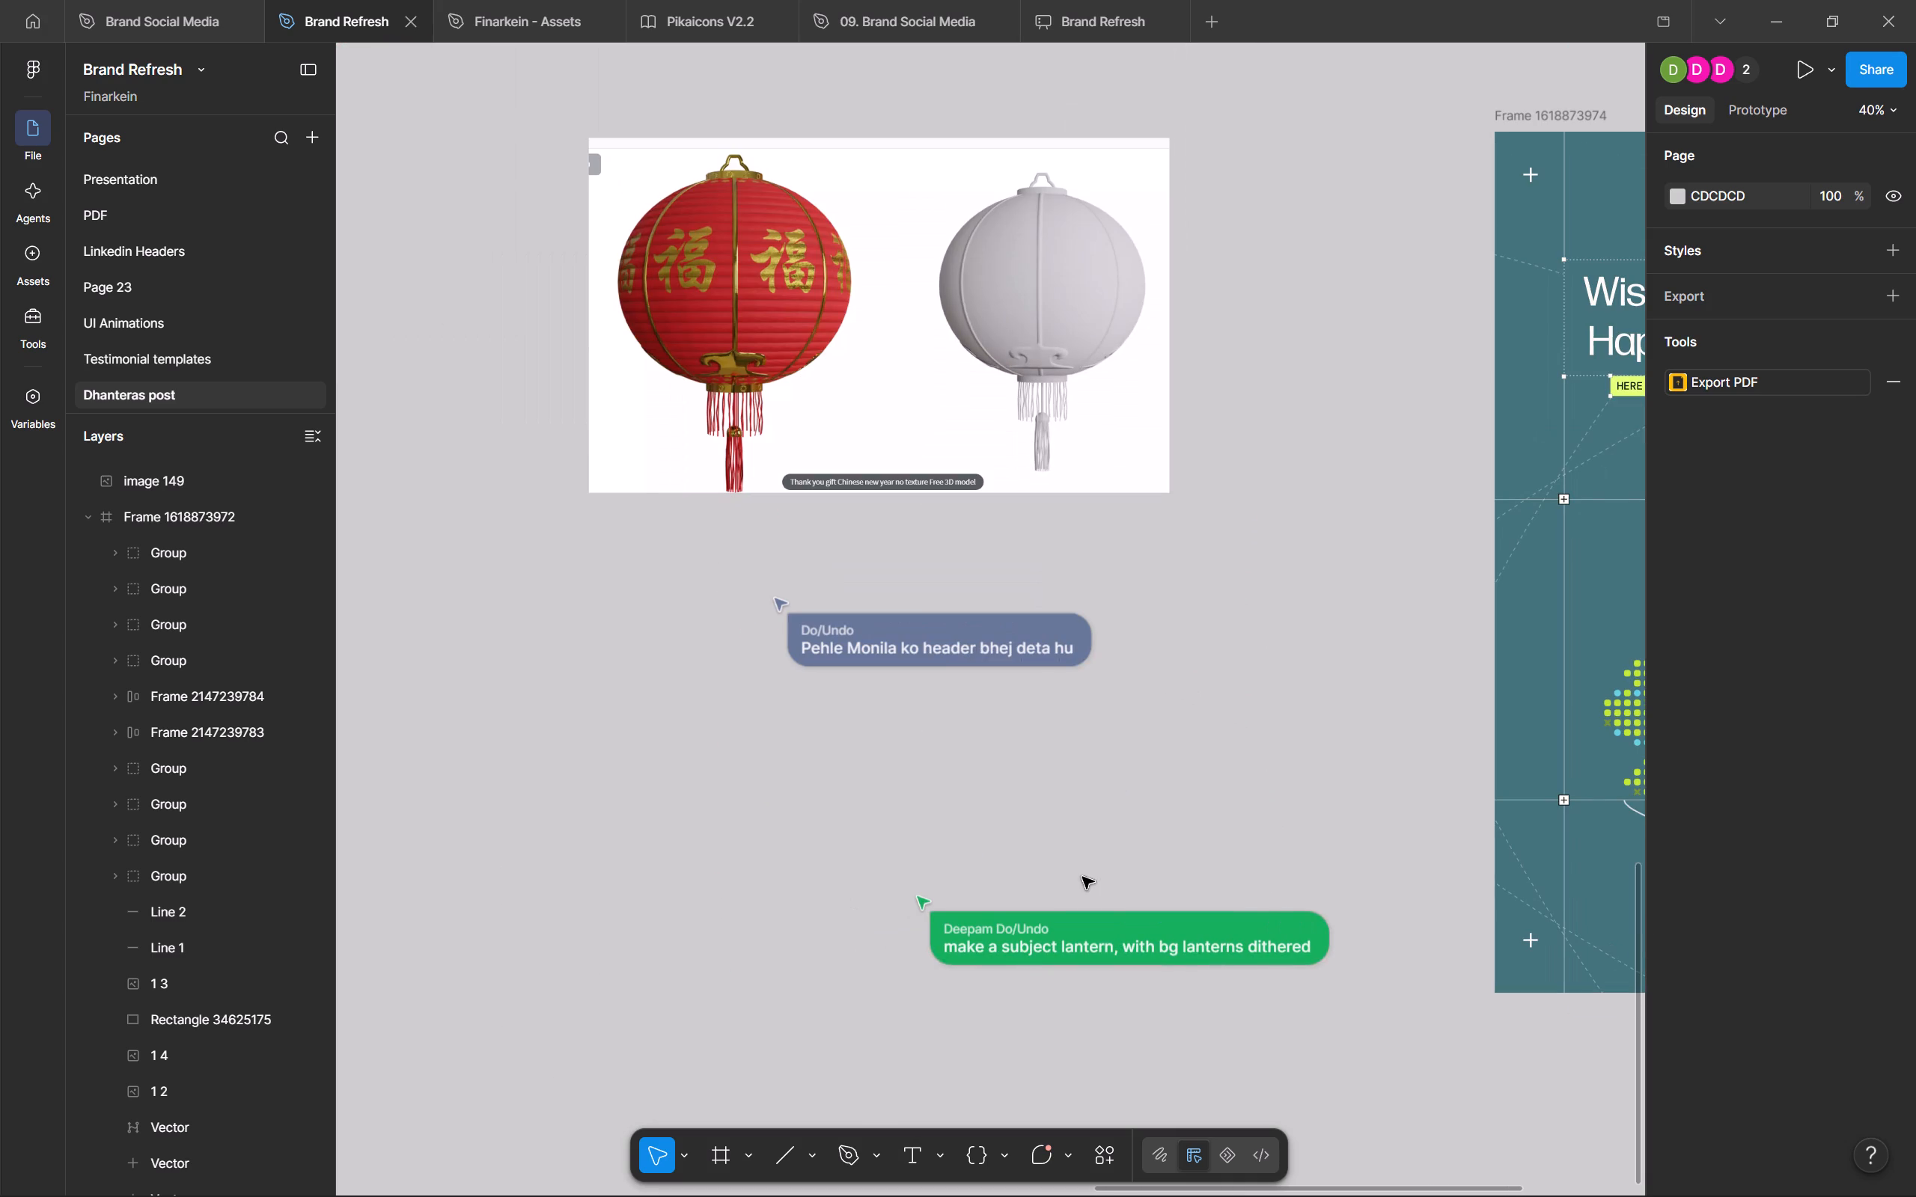
# Reply to the collaborators in cursor chat with "cool okay".
pyautogui.press('/')
pyautogui.press('BackSpace')
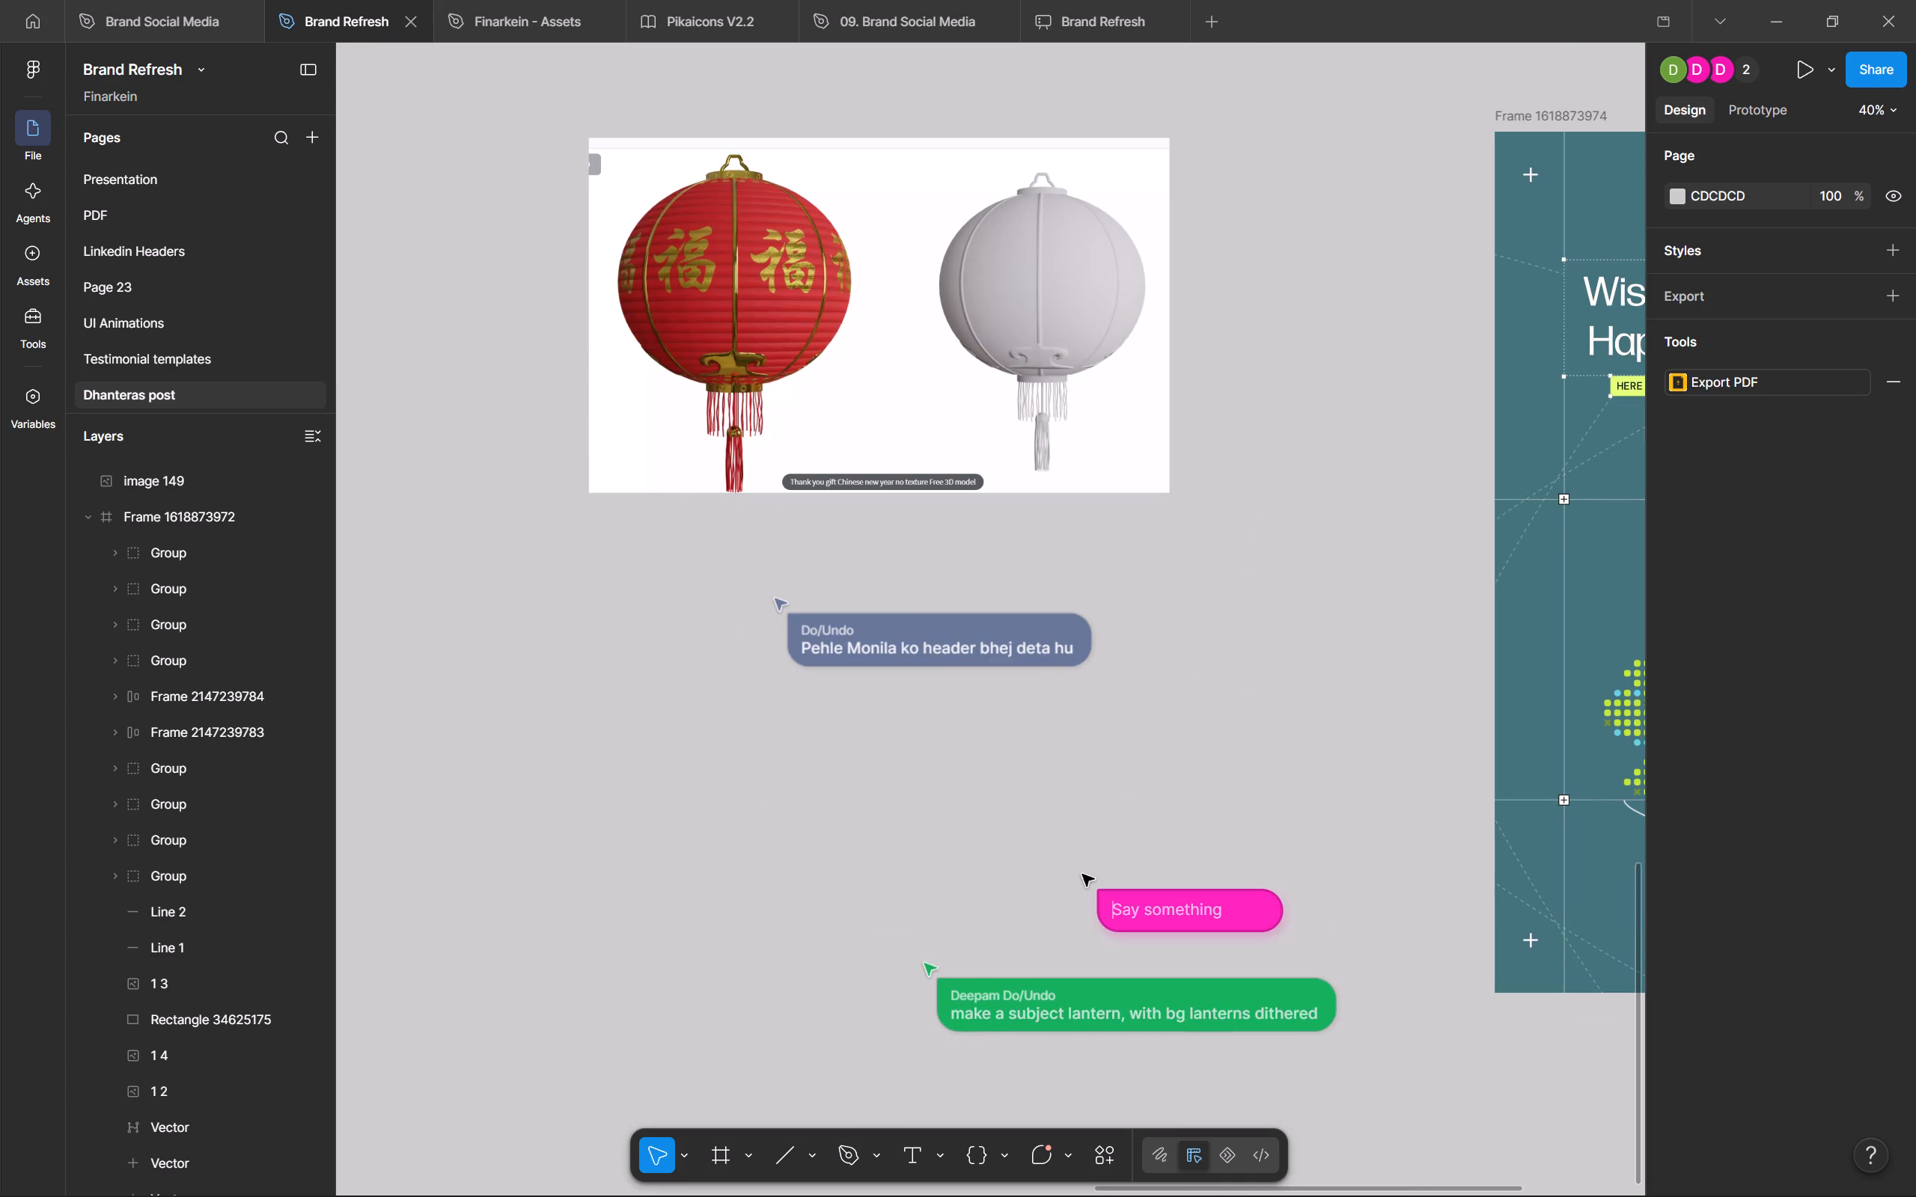
pyautogui.press('.')
pyautogui.press('BackSpace')
pyautogui.write('cool okay')
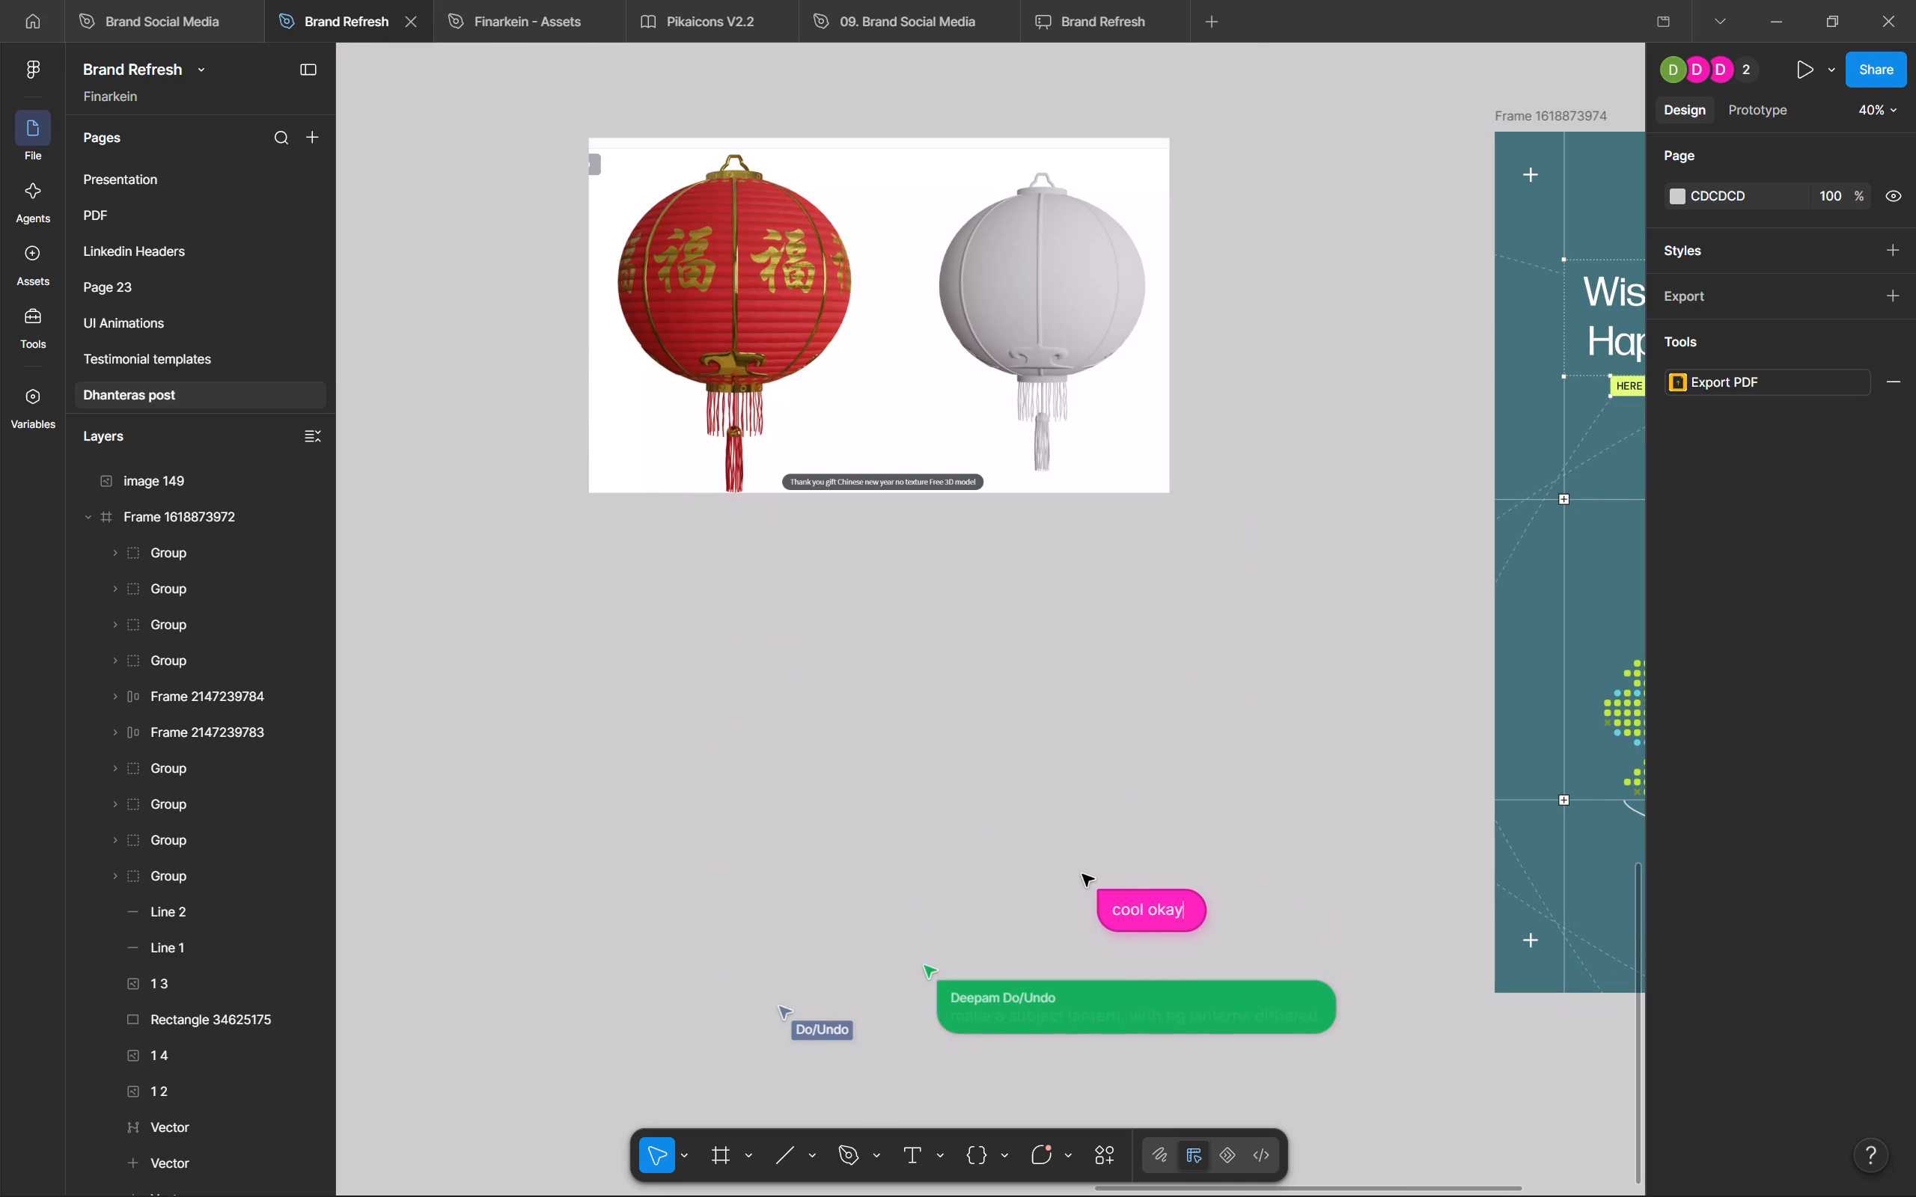
pyautogui.press('Escape')
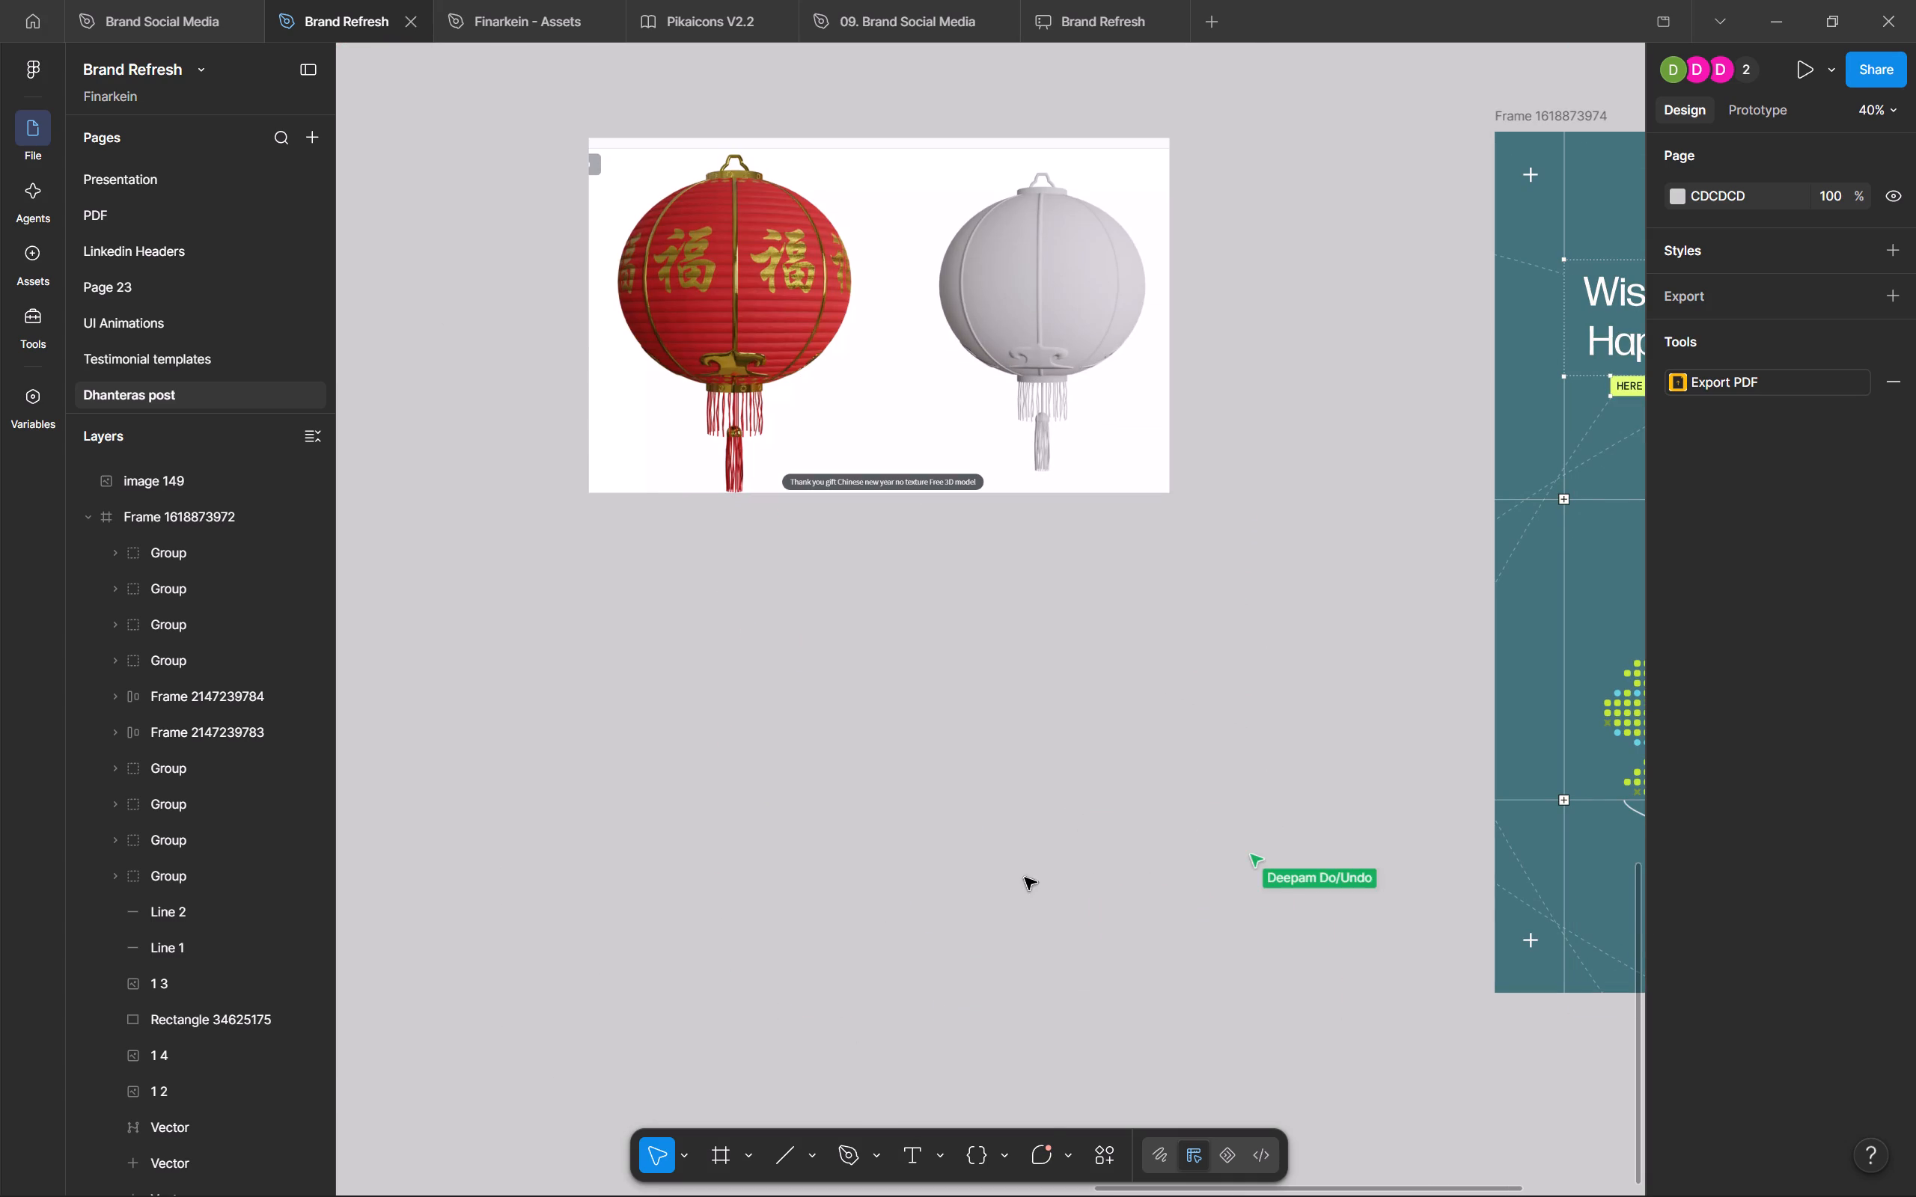
# Switch to the CGTrader download page, save free_model_no_texture.rar to the 1. Assets folder and open that folder.
pyautogui.hotkey('alt', 'Tab')
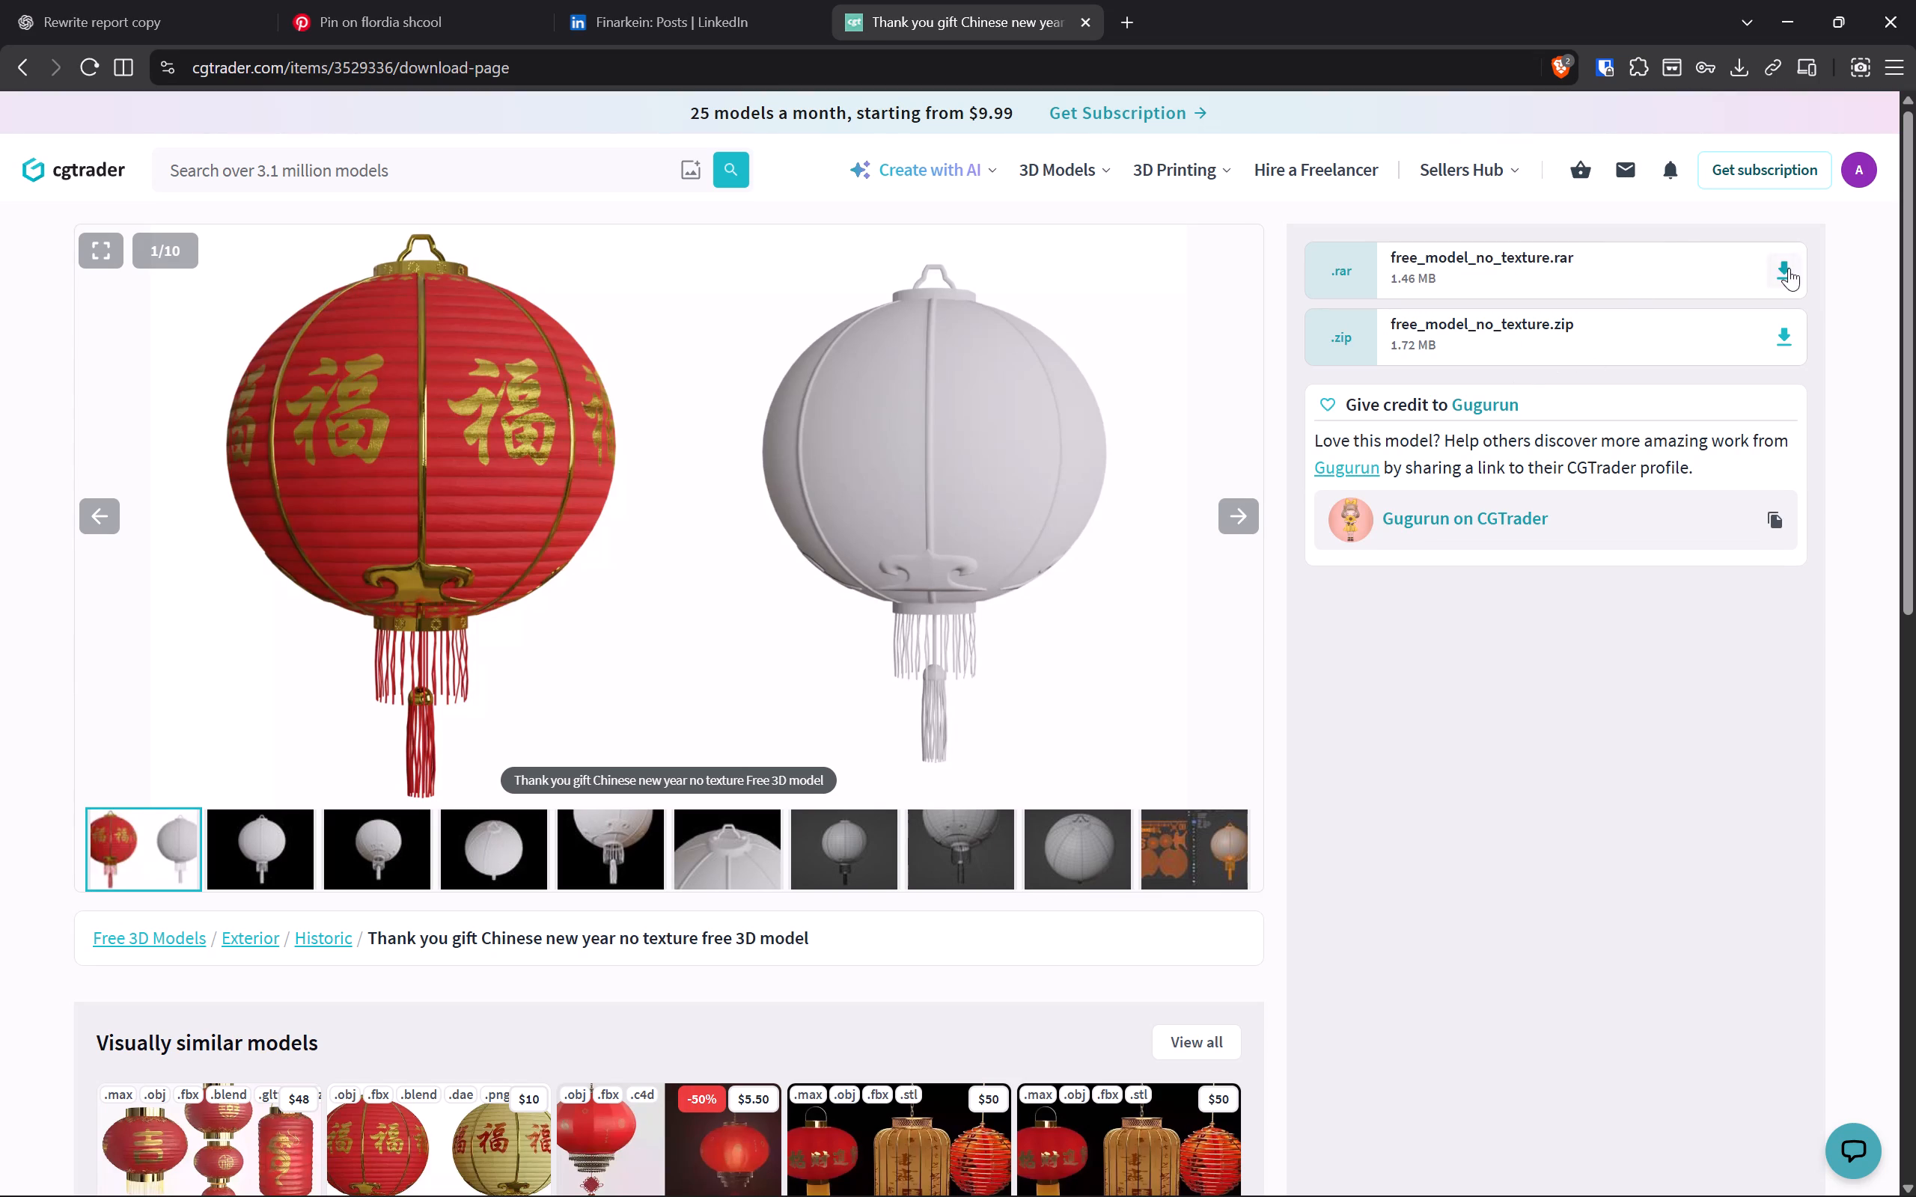
pyautogui.click(1789, 268)
pyautogui.click(763, 552)
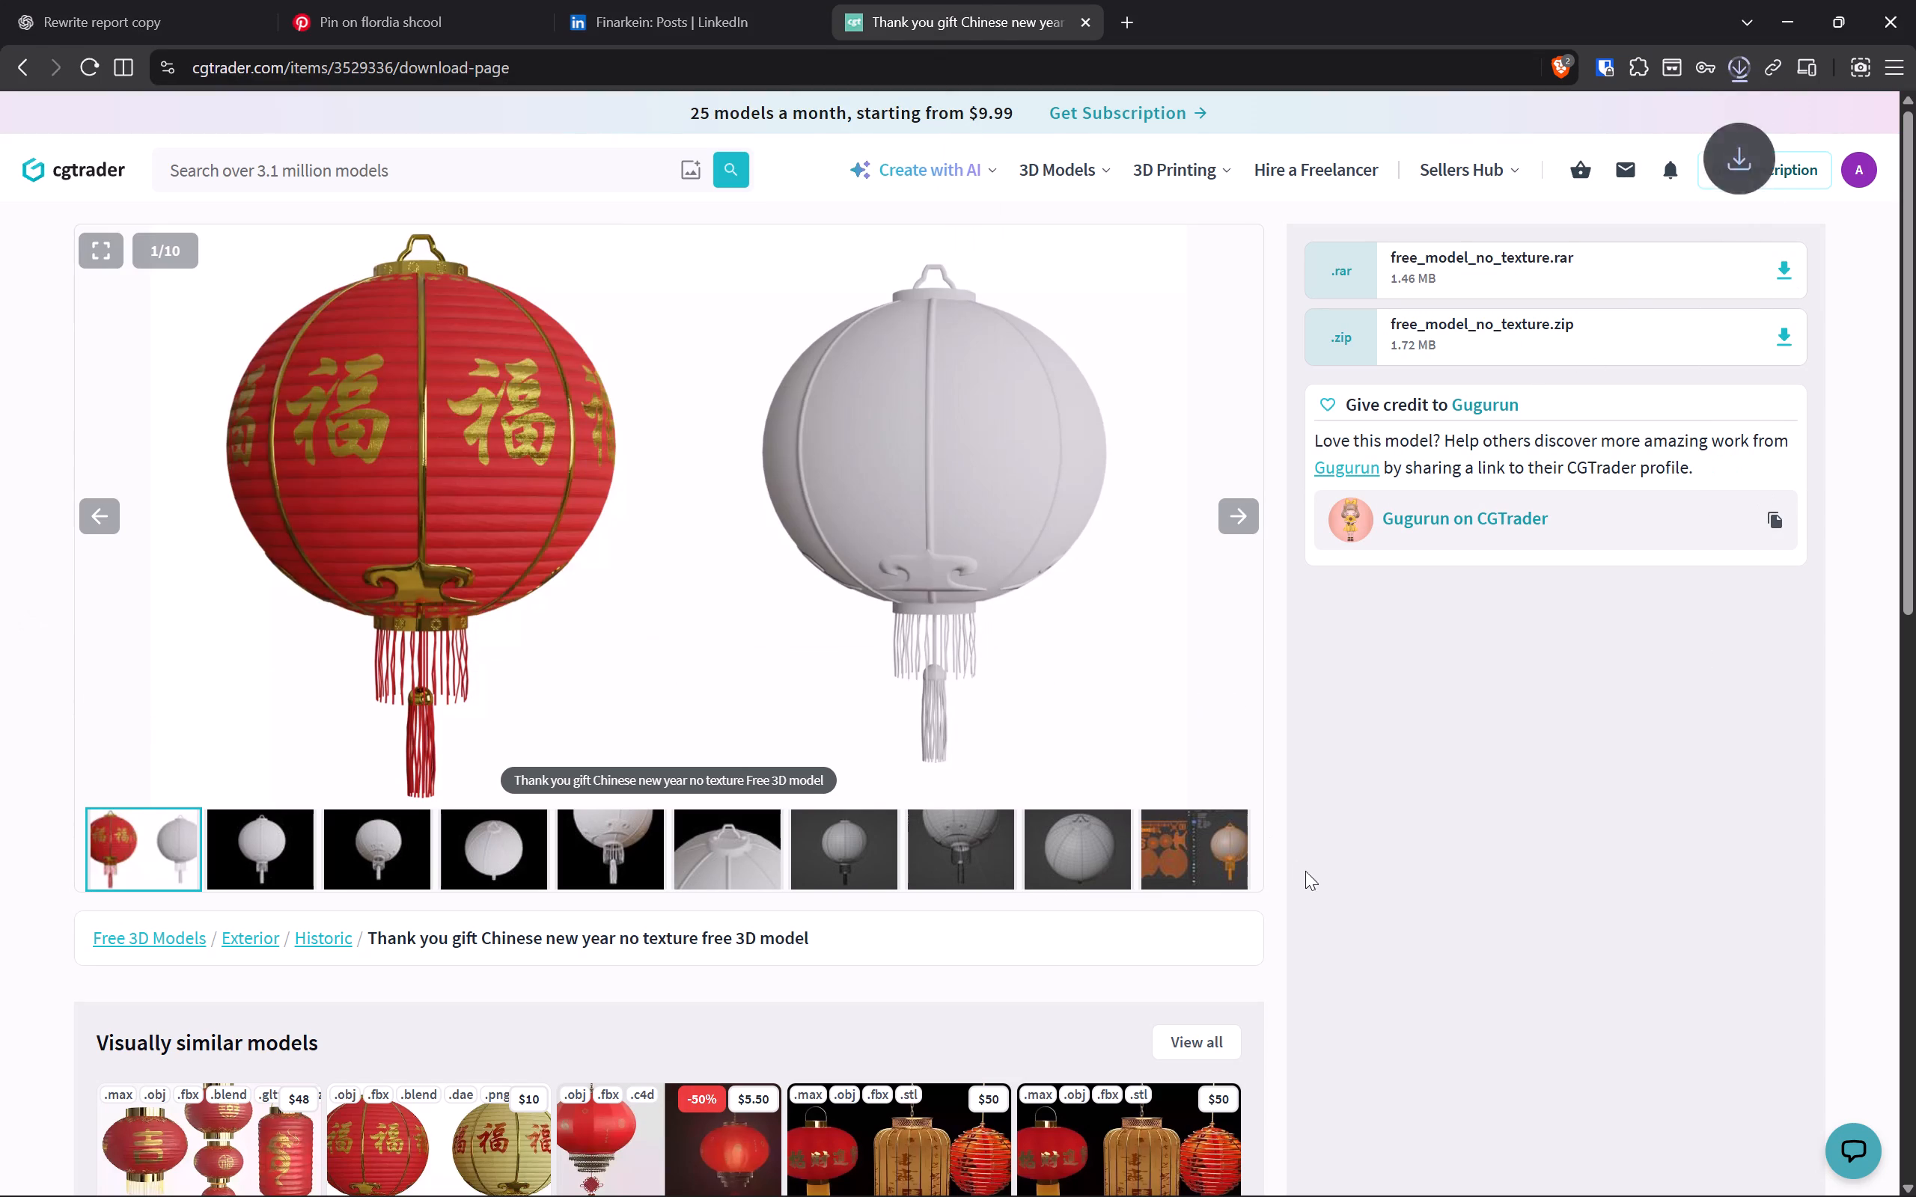
pyautogui.click(1749, 70)
pyautogui.click(1736, 65)
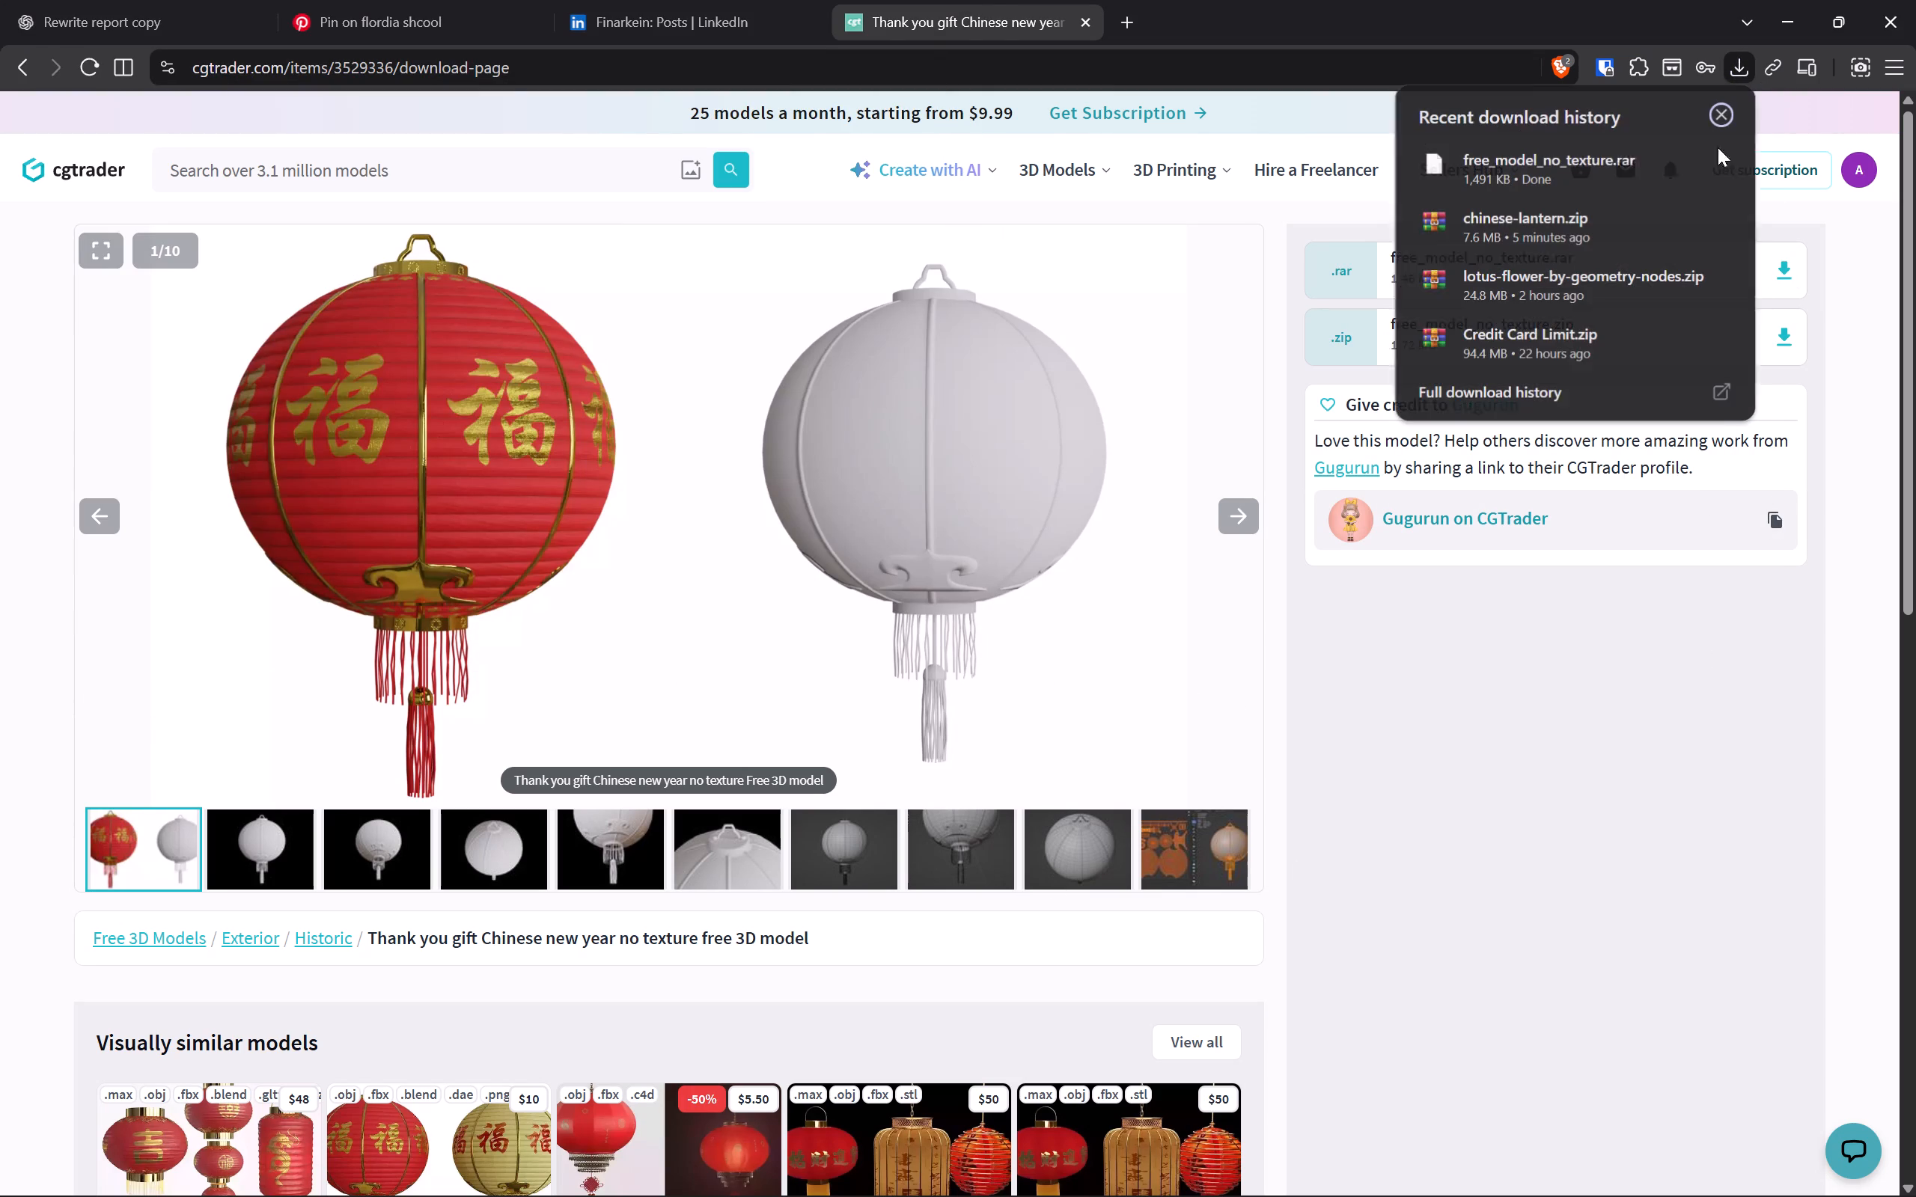
pyautogui.click(1633, 164)
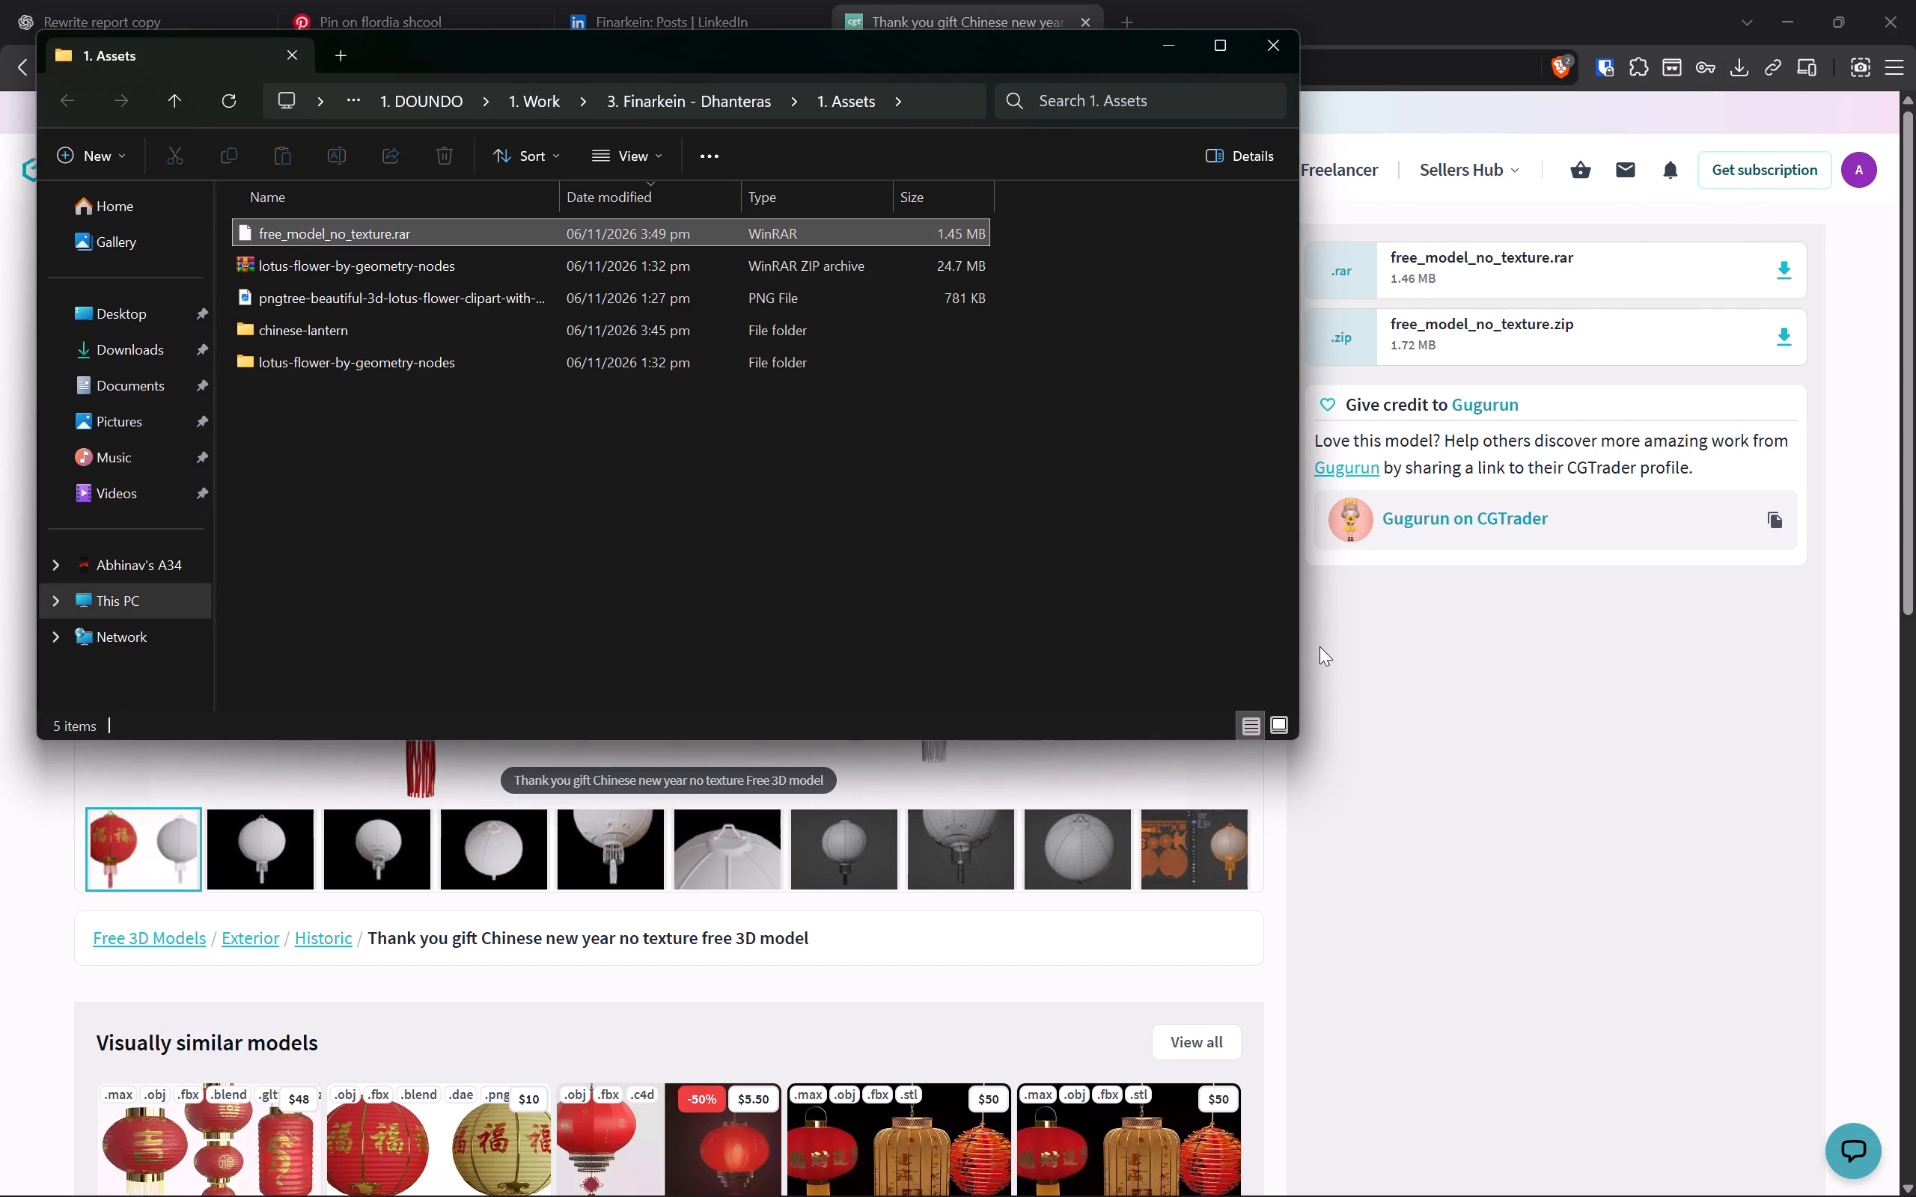
# Replace the free_model_no_texture.rar archive with its extracted folder and open that folder.
pyautogui.rightClick(557, 235)
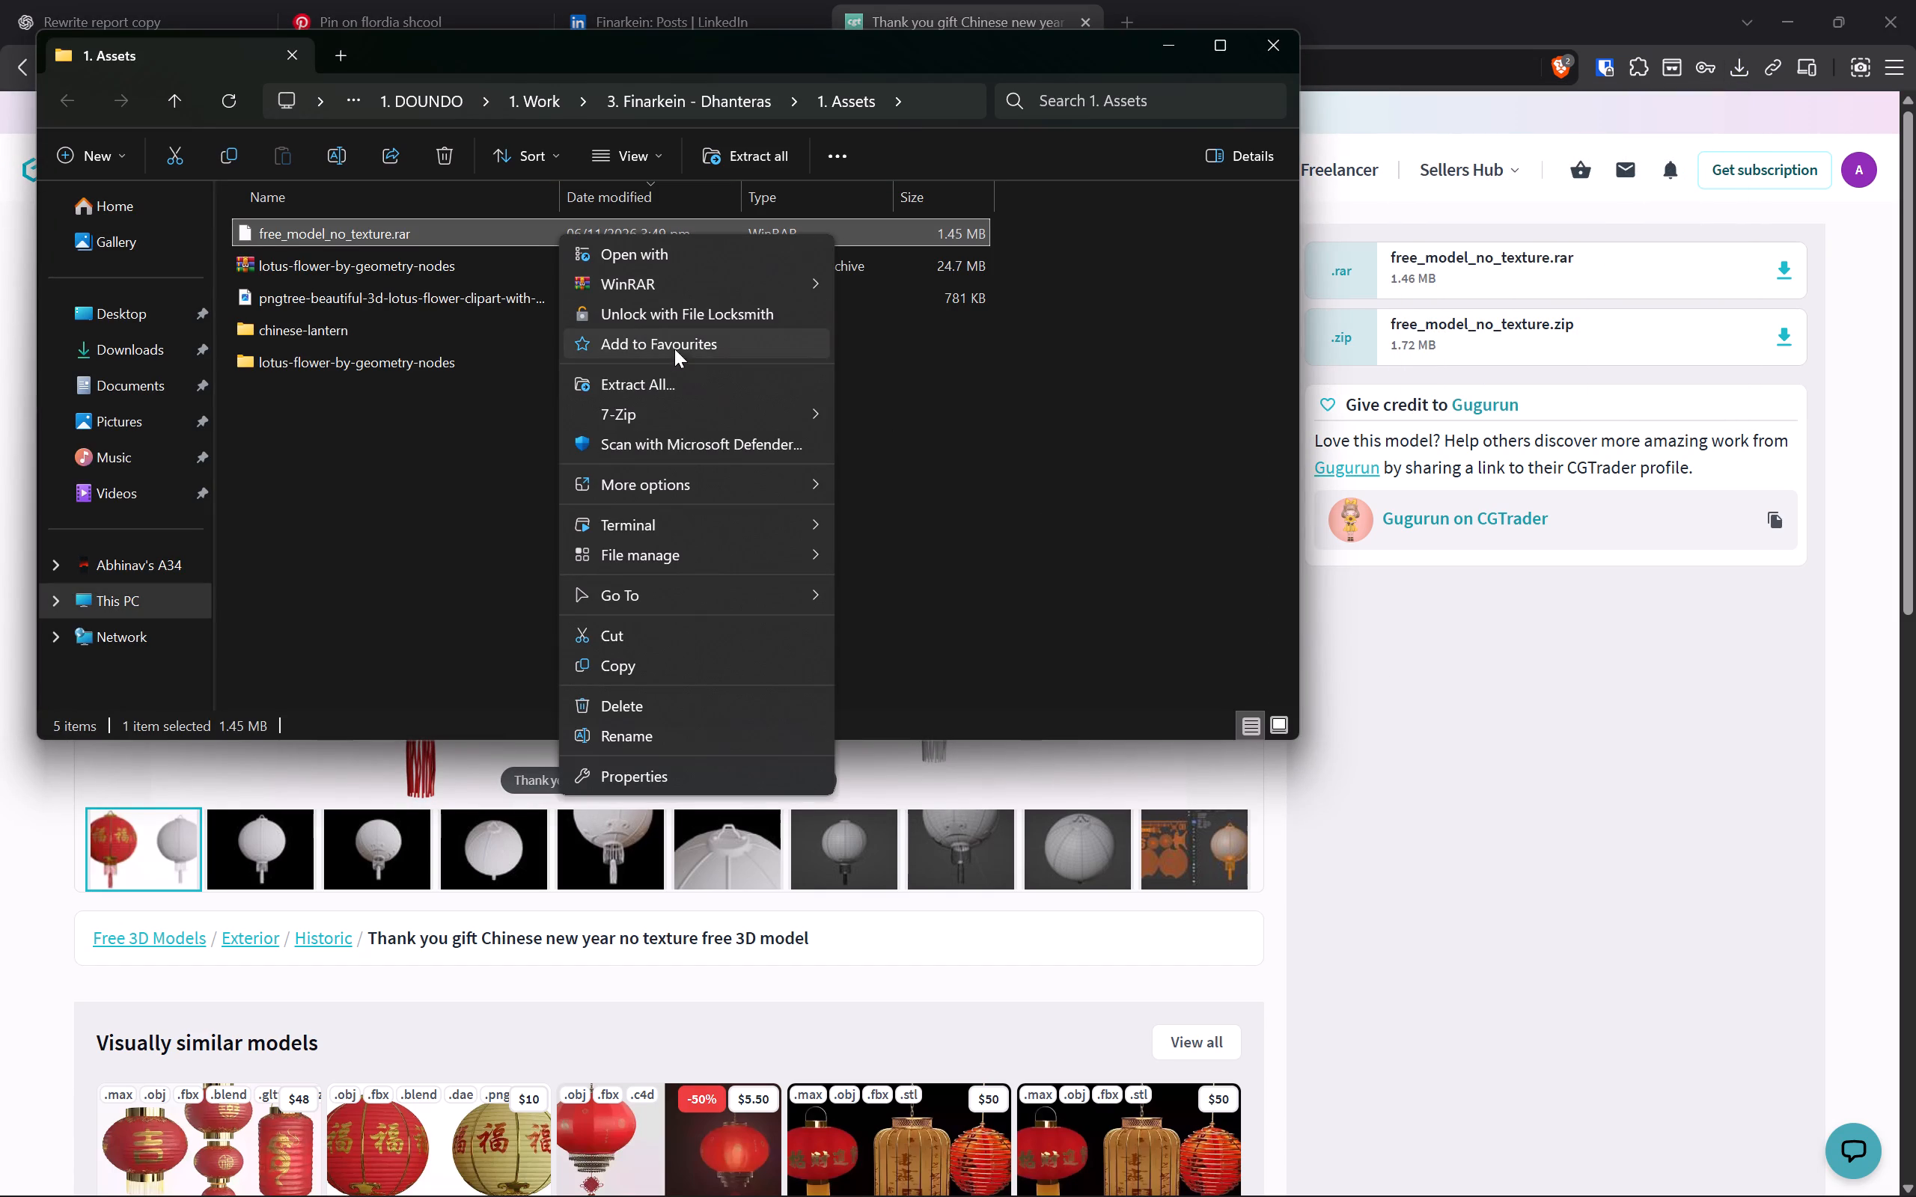
pyautogui.click(982, 352)
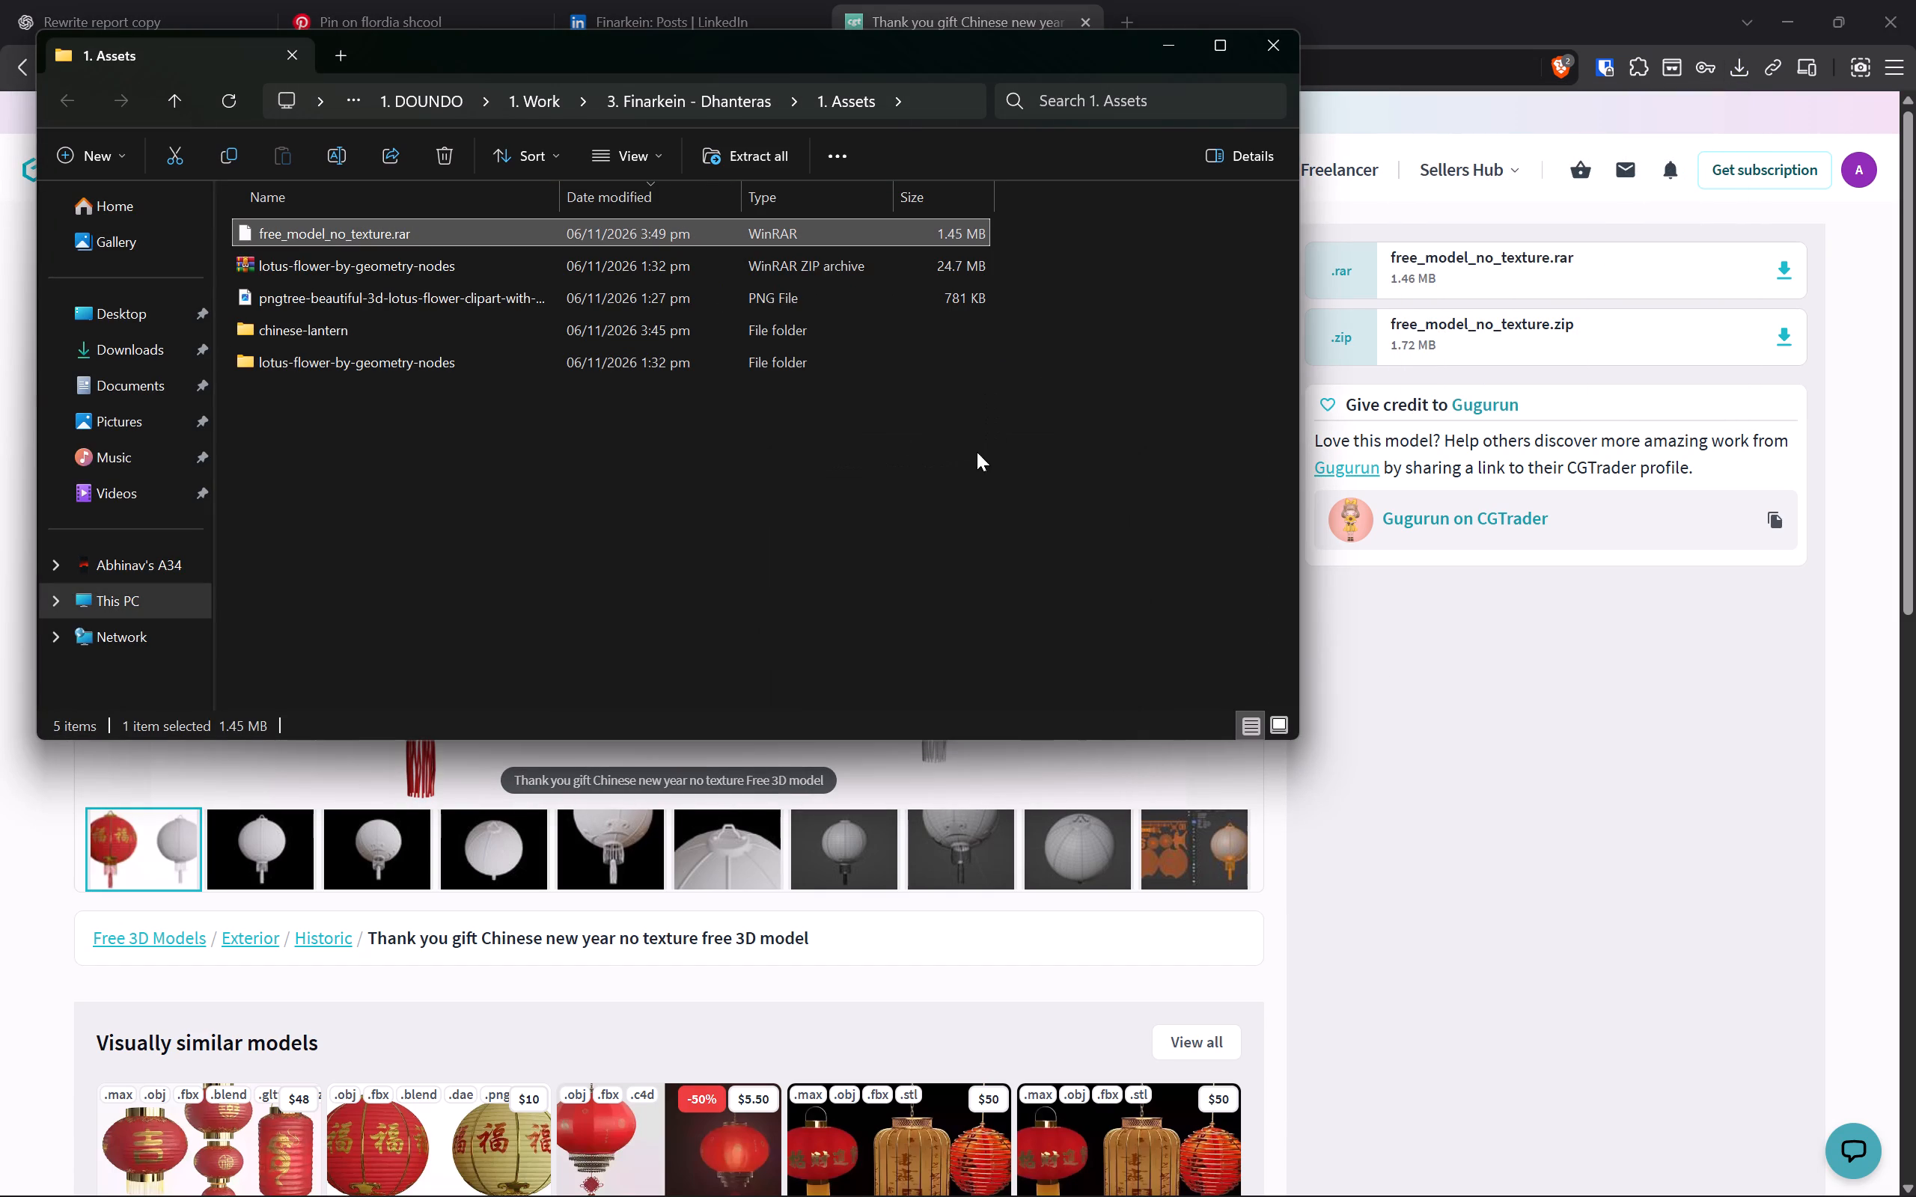
pyautogui.press('Delete')
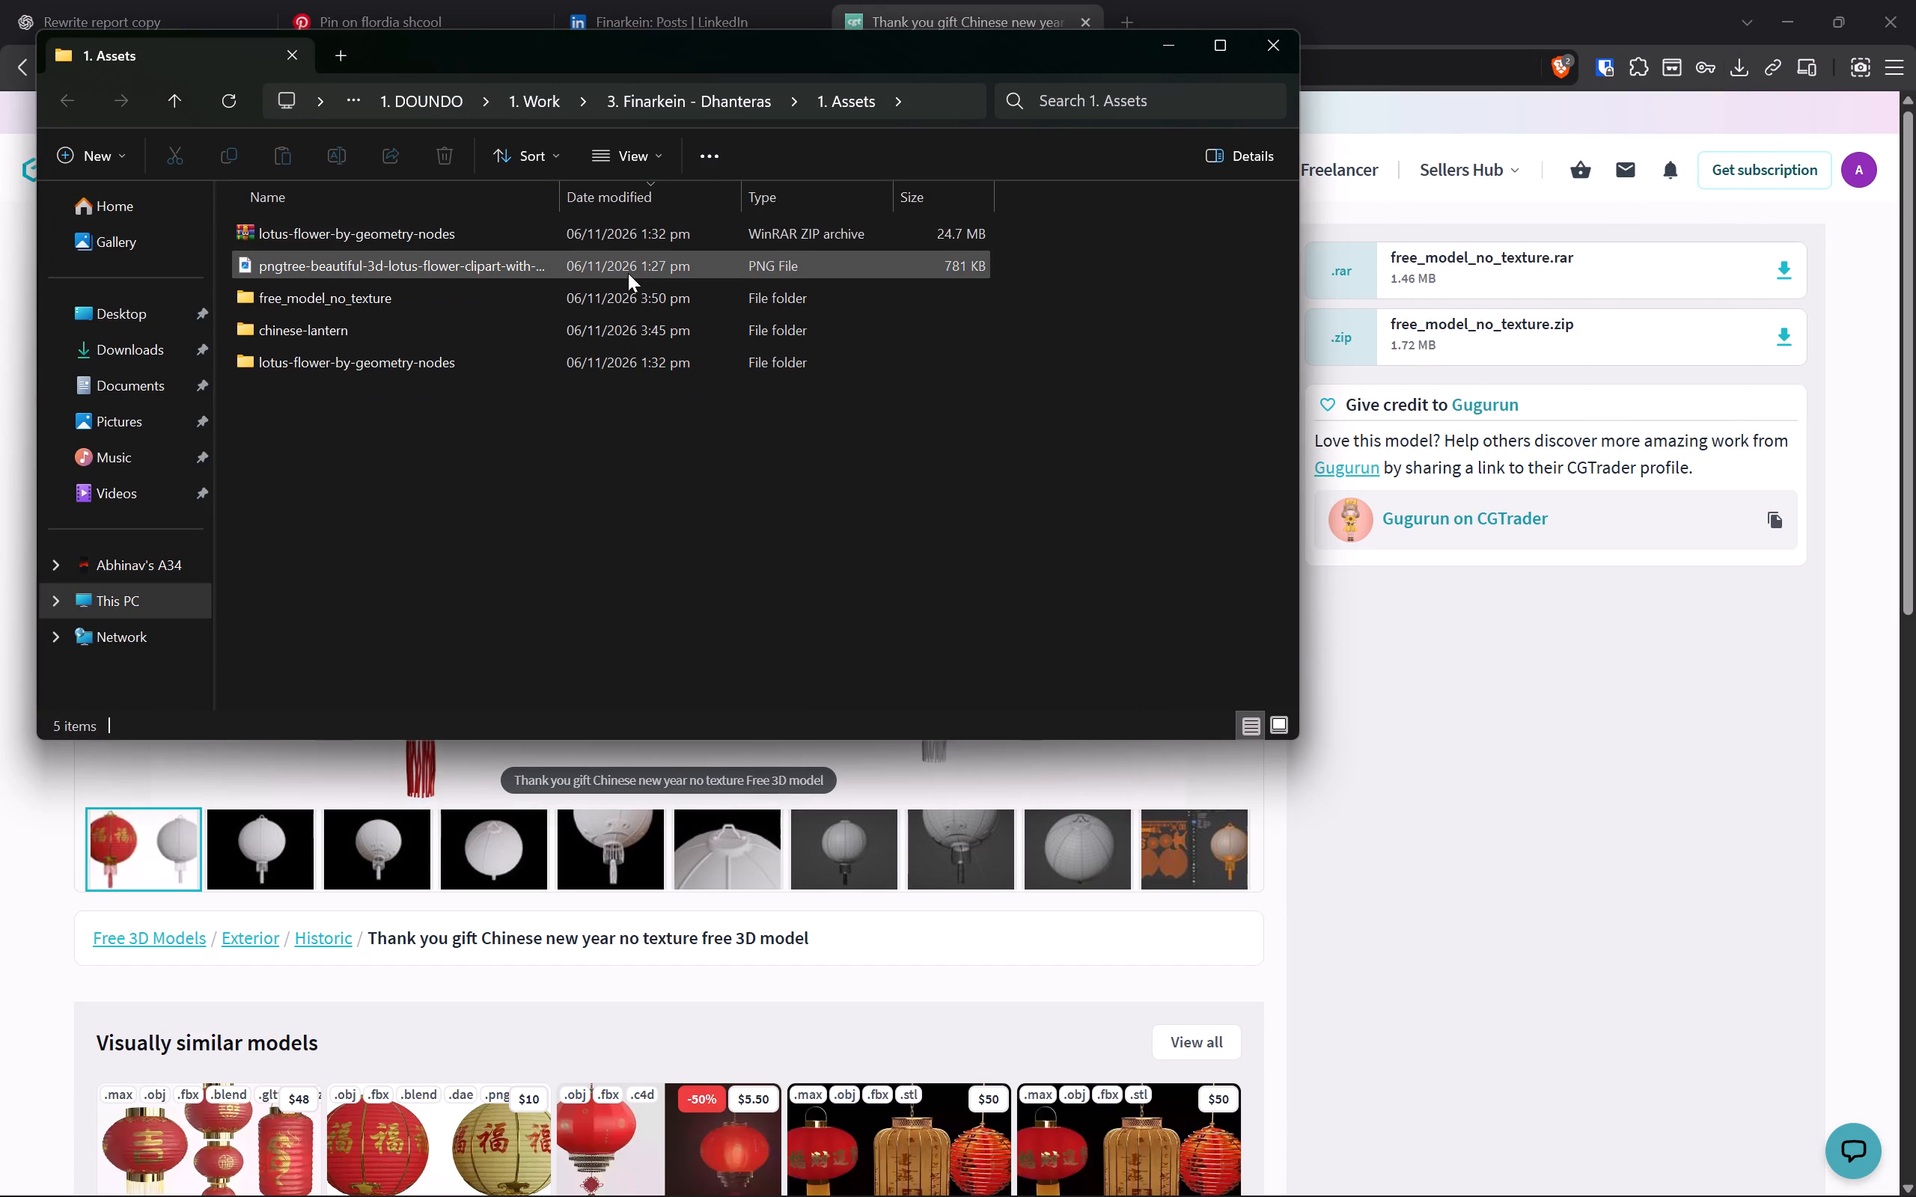
pyautogui.doubleClick(593, 299)
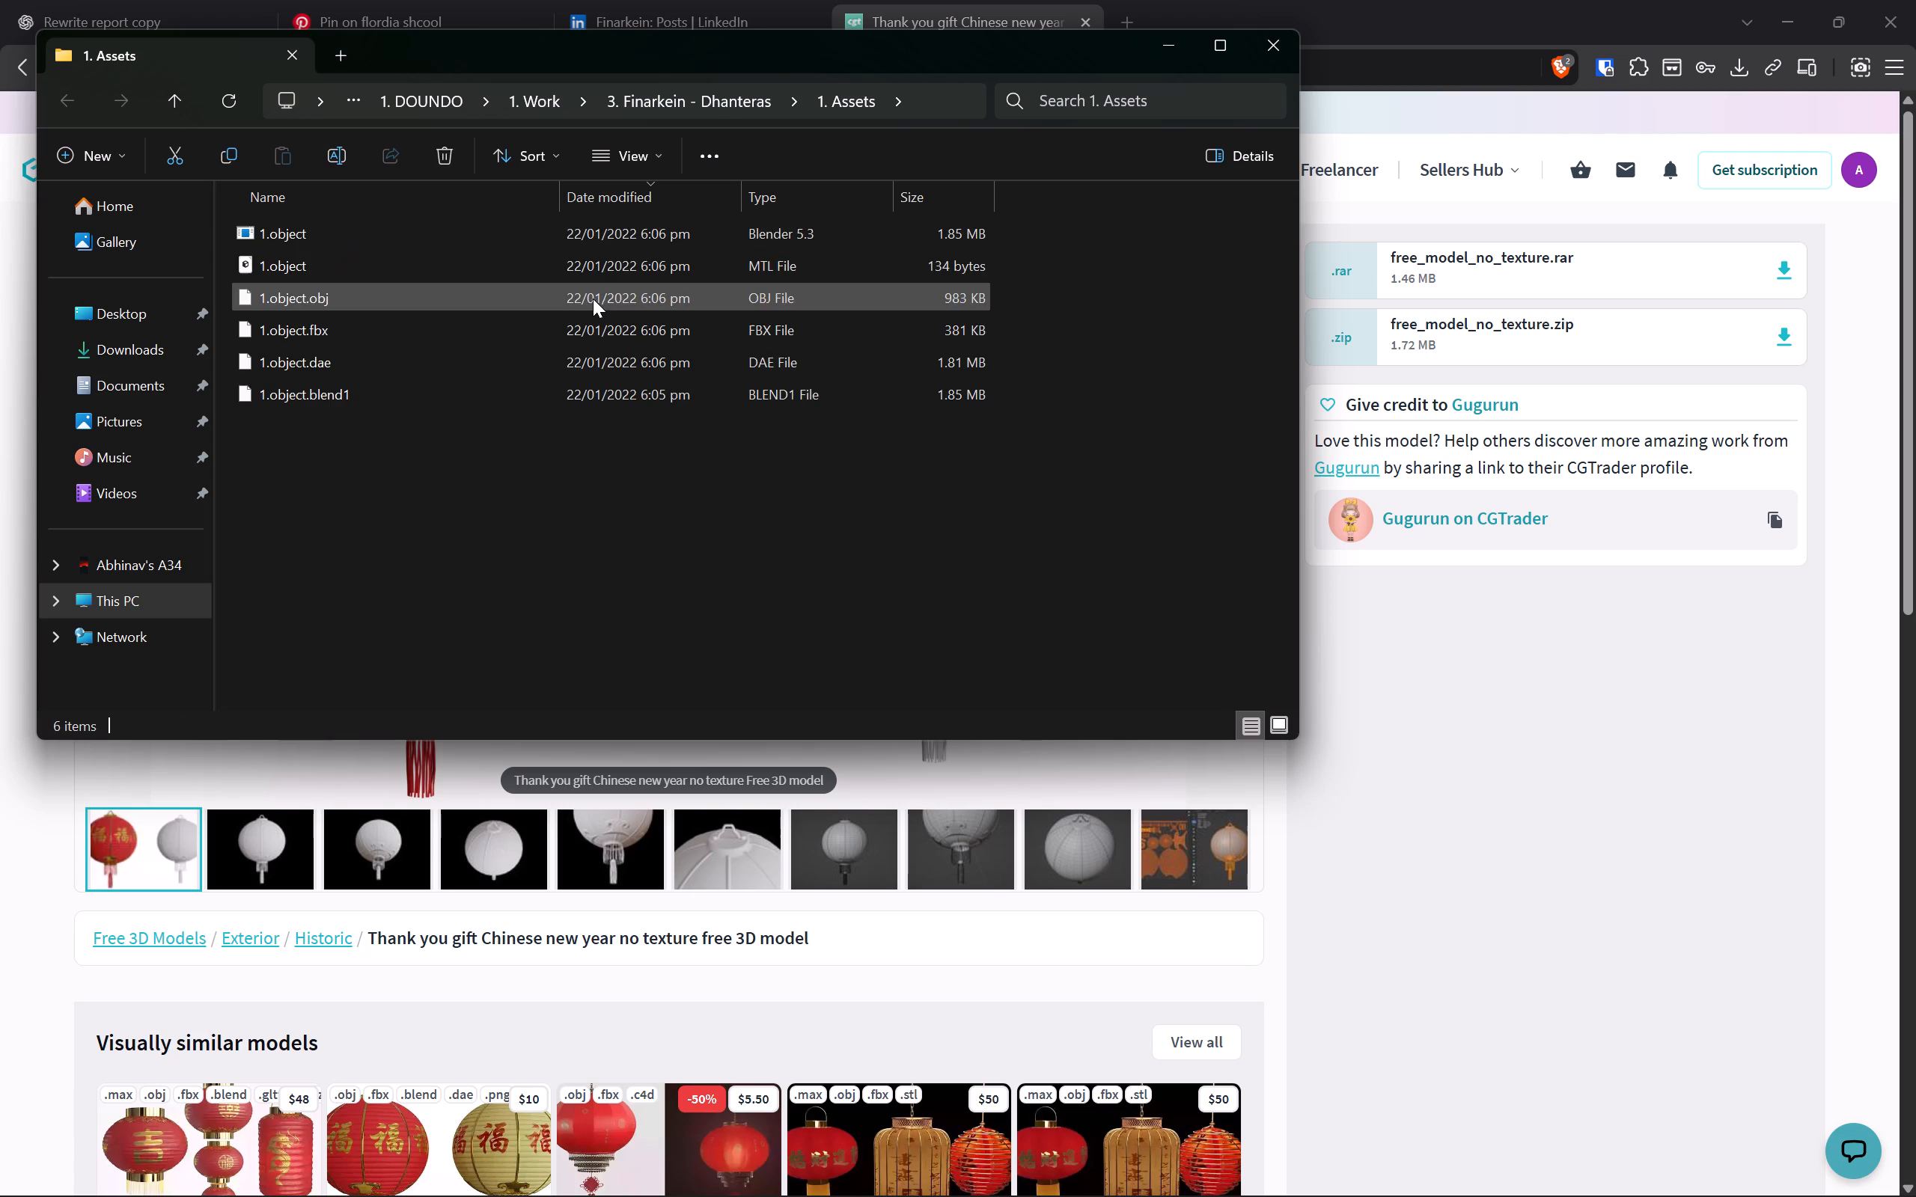
# Switch to the Line art file in Blender and delete the existing lantern model from the scene.
pyautogui.hotkey('alt', 'Tab')
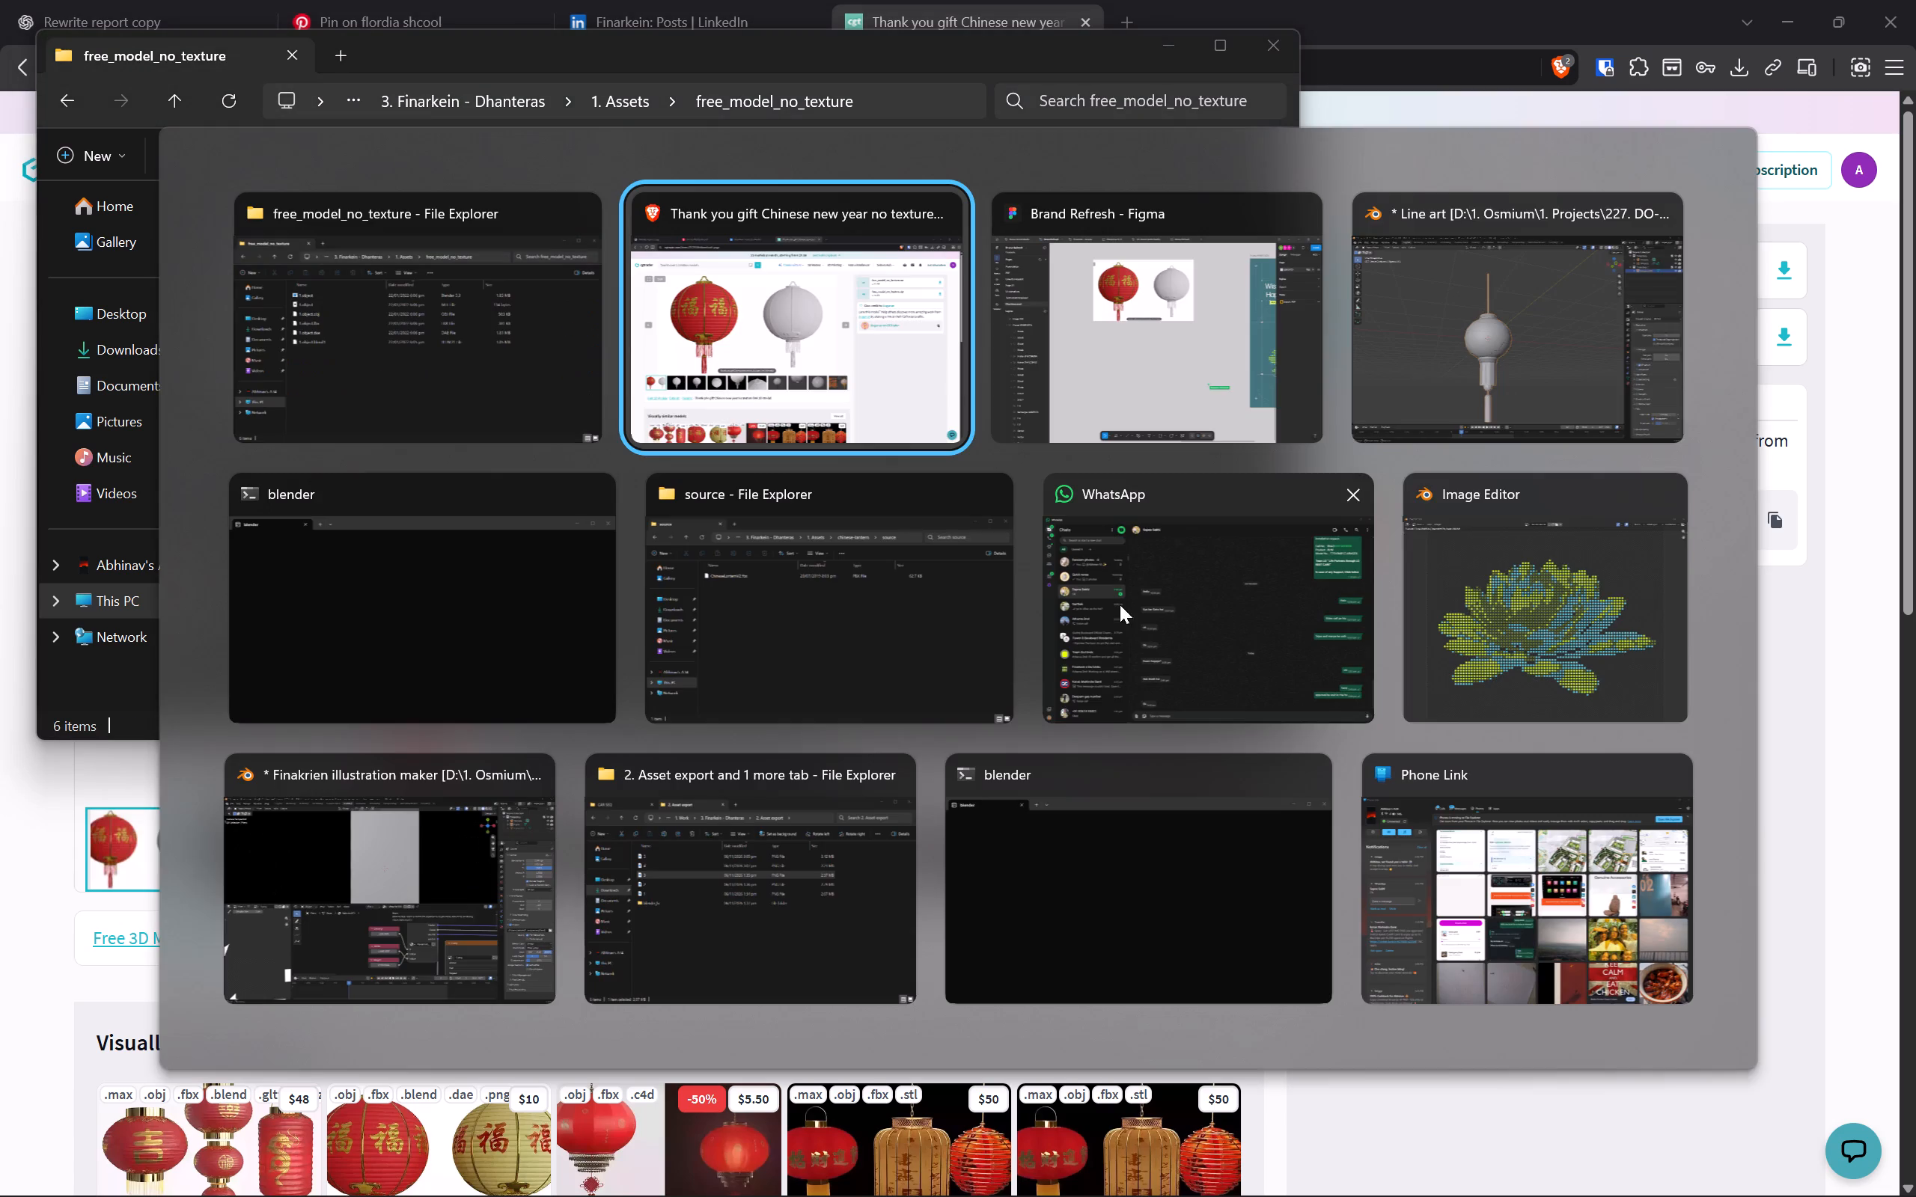
pyautogui.keyDown('alt'); pyautogui.click(1468, 382); pyautogui.keyUp('alt')
pyautogui.press('x')
pyautogui.click(986, 450)
pyautogui.press('0')
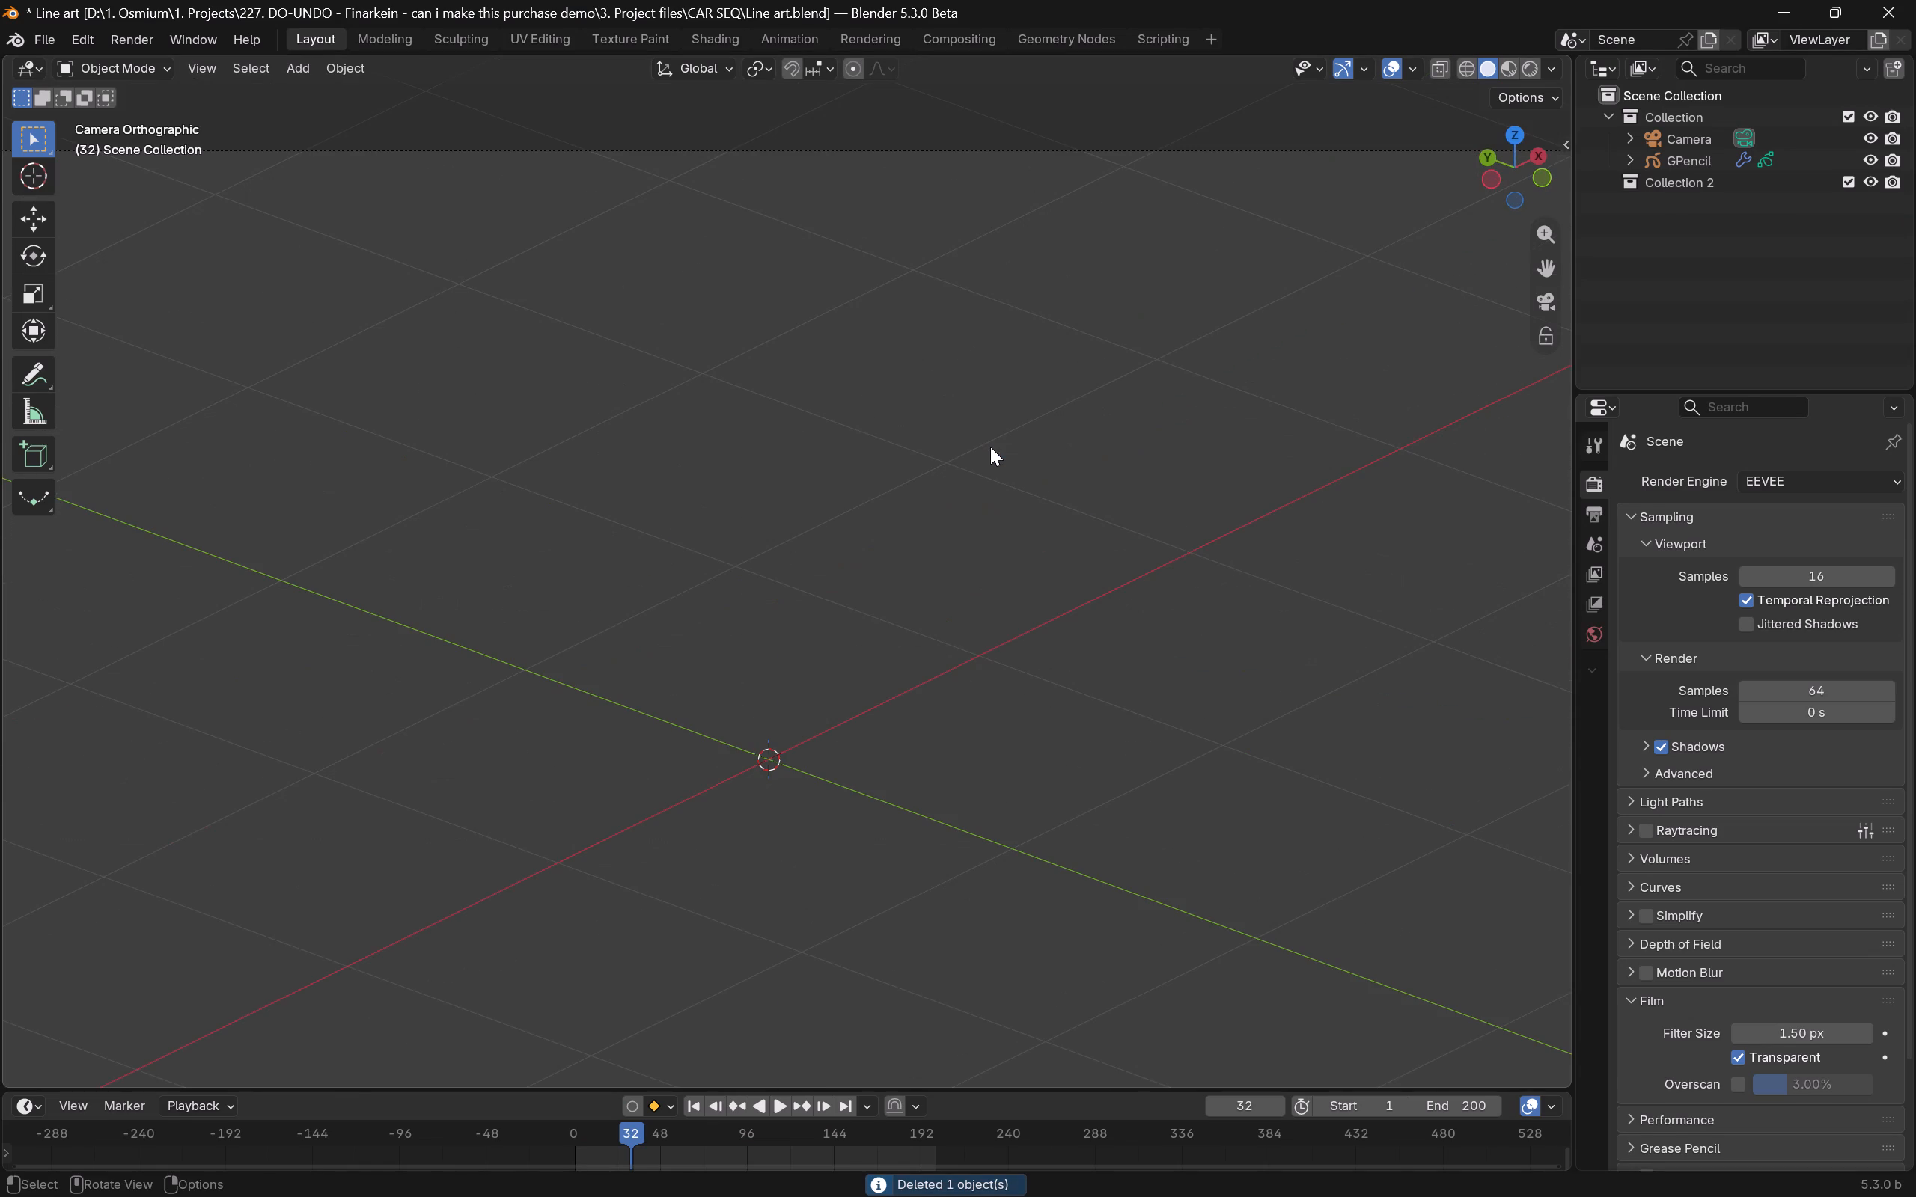
# Import the Wavefront OBJ lantern model from the free_model_no_texture folder in 1. Assets.
pyautogui.click(35, 42)
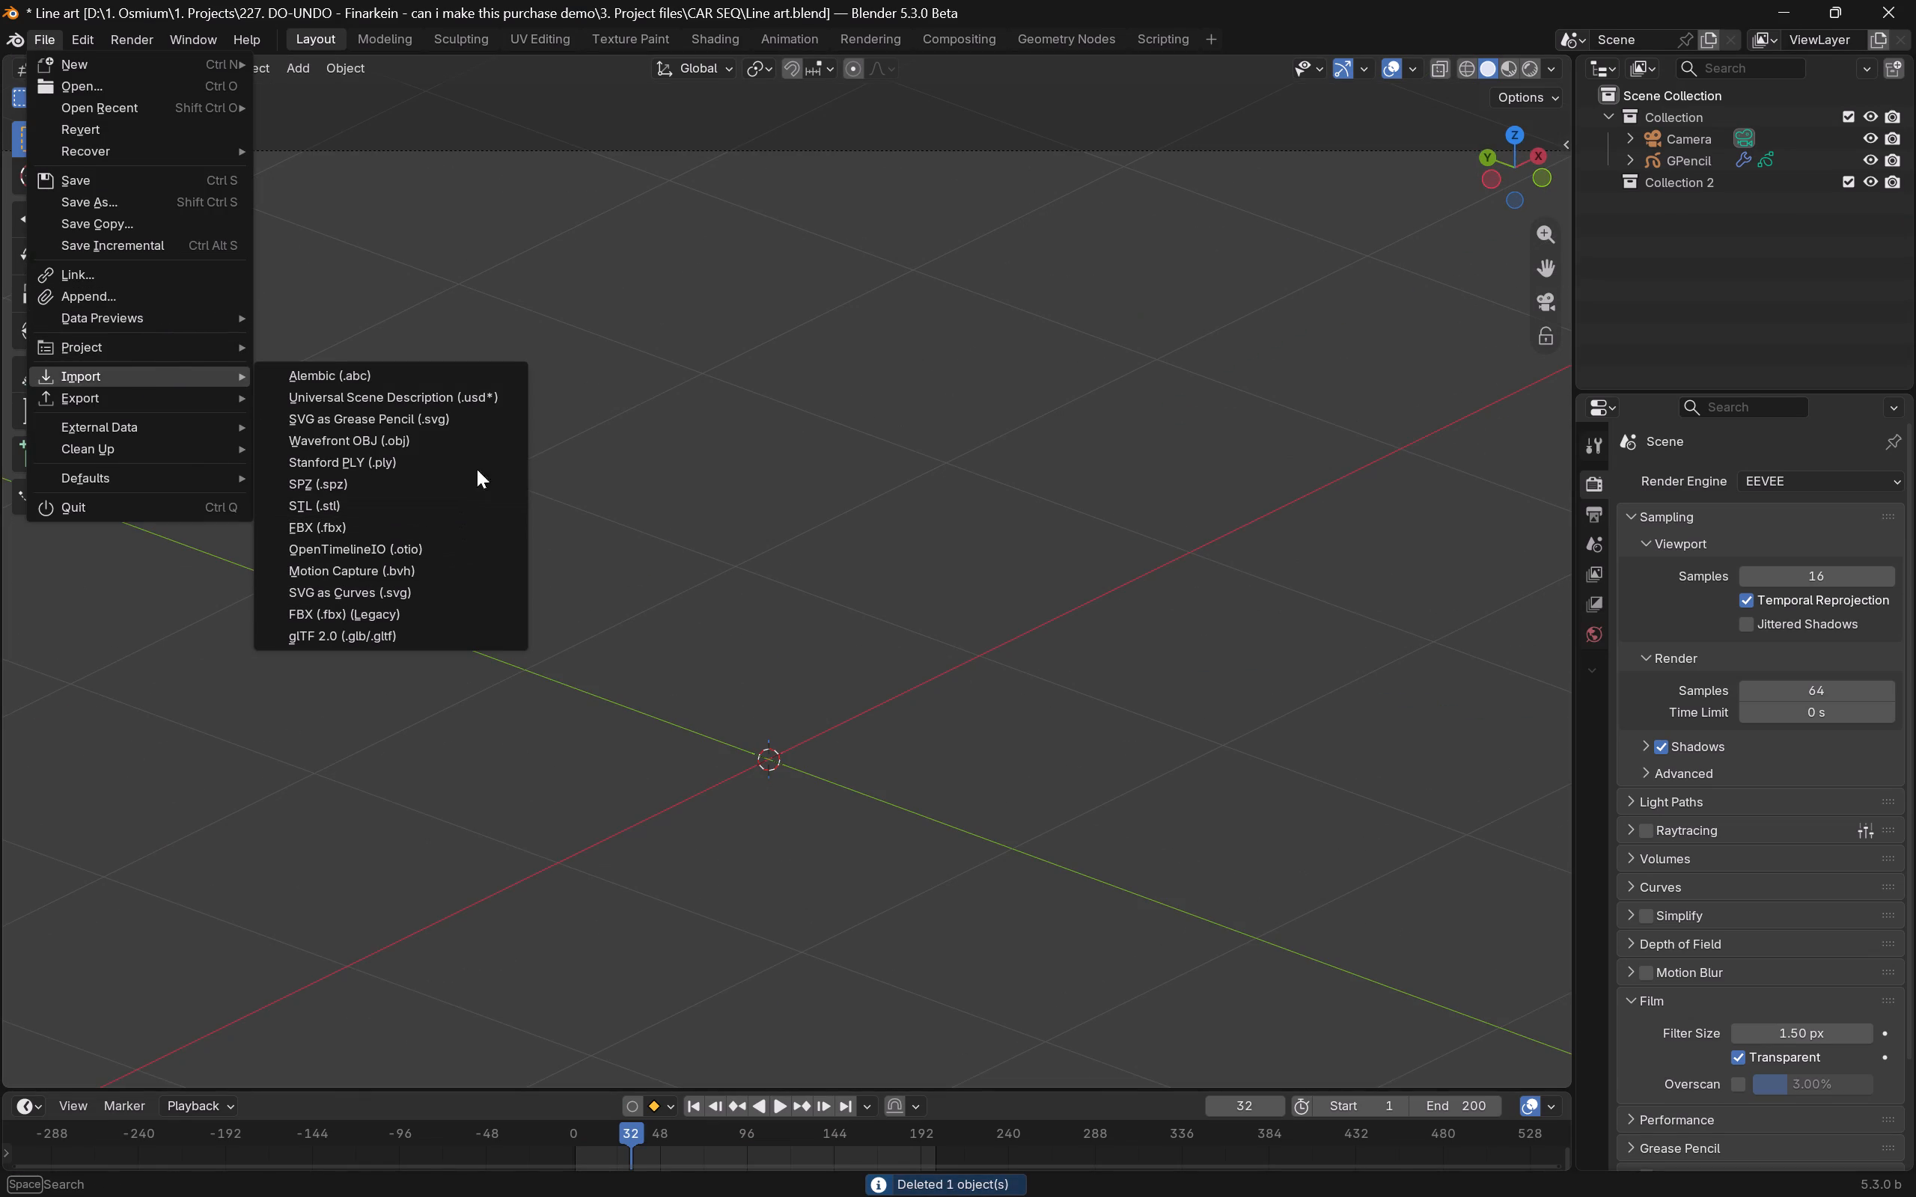
pyautogui.click(492, 443)
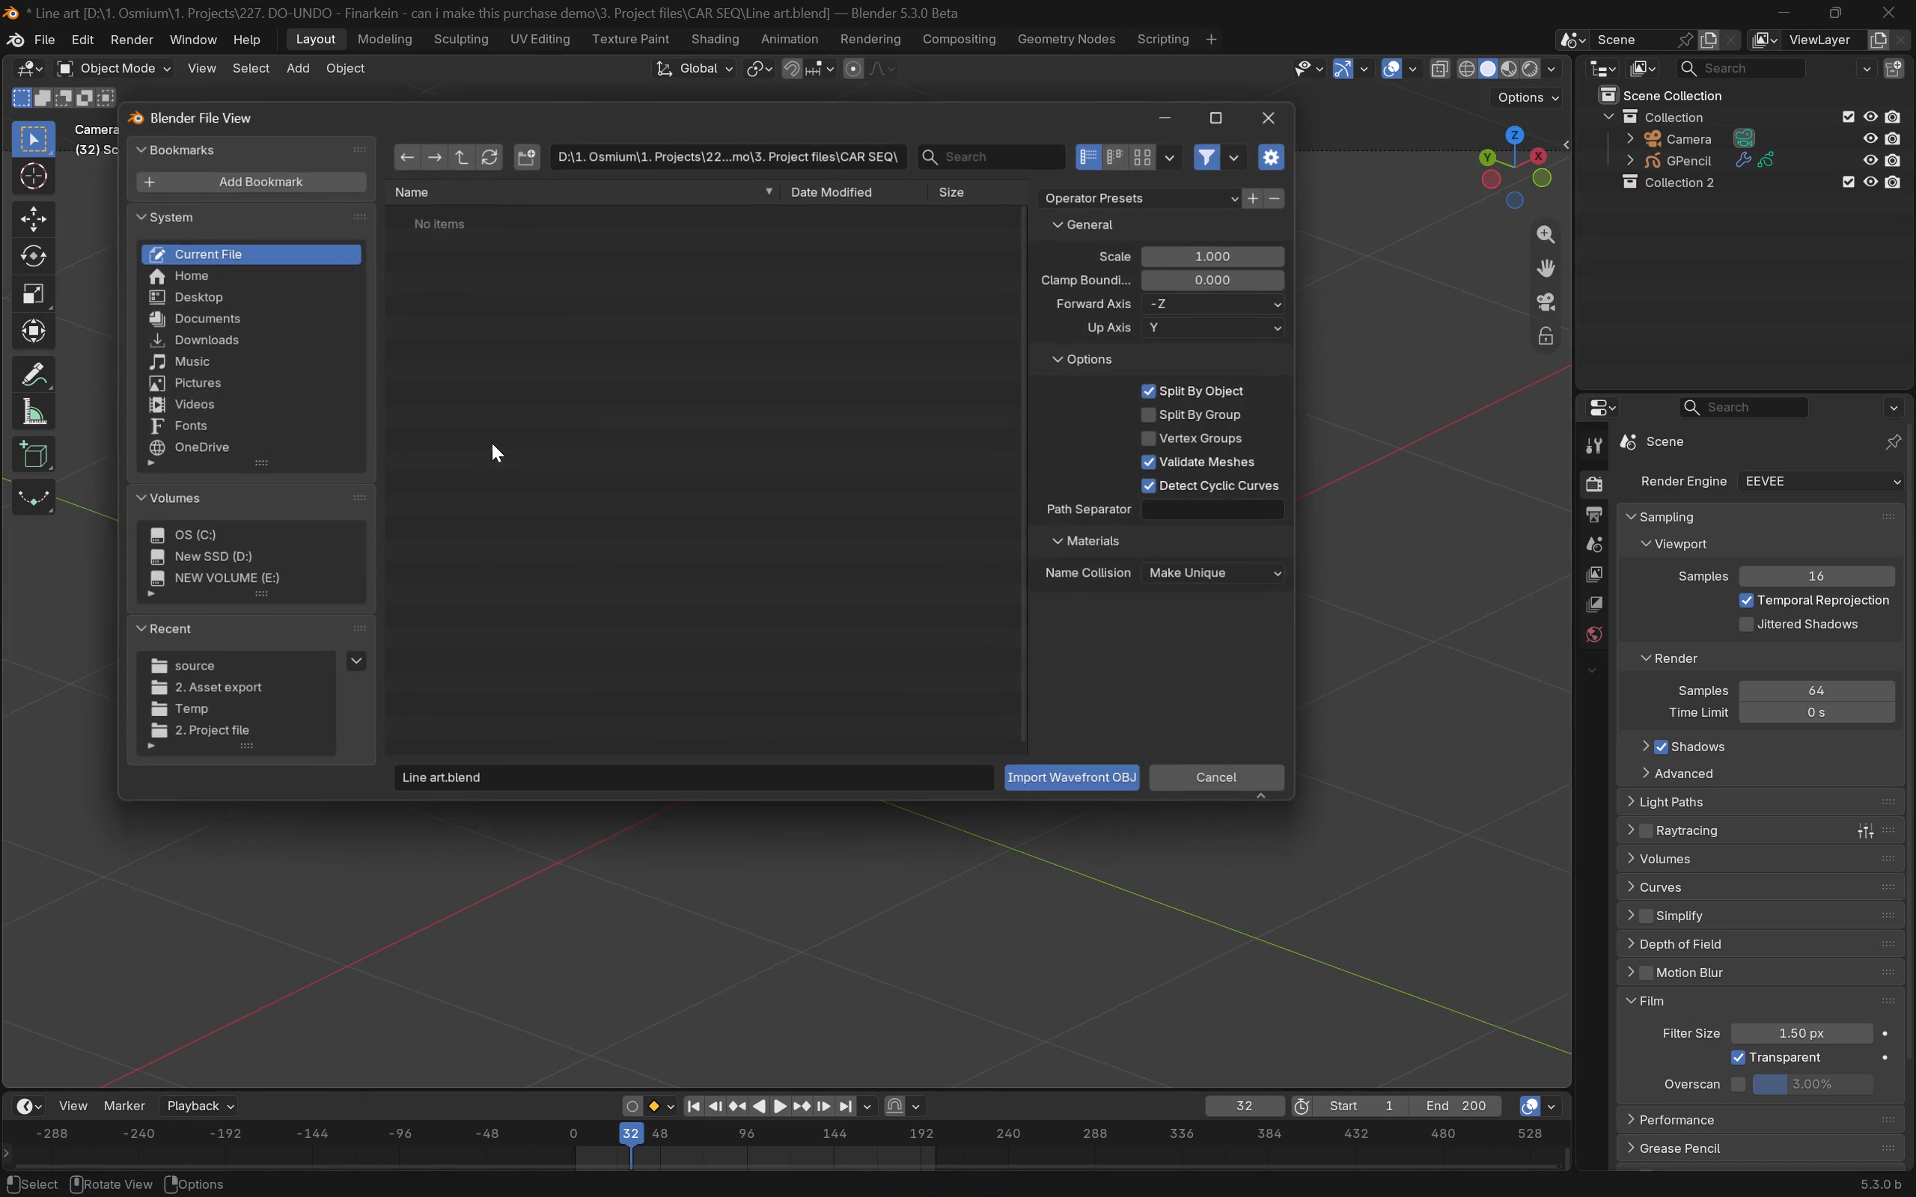
pyautogui.click(257, 666)
pyautogui.click(457, 161)
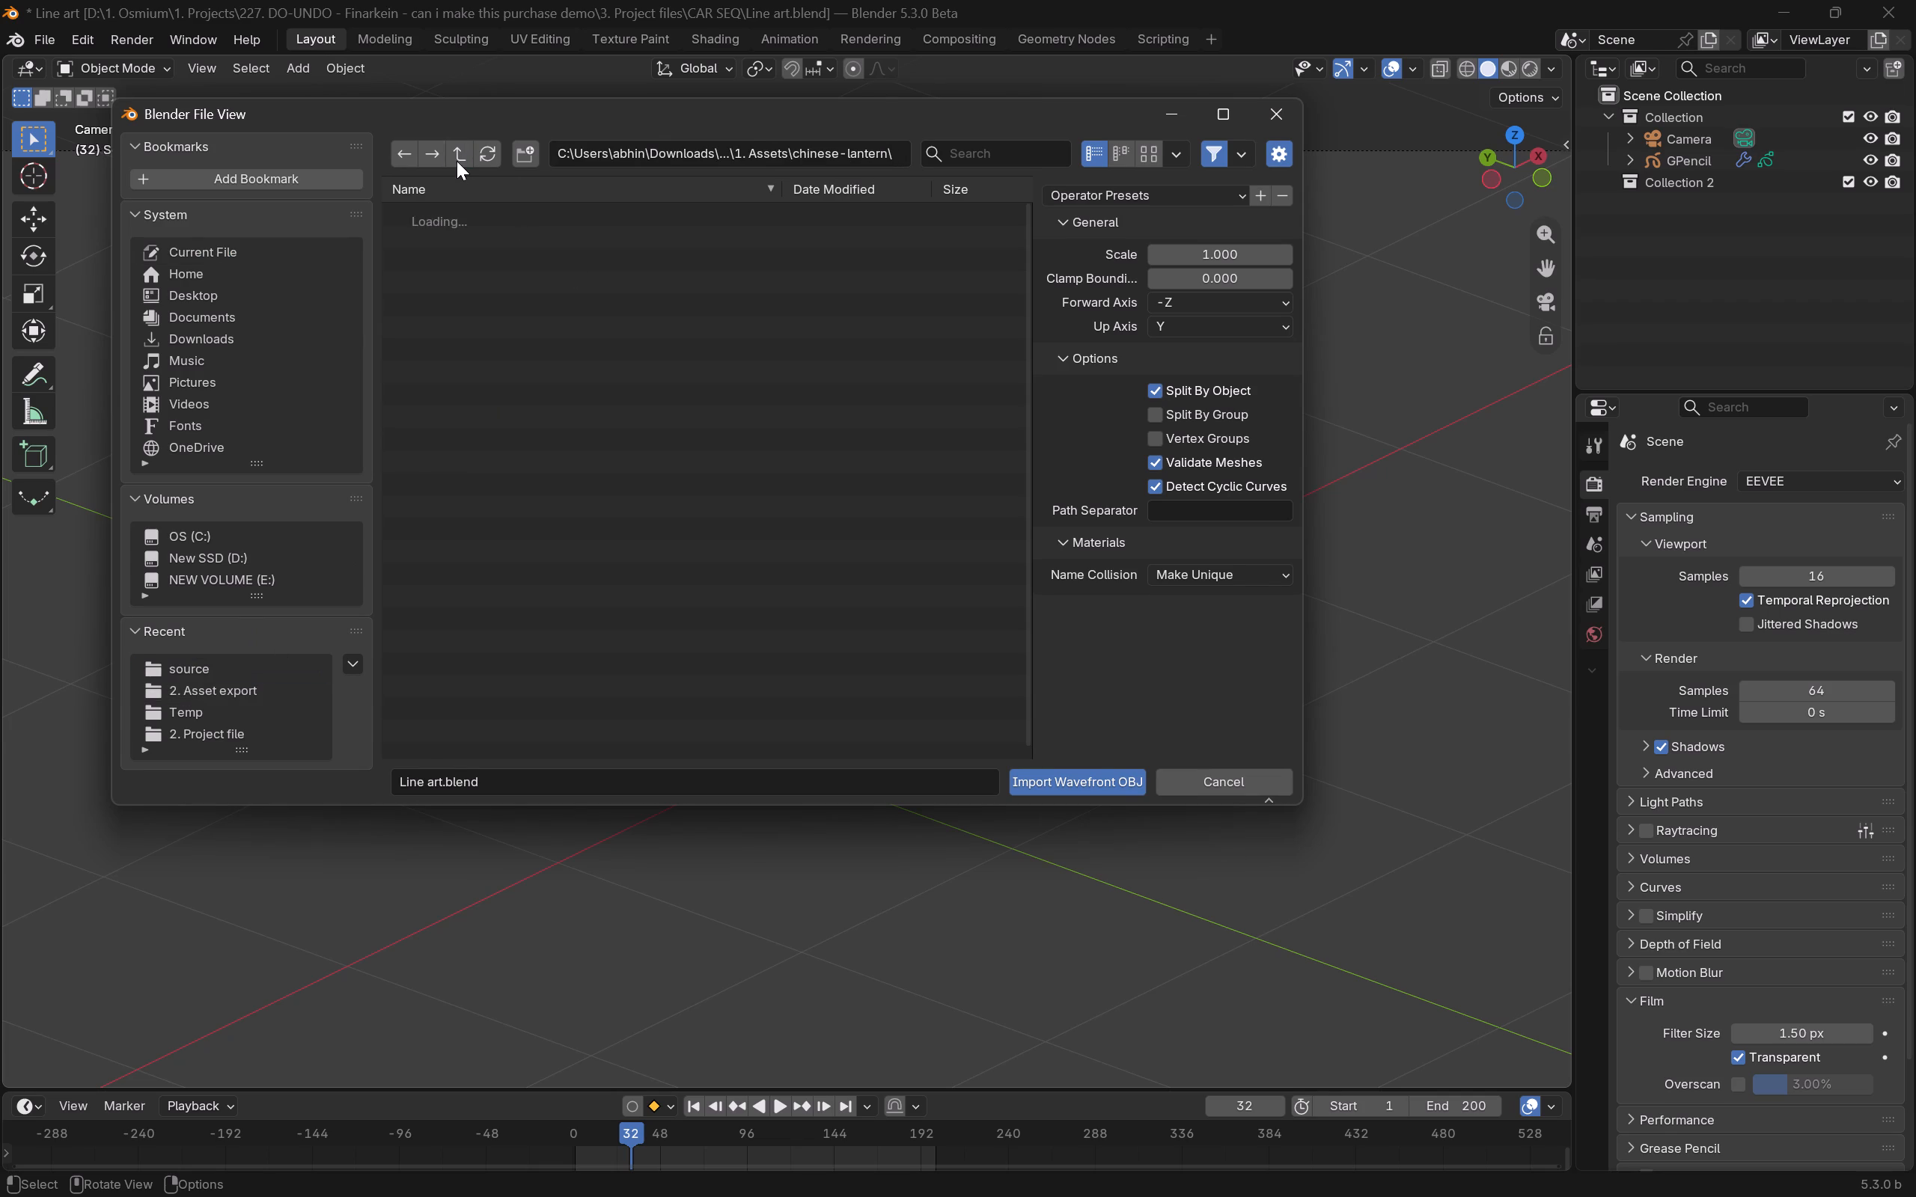
pyautogui.click(457, 161)
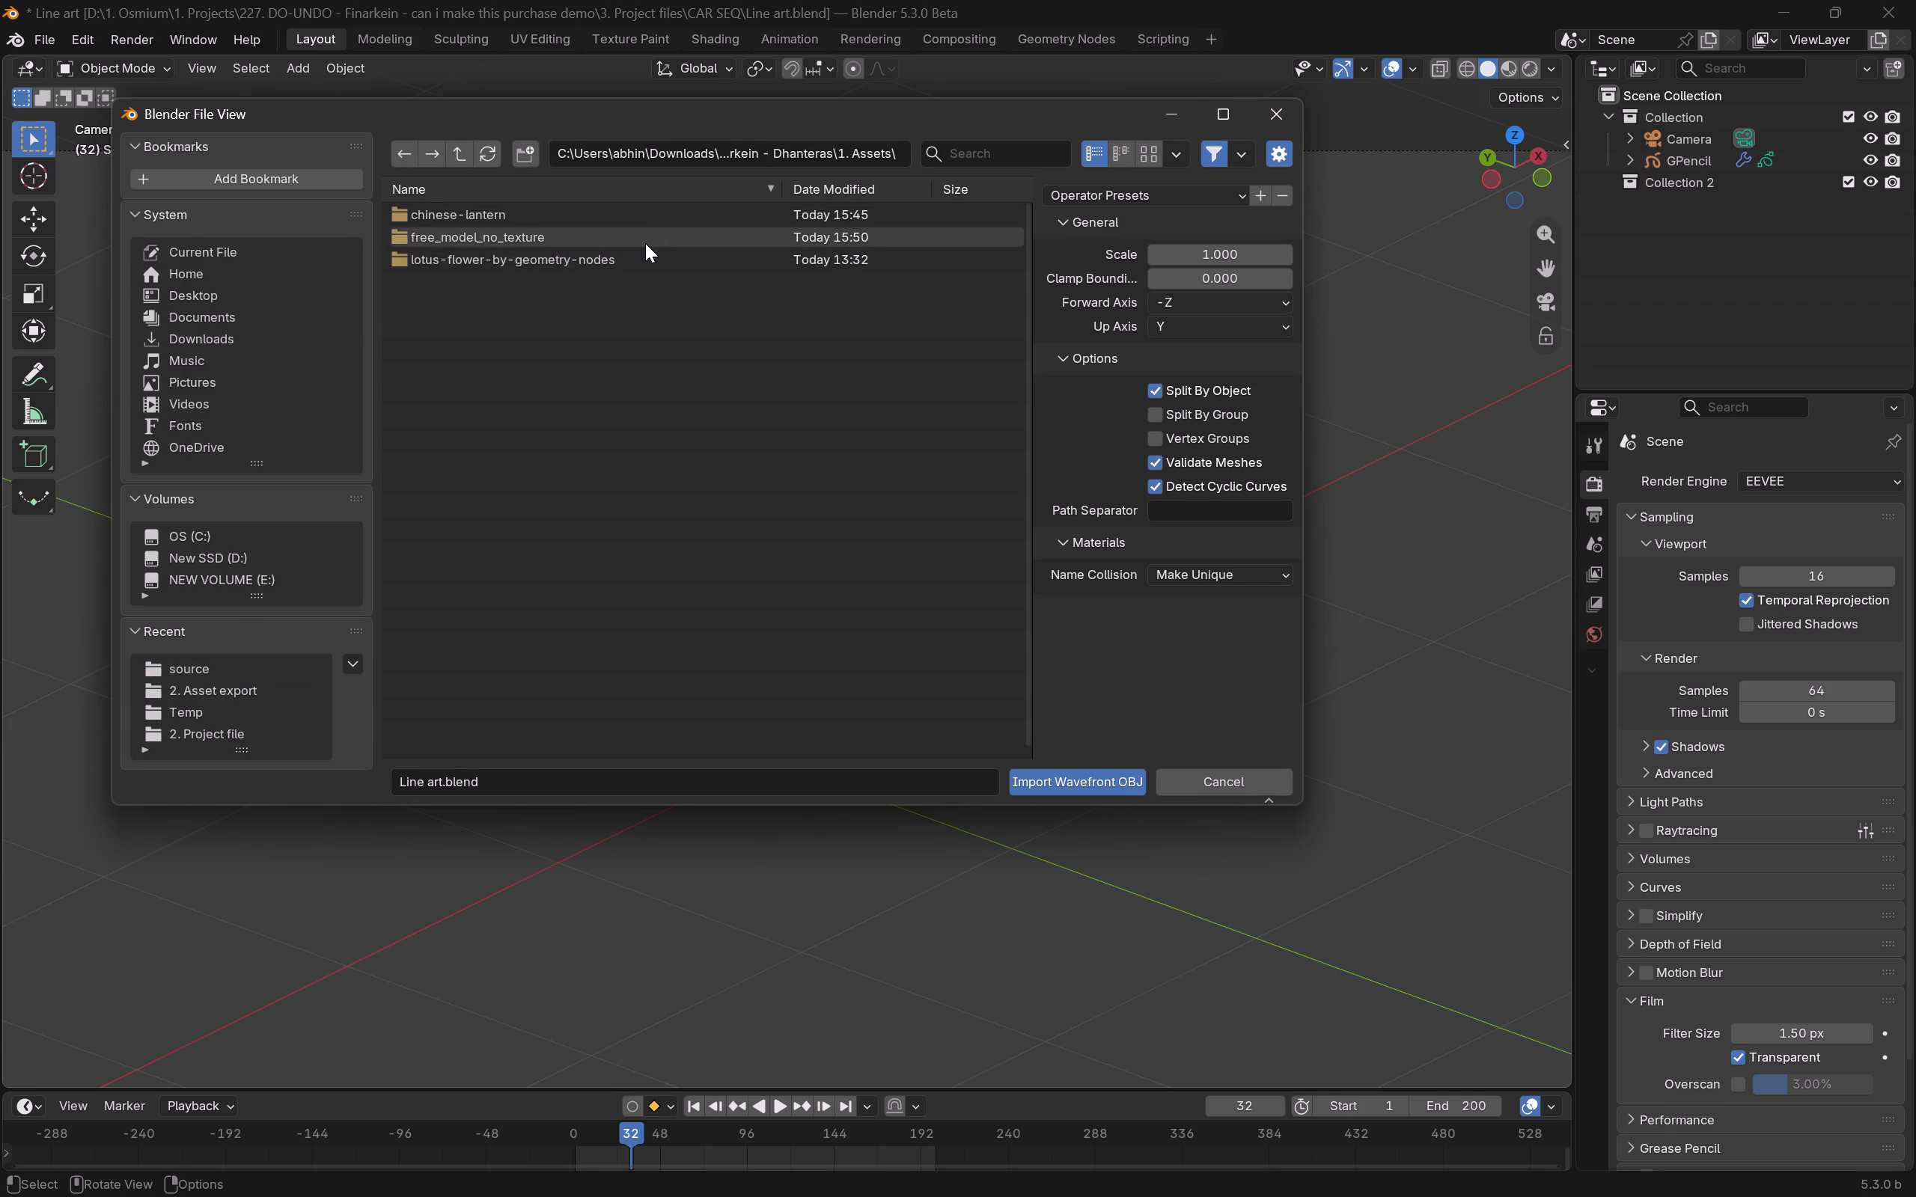
pyautogui.doubleClick(645, 243)
pyautogui.doubleClick(587, 243)
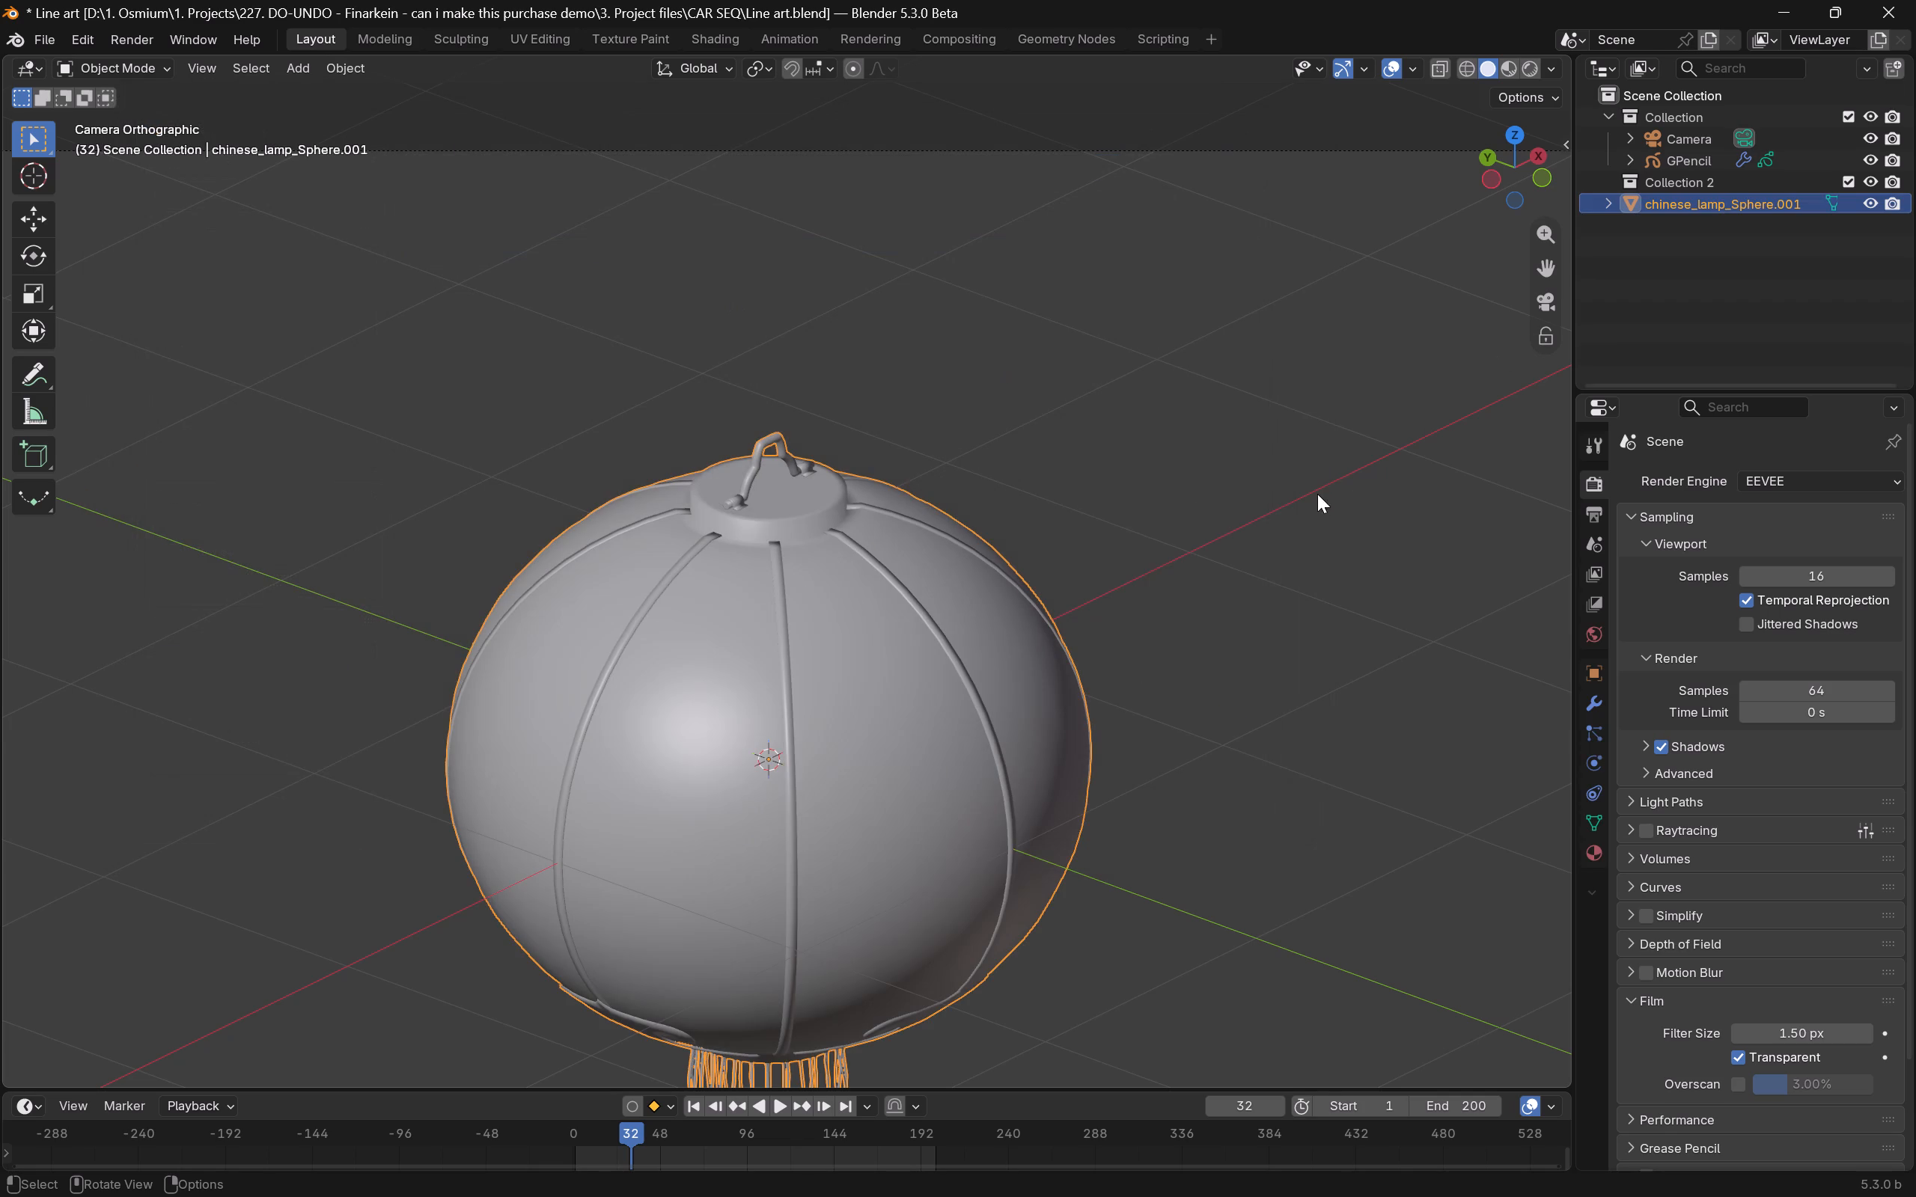
# Move the imported chinese_lamp_Sphere.001 object into Collection 2.
pyautogui.click(1313, 497)
pyautogui.click(1846, 186)
pyautogui.click(1846, 186)
pyautogui.moveTo(1682, 202); pyautogui.dragTo(1693, 188)
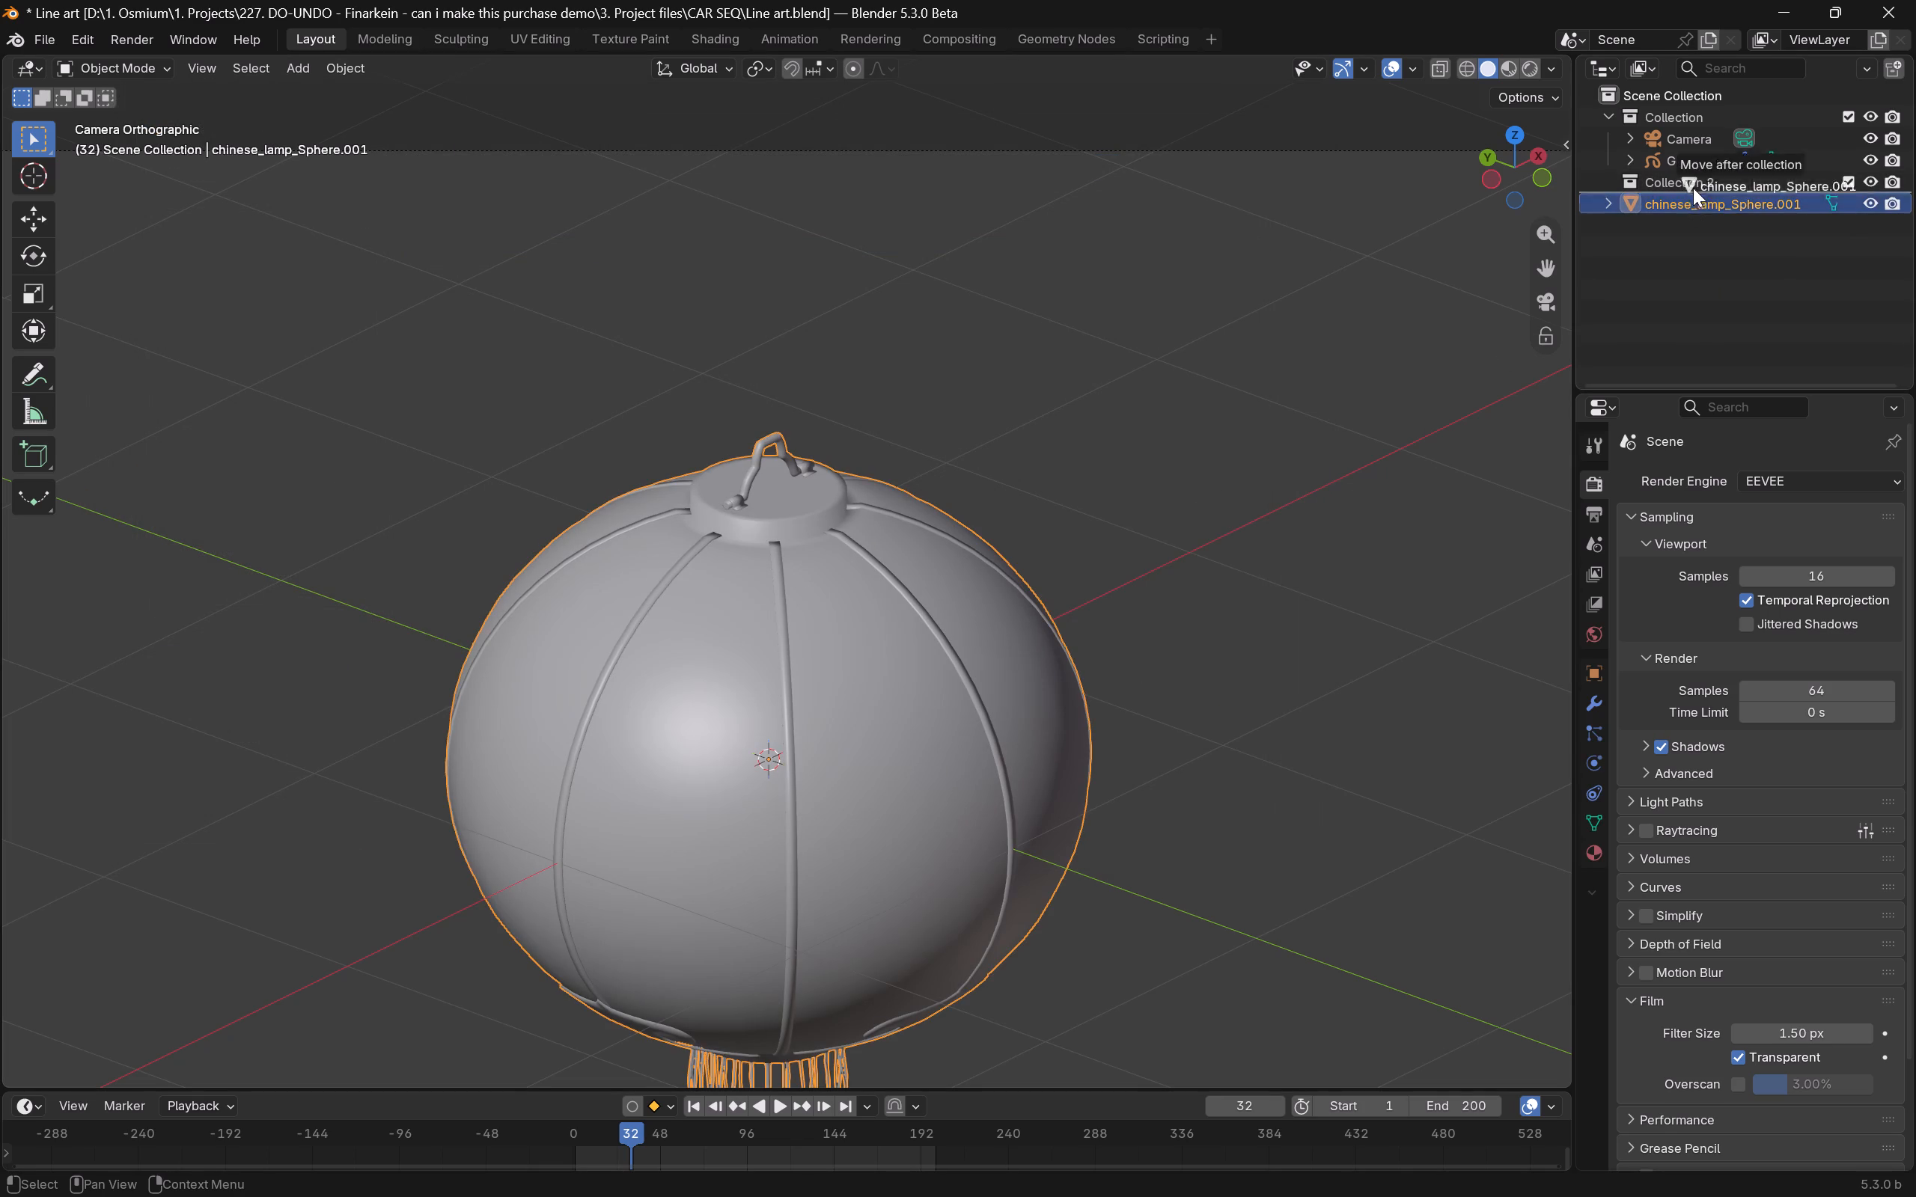
pyautogui.moveTo(1693, 188); pyautogui.dragTo(1697, 185)
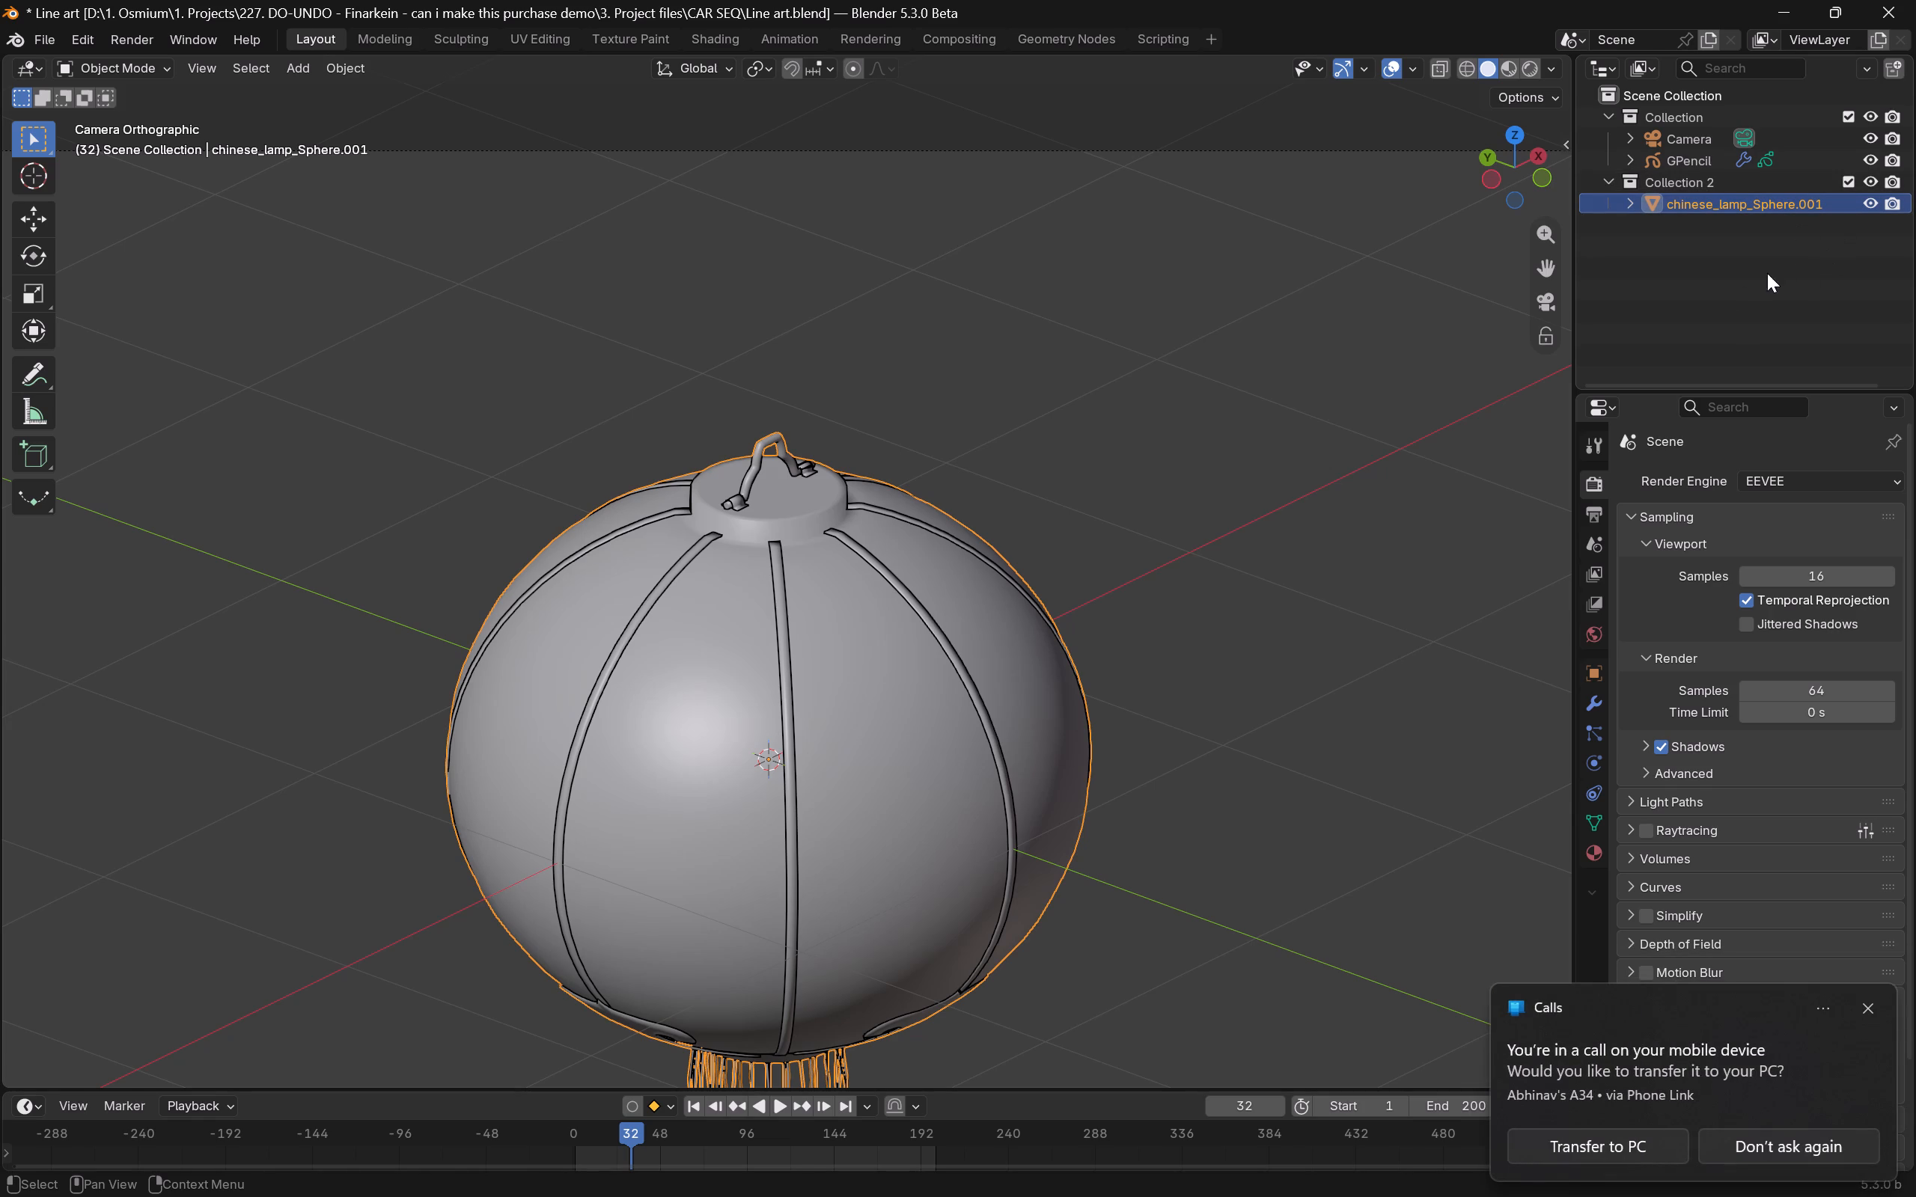
# Set the alpha of the lantern's material to 0.
pyautogui.click(1282, 487)
pyautogui.scroll(-5, 851, 818)
pyautogui.keyDown('shift'); pyautogui.moveTo(864, 699); pyautogui.dragTo(872, 577, button='middle'); pyautogui.keyUp('shift')
pyautogui.scroll(9, 850, 590)
pyautogui.click(906, 598)
pyautogui.click(1589, 854)
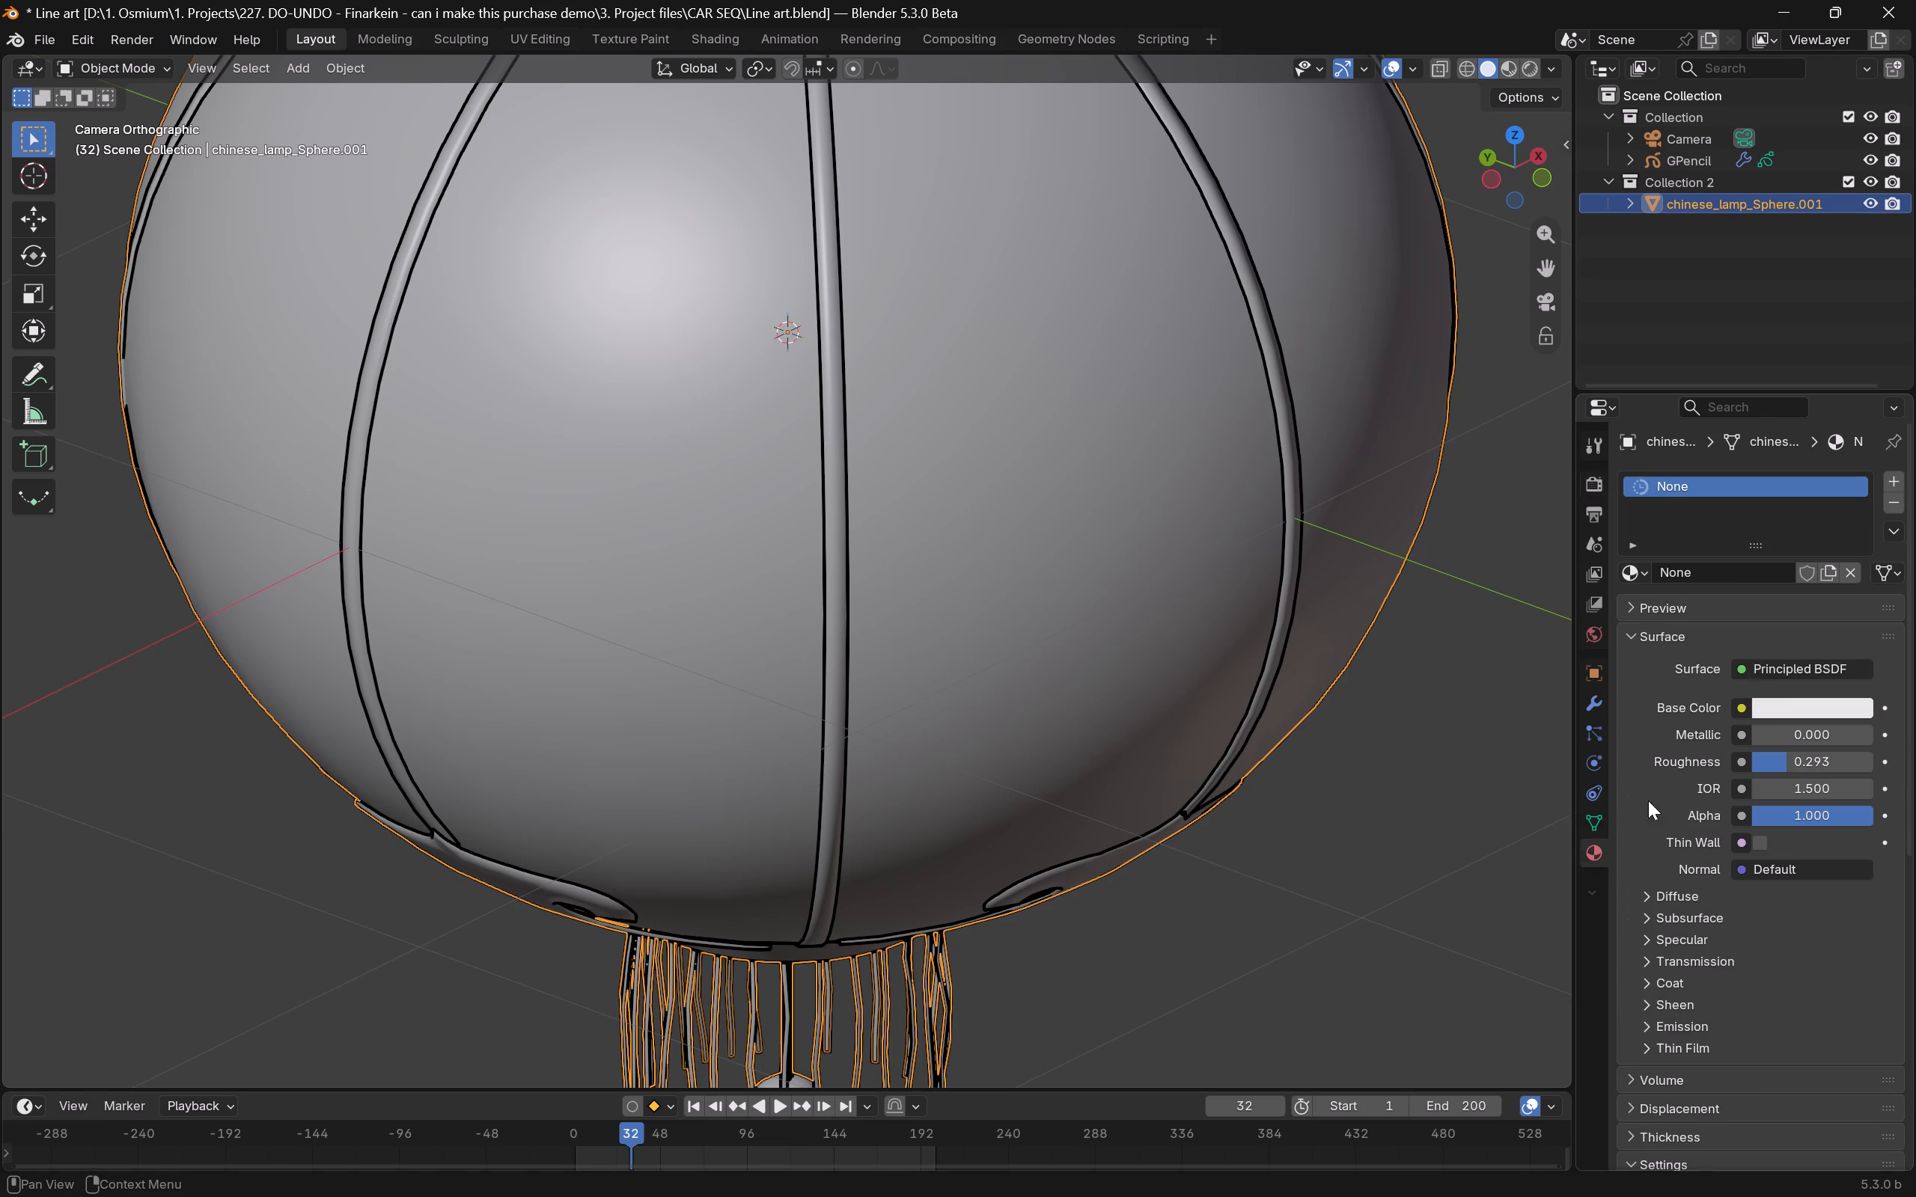
pyautogui.moveTo(1827, 816); pyautogui.dragTo(1329, 835)
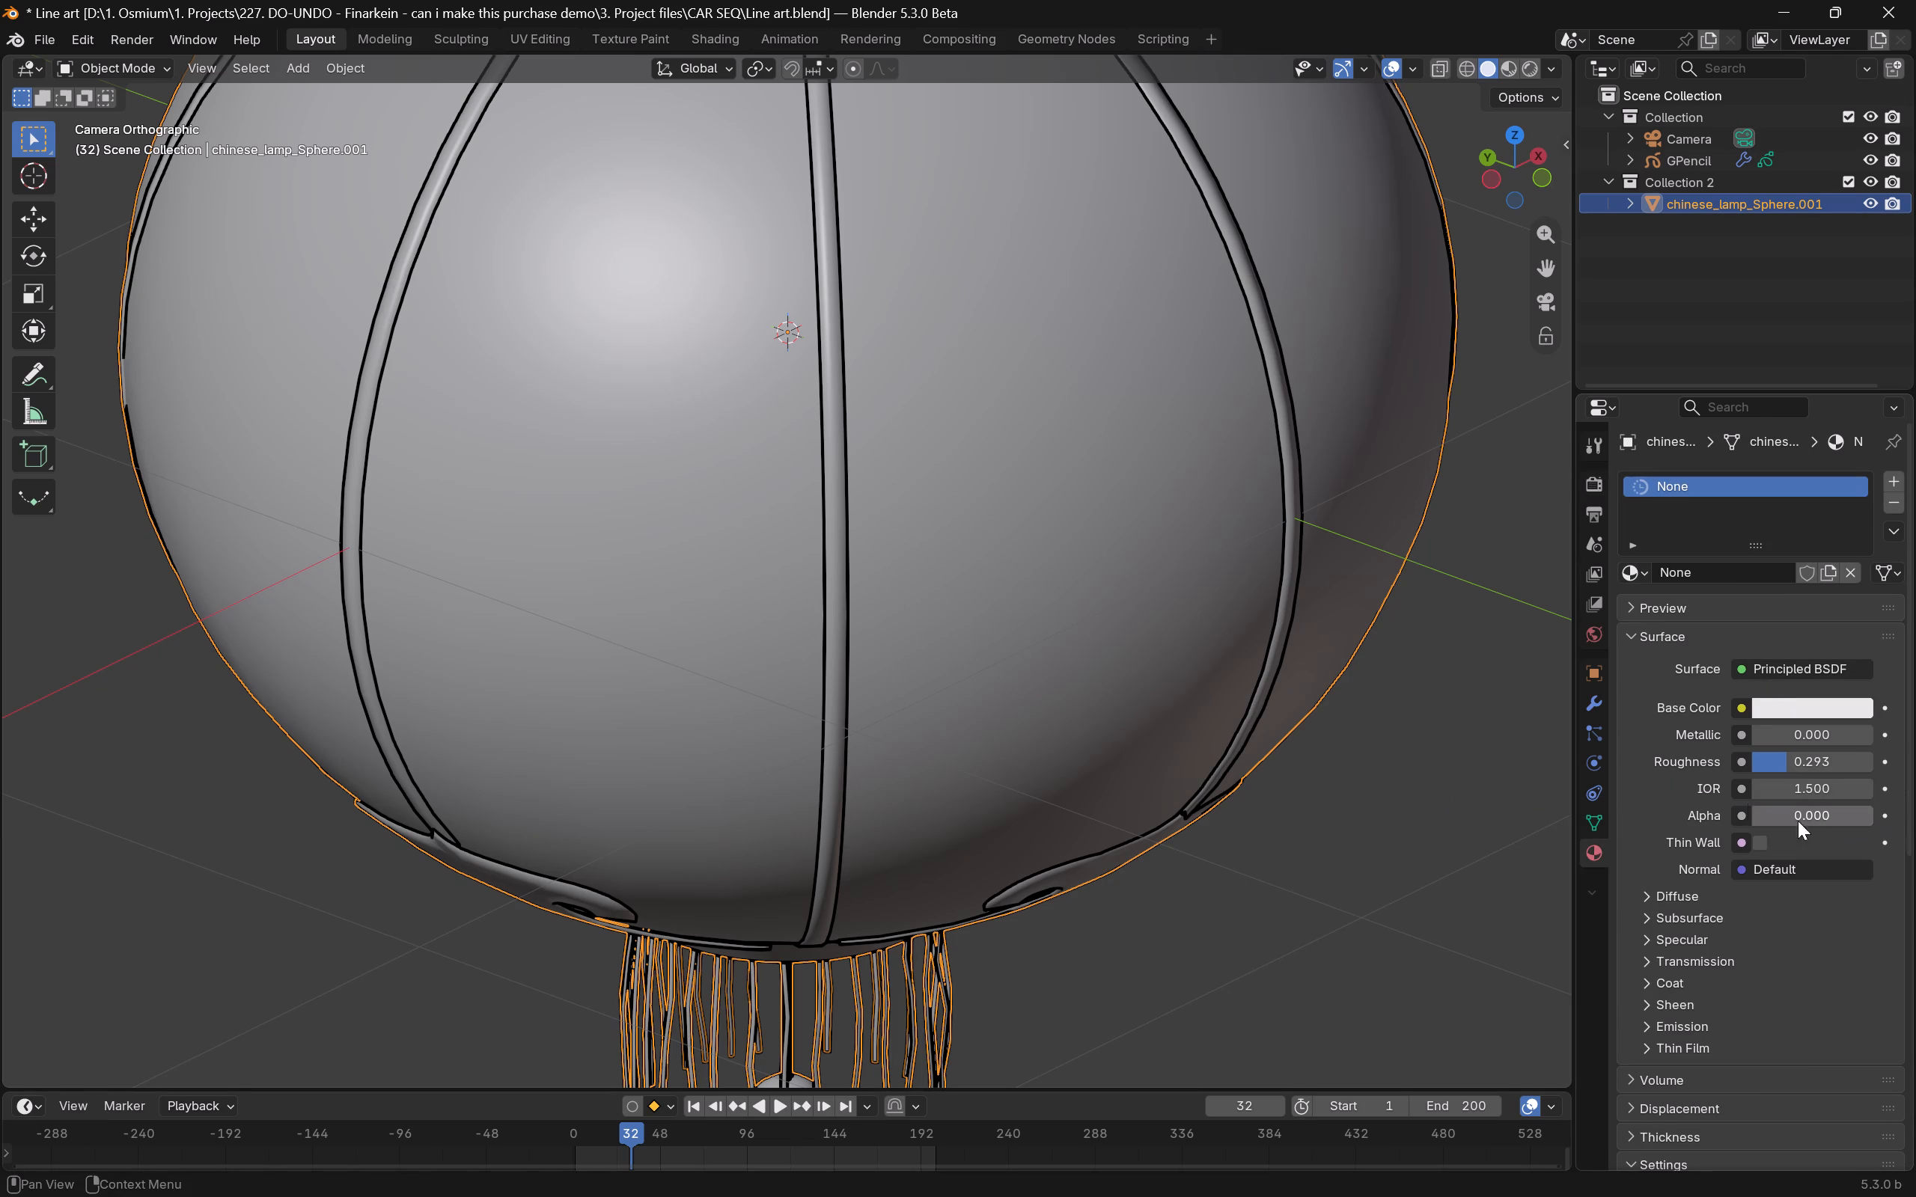
# Switch the viewport to rendered shading and examine the lantern's line art from different angles and through the camera.
pyautogui.click(1538, 744)
pyautogui.press('z')
pyautogui.scroll(-5, 1279, 741)
pyautogui.moveTo(1278, 738); pyautogui.dragTo(1232, 702, button='middle')
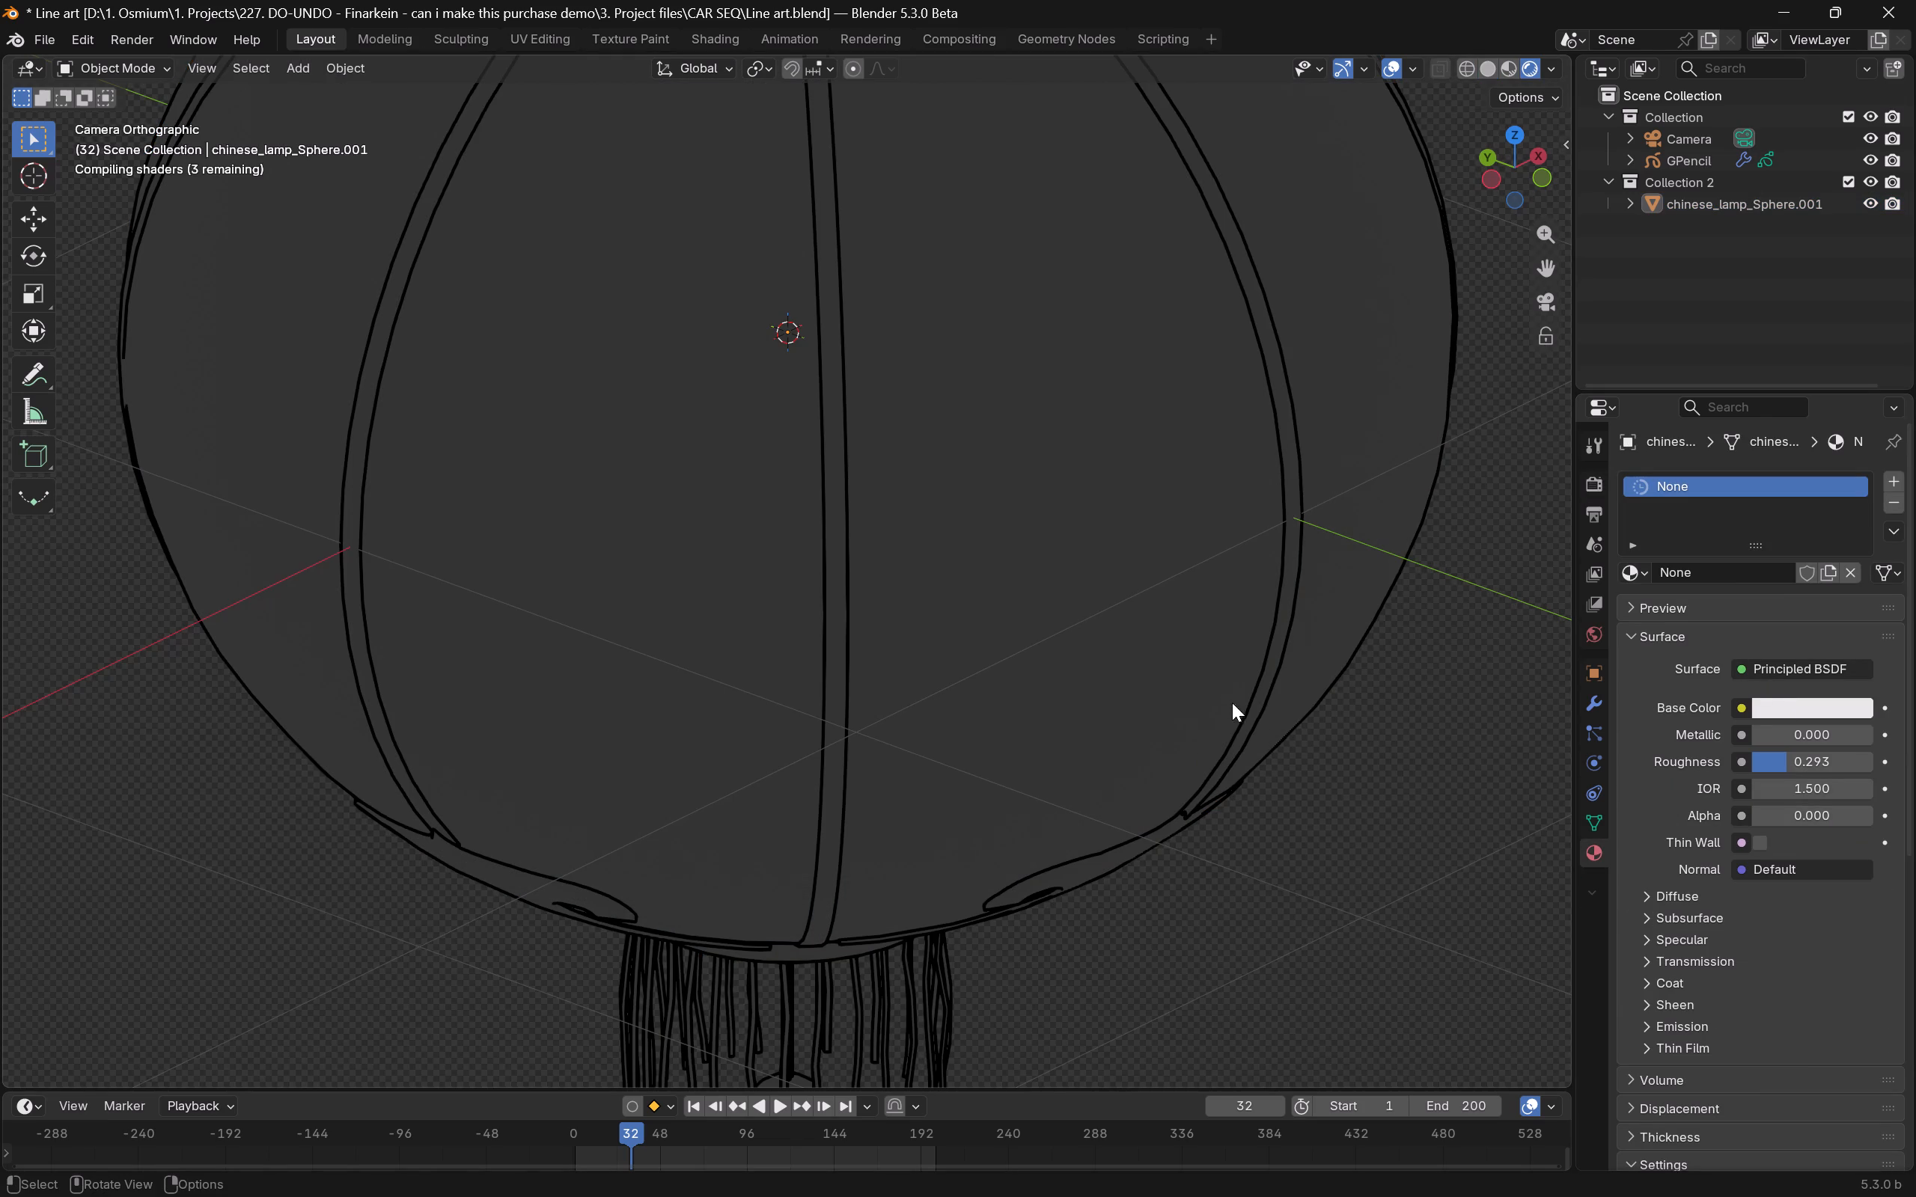
pyautogui.moveTo(1232, 702); pyautogui.dragTo(1232, 702, button='middle')
pyautogui.scroll(1, 1271, 719)
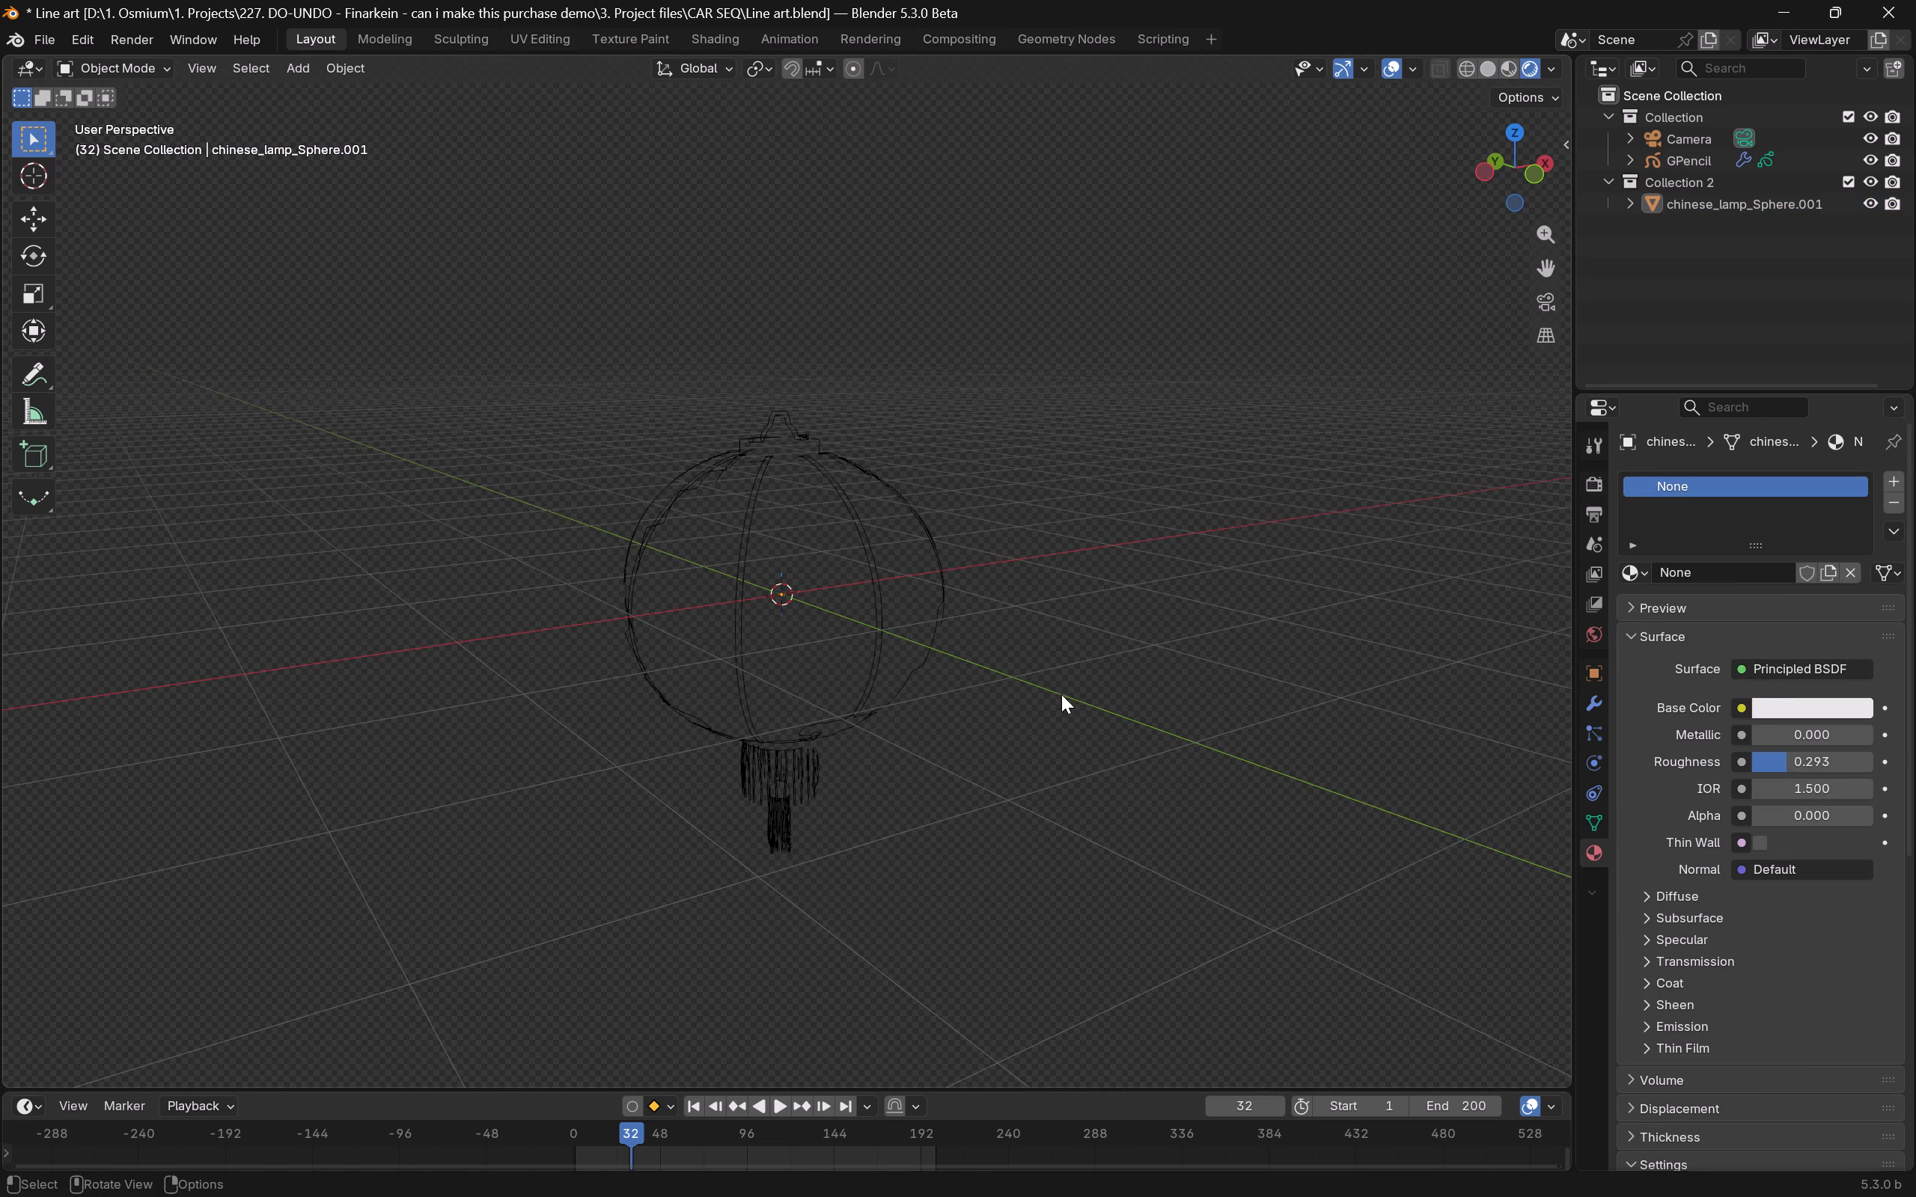
pyautogui.scroll(4, 995, 689)
pyautogui.moveTo(1093, 714); pyautogui.dragTo(1160, 721, button='middle')
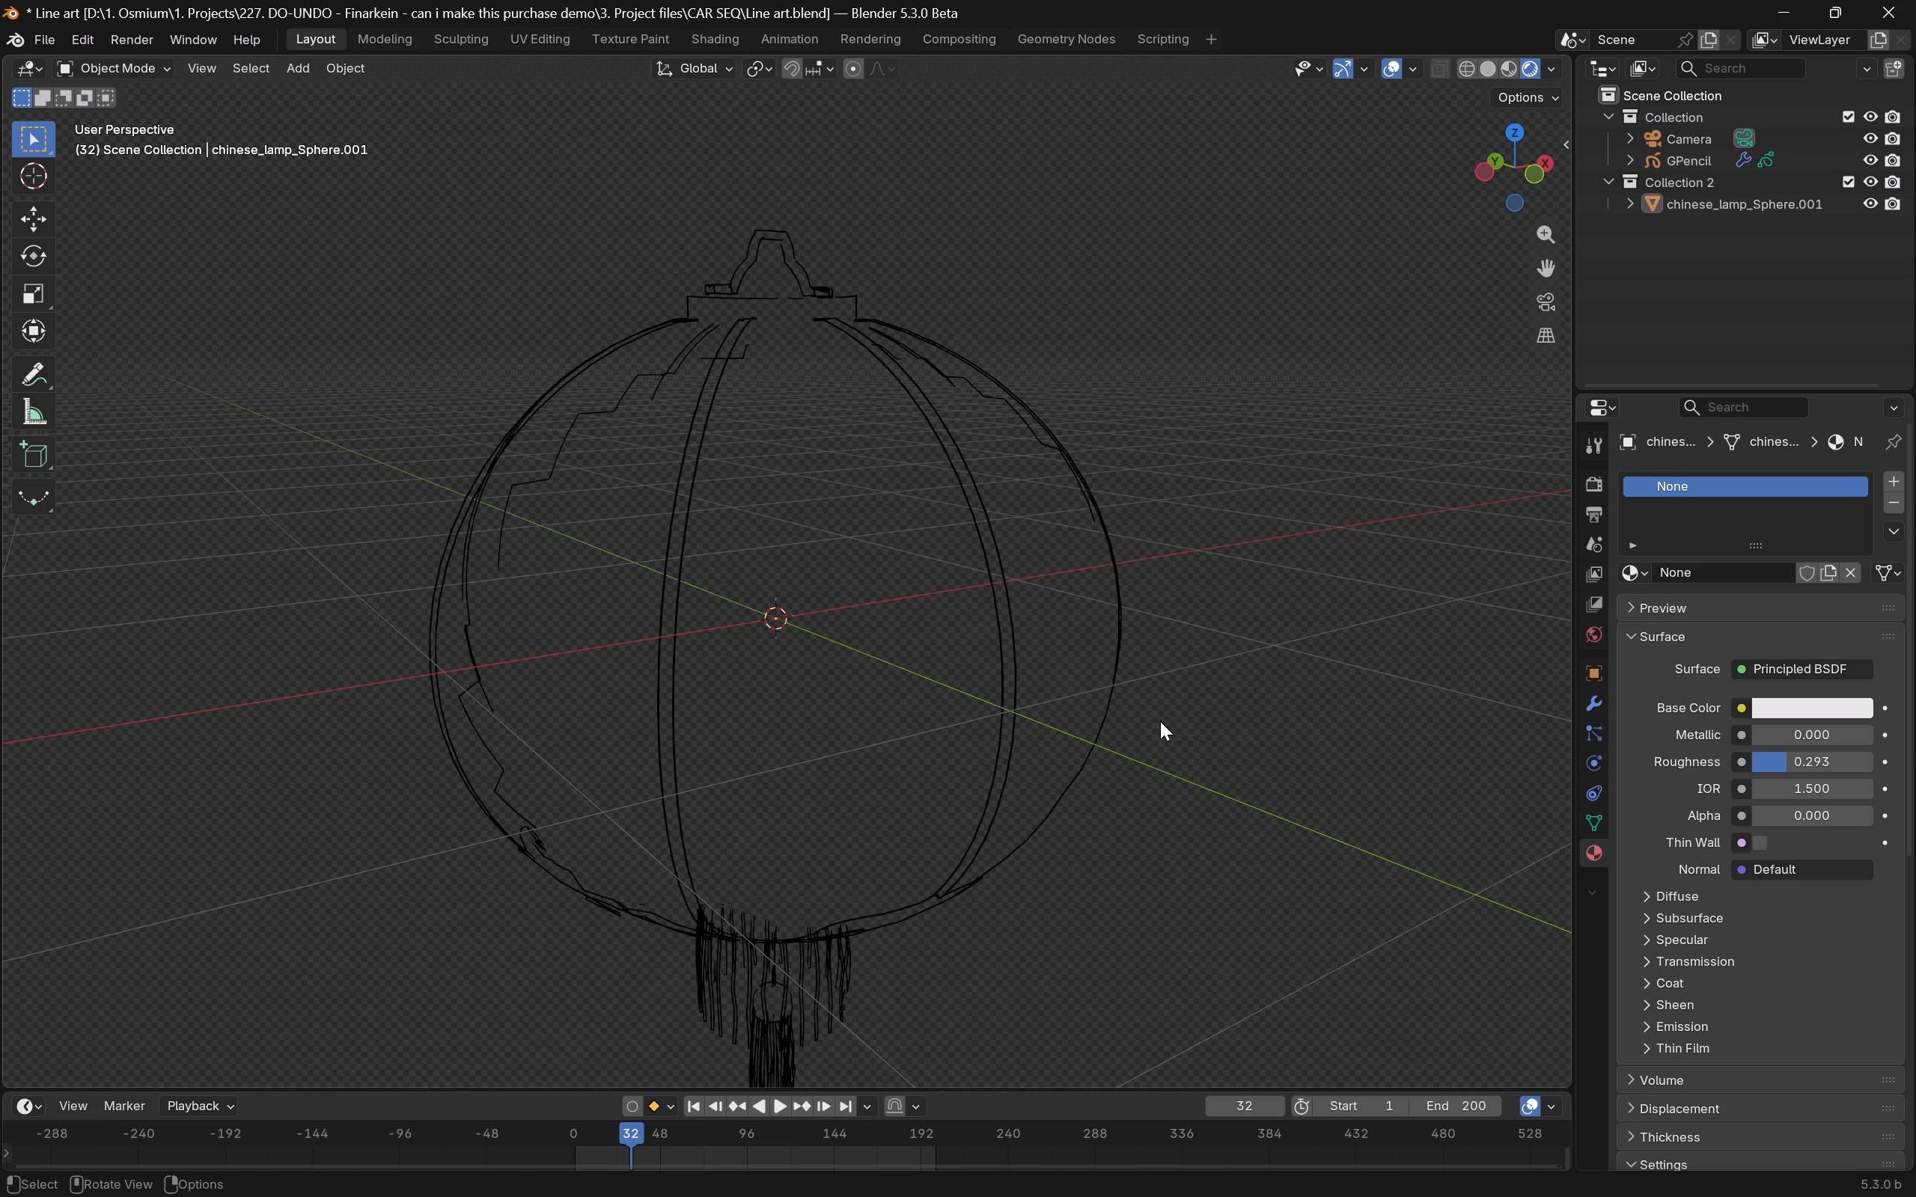
pyautogui.moveTo(1160, 721); pyautogui.dragTo(1173, 724, button='middle')
pyautogui.press('0')
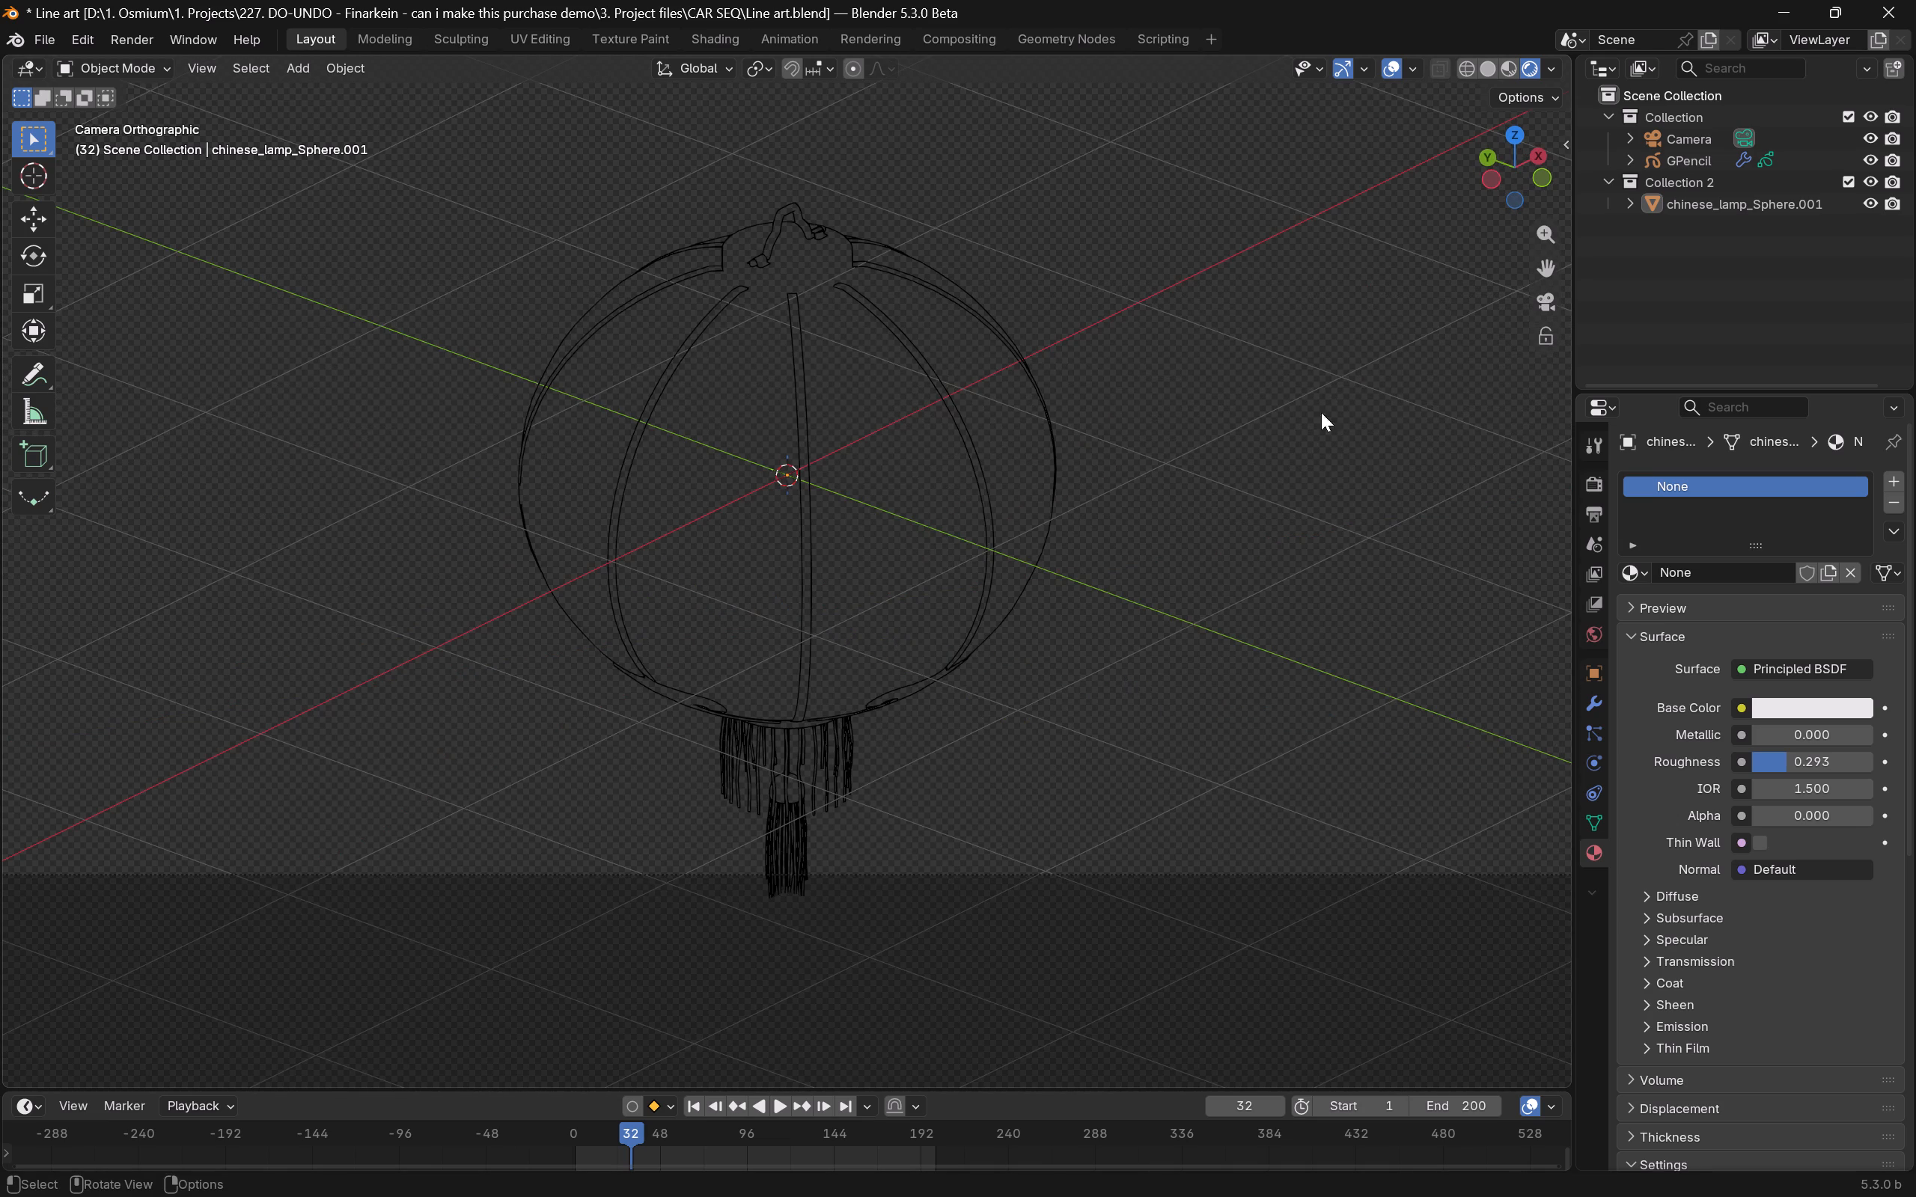
# Align the camera to the front orthographic view of the lantern.
pyautogui.click(1552, 182)
pyautogui.scroll(-2, 1105, 424)
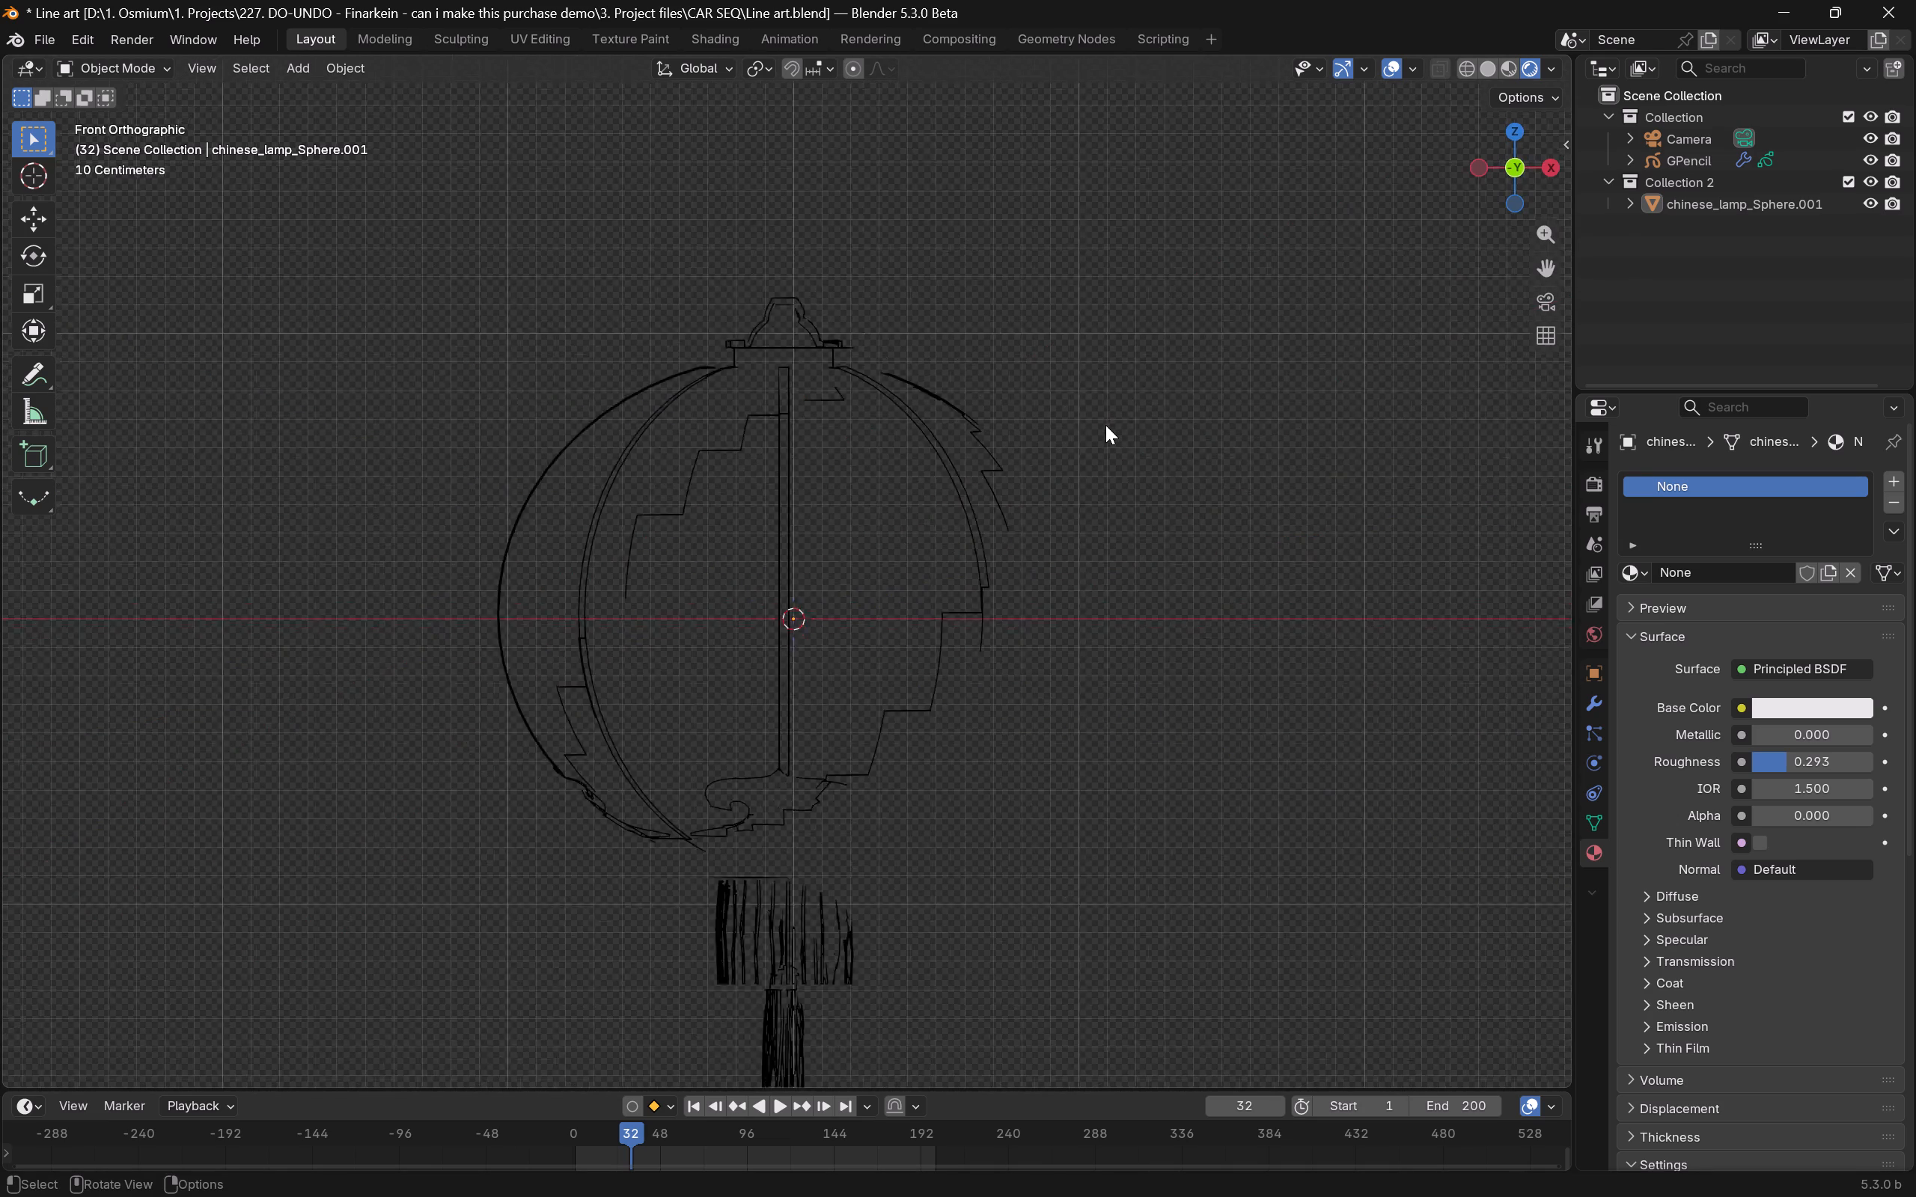
pyautogui.scroll(-2, 1105, 425)
pyautogui.hotkey('ctrl', 'alt', '0')
pyautogui.scroll(-5, 1105, 425)
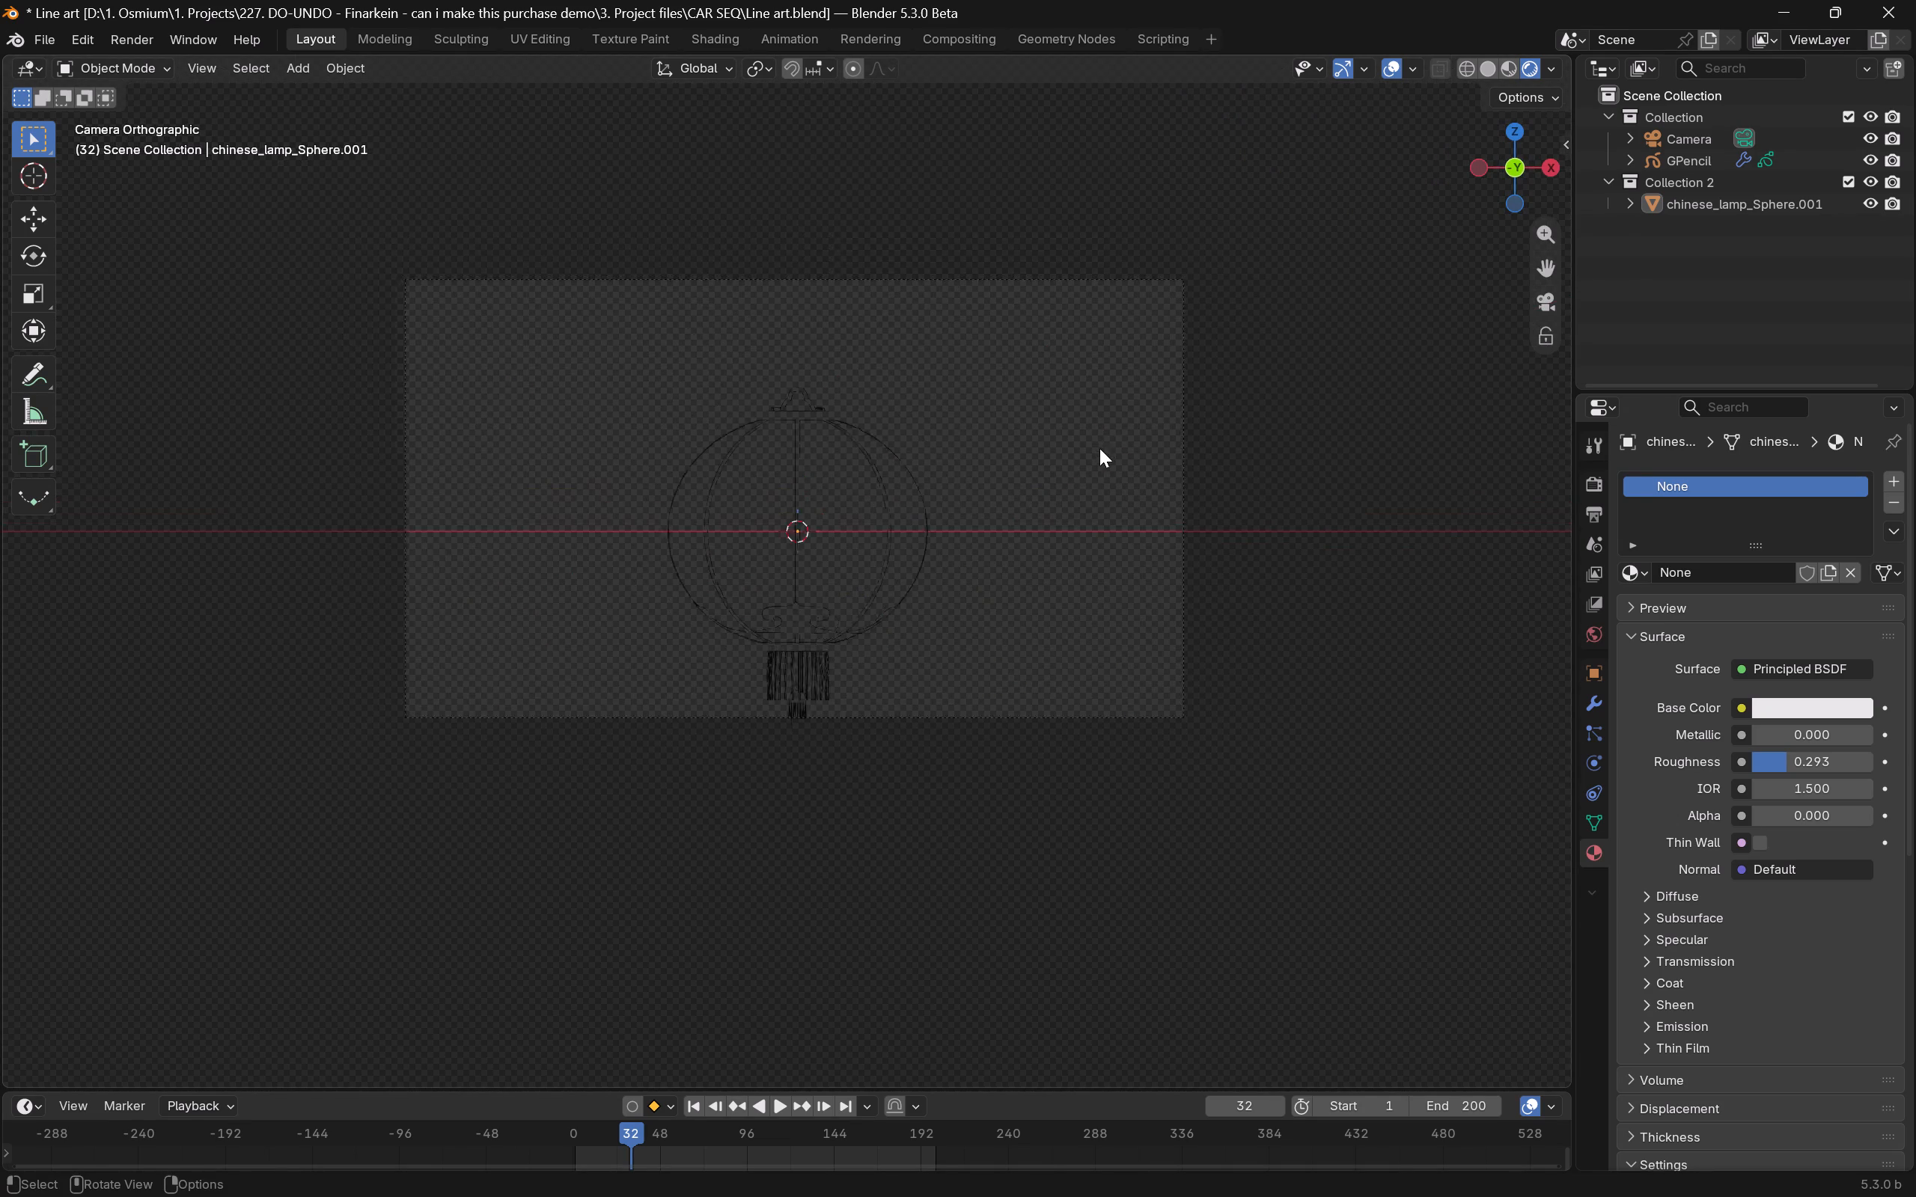
pyautogui.scroll(-1, 1099, 448)
# Set the render resolution to 1080 px by 1920 px.
pyautogui.click(1693, 138)
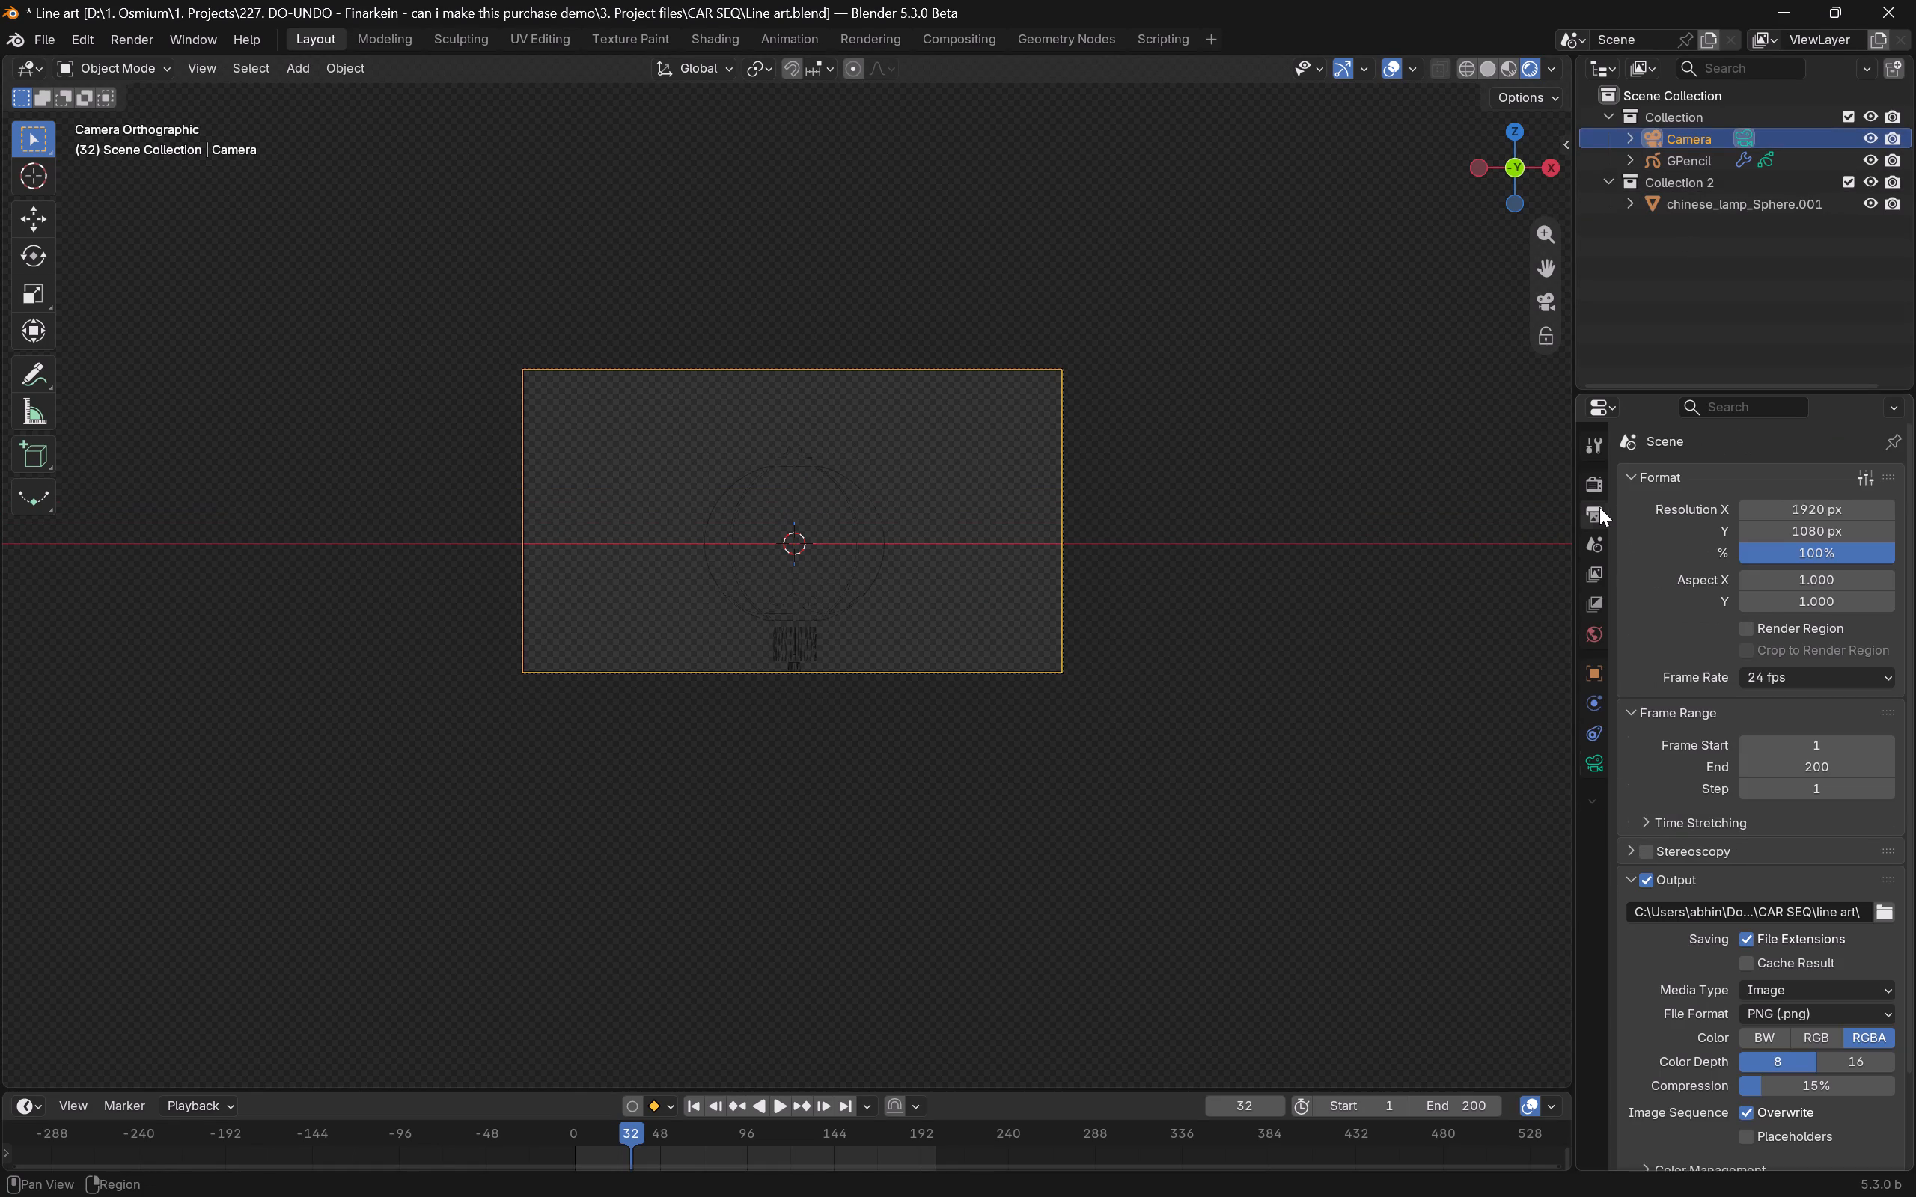
pyautogui.click(1599, 507)
pyautogui.click(1816, 509)
pyautogui.write('1080')
pyautogui.press('Tab')
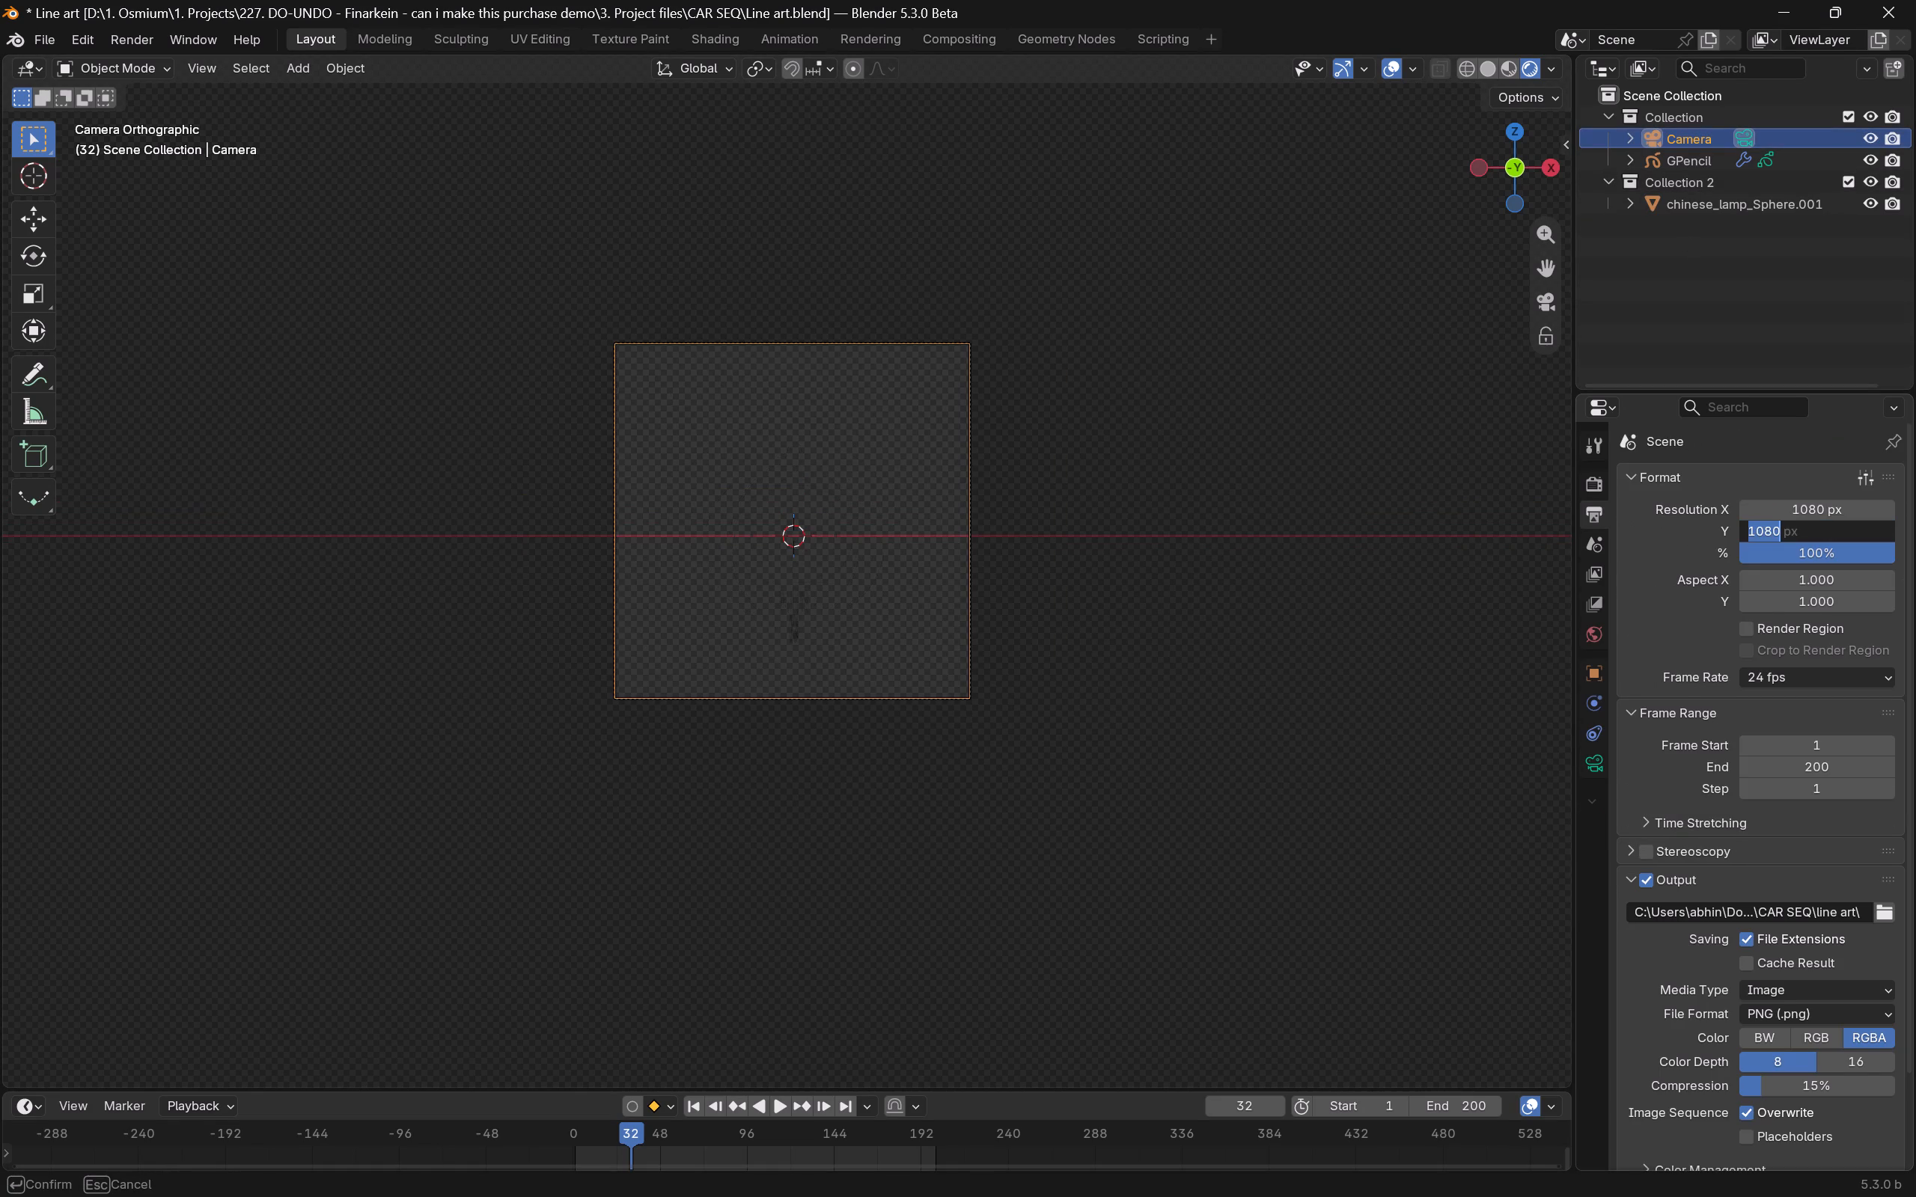
pyautogui.write('1920')
pyautogui.press('Return')
# Examine the lantern's line art up close around its base ornament, ribs and tassel, and from other angles.
pyautogui.scroll(6, 602, 576)
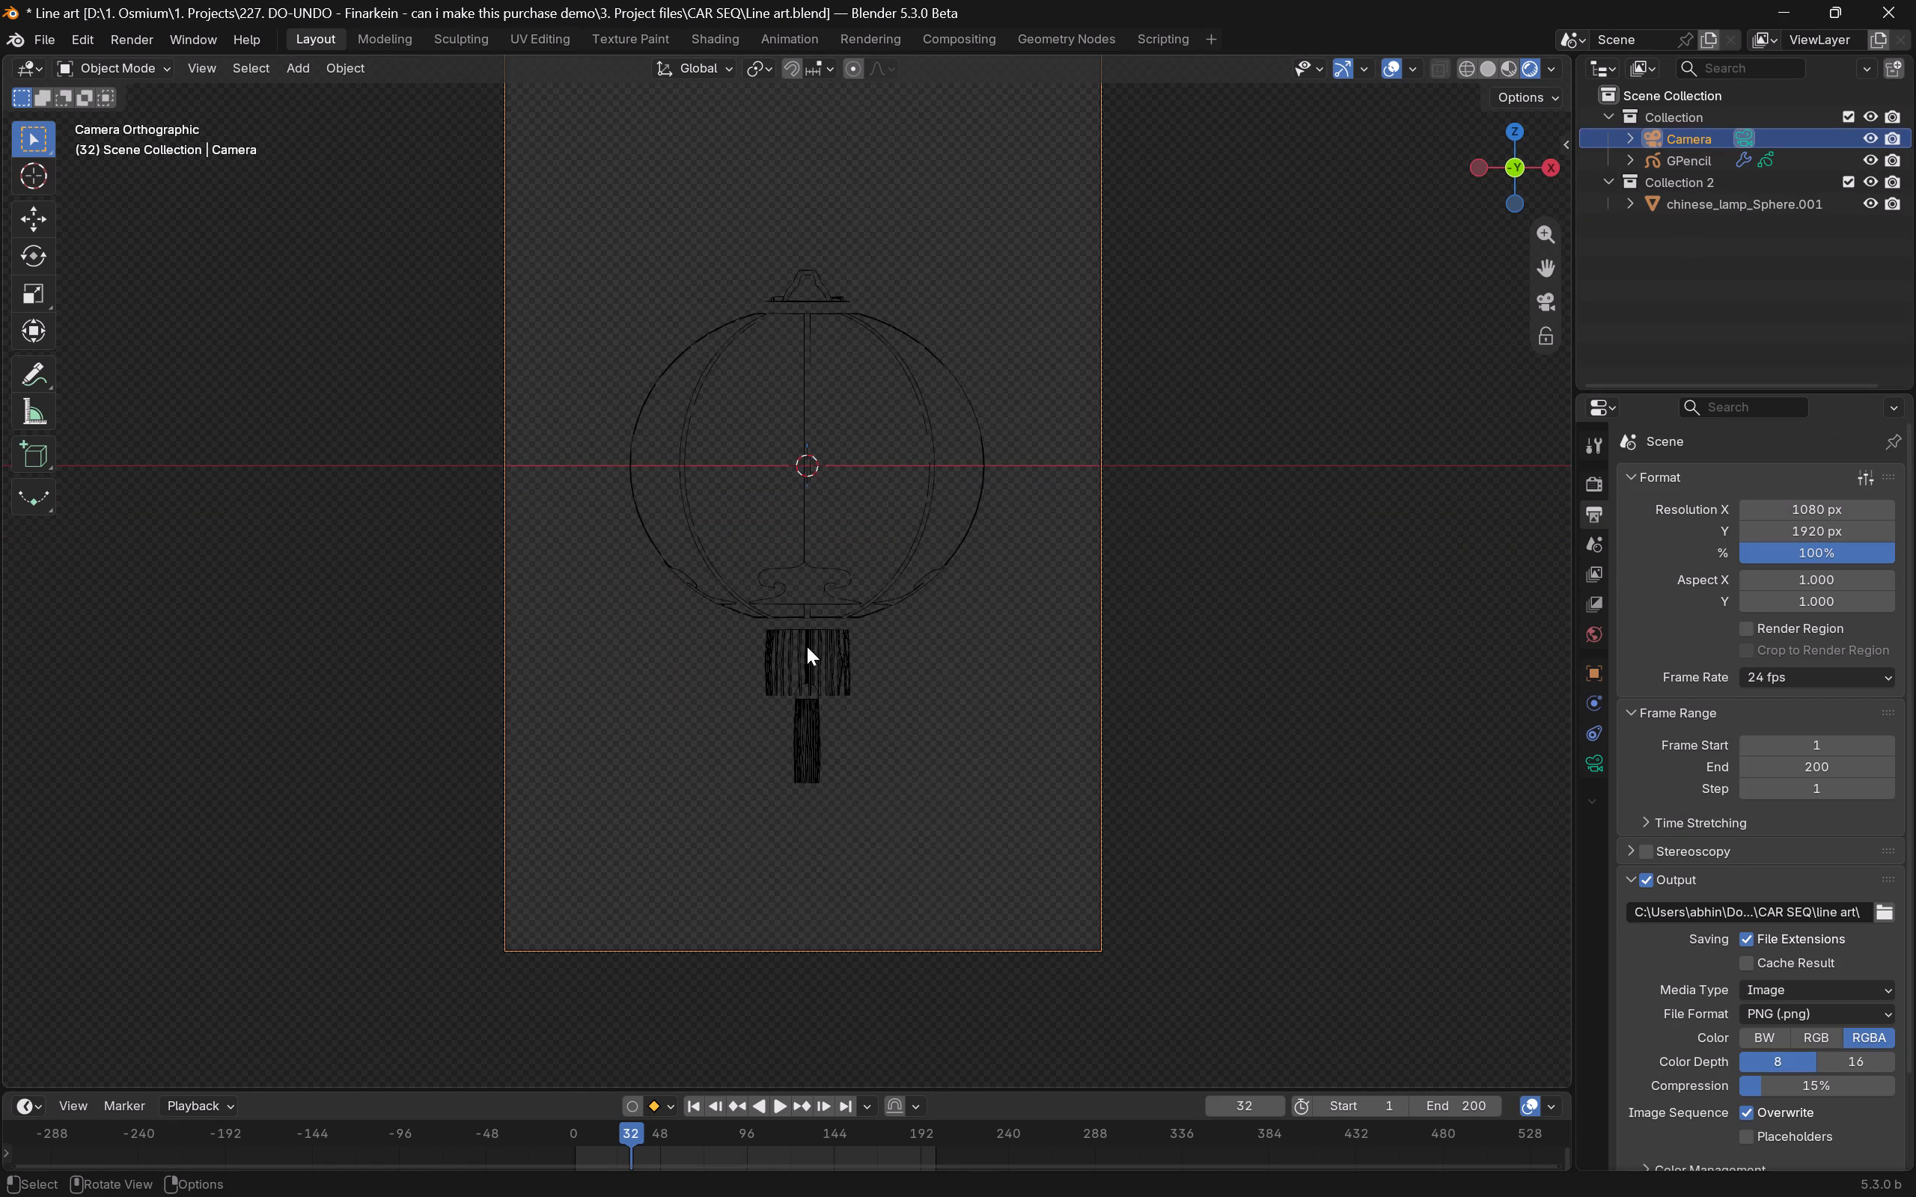
pyautogui.scroll(11, 827, 692)
pyautogui.scroll(-5, 843, 708)
pyautogui.scroll(5, 843, 708)
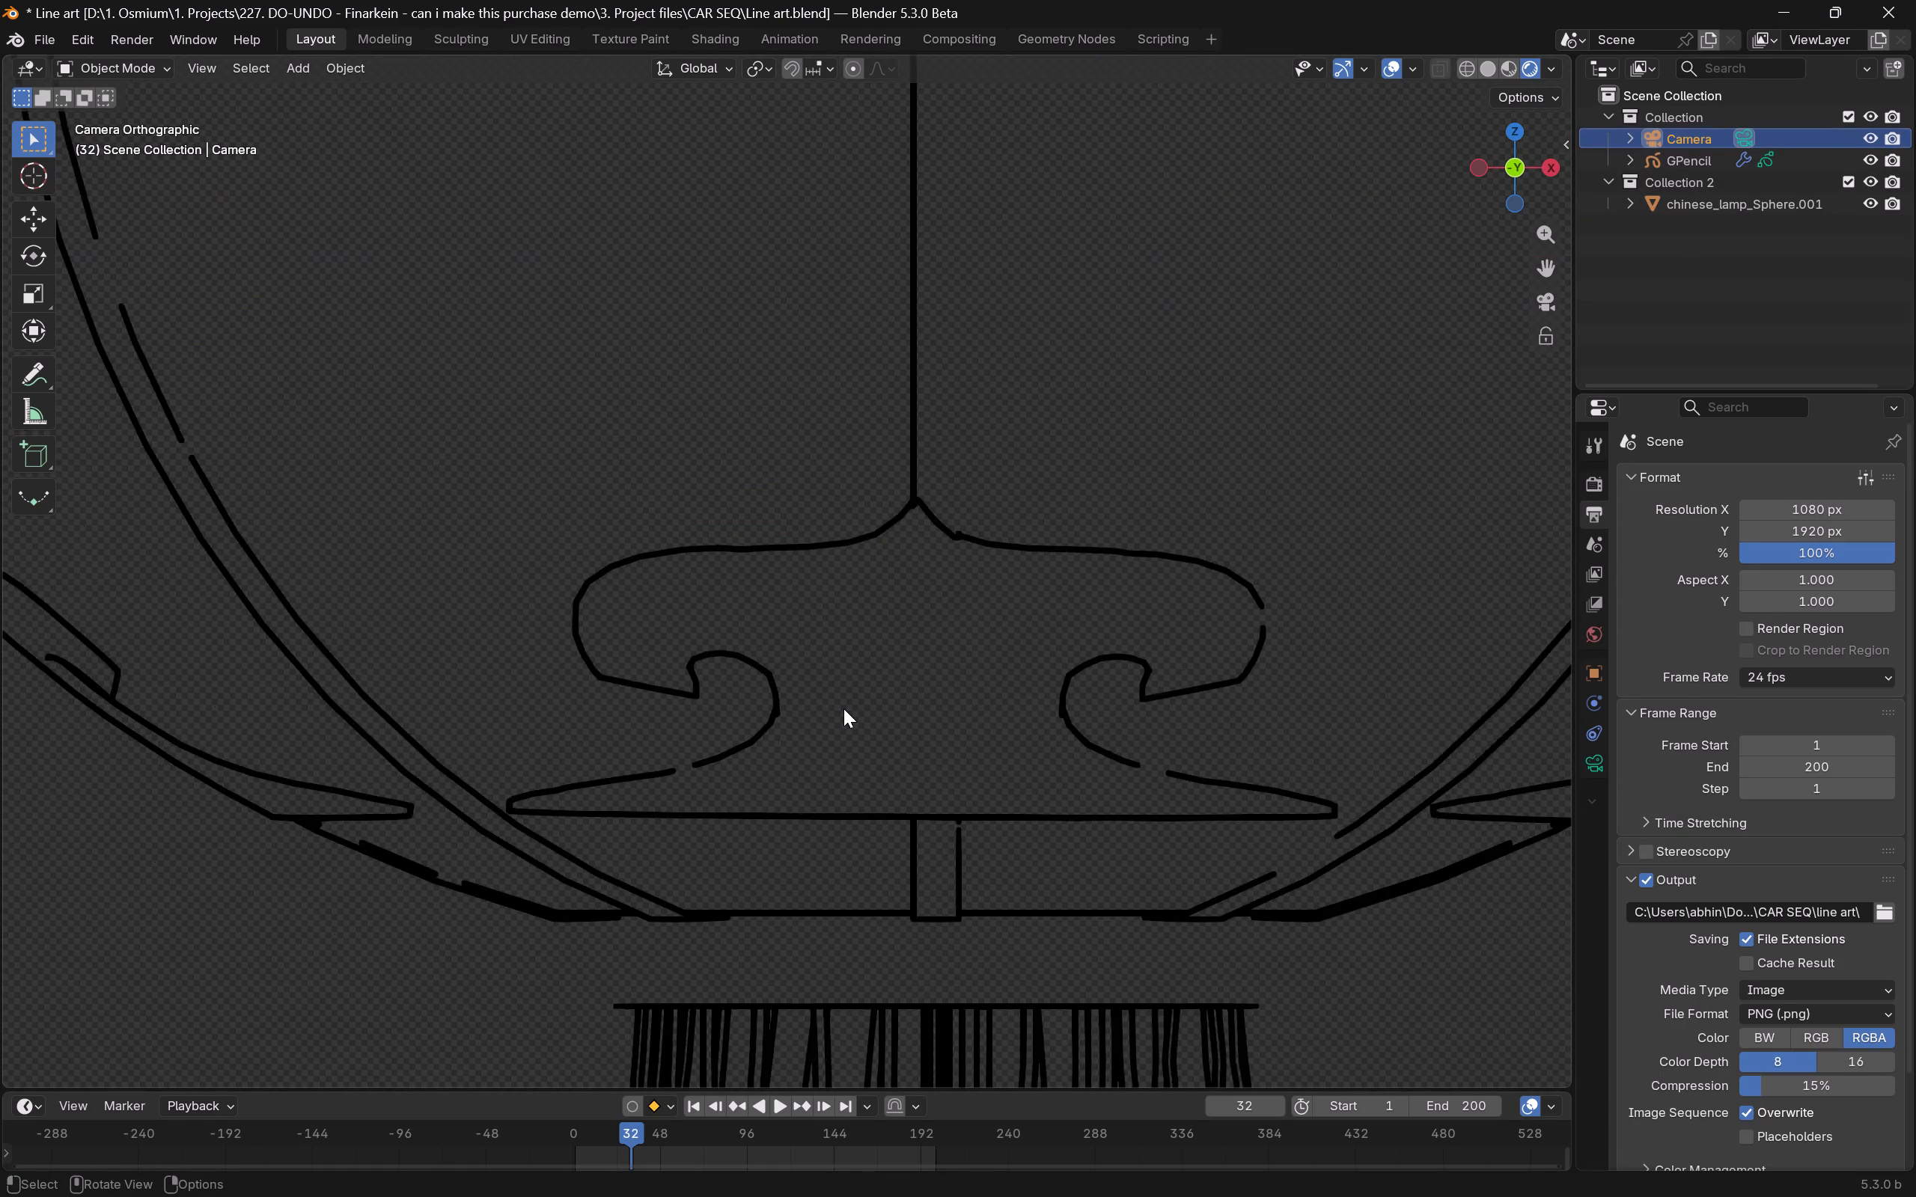
pyautogui.scroll(4, 843, 708)
pyautogui.scroll(-14, 843, 708)
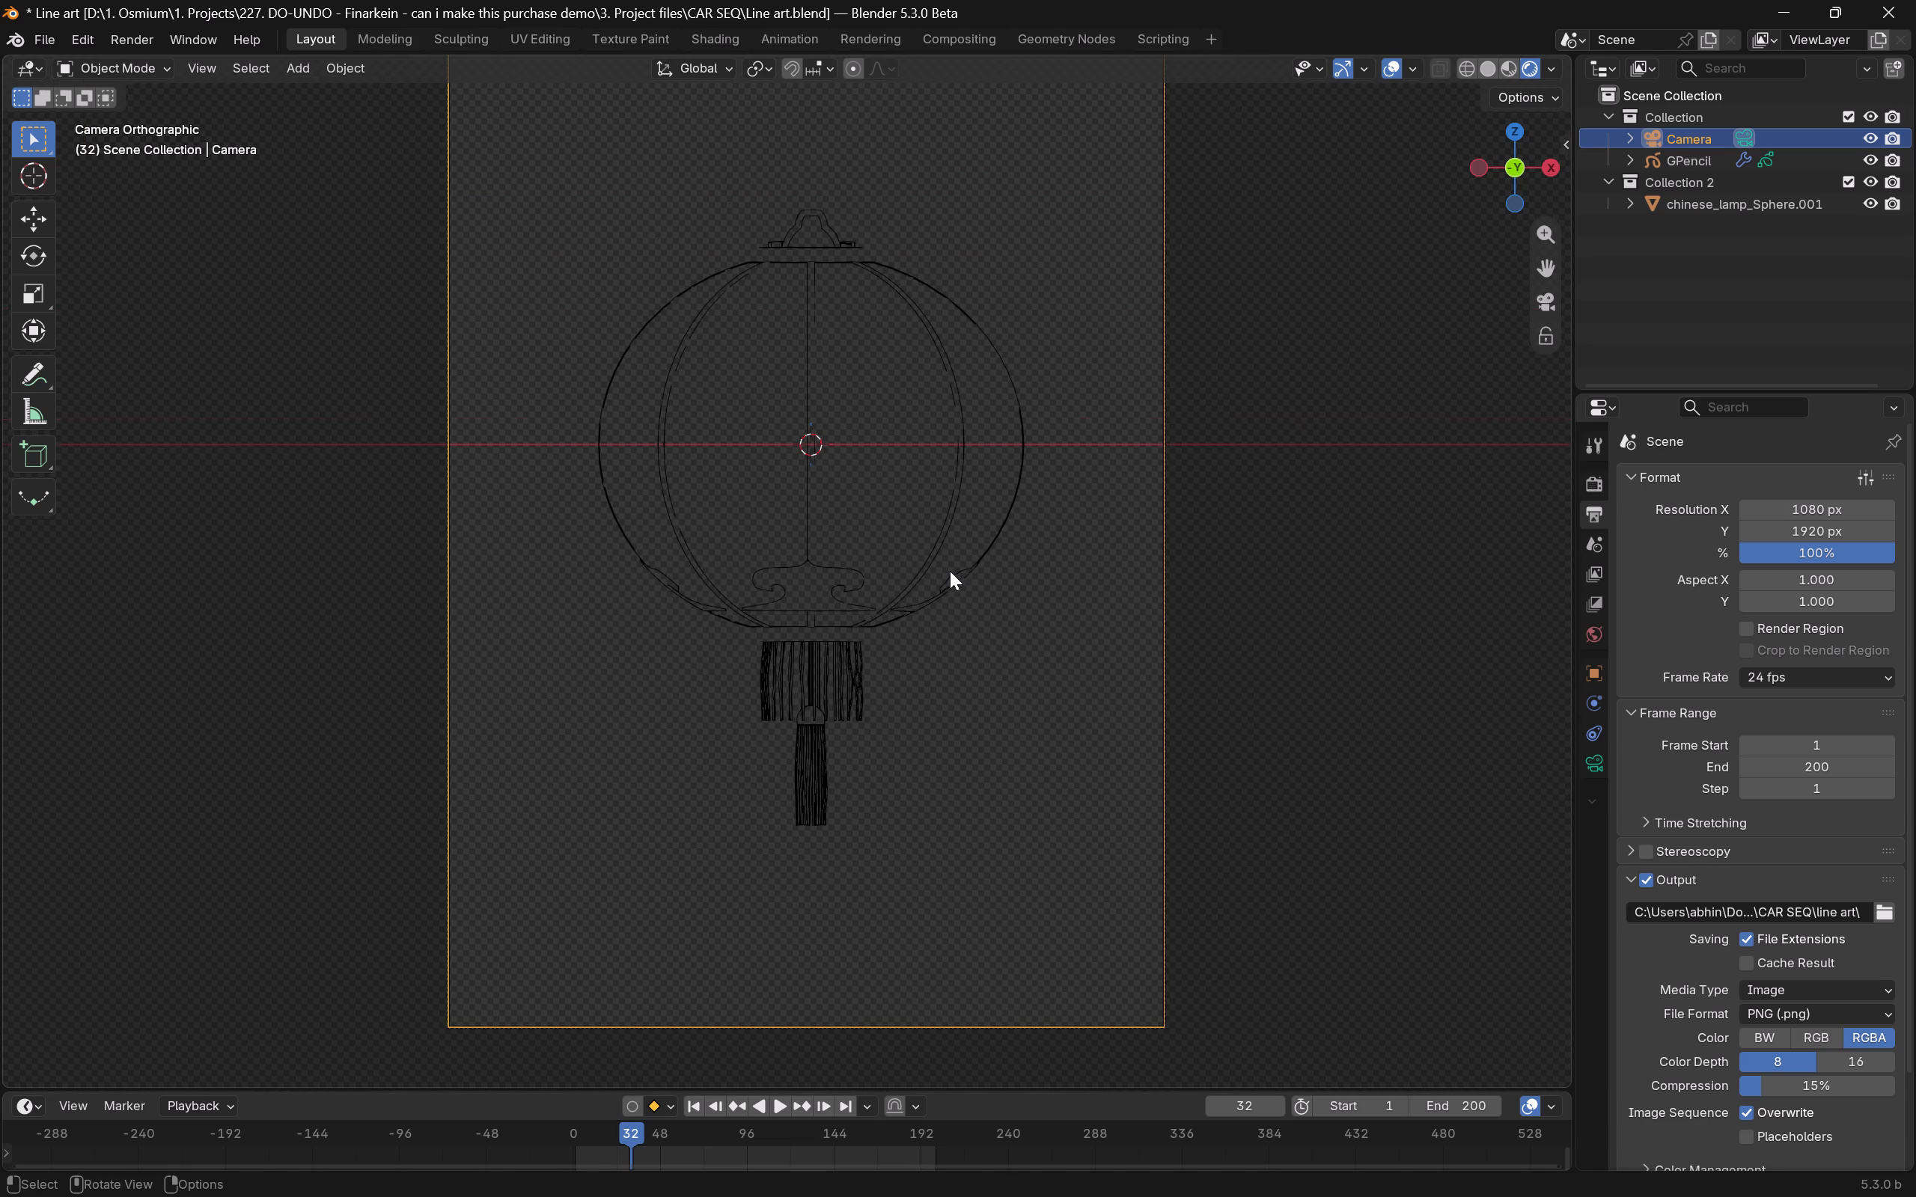
pyautogui.scroll(5, 950, 571)
pyautogui.moveTo(901, 587); pyautogui.dragTo(910, 636, button='middle')
pyautogui.scroll(6, 910, 639)
pyautogui.moveTo(855, 621); pyautogui.dragTo(979, 613, button='middle')
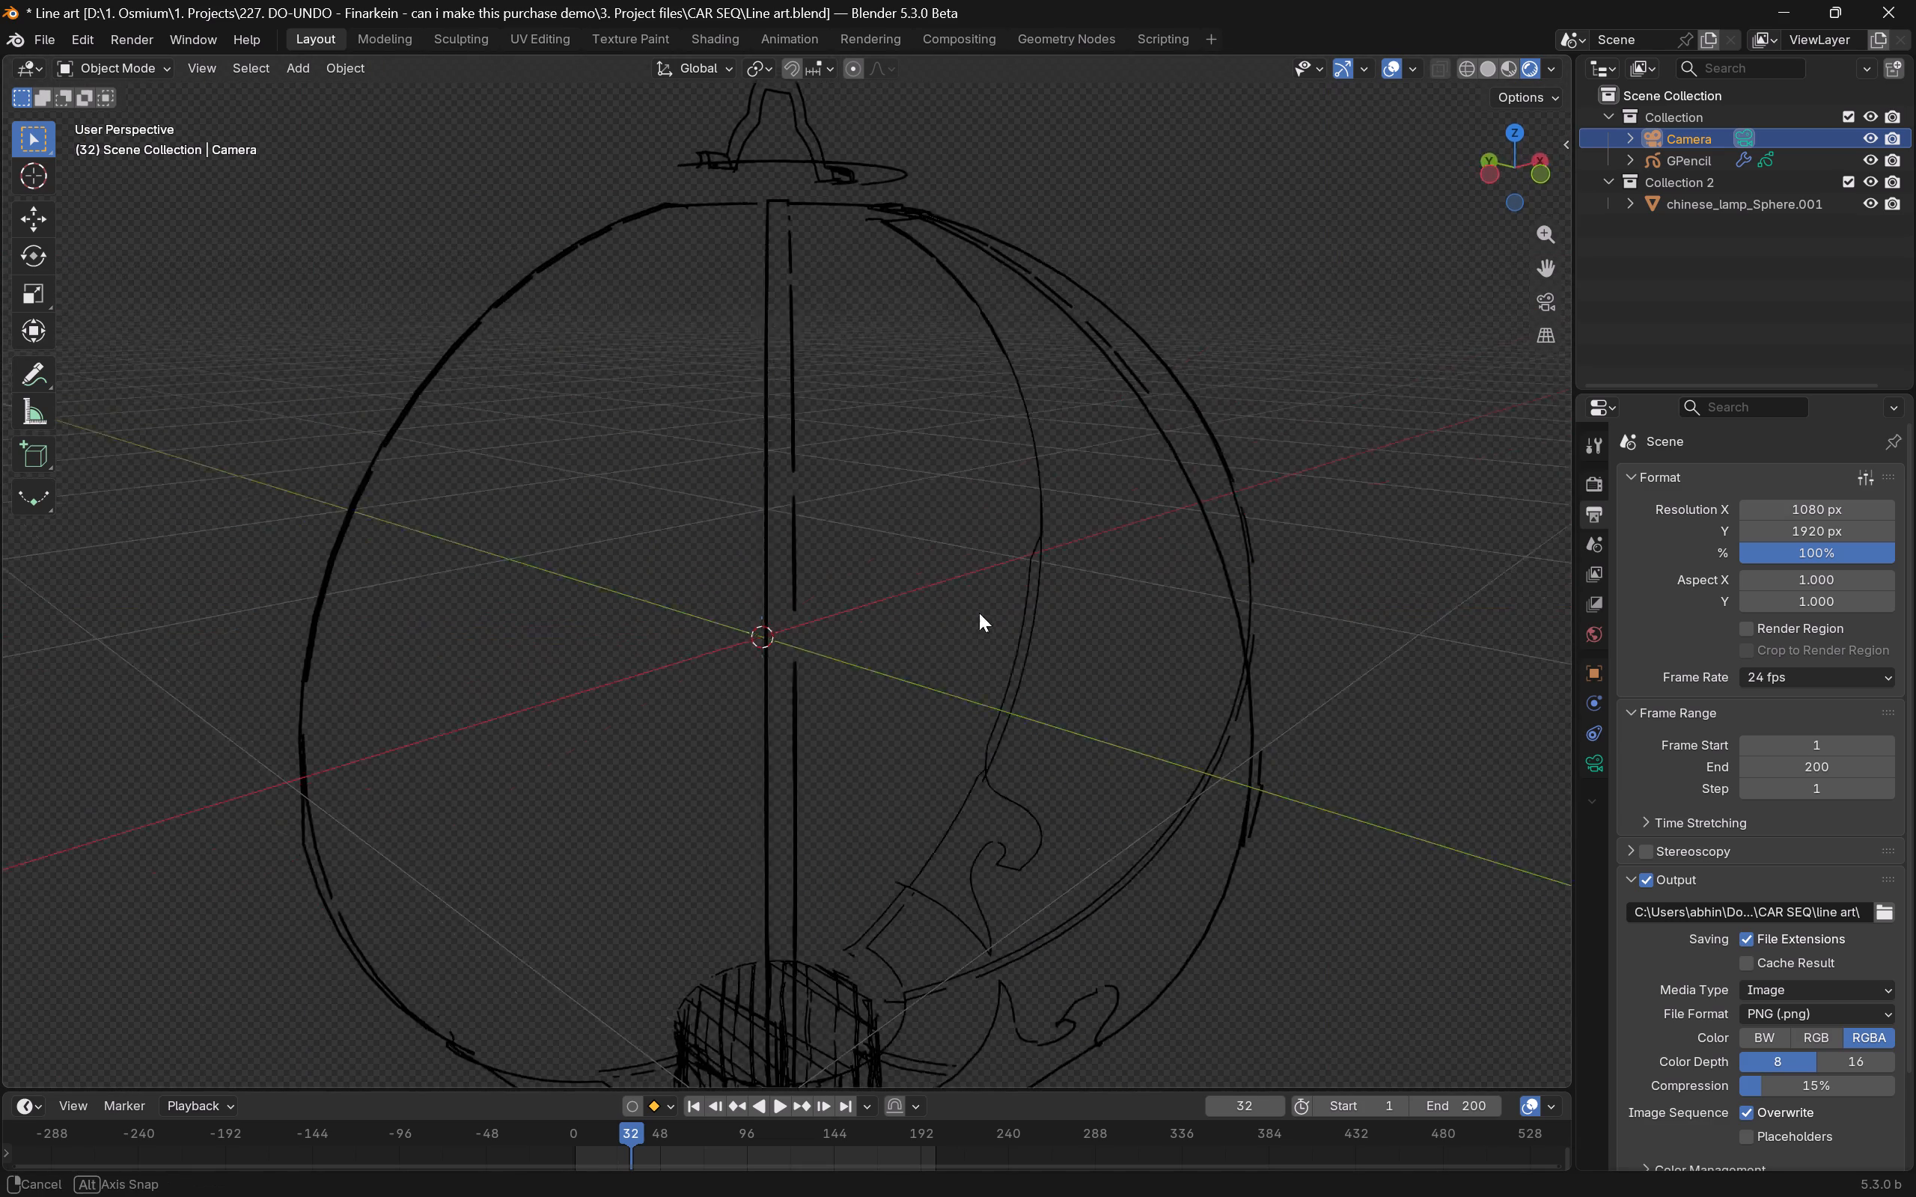
pyautogui.moveTo(979, 613); pyautogui.dragTo(1138, 630, button='middle')
# Exclude and re-include Collection 2, and recheck the lantern's line art through the camera.
pyautogui.click(1851, 192)
pyautogui.doubleClick(1846, 175)
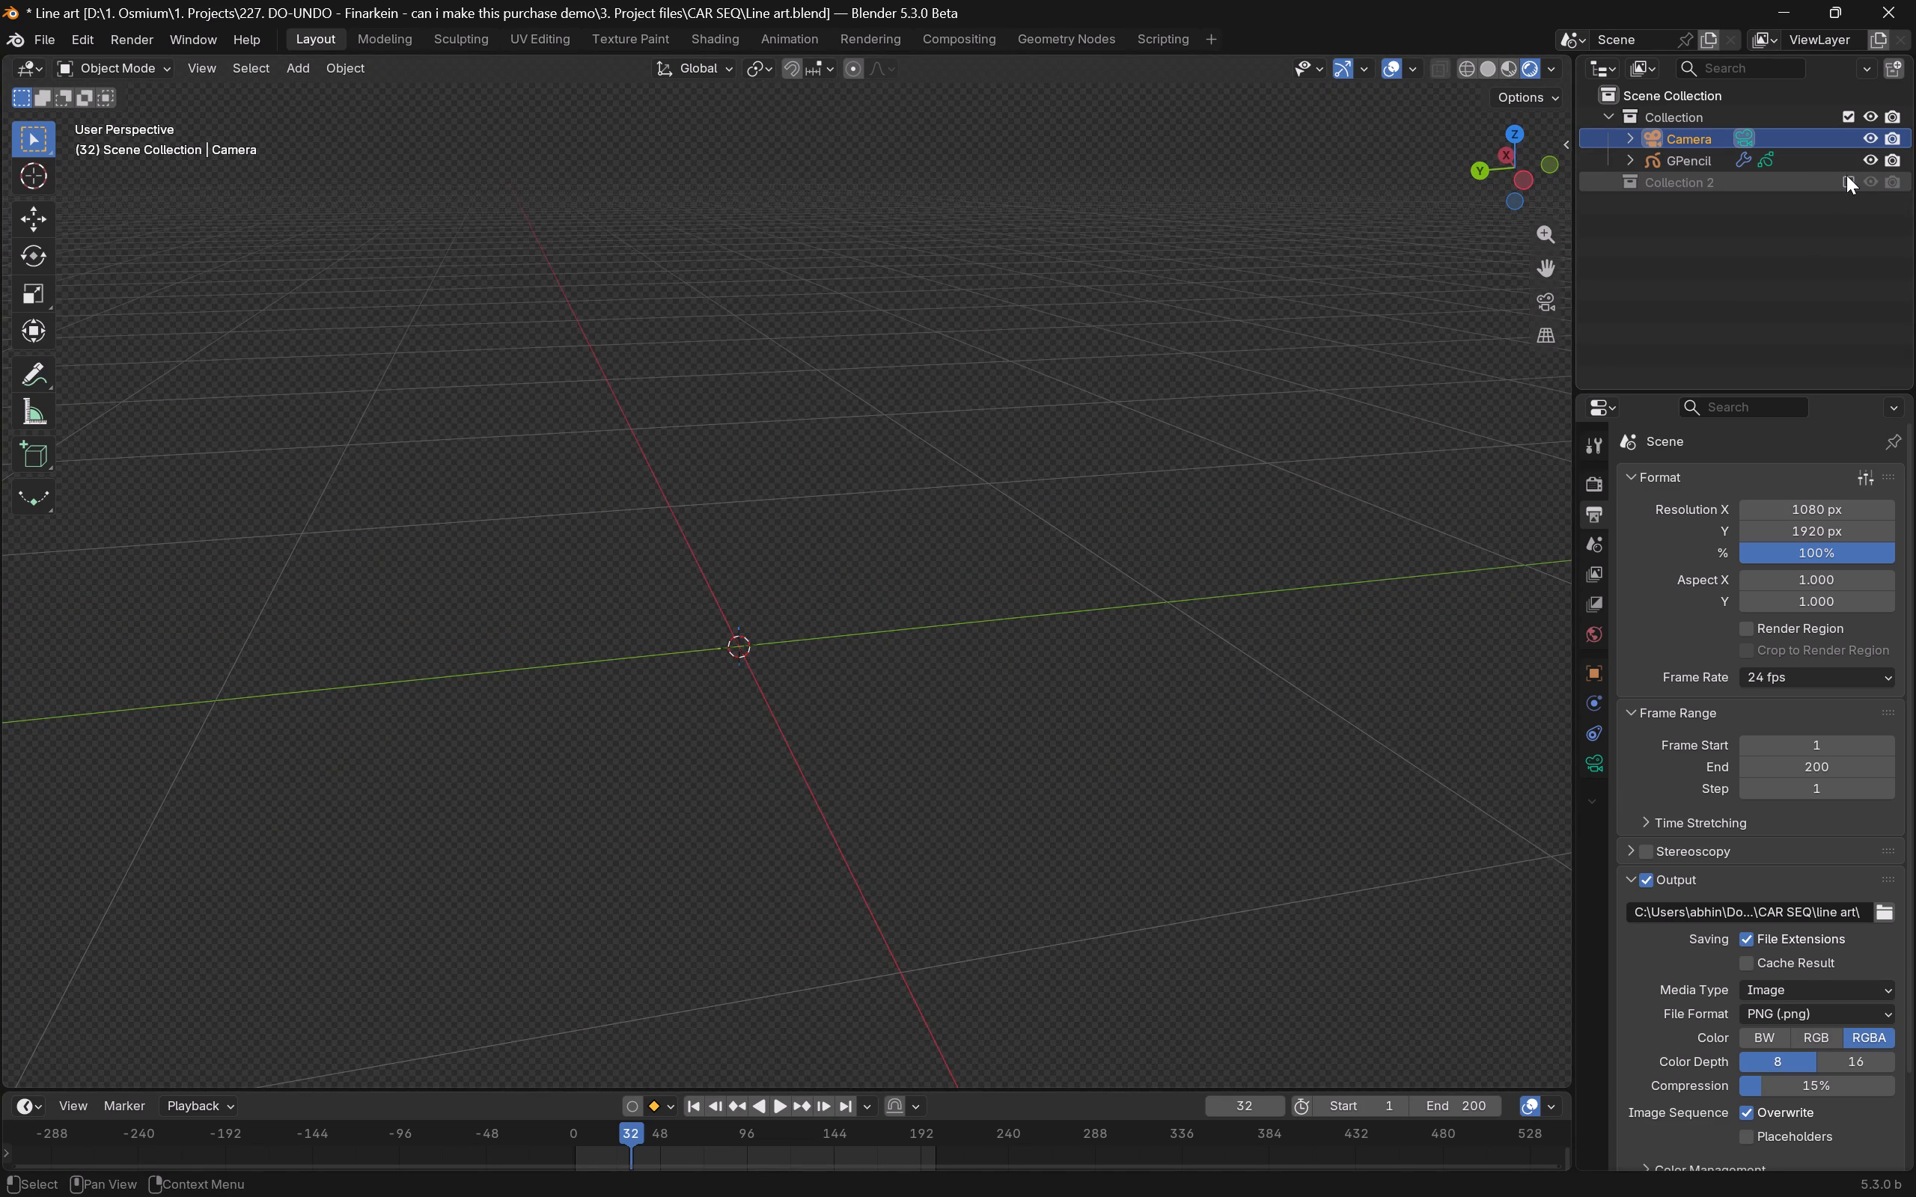
pyautogui.moveTo(1265, 498); pyautogui.dragTo(1001, 573, button='middle')
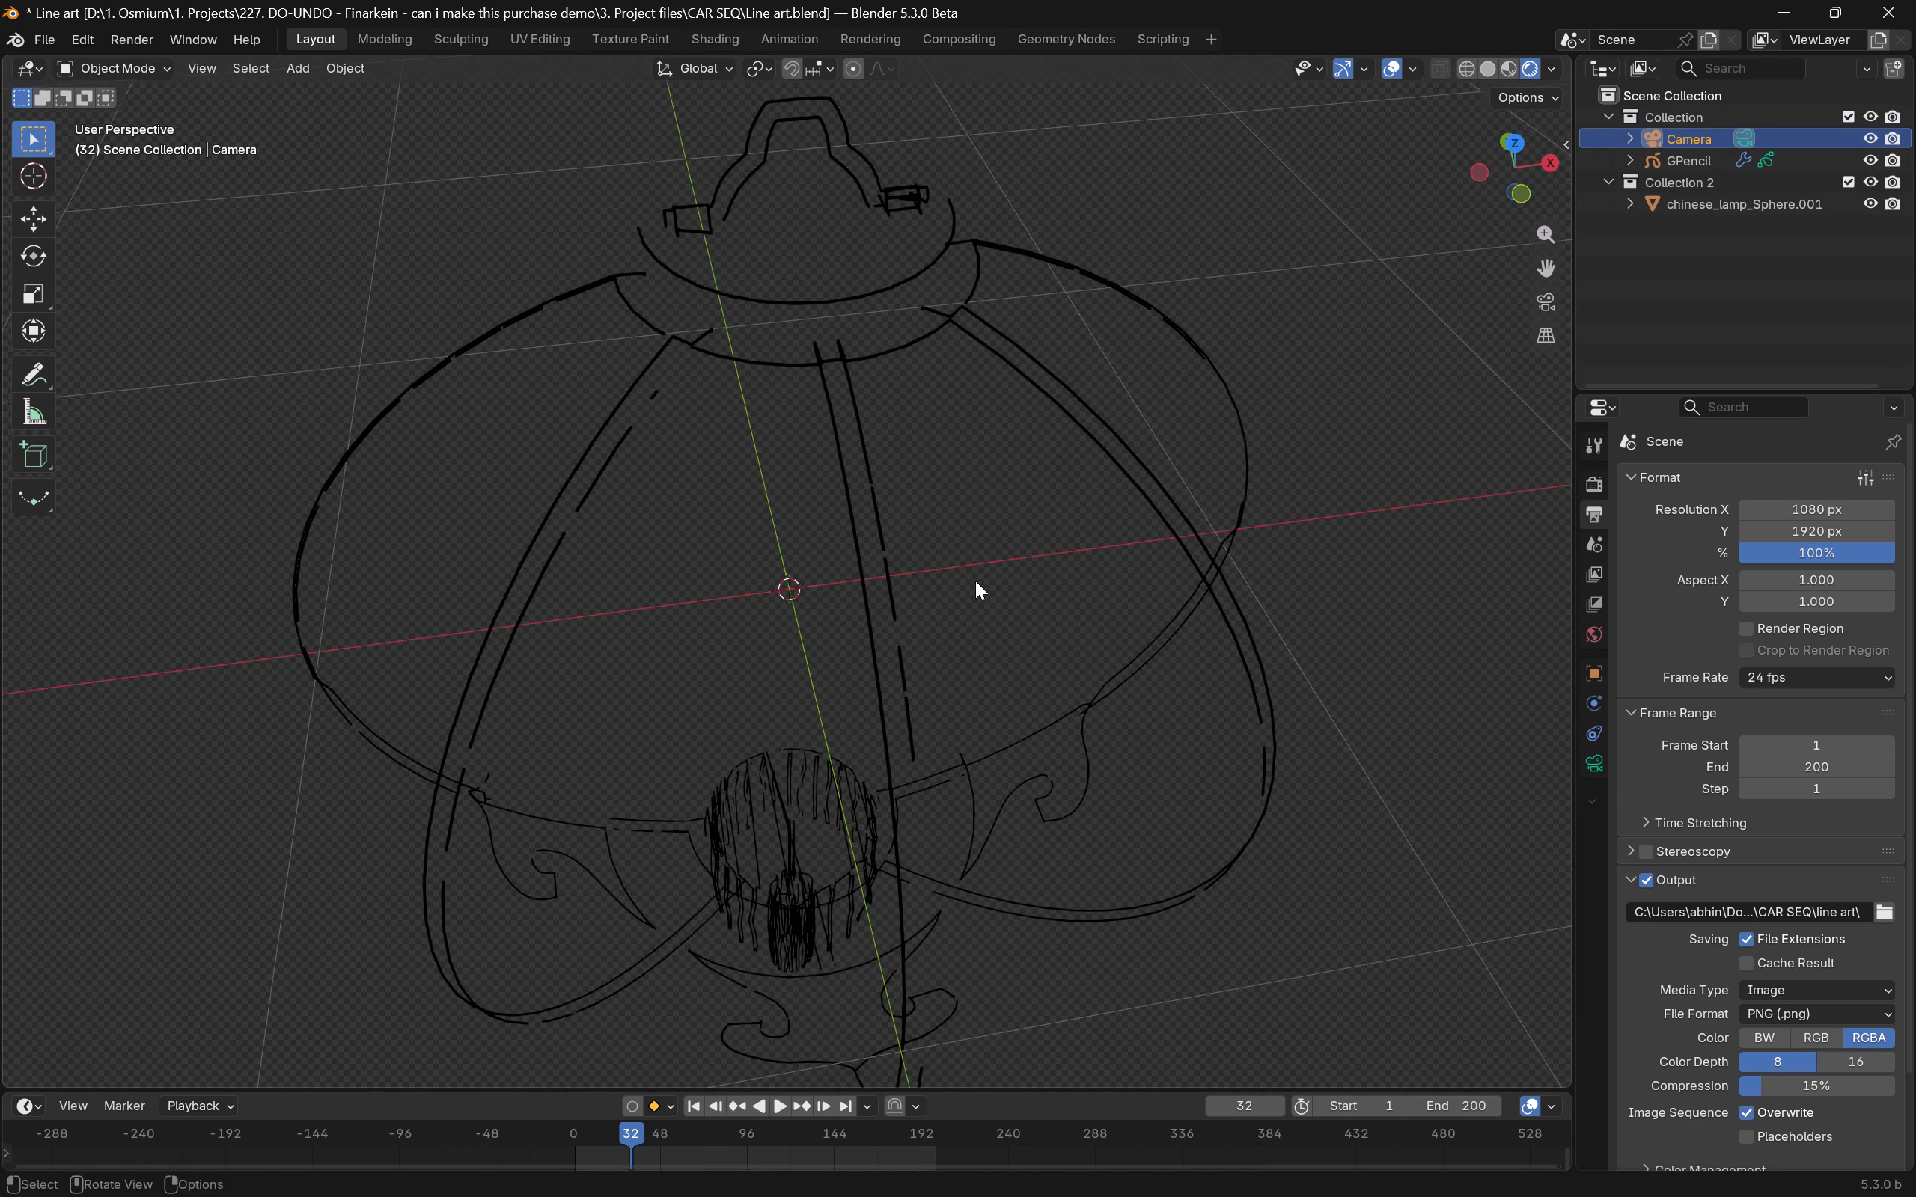
pyautogui.press('0')
pyautogui.keyDown('shift'); pyautogui.scroll(4, 948, 782); pyautogui.keyUp('shift')
pyautogui.scroll(-3, 852, 533)
pyautogui.keyDown('shift'); pyautogui.moveTo(952, 397); pyautogui.dragTo(915, 685, button='middle'); pyautogui.keyUp('shift')
pyautogui.scroll(5, 921, 663)
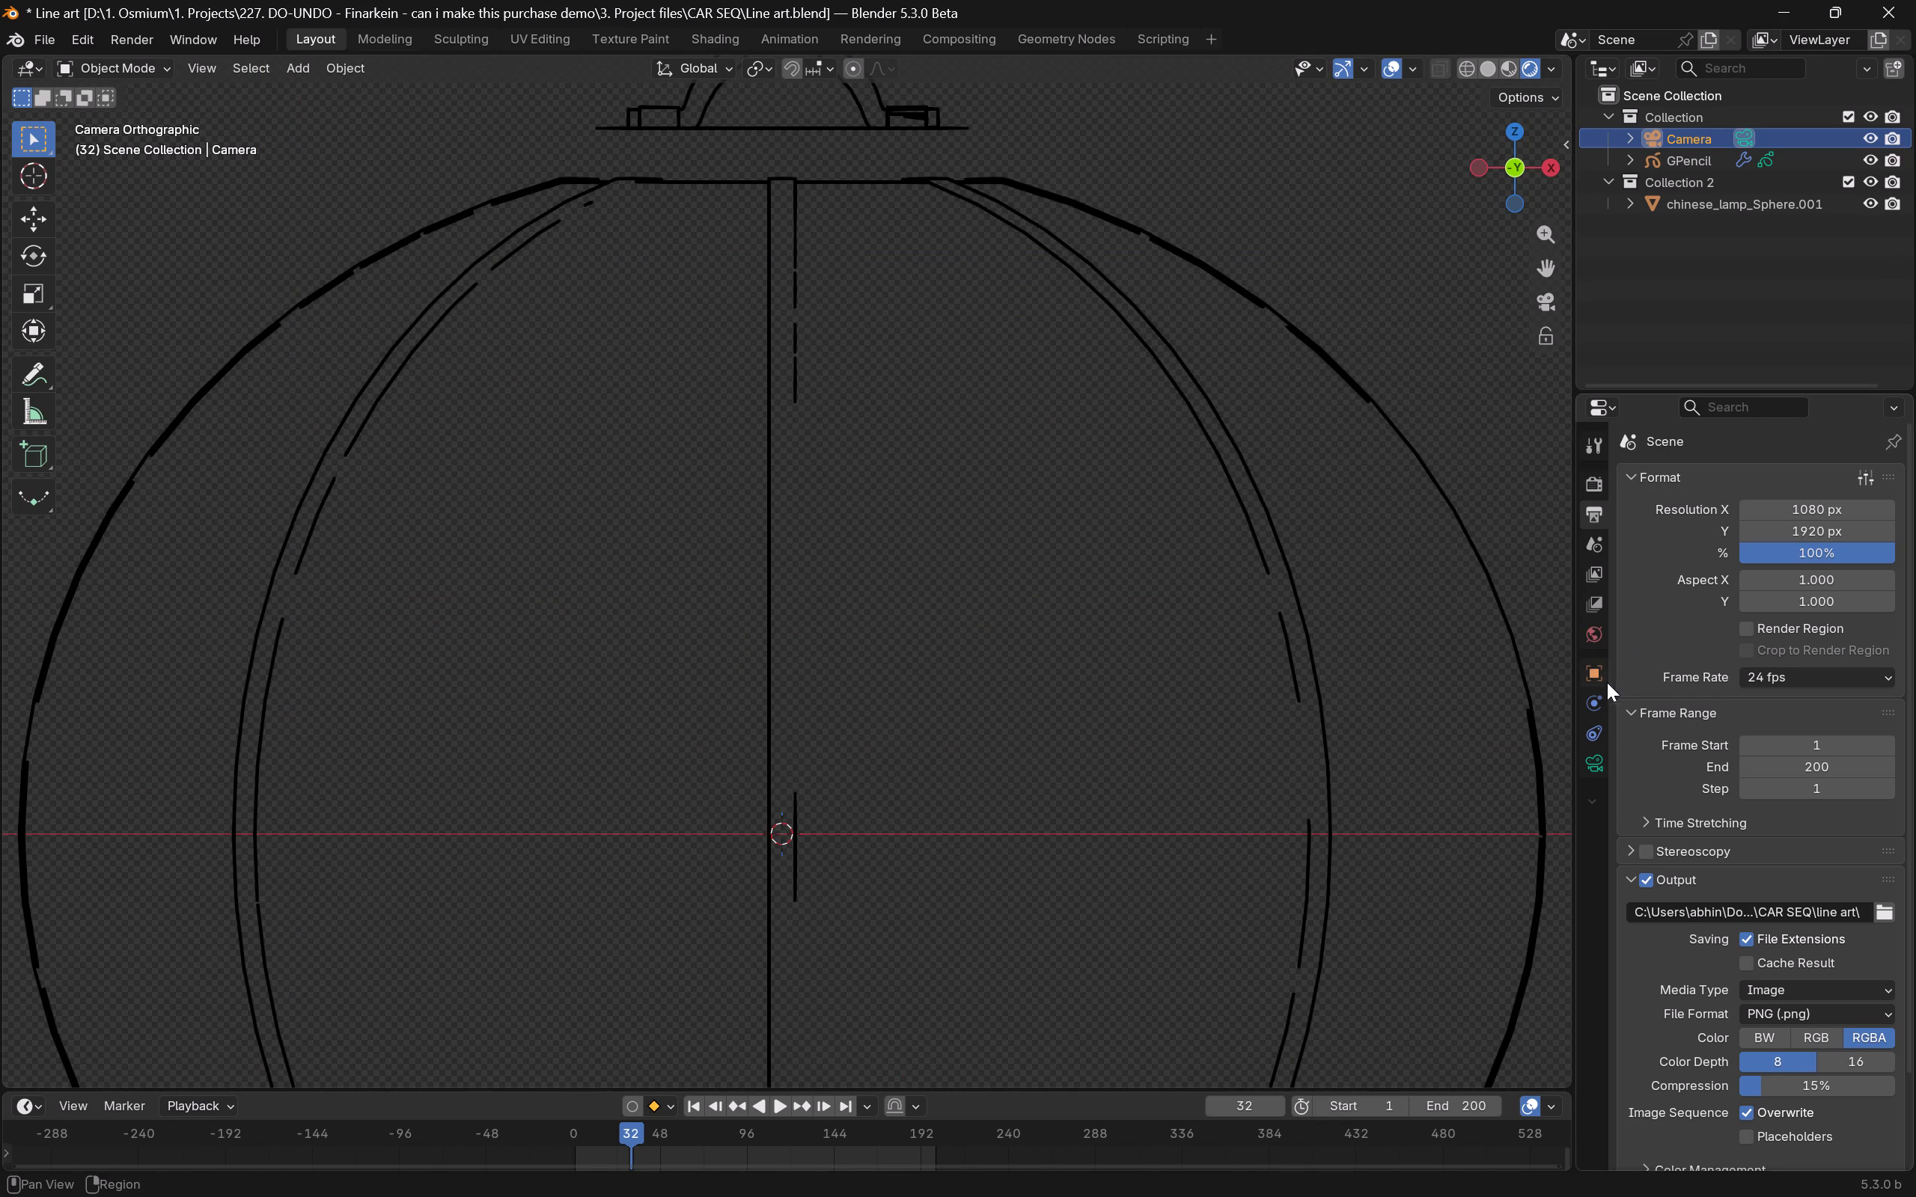
pyautogui.scroll(-6, 1573, 269)
pyautogui.scroll(-11, 1225, 497)
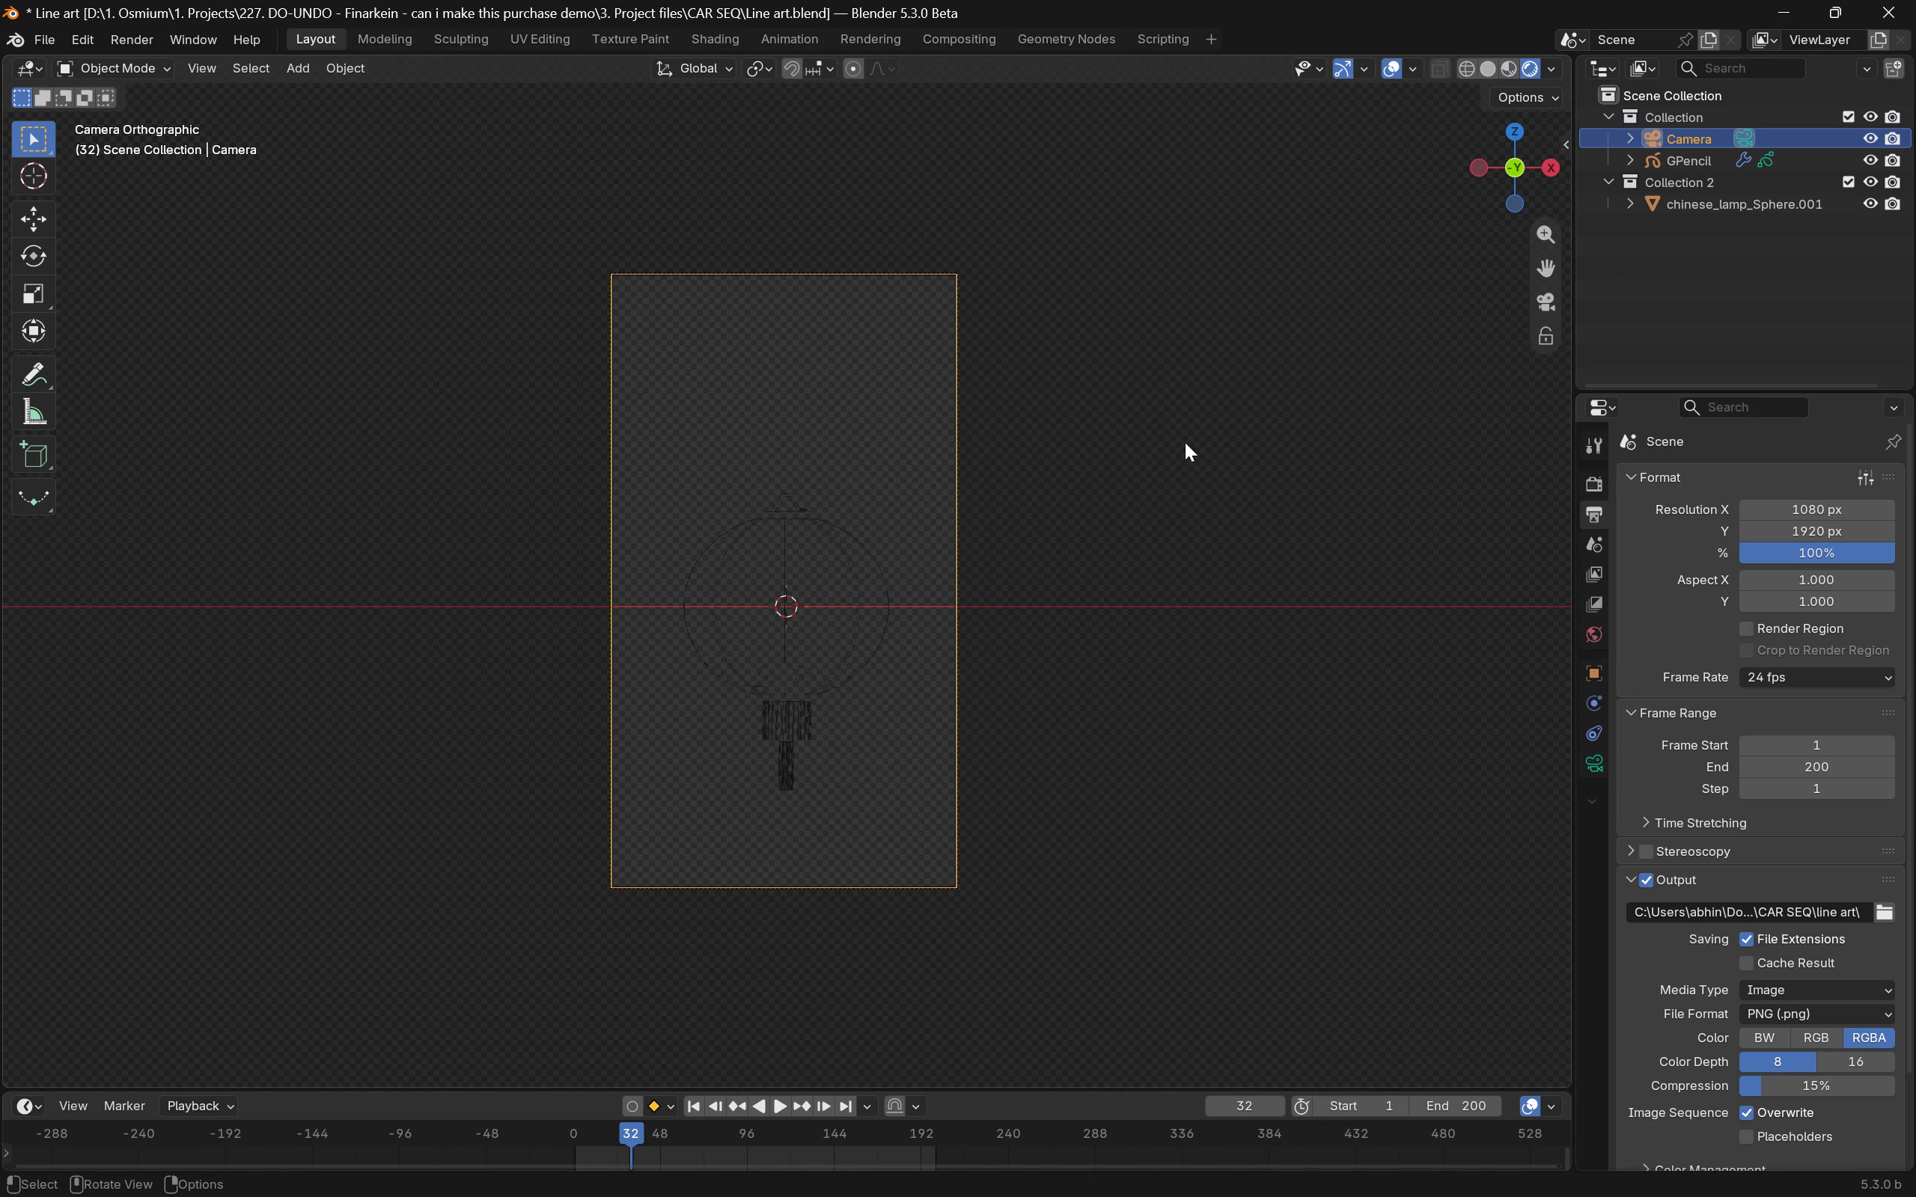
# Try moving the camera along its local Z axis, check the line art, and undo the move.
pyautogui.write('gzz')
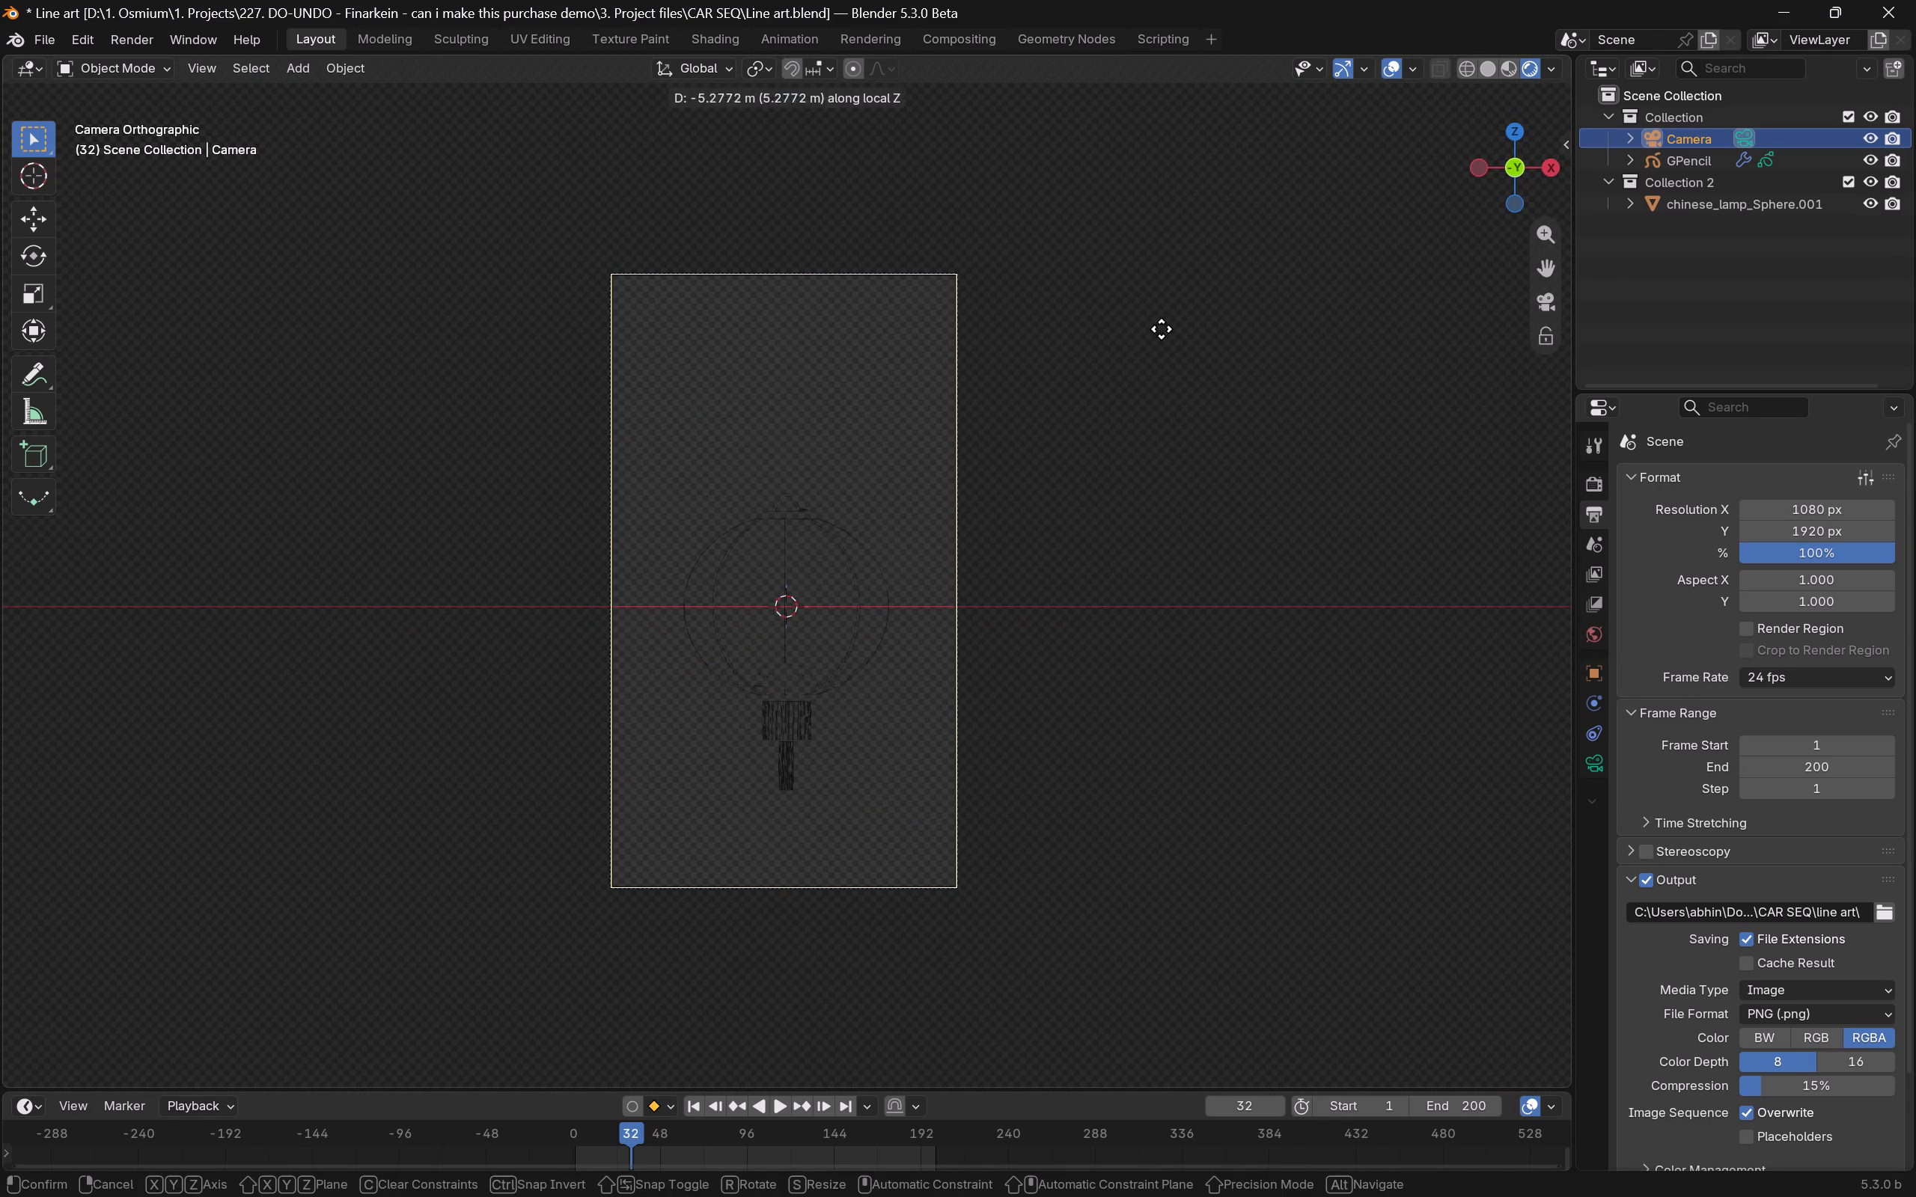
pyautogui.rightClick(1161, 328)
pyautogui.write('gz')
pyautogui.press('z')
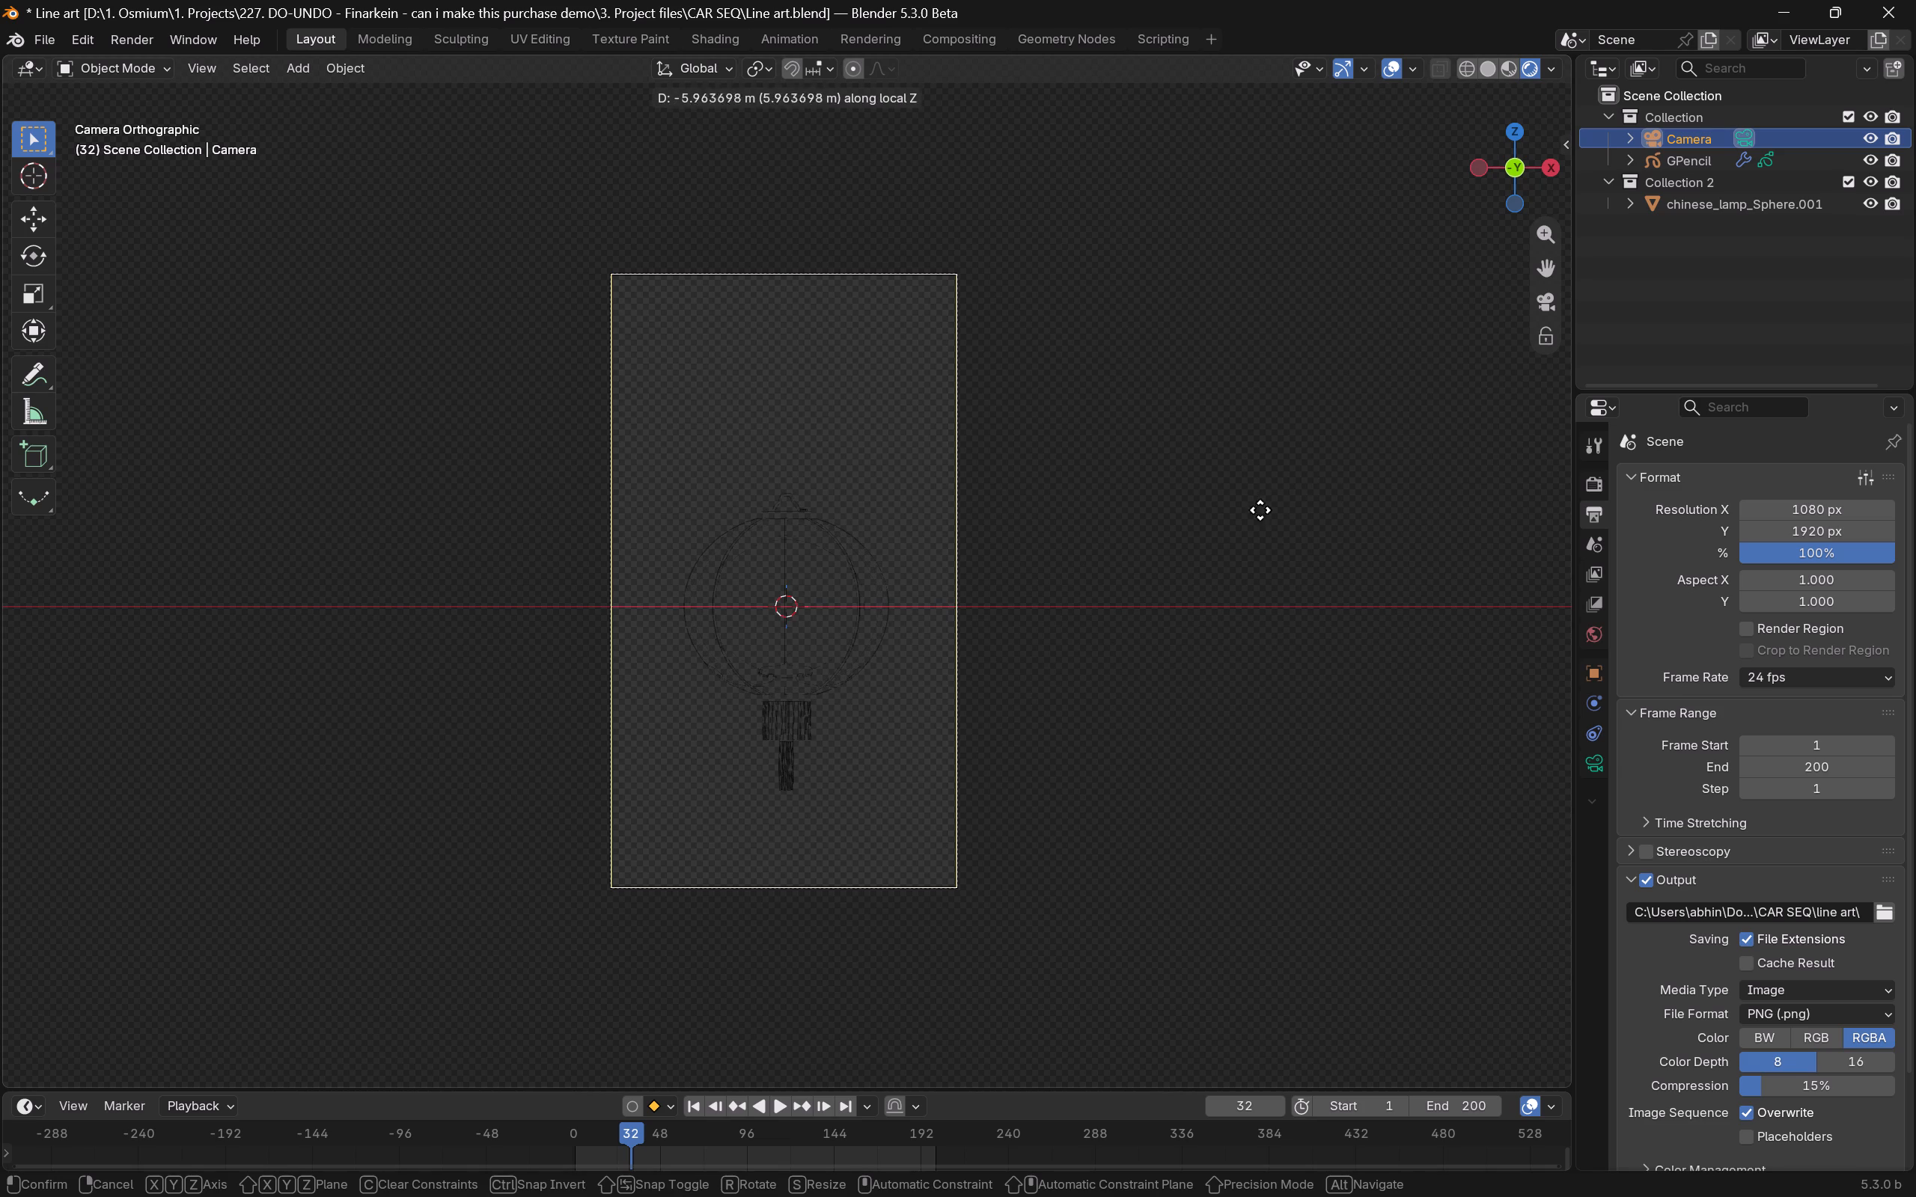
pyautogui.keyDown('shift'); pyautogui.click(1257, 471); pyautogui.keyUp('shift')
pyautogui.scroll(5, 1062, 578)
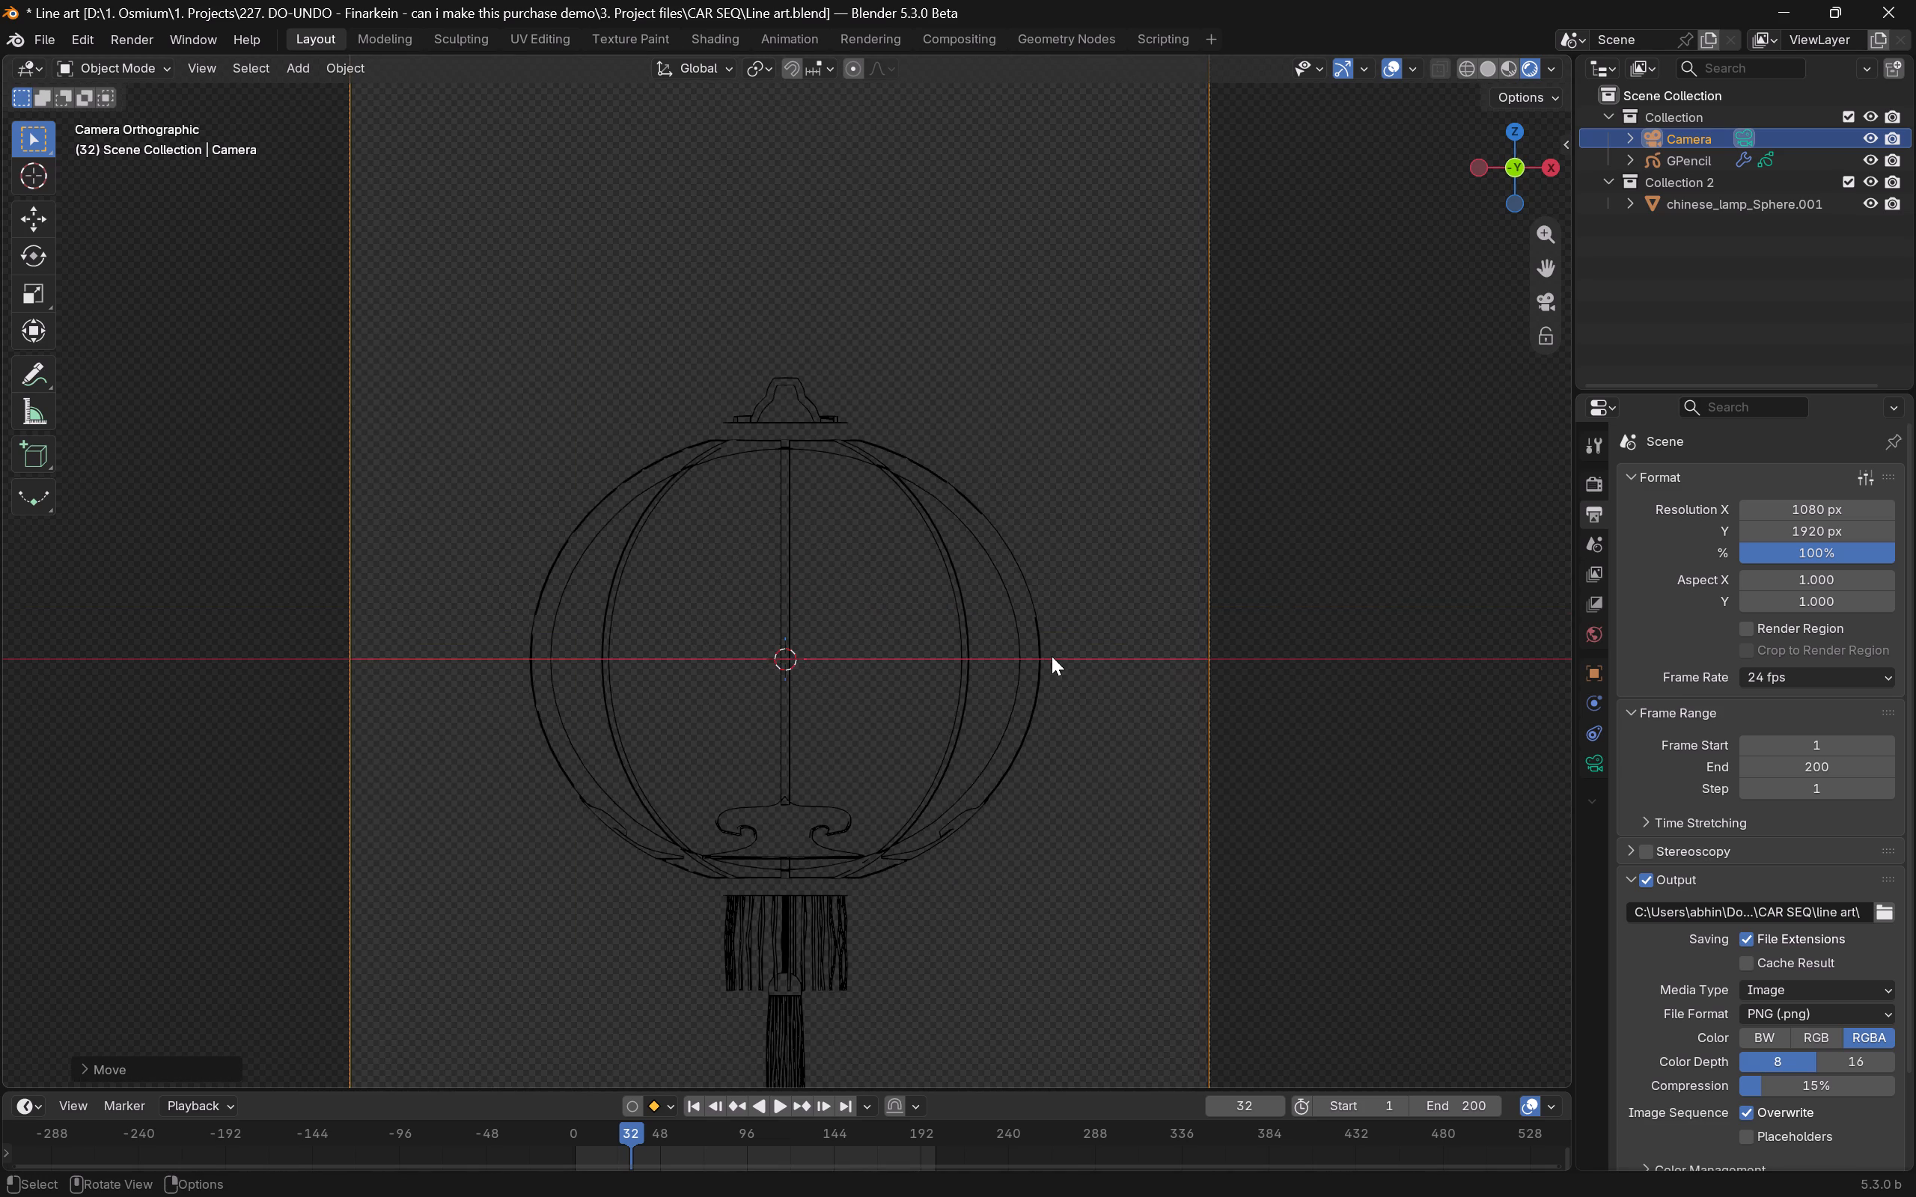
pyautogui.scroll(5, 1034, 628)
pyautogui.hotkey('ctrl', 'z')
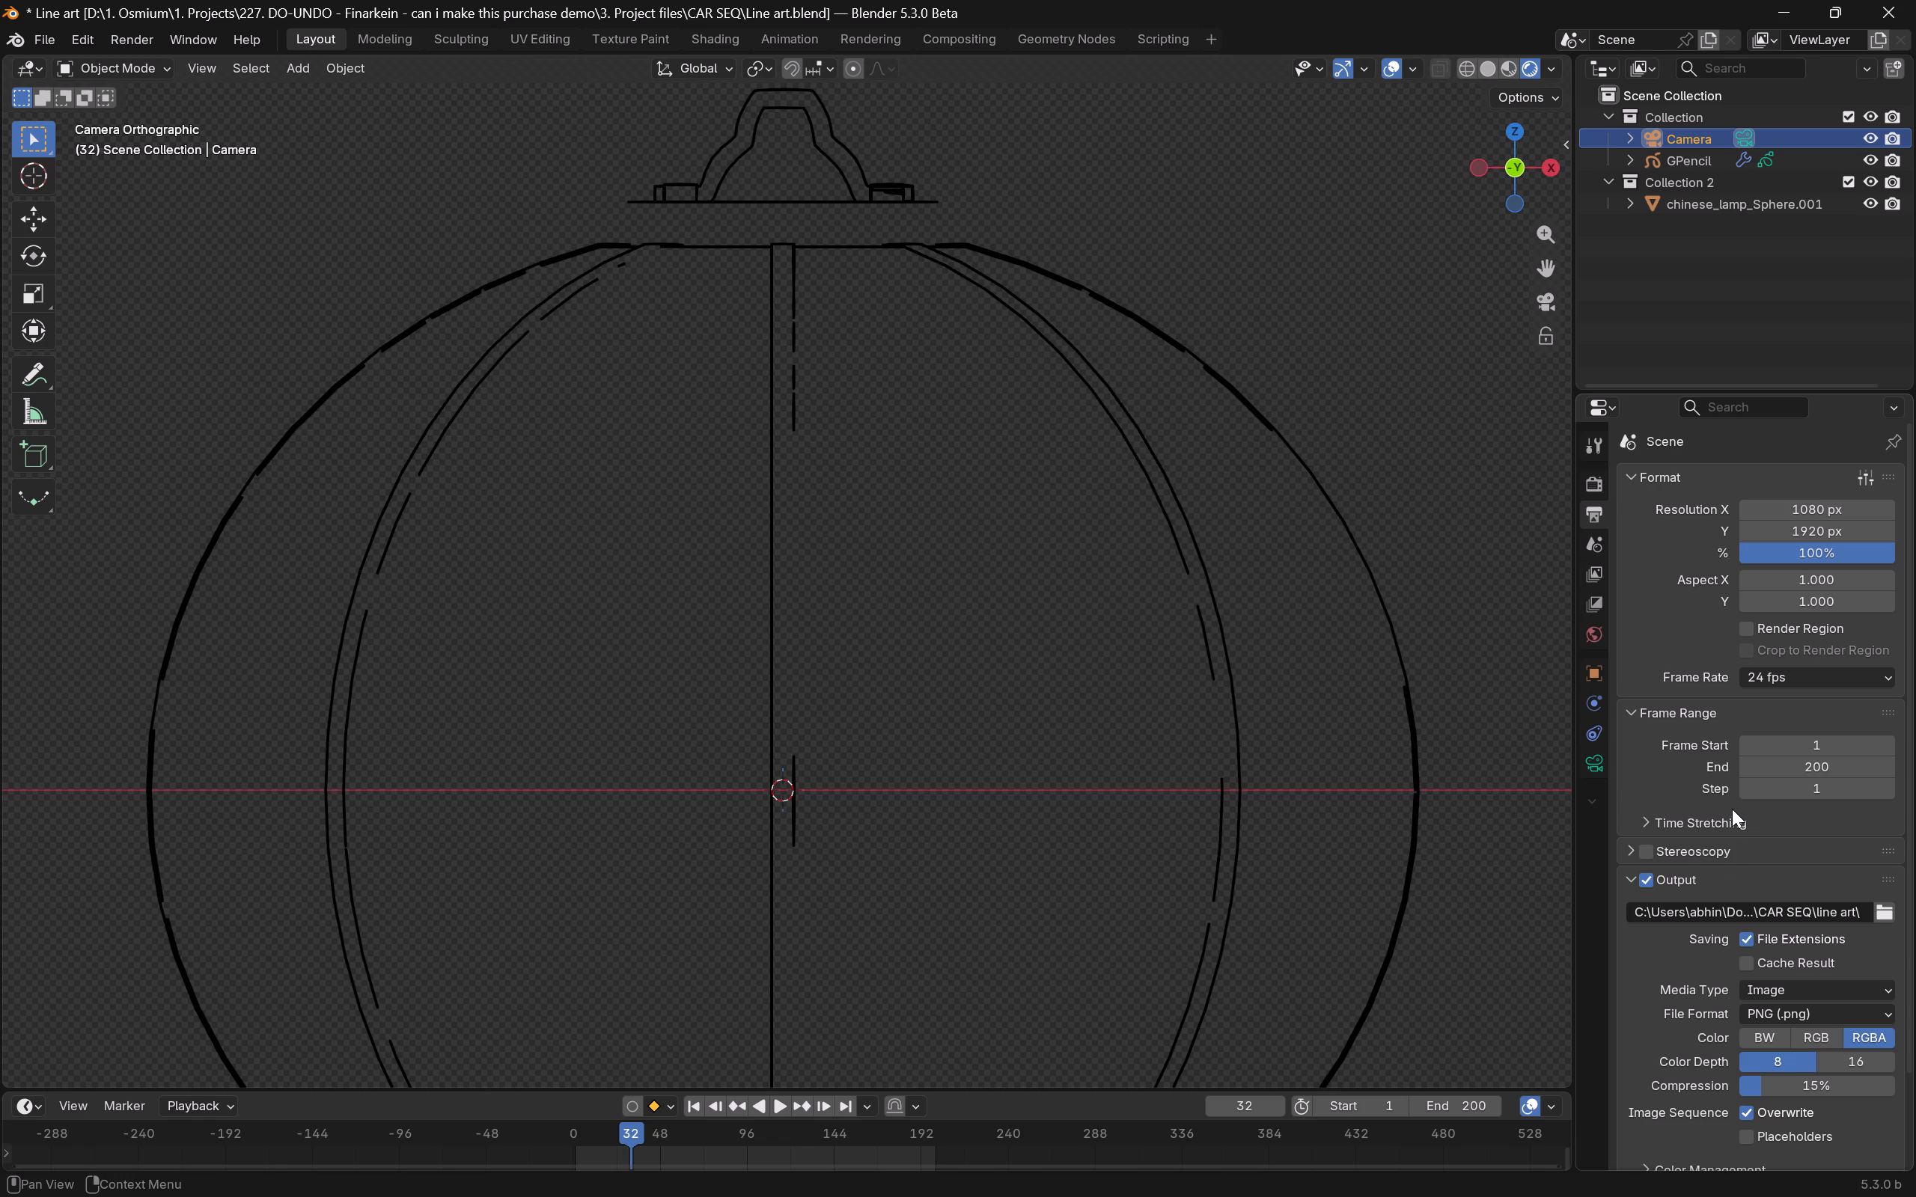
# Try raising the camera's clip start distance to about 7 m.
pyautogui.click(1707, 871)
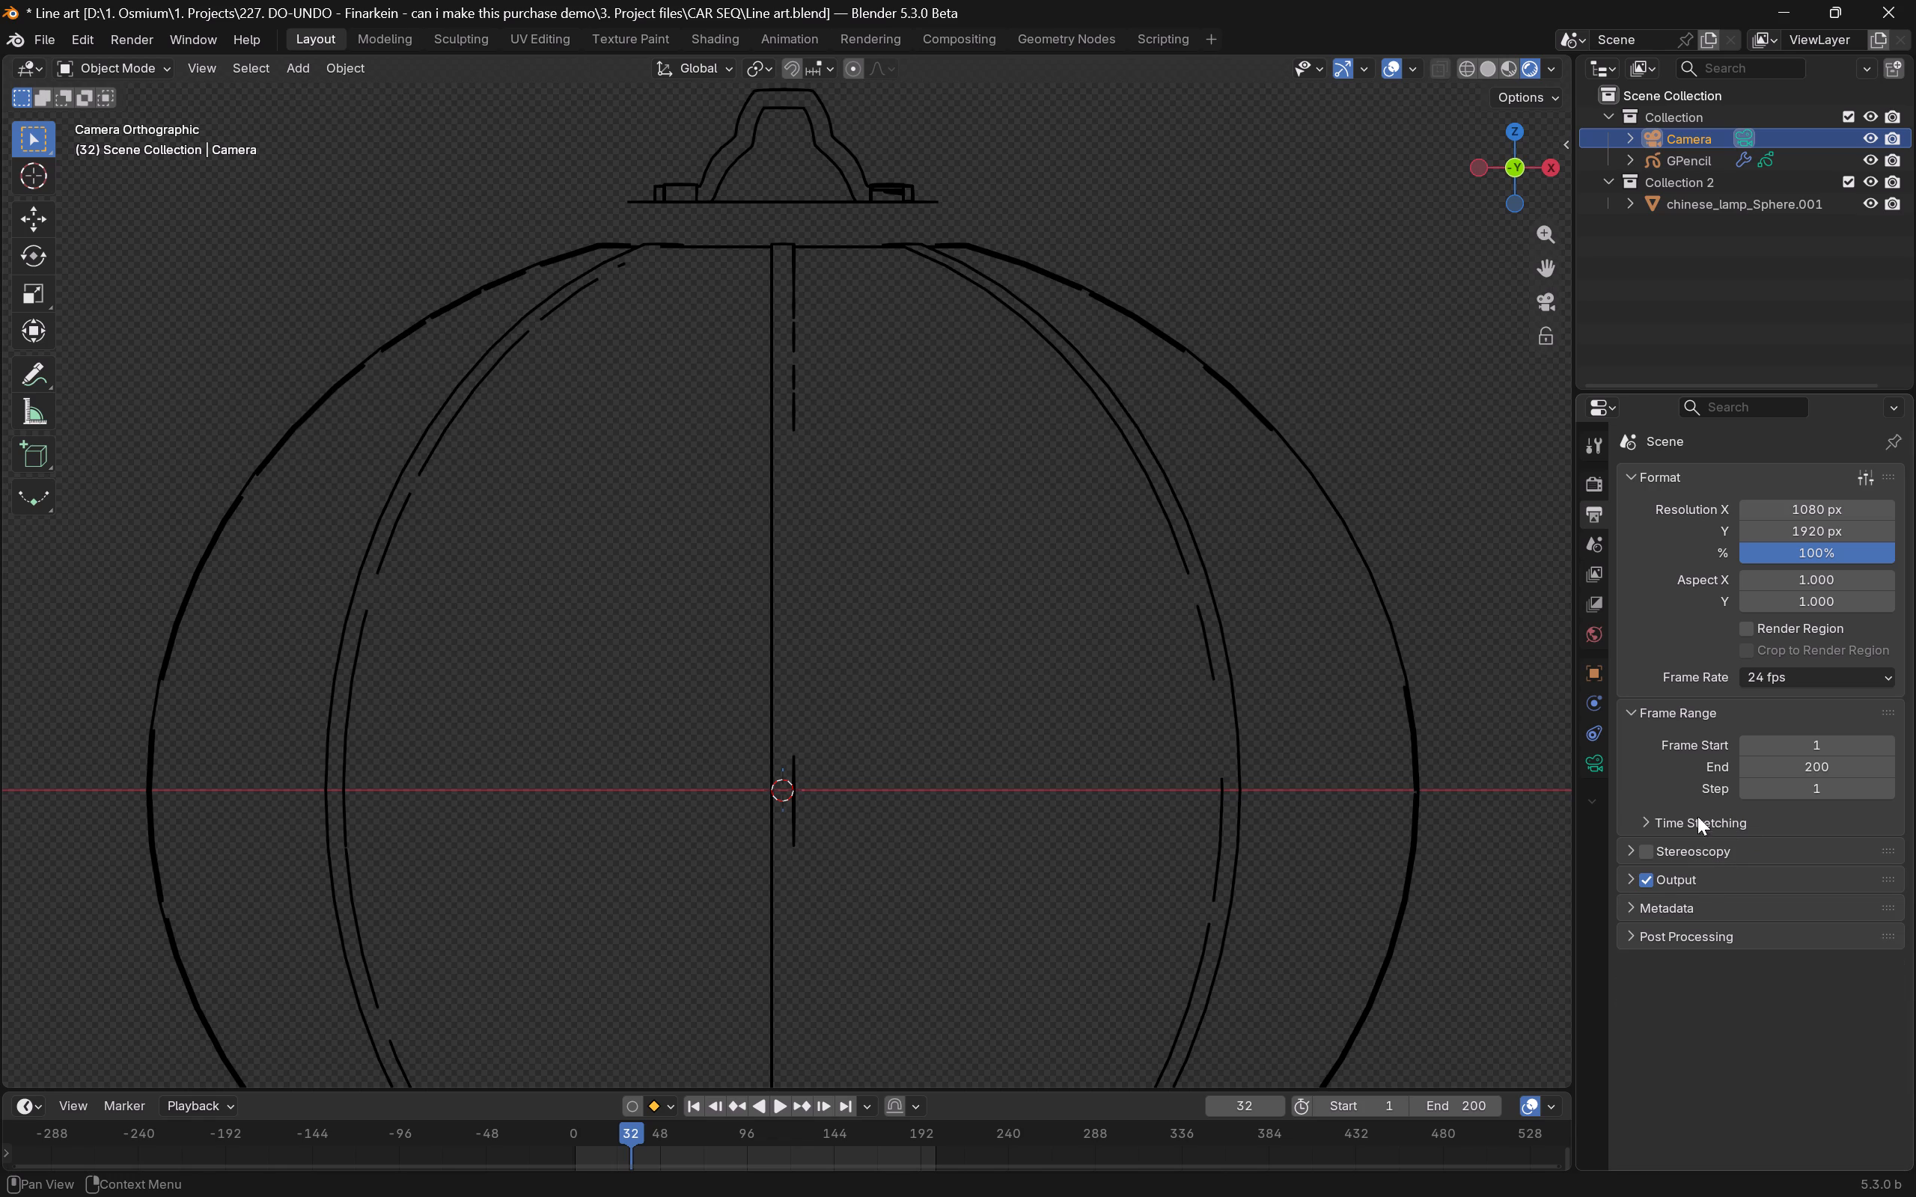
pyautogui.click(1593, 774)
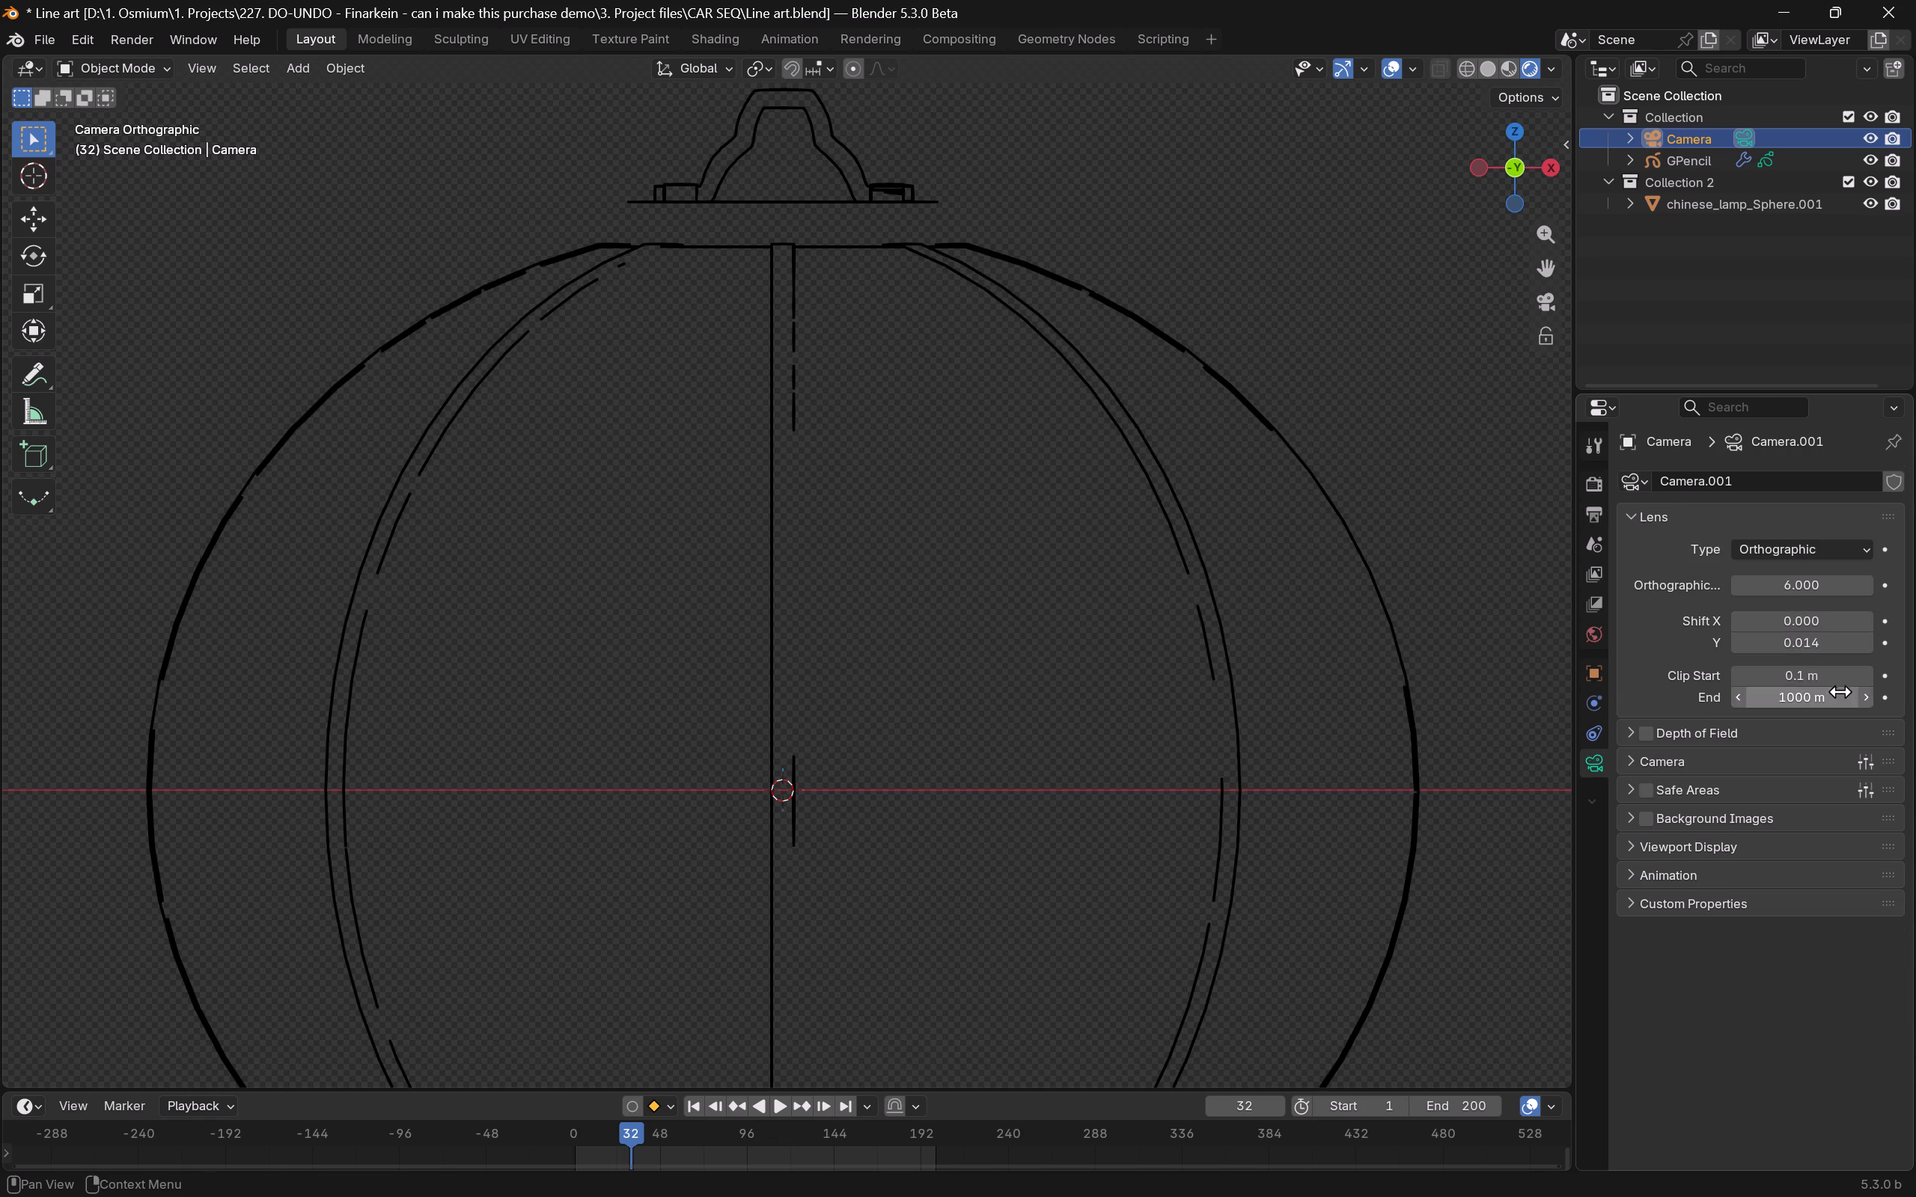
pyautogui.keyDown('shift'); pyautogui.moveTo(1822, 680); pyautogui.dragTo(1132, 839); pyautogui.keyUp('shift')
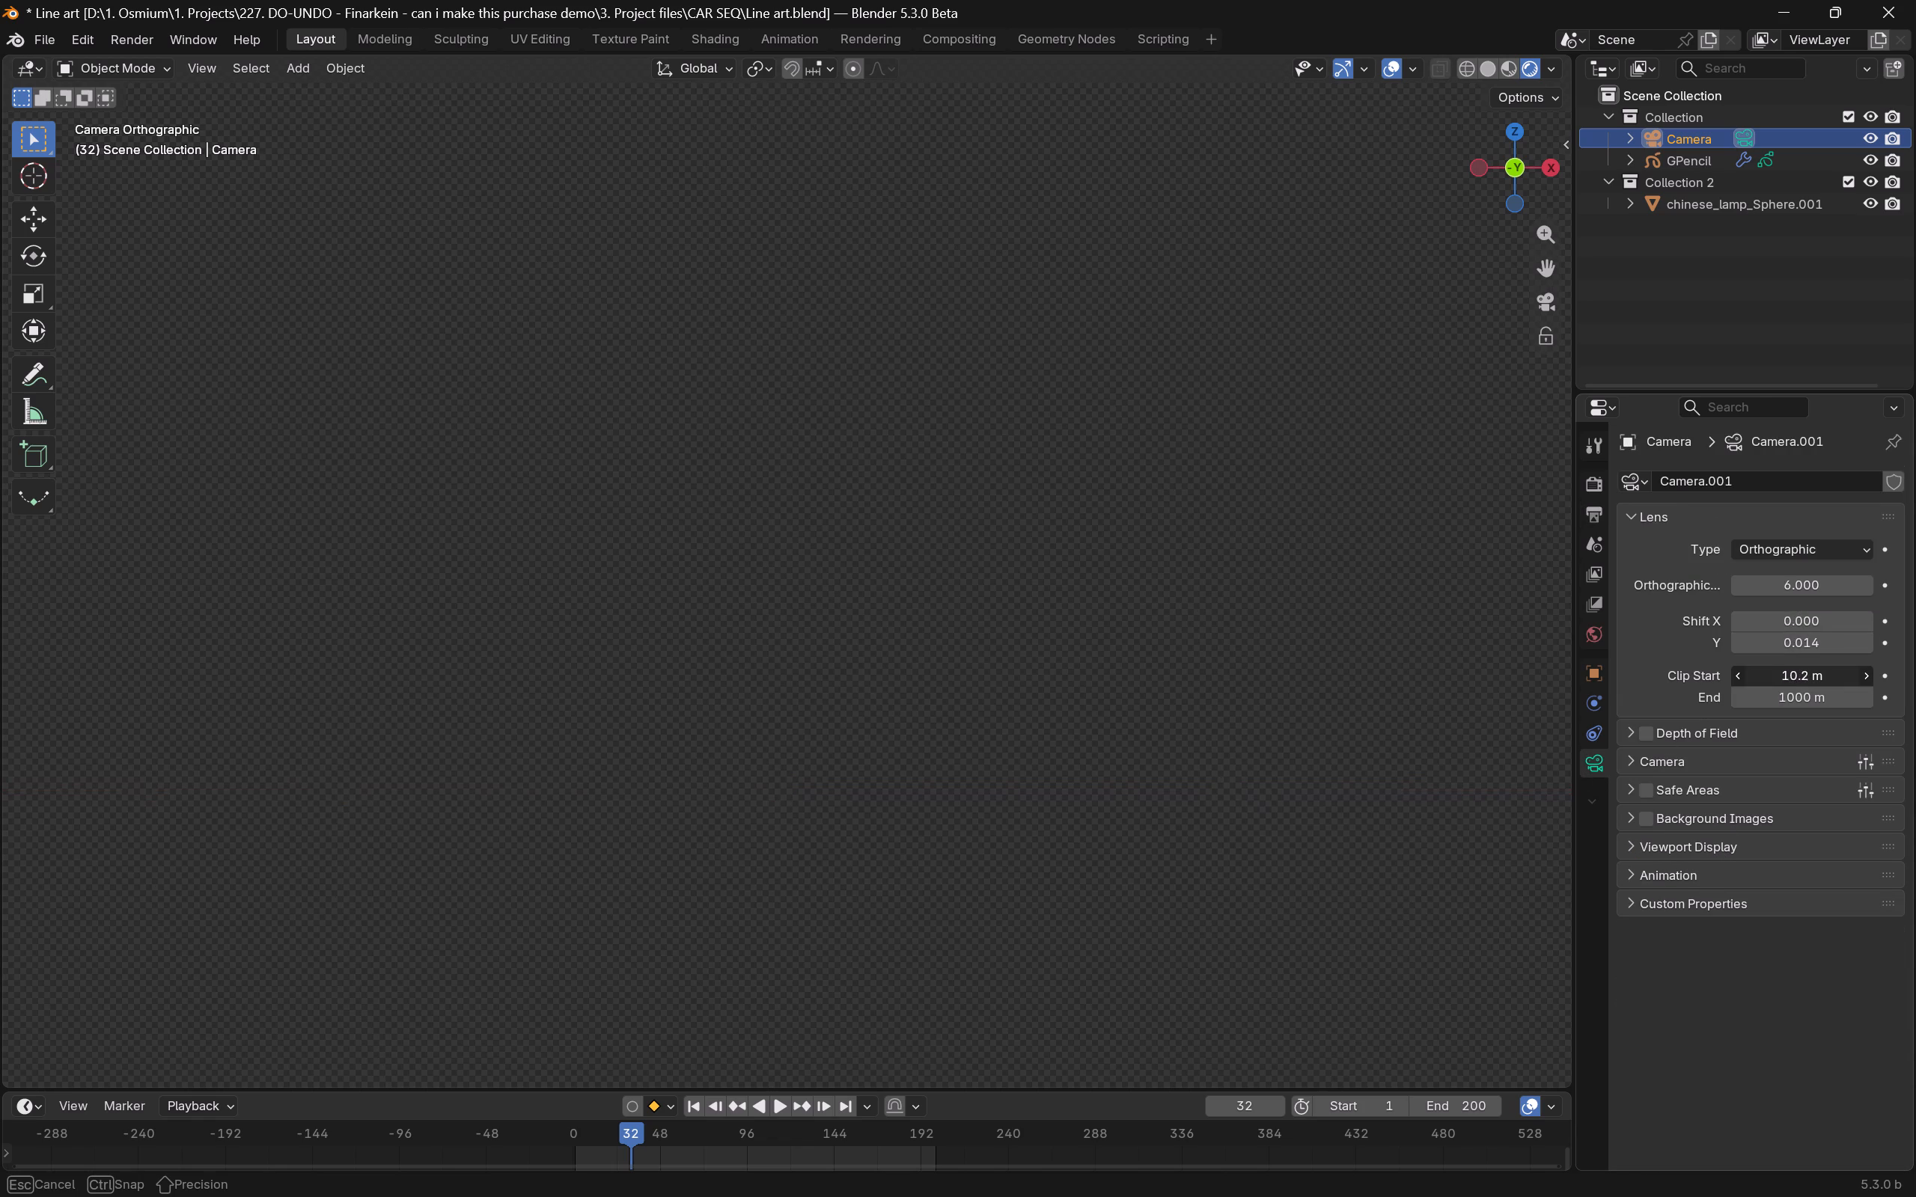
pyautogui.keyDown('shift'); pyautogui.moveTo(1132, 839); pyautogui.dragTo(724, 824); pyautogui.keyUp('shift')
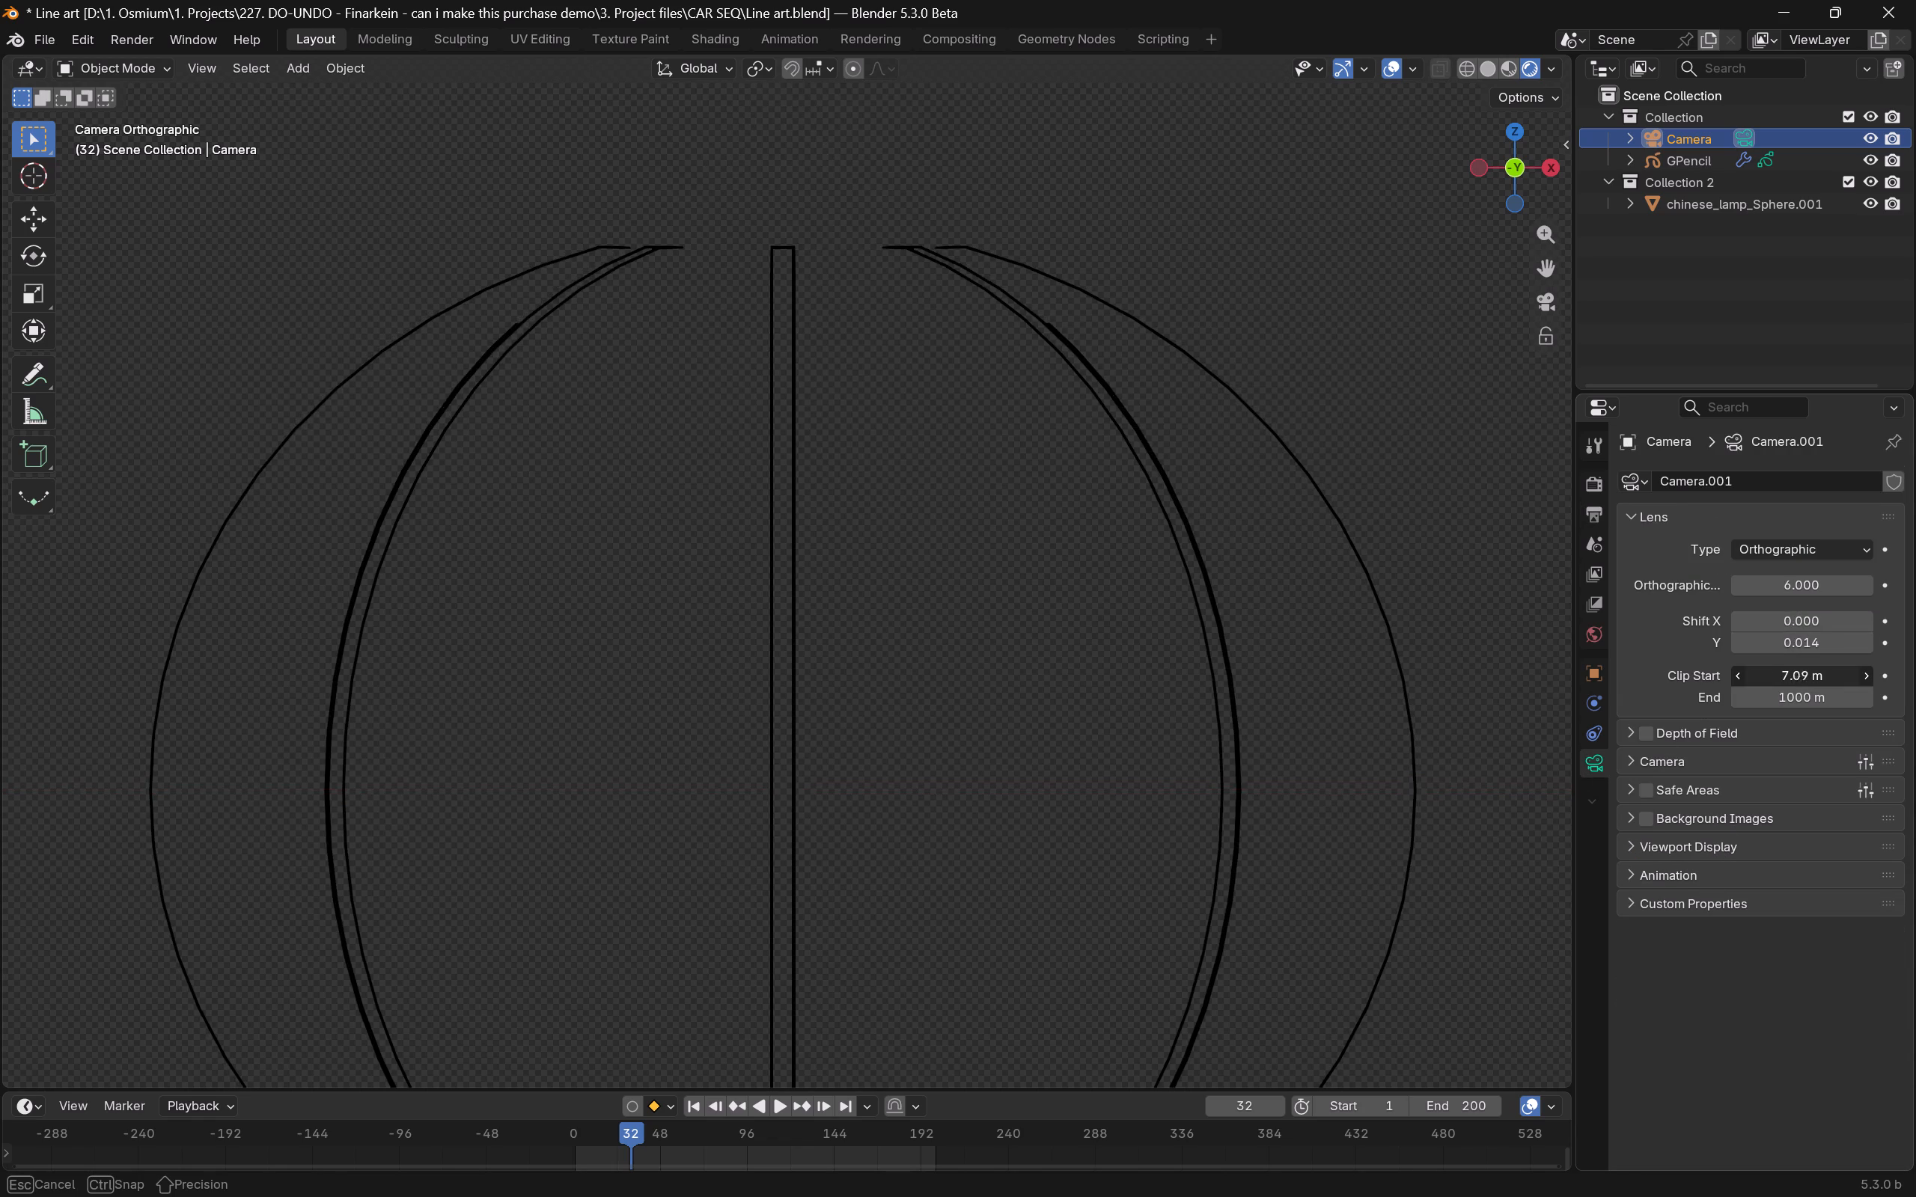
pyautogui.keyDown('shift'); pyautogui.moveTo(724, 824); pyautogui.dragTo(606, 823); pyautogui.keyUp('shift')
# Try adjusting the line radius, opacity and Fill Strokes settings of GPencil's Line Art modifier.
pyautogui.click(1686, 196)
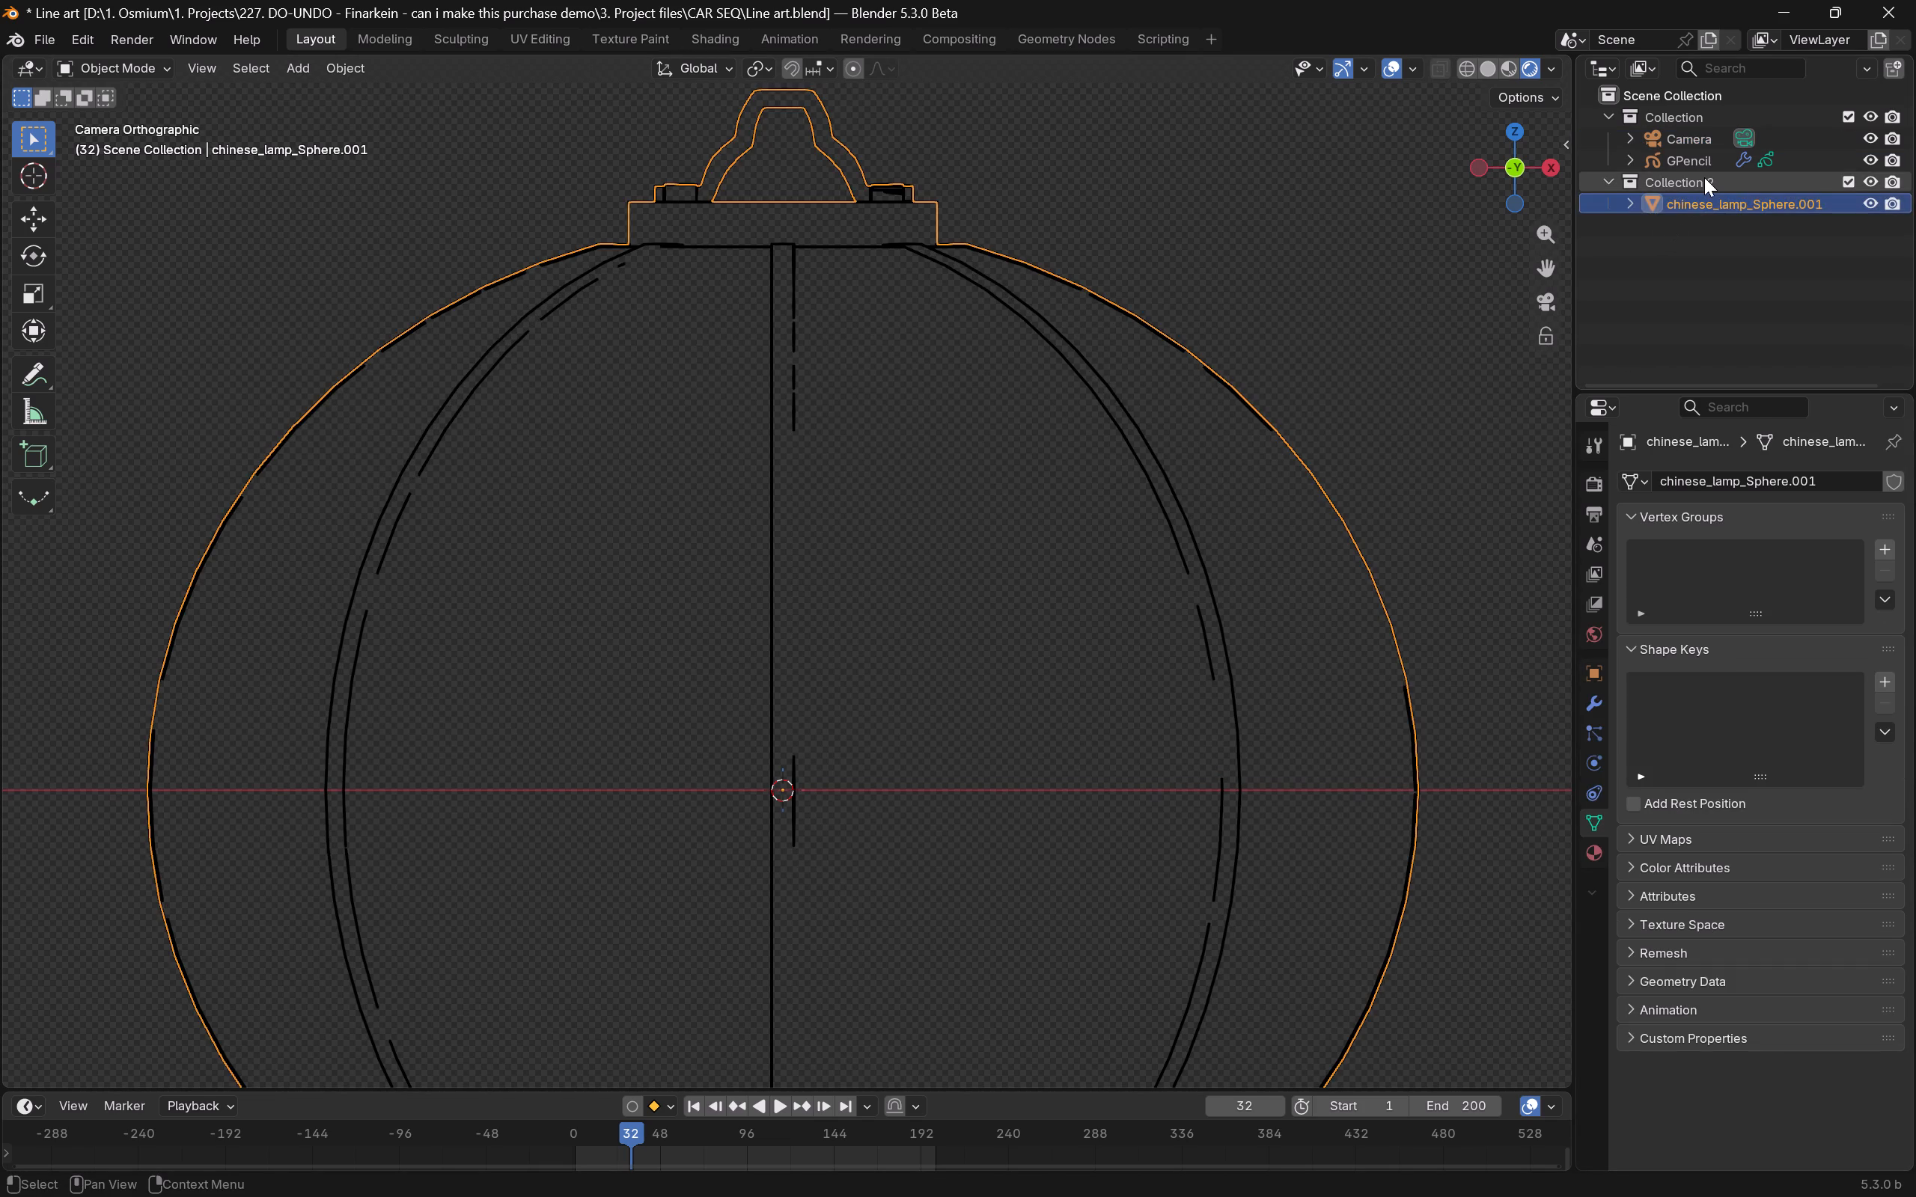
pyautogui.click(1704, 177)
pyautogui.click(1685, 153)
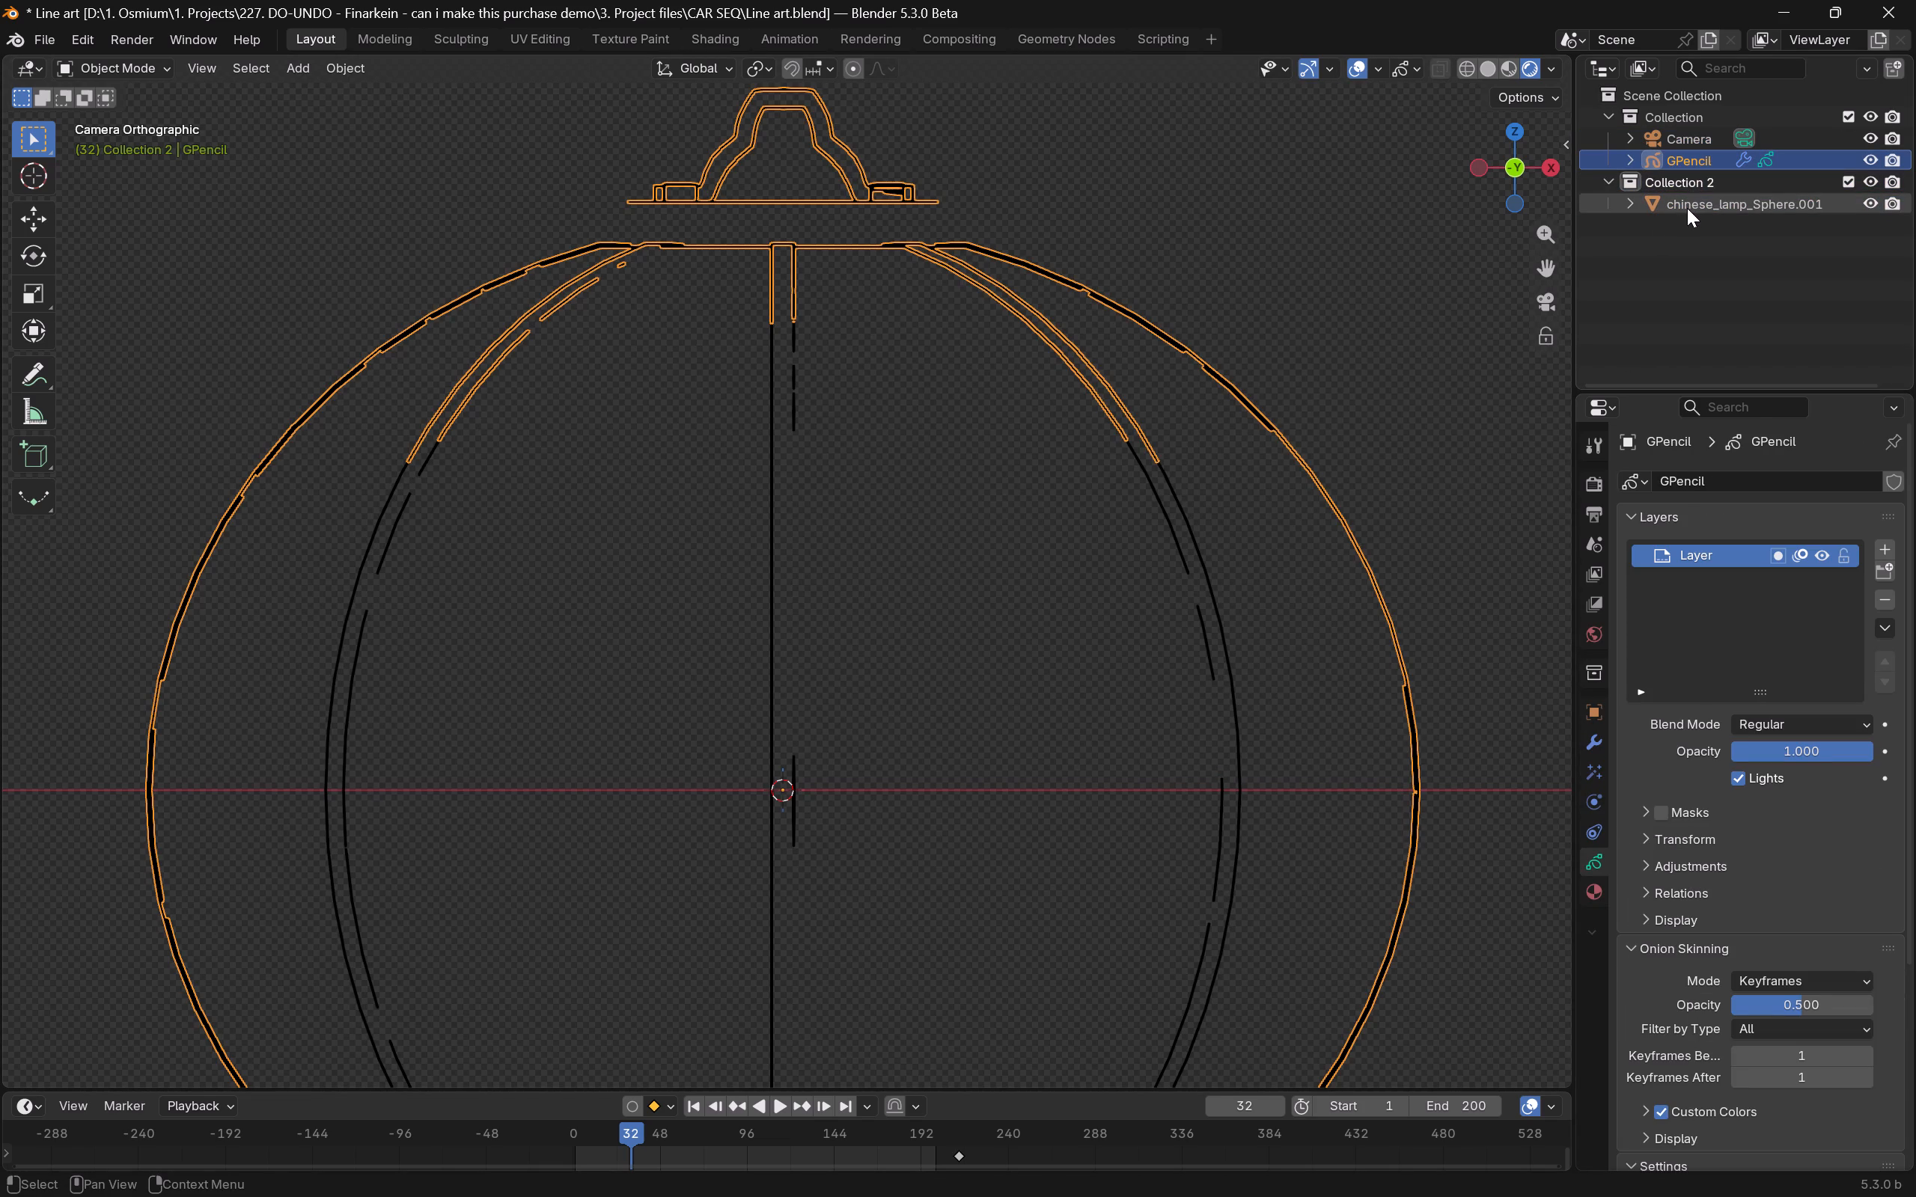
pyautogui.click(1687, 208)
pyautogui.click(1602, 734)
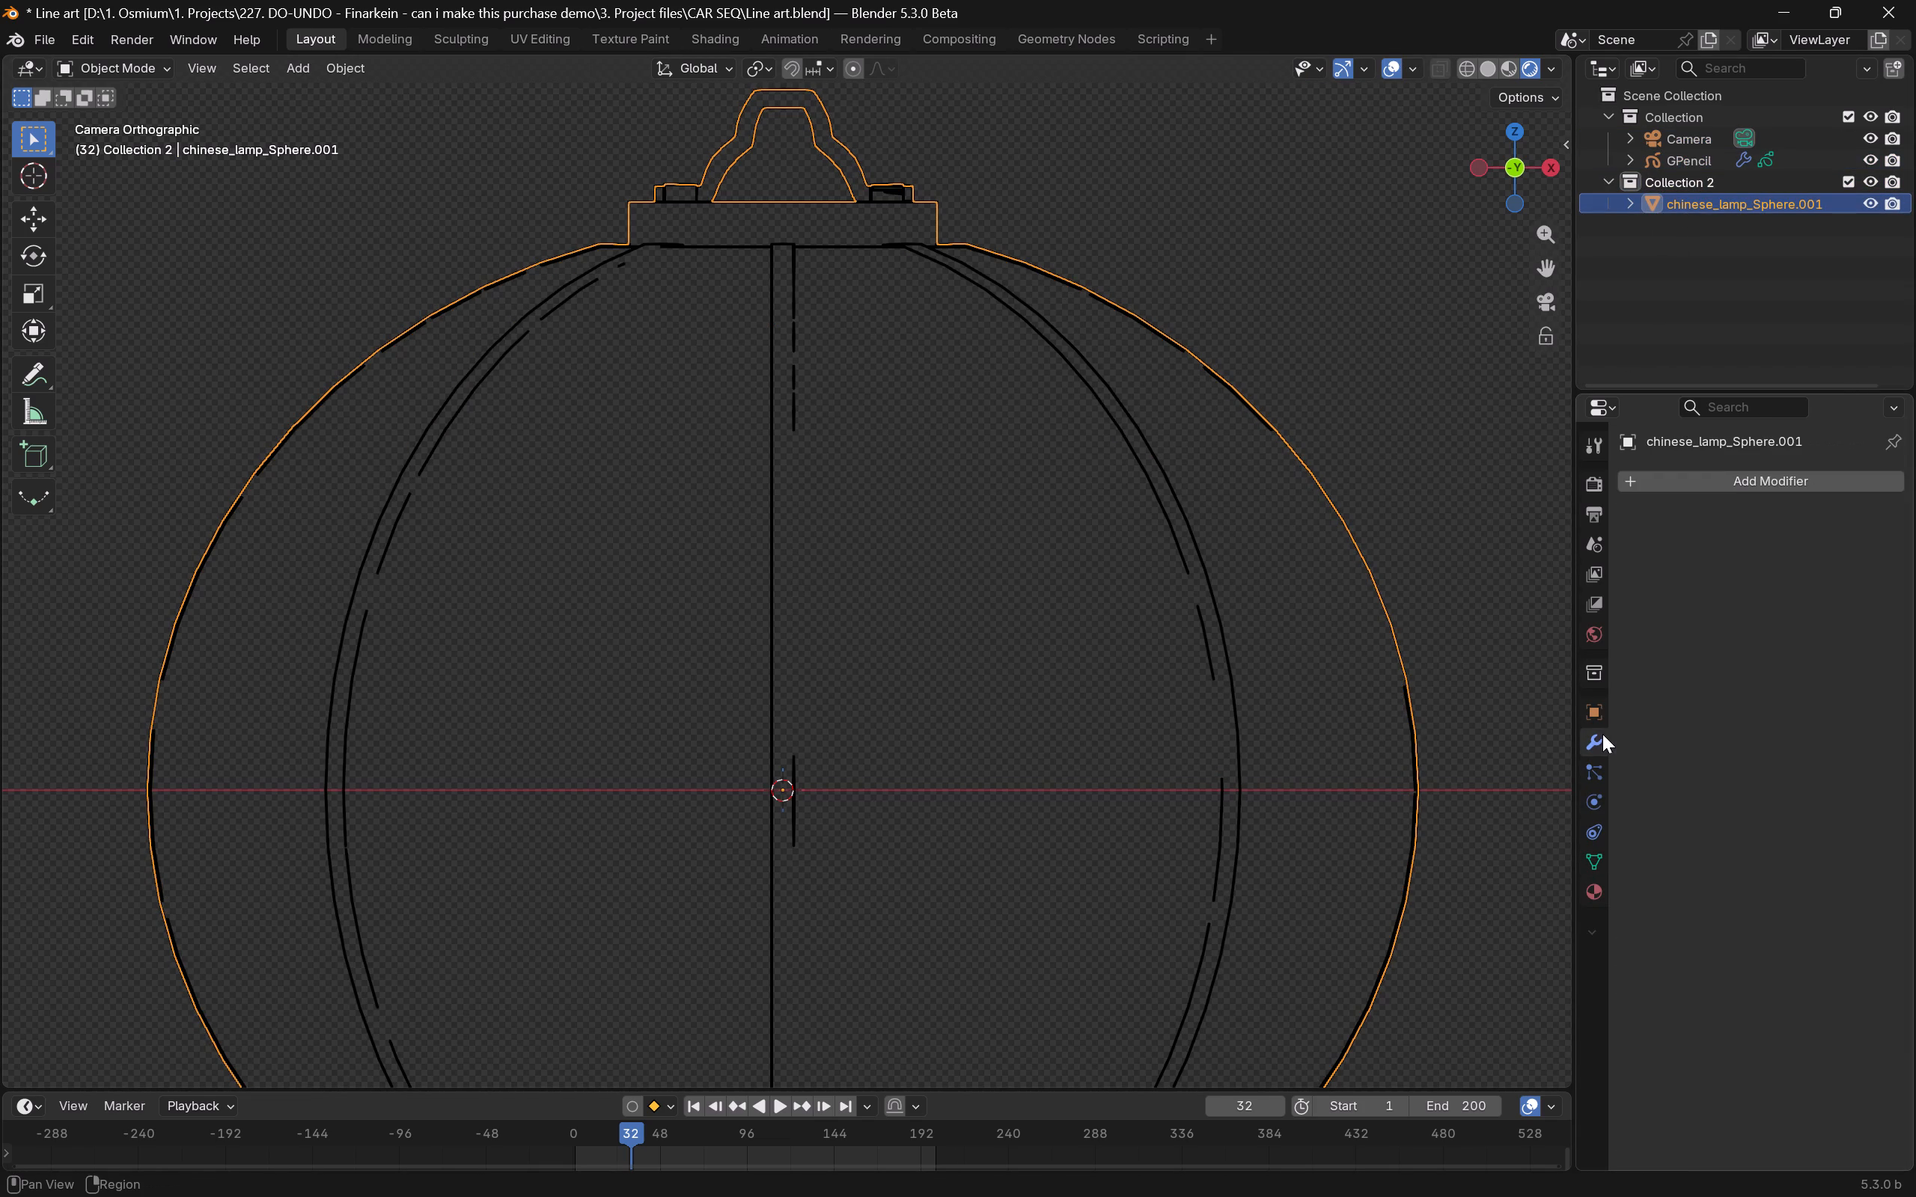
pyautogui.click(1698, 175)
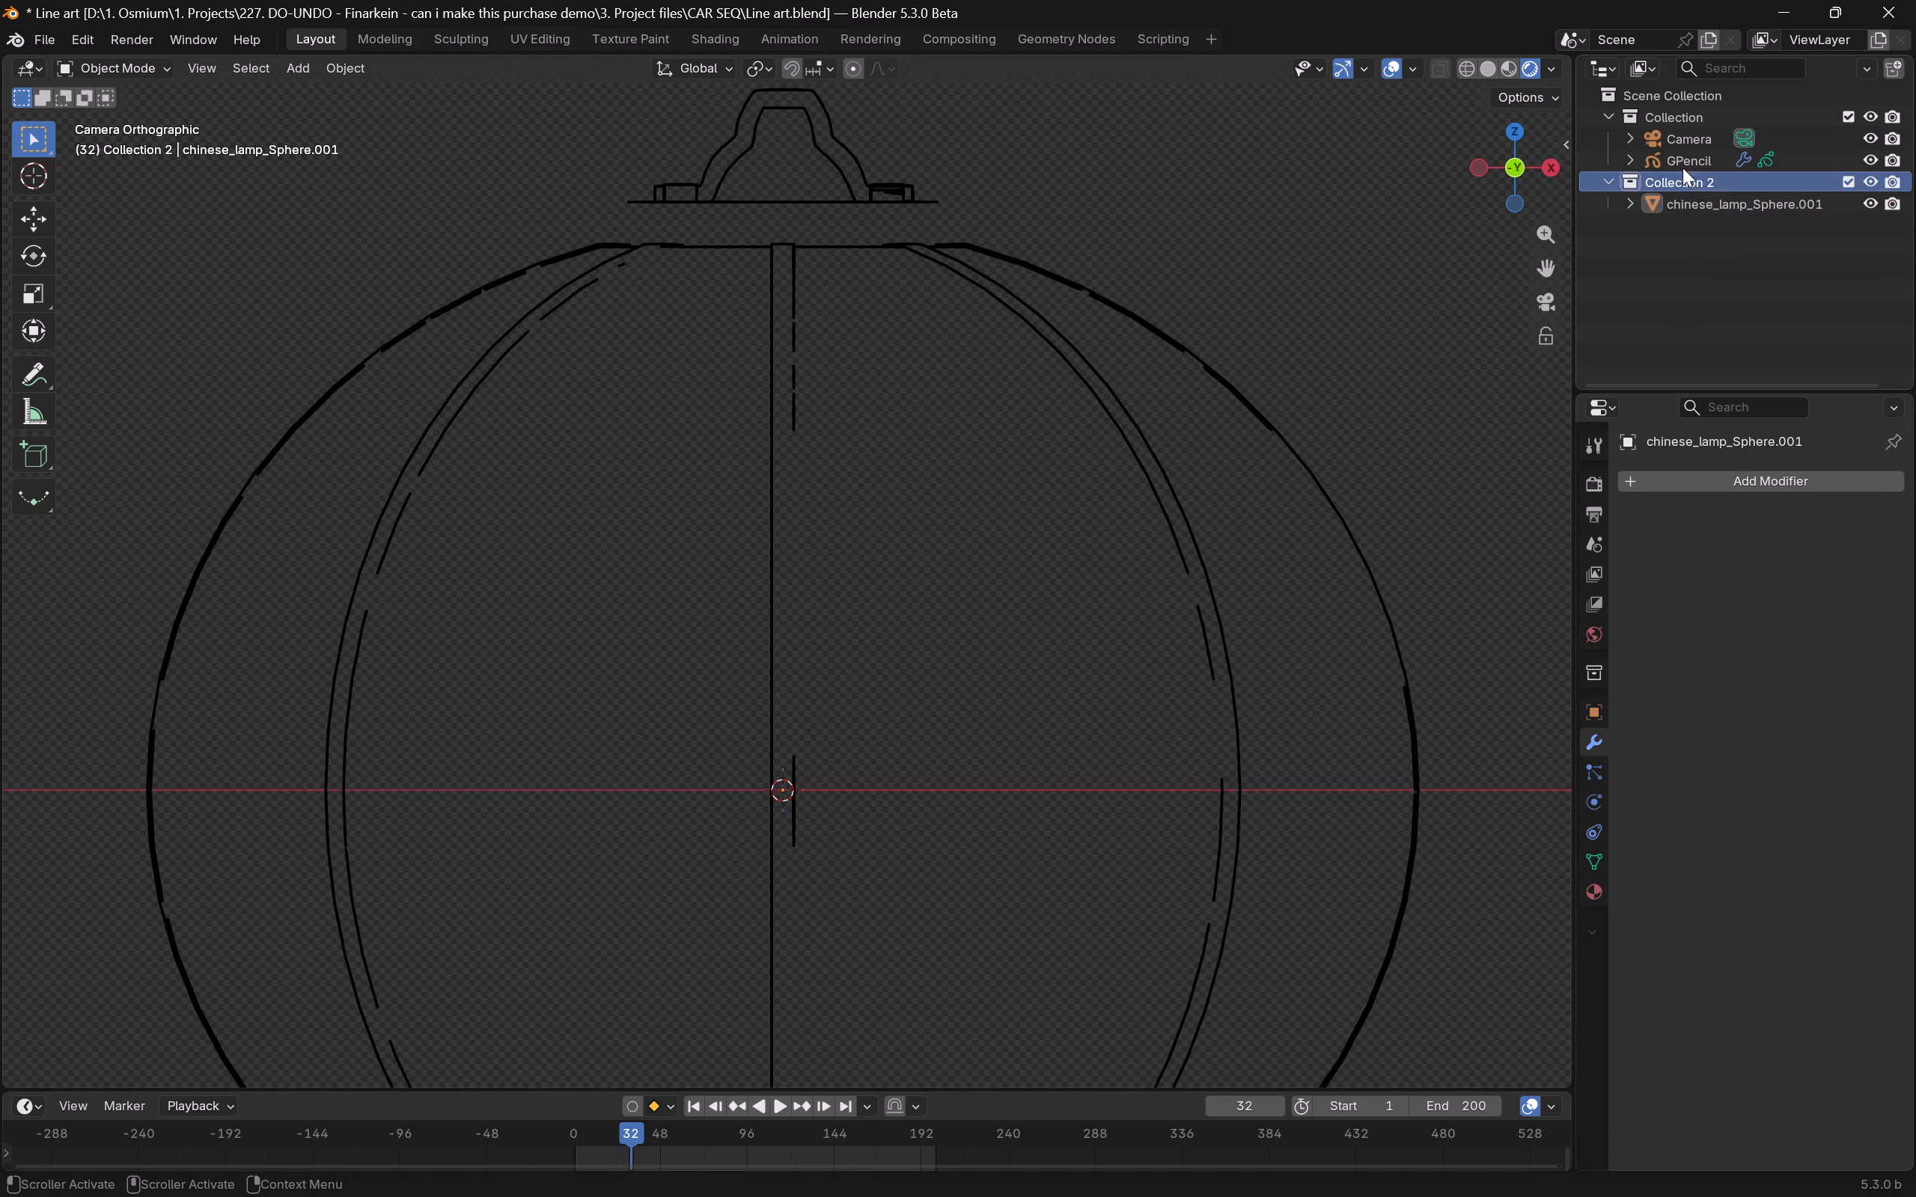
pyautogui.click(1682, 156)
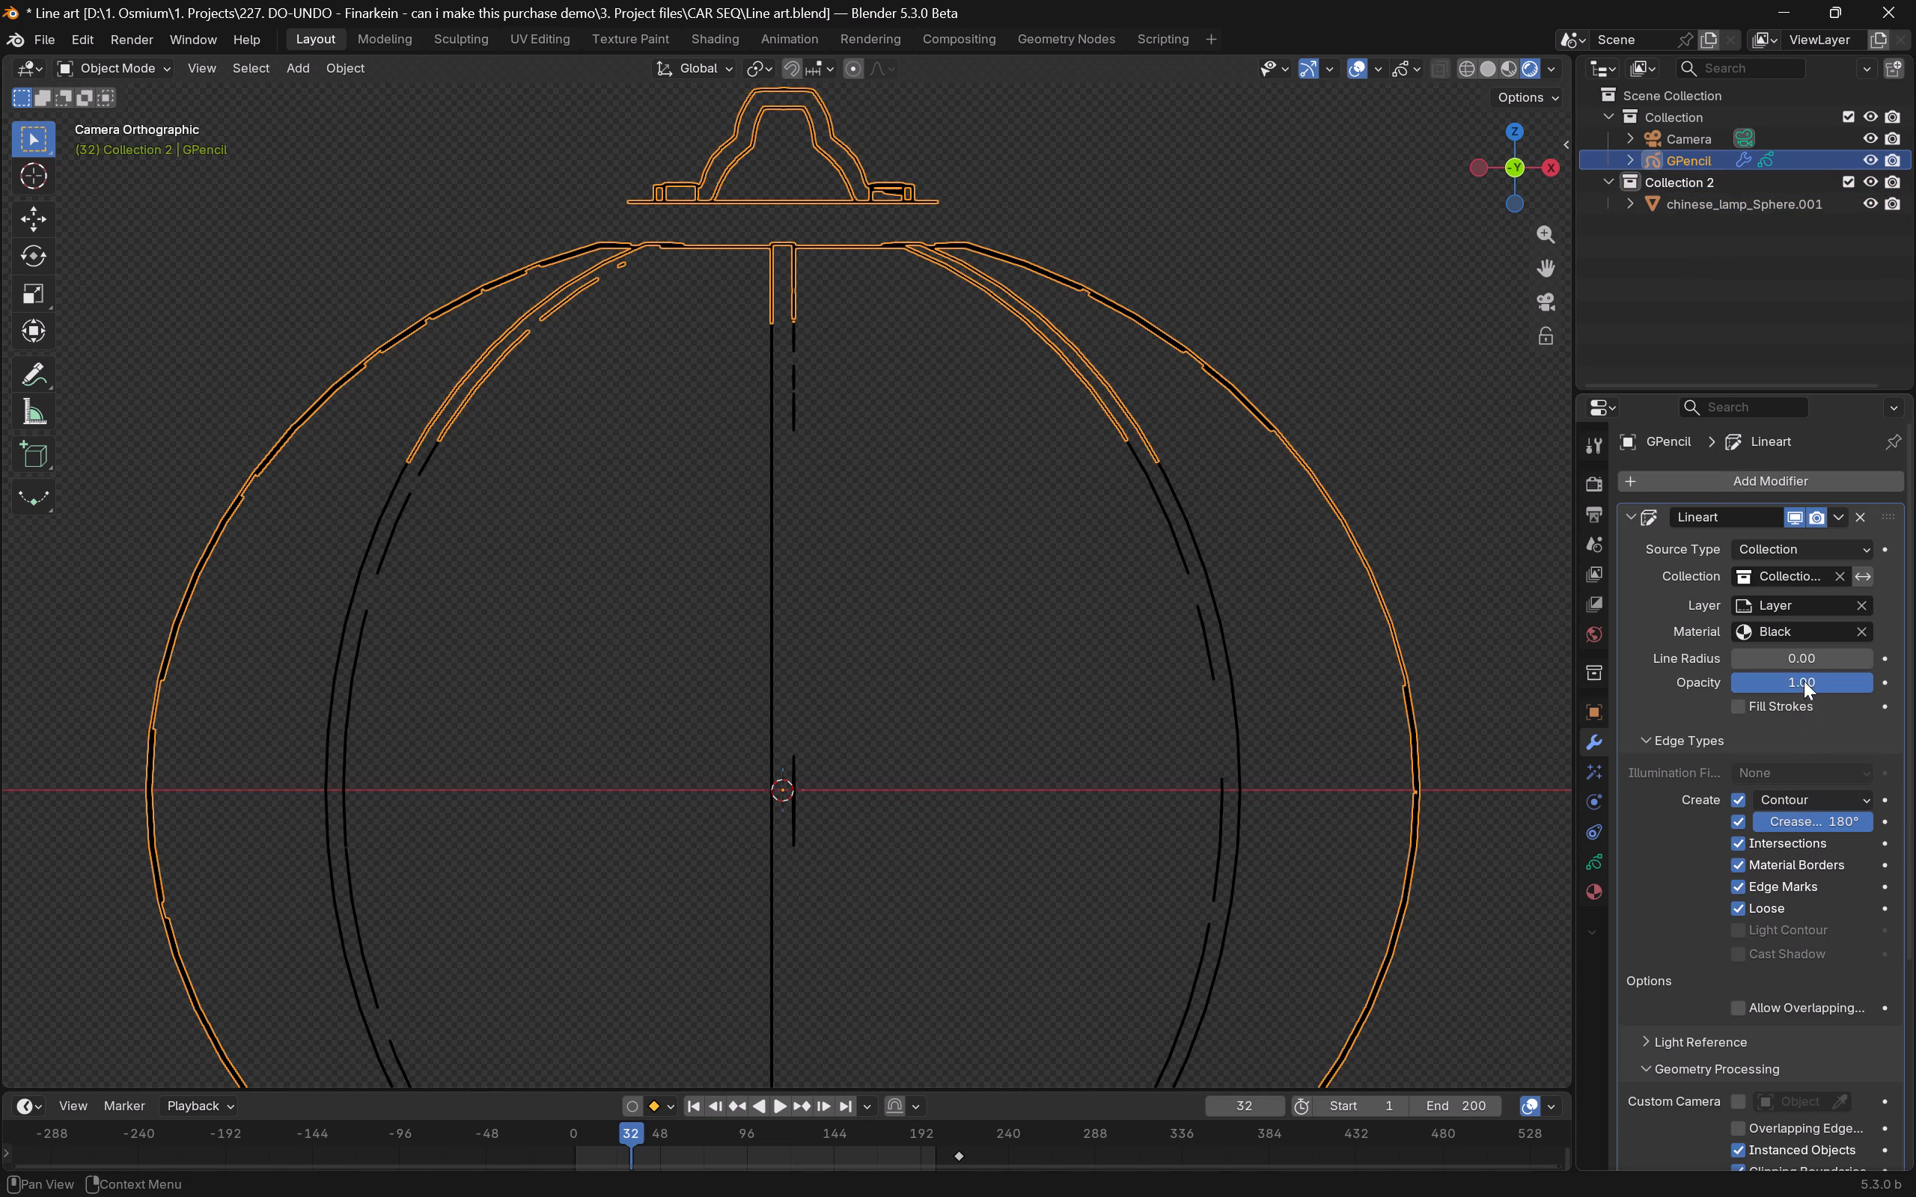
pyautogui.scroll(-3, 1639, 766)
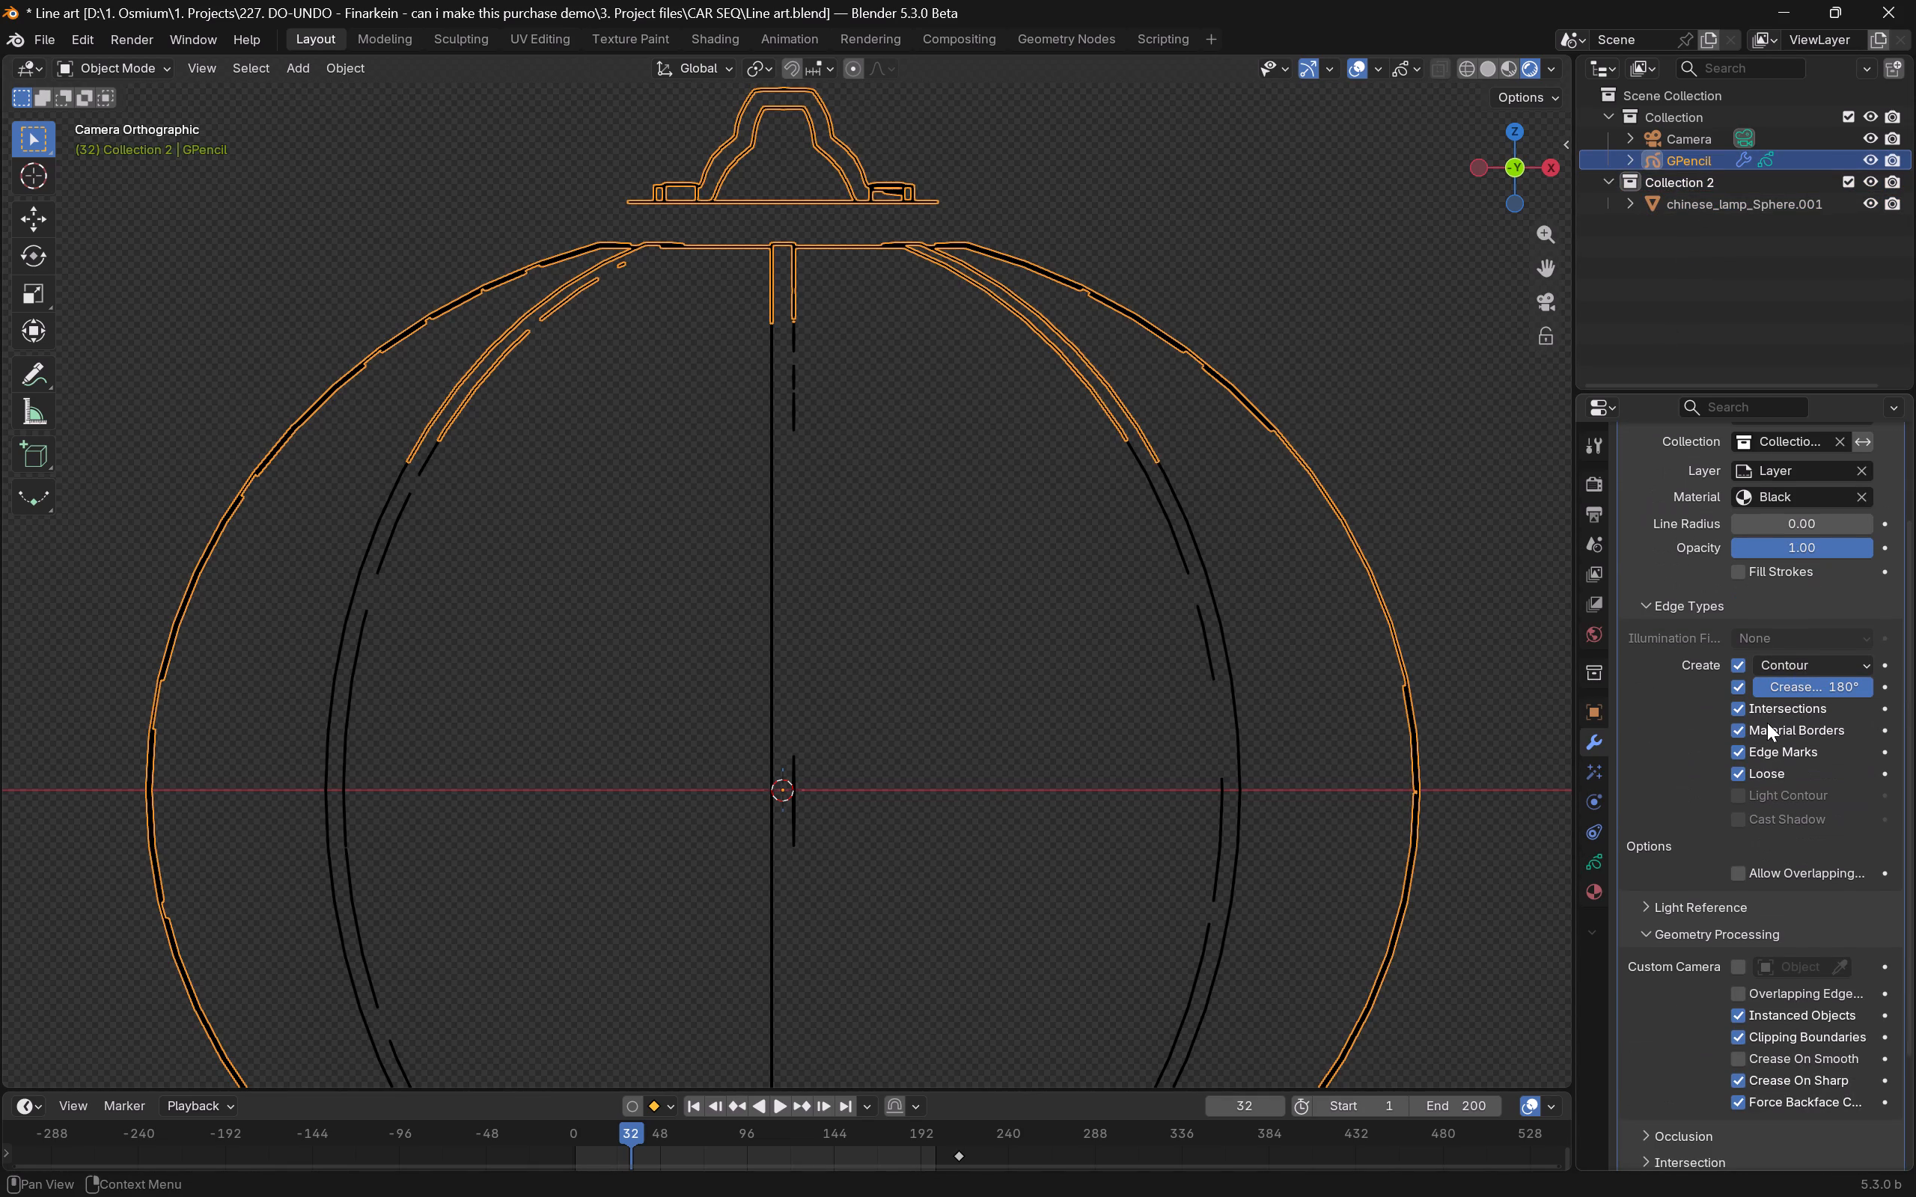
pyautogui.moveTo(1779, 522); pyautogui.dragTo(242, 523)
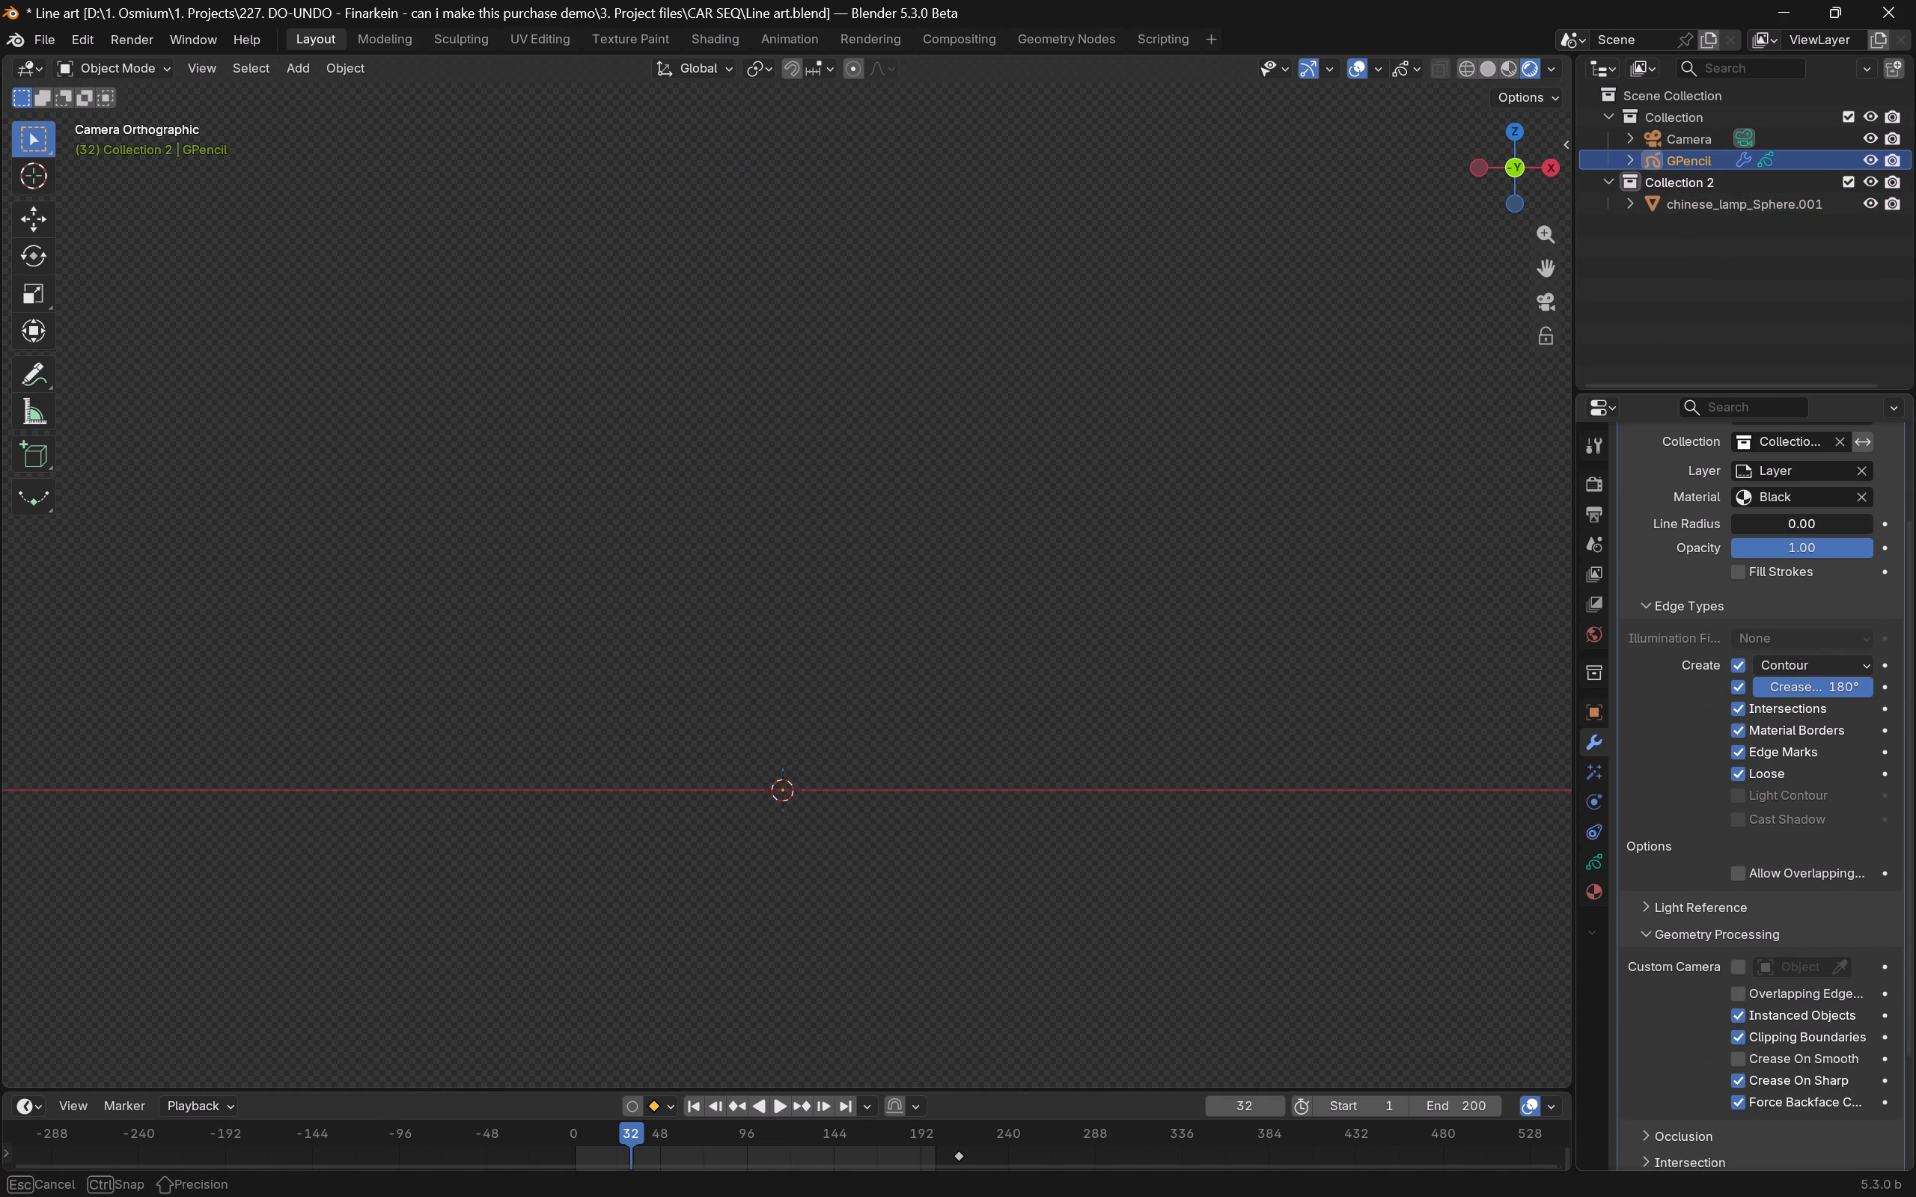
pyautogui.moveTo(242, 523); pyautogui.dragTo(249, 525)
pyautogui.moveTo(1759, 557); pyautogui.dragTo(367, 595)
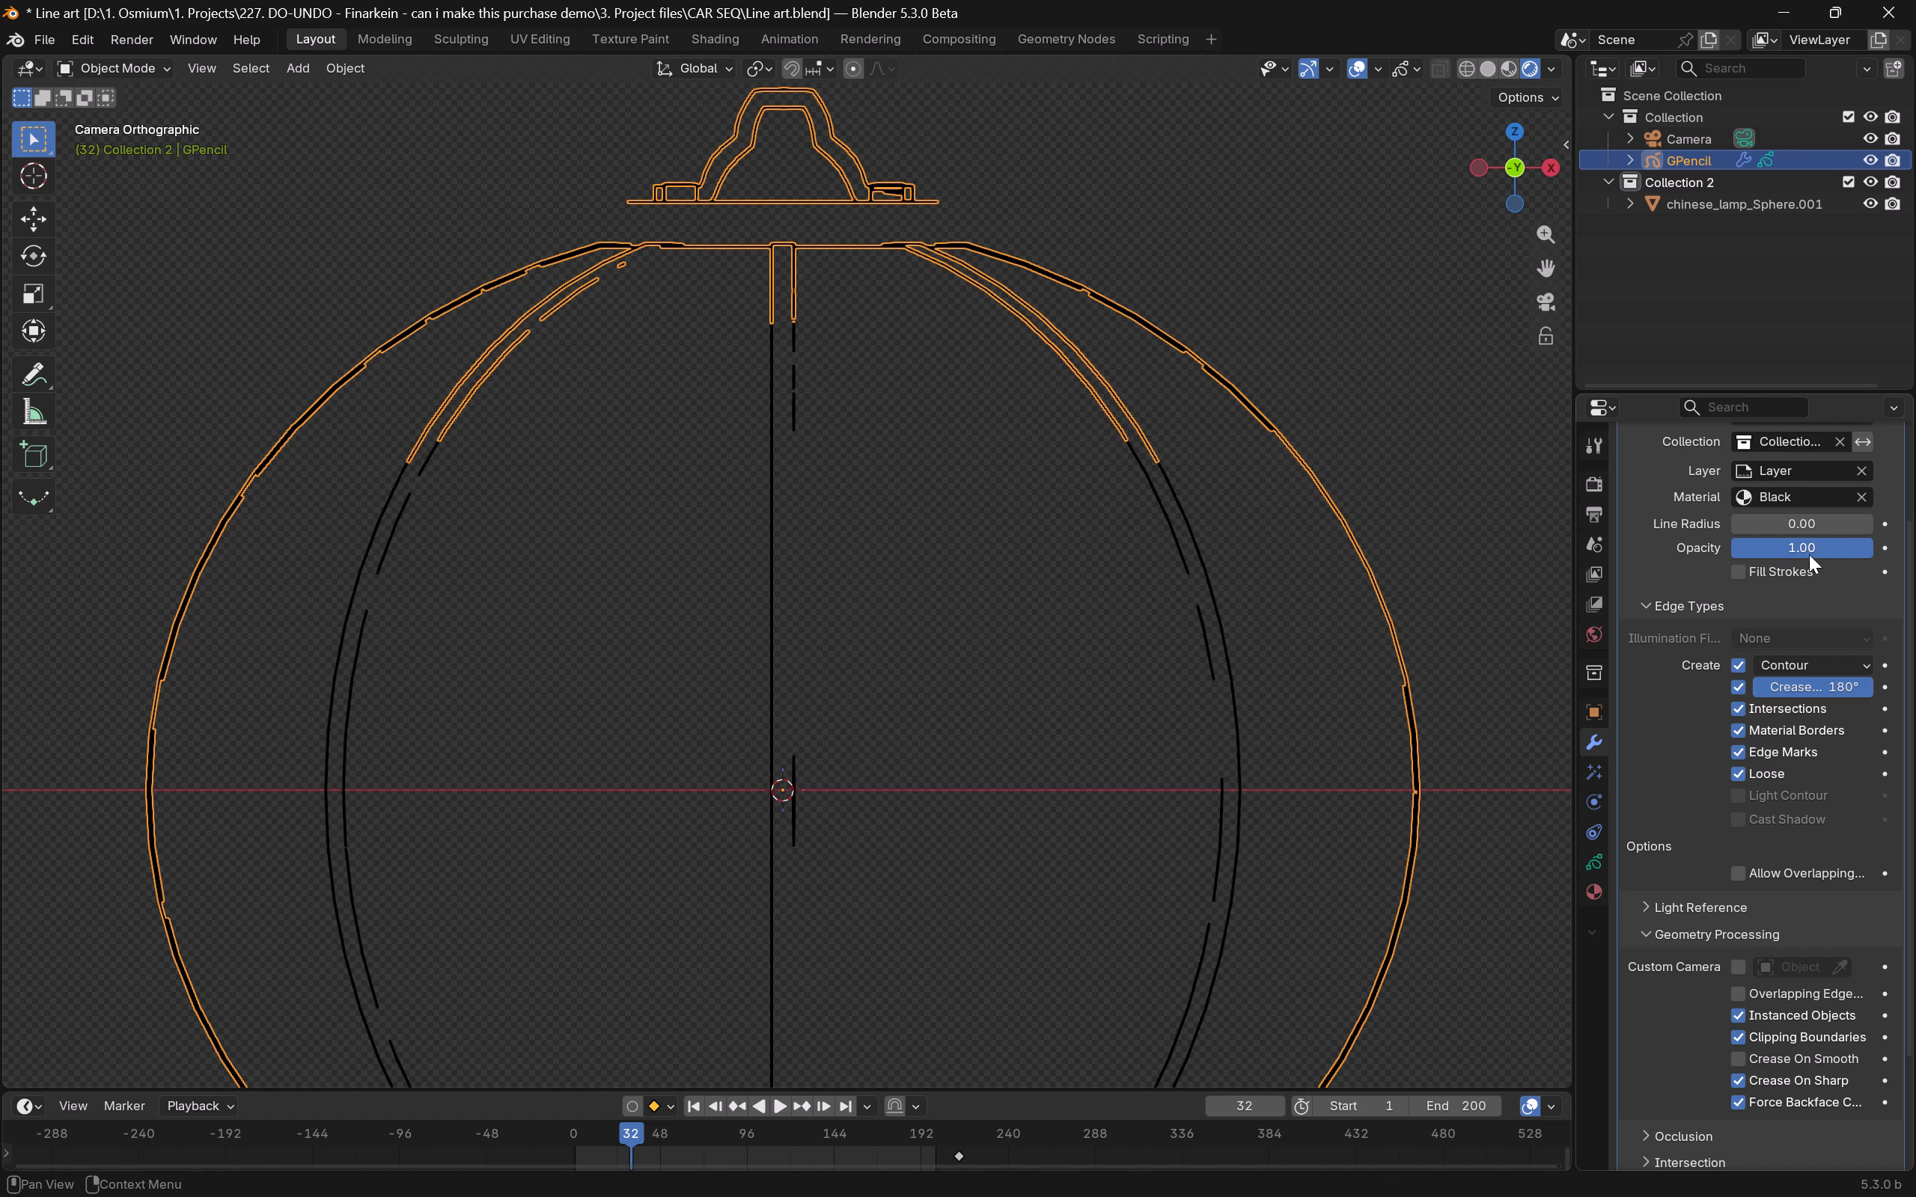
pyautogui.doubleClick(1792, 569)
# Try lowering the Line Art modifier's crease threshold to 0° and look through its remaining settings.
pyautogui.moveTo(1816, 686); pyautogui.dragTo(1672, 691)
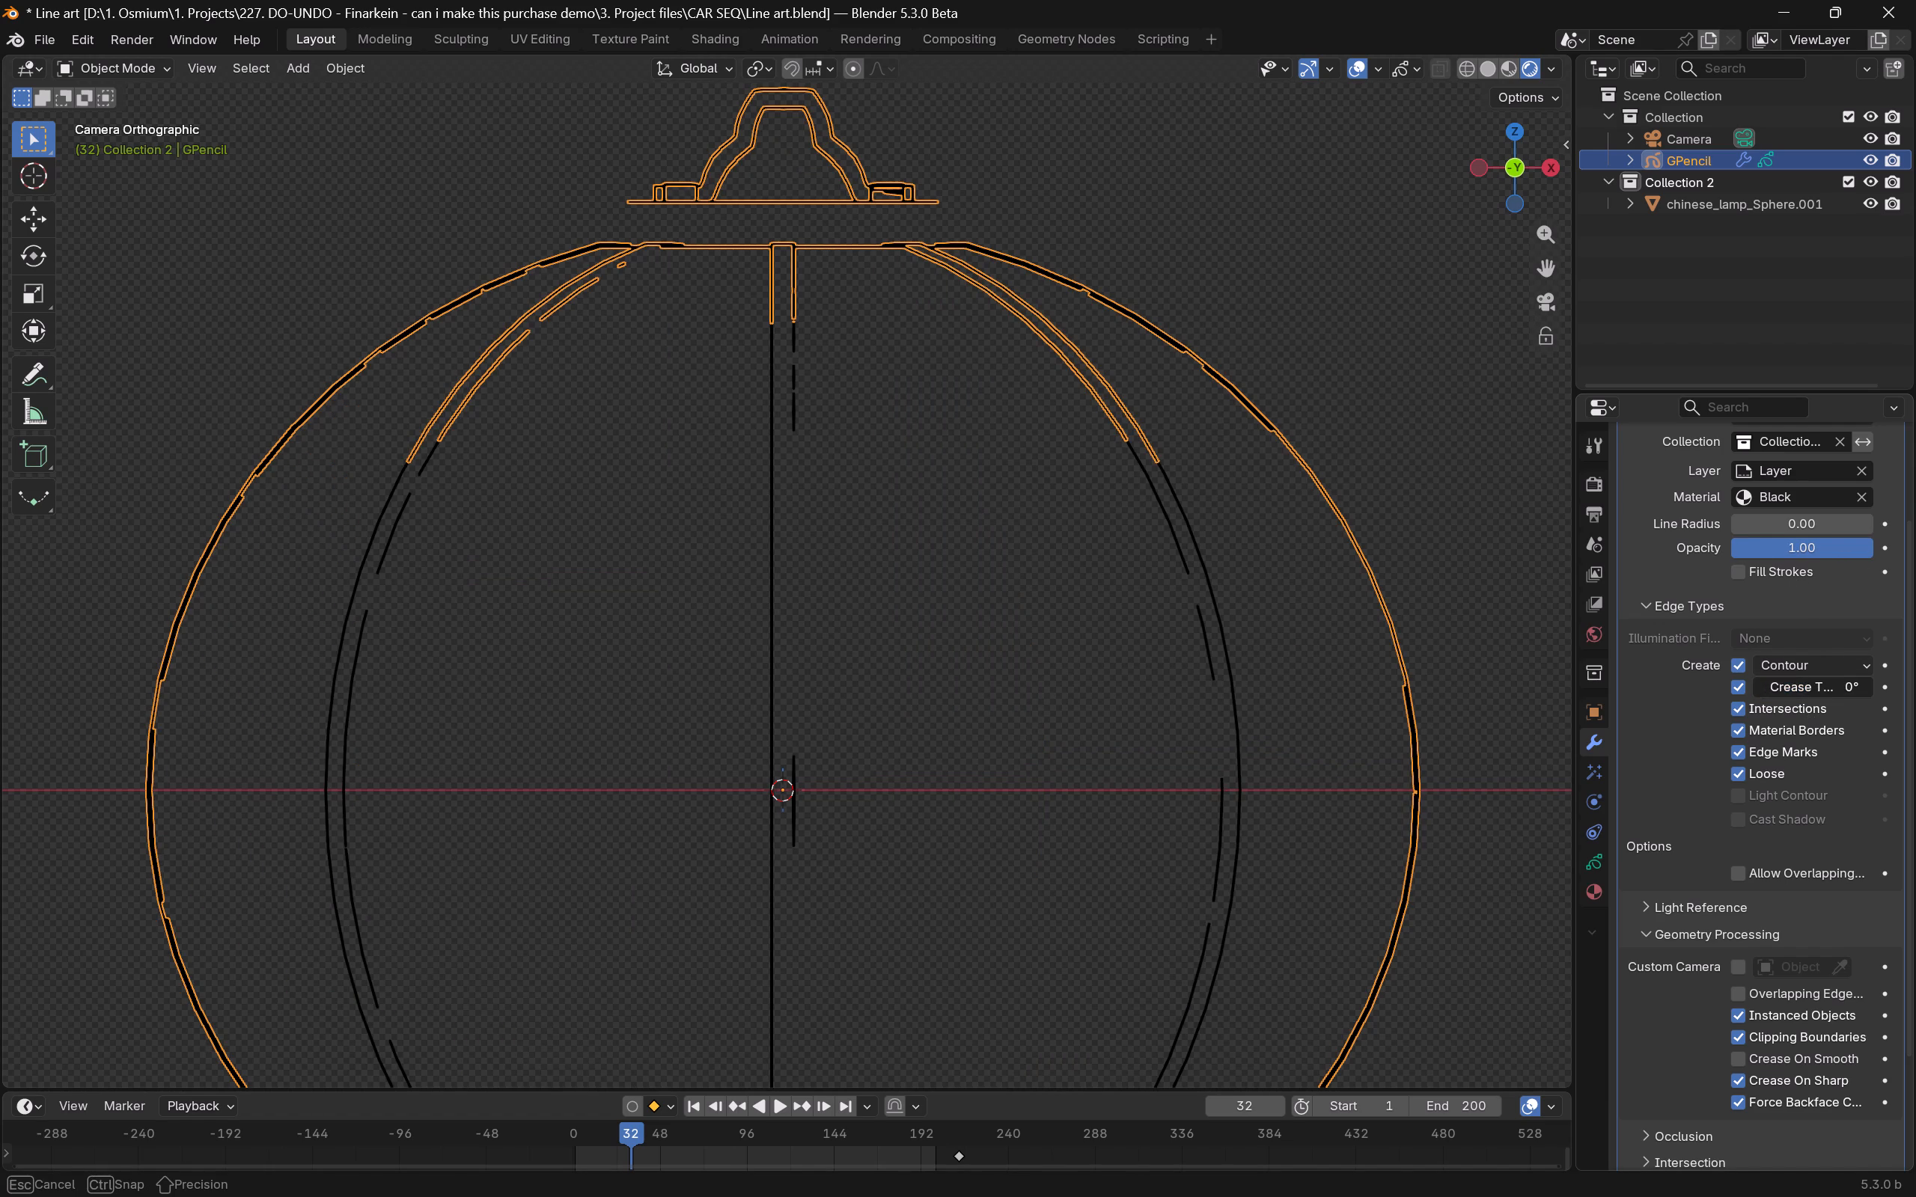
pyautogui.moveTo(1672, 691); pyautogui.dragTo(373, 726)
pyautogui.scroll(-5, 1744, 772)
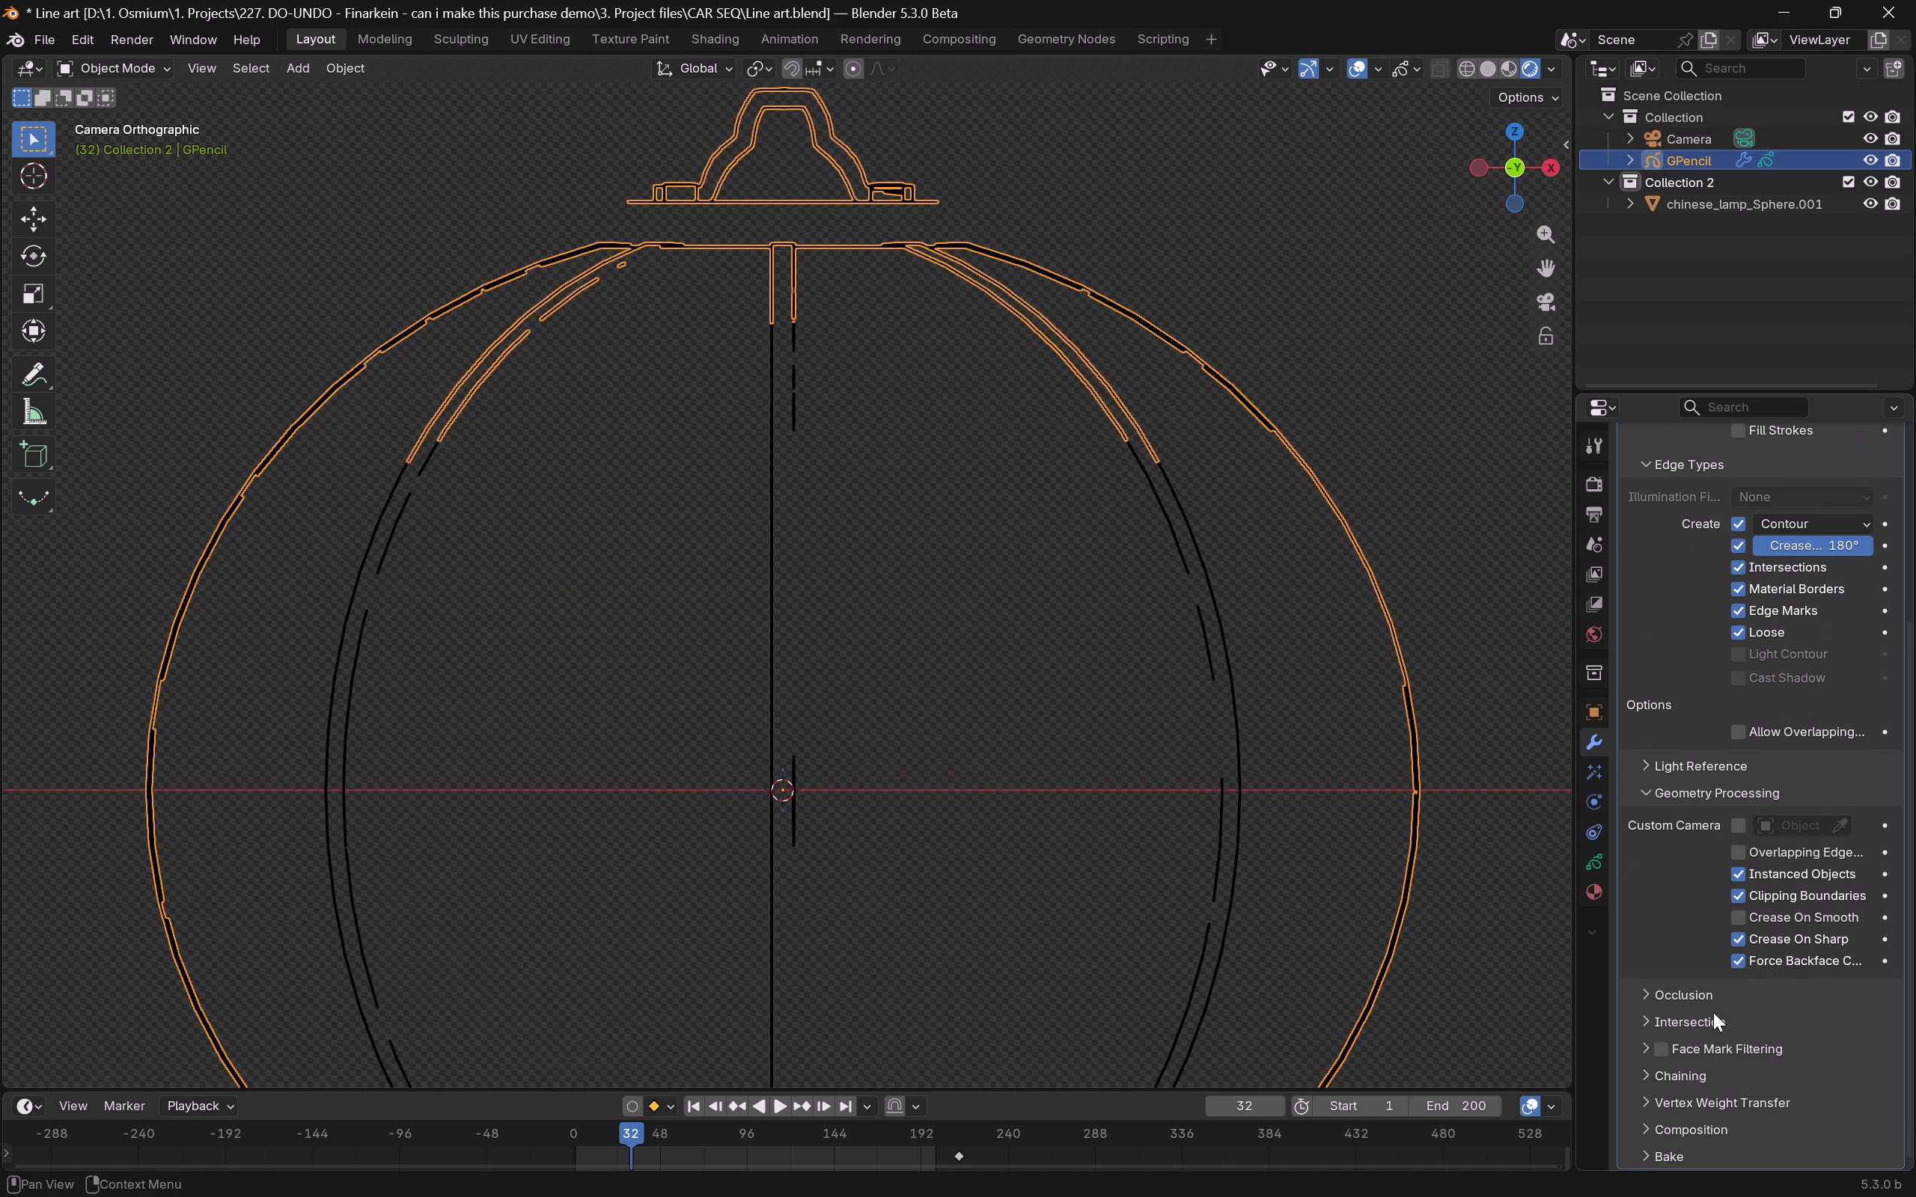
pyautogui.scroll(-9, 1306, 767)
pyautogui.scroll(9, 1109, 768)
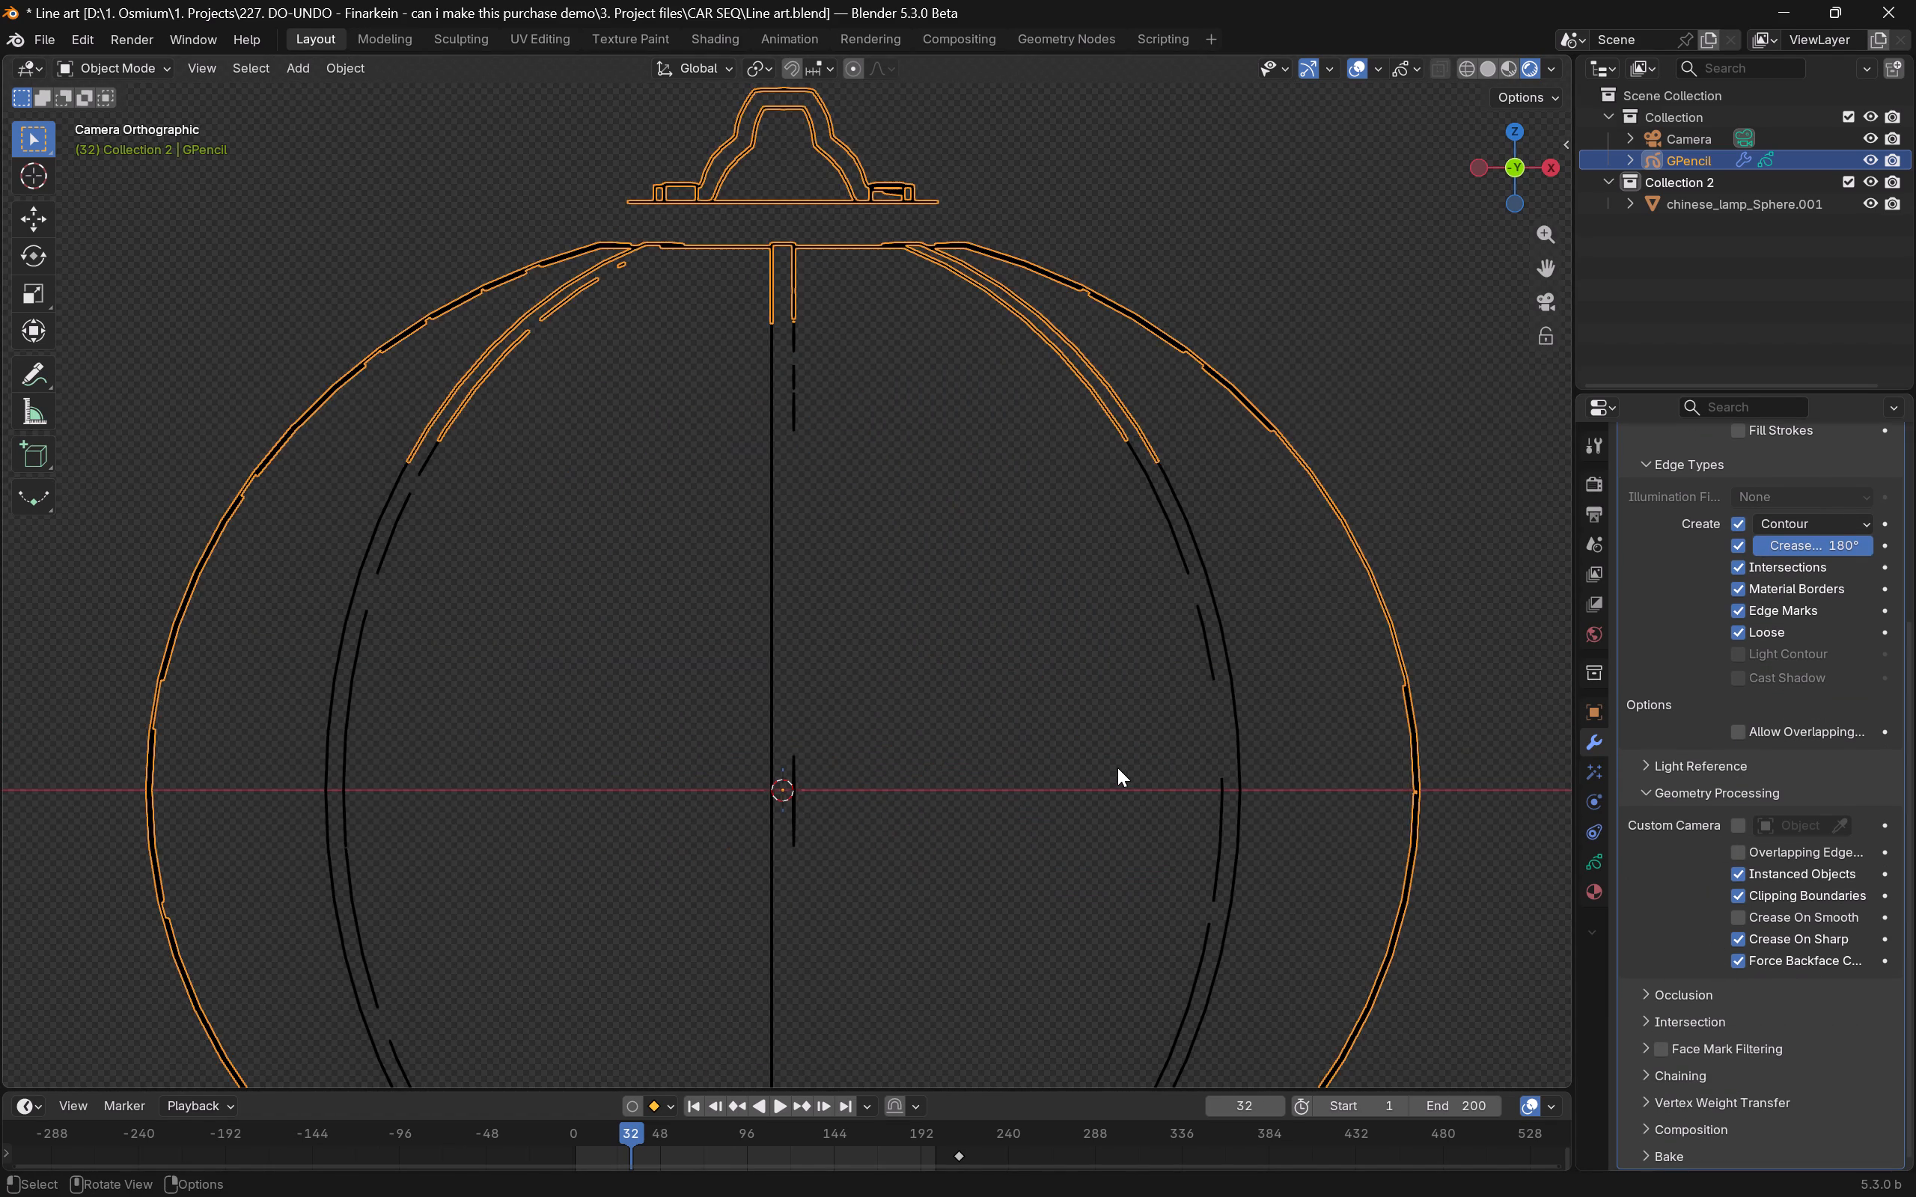
# Examine the lantern's line art from several angles outside the camera view, including its ribs, base ornament and tassel.
pyautogui.write('aa')
pyautogui.moveTo(1117, 768); pyautogui.dragTo(1193, 806, button='middle')
pyautogui.scroll(4, 1193, 806)
pyautogui.moveTo(986, 745); pyautogui.dragTo(1013, 750, button='middle')
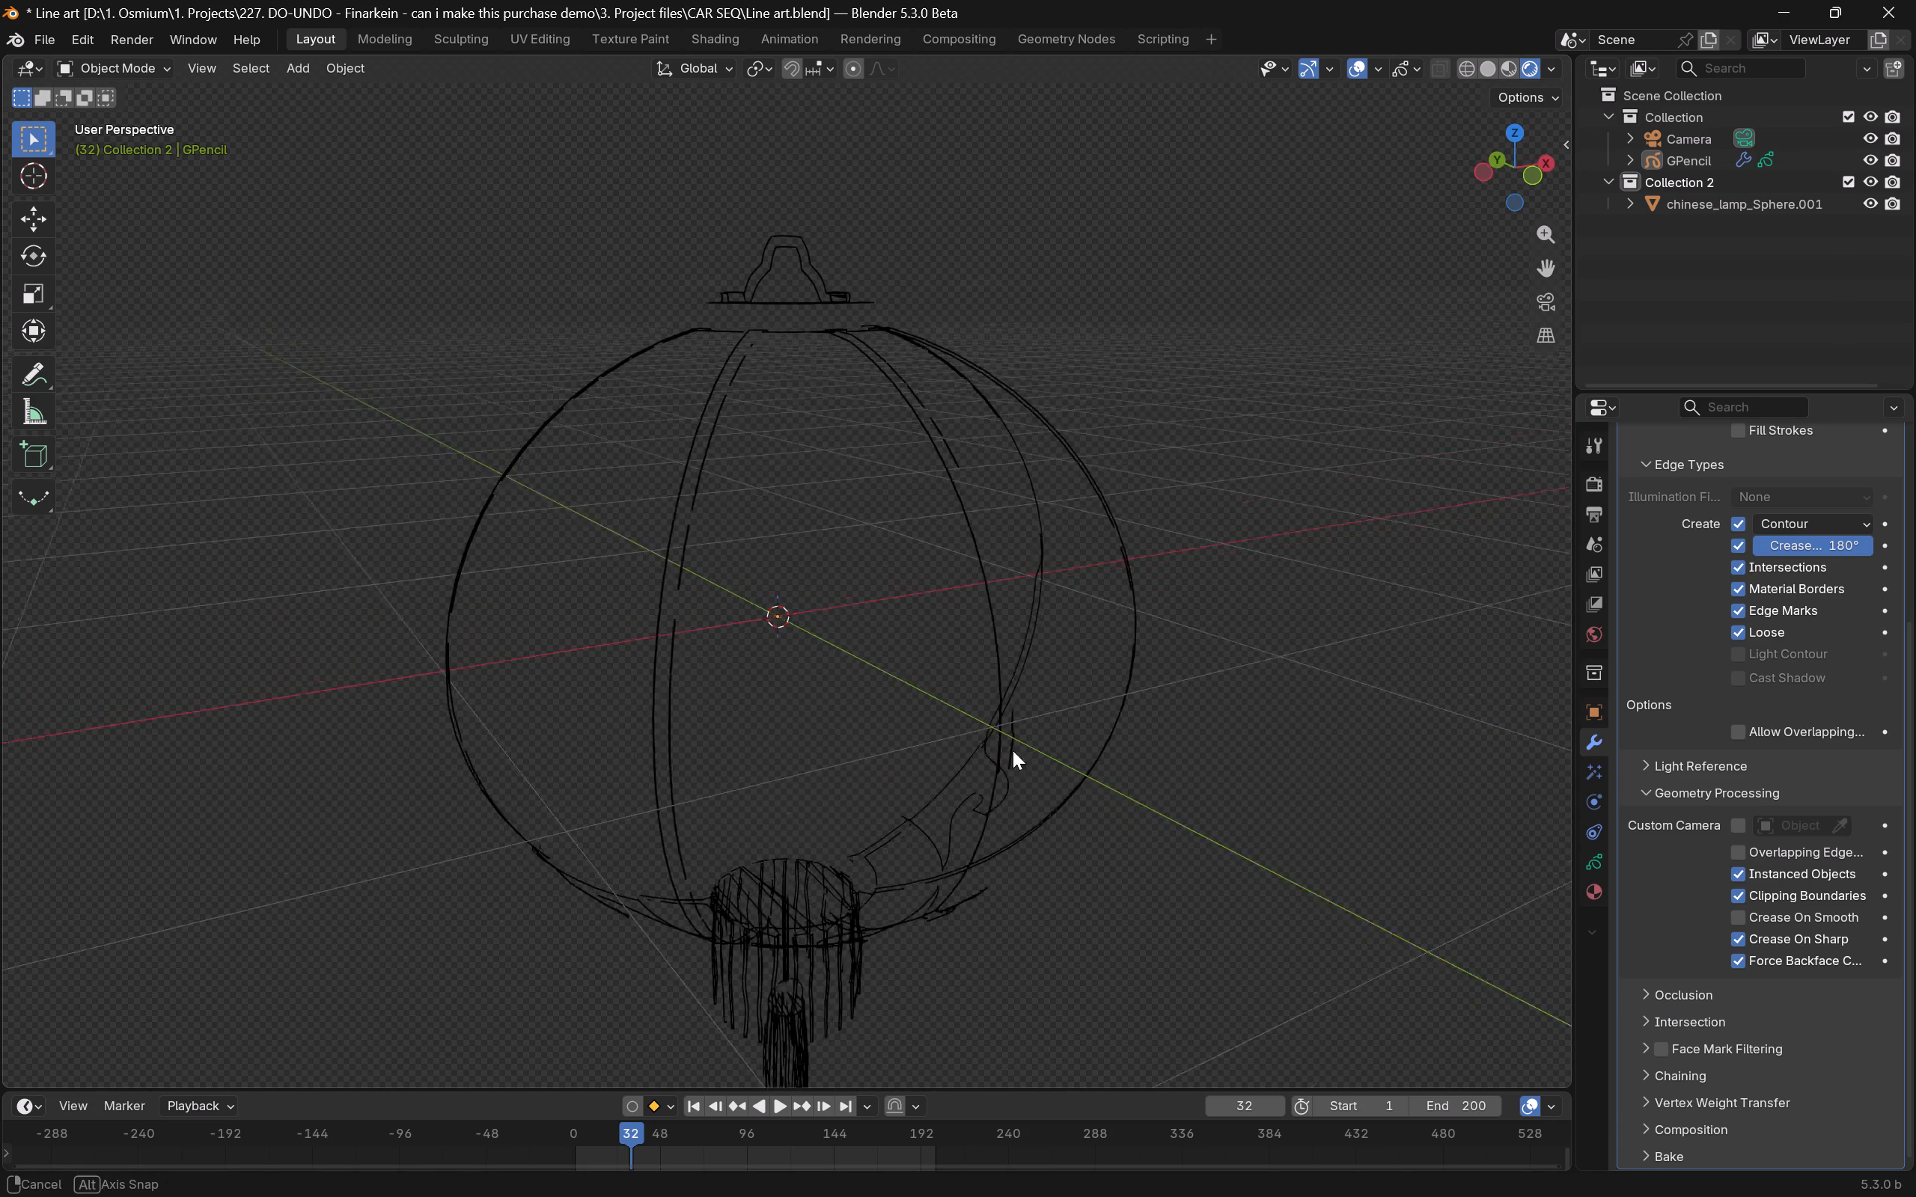
pyautogui.moveTo(1013, 750); pyautogui.dragTo(1298, 711, button='middle')
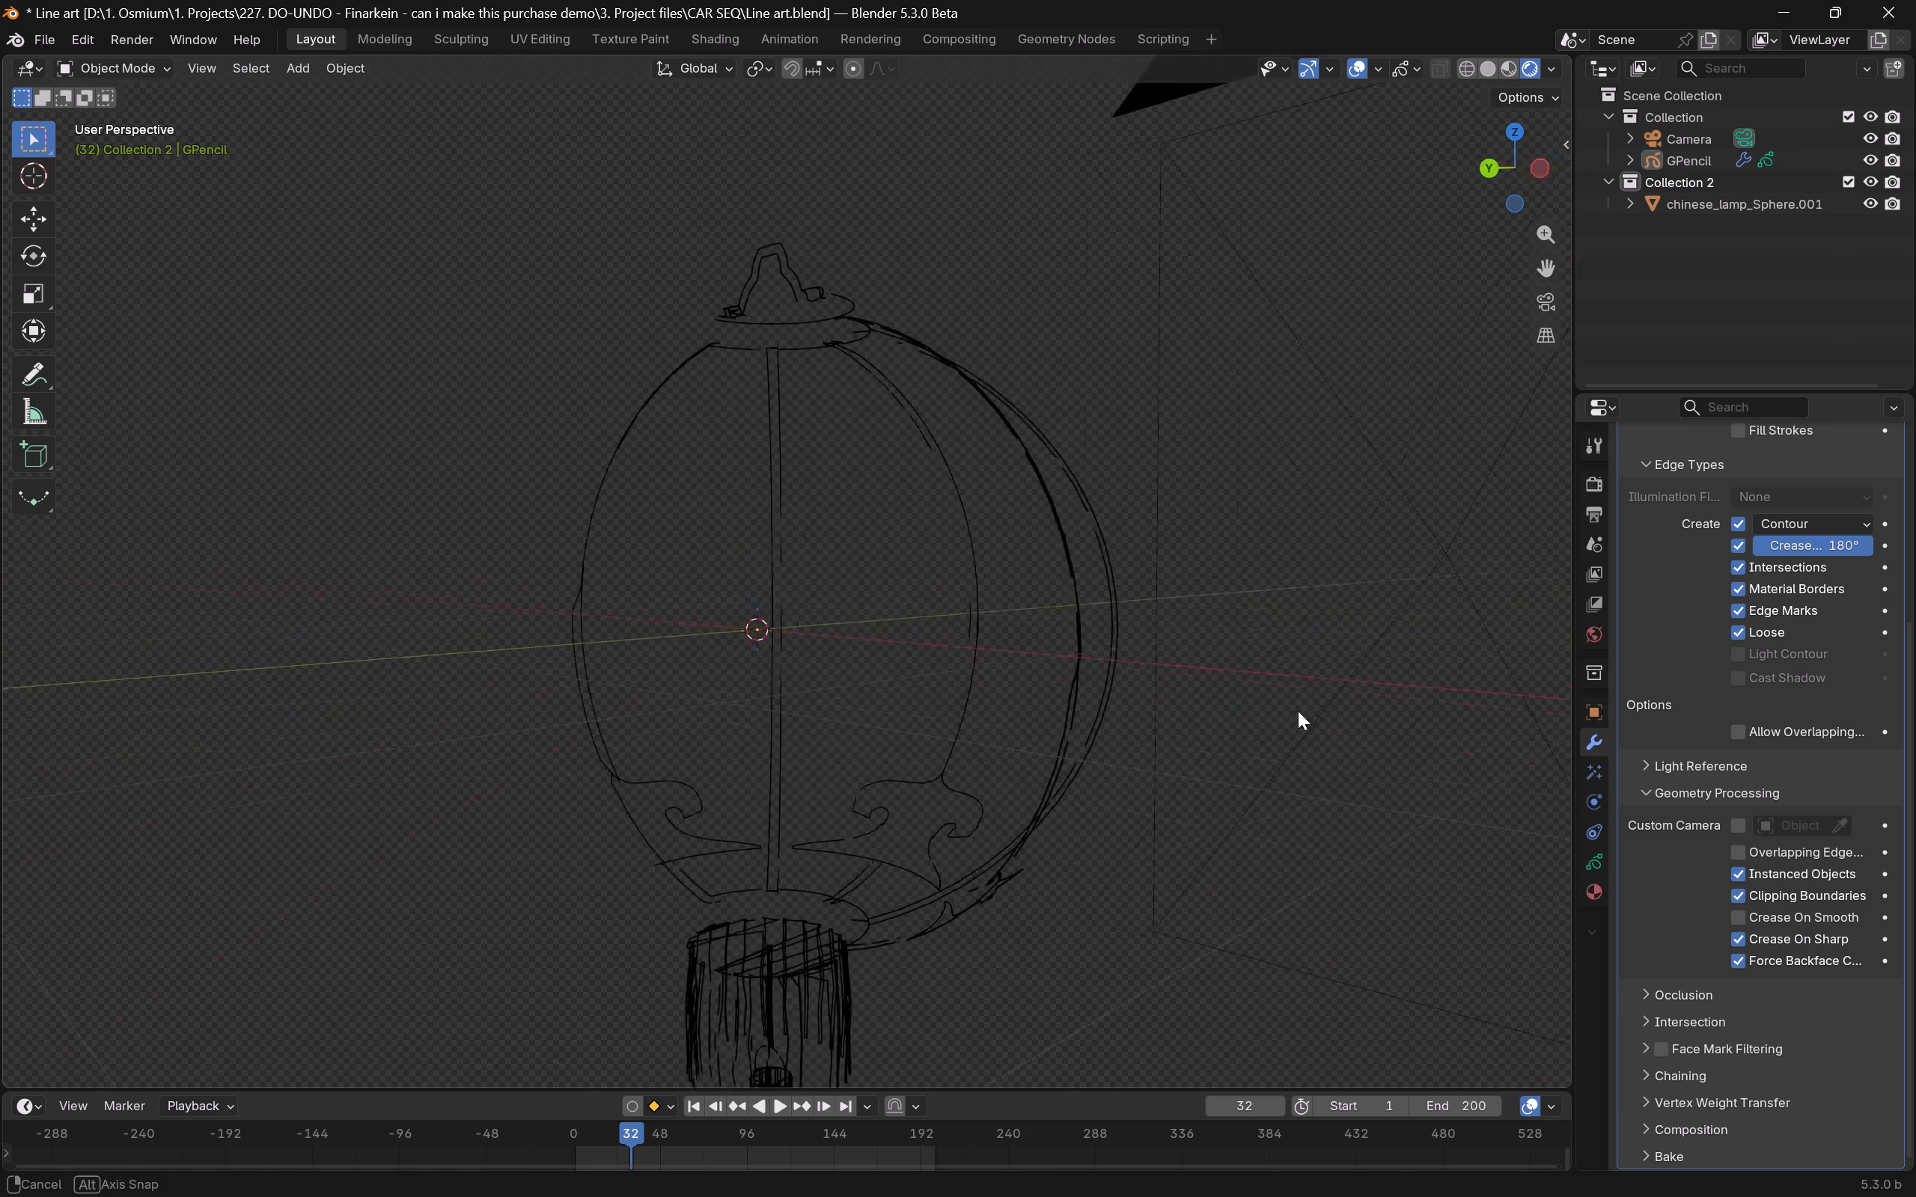
pyautogui.moveTo(1298, 711); pyautogui.dragTo(1122, 783, button='middle')
pyautogui.scroll(2, 1099, 779)
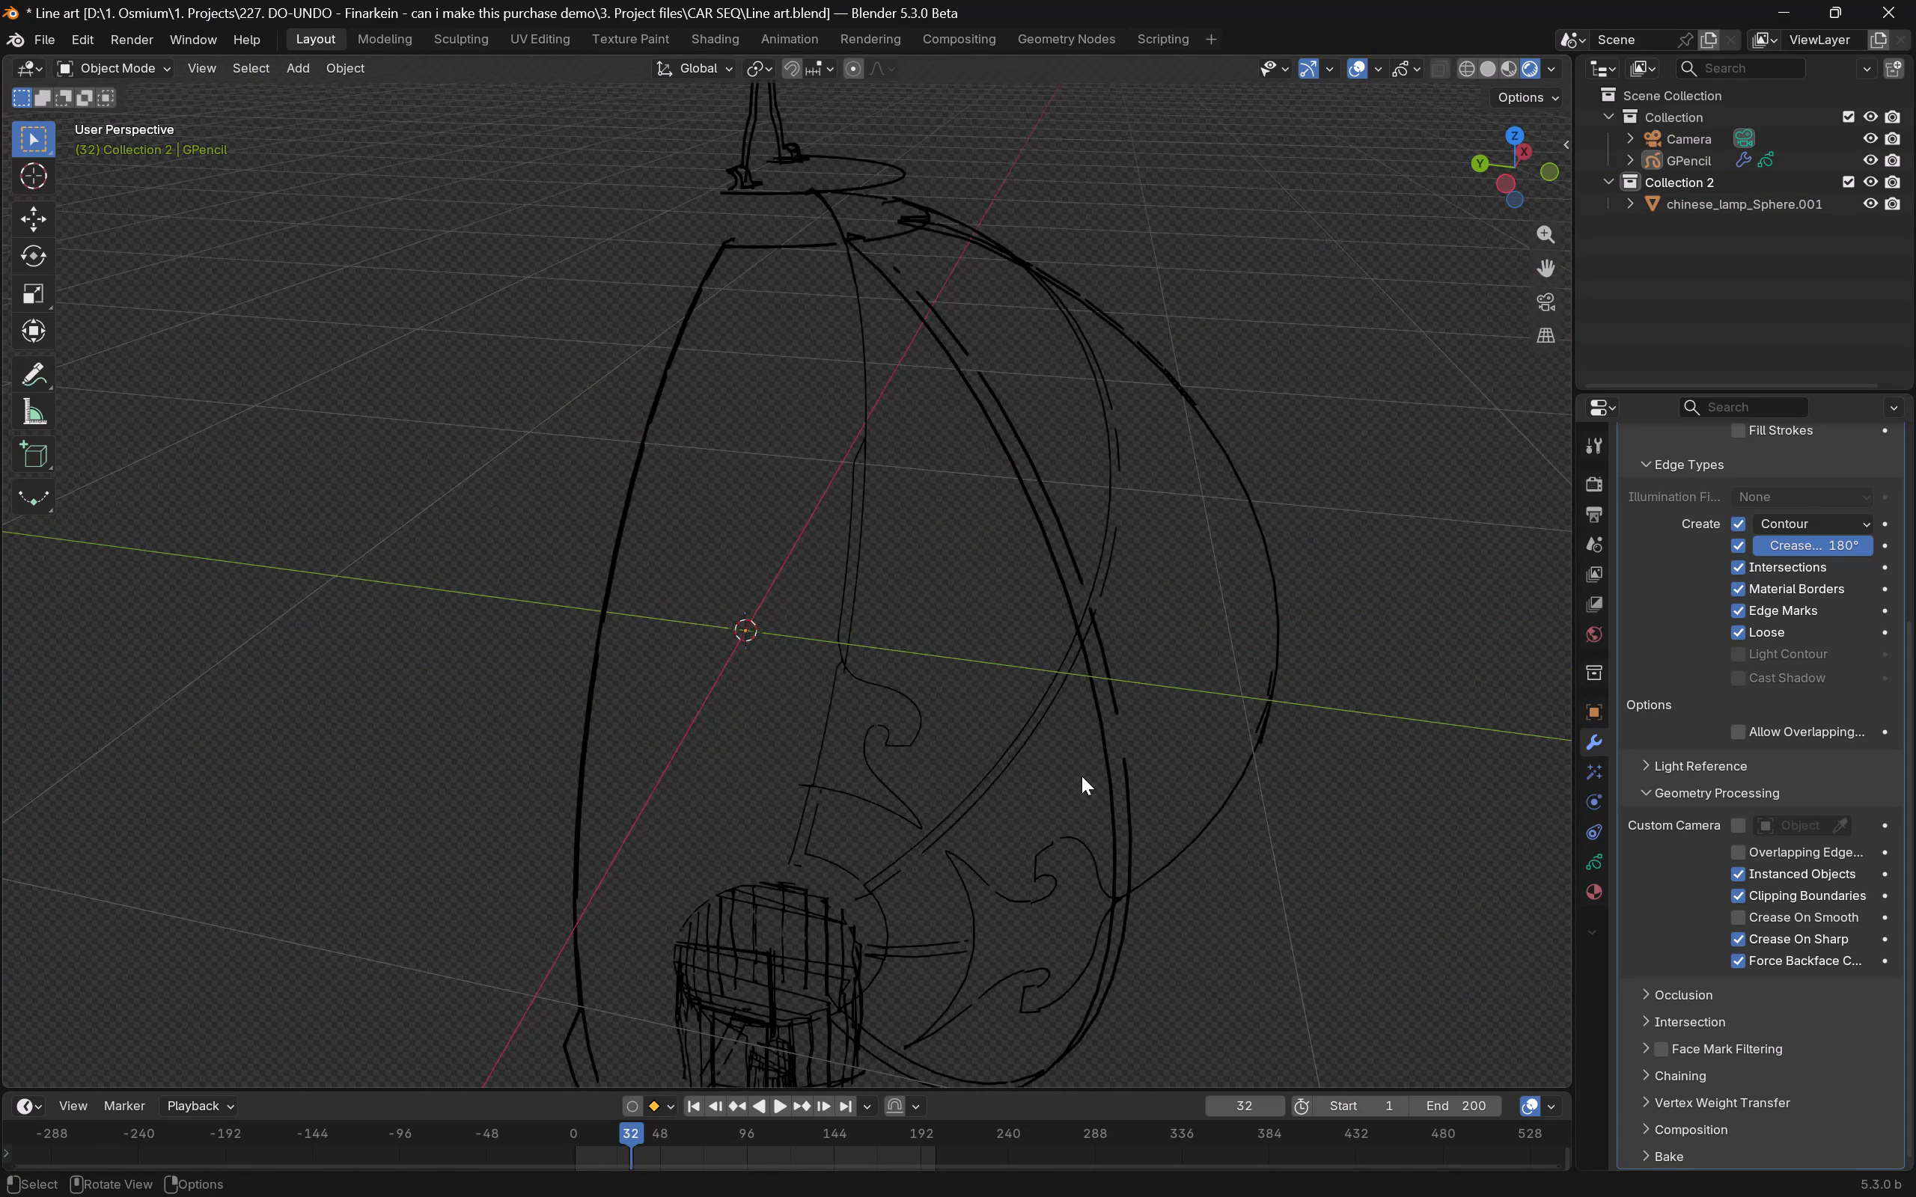
pyautogui.moveTo(1191, 783); pyautogui.dragTo(1160, 749, button='middle')
pyautogui.scroll(-11, 1124, 751)
# Move the camera along its local Z axis closer to the lantern, to about -2.25 m in Y.
pyautogui.click(1186, 326)
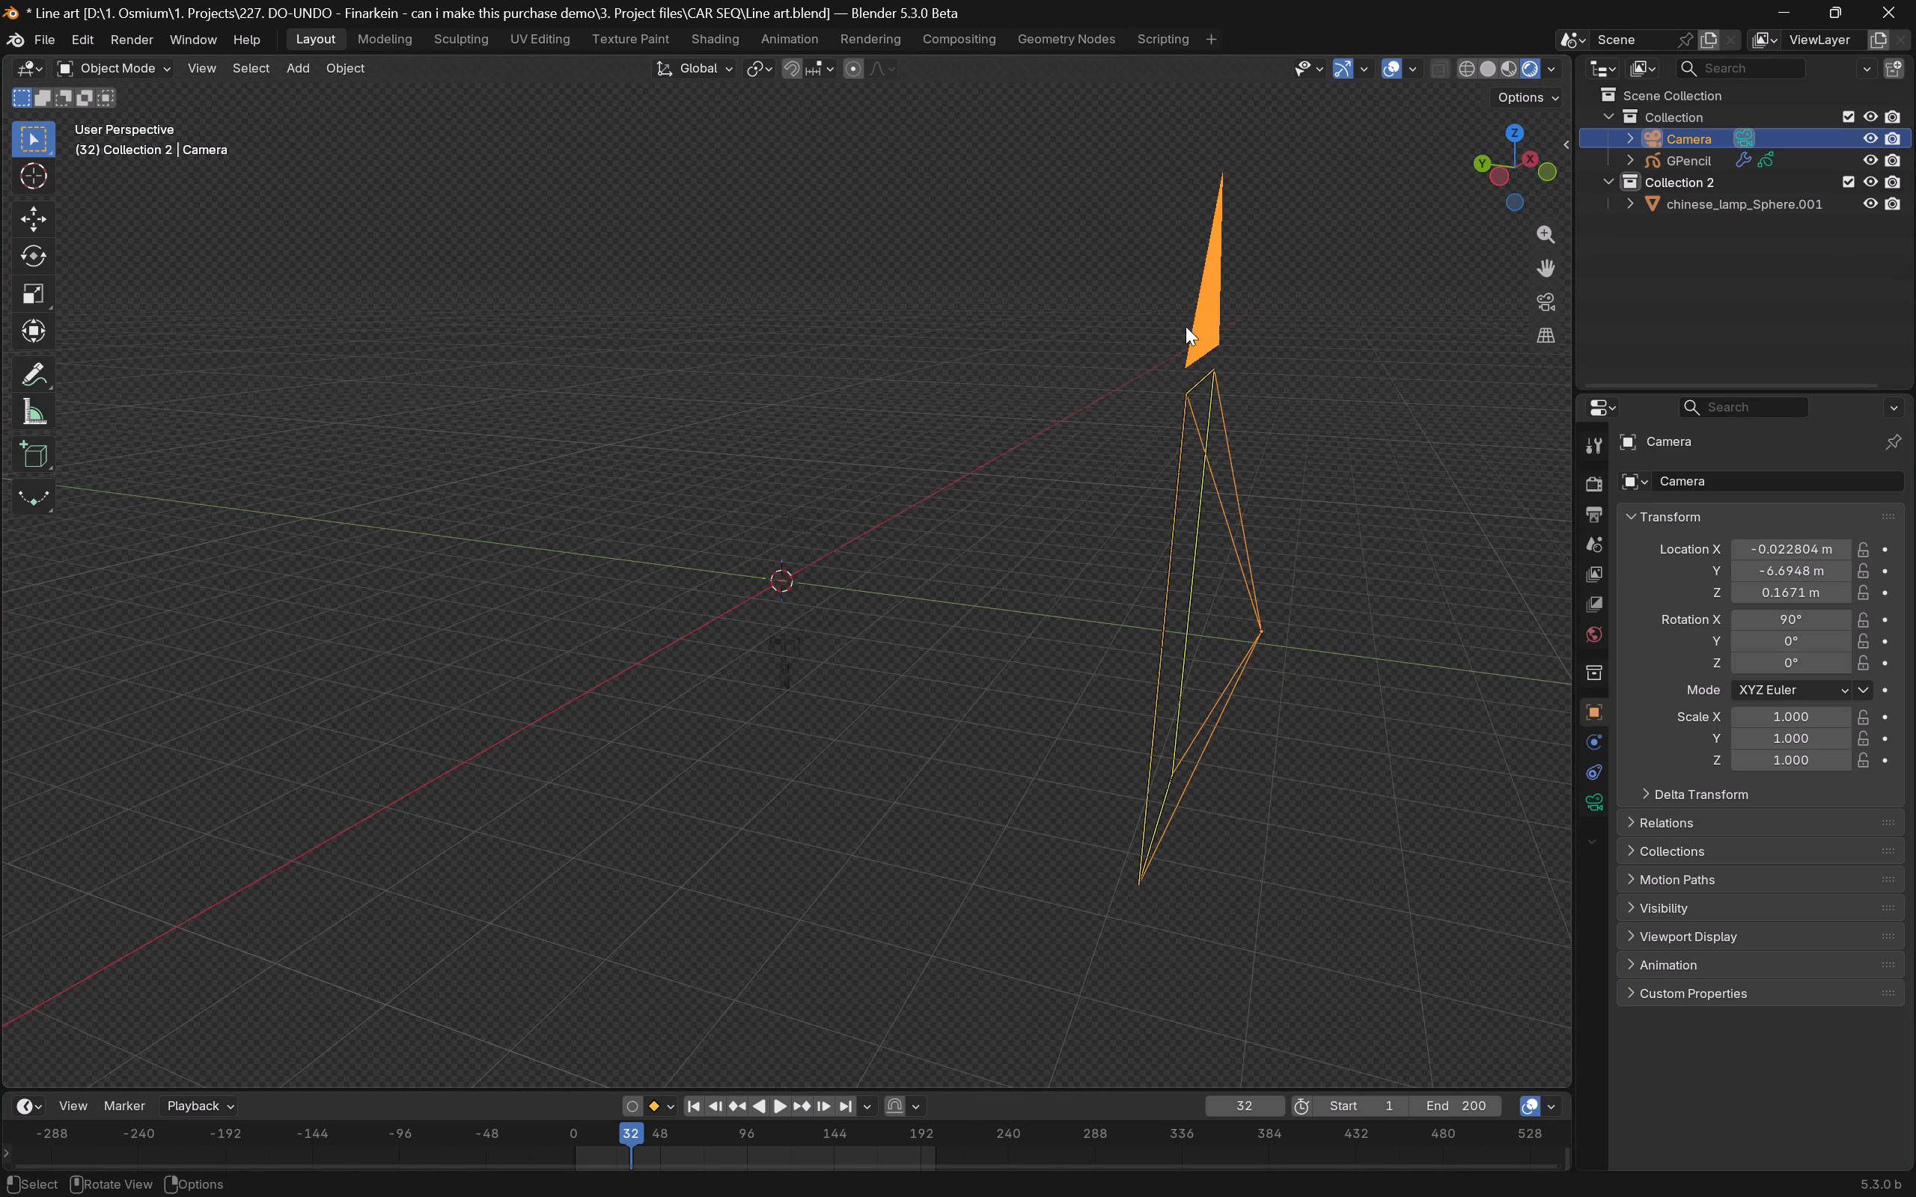
pyautogui.write('gzz')
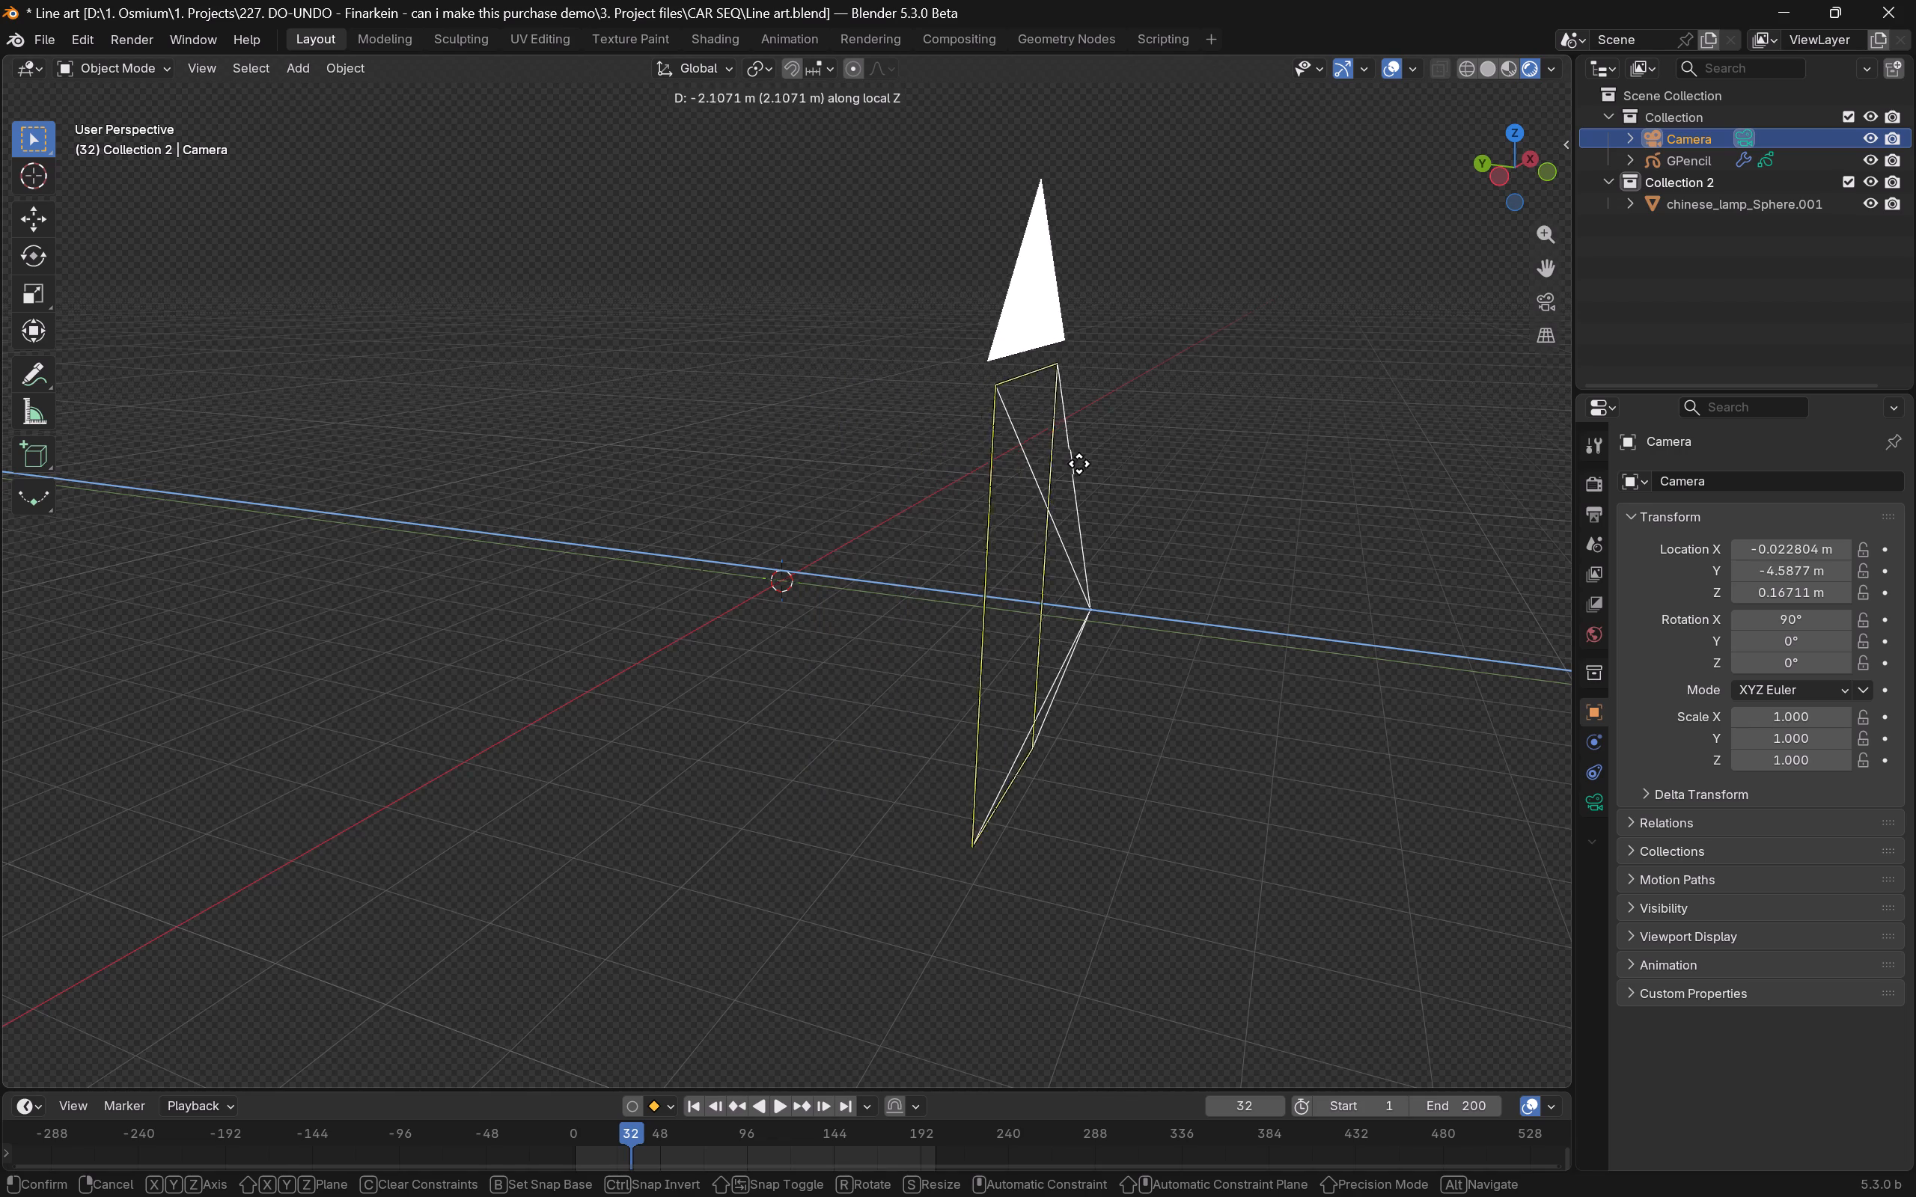
pyautogui.click(900, 487)
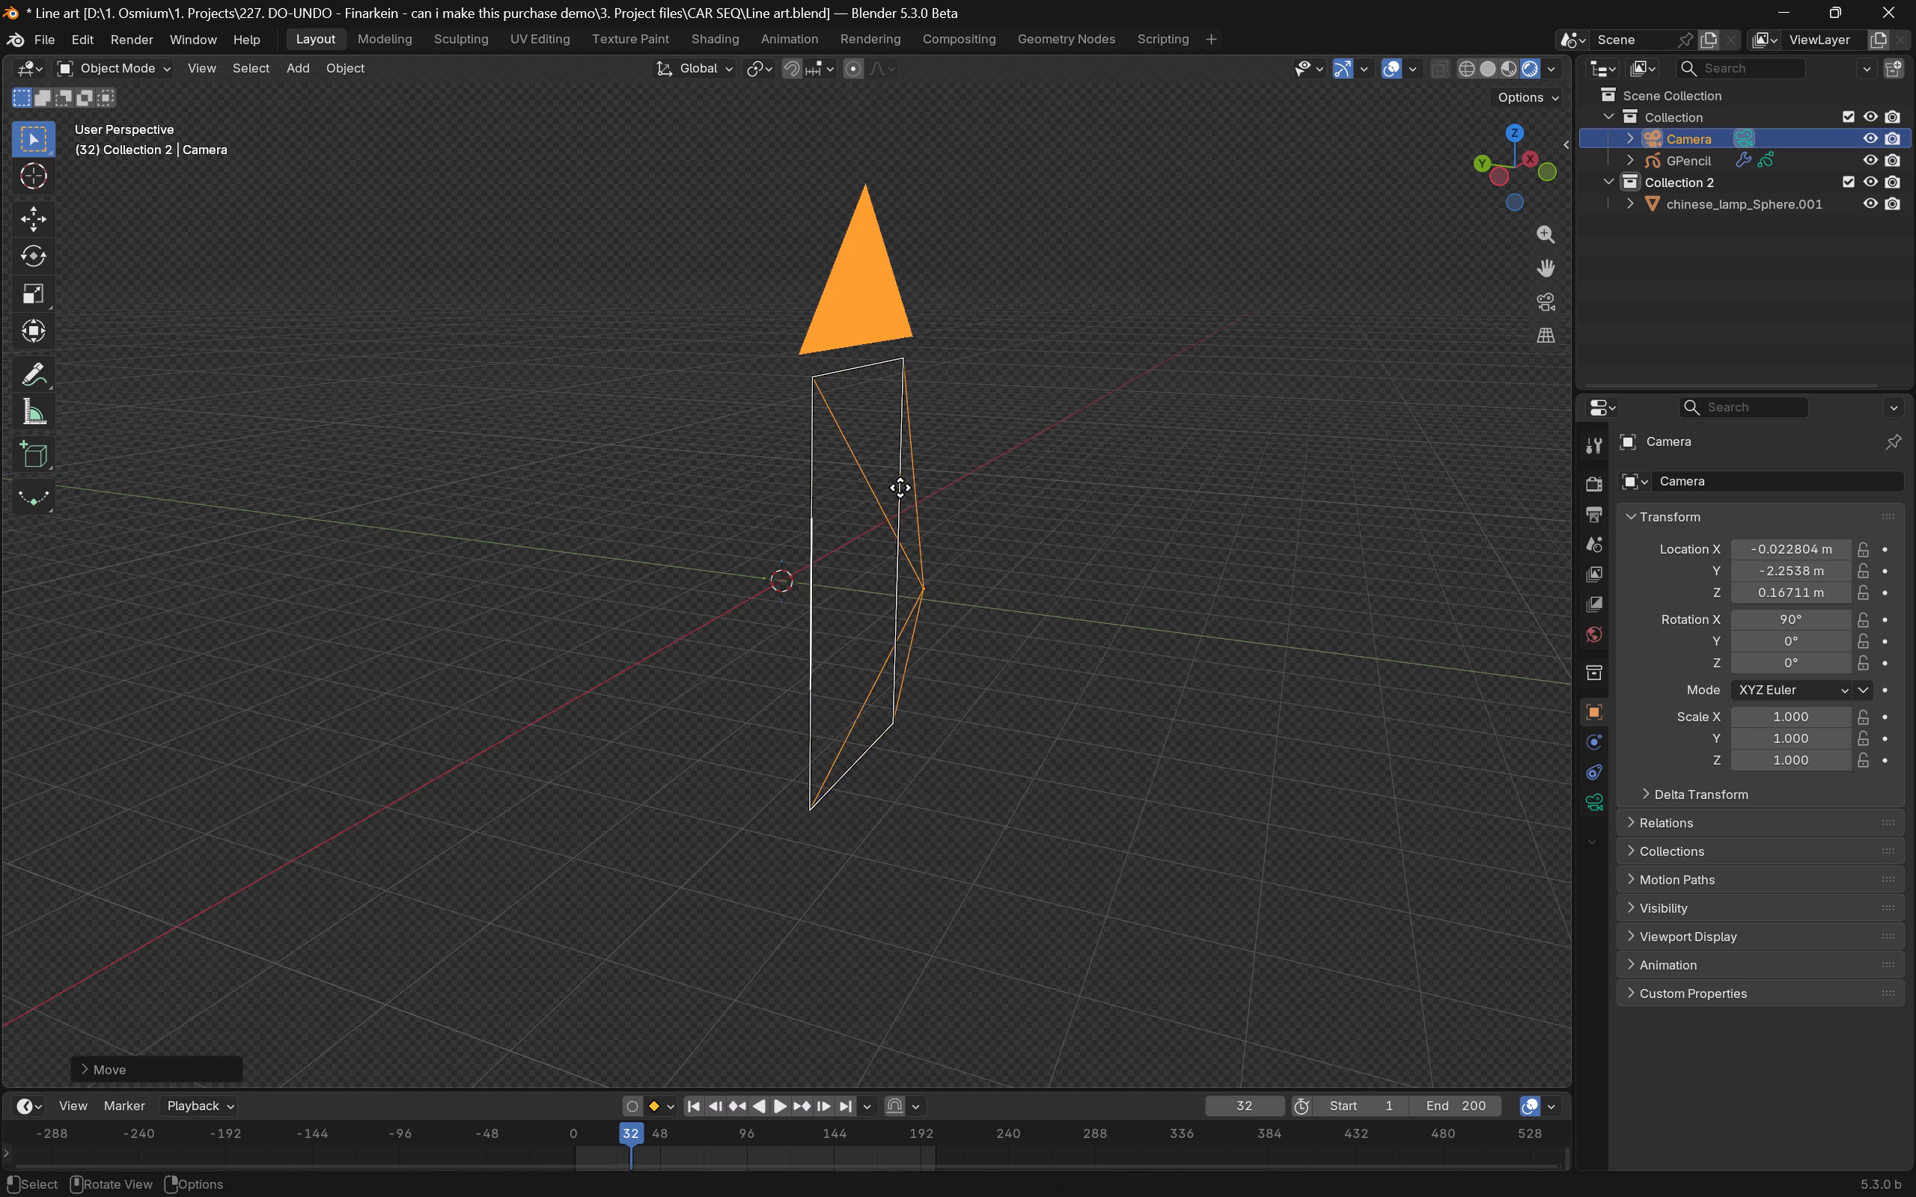
# Set the camera's clip start to 0.001 m and check the lantern's line art through the camera.
pyautogui.click(1595, 803)
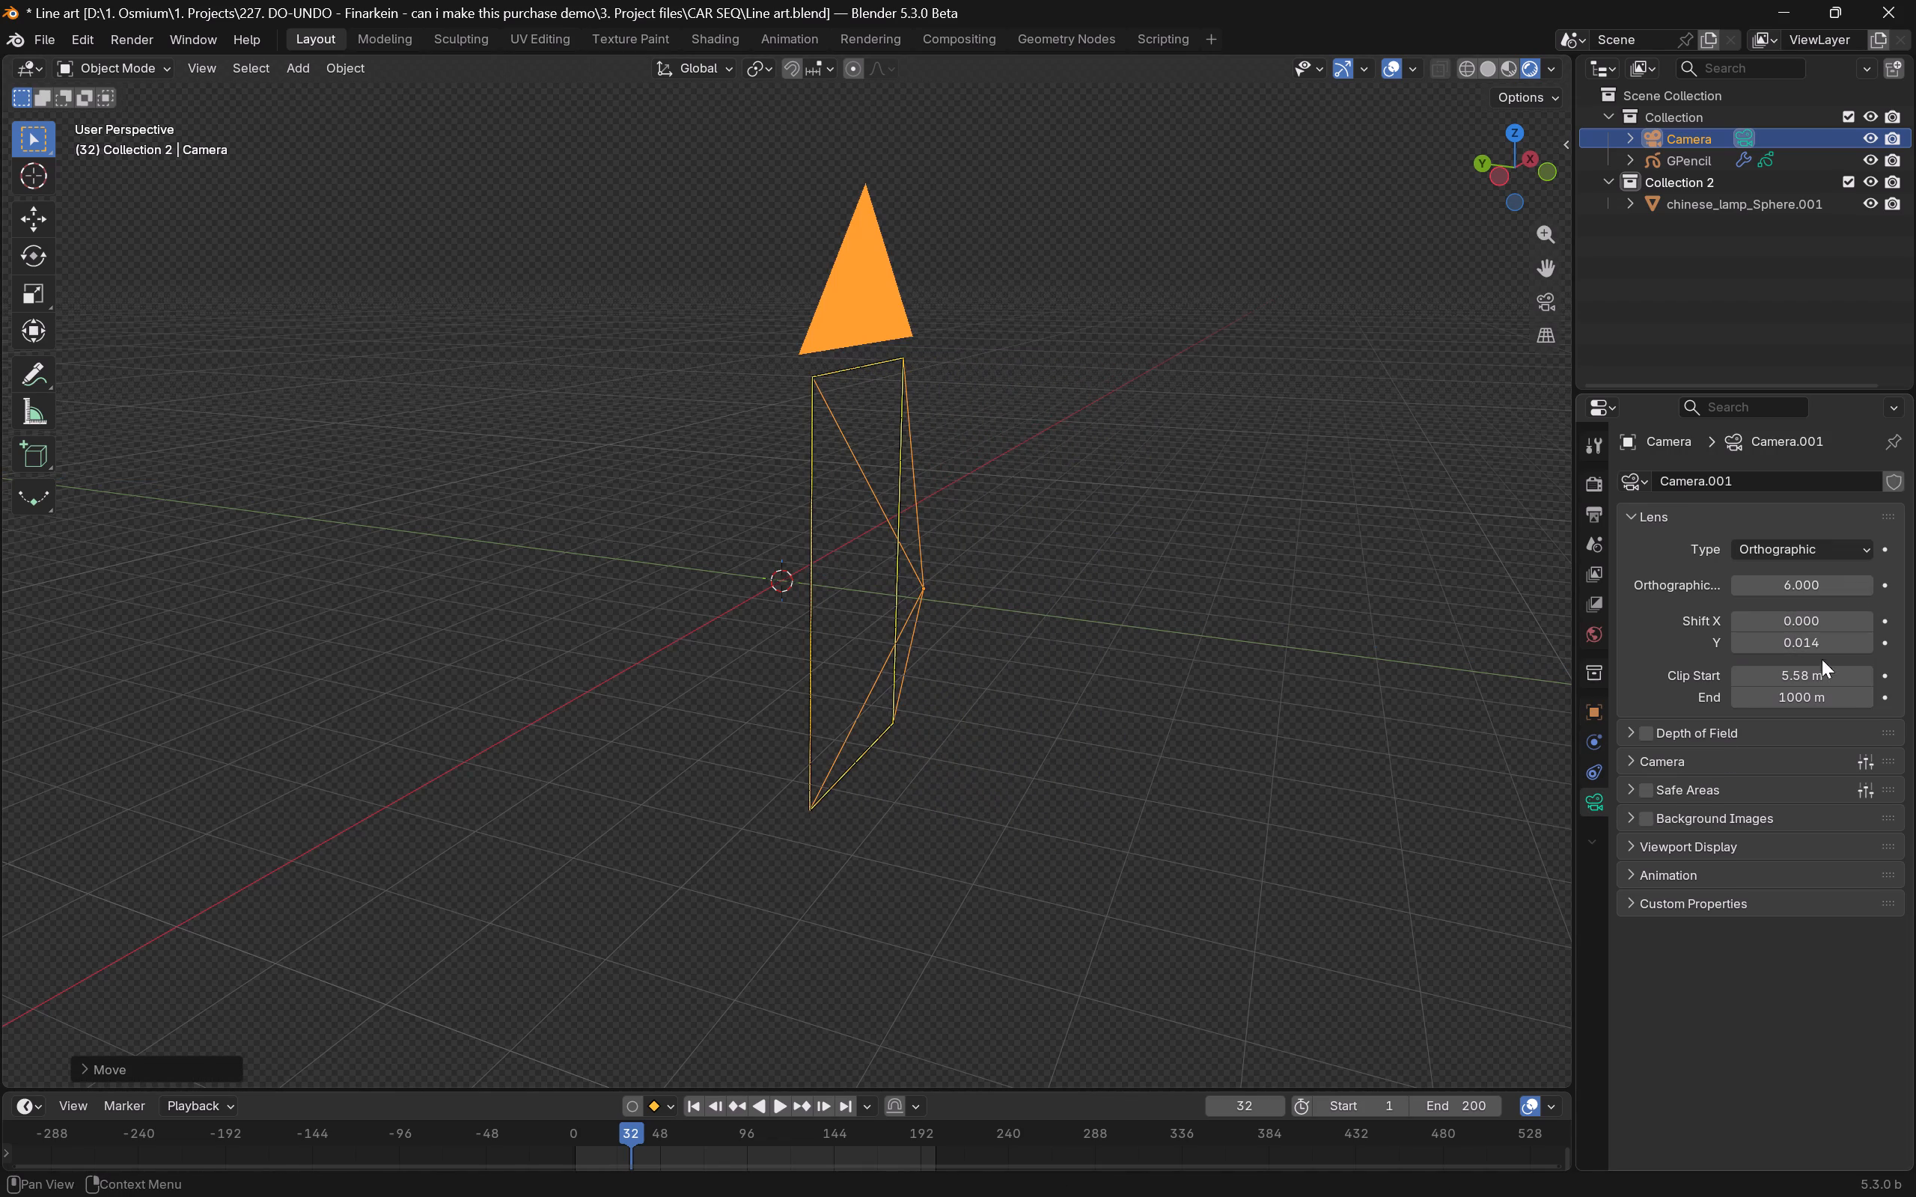
pyautogui.moveTo(1816, 670); pyautogui.dragTo(1528, 676)
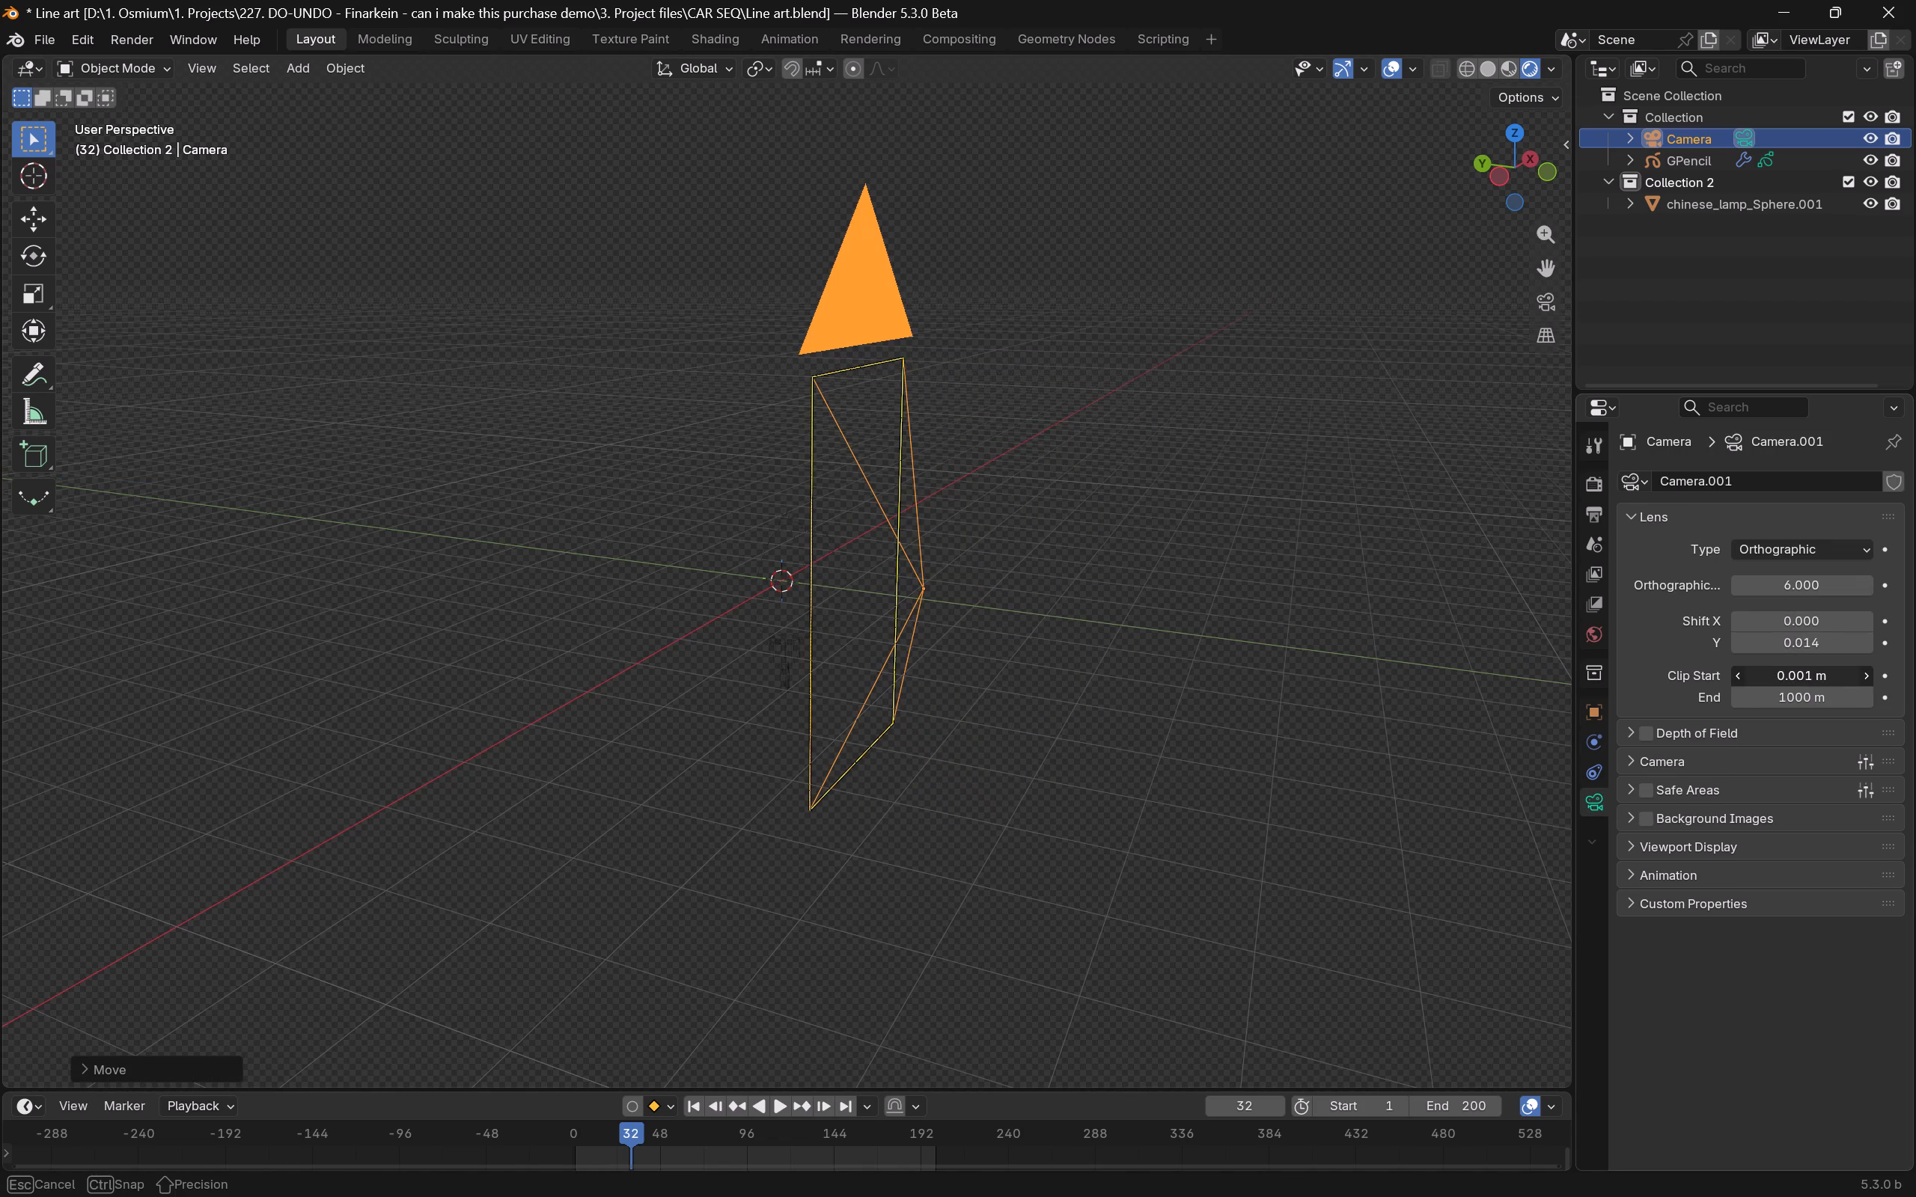
pyautogui.moveTo(1528, 676); pyautogui.dragTo(1415, 683)
pyautogui.press('0')
pyautogui.scroll(-8, 838, 696)
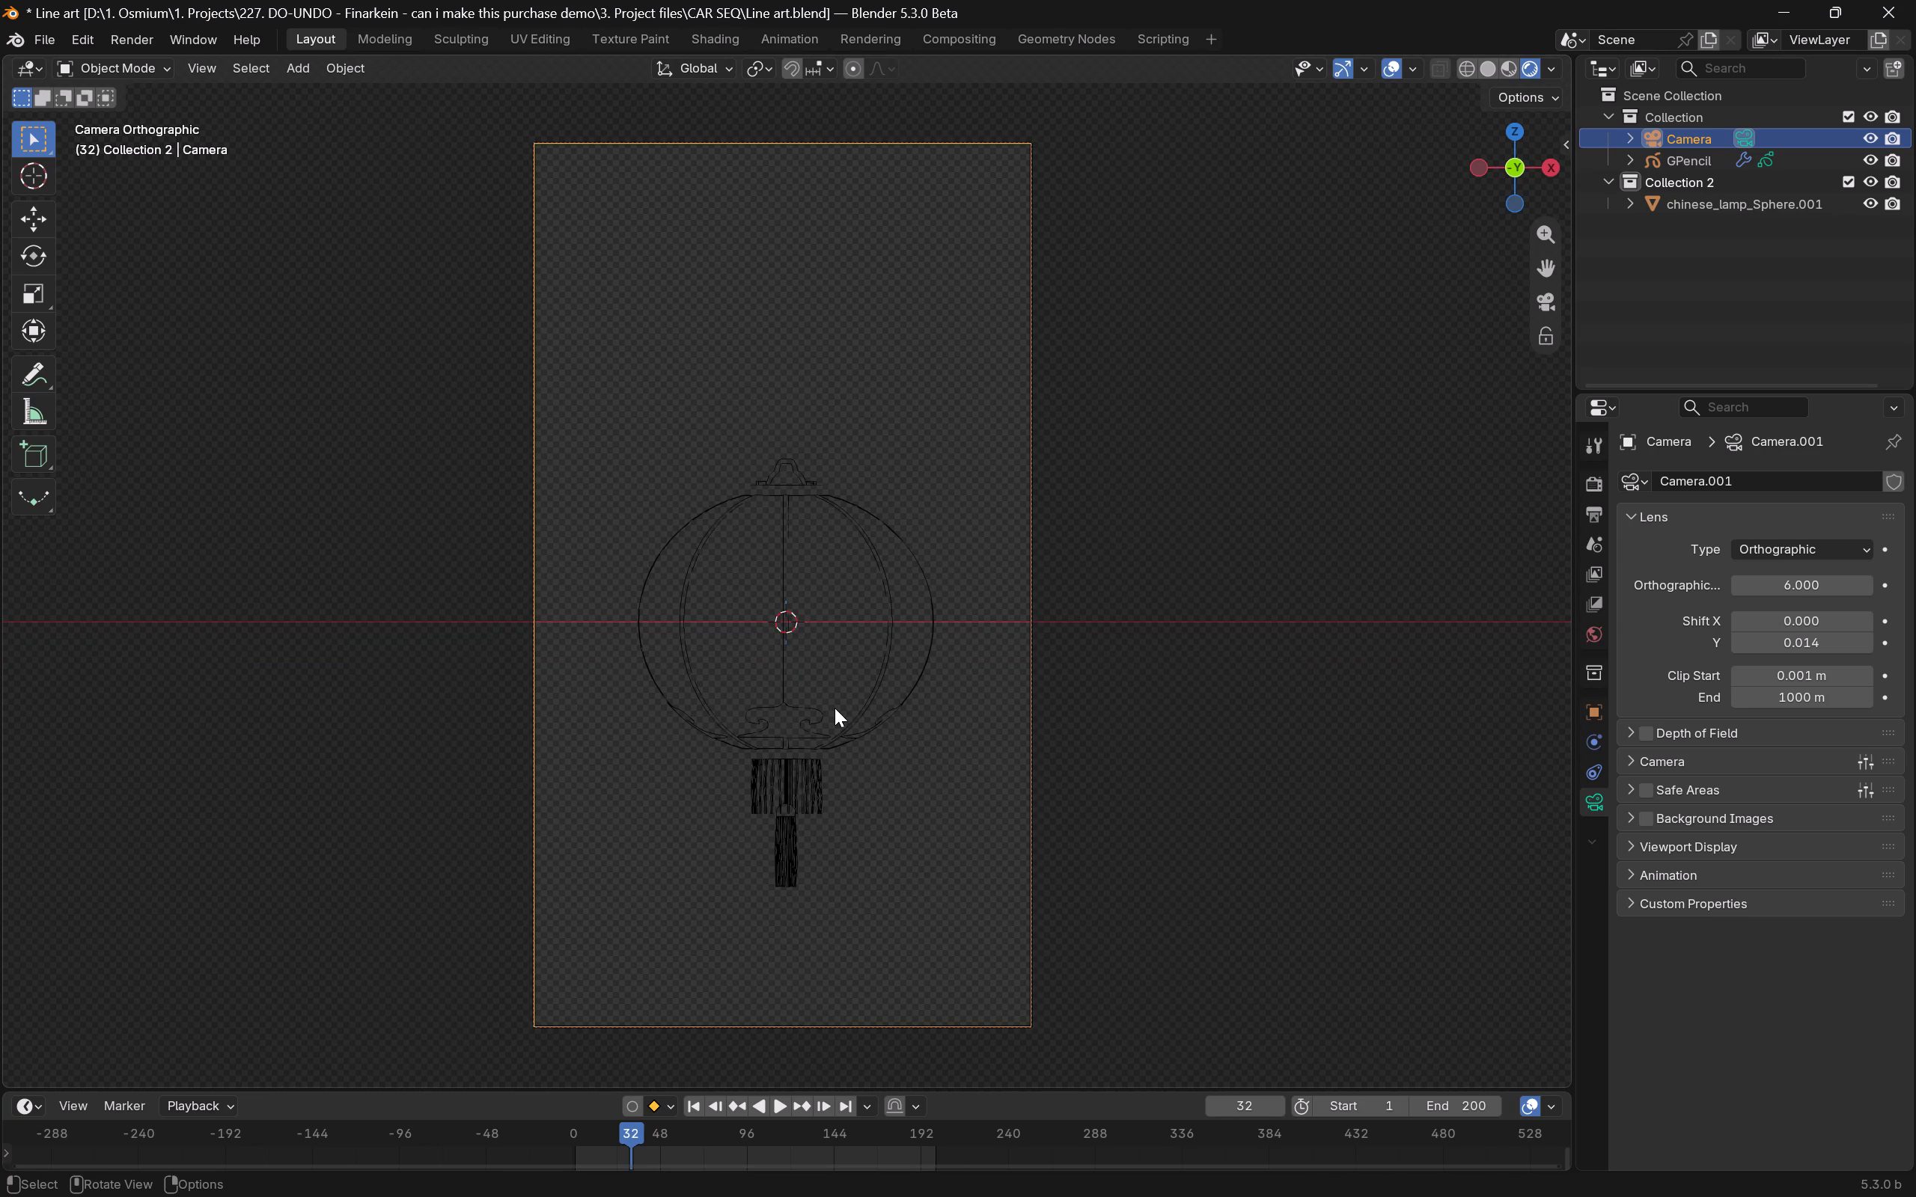
pyautogui.scroll(8, 835, 708)
# Merge all of the lantern mesh's vertices by distance and check the line art from other angles.
pyautogui.click(1149, 513)
pyautogui.press('Tab')
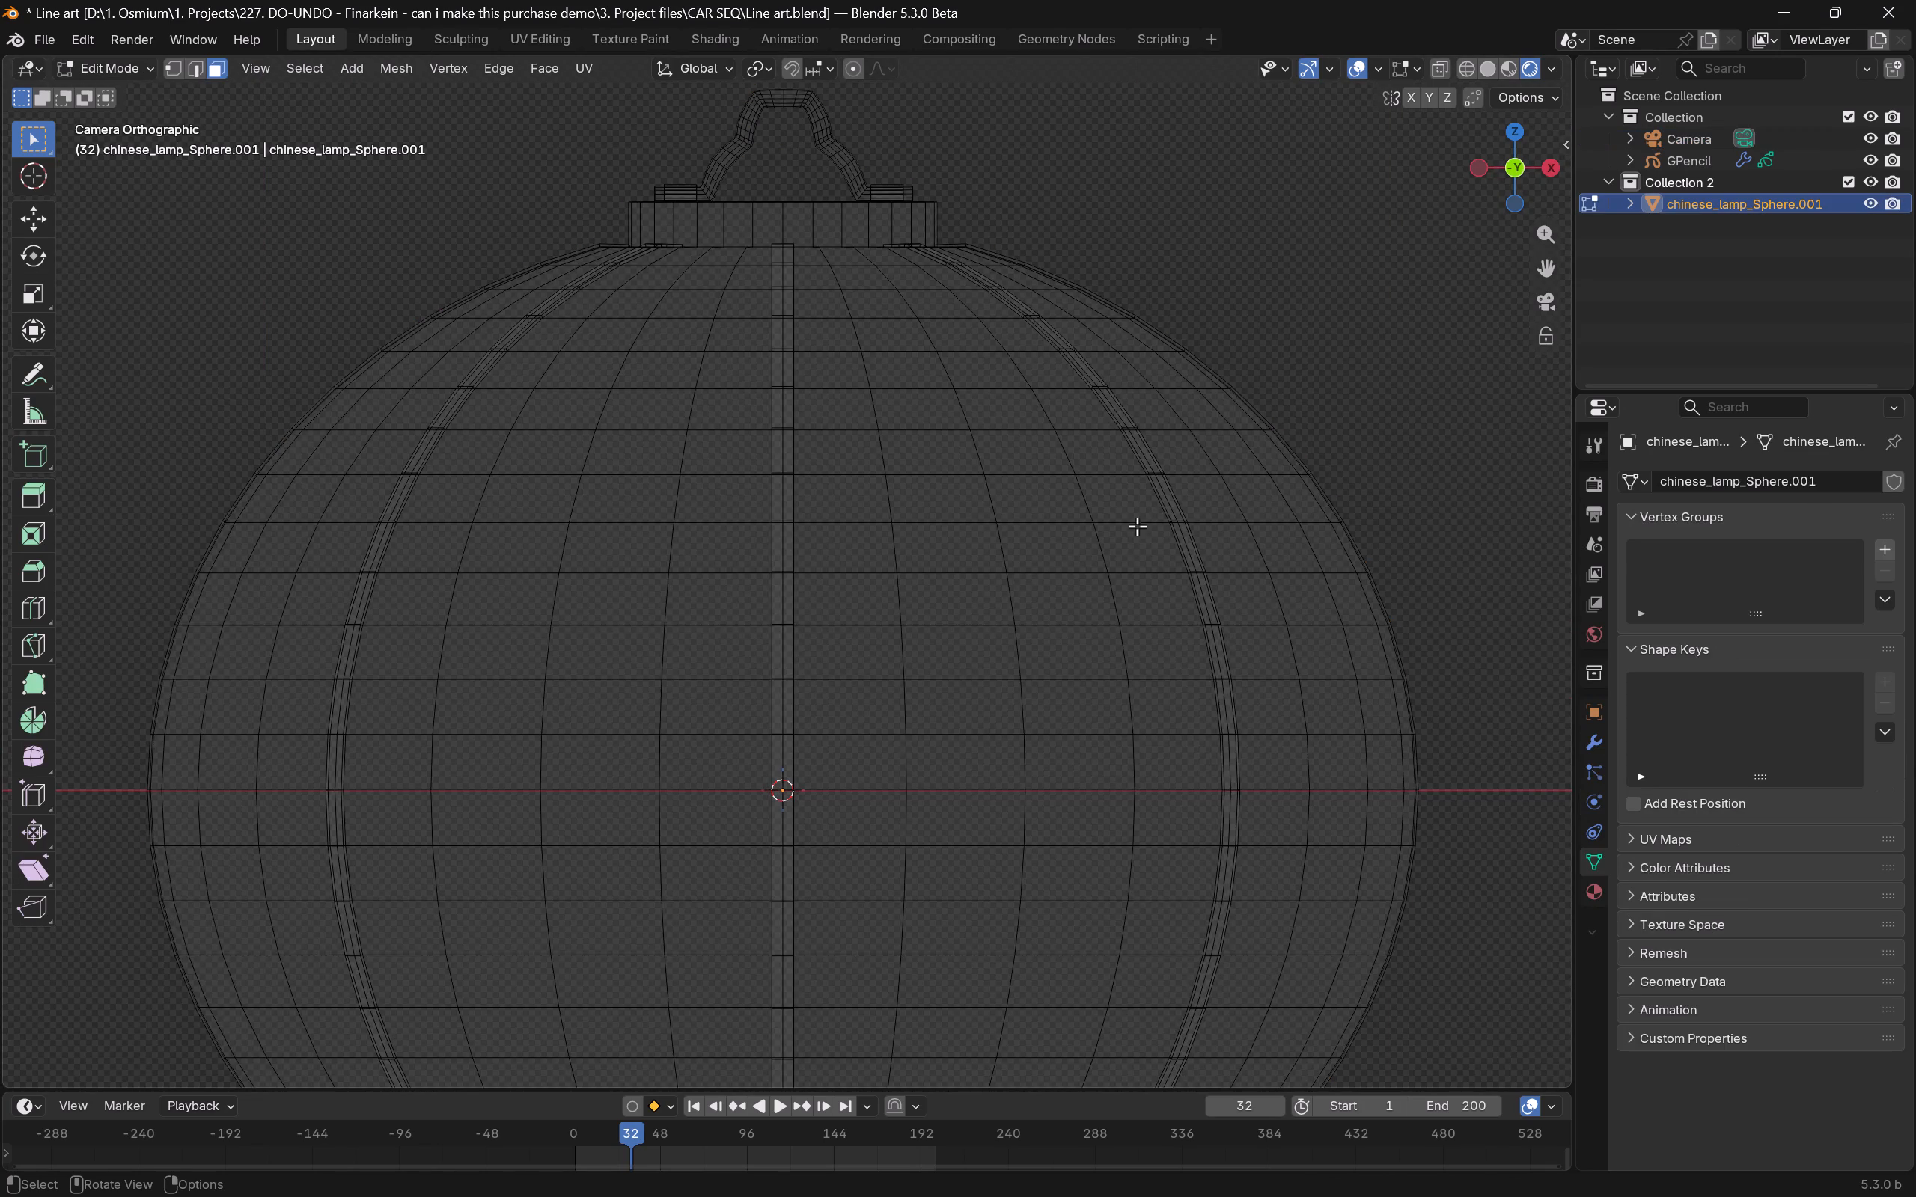
pyautogui.press('a')
pyautogui.moveTo(909, 603); pyautogui.dragTo(945, 659, button='middle')
pyautogui.scroll(3, 945, 660)
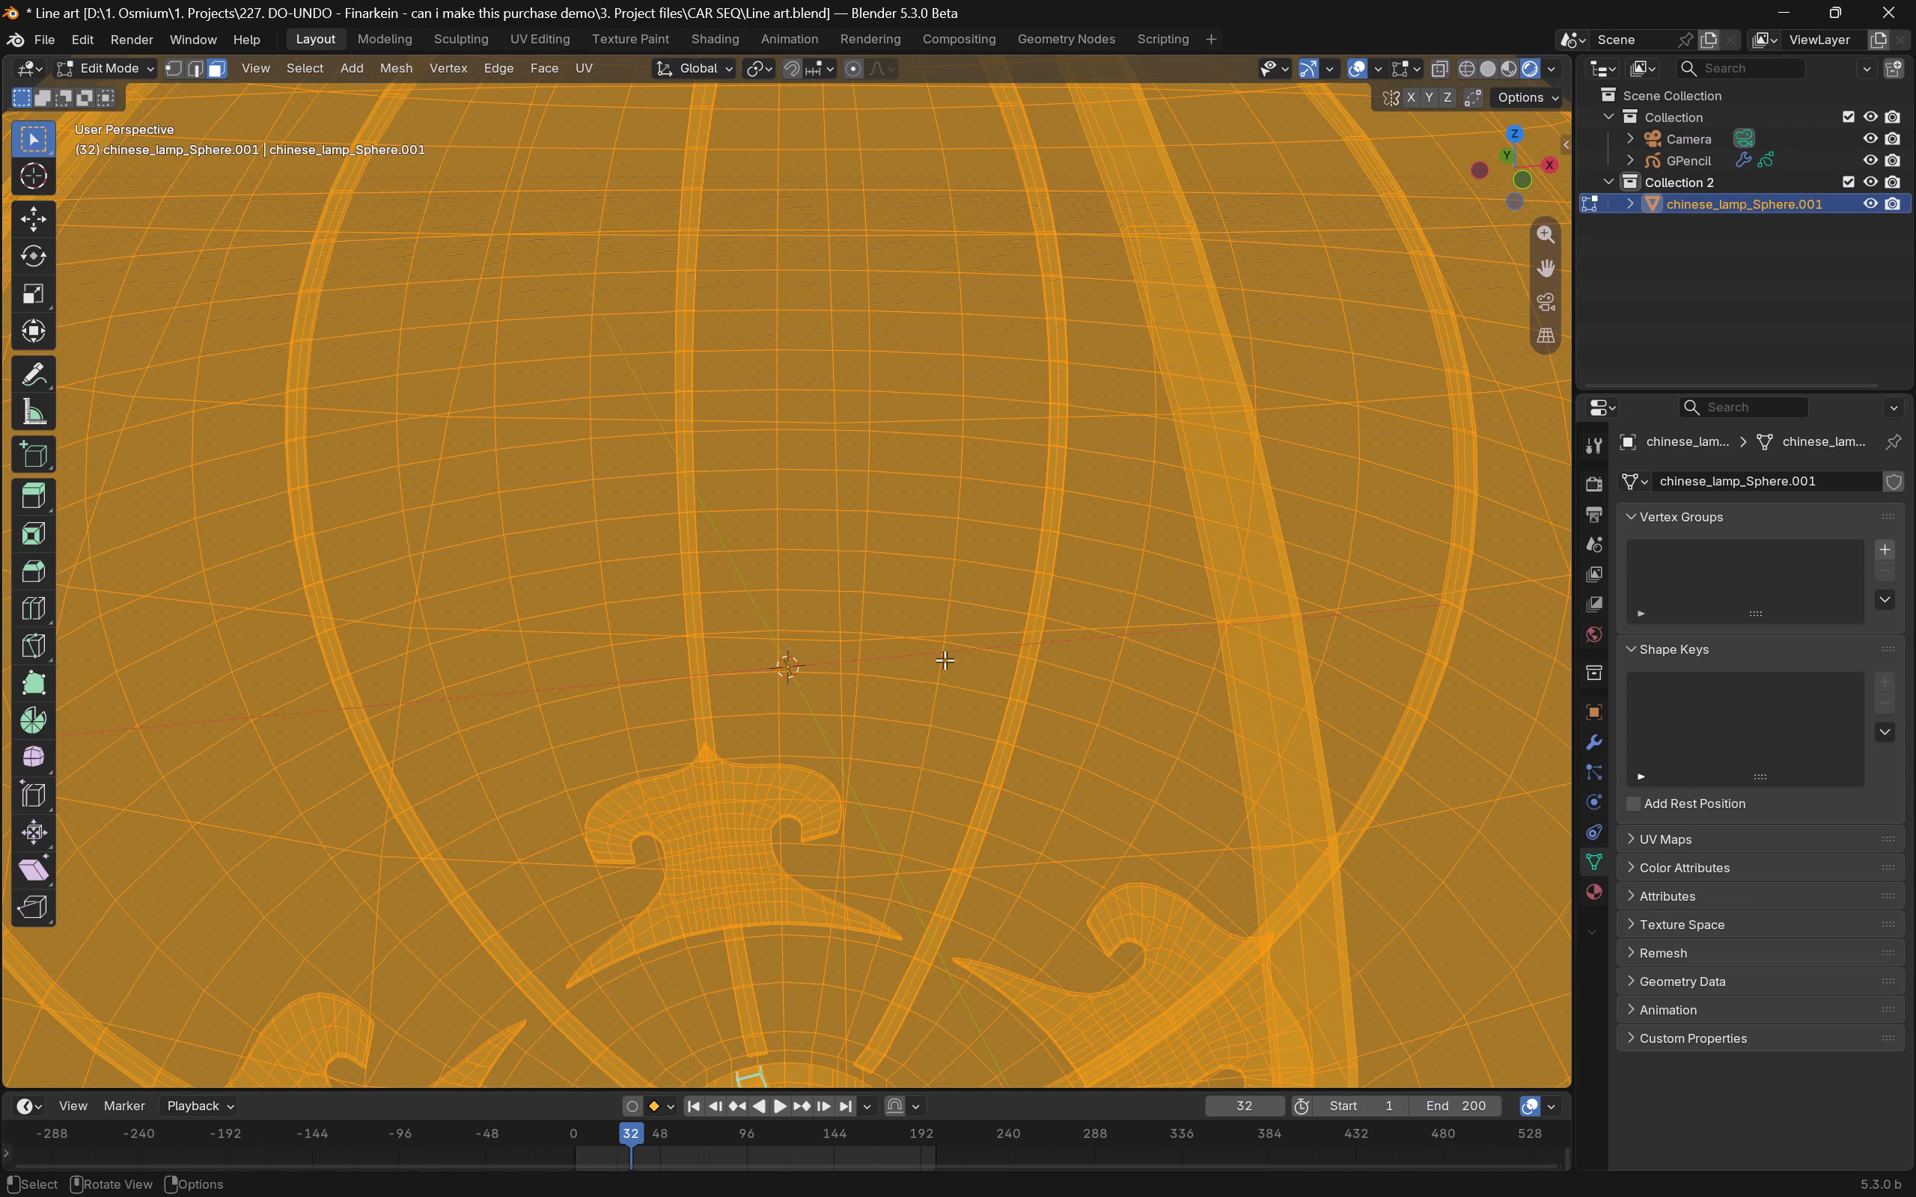
pyautogui.write('21')
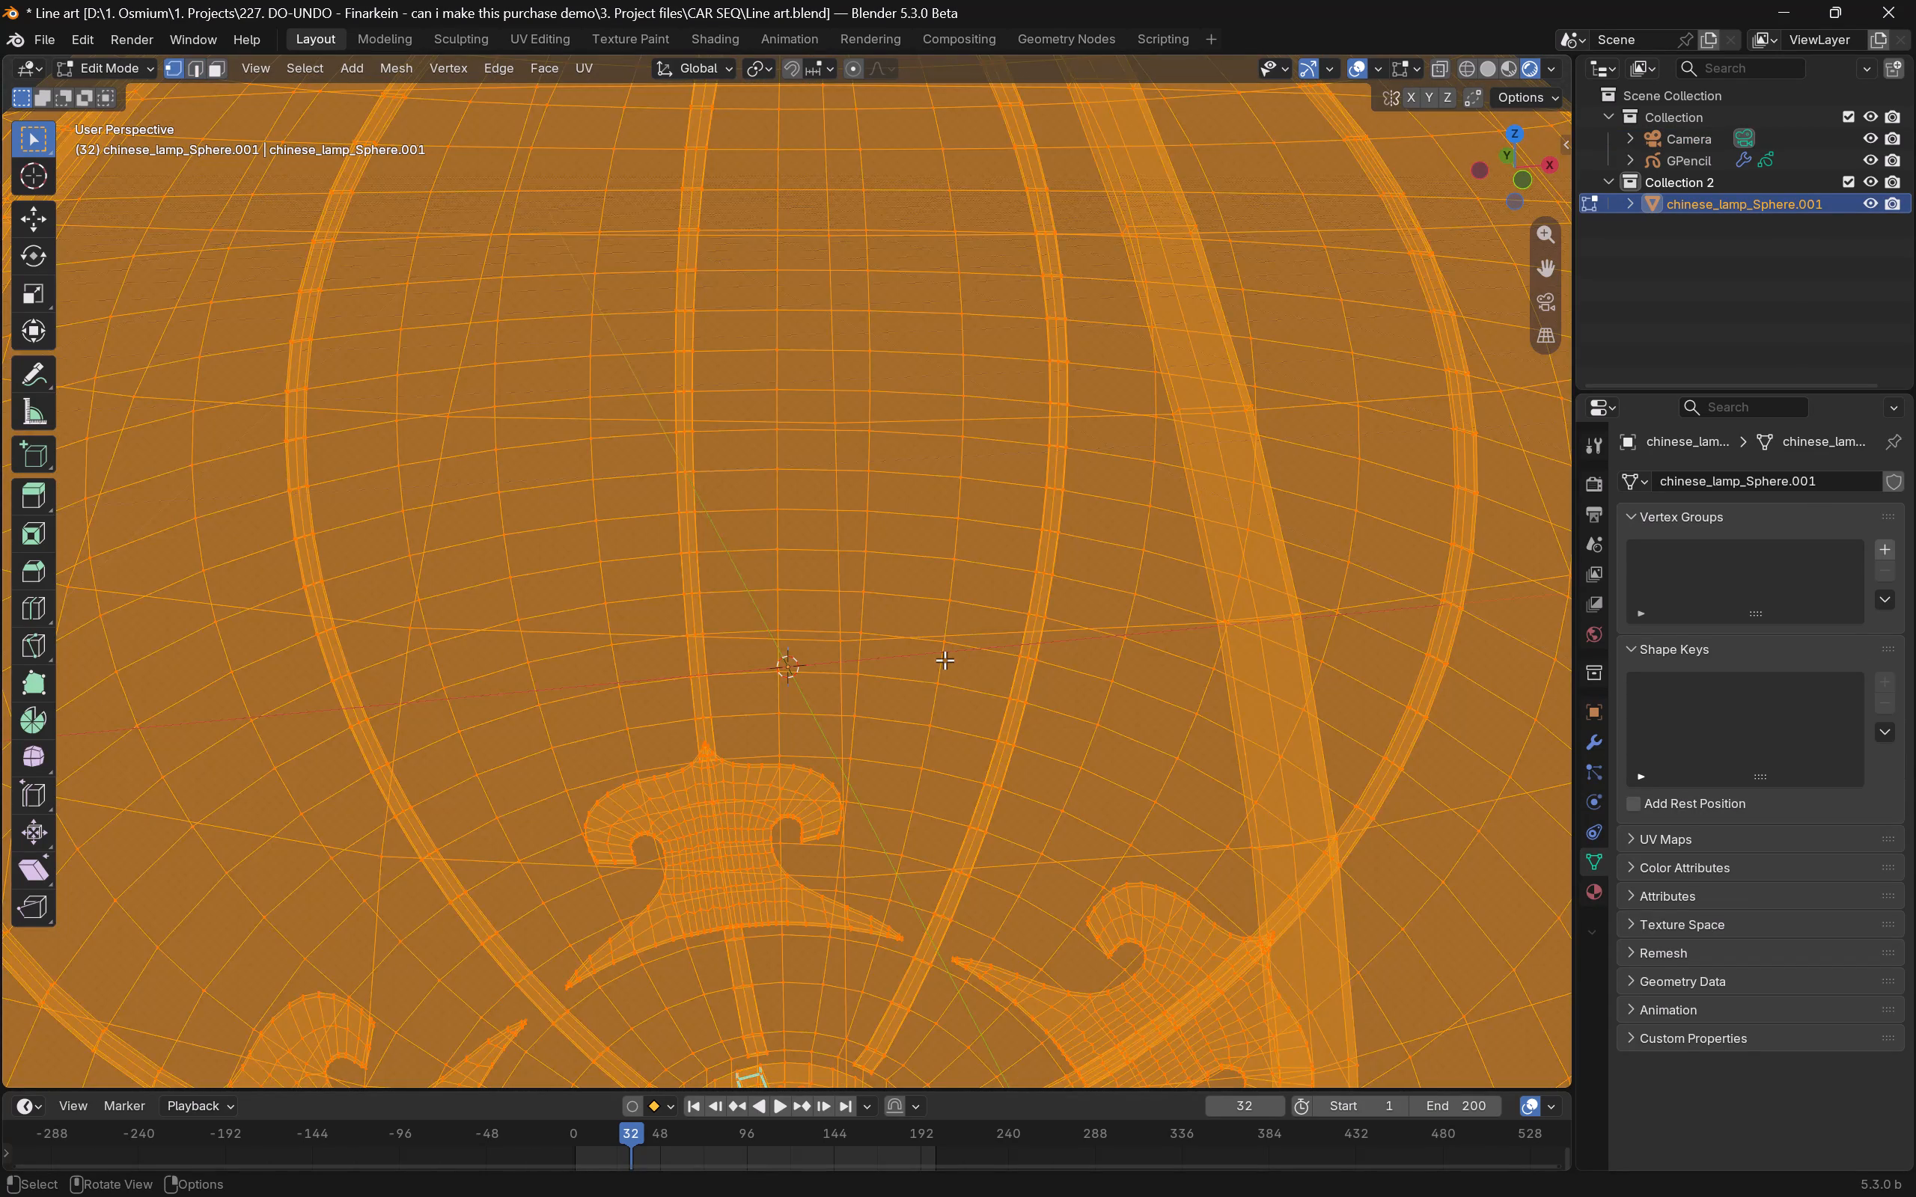
pyautogui.press('m')
pyautogui.click(886, 741)
pyautogui.press('Tab')
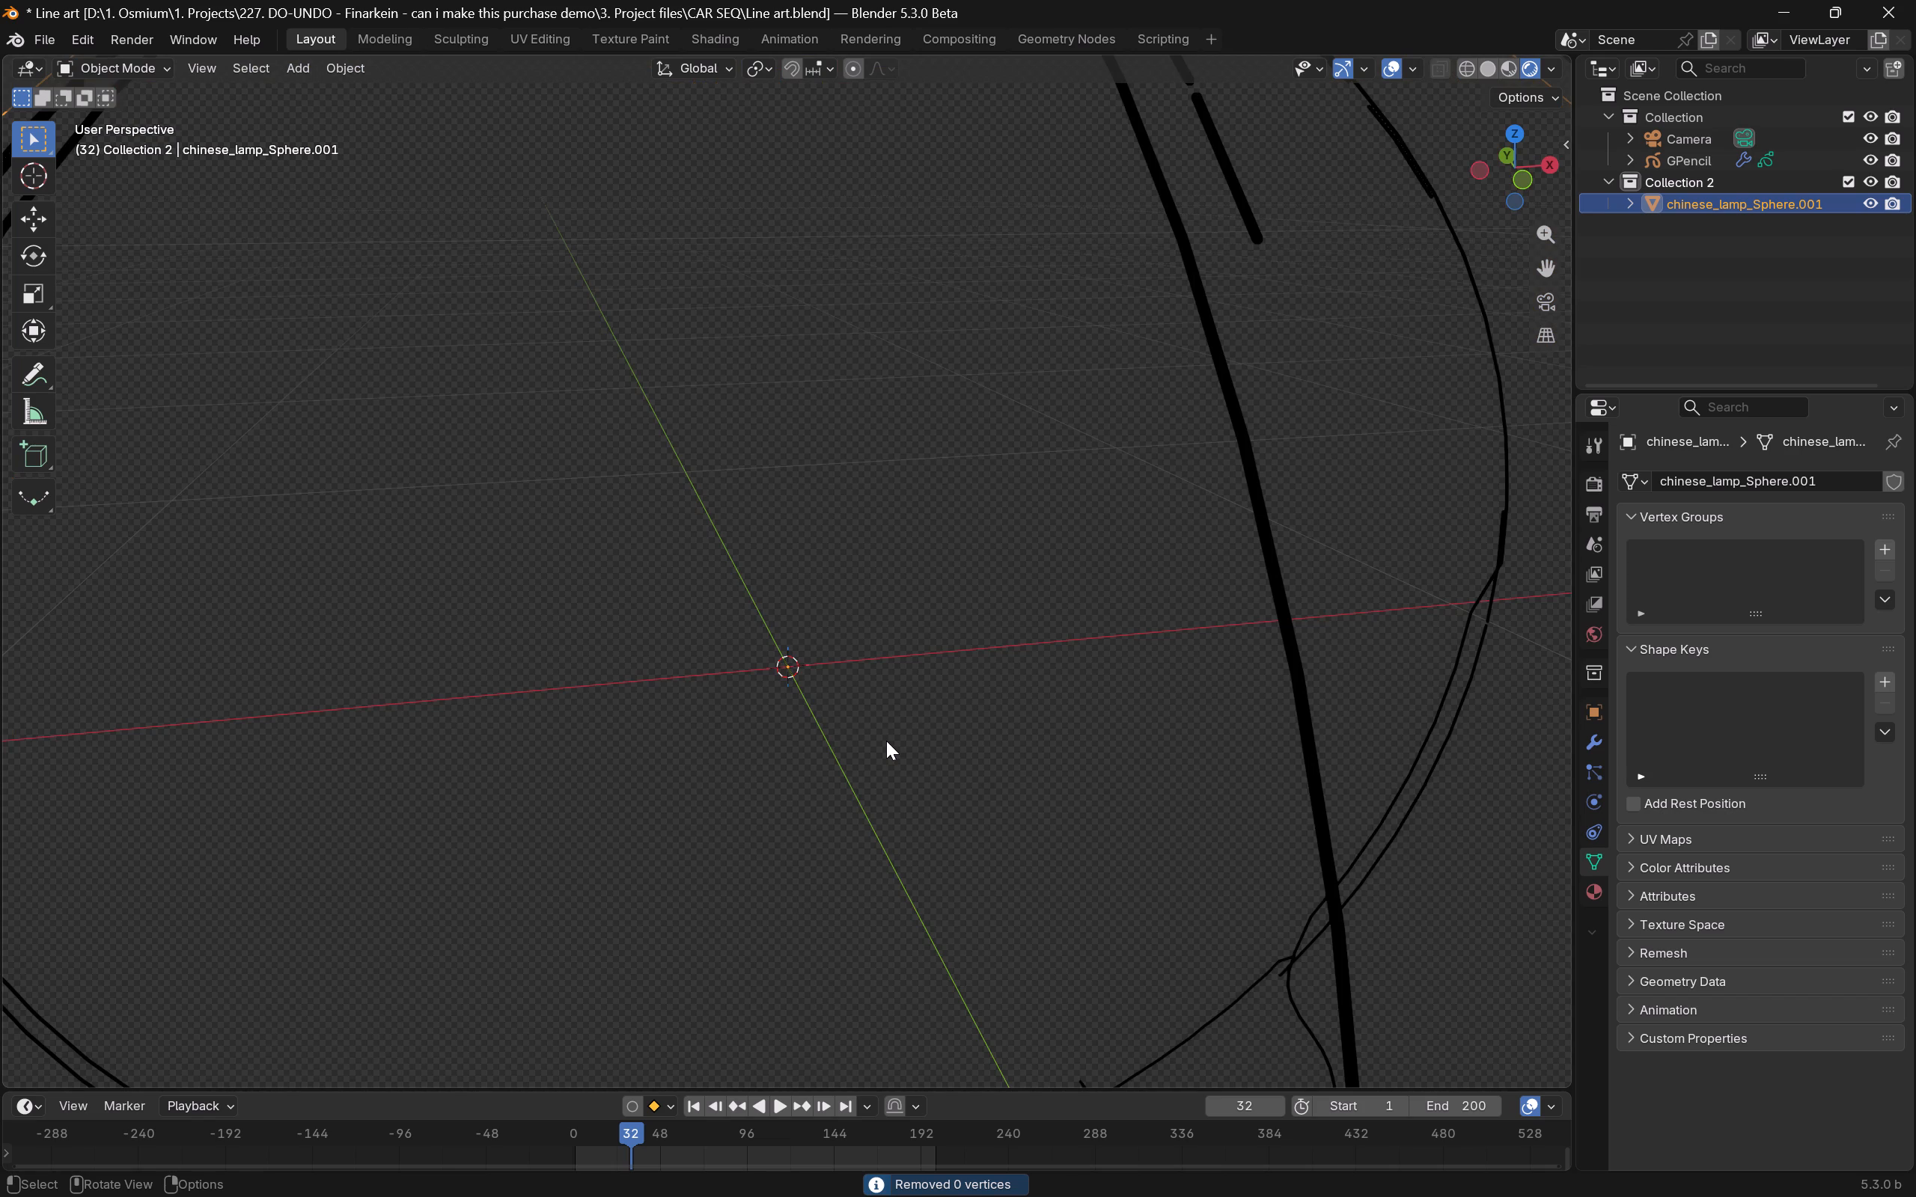
pyautogui.scroll(-5, 886, 741)
pyautogui.moveTo(886, 730); pyautogui.dragTo(481, 803, button='middle')
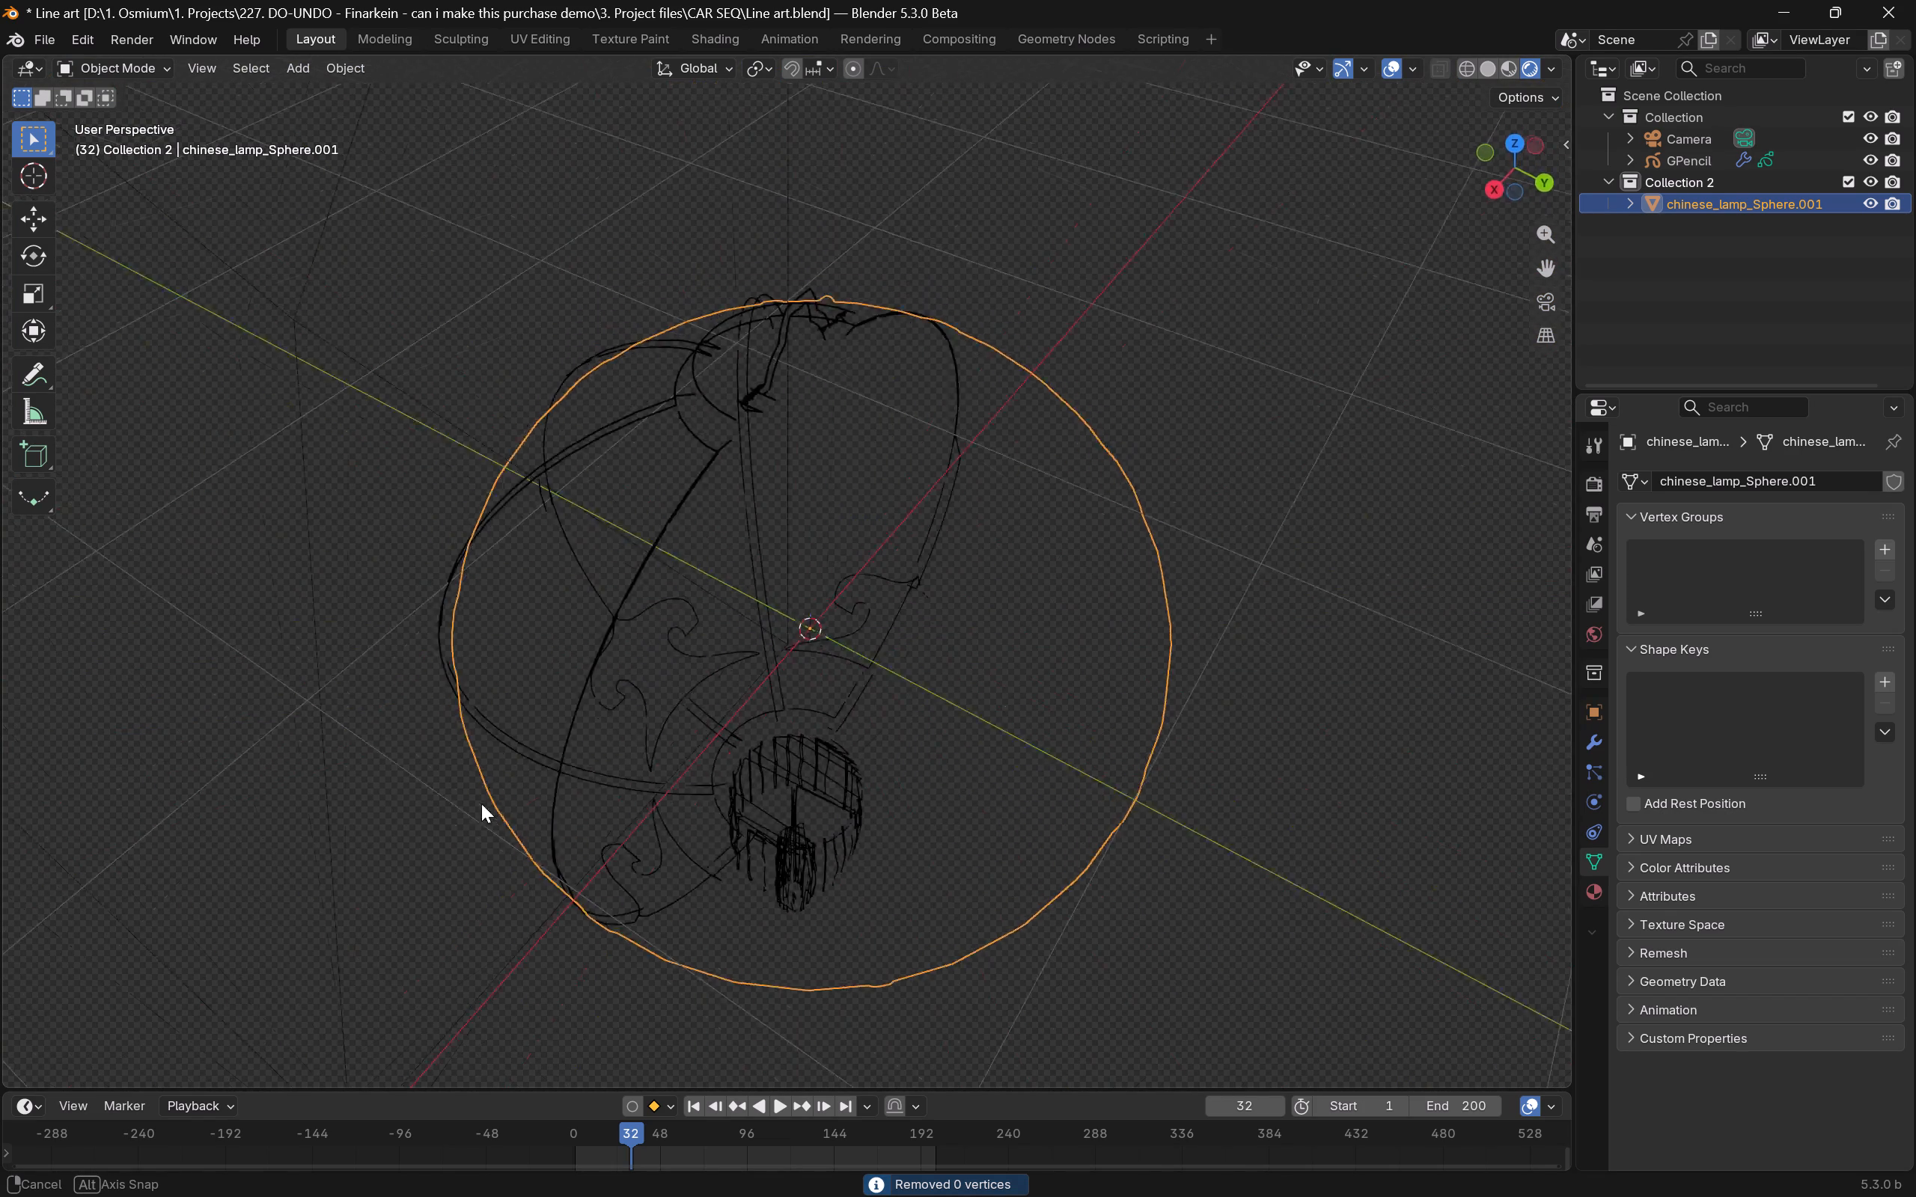
pyautogui.moveTo(481, 803); pyautogui.dragTo(748, 809, button='middle')
# Switch to the browser showing the Chinese lantern's CGTrader download page.
pyautogui.hotkey('alt', 'Tab')
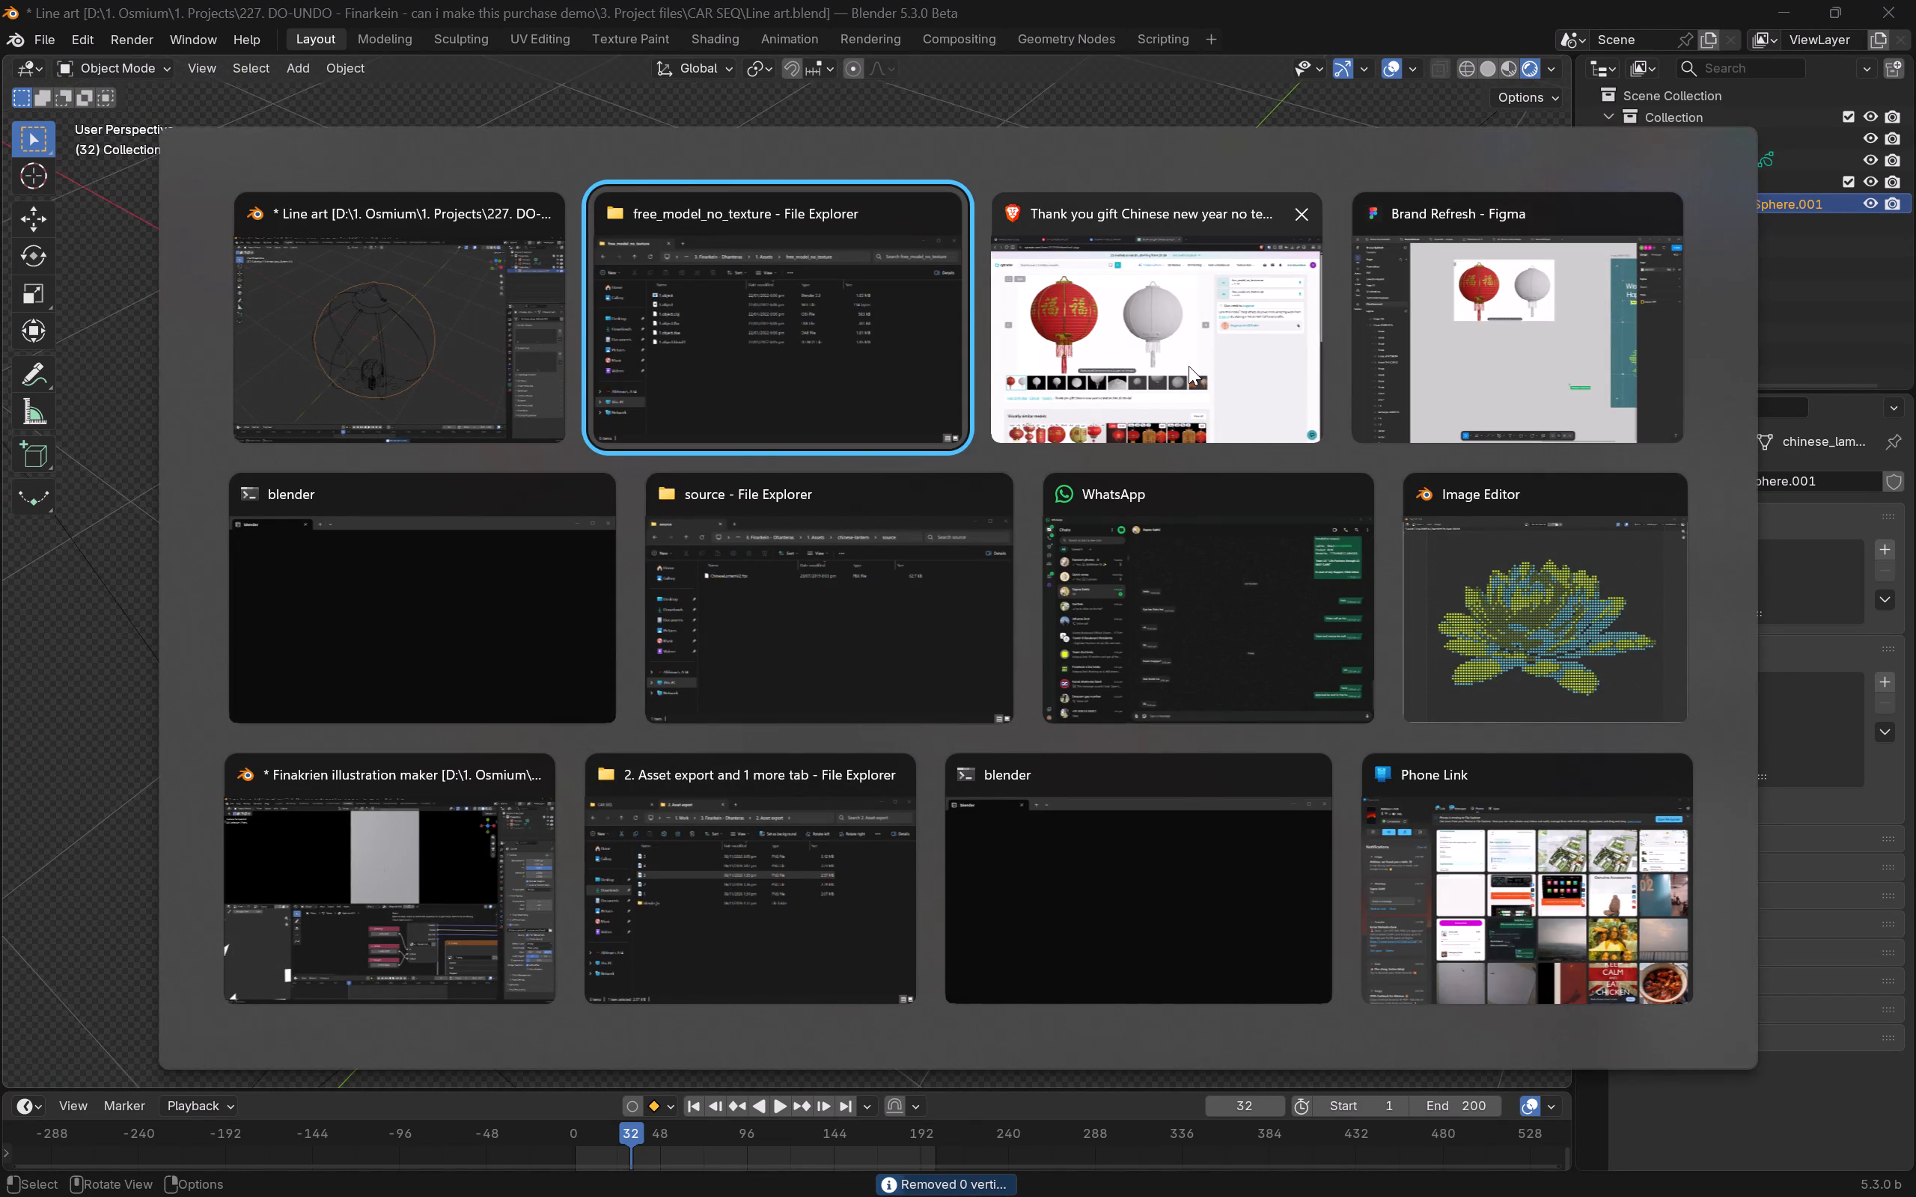
pyautogui.keyDown('alt'); pyautogui.click(1201, 366); pyautogui.keyUp('alt')
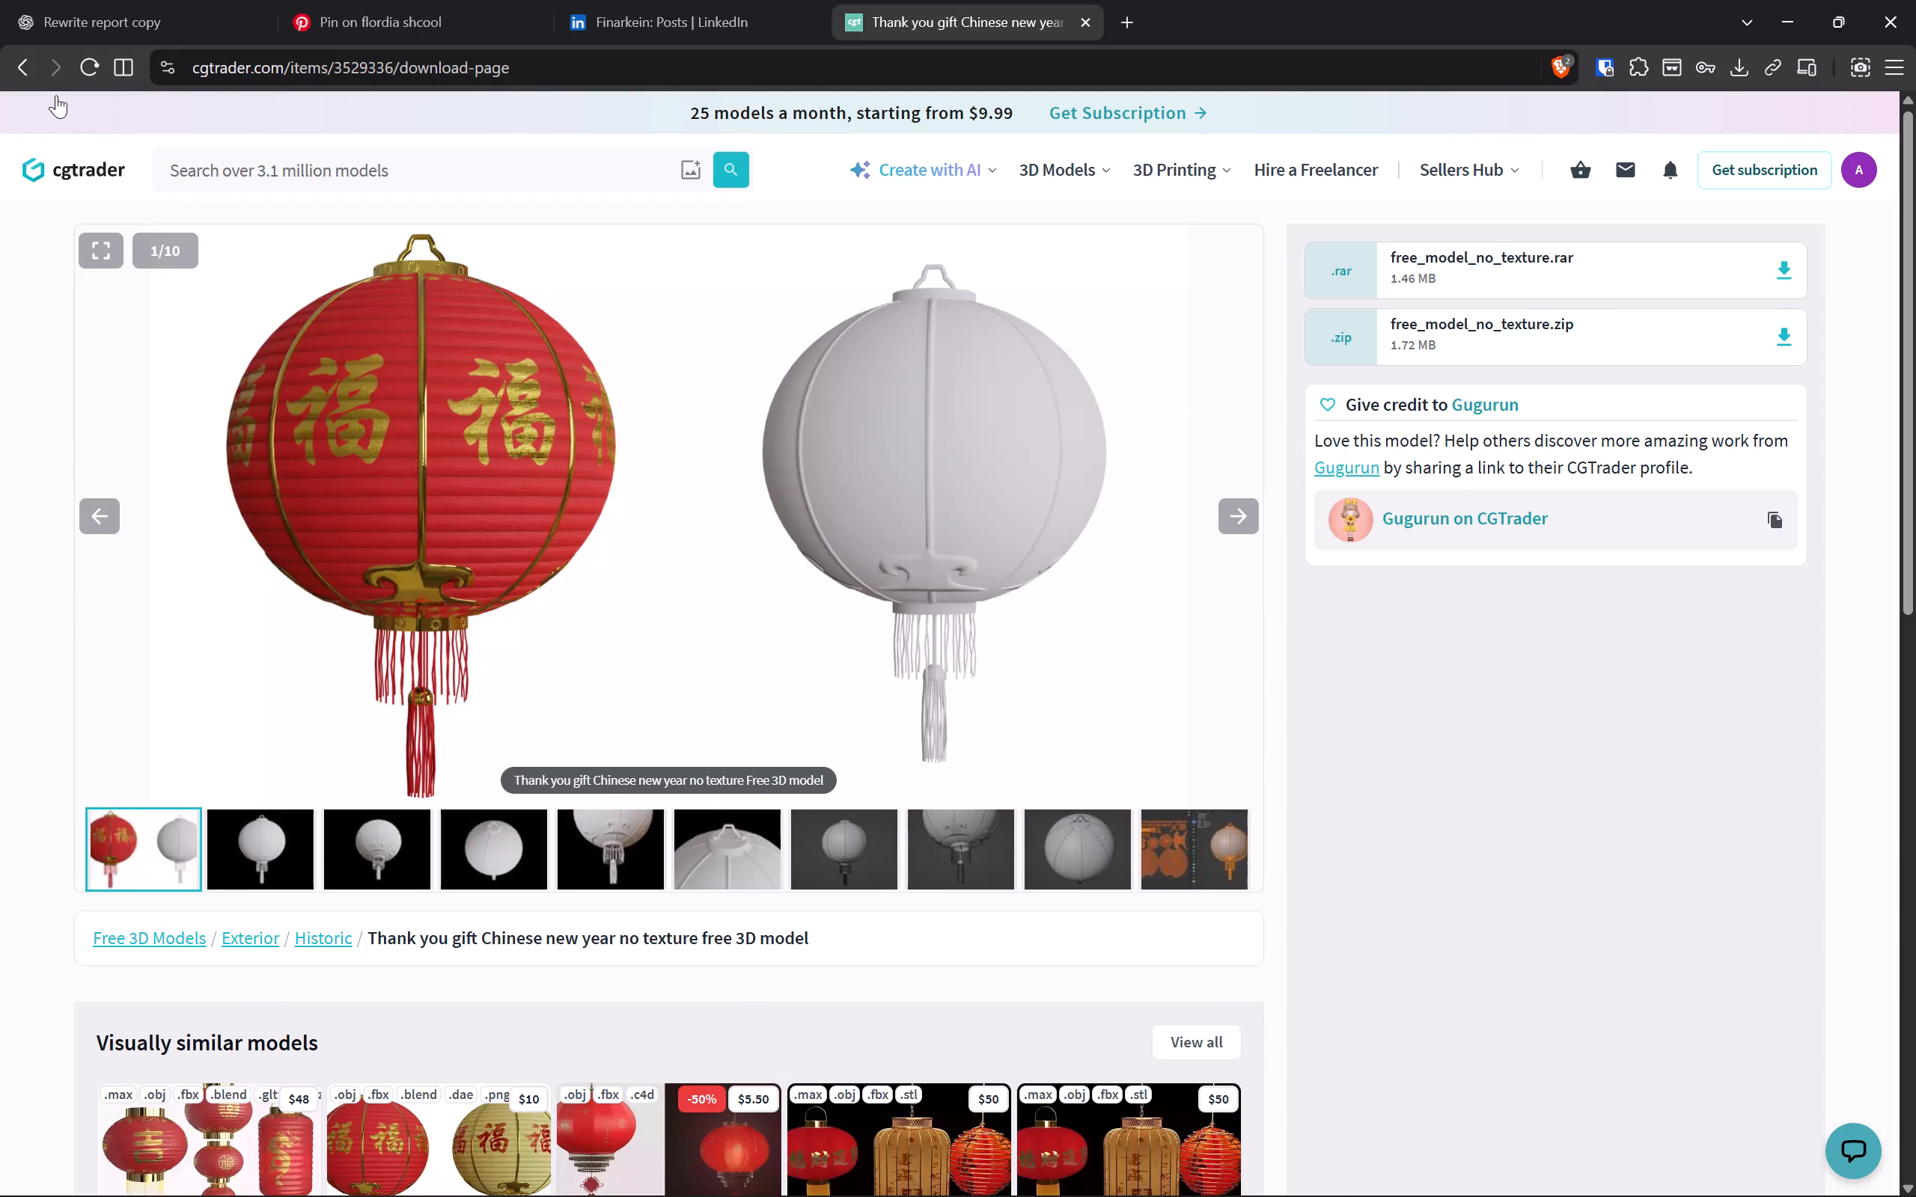
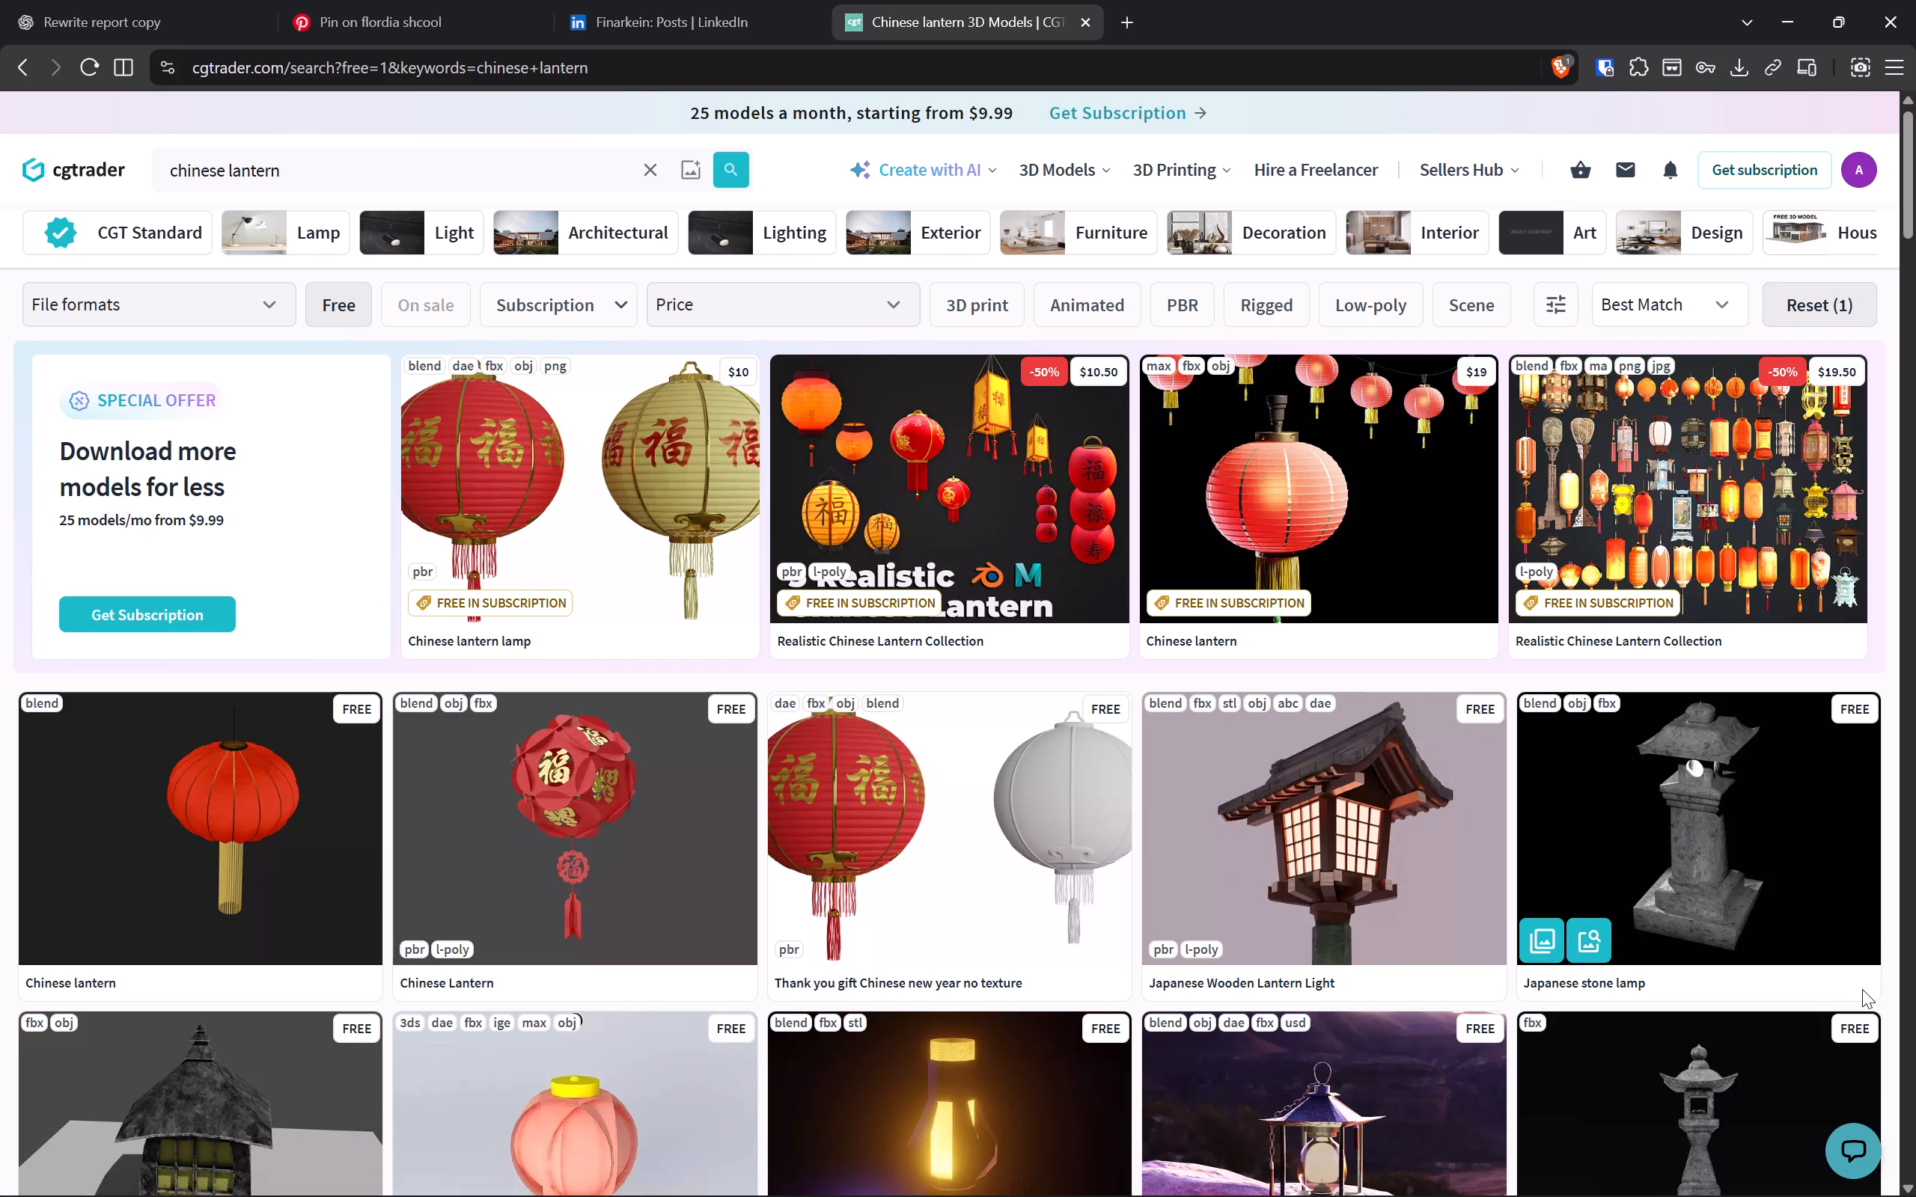
# Browse CGTrader's free Chinese lantern search results for an alternative lantern model.
pyautogui.scroll(-3, 1861, 989)
pyautogui.scroll(3, 1848, 979)
pyautogui.scroll(3, 1718, 894)
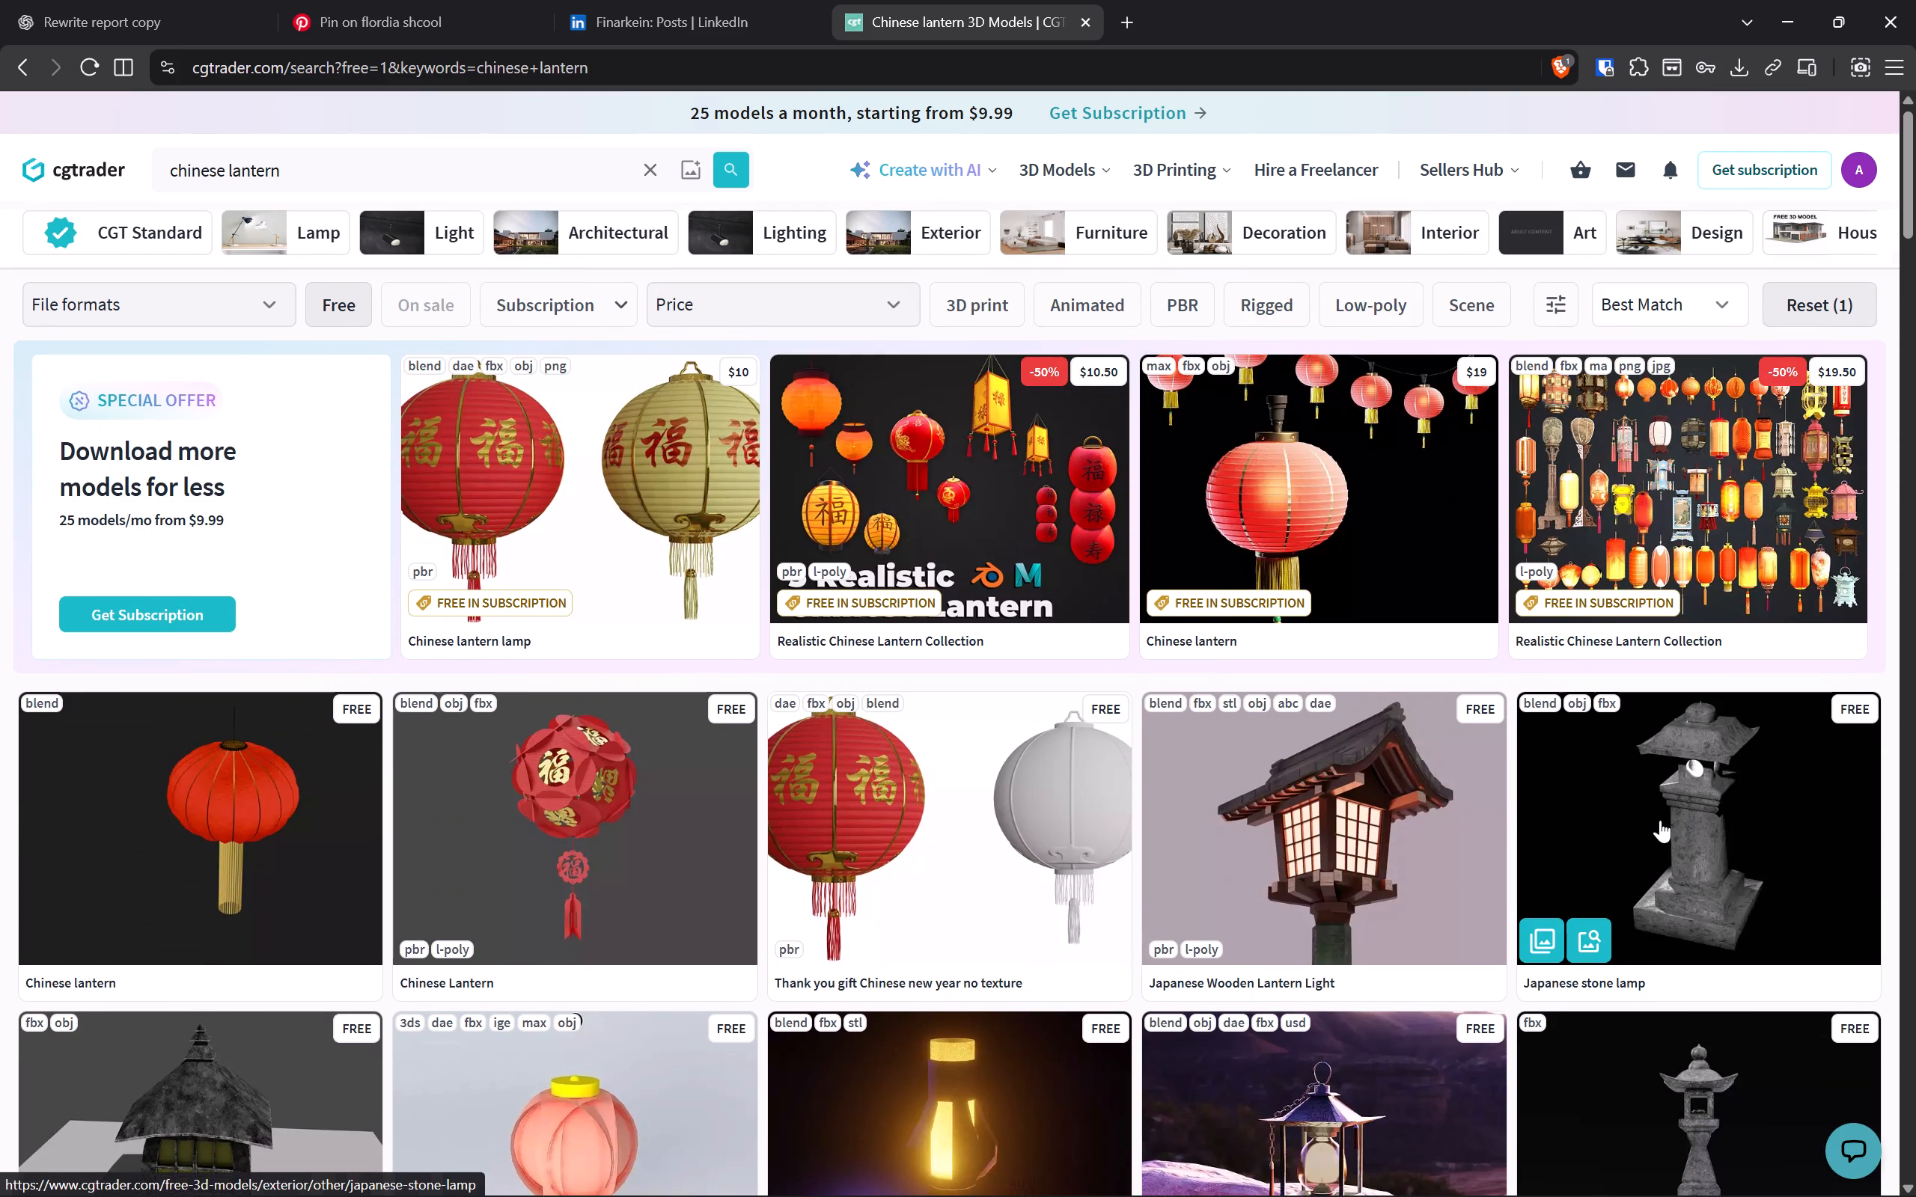
pyautogui.scroll(-9, 1656, 825)
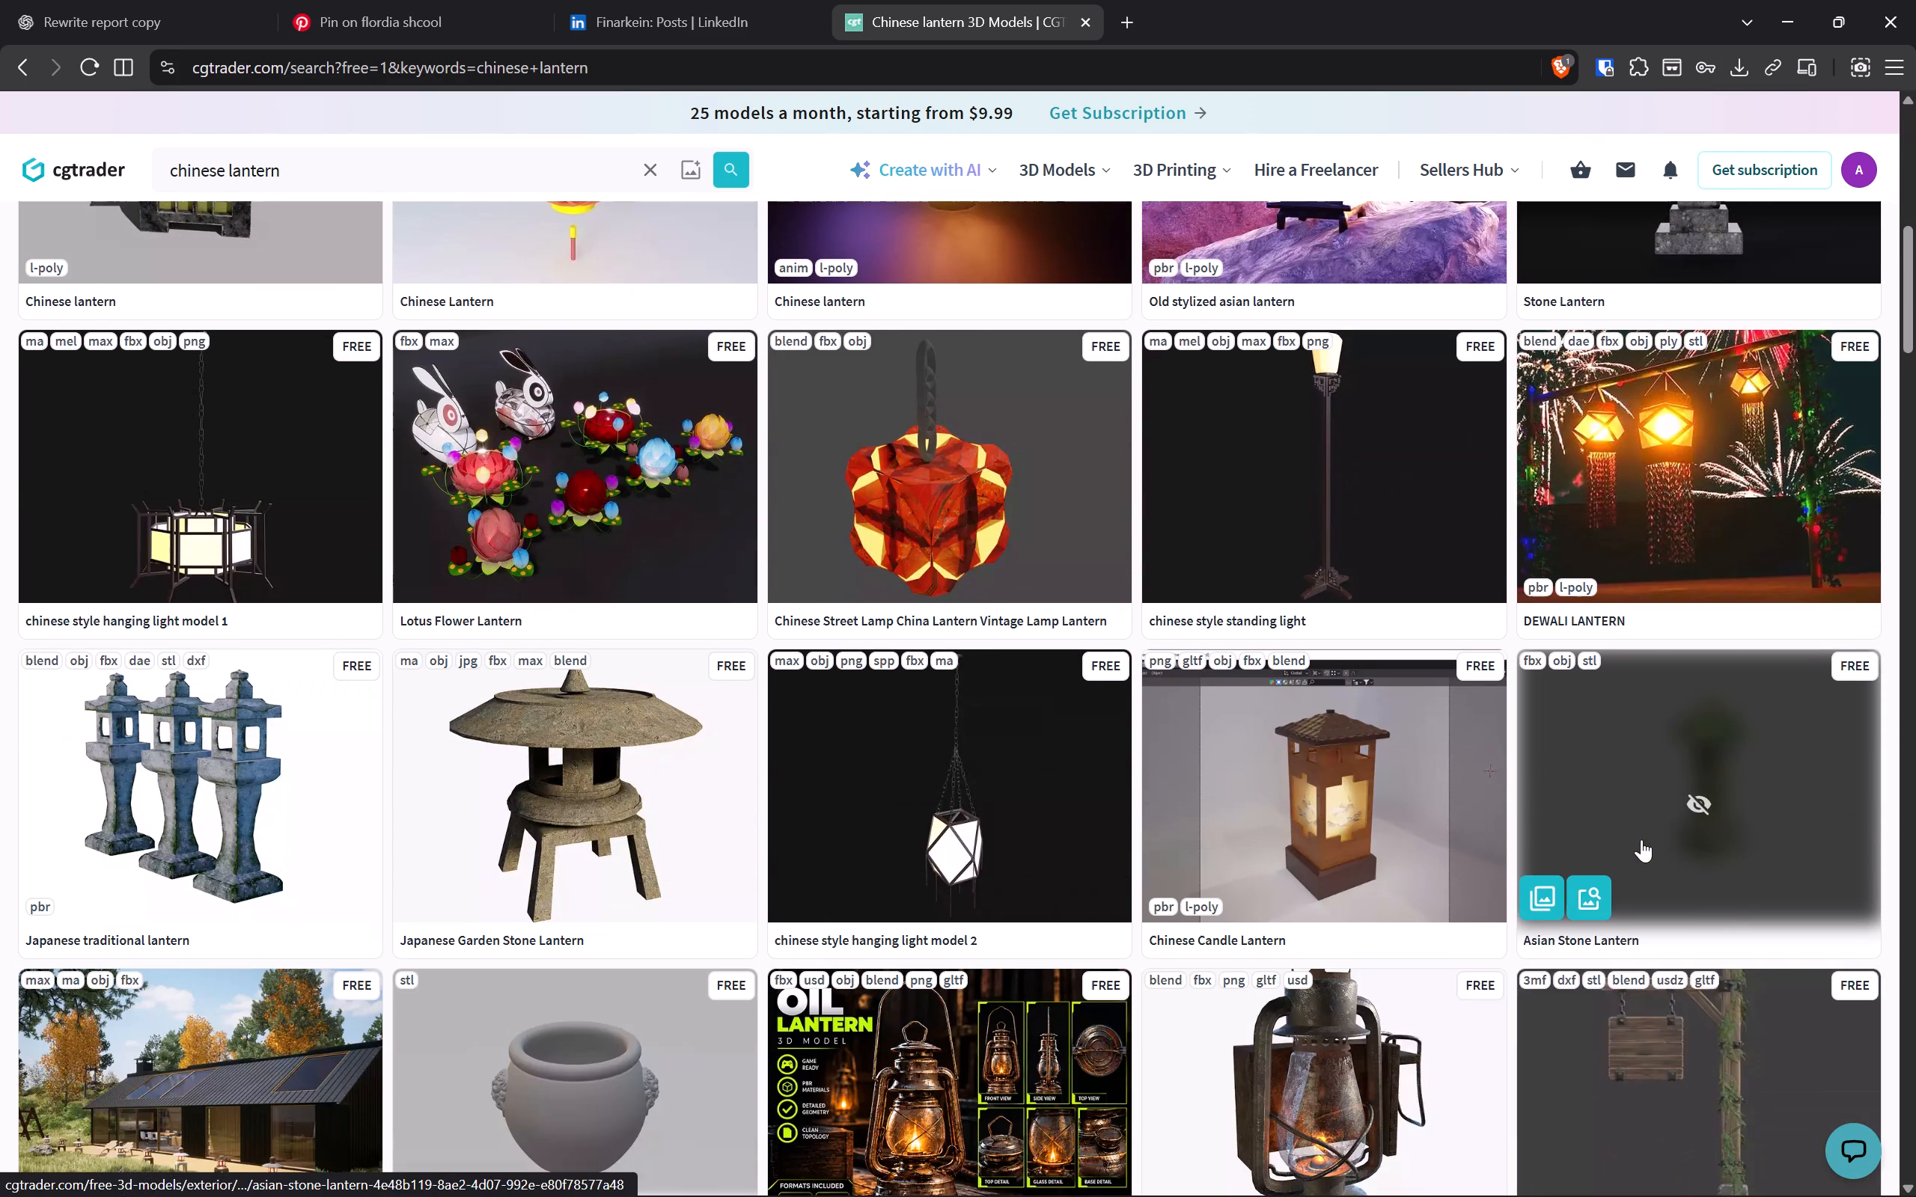
pyautogui.scroll(-6, 1639, 845)
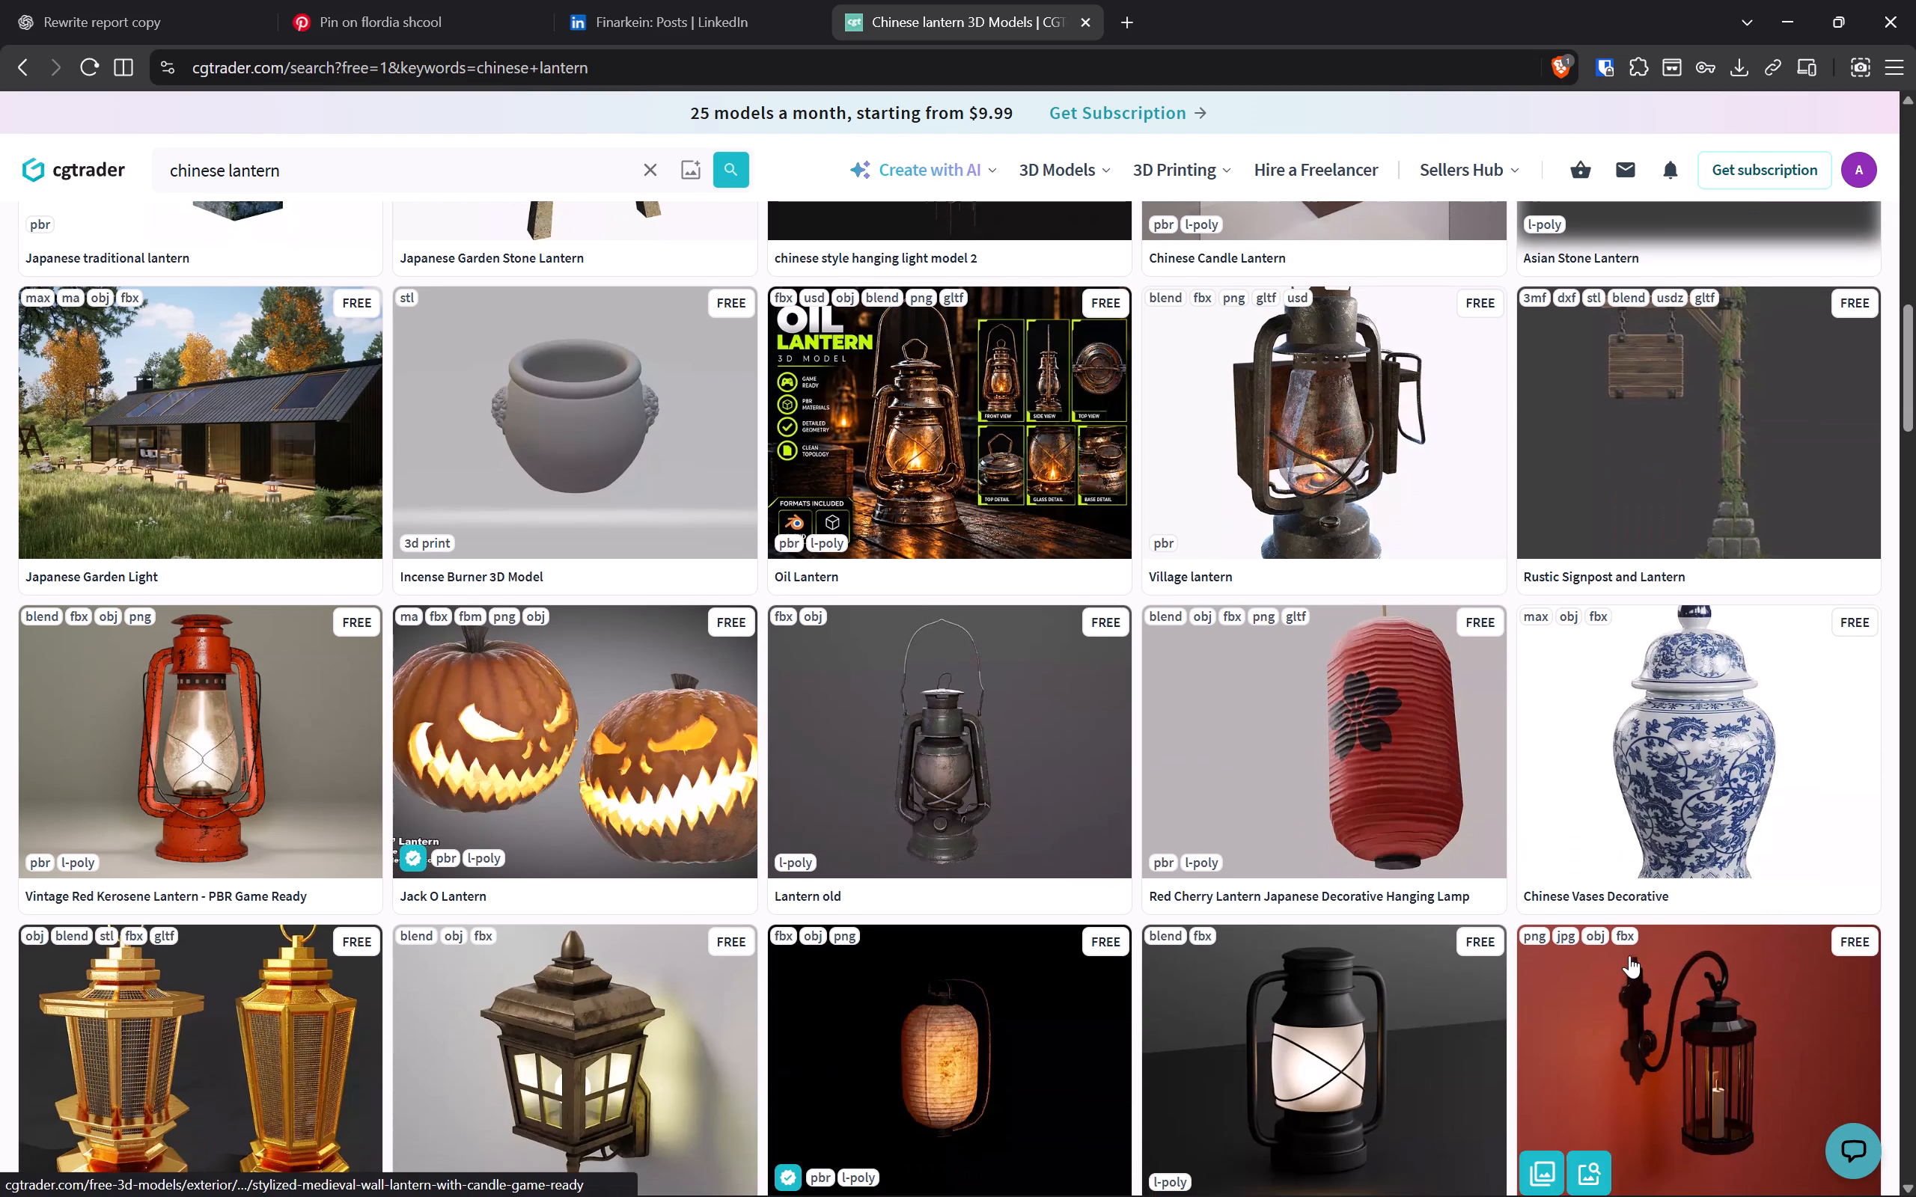
pyautogui.scroll(-4, 1581, 921)
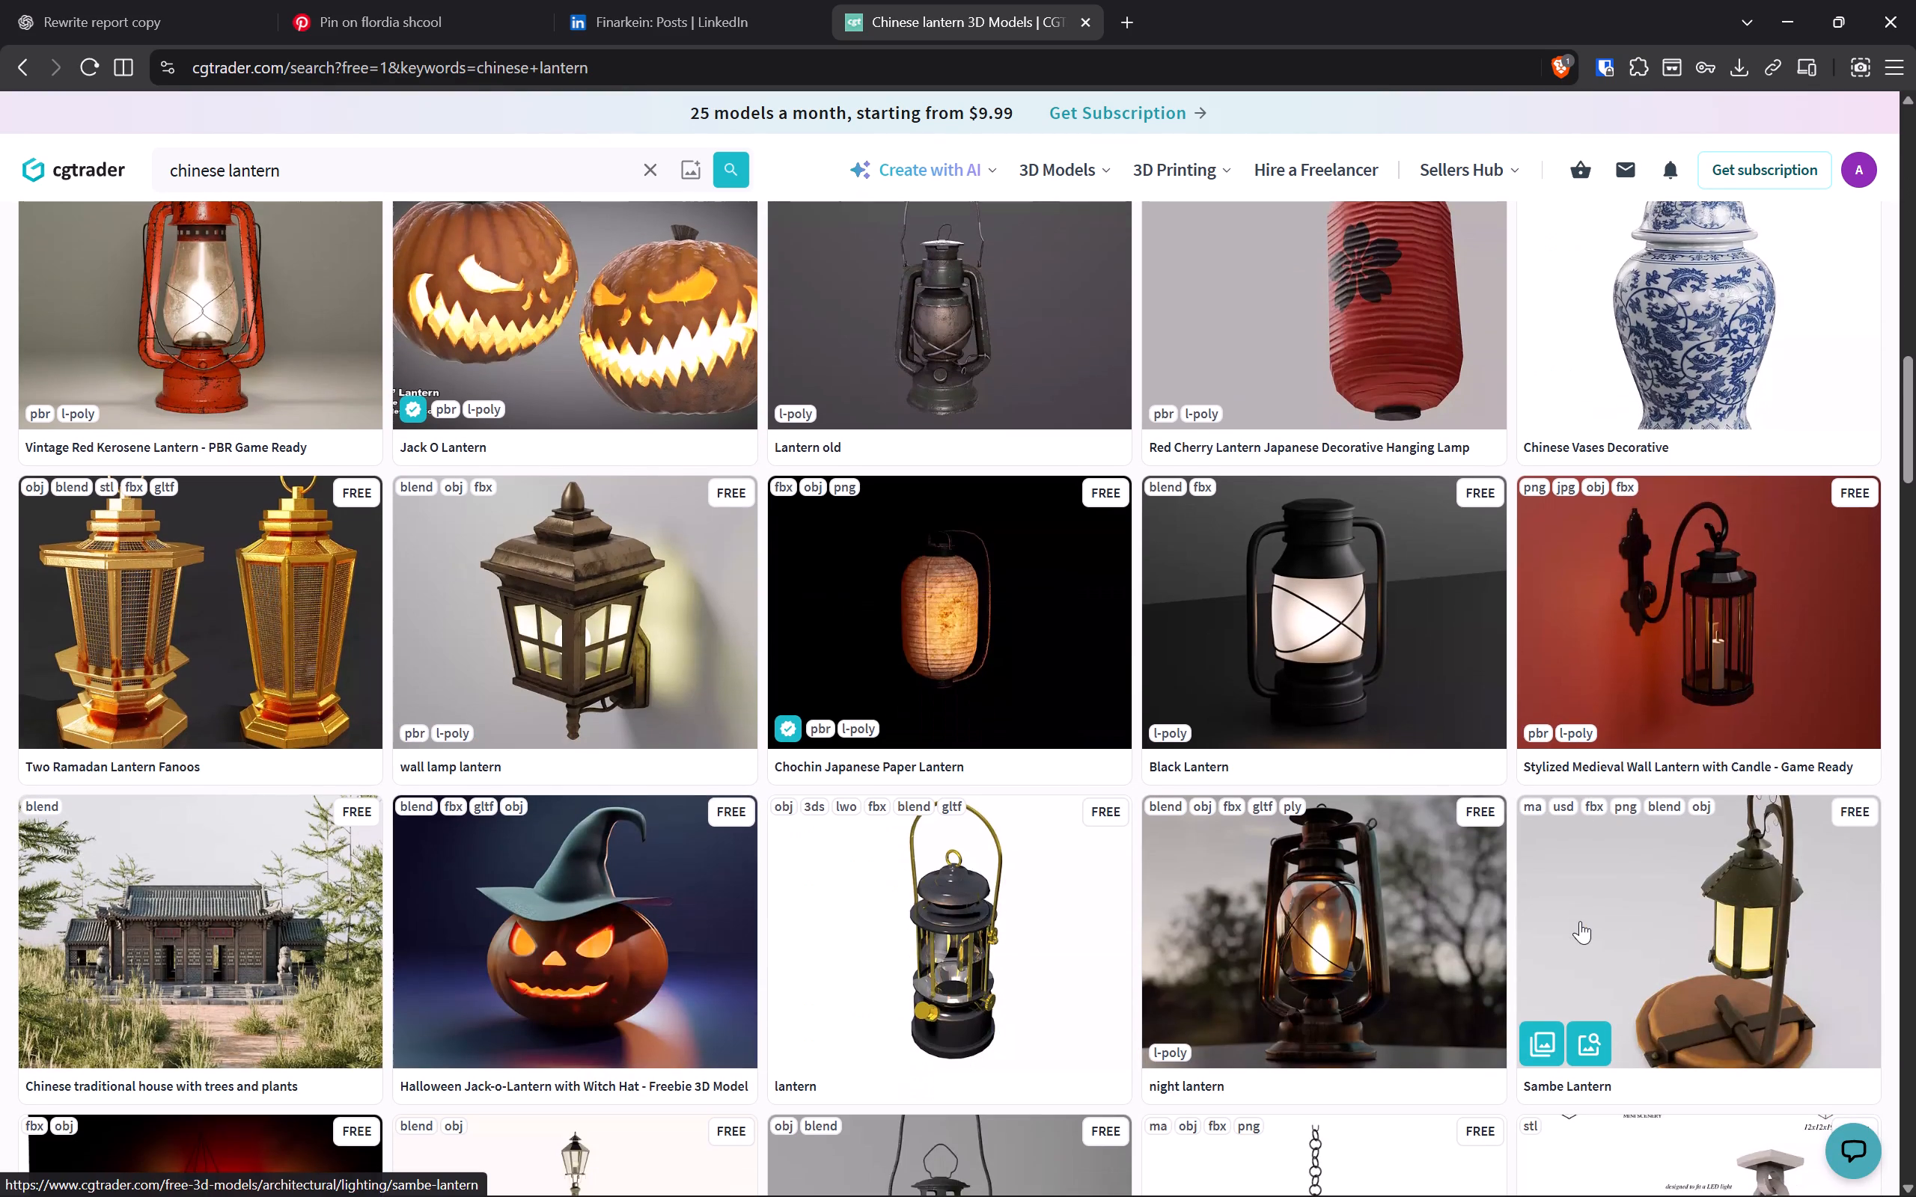
pyautogui.scroll(-4, 1580, 921)
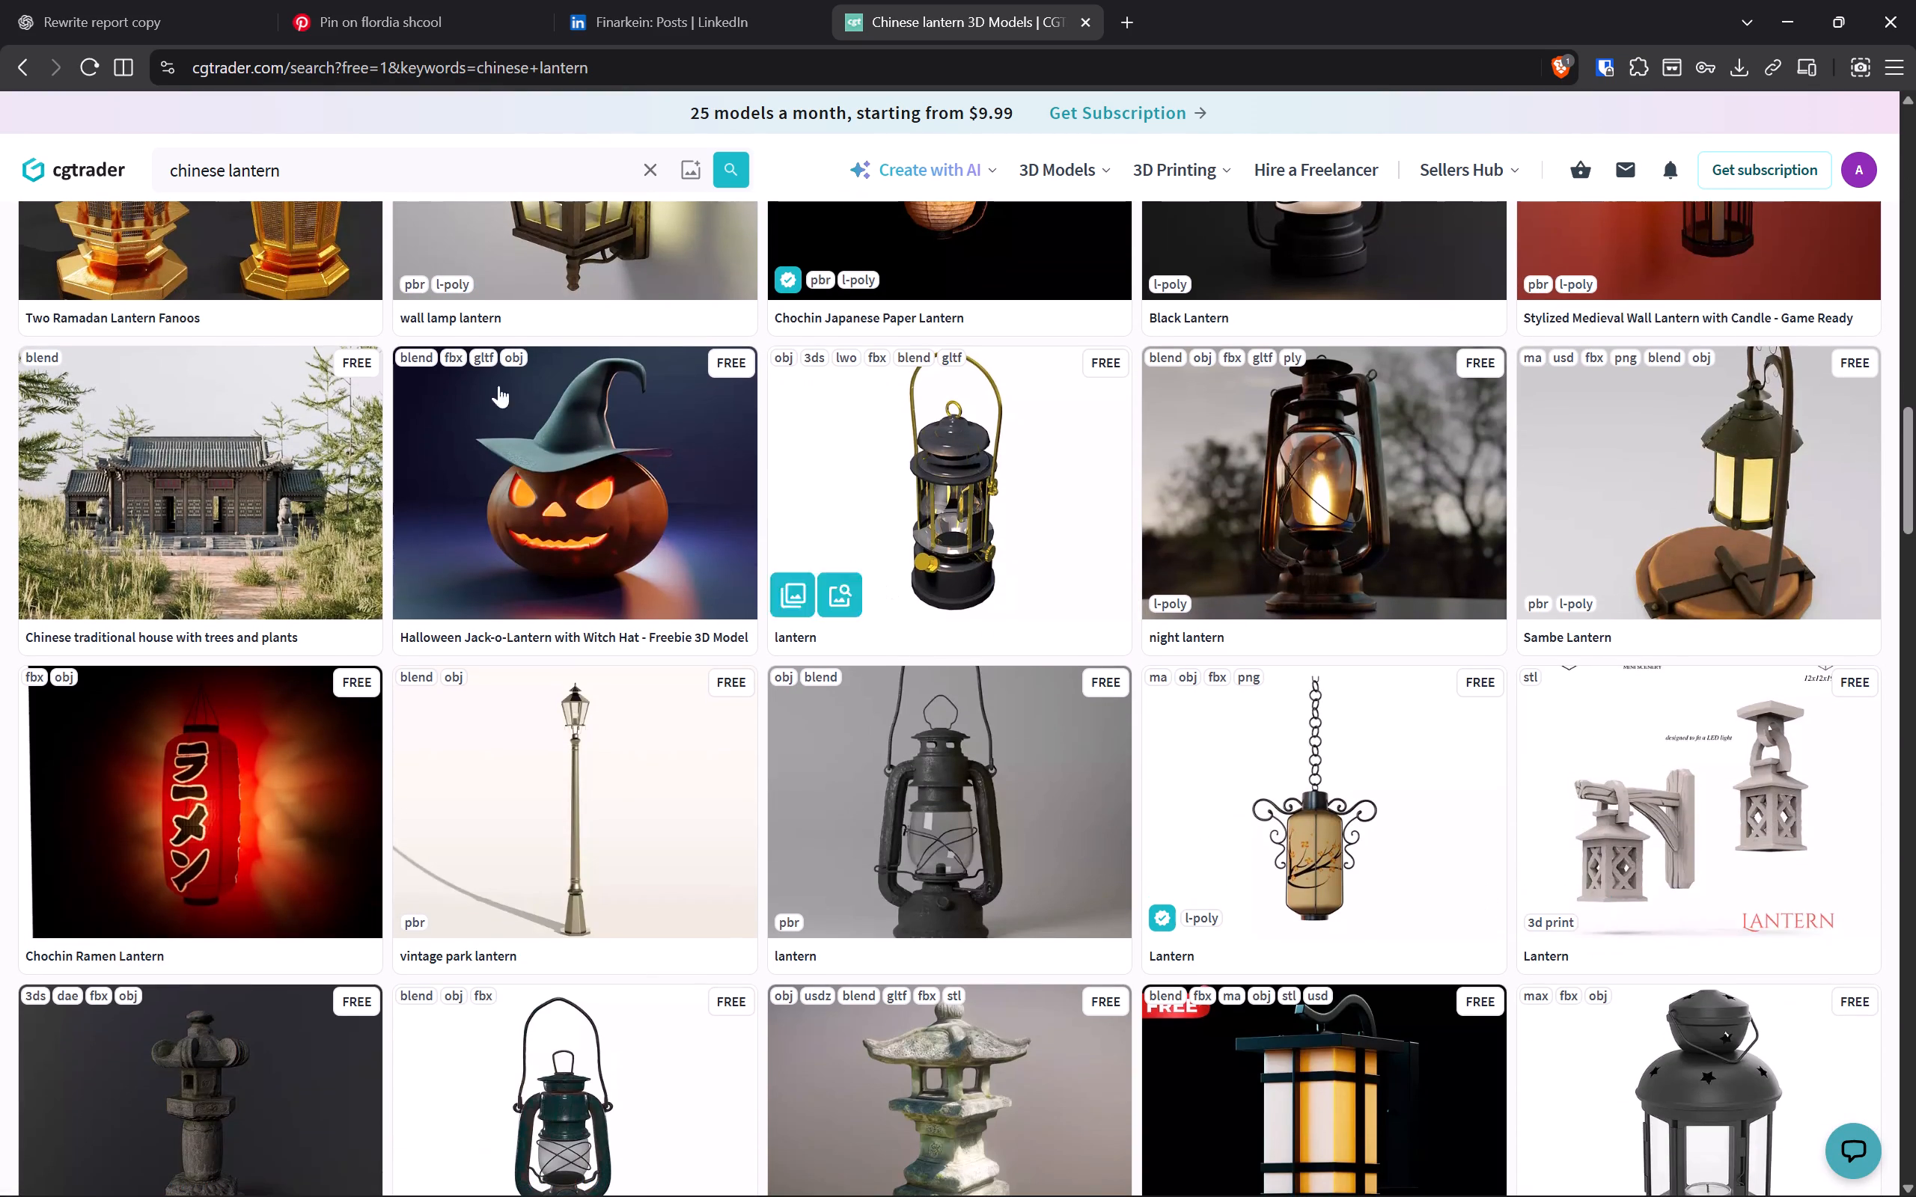
# Search CGTrader's free models for "paper lantern" and look through the results for a suitable lantern.
pyautogui.tripleClick(433, 170)
pyautogui.write('paper lantern')
pyautogui.press('Return')
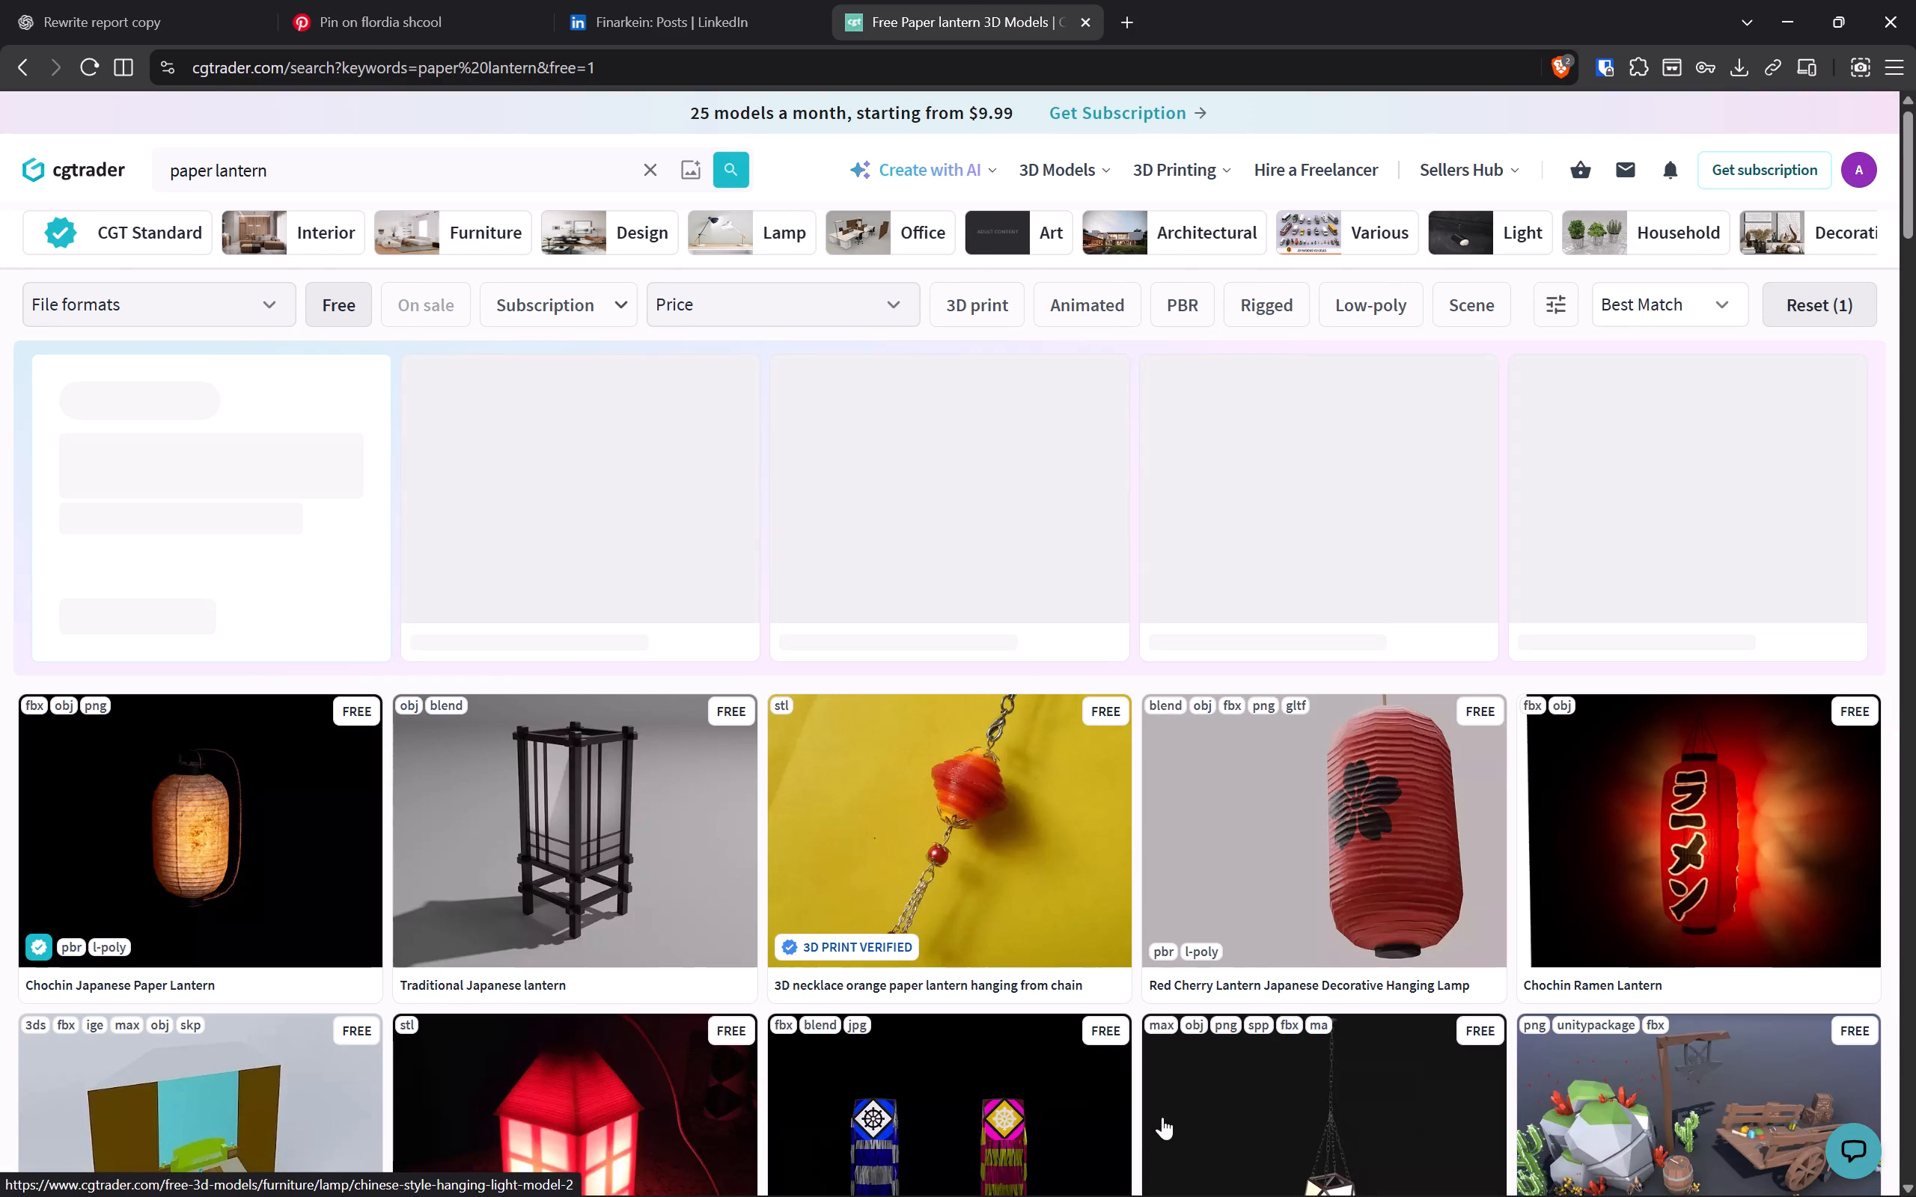
pyautogui.scroll(-5, 1157, 1077)
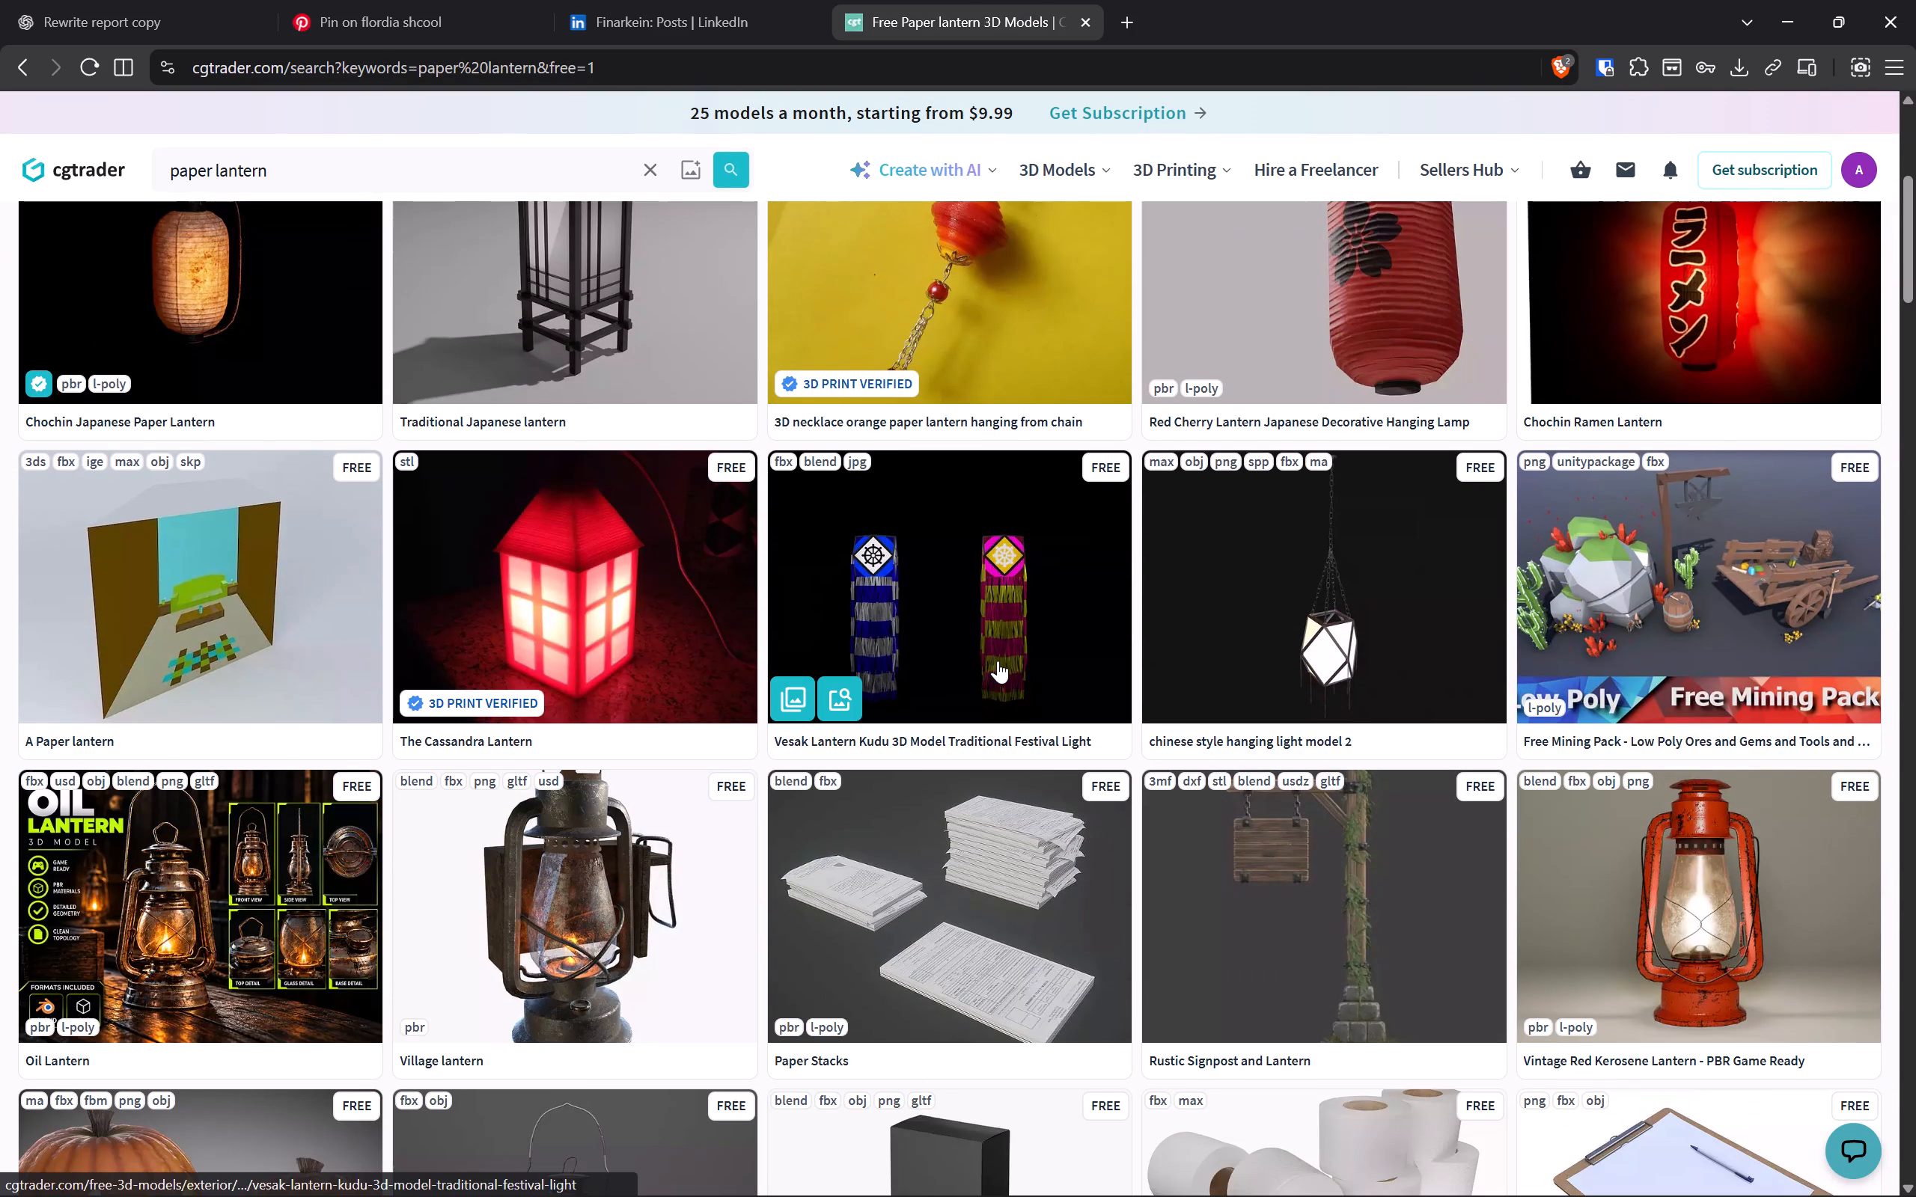
pyautogui.scroll(-10, 968, 667)
pyautogui.scroll(4, 965, 673)
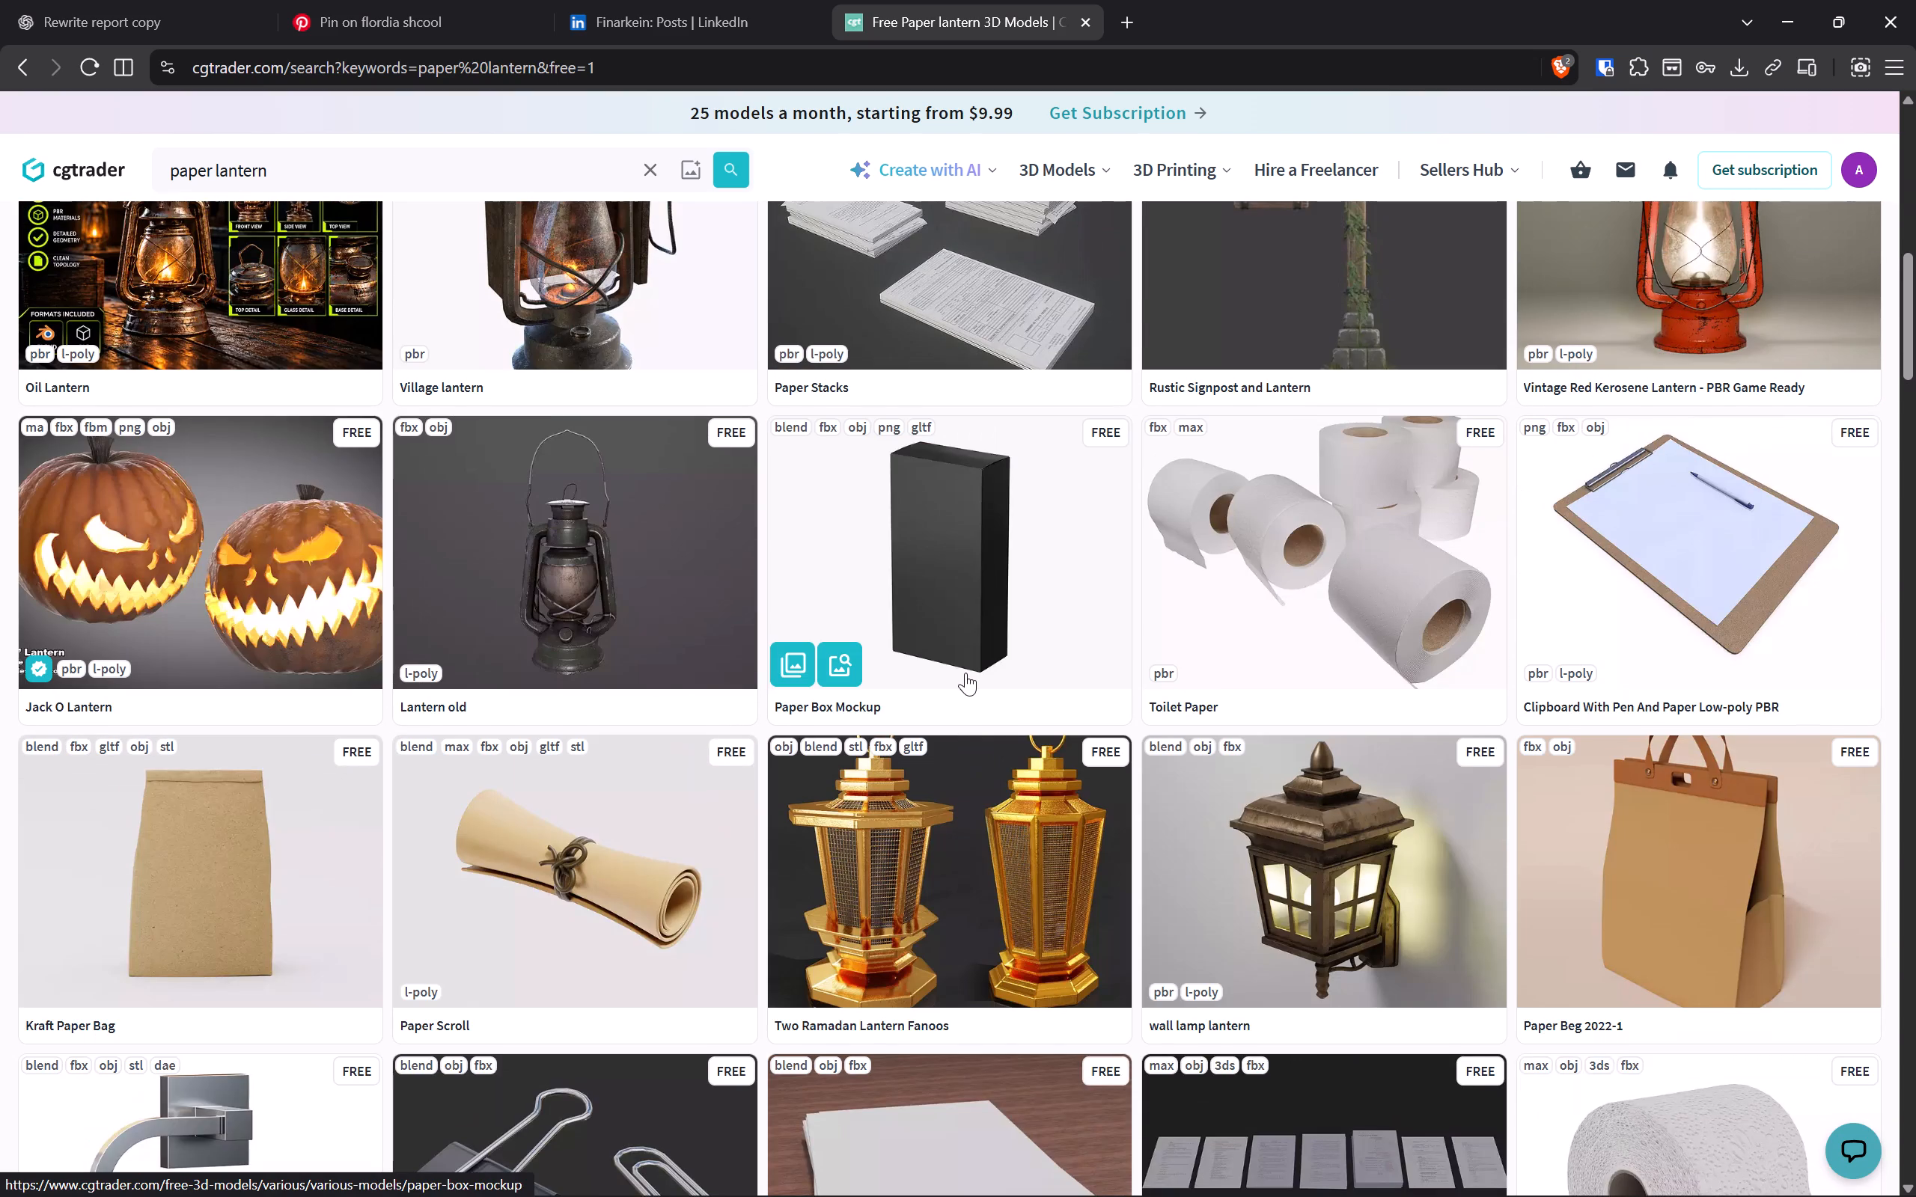
pyautogui.scroll(1, 965, 677)
pyautogui.scroll(-3, 950, 692)
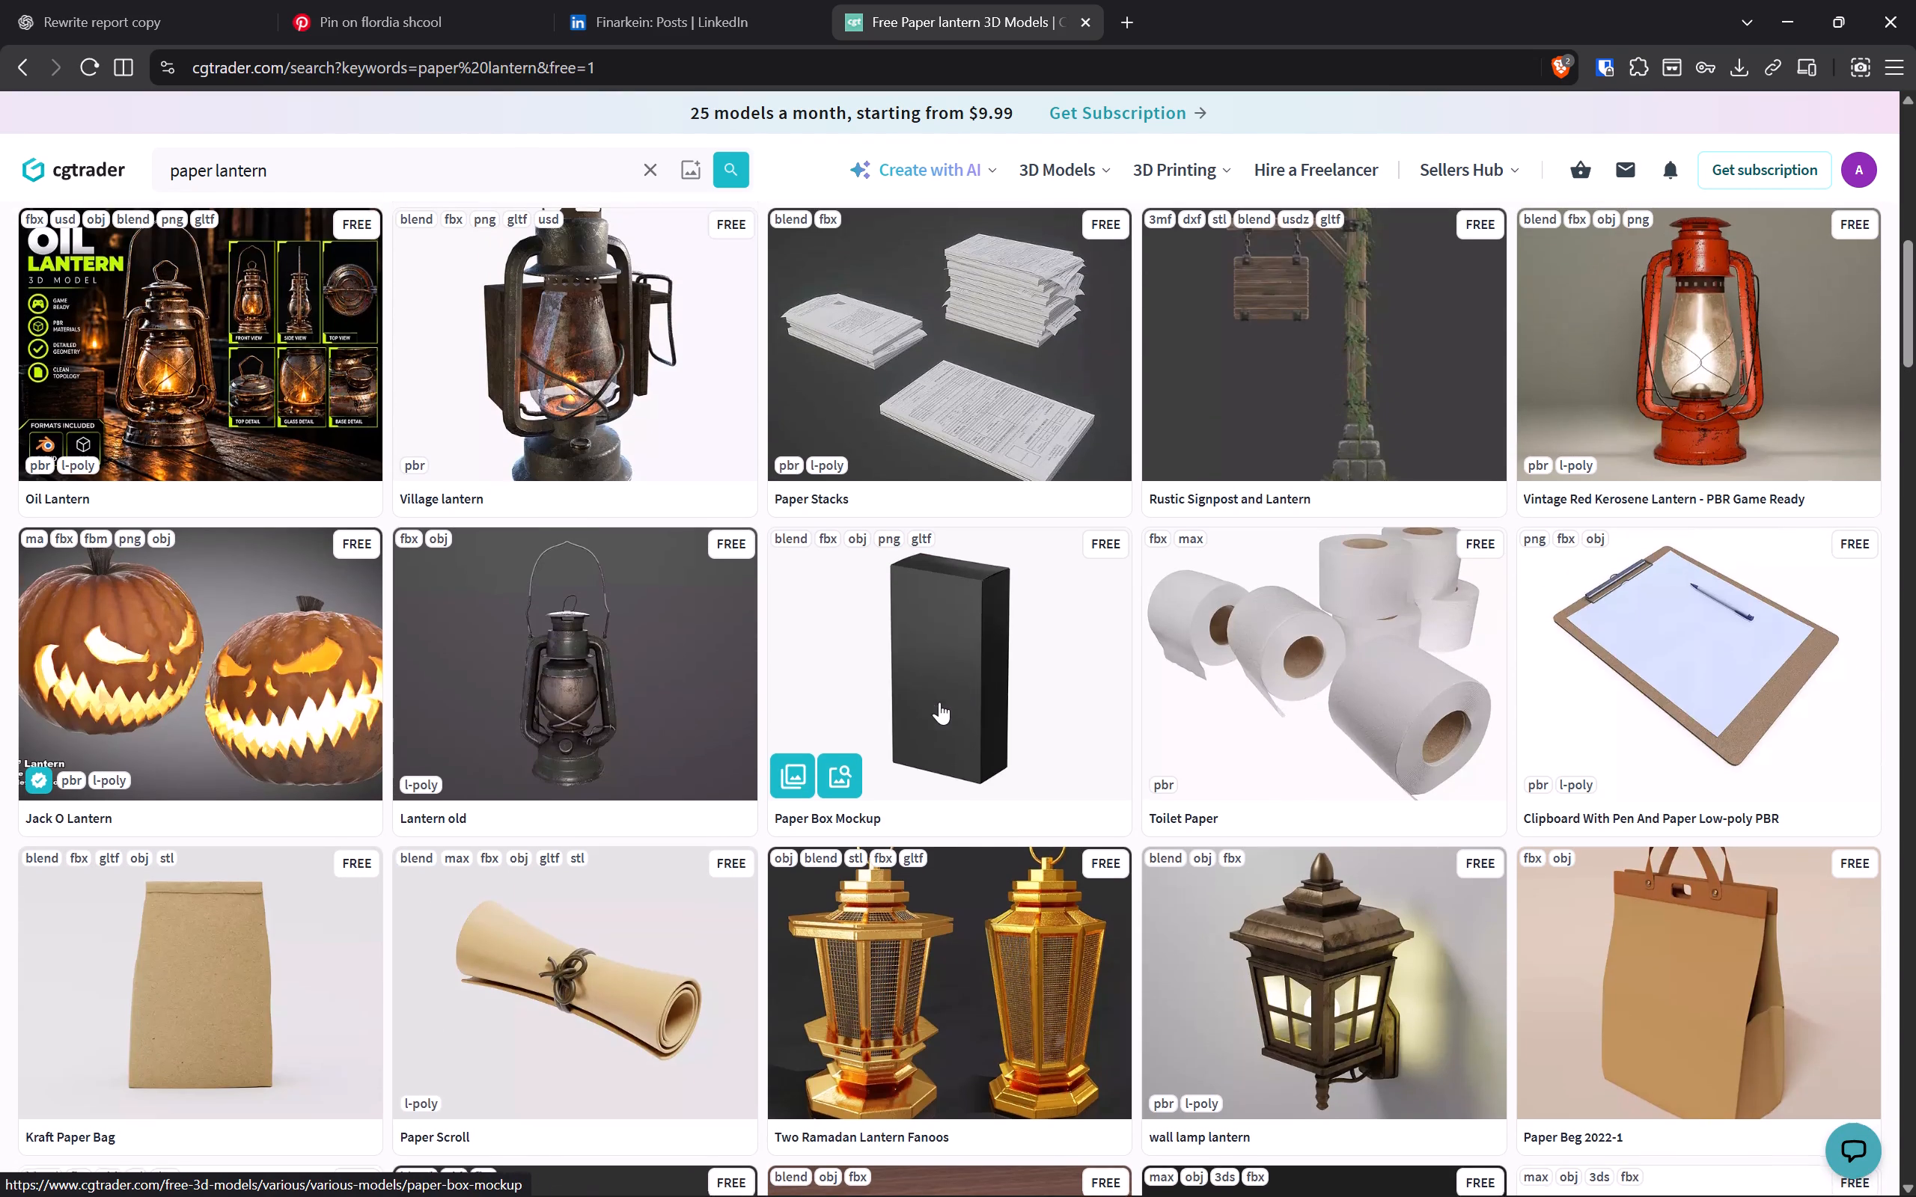
pyautogui.scroll(-3, 939, 702)
# Search CGTrader's free models for "lantern" and look through the results for a suitable design.
pyautogui.tripleClick(397, 174)
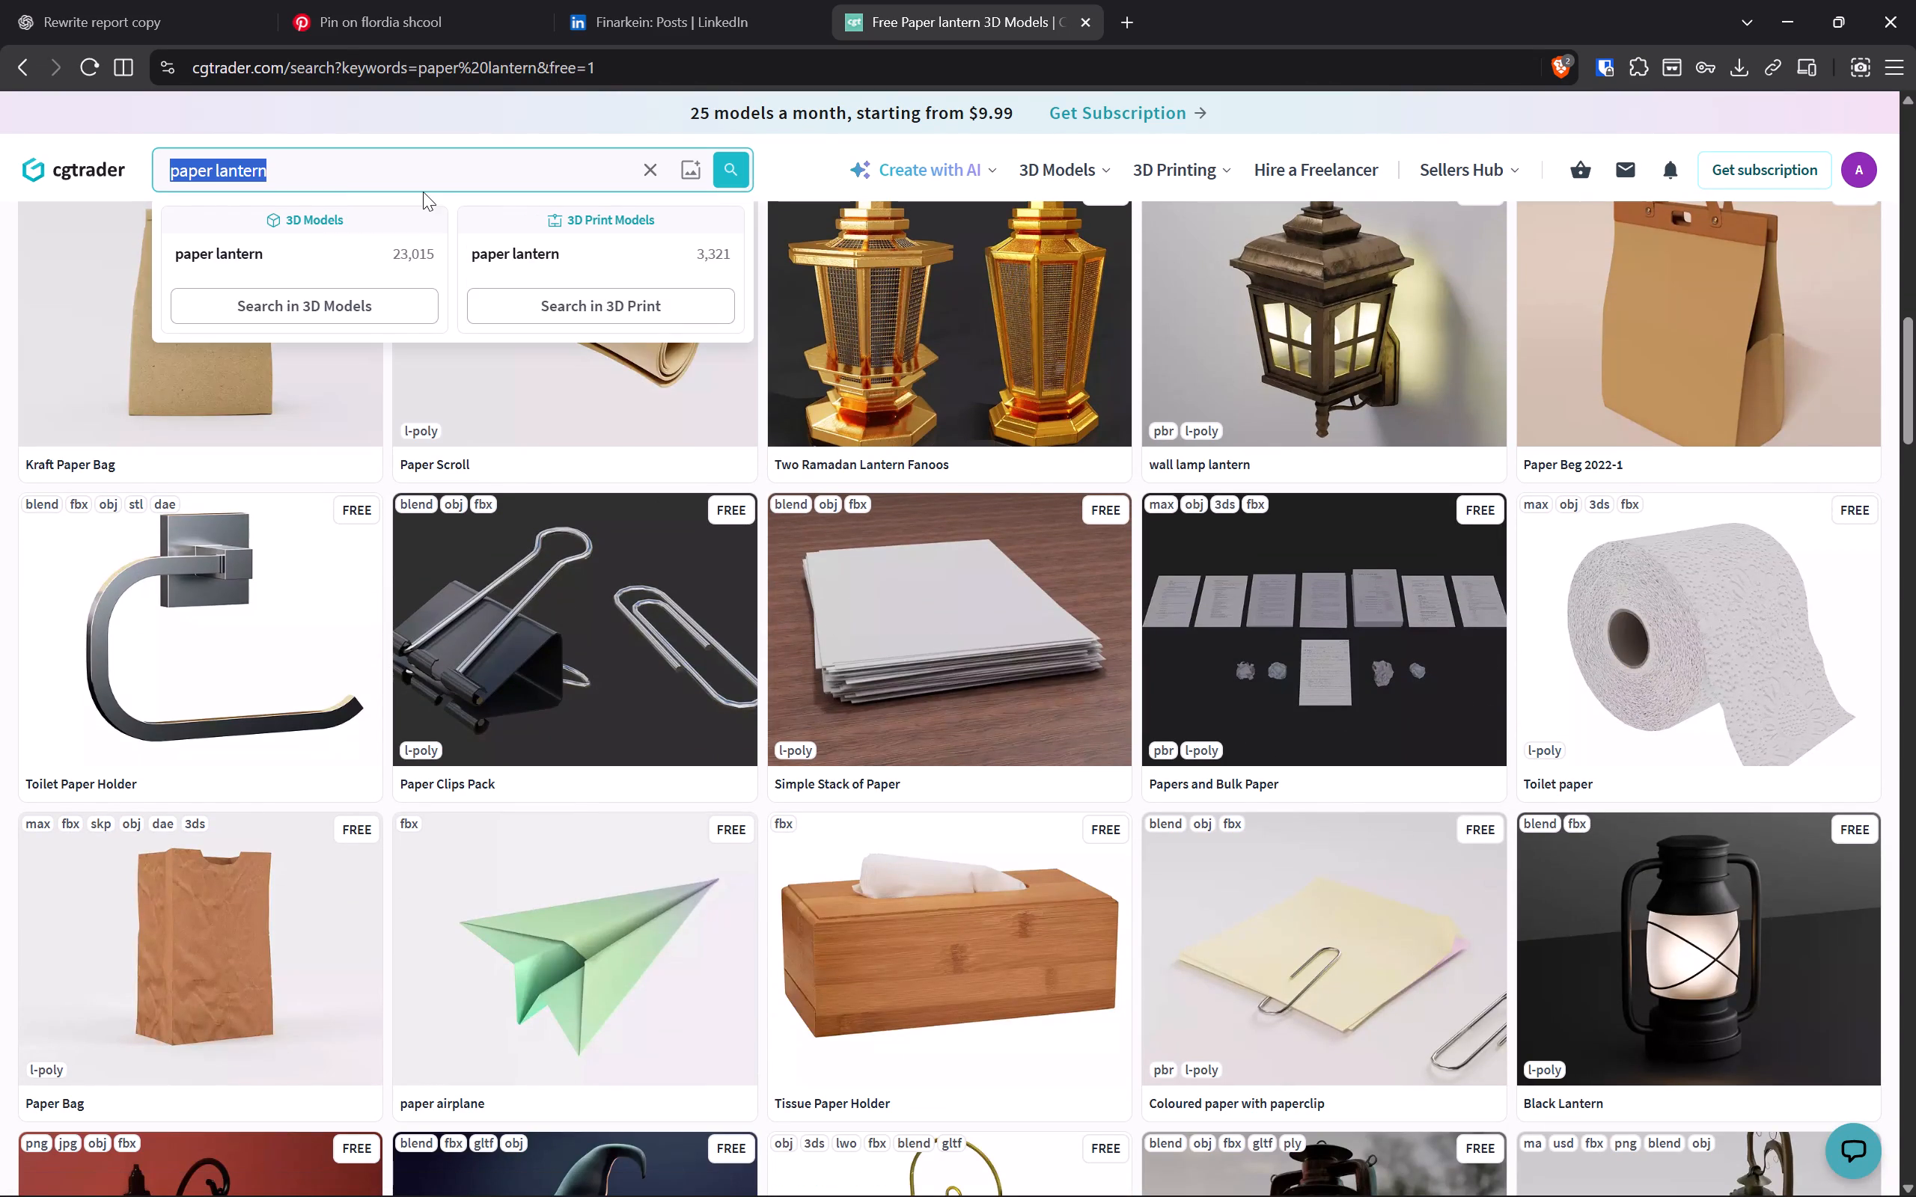
pyautogui.write('lantern')
pyautogui.press('Return')
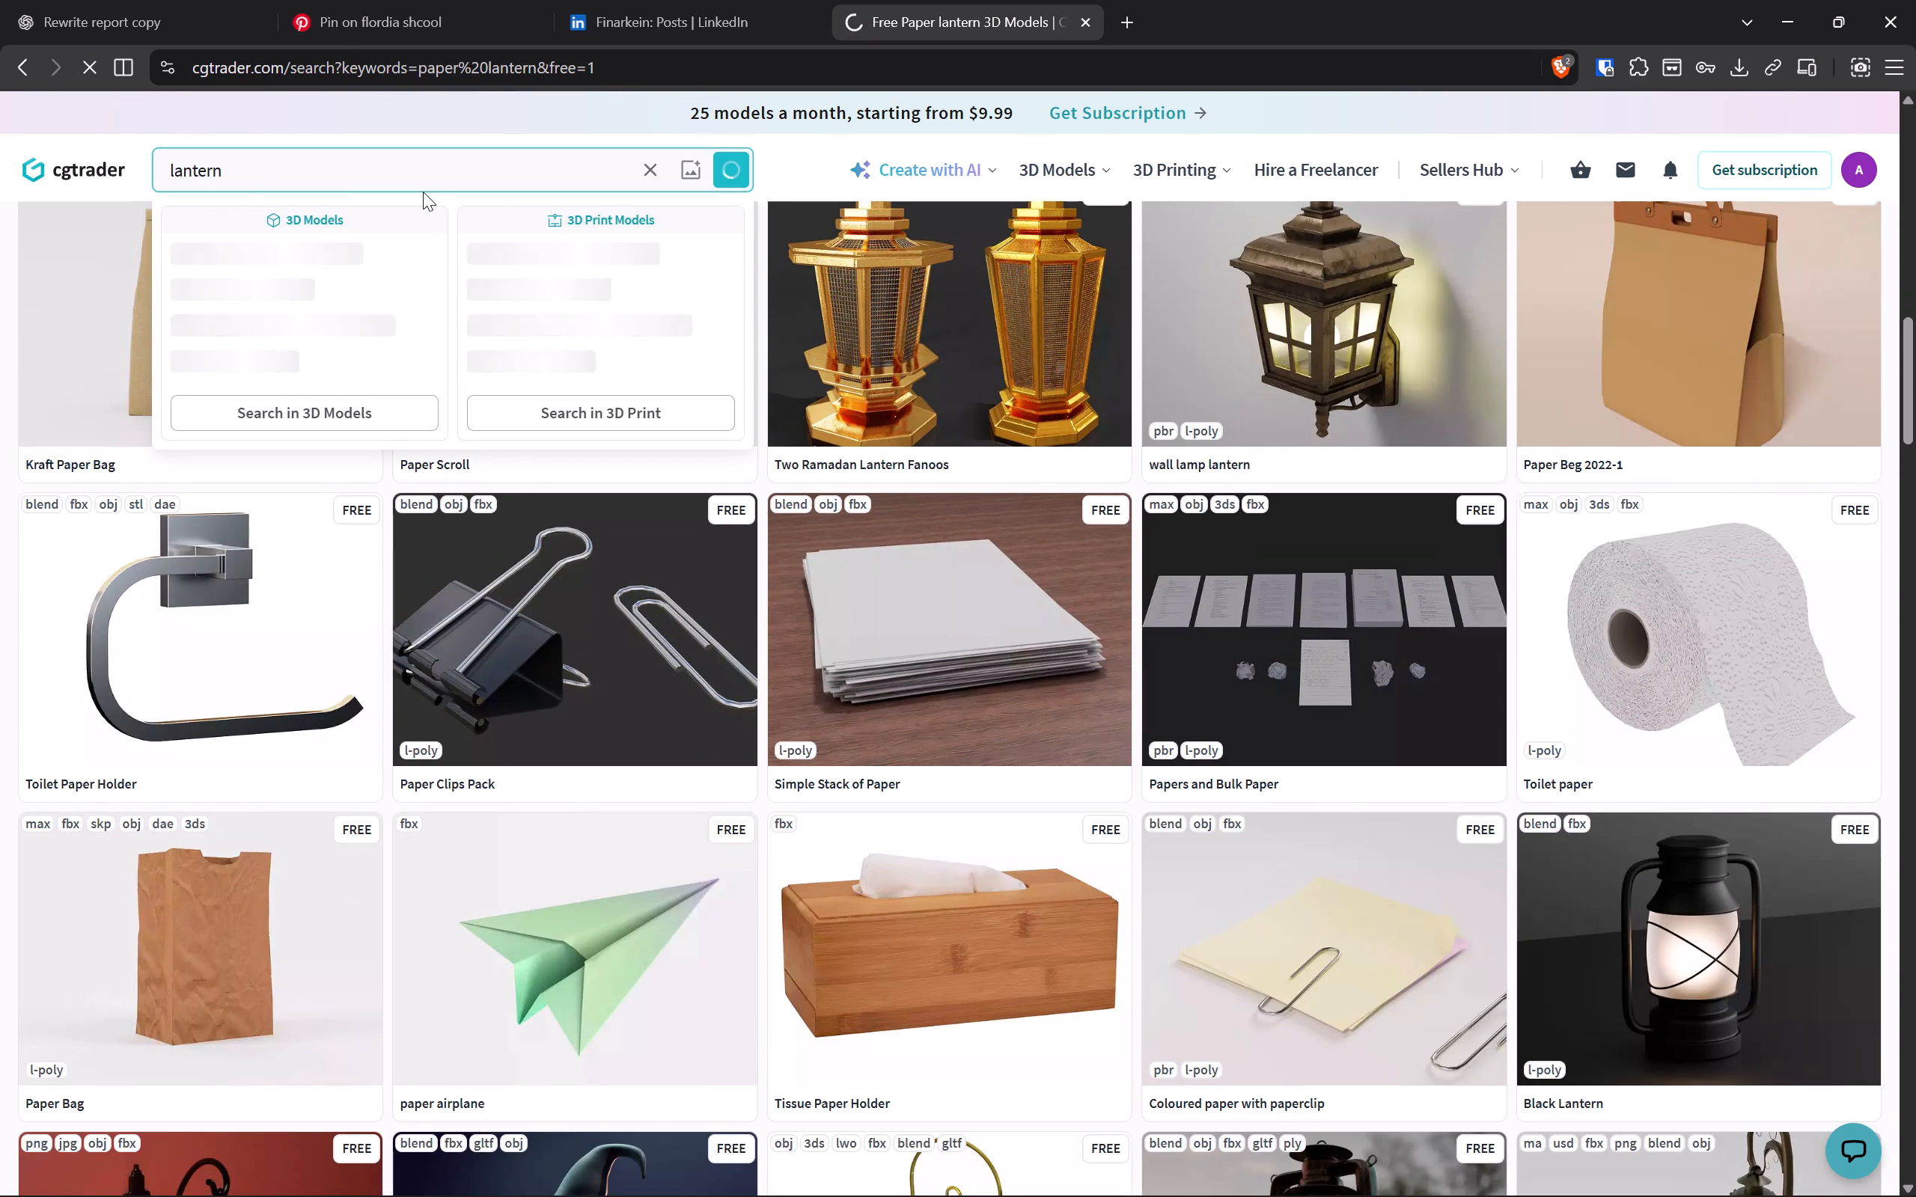
pyautogui.scroll(-6, 1094, 975)
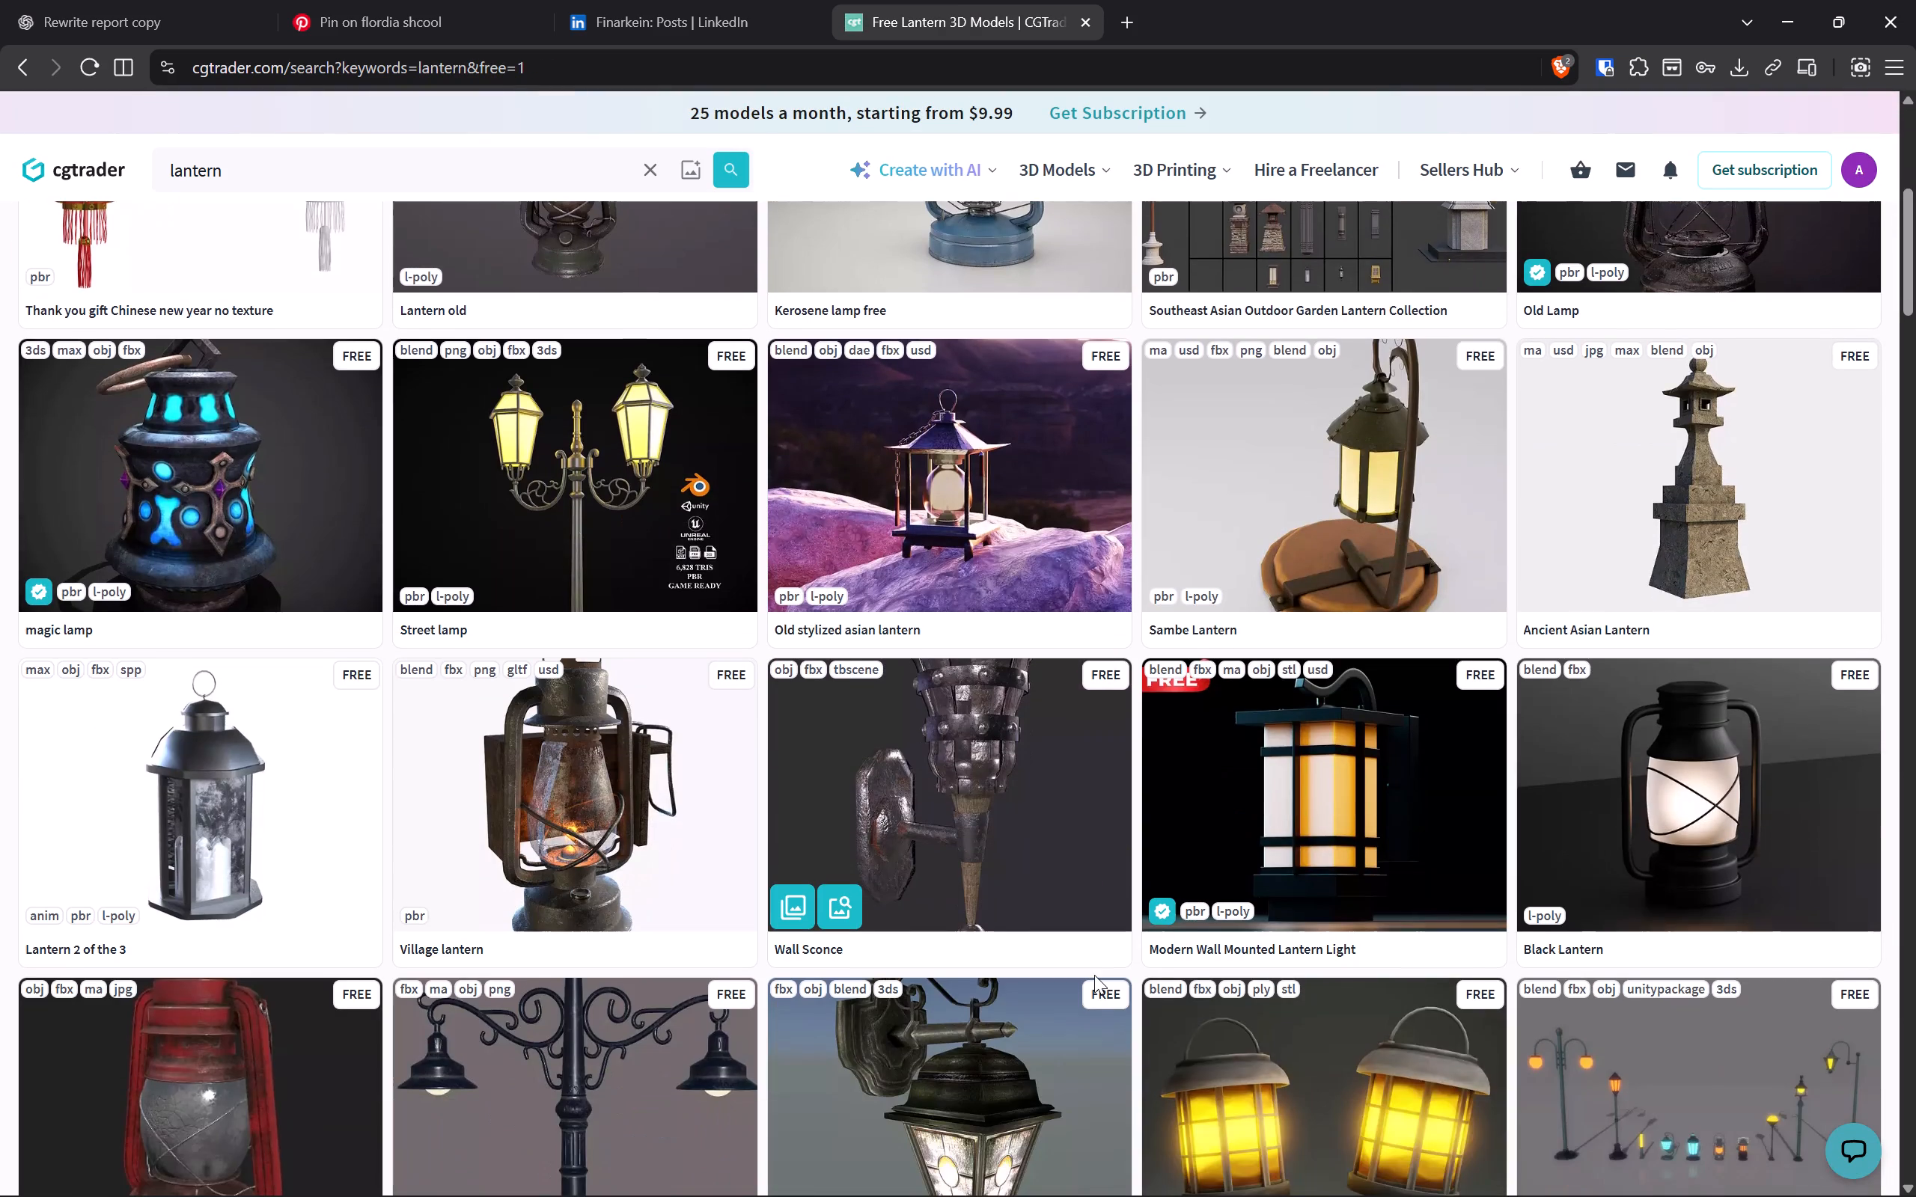
pyautogui.scroll(-12, 1094, 975)
pyautogui.scroll(-5, 1085, 898)
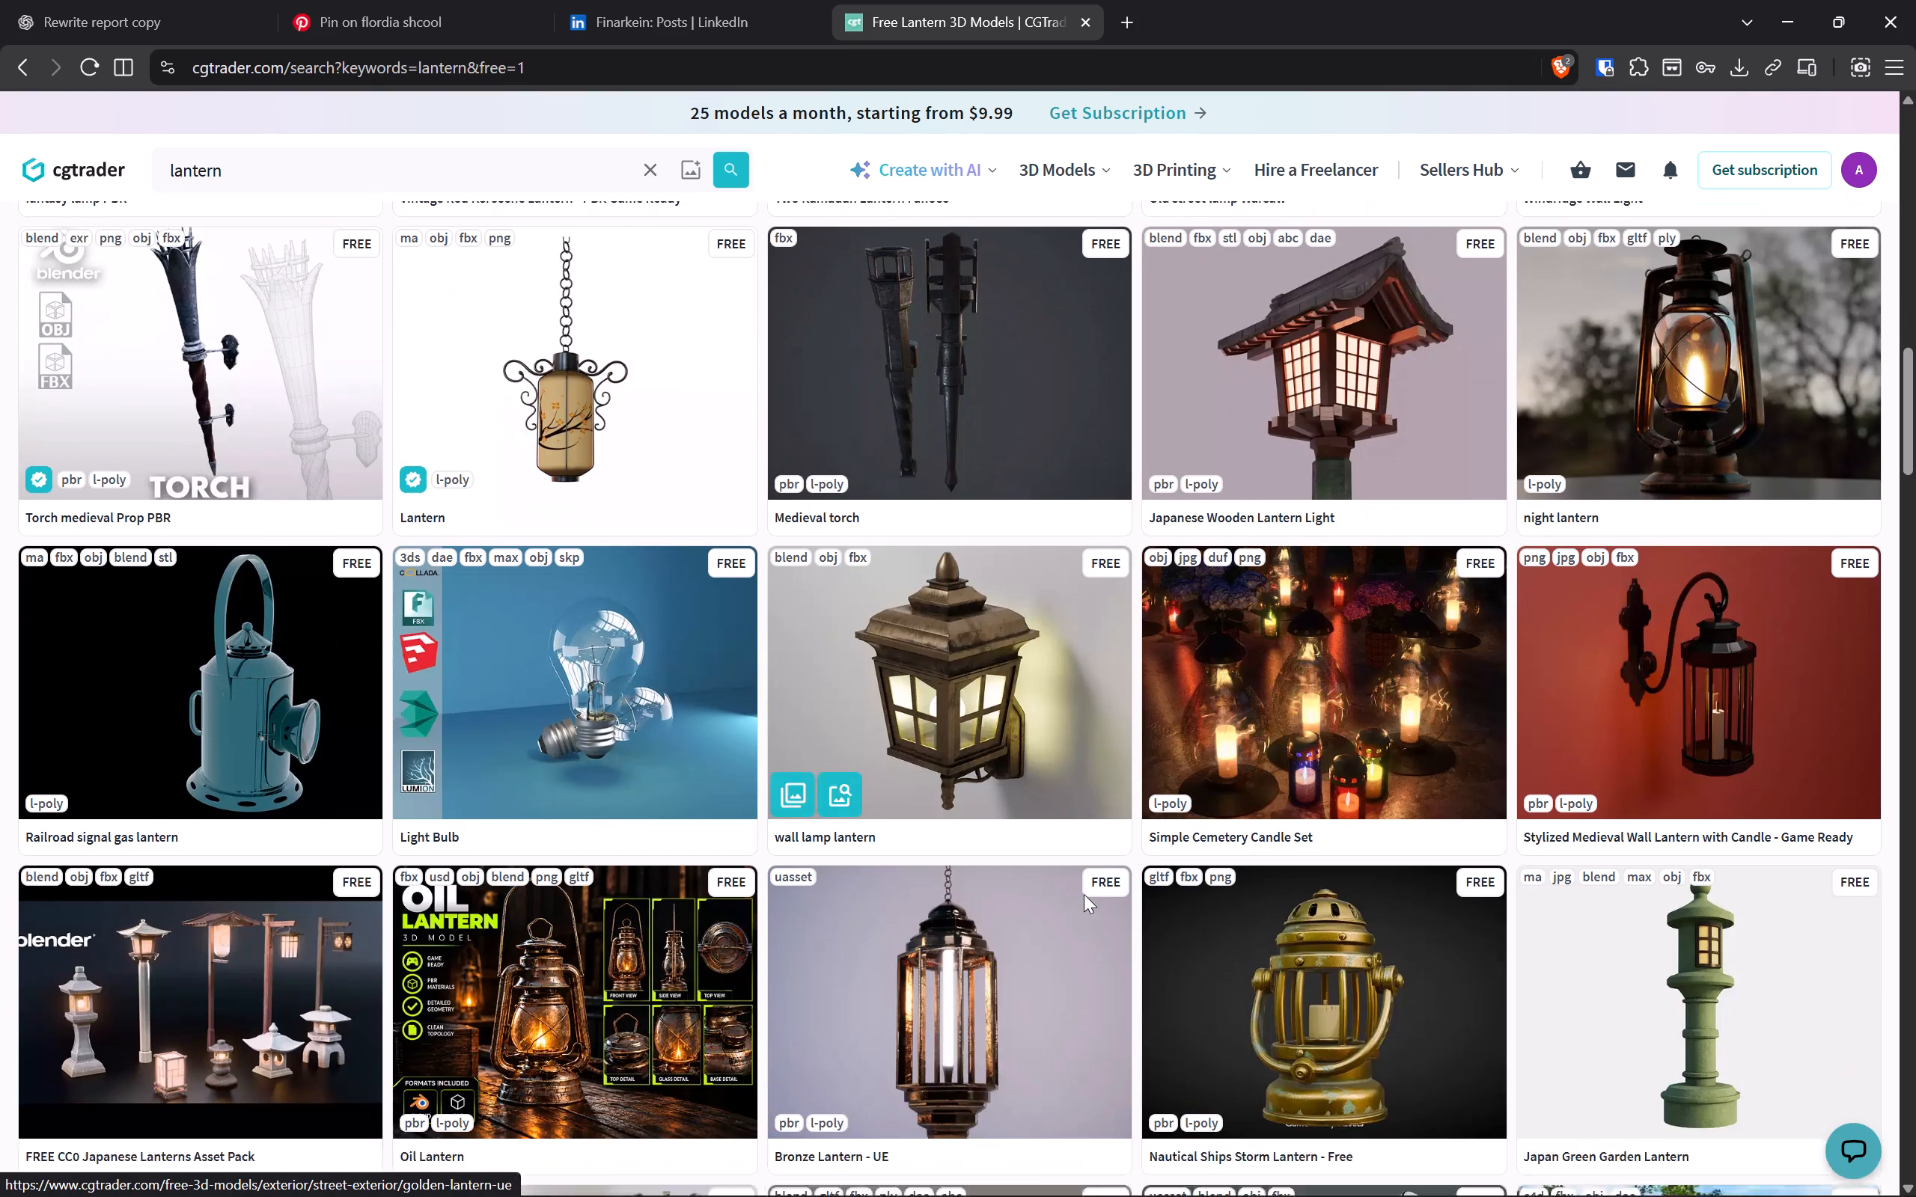
pyautogui.scroll(-1, 1084, 894)
# Search Google Images for "chinese lantern 3d model" in a new browser tab.
pyautogui.hotkey('ctrl', 't')
pyautogui.write('chinese lantern 3d model')
pyautogui.press('Return')
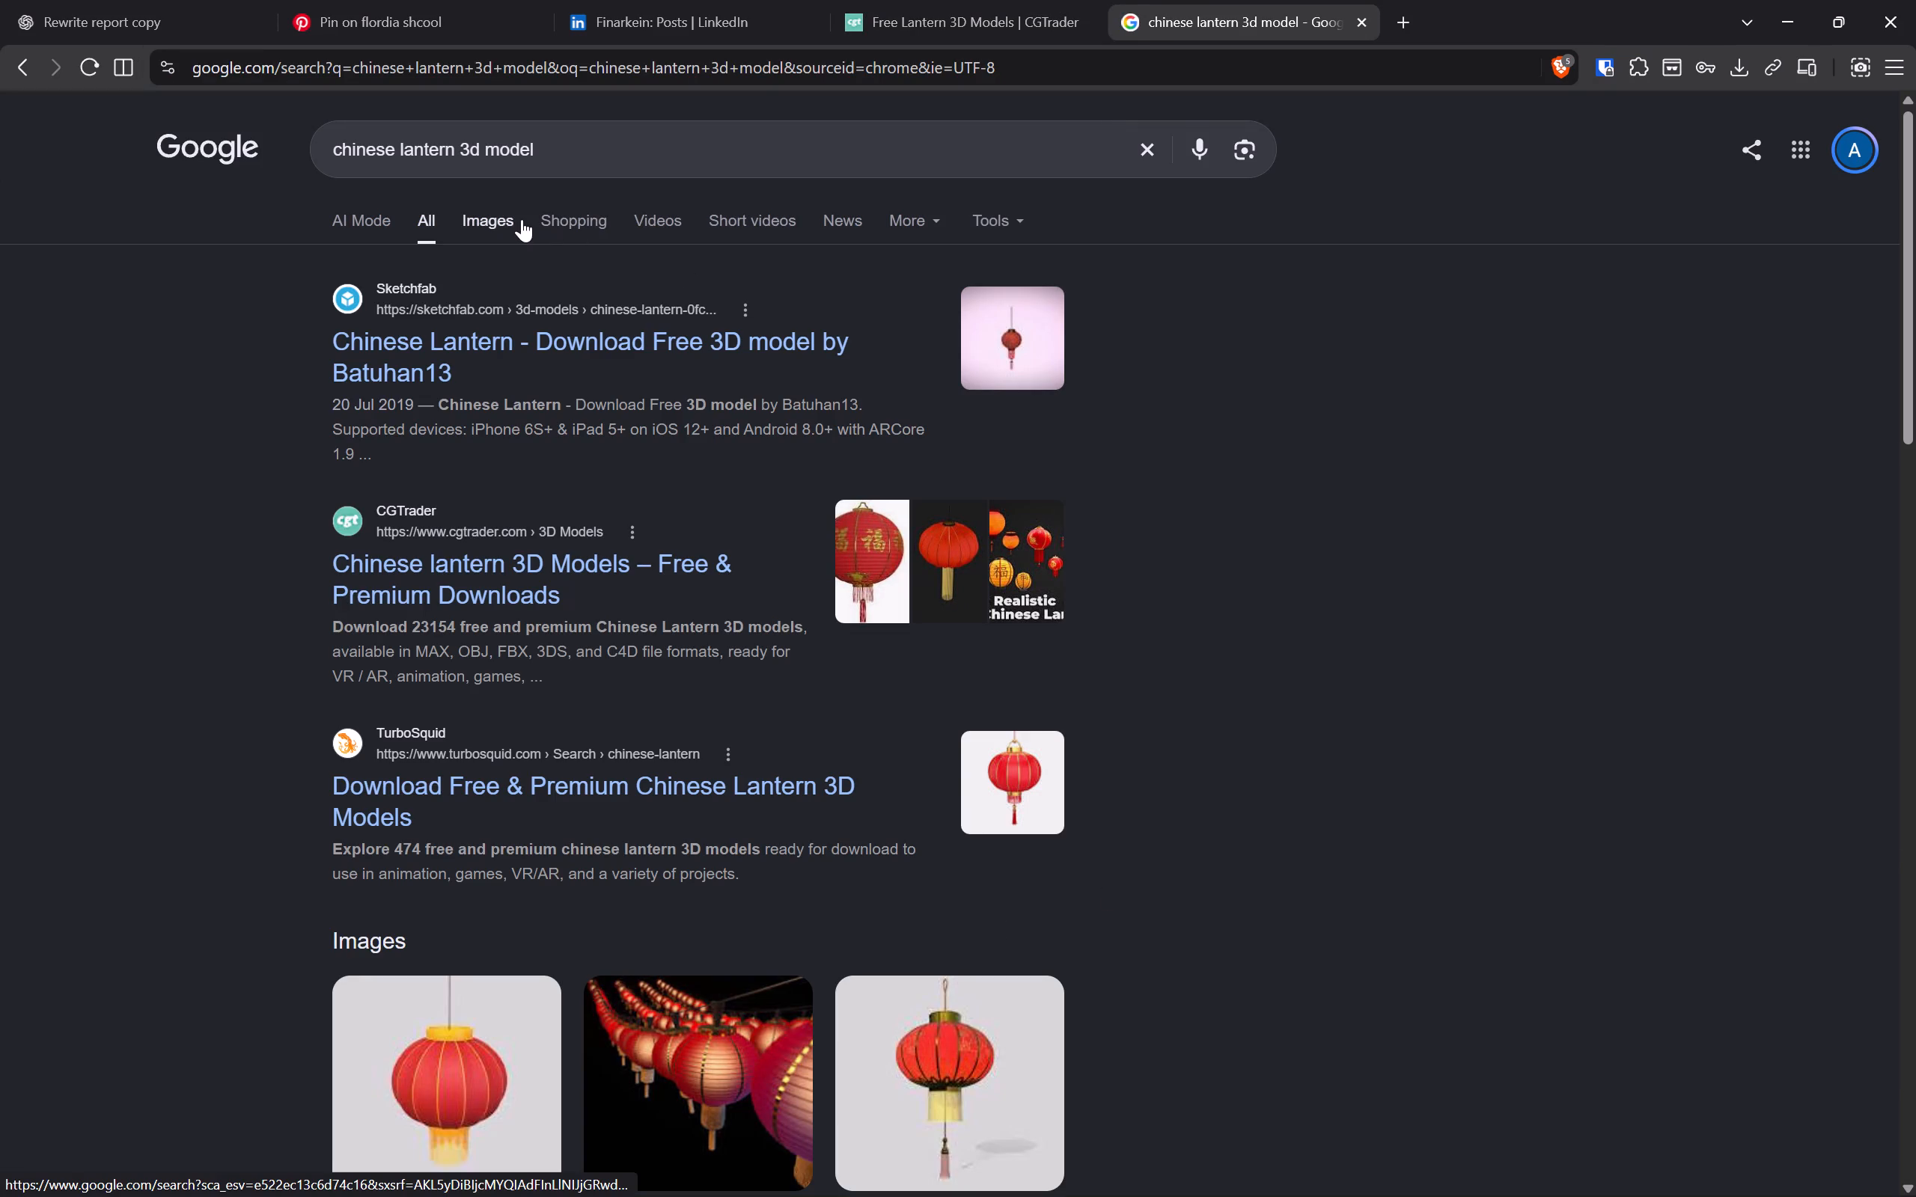
pyautogui.click(522, 219)
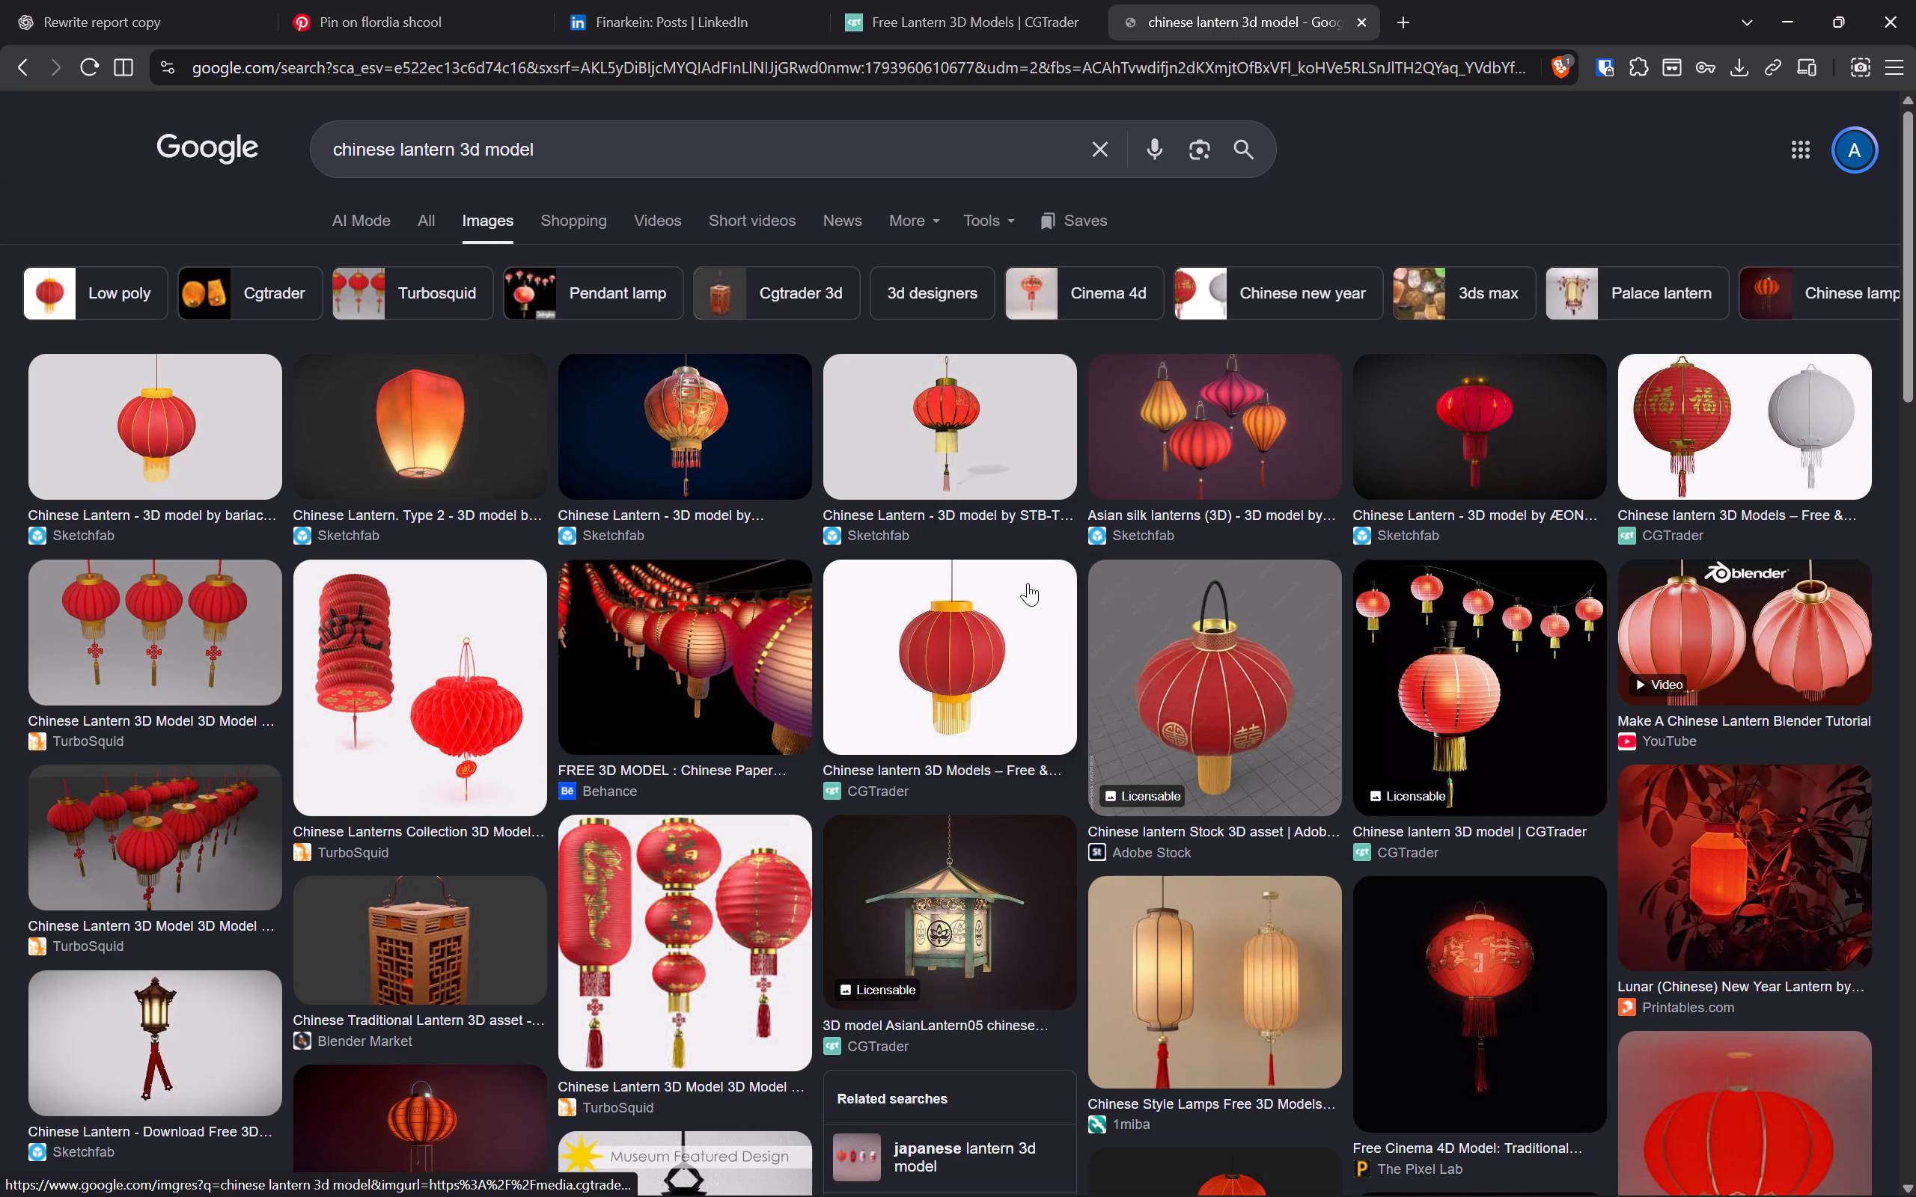
# Open the Sketchfab page of the cartoon-style red Chinese Lantern, check whether it can be downloaded, and close it.
pyautogui.click(185, 405)
pyautogui.click(1549, 628)
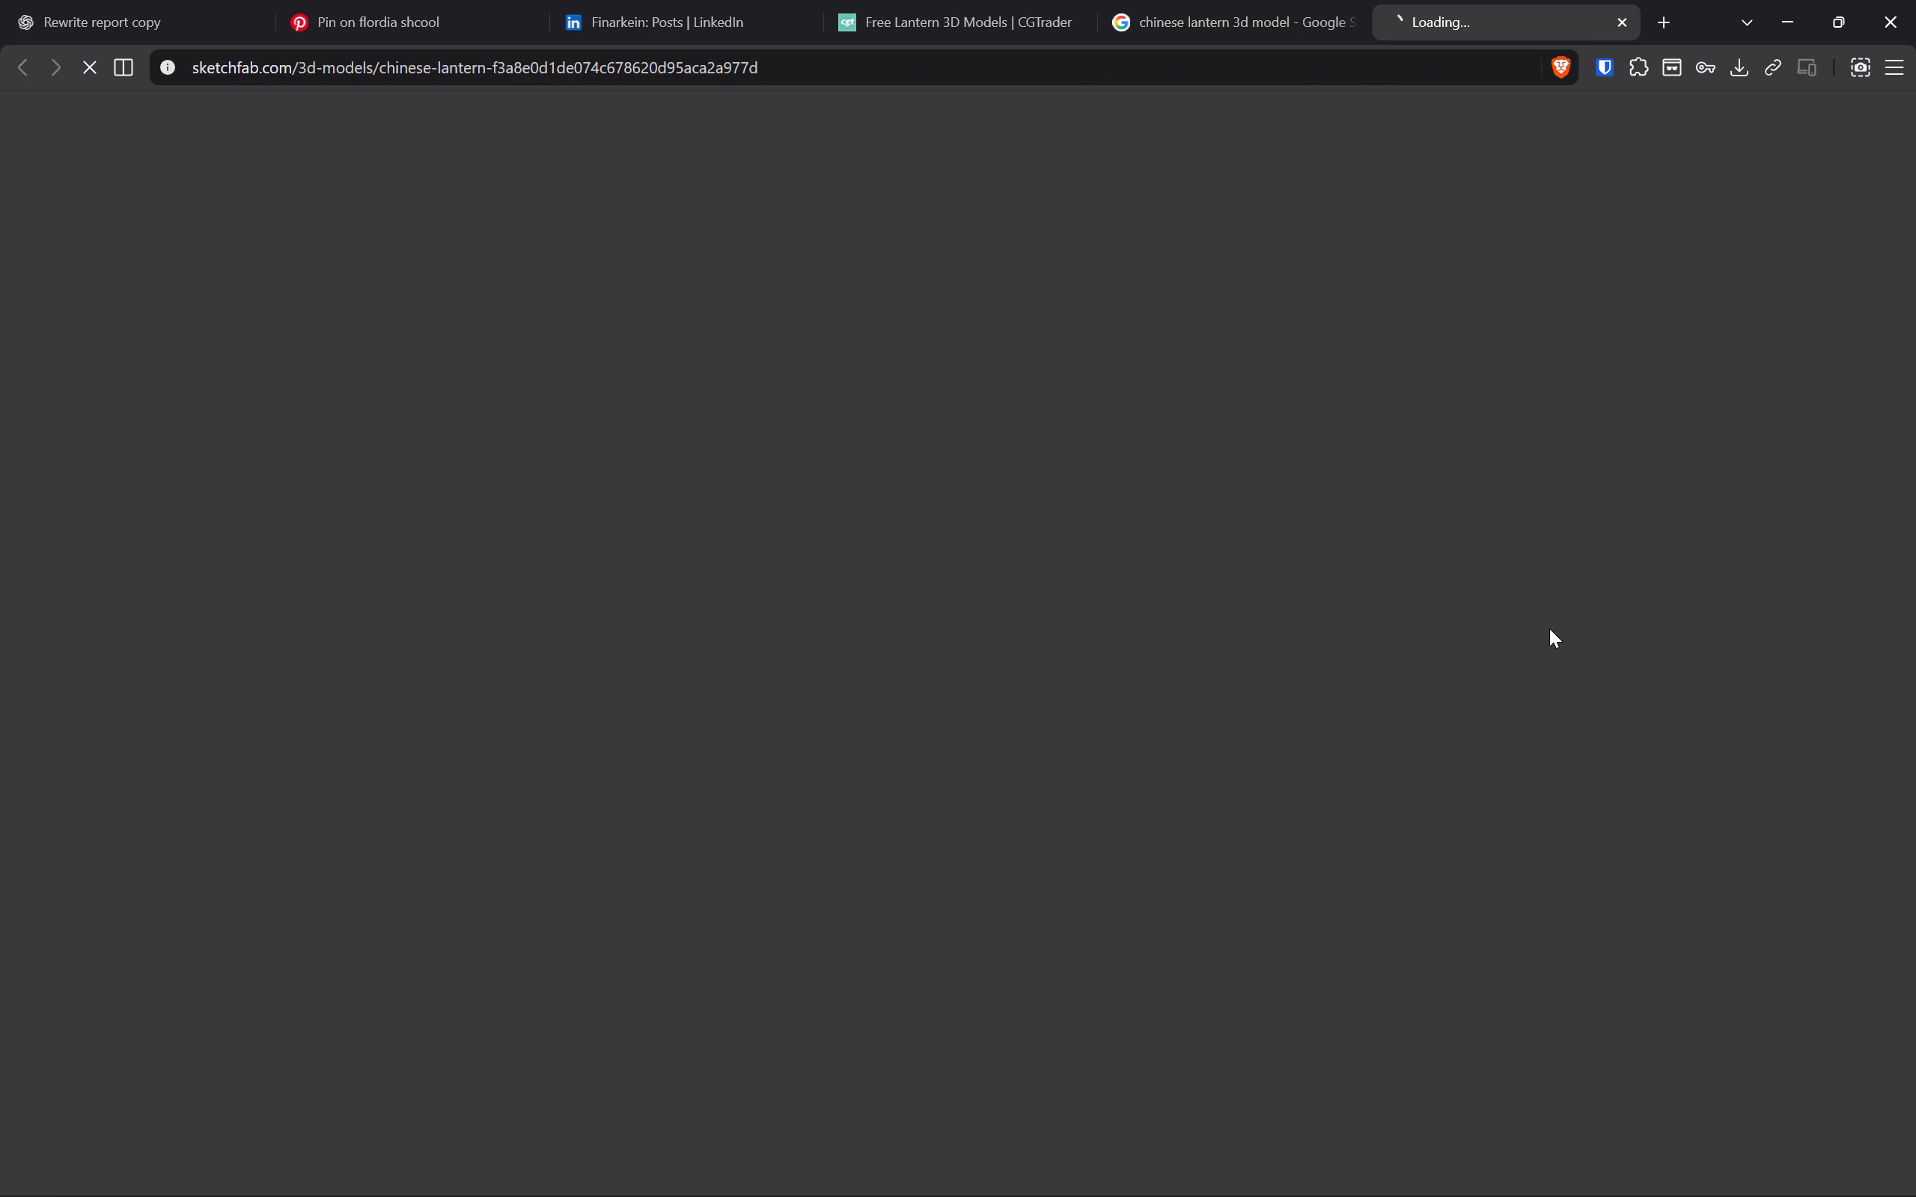
pyautogui.click(1206, 0)
pyautogui.click(1406, 1)
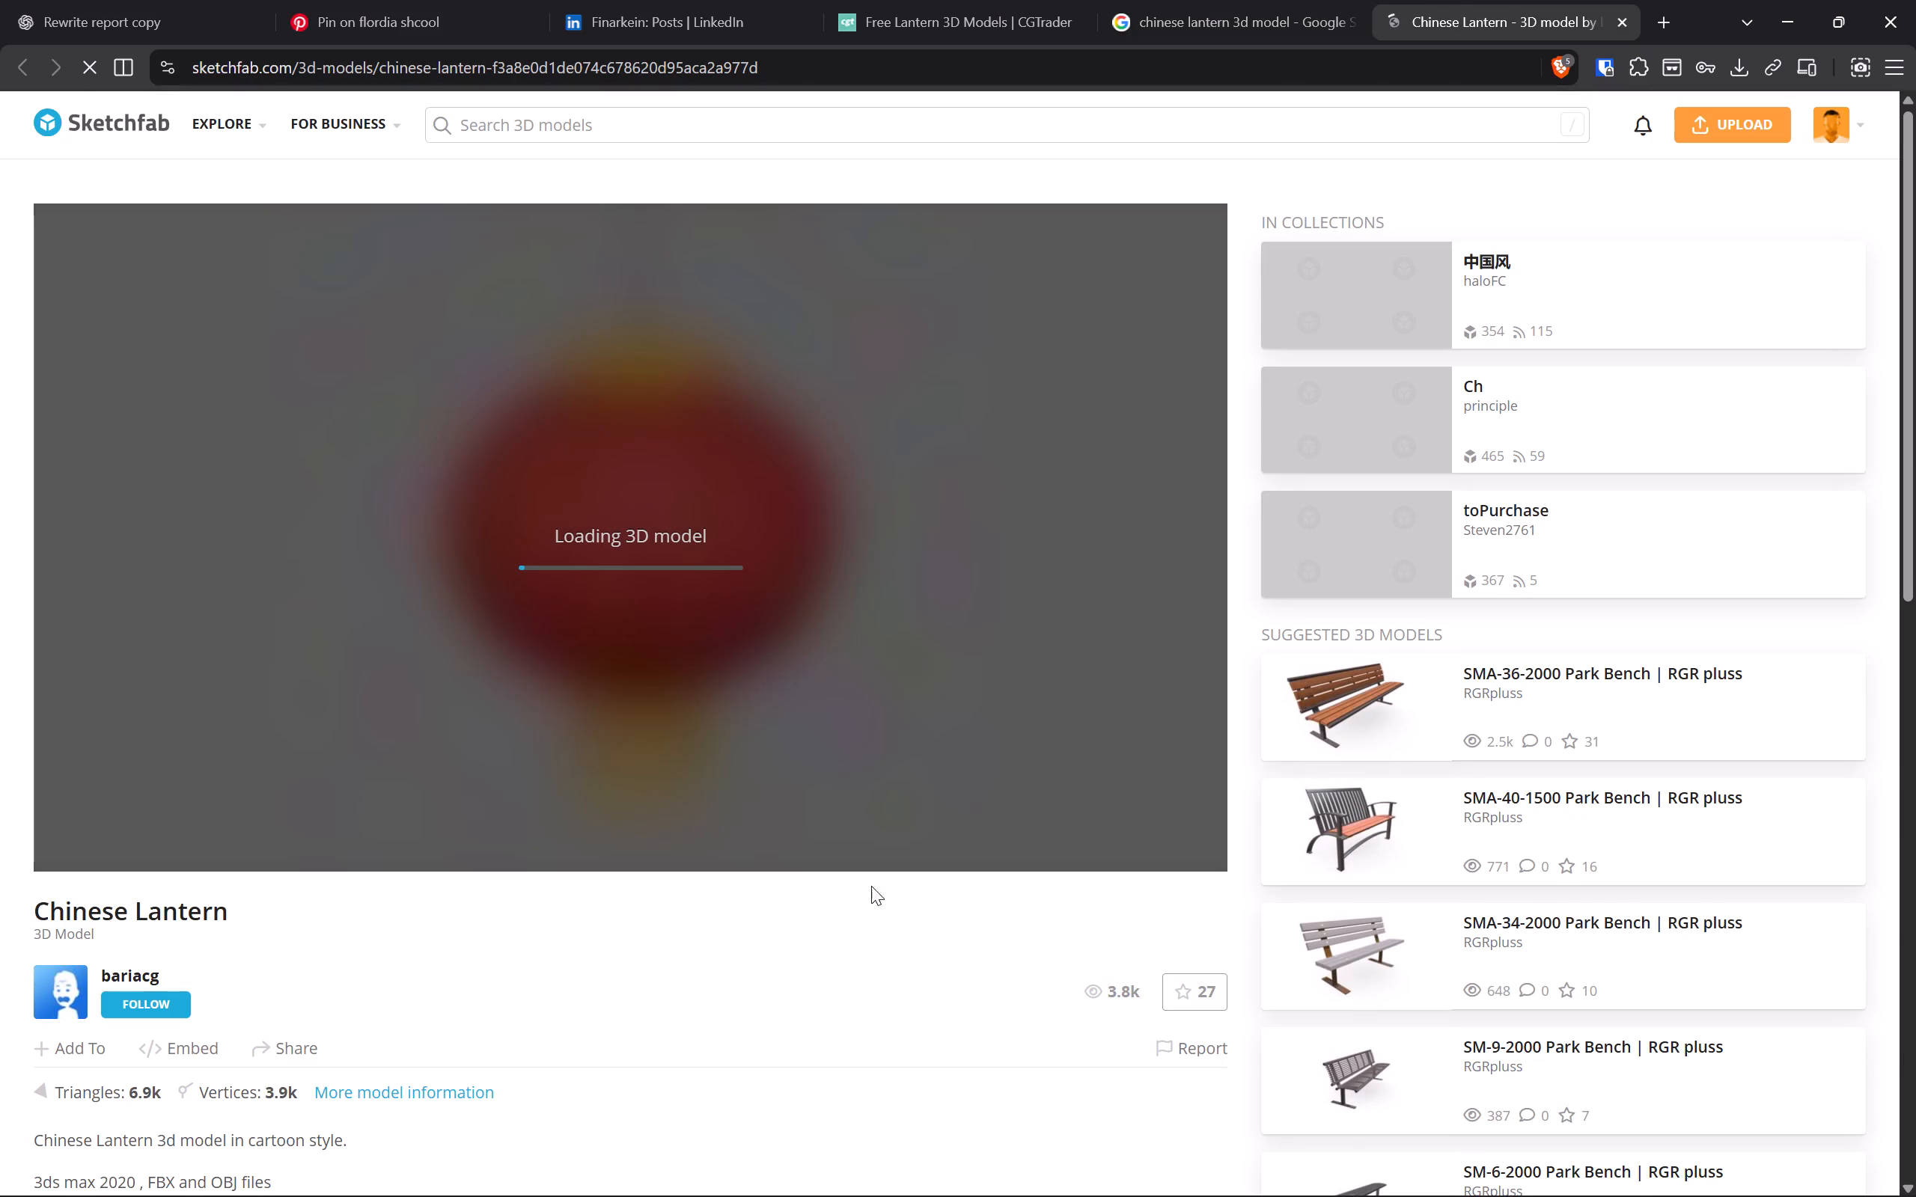
pyautogui.scroll(-6, 872, 910)
pyautogui.scroll(4, 861, 896)
pyautogui.hotkey('ctrl', 'w')
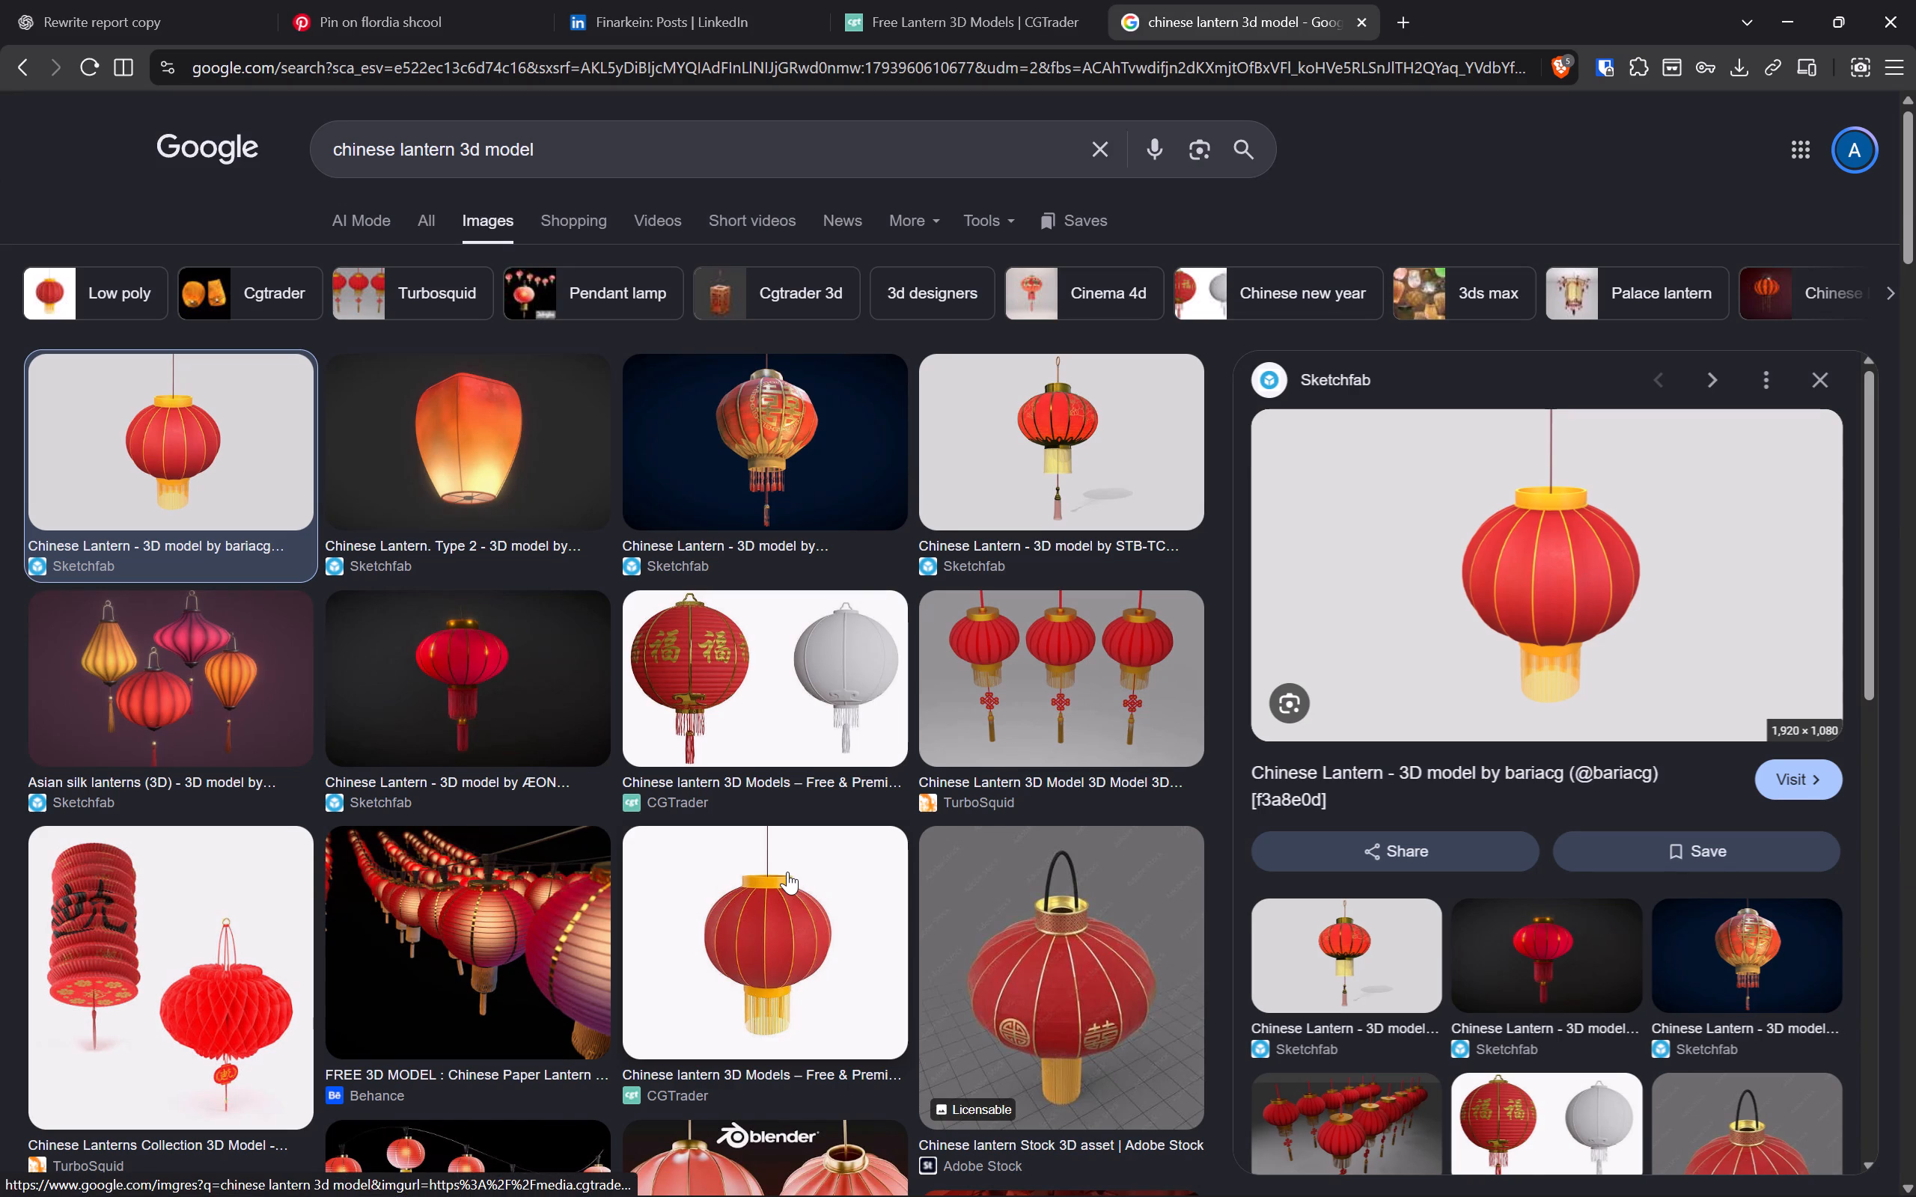
# Open STB-TC's Chinese Lantern model page on Sketchfab from the image results, check it, and close it.
pyautogui.click(1061, 429)
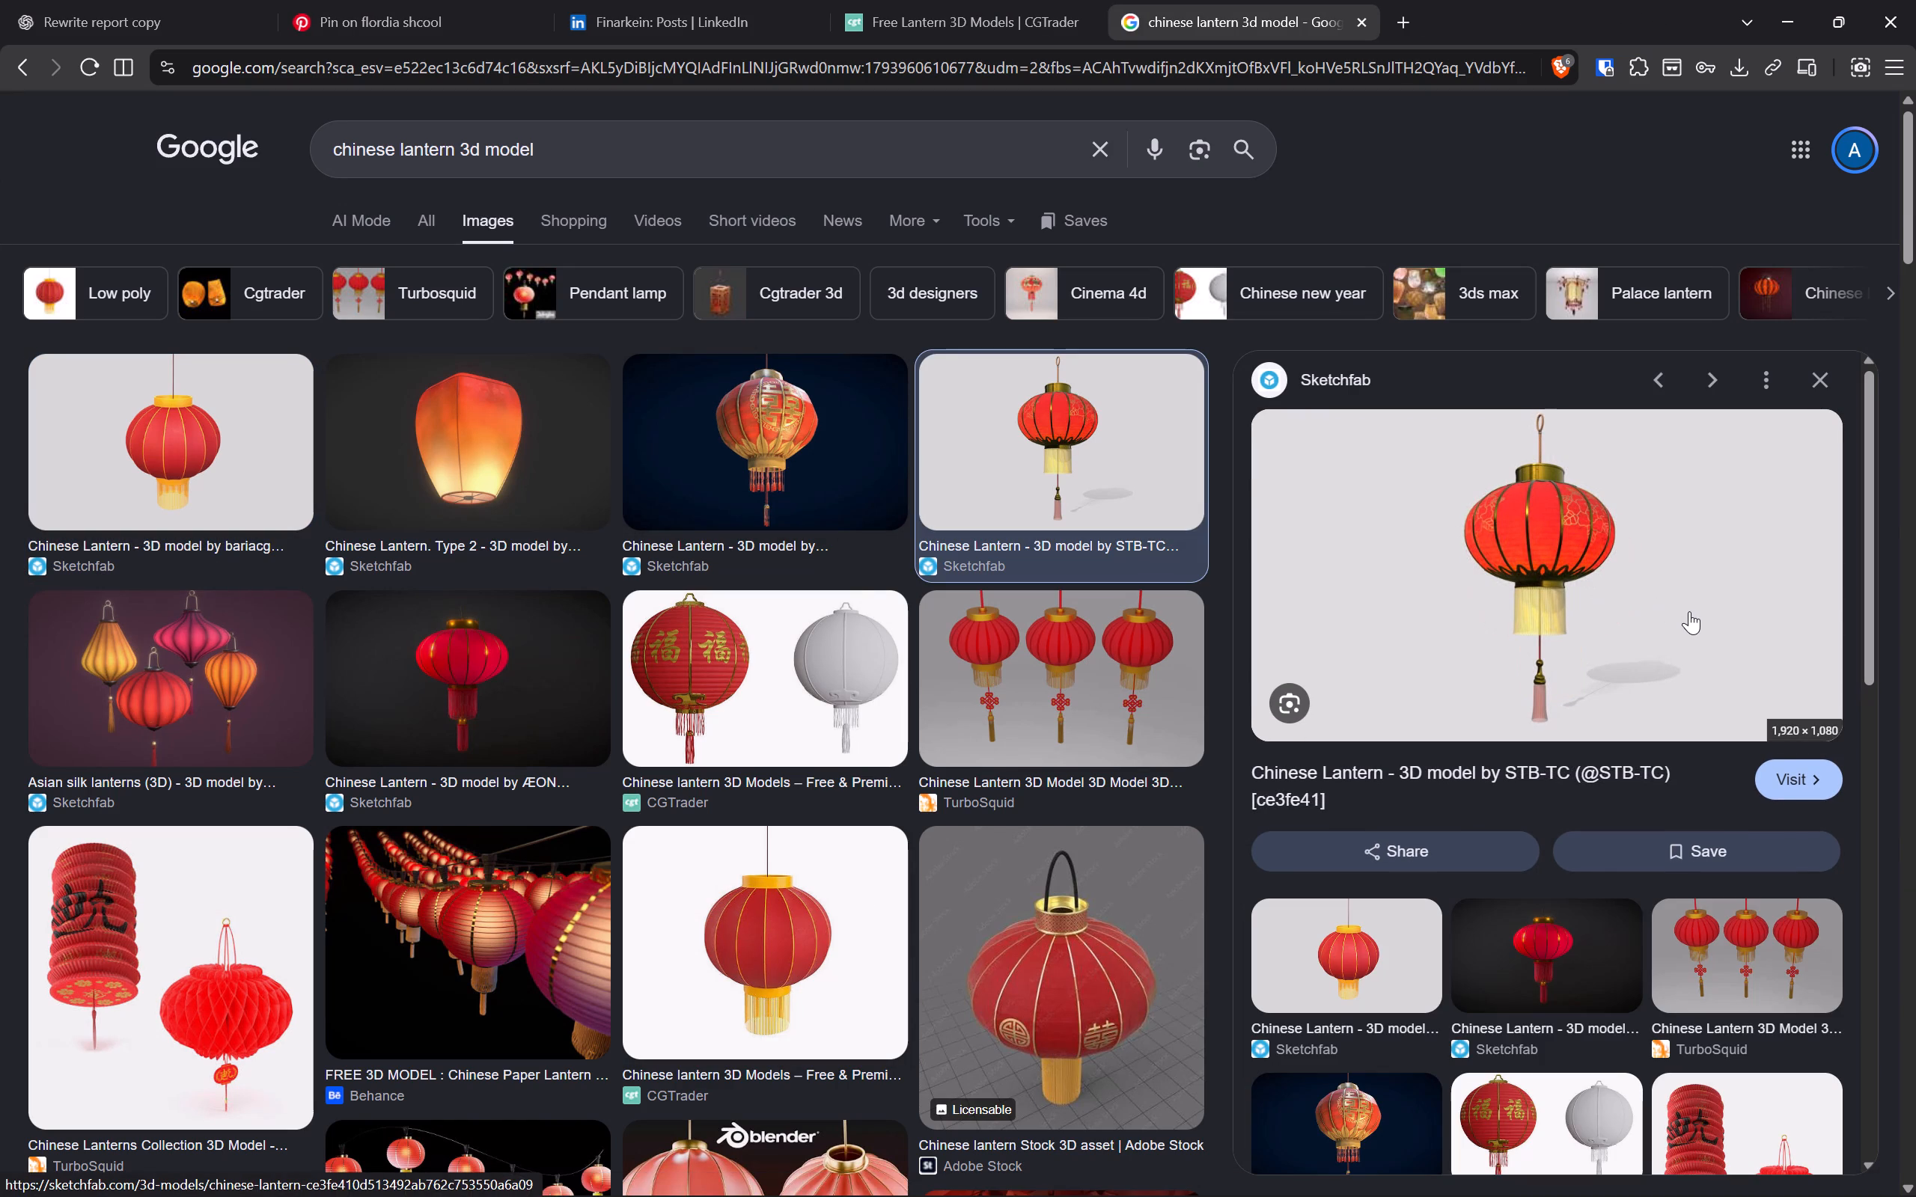
pyautogui.click(1689, 611)
pyautogui.click(1250, 0)
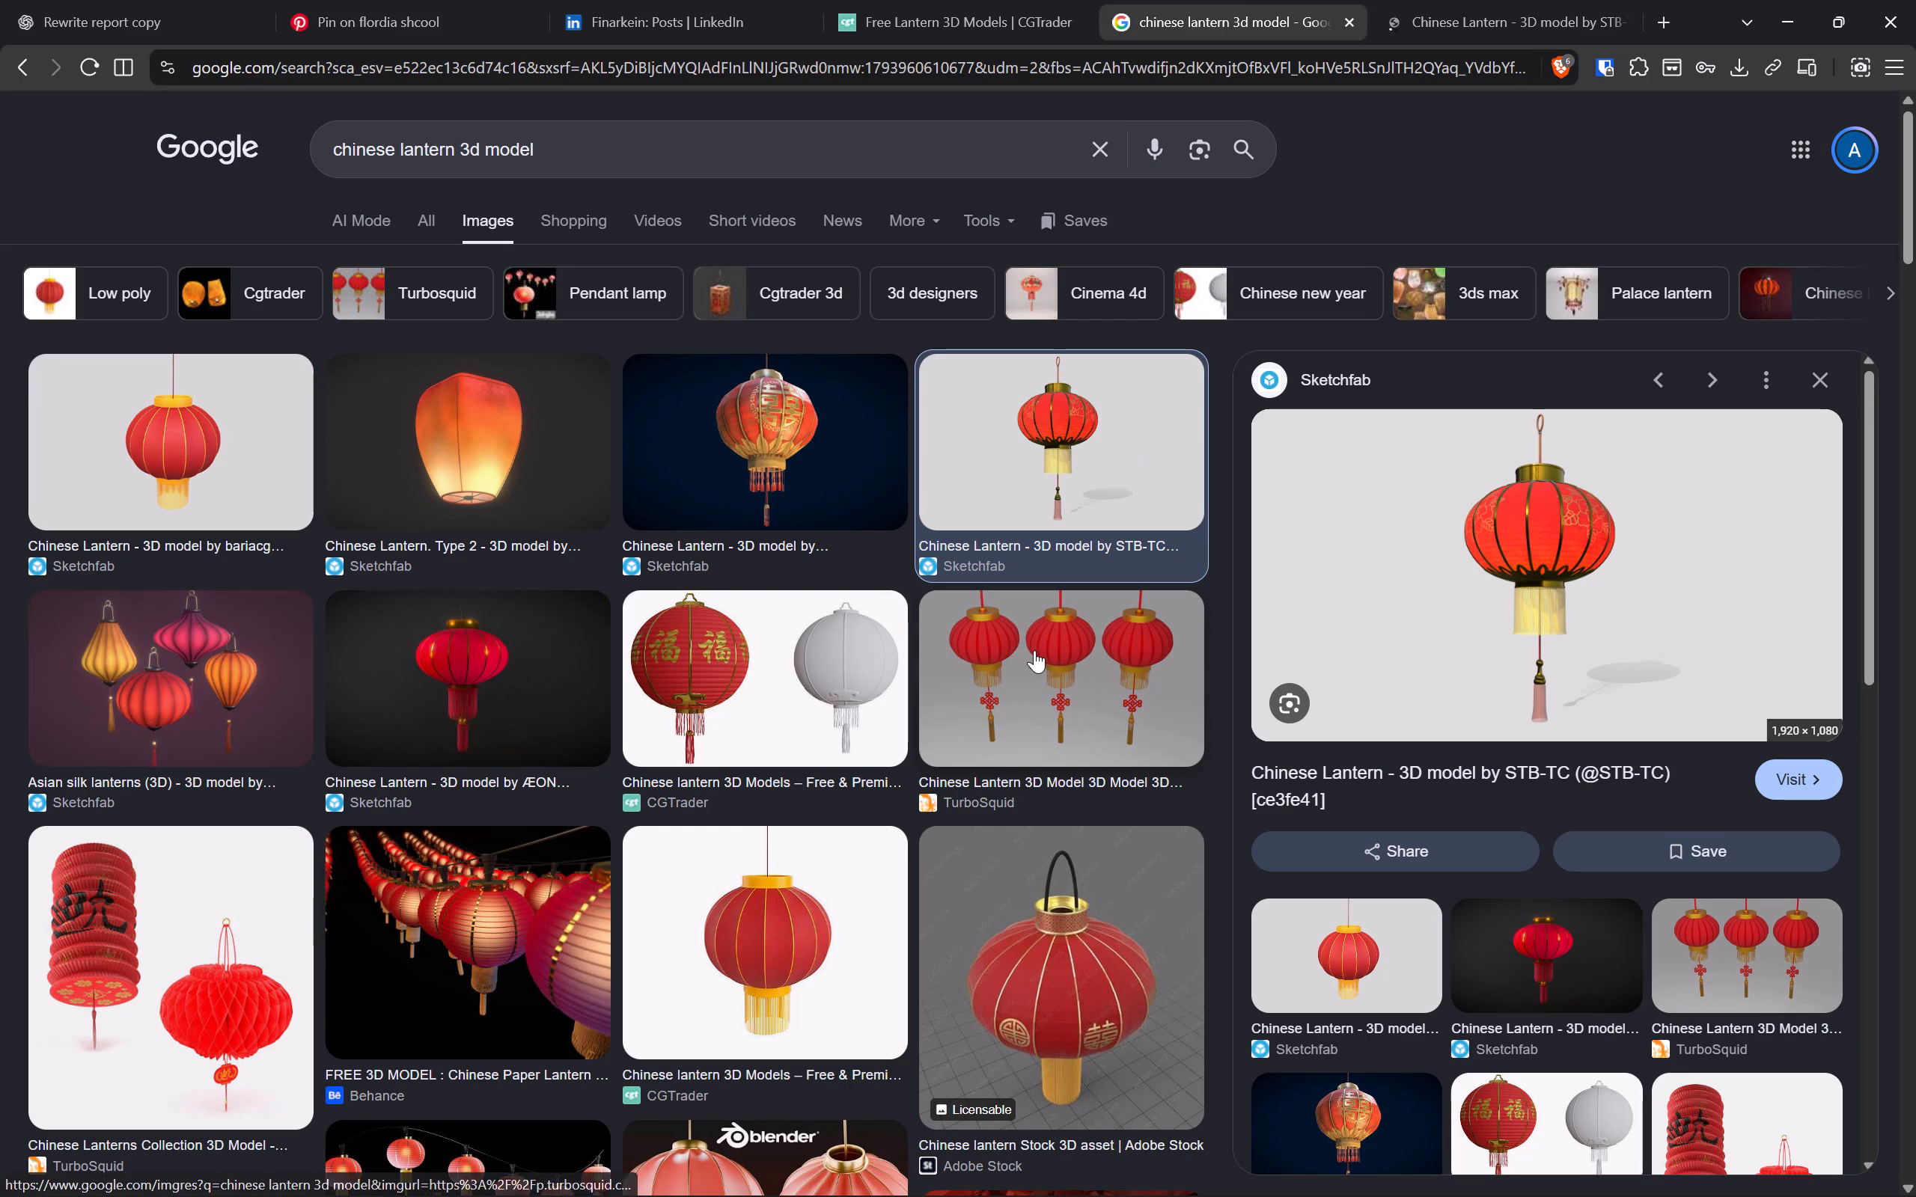
pyautogui.click(1433, 0)
pyautogui.hotkey('ctrl', 'w')
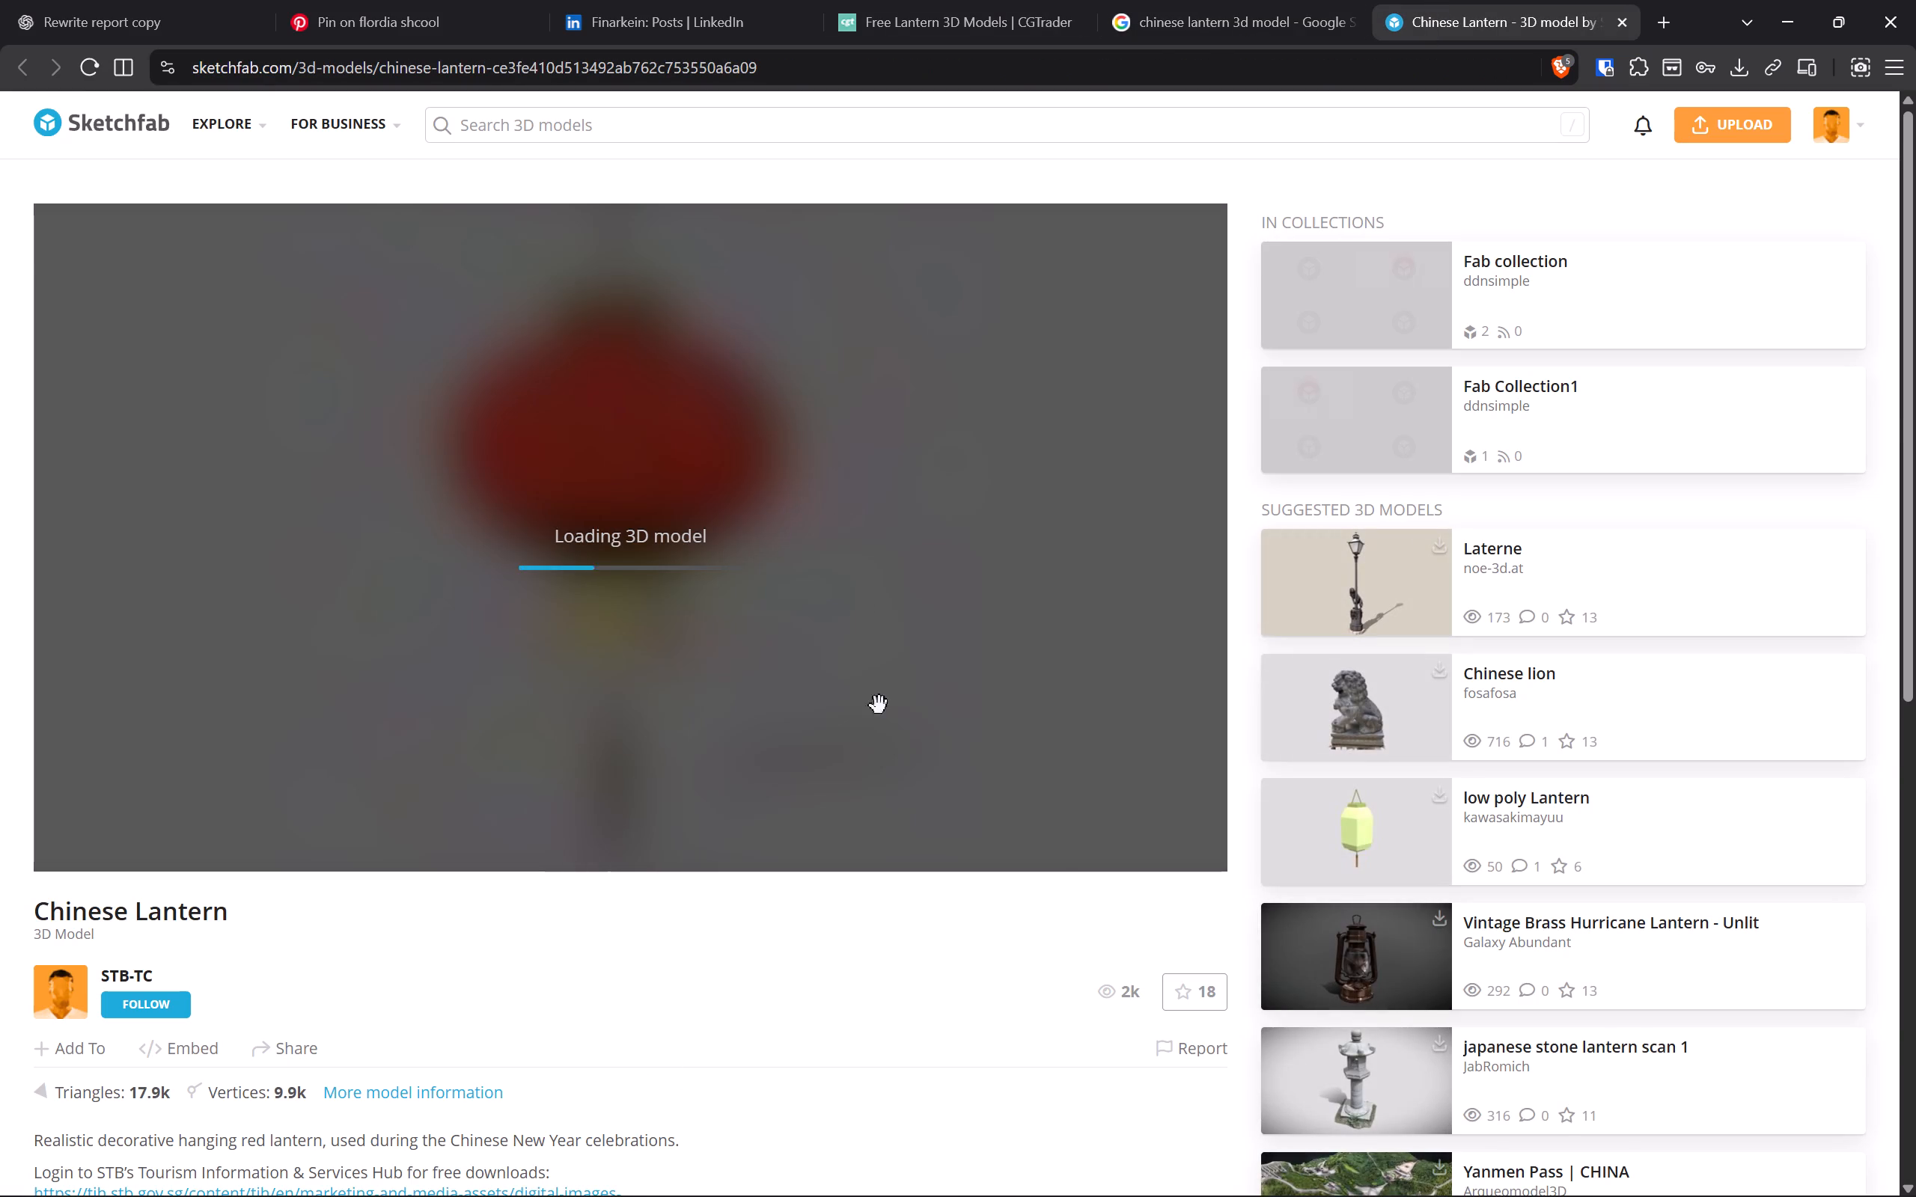
# Open the Asian silk lanterns (3D) page on Sketchfab, examine its model details and download availability, and close it.
pyautogui.click(228, 687)
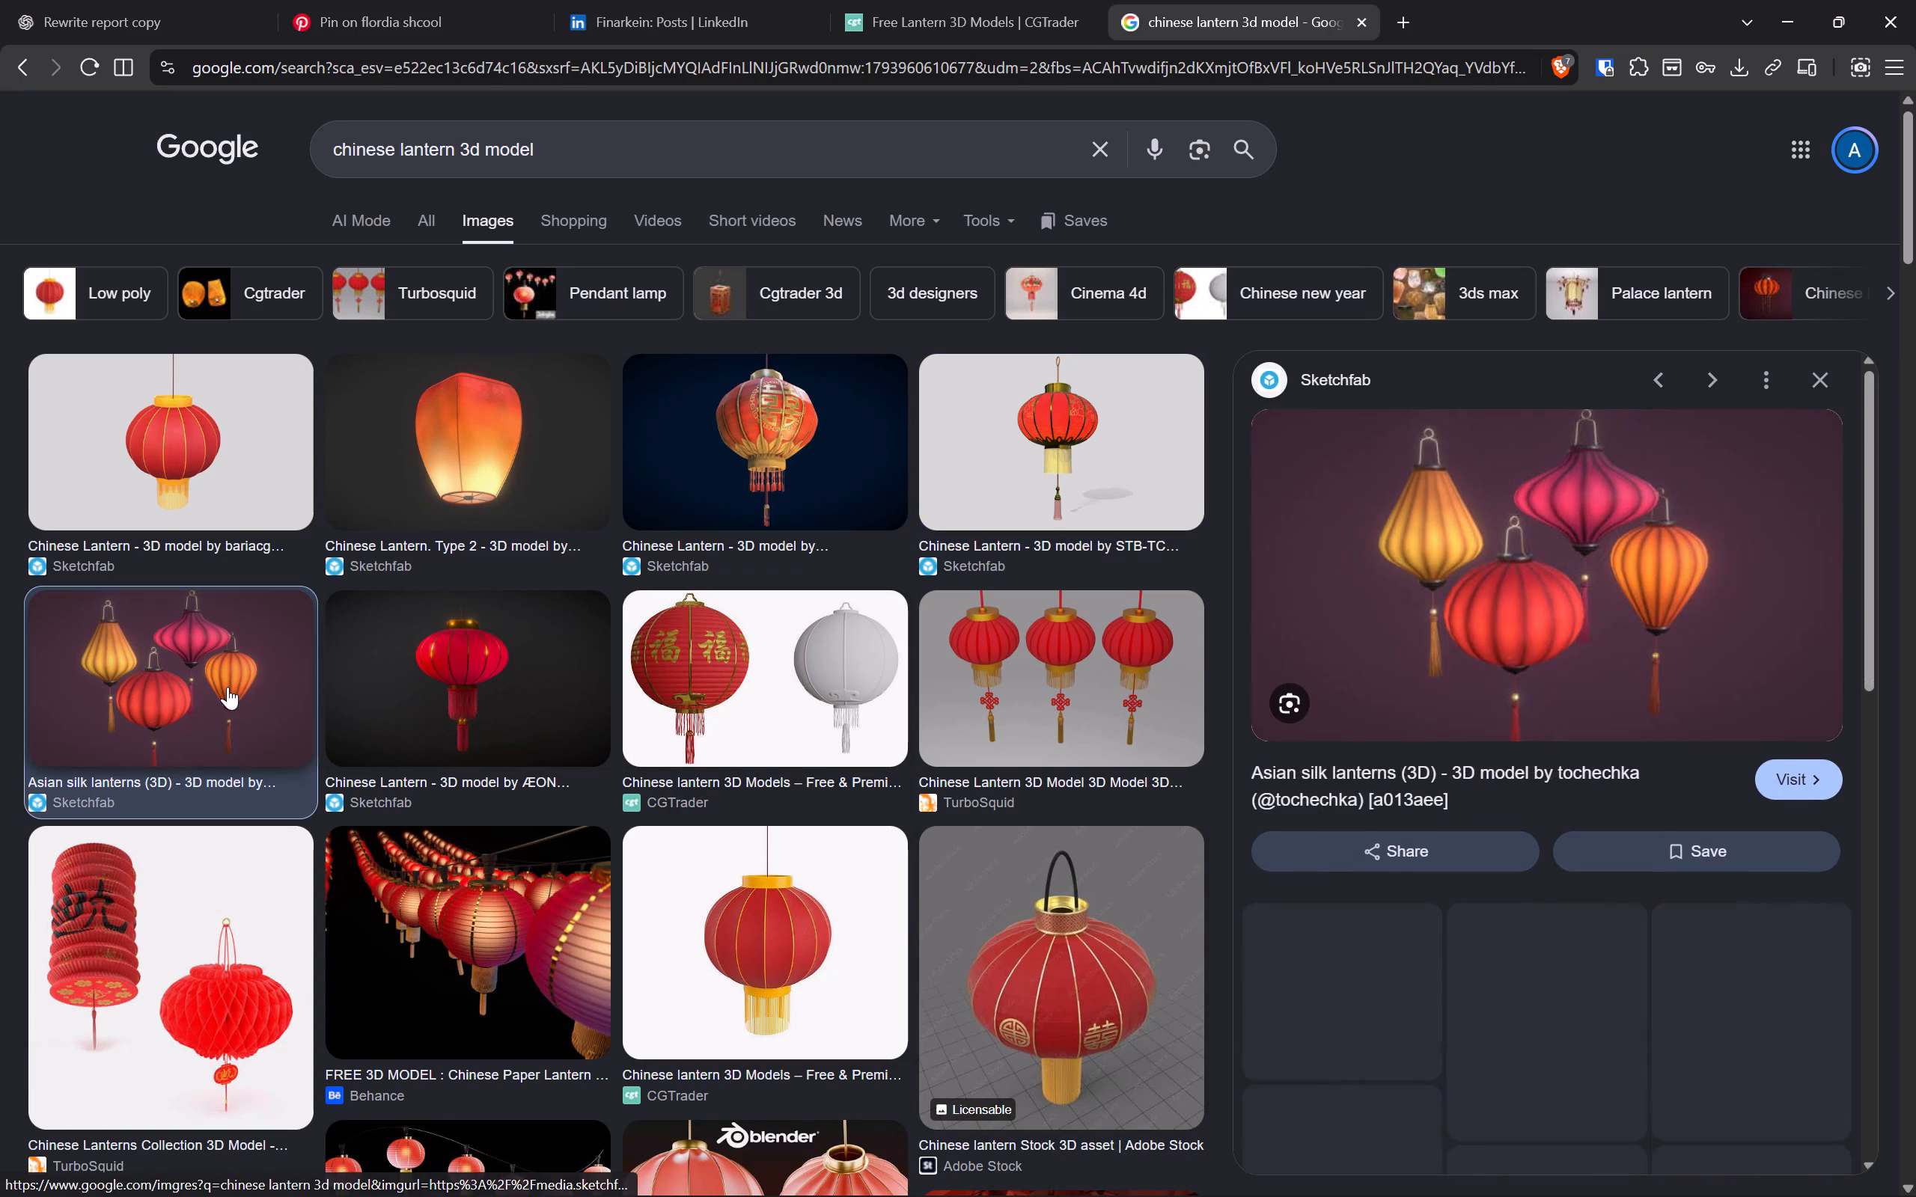
pyautogui.click(1765, 619)
pyautogui.click(1329, 0)
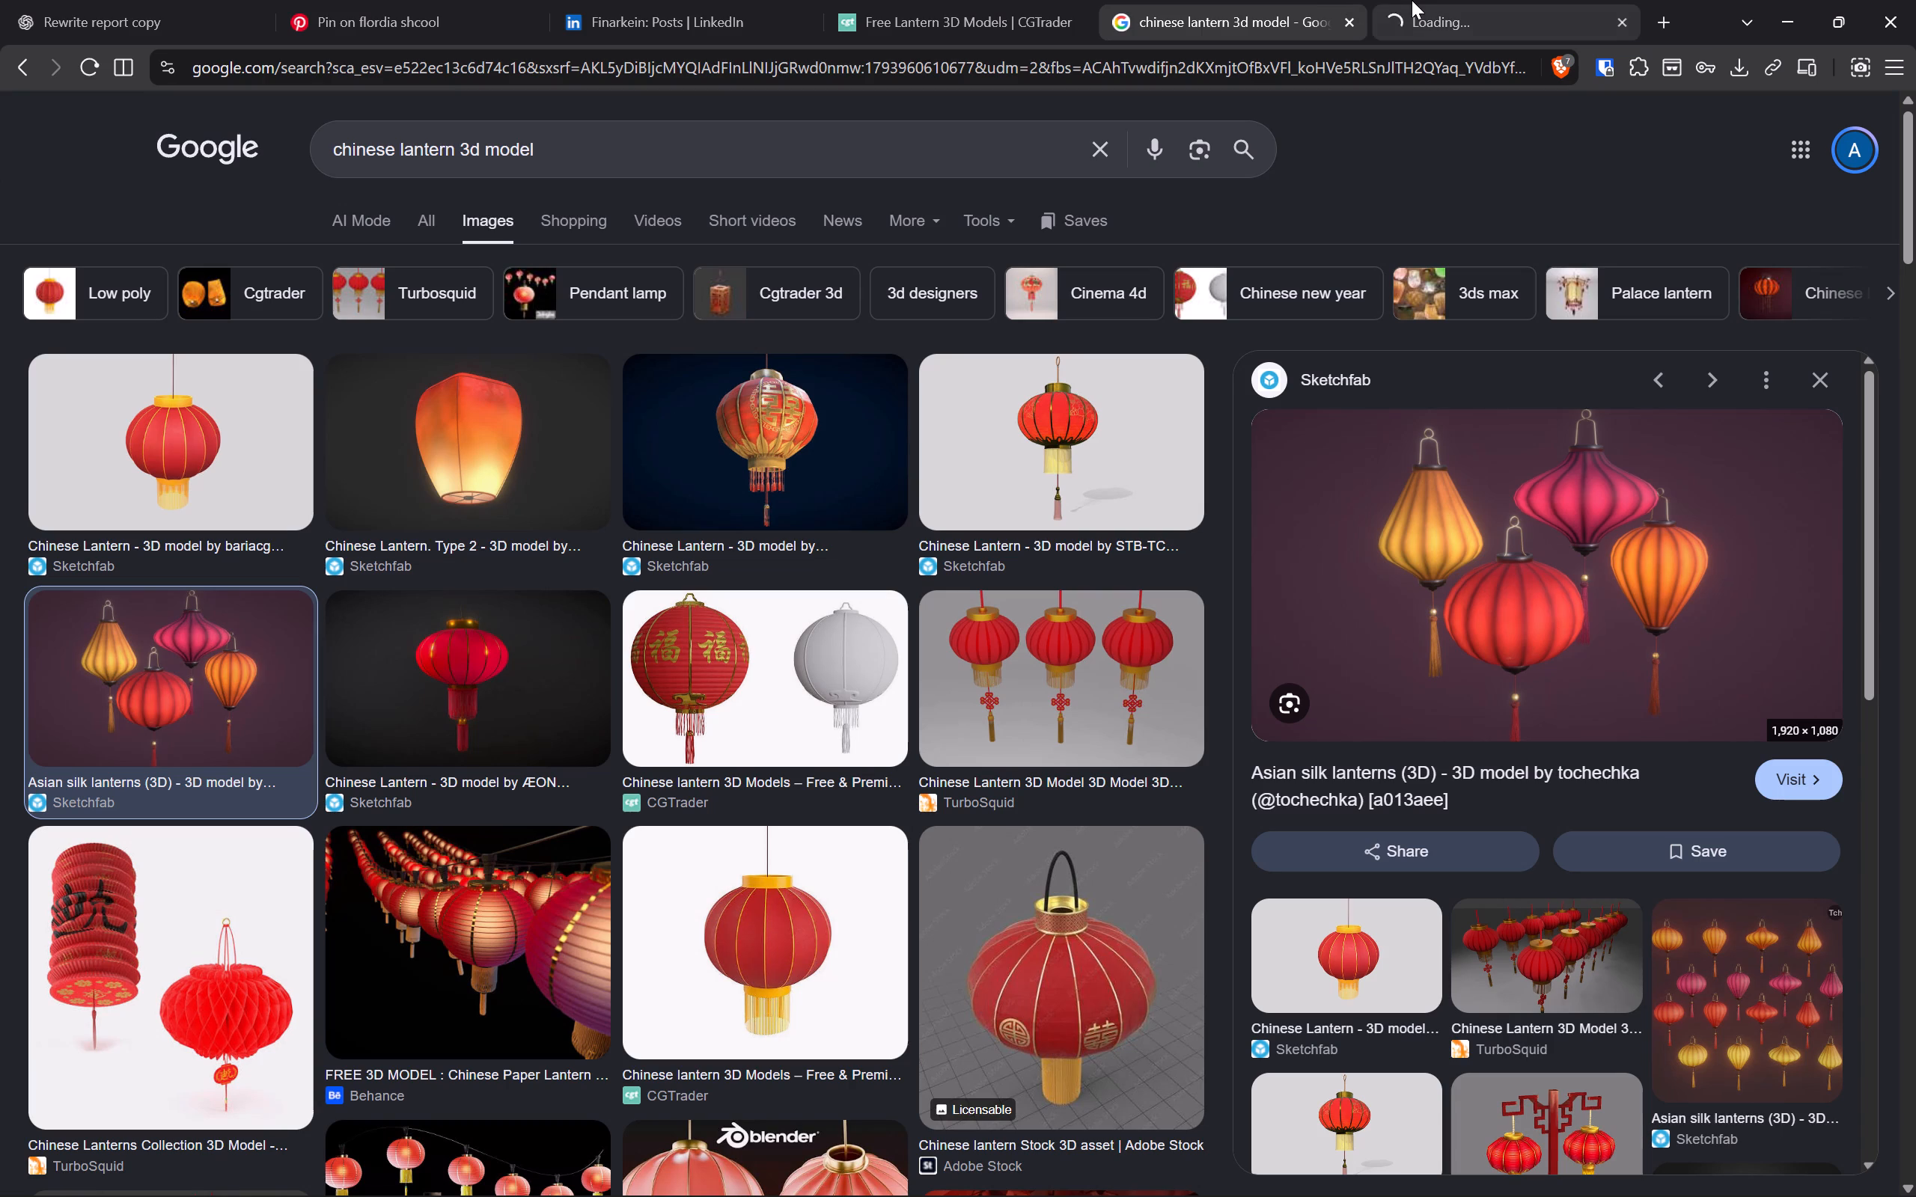
pyautogui.click(1412, 0)
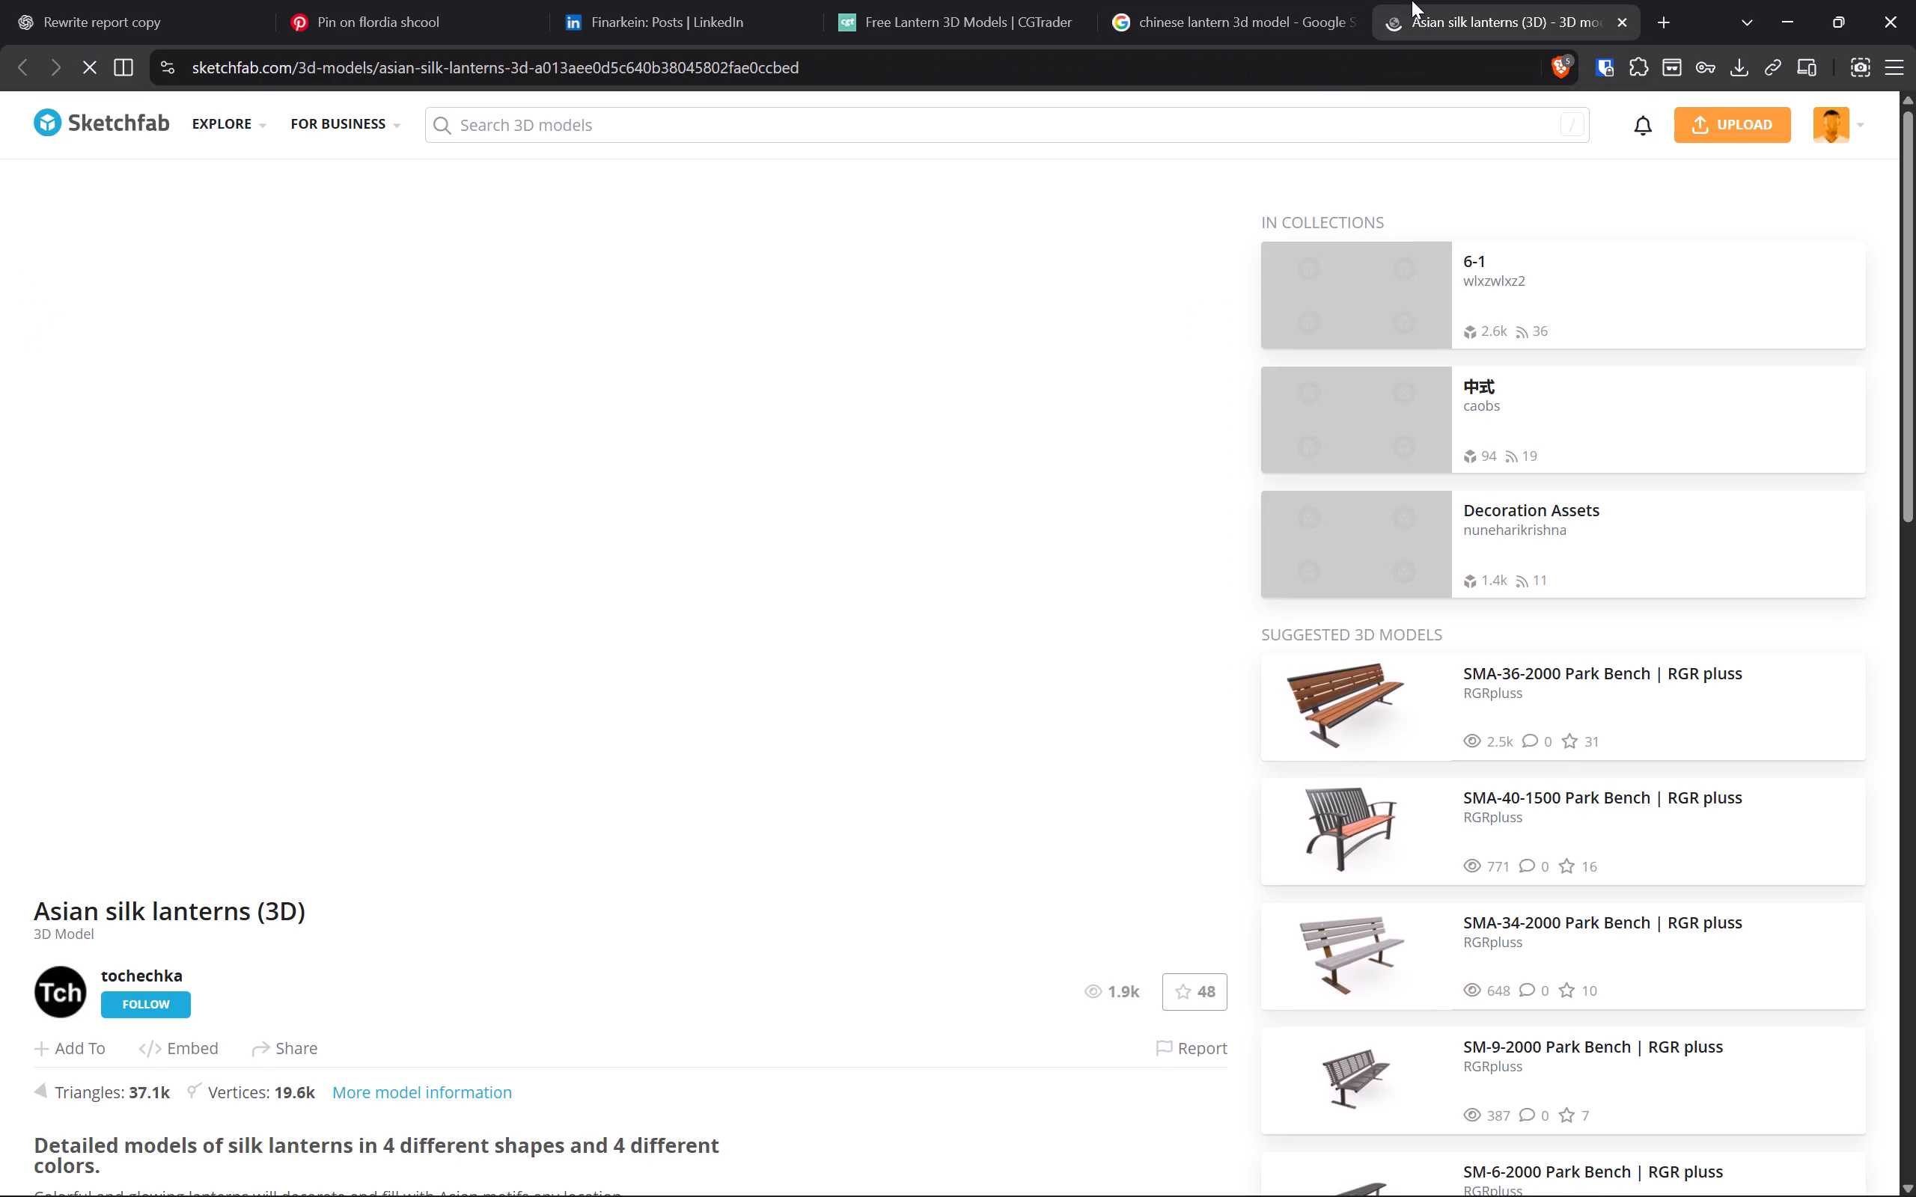
pyautogui.scroll(-3, 636, 996)
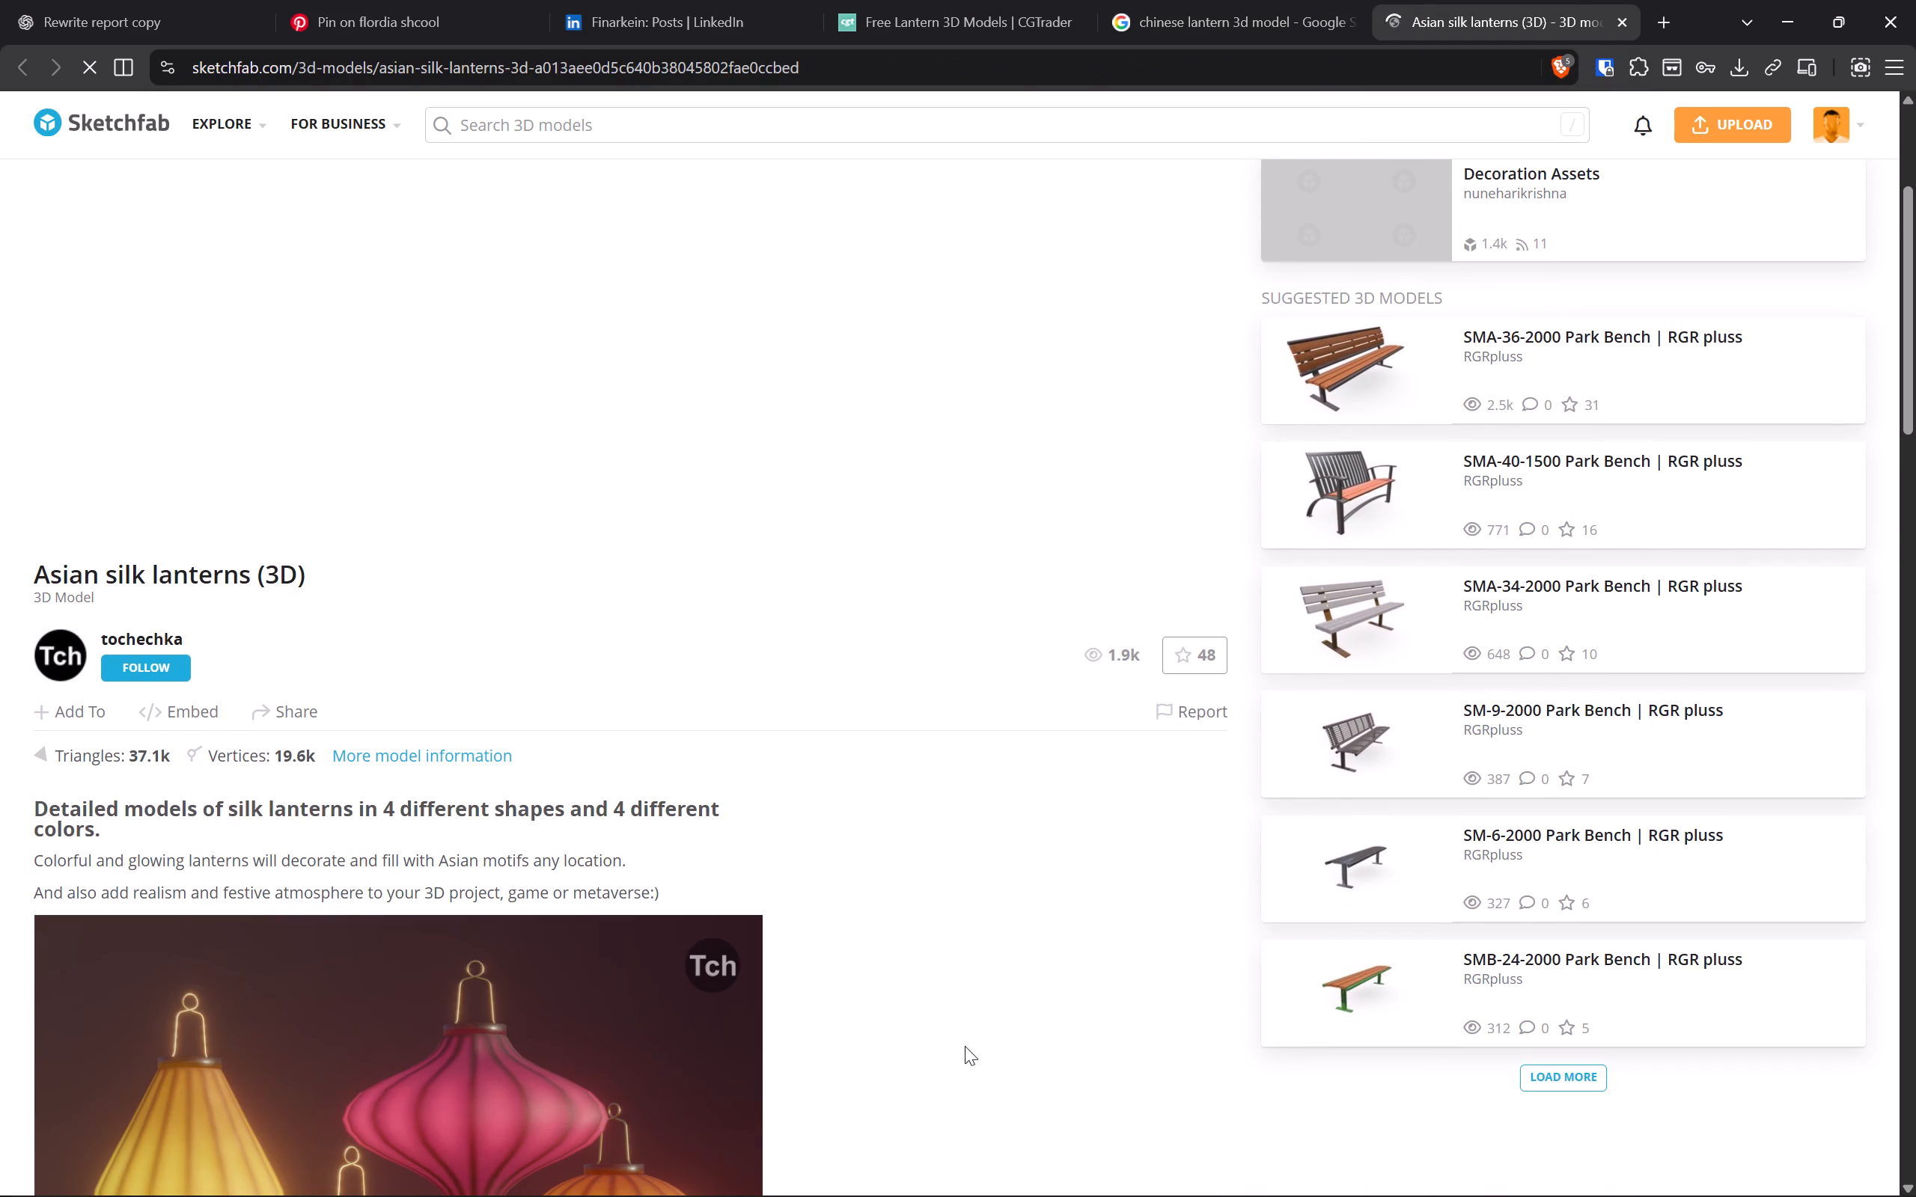
pyautogui.scroll(-15, 968, 1089)
pyautogui.scroll(-6, 983, 1038)
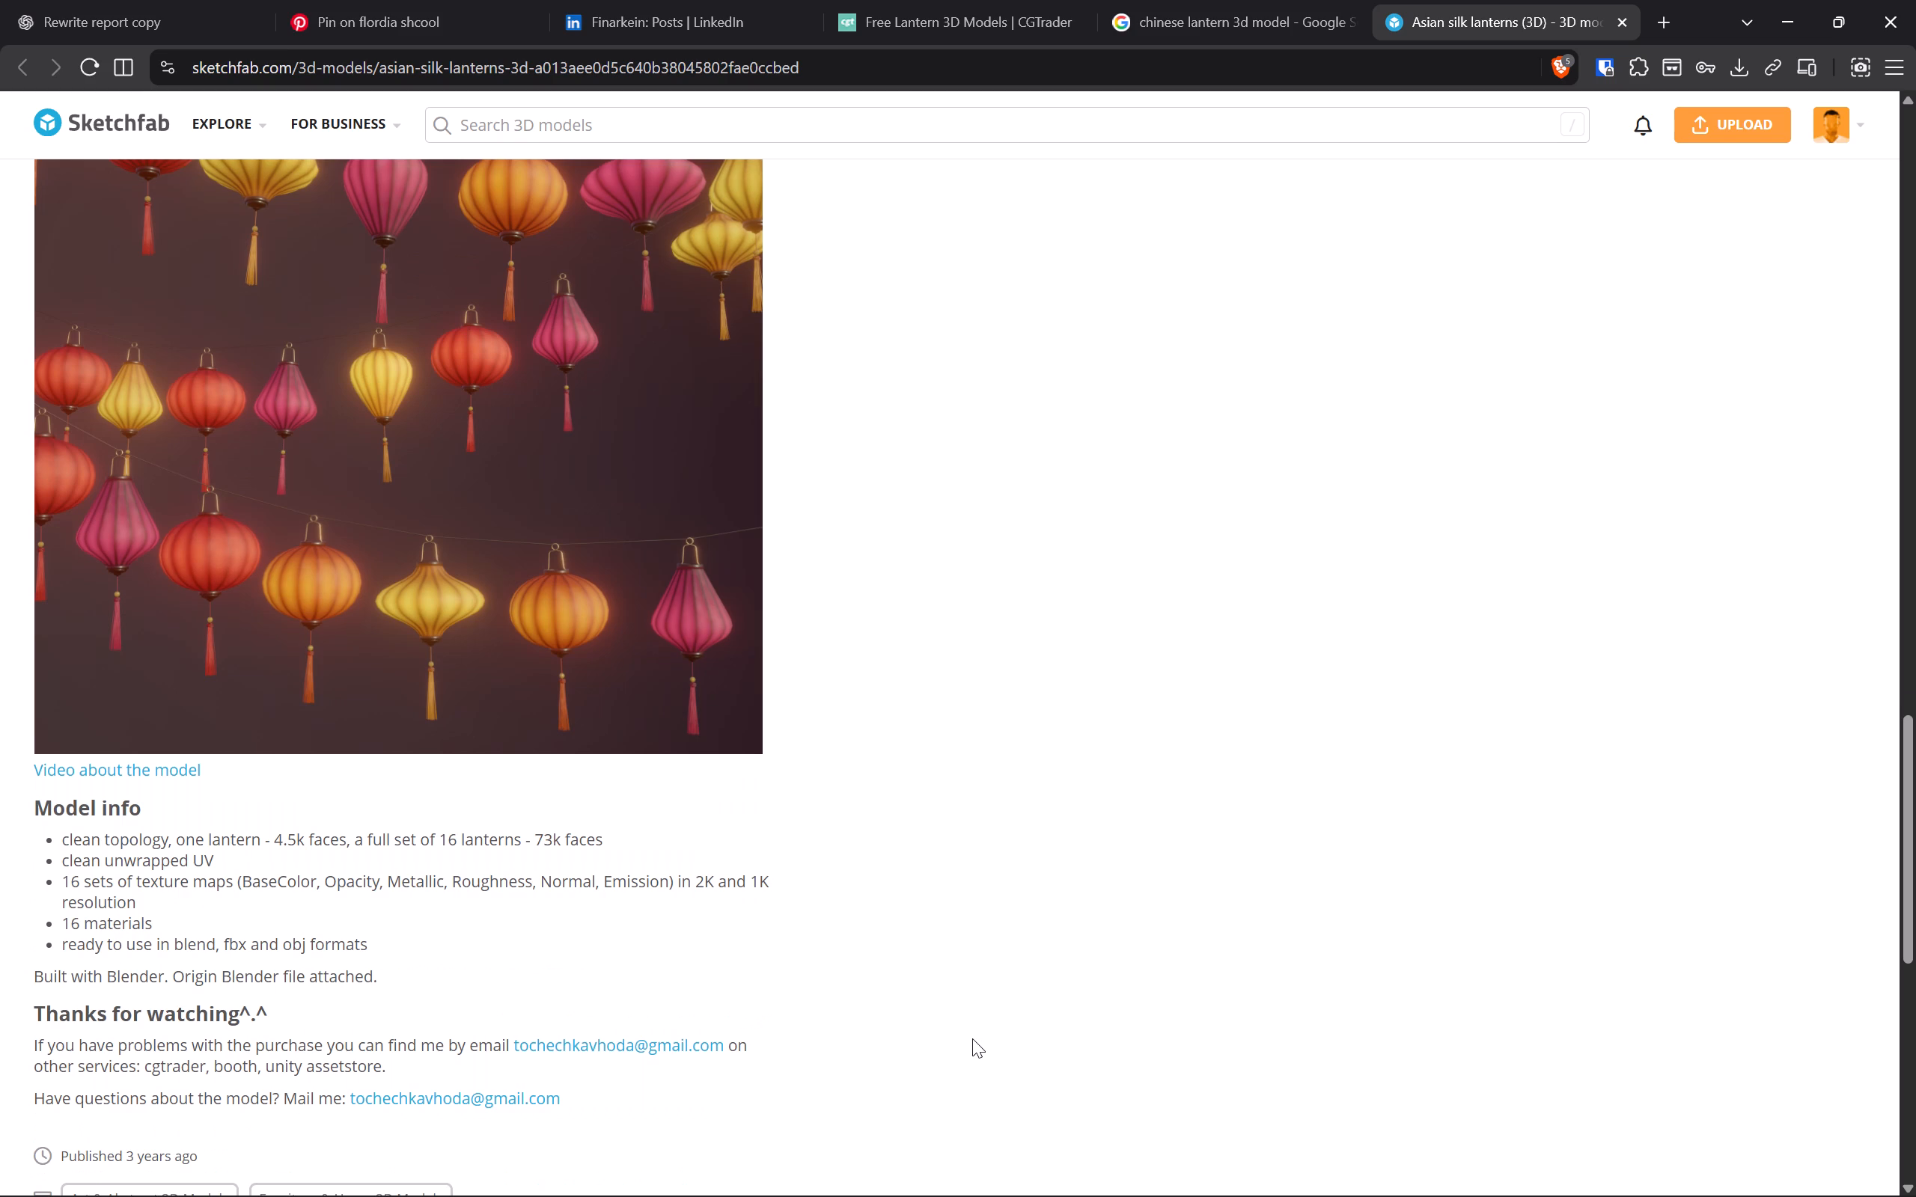
pyautogui.scroll(-6, 972, 1038)
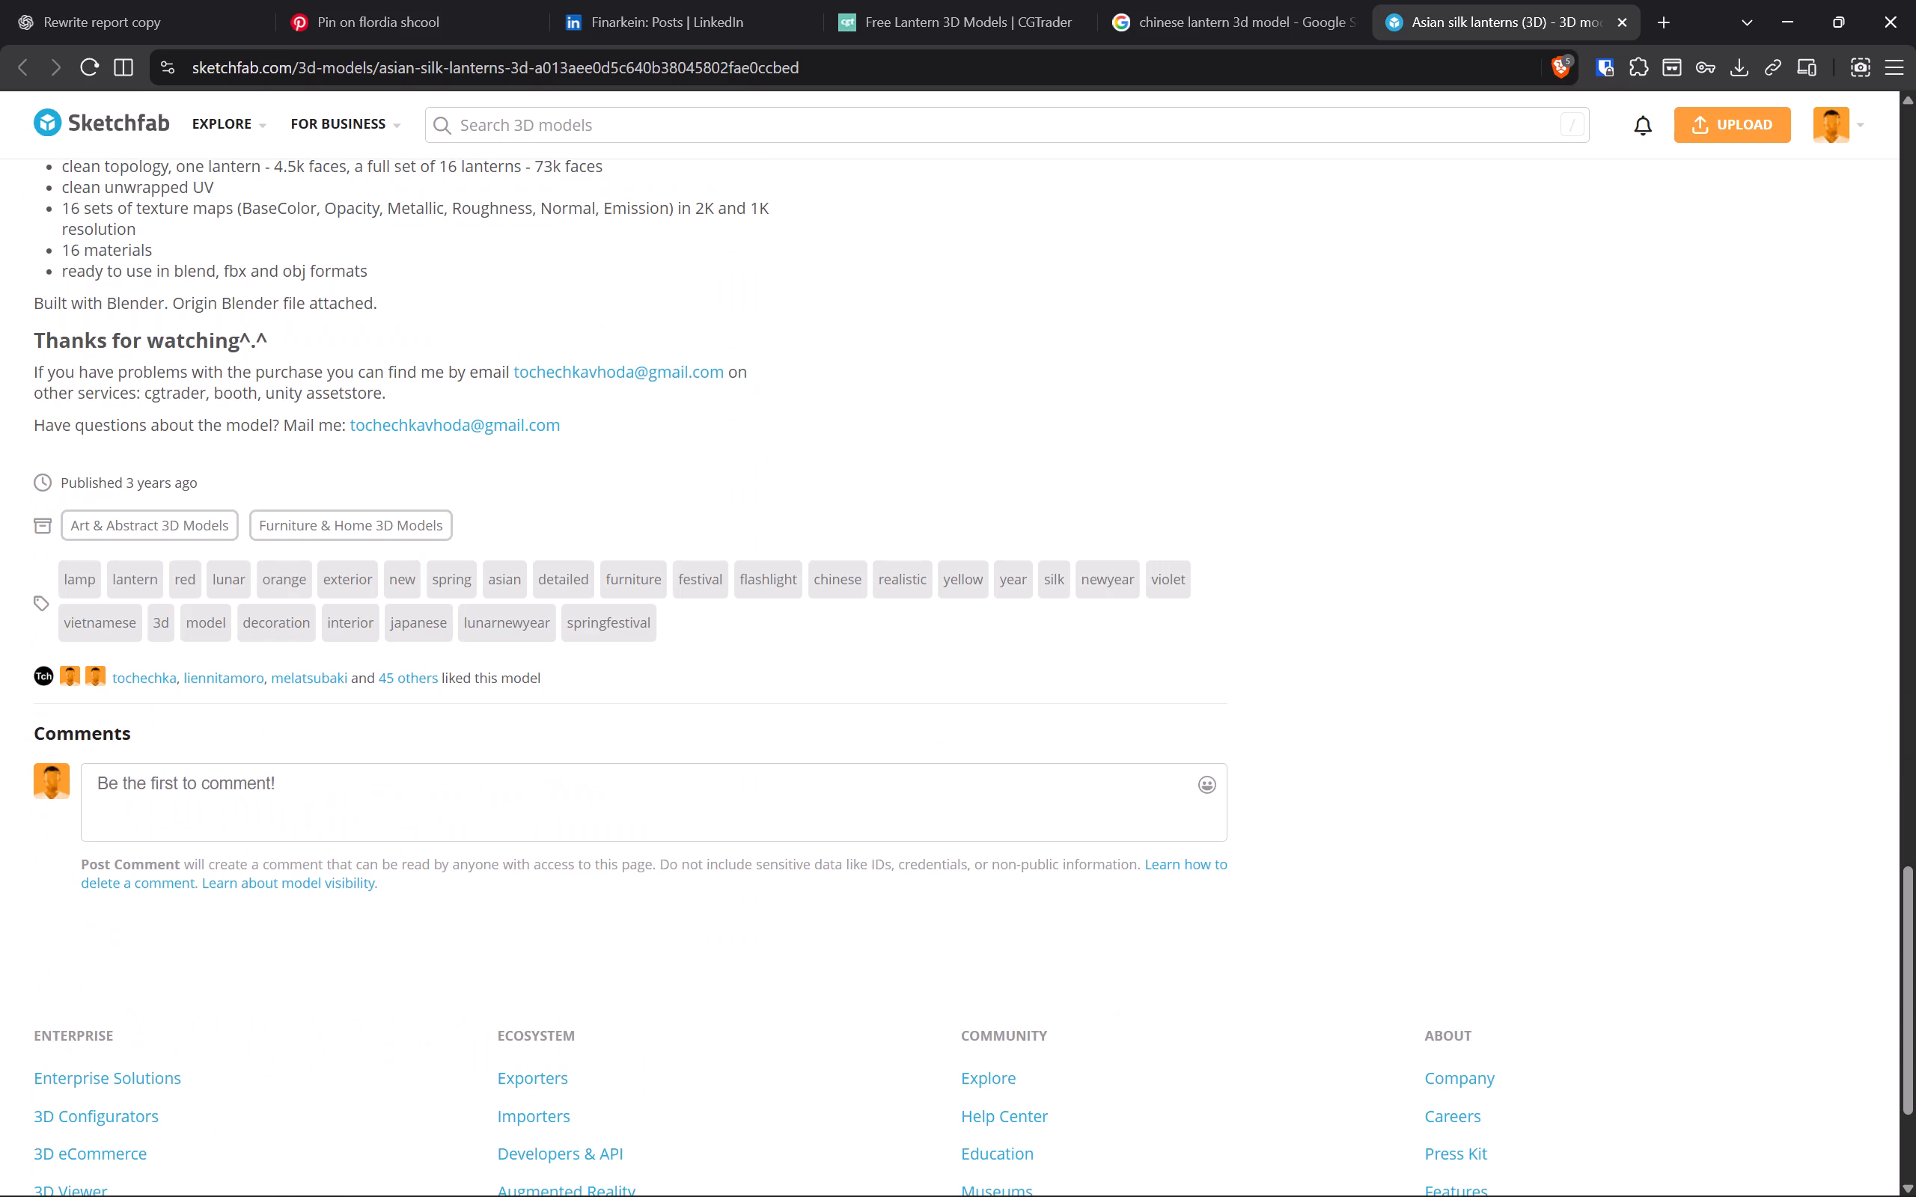
pyautogui.scroll(20, 967, 1043)
pyautogui.scroll(7, 974, 1020)
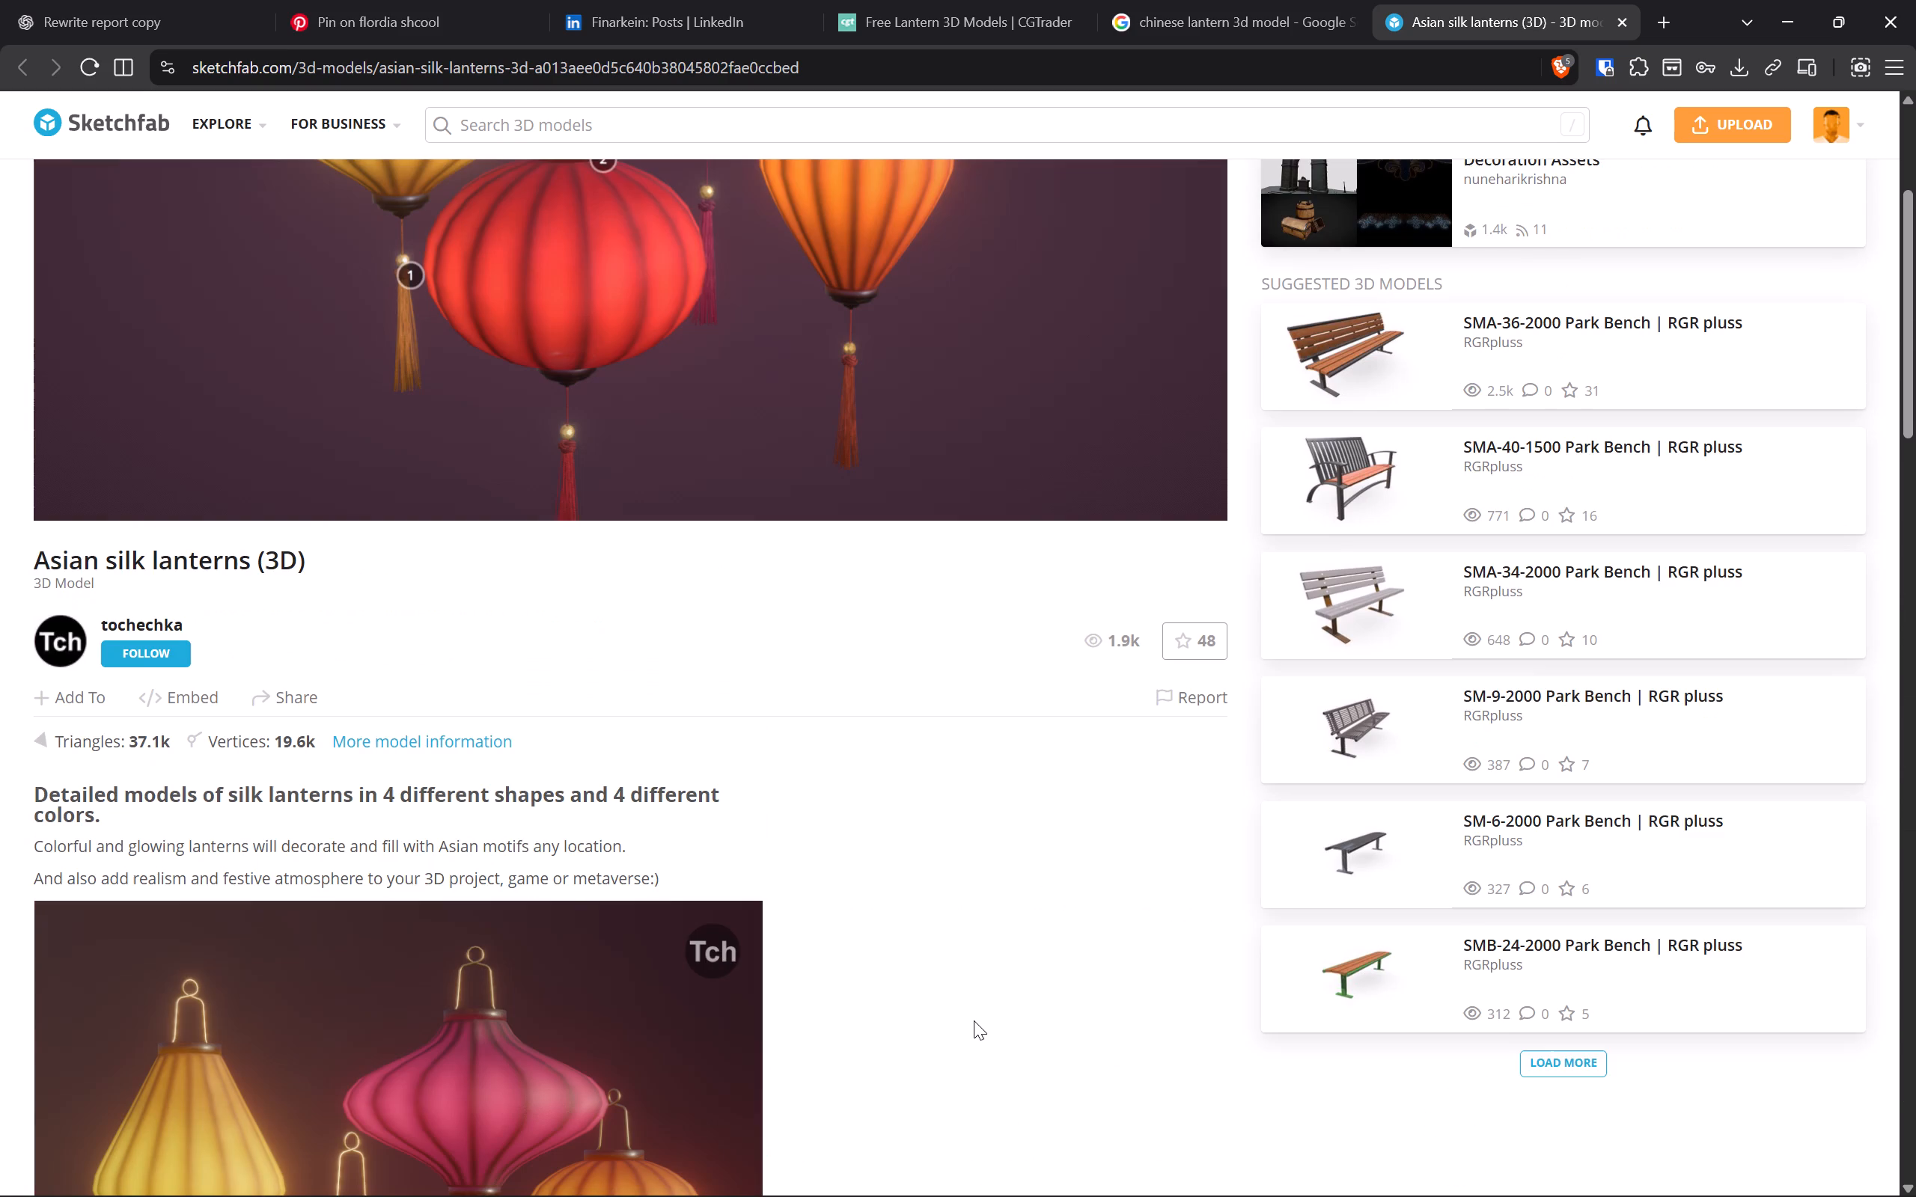
pyautogui.scroll(6, 974, 1020)
pyautogui.hotkey('ctrl', 'w')
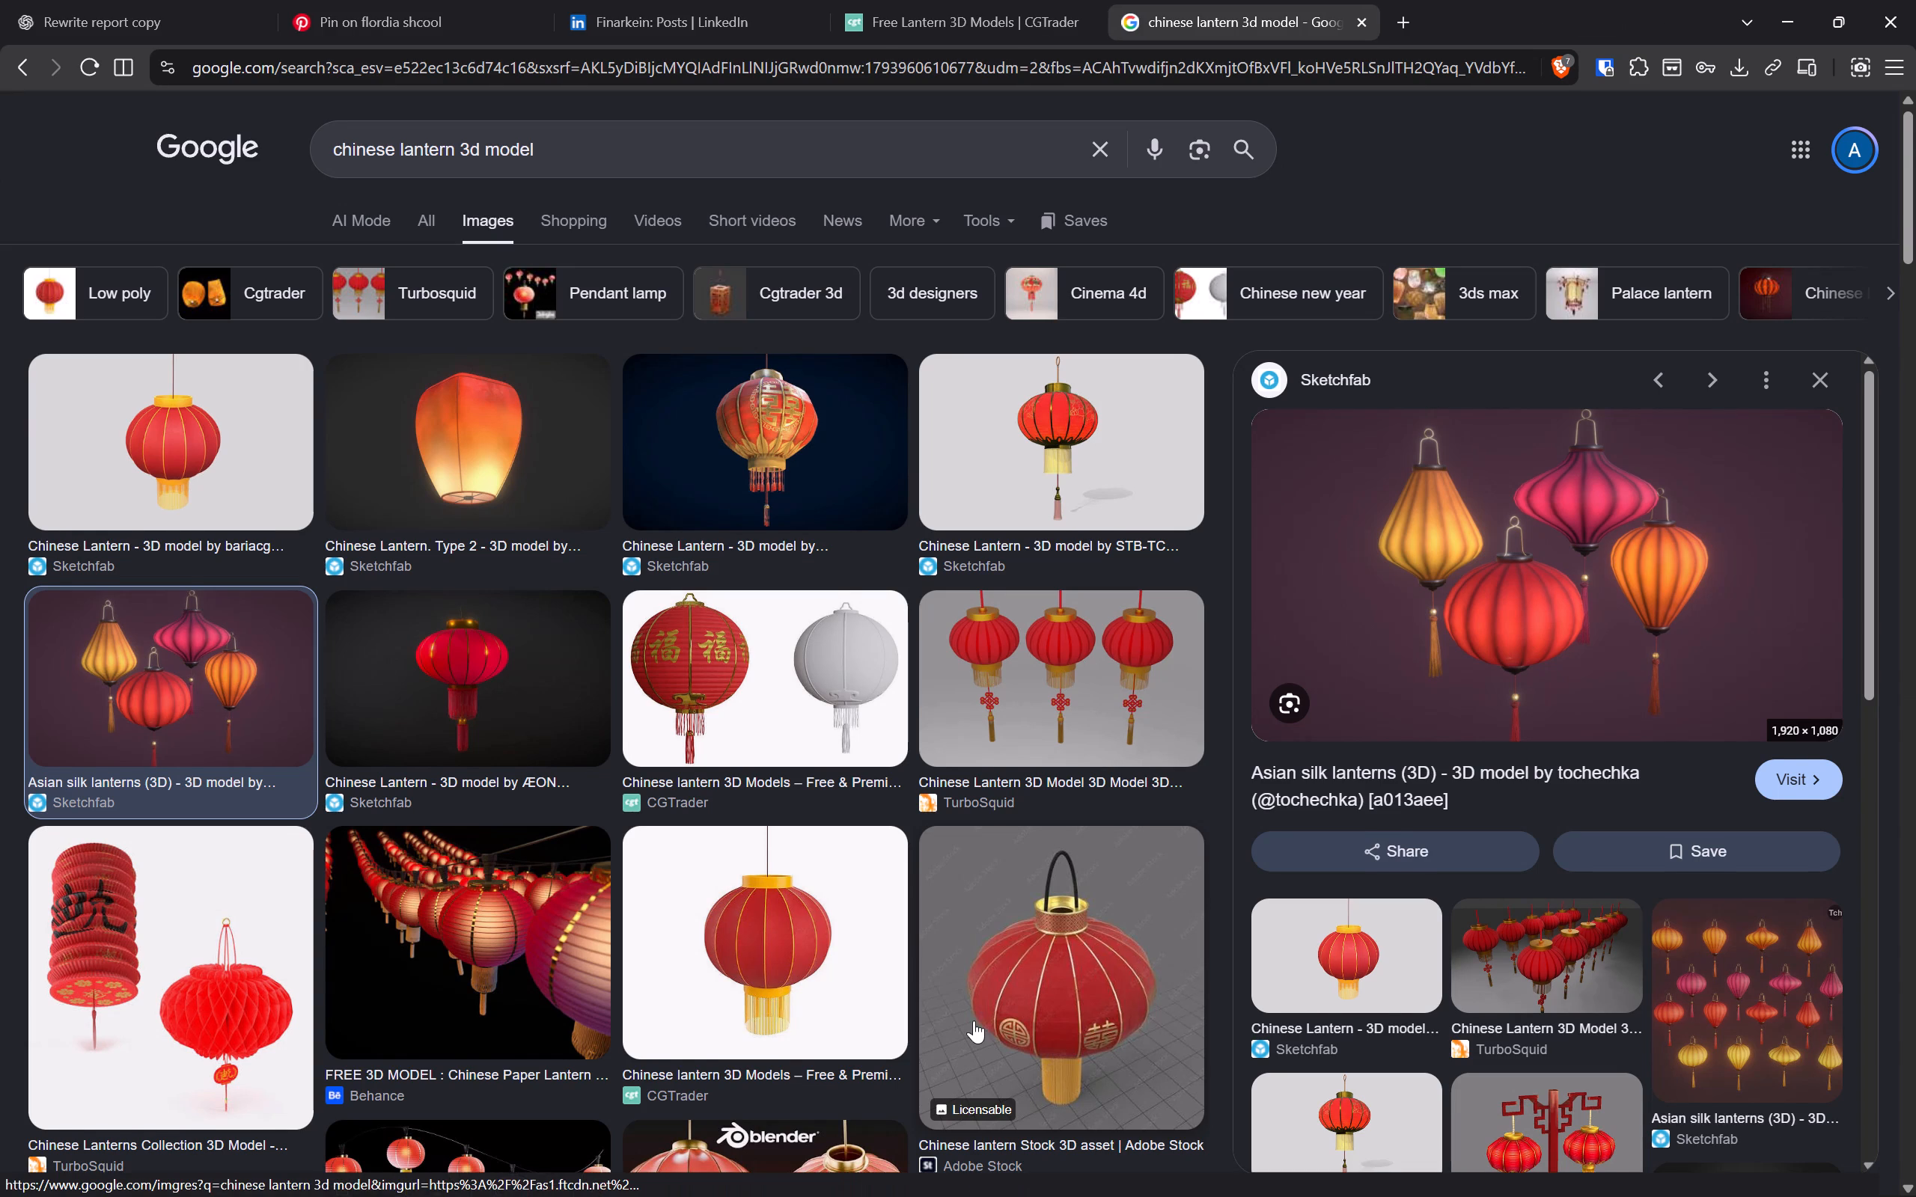
# Find The Pixel Lab's free Cinema 4D Traditional Chinese Sky Lantern among the image results and examine its page for the model download.
pyautogui.scroll(-5, 974, 1020)
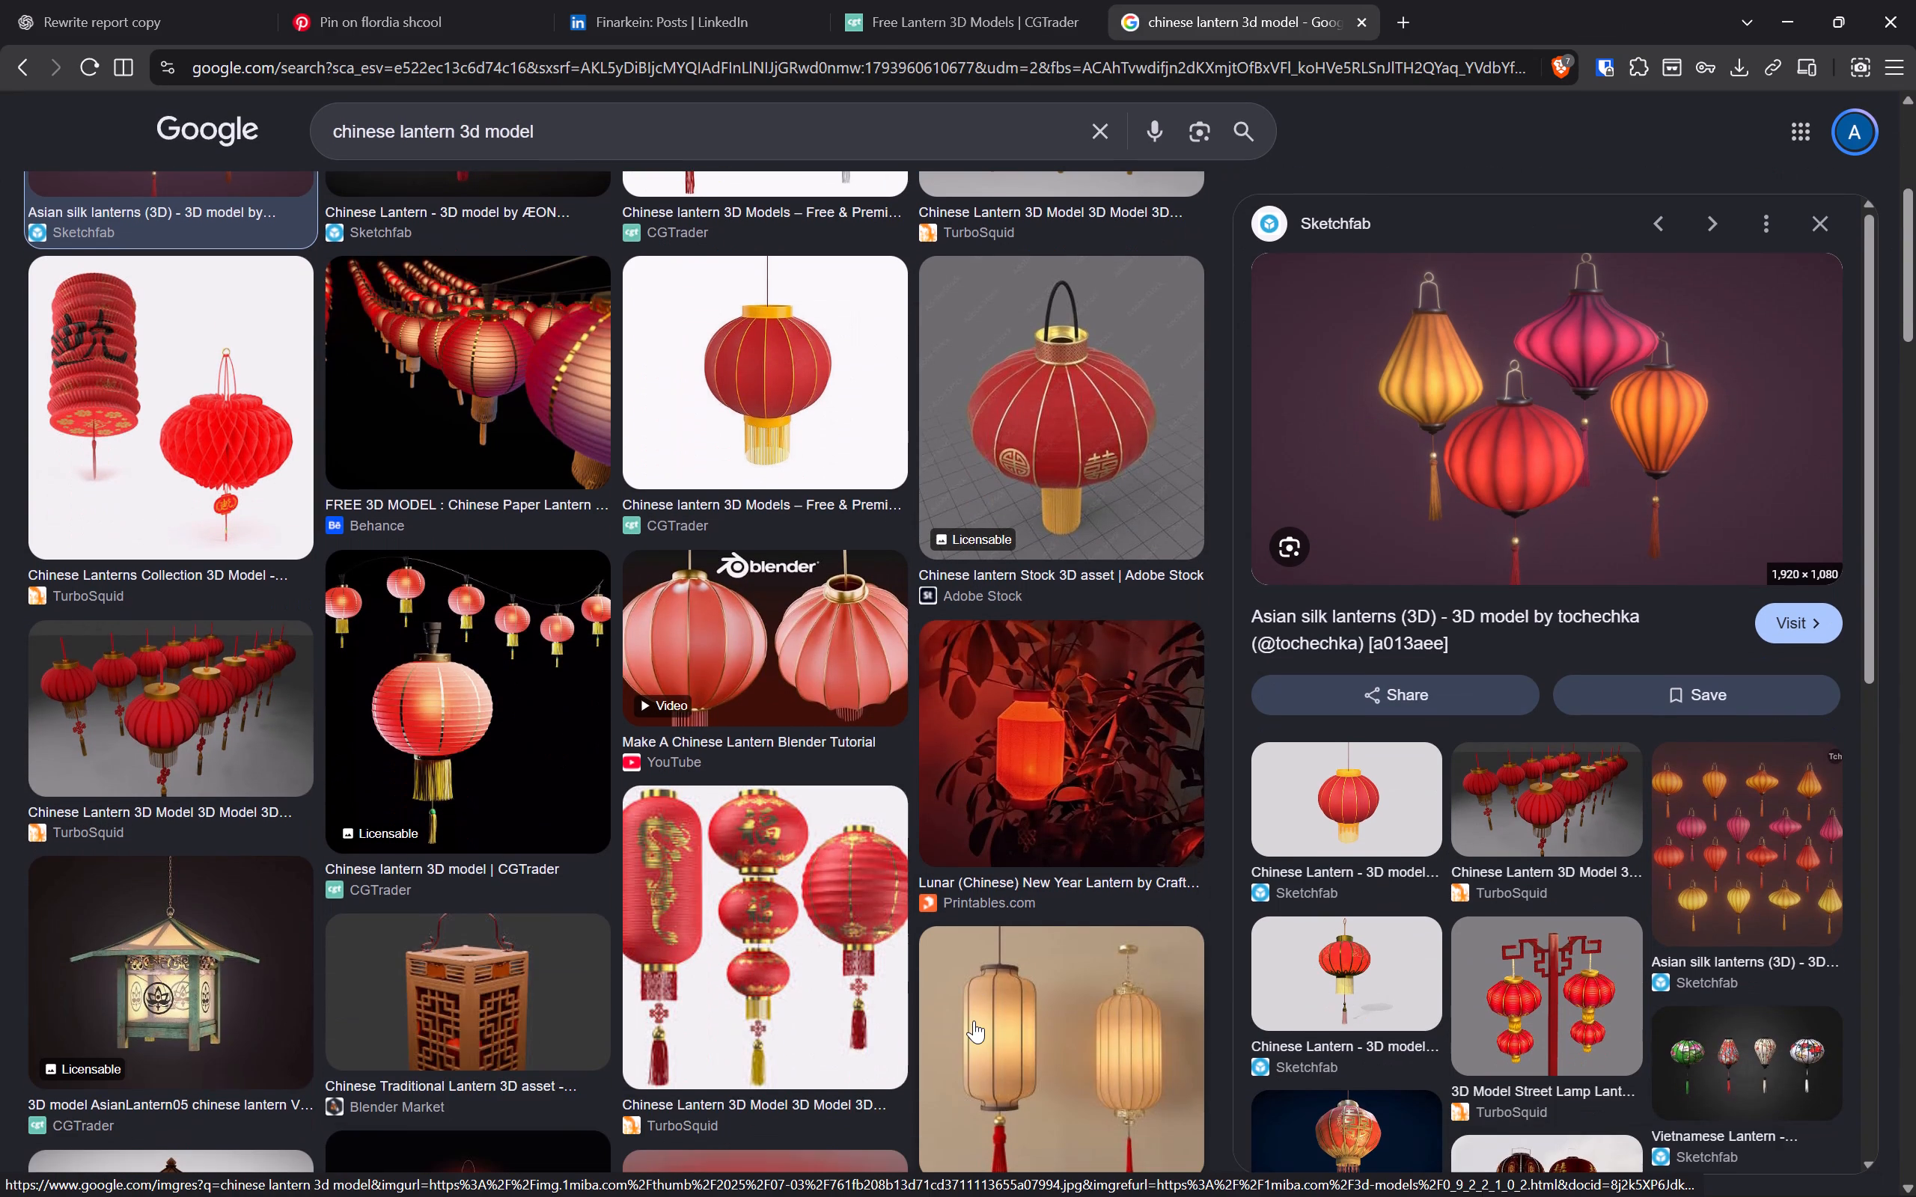
pyautogui.scroll(-5, 974, 1020)
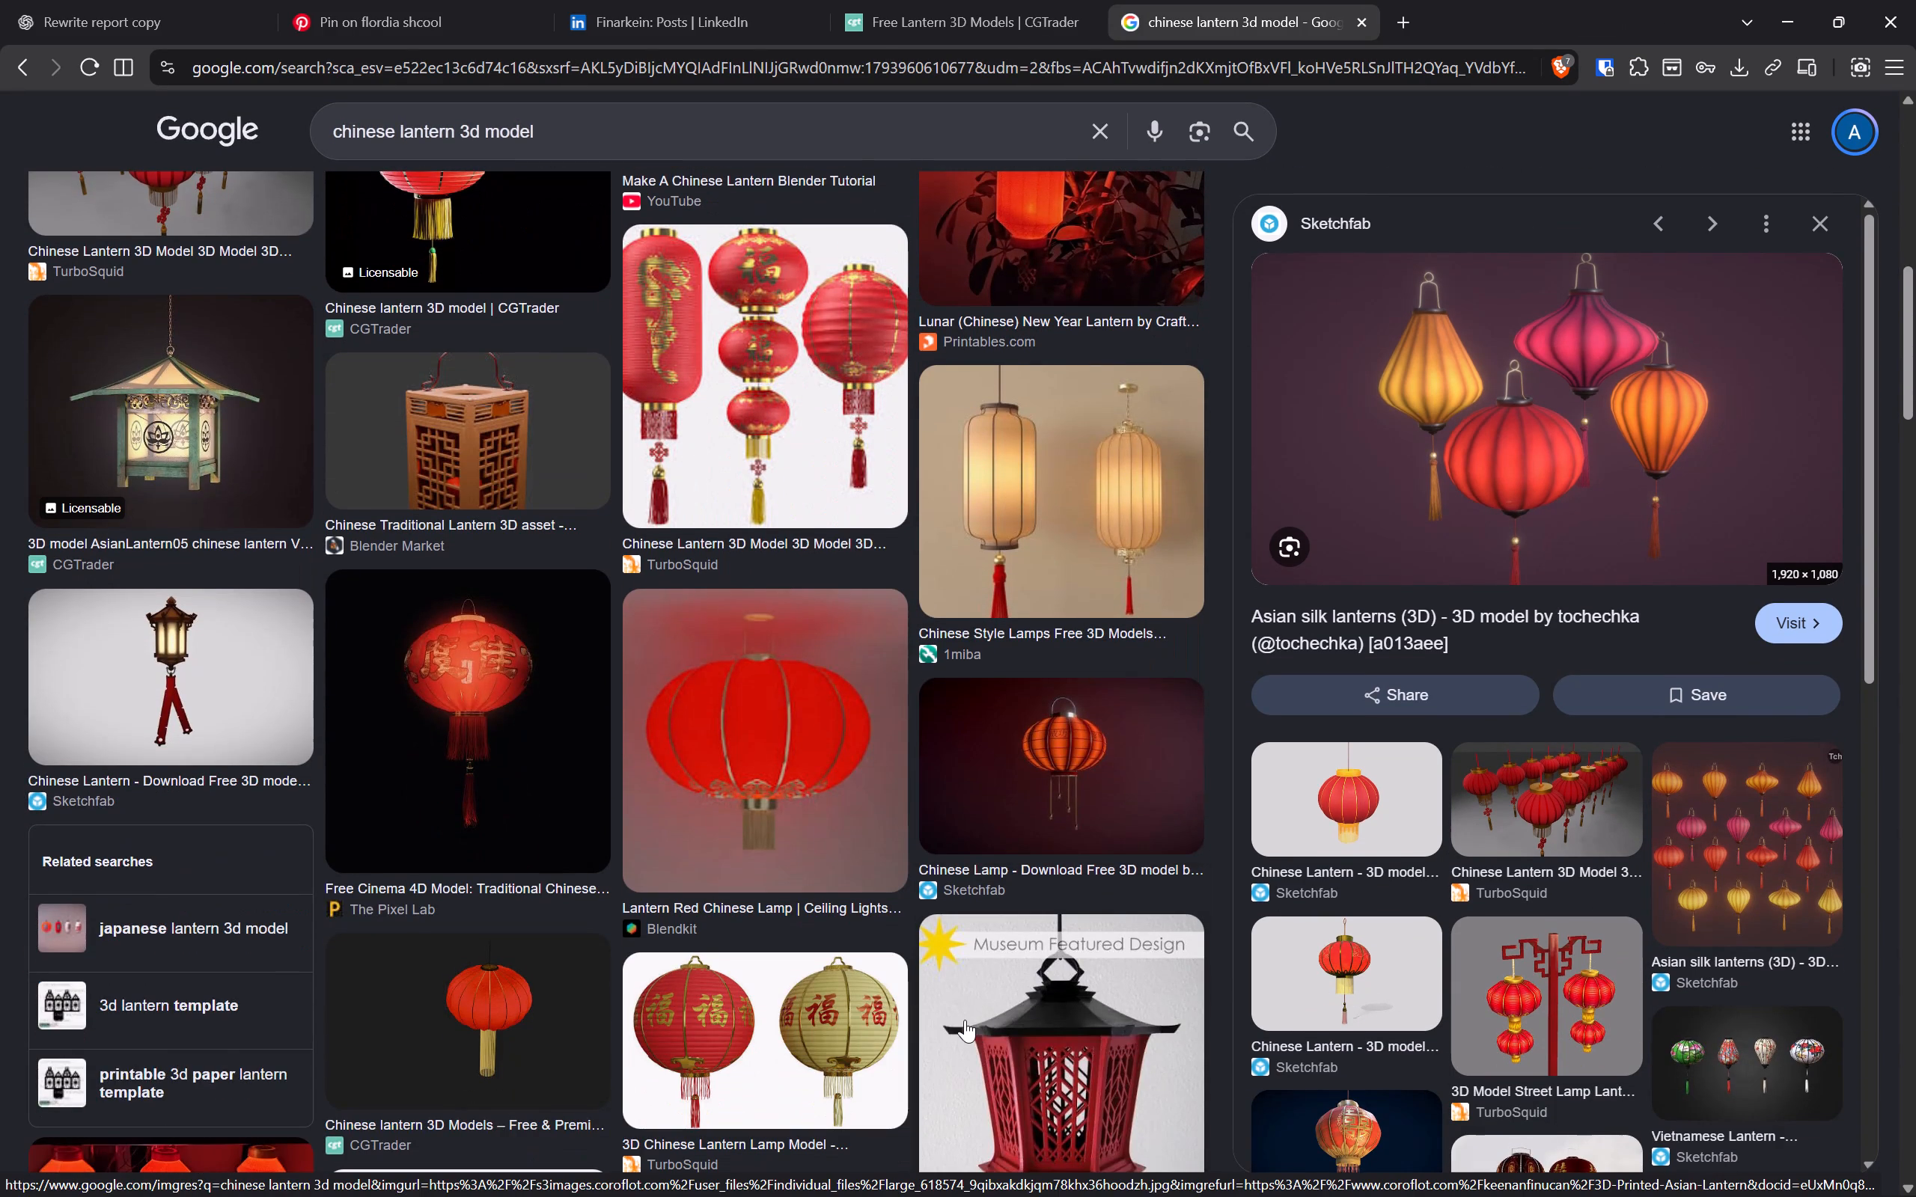
pyautogui.click(503, 777)
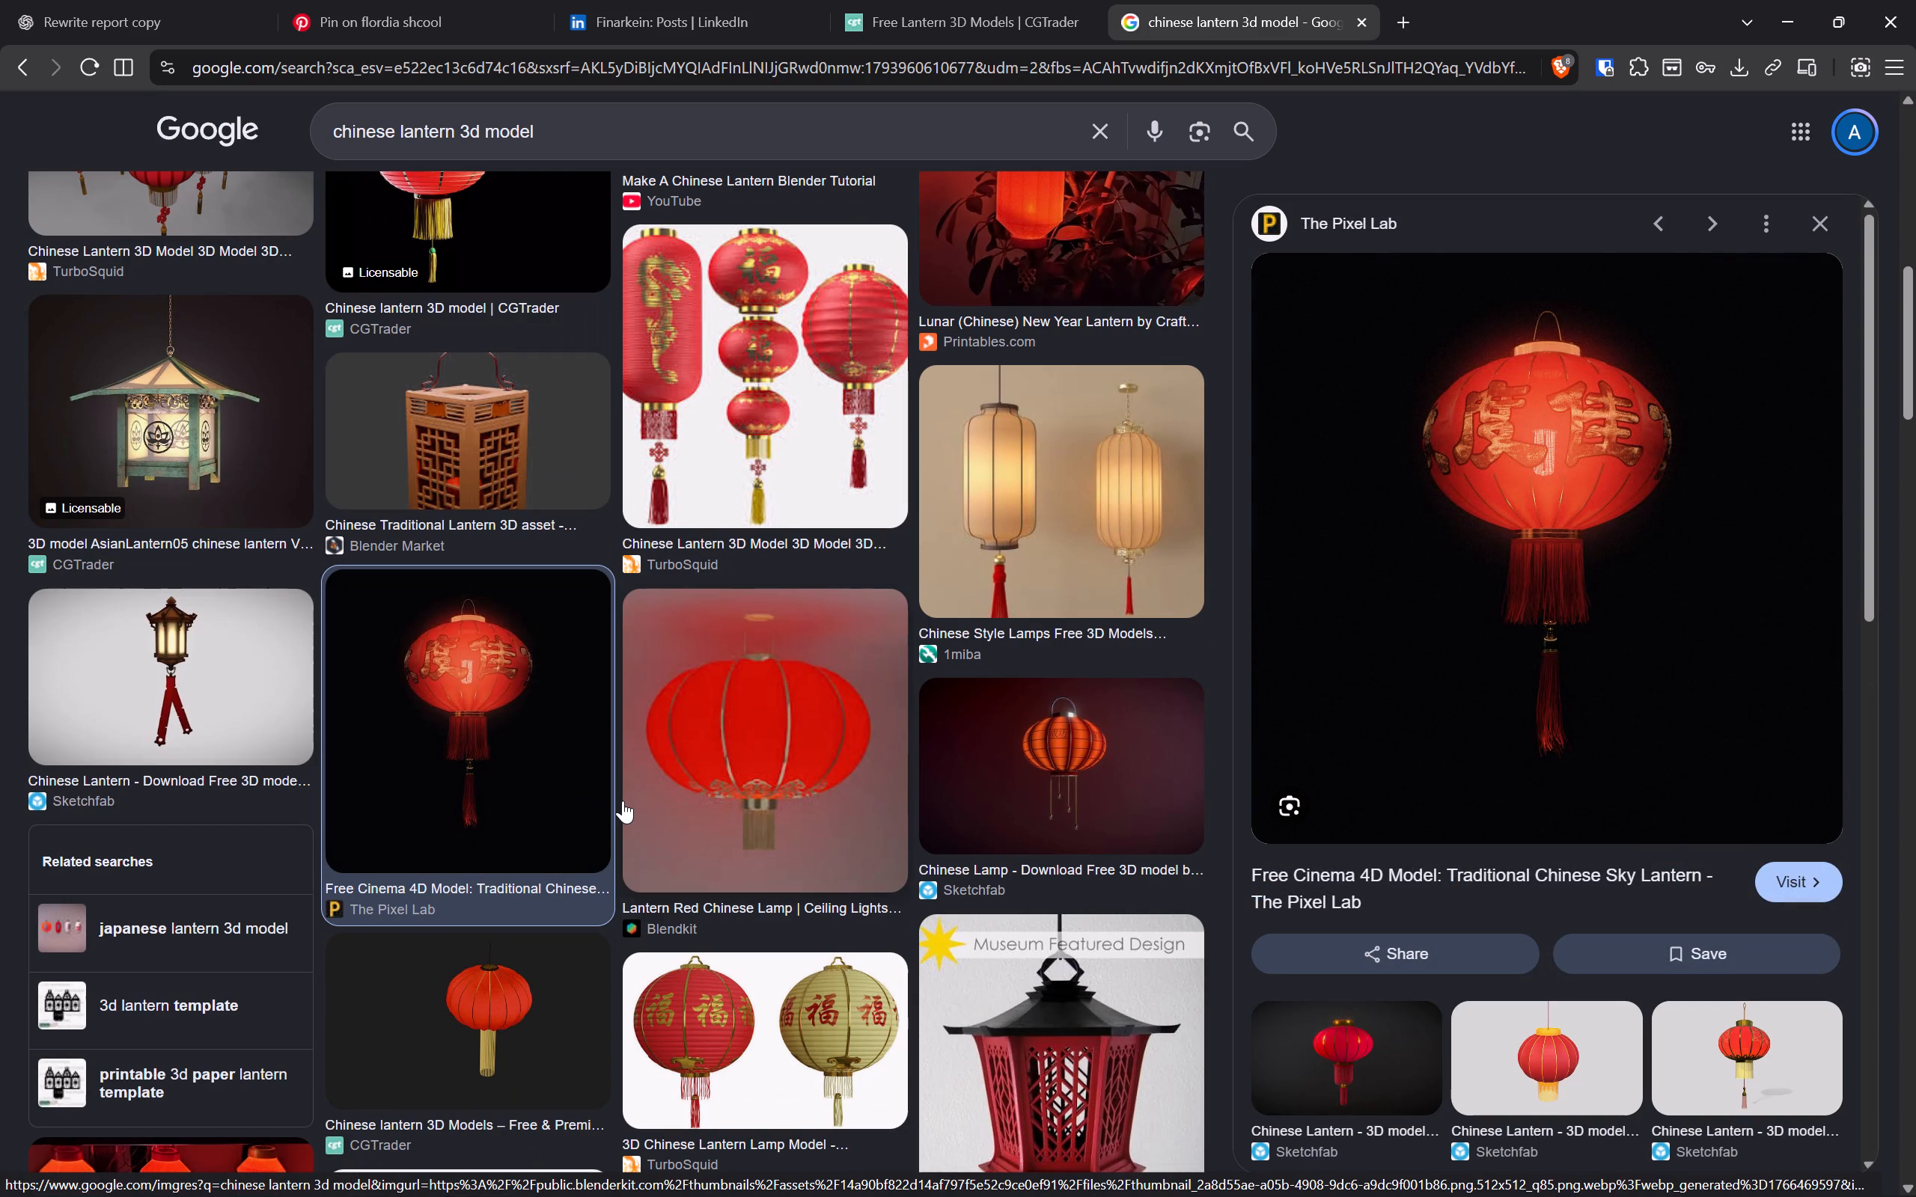
pyautogui.click(1515, 660)
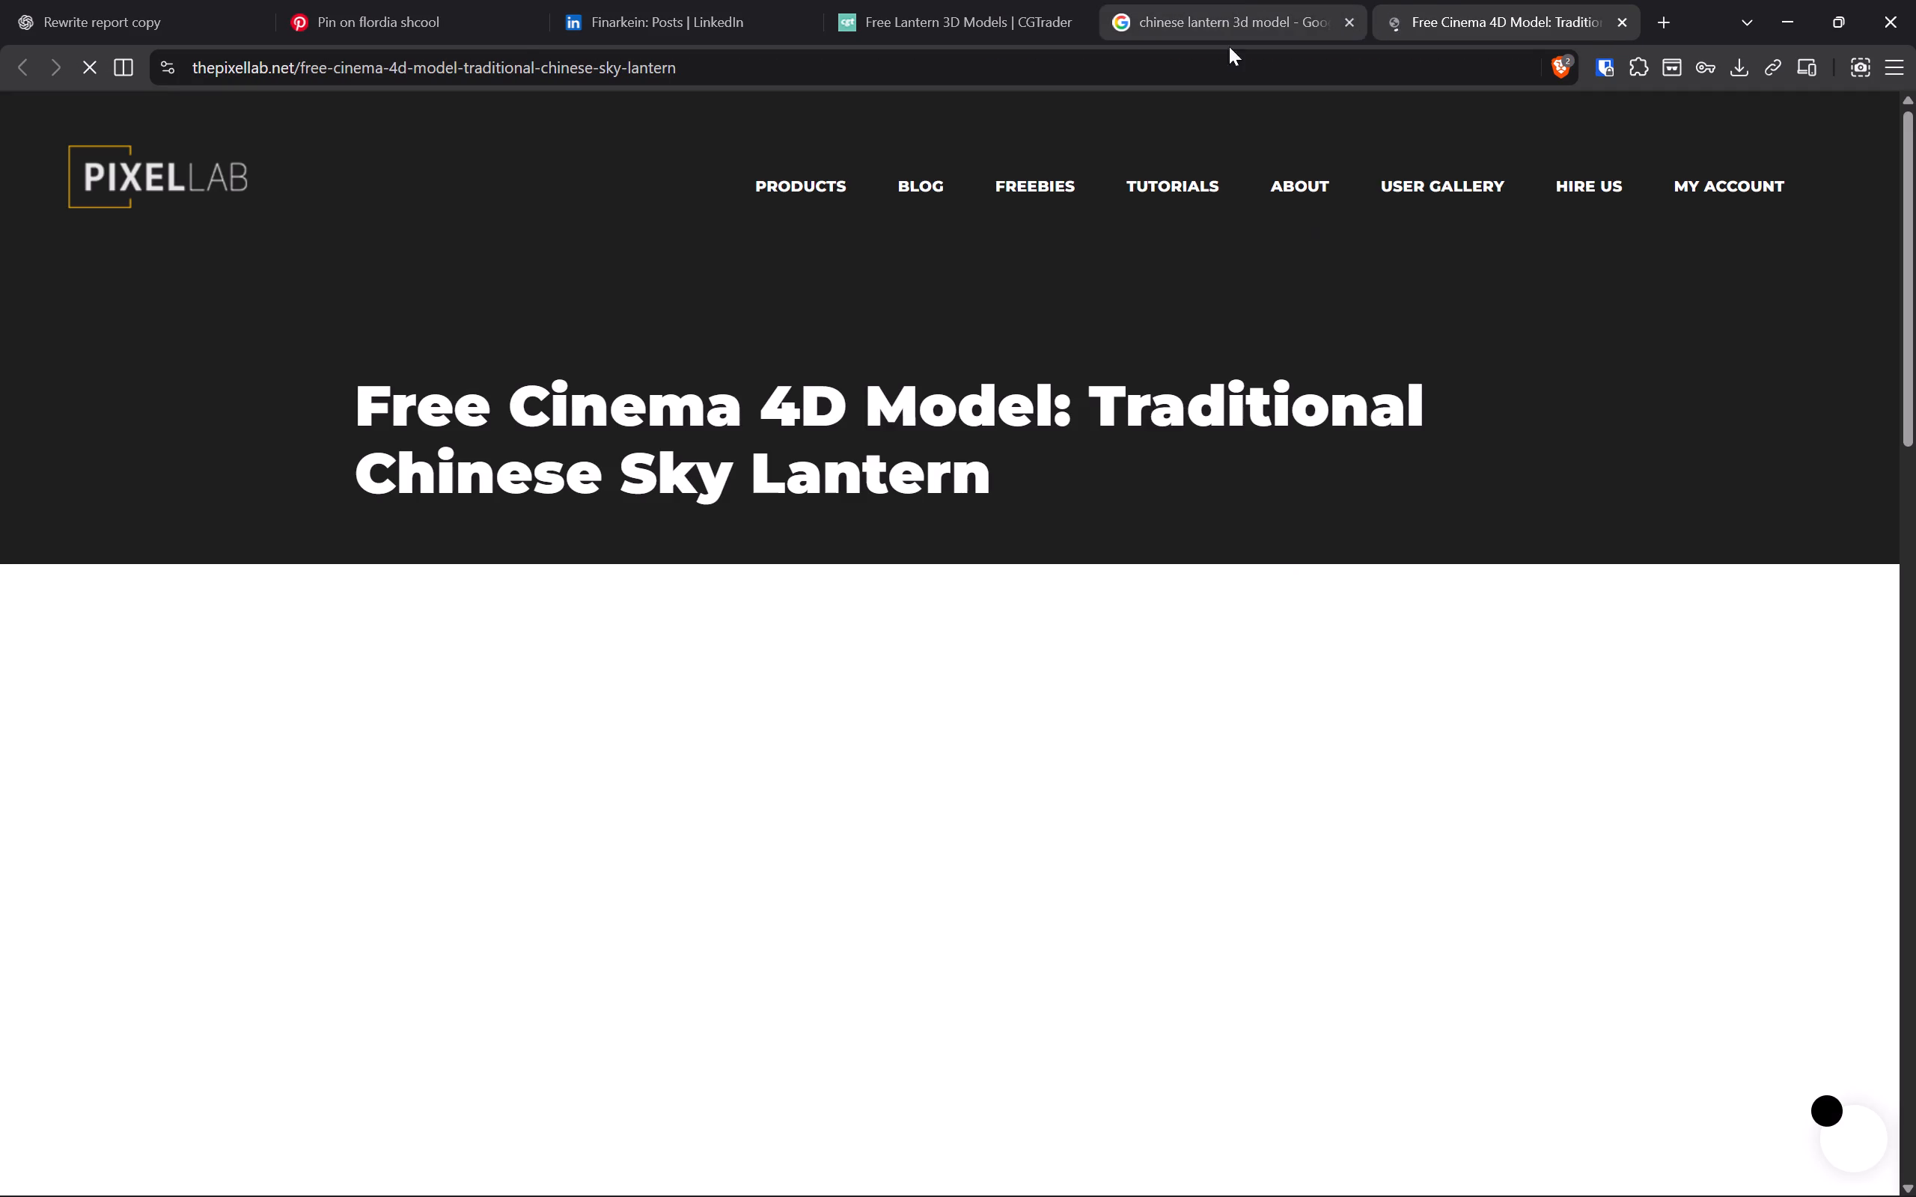
pyautogui.scroll(-10, 1261, 578)
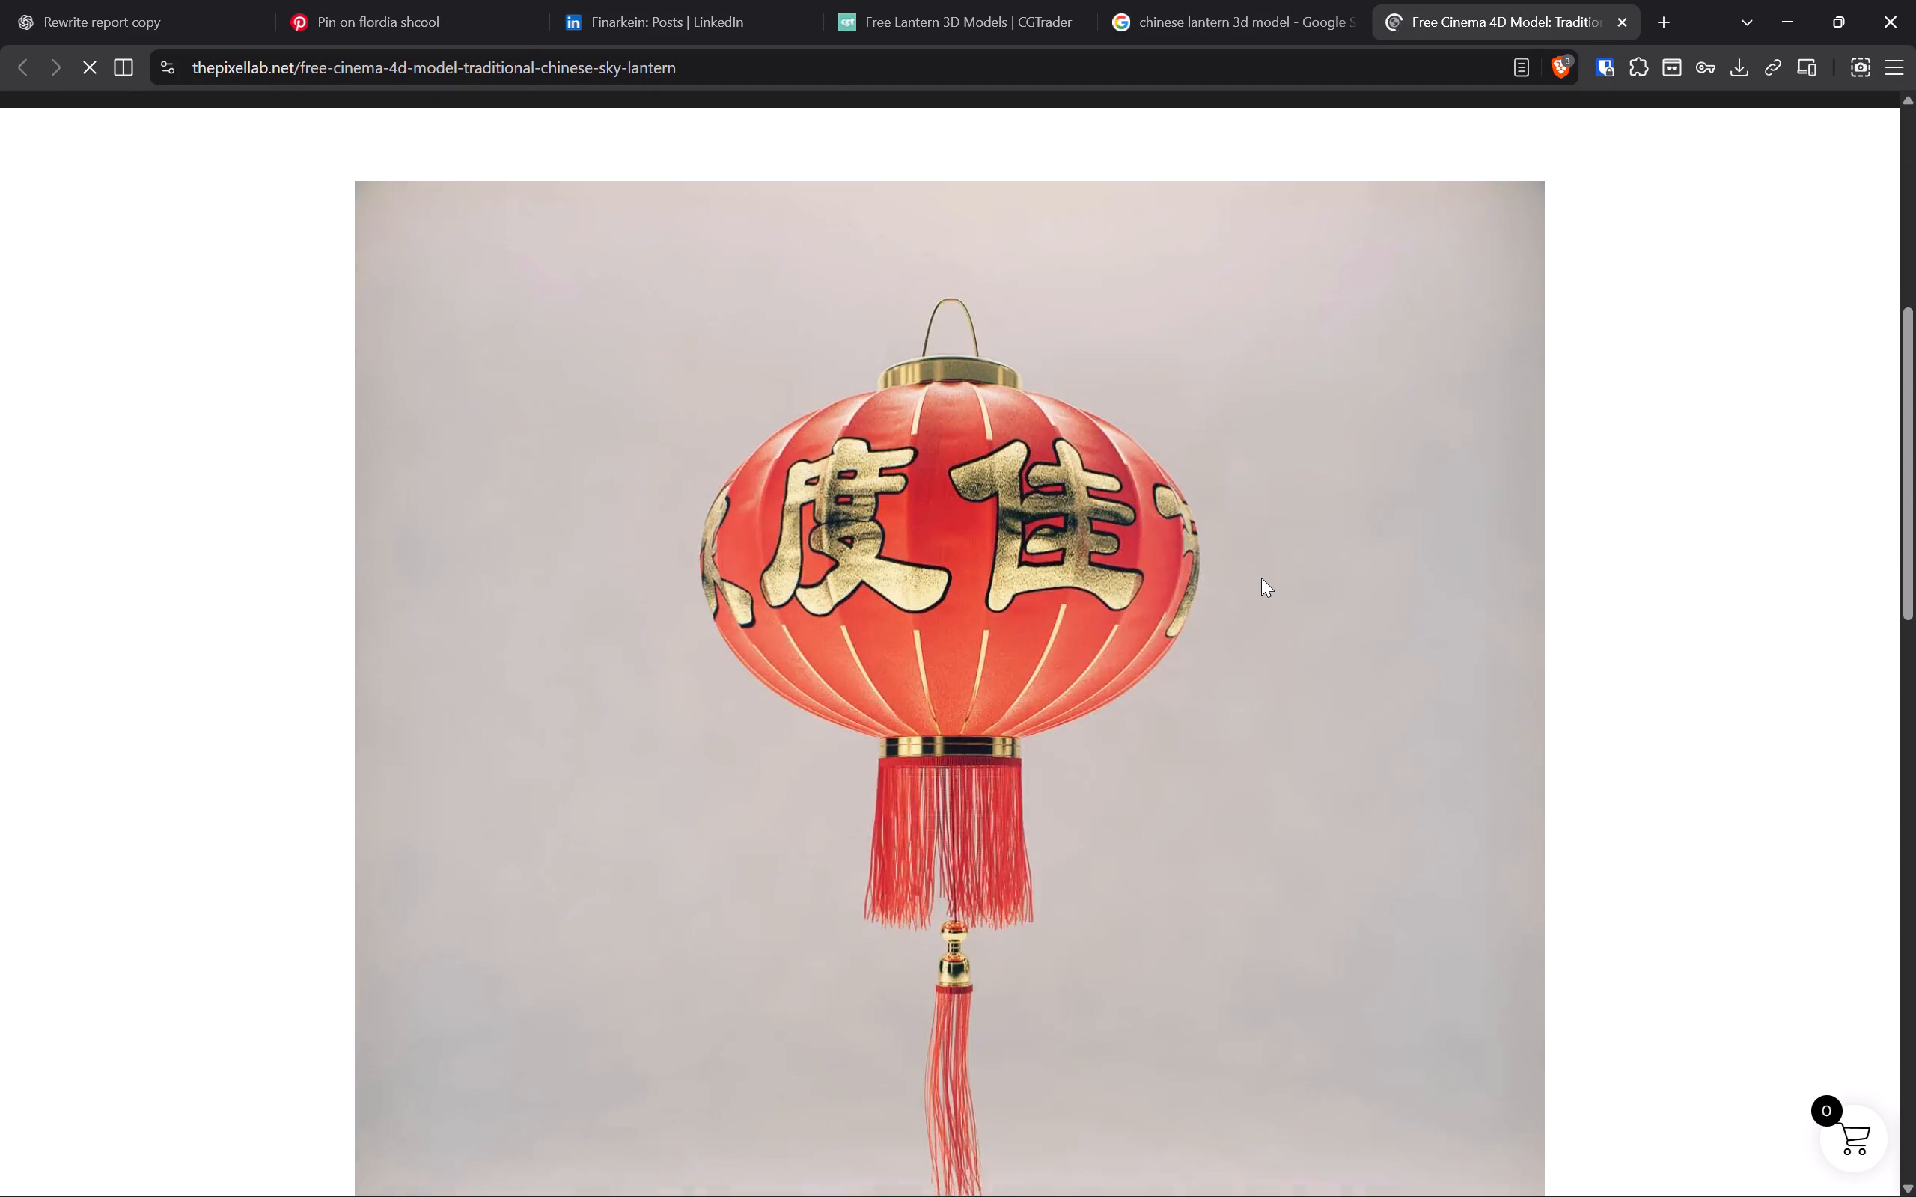
pyautogui.scroll(-17, 1261, 578)
pyautogui.scroll(1, 1261, 578)
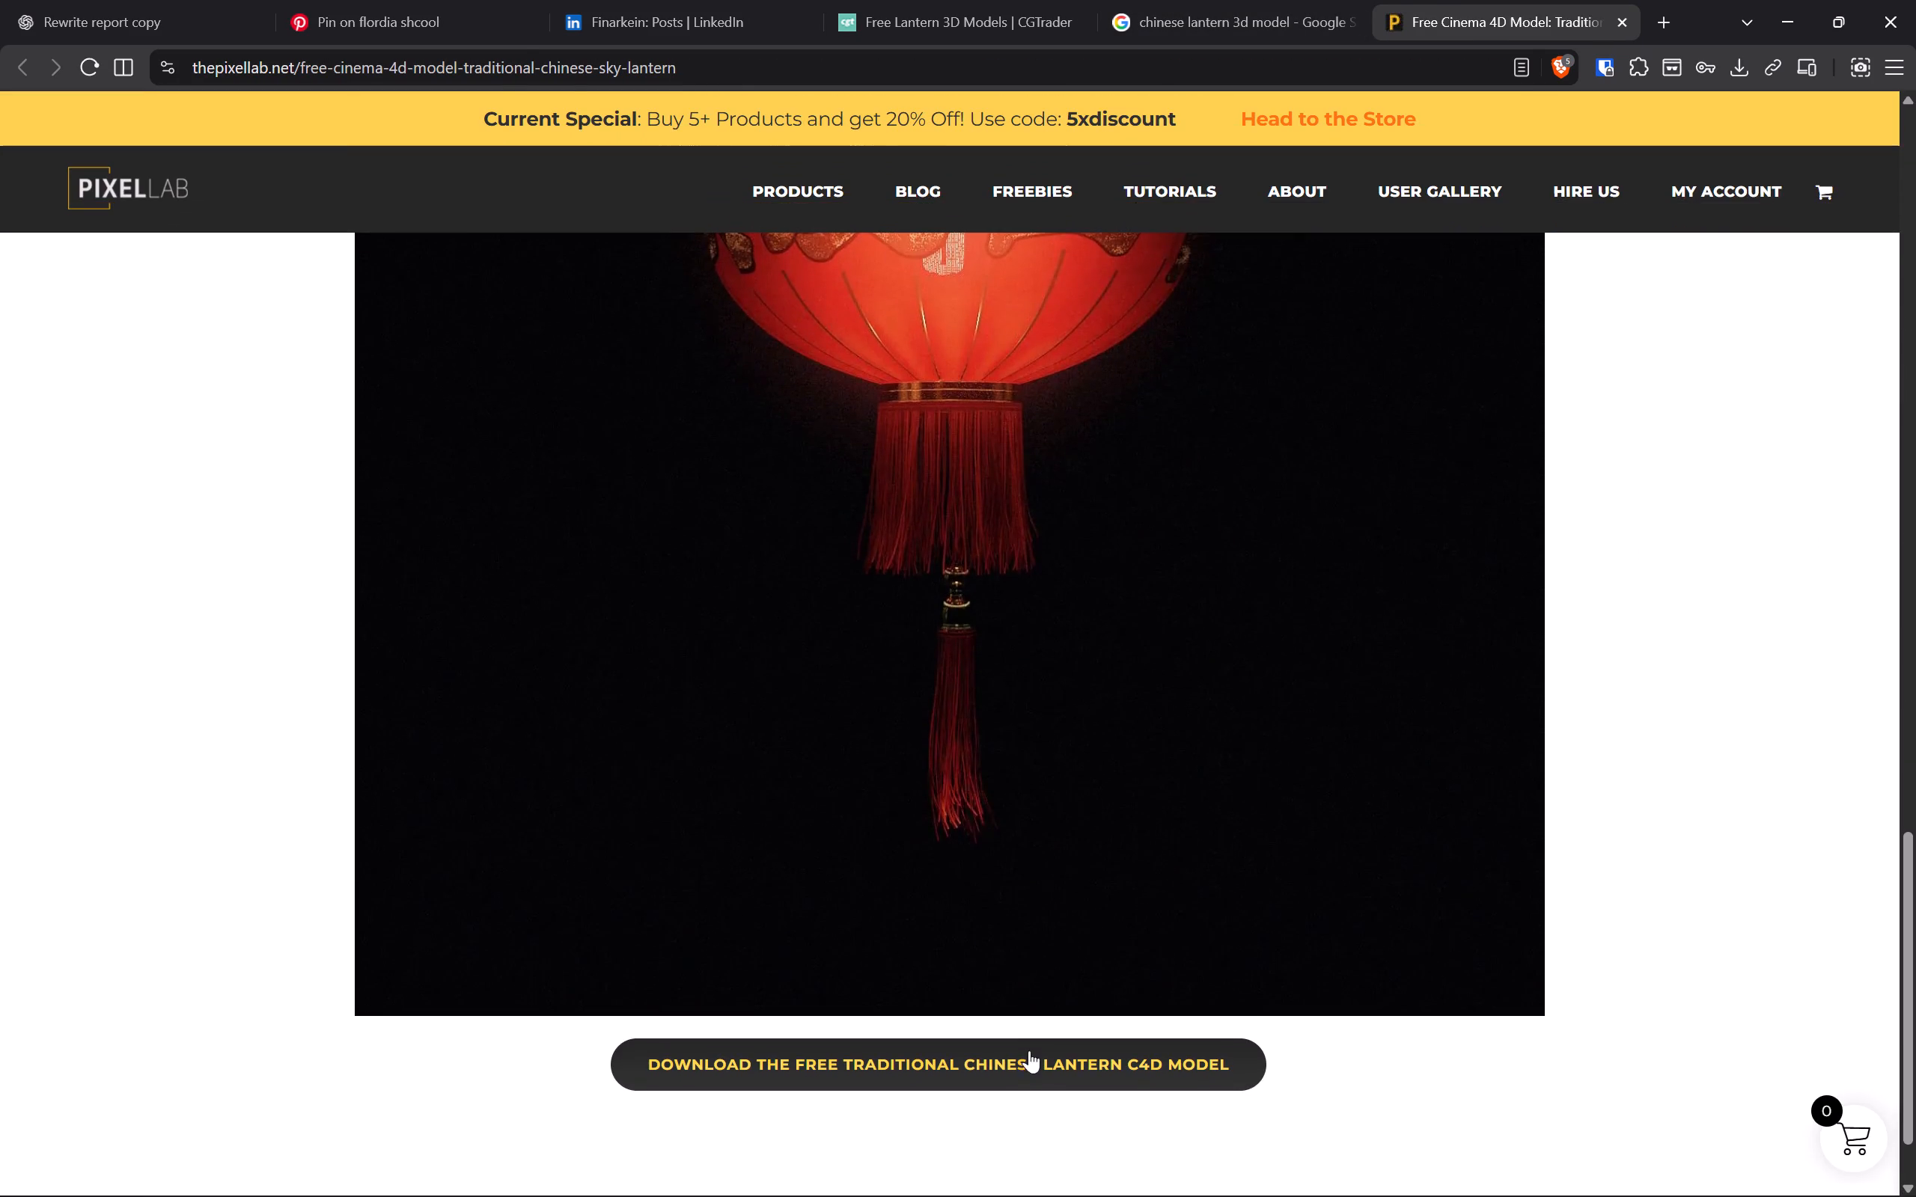
# Download the Free-Chinese-Lantern-Cinema-4D-Model zip from The Pixel Lab page and save it in the 1. Assets folder.
pyautogui.click(1035, 1061)
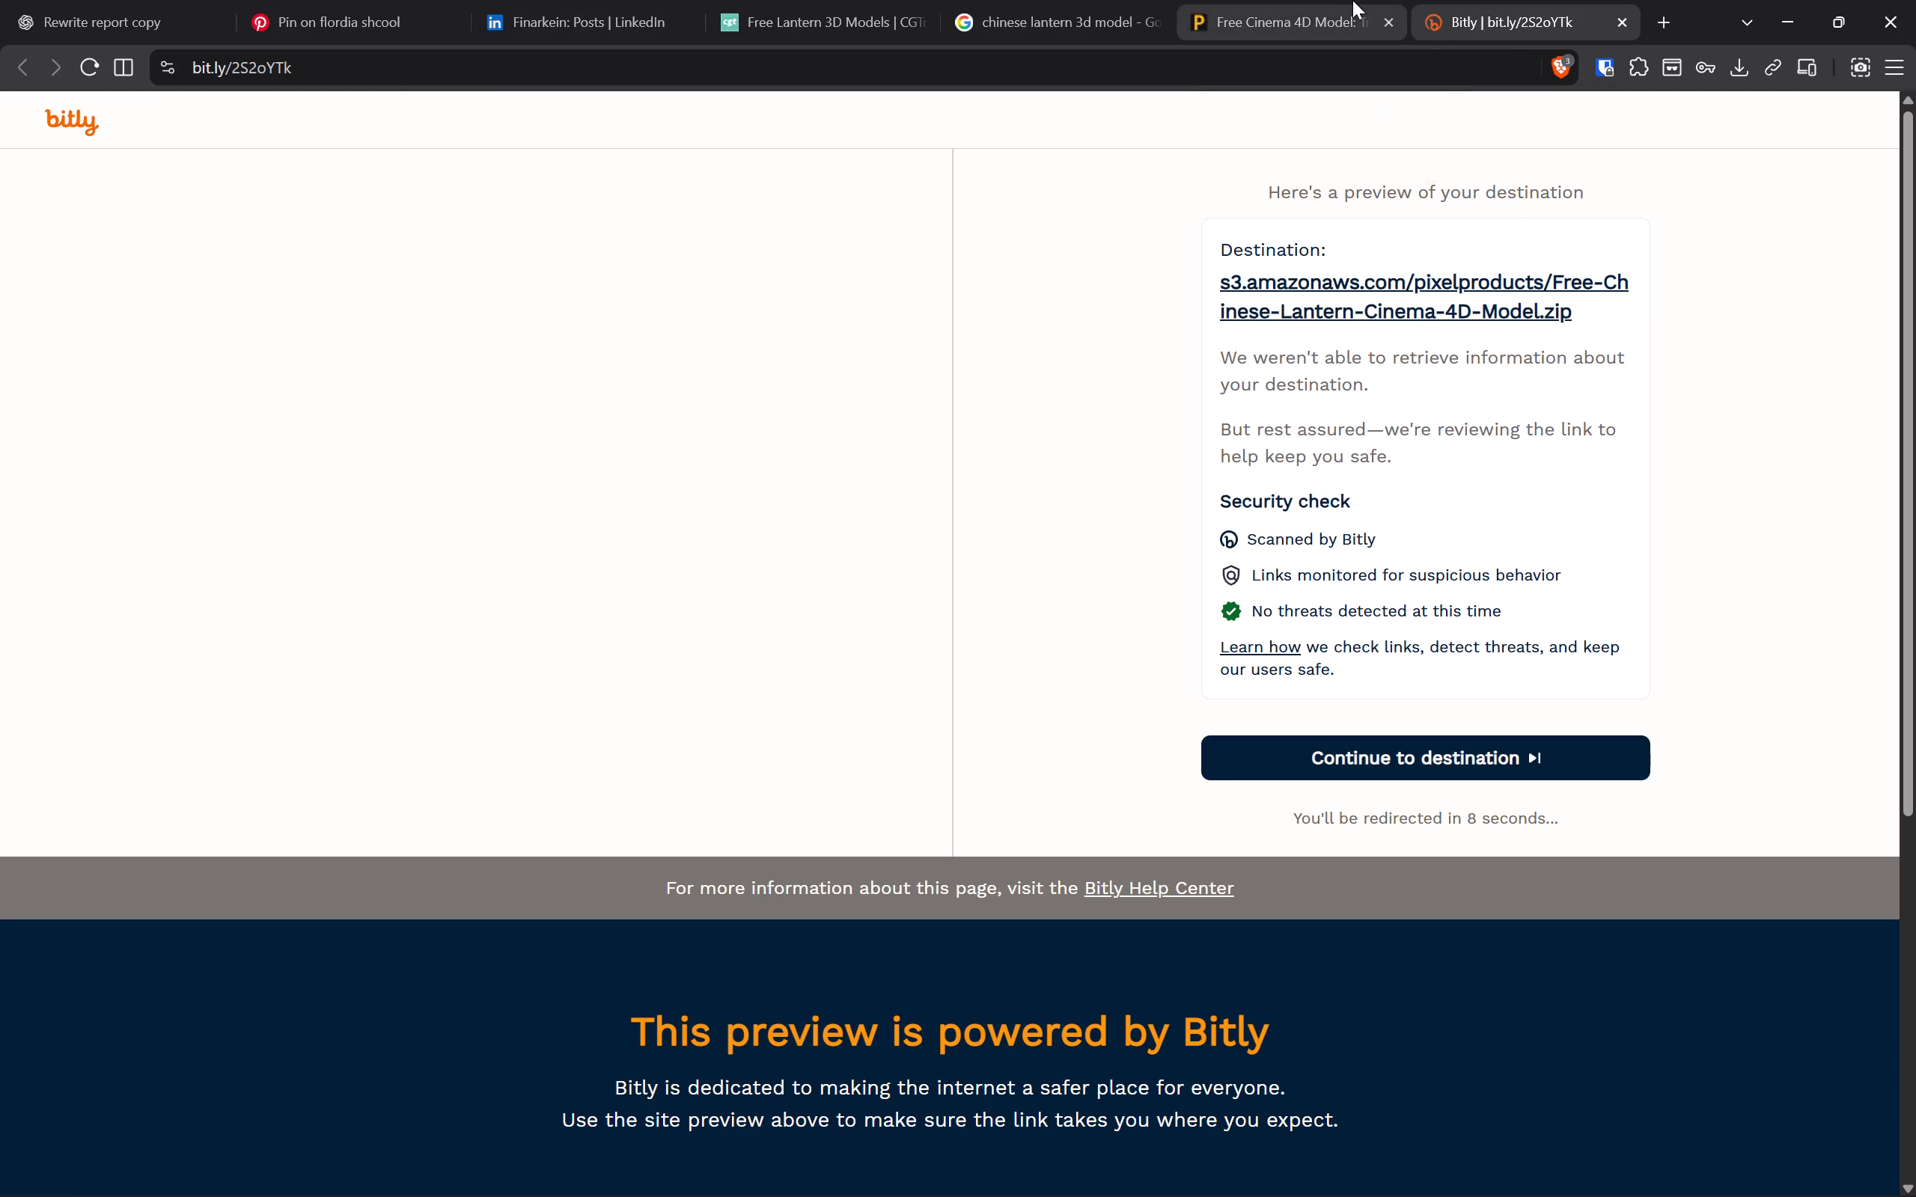
pyautogui.click(1448, 772)
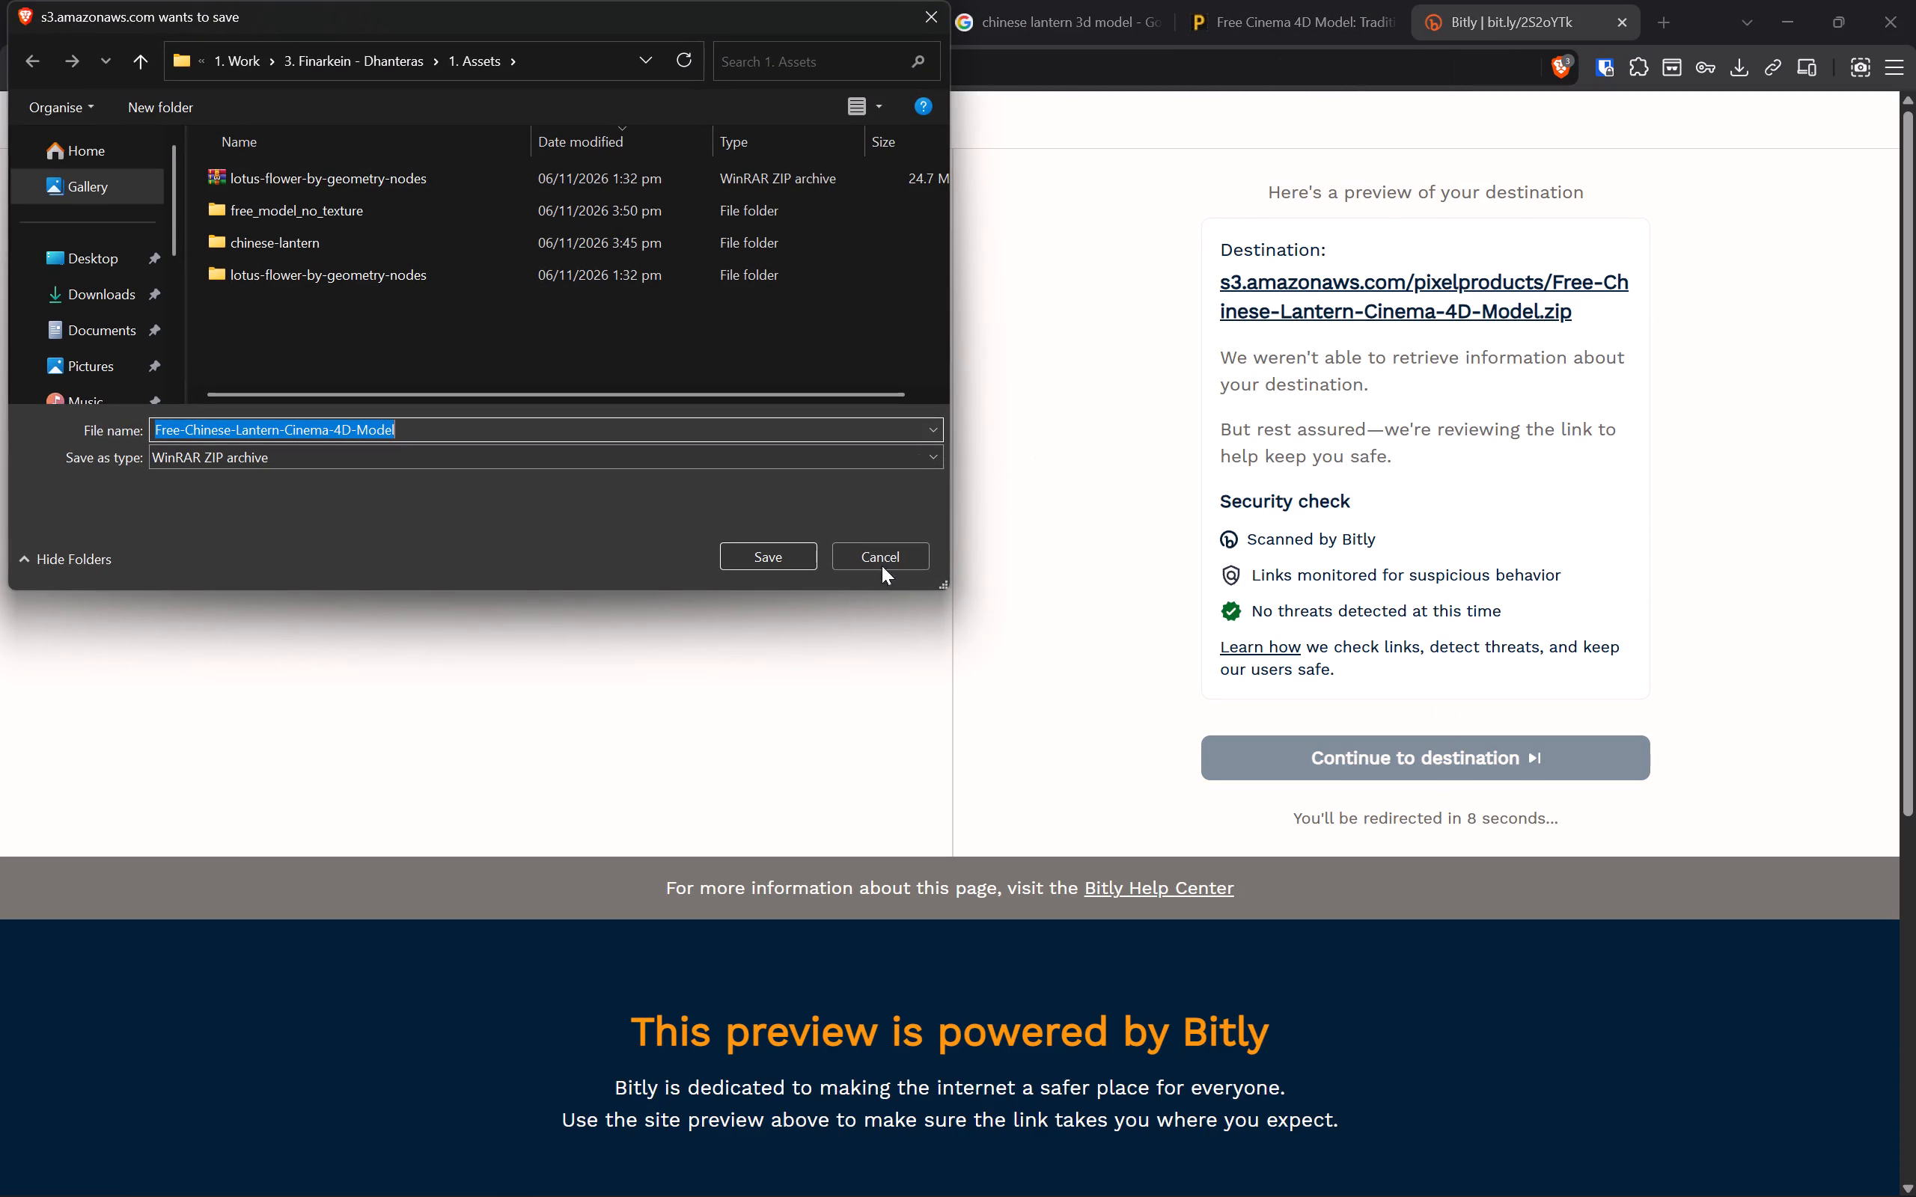
pyautogui.click(787, 565)
pyautogui.click(1742, 73)
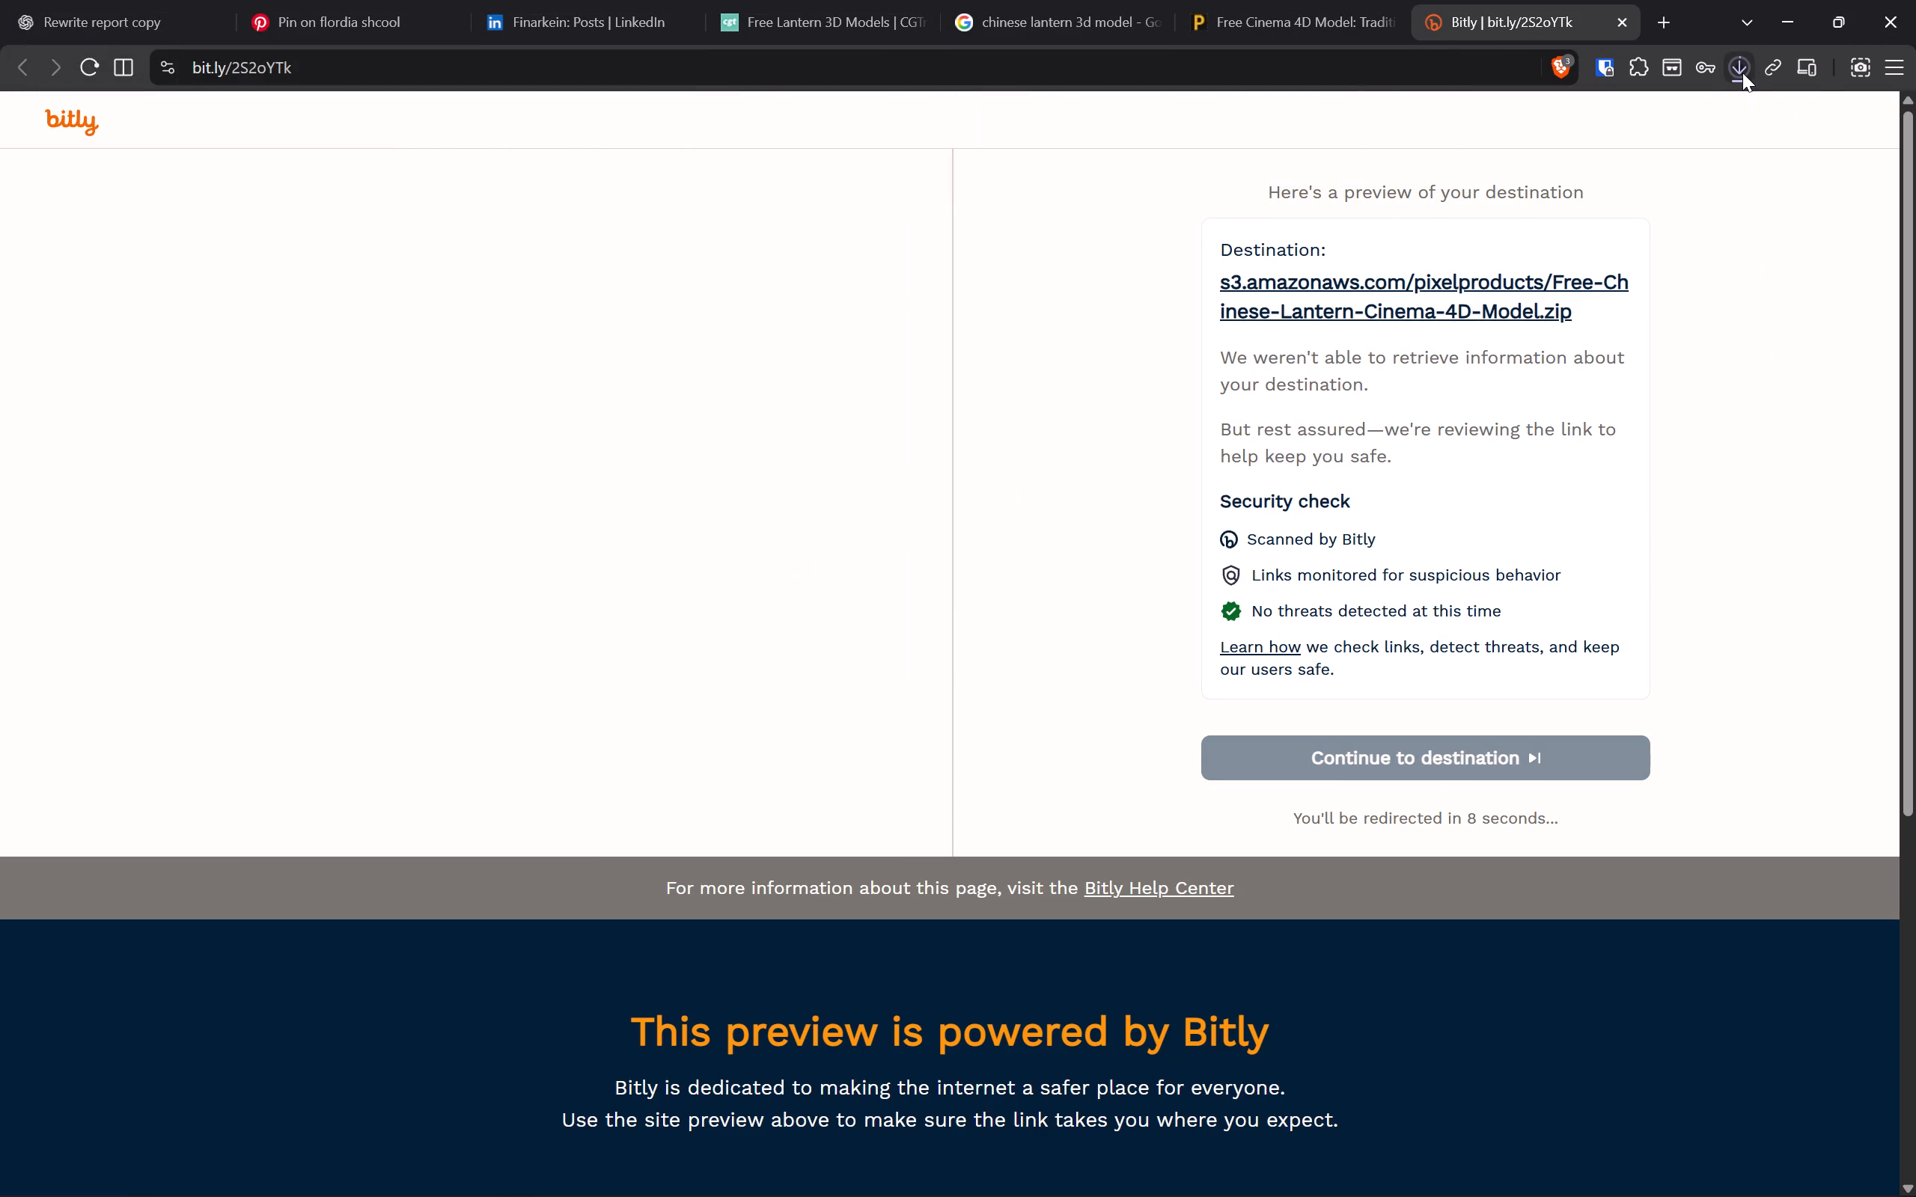
# Open 1miba's Chinese Style Lamps free models page from the image results and return to the results.
pyautogui.click(1320, 0)
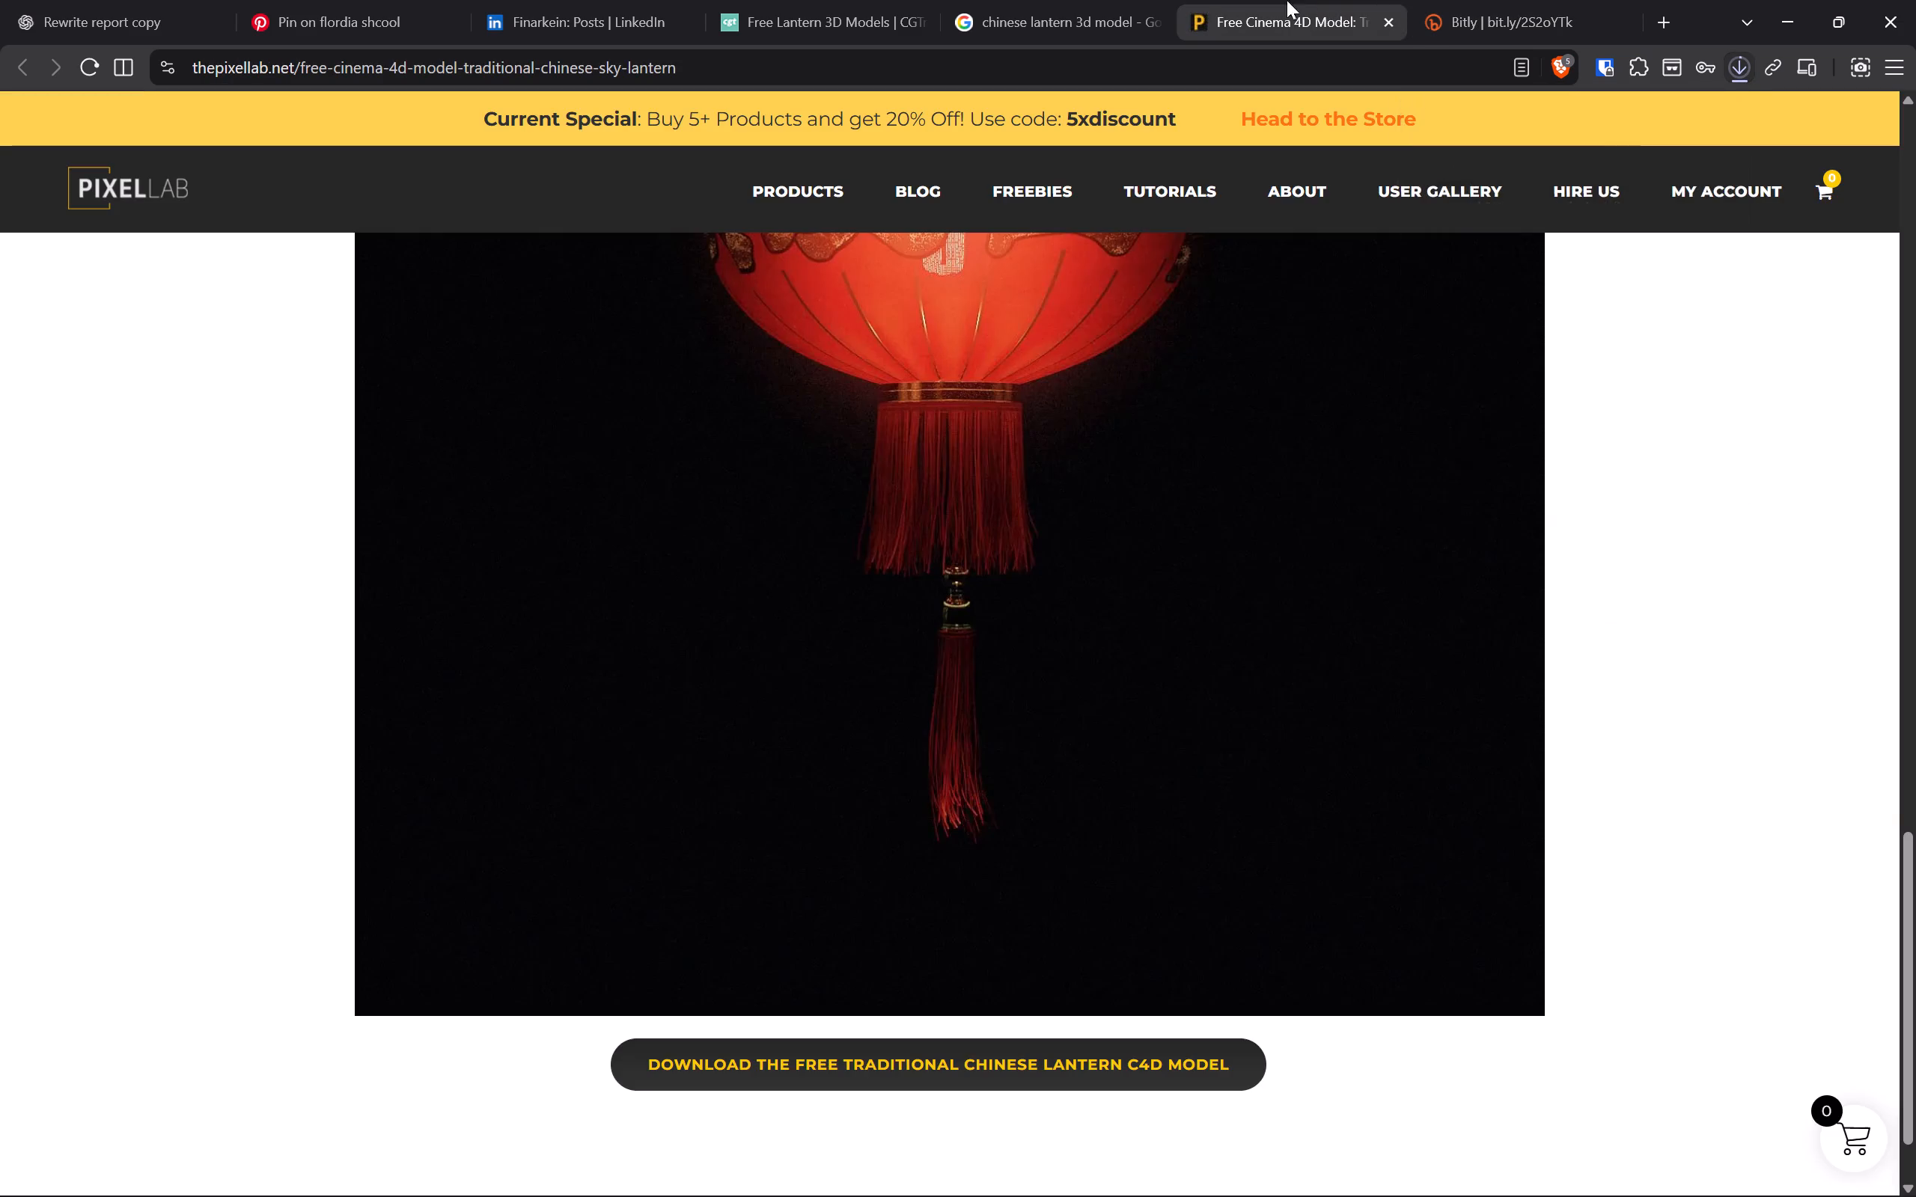
pyautogui.click(1057, 0)
pyautogui.click(1059, 483)
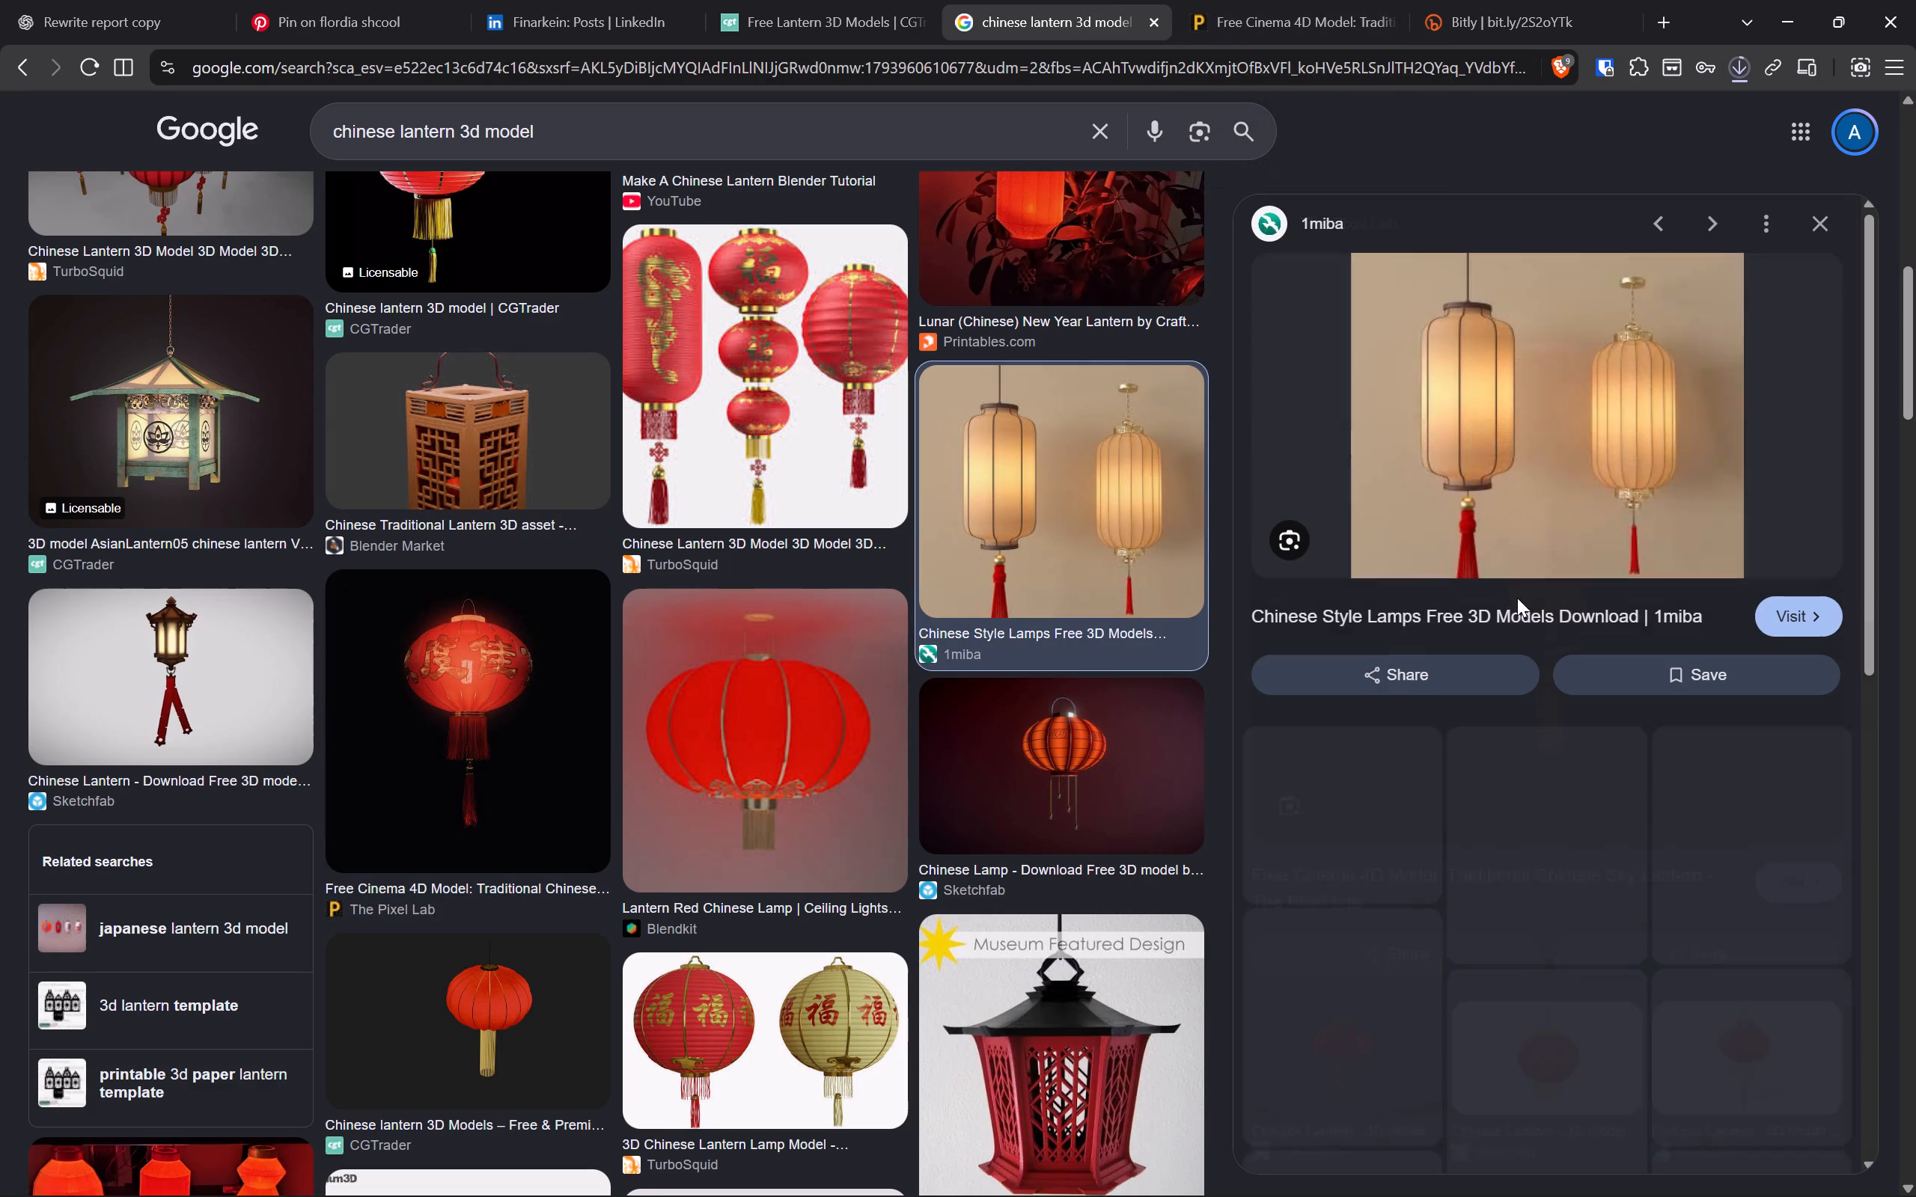
pyautogui.click(1573, 455)
pyautogui.click(955, 0)
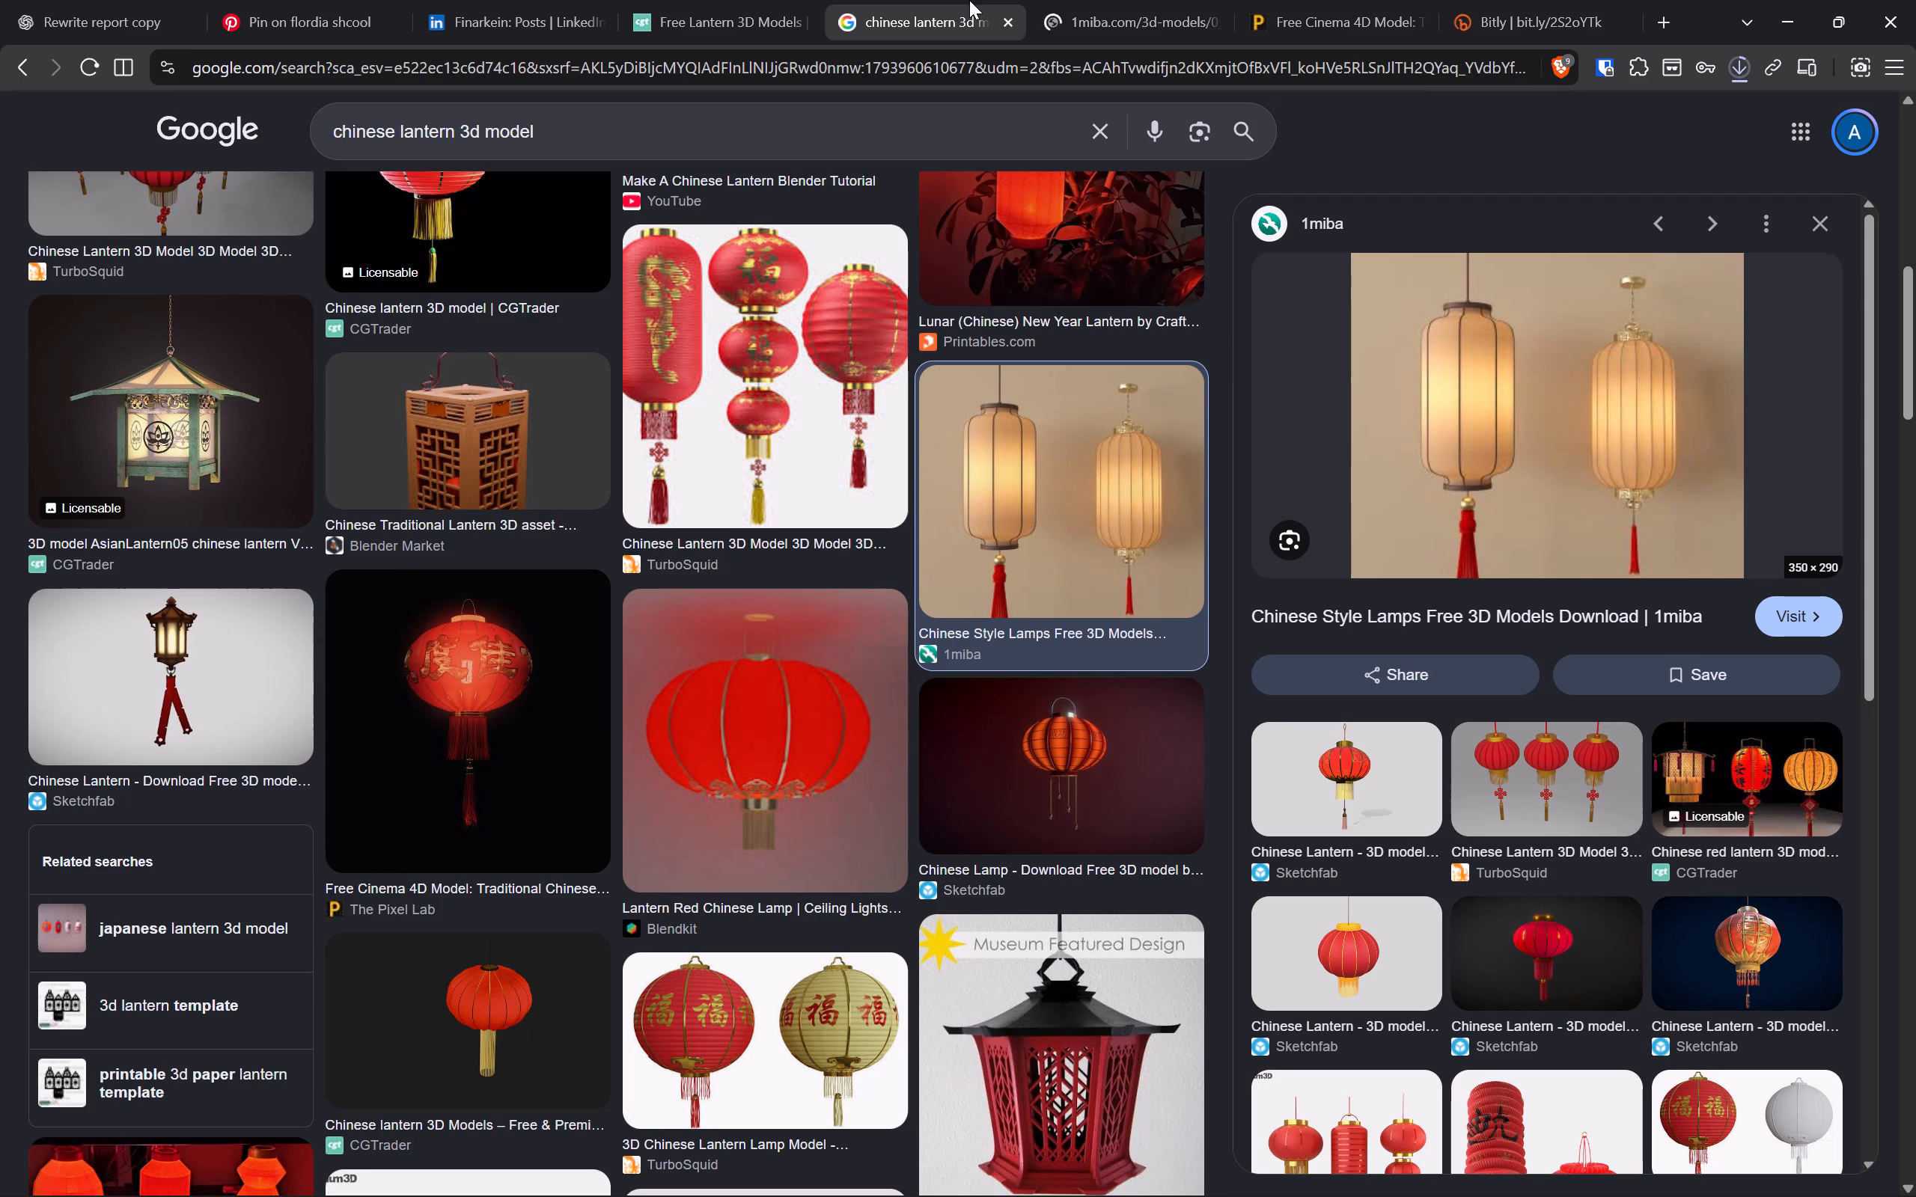
# Browse further Chinese lantern image results, previewing CGTrader's 5 Realistic Chinese Lantern pack and Magnific's 3D red lantern.
pyautogui.scroll(-6, 979, 634)
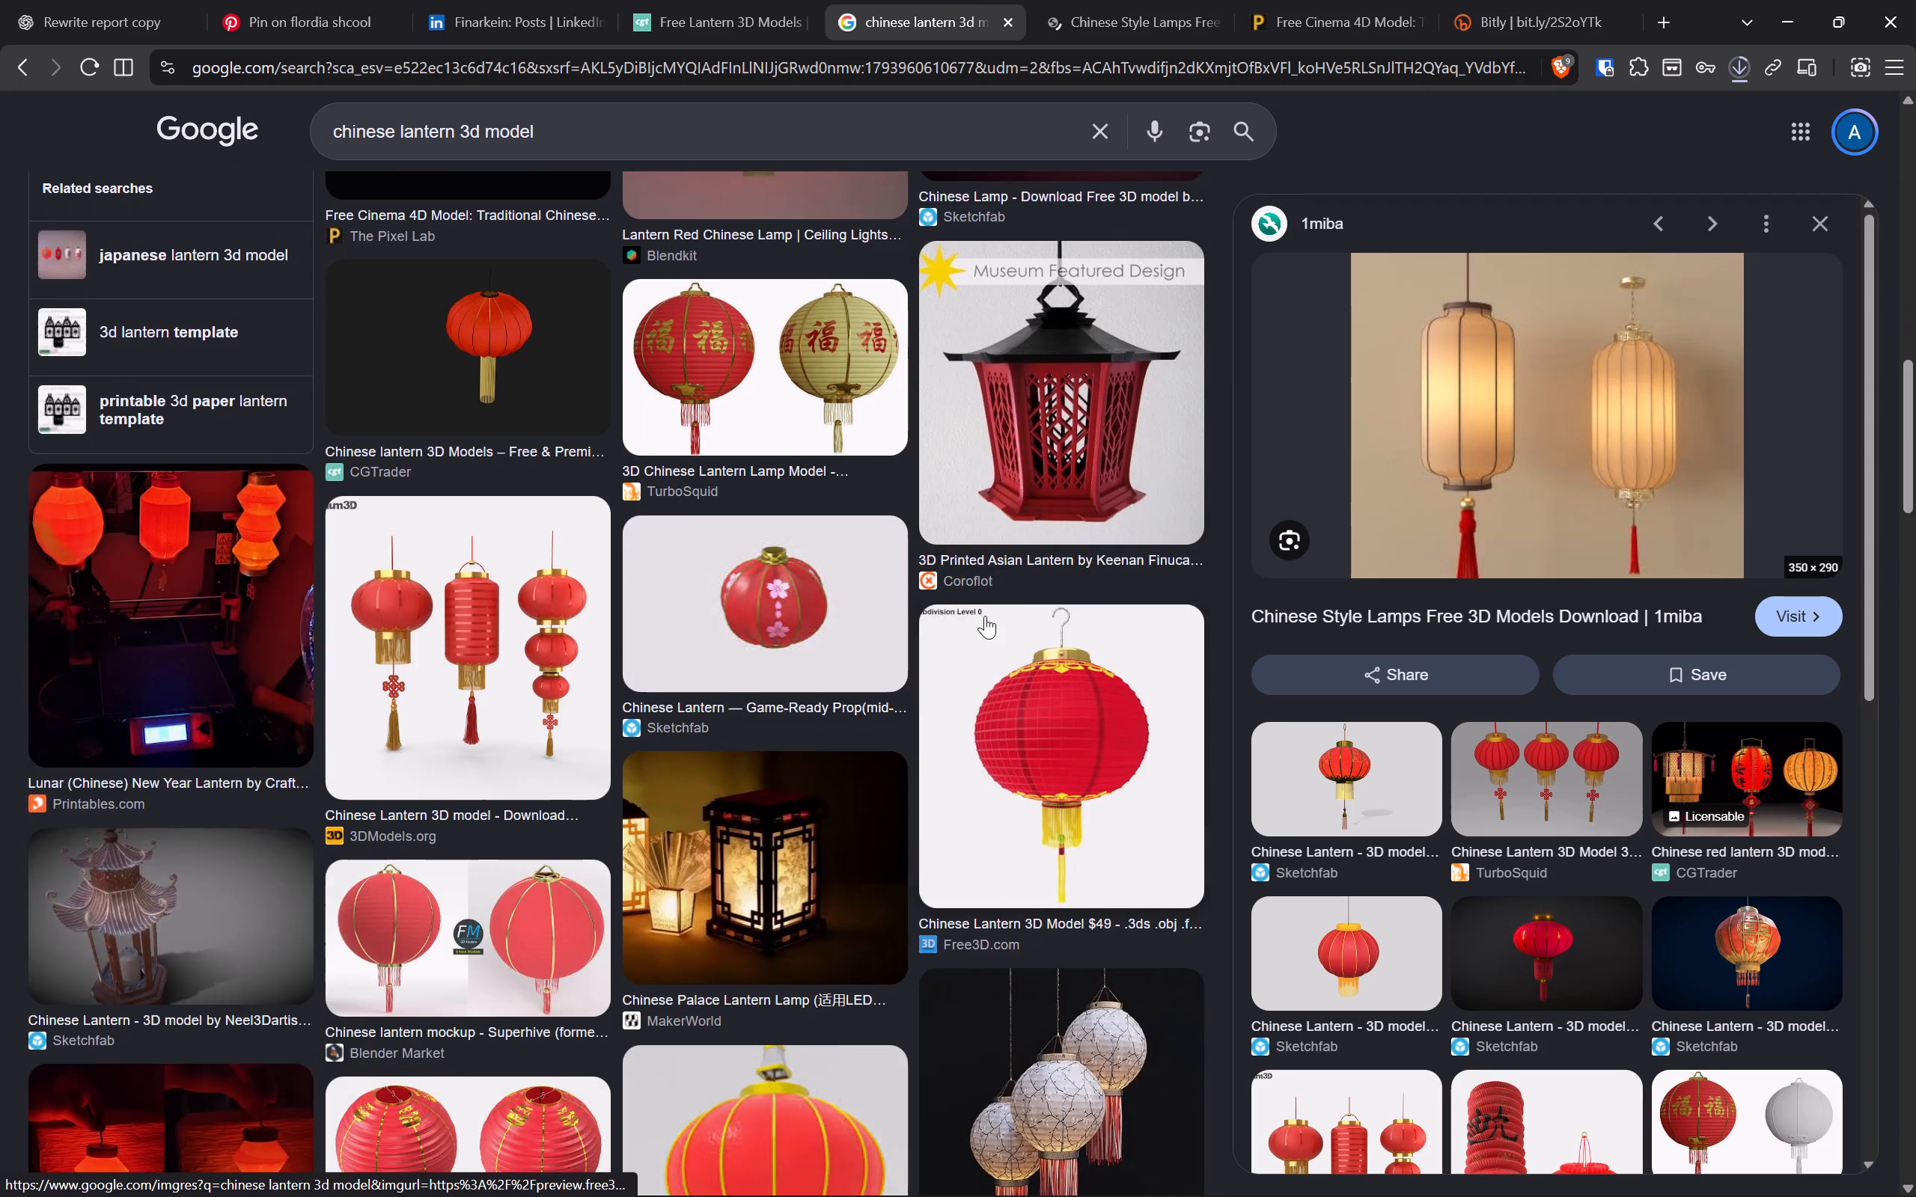
pyautogui.scroll(-6, 985, 616)
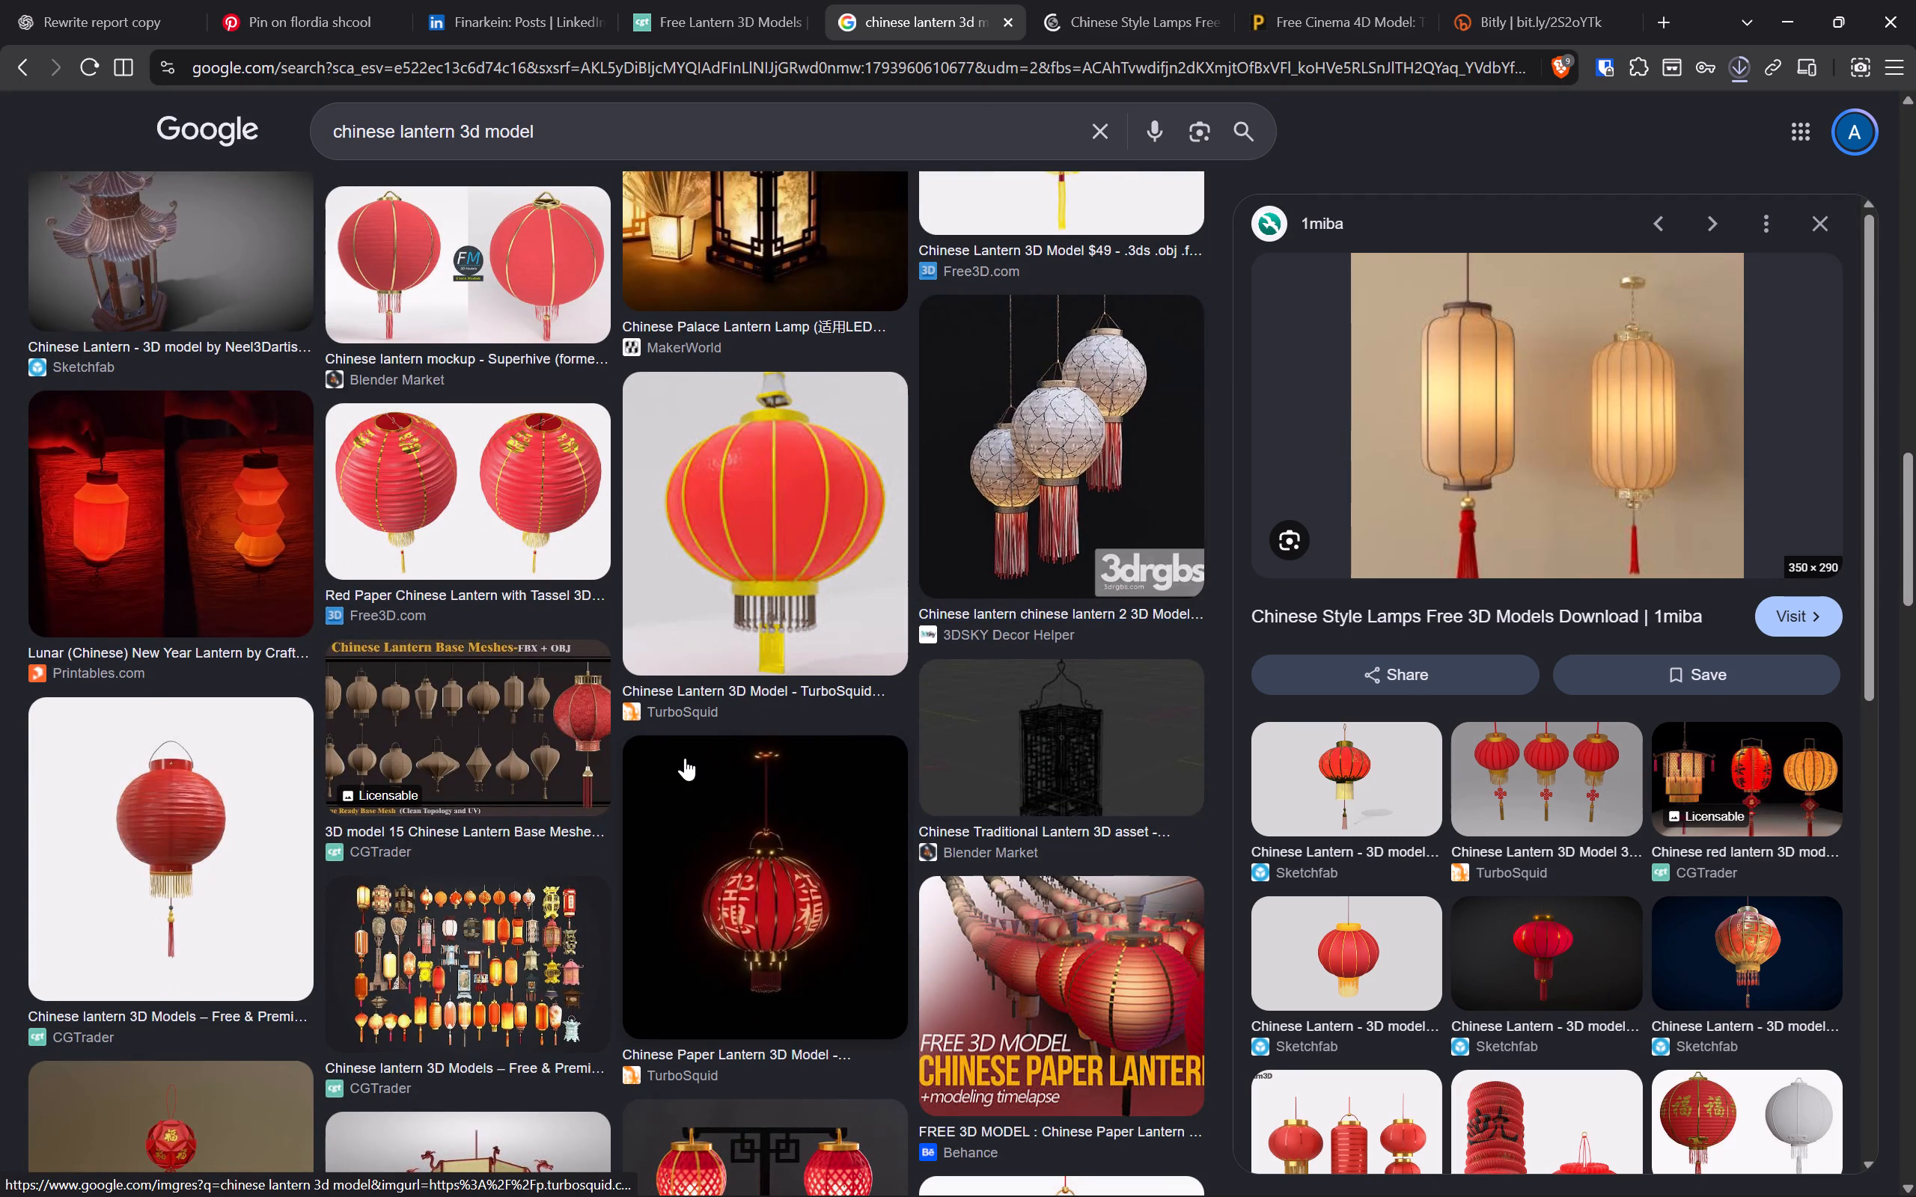
pyautogui.scroll(-3, 682, 884)
pyautogui.scroll(-7, 736, 827)
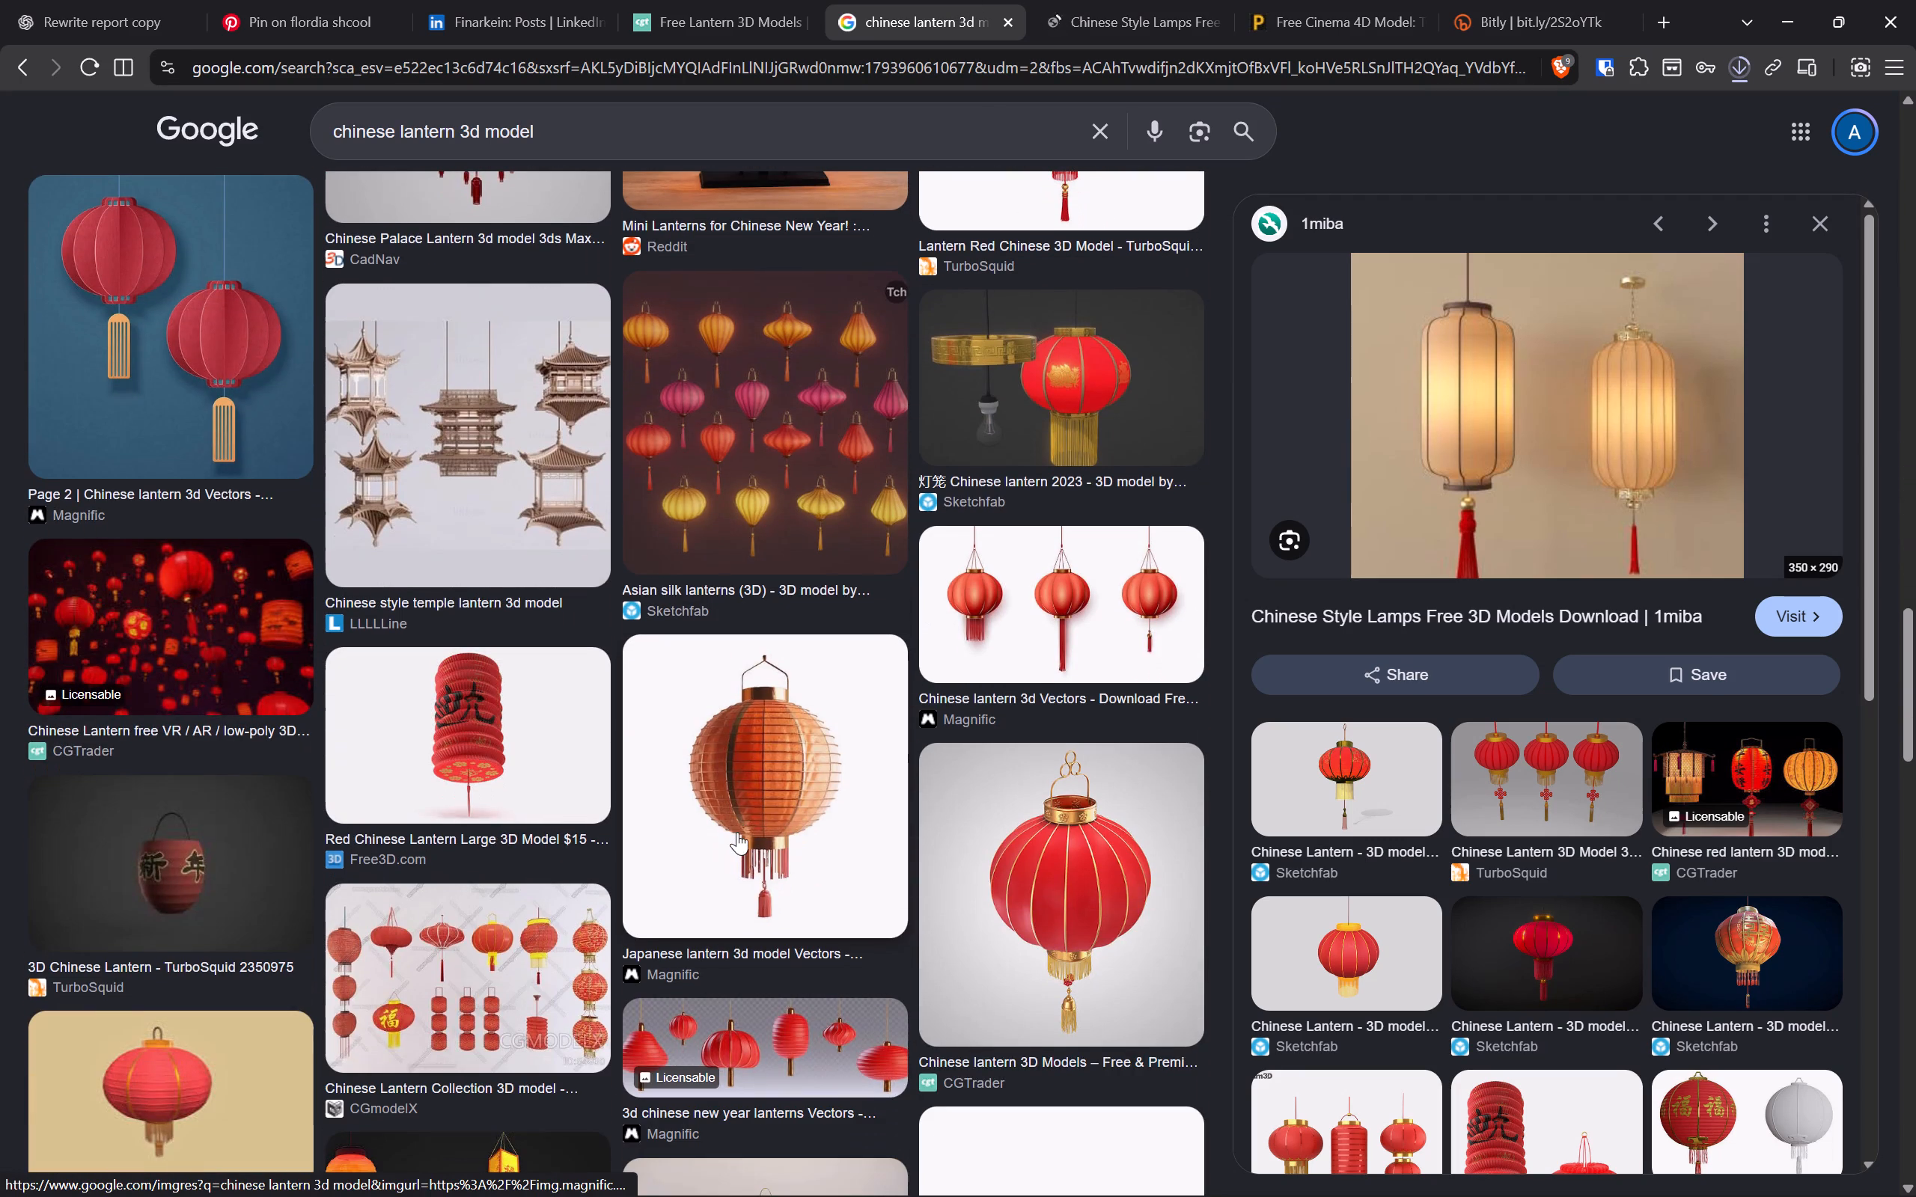
pyautogui.scroll(-5, 742, 828)
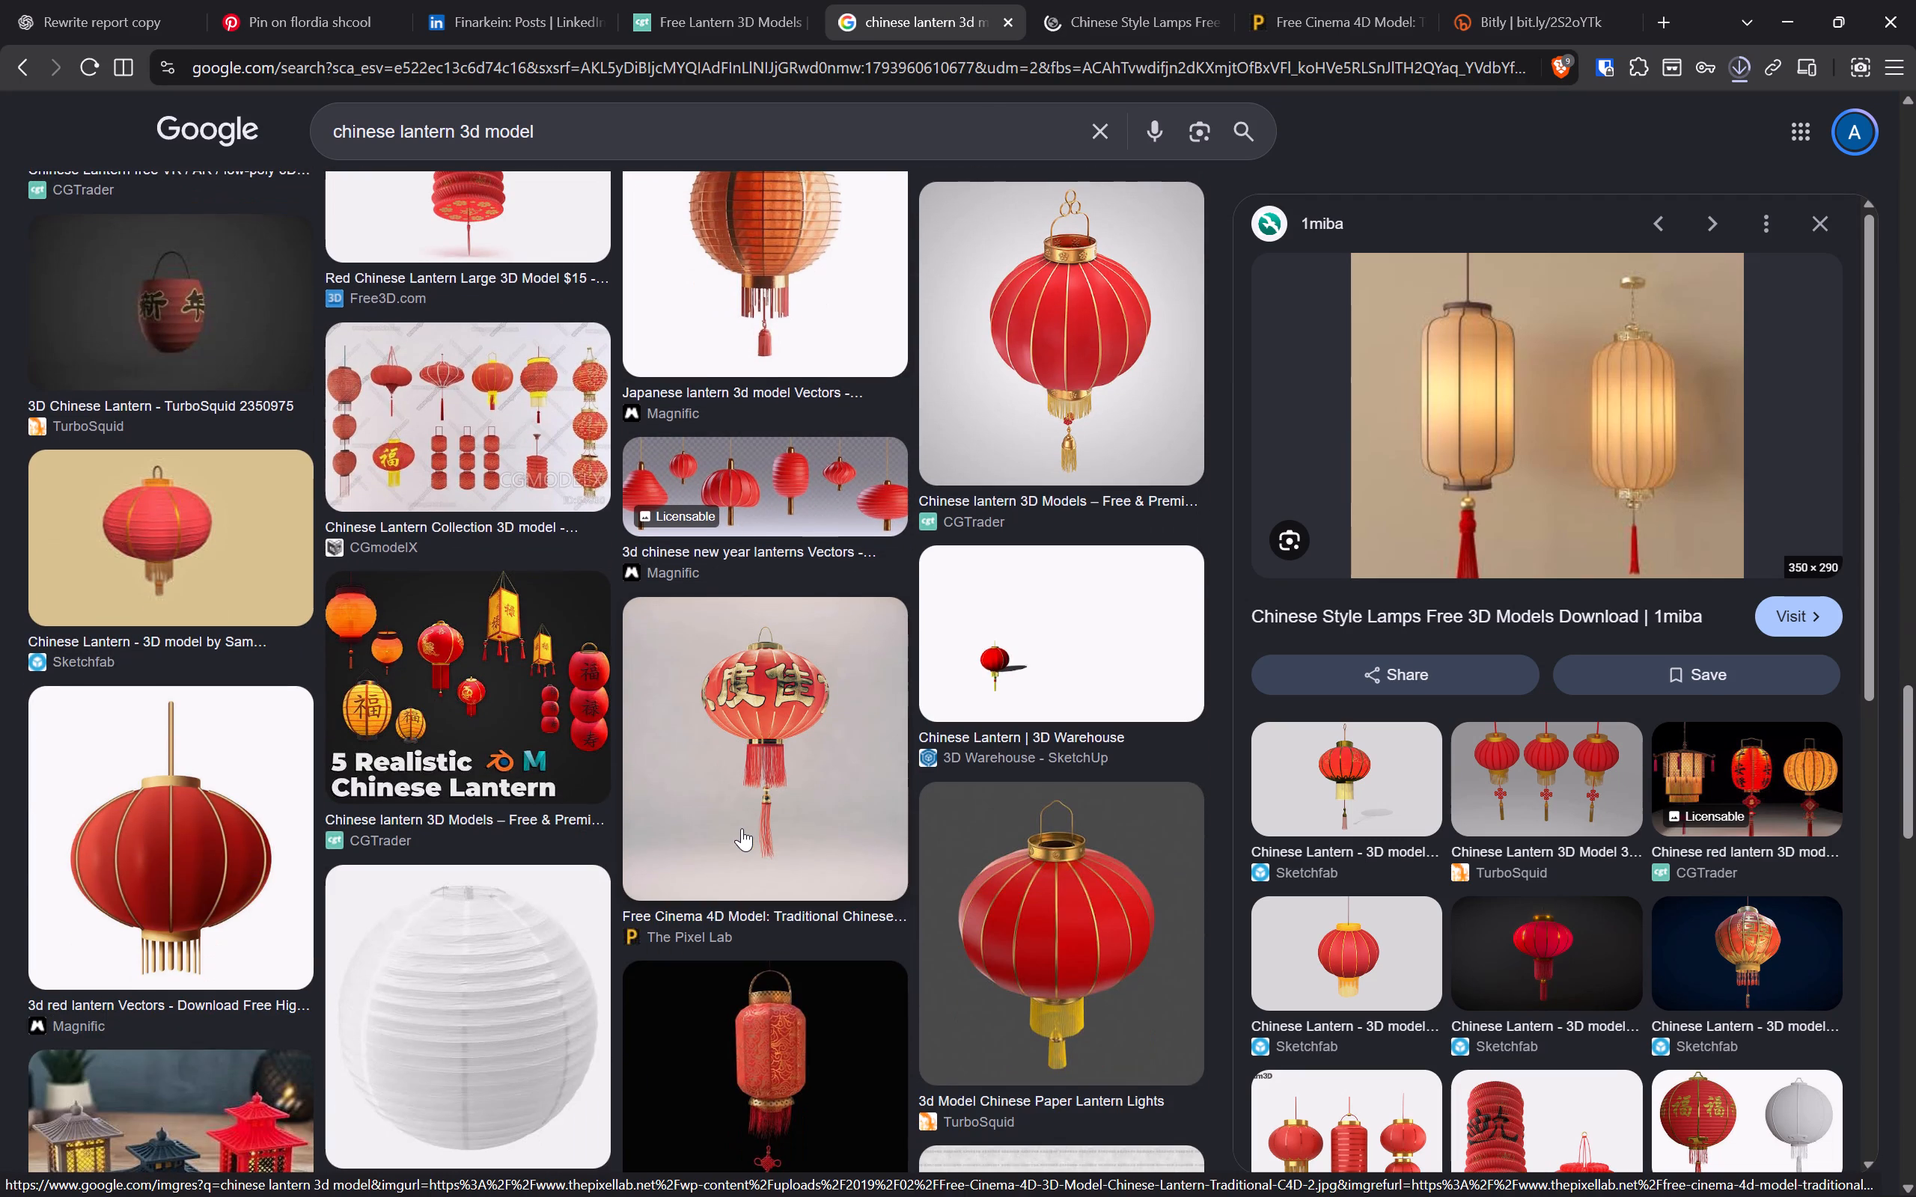
pyautogui.click(509, 717)
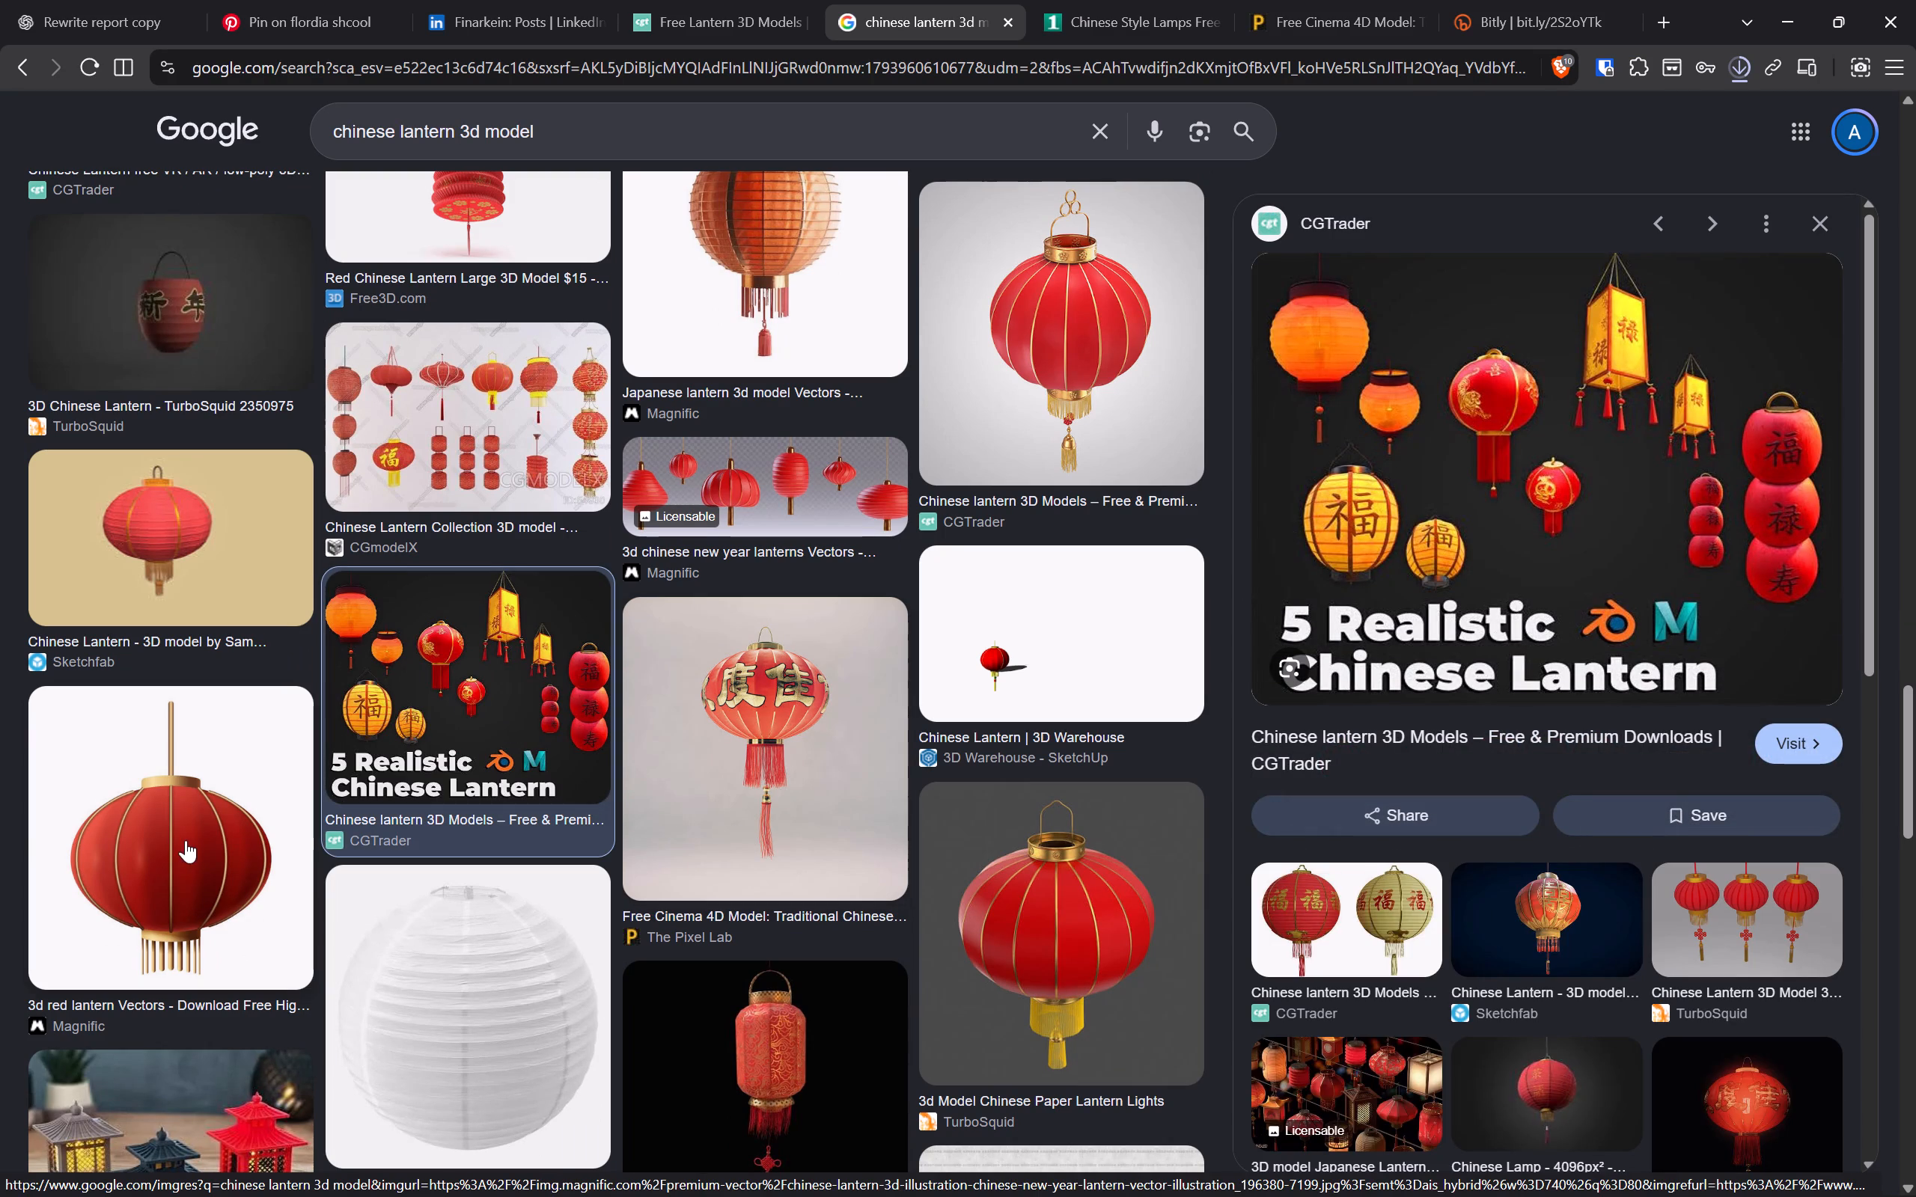
pyautogui.click(186, 840)
# Close the Pixel Lab lantern page and the Bitly link preview page.
pyautogui.click(1374, 0)
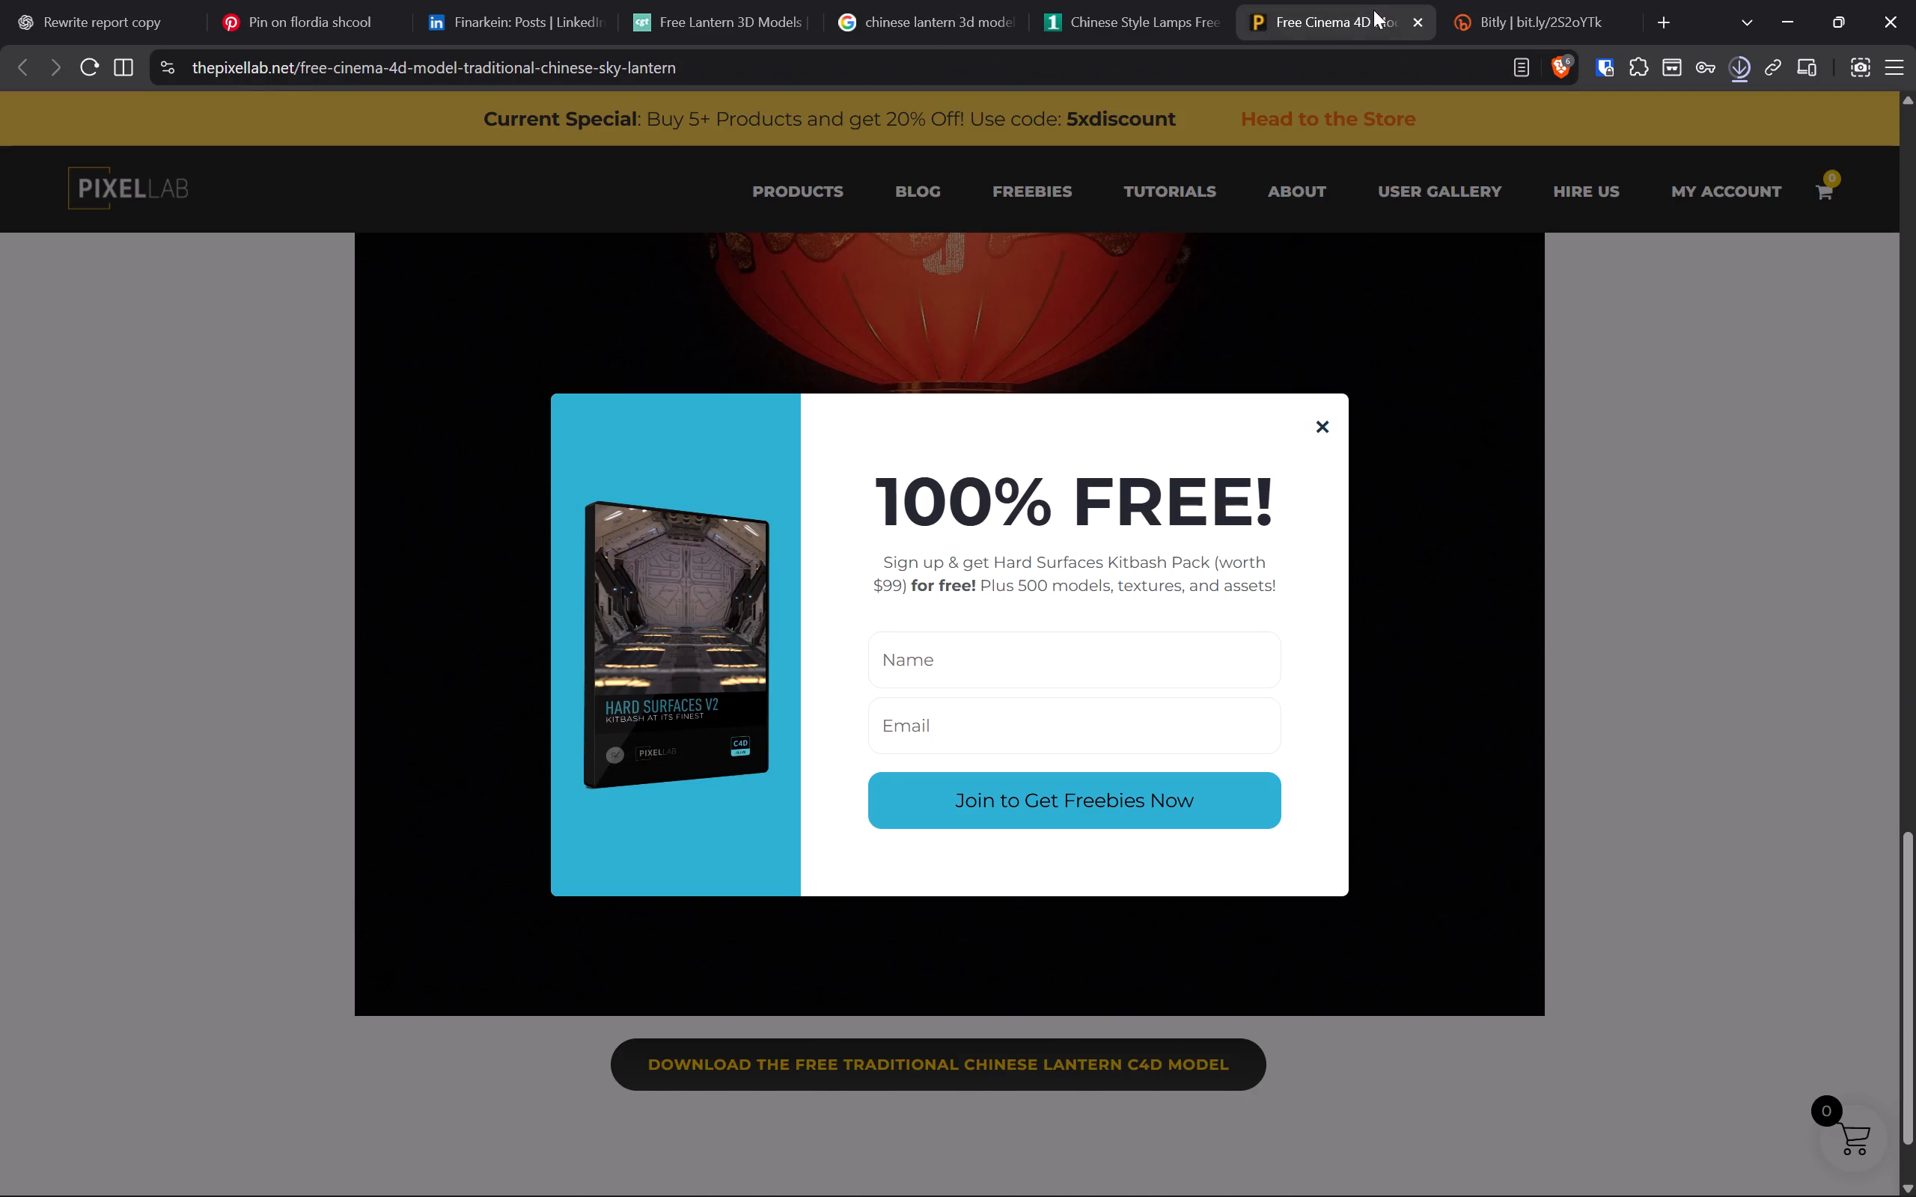
pyautogui.hotkey('ctrl', 'w')
pyautogui.click(1361, 0)
pyautogui.click(1554, 0)
pyautogui.hotkey('ctrl', 'w')
# Dismiss the invitation pop-up on 1miba's Chinese Style Lamps page and examine the listed lantern models.
pyautogui.click(1406, 0)
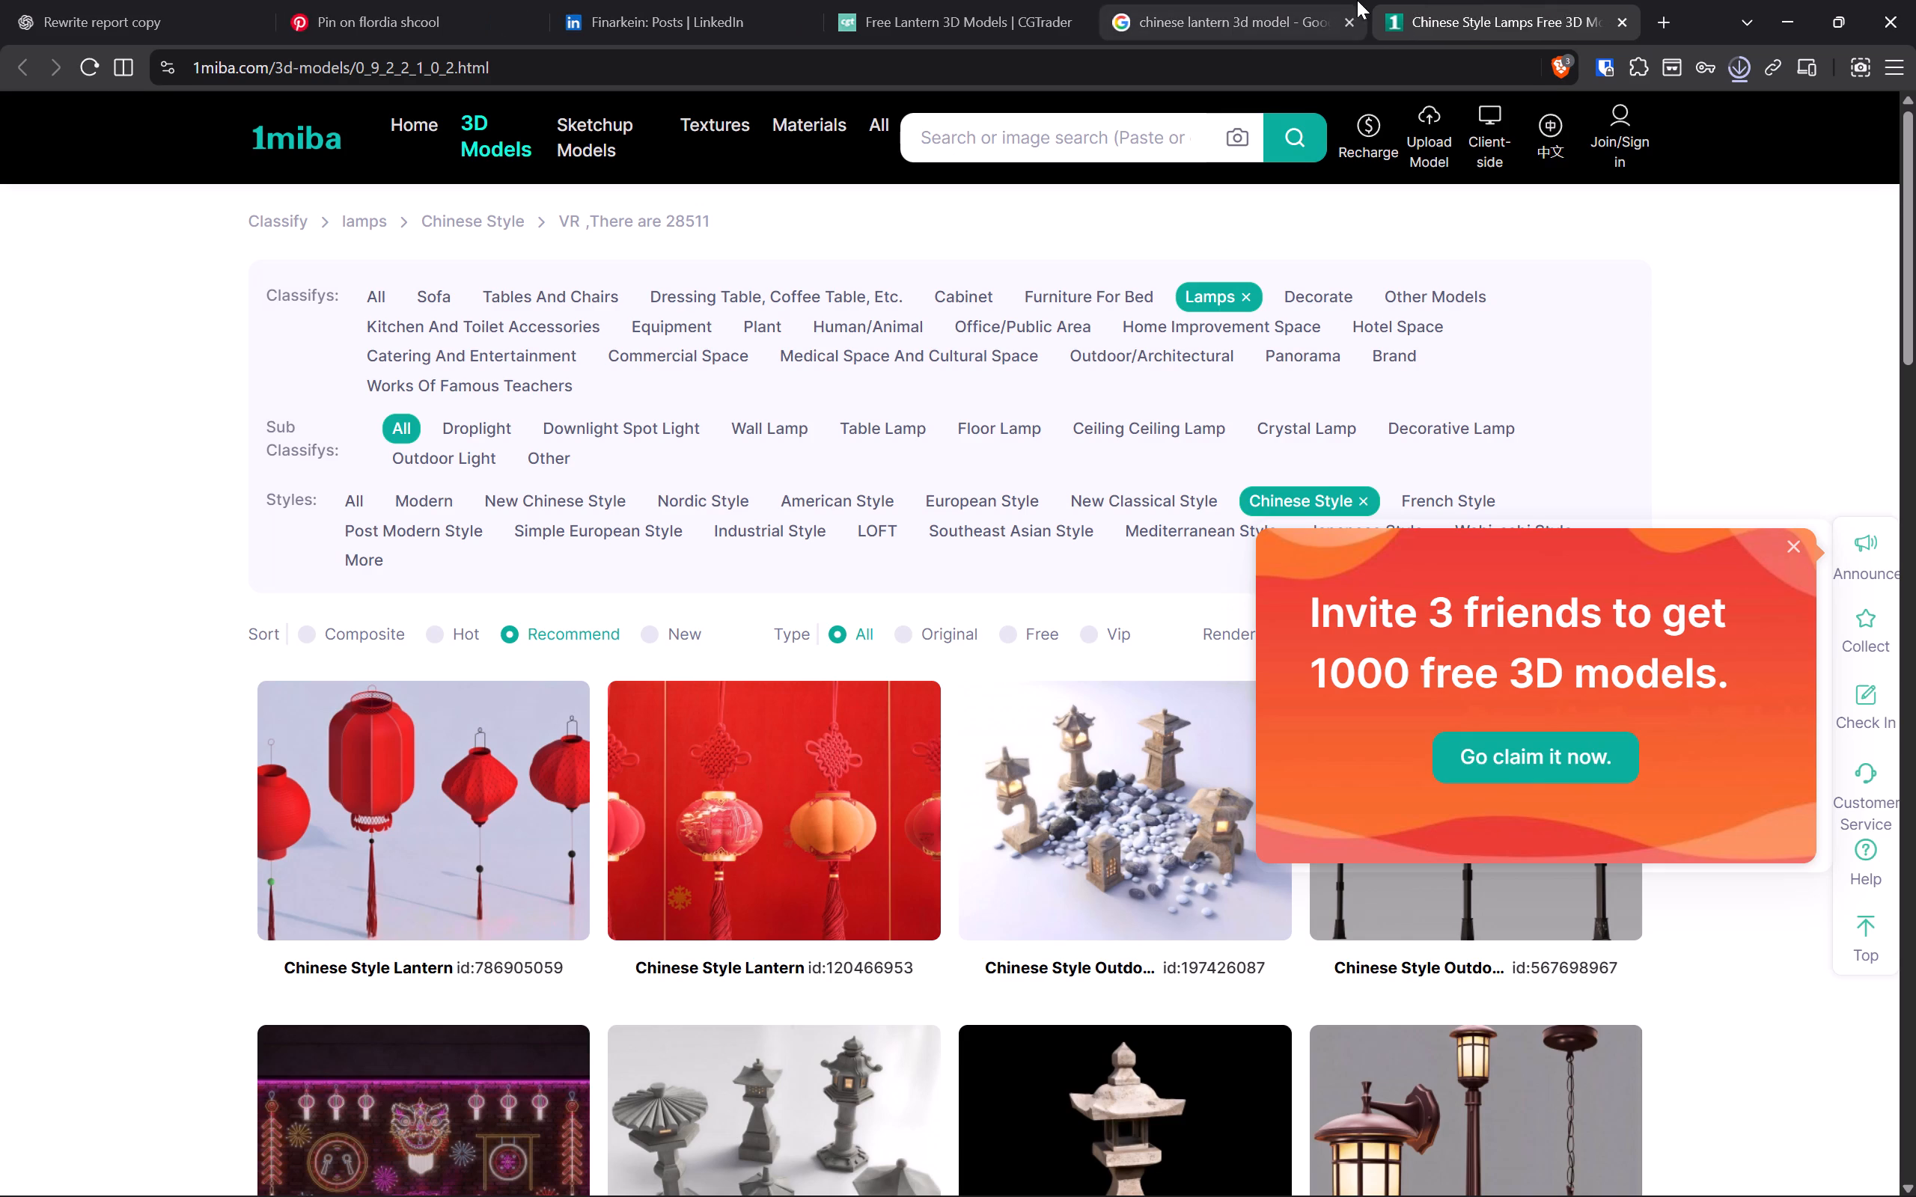
pyautogui.click(1801, 543)
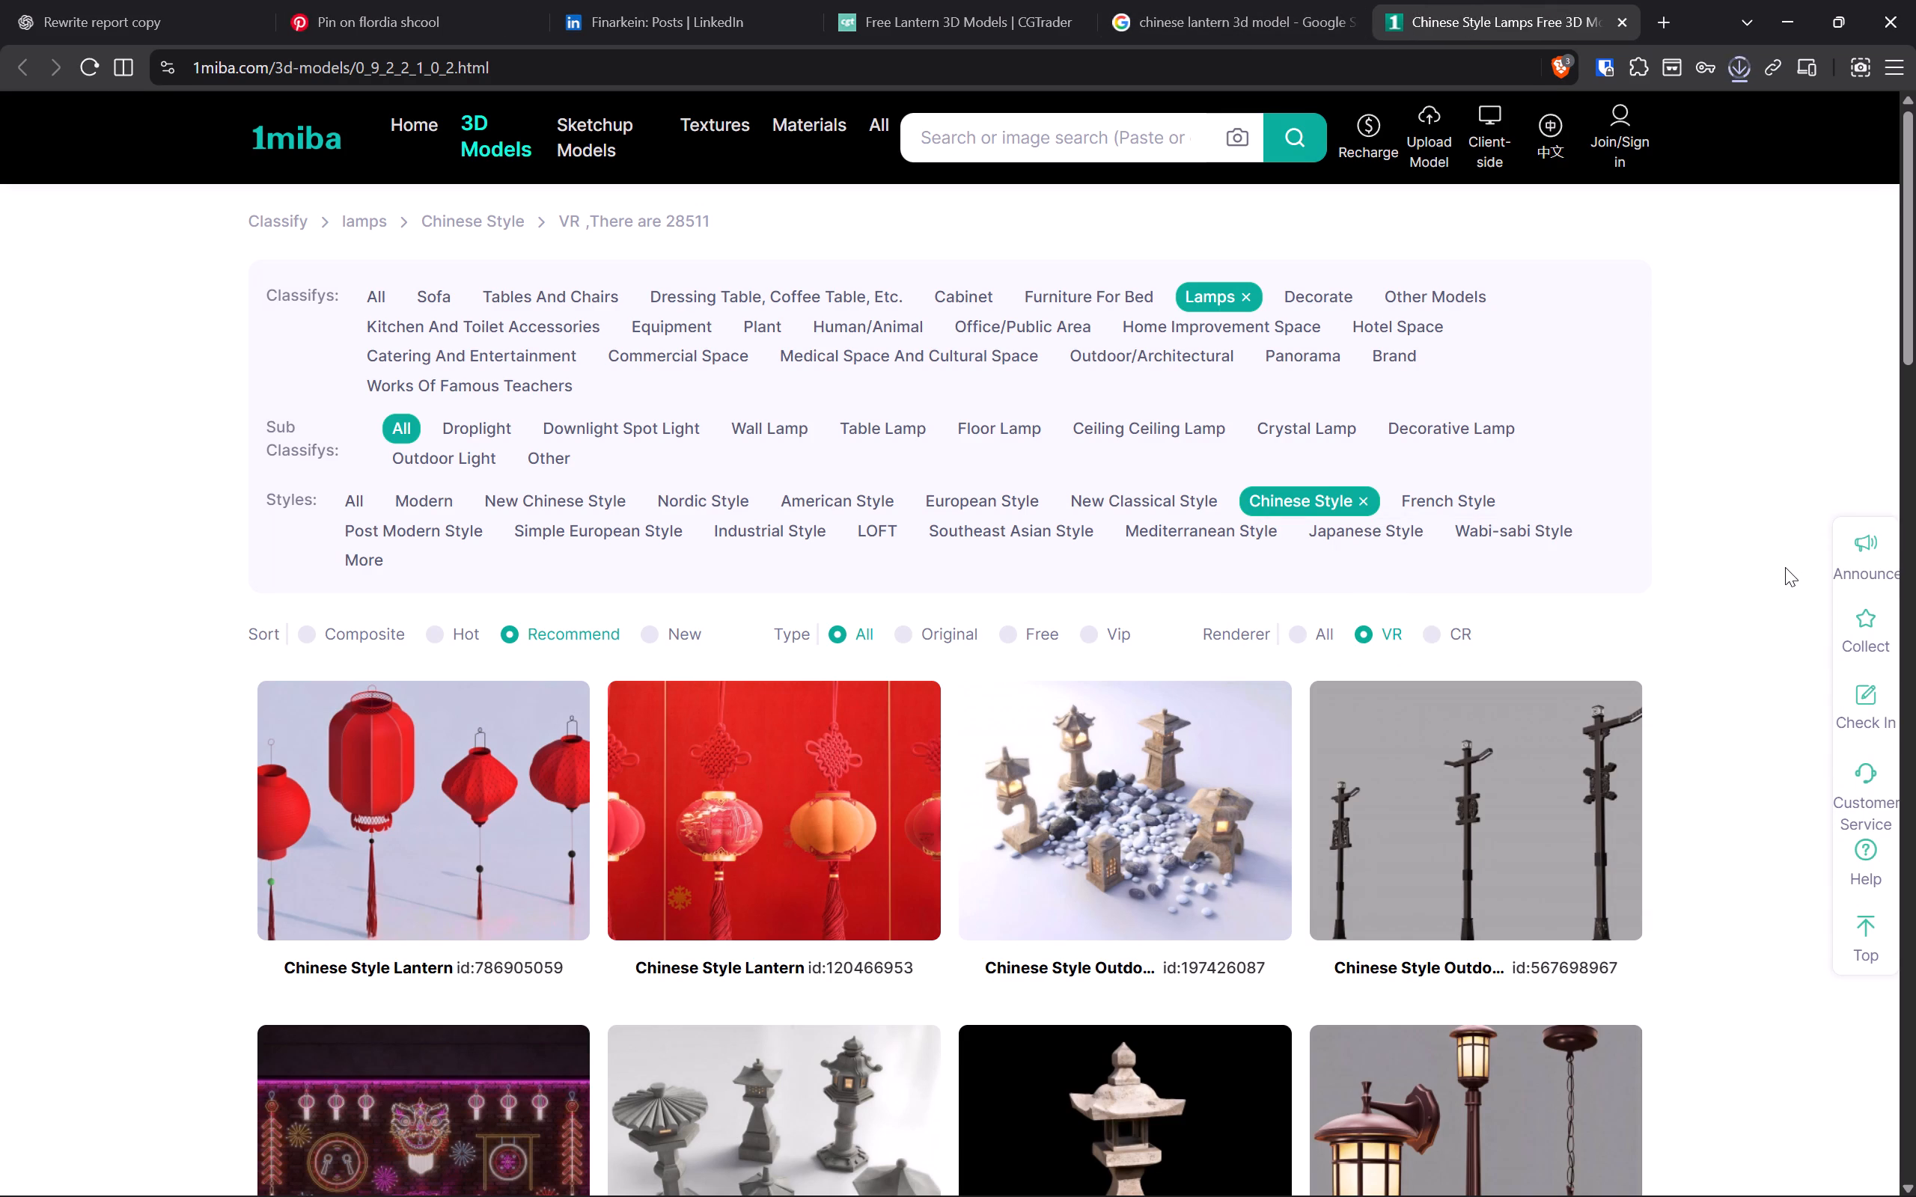
pyautogui.scroll(-8, 1785, 567)
pyautogui.scroll(4, 1785, 567)
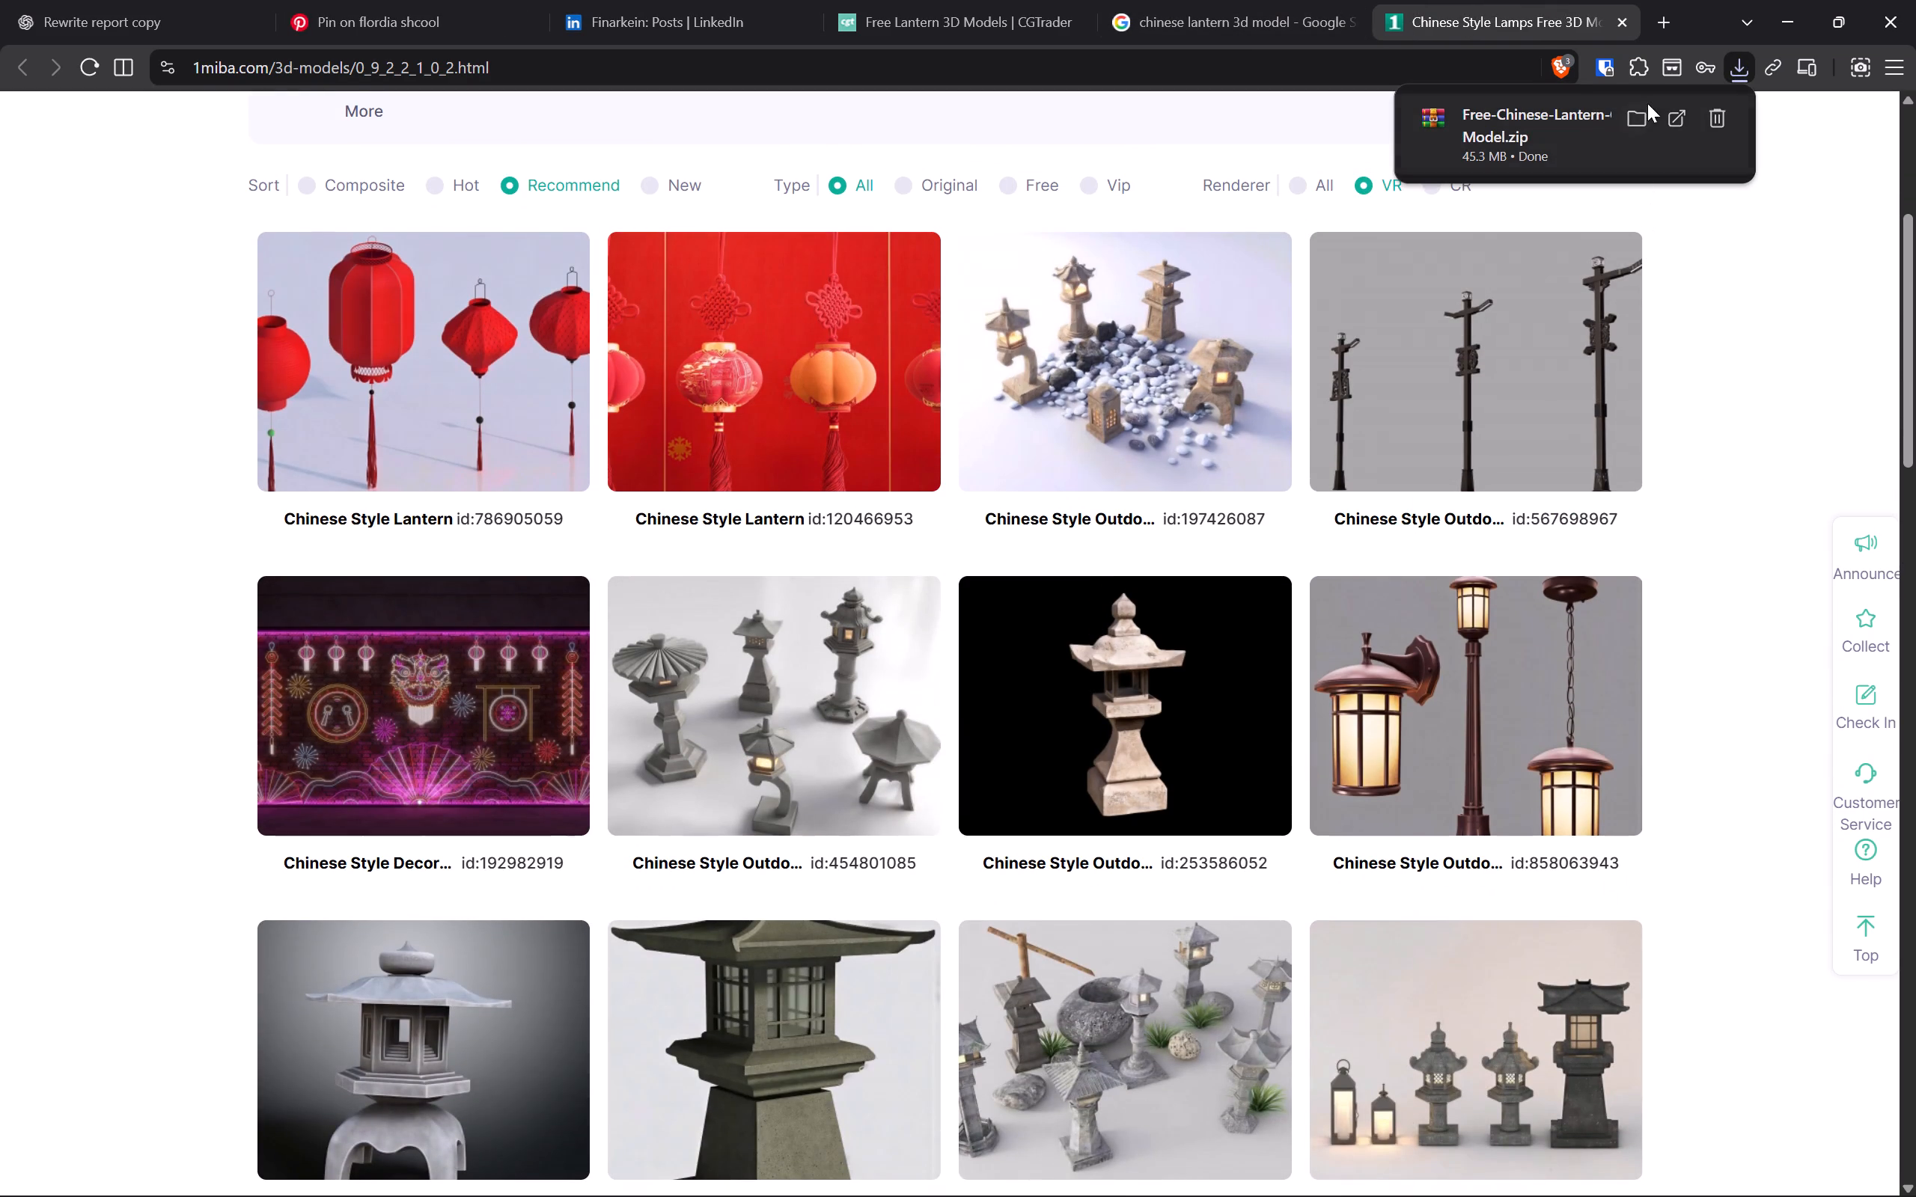
# Open the downloaded Chinese lantern archive, inspect the preview and C4D folders inside Chinese_Lantern_CNY, and close it.
pyautogui.click(1647, 135)
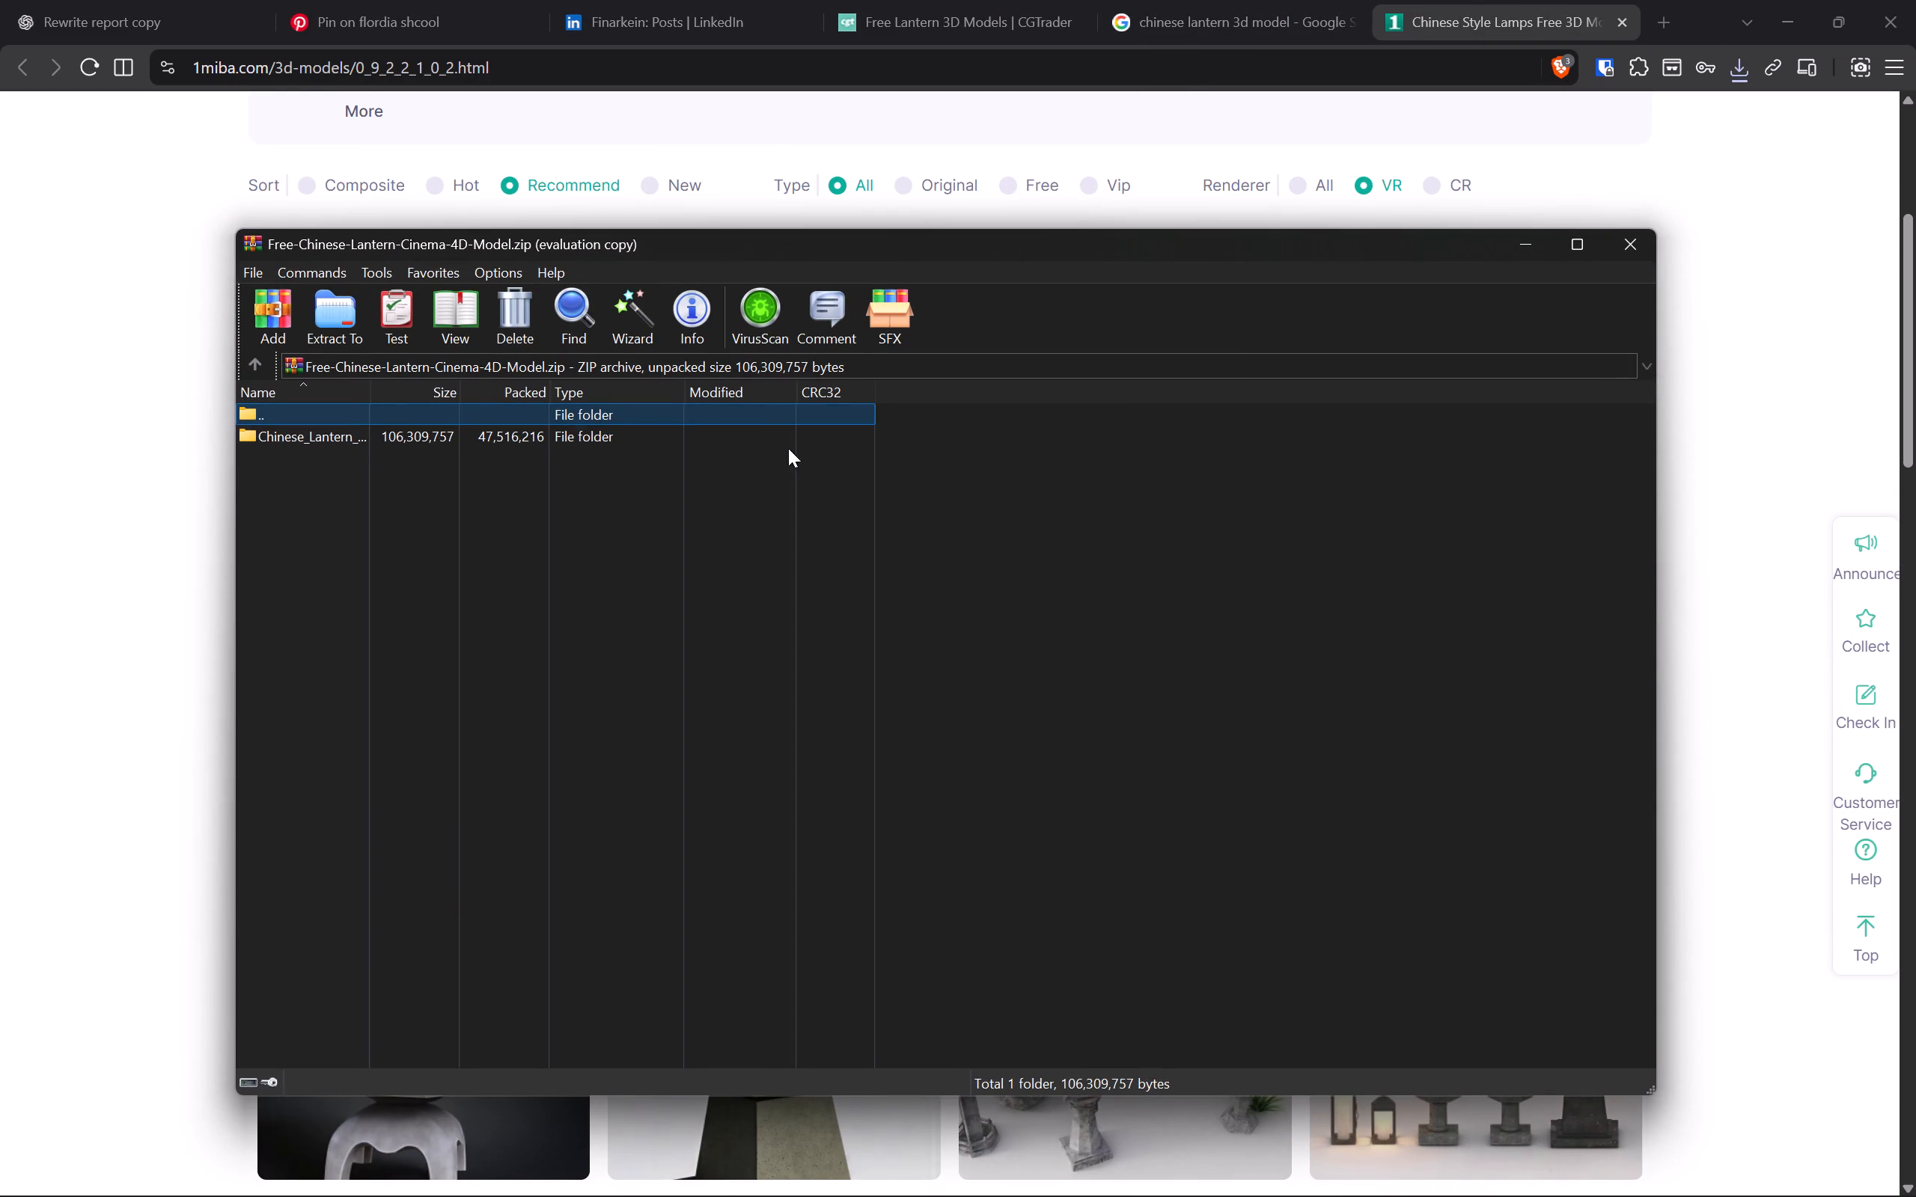
pyautogui.doubleClick(770, 438)
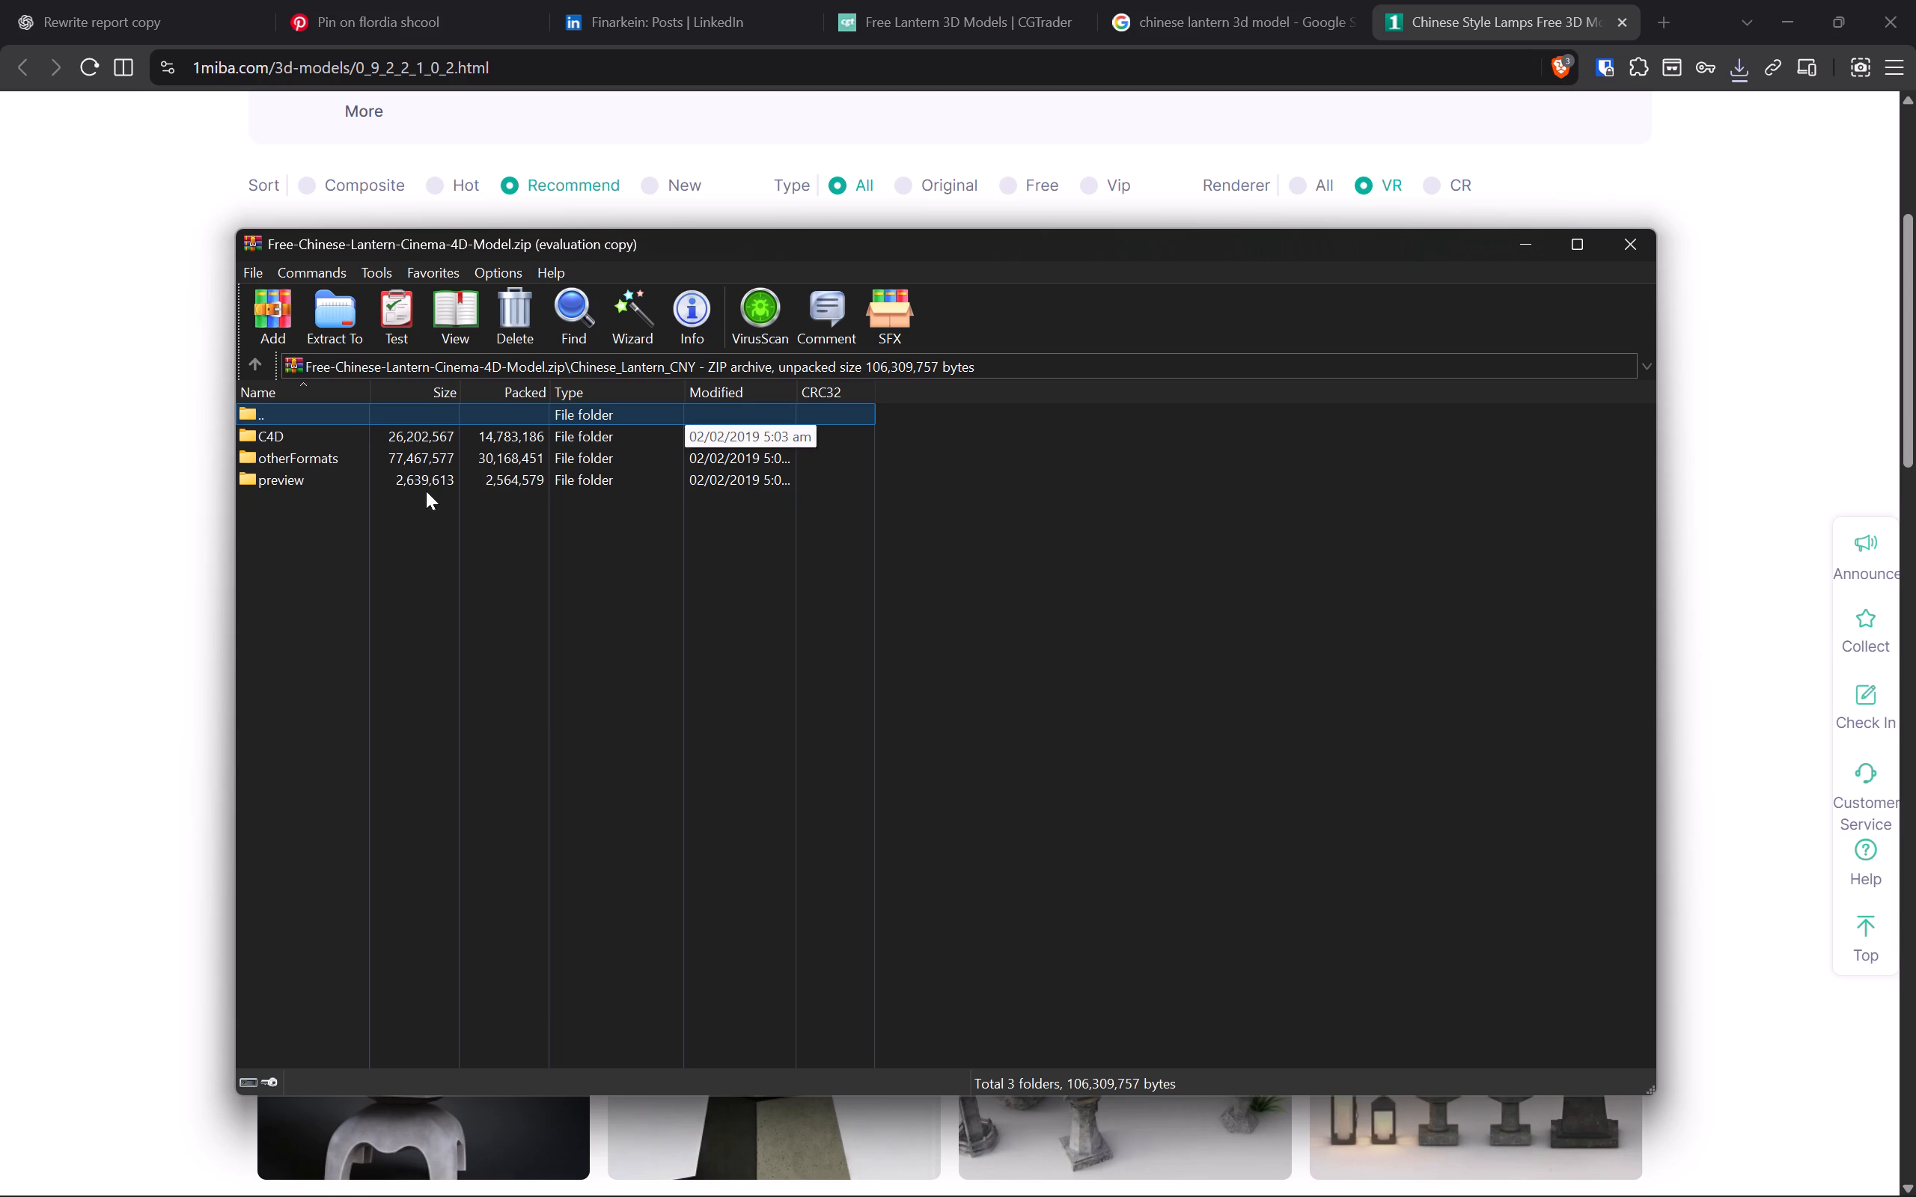
pyautogui.doubleClick(421, 474)
pyautogui.click(254, 360)
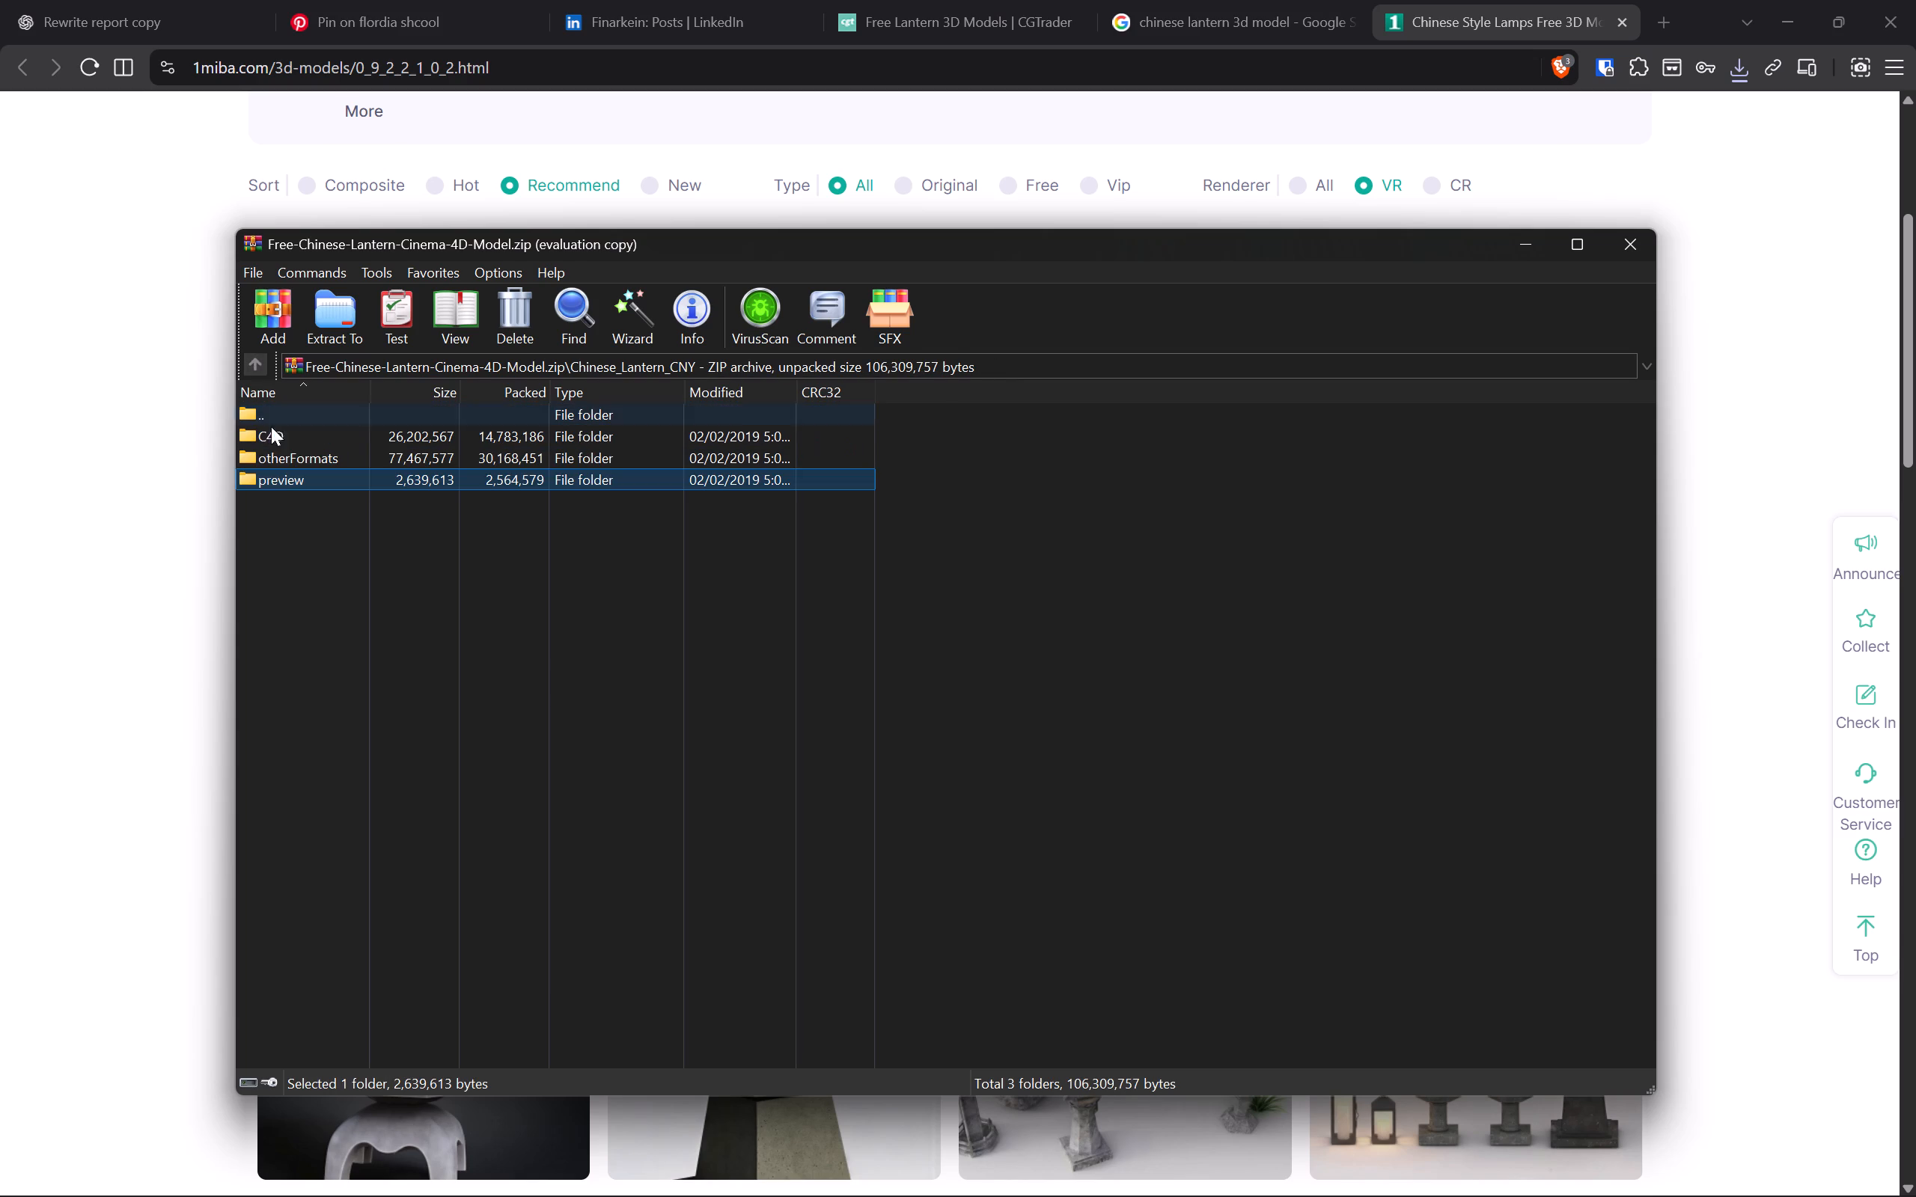
pyautogui.doubleClick(281, 447)
pyautogui.click(1628, 247)
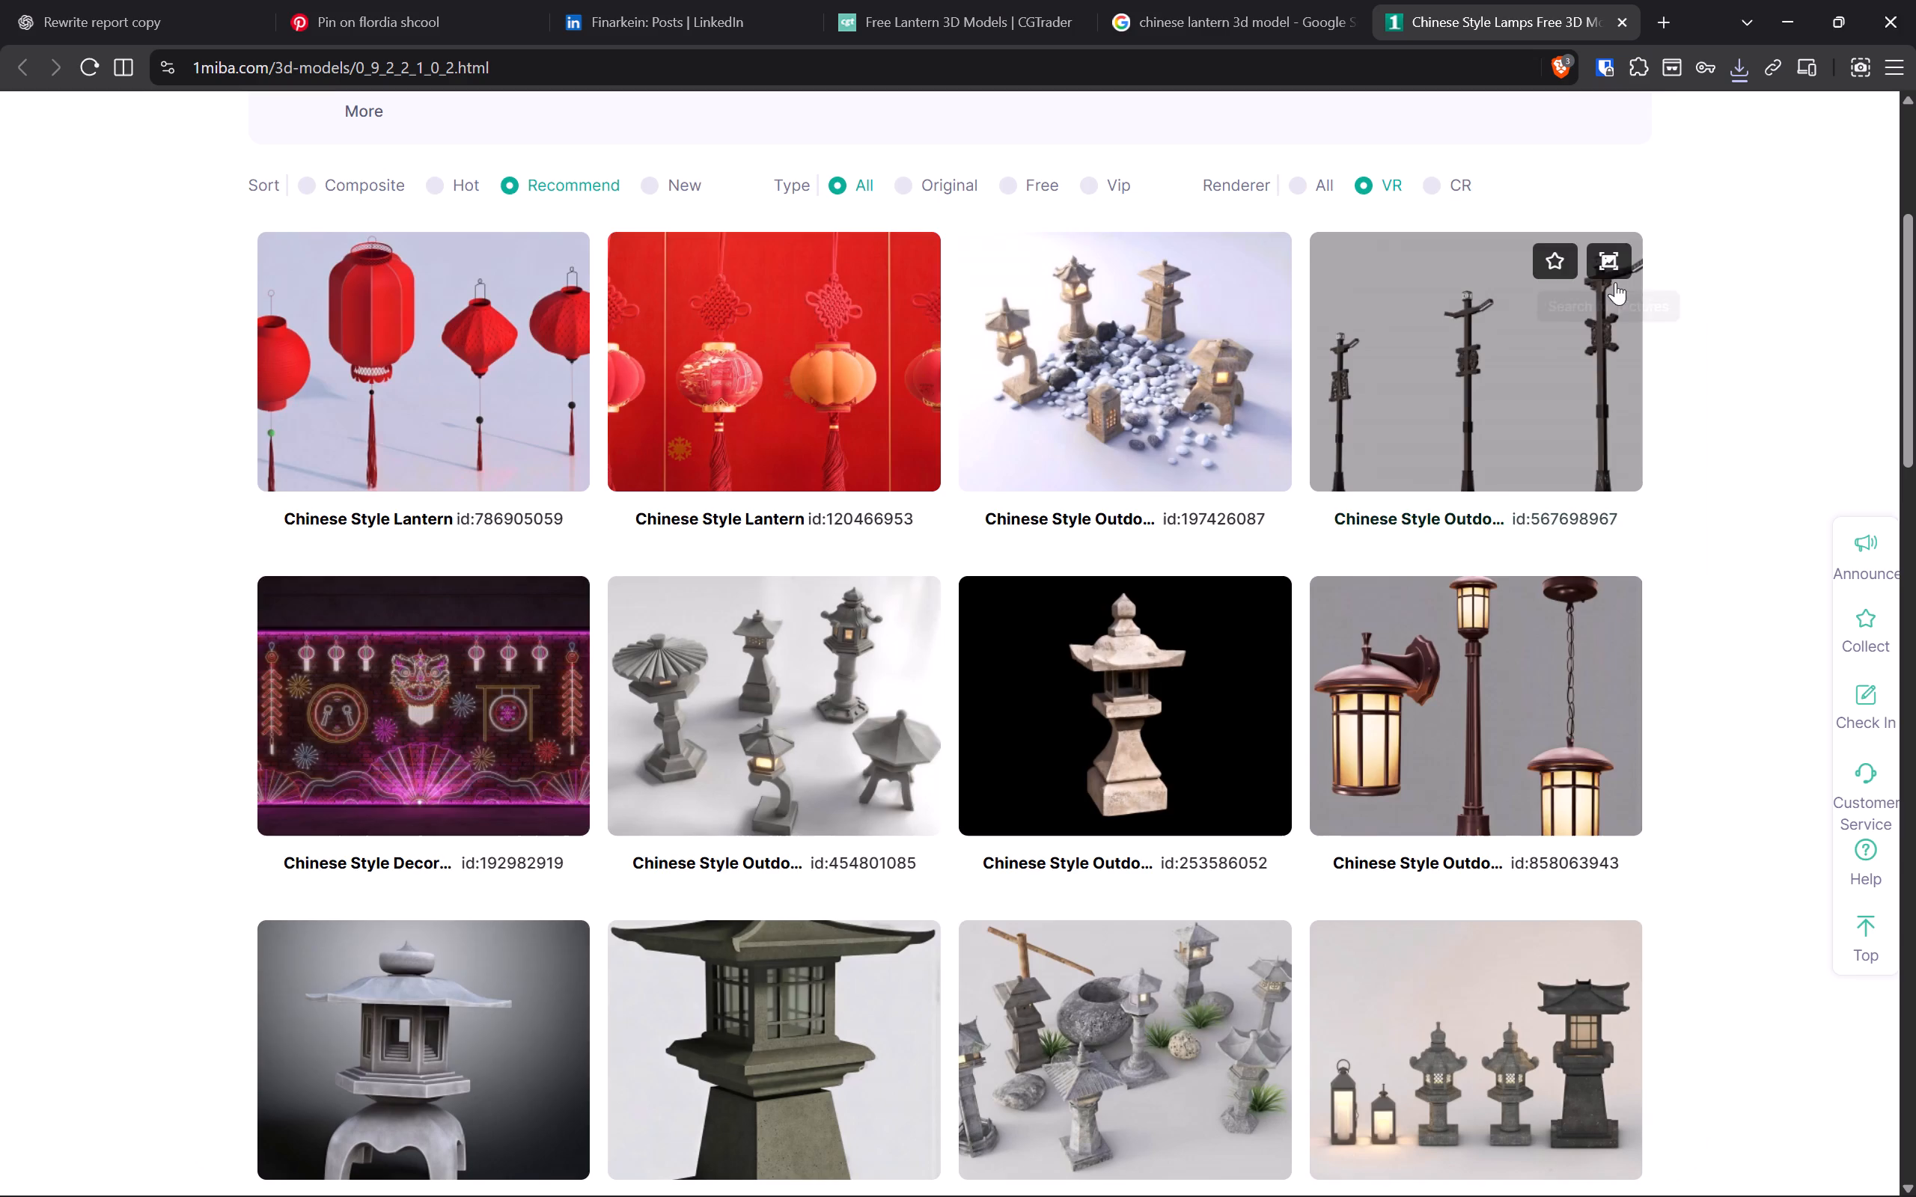
# Extract the Free-Chinese-Lantern-Cinema-4D-Model archive into its own folder within 1. Assets.
pyautogui.hotkey('alt', 'Tab')
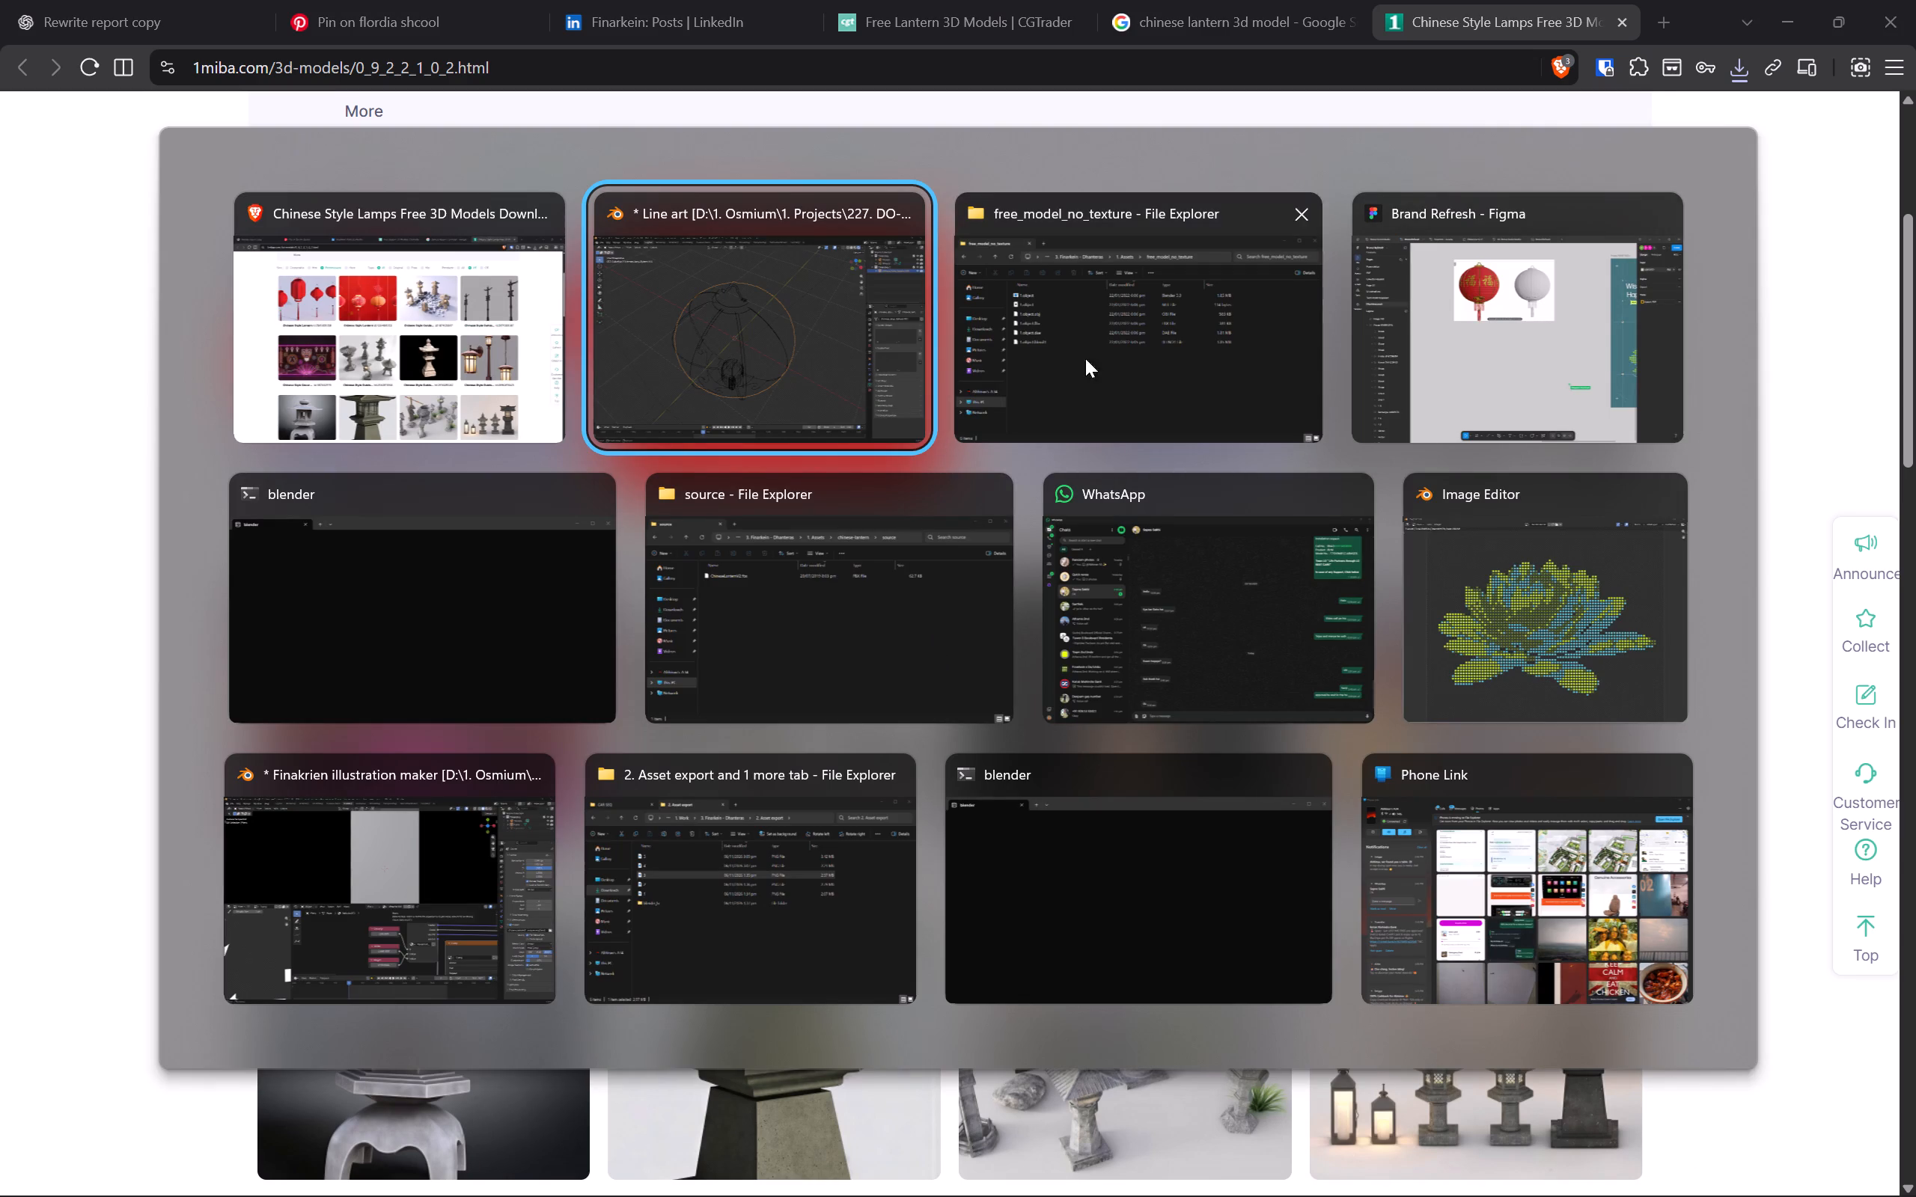
pyautogui.keyDown('alt'); pyautogui.click(1067, 366); pyautogui.keyUp('alt')
pyautogui.doubleClick(171, 97)
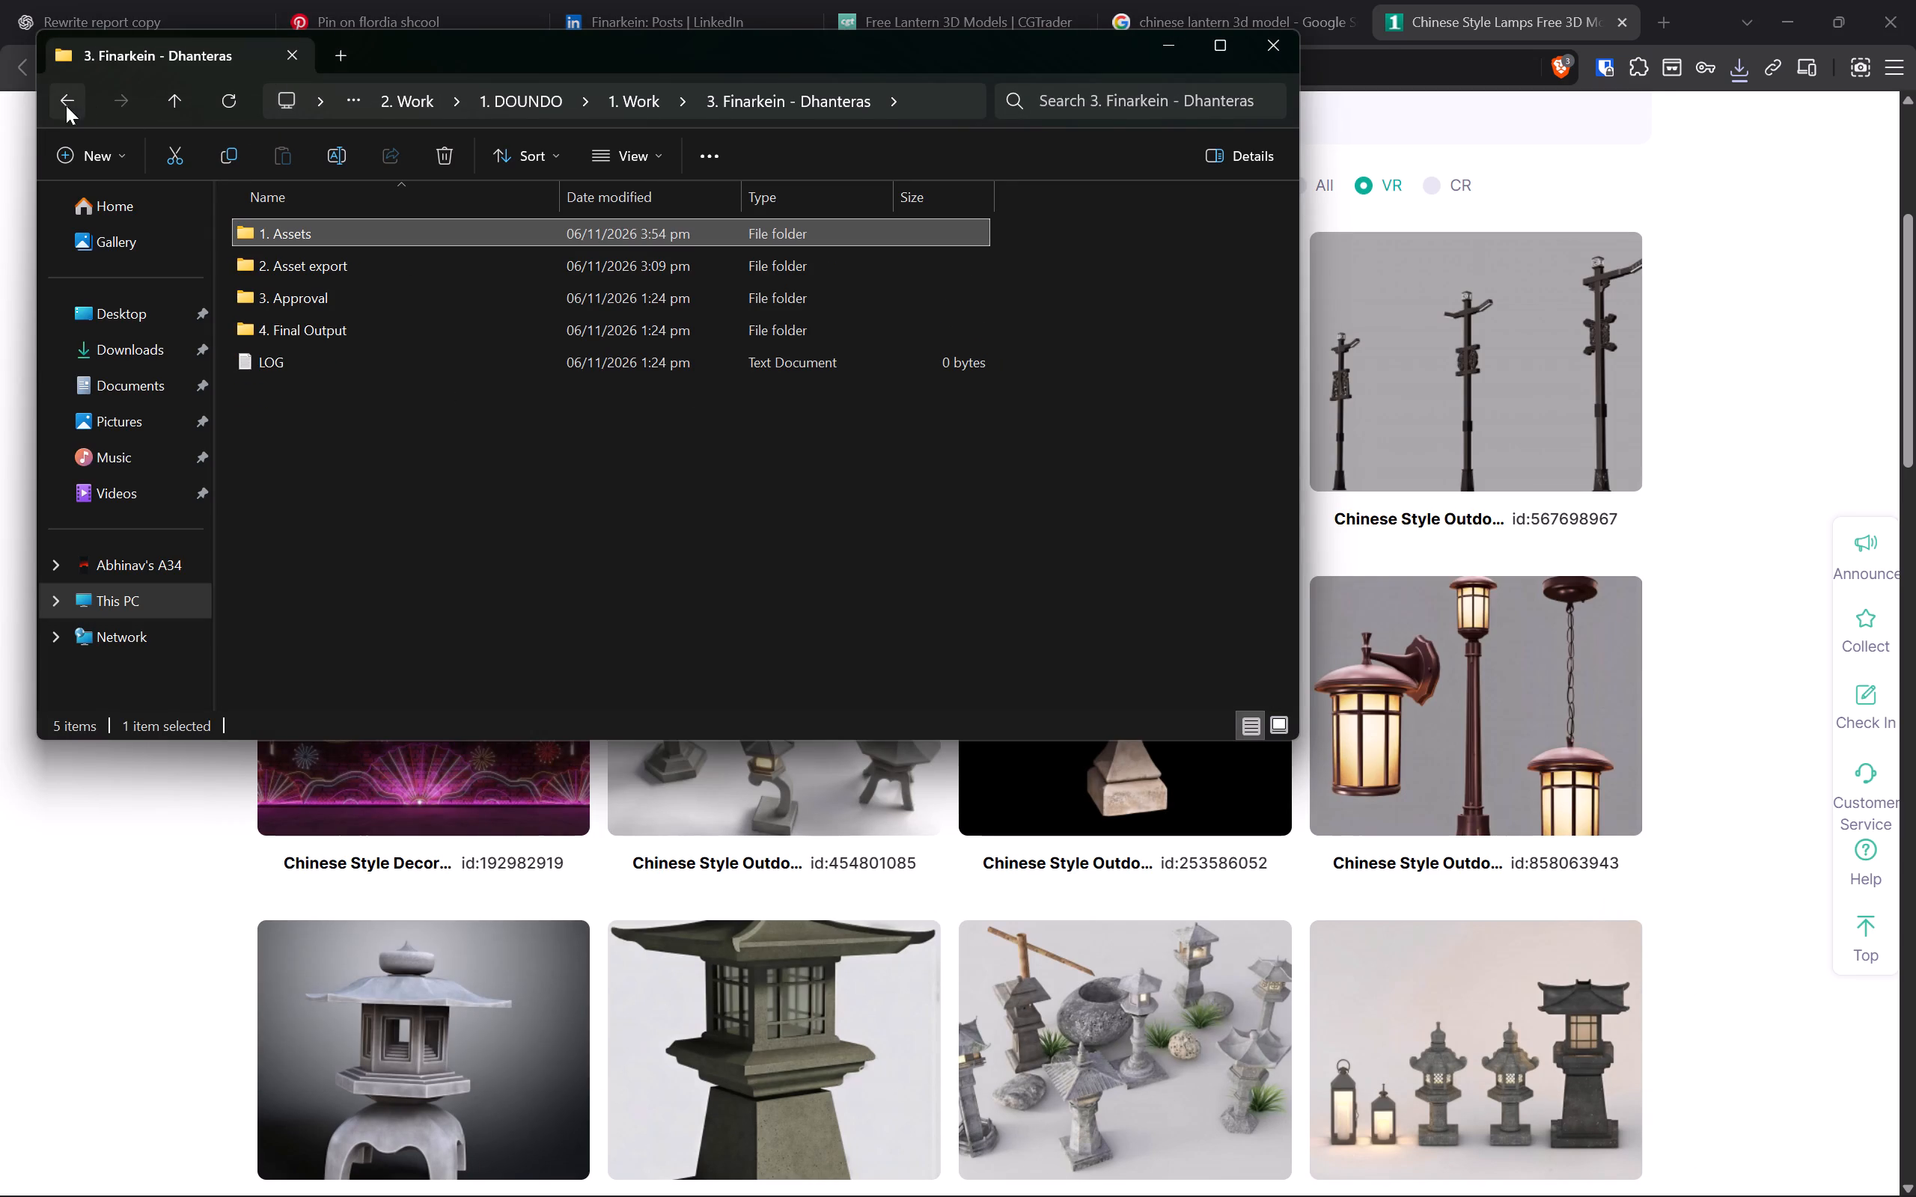
pyautogui.click(66, 105)
pyautogui.click(449, 248)
pyautogui.click(463, 236)
pyautogui.rightClick(537, 245)
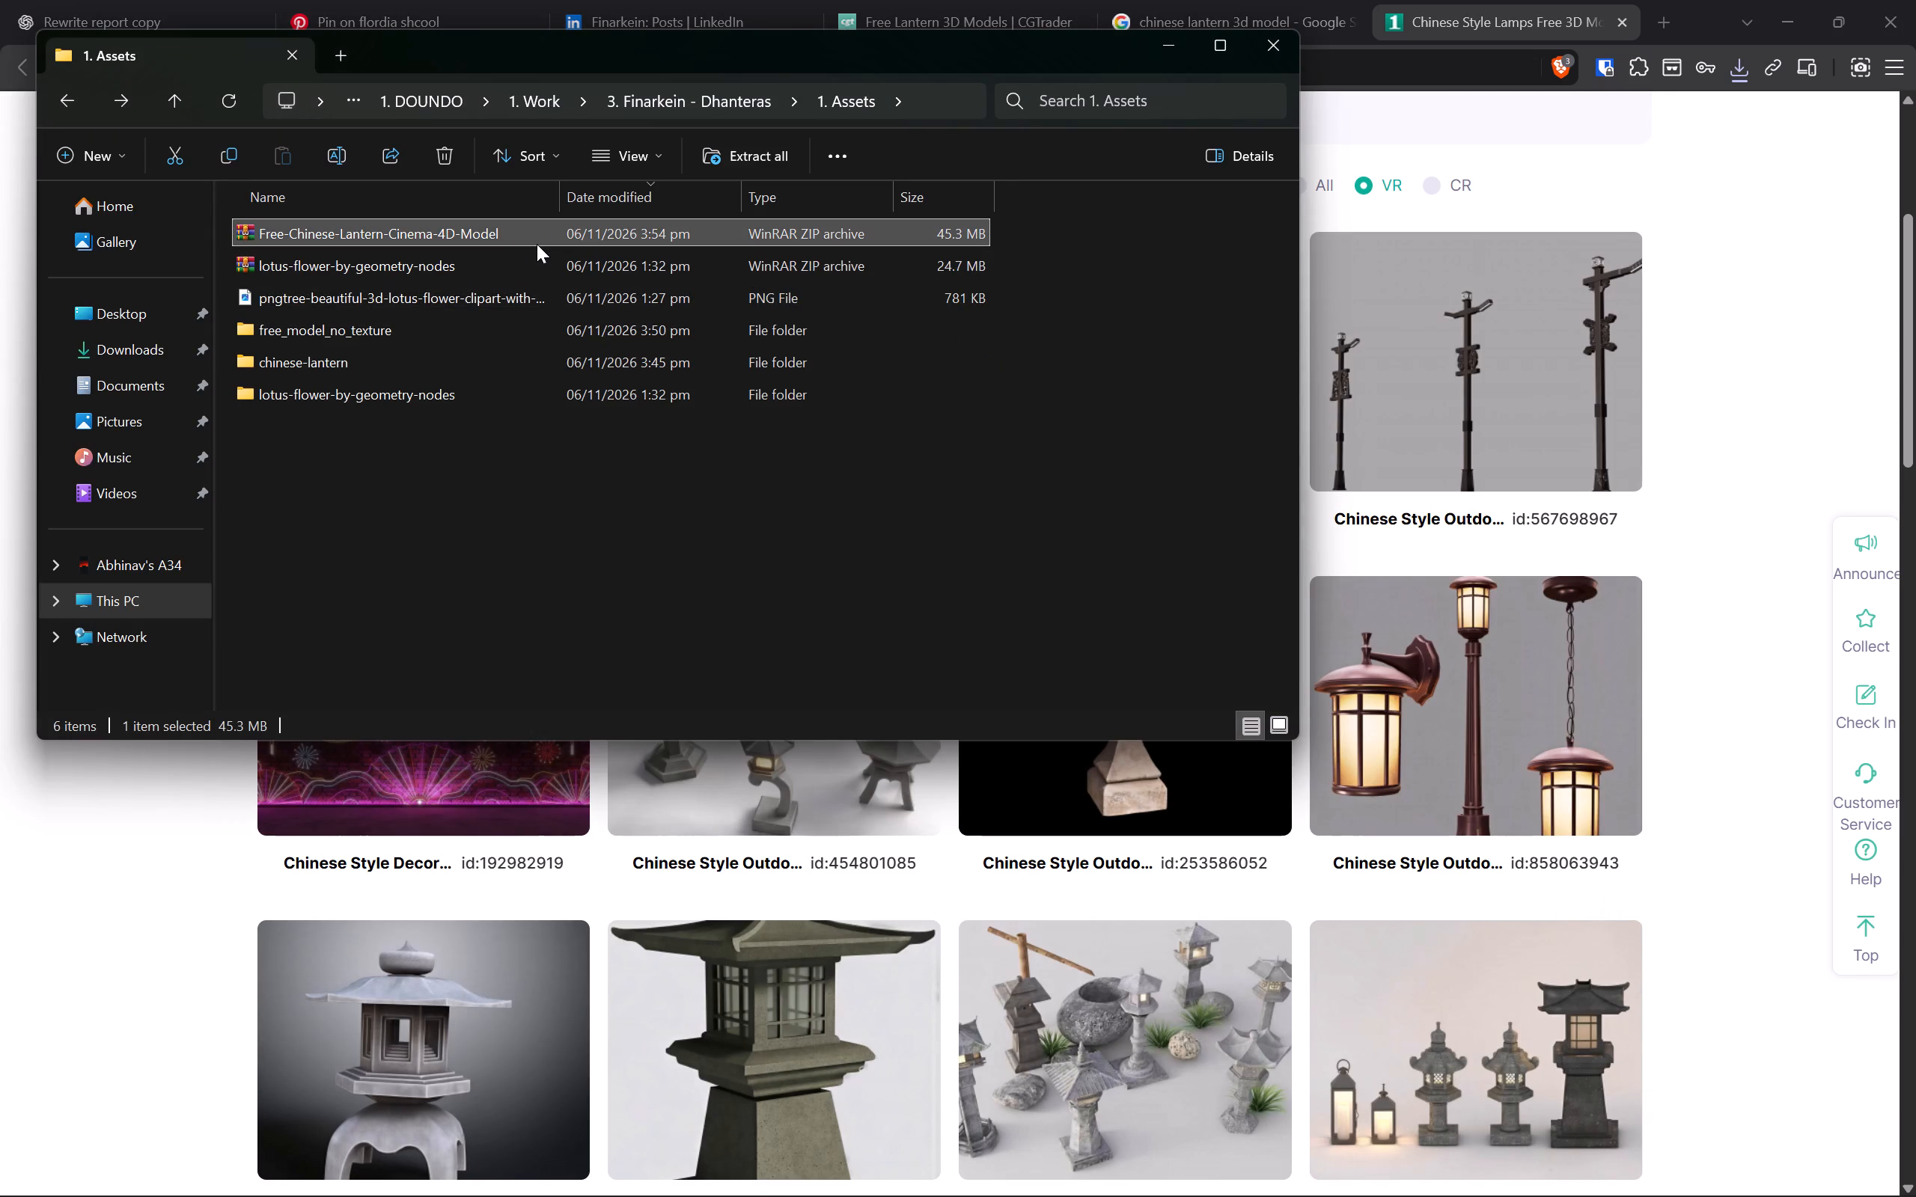
pyautogui.click(1015, 539)
pyautogui.doubleClick(427, 438)
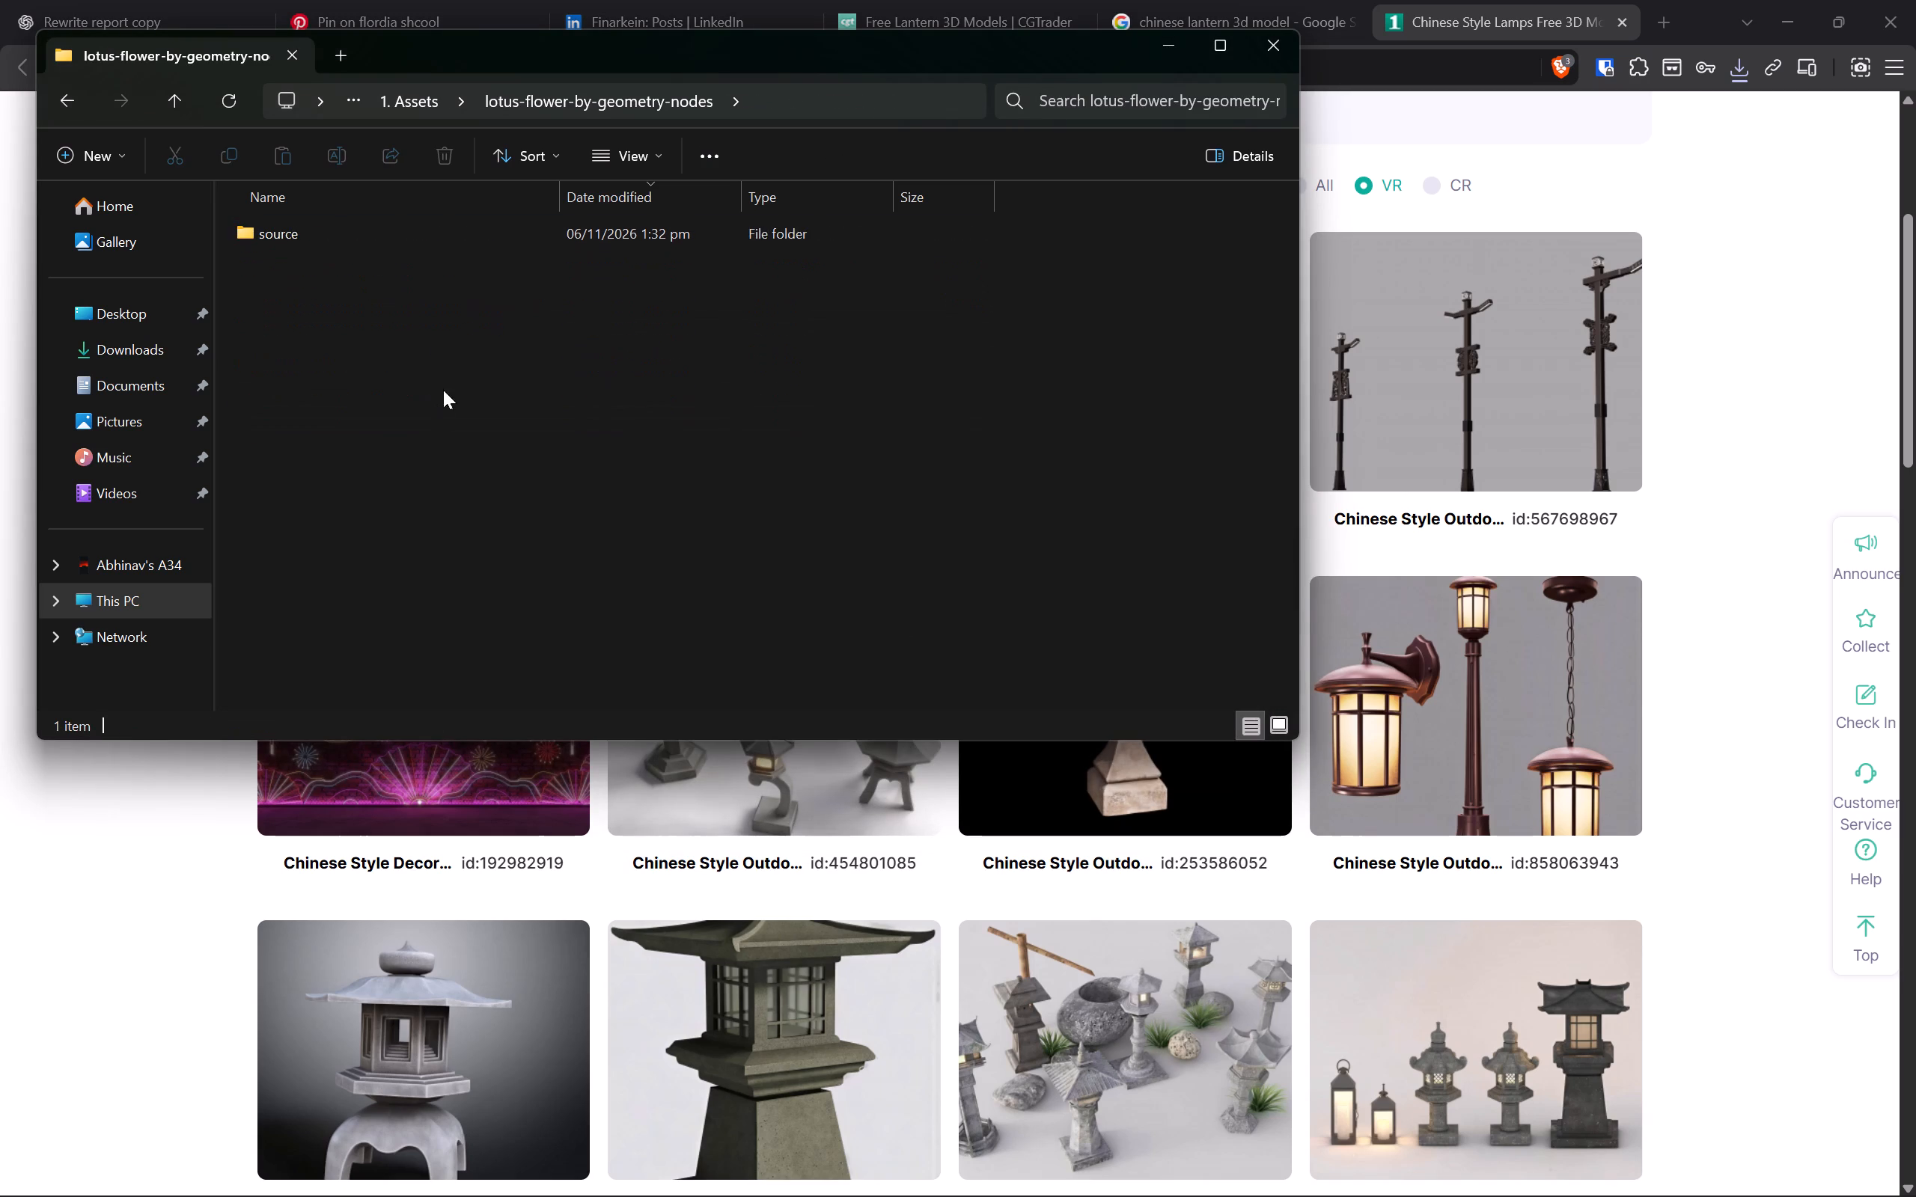
pyautogui.click(179, 97)
# Switch to Blender's Line art file and delete the chinese_lamp_Sphere.001 mesh from Collection 2.
pyautogui.hotkey('alt', 'Tab')
pyautogui.keyDown('alt'); pyautogui.click(1230, 376); pyautogui.keyUp('alt')
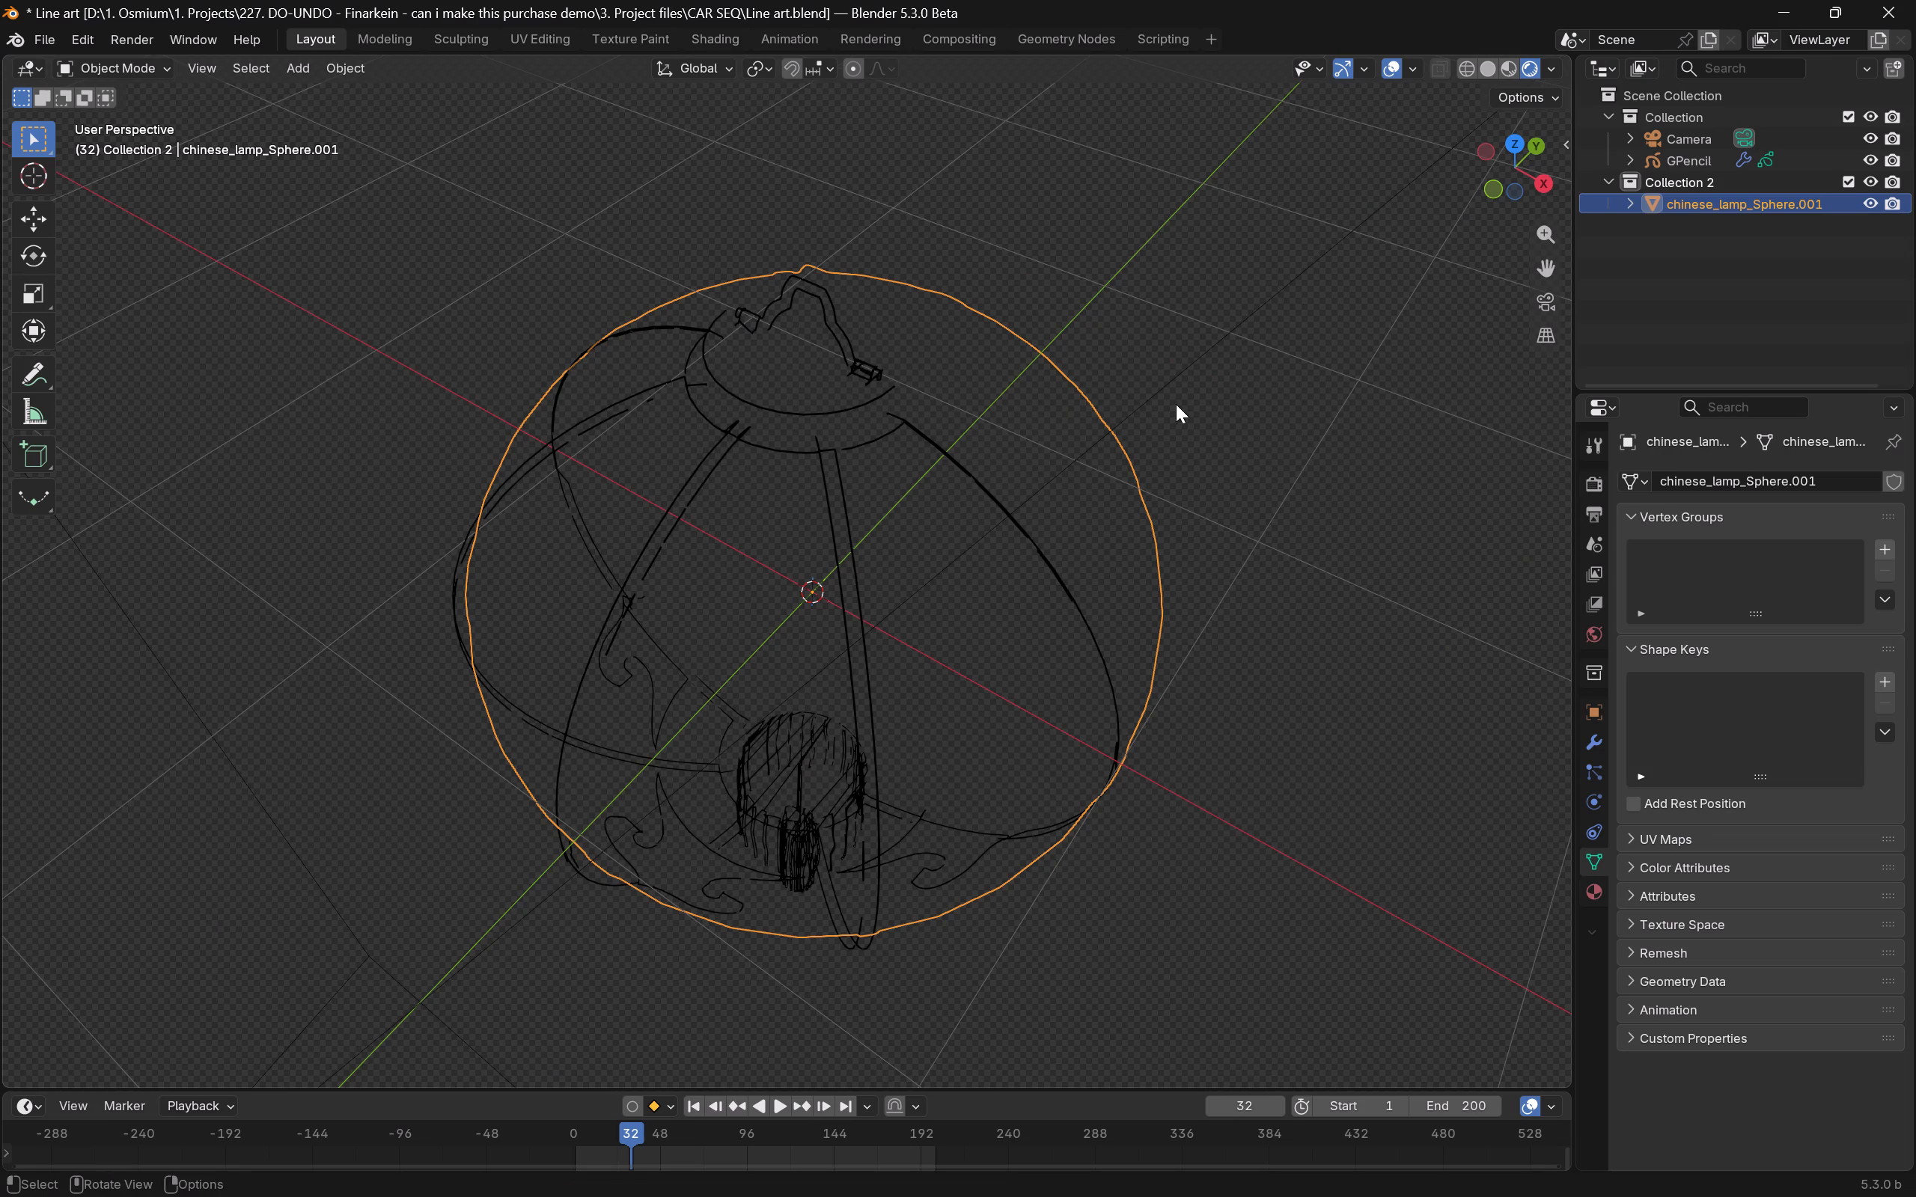
pyautogui.press('x')
# Import the FBX lantern model from the otherFormats folder inside the extracted Chinese_Lantern_CNY folder.
pyautogui.click(59, 38)
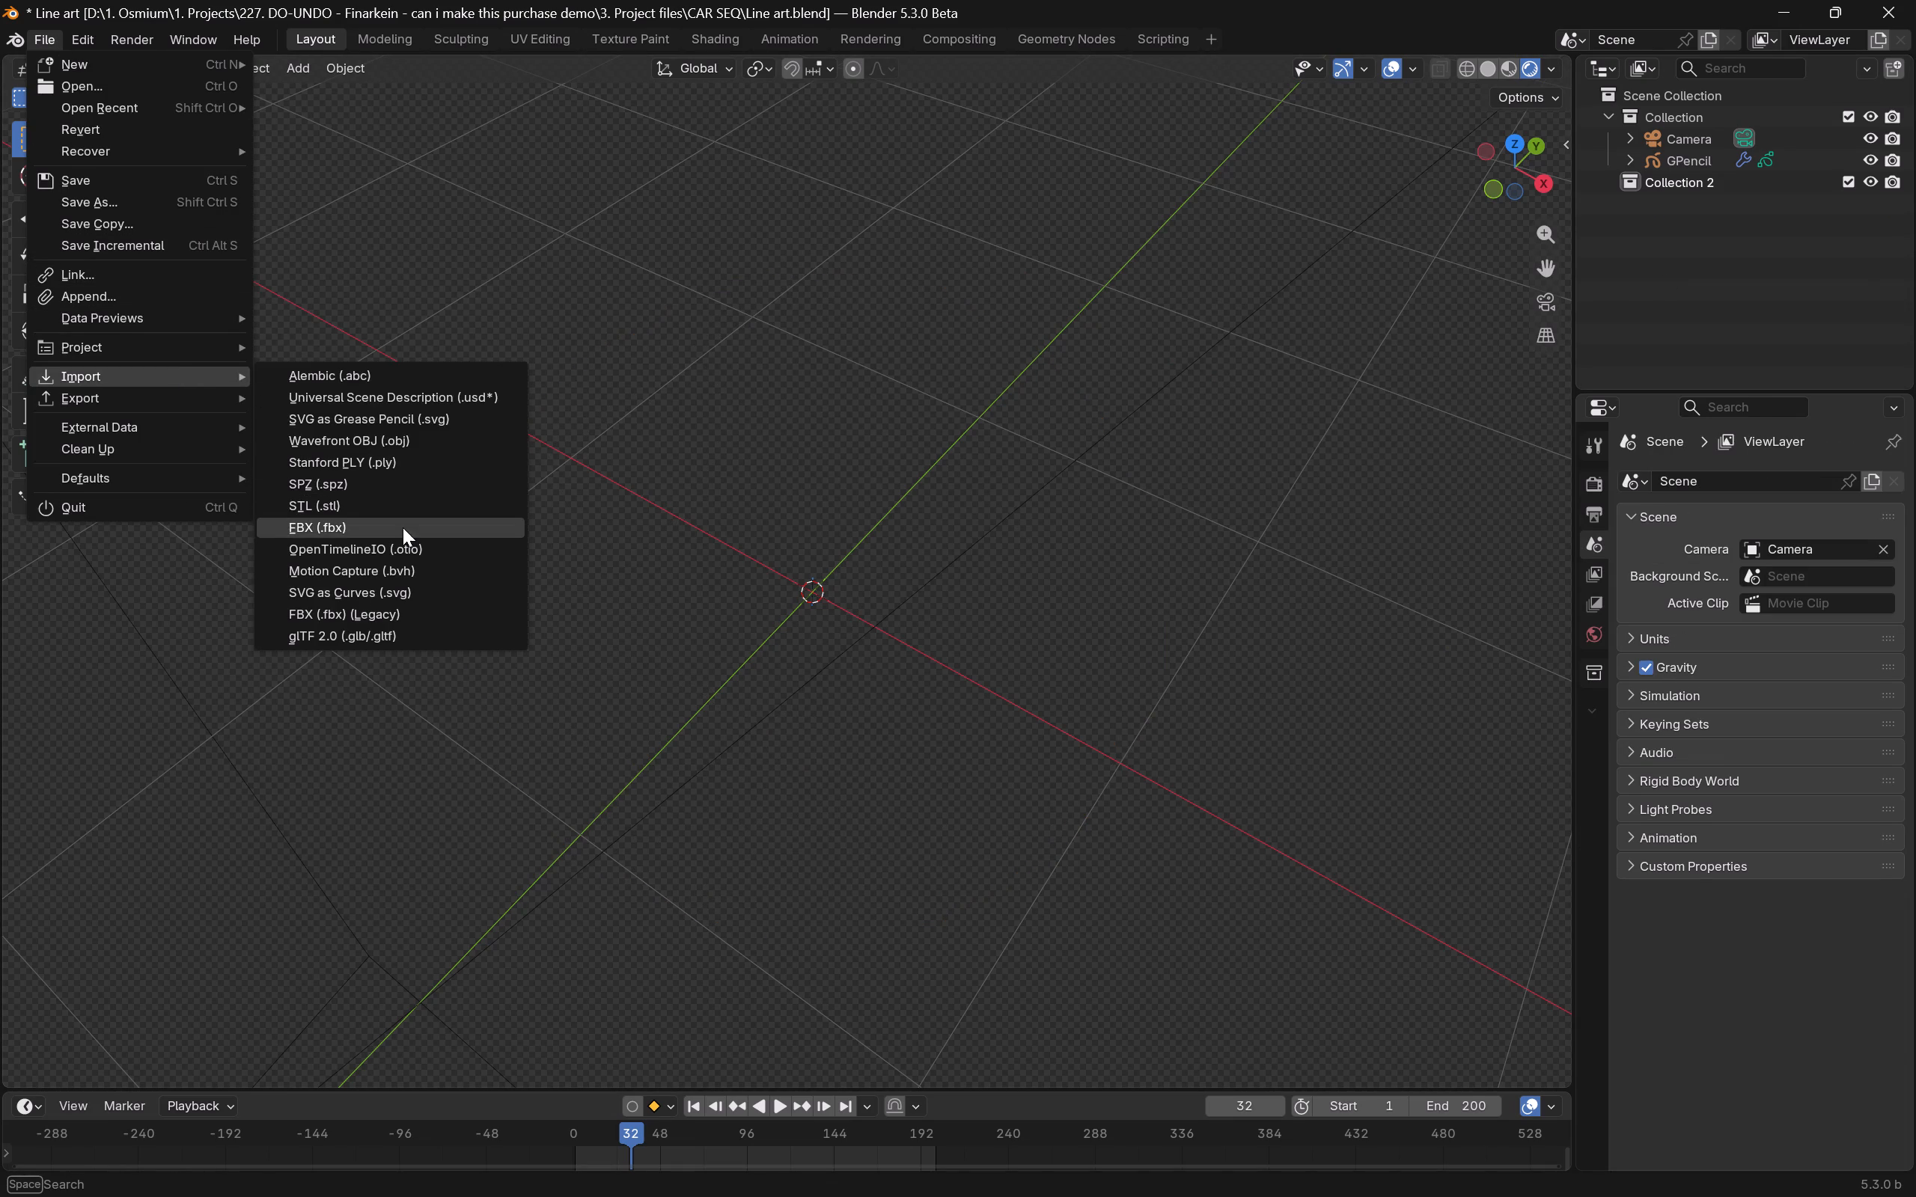
pyautogui.click(403, 527)
pyautogui.click(254, 657)
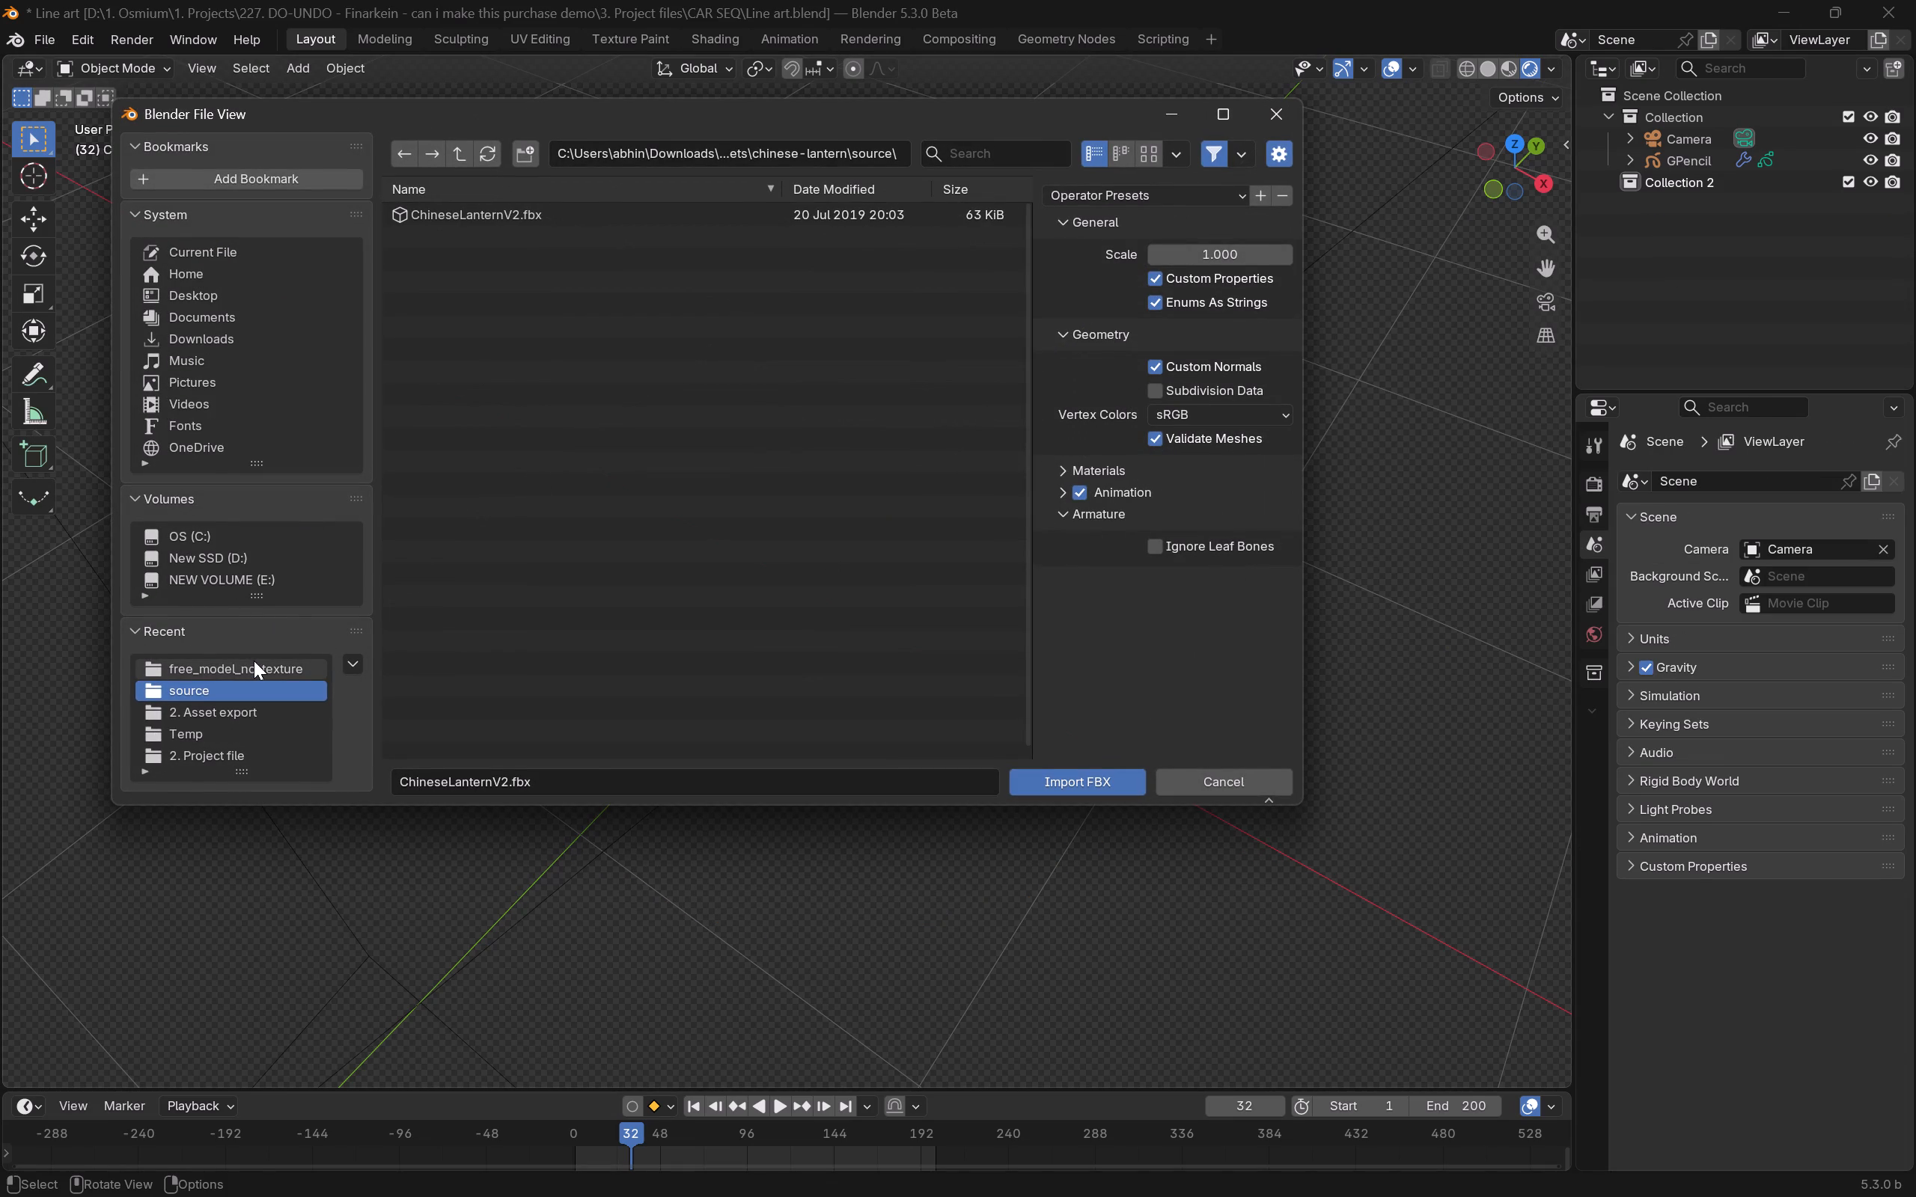
pyautogui.click(254, 661)
pyautogui.doubleClick(465, 159)
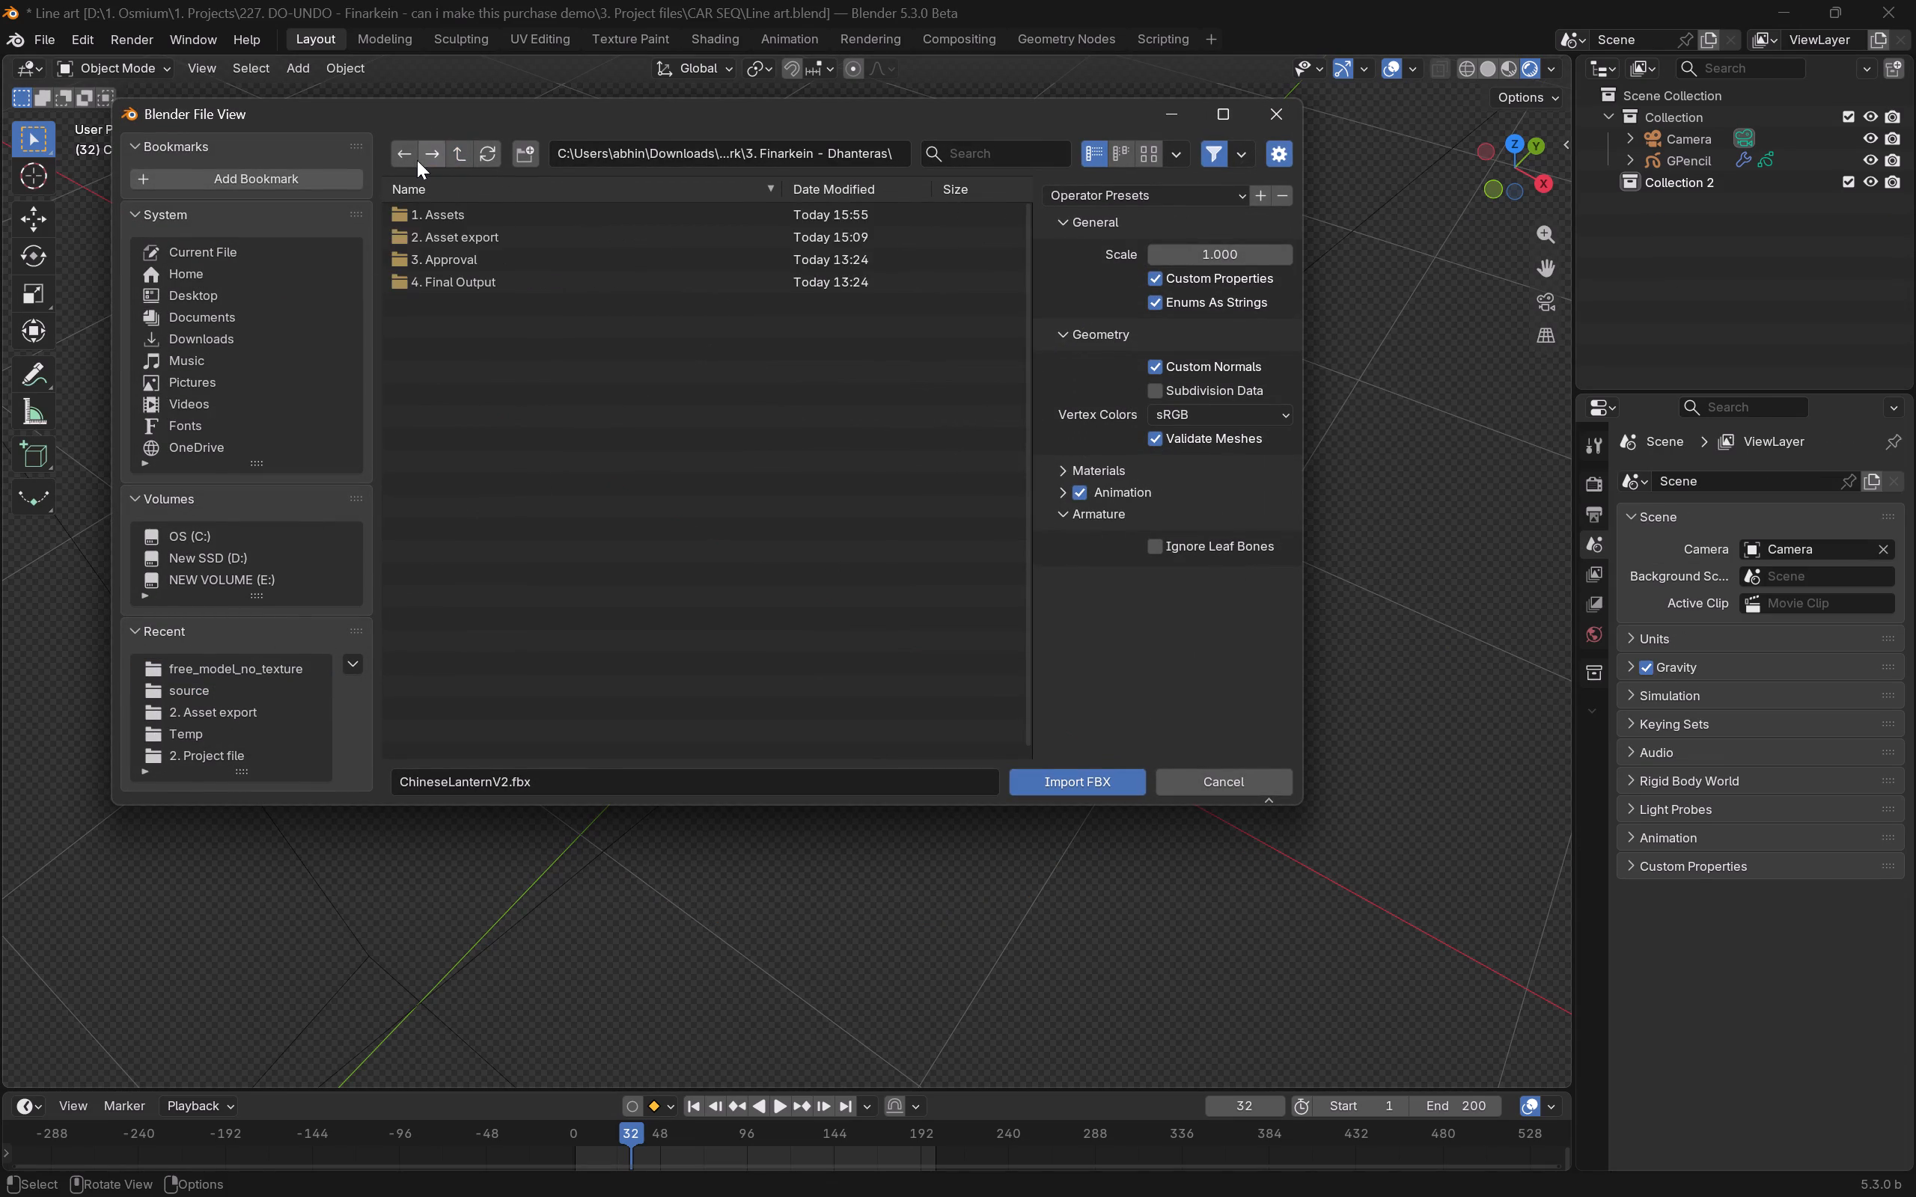
pyautogui.click(417, 160)
pyautogui.doubleClick(644, 244)
pyautogui.doubleClick(564, 207)
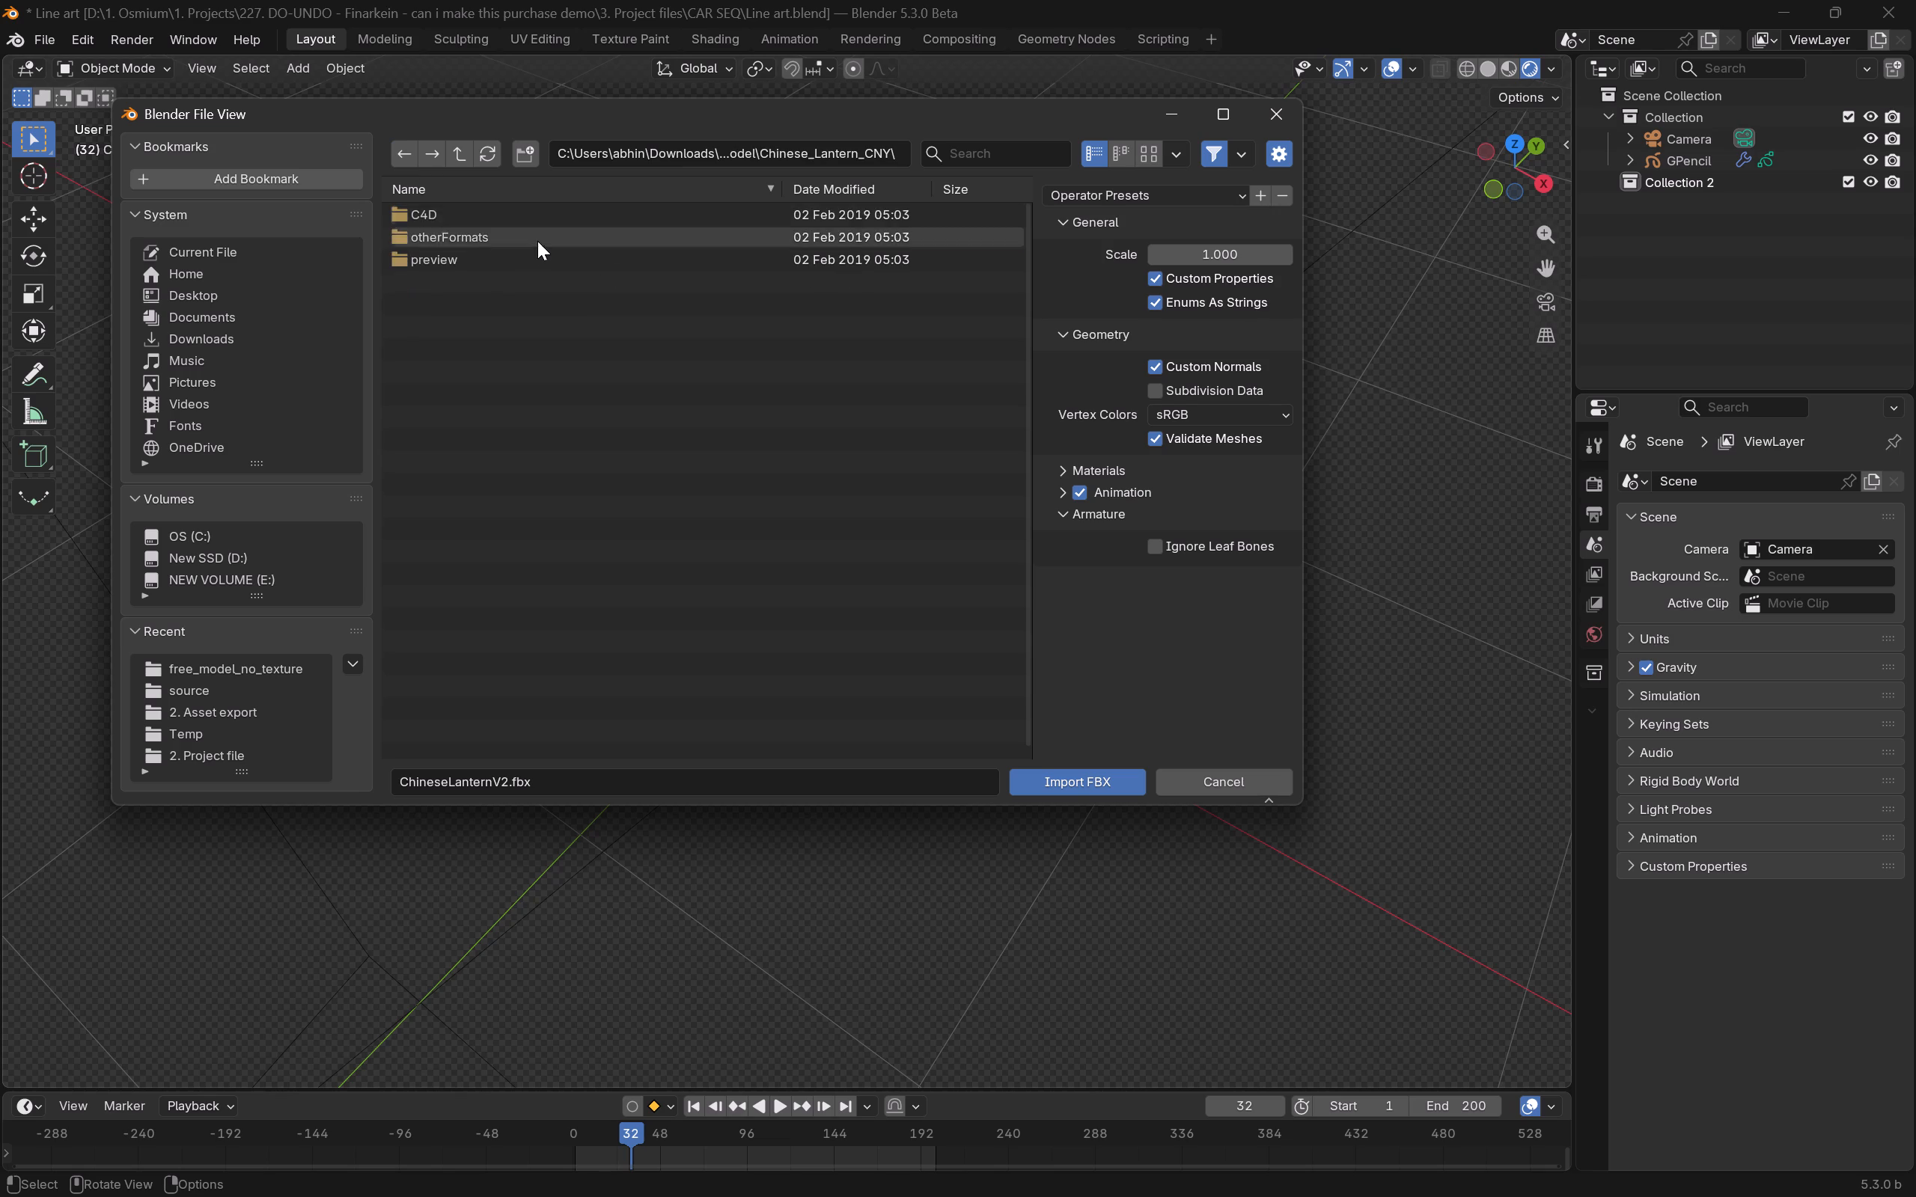
pyautogui.doubleClick(535, 245)
pyautogui.doubleClick(555, 220)
# In camera view, select the imported lantern's top-level parent empty and scale it up to span most of the frame's width.
pyautogui.press('0')
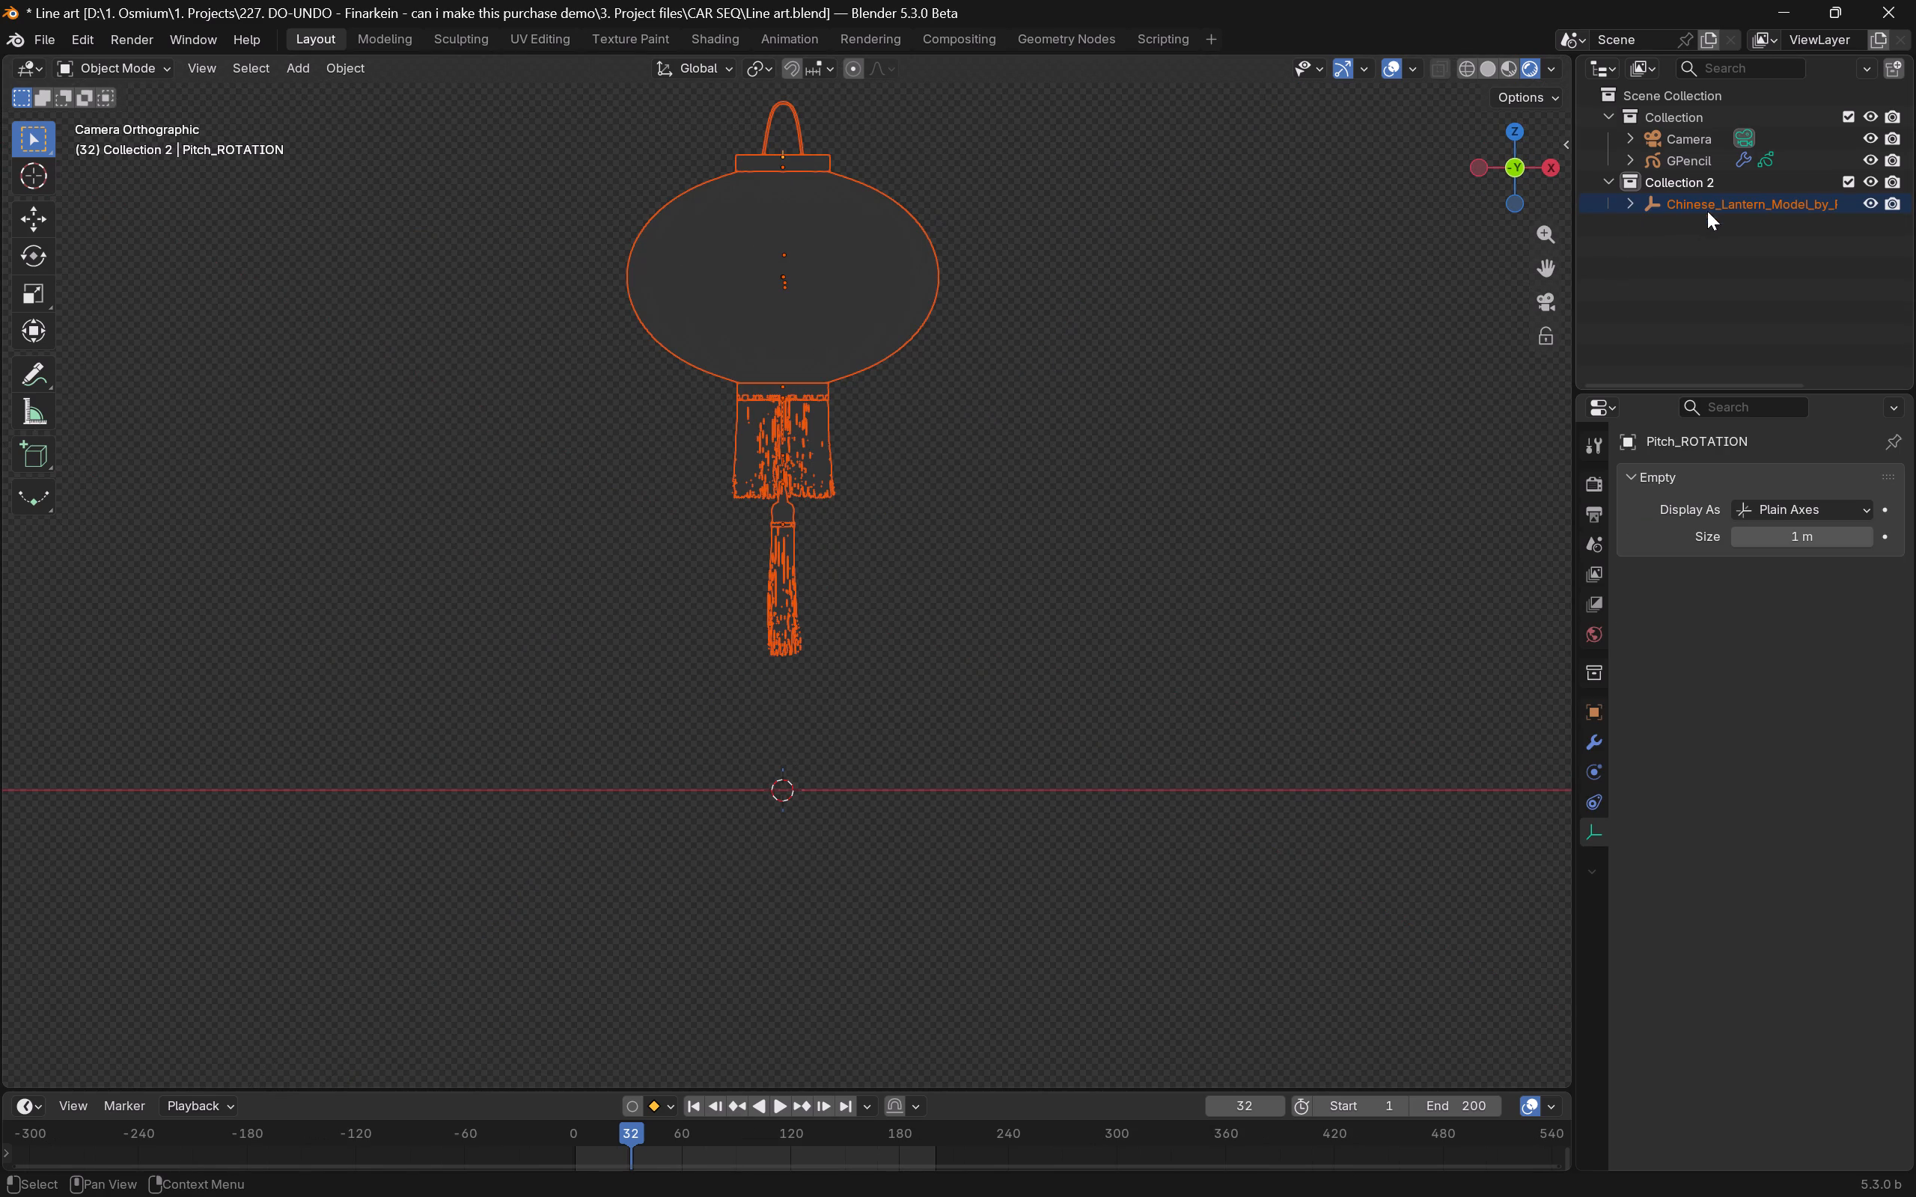
pyautogui.click(1729, 188)
pyautogui.doubleClick(1840, 184)
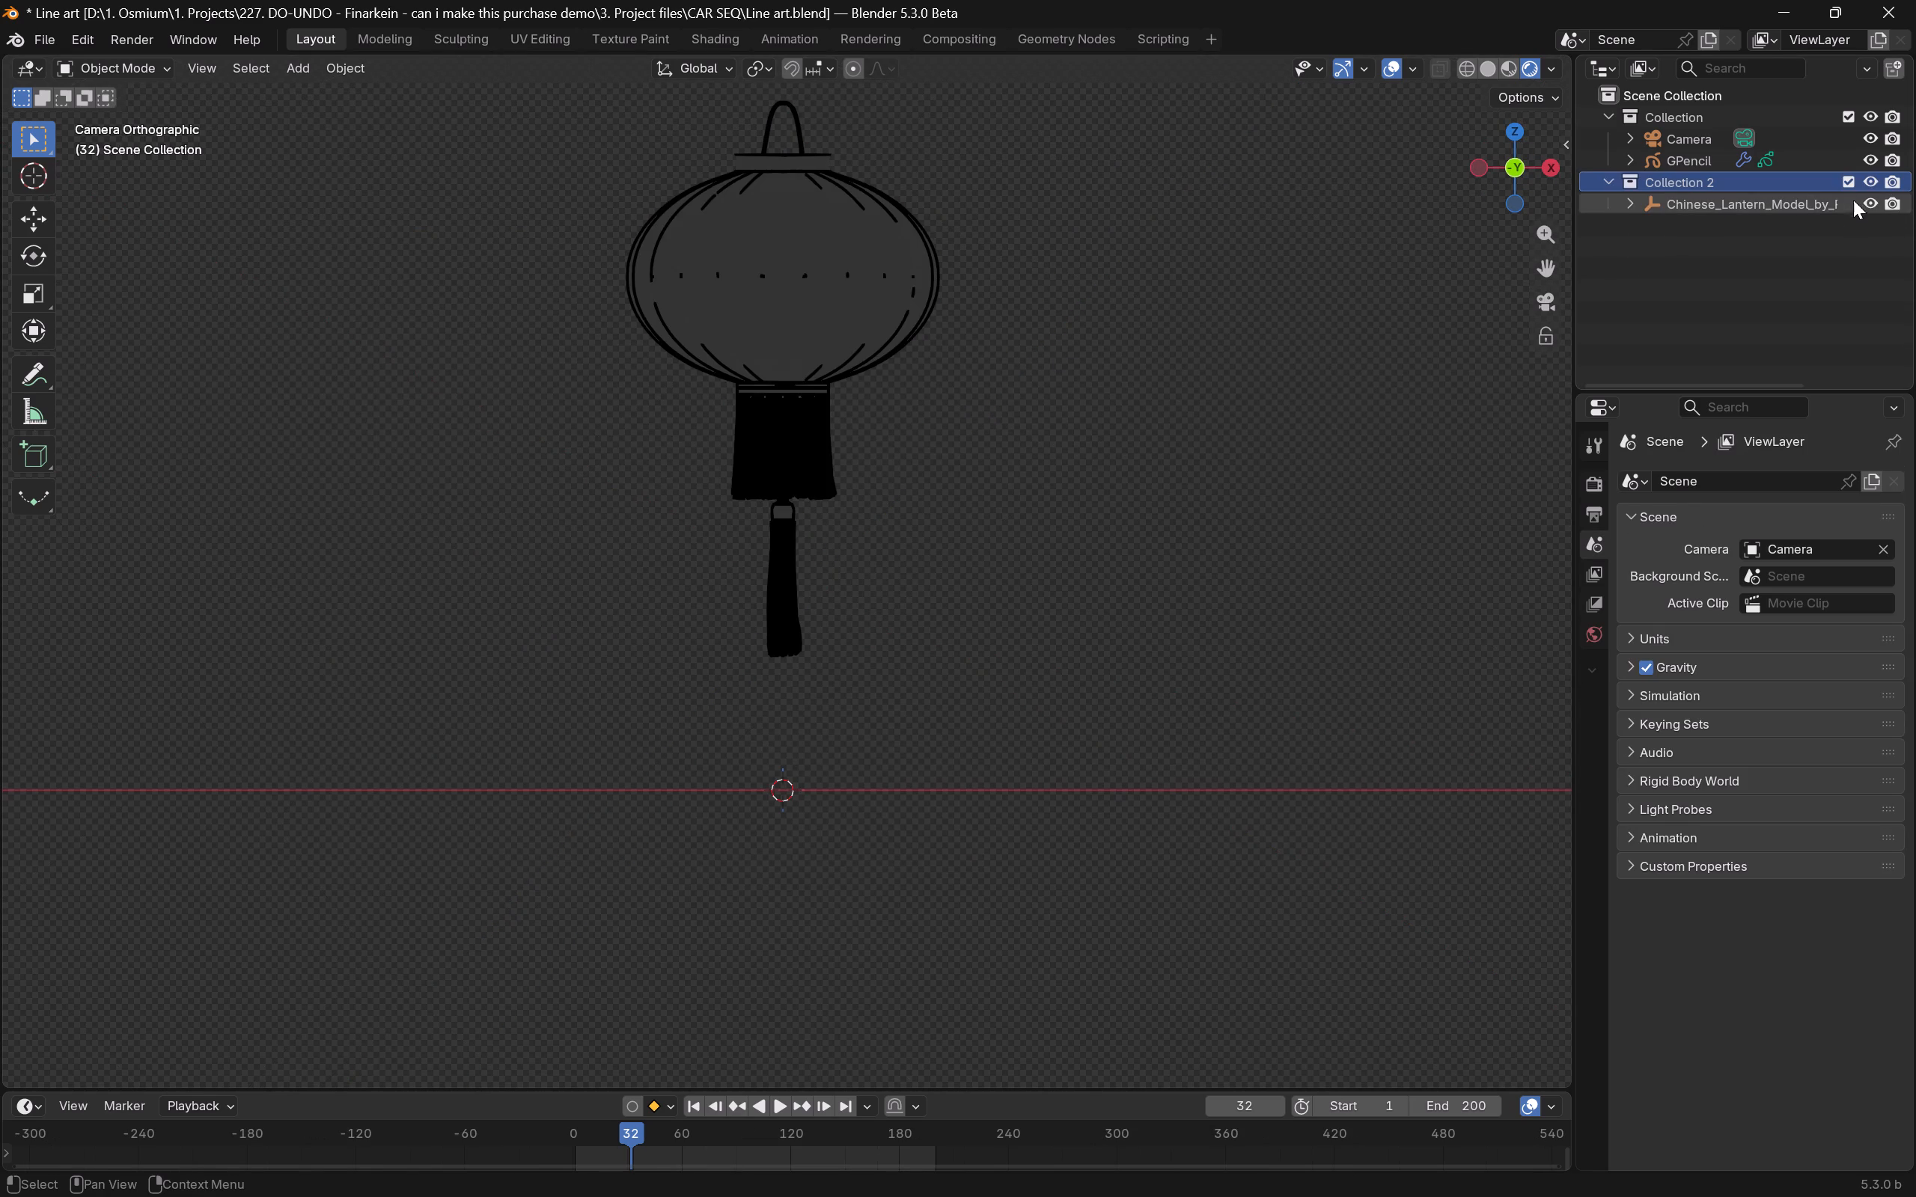
pyautogui.scroll(-5, 959, 311)
pyautogui.click(1730, 201)
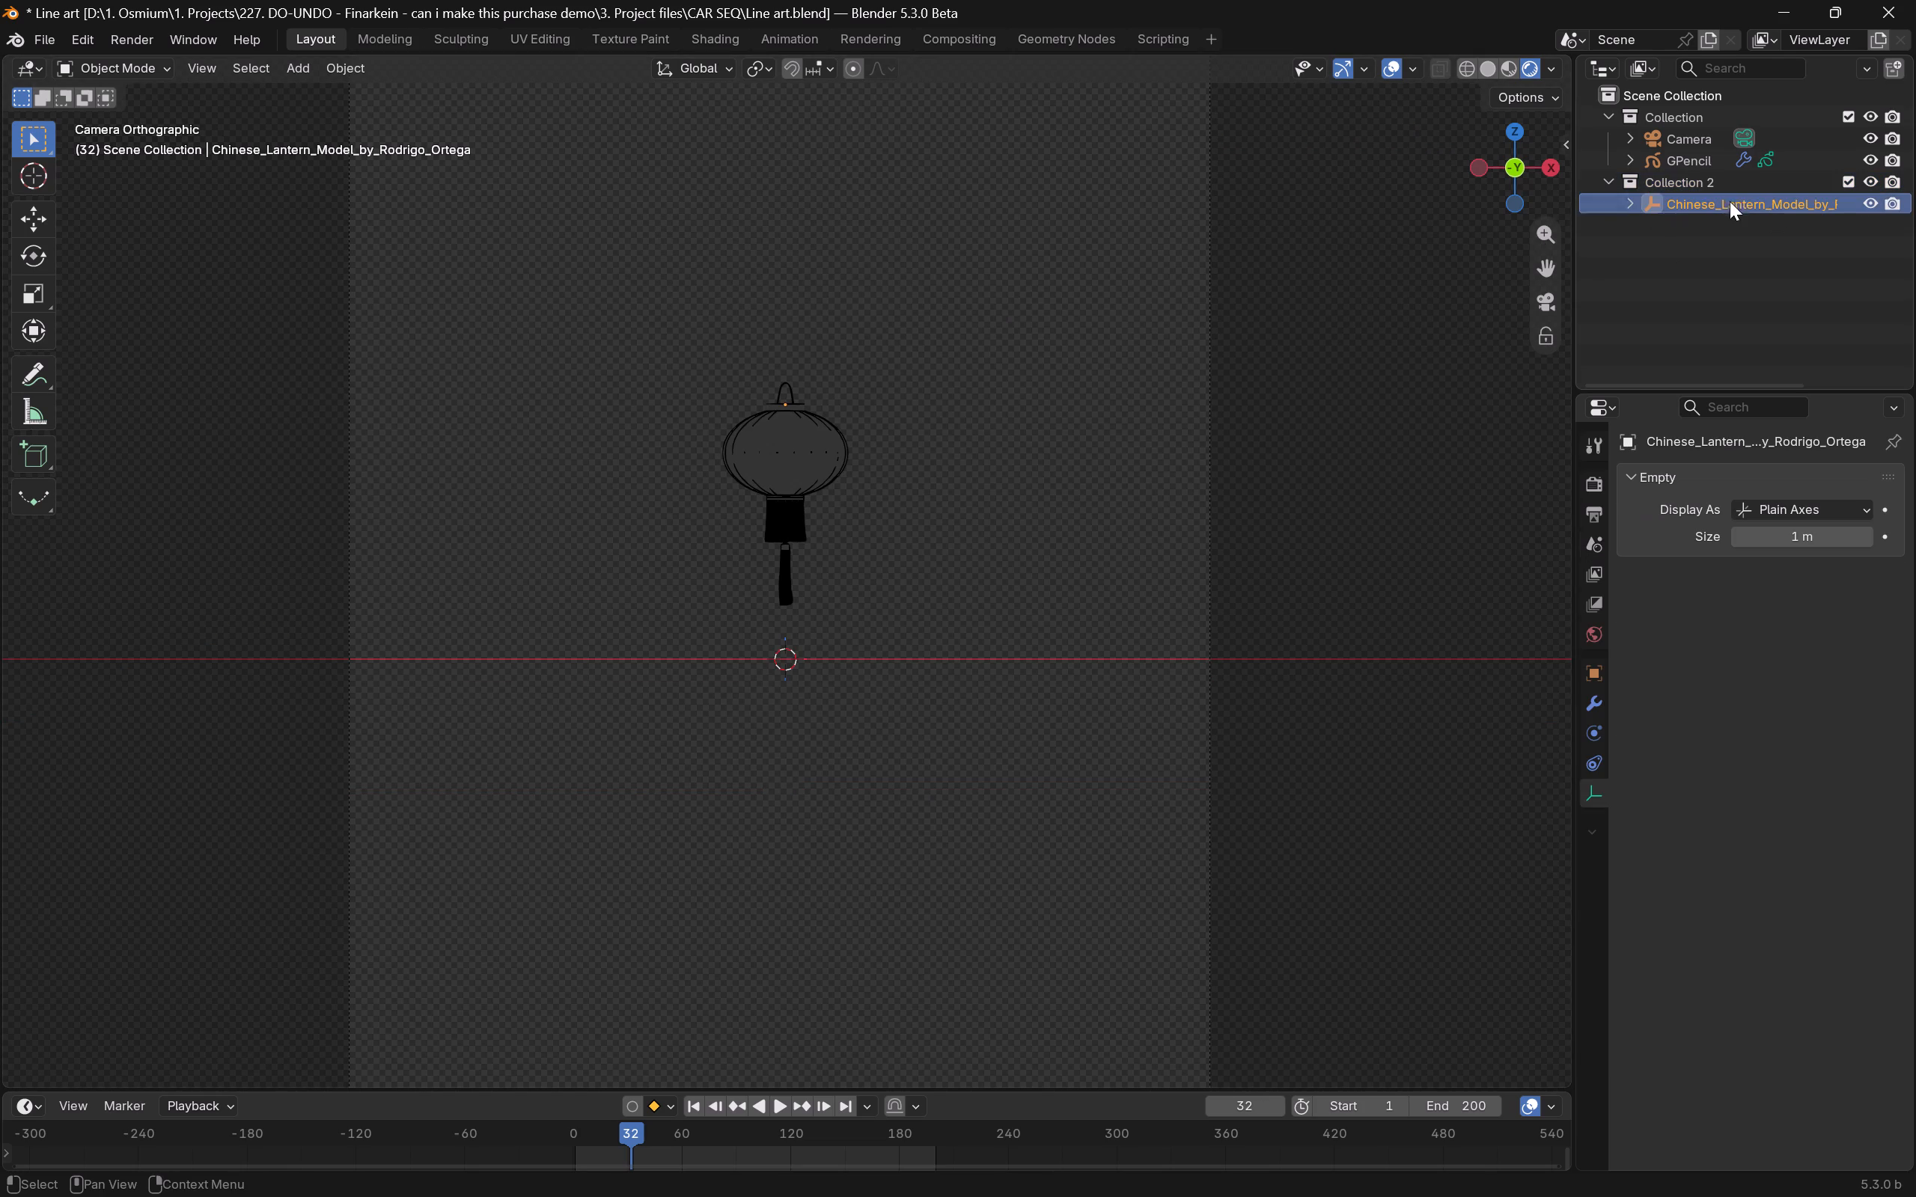
pyautogui.press('s')
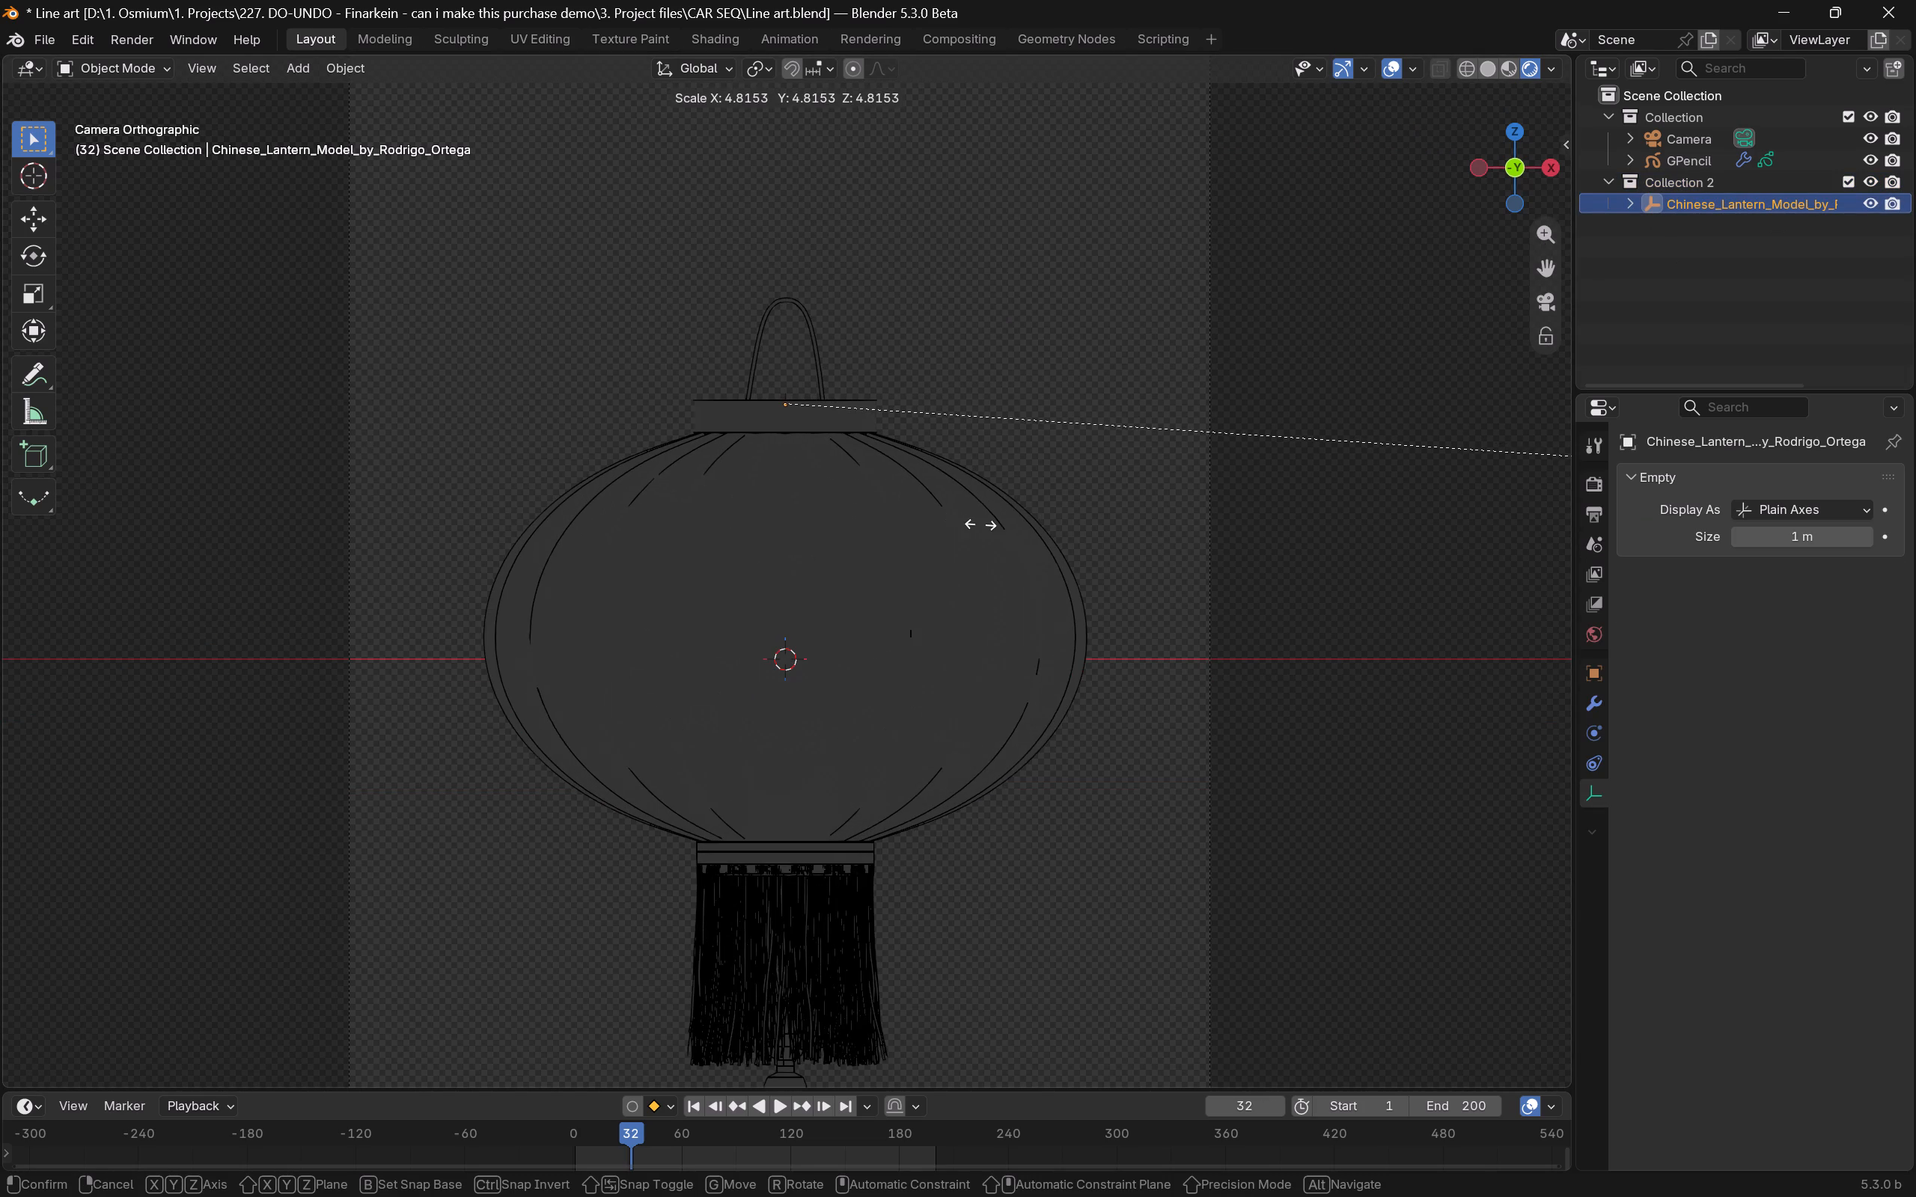
pyautogui.click(1200, 545)
# Move the lantern's parent empty up about 1.26 m along the global Z axis within the camera frame.
pyautogui.scroll(-6, 1170, 584)
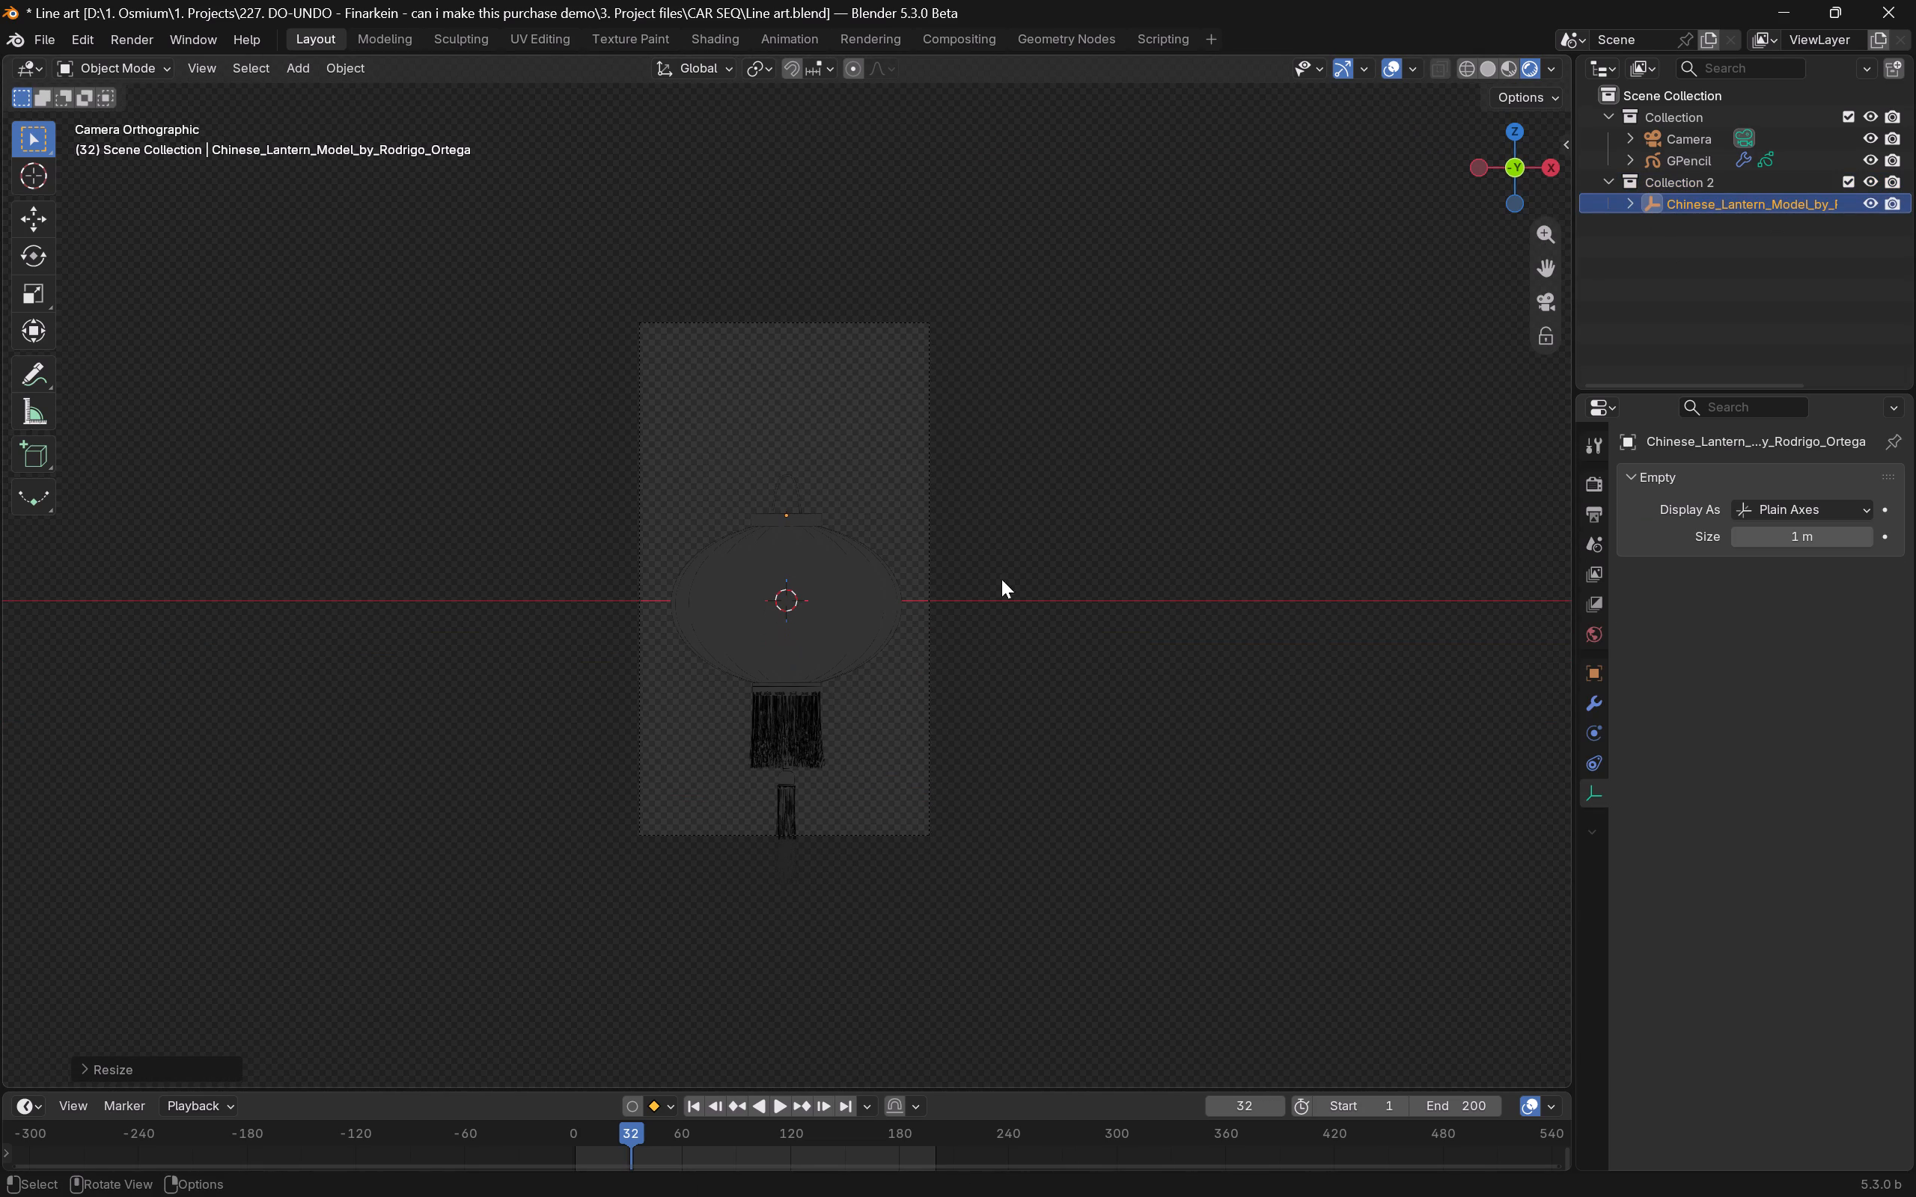
pyautogui.write('gz')
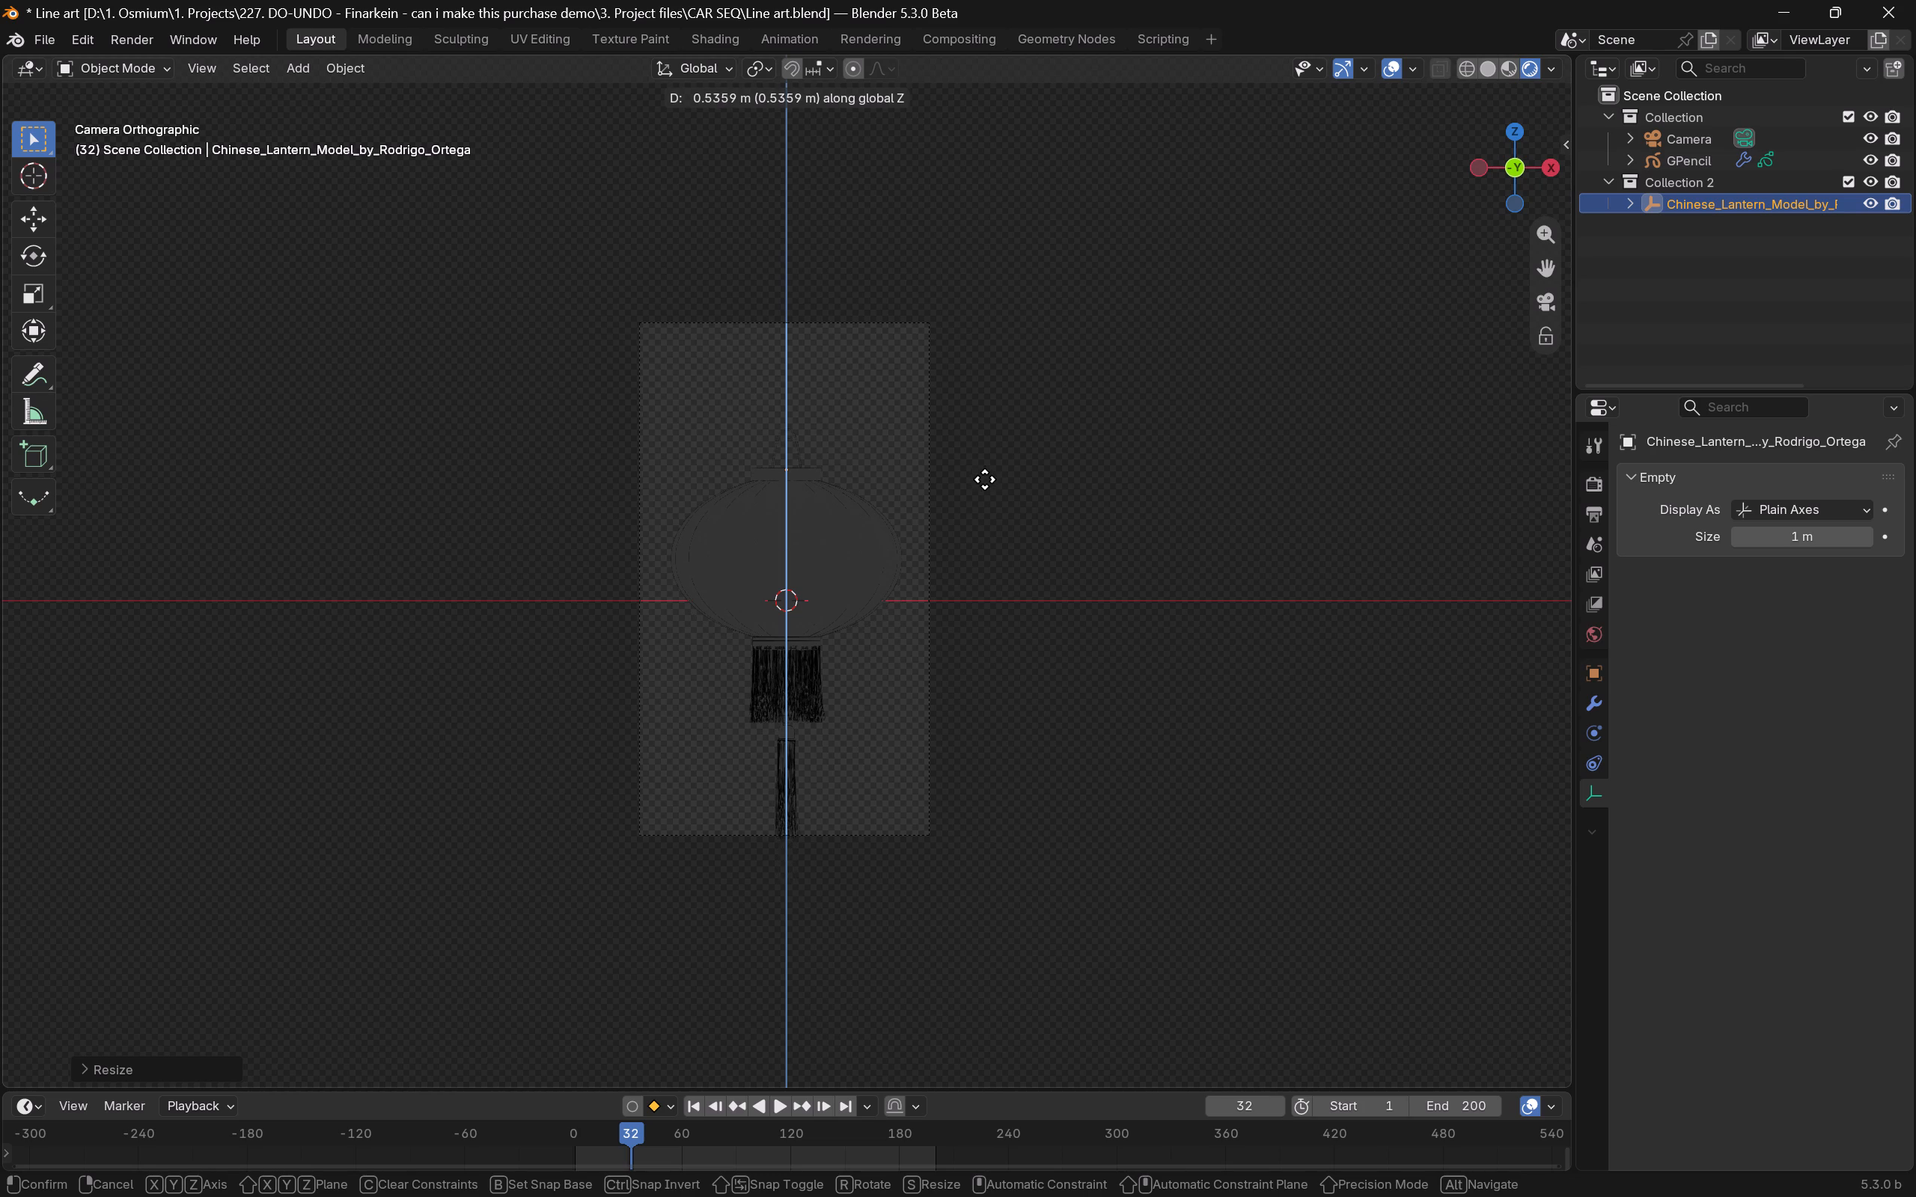
pyautogui.click(976, 498)
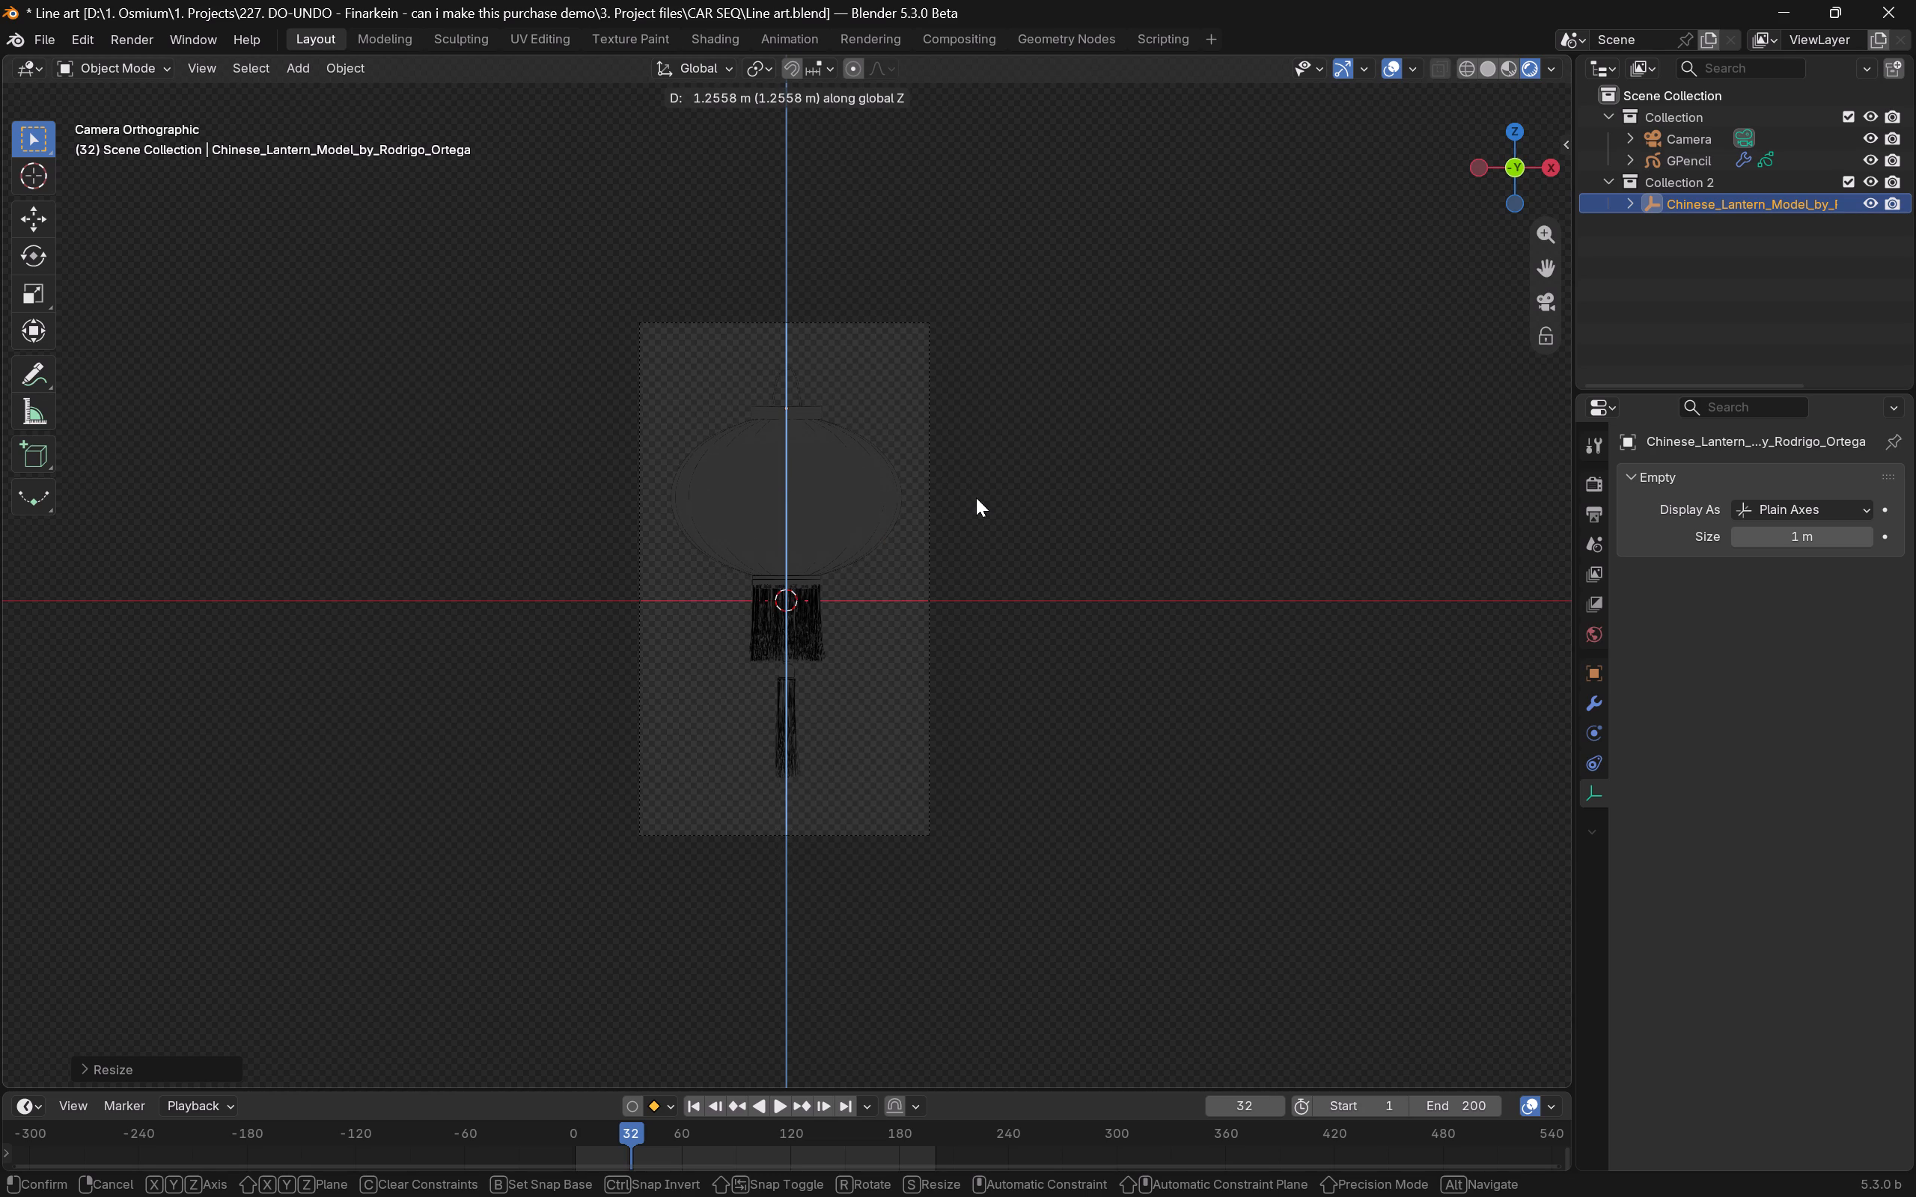
# Examine the lantern's line art from several angles and up close in camera view.
pyautogui.scroll(9, 976, 498)
pyautogui.moveTo(971, 569); pyautogui.dragTo(1264, 685, button='middle')
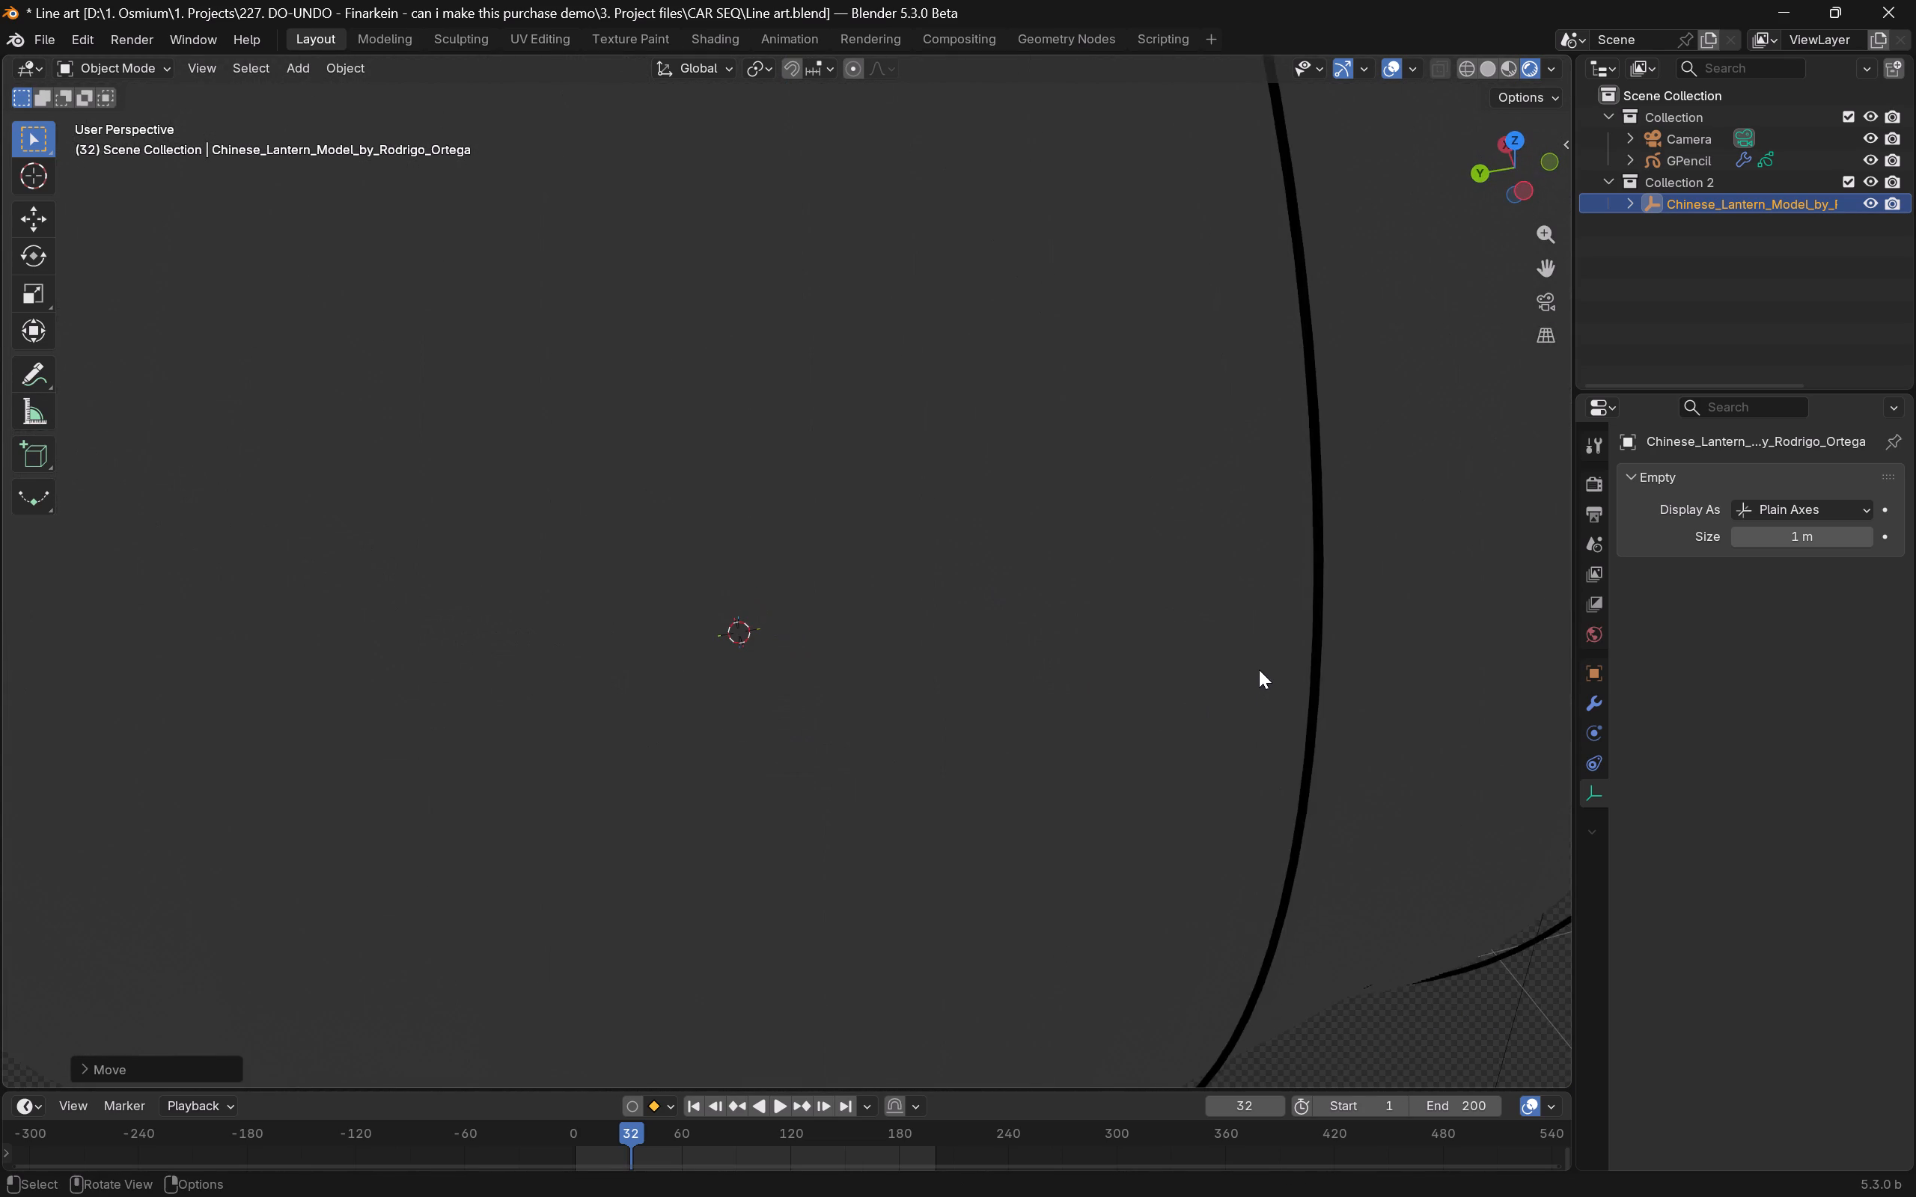
pyautogui.scroll(-6, 1252, 667)
pyautogui.moveTo(794, 540); pyautogui.dragTo(671, 551, button='middle')
pyautogui.scroll(2, 909, 474)
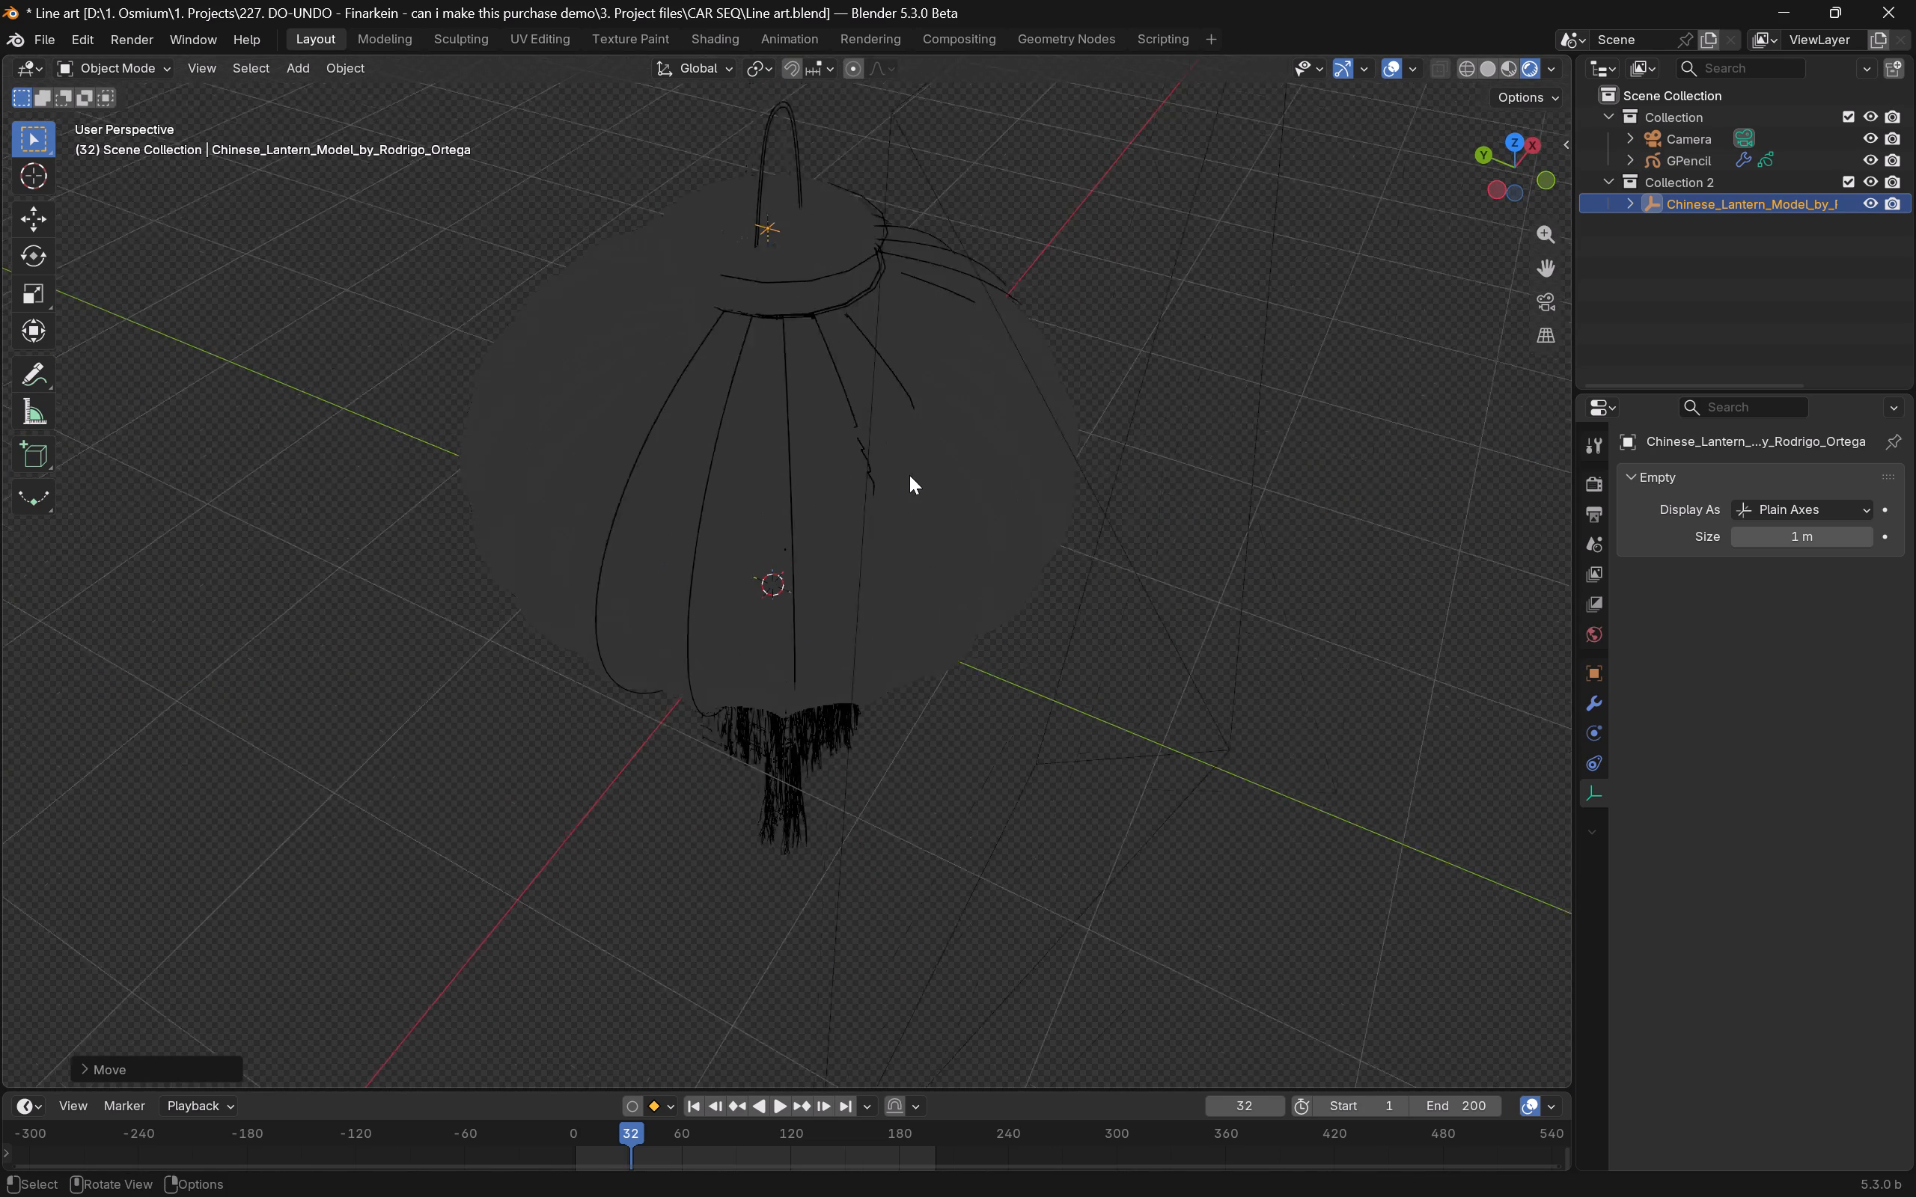
pyautogui.scroll(3, 909, 475)
pyautogui.moveTo(907, 501); pyautogui.dragTo(838, 527, button='middle')
pyautogui.press('0')
pyautogui.scroll(-2, 843, 519)
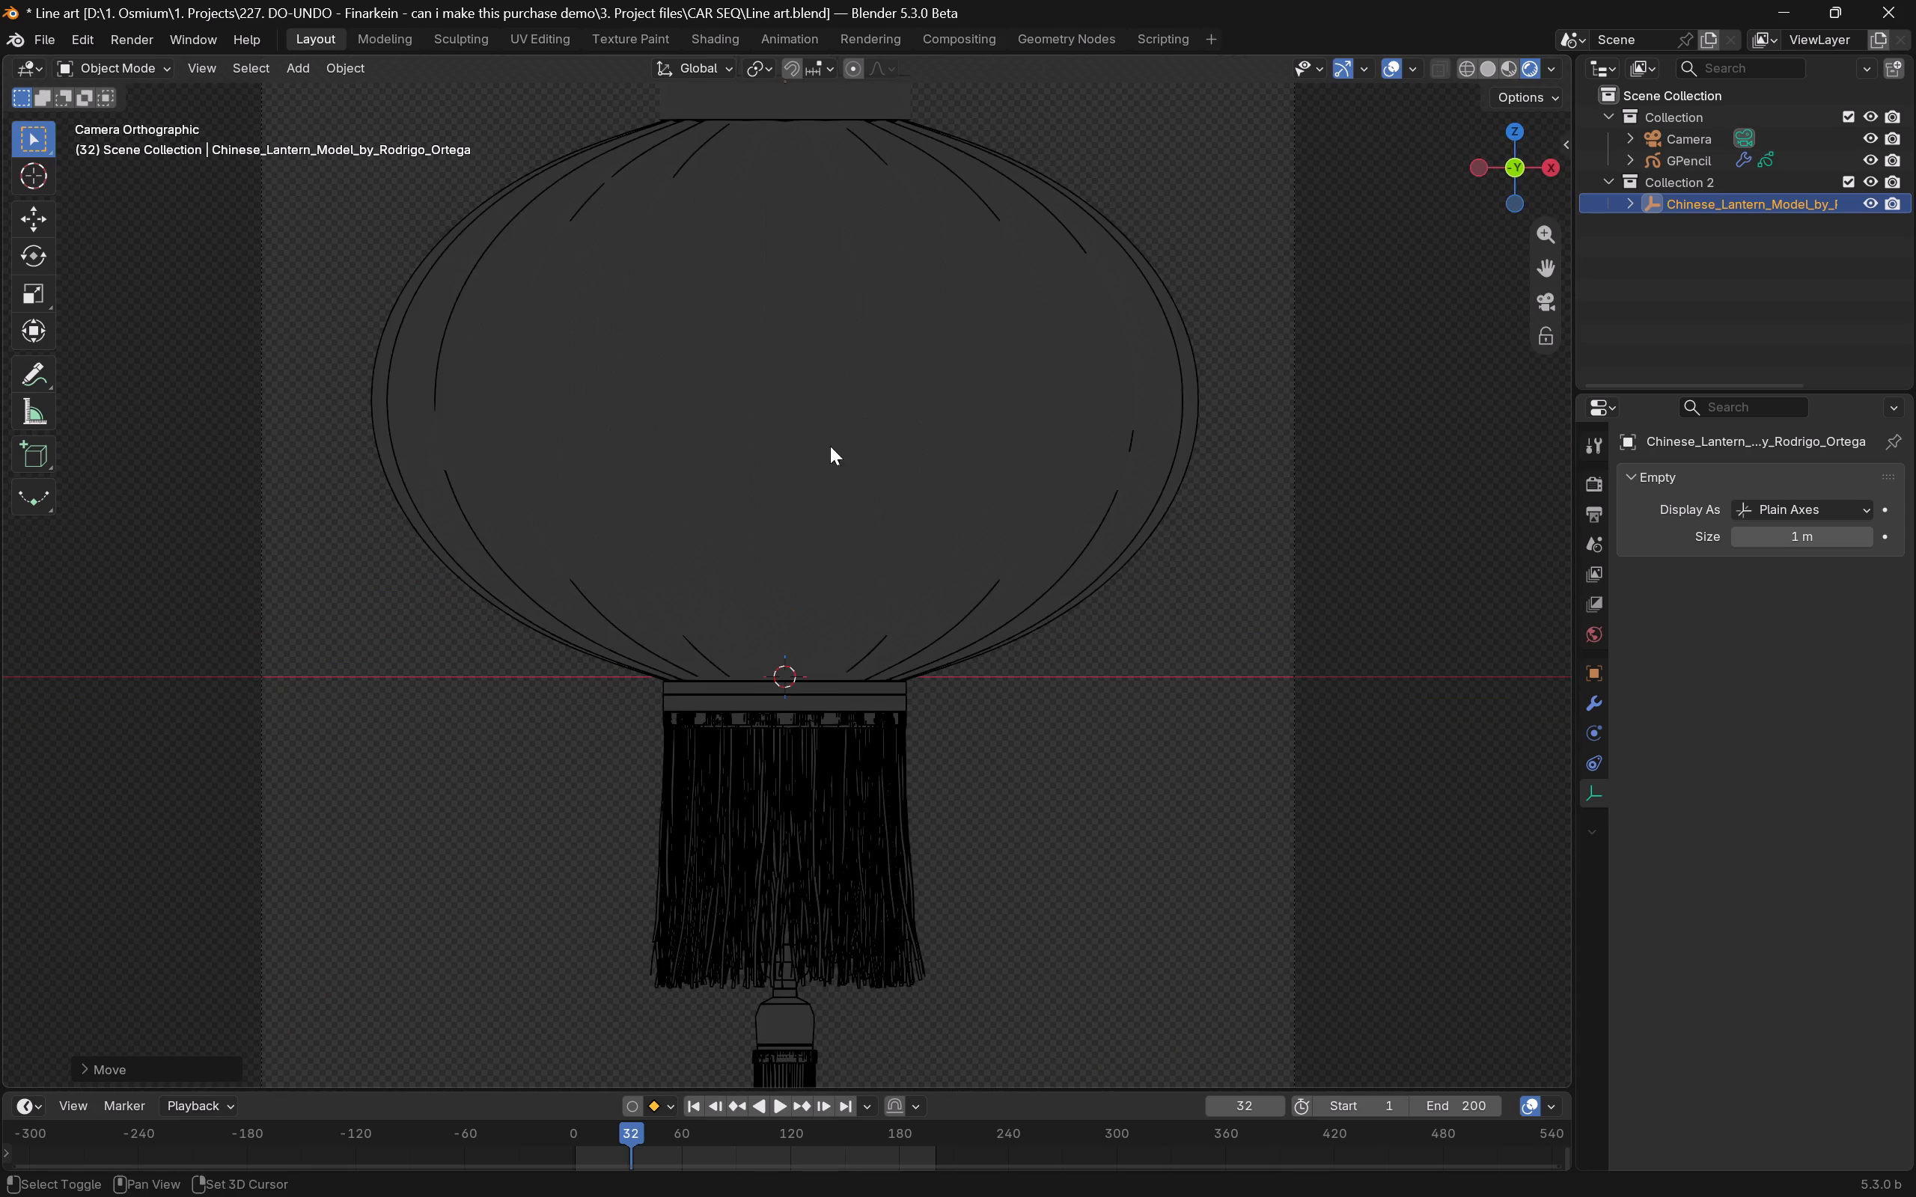
pyautogui.keyDown('shift'); pyautogui.moveTo(830, 456); pyautogui.dragTo(835, 678, button='middle'); pyautogui.keyUp('shift')
pyautogui.scroll(3, 826, 610)
# Toggle Collection 2 off and back on, and check the modifiers of the Lantern mesh and its parent empty.
pyautogui.click(819, 564)
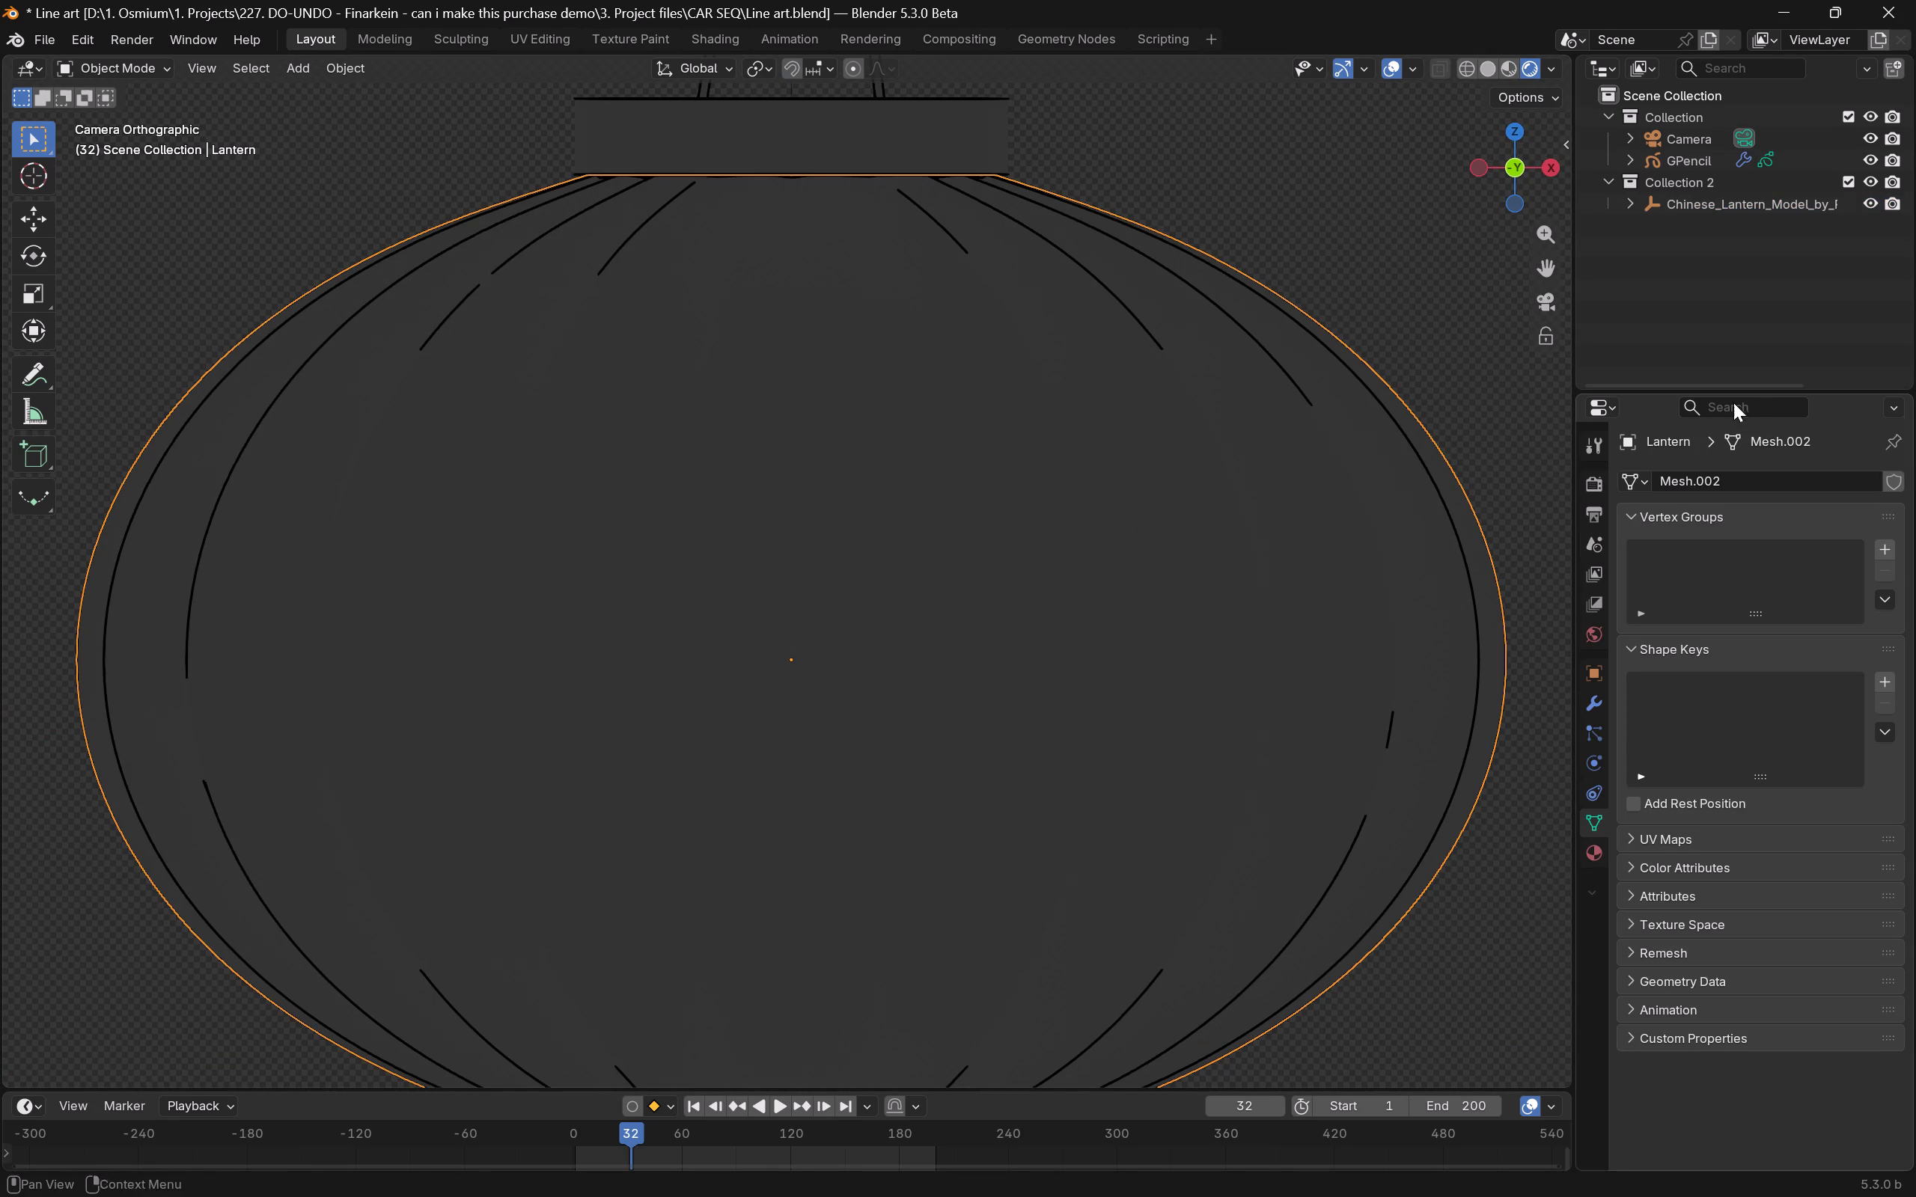
pyautogui.doubleClick(1847, 183)
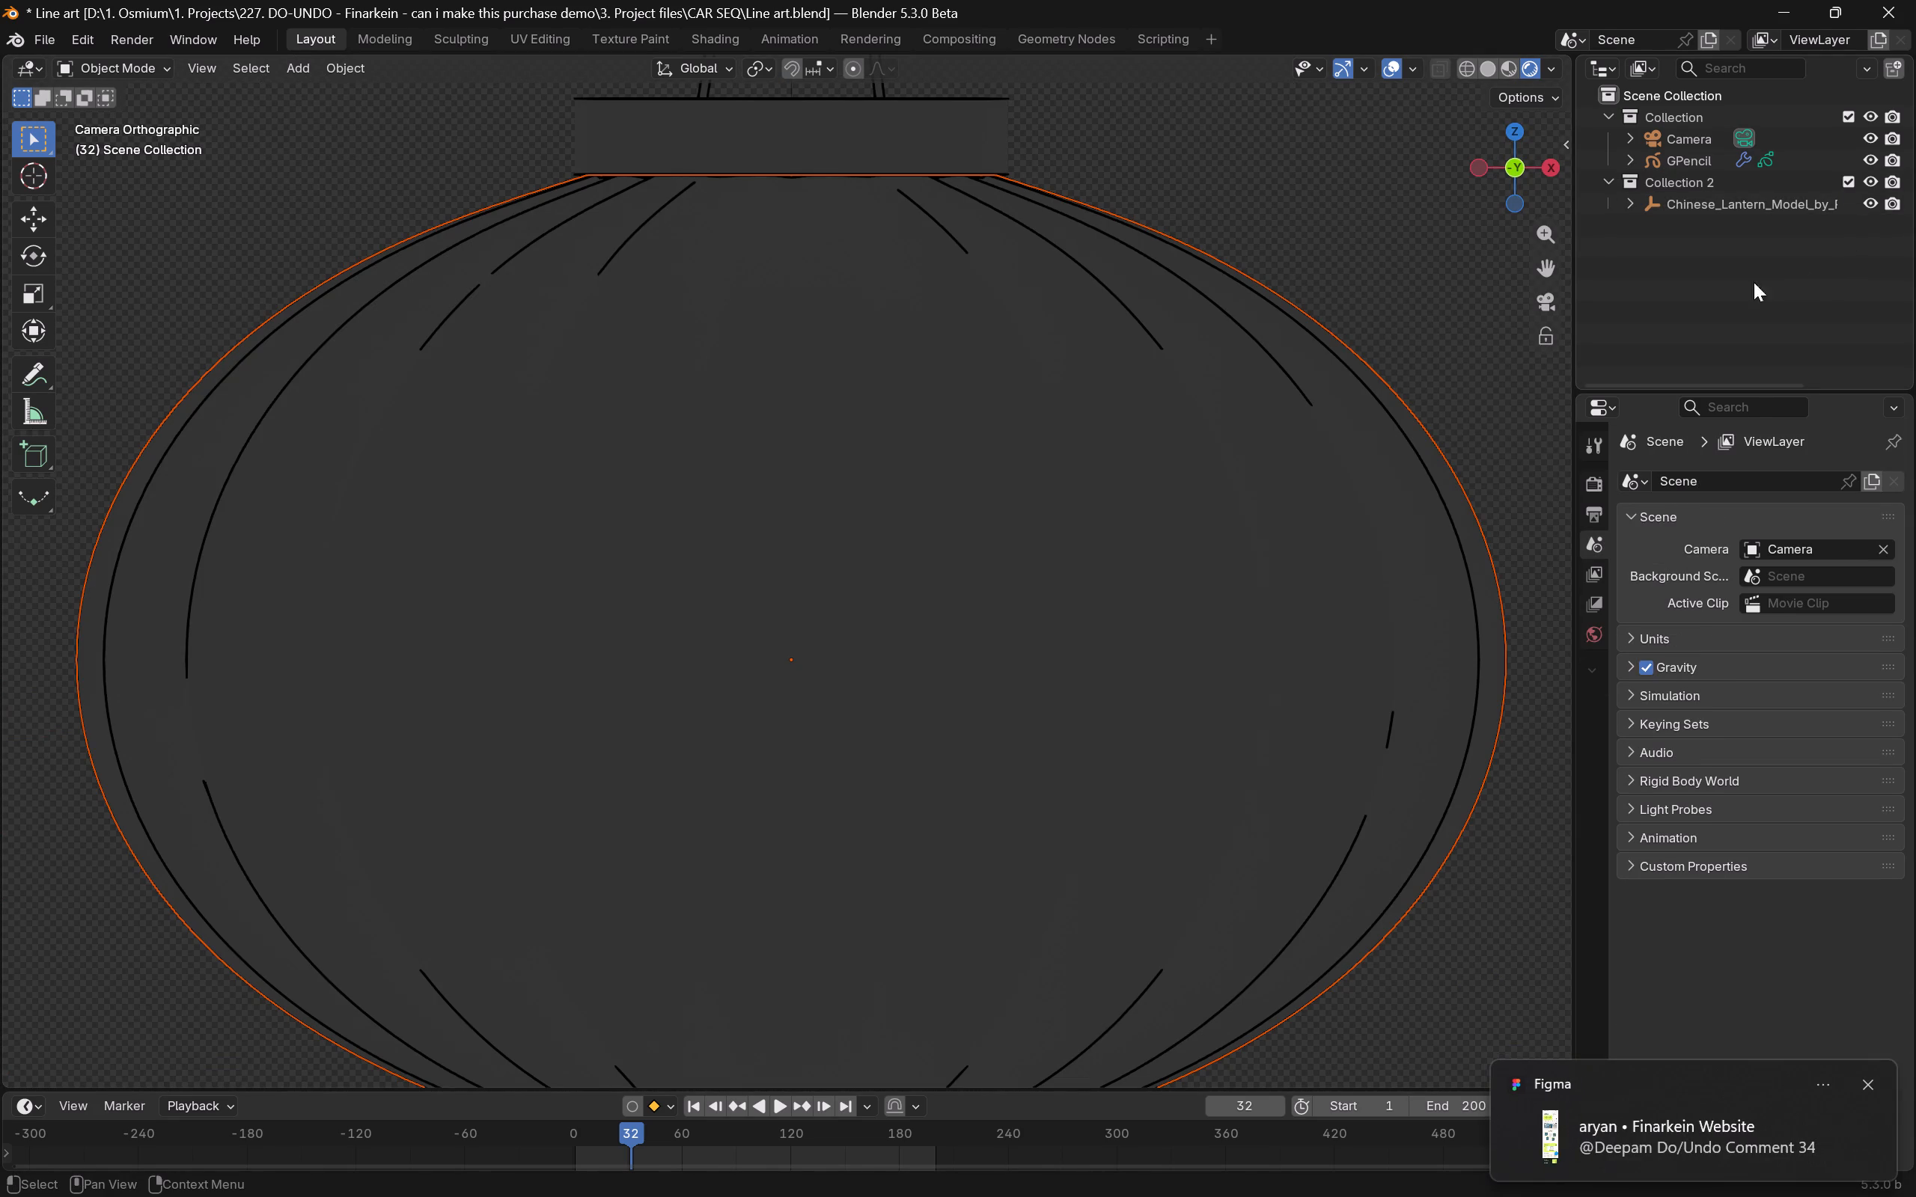
pyautogui.write('aa')
pyautogui.click(1407, 424)
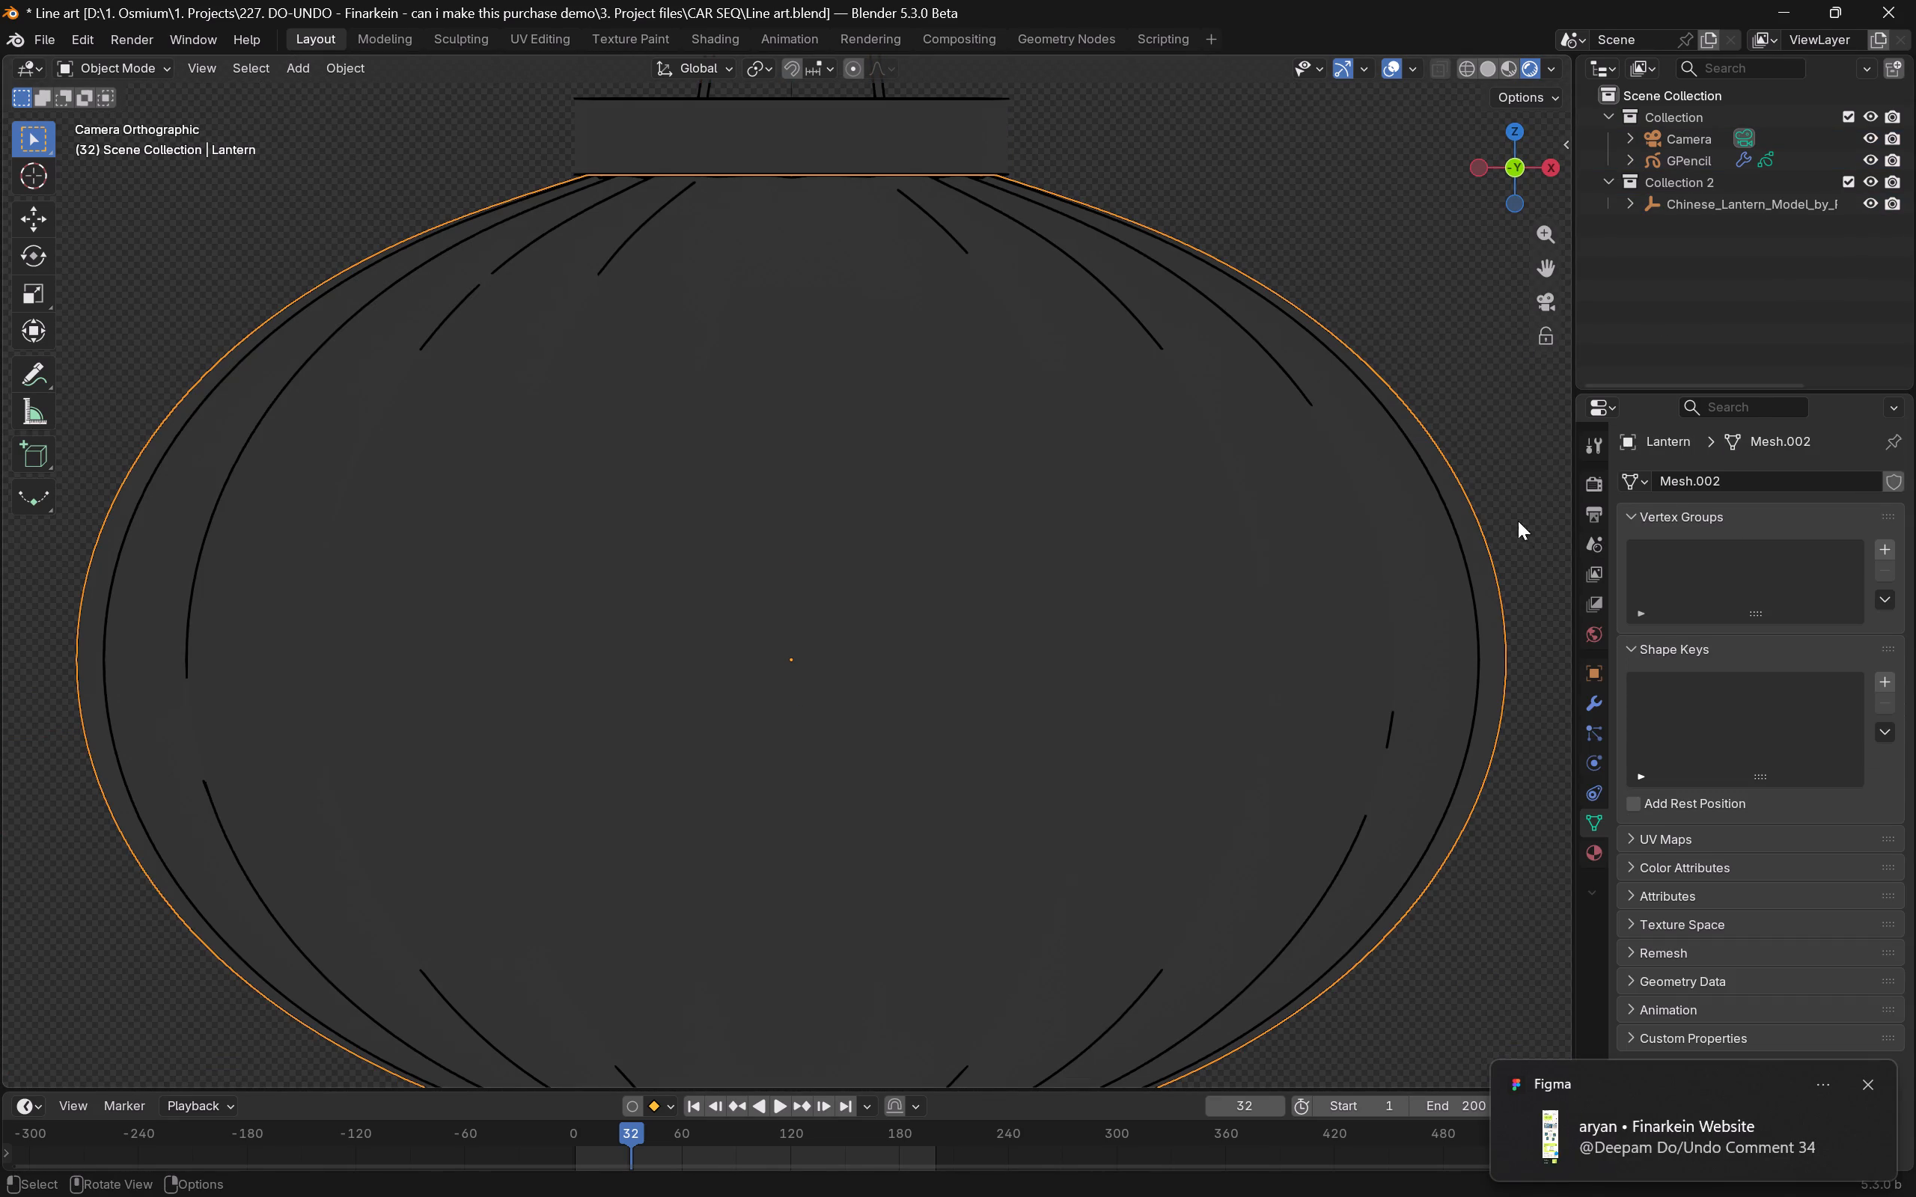
pyautogui.click(1594, 690)
pyautogui.click(1702, 203)
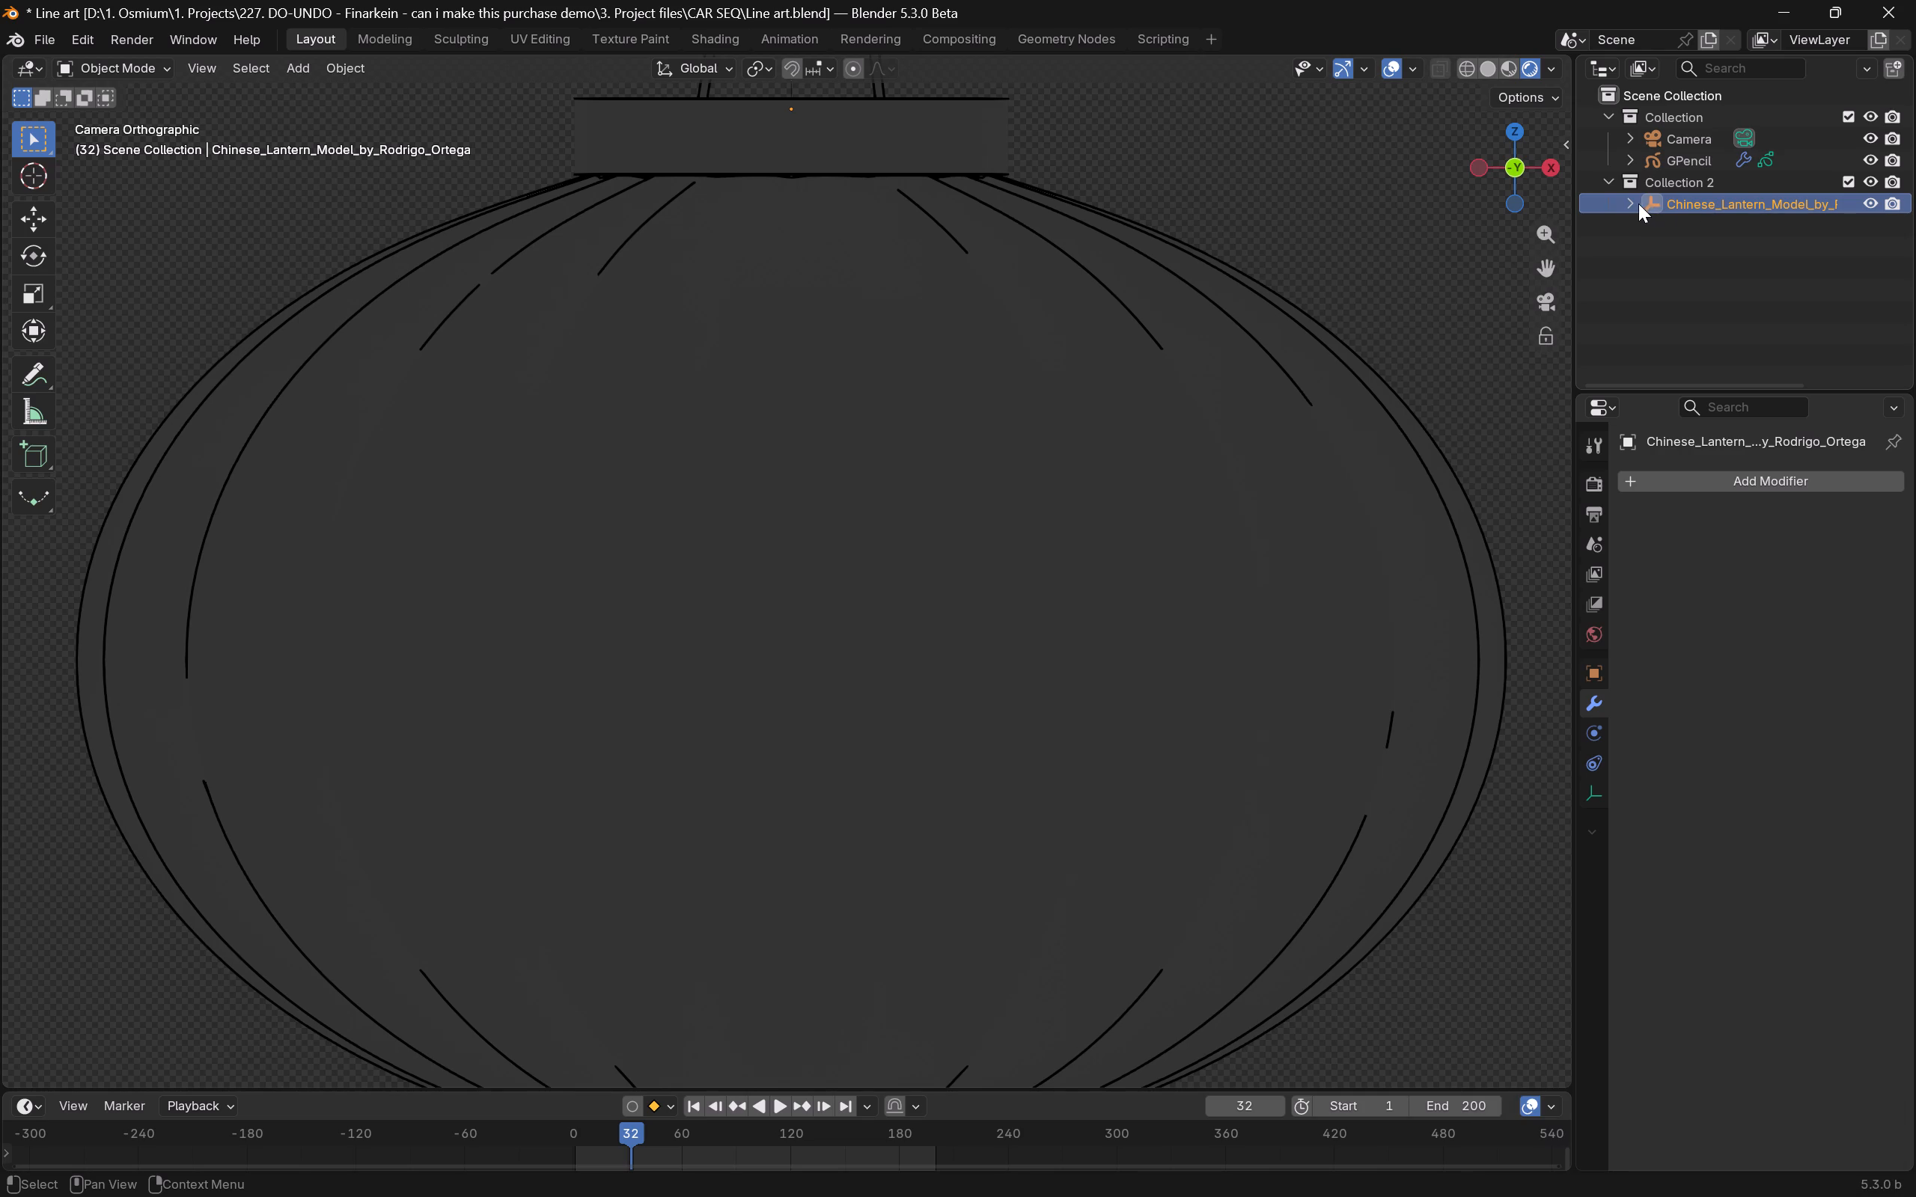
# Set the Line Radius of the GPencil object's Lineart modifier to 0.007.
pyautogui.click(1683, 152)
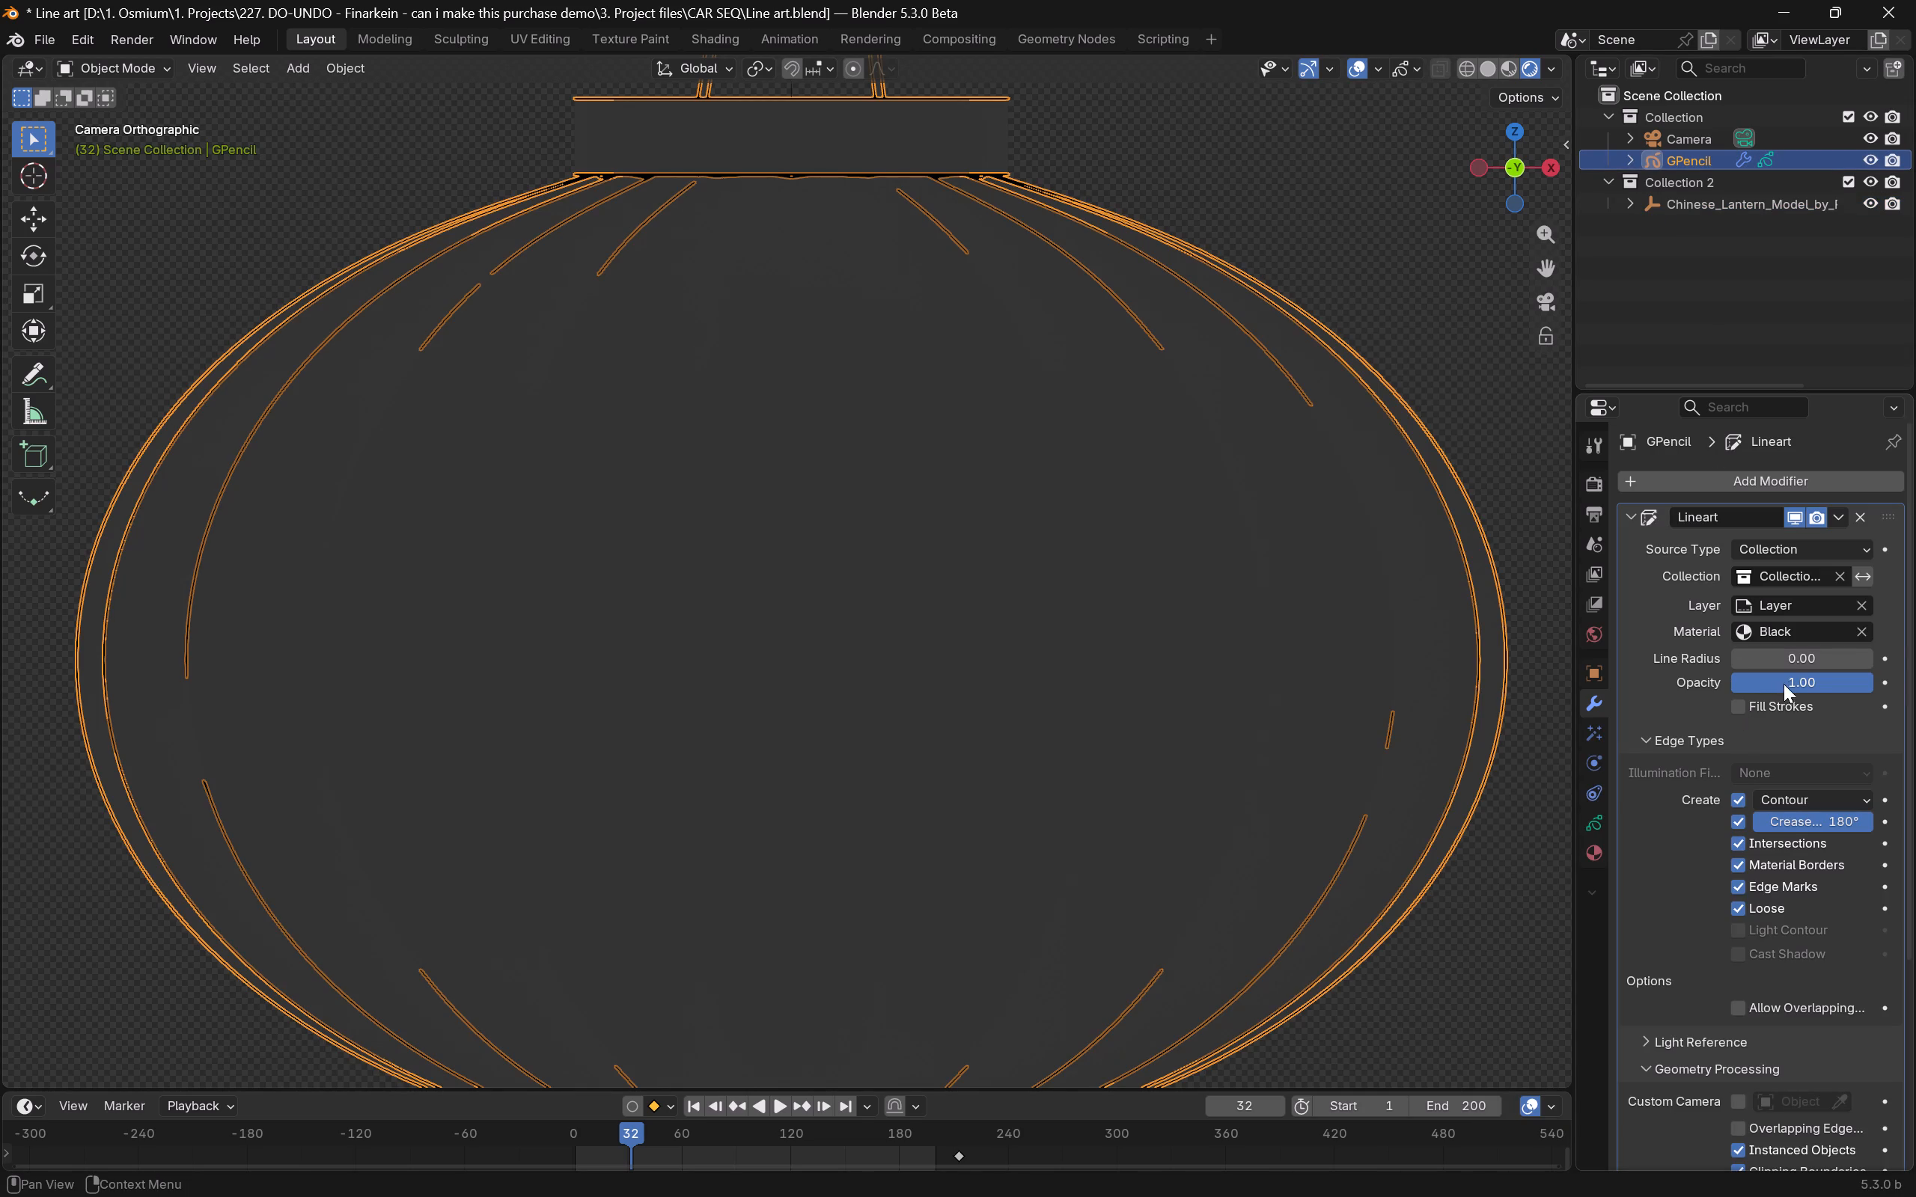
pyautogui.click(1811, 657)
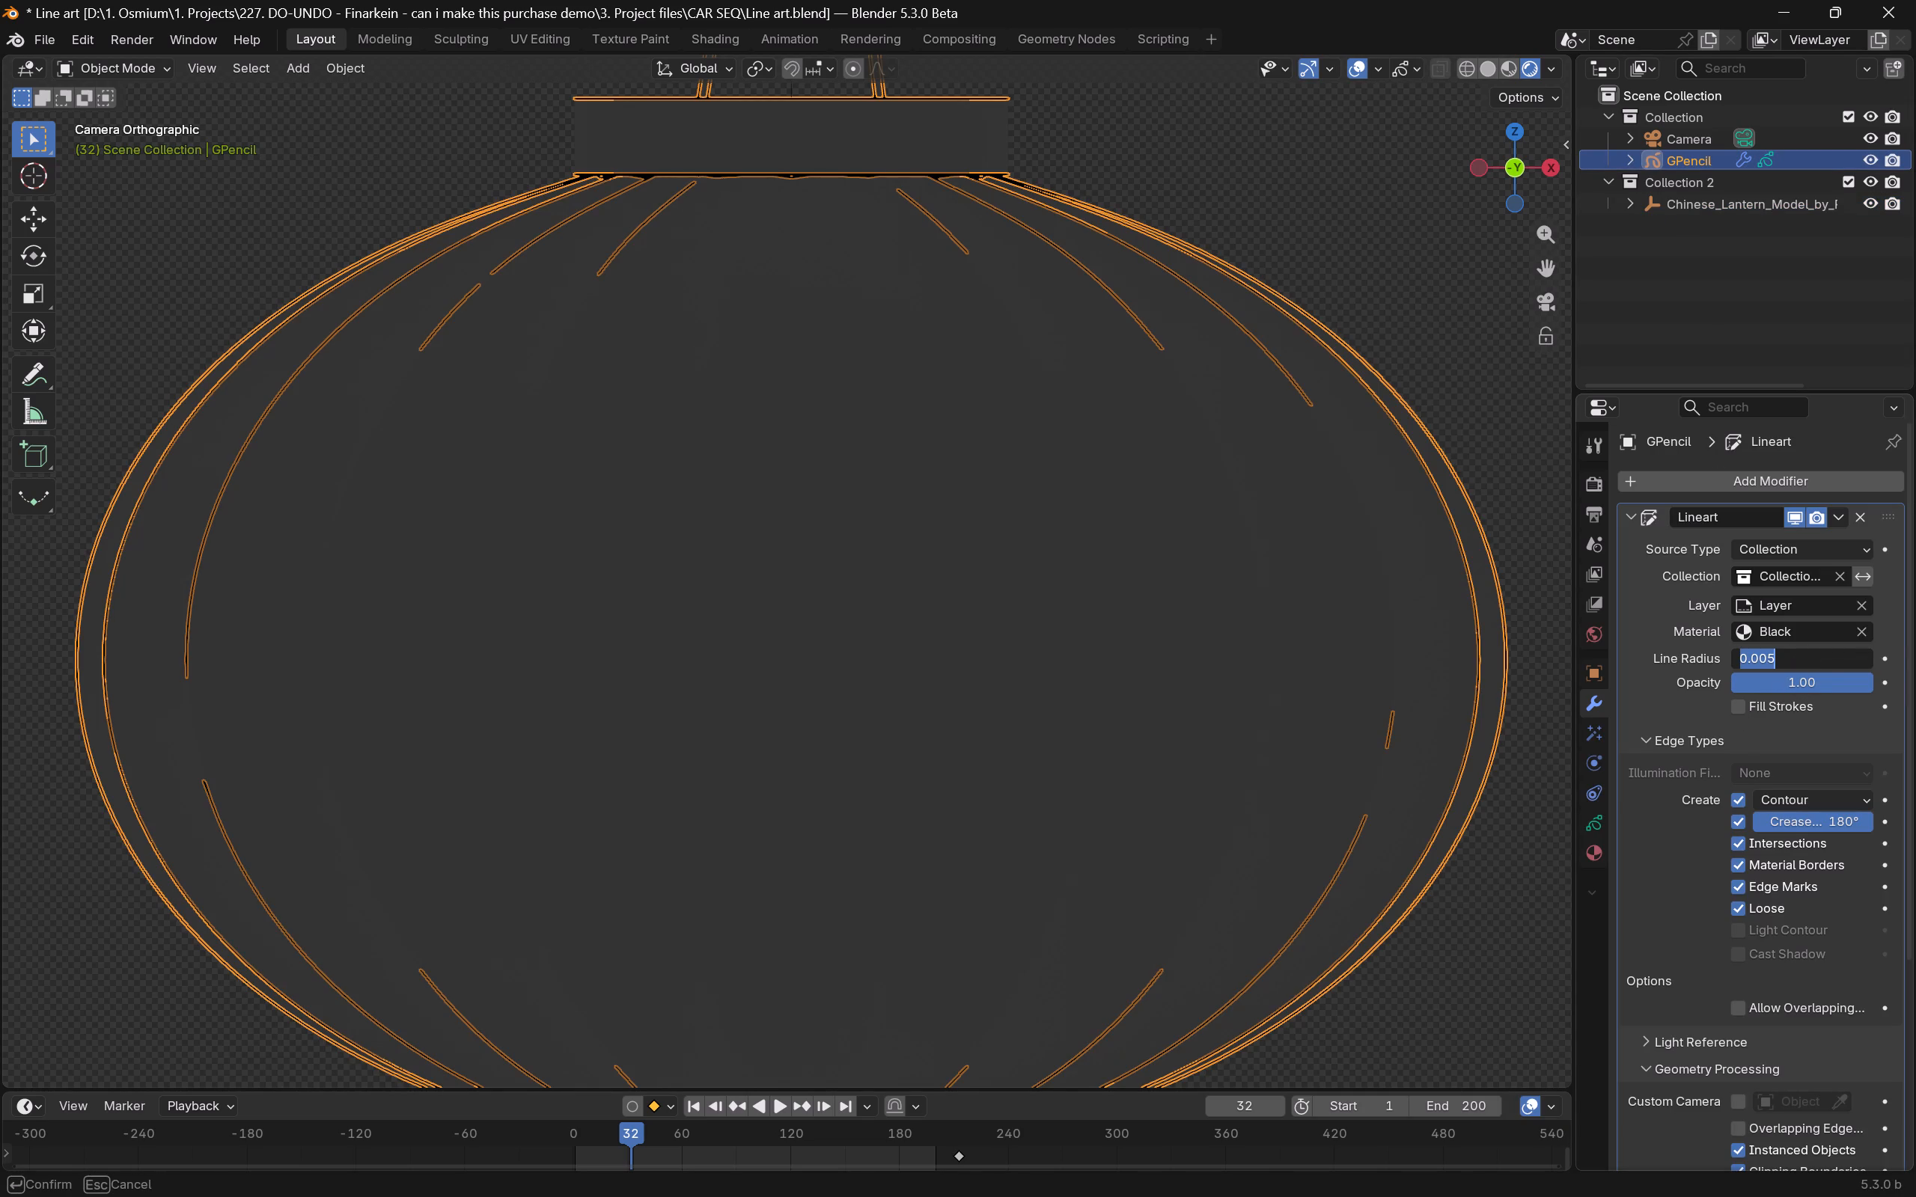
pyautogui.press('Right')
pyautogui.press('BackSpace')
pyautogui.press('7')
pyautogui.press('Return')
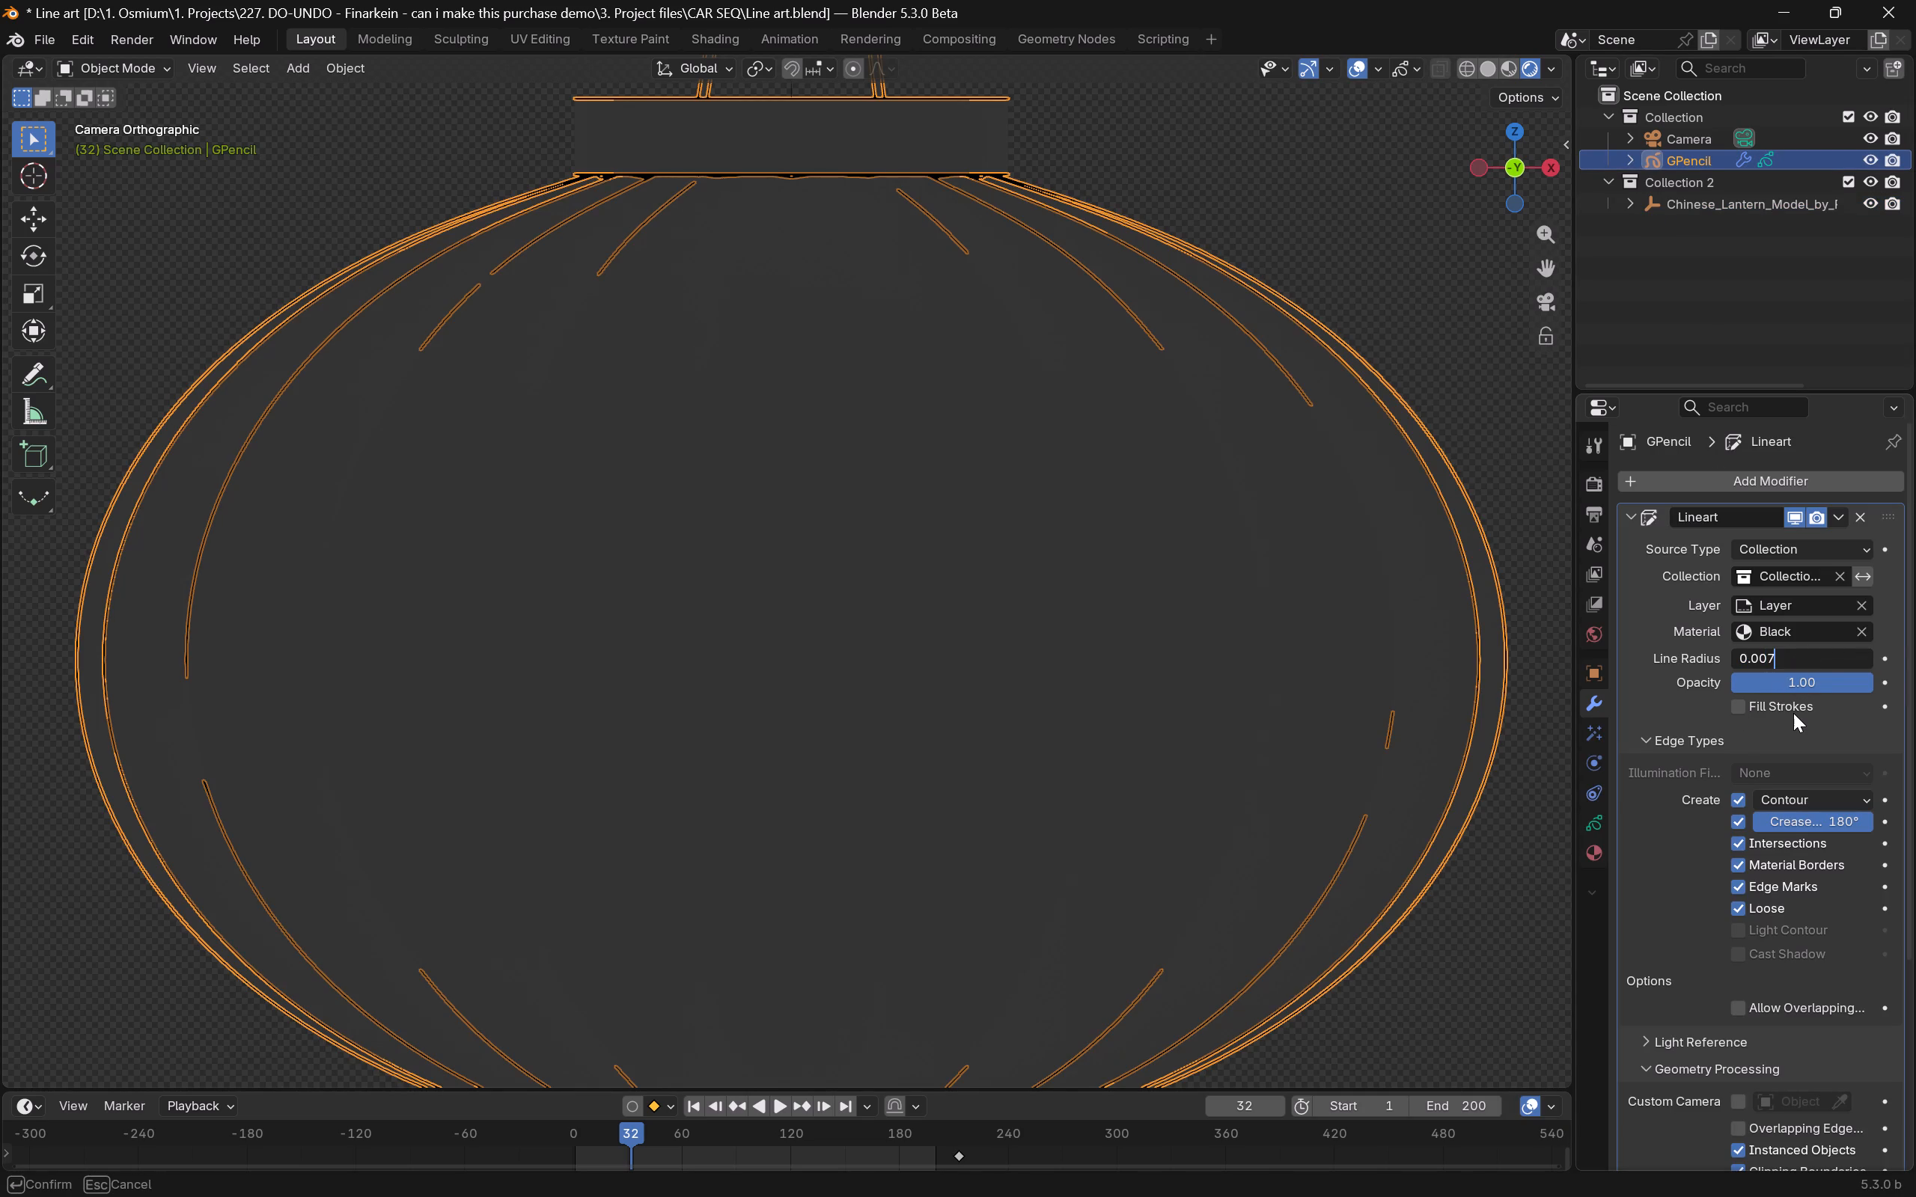
# Enable Fill Strokes in the GPencil object's Lineart modifier.
pyautogui.click(1808, 715)
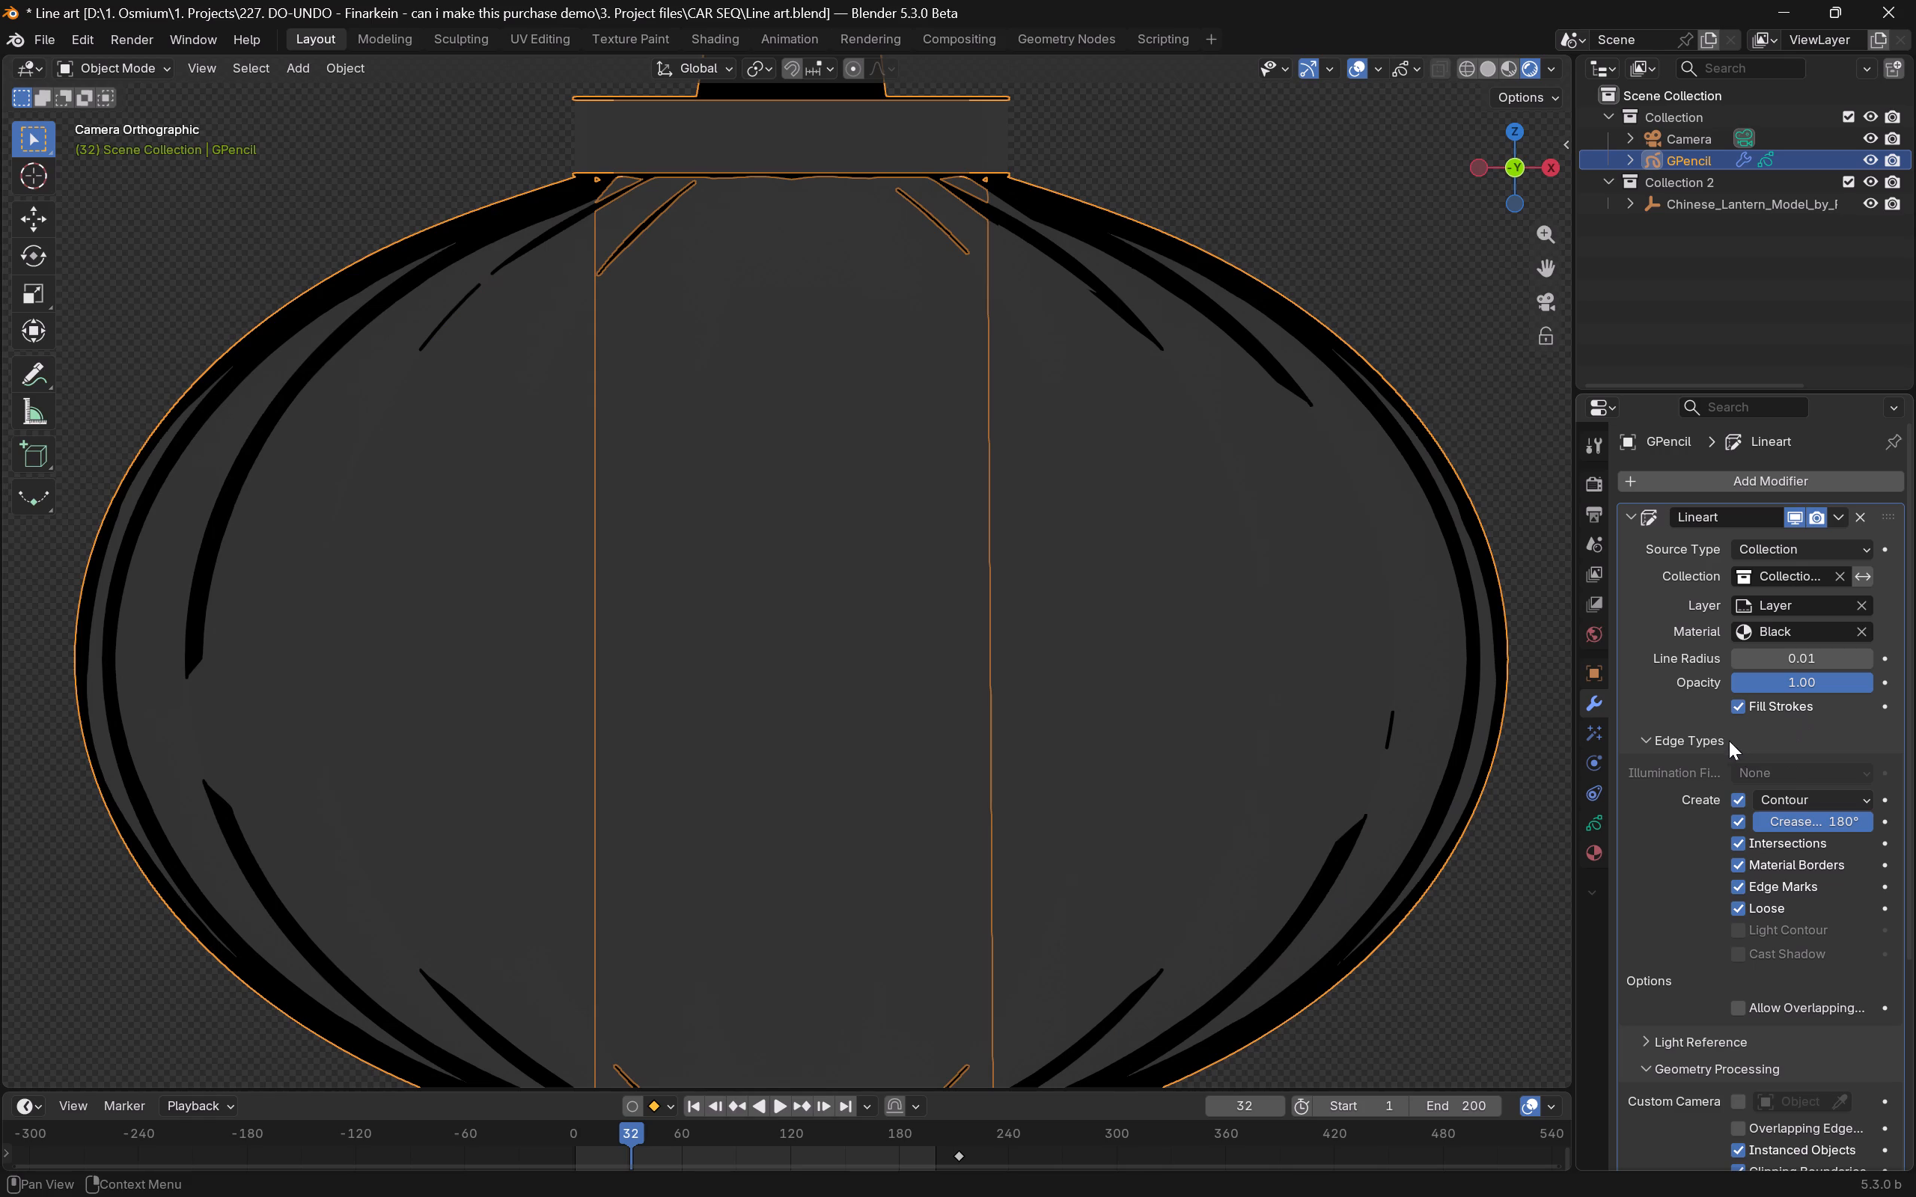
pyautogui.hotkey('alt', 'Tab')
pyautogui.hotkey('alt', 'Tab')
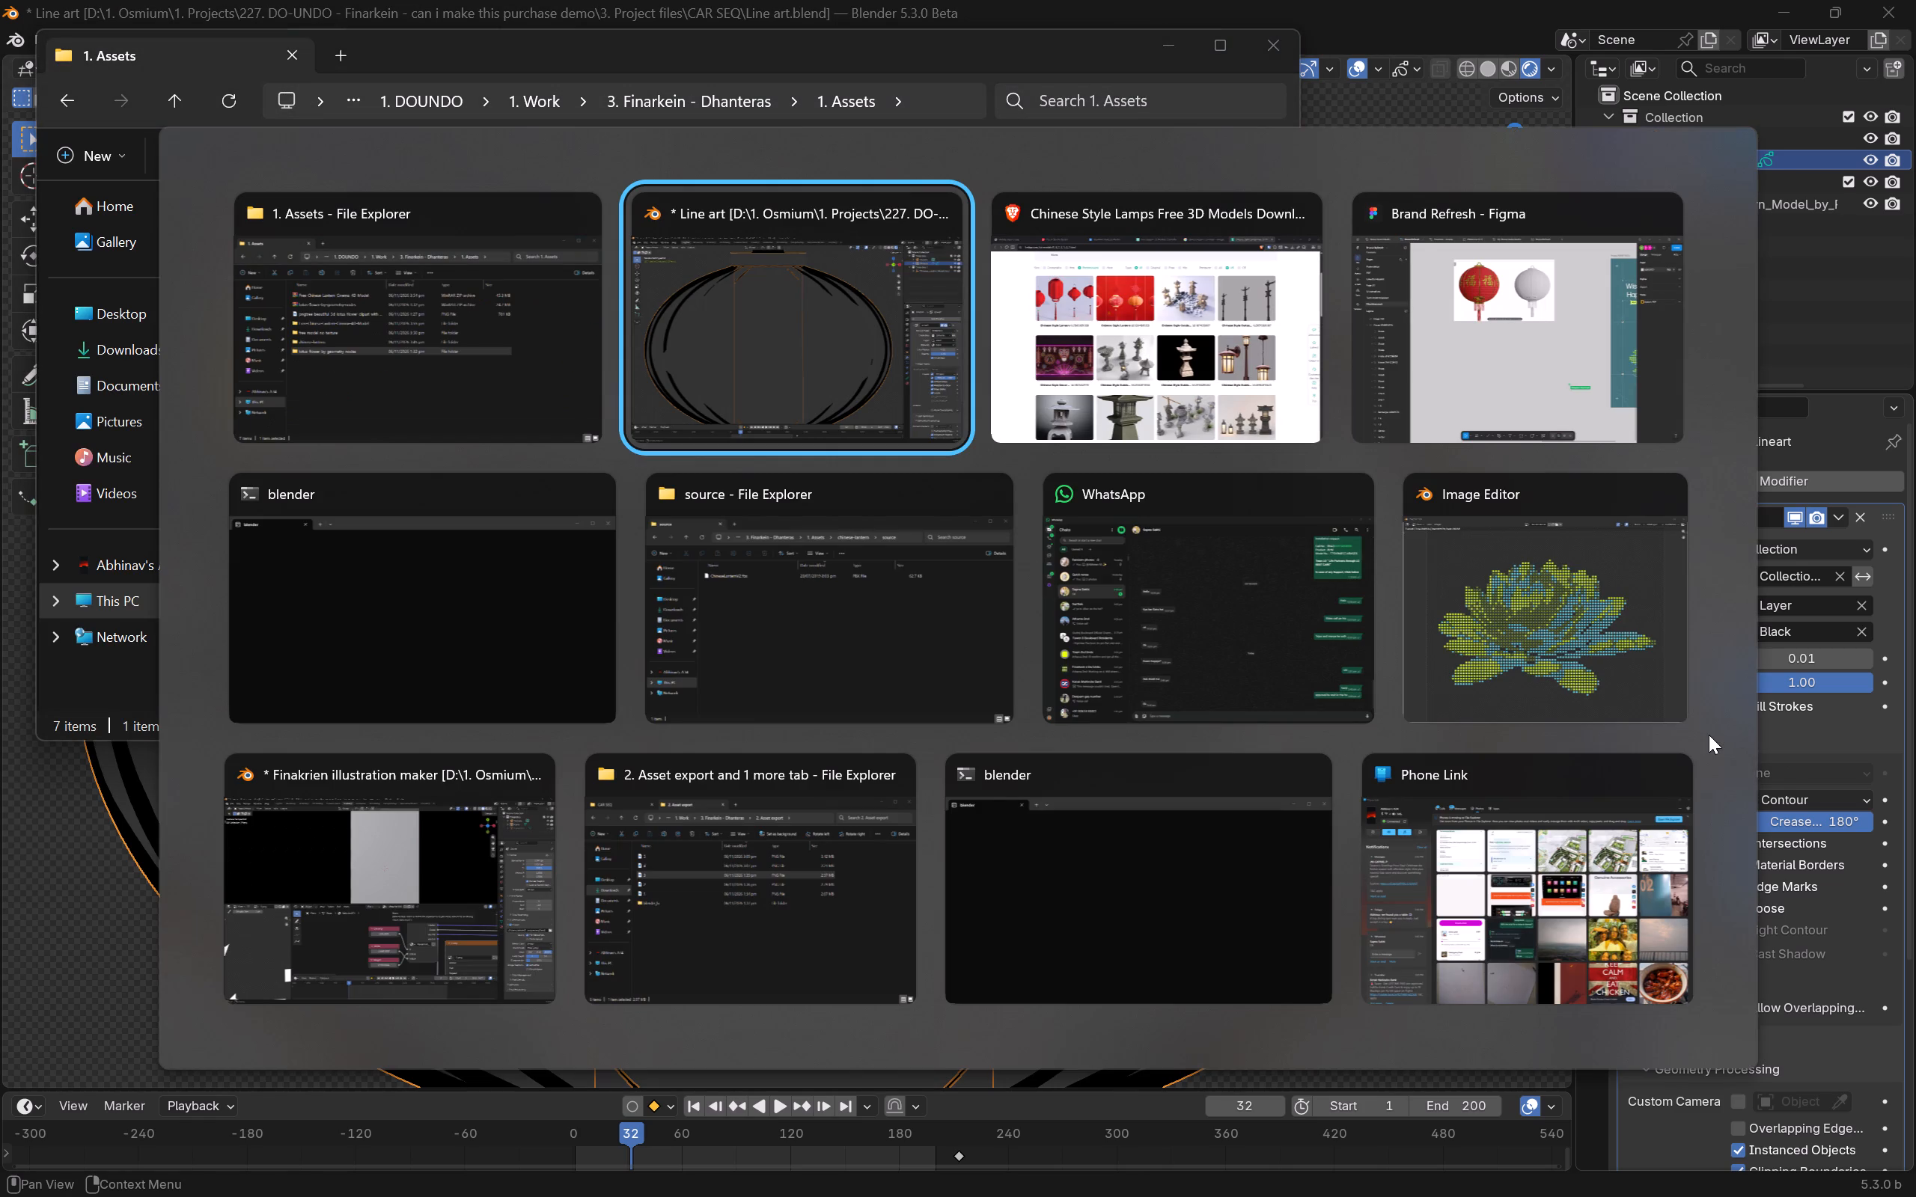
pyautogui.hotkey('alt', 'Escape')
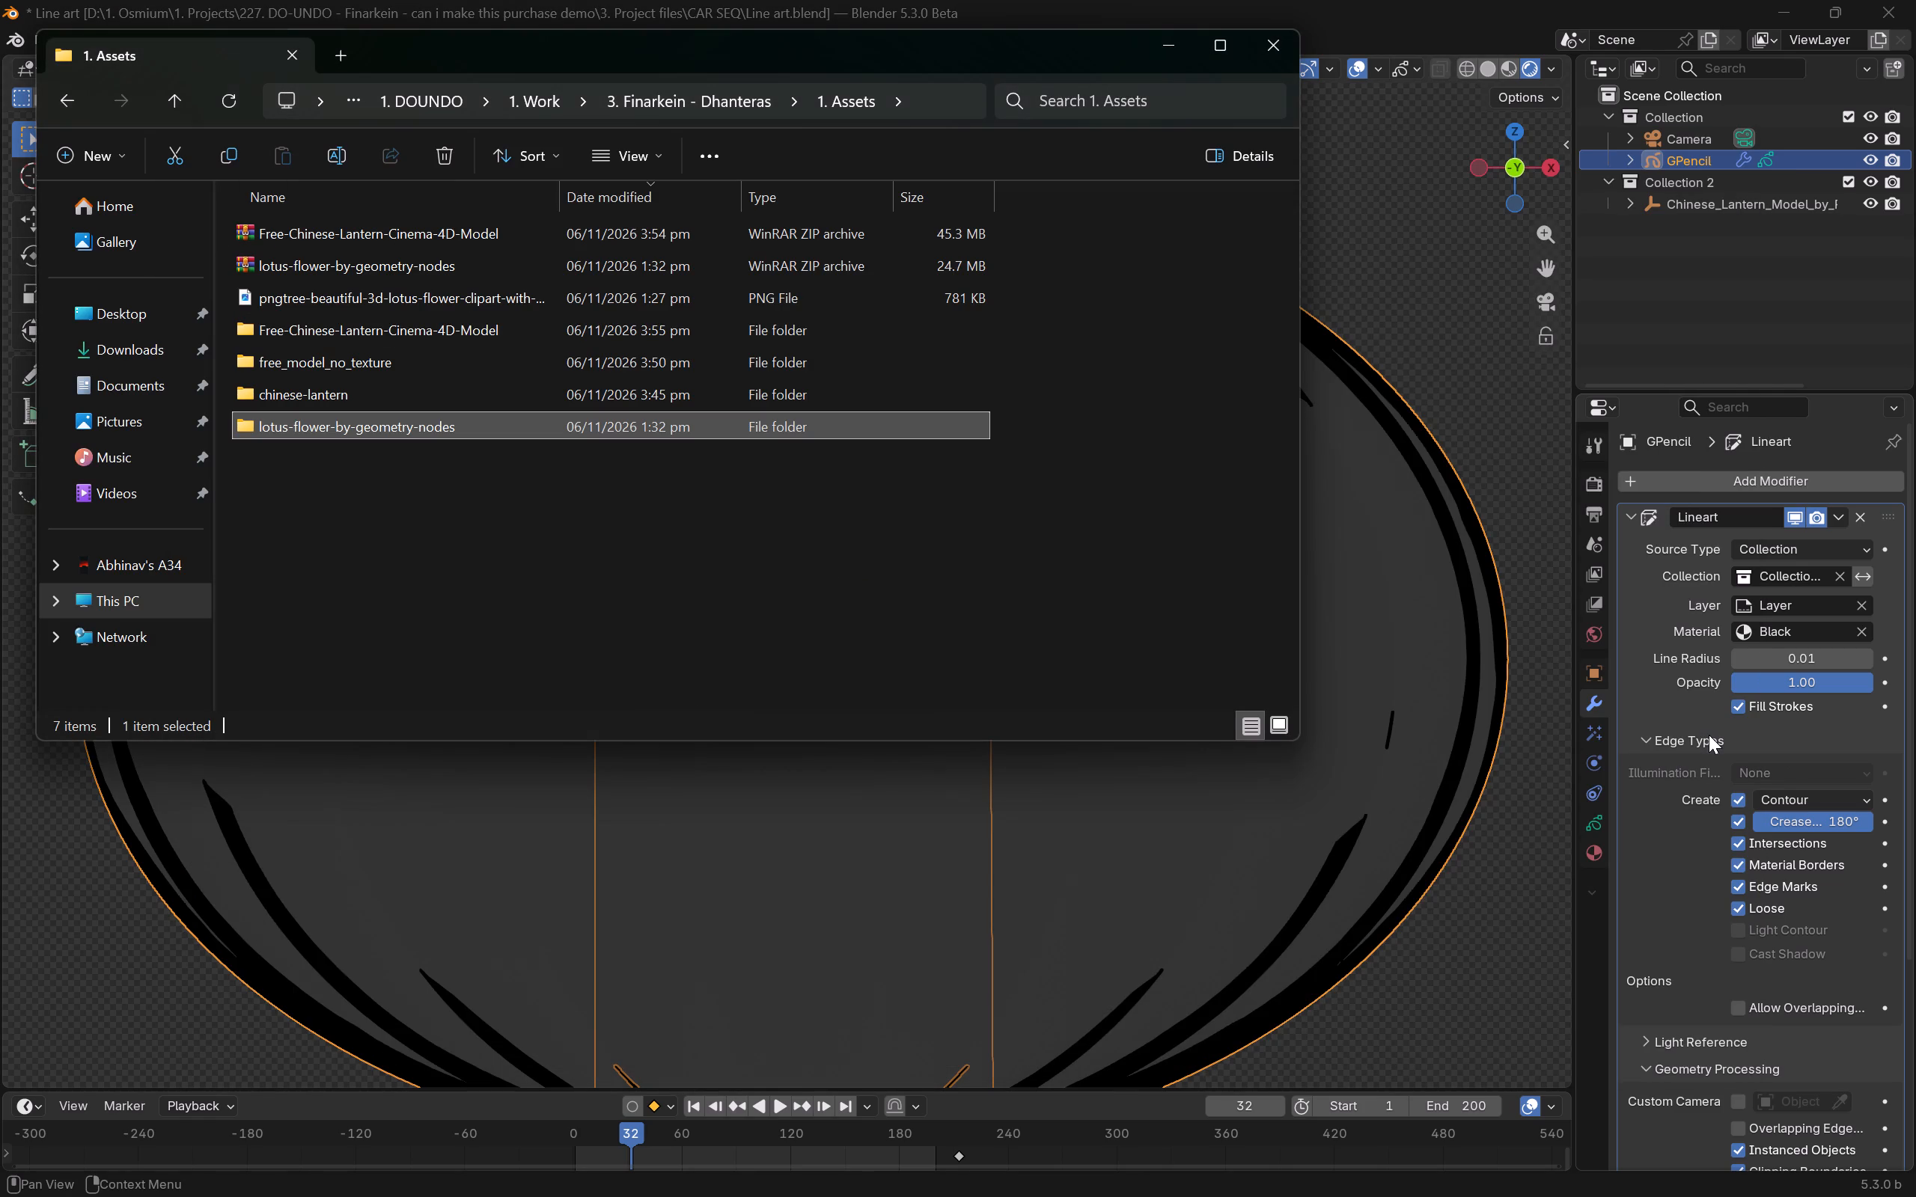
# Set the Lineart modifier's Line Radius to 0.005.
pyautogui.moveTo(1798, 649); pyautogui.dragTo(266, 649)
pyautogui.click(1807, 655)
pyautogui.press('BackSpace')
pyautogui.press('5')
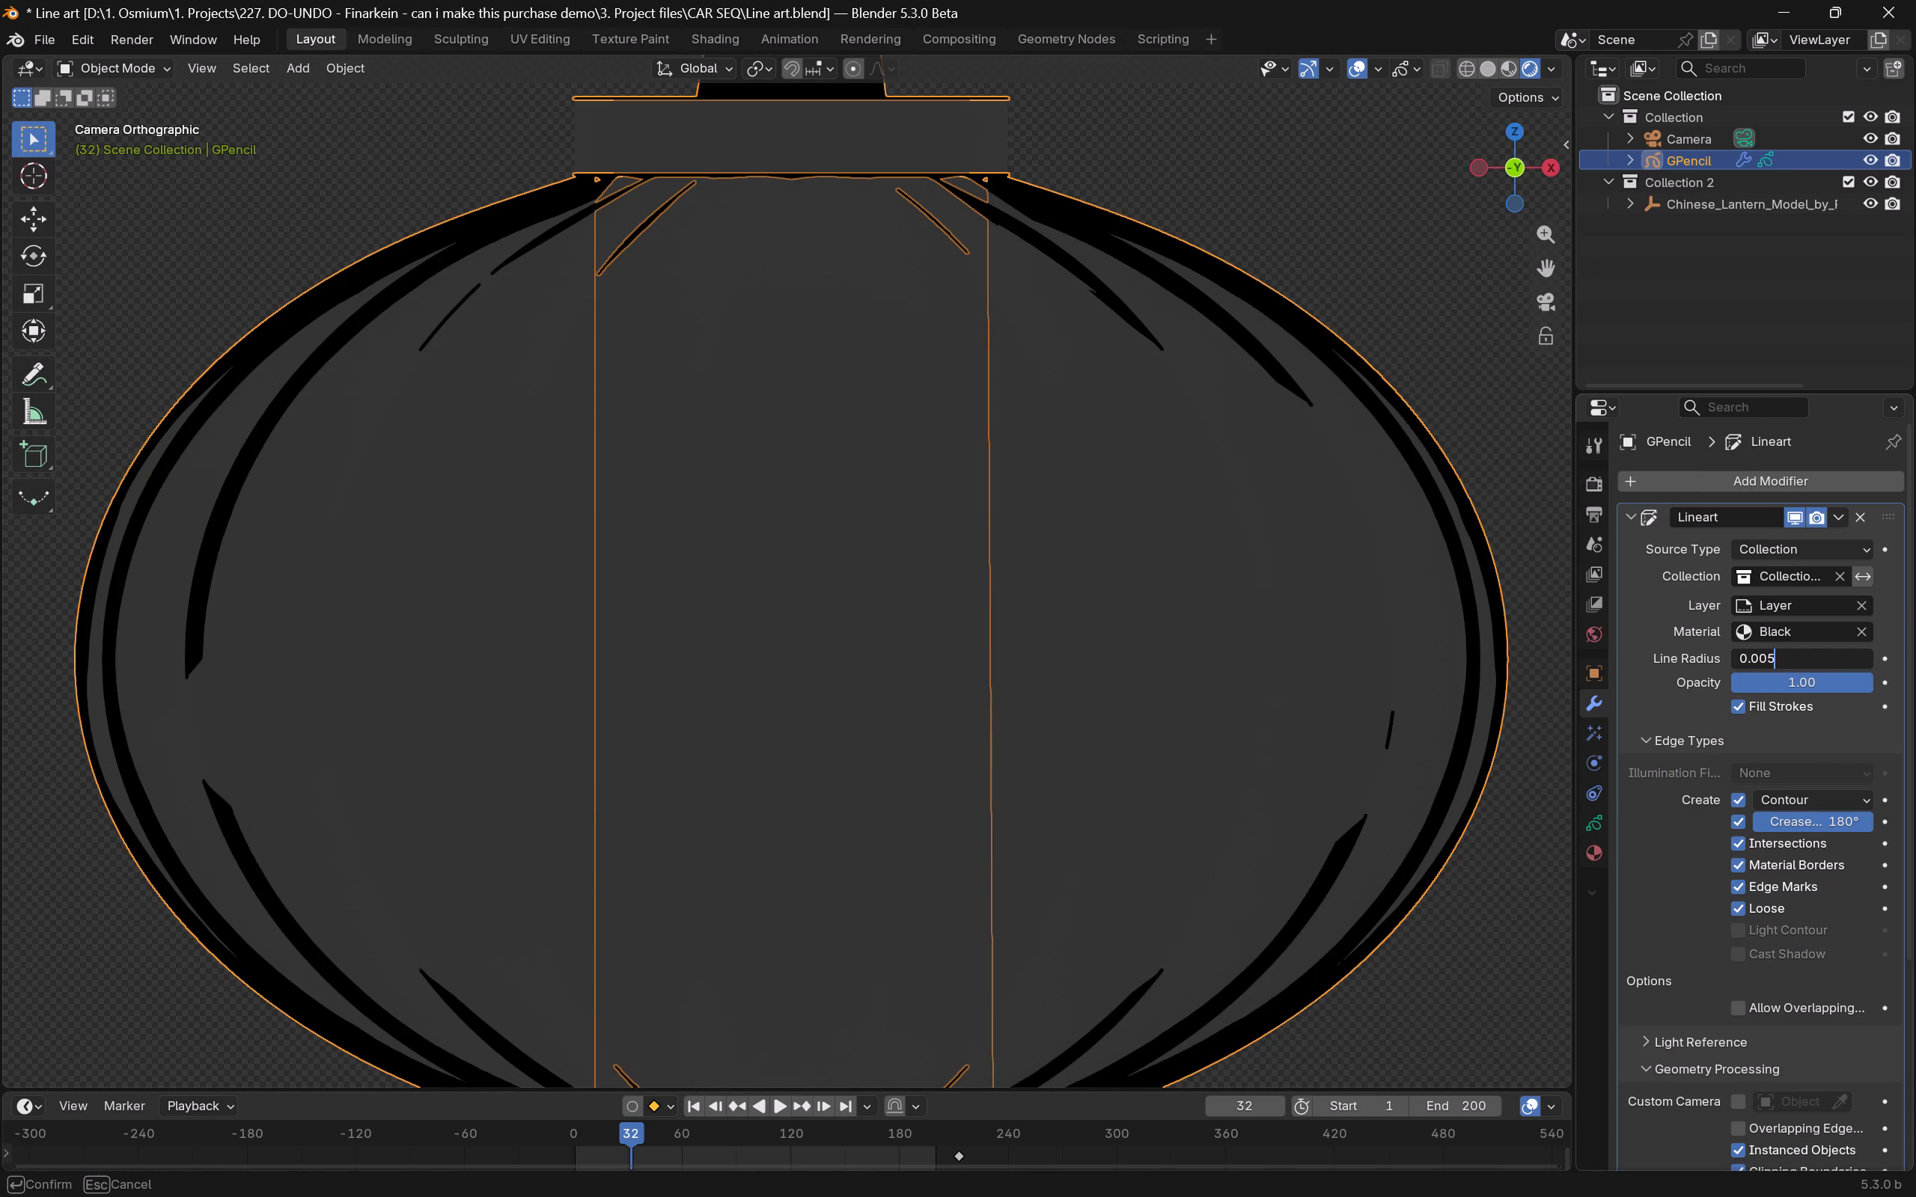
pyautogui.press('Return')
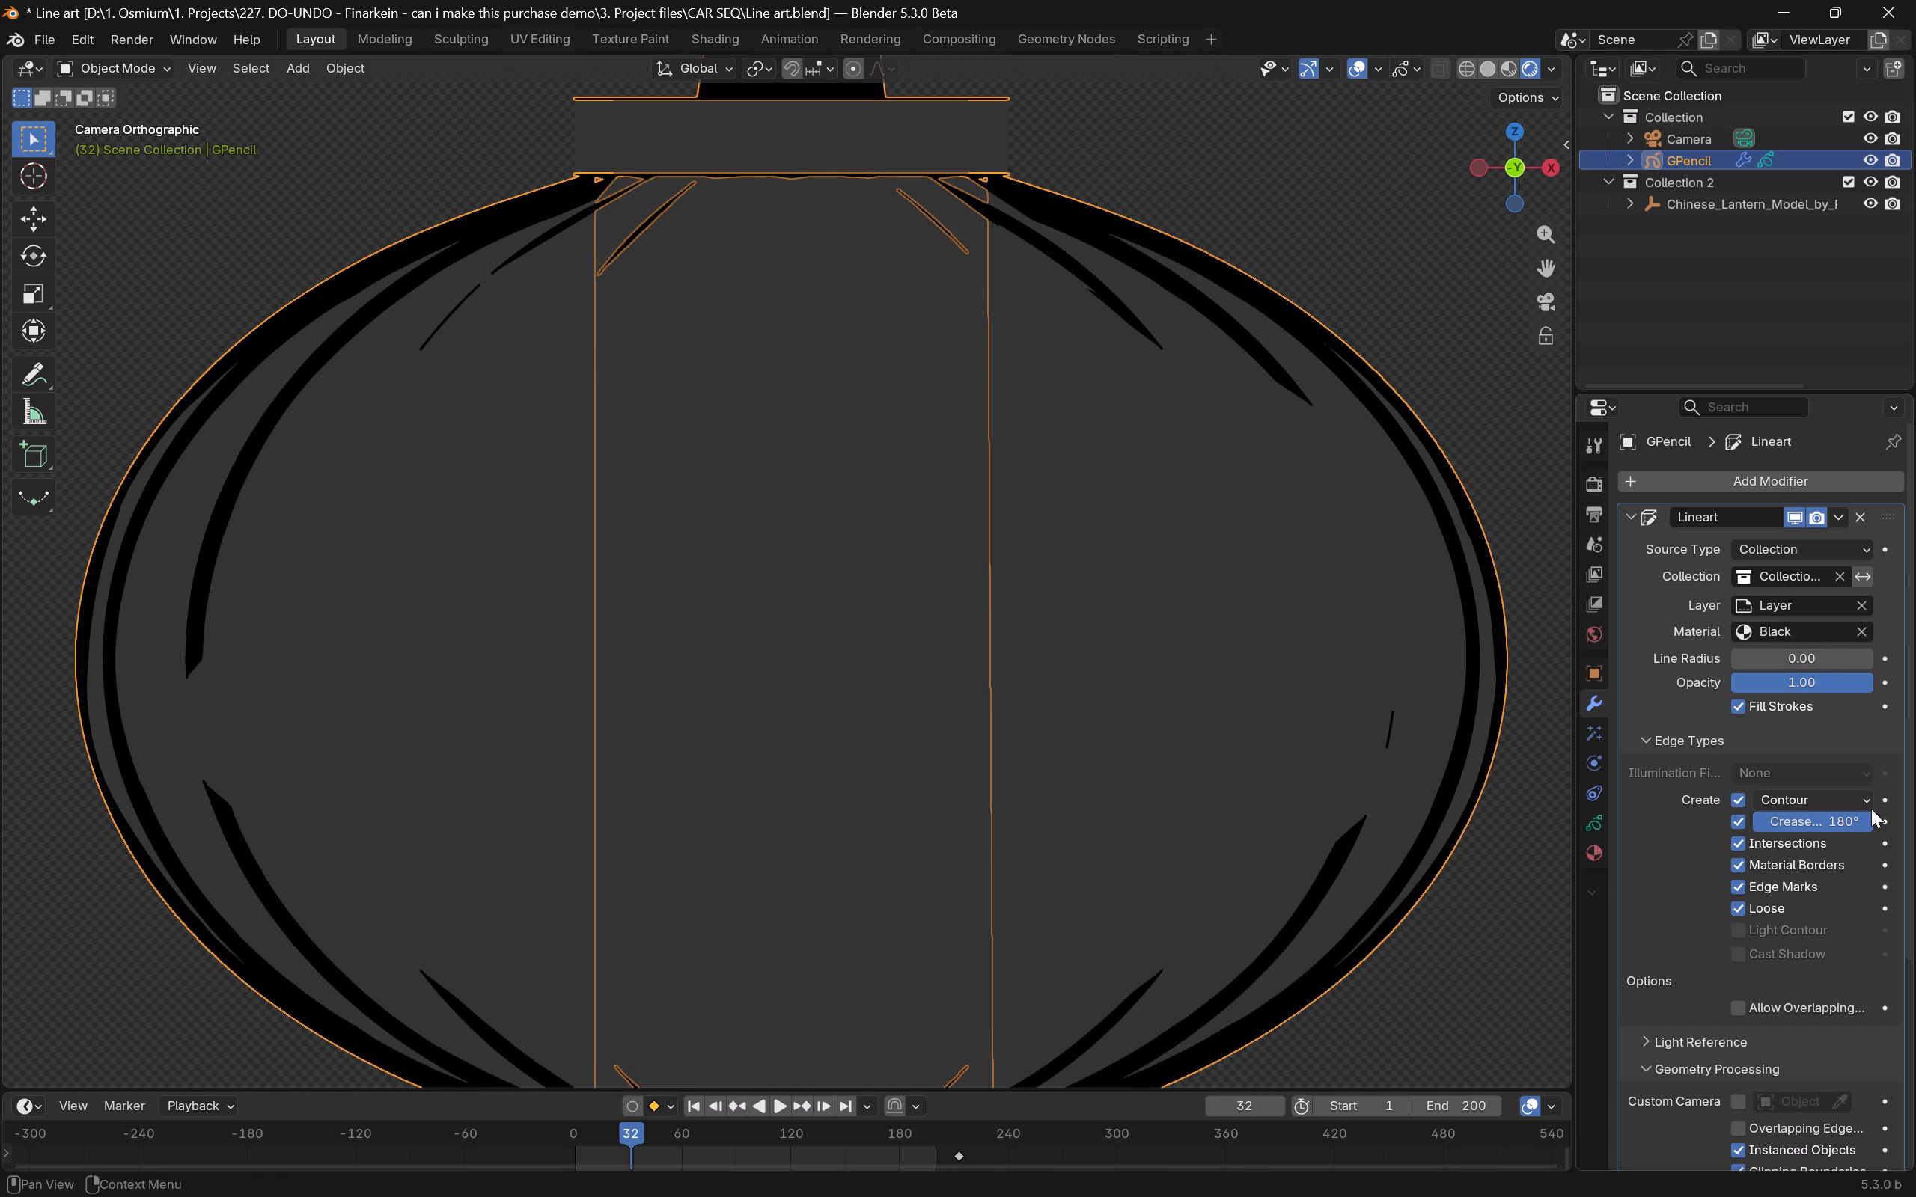
# Set the Lineart modifier's Line Radius to 0.0005 and deselect the GPencil object.
pyautogui.scroll(-4, 1242, 571)
pyautogui.scroll(2, 1242, 571)
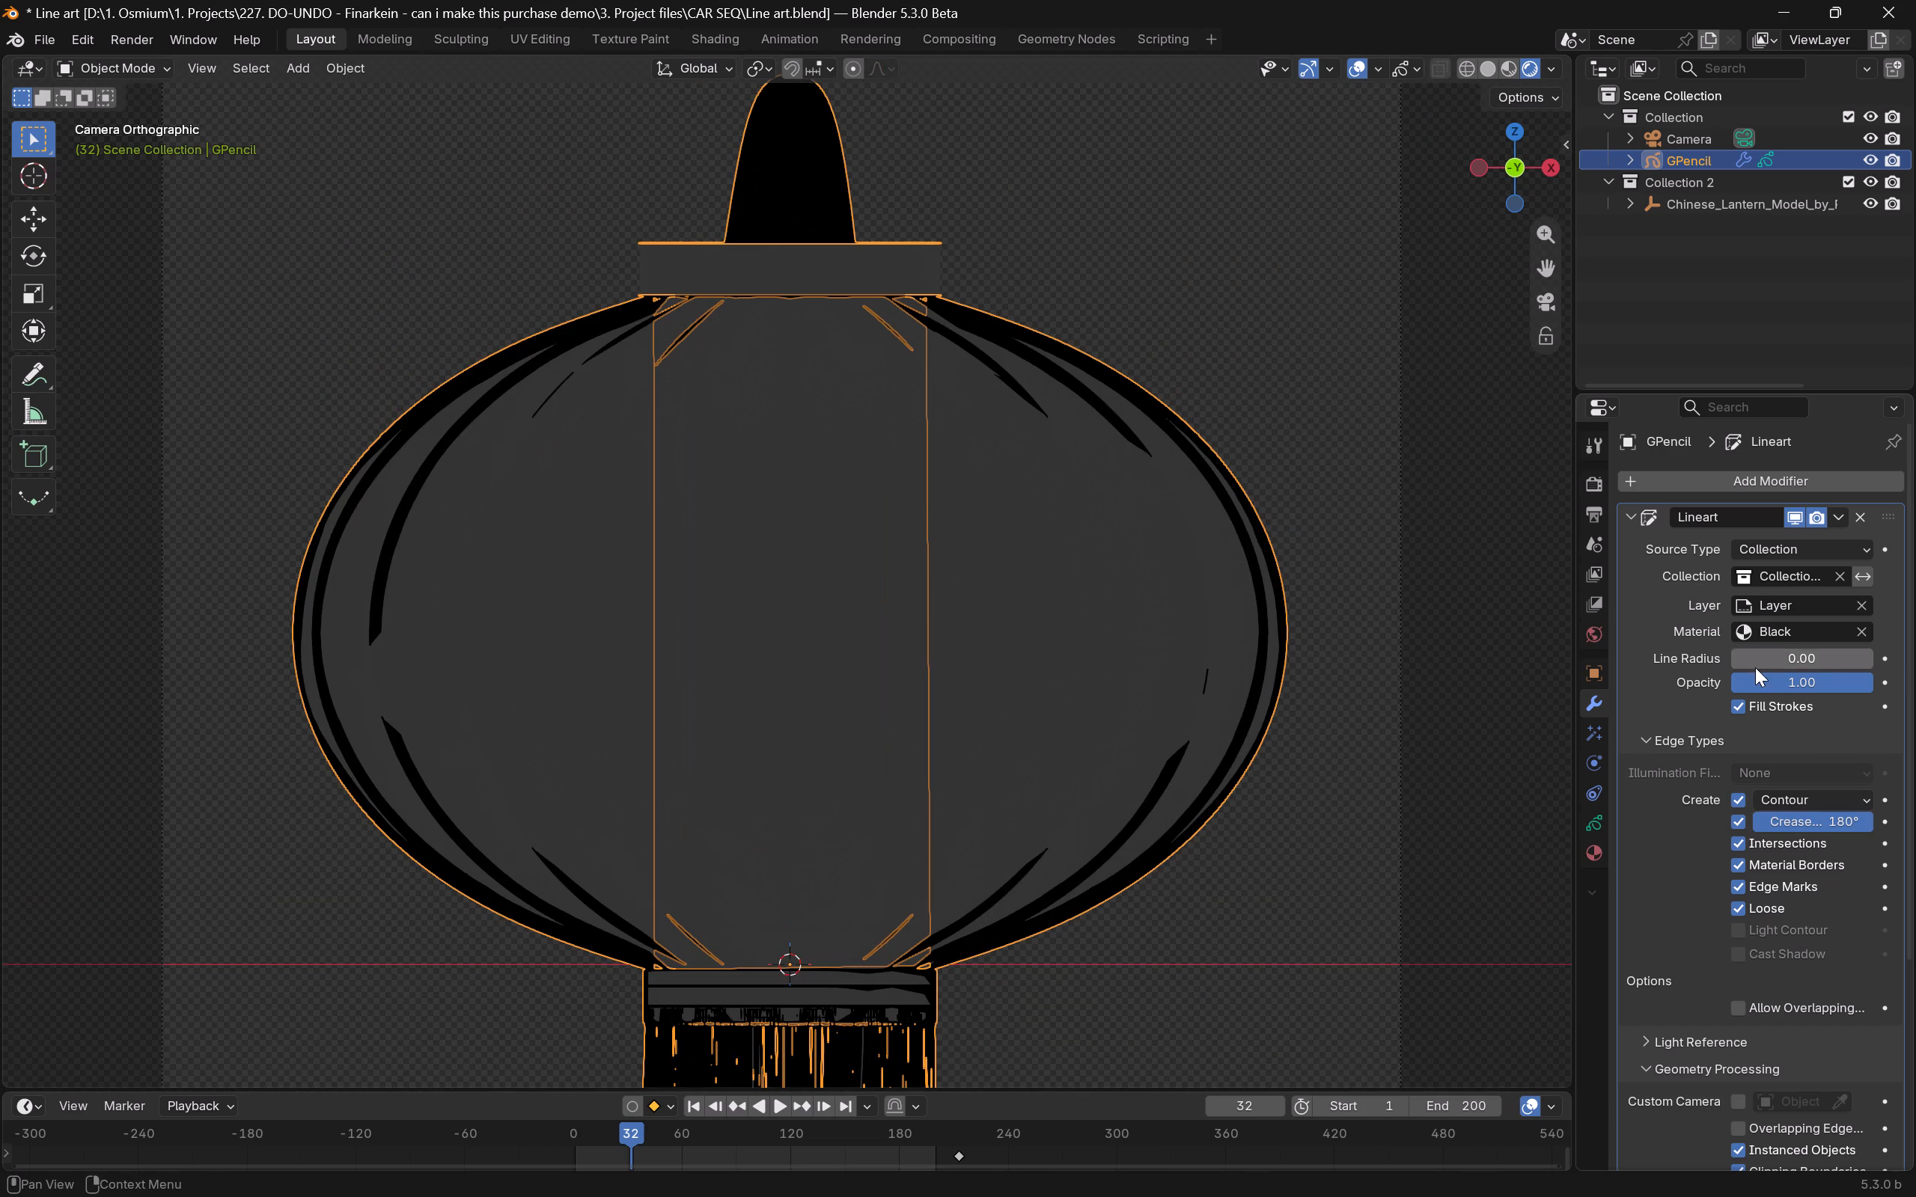
pyautogui.doubleClick(1772, 664)
pyautogui.click(1763, 661)
pyautogui.press('0')
pyautogui.press('Return')
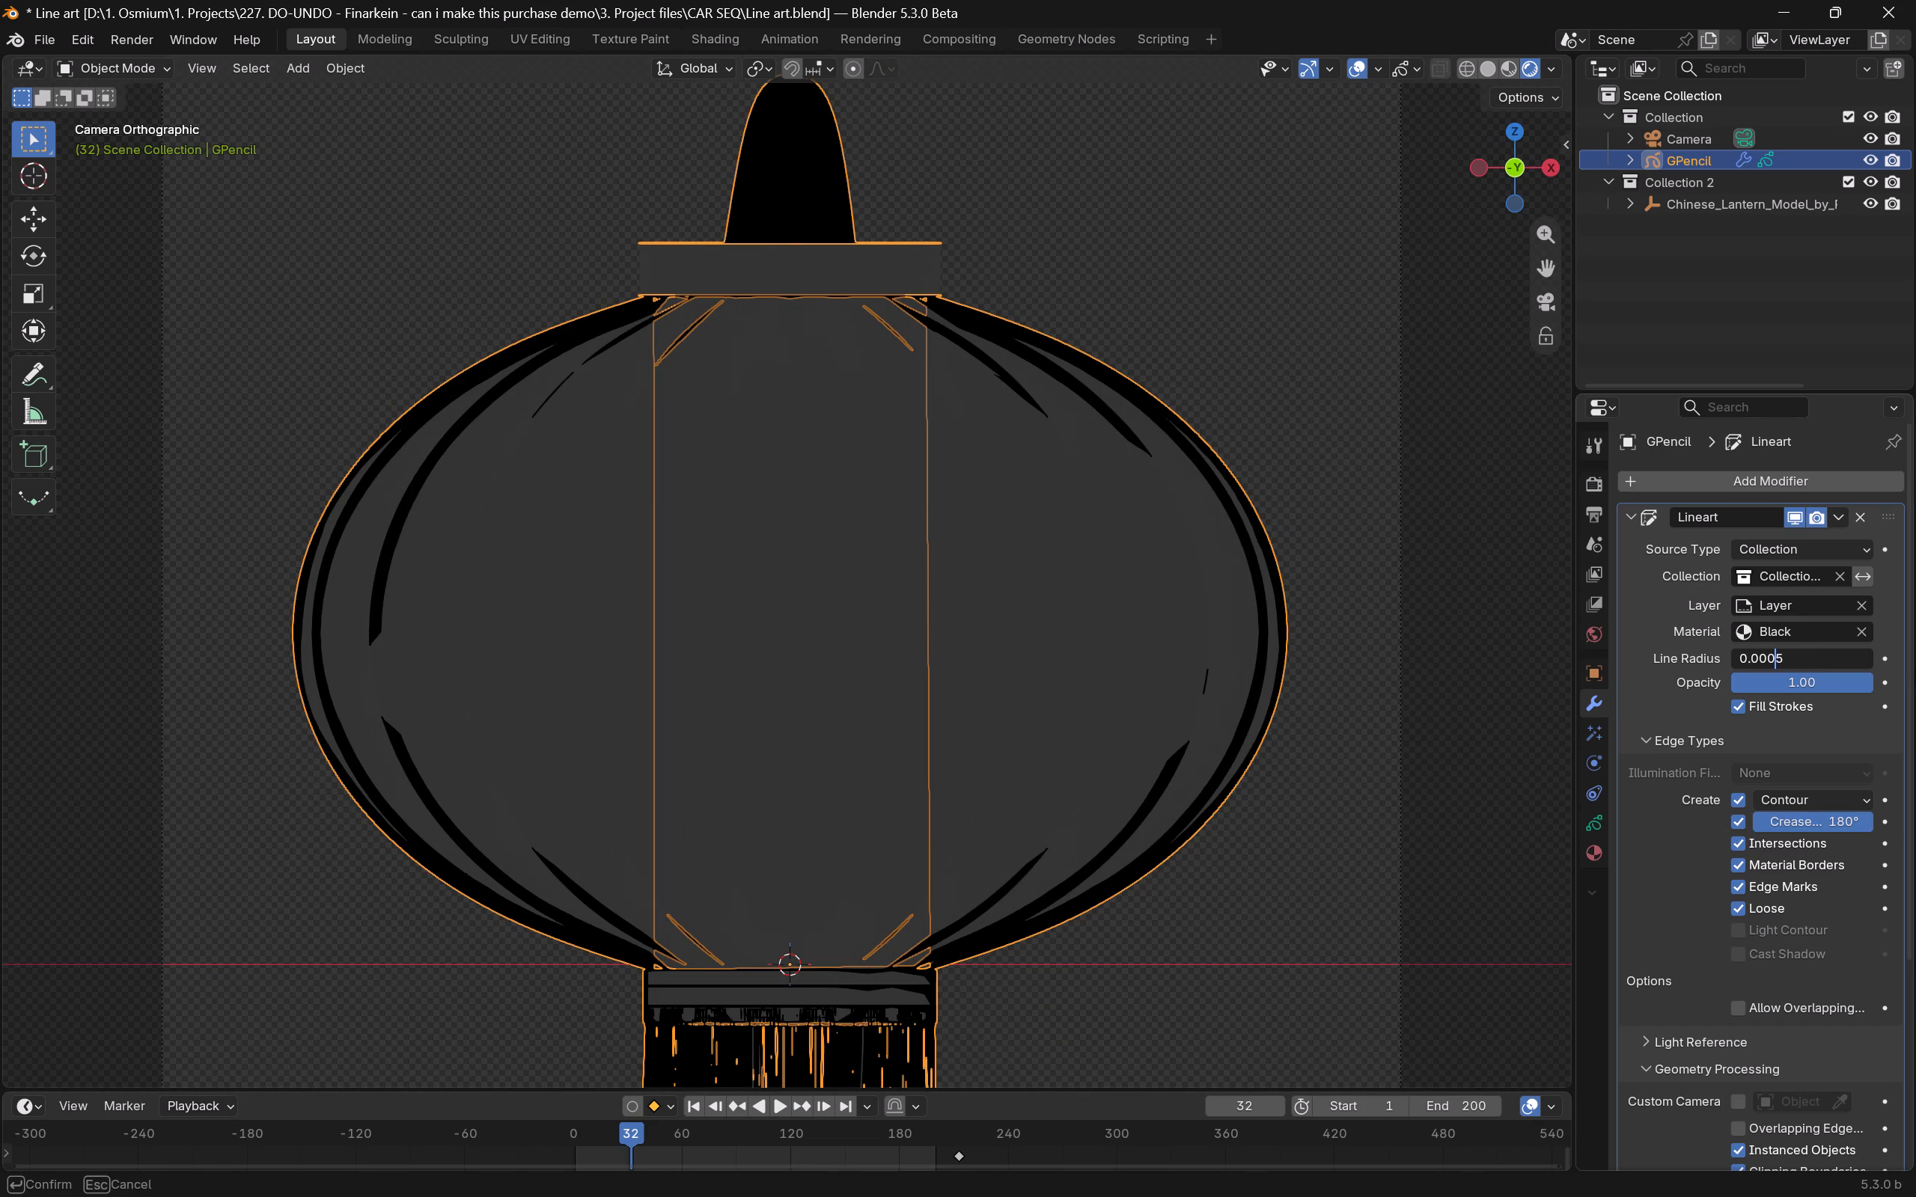
pyautogui.click(1382, 432)
# Toggle Collection 2 off and on to refresh the line art, and examine the lantern from several angles and in camera view.
pyautogui.scroll(-4, 1295, 533)
pyautogui.moveTo(1170, 546); pyautogui.dragTo(1186, 557, button='middle')
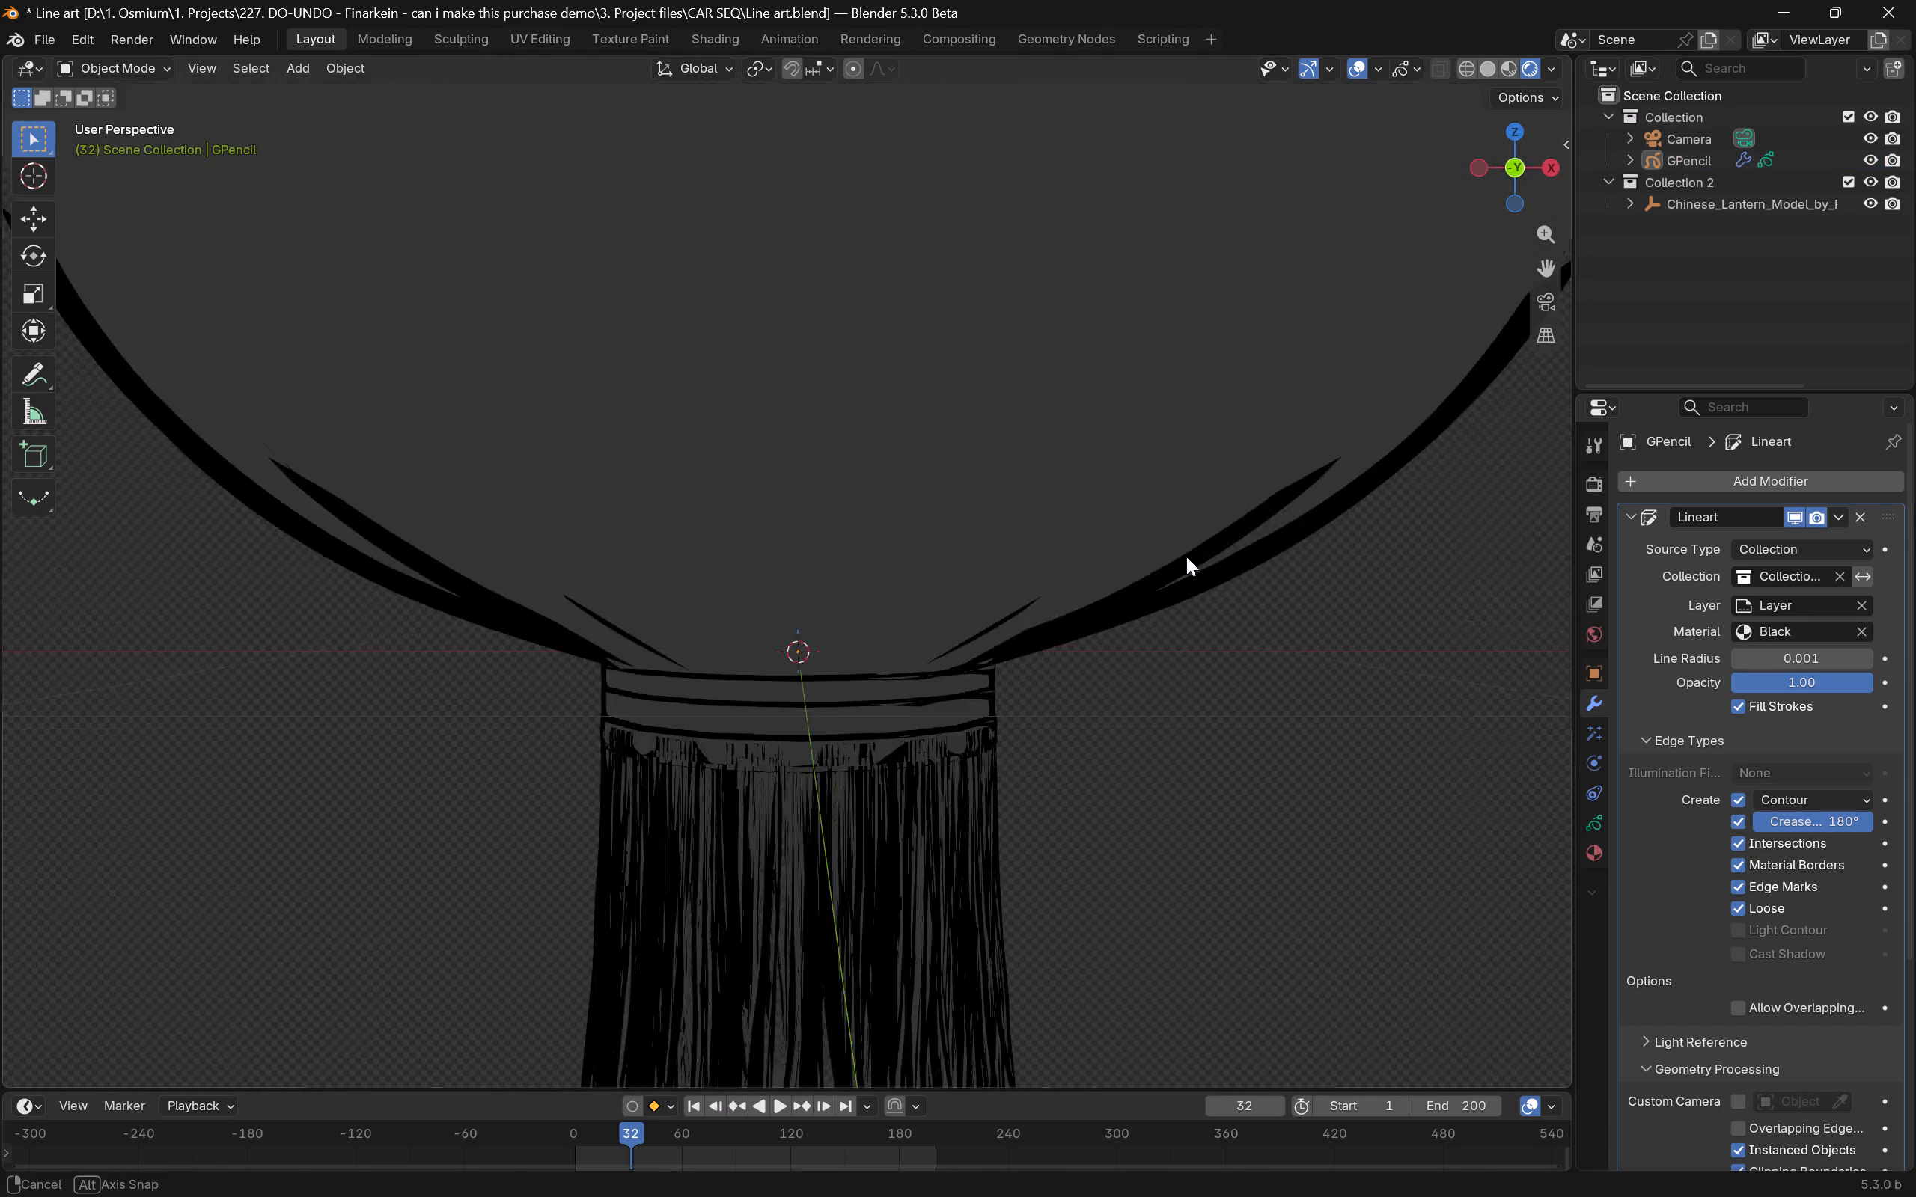
pyautogui.moveTo(1186, 557); pyautogui.dragTo(1284, 621, button='middle')
pyautogui.scroll(5, 1284, 619)
pyautogui.scroll(-5, 1152, 666)
pyautogui.doubleClick(1850, 180)
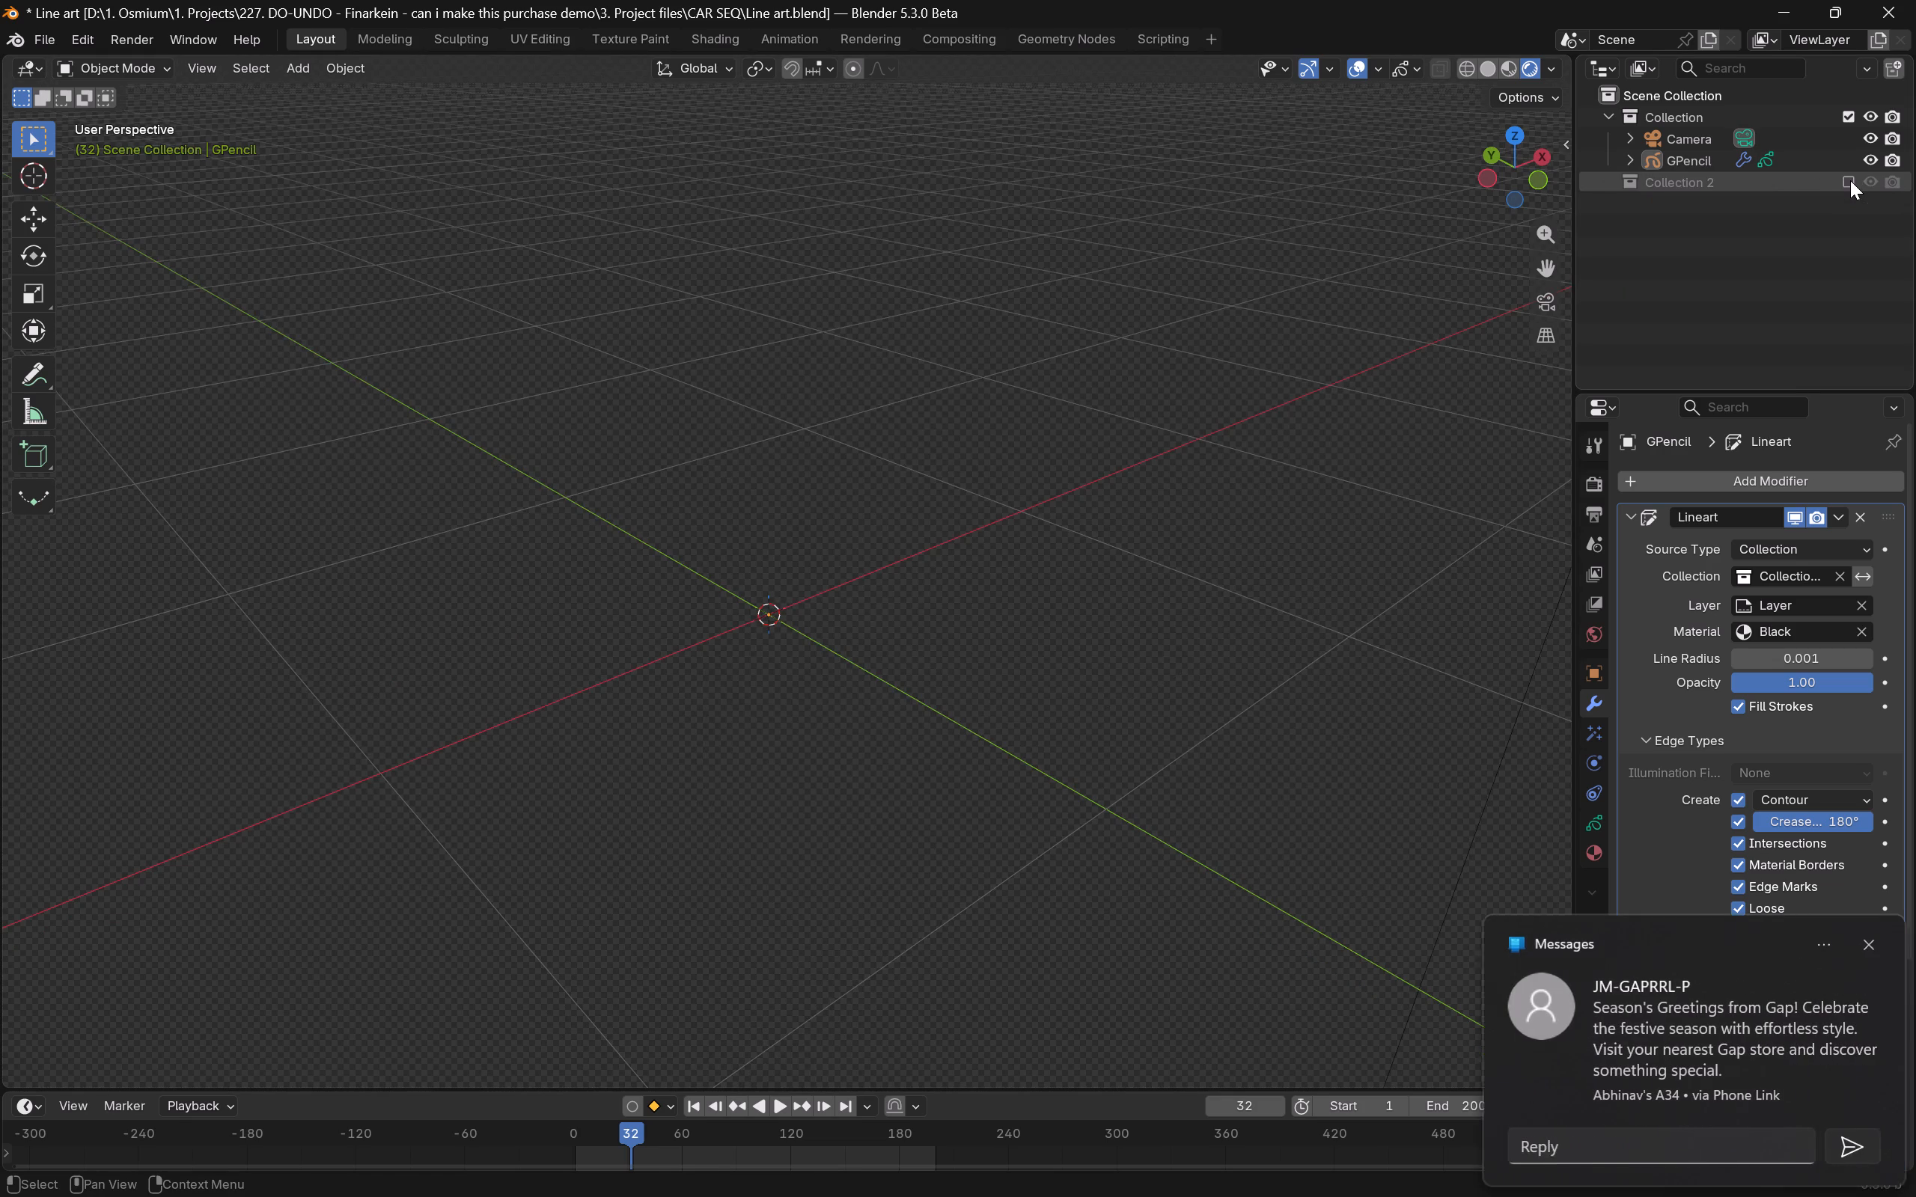
pyautogui.scroll(-7, 1088, 631)
pyautogui.moveTo(1083, 605); pyautogui.dragTo(894, 588, button='middle')
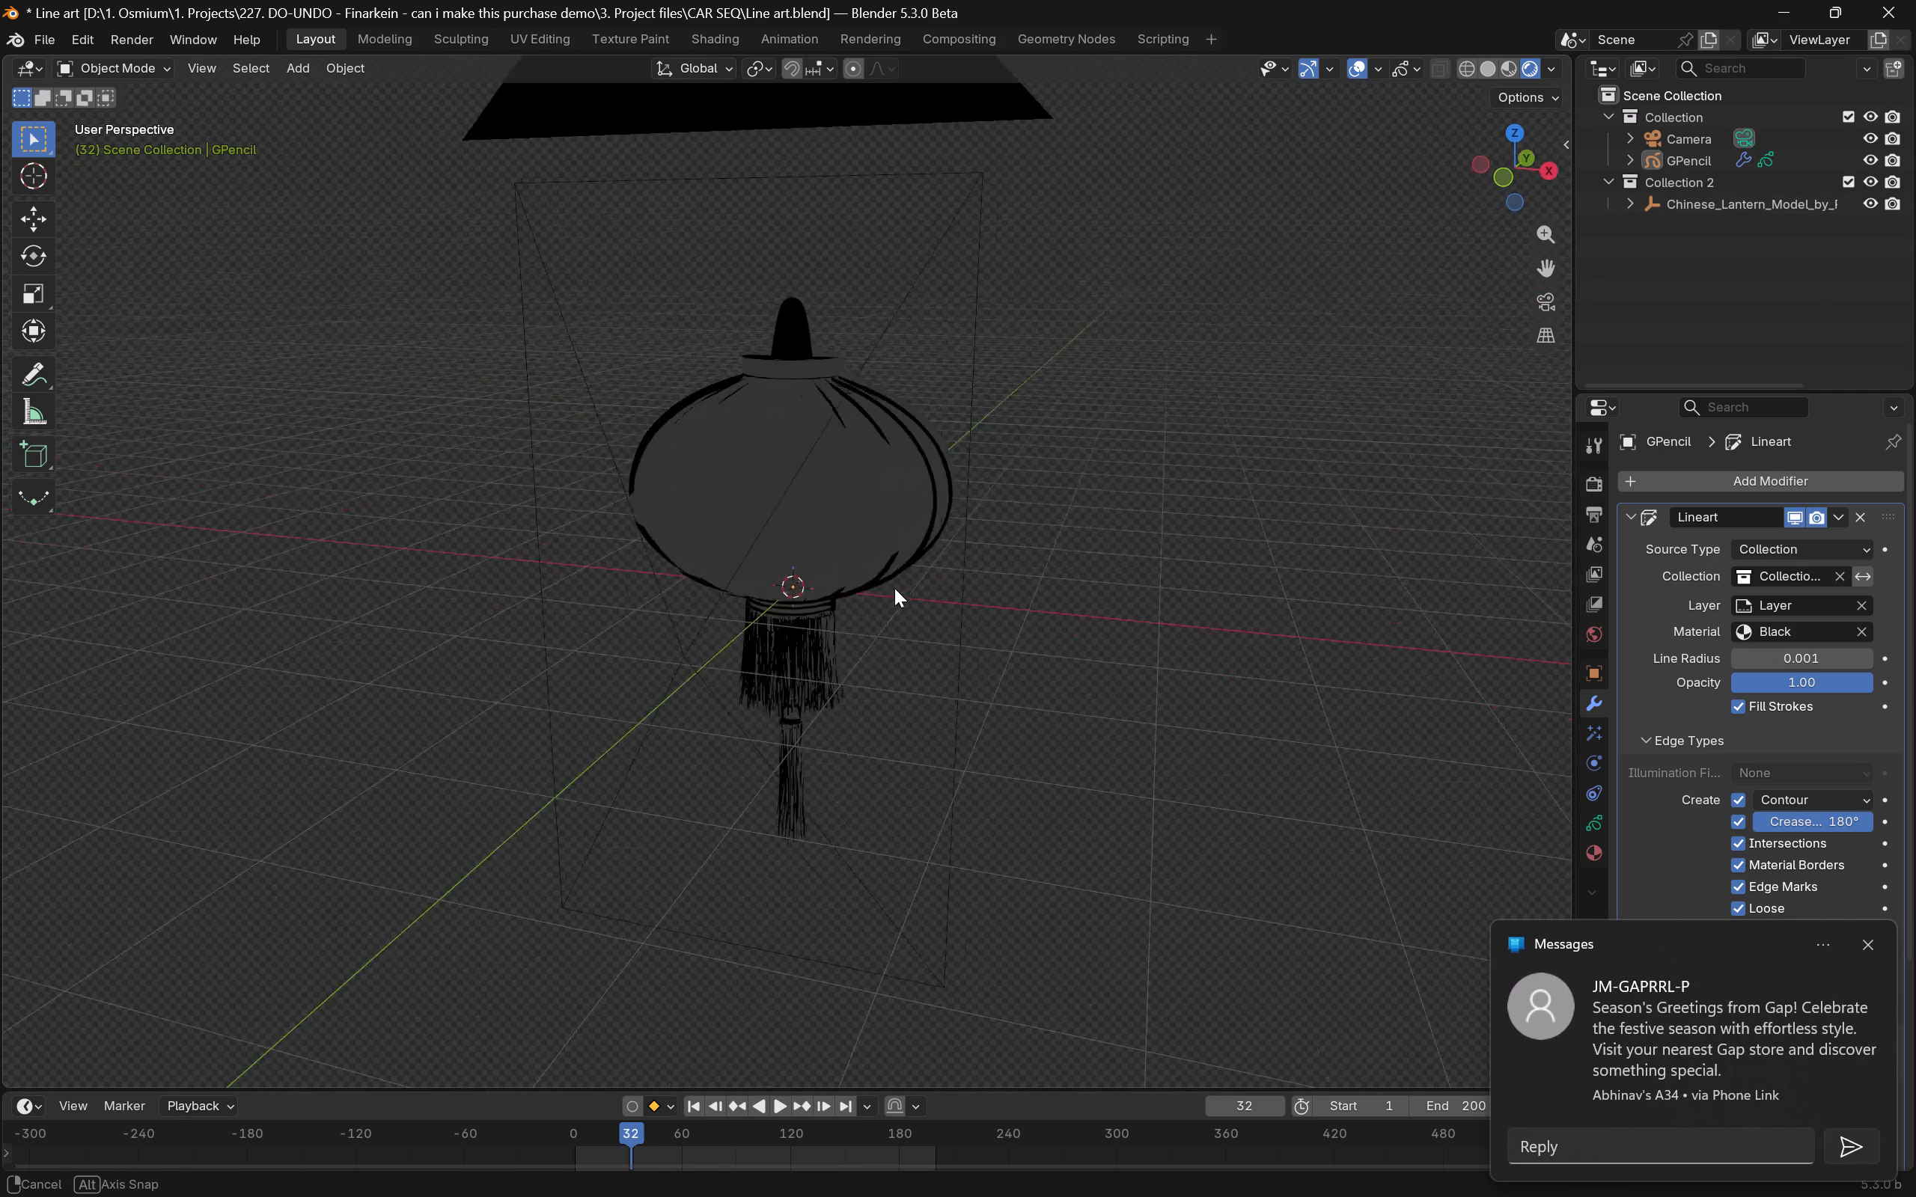
pyautogui.moveTo(894, 588); pyautogui.dragTo(1055, 496, button='middle')
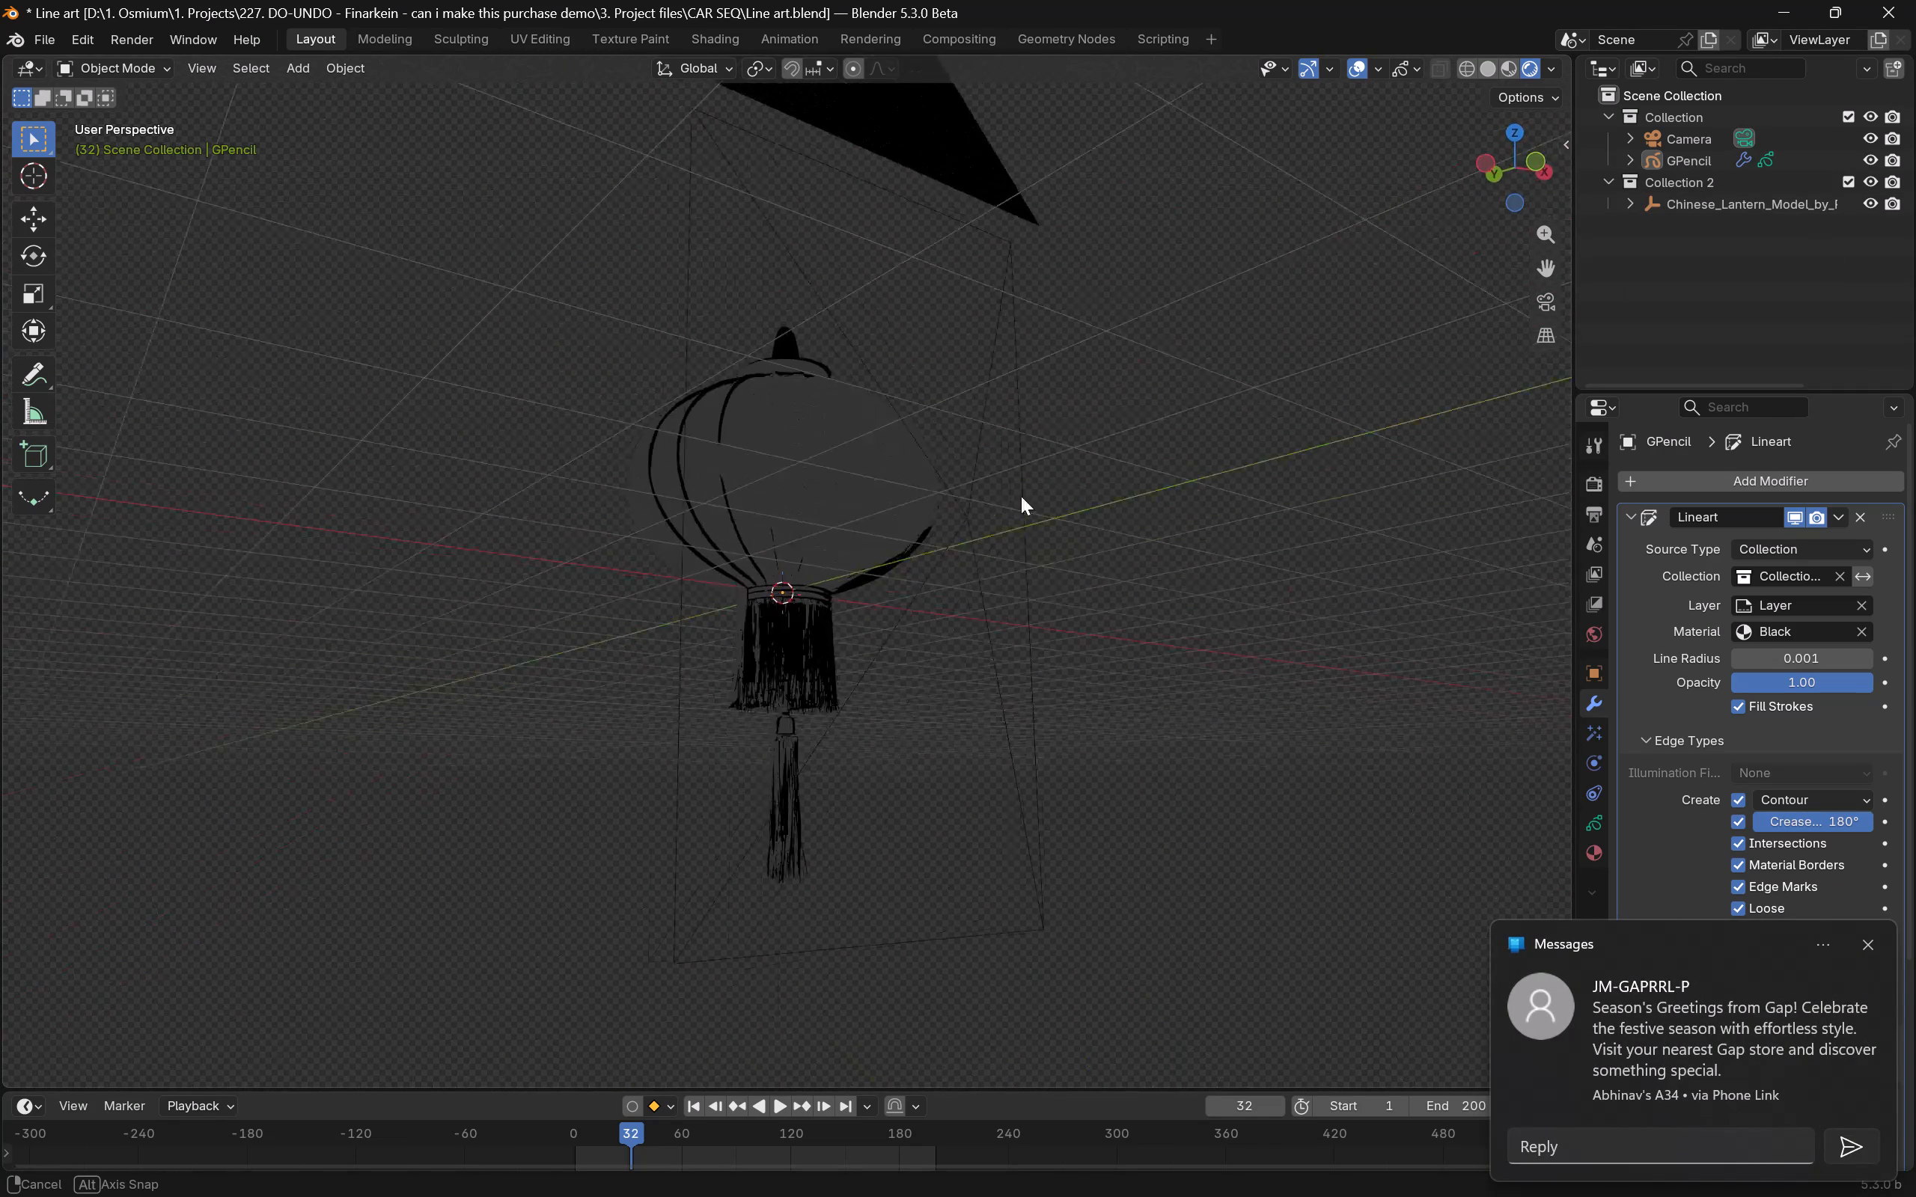
pyautogui.press('0')
pyautogui.scroll(6, 977, 558)
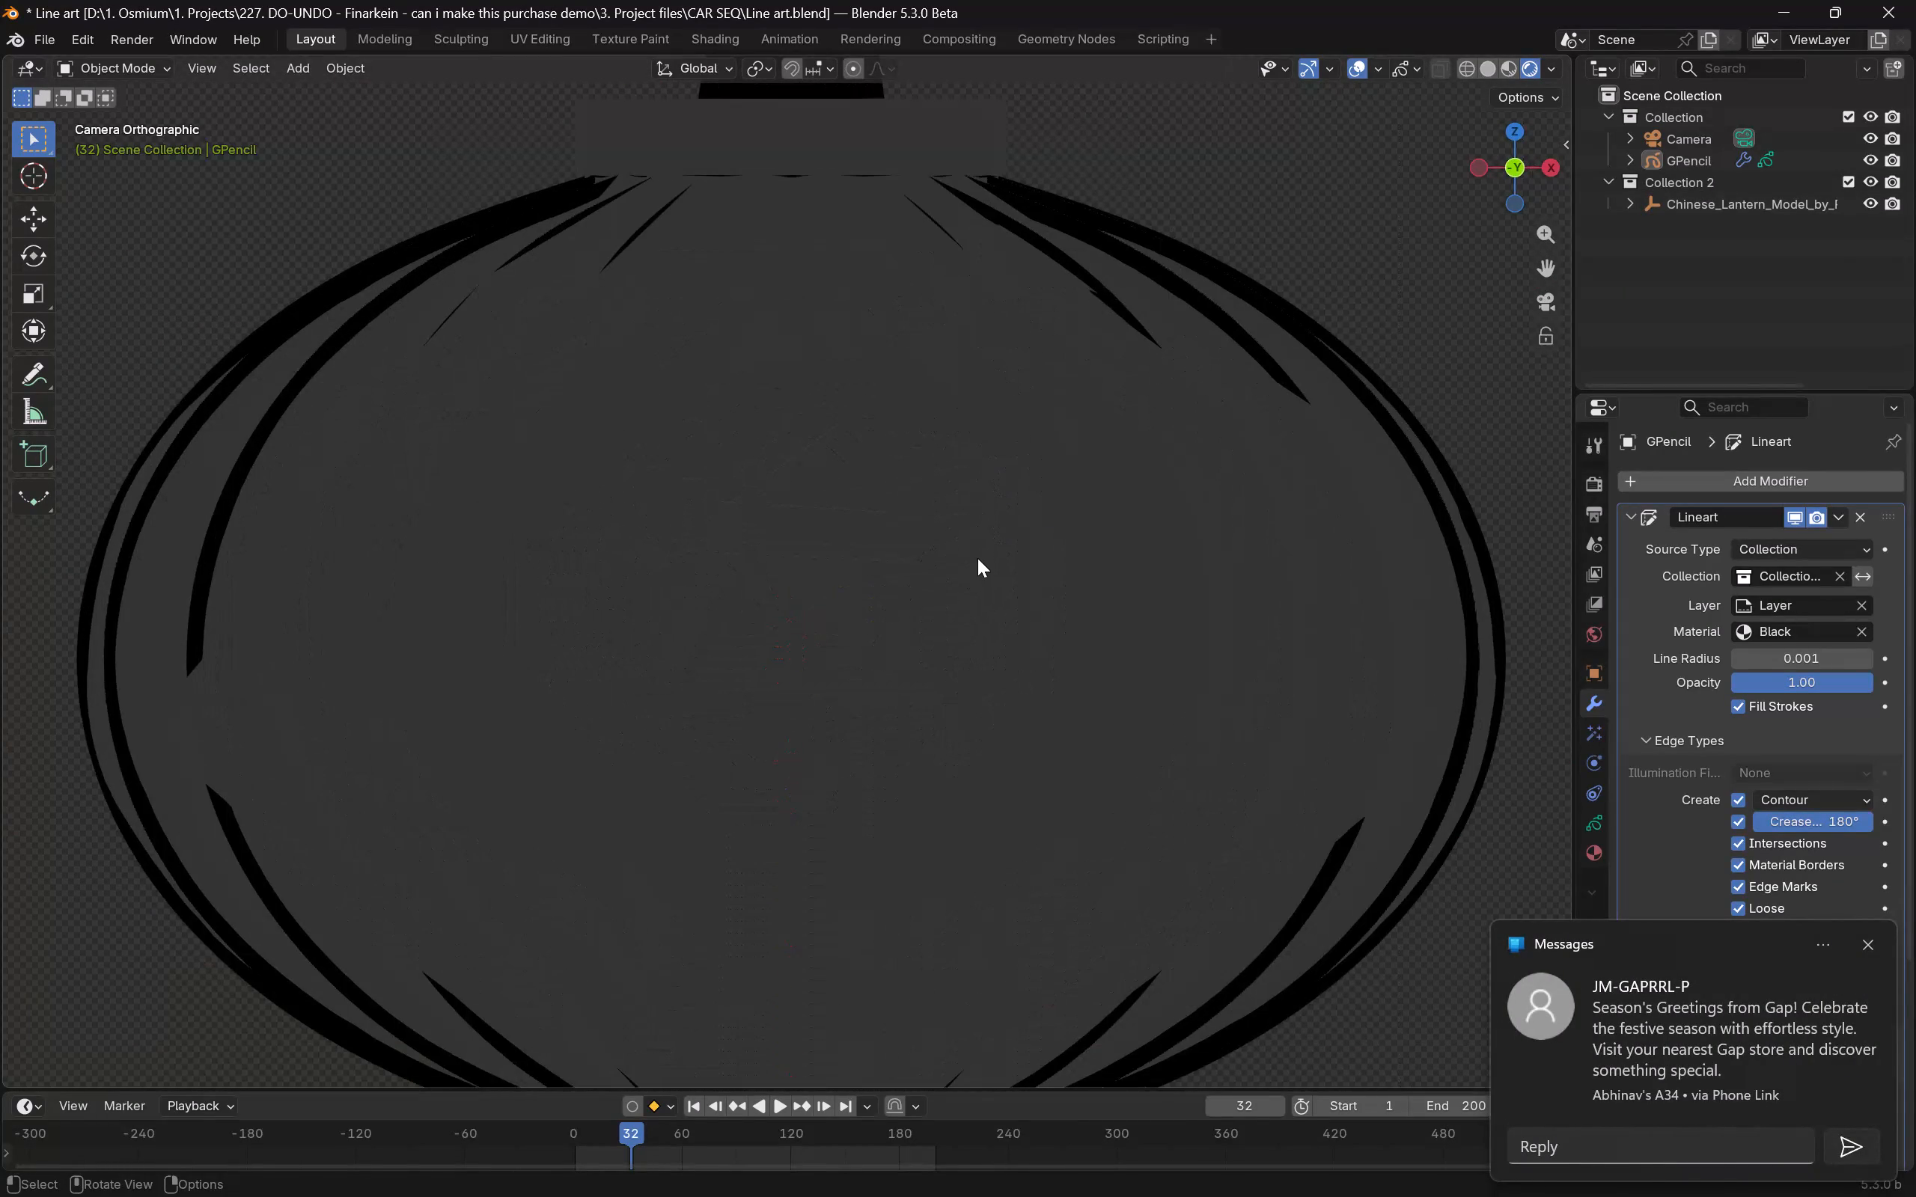
pyautogui.scroll(-5, 977, 558)
# Switch to Brave, browse 1miba's Chinese-style lamp models, view the Chinese Style Lantern with ID 991137038, and close the tab.
pyautogui.hotkey('alt', 'Tab')
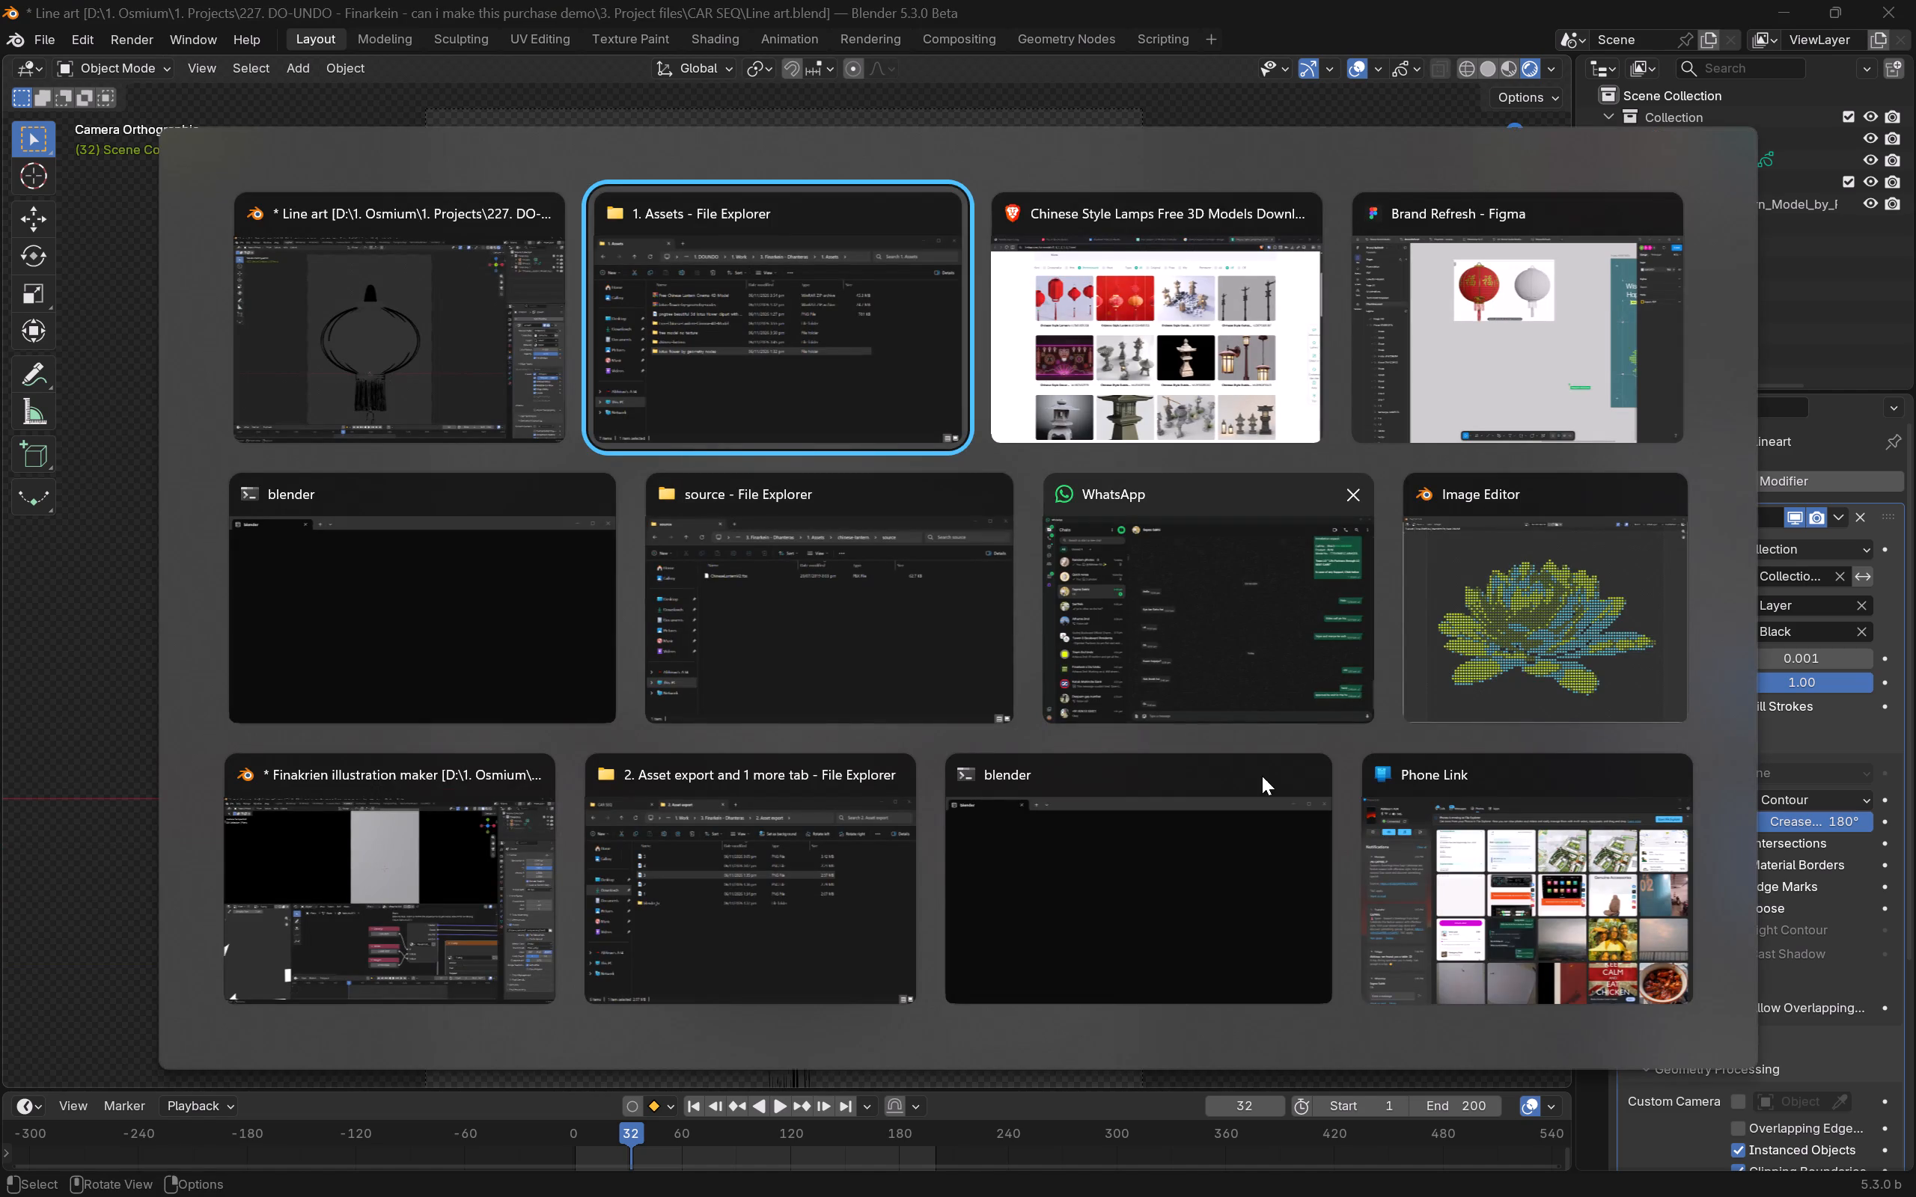
pyautogui.hotkey('alt', 'Tab')
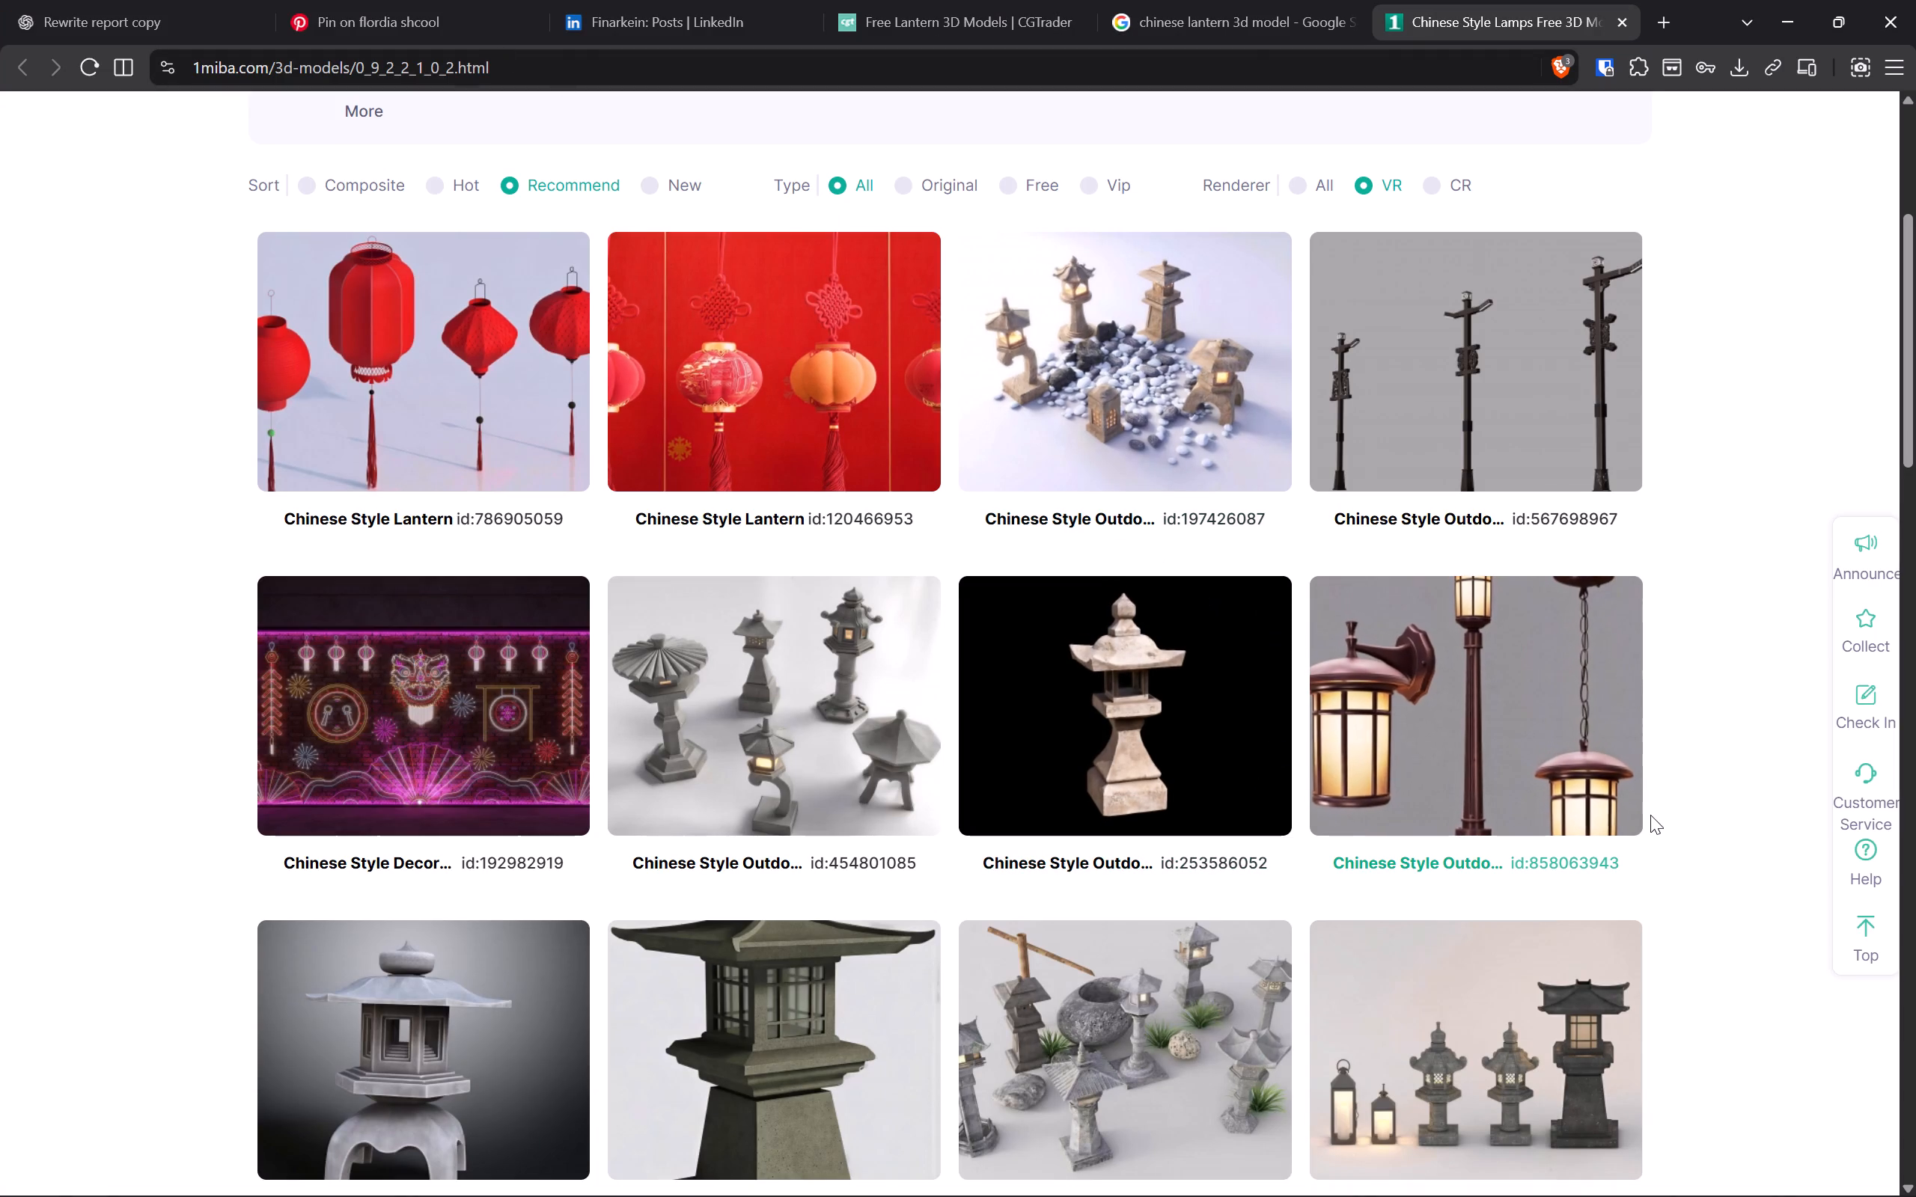
pyautogui.scroll(-2, 1650, 815)
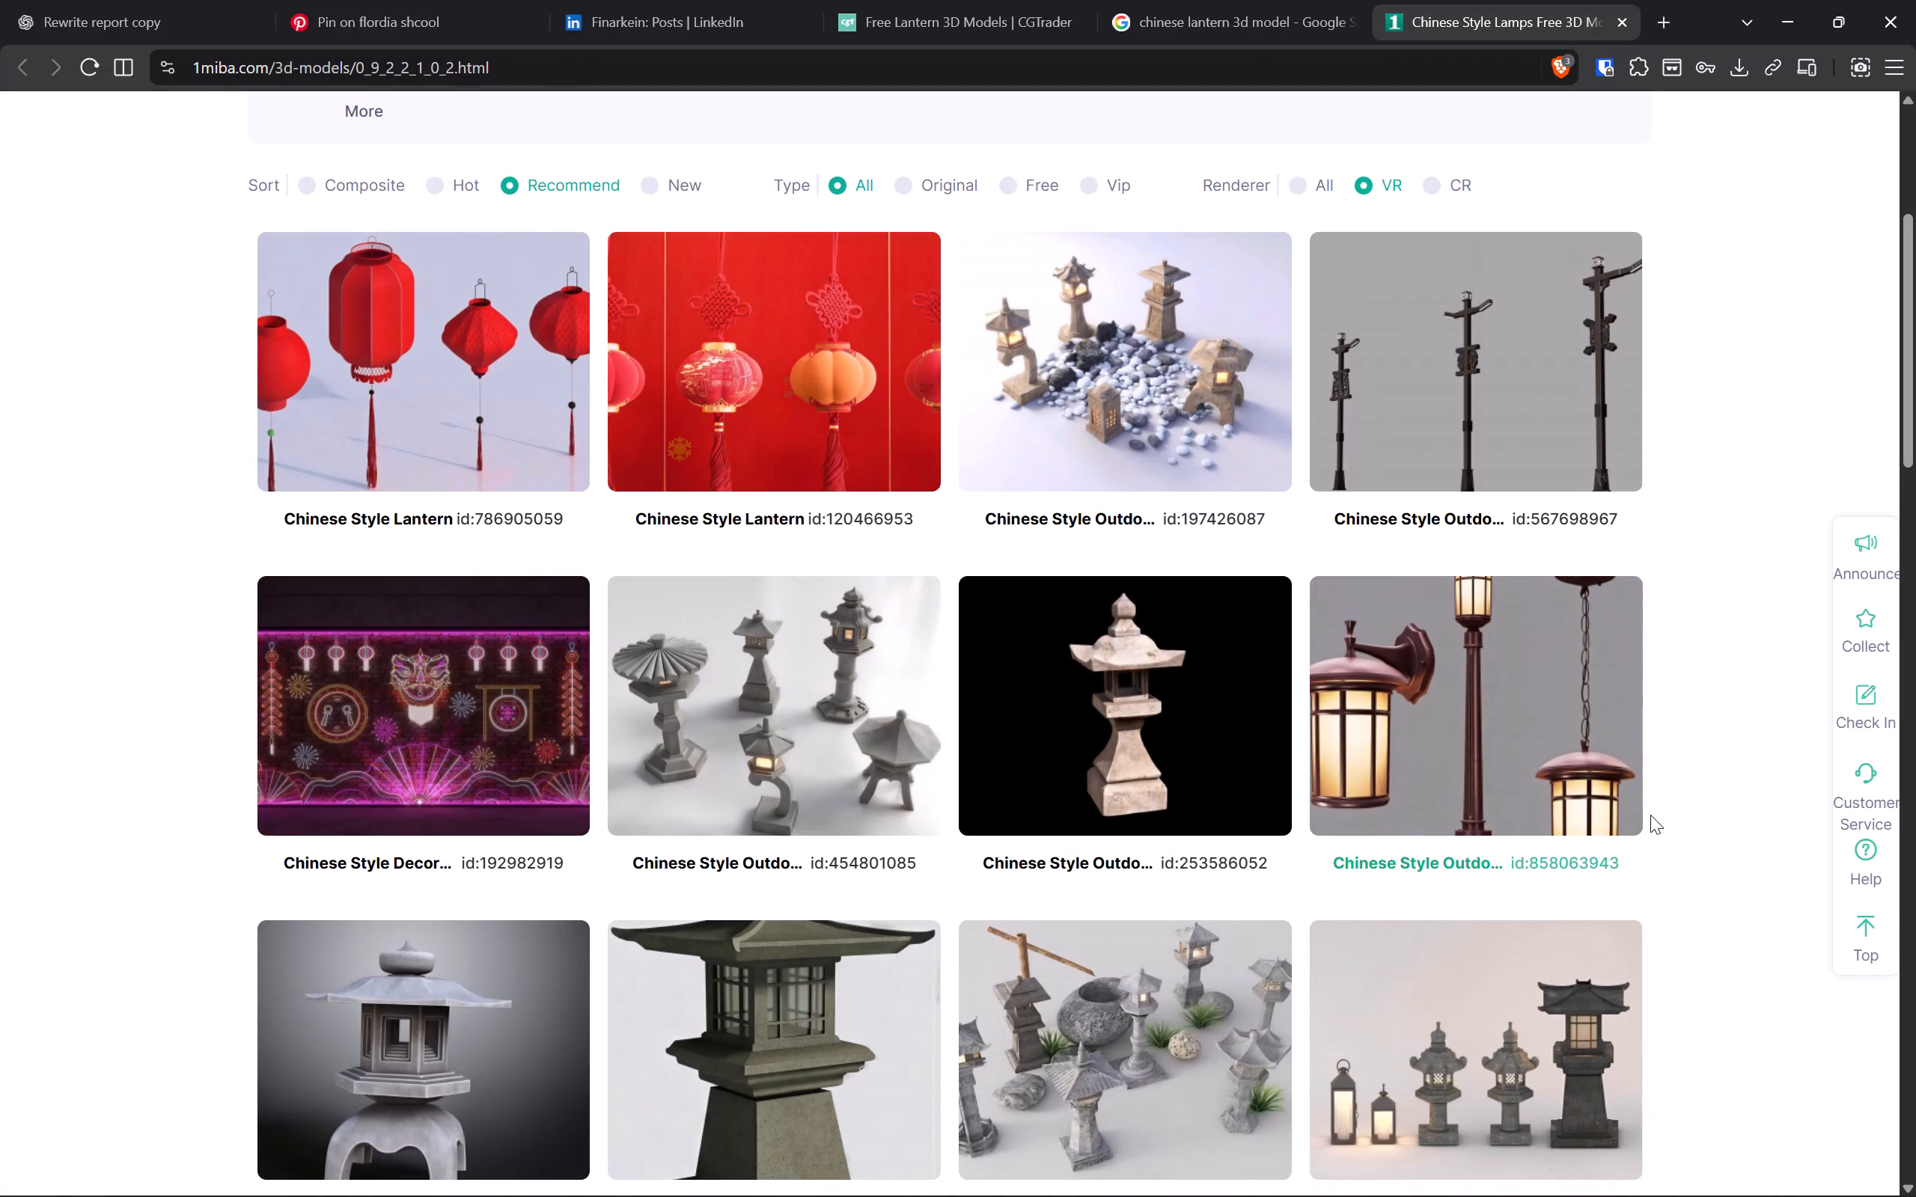
pyautogui.scroll(-10, 1650, 815)
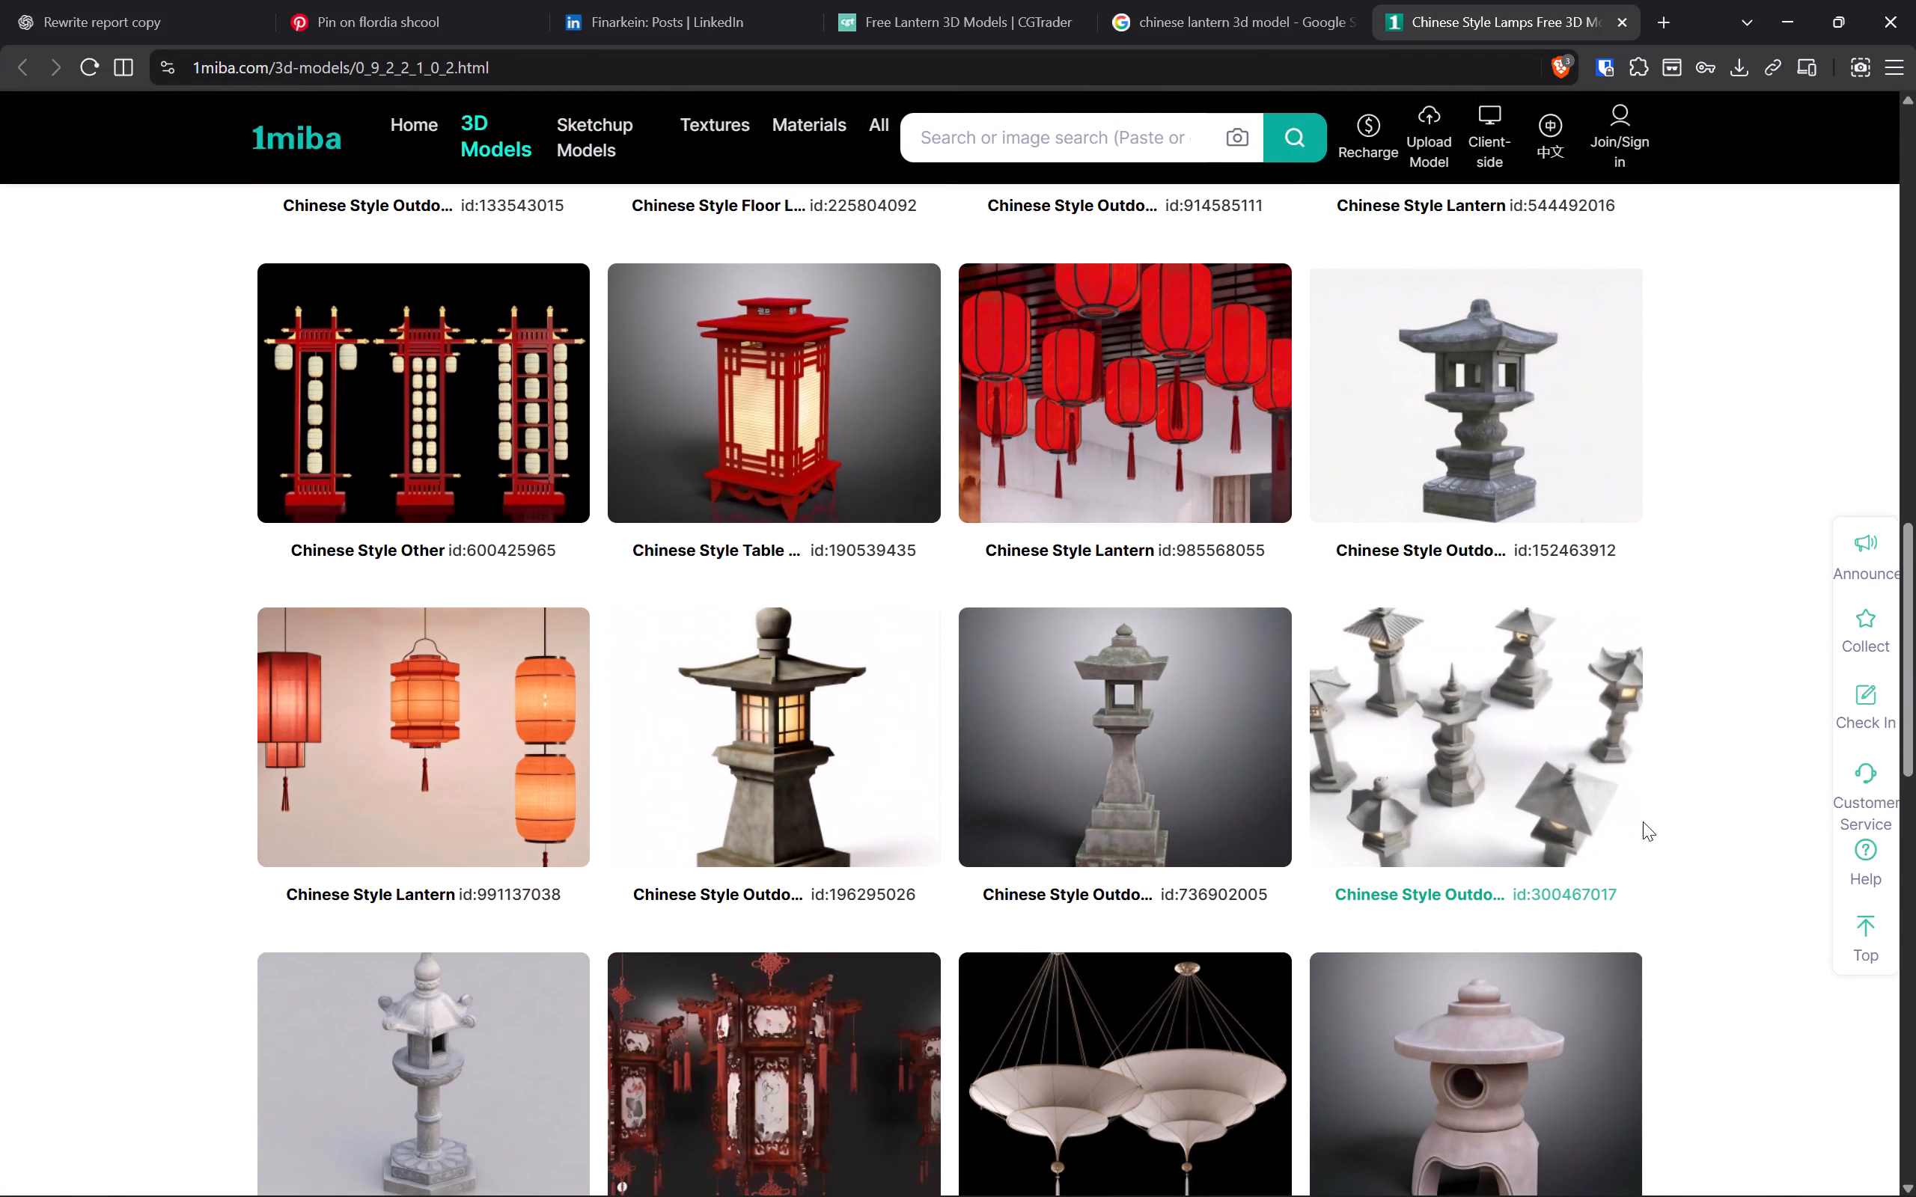
pyautogui.click(433, 775)
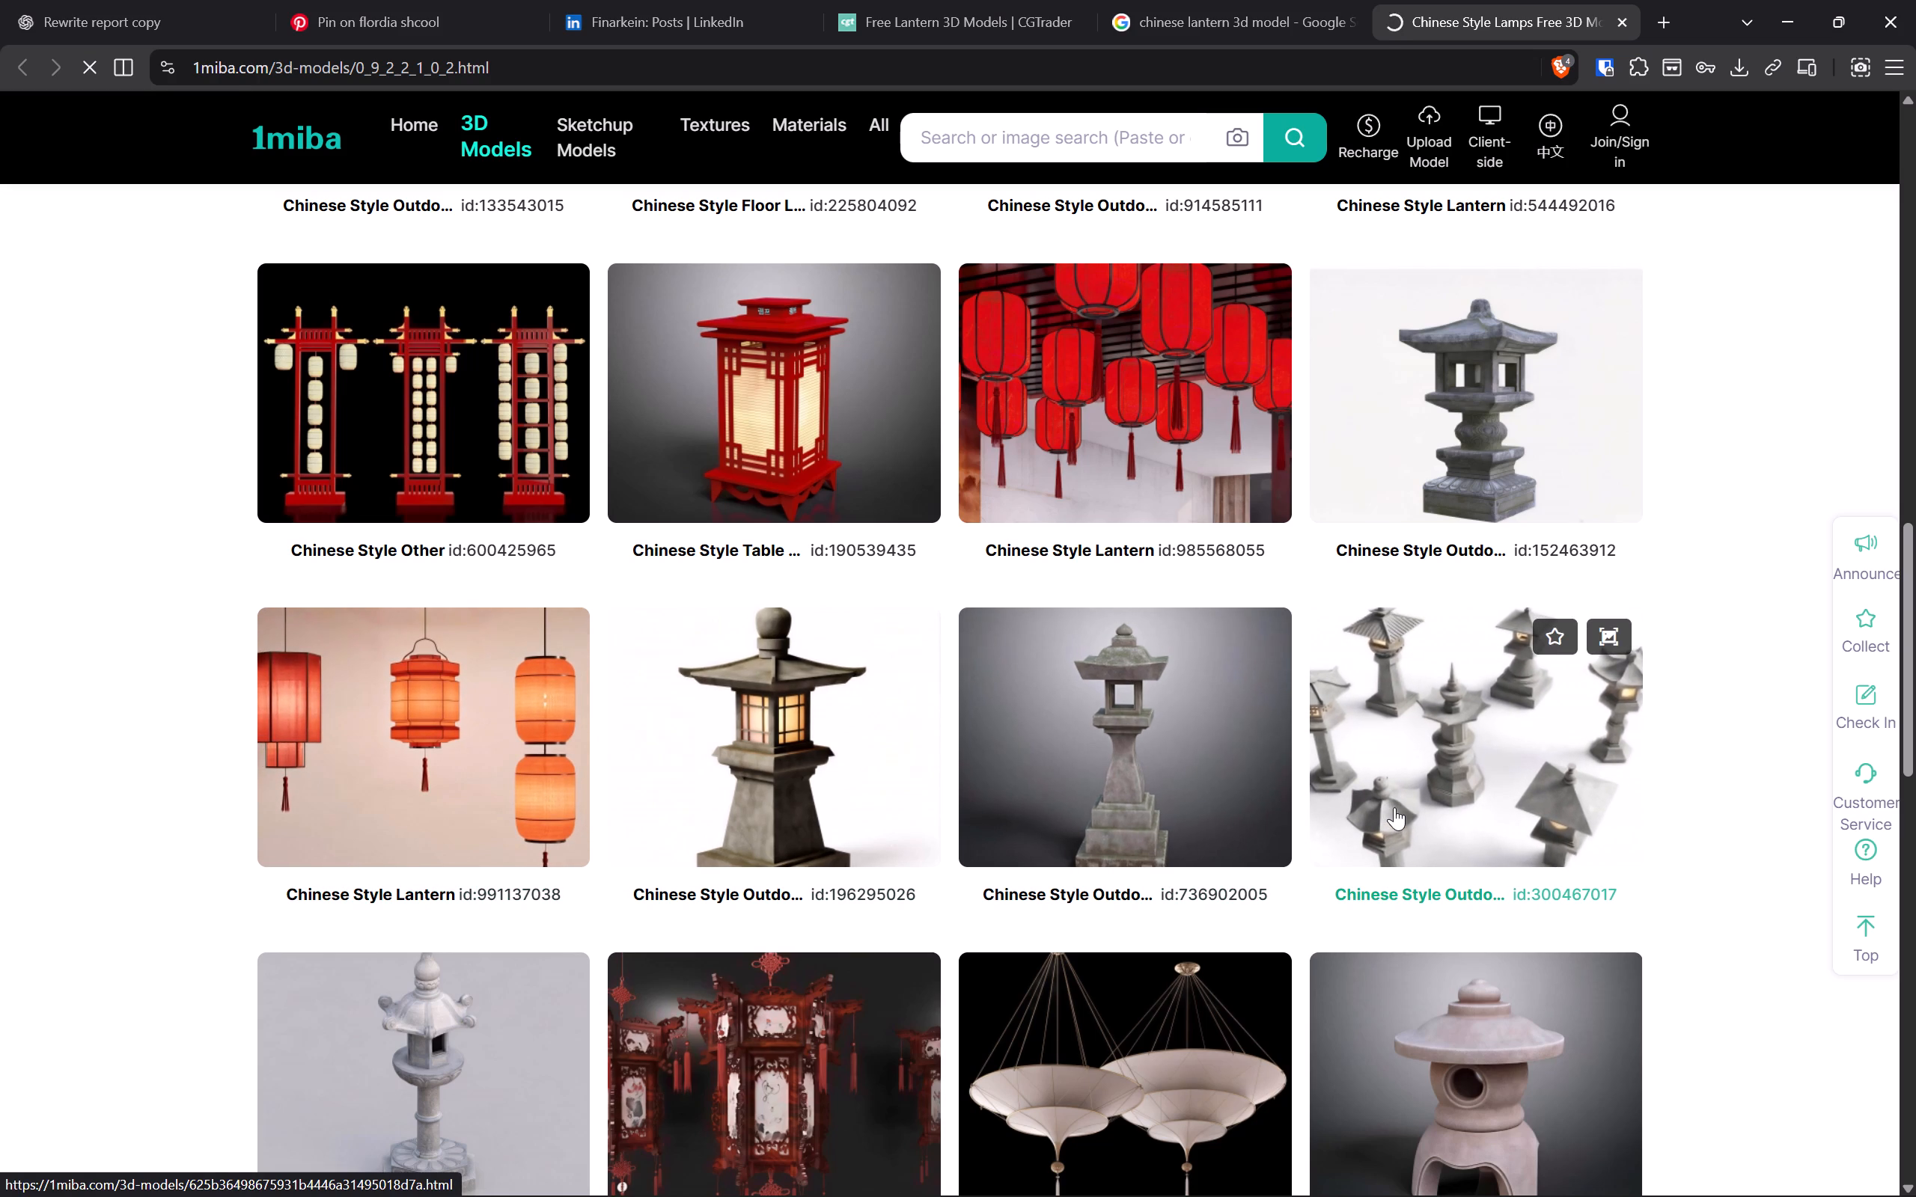
pyautogui.rightClick(1394, 807)
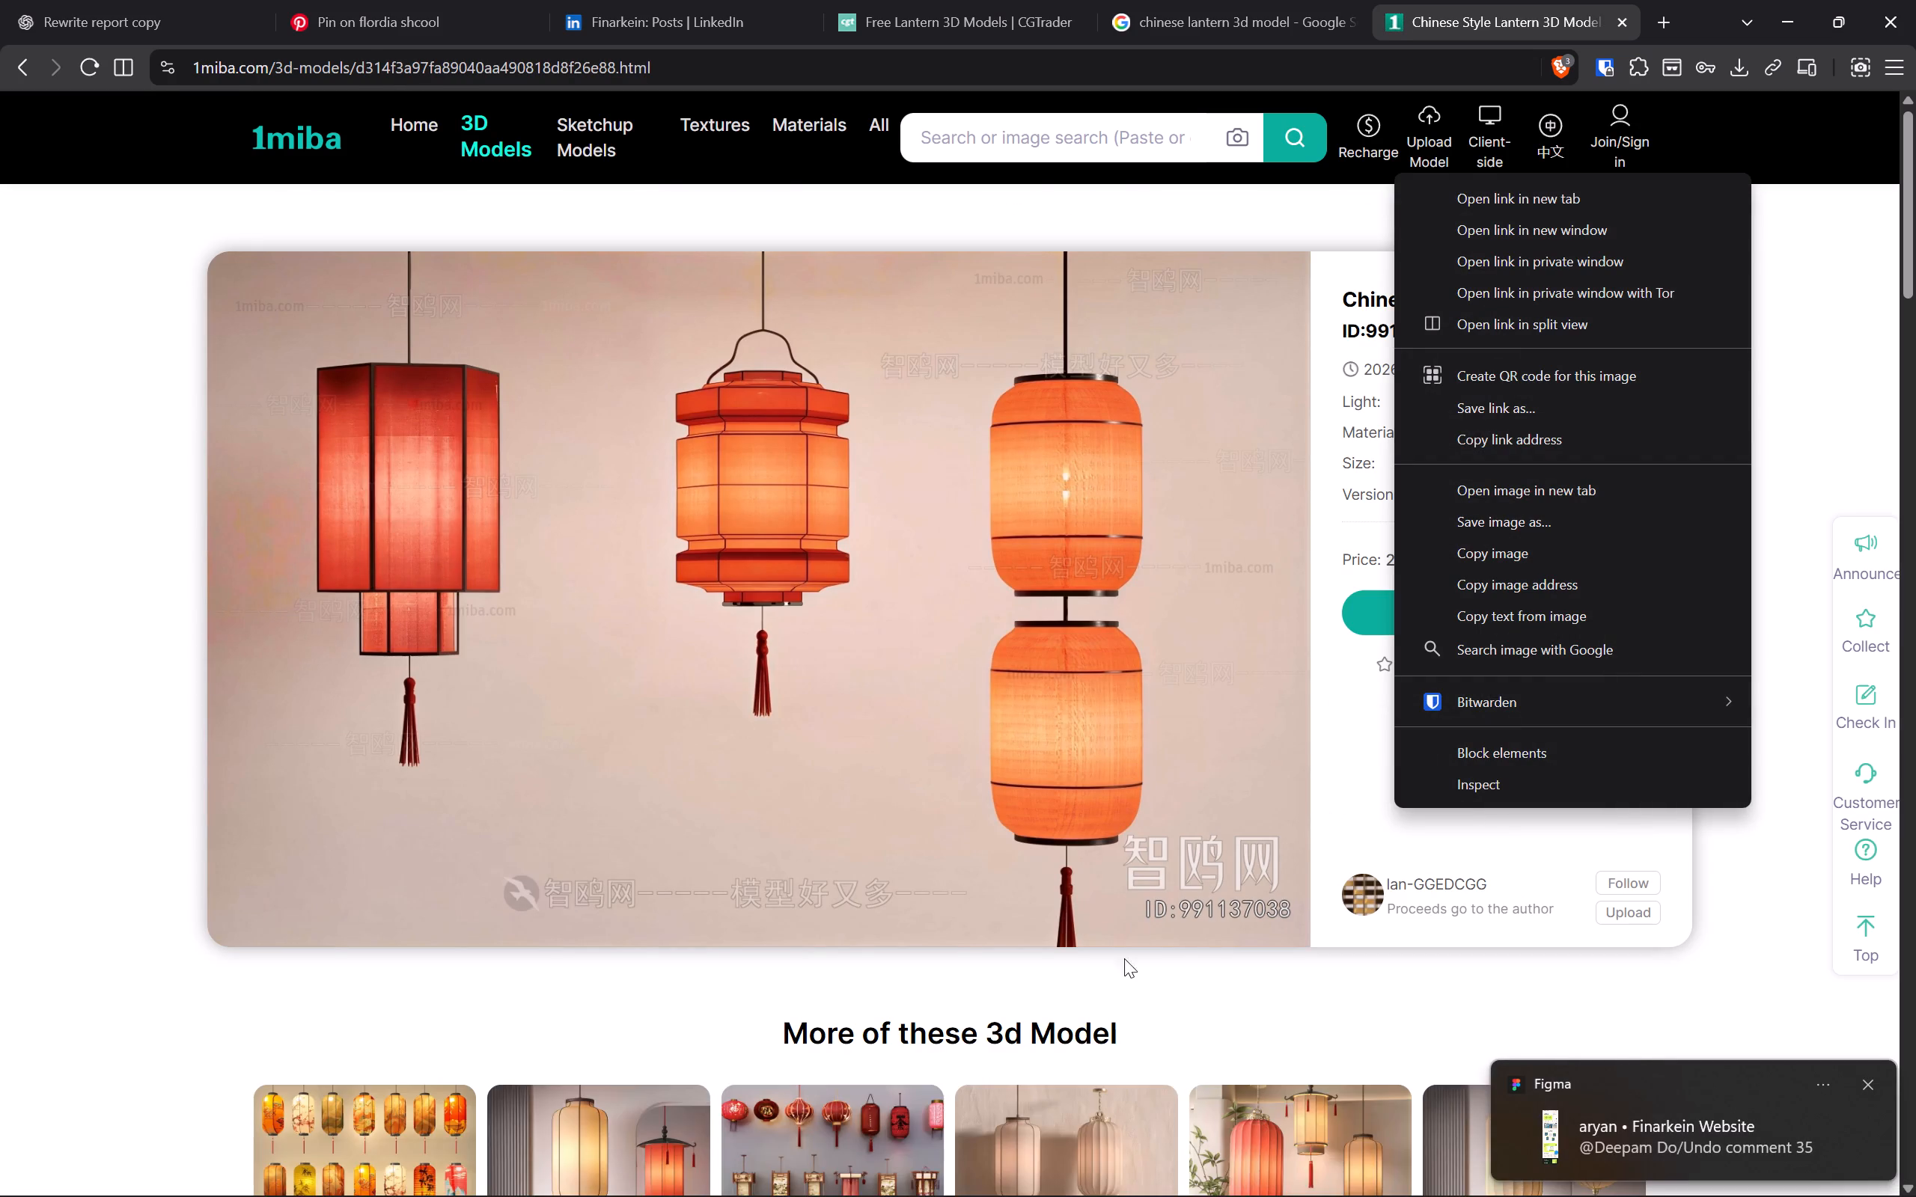
pyautogui.click(1150, 970)
pyautogui.hotkey('ctrl', 'w')
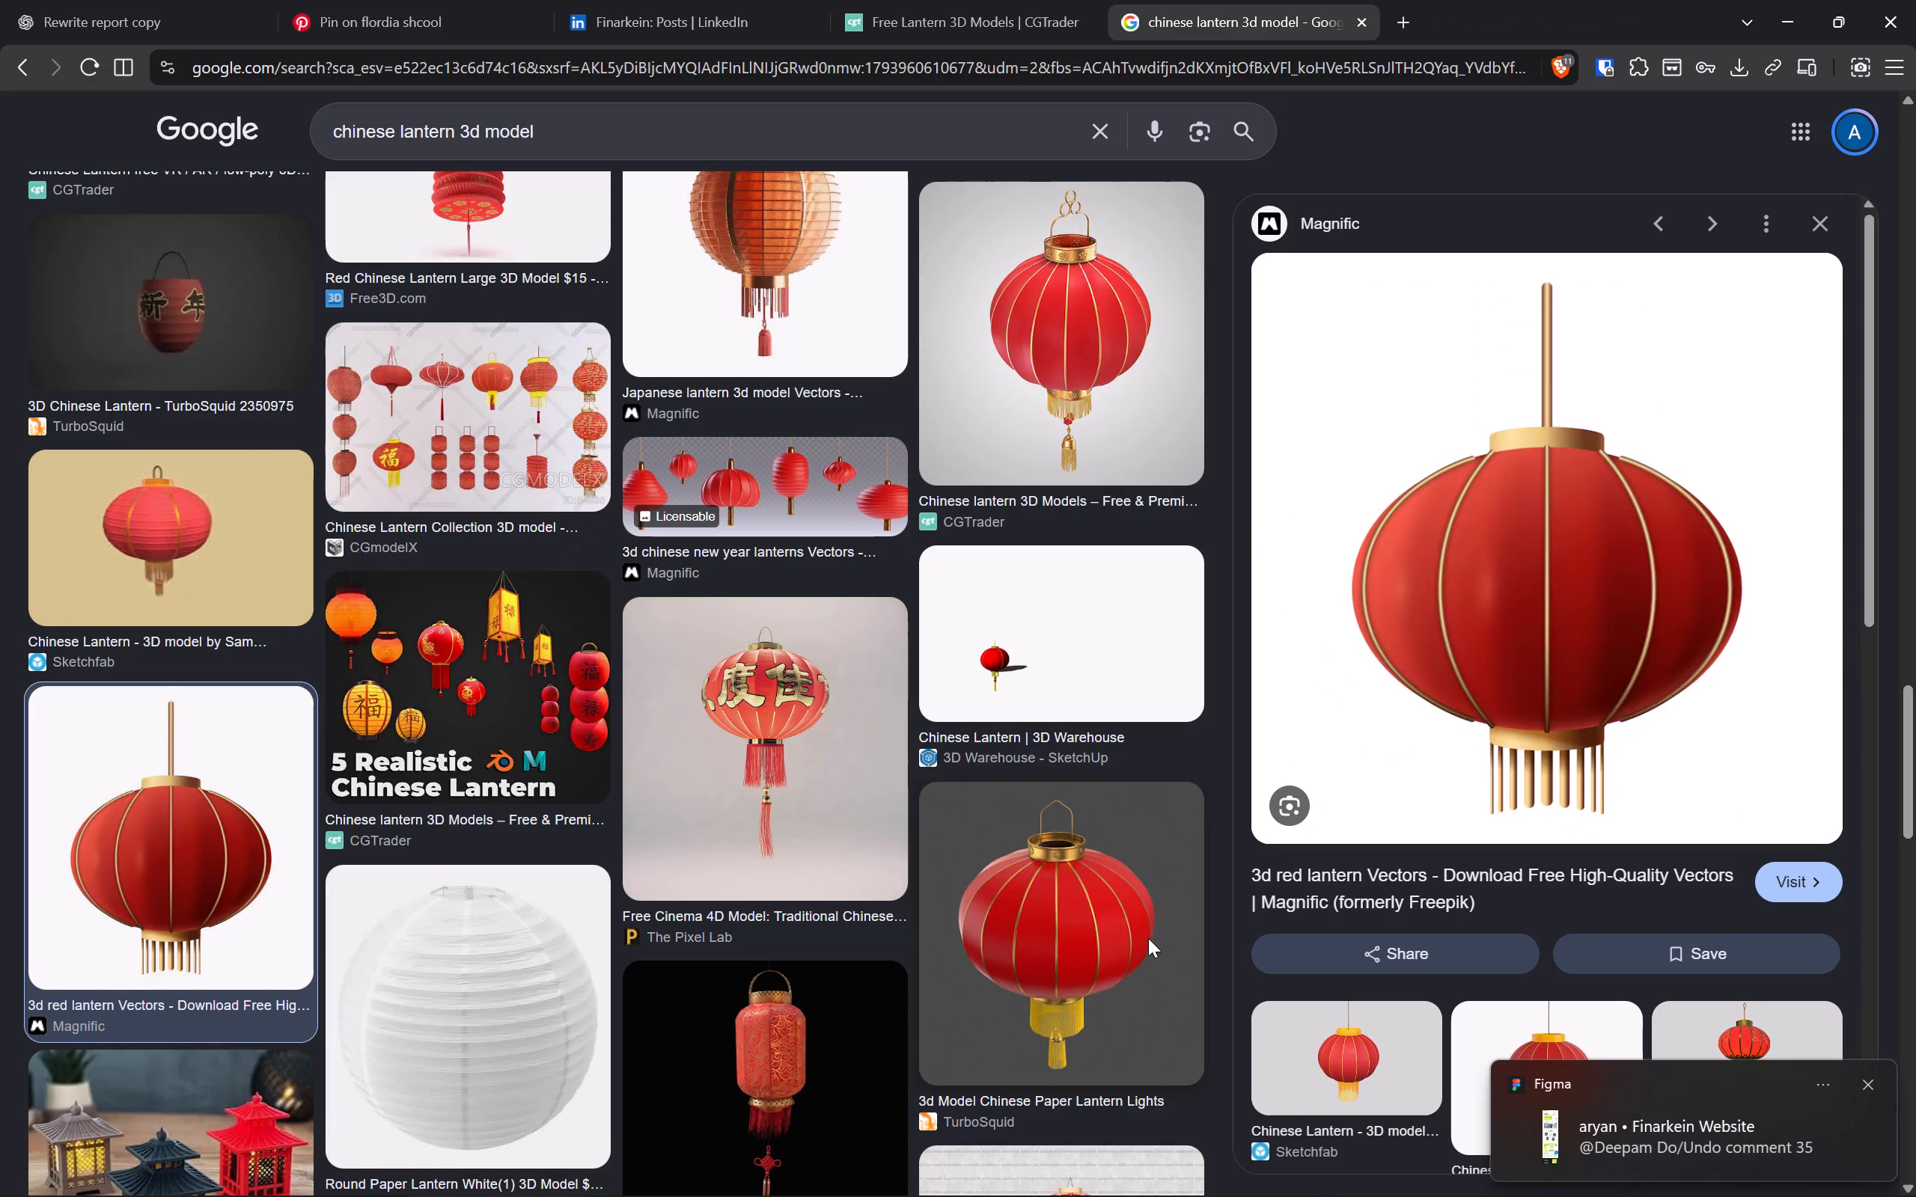
# Browse further through the Google image results for "chinese lantern 3d model" and preview the 3DModels.org Chinese Lantern result.
pyautogui.scroll(-11, 1148, 938)
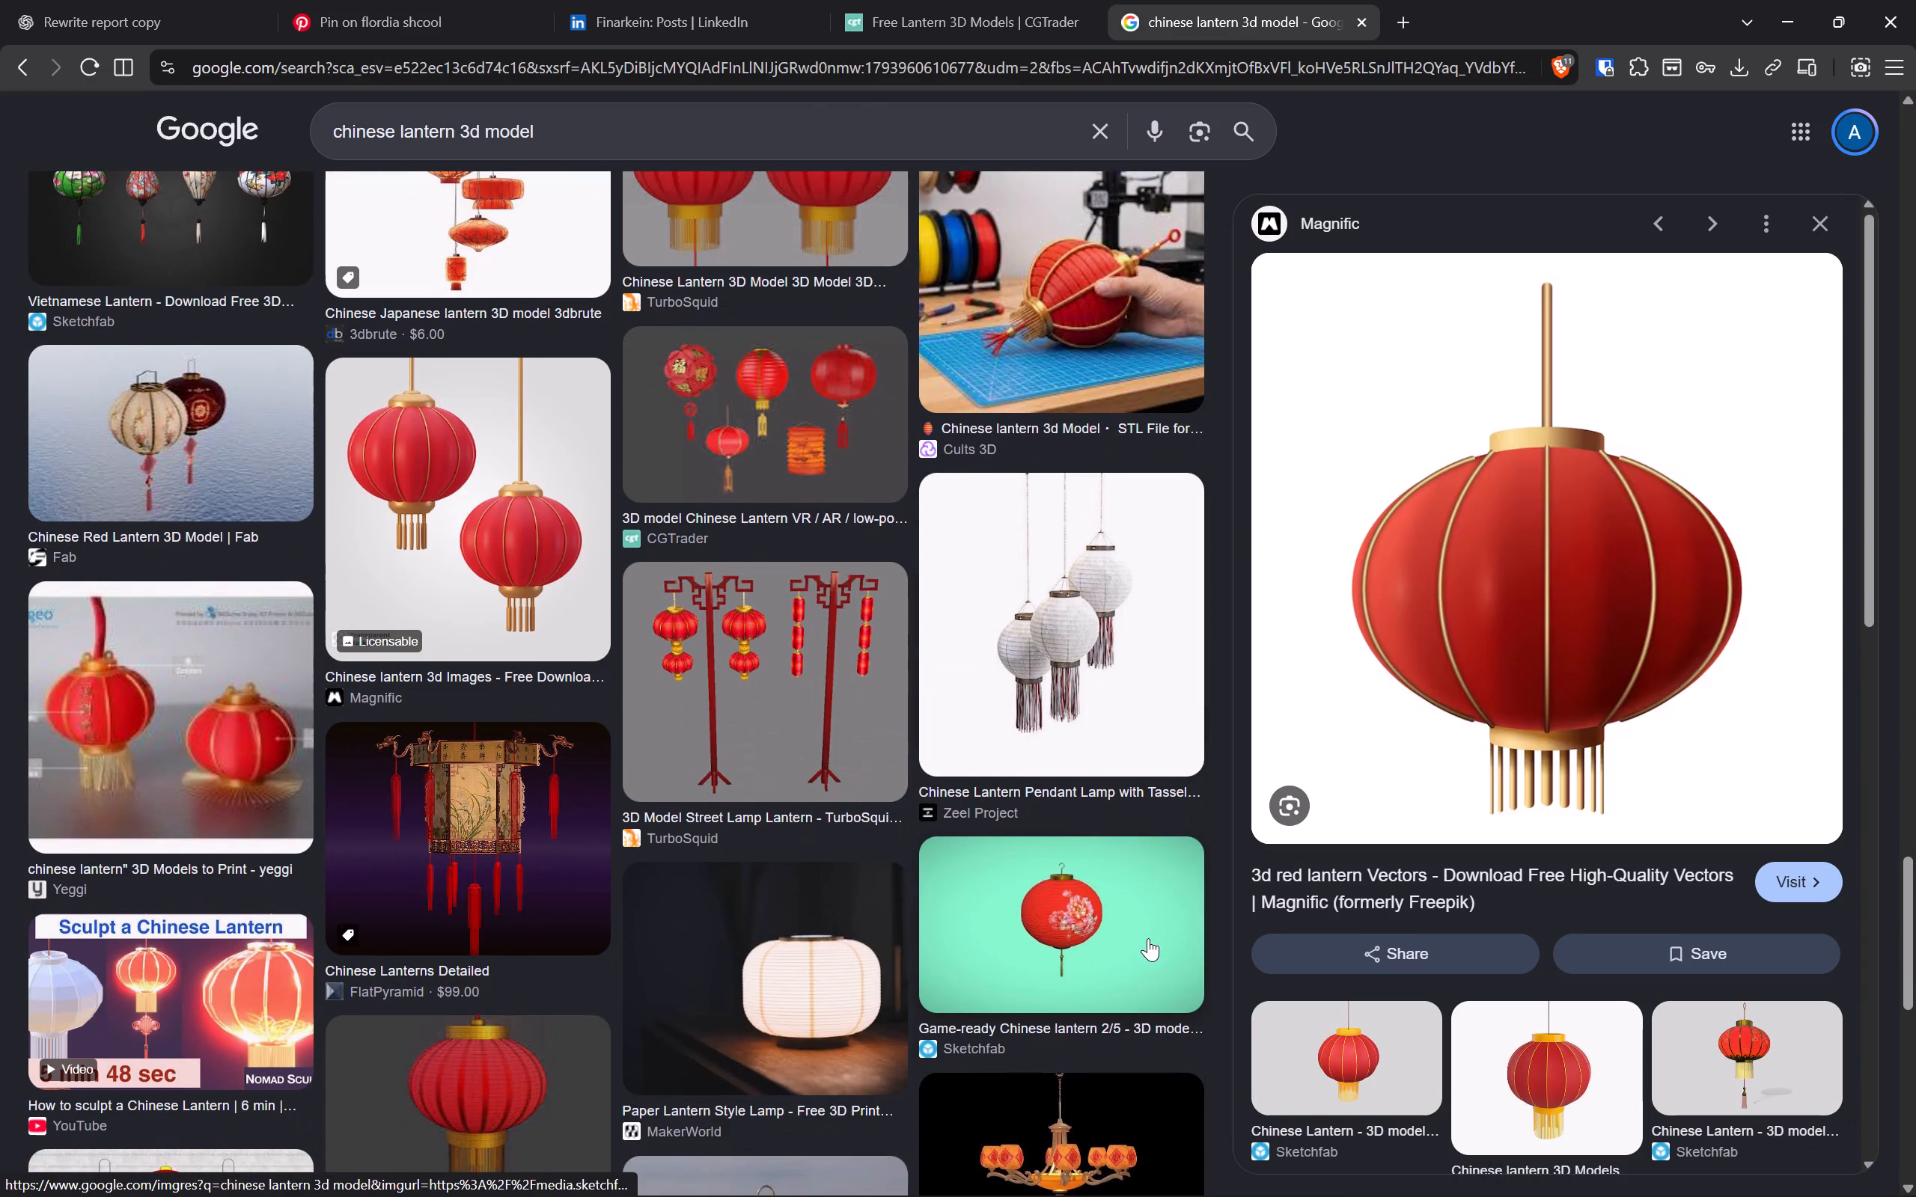
pyautogui.scroll(-10, 1148, 938)
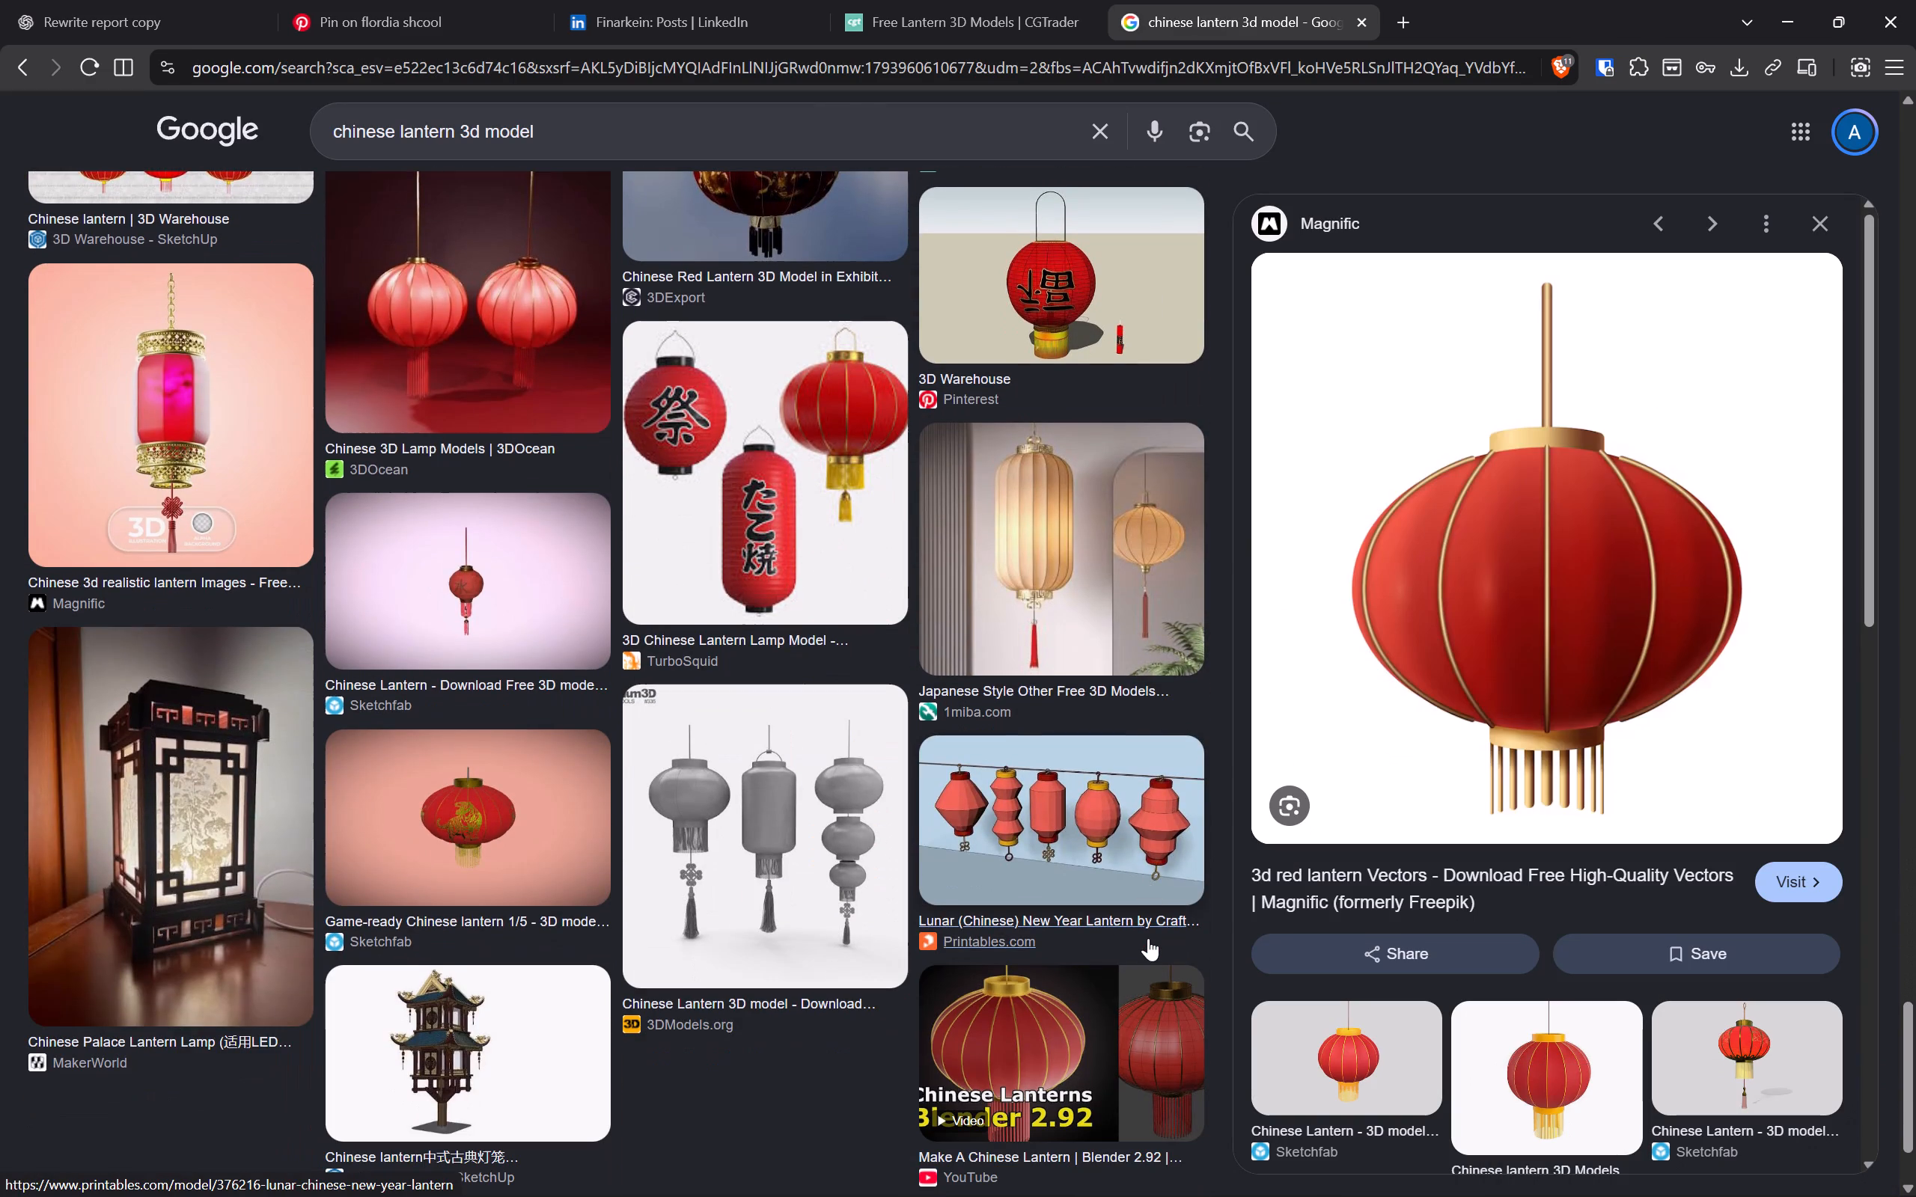
pyautogui.click(811, 875)
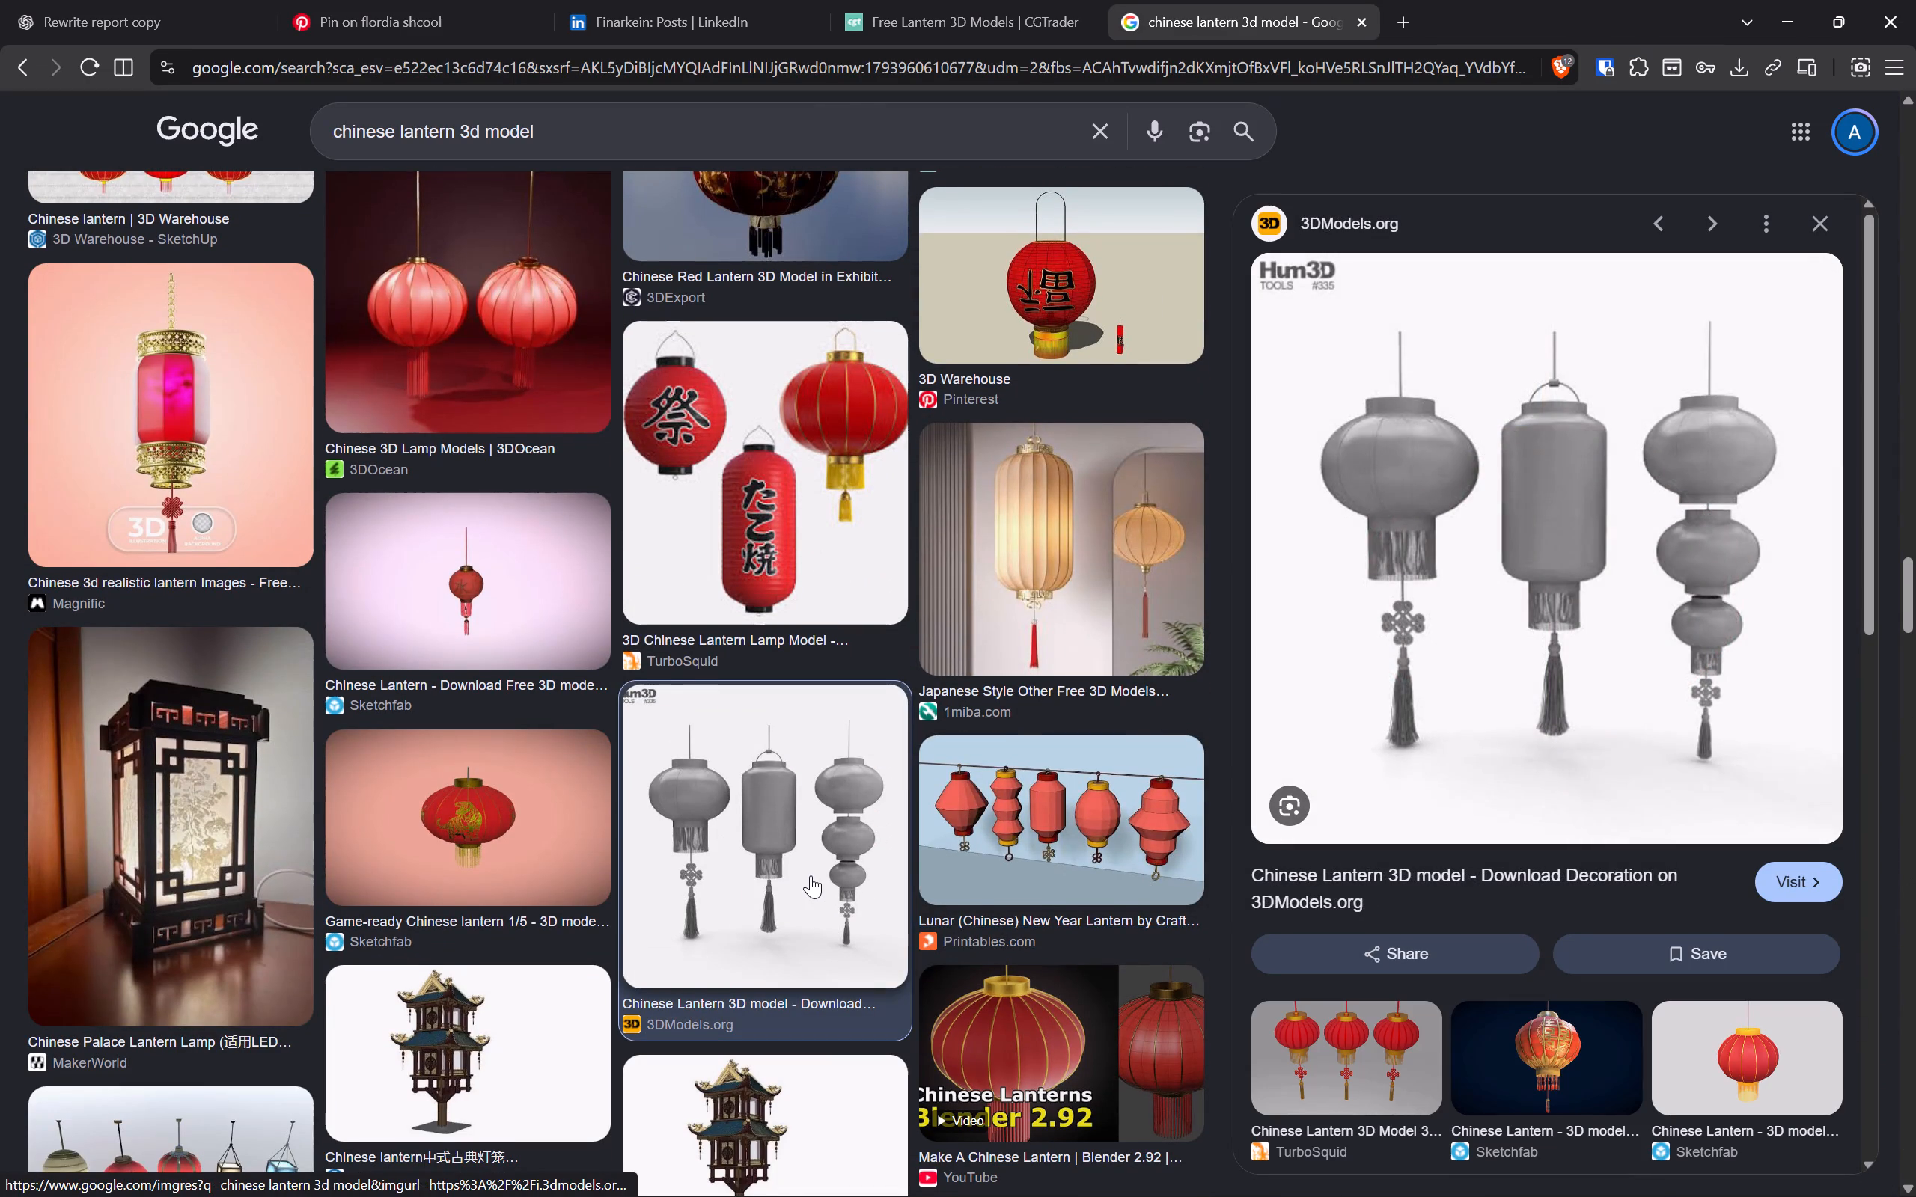
# Search Google Images for "indian lantern 3d model" in place of the Chinese lantern query.
pyautogui.scroll(-6, 811, 875)
pyautogui.doubleClick(455, 132)
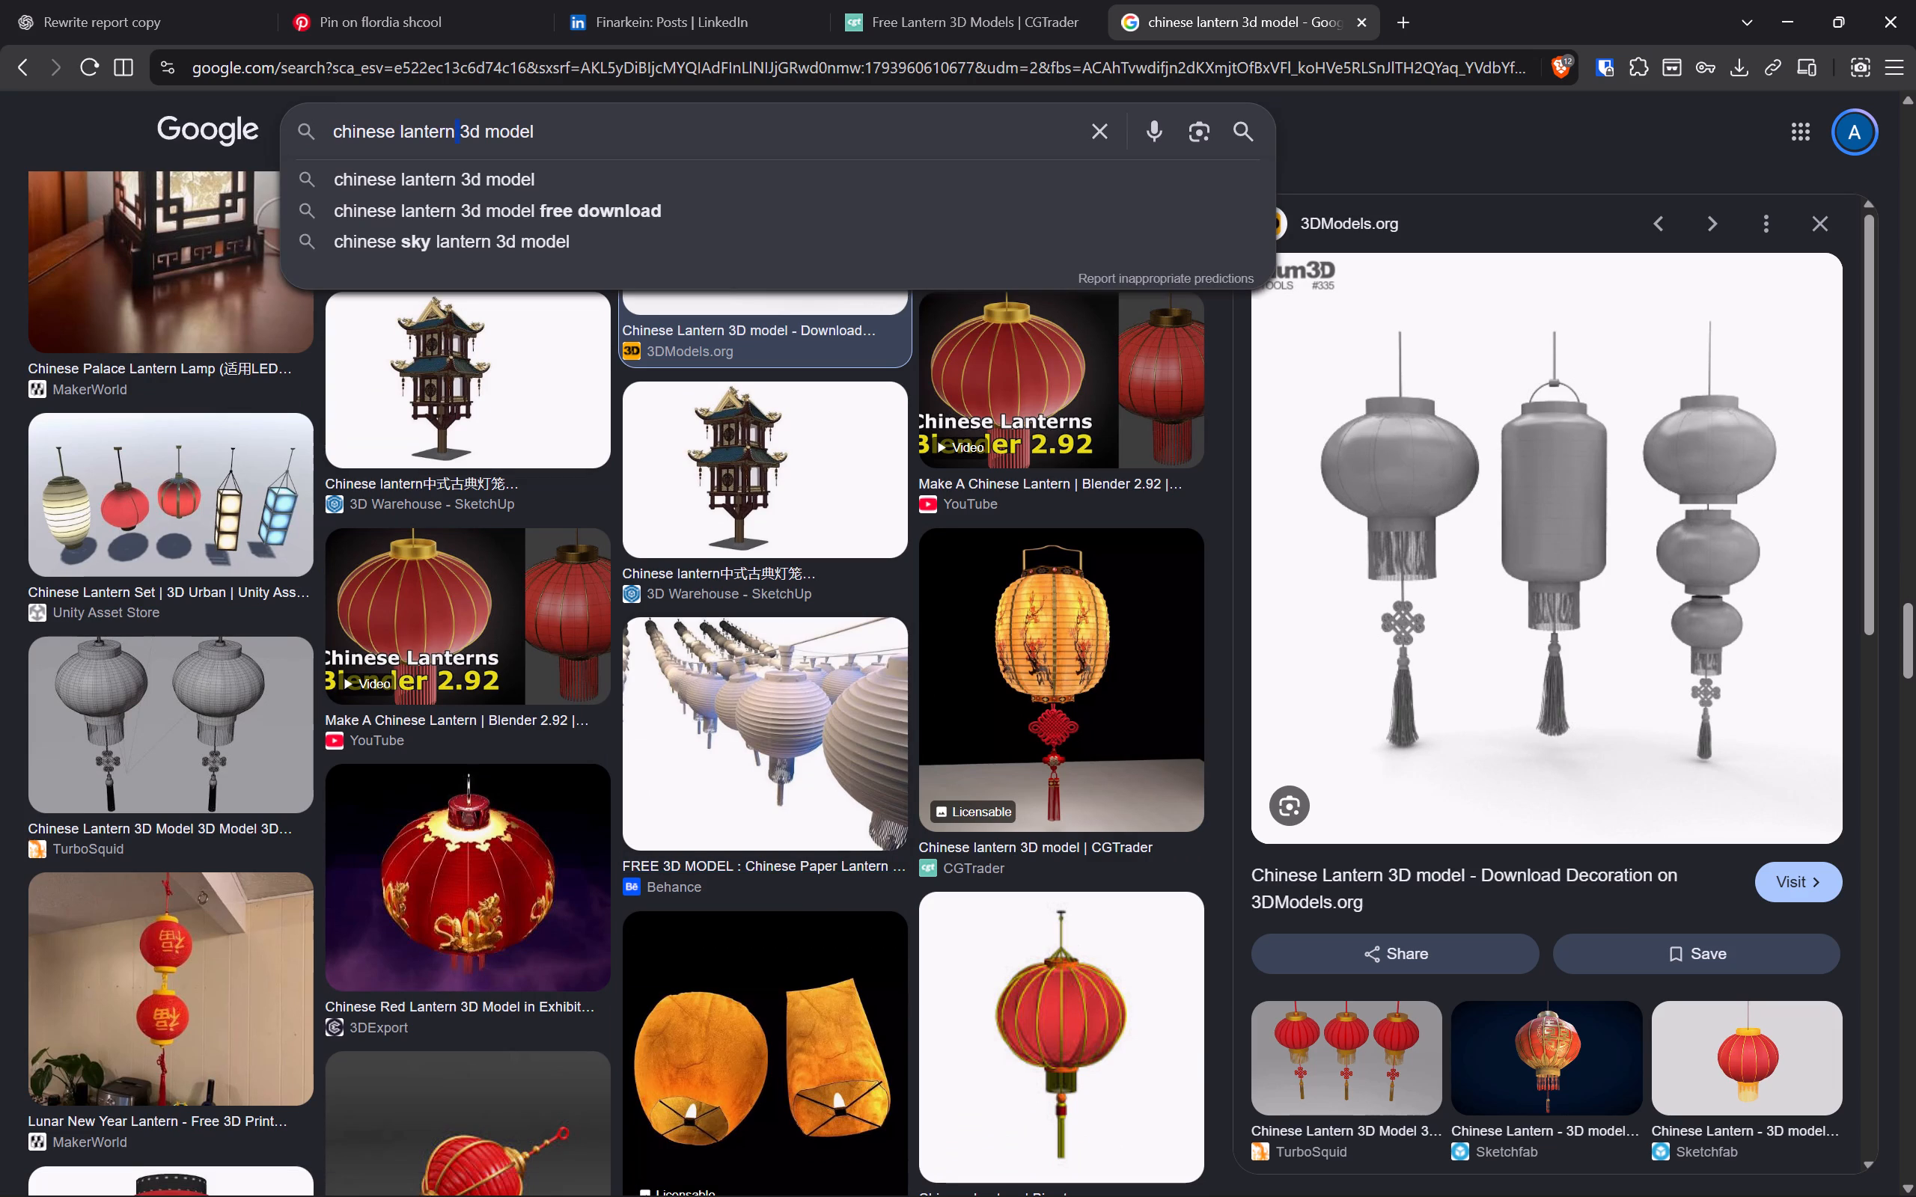
pyautogui.click(393, 129)
pyautogui.moveTo(393, 129); pyautogui.dragTo(272, 143)
pyautogui.write('indin')
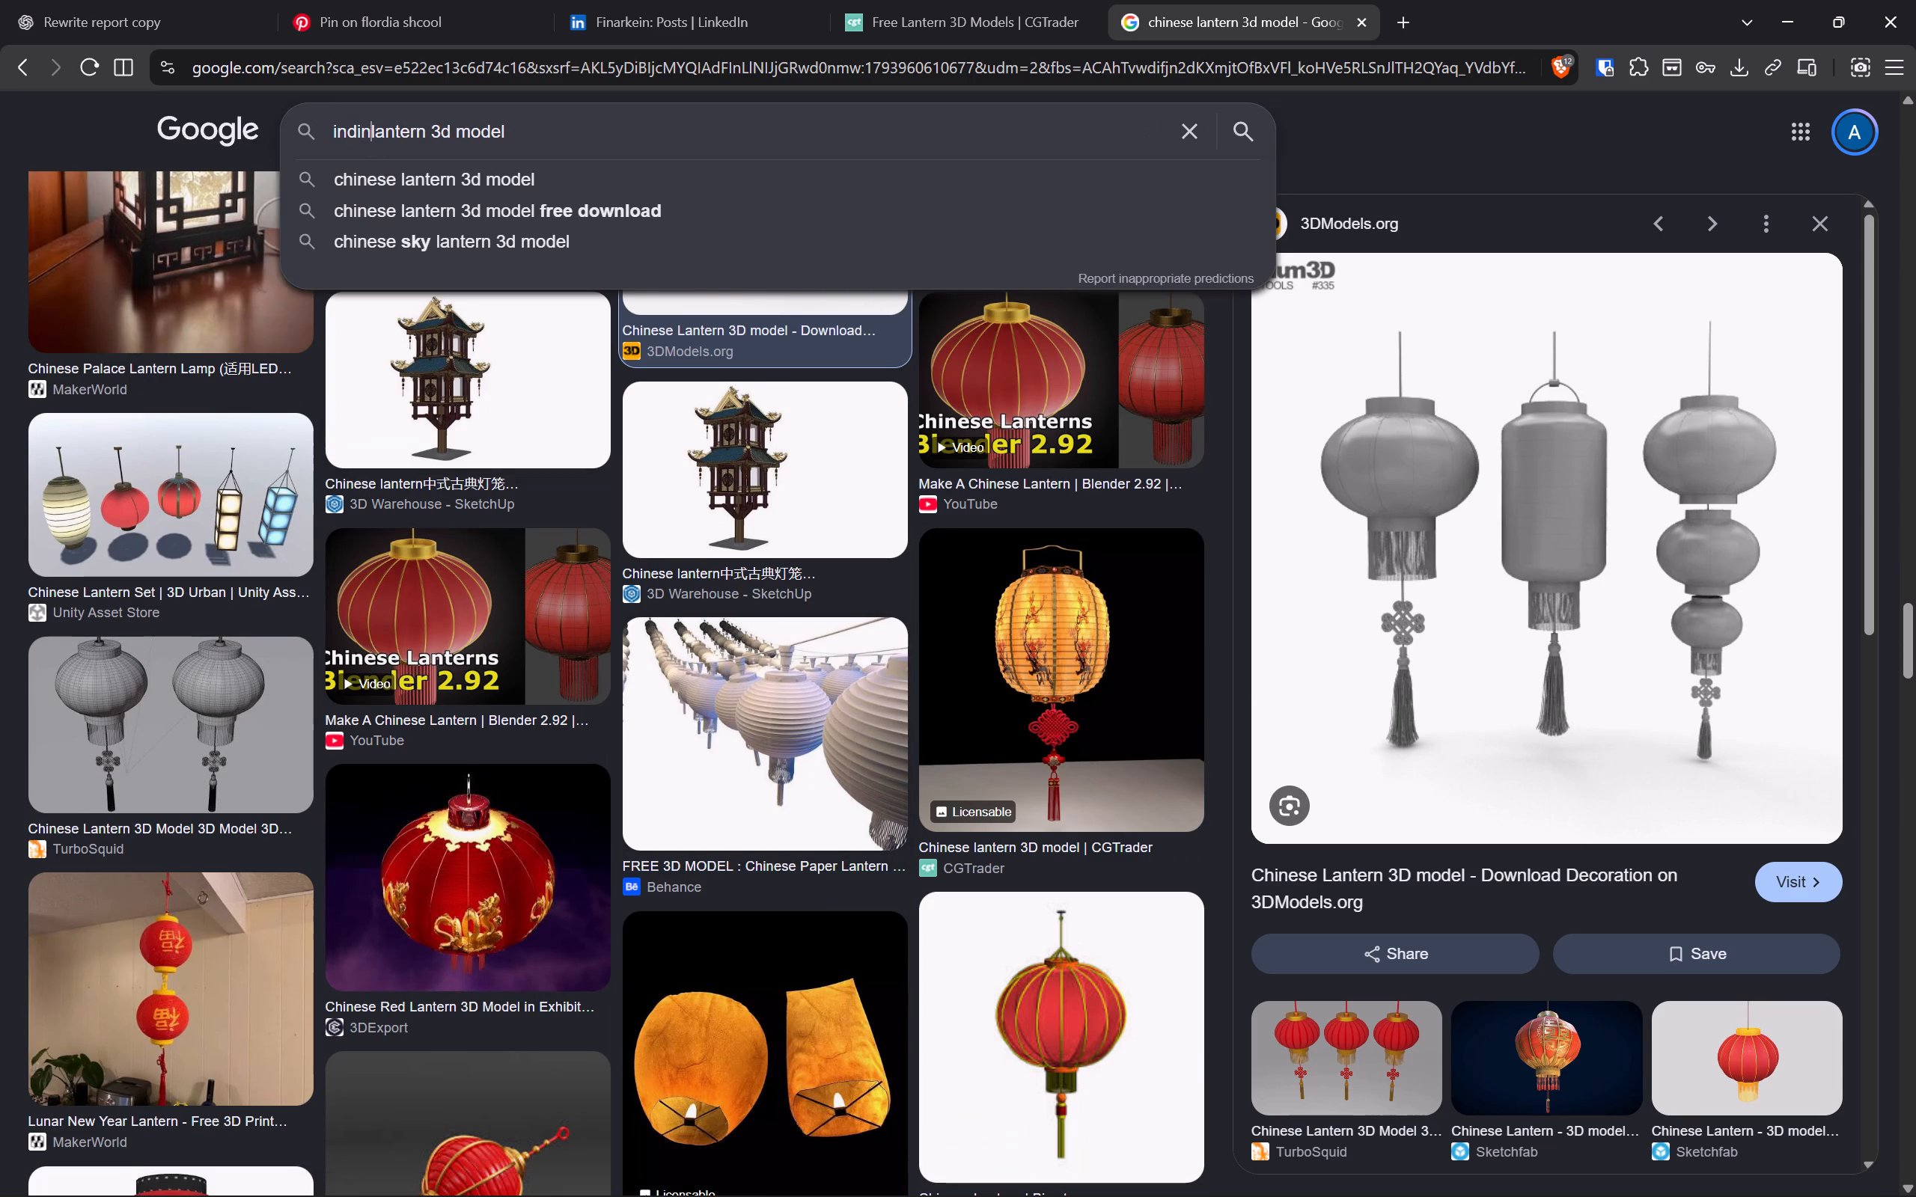
pyautogui.press('BackSpace')
pyautogui.write('an')
pyautogui.press('space')
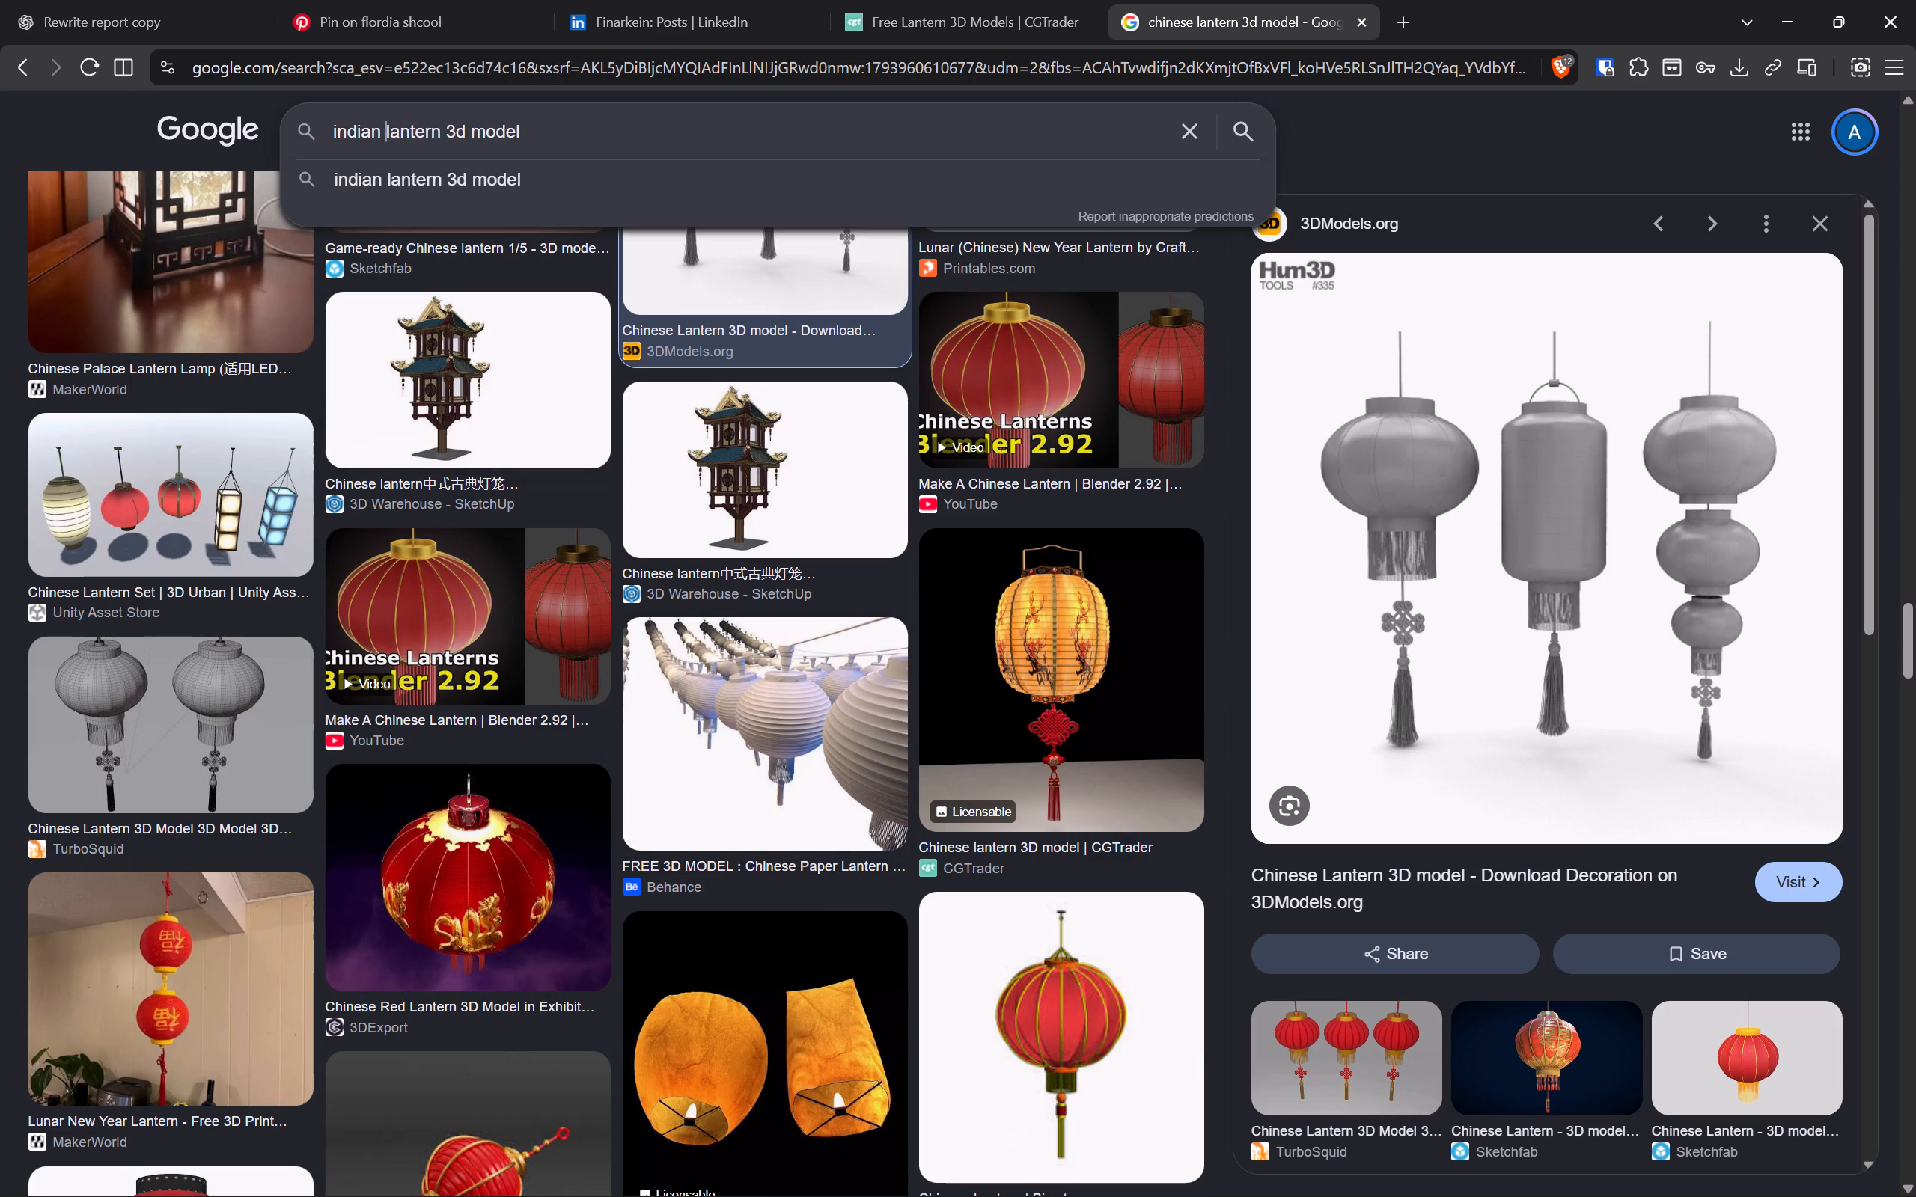
pyautogui.press('Return')
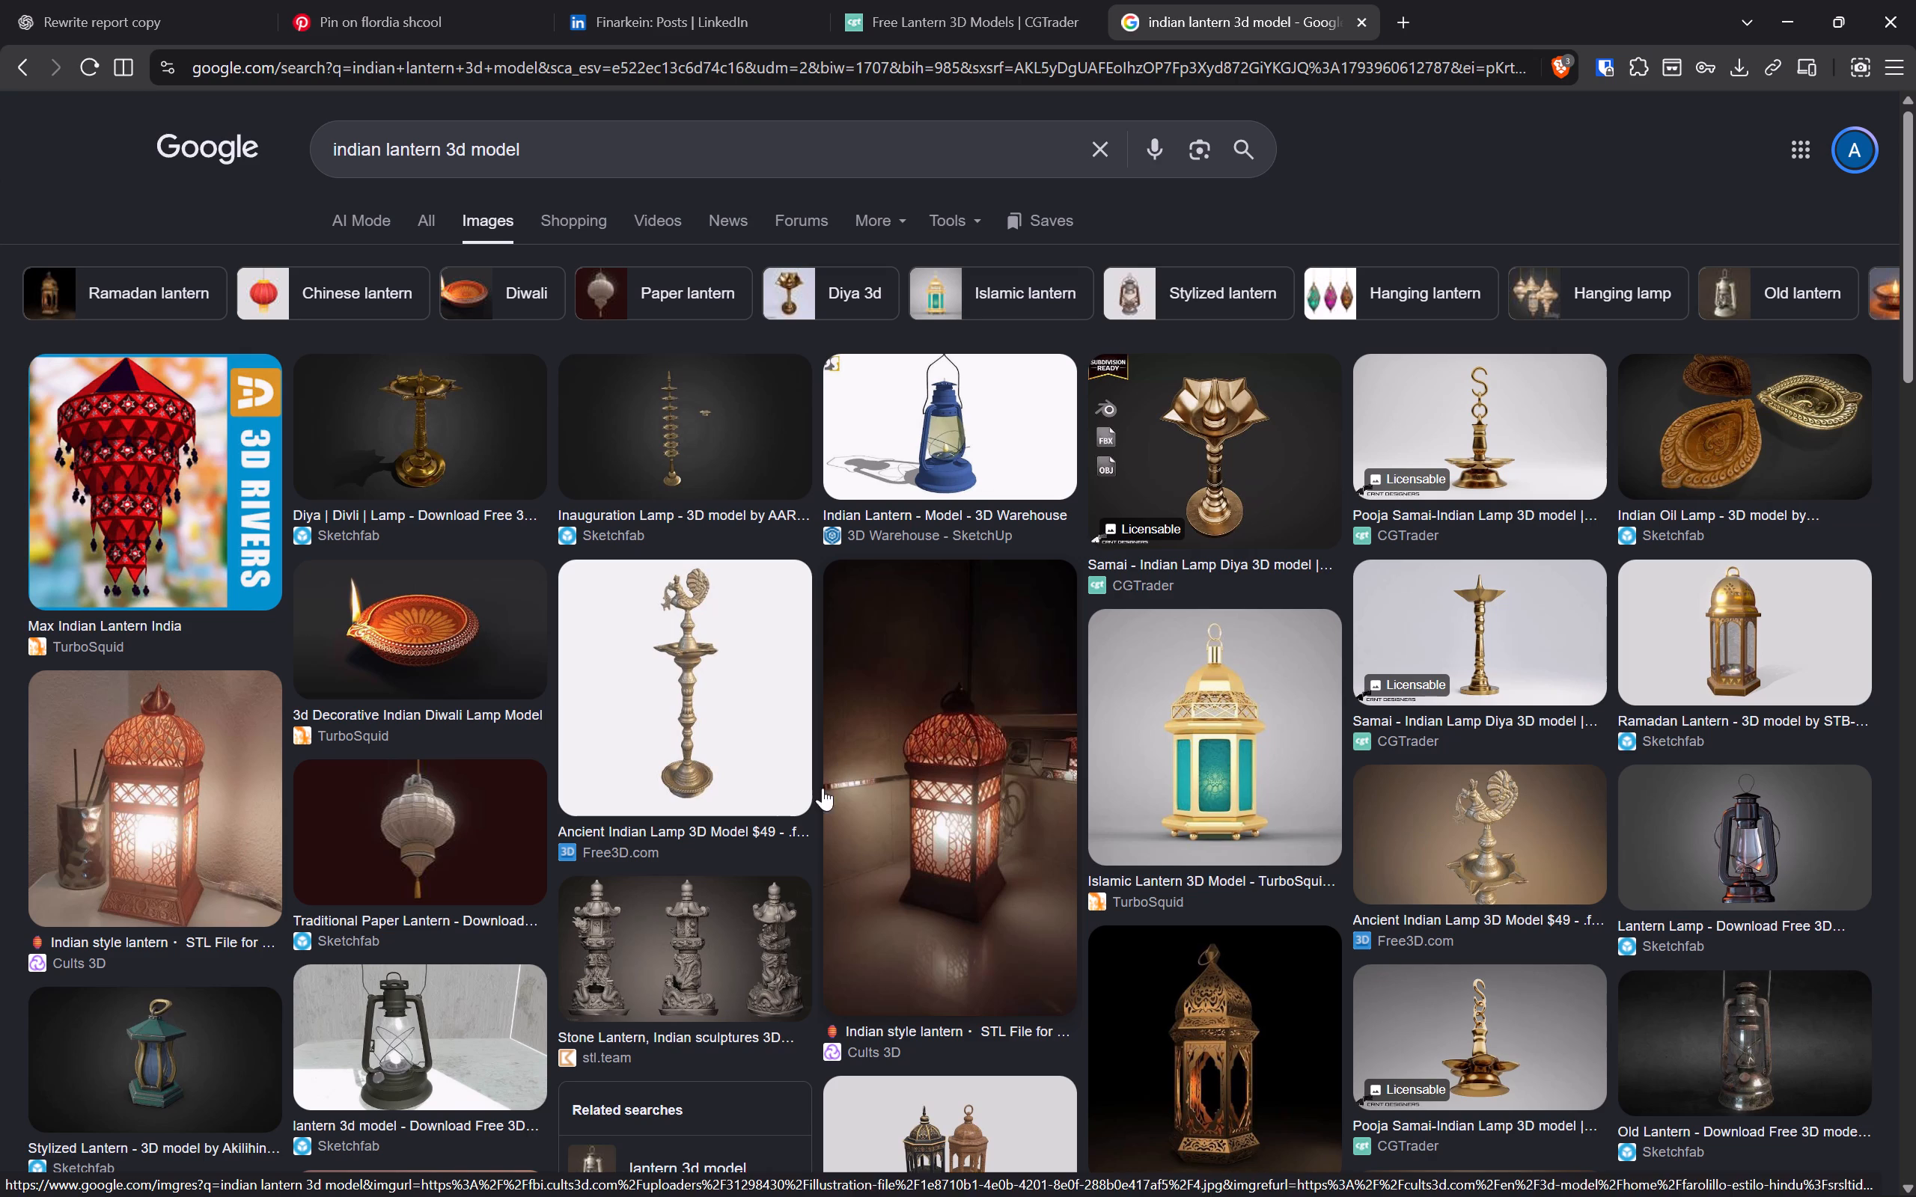
# Browse the image results and preview IconScout's Lantern 3D Icon for Diwali and Sketchfab's Diwali Lantern.
pyautogui.scroll(-6, 748, 736)
pyautogui.scroll(-4, 677, 736)
pyautogui.click(150, 619)
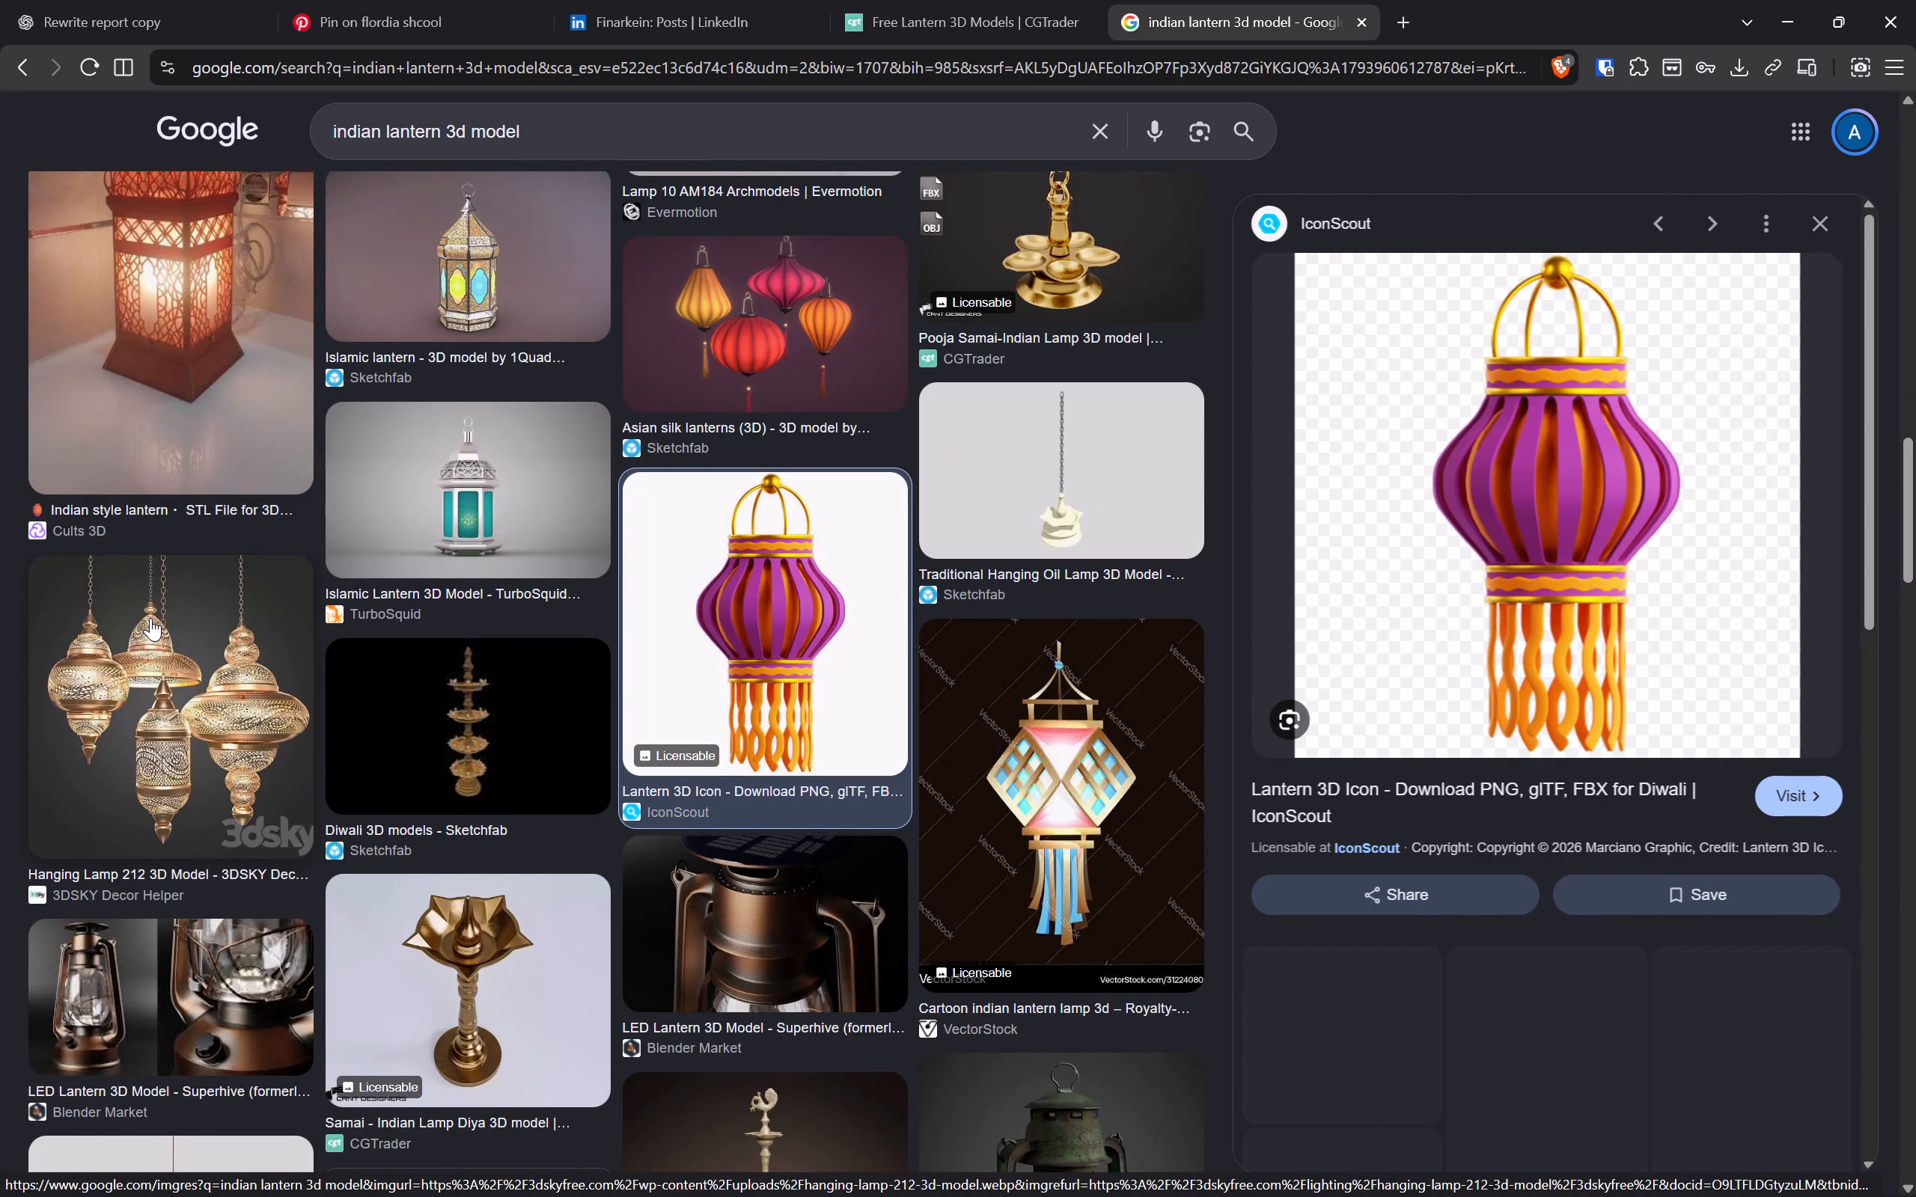
pyautogui.scroll(-9, 928, 888)
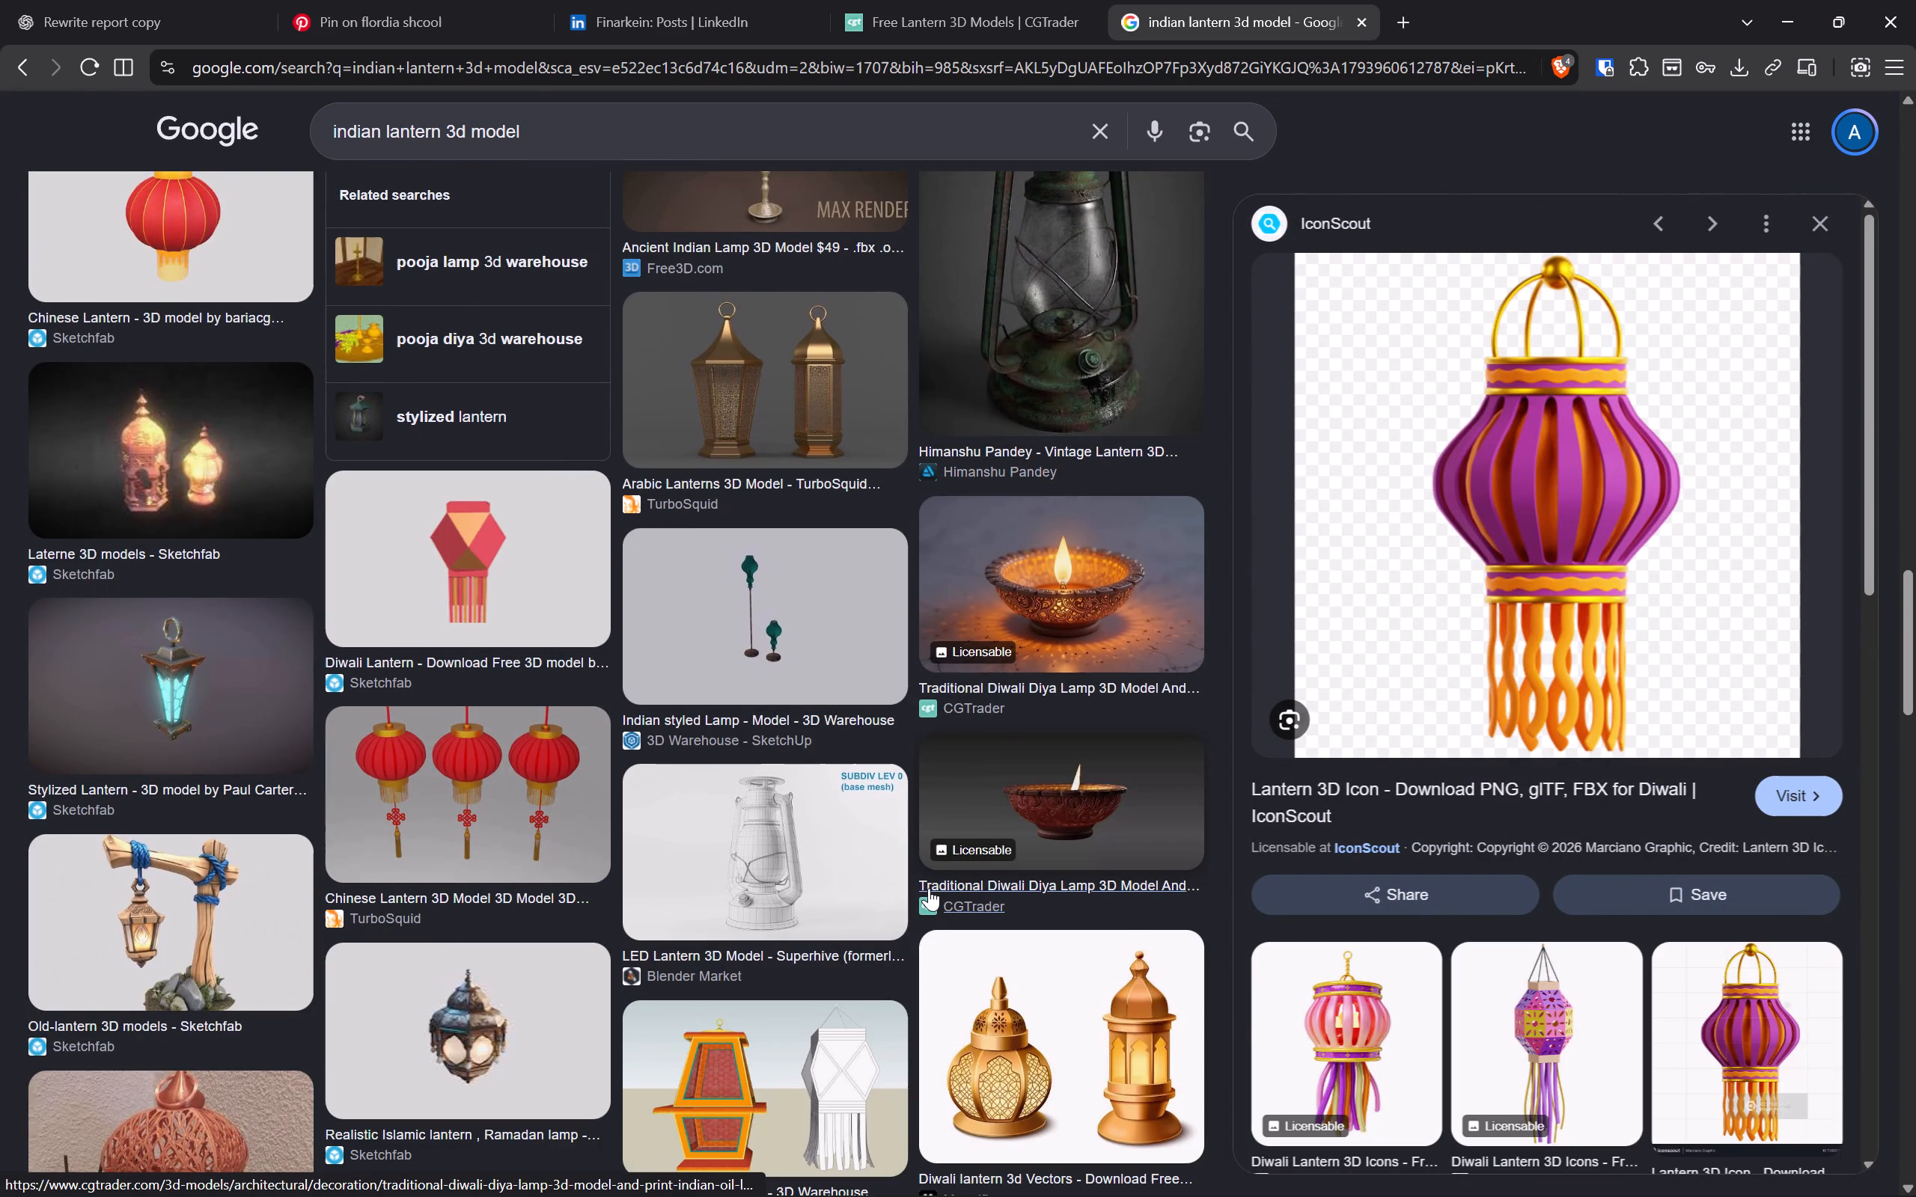
pyautogui.click(399, 552)
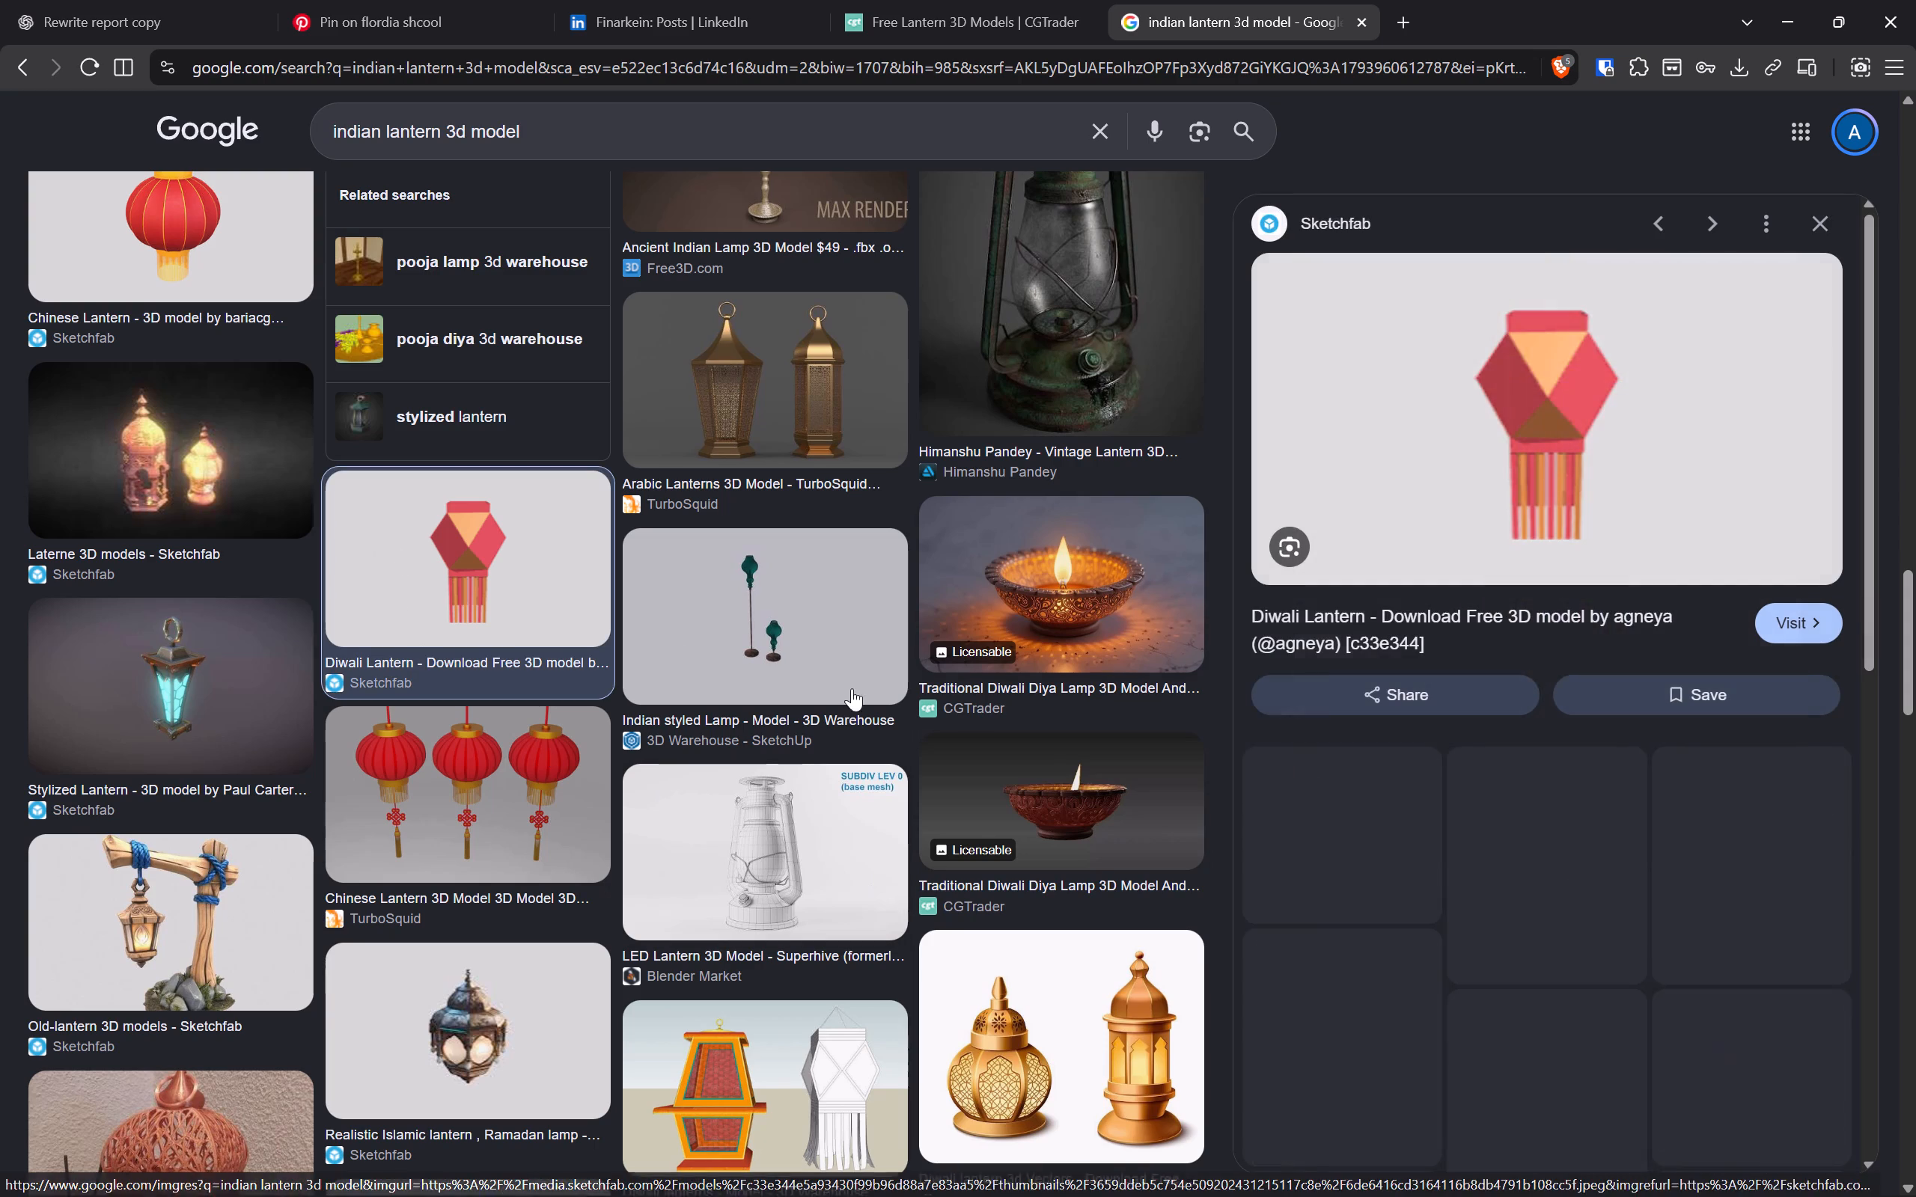
# Open Sketchfab's Diwali Lantern and the related Kong Ming sky lantern in separate tabs, and view both model pages.
pyautogui.click(1659, 410)
pyautogui.click(1236, 0)
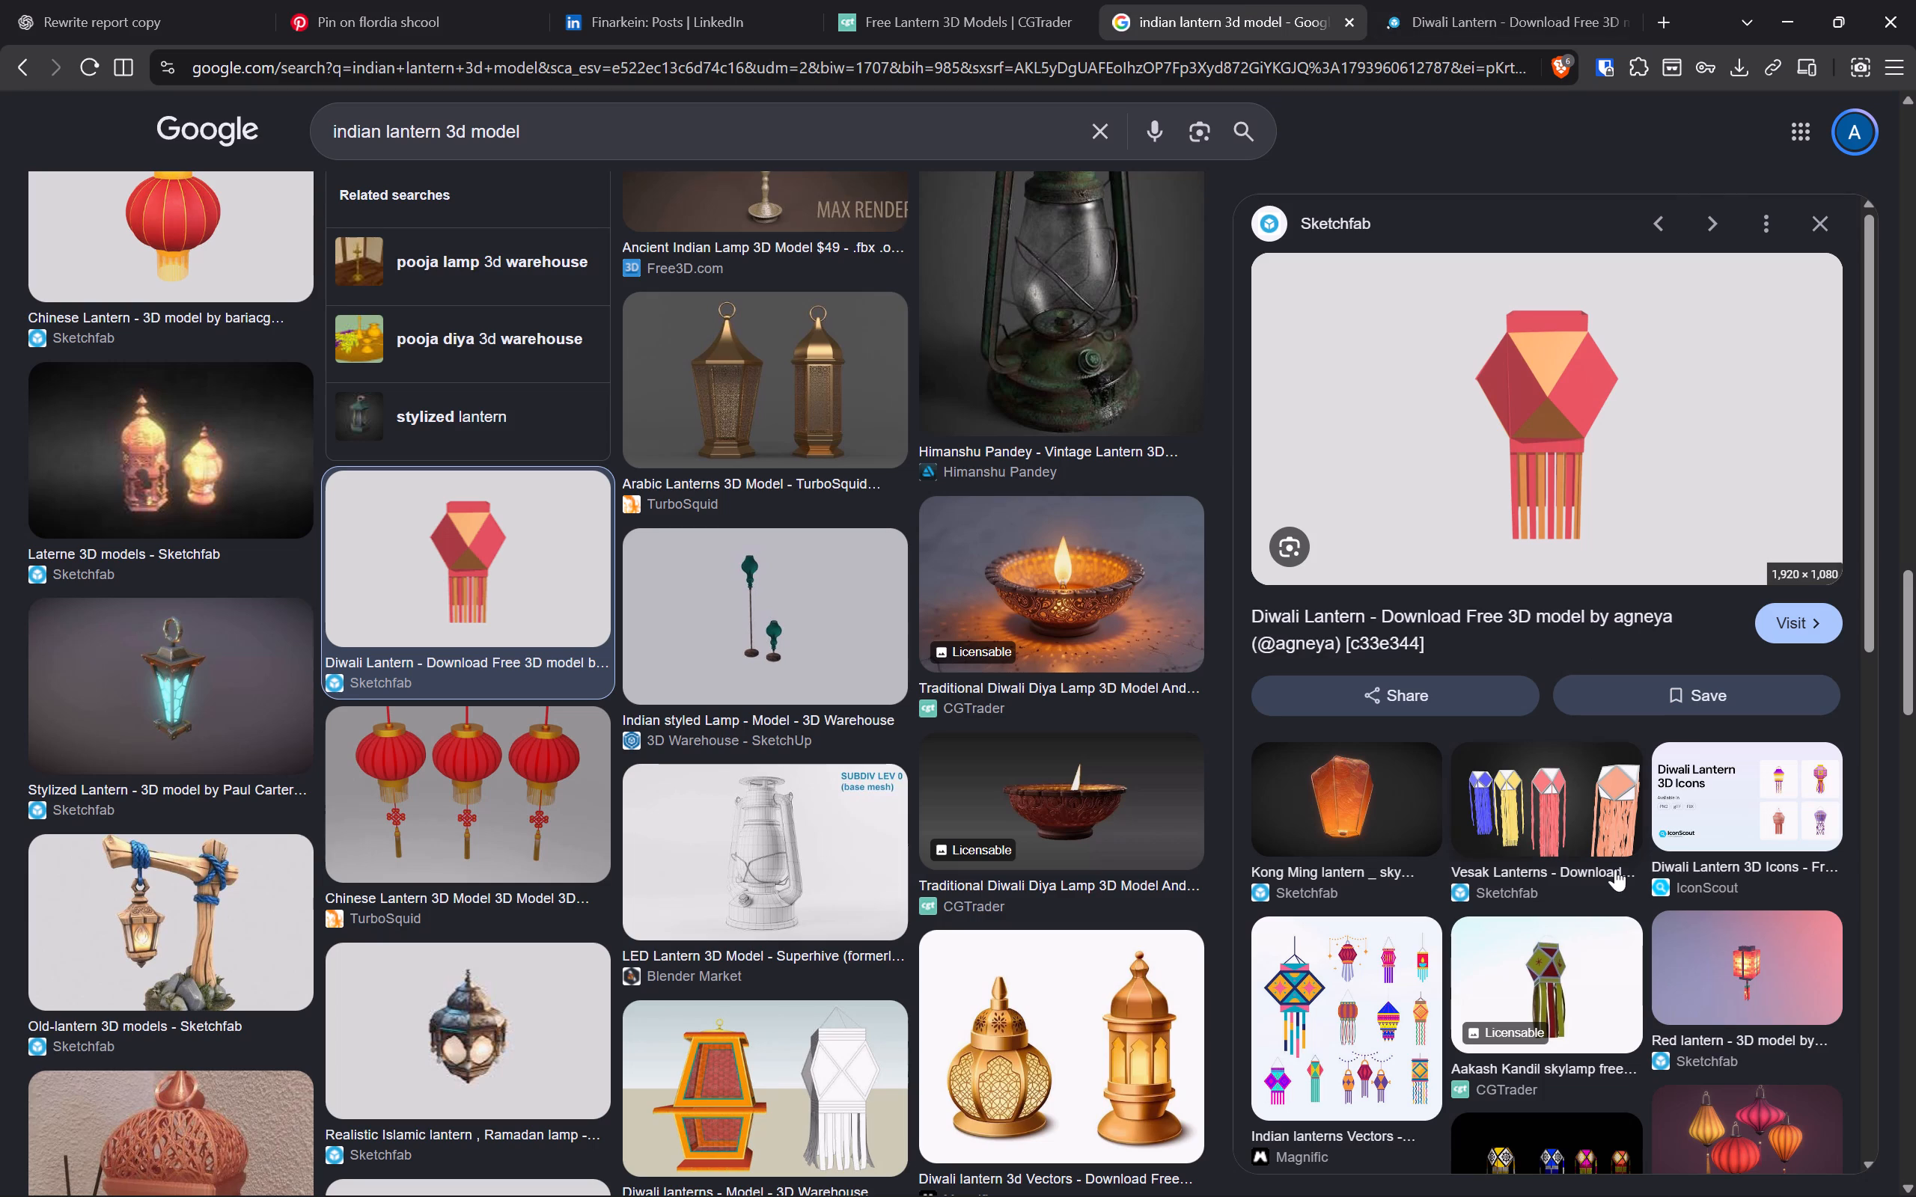
pyautogui.click(1376, 840)
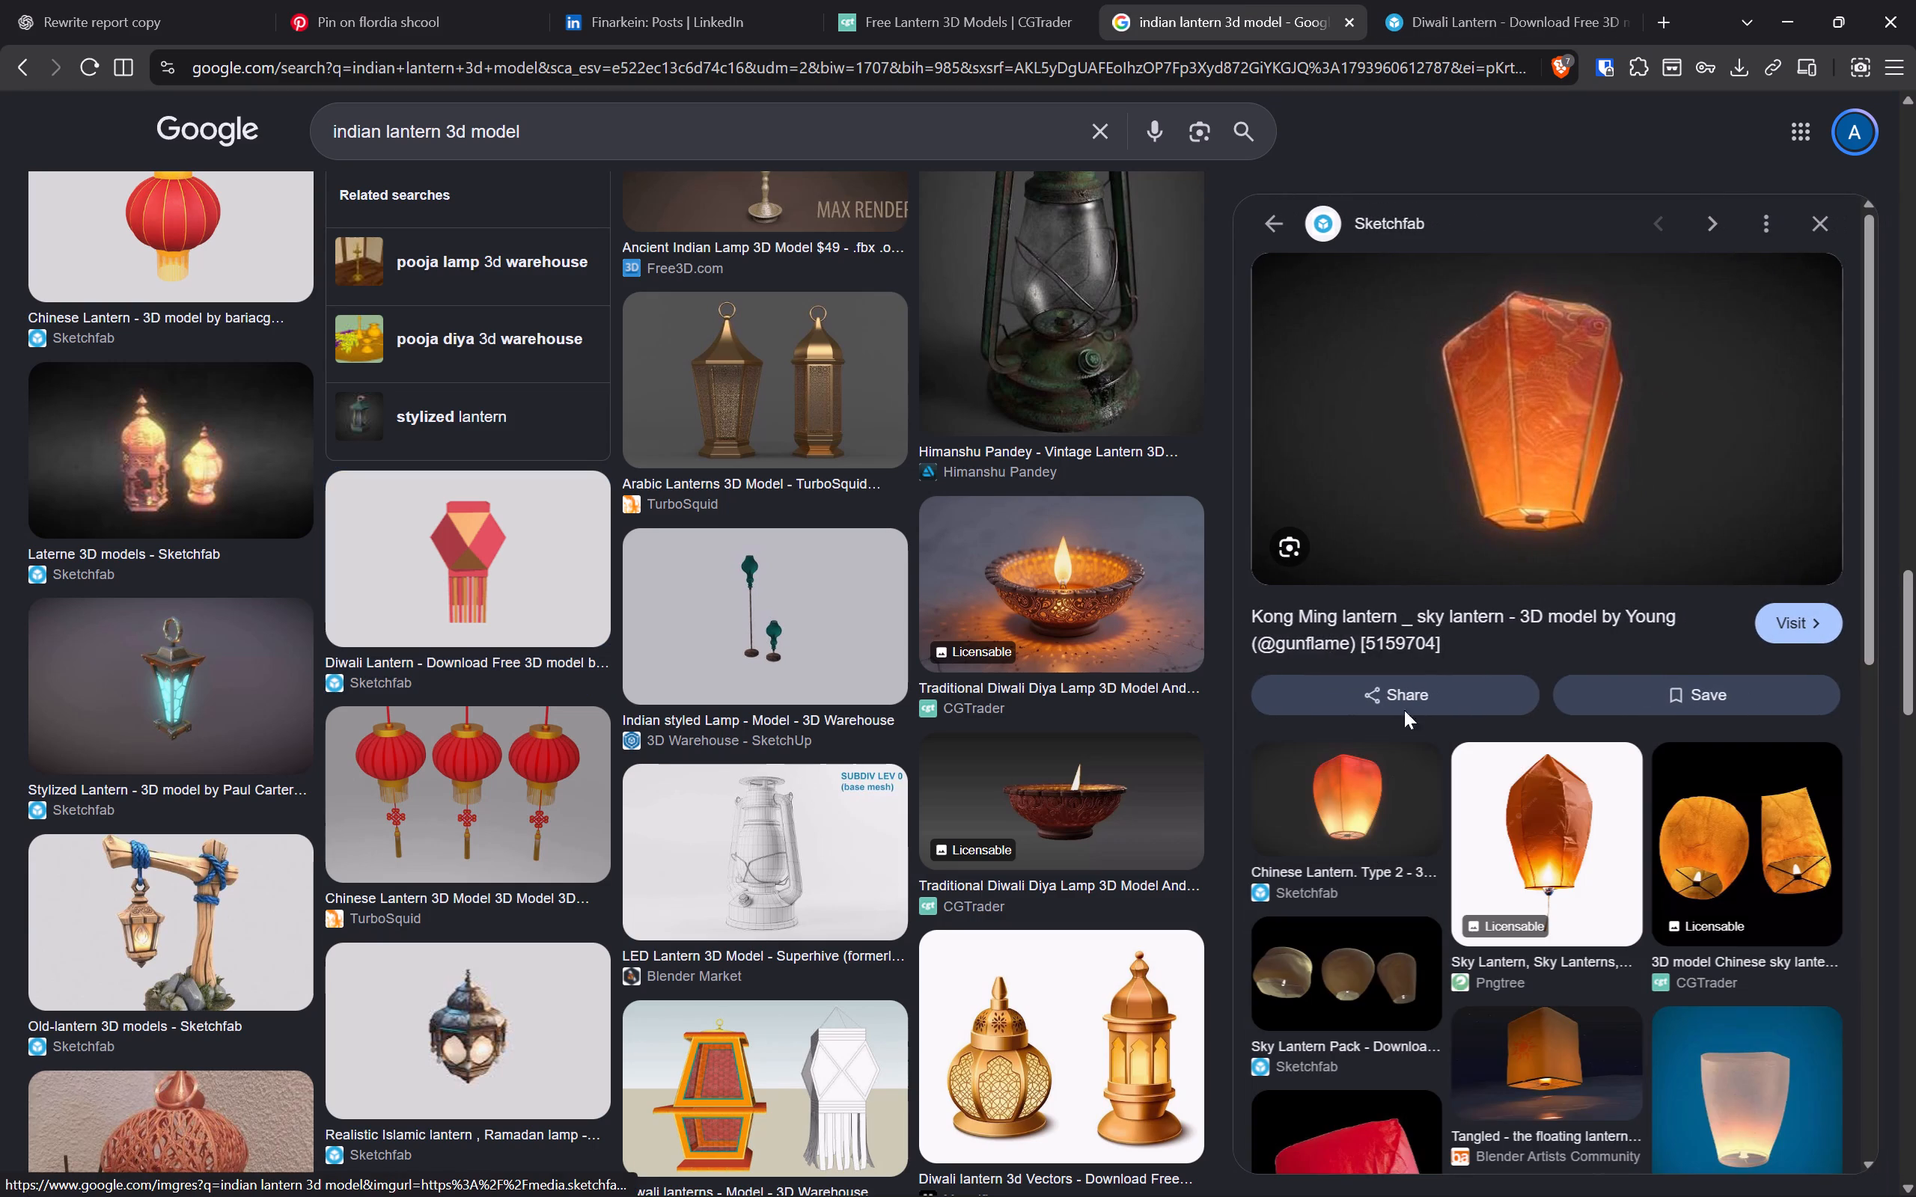
pyautogui.click(1462, 474)
pyautogui.click(979, 0)
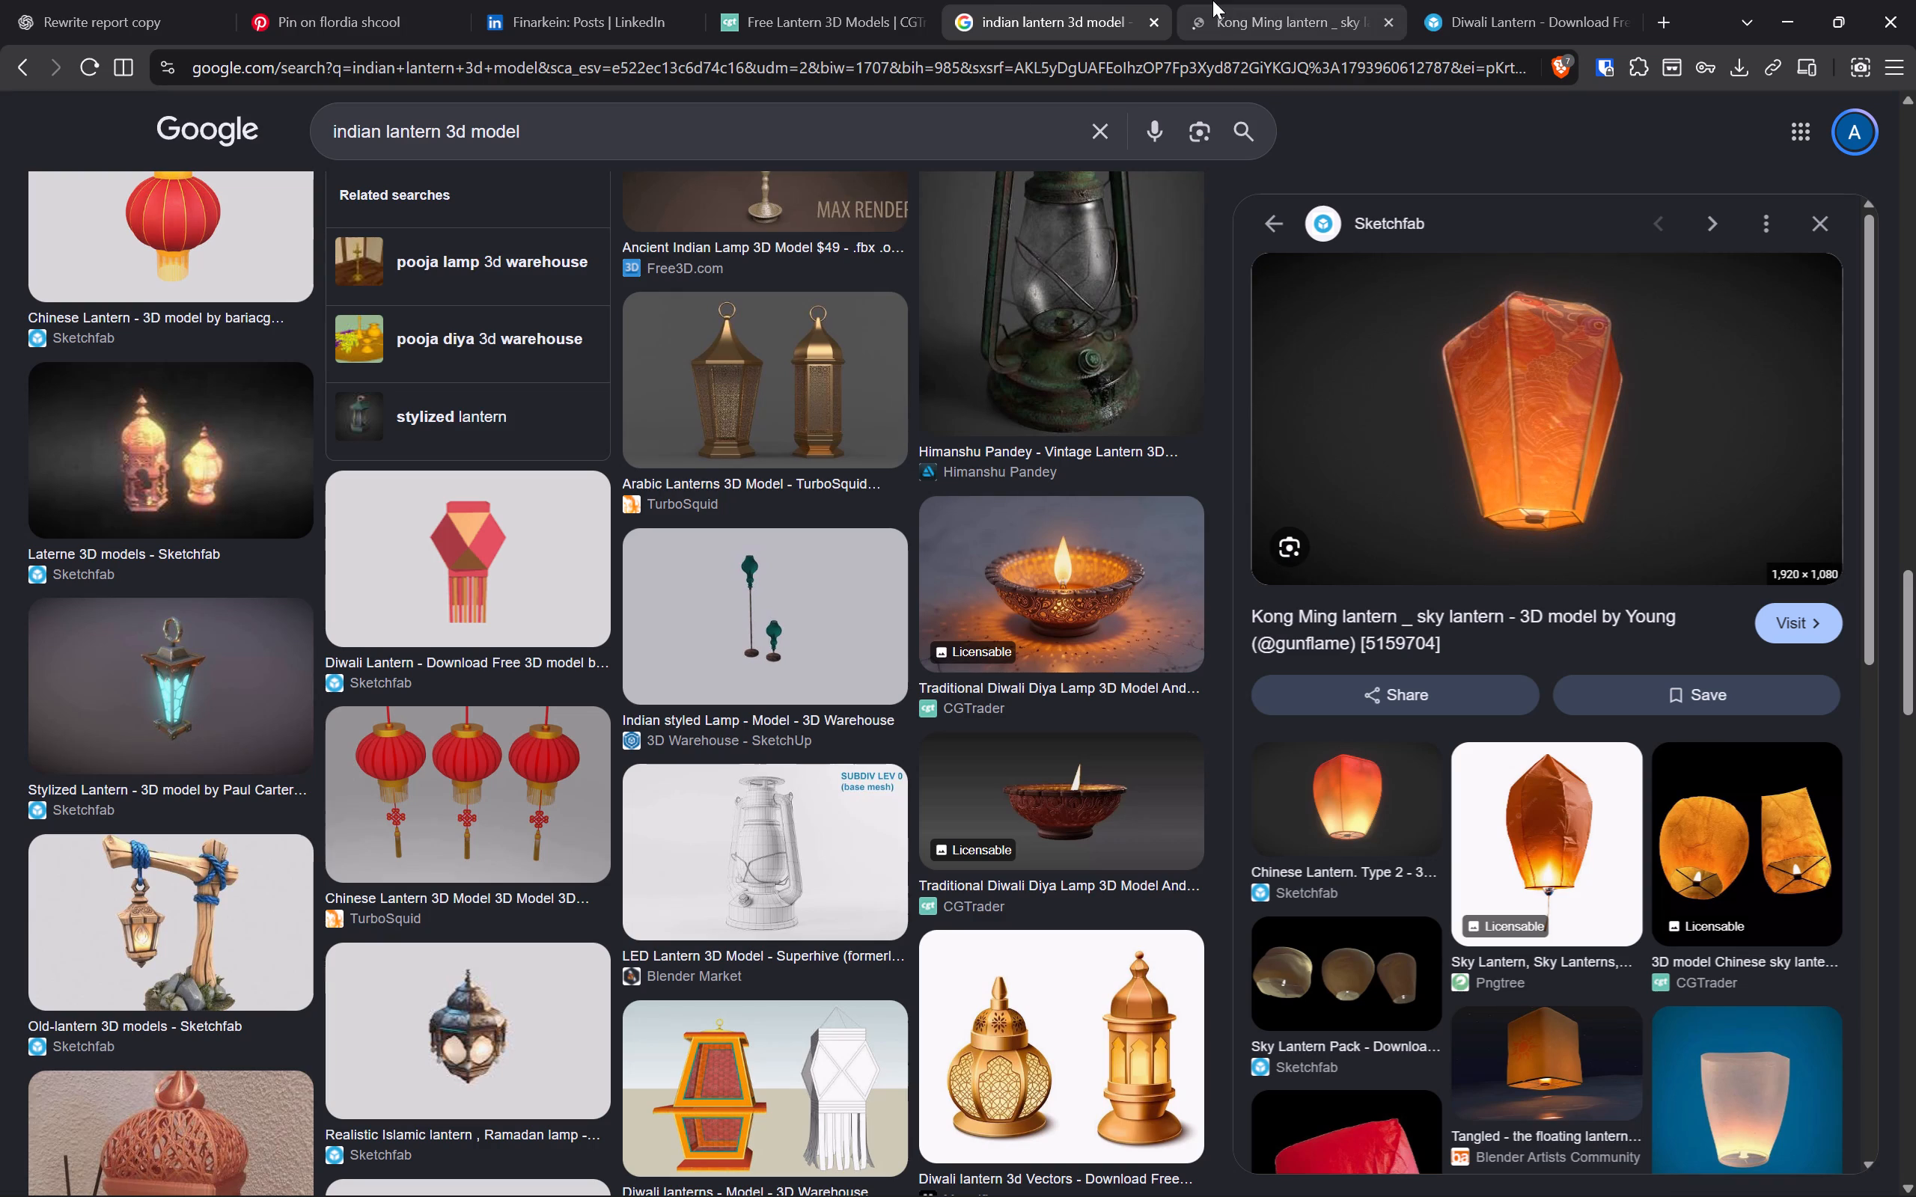
pyautogui.click(1250, 0)
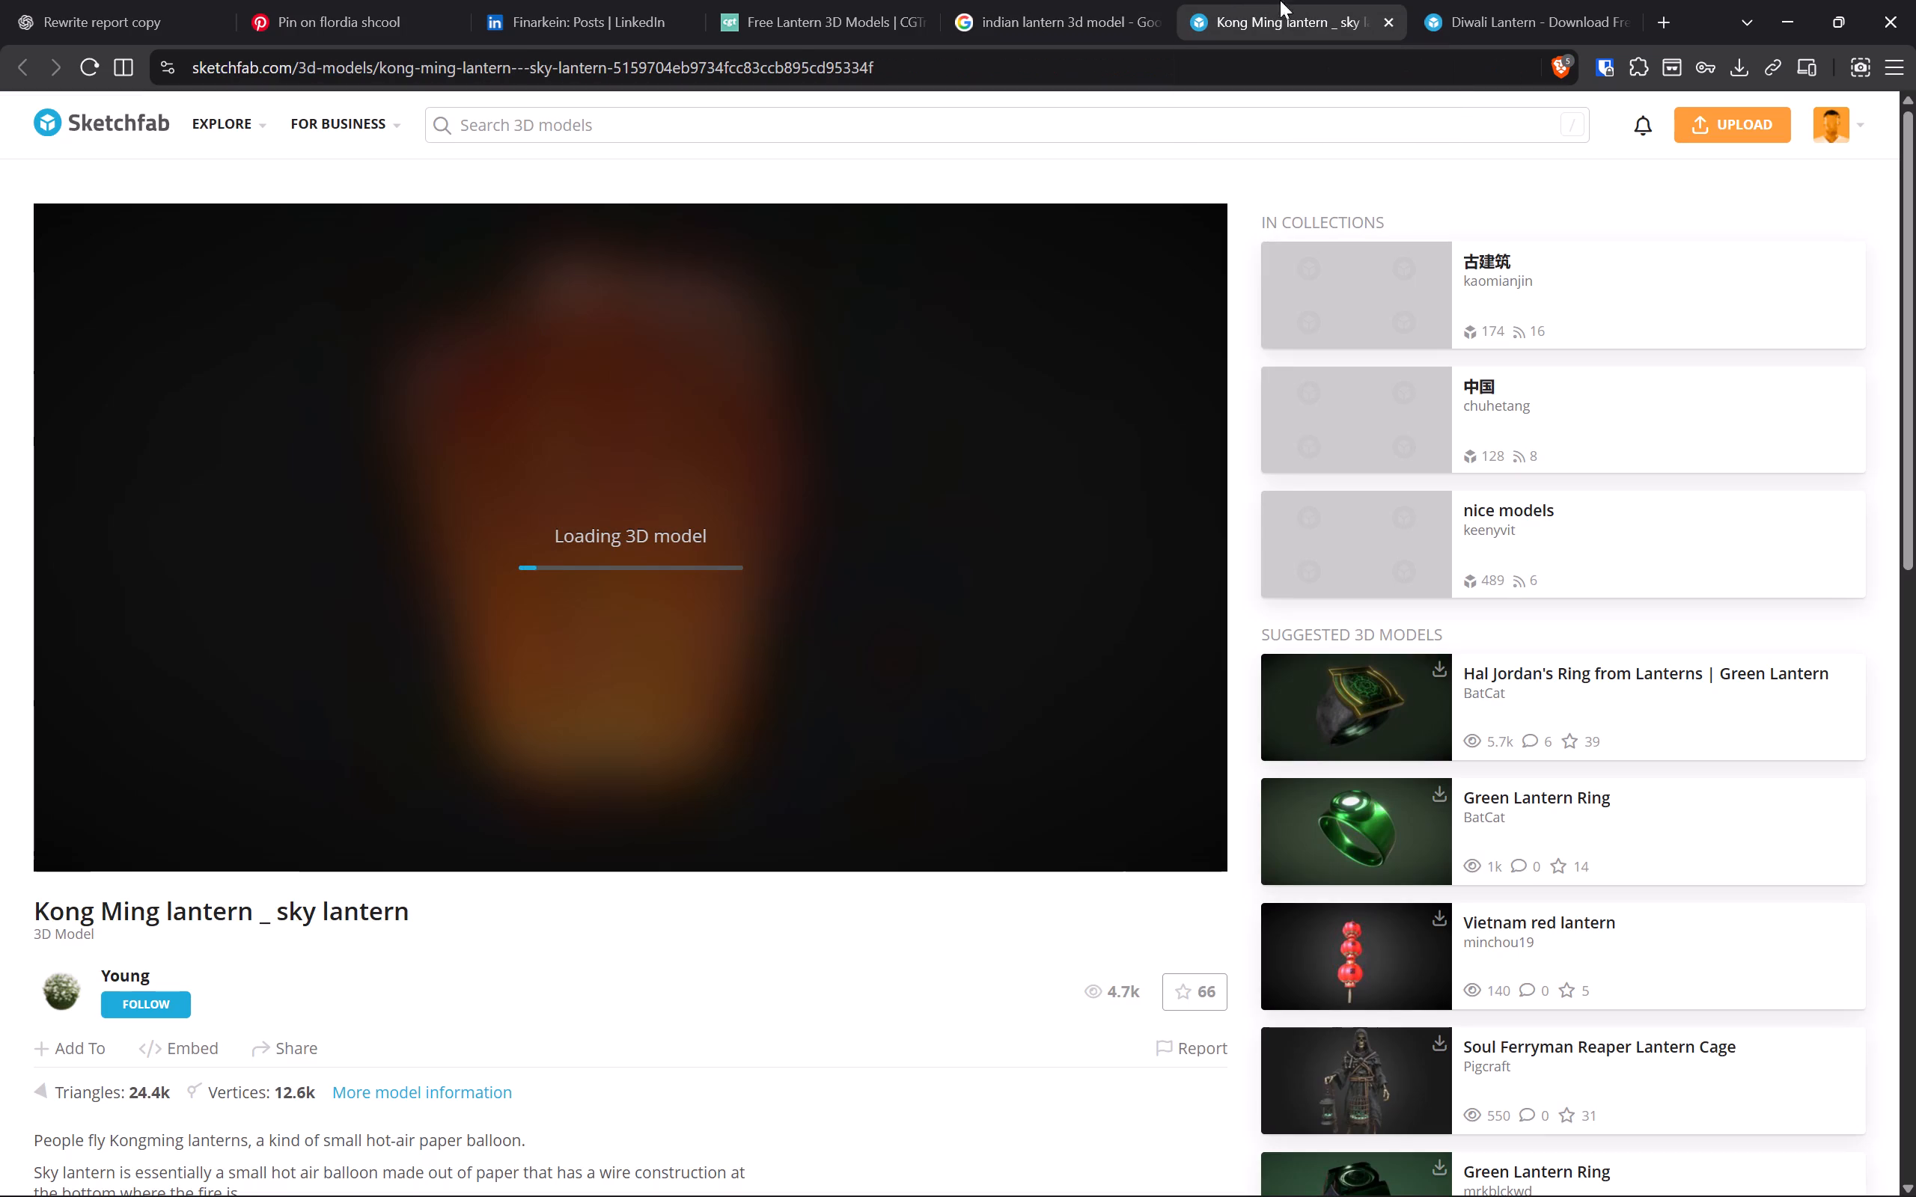
pyautogui.click(1471, 0)
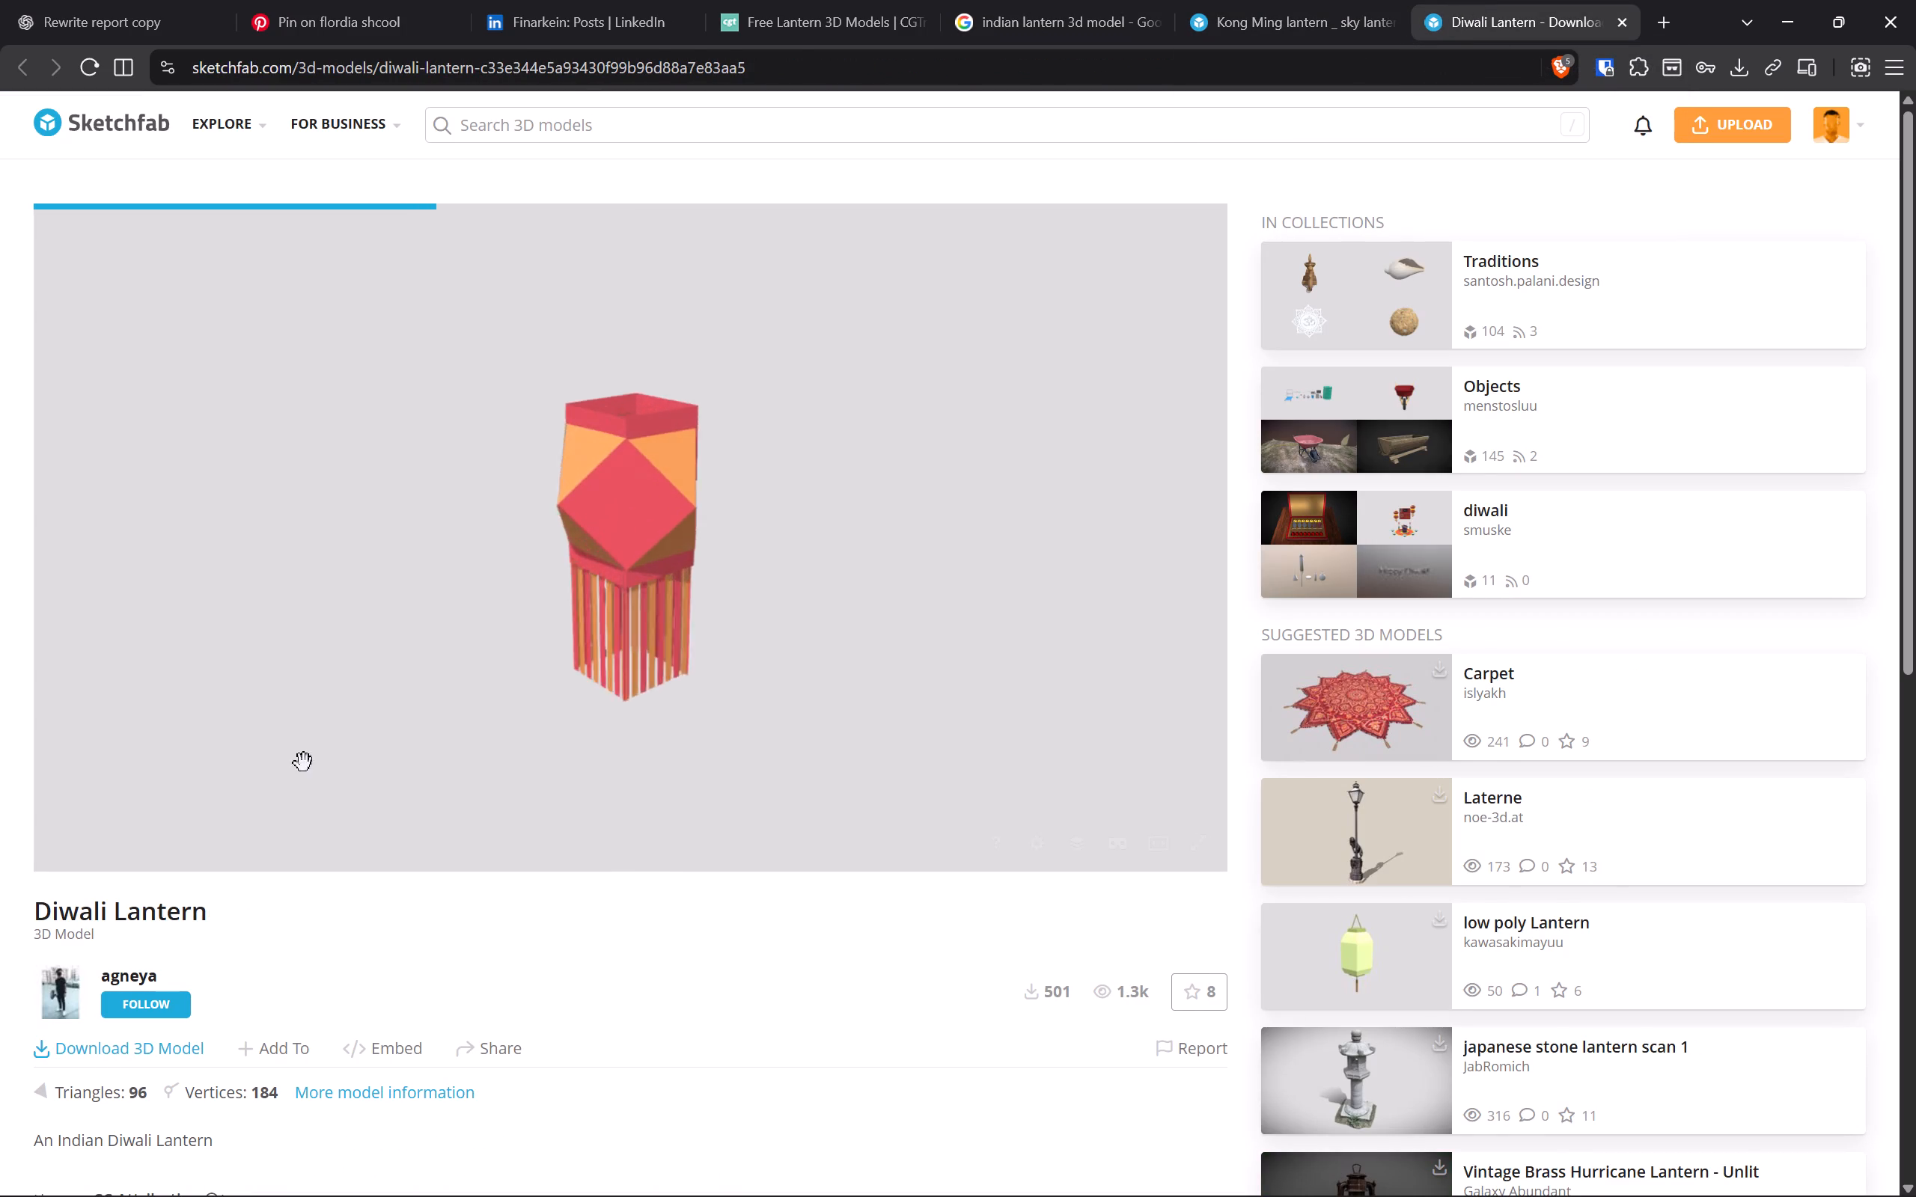
# Download the Diwali Lantern in its original glb format, save it as diwali-lantern in 1. Assets, and close the download dialog.
pyautogui.click(130, 1043)
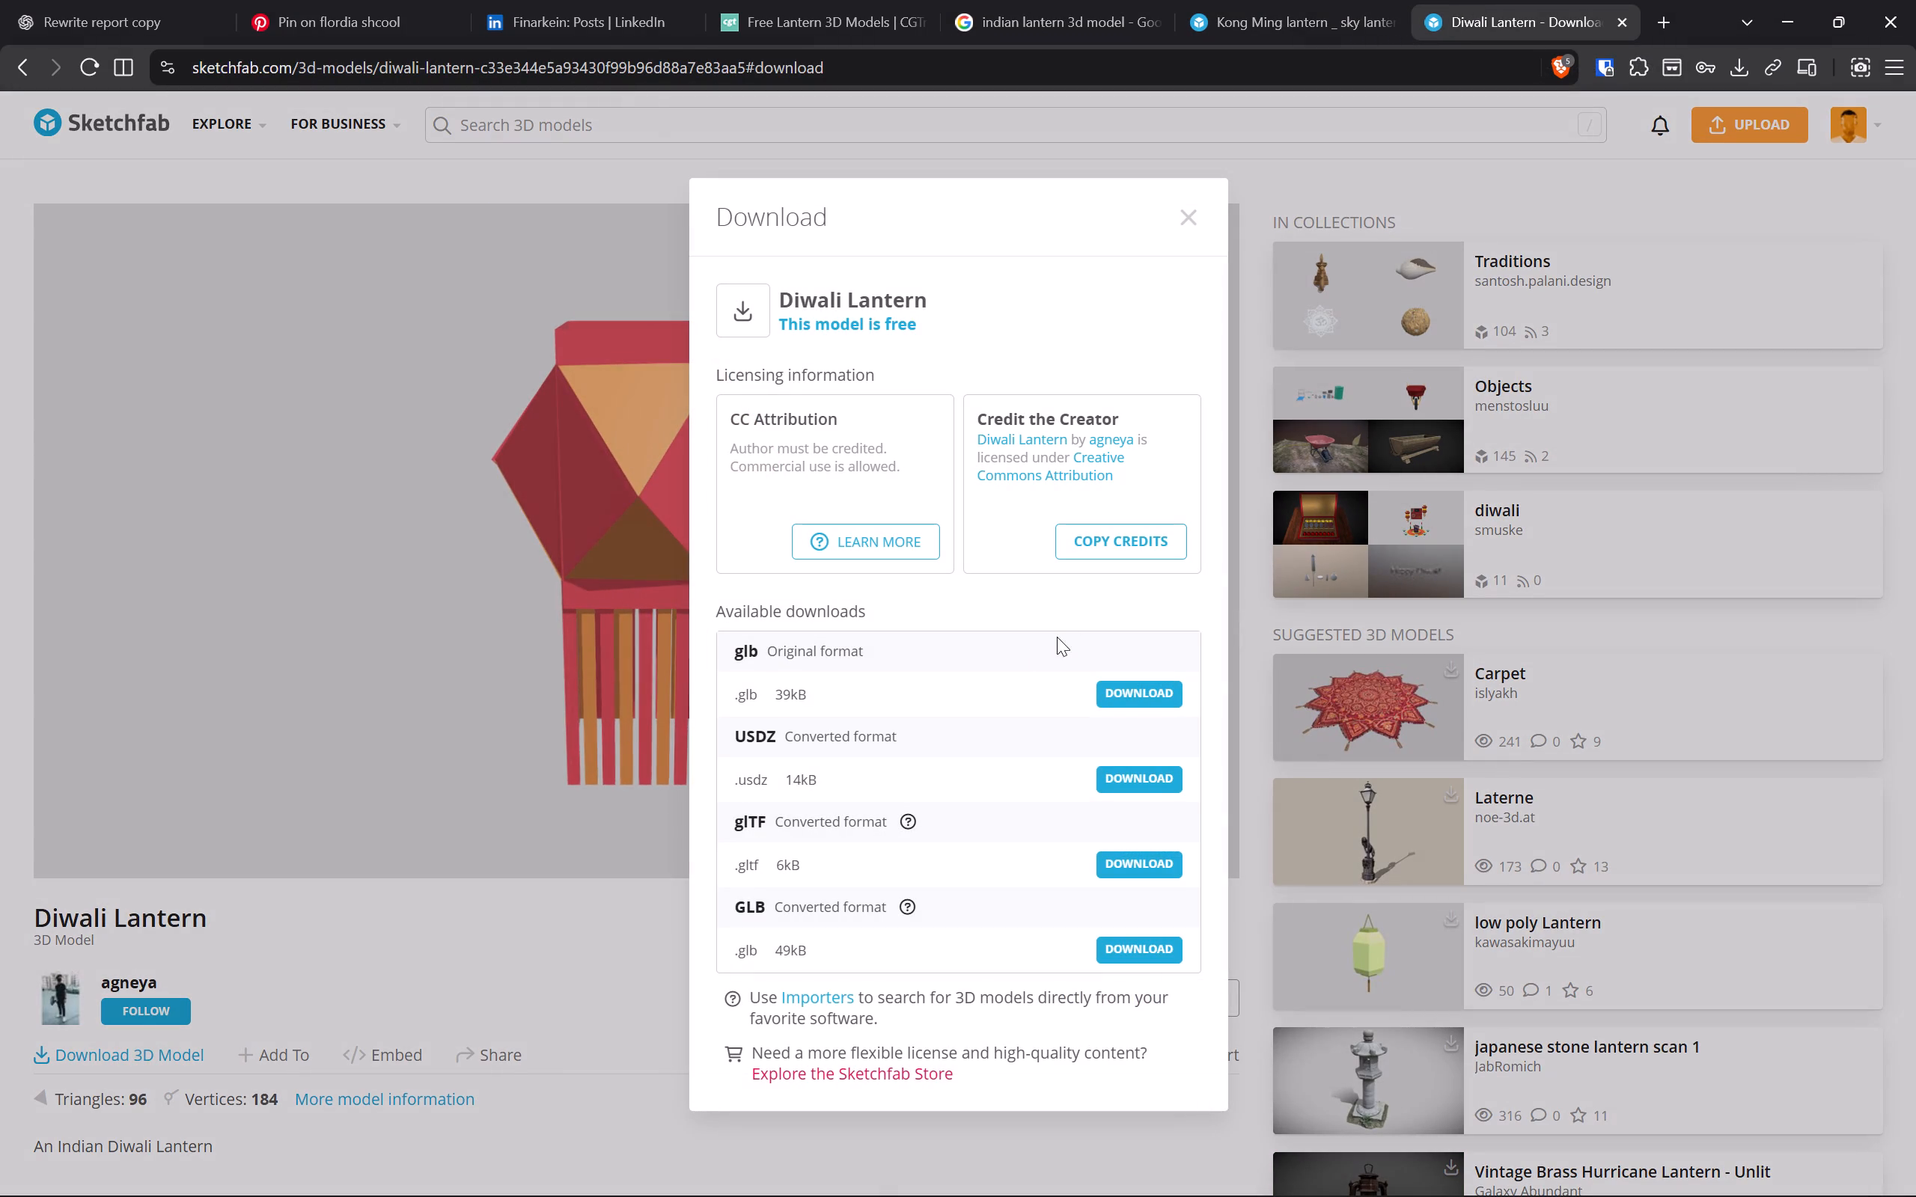
pyautogui.click(1154, 695)
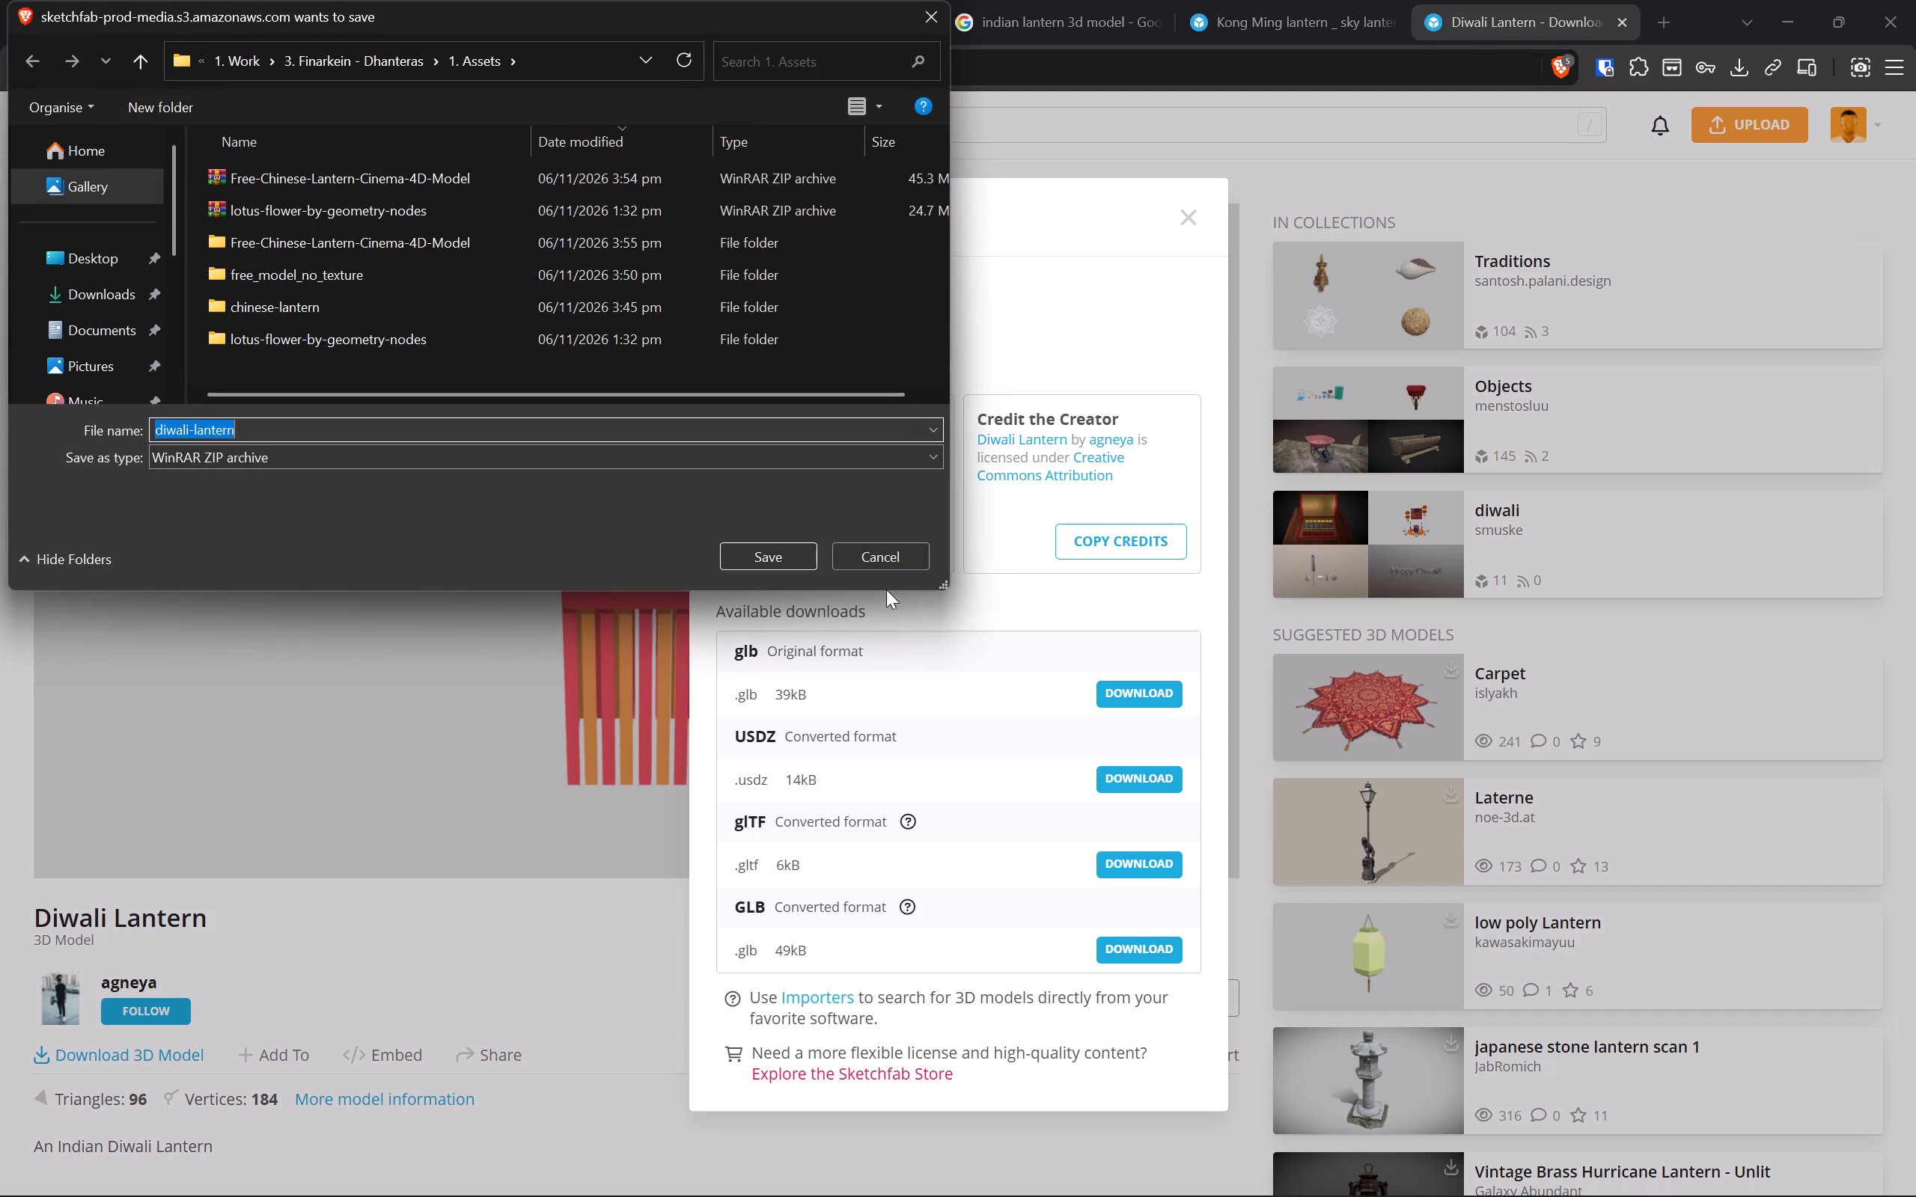
pyautogui.click(767, 557)
pyautogui.click(1347, 944)
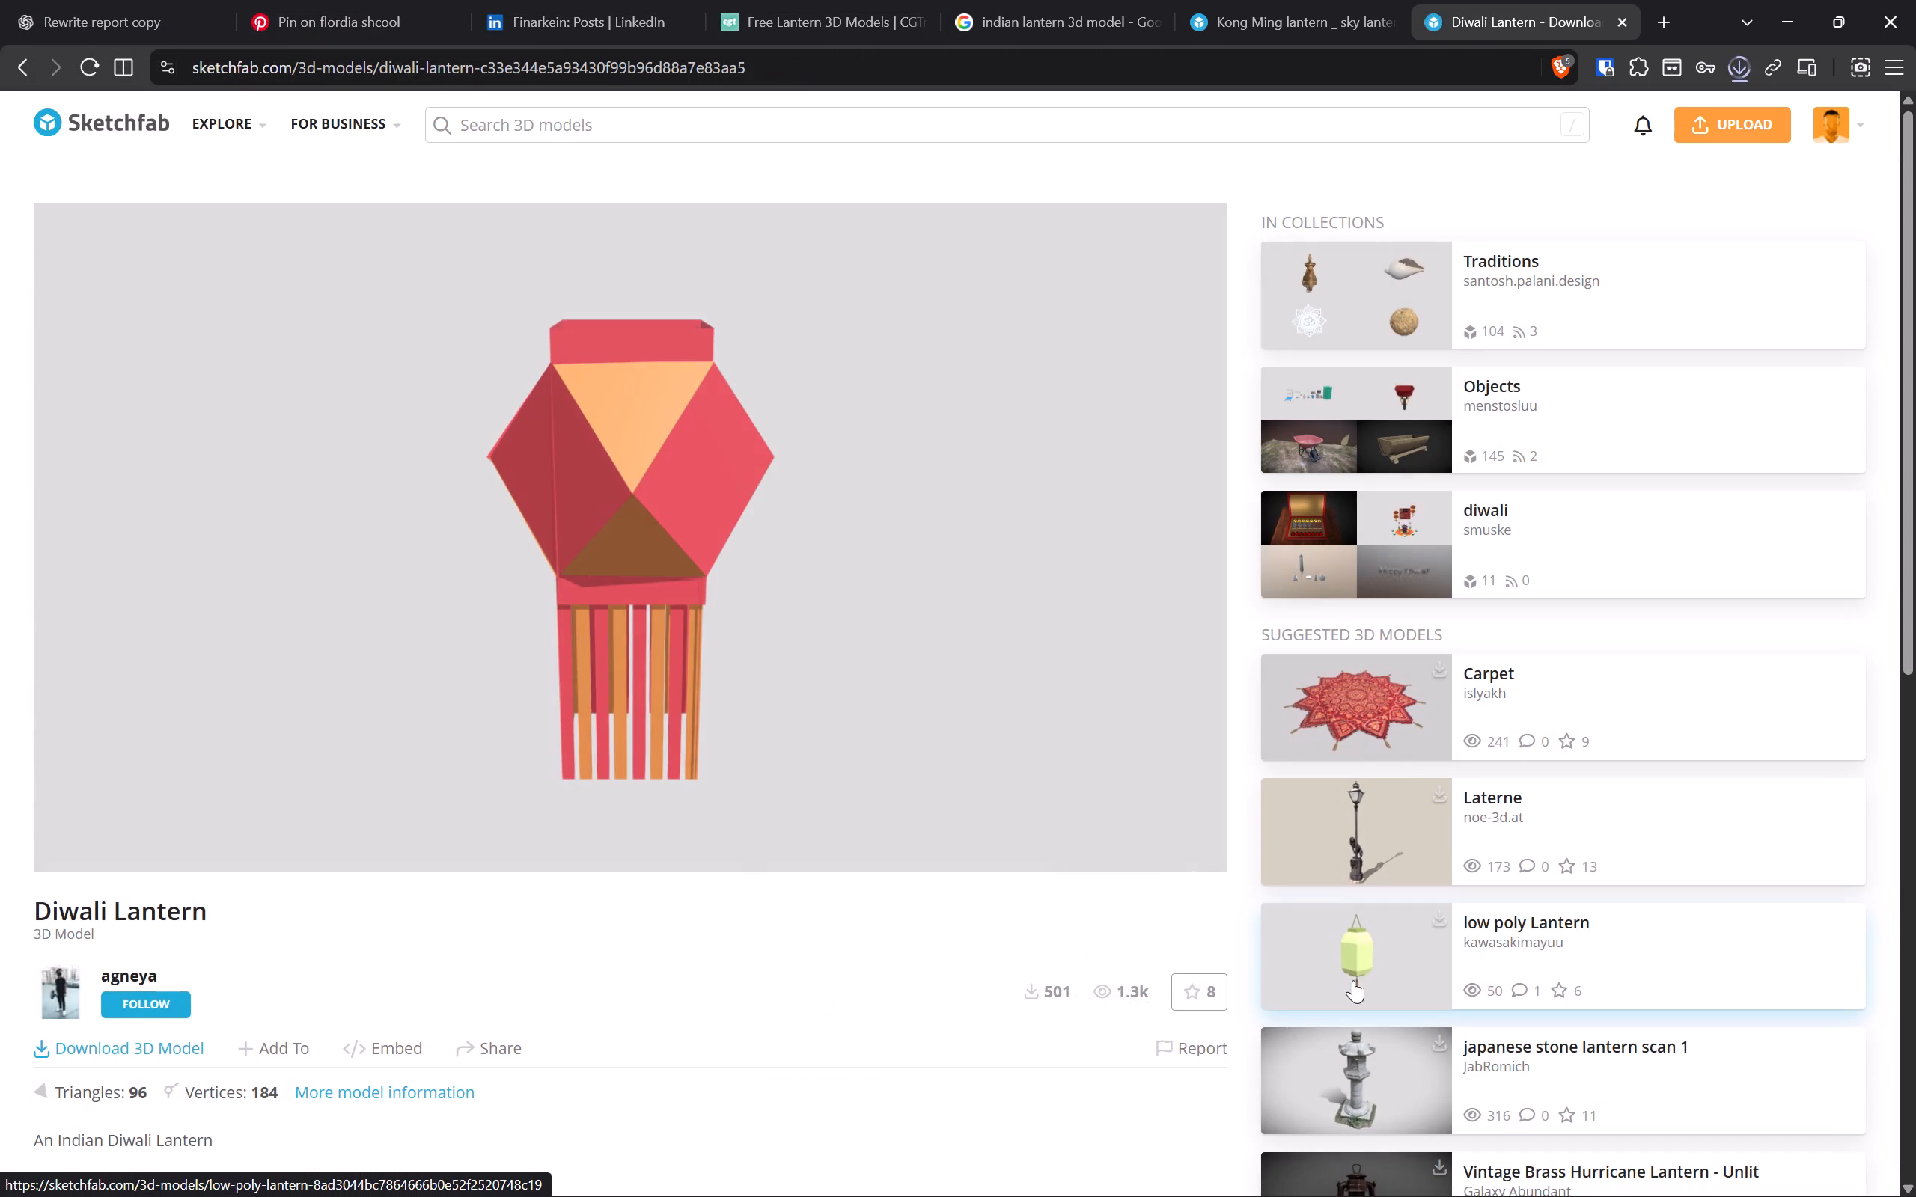
# Open the suggested low poly Lantern model and download its original fbx format as low-poly-lantern into 1. Assets.
pyautogui.click(1361, 958)
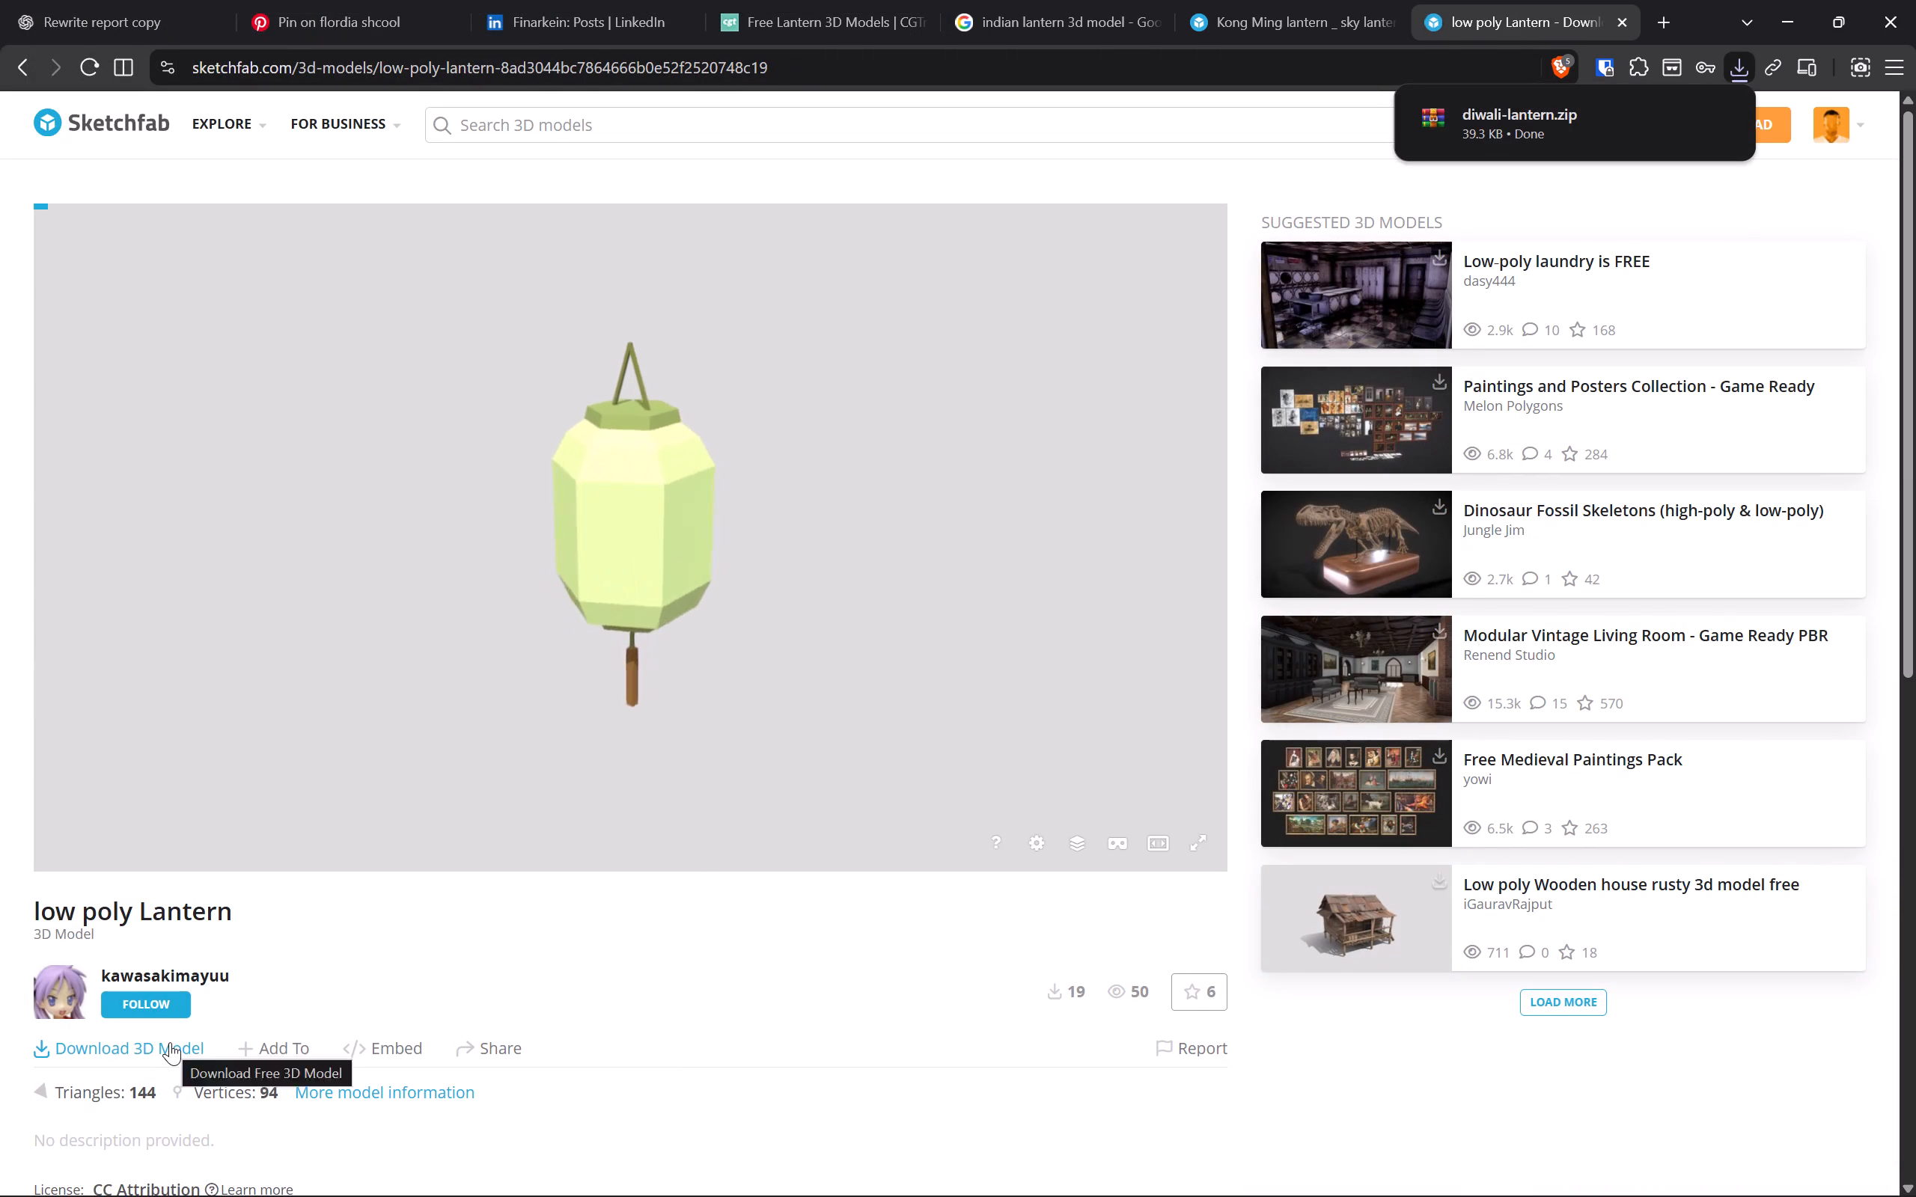
pyautogui.click(170, 1042)
pyautogui.click(1177, 701)
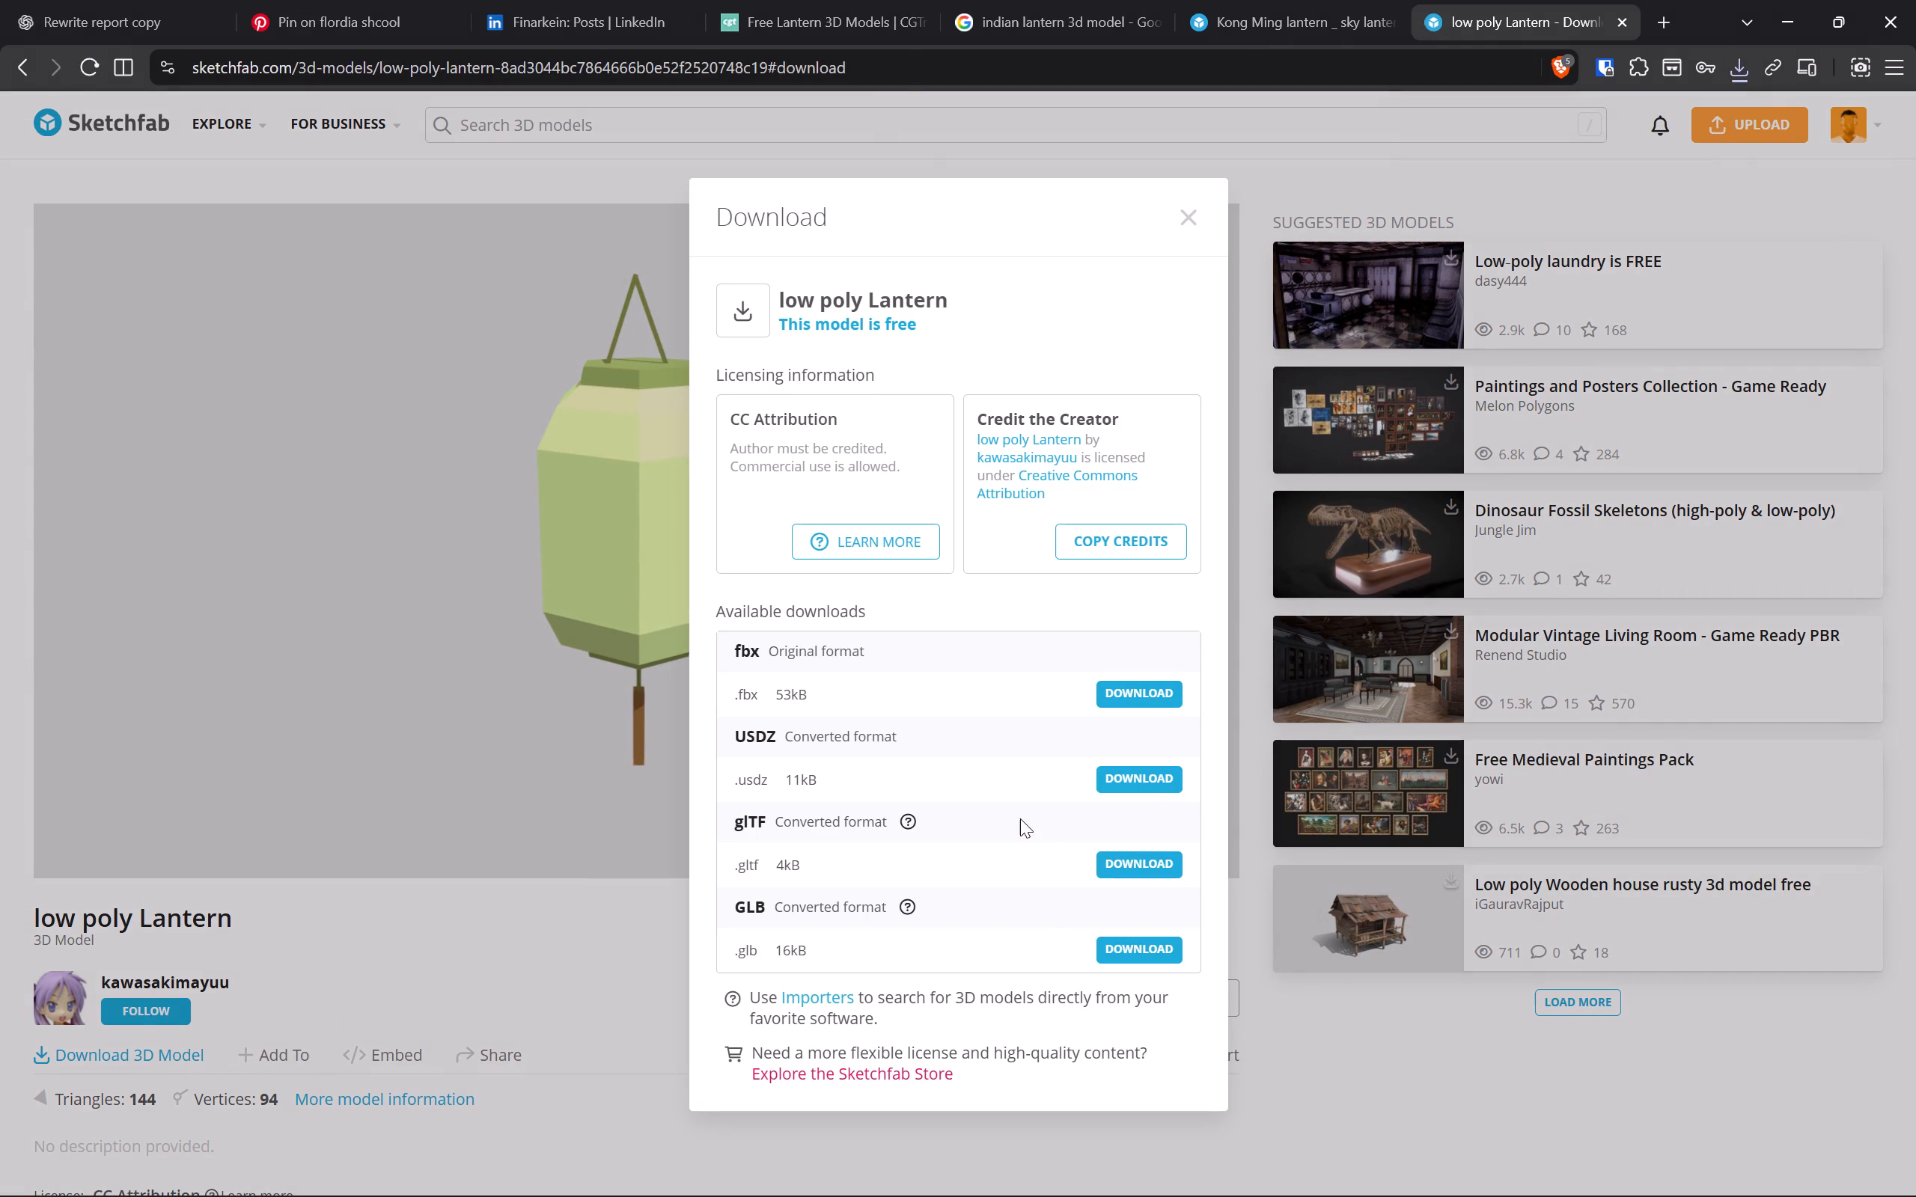
pyautogui.click(751, 573)
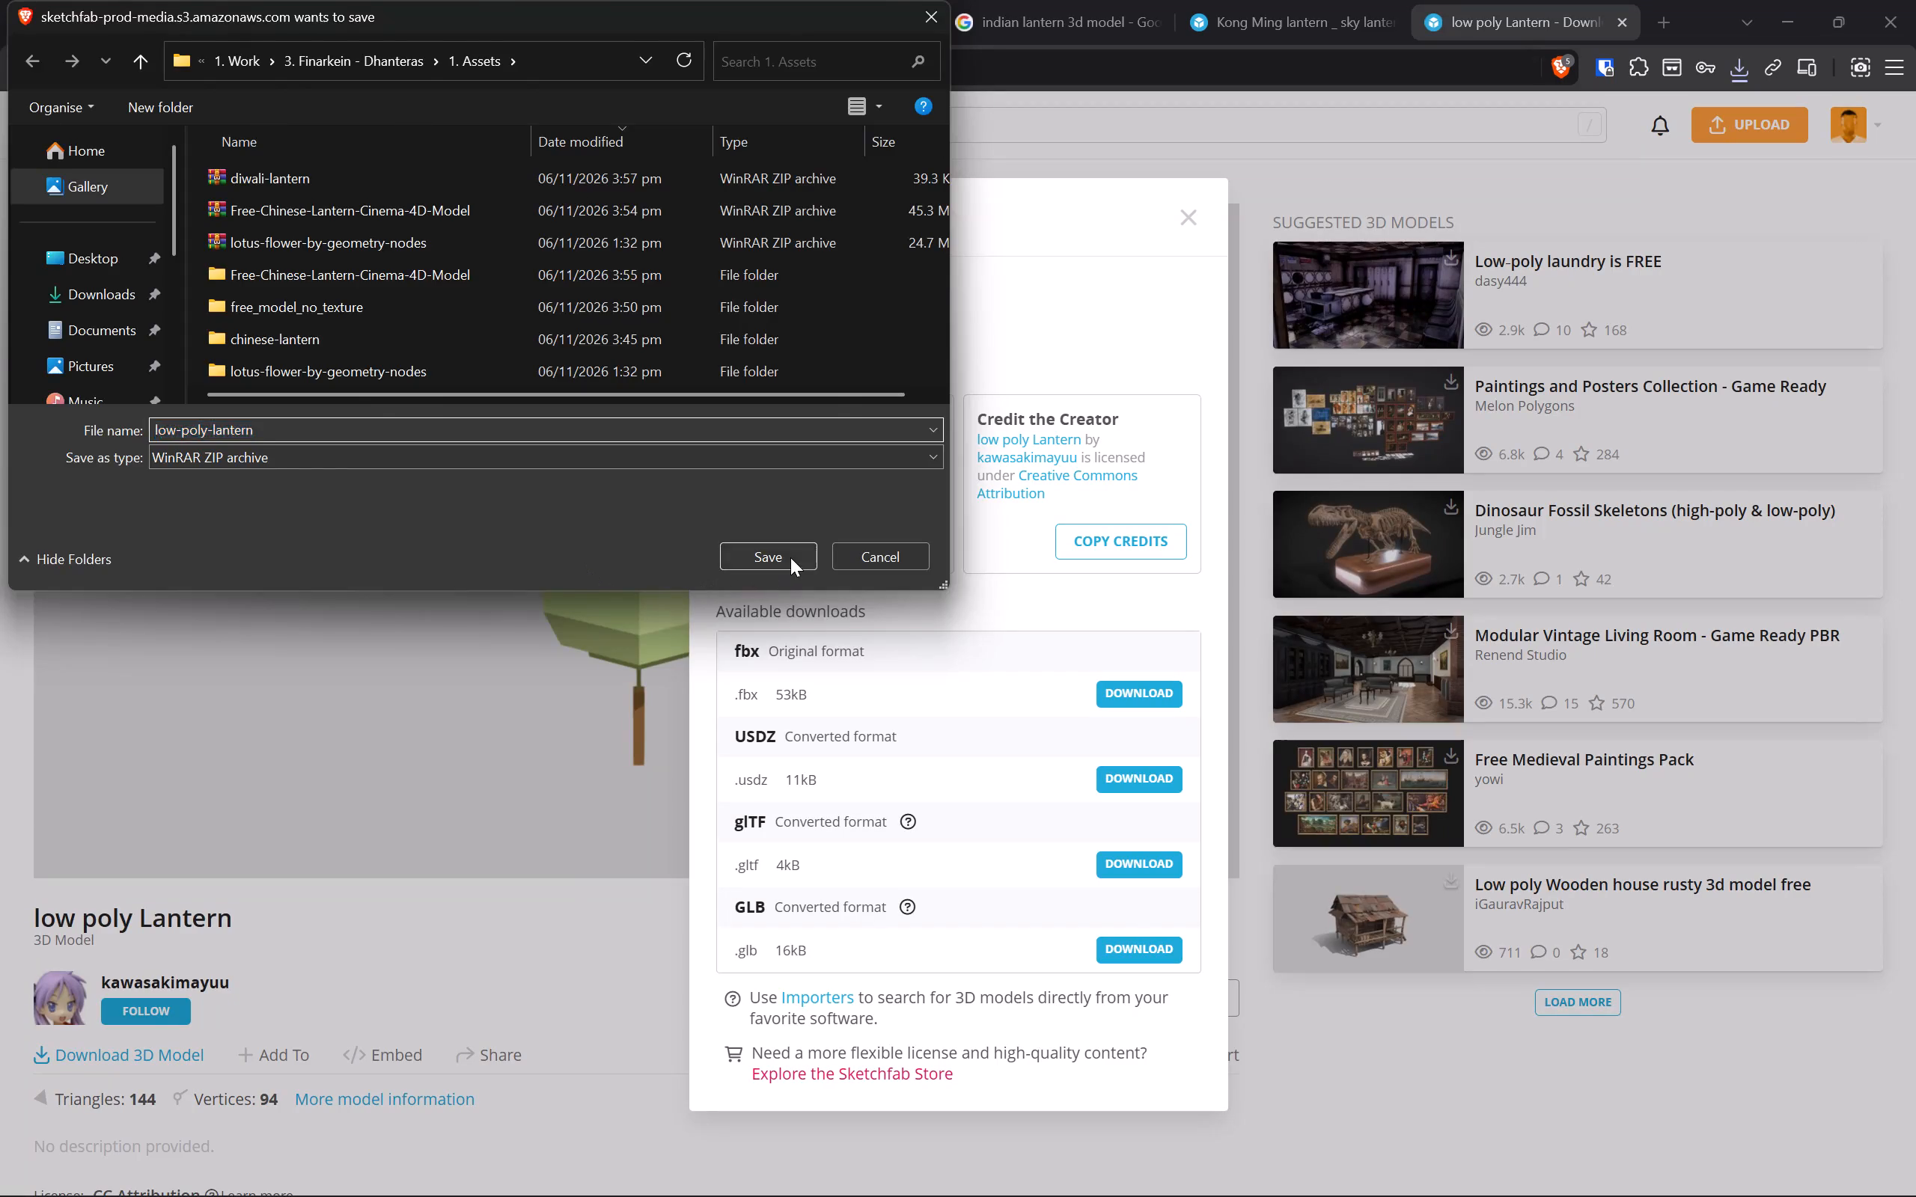
pyautogui.click(790, 557)
# In File Explorer, extract the low-poly-lantern and diwali-lantern archives with 7-Zip into their own folders within 1. Assets.
pyautogui.hotkey('alt', 'Tab')
pyautogui.keyDown('alt'); pyautogui.click(1150, 356); pyautogui.keyUp('alt')
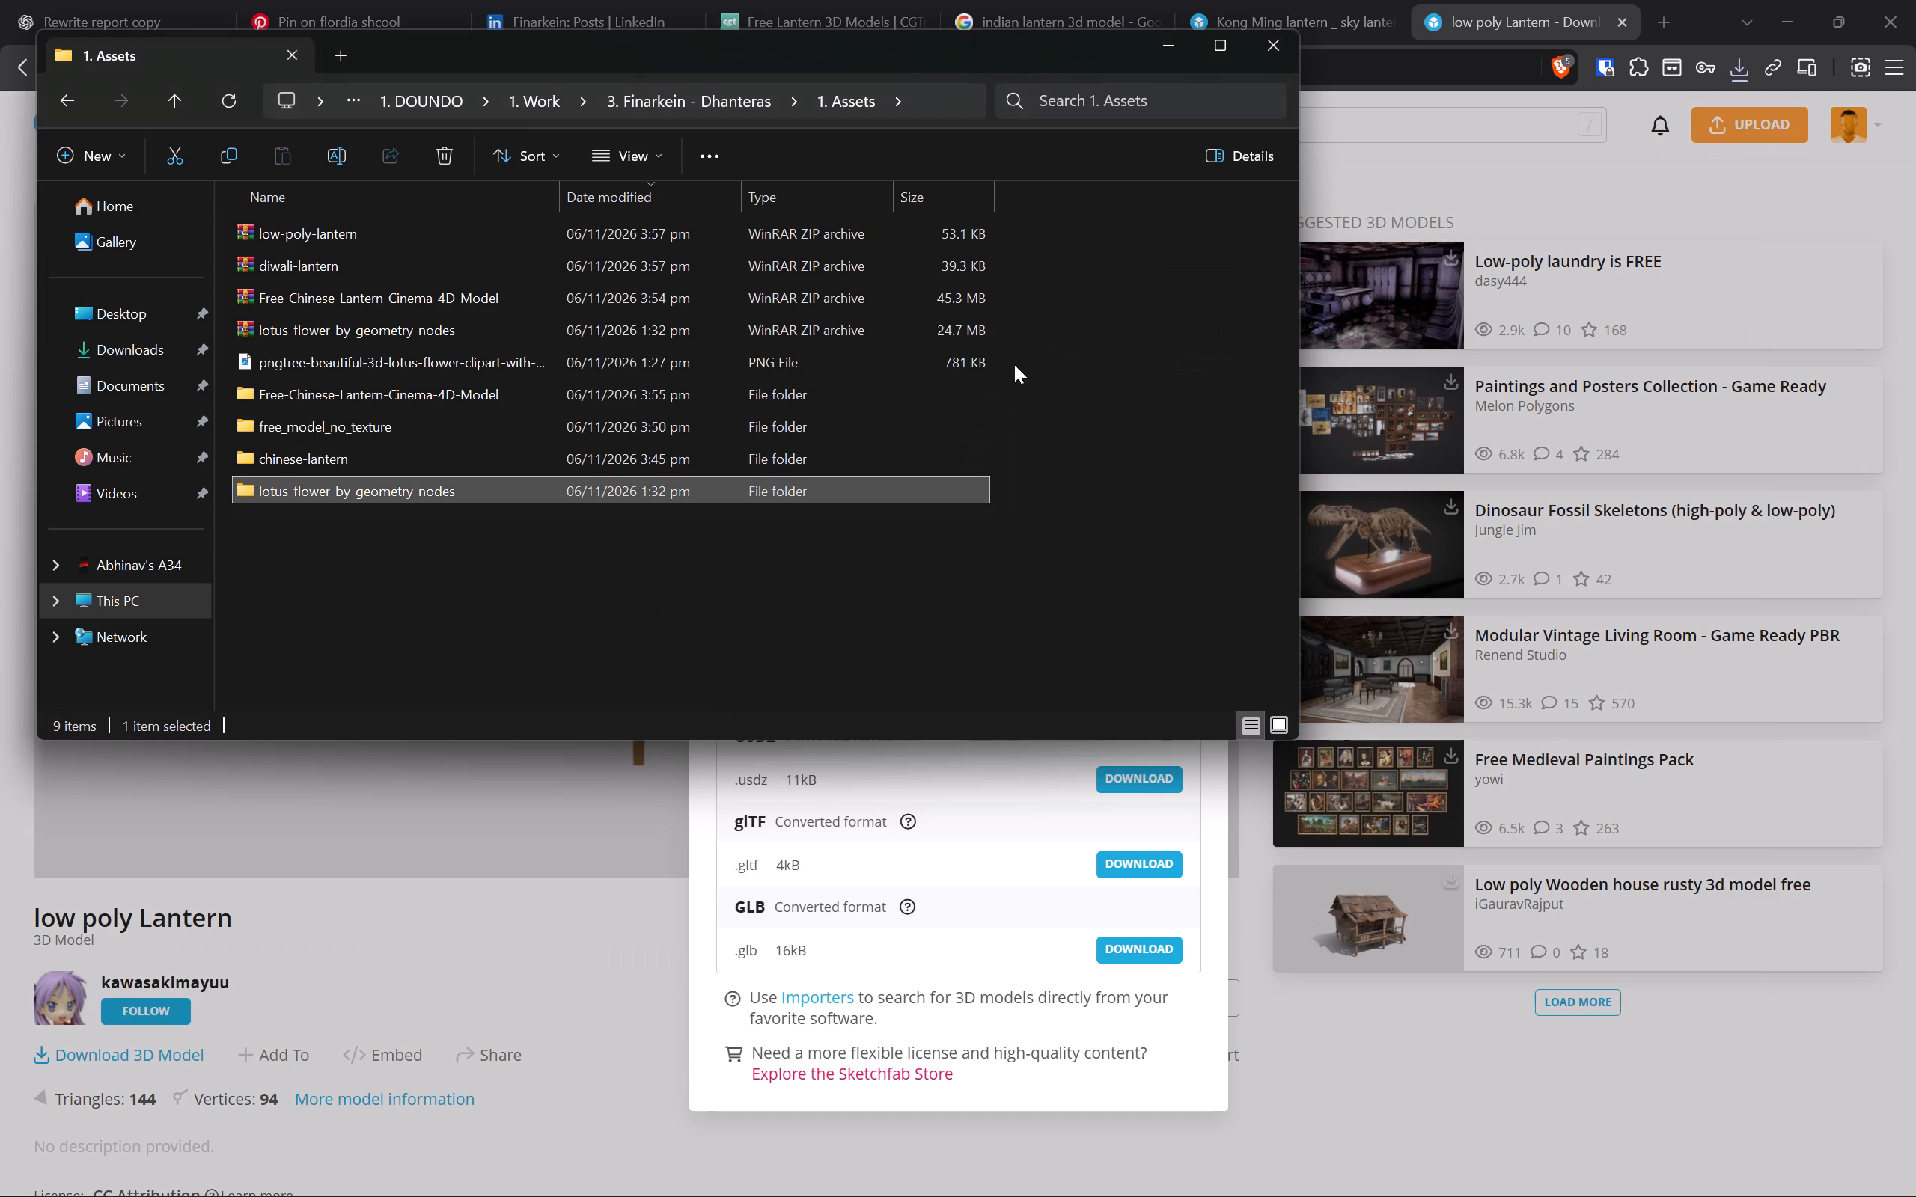
pyautogui.hotkey('ctrl', 'r')
pyautogui.click(465, 242)
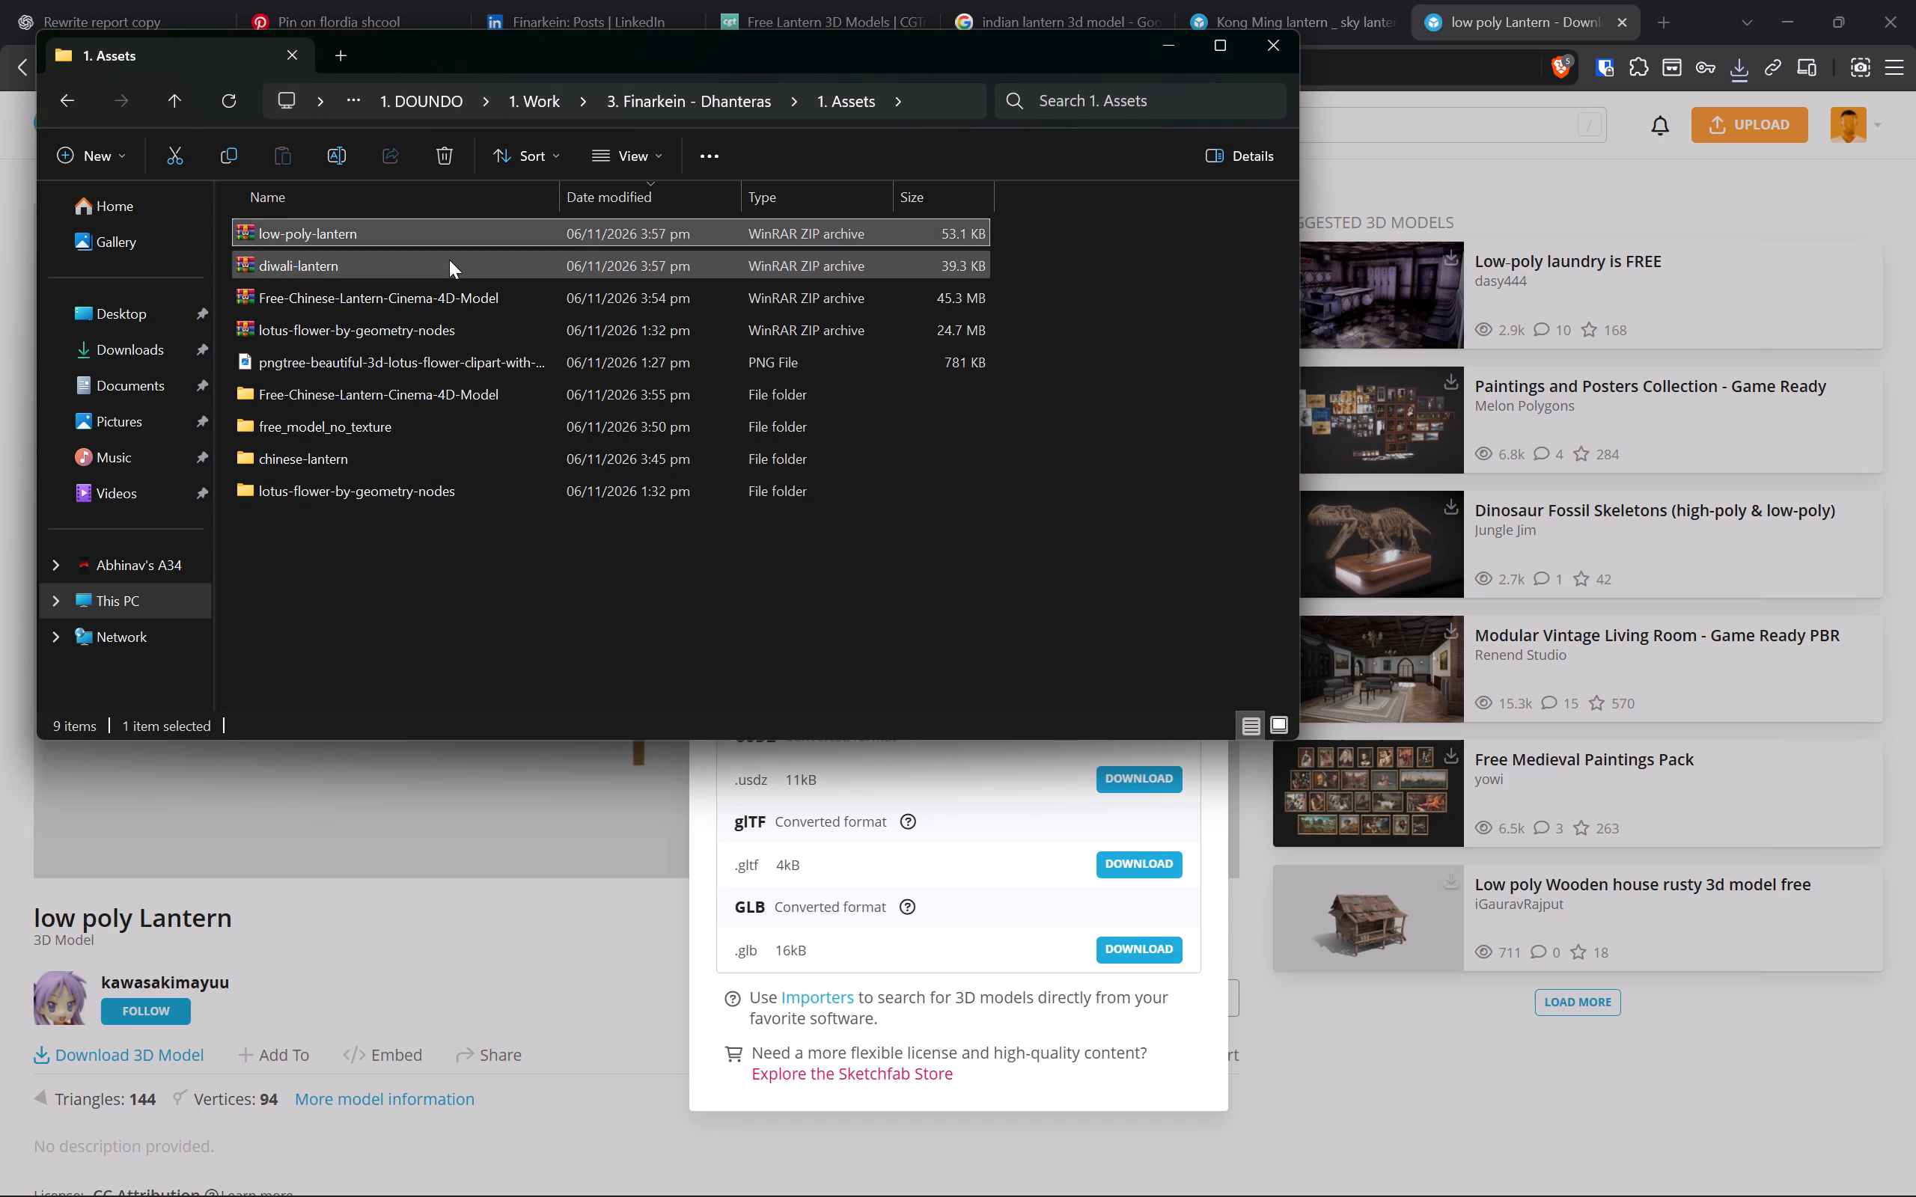
pyautogui.keyDown('ctrl'); pyautogui.click(449, 260); pyautogui.keyUp('ctrl')
pyautogui.rightClick(478, 231)
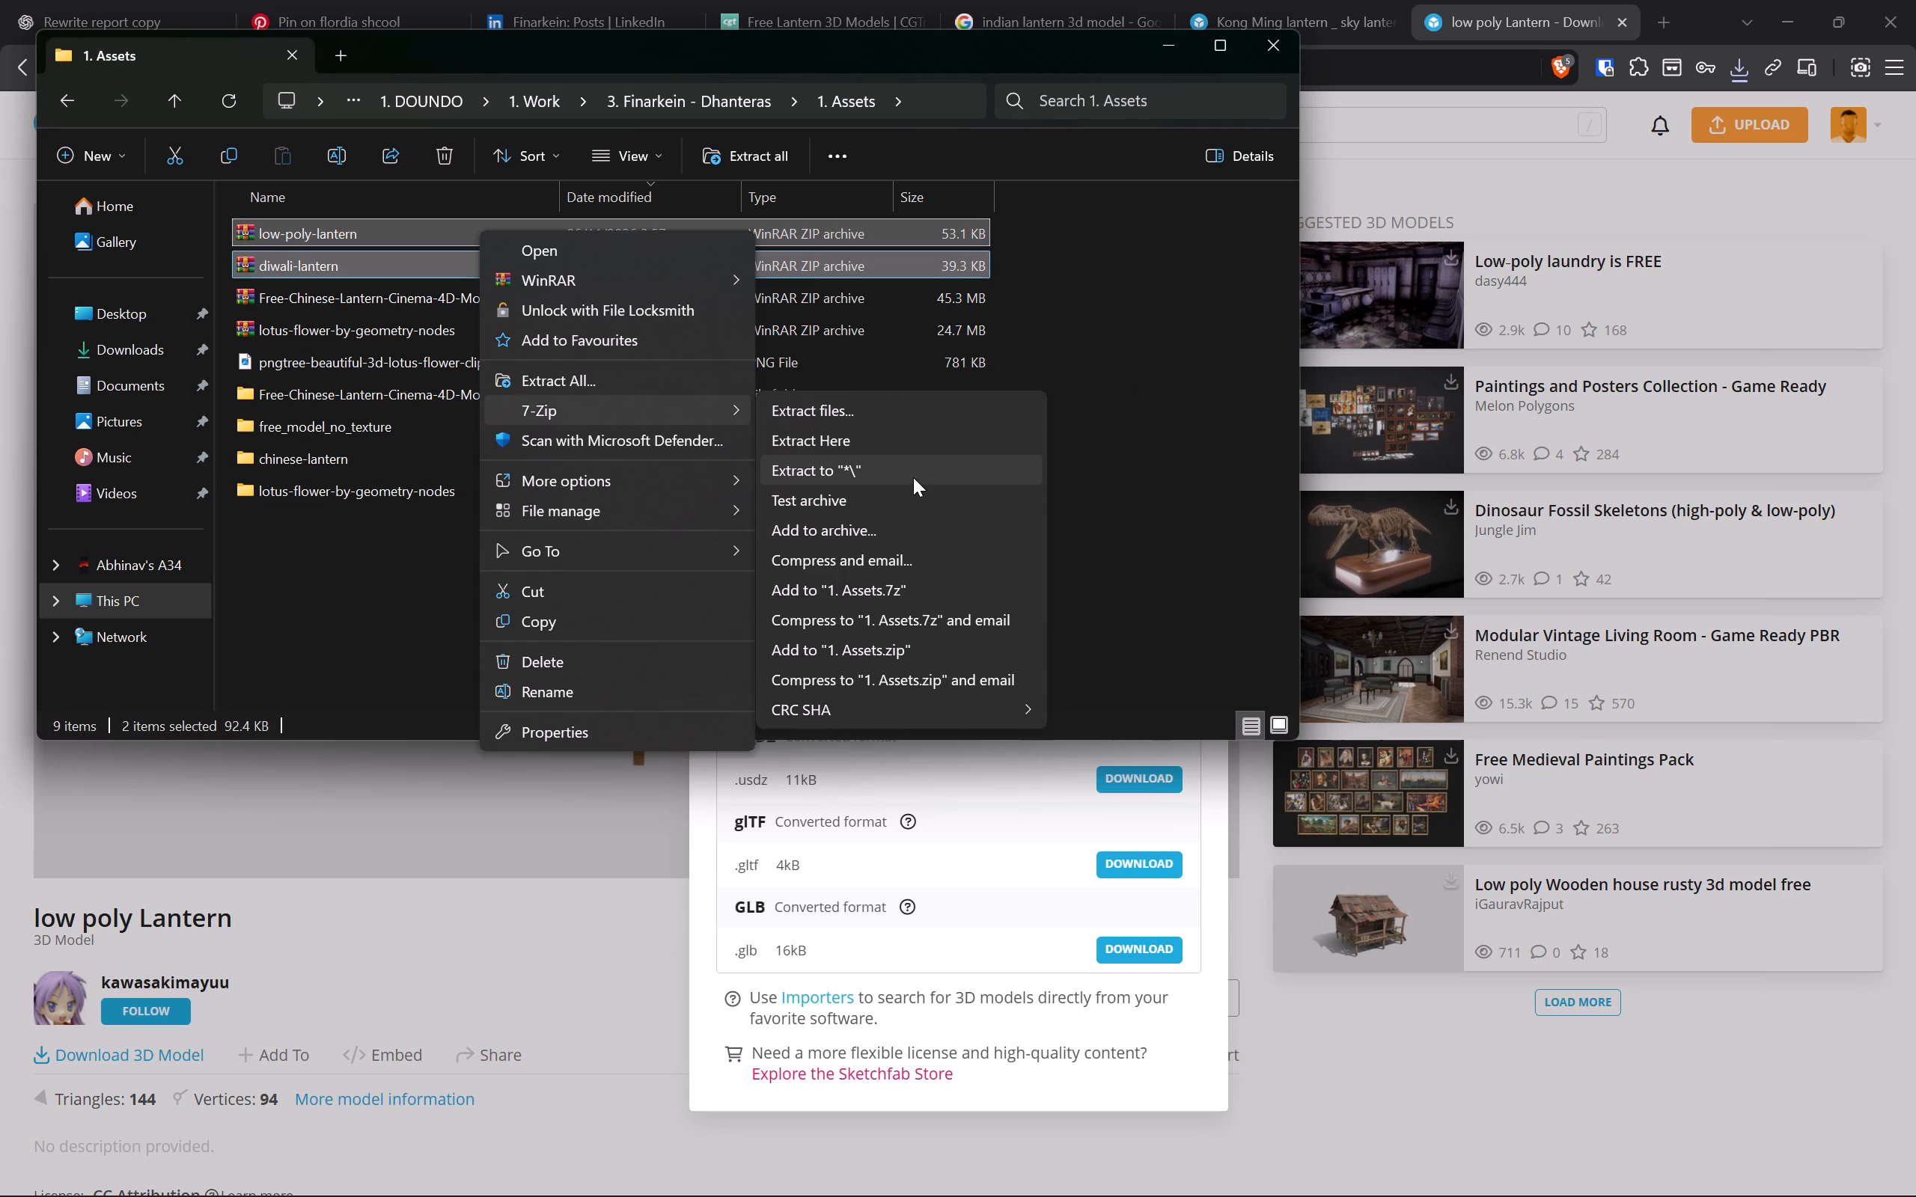
pyautogui.click(913, 477)
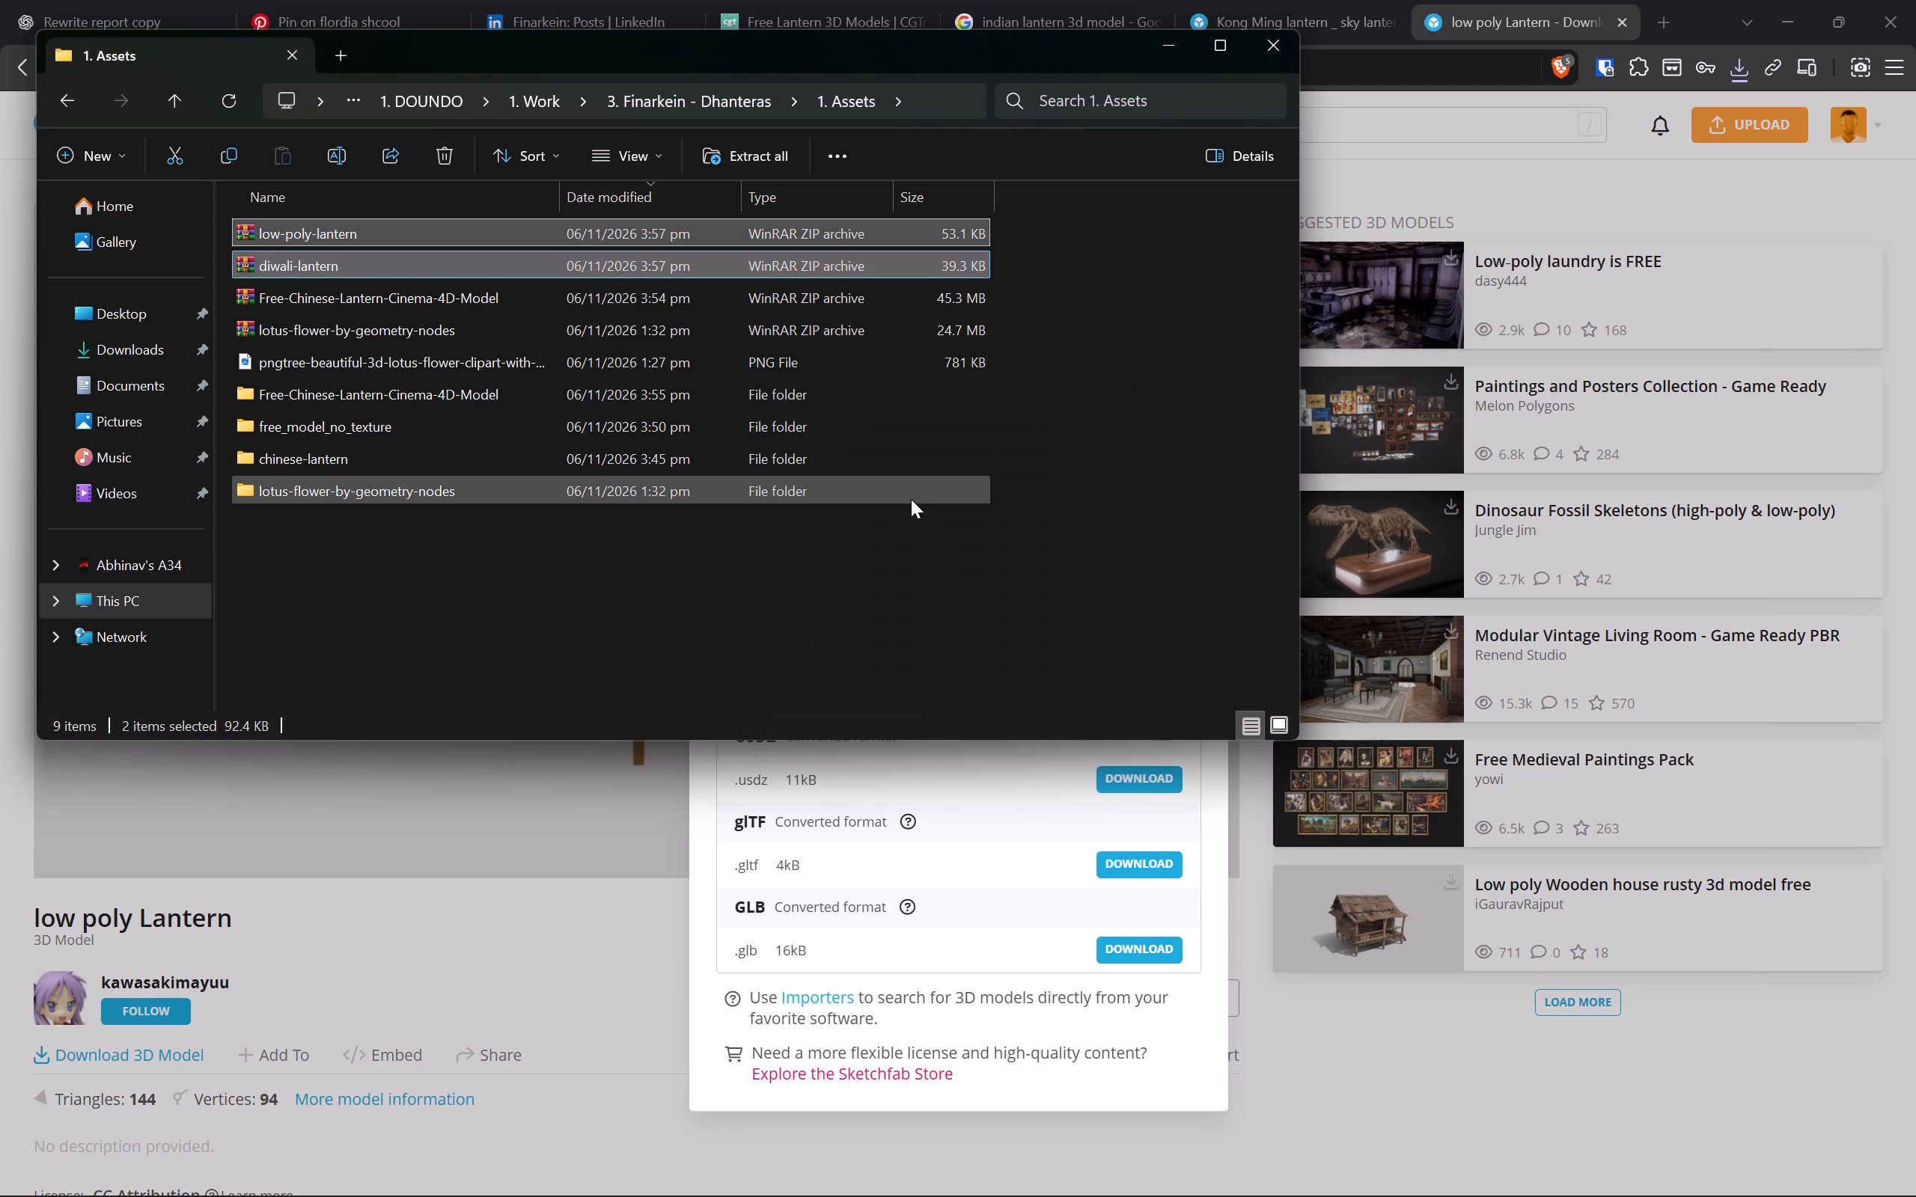
pyautogui.hotkey('alt', 'Tab')
pyautogui.hotkey('alt', 'Escape')
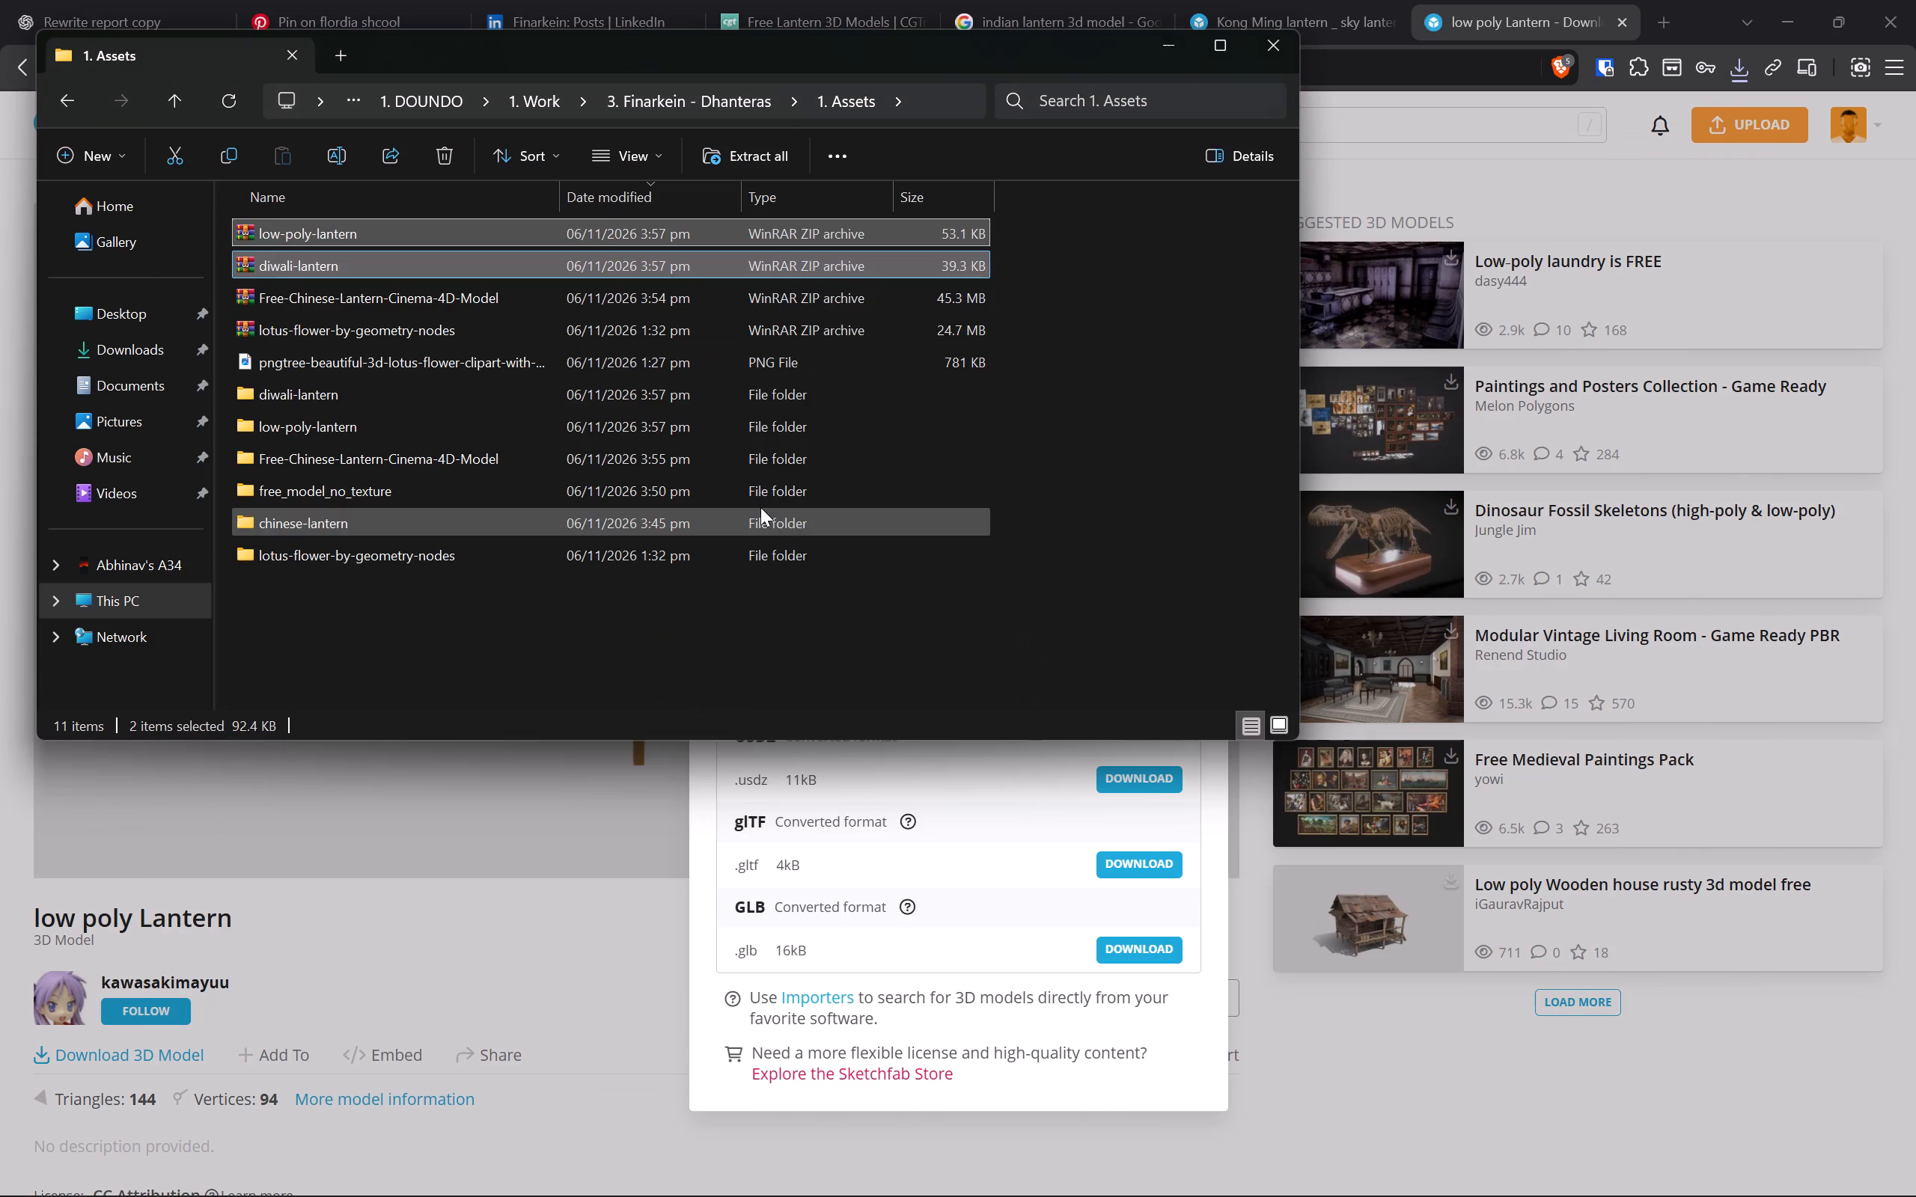
# Open the source subfolder inside the chinese-lantern asset folder.
pyautogui.doubleClick(751, 517)
pyautogui.doubleClick(430, 231)
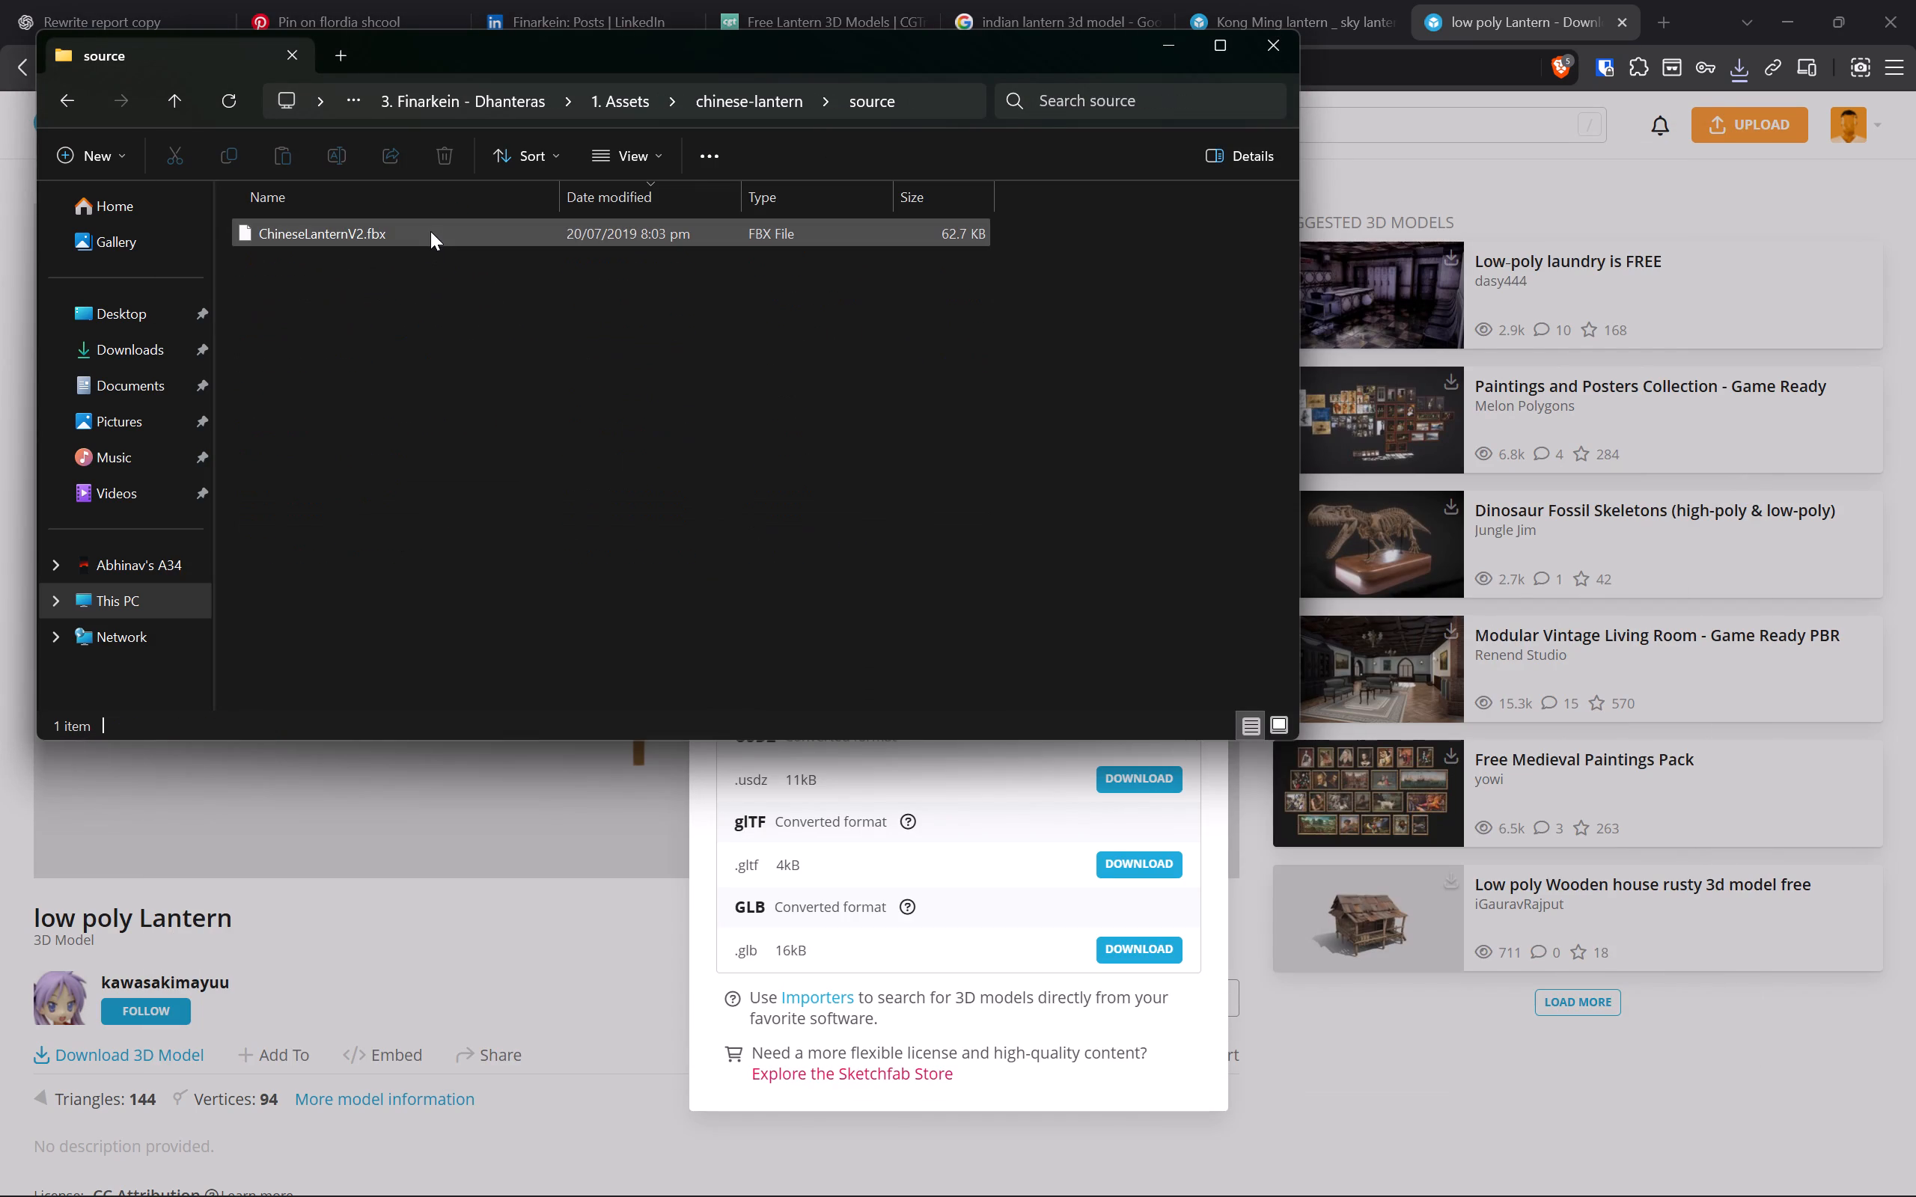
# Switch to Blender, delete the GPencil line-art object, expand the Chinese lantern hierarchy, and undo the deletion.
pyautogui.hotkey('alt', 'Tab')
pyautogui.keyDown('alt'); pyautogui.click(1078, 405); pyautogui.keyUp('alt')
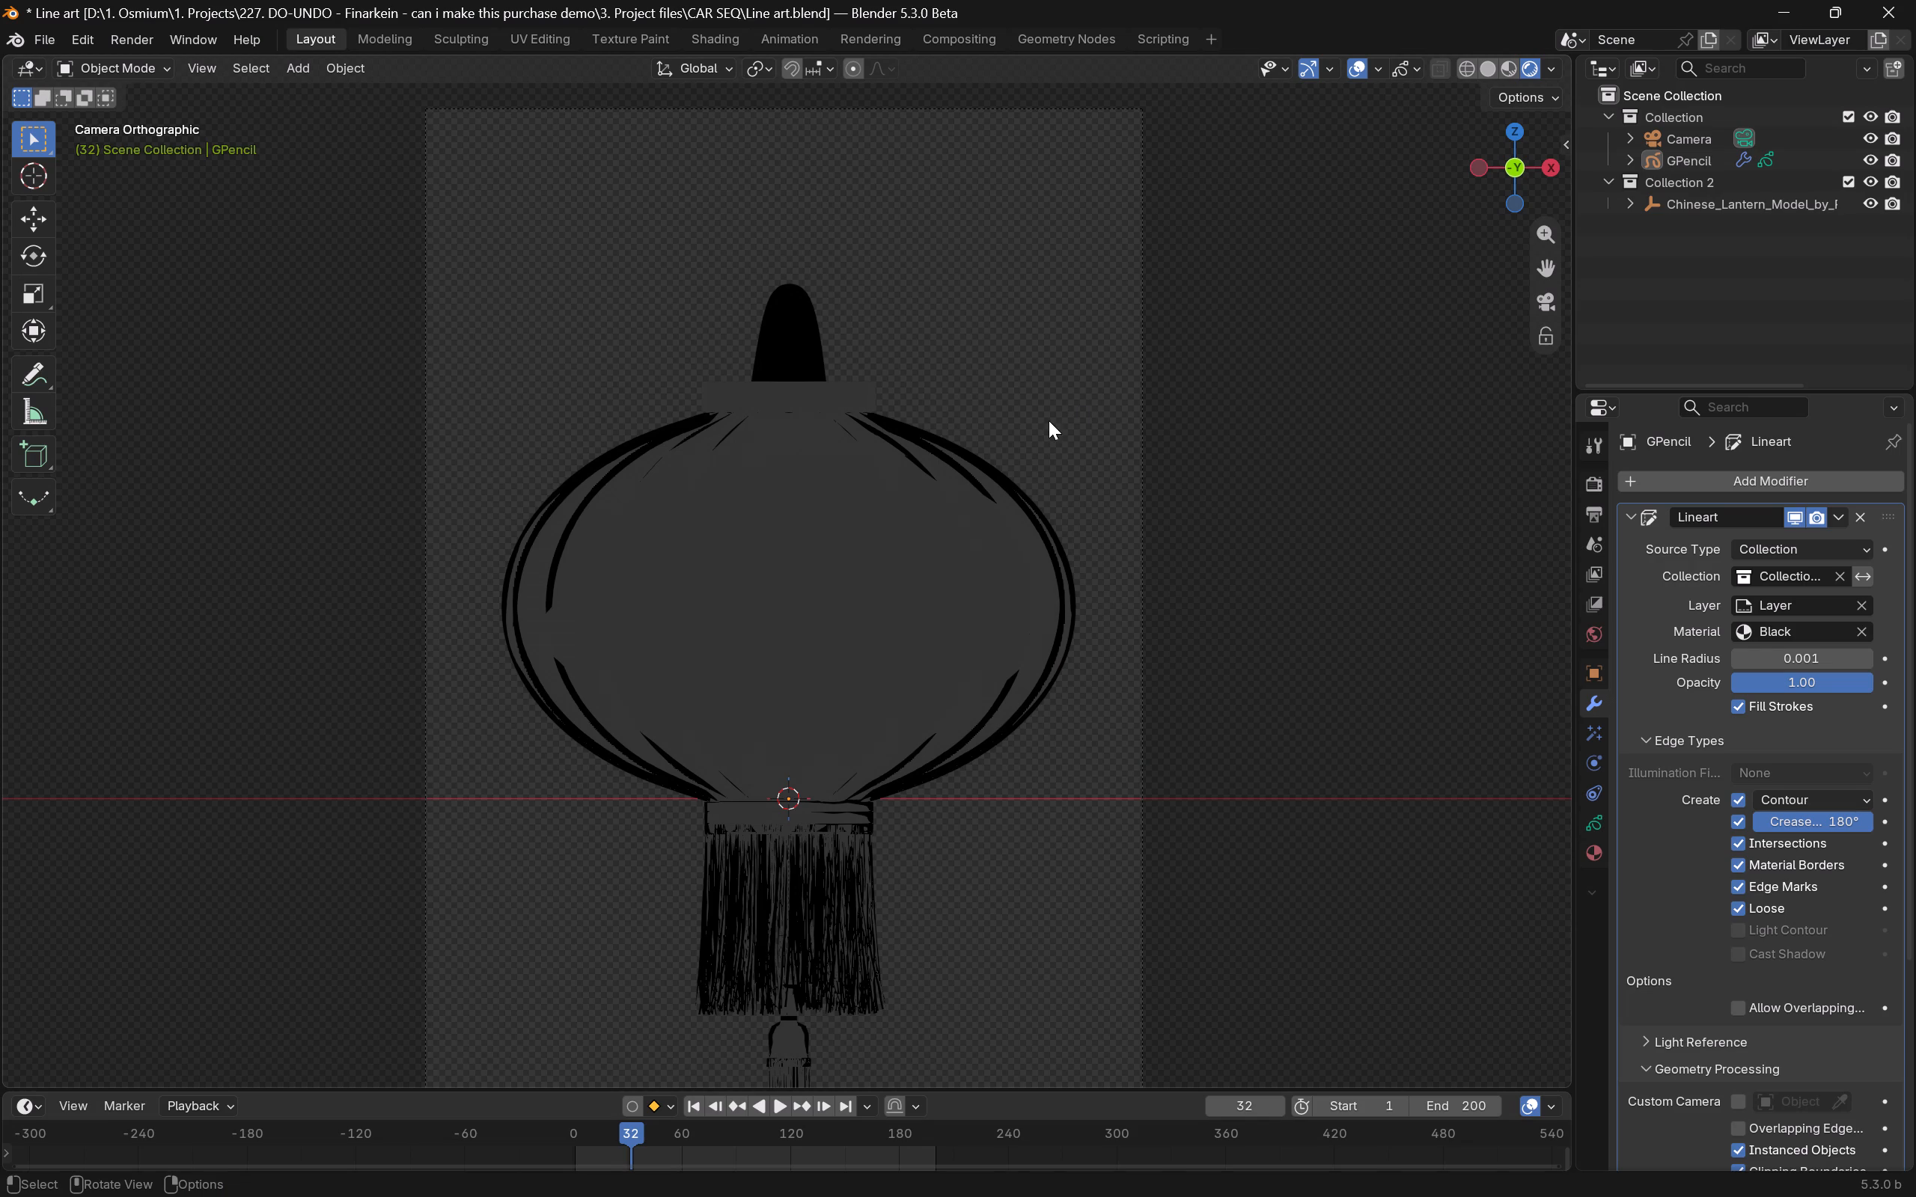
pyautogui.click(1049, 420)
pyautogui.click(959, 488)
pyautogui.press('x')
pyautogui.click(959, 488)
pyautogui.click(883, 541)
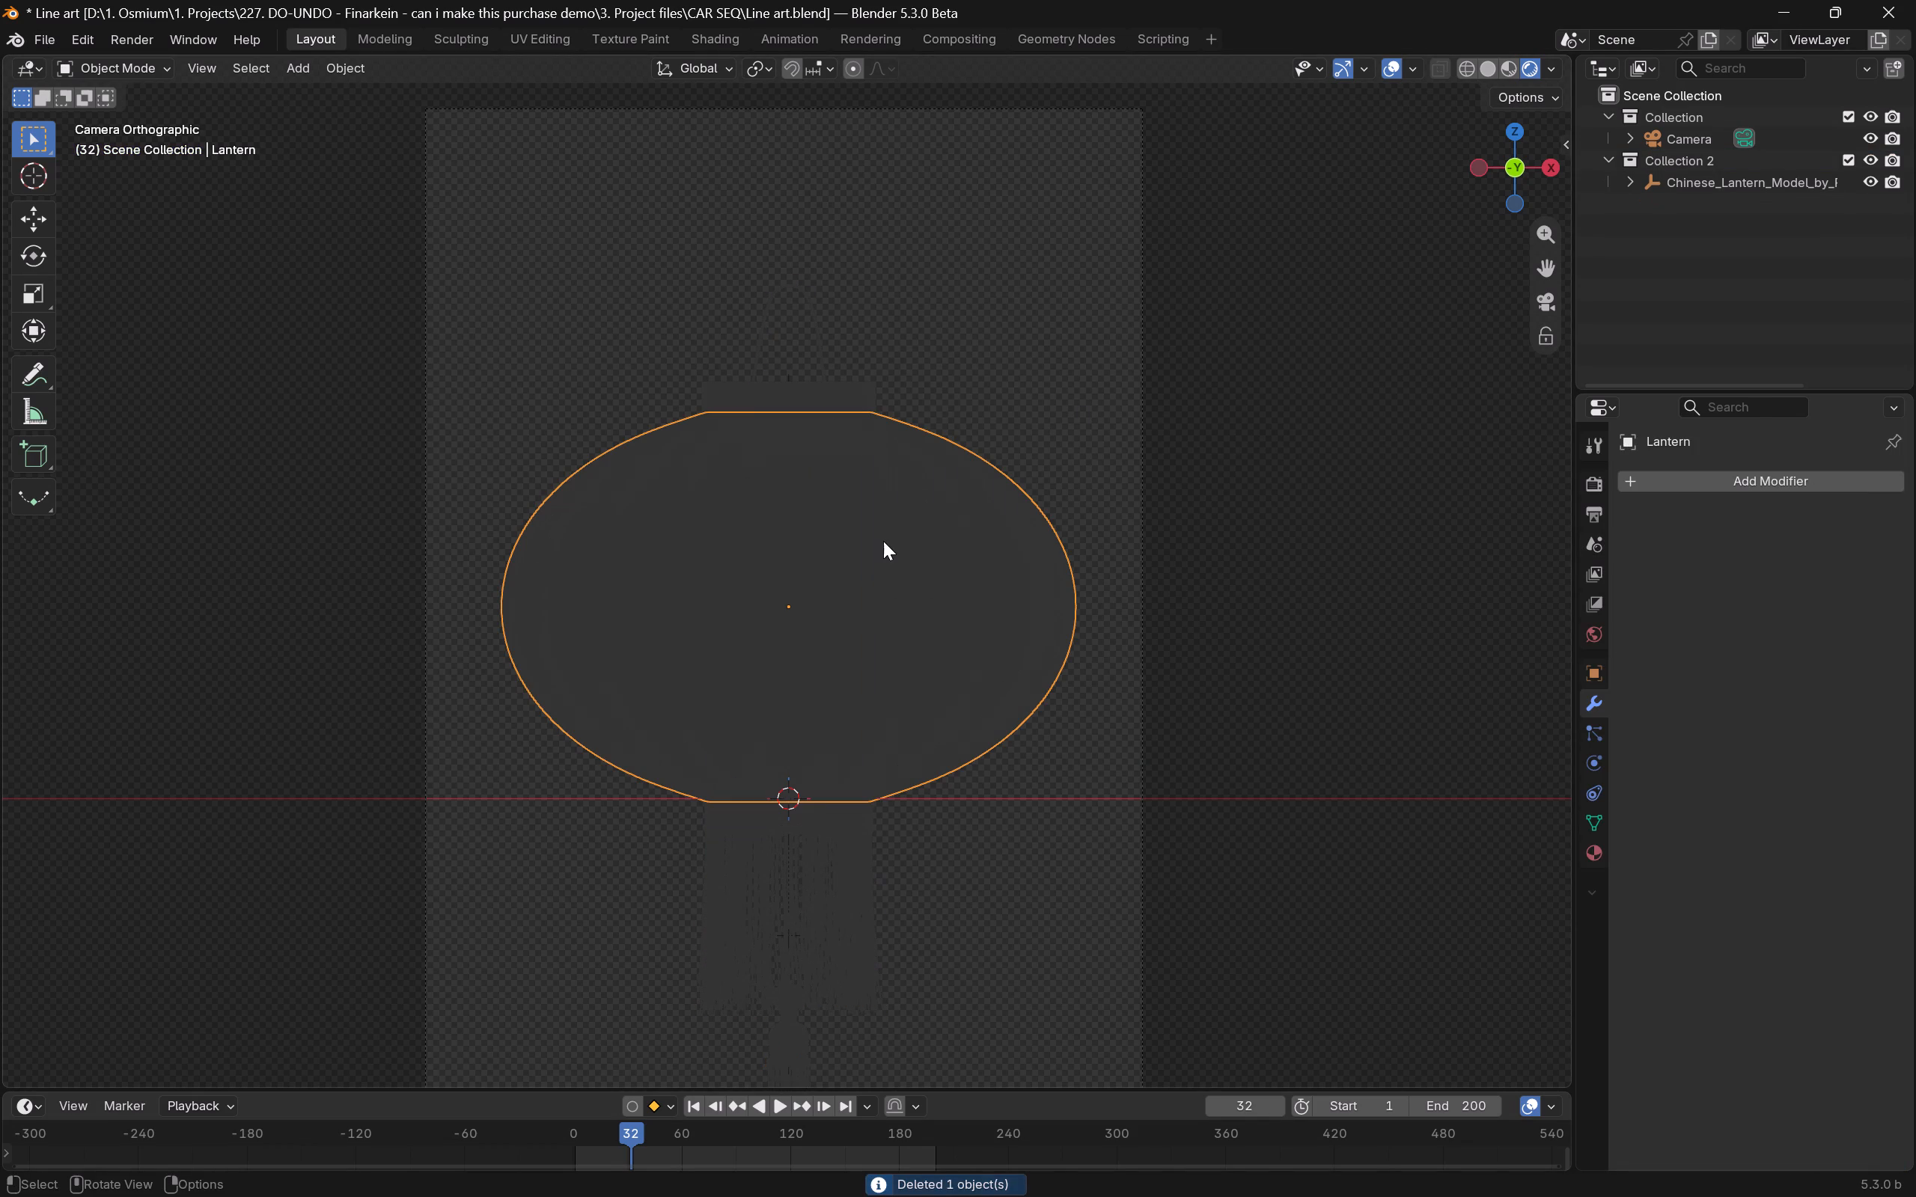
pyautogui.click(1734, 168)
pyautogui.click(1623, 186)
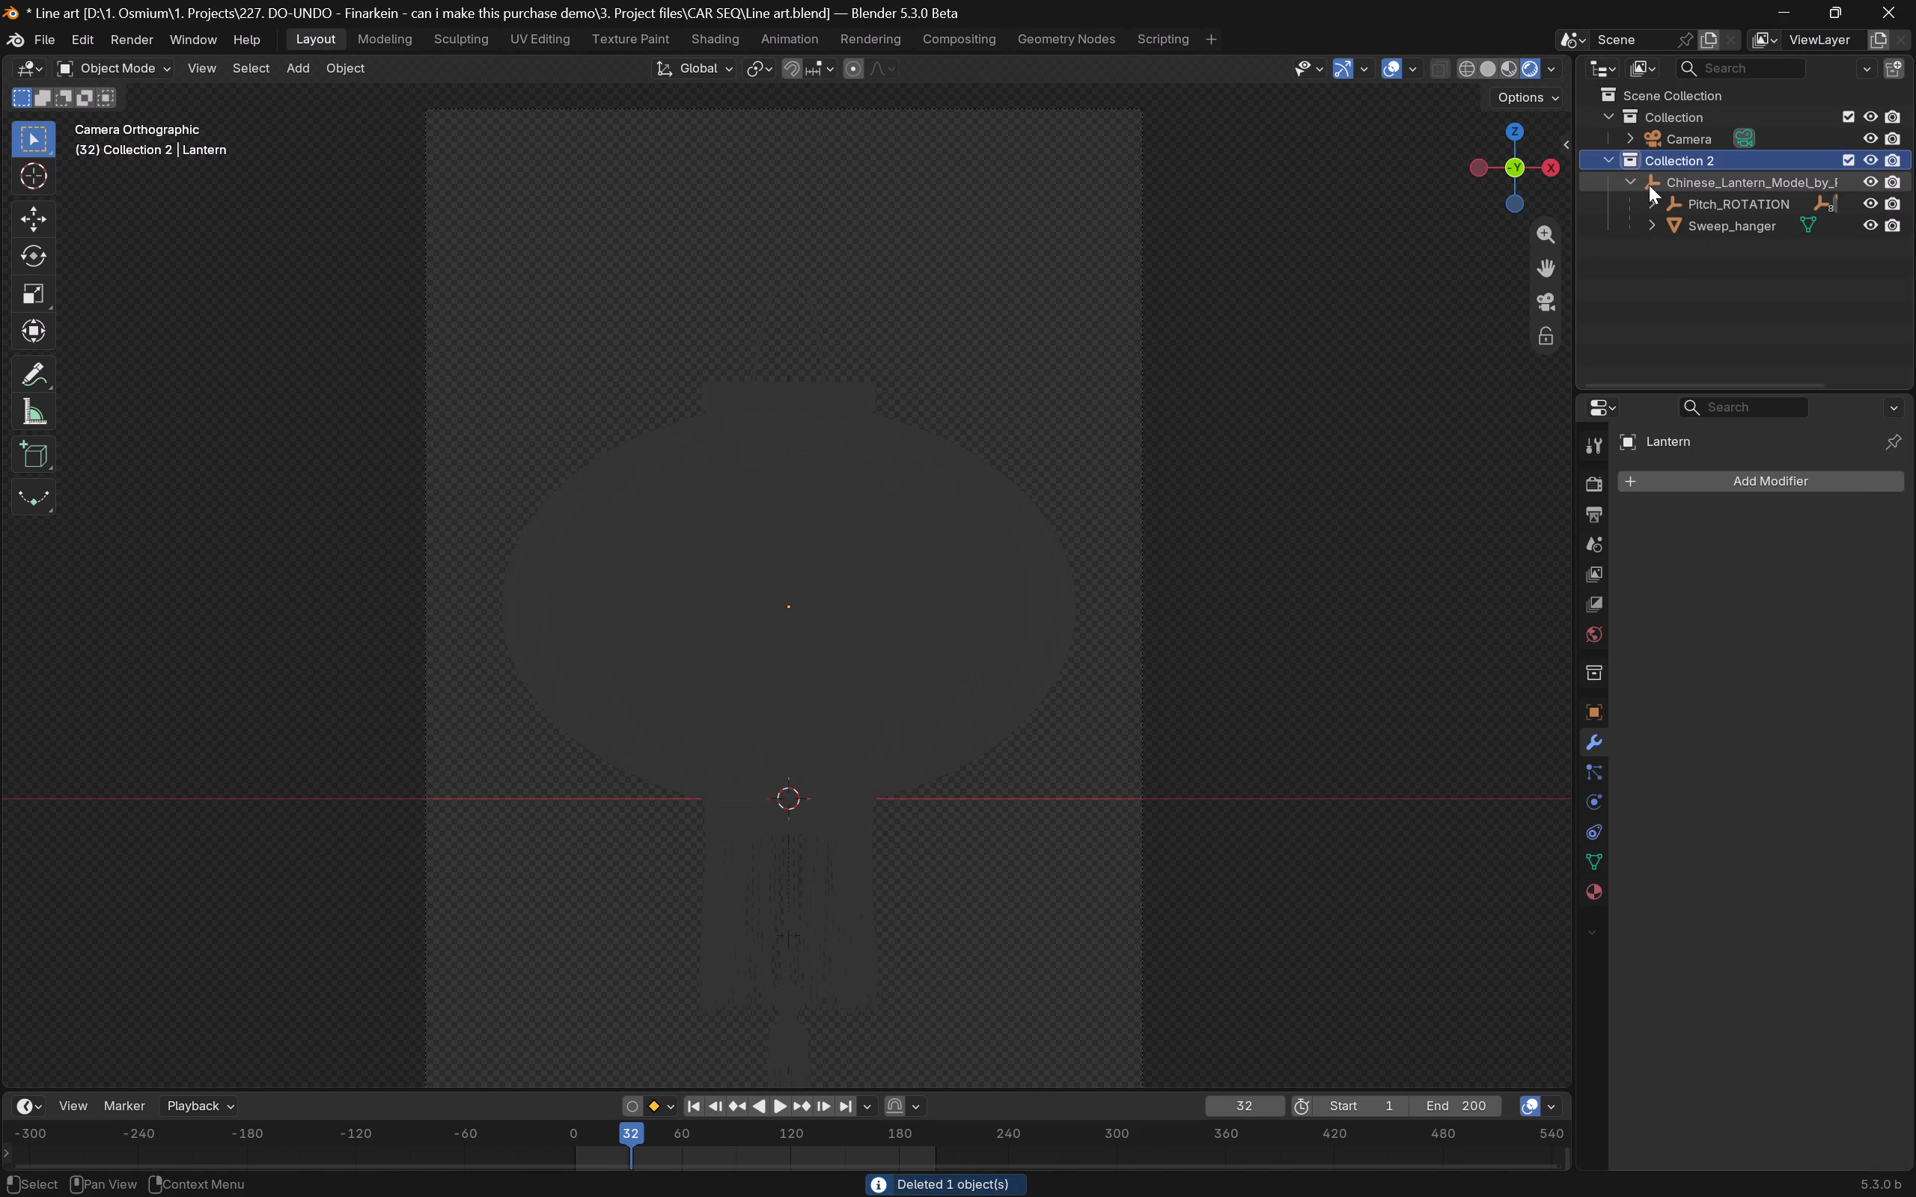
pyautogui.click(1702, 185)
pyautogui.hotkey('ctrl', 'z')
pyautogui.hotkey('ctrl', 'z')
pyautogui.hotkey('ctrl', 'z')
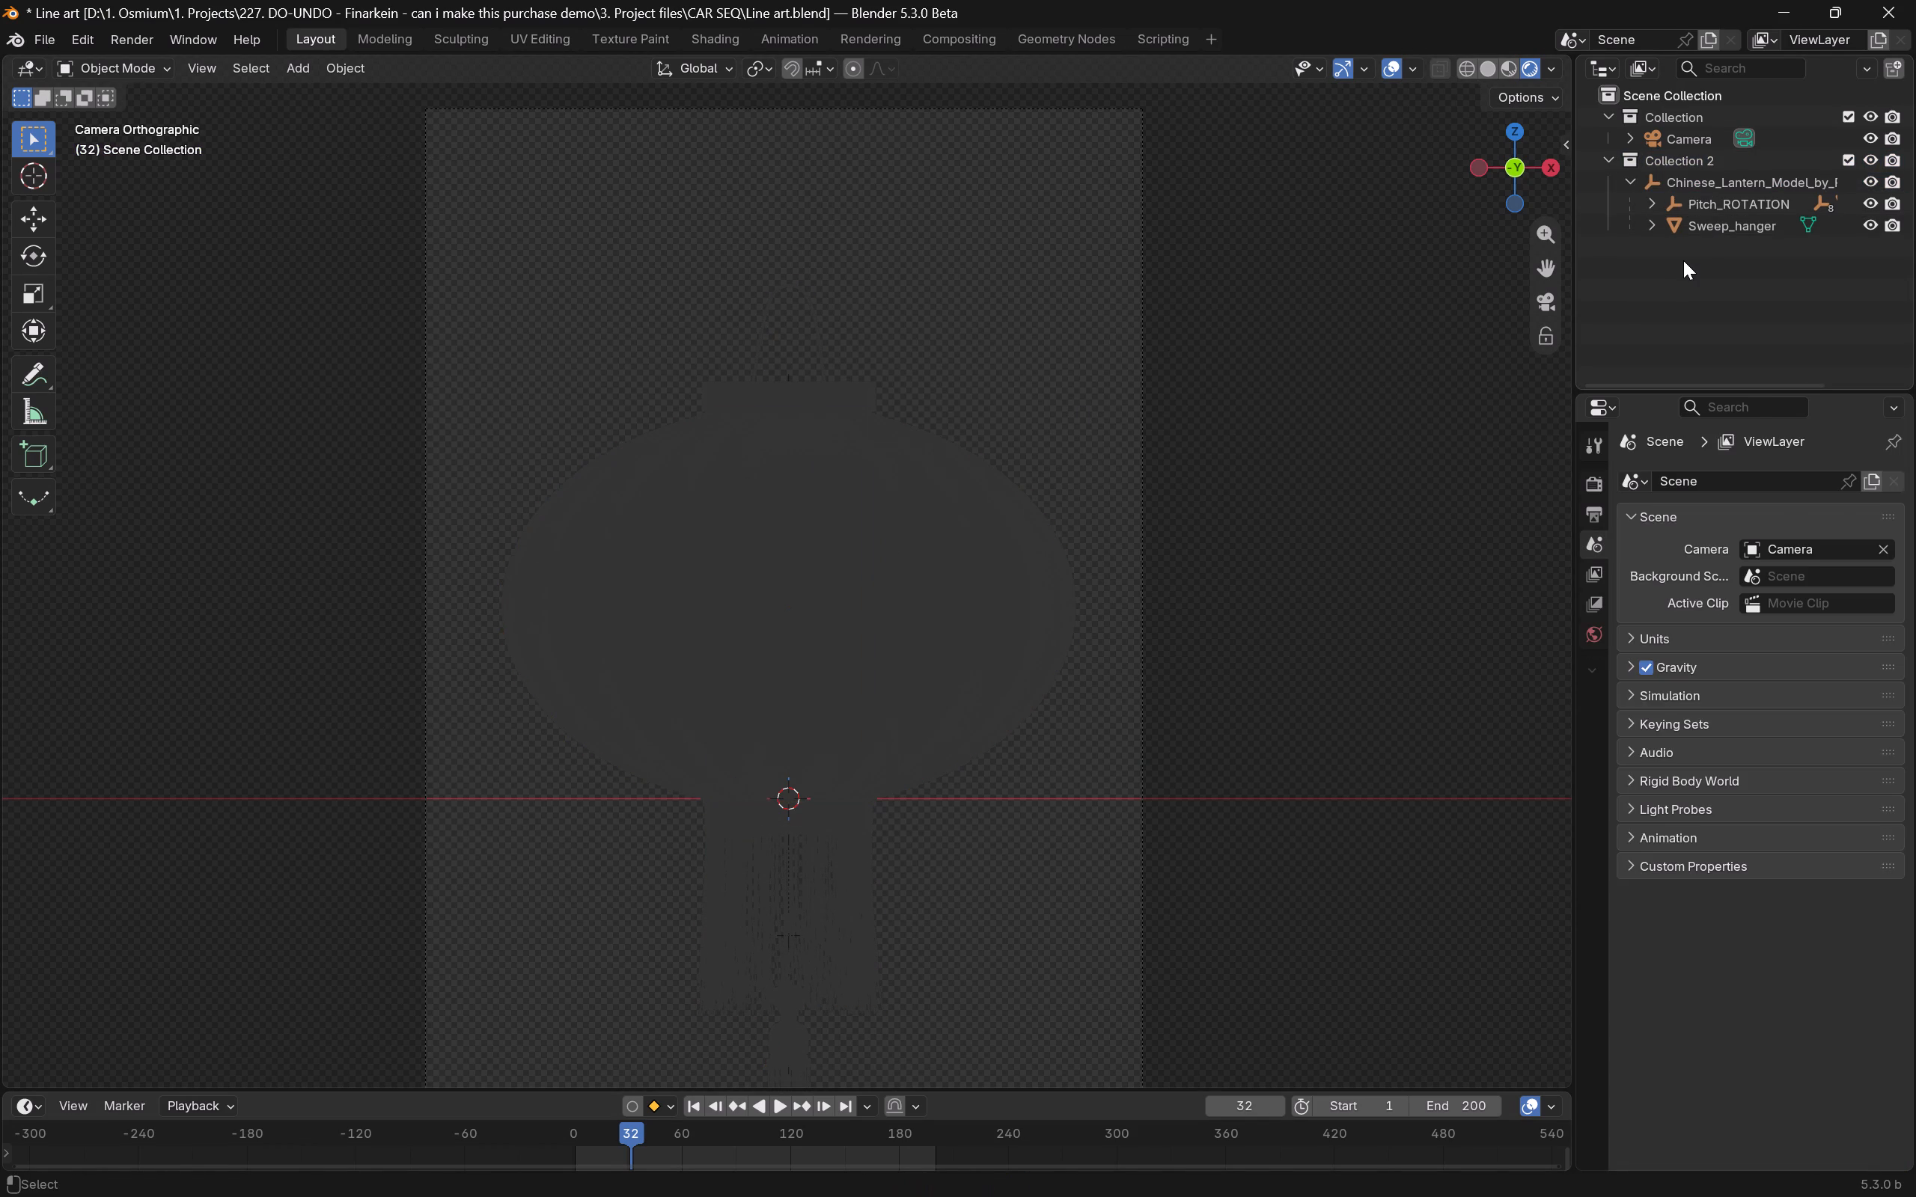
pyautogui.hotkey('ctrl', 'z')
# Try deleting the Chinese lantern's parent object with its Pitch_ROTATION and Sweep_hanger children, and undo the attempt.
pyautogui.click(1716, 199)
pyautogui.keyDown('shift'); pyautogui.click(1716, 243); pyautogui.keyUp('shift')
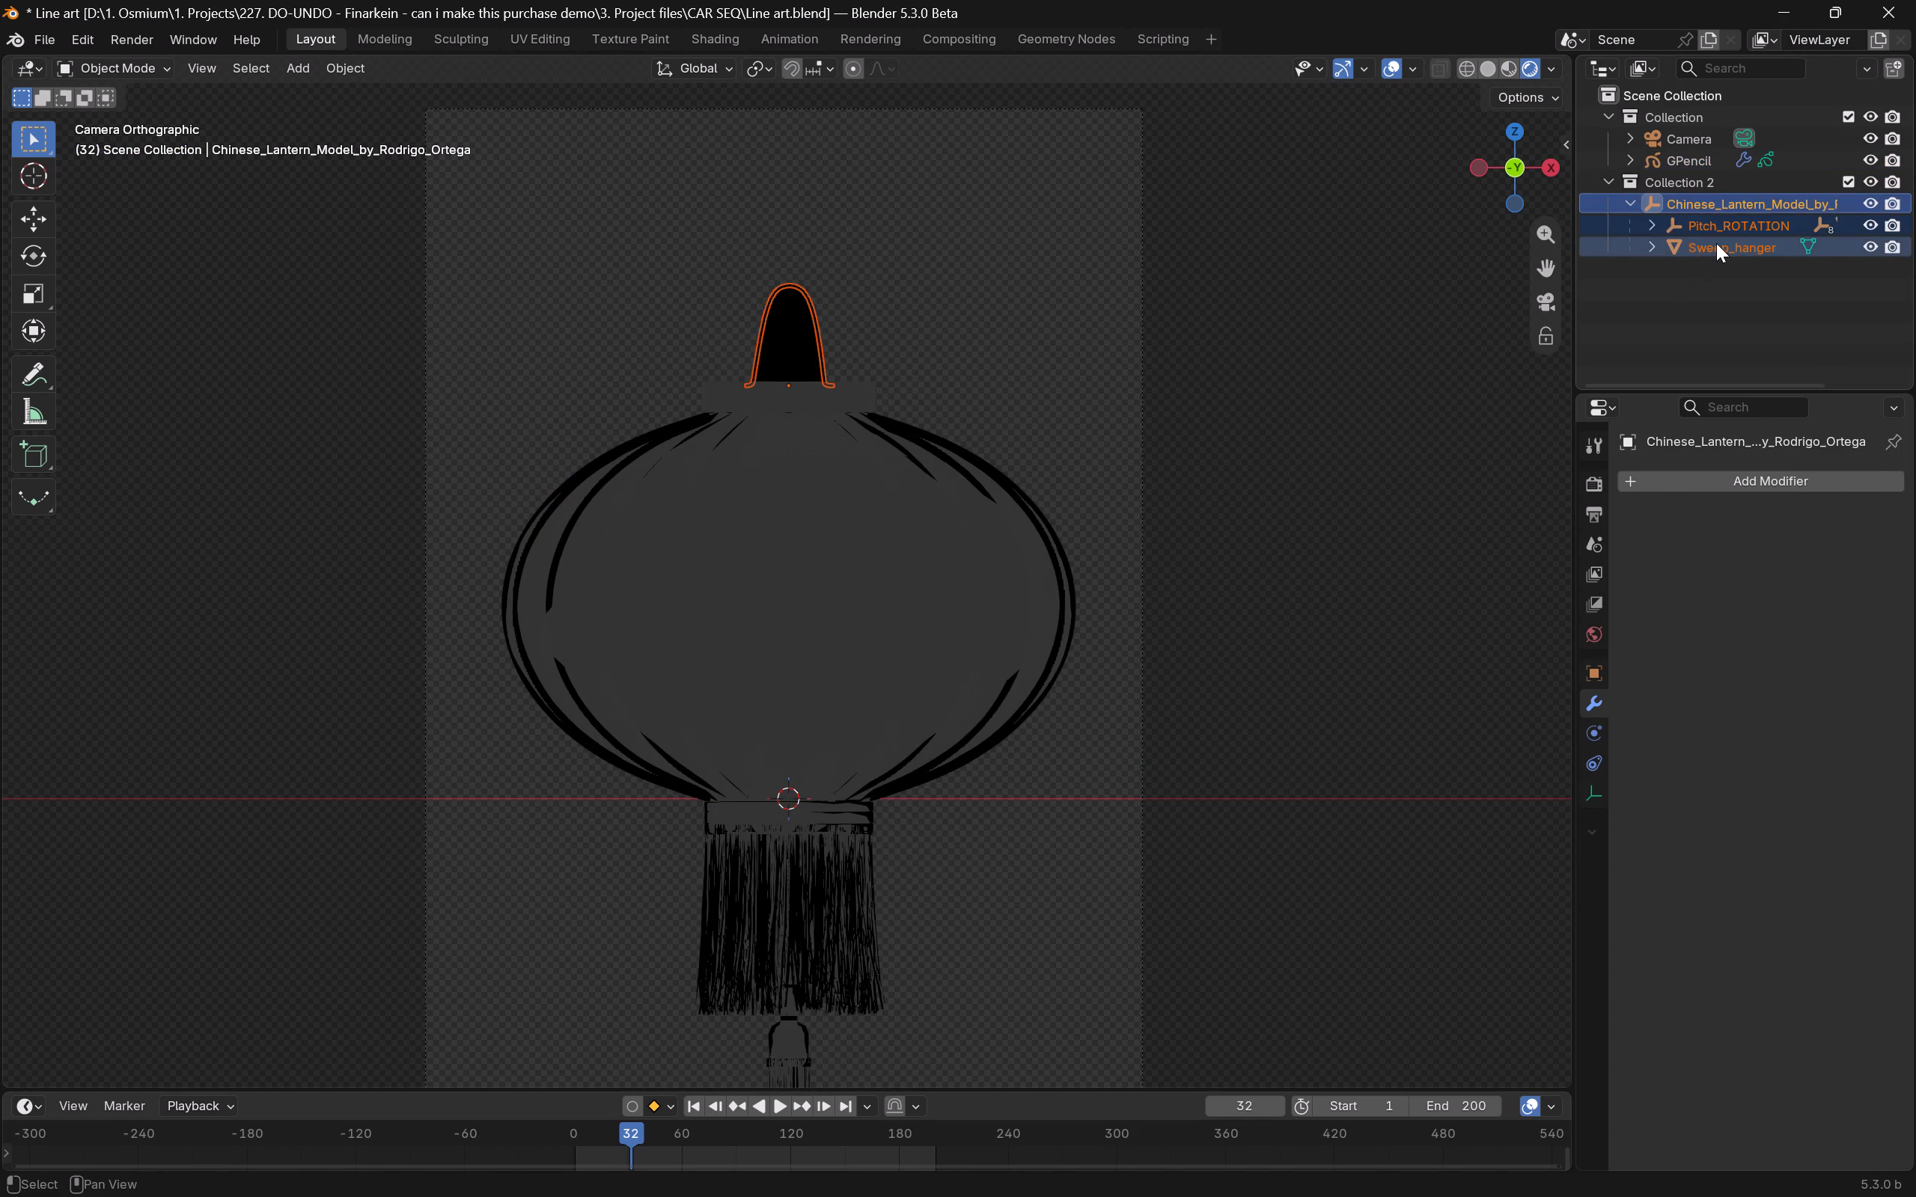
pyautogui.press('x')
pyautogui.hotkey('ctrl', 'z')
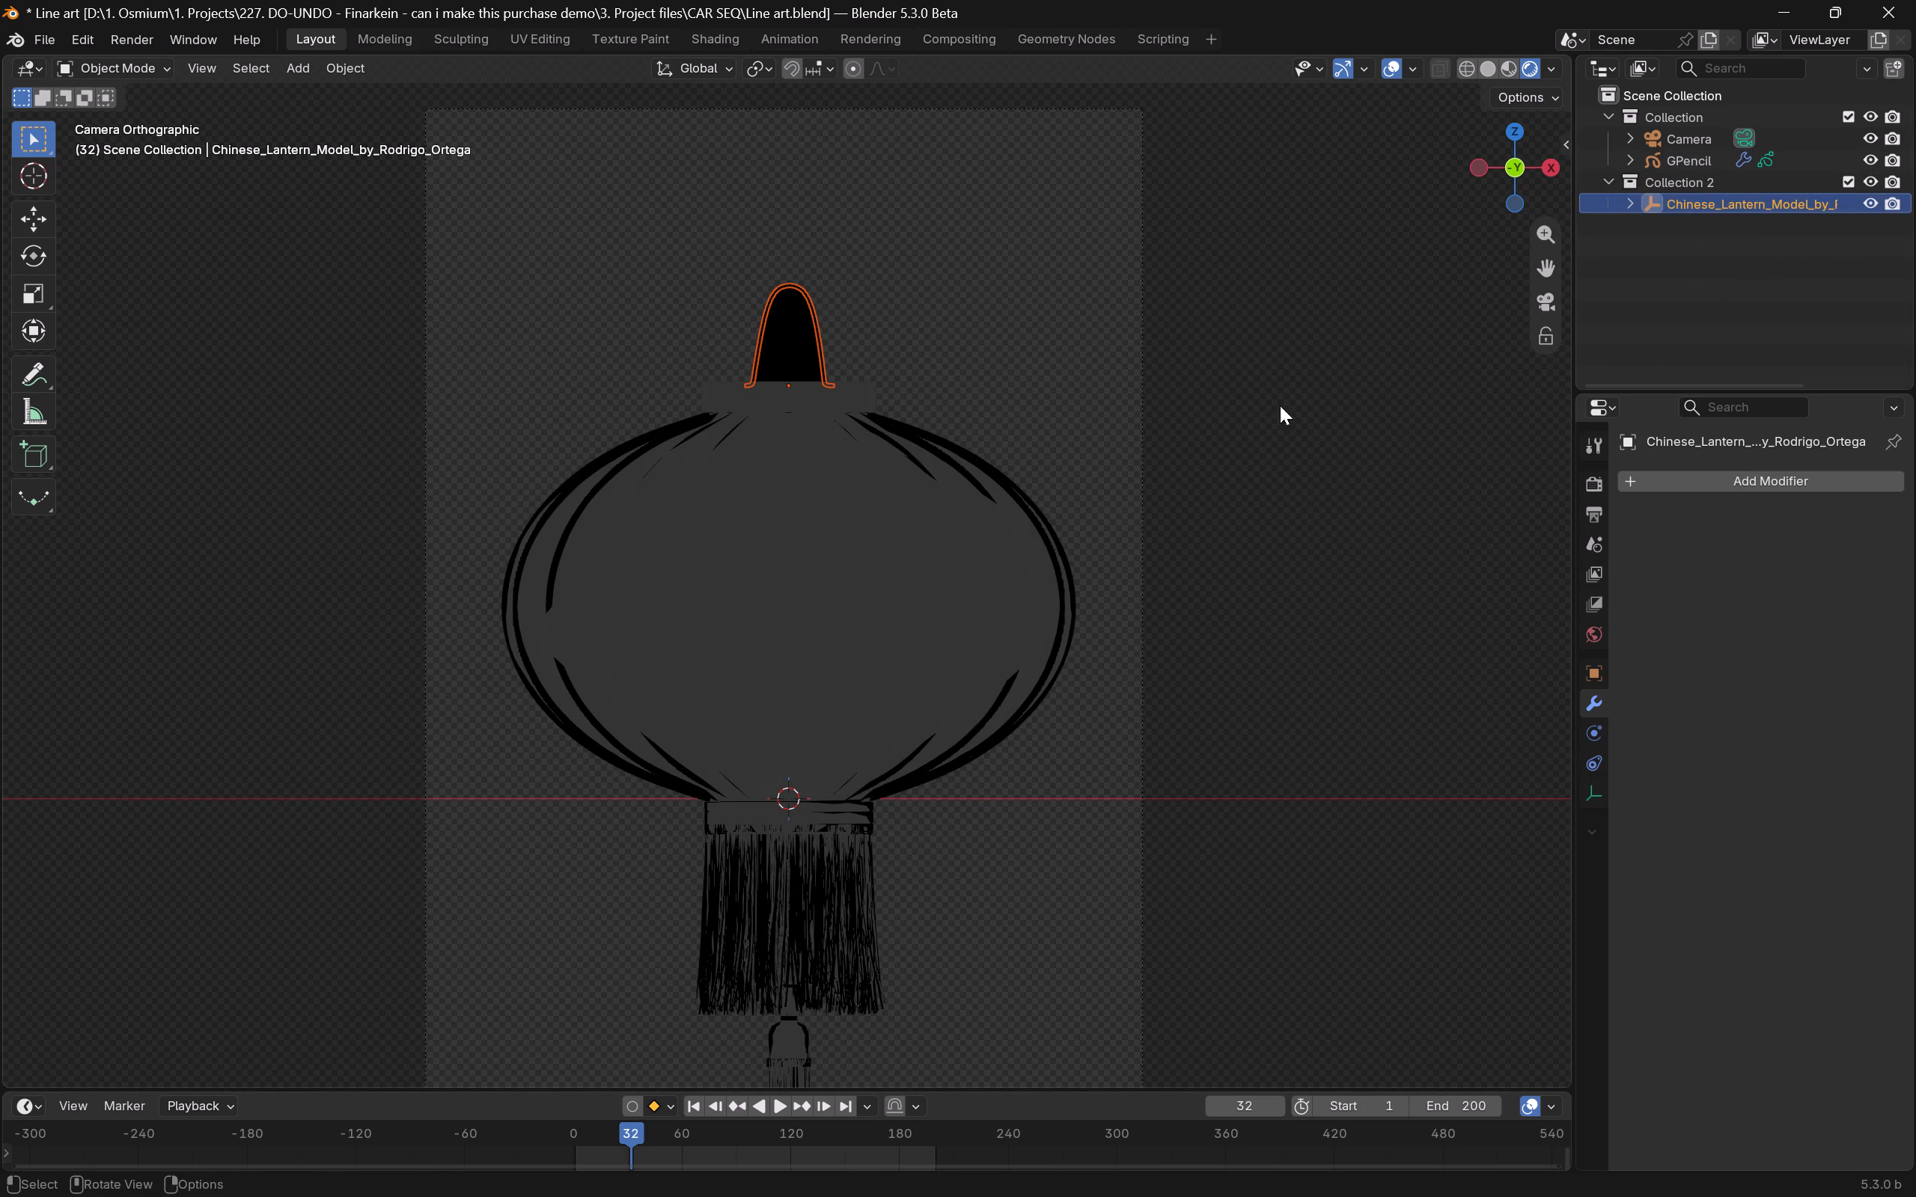
# Move the Chinese lantern model away from the camera, select all its parts, and delete them, leaving Collection 2 empty.
pyautogui.click(1685, 202)
pyautogui.scroll(-6, 1224, 393)
pyautogui.moveTo(1157, 419); pyautogui.dragTo(1146, 495, button='middle')
pyautogui.scroll(-9, 1143, 500)
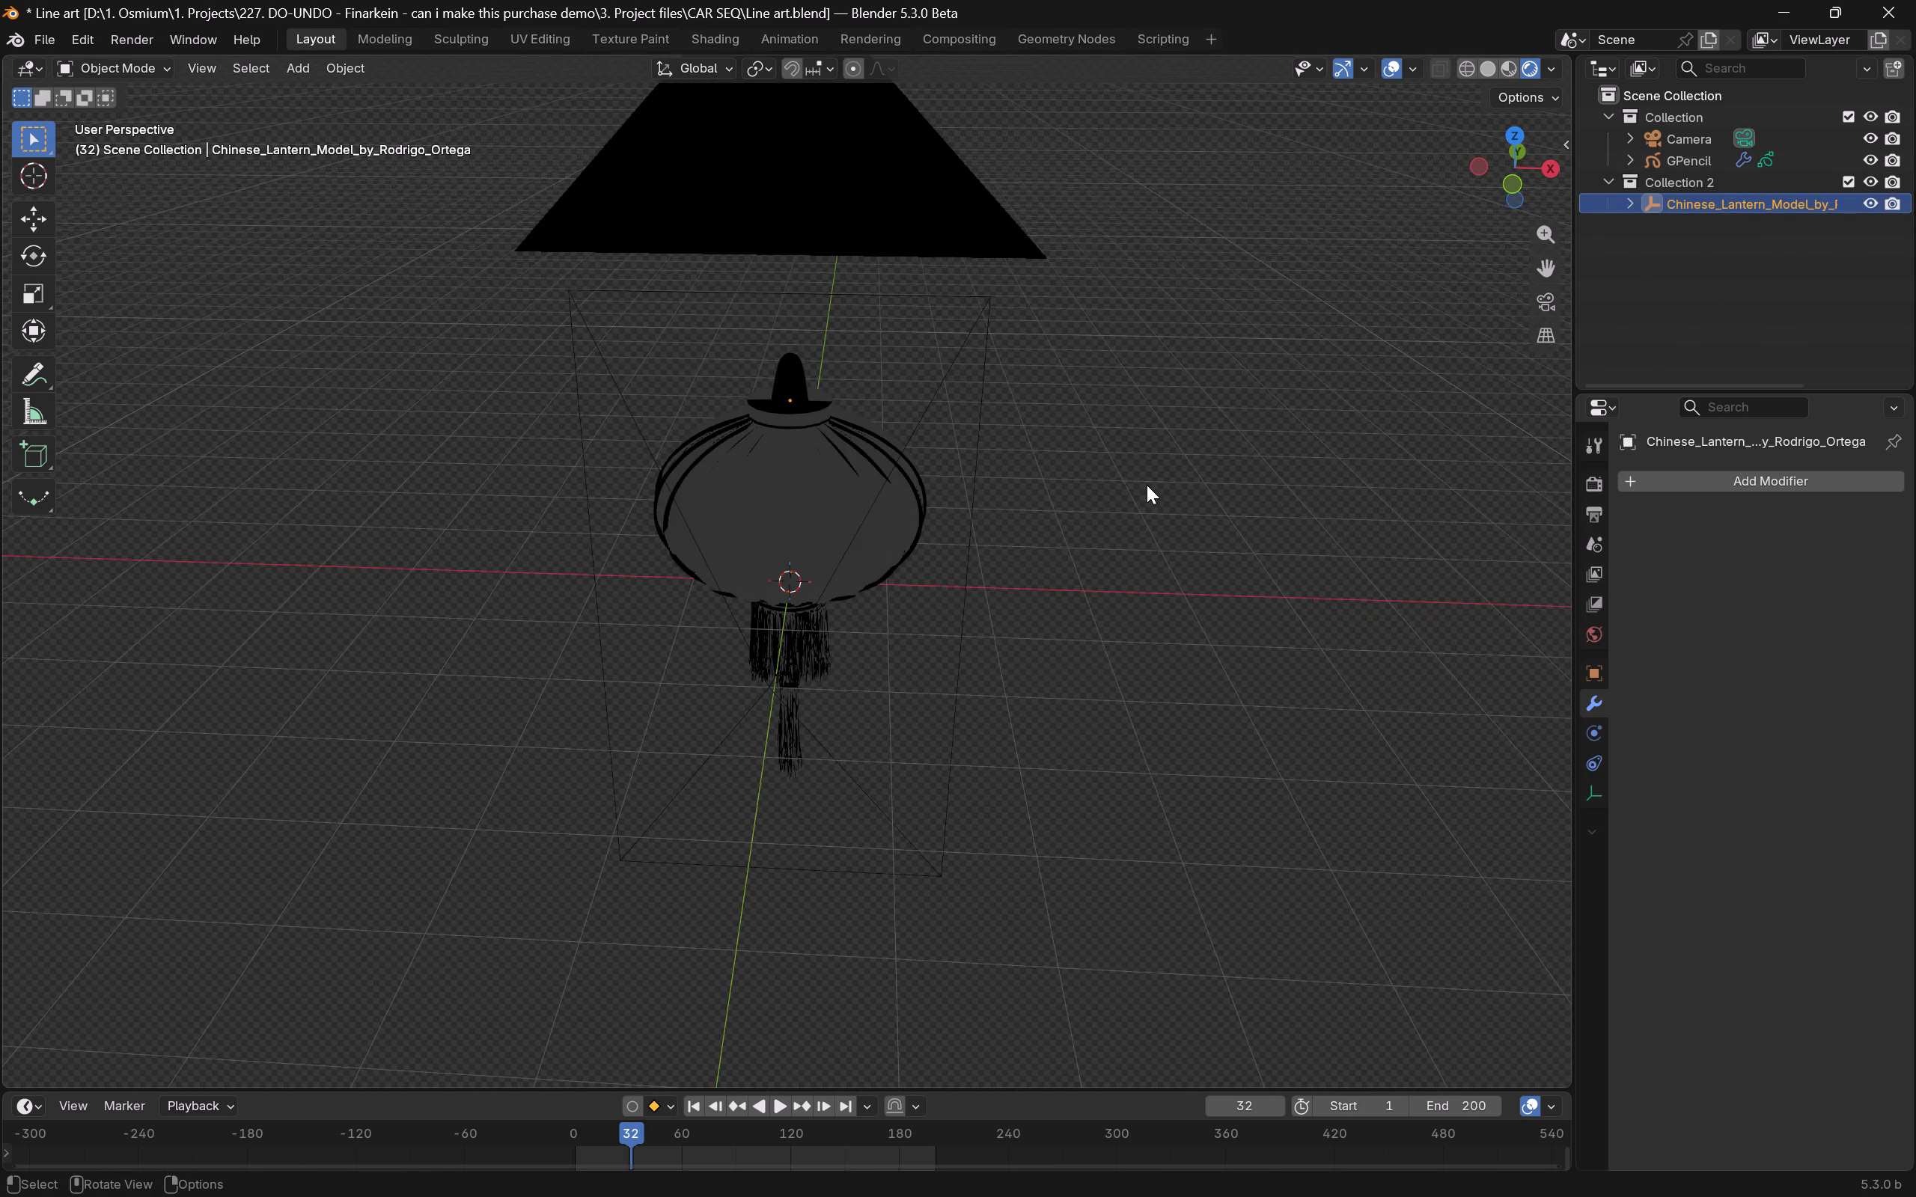
pyautogui.scroll(-3, 1147, 486)
pyautogui.press('g')
pyautogui.click(570, 492)
pyautogui.moveTo(125, 364); pyautogui.dragTo(251, 560)
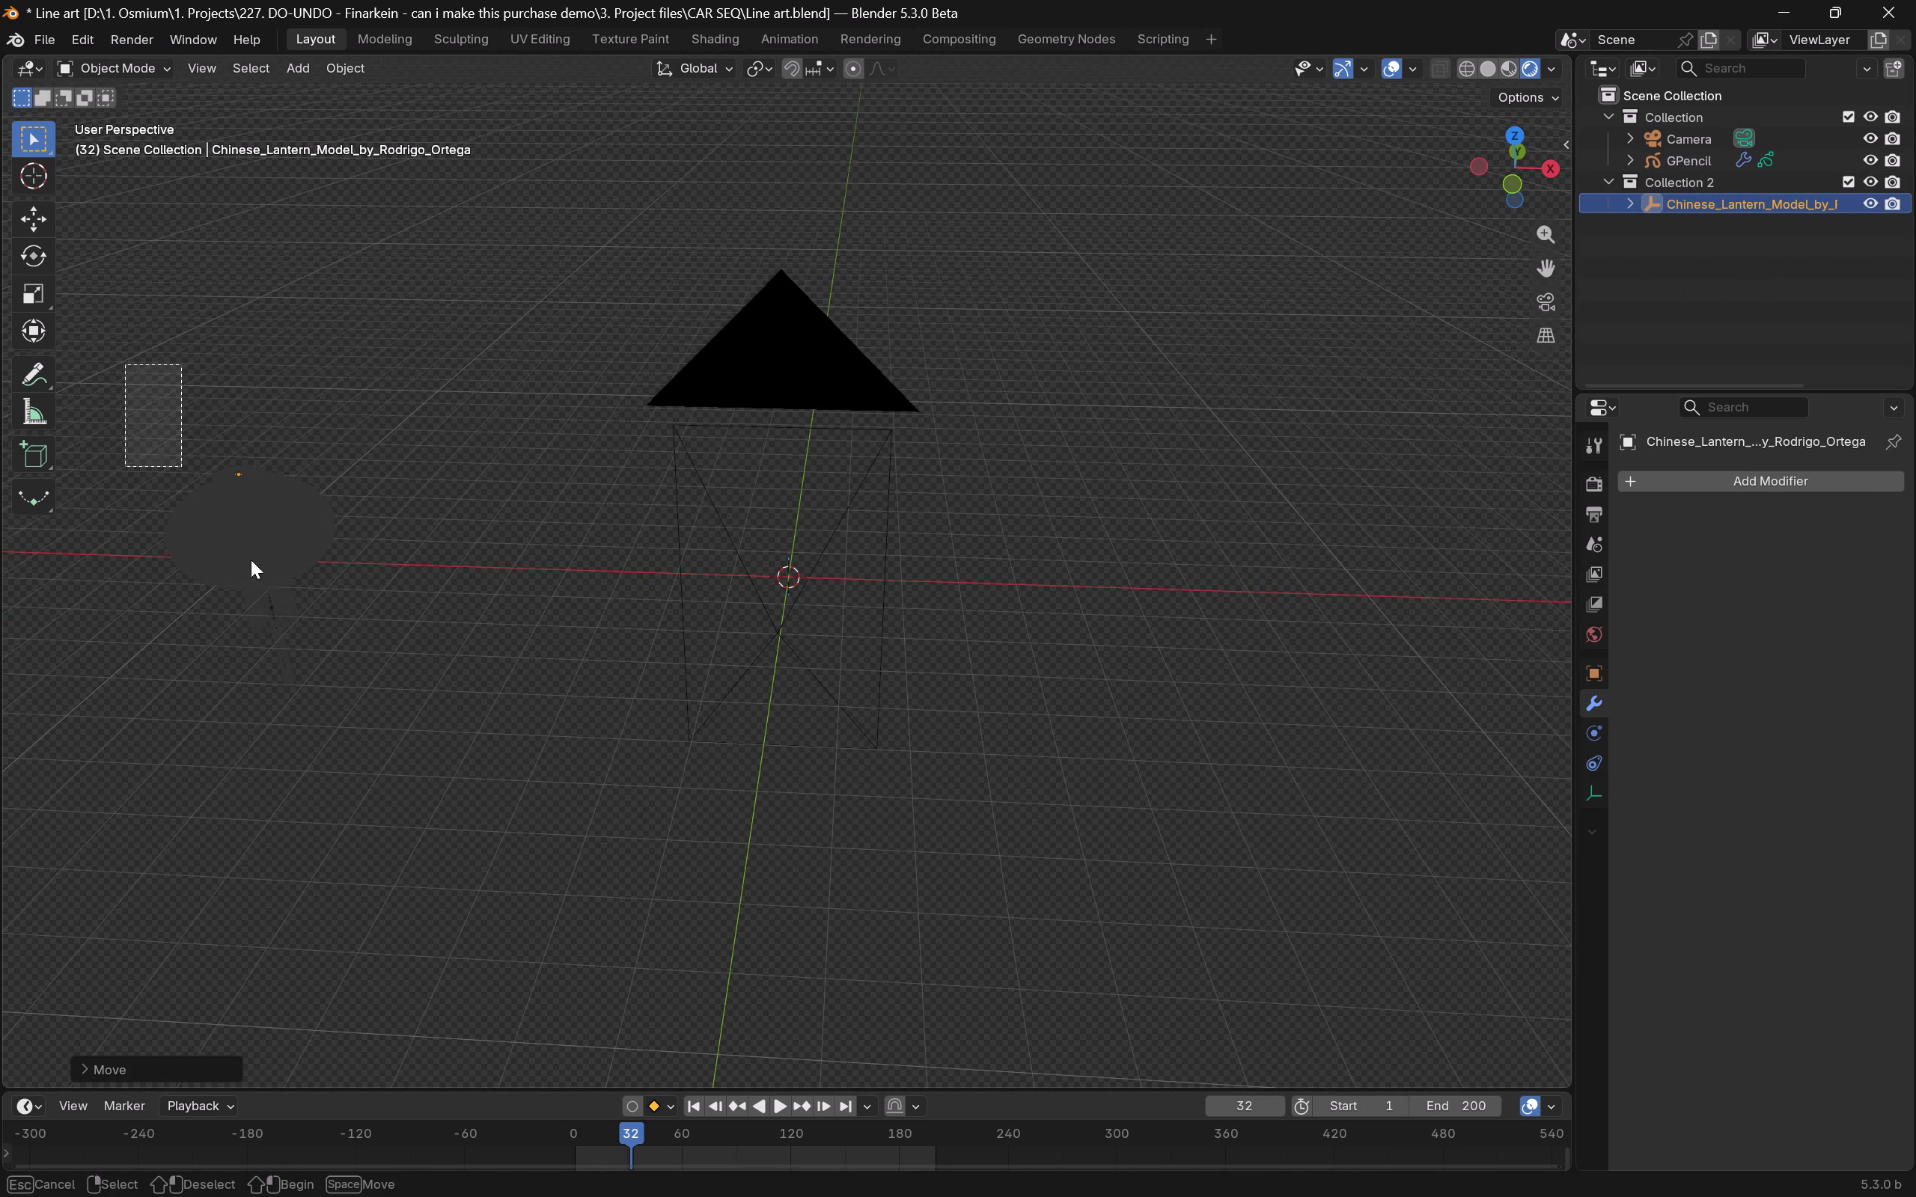
pyautogui.moveTo(251, 560); pyautogui.dragTo(412, 792)
pyautogui.press('x')
pyautogui.click(411, 786)
# Import ChineseLanternV2.fbx from the chinese-lantern source folder using FBX import.
pyautogui.click(40, 31)
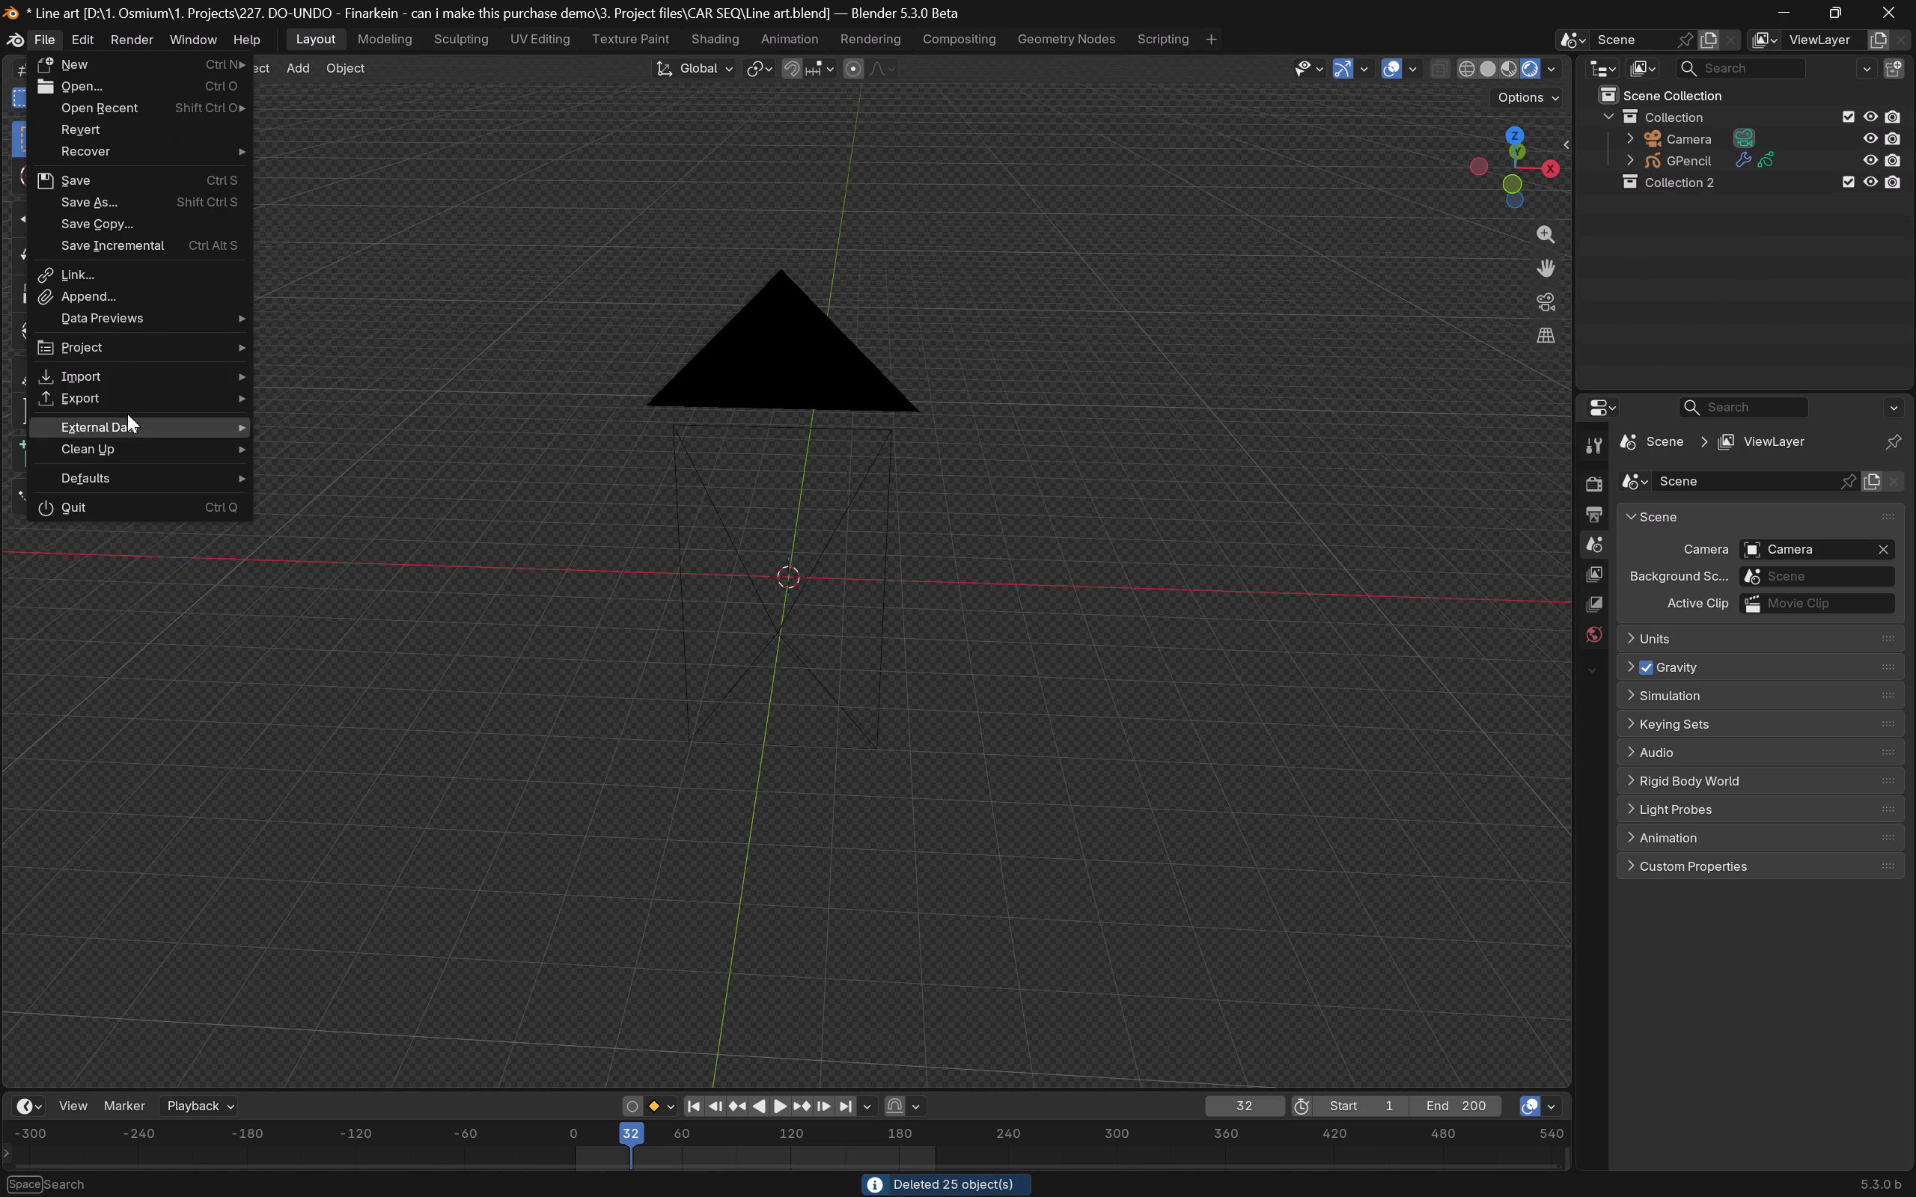
pyautogui.click(400, 532)
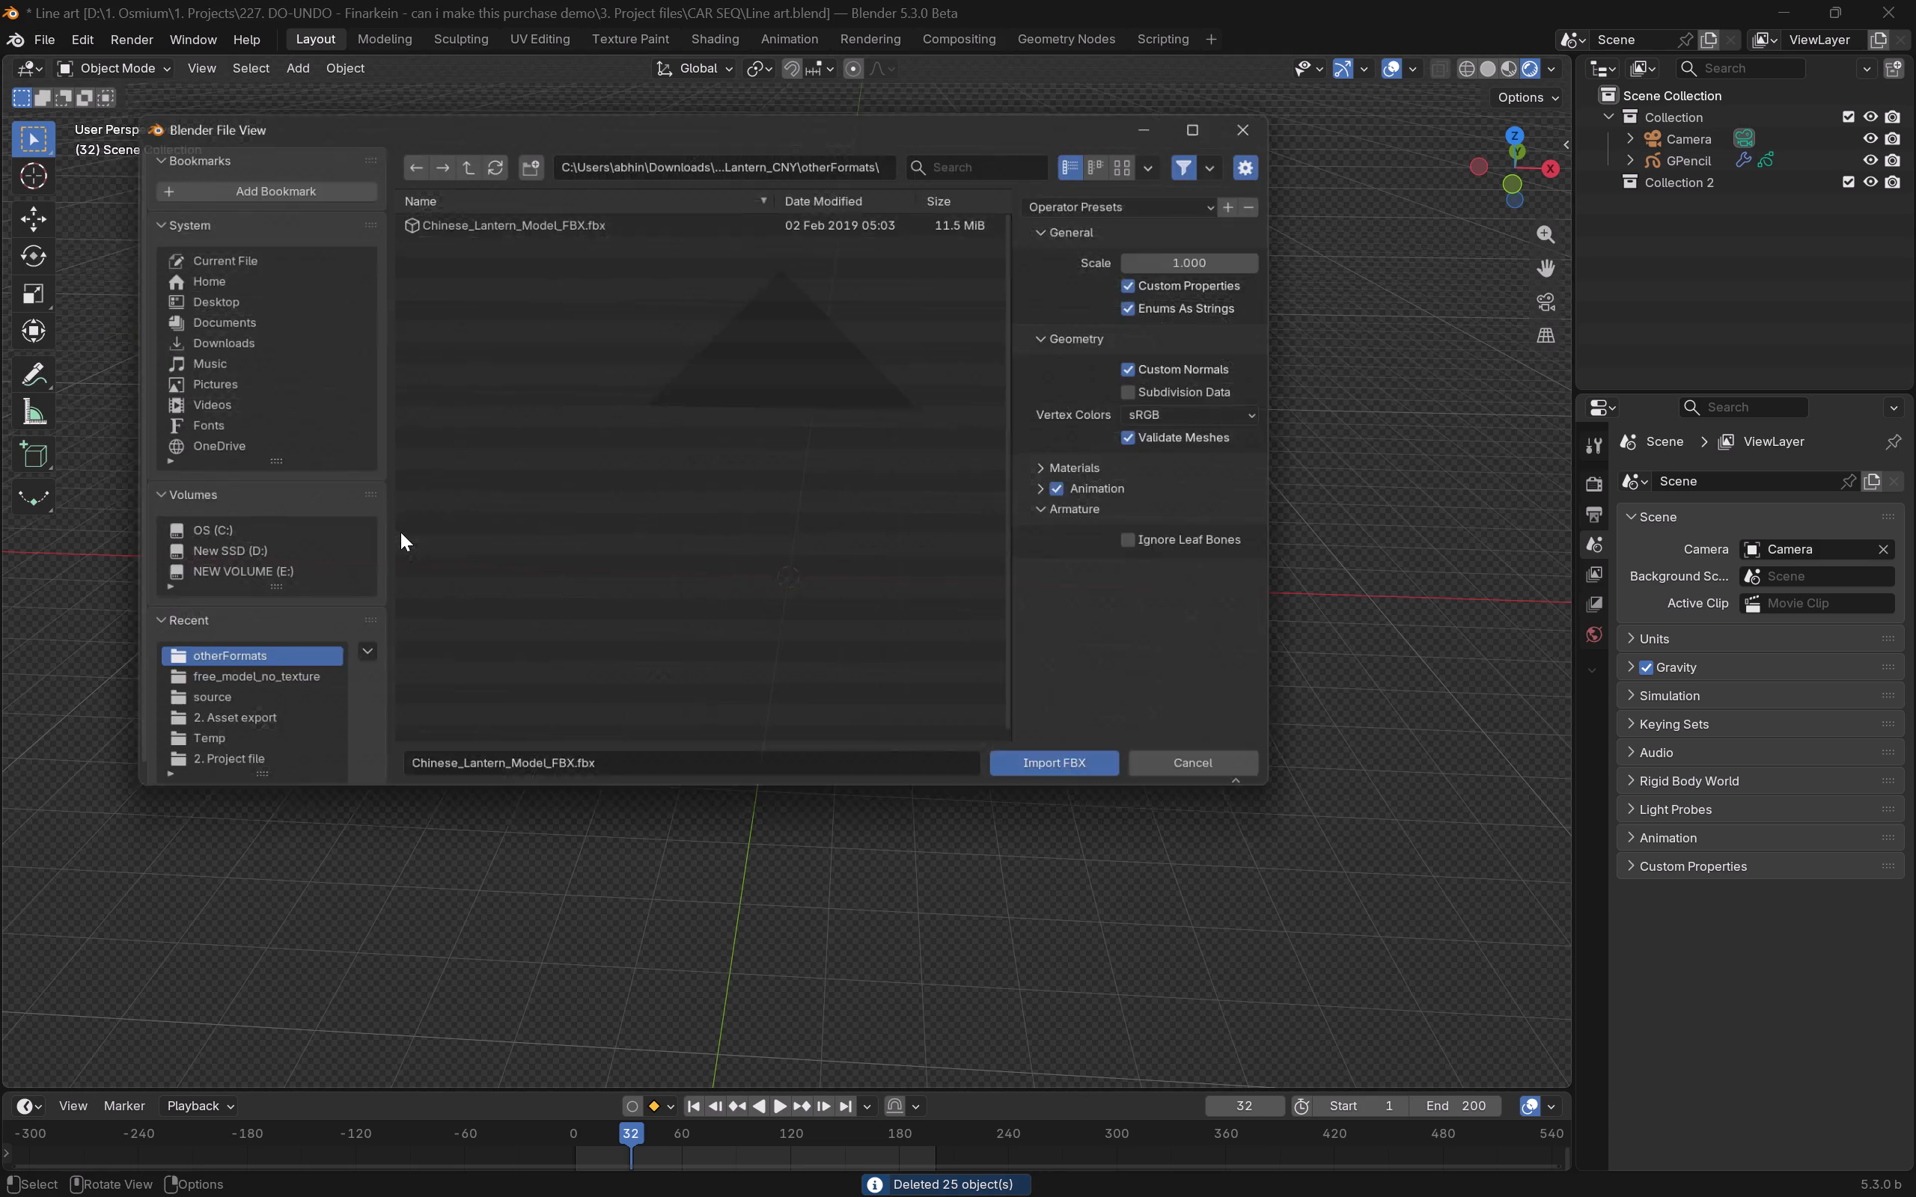
pyautogui.hotkey('alt', 'Tab')
pyautogui.hotkey('alt', 'Tab')
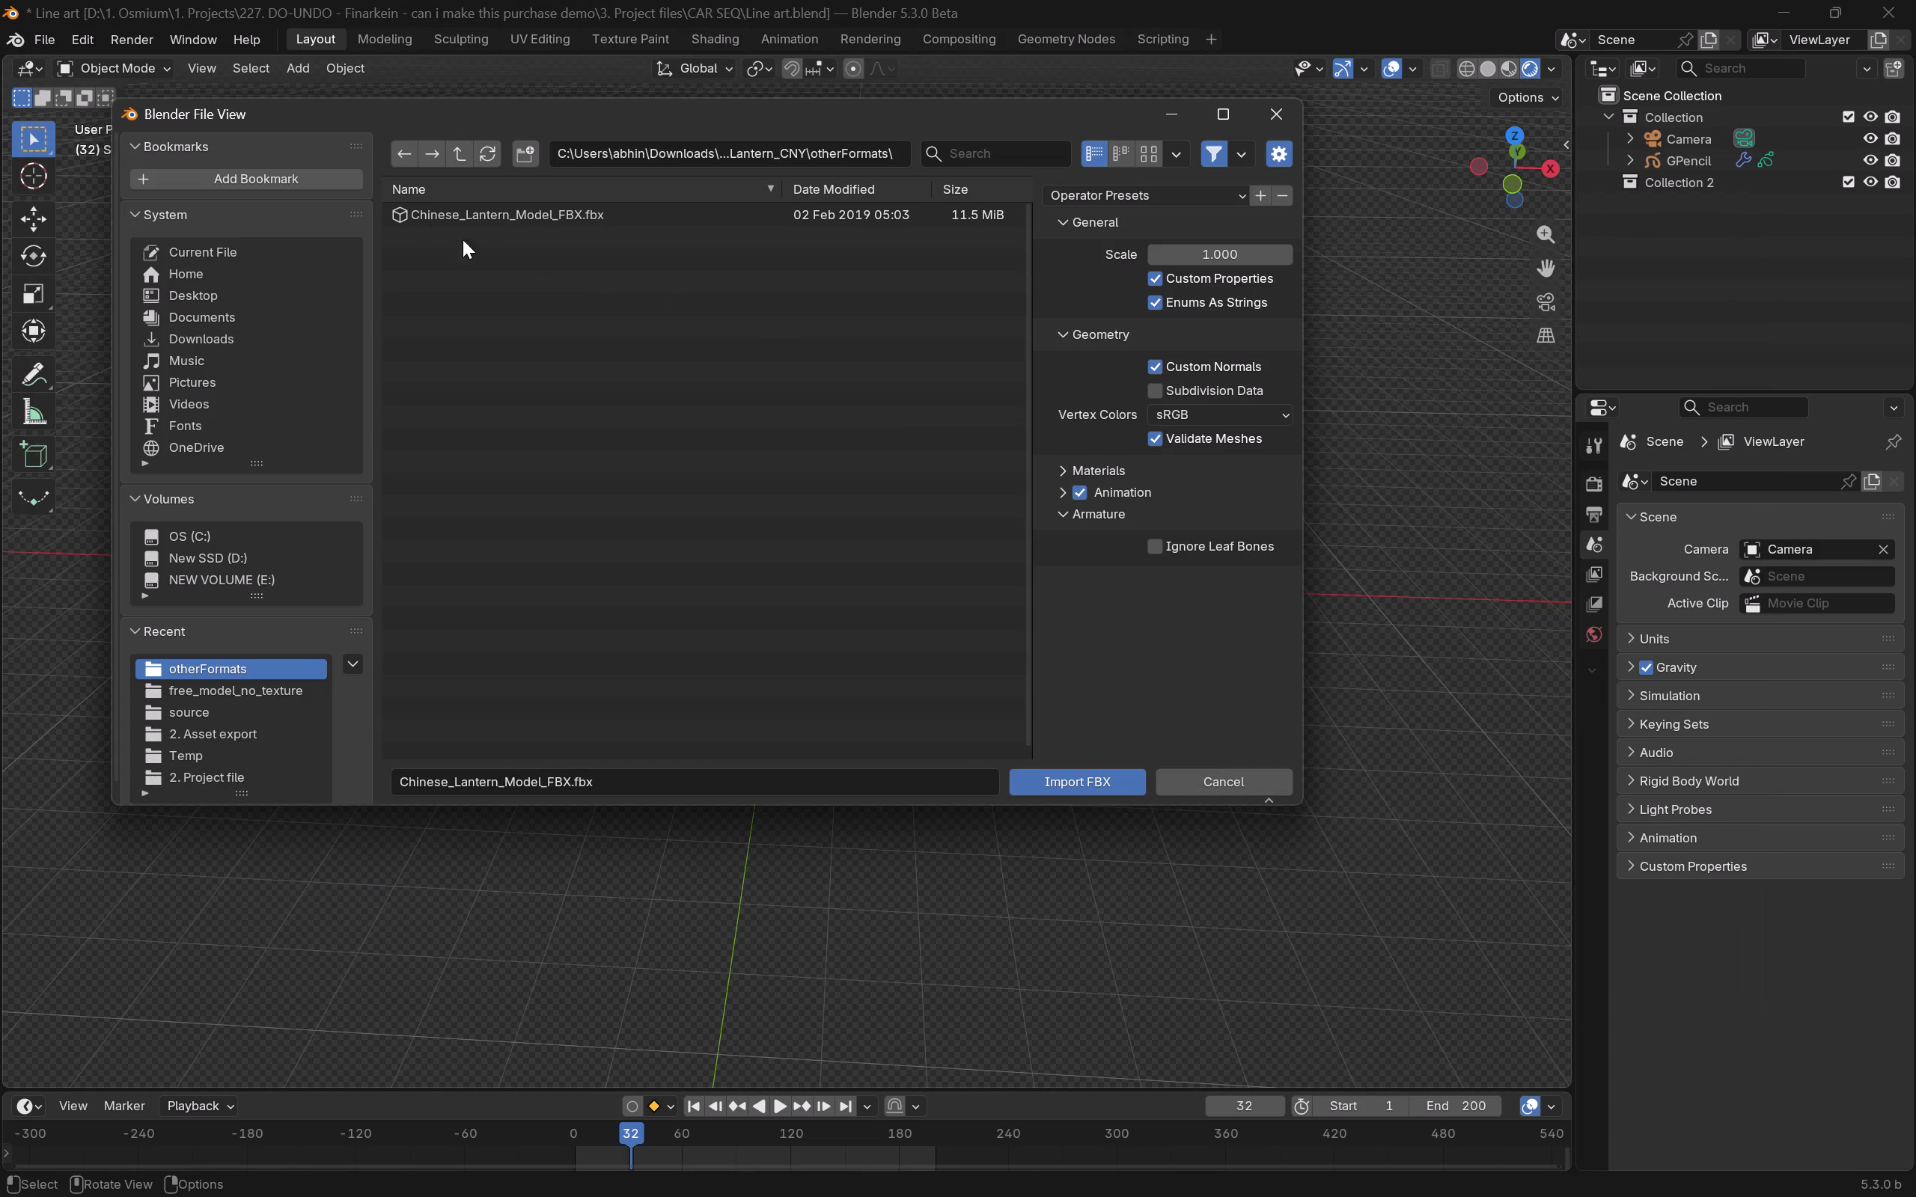
pyautogui.click(463, 151)
pyautogui.click(463, 151)
pyautogui.click(463, 151)
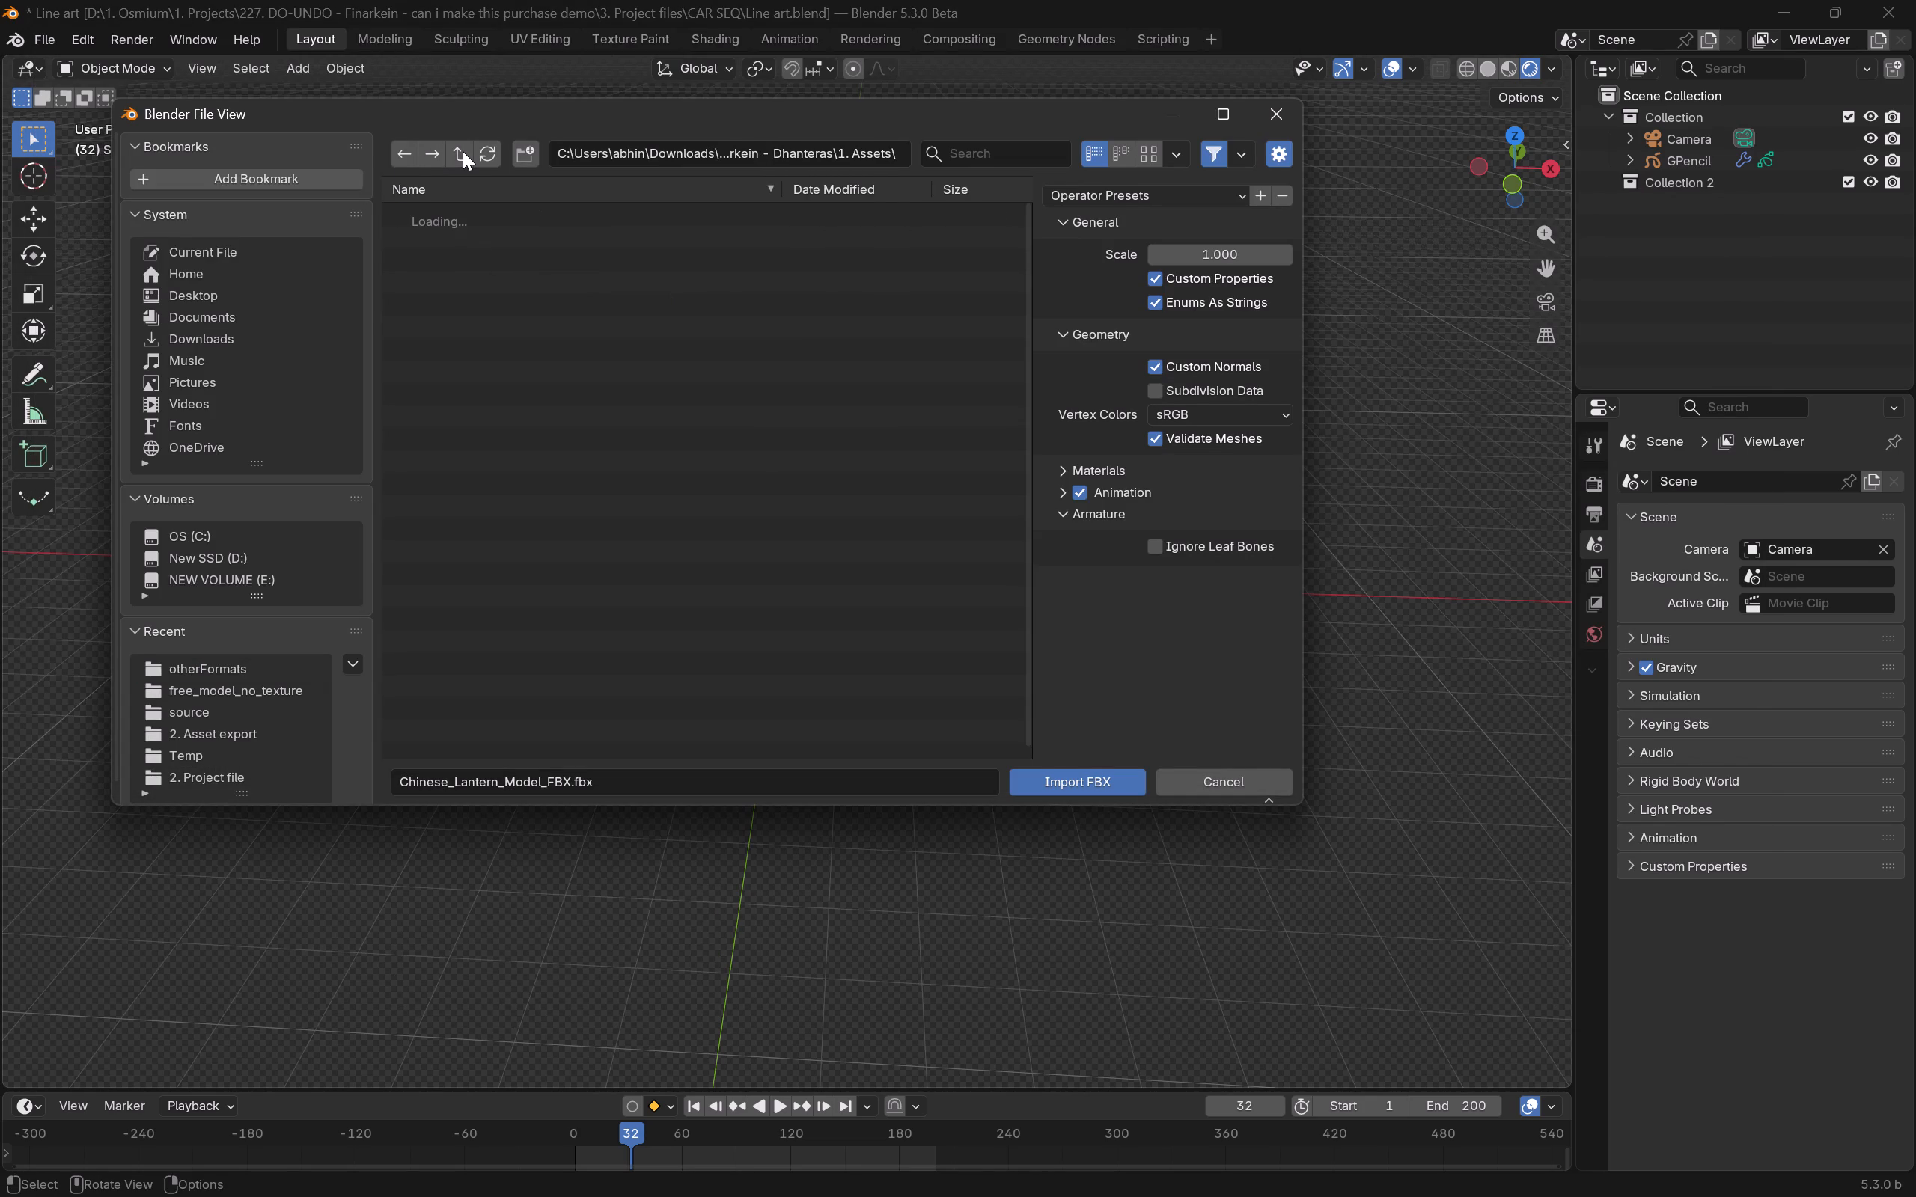
pyautogui.tripleClick(594, 218)
pyautogui.tripleClick(594, 218)
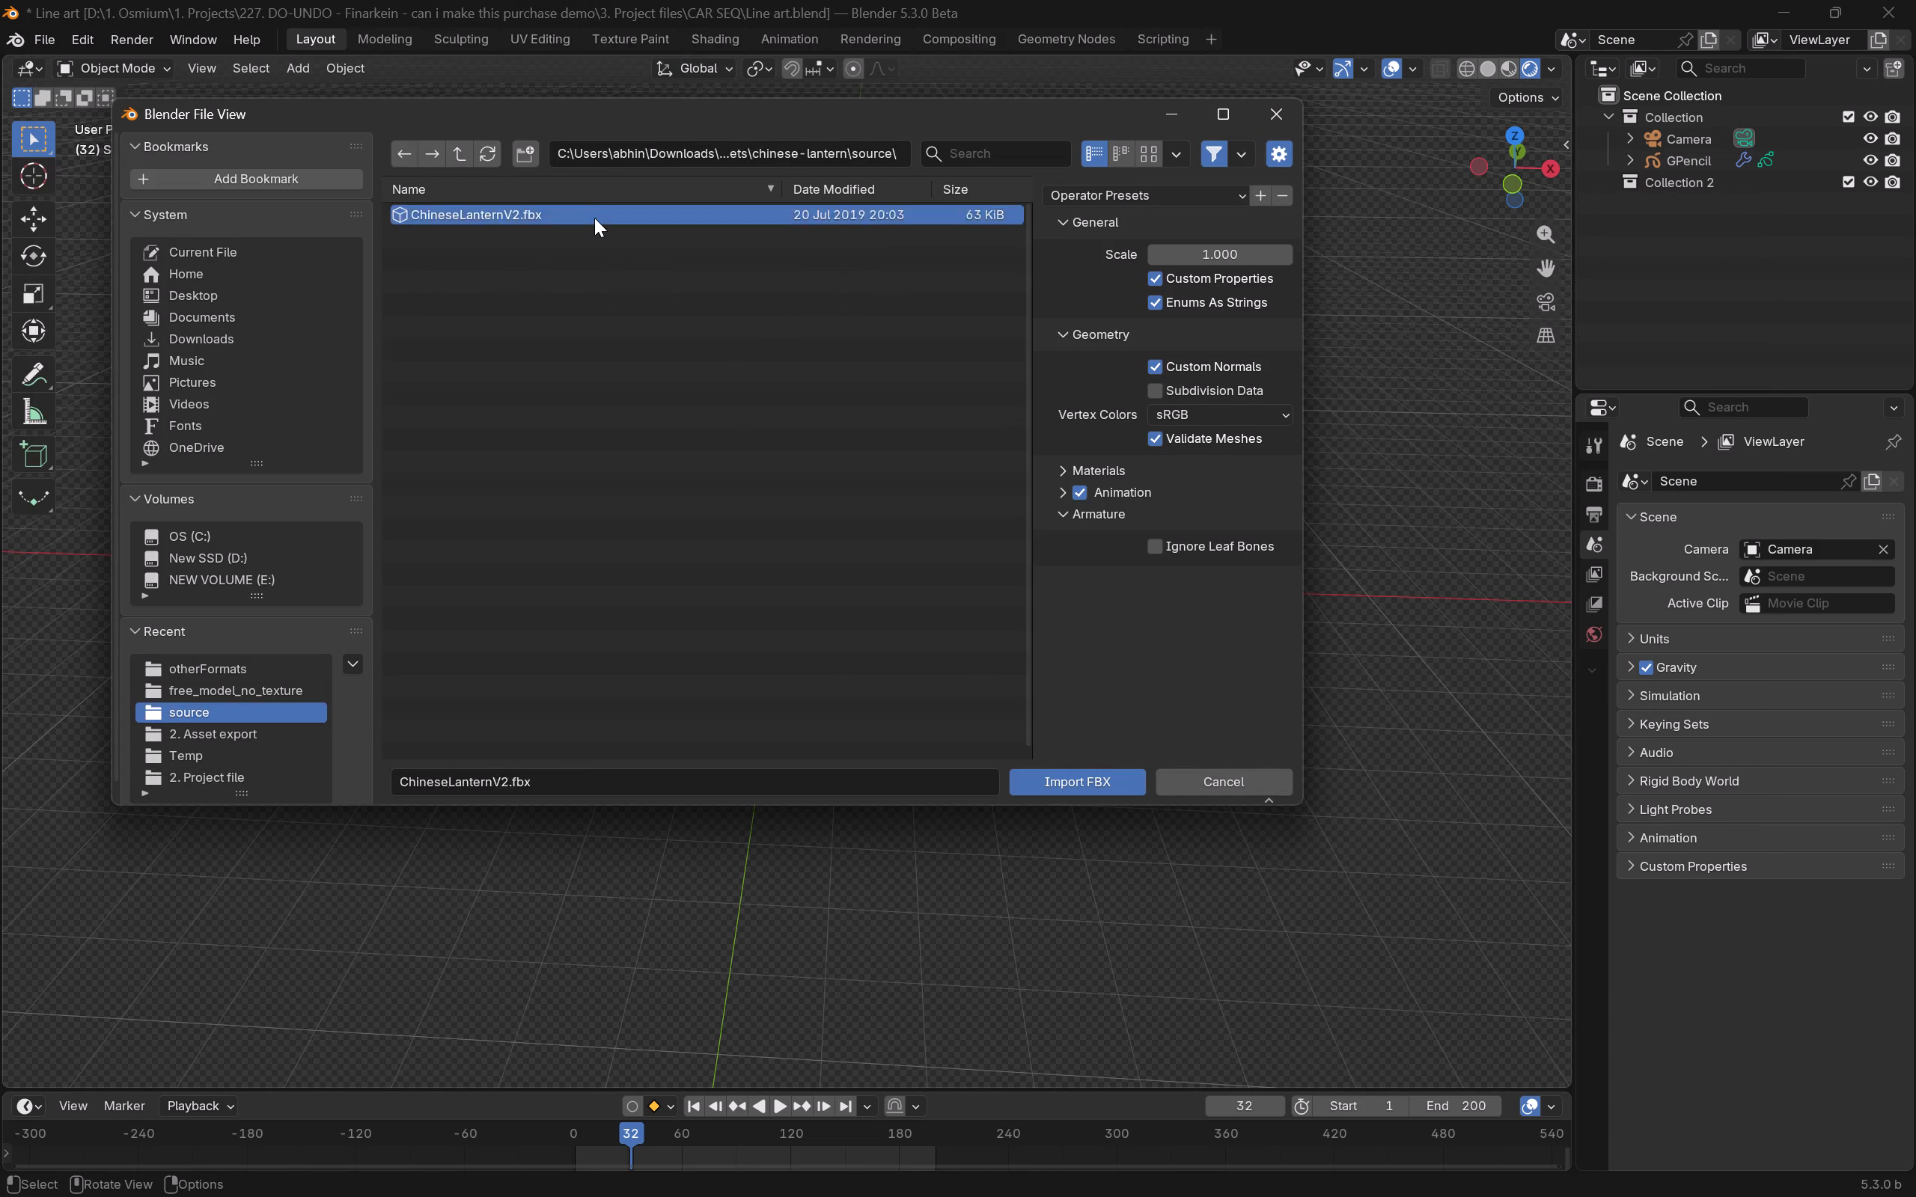
pyautogui.scroll(7, 843, 649)
pyautogui.moveTo(843, 635); pyautogui.dragTo(812, 613, button='middle')
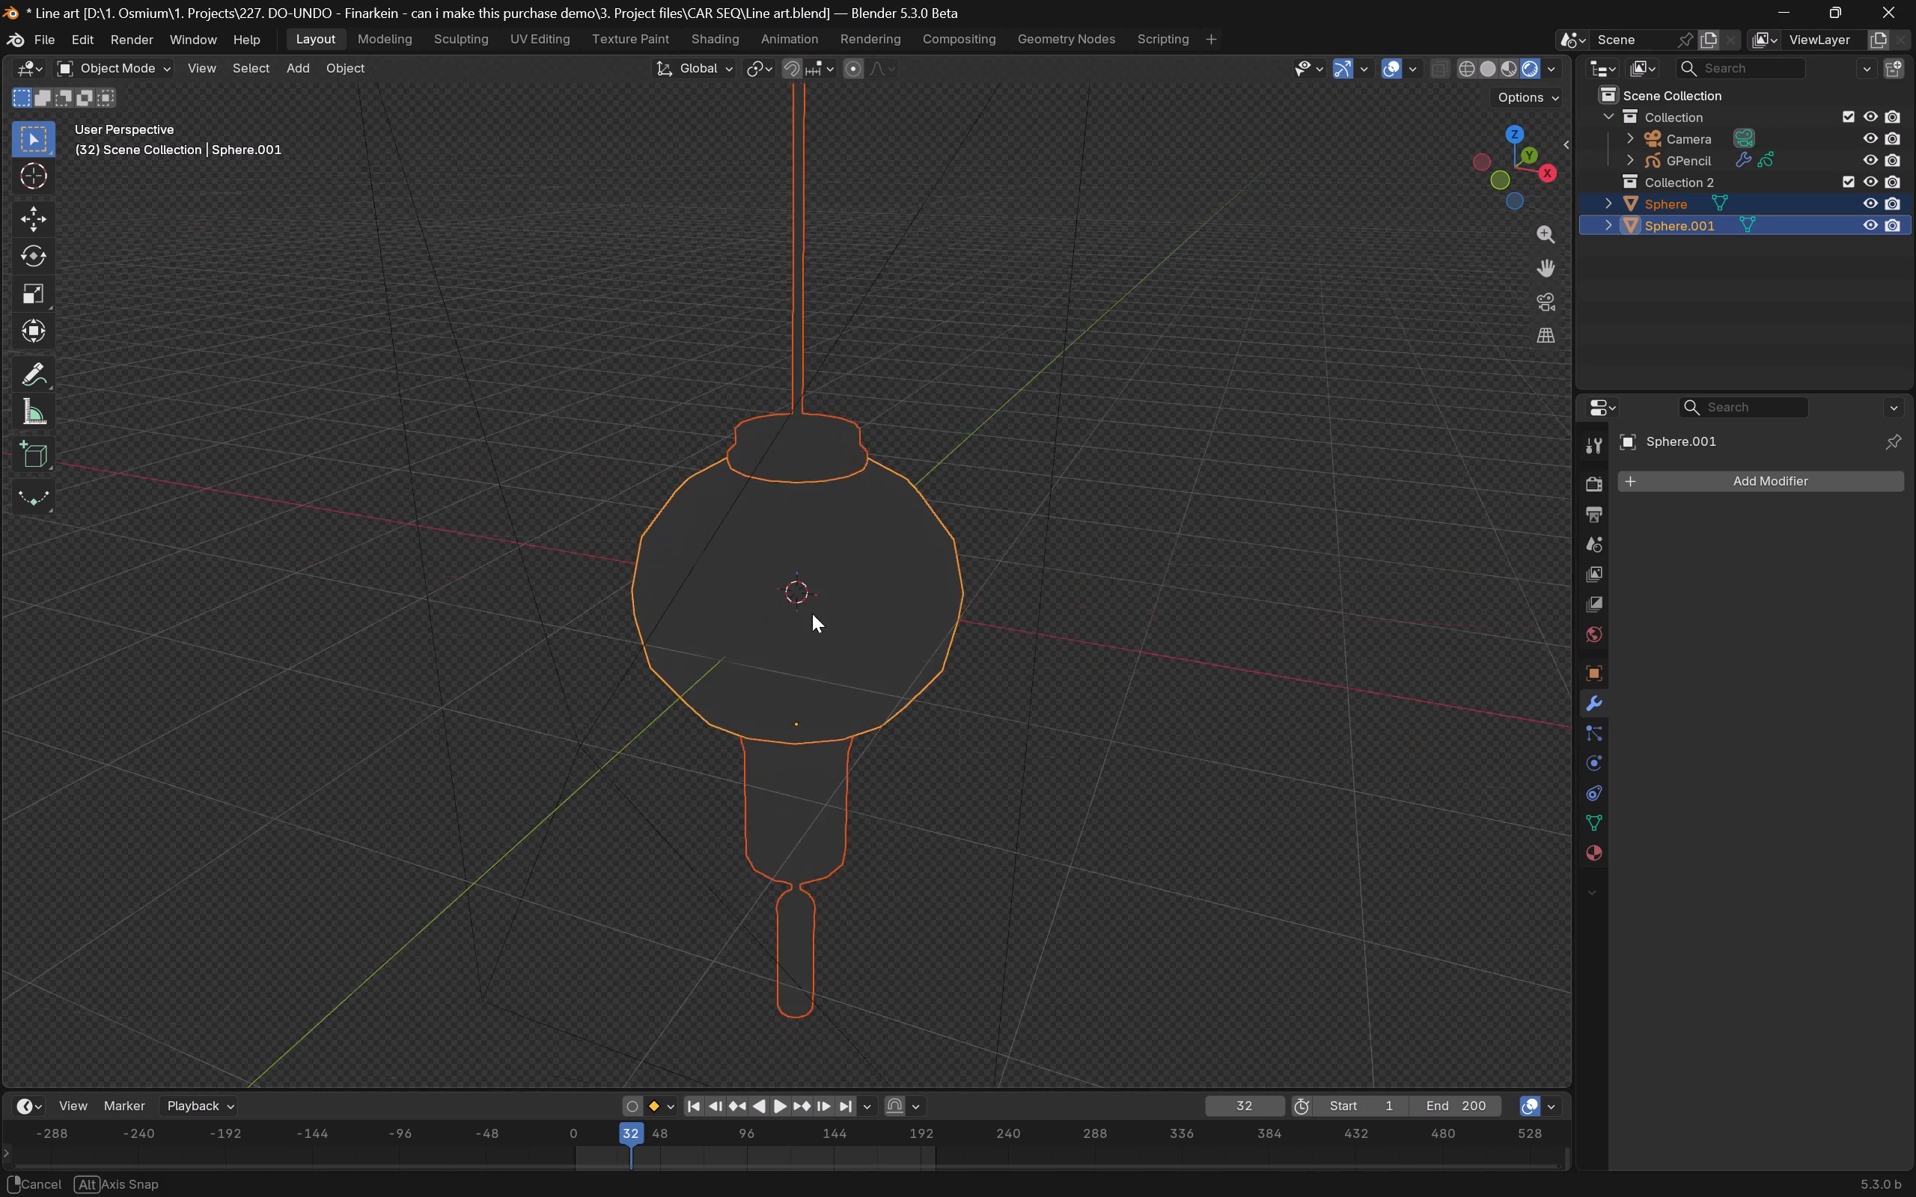
pyautogui.moveTo(812, 613); pyautogui.dragTo(829, 606, button='middle')
# Move Sphere and Sphere.001 into Collection 2, and switch the collection off and on to refresh the line art.
pyautogui.press('0')
pyautogui.moveTo(1673, 200); pyautogui.dragTo(1692, 180)
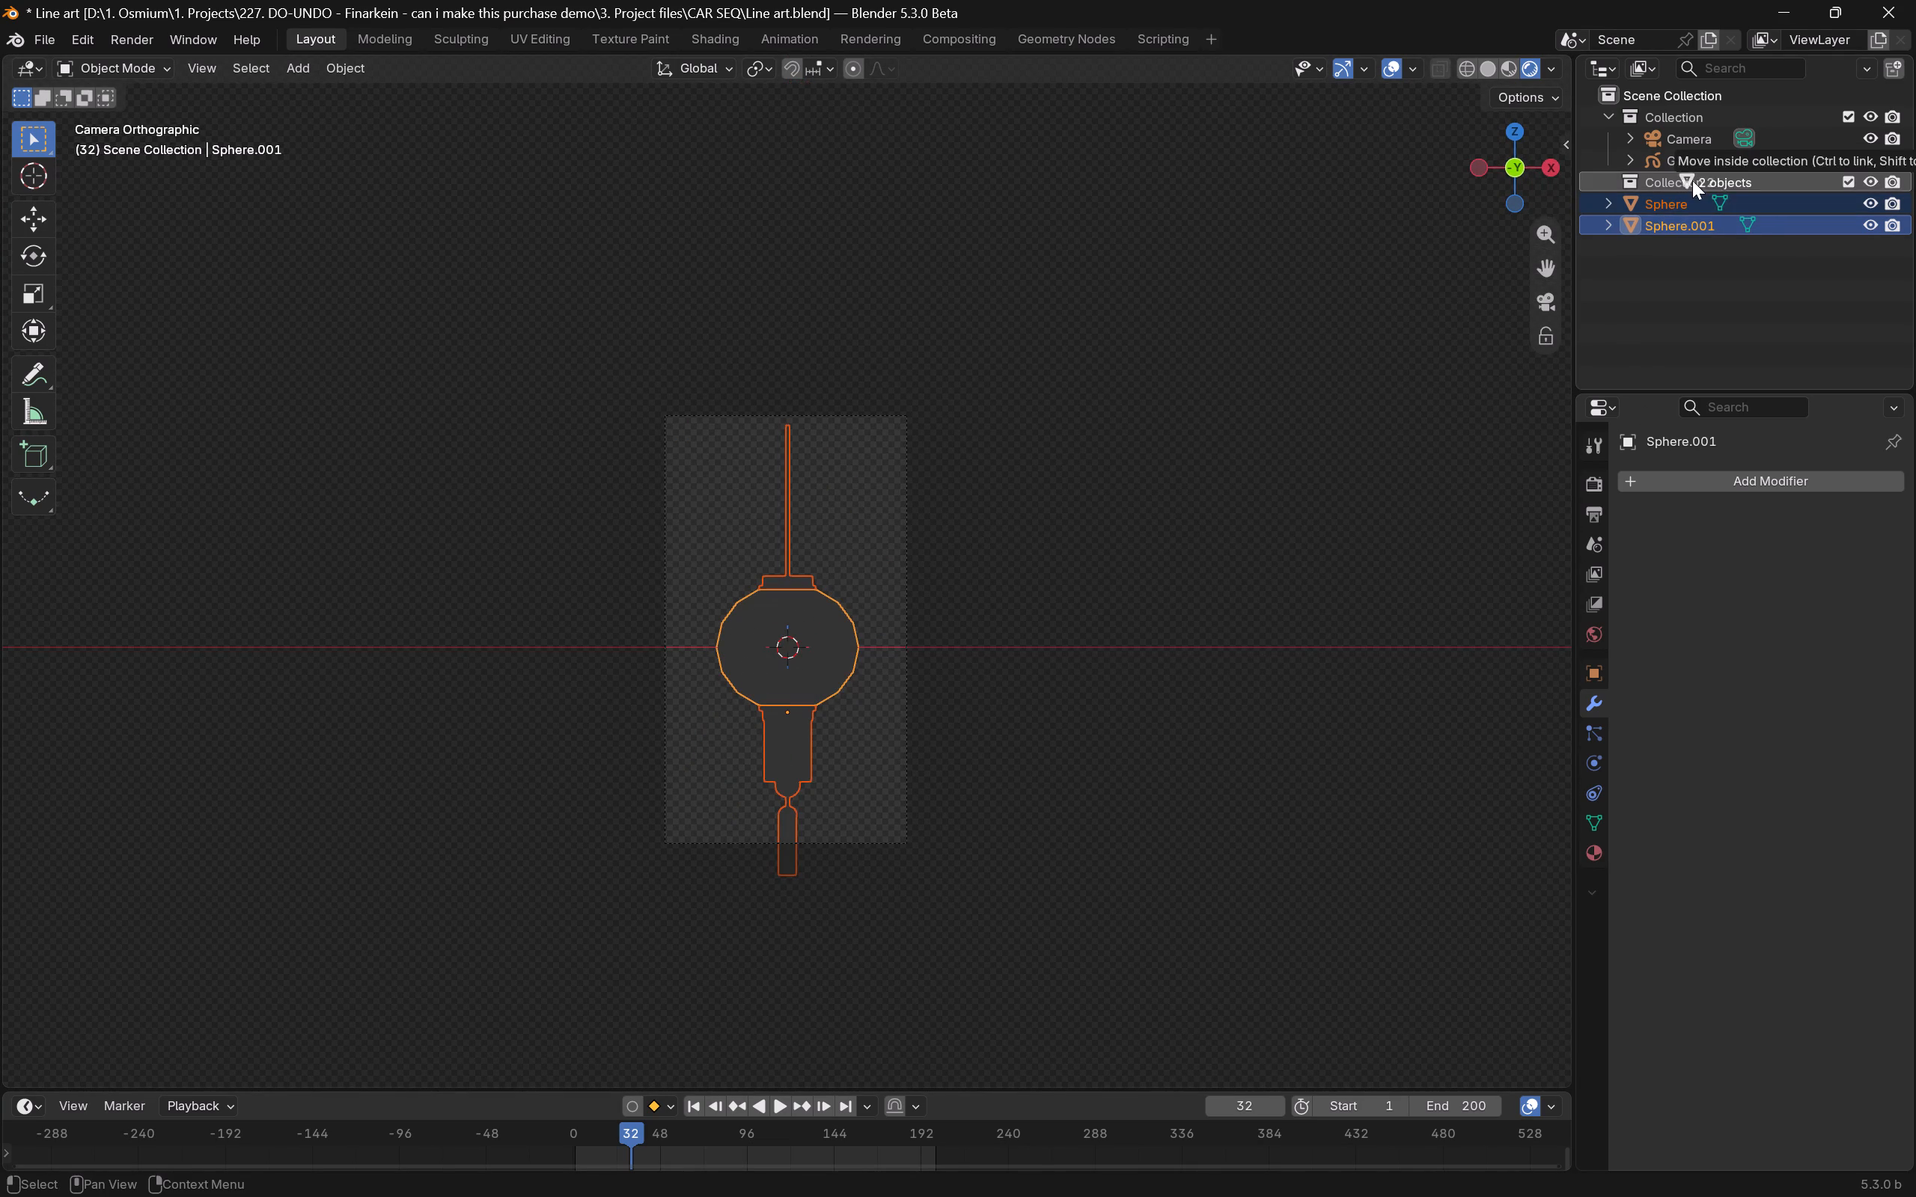
pyautogui.moveTo(1692, 180); pyautogui.dragTo(1694, 179)
pyautogui.scroll(3, 1224, 542)
pyautogui.click(1203, 554)
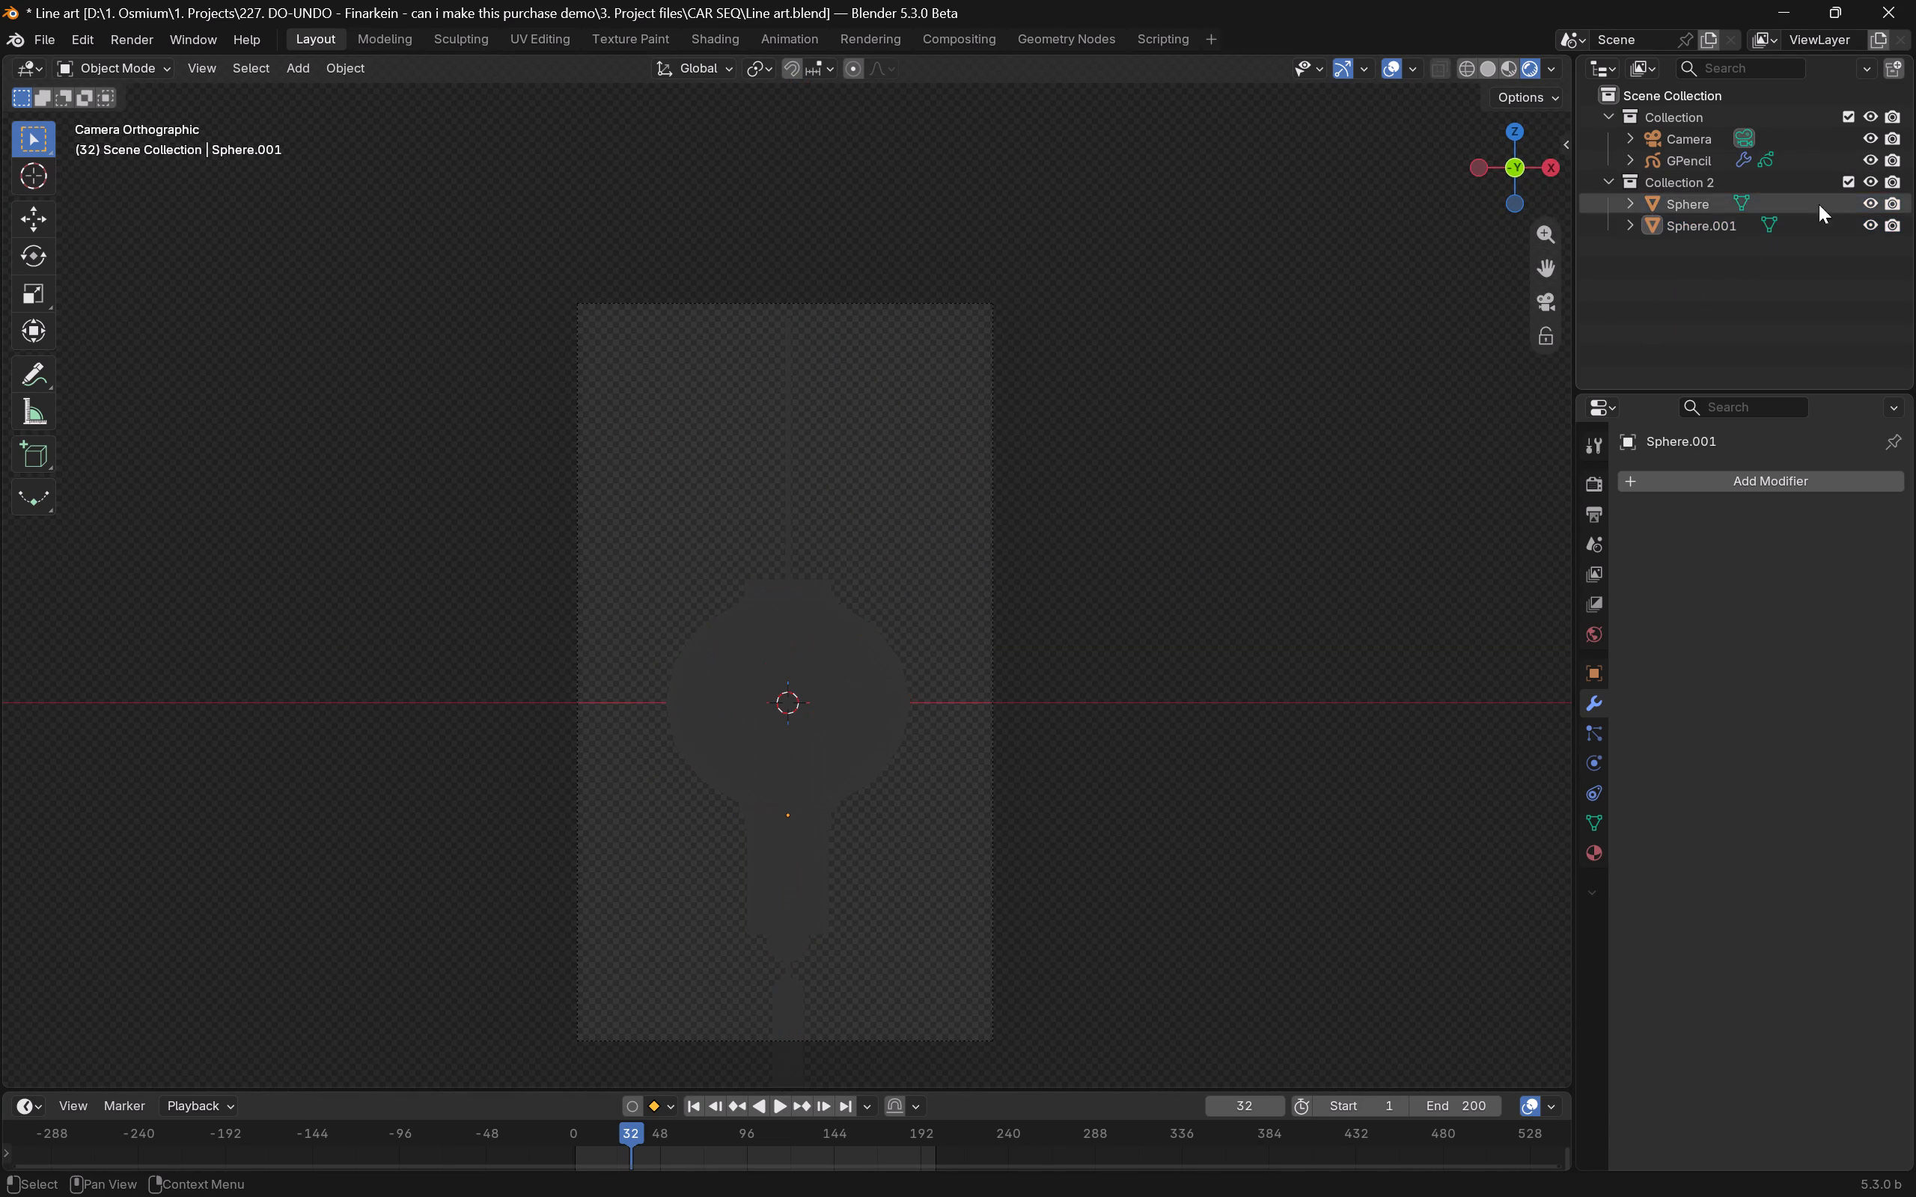
pyautogui.doubleClick(1842, 188)
pyautogui.scroll(3, 1075, 543)
pyautogui.moveTo(996, 604); pyautogui.dragTo(1120, 640, button='middle')
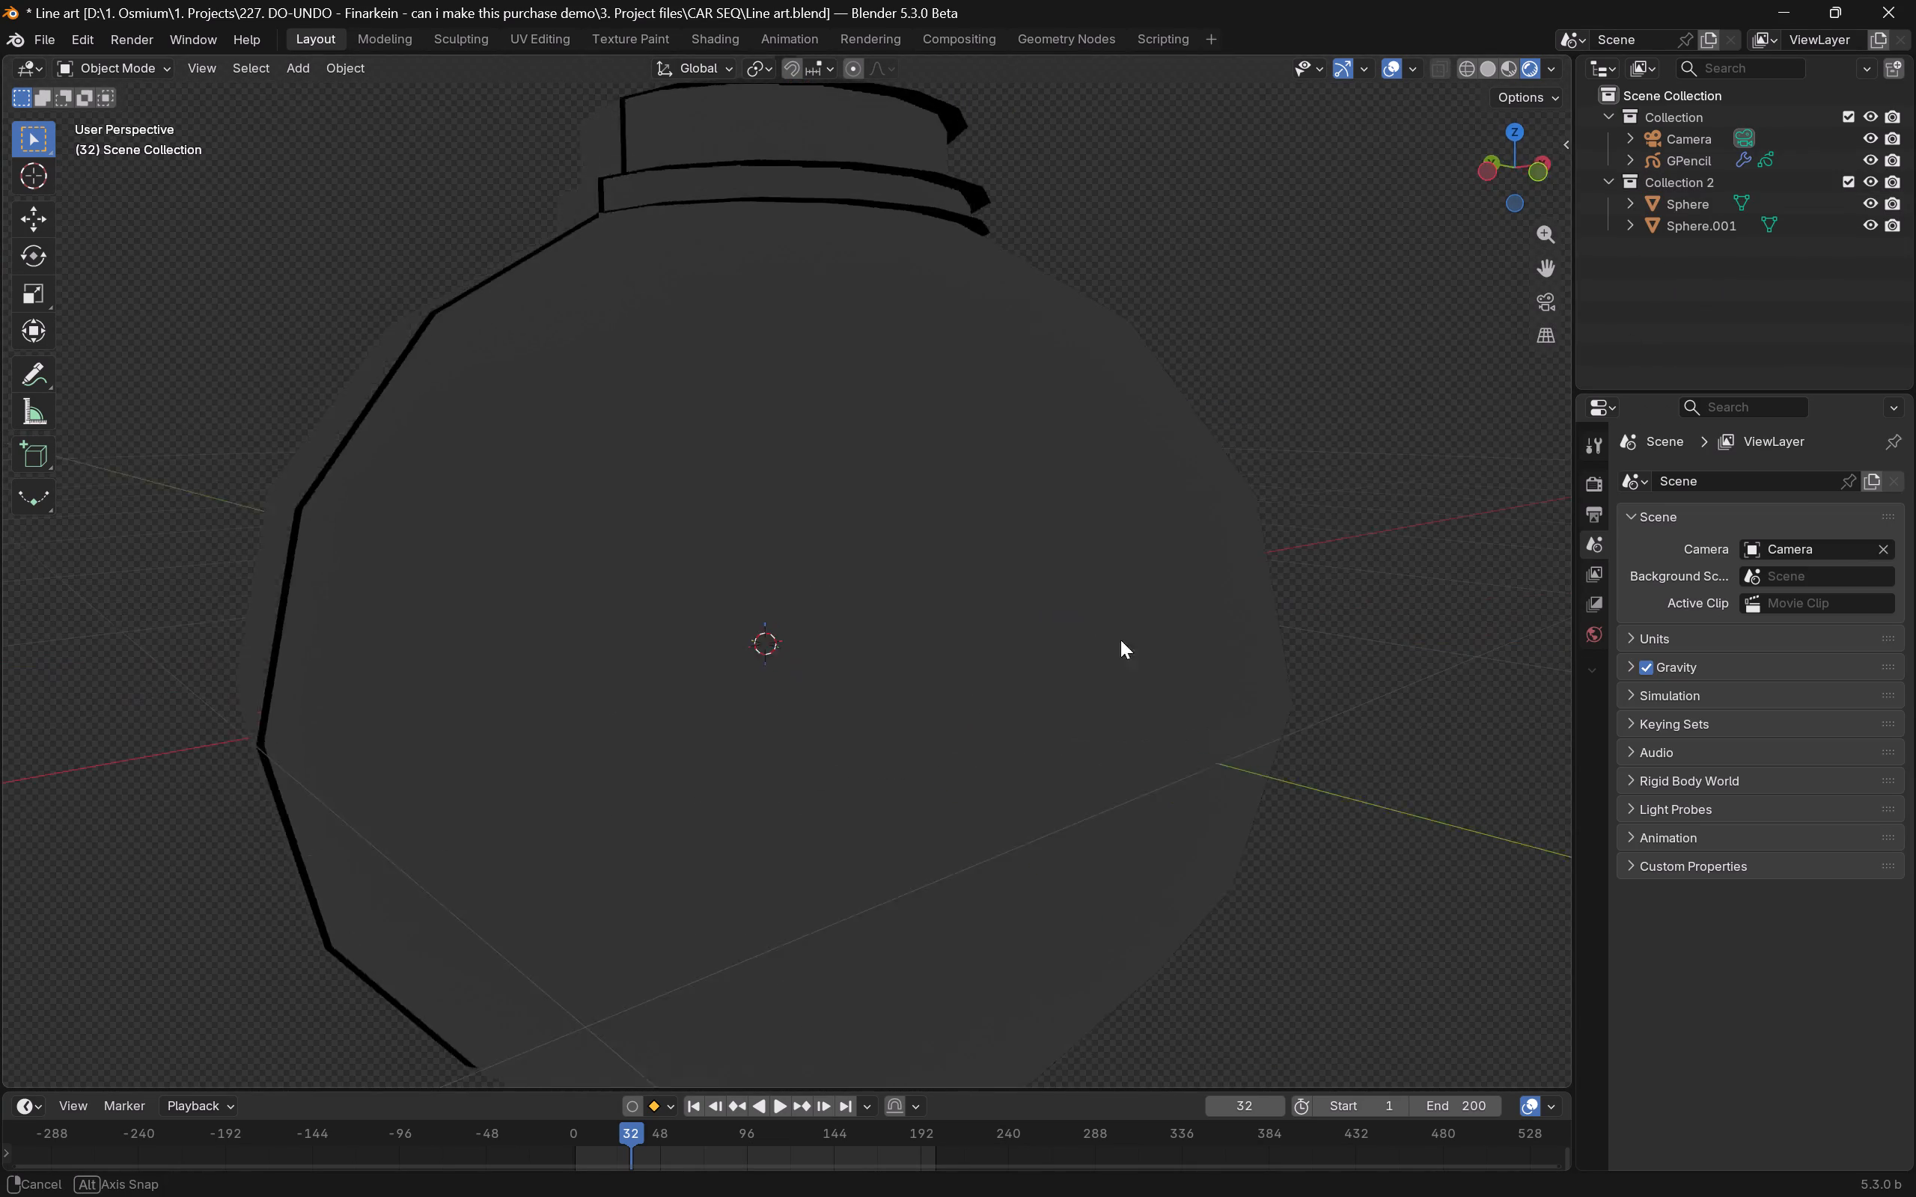
pyautogui.moveTo(1120, 640); pyautogui.dragTo(1210, 723, button='middle')
# Set the GPencil Lineart modifier's Line Radius to 0.00005 and turn off Fill Strokes.
pyautogui.click(1691, 157)
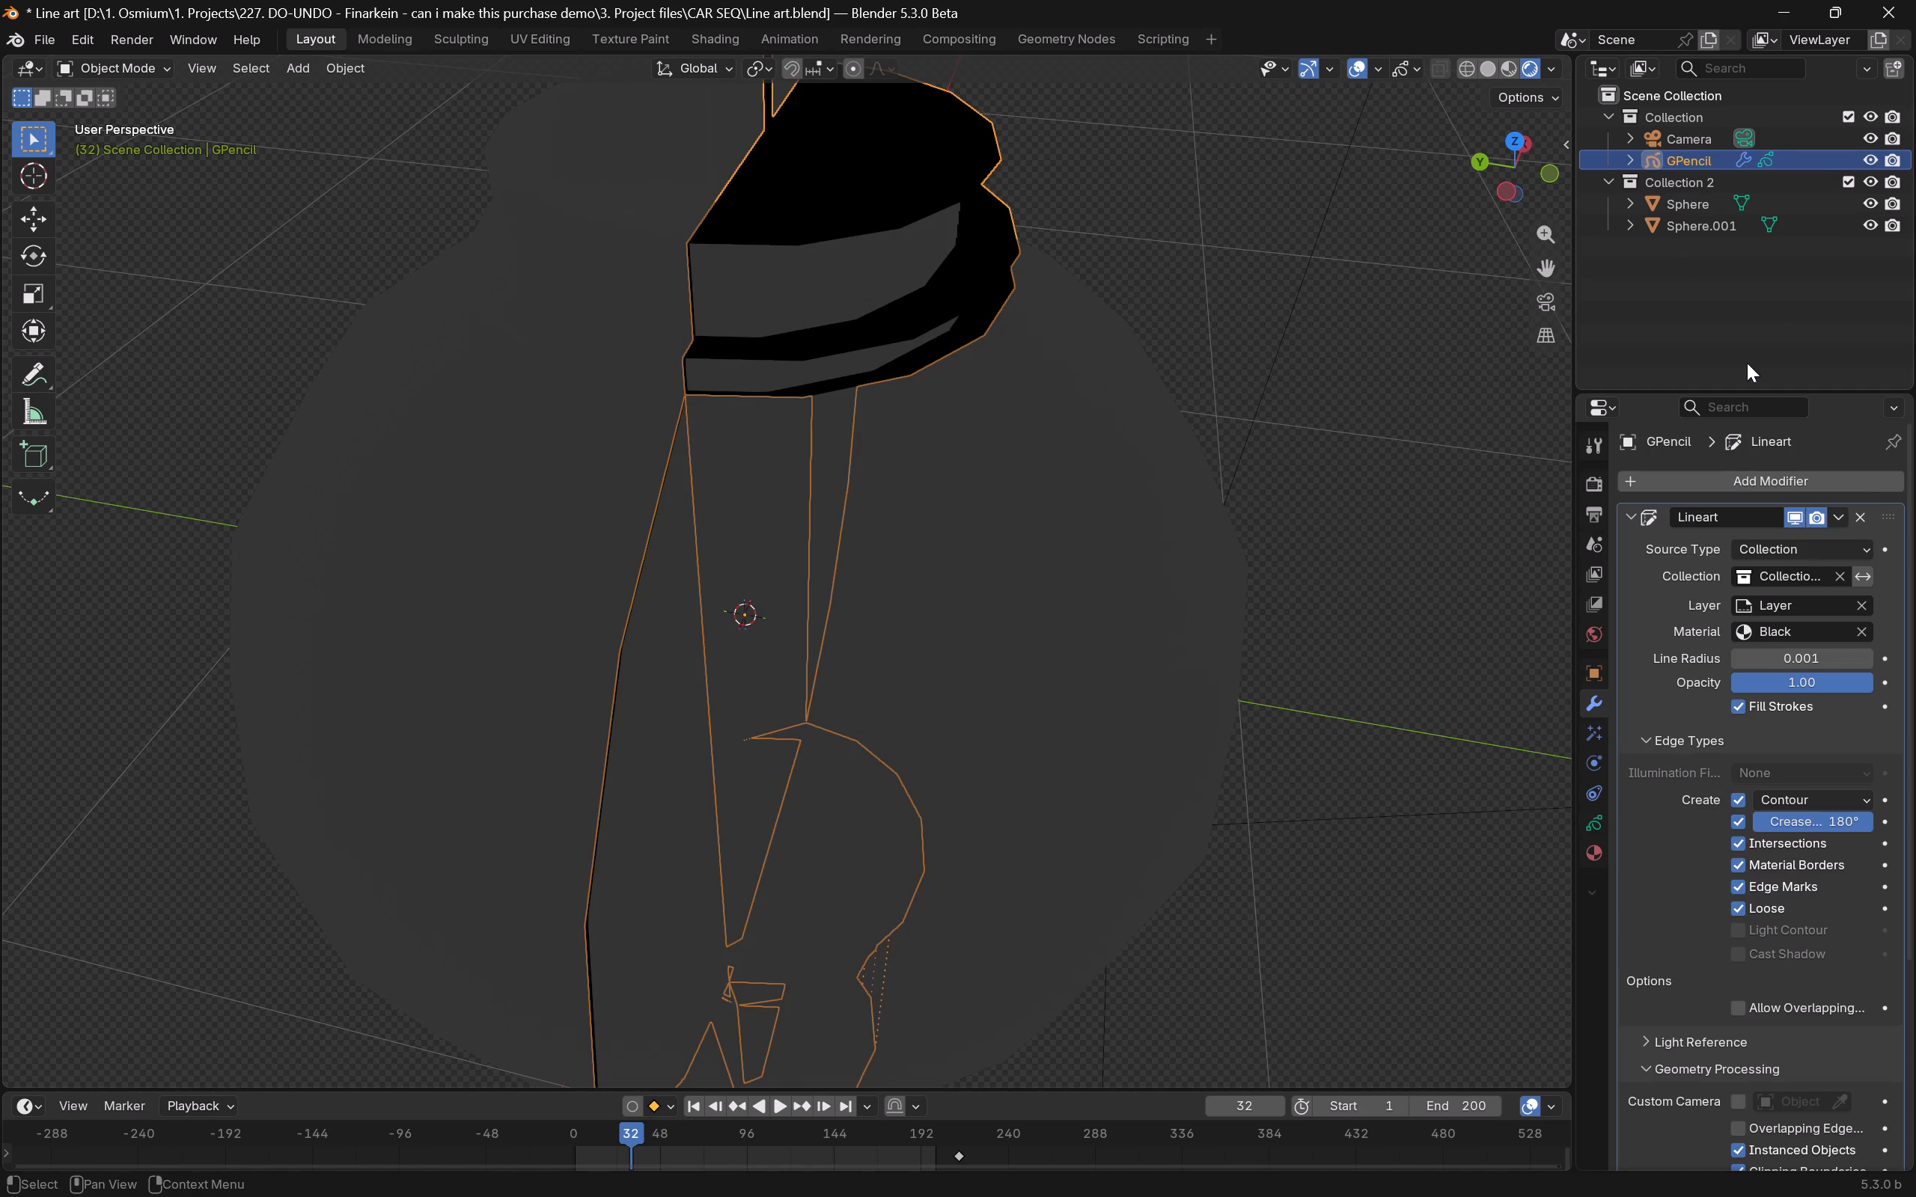
pyautogui.click(1798, 658)
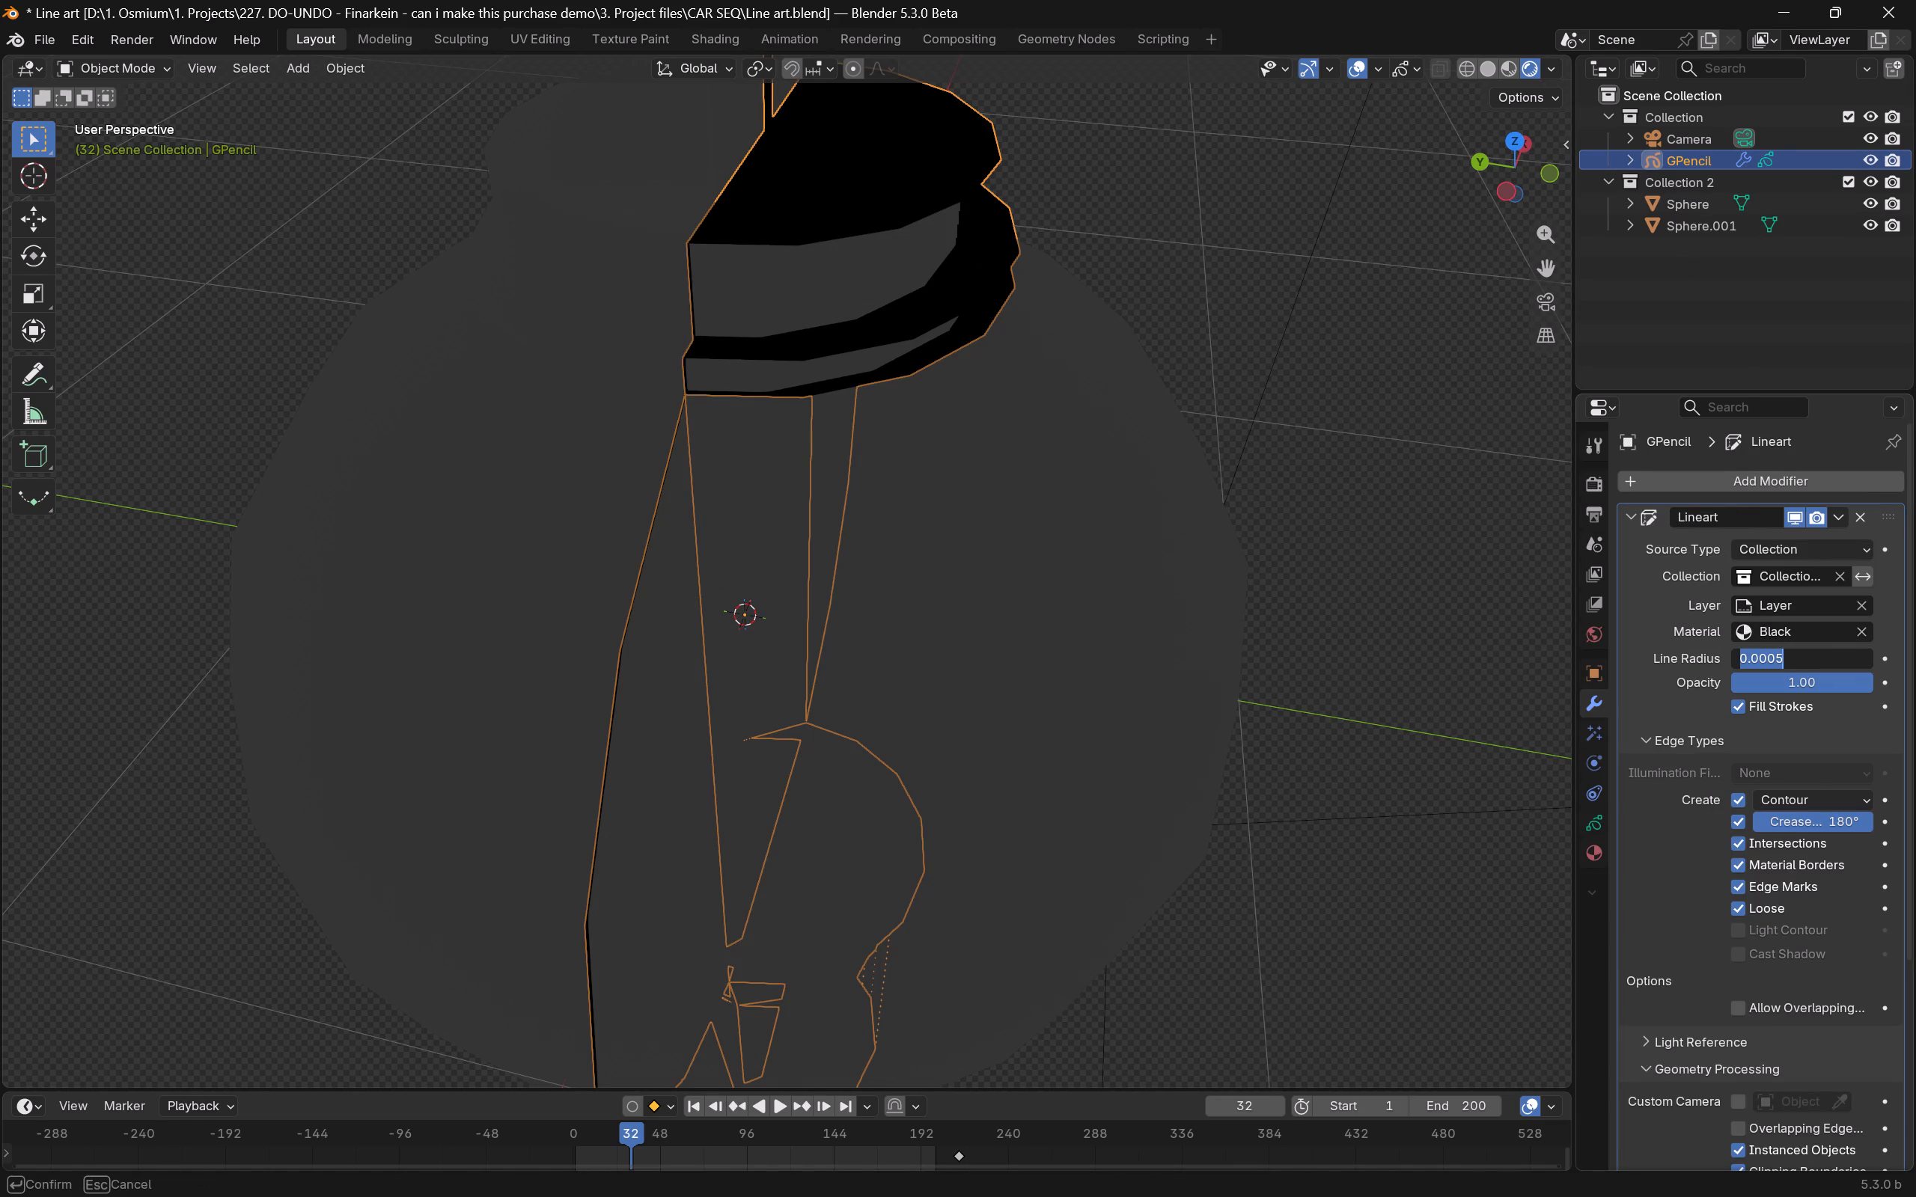
pyautogui.click(1772, 649)
pyautogui.press('0')
pyautogui.press('Return')
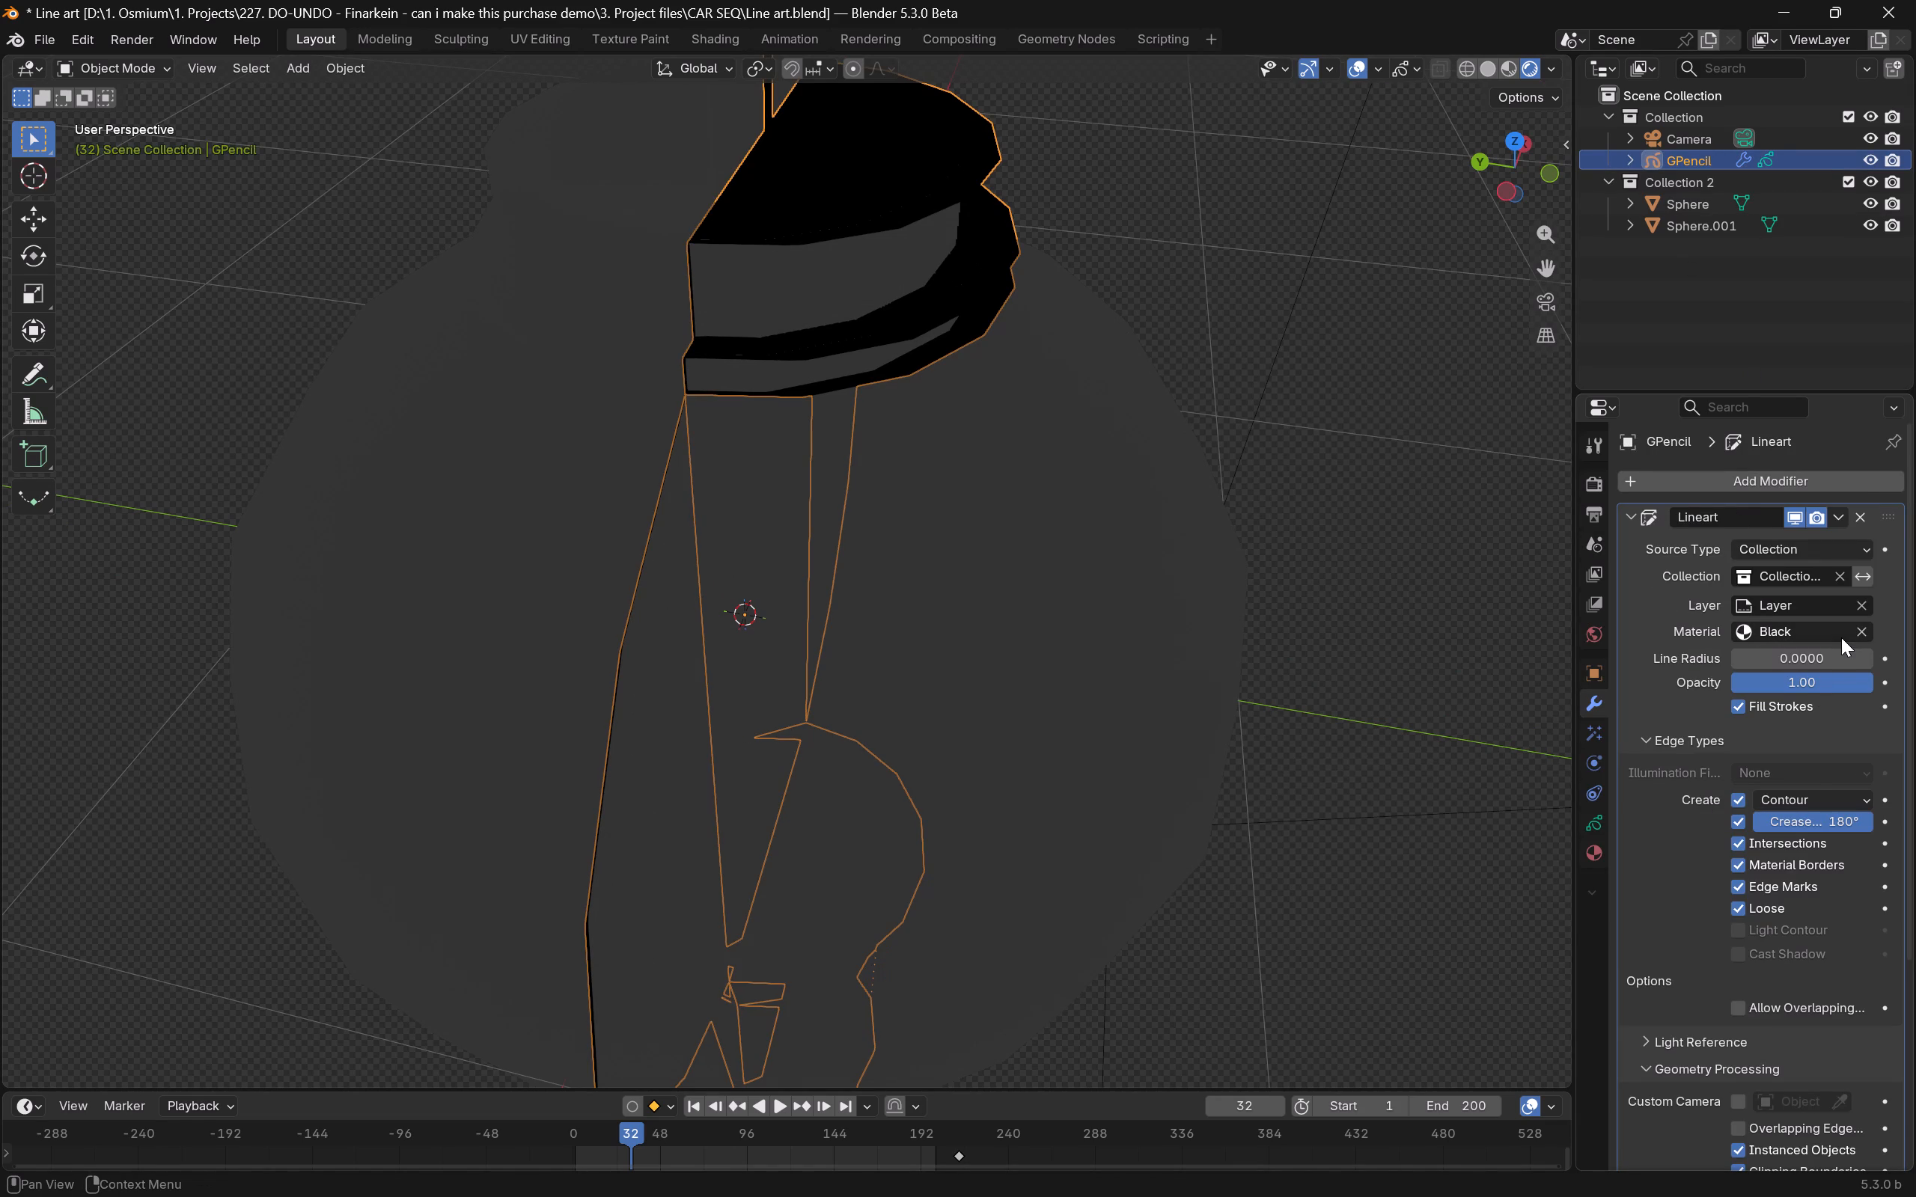
pyautogui.click(1795, 705)
# Try a Lineart Line Radius of 0.0005 in the camera view, and raise it to 0.005.
pyautogui.doubleClick(1787, 657)
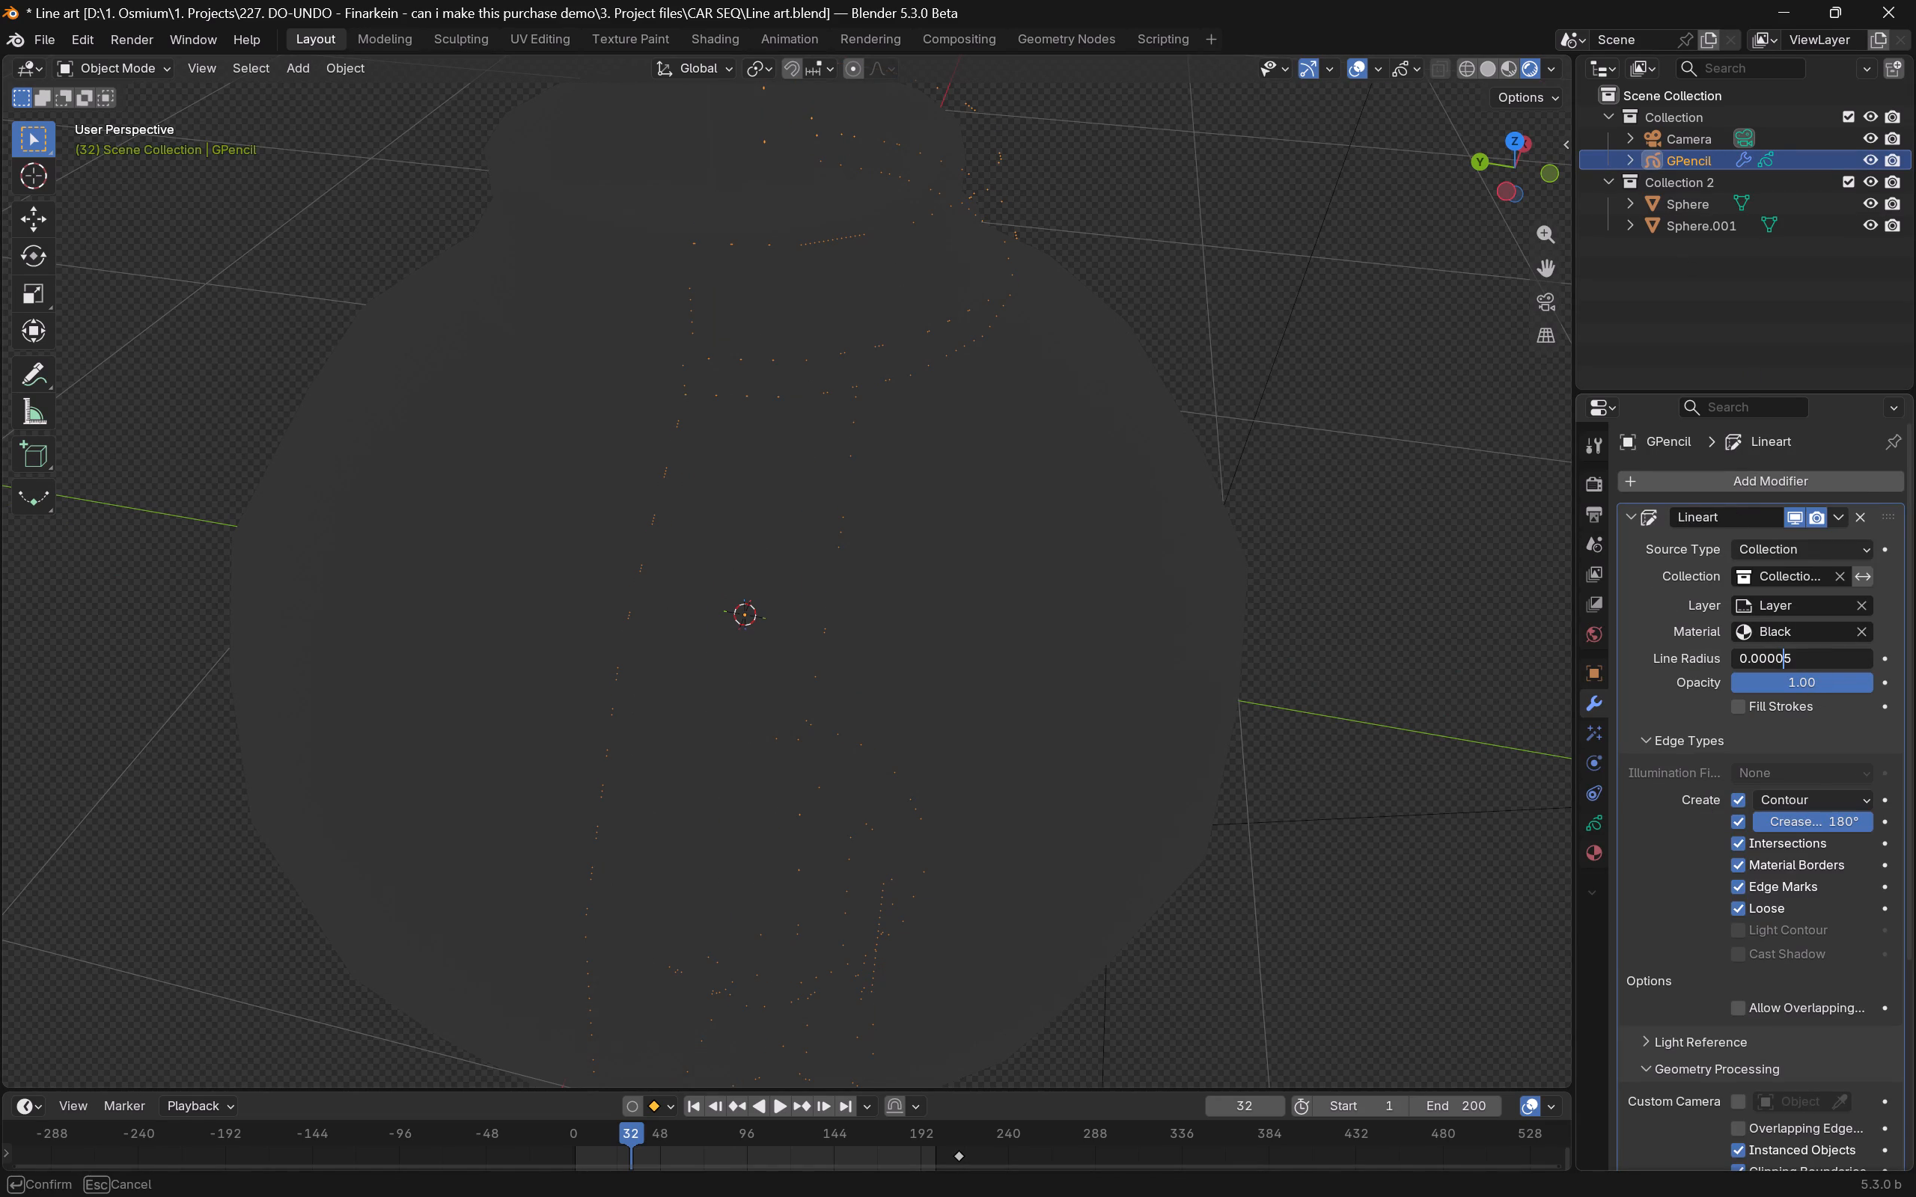
pyautogui.press('BackSpace')
pyautogui.press('Return')
pyautogui.scroll(-4, 1220, 516)
pyautogui.press('0')
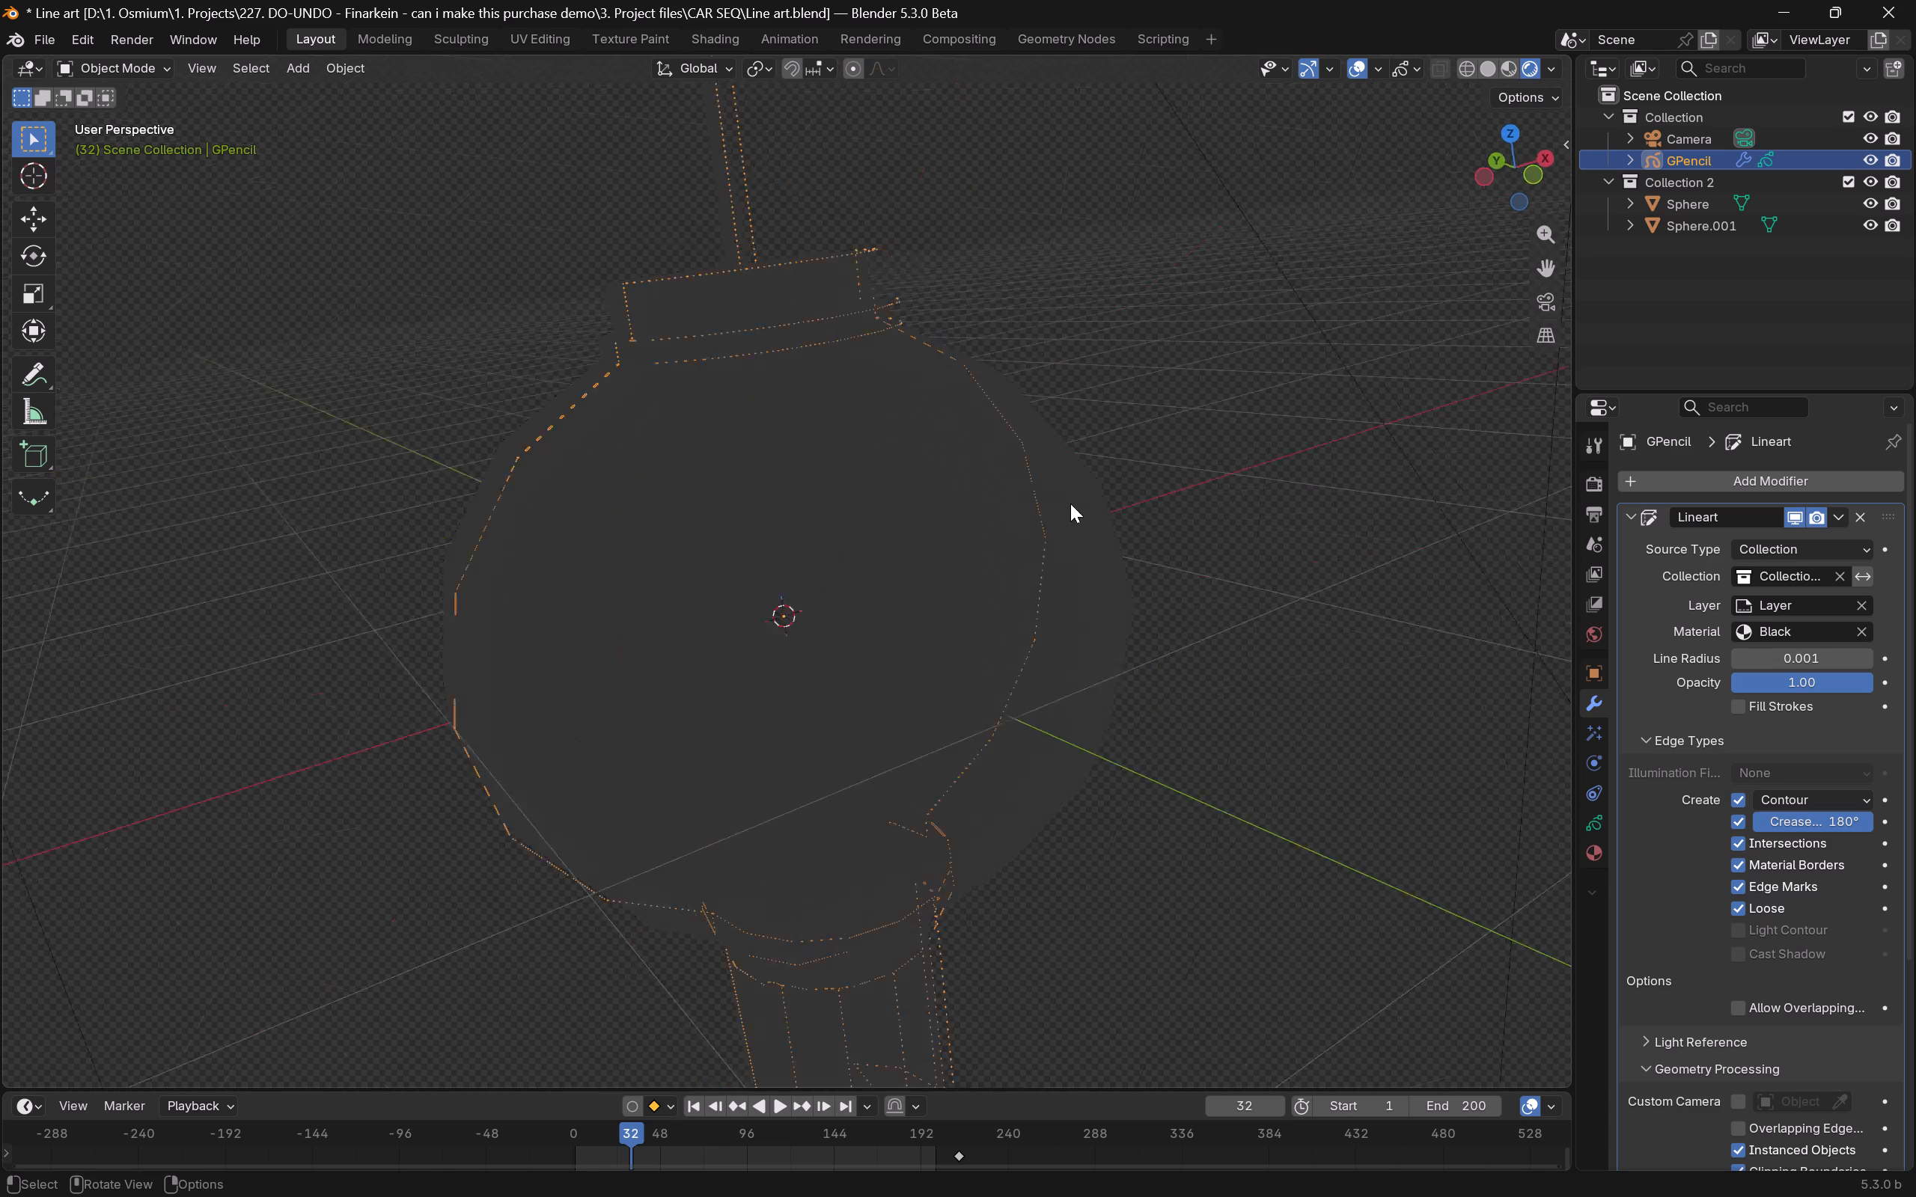
pyautogui.scroll(8, 1013, 610)
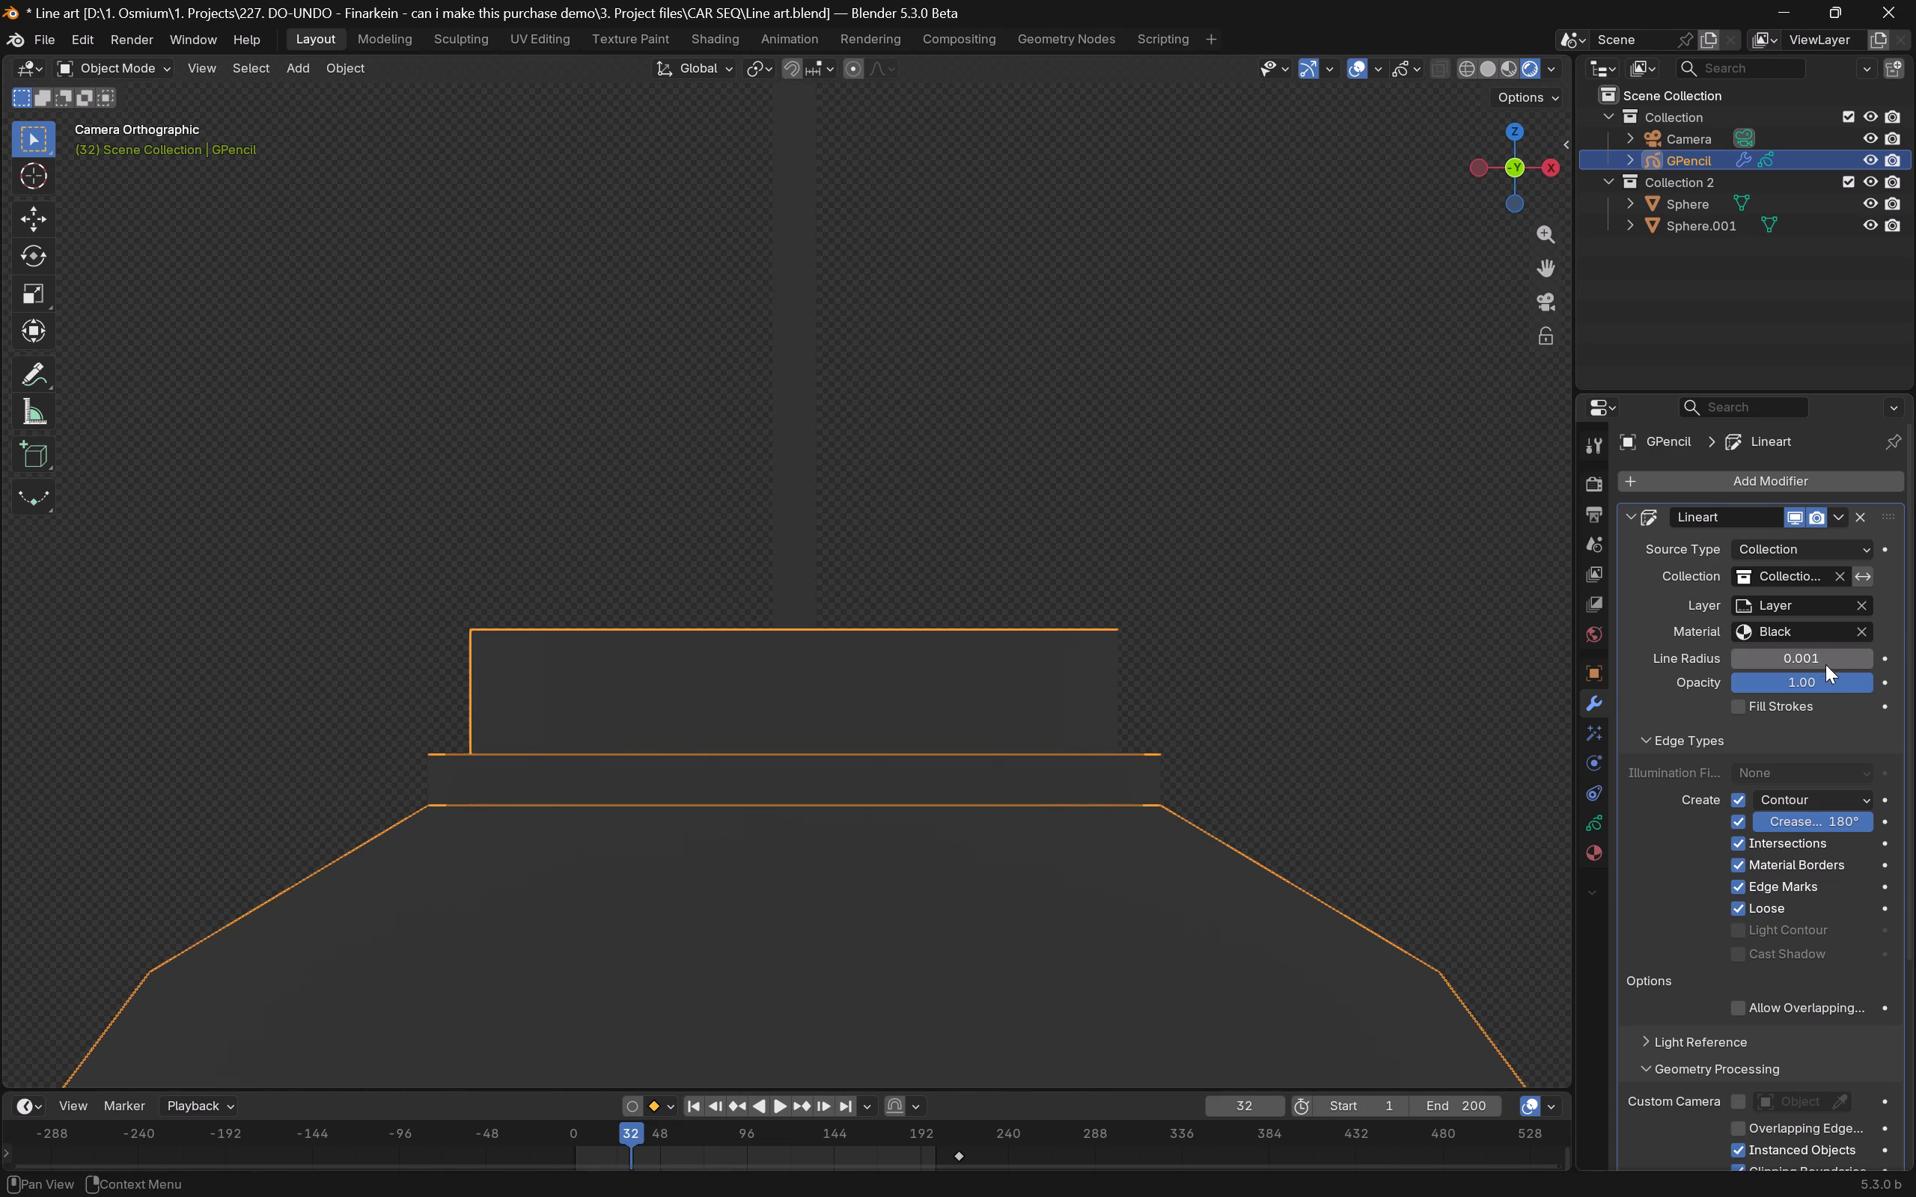
pyautogui.doubleClick(1814, 661)
pyautogui.click(1778, 653)
pyautogui.press('BackSpace')
pyautogui.press('Return')
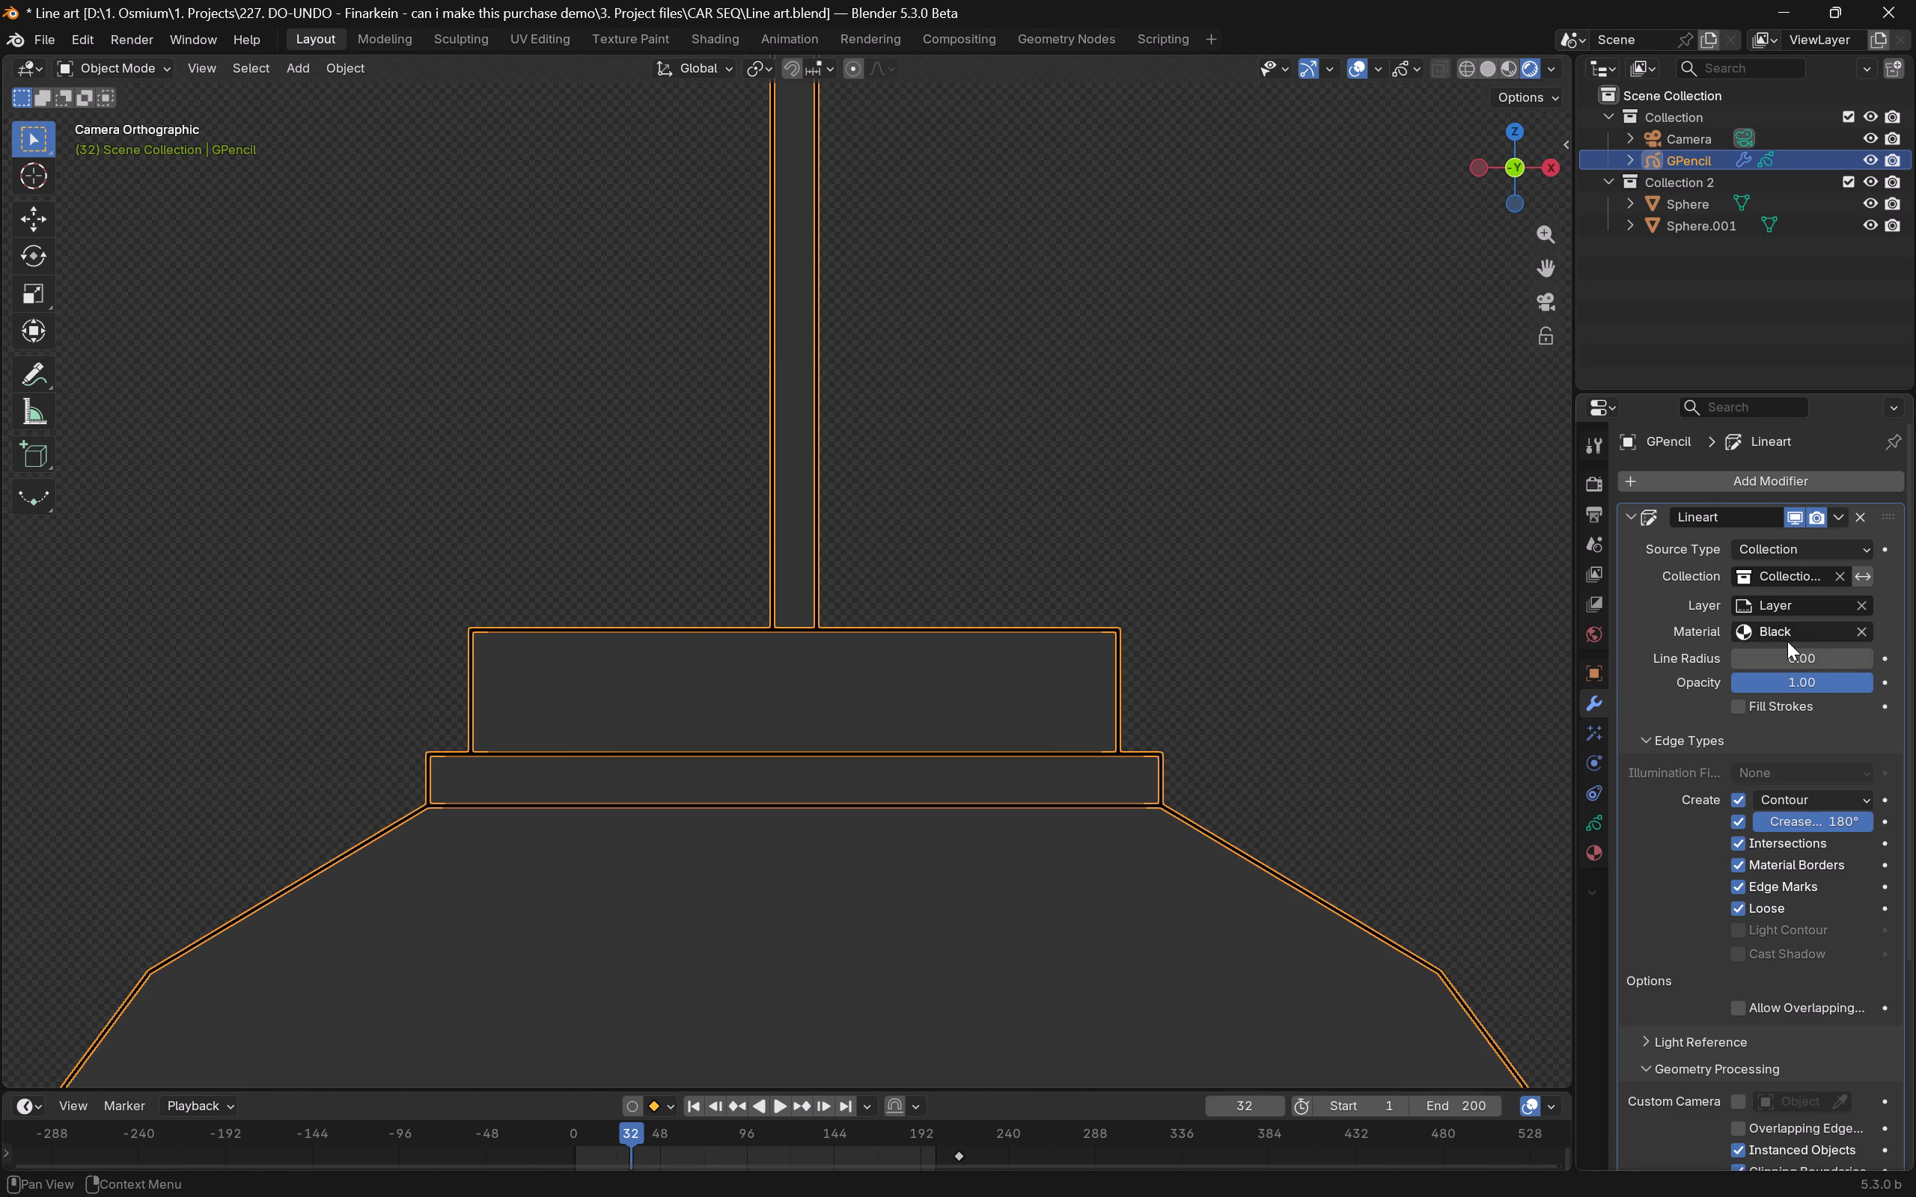
pyautogui.scroll(-5, 1232, 555)
pyautogui.click(1232, 556)
pyautogui.scroll(-7, 1253, 652)
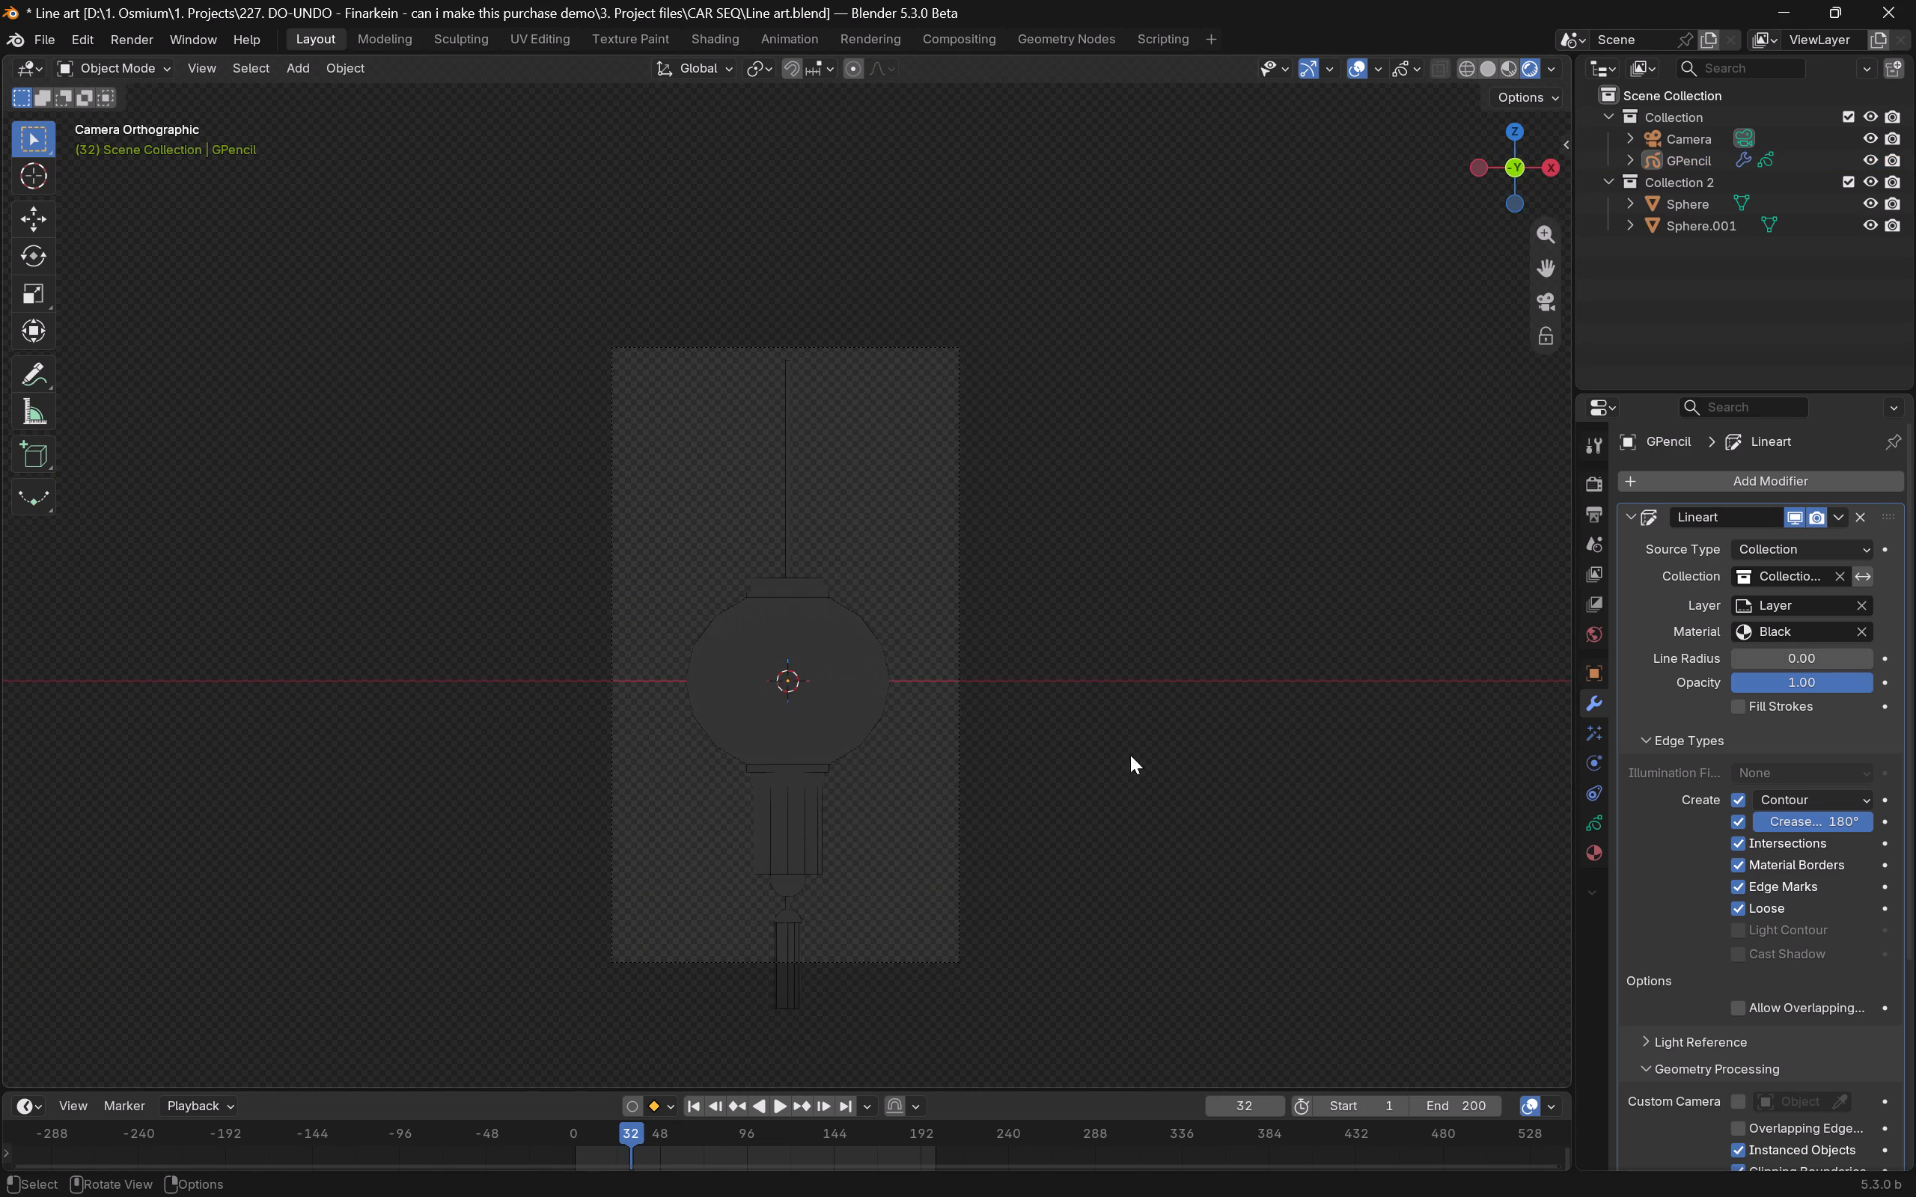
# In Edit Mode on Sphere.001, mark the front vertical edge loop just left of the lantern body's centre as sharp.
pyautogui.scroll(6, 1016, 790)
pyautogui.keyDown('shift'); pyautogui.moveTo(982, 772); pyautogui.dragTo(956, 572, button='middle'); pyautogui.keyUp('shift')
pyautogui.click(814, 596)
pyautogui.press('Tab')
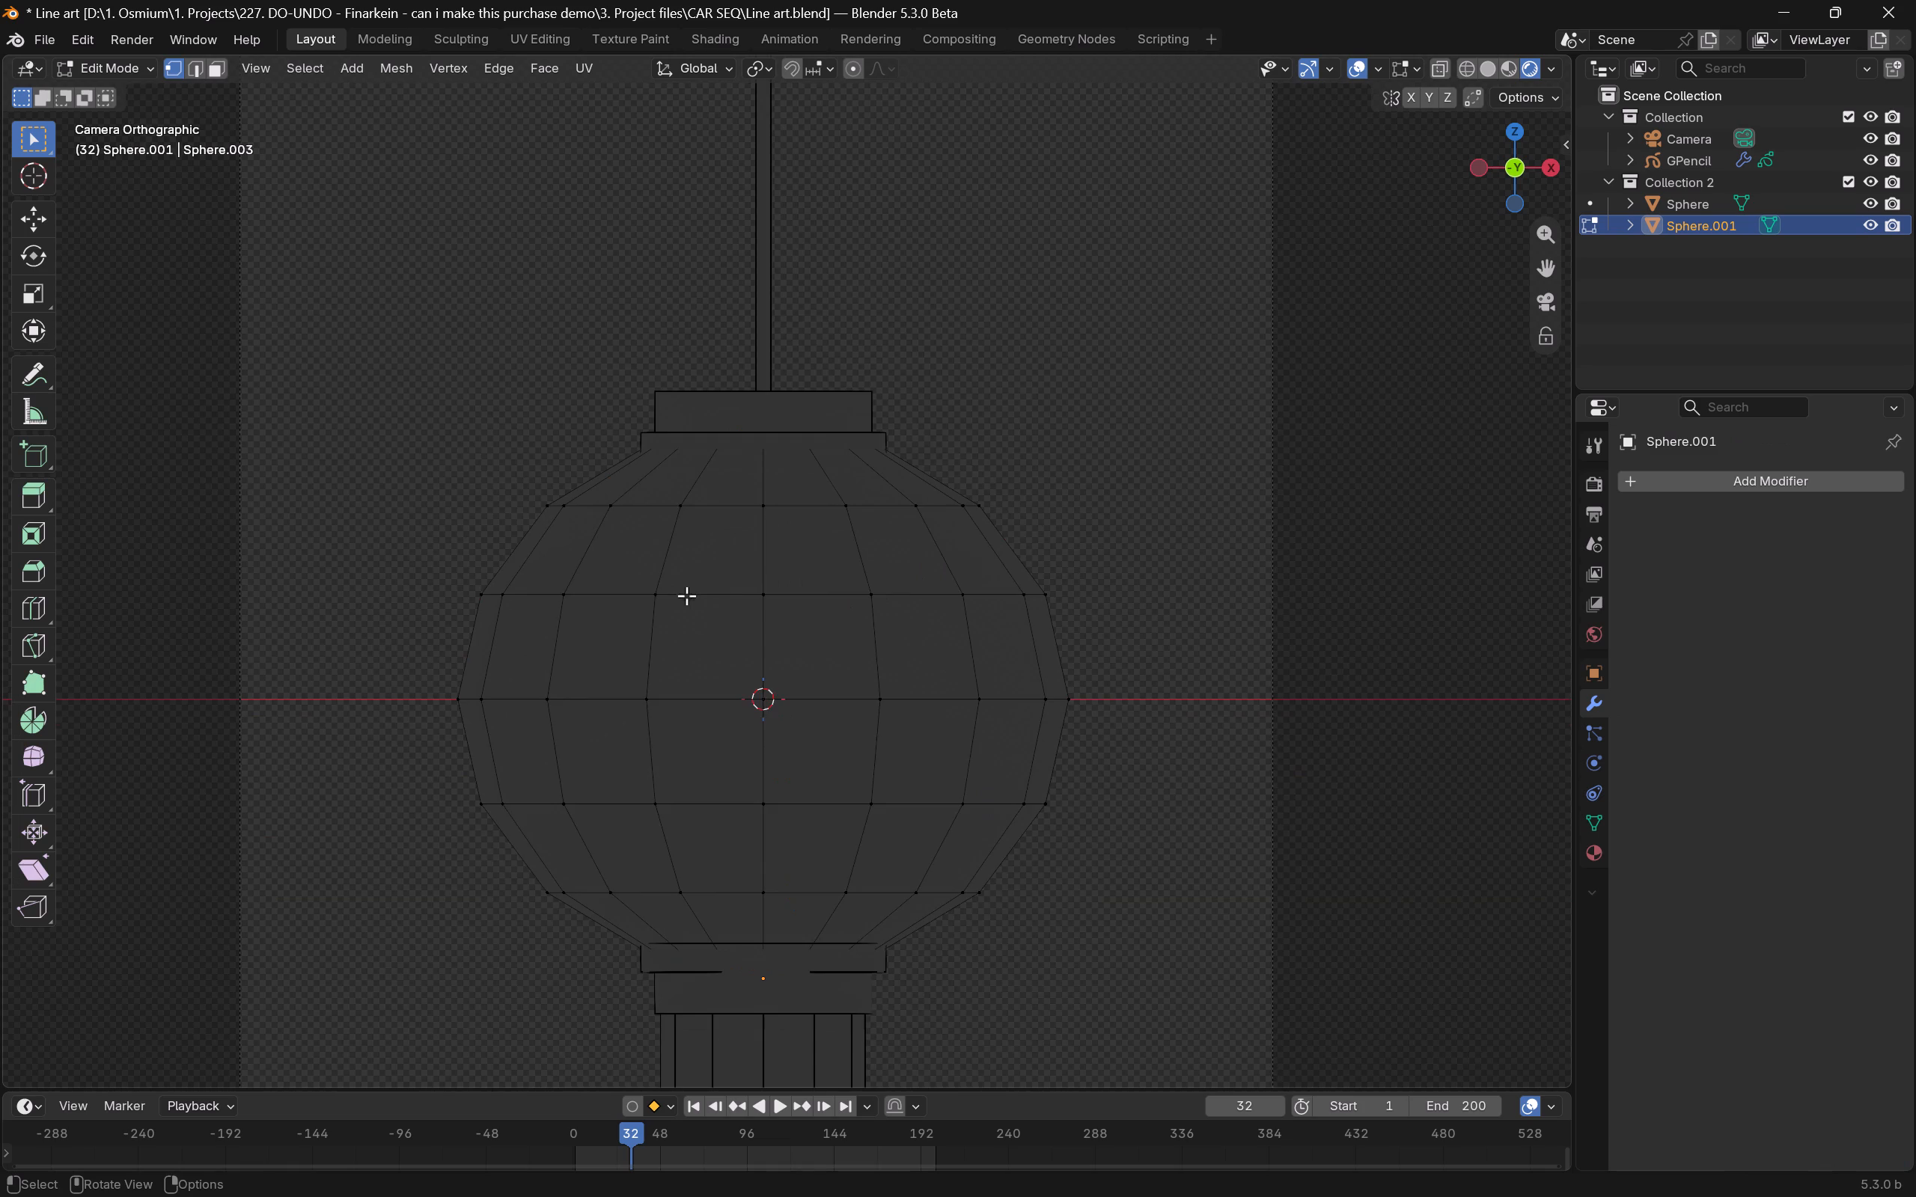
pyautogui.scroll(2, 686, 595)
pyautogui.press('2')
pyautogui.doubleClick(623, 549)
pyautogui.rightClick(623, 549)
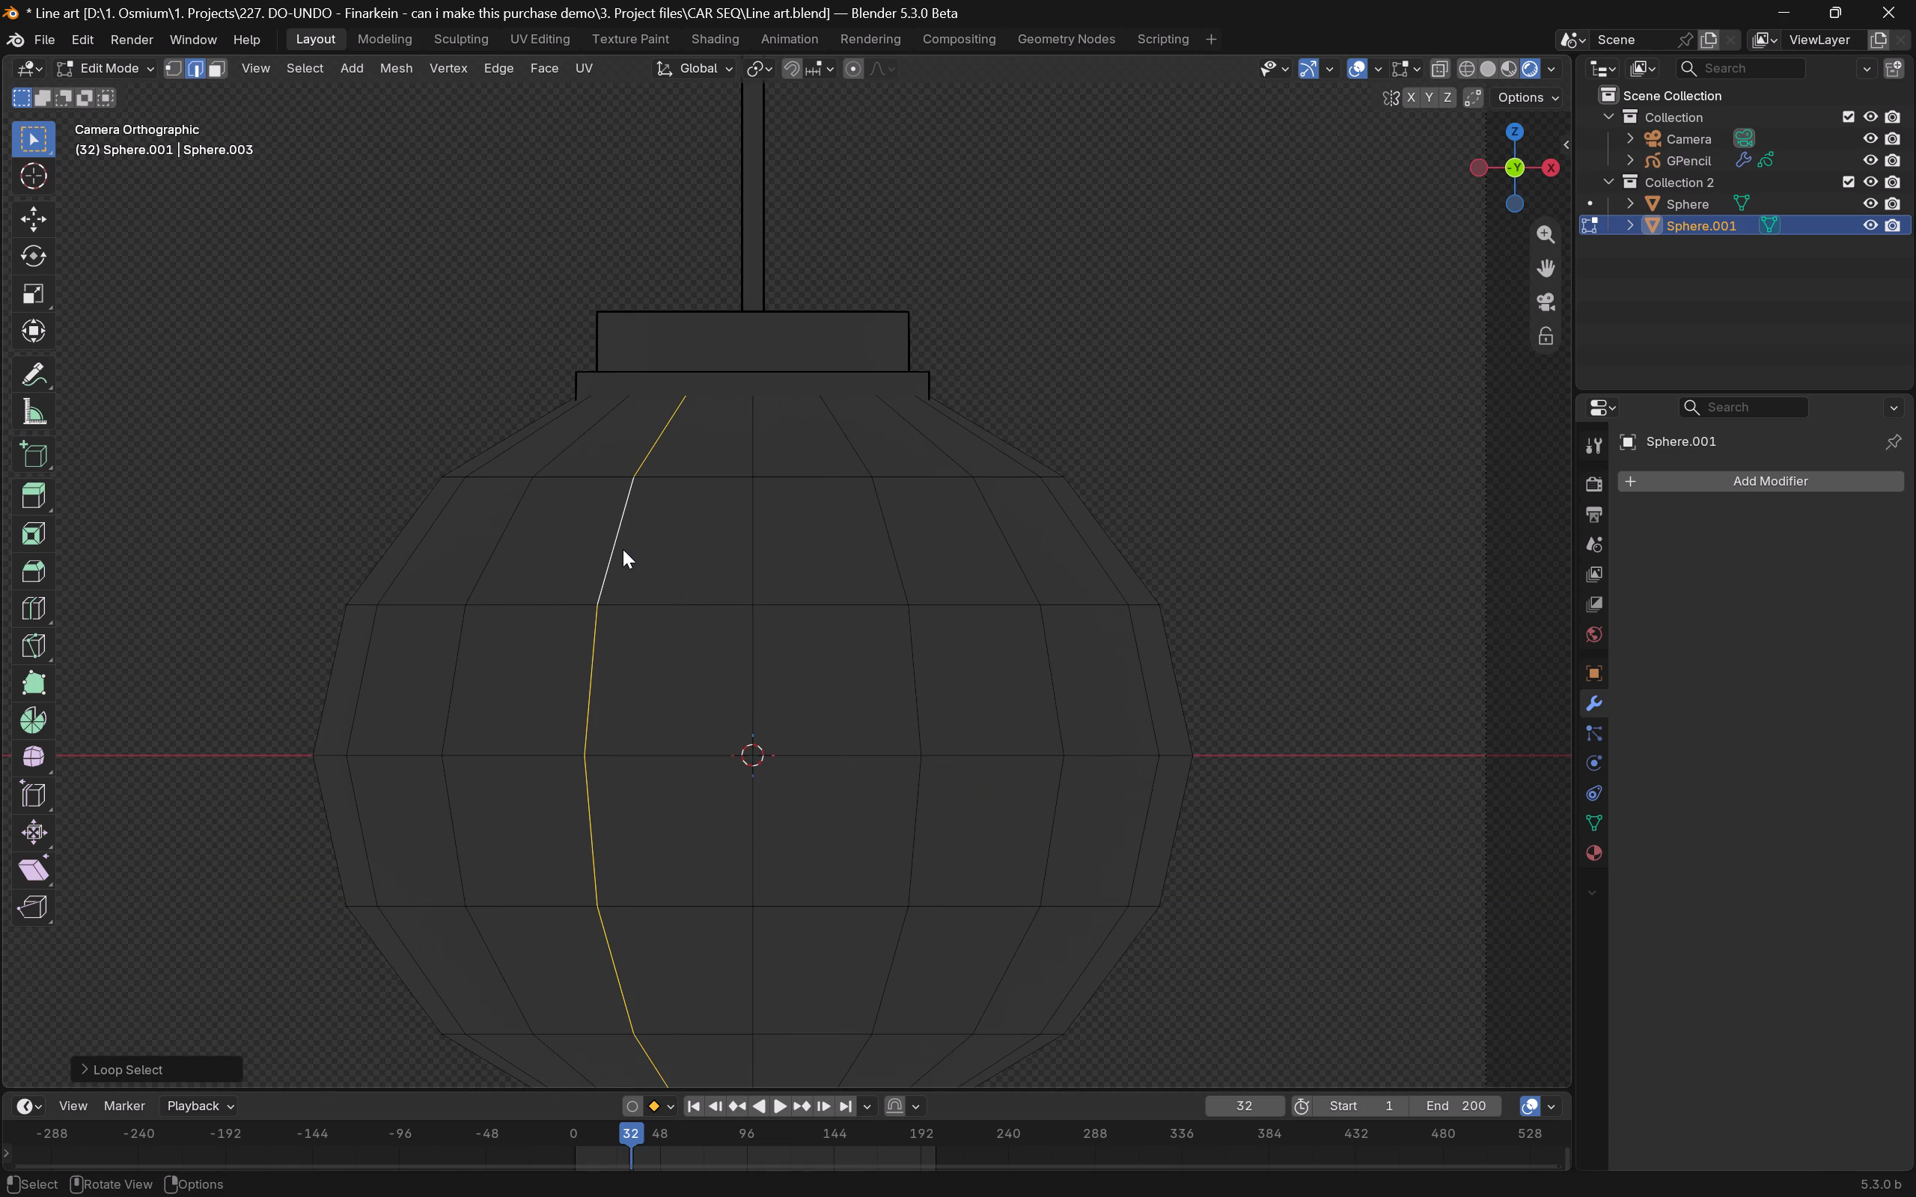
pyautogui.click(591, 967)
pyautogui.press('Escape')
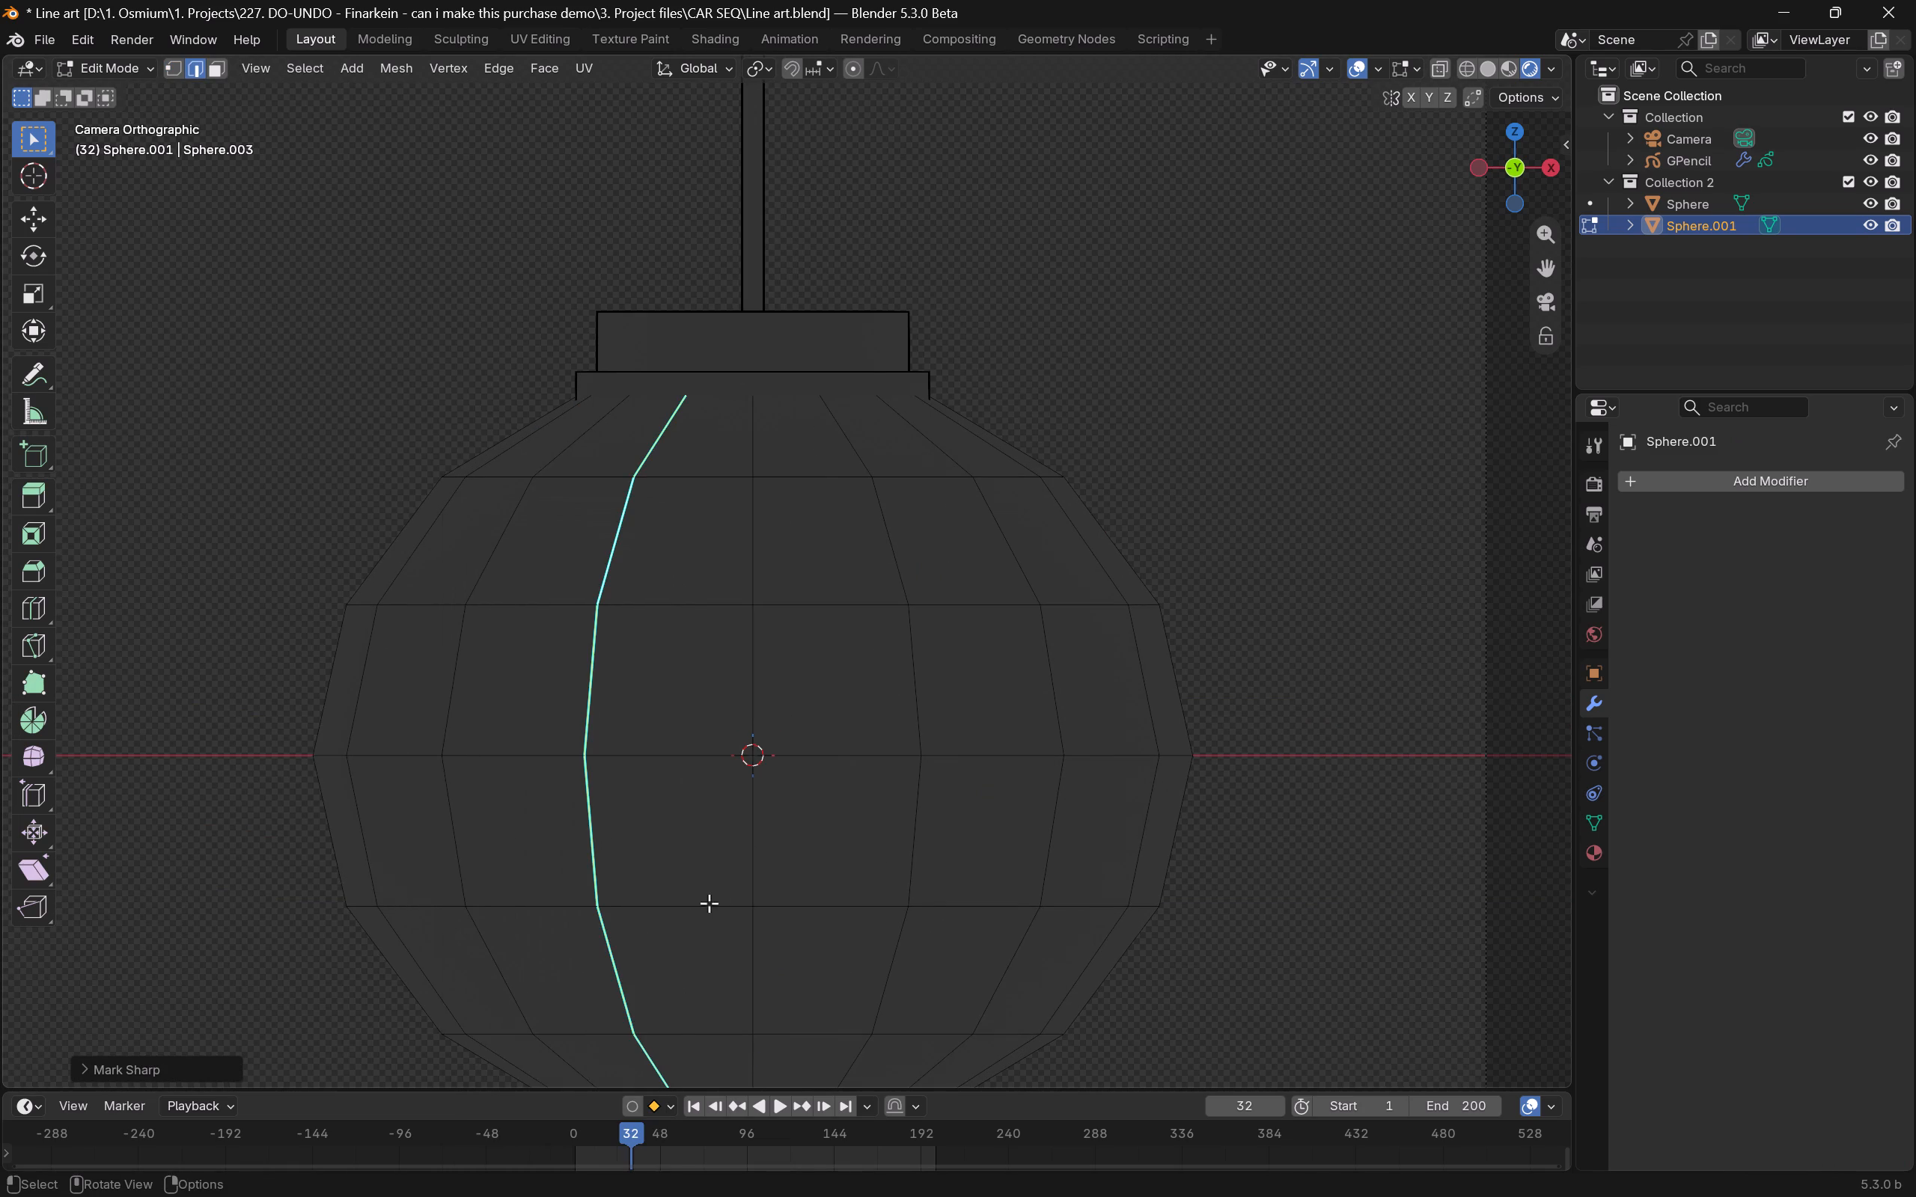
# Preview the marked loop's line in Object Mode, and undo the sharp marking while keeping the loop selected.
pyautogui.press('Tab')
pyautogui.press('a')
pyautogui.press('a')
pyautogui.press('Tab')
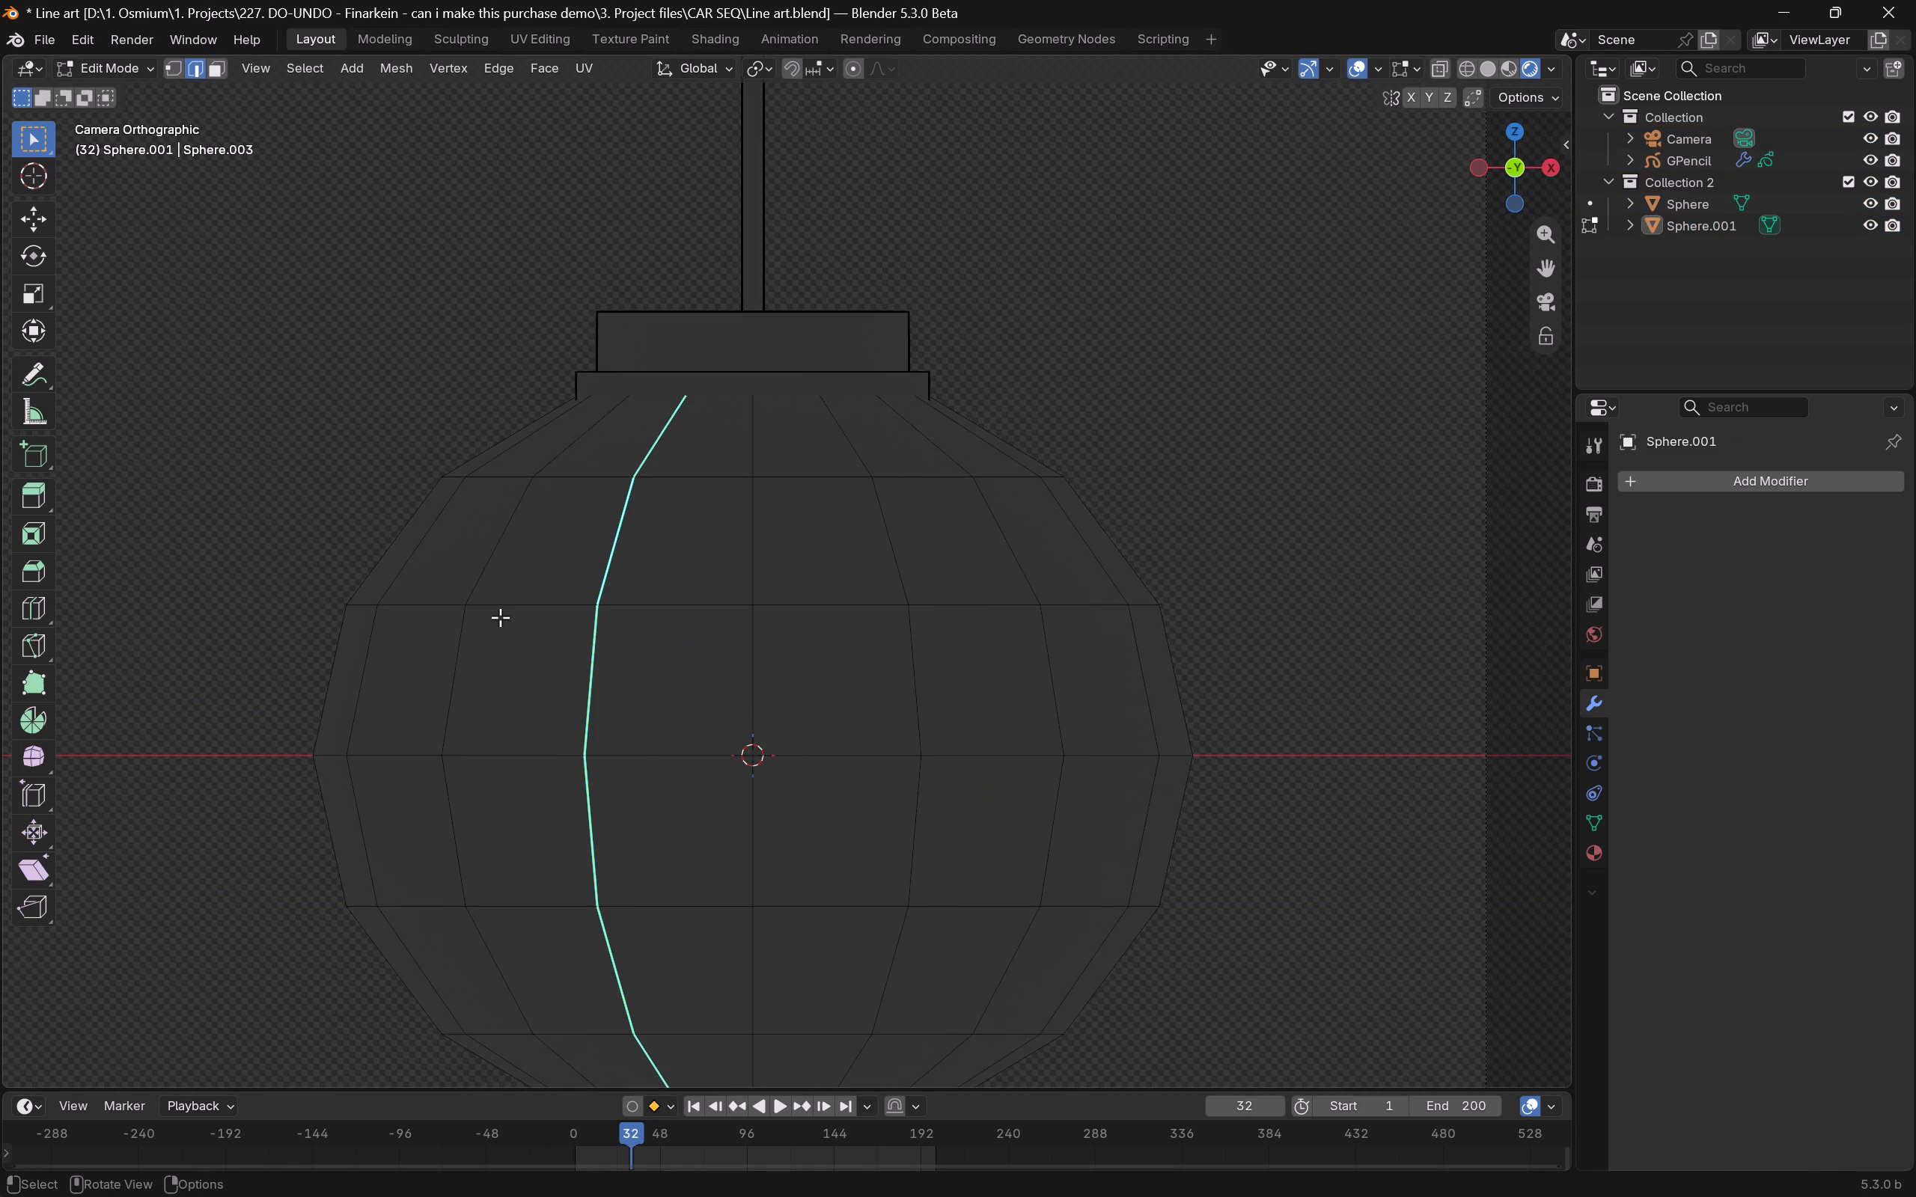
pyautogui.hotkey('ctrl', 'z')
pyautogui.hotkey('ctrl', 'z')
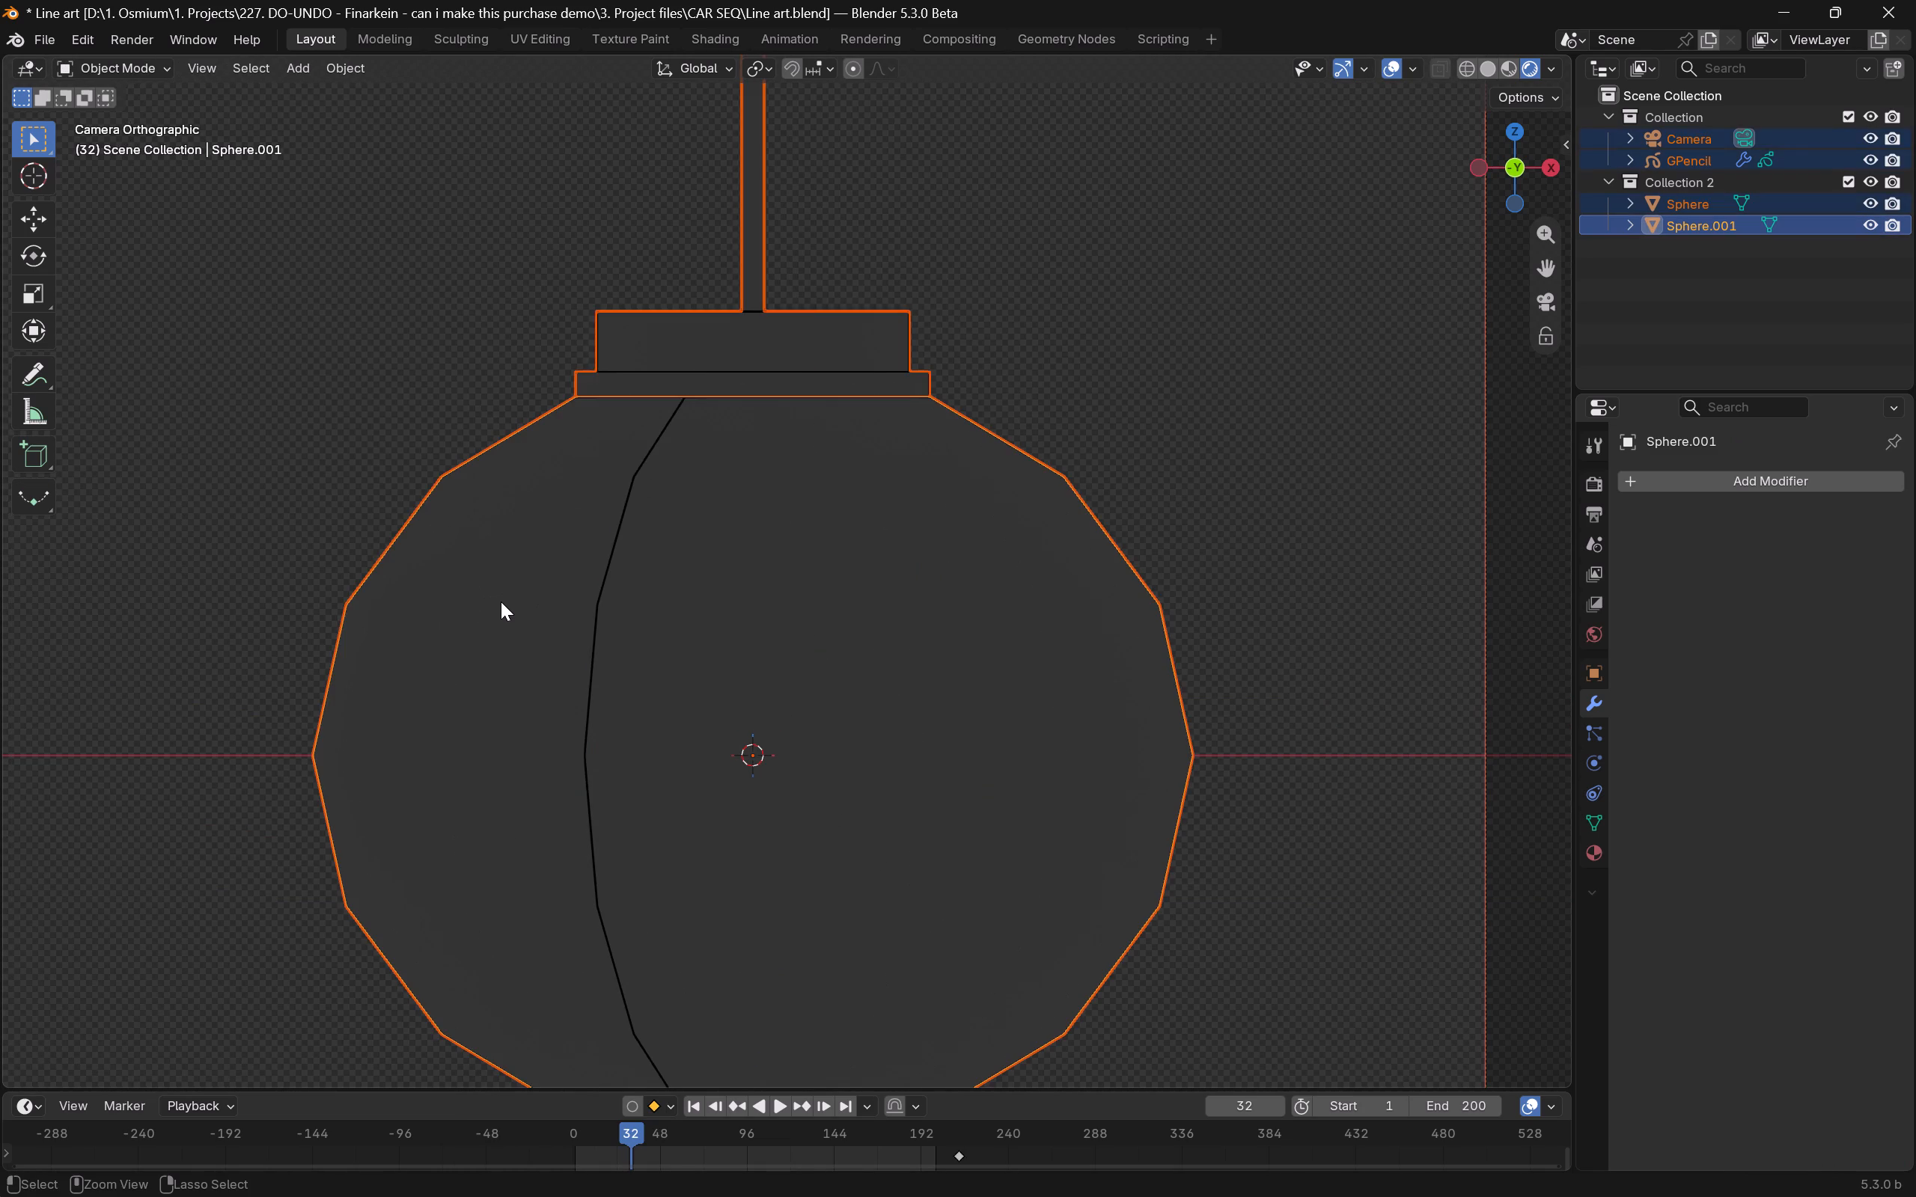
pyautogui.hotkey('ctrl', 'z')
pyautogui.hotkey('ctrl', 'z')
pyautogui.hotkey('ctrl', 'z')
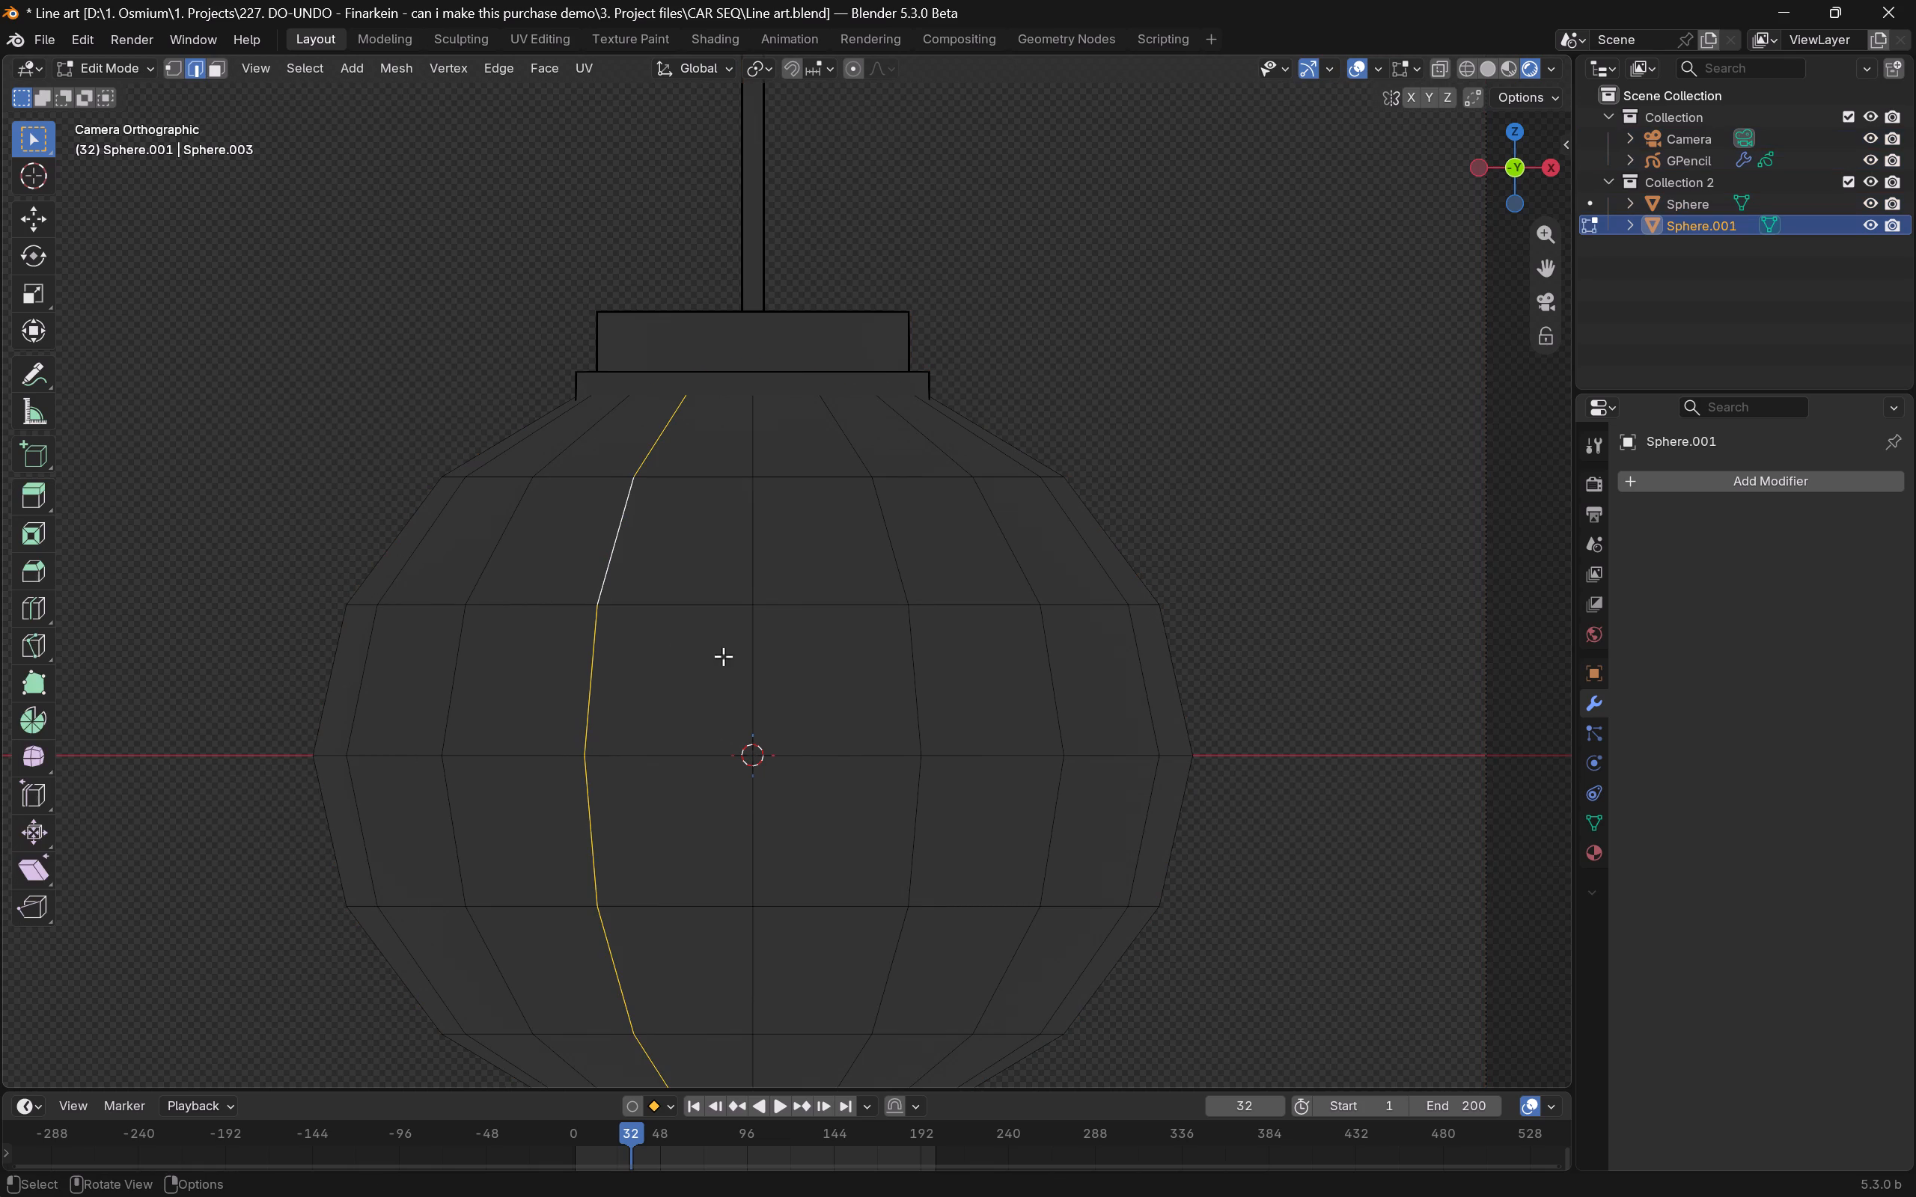
# Add a level 2 Catmull-Clark subdivision to the lantern body Sphere.001 in Object Mode.
pyautogui.press('Tab')
pyautogui.click(741, 654)
pyautogui.hotkey('ctrl', '2')
pyautogui.moveTo(1275, 610); pyautogui.dragTo(1284, 609)
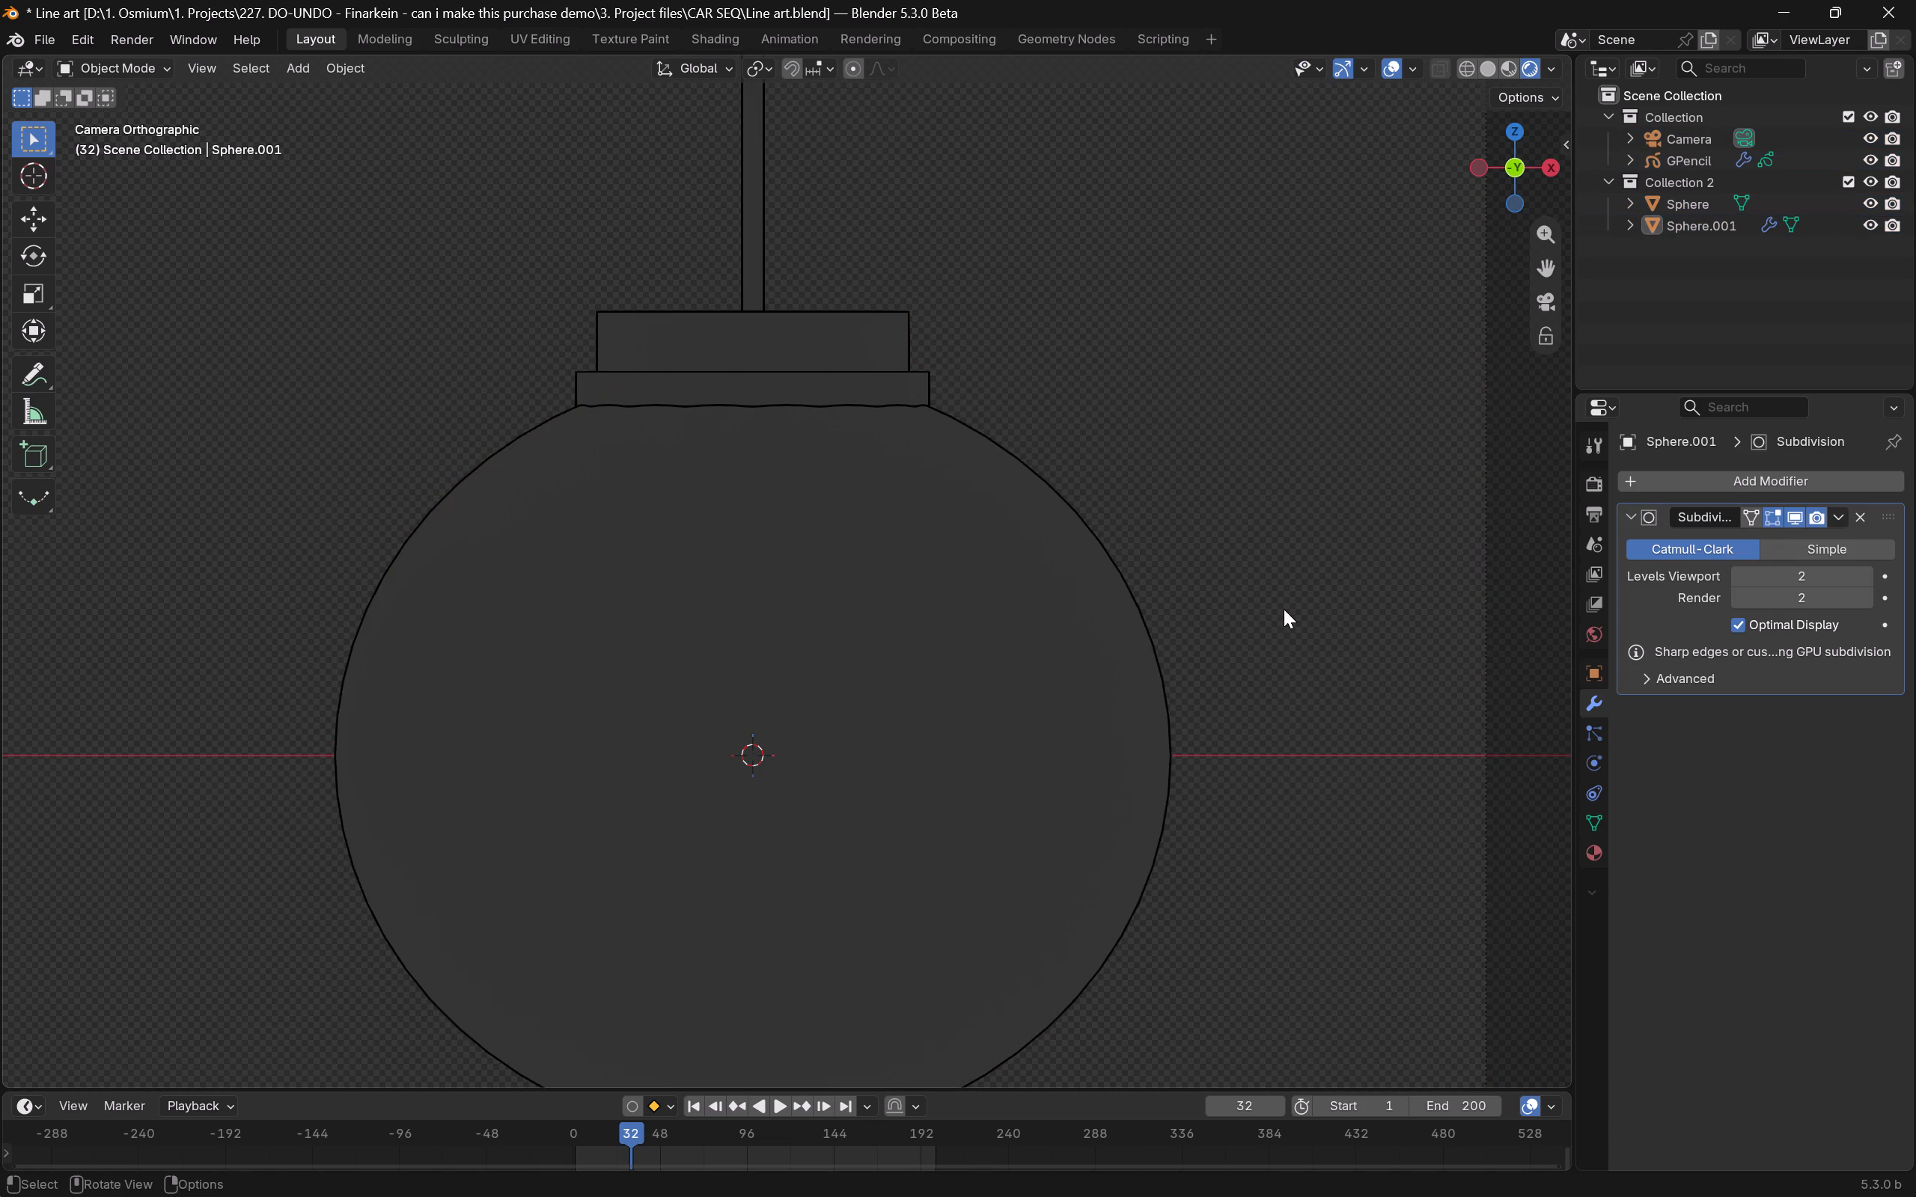
# Mark four alternating vertical edge loops across the front of the lantern body as sharp, and preview the lines in Object Mode.
pyautogui.press('Tab')
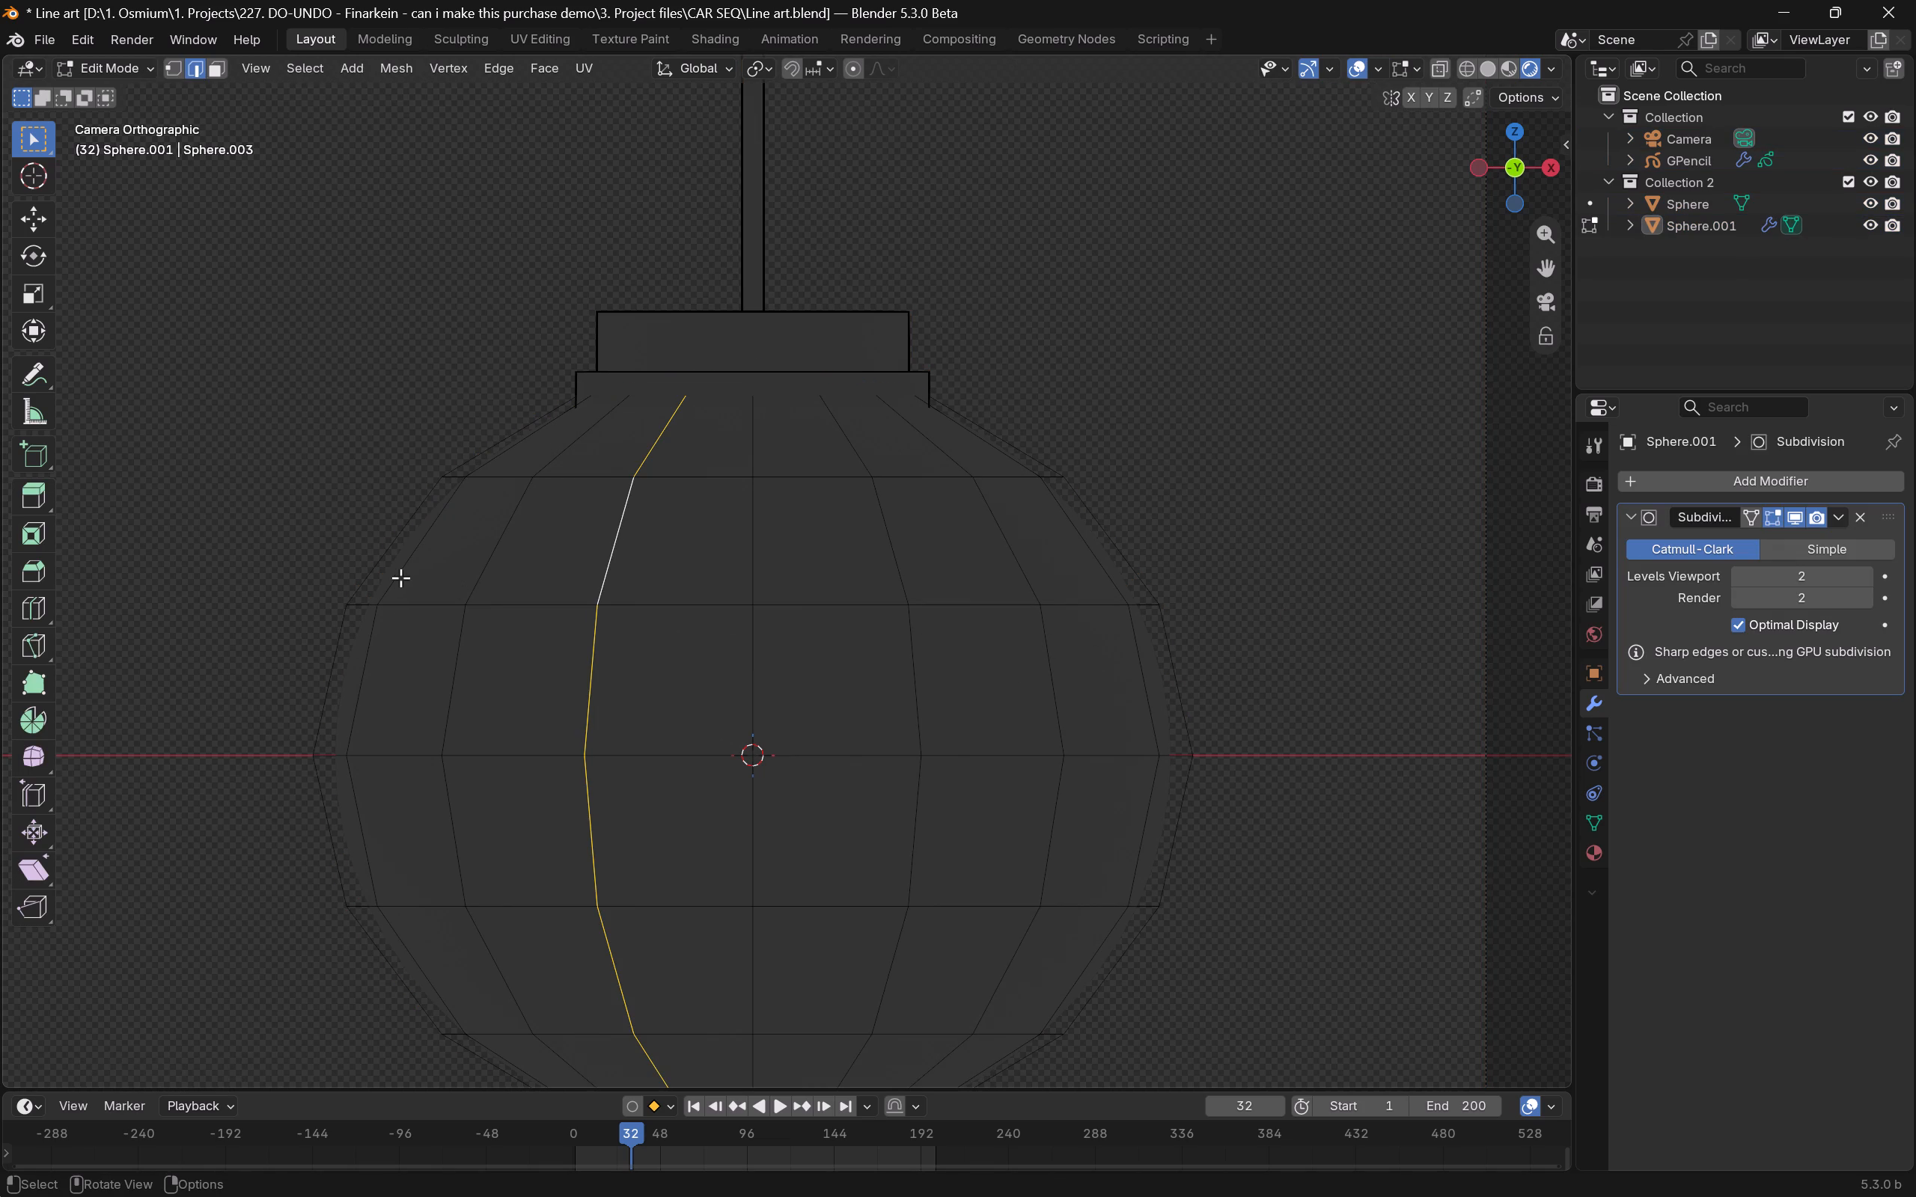
pyautogui.keyDown('alt'); pyautogui.keyDown('shift'); pyautogui.click(888, 572); pyautogui.keyUp('shift'); pyautogui.keyUp('alt')
pyautogui.keyDown('alt'); pyautogui.keyDown('shift'); pyautogui.click(1104, 575); pyautogui.keyUp('shift'); pyautogui.keyUp('alt')
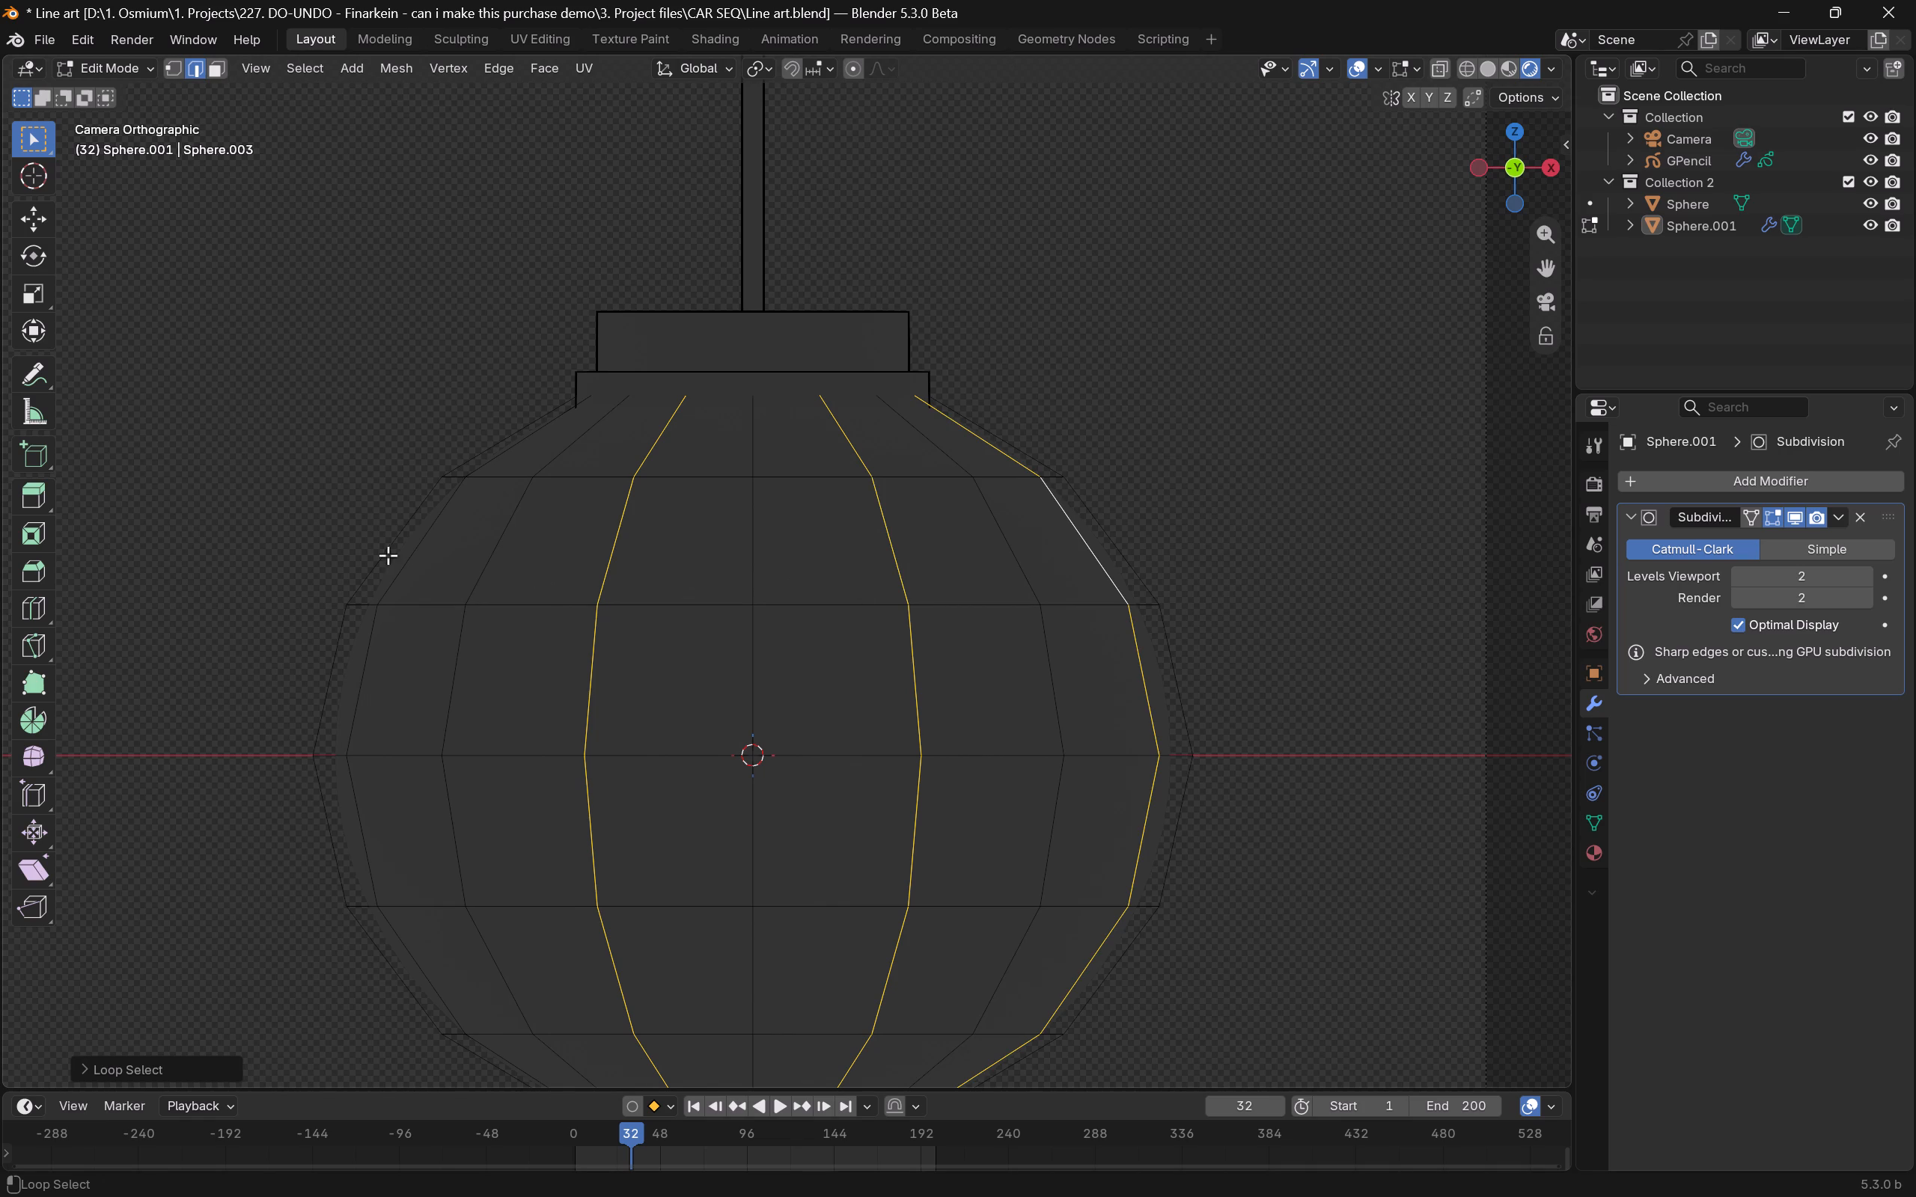
pyautogui.keyDown('alt'); pyautogui.keyDown('shift'); pyautogui.click(406, 567); pyautogui.keyUp('shift'); pyautogui.keyUp('alt')
pyautogui.rightClick(409, 566)
pyautogui.click(409, 566)
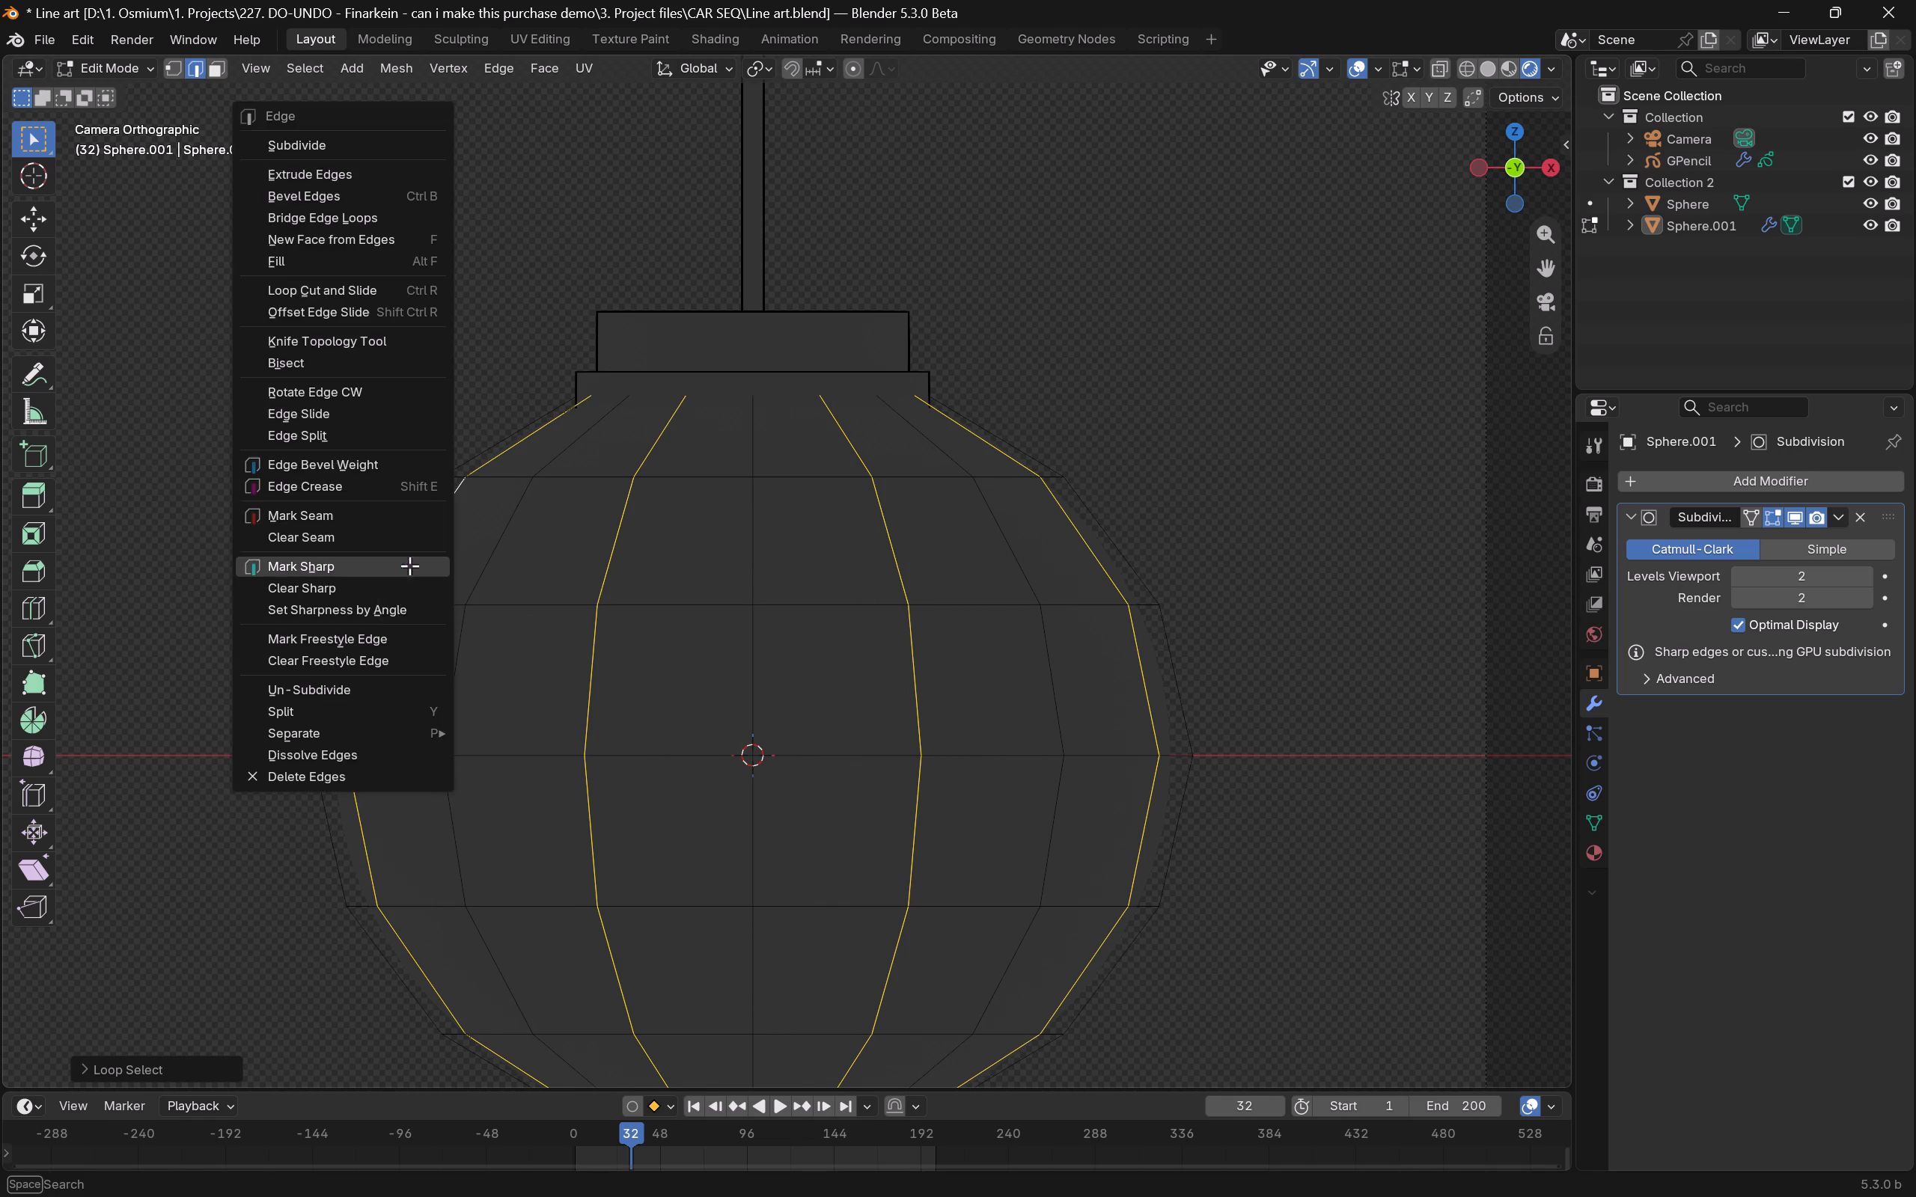
pyautogui.press('Tab')
# Mark three horizontal edge loops on the lantern body as sharp: the upper ring, the equator and the lower ring.
pyautogui.press('Tab')
pyautogui.click(790, 477)
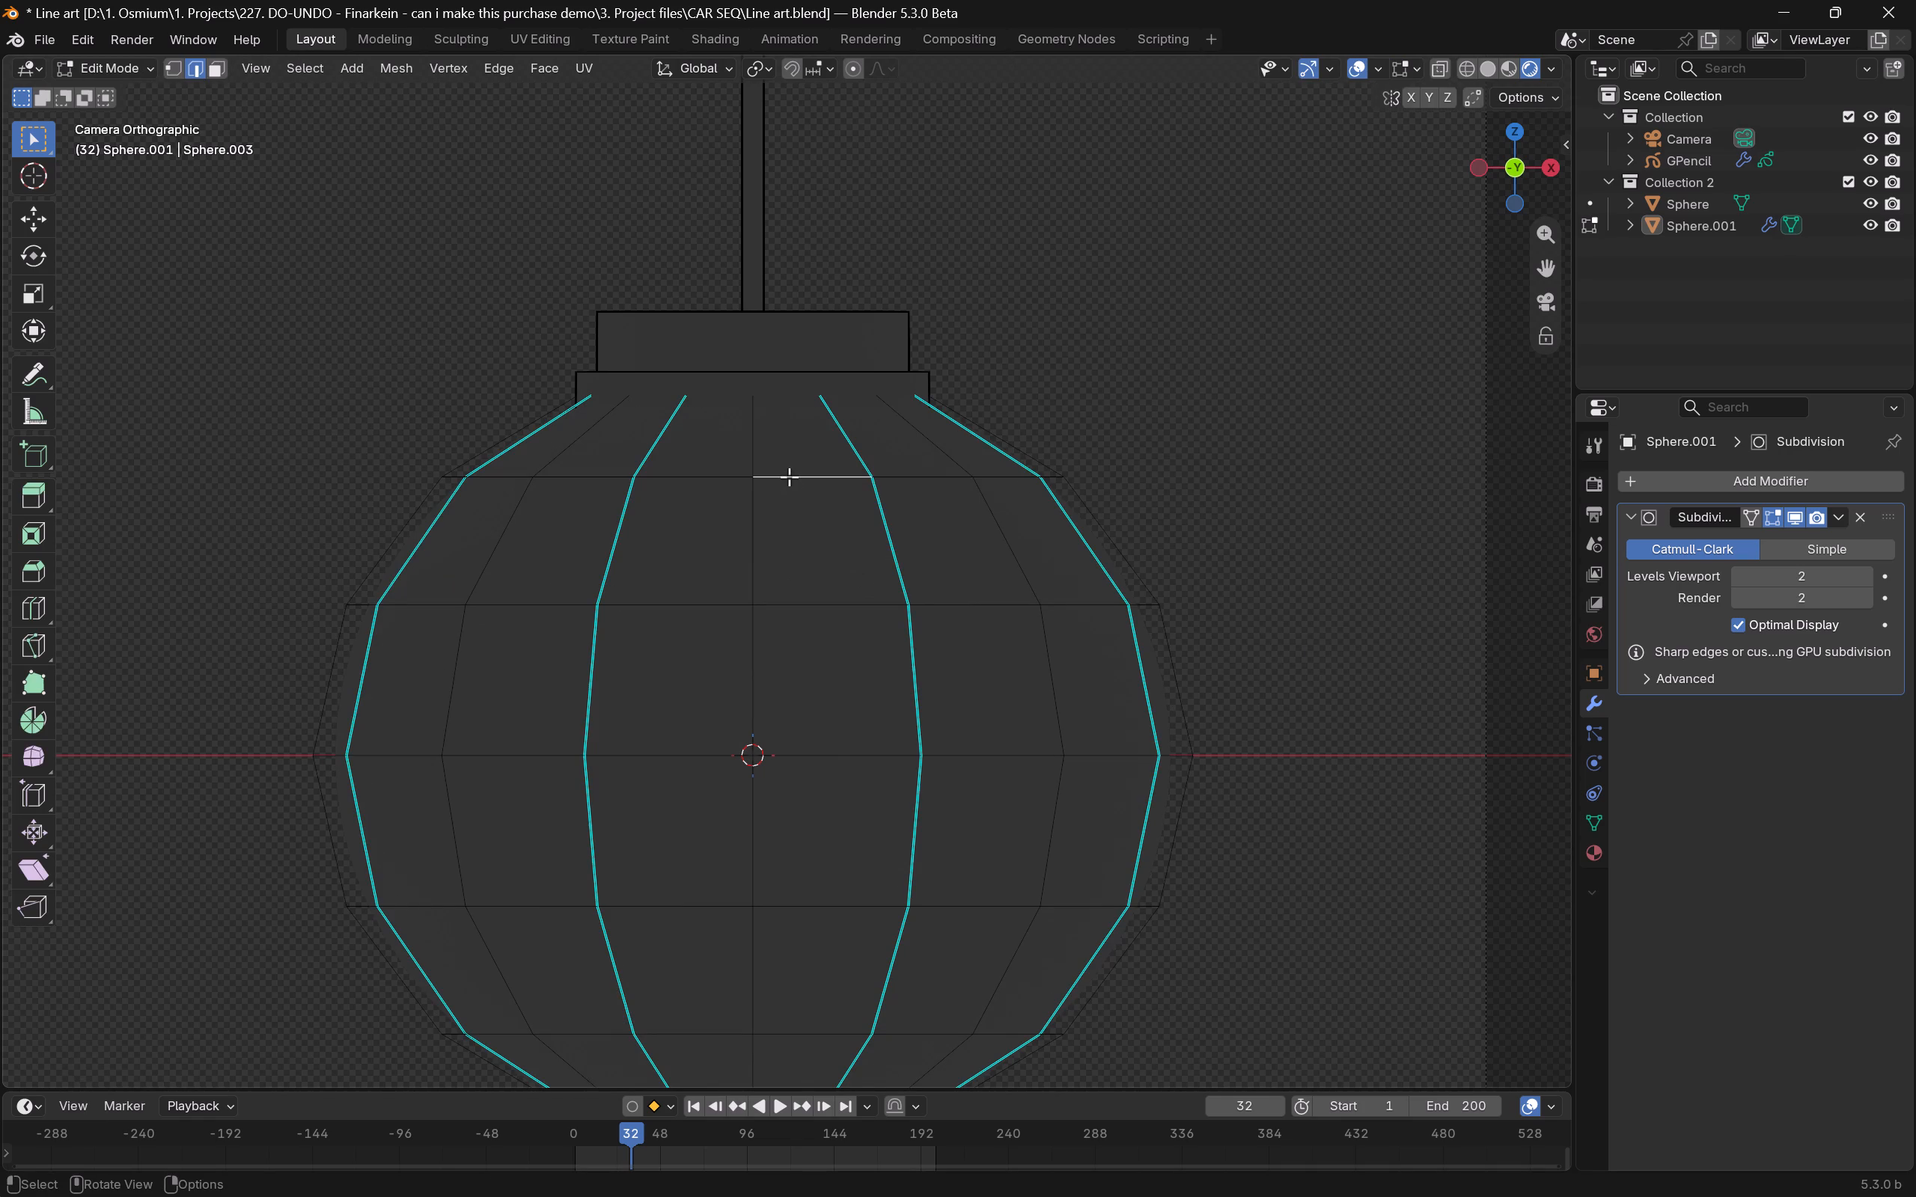
pyautogui.keyDown('alt'); pyautogui.click(789, 477); pyautogui.keyUp('alt')
pyautogui.keyDown('alt'); pyautogui.keyDown('shift'); pyautogui.click(823, 775); pyautogui.keyUp('shift'); pyautogui.keyUp('alt')
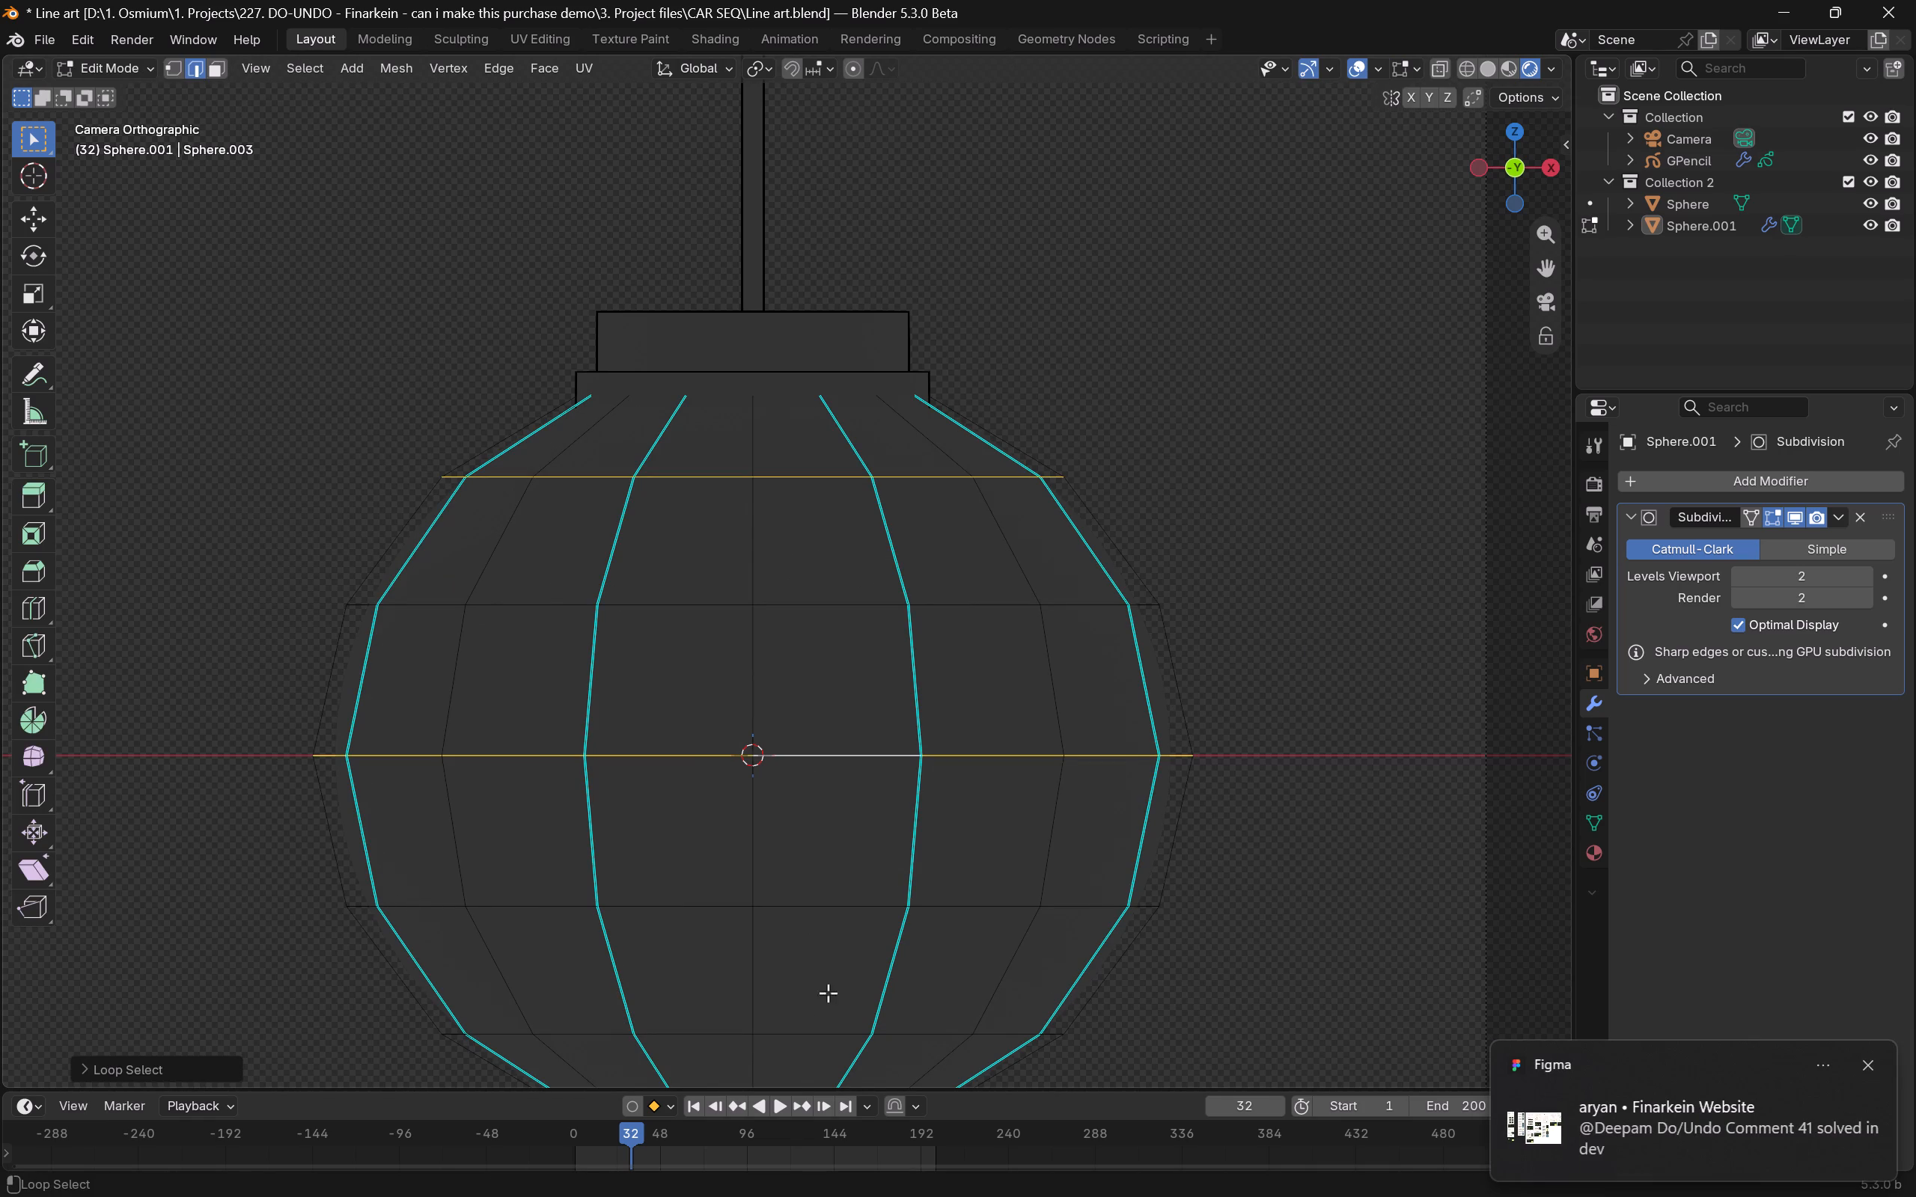
pyautogui.keyDown('alt'); pyautogui.keyDown('shift'); pyautogui.click(821, 1026); pyautogui.keyUp('shift'); pyautogui.keyUp('alt')
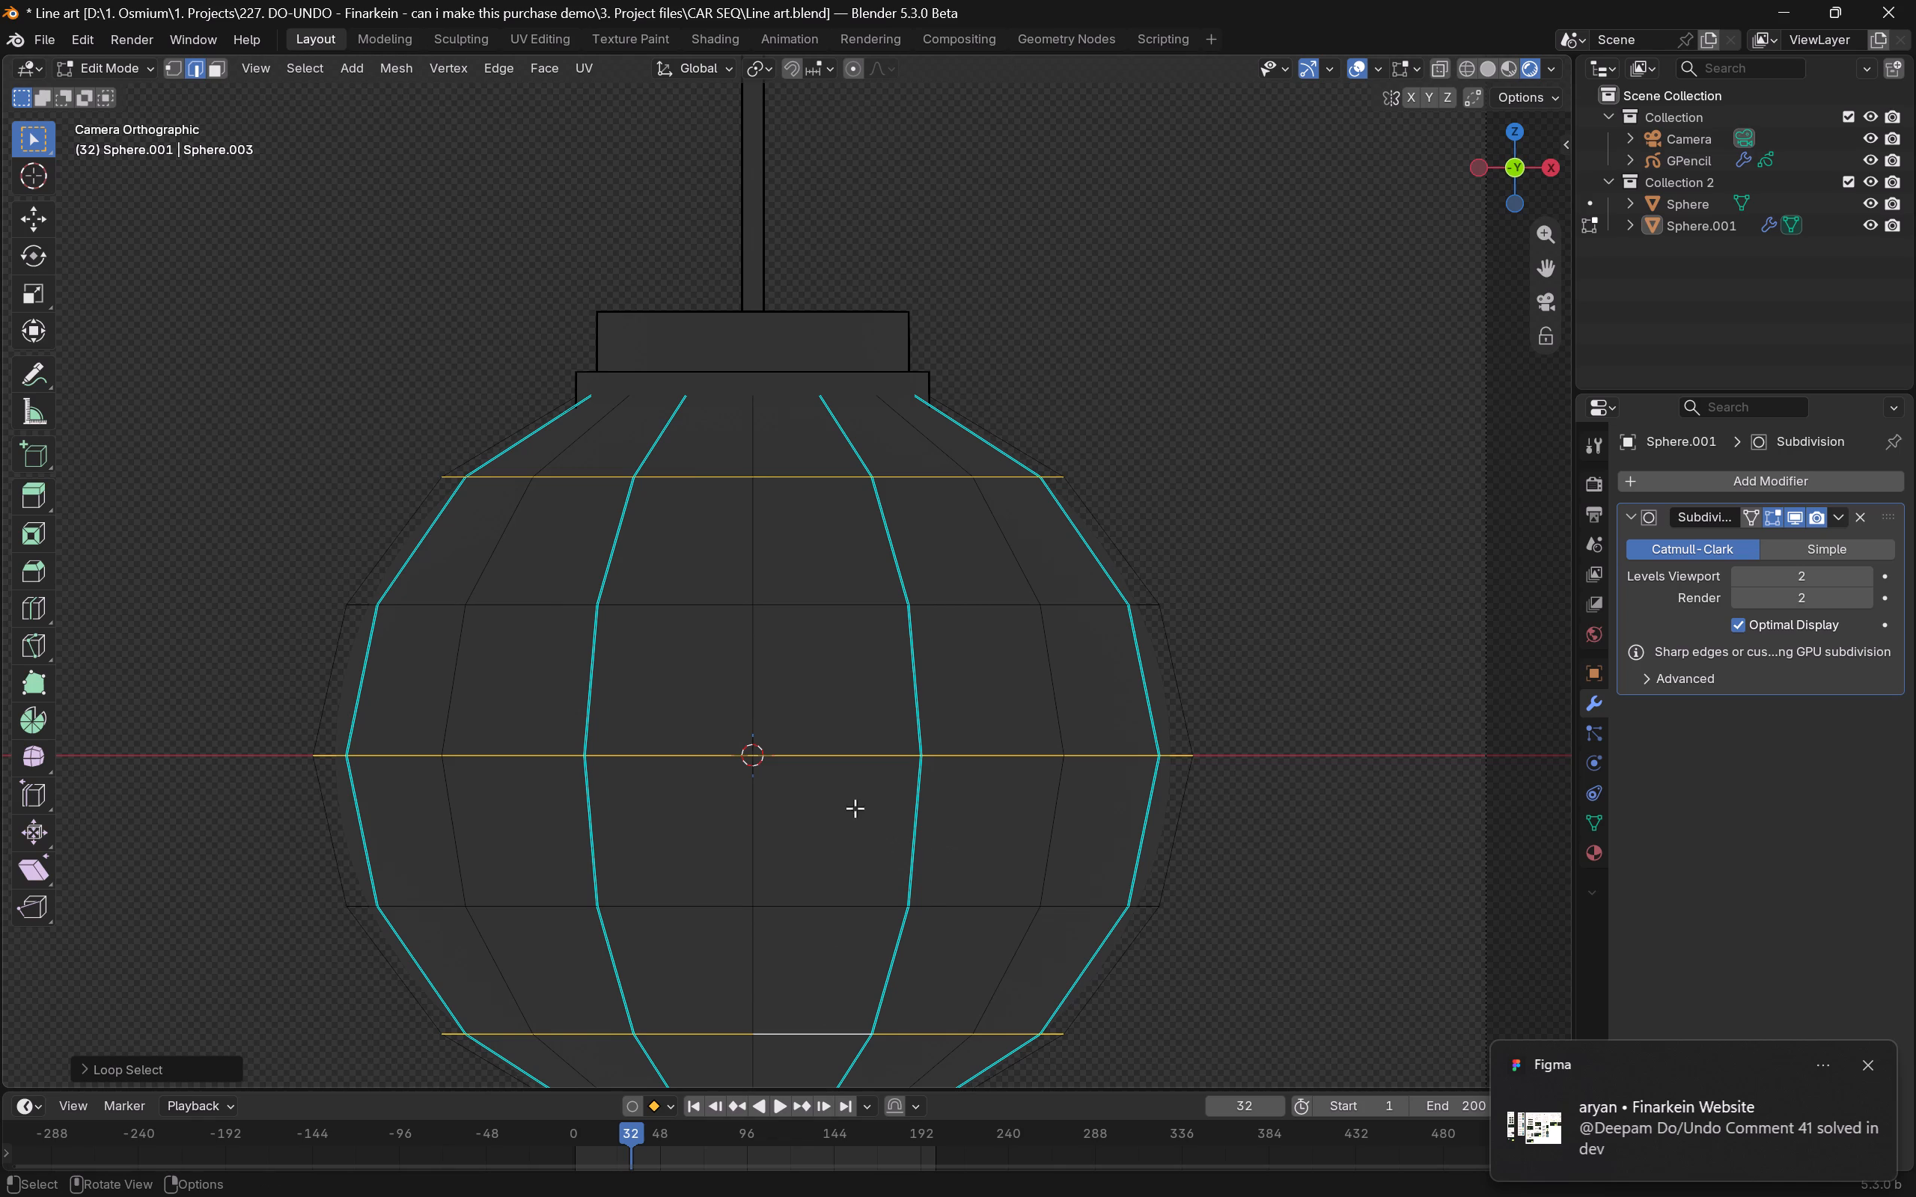
pyautogui.rightClick(842, 786)
pyautogui.click(841, 786)
# Scale the unmarked horizontal loop above the equator inward to about 0.84, keeping its Z unchanged.
pyautogui.doubleClick(1067, 604)
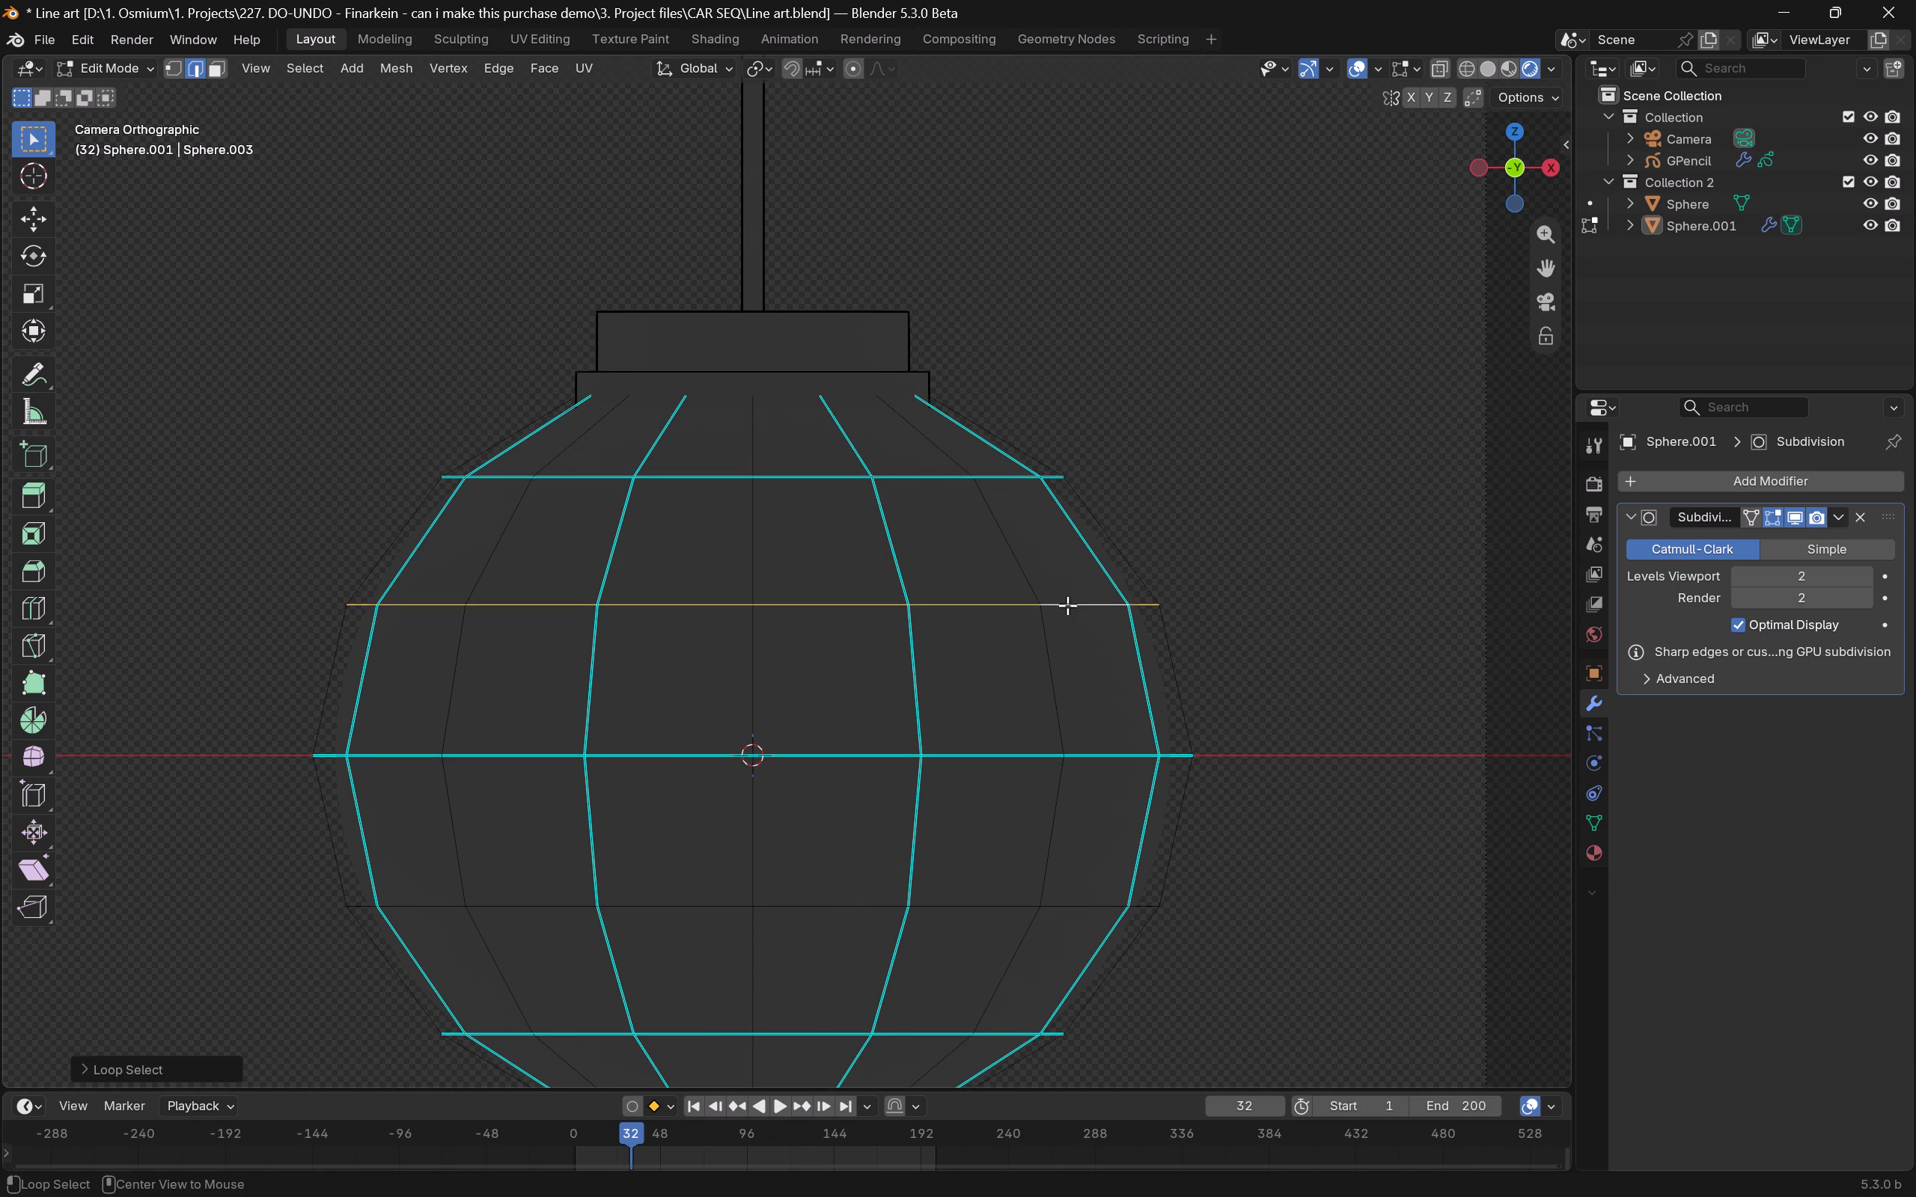
pyautogui.press('s')
pyautogui.hotkey('shift', 'z')
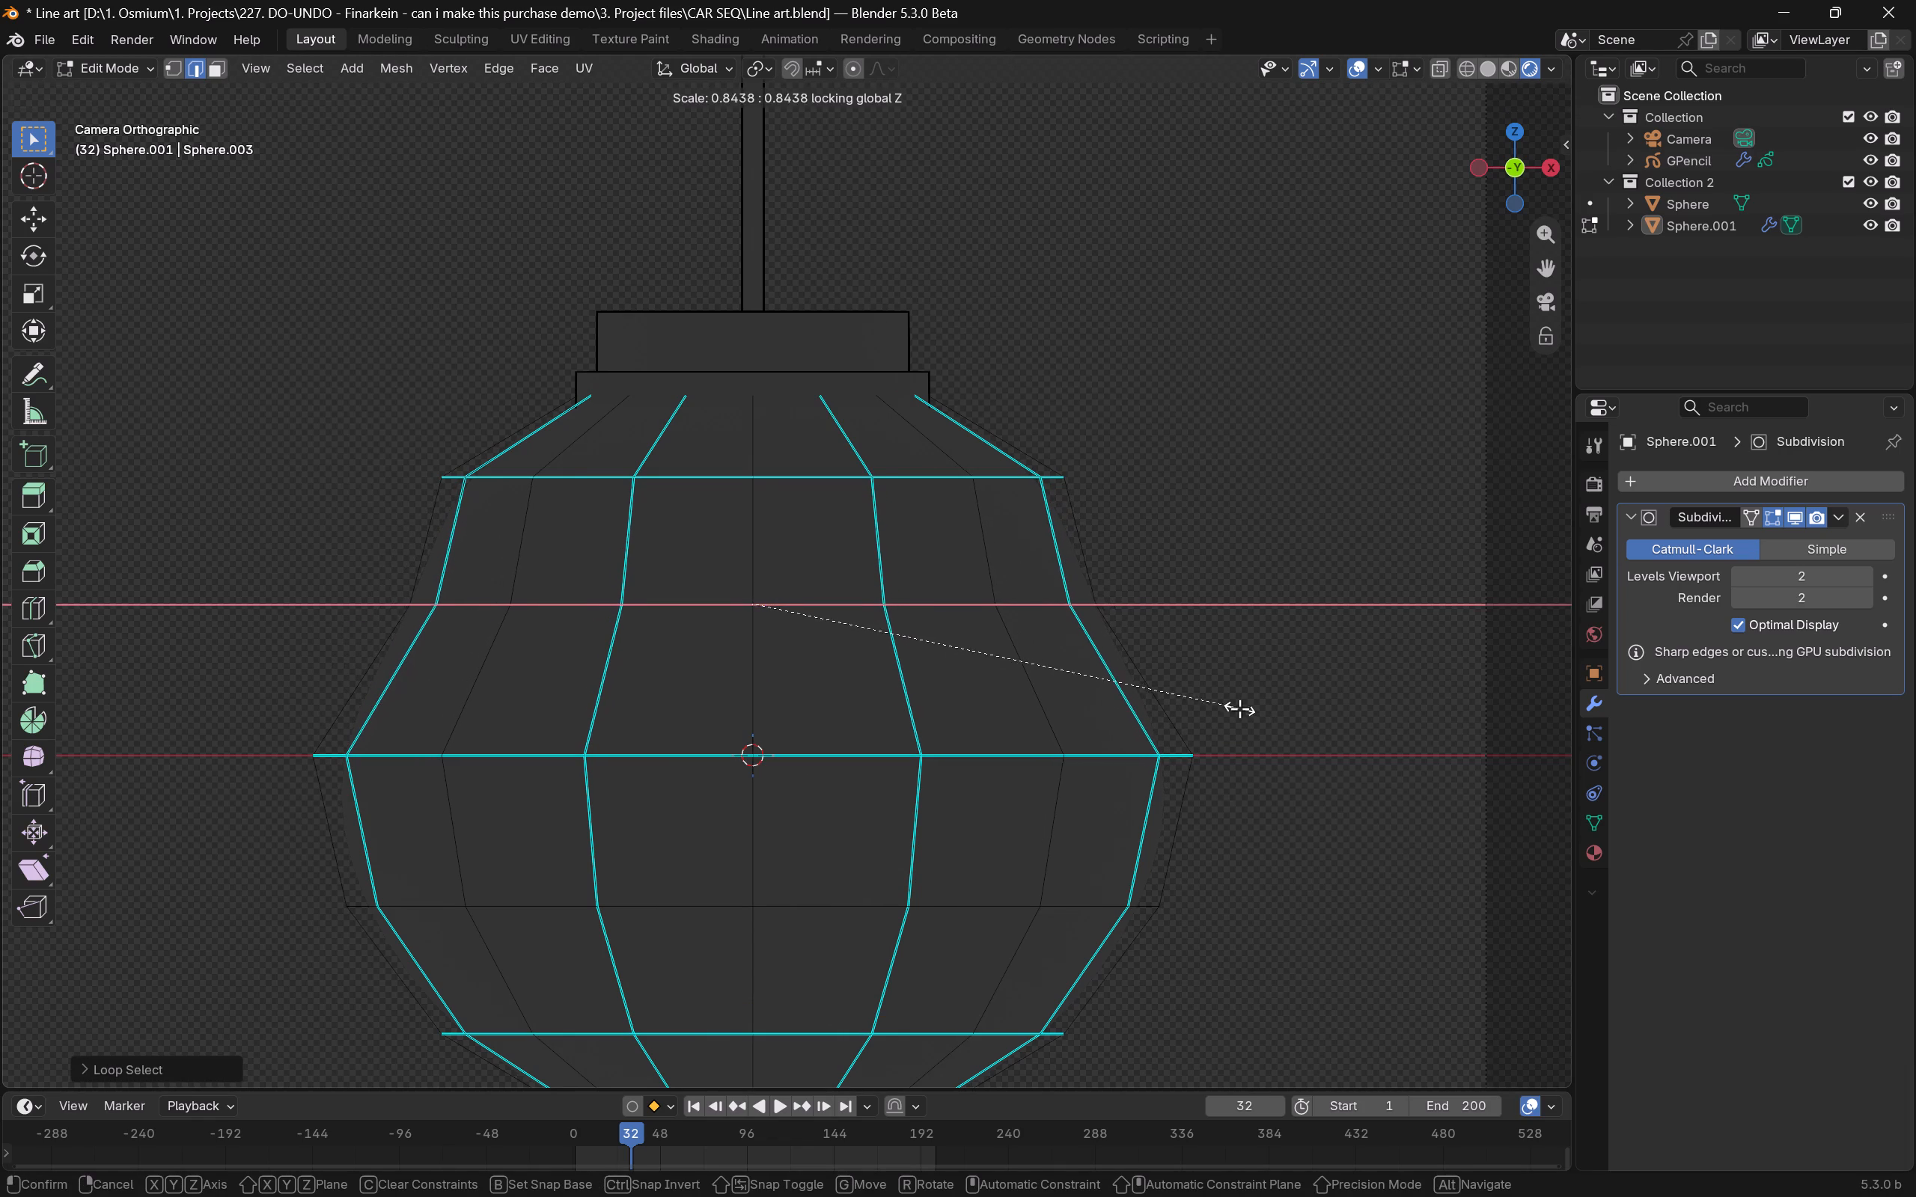
pyautogui.click(1239, 708)
# Bevel the narrowed loop by about 0.175 m with one segment, and preview the smoothed body in Object Mode.
pyautogui.hotkey('ctrl', 'b')
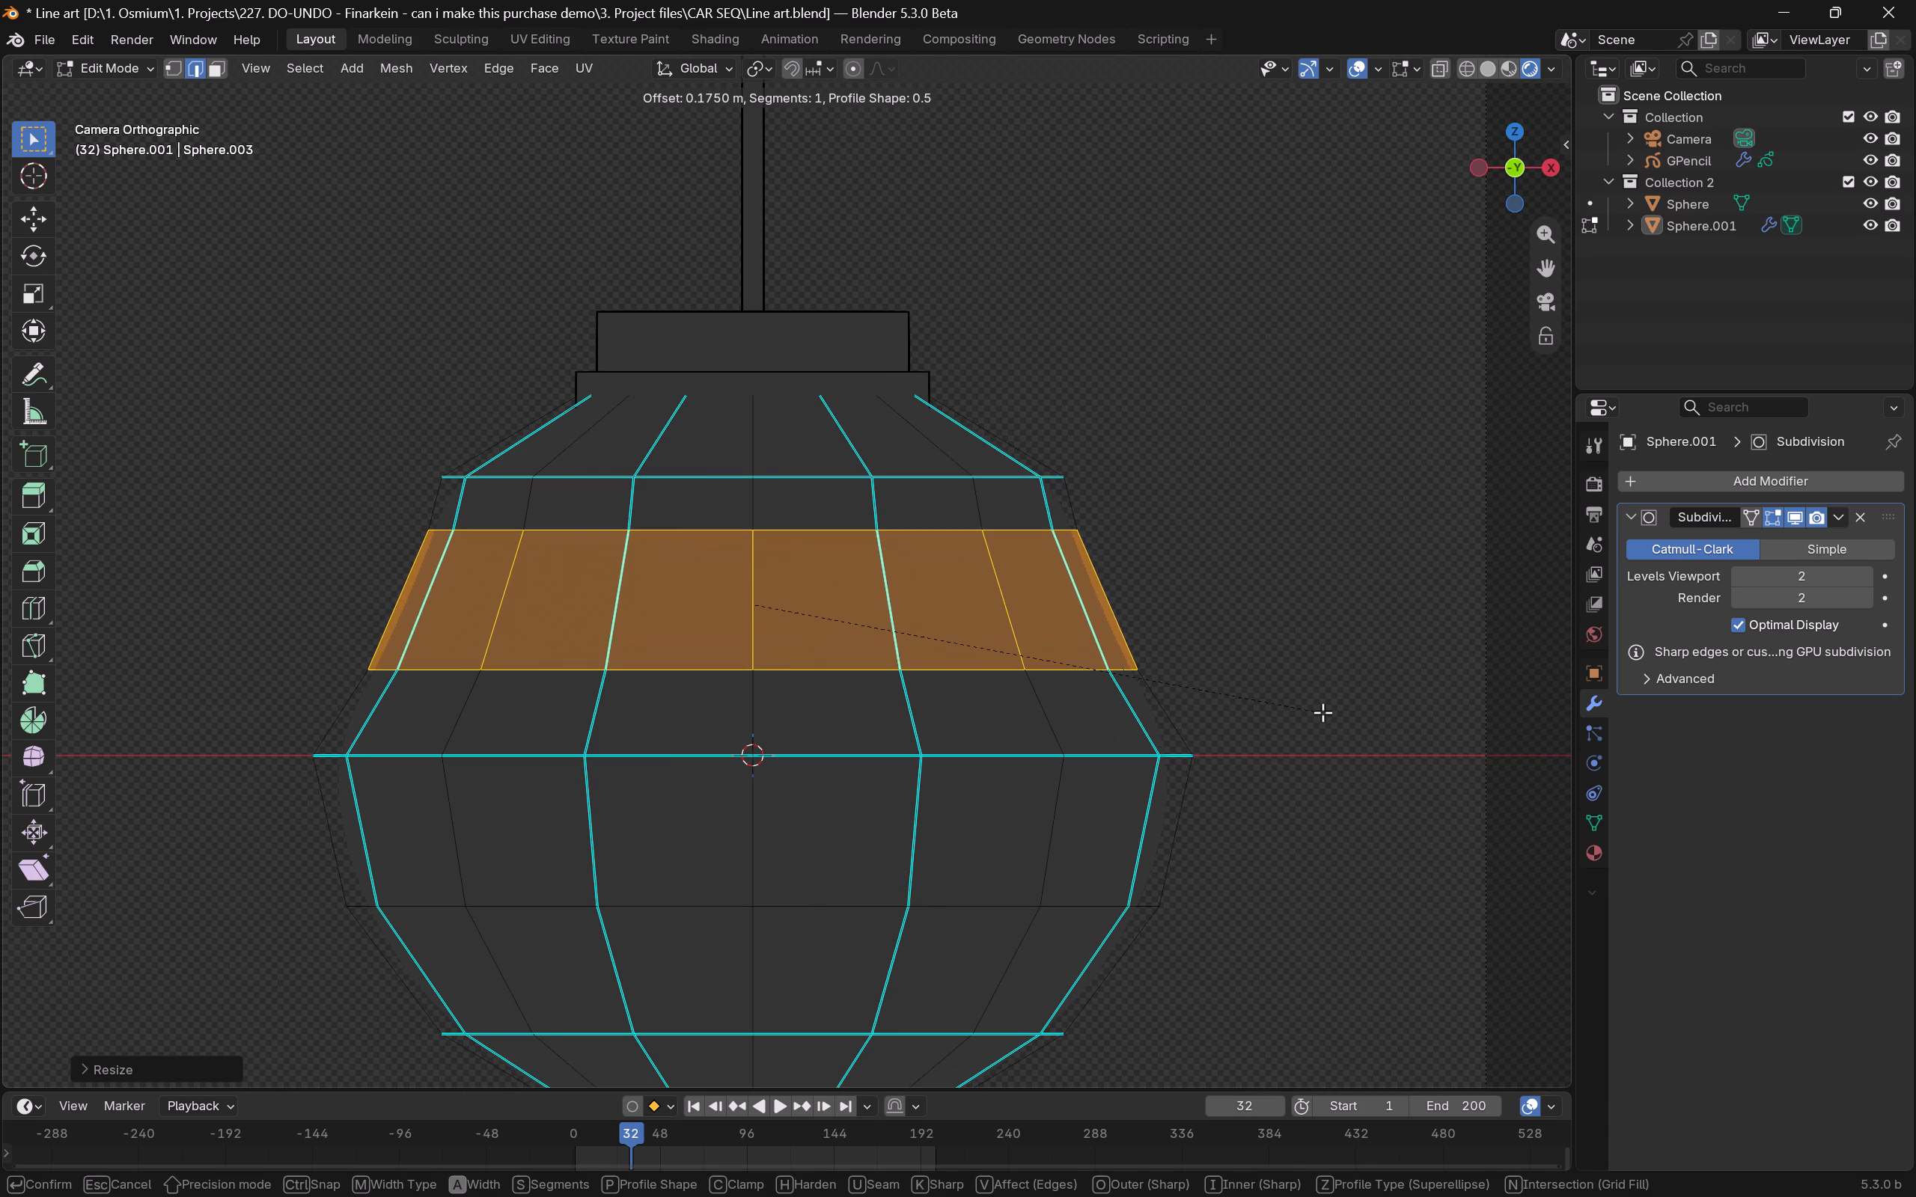
pyautogui.click(1322, 712)
pyautogui.press('Tab')
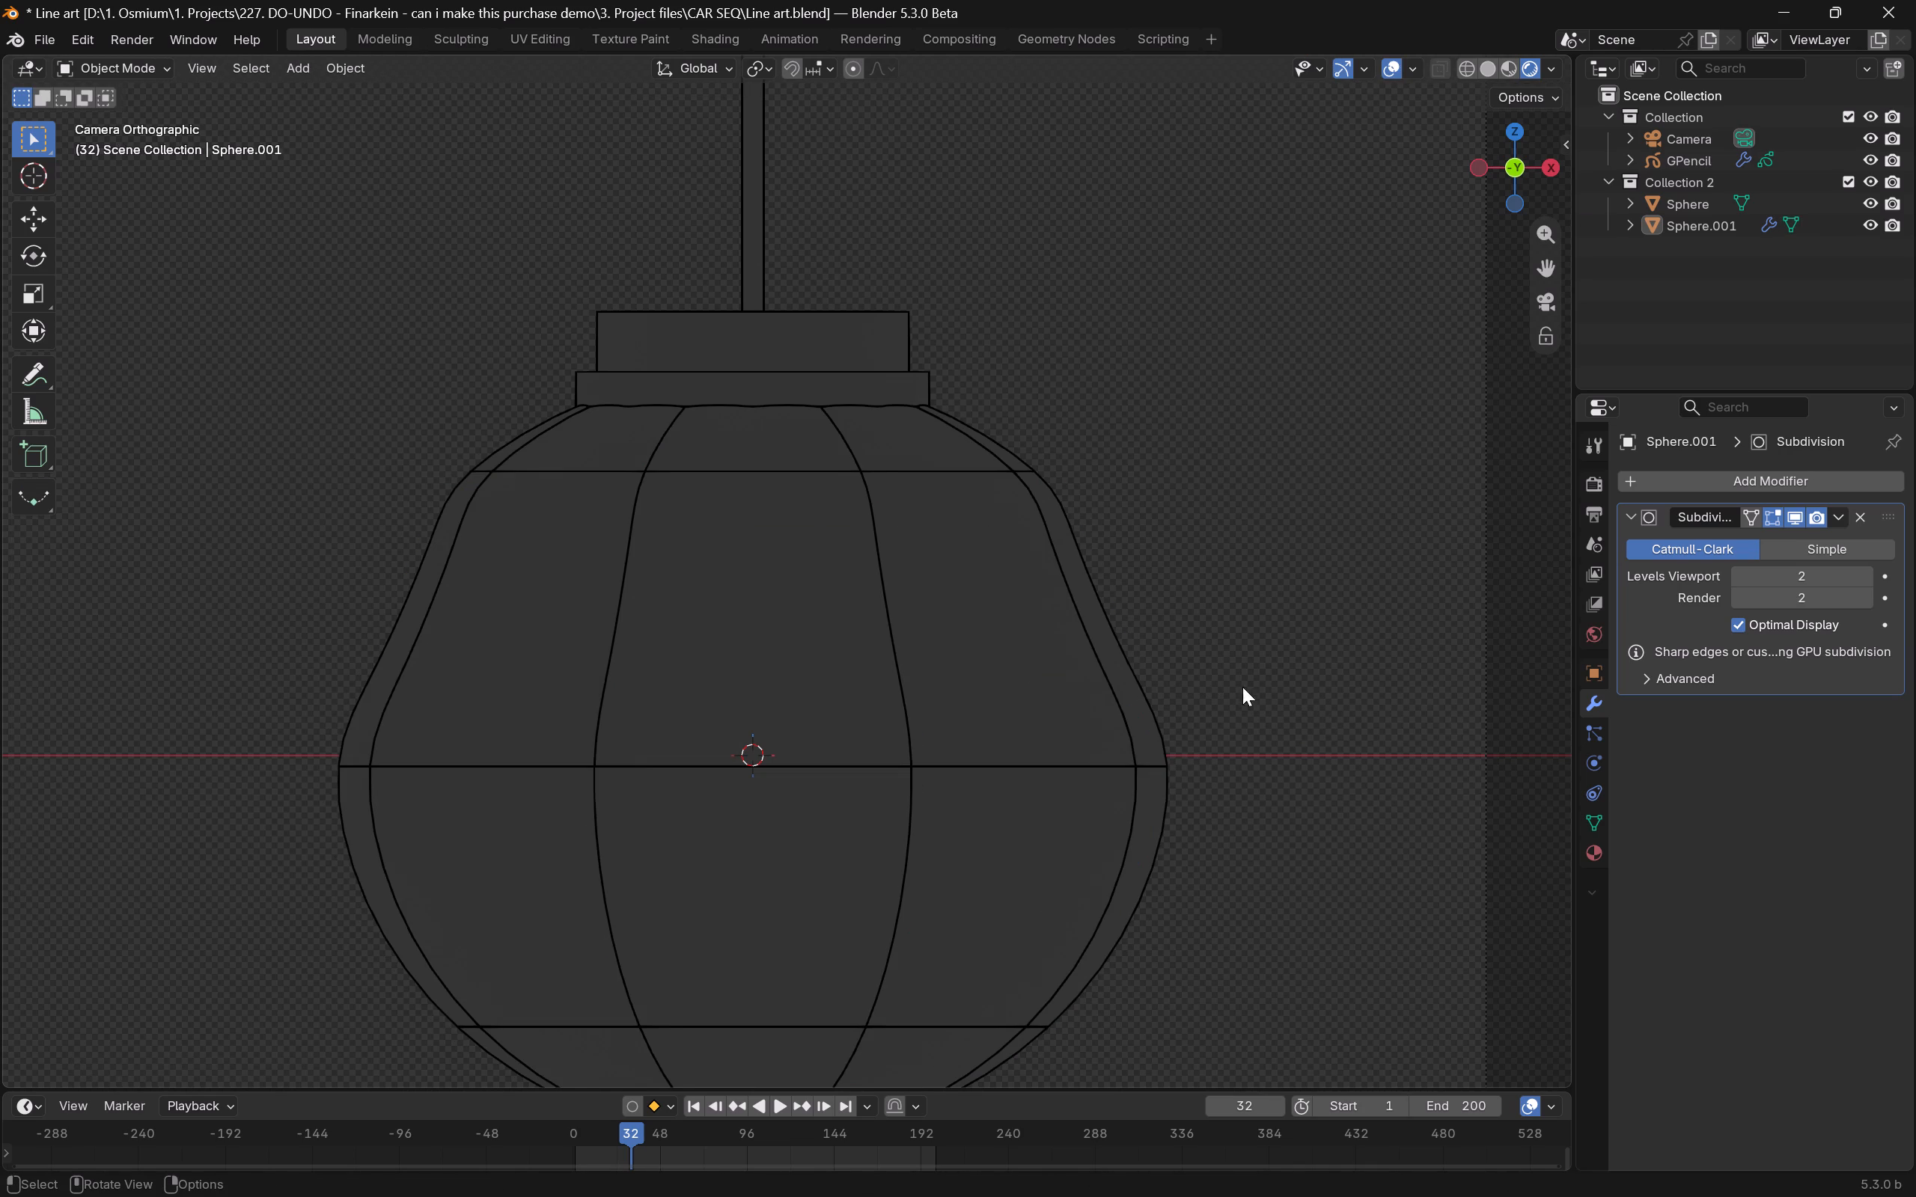
pyautogui.press('Tab')
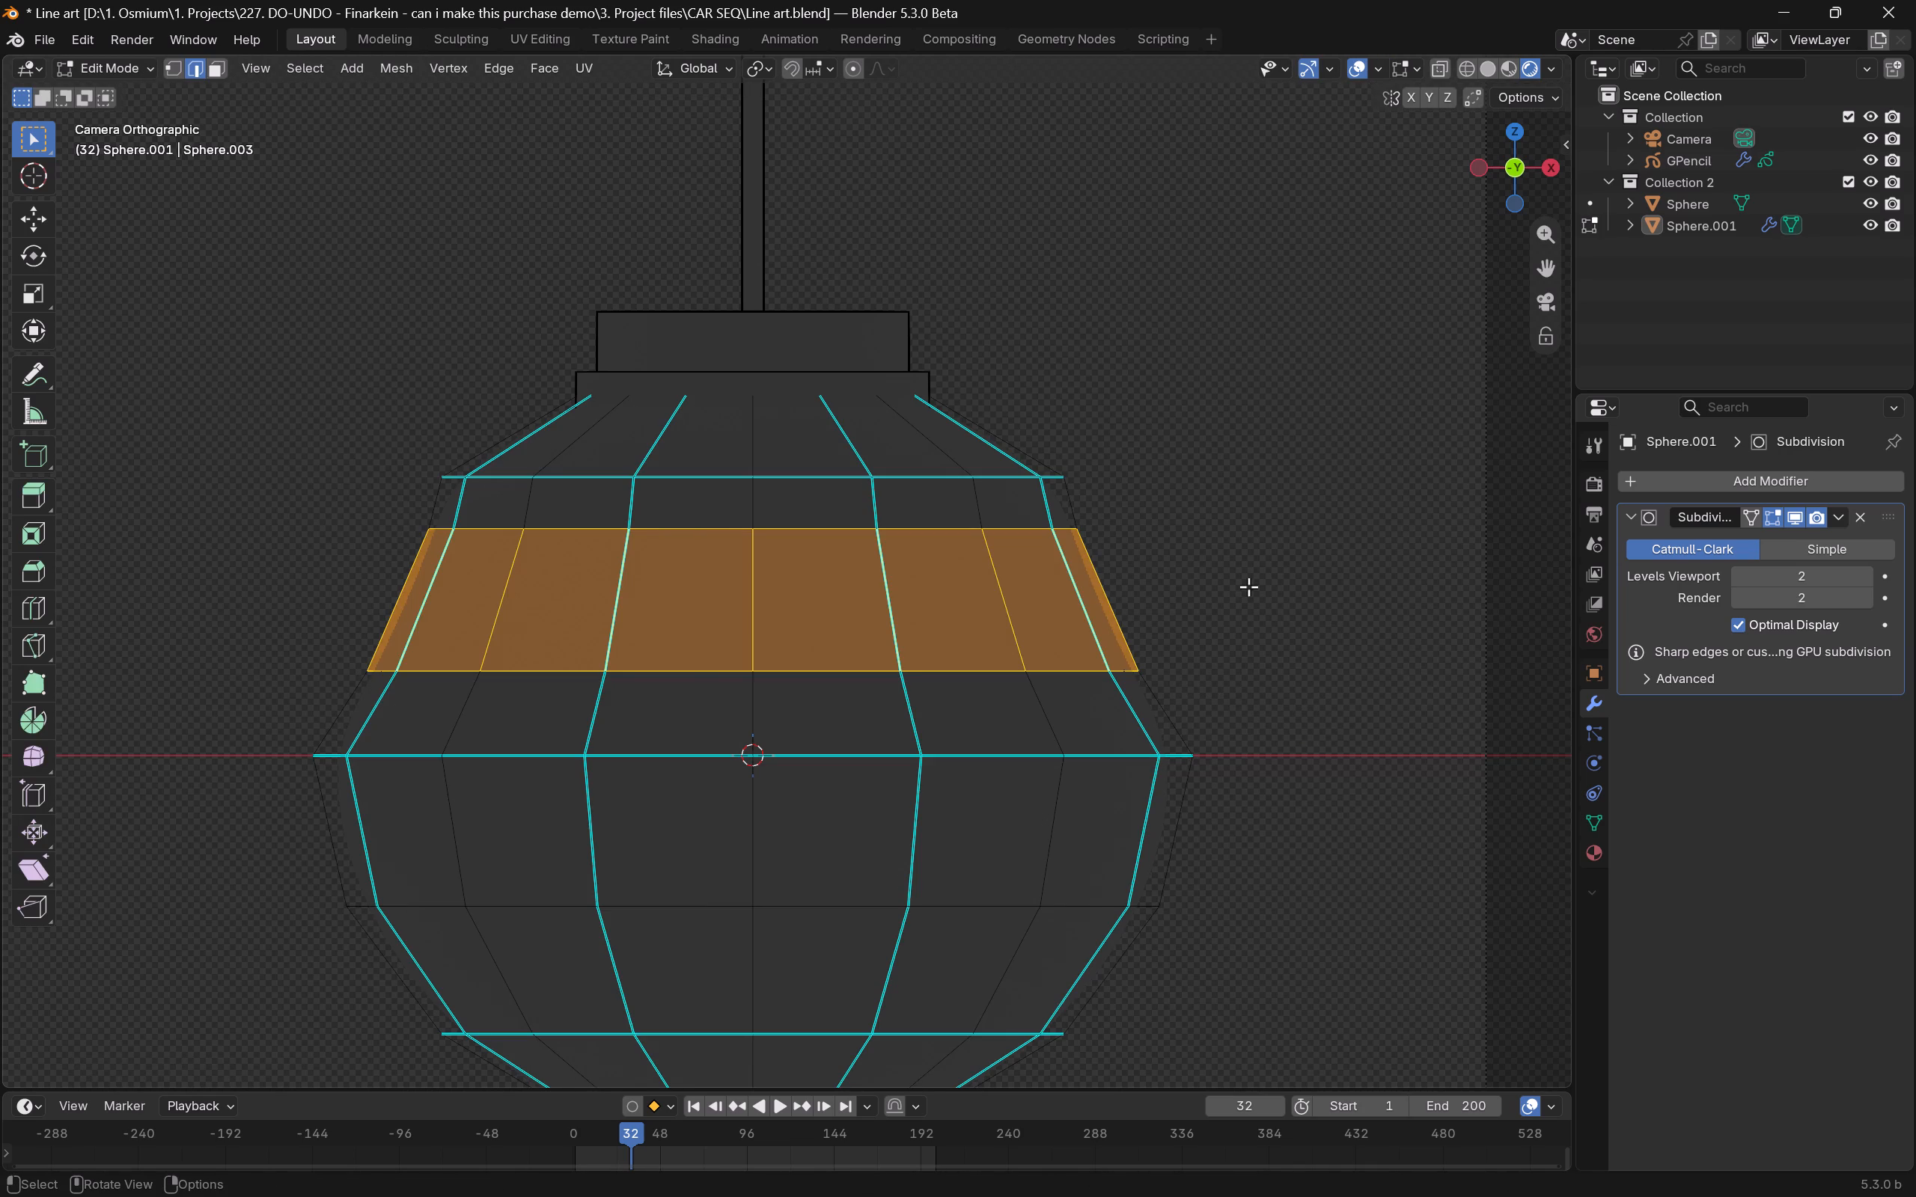
# Undo the bevel and inward scaling of the horizontal loop above the equator, and preview the body in Object Mode.
pyautogui.hotkey('ctrl', 'z')
pyautogui.hotkey('ctrl', 'z')
pyautogui.hotkey('ctrl', 'z')
pyautogui.hotkey('ctrl', 'z')
pyautogui.press('Tab')
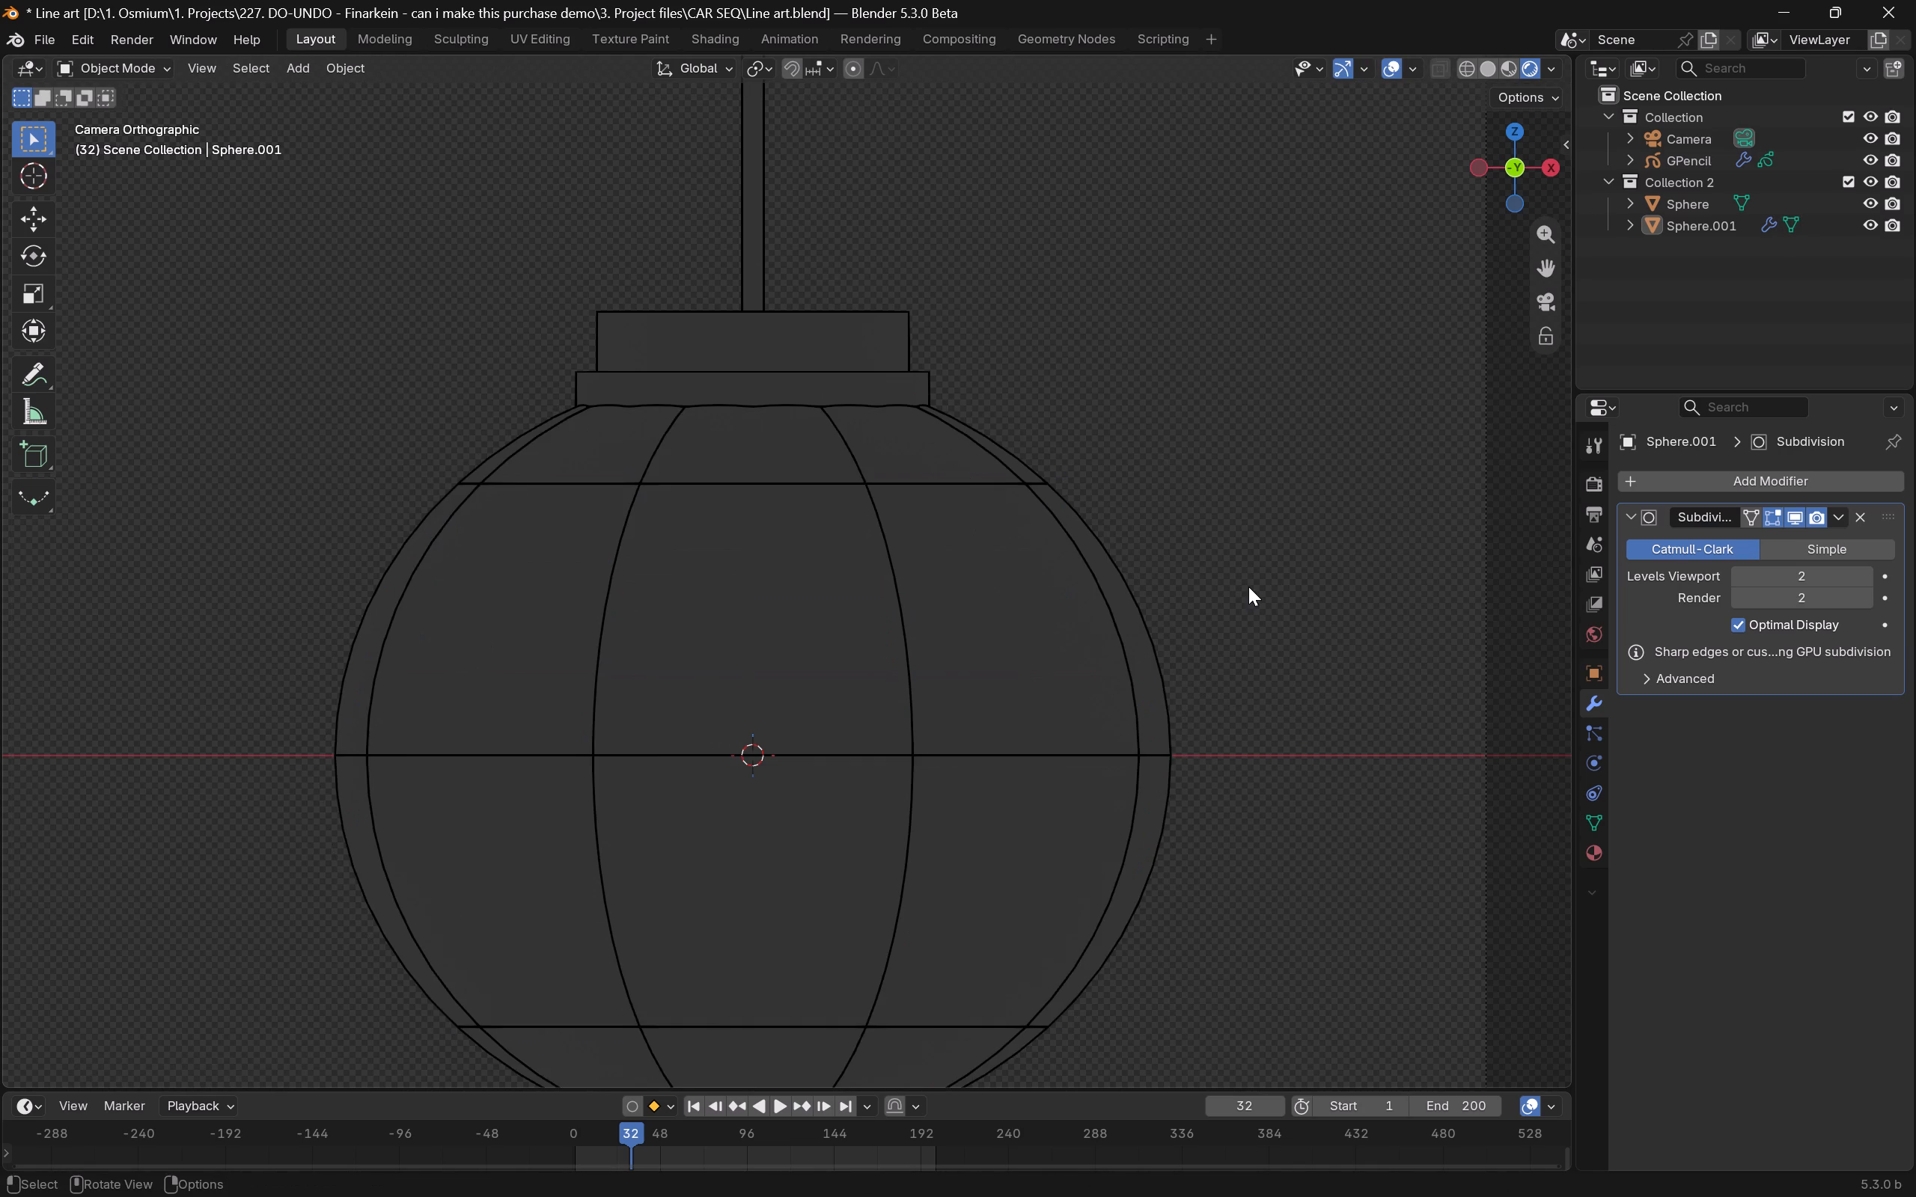
# Join the Sphere object and Sphere.001 into one mesh, keeping Sphere.001 as the active object.
pyautogui.scroll(-5, 1263, 741)
pyautogui.keyDown('shift'); pyautogui.moveTo(1129, 760); pyautogui.dragTo(1141, 585, button='middle'); pyautogui.keyUp('shift')
pyautogui.scroll(5, 977, 737)
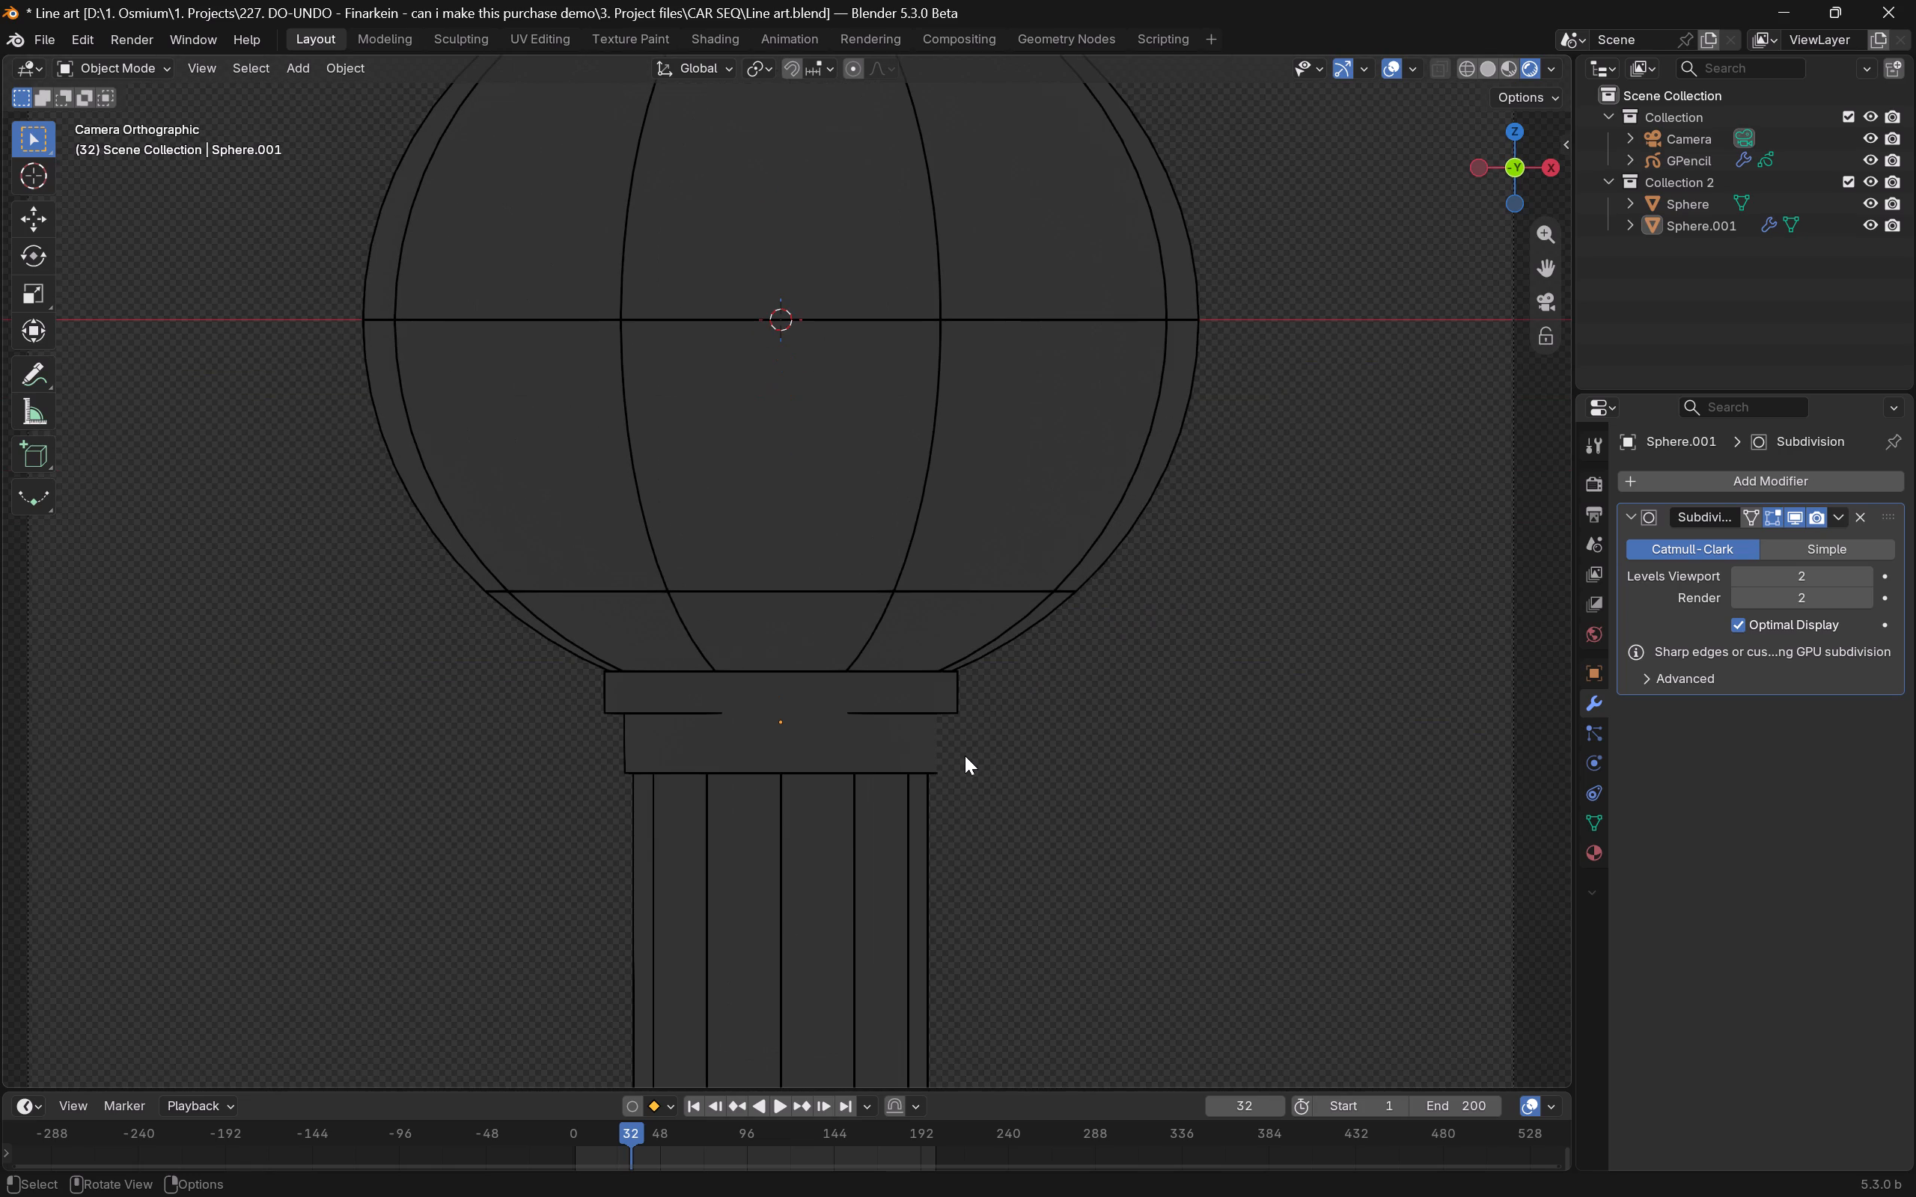
pyautogui.click(951, 567)
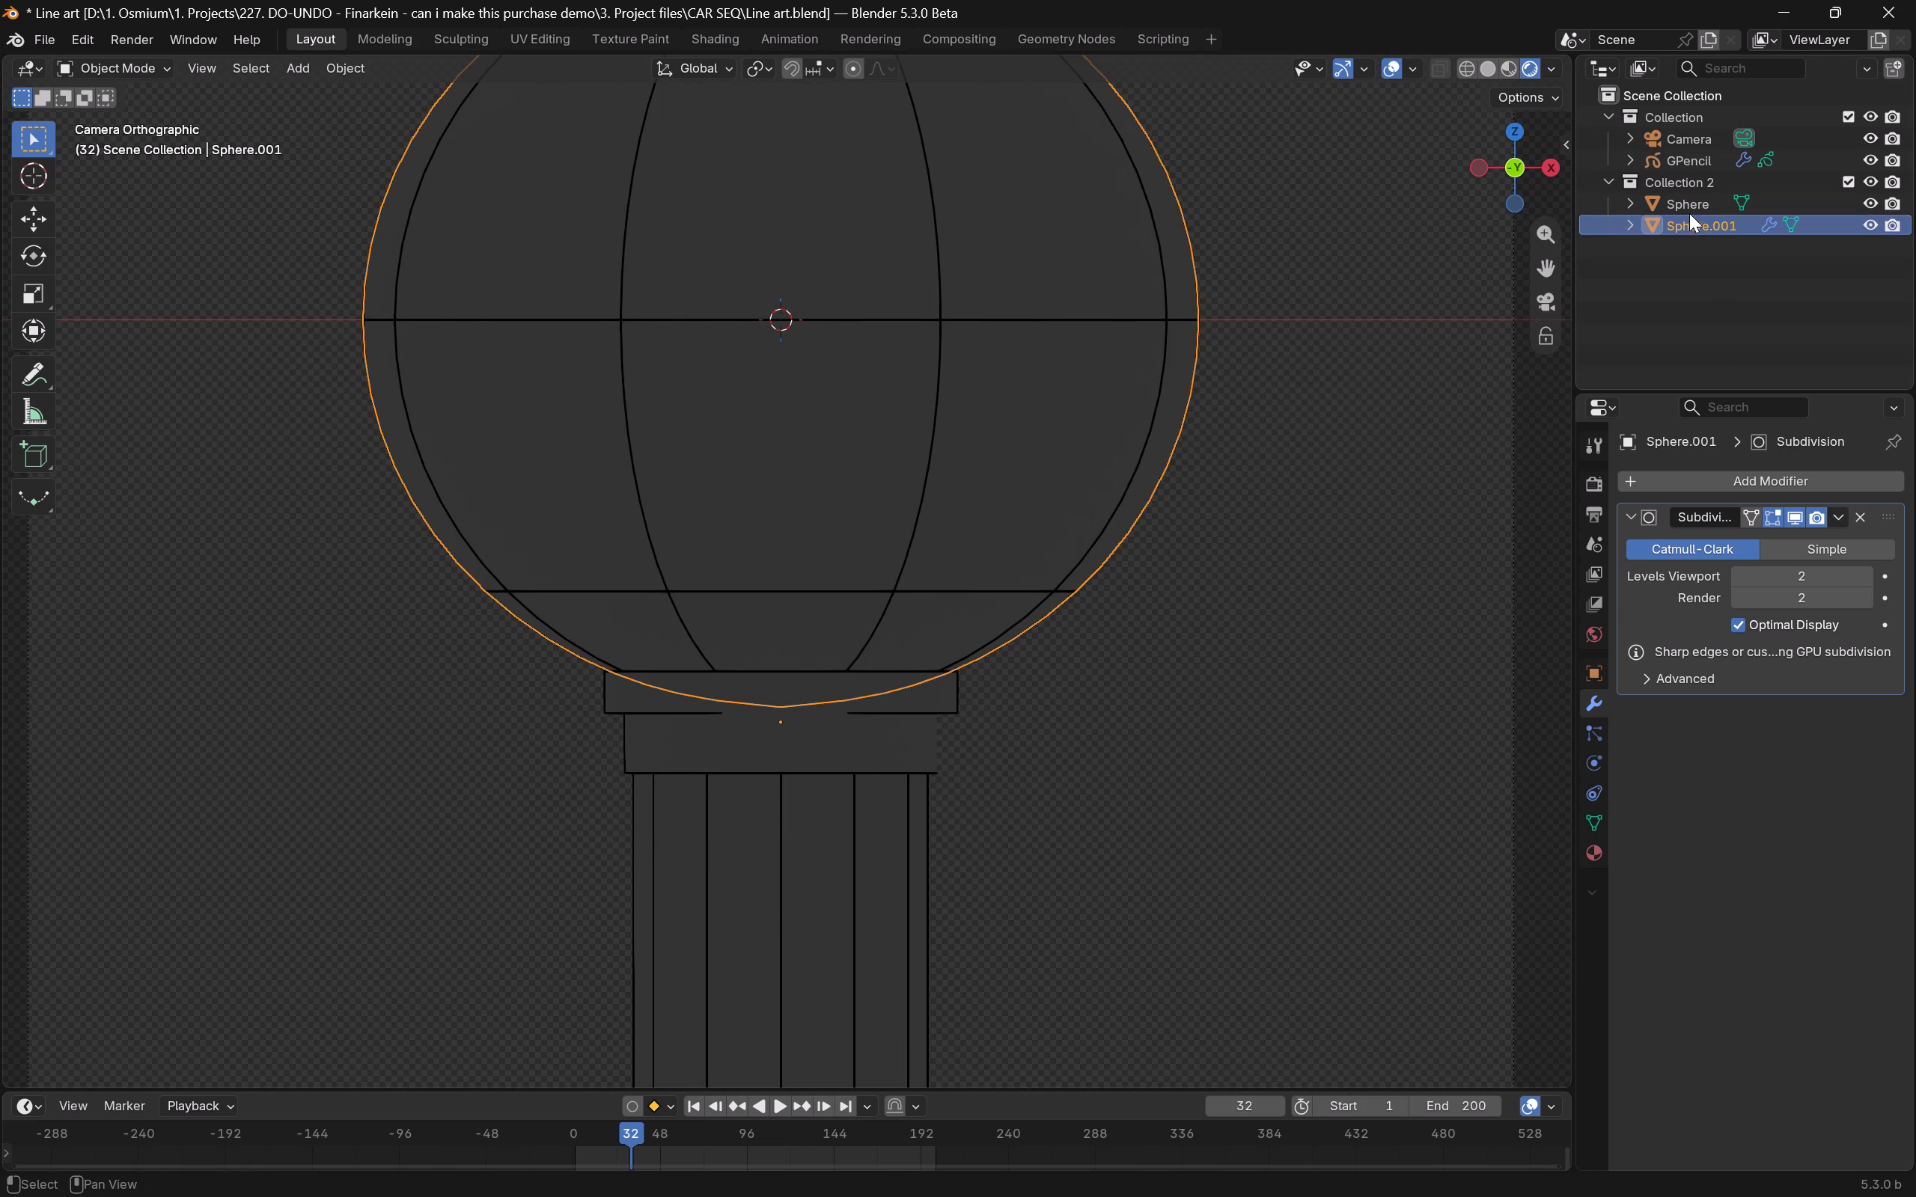
pyautogui.keyDown('shift'); pyautogui.click(1689, 213); pyautogui.keyUp('shift')
pyautogui.hotkey('ctrl', 'j')
pyautogui.click(1299, 686)
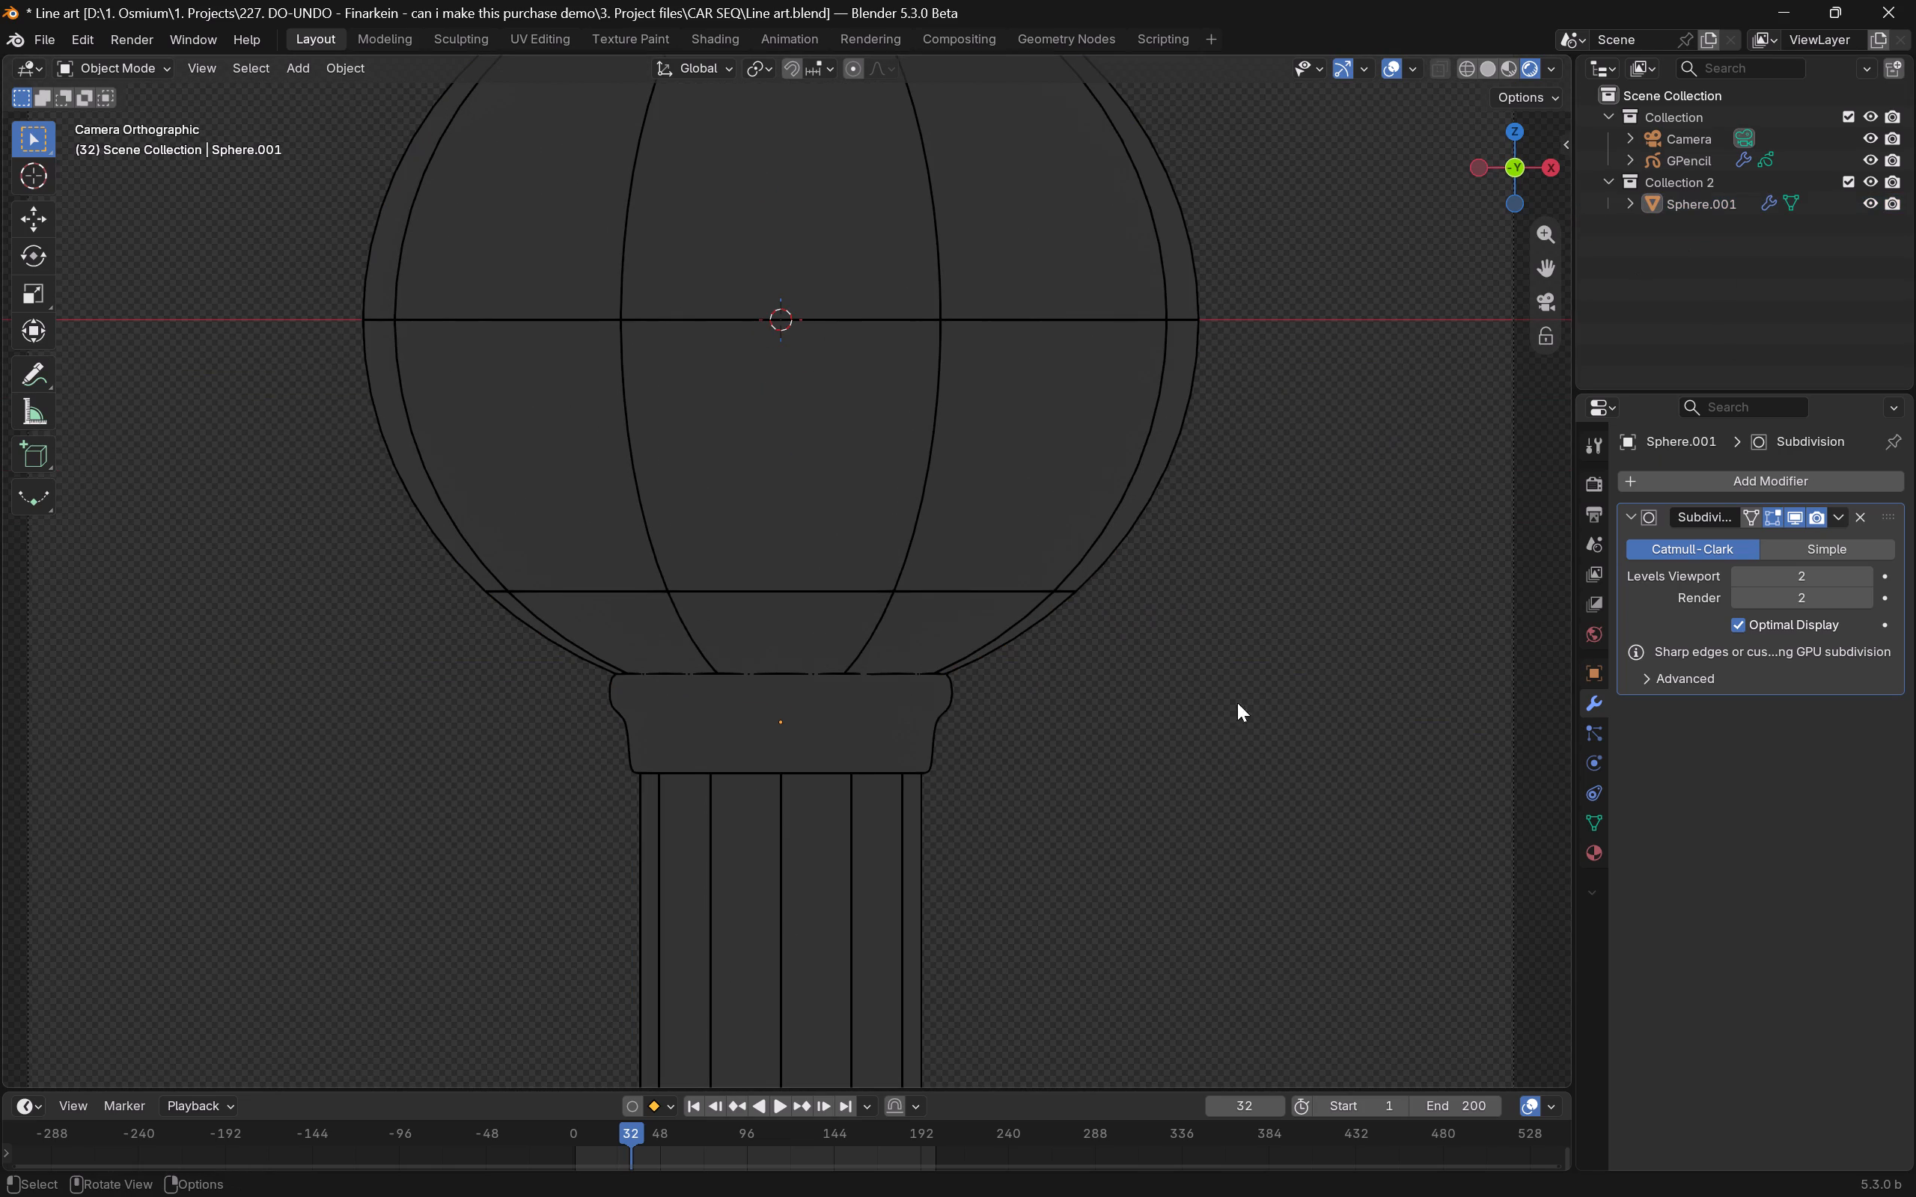
# Move the camera down along Z to about -0.404 m so the lantern and its lower tassel fit inside the frame.
pyautogui.scroll(4, 970, 790)
pyautogui.scroll(3, 1024, 829)
pyautogui.scroll(-7, 1061, 856)
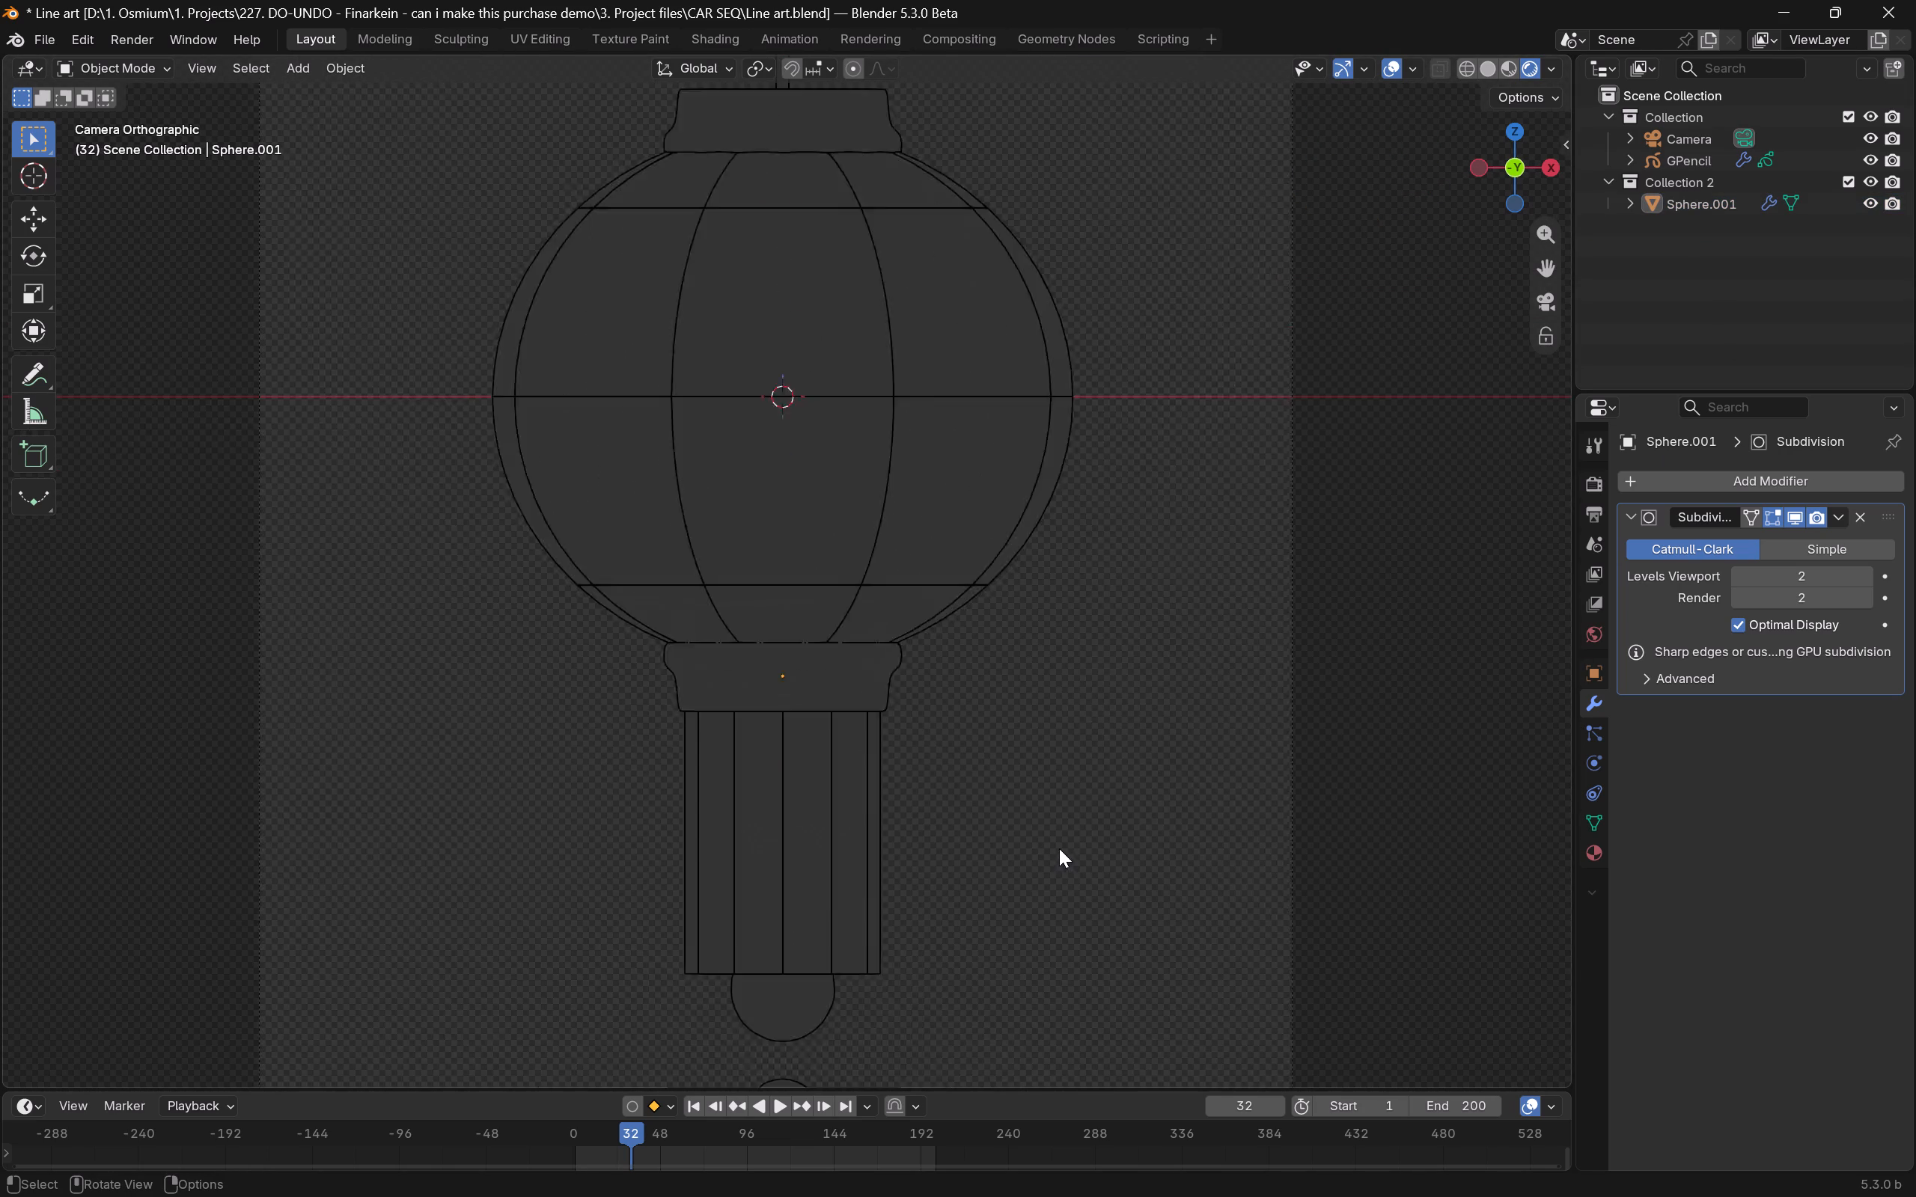
pyautogui.scroll(-5, 1059, 848)
pyautogui.scroll(-4, 933, 771)
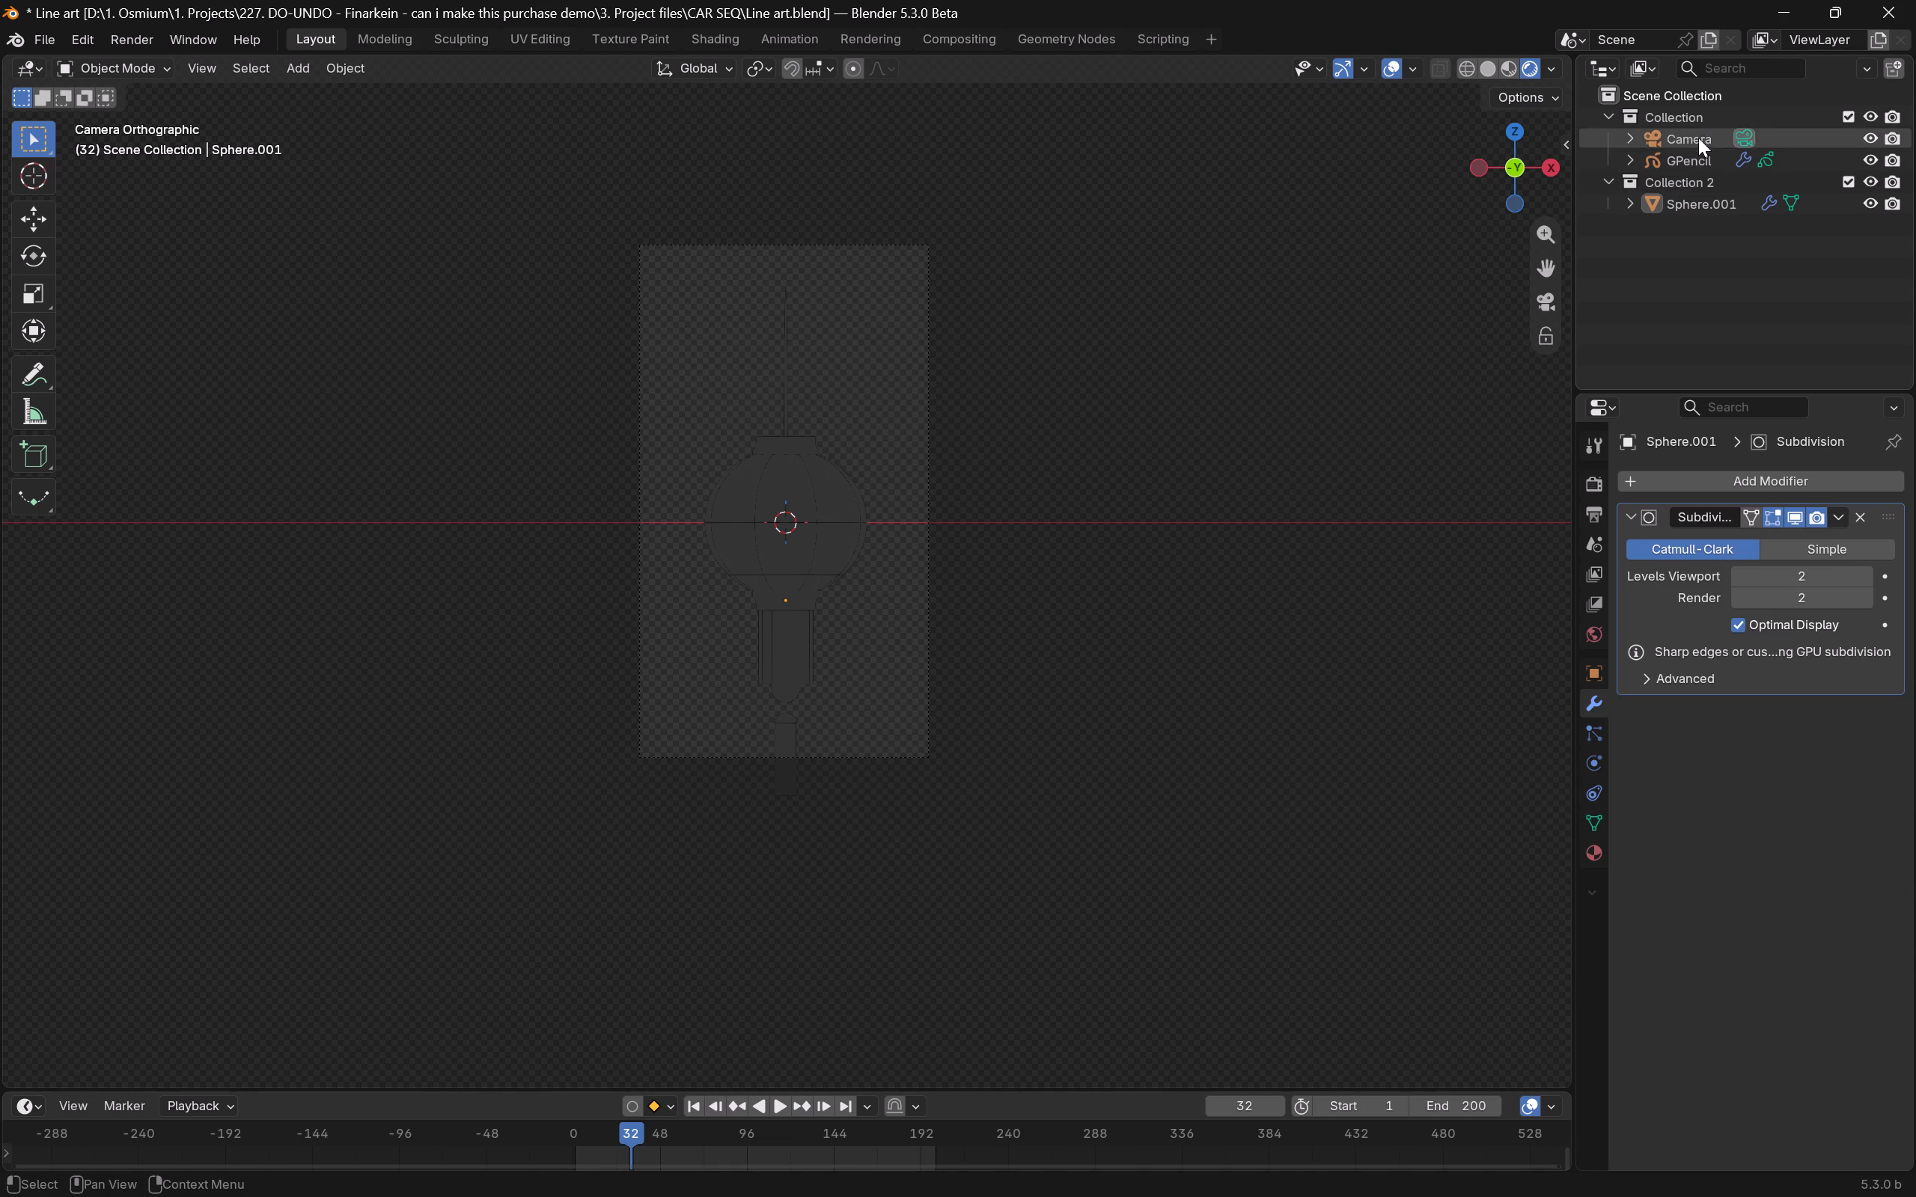
pyautogui.click(1700, 133)
pyautogui.write('gz')
pyautogui.keyDown('shift'); pyautogui.click(1116, 842); pyautogui.keyUp('shift')
pyautogui.scroll(7, 769, 642)
pyautogui.scroll(-3, 811, 687)
pyautogui.write('gz')
pyautogui.keyDown('shift'); pyautogui.click(974, 701); pyautogui.keyUp('shift')
pyautogui.click(1288, 806)
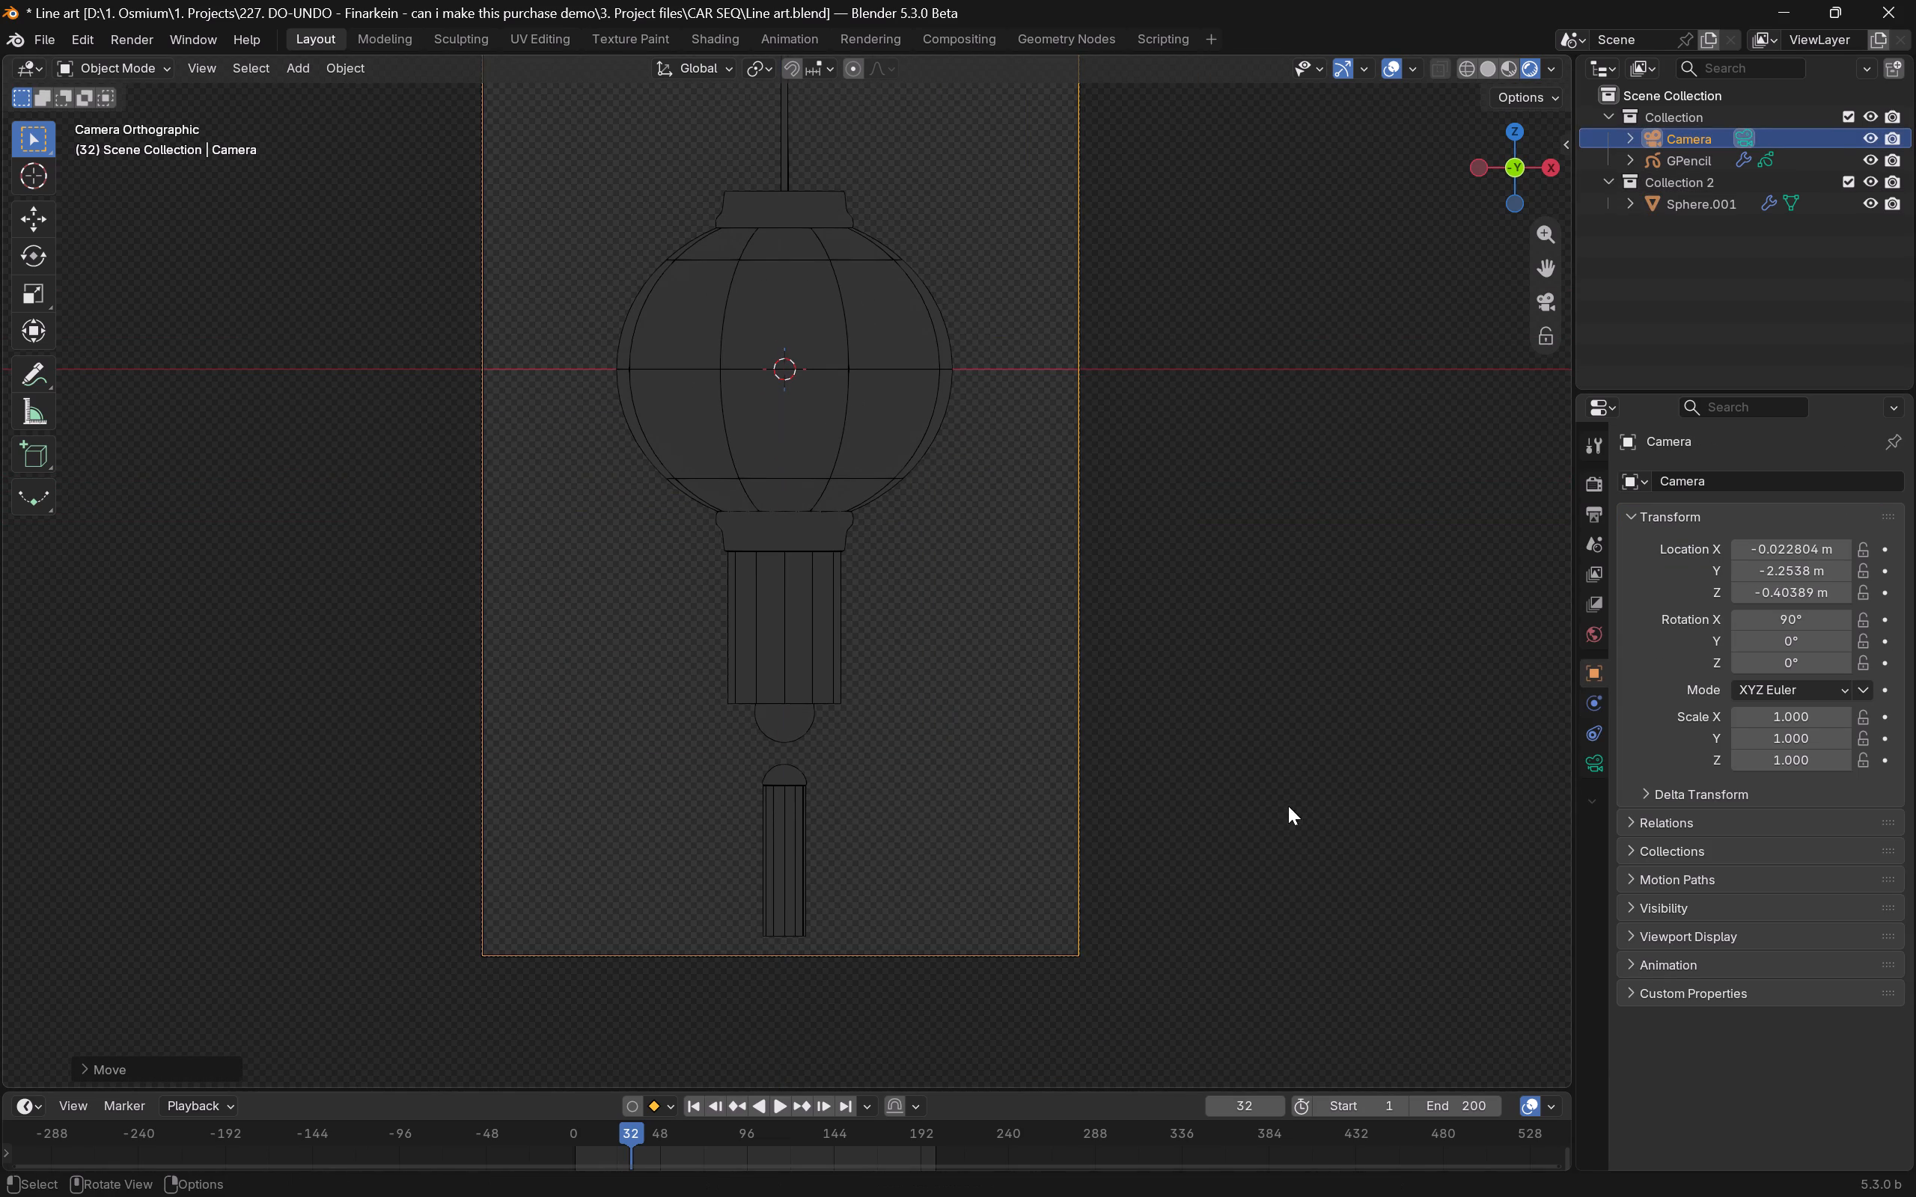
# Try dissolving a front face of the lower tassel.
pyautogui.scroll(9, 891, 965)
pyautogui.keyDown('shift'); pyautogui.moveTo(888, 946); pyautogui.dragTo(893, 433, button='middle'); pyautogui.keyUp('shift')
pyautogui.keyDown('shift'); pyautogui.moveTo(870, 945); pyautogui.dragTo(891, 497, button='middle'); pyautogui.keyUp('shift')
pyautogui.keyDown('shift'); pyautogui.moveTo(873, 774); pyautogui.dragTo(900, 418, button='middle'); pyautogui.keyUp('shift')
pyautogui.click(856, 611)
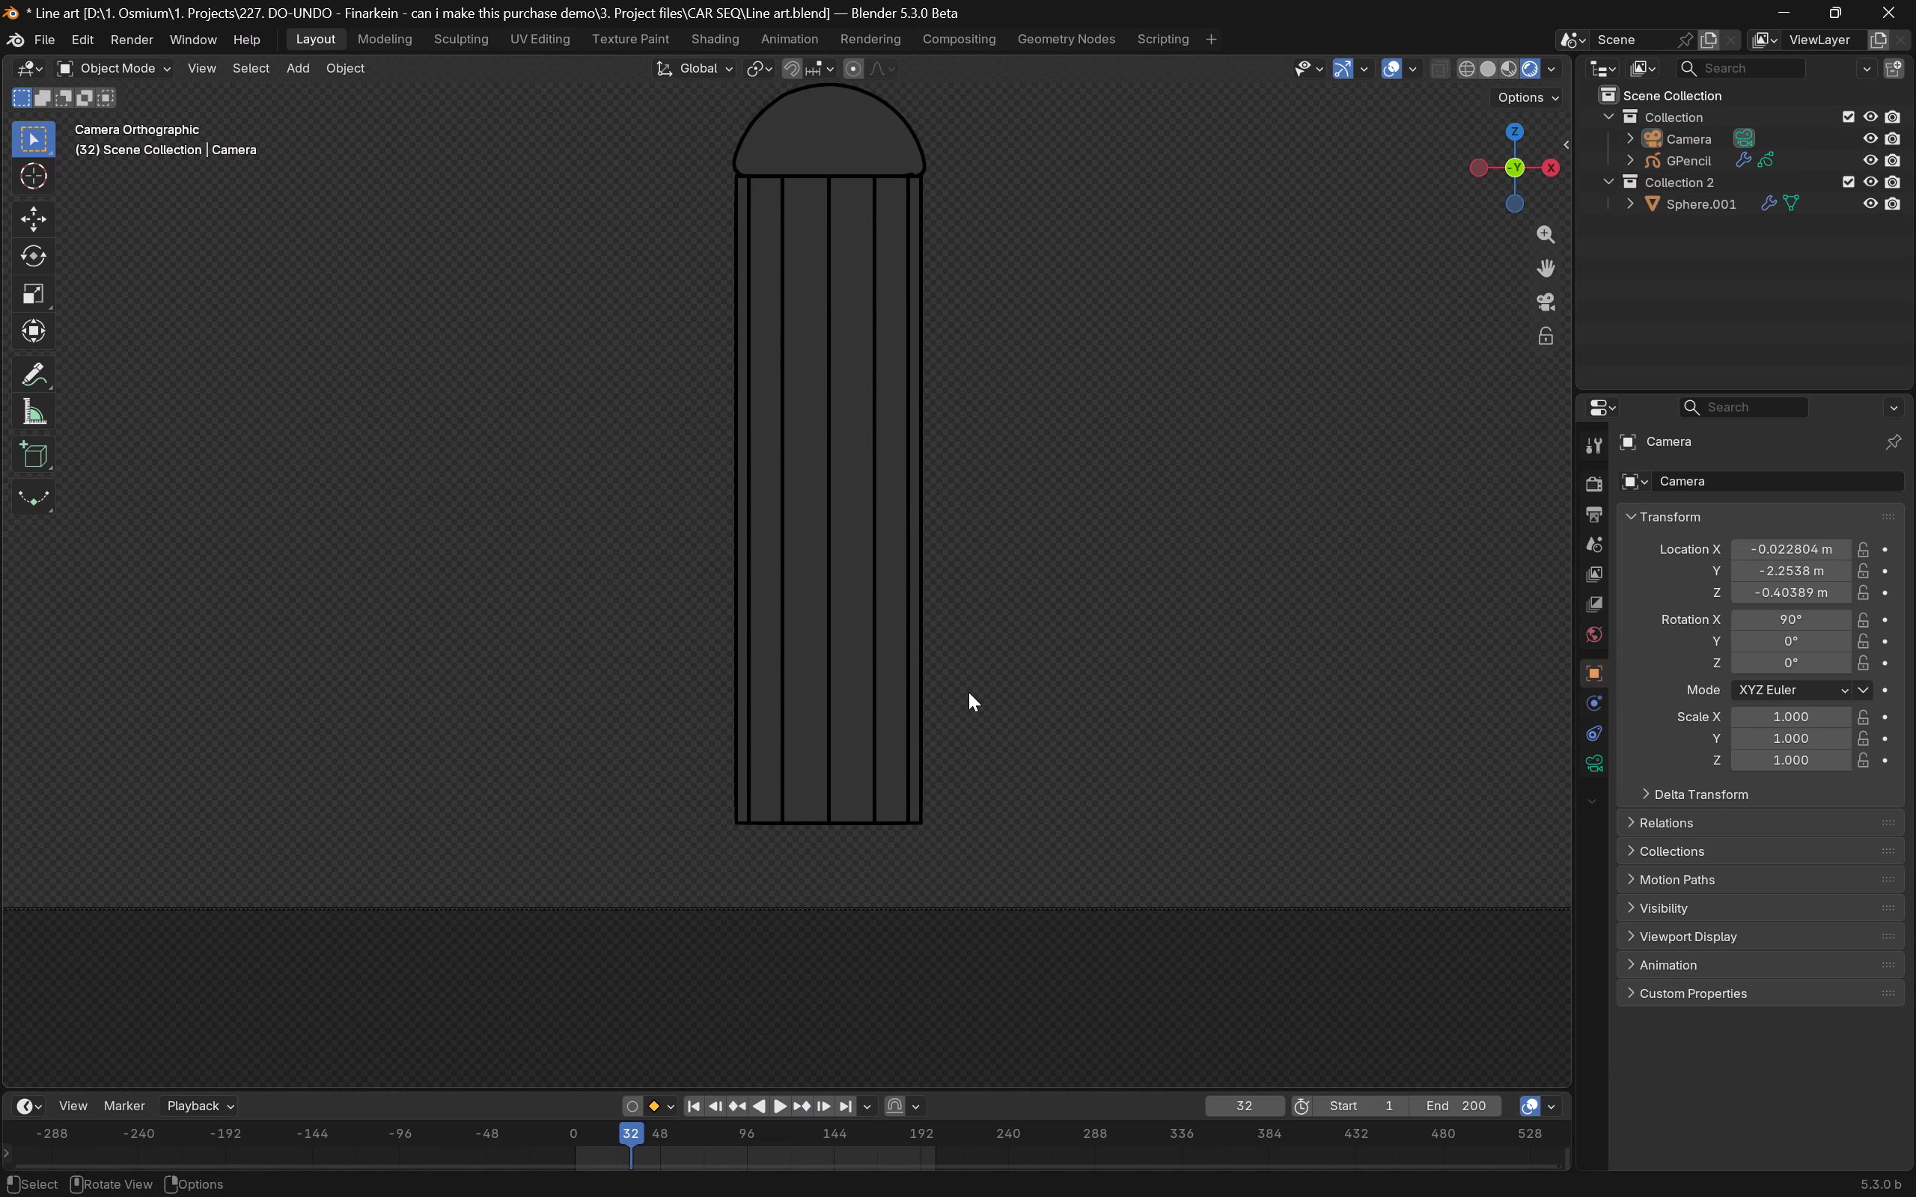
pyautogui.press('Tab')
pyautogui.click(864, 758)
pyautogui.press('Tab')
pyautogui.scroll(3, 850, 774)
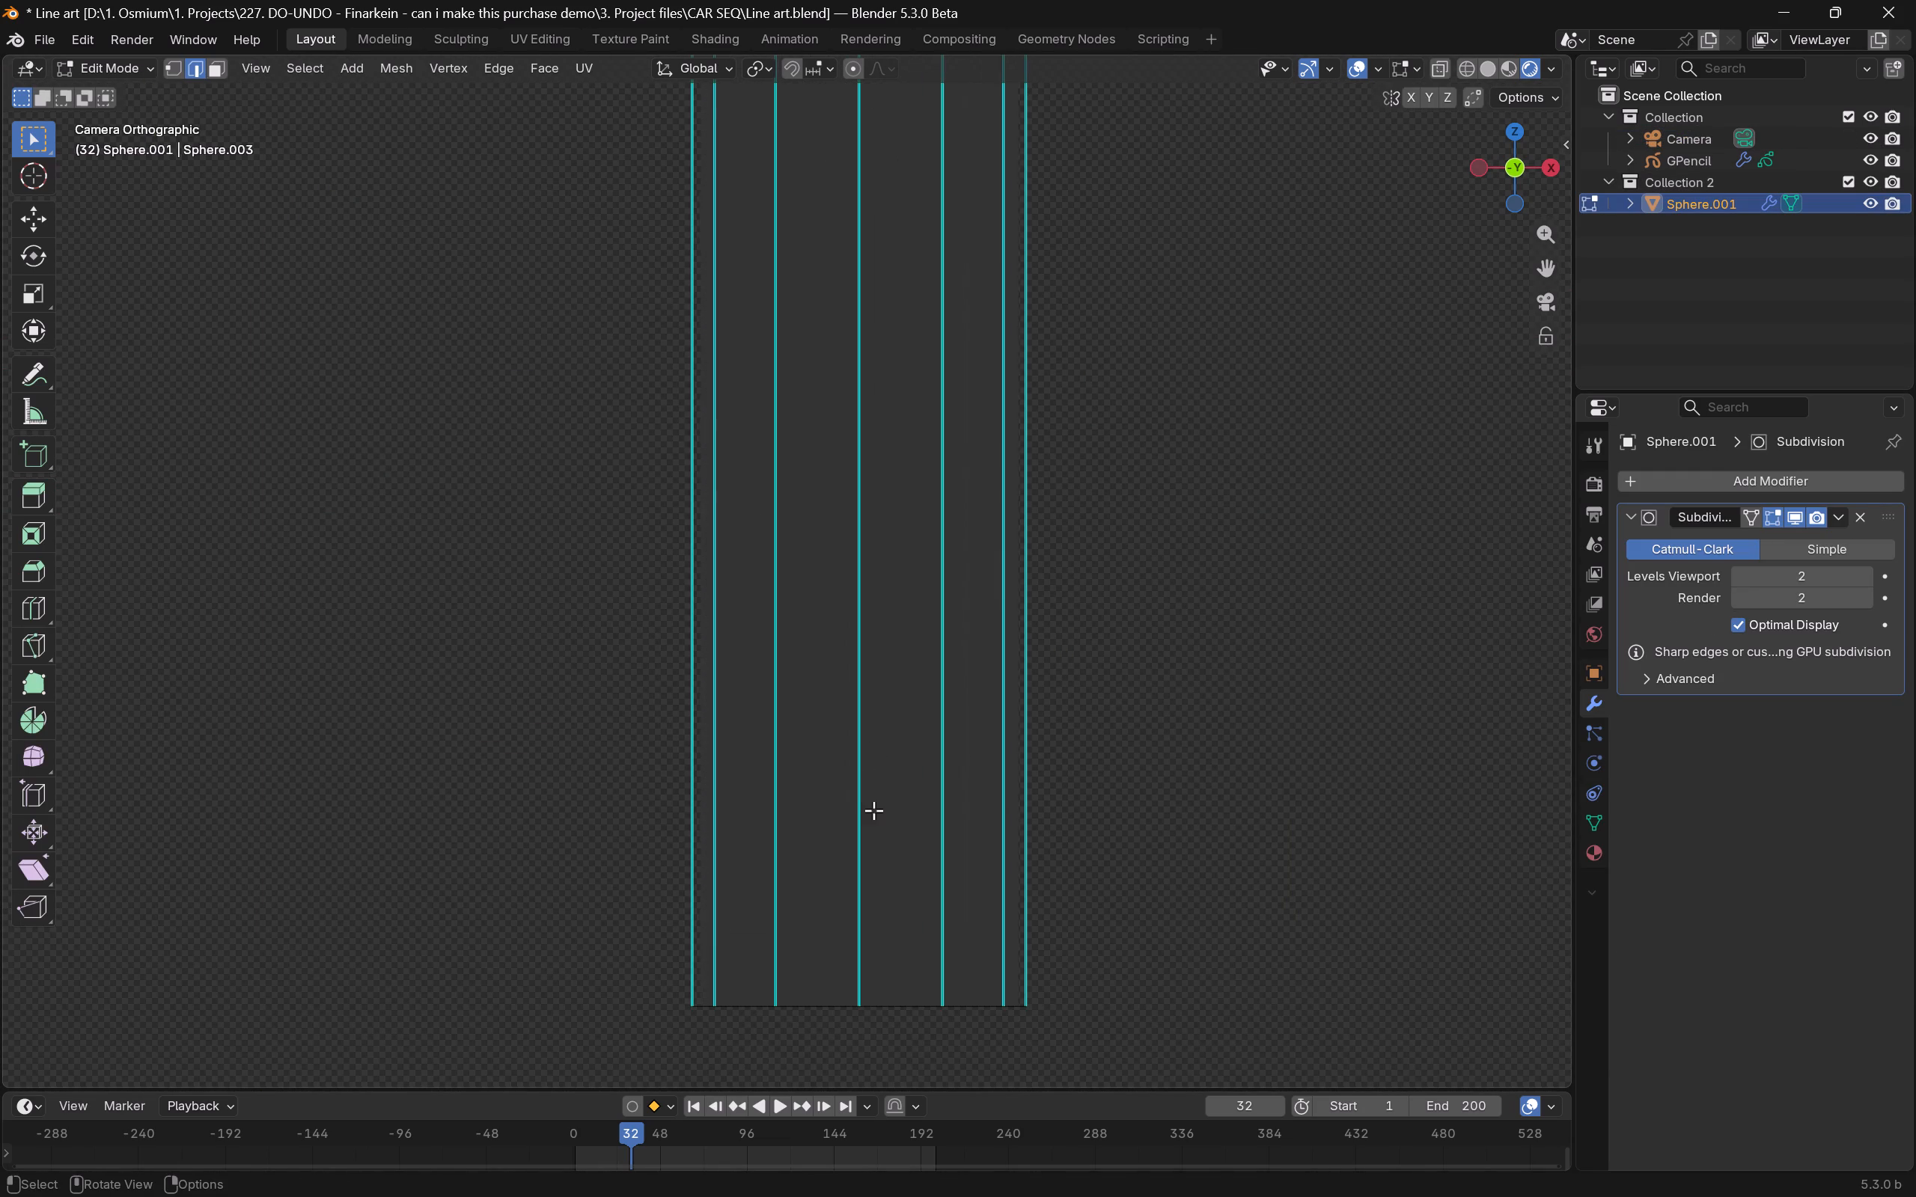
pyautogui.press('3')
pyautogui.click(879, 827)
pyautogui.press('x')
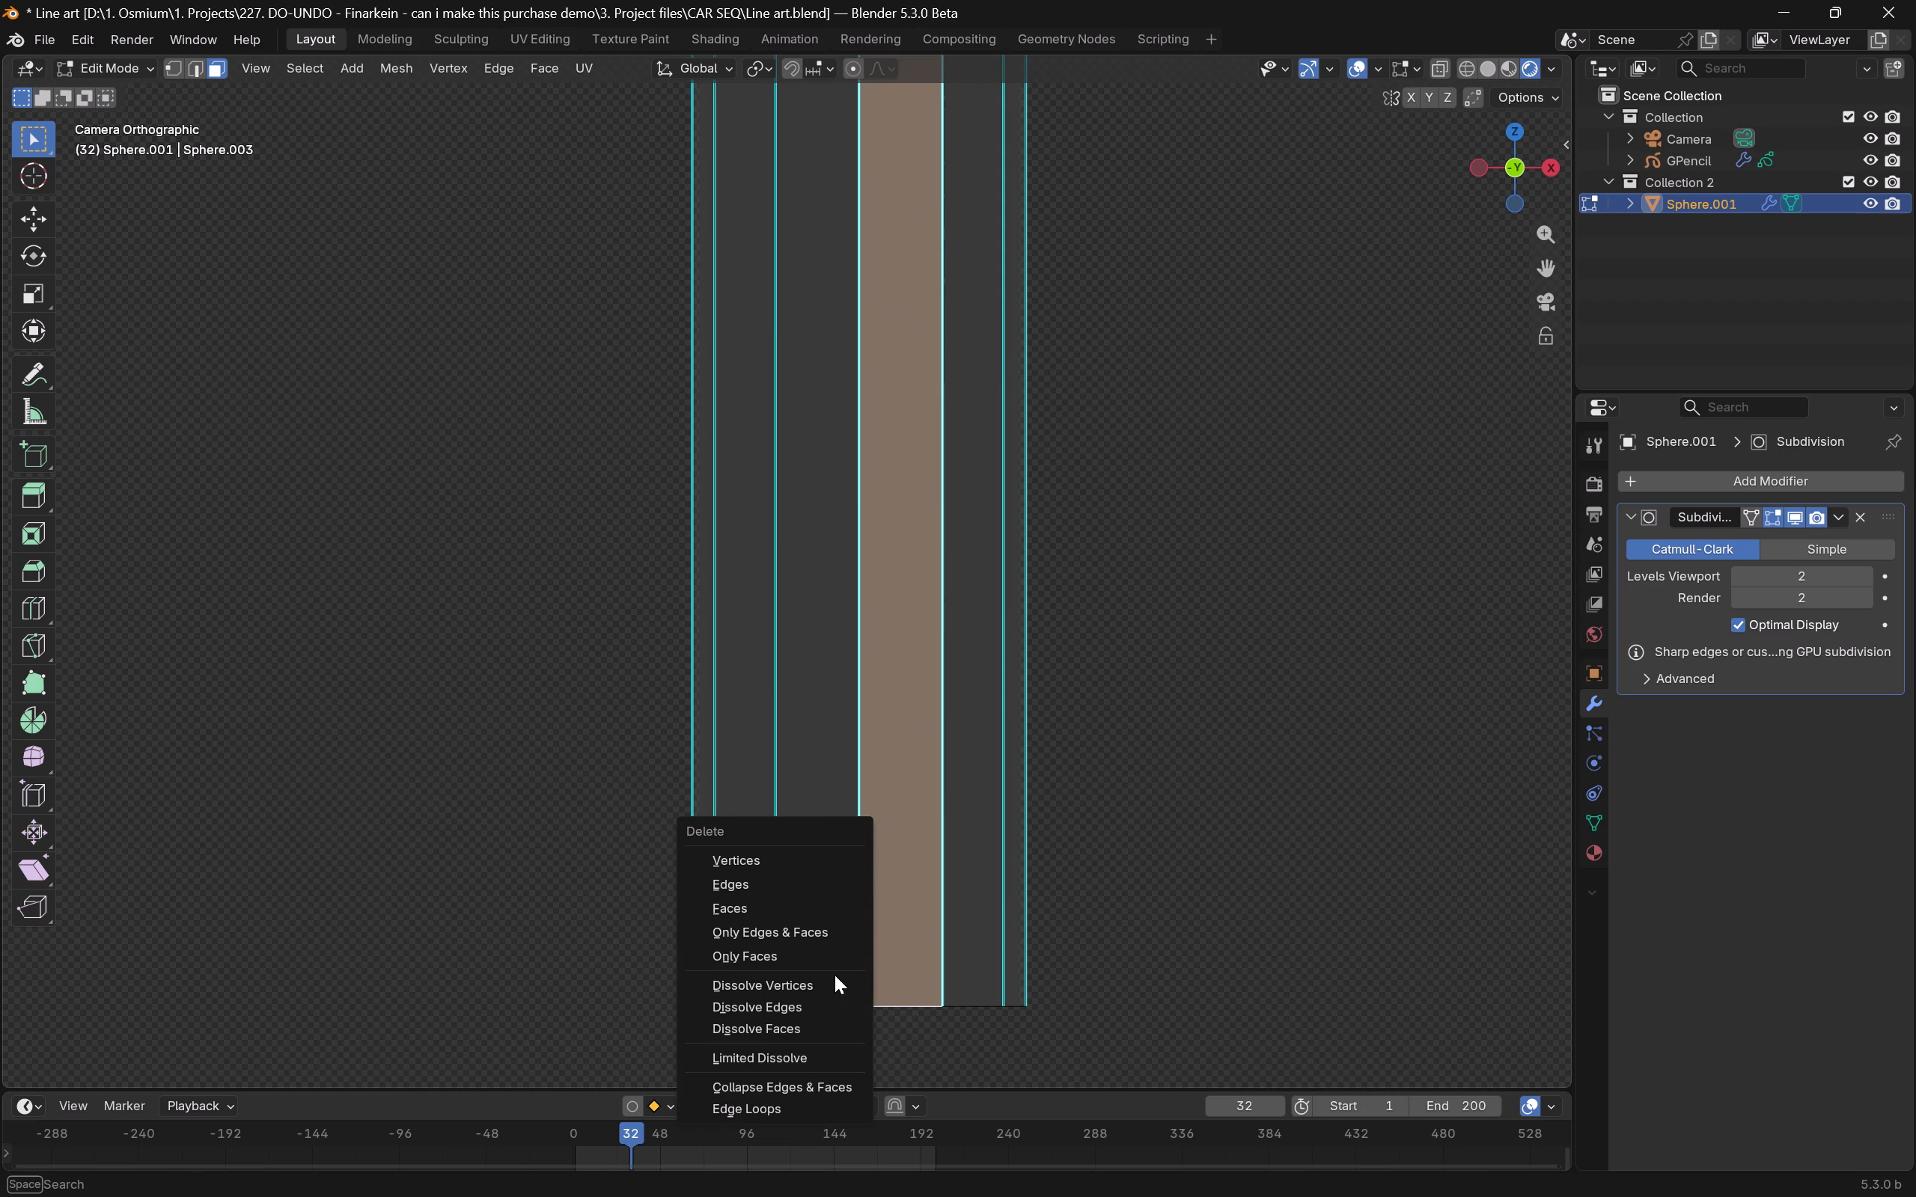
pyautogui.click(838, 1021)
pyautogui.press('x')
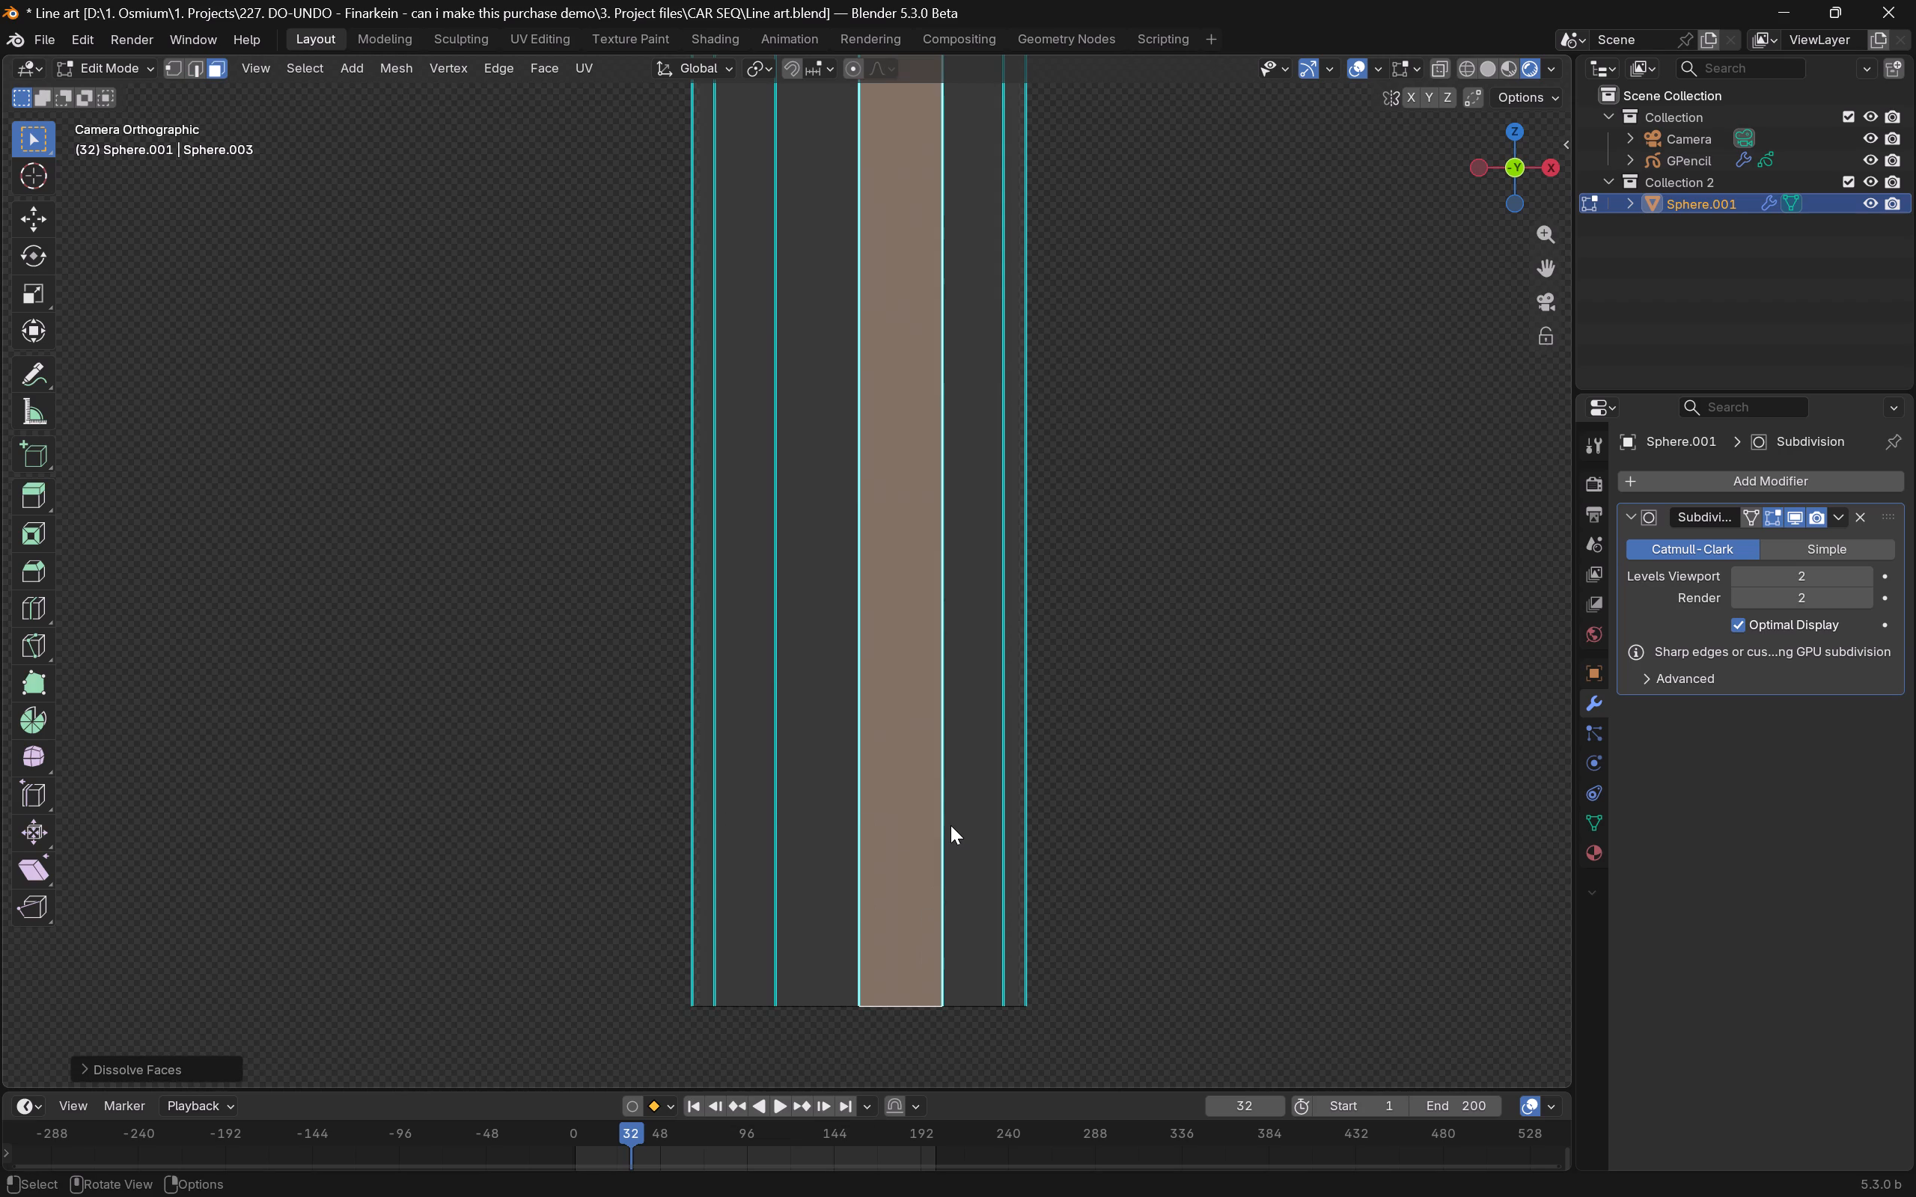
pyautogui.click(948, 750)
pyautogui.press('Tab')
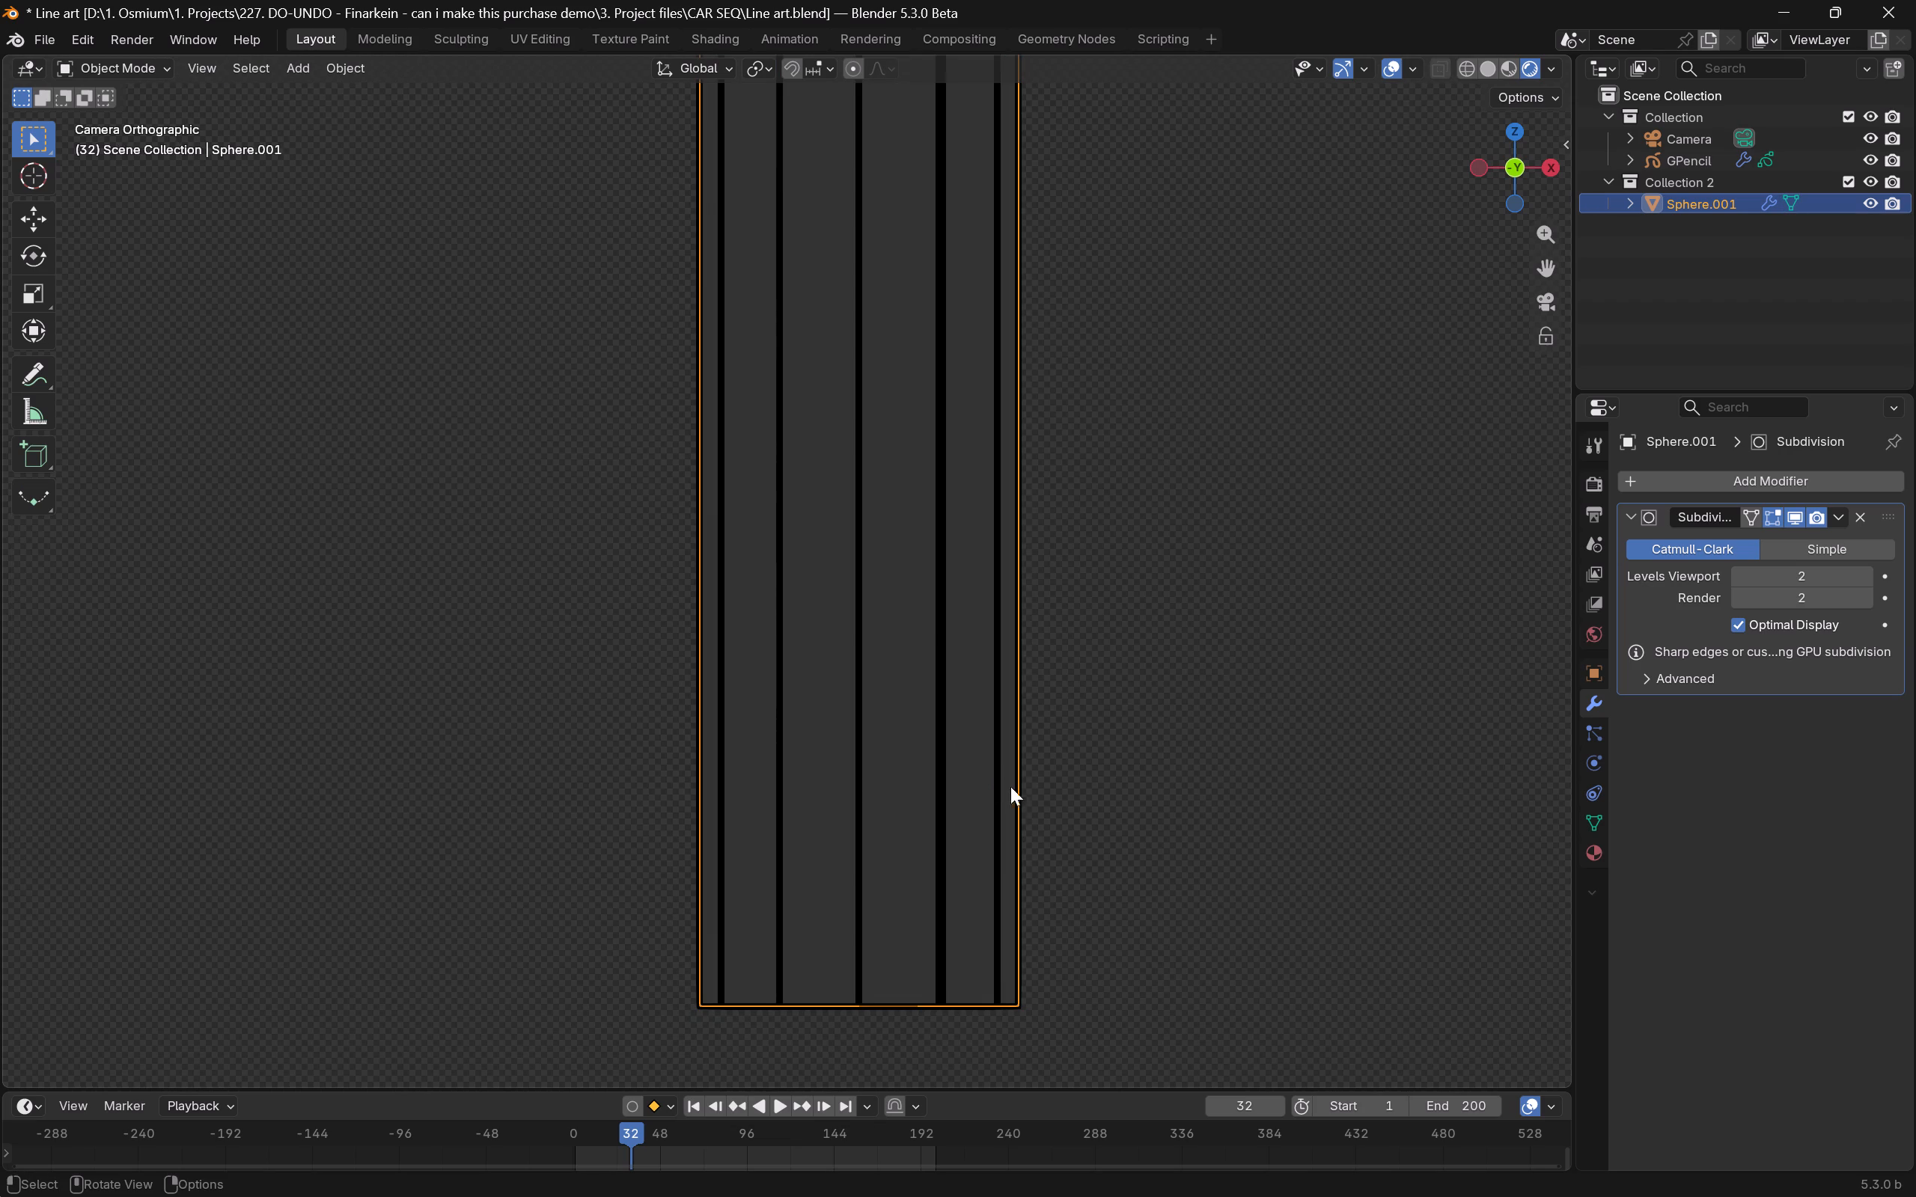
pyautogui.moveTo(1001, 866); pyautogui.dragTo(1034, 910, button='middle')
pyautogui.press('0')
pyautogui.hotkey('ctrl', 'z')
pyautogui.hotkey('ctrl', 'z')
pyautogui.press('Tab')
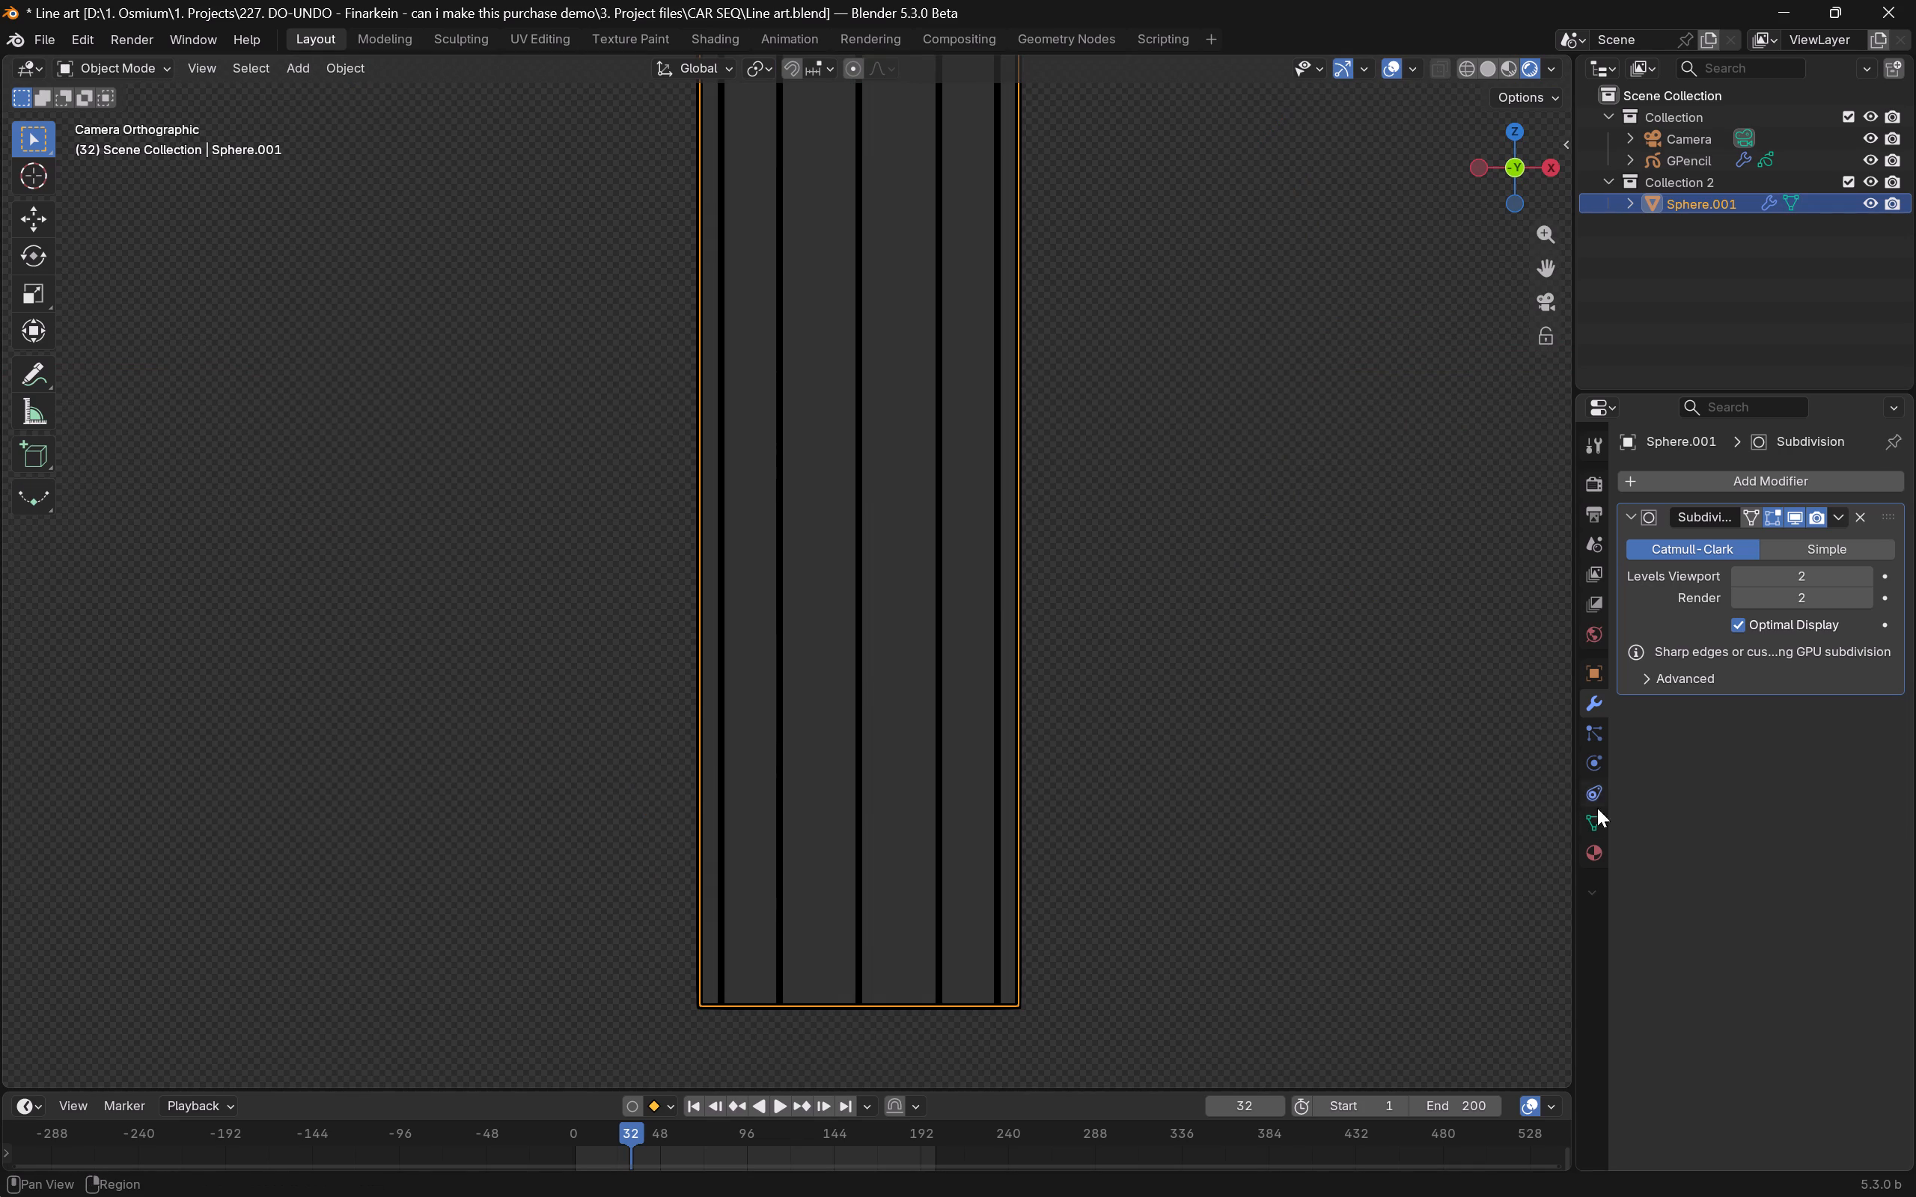
# Remove all material slots from Sphere.001 and give it one new material with Alpha set to 0.
pyautogui.click(1601, 857)
pyautogui.doubleClick(1894, 503)
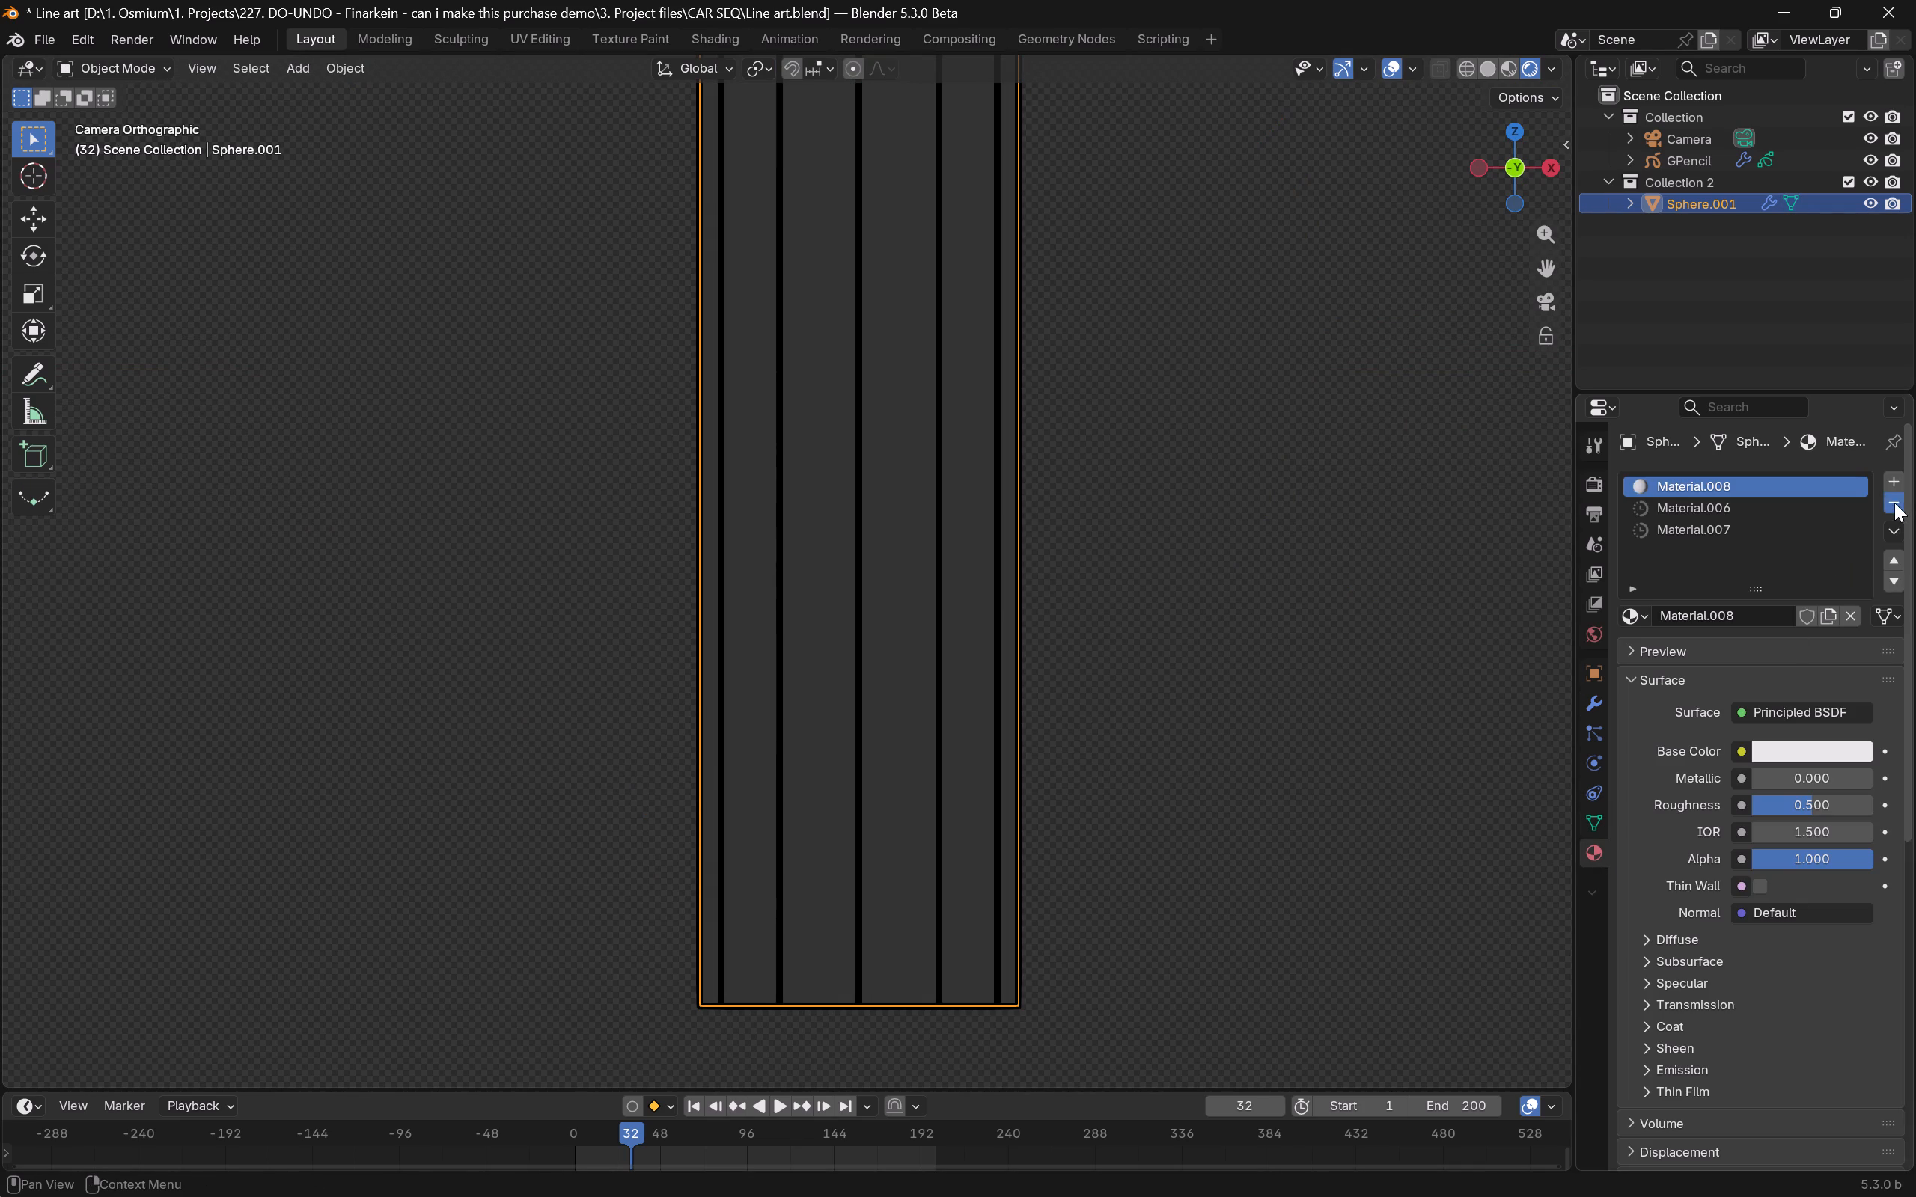
pyautogui.click(1893, 506)
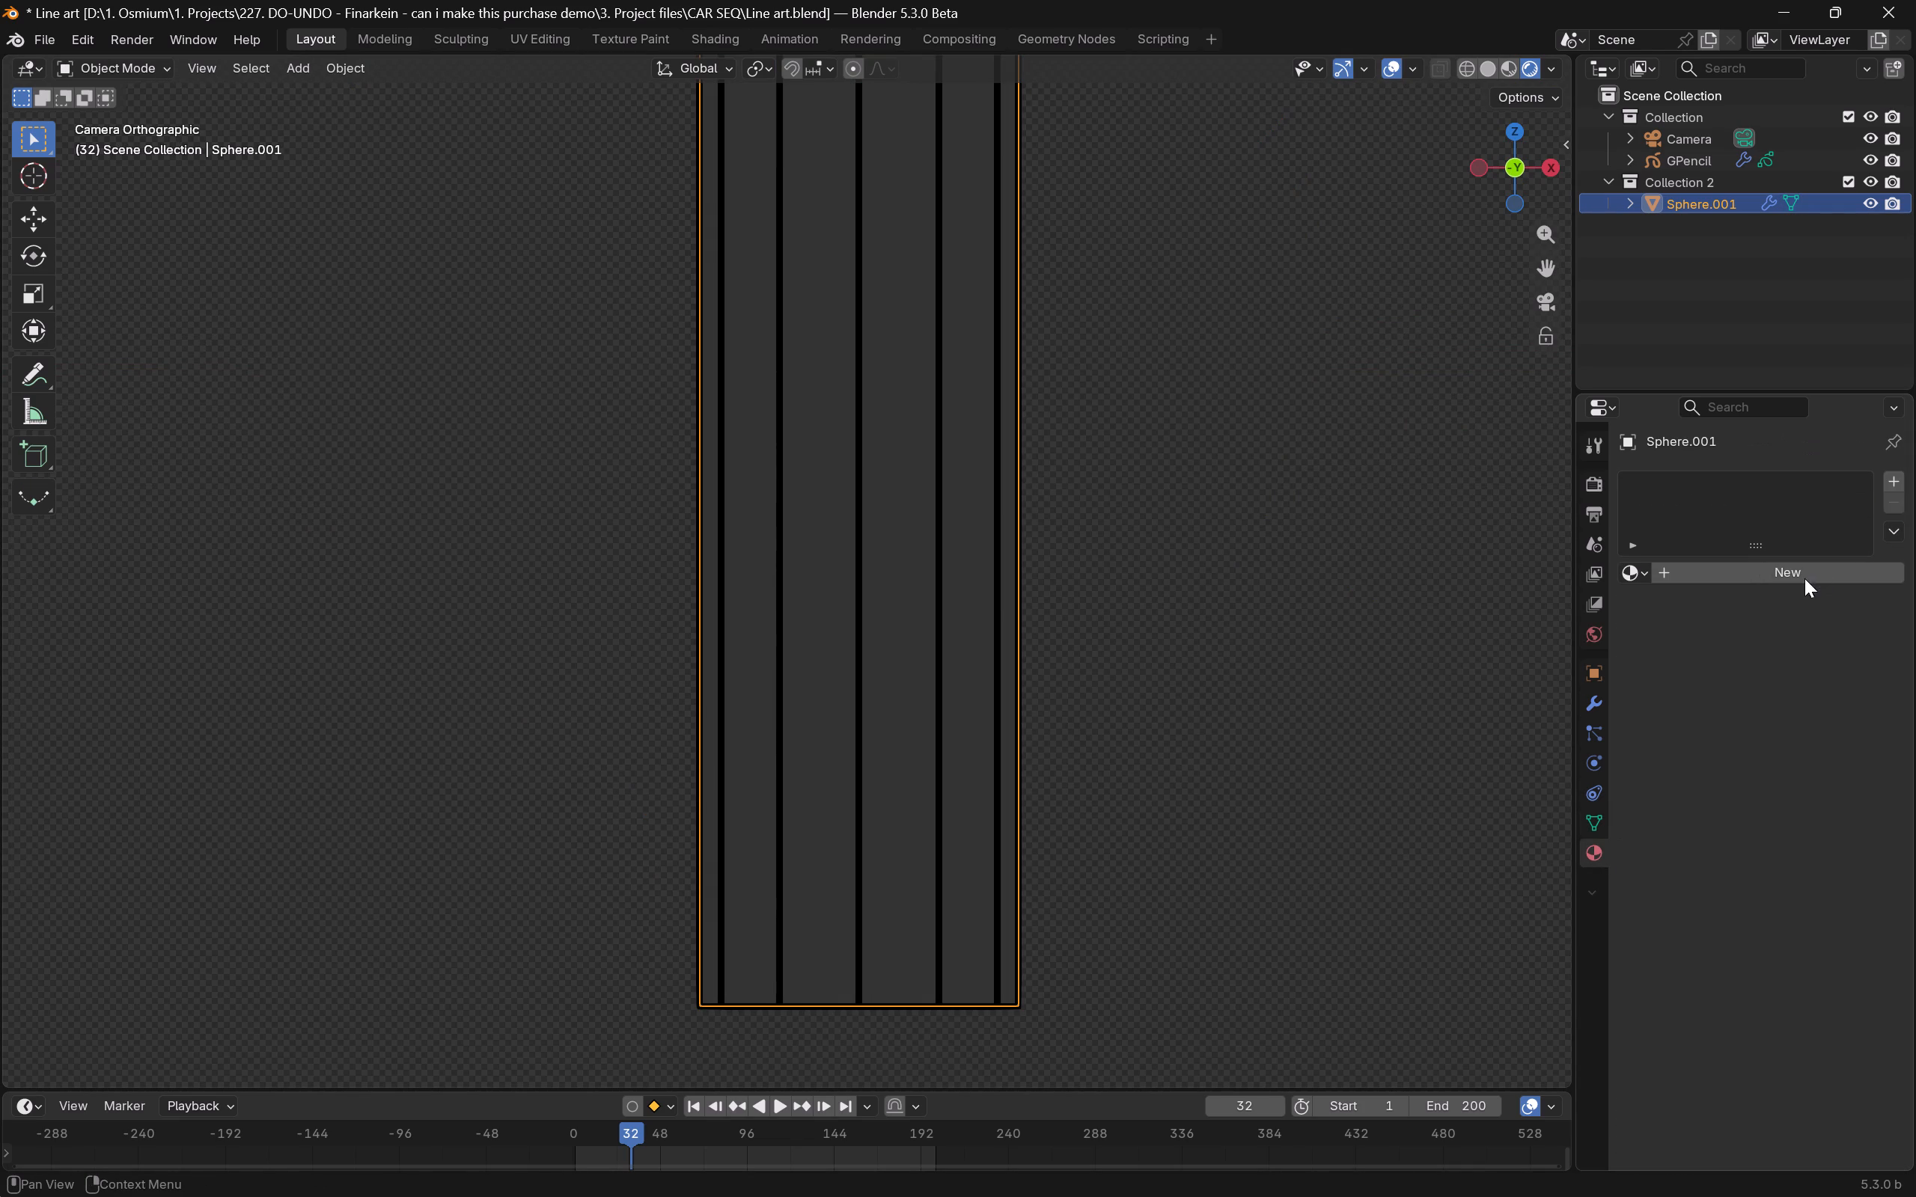
pyautogui.click(1804, 578)
pyautogui.click(1825, 816)
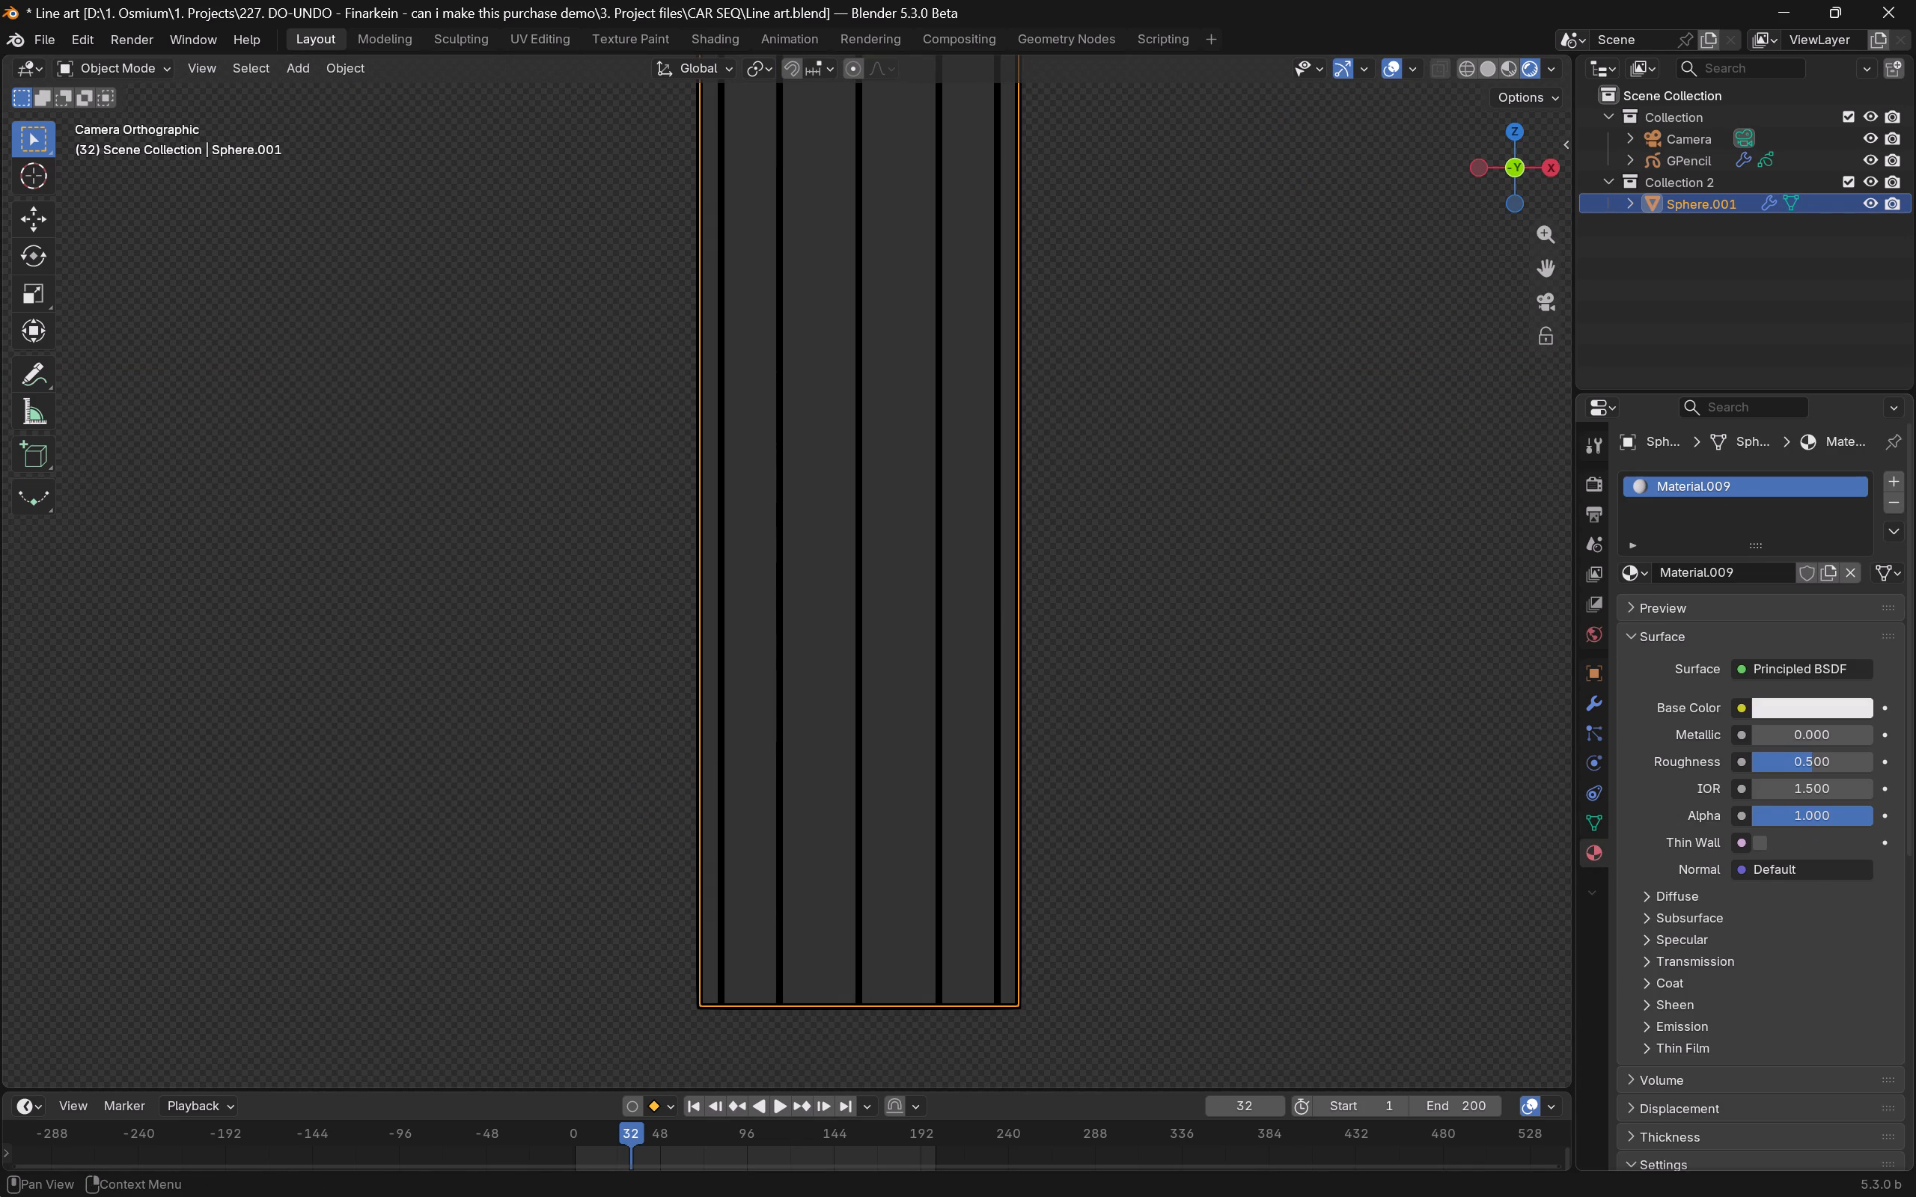
pyautogui.press('0')
pyautogui.press('Return')
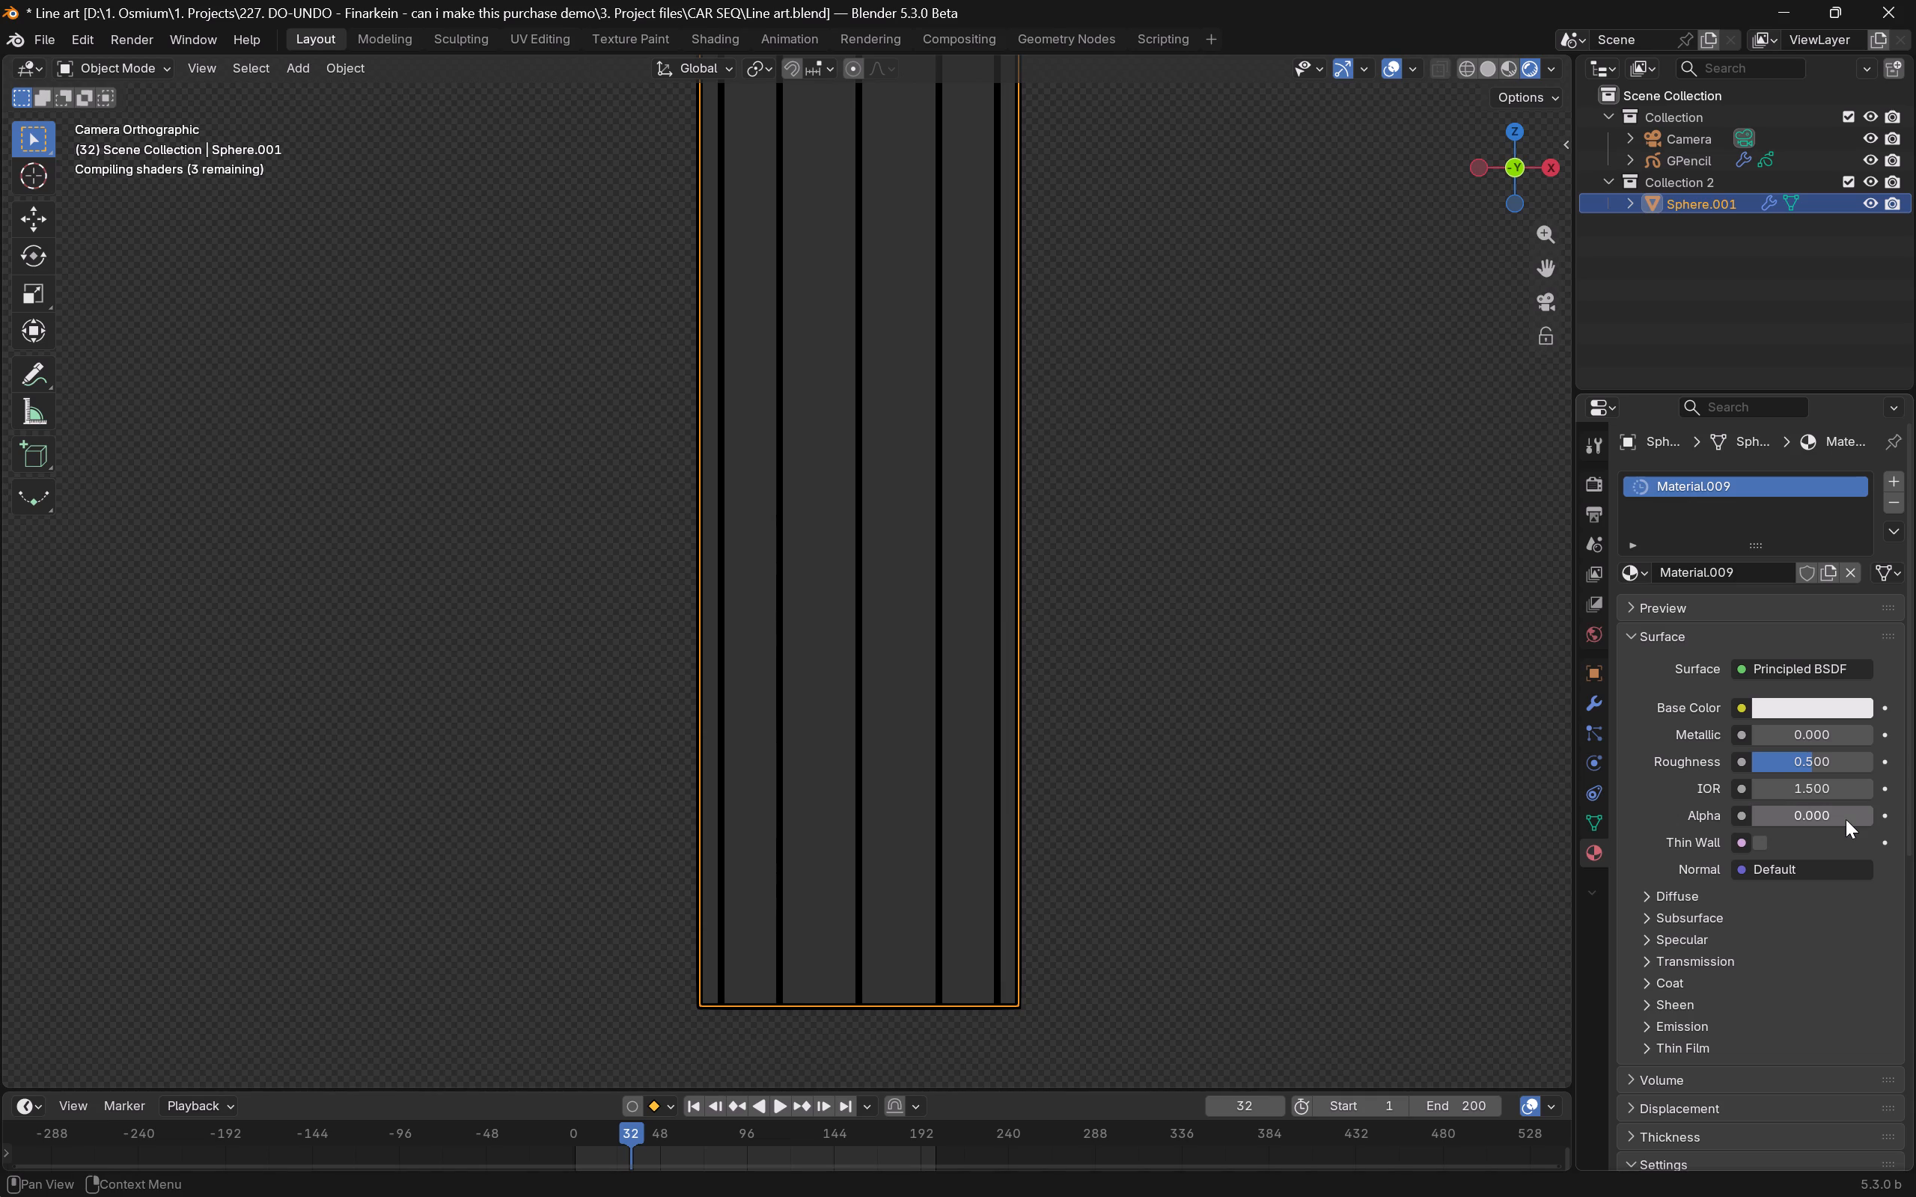
pyautogui.click(1277, 688)
pyautogui.click(1272, 705)
# Delete the edges of the lower tassel's bottom loop in solid shading, leaving its vertical strands open-ended.
pyautogui.scroll(-7, 1272, 705)
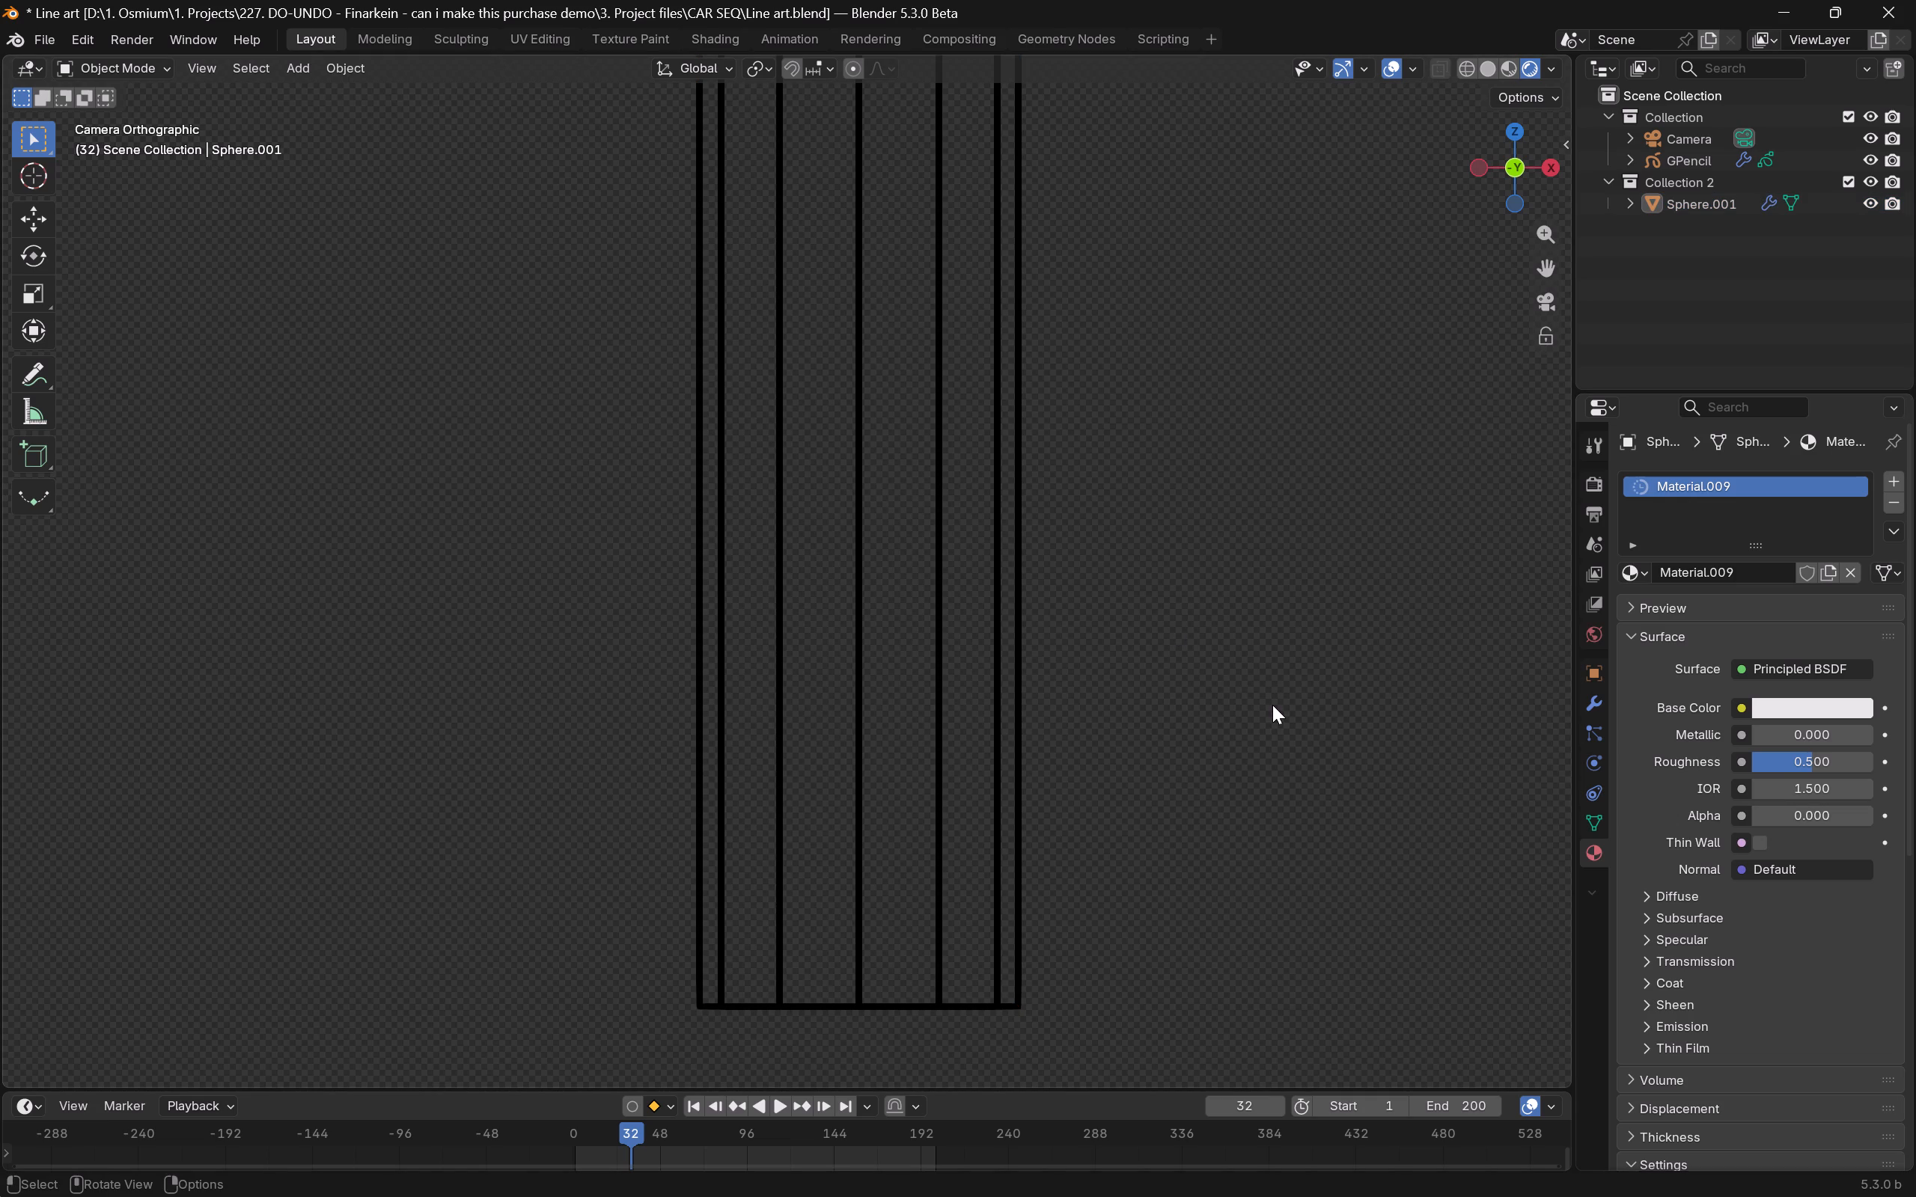
pyautogui.scroll(10, 831, 706)
pyautogui.press('z')
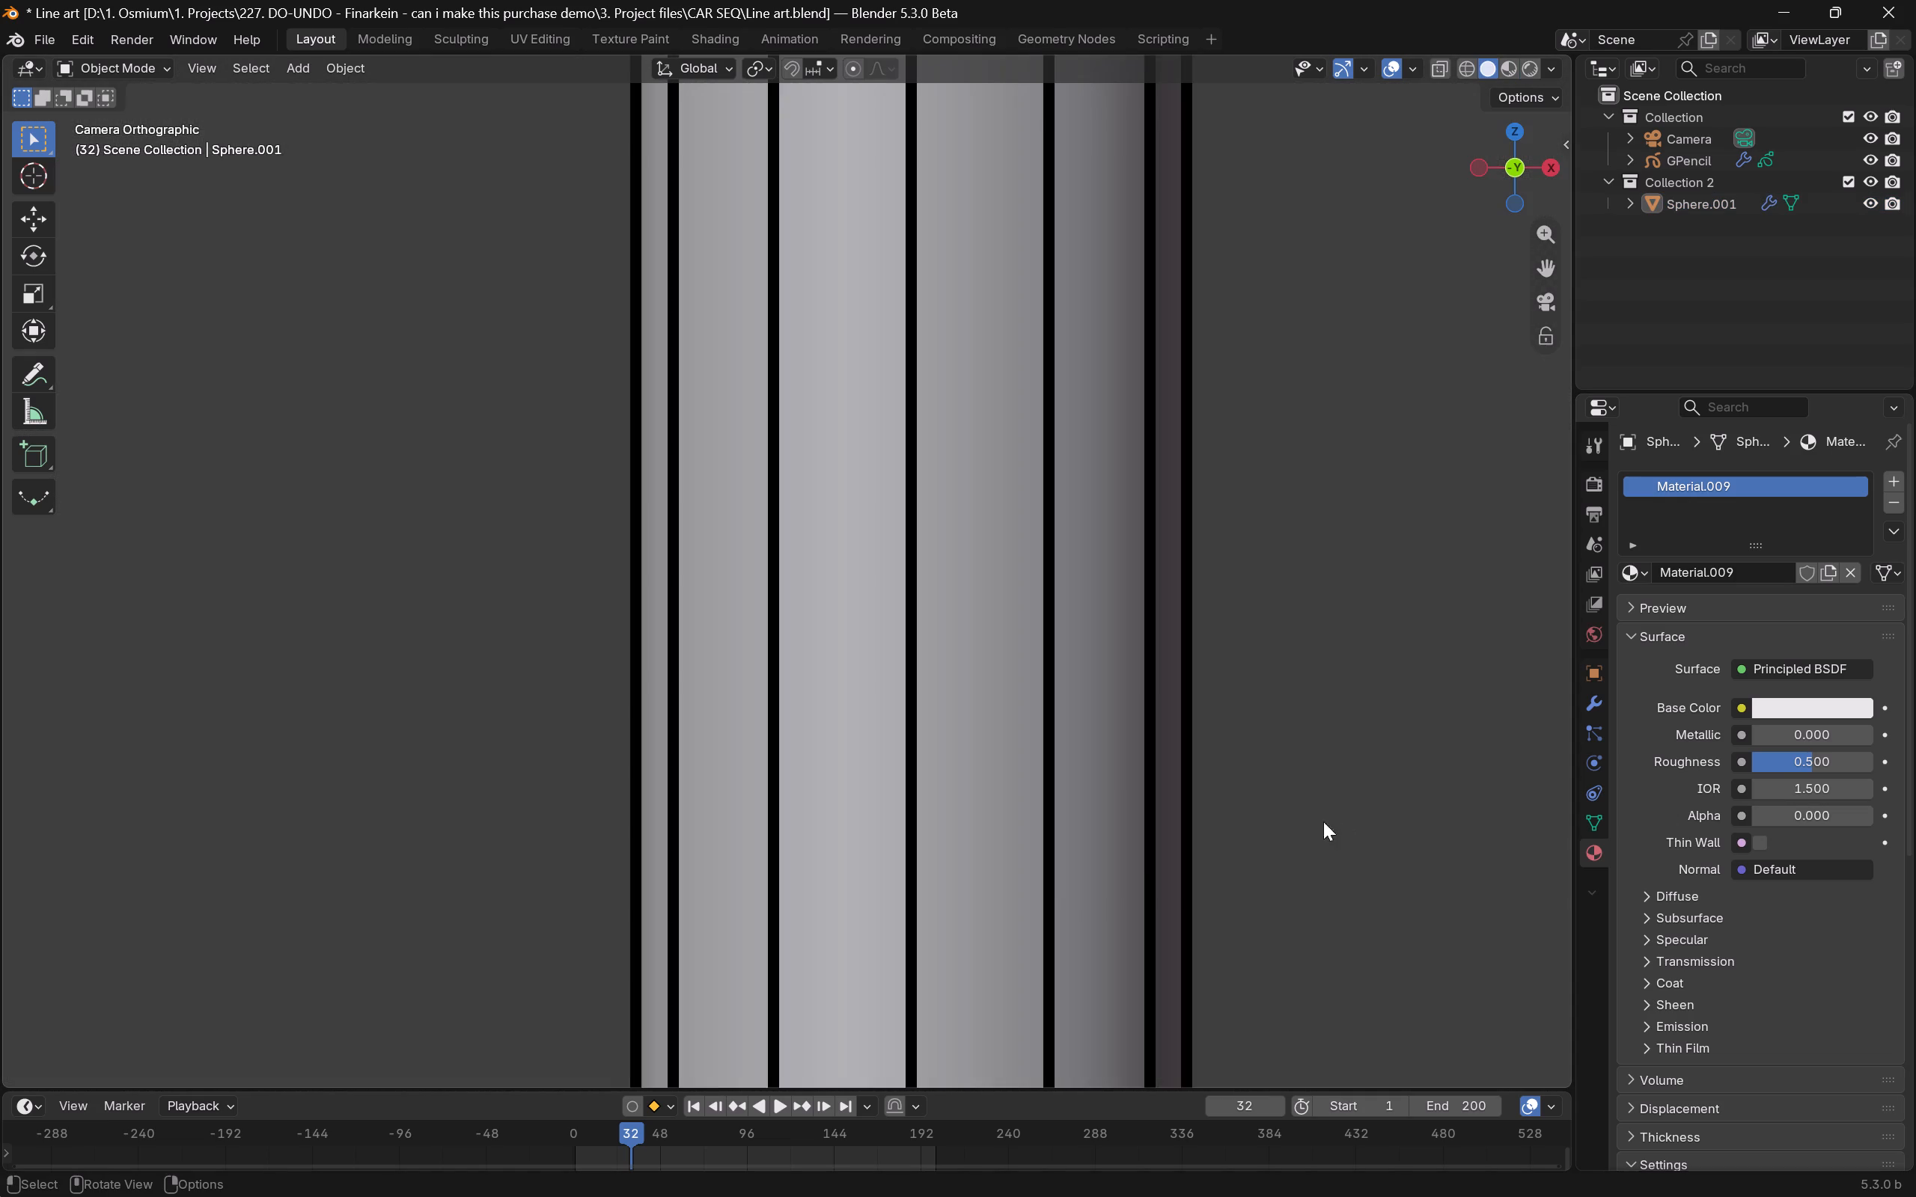
pyautogui.keyDown('shift'); pyautogui.moveTo(1072, 847); pyautogui.dragTo(1050, 353, button='middle'); pyautogui.keyUp('shift')
pyautogui.keyDown('shift'); pyautogui.moveTo(1043, 741); pyautogui.dragTo(1071, 474, button='middle'); pyautogui.keyUp('shift')
pyautogui.press('Tab')
pyautogui.scroll(4, 1014, 564)
pyautogui.press('2')
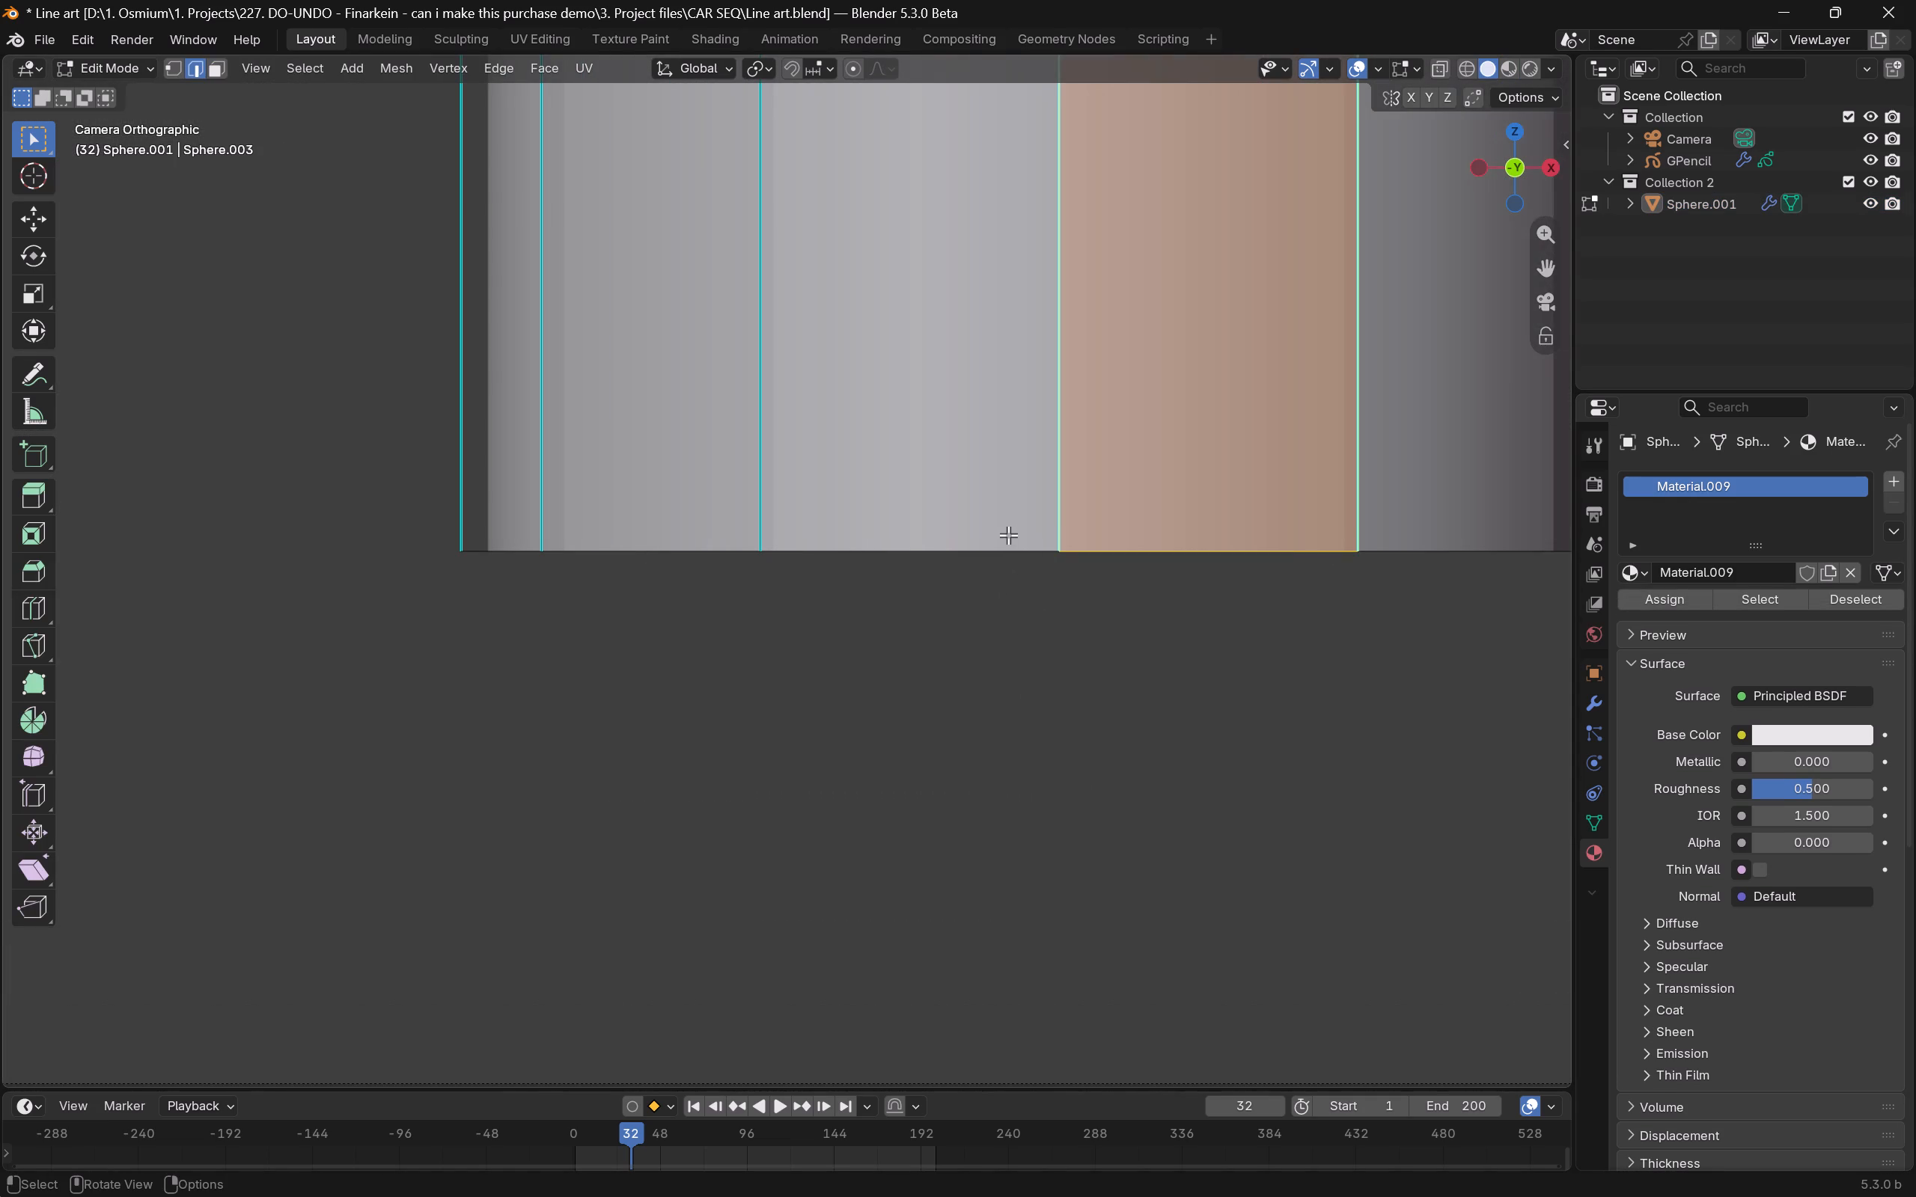
pyautogui.click(1008, 535)
pyautogui.keyDown('alt'); pyautogui.click(996, 552); pyautogui.keyUp('alt')
pyautogui.press('x')
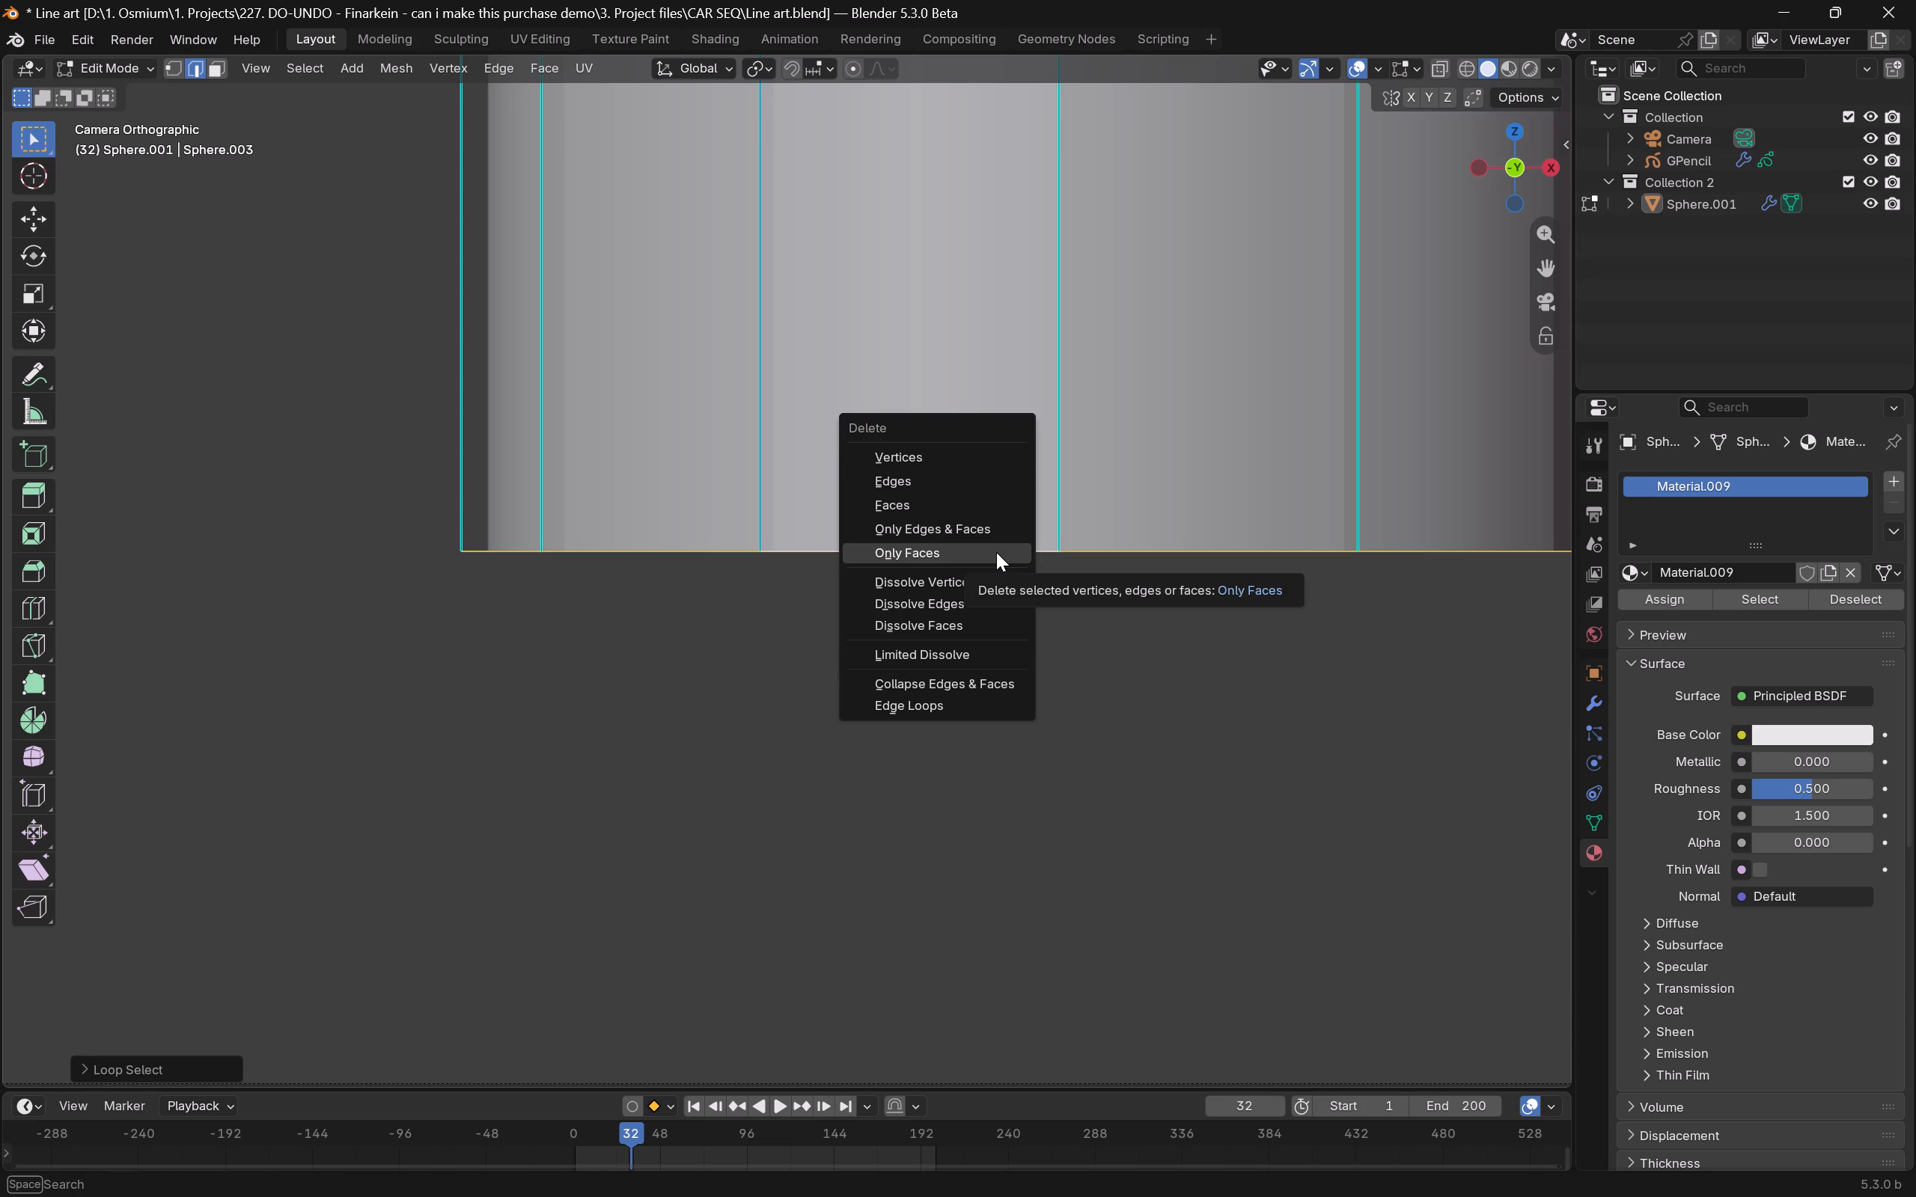
pyautogui.click(956, 469)
pyautogui.scroll(-4, 957, 509)
pyautogui.press('Tab')
pyautogui.scroll(-2, 1040, 561)
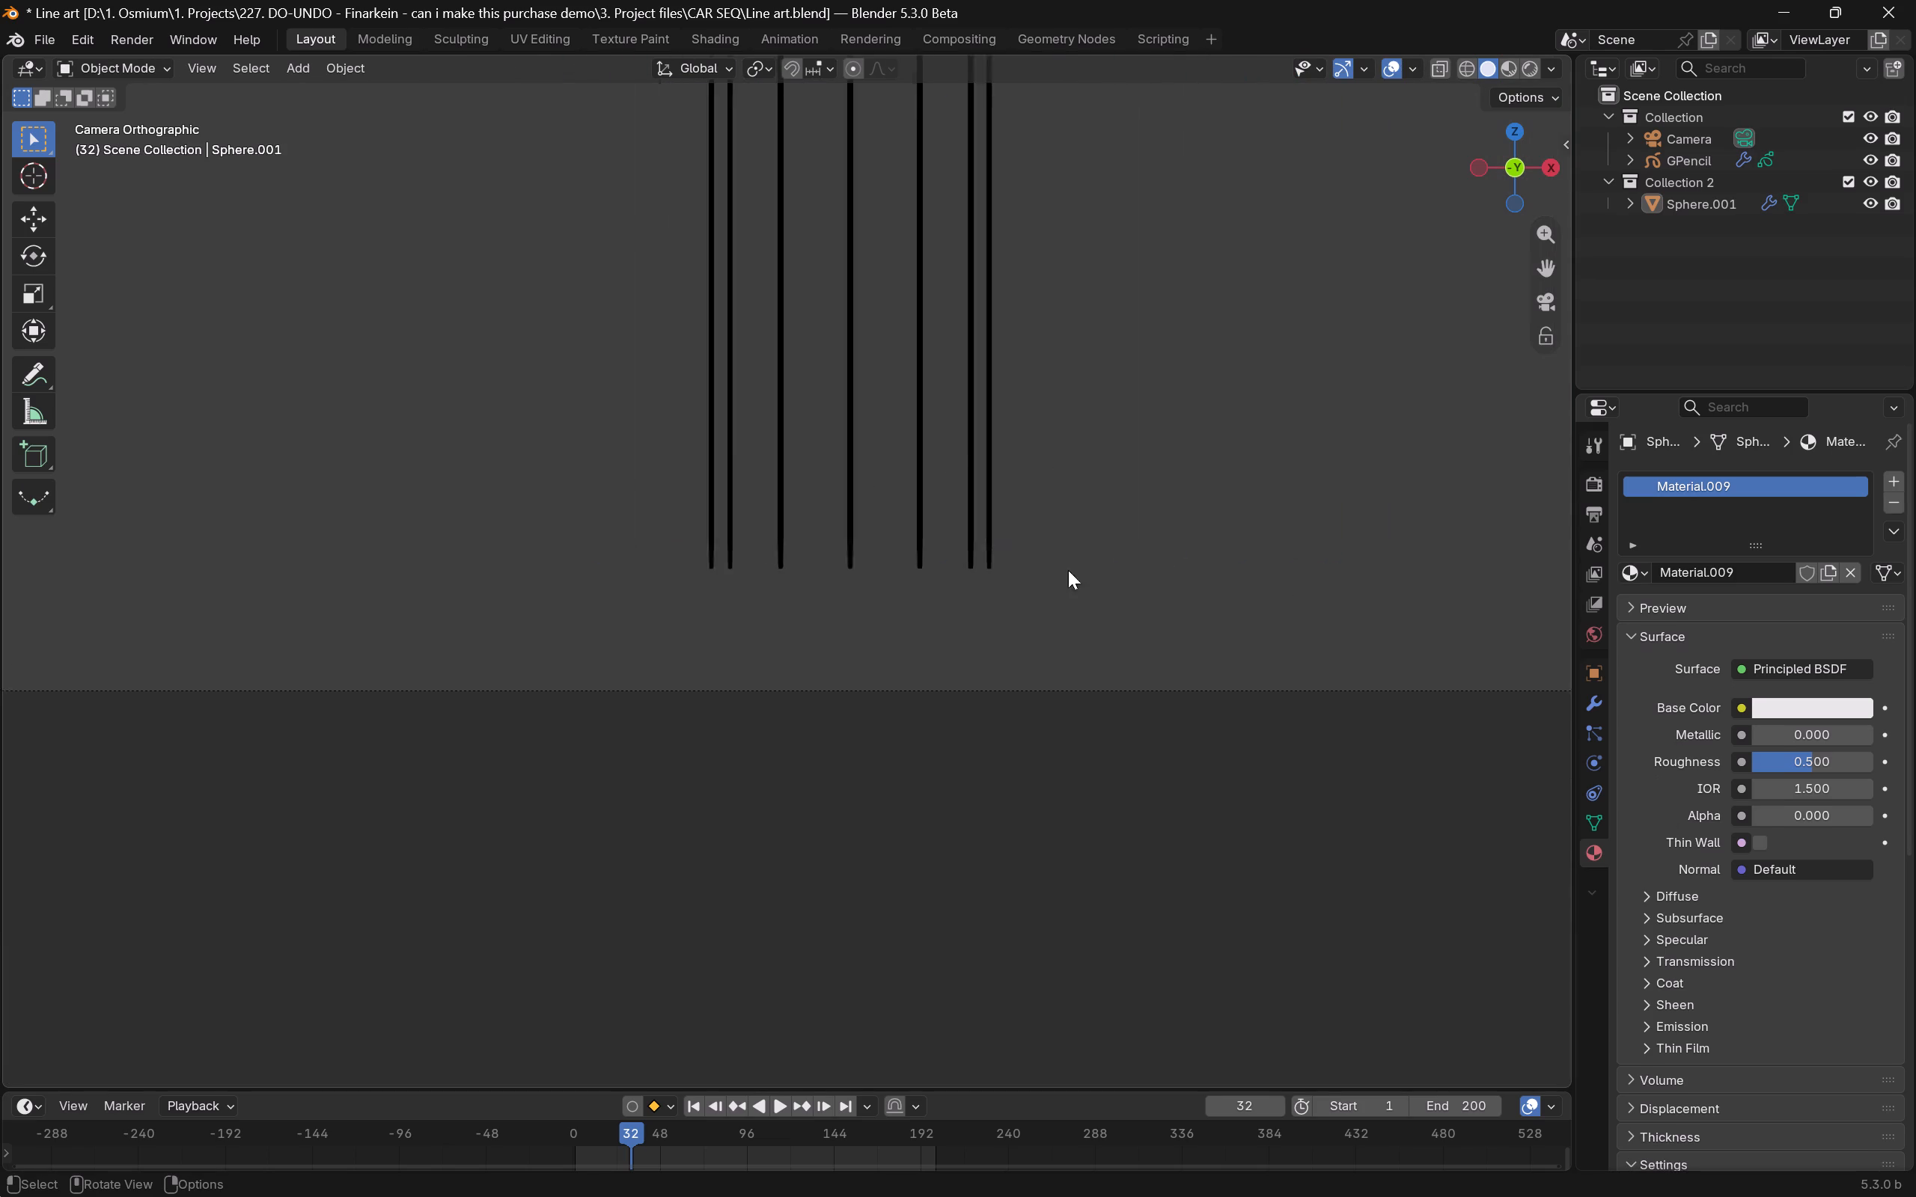
# Examine the lantern's line art in rendered view, from the body down to the bead and lower tassel.
pyautogui.scroll(-8, 1068, 570)
pyautogui.keyDown('shift'); pyautogui.moveTo(937, 402); pyautogui.dragTo(971, 612, button='middle'); pyautogui.keyUp('shift')
pyautogui.scroll(4, 972, 627)
pyautogui.scroll(-3, 972, 627)
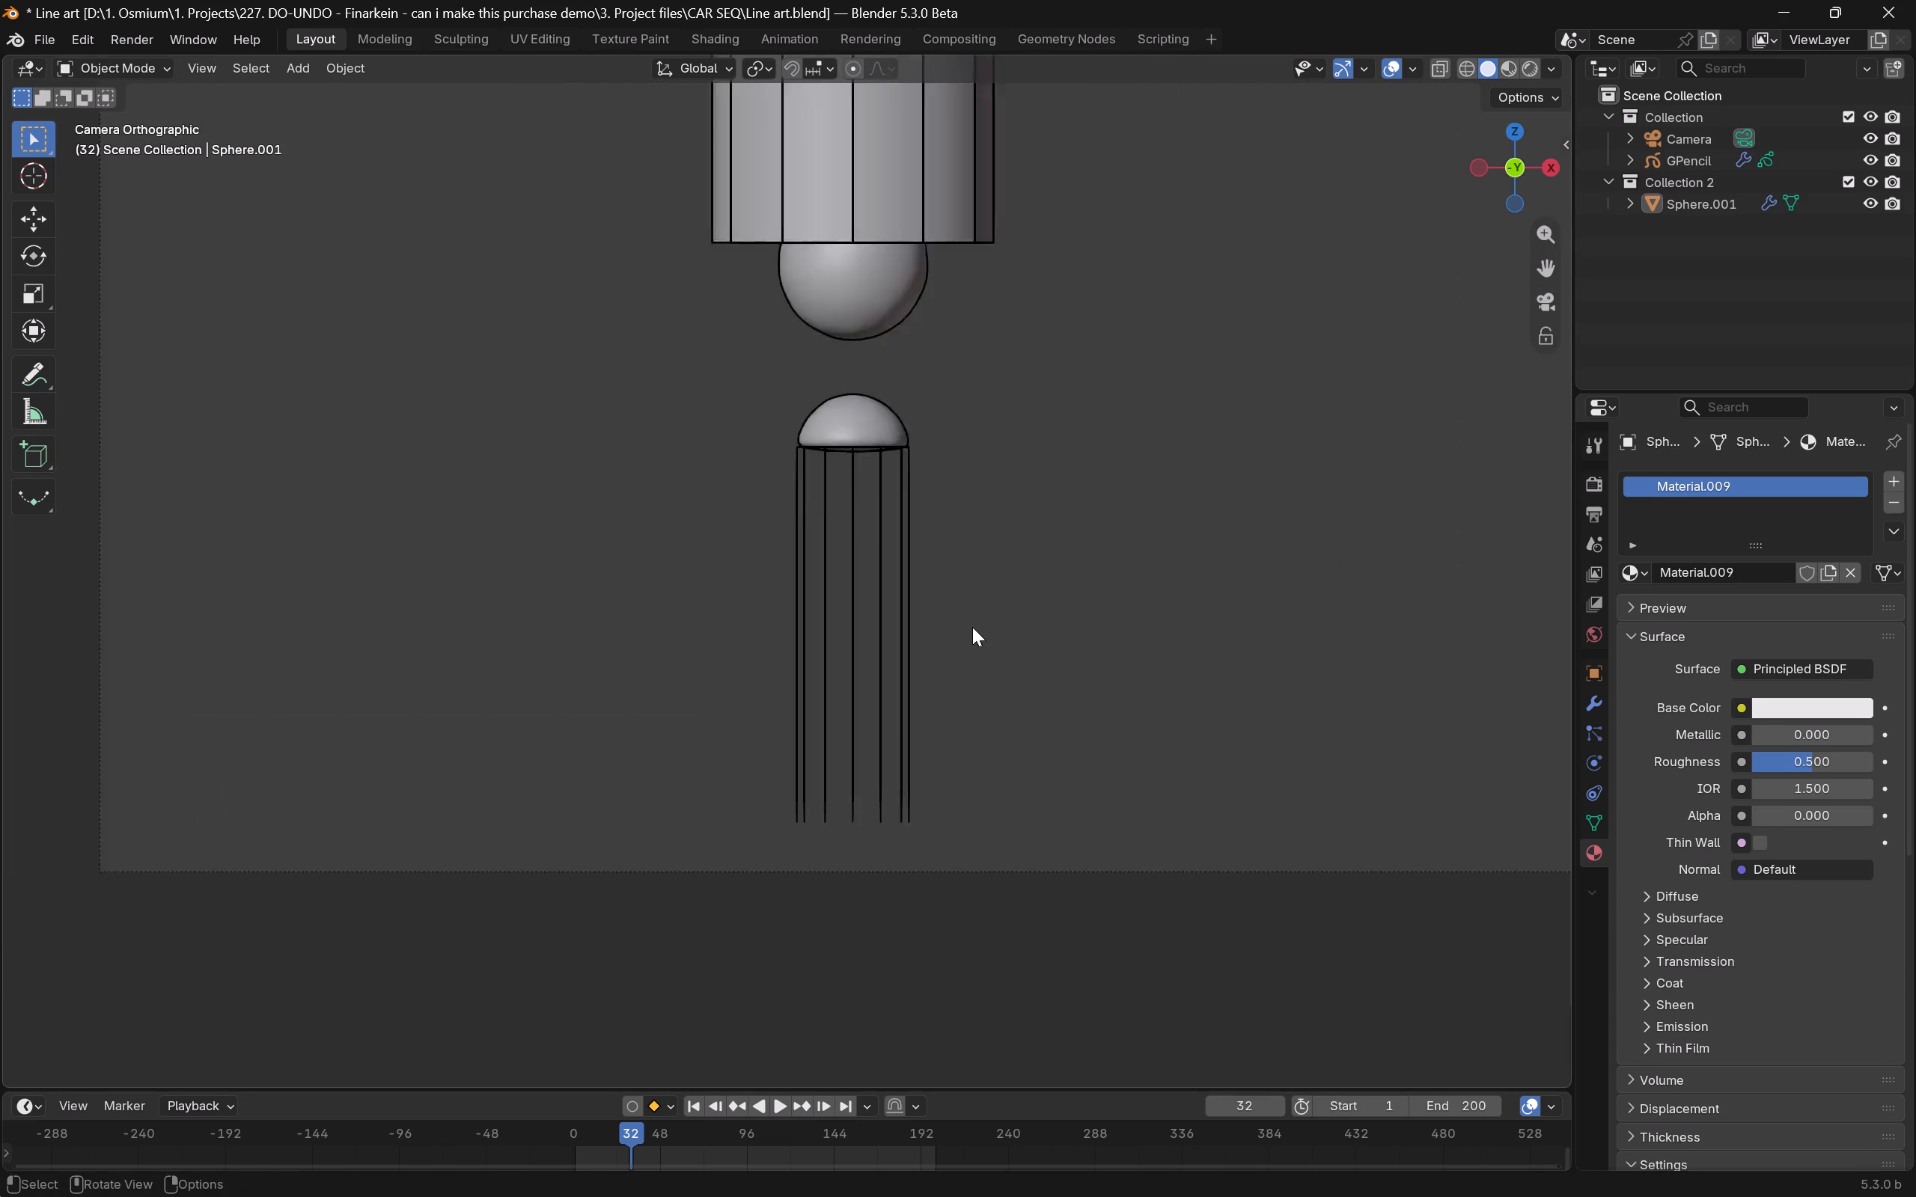
pyautogui.scroll(-3, 972, 627)
pyautogui.press('z')
pyautogui.press('a')
pyautogui.press('a')
pyautogui.scroll(5, 967, 711)
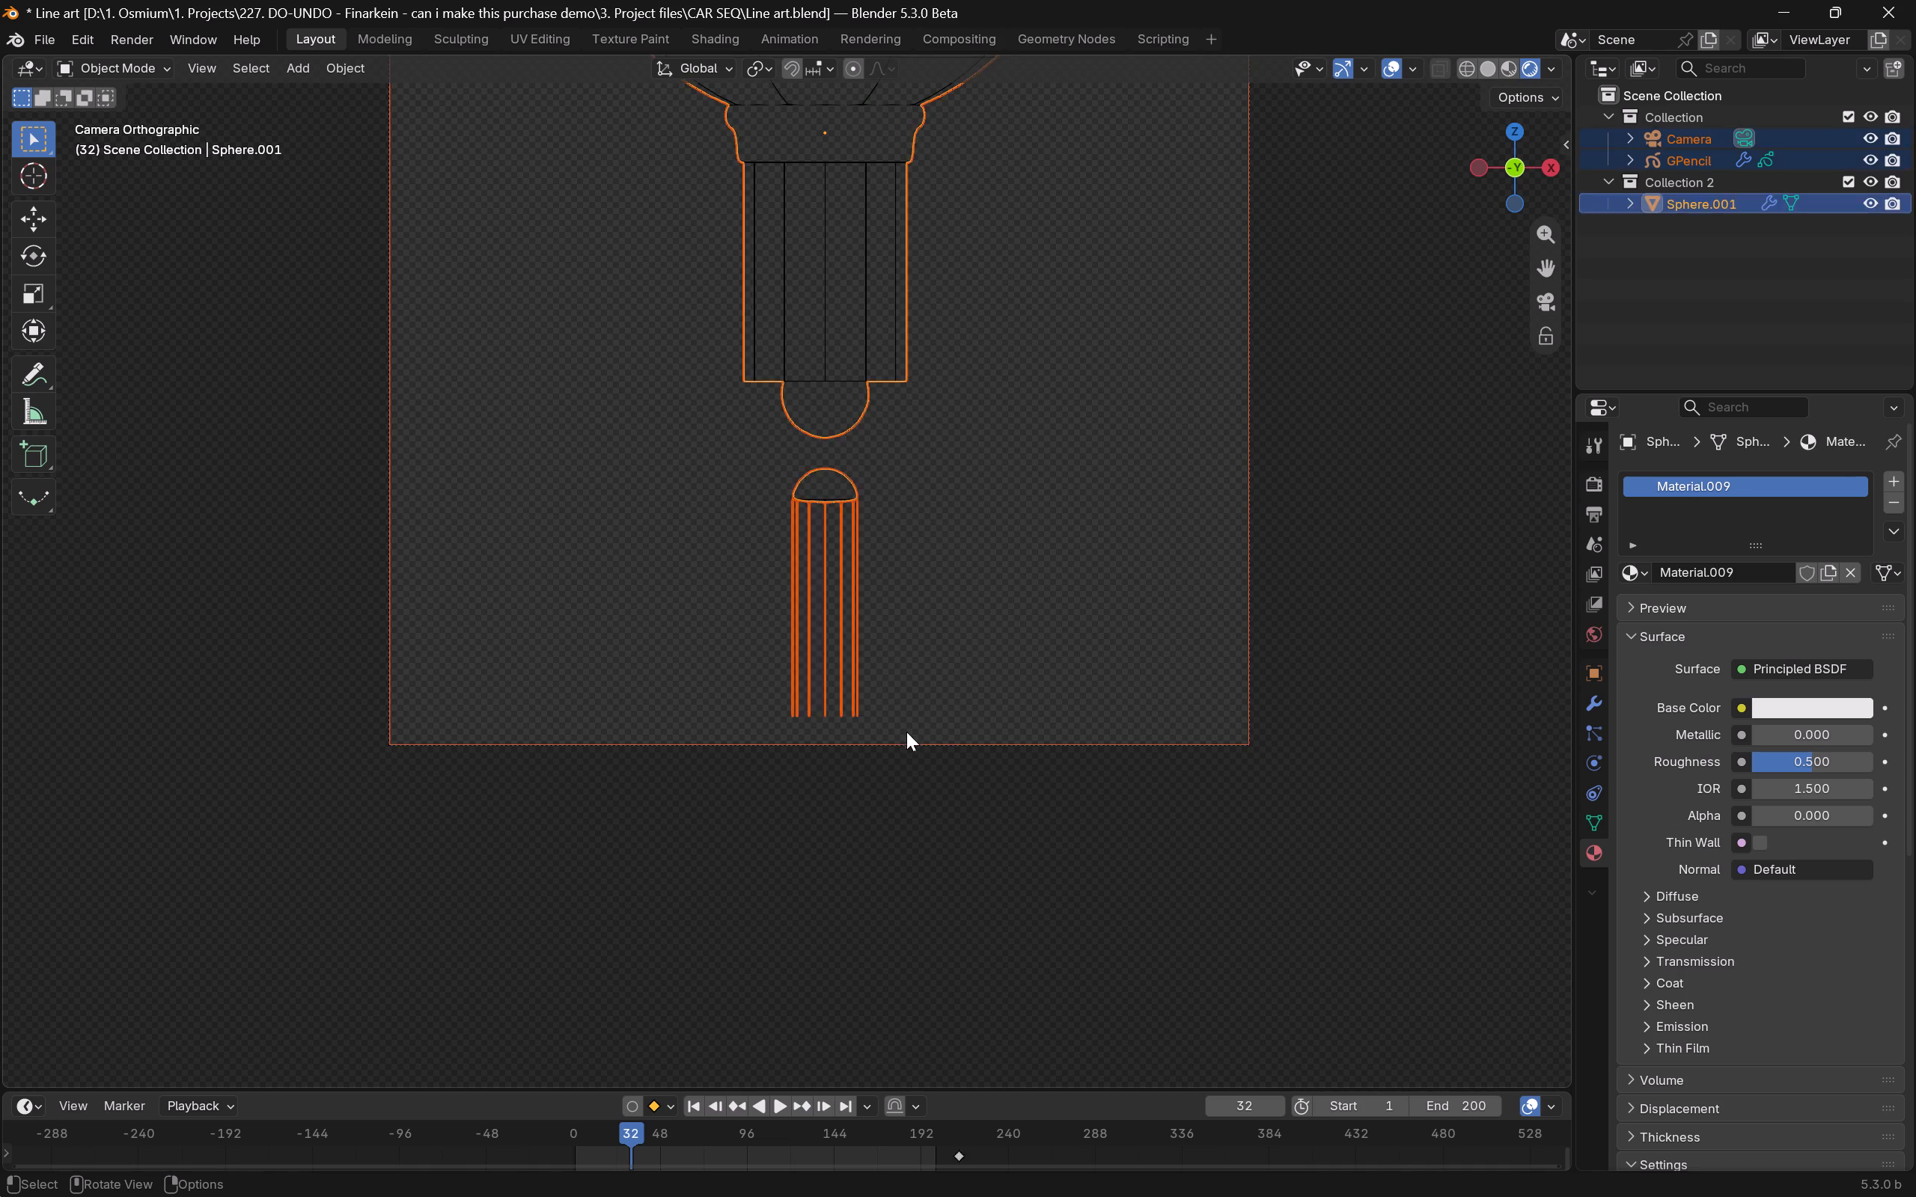
pyautogui.scroll(5, 939, 721)
pyautogui.scroll(-7, 930, 711)
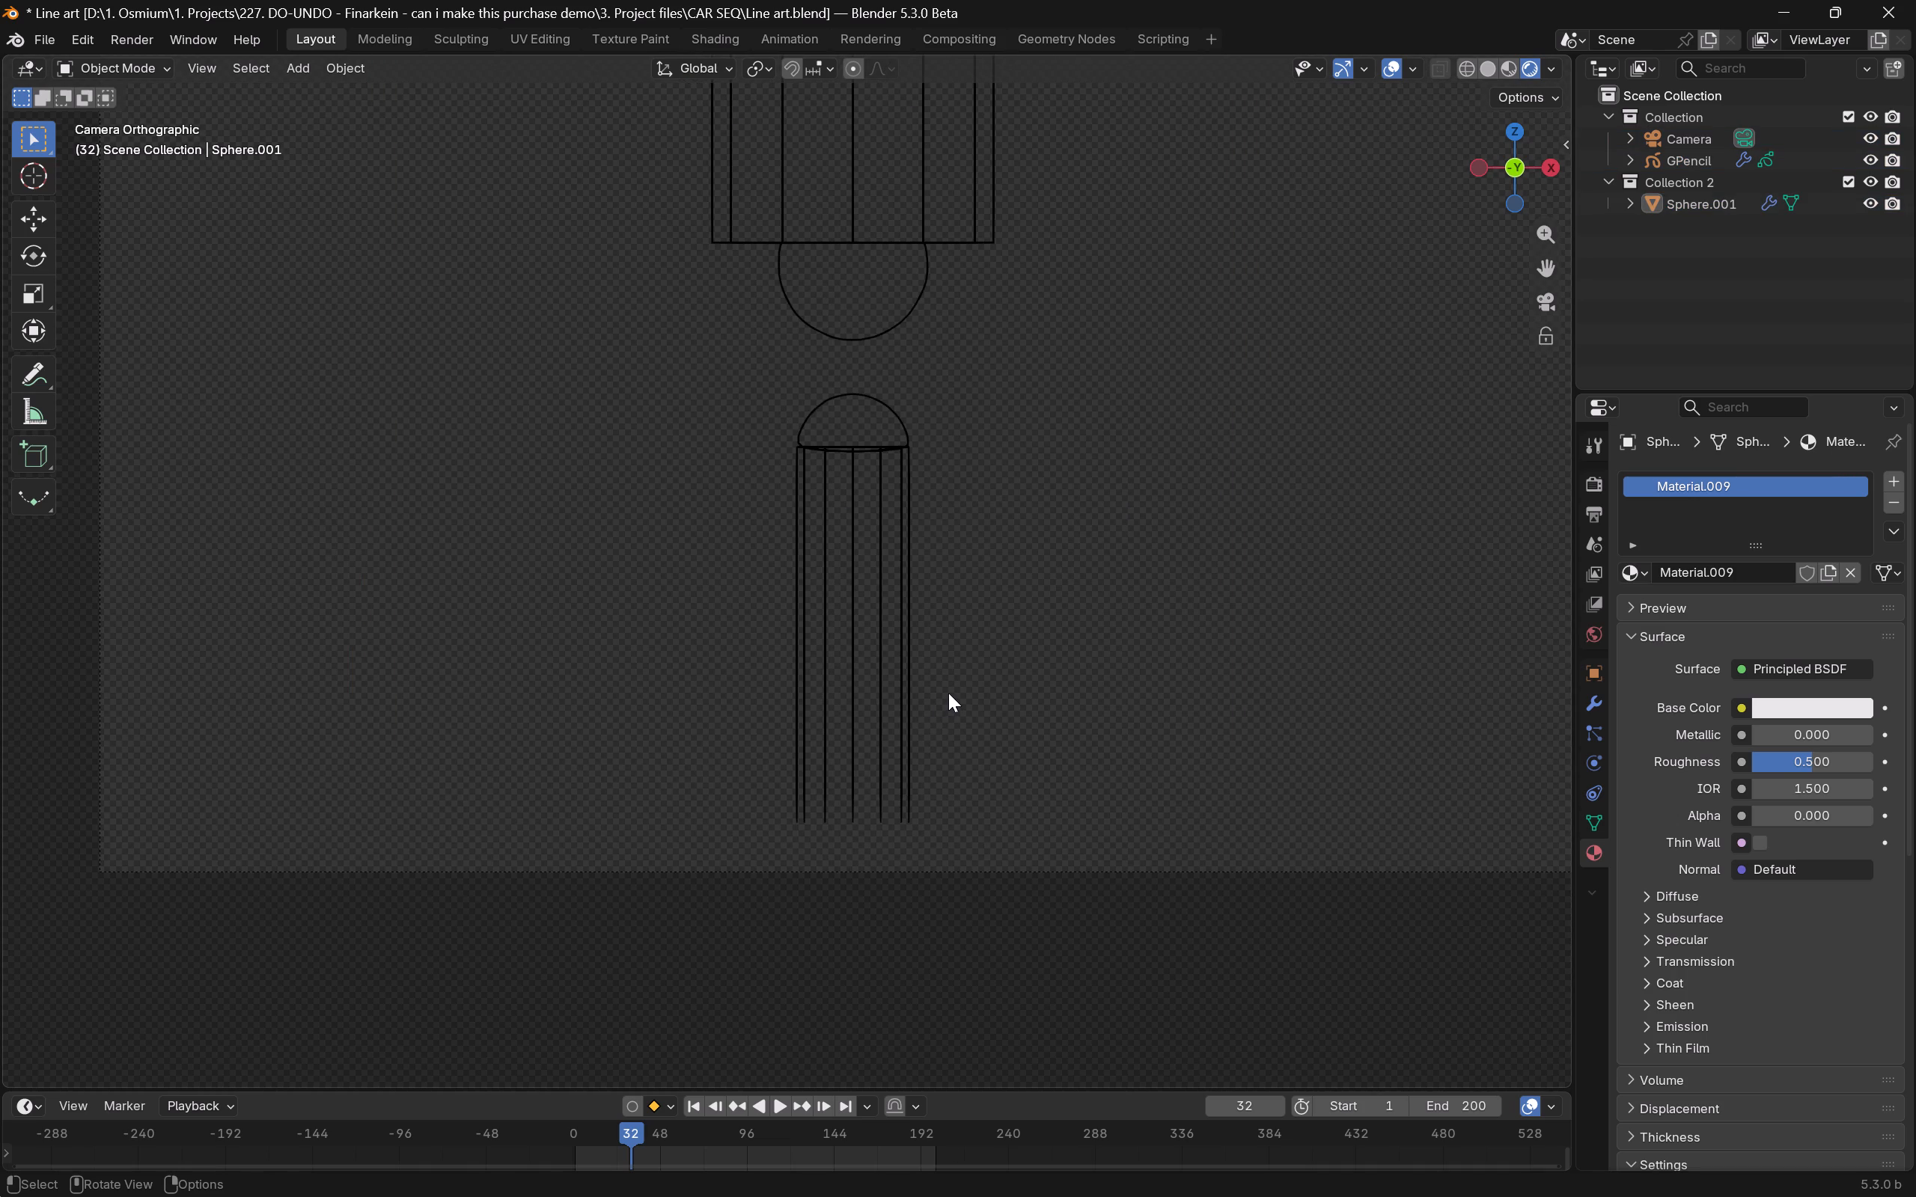
pyautogui.scroll(-5, 948, 693)
pyautogui.keyDown('shift'); pyautogui.moveTo(955, 367); pyautogui.dragTo(906, 646, button='middle'); pyautogui.keyUp('shift')
pyautogui.keyDown('shift'); pyautogui.scroll(5, 858, 663); pyautogui.keyUp('shift')
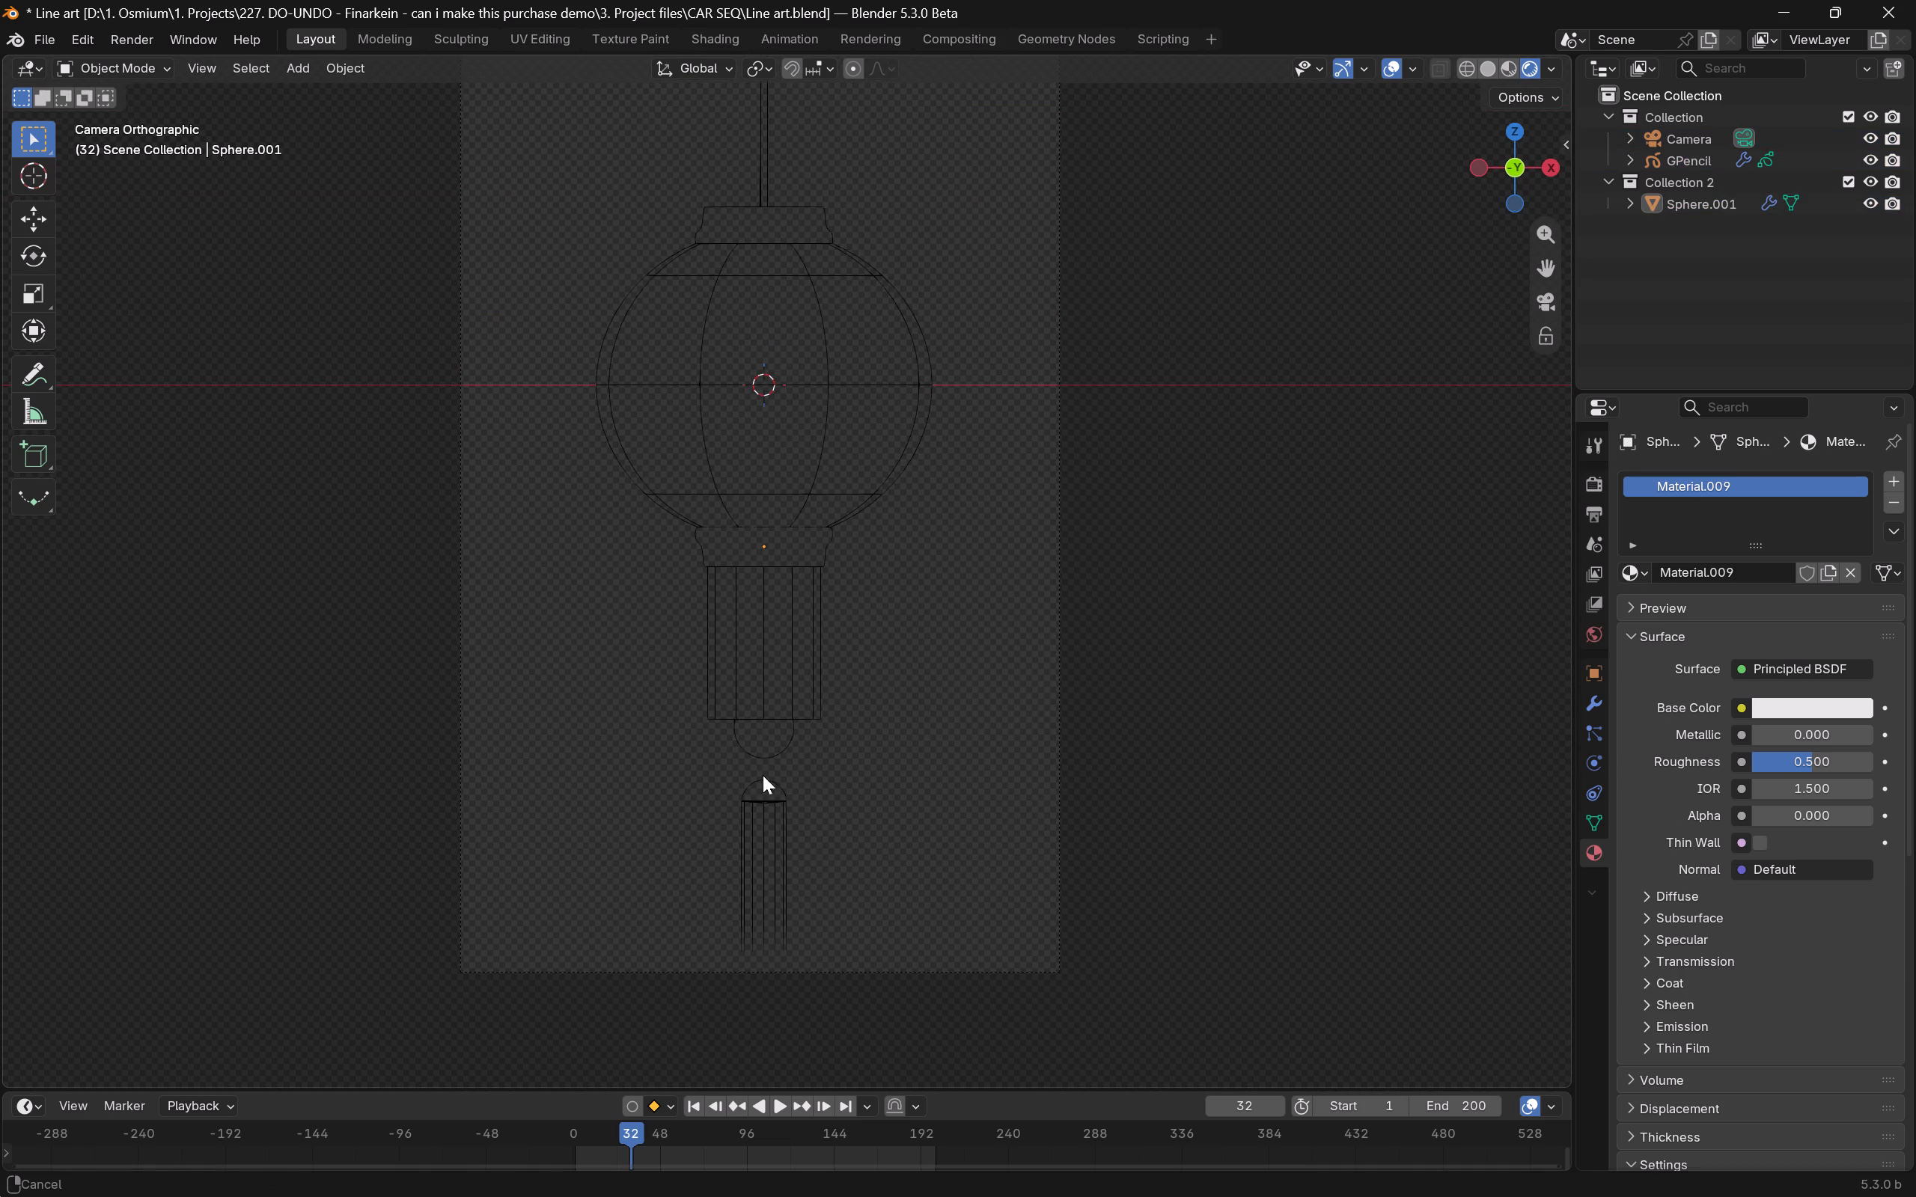
pyautogui.scroll(5, 811, 882)
pyautogui.keyDown('shift'); pyautogui.scroll(1, 809, 891); pyautogui.keyUp('shift')
pyautogui.keyDown('shift'); pyautogui.moveTo(814, 867); pyautogui.dragTo(886, 236, button='middle'); pyautogui.keyUp('shift')
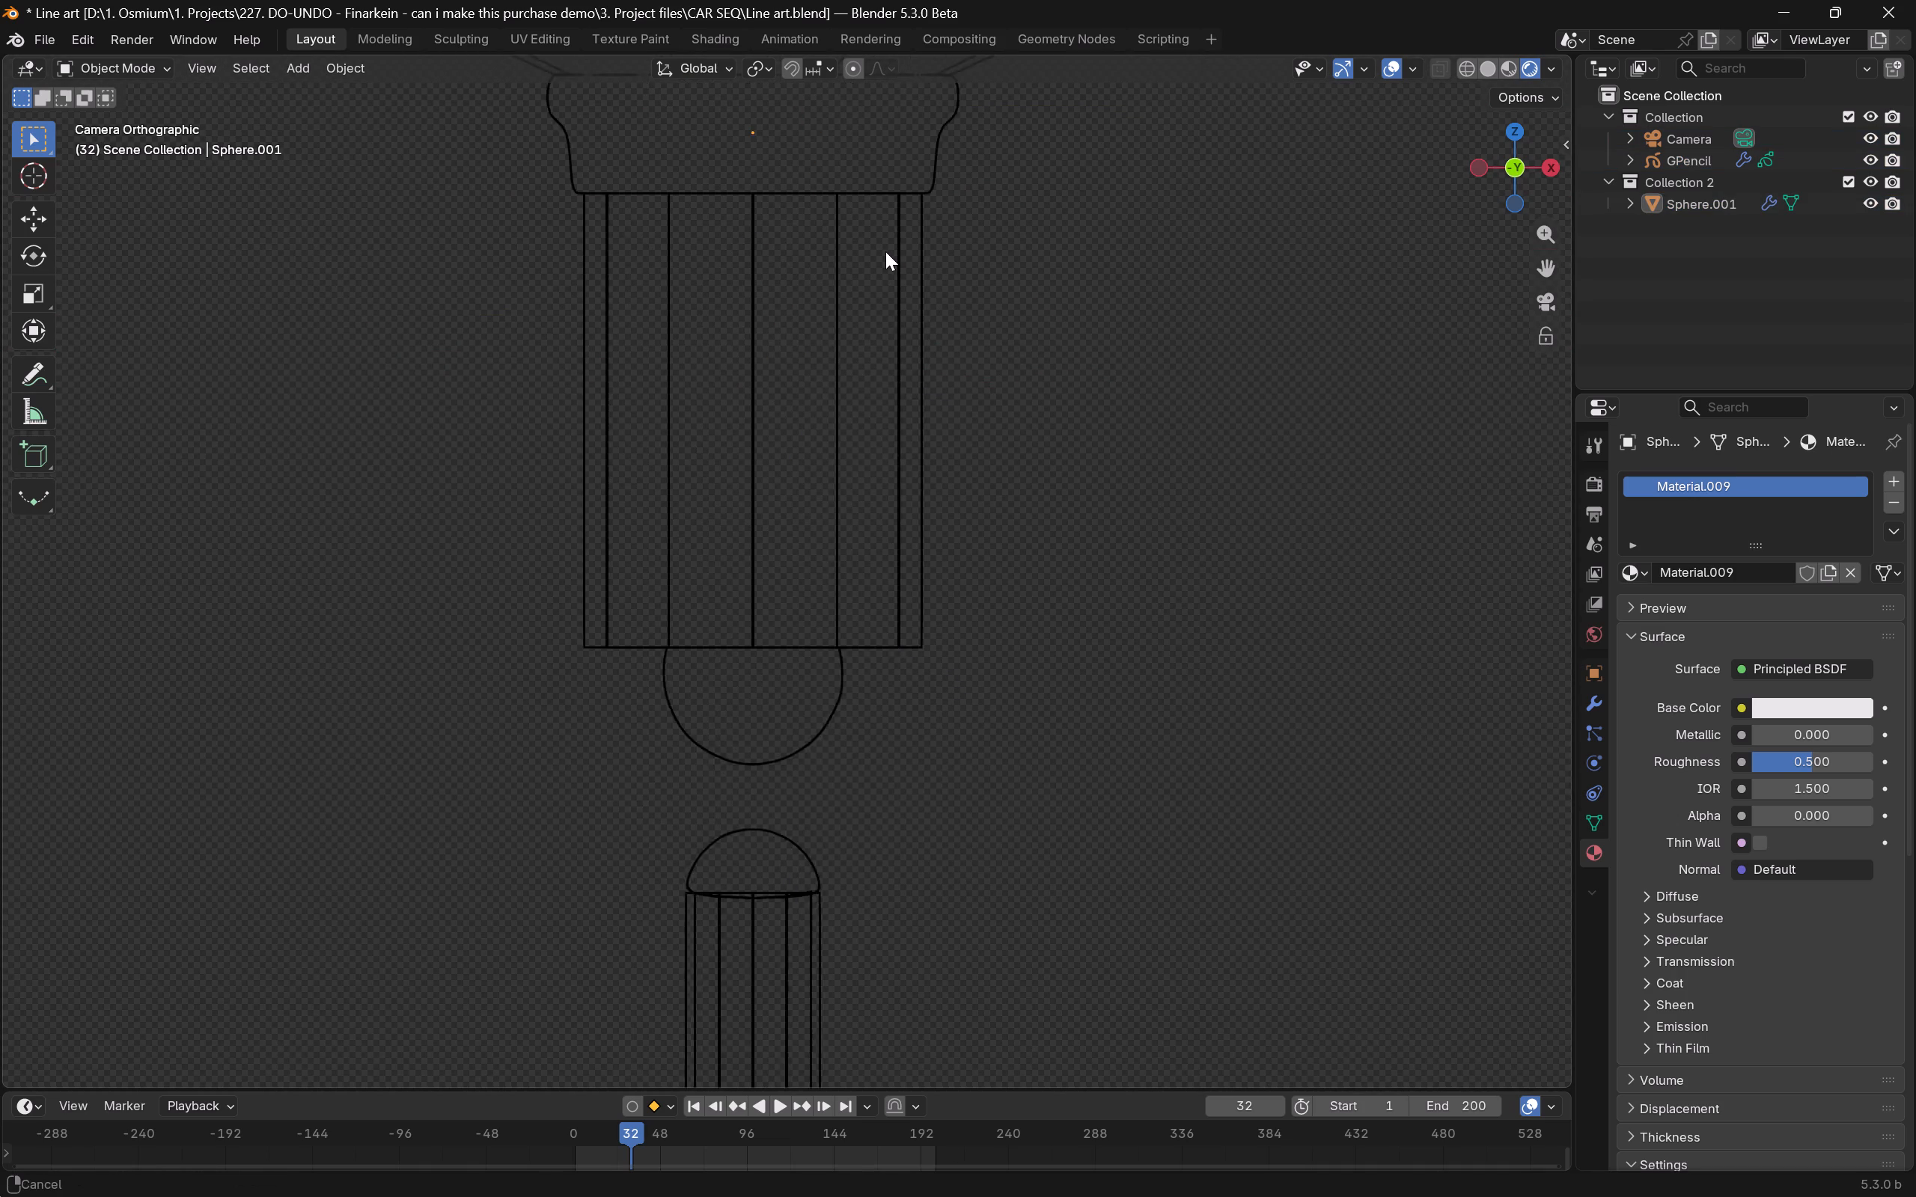
pyautogui.scroll(5, 801, 765)
# Mark the front vertical edge of the thin connector between the bead and tassel cap as sharp, and preview it in camera view.
pyautogui.press('z')
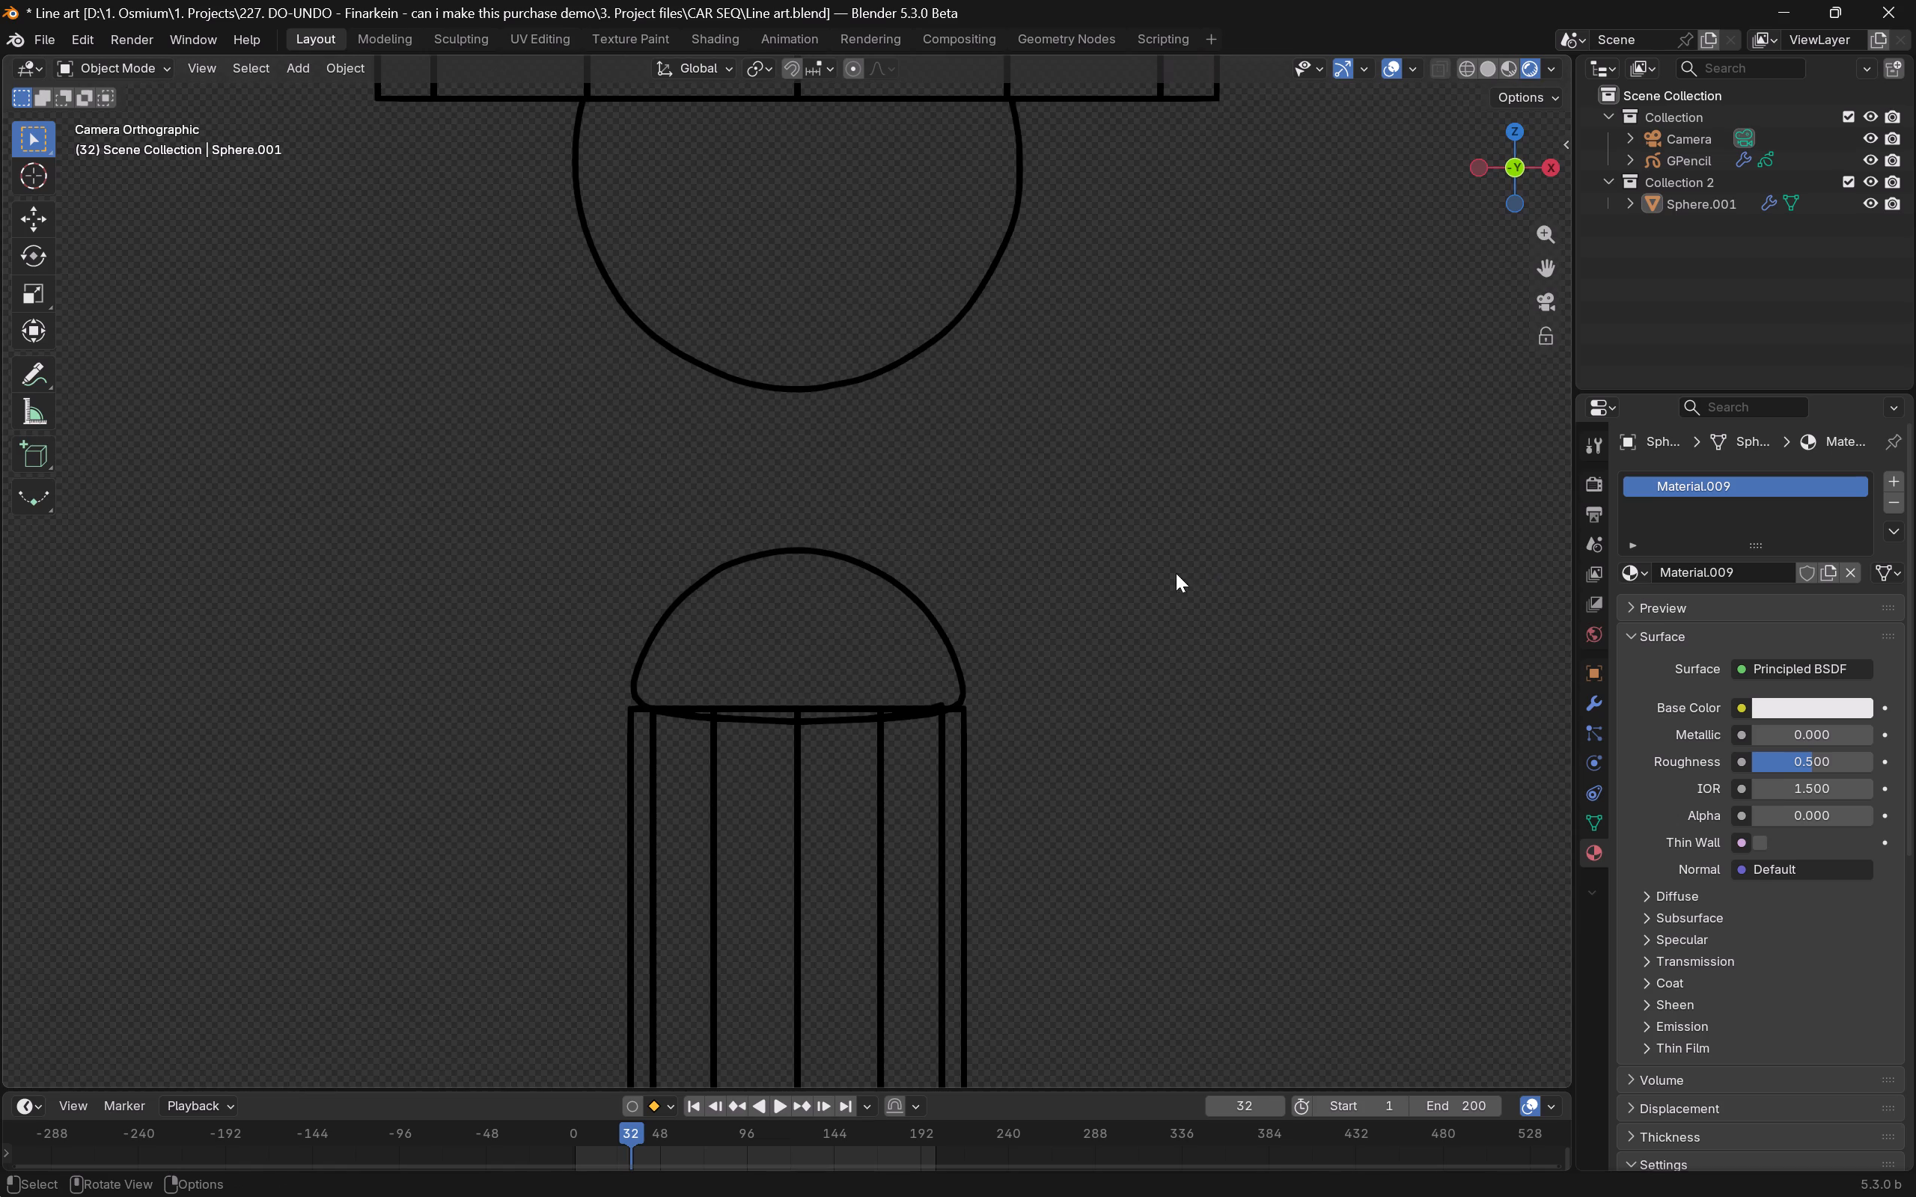
pyautogui.press('Tab')
pyautogui.click(796, 498)
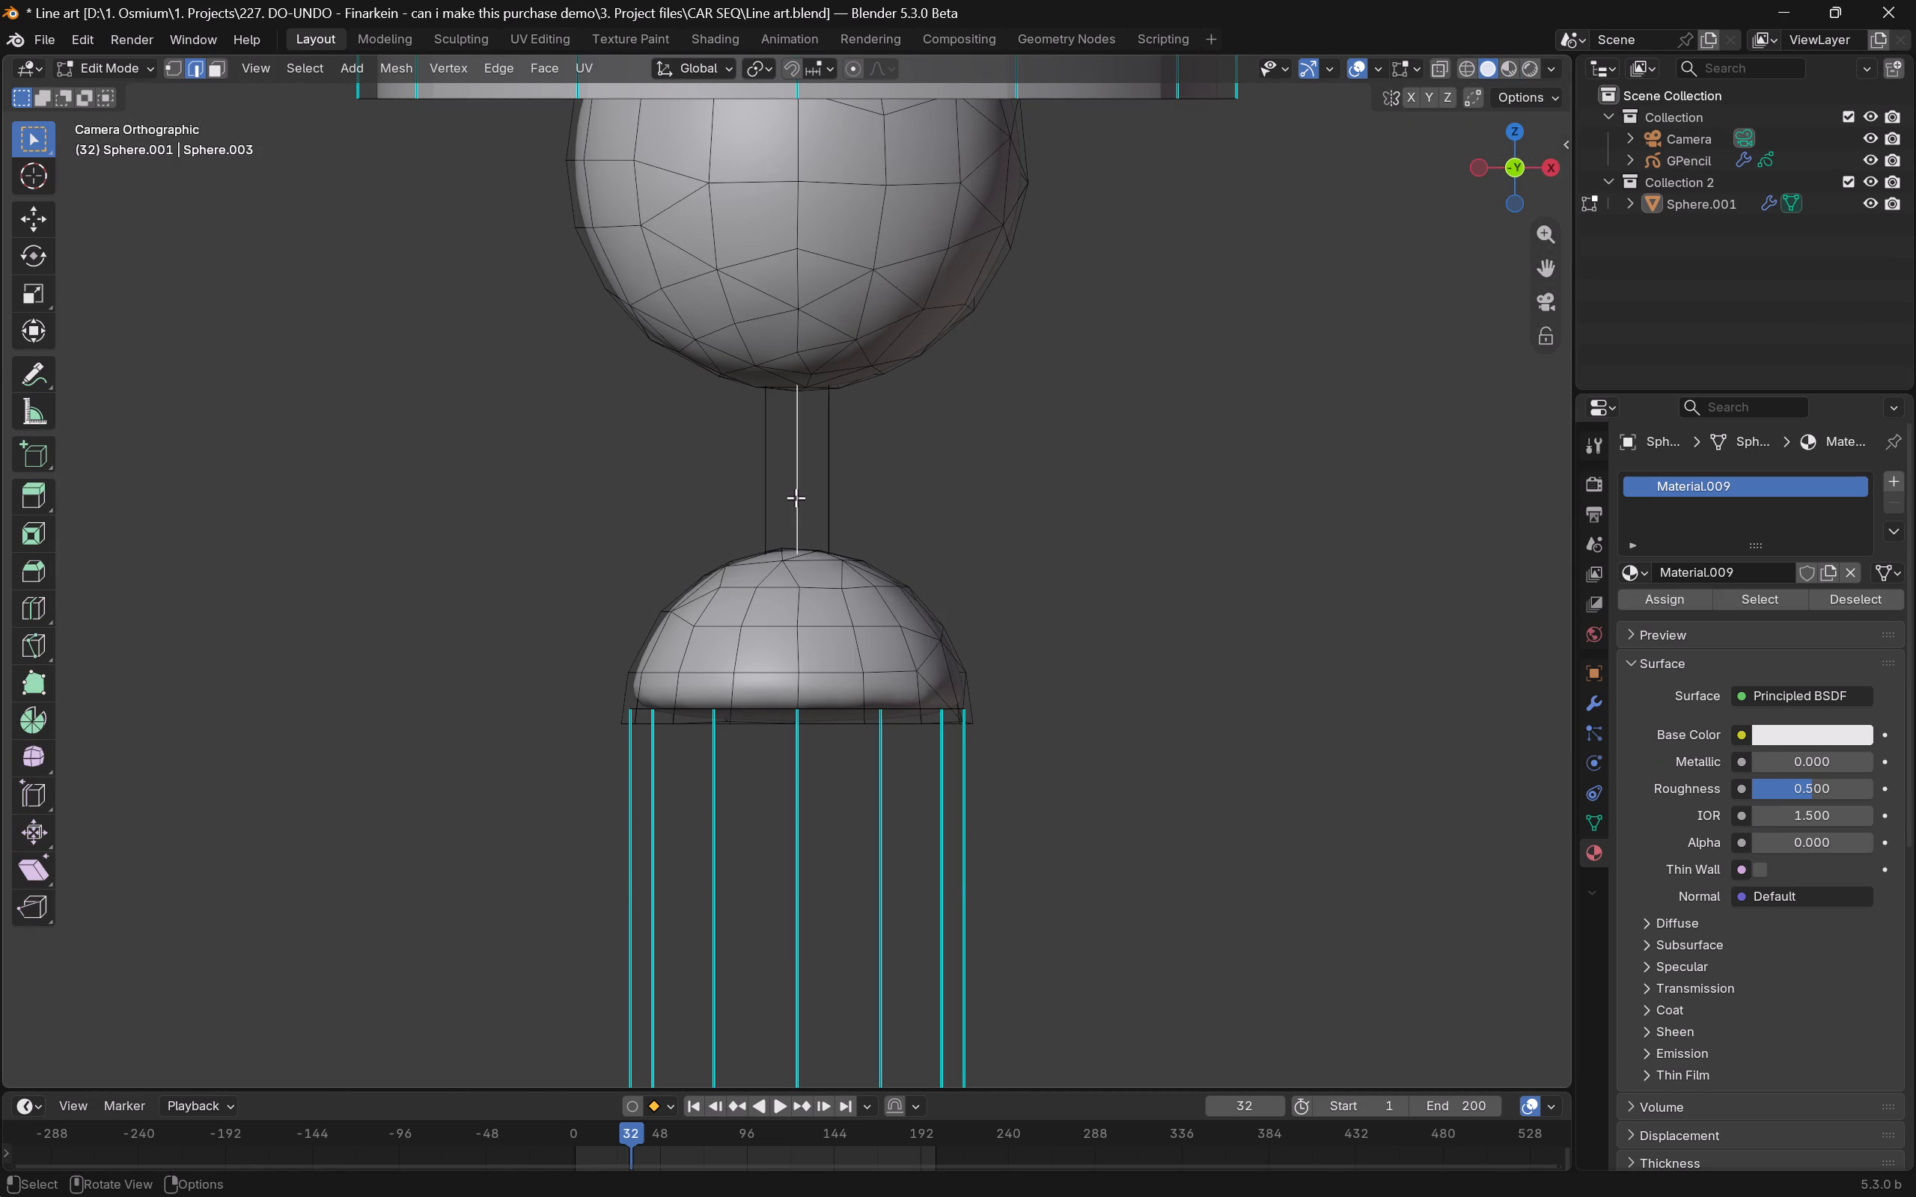
pyautogui.moveTo(799, 499); pyautogui.dragTo(922, 524, button='middle')
pyautogui.scroll(1, 800, 500)
pyautogui.press('.')
pyautogui.scroll(4, 829, 884)
pyautogui.keyDown('shift'); pyautogui.moveTo(851, 931); pyautogui.dragTo(884, 407, button='middle'); pyautogui.keyUp('shift')
pyautogui.keyDown('shift'); pyautogui.moveTo(877, 940); pyautogui.dragTo(882, 893, button='middle'); pyautogui.keyUp('shift')
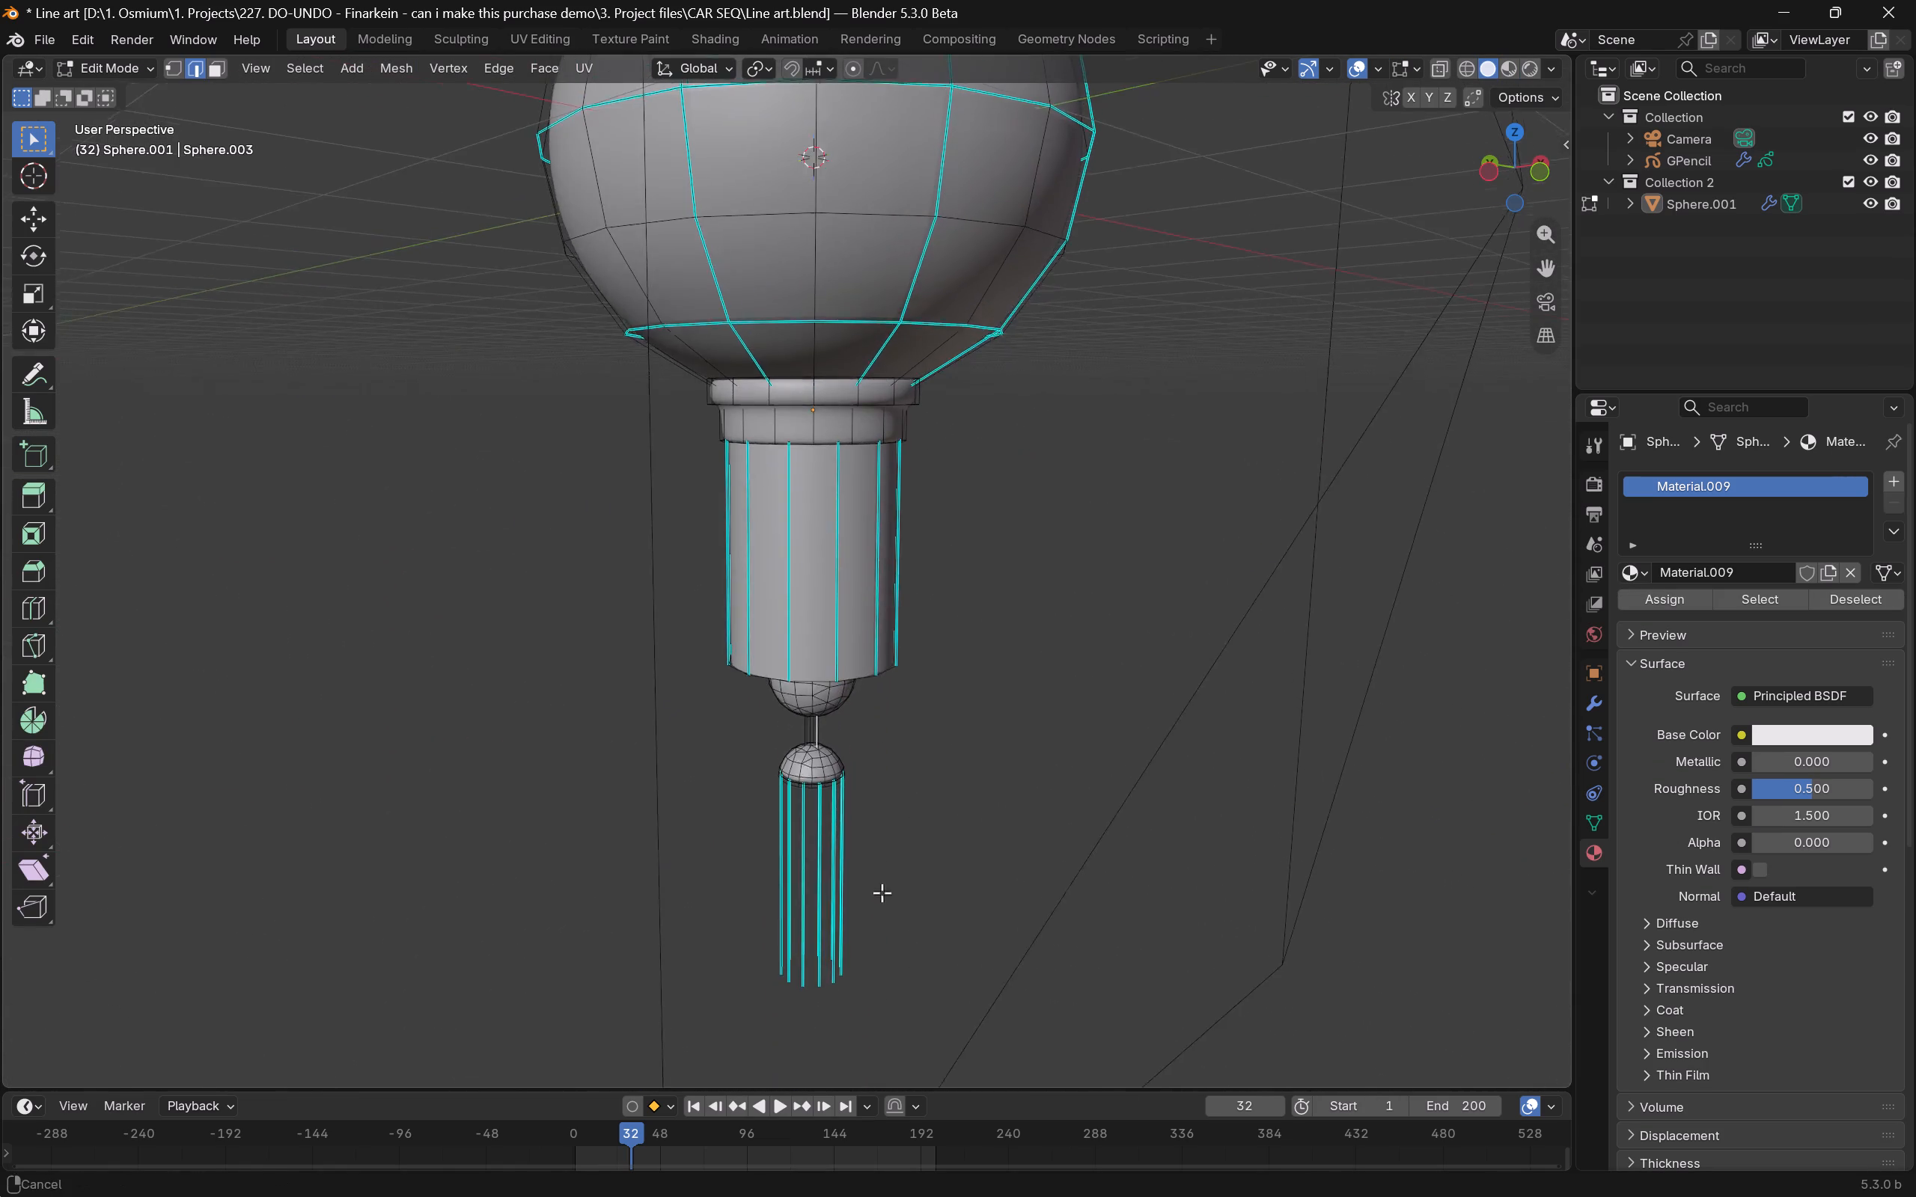
pyautogui.keyDown('shift'); pyautogui.moveTo(882, 893); pyautogui.dragTo(856, 545, button='middle'); pyautogui.keyUp('shift')
pyautogui.scroll(5, 826, 551)
pyautogui.keyDown('shift'); pyautogui.moveTo(772, 269); pyautogui.dragTo(771, 627, button='middle'); pyautogui.keyUp('shift')
pyautogui.scroll(3, 772, 629)
pyautogui.scroll(2, 812, 367)
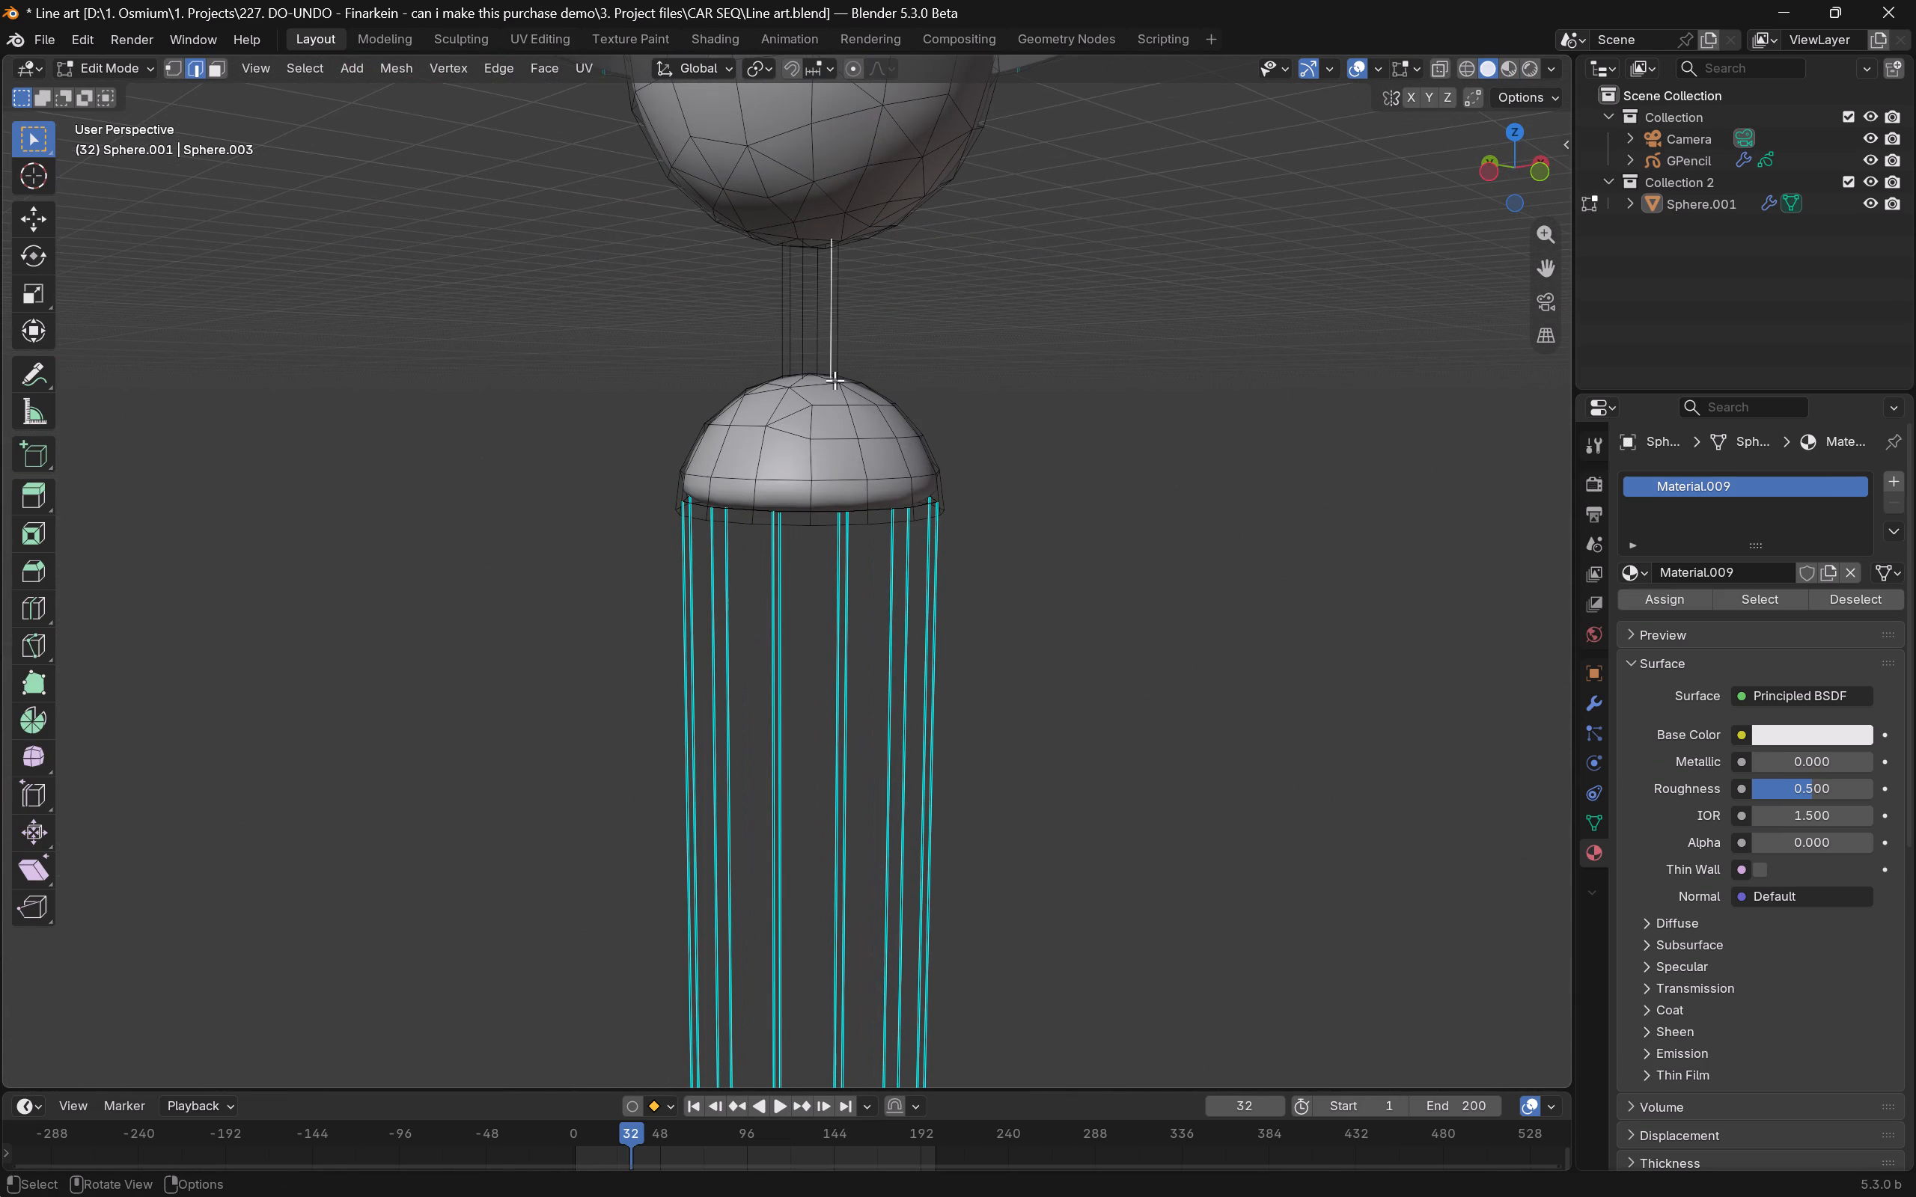
pyautogui.press('x')
pyautogui.press('Escape')
pyautogui.rightClick(835, 380)
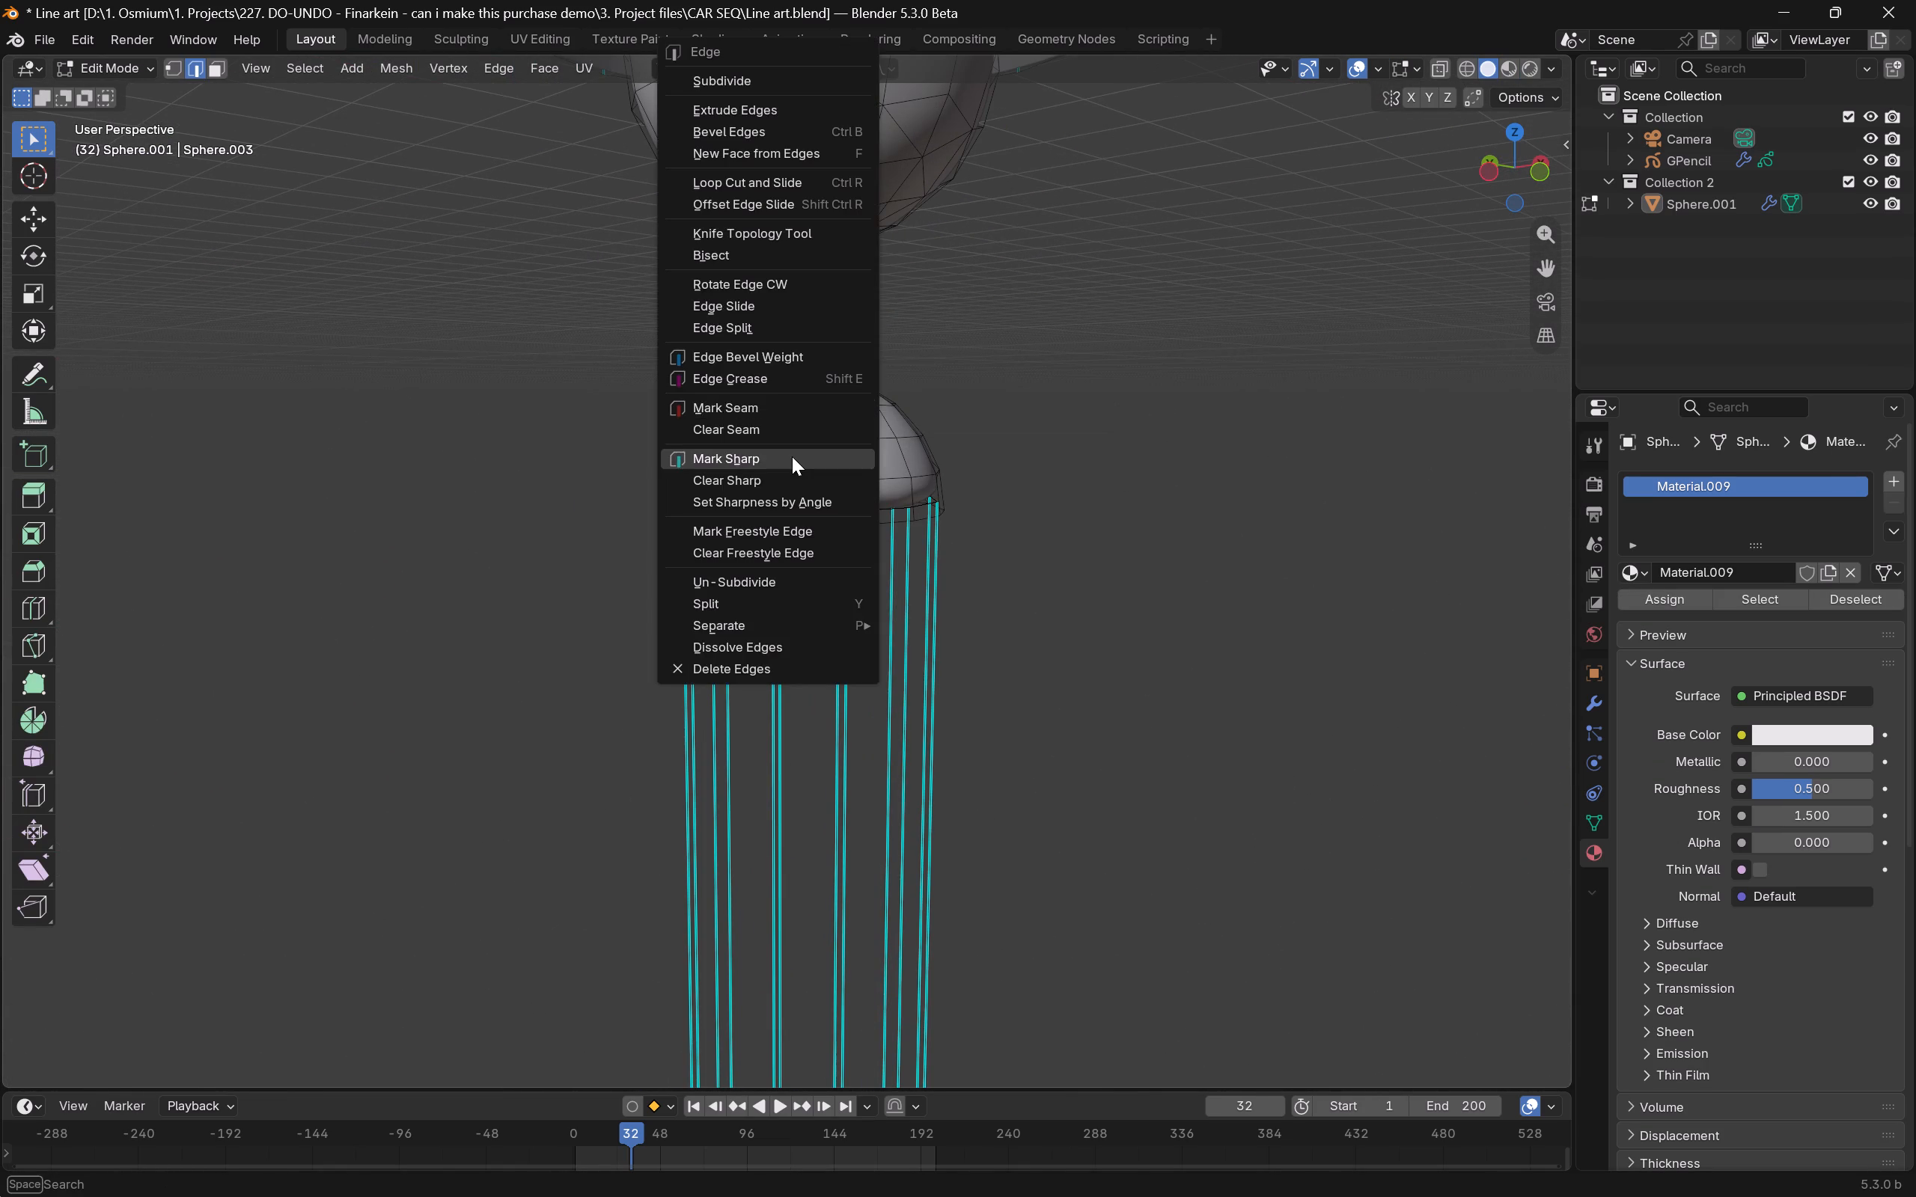
pyautogui.click(792, 456)
pyautogui.press('Tab')
pyautogui.moveTo(1065, 478); pyautogui.dragTo(936, 518, button='middle')
pyautogui.scroll(1, 934, 518)
pyautogui.press('0')
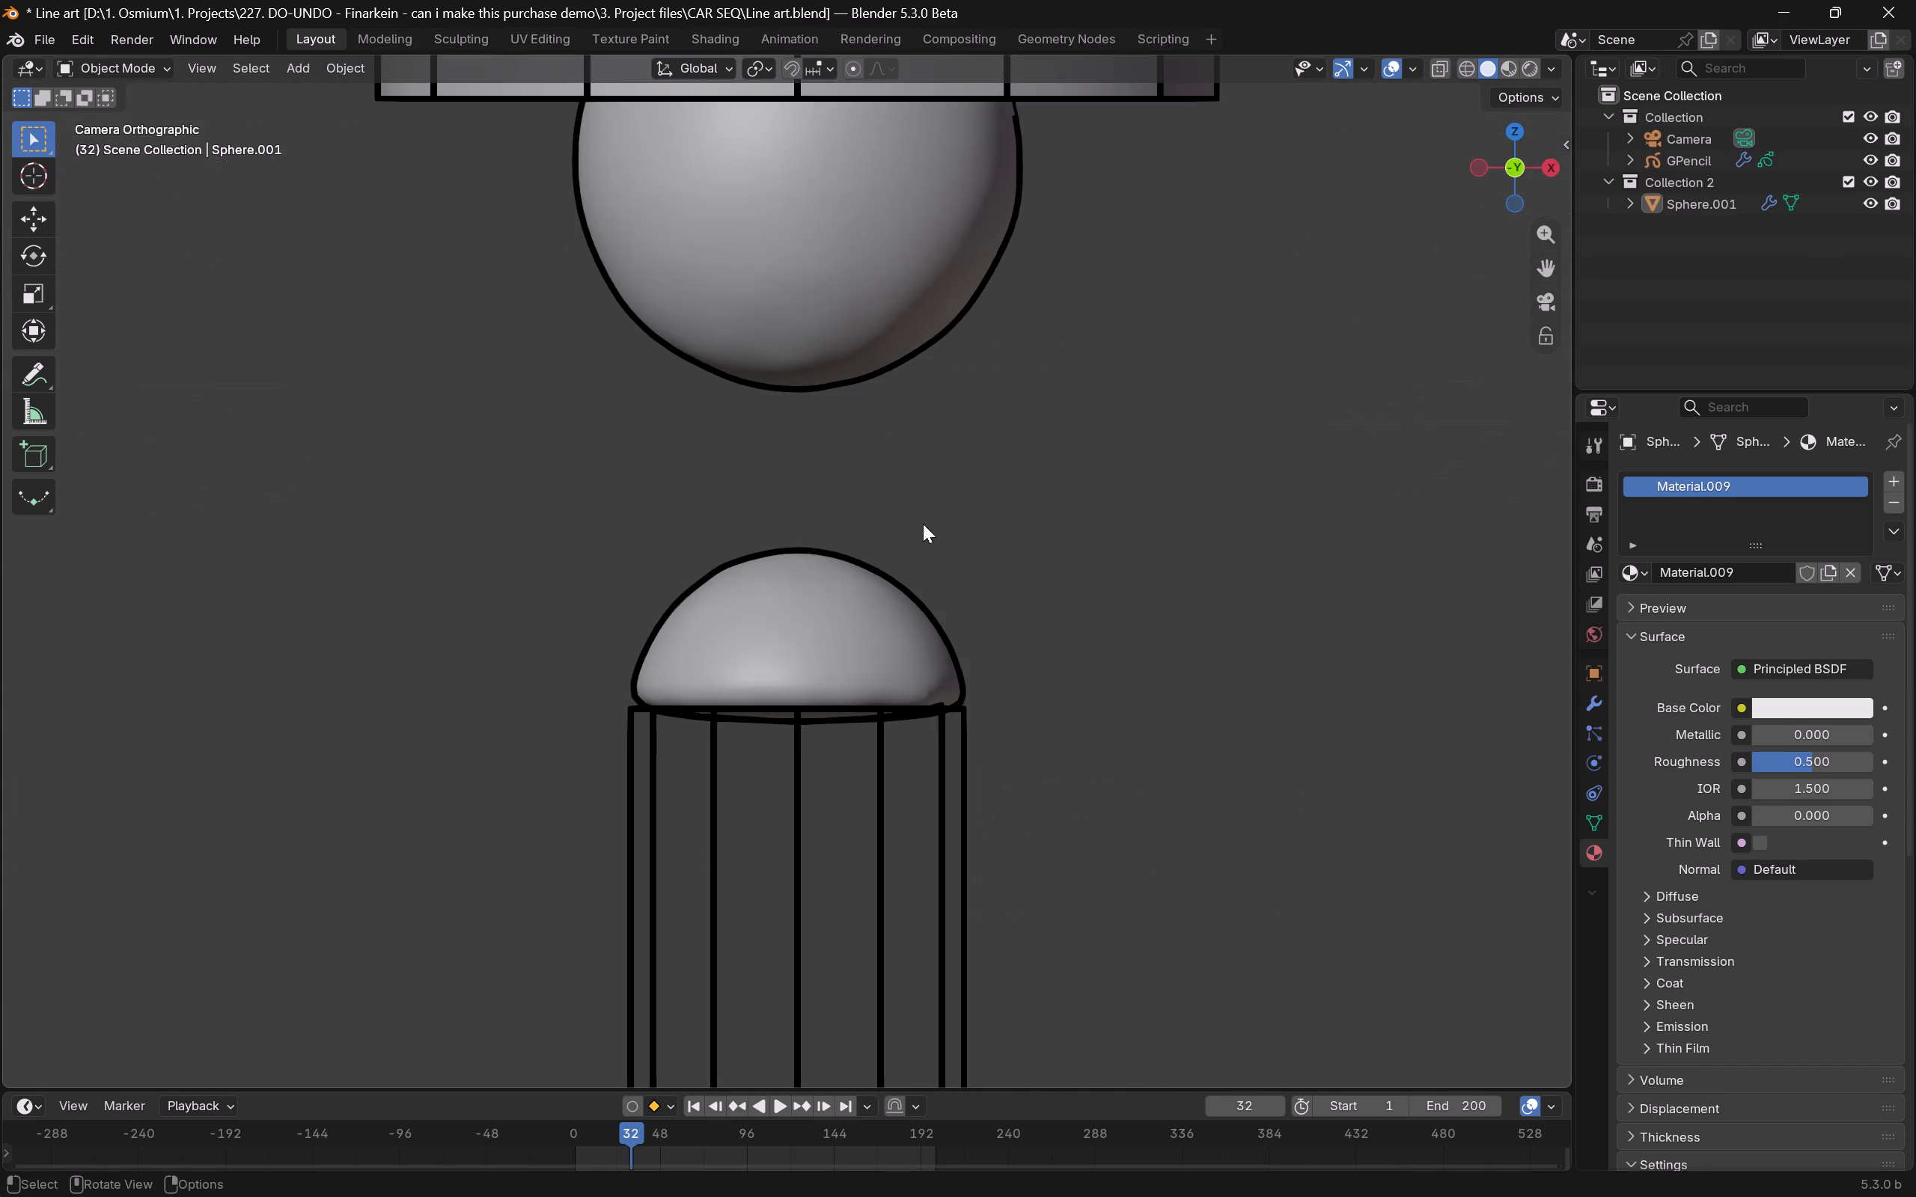
# Delete the selected edges of the thin connector between the bead and tassel cap so line art draws only its side outlines.
pyautogui.press('Tab')
pyautogui.click(764, 470)
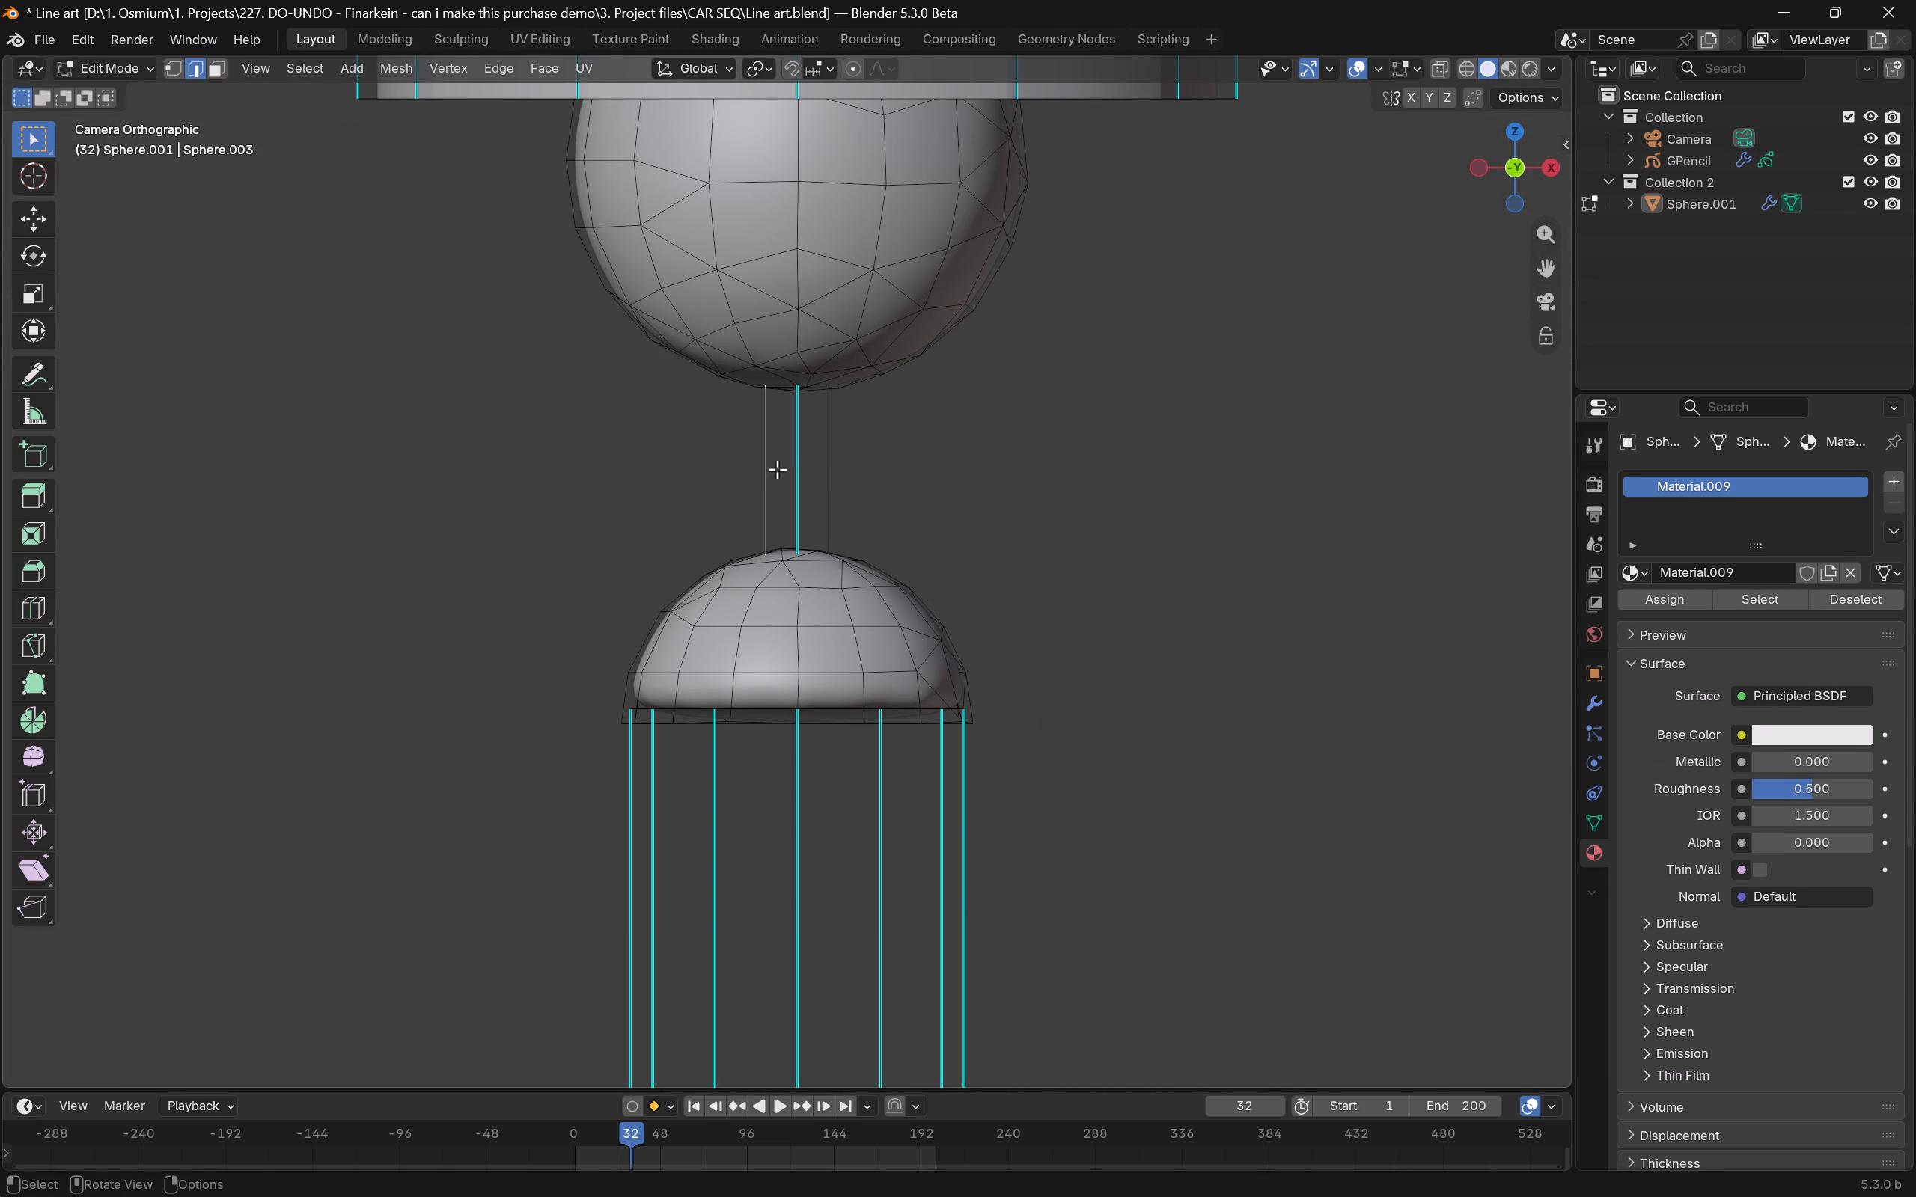
pyautogui.moveTo(748, 467); pyautogui.dragTo(900, 475)
pyautogui.press('x')
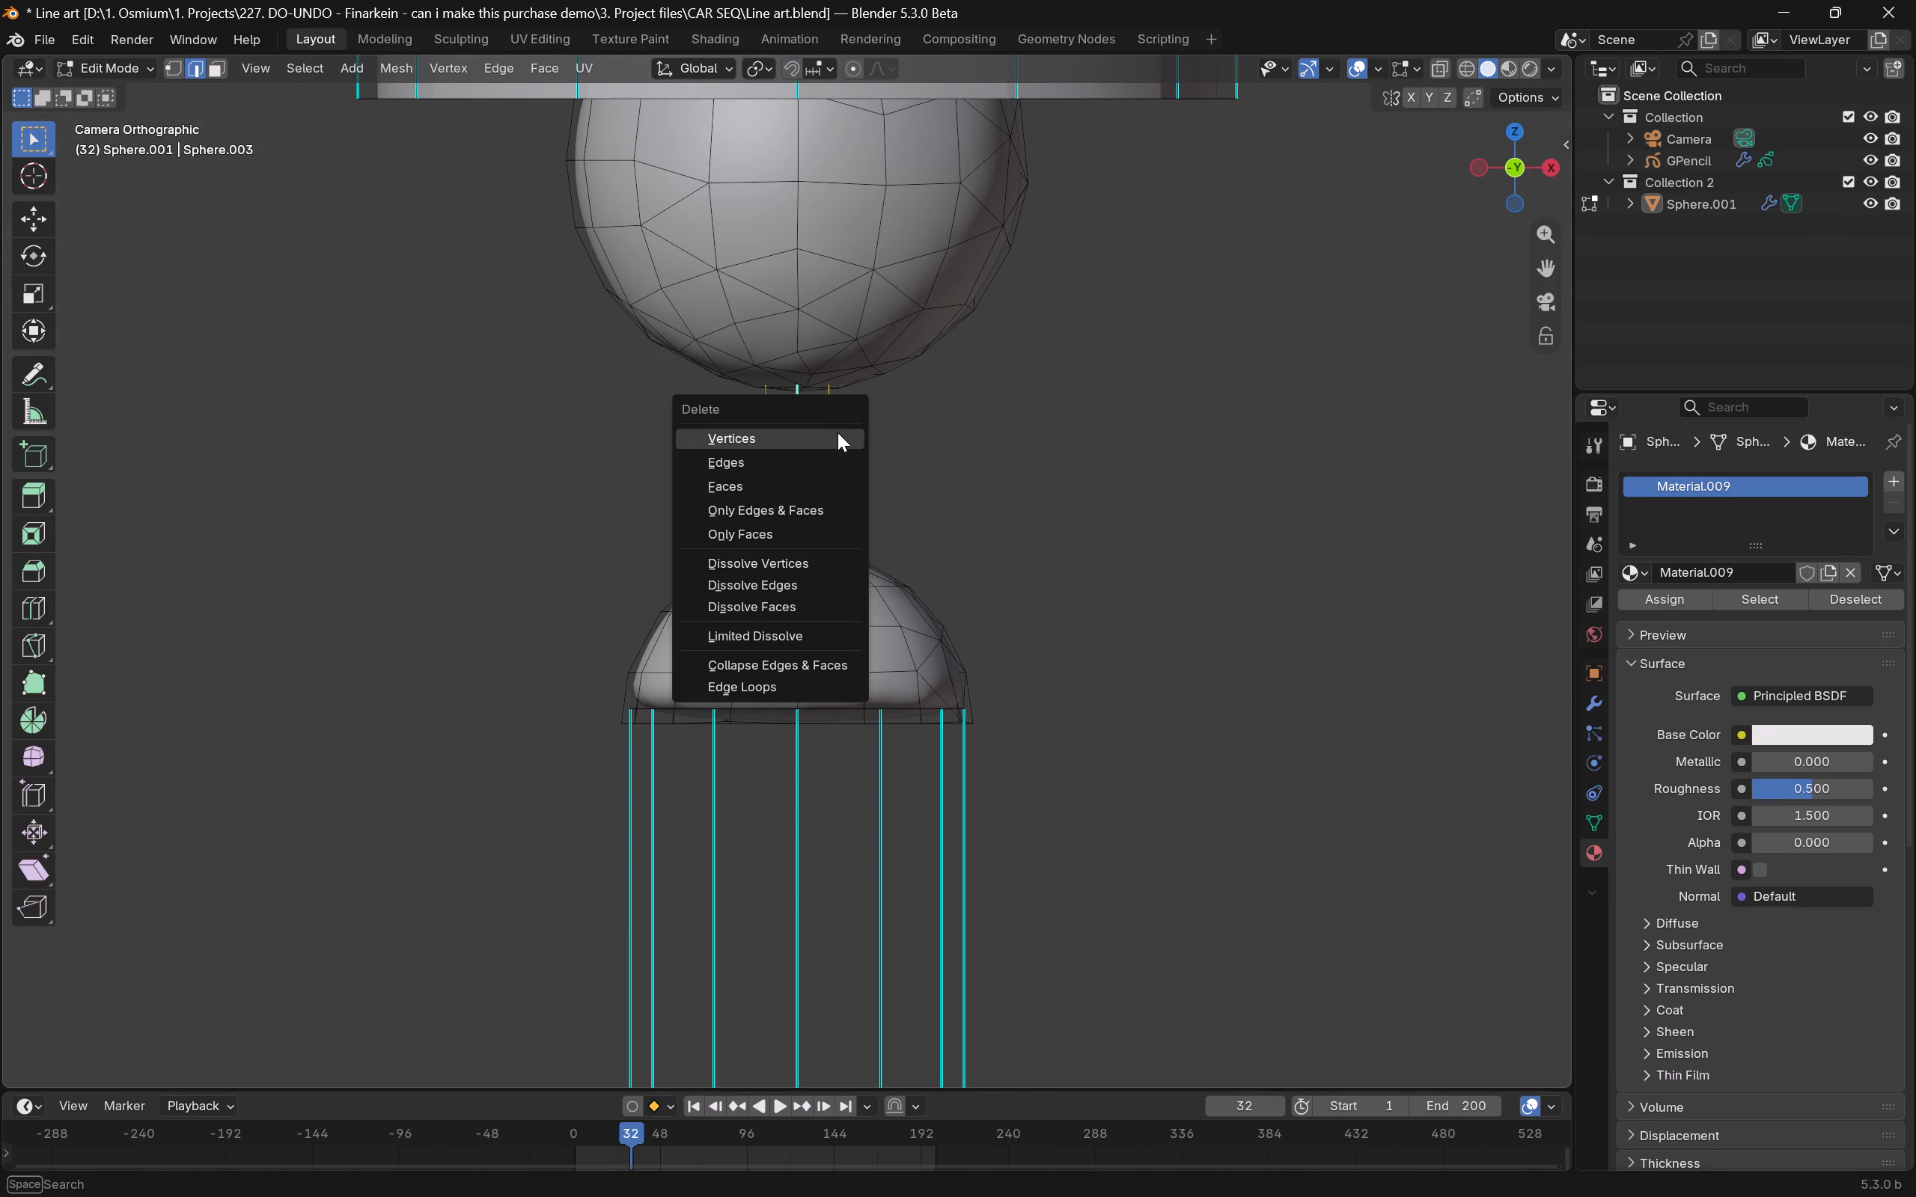
pyautogui.click(822, 456)
pyautogui.click(810, 450)
pyautogui.press('Tab')
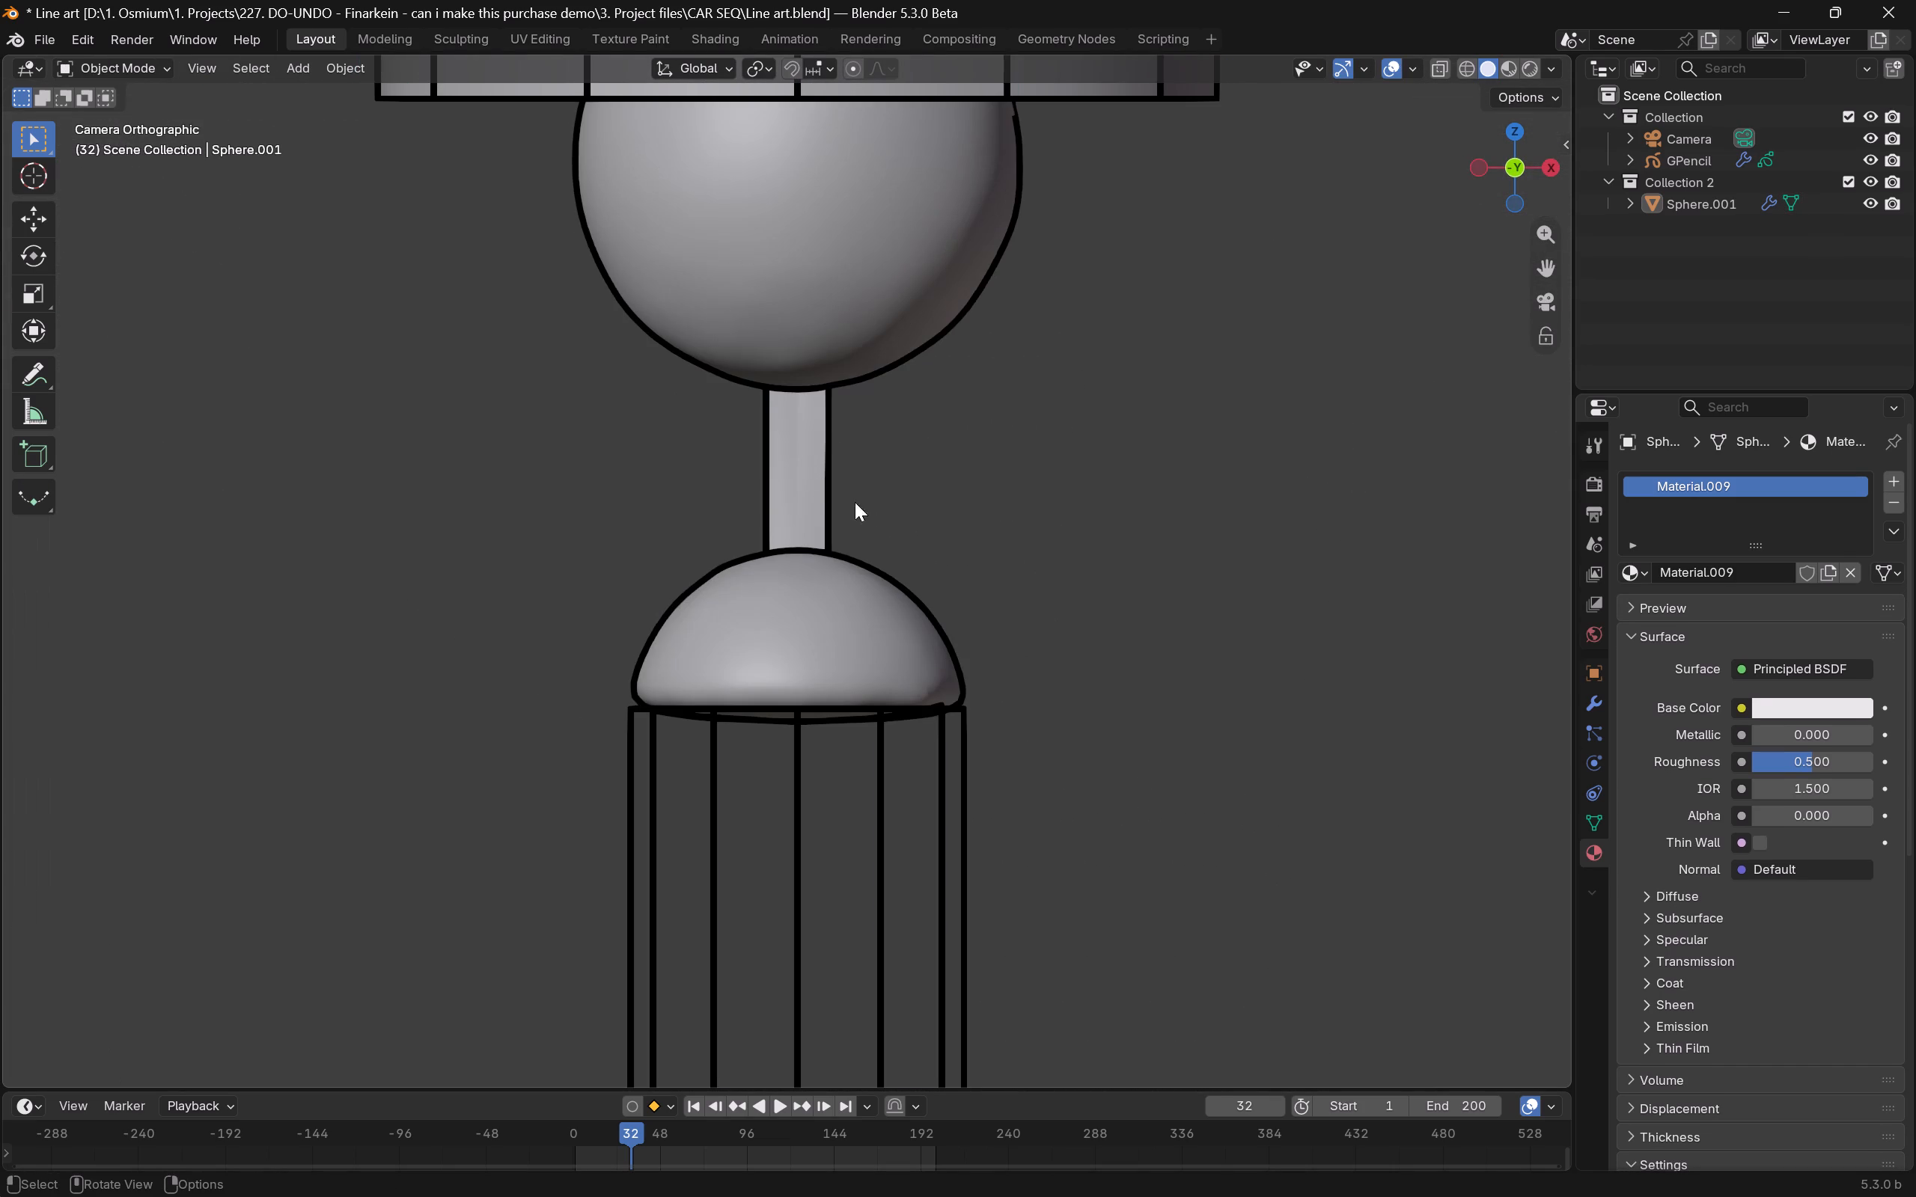
# Examine the lantern's line art in rendered view, from the connector and tassels up to the round body.
pyautogui.scroll(-5, 831, 492)
pyautogui.press('z')
pyautogui.write('aa')
pyautogui.scroll(-8, 1163, 643)
pyautogui.keyDown('shift'); pyautogui.moveTo(1000, 477); pyautogui.dragTo(1055, 741, button='middle'); pyautogui.keyUp('shift')
pyautogui.scroll(5, 989, 530)
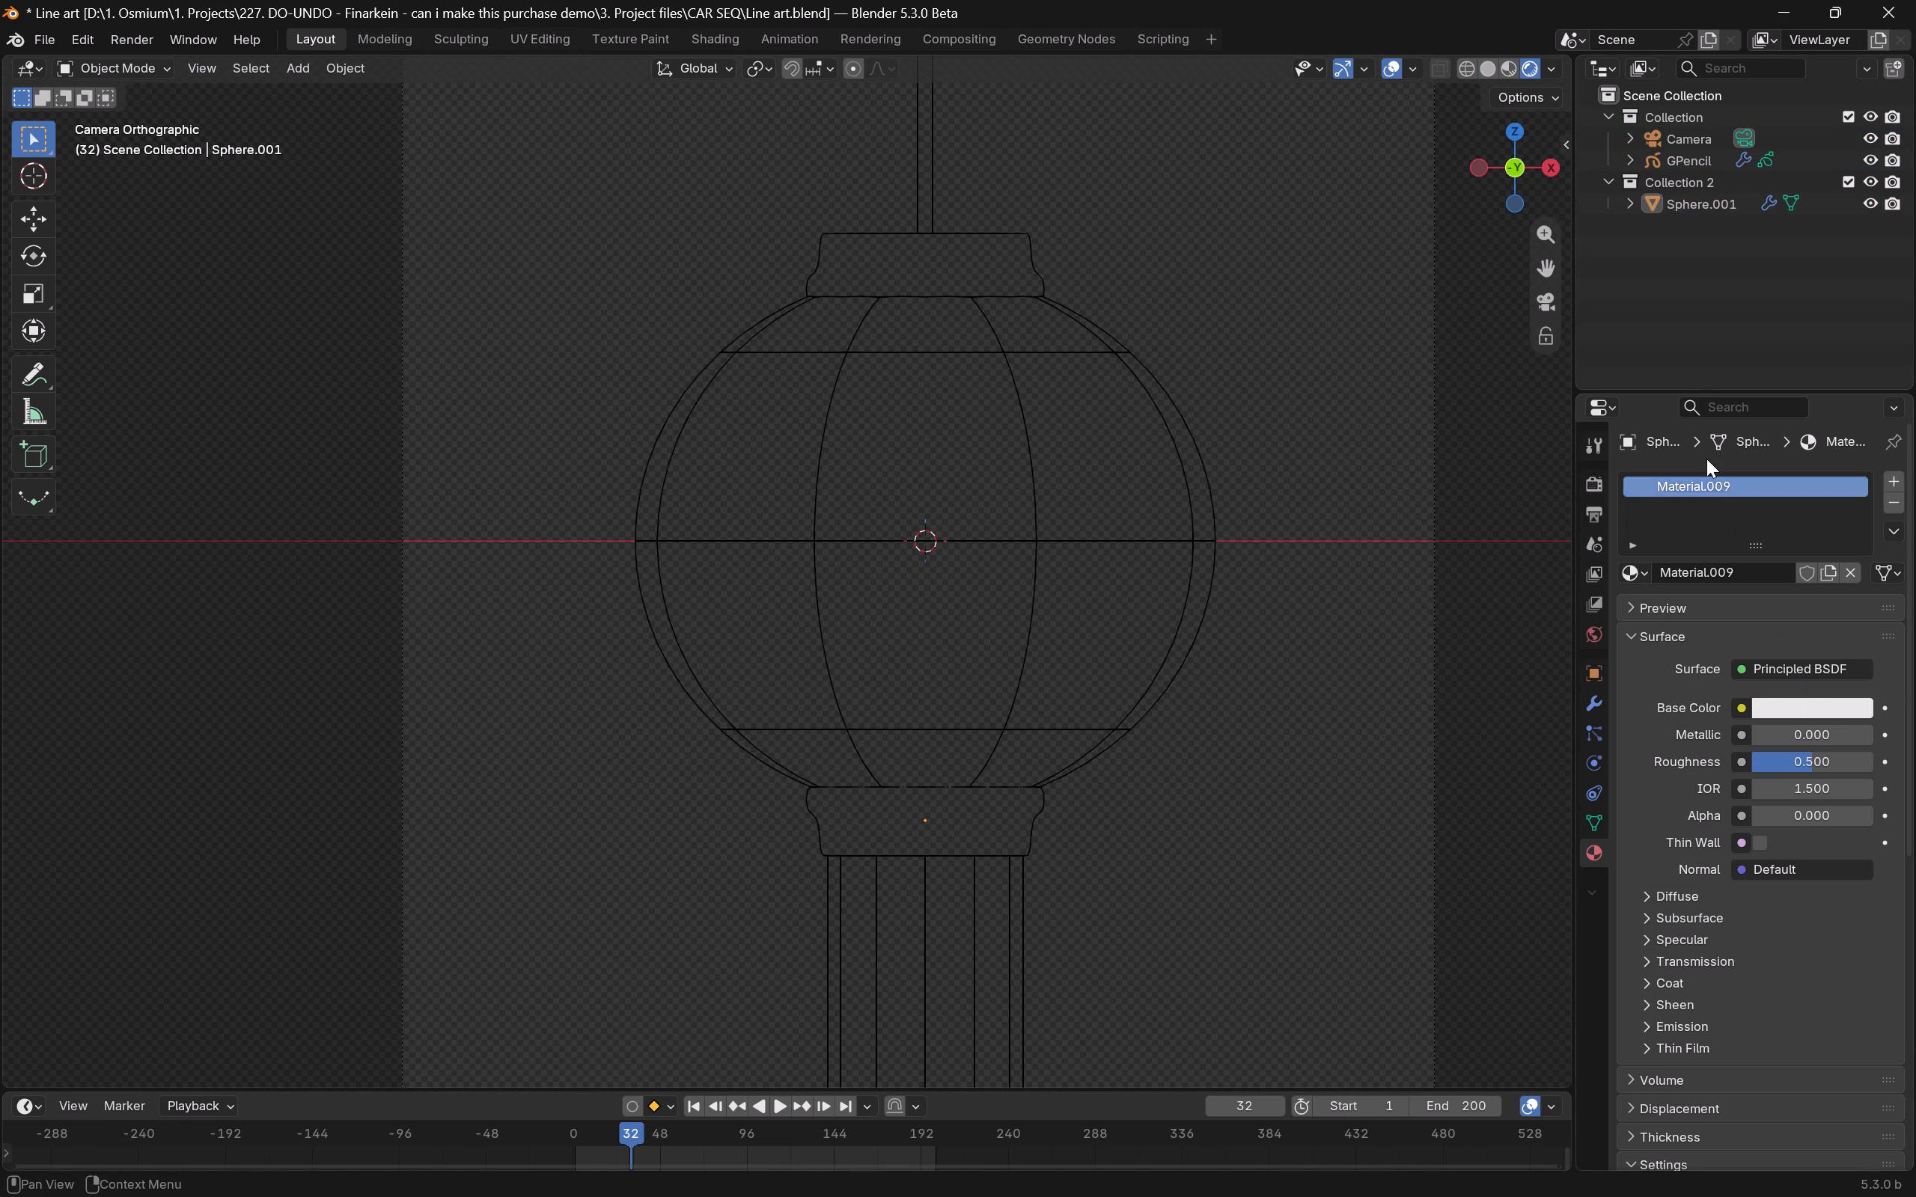
pyautogui.scroll(7, 1073, 400)
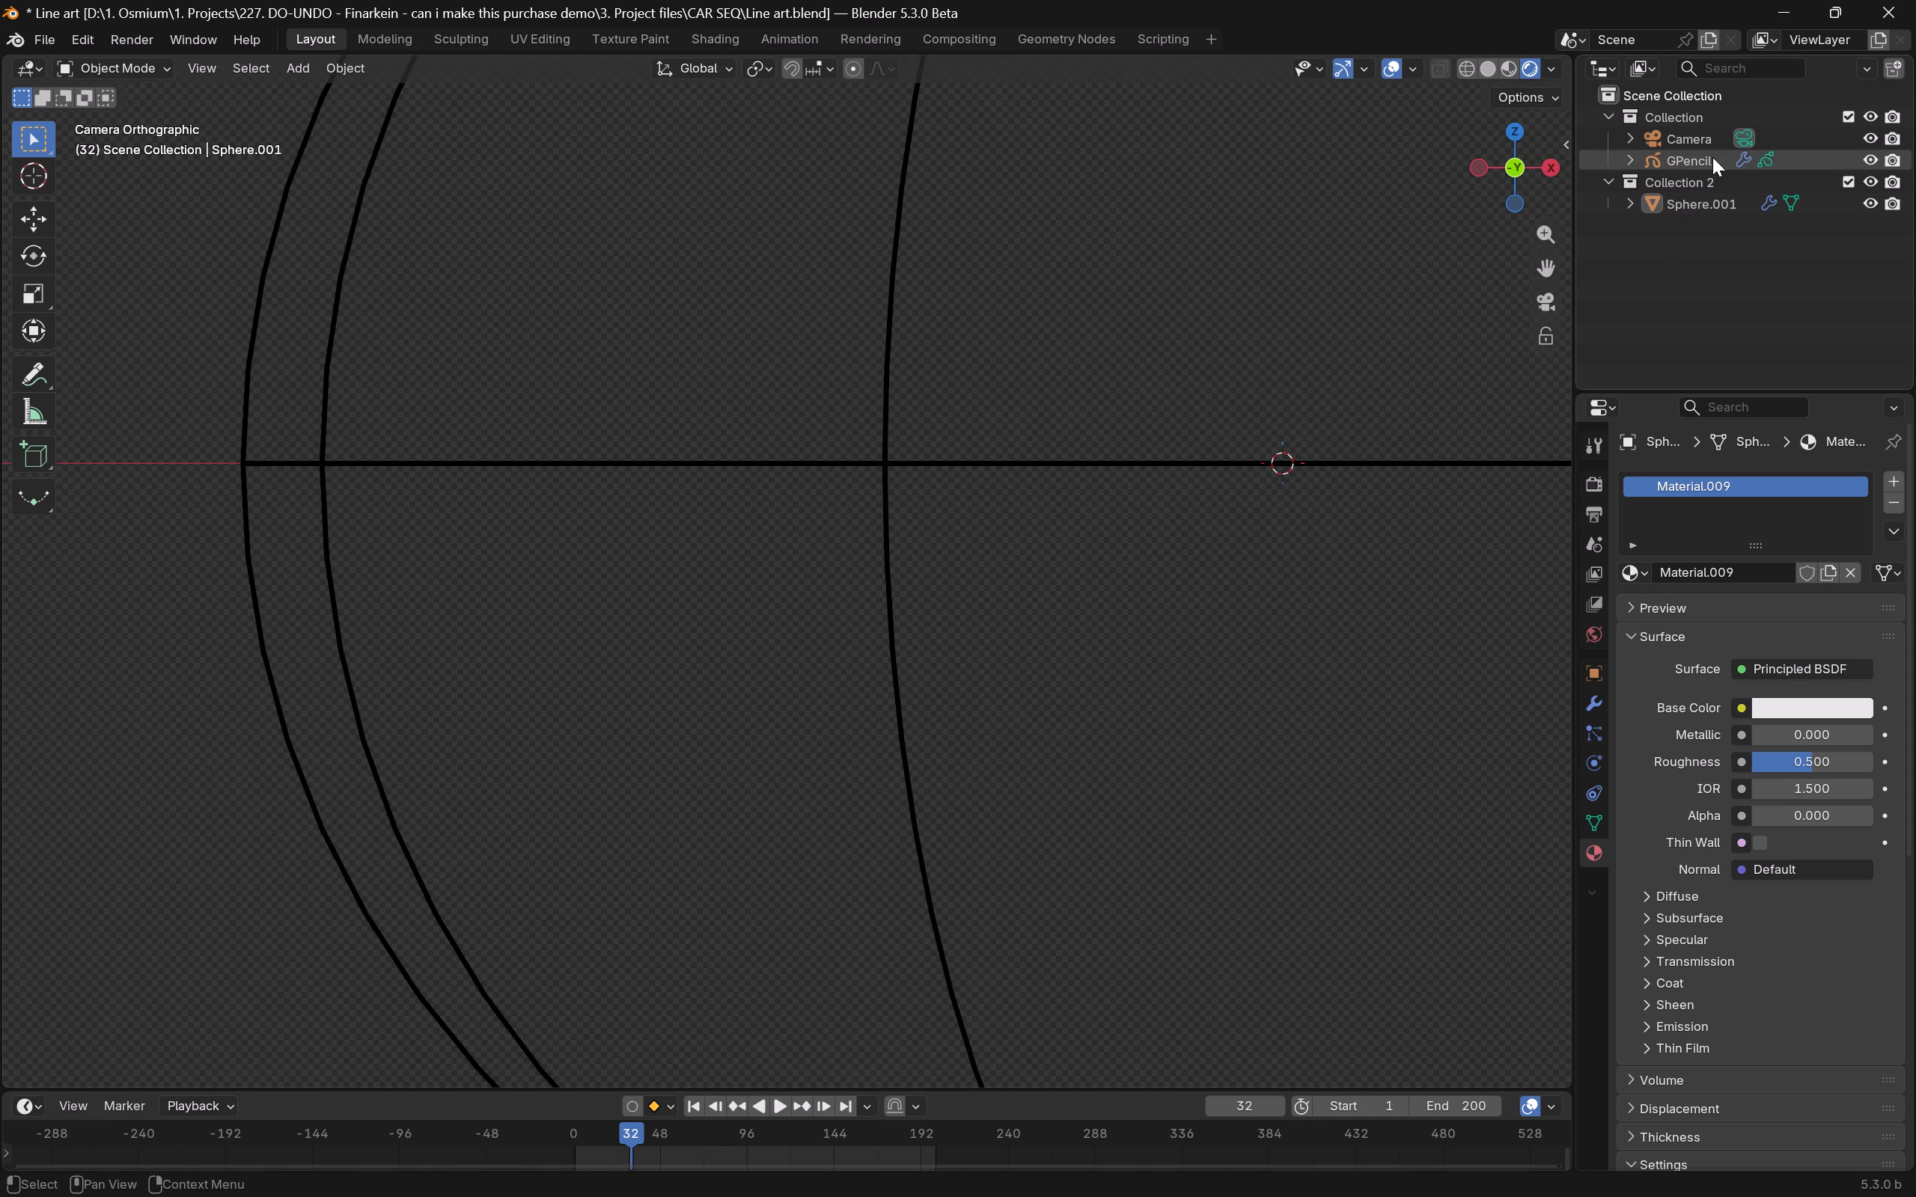
# Set the stroke base color of the GPencil line art material to white with a Value of 1.
pyautogui.click(1712, 157)
pyautogui.click(1804, 831)
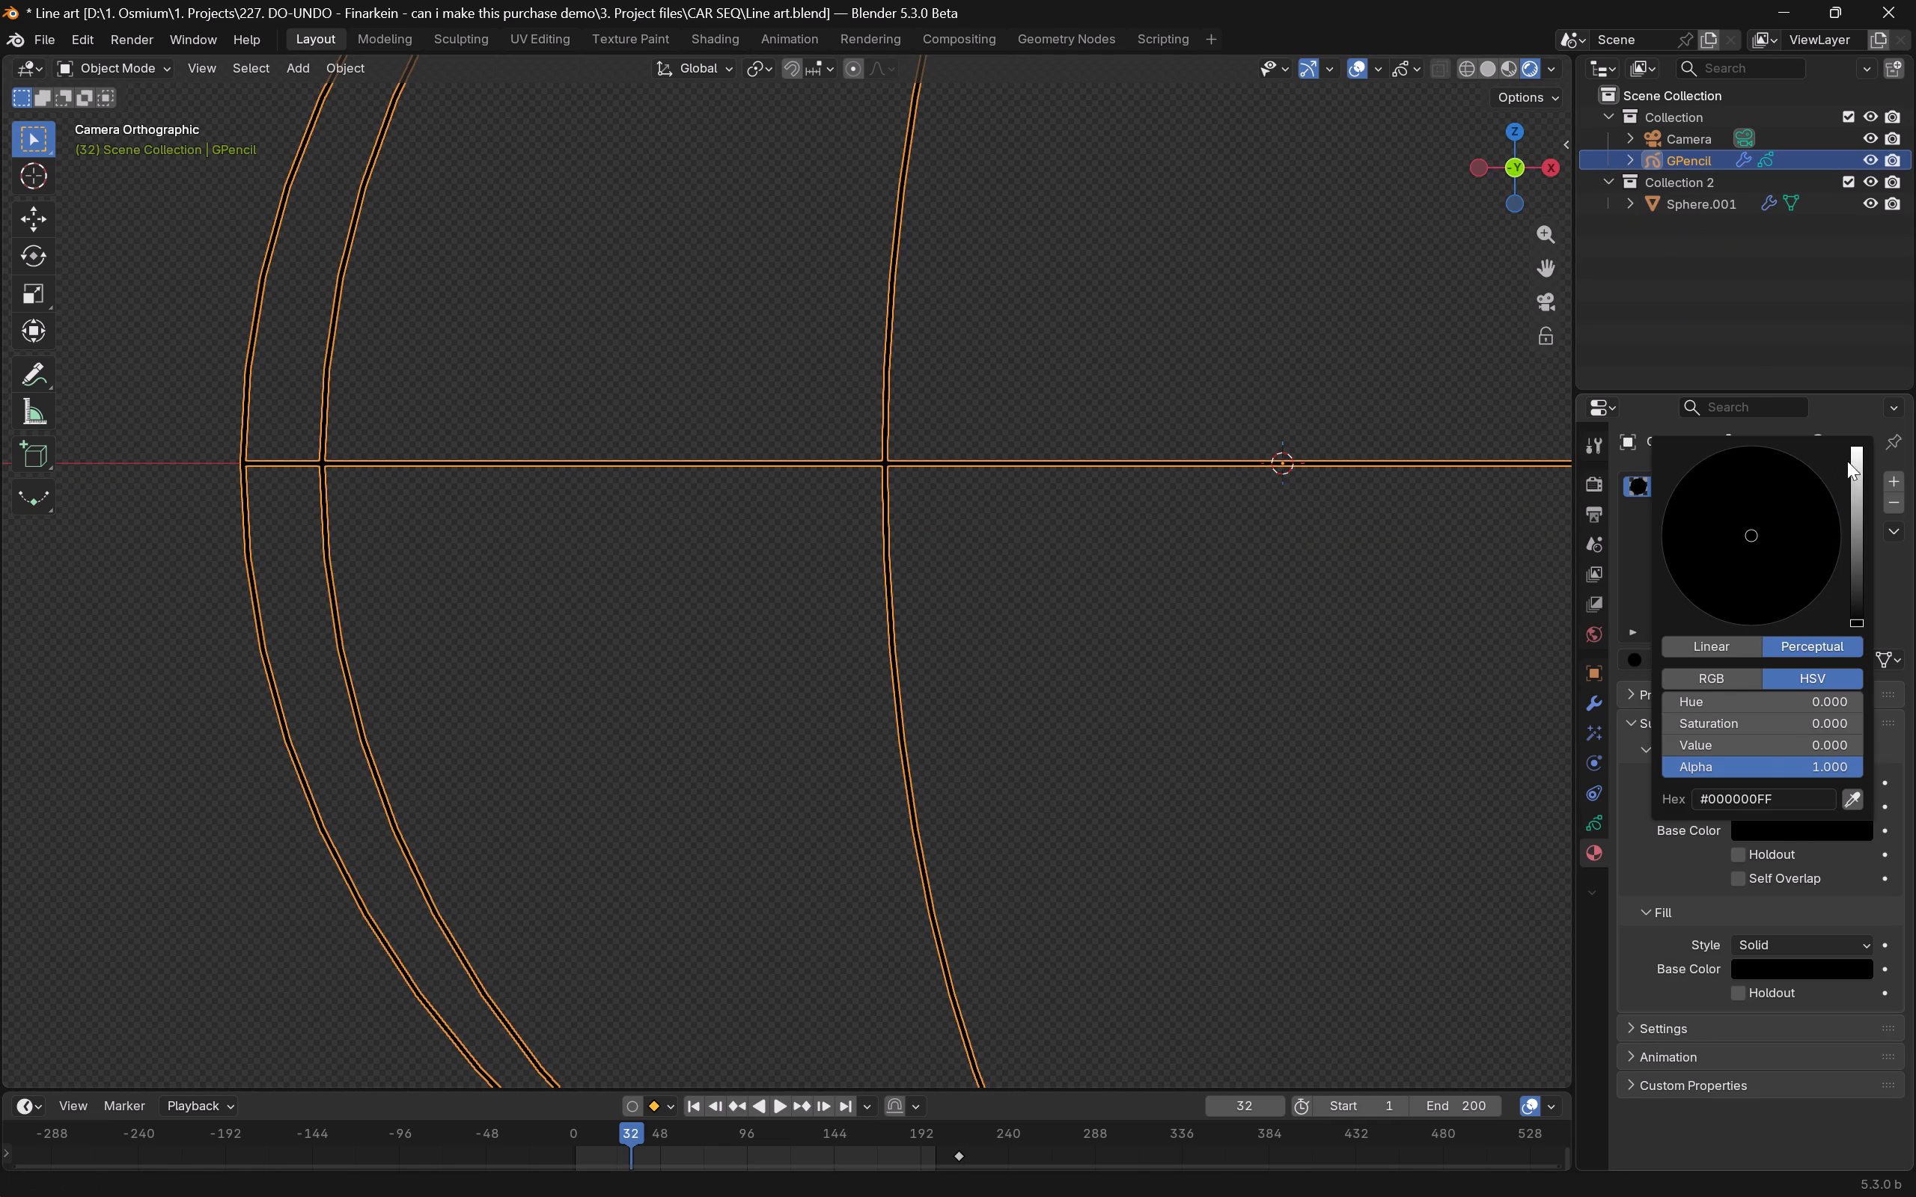
pyautogui.click(1775, 741)
pyautogui.press('1')
pyautogui.press('Return')
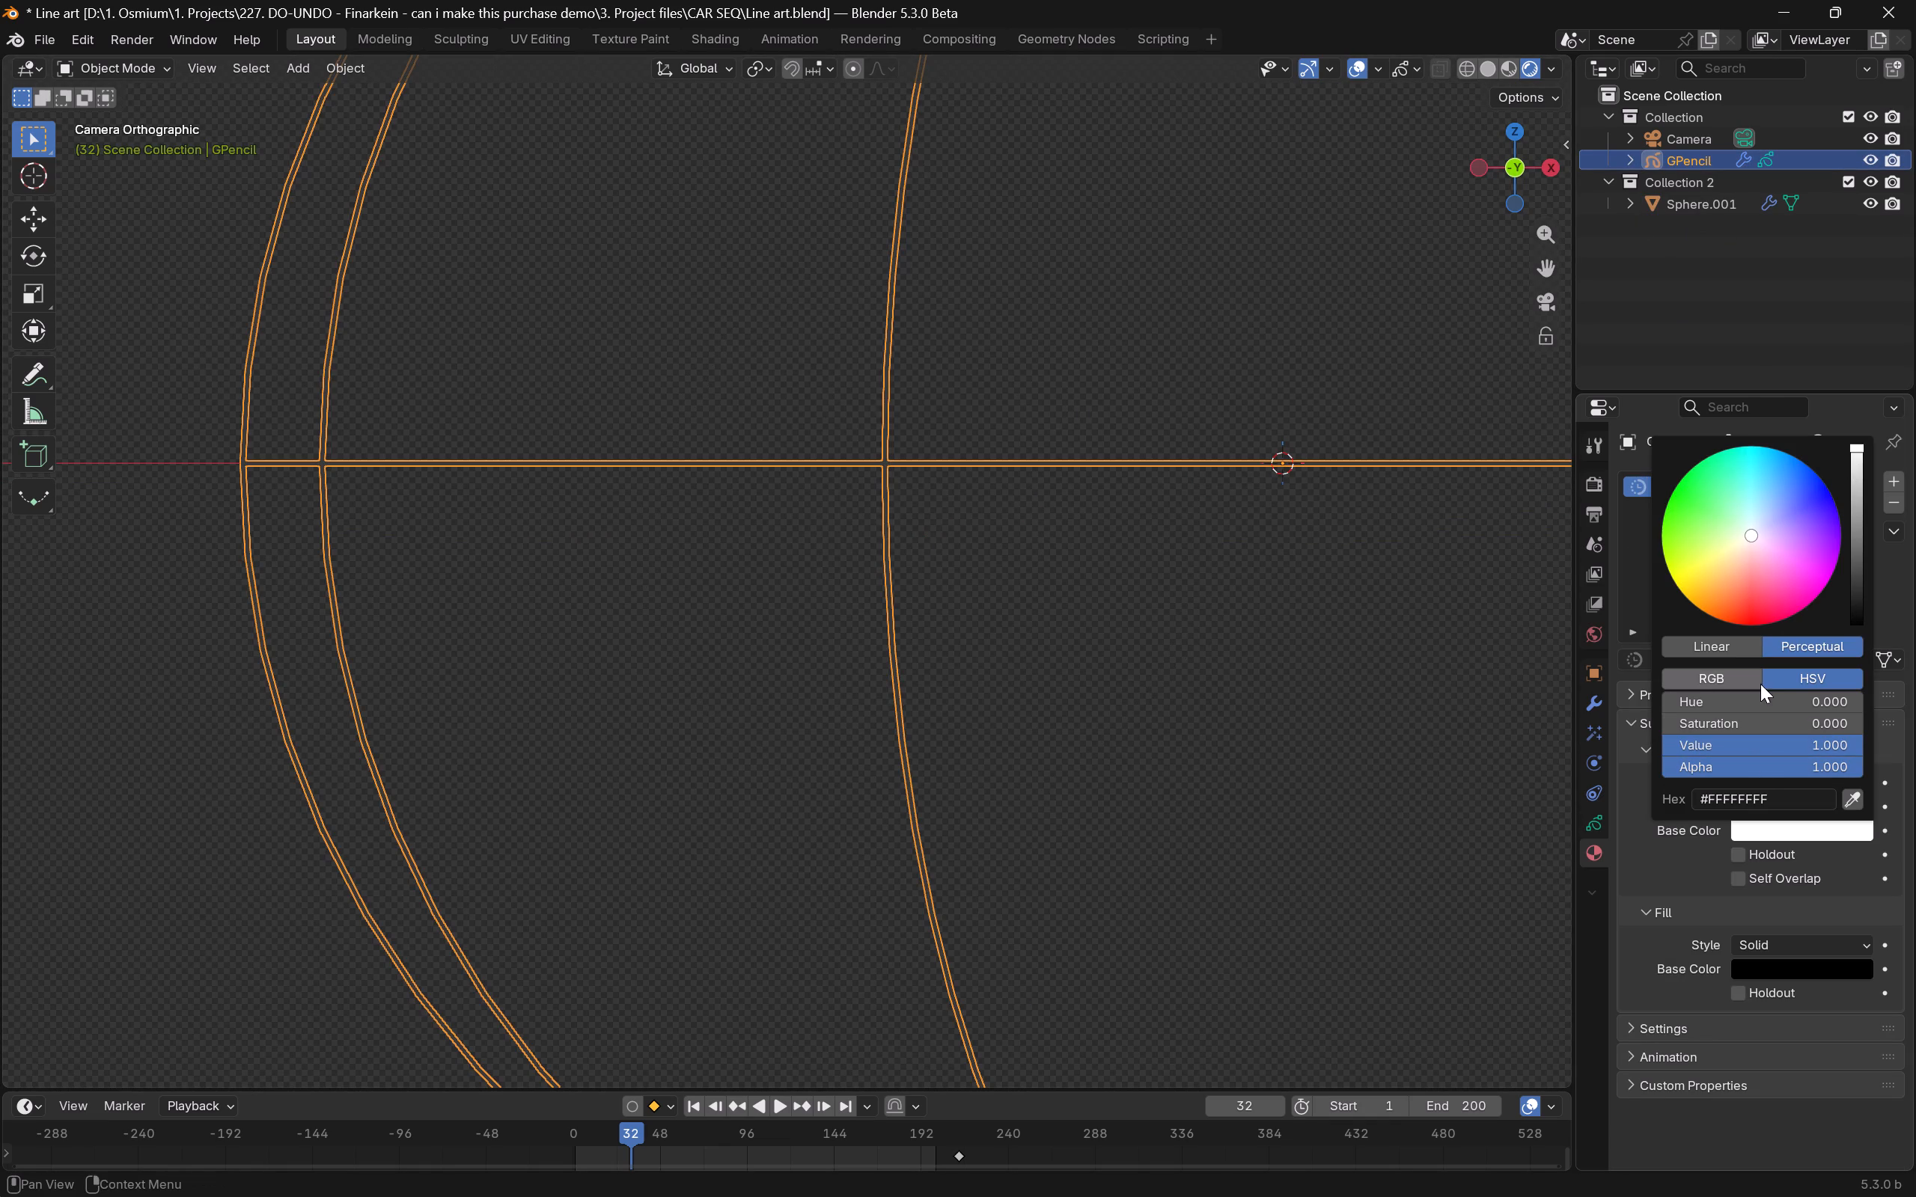
pyautogui.doubleClick(1134, 771)
pyautogui.scroll(-9, 1135, 771)
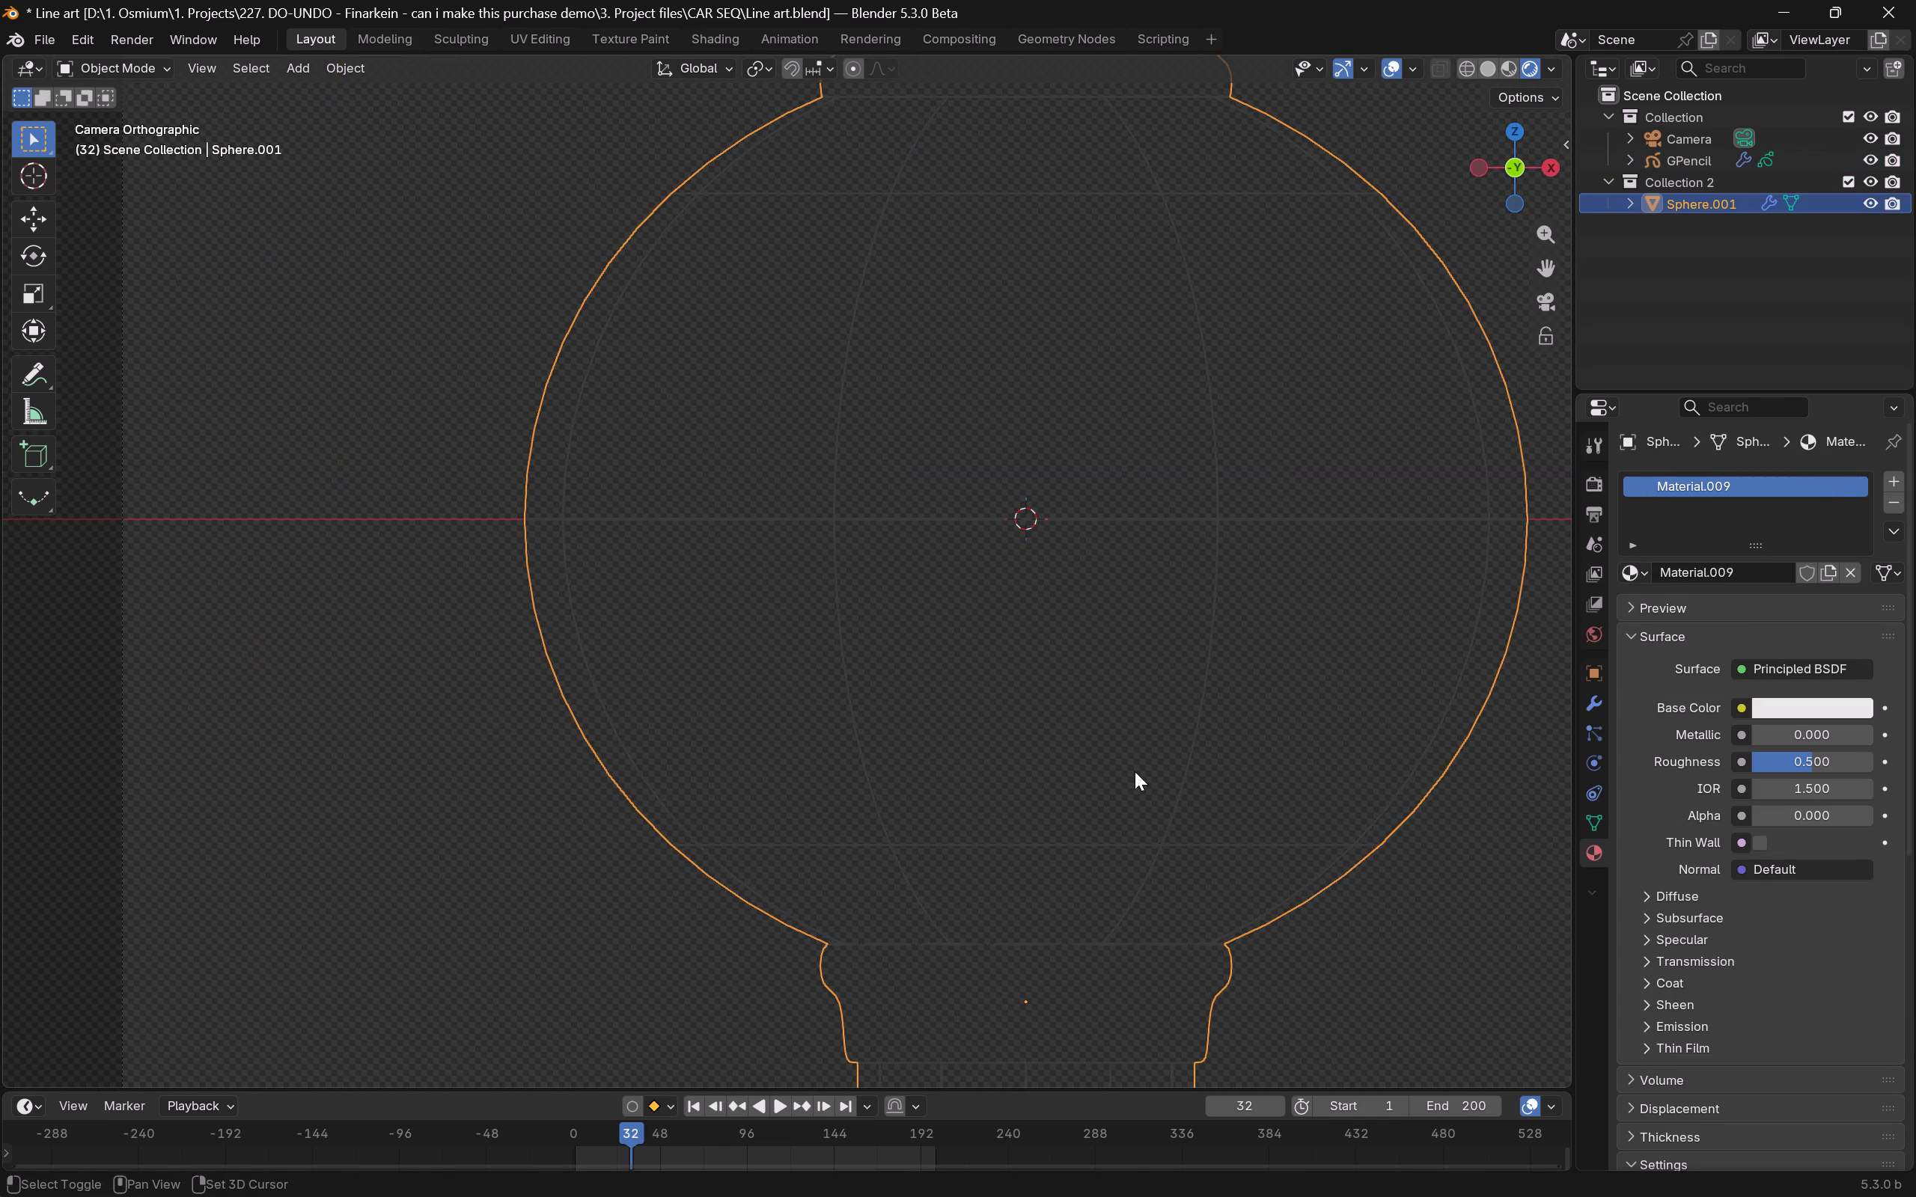
pyautogui.scroll(-10, 1135, 771)
# Return the viewport to solid shading and render the current frame as a still image.
pyautogui.press('z')
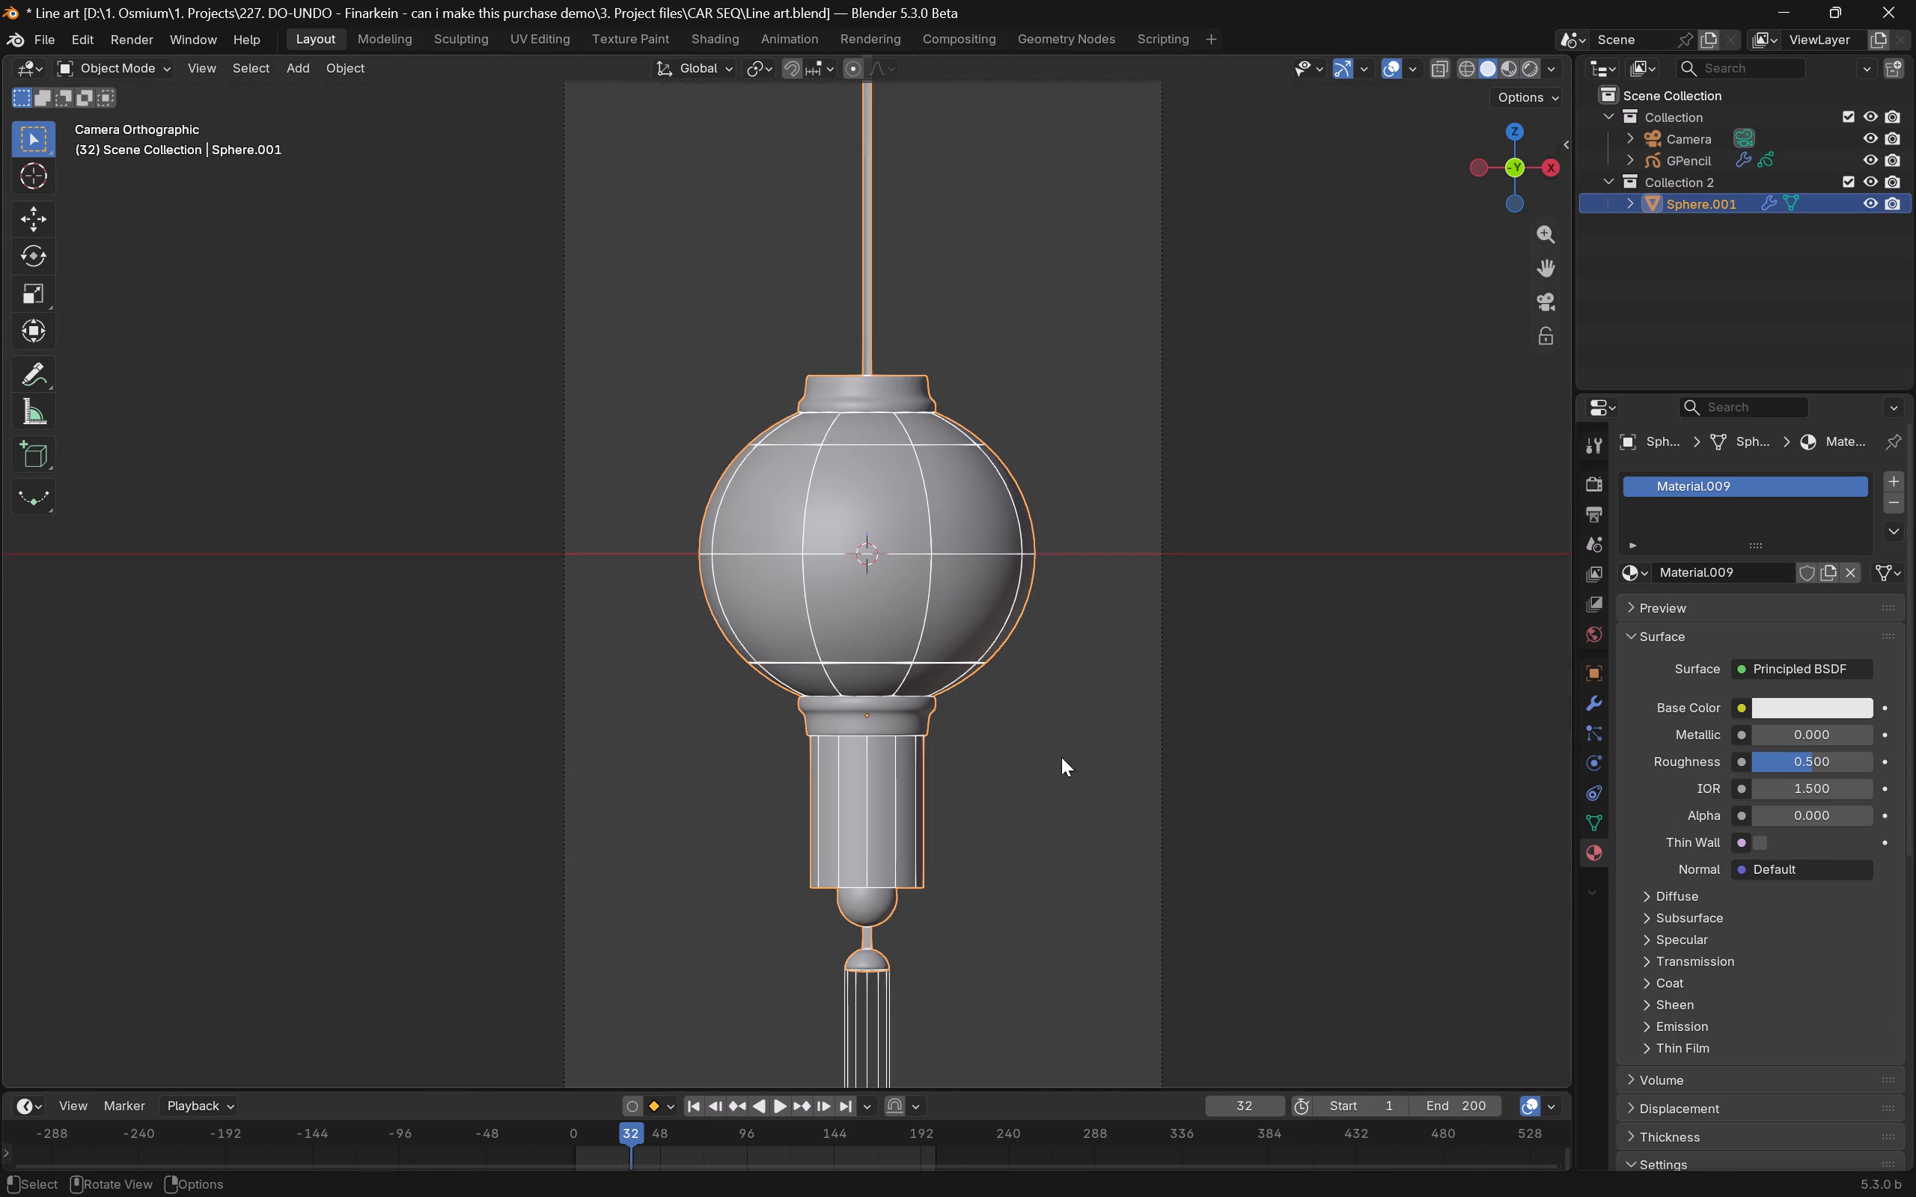
pyautogui.click(1117, 723)
pyautogui.click(113, 41)
pyautogui.click(143, 55)
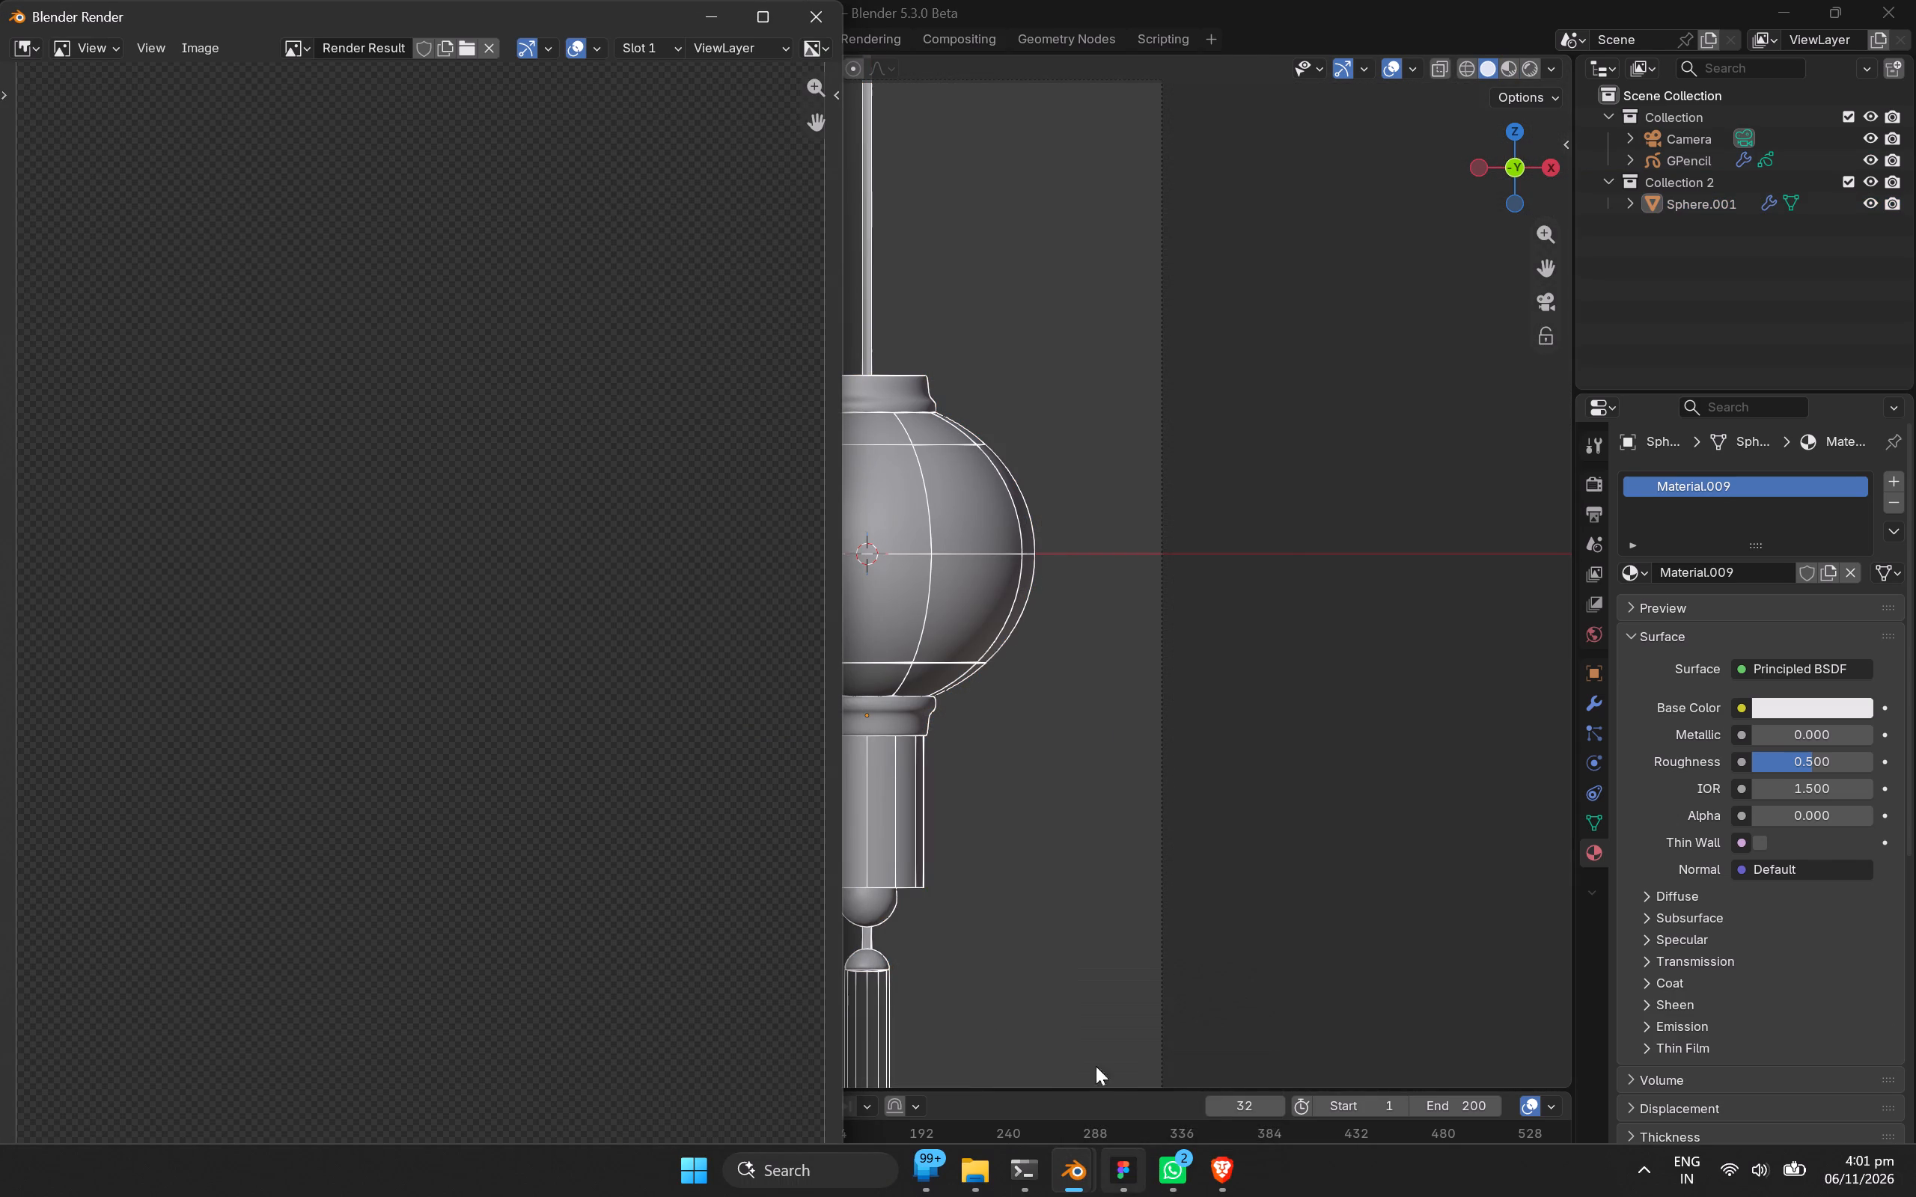
pyautogui.click(1131, 1181)
pyautogui.moveTo(1191, 891); pyautogui.dragTo(893, 848, button='middle')
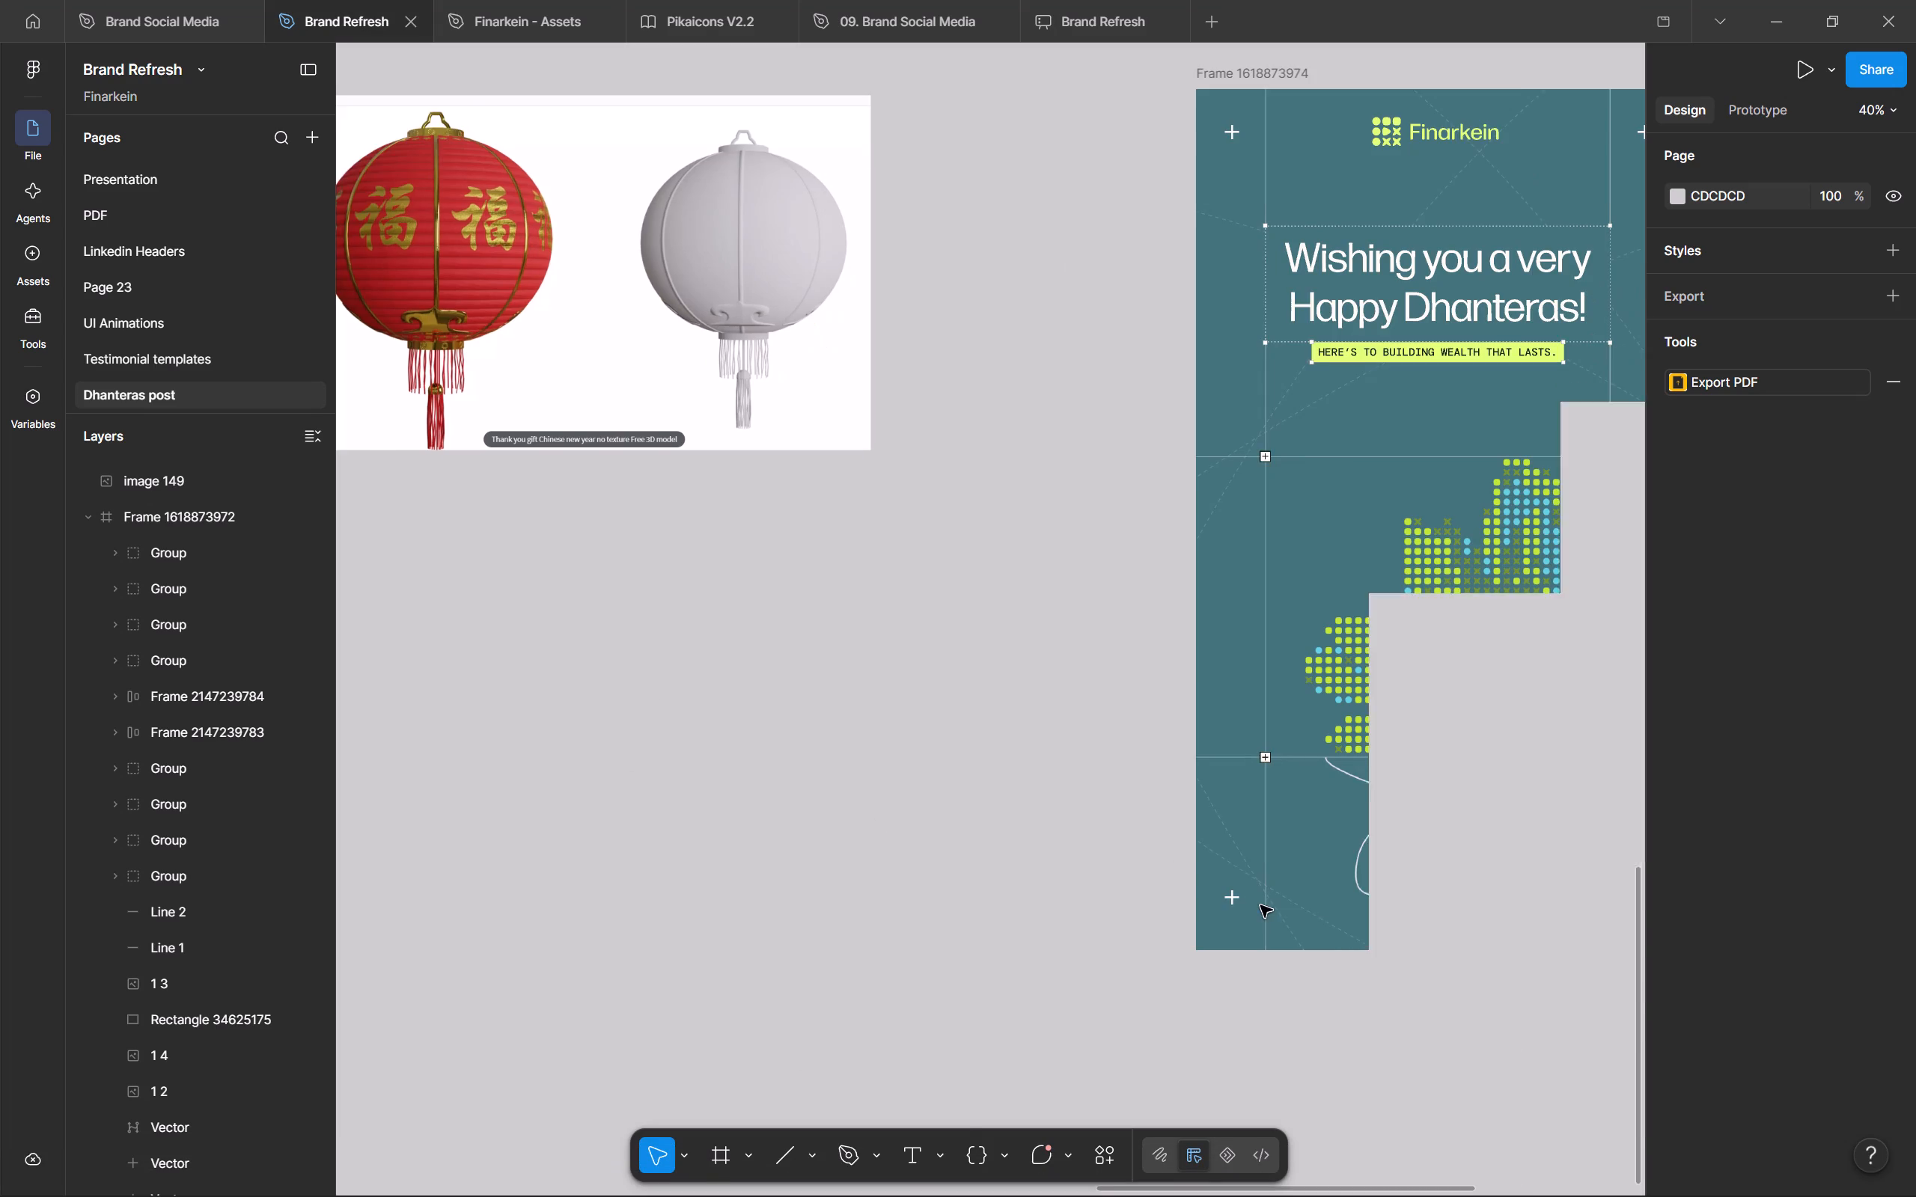
pyautogui.moveTo(1229, 942); pyautogui.dragTo(714, 926, button='middle')
pyautogui.moveTo(1303, 1001); pyautogui.dragTo(839, 1012, button='middle')
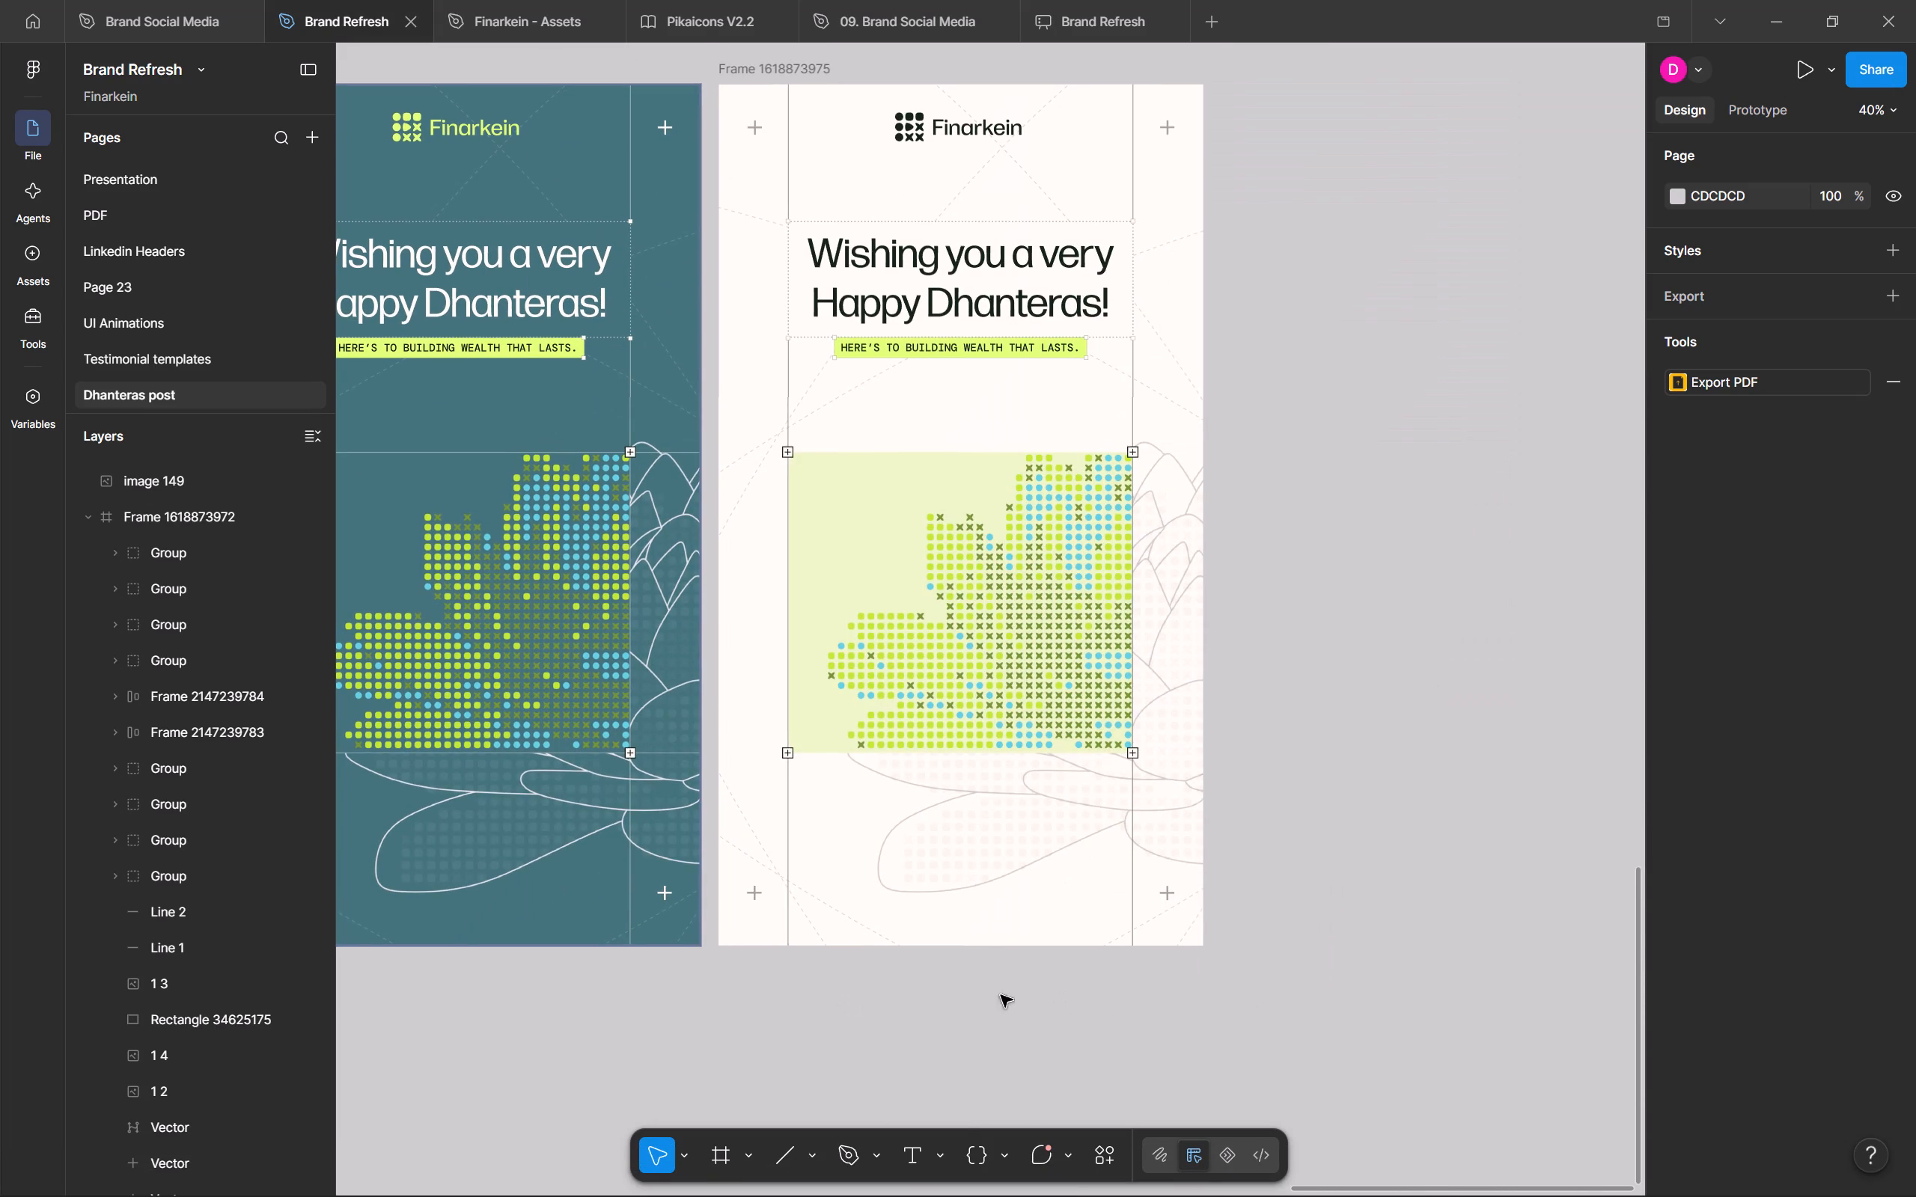
pyautogui.keyDown('ctrl'); pyautogui.scroll(-5, 1277, 989); pyautogui.keyUp('ctrl')
pyautogui.keyDown('ctrl'); pyautogui.scroll(8, 1260, 985); pyautogui.keyUp('ctrl')
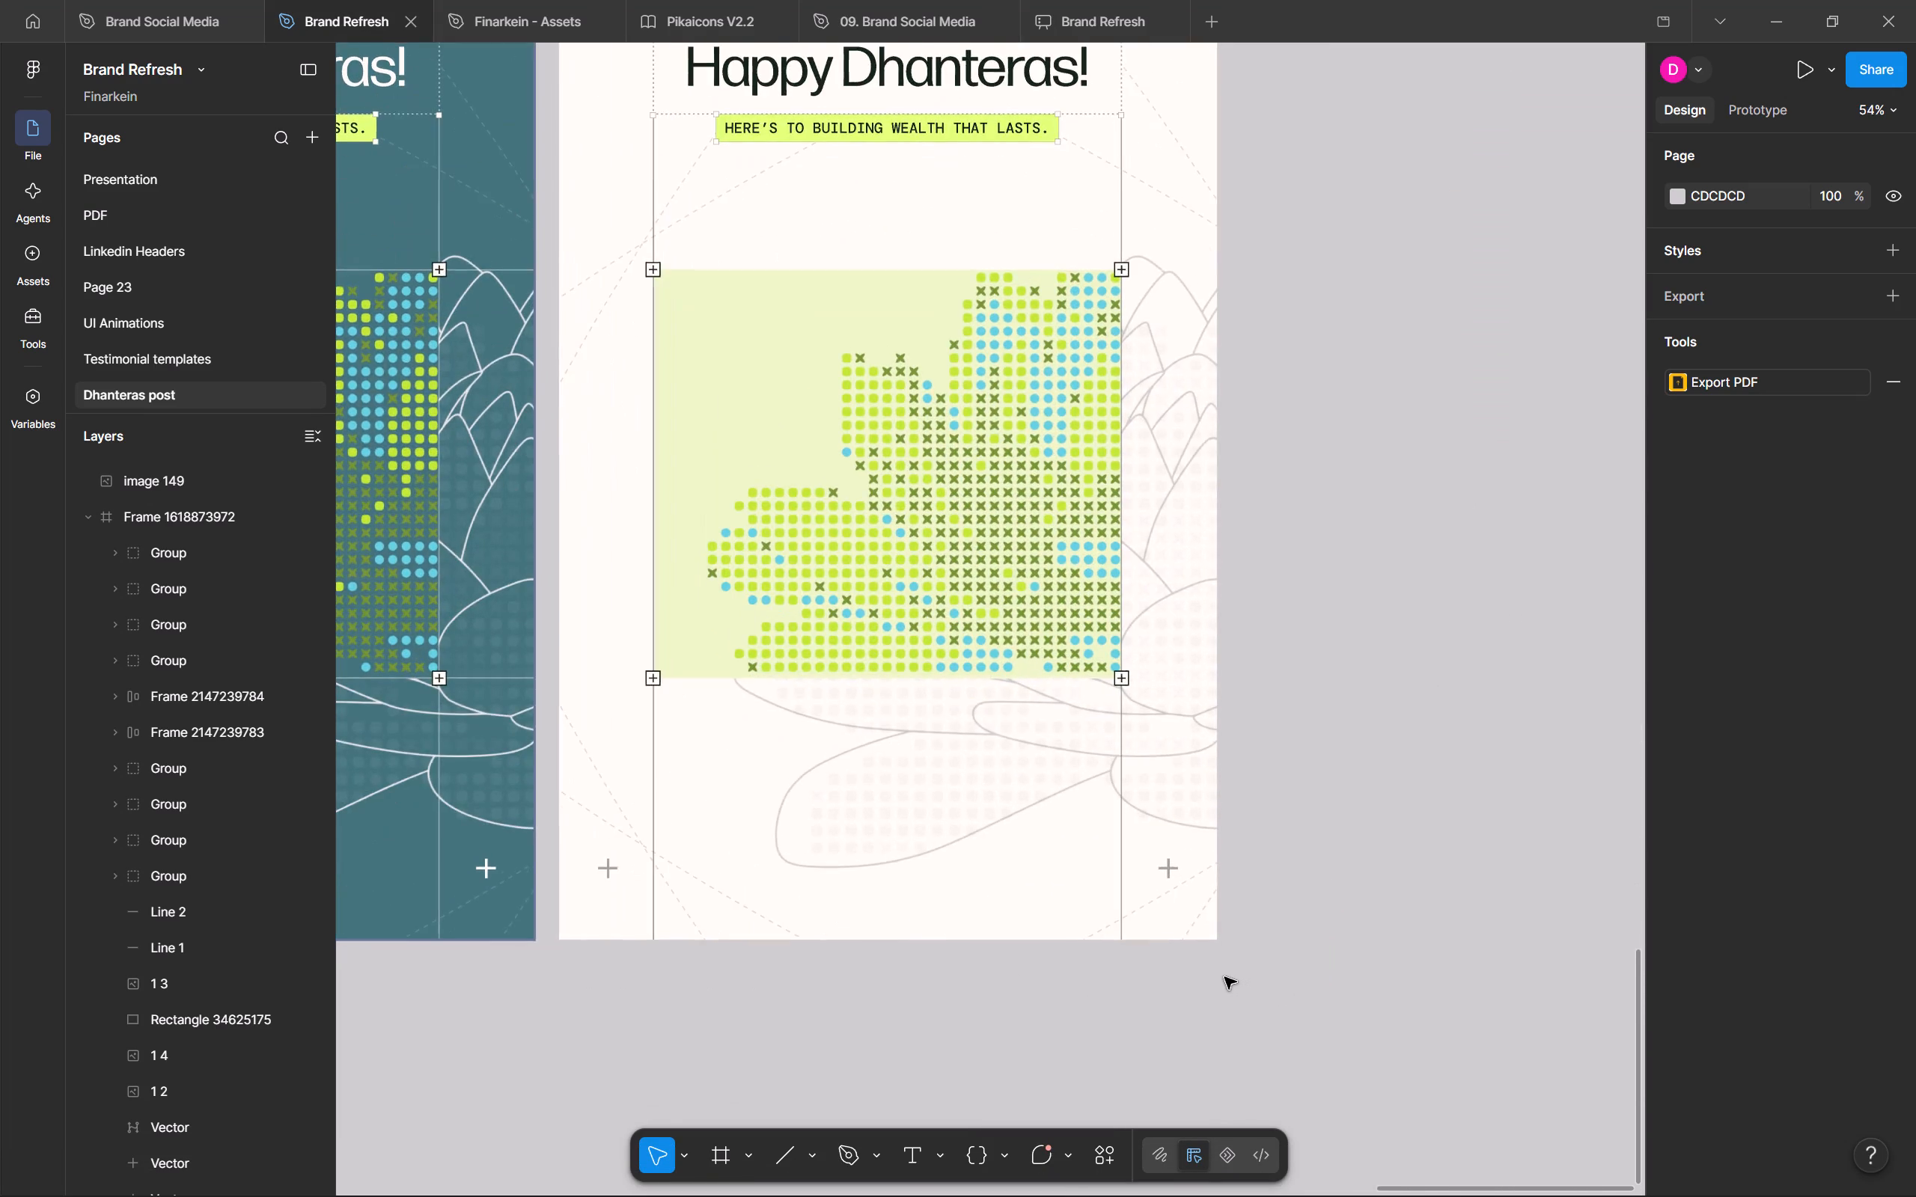
pyautogui.keyDown('ctrl'); pyautogui.scroll(-5, 1224, 977); pyautogui.keyUp('ctrl')
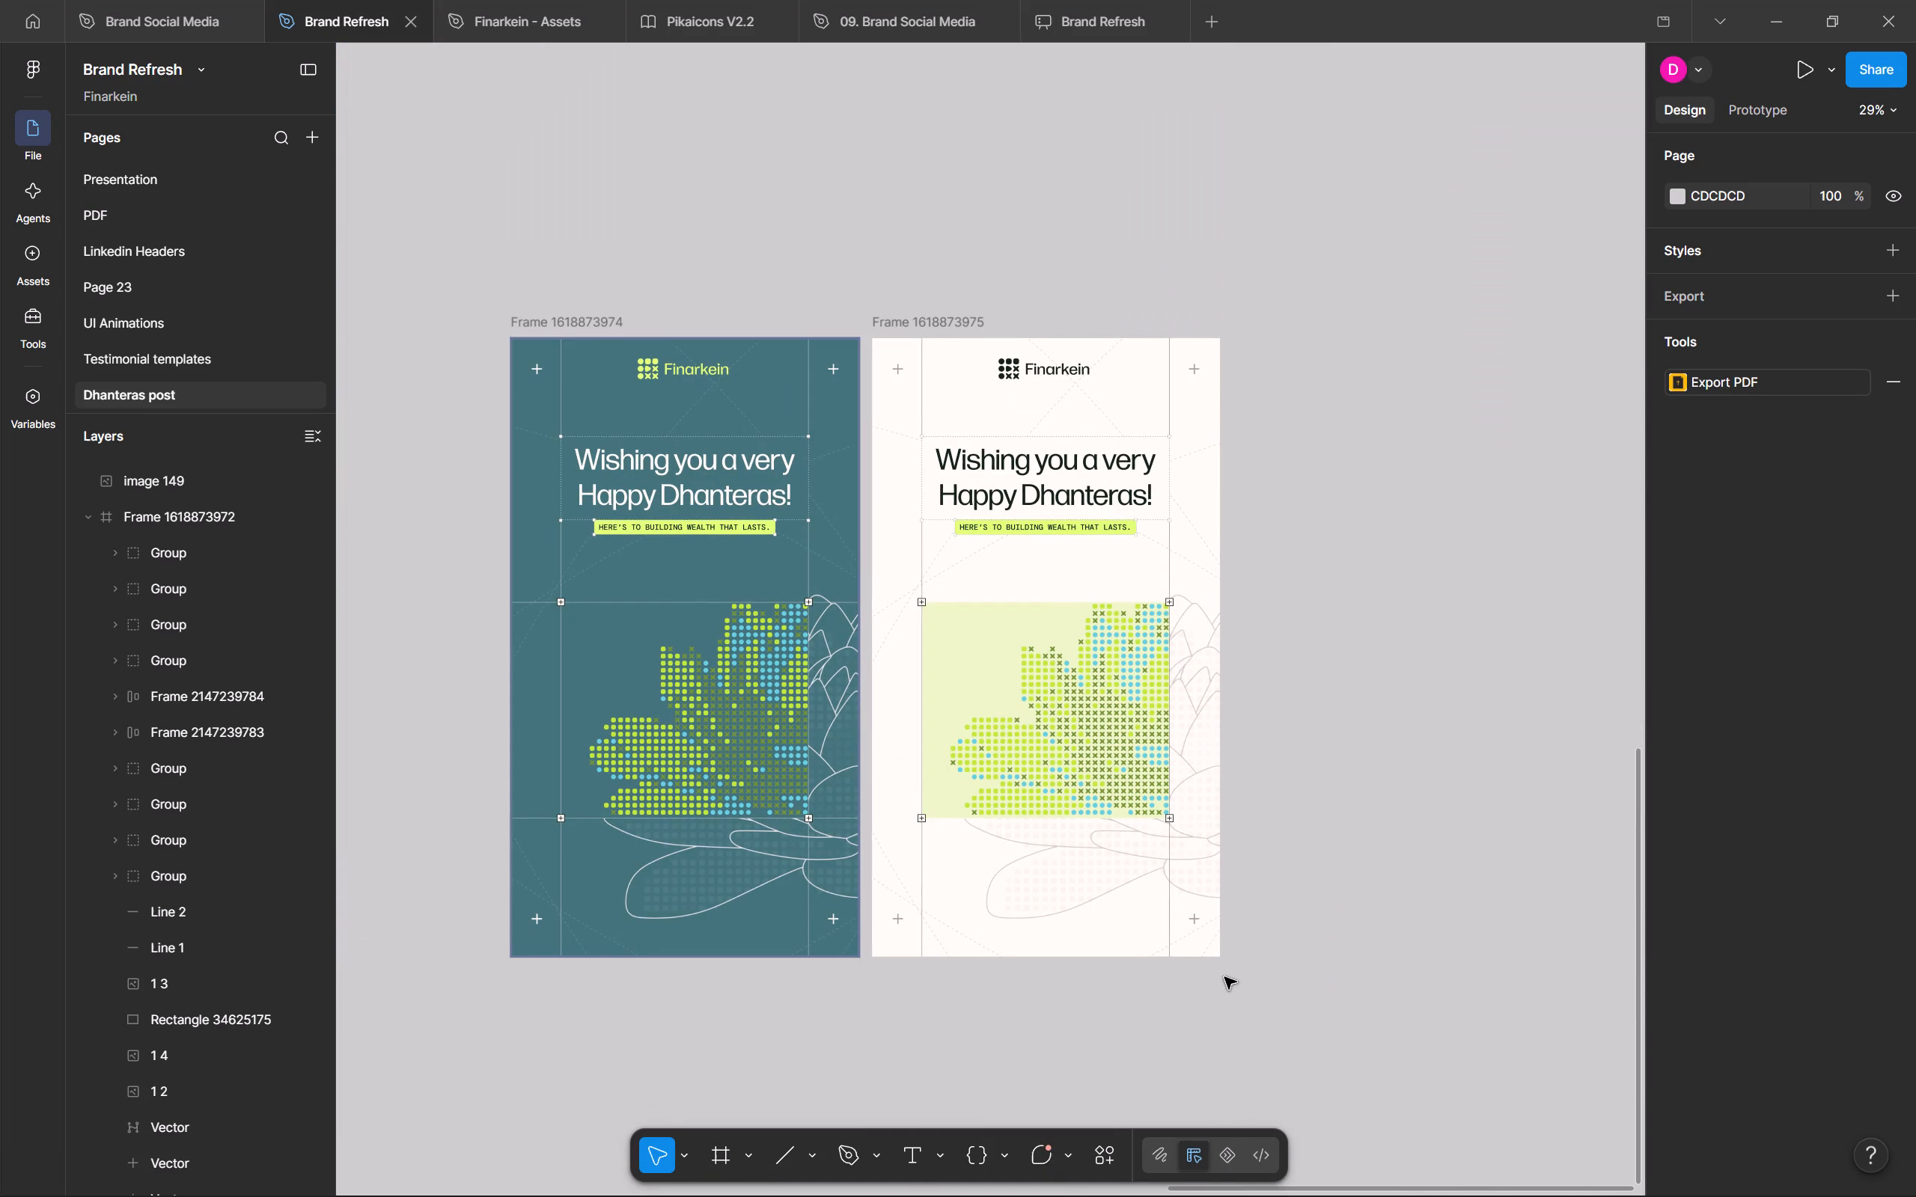
pyautogui.keyDown('ctrl'); pyautogui.scroll(-5, 1224, 977); pyautogui.keyUp('ctrl')
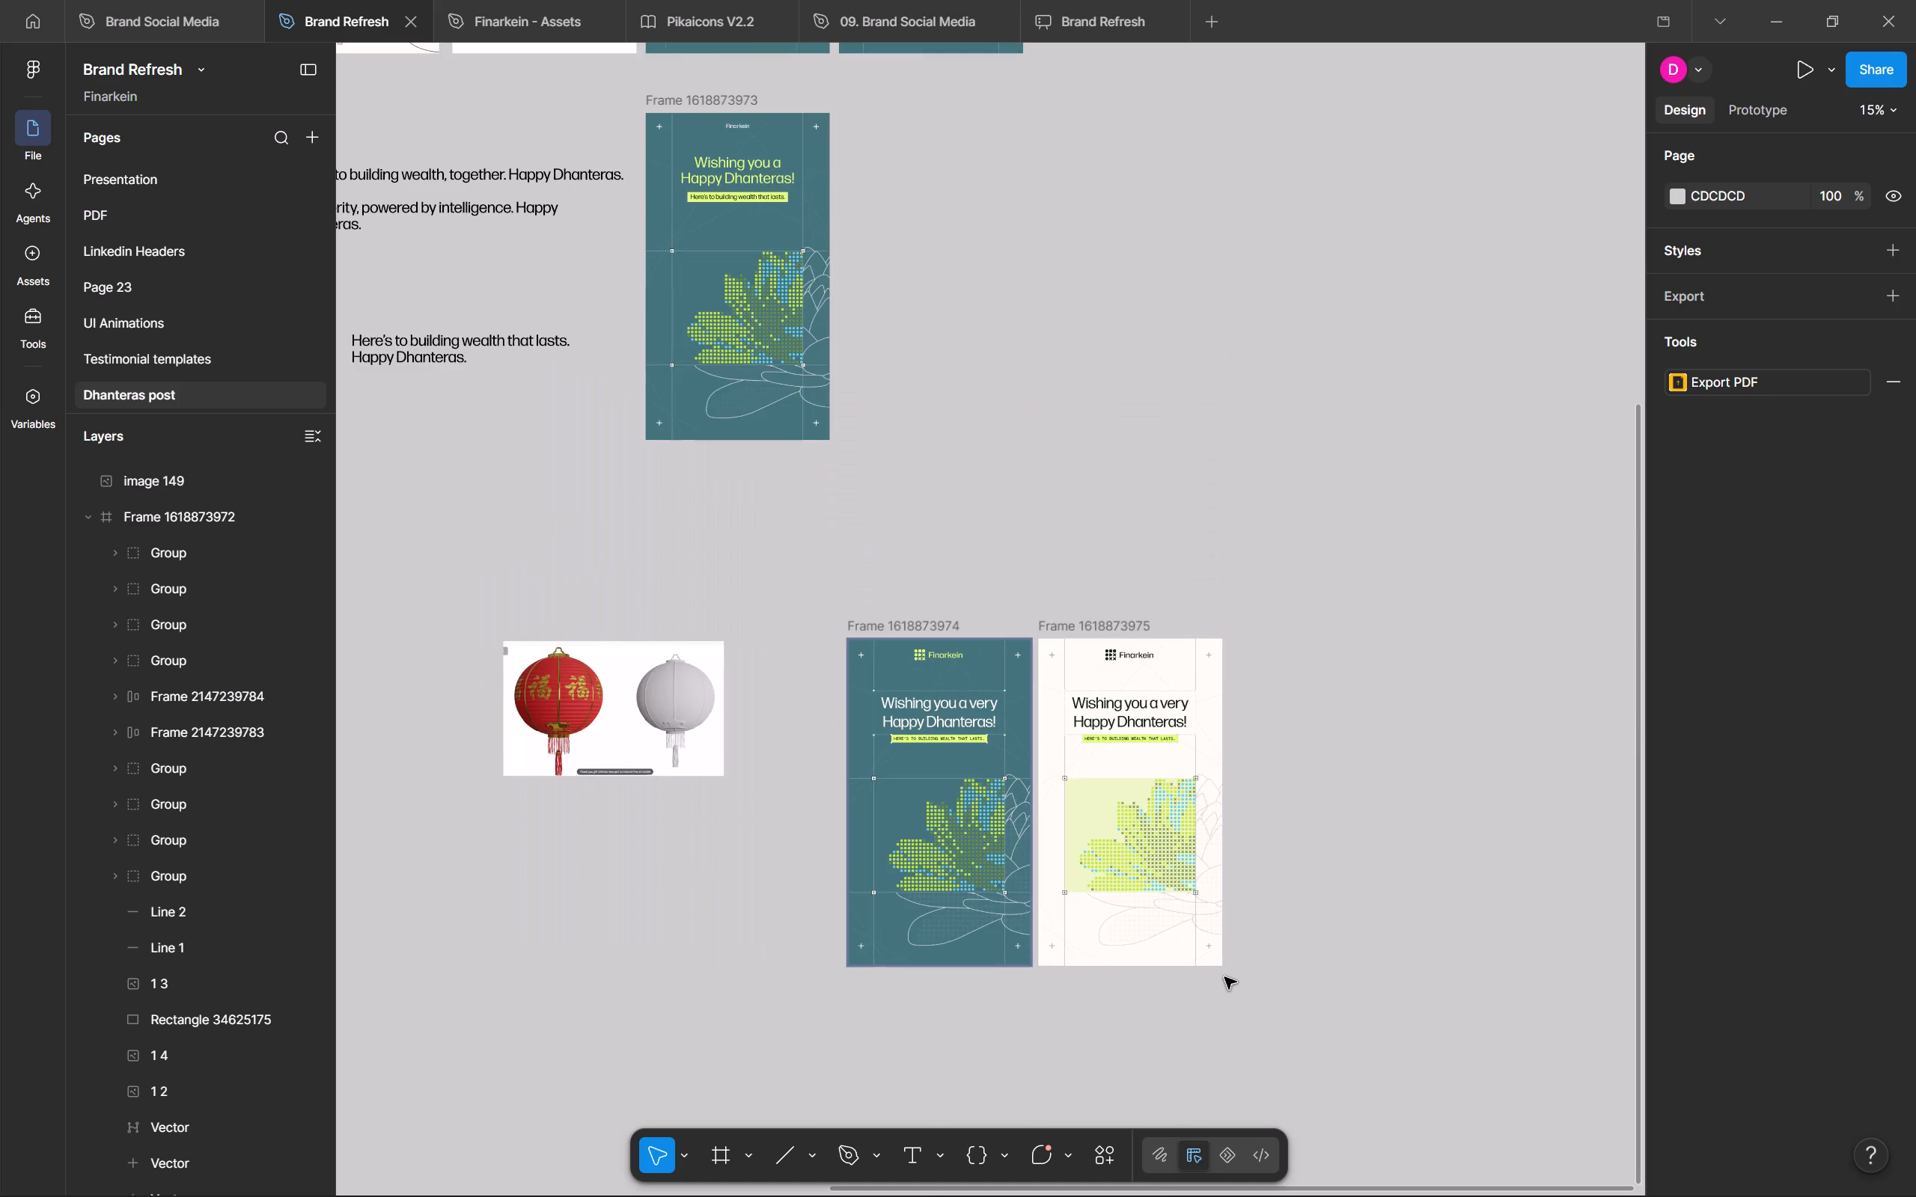
pyautogui.hotkey('alt', 'Tab')
pyautogui.hotkey('alt', 'Escape')
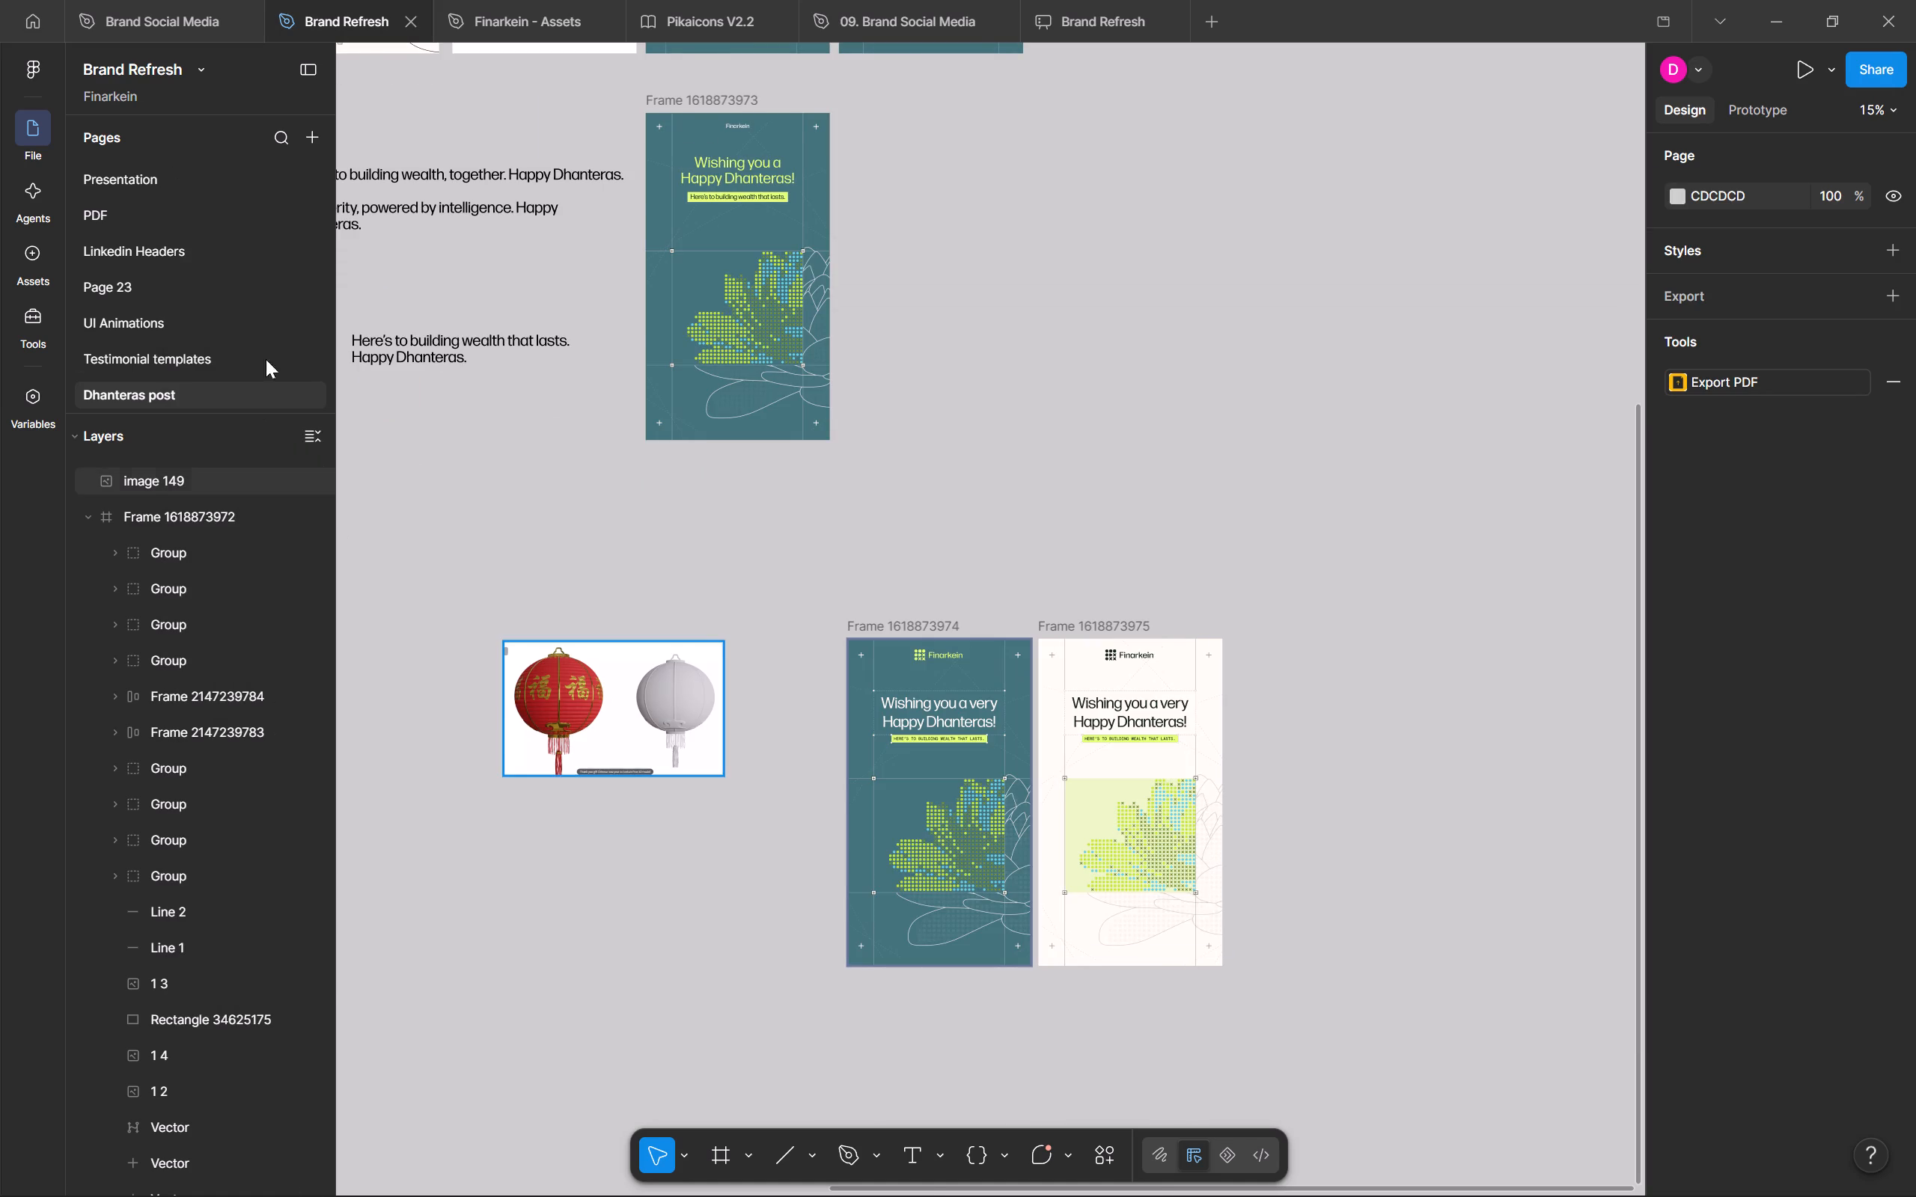
# Compare the layout, lotus artwork and line details of the teal and off-white Dhanteras posts.
pyautogui.scroll(-10, 311, 329)
pyautogui.keyDown('ctrl'); pyautogui.scroll(5, 1124, 880); pyautogui.keyUp('ctrl')
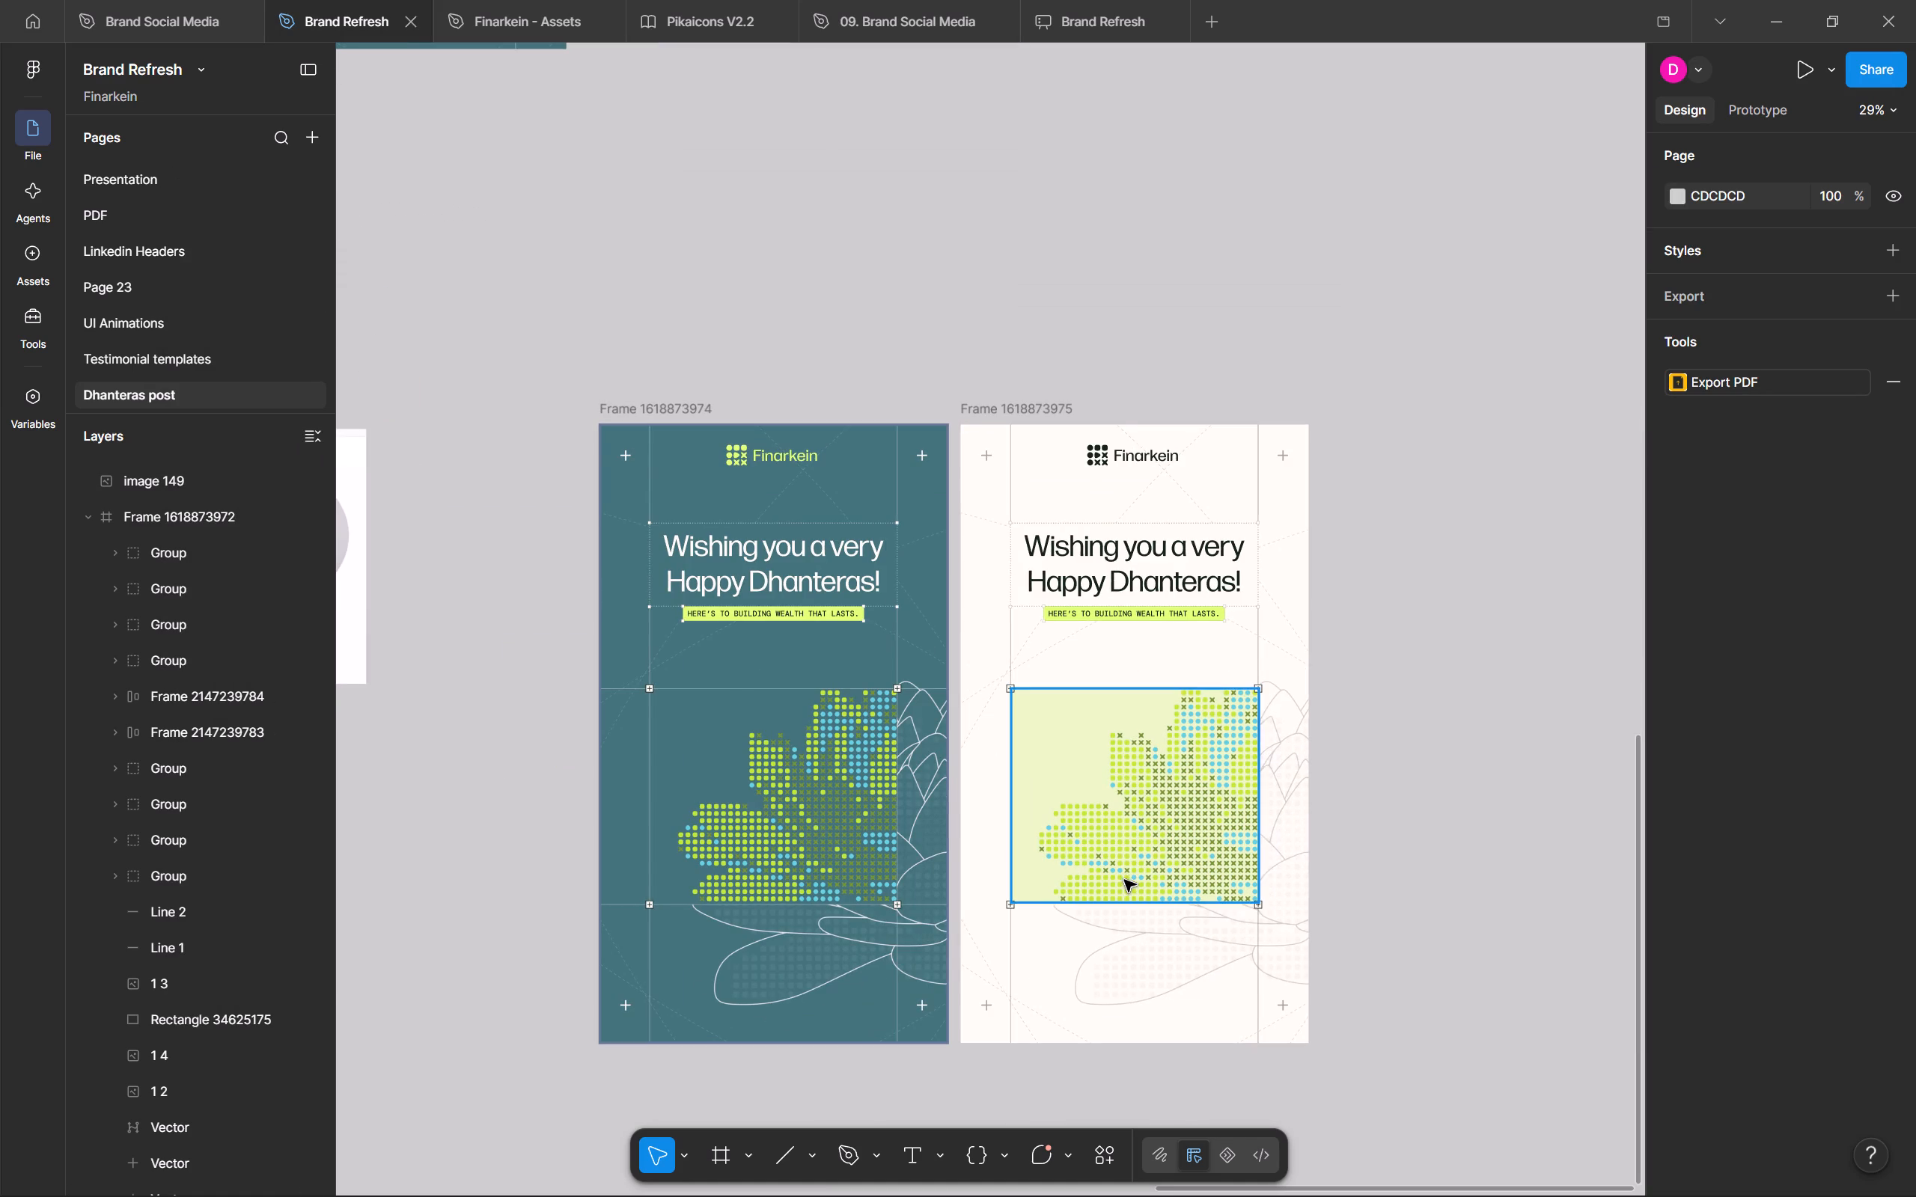
pyautogui.keyDown('ctrl'); pyautogui.scroll(-5, 1393, 925); pyautogui.keyUp('ctrl')
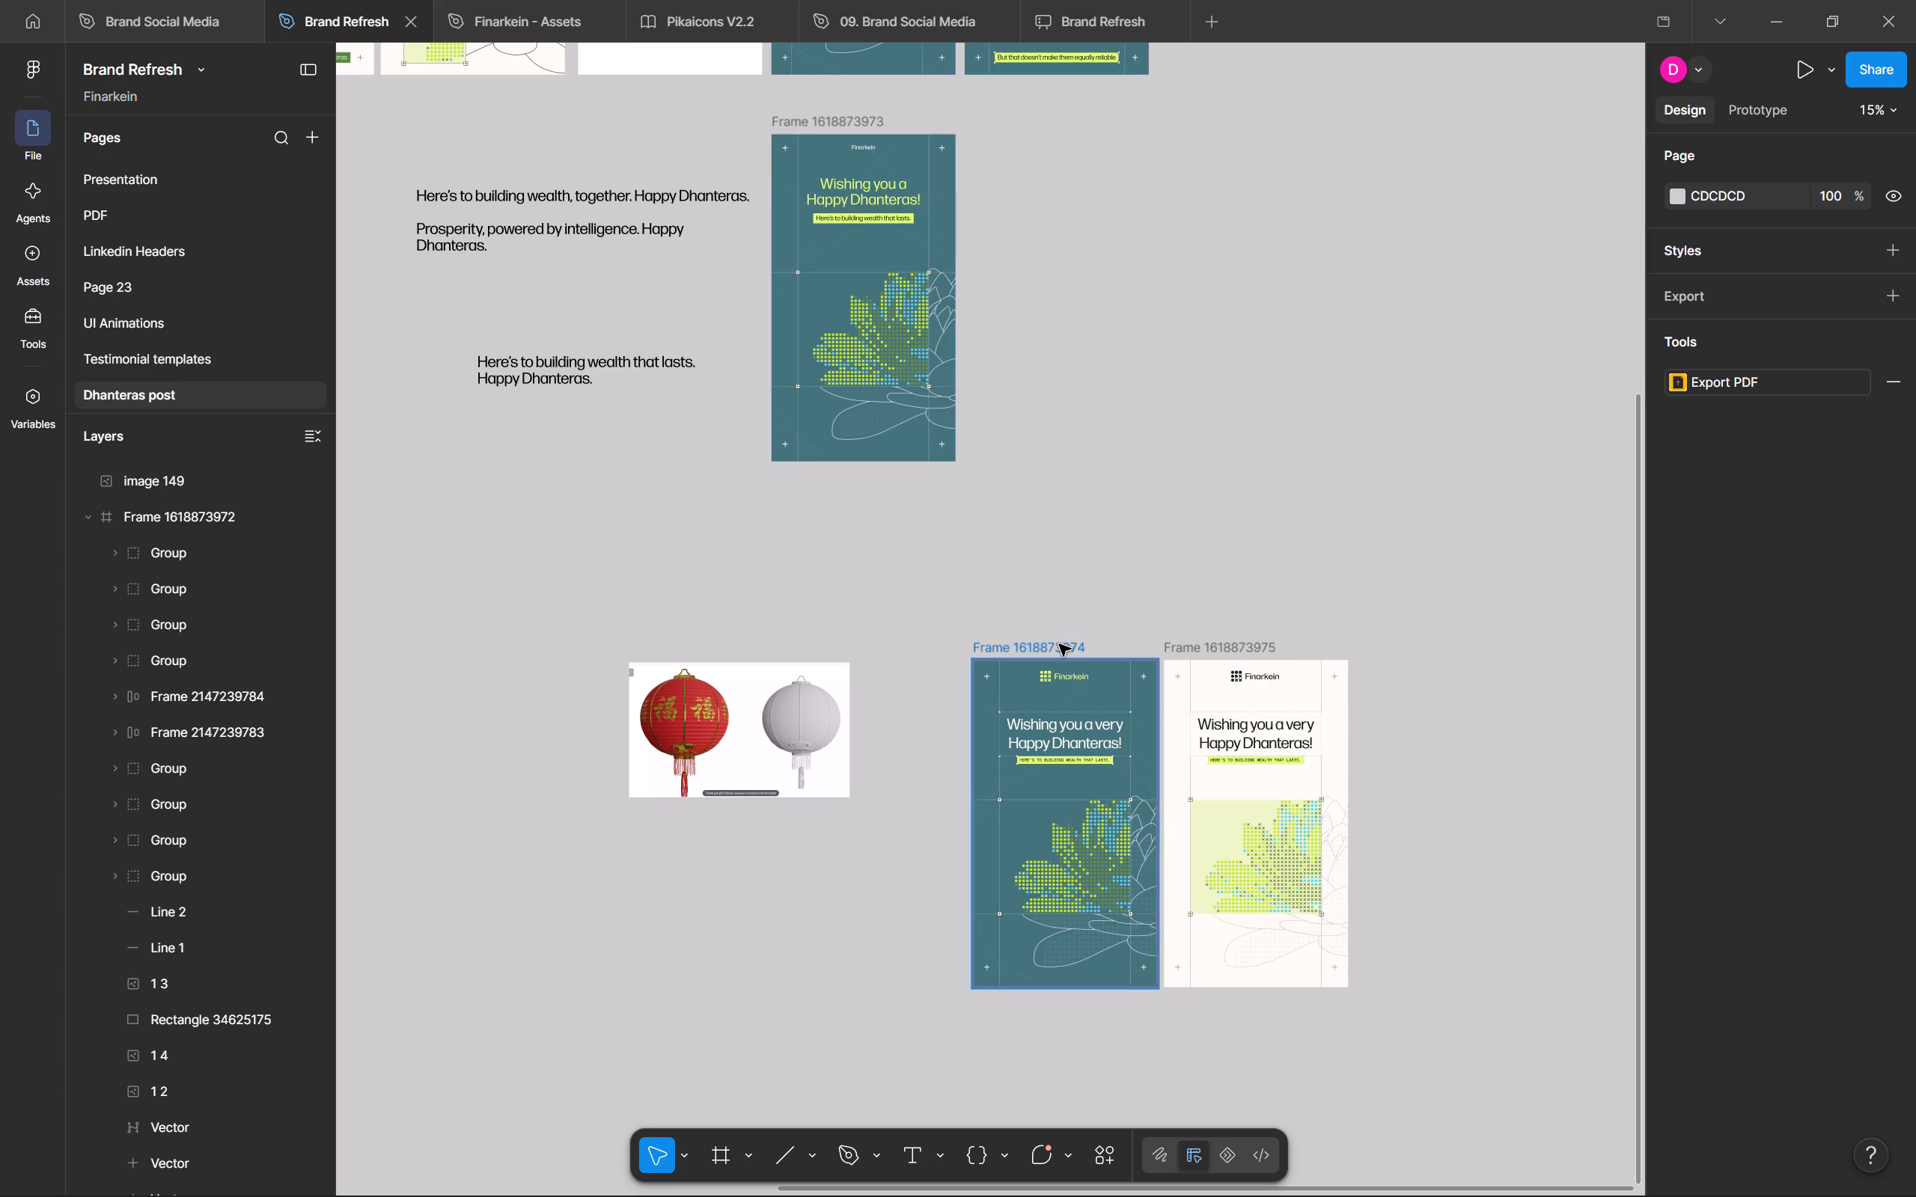
pyautogui.scroll(5, 1360, 1044)
pyautogui.keyDown('ctrl'); pyautogui.scroll(-6, 1360, 1044); pyautogui.keyUp('ctrl')
pyautogui.keyDown('ctrl'); pyautogui.scroll(12, 1360, 1044); pyautogui.keyUp('ctrl')
pyautogui.moveTo(1333, 1053); pyautogui.dragTo(1302, 604, button='middle')
pyautogui.moveTo(1319, 1001); pyautogui.dragTo(1331, 777, button='middle')
pyautogui.scroll(1, 1328, 808)
pyautogui.keyDown('ctrl'); pyautogui.moveTo(1280, 916); pyautogui.dragTo(1394, 1104, button='middle'); pyautogui.keyUp('ctrl')
pyautogui.keyDown('ctrl'); pyautogui.scroll(1, 1280, 952); pyautogui.keyUp('ctrl')
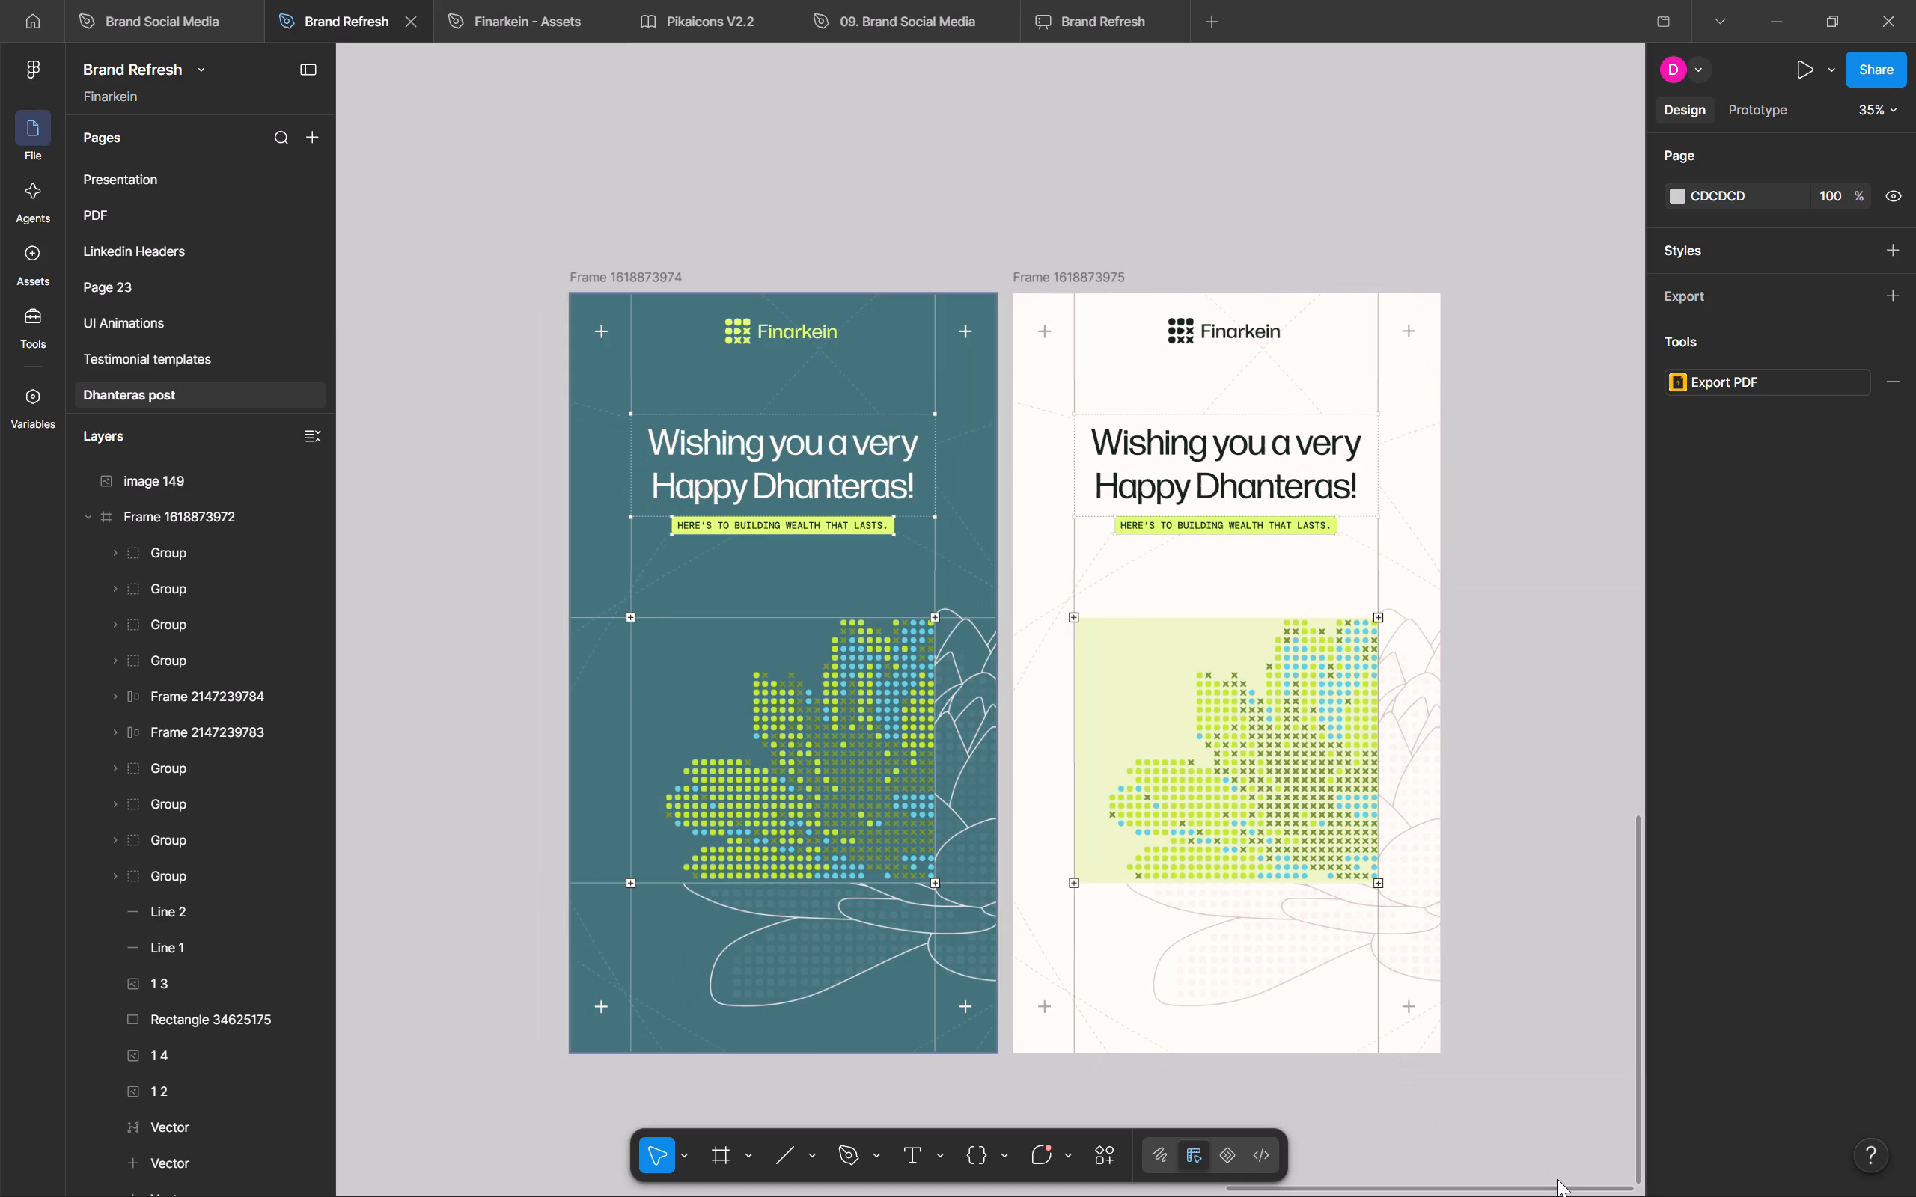
# Review the earlier Dhanteras frame variations alongside the lantern reference image and the two final posts.
pyautogui.keyDown('ctrl'); pyautogui.scroll(-7, 1557, 1179); pyautogui.keyUp('ctrl')
pyautogui.moveTo(1268, 622); pyautogui.dragTo(1171, 883, button='middle')
pyautogui.keyDown('ctrl'); pyautogui.scroll(5, 907, 479); pyautogui.keyUp('ctrl')
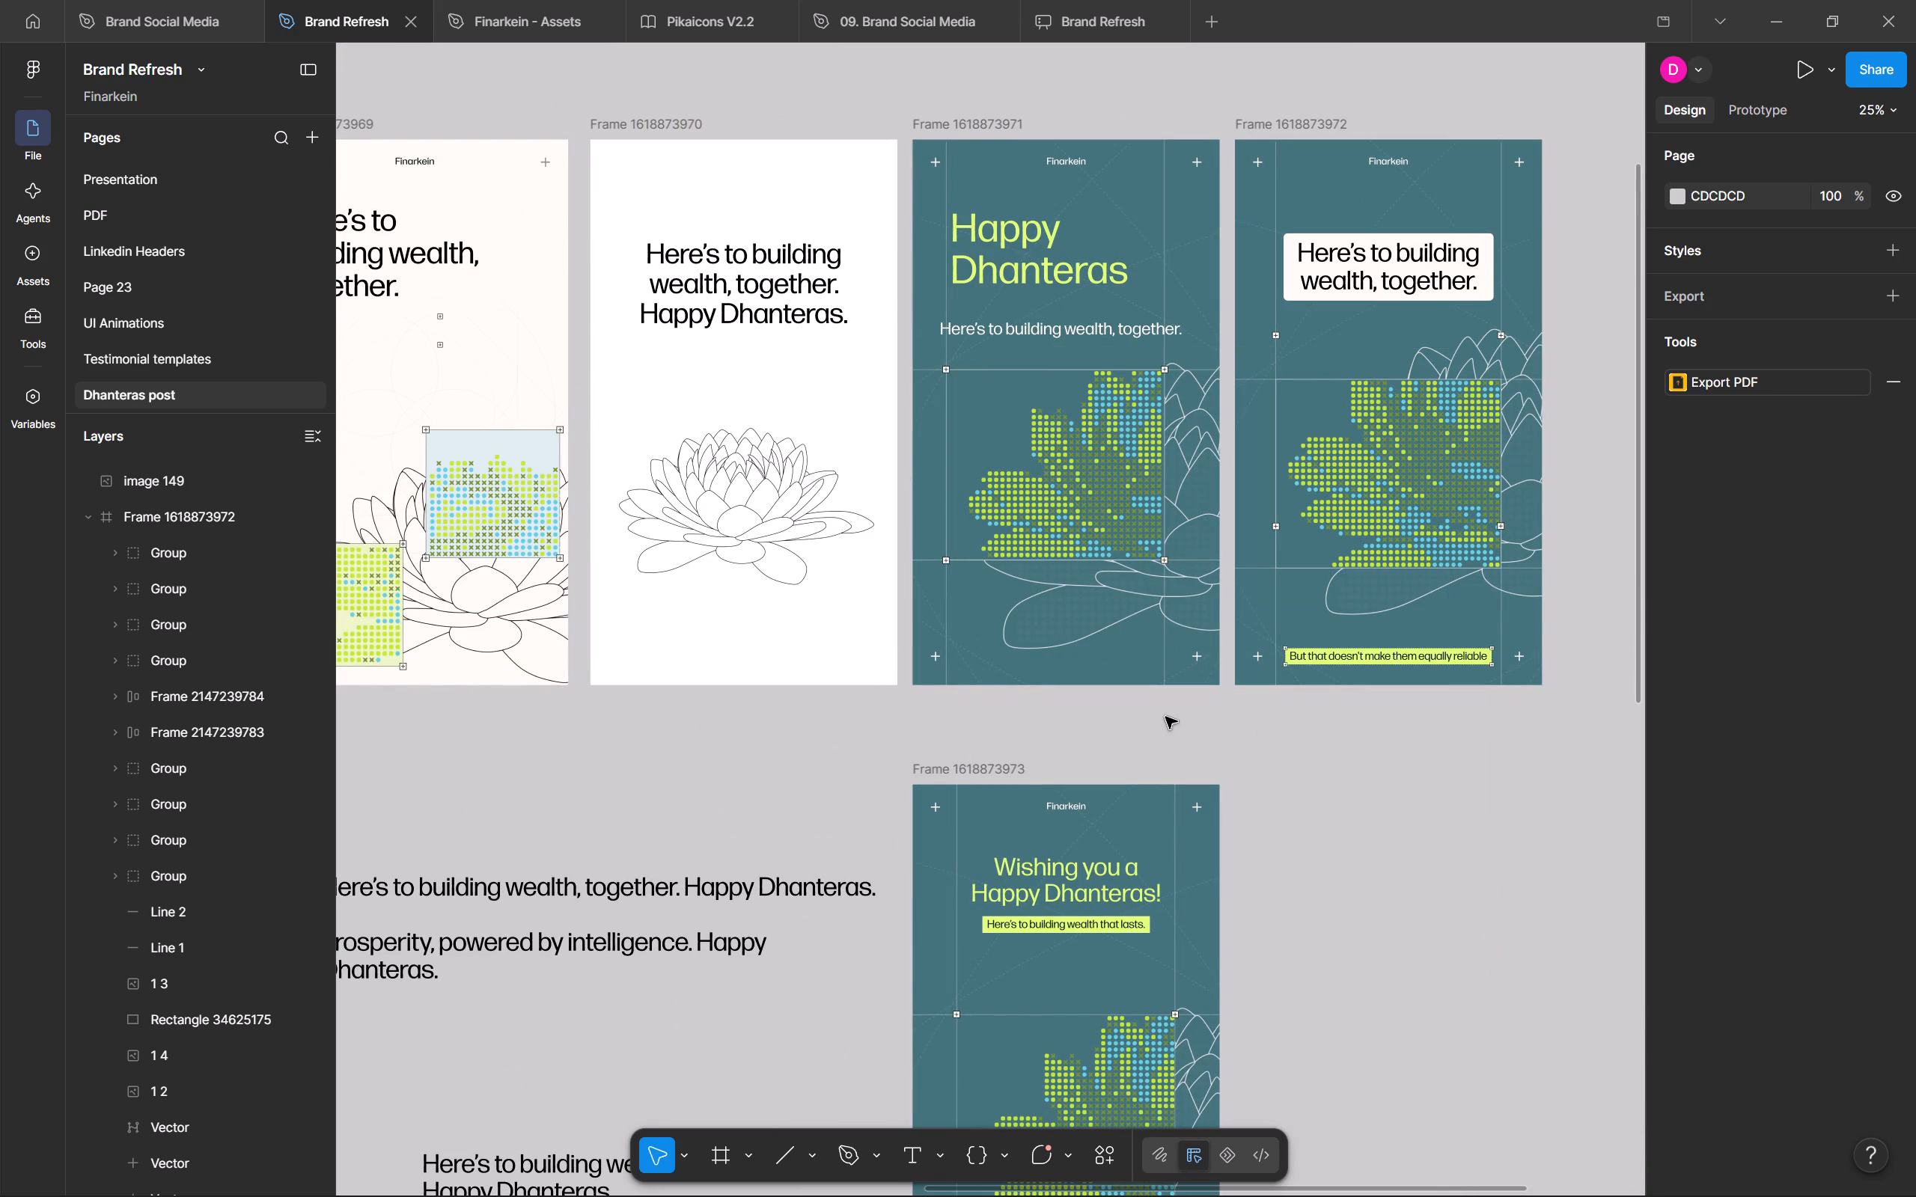
pyautogui.scroll(-7, 1387, 920)
pyautogui.moveTo(1388, 934); pyautogui.dragTo(1105, 299, button='middle')
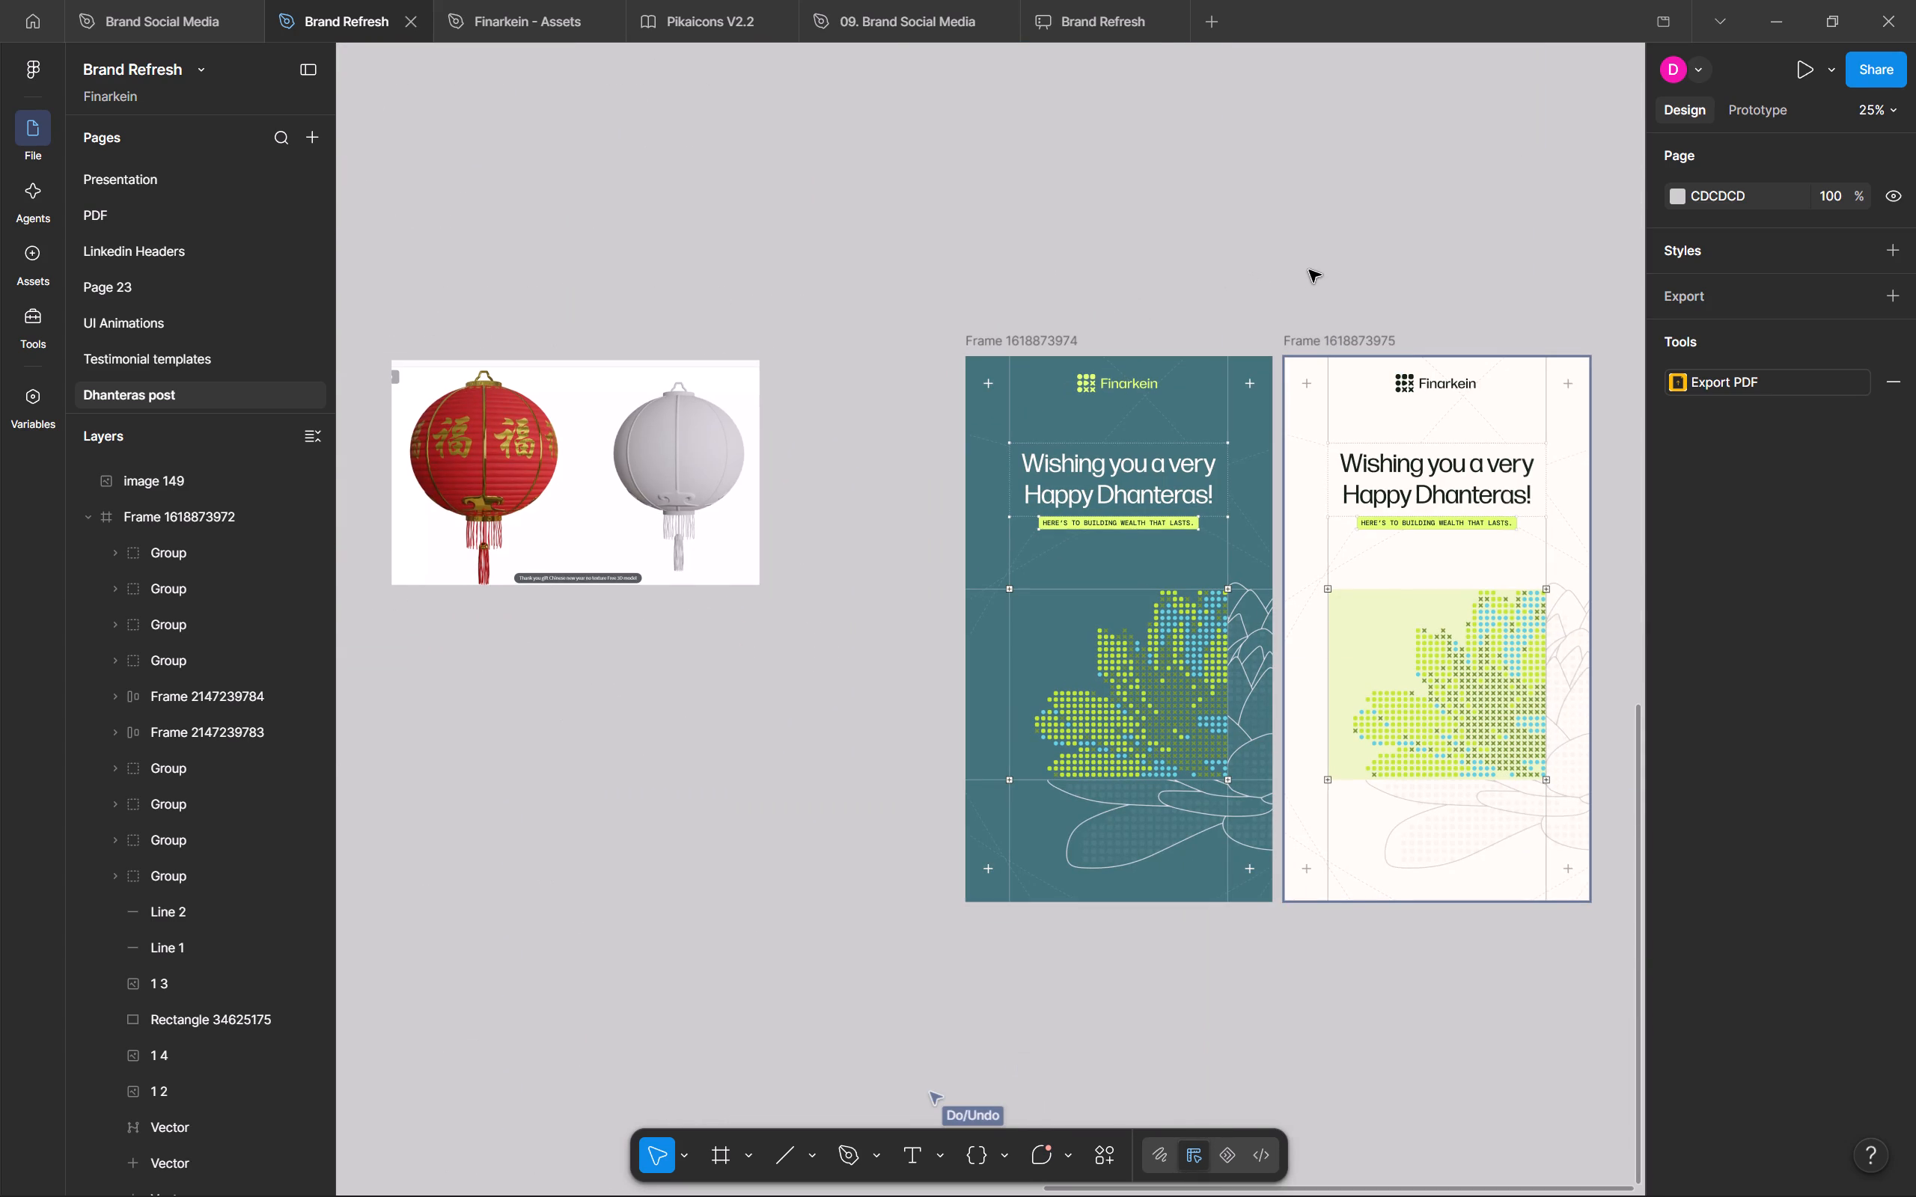
pyautogui.keyDown('ctrl'); pyautogui.scroll(4, 1309, 270); pyautogui.keyUp('ctrl')
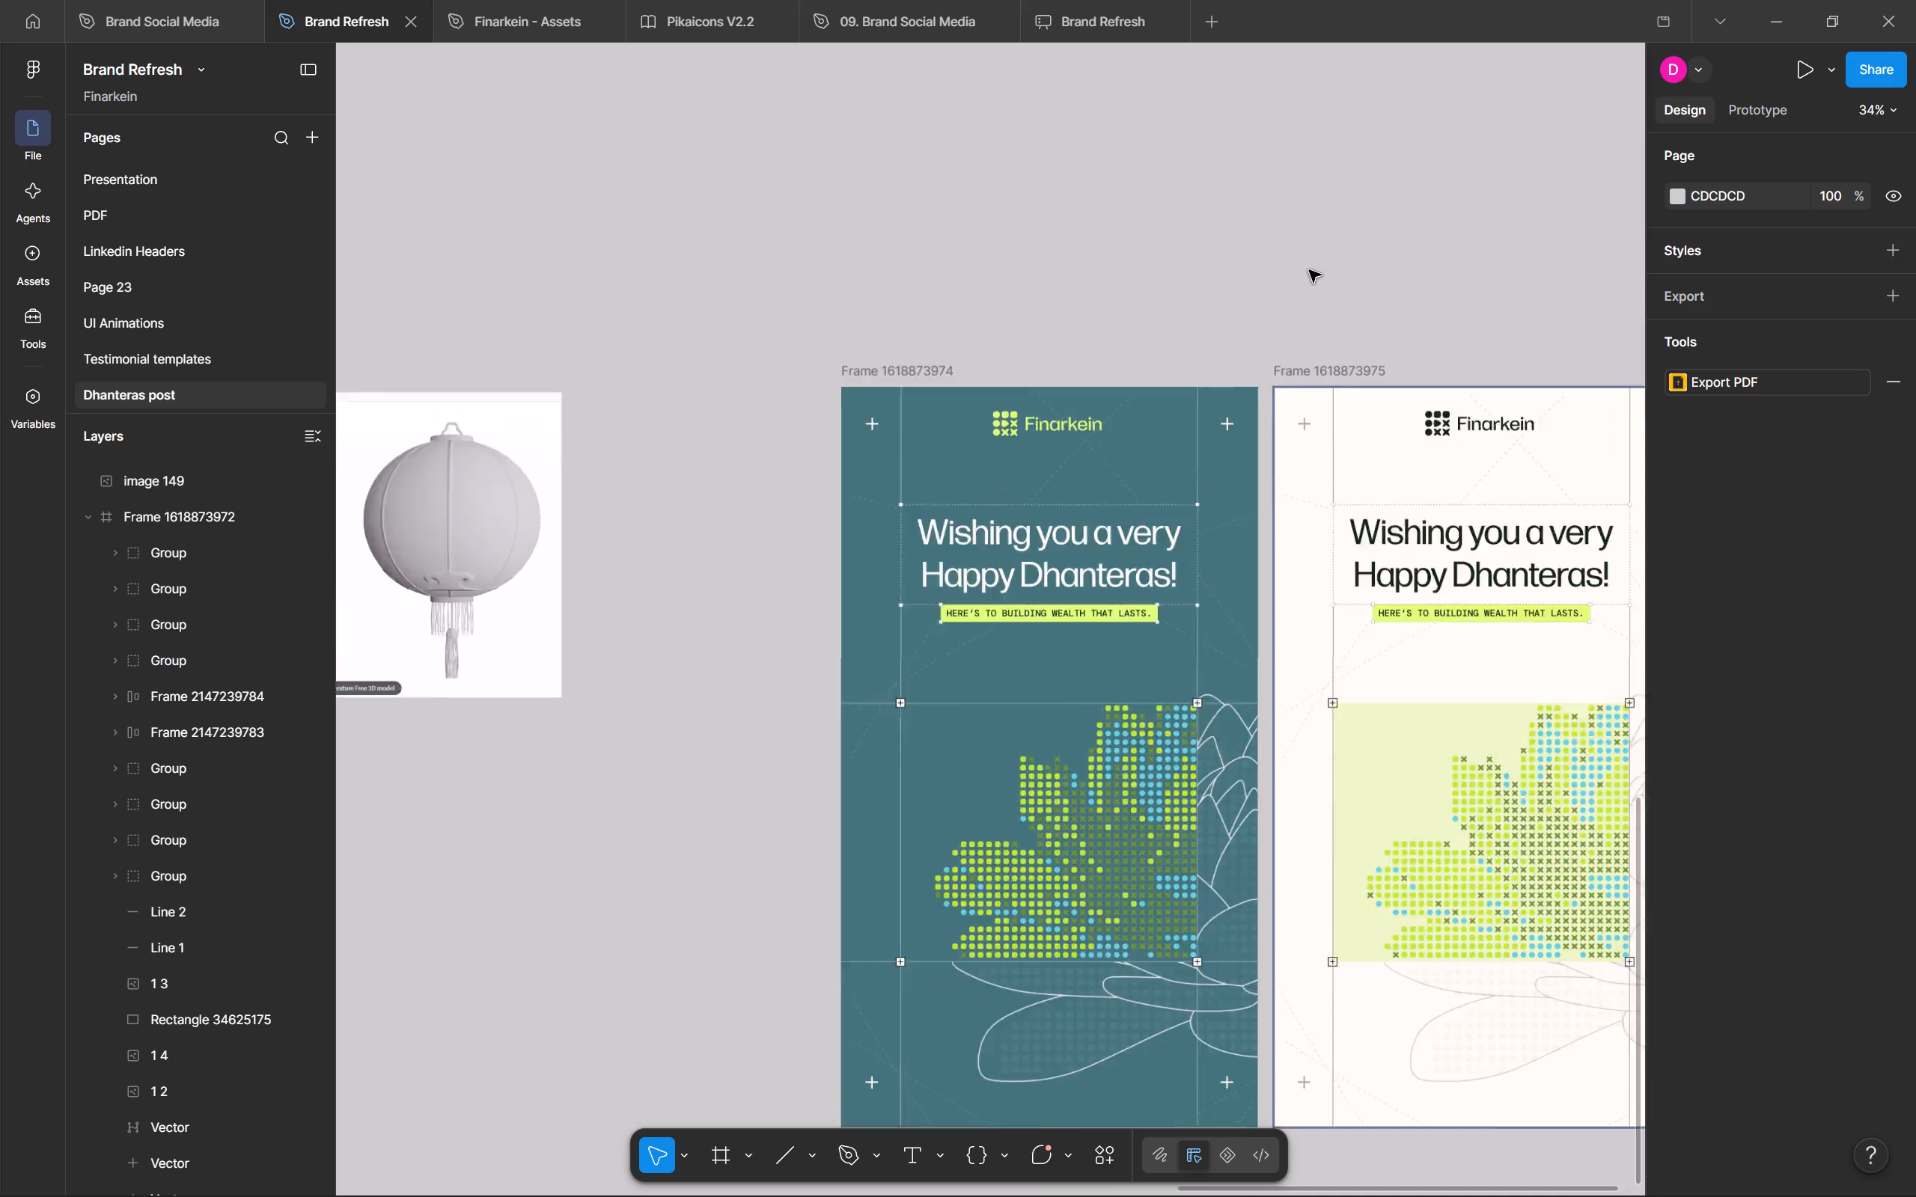
pyautogui.keyDown('ctrl'); pyautogui.scroll(-10, 1308, 278); pyautogui.keyUp('ctrl')
# Switch to the Blender render and save it as 6.png in the Finarkein - Dhanteras project's 2. Asset export folder.
pyautogui.hotkey('alt', 'Tab')
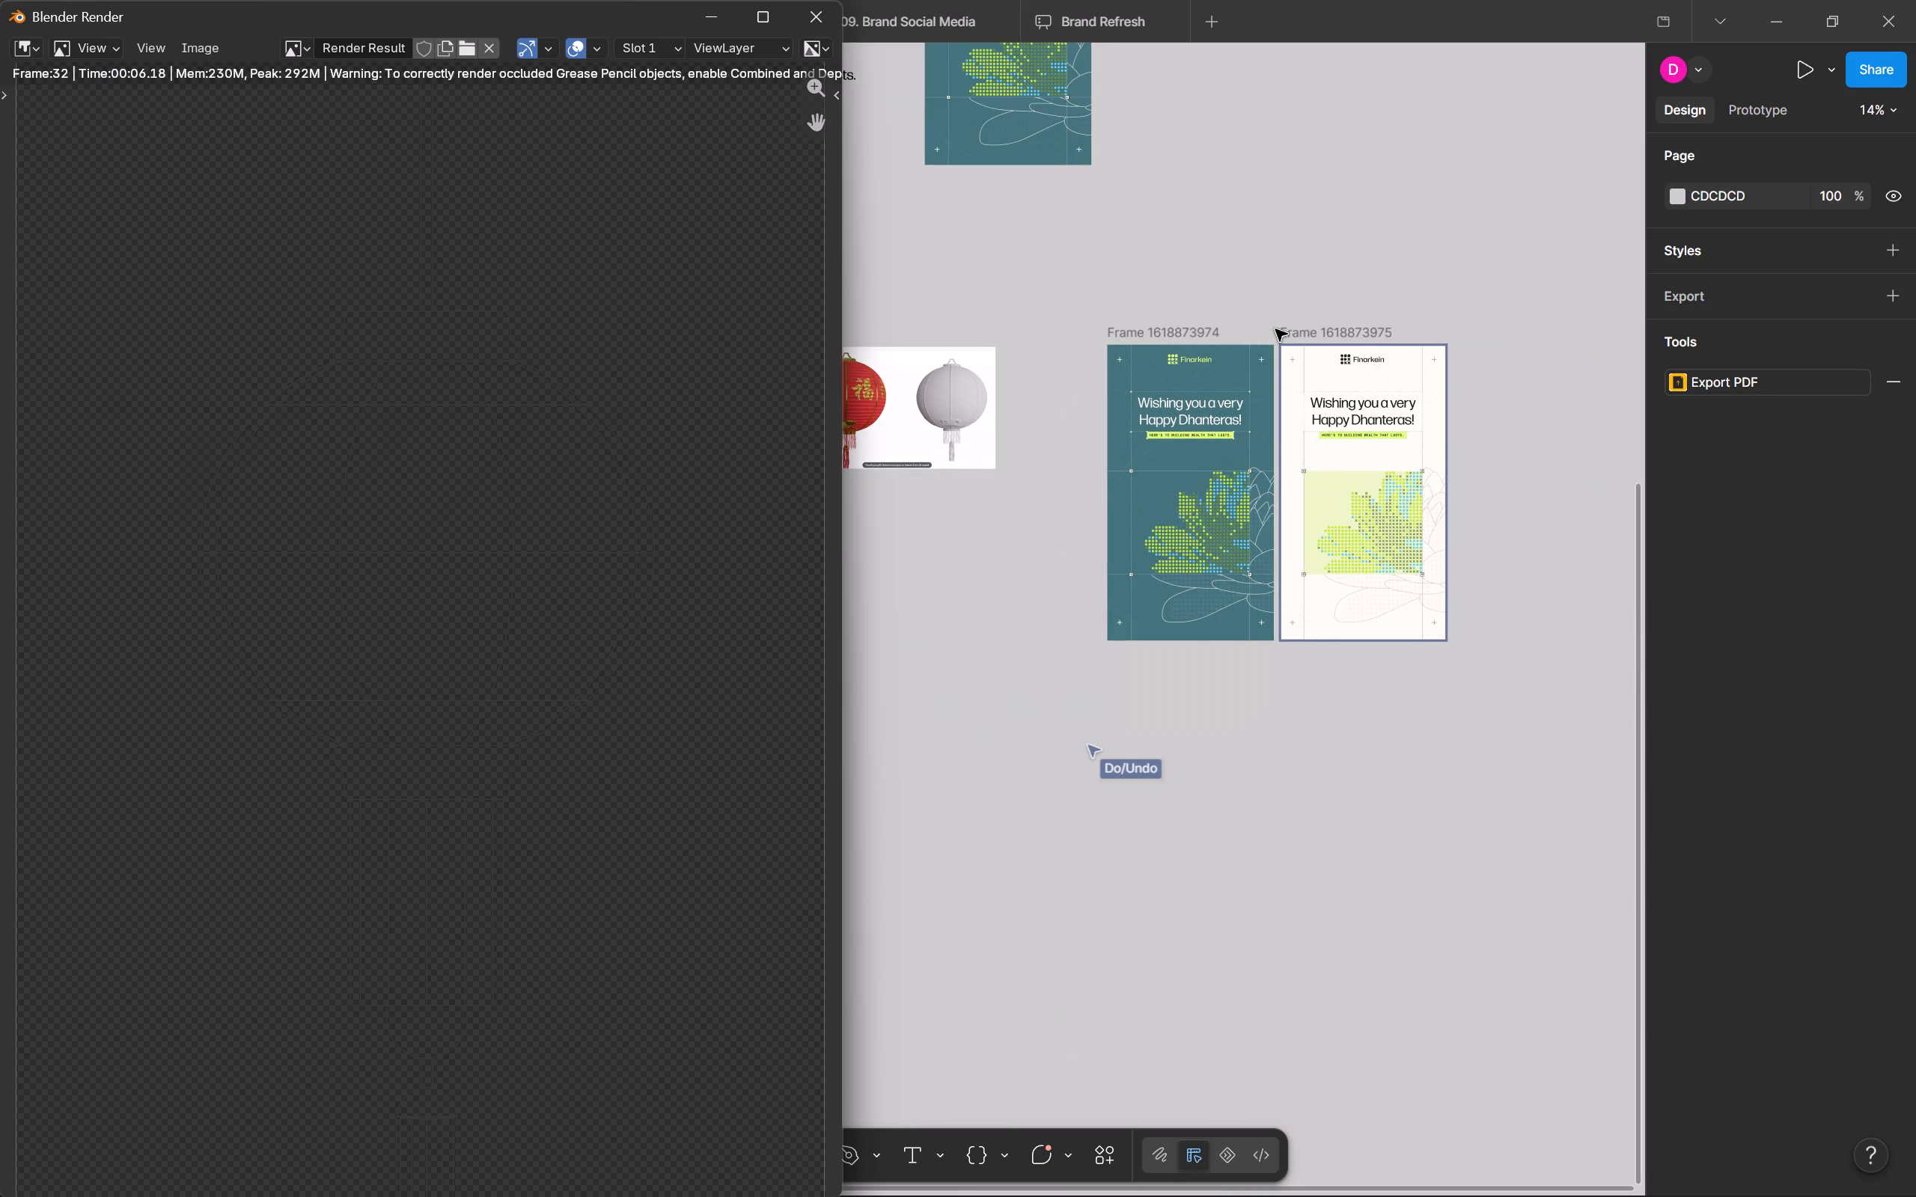
pyautogui.hotkey('alt', 's')
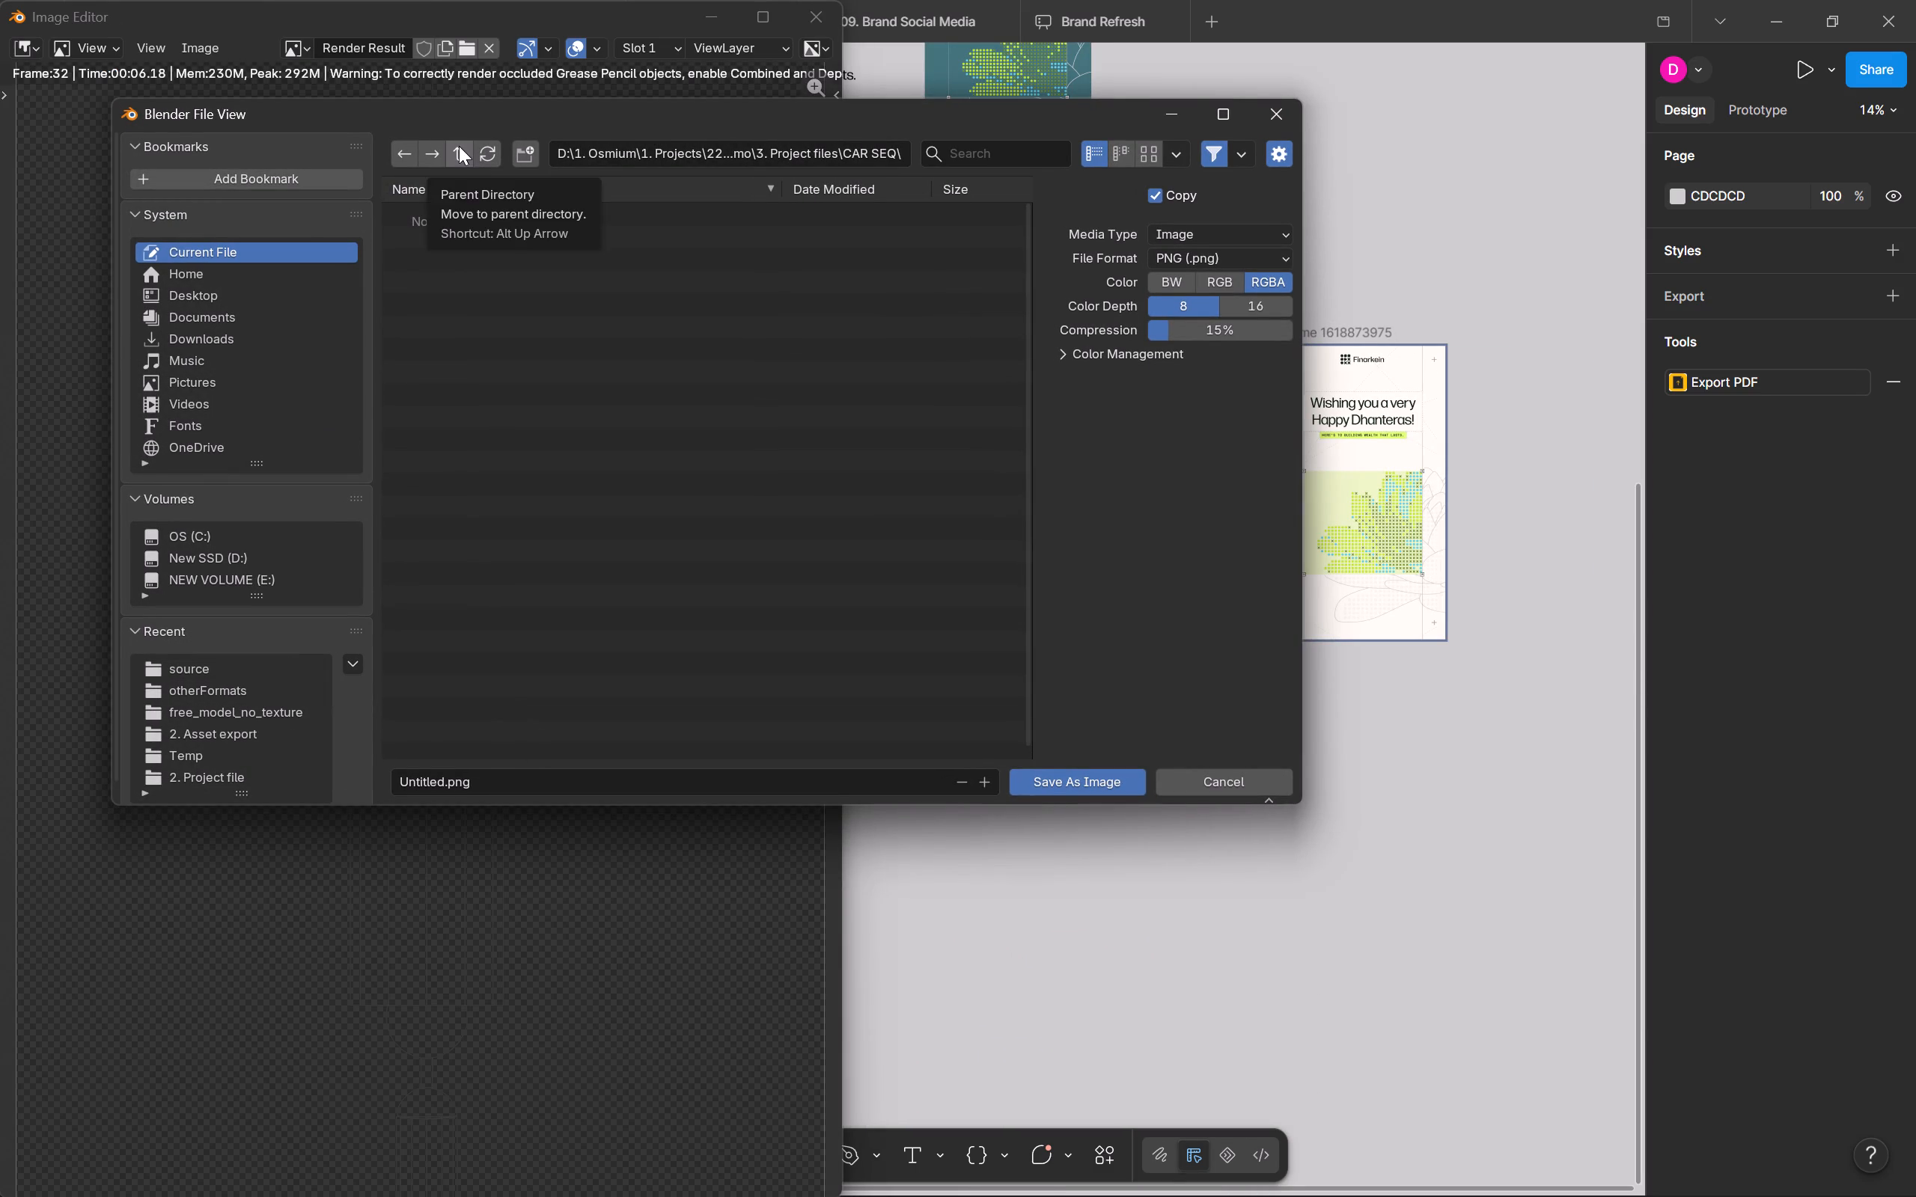
pyautogui.click(232, 664)
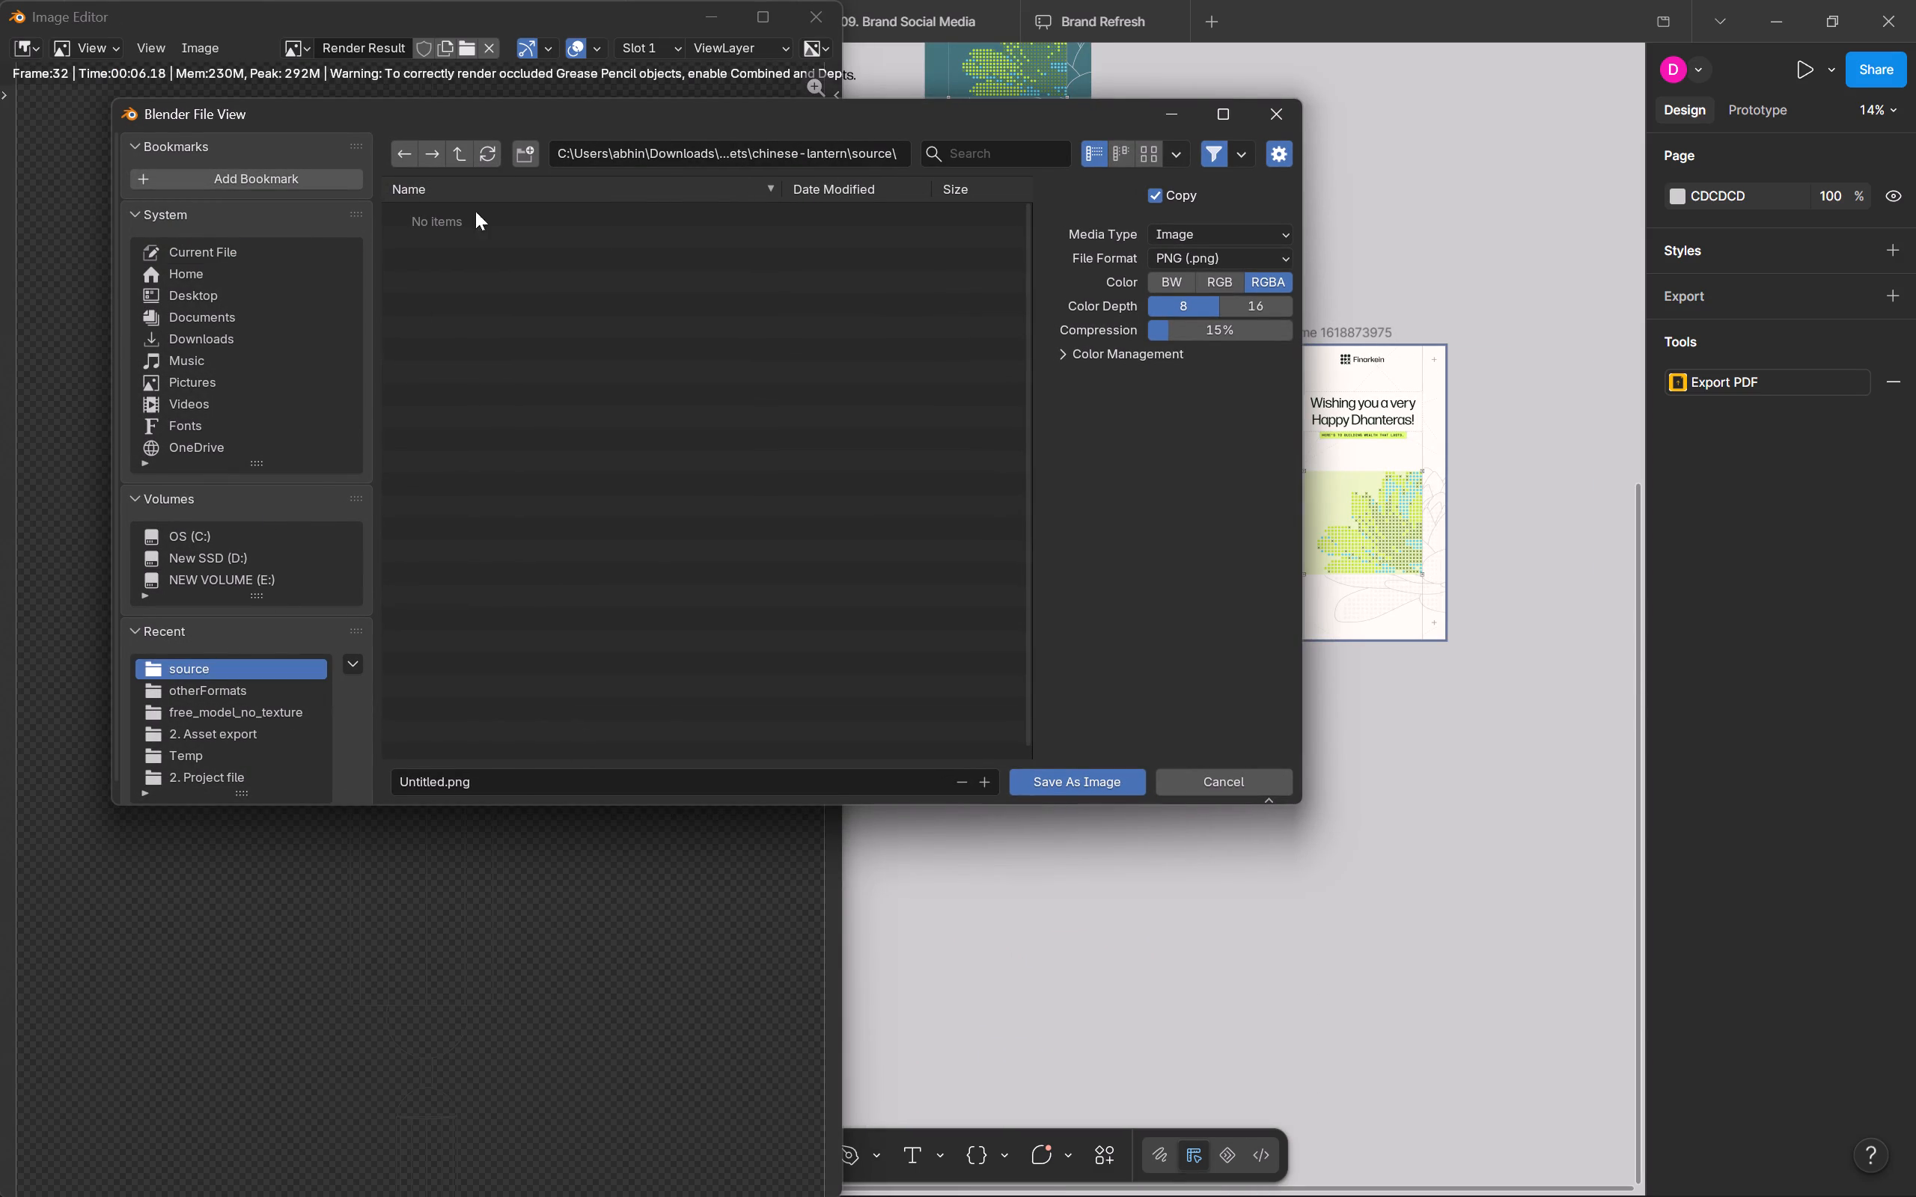
pyautogui.doubleClick(460, 148)
pyautogui.click(460, 148)
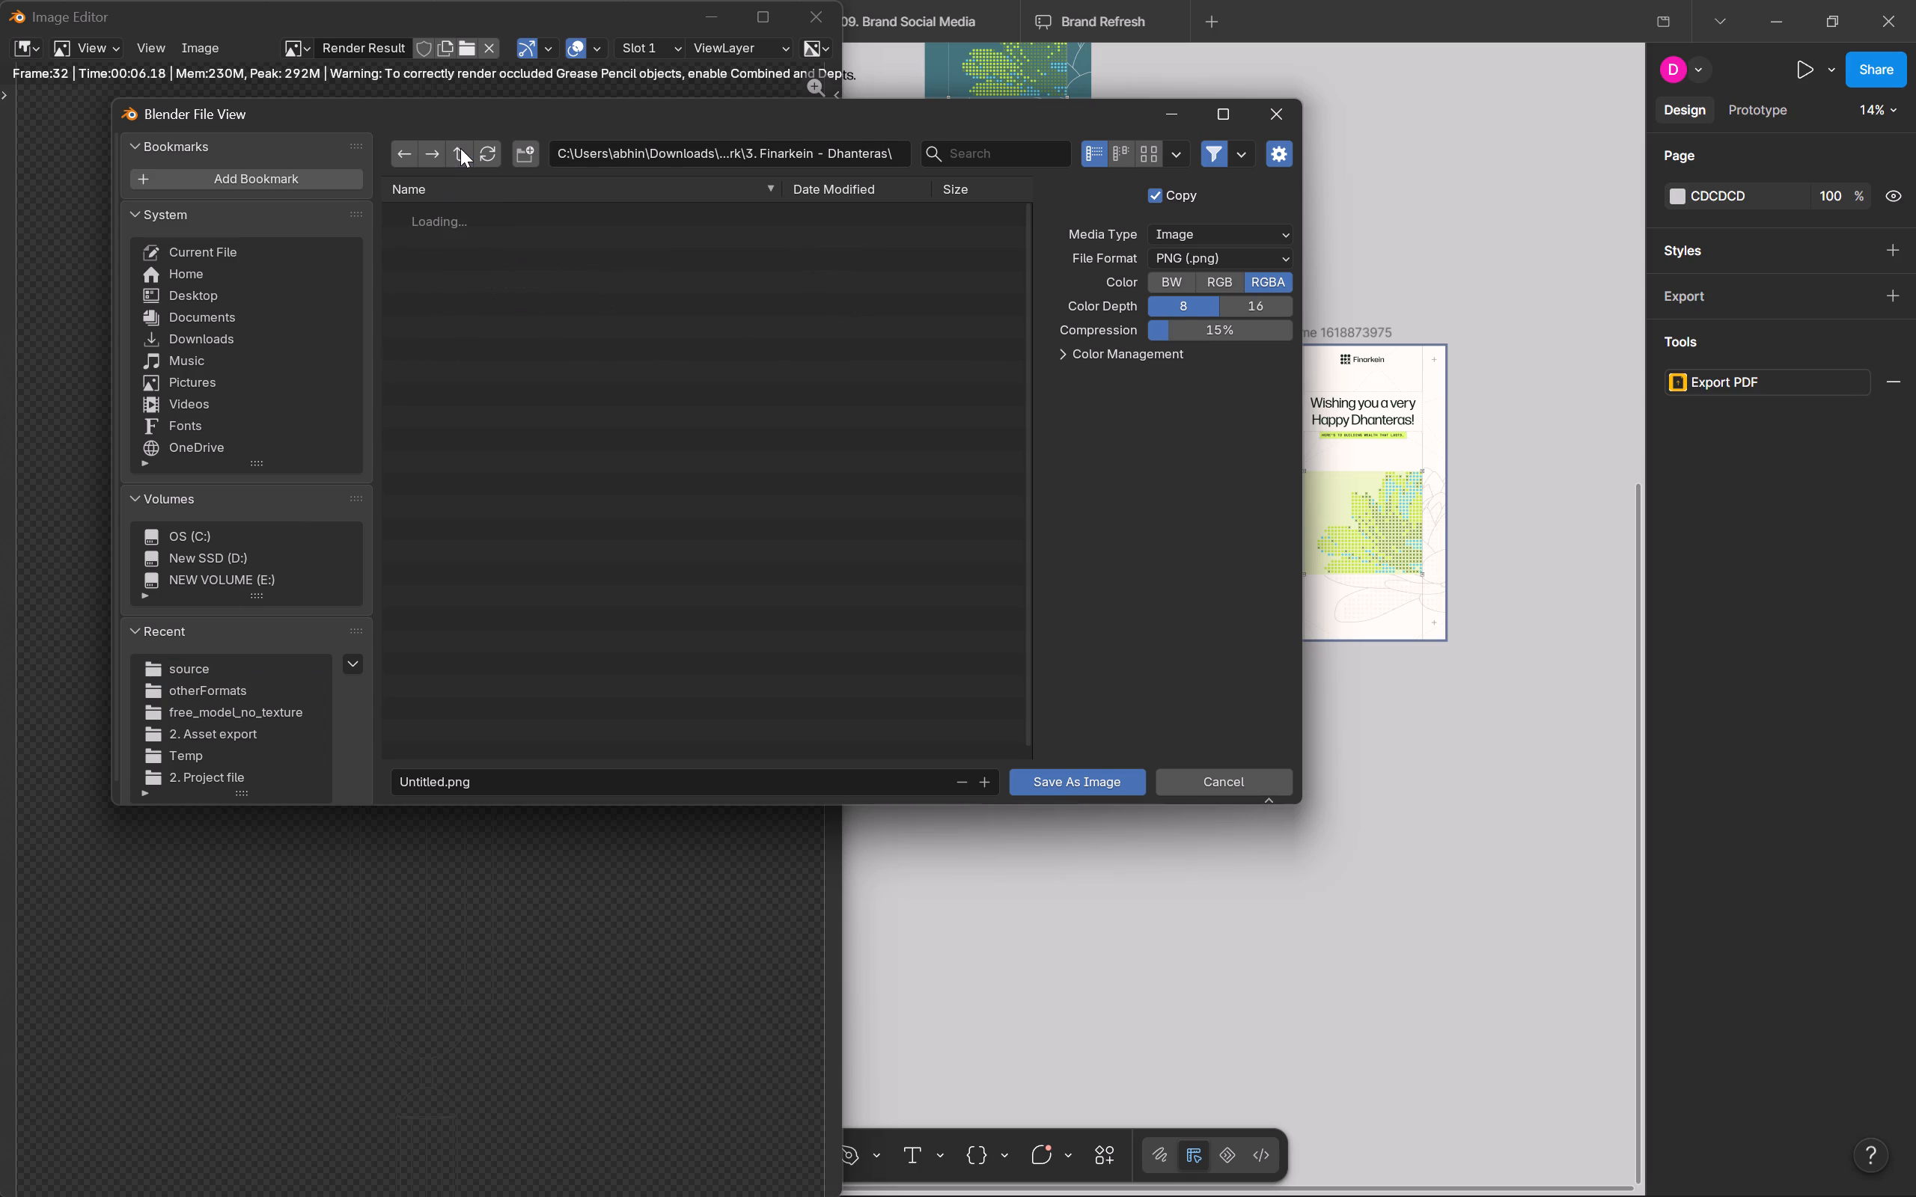
pyautogui.doubleClick(482, 234)
pyautogui.click(482, 236)
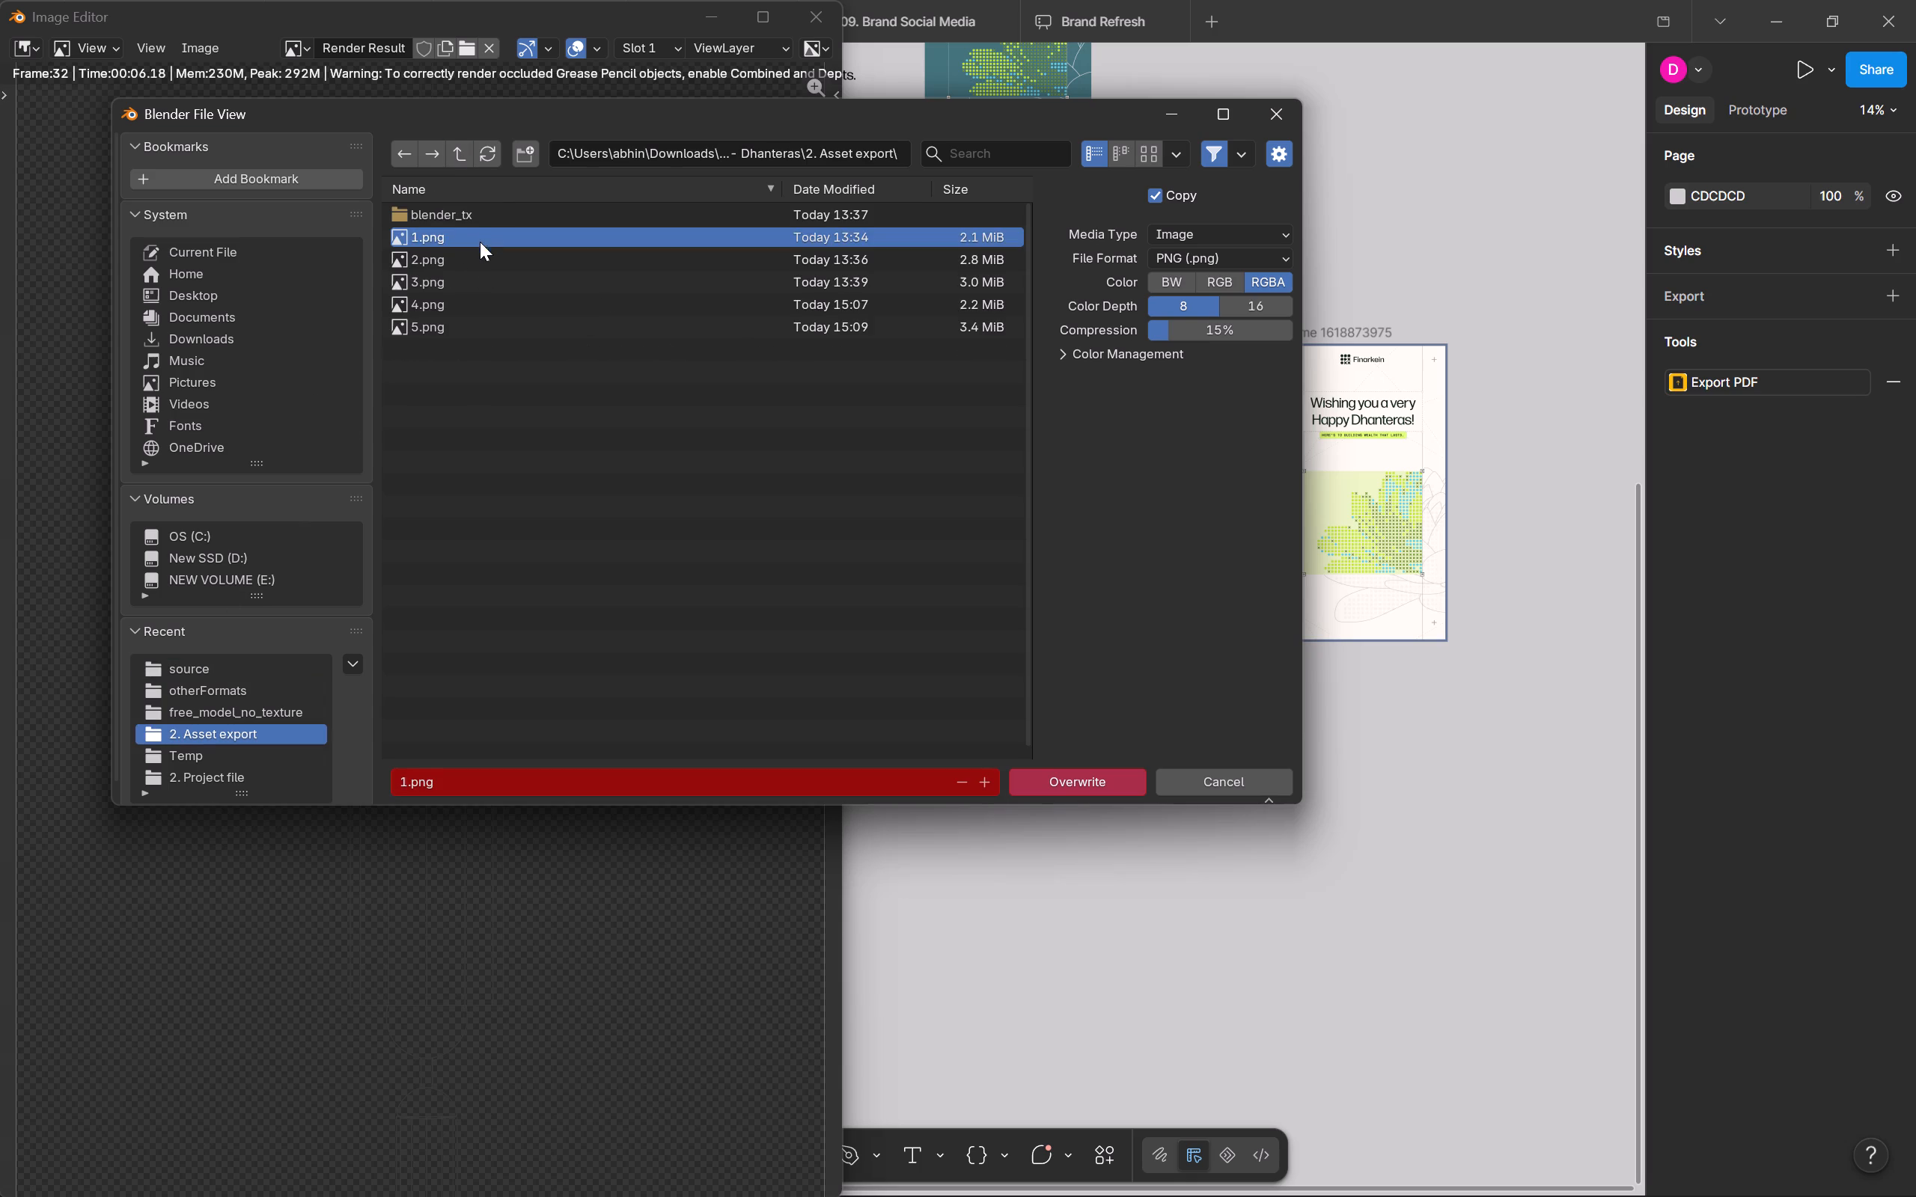
pyautogui.click(455, 312)
pyautogui.click(461, 327)
pyautogui.click(981, 767)
pyautogui.click(989, 777)
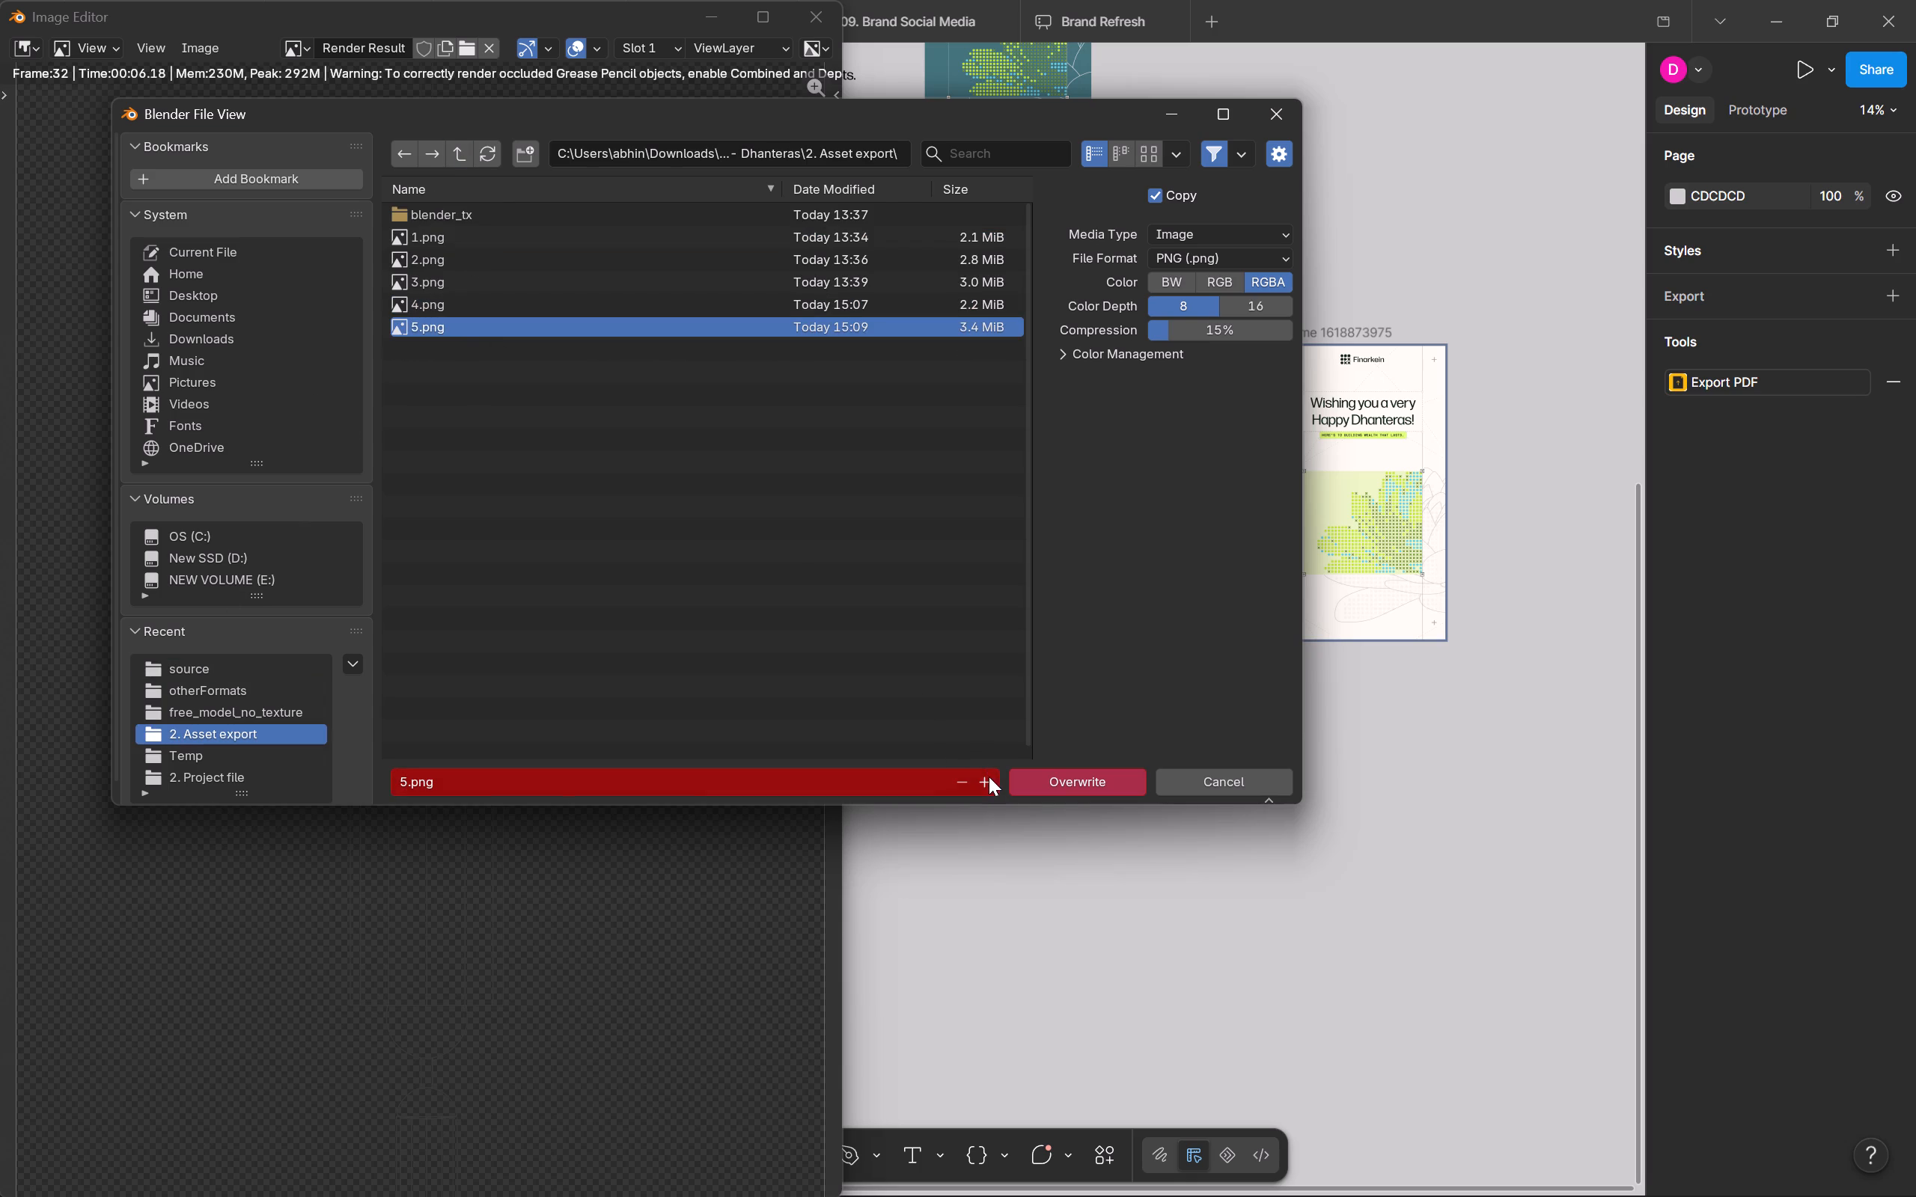
pyautogui.click(1015, 778)
# Import 6.png from the 2. Asset export folder onto an empty canvas area of Figma's Dhanteras post page.
pyautogui.hotkey('alt', 'Tab')
pyautogui.keyDown('alt'); pyautogui.click(1274, 0); pyautogui.keyUp('alt')
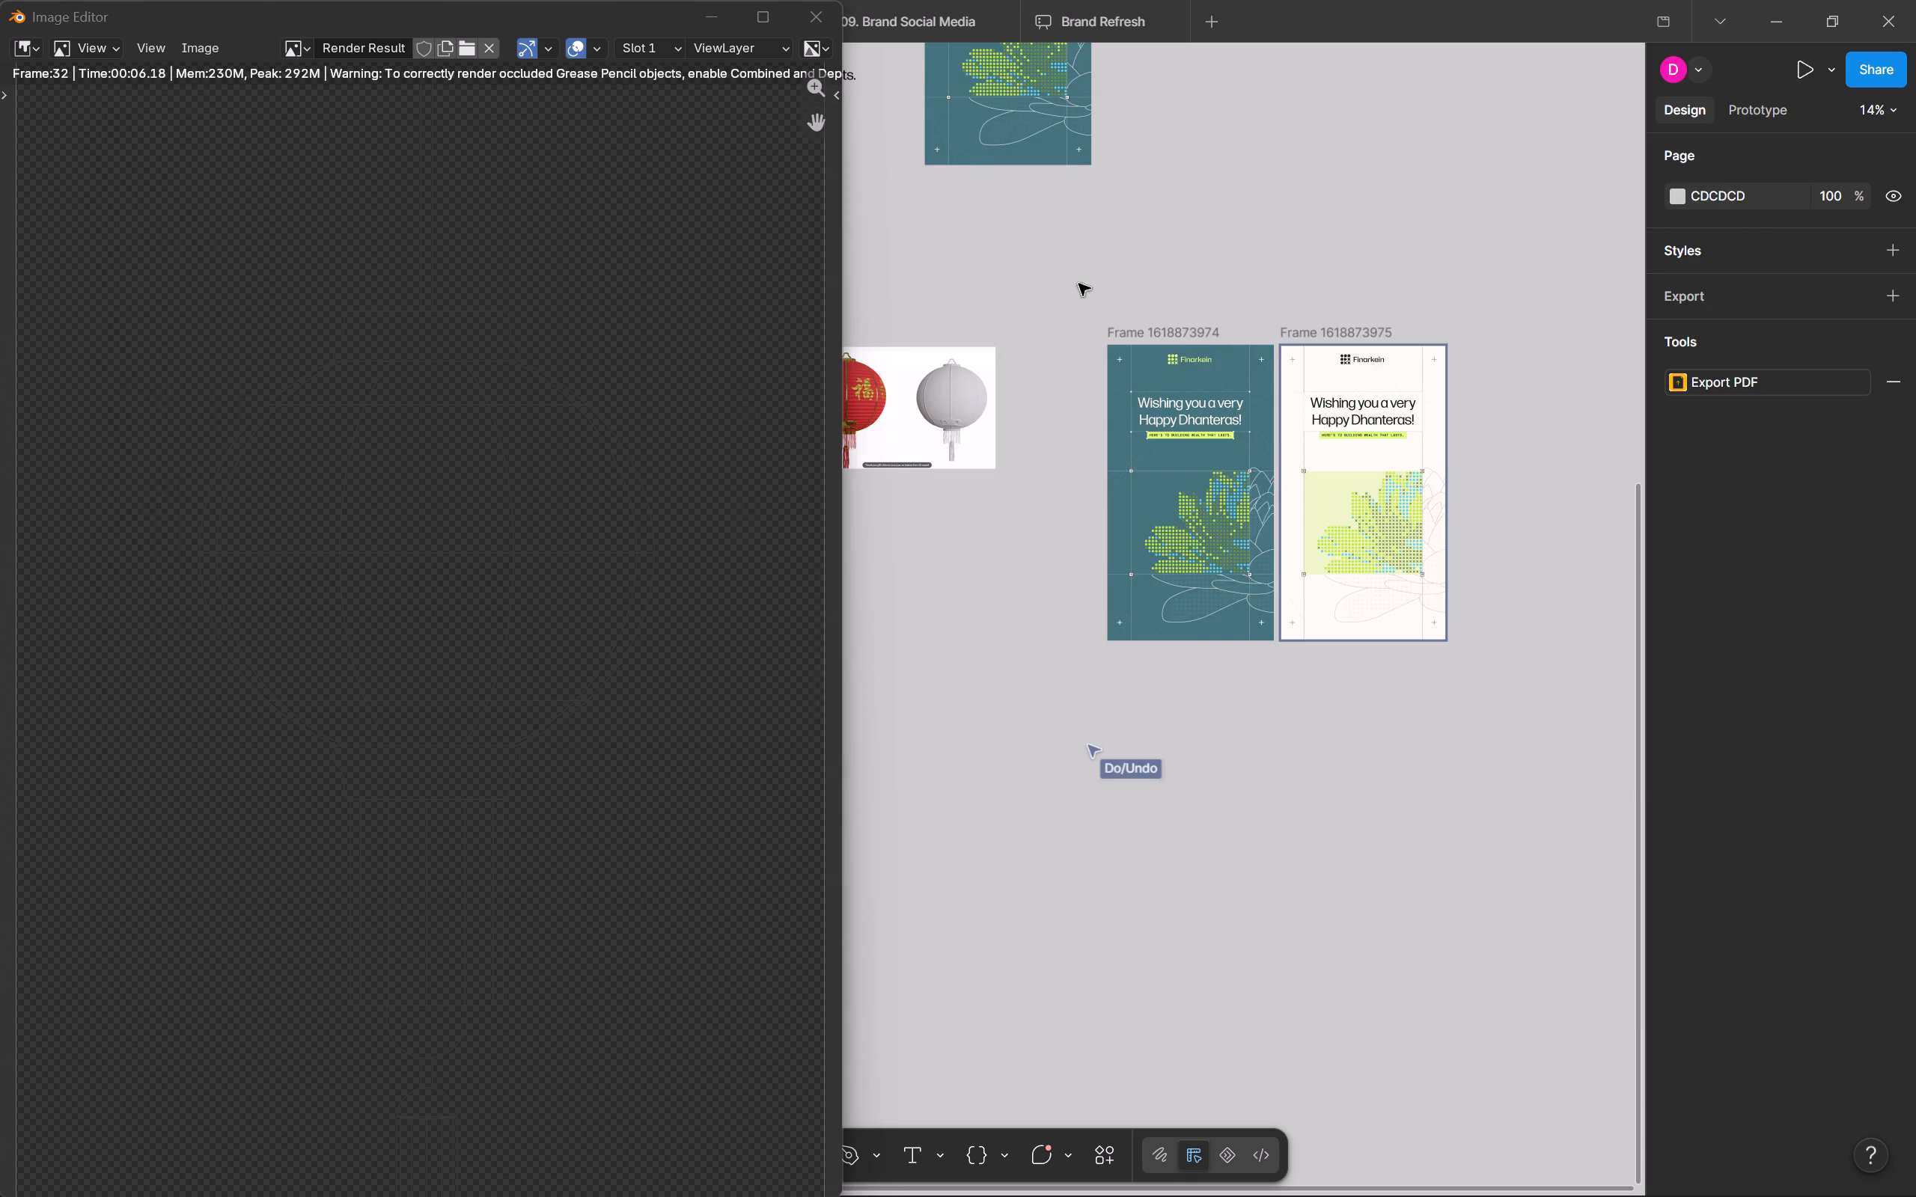
pyautogui.click(1194, 252)
pyautogui.moveTo(1275, 926); pyautogui.dragTo(659, 725, button='middle')
pyautogui.moveTo(1034, 709); pyautogui.dragTo(1592, 955, button='middle')
pyautogui.moveTo(751, 309); pyautogui.dragTo(296, 666, button='middle')
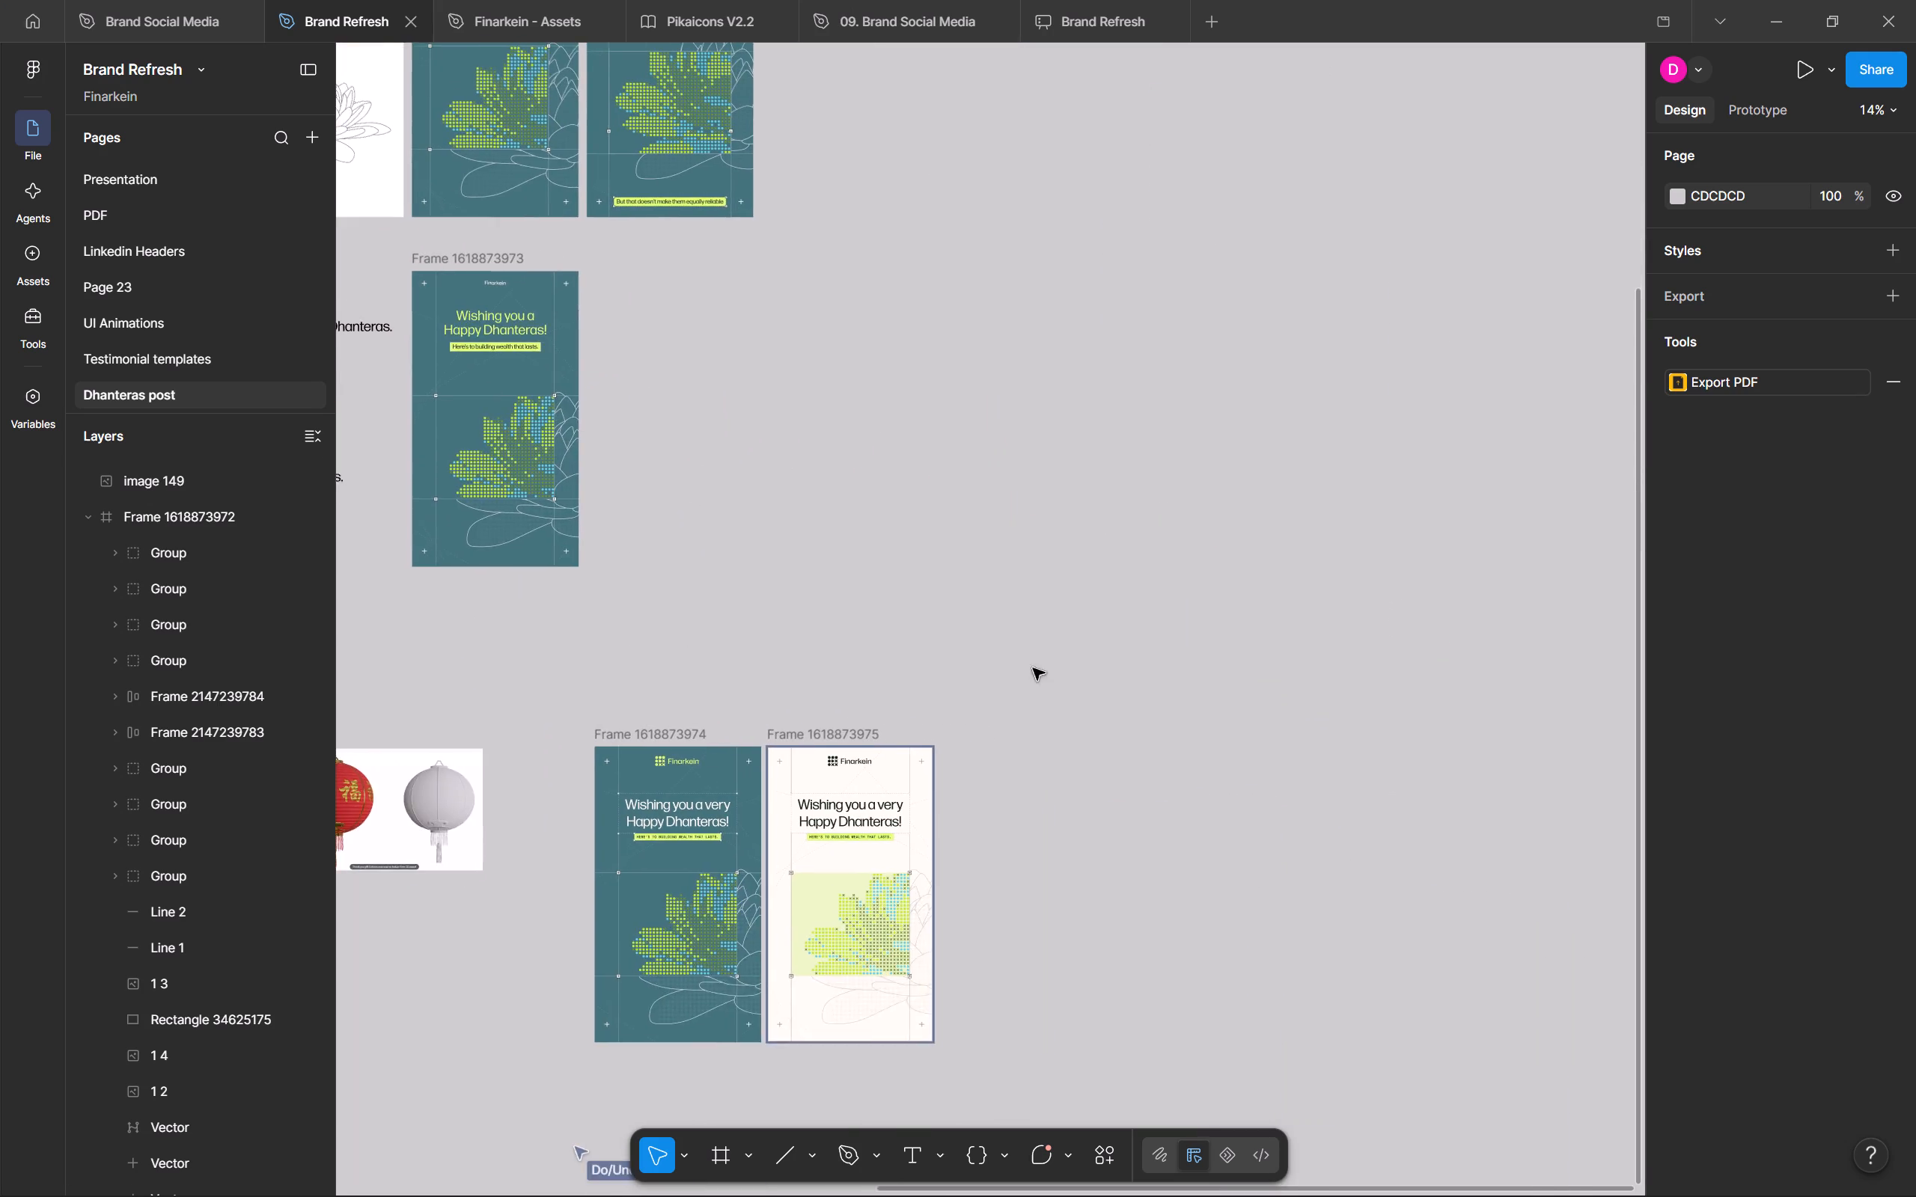
pyautogui.moveTo(1144, 671); pyautogui.dragTo(900, 771, button='middle')
pyautogui.scroll(1, 1144, 671)
pyautogui.moveTo(859, 480); pyautogui.dragTo(909, 629, button='middle')
pyautogui.click(856, 609)
pyautogui.keyDown('ctrl'); pyautogui.scroll(5, 920, 781); pyautogui.keyUp('ctrl')
pyautogui.hotkey('alt', 'Tab')
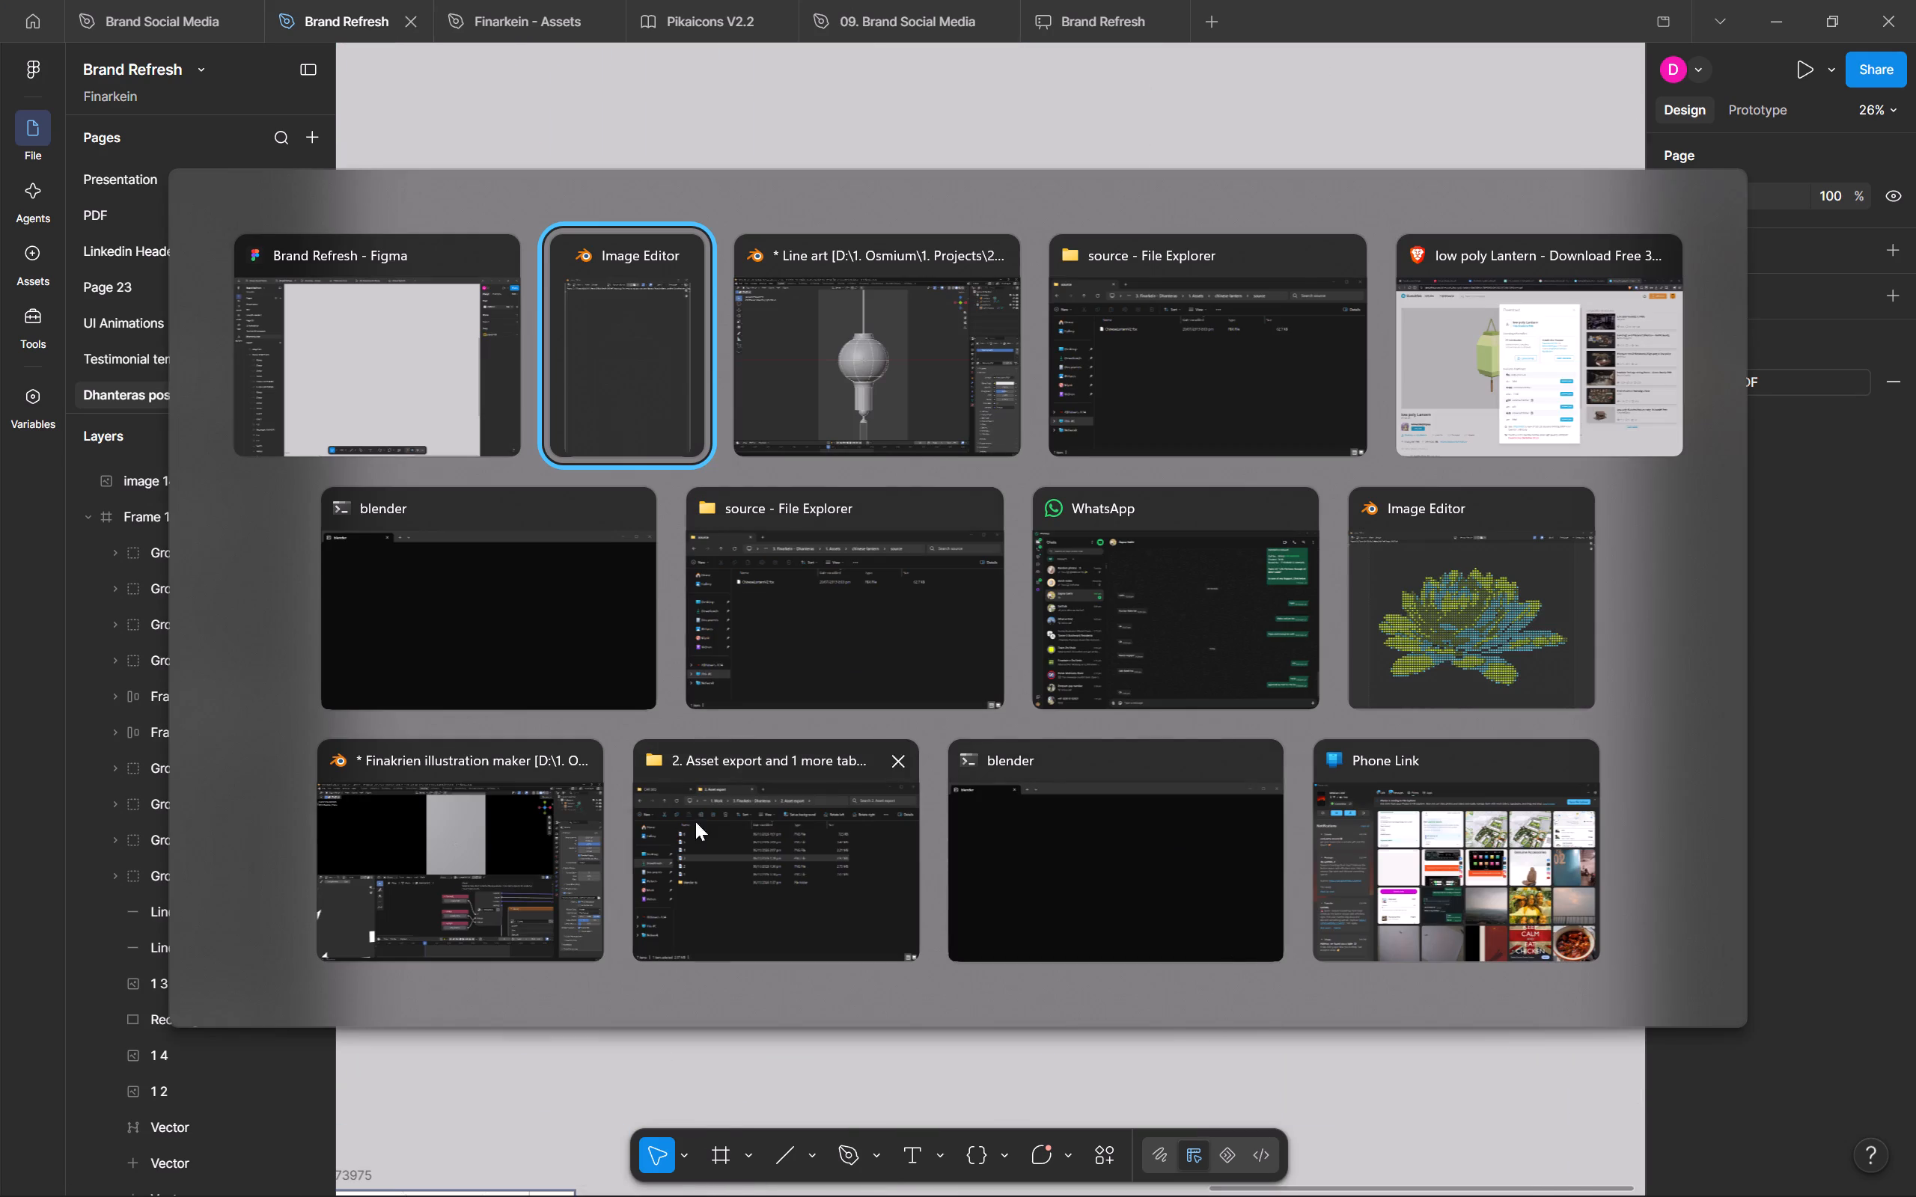
pyautogui.keyDown('alt'); pyautogui.click(787, 867); pyautogui.keyUp('alt')
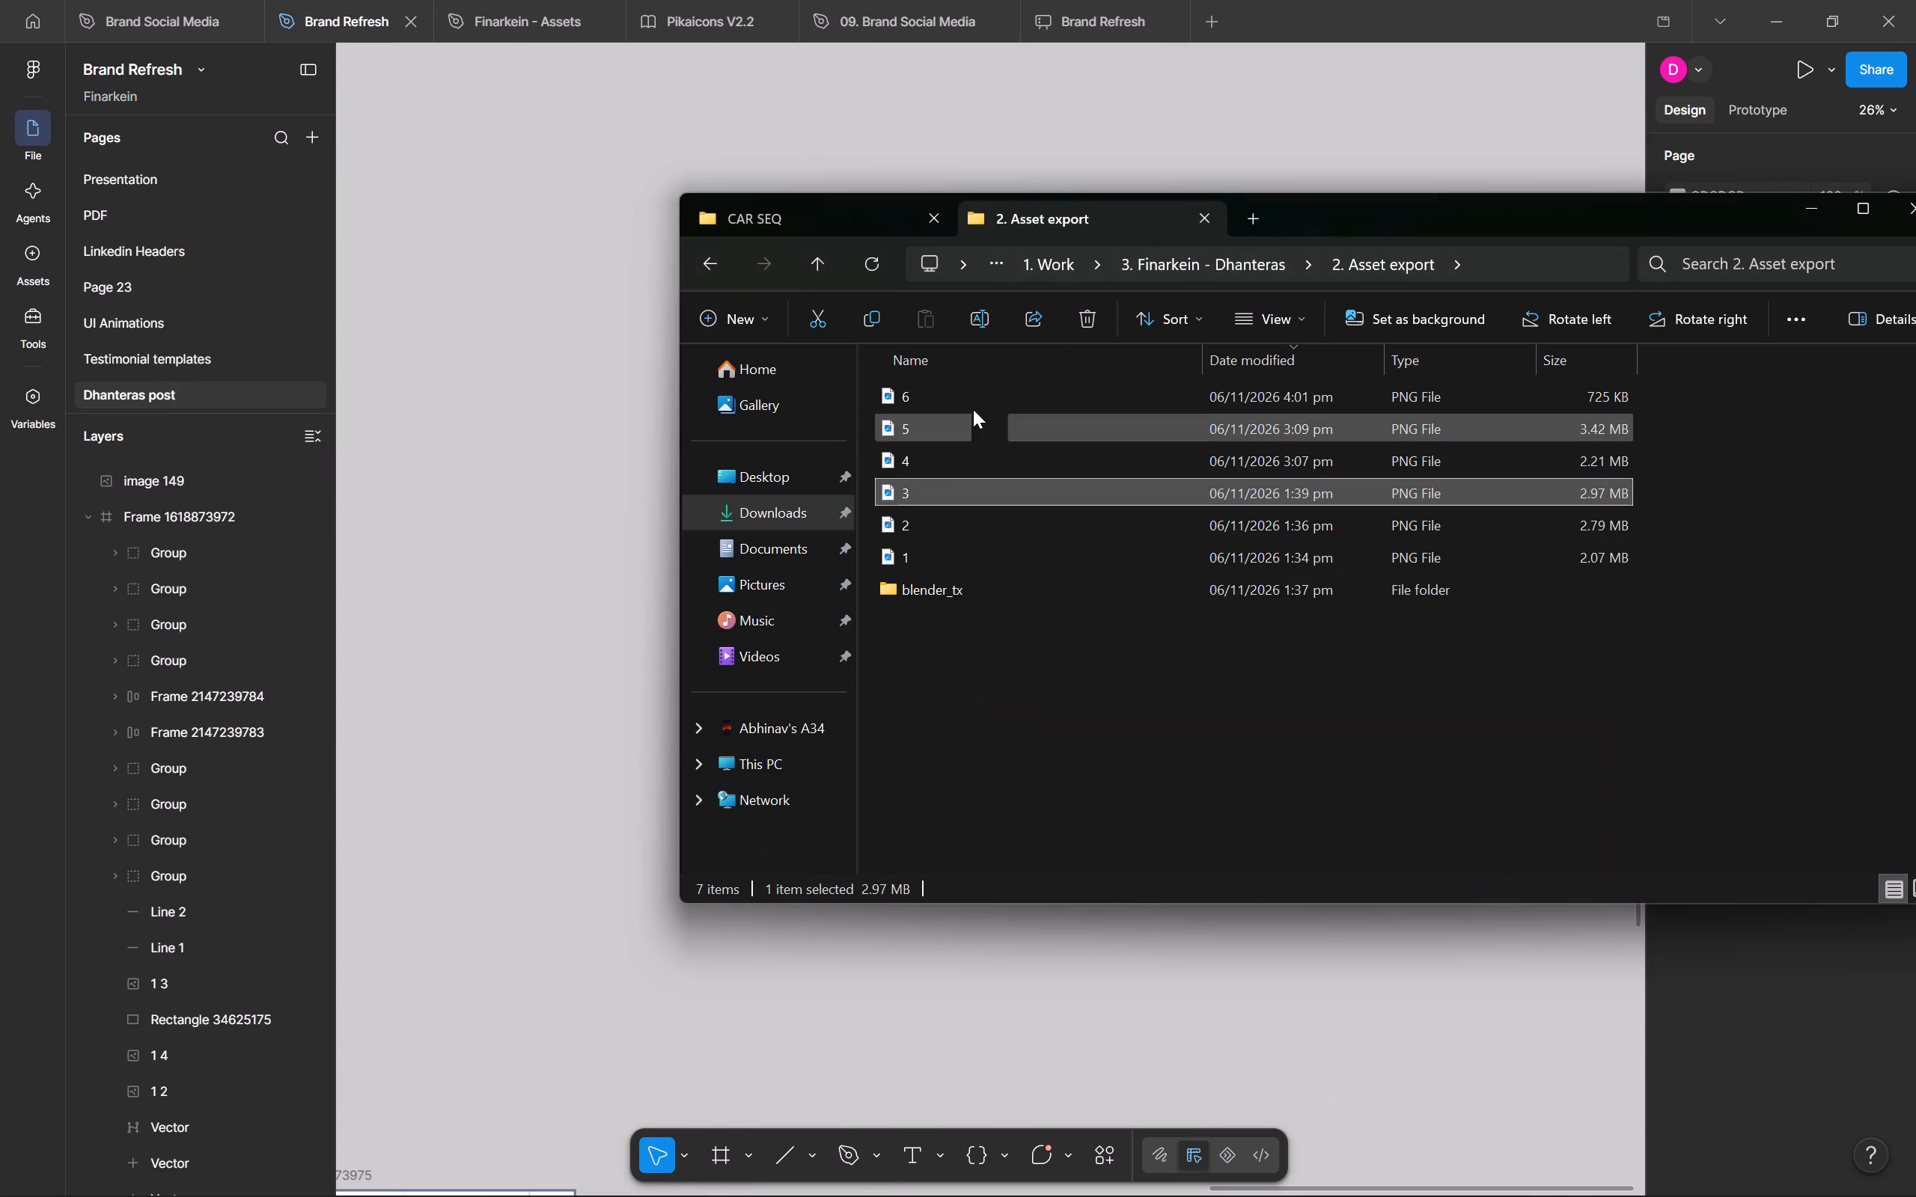
pyautogui.click(974, 403)
pyautogui.moveTo(940, 400); pyautogui.dragTo(520, 536)
# Raise the imported lantern image's fill exposure to its maximum to turn the dark line art white.
pyautogui.moveTo(789, 619); pyautogui.dragTo(864, 618, button='middle')
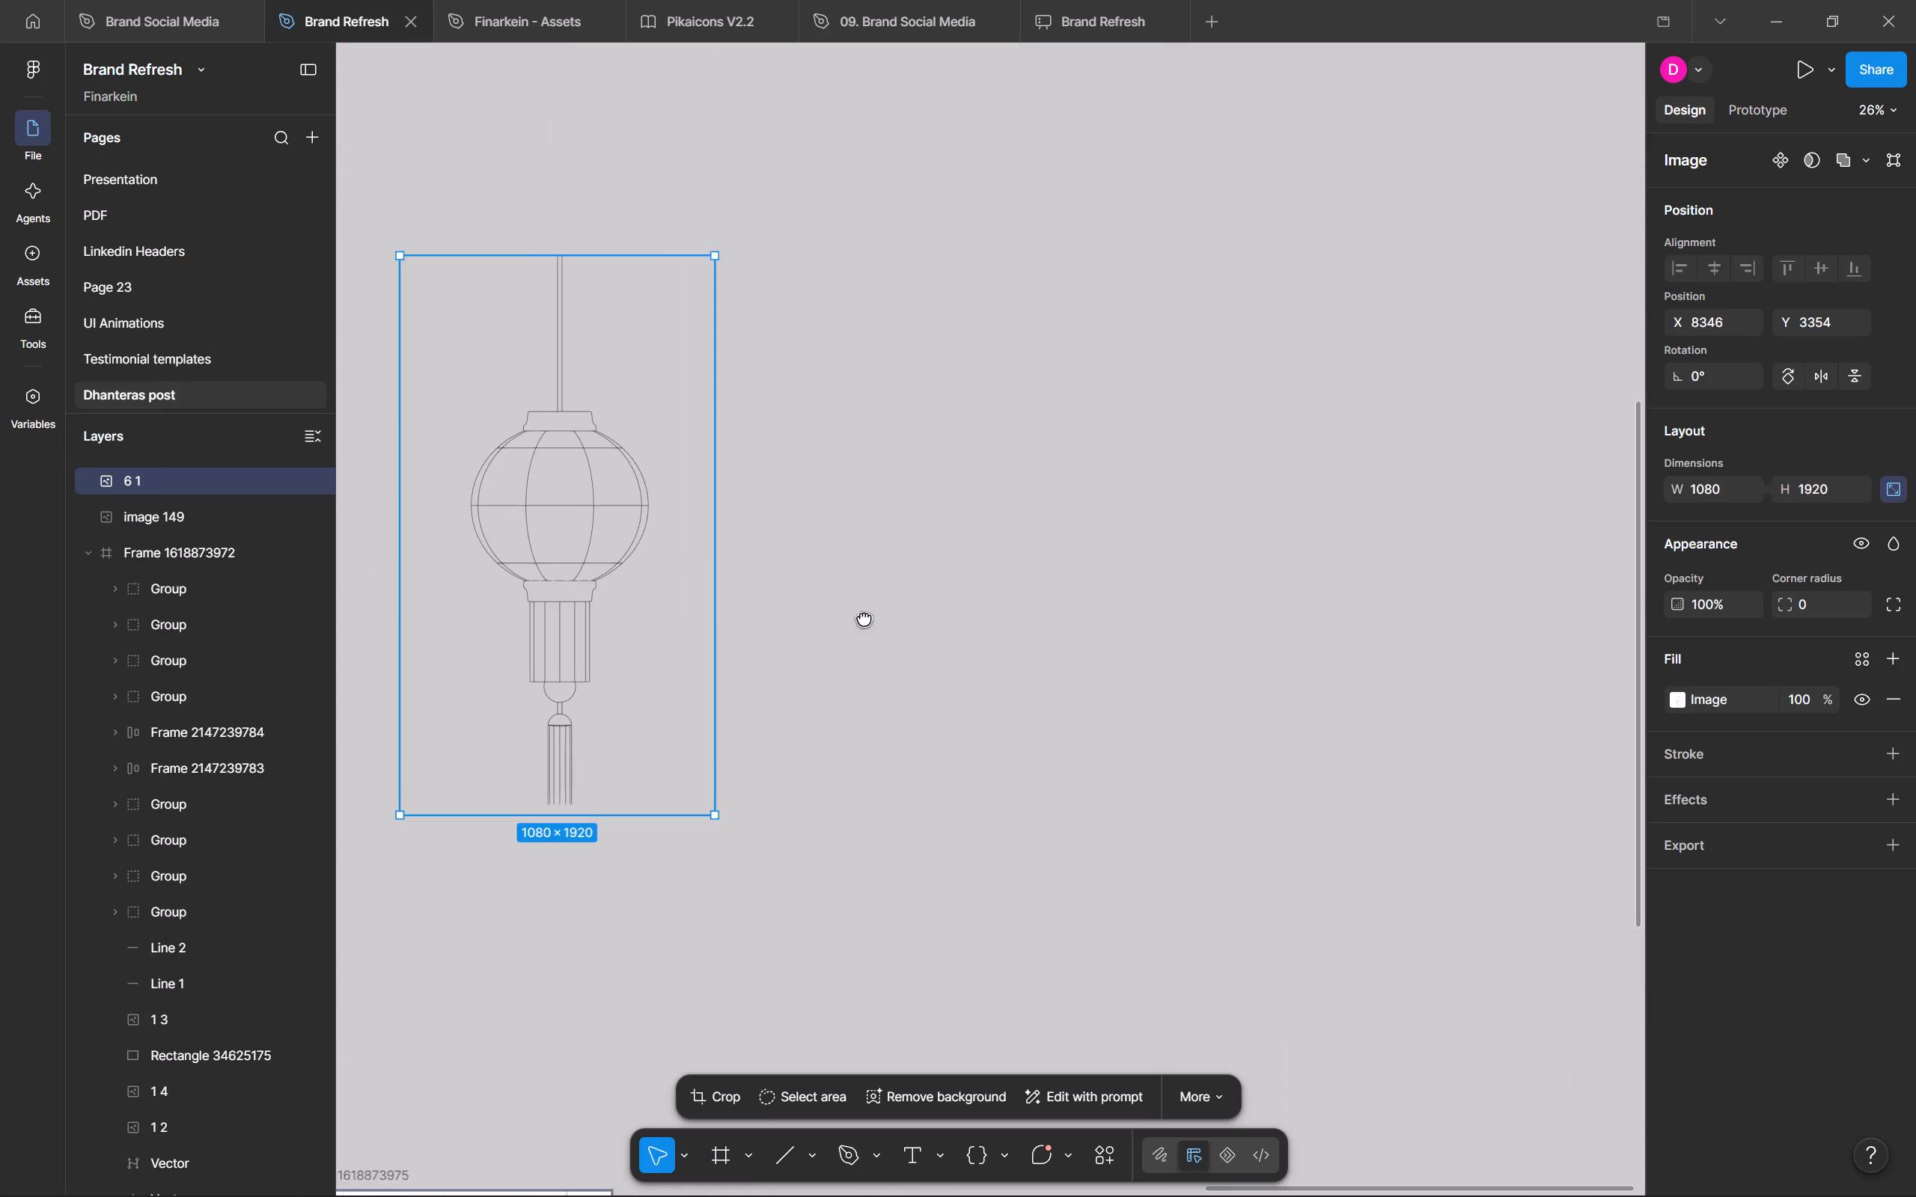
pyautogui.moveTo(864, 618); pyautogui.dragTo(1065, 614, button='middle')
pyautogui.keyDown('ctrl'); pyautogui.scroll(20, 914, 596); pyautogui.keyUp('ctrl')
pyautogui.keyDown('ctrl'); pyautogui.scroll(1, 914, 596); pyautogui.keyUp('ctrl')
pyautogui.keyDown('ctrl'); pyautogui.scroll(-14, 823, 578); pyautogui.keyUp('ctrl')
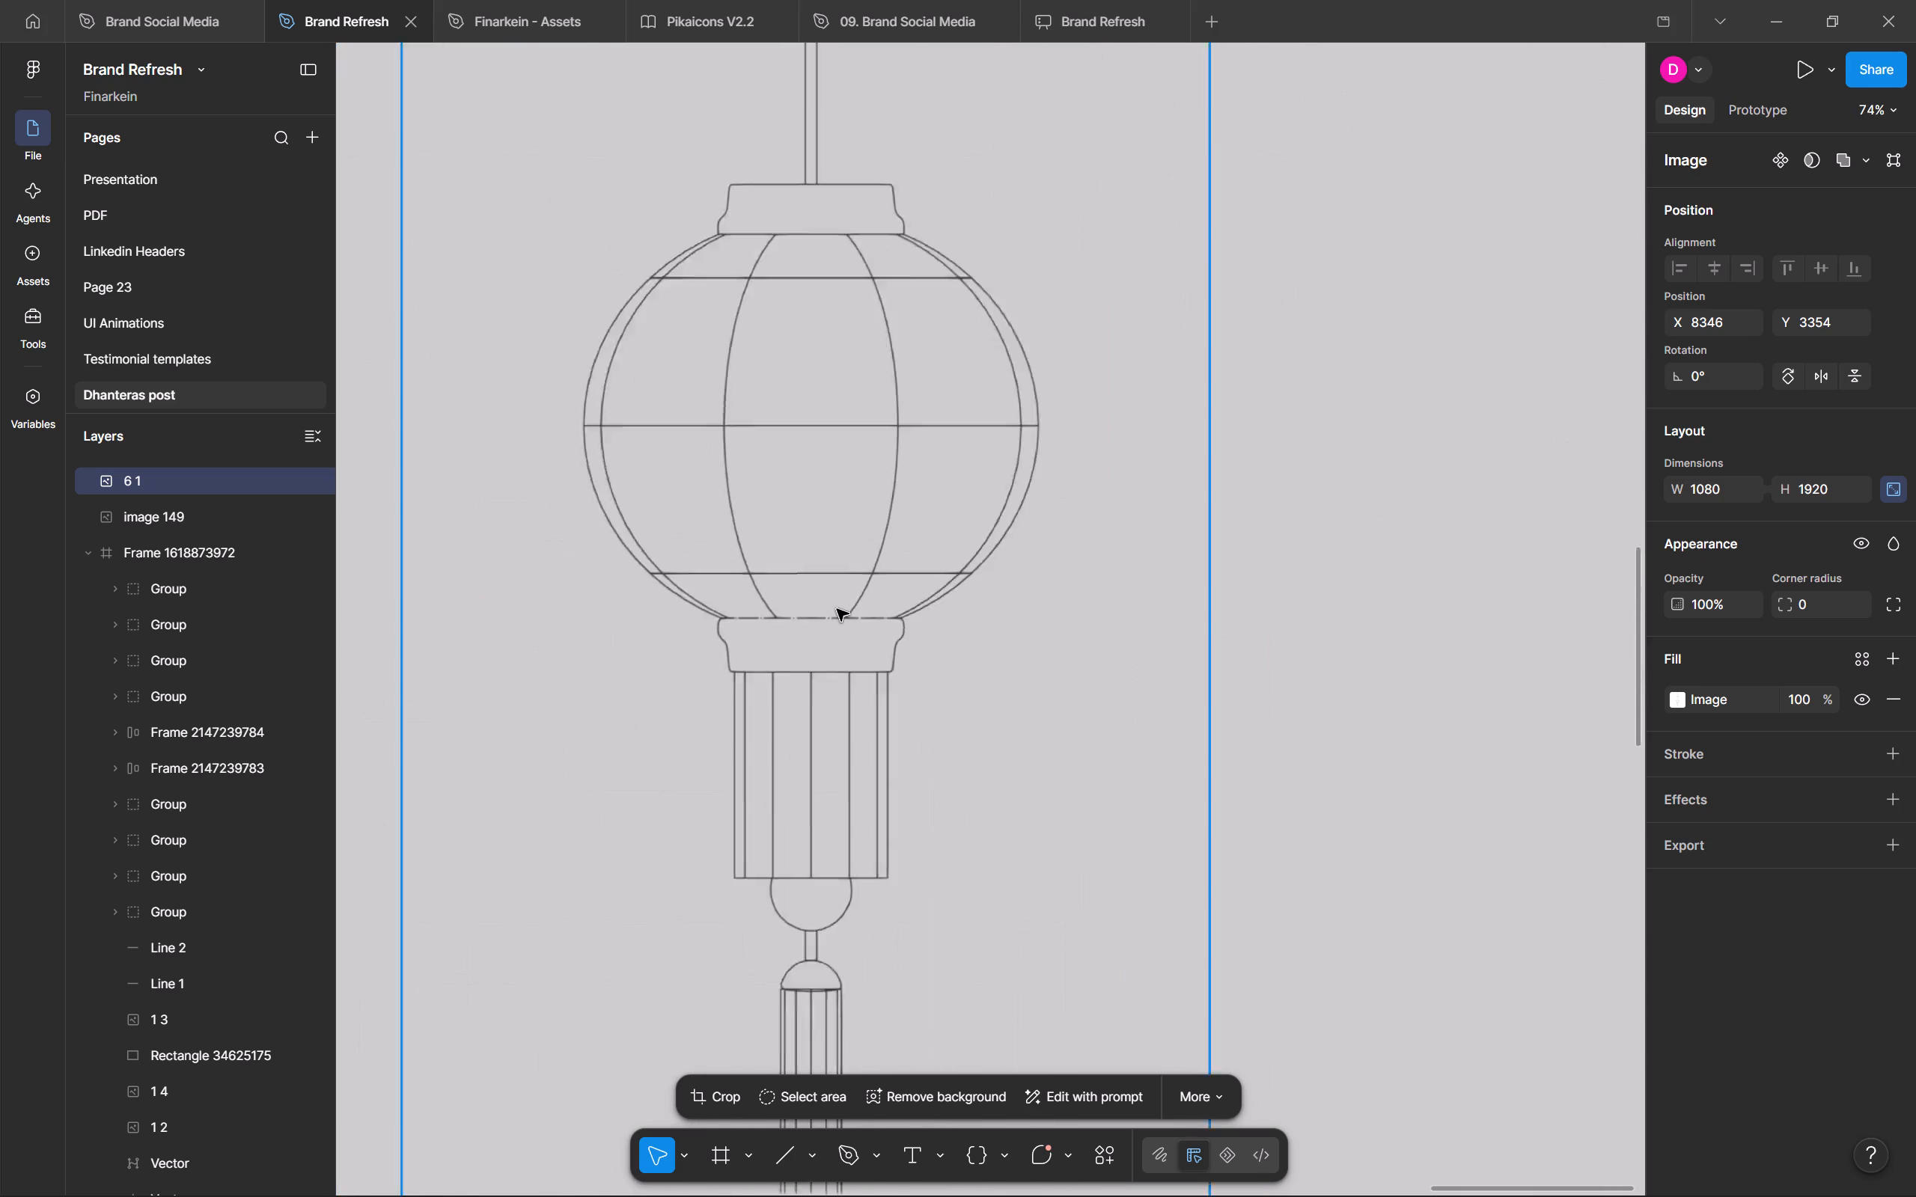
pyautogui.keyDown('ctrl'); pyautogui.scroll(-1, 837, 609); pyautogui.keyUp('ctrl')
pyautogui.click(1156, 655)
pyautogui.click(771, 558)
pyautogui.click(1678, 705)
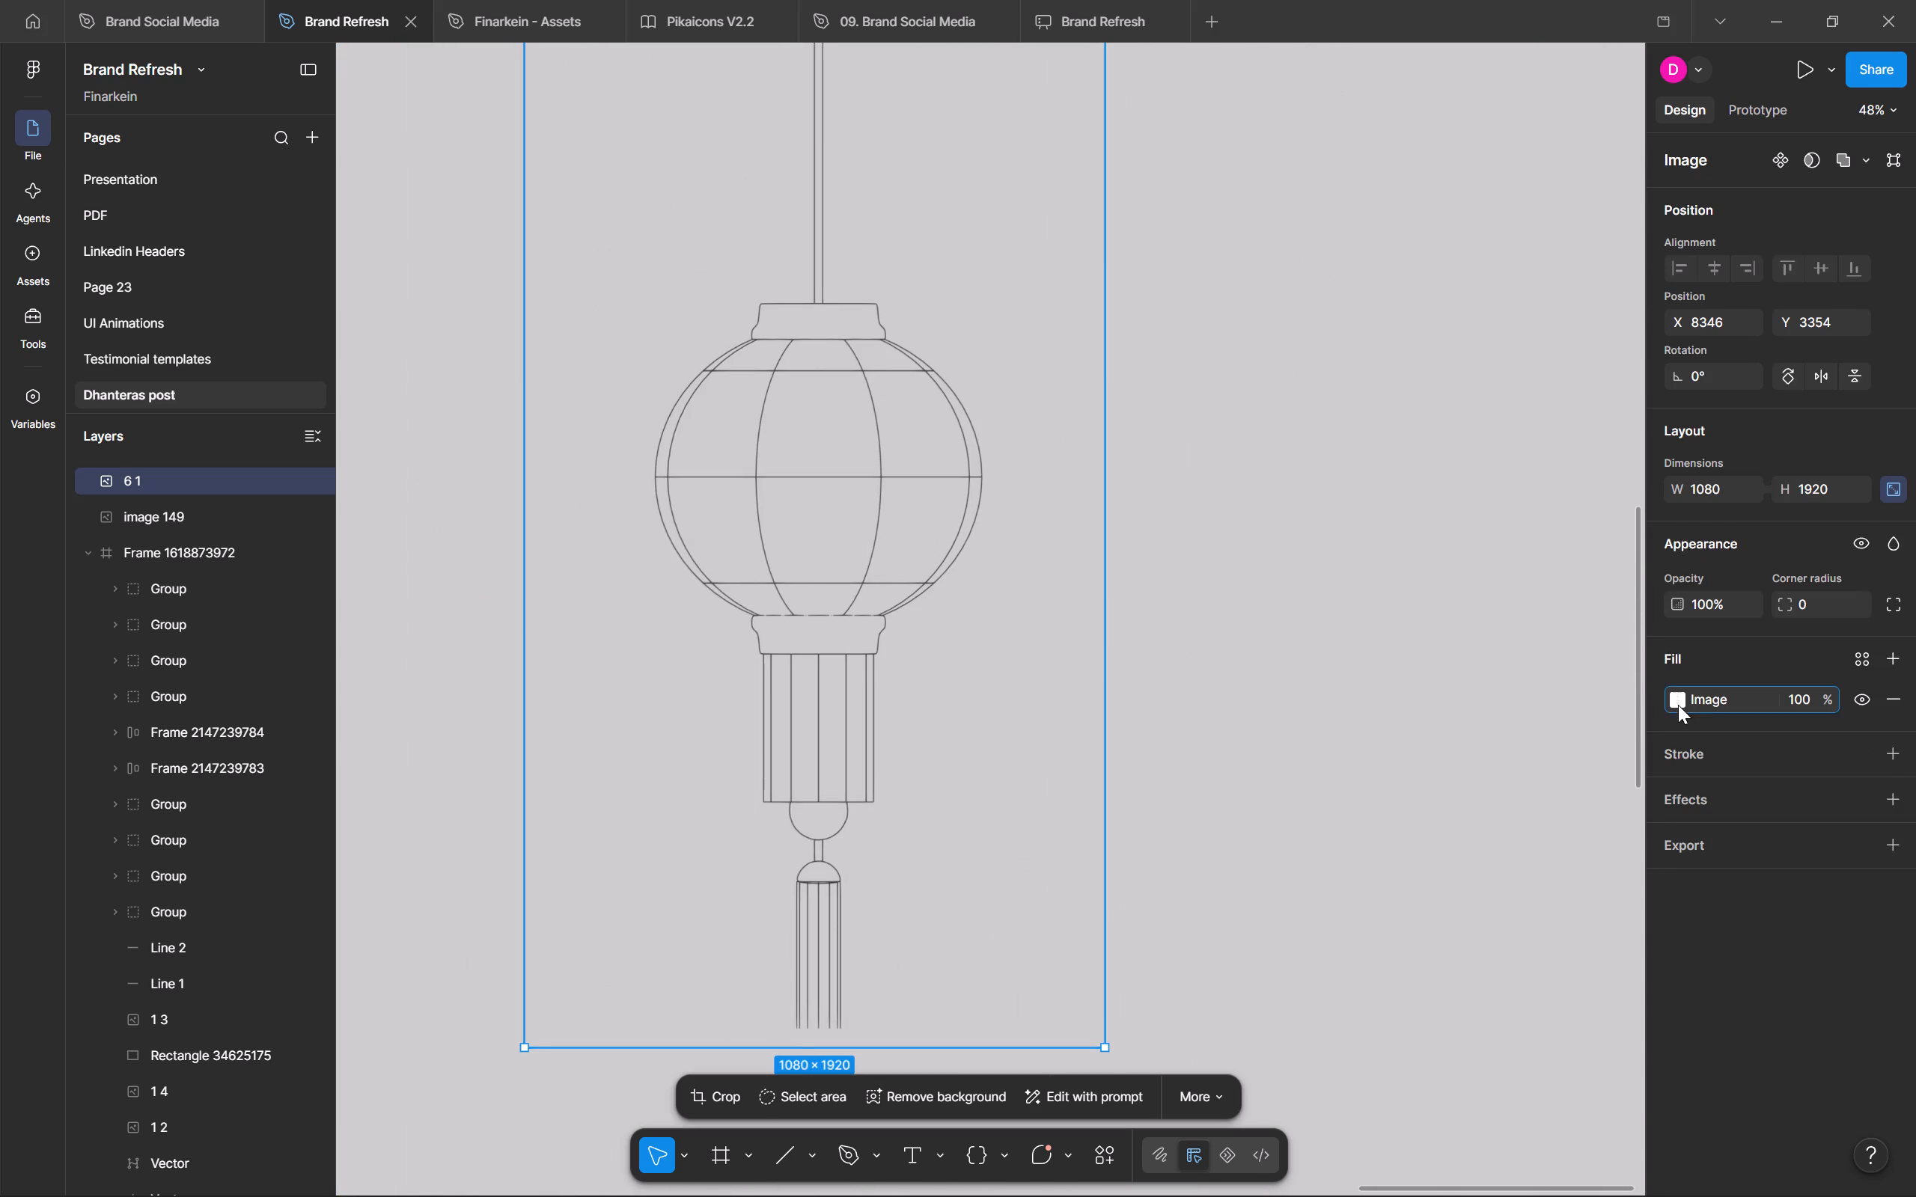
pyautogui.moveTo(1567, 934); pyautogui.dragTo(1837, 970)
pyautogui.click(1450, 551)
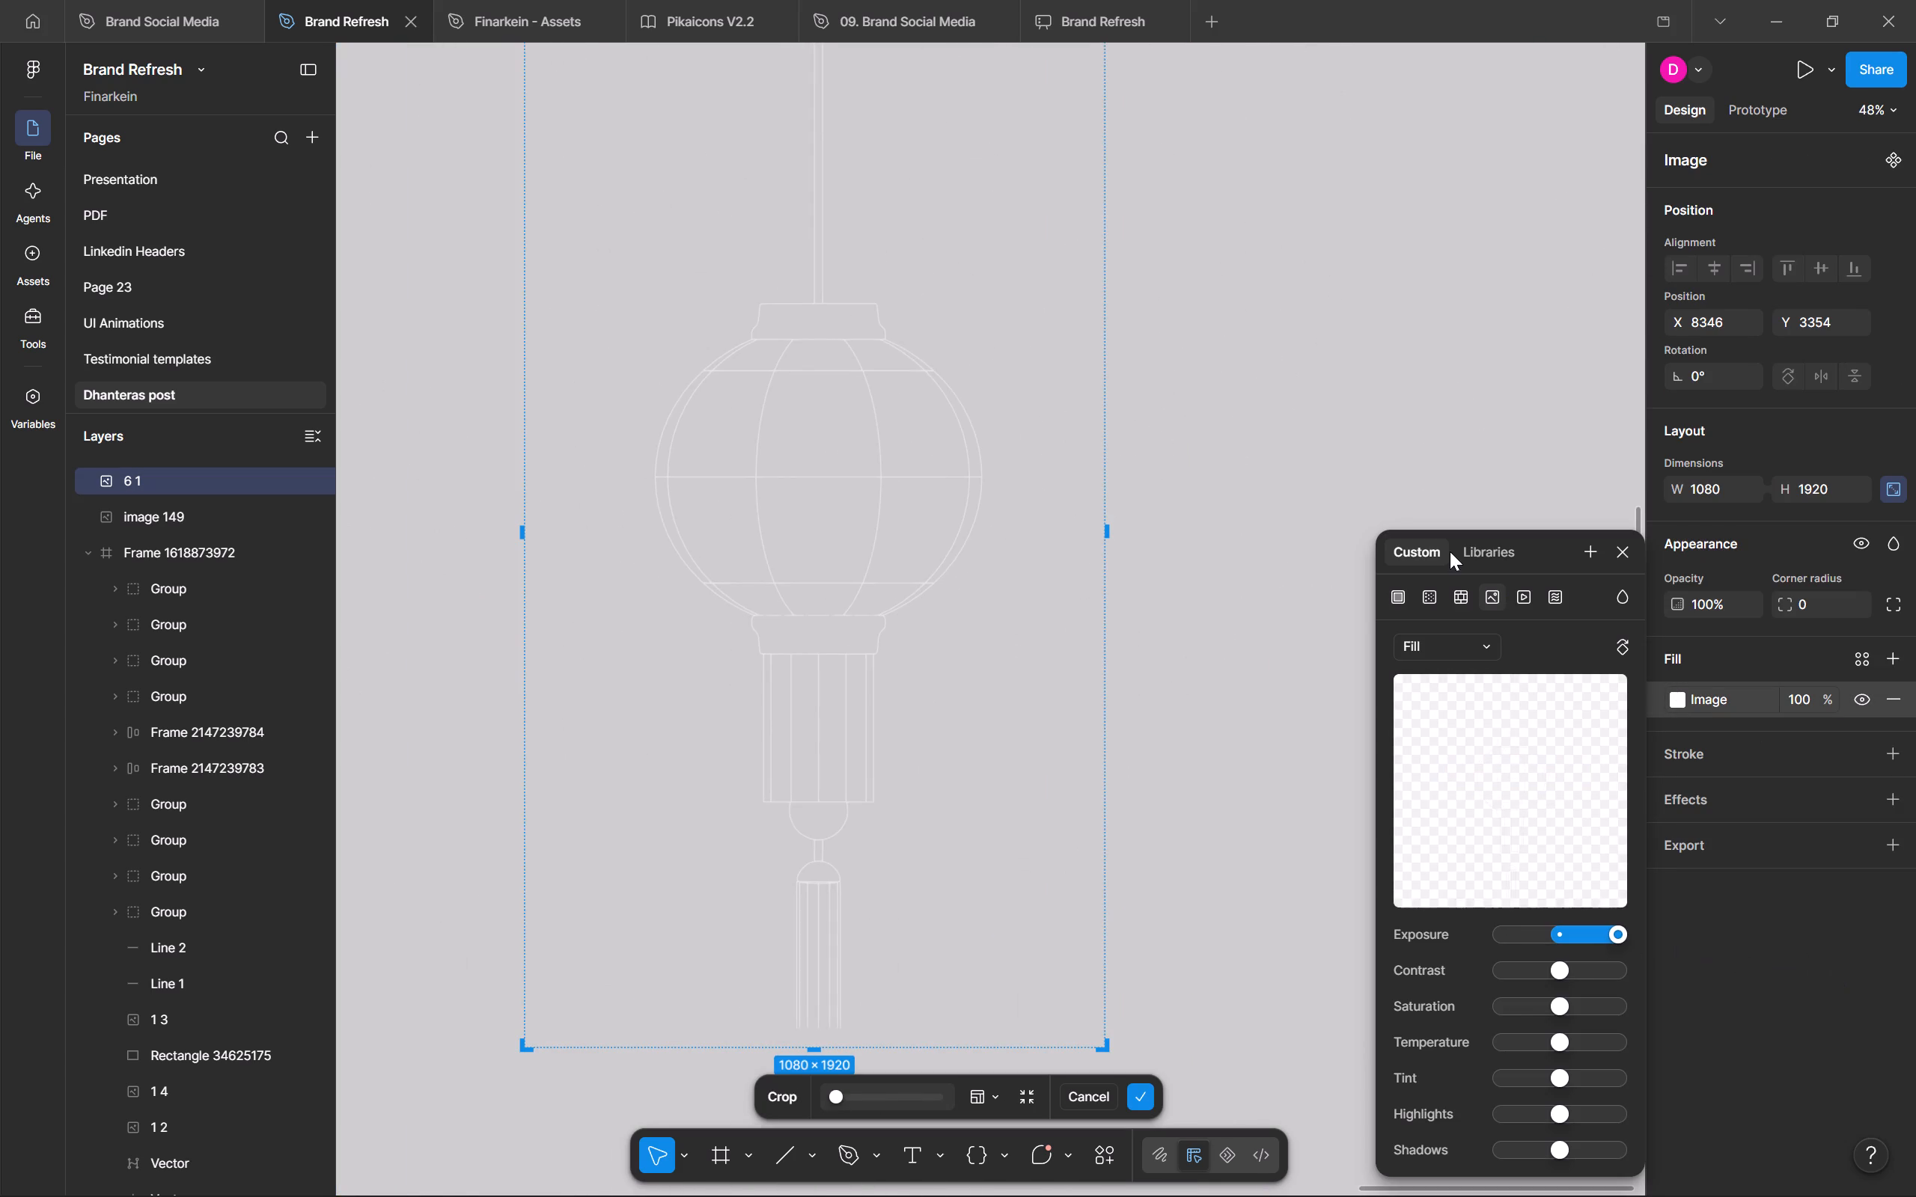
pyautogui.click(1209, 563)
pyautogui.keyDown('ctrl'); pyautogui.scroll(-5, 1215, 563); pyautogui.keyUp('ctrl')
pyautogui.click(1230, 539)
# Move the lantern image to an empty canvas area at about X 9341, Y 3824.
pyautogui.moveTo(1230, 523); pyautogui.dragTo(1221, 577, button='middle')
pyautogui.moveTo(985, 599); pyautogui.dragTo(1008, 634)
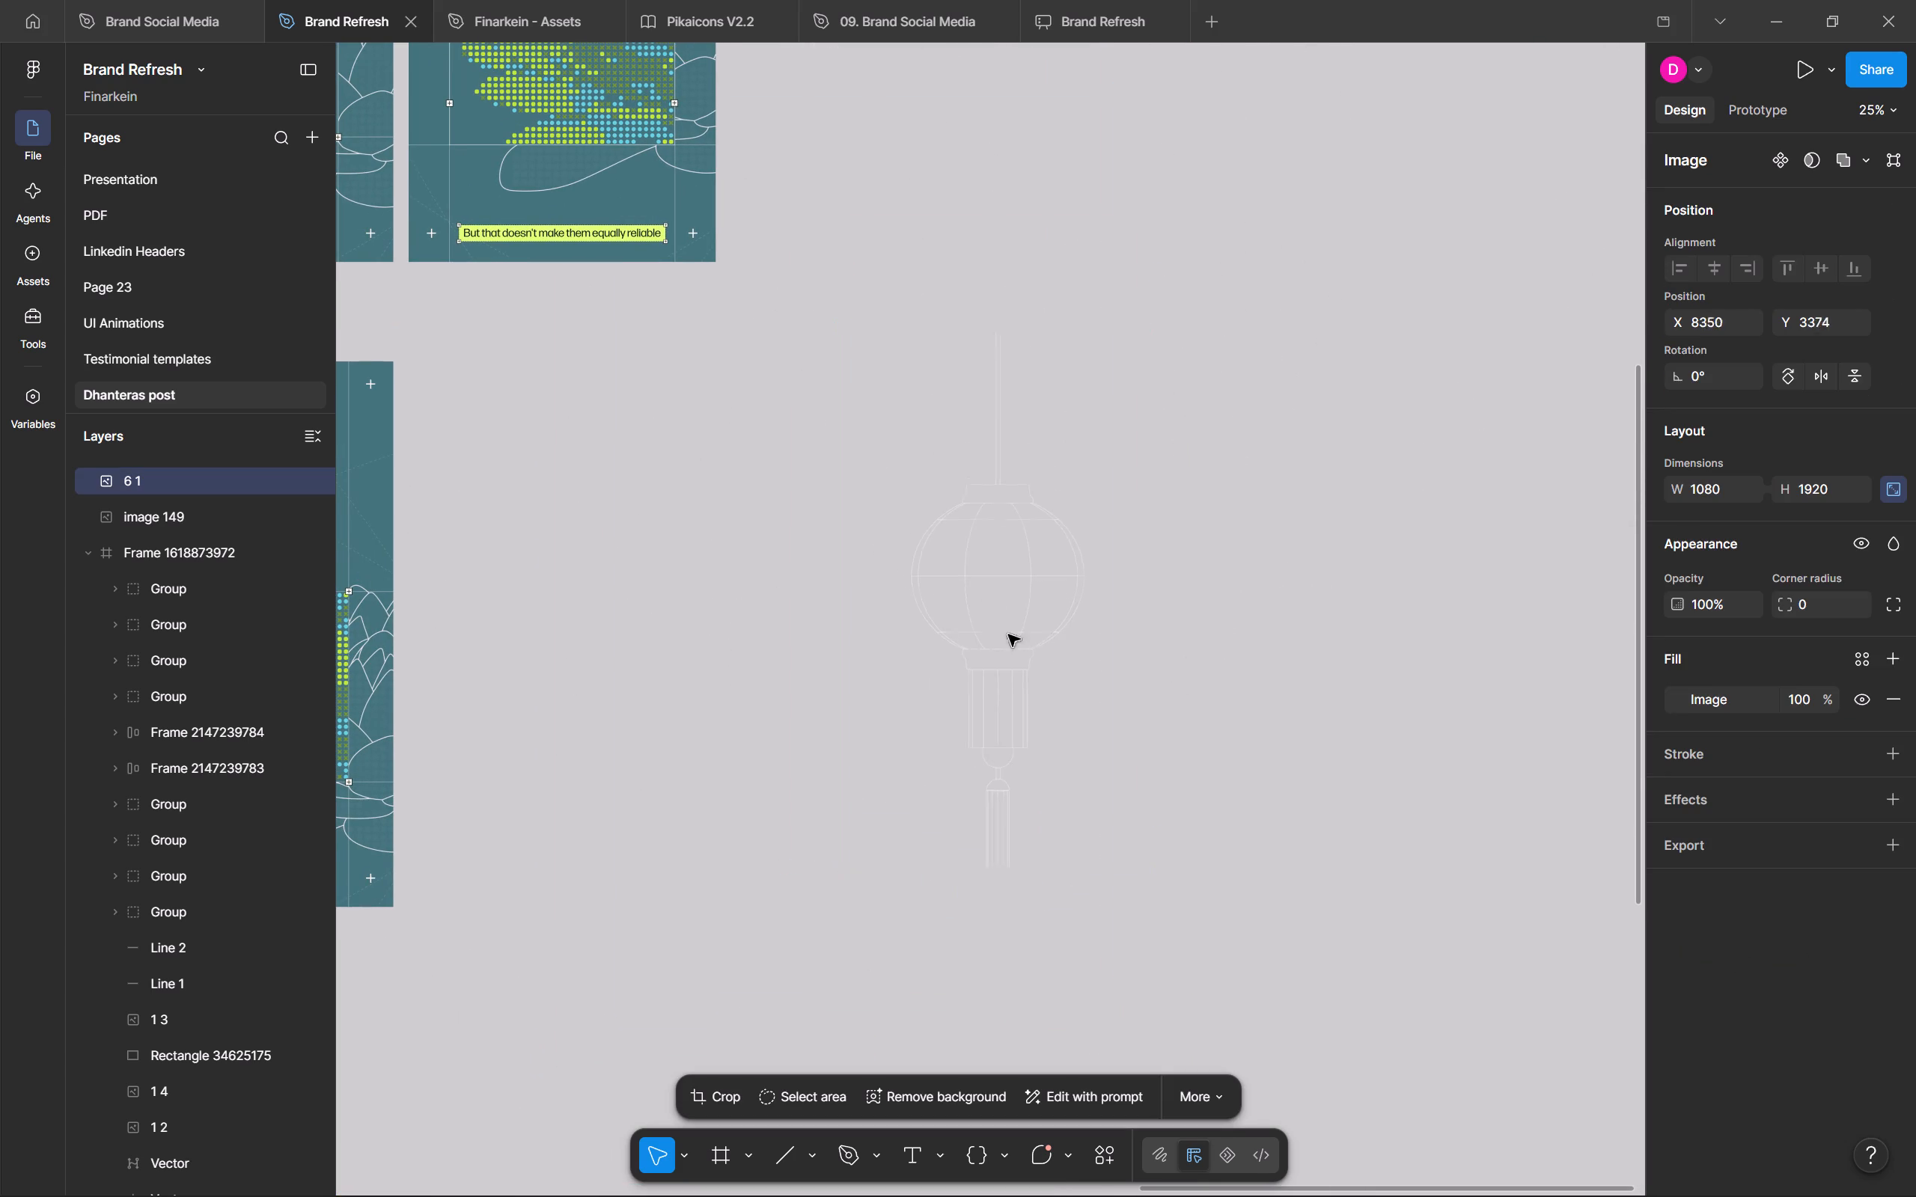
pyautogui.moveTo(1008, 634); pyautogui.dragTo(1268, 732)
# Examine the faint lotus line art and its image settings near the off-white Dhanteras post's bottom corner.
pyautogui.keyDown('ctrl'); pyautogui.scroll(-6, 1239, 720); pyautogui.keyUp('ctrl')
pyautogui.moveTo(1257, 841); pyautogui.dragTo(1123, 237, button='middle')
pyautogui.keyDown('ctrl'); pyautogui.scroll(9, 1037, 592); pyautogui.keyUp('ctrl')
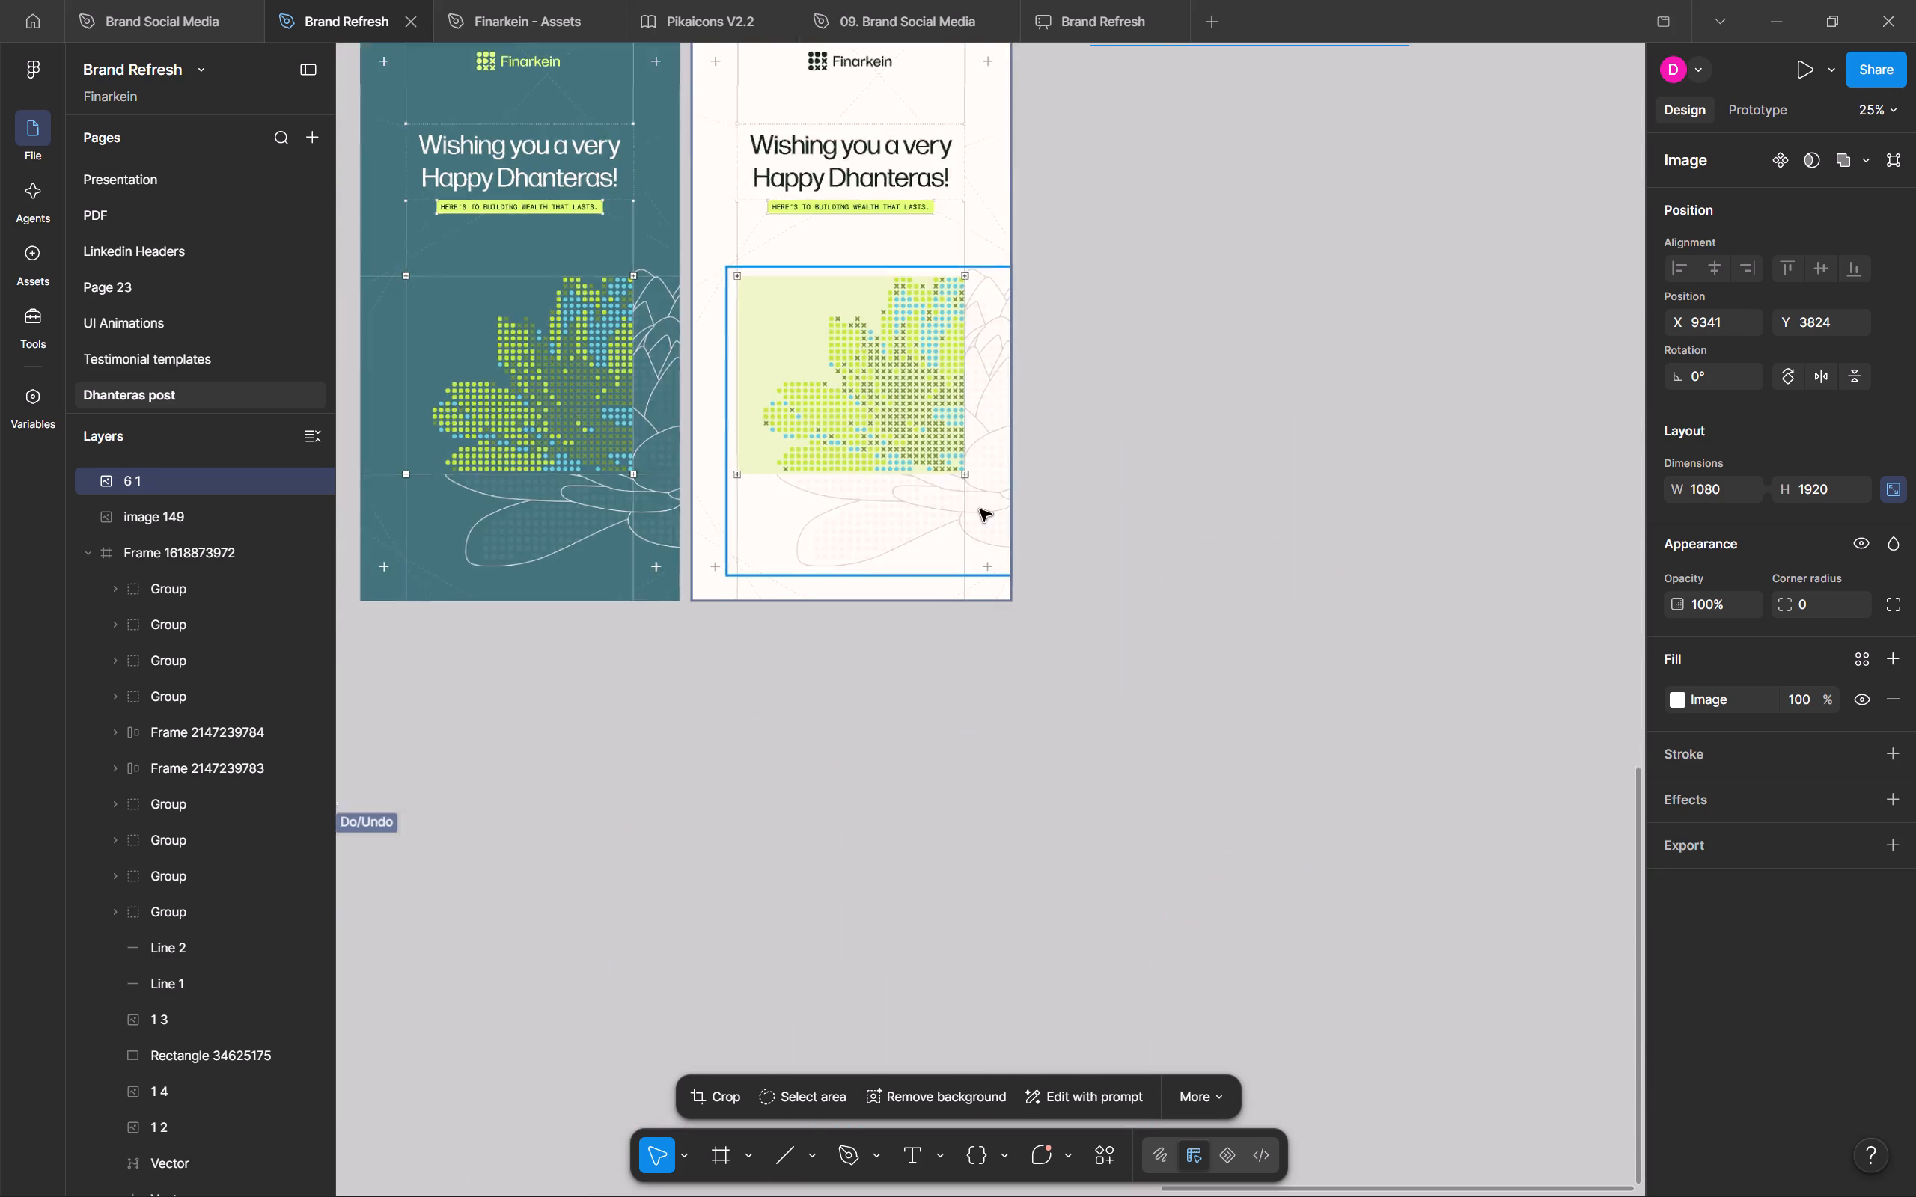
pyautogui.keyDown('ctrl'); pyautogui.scroll(8, 980, 509); pyautogui.keyUp('ctrl')
pyautogui.keyDown('ctrl'); pyautogui.scroll(5, 1051, 539); pyautogui.keyUp('ctrl')
pyautogui.keyDown('ctrl'); pyautogui.scroll(-15, 1051, 539); pyautogui.keyUp('ctrl')
pyautogui.keyDown('ctrl'); pyautogui.moveTo(1051, 571); pyautogui.dragTo(1078, 619, button='middle'); pyautogui.keyUp('ctrl')
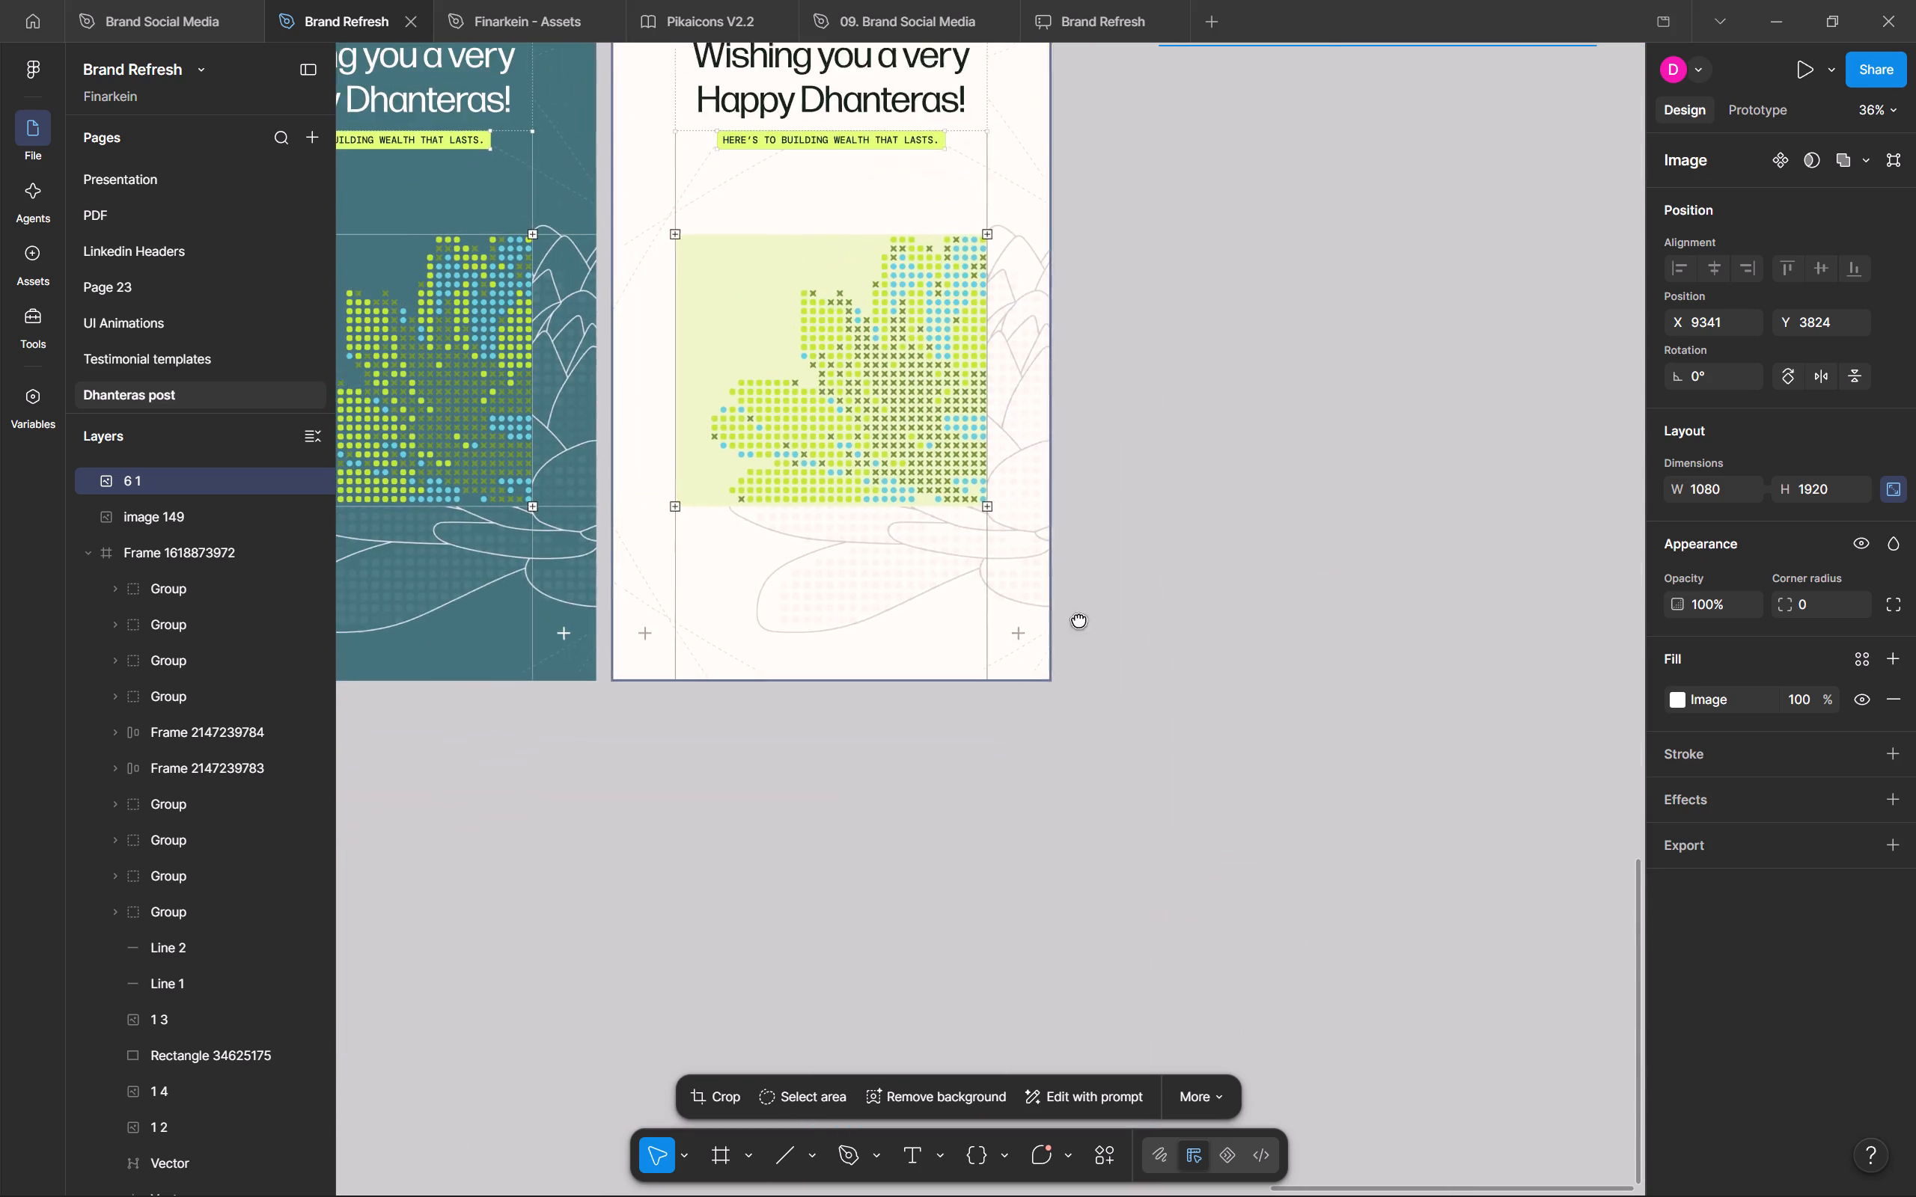
pyautogui.keyDown('ctrl'); pyautogui.moveTo(1078, 619); pyautogui.dragTo(1137, 645, button='middle'); pyautogui.keyUp('ctrl')
pyautogui.keyDown('ctrl'); pyautogui.scroll(10, 1143, 643); pyautogui.keyUp('ctrl')
pyautogui.keyDown('ctrl'); pyautogui.click(1078, 653); pyautogui.keyUp('ctrl')
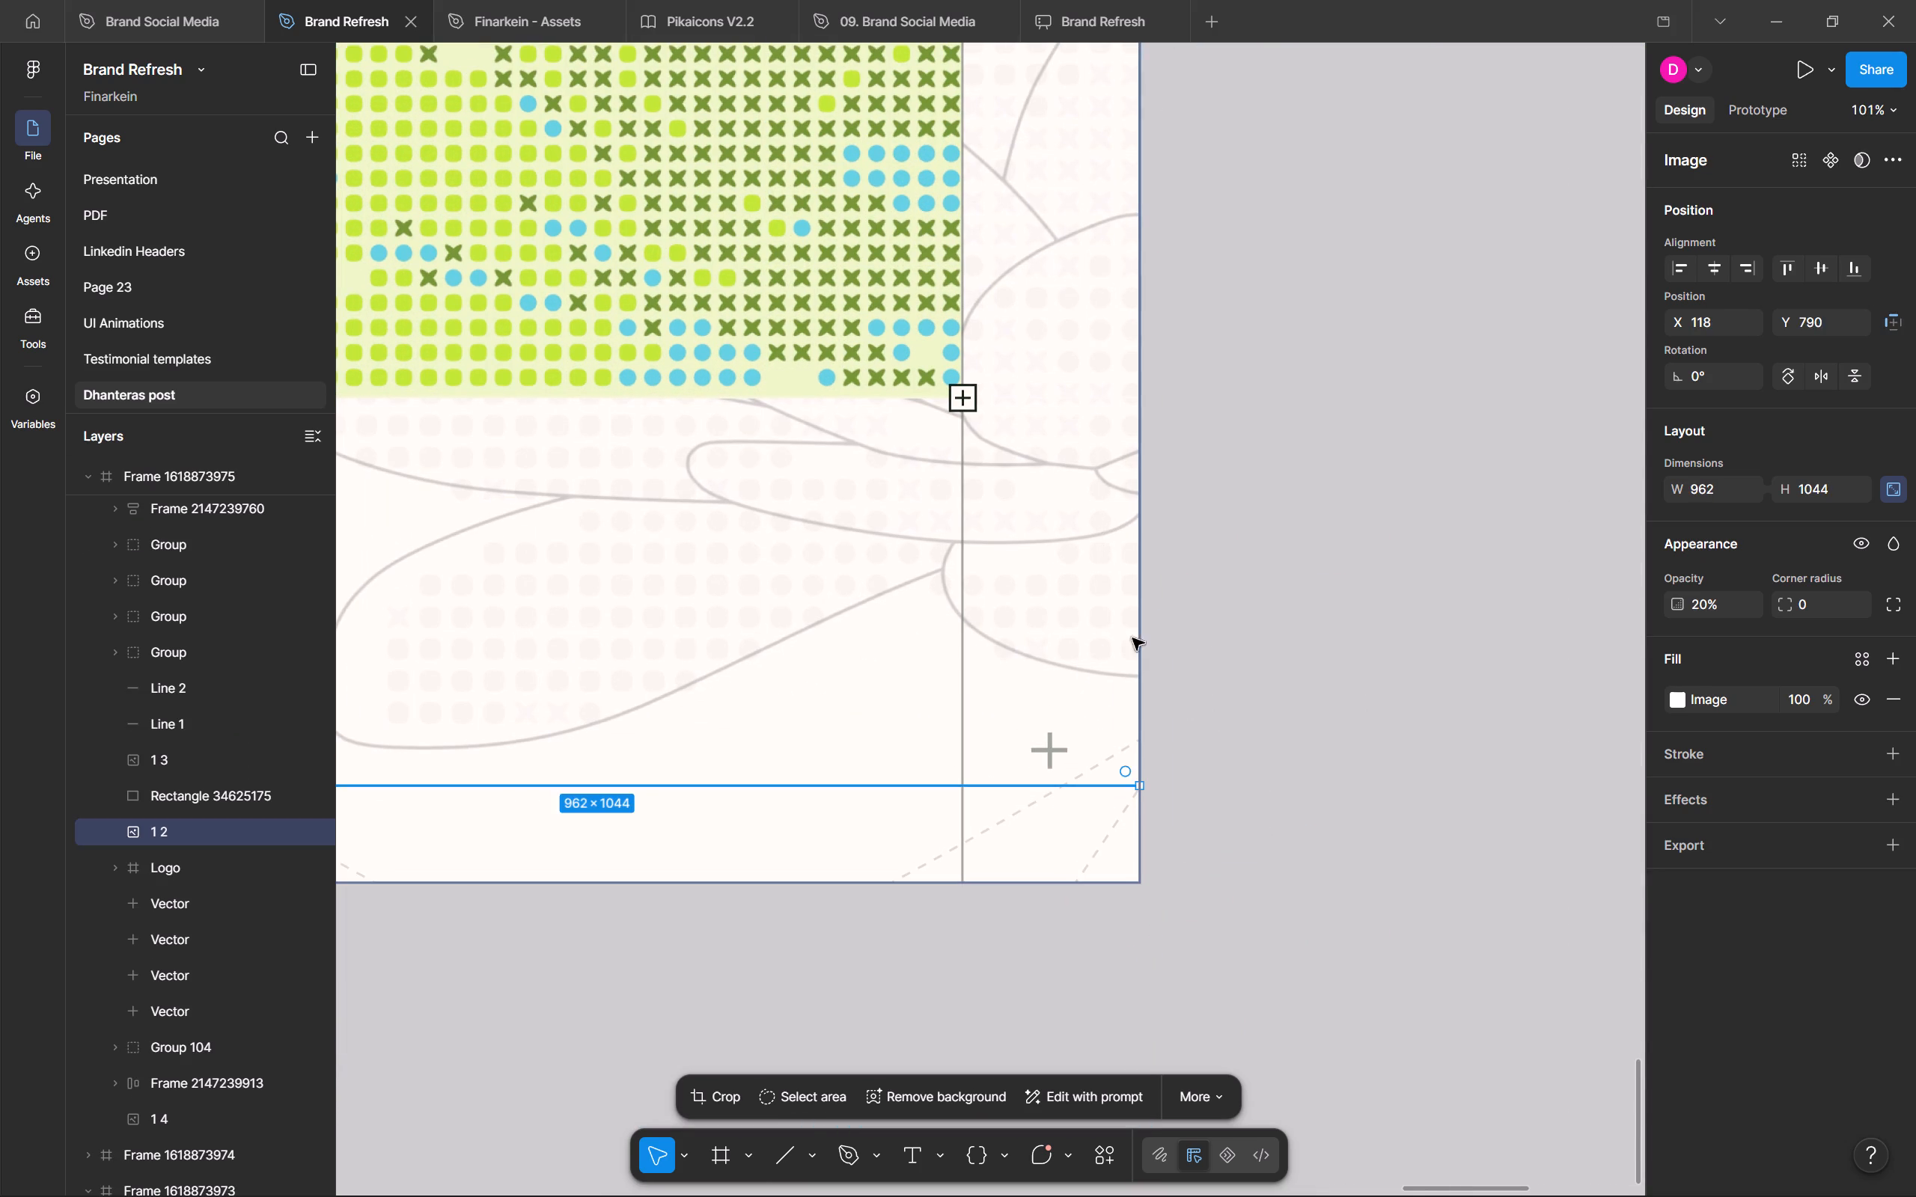
pyautogui.click(1331, 653)
pyautogui.keyDown('ctrl'); pyautogui.scroll(-17, 1327, 652); pyautogui.keyUp('ctrl')
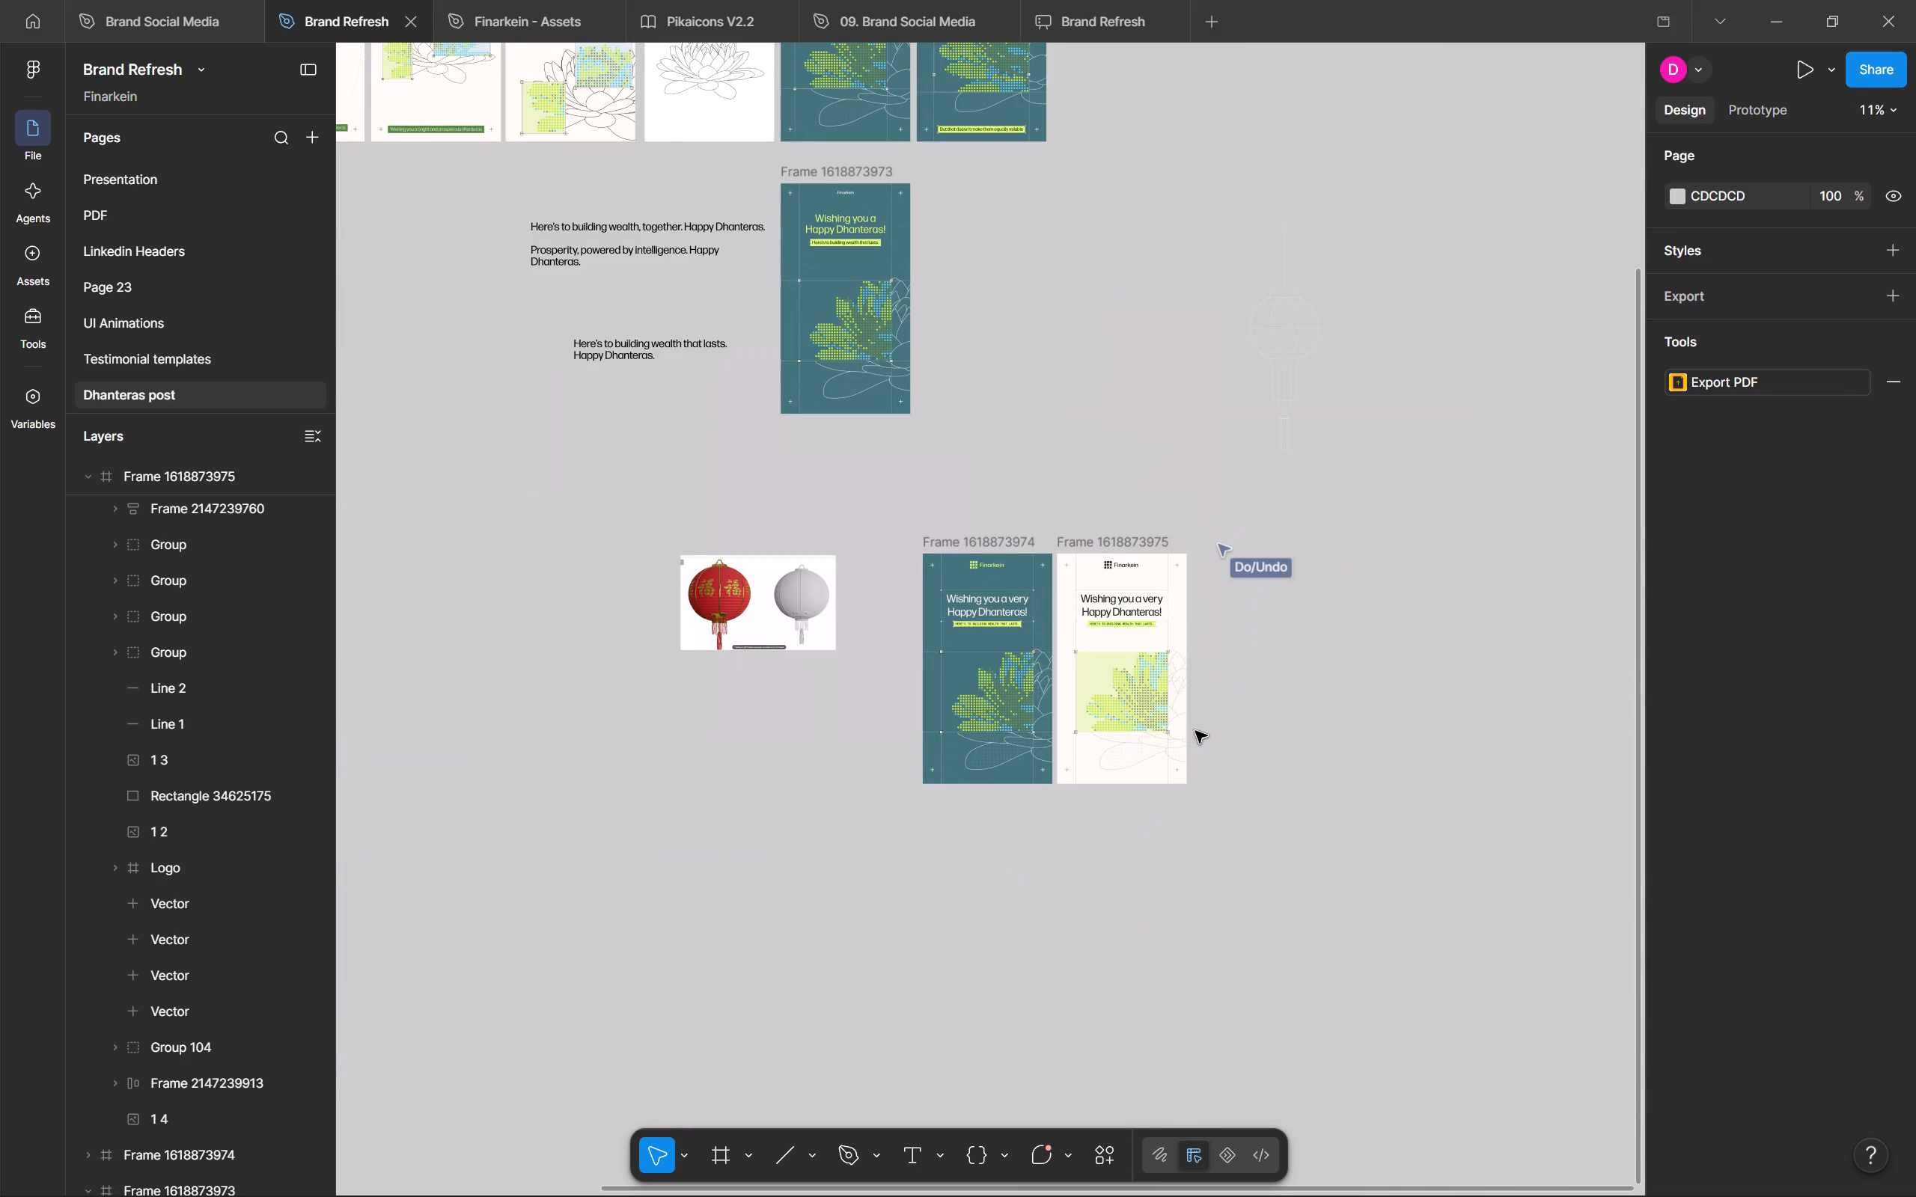
# Ask the collaborator "bhejdiya ye?" and "kon?" through cursor chat.
pyautogui.press('/')
pyautogui.write('bhejdiya hye')
pyautogui.press('BackSpace')
pyautogui.press('BackSpace')
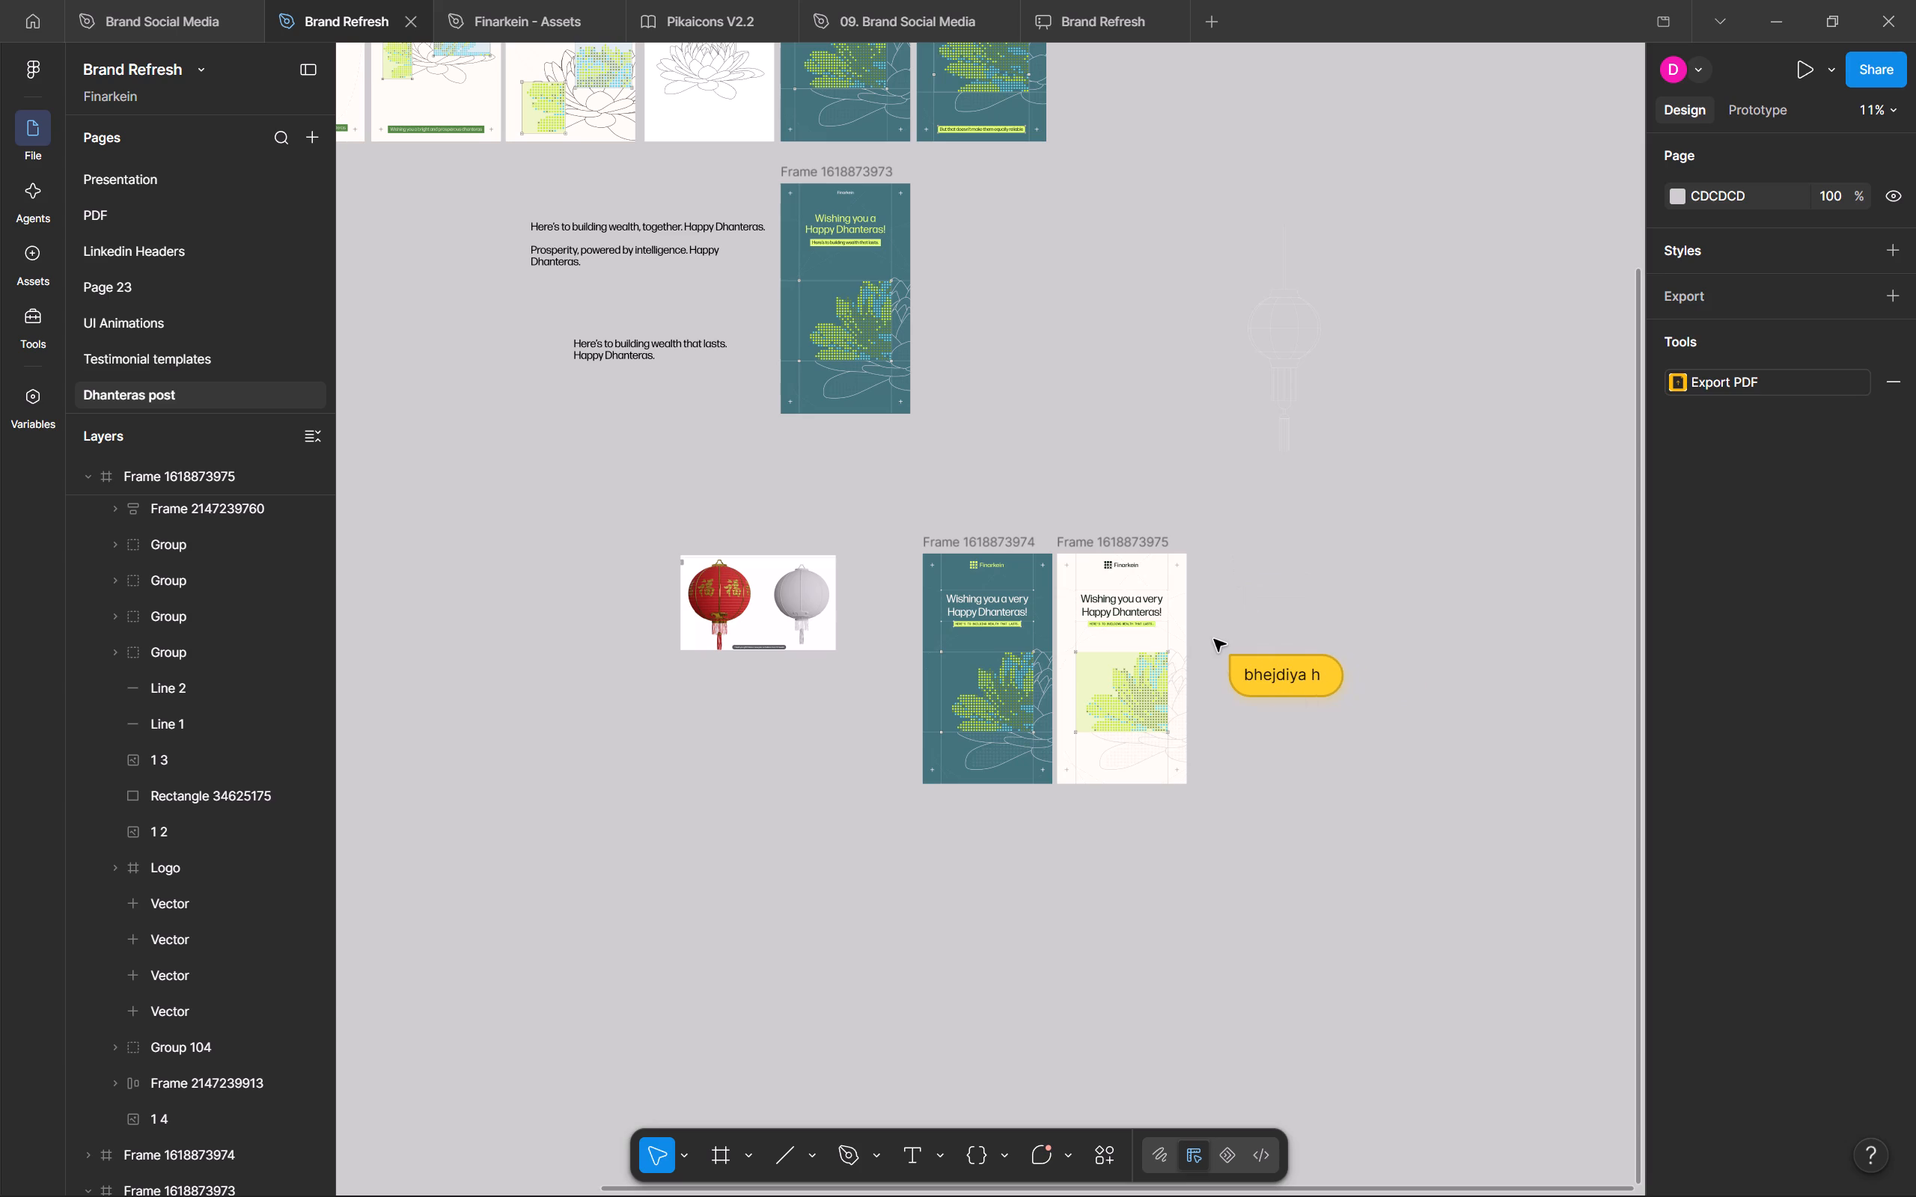
pyautogui.press('BackSpace')
pyautogui.write('ye?')
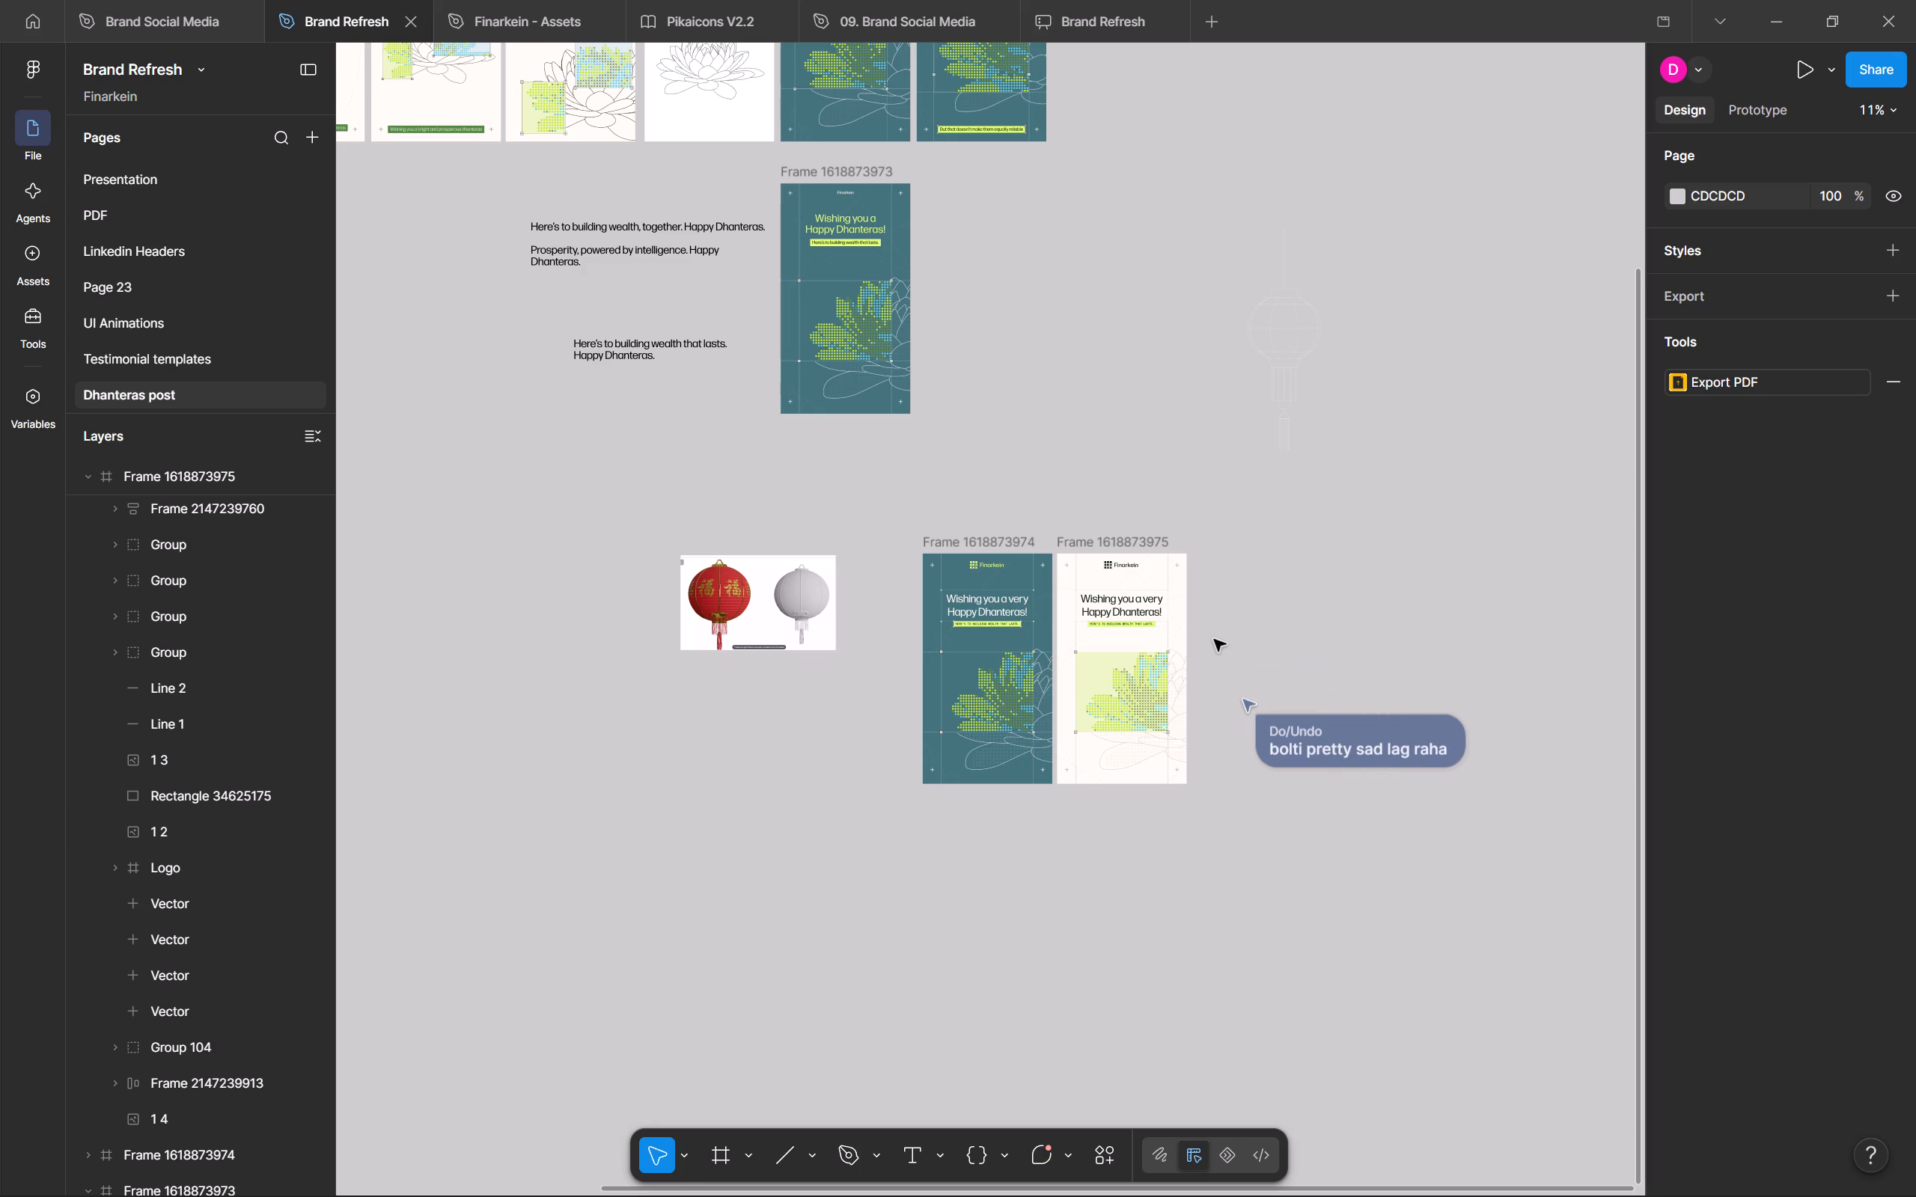
pyautogui.press('/')
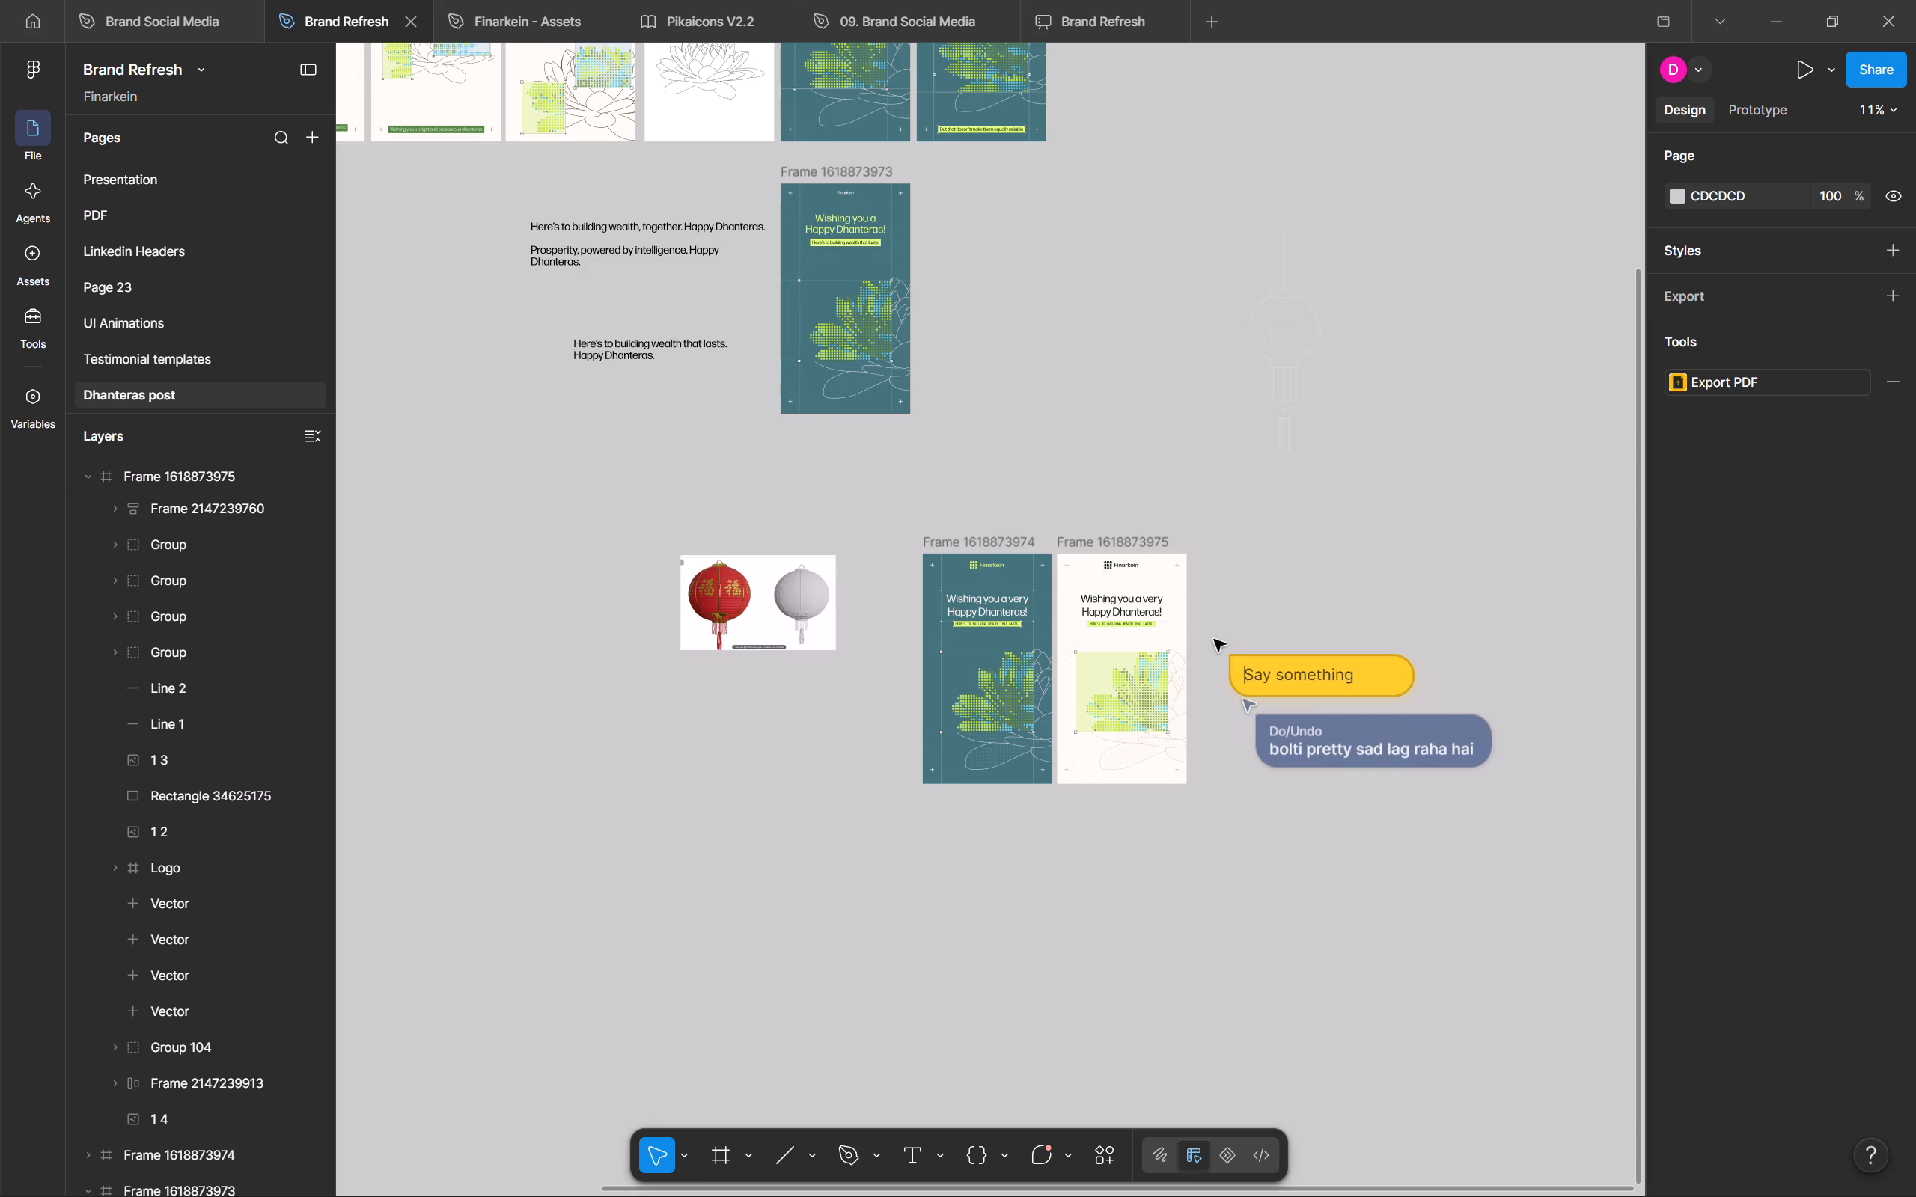
pyautogui.write('kon')
pyautogui.hotkey('shift', '?')
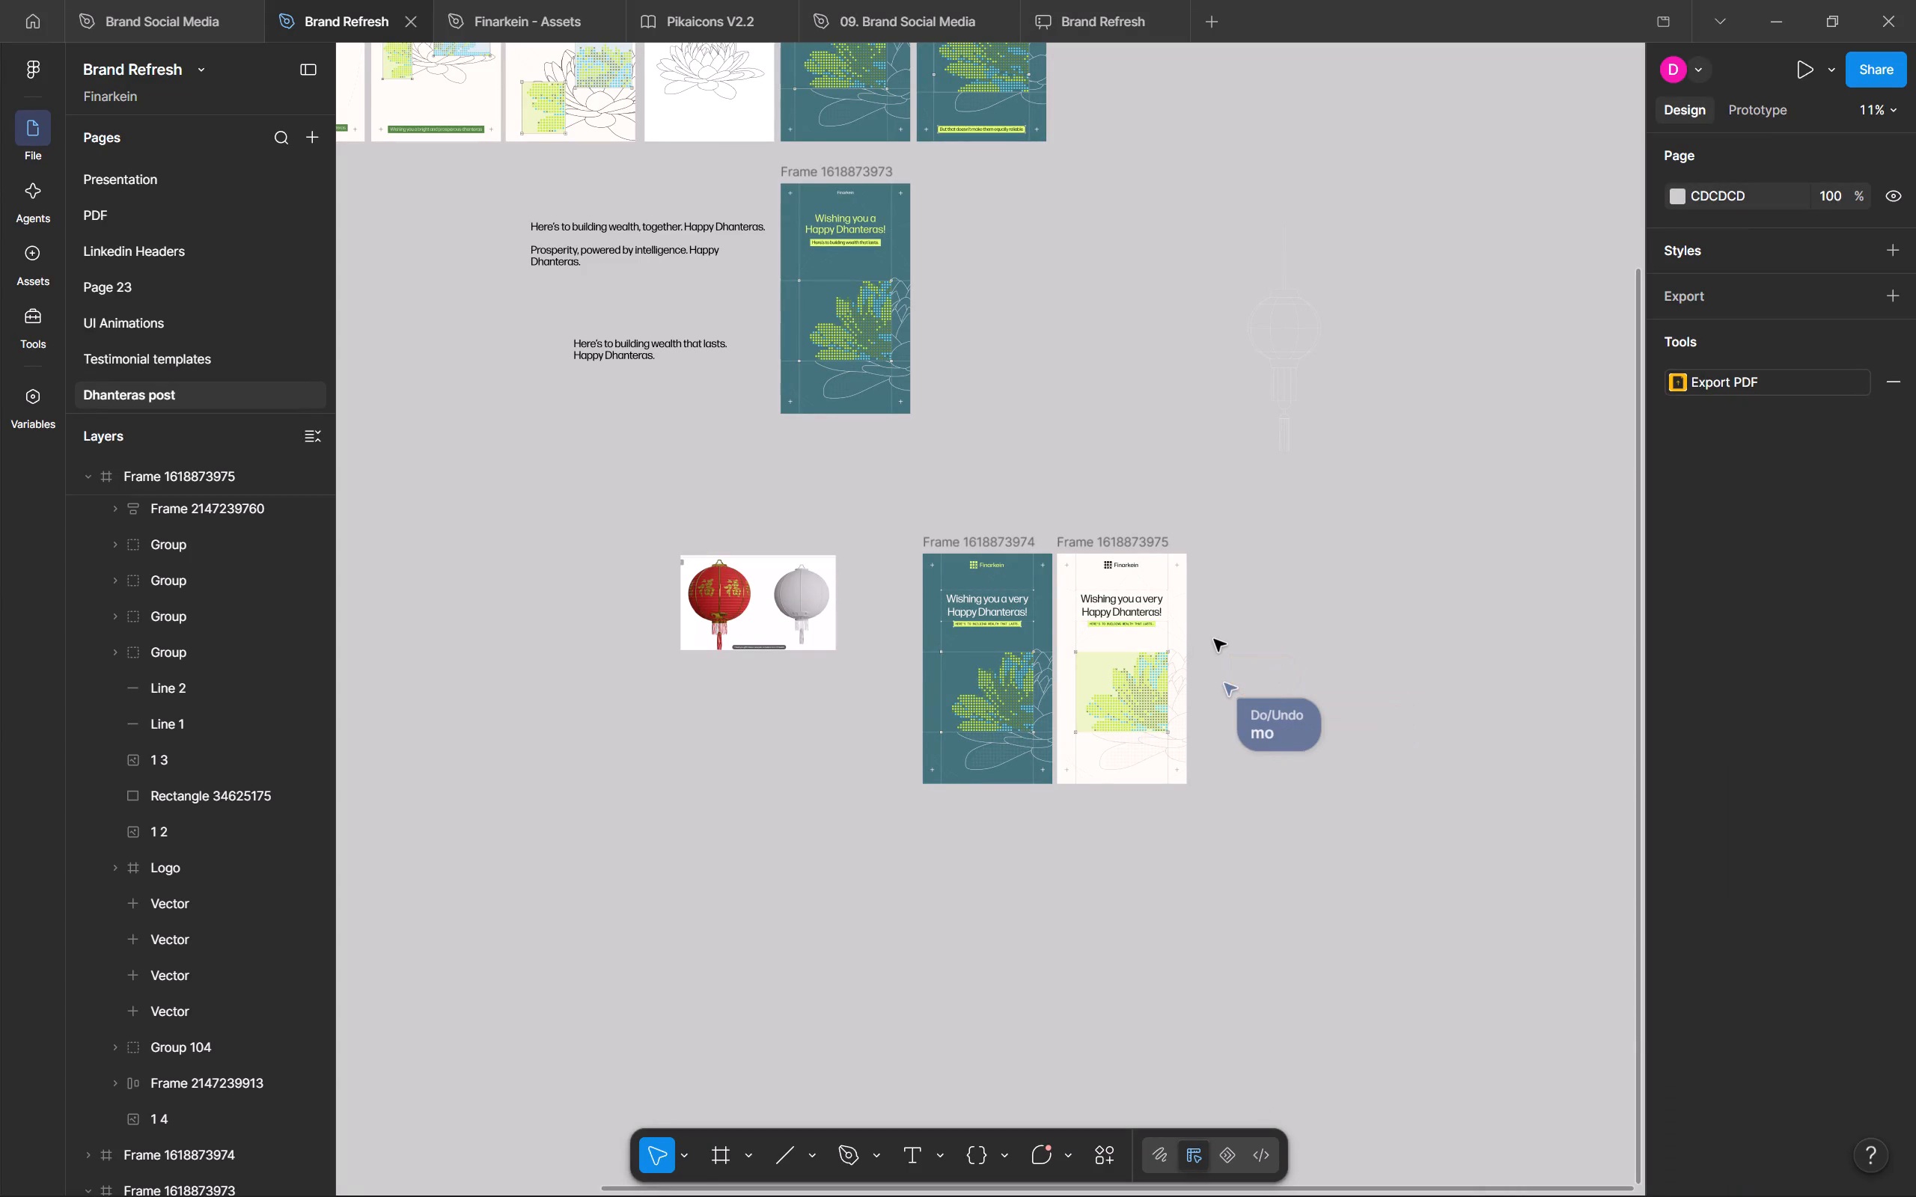
# Reply "bruh" in cursor chat and replace it with "what do they expect in like 2 hours".
pyautogui.press('/')
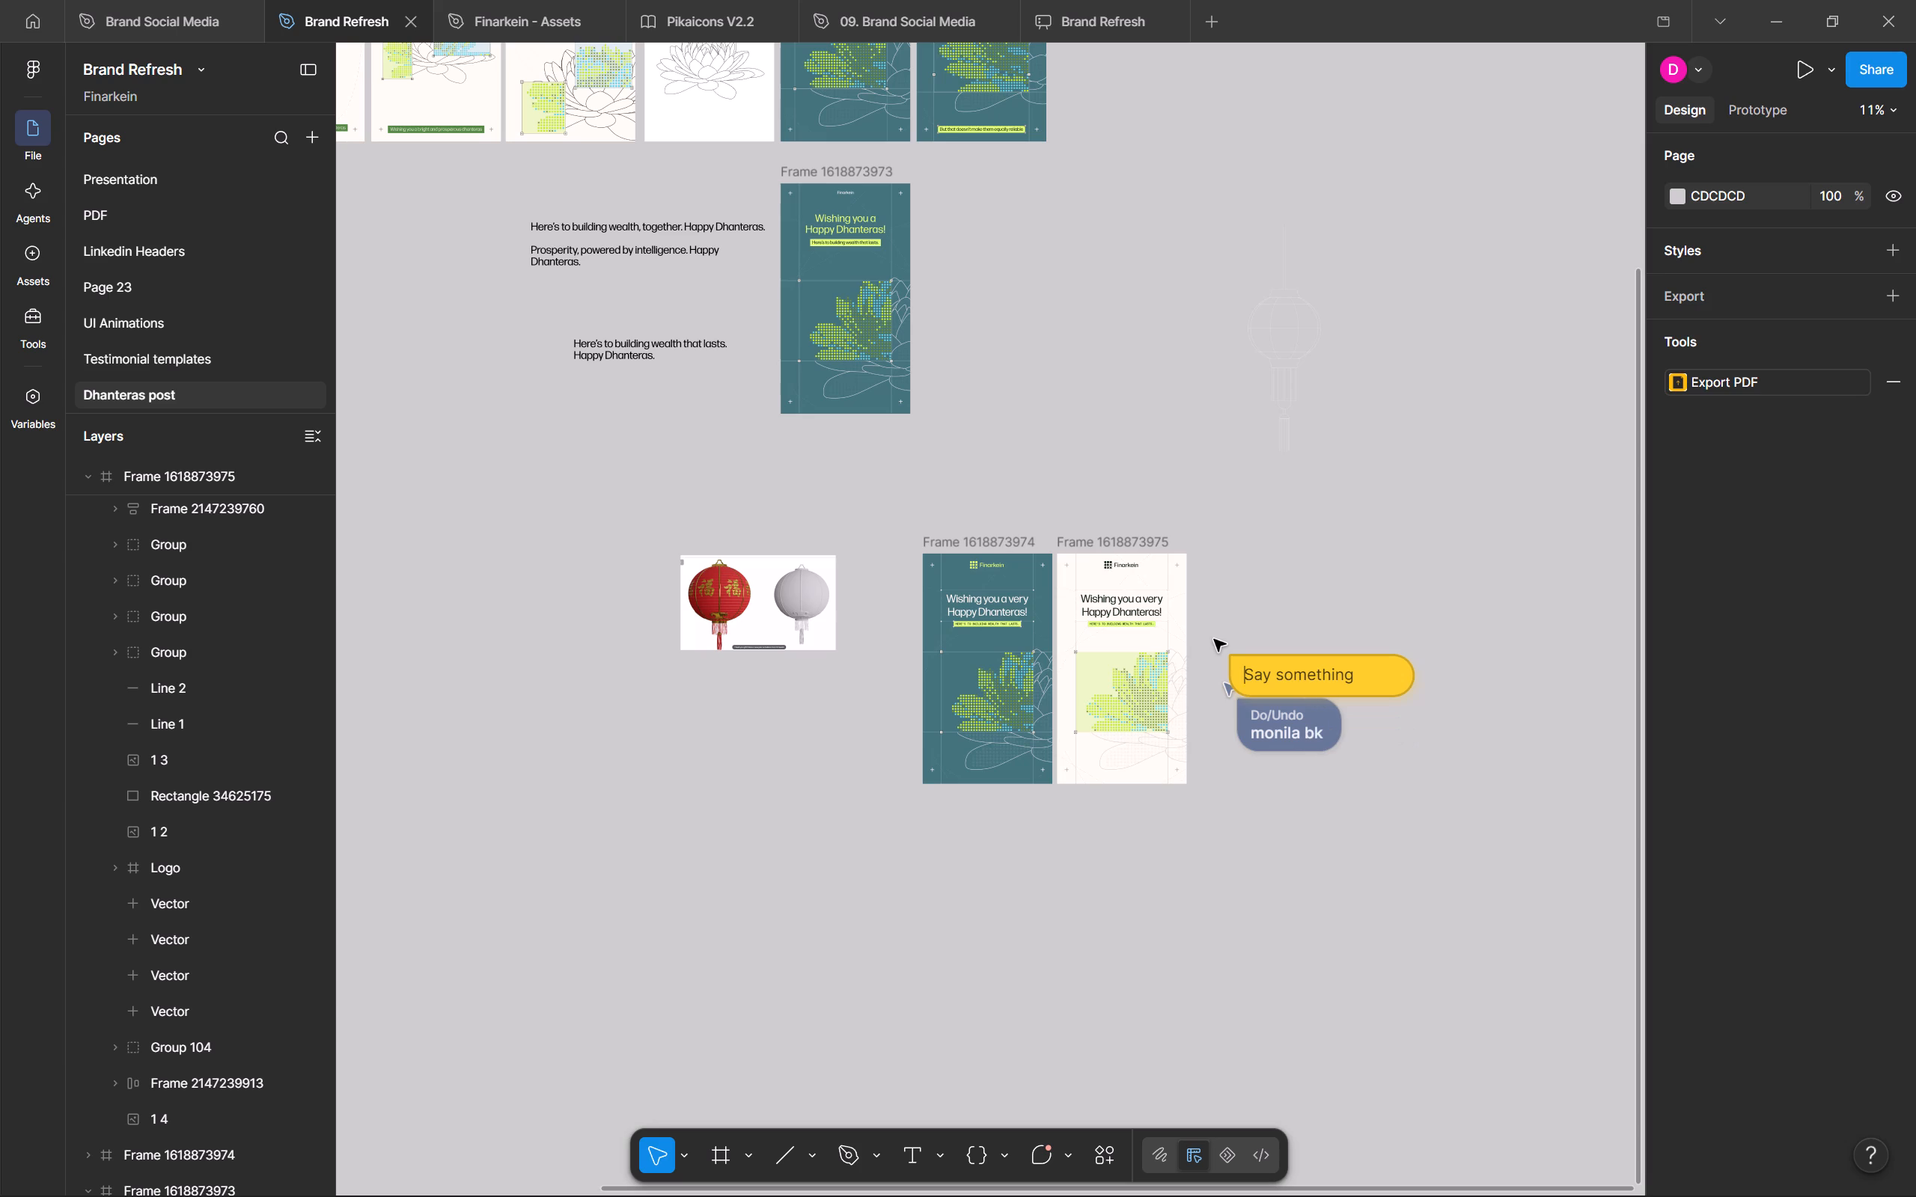
pyautogui.write('bruh')
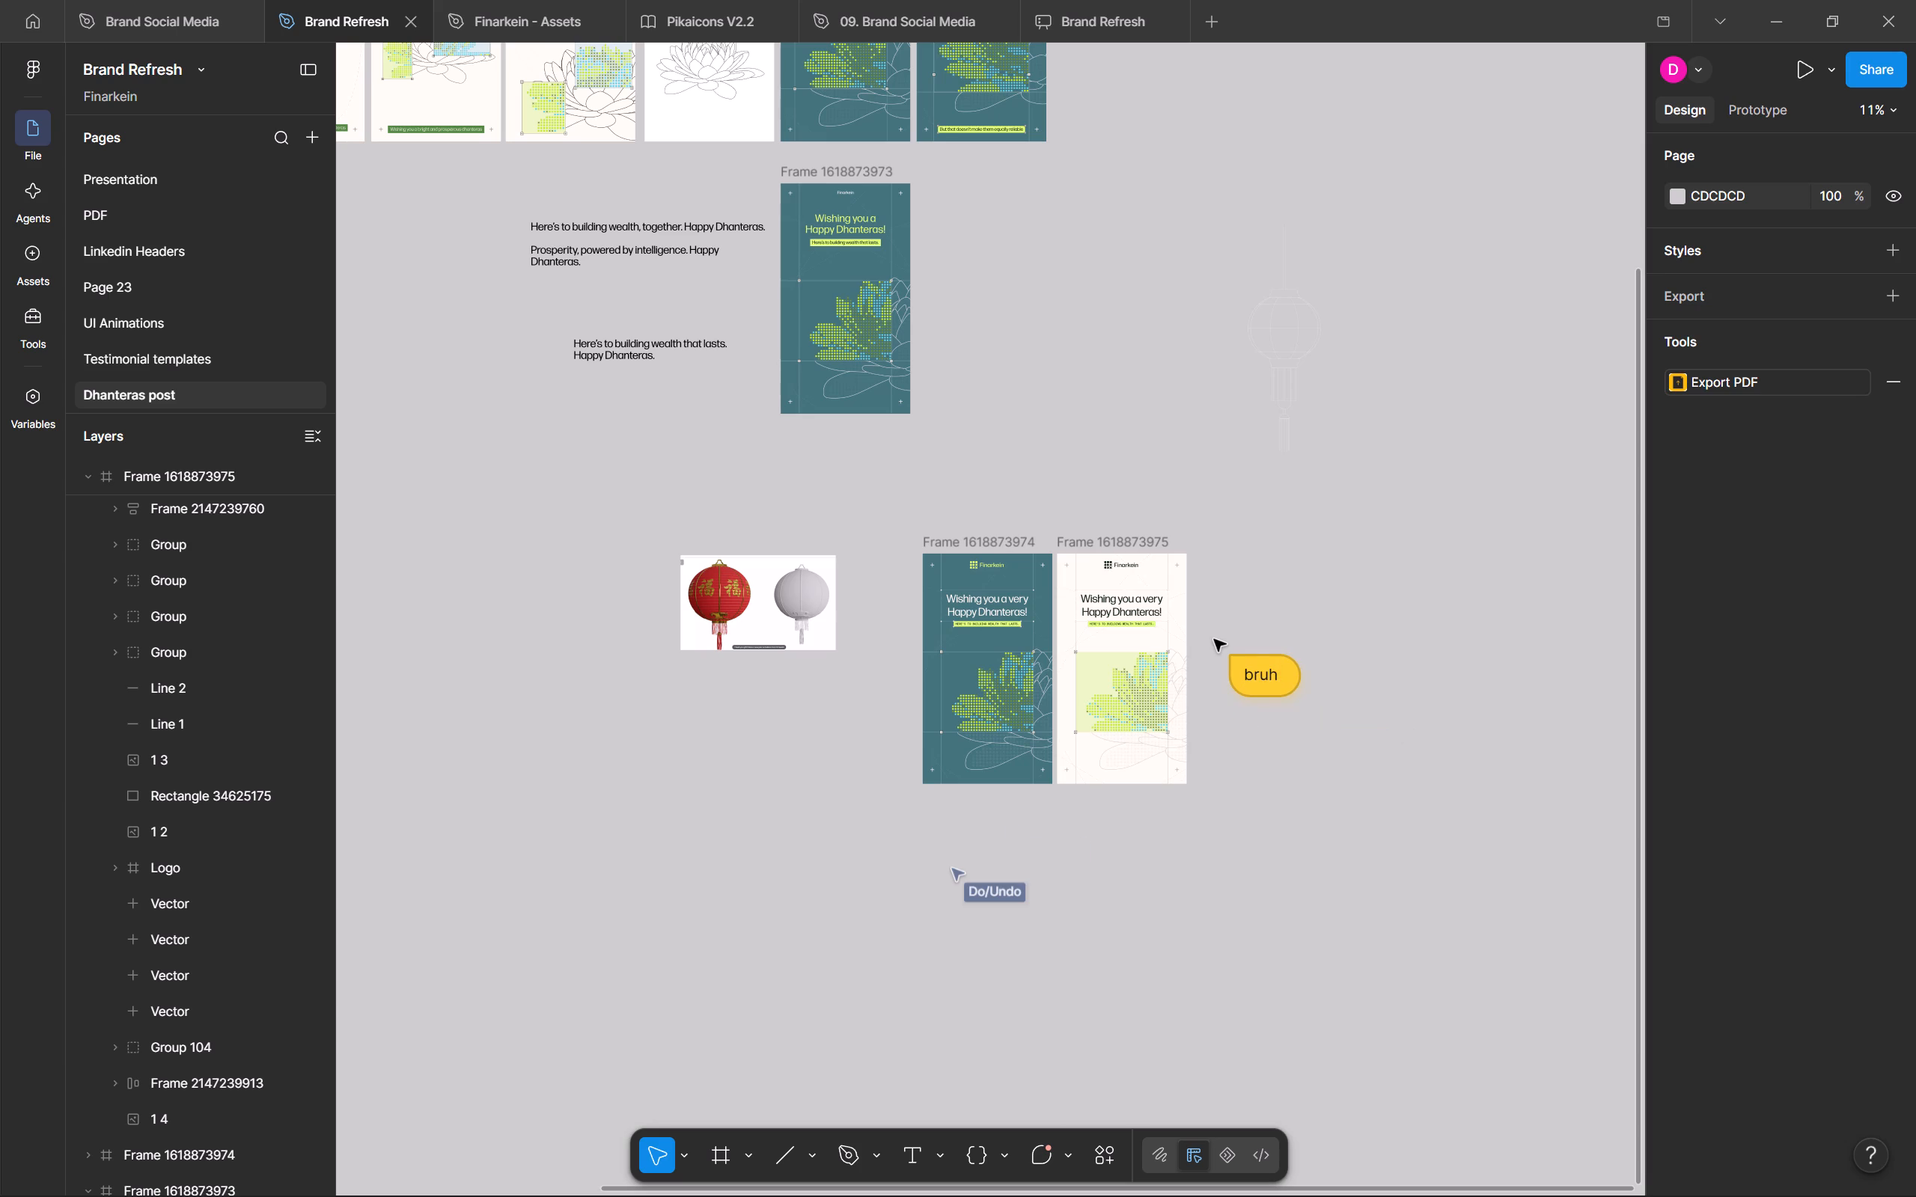
pyautogui.hotkey('ctrl', 'a')
pyautogui.write('what do they expect')
pyautogui.press('space')
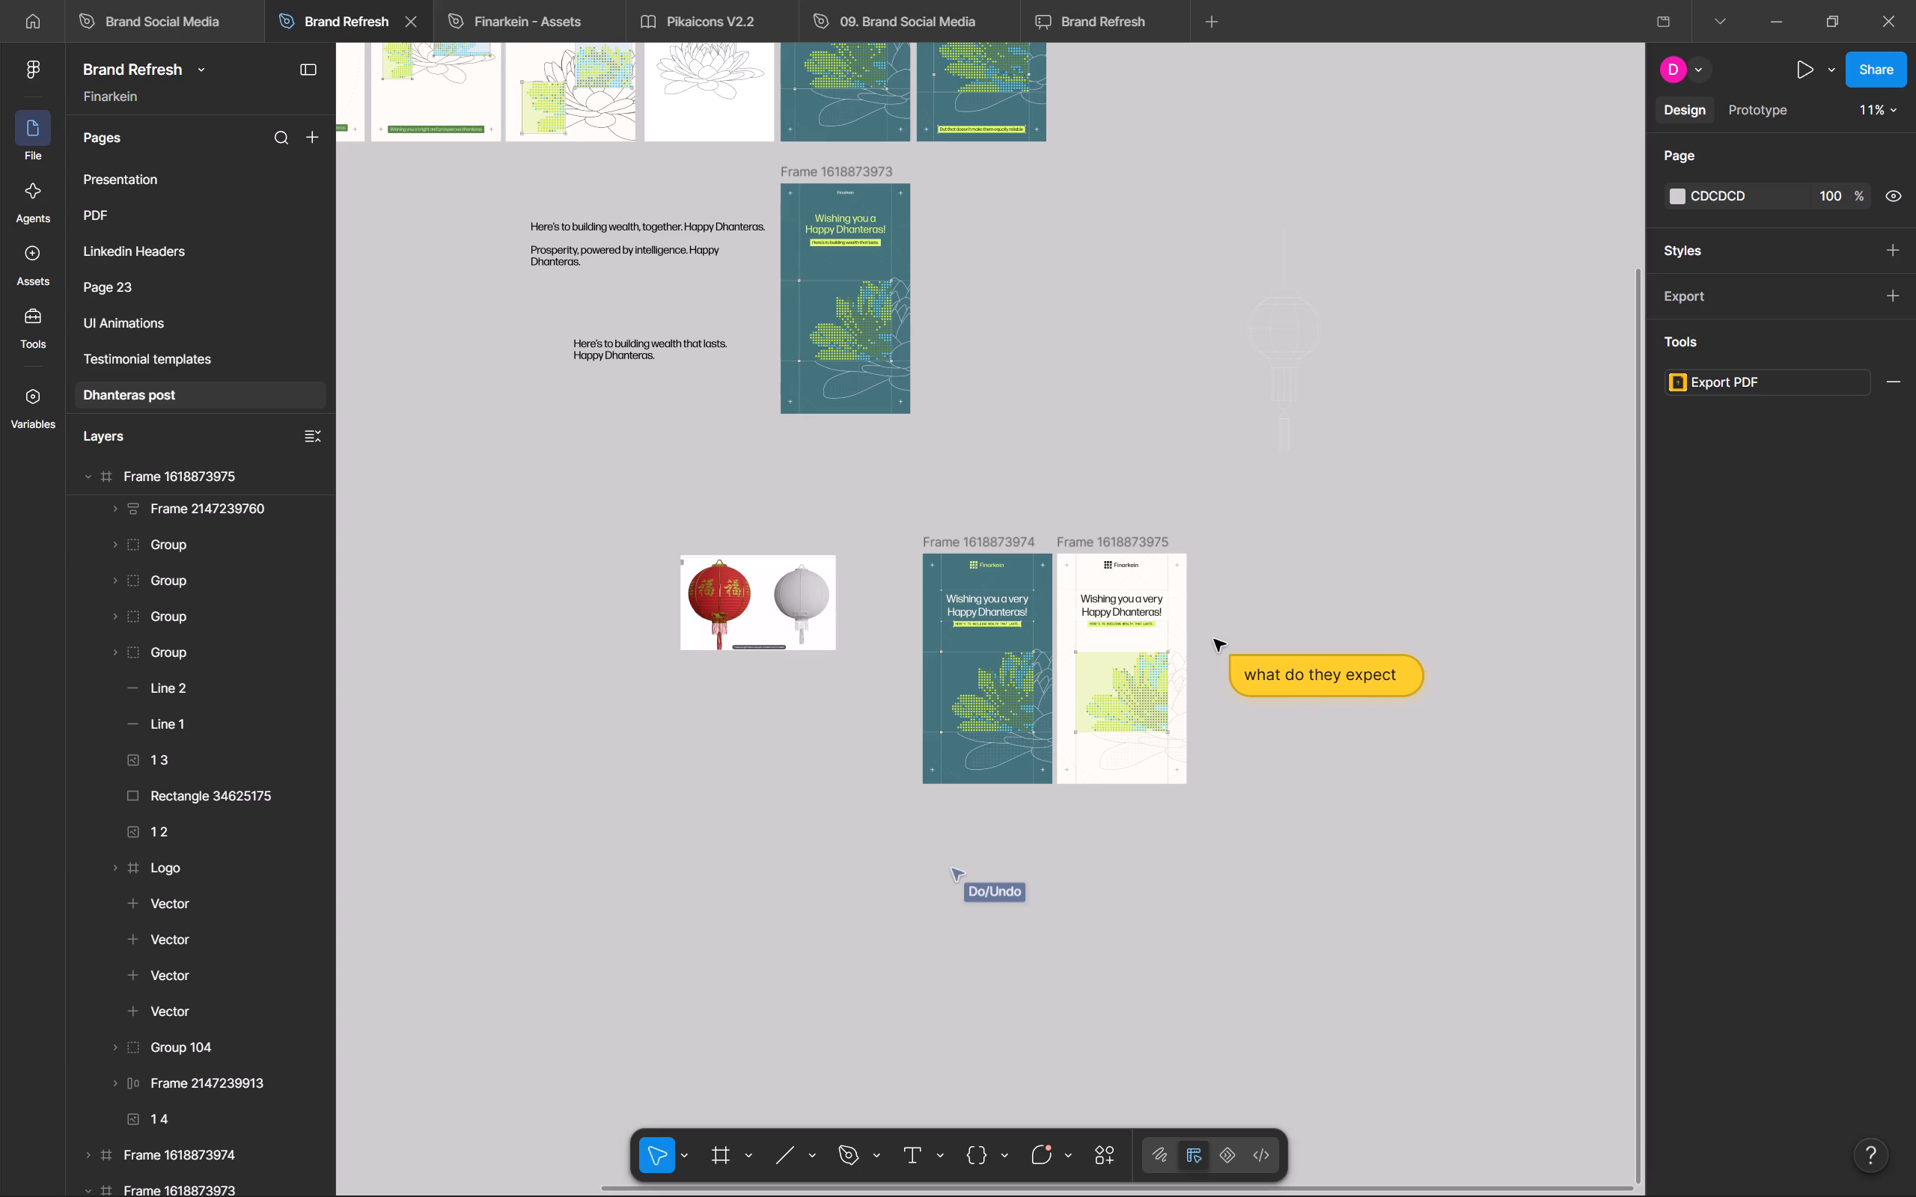
pyautogui.write('in like')
pyautogui.press('space')
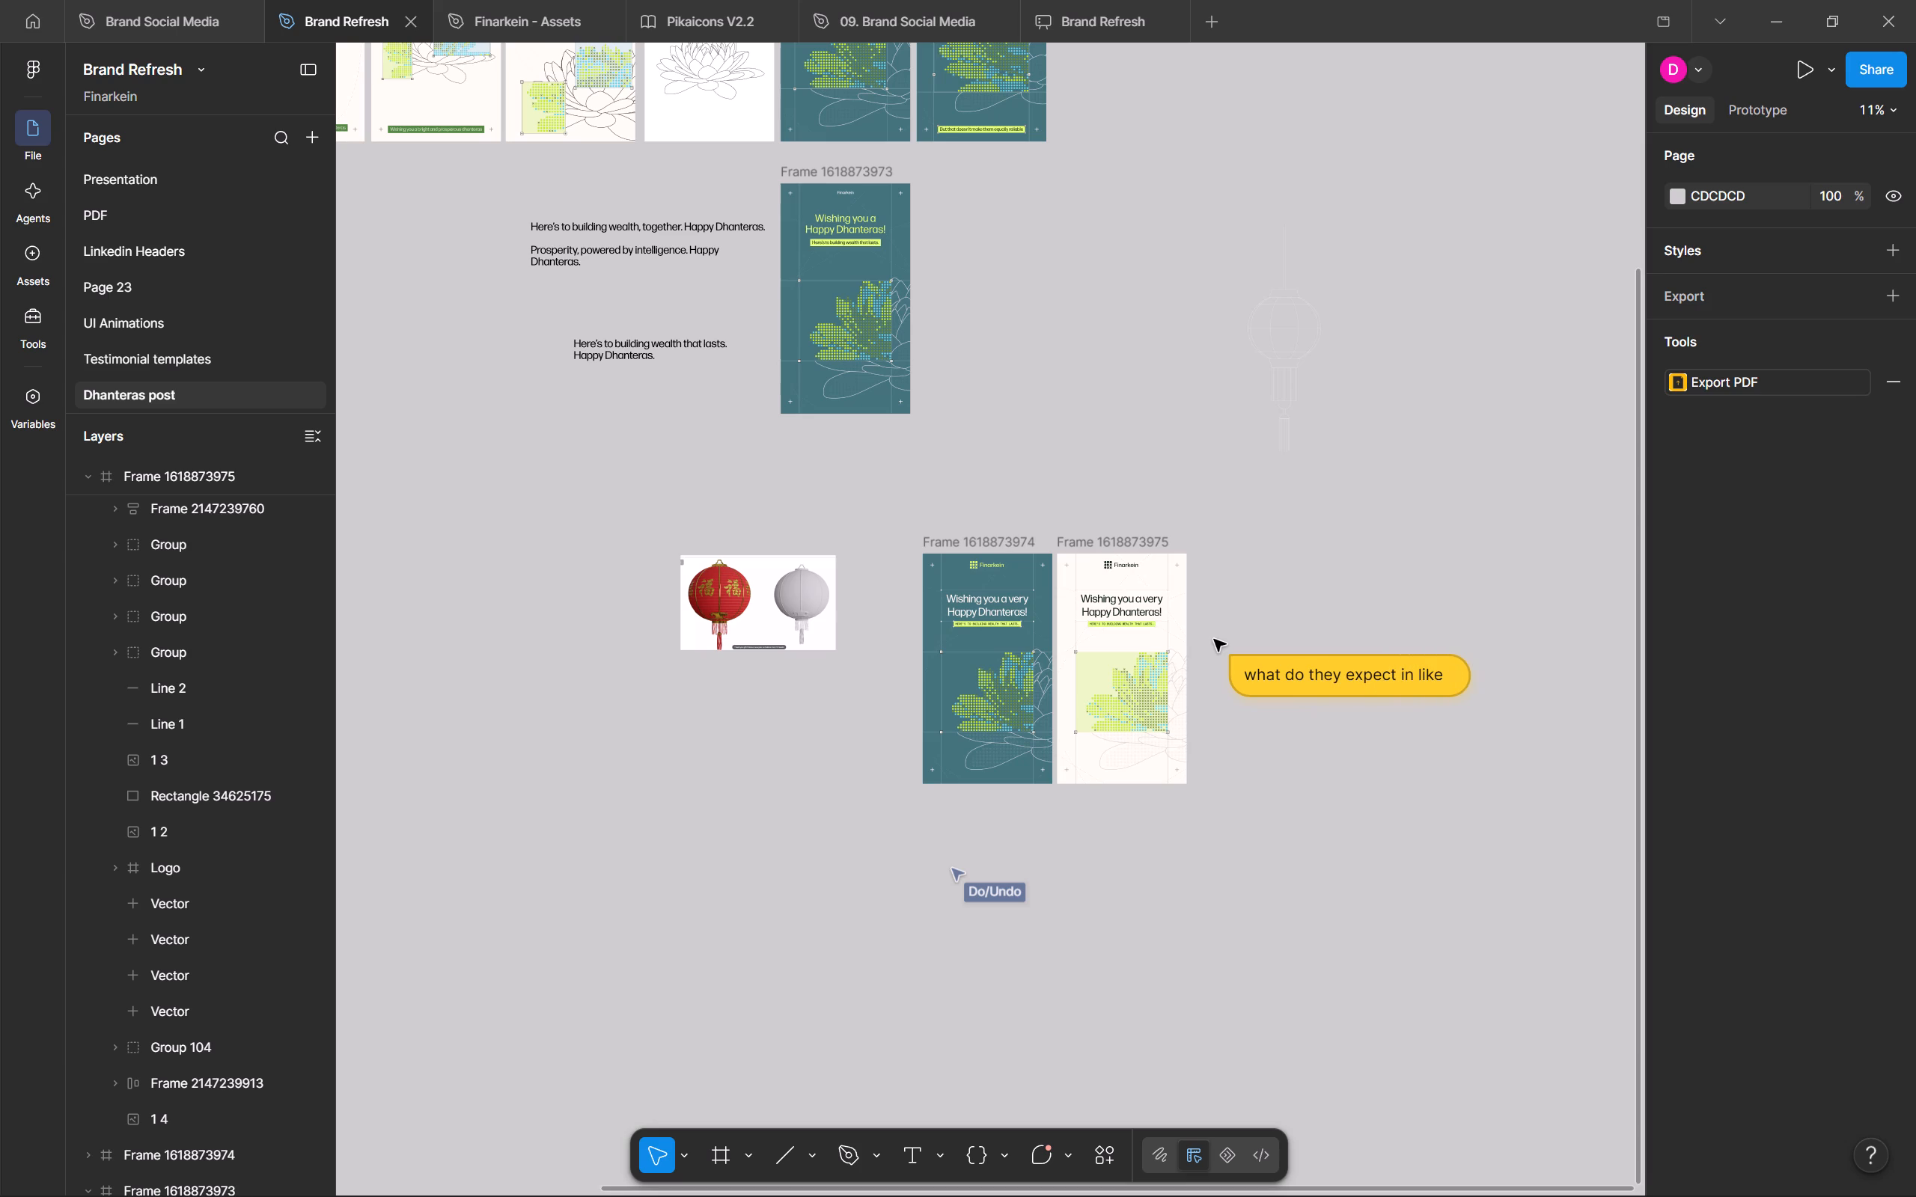
pyautogui.write('2 hours')
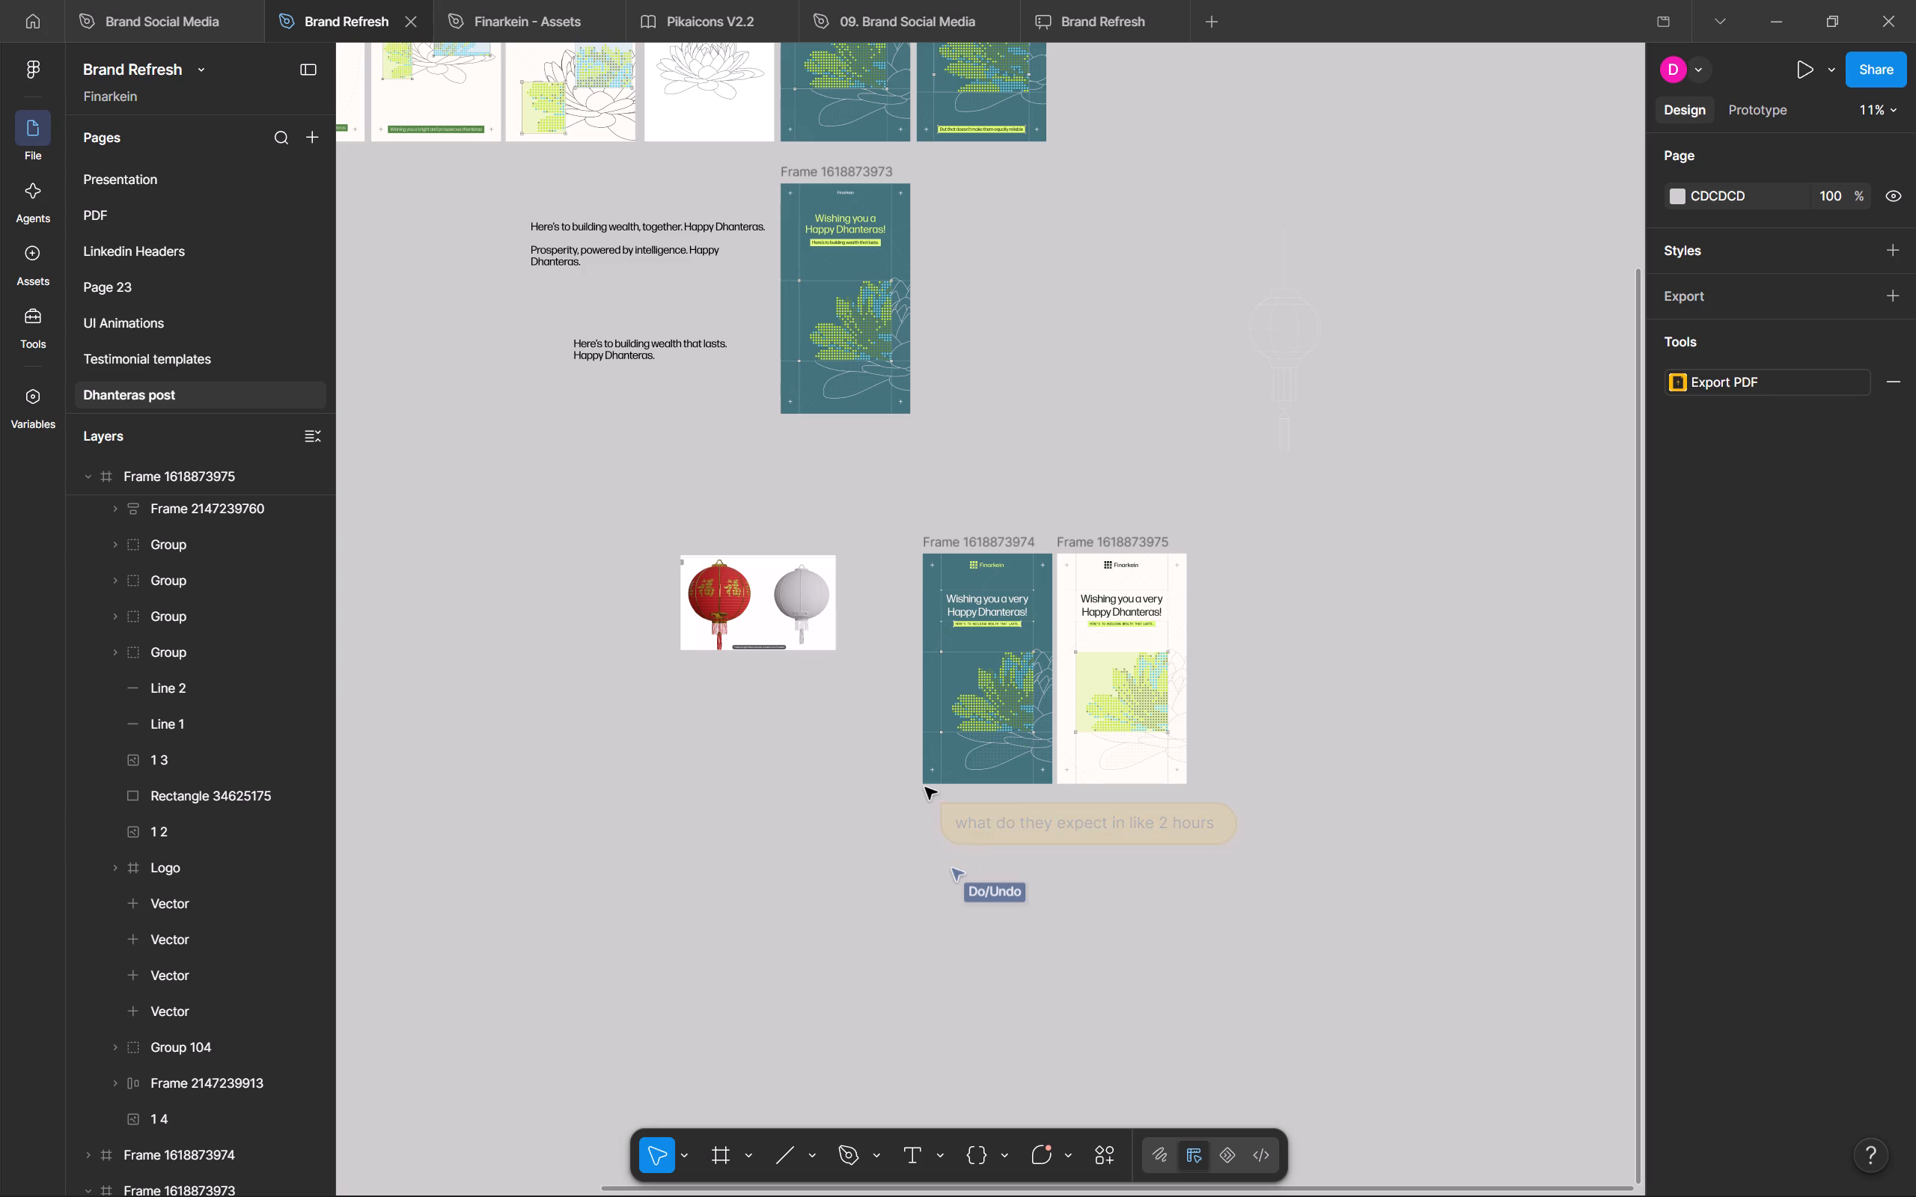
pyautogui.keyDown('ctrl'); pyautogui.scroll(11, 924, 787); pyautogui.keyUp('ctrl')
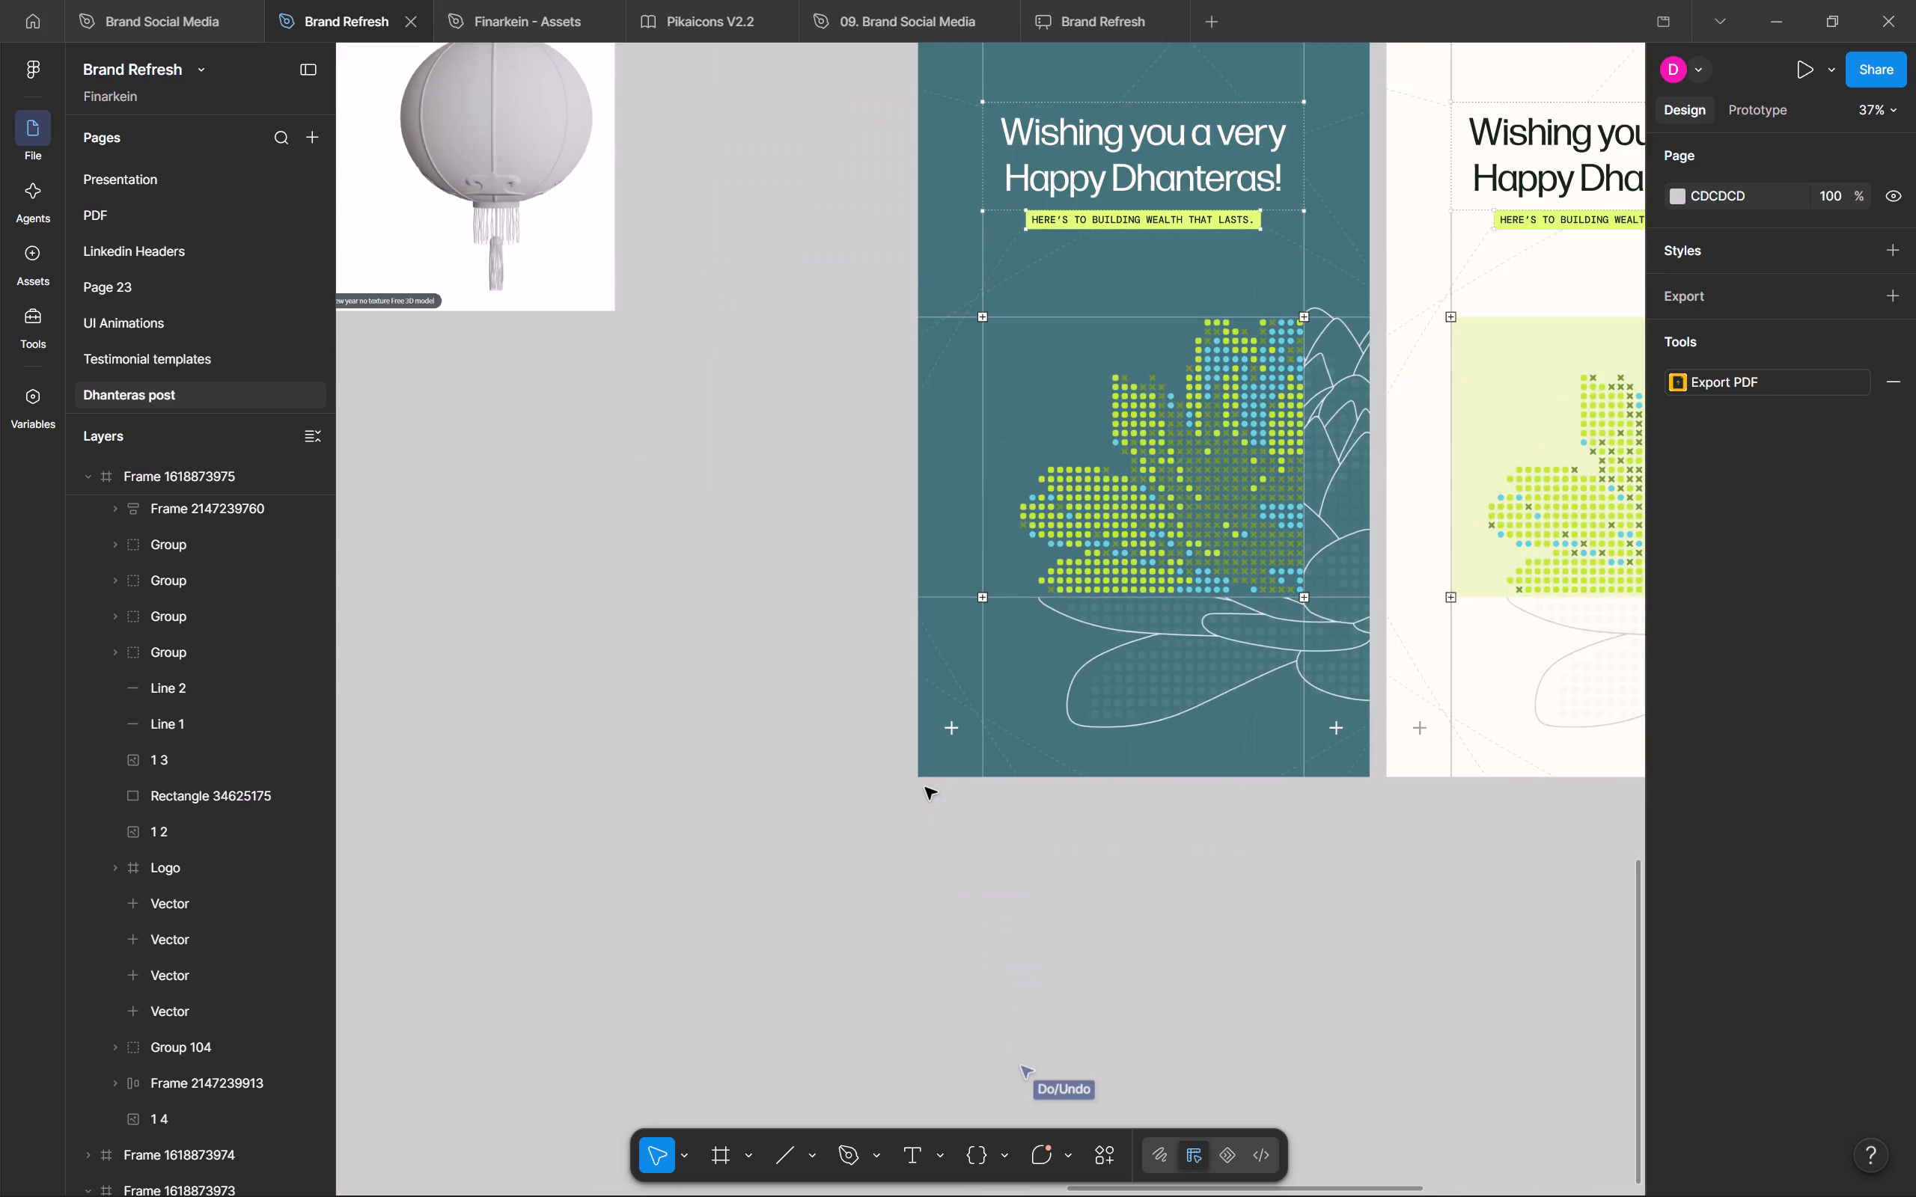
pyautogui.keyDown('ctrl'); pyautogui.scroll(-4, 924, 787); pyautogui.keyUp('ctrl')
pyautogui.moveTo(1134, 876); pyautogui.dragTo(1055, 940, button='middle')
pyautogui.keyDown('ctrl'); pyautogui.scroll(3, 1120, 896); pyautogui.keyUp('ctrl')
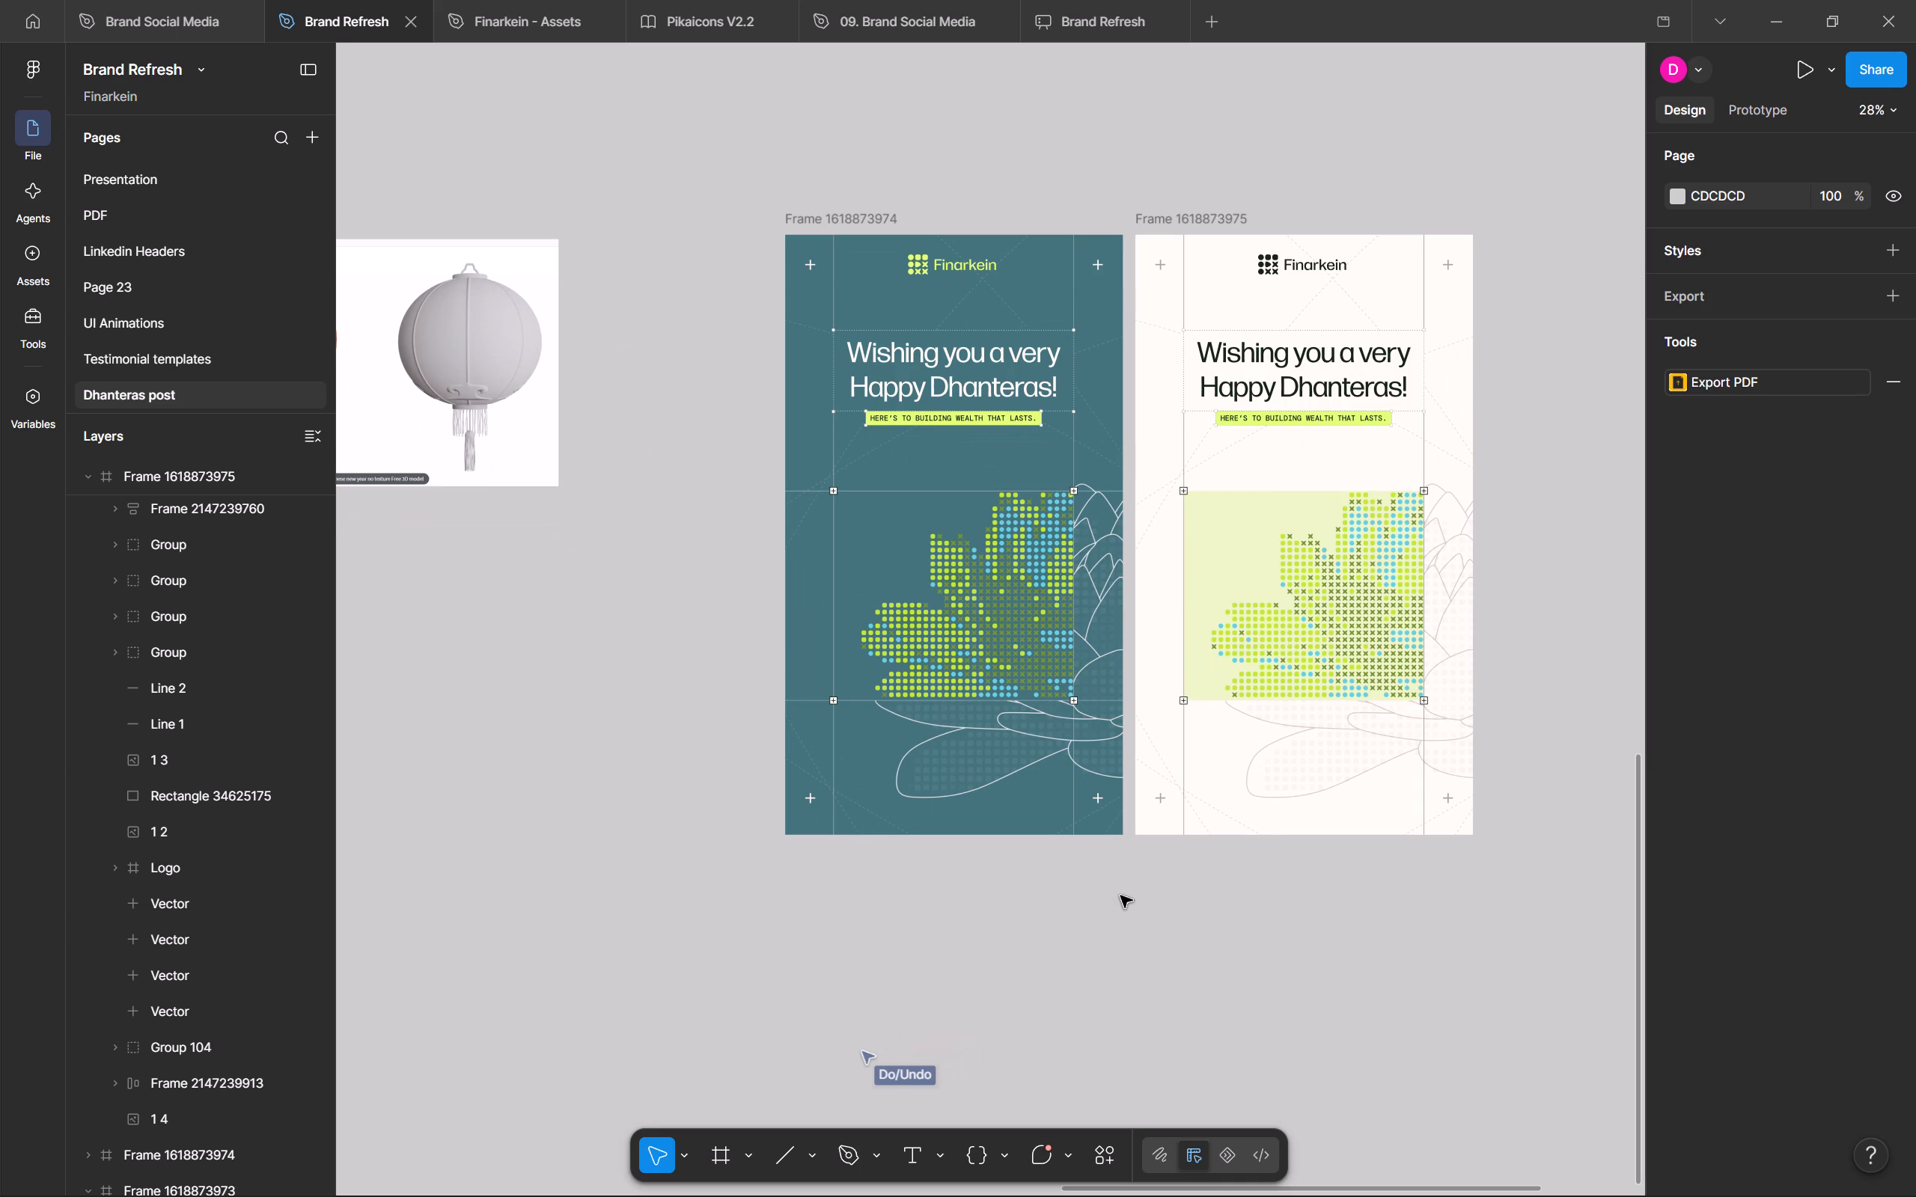
# Look through the open application windows to find the one to switch to from Figma.
pyautogui.hotkey('alt', 'Tab')
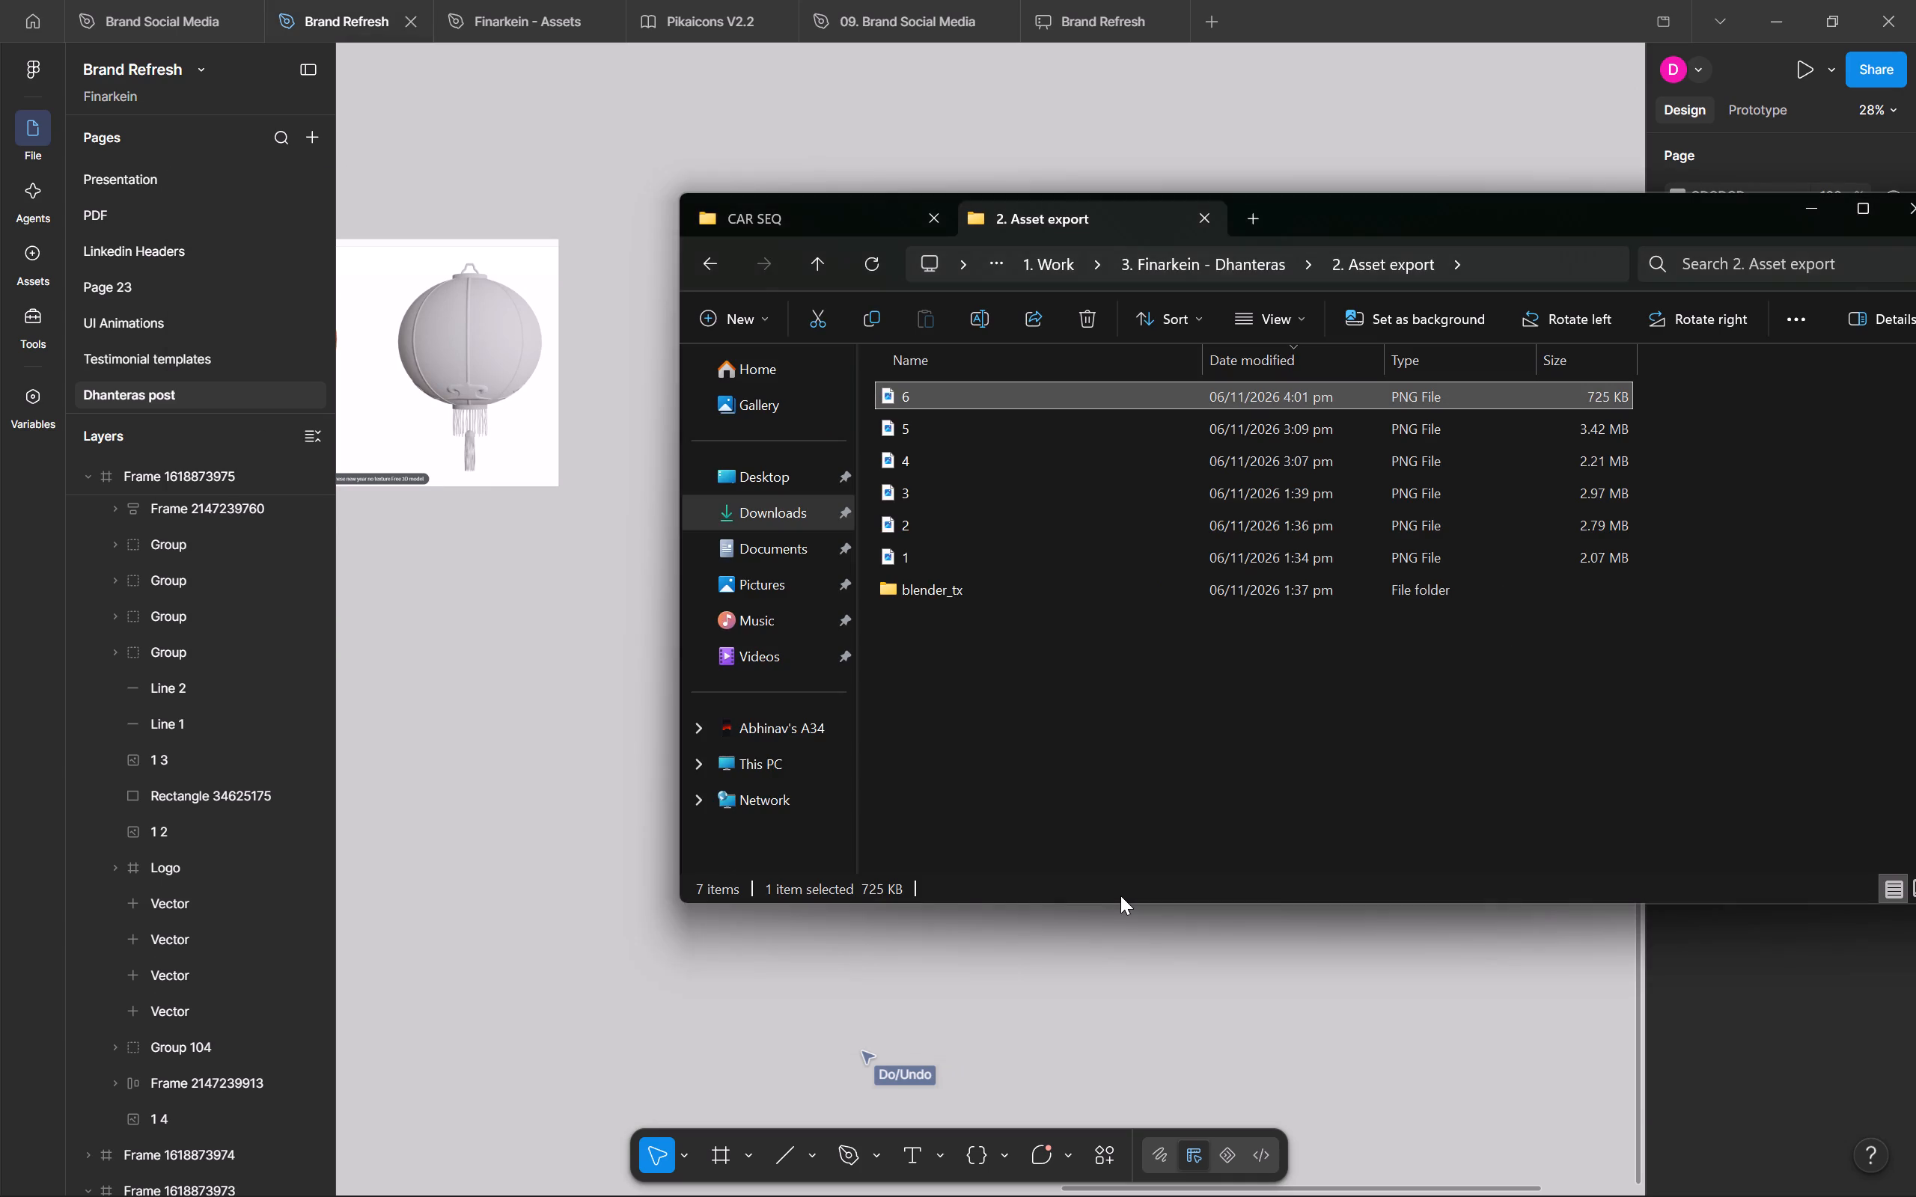
pyautogui.hotkey('alt', 'Tab')
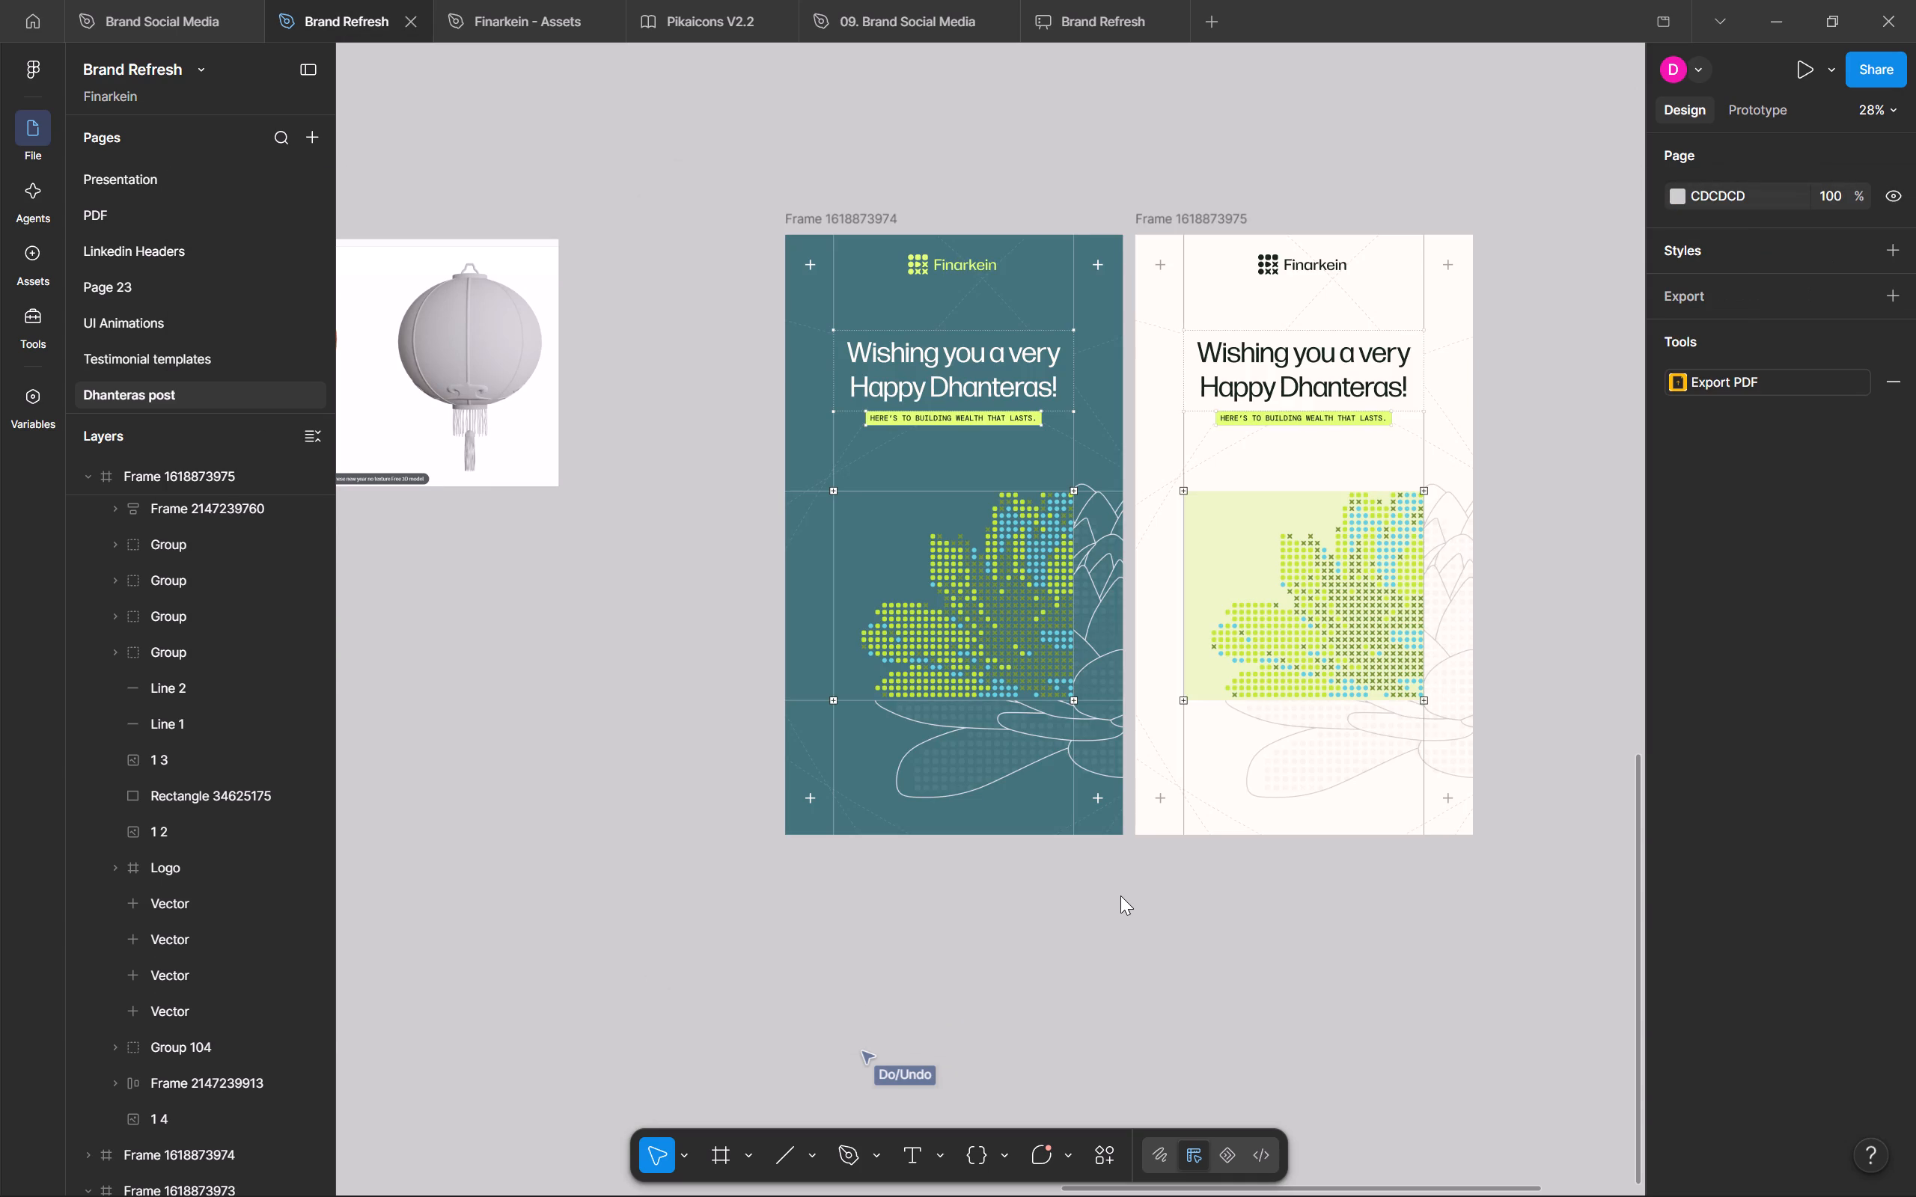
pyautogui.hotkey('alt', 'Tab')
pyautogui.hotkey('alt', 'Tab')
pyautogui.hotkey('alt', 'Tab')
pyautogui.hotkey('alt', 'Tab')
pyautogui.hotkey('alt', 'Tab')
pyautogui.hotkey('alt', 'Tab')
pyautogui.hotkey('alt', 'Tab')
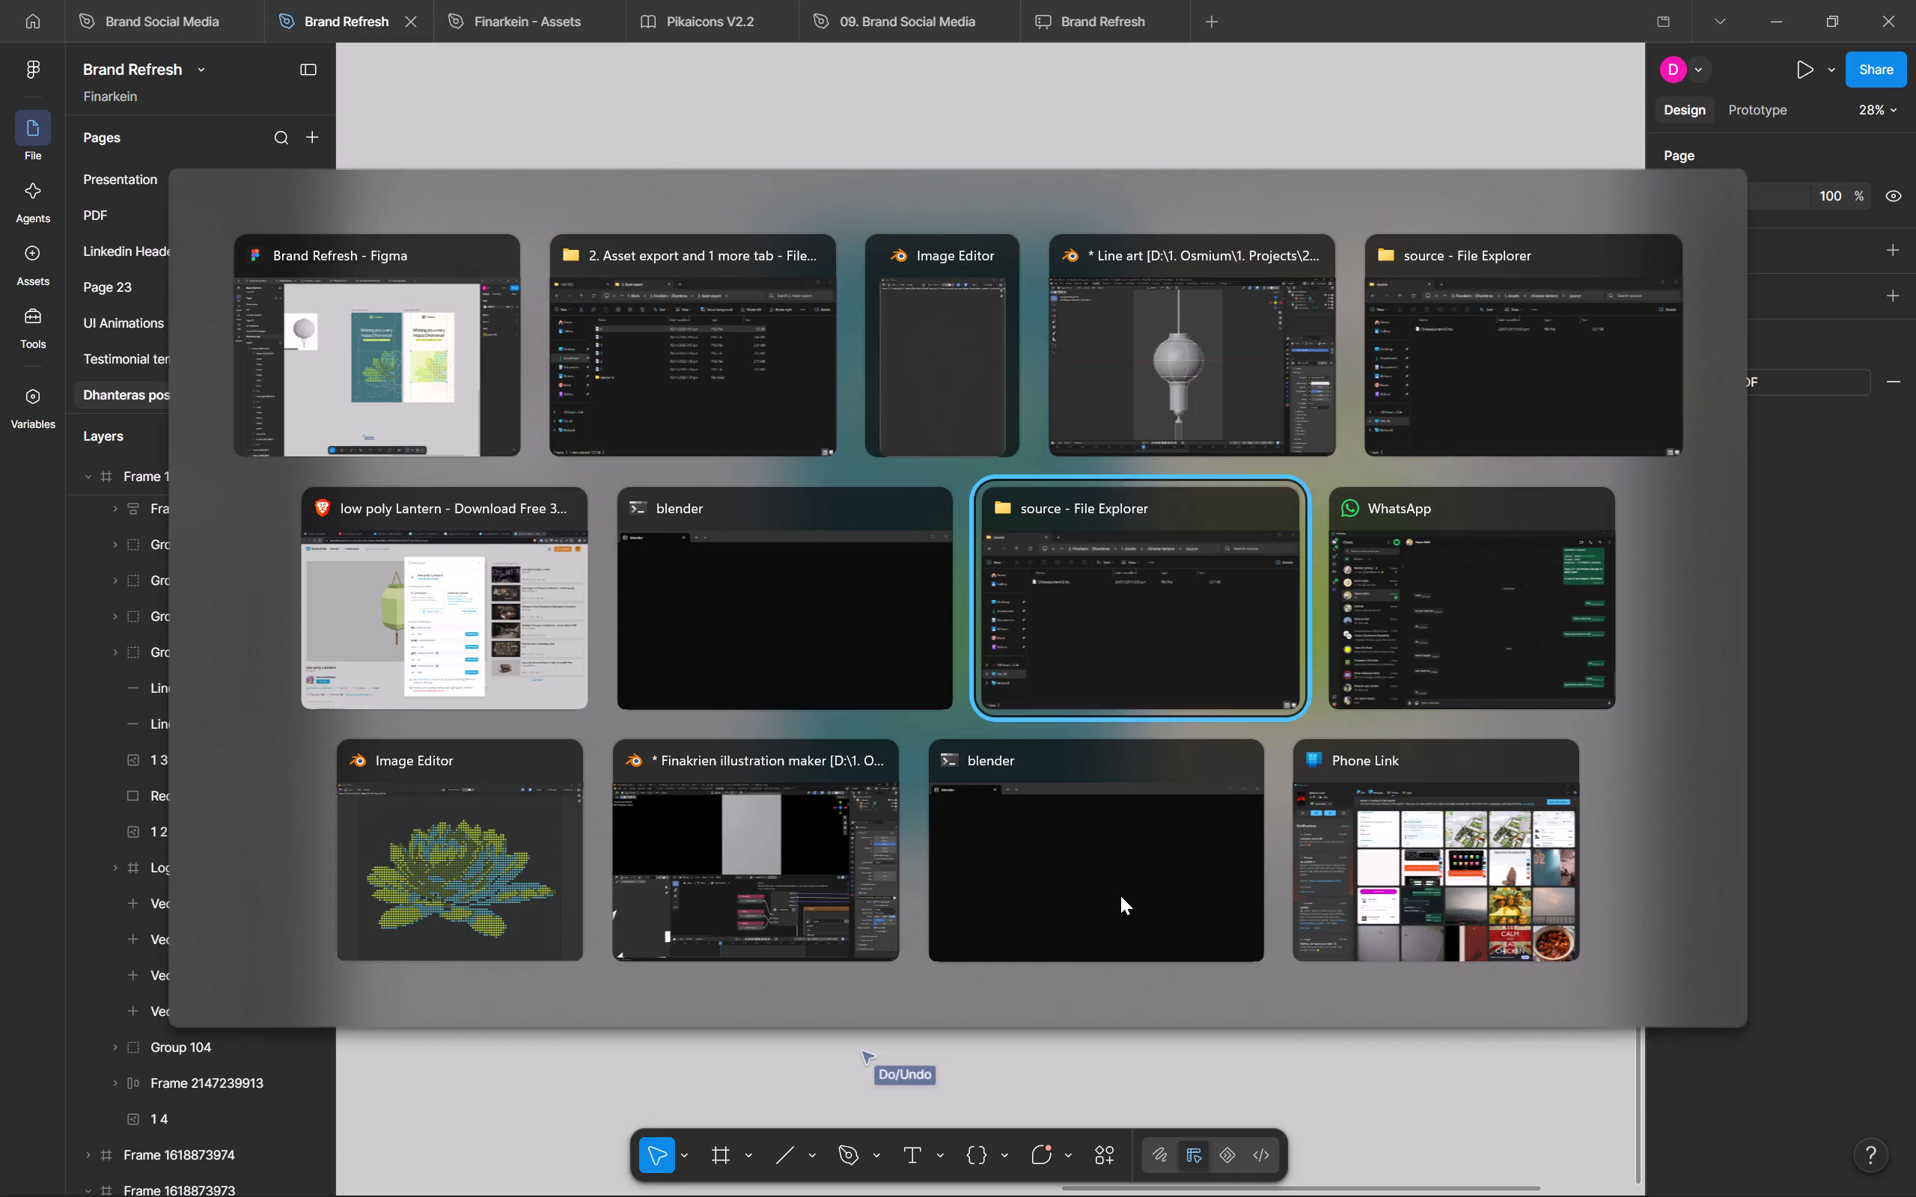
pyautogui.hotkey('alt', 'Tab')
pyautogui.hotkey('alt', 'Tab')
pyautogui.hotkey('alt', 'Tab')
pyautogui.hotkey('alt', 'Tab')
pyautogui.hotkey('alt', 'Tab')
pyautogui.hotkey('alt', 'Tab')
pyautogui.hotkey('alt', 'Tab')
pyautogui.hotkey('alt', 'Tab')
pyautogui.hotkey('alt', 'Tab')
pyautogui.hotkey('alt', 'Tab')
pyautogui.hotkey('alt', 'Tab')
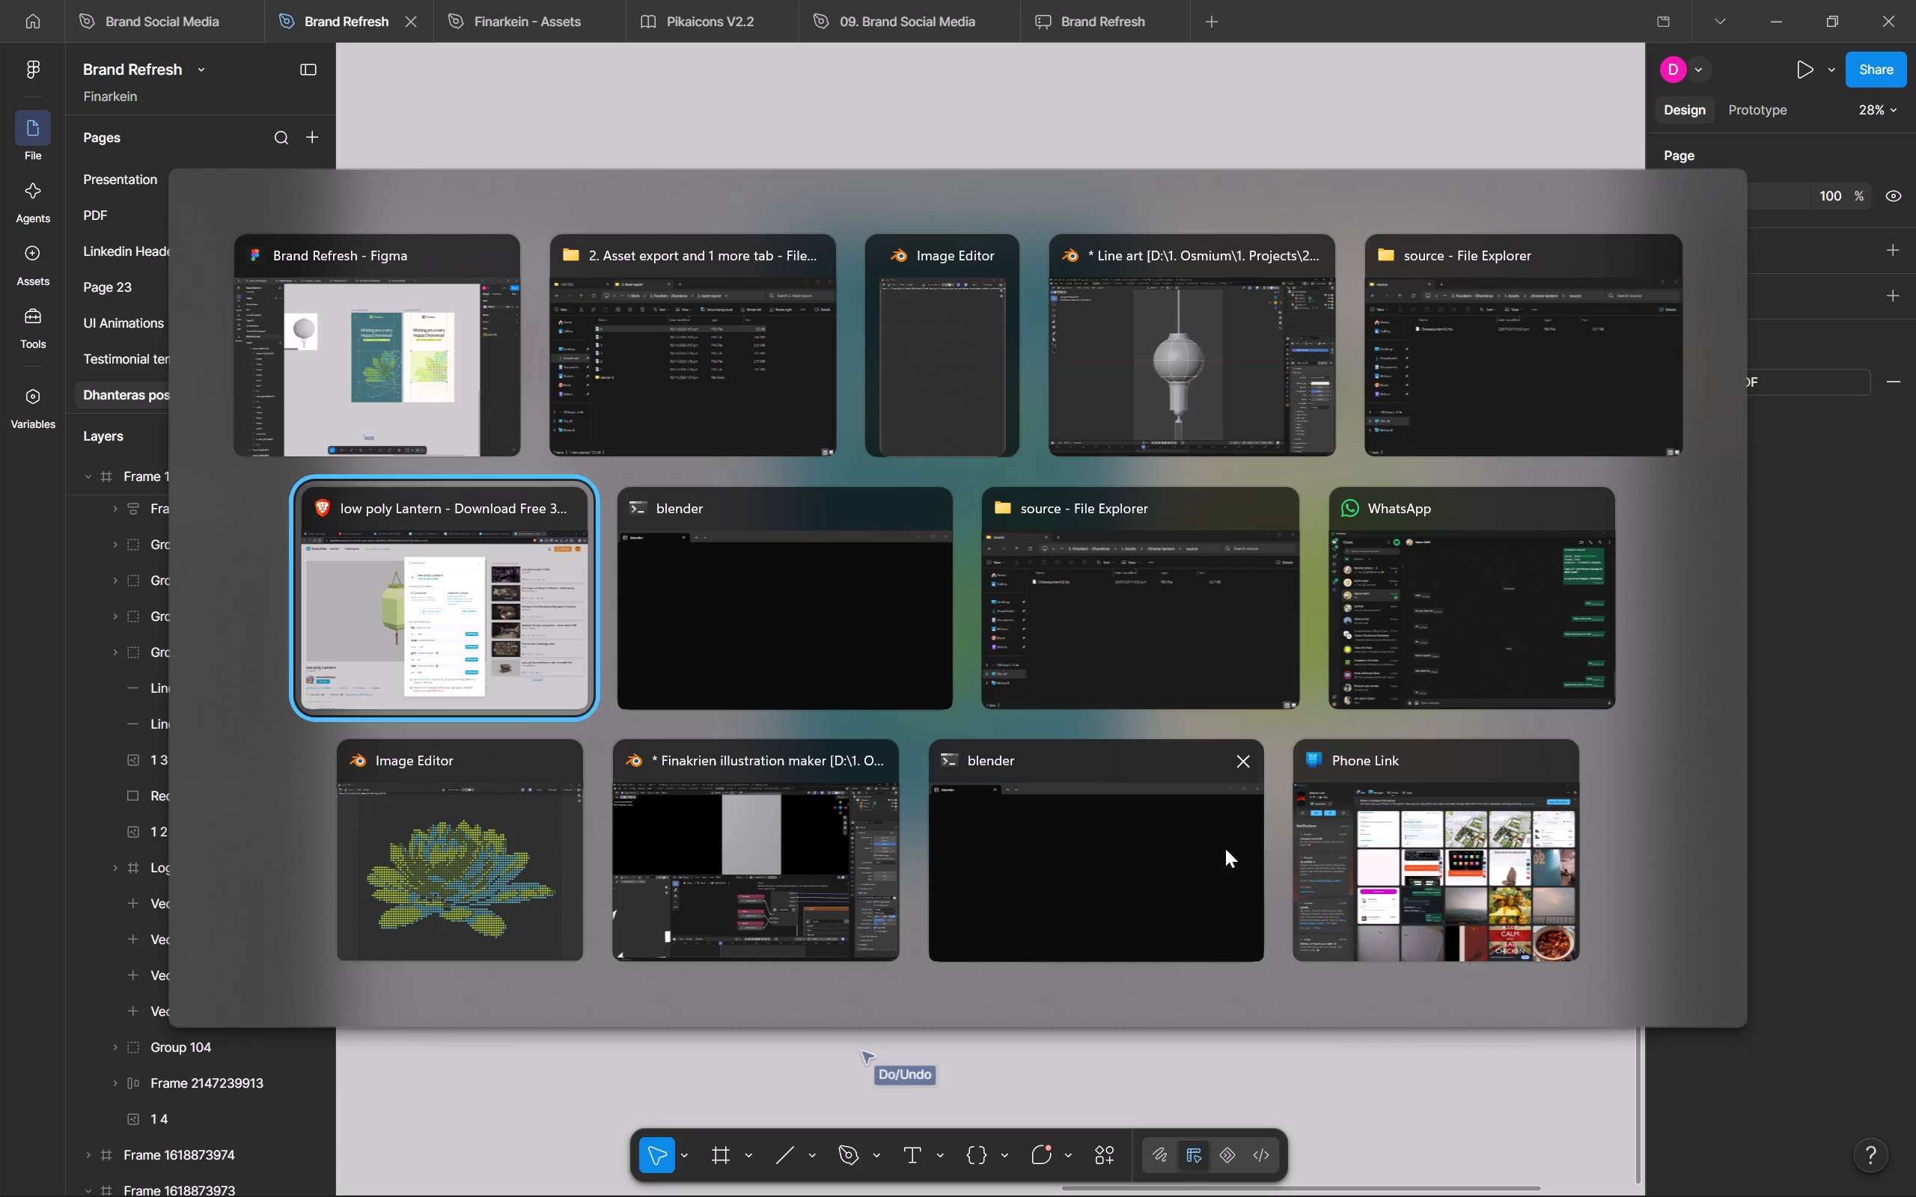
pyautogui.hotkey('alt', 'Tab')
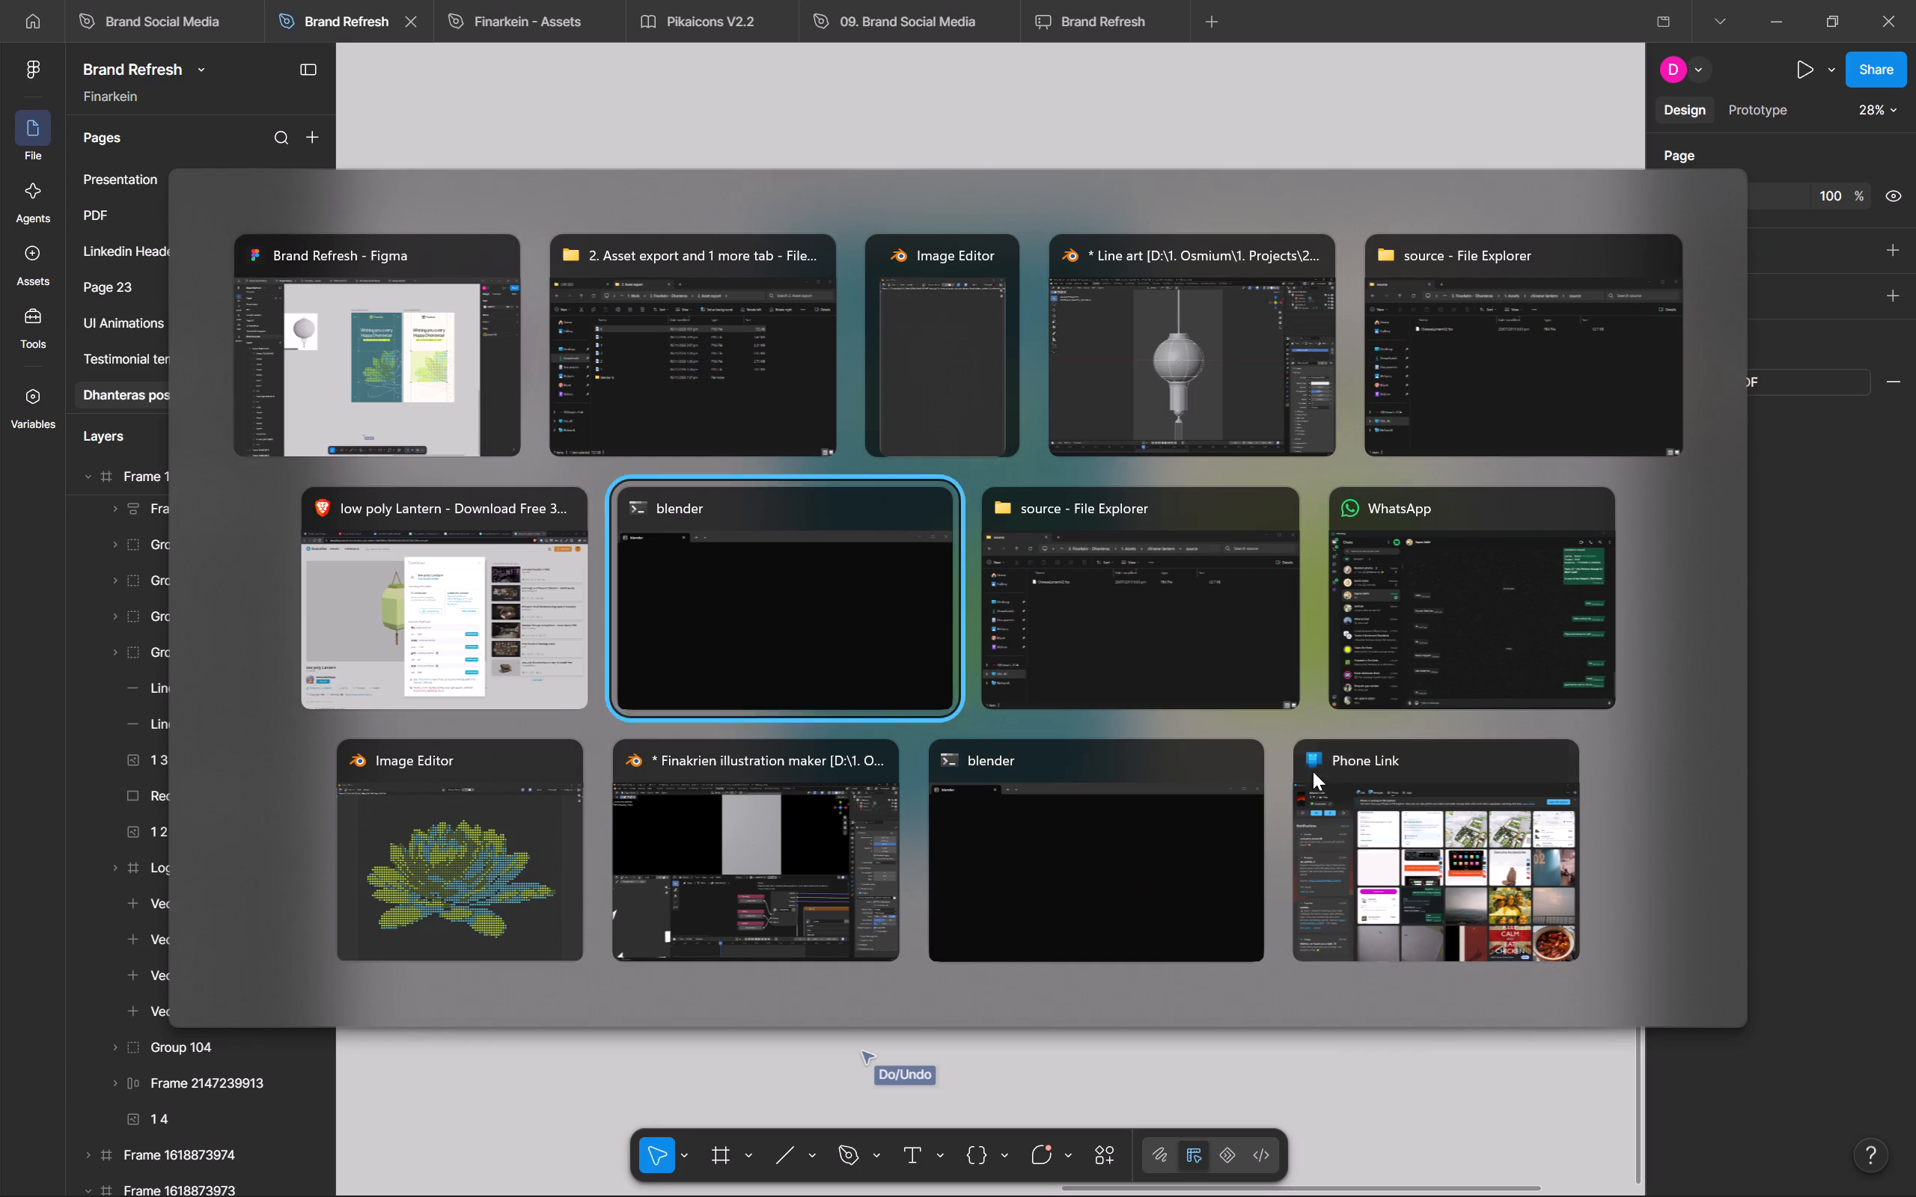
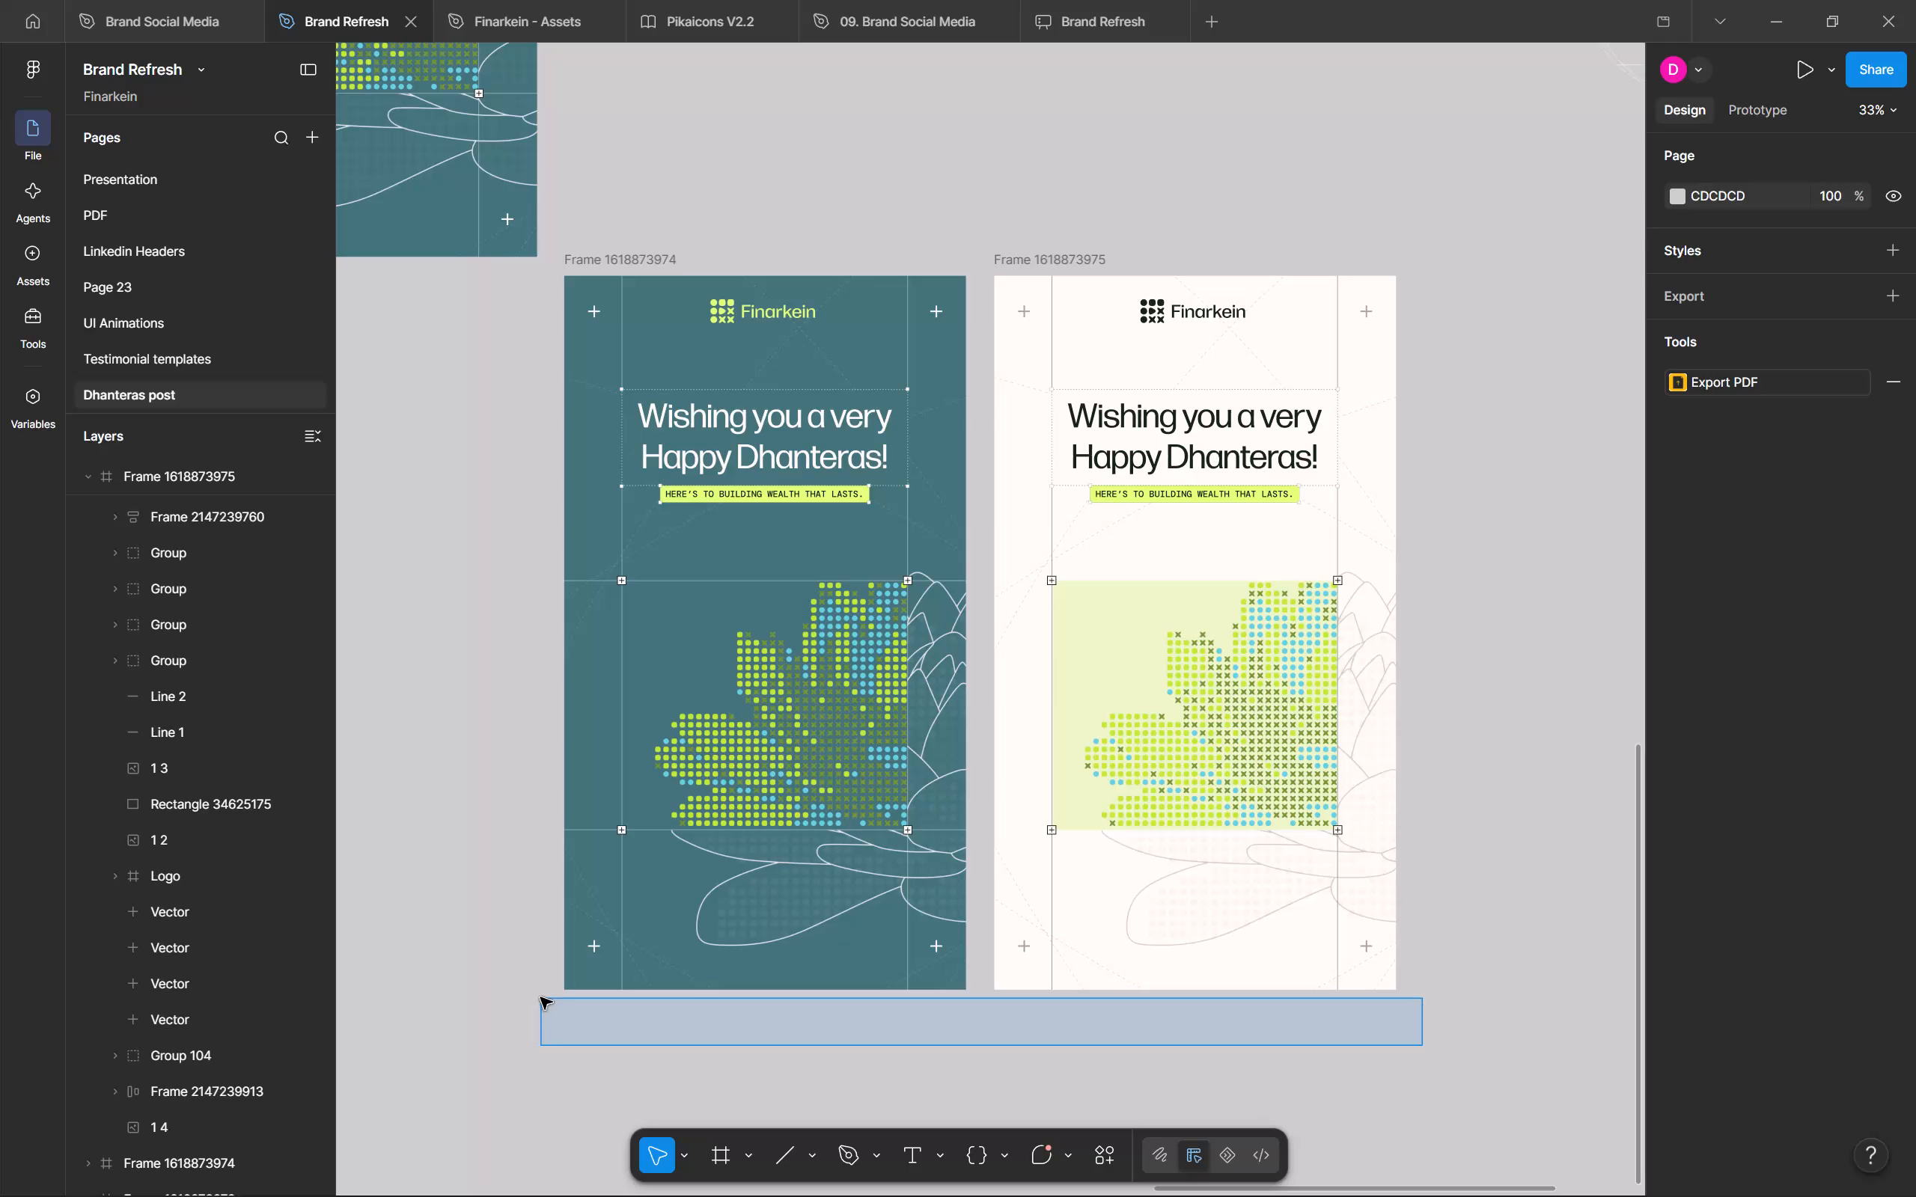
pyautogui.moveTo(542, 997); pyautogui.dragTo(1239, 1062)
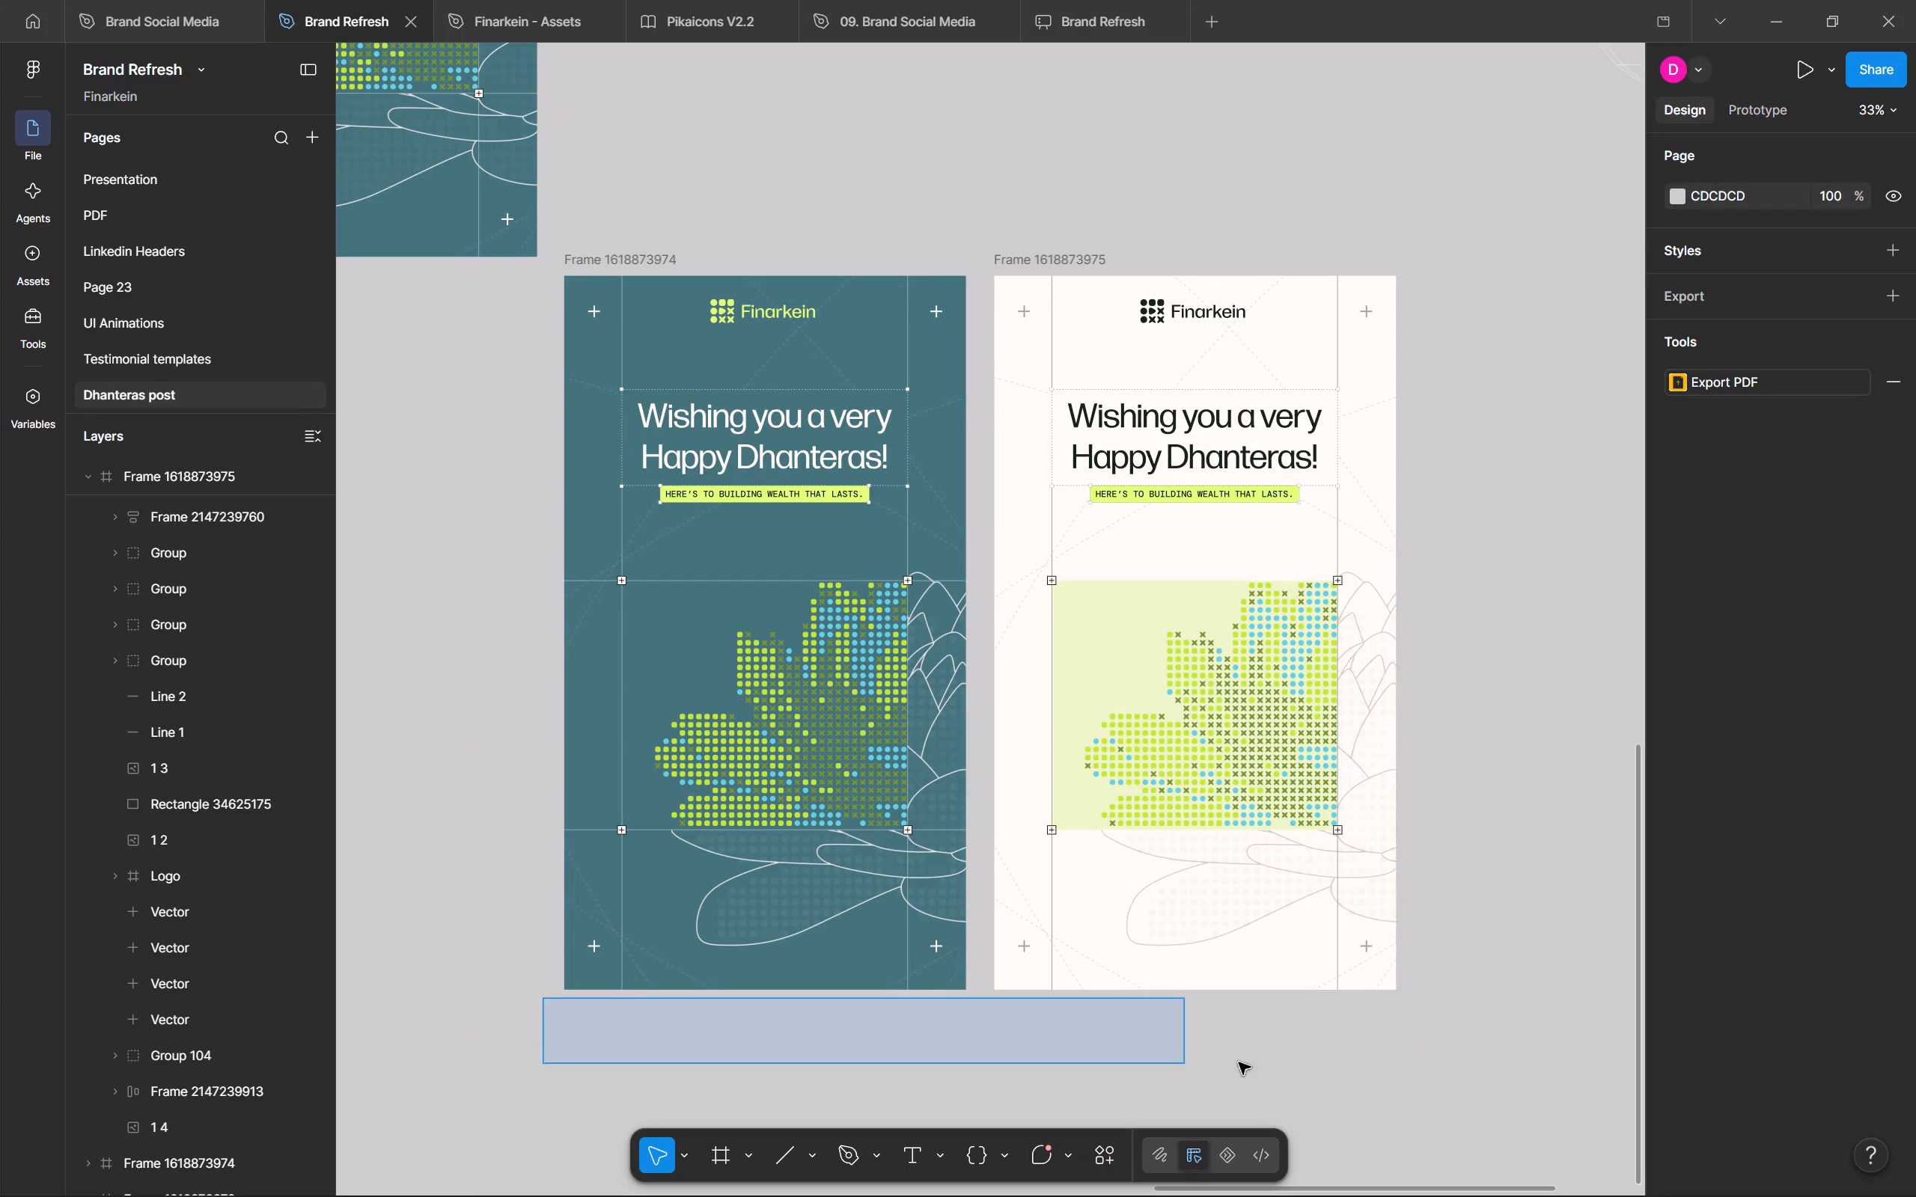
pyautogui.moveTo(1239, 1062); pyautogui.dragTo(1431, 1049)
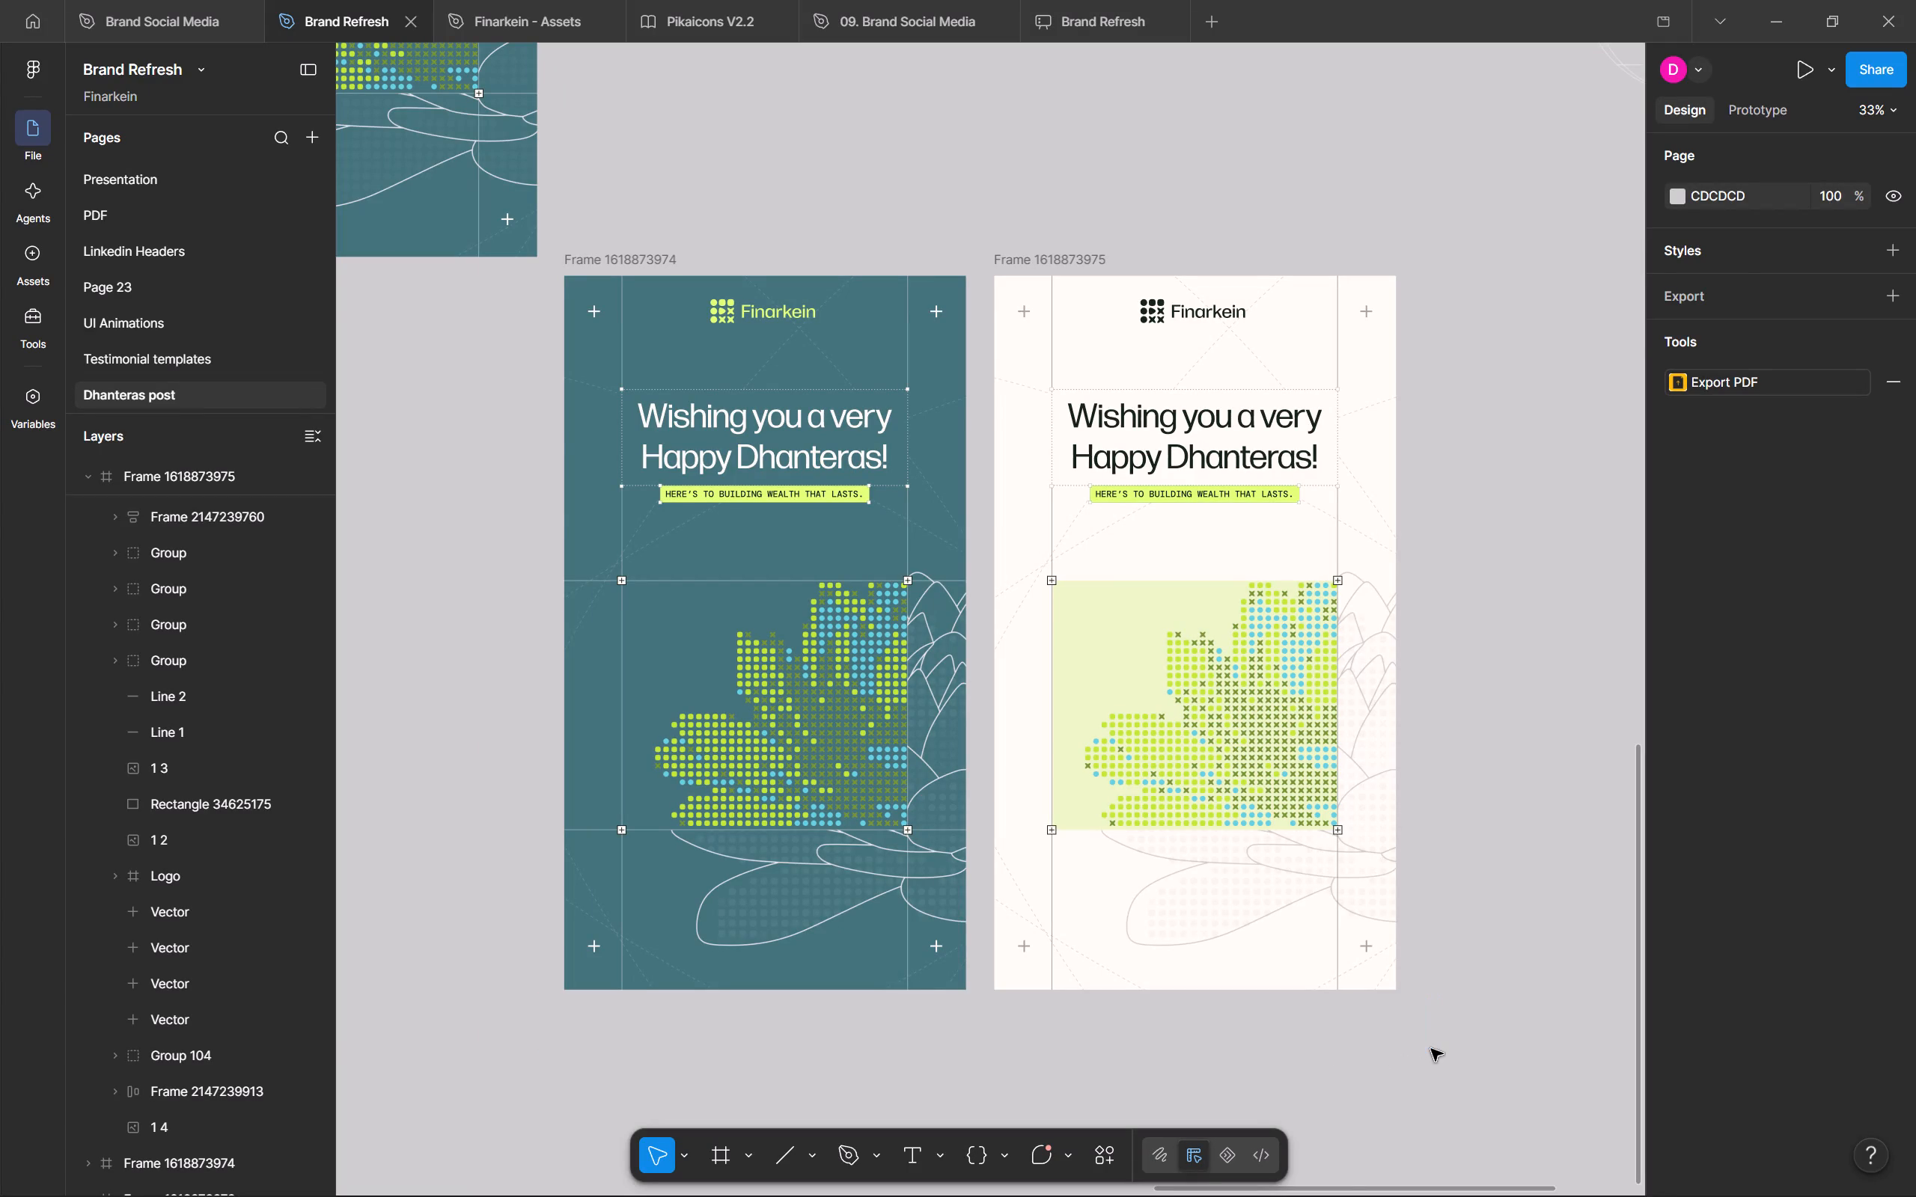
# Switch to the Brave browser and look through the "dhanteras linkedin post" image results for other brands' post designs.
pyautogui.hotkey('alt', 'Tab')
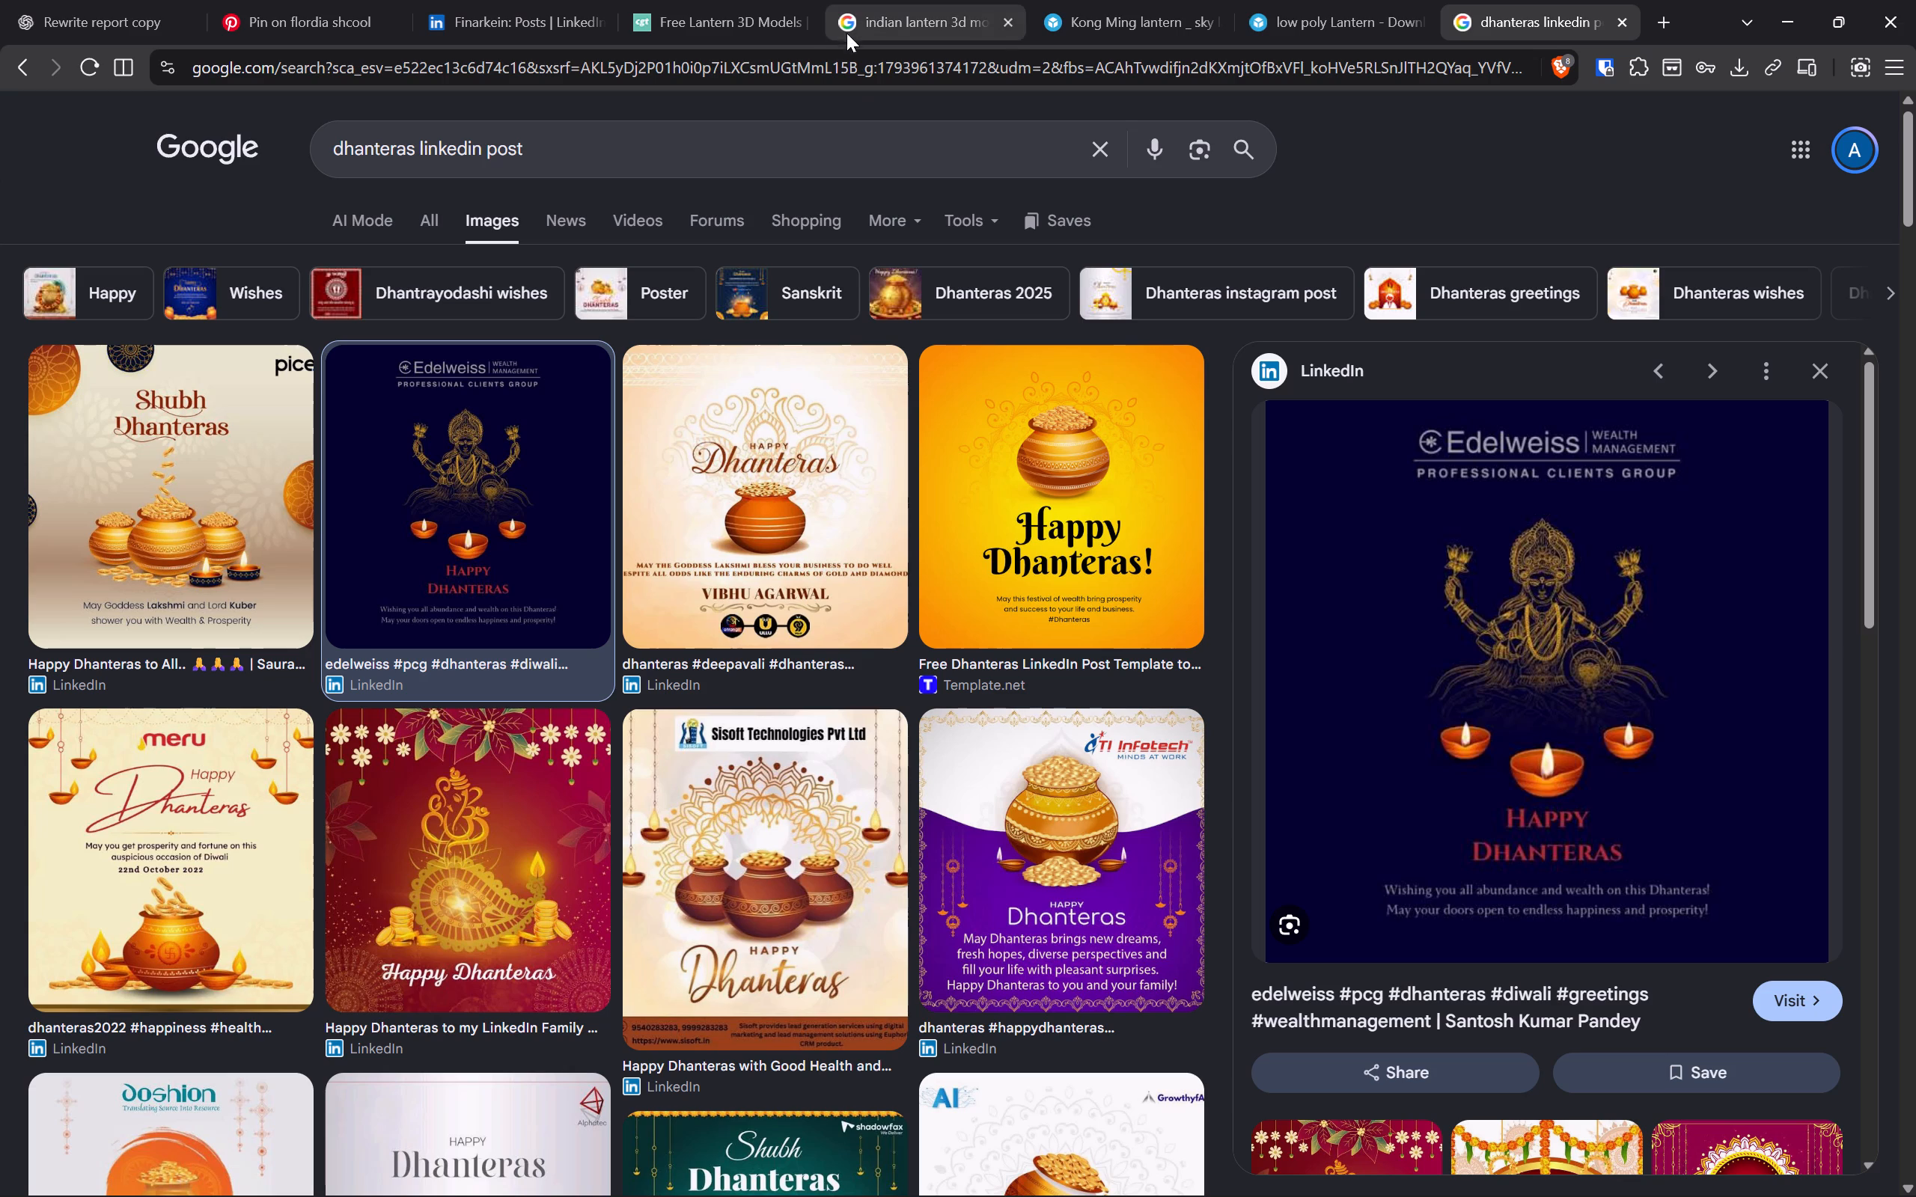
pyautogui.scroll(-6, 1064, 463)
pyautogui.scroll(-6, 1024, 604)
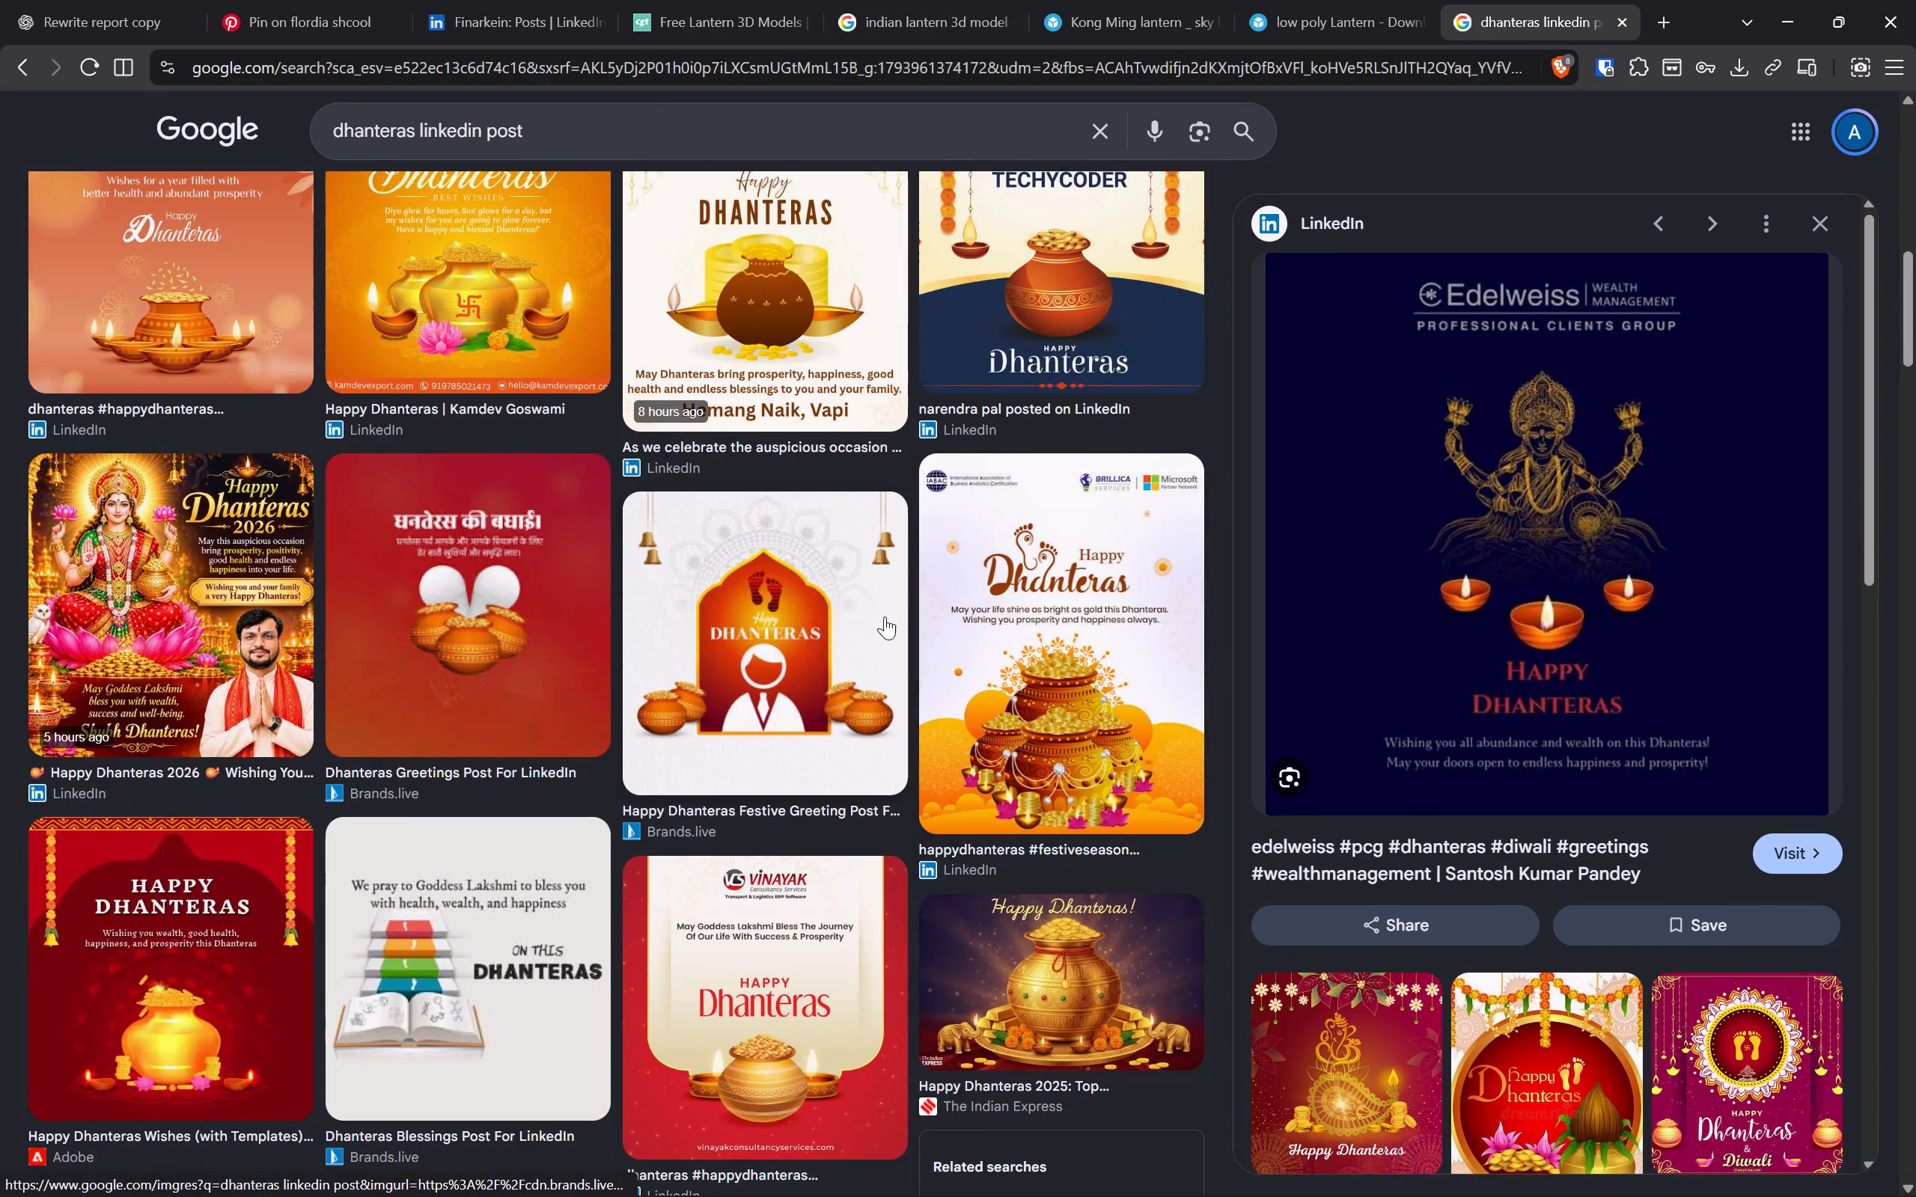
pyautogui.scroll(-5, 790, 637)
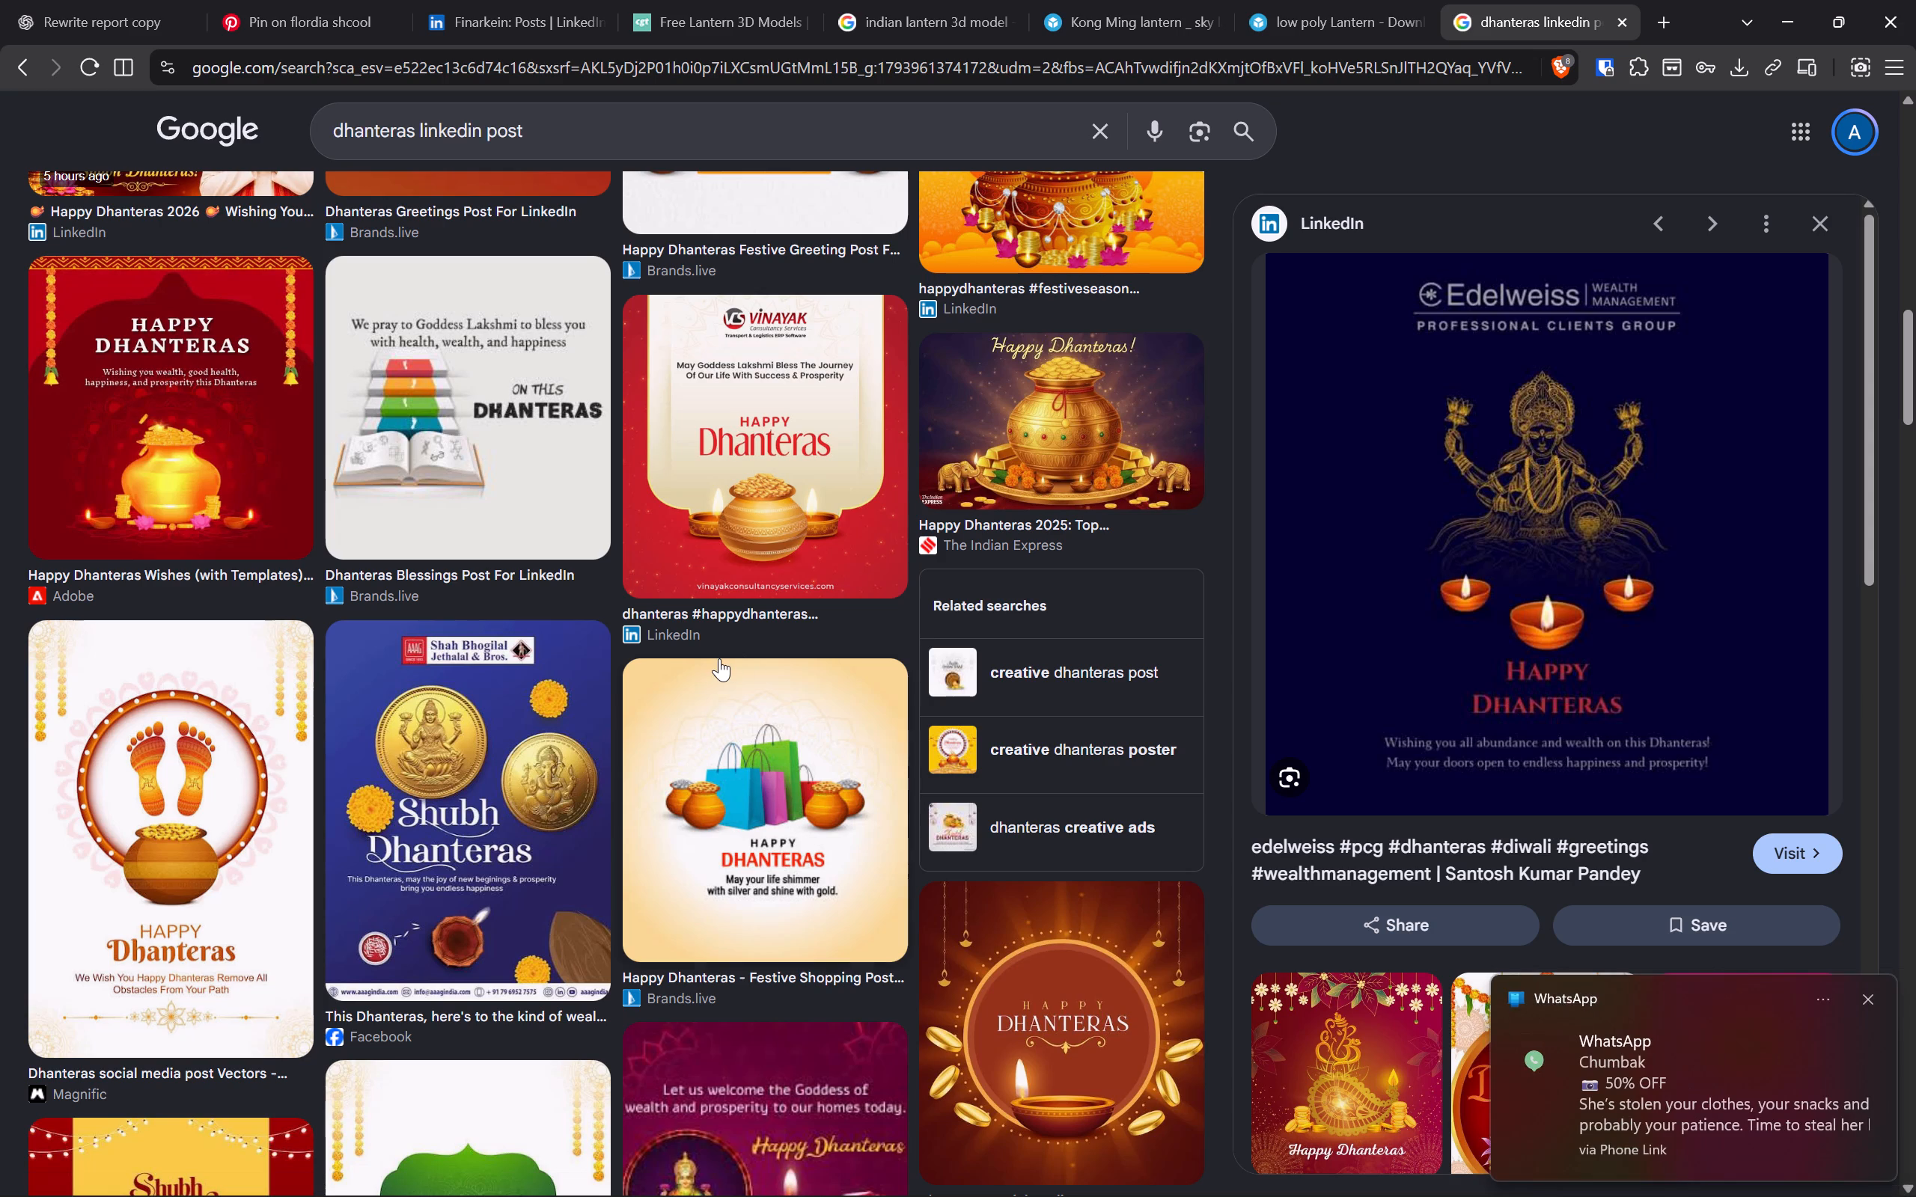
pyautogui.scroll(-17, 707, 668)
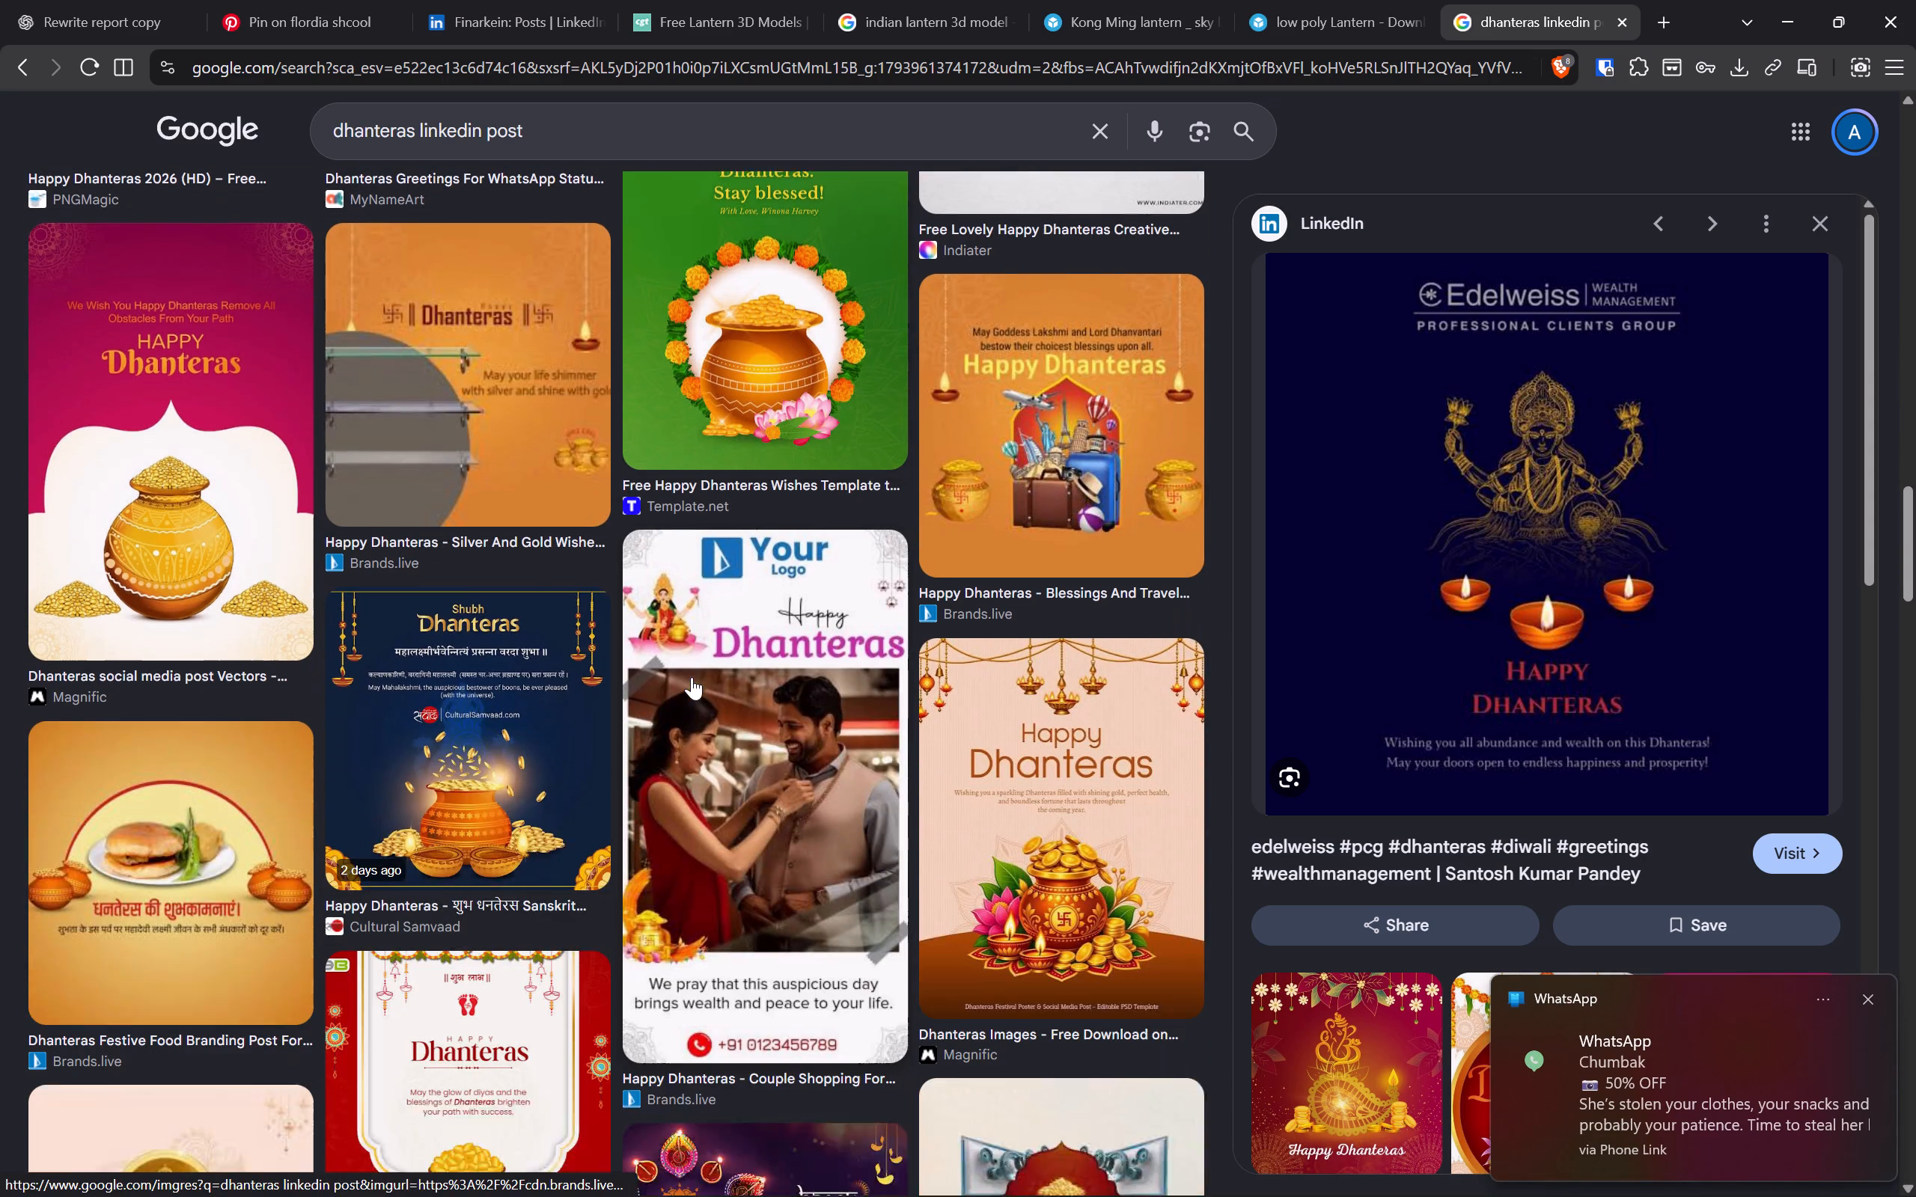
pyautogui.scroll(-5, 692, 677)
pyautogui.scroll(3, 686, 679)
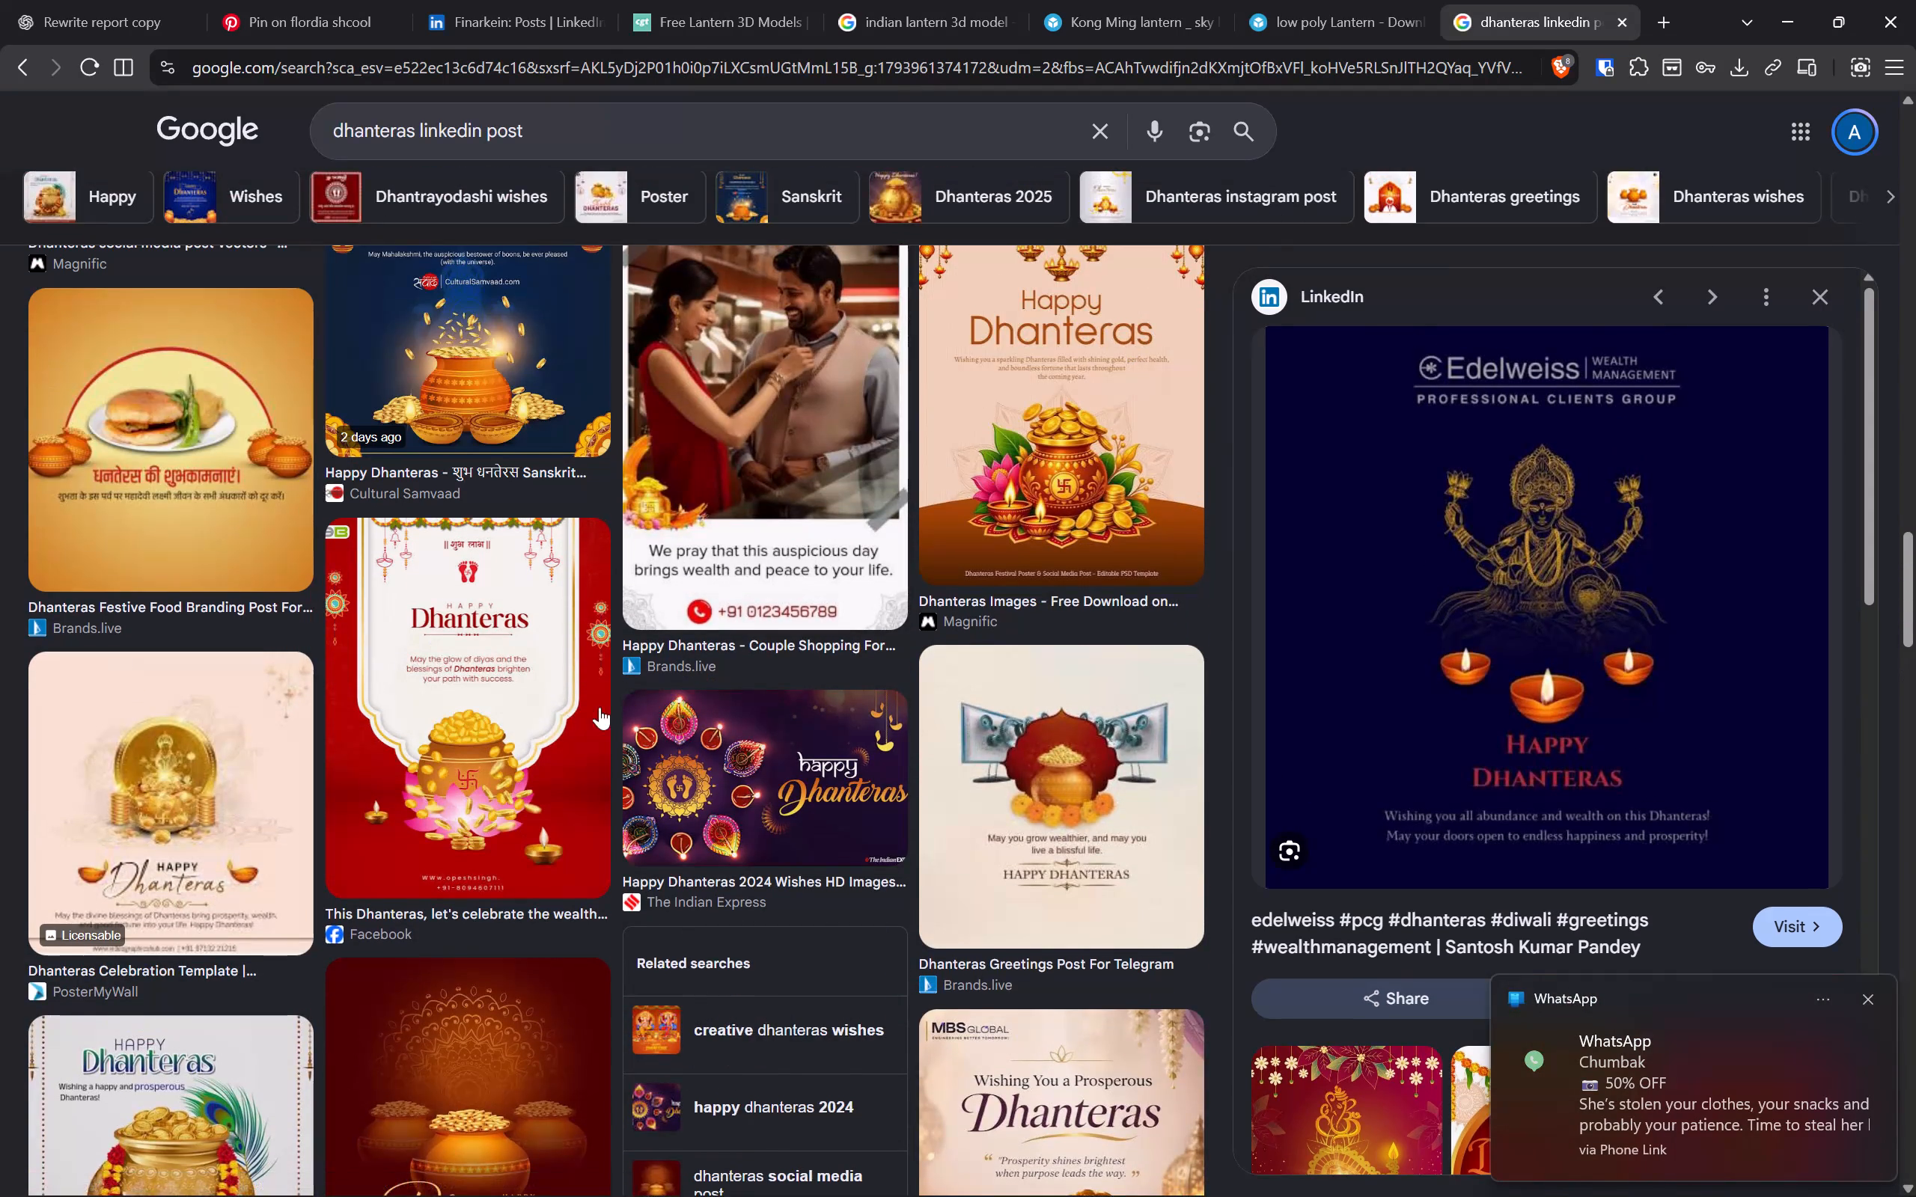
pyautogui.scroll(-9, 595, 710)
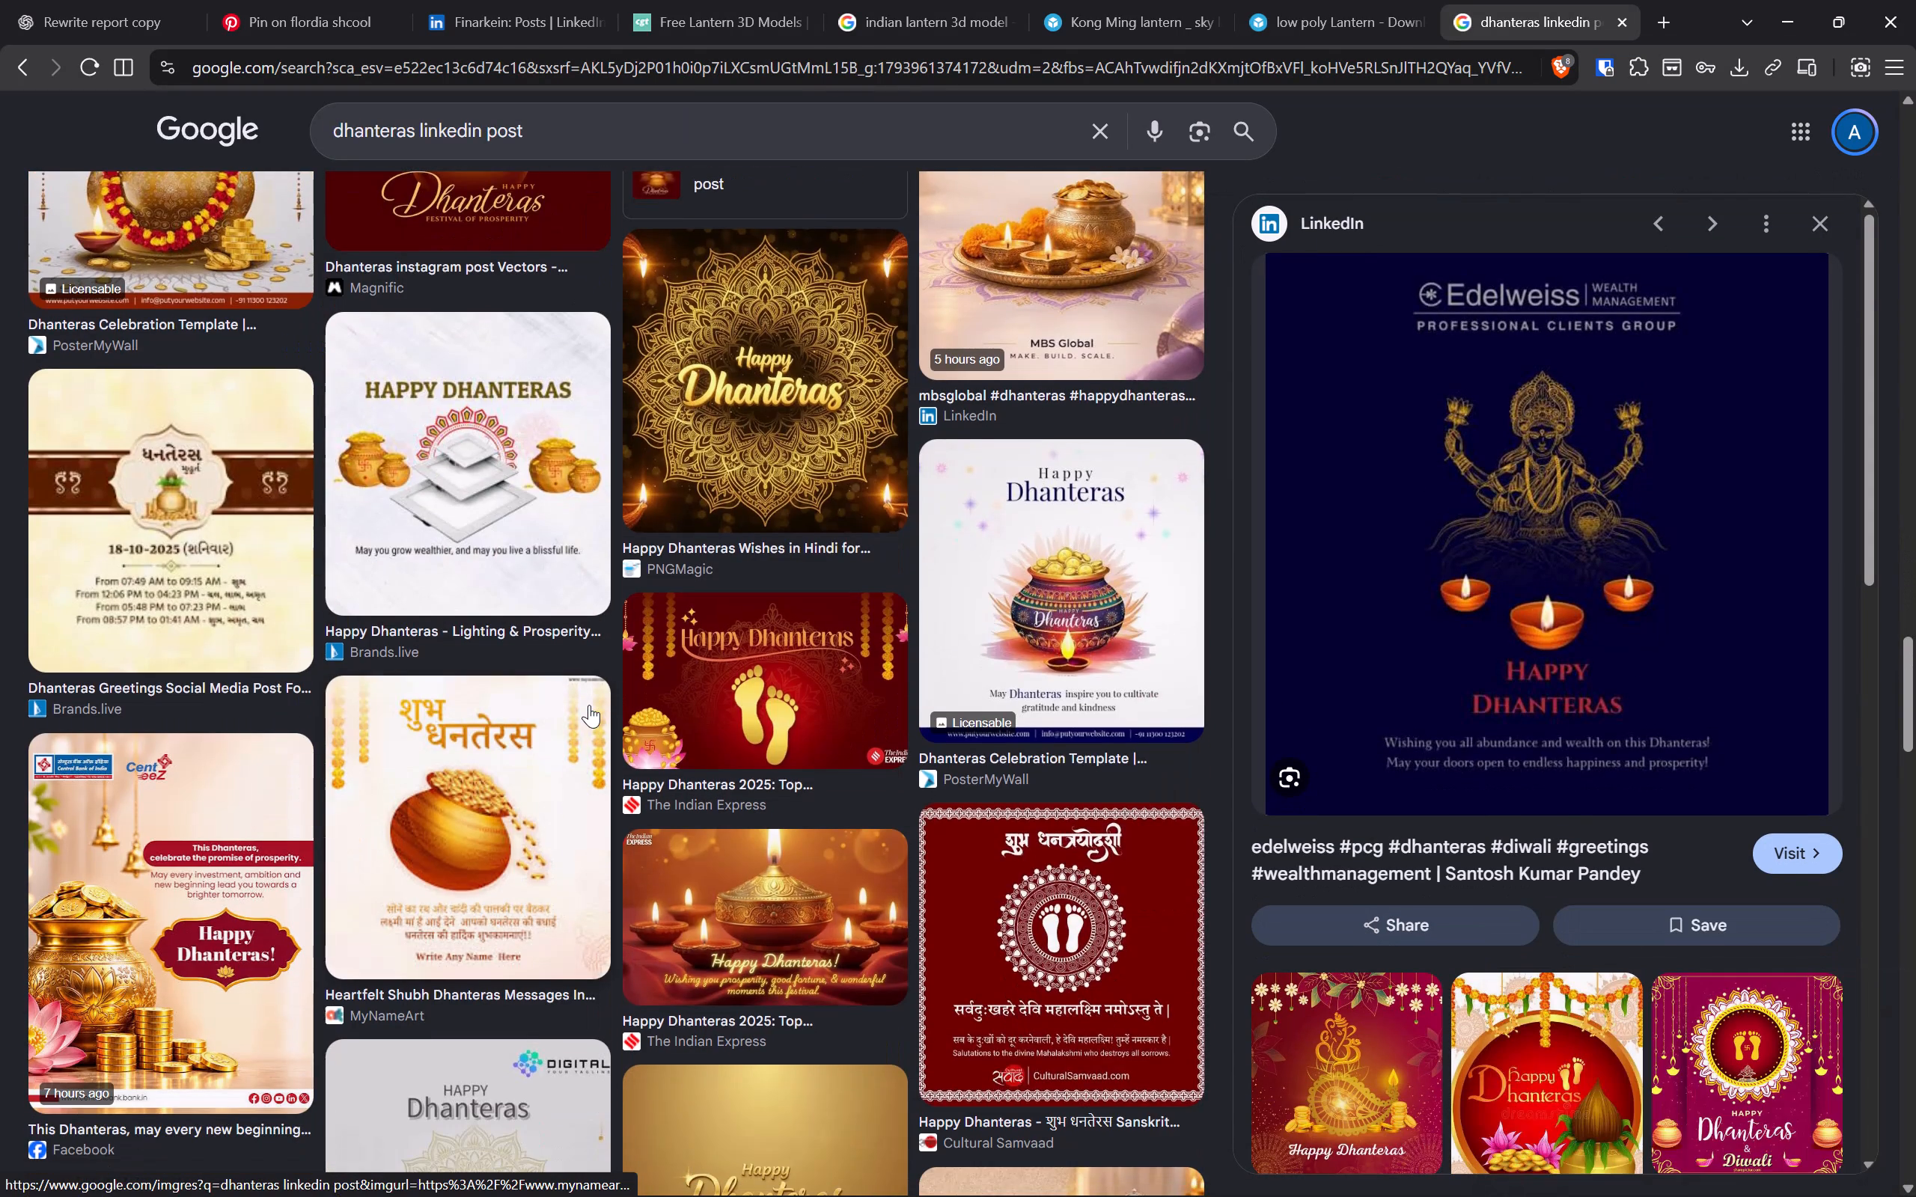
pyautogui.scroll(-4, 589, 705)
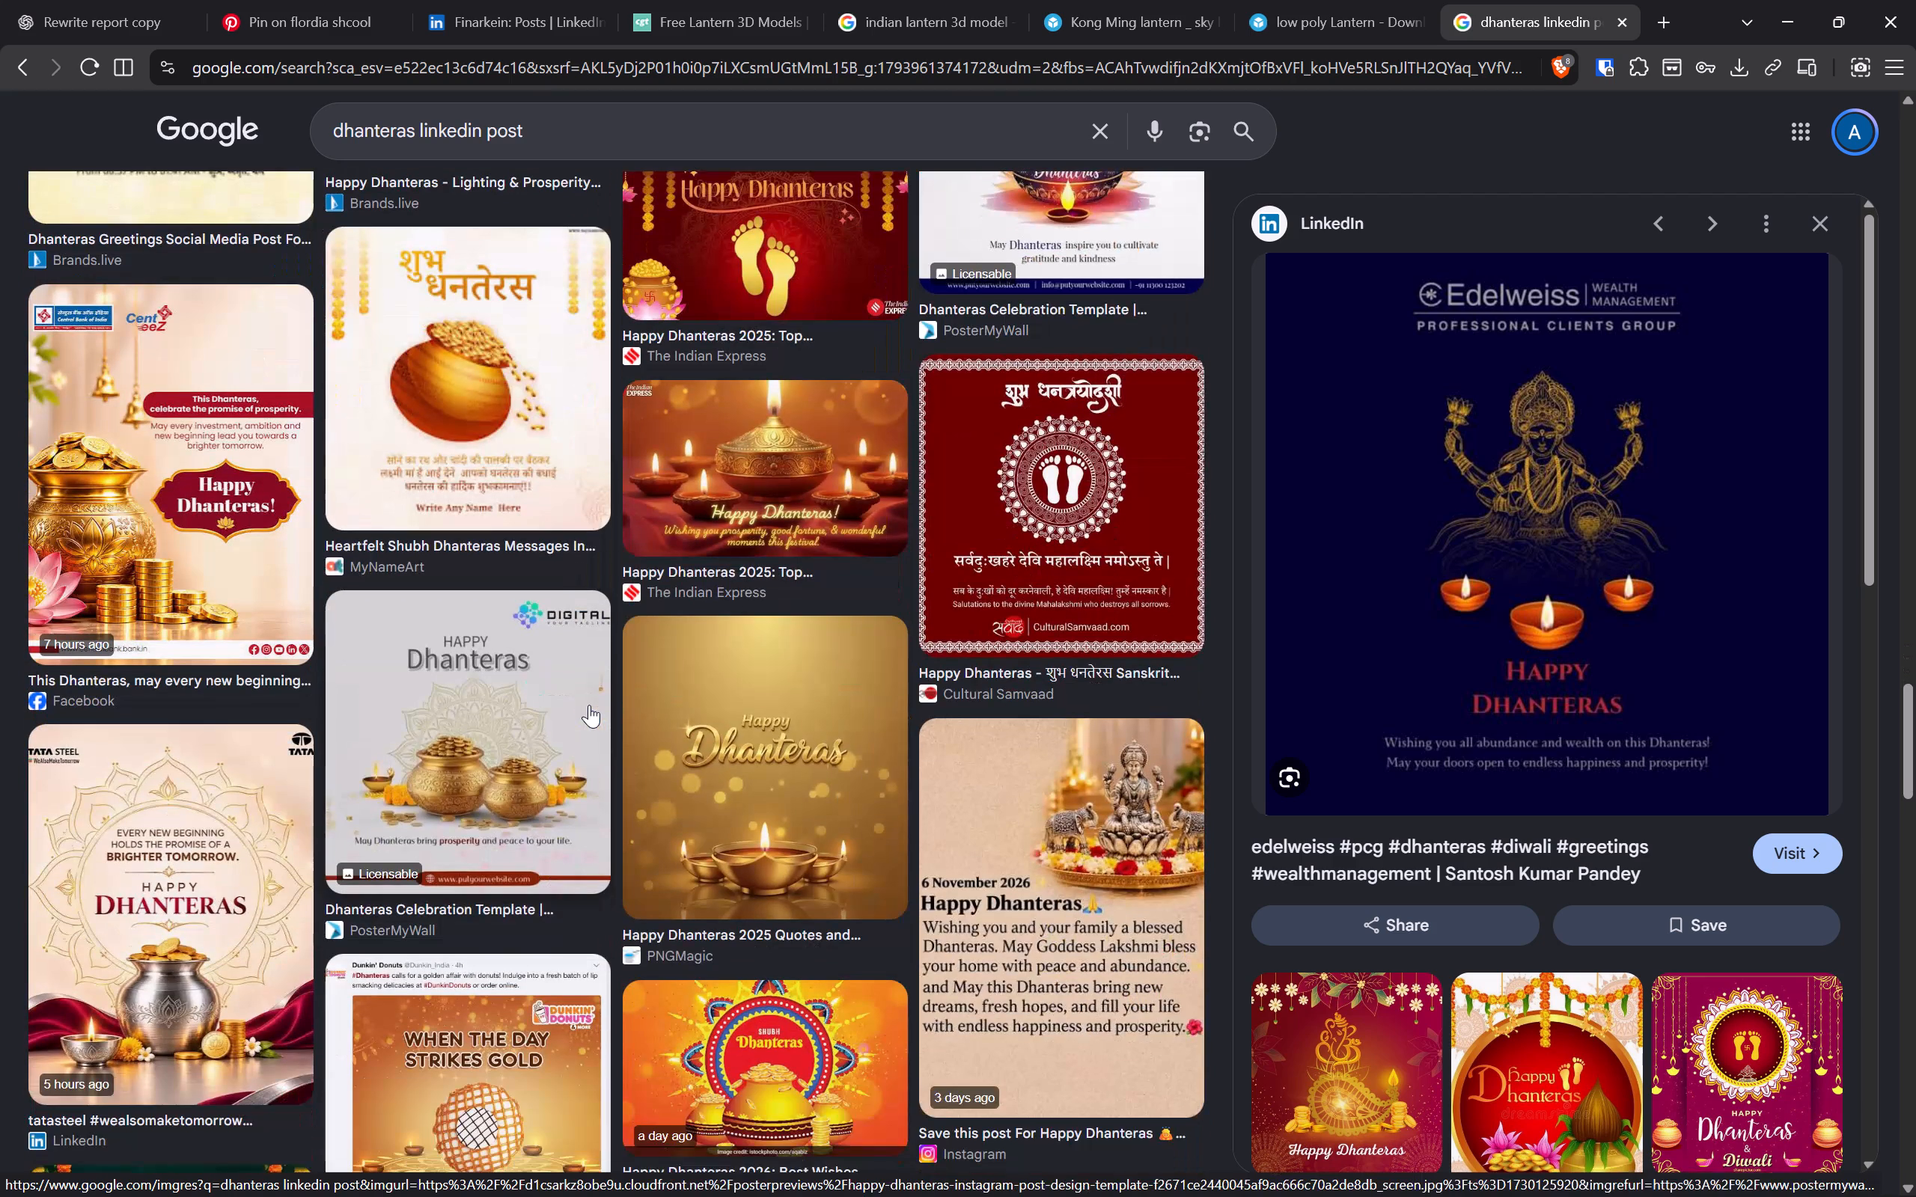
pyautogui.scroll(-9, 617, 717)
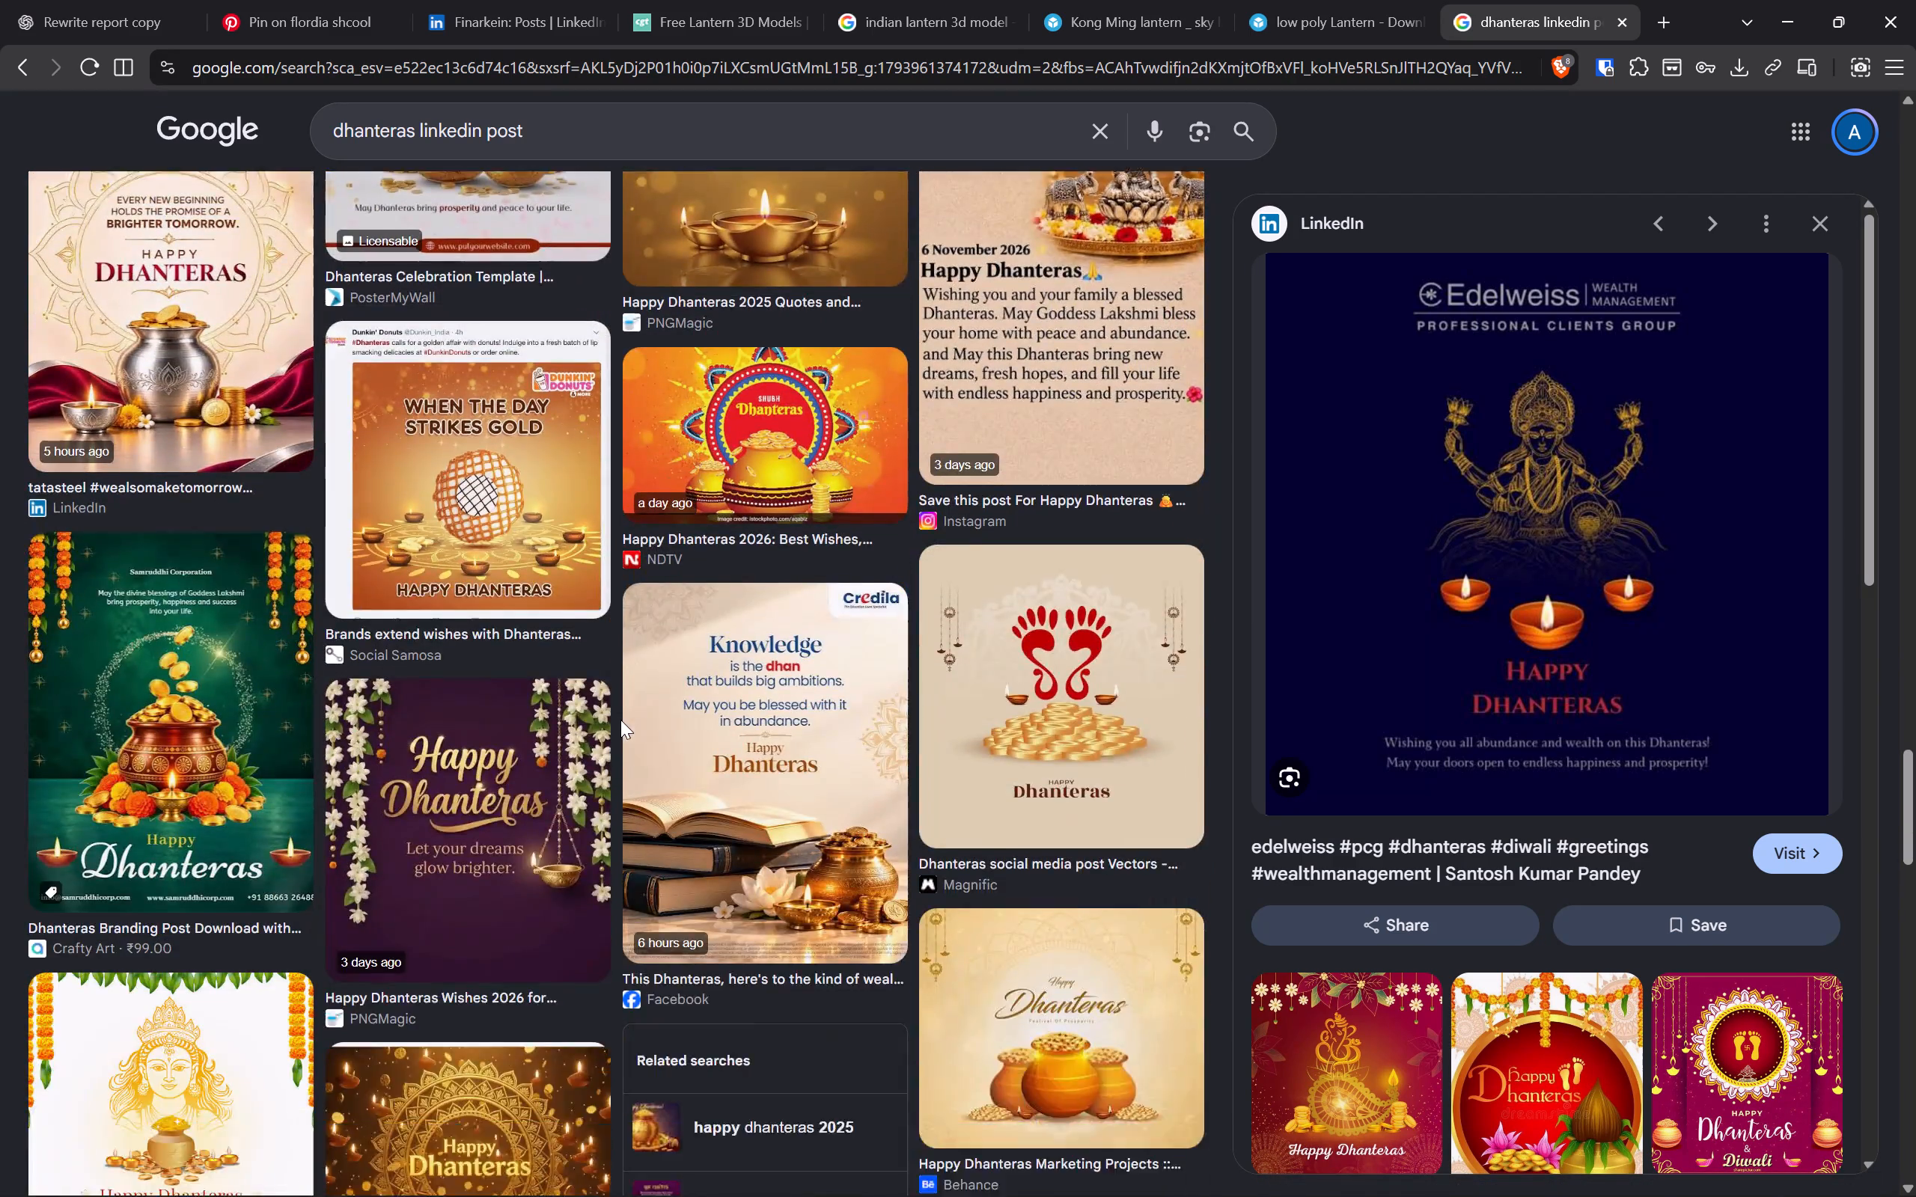
pyautogui.scroll(-7, 620, 720)
# Return to Figma and capture a screenshot region containing the teal and off-white Dhanteras posts side by side.
pyautogui.hotkey('alt', 'Tab')
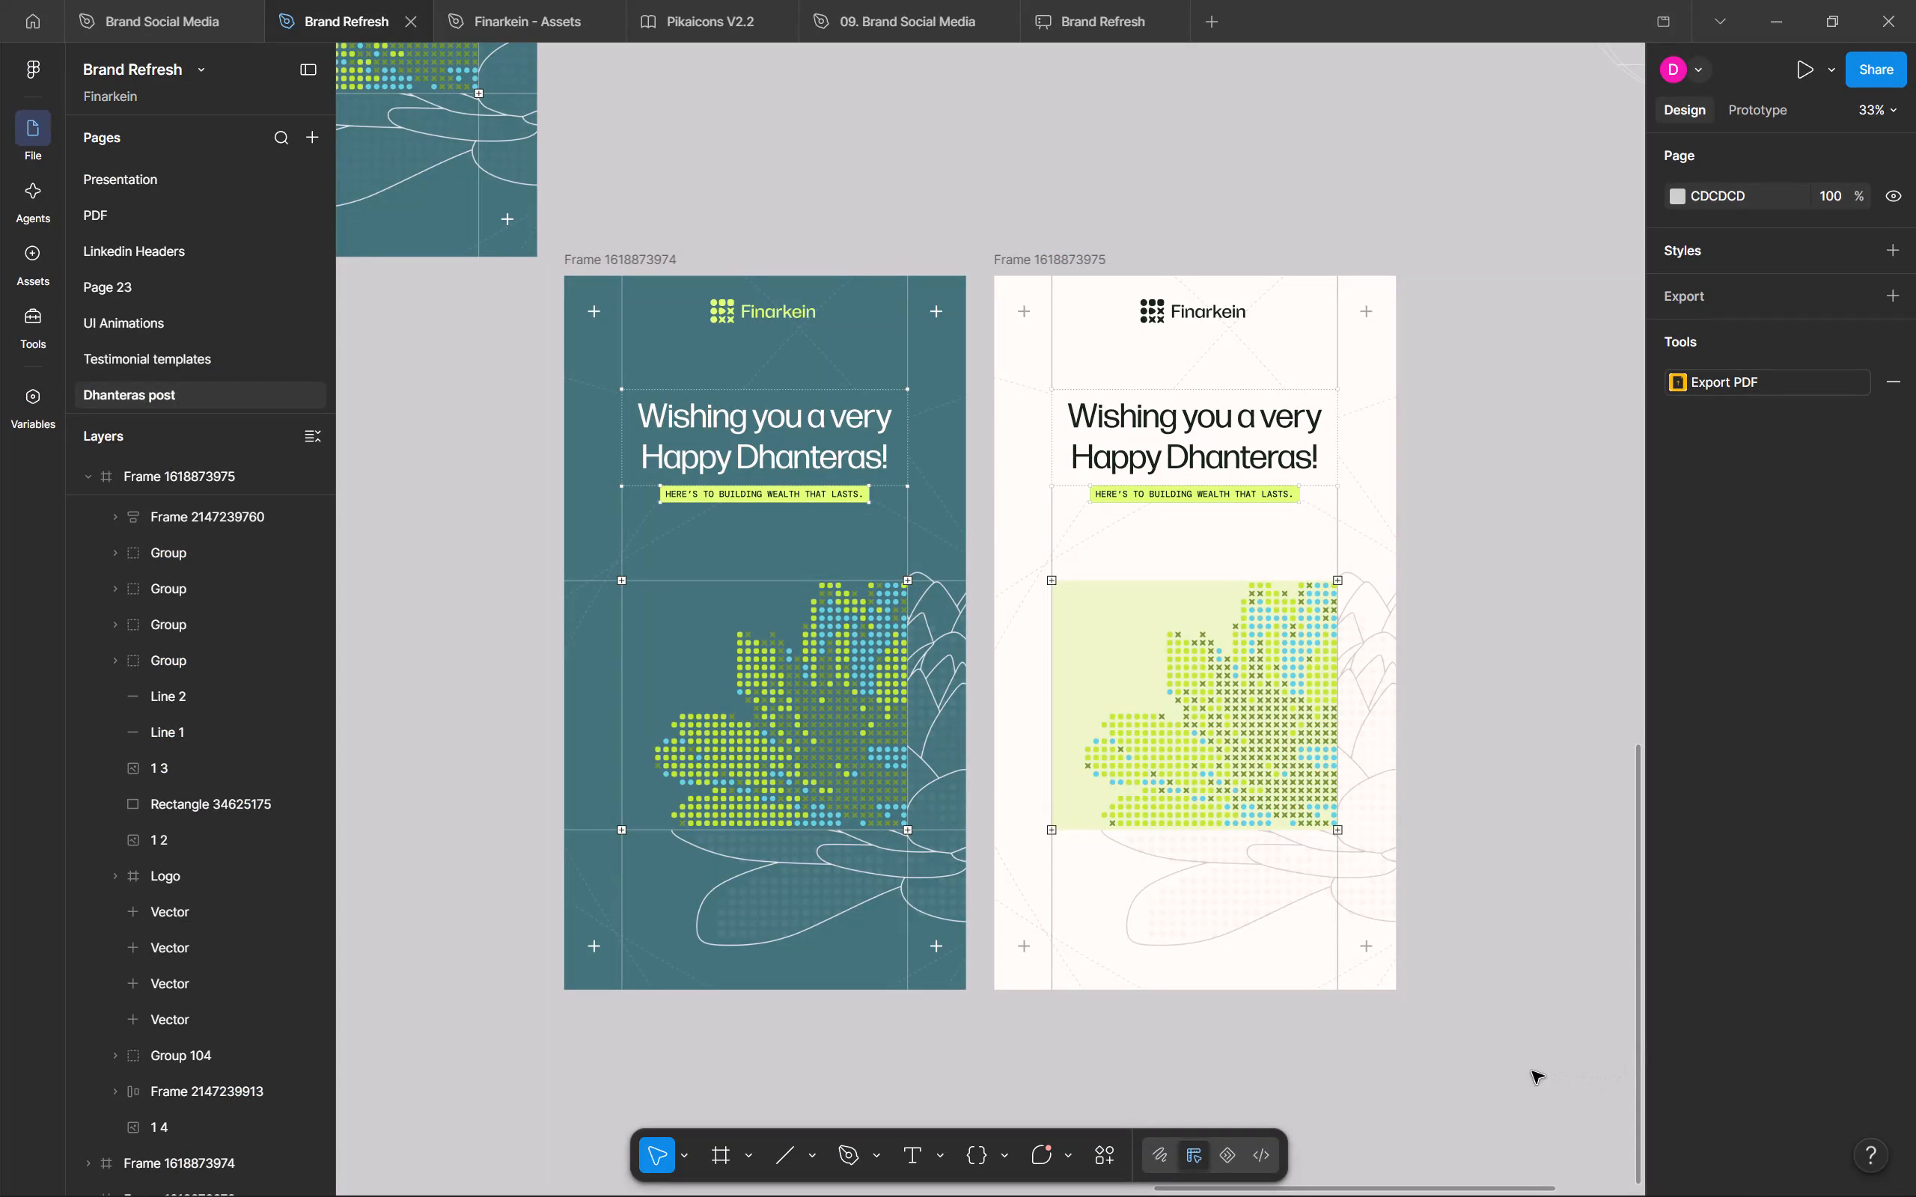
pyautogui.keyDown('ctrl'); pyautogui.scroll(3, 1466, 1062); pyautogui.keyUp('ctrl')
pyautogui.moveTo(1427, 1053); pyautogui.dragTo(1528, 1130, button='middle')
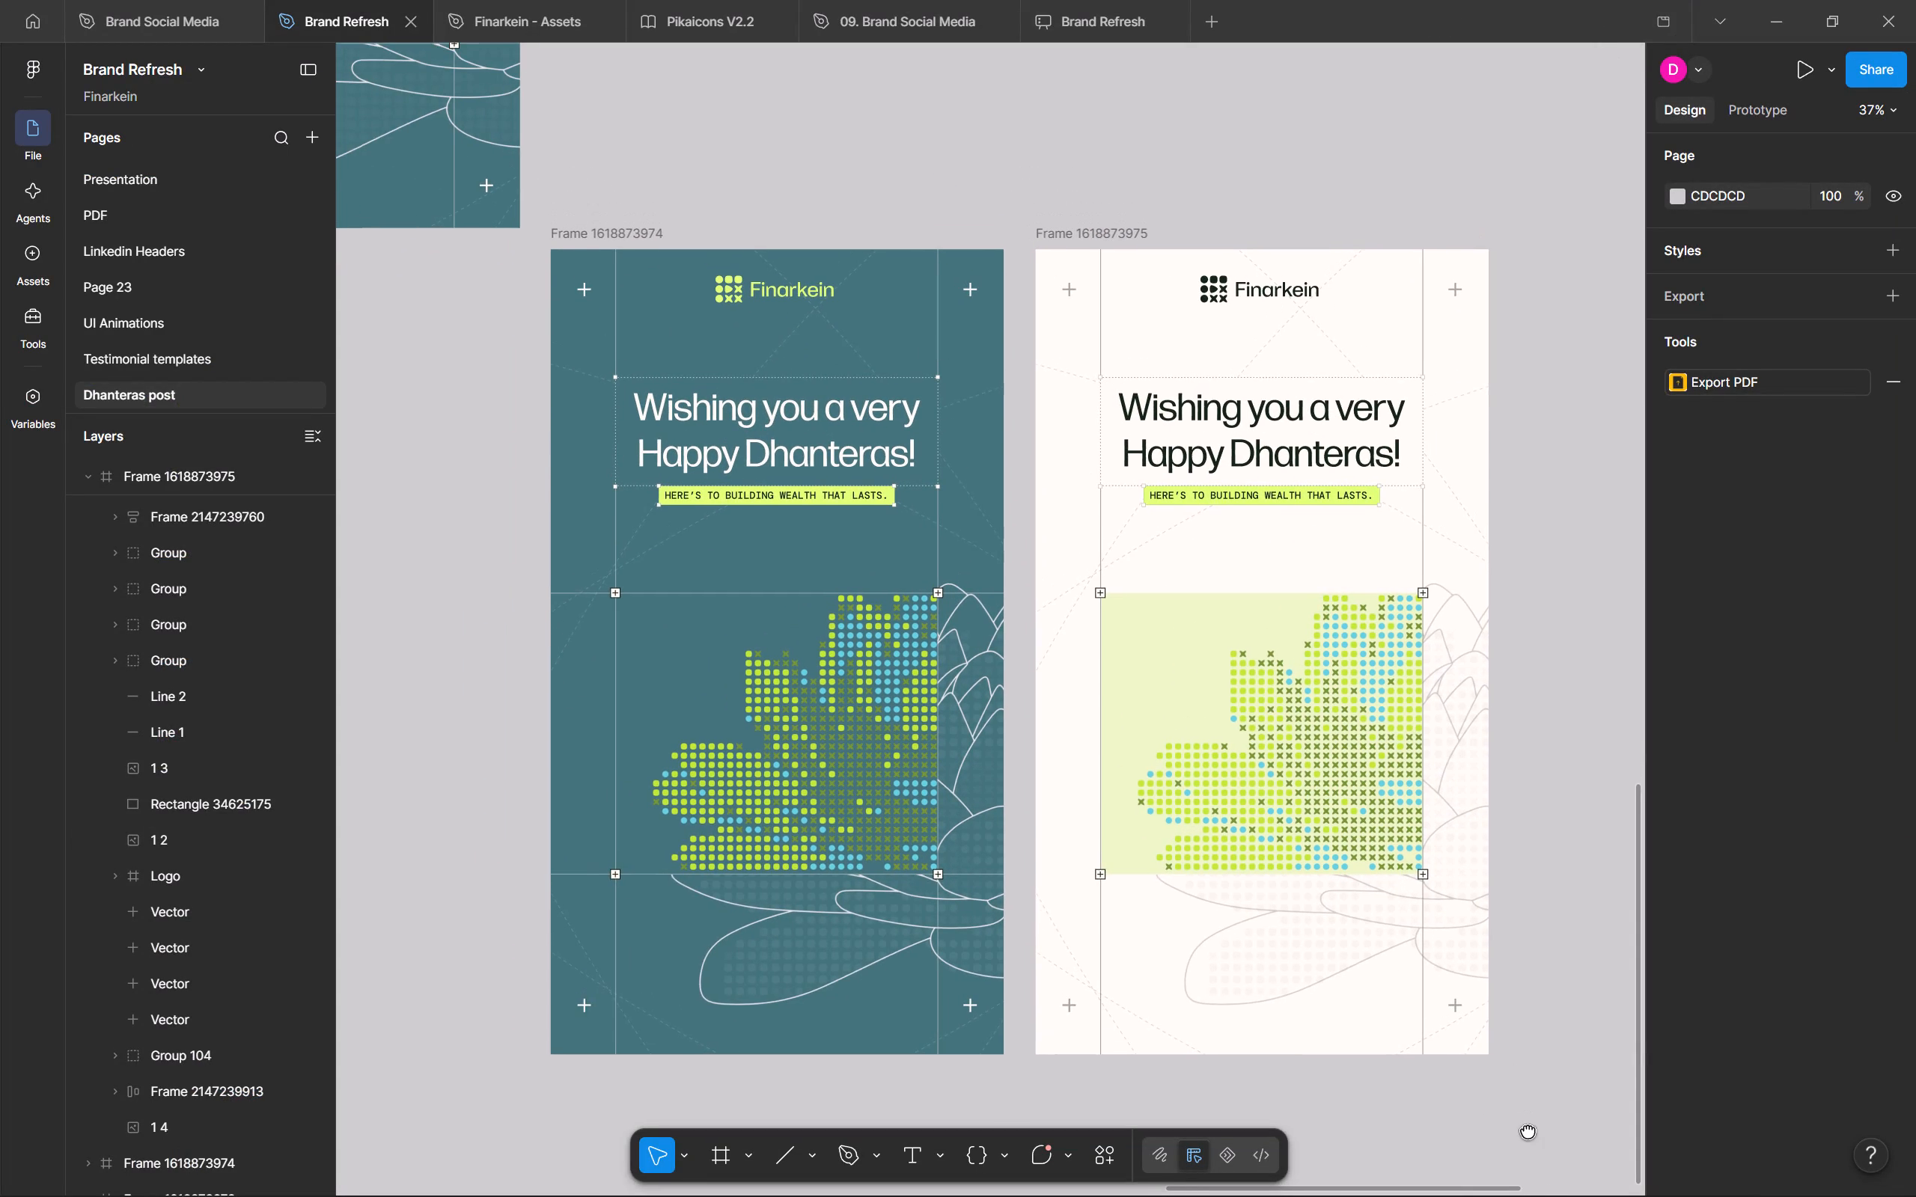
pyautogui.moveTo(1528, 1130); pyautogui.dragTo(1530, 1148, button='middle')
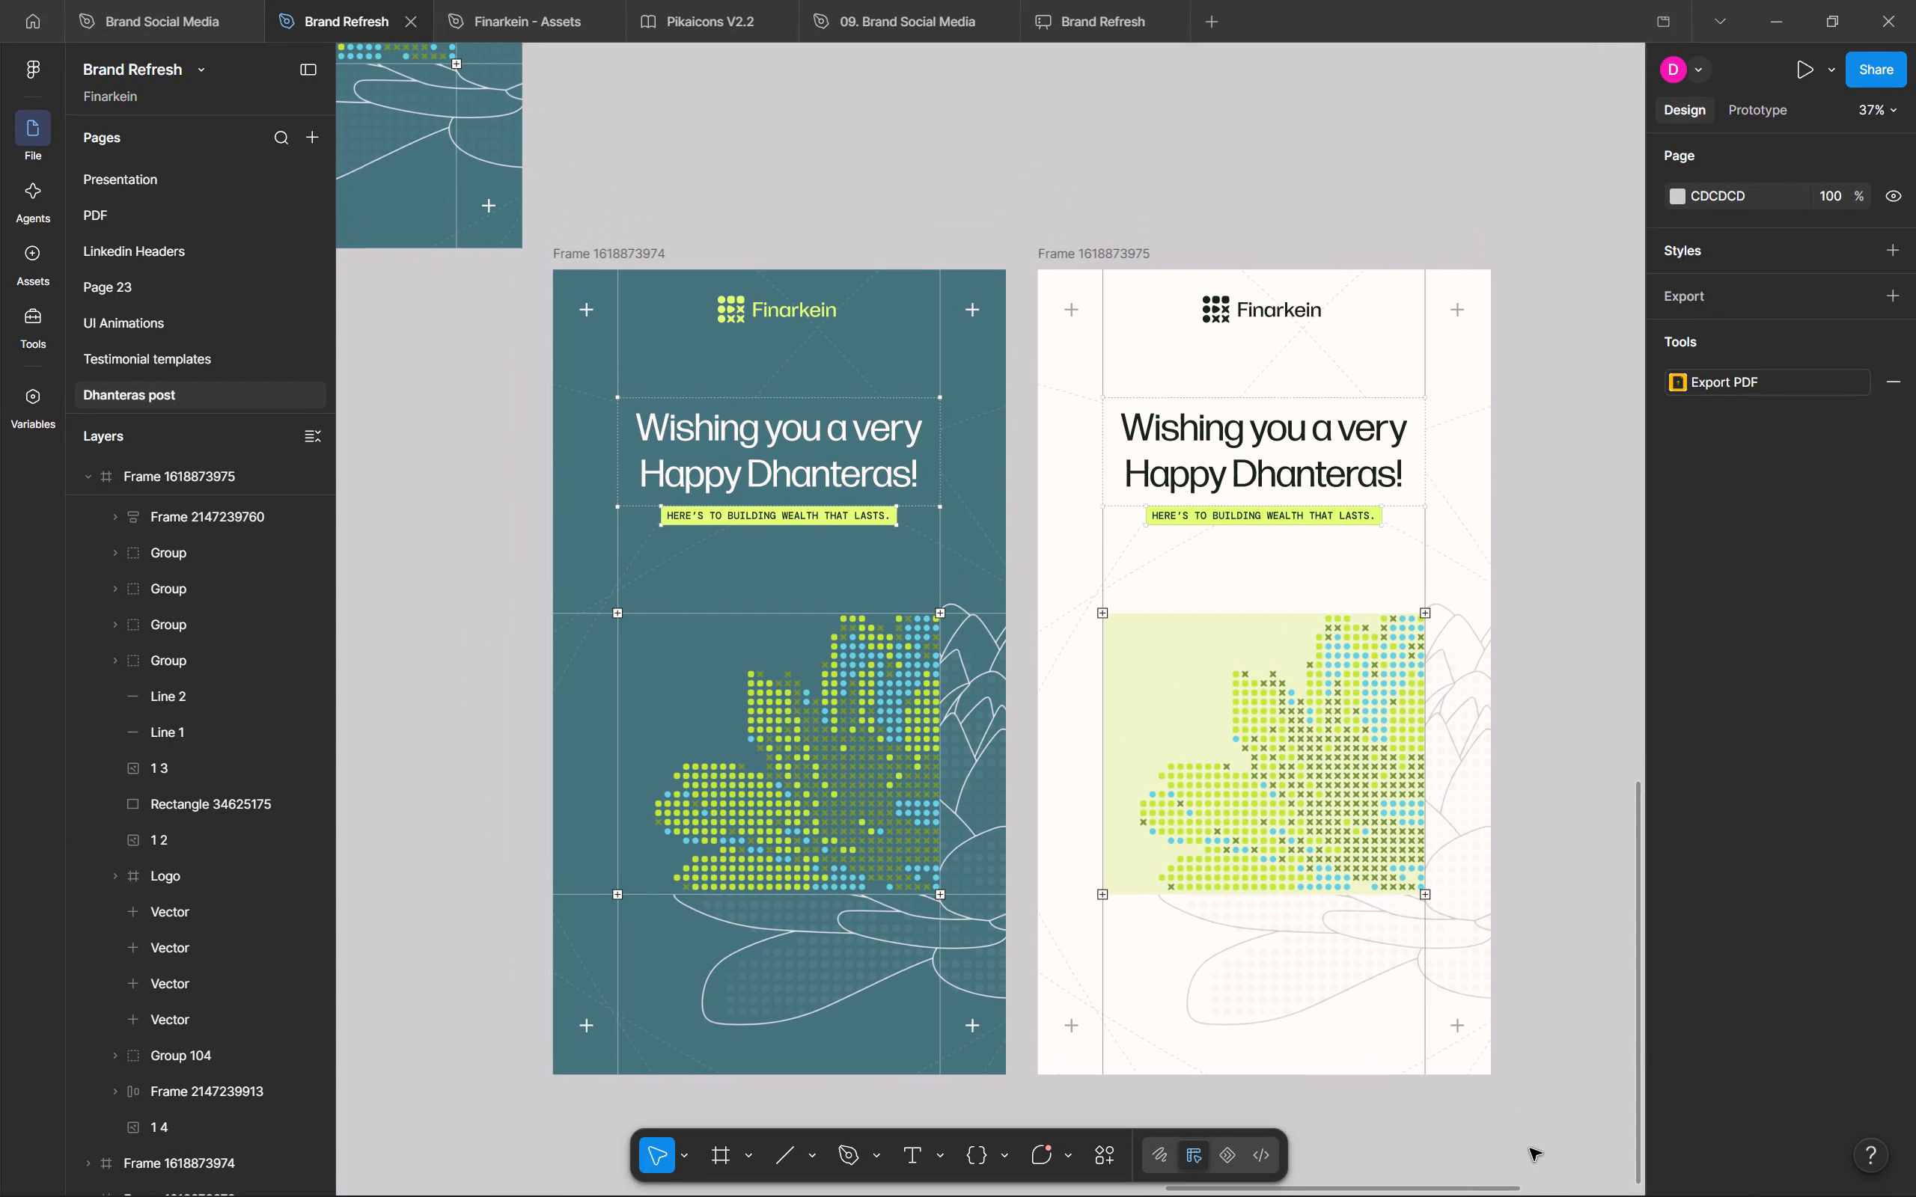
pyautogui.keyDown('ctrl'); pyautogui.scroll(3, 1530, 1148); pyautogui.keyUp('ctrl')
pyautogui.moveTo(1483, 1132); pyautogui.dragTo(1552, 1151, button='middle')
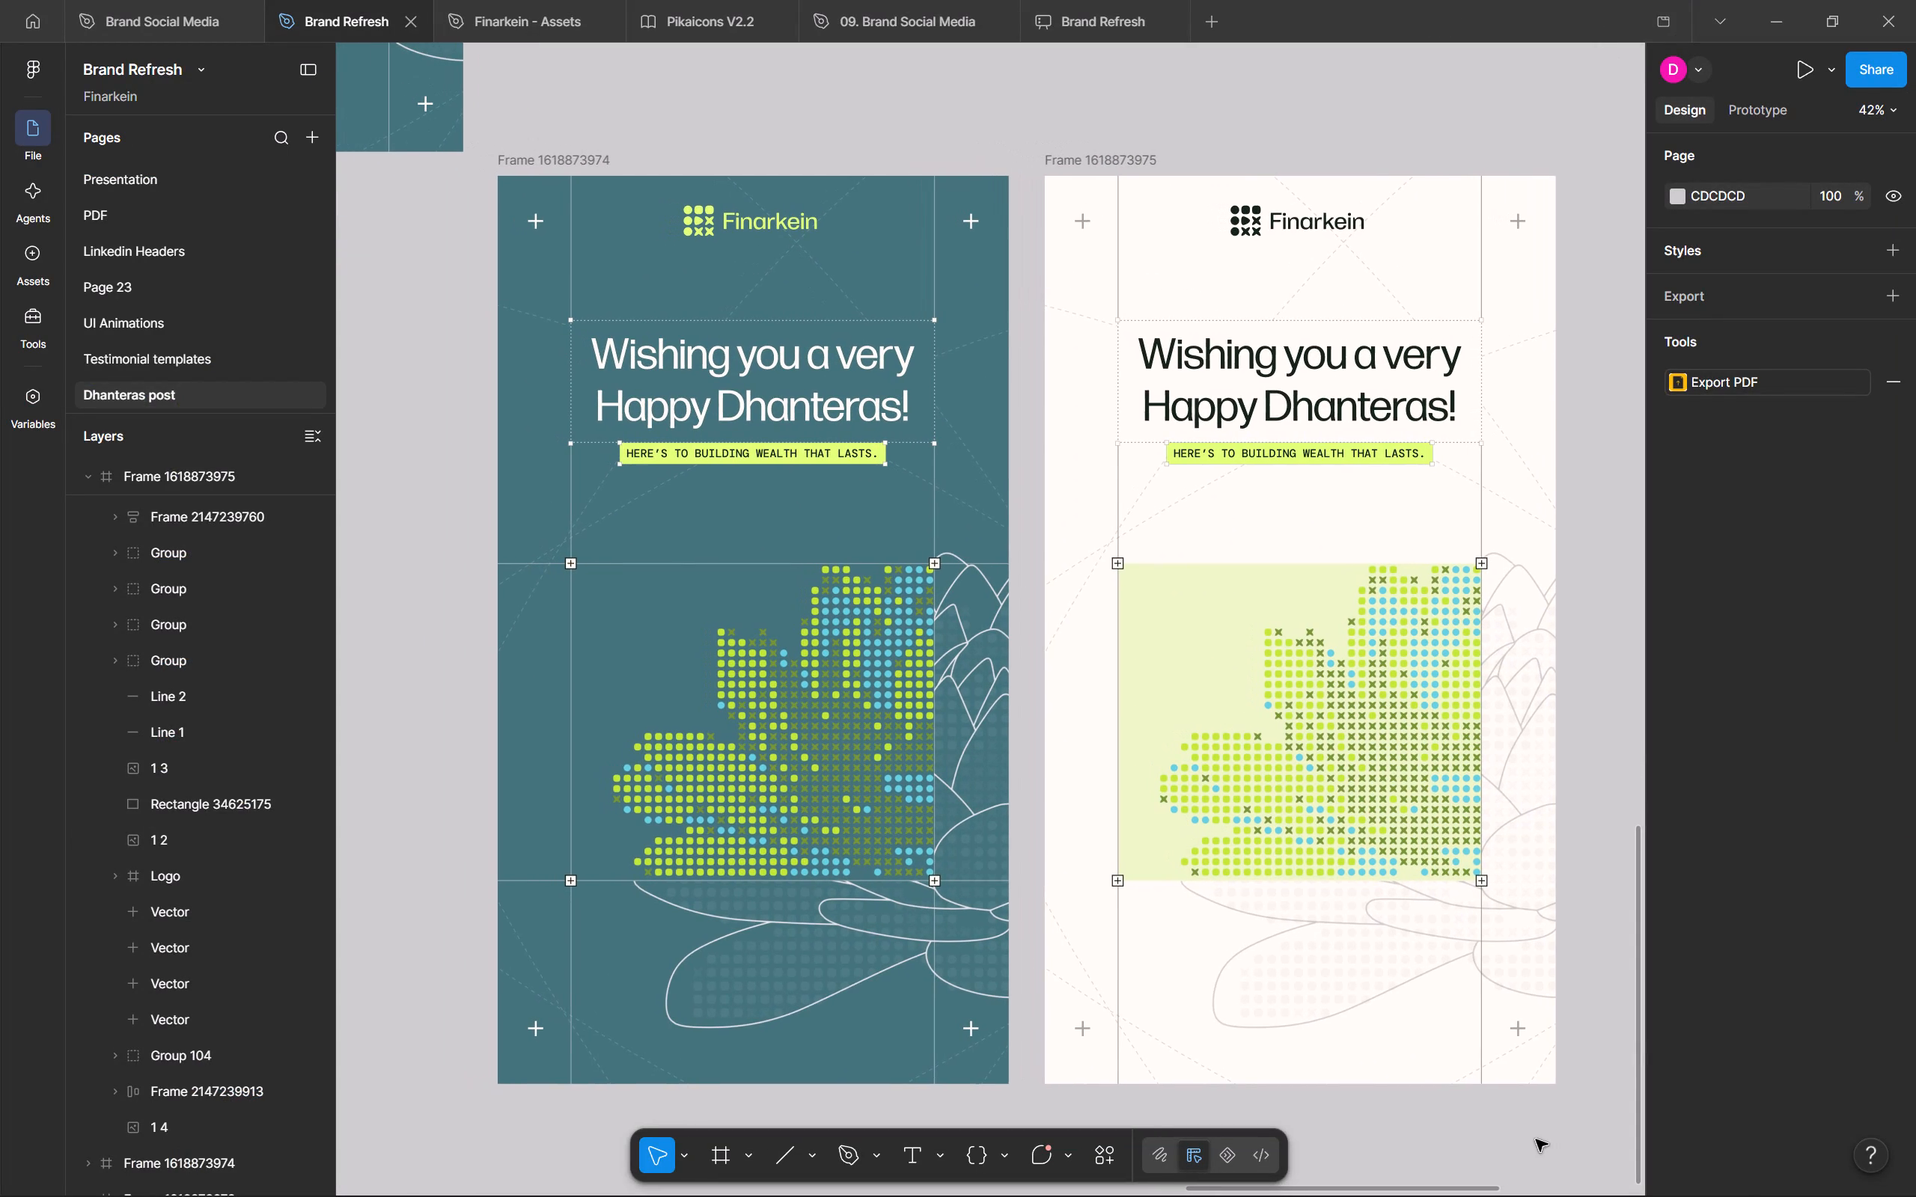
pyautogui.moveTo(1536, 1139); pyautogui.dragTo(1522, 1149, button='middle')
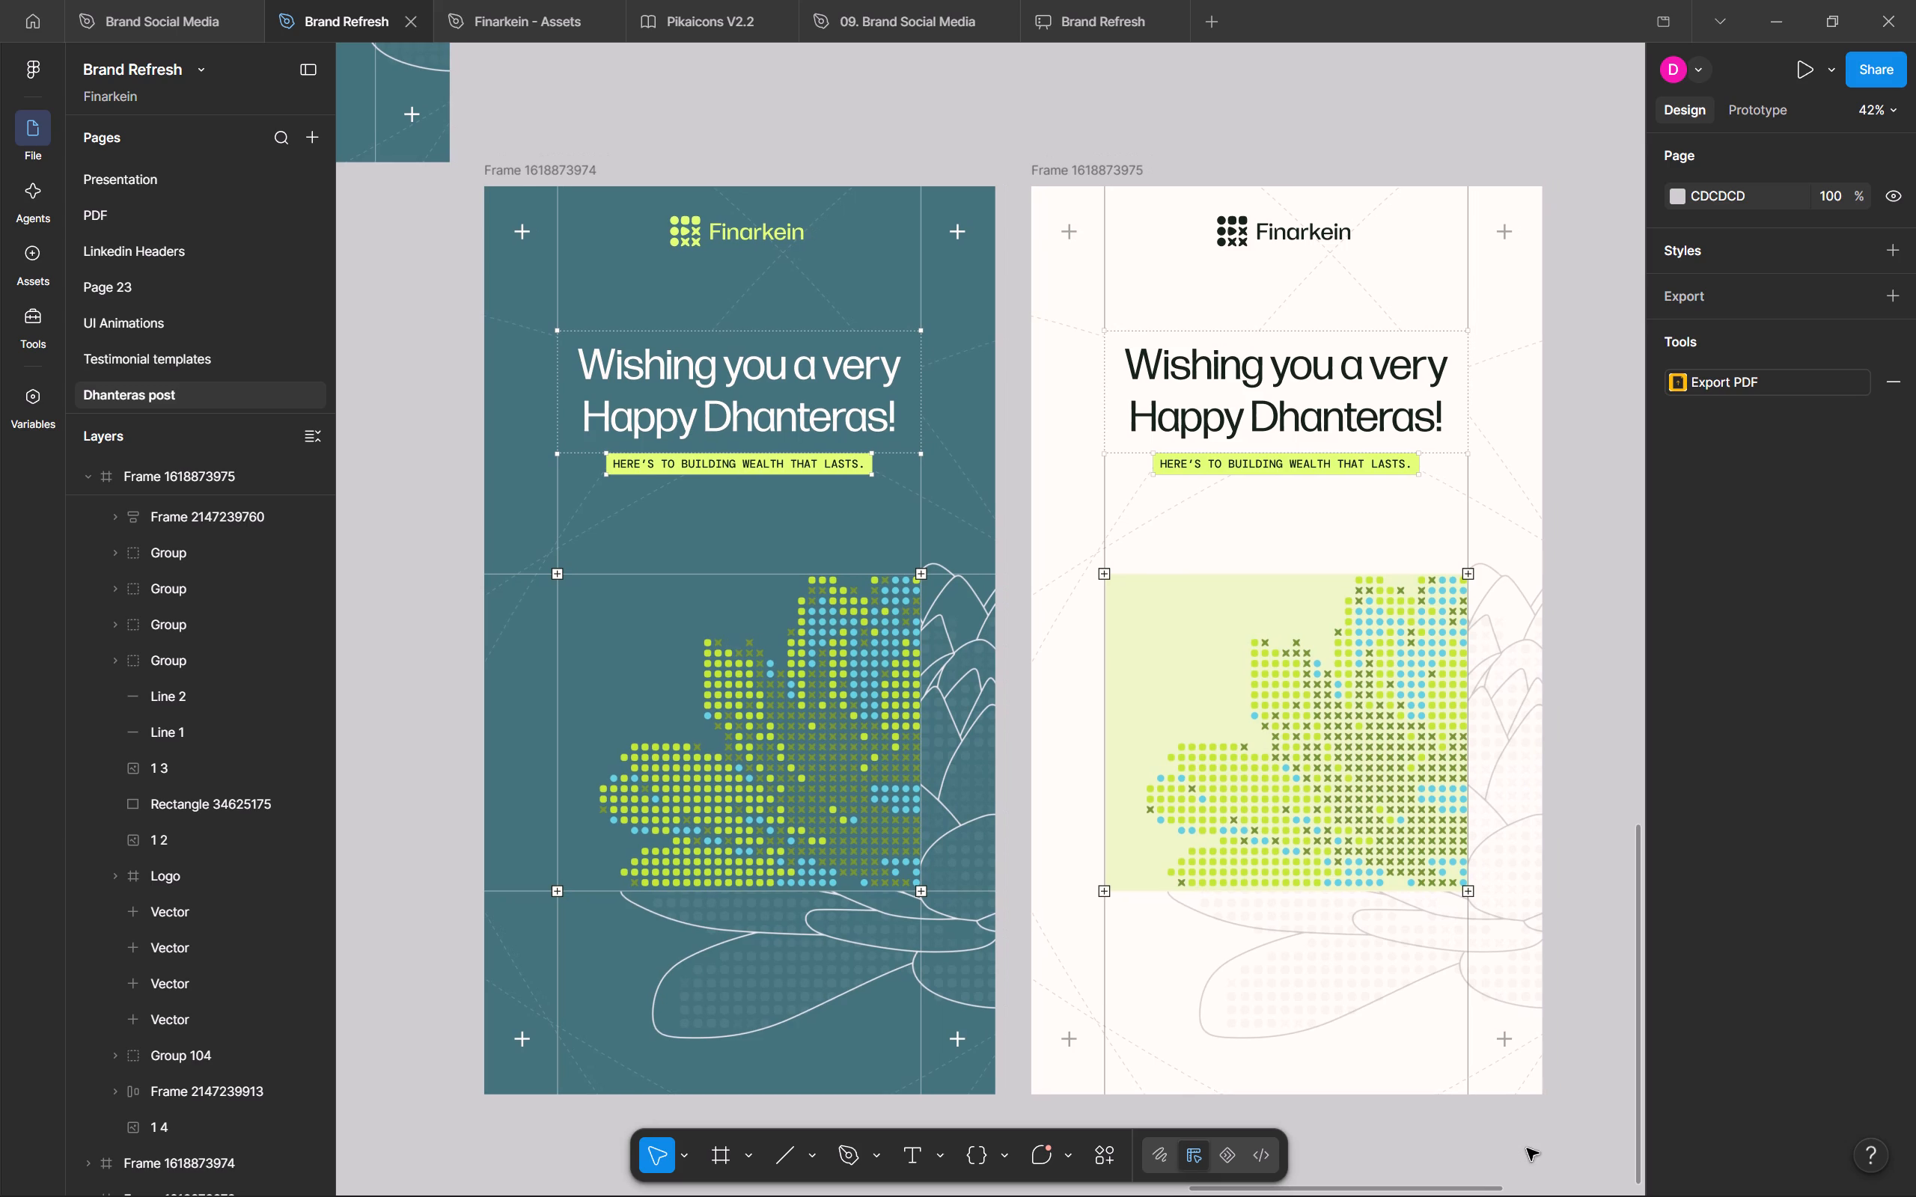
pyautogui.press('shift+super+s')
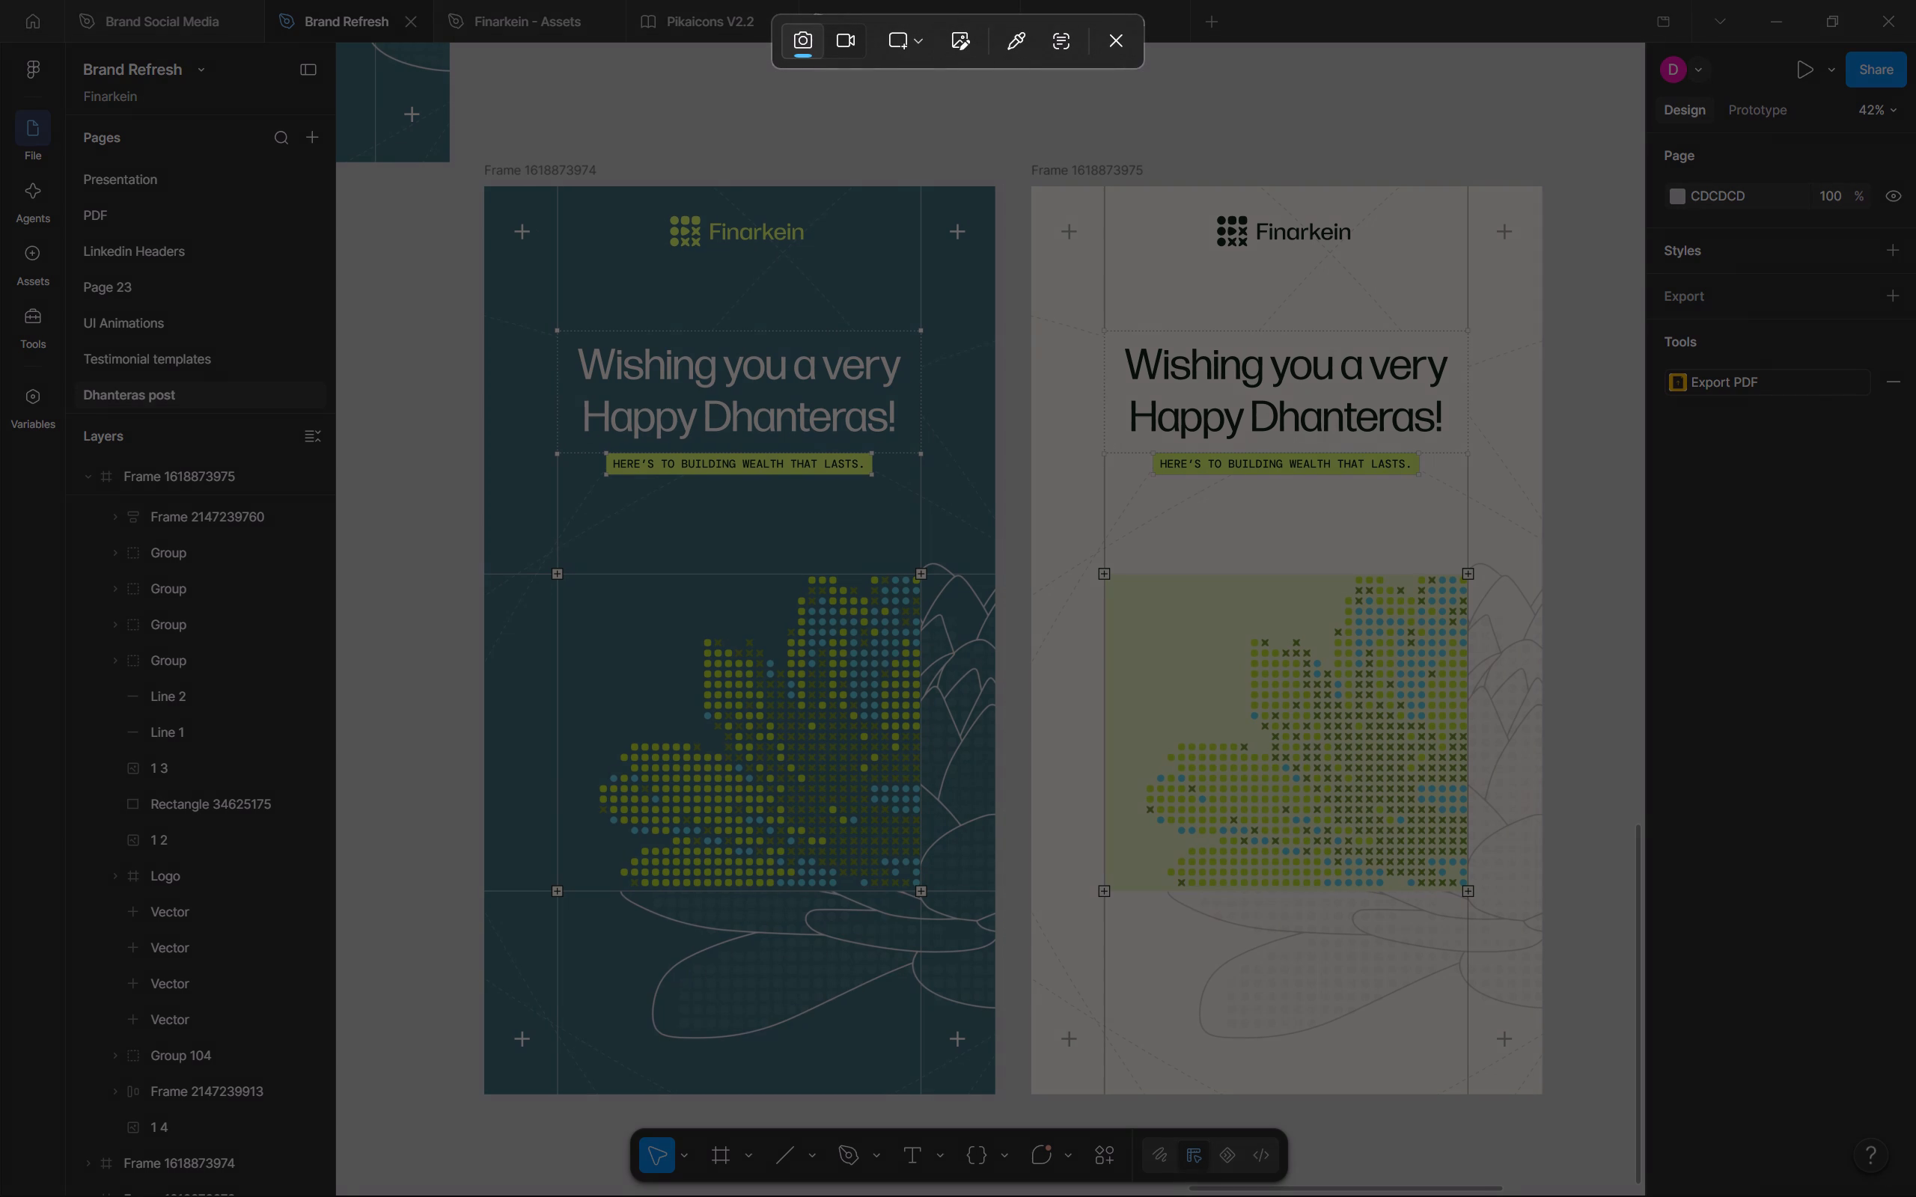
pyautogui.moveTo(1553, 1104); pyautogui.dragTo(490, 146)
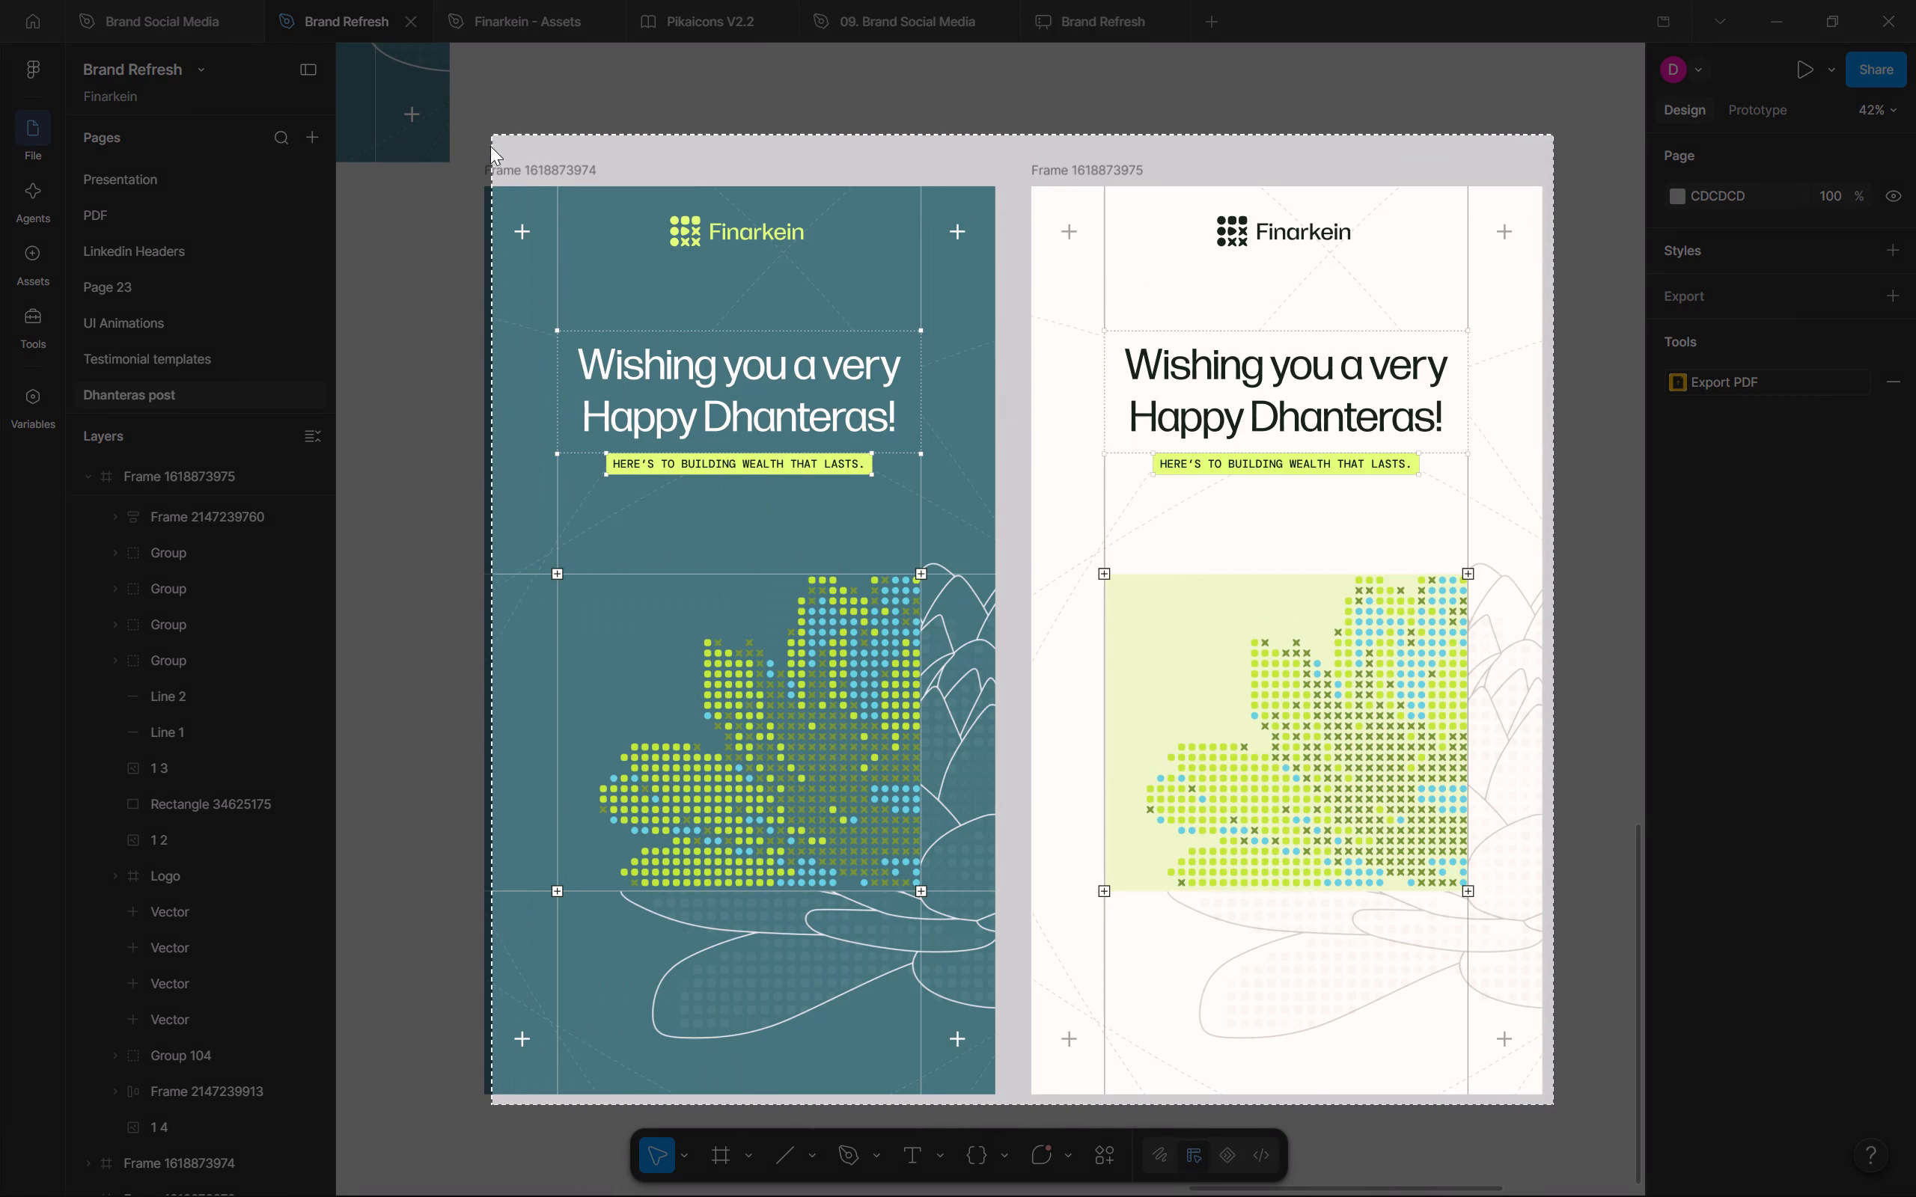
pyautogui.moveTo(490, 146); pyautogui.dragTo(474, 165)
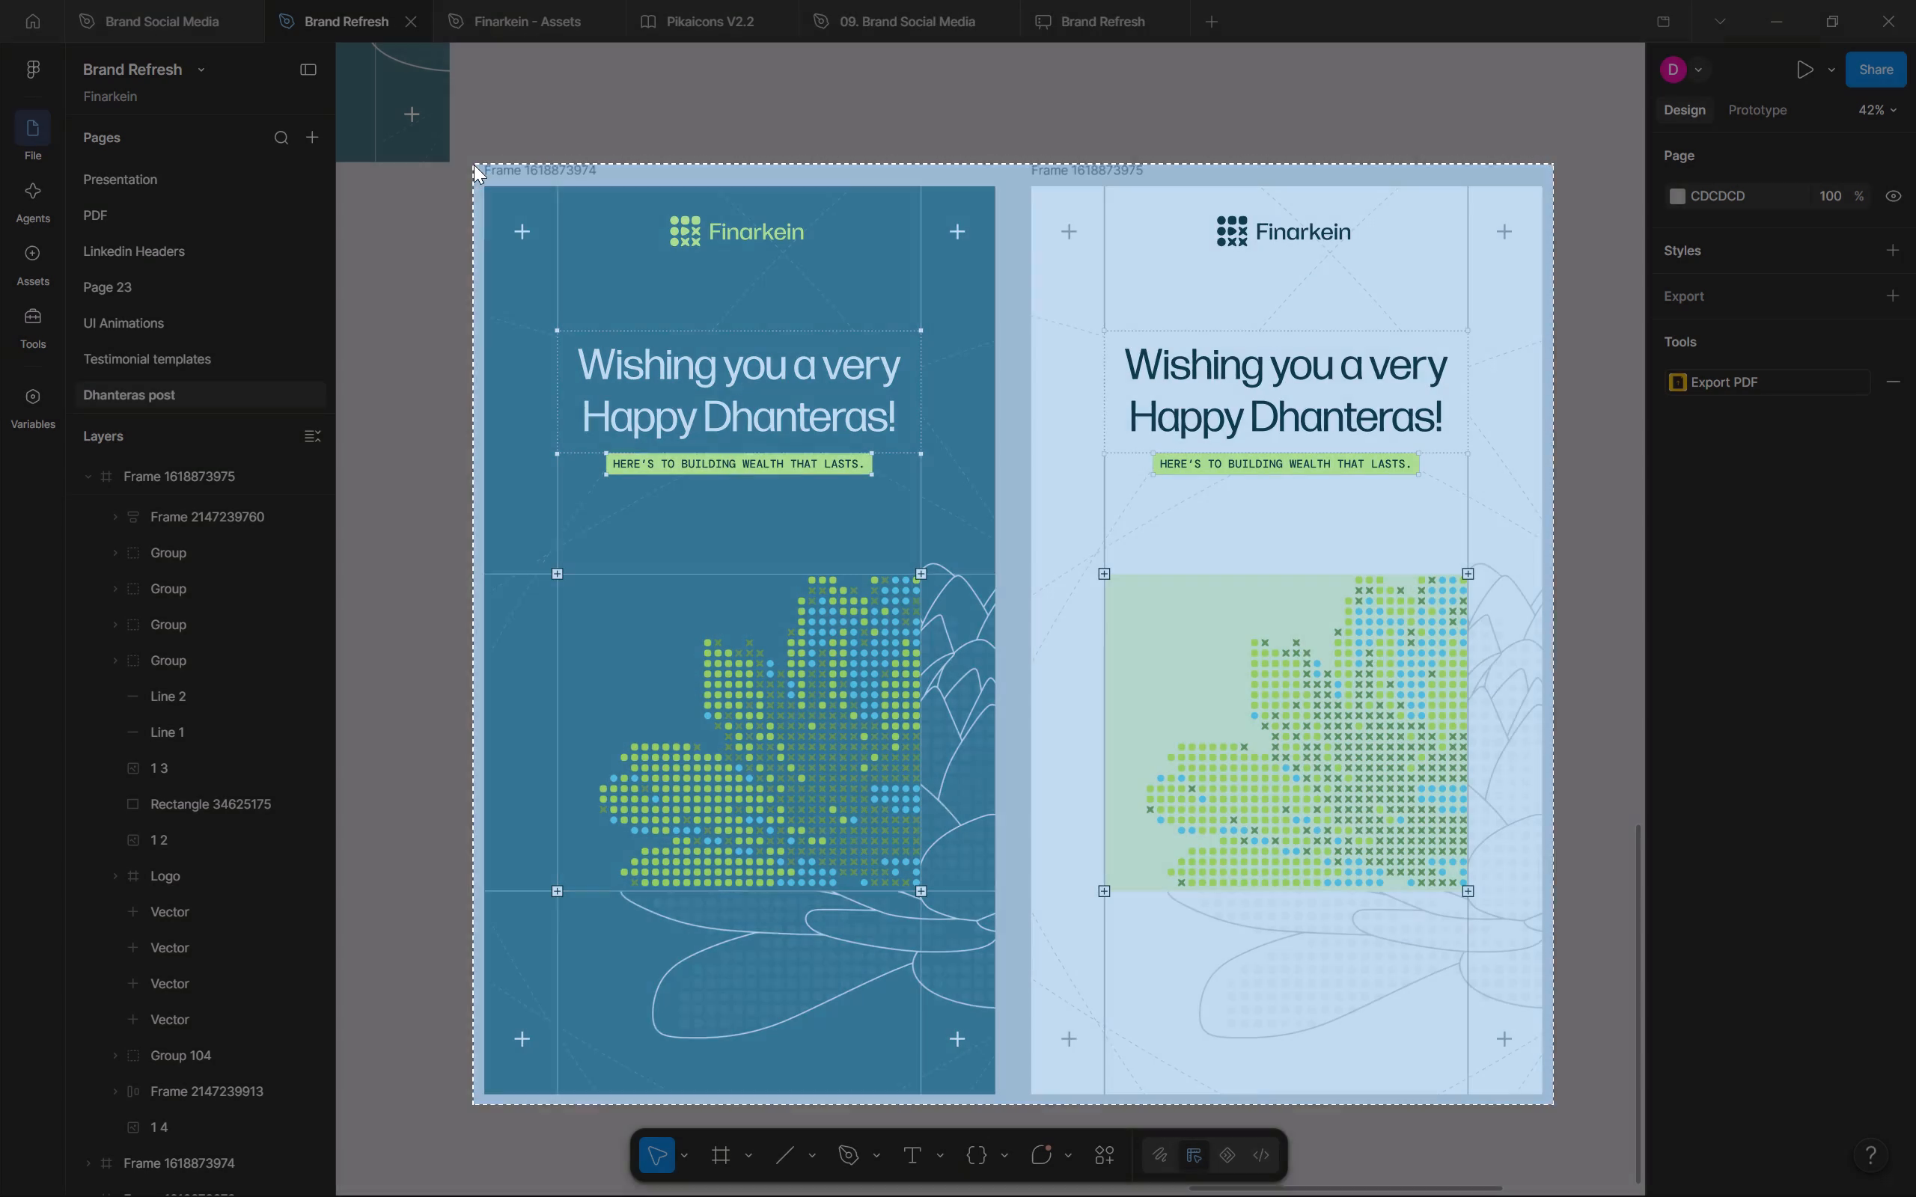
pyautogui.click(504, 73)
# Look through the open application windows for the one to switch to from Figma.
pyautogui.hotkey('alt', 'Tab')
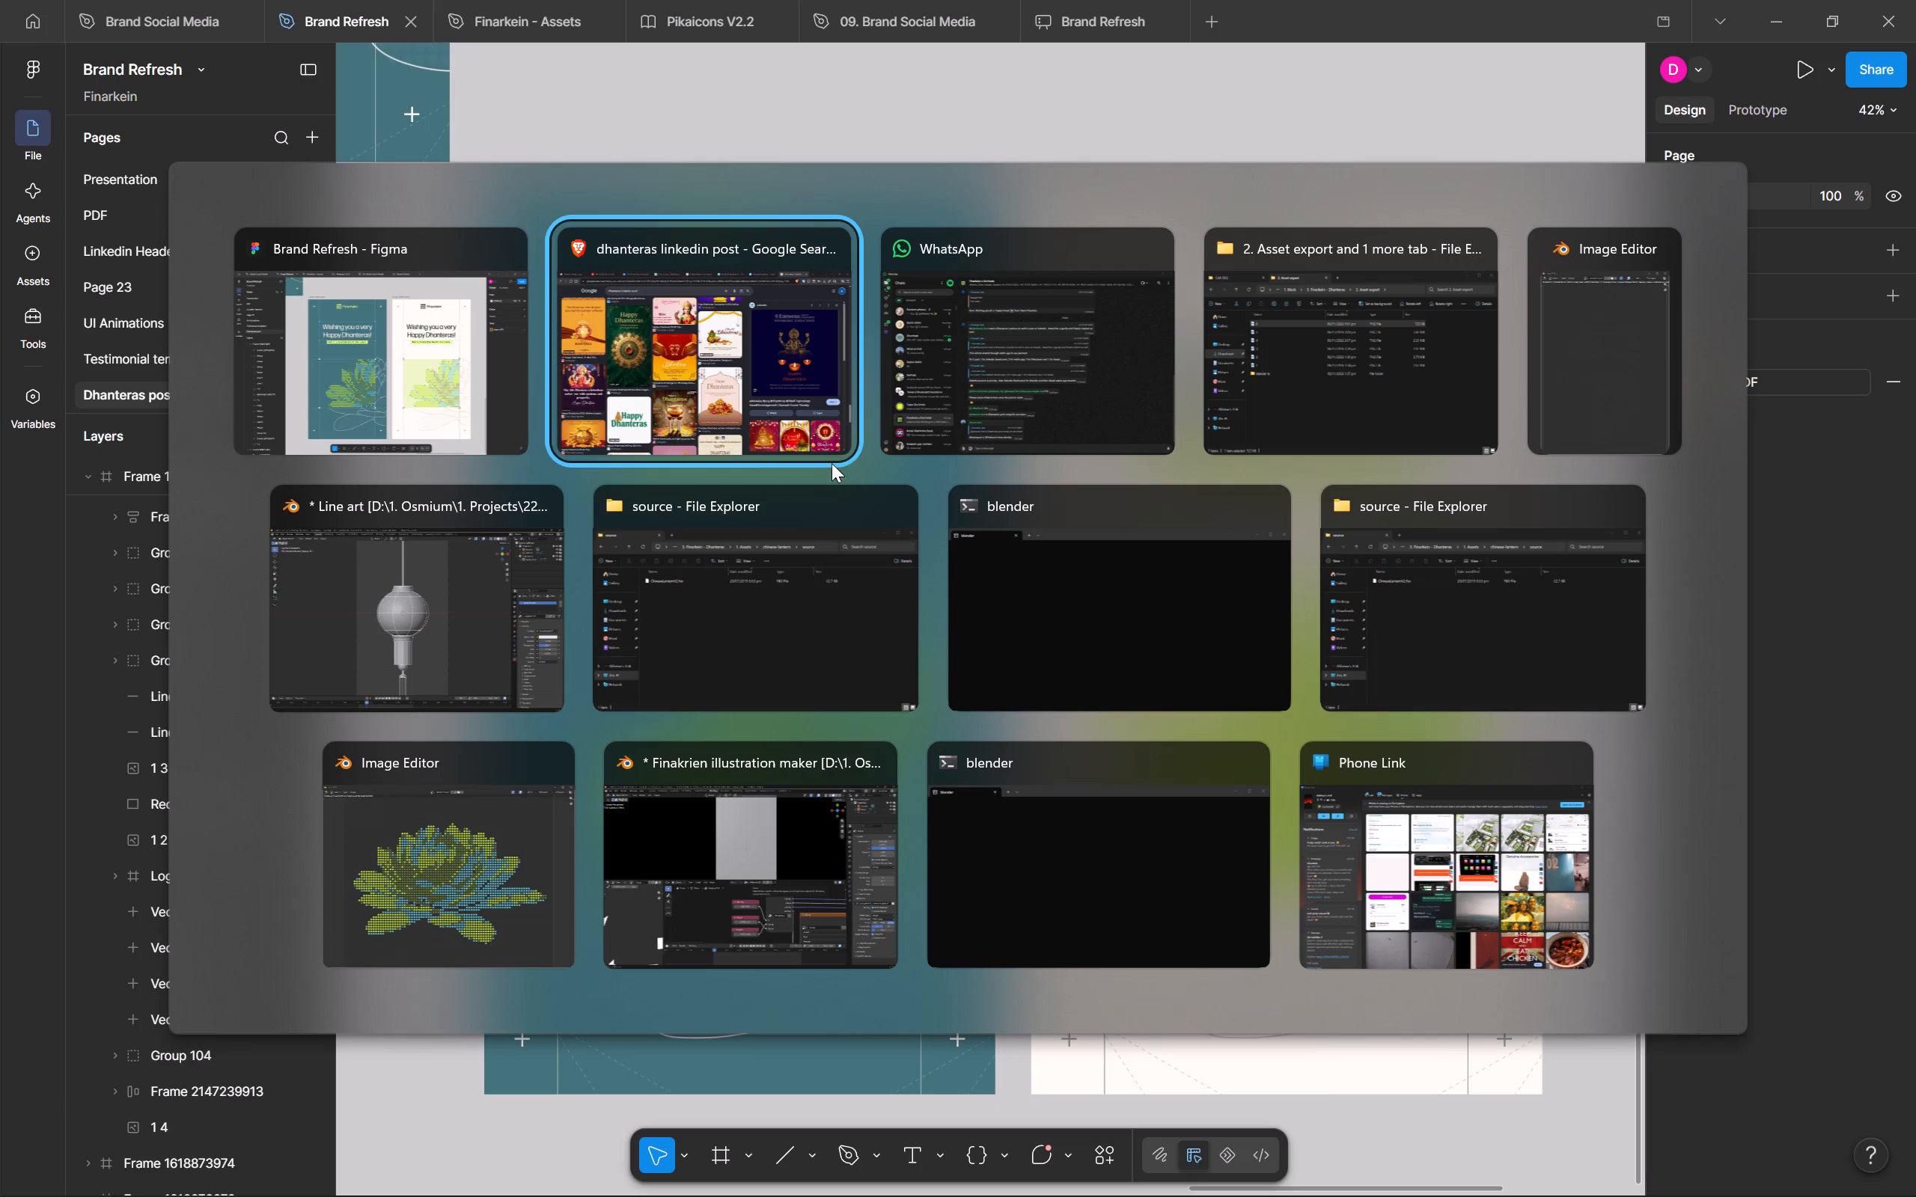
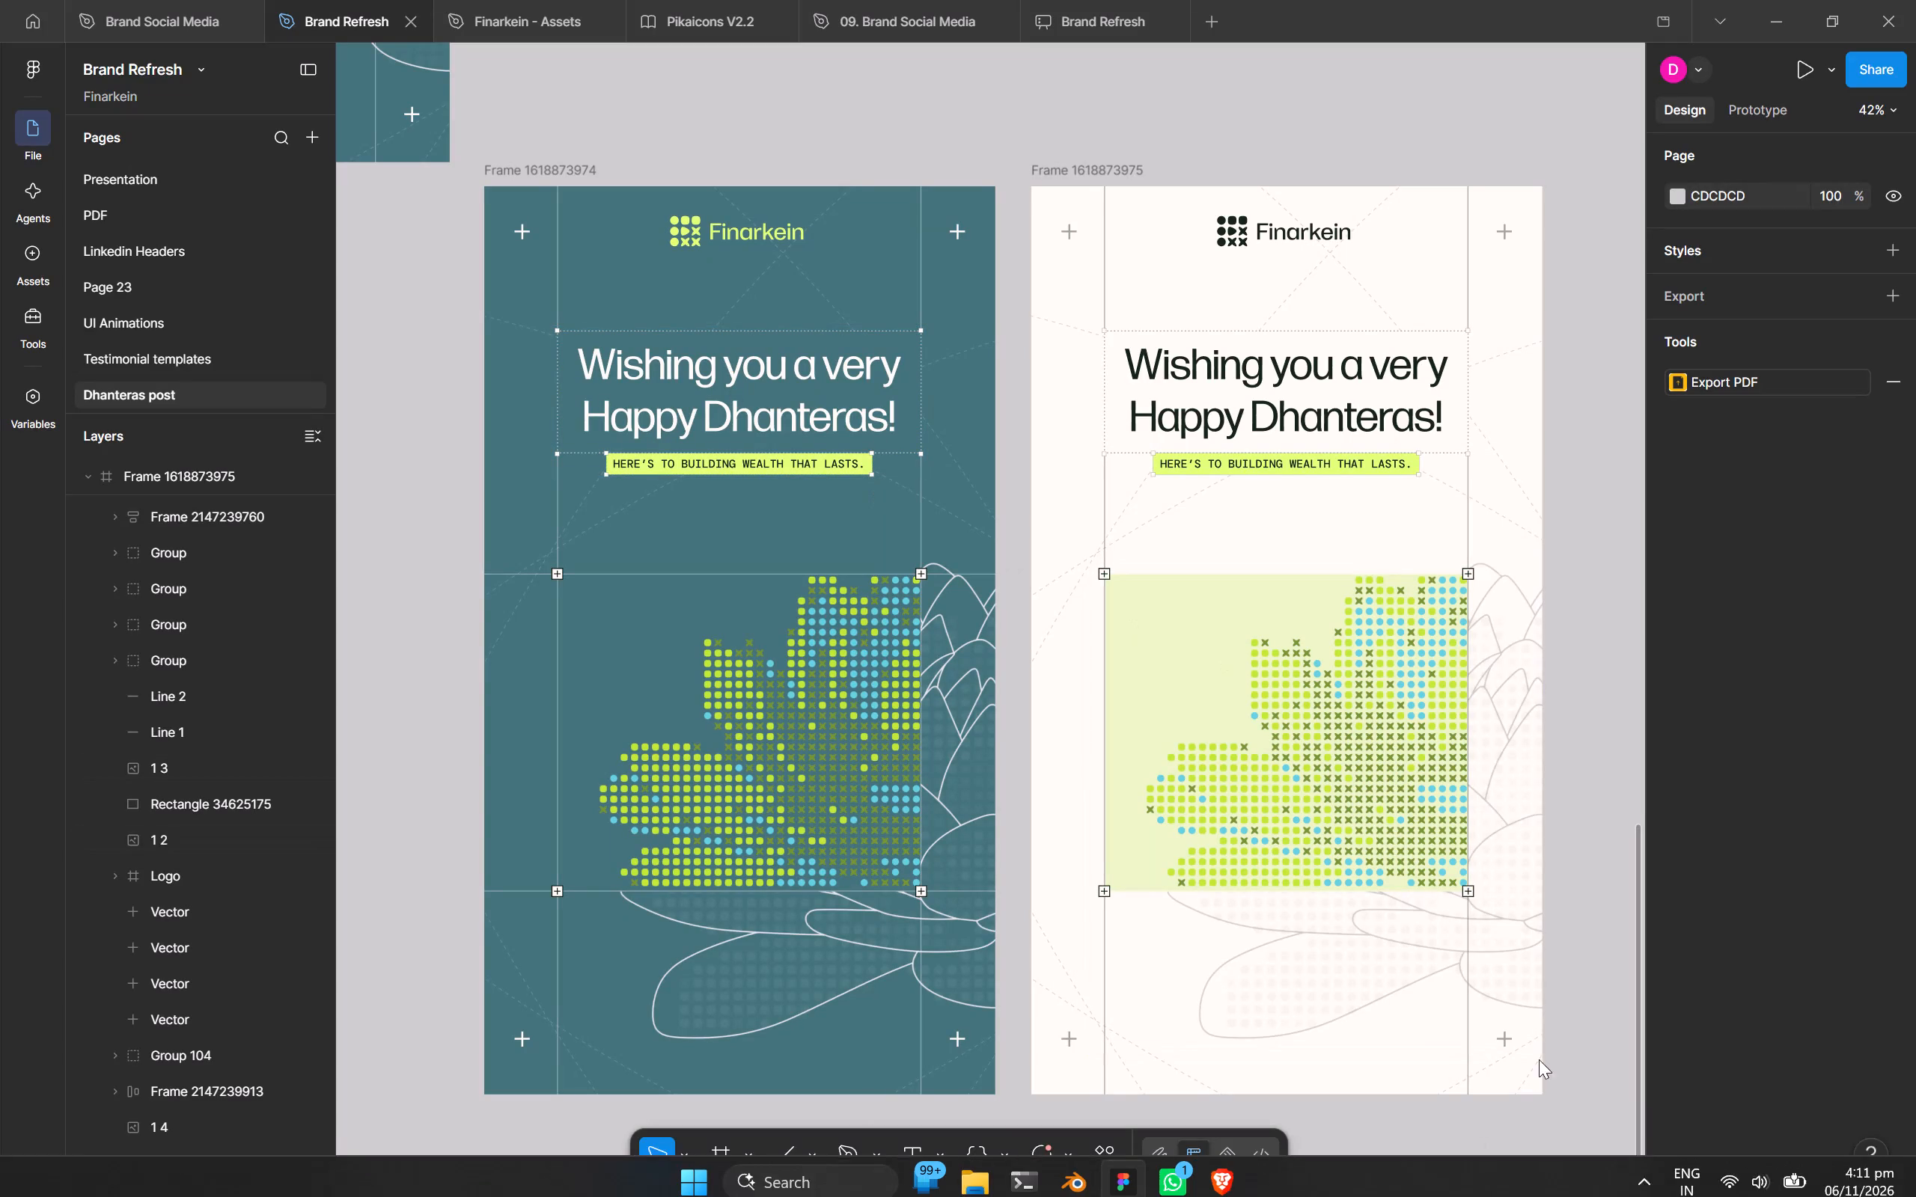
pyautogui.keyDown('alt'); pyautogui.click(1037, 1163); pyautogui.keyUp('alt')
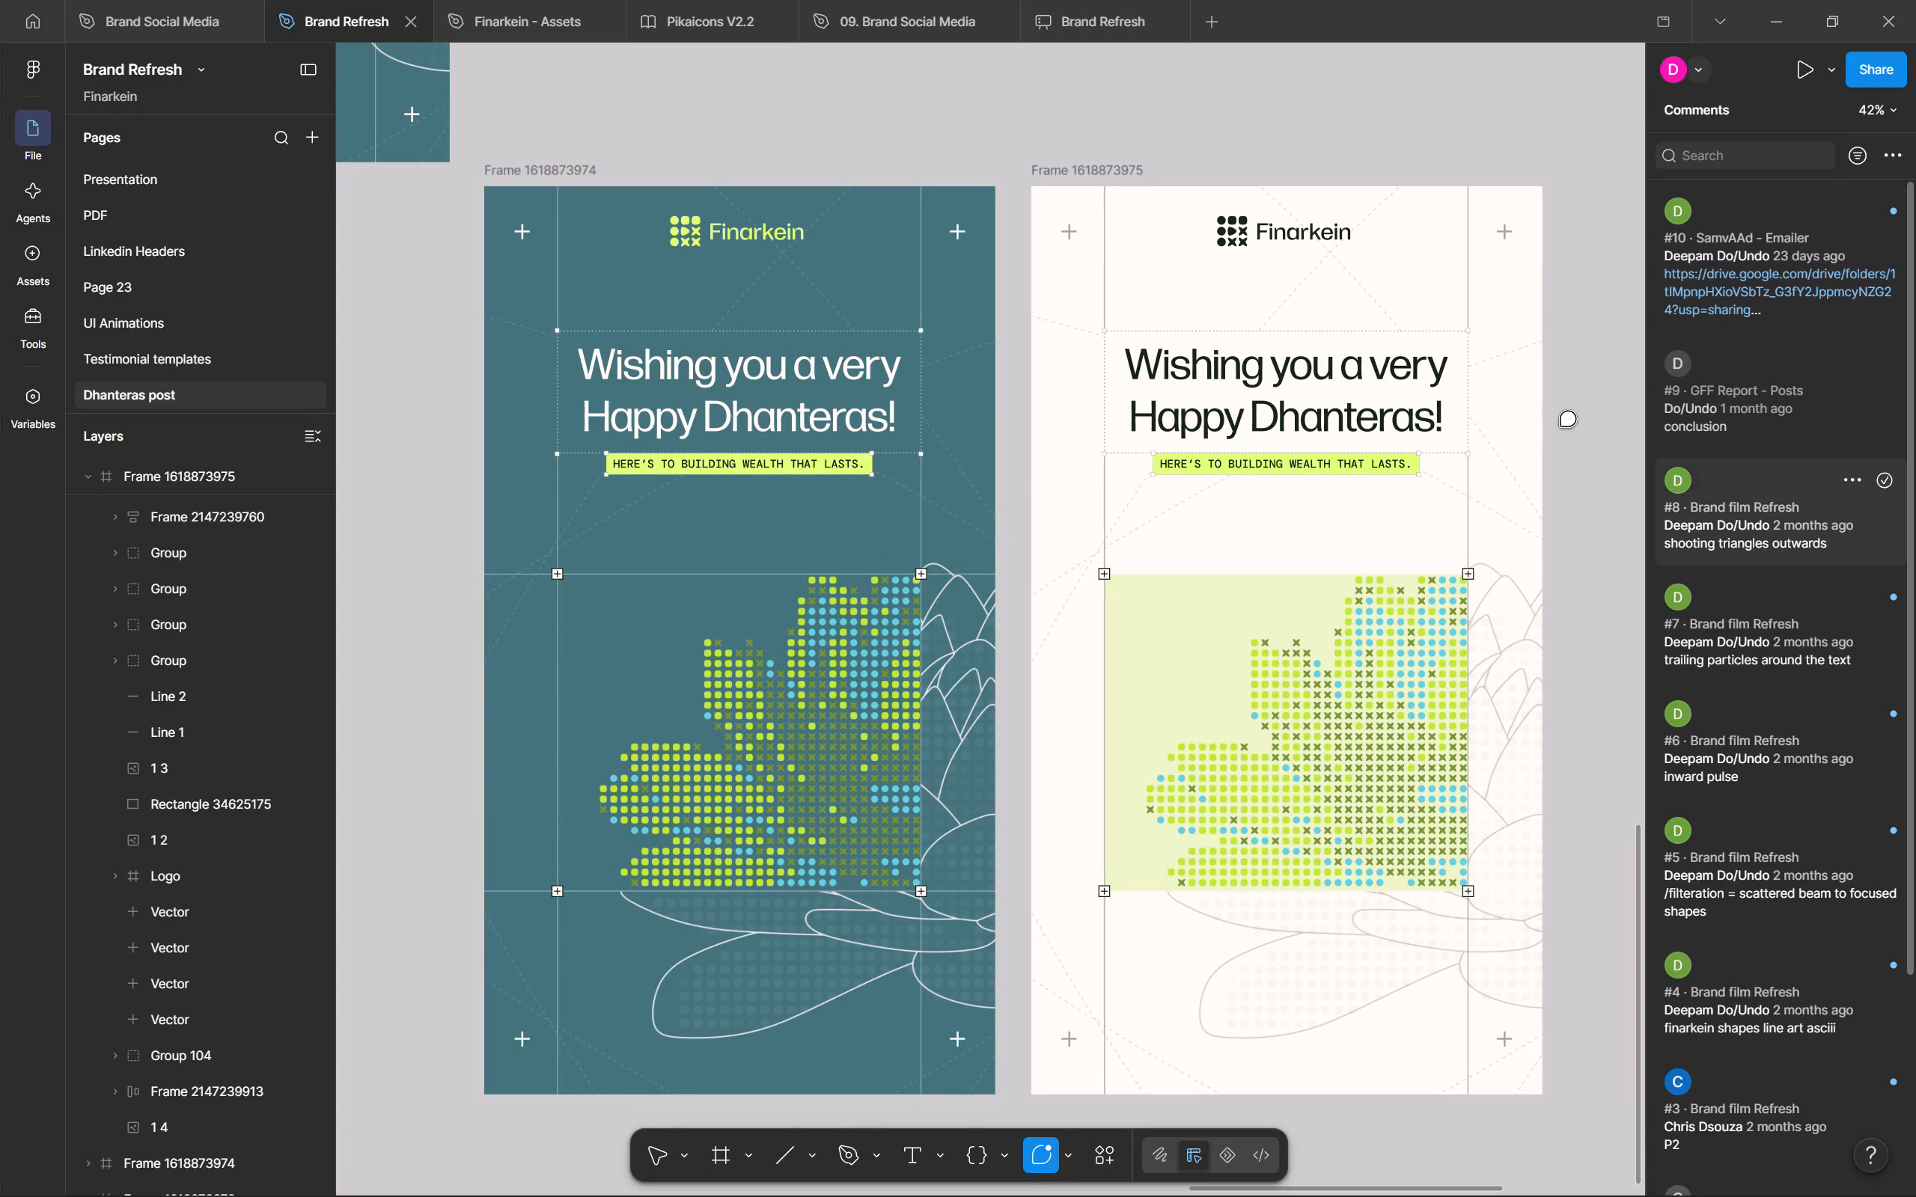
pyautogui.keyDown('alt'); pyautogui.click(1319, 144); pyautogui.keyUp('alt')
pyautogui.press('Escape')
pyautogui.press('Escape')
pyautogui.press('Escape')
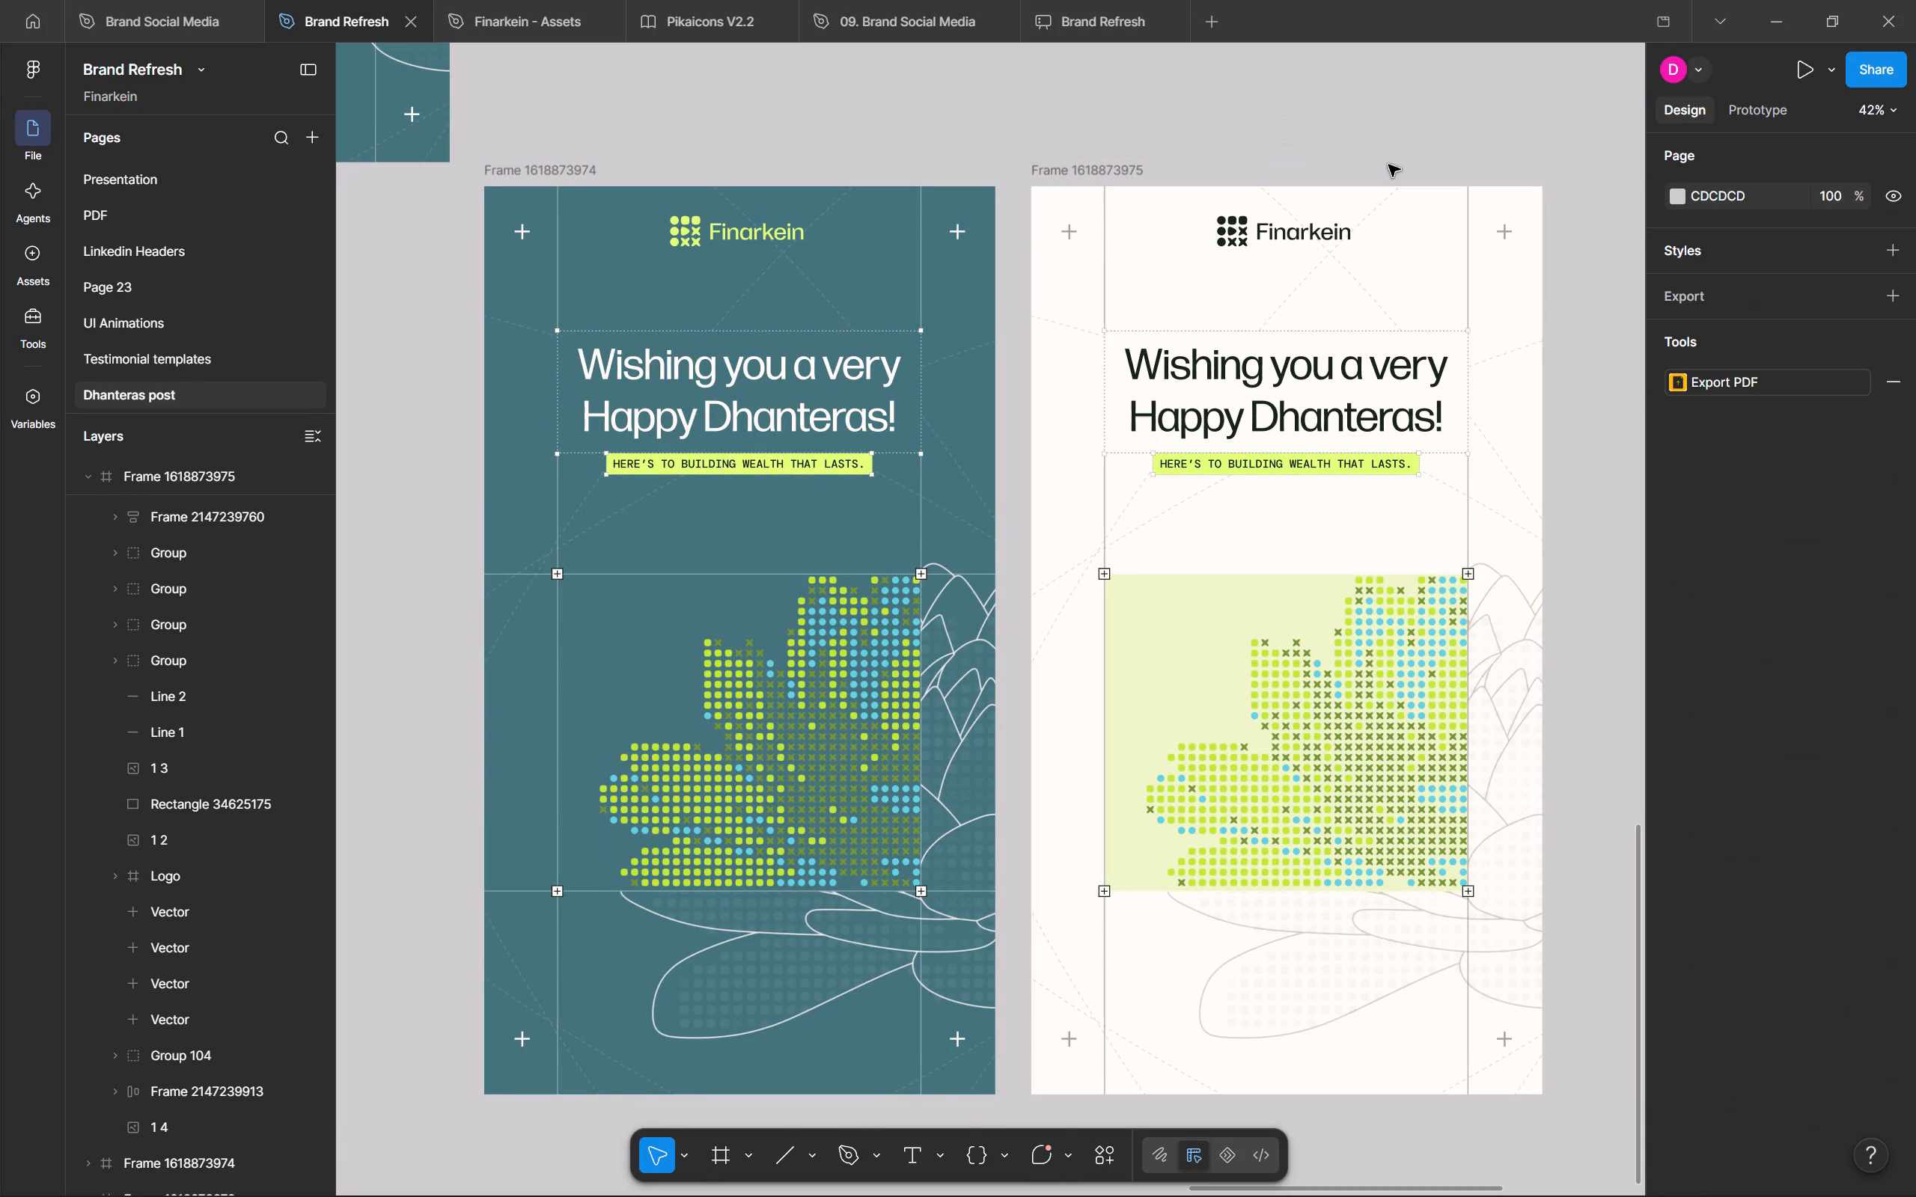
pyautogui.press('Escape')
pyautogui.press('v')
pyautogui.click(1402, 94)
# Switch from Figma to another open application window.
pyautogui.keyDown('ctrl'); pyautogui.scroll(-10, 1429, 192); pyautogui.keyUp('ctrl')
pyautogui.hotkey('alt', 'Tab')
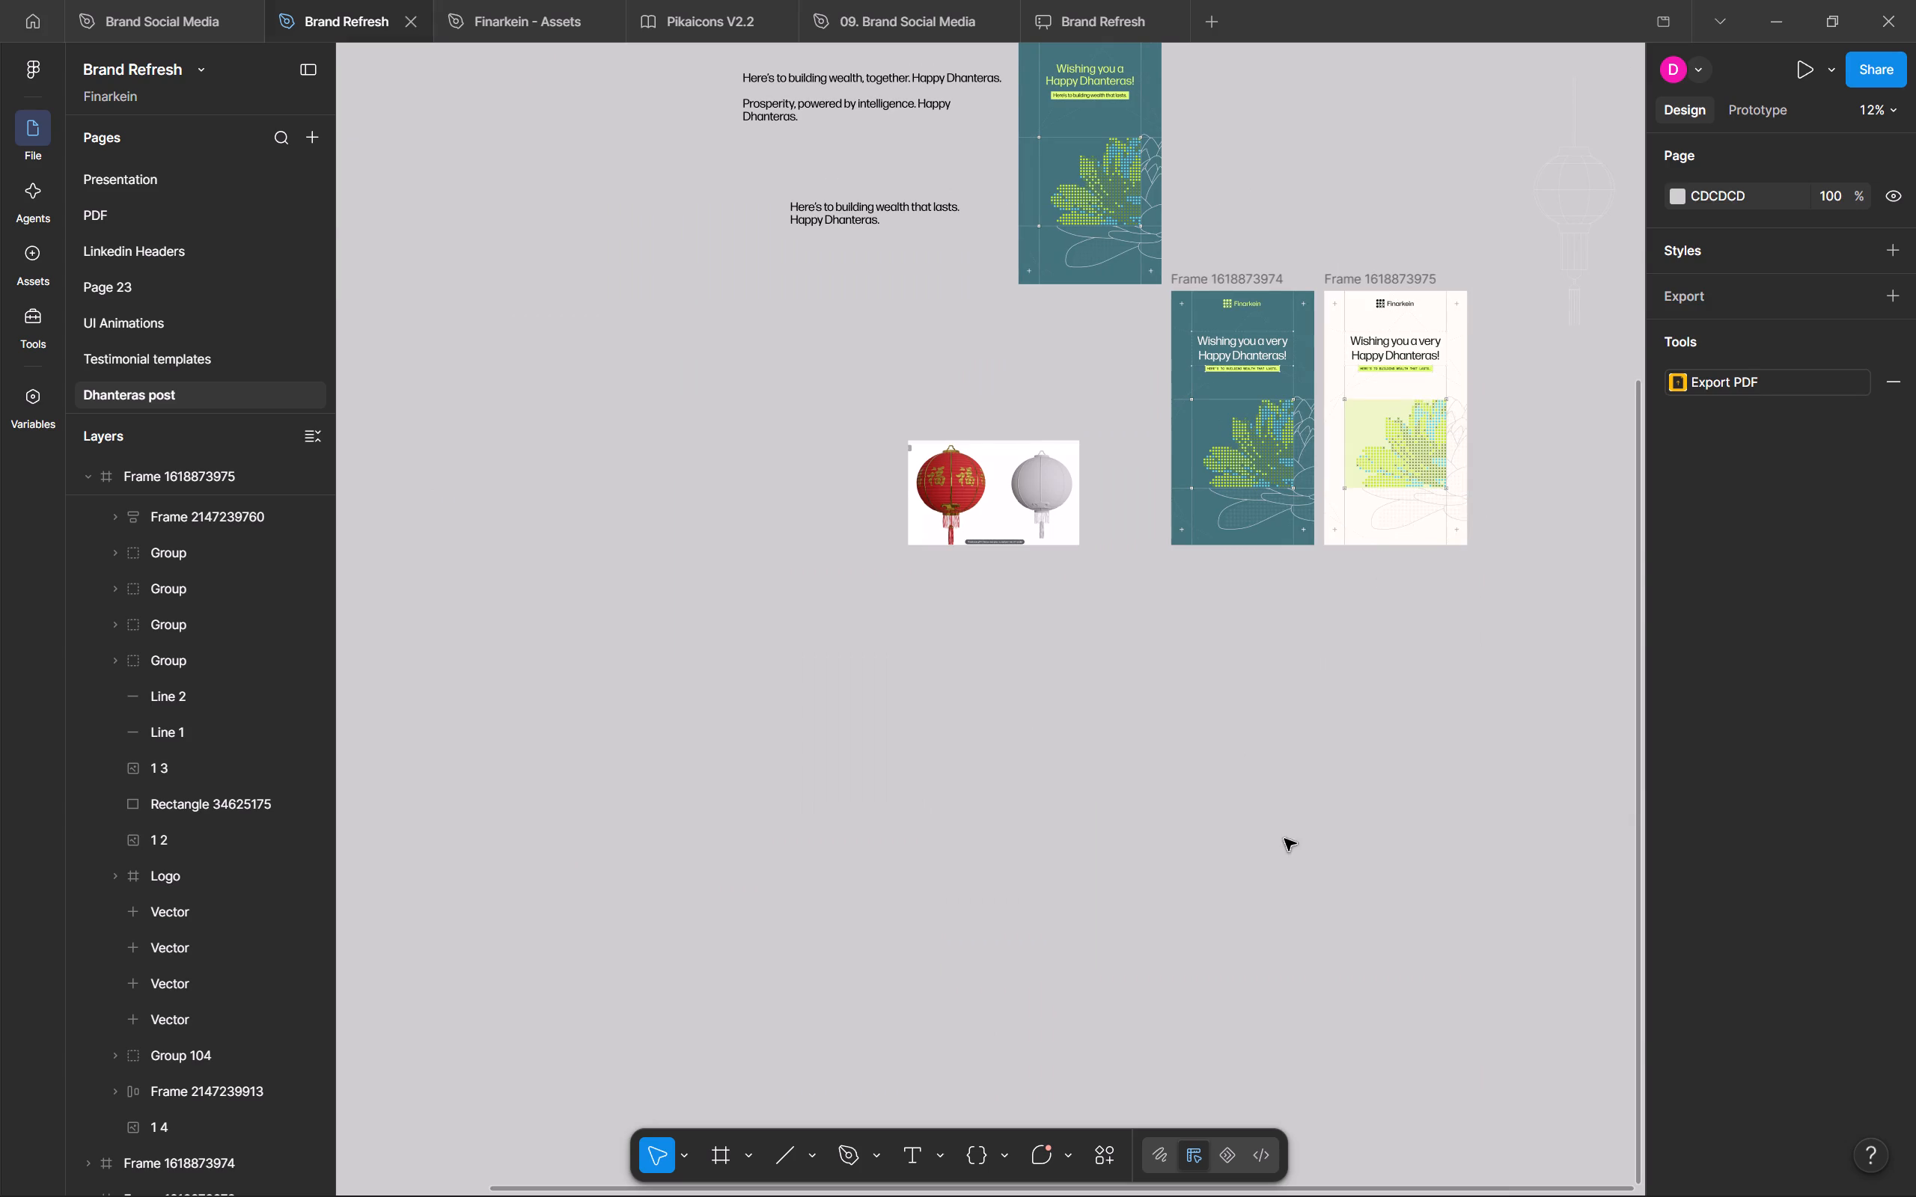
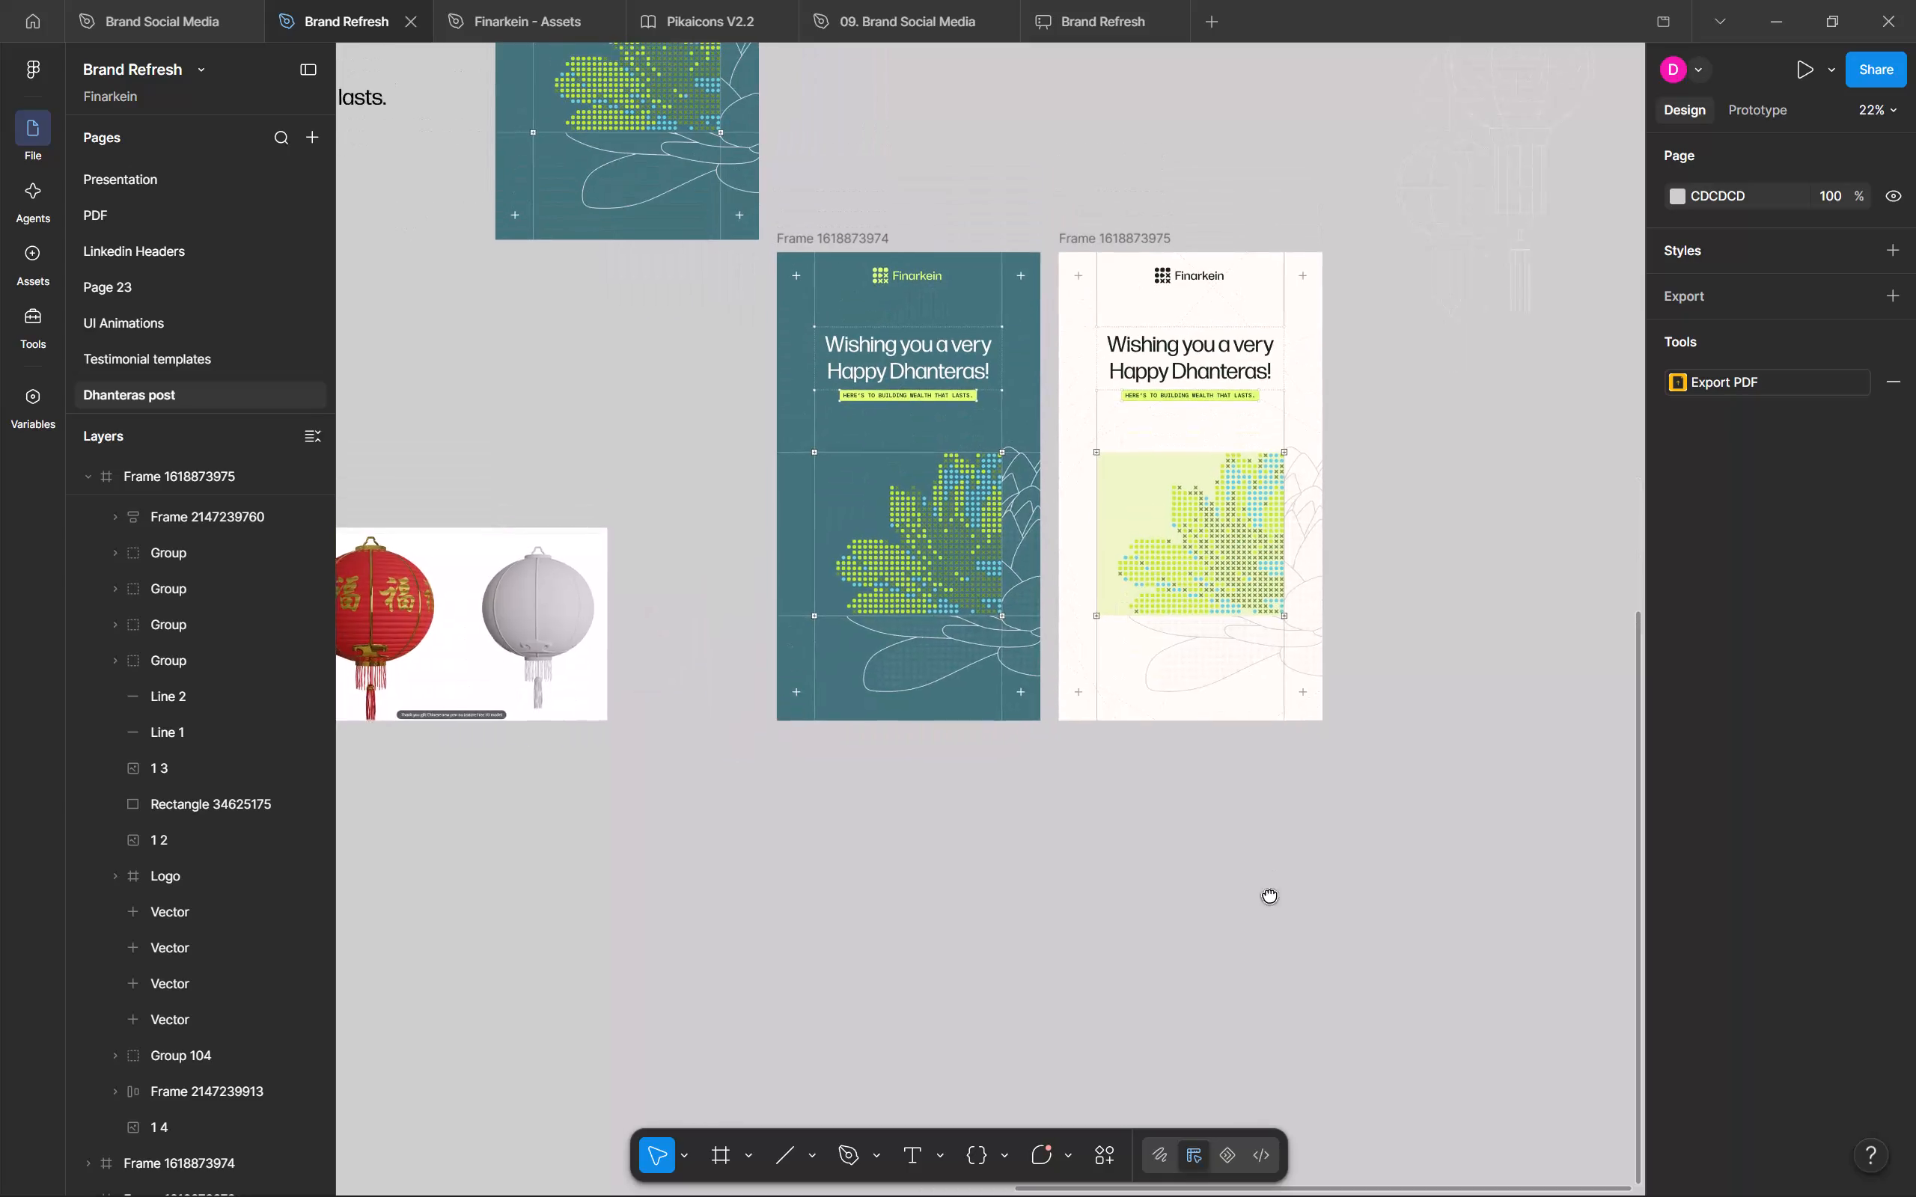
# Examine the teal and off-white Happy Dhanteras story frames, comparing their dotted flower artwork, line art and headline up close and as a whole.
pyautogui.keyDown('ctrl'); pyautogui.scroll(3, 1274, 857); pyautogui.keyUp('ctrl')
pyautogui.keyDown('ctrl'); pyautogui.moveTo(1282, 976); pyautogui.dragTo(1311, 1024, button='middle'); pyautogui.keyUp('ctrl')
pyautogui.keyDown('ctrl'); pyautogui.scroll(5, 1293, 735); pyautogui.keyUp('ctrl')
pyautogui.keyDown('ctrl'); pyautogui.moveTo(1272, 581); pyautogui.dragTo(1271, 728, button='middle'); pyautogui.keyUp('ctrl')
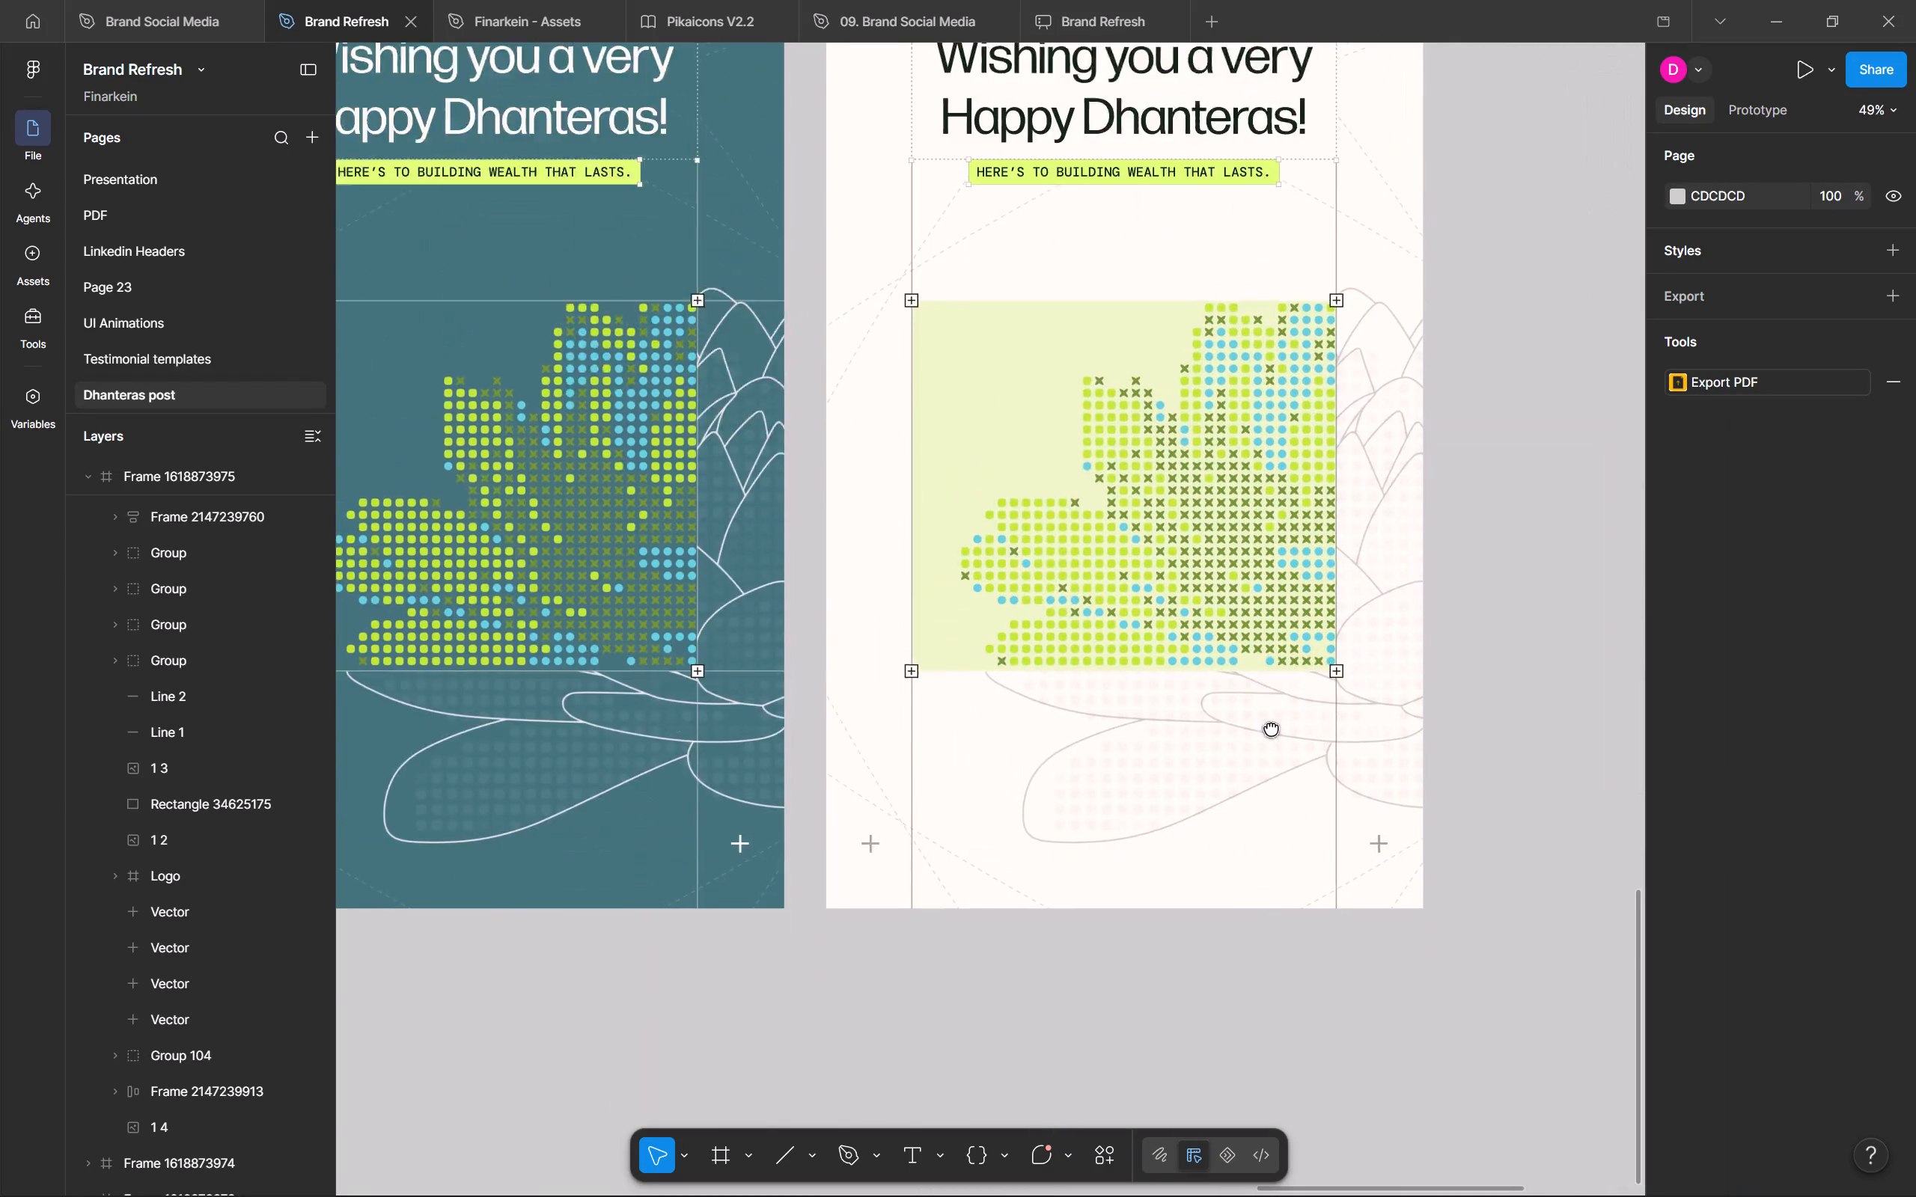
pyautogui.keyDown('ctrl'); pyautogui.moveTo(1271, 728); pyautogui.dragTo(1274, 874, button='middle'); pyautogui.keyUp('ctrl')
pyautogui.keyDown('ctrl'); pyautogui.scroll(4, 1274, 874); pyautogui.keyUp('ctrl')
pyautogui.keyDown('ctrl'); pyautogui.scroll(-4, 1256, 845); pyautogui.keyUp('ctrl')
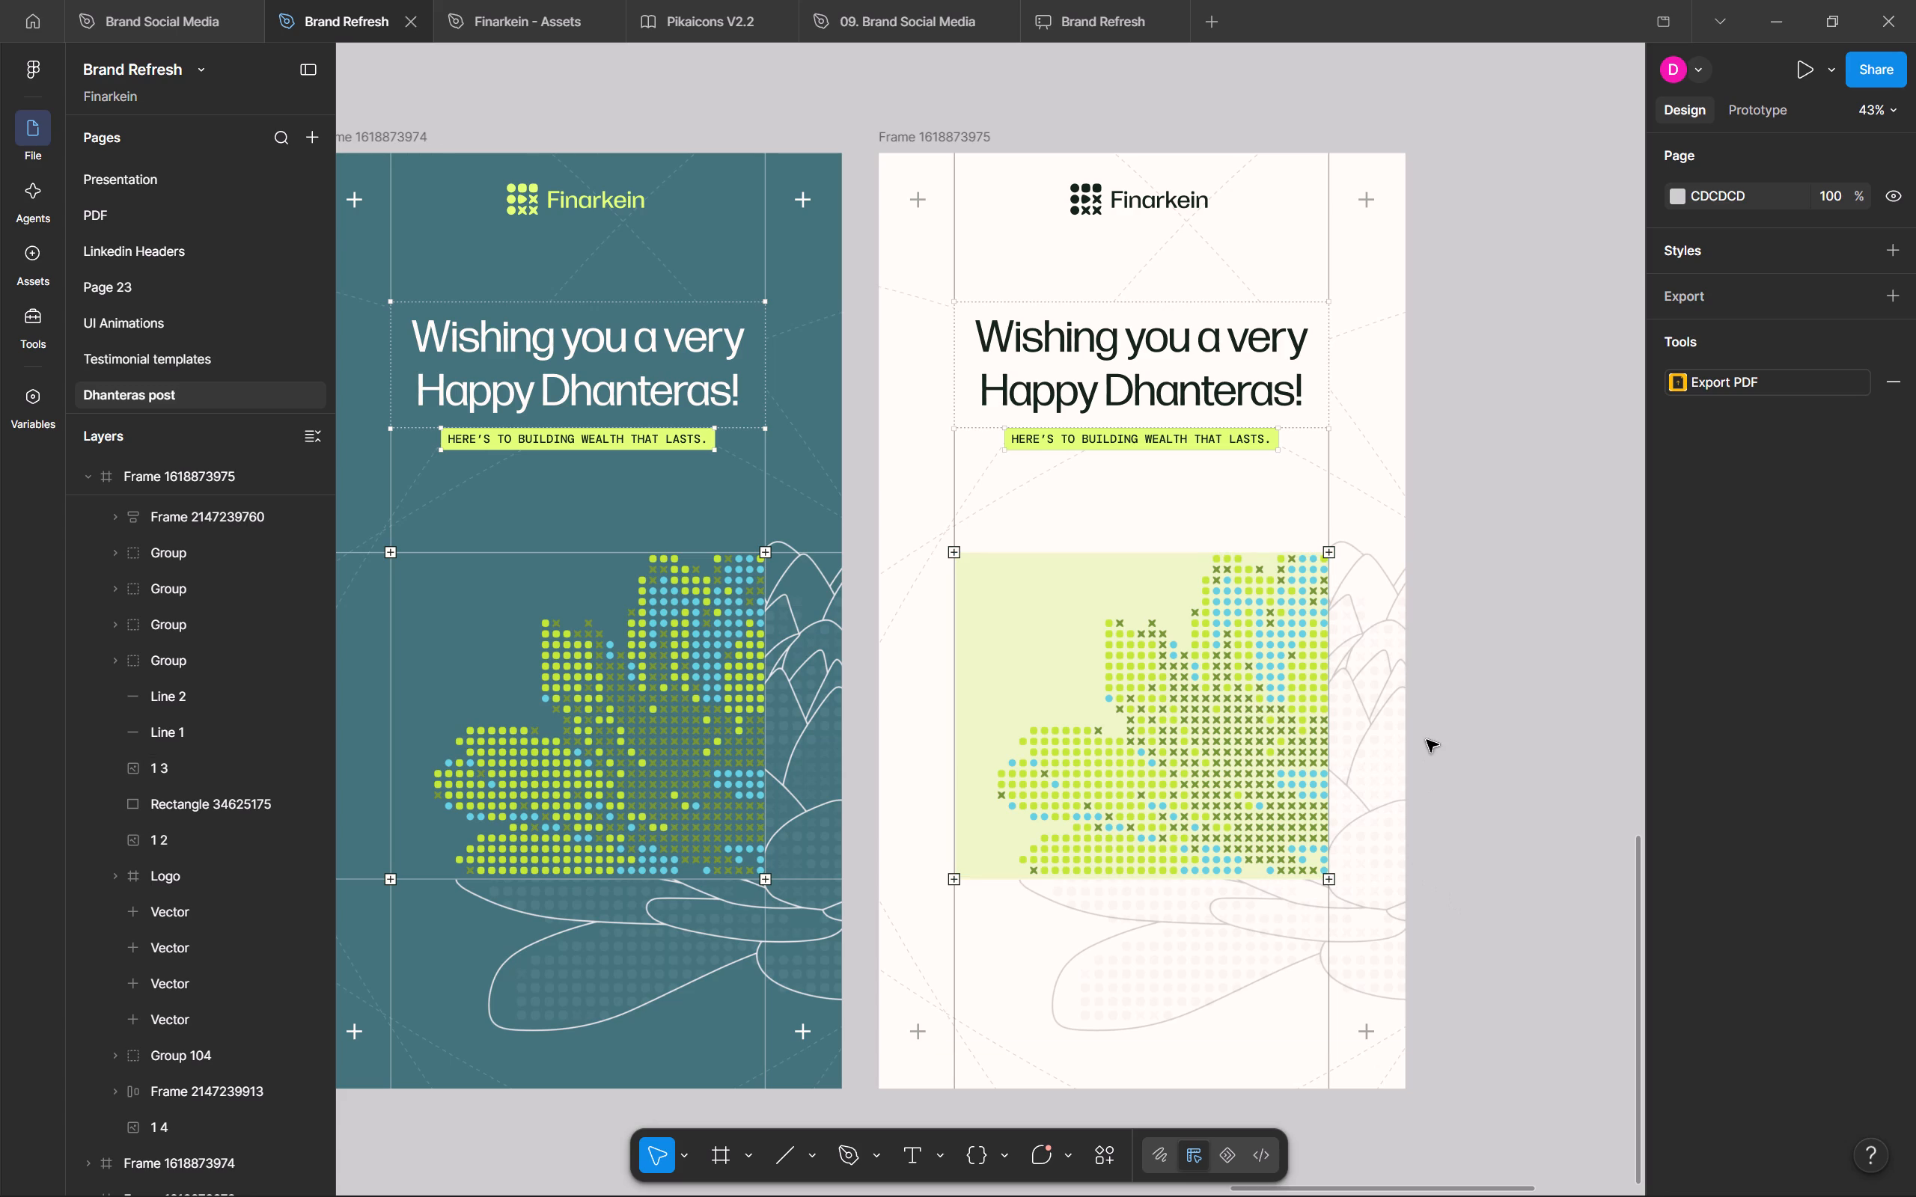
pyautogui.keyDown('ctrl'); pyautogui.scroll(12, 1427, 740); pyautogui.keyUp('ctrl')
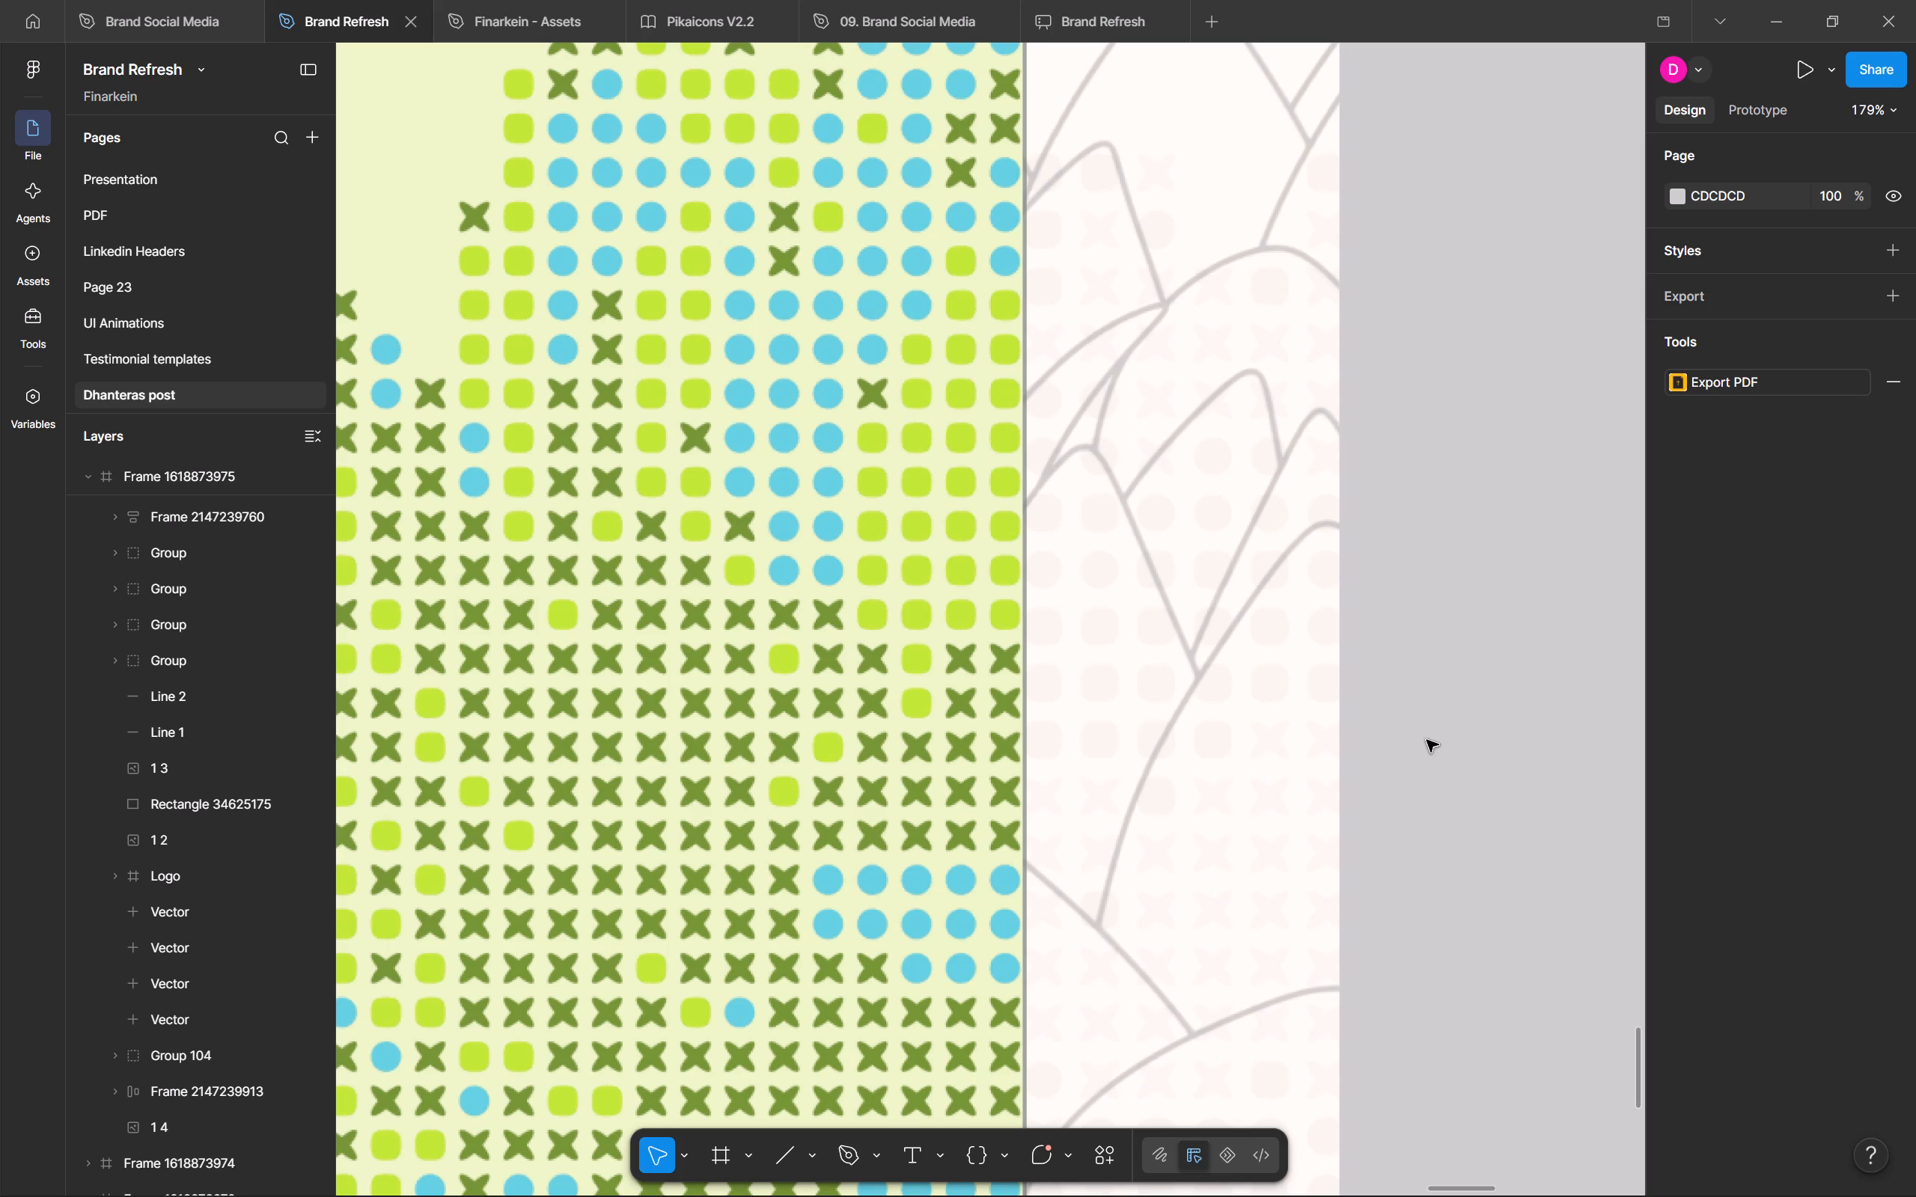
pyautogui.keyDown('ctrl'); pyautogui.scroll(-5, 1427, 740); pyautogui.keyUp('ctrl')
pyautogui.keyDown('ctrl'); pyautogui.scroll(-9, 1362, 816); pyautogui.keyUp('ctrl')
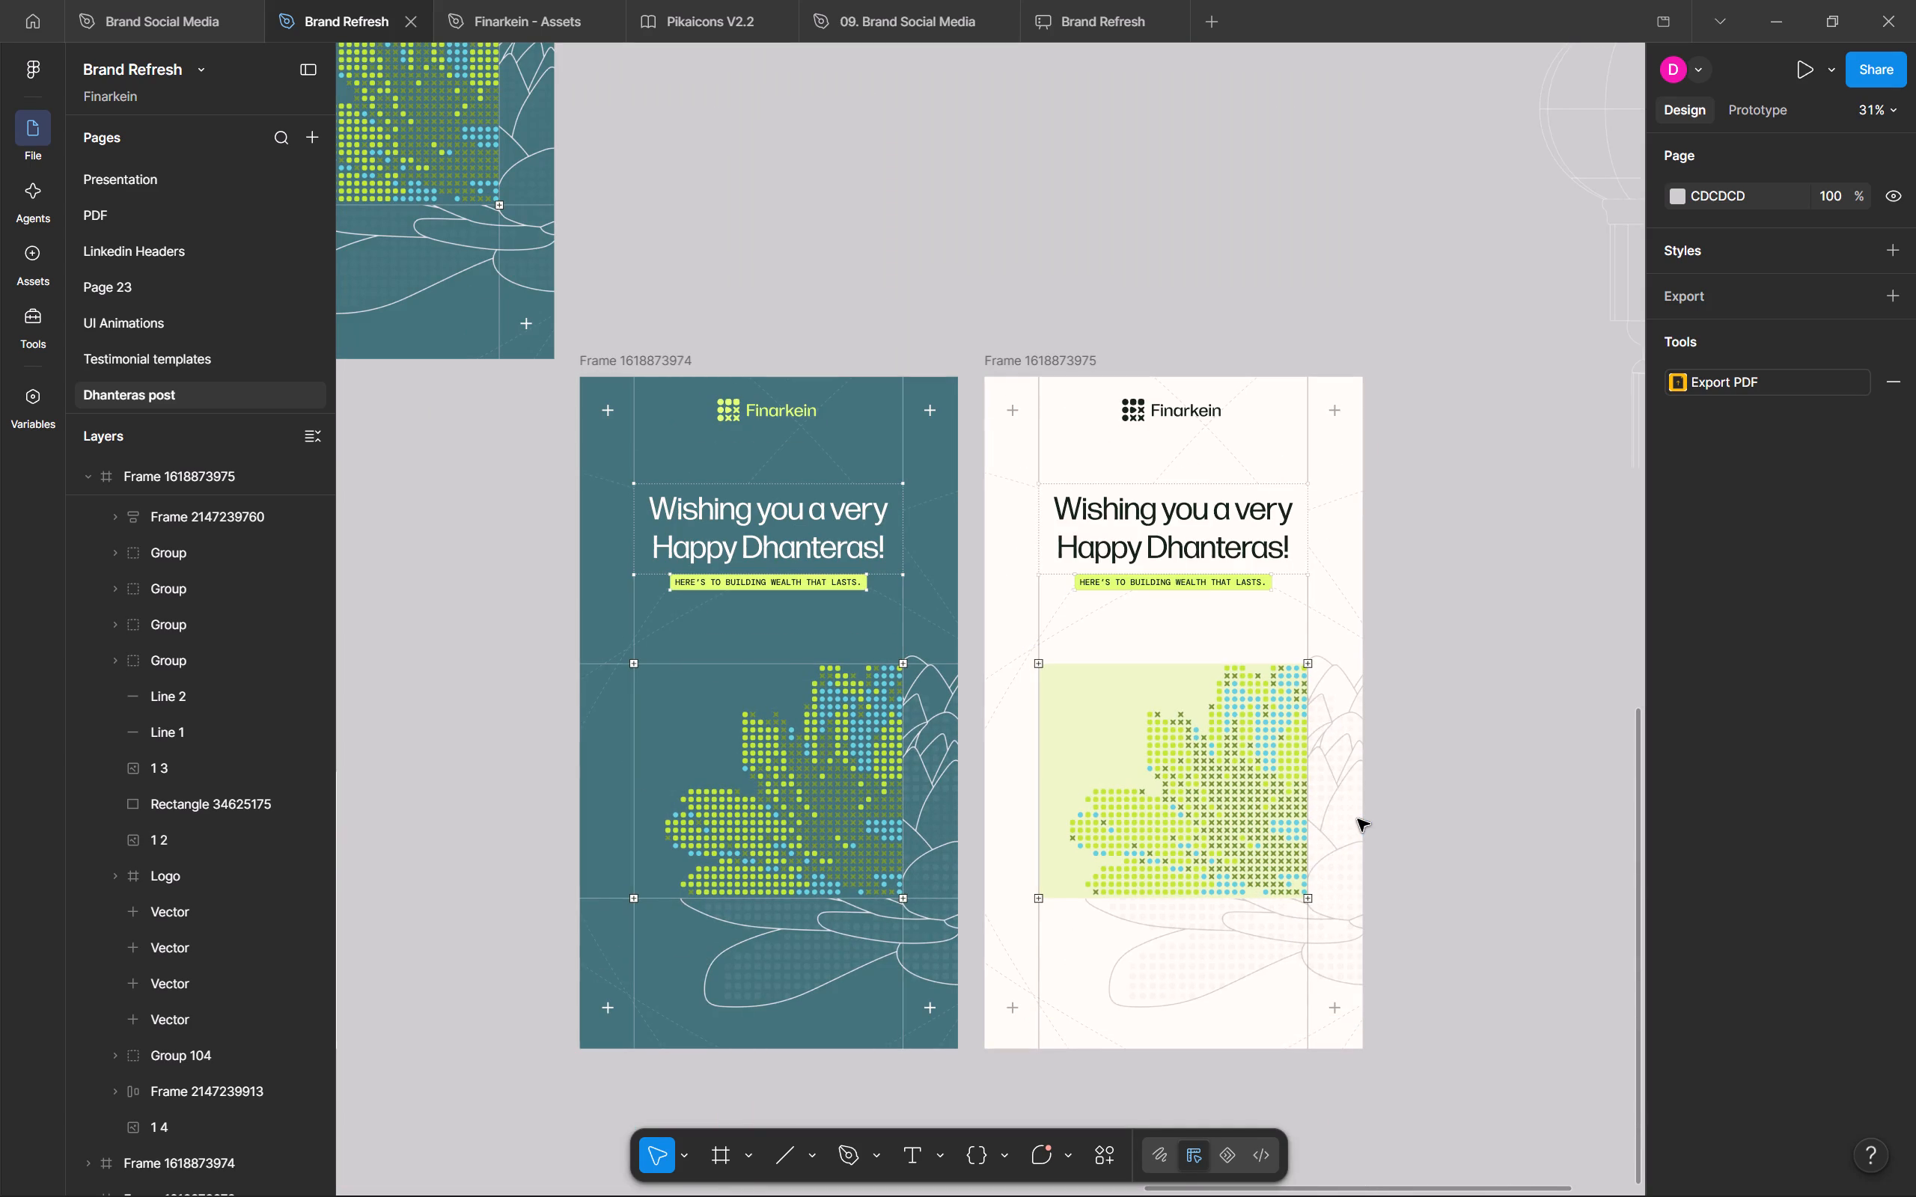
pyautogui.keyDown('ctrl'); pyautogui.scroll(5, 1270, 689); pyautogui.keyUp('ctrl')
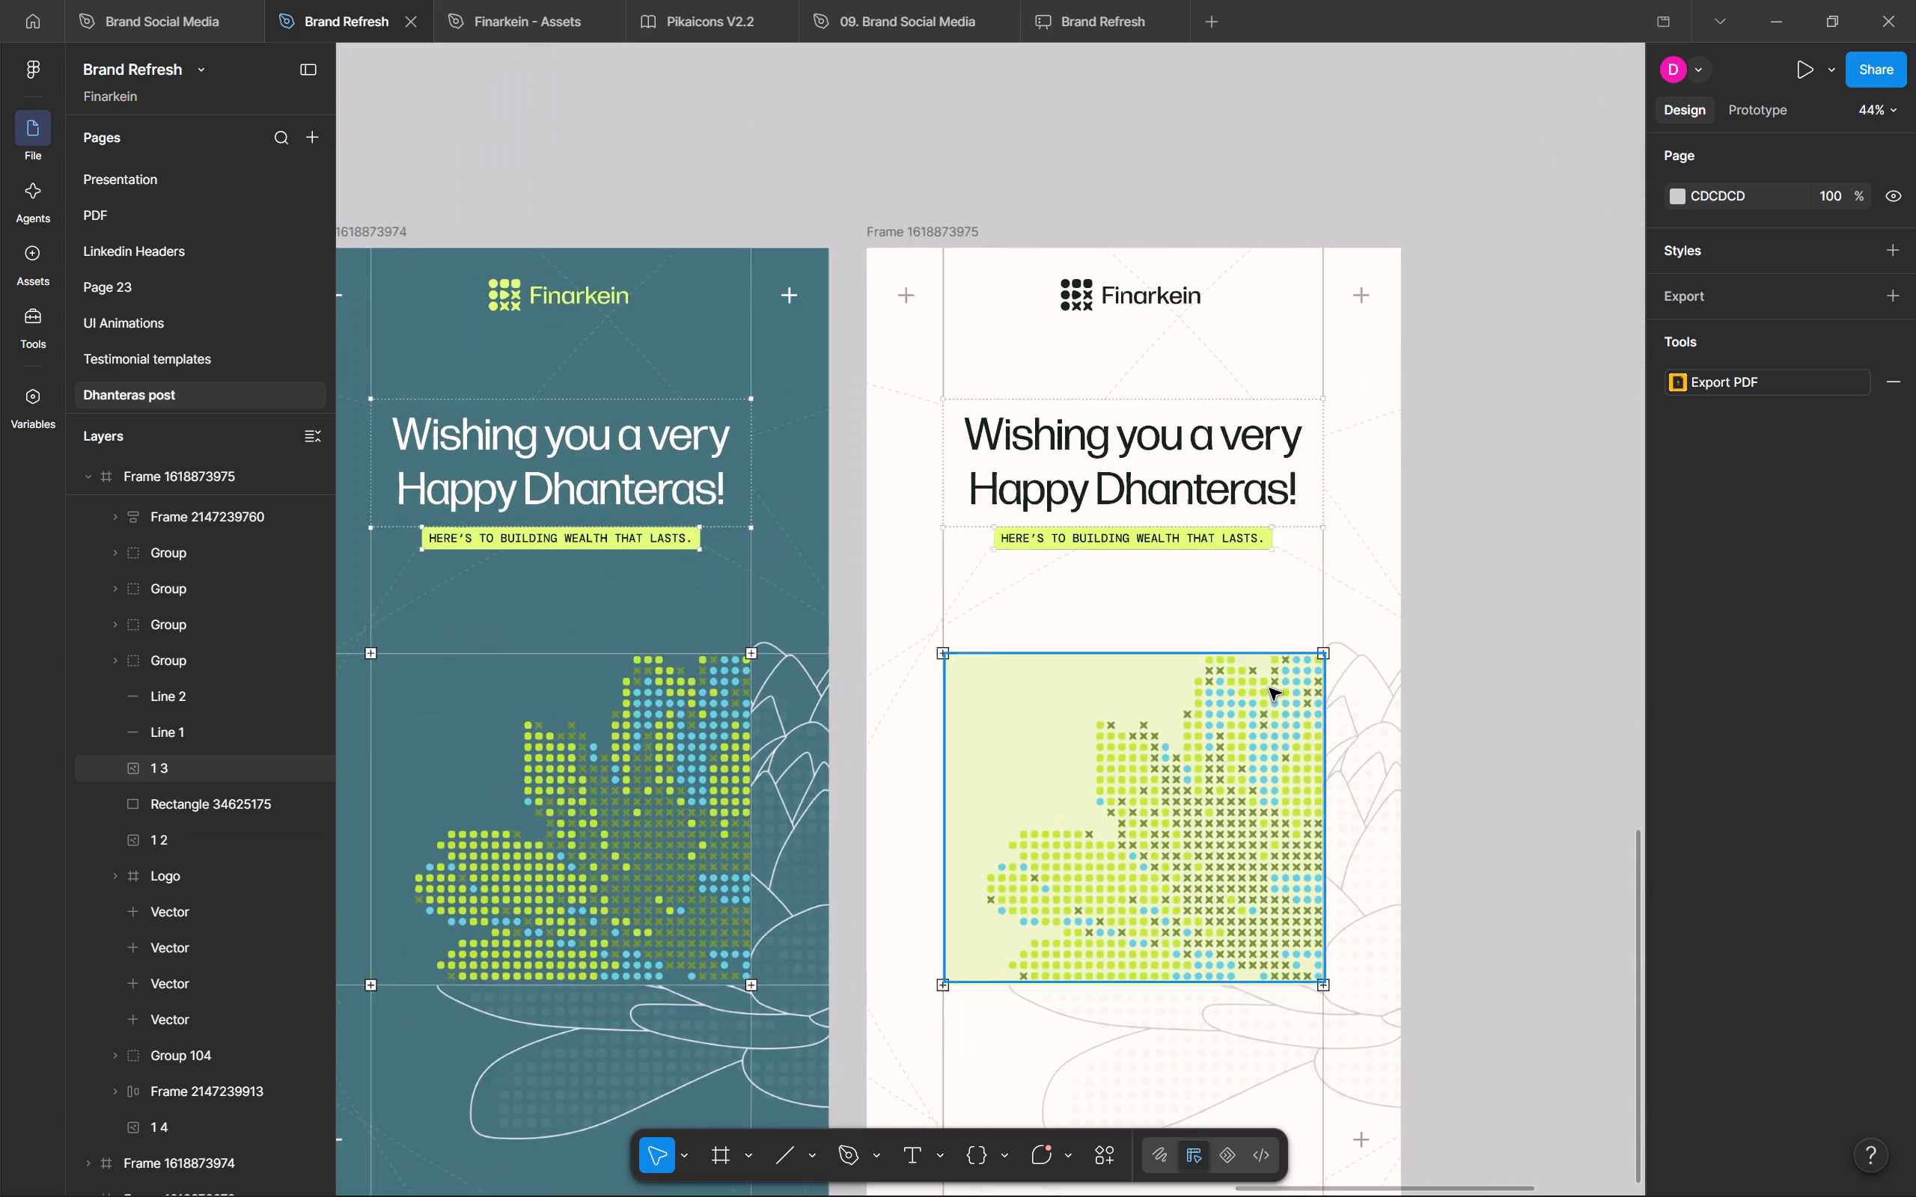
pyautogui.keyDown('ctrl'); pyautogui.scroll(6, 1269, 688); pyautogui.keyUp('ctrl')
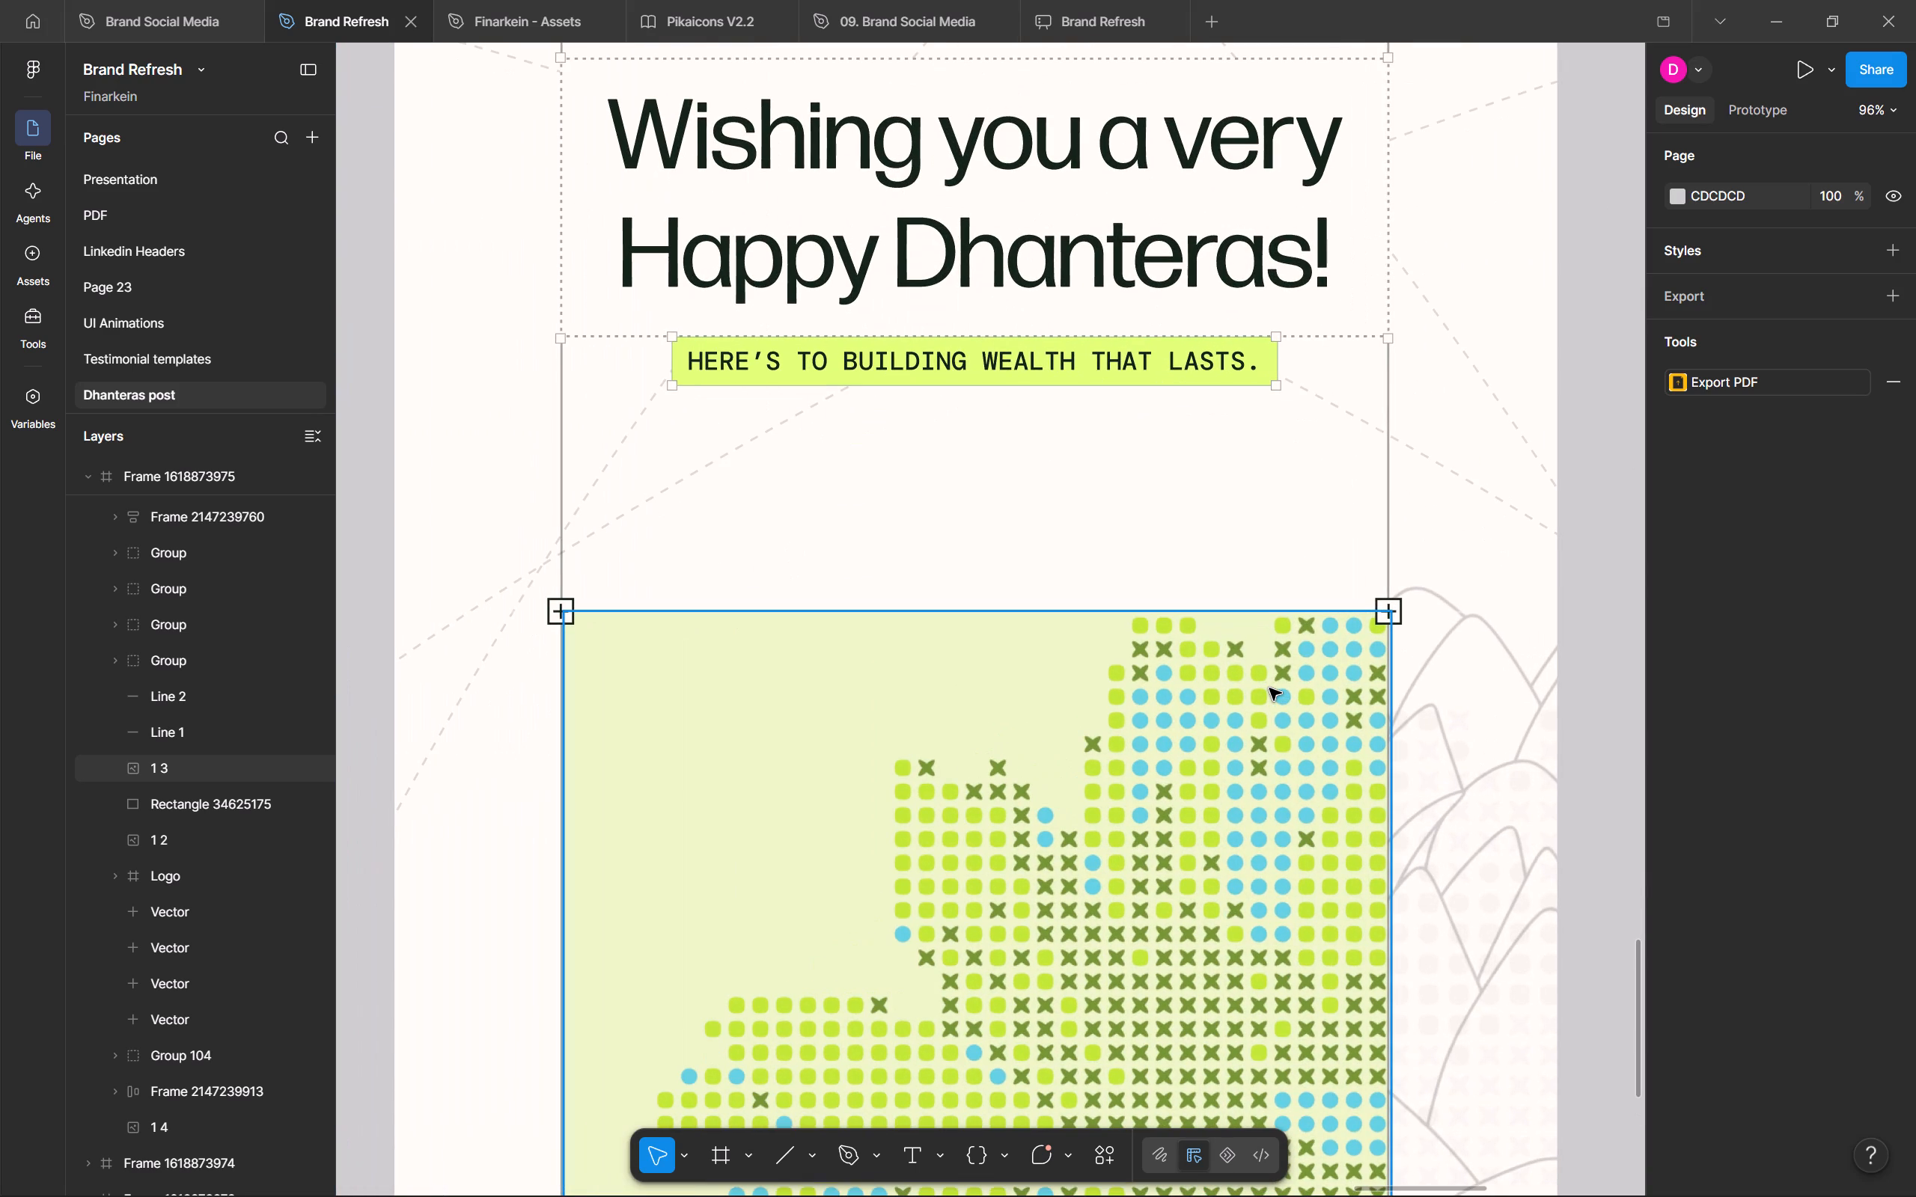
pyautogui.keyDown('ctrl'); pyautogui.scroll(-1, 1221, 708); pyautogui.keyUp('ctrl')
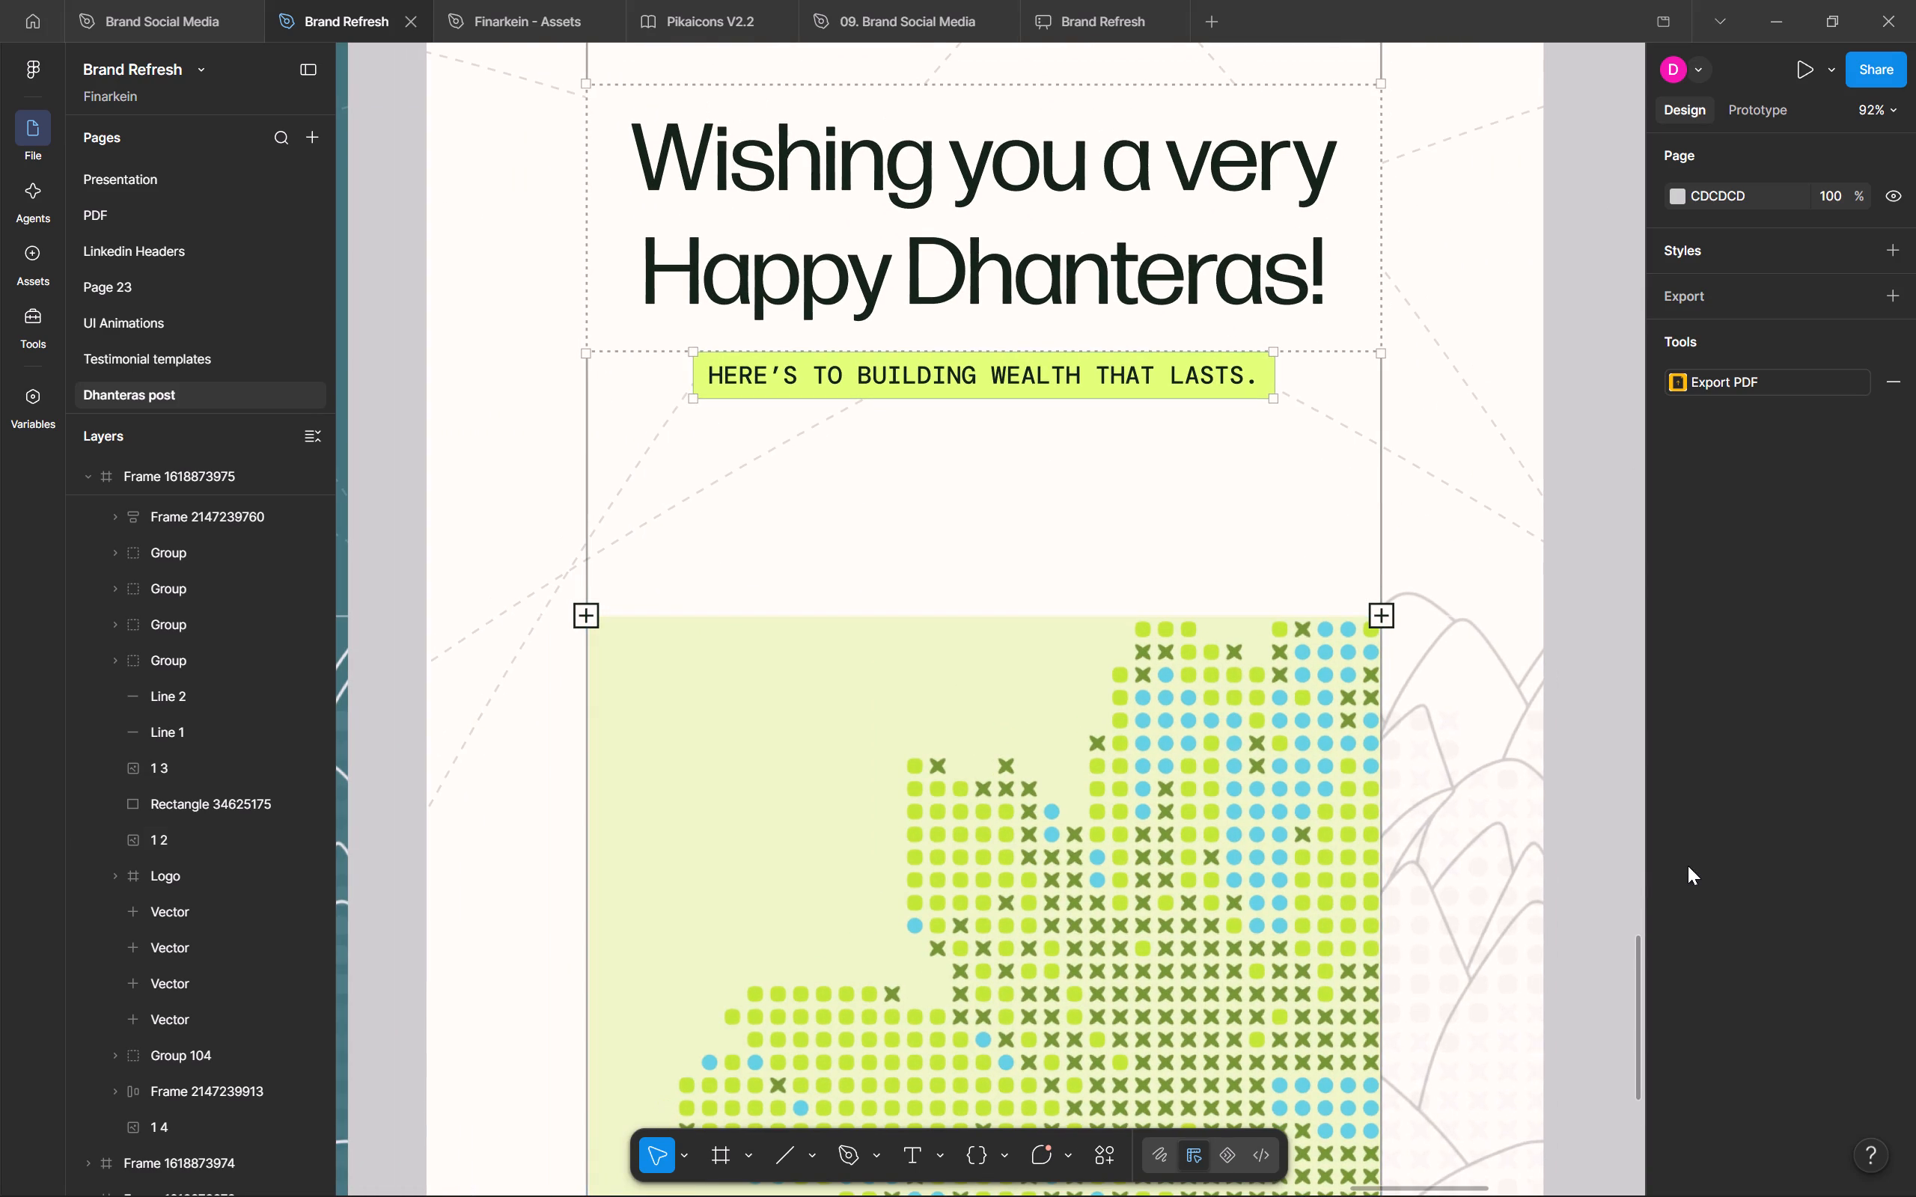
pyautogui.keyDown('ctrl'); pyautogui.scroll(-14, 1656, 866); pyautogui.keyUp('ctrl')
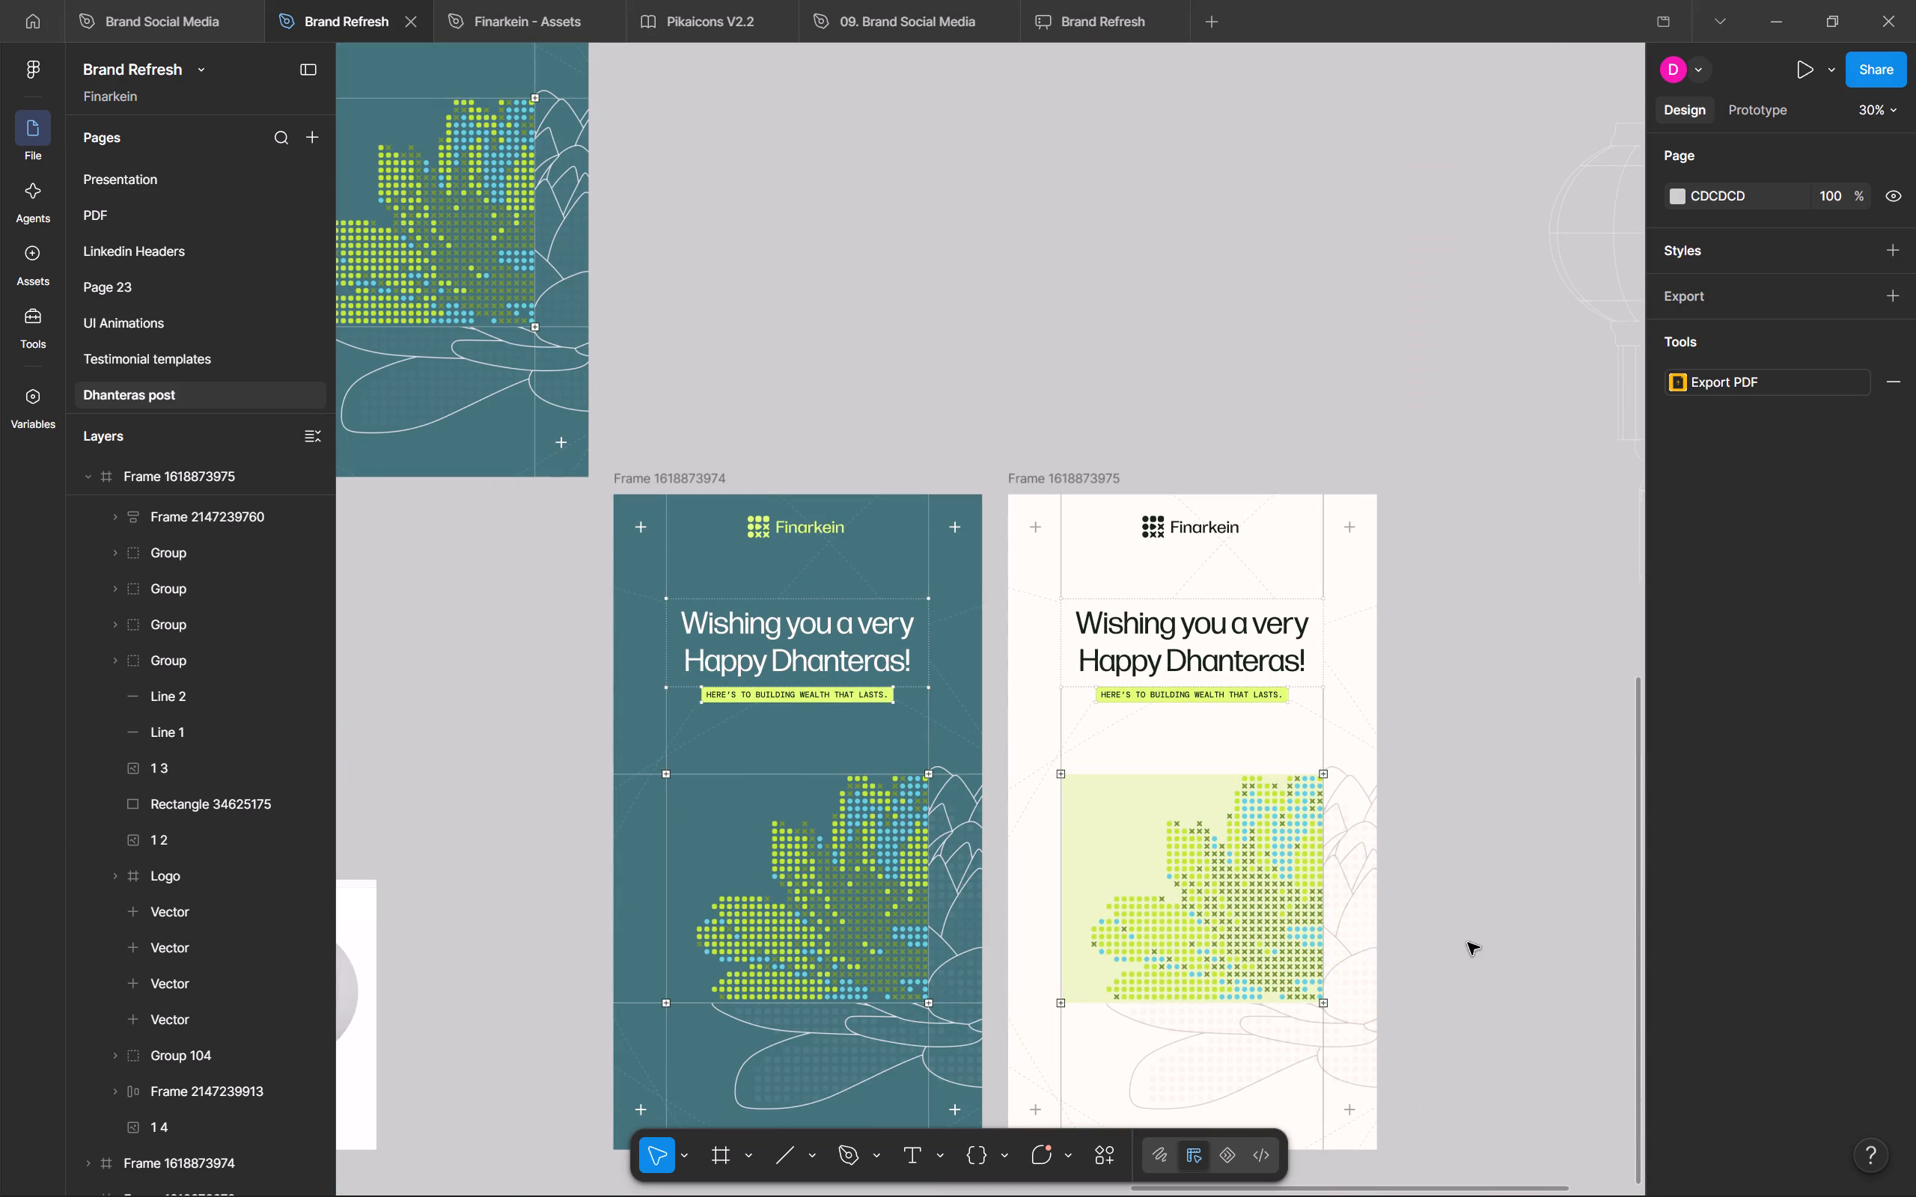
pyautogui.moveTo(1493, 777); pyautogui.dragTo(1488, 479, button='middle')
pyautogui.scroll(1, 1486, 707)
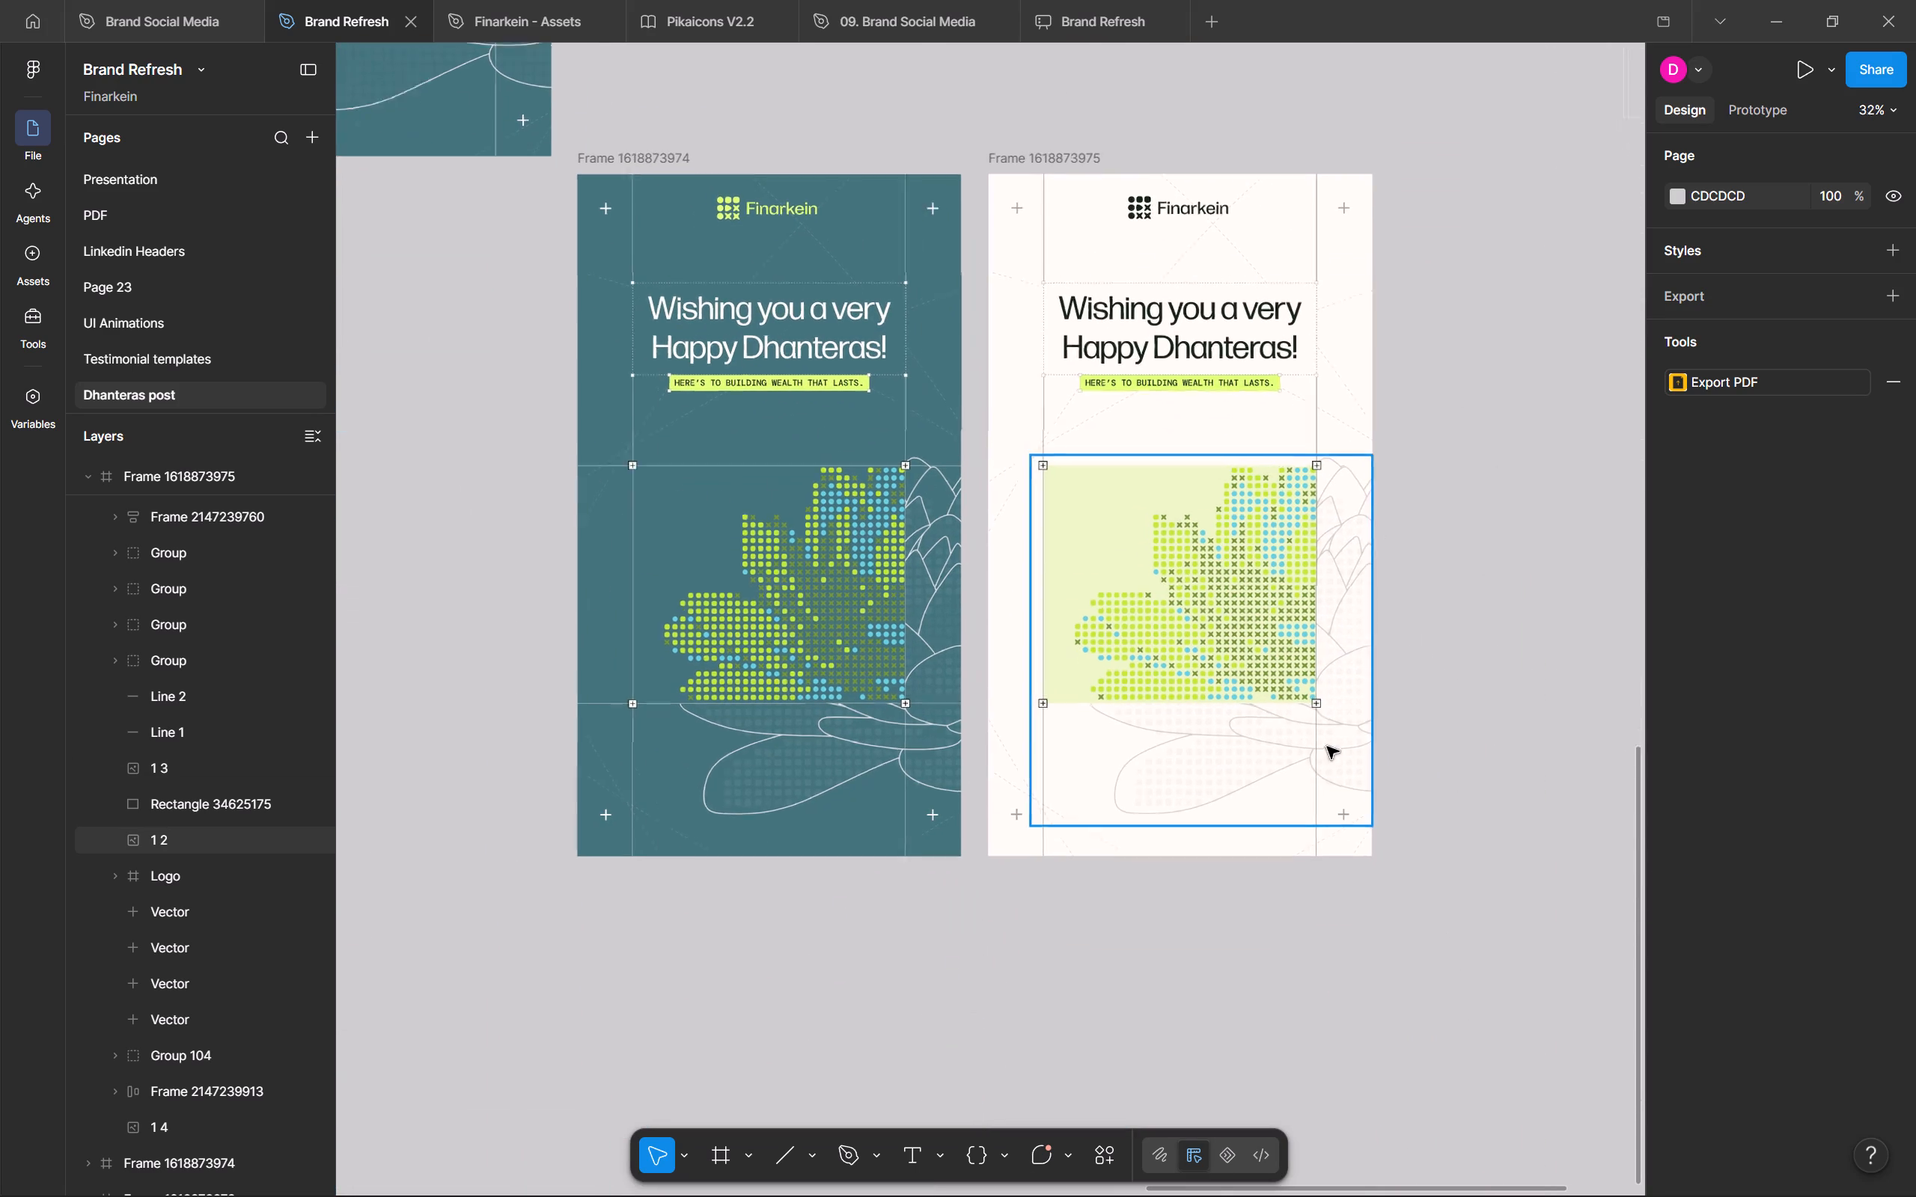
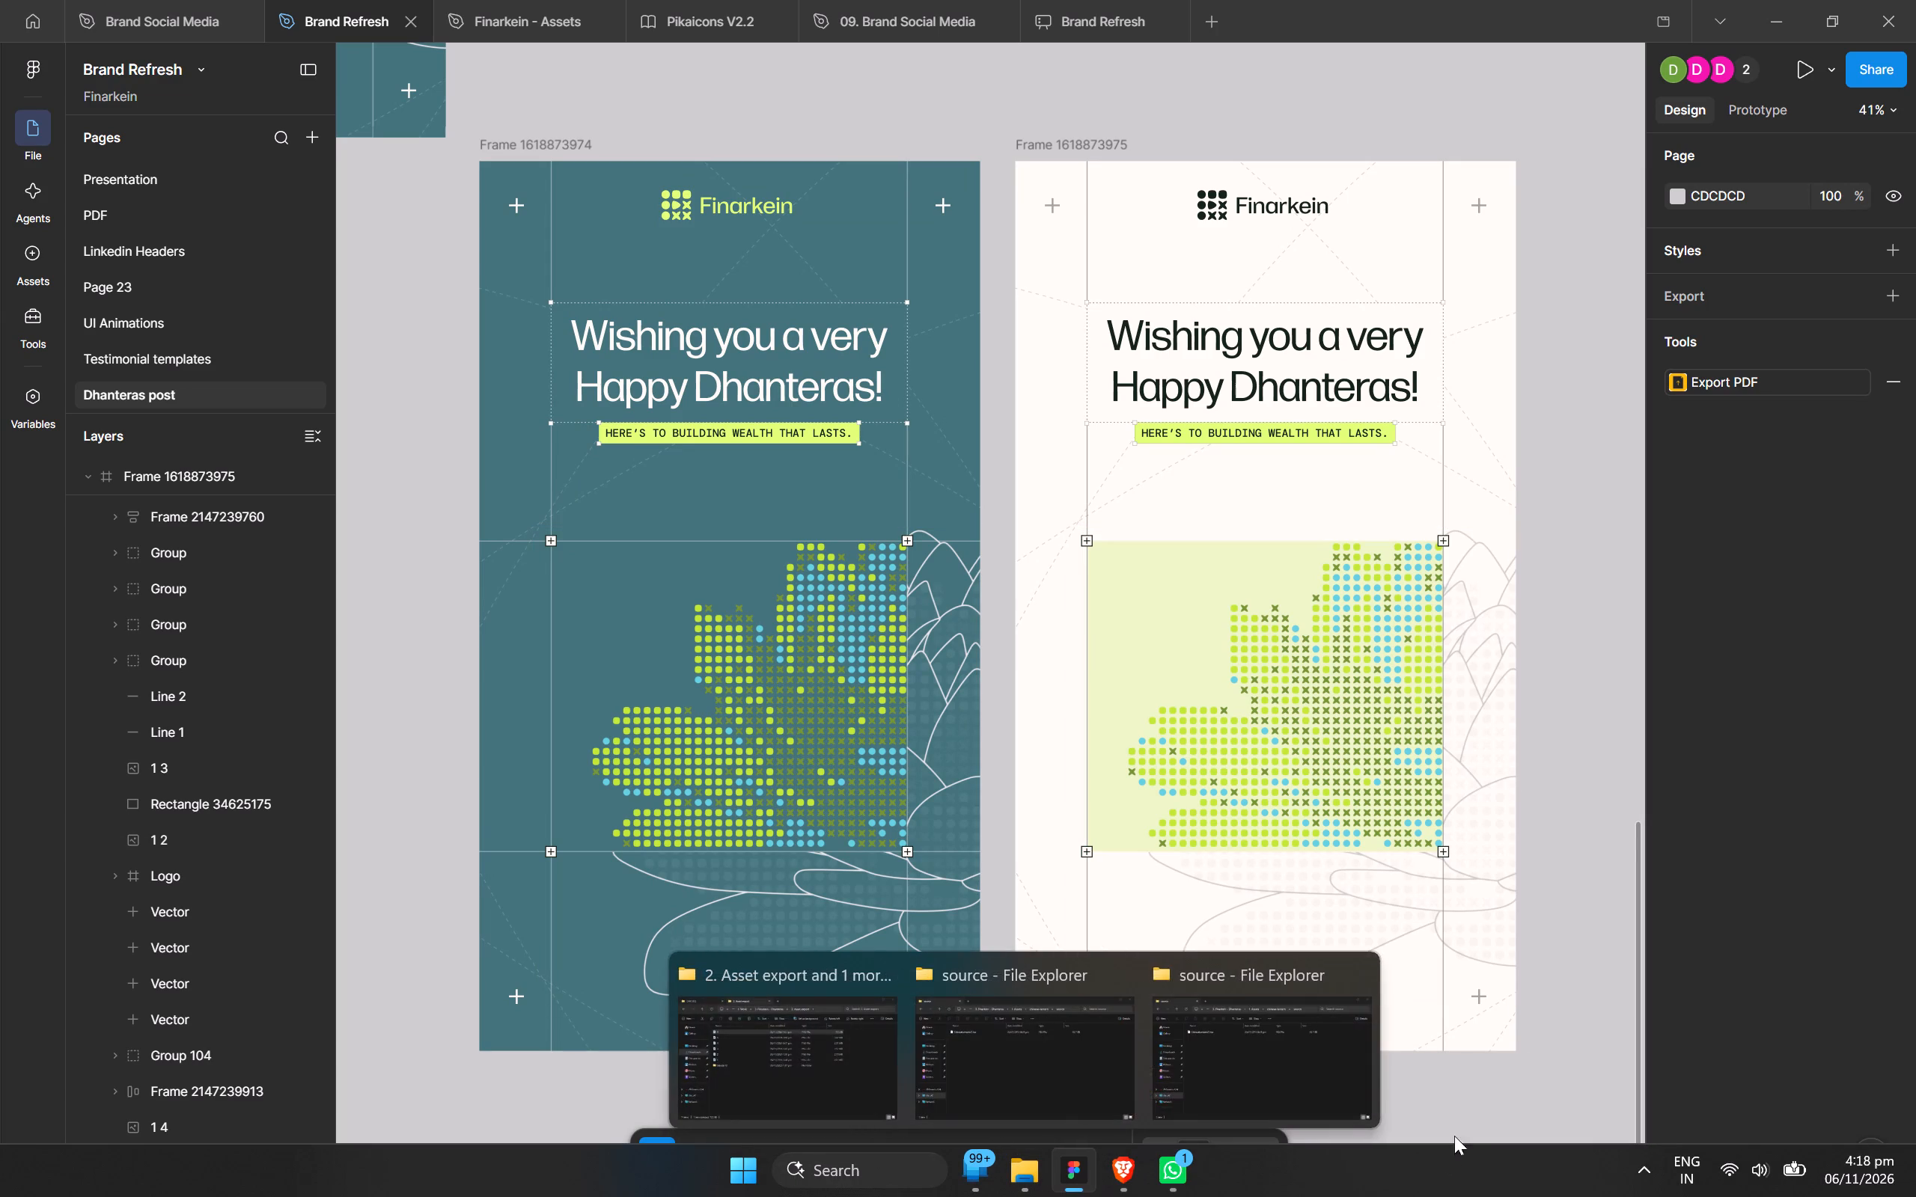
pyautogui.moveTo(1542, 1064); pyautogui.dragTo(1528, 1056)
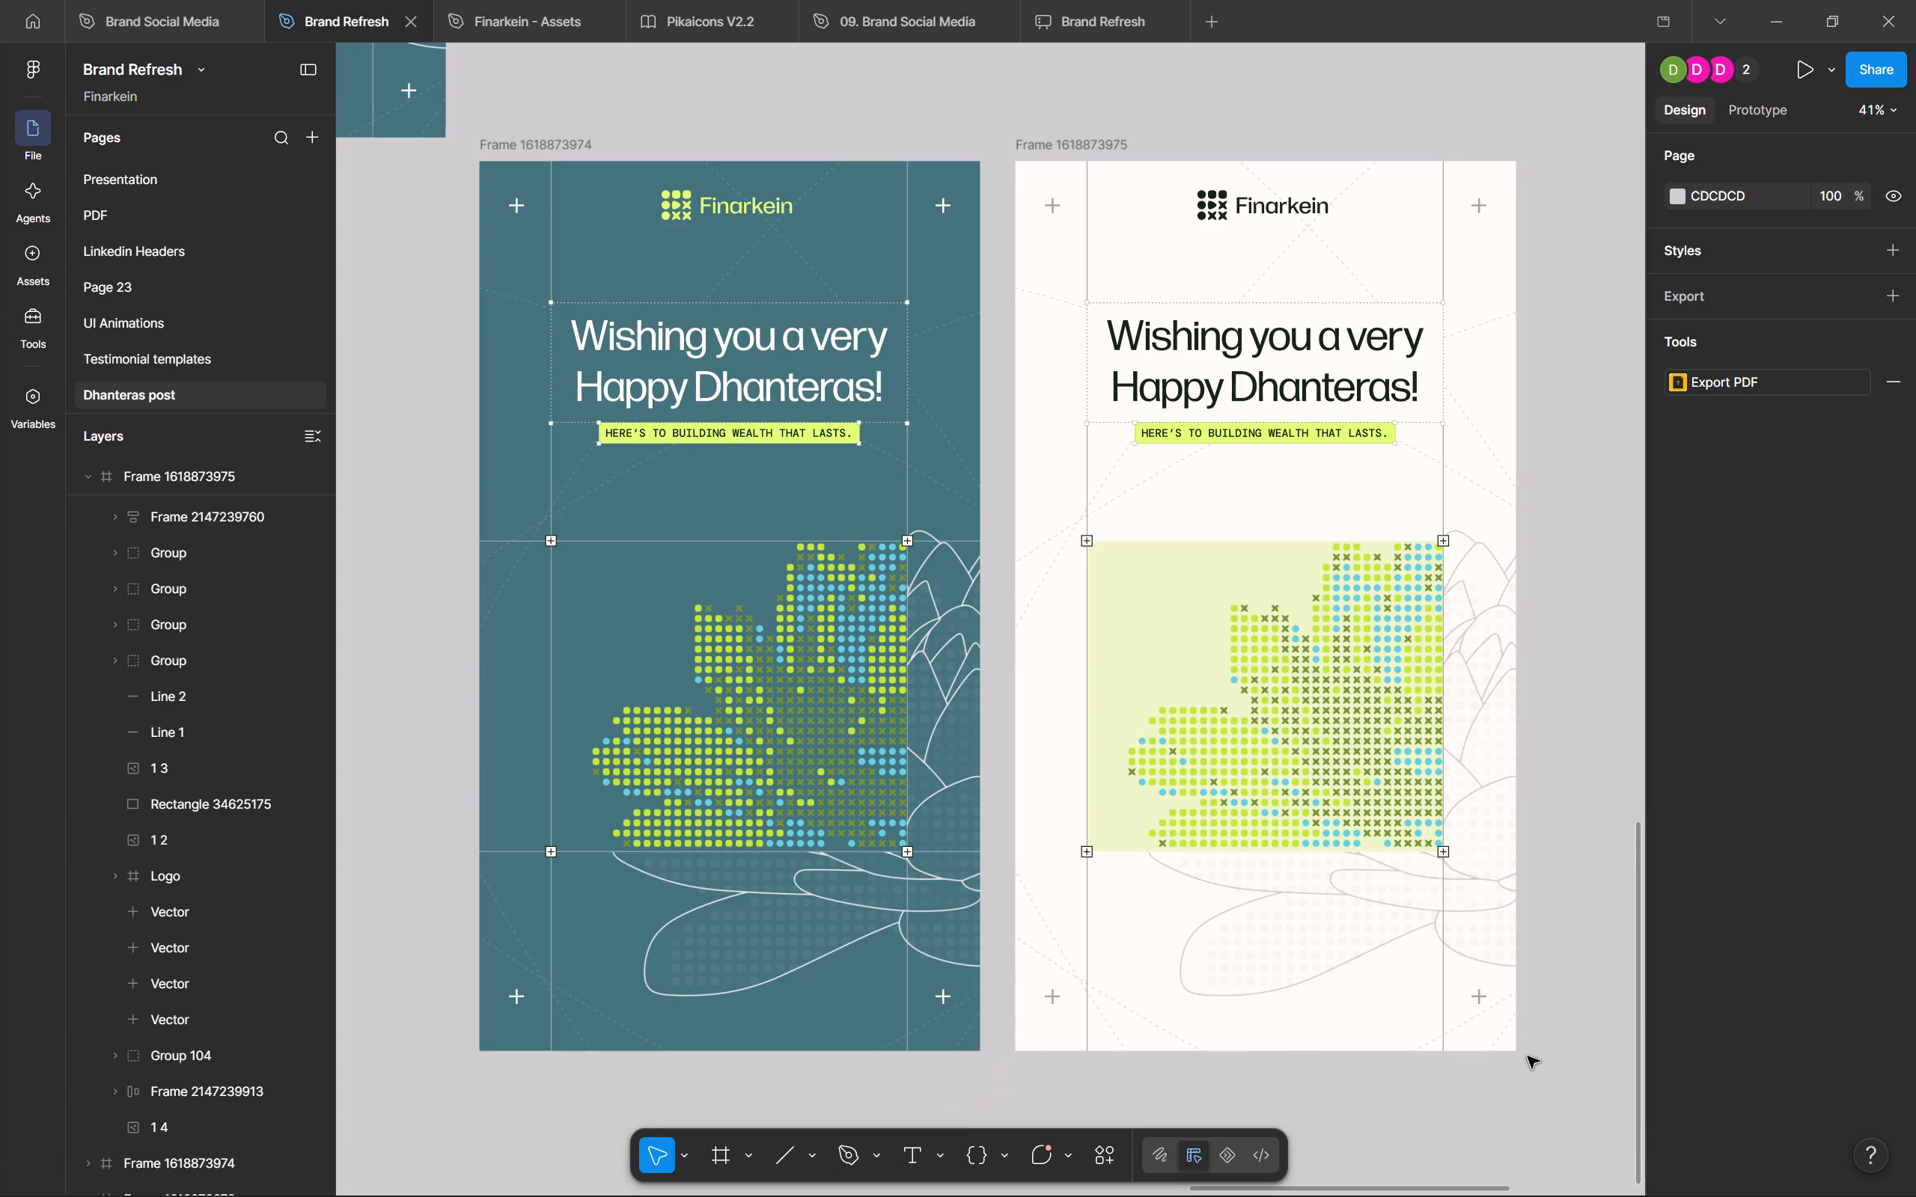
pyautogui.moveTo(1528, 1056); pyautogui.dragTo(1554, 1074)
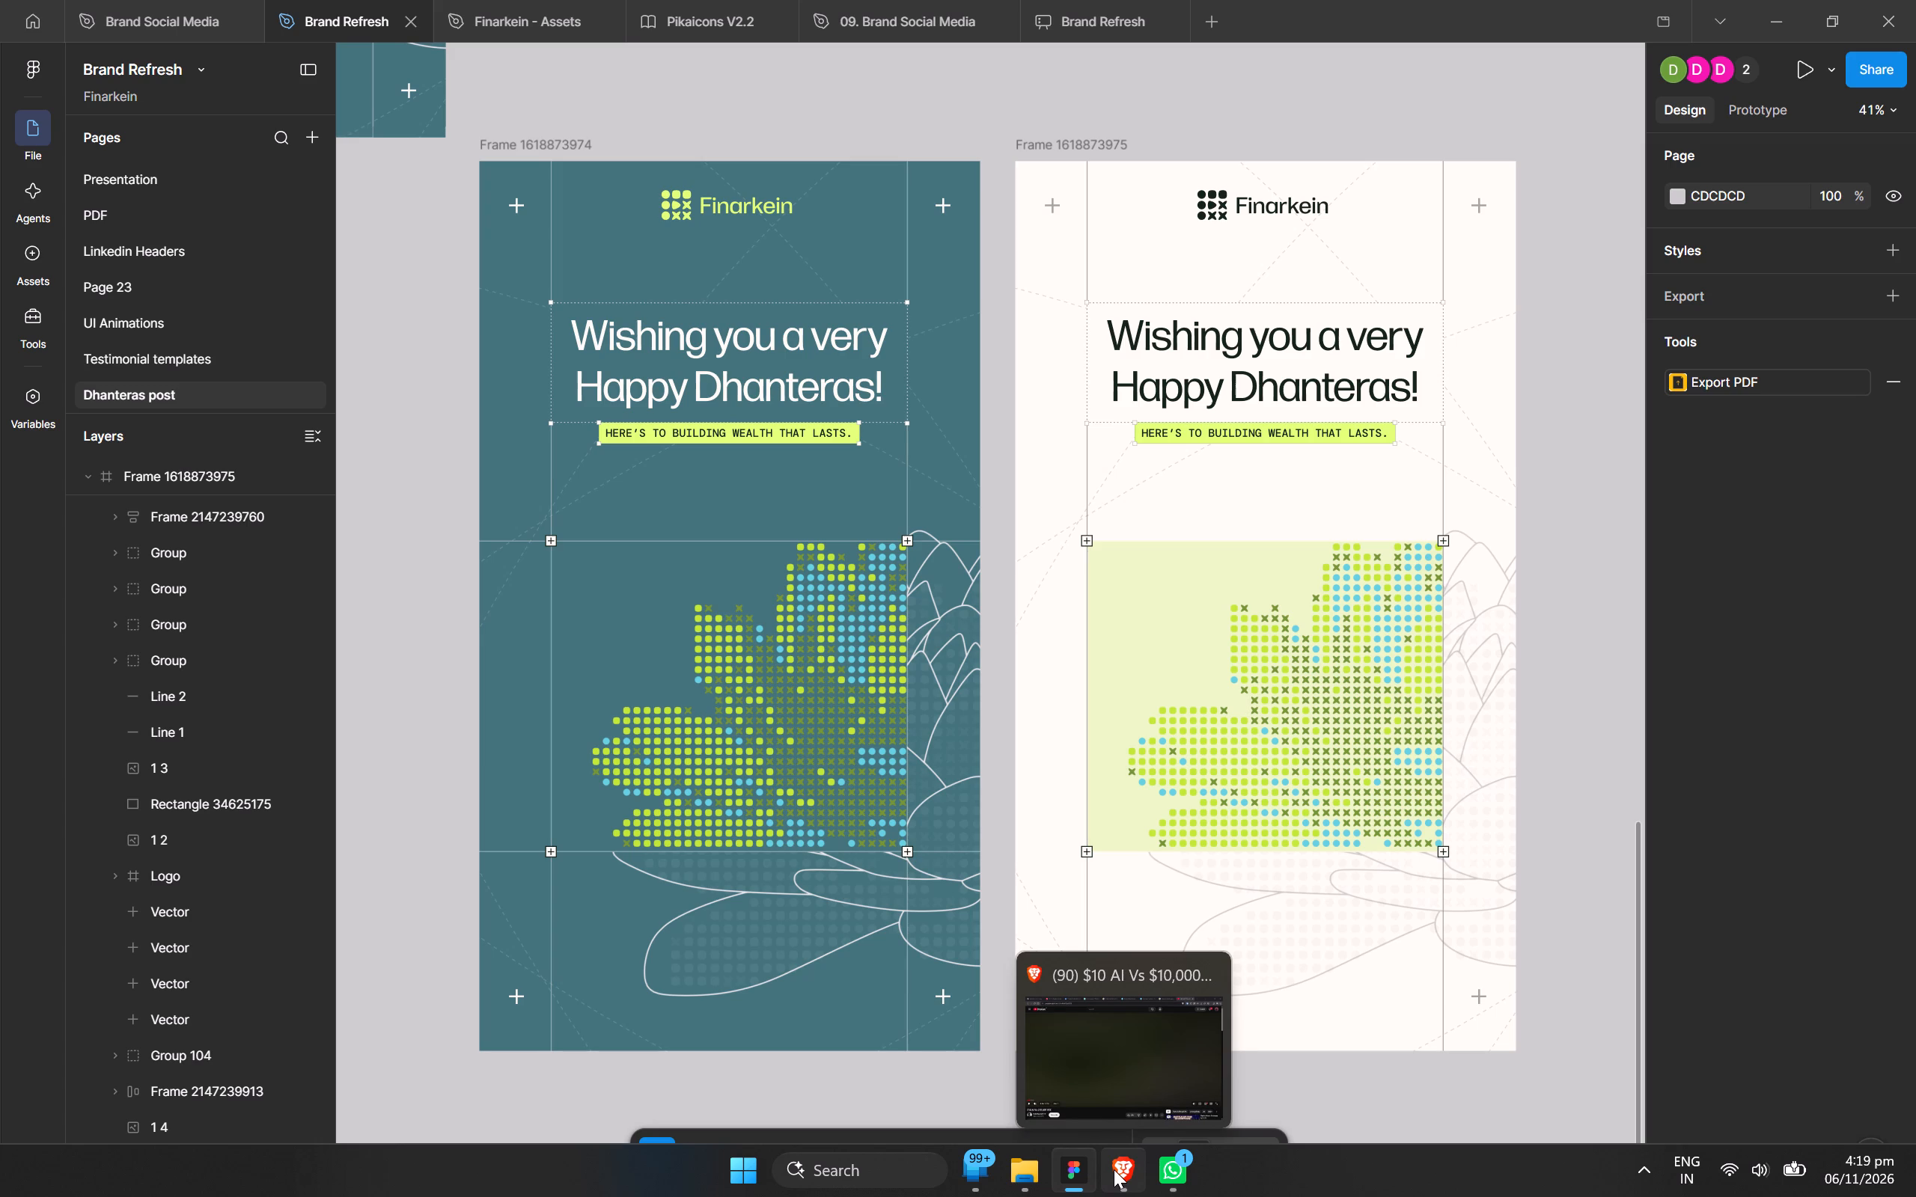
# Switch to the browser and open the Pinterest home feed.
pyautogui.click(1114, 1169)
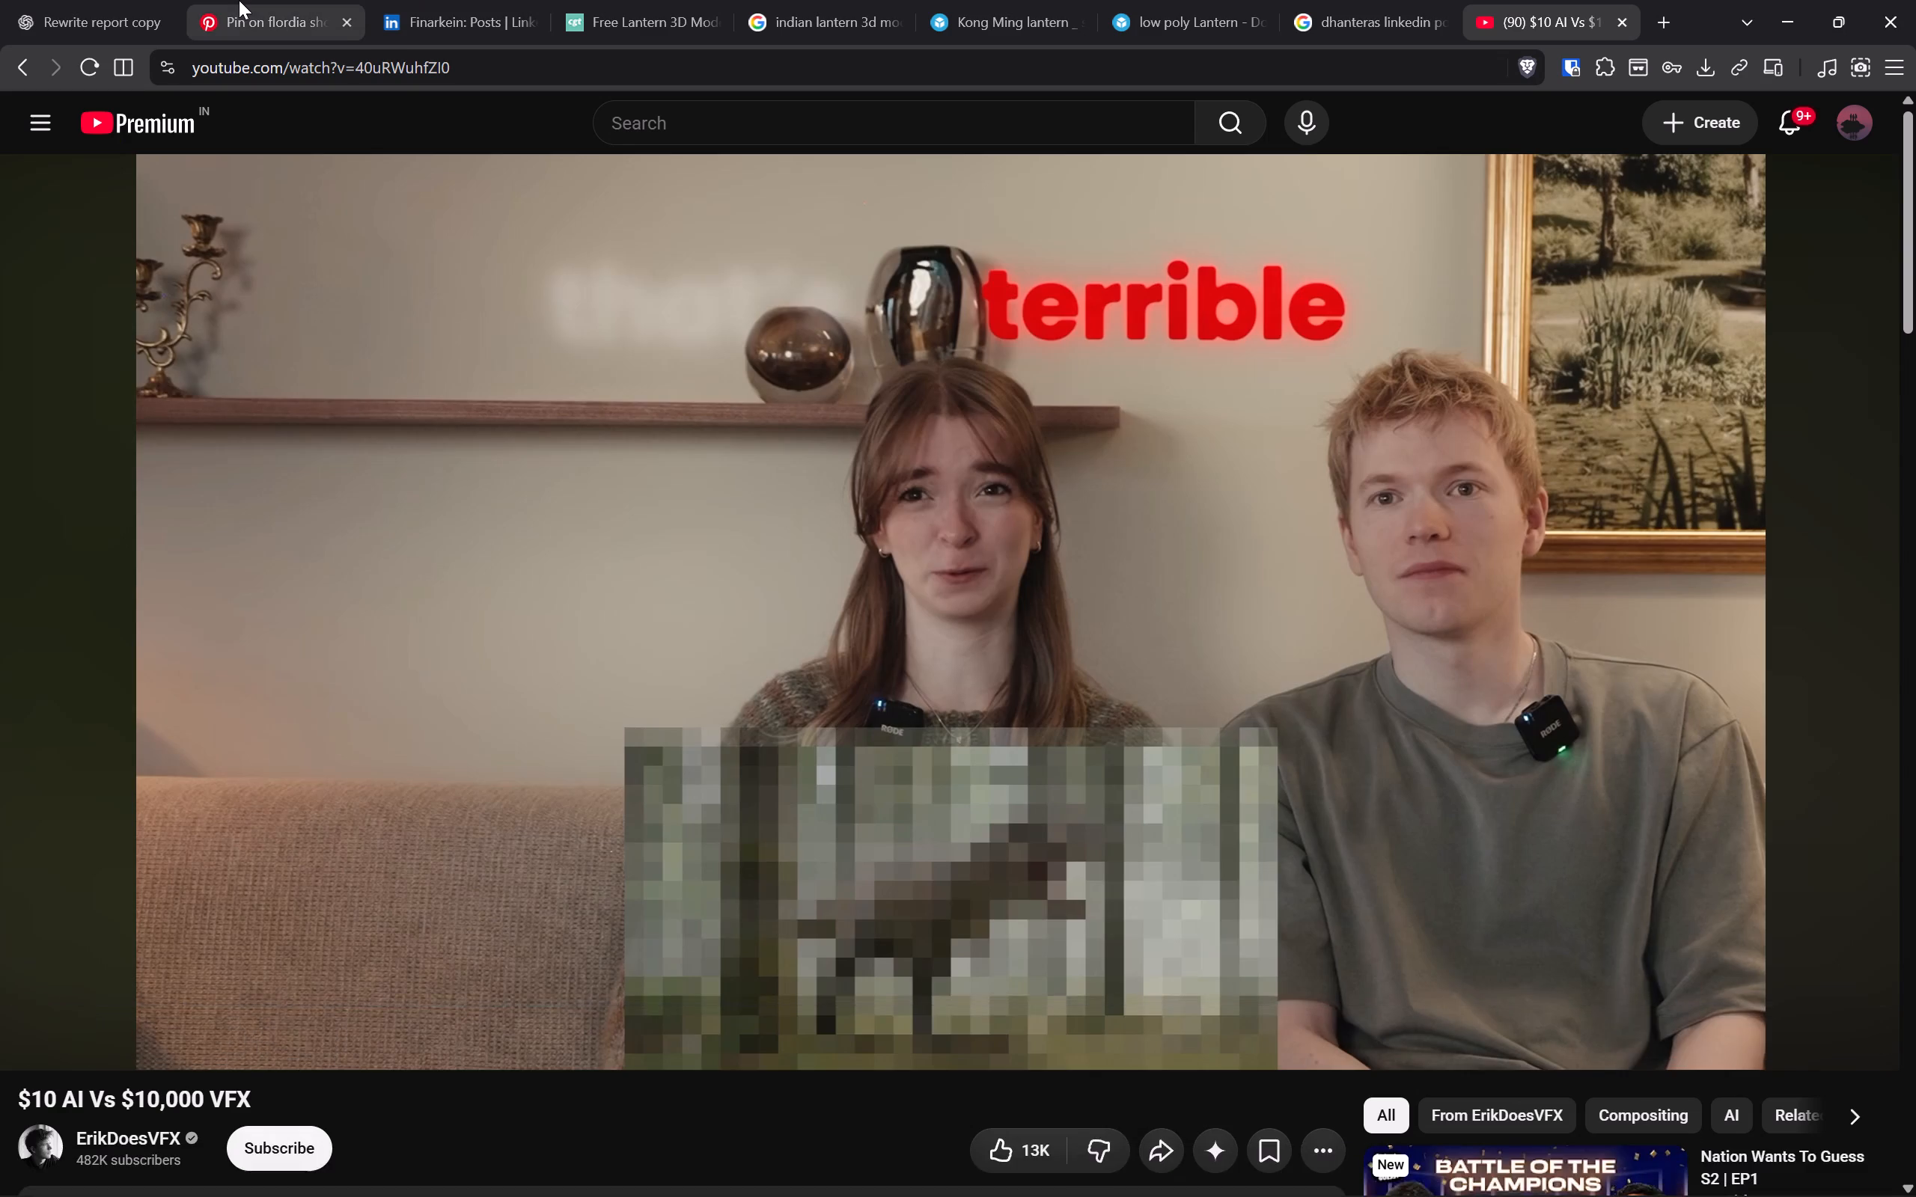
pyautogui.click(239, 0)
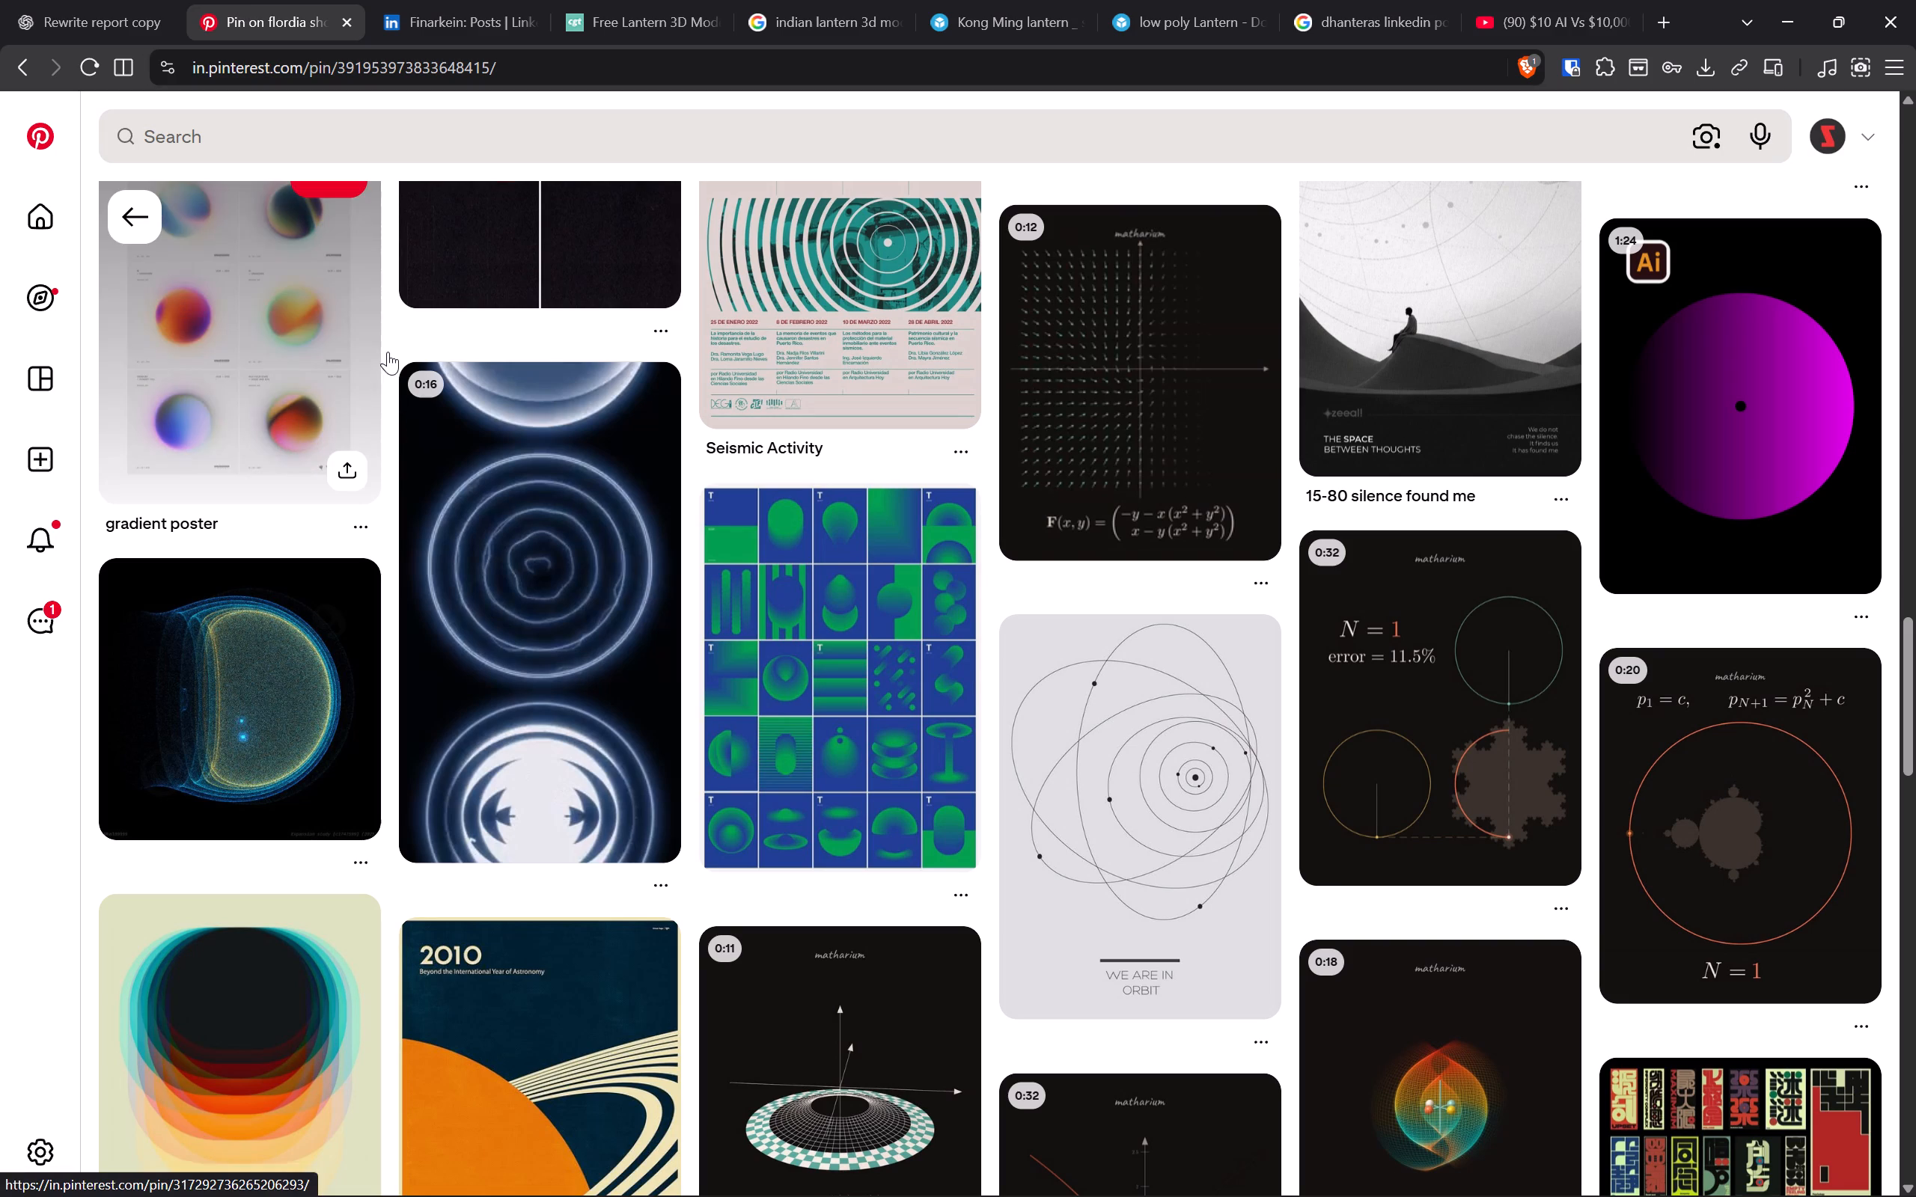
pyautogui.scroll(20, 399, 343)
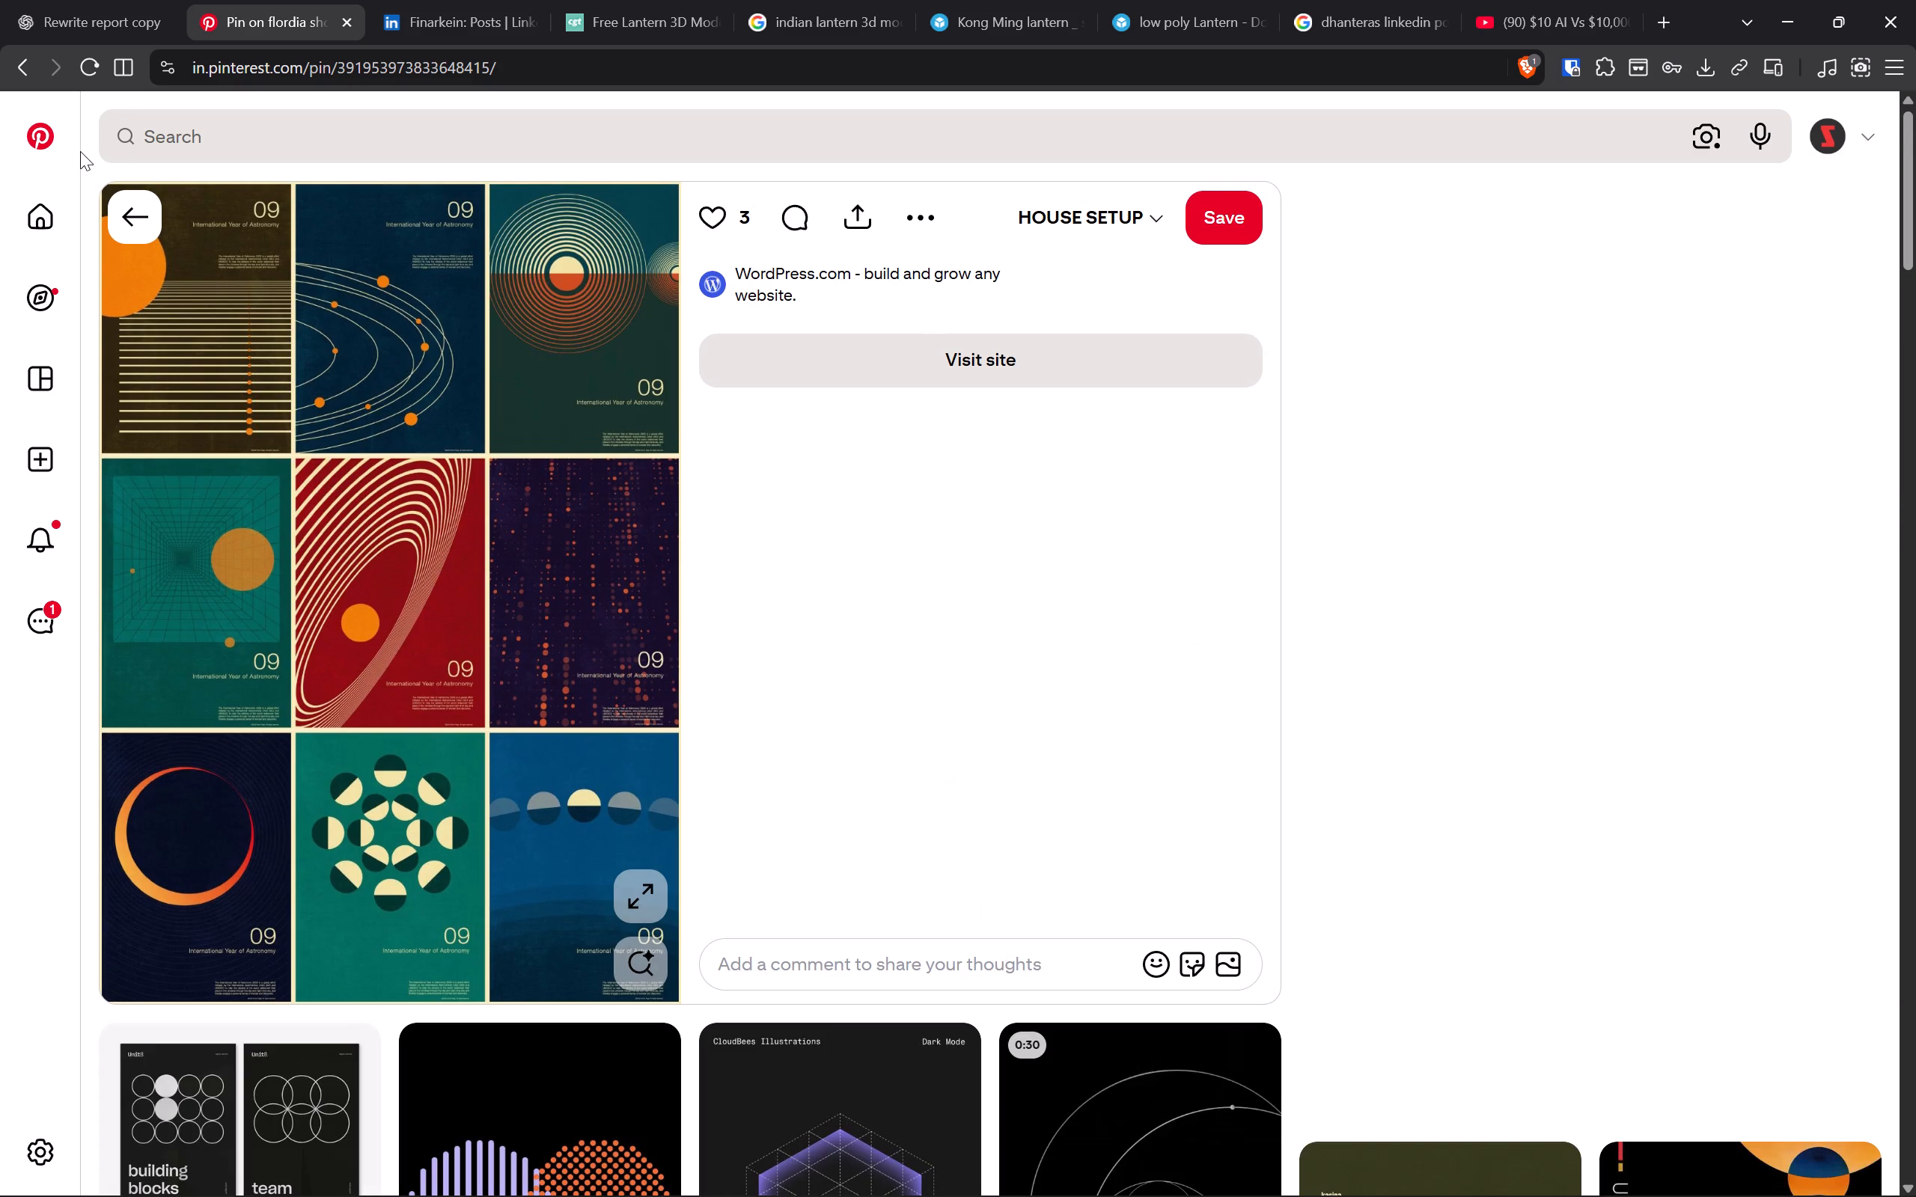
pyautogui.click(17, 136)
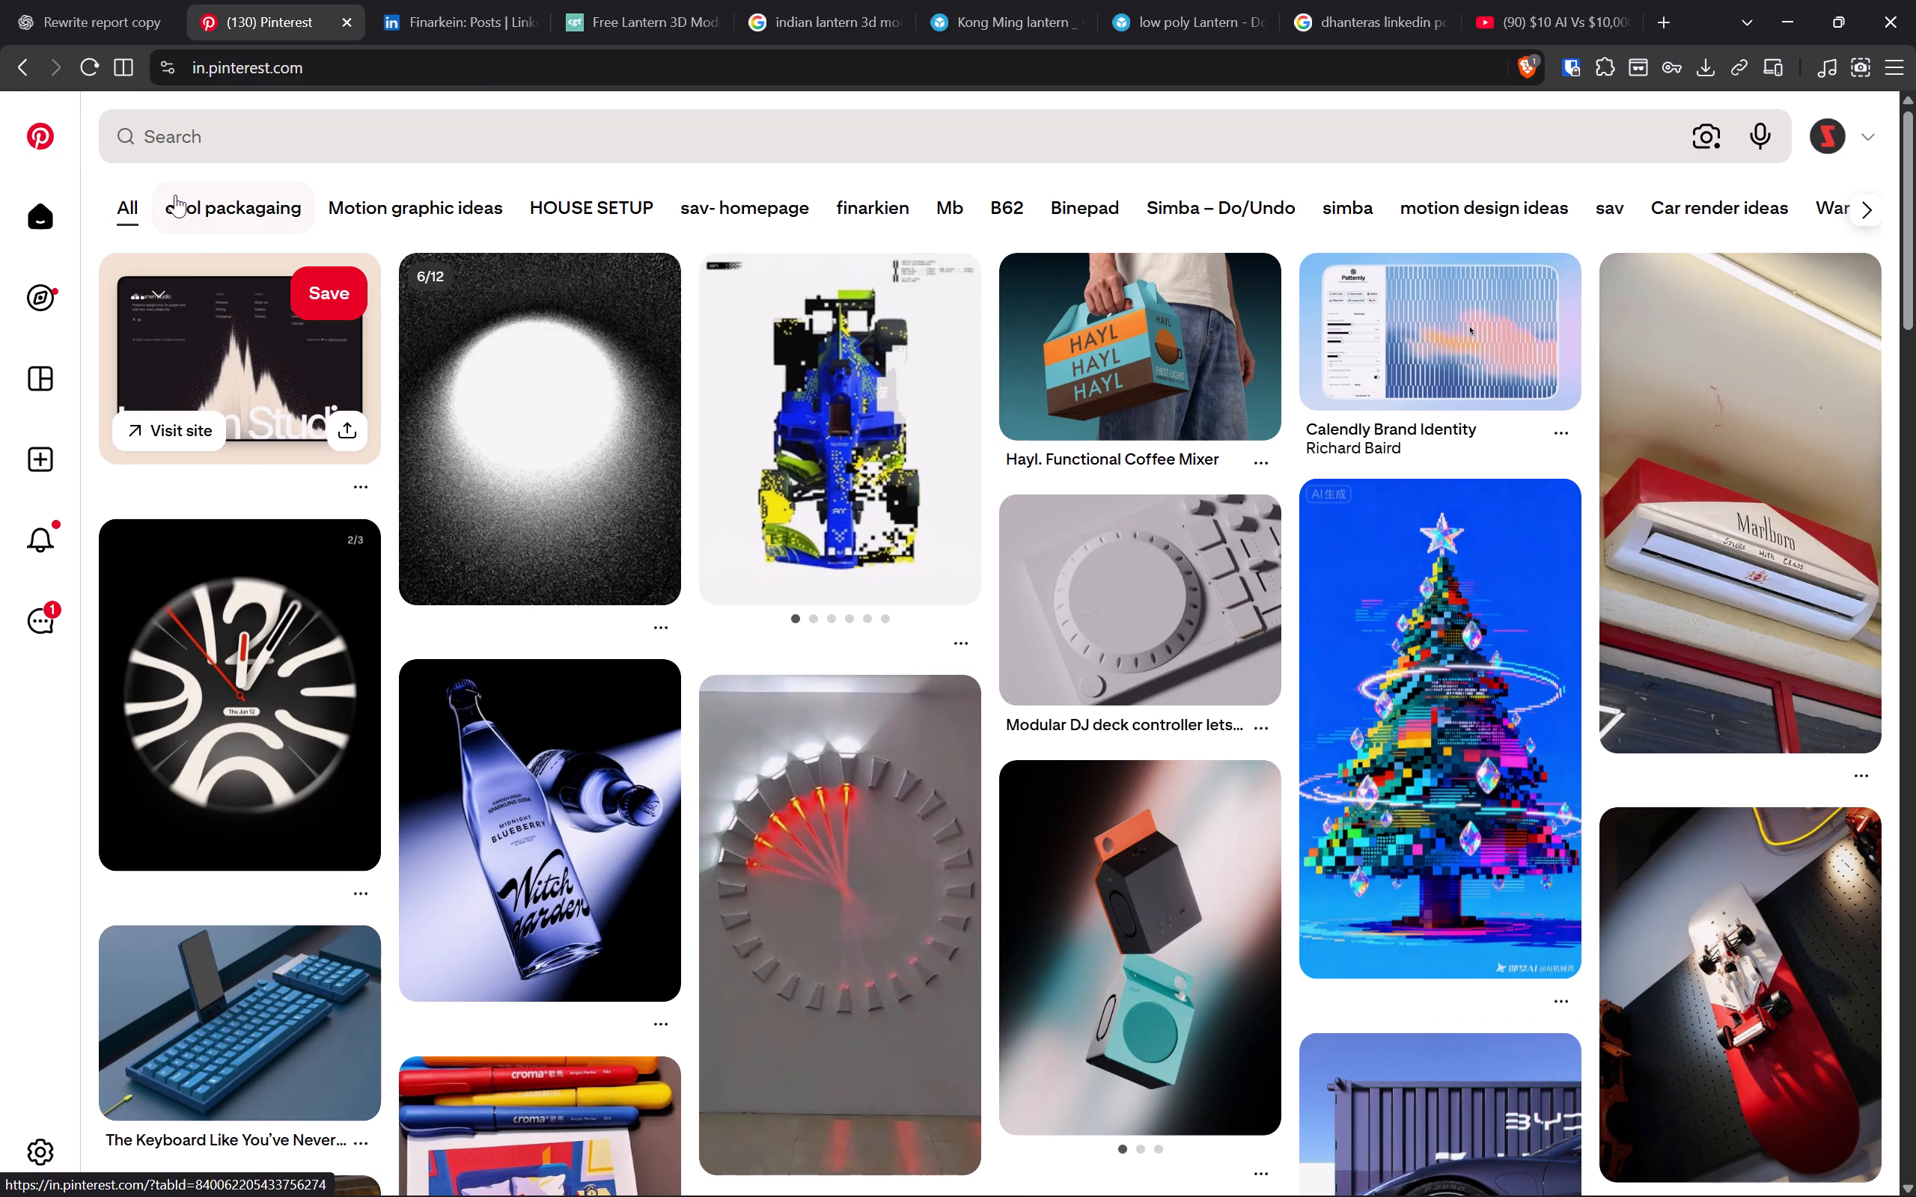
pyautogui.click(217, 139)
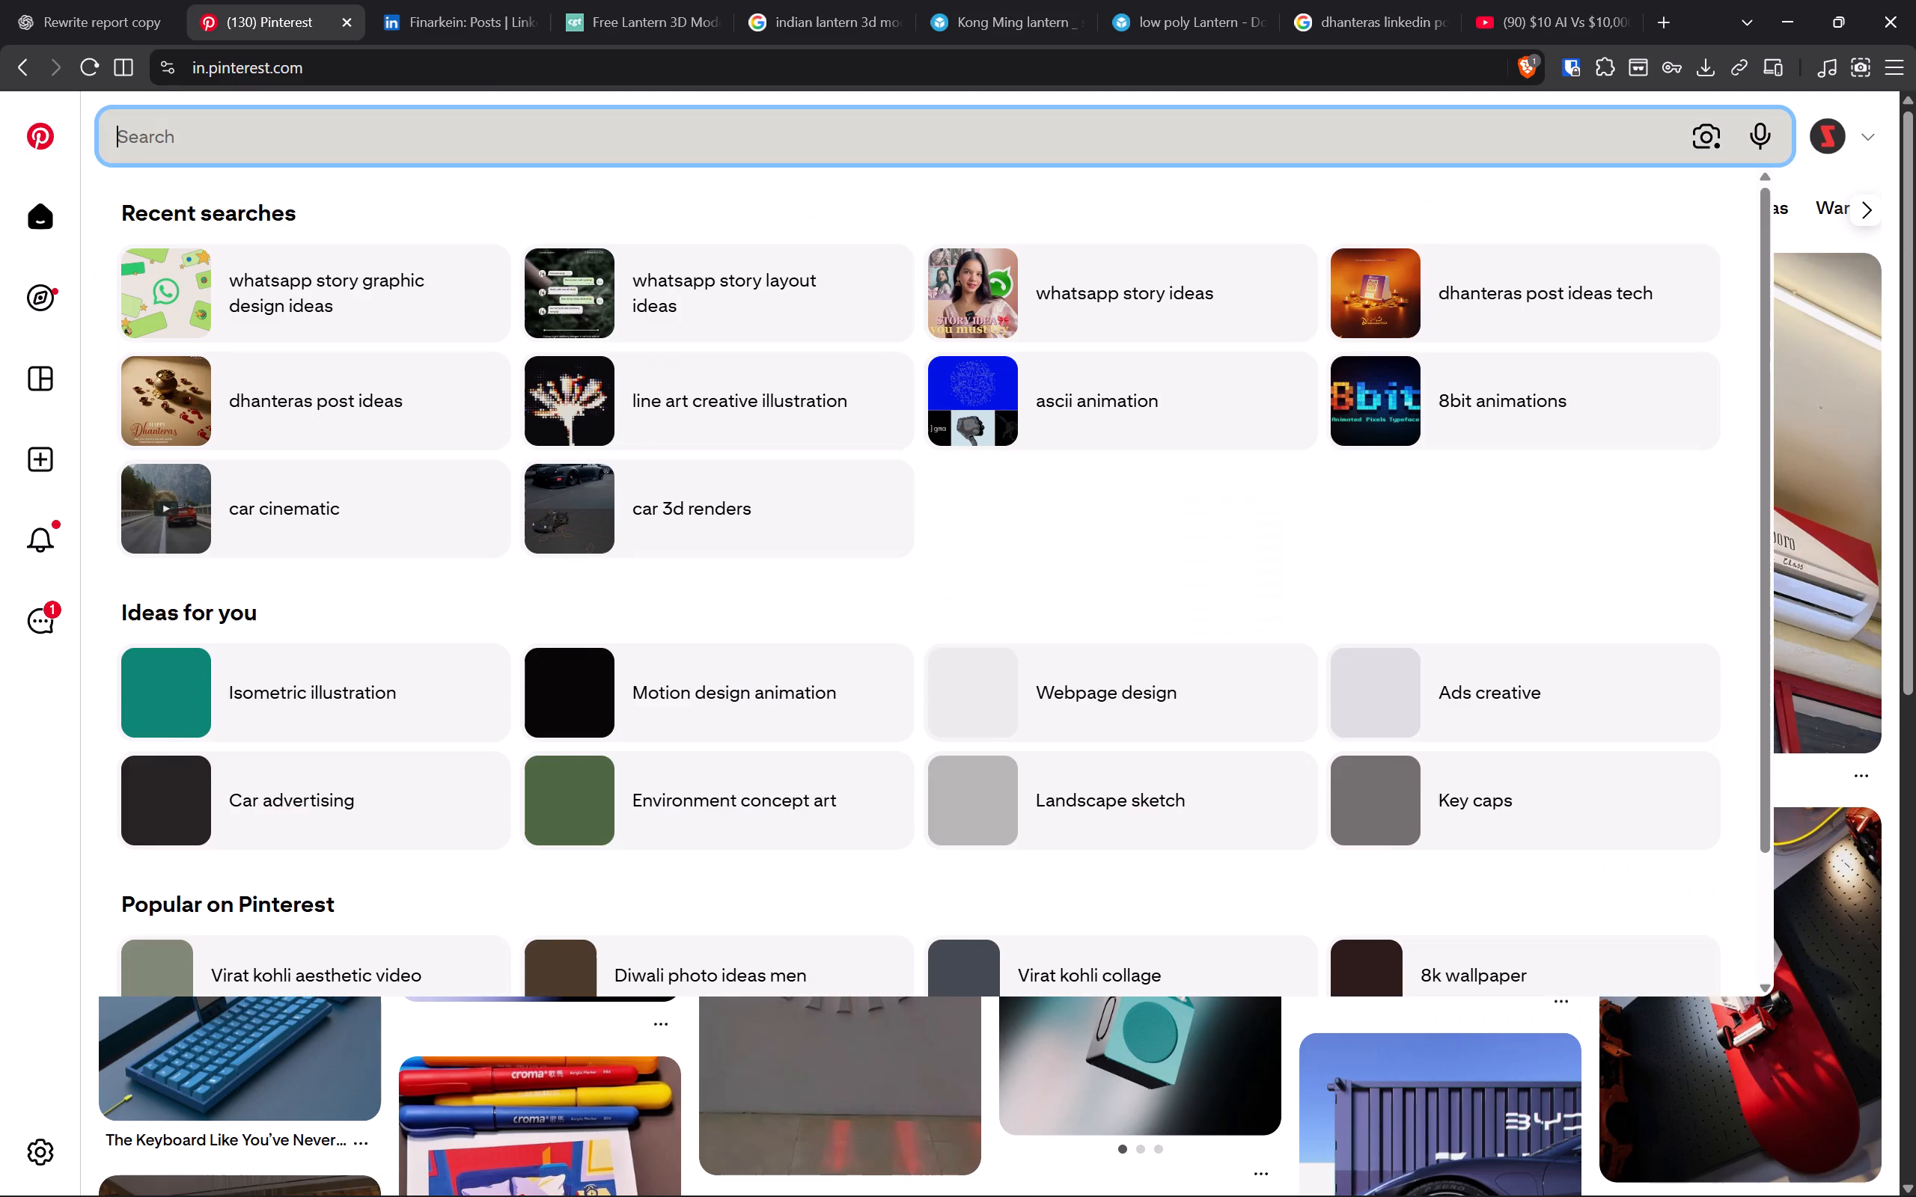
pyautogui.press('Escape')
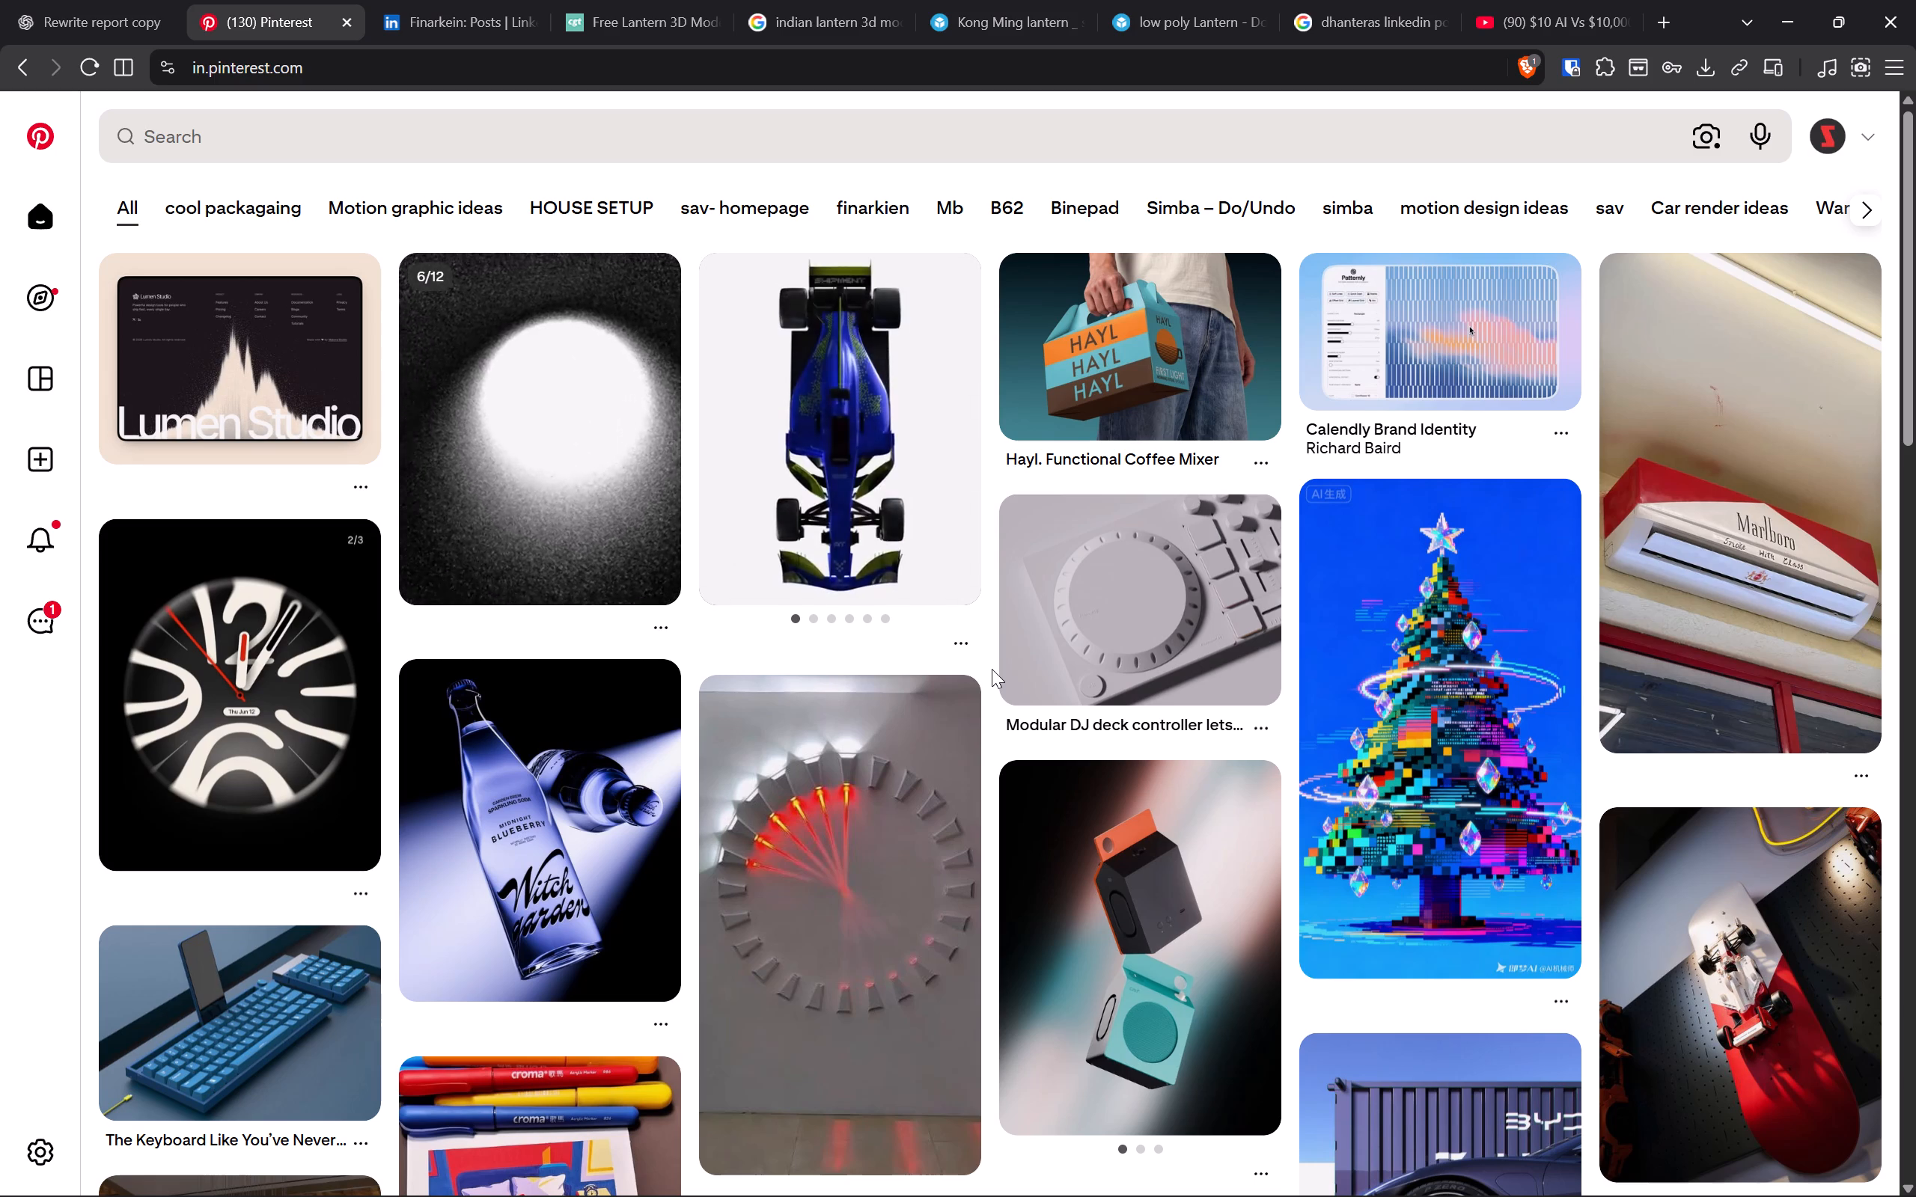
# Look through the Pinterest home feed for visual references, including the second image of the blue racing car pin.
pyautogui.scroll(-4, 992, 669)
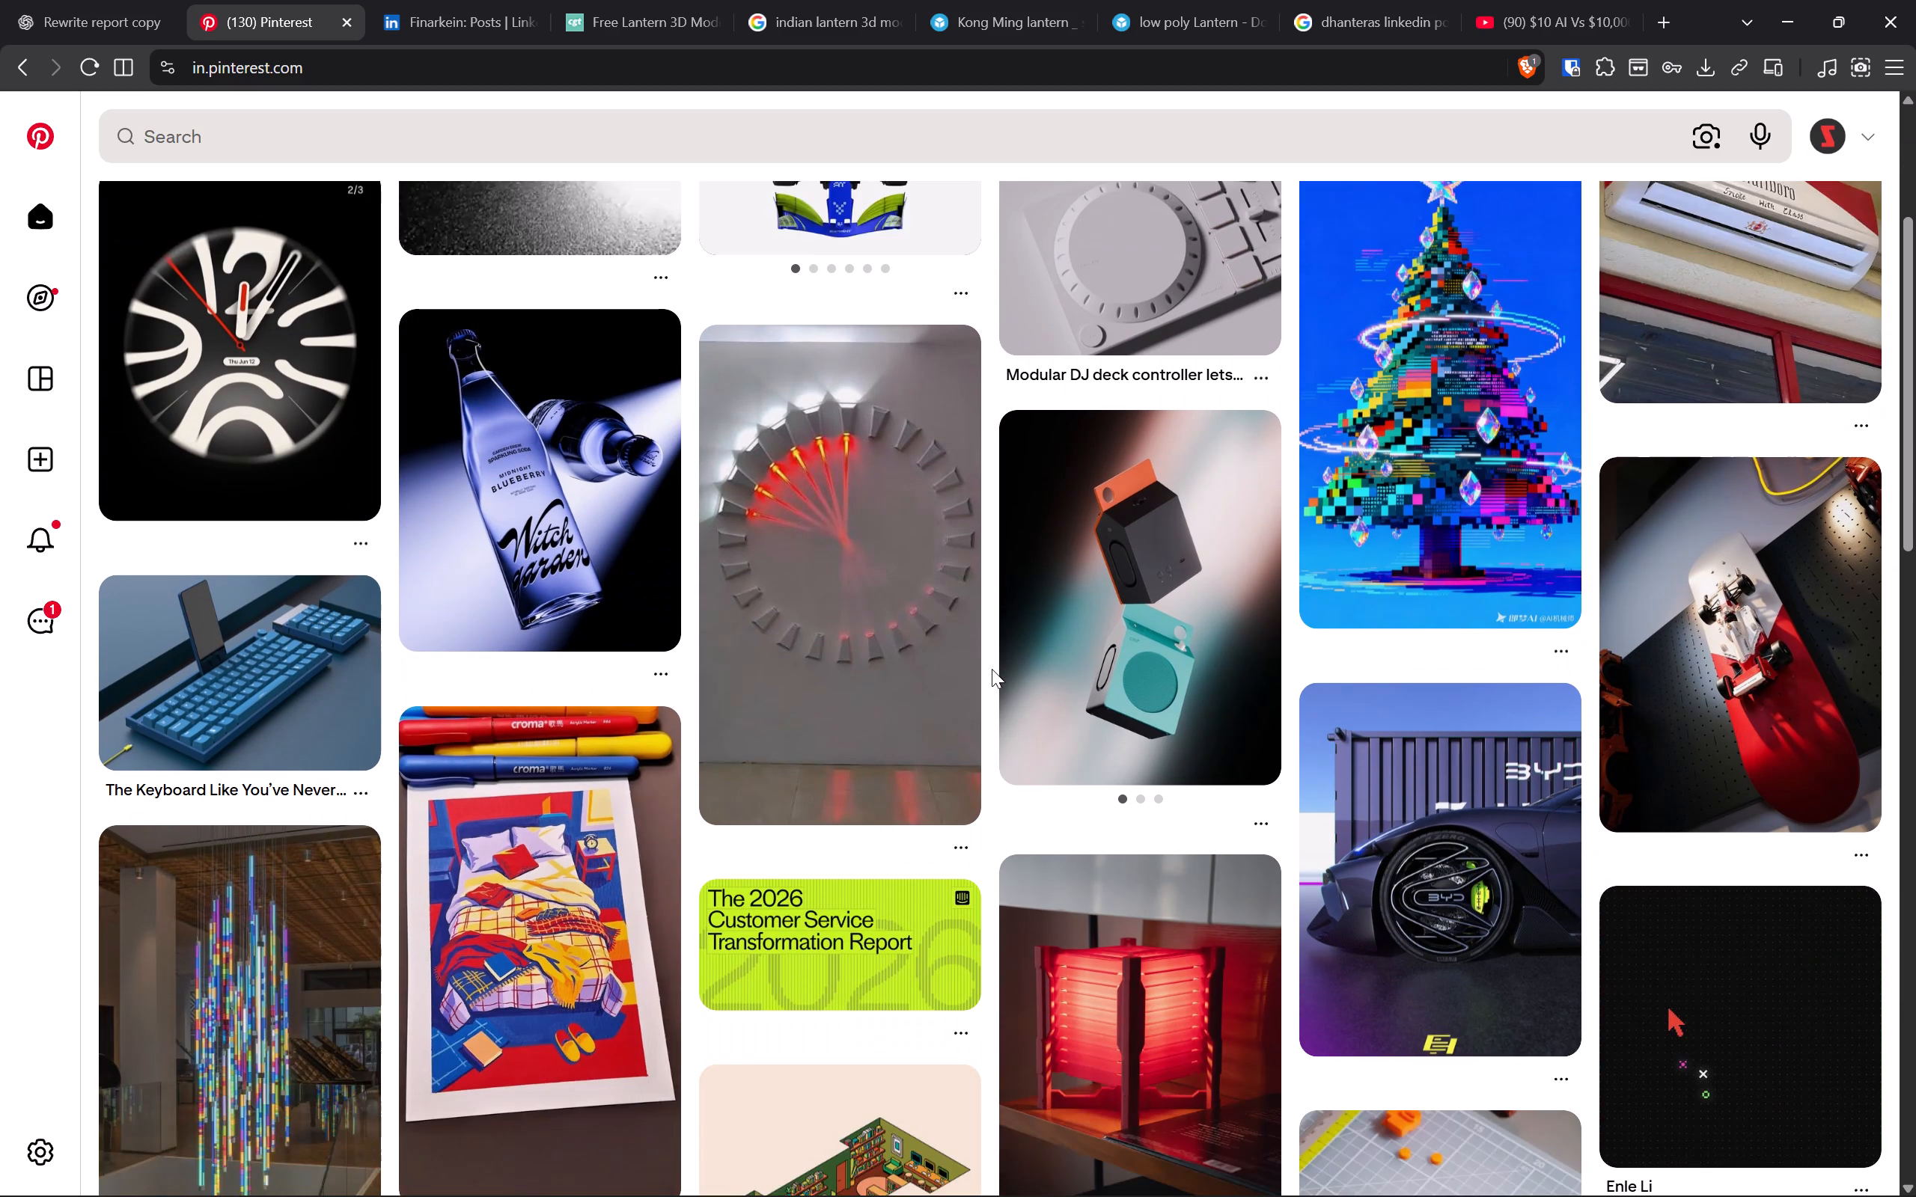
pyautogui.scroll(-4, 992, 669)
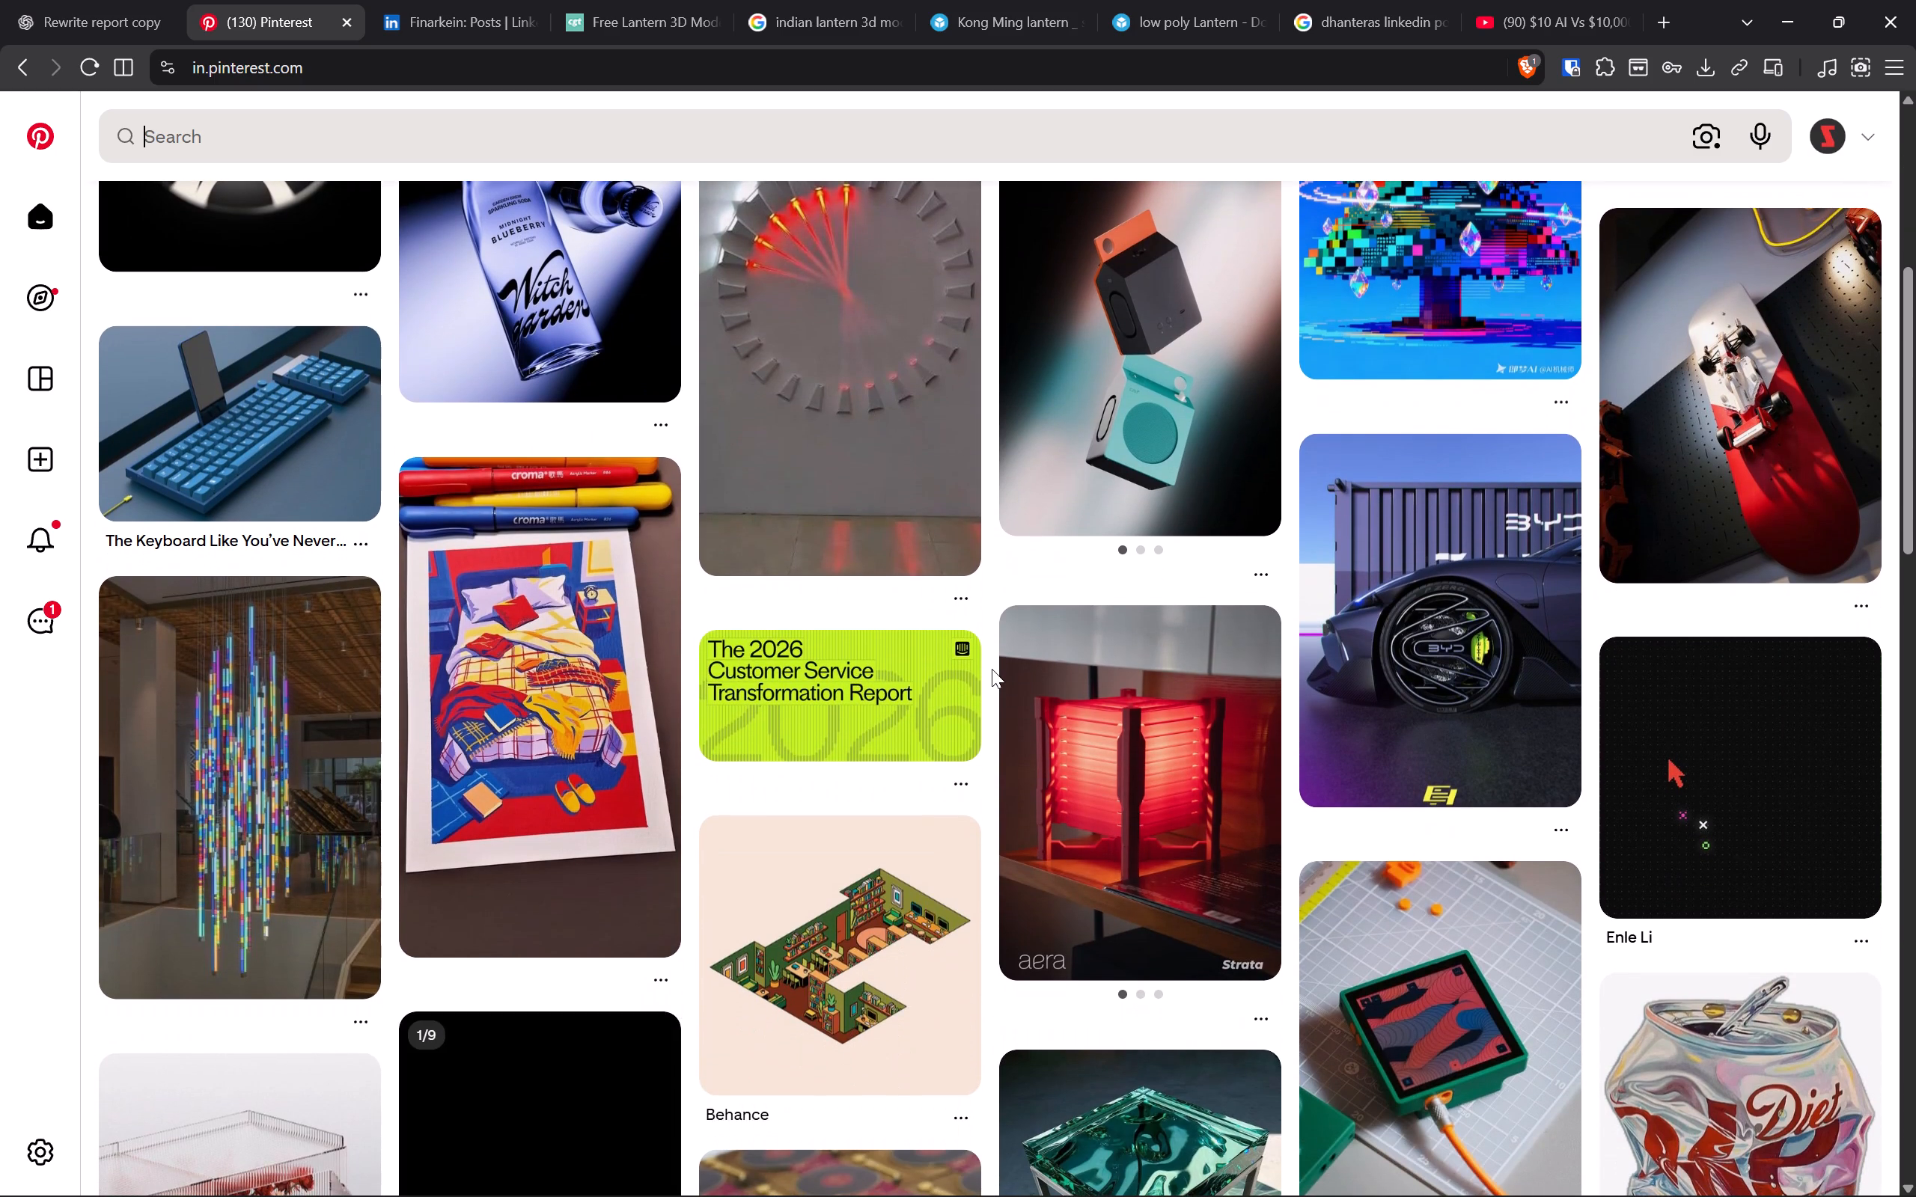
pyautogui.scroll(-4, 992, 669)
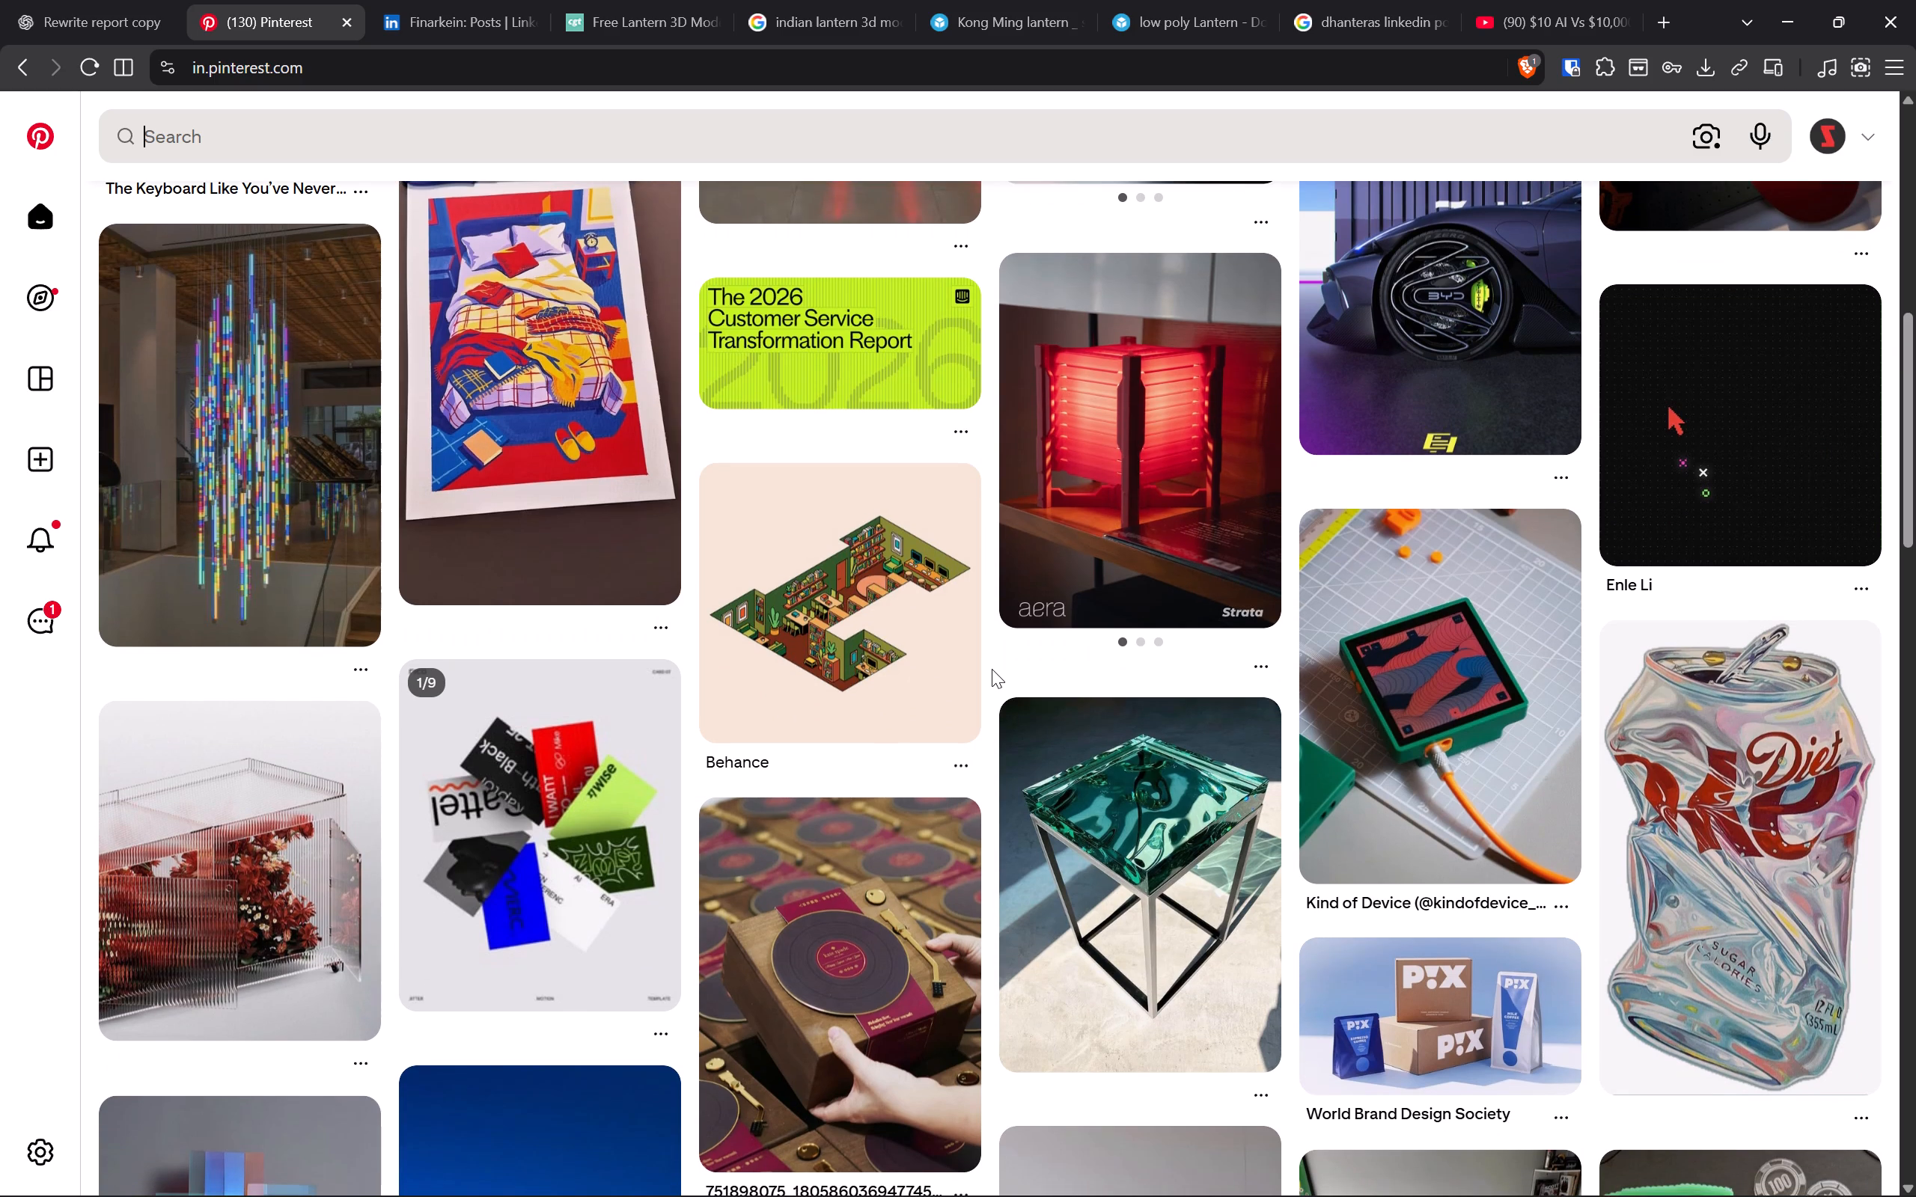
pyautogui.scroll(-4, 992, 669)
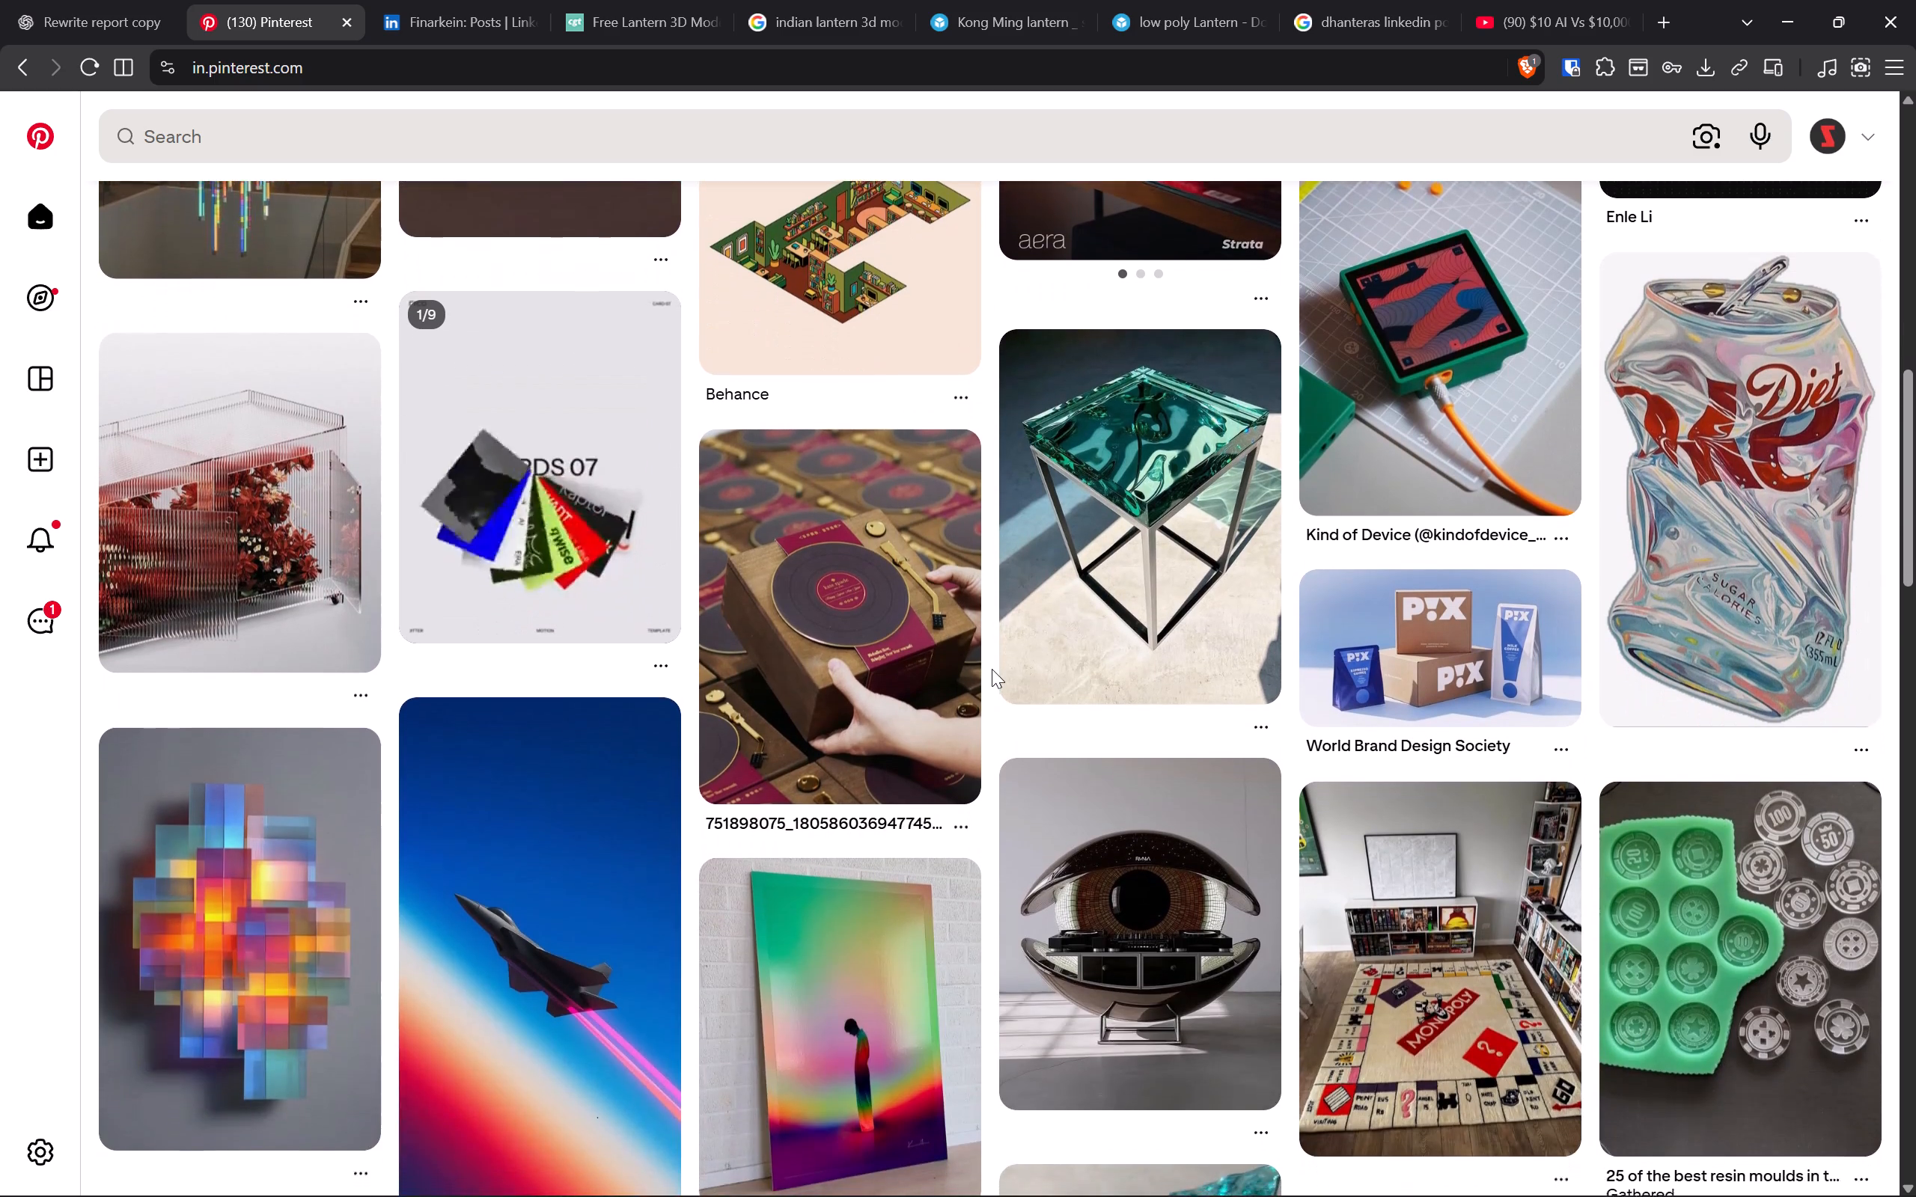
pyautogui.scroll(-1, 992, 669)
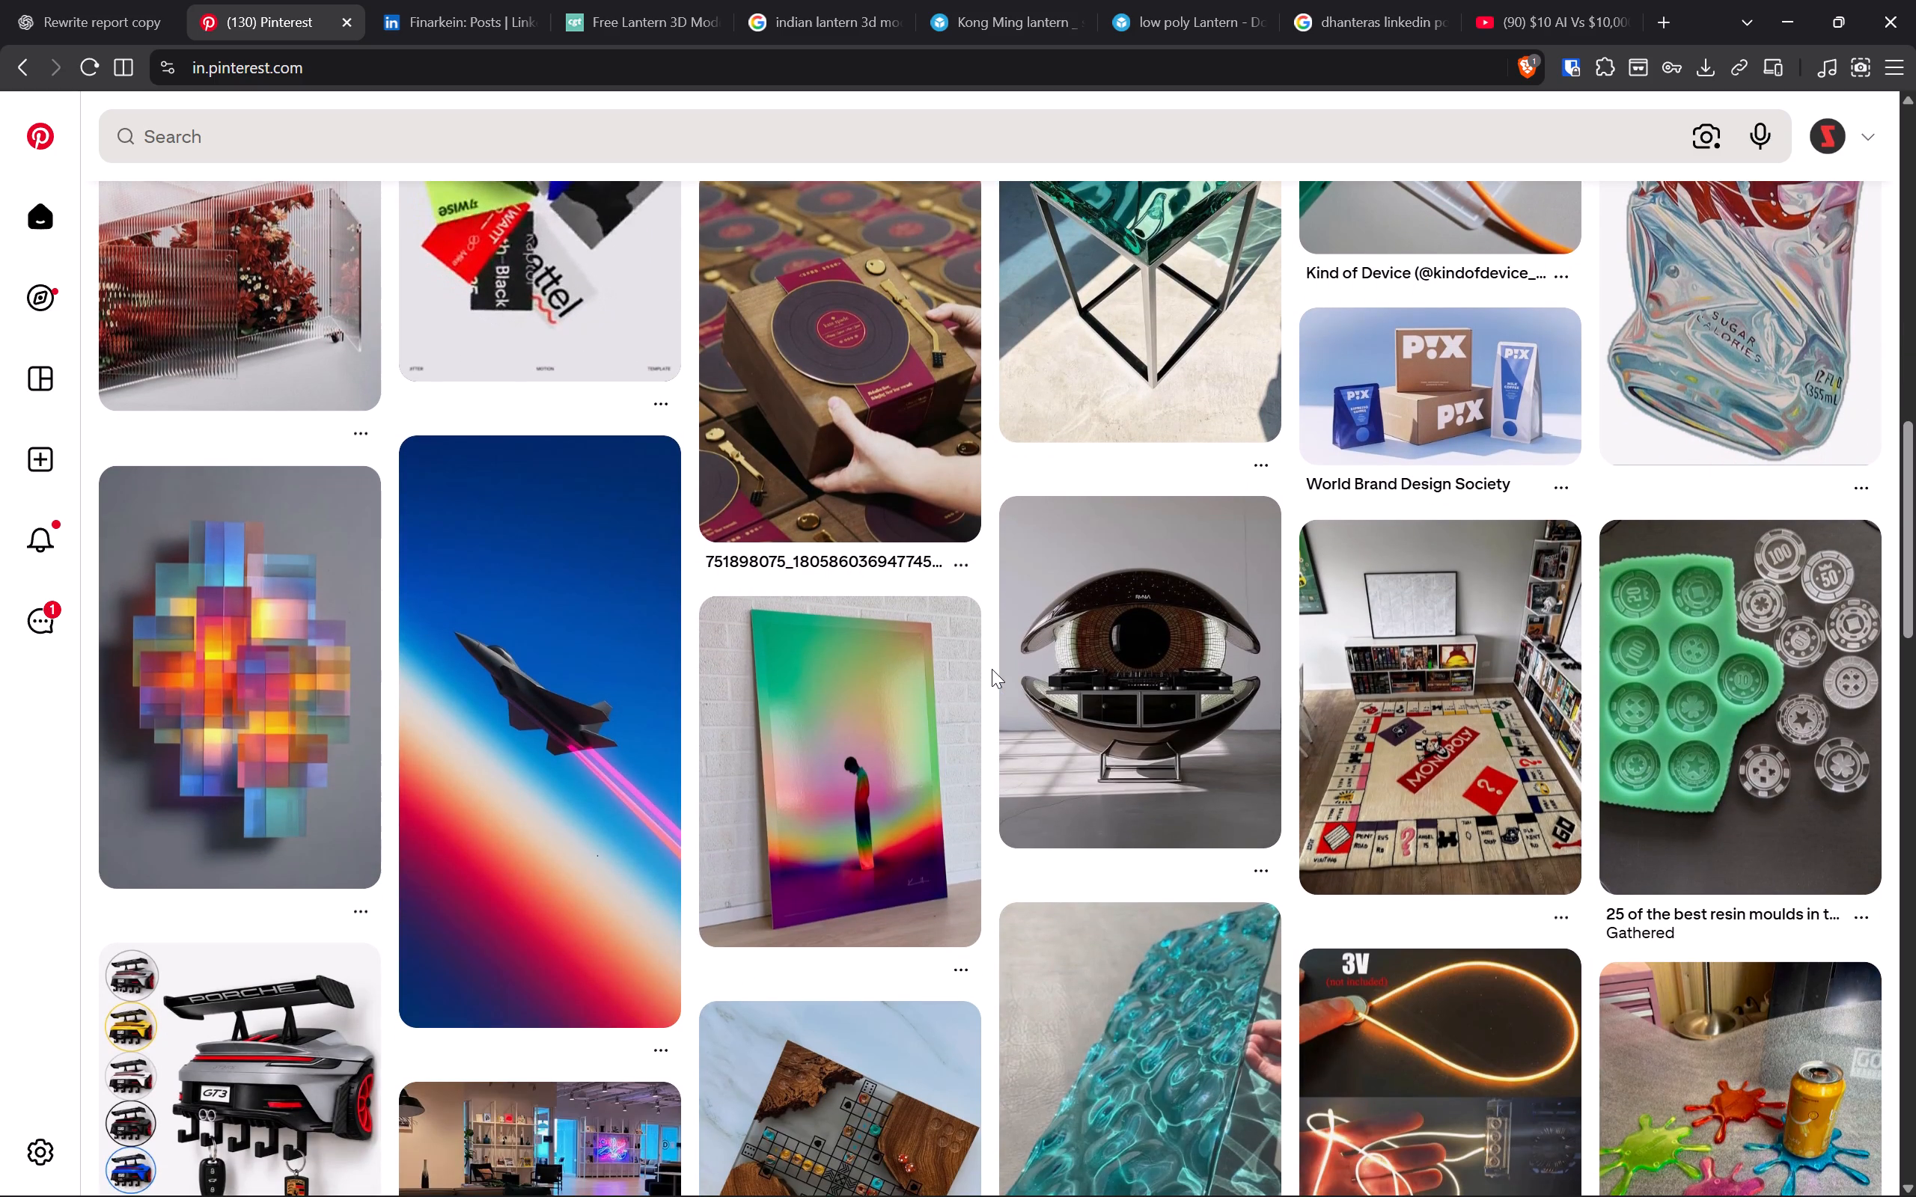
pyautogui.scroll(-11, 992, 669)
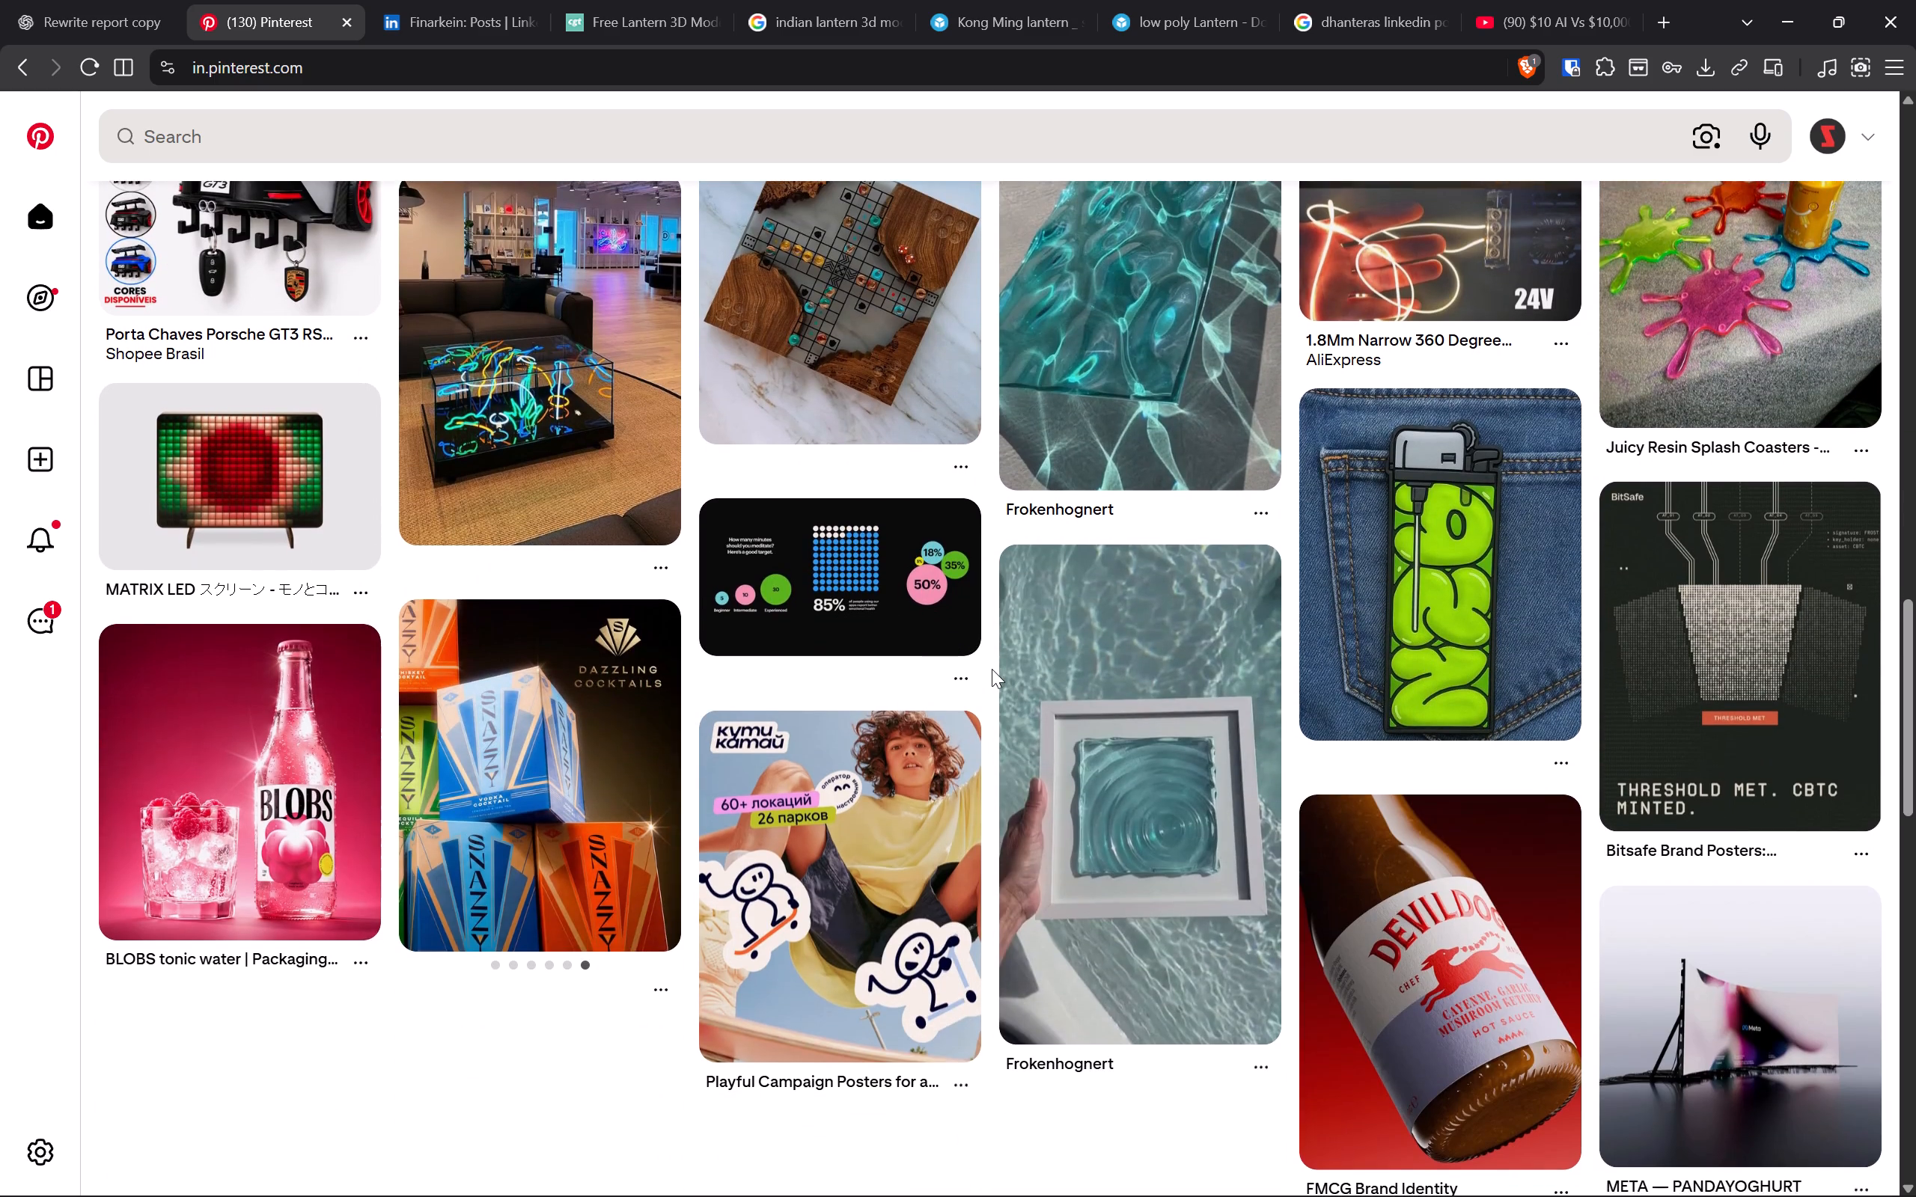
pyautogui.scroll(-2, 992, 669)
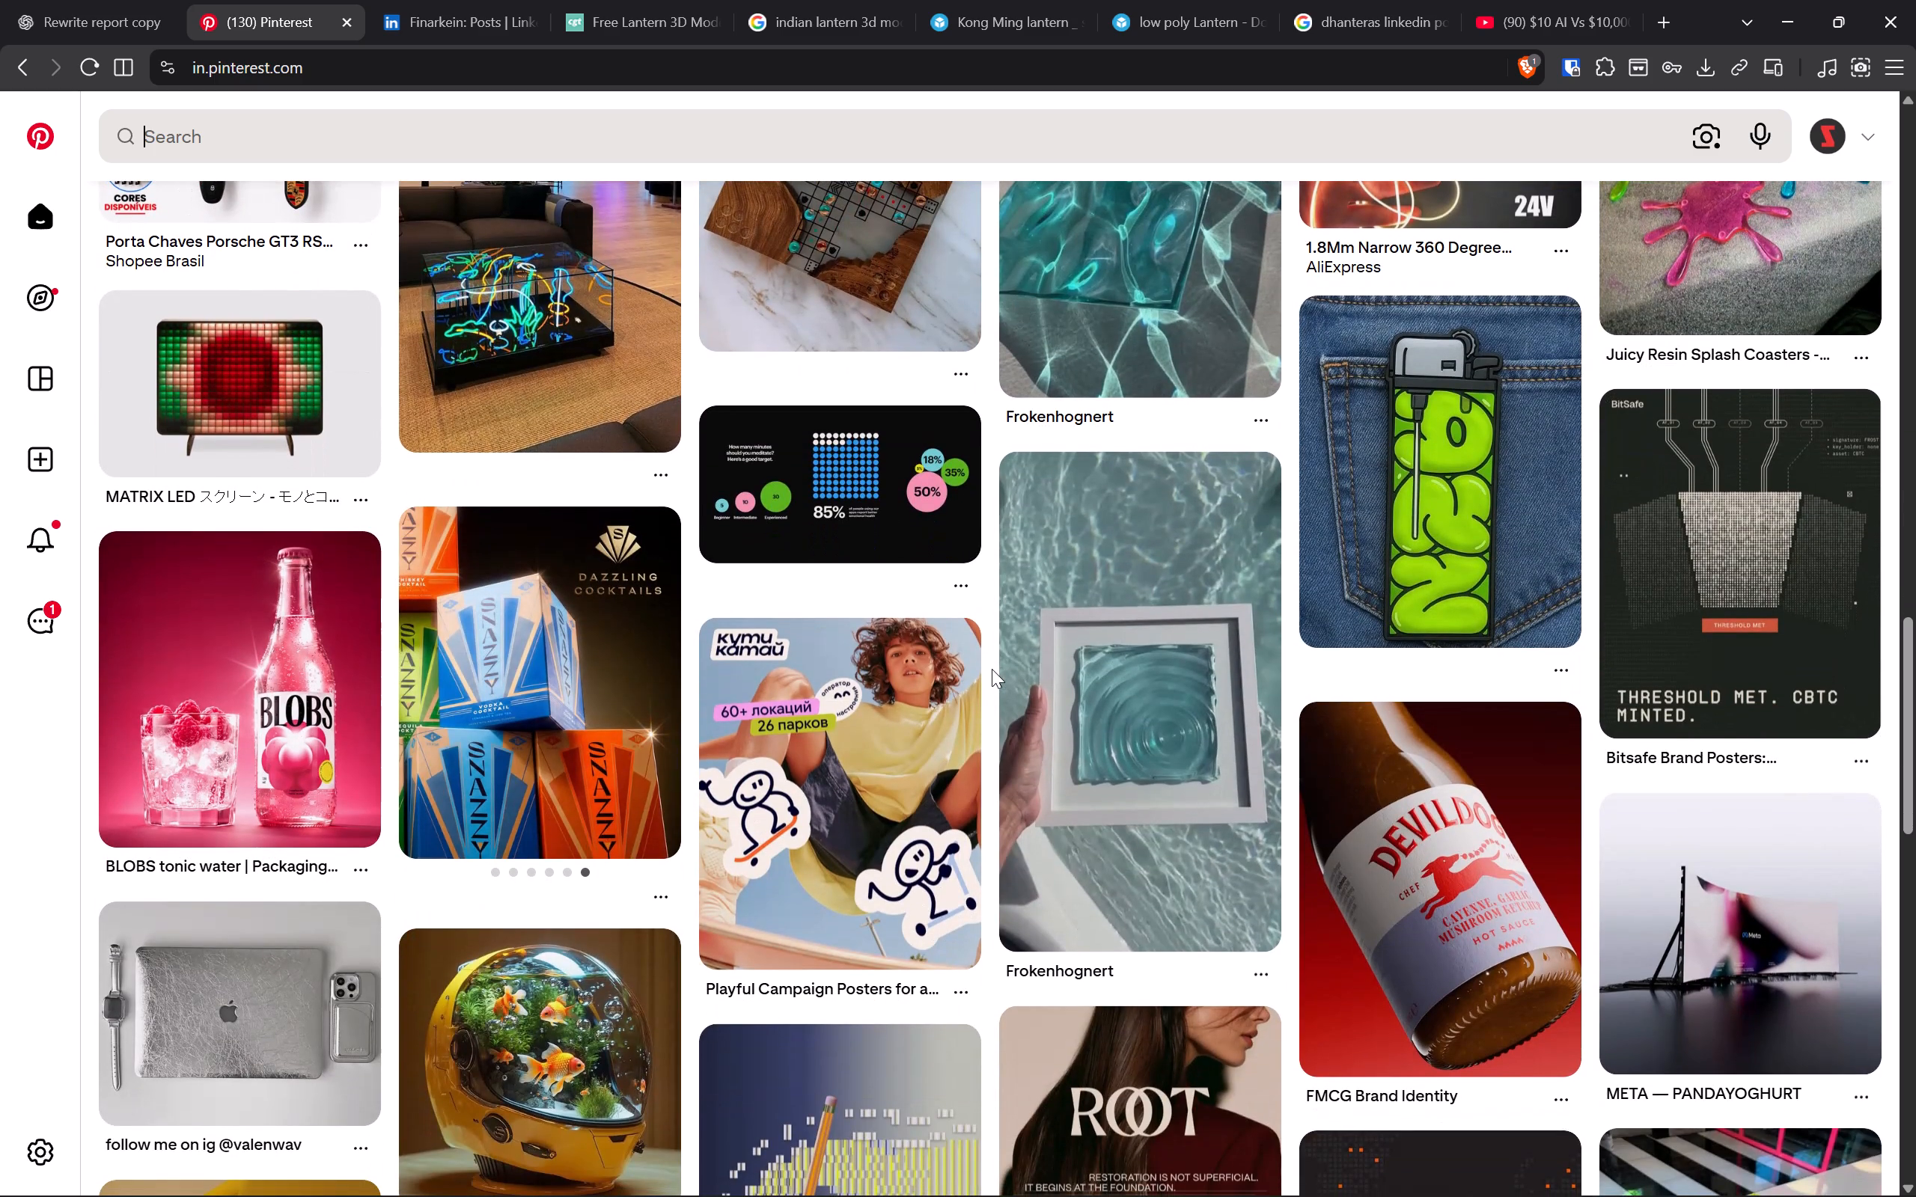
pyautogui.scroll(-1, 992, 669)
pyautogui.scroll(15, 992, 669)
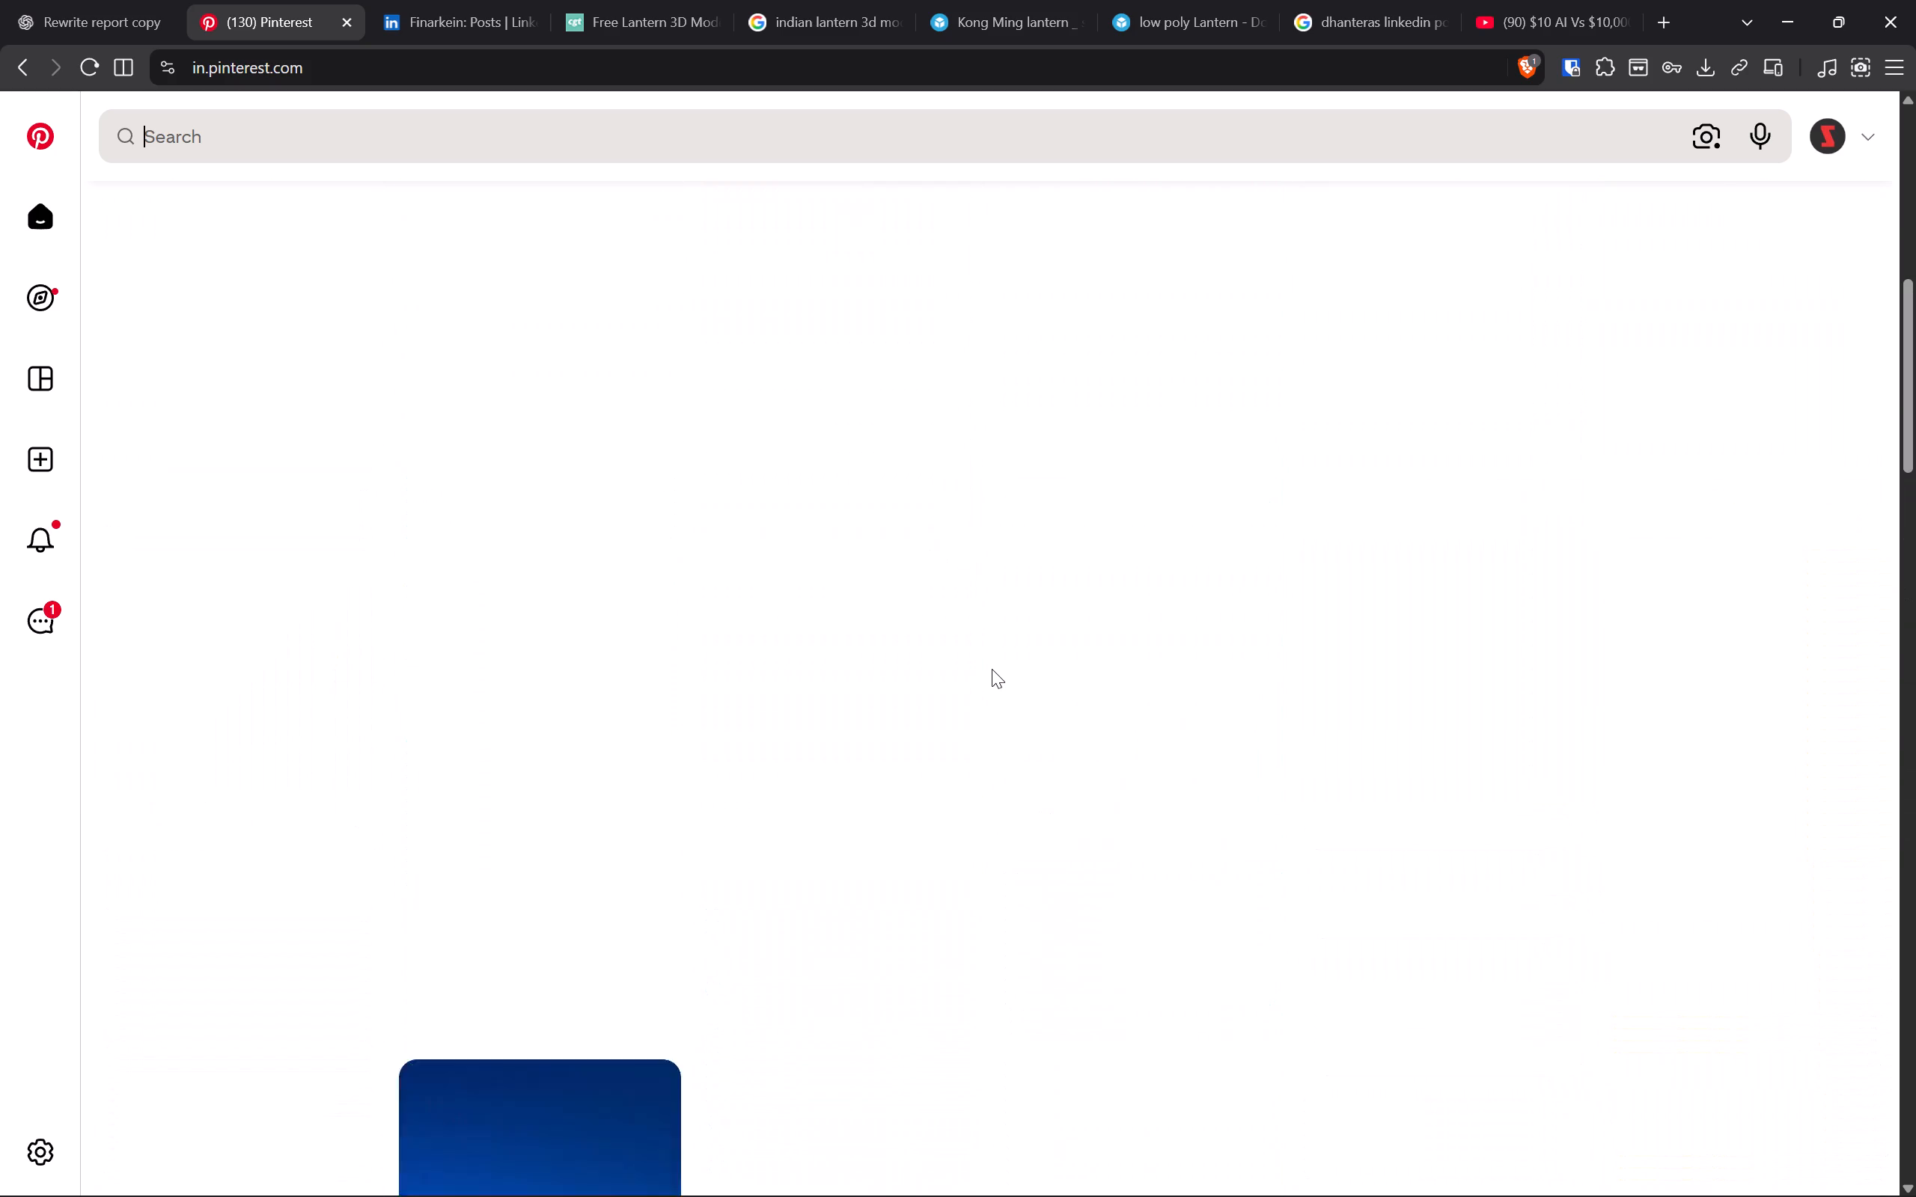
pyautogui.scroll(3, 992, 669)
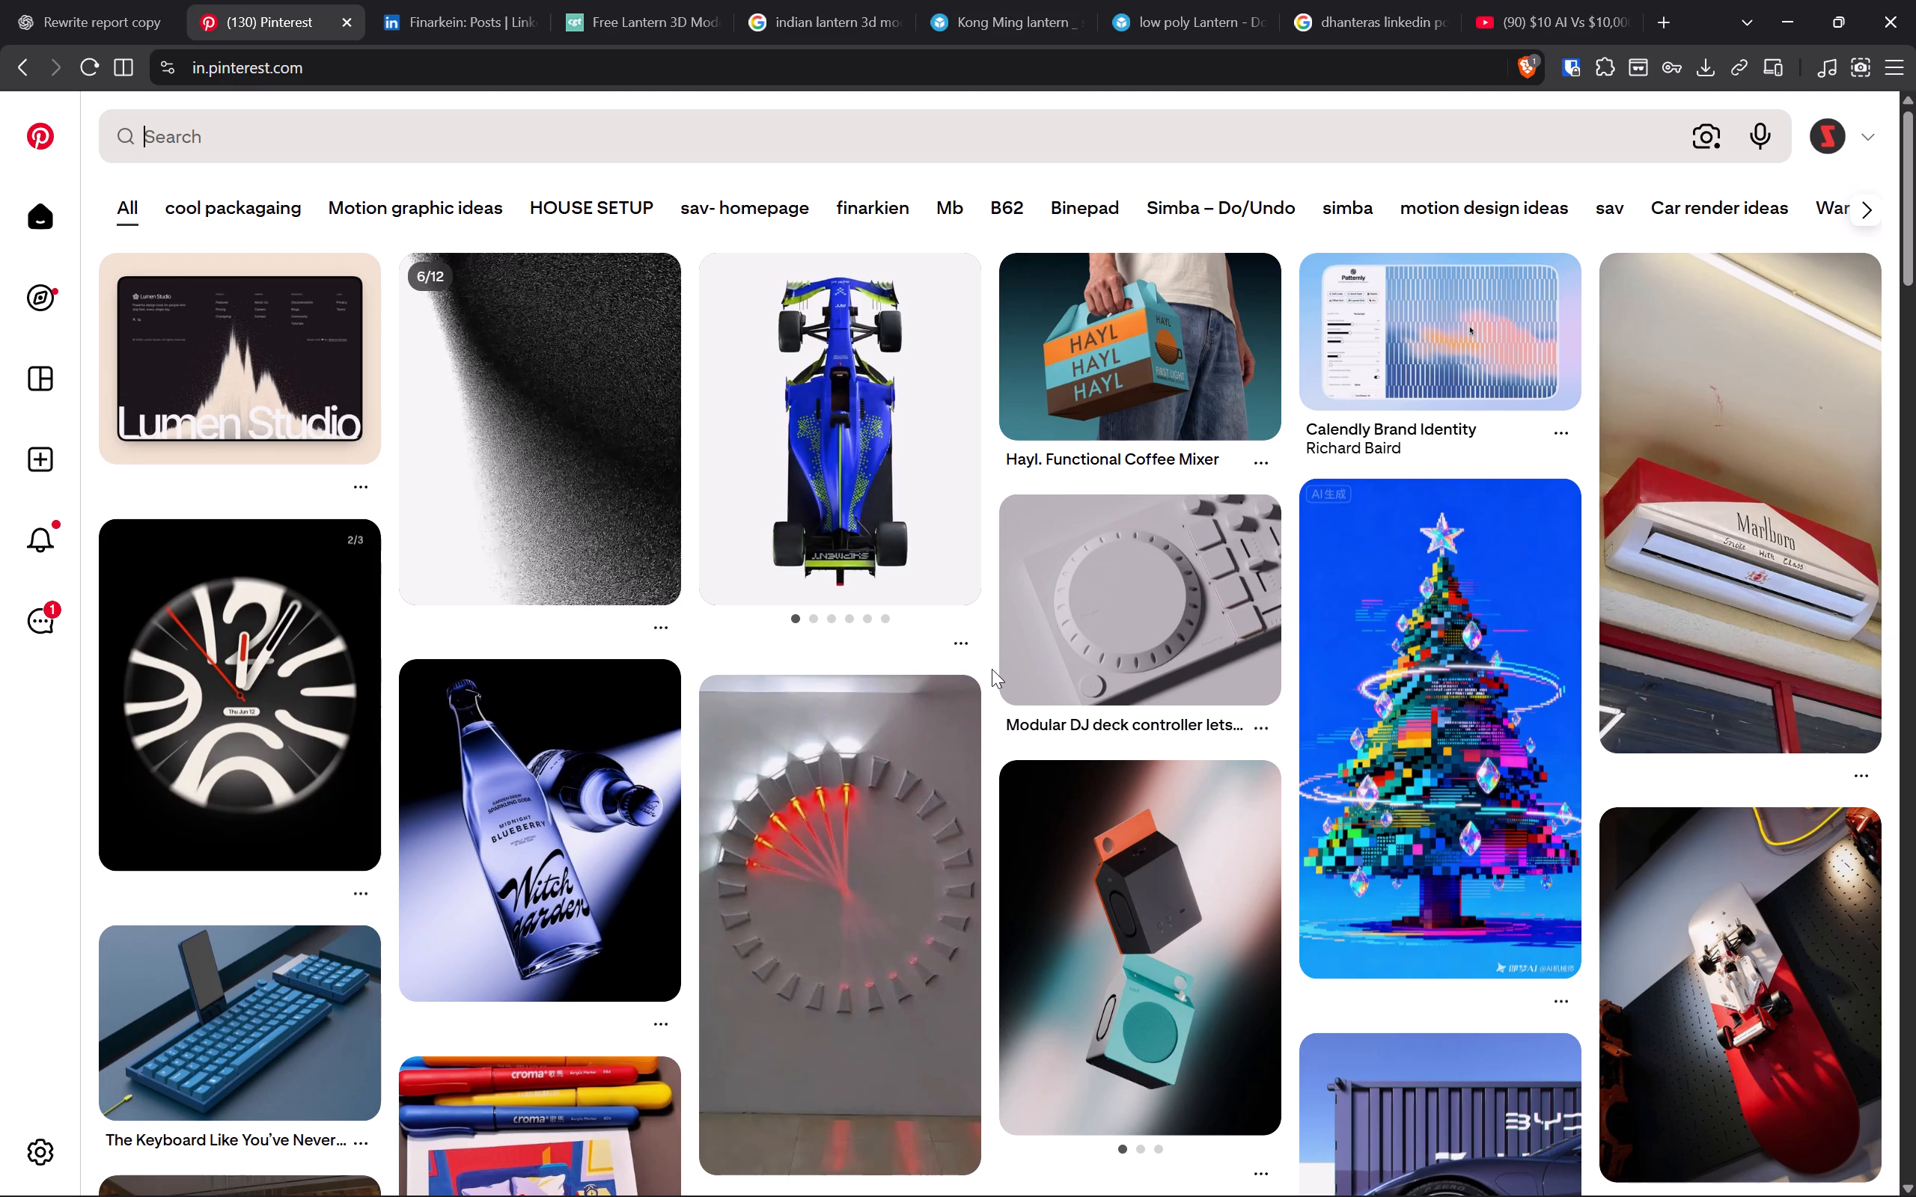
pyautogui.click(992, 669)
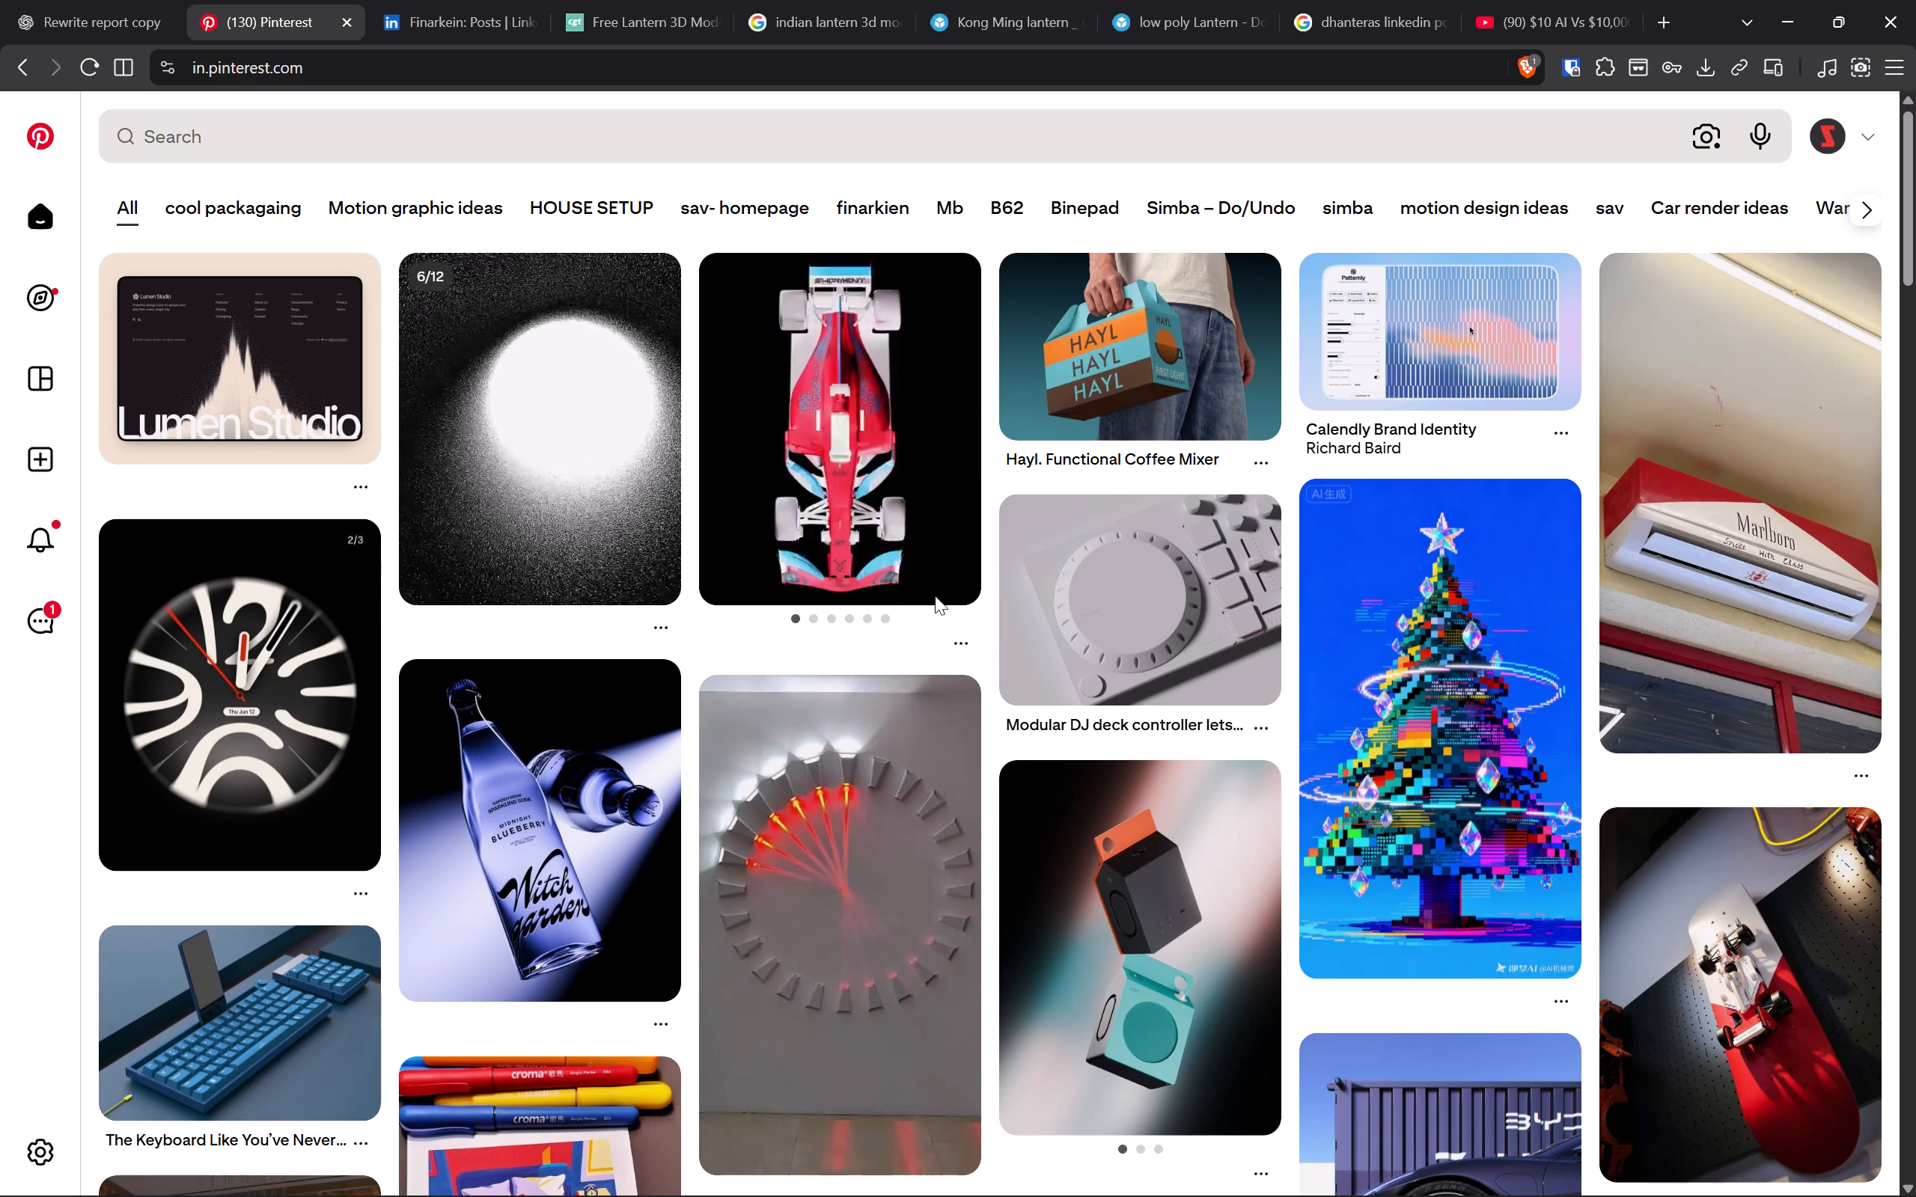
pyautogui.click(812, 614)
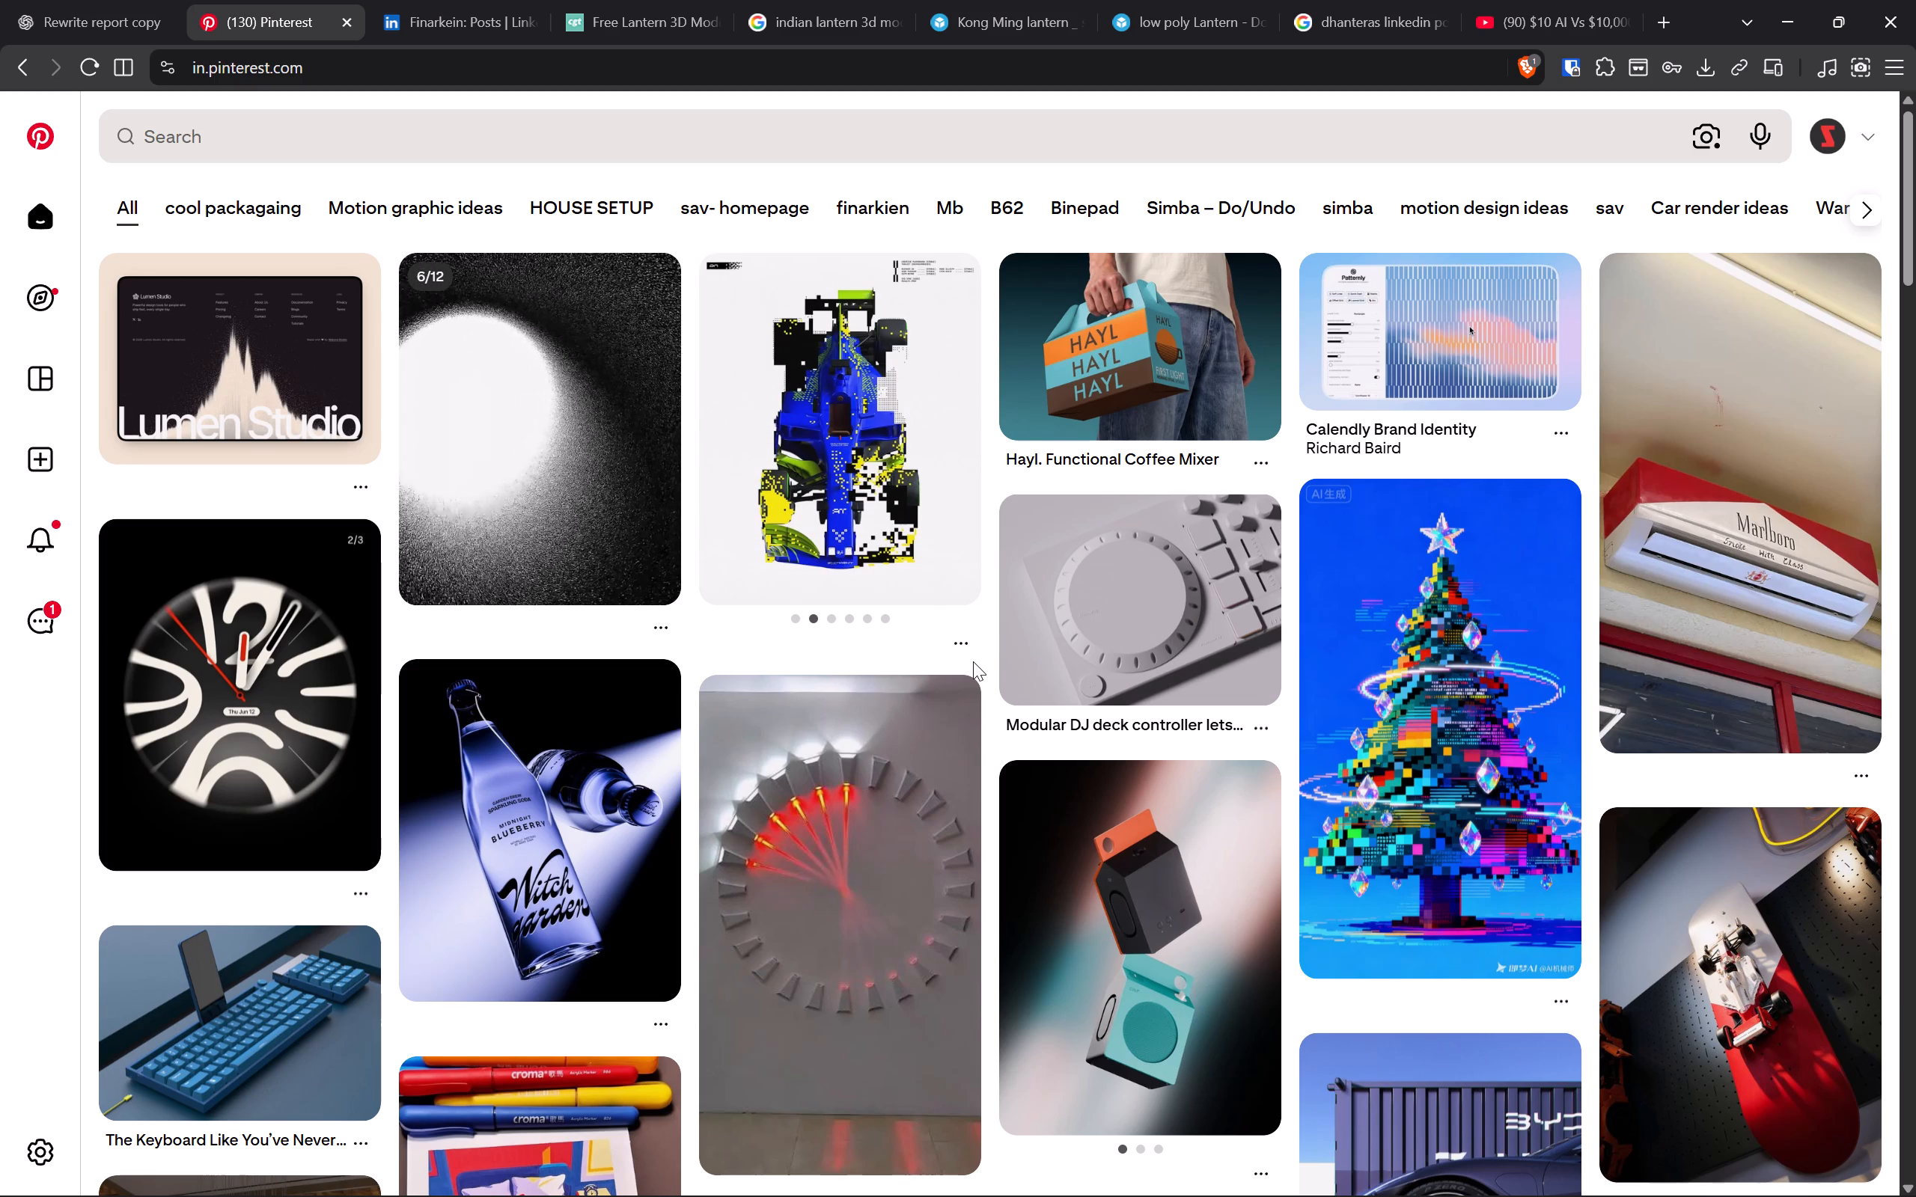
# Open the pixel-style Christmas tree pin, copy its image and switch back to Figma.
pyautogui.click(1386, 727)
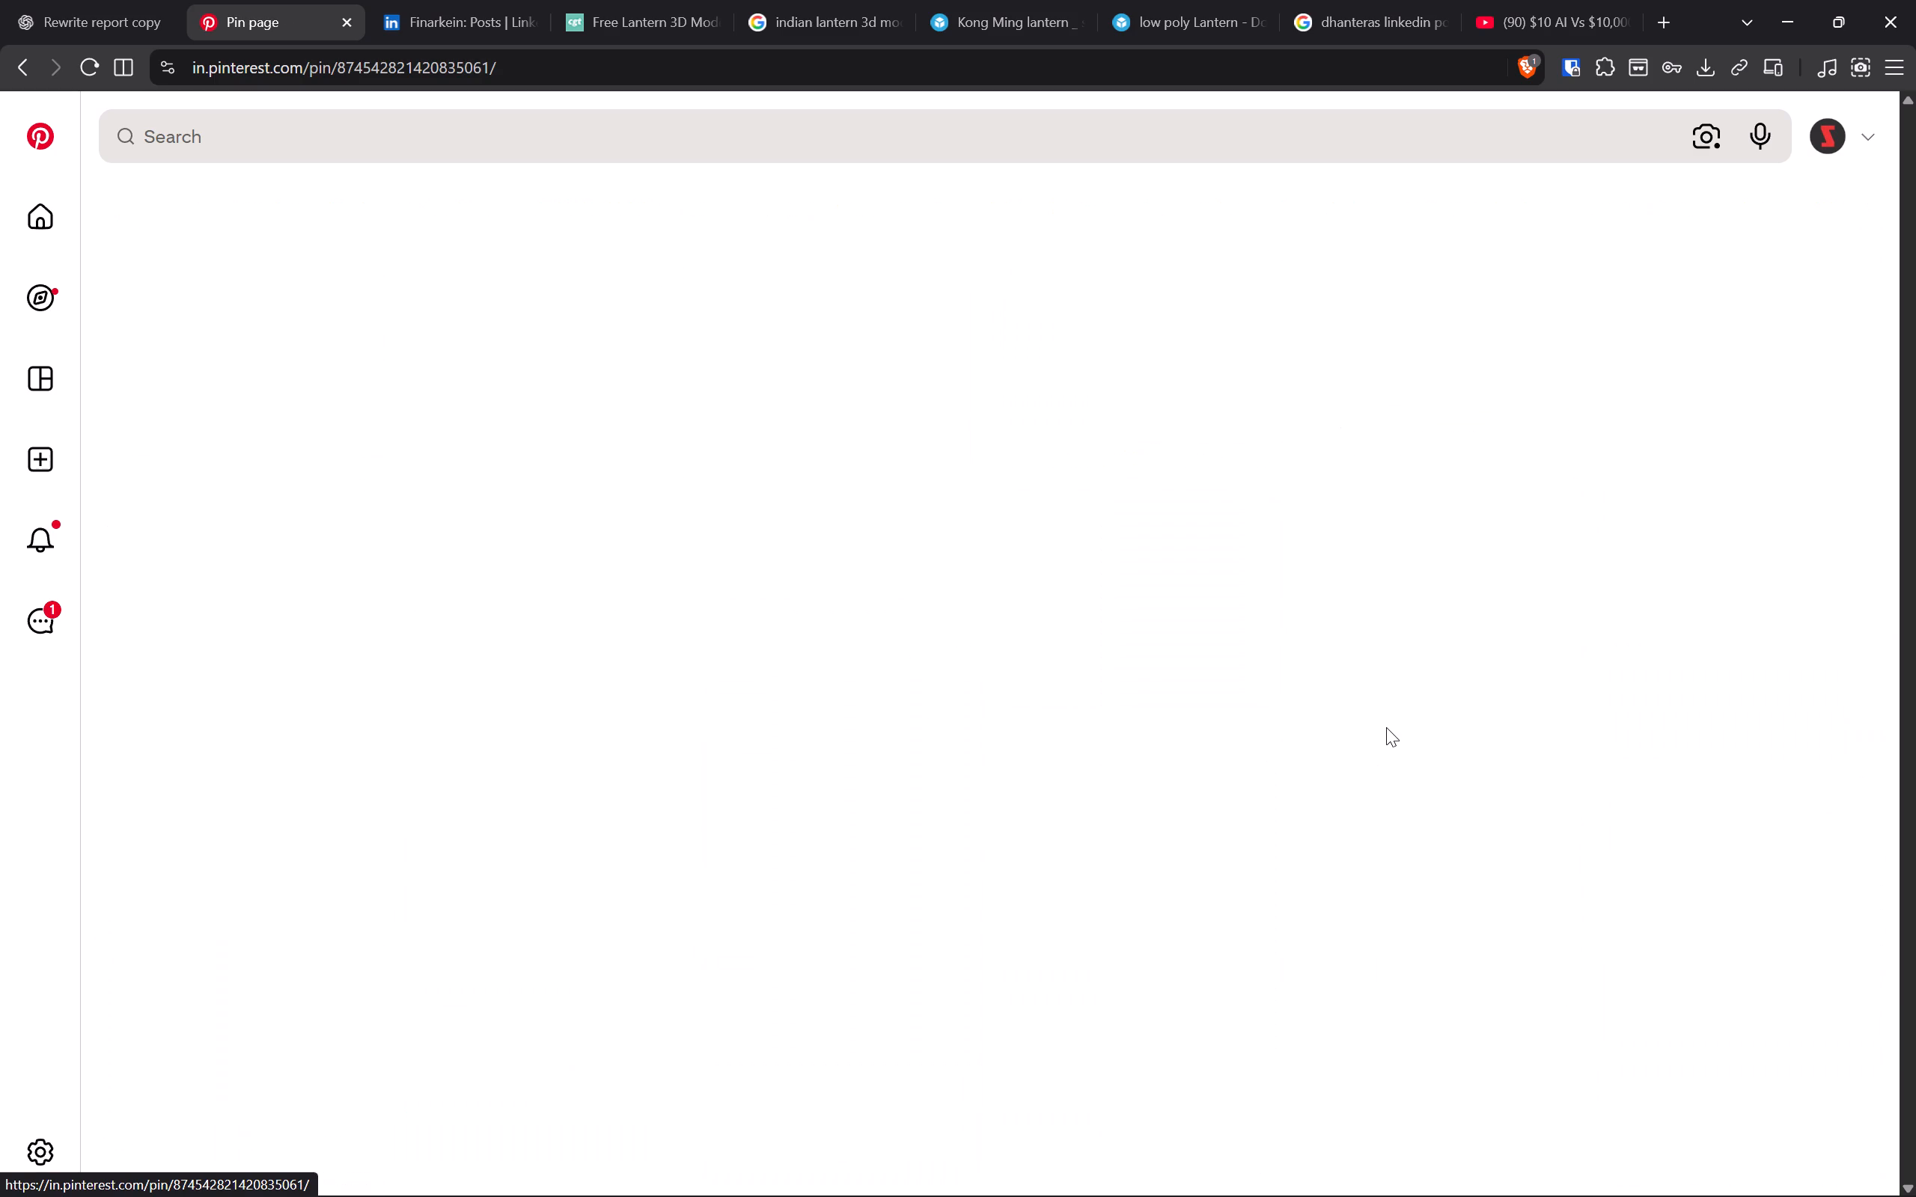
pyautogui.rightClick(671, 607)
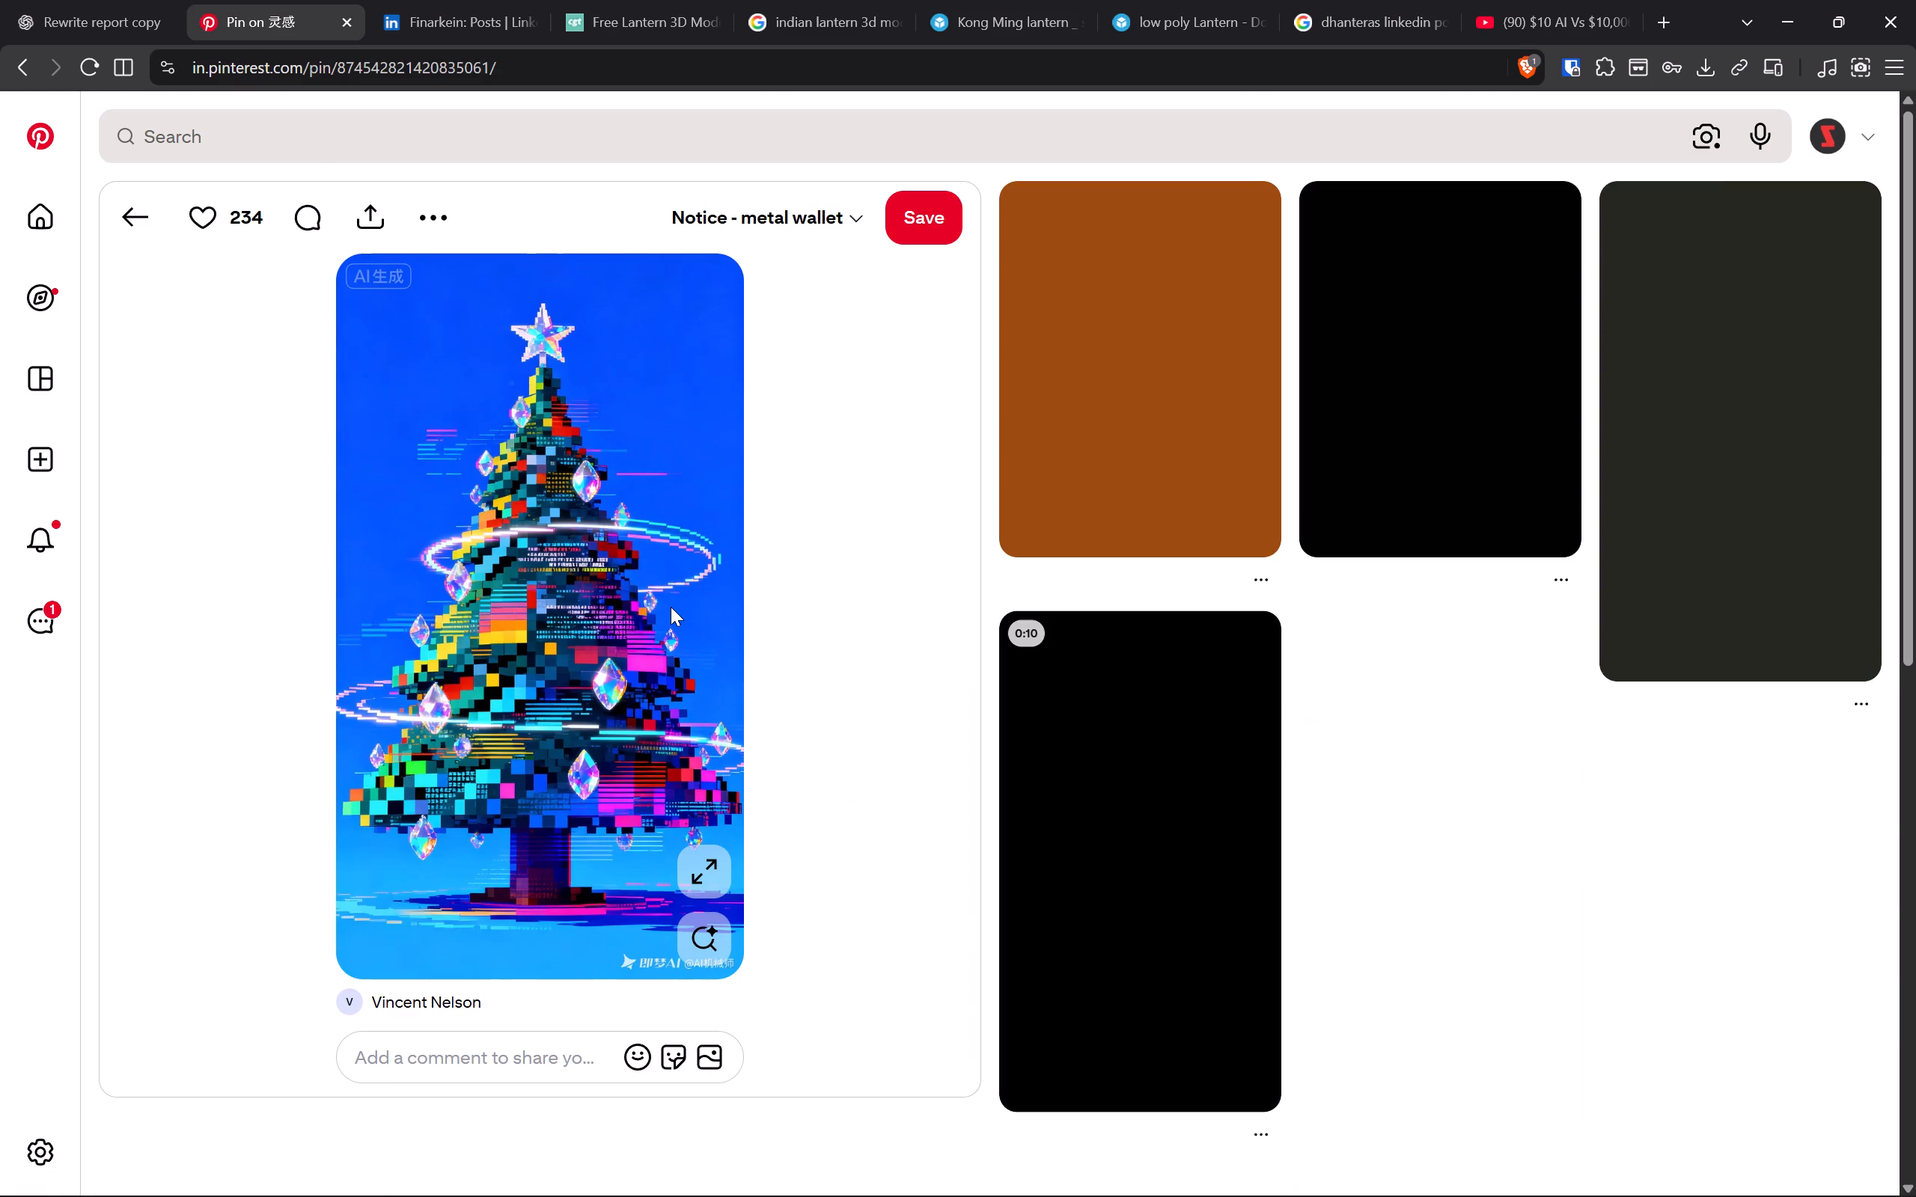
pyautogui.click(710, 691)
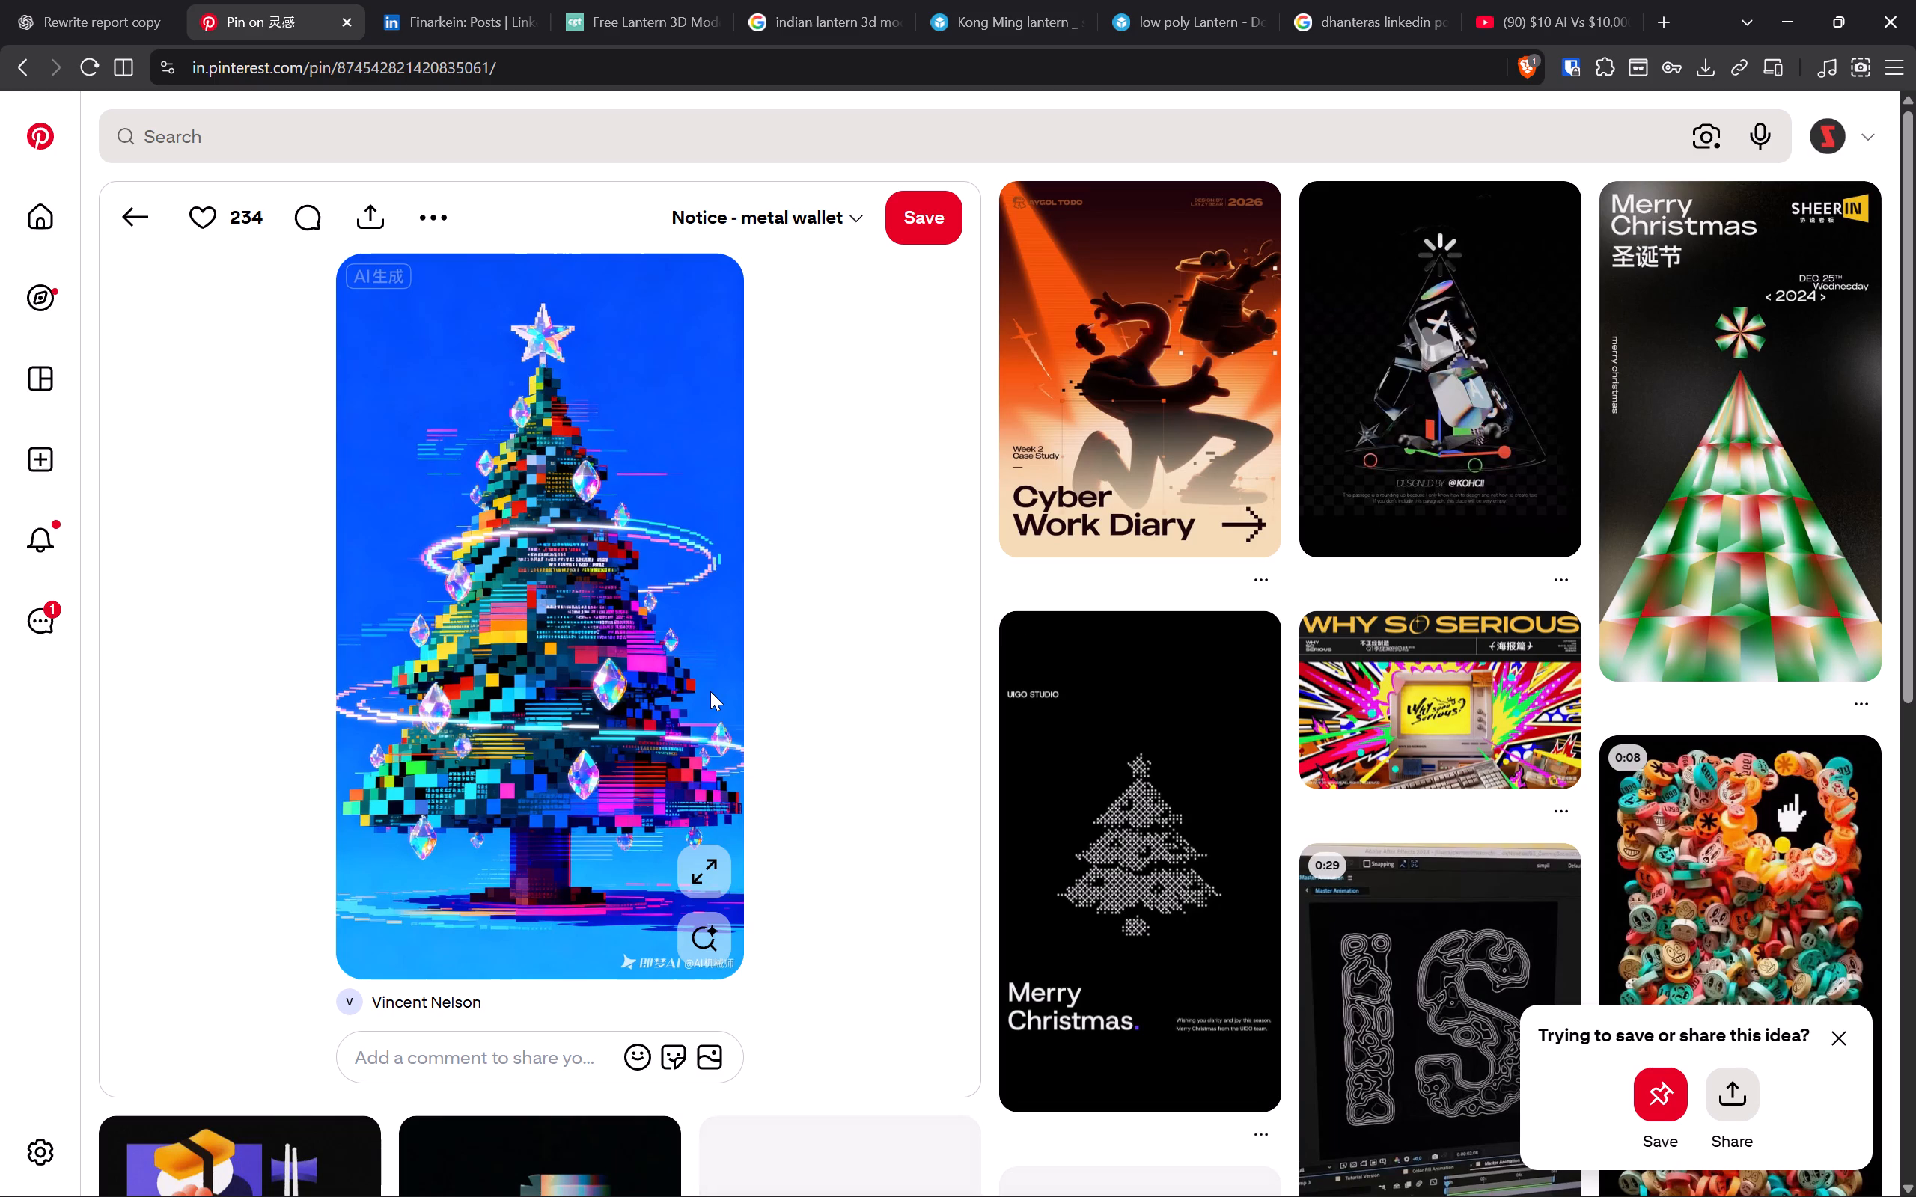
pyautogui.hotkey('alt', 'Tab')
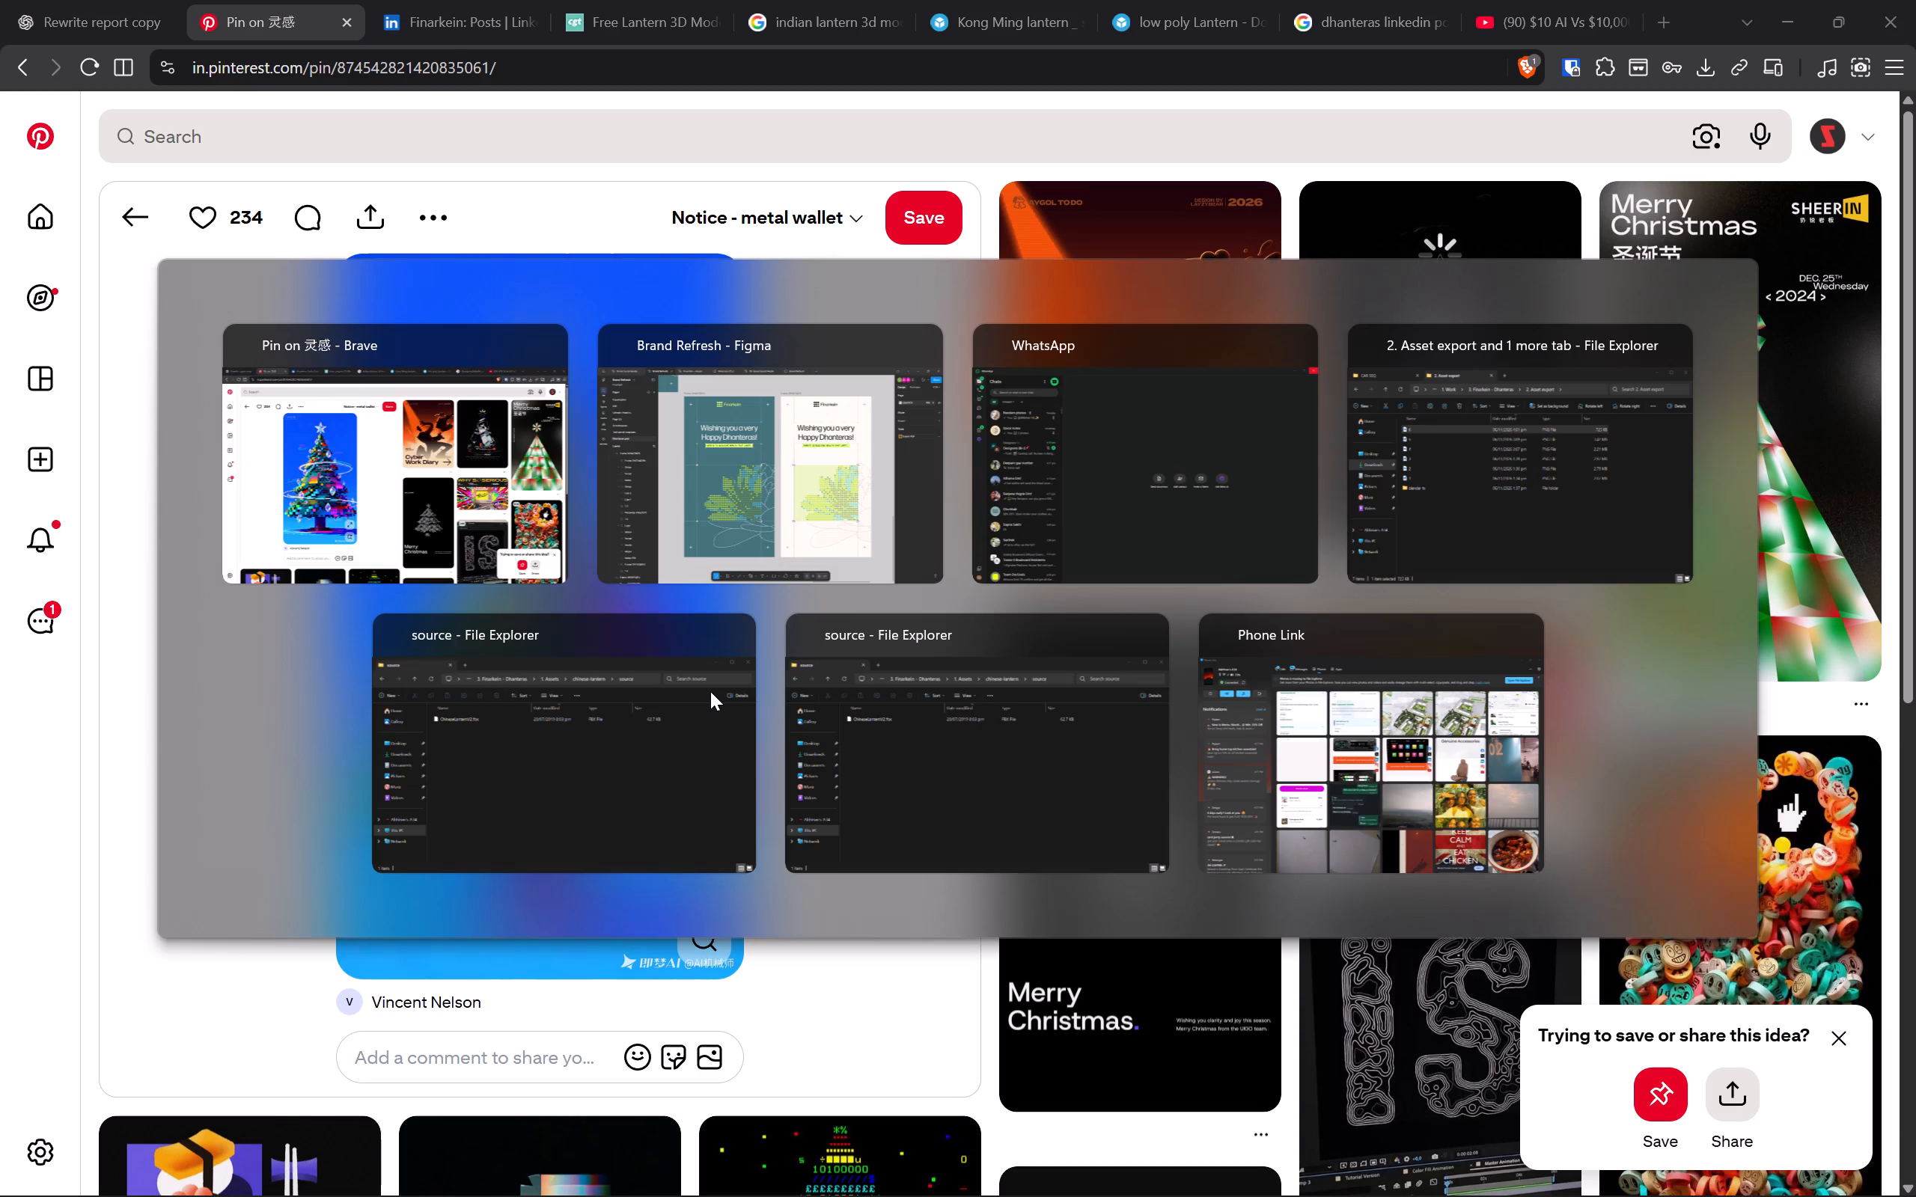
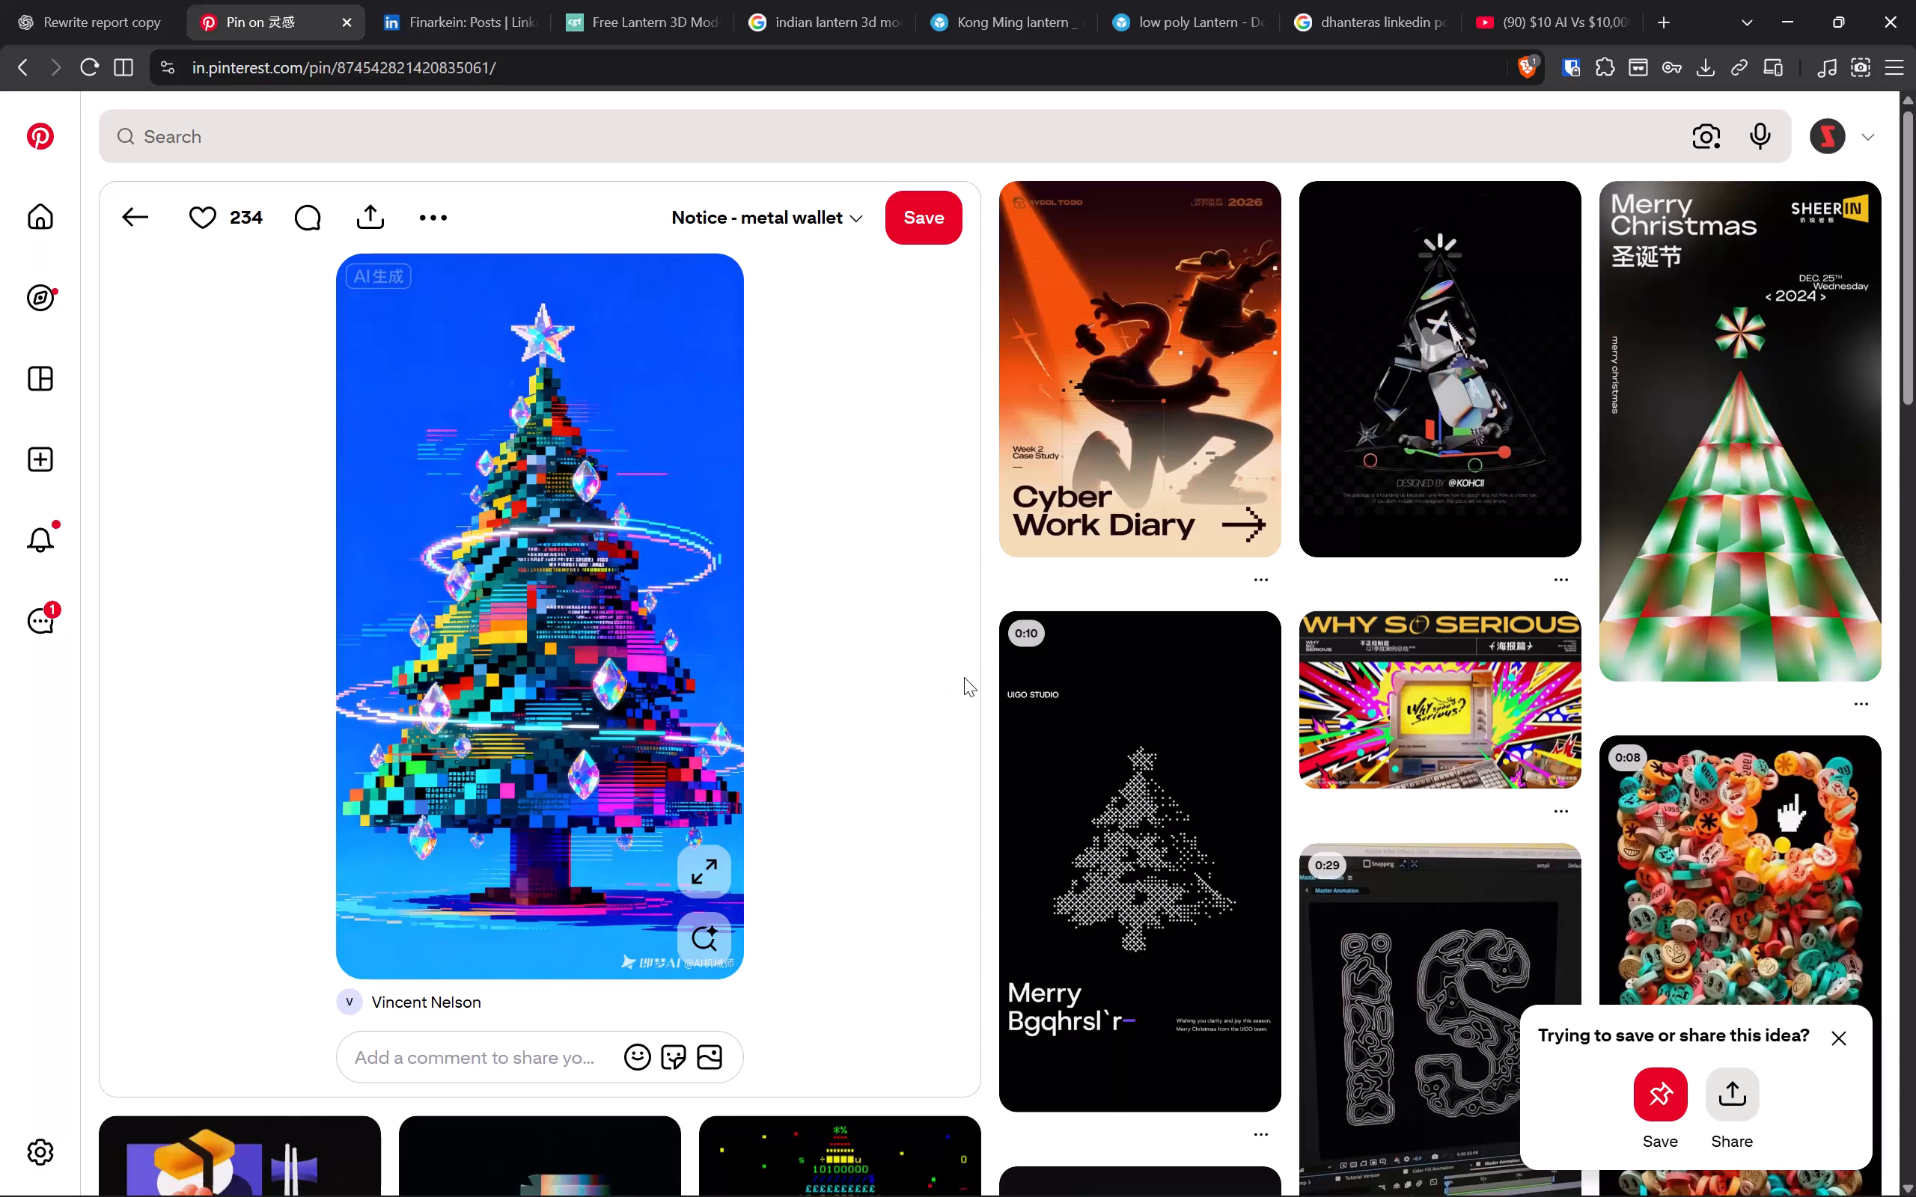
# Look through the related pins around the pixel-style Christmas tree pin for more visual references.
pyautogui.scroll(-5, 955, 682)
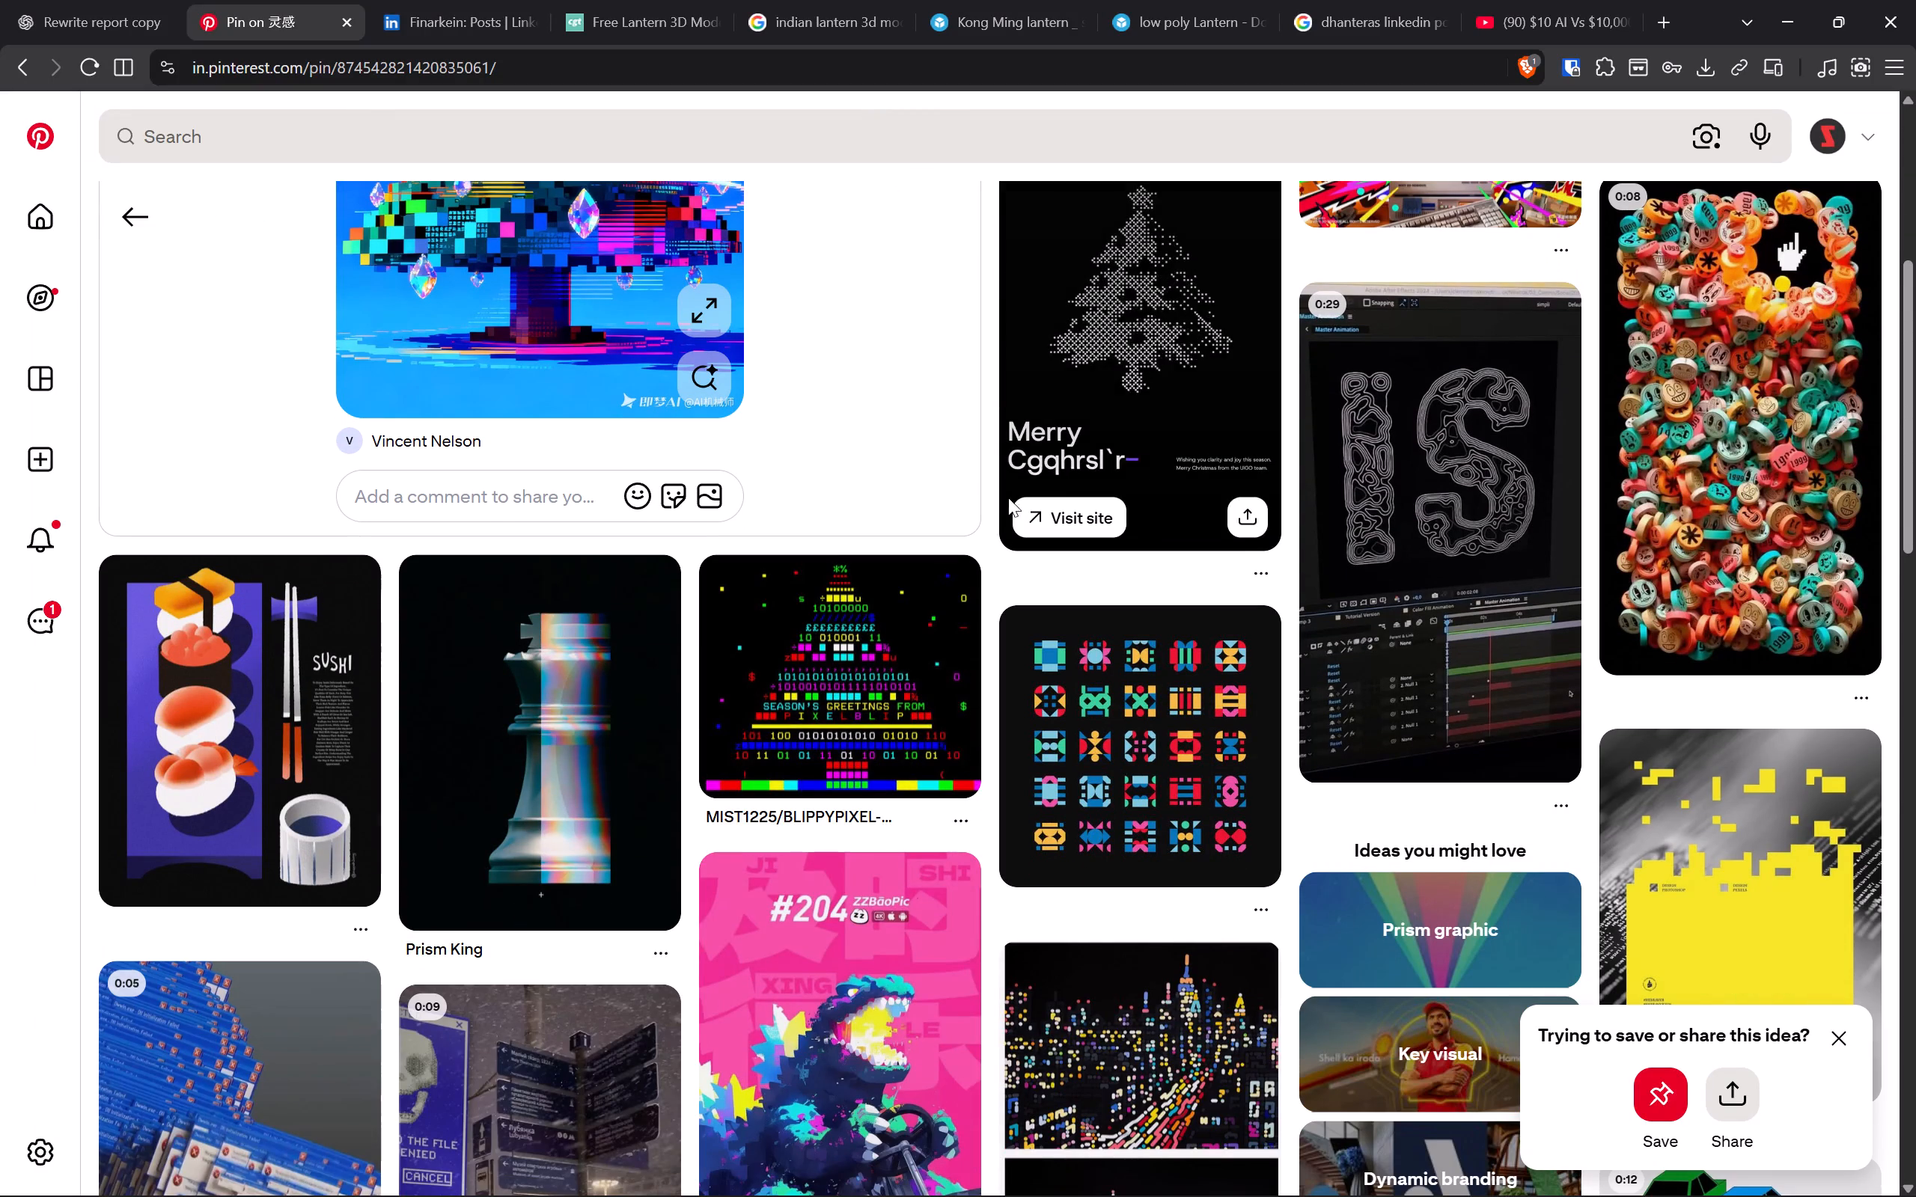
pyautogui.scroll(5, 979, 619)
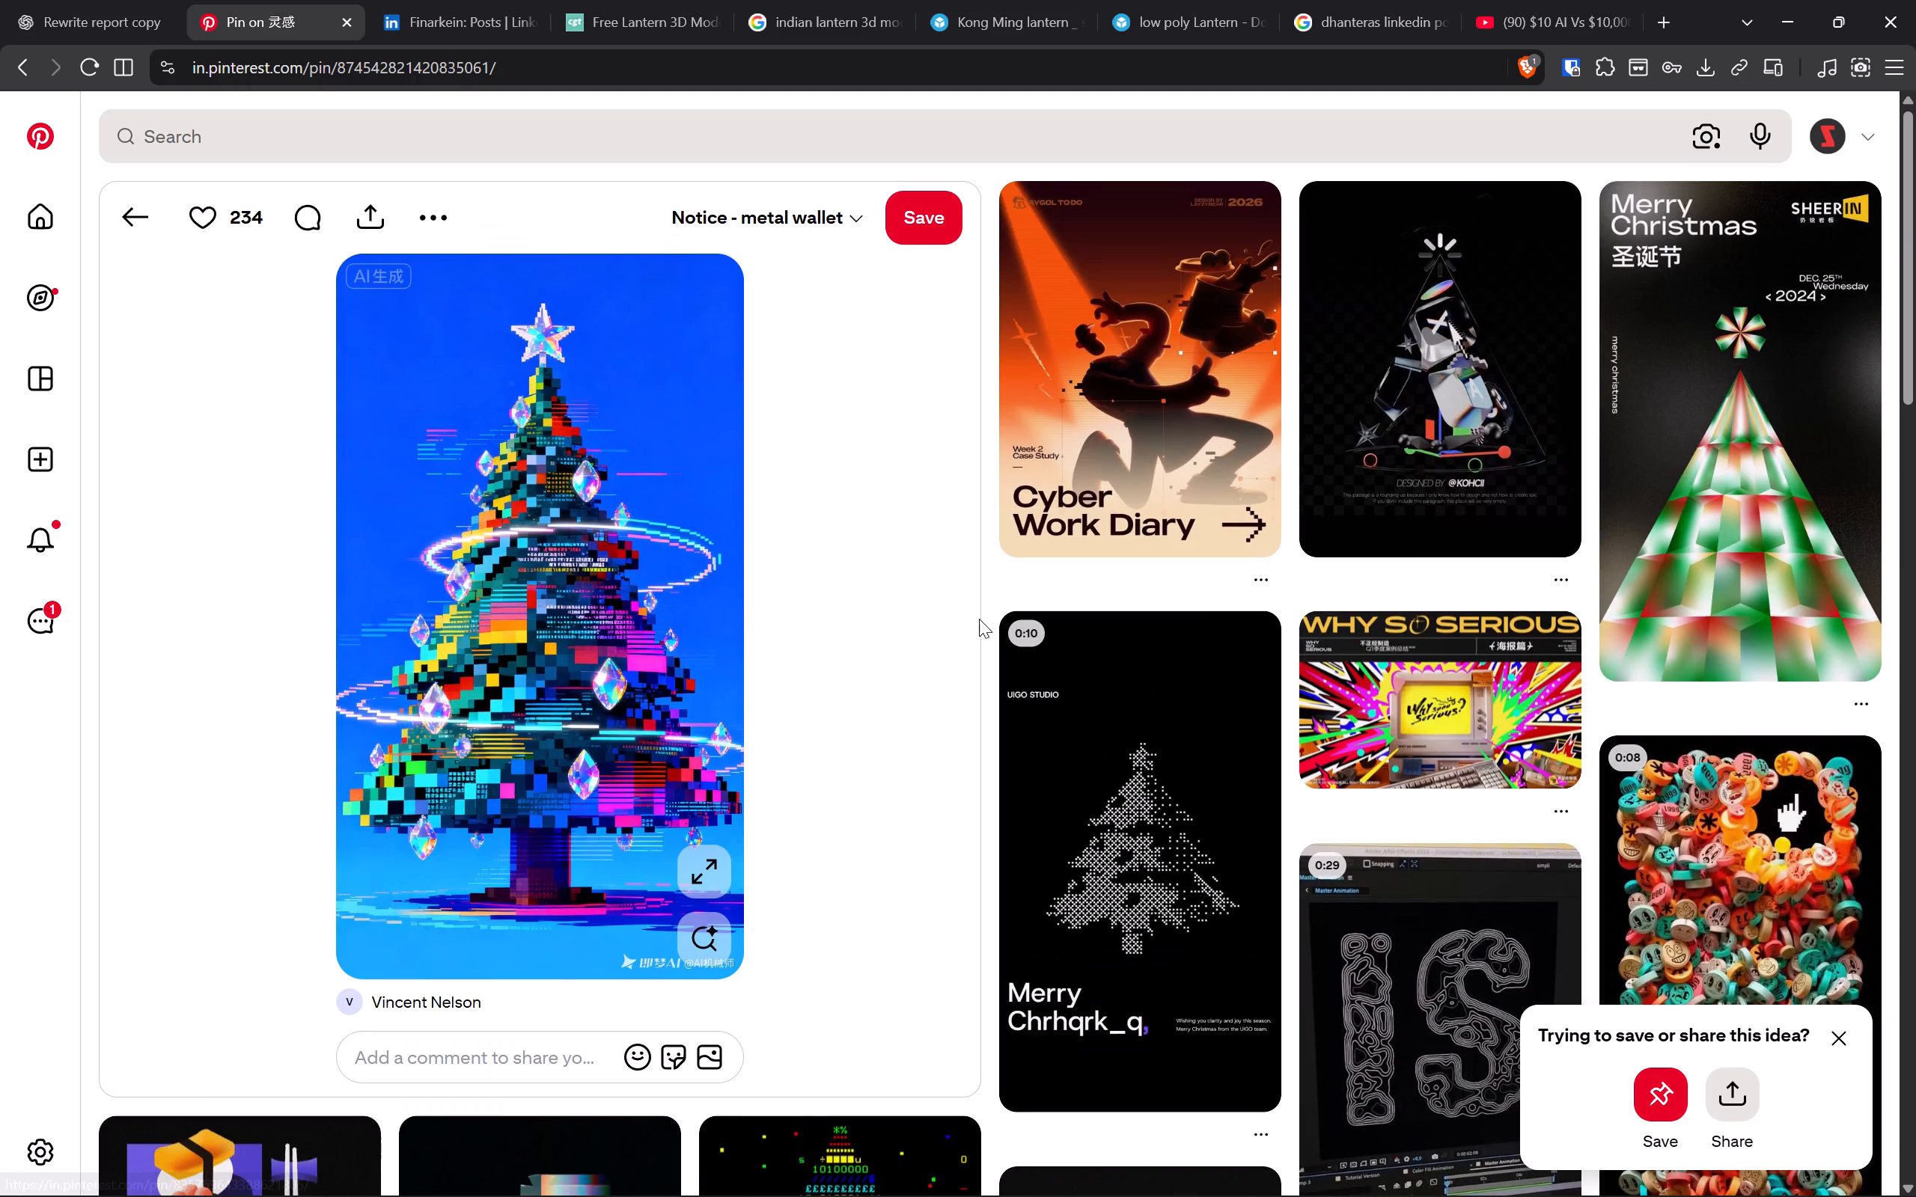
pyautogui.scroll(-4, 979, 619)
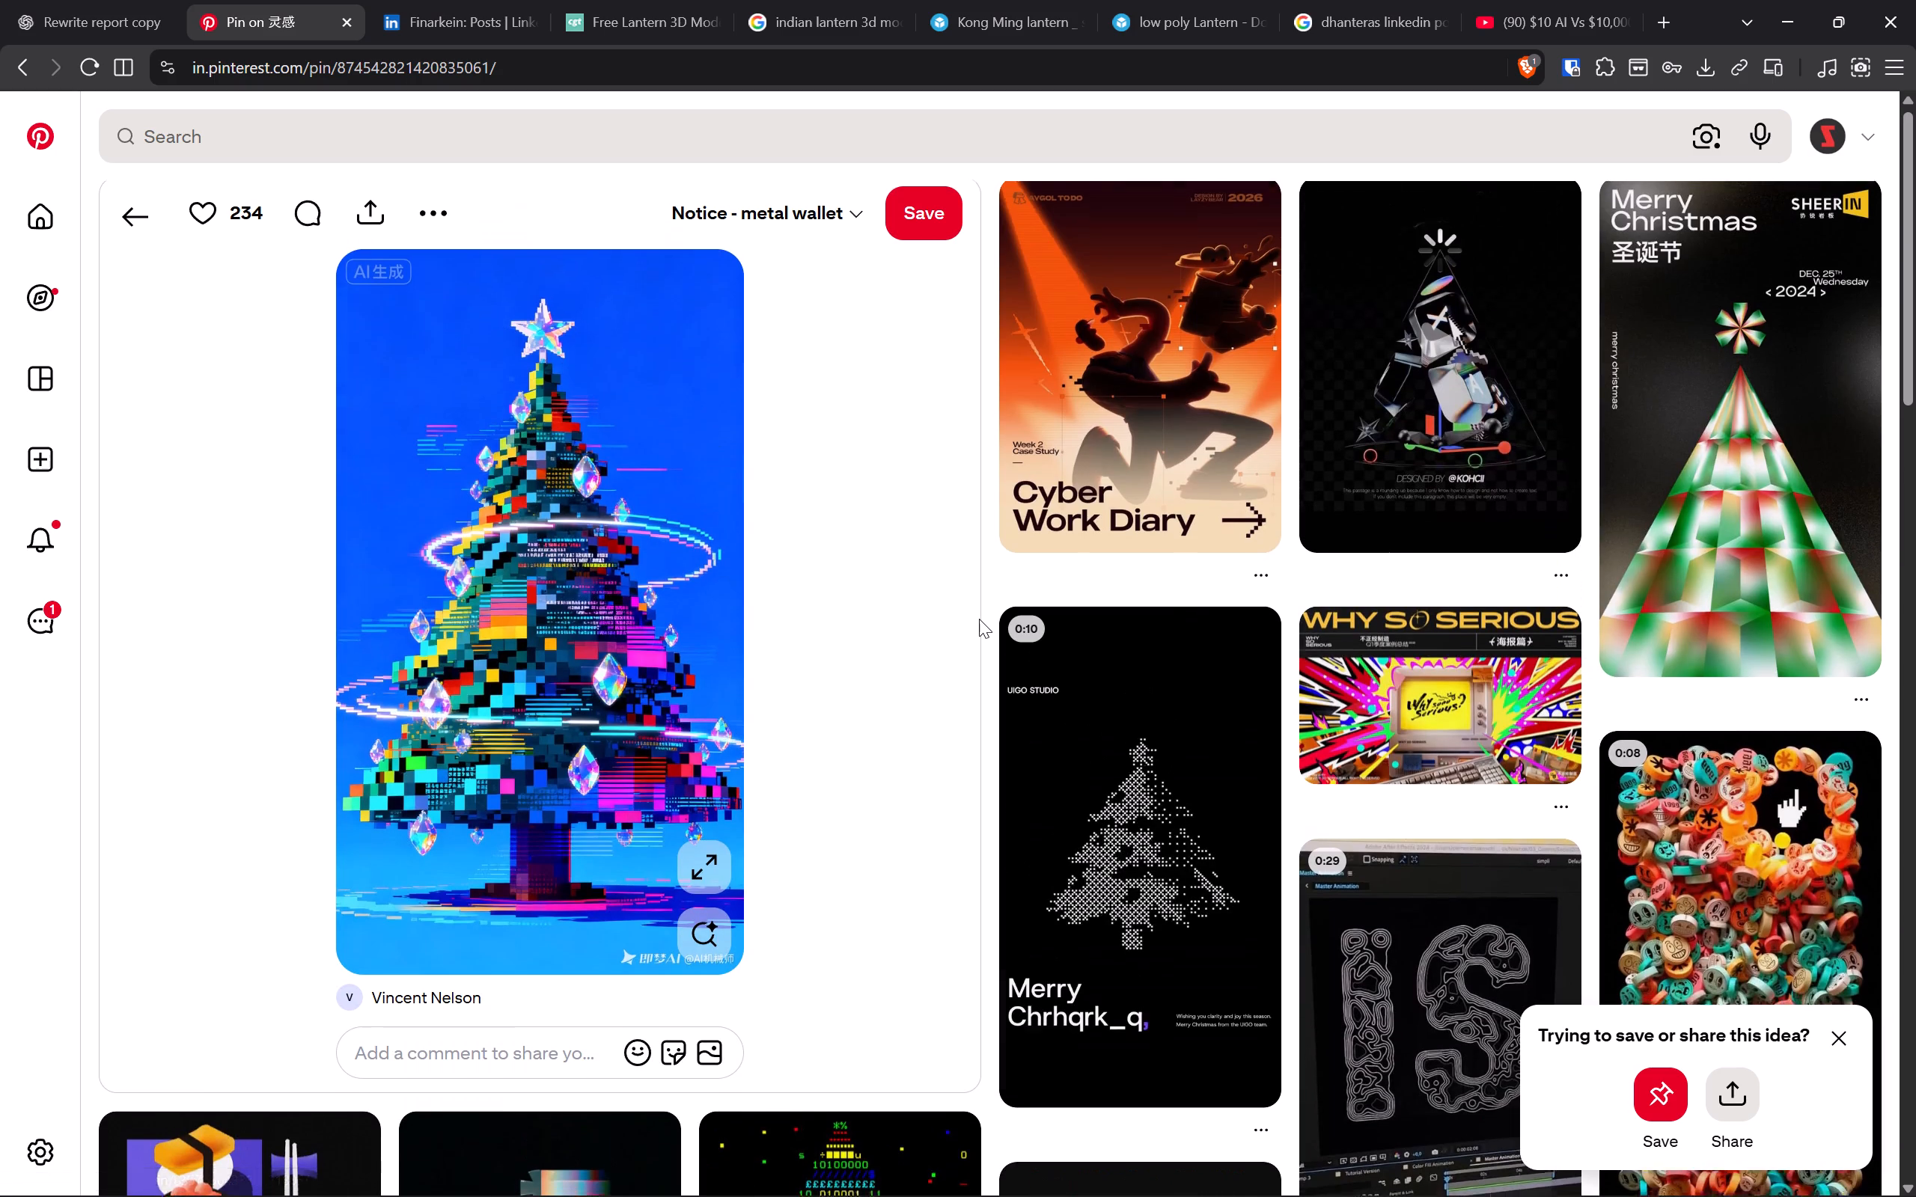
pyautogui.scroll(-5, 979, 619)
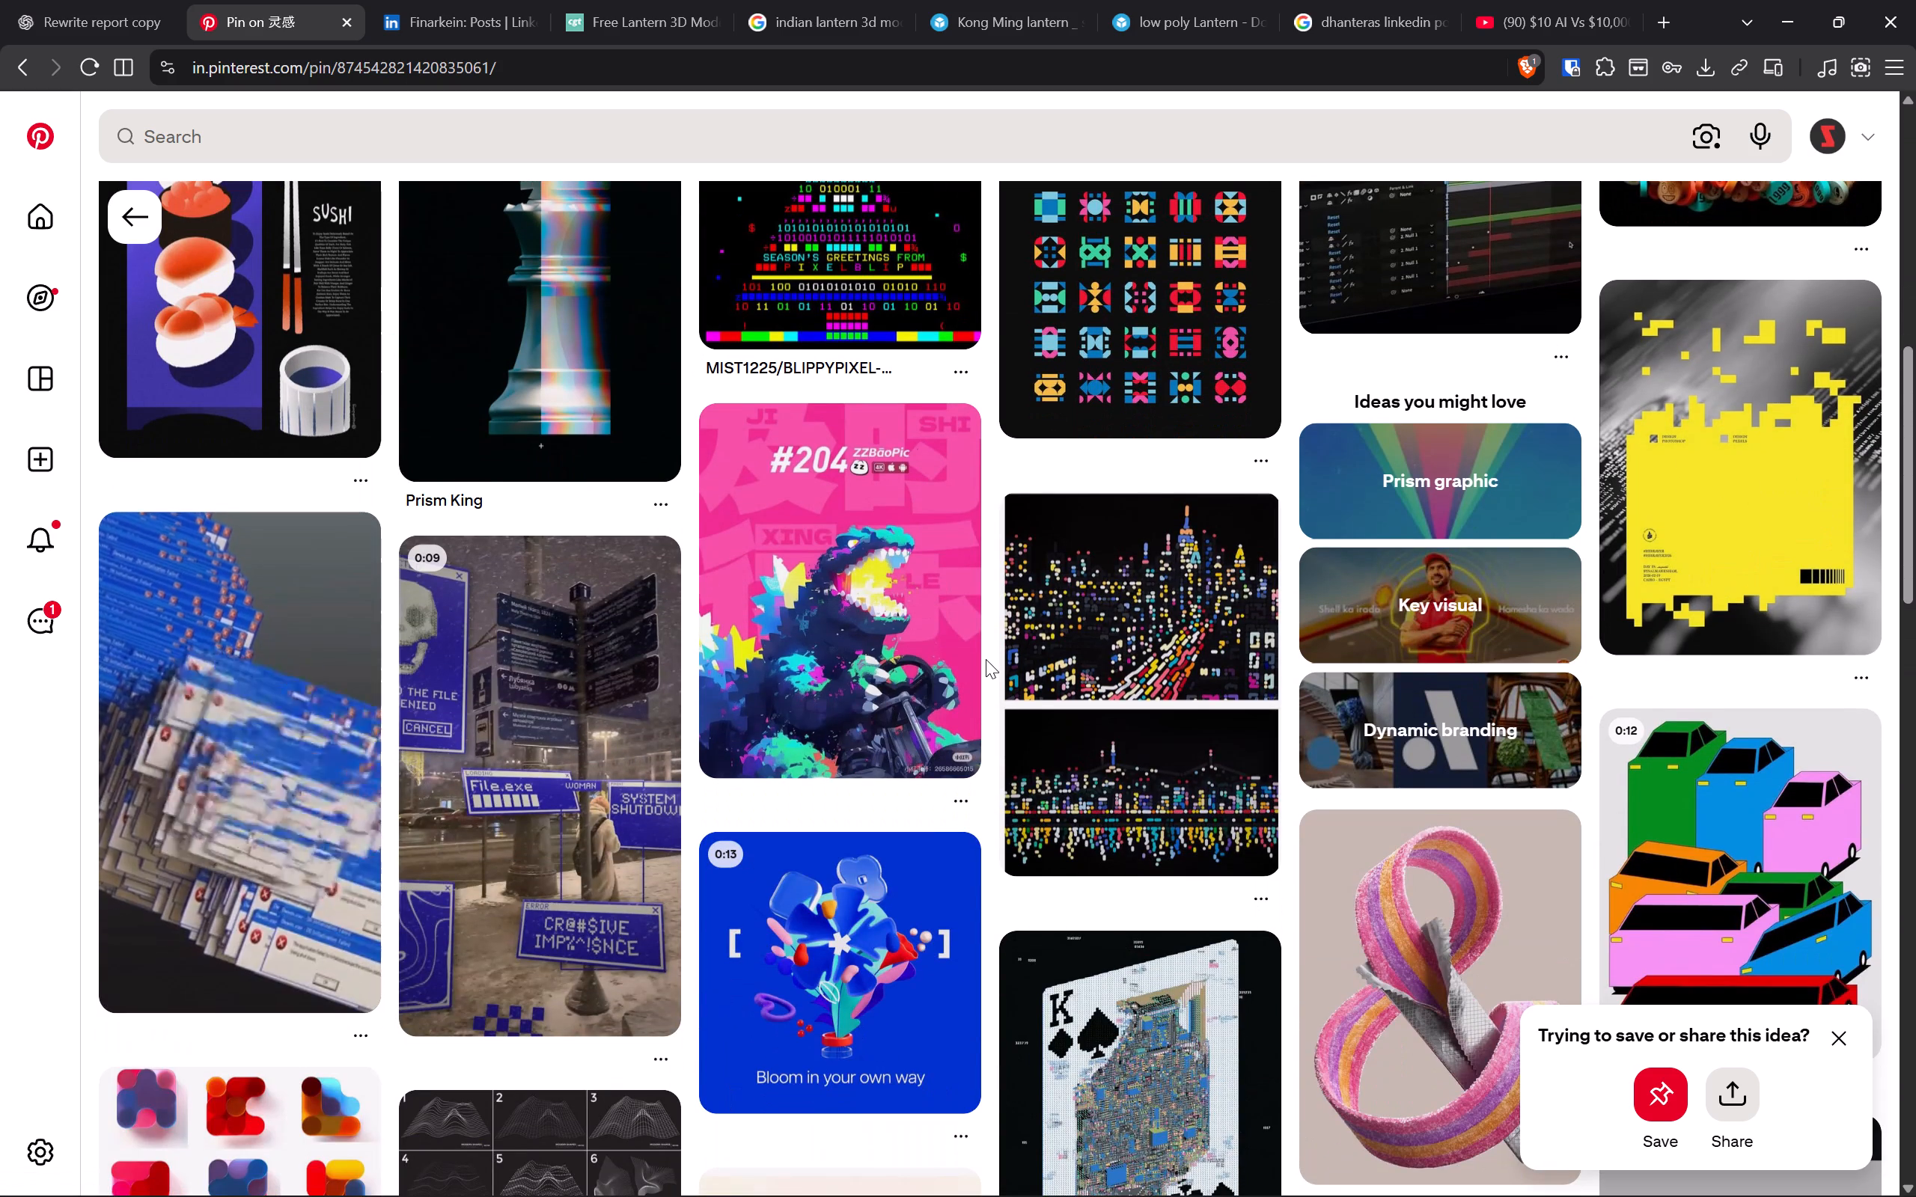
pyautogui.scroll(6, 986, 659)
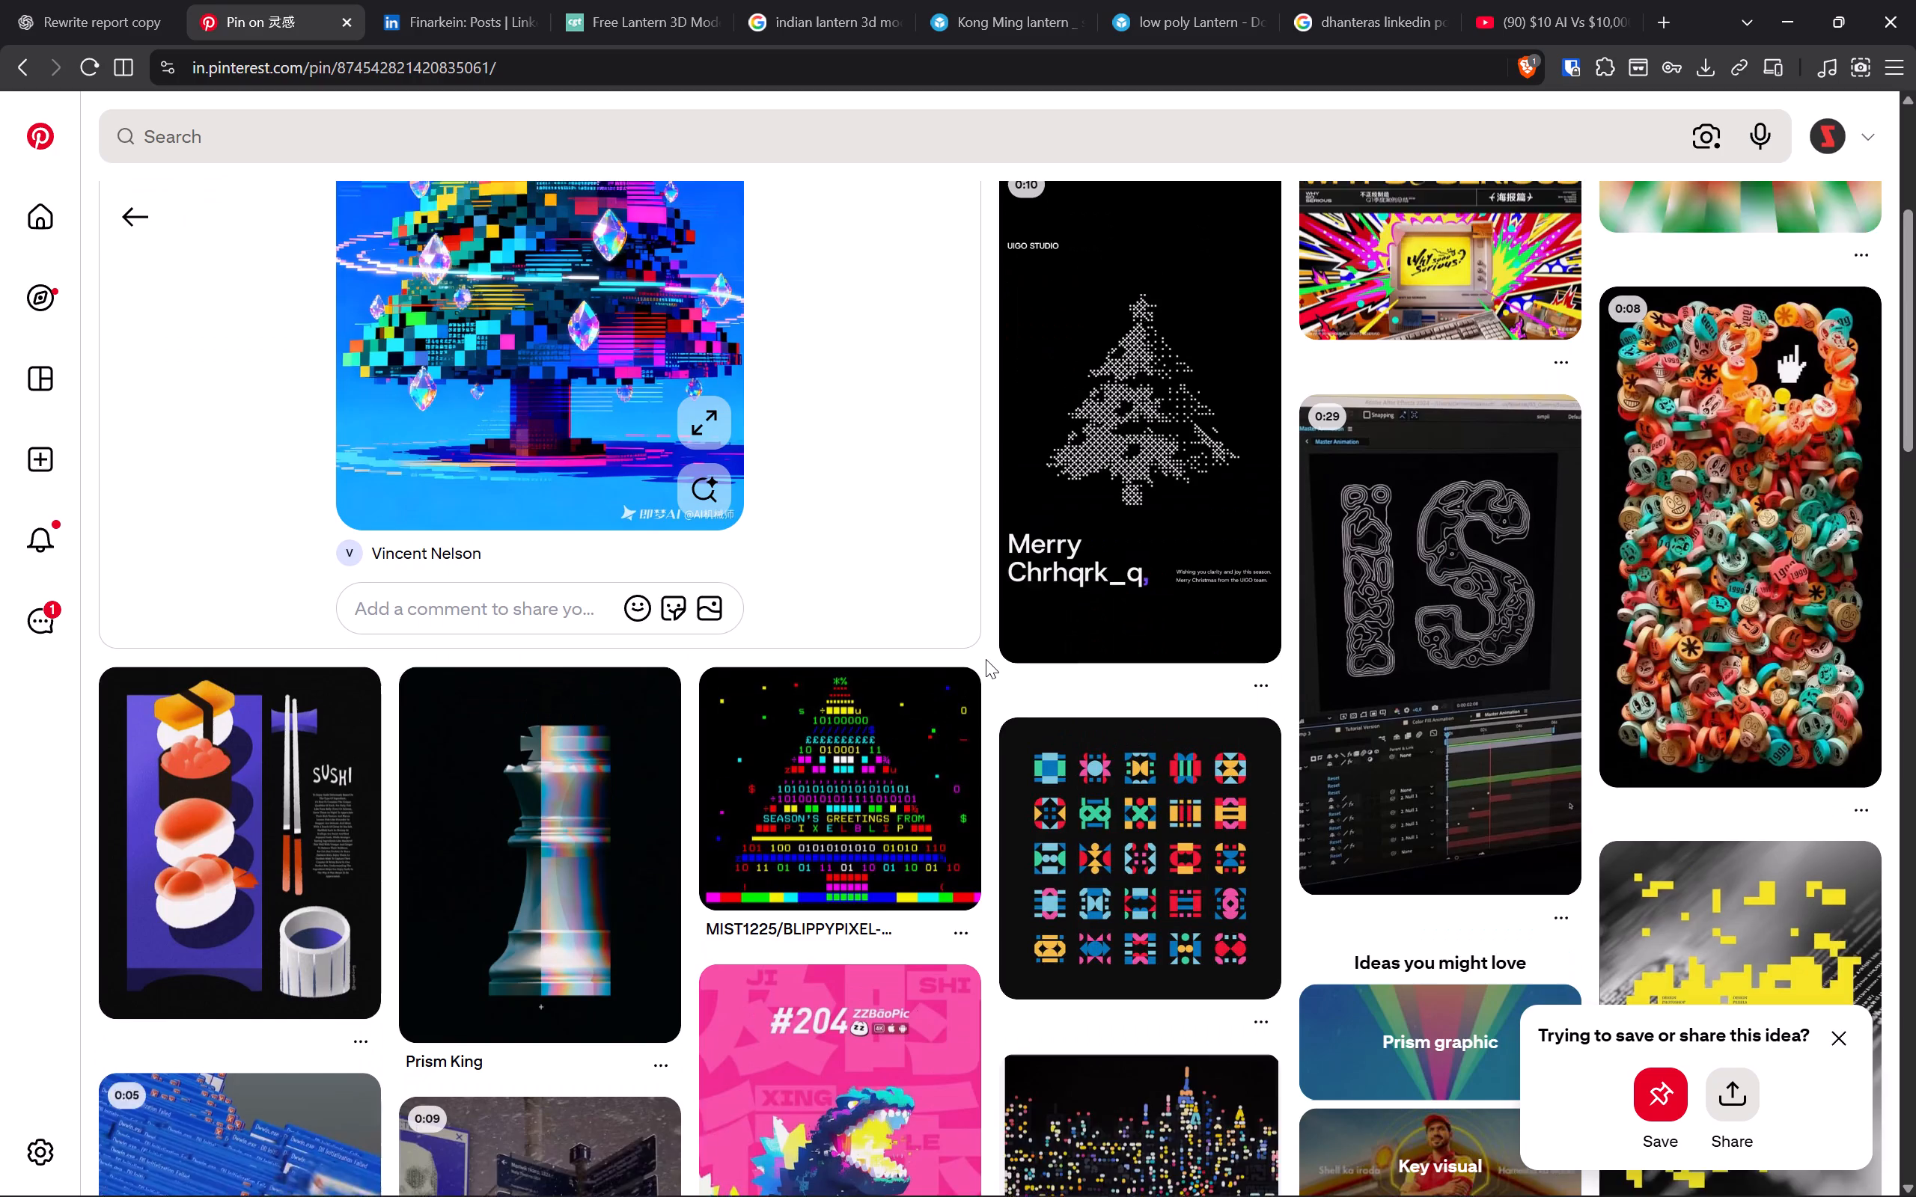
pyautogui.scroll(4, 986, 659)
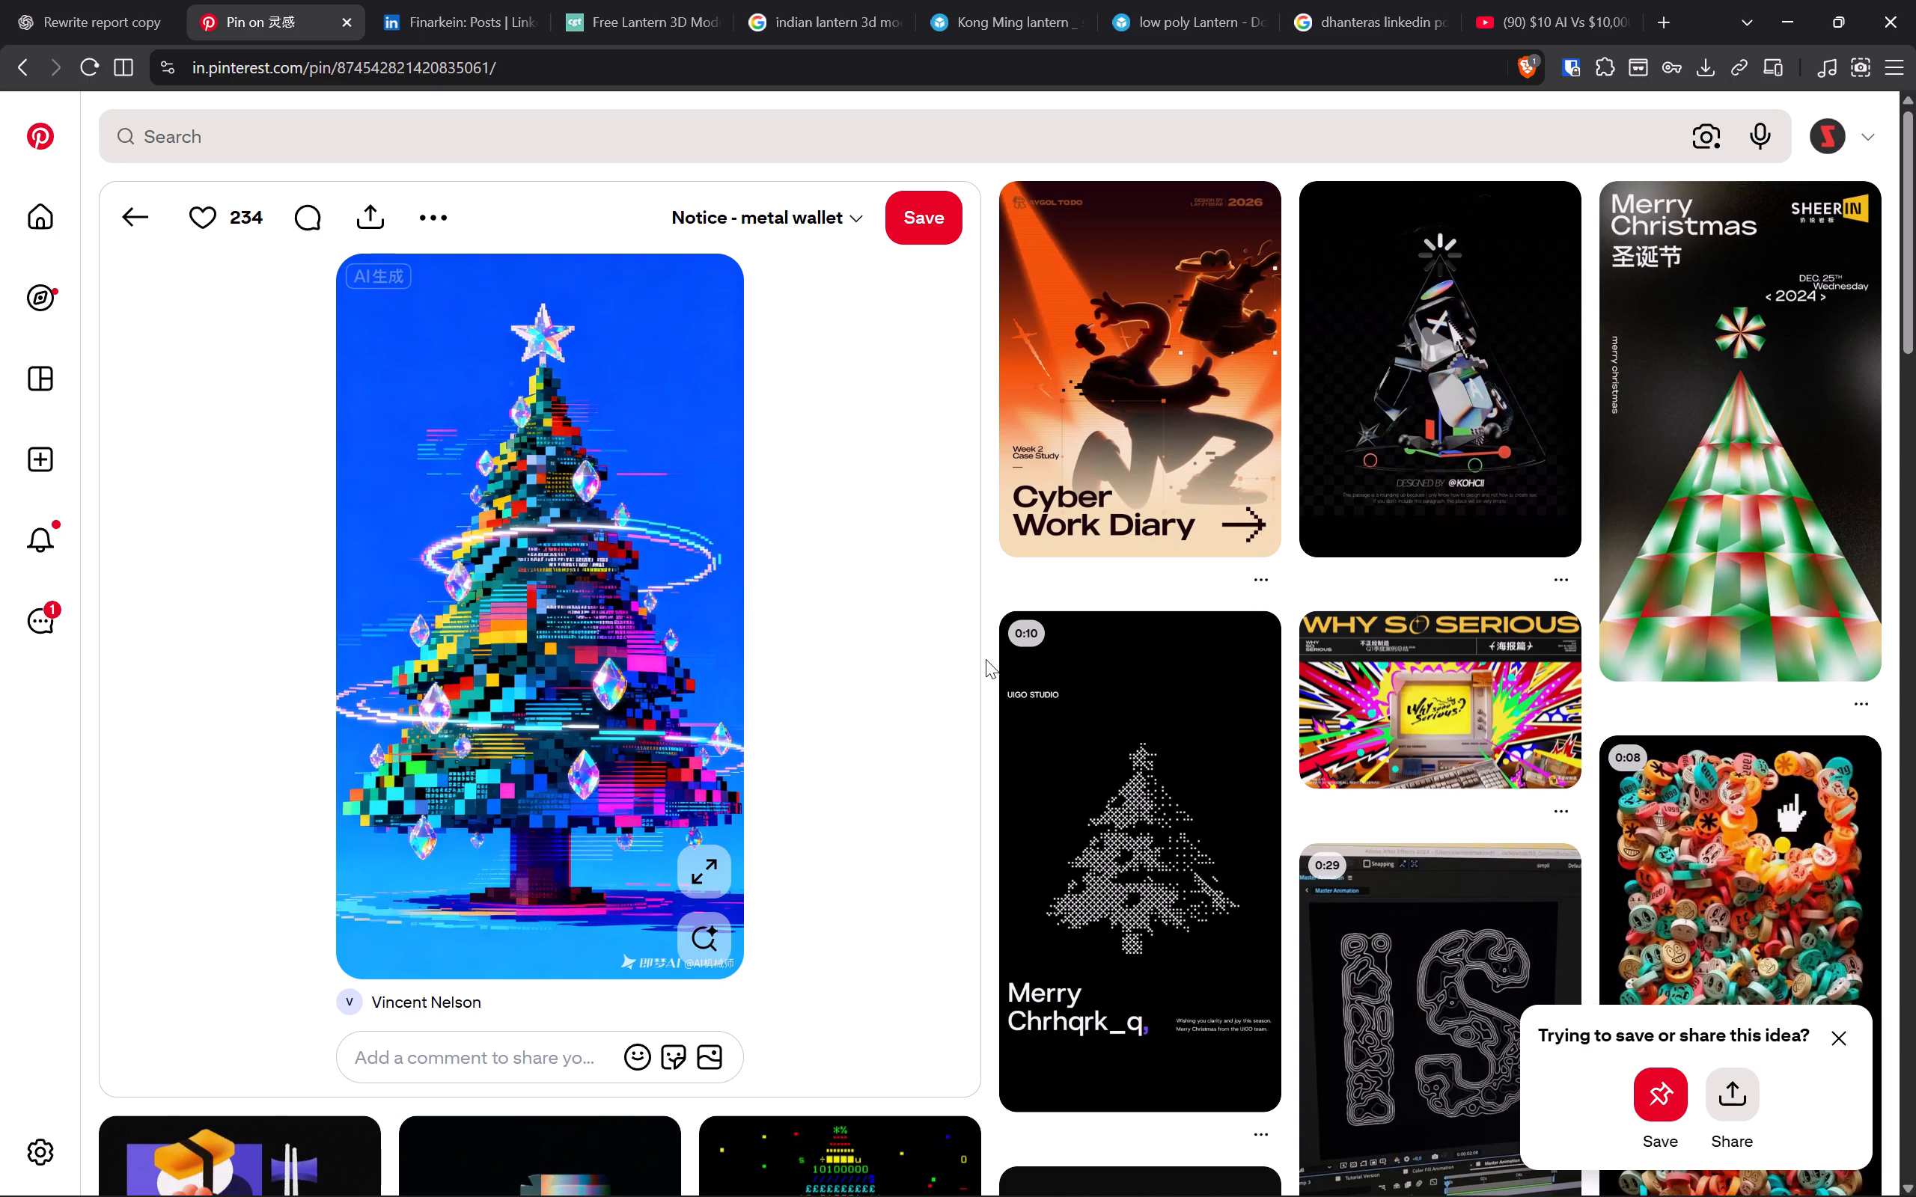
pyautogui.scroll(-4, 986, 659)
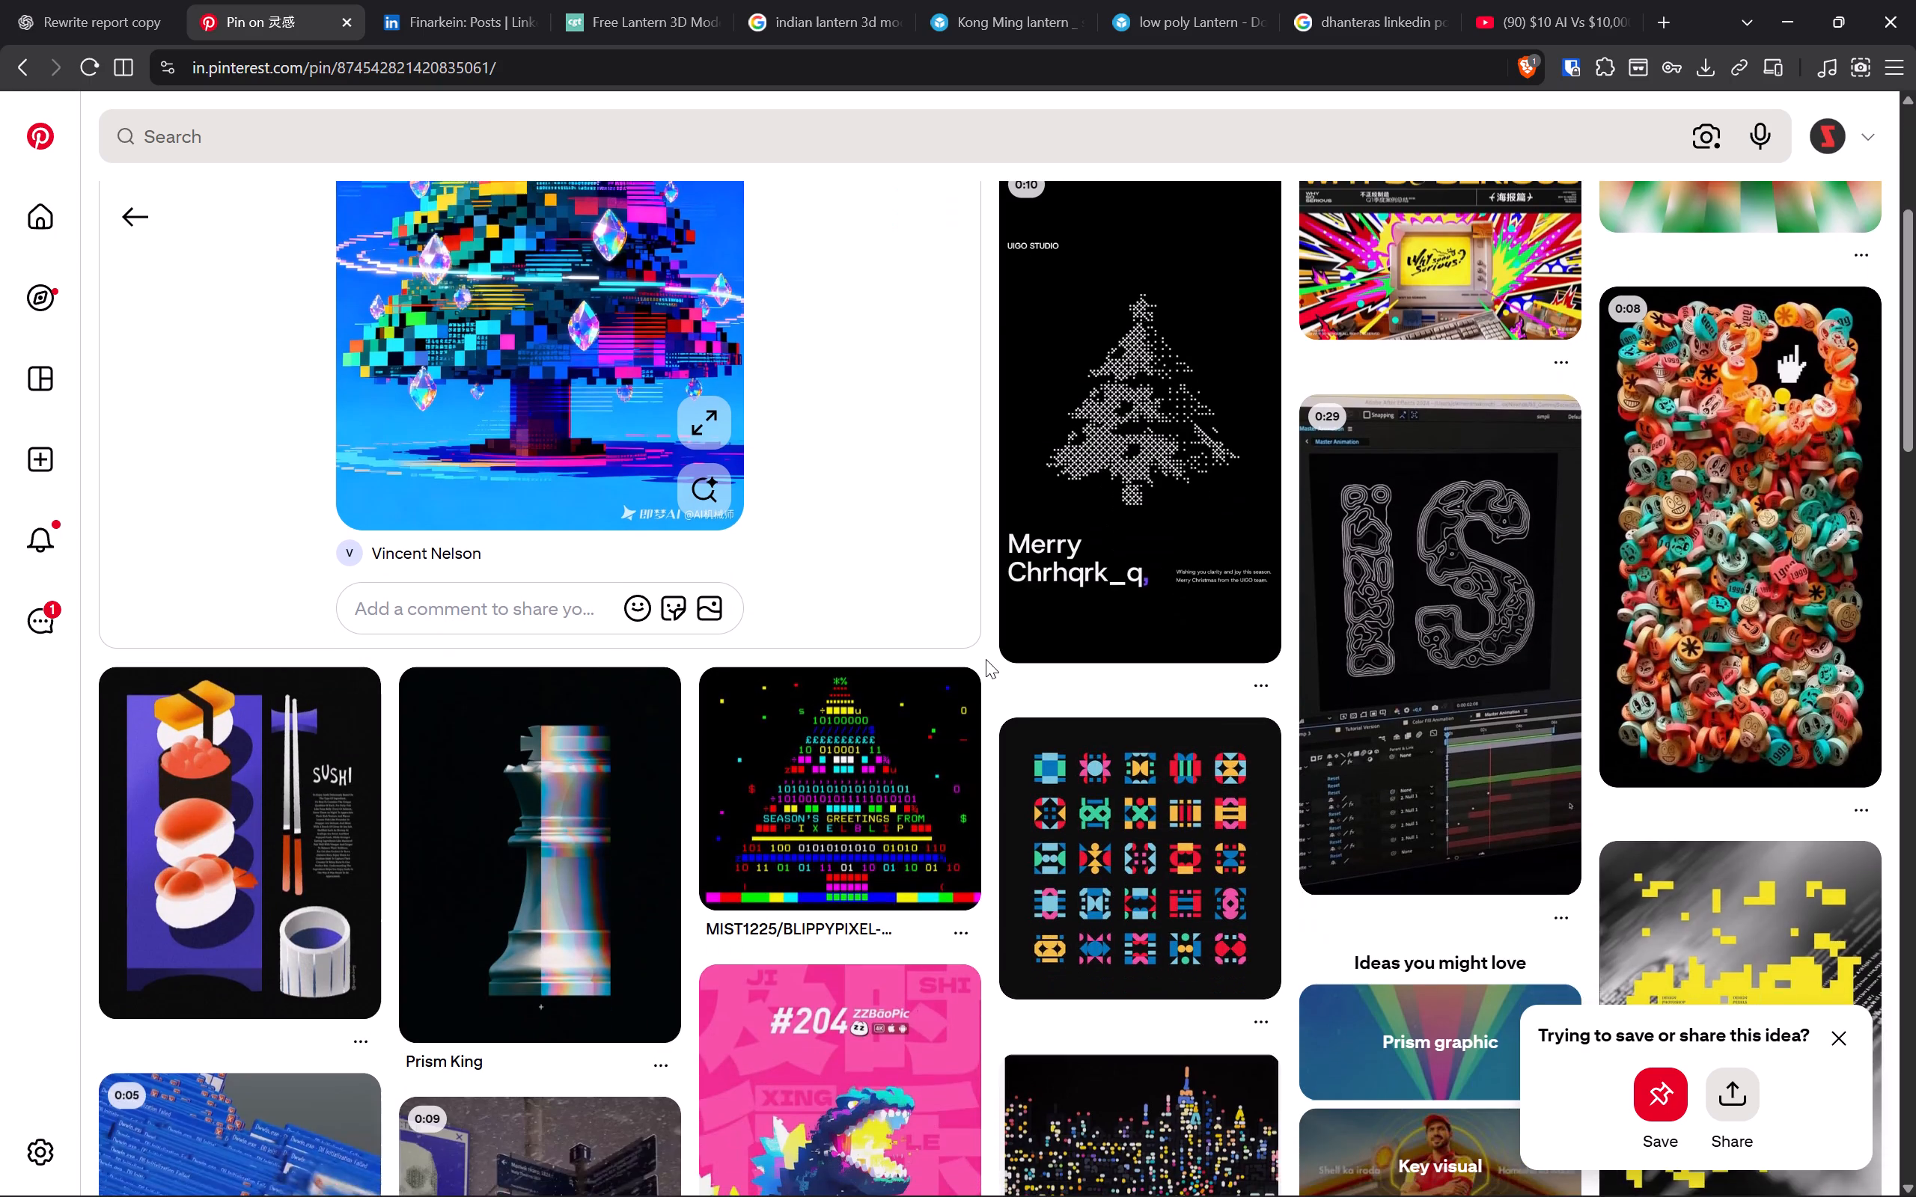
# Look further through the related pins below the pixel-style Christmas tree pin for visual references.
pyautogui.scroll(-5, 986, 659)
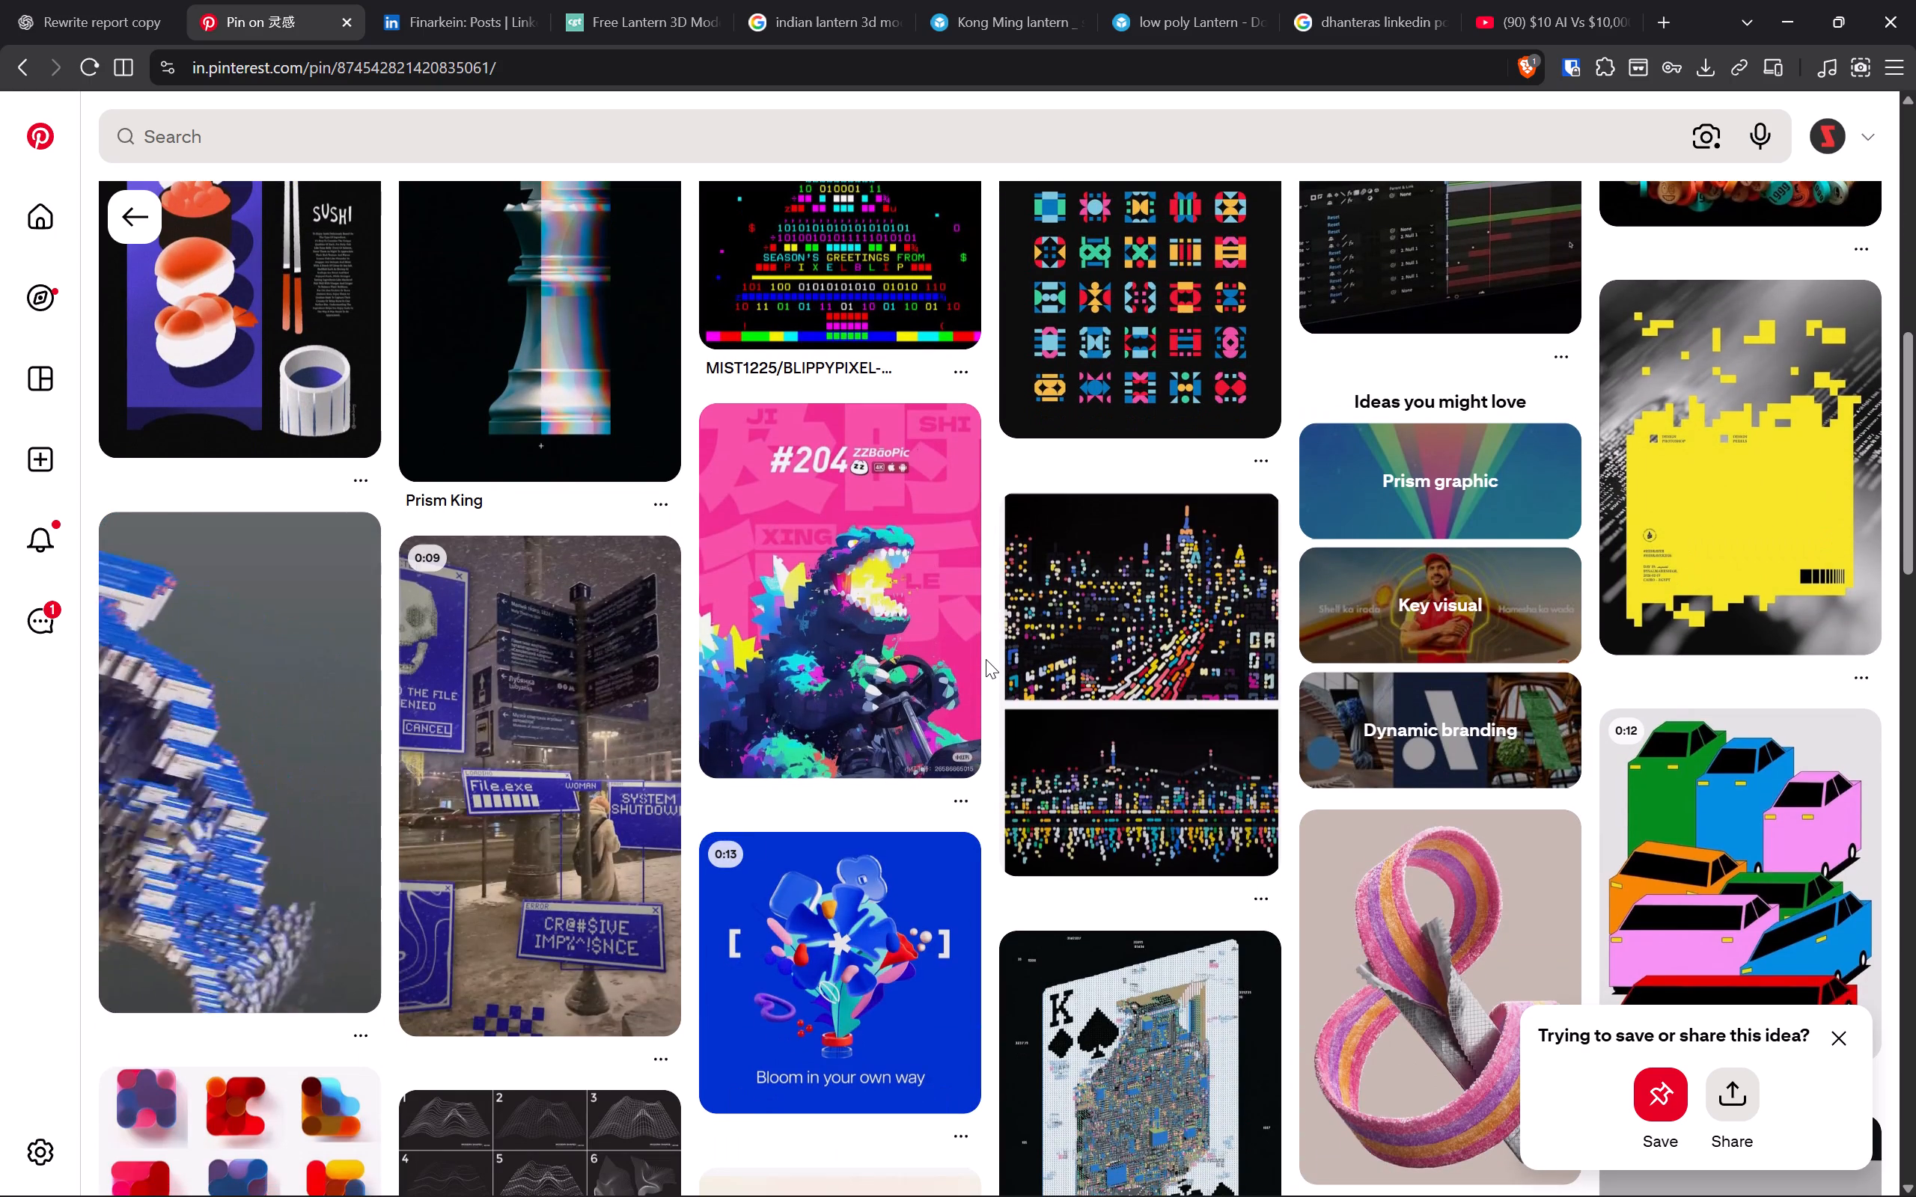
pyautogui.scroll(-4, 986, 659)
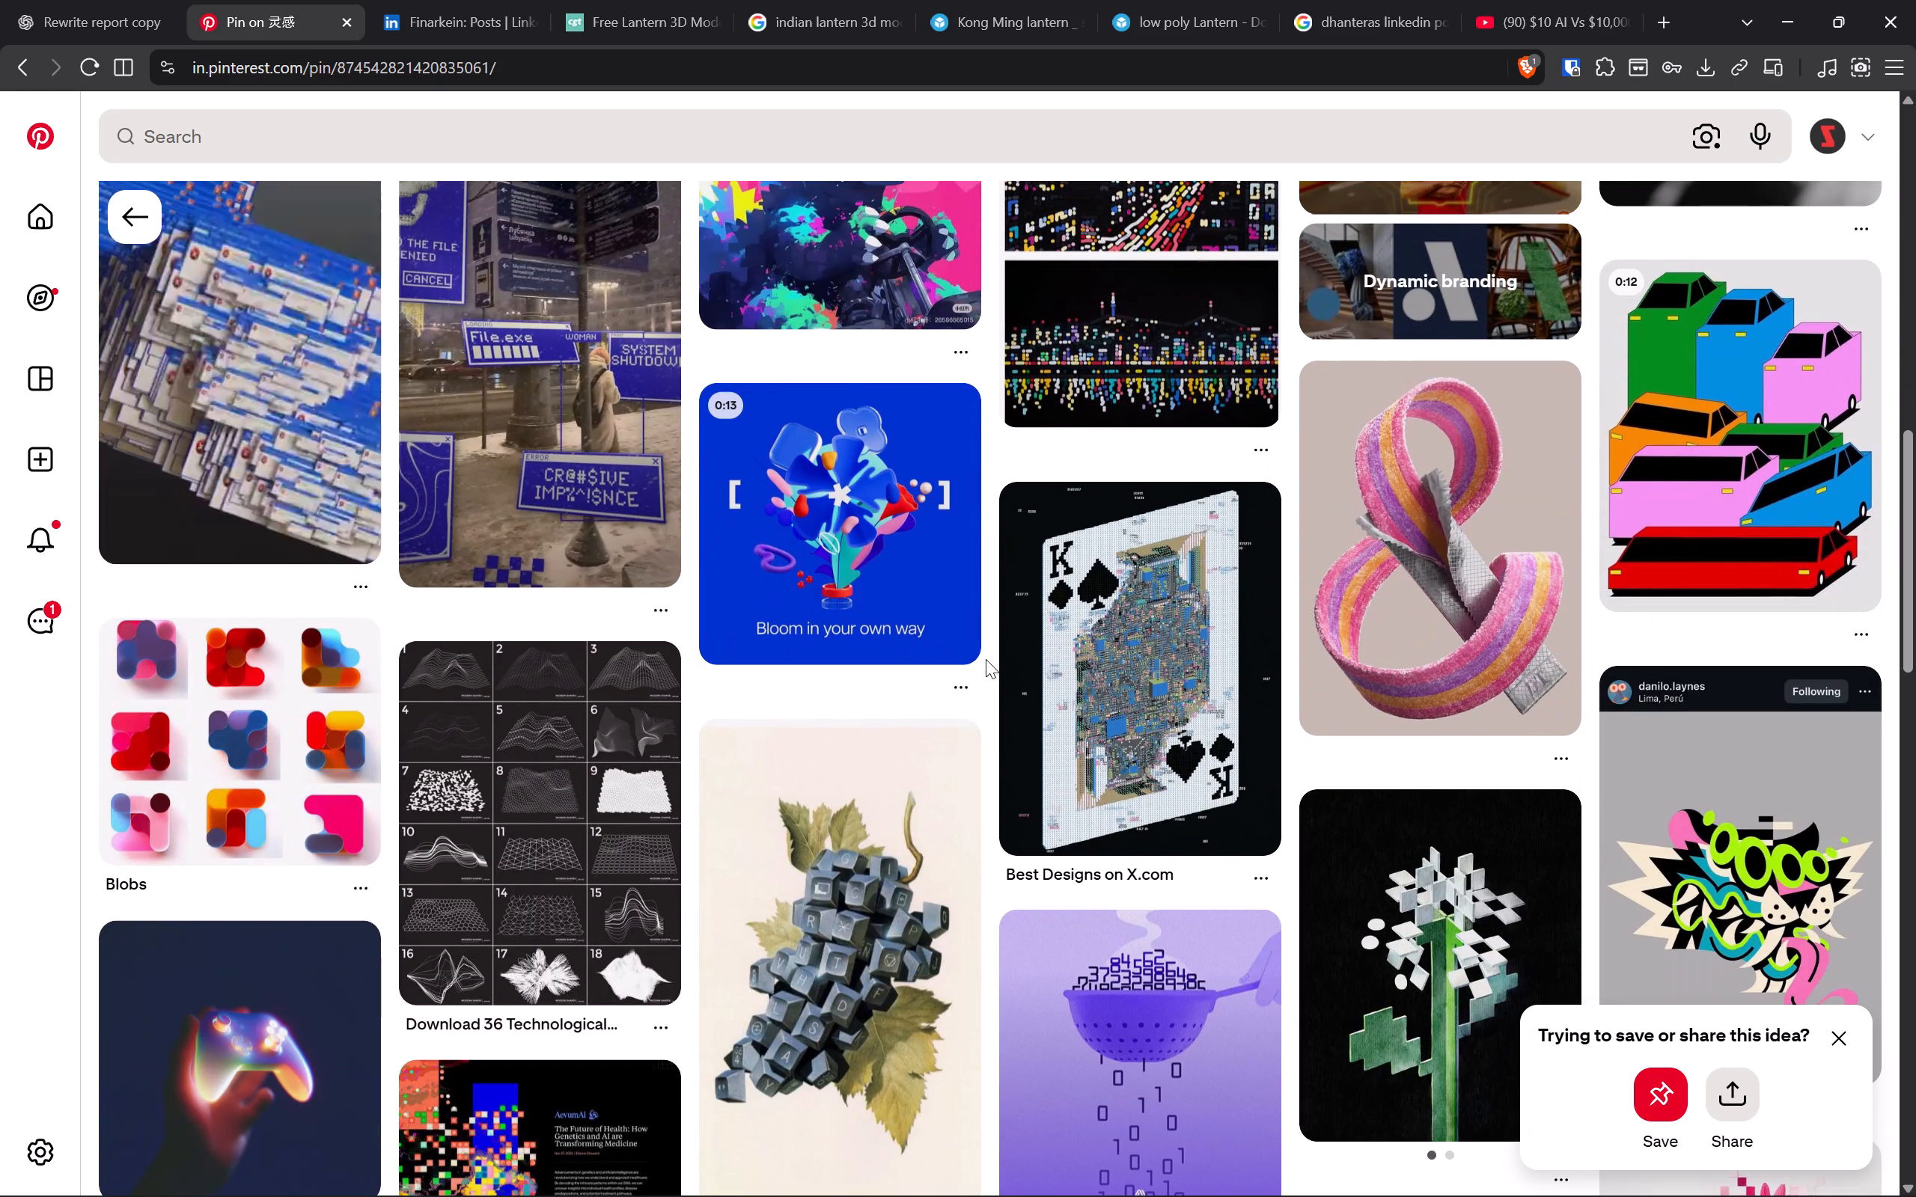
pyautogui.scroll(15, 986, 659)
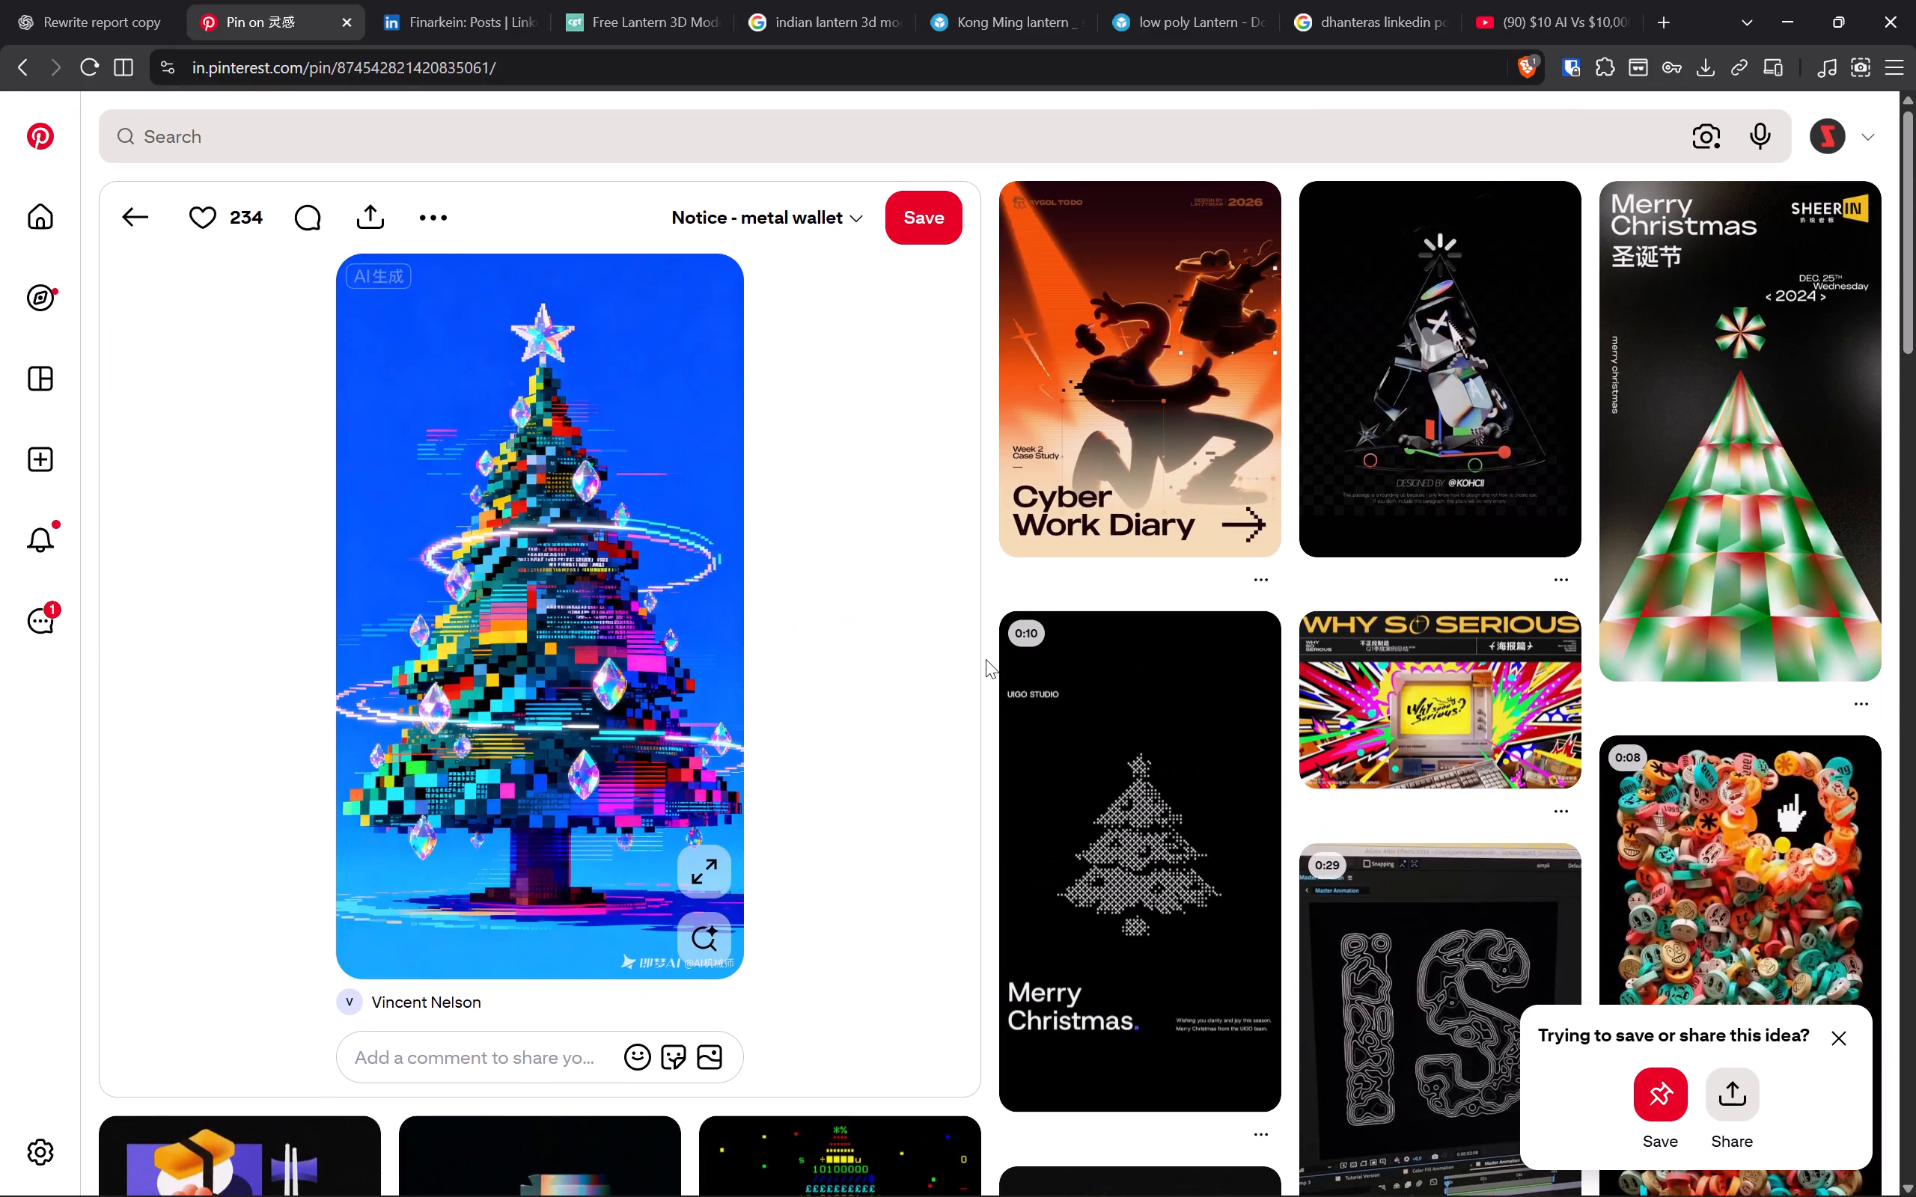
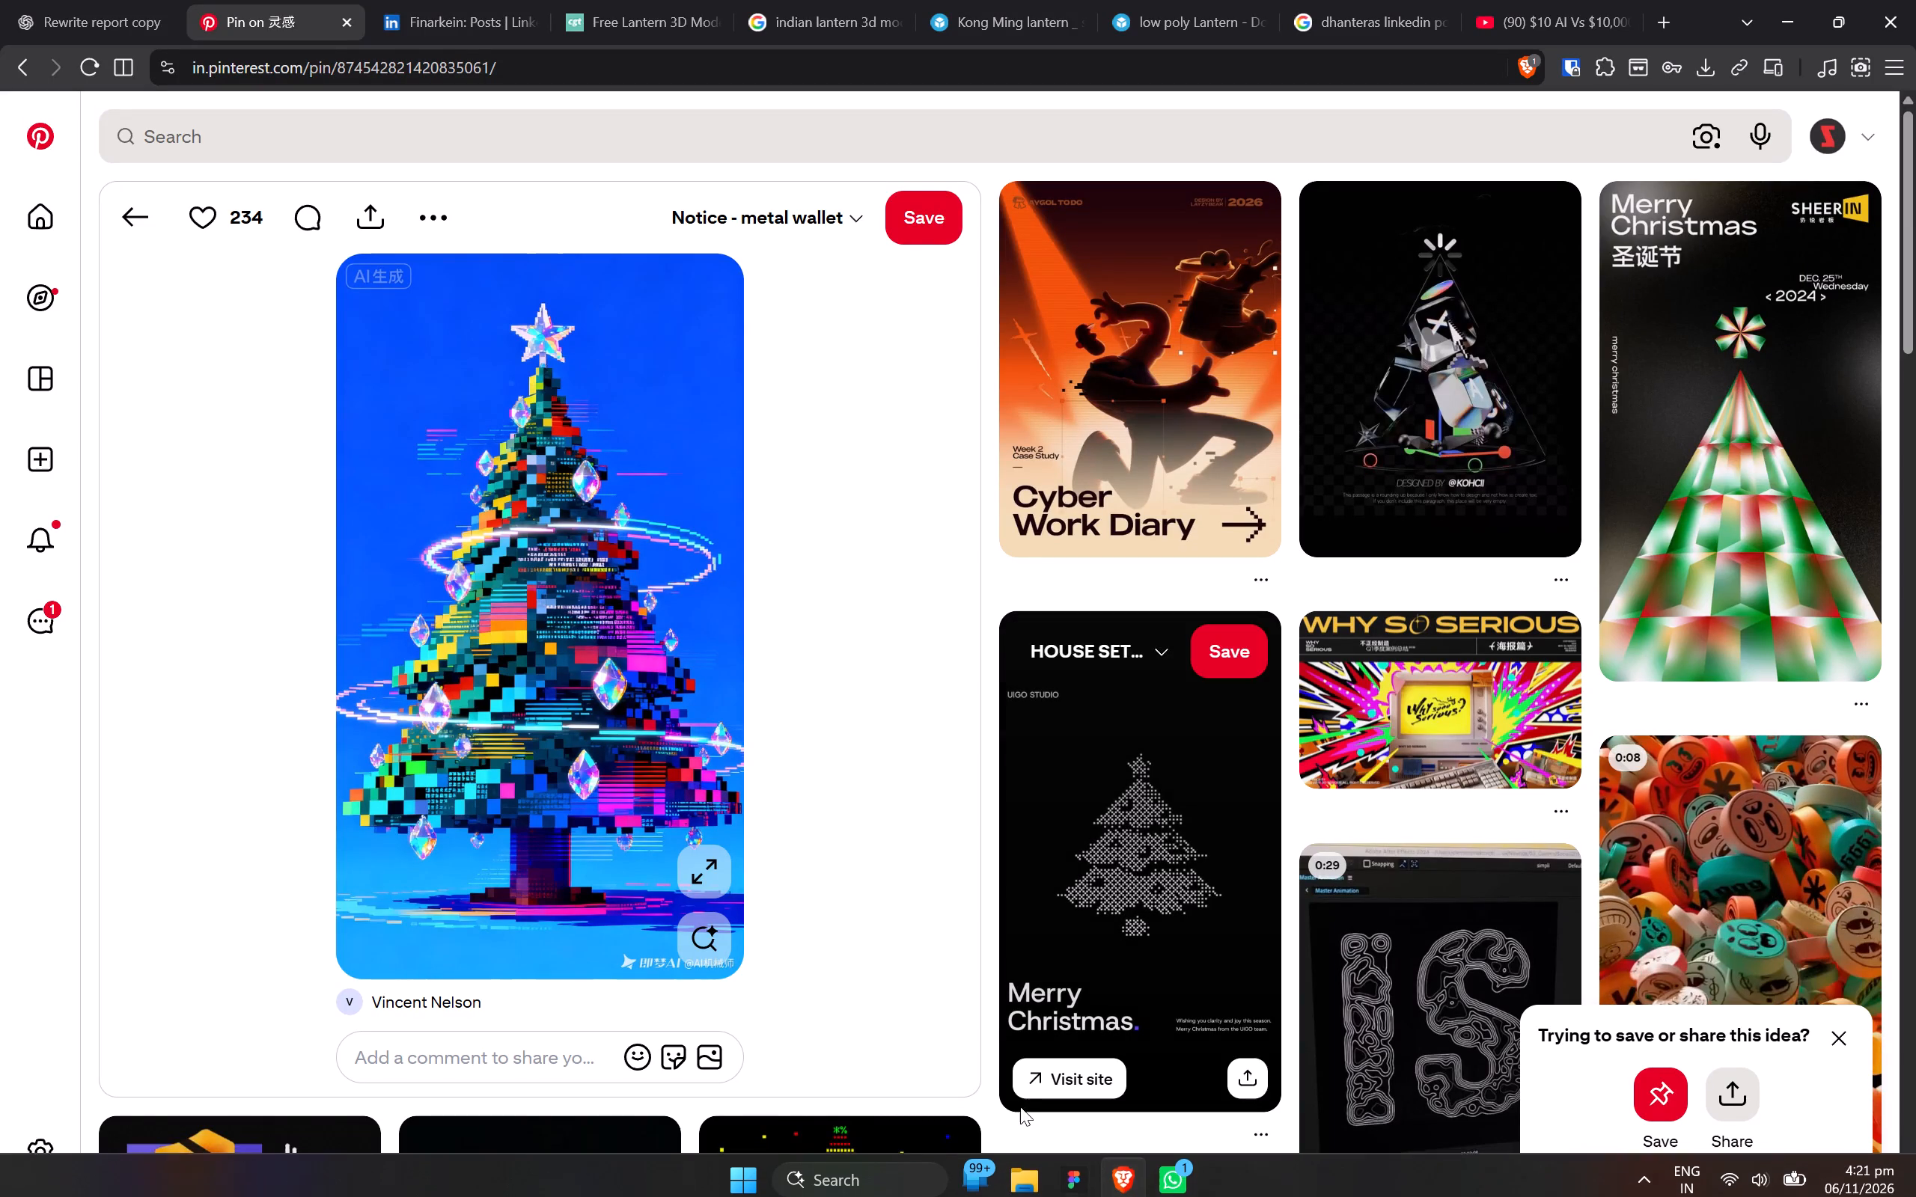
# Browse further down the related pins below the pixel-style Christmas tree pin for more visual references.
pyautogui.scroll(-10, 985, 1094)
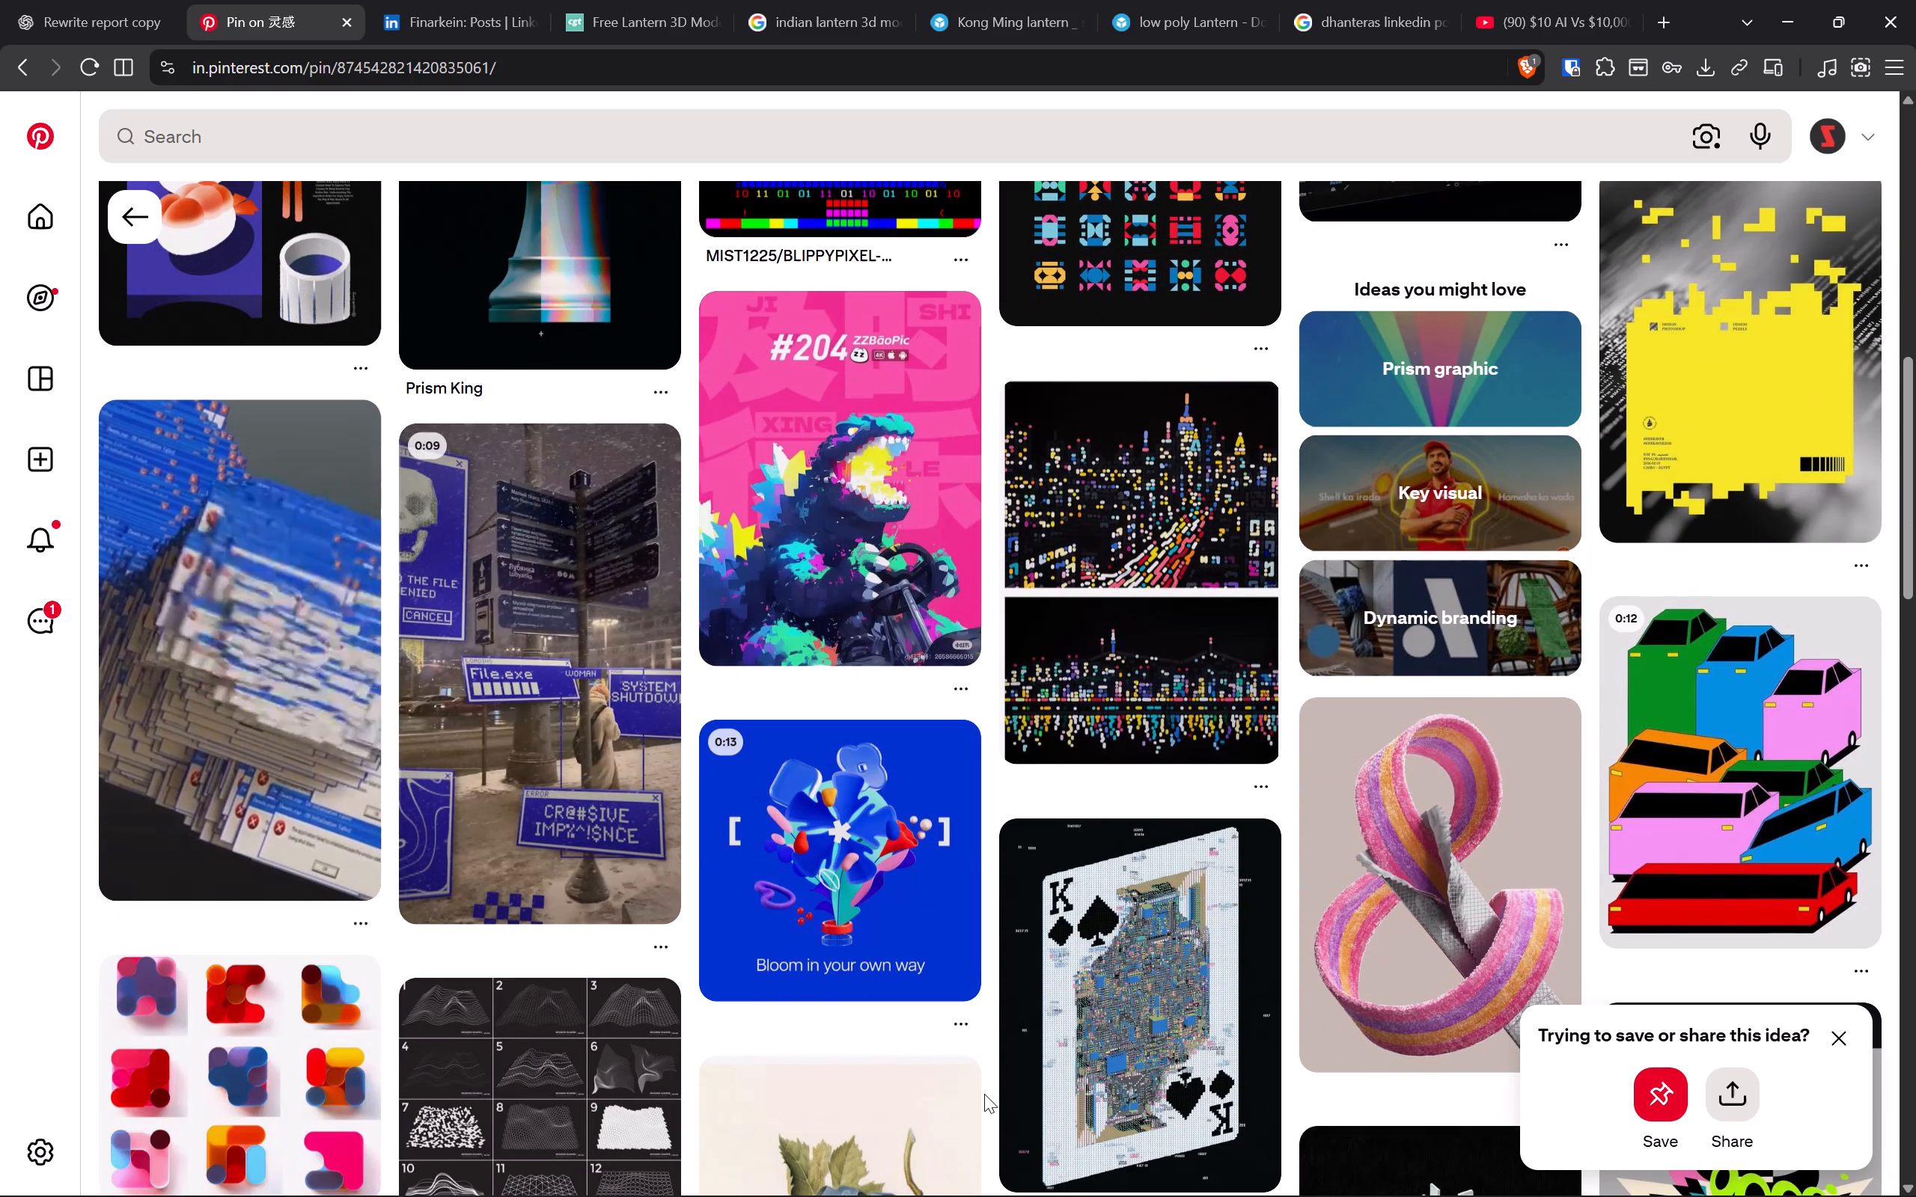
pyautogui.scroll(-5, 984, 1094)
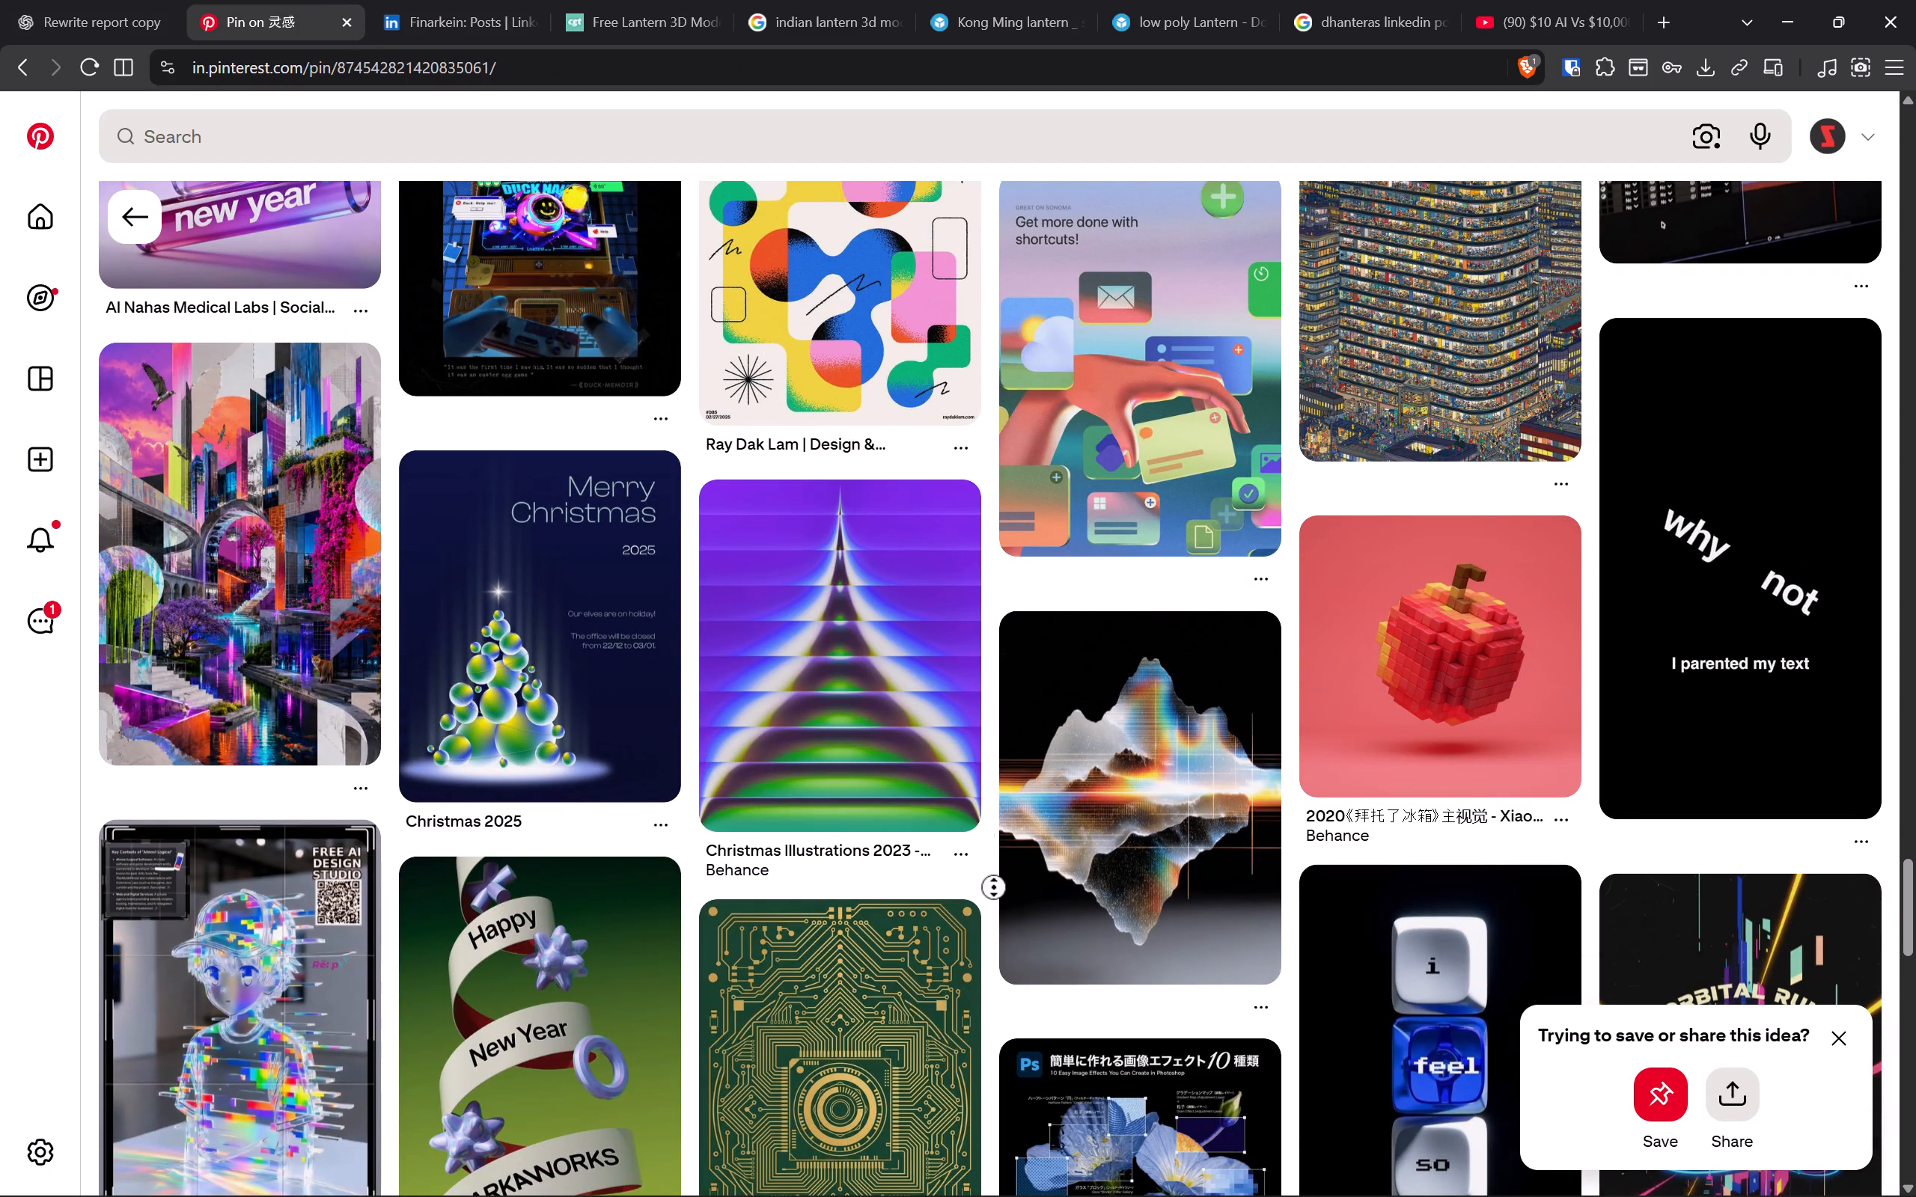
pyautogui.middleClick(968, 409)
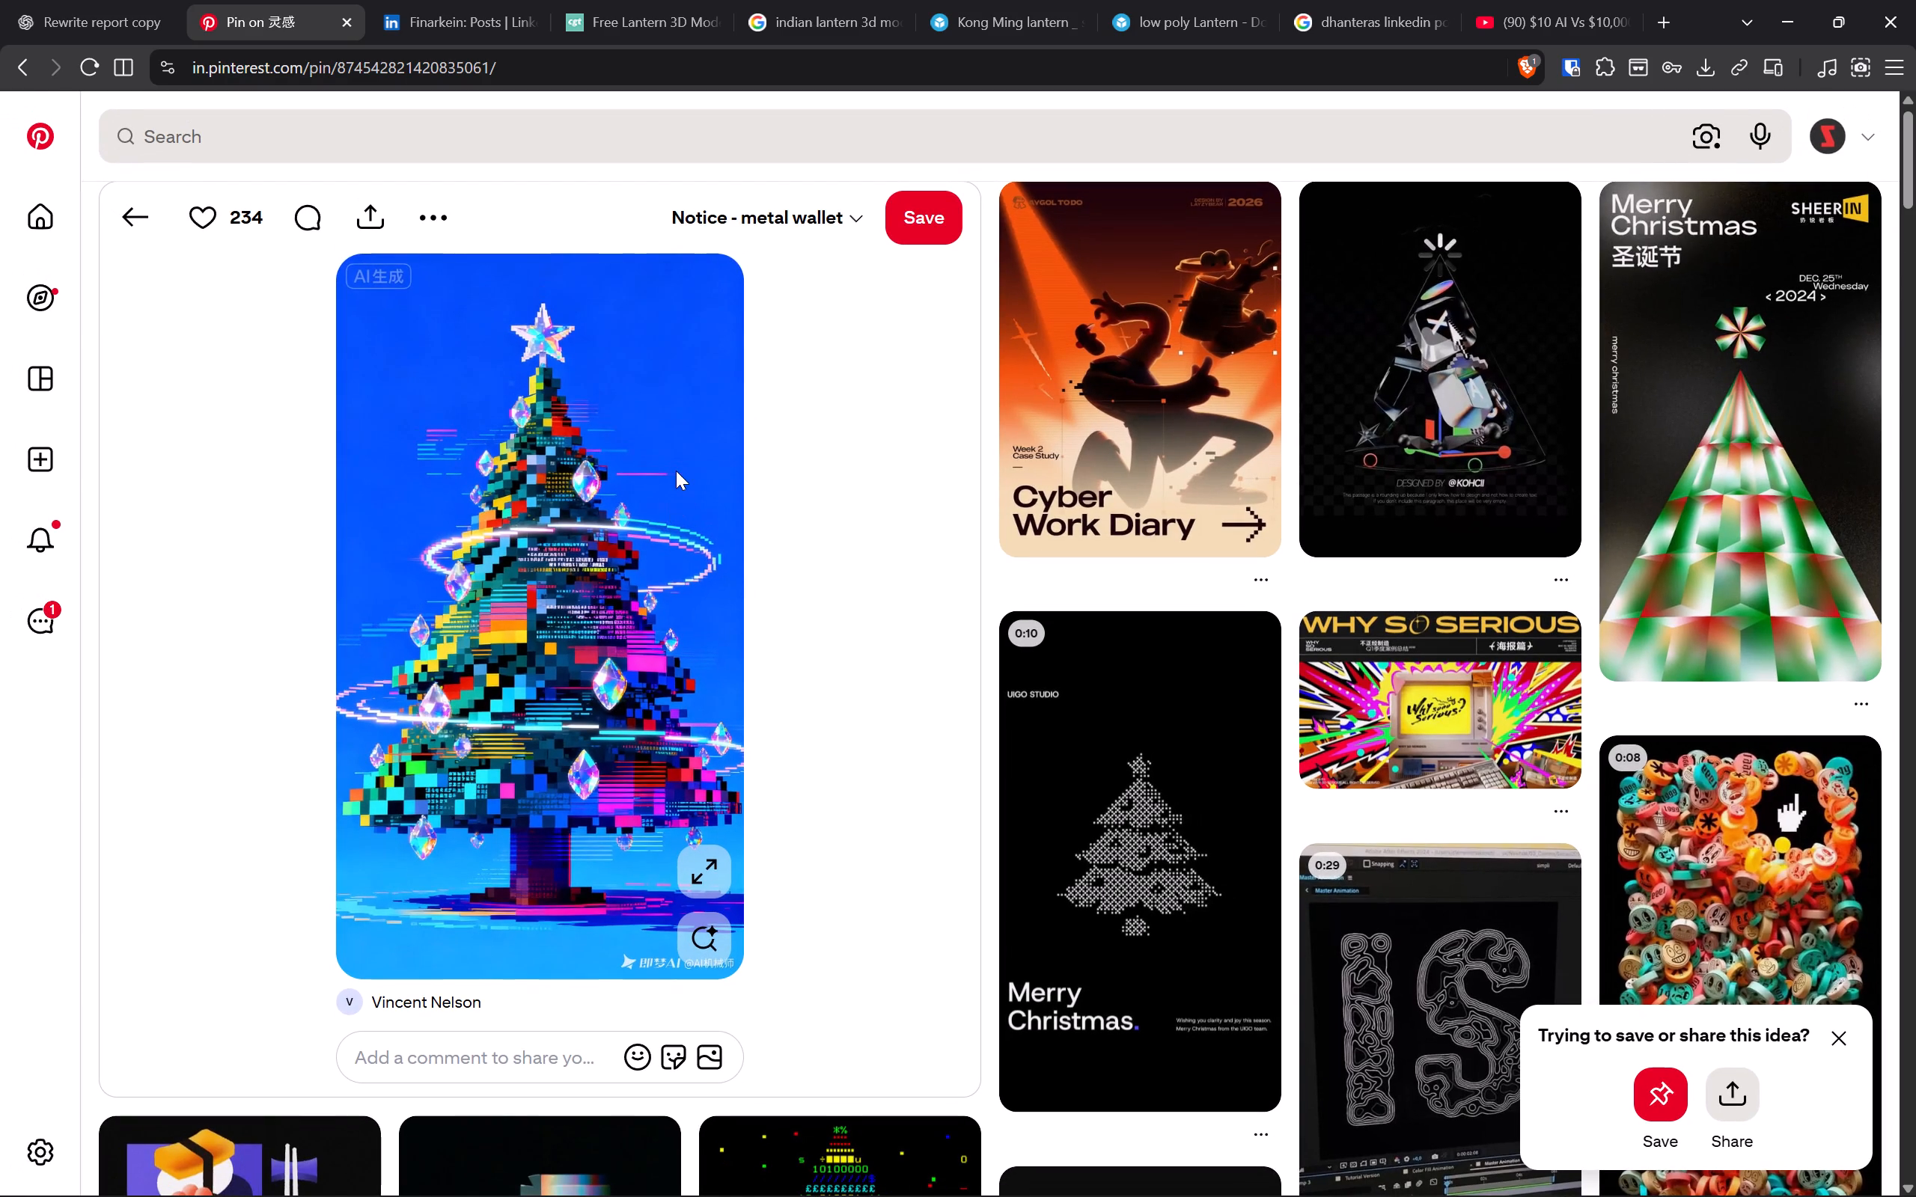
# Examine the pixel Christmas tree pin at enlarged size, including its star, crystal ornaments, light rings and block texture.
pyautogui.hscroll(6, 676, 471)
pyautogui.scroll(1, 676, 471)
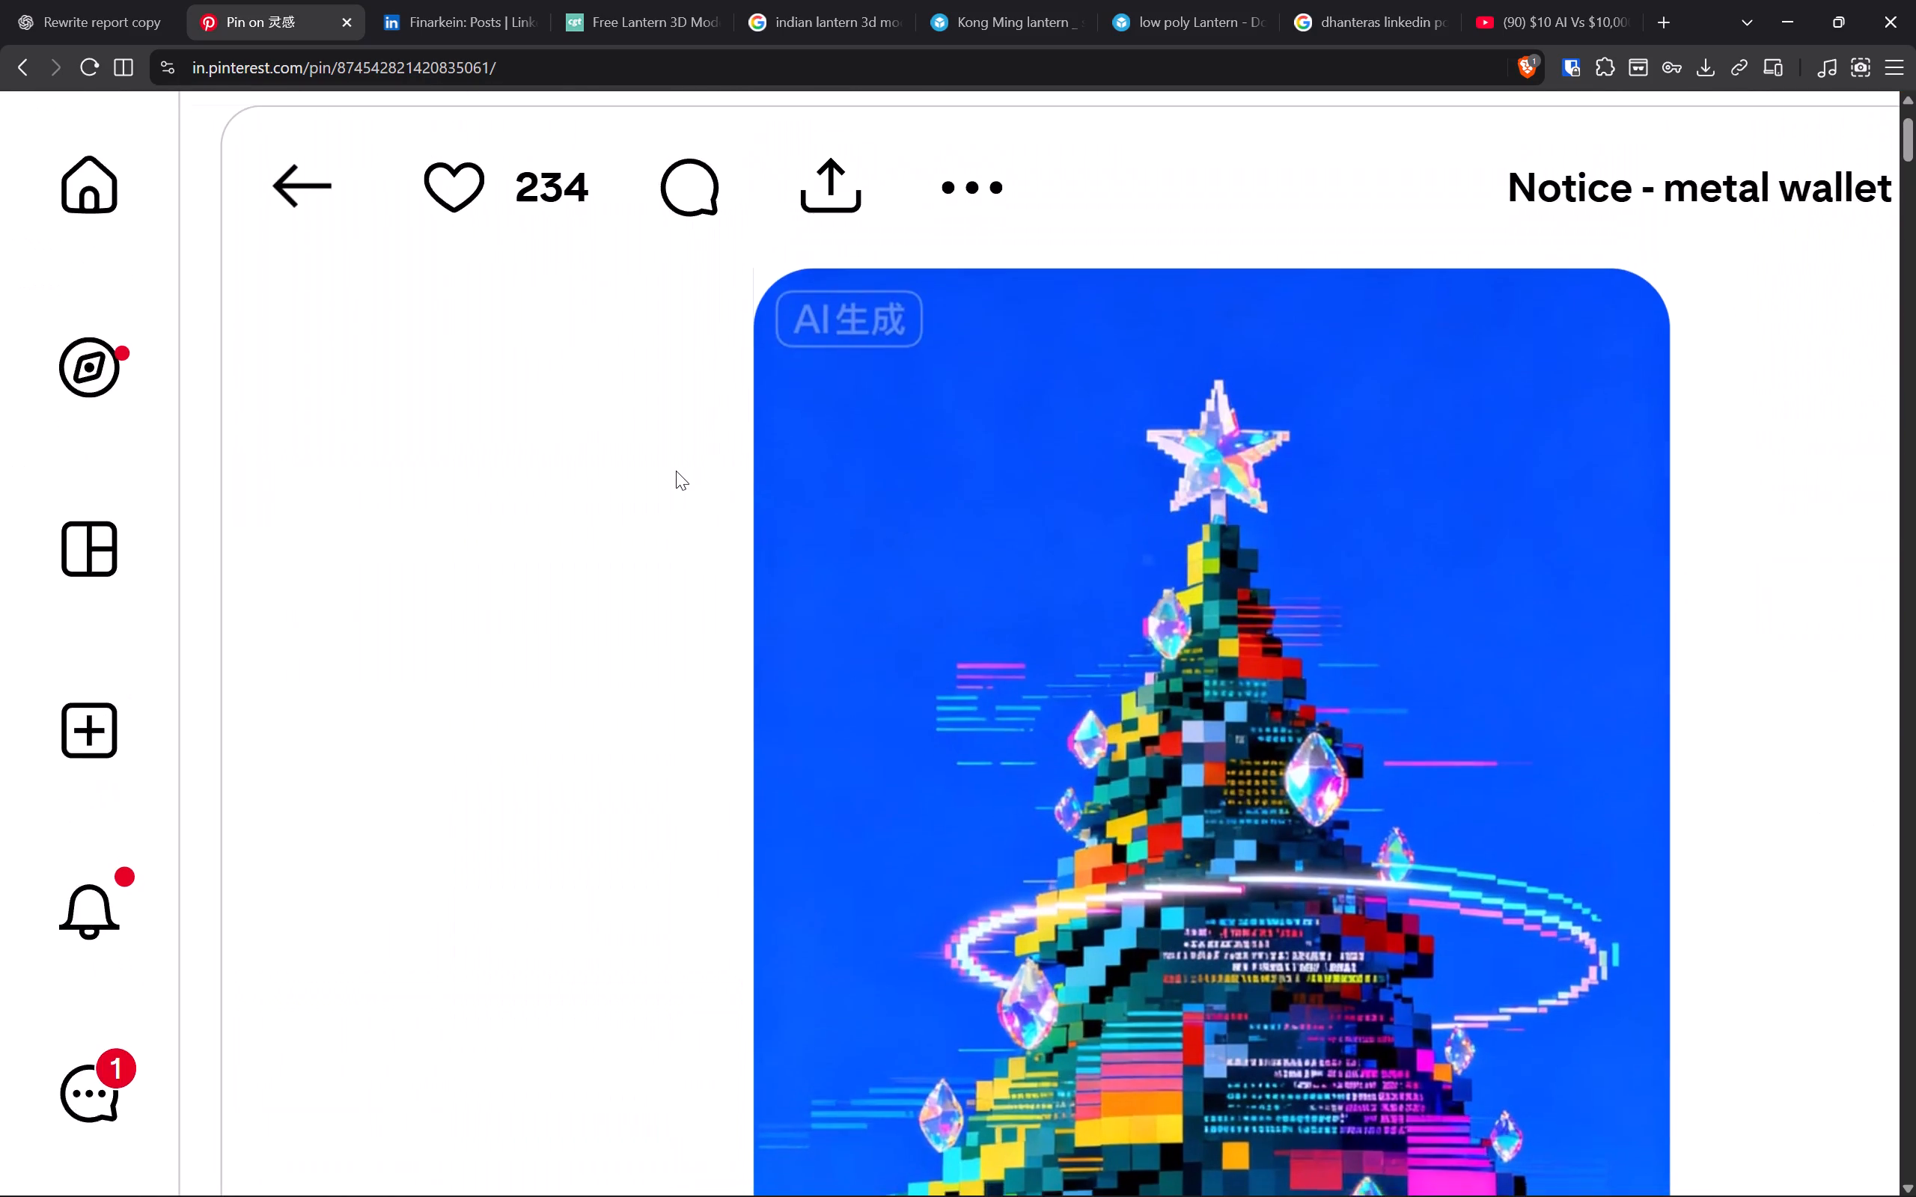
pyautogui.scroll(1, 676, 471)
pyautogui.scroll(-1, 676, 471)
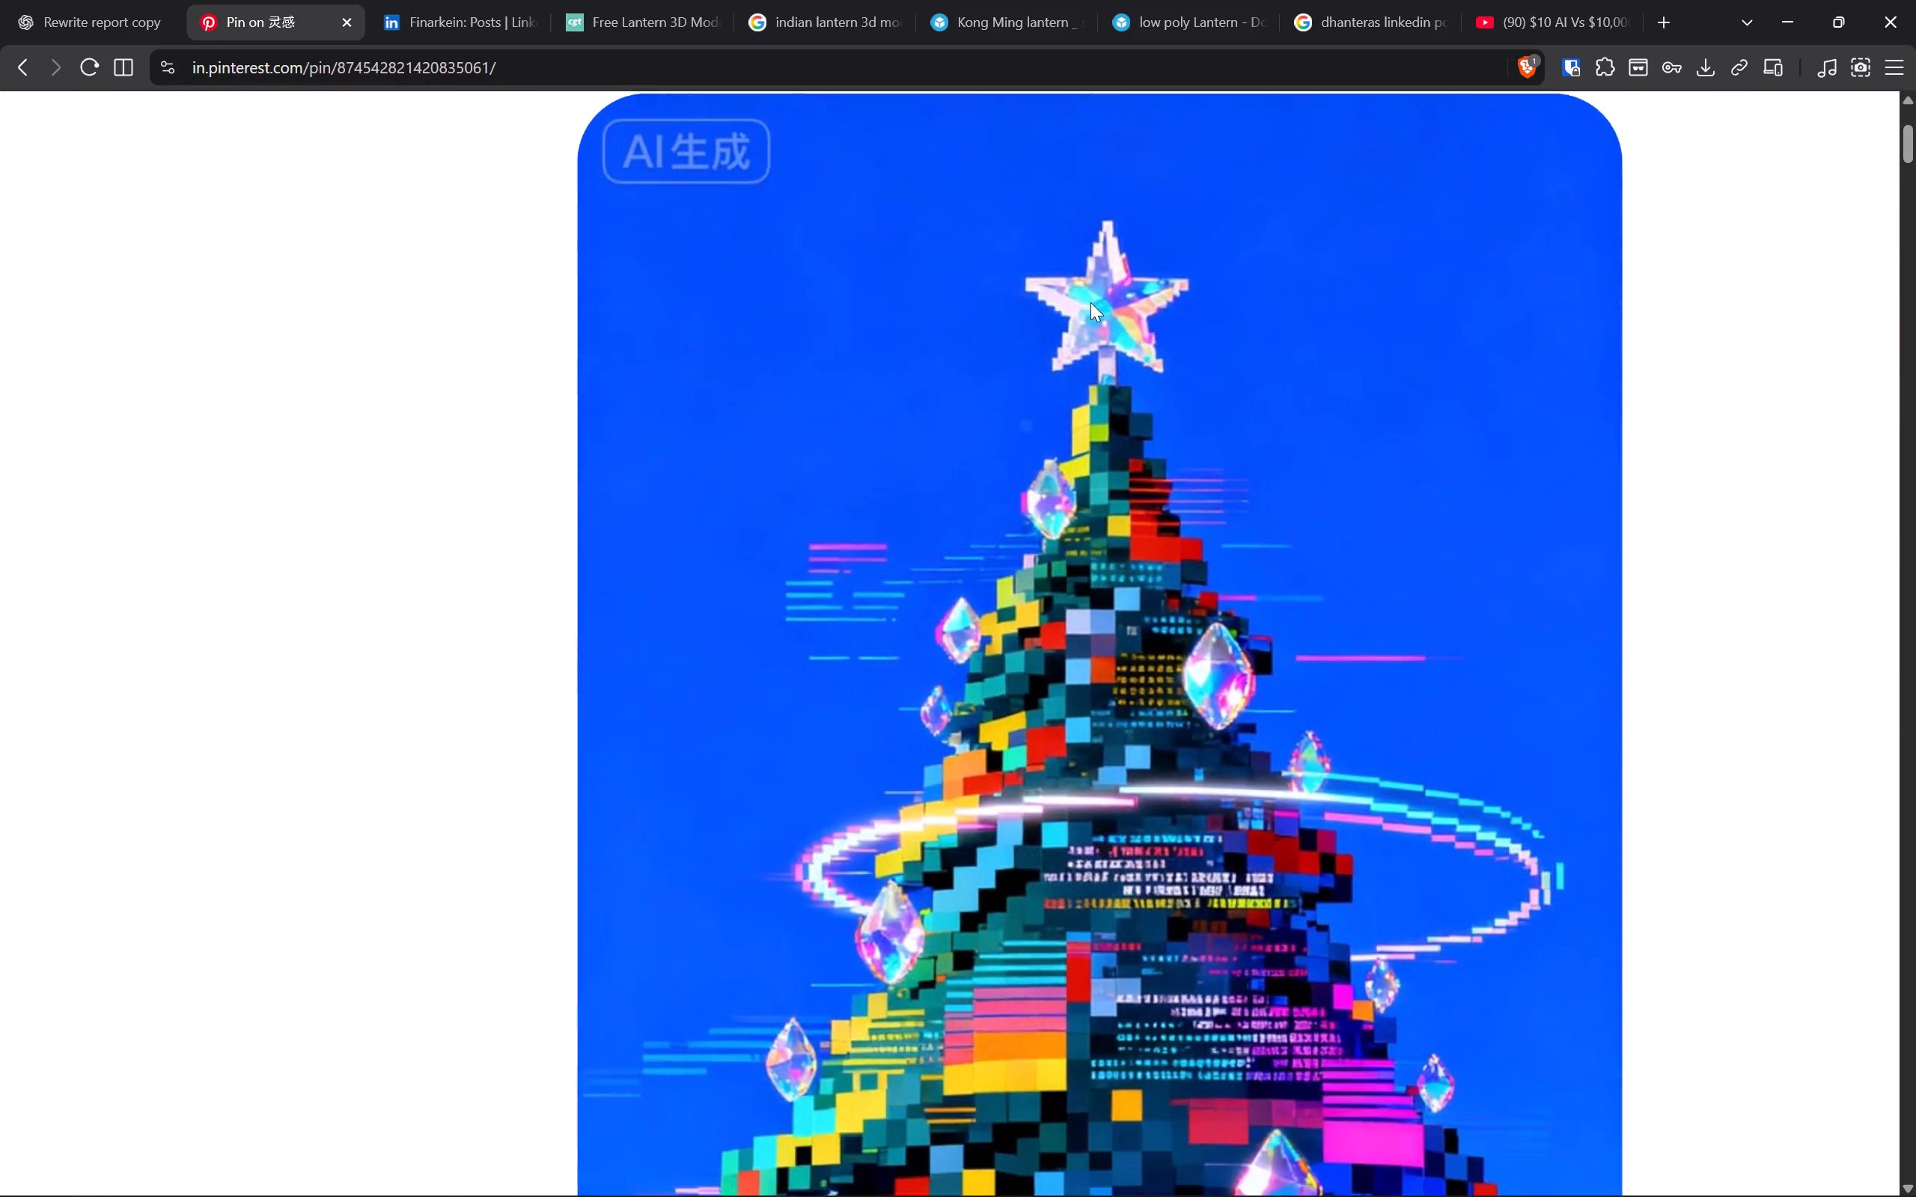
pyautogui.scroll(-1, 1133, 429)
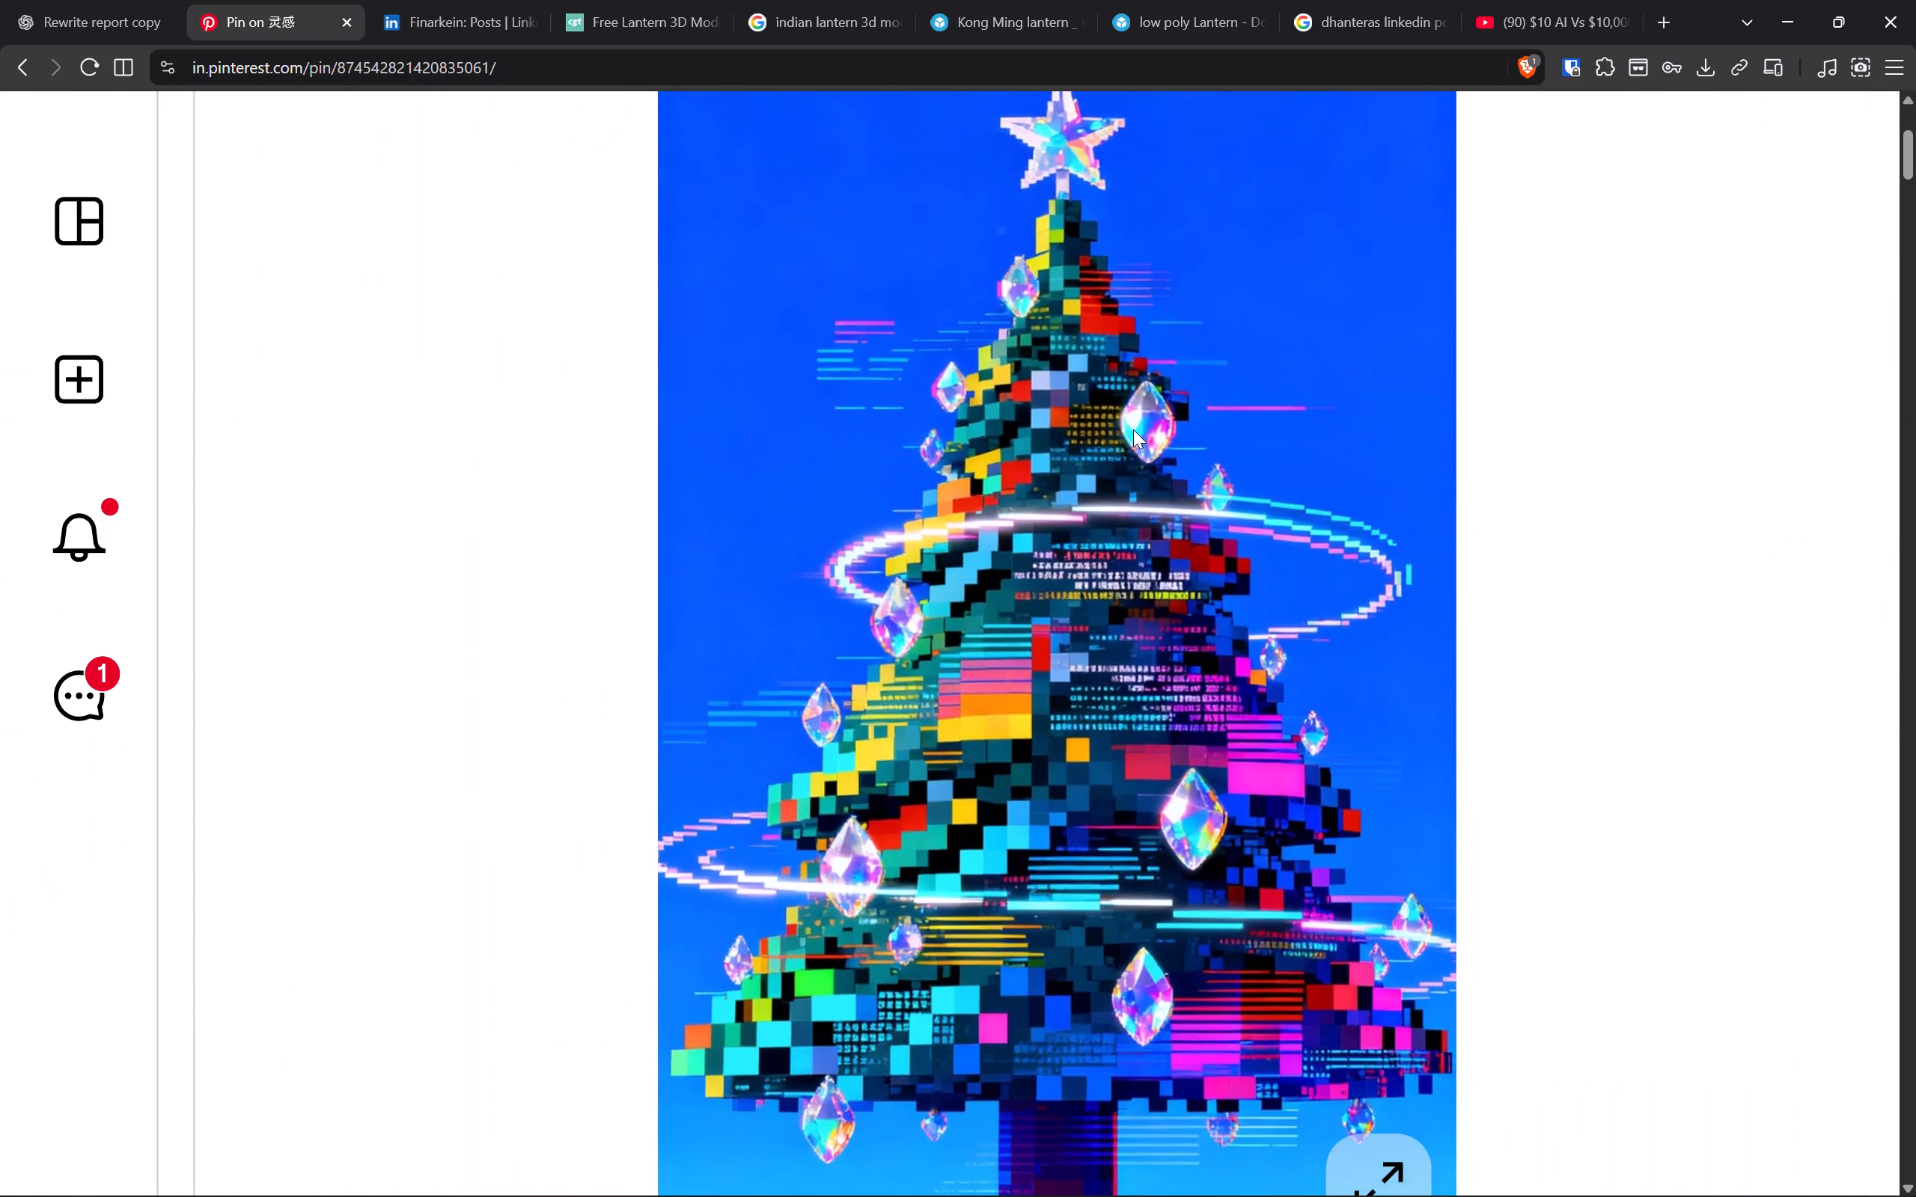
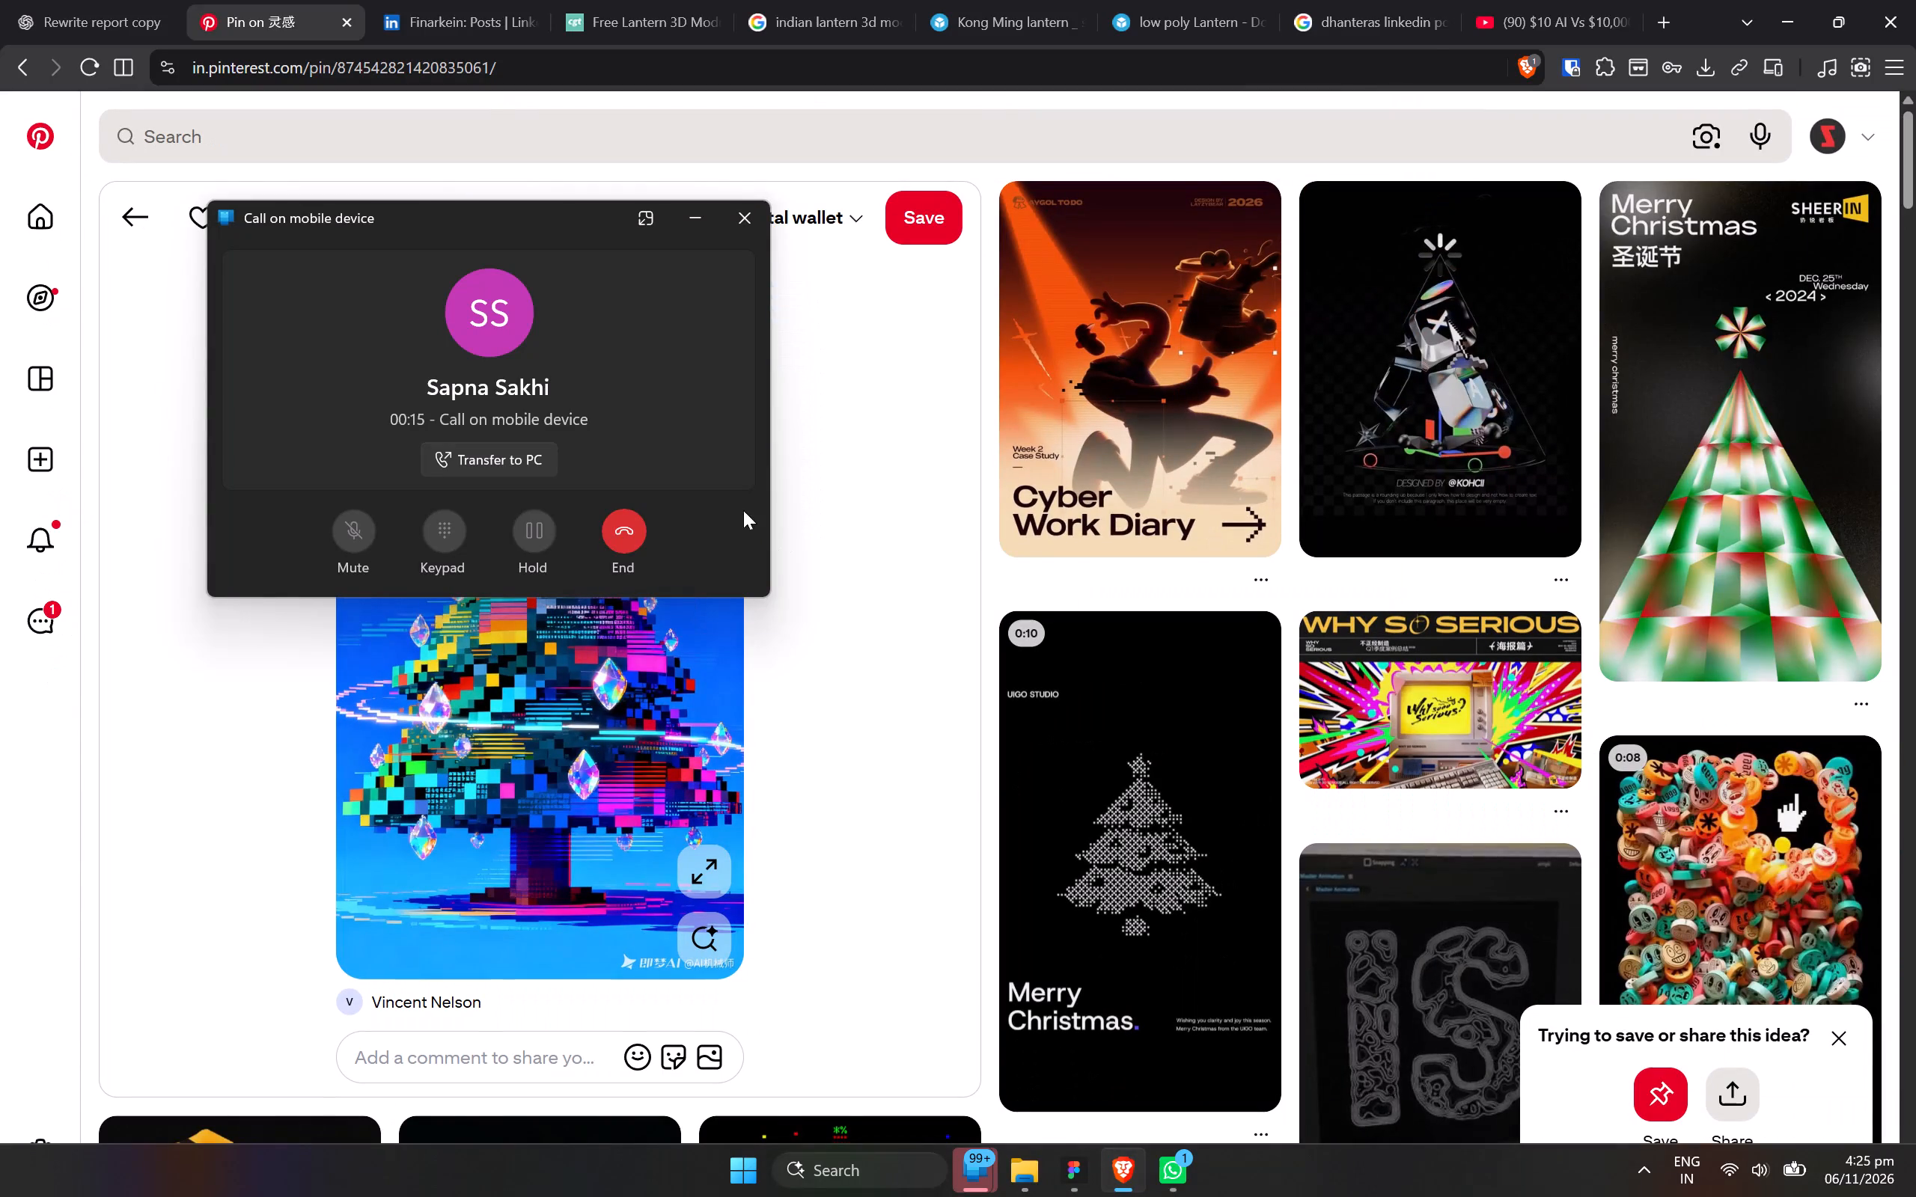
# Dismiss the mobile device call window covering the pixel Christmas tree pin.
pyautogui.click(757, 224)
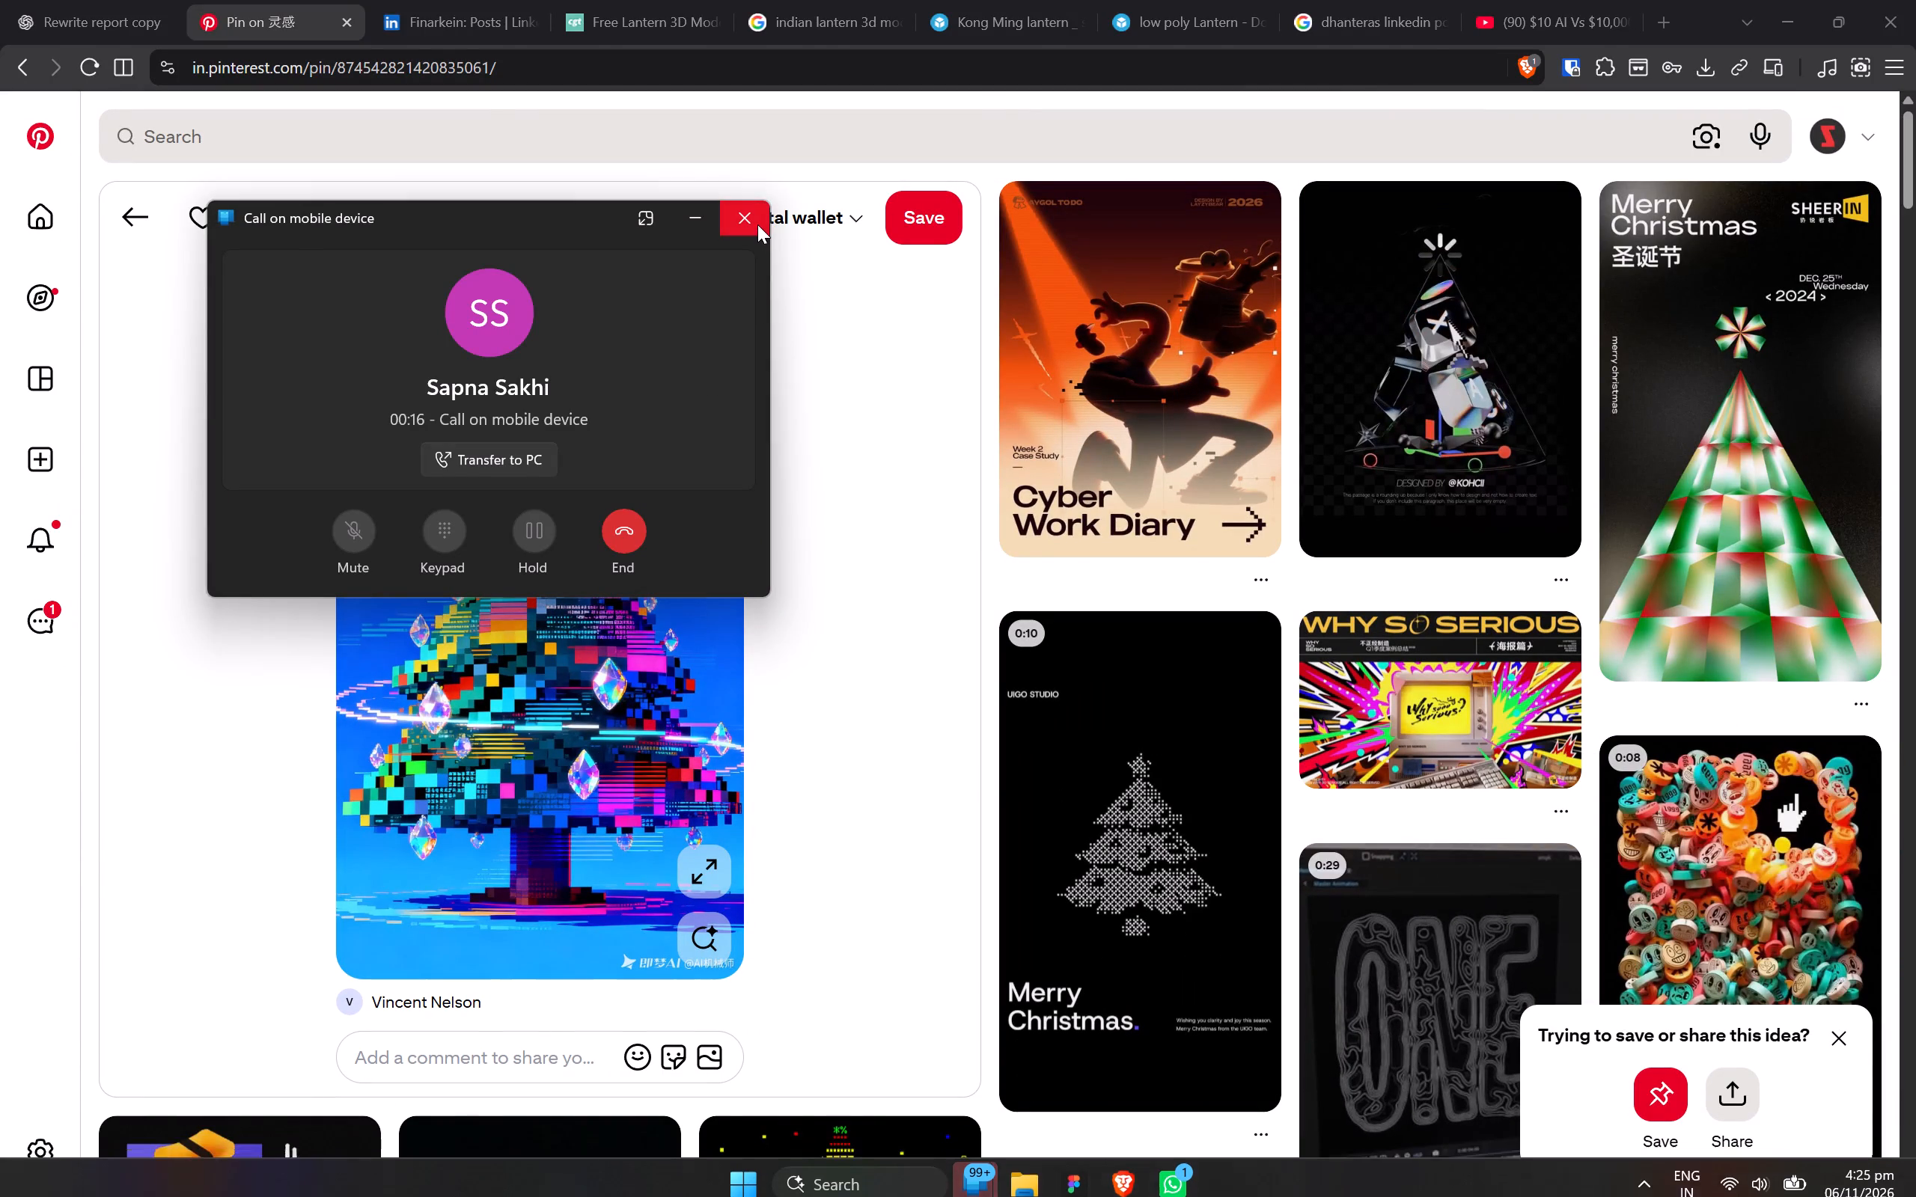
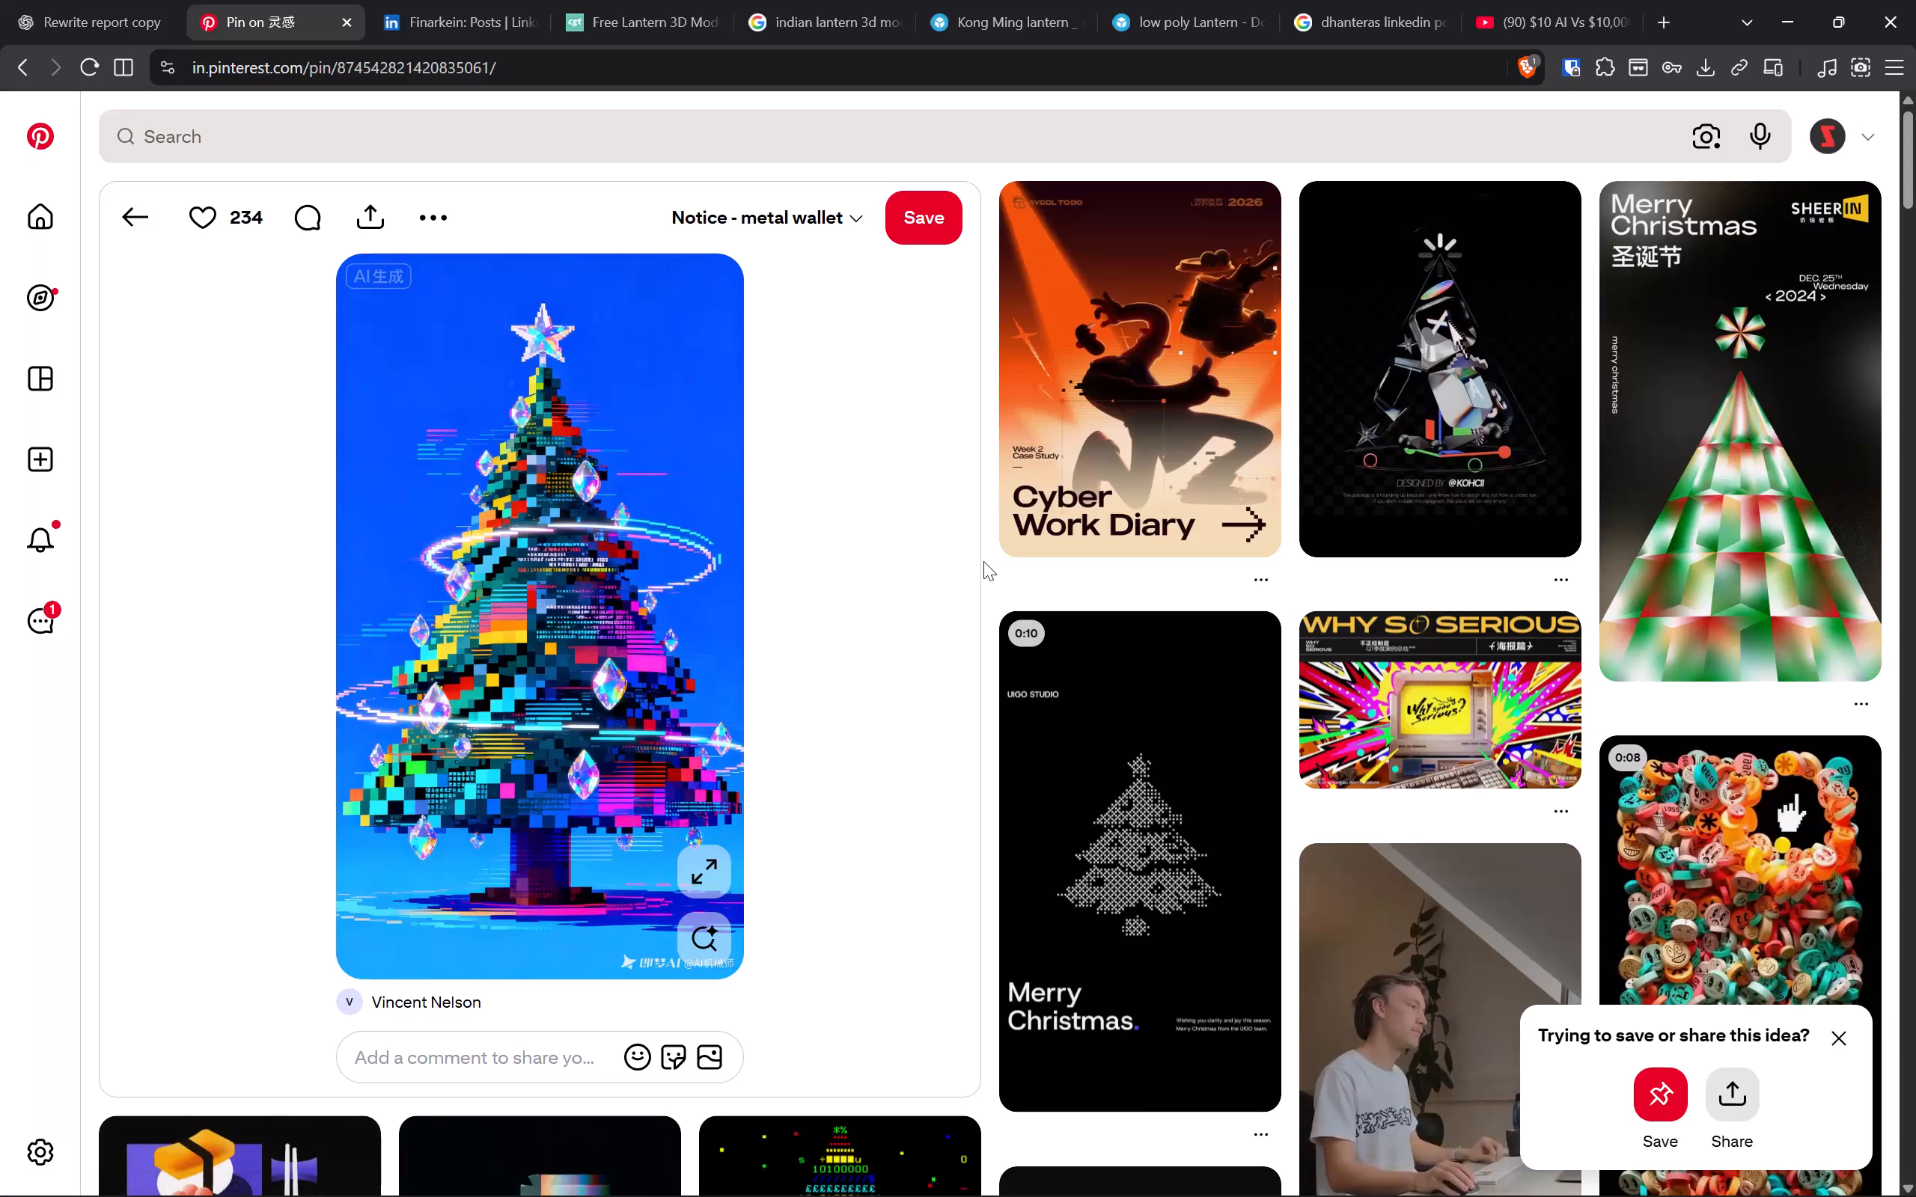
# Browse the related pins beneath the pixel Christmas tree pin for further visual references.
pyautogui.scroll(-1, 983, 561)
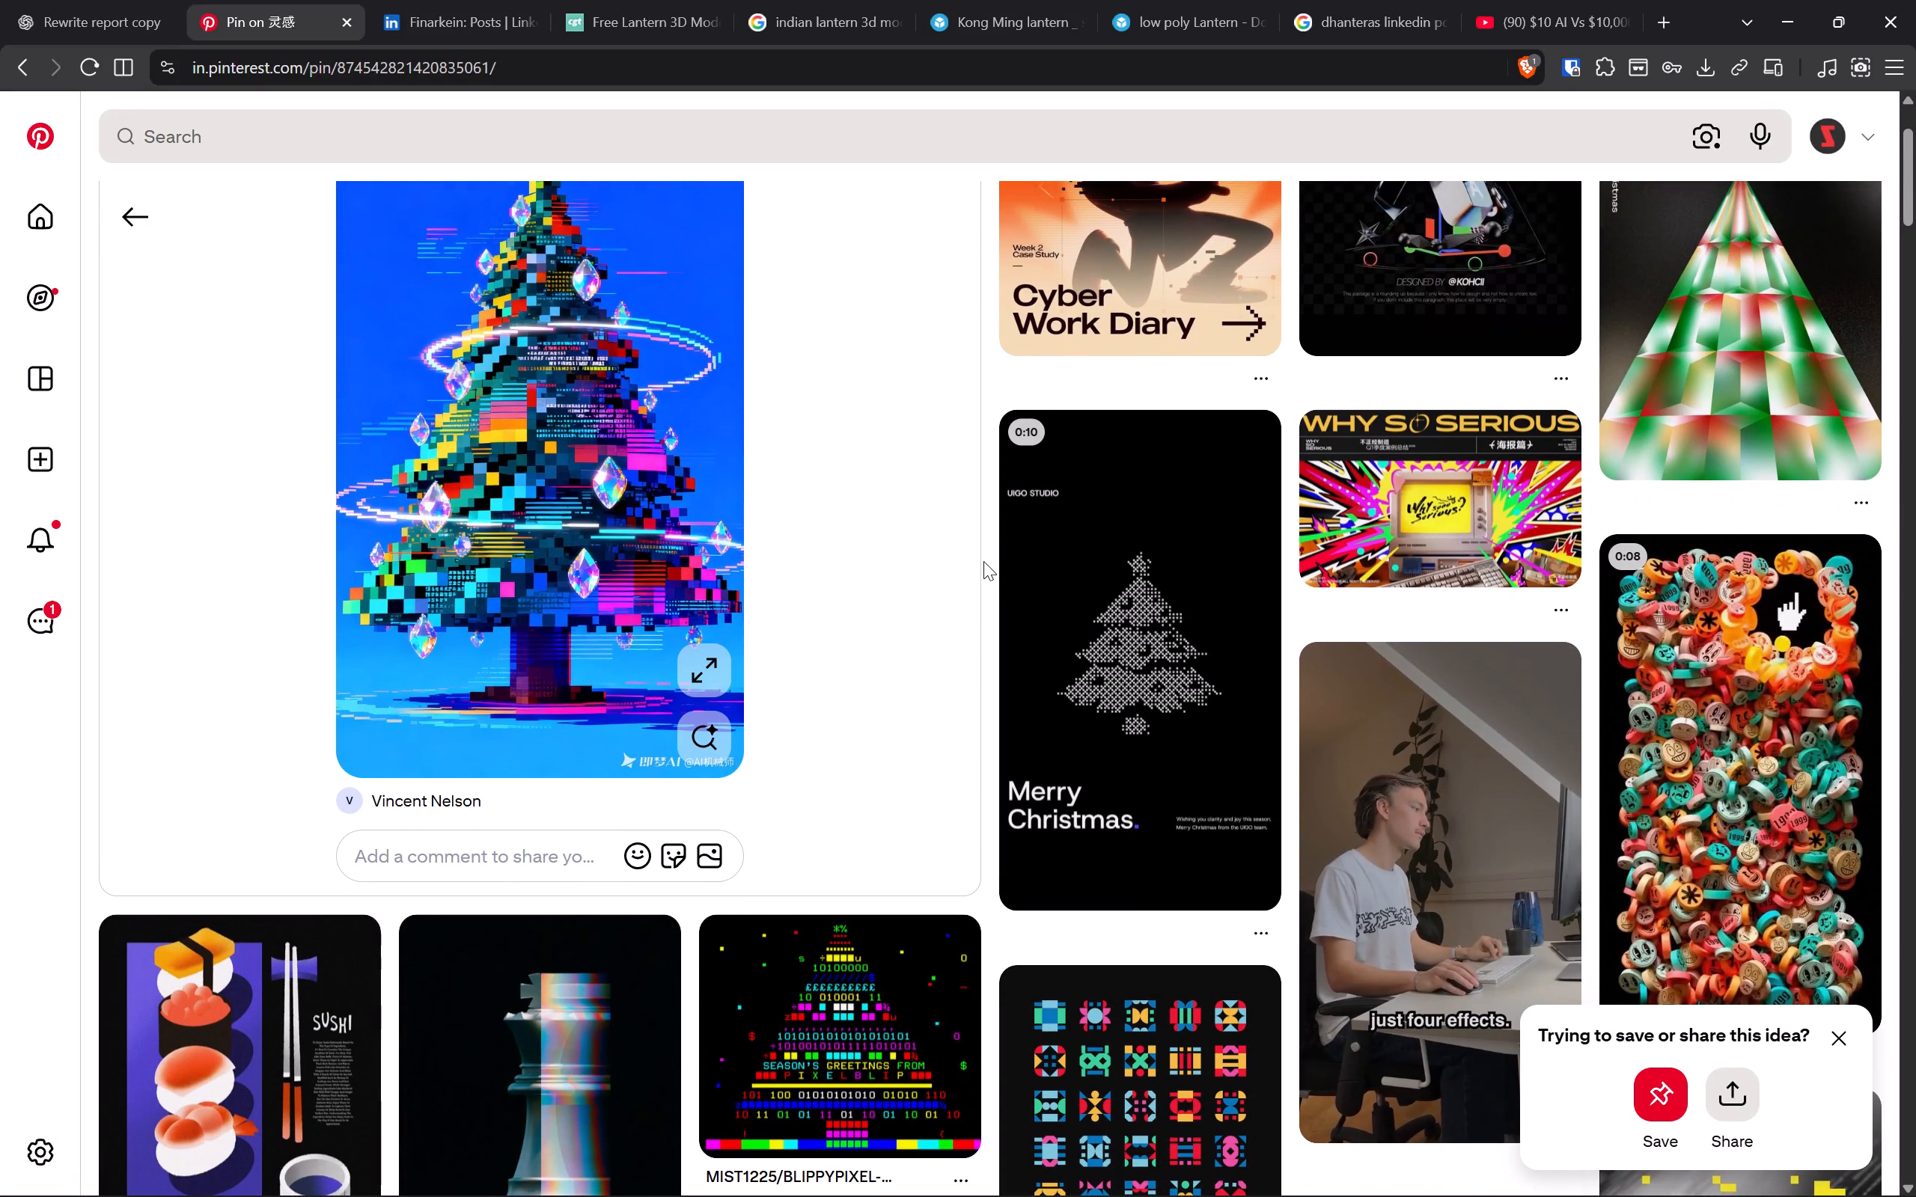
pyautogui.scroll(-2, 983, 561)
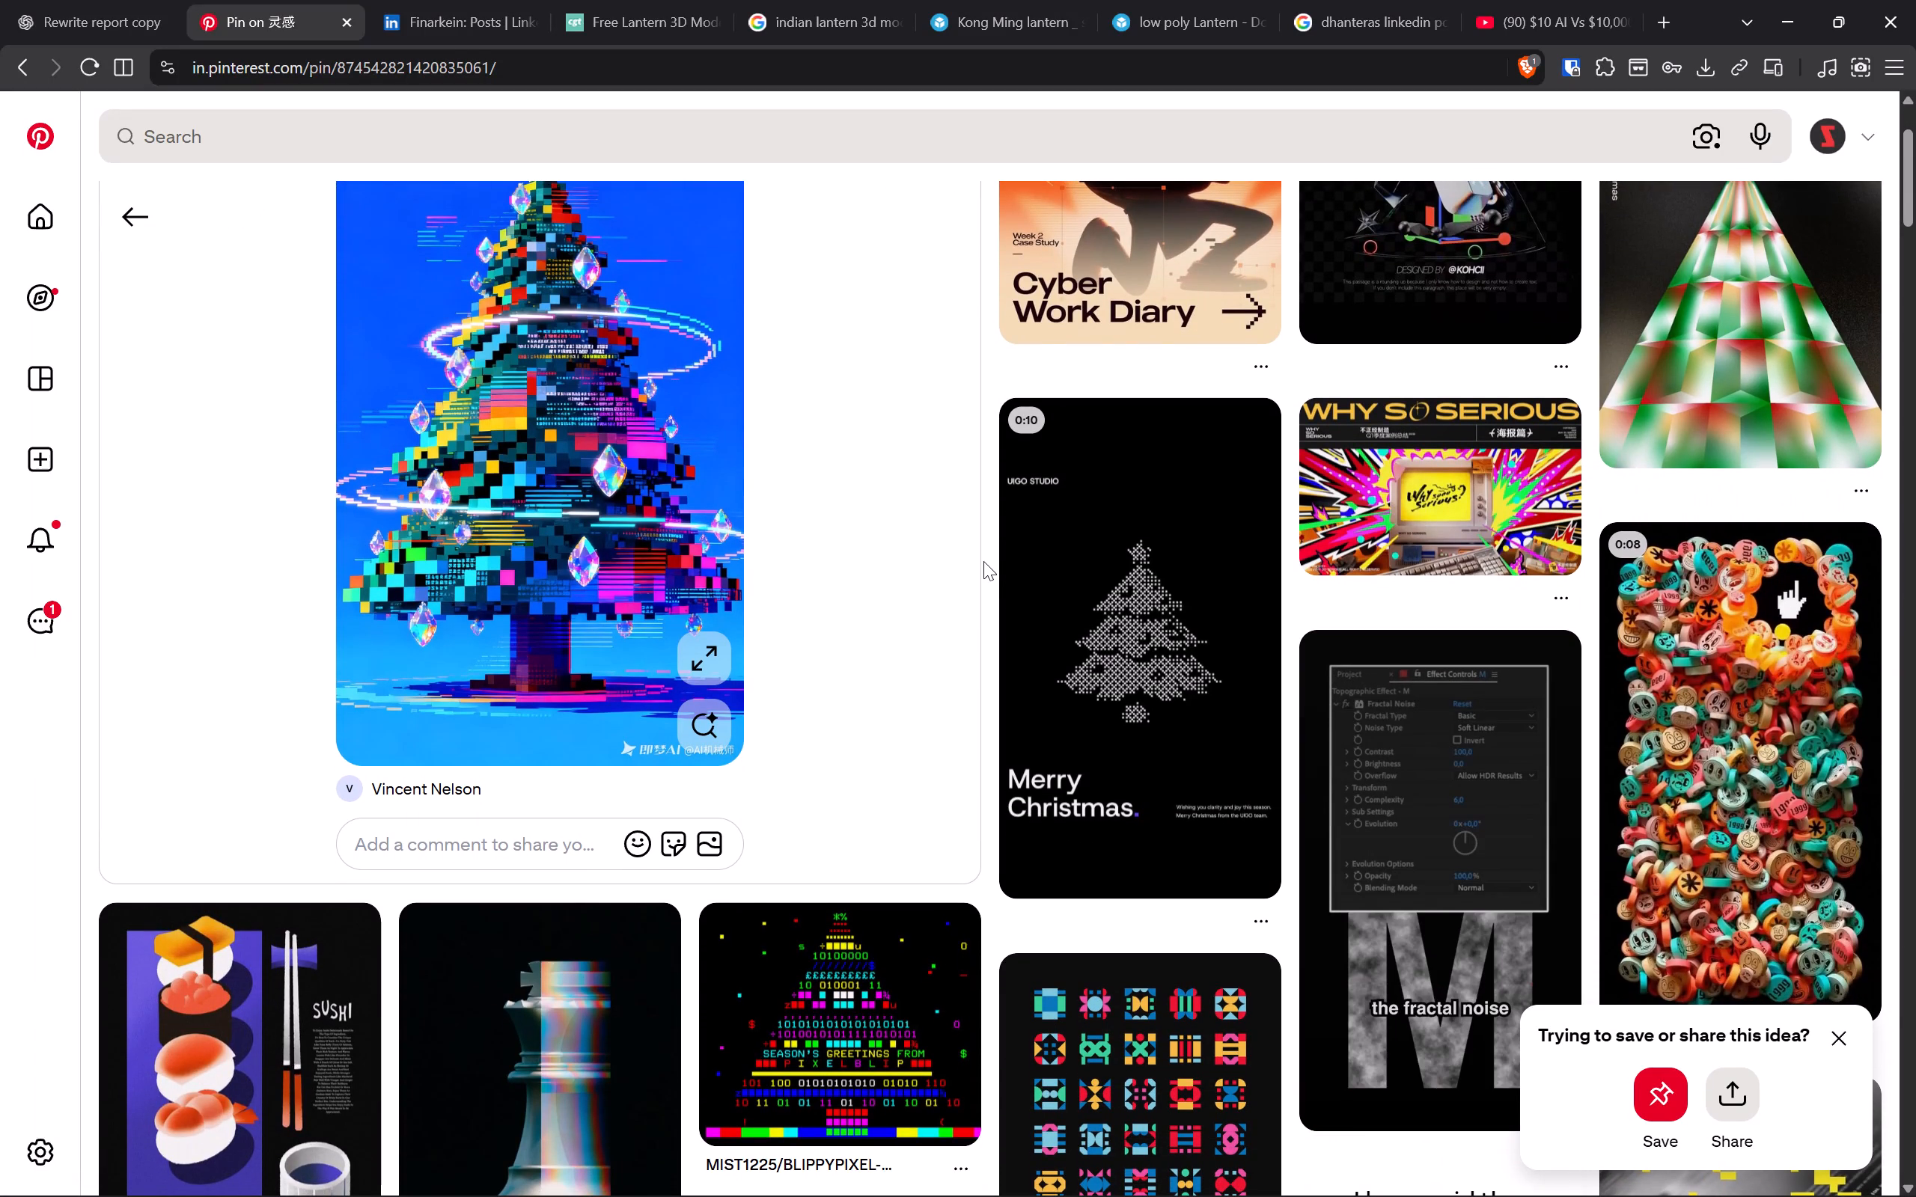
pyautogui.scroll(-3, 983, 561)
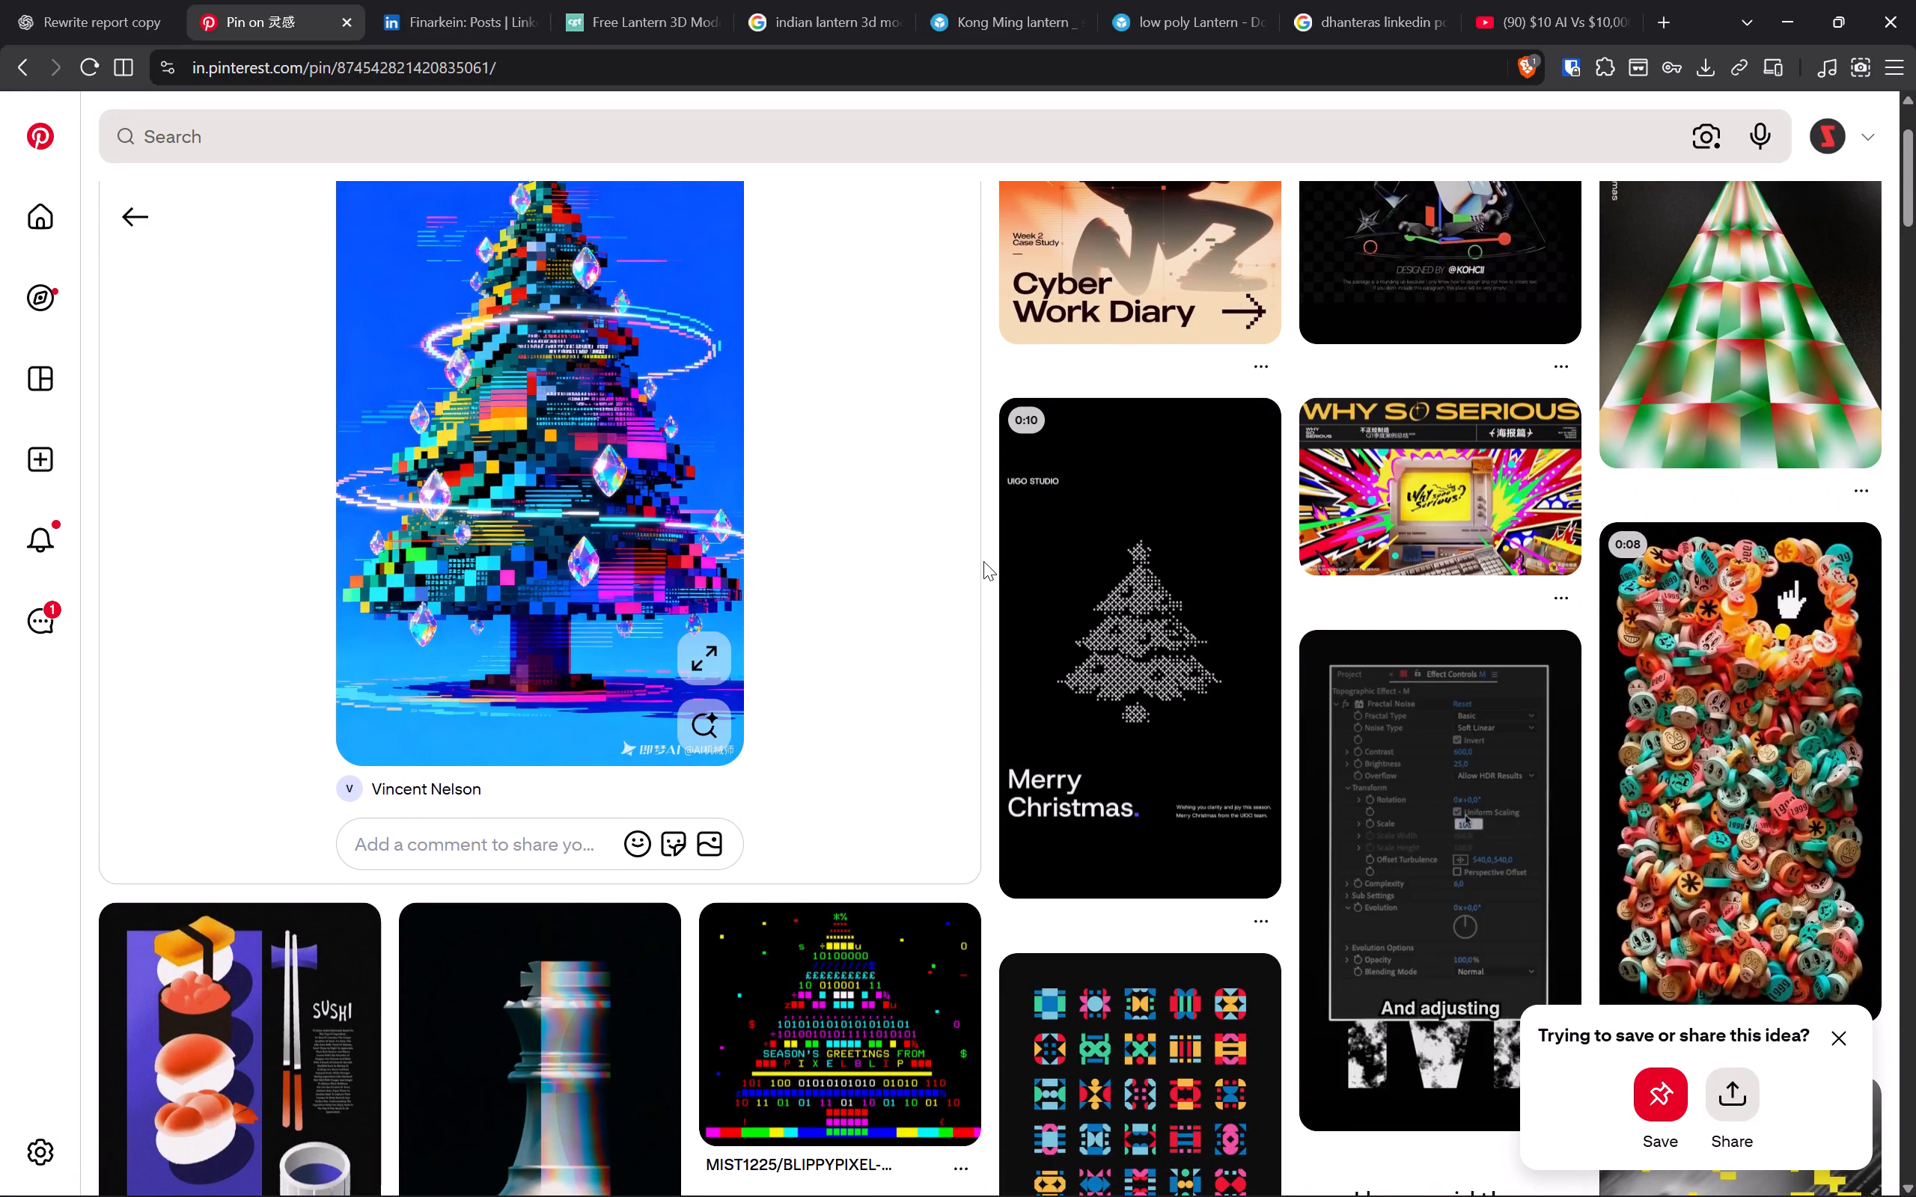
pyautogui.scroll(-5, 983, 561)
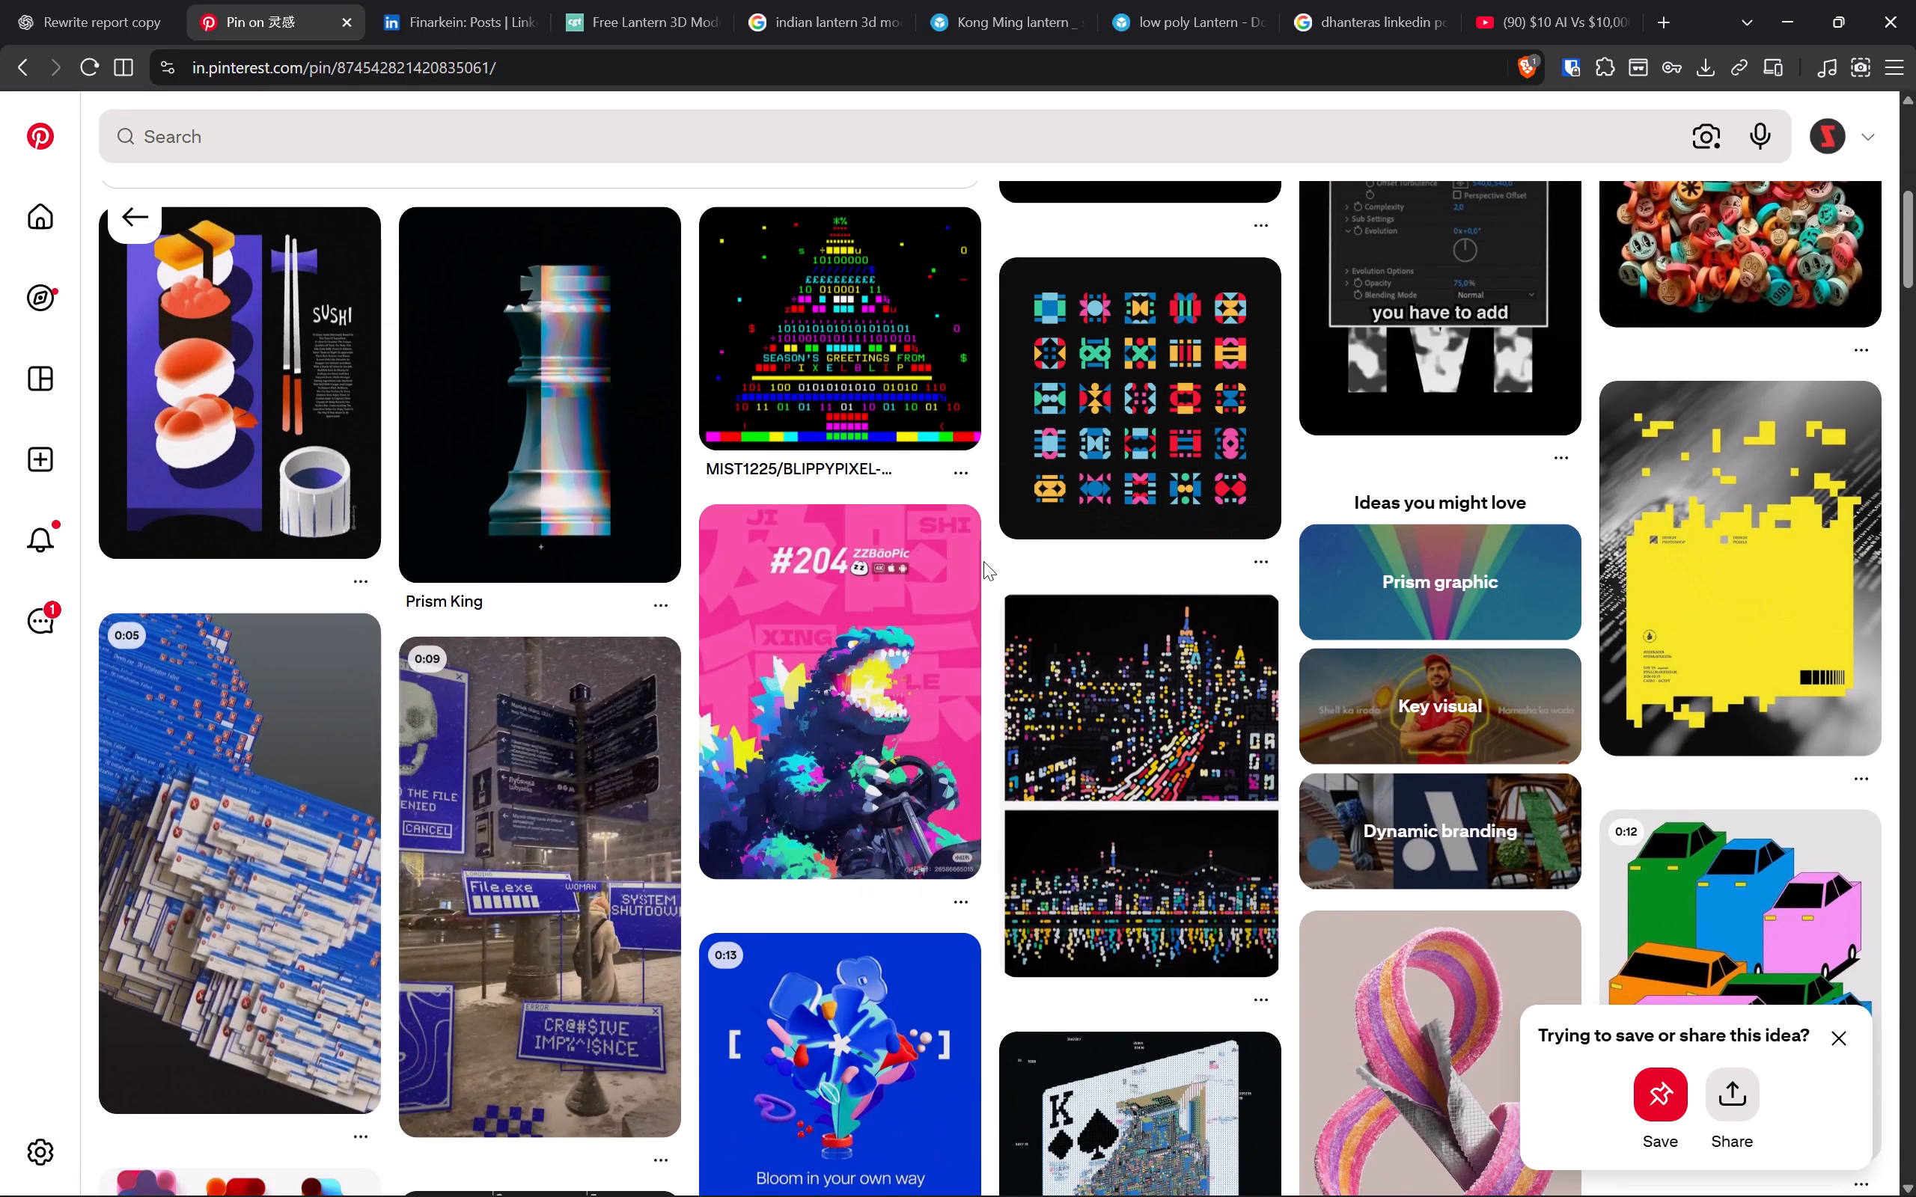
pyautogui.scroll(7, 983, 561)
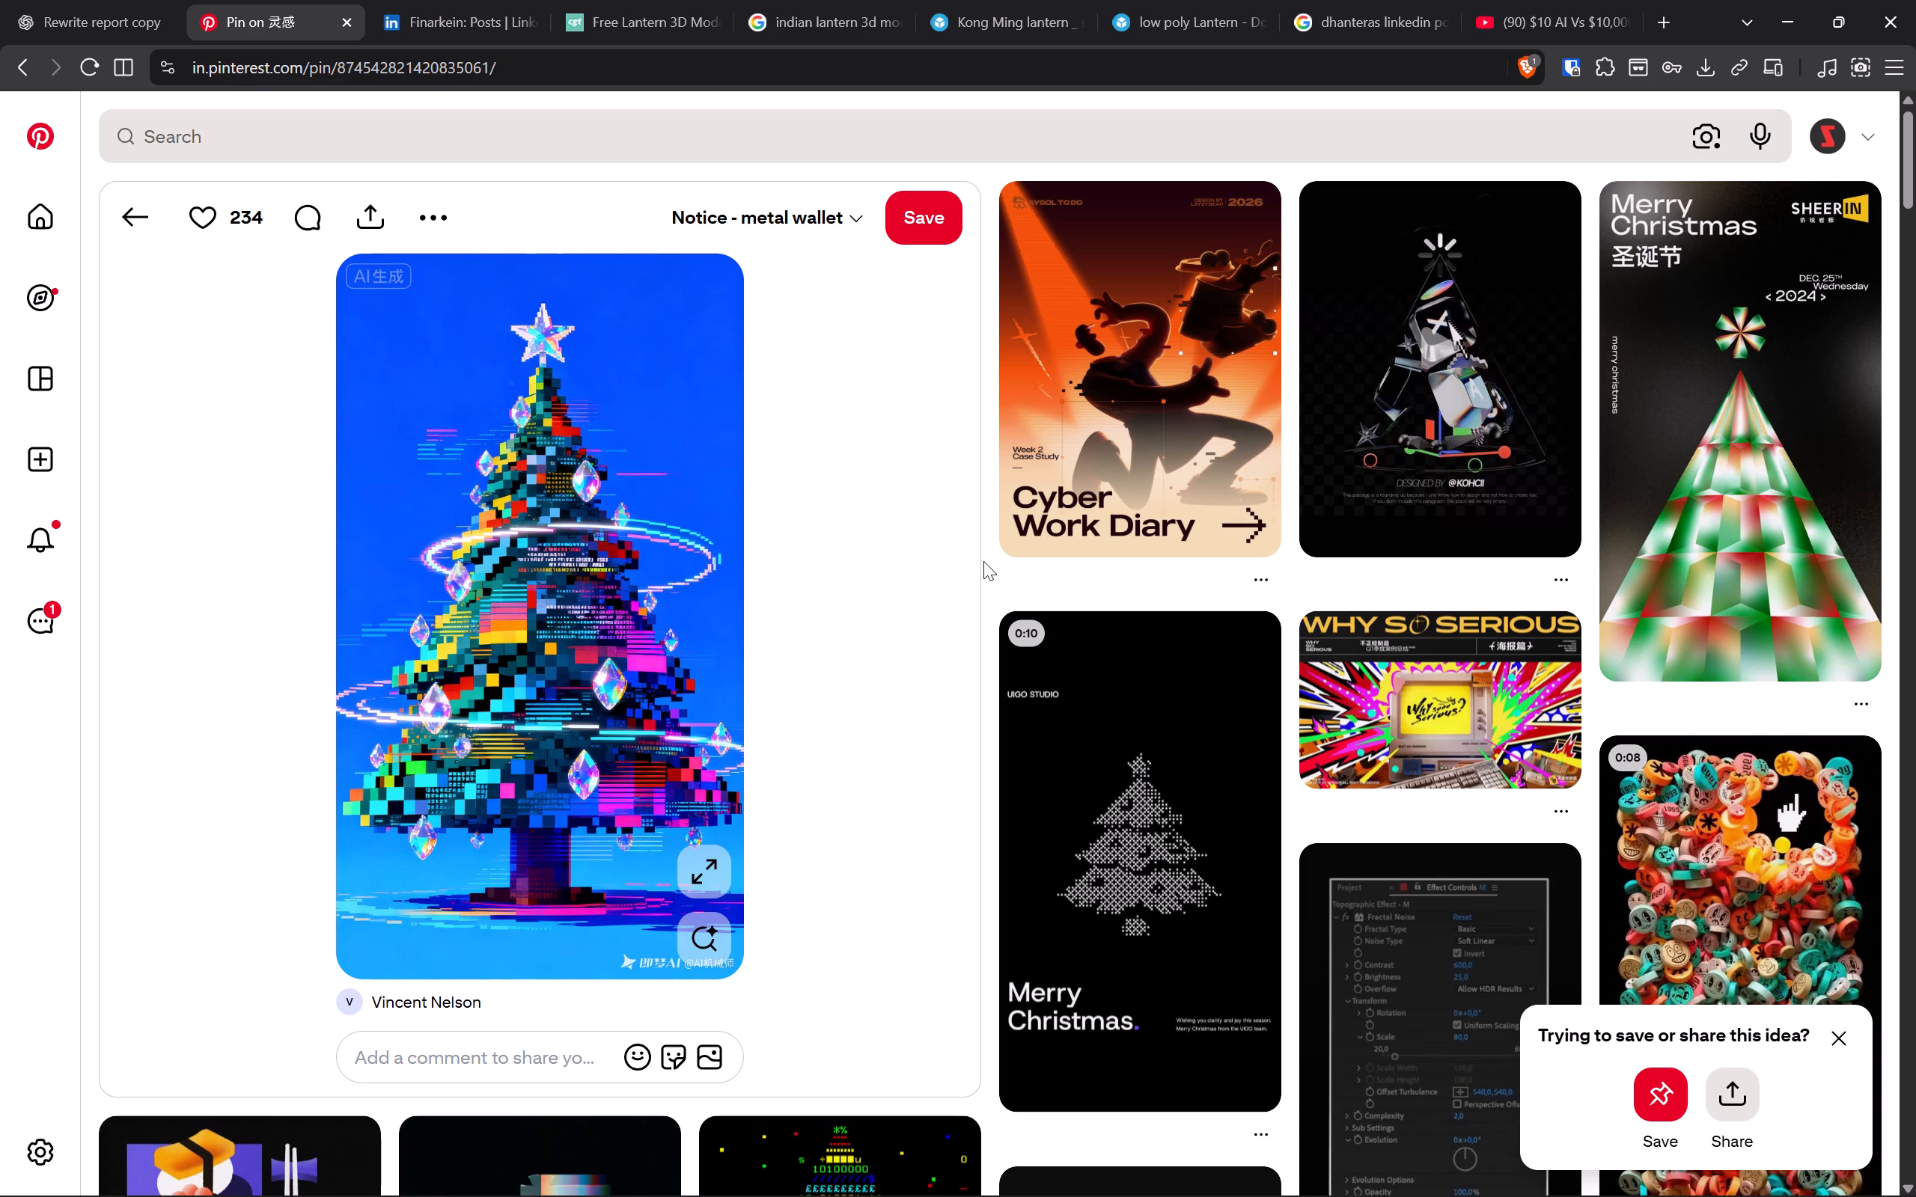
# Search Google Images for "dhanteras" in a new browser tab.
pyautogui.hotkey('ctrl', 't')
pyautogui.write('dhanteras')
pyautogui.press('space')
pyautogui.press('BackSpace')
pyautogui.press('Return')
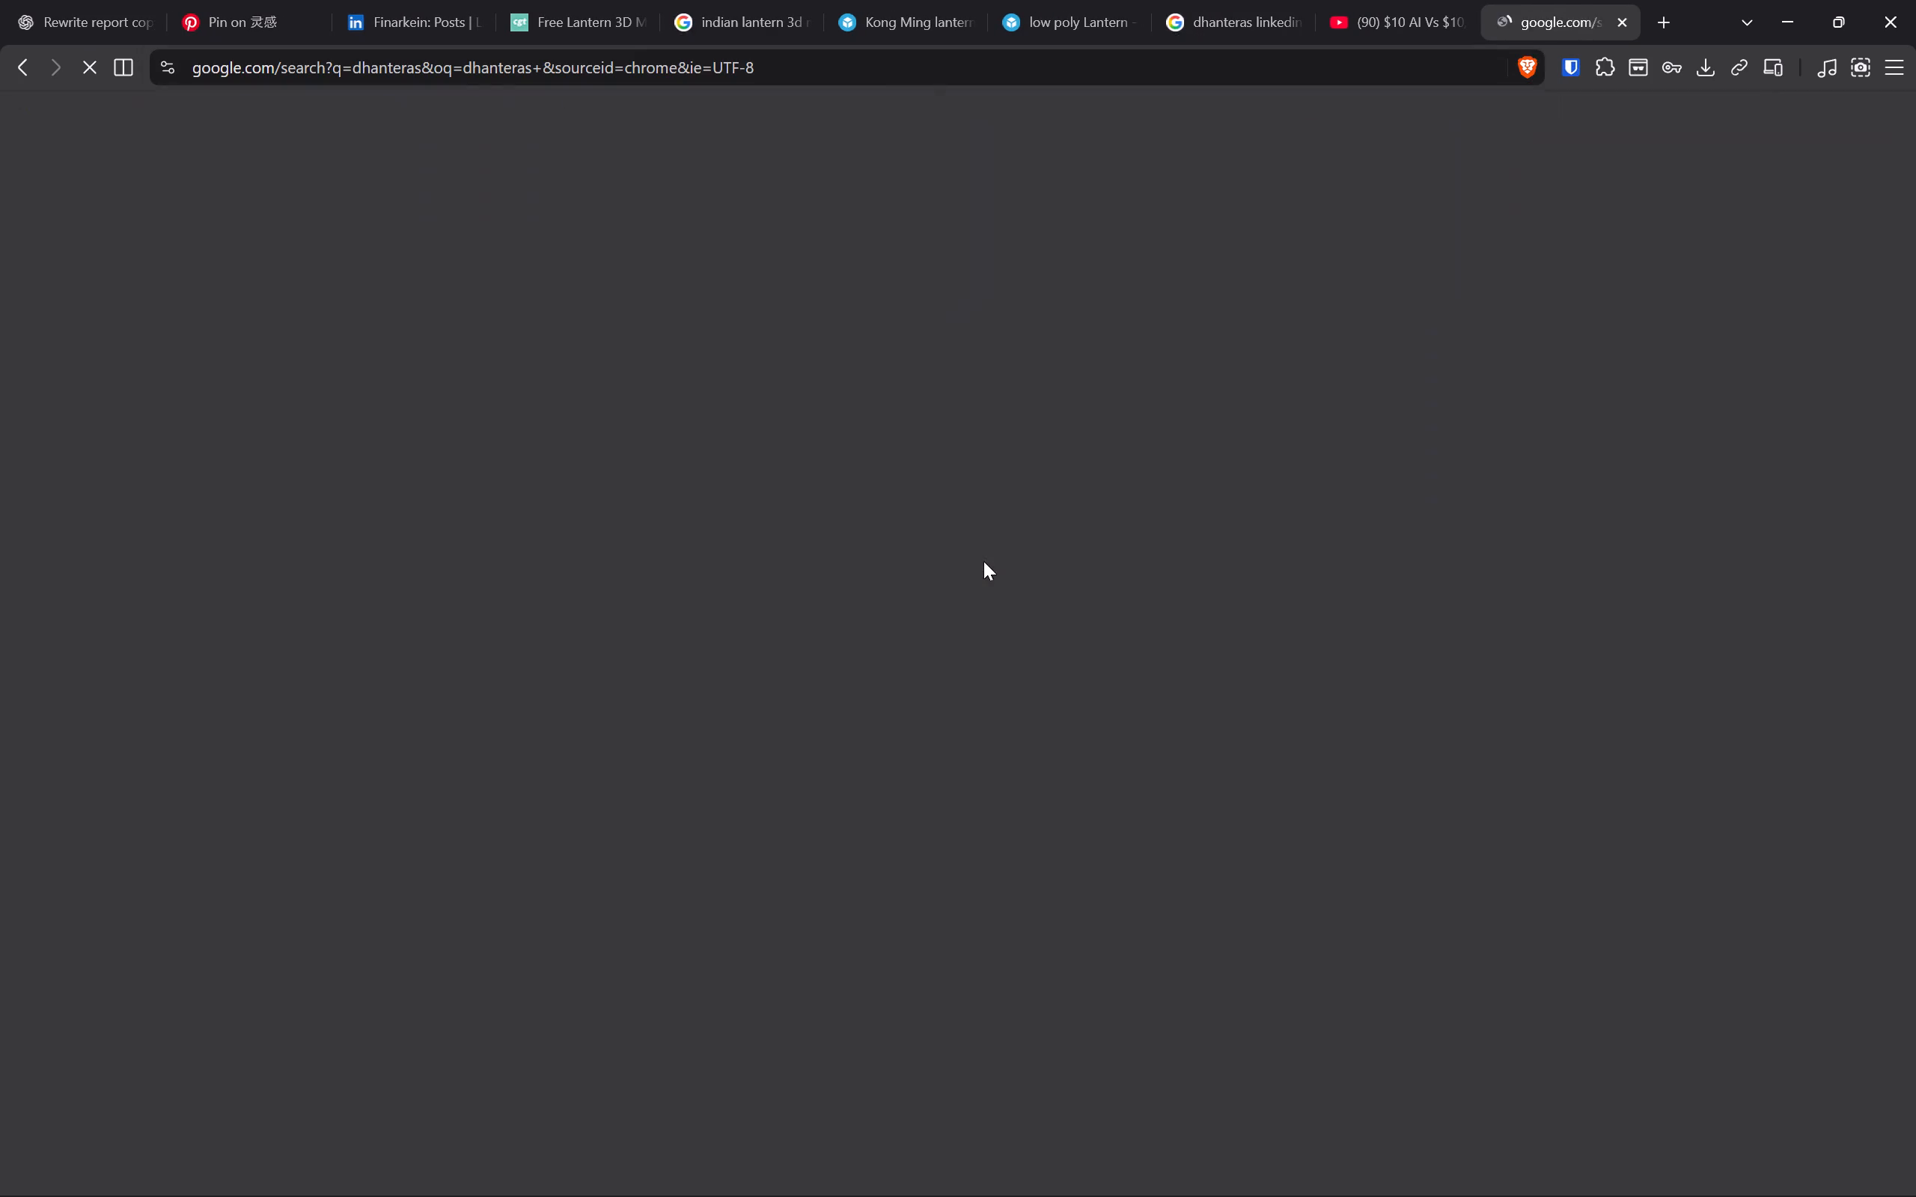
pyautogui.click(504, 221)
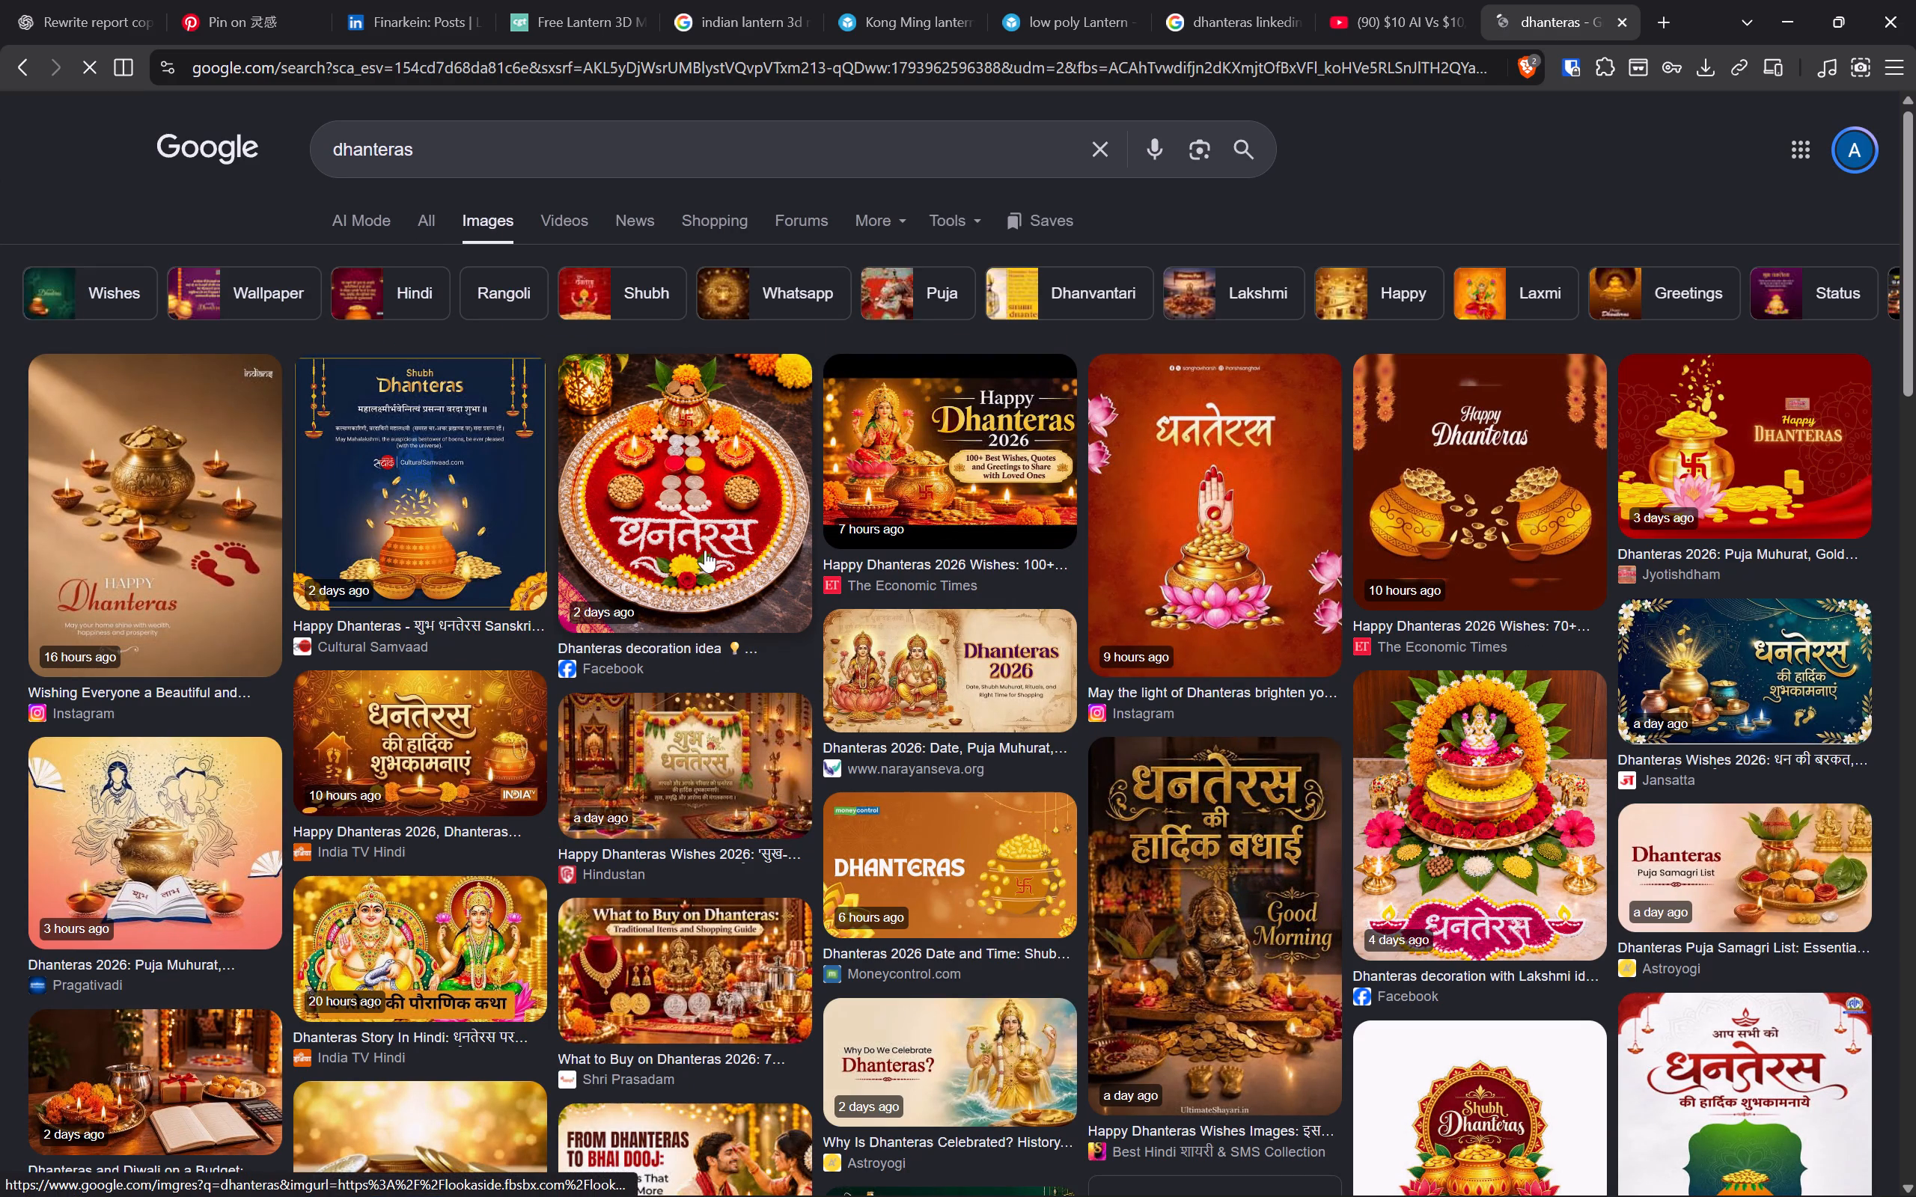
pyautogui.click(239, 545)
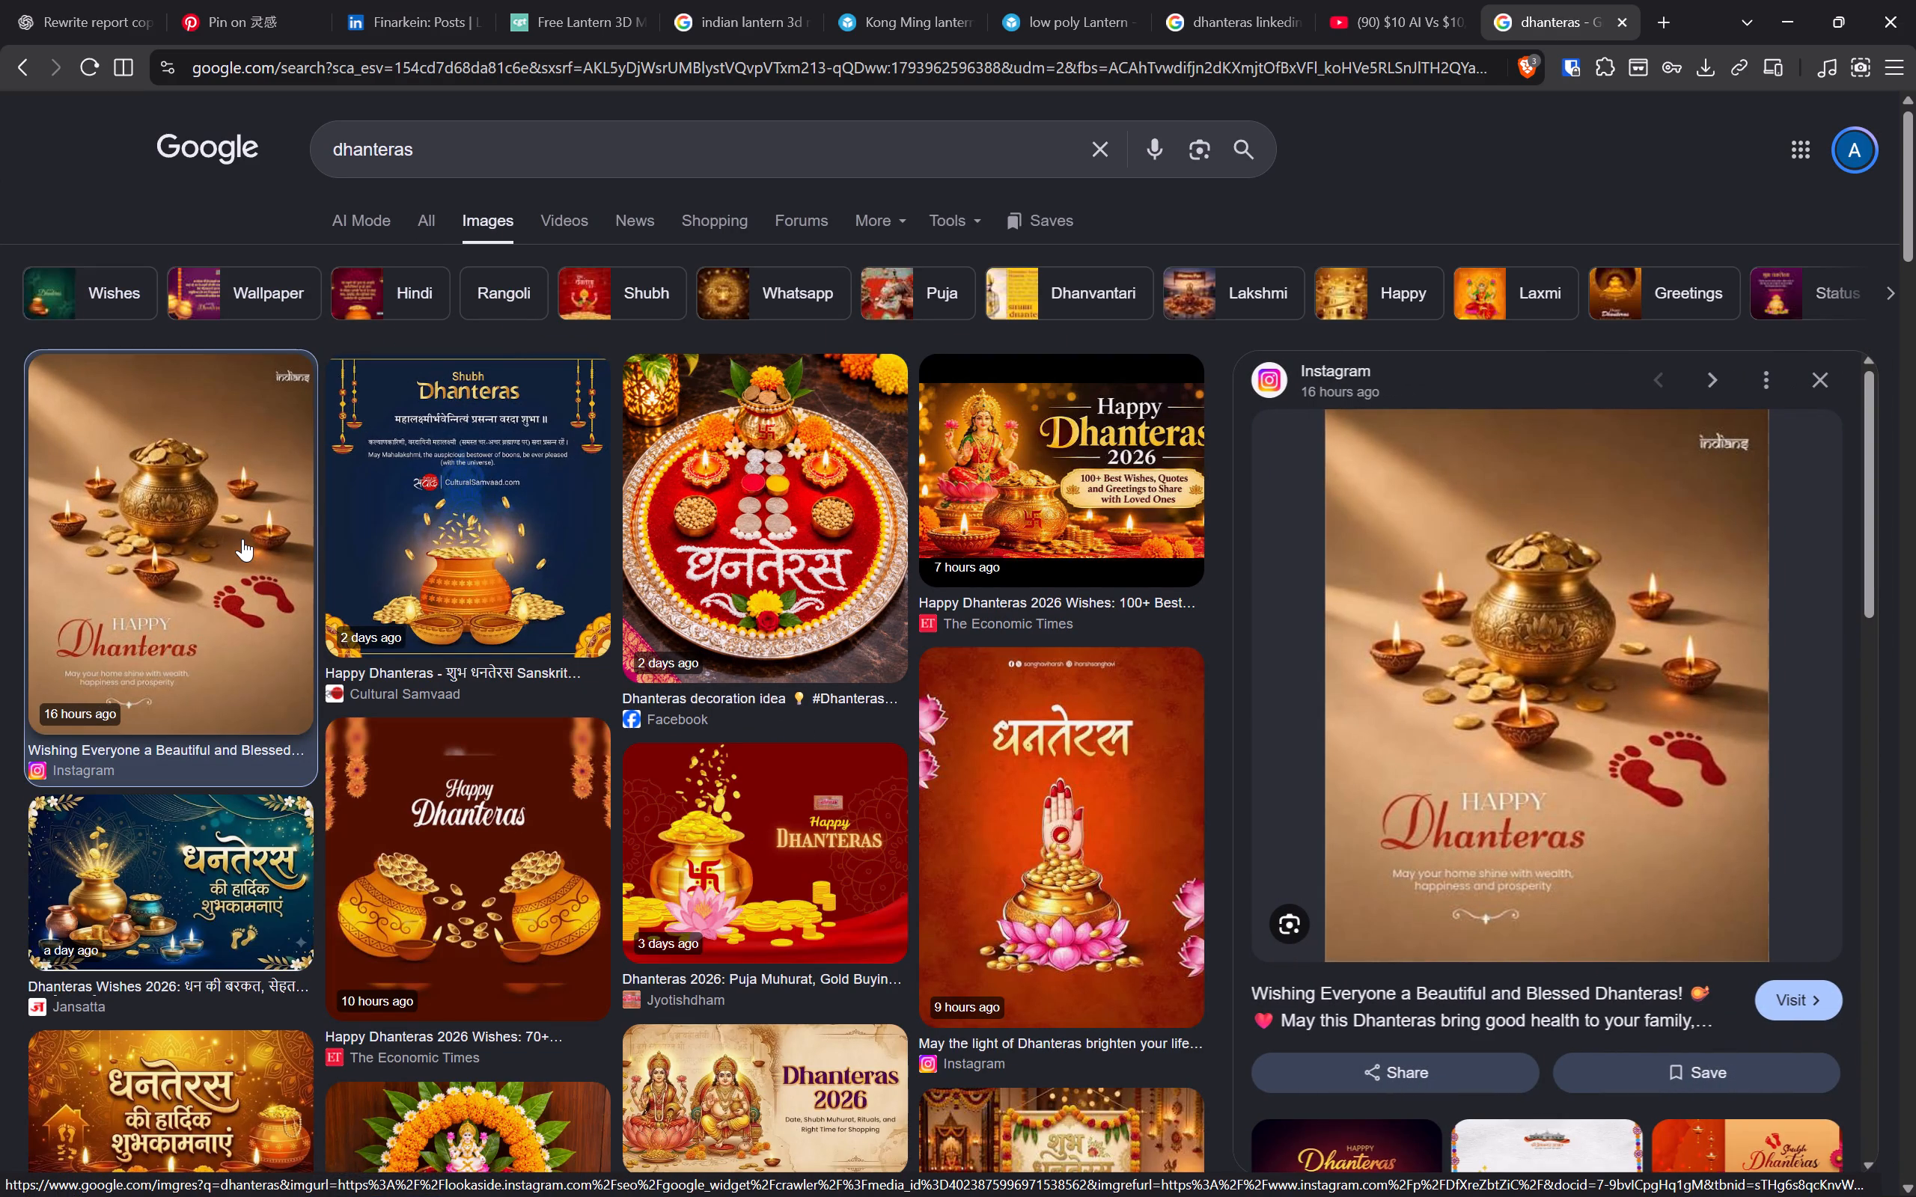
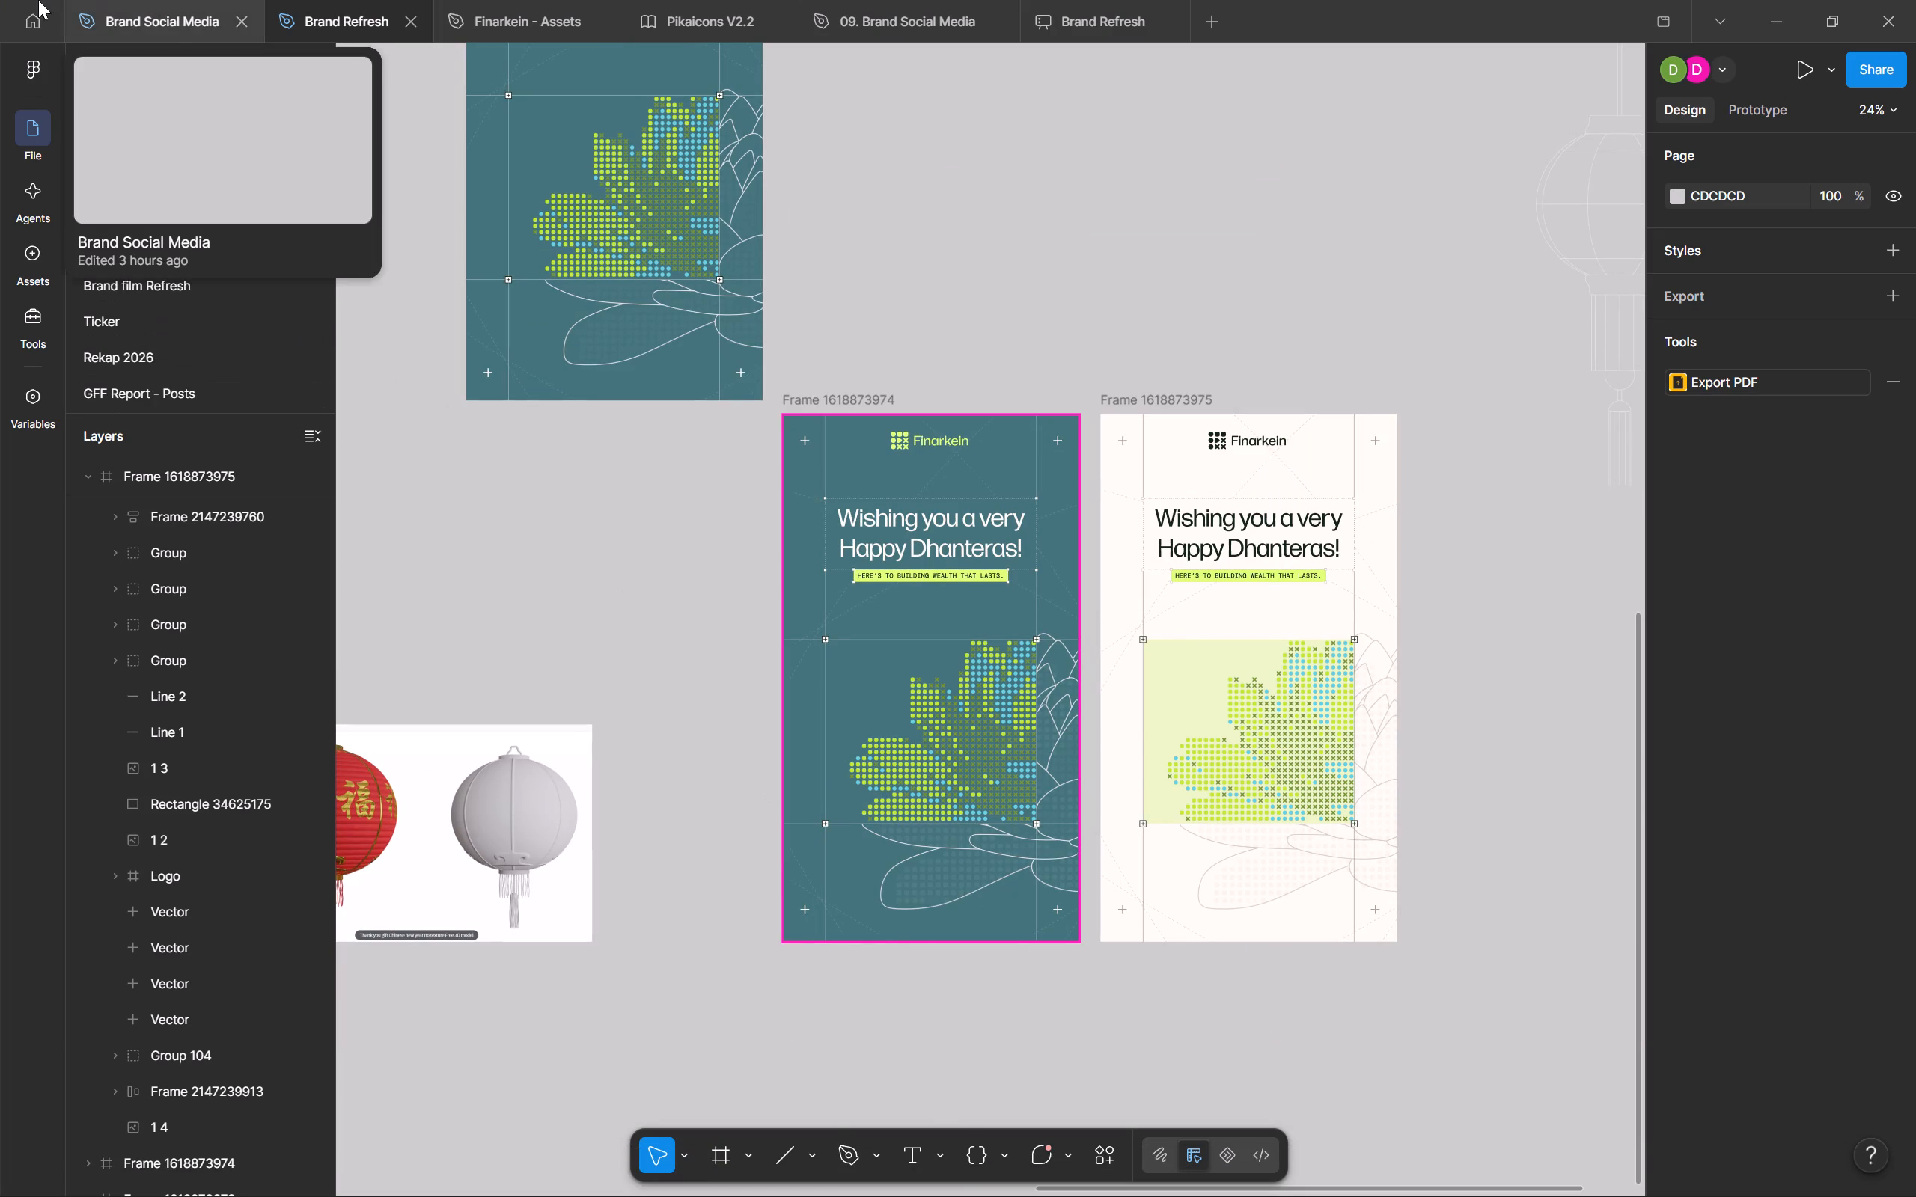
pyautogui.click(1087, 0)
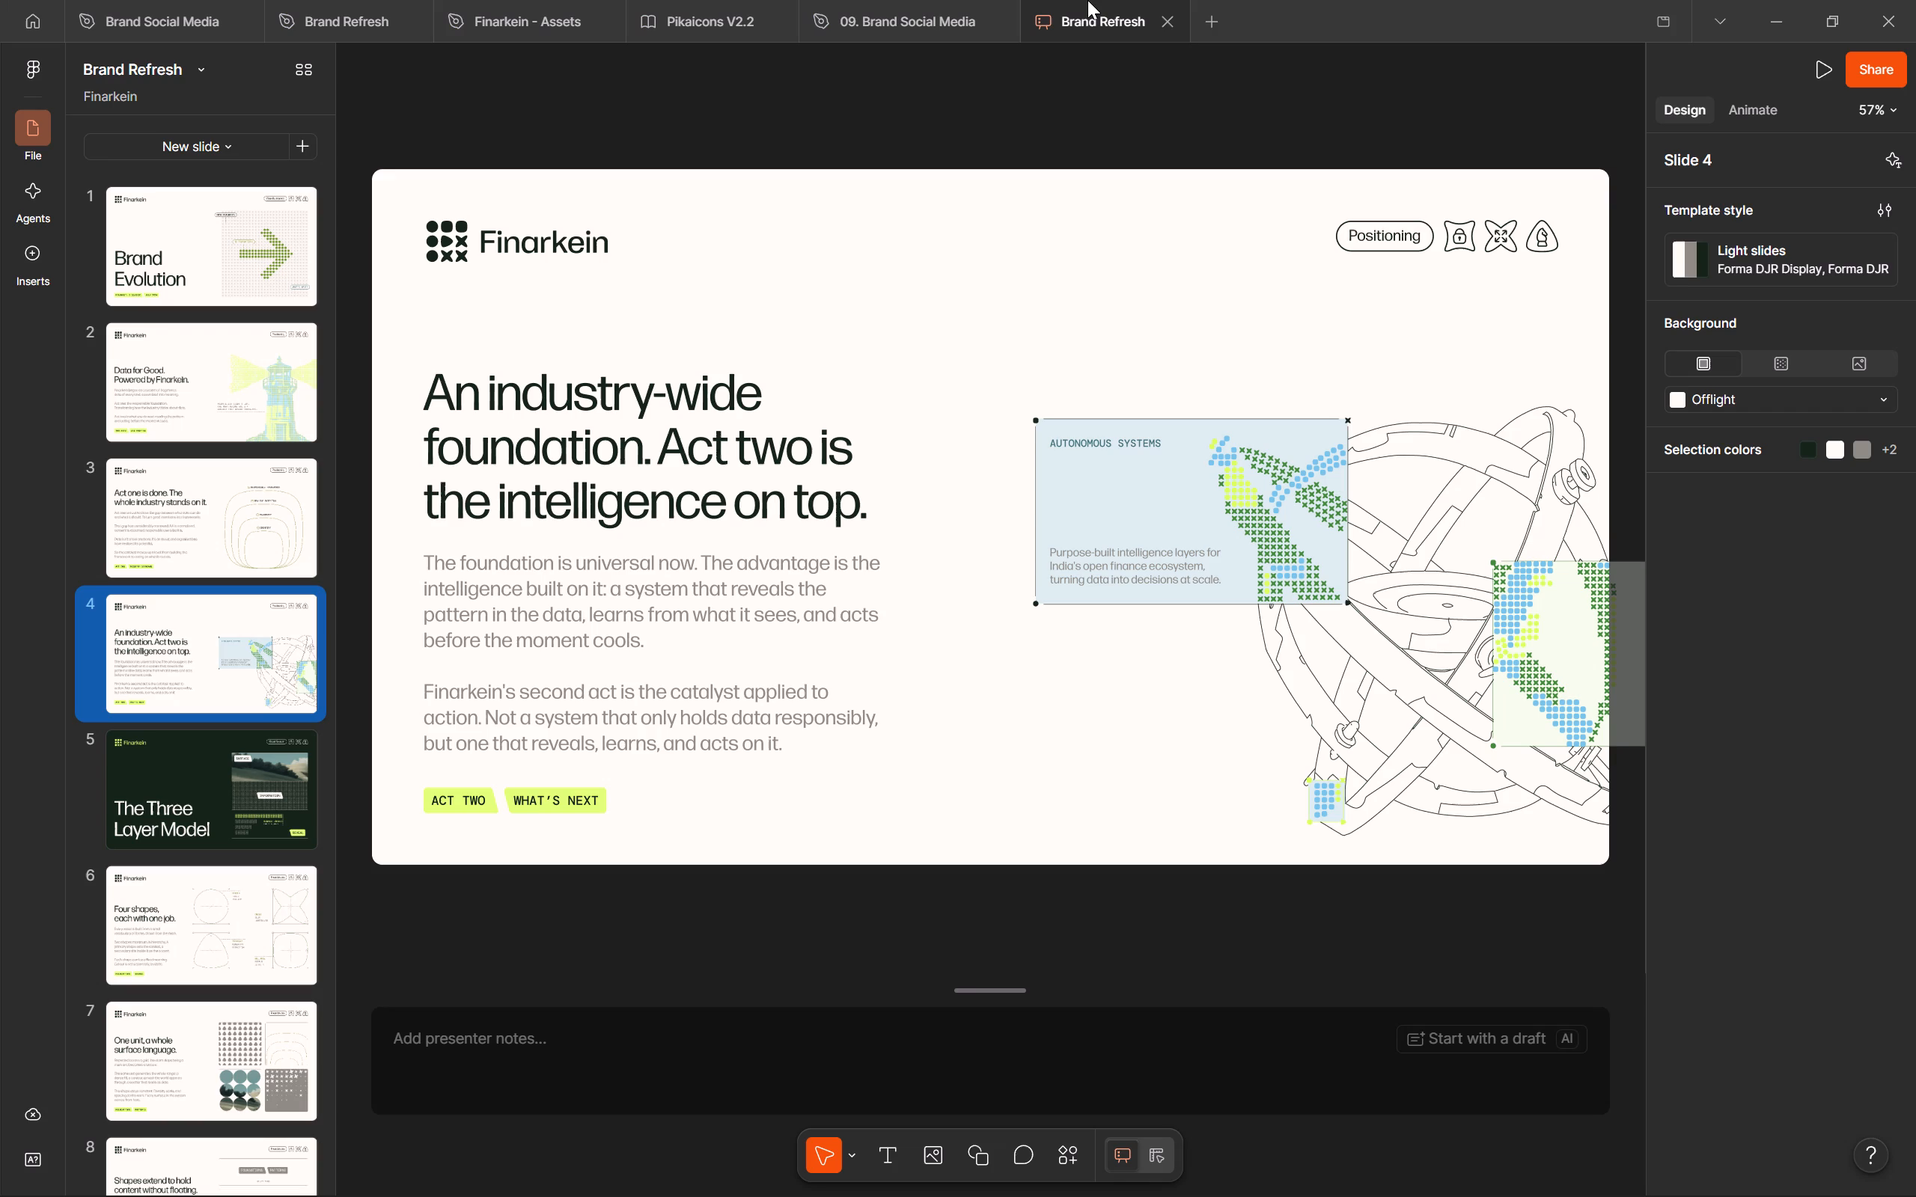
pyautogui.scroll(-1, 279, 782)
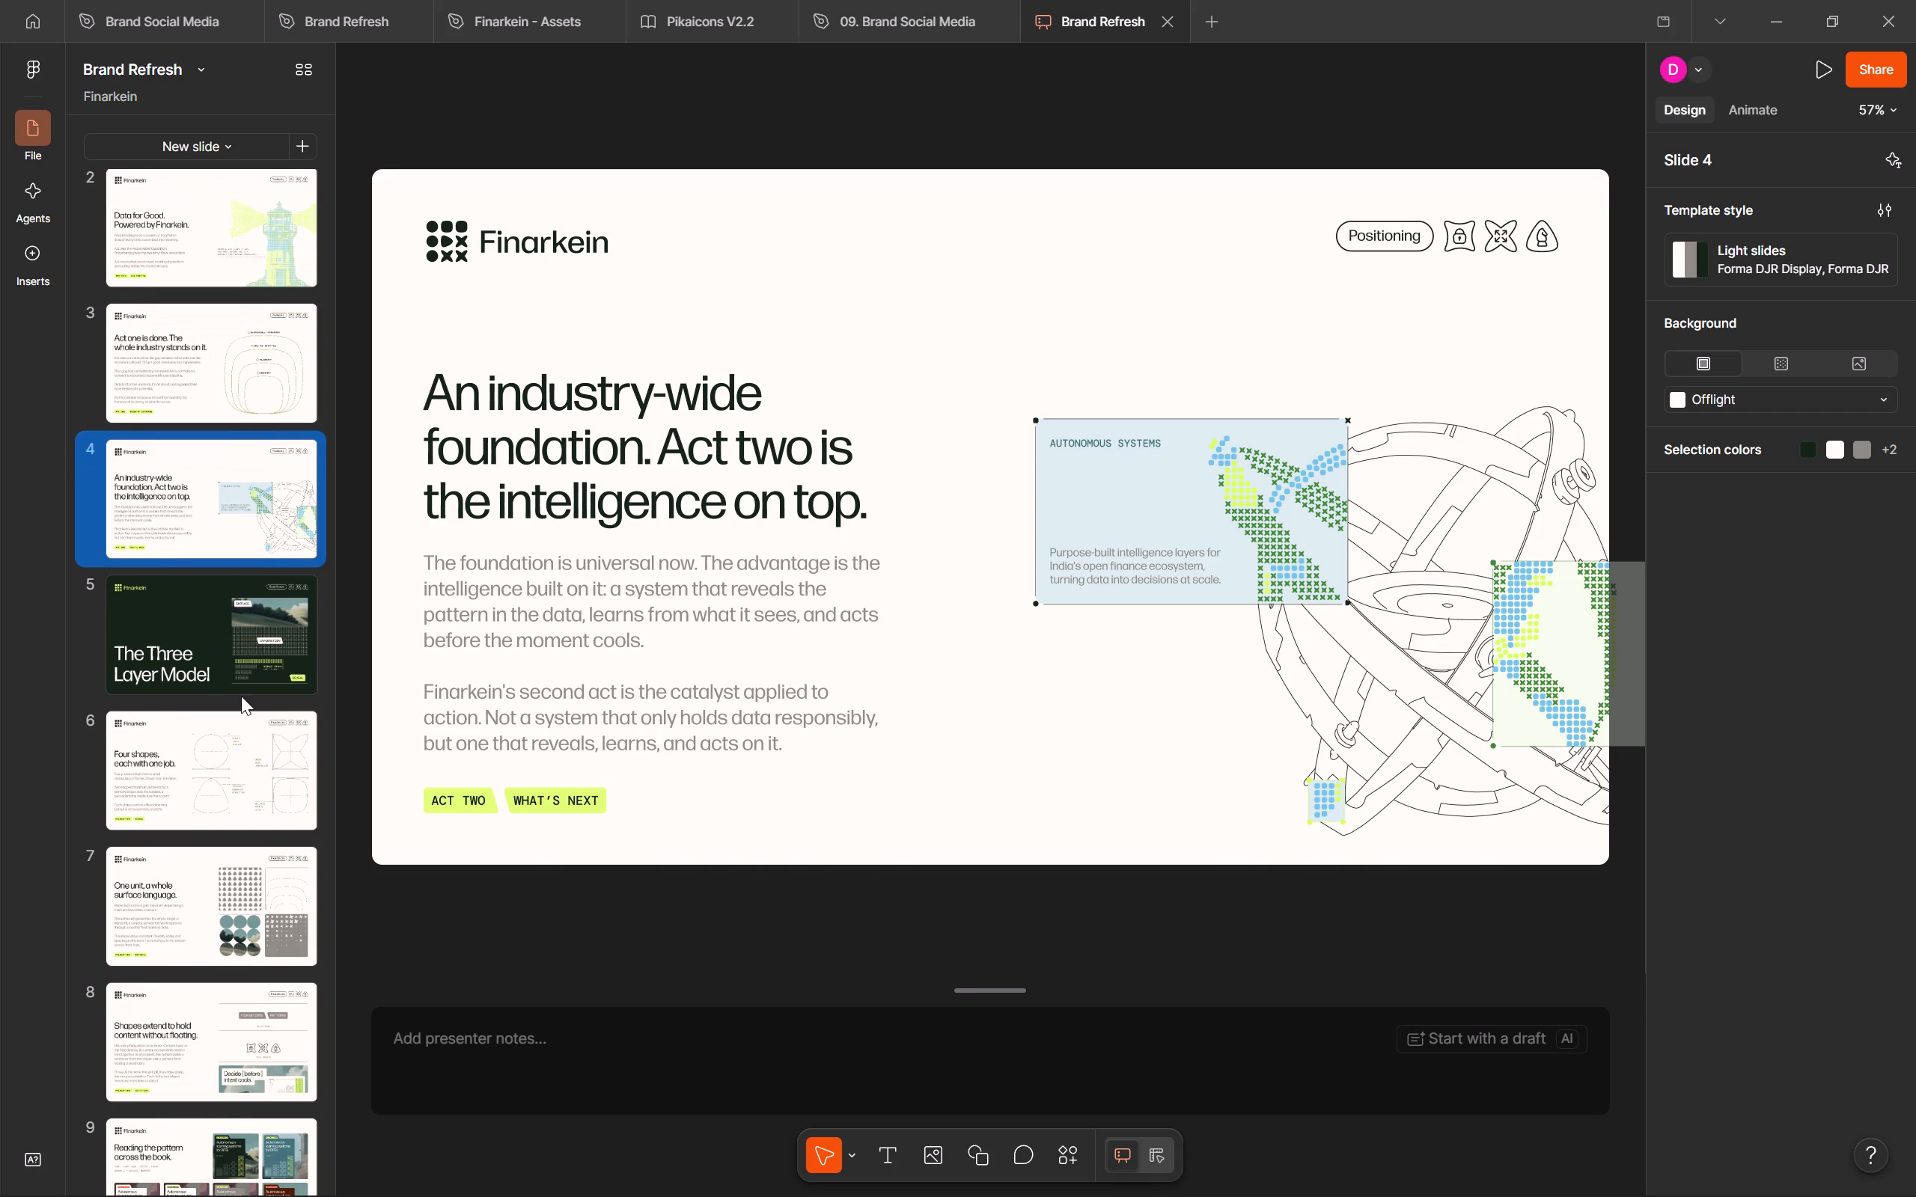
pyautogui.click(241, 696)
pyautogui.scroll(-2, 254, 997)
pyautogui.click(287, 1122)
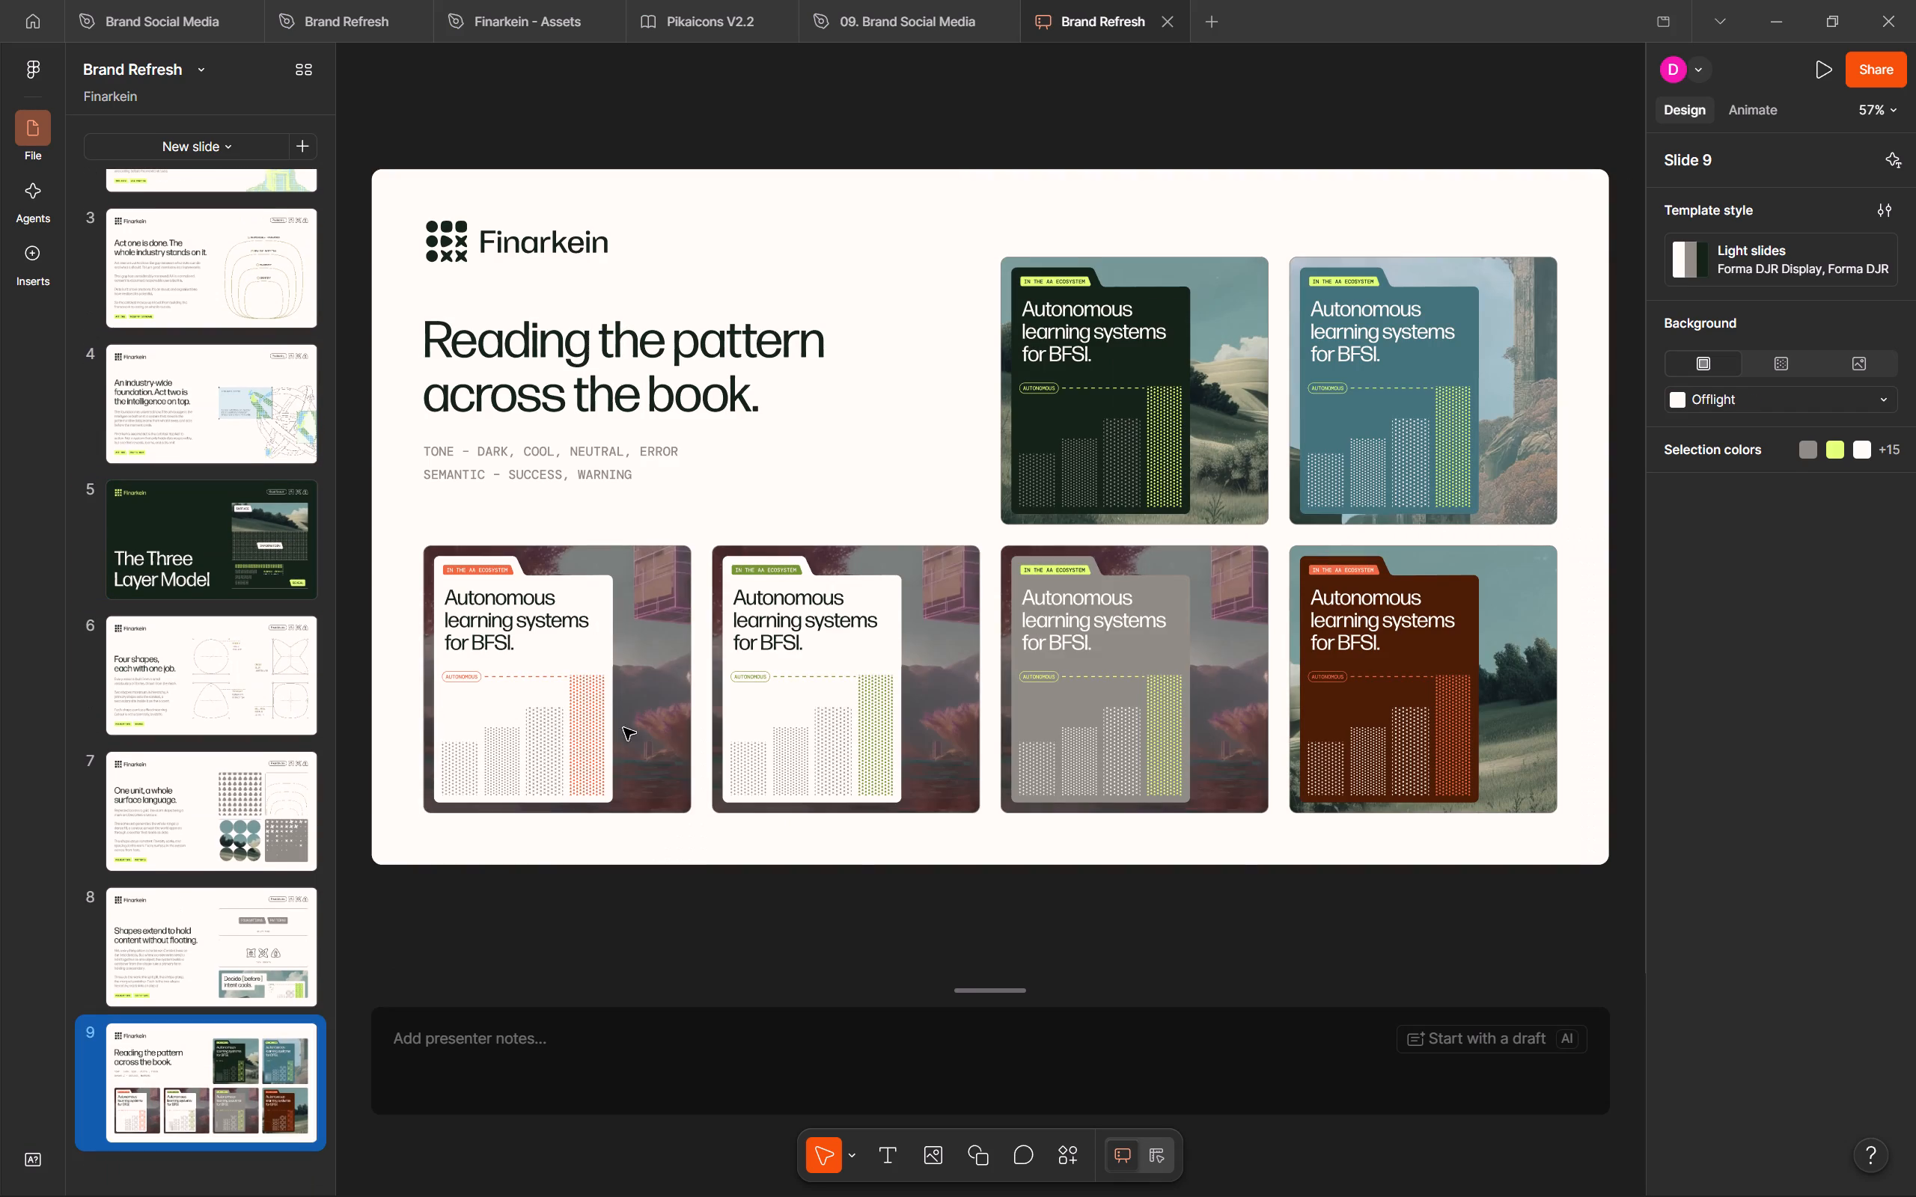
pyautogui.press('shift+super+s')
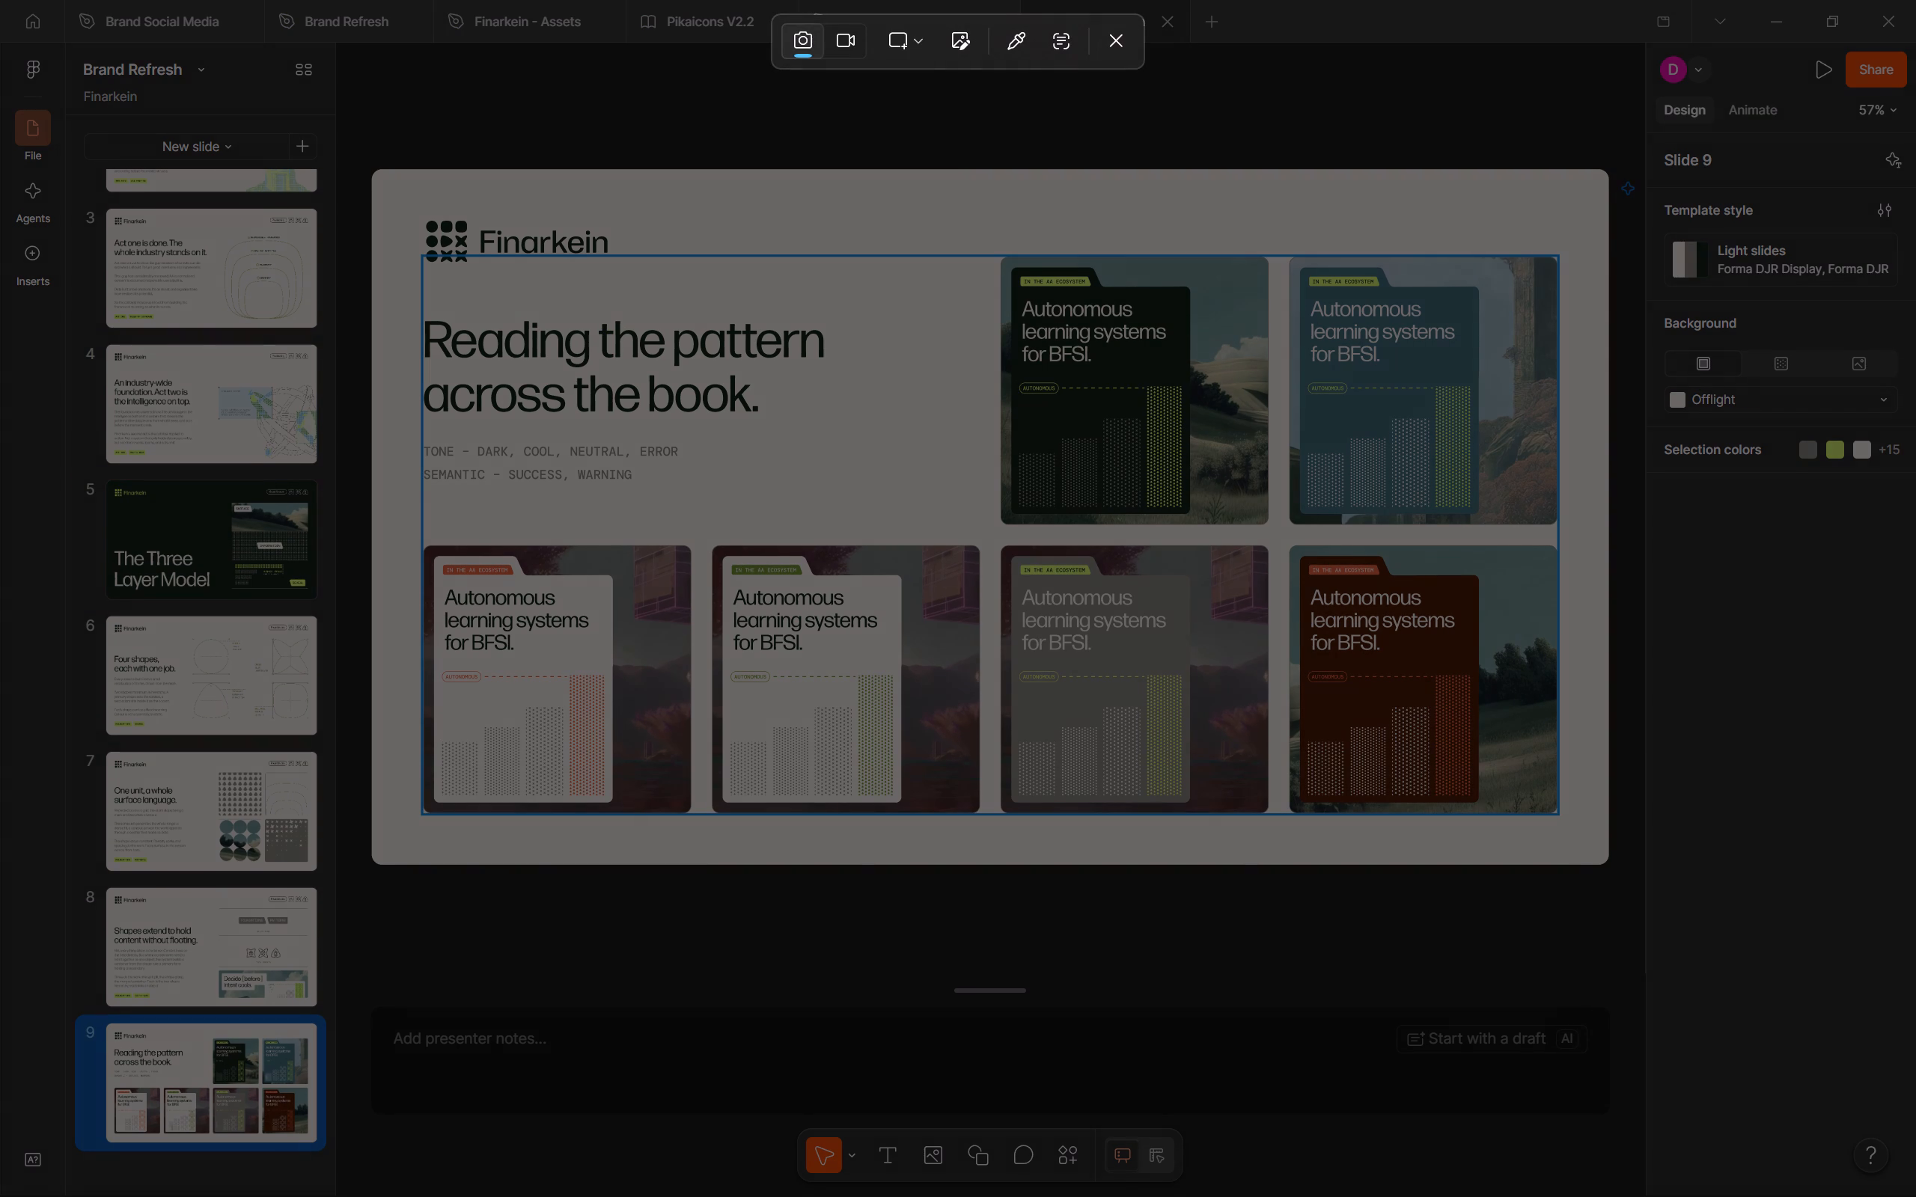
pyautogui.moveTo(388, 156); pyautogui.dragTo(1563, 836)
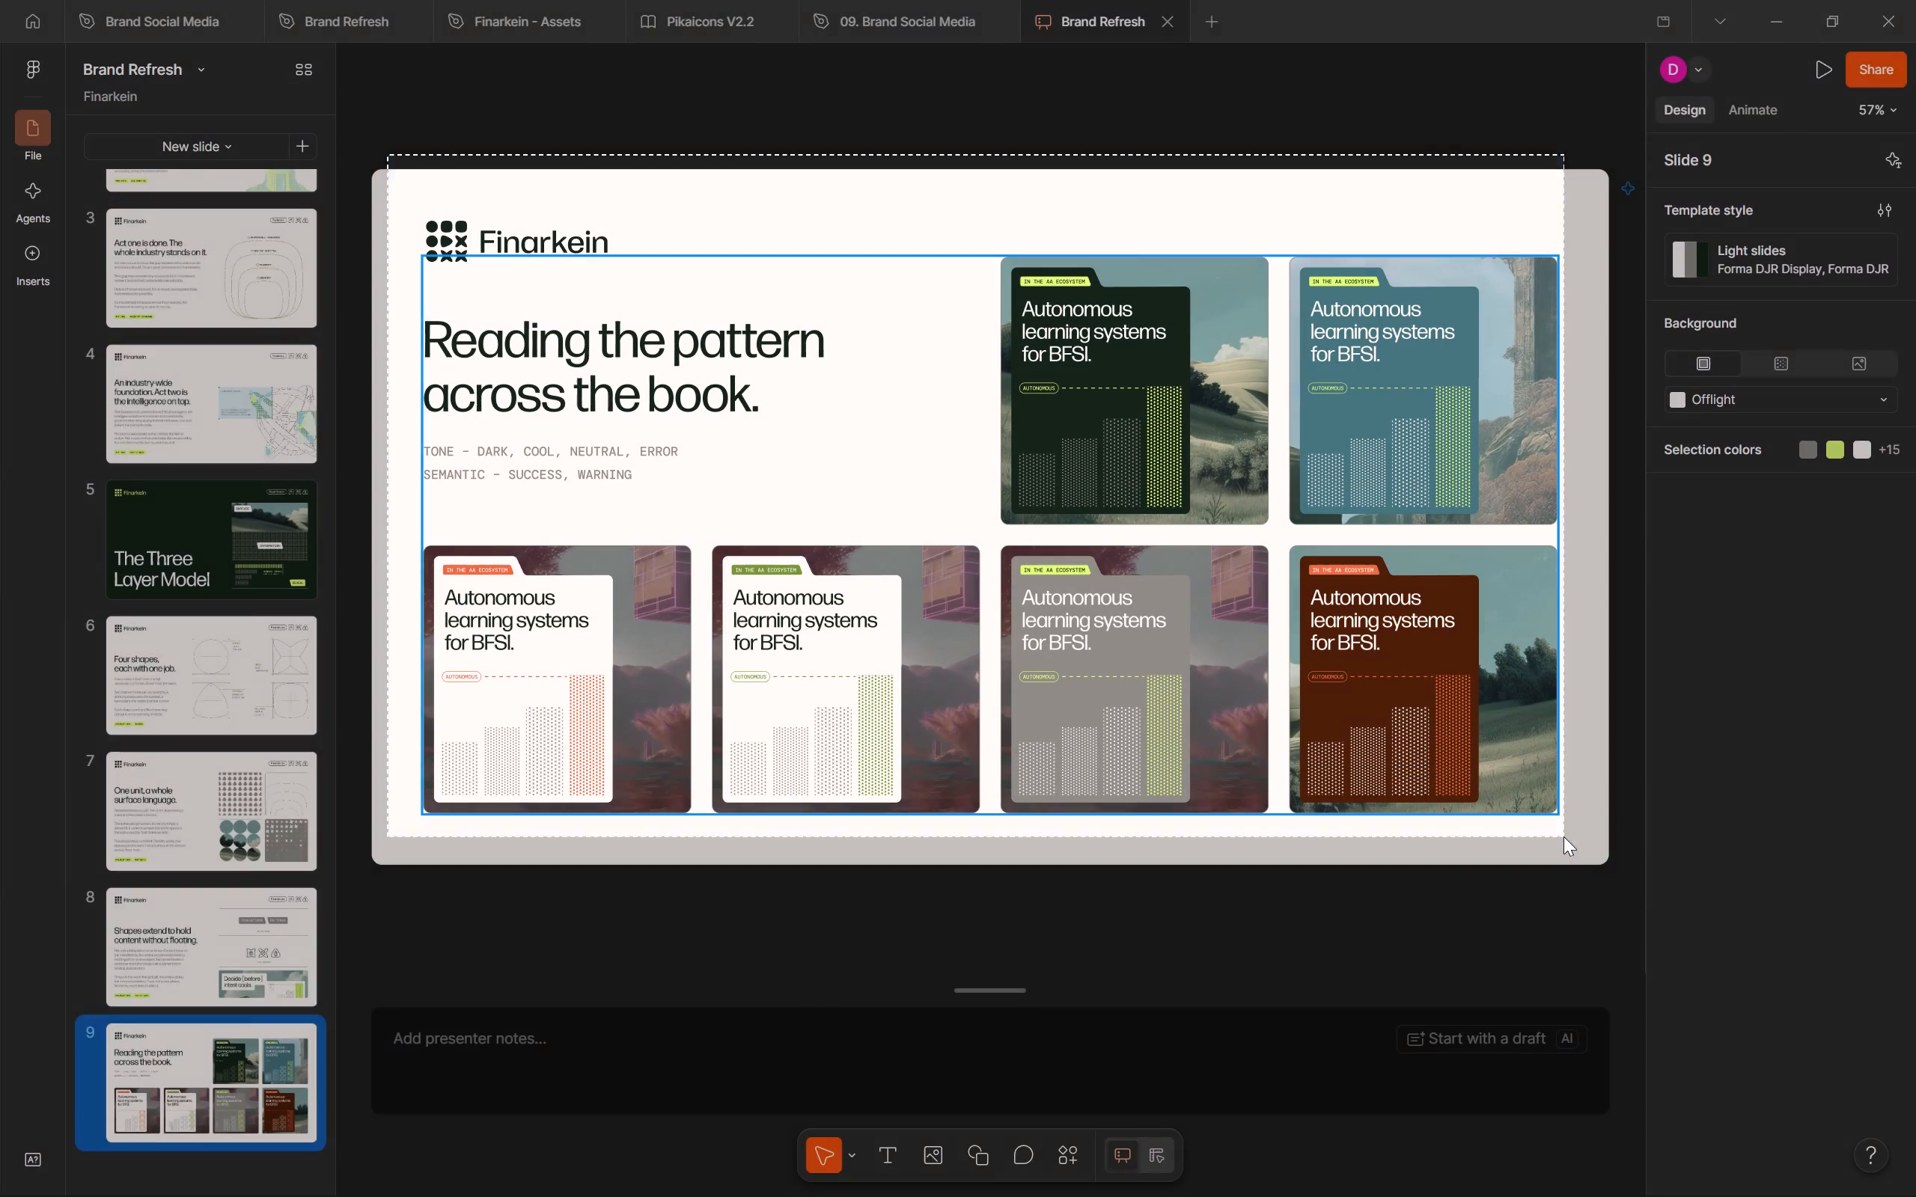
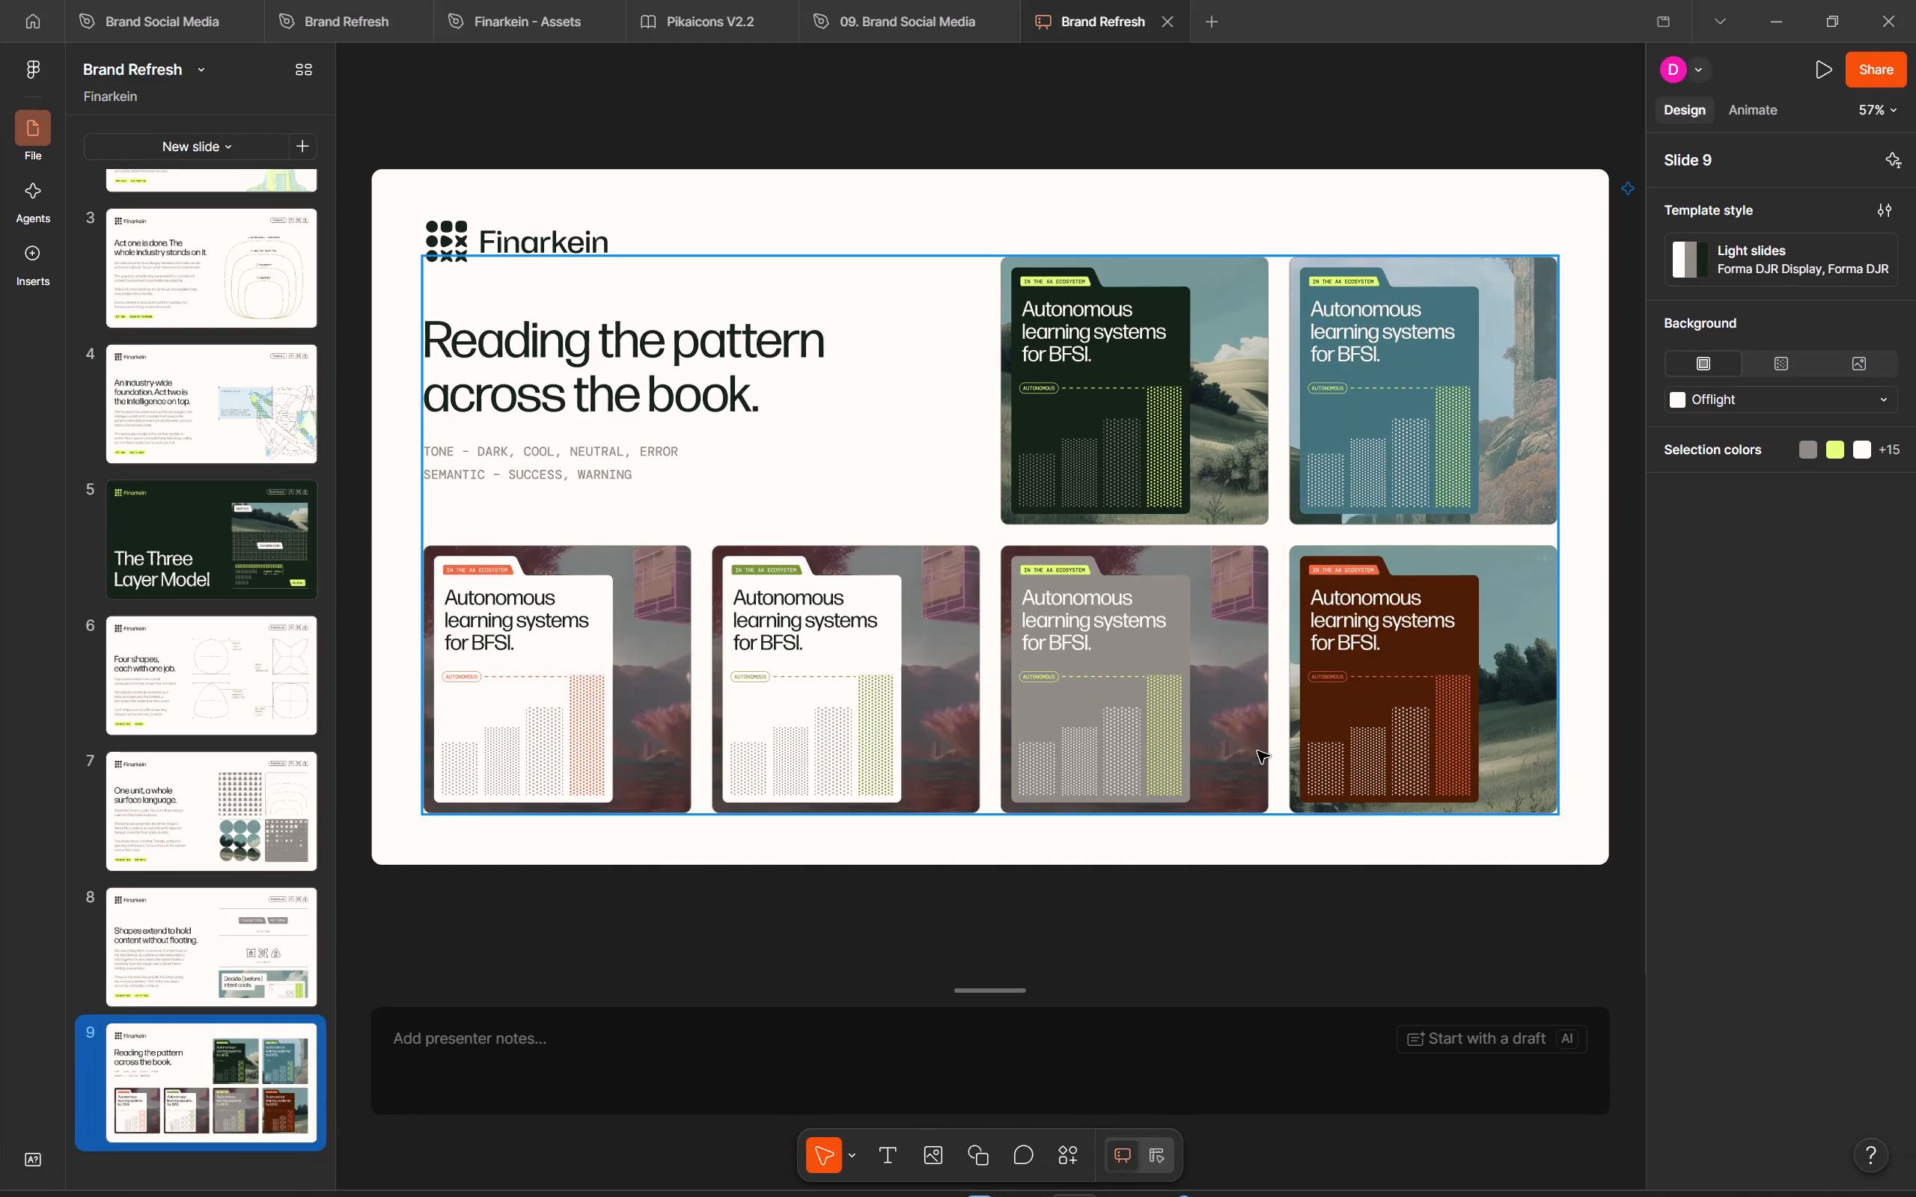
# Look through slides 5 and 4 of the Brand Refresh deck, return to slide 9, and examine its coloured pattern cards up close.
pyautogui.click(239, 565)
pyautogui.click(196, 423)
pyautogui.scroll(2, 196, 423)
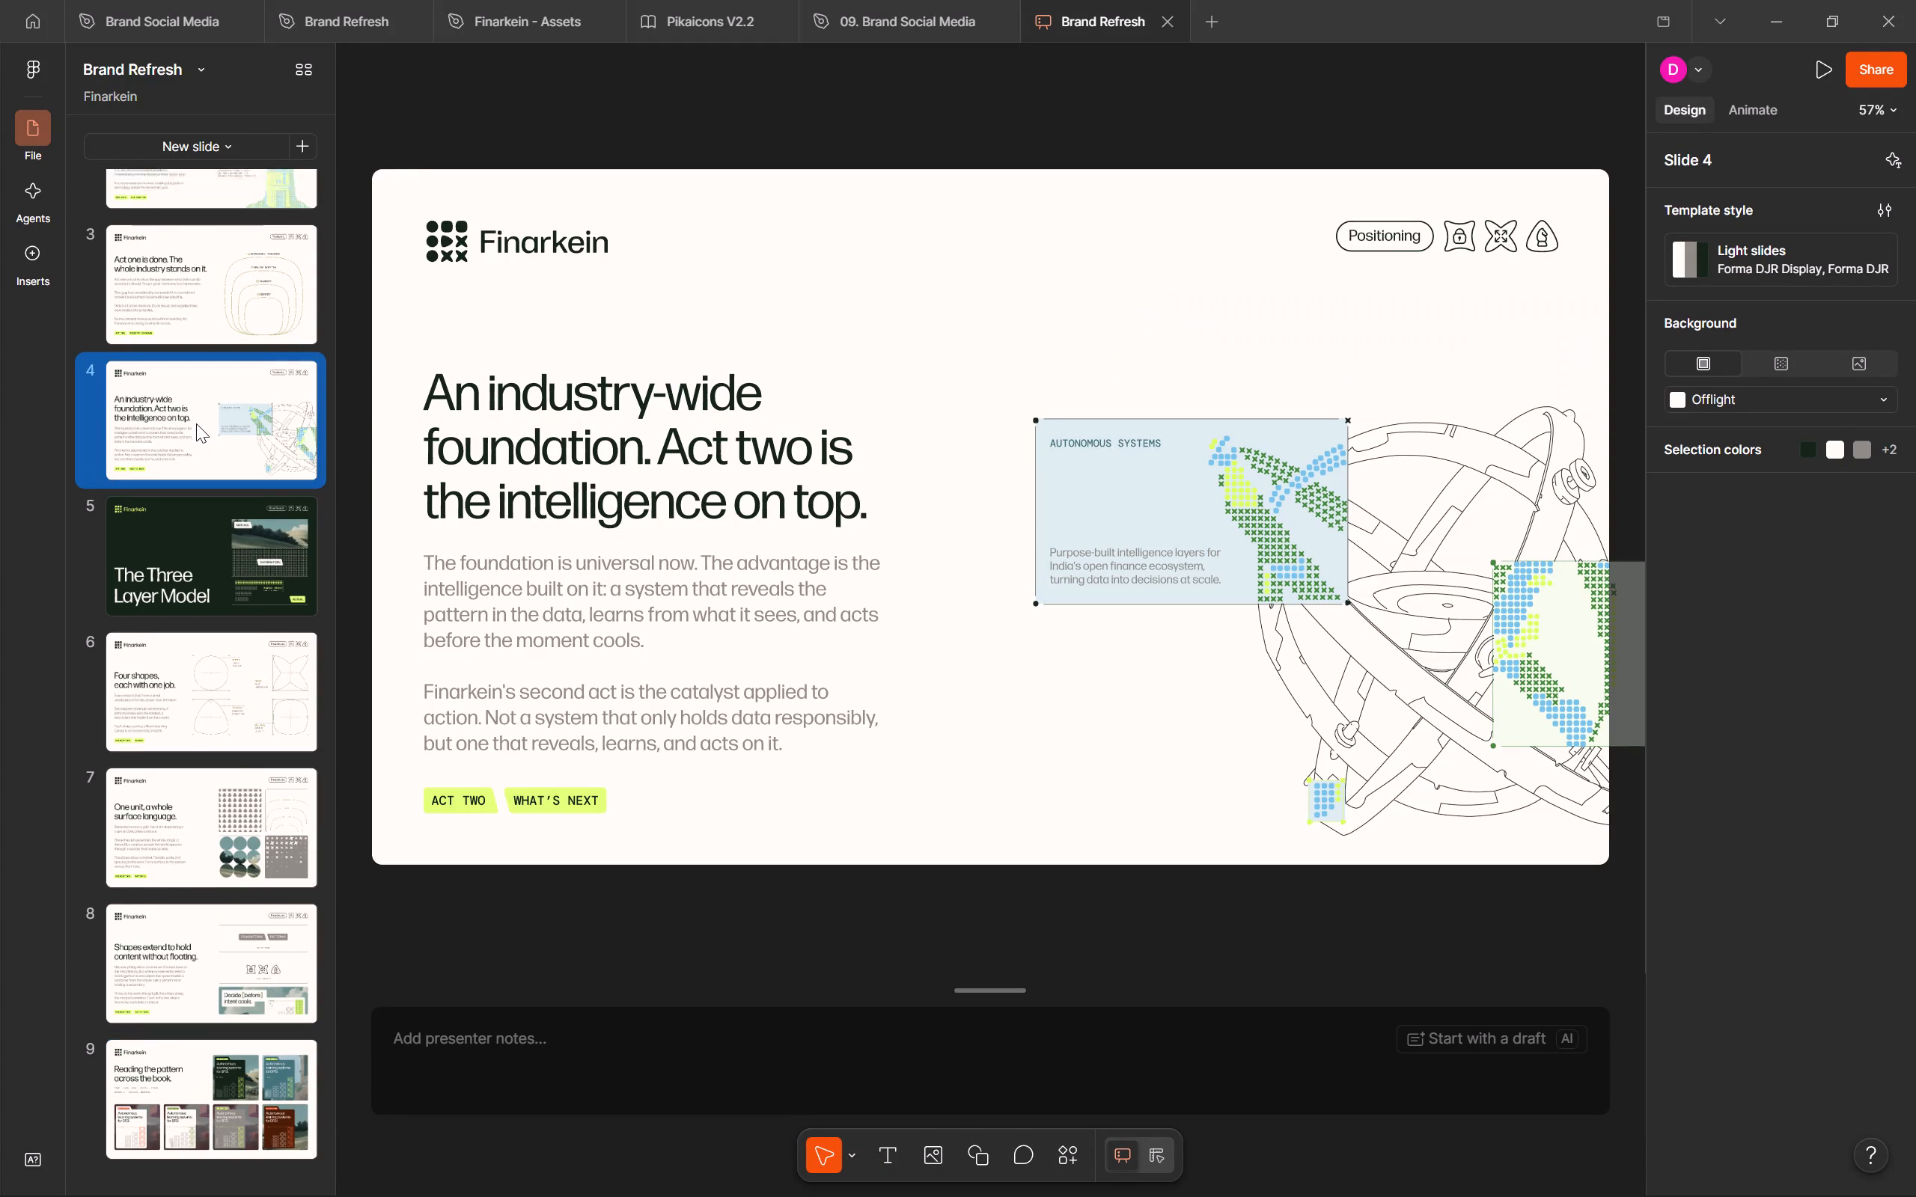
pyautogui.scroll(2, 196, 423)
pyautogui.scroll(-2, 278, 833)
pyautogui.click(239, 1058)
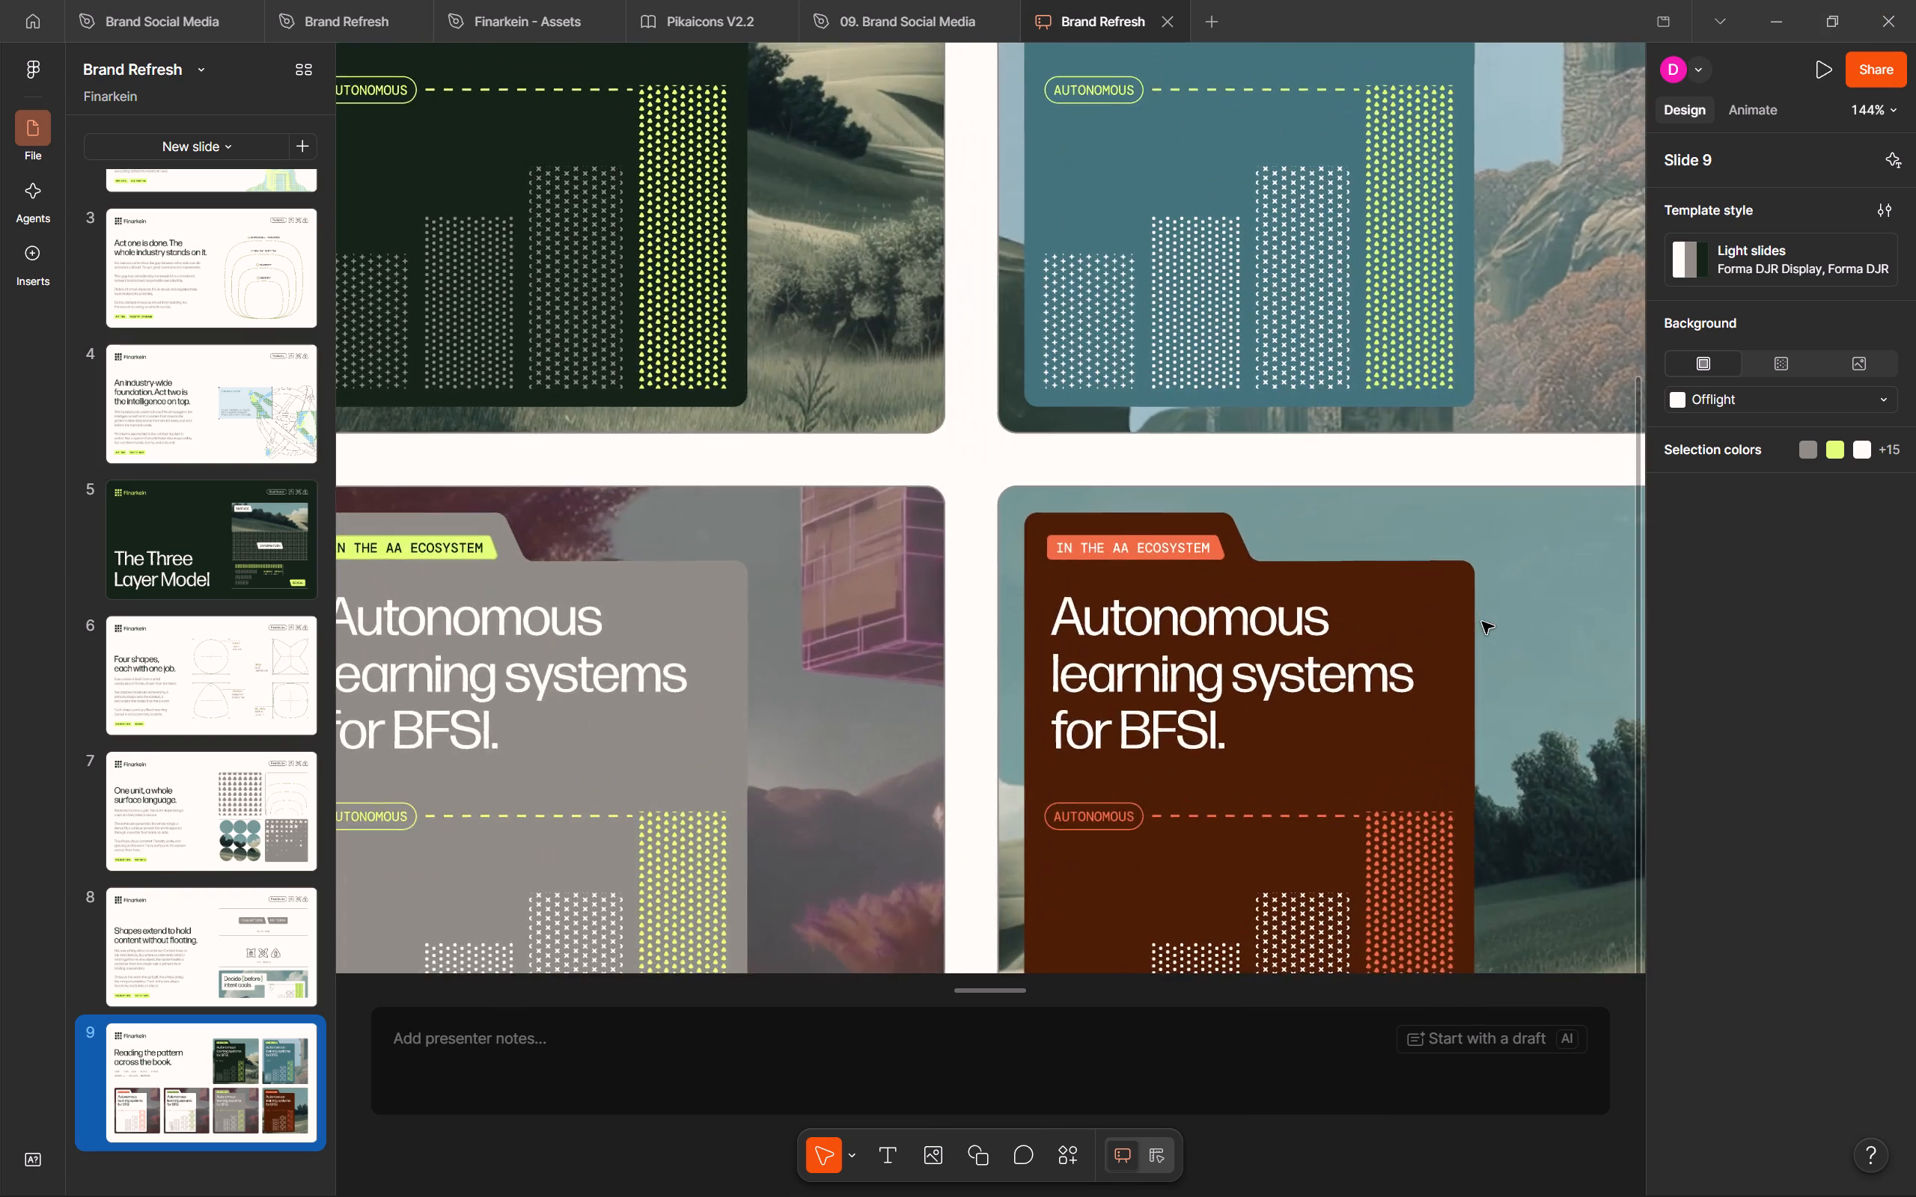
pyautogui.scroll(1, 1482, 622)
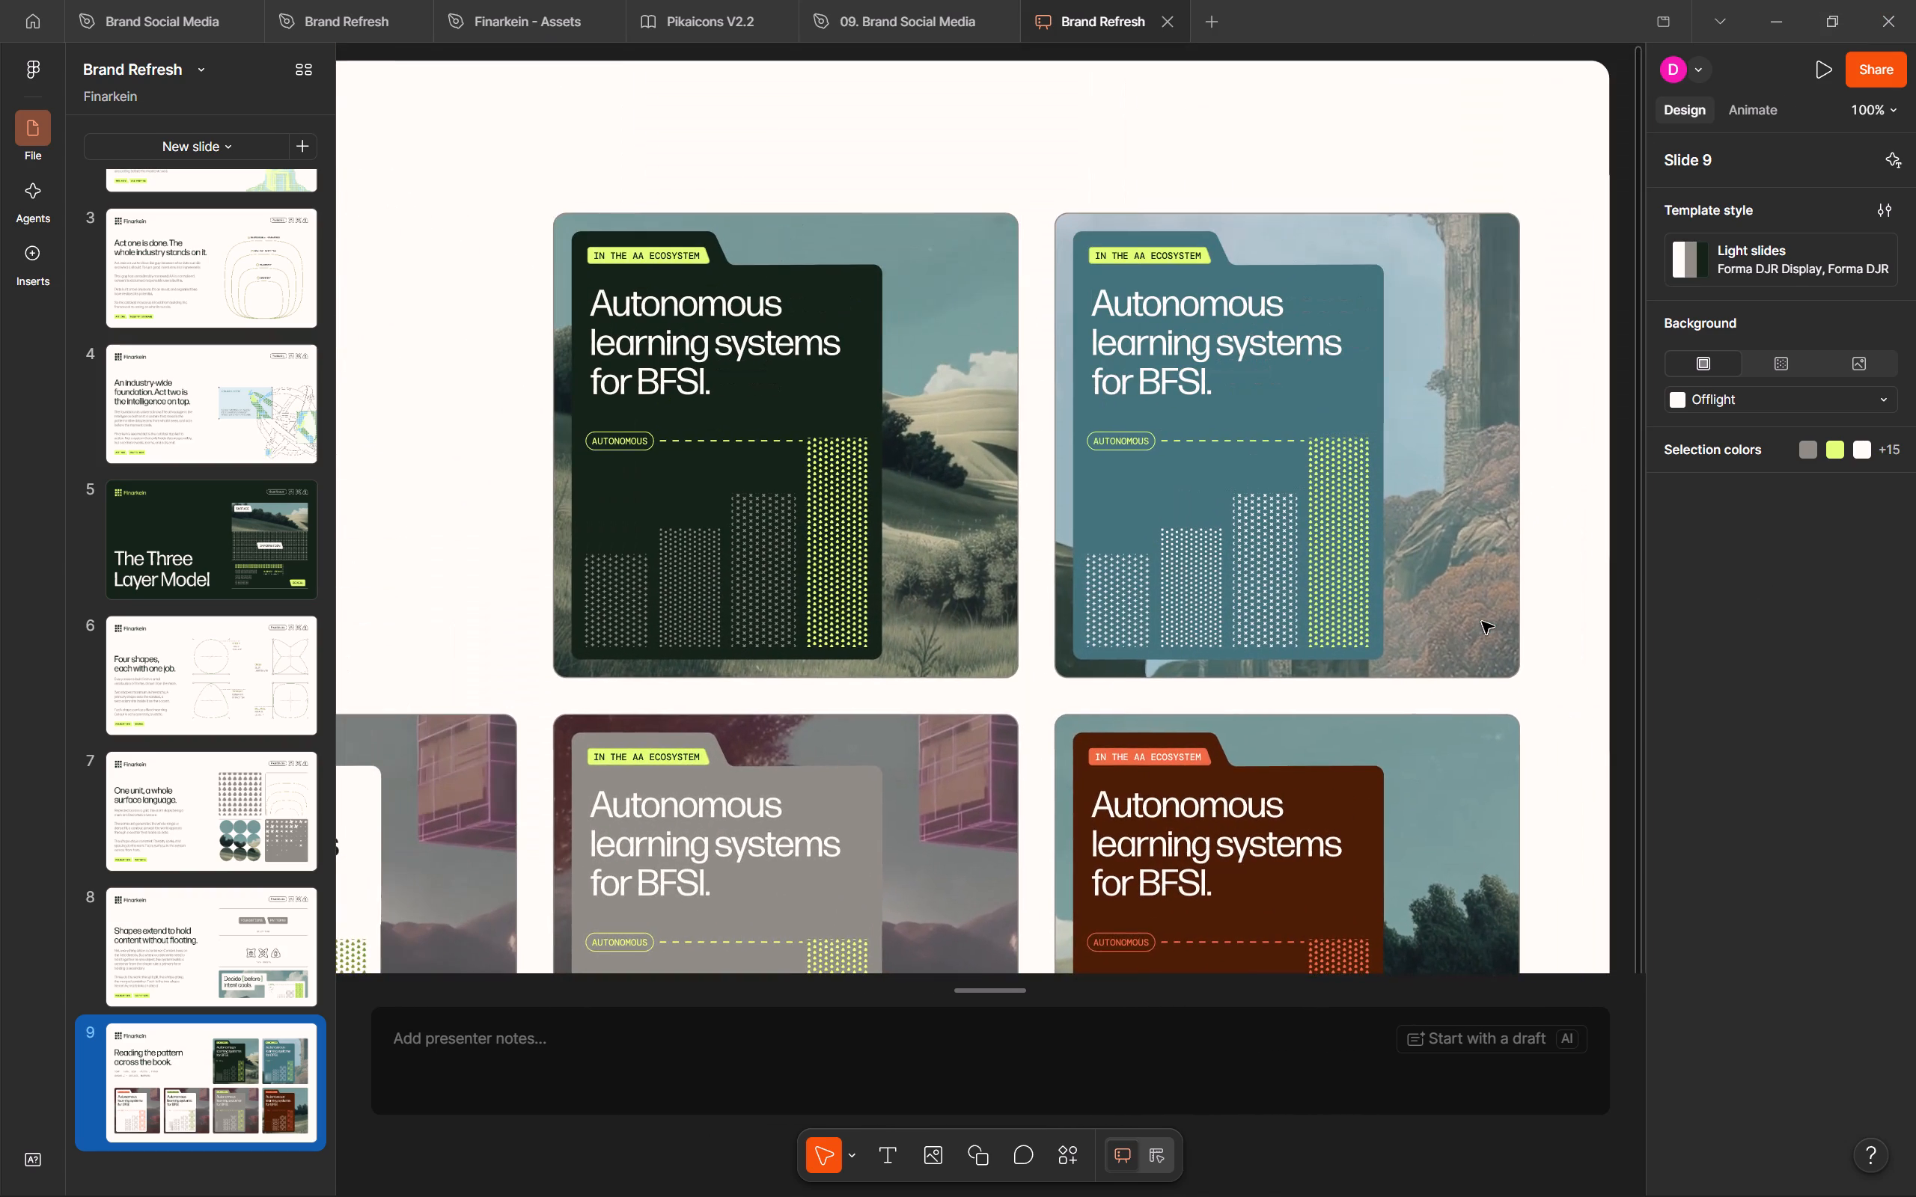
# Review both rows of pattern cards on slide 9 and switch back to the ChatGPT conversation in the Brave browser.
pyautogui.scroll(1, 1482, 622)
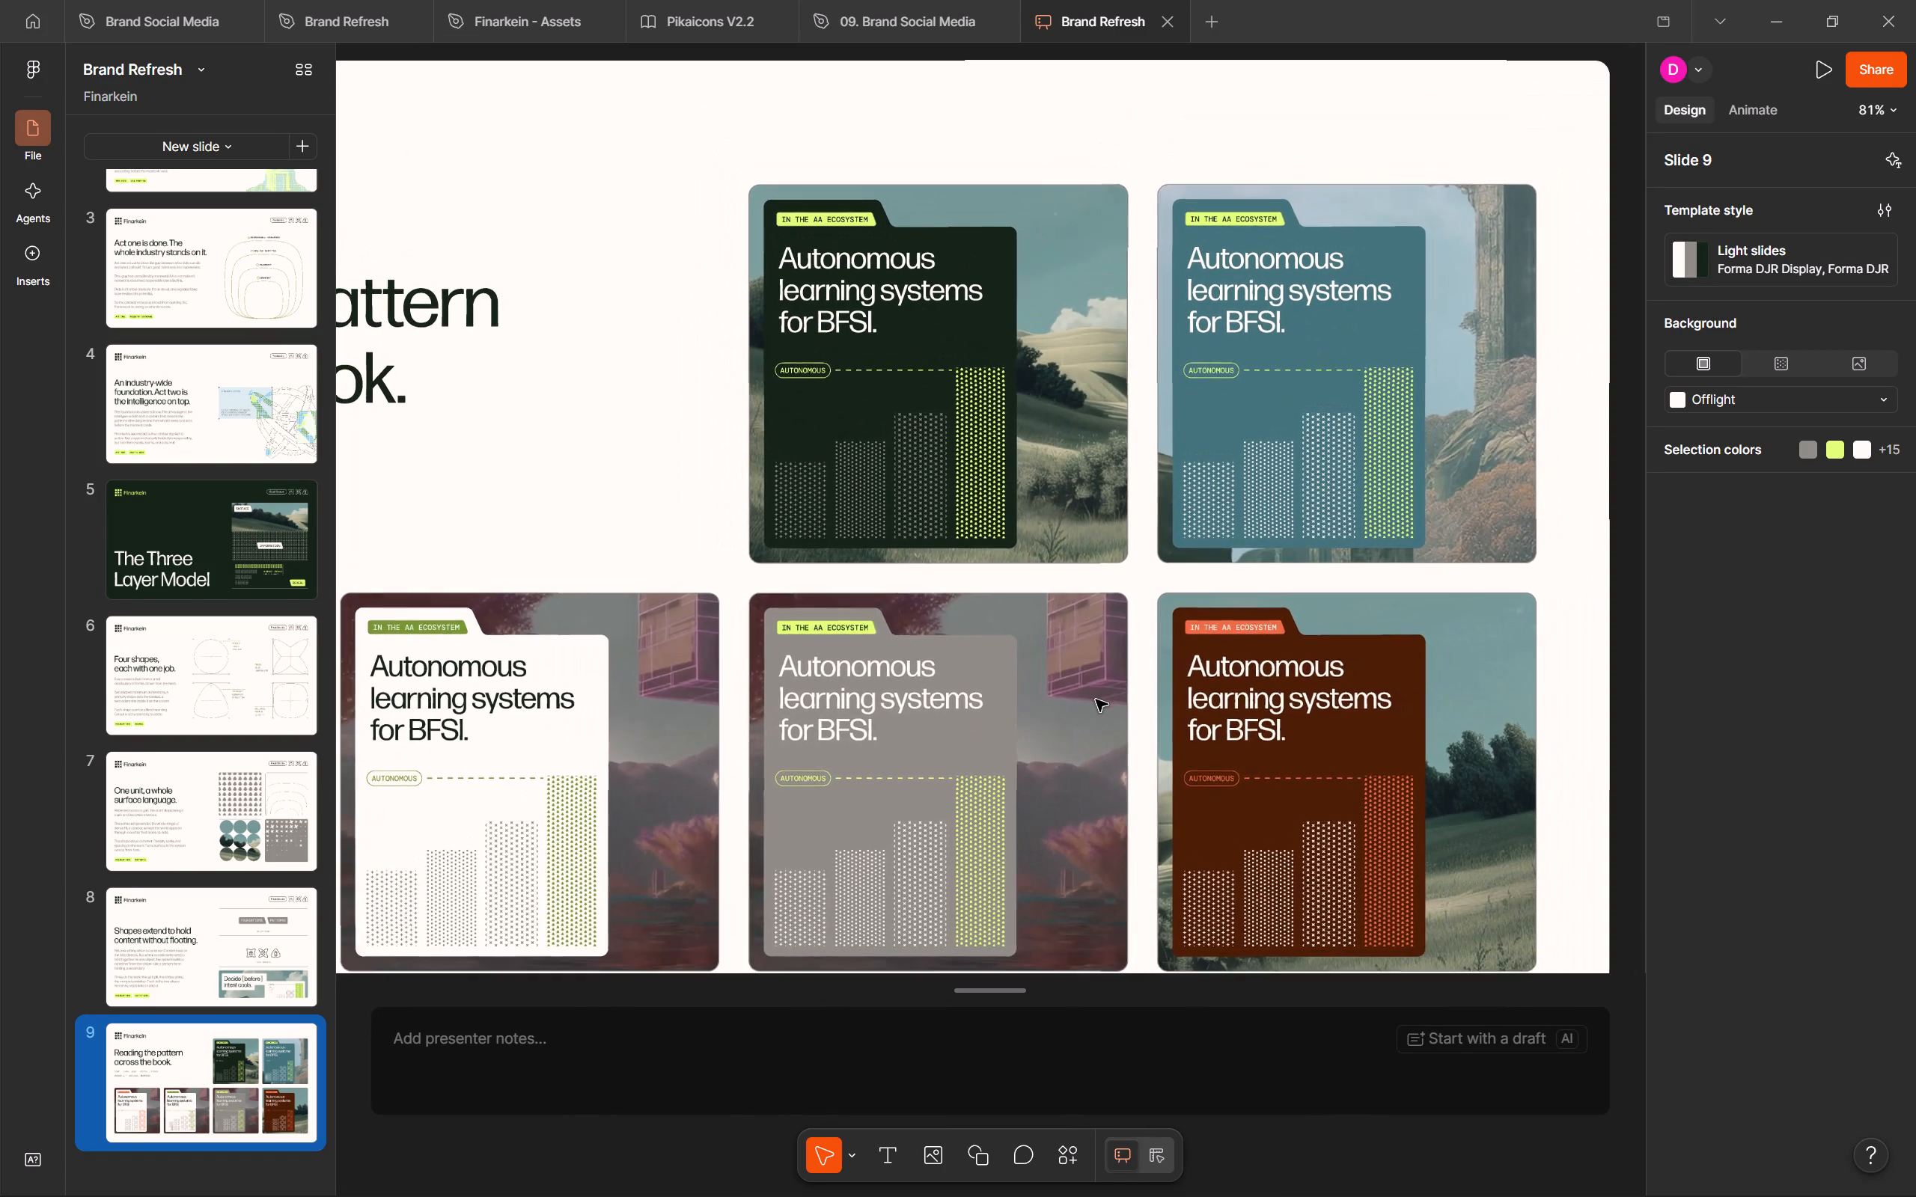
pyautogui.scroll(-1, 1096, 699)
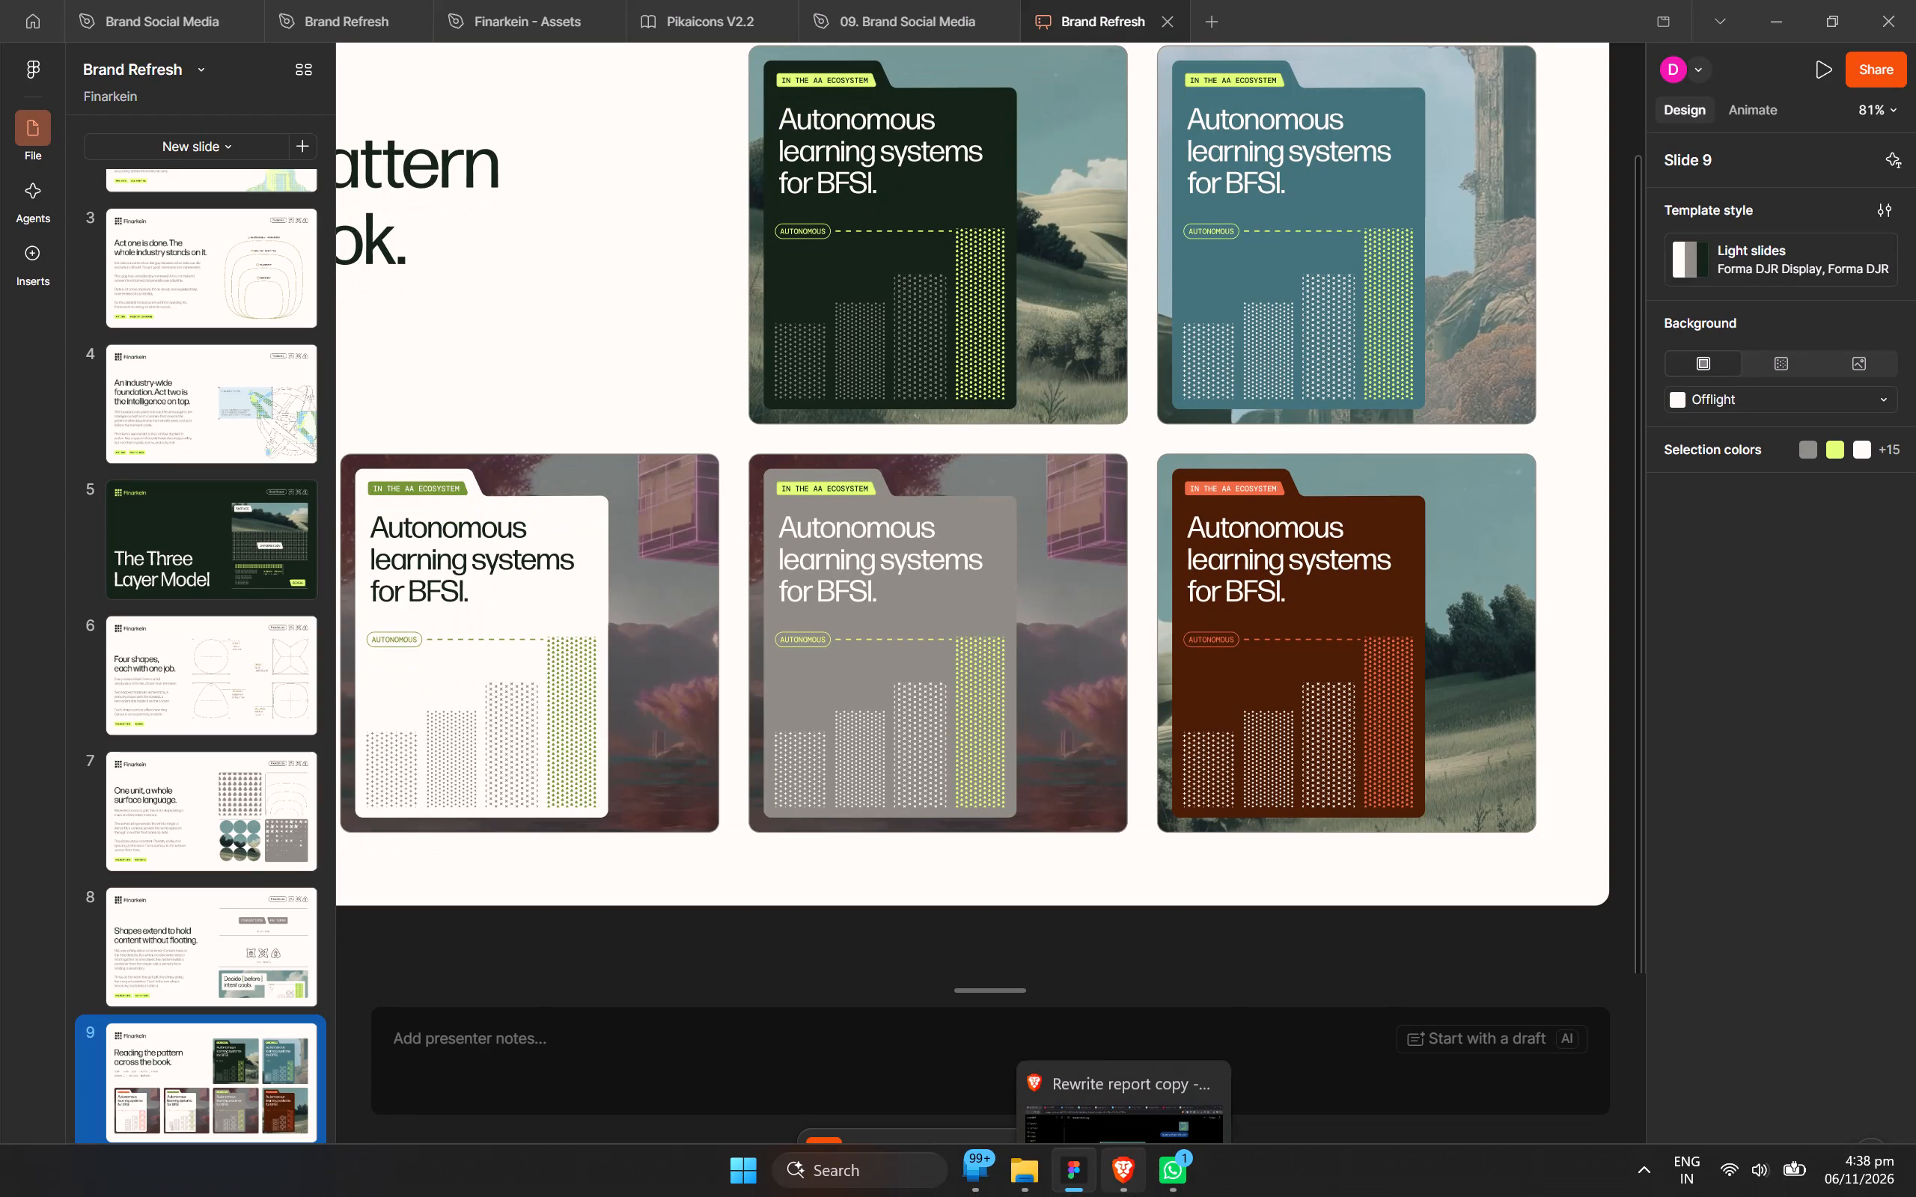
pyautogui.click(1139, 1178)
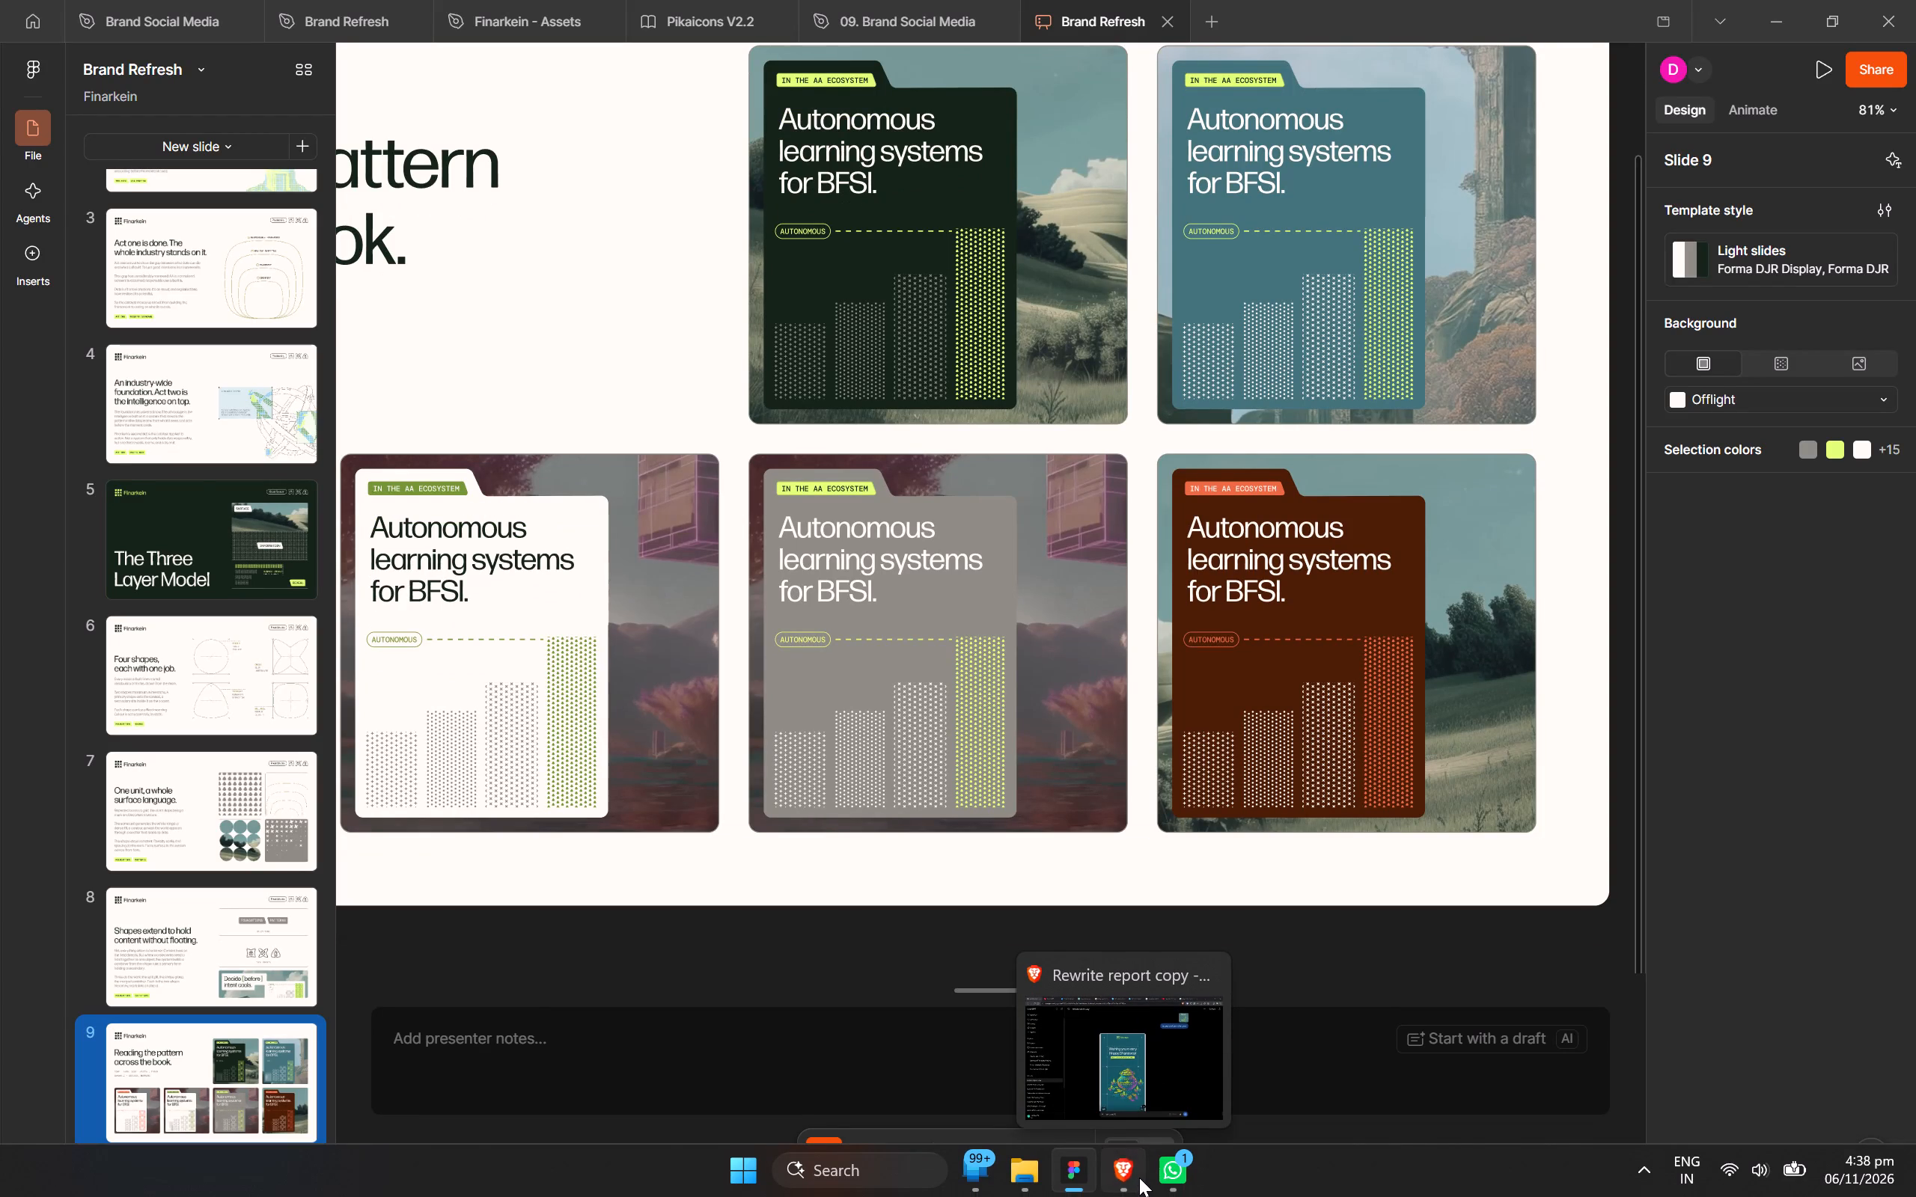
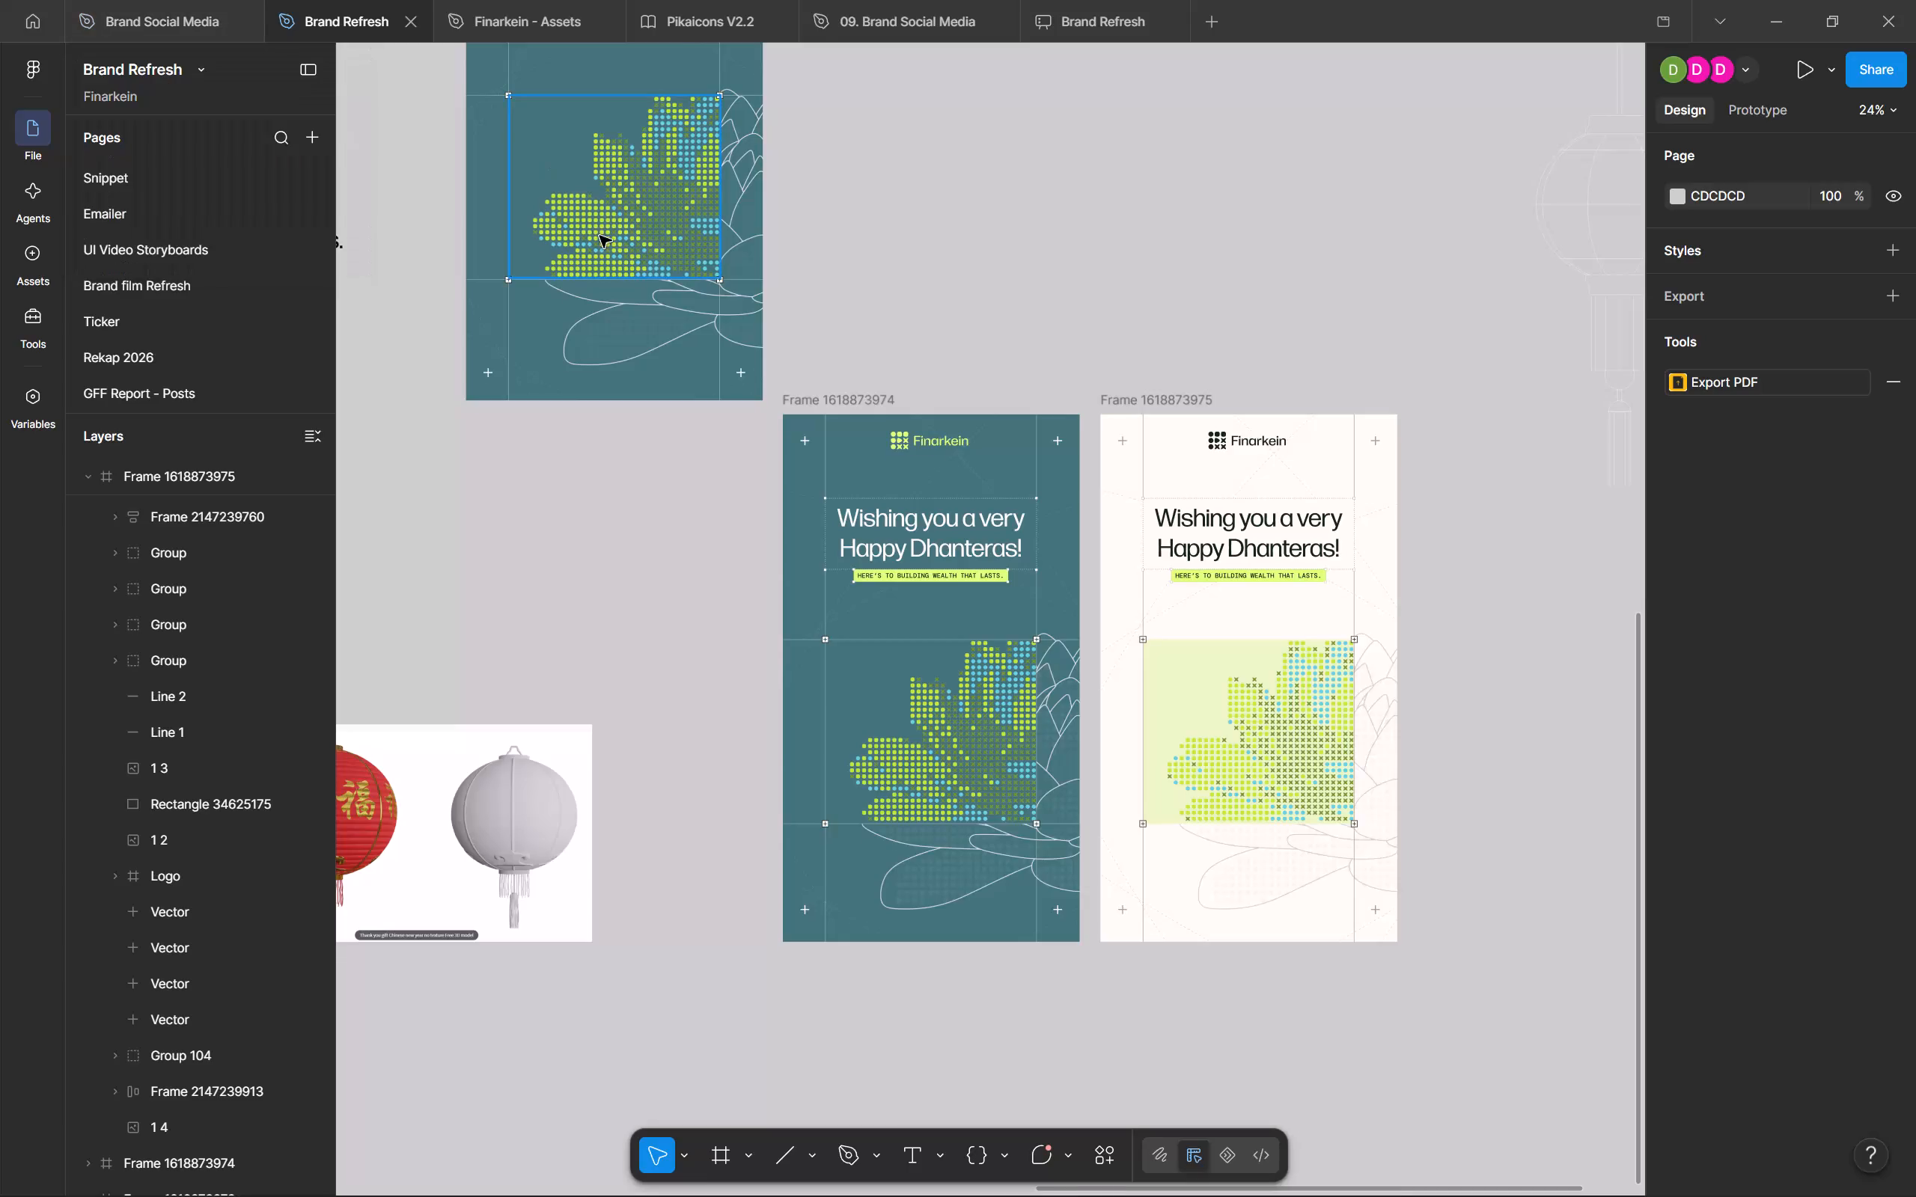
# Select all the Dhanteras post frames together with the reference slides, loose greeting text lines and lantern image on the canvas.
pyautogui.scroll(2, 599, 236)
pyautogui.scroll(-3, 599, 236)
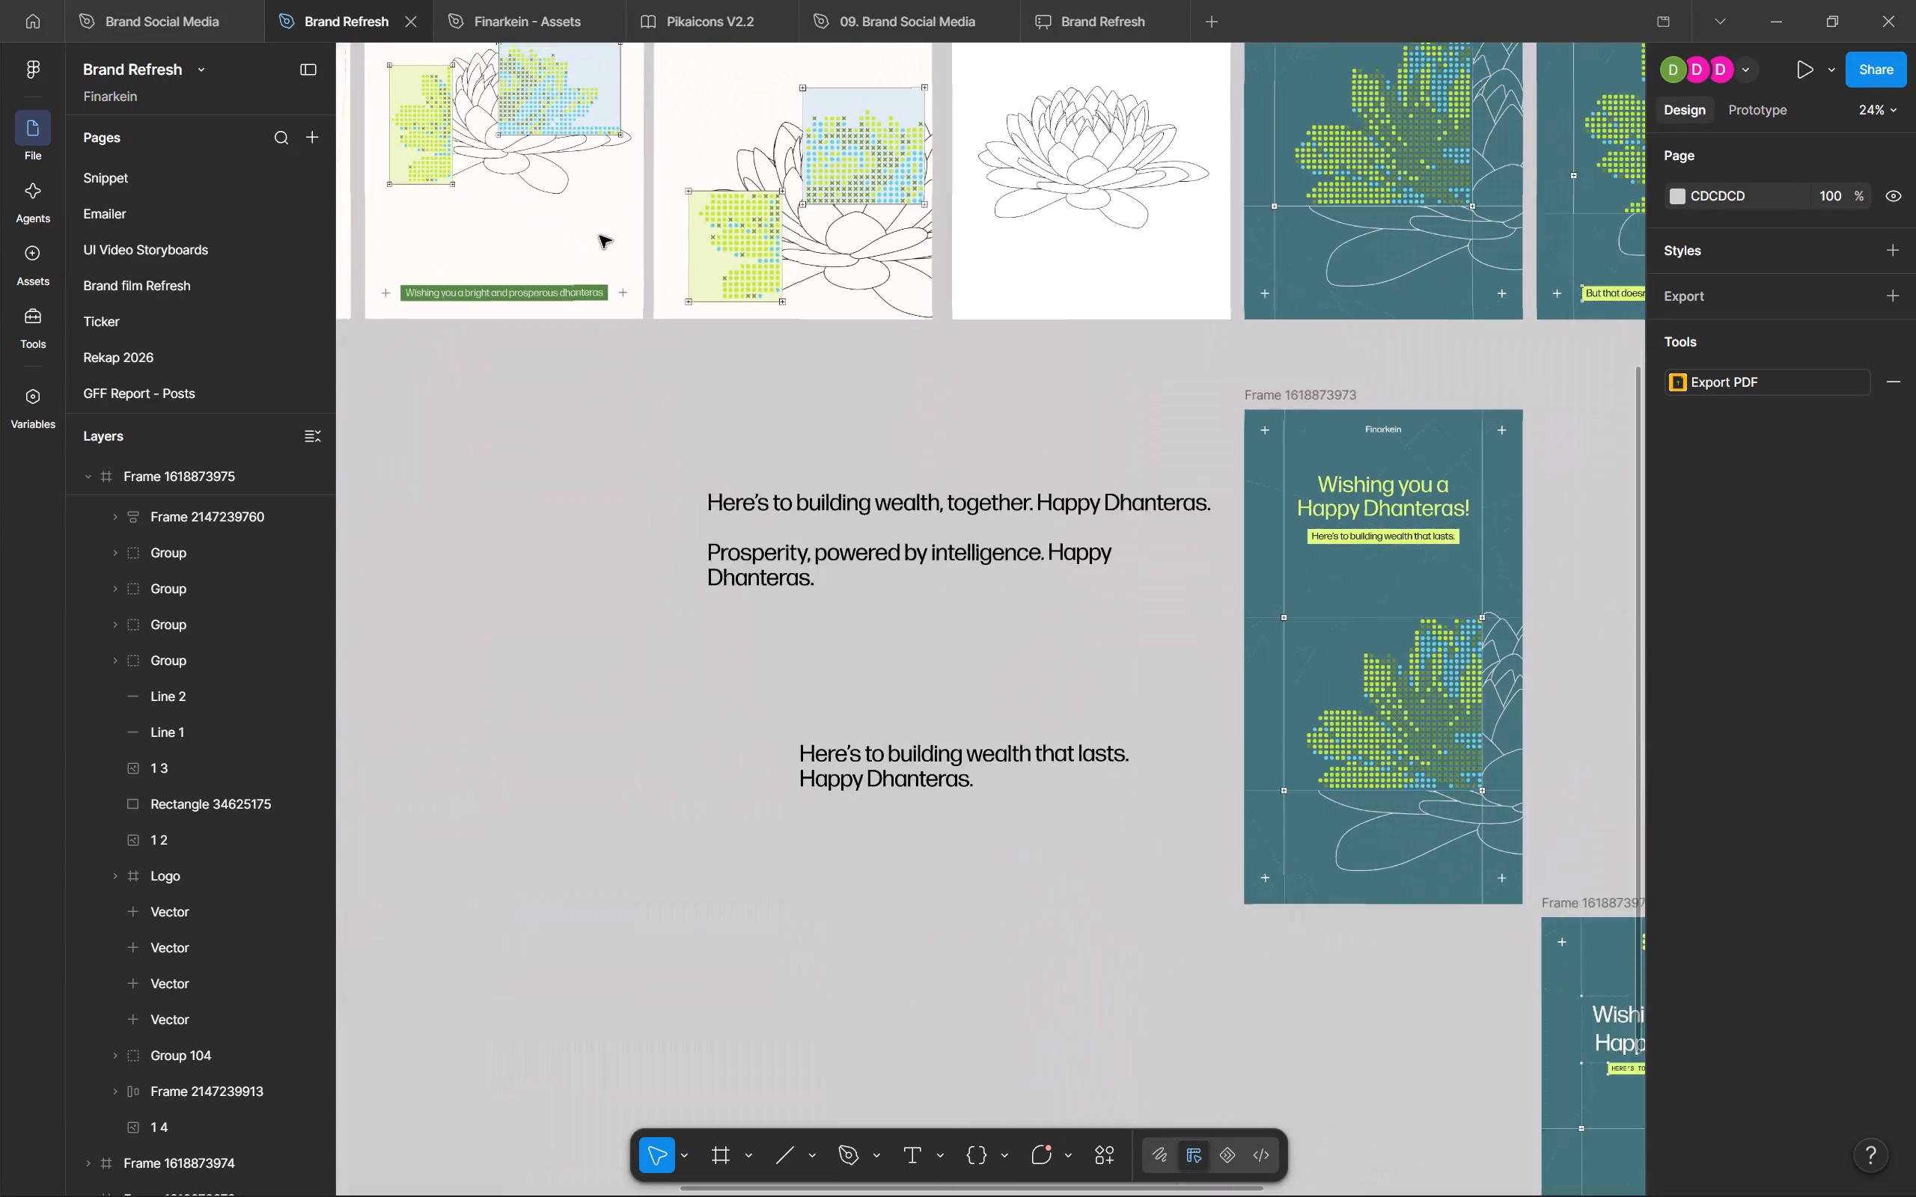
pyautogui.scroll(3, 599, 236)
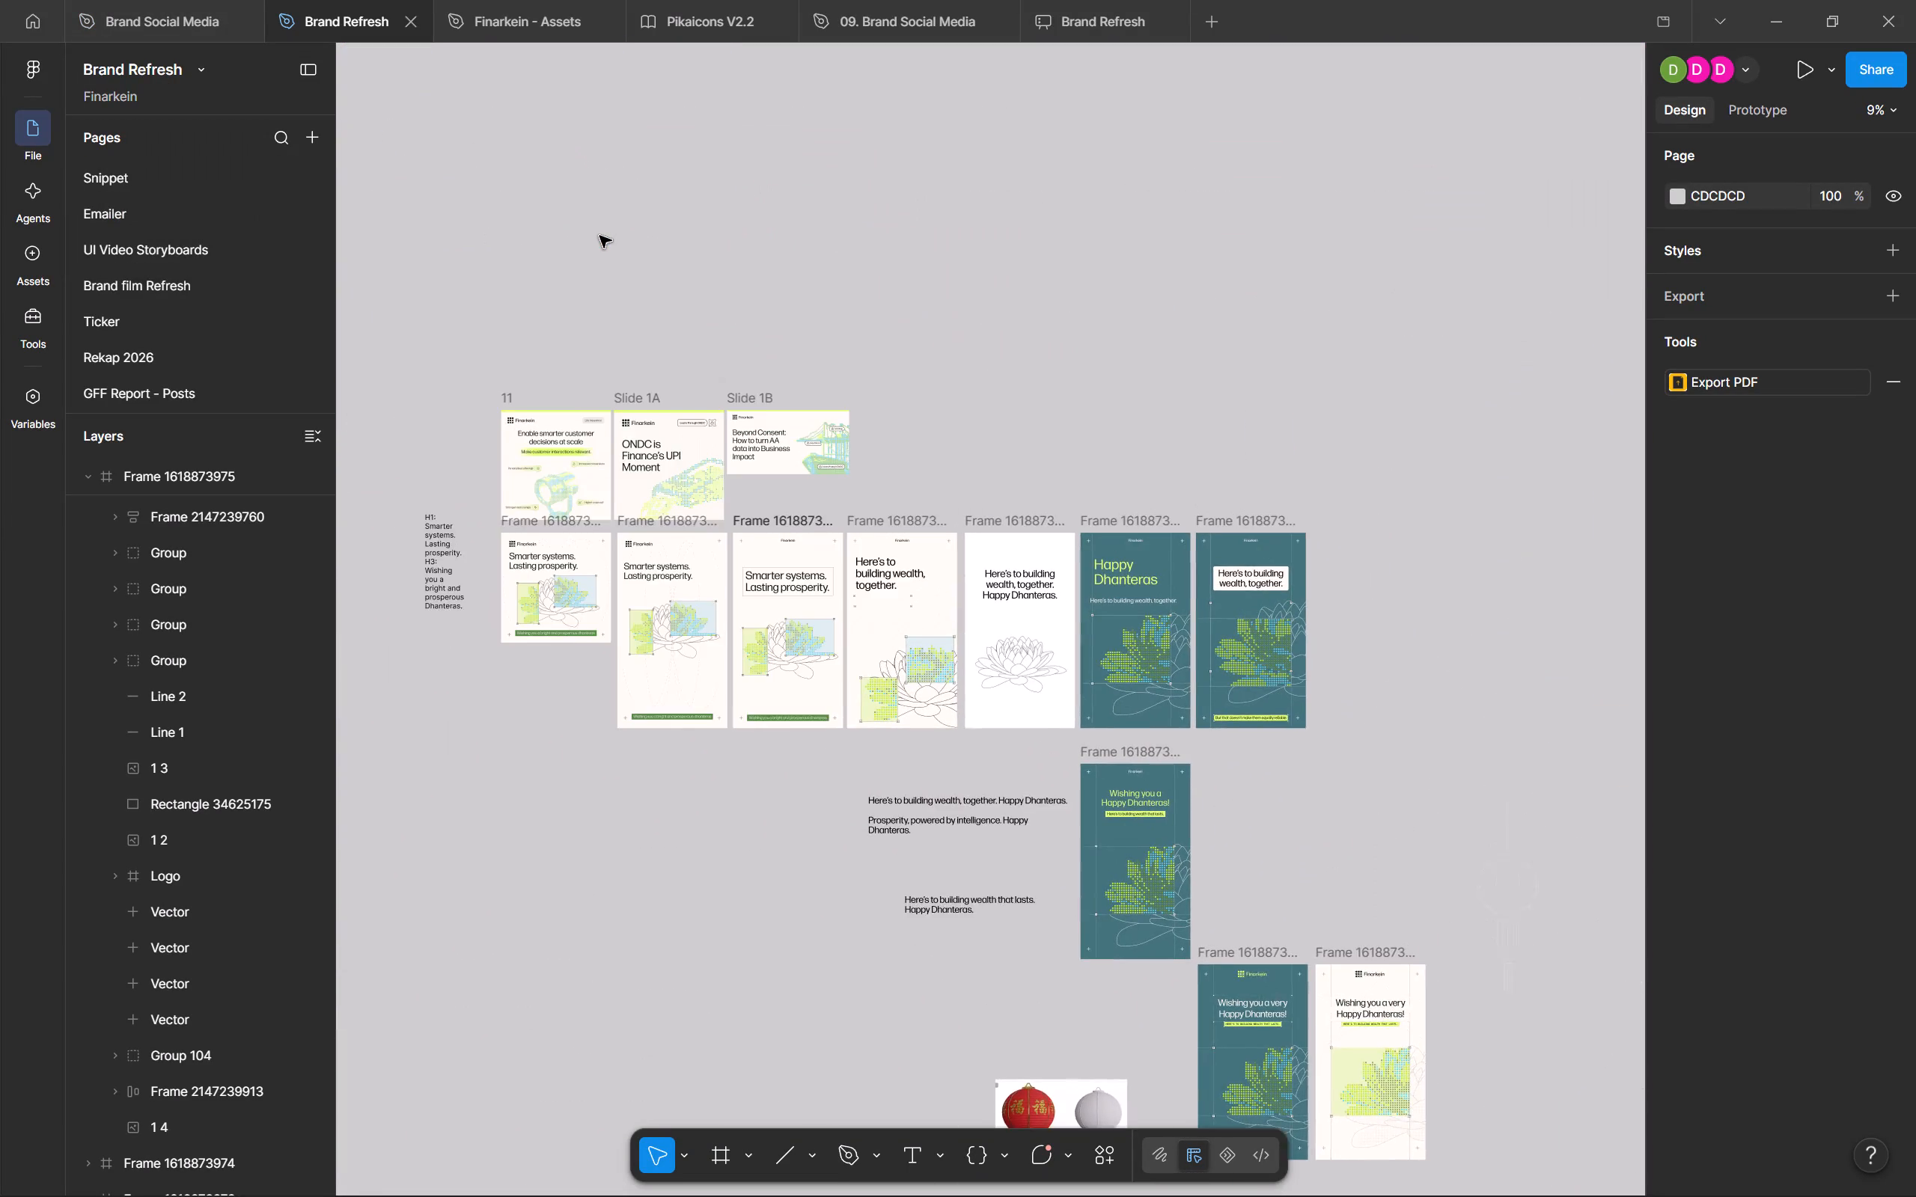
pyautogui.scroll(-2, 599, 236)
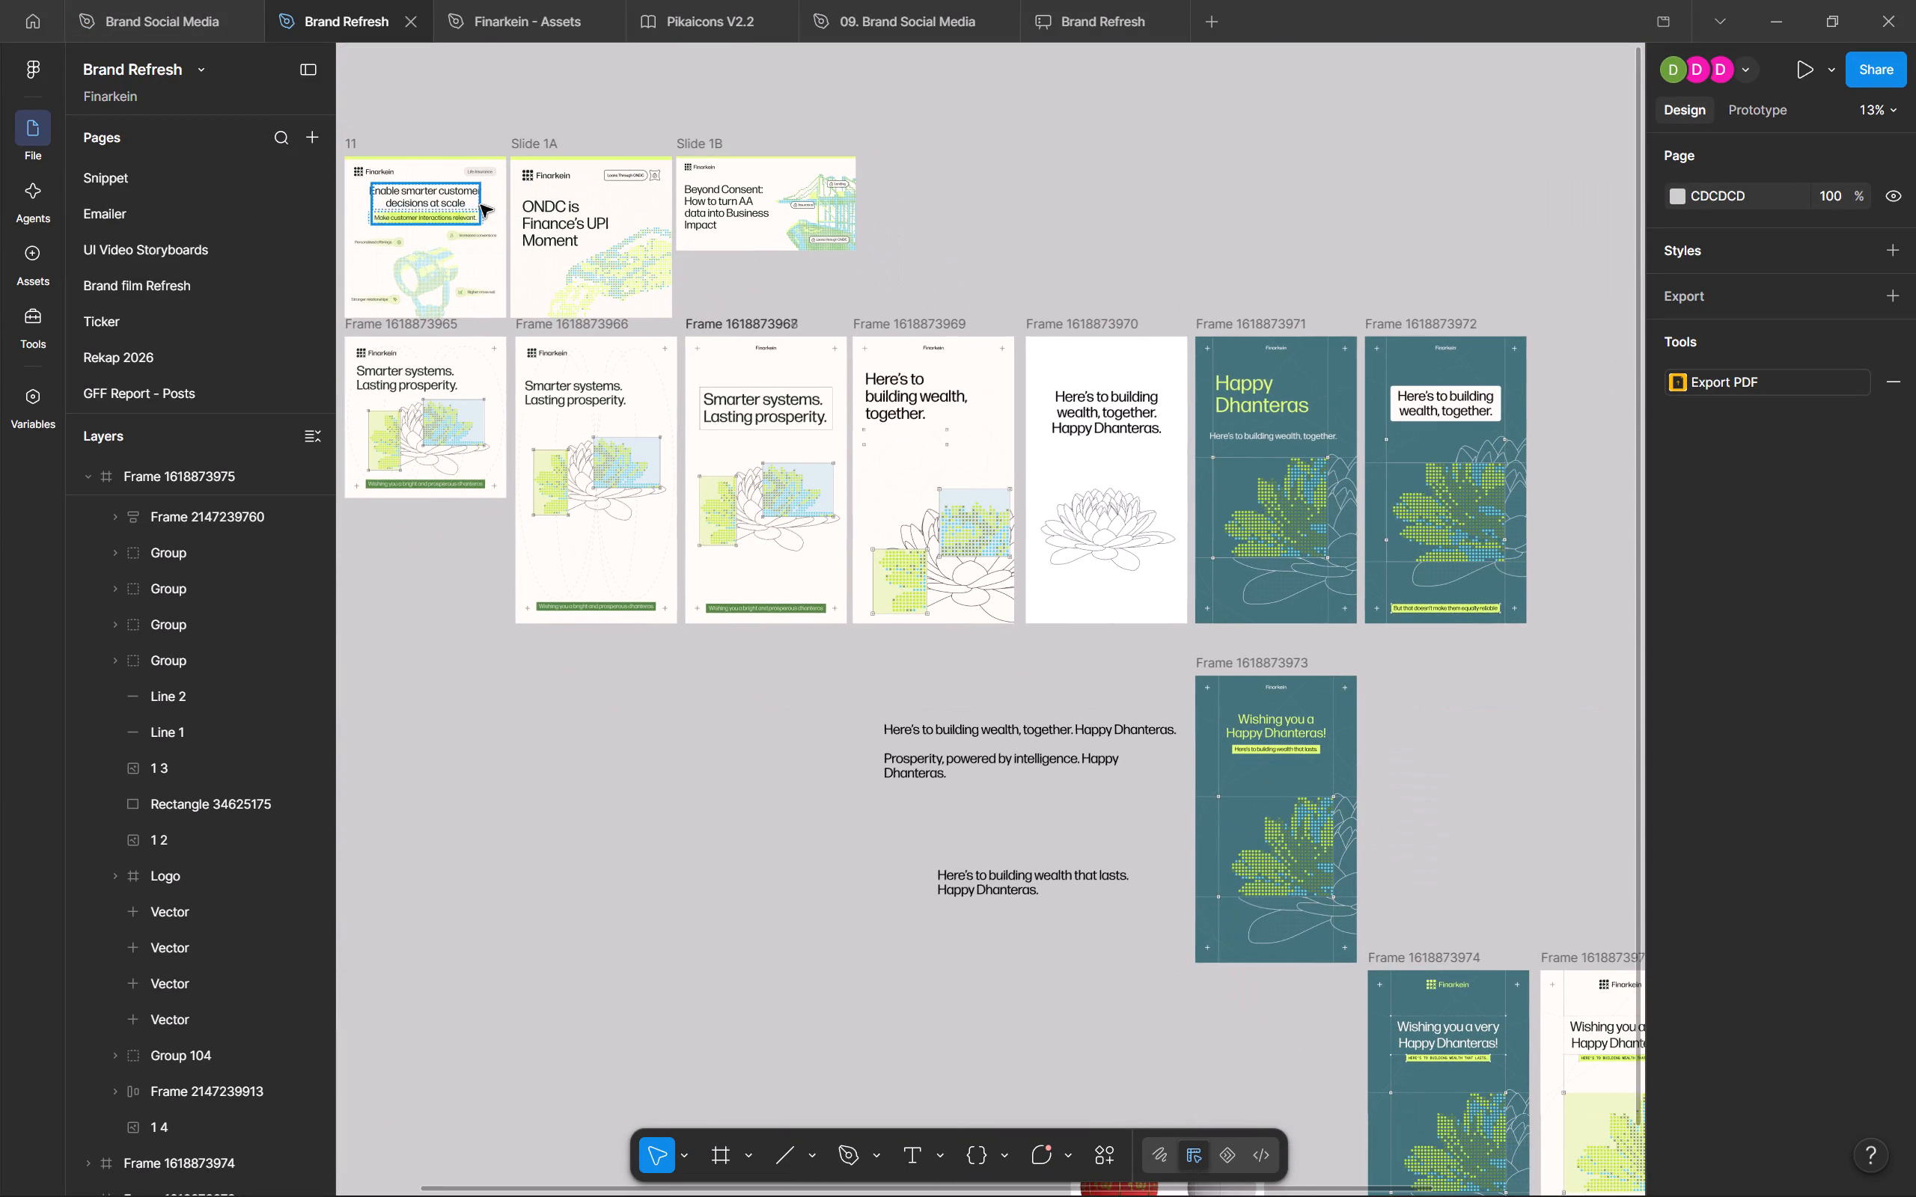
pyautogui.moveTo(368, 130); pyautogui.dragTo(1393, 851)
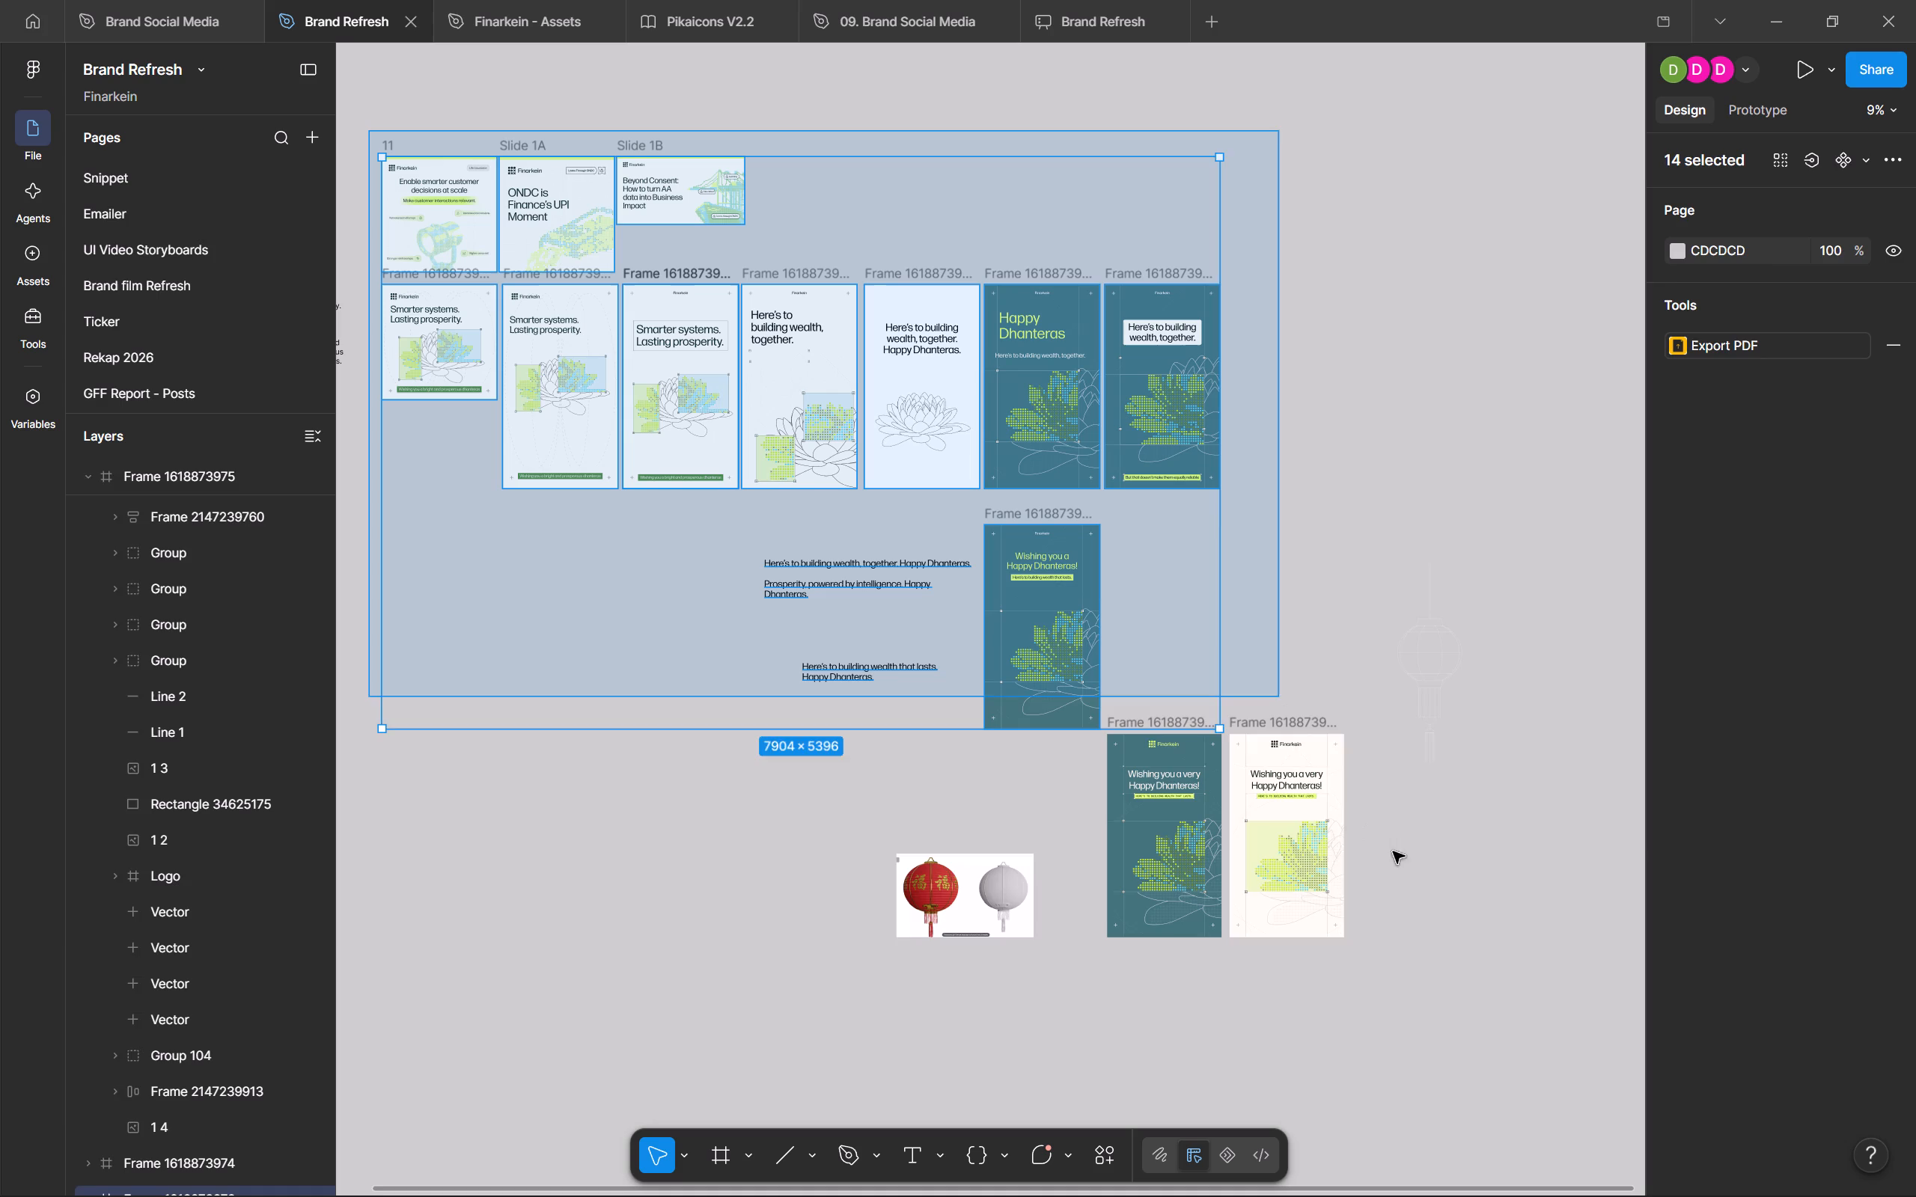
pyautogui.moveTo(1393, 851); pyautogui.dragTo(1265, 1005)
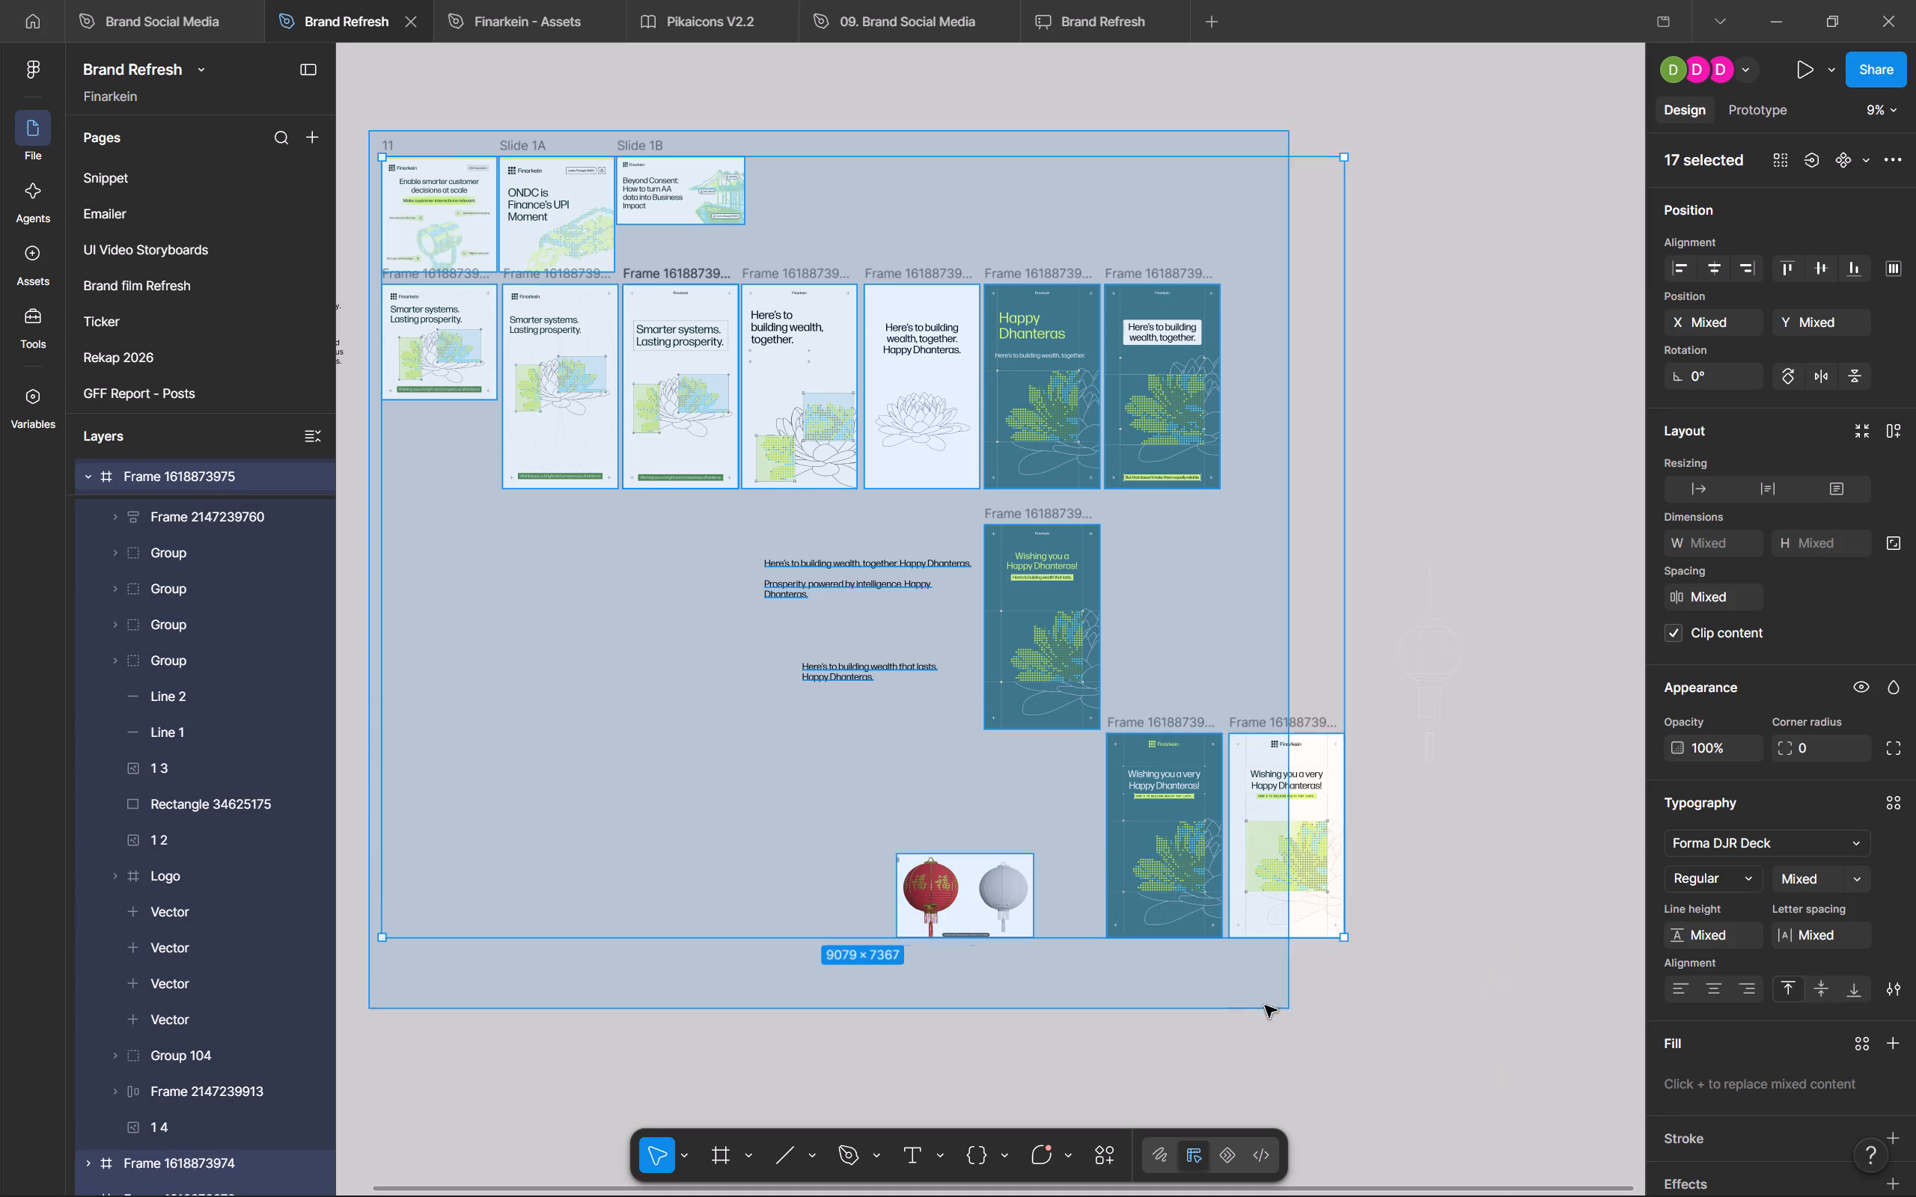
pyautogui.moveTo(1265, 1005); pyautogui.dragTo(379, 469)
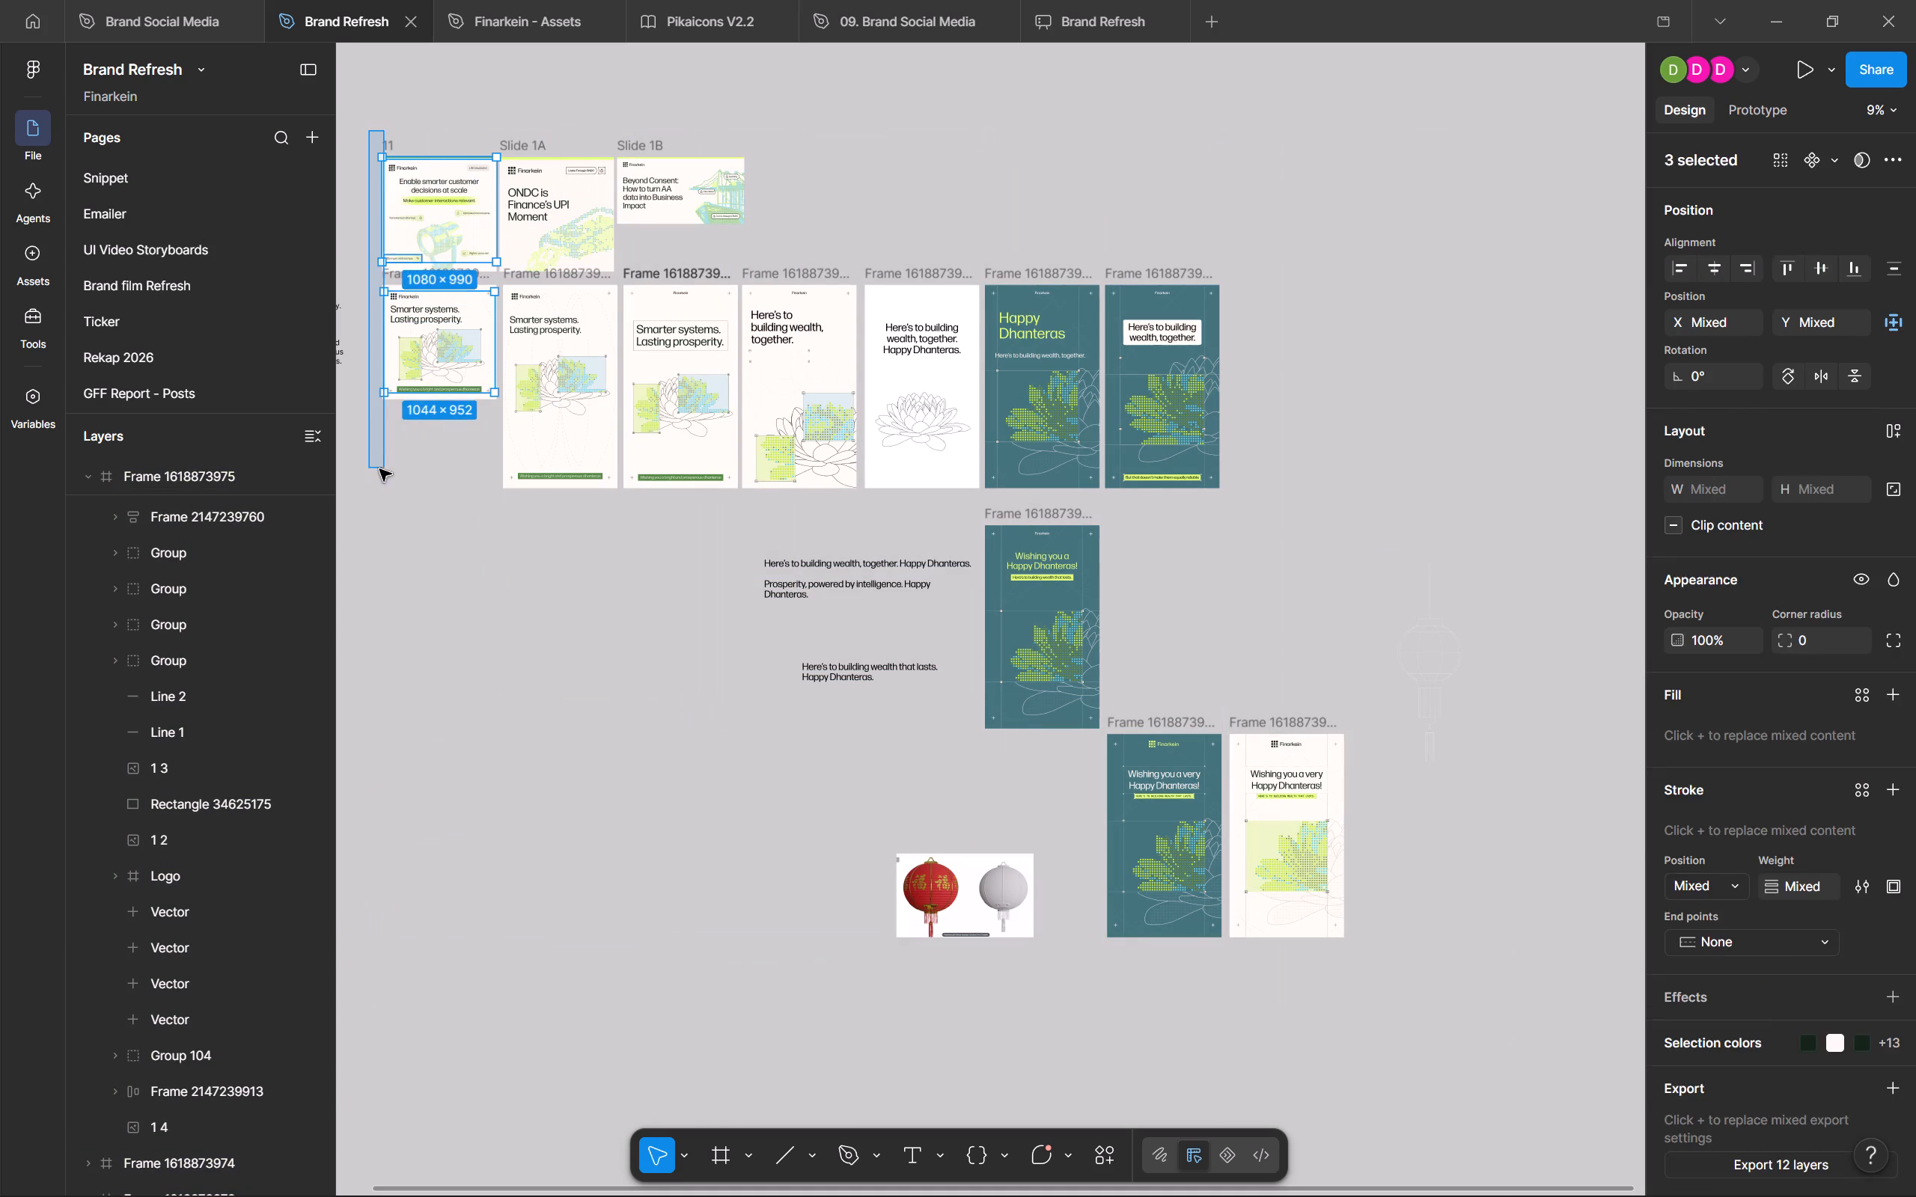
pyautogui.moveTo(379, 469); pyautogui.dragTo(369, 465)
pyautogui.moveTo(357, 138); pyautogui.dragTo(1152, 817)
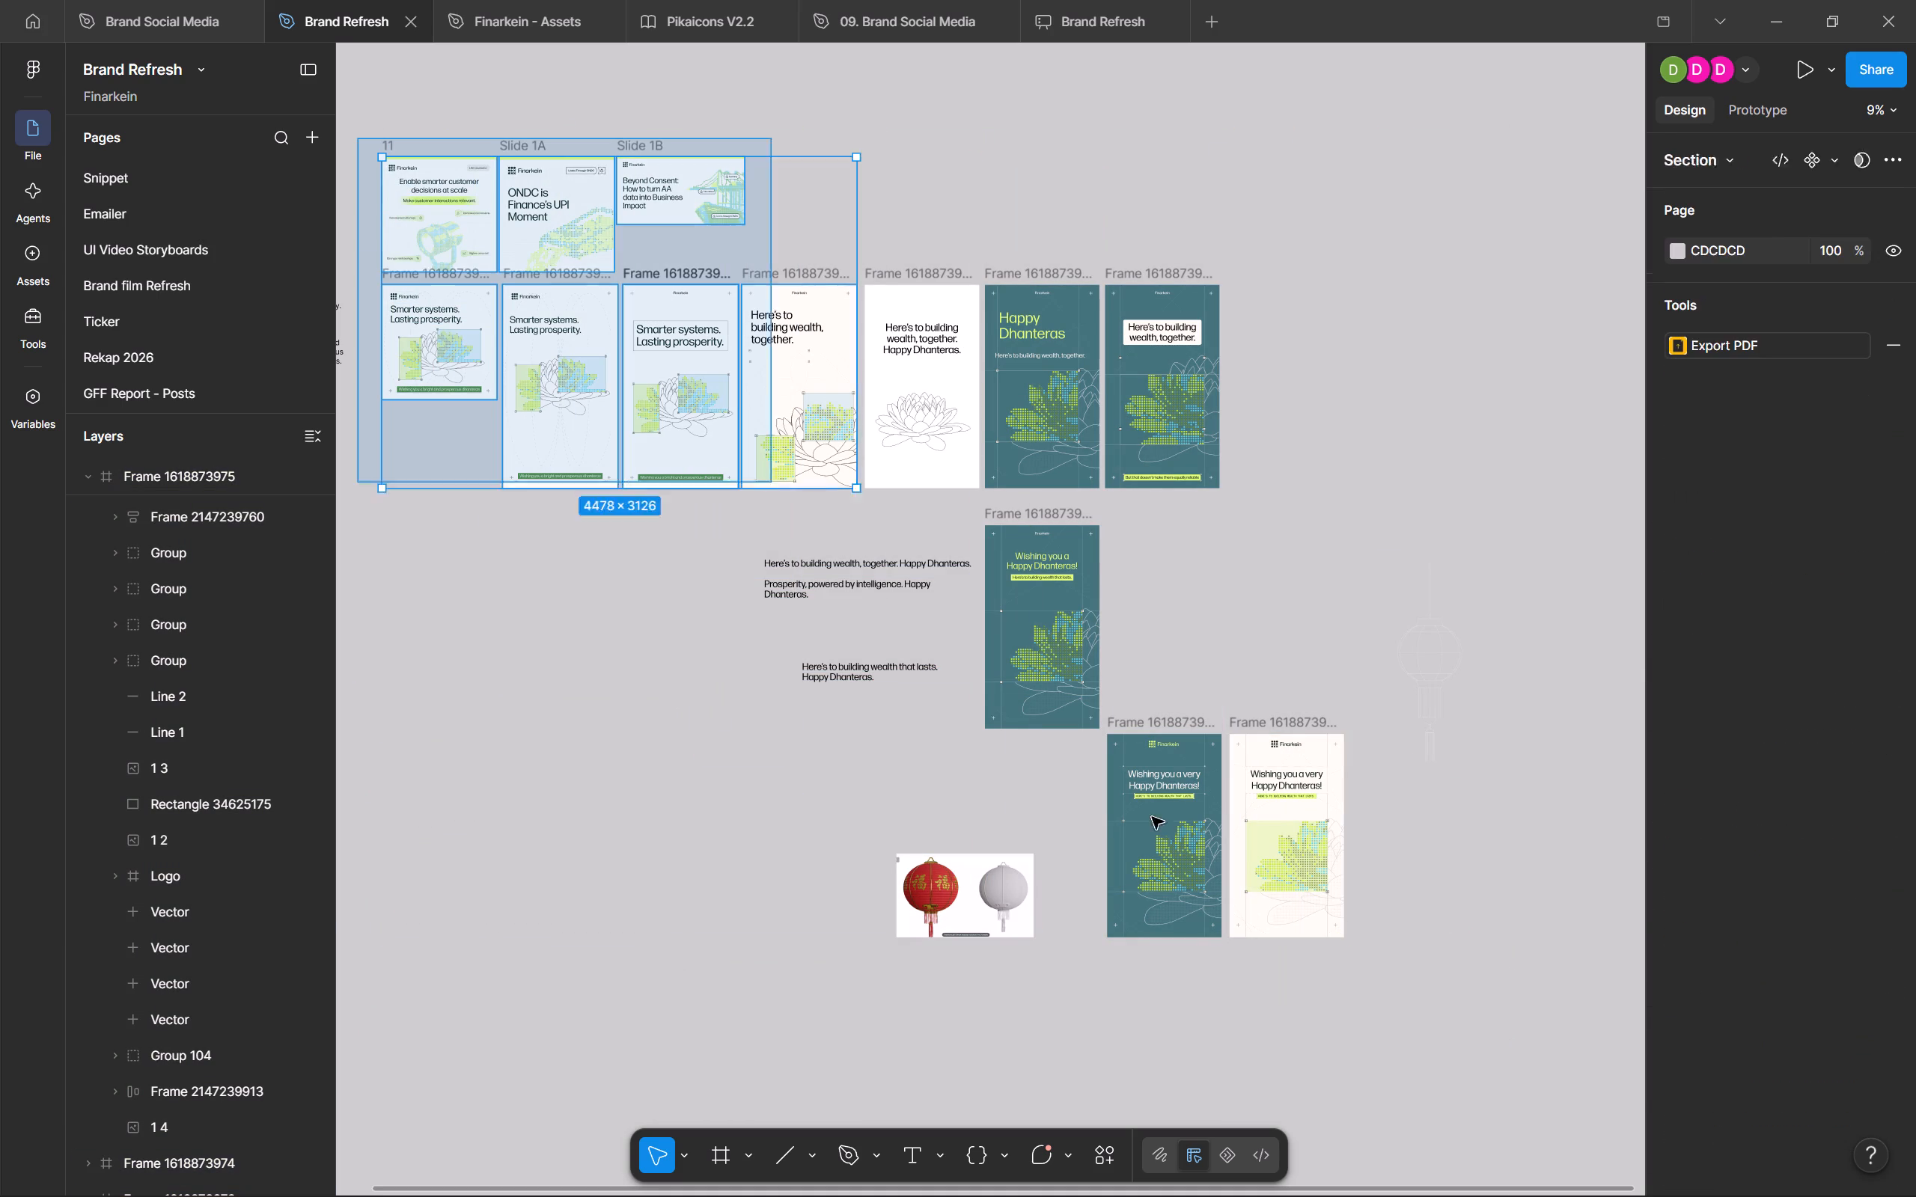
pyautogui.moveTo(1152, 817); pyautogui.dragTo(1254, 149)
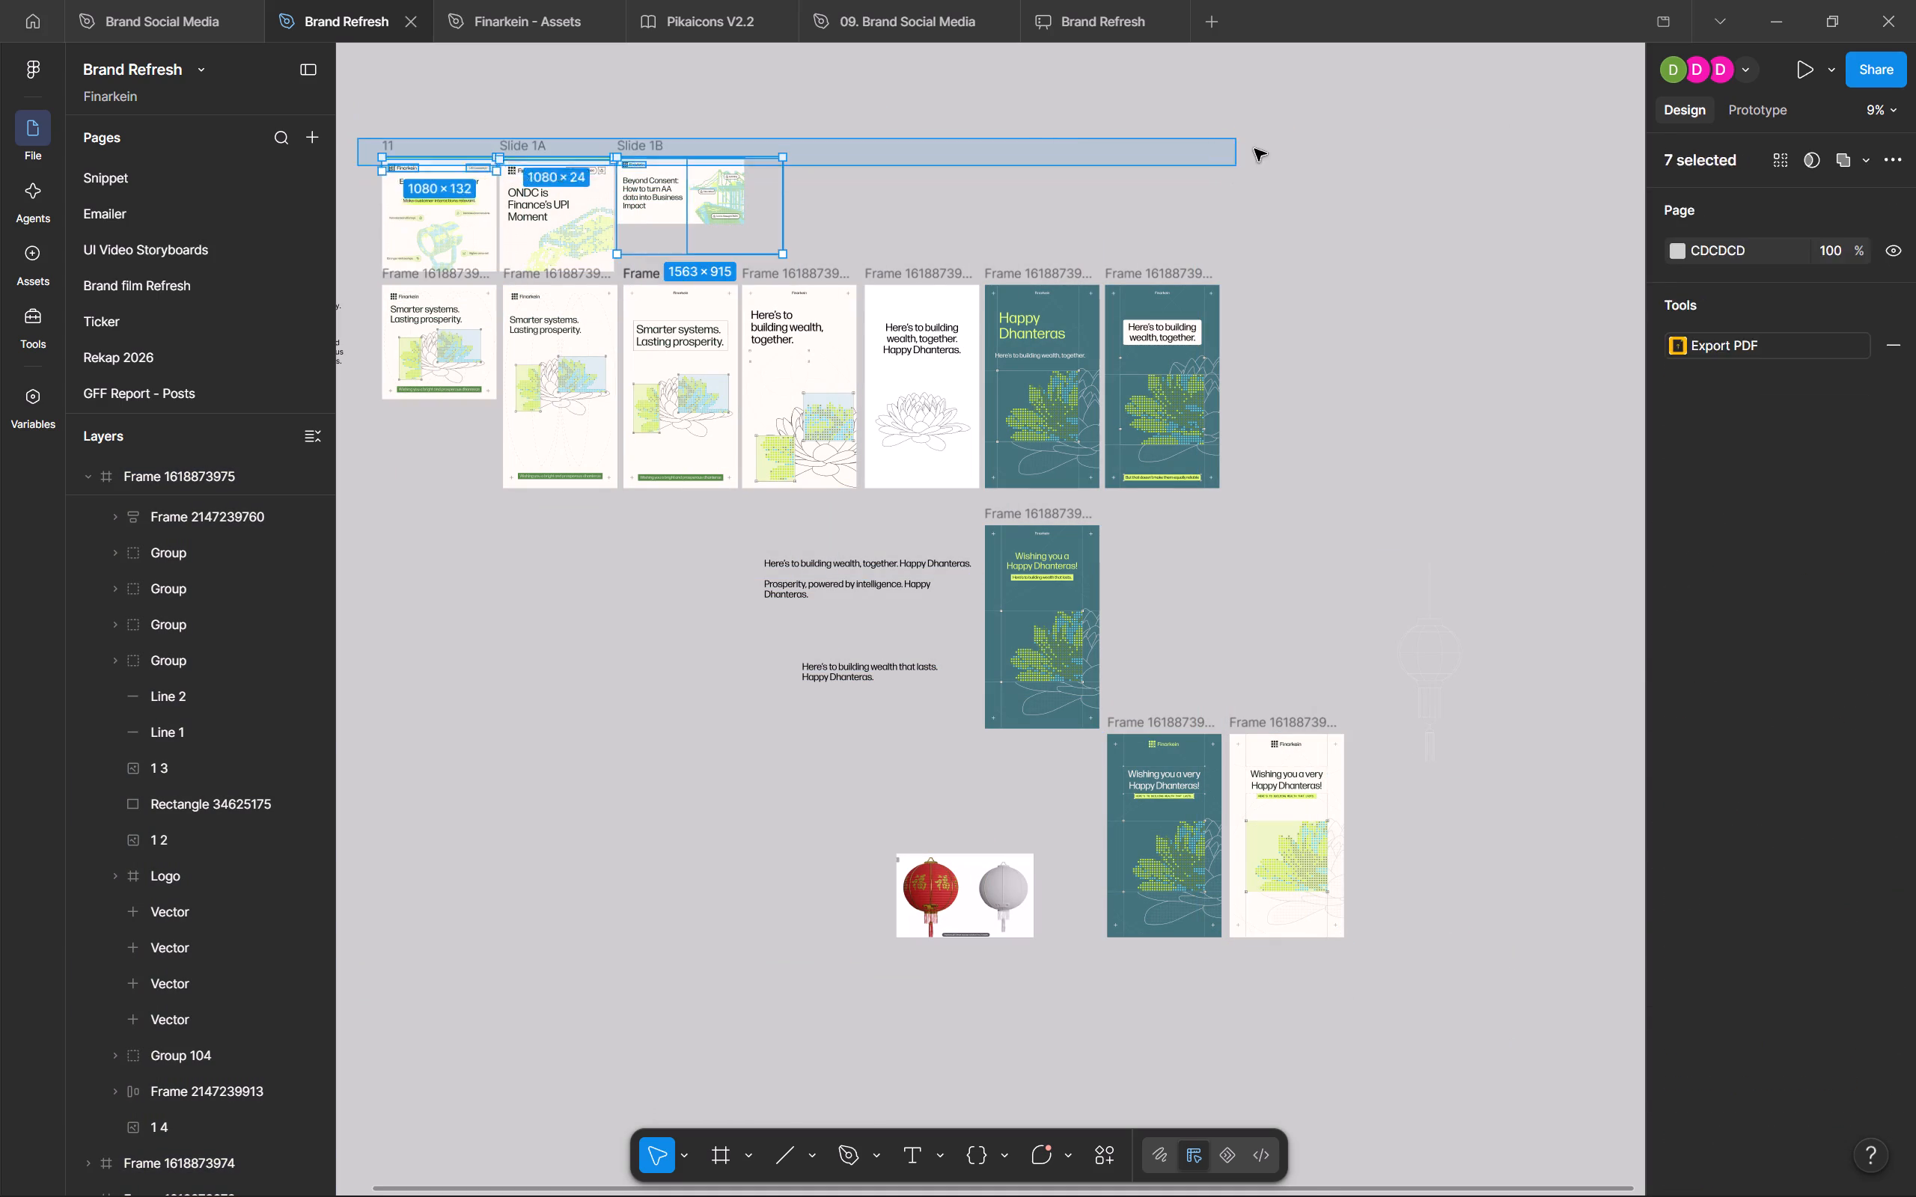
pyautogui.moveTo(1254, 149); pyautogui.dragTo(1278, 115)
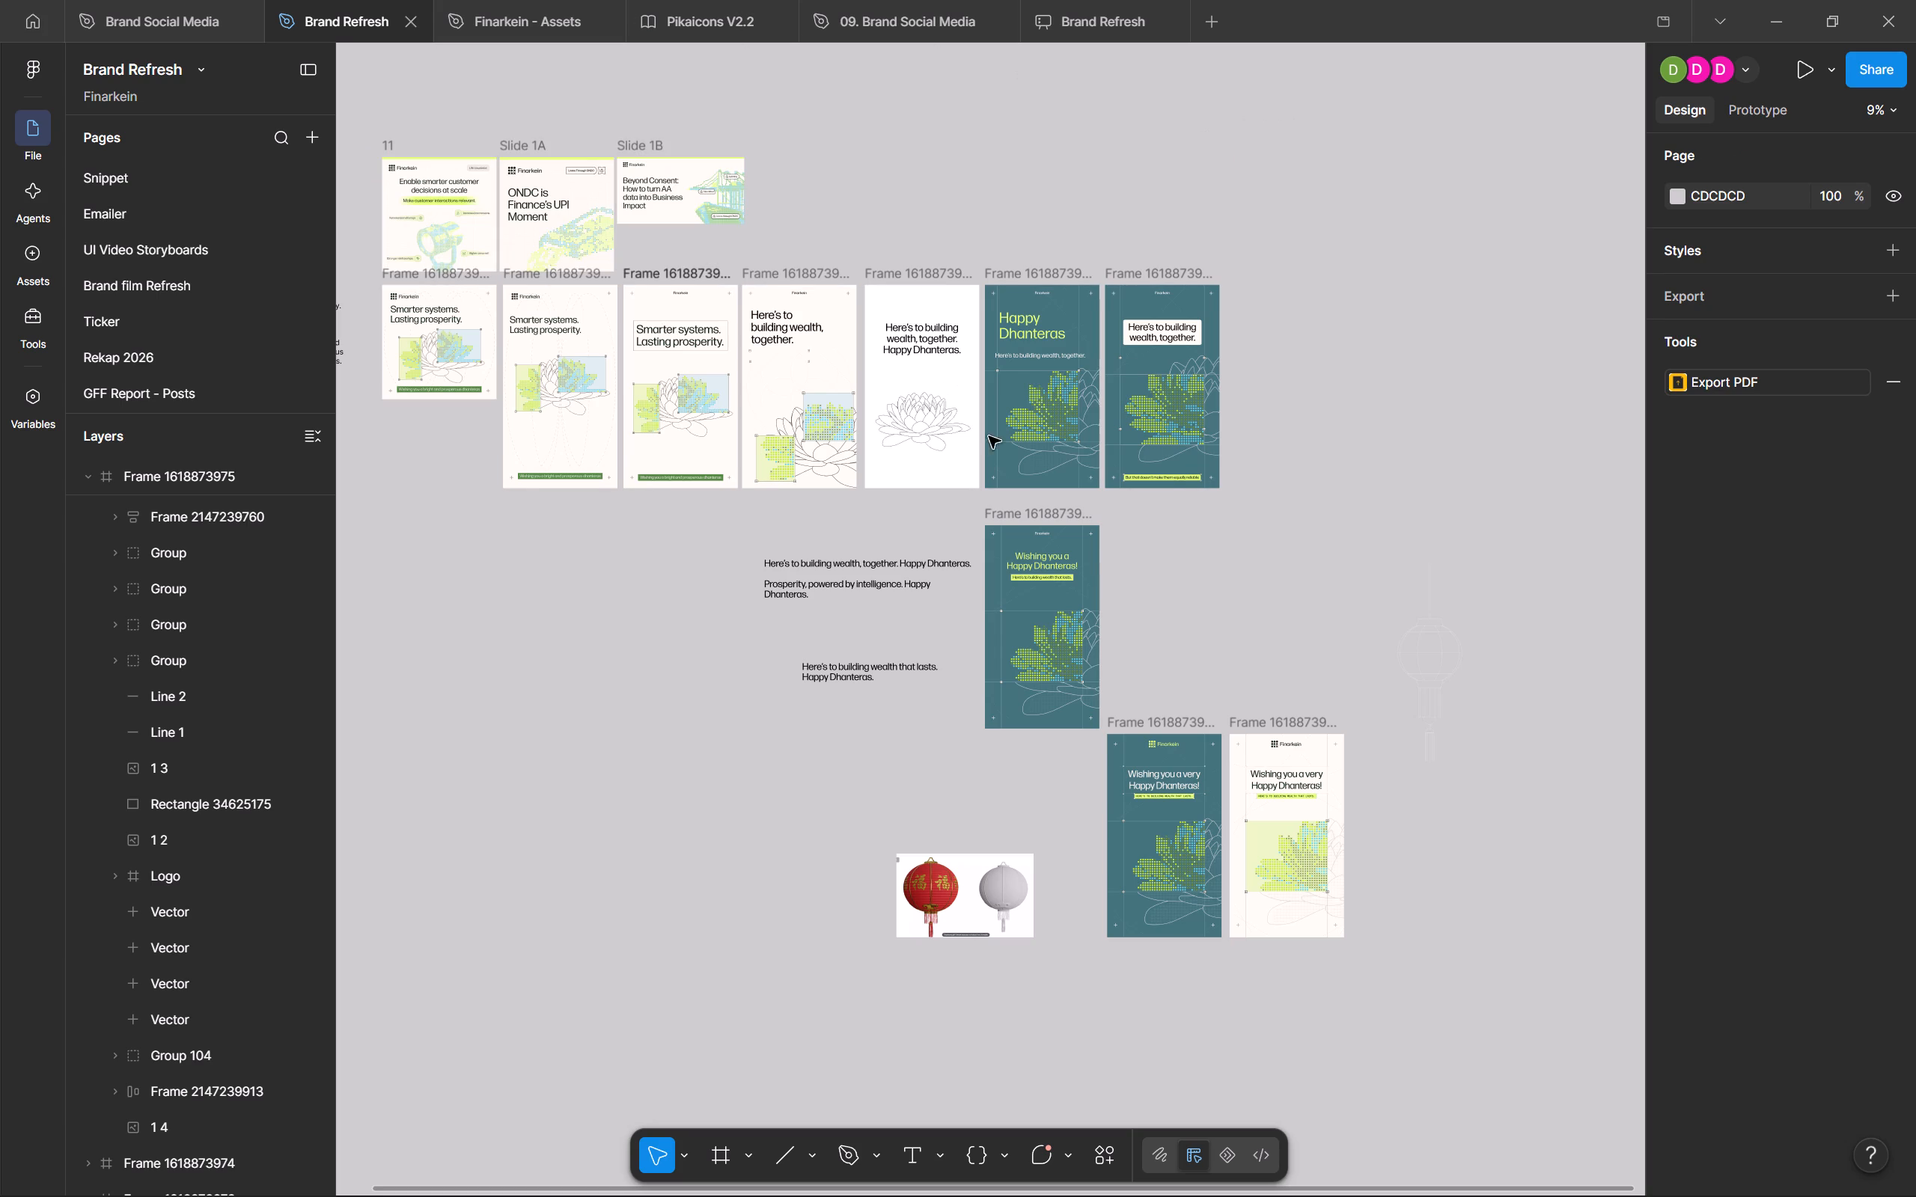
# Look through the file's pages from UI Video Storyboards and SamvAAd to SAMVAAD POST - 1, Page 10 and Linkedin Headers.
pyautogui.scroll(4, 284, 395)
pyautogui.click(253, 252)
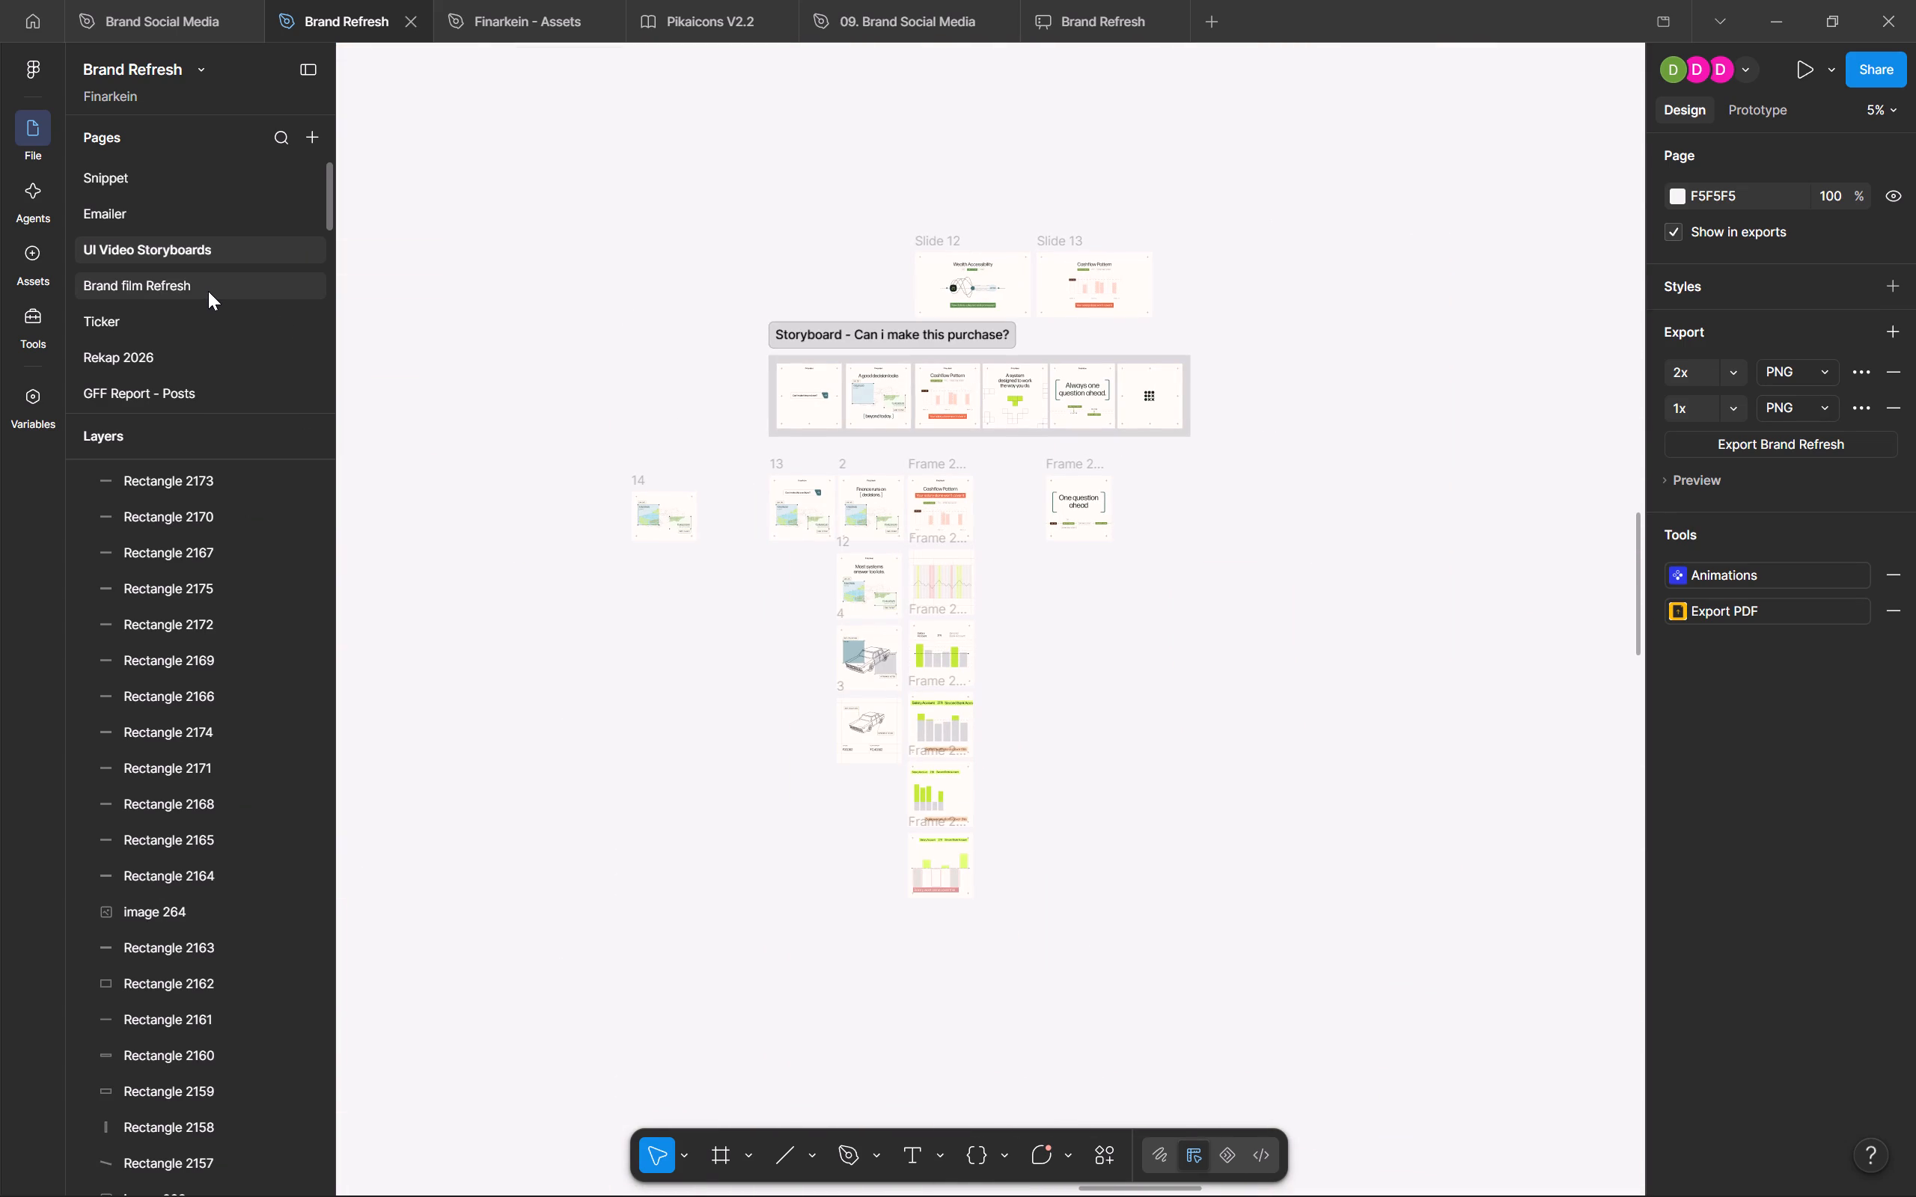
pyautogui.scroll(-1, 208, 291)
pyautogui.scroll(-1, 217, 372)
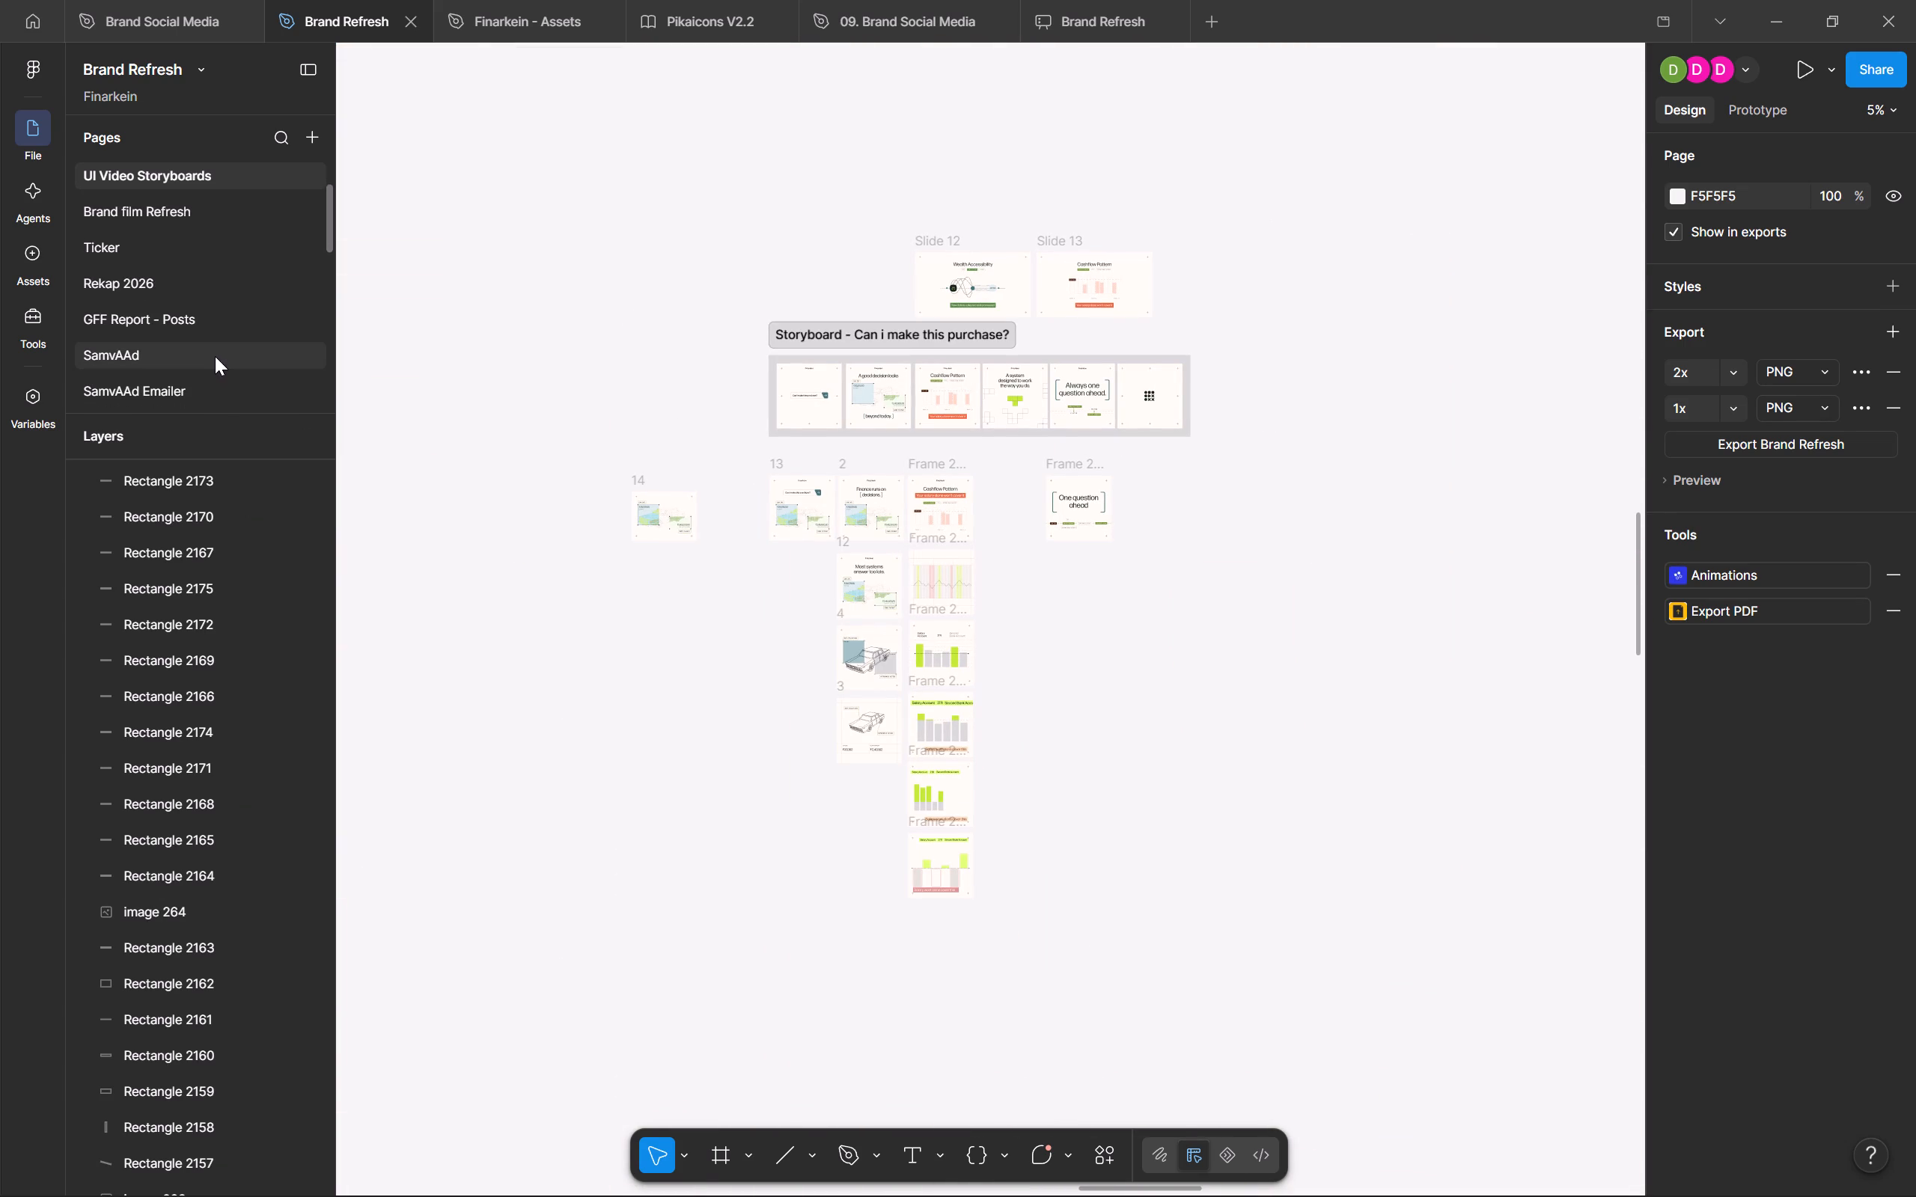
pyautogui.click(215, 356)
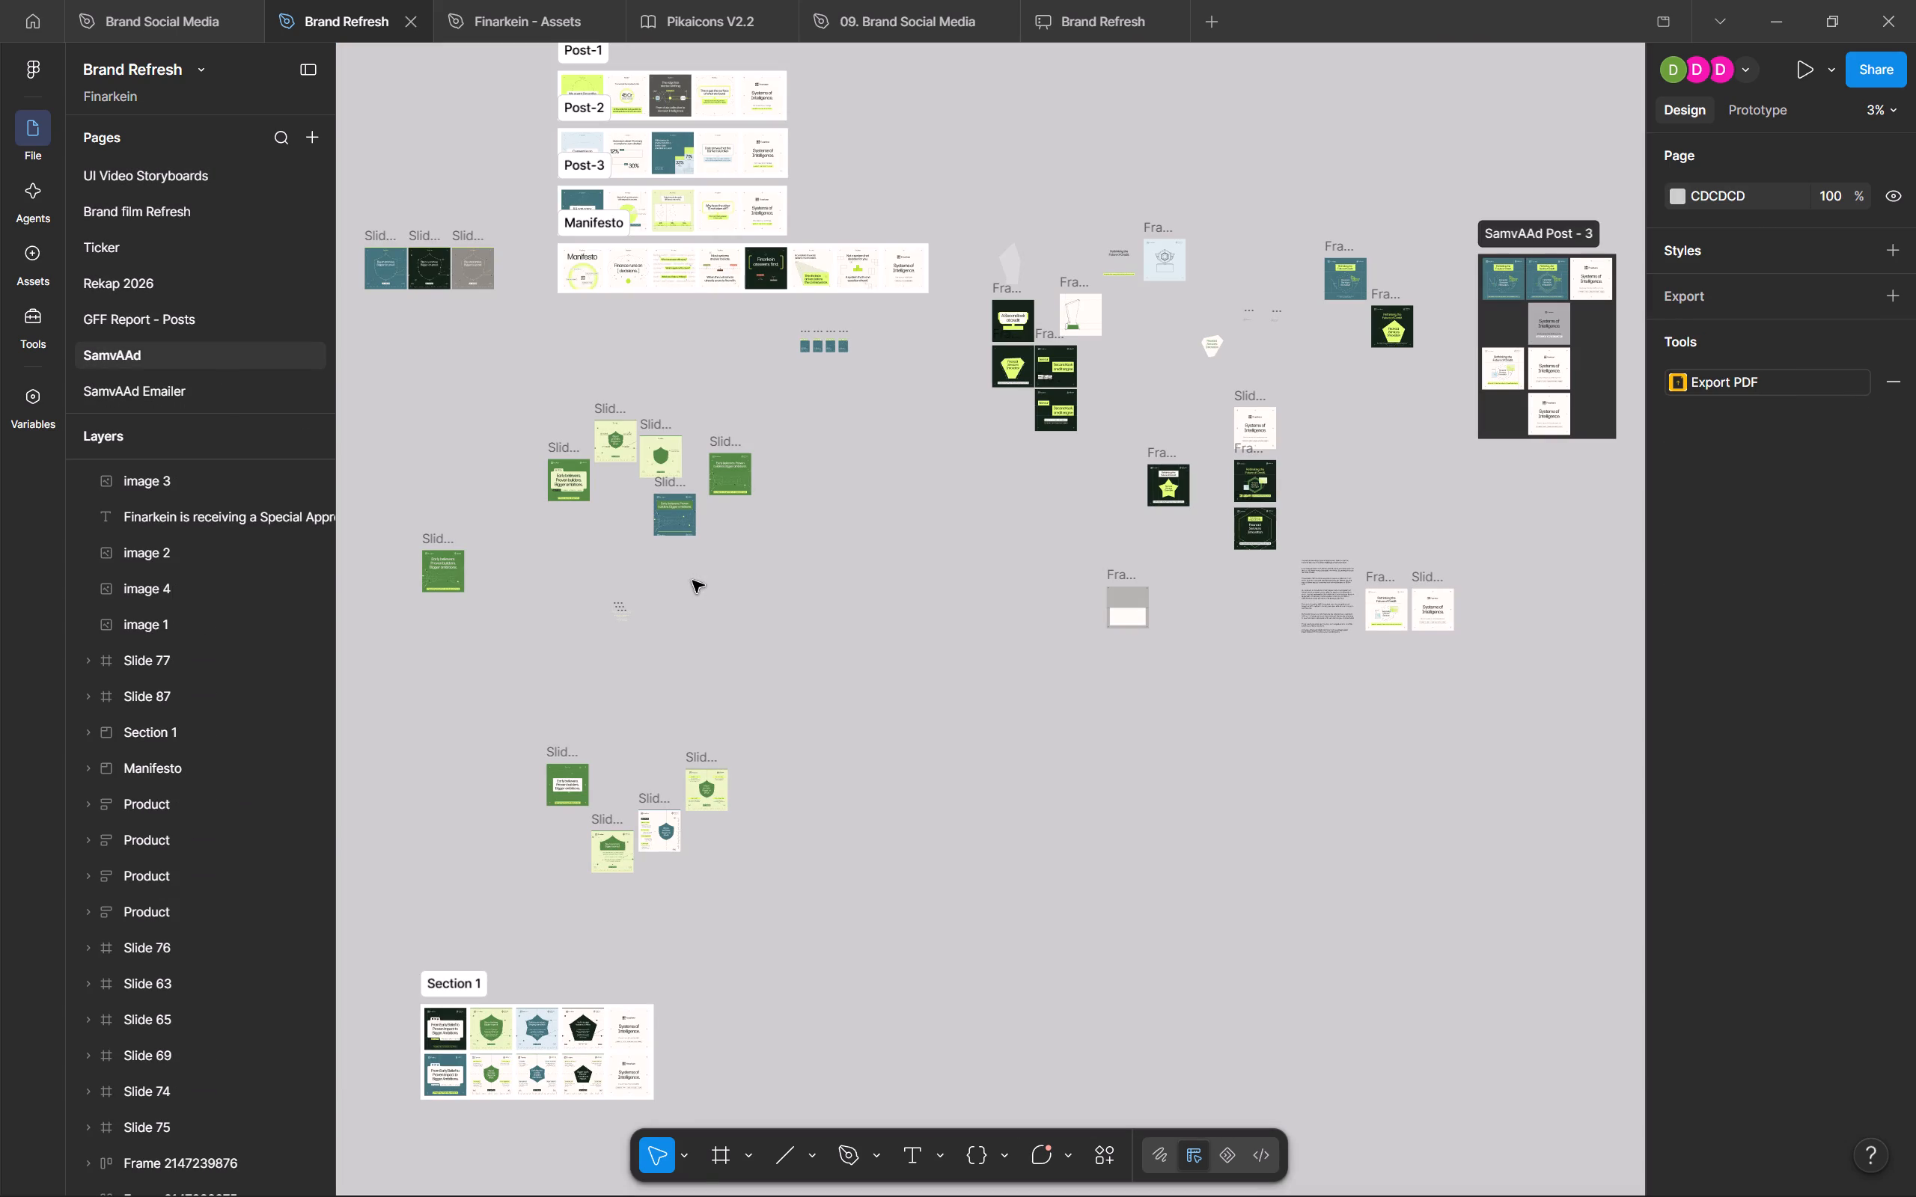
pyautogui.scroll(1, 900, 600)
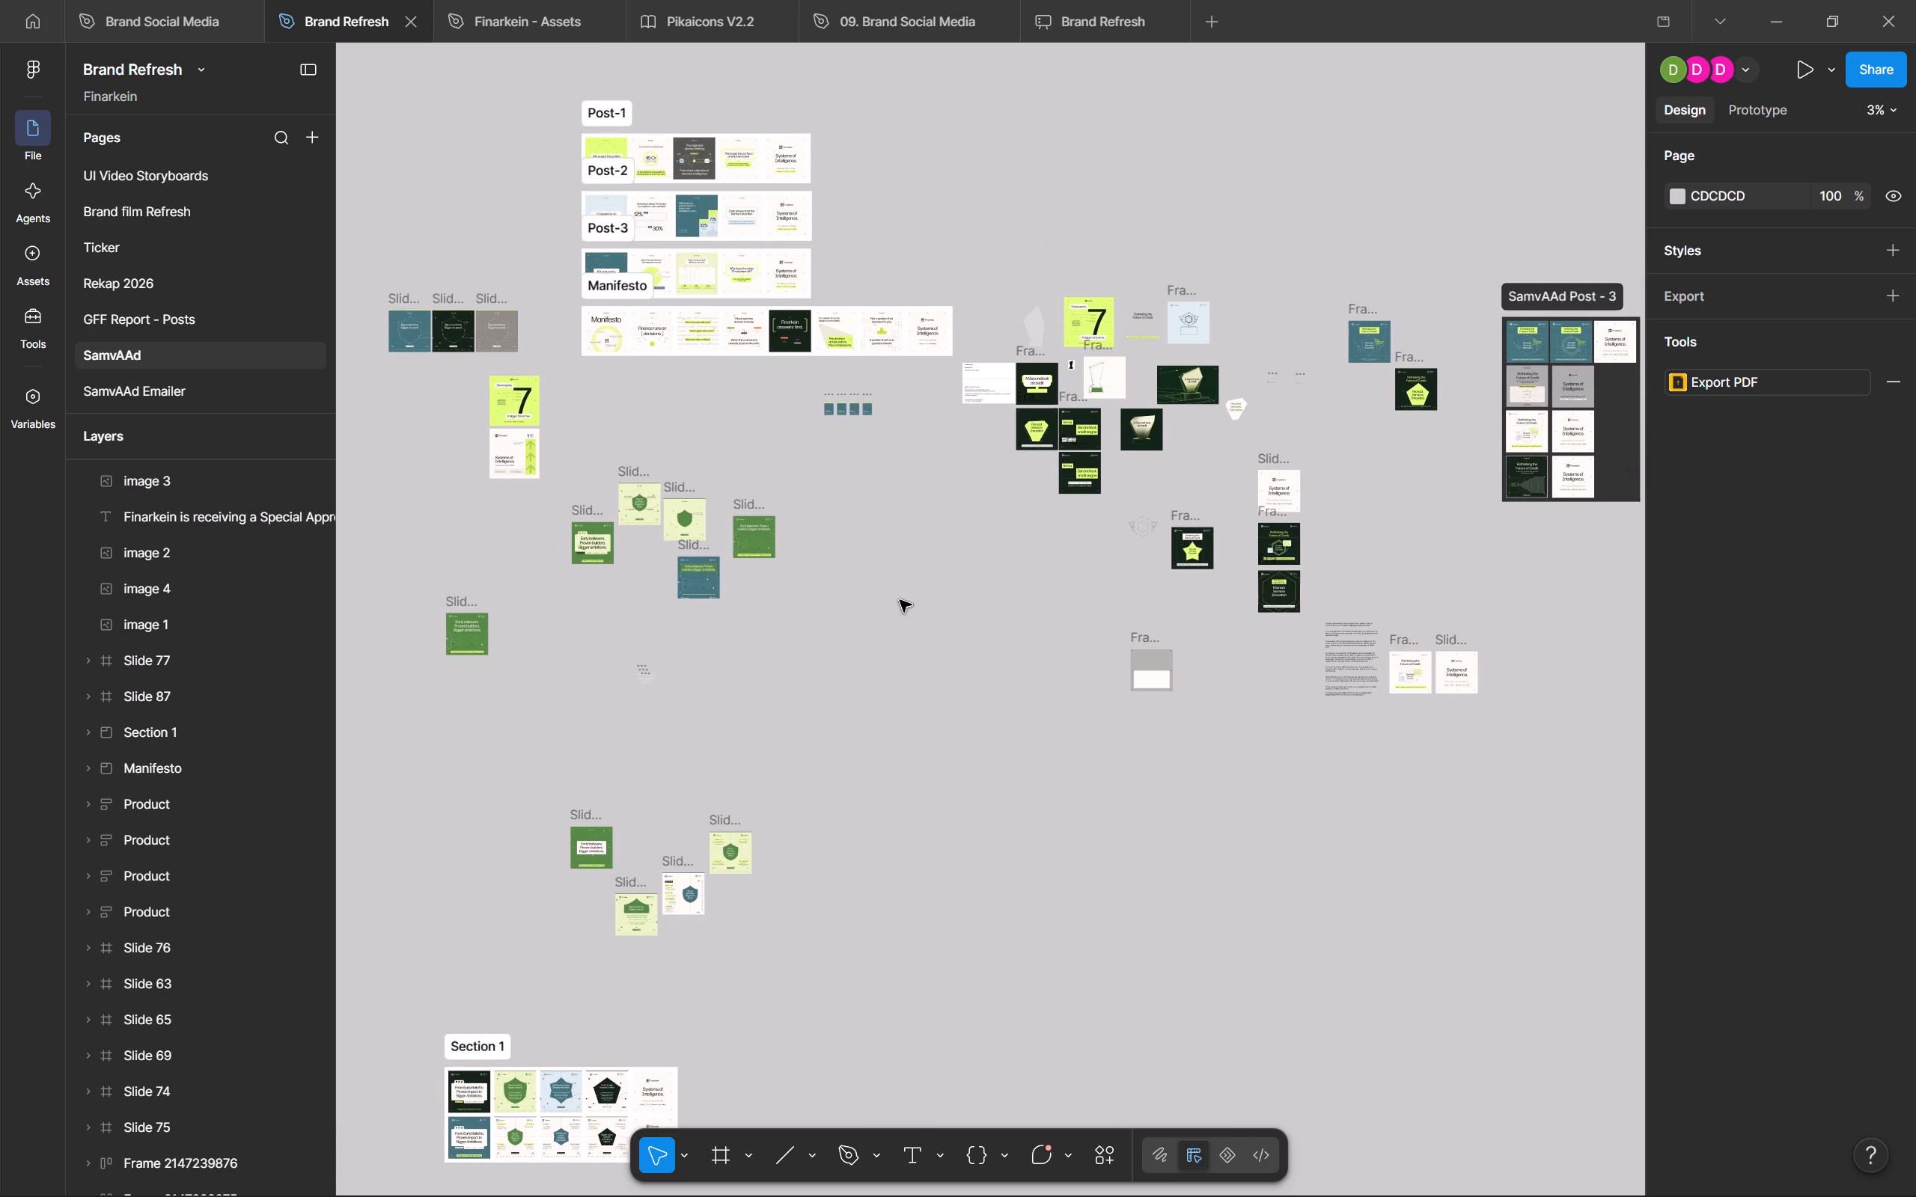
pyautogui.scroll(1, 900, 600)
pyautogui.scroll(-1, 198, 322)
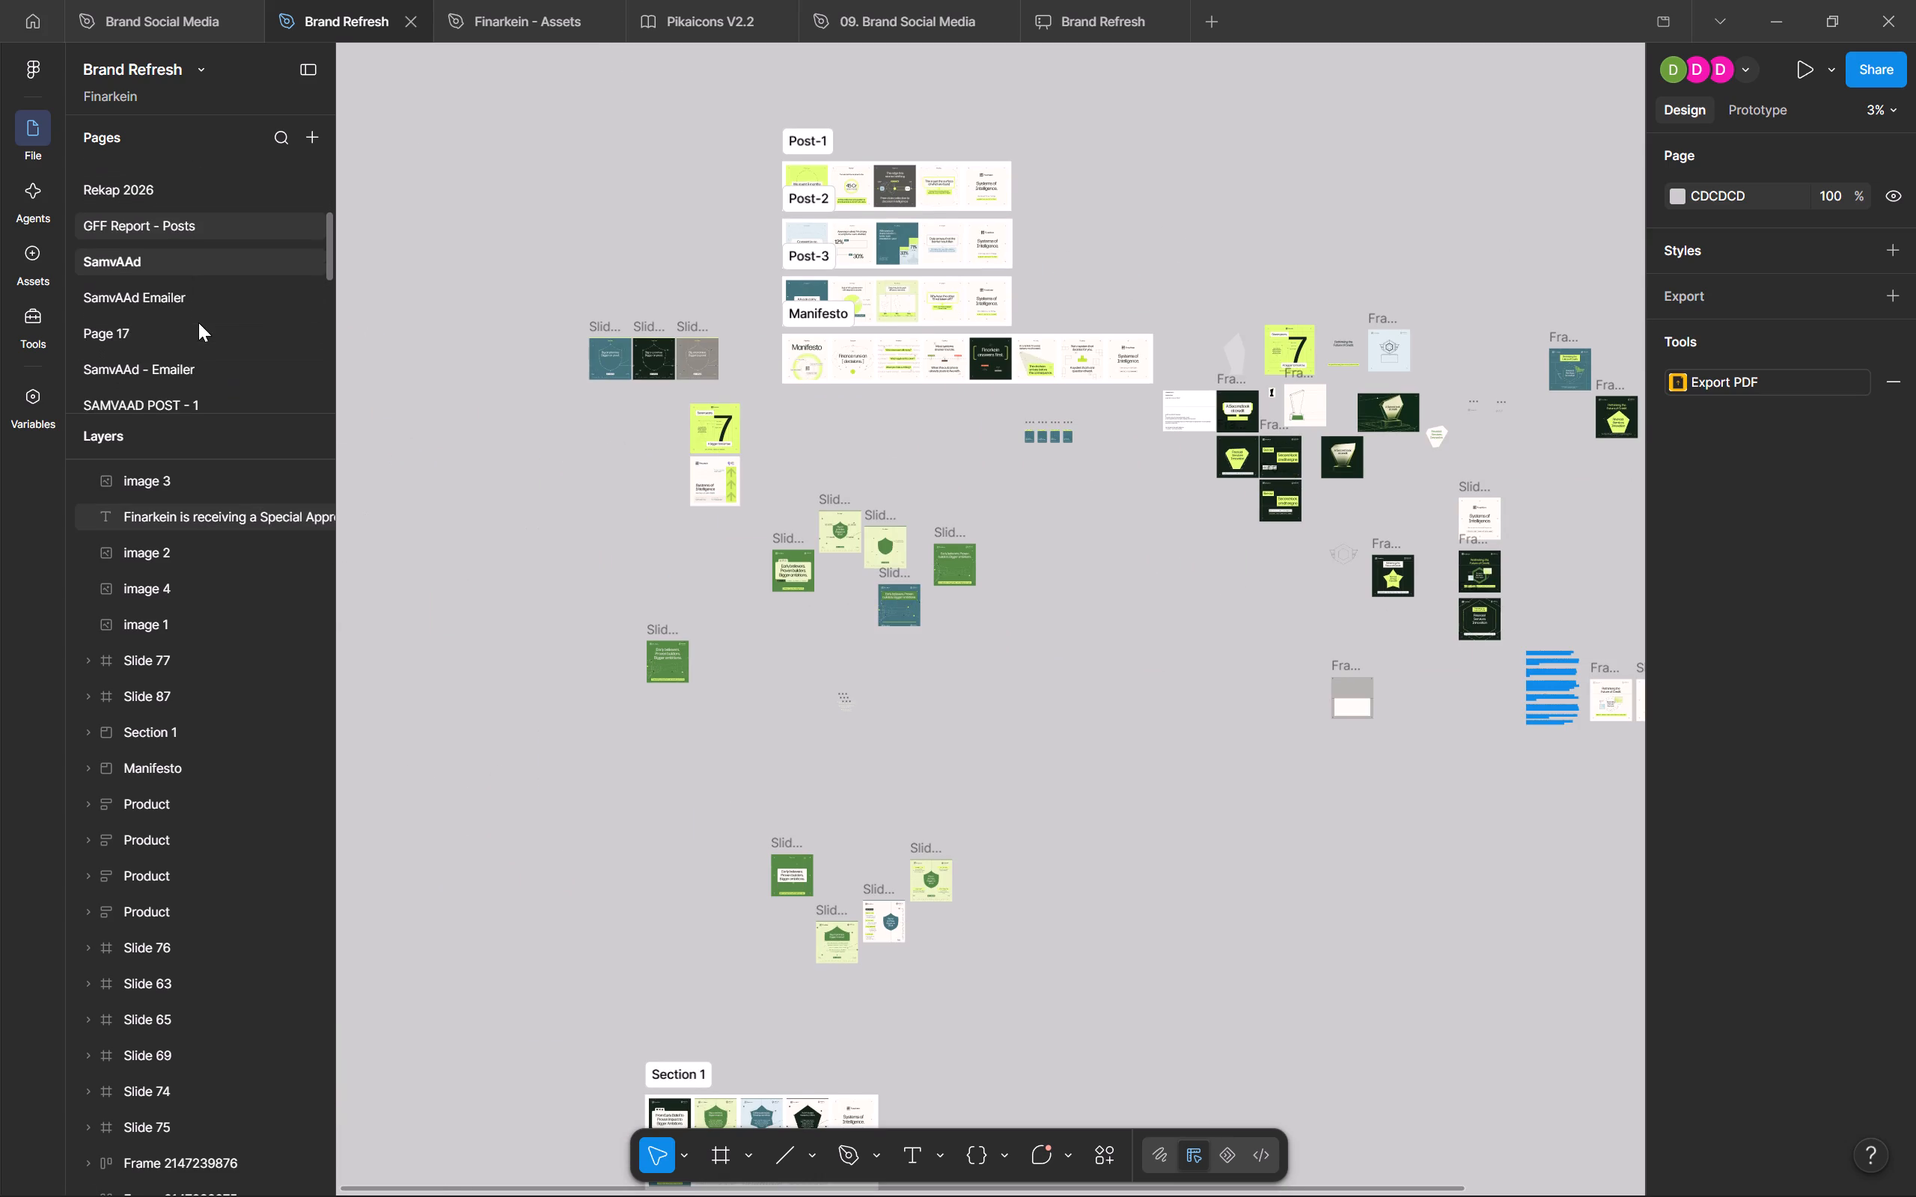
pyautogui.scroll(-1, 198, 322)
pyautogui.click(216, 367)
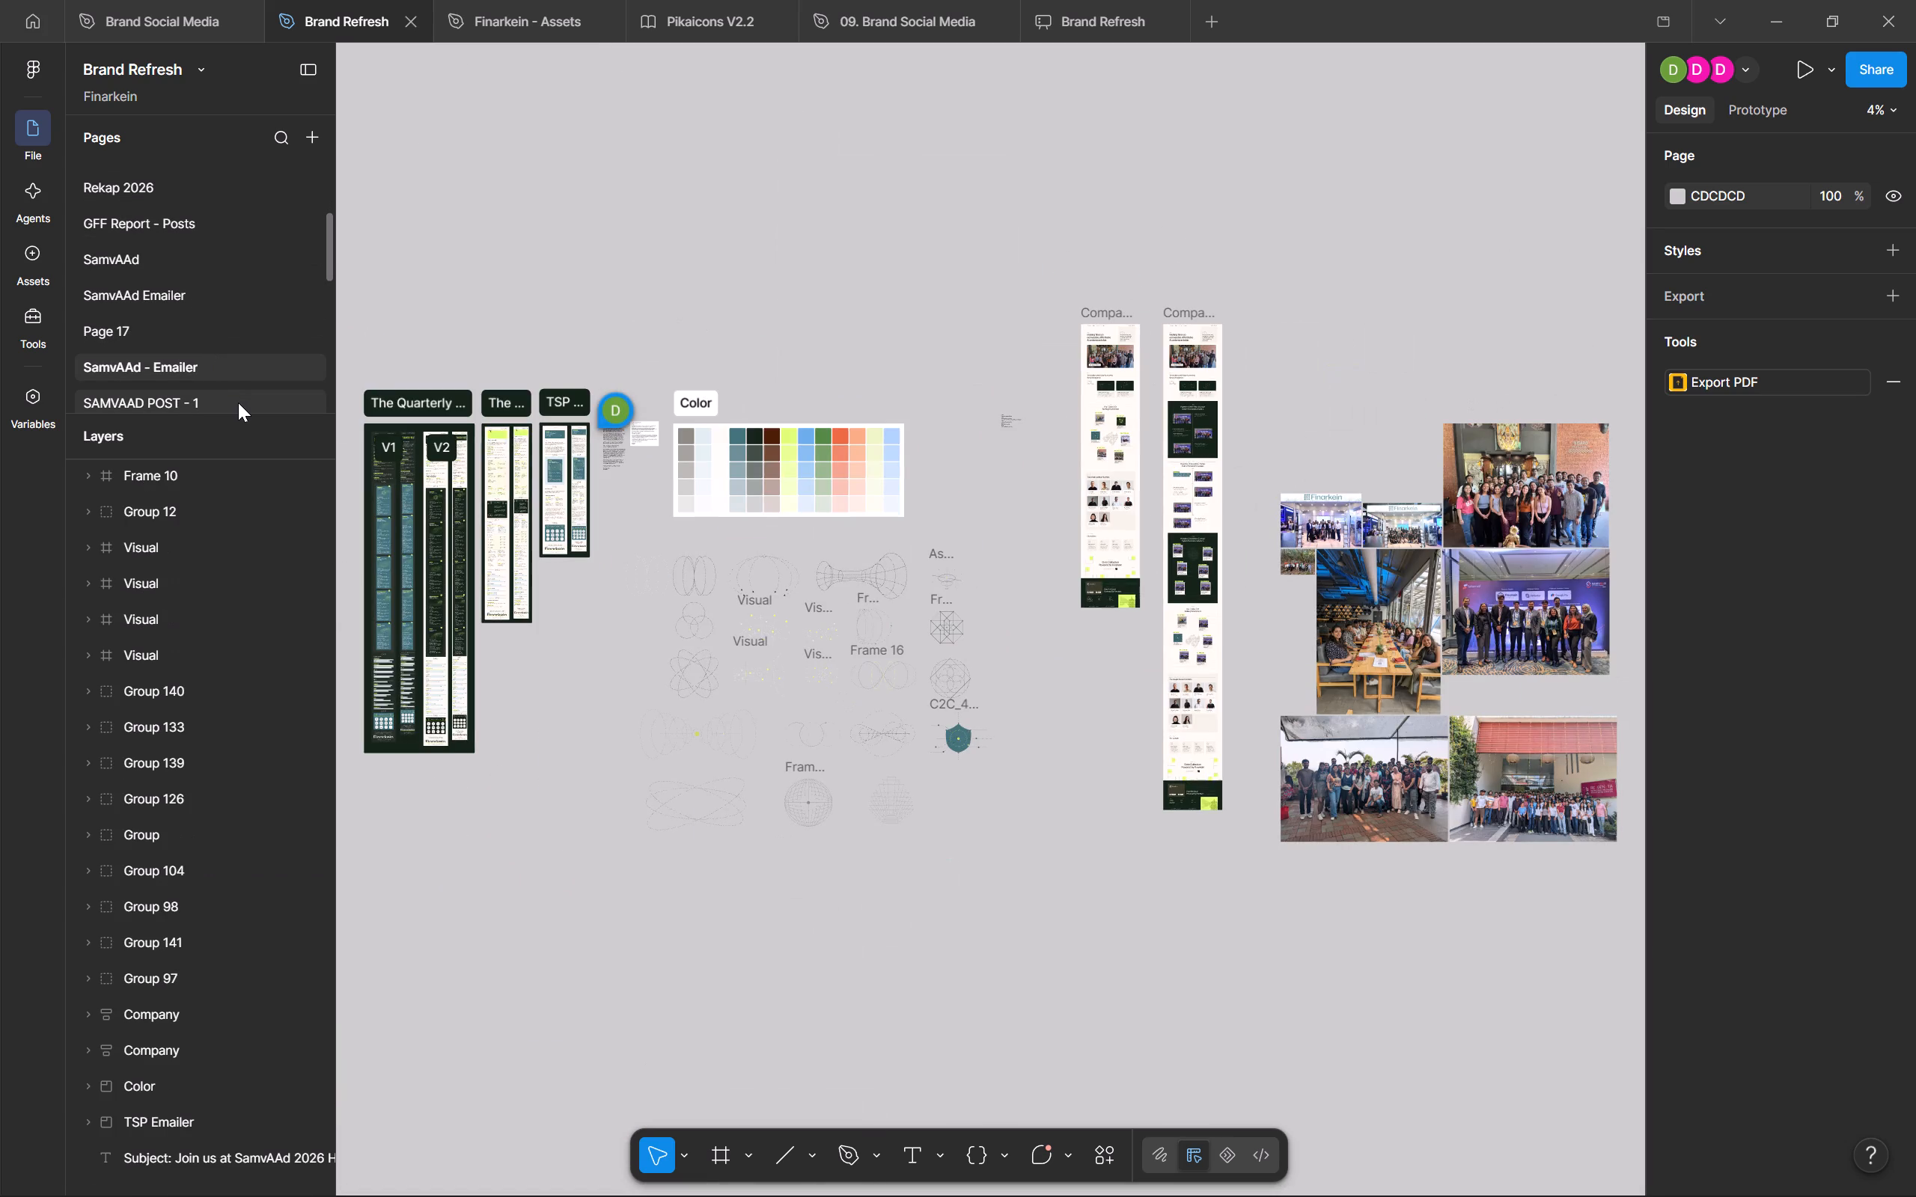
pyautogui.click(238, 402)
pyautogui.scroll(-1, 236, 307)
pyautogui.click(220, 295)
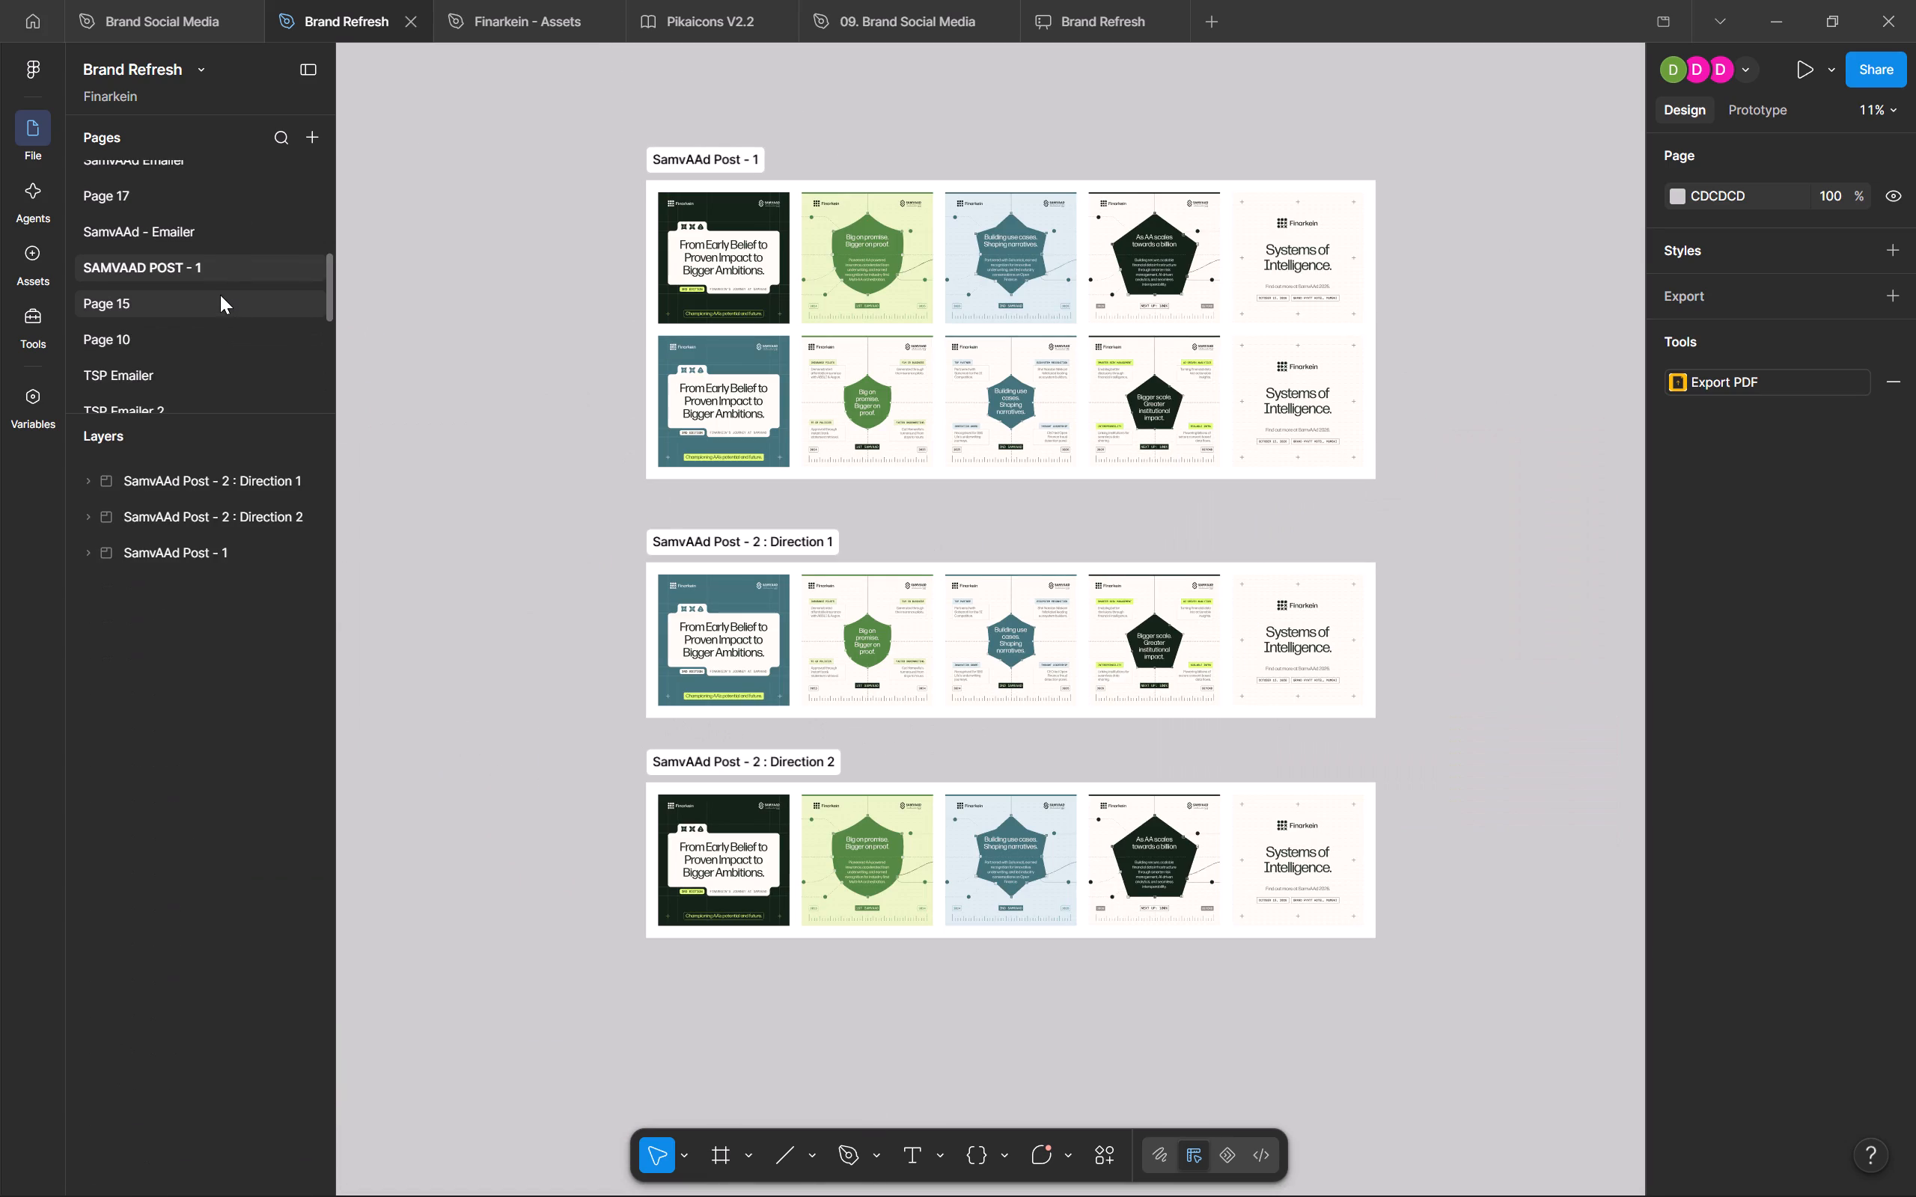
pyautogui.click(234, 330)
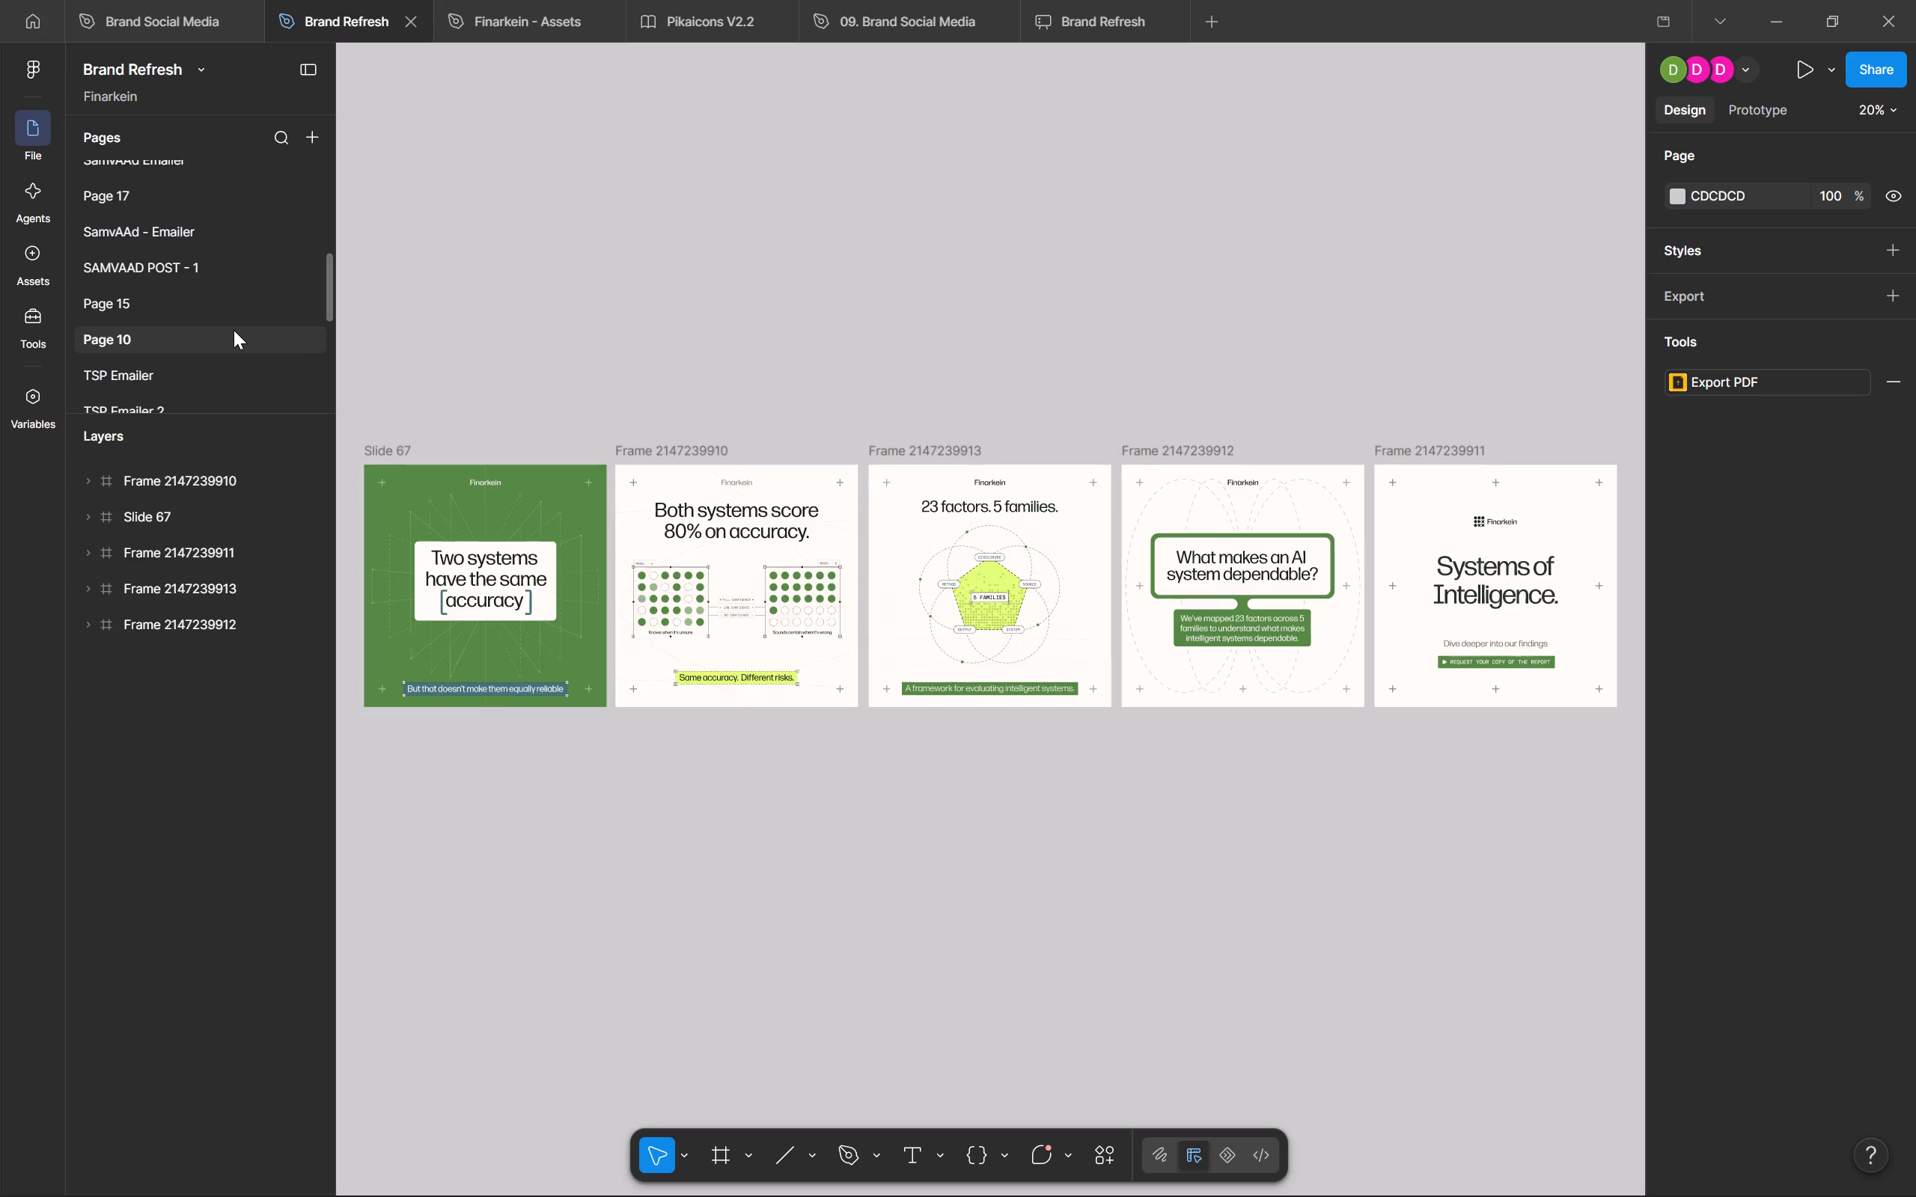
pyautogui.scroll(-4, 234, 330)
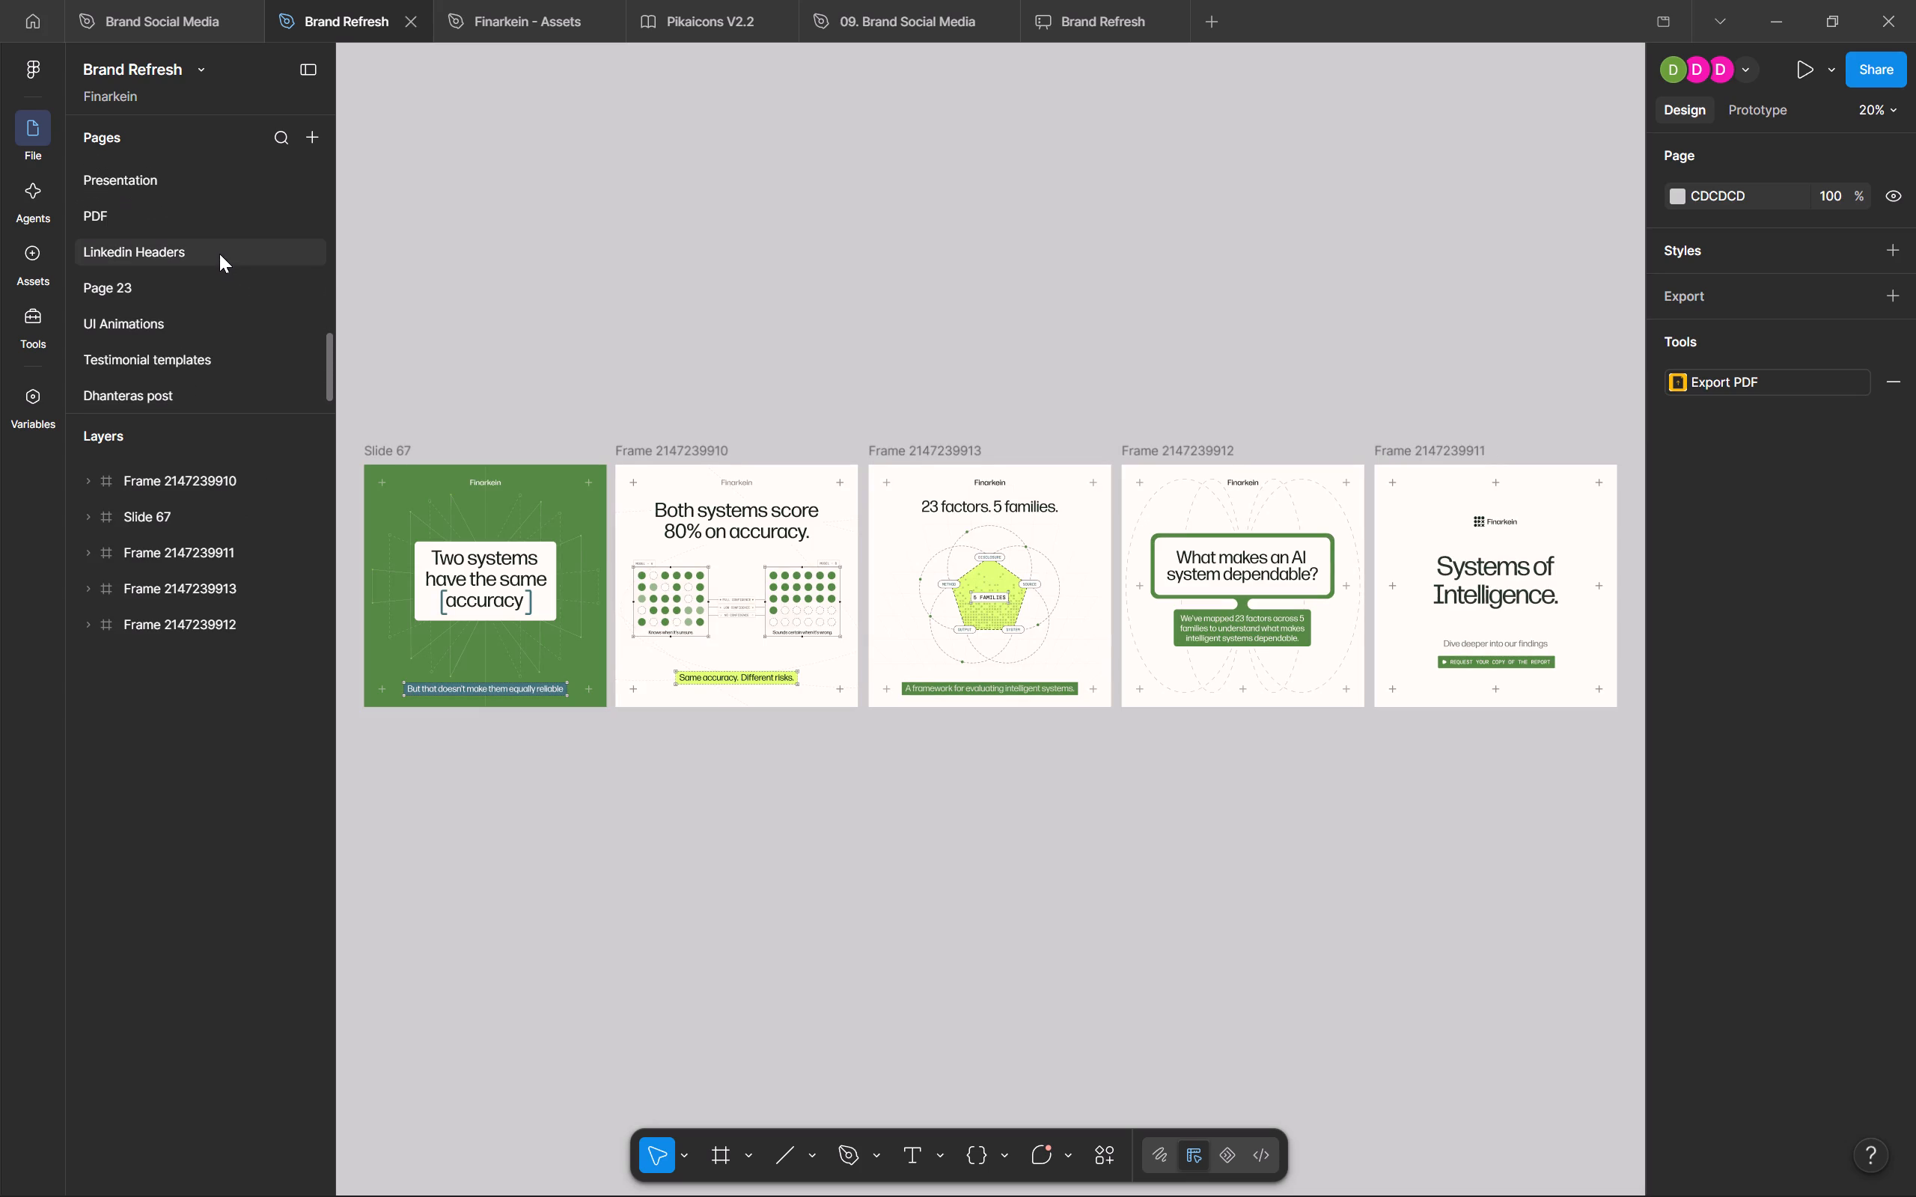
pyautogui.click(219, 254)
# Review the designs on the UI Video Storyboards, Brand film Refresh, Ticker, Rekap 2026 and GFF Report - Posts pages.
pyautogui.scroll(7, 219, 254)
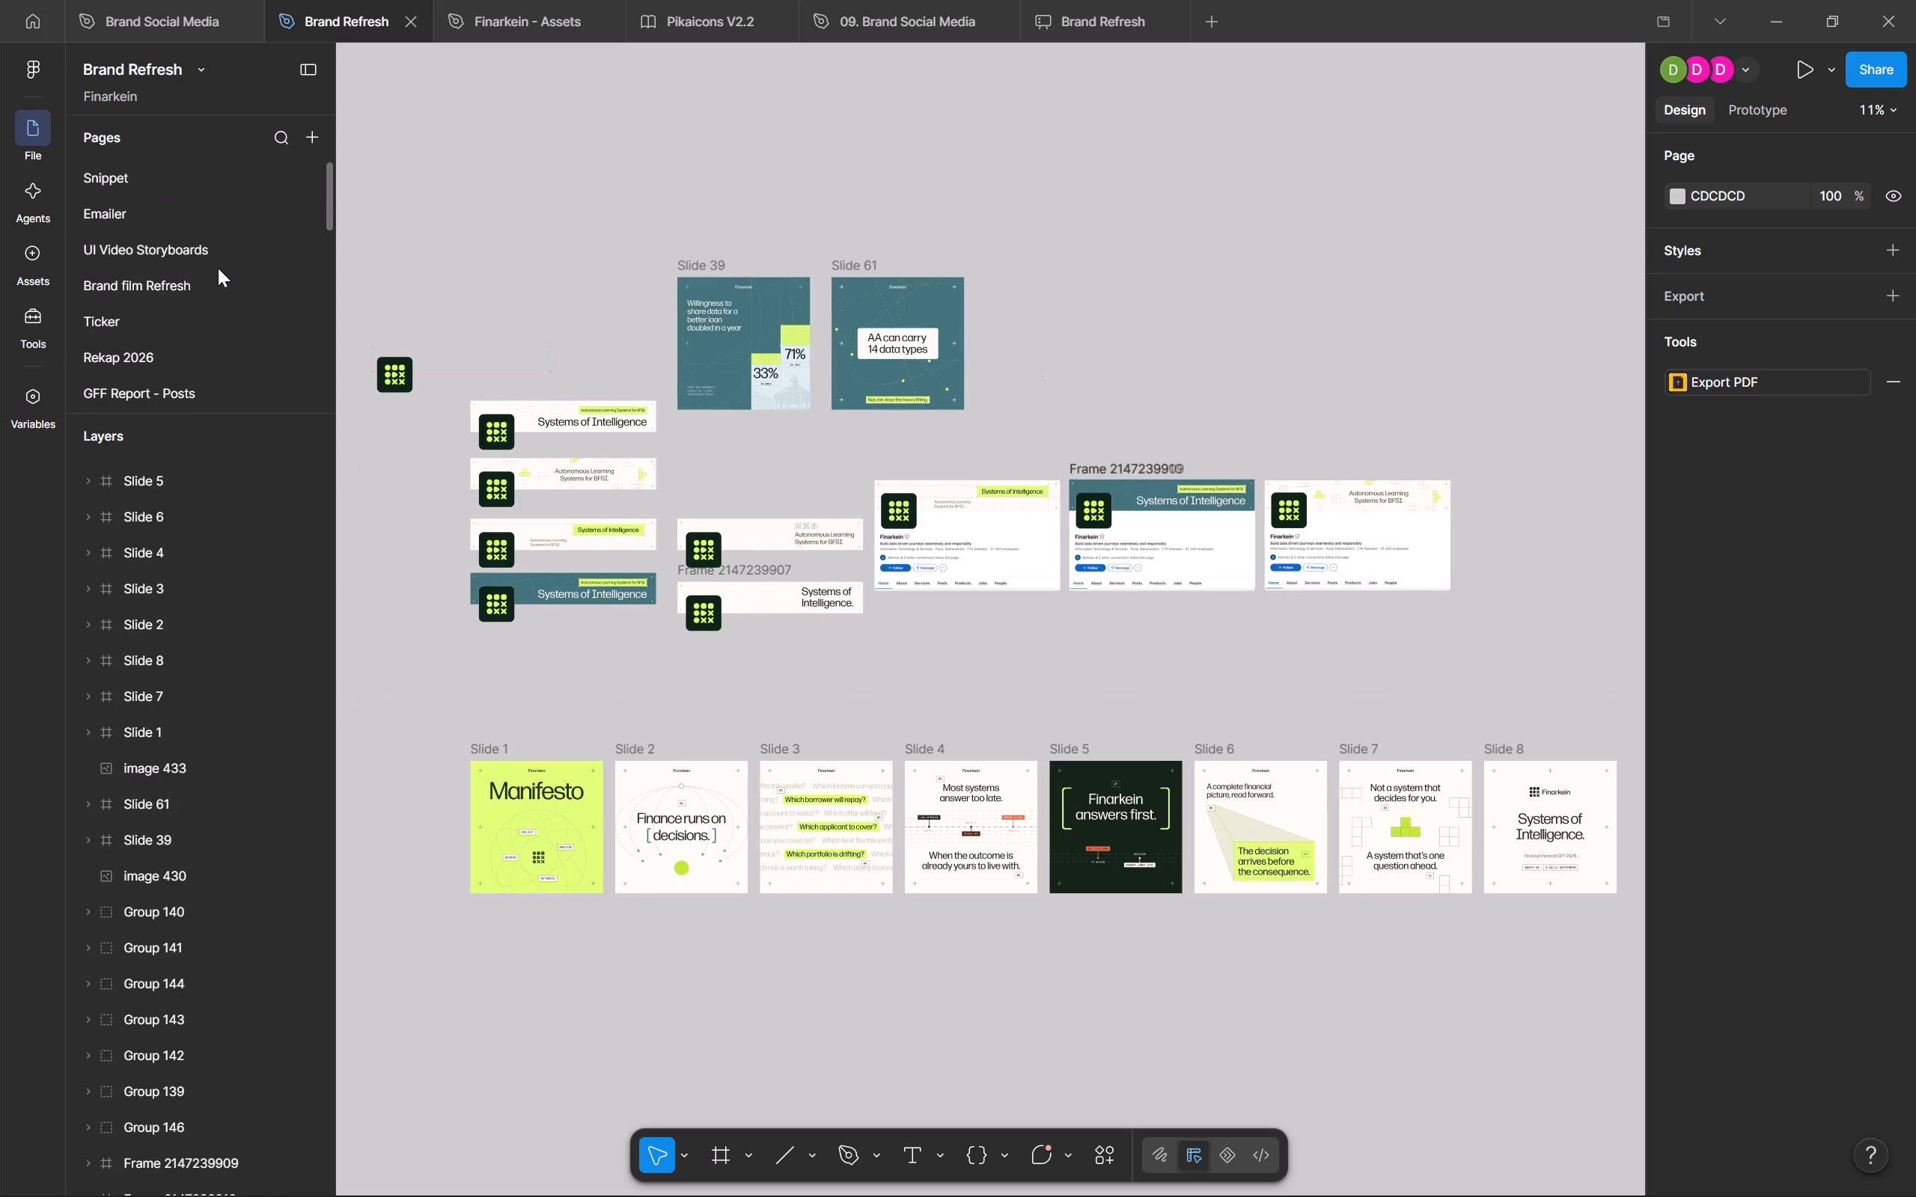
pyautogui.click(218, 268)
pyautogui.click(219, 257)
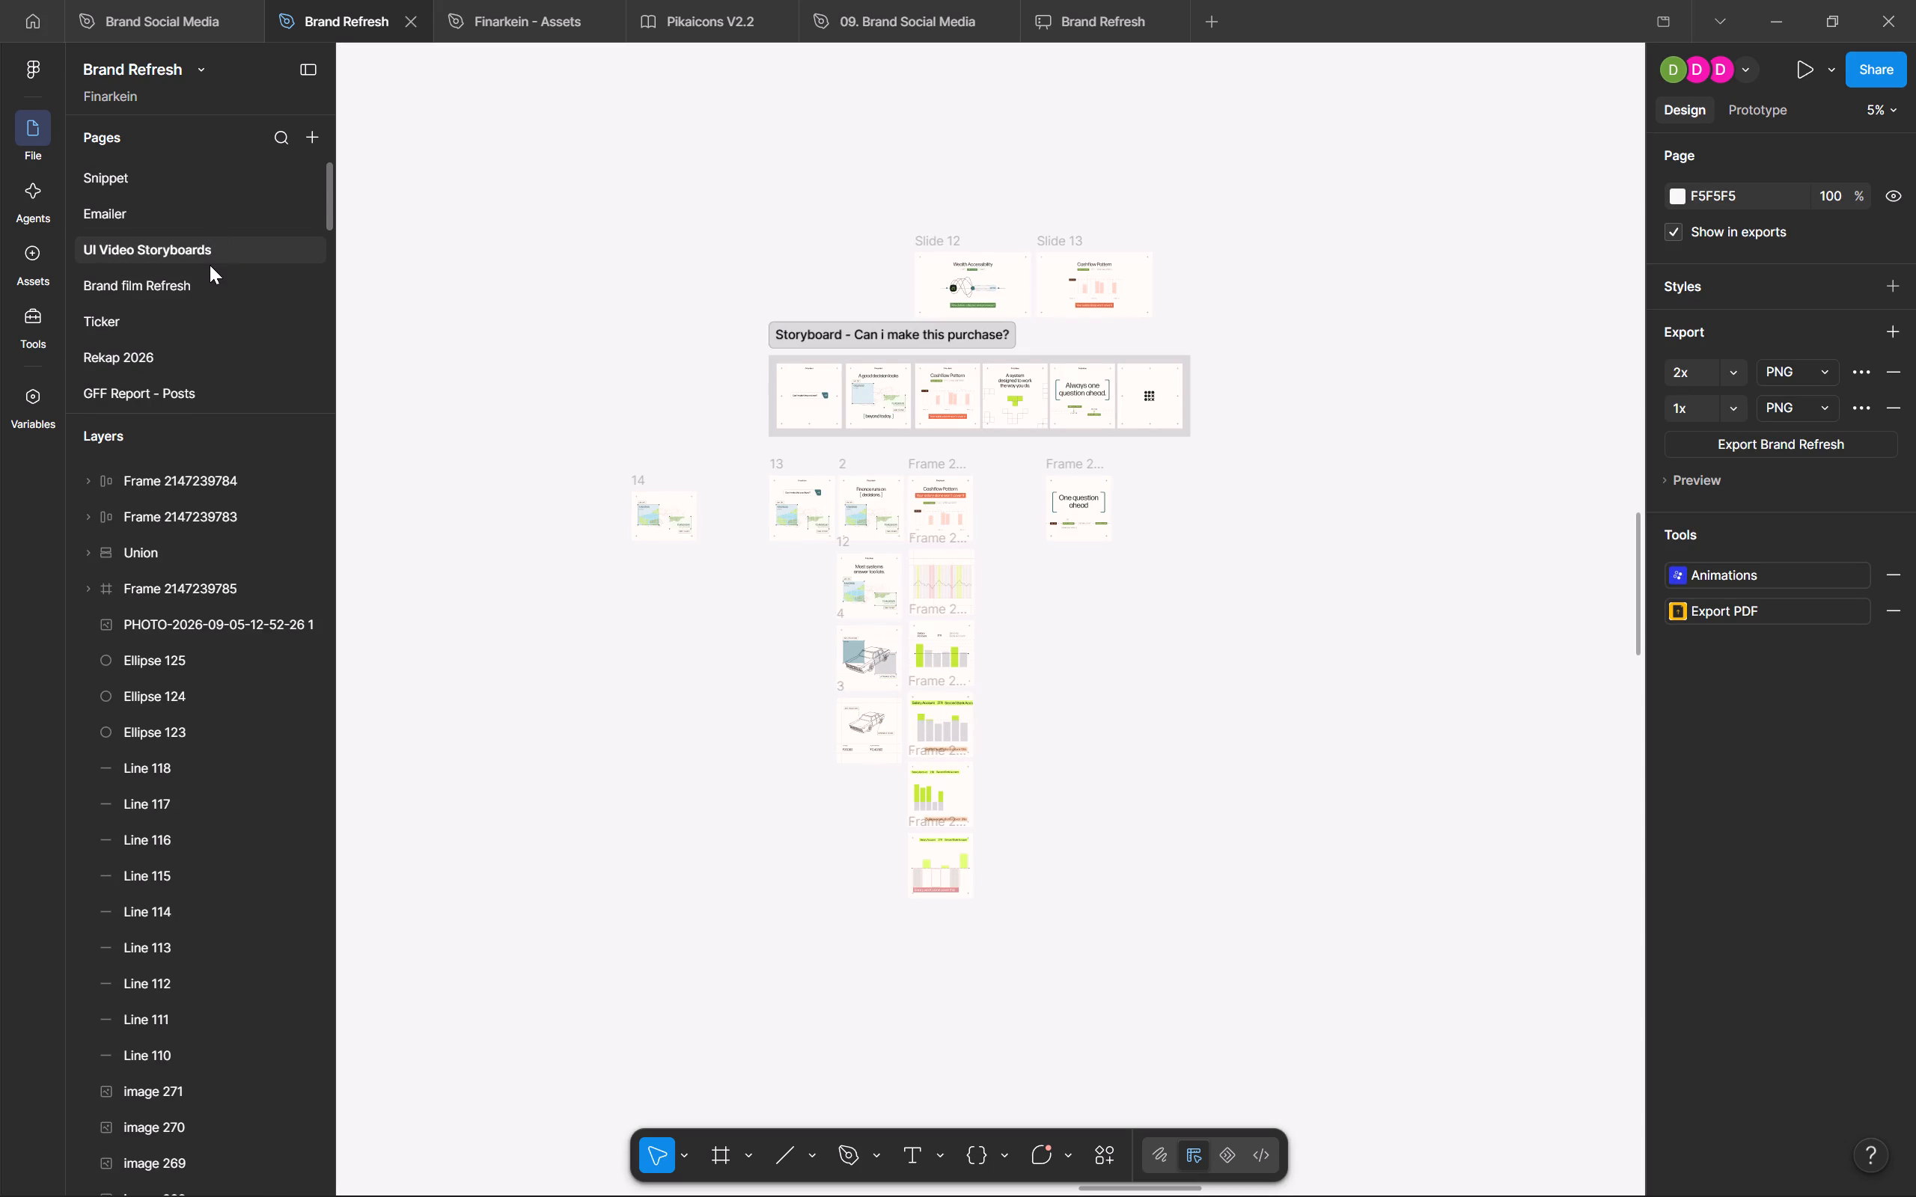
pyautogui.click(209, 265)
pyautogui.click(207, 272)
pyautogui.click(204, 281)
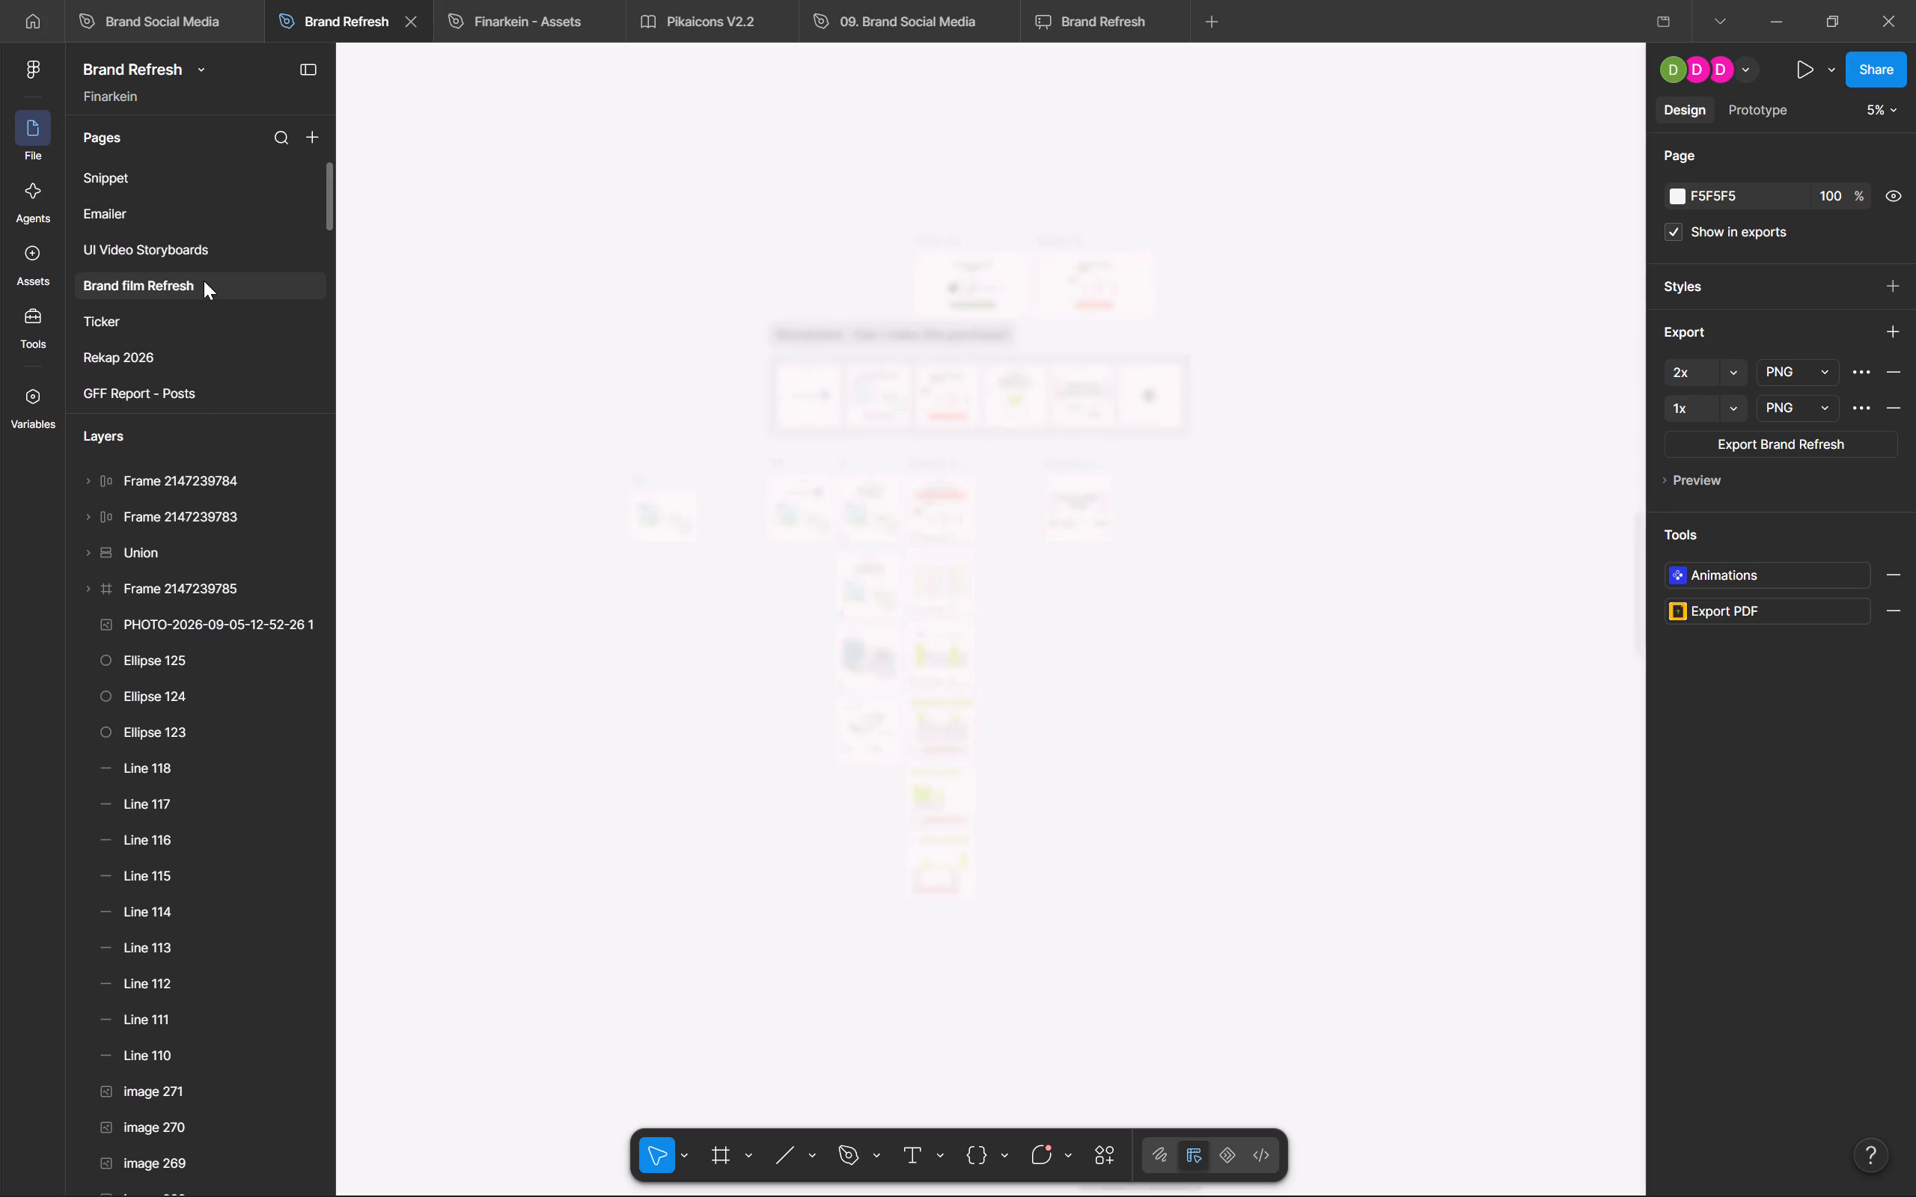
pyautogui.click(219, 312)
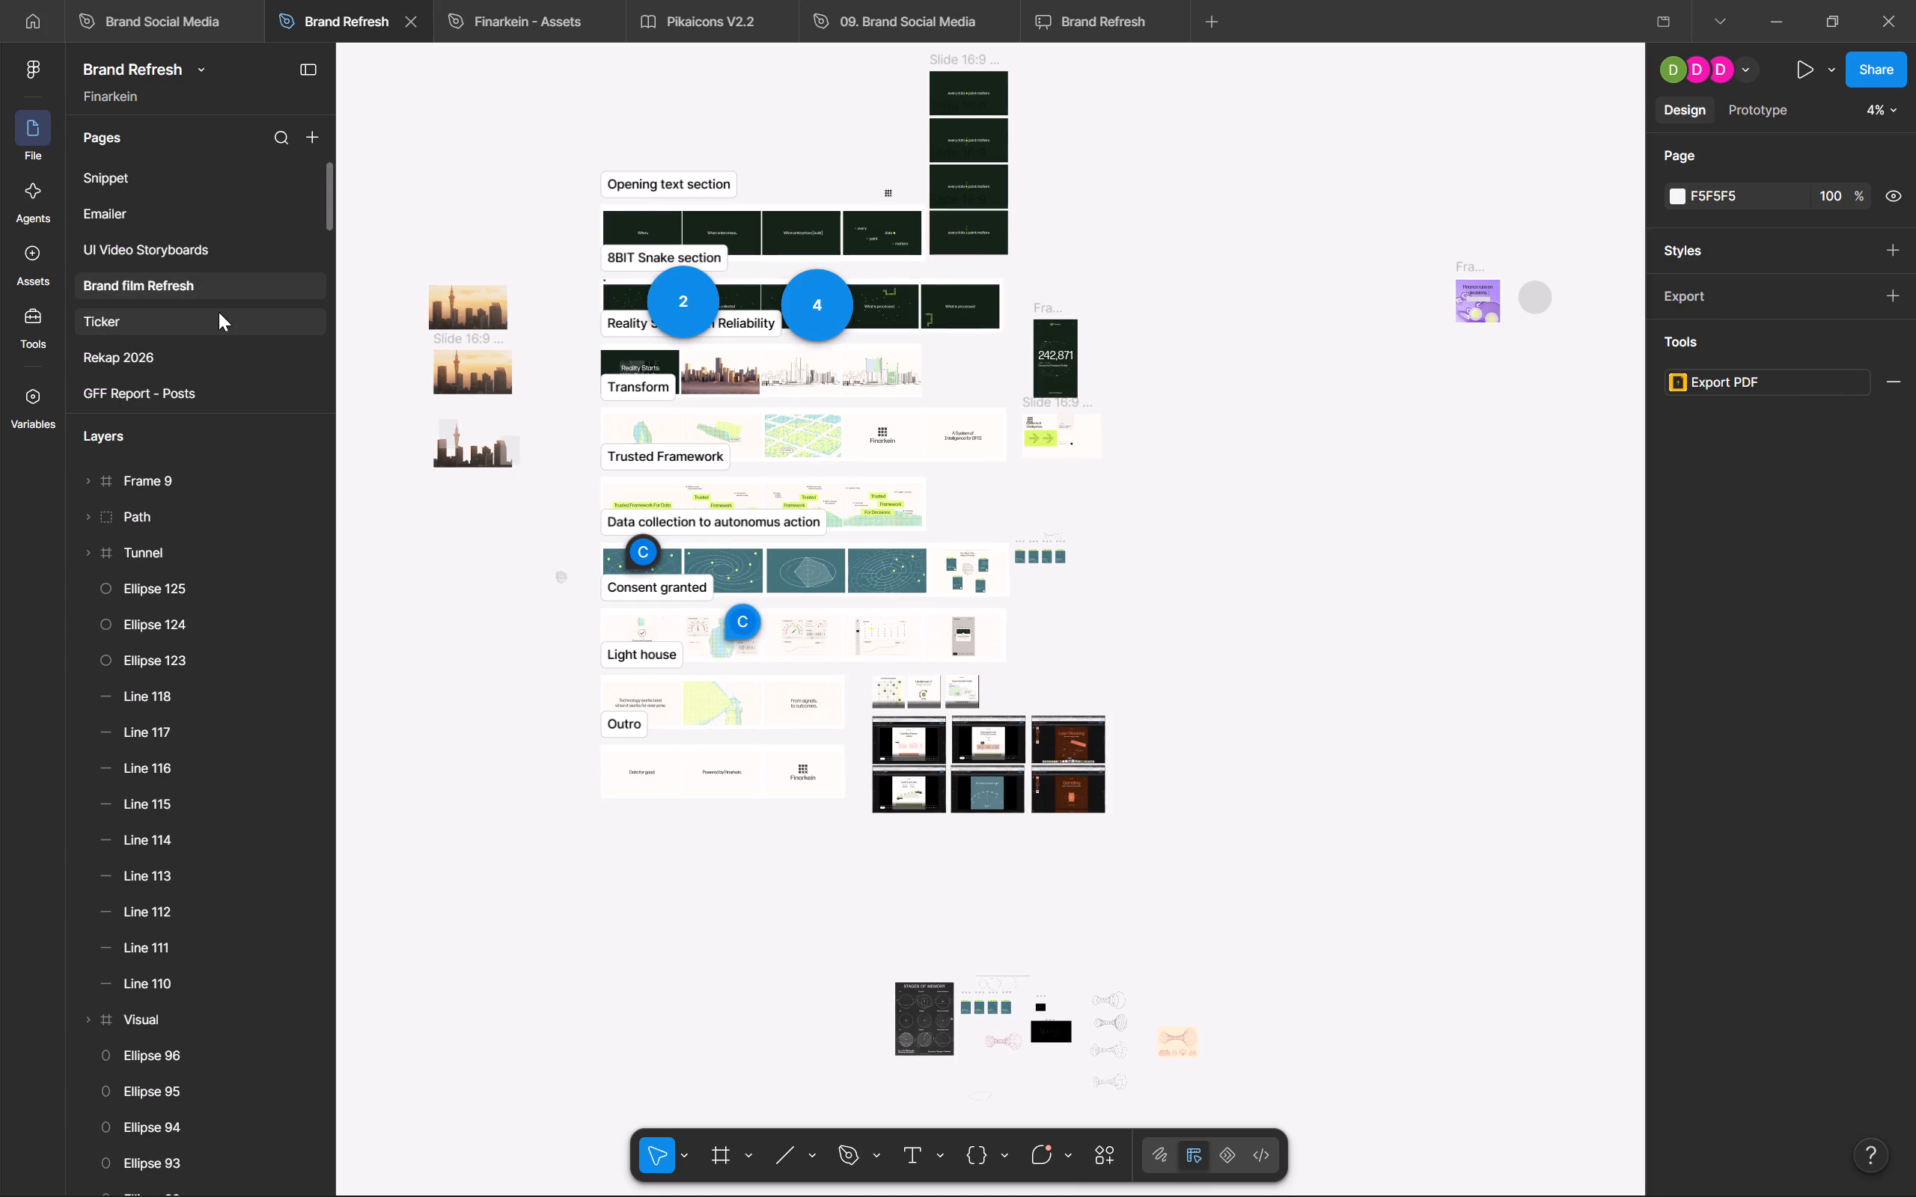
pyautogui.click(220, 350)
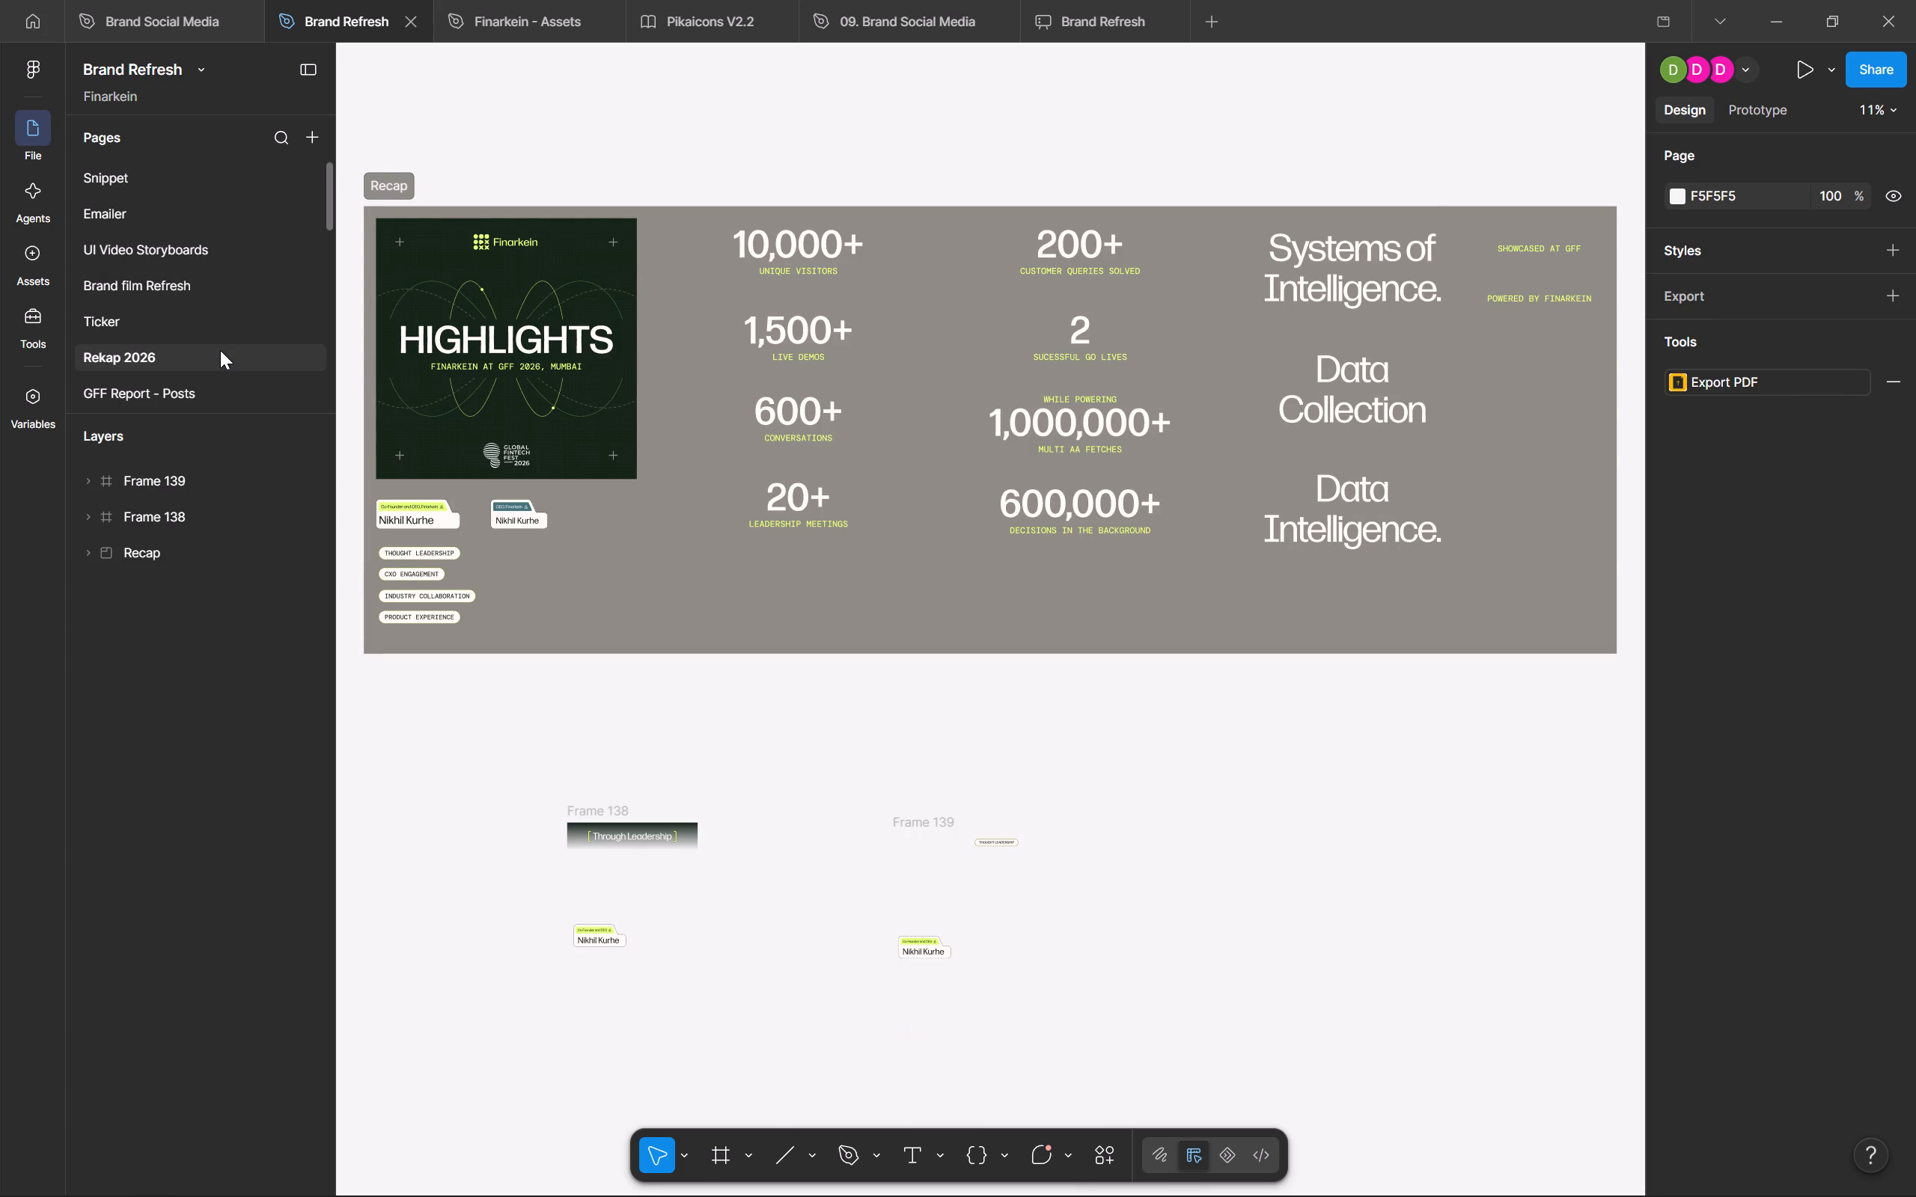
pyautogui.scroll(-1, 220, 350)
pyautogui.click(210, 259)
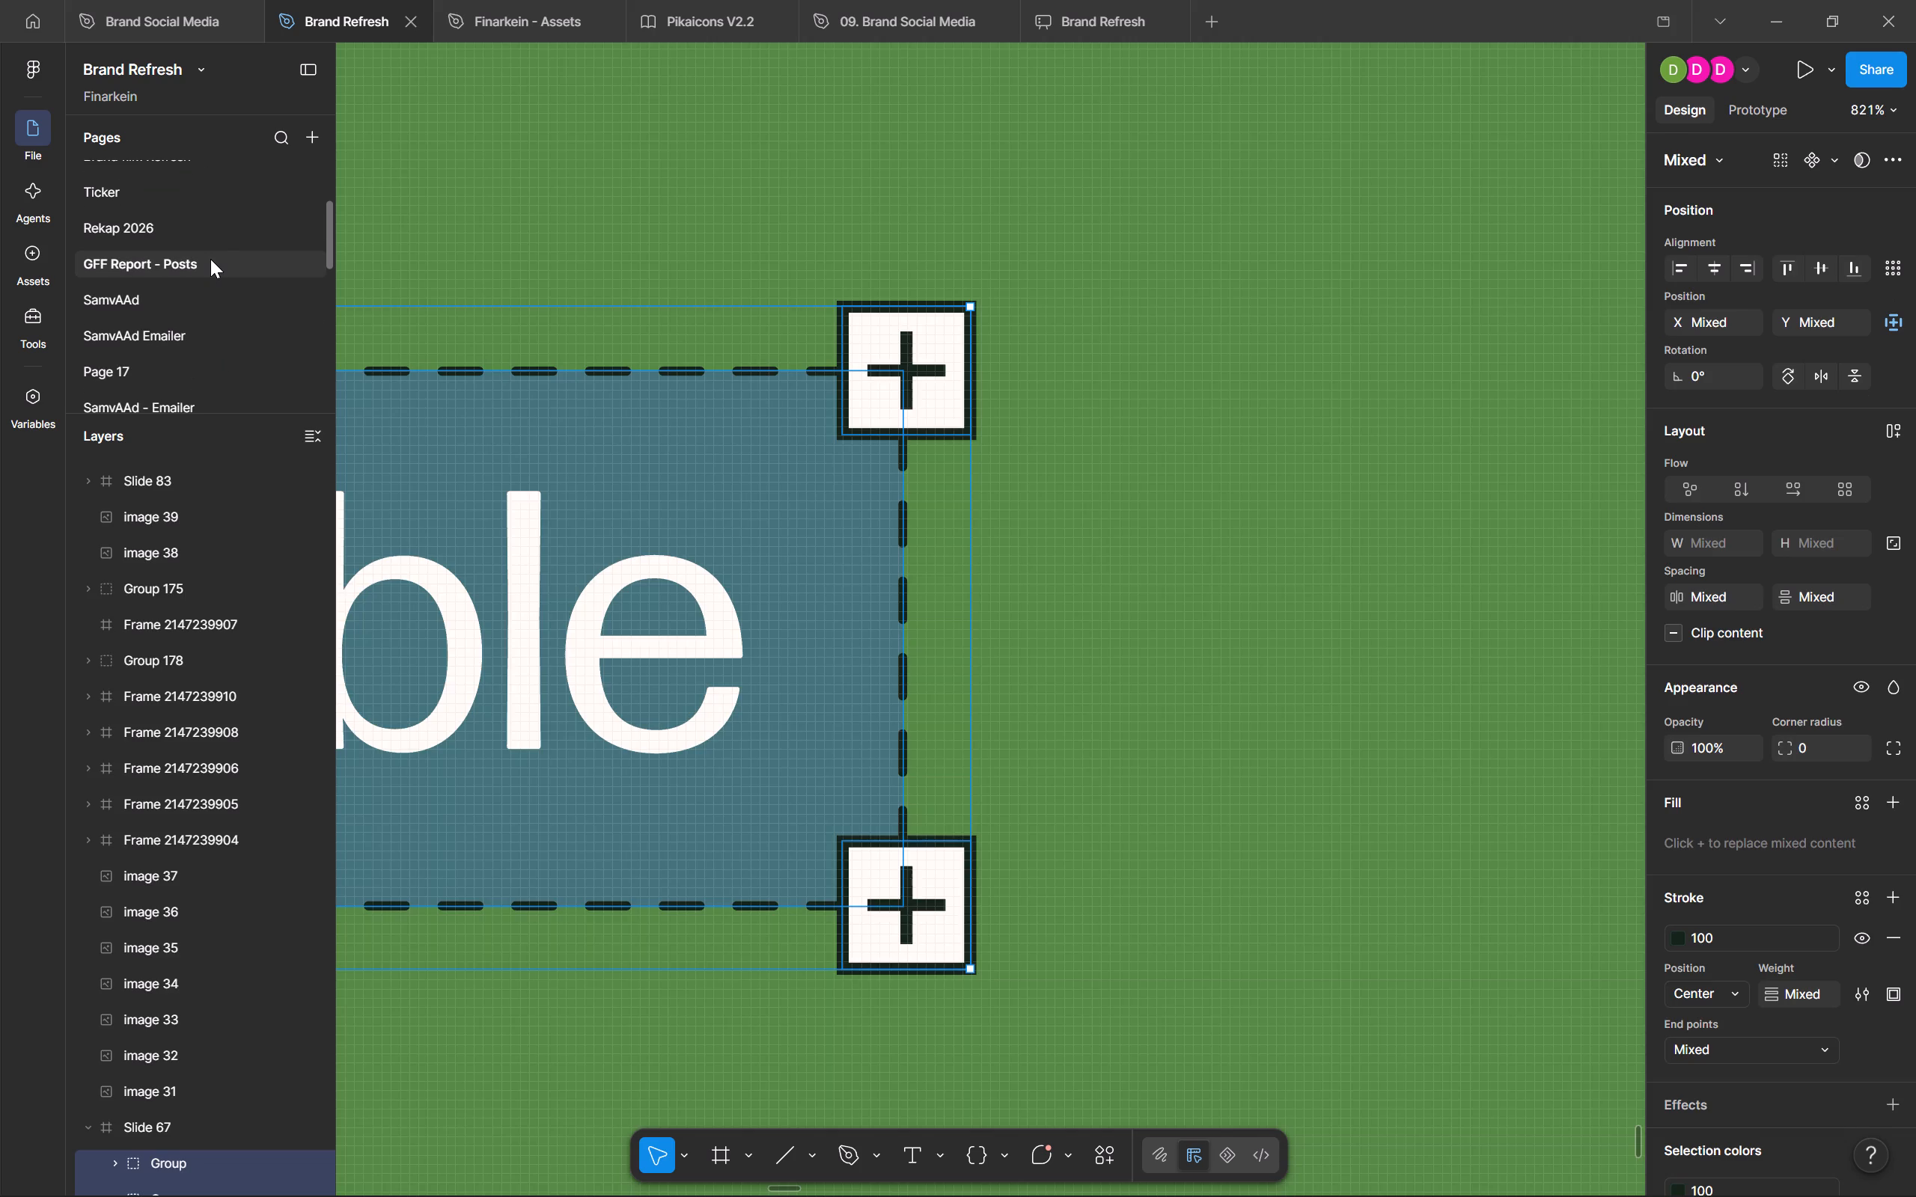
pyautogui.click(216, 234)
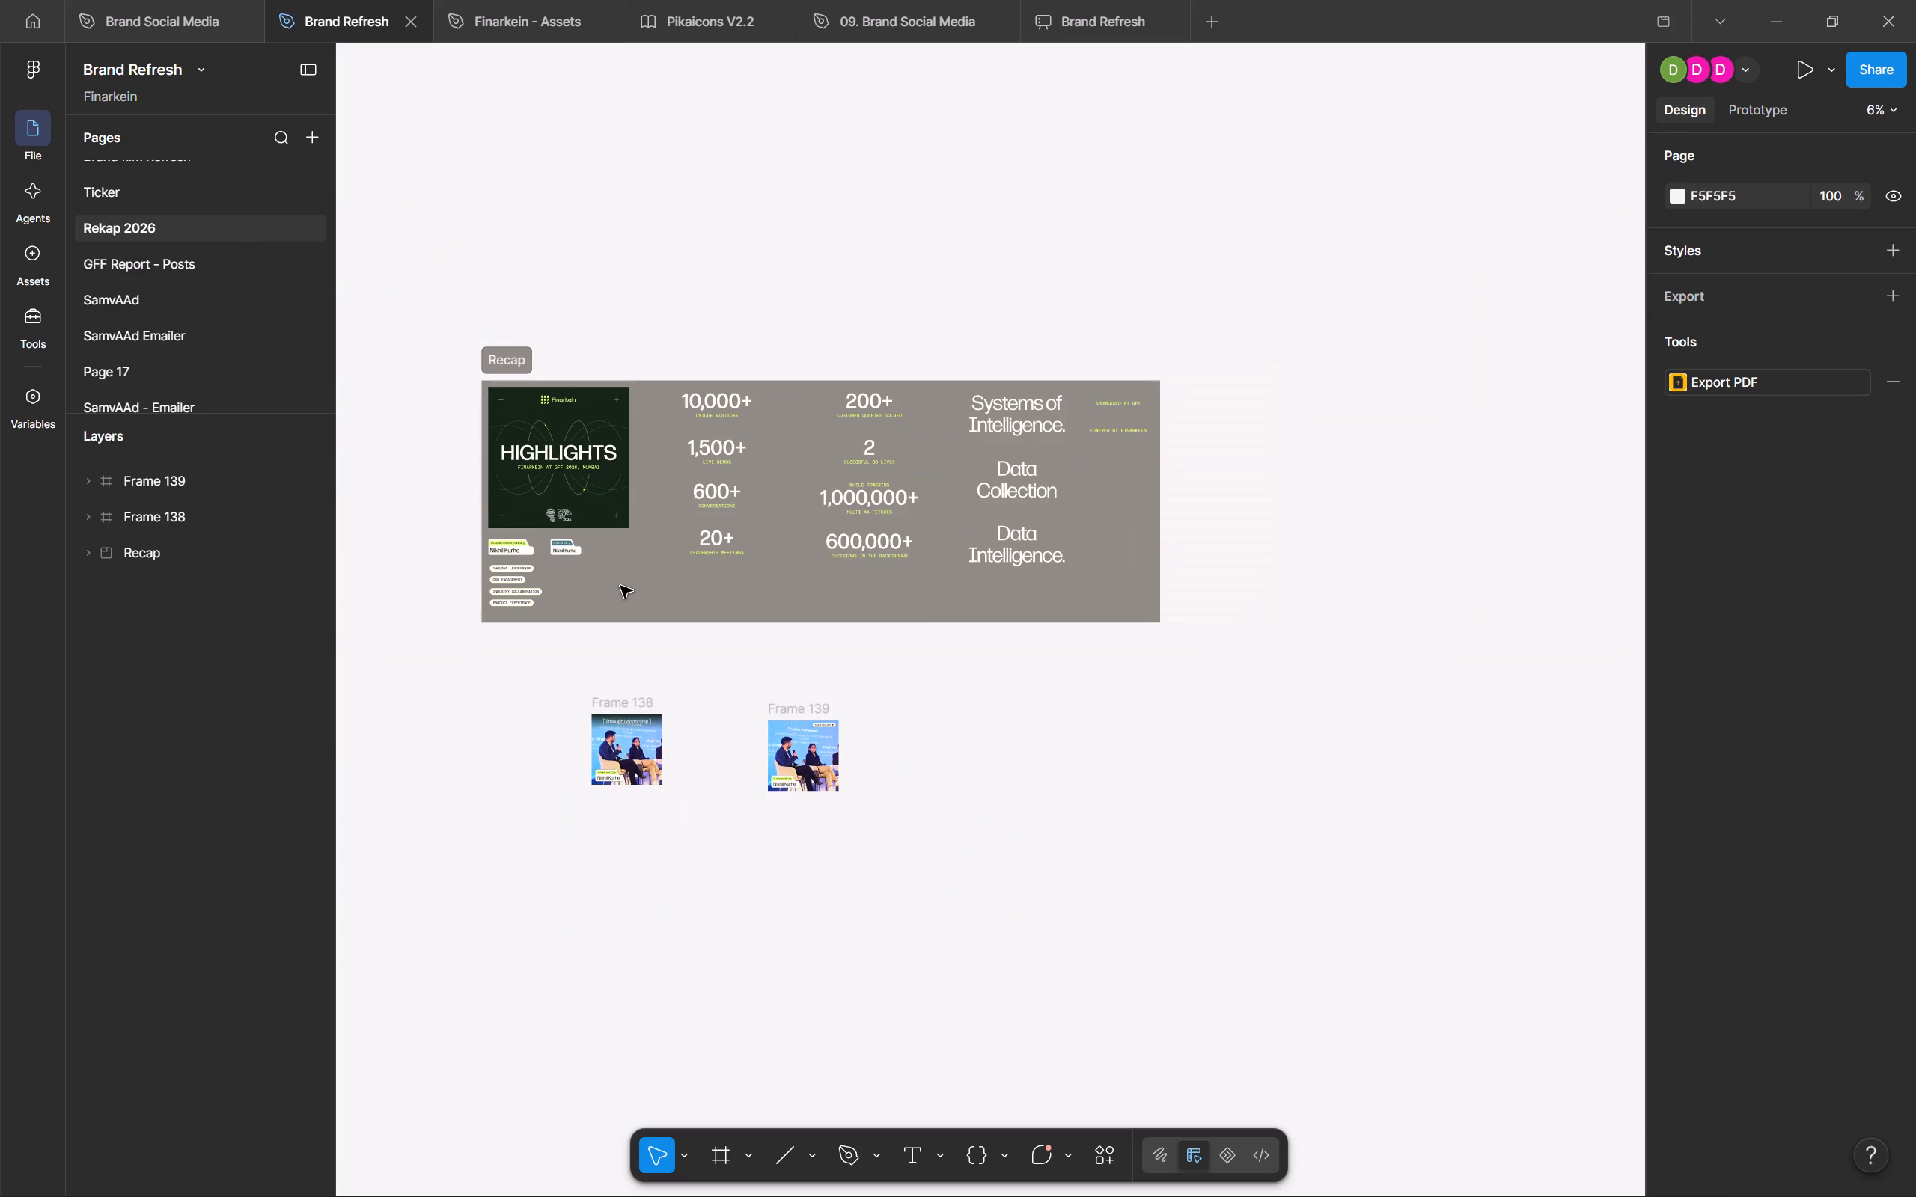
pyautogui.click(244, 275)
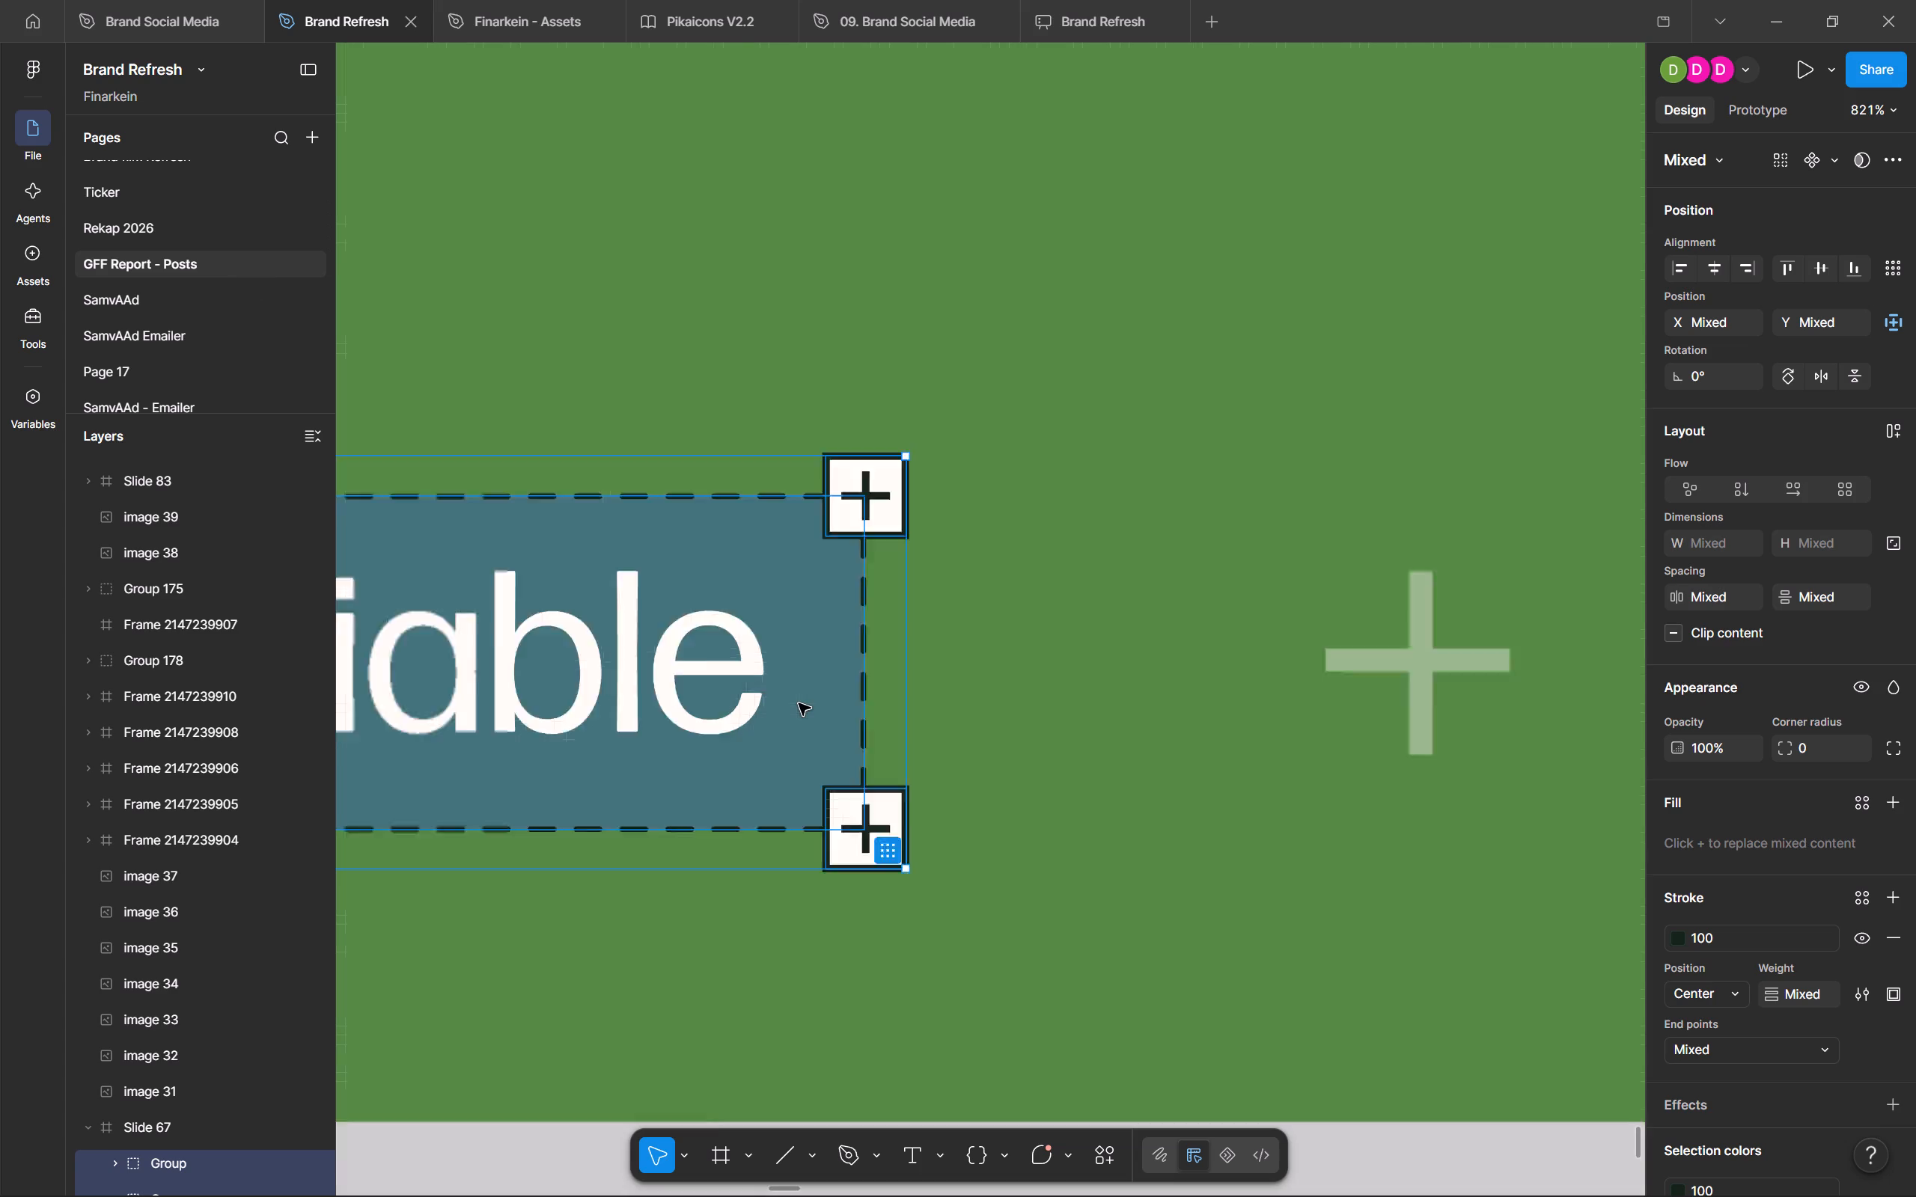
pyautogui.hscroll(6, 799, 703)
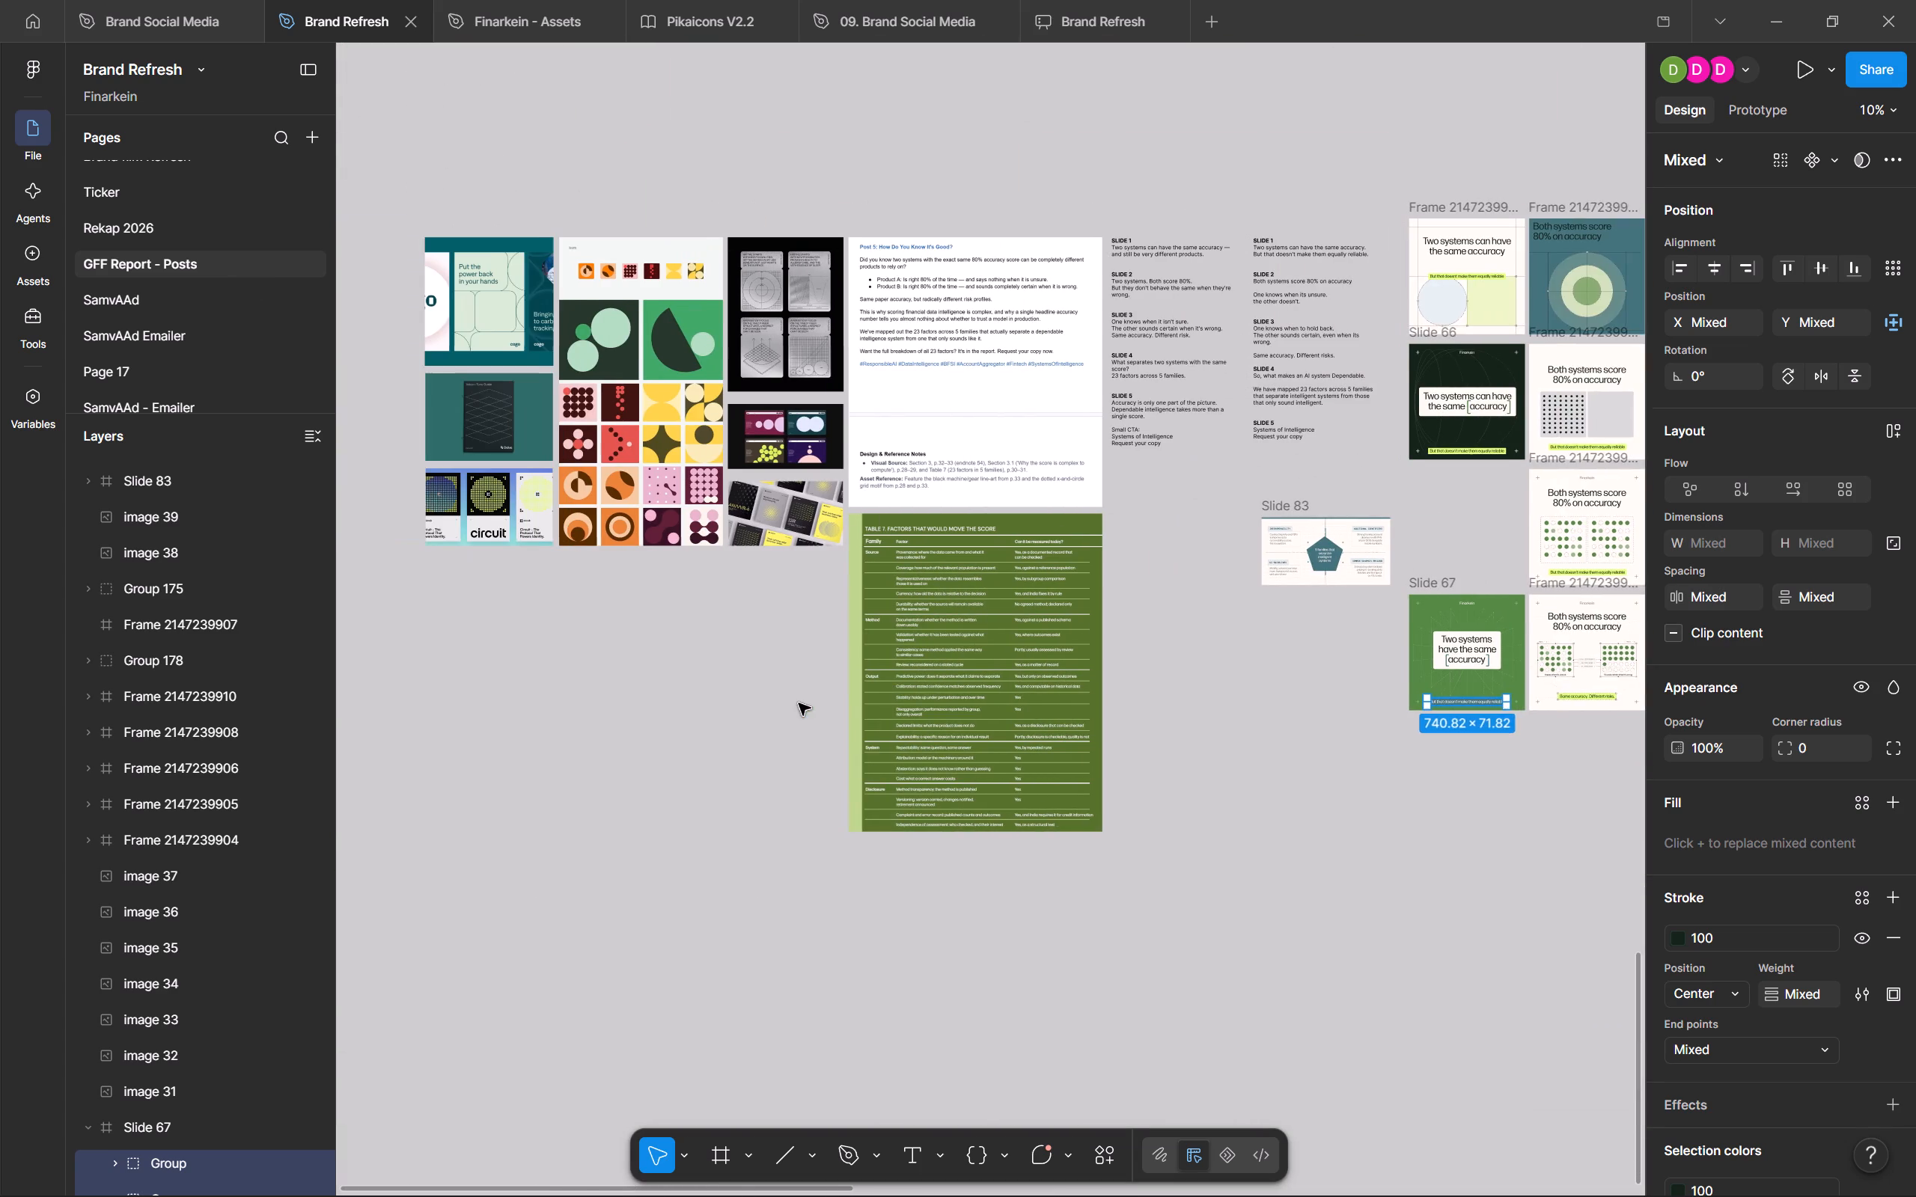
pyautogui.hscroll(1, 799, 703)
# Examine the post layouts and award slides on the SamvAAd page, including the Post-1 to Post-3 and Manifesto sections.
pyautogui.click(211, 289)
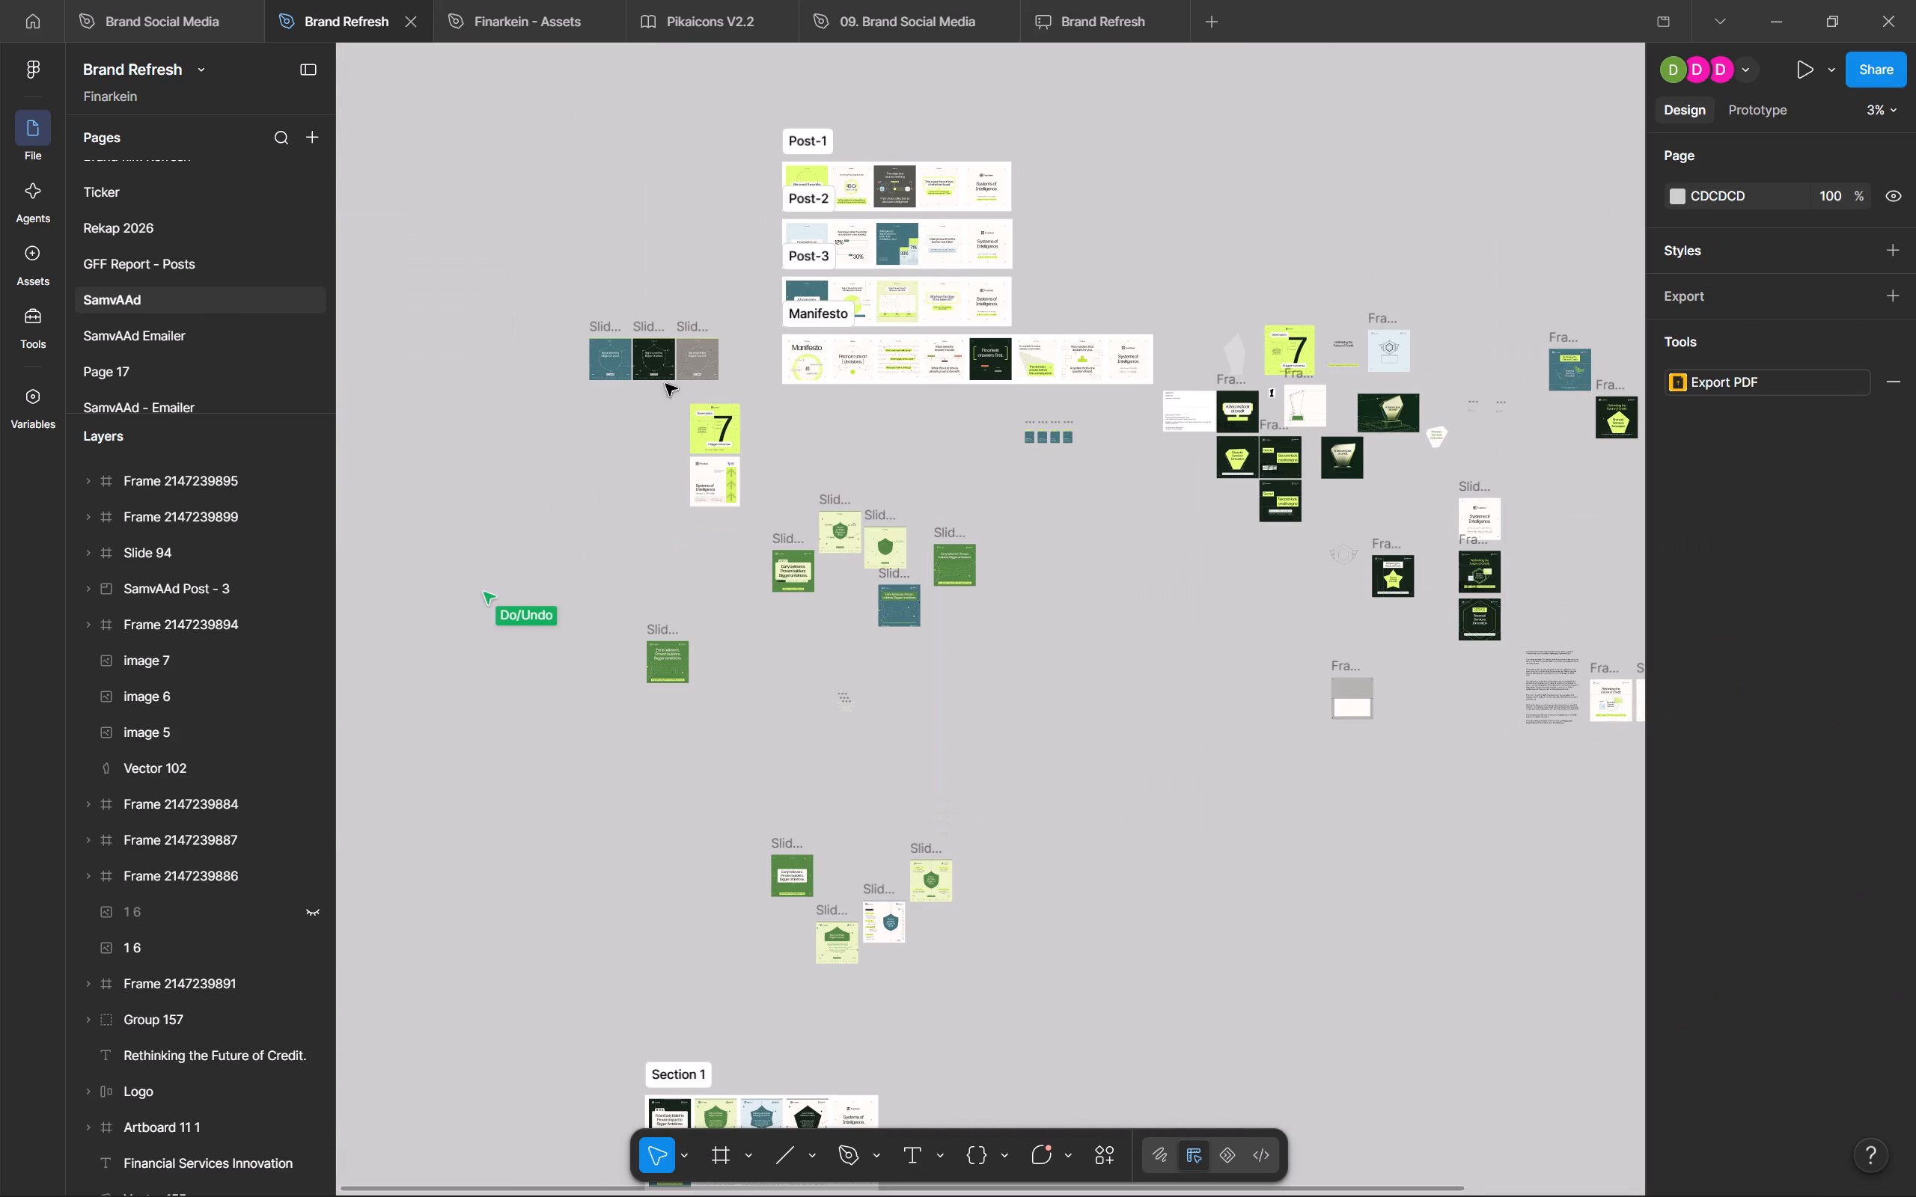
pyautogui.scroll(-2, 774, 542)
pyautogui.scroll(1, 774, 542)
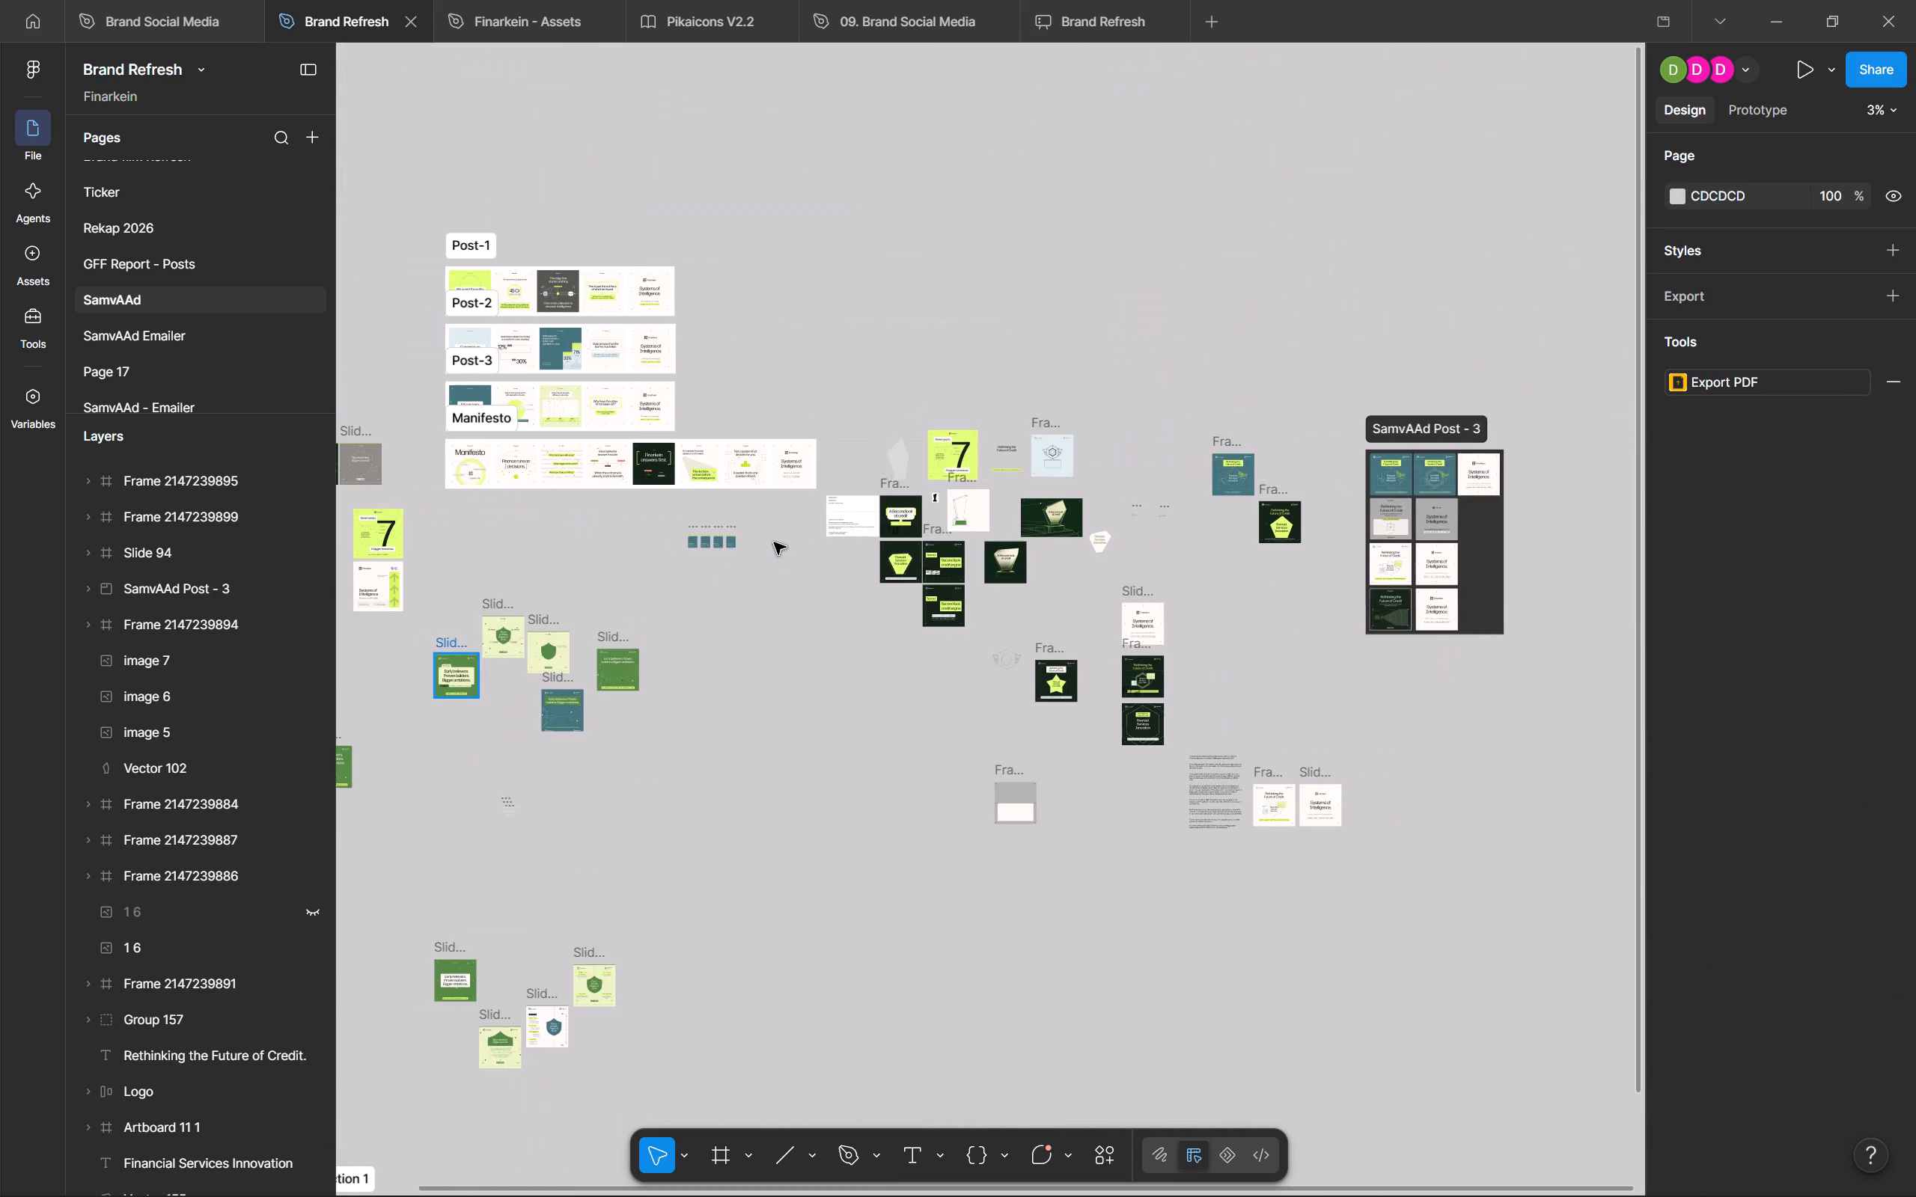
pyautogui.scroll(1, 774, 542)
pyautogui.hscroll(1, 1146, 563)
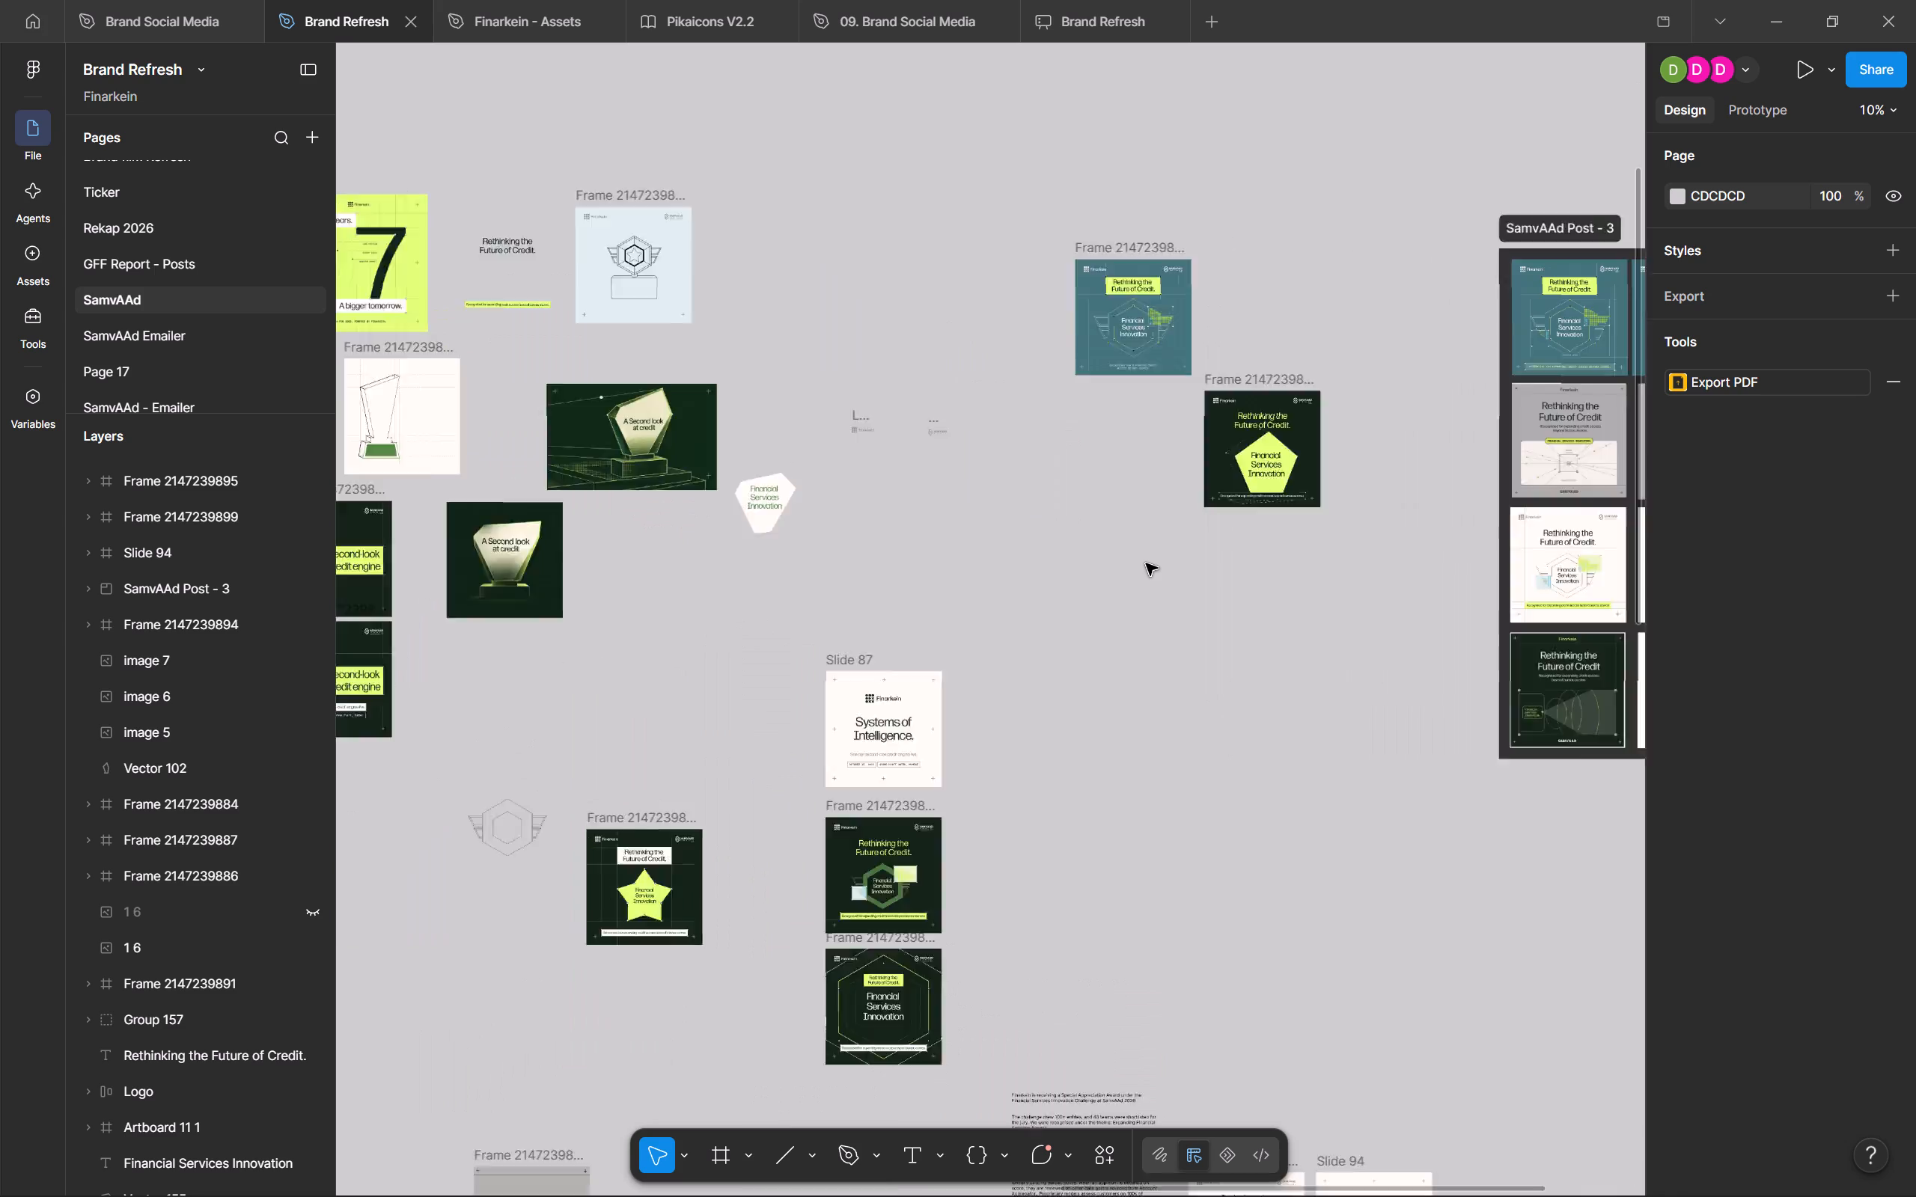
pyautogui.hscroll(2, 1146, 563)
pyautogui.scroll(1, 1146, 563)
pyautogui.hscroll(3, 1146, 563)
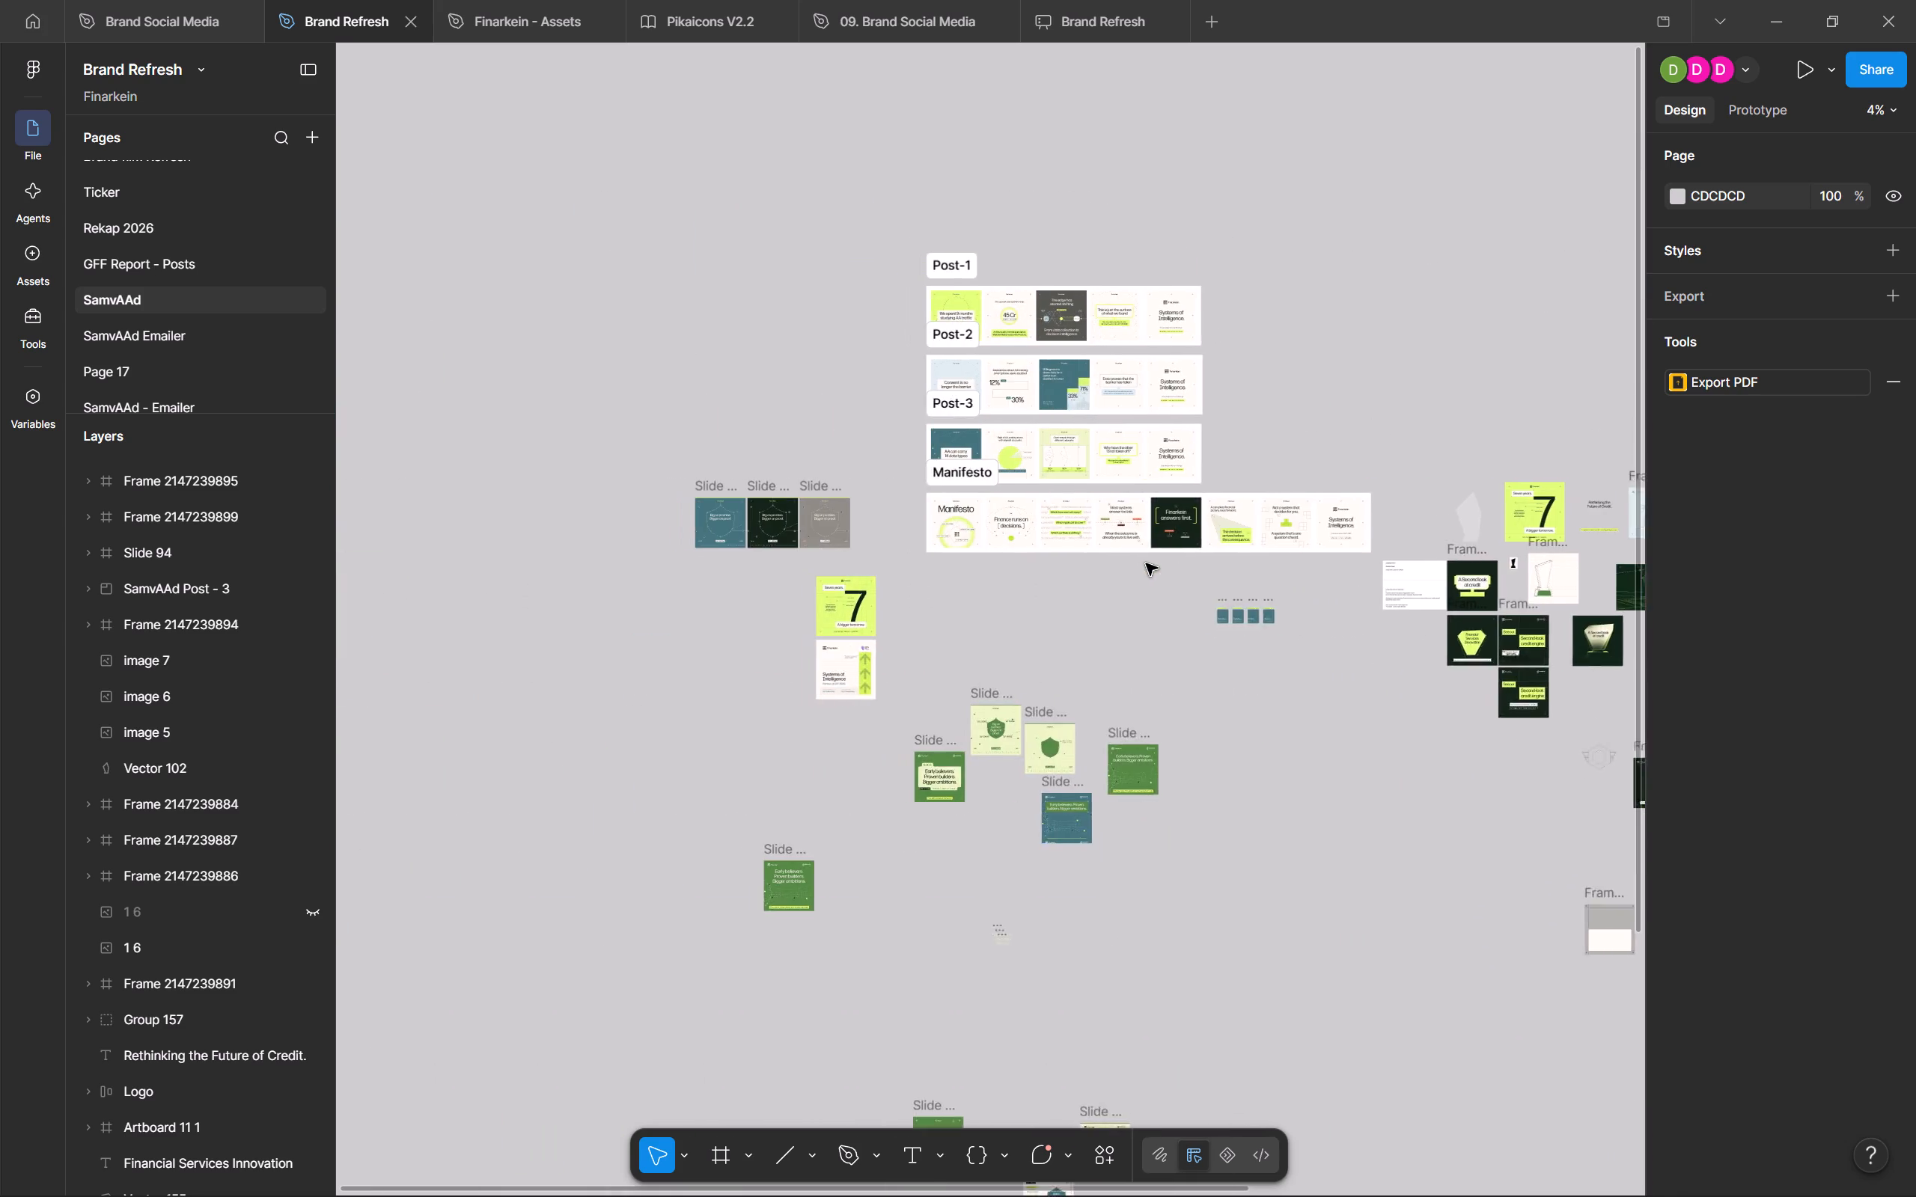
pyautogui.scroll(1, 1146, 563)
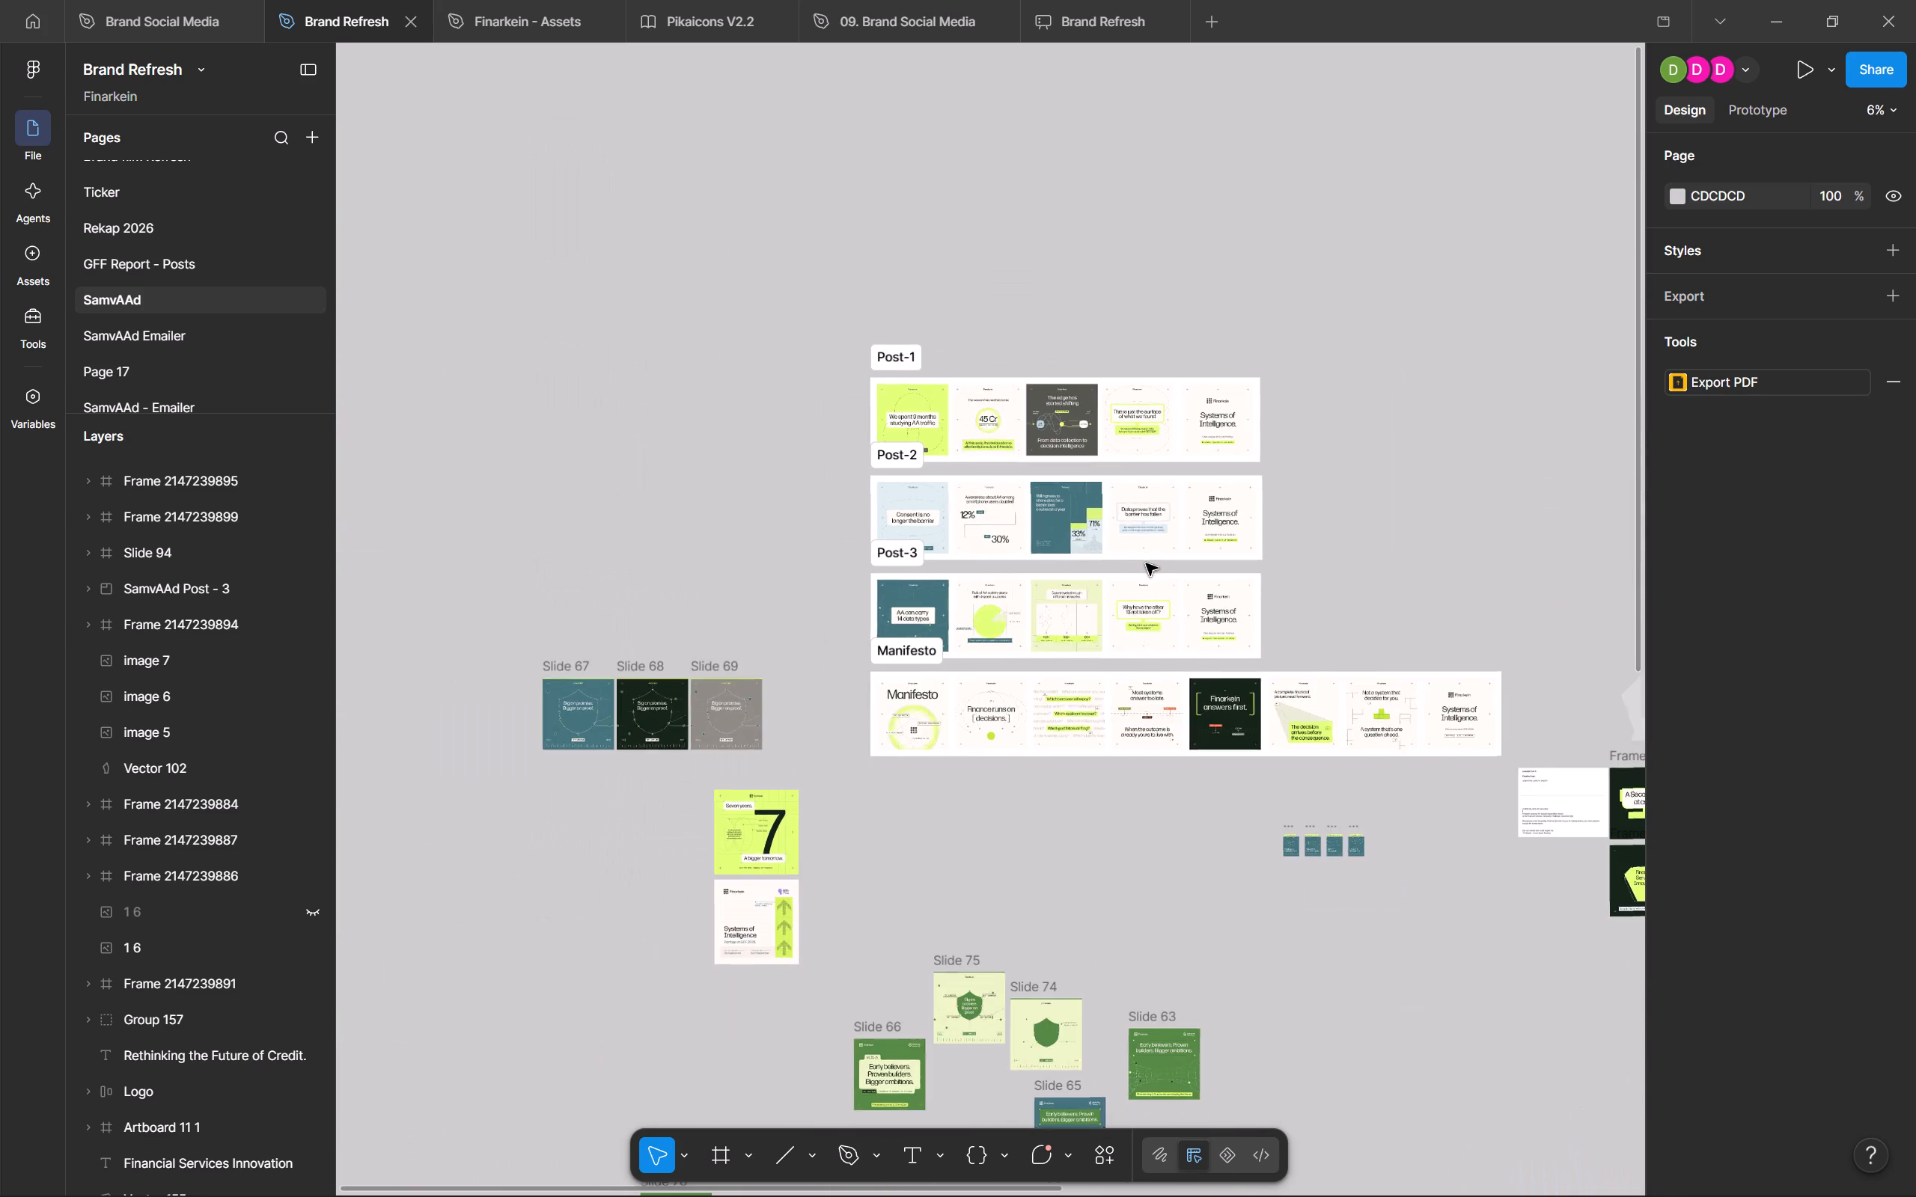
pyautogui.scroll(-1, 1146, 563)
# Look through the SamvAAd Emailer, Page 17, SamvAAd - Emailer, SAMVAAD POST - 1 and Page 15 designs.
pyautogui.click(222, 322)
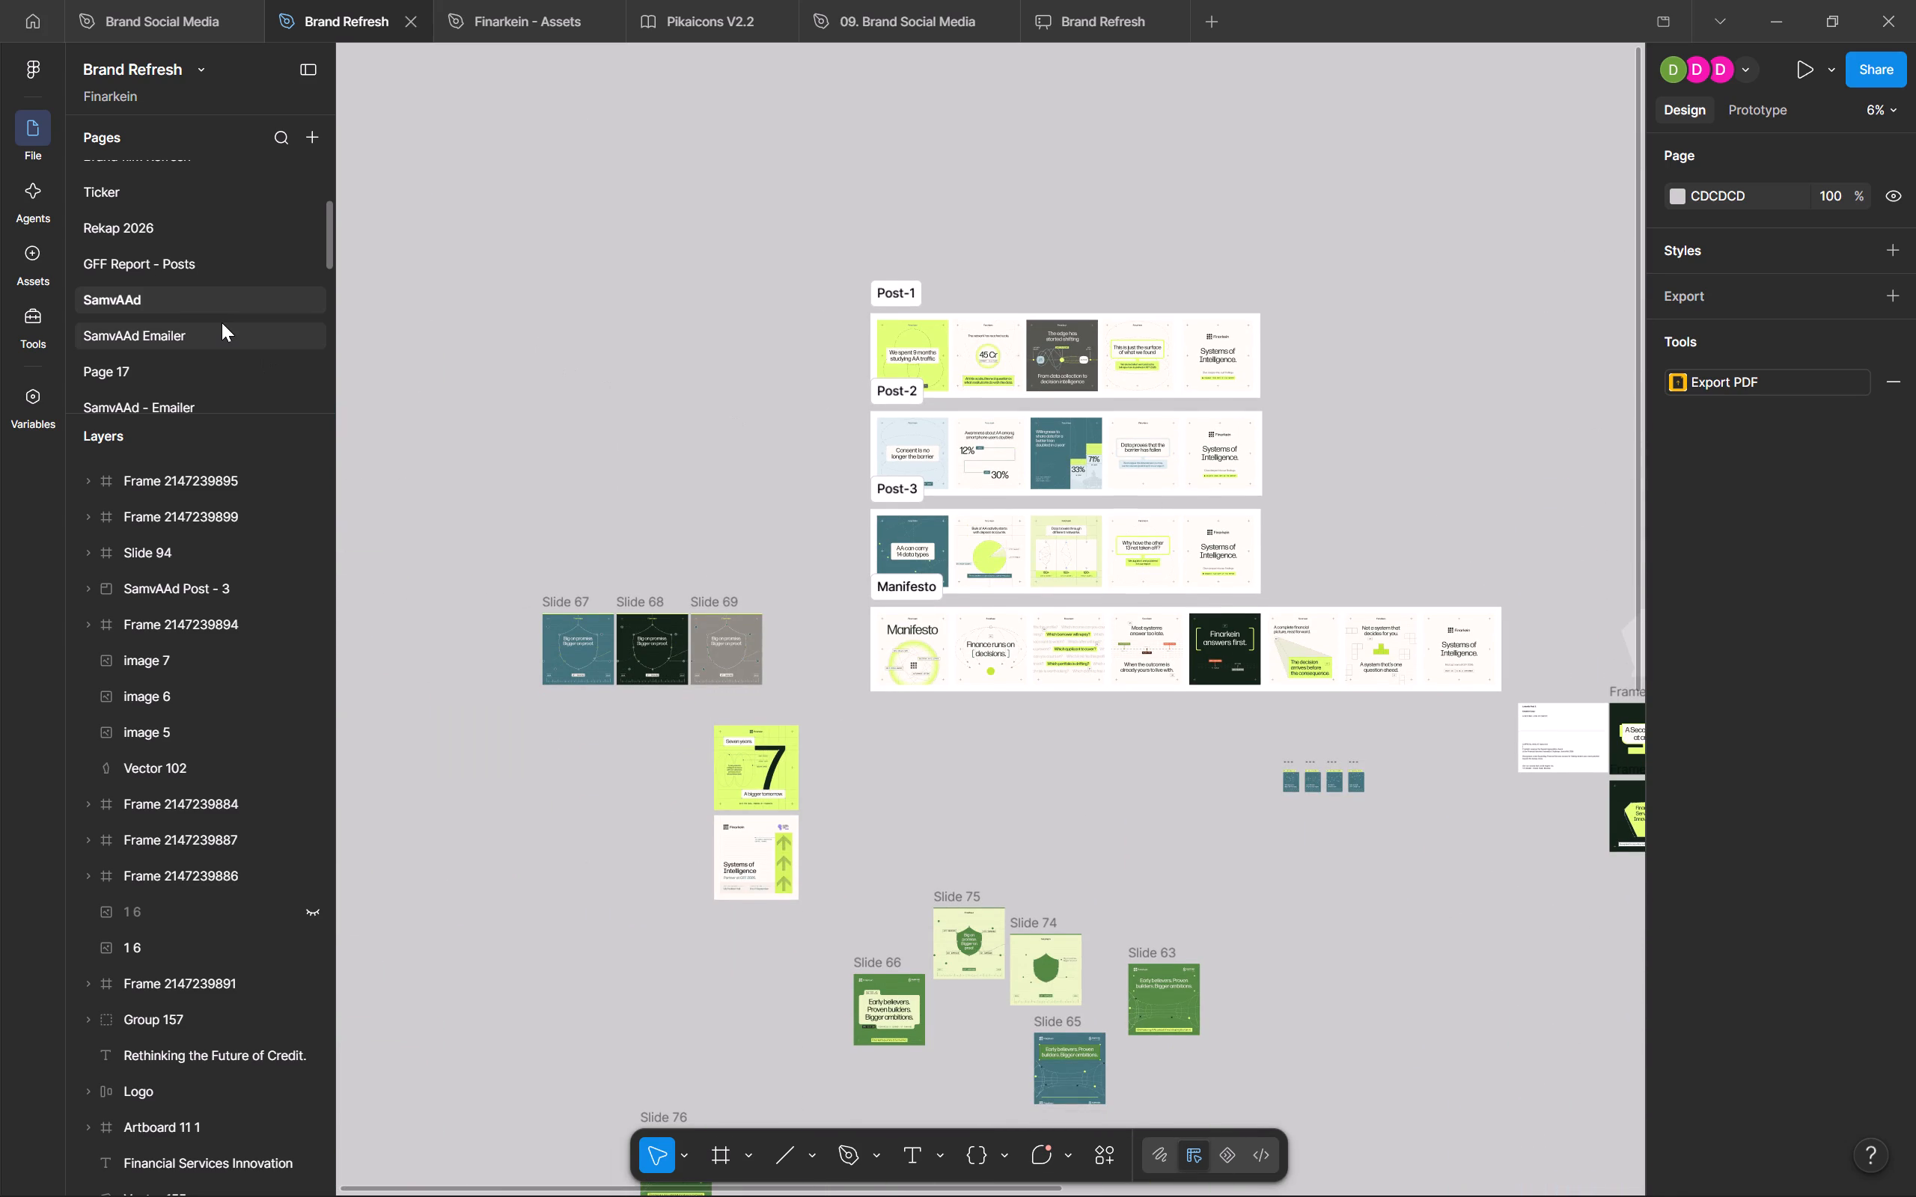
pyautogui.scroll(2, 793, 588)
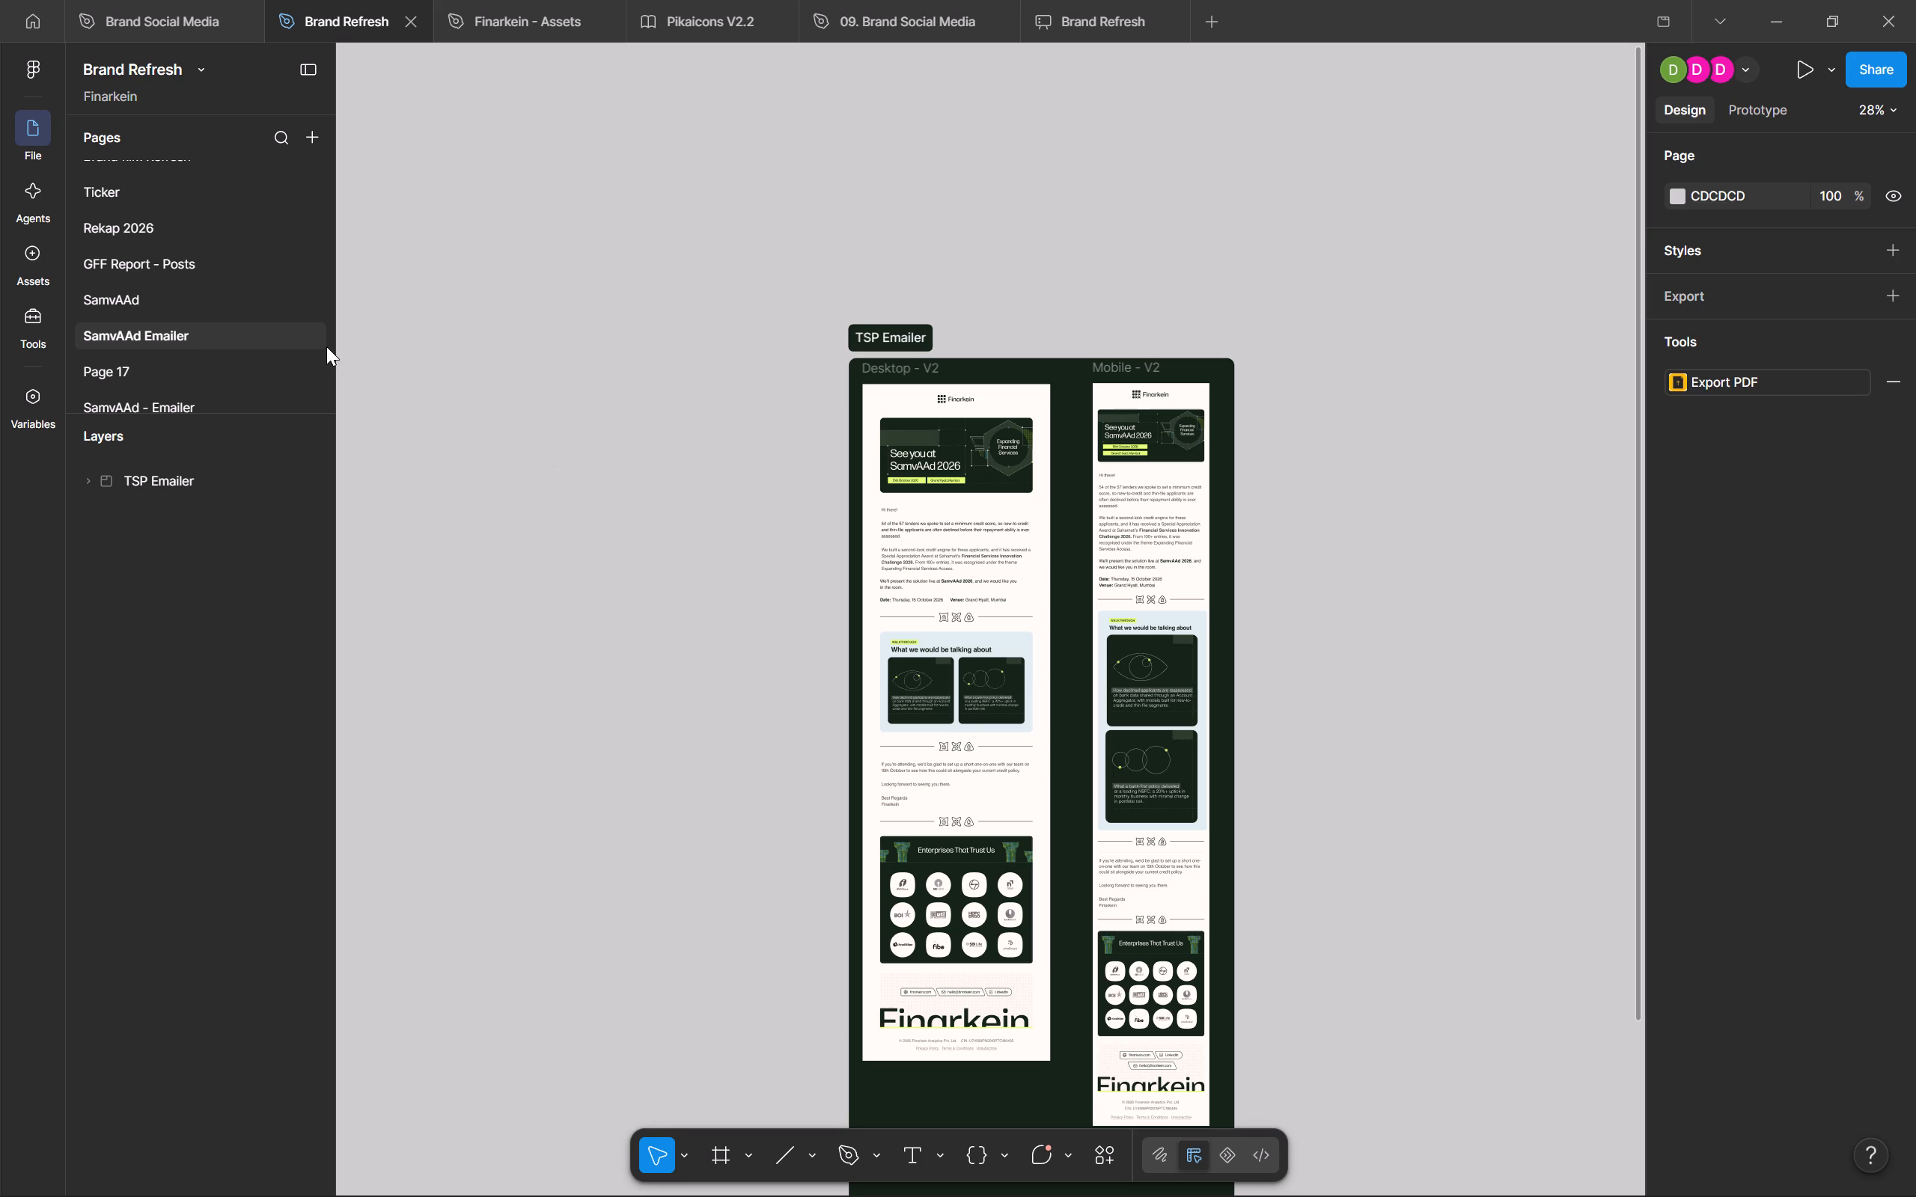
pyautogui.click(195, 364)
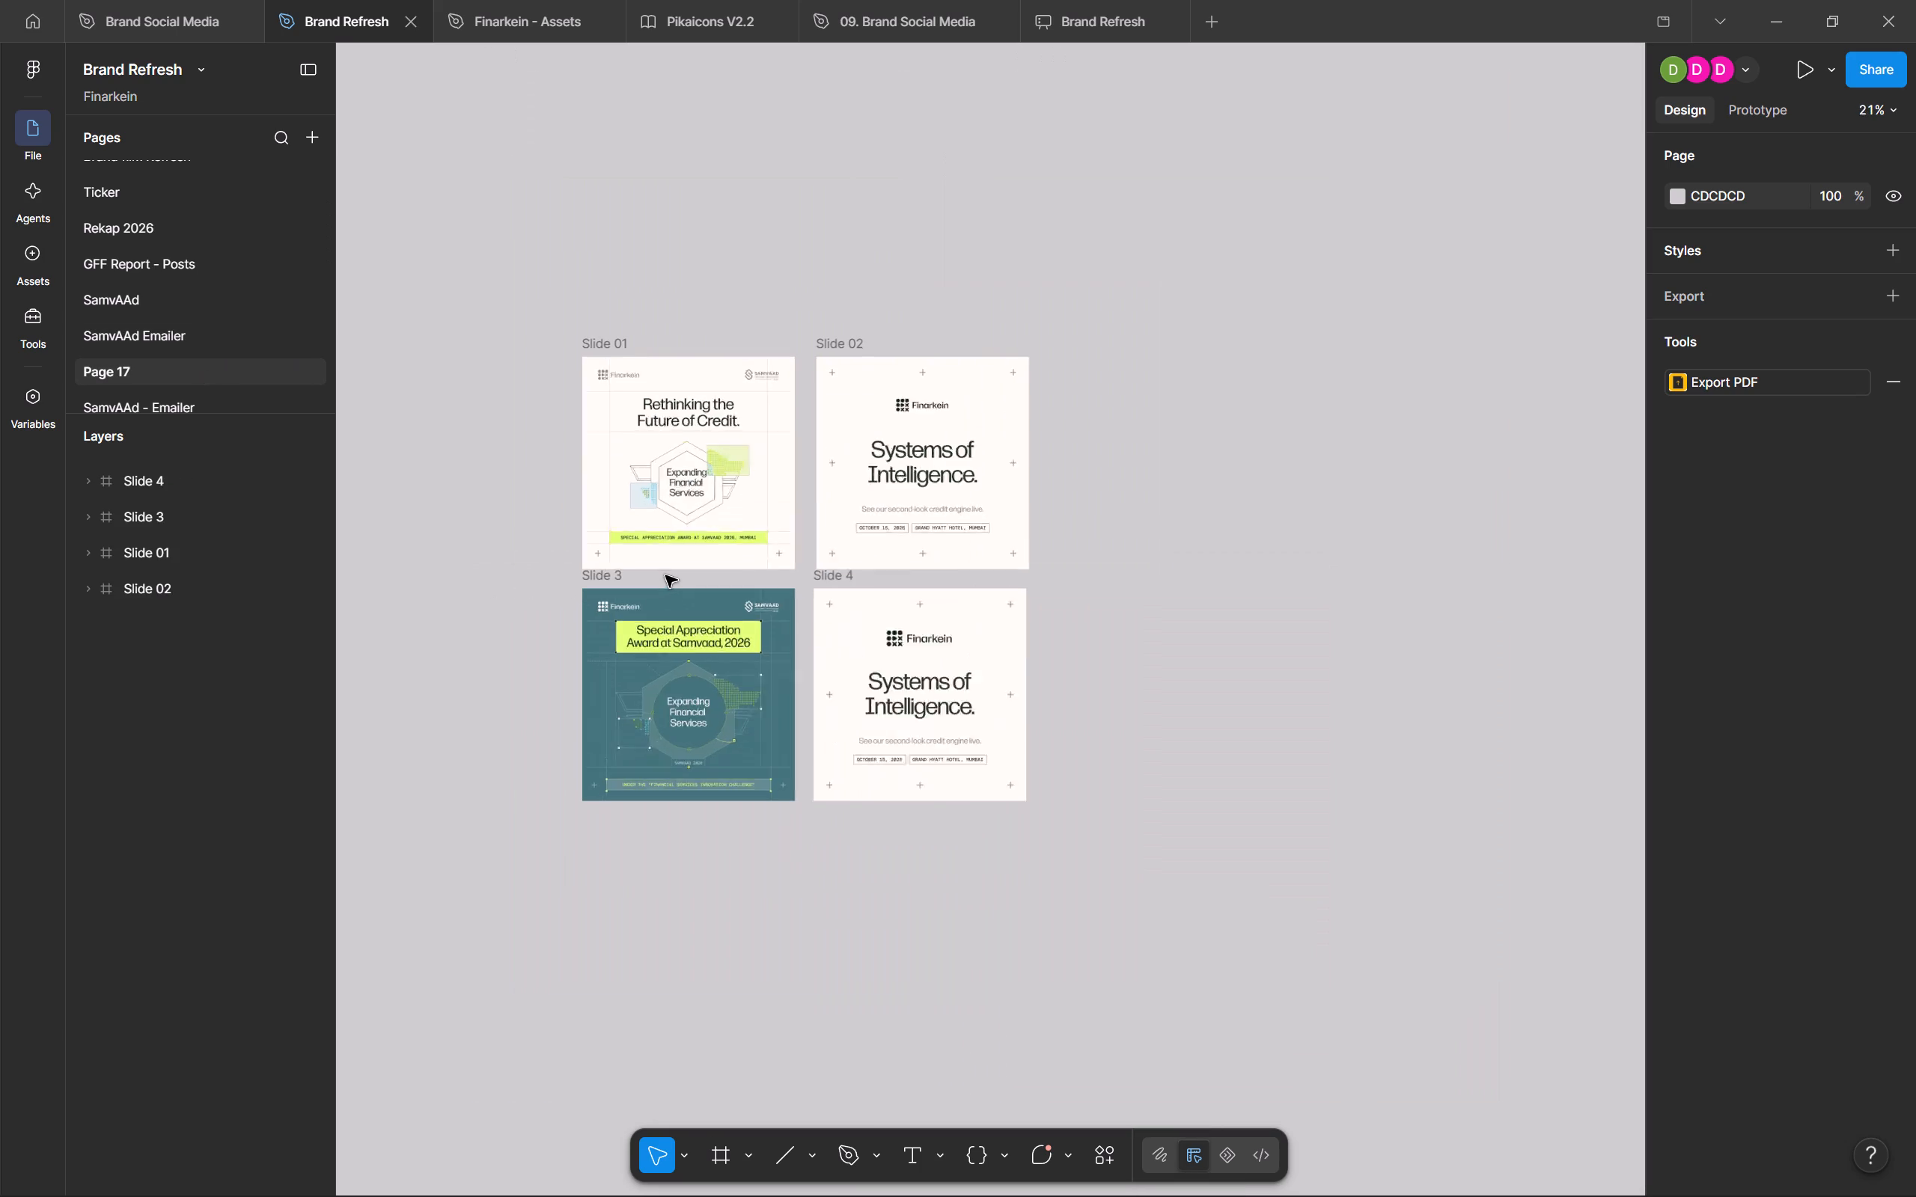
pyautogui.scroll(-1, 212, 343)
pyautogui.click(203, 335)
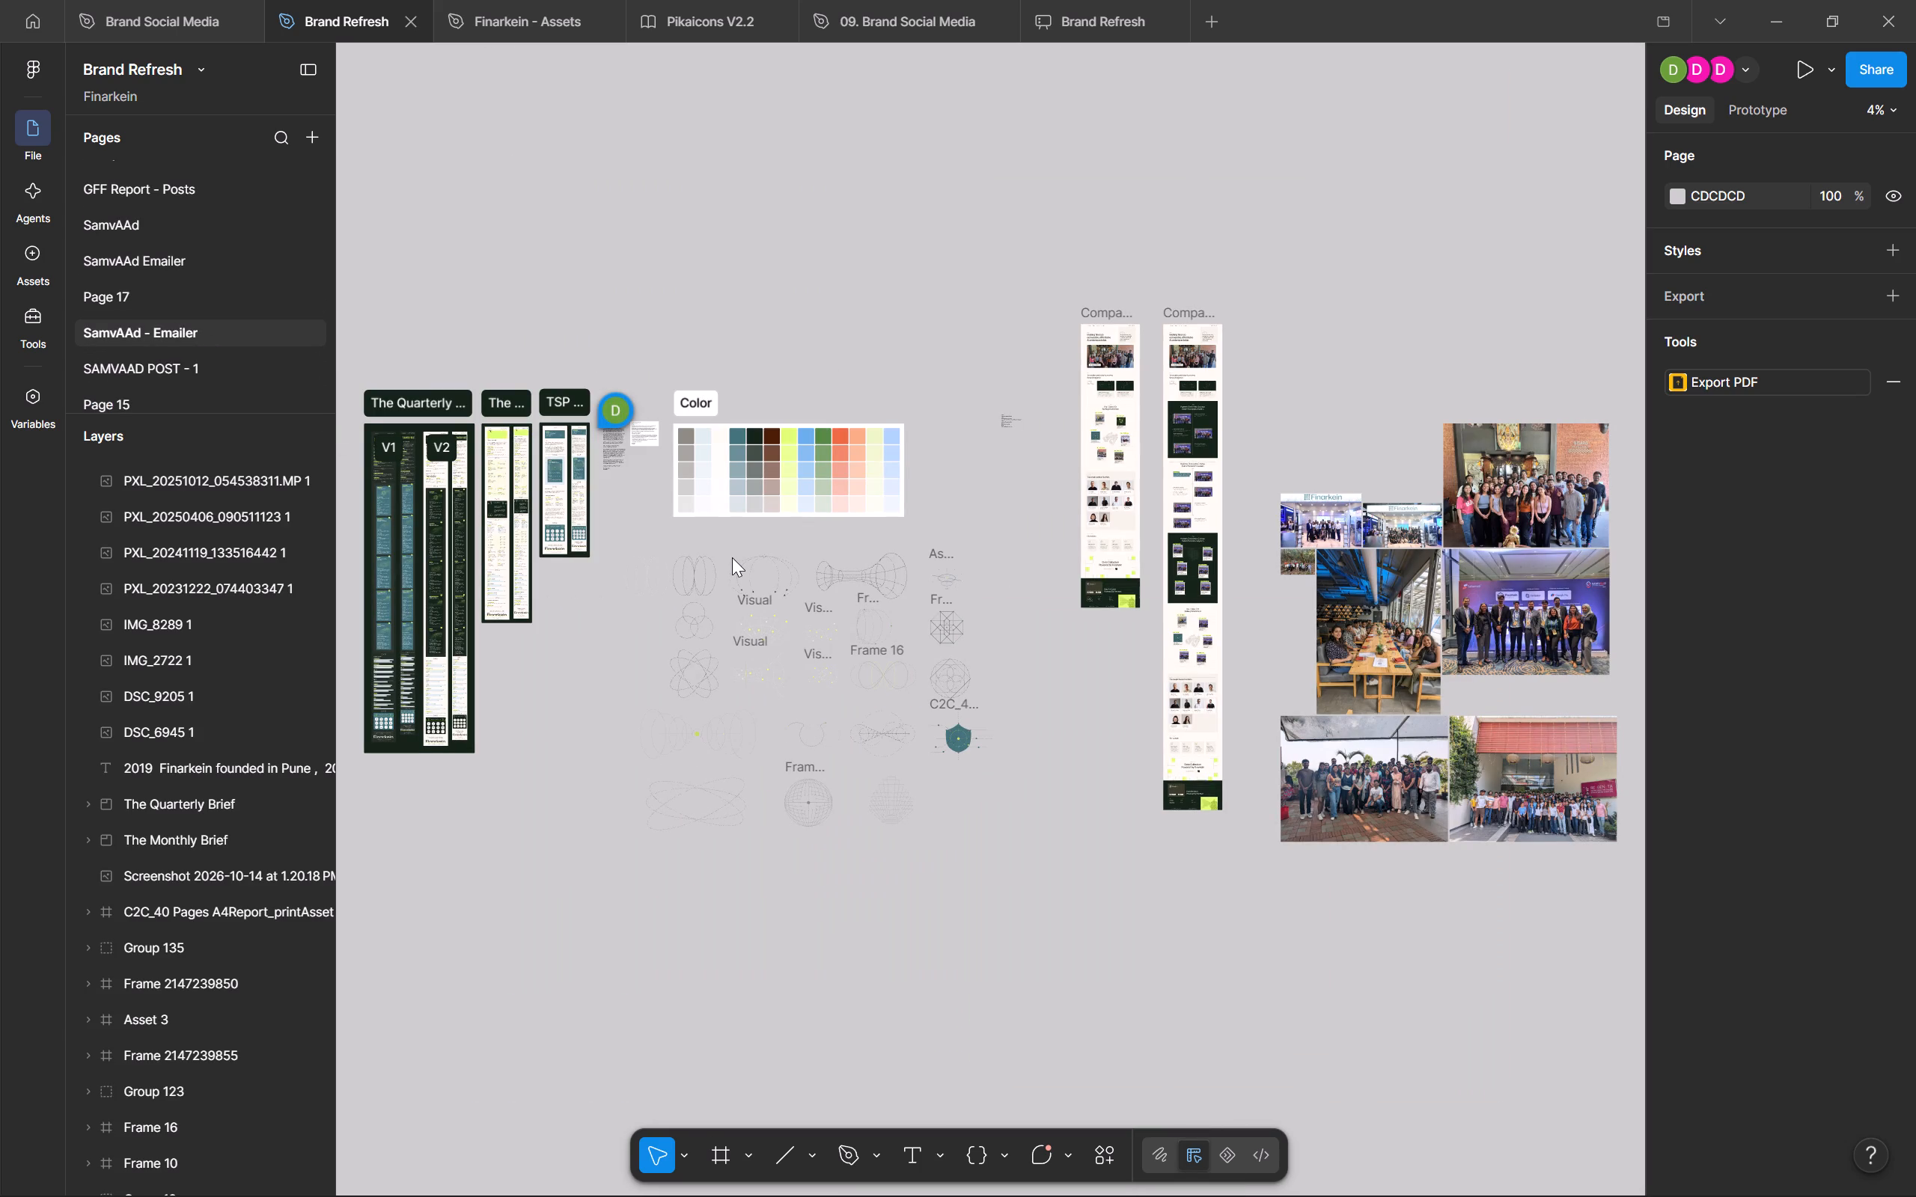
pyautogui.scroll(-1, 248, 394)
pyautogui.click(201, 330)
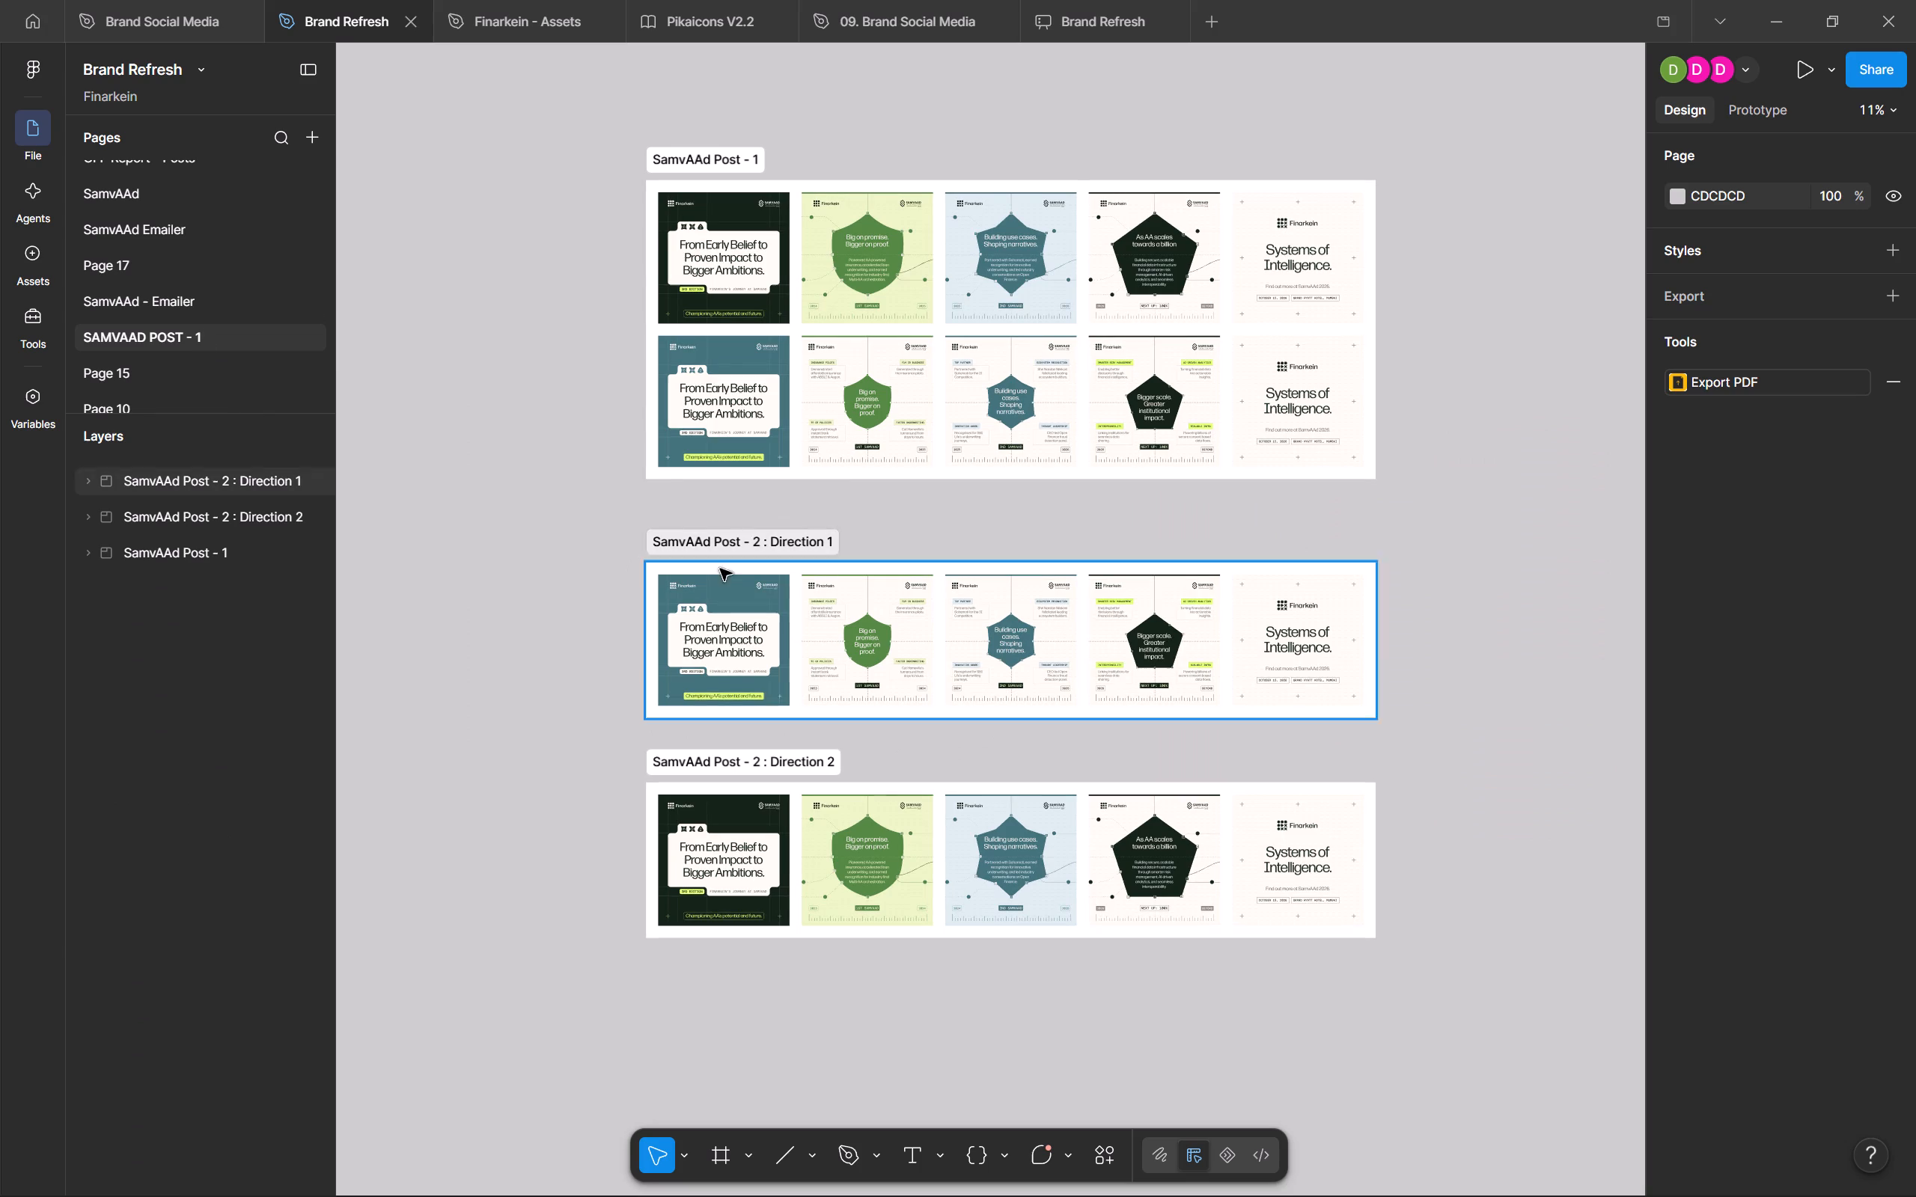
pyautogui.click(250, 379)
pyautogui.scroll(-1, 604, 492)
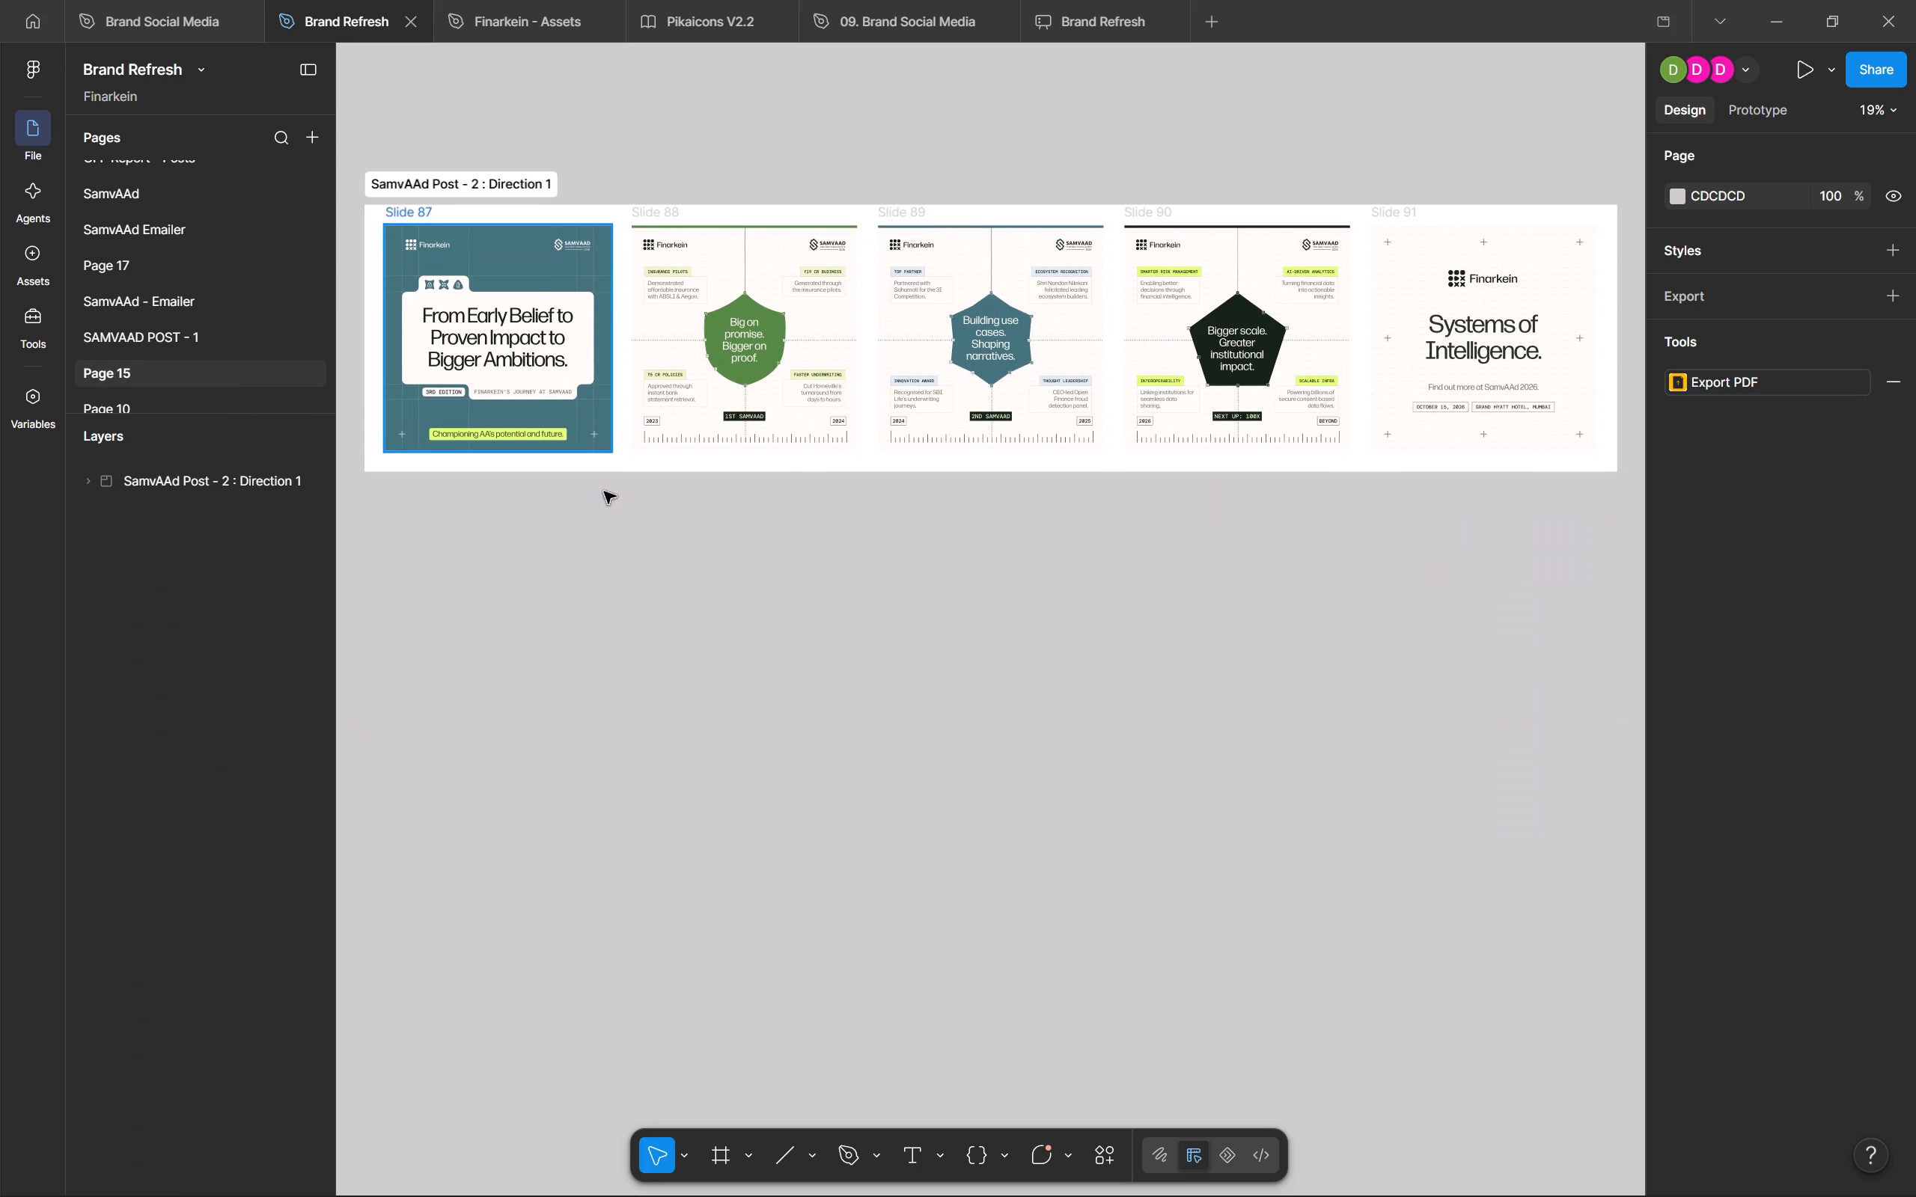
pyautogui.scroll(-1, 273, 323)
pyautogui.scroll(-1, 205, 280)
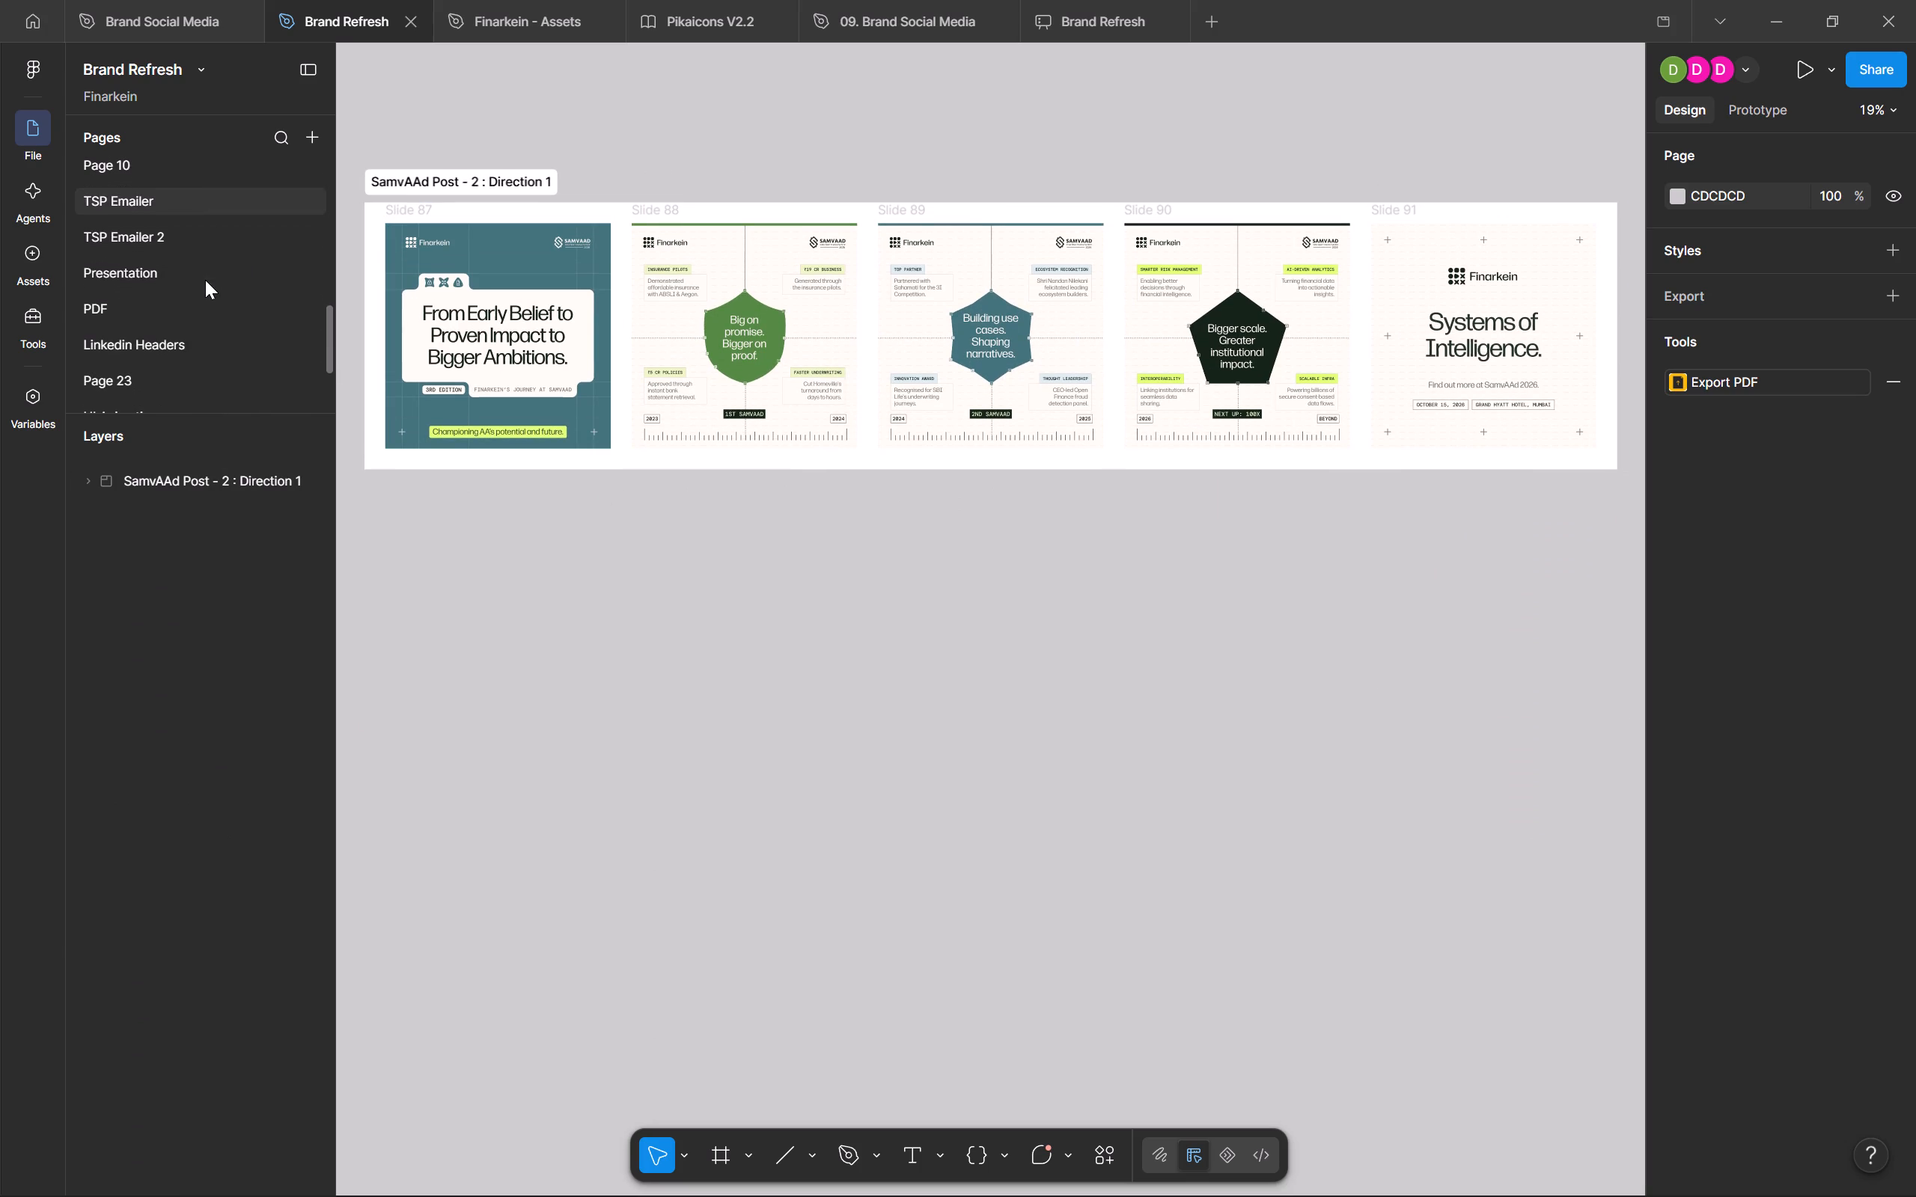
# Examine the Presentation page's slide layouts, looking closely at the early-results designs on Slide 19 and Slide 21.
pyautogui.click(185, 272)
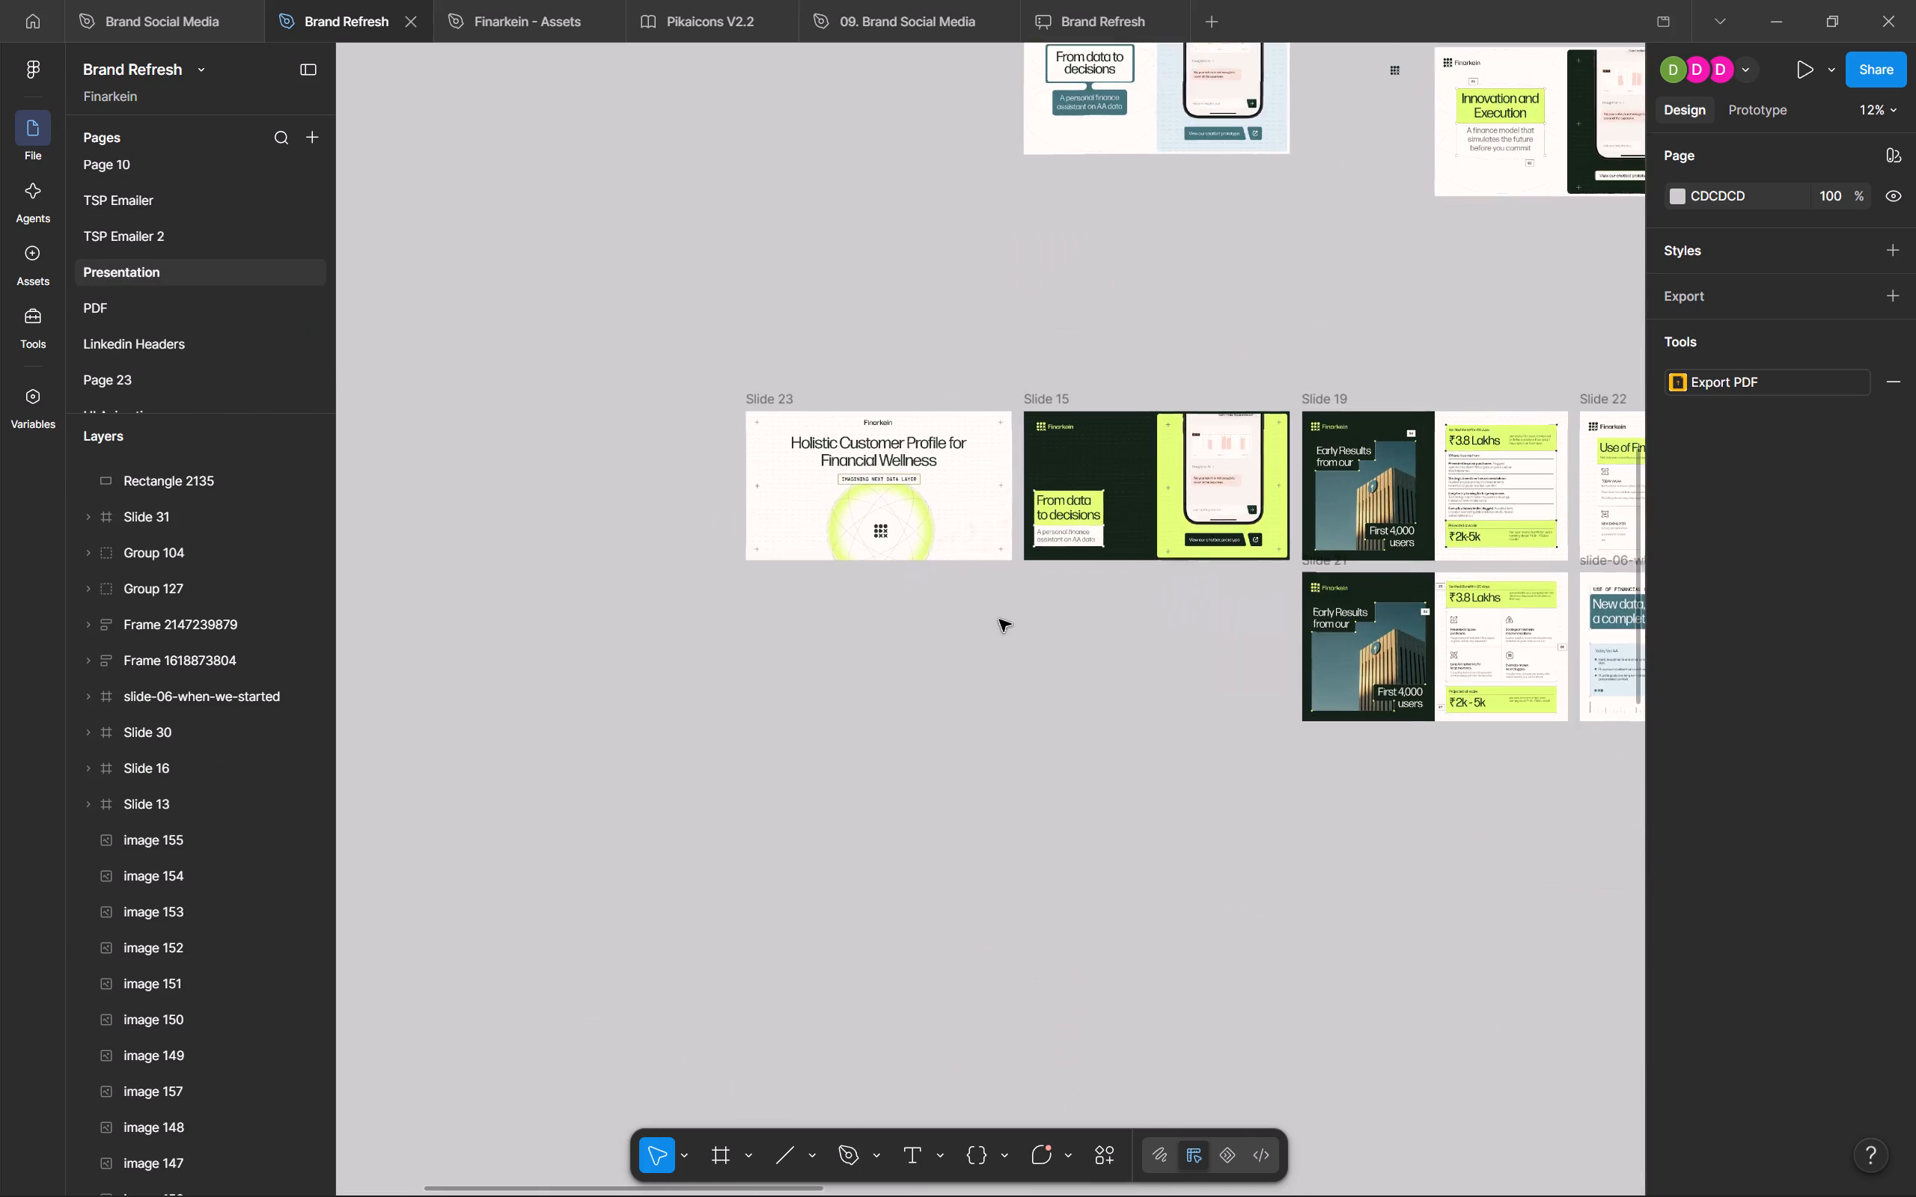
pyautogui.hscroll(-2, 999, 619)
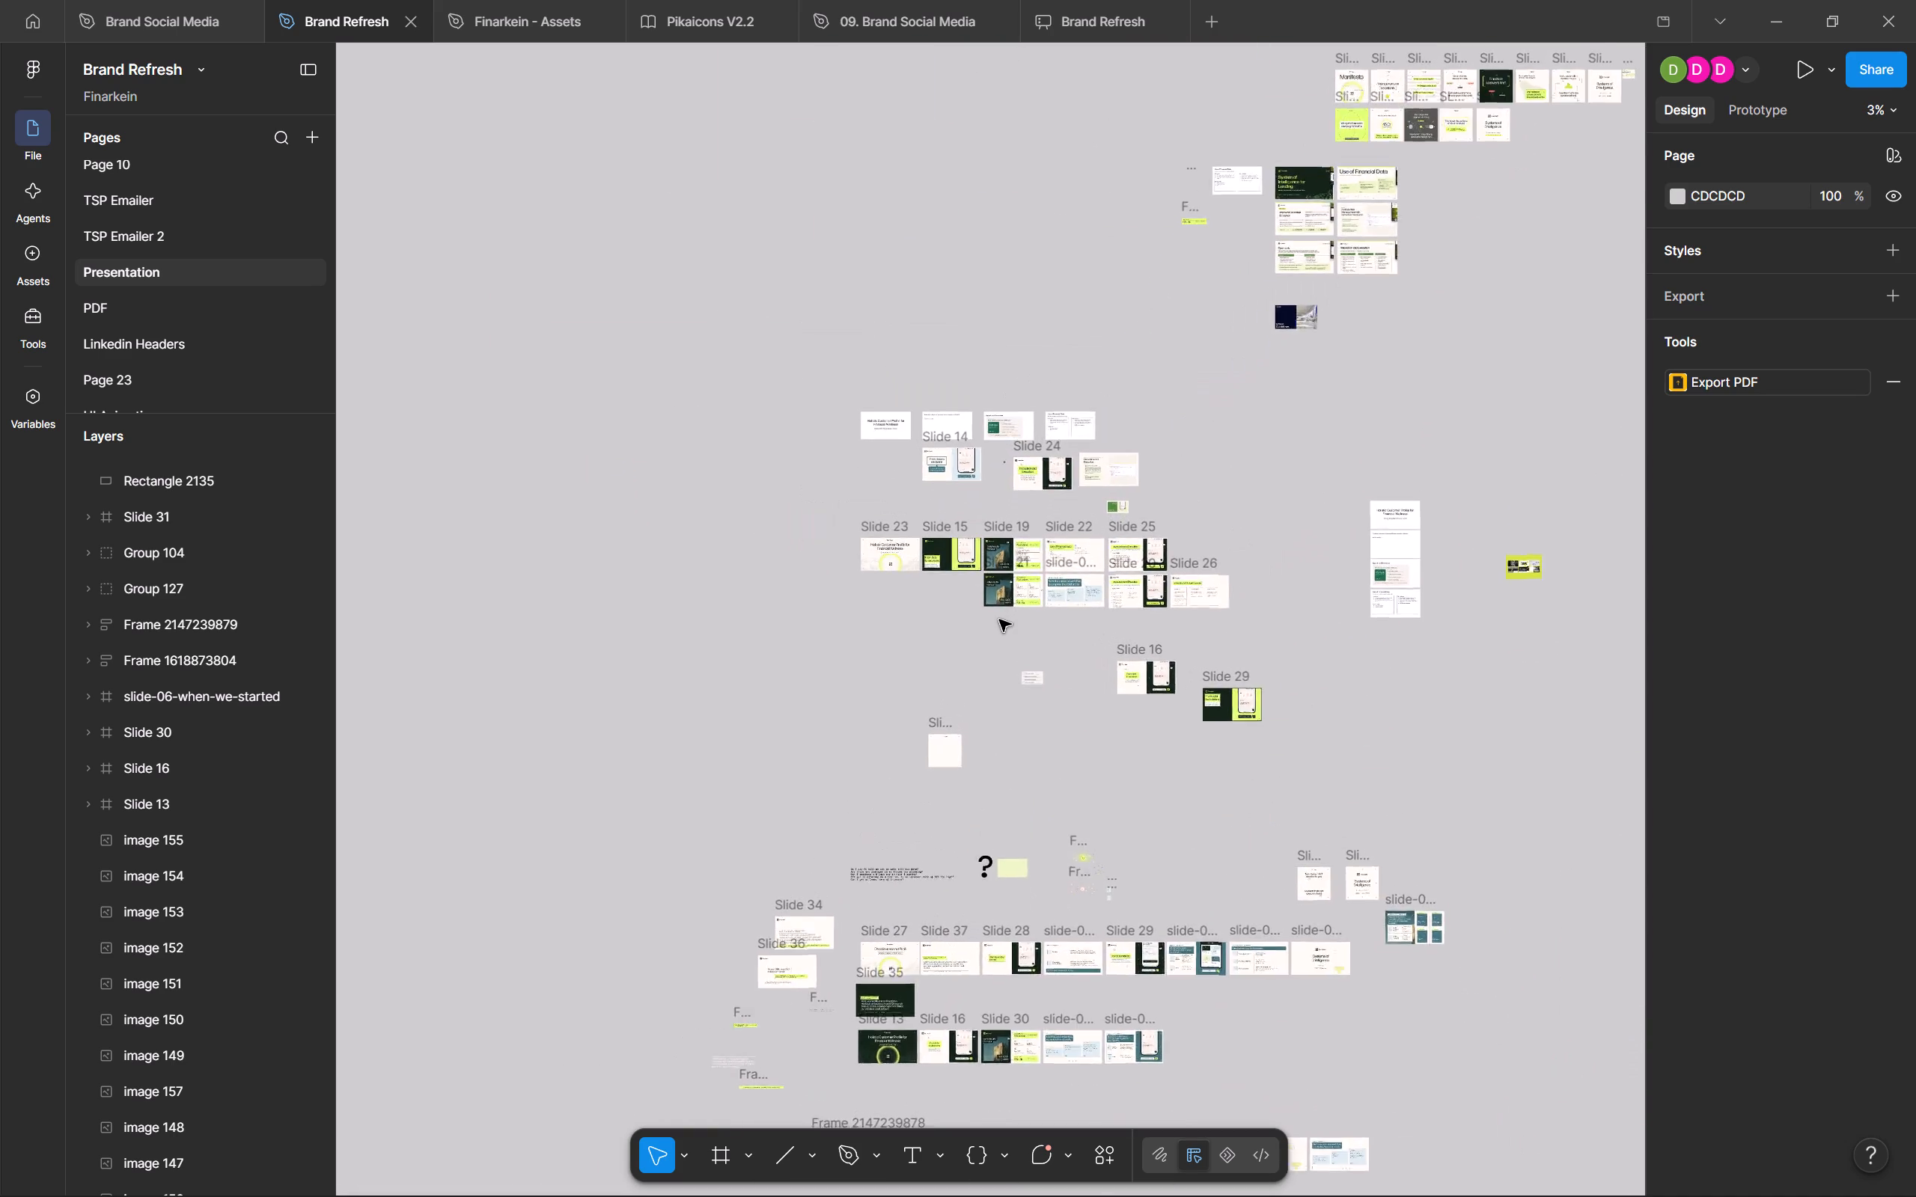
pyautogui.scroll(-2, 999, 619)
pyautogui.scroll(3, 999, 619)
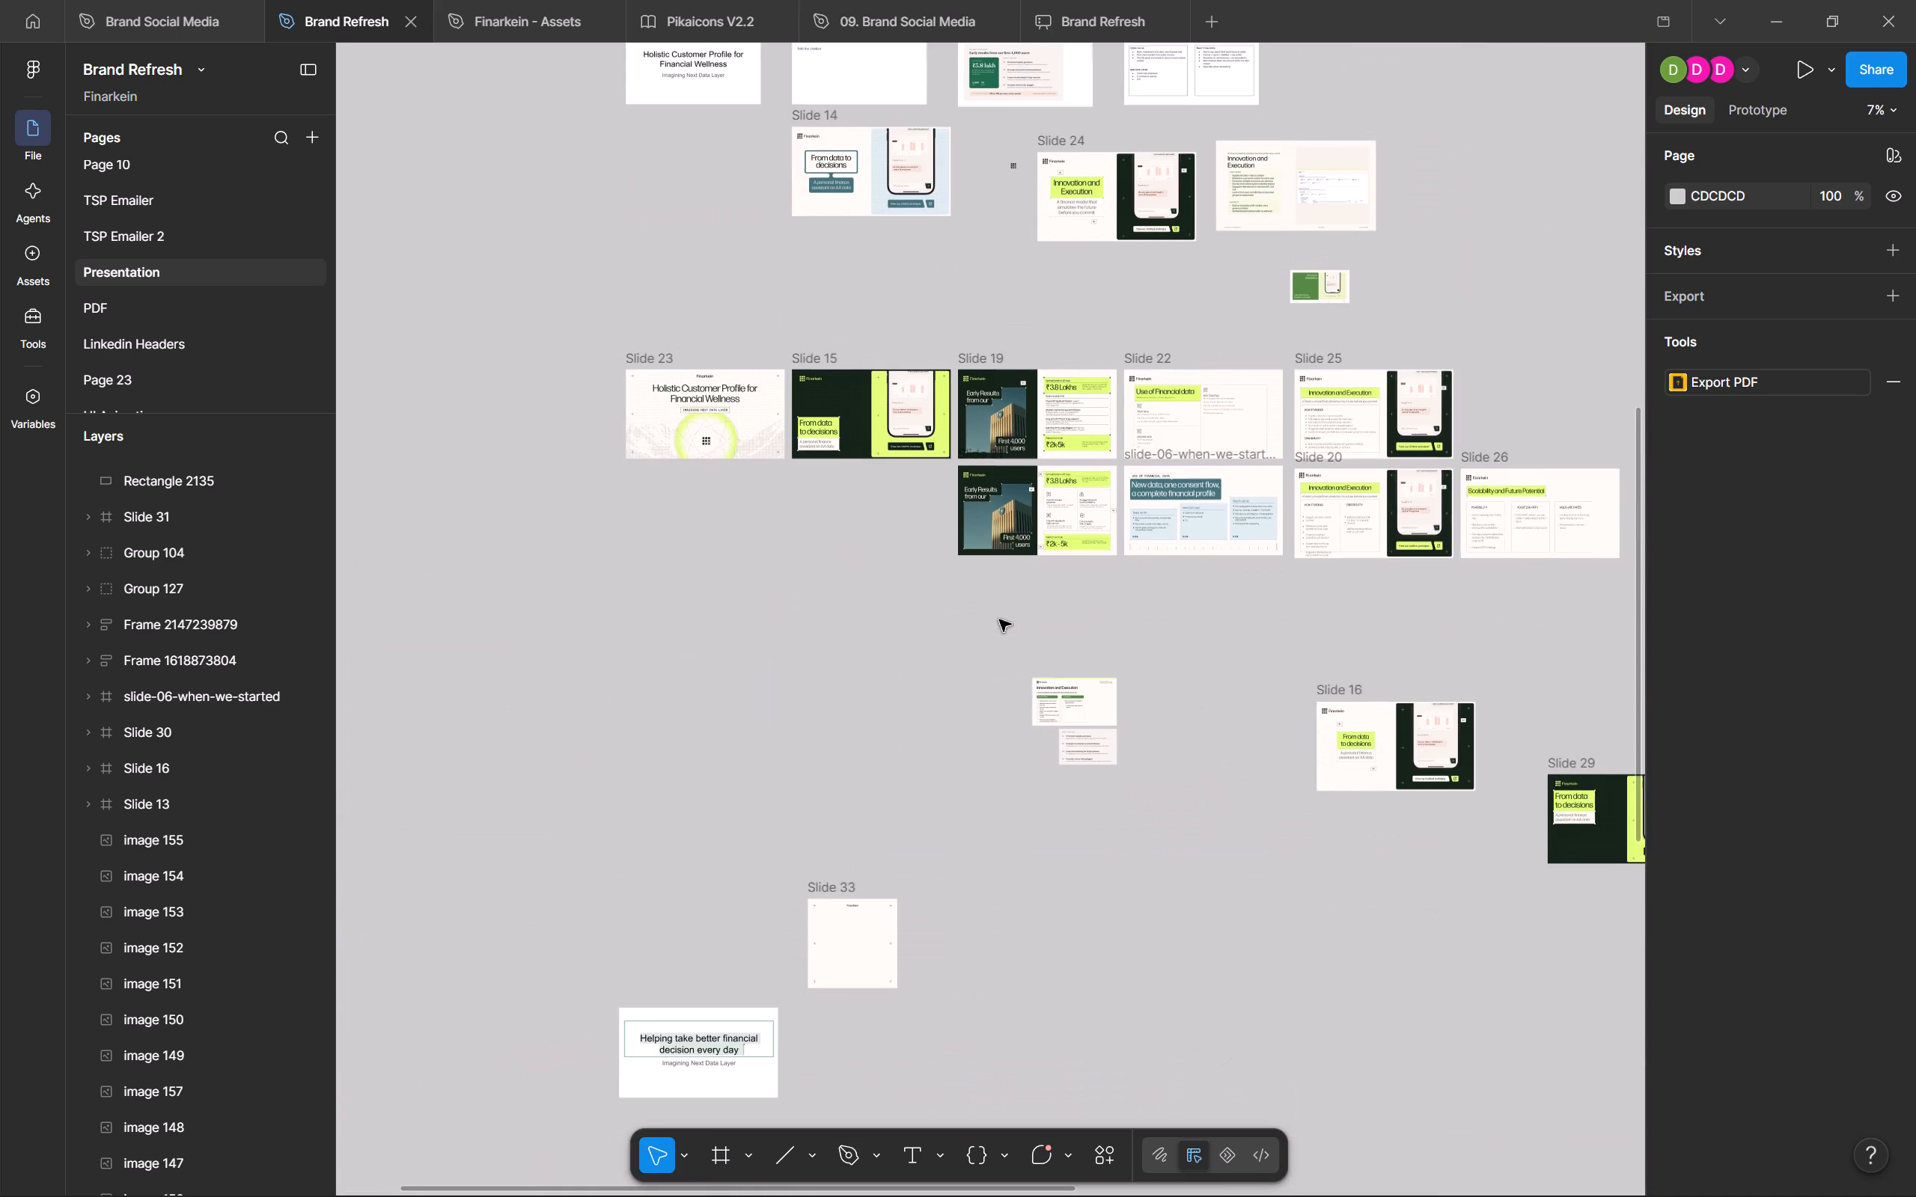
pyautogui.scroll(1, 999, 619)
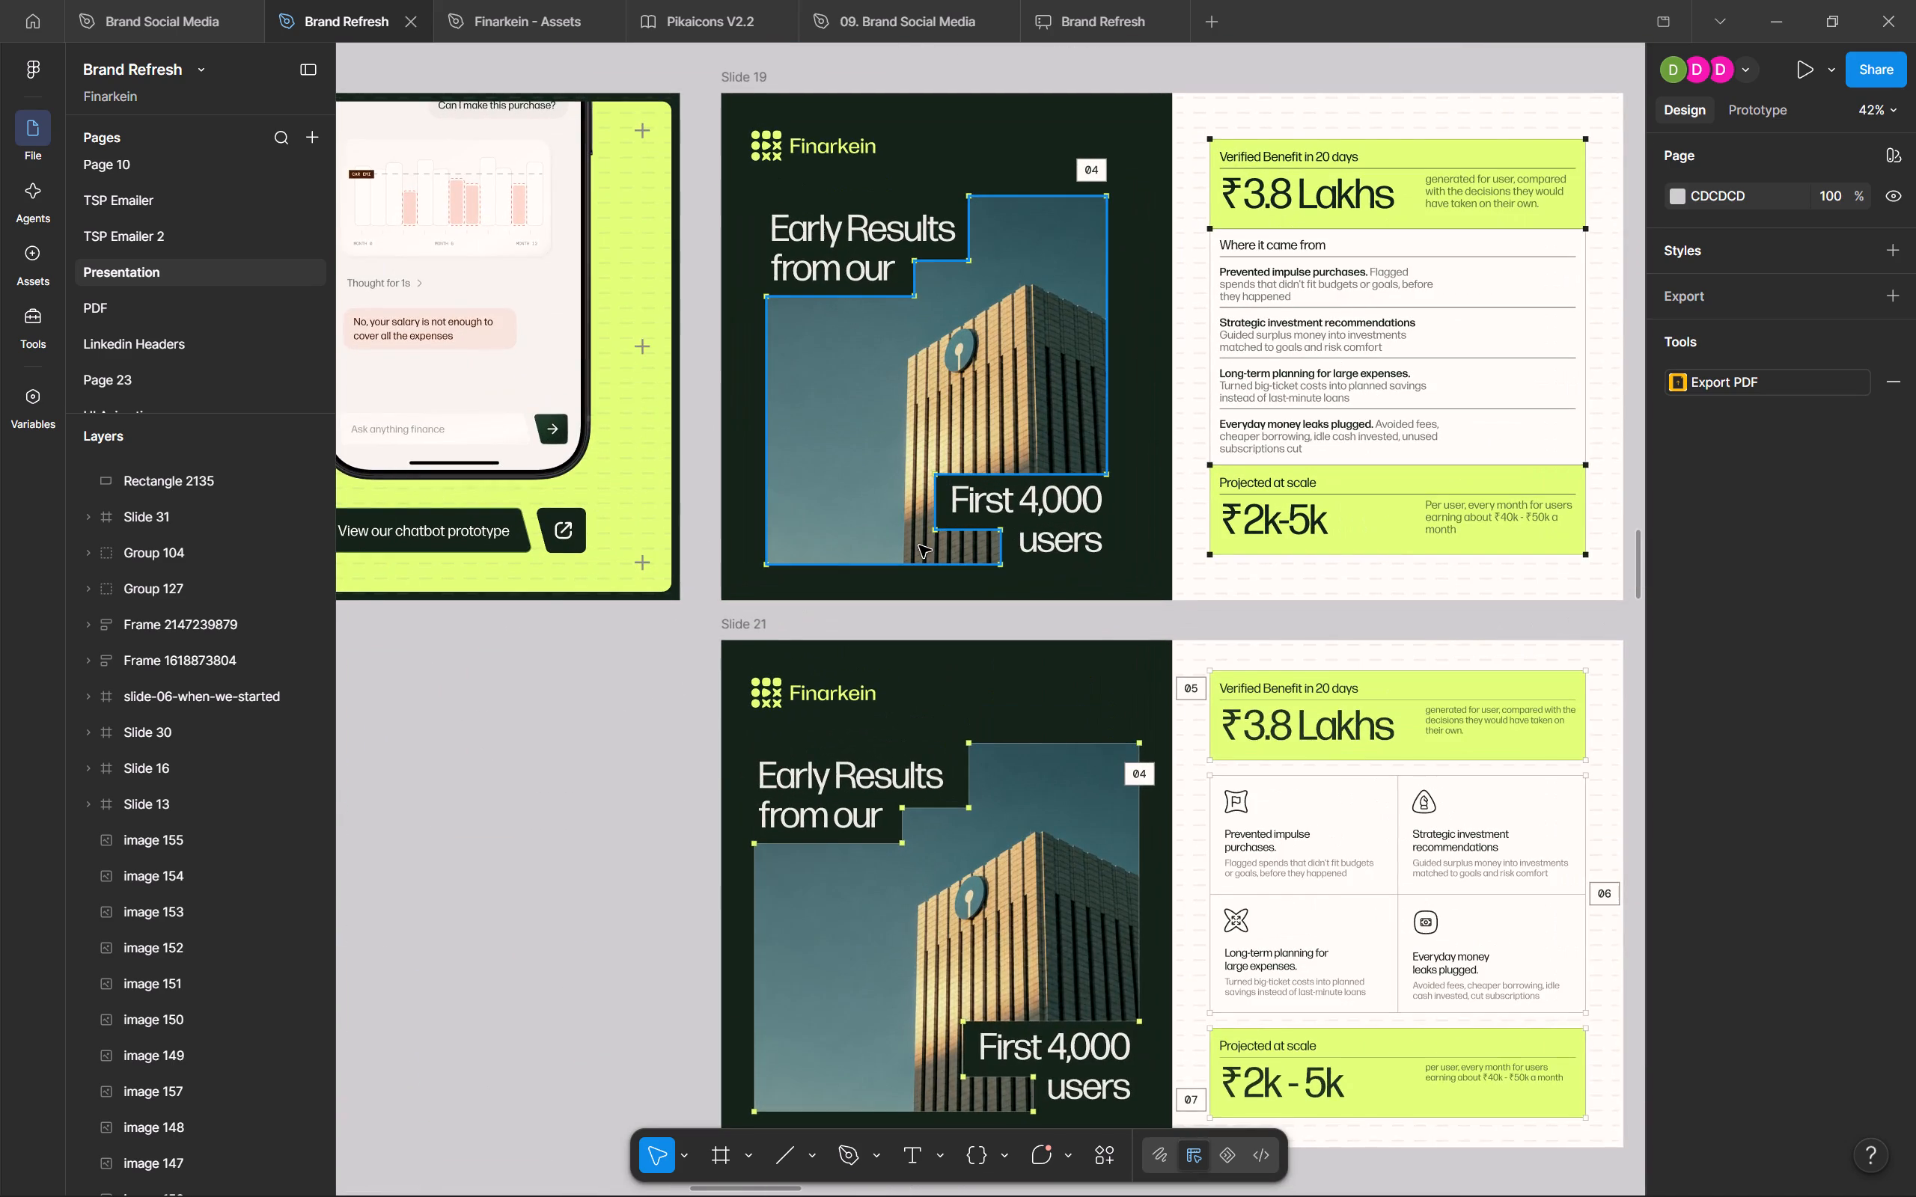
pyautogui.scroll(2, 919, 545)
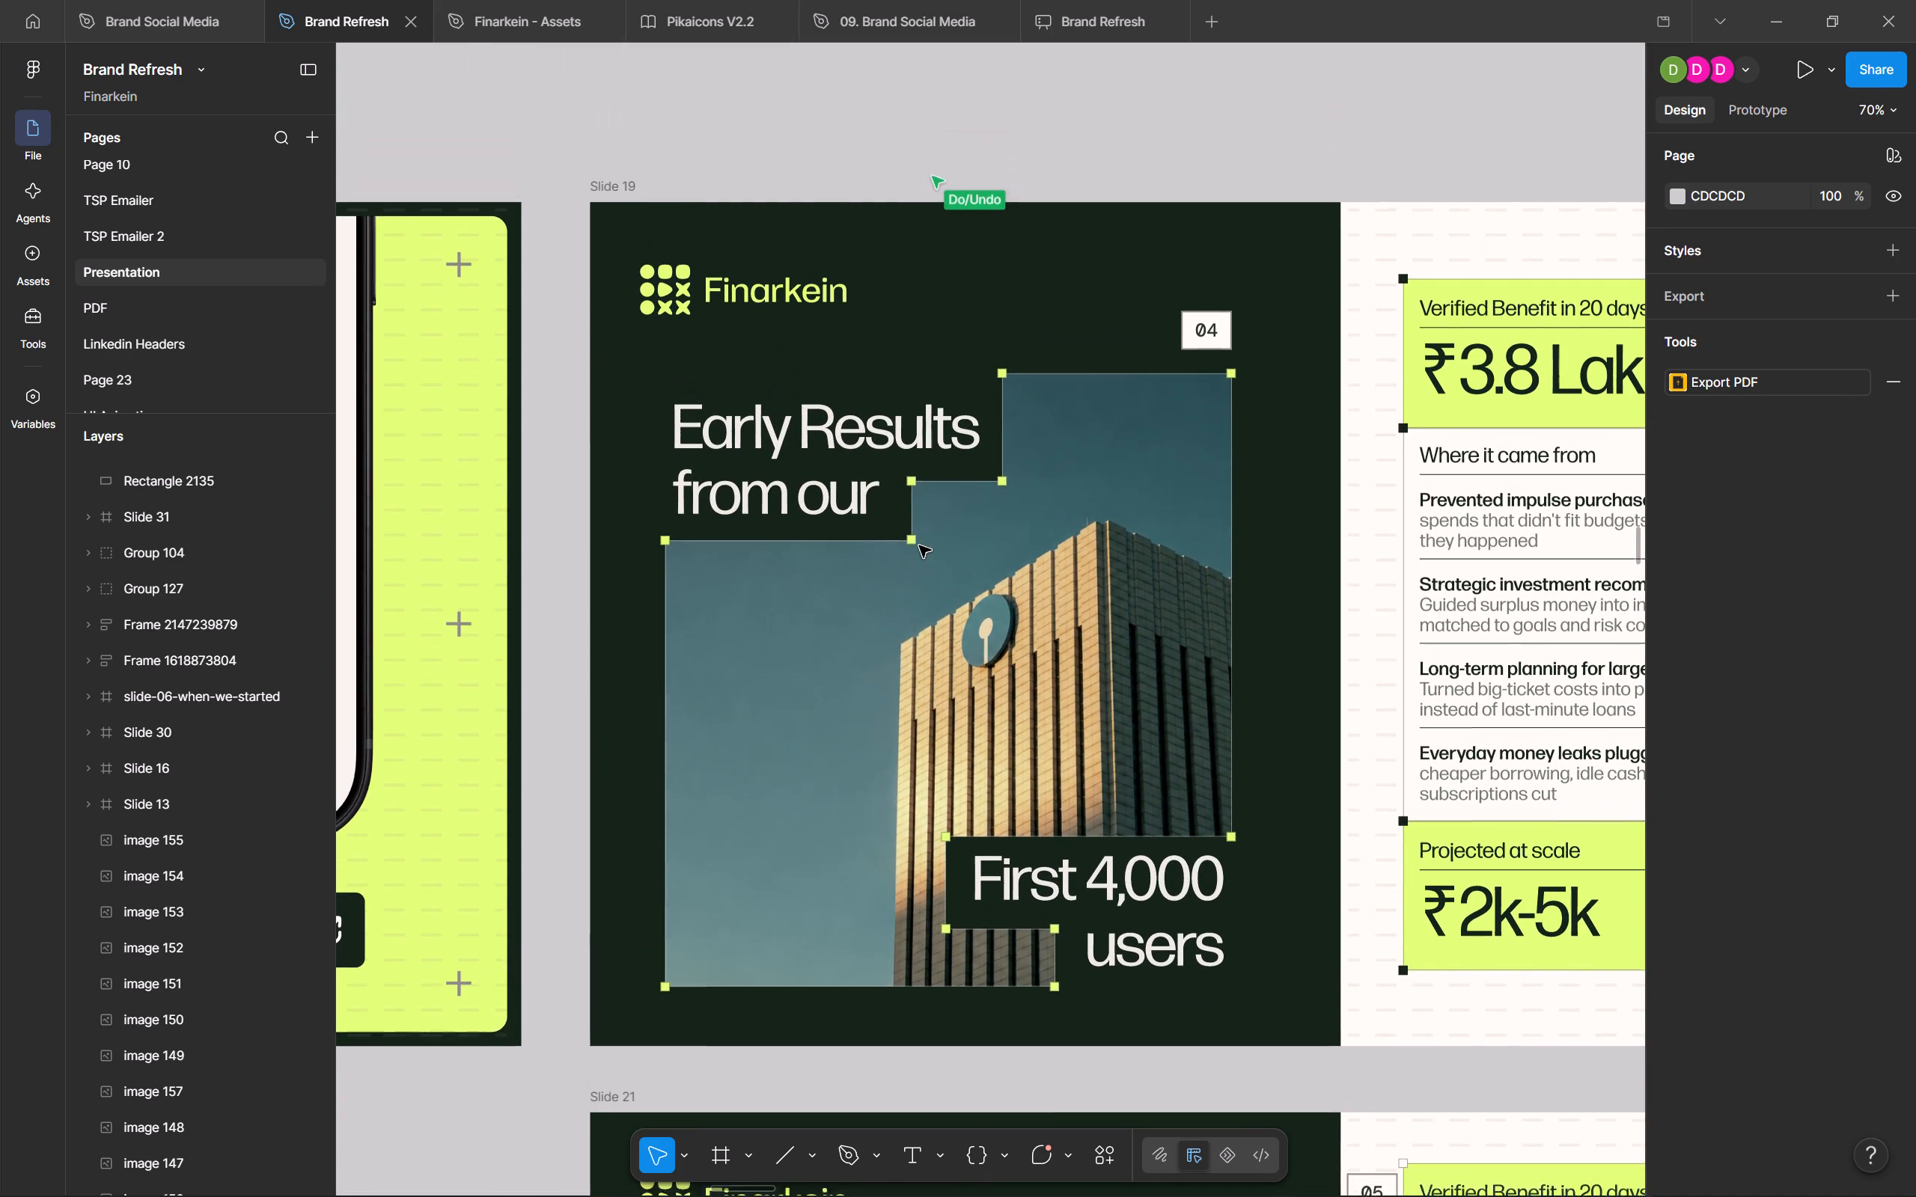
pyautogui.moveTo(1328, 1093); pyautogui.dragTo(581, 165)
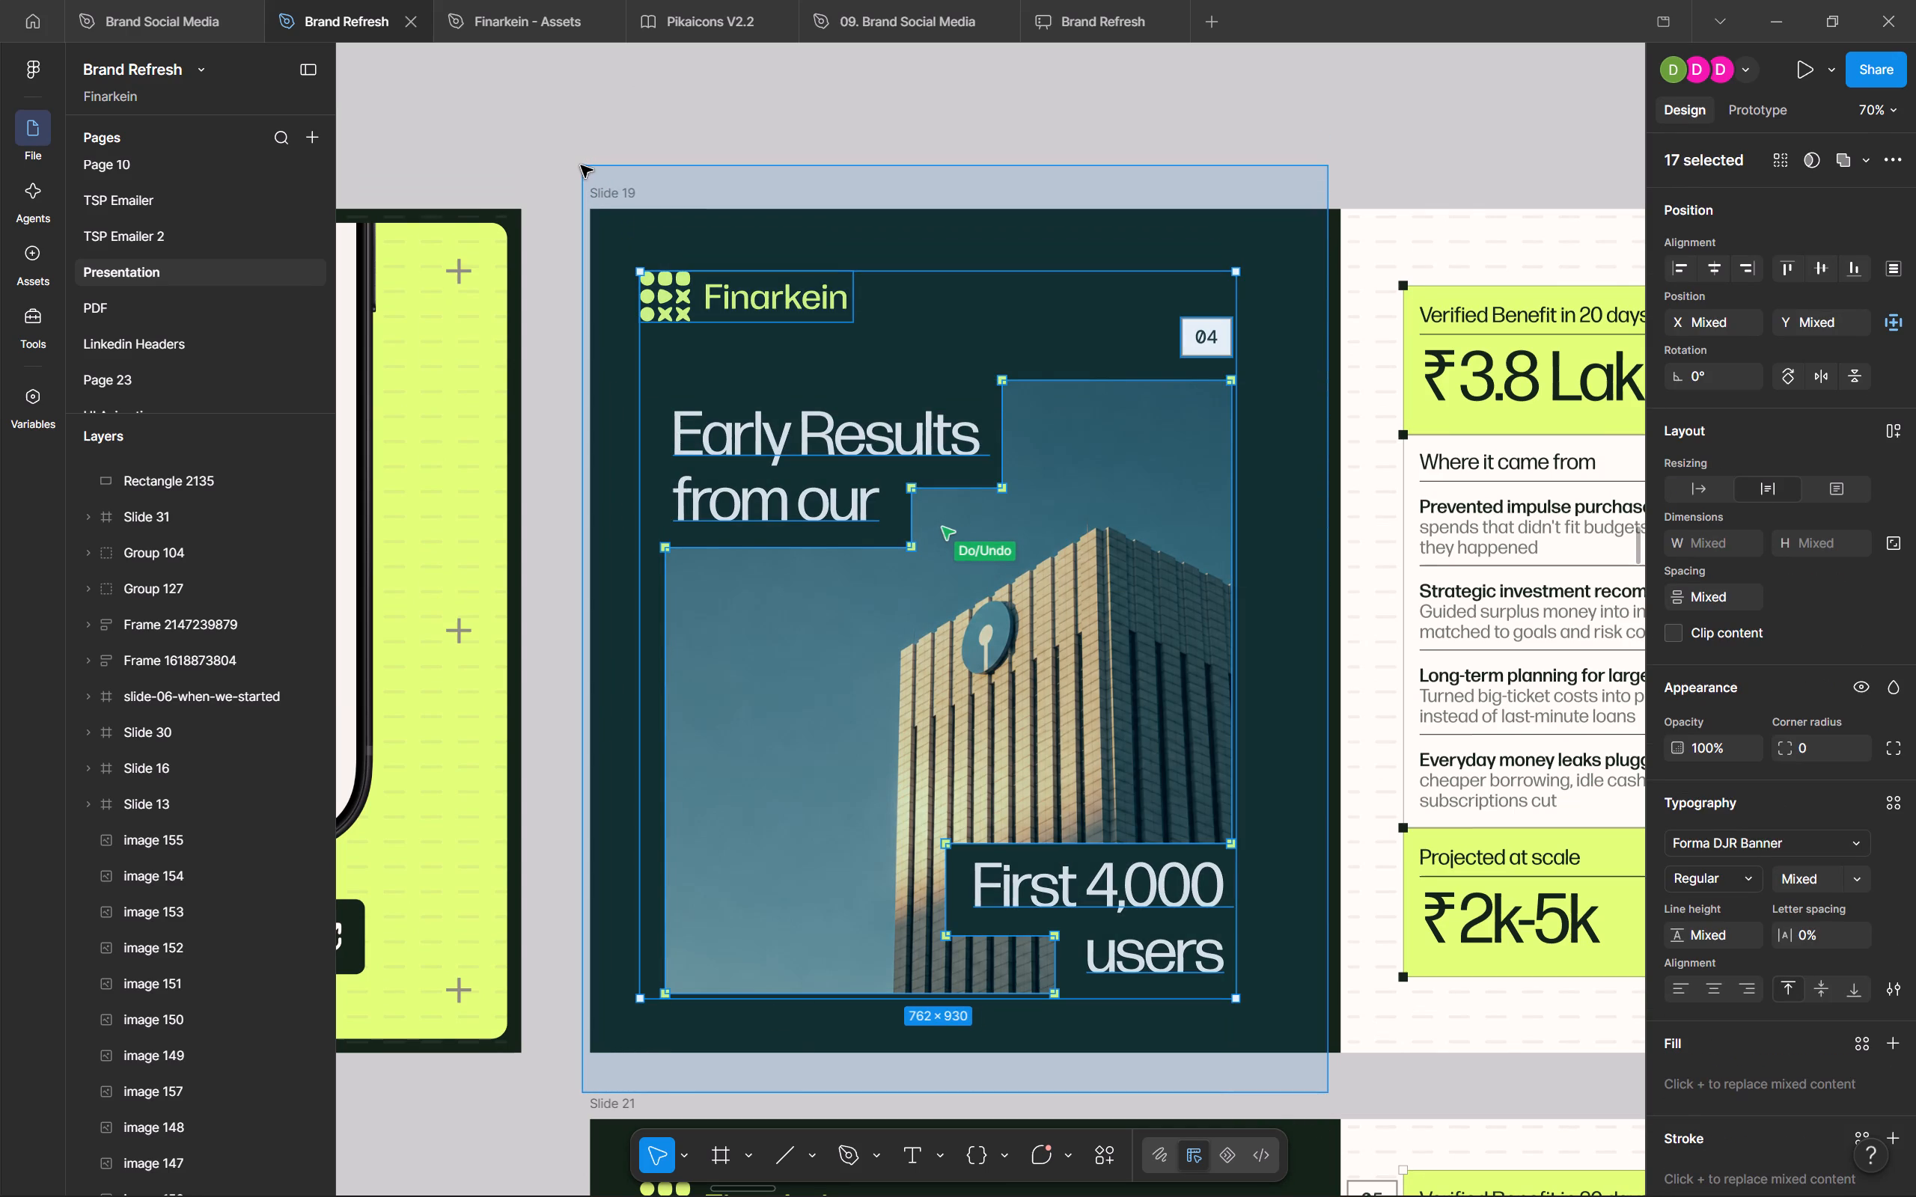
pyautogui.moveTo(581, 165); pyautogui.dragTo(1266, 1068)
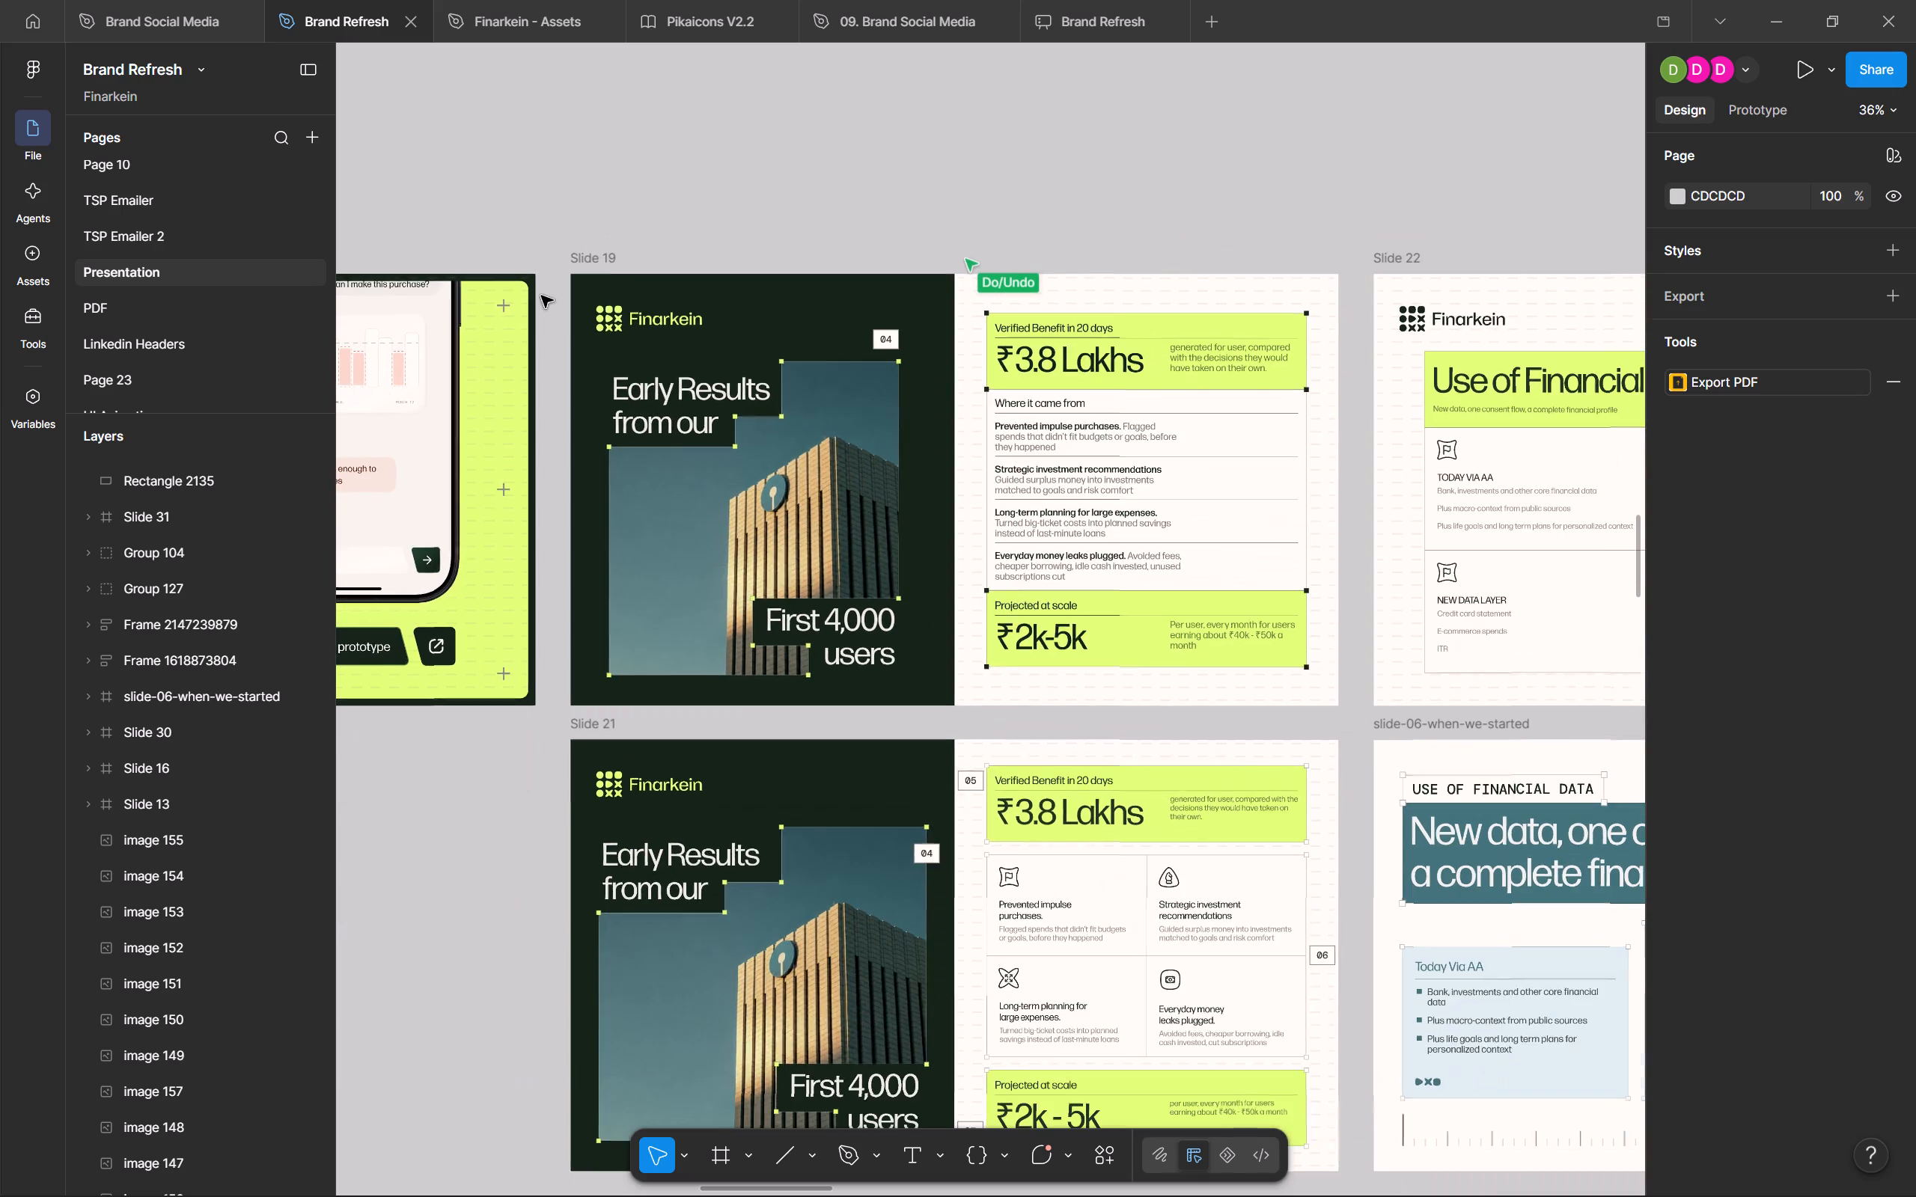
pyautogui.scroll(-1, 541, 296)
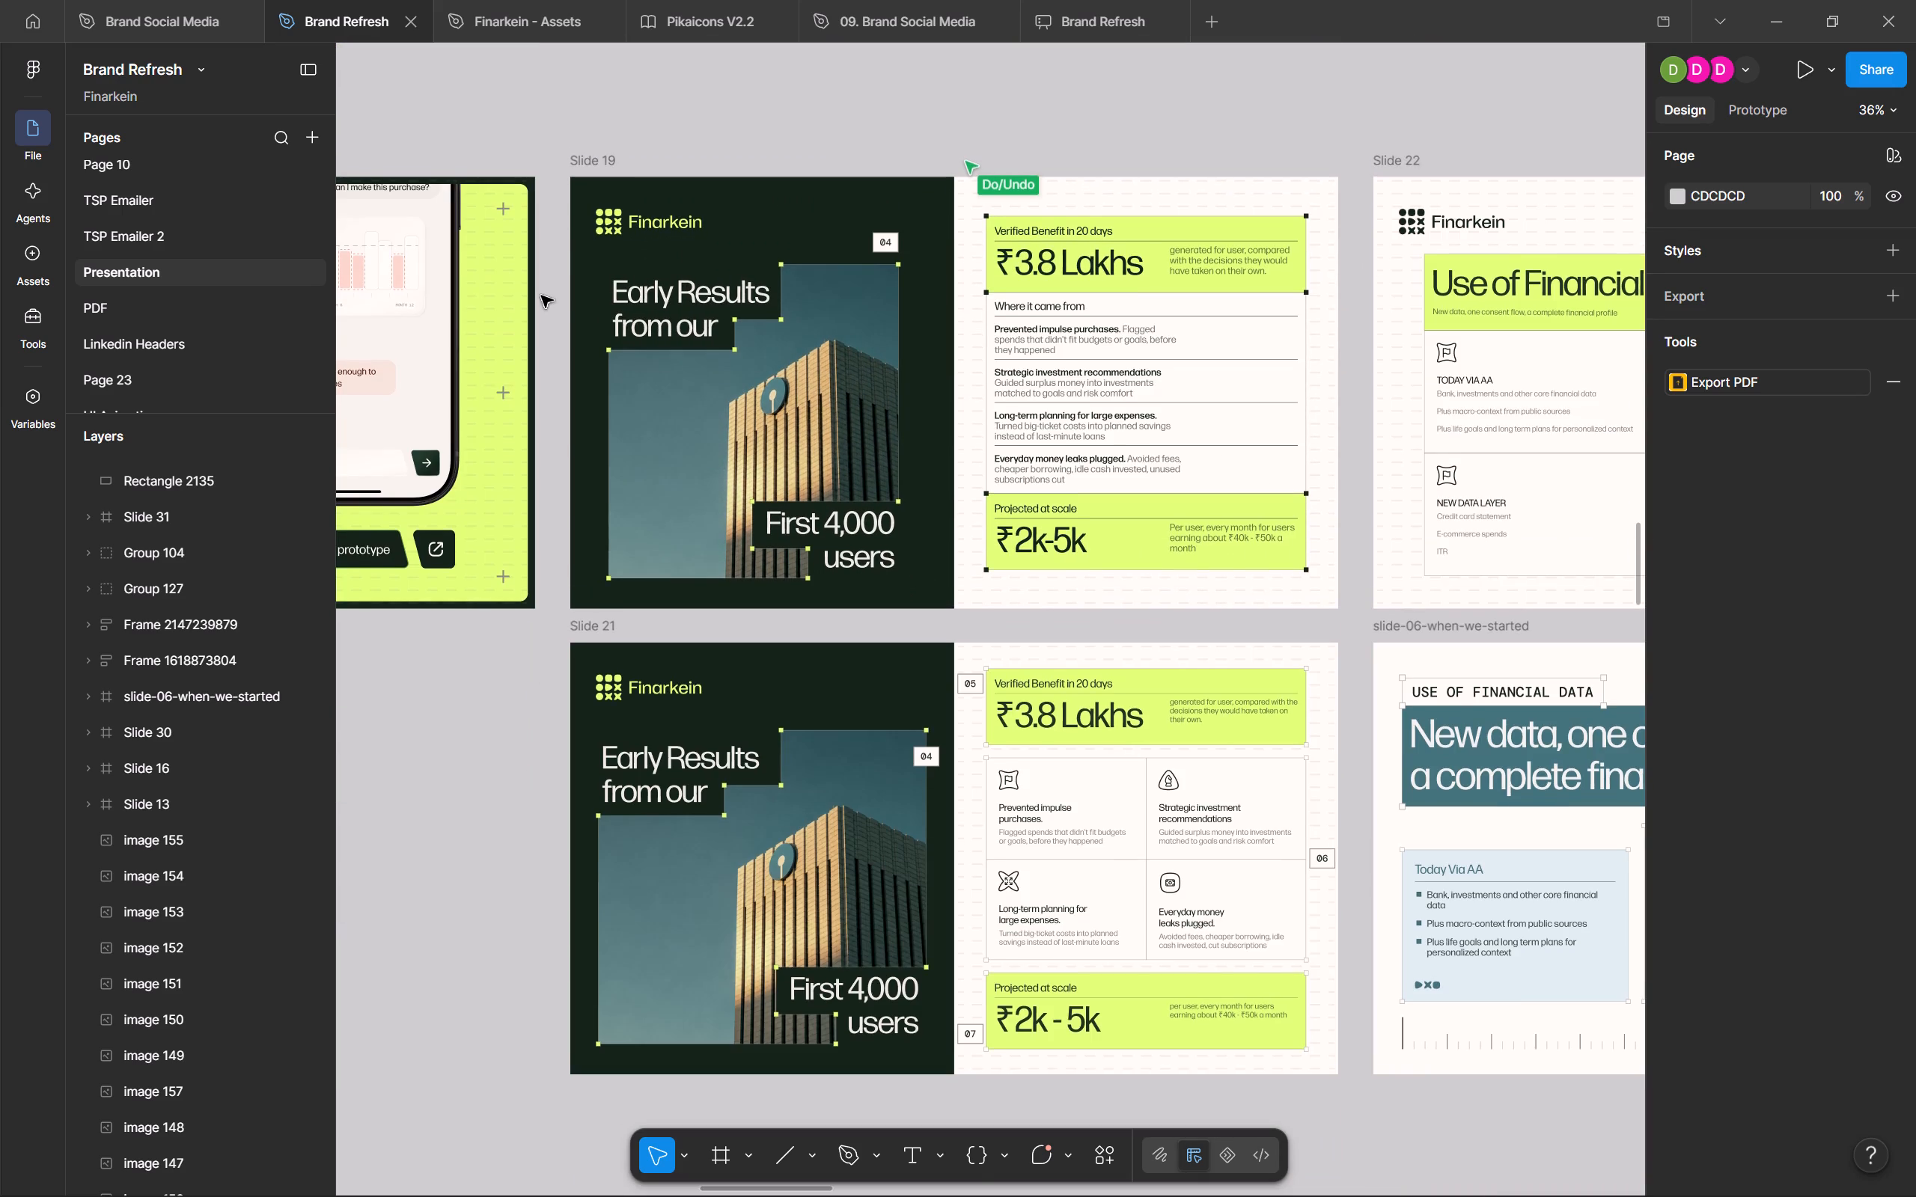
pyautogui.scroll(1, 541, 296)
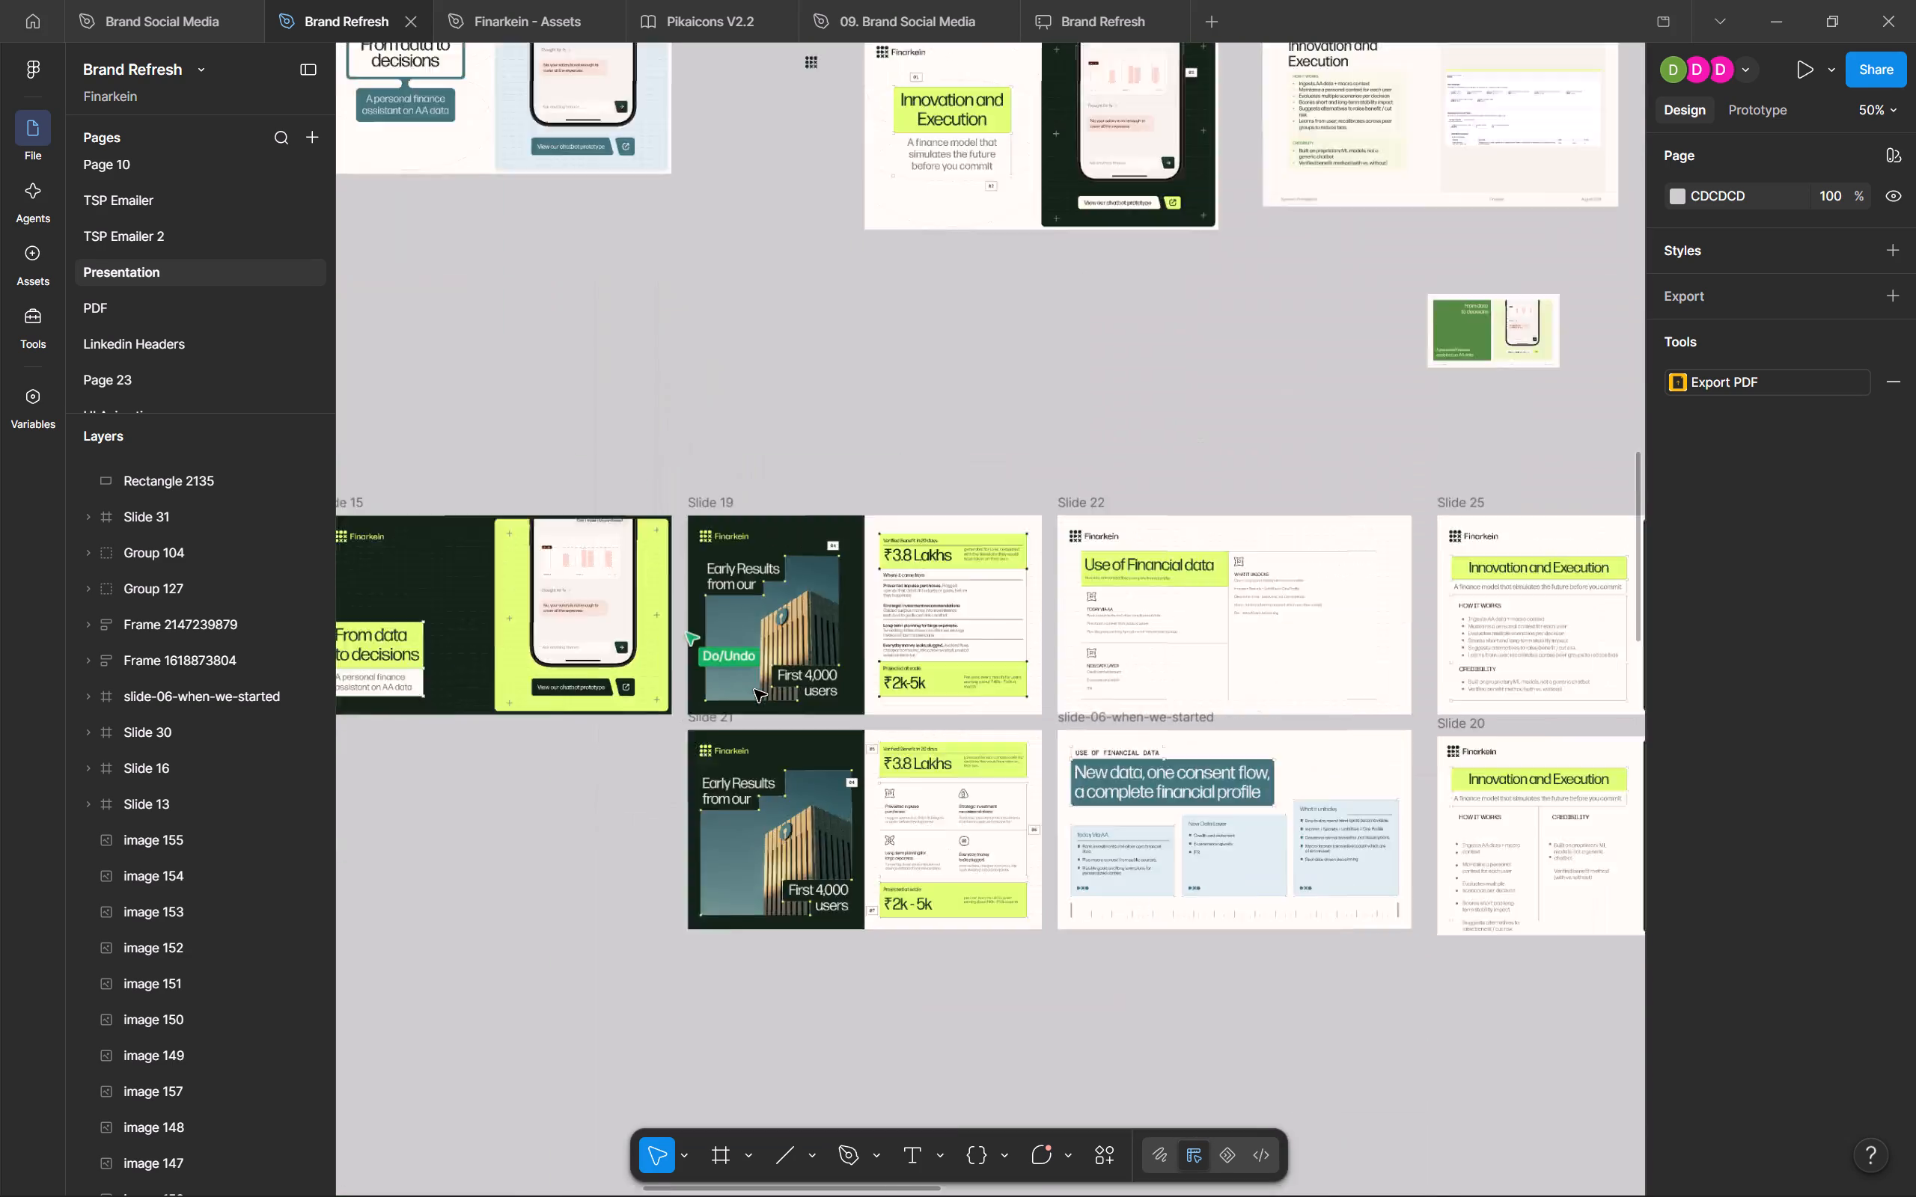
pyautogui.scroll(-1, 751, 681)
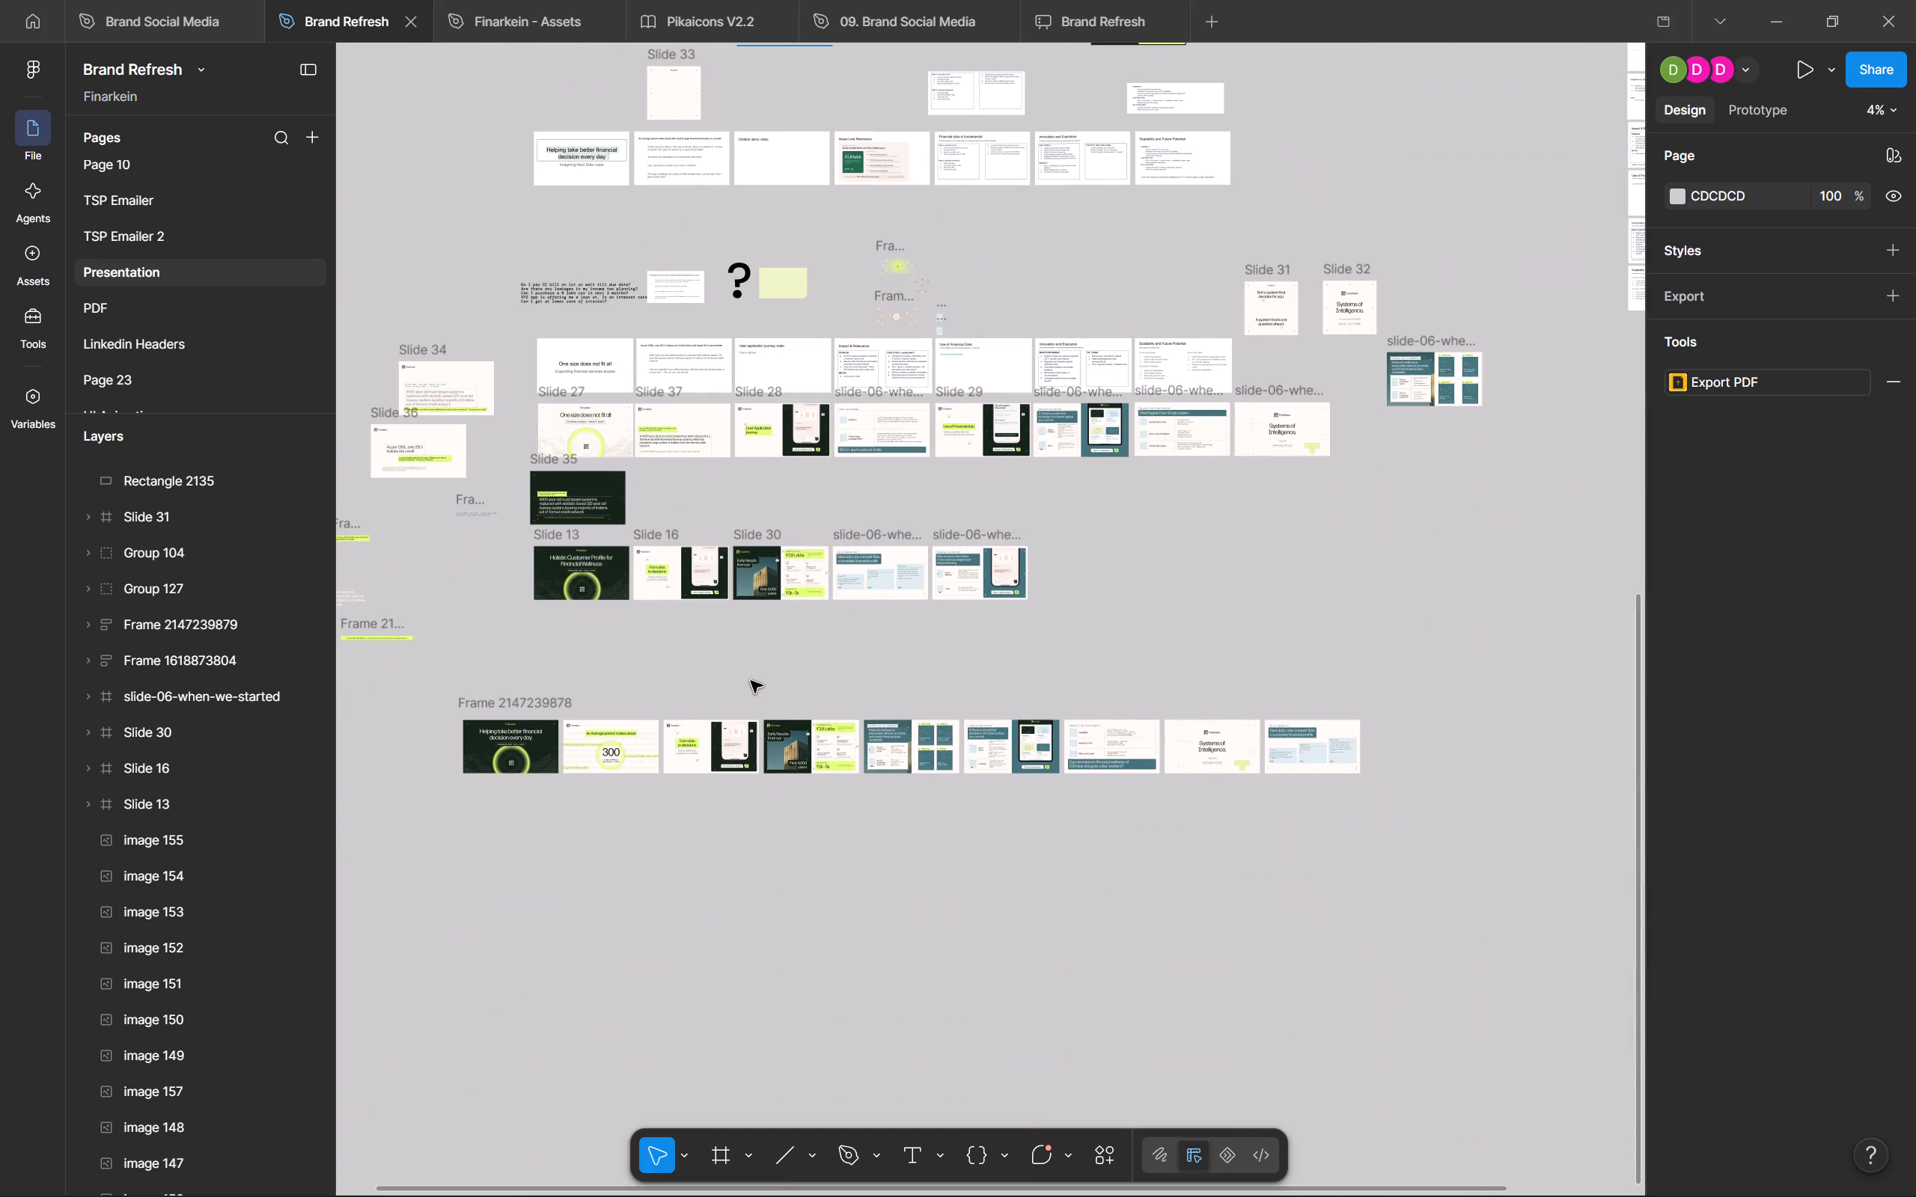
pyautogui.scroll(-1, 751, 681)
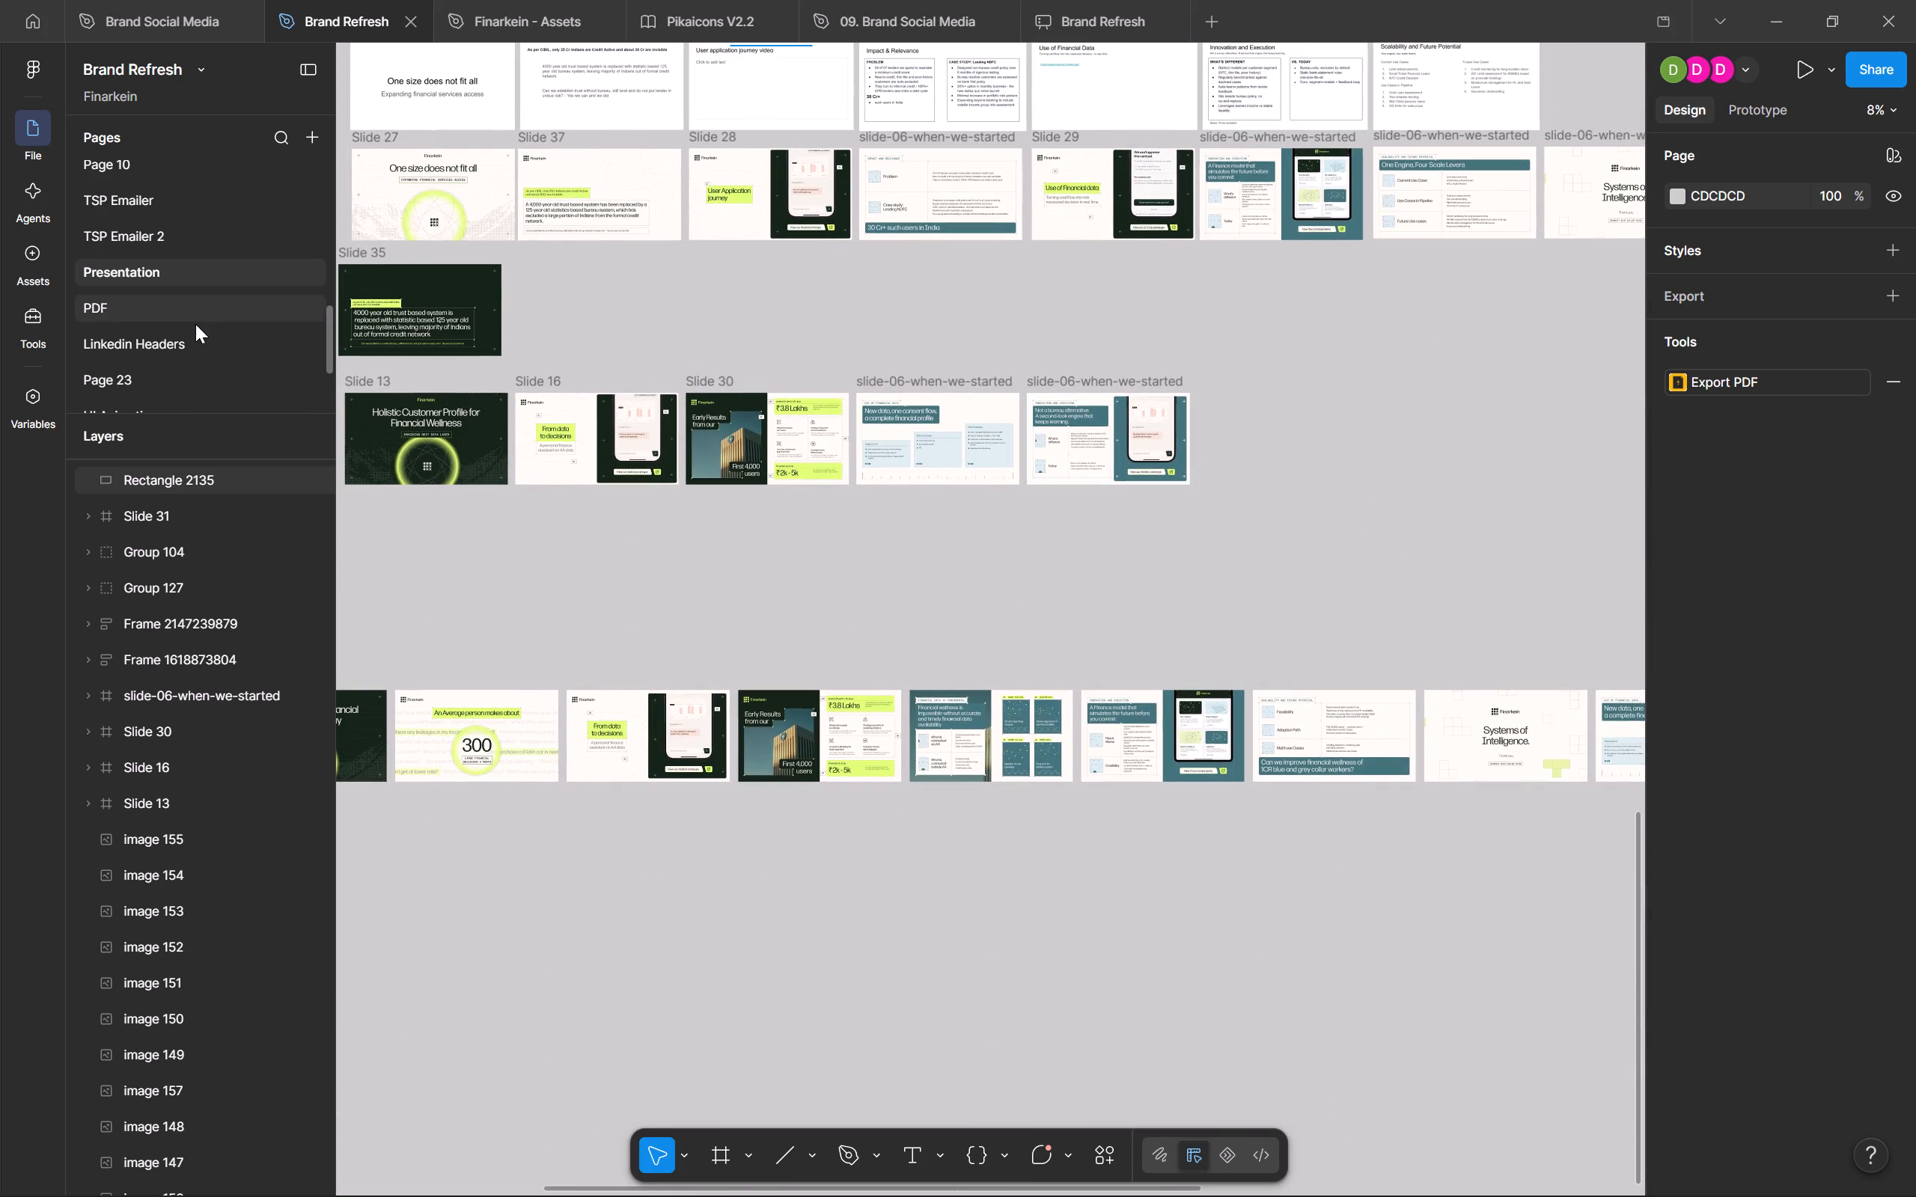
# Review the banner and Manifesto designs on the Linkedin Headers page and revisit the lower slide rows on the Presentation page.
pyautogui.click(194, 339)
pyautogui.scroll(-2, 194, 339)
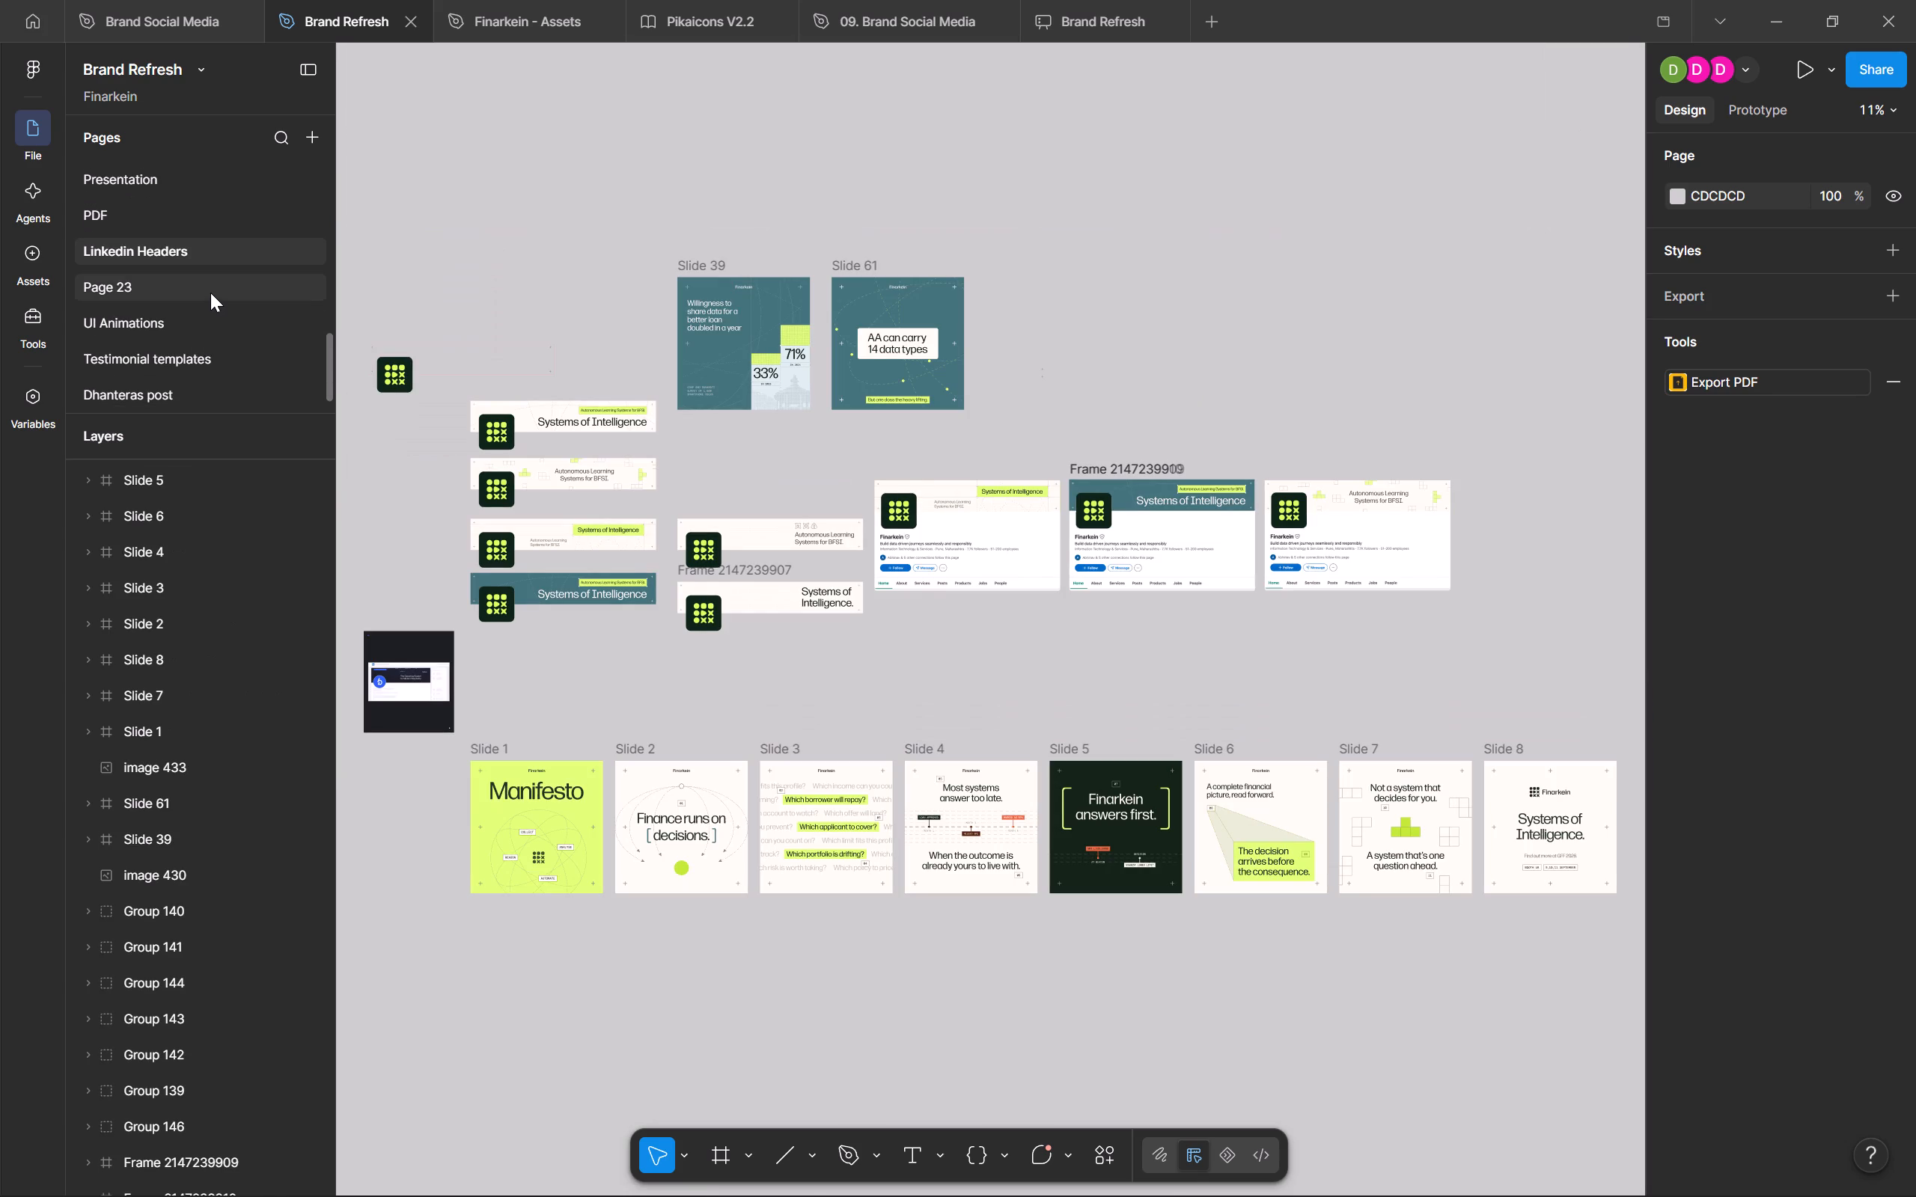
pyautogui.scroll(1, 210, 293)
pyautogui.click(210, 272)
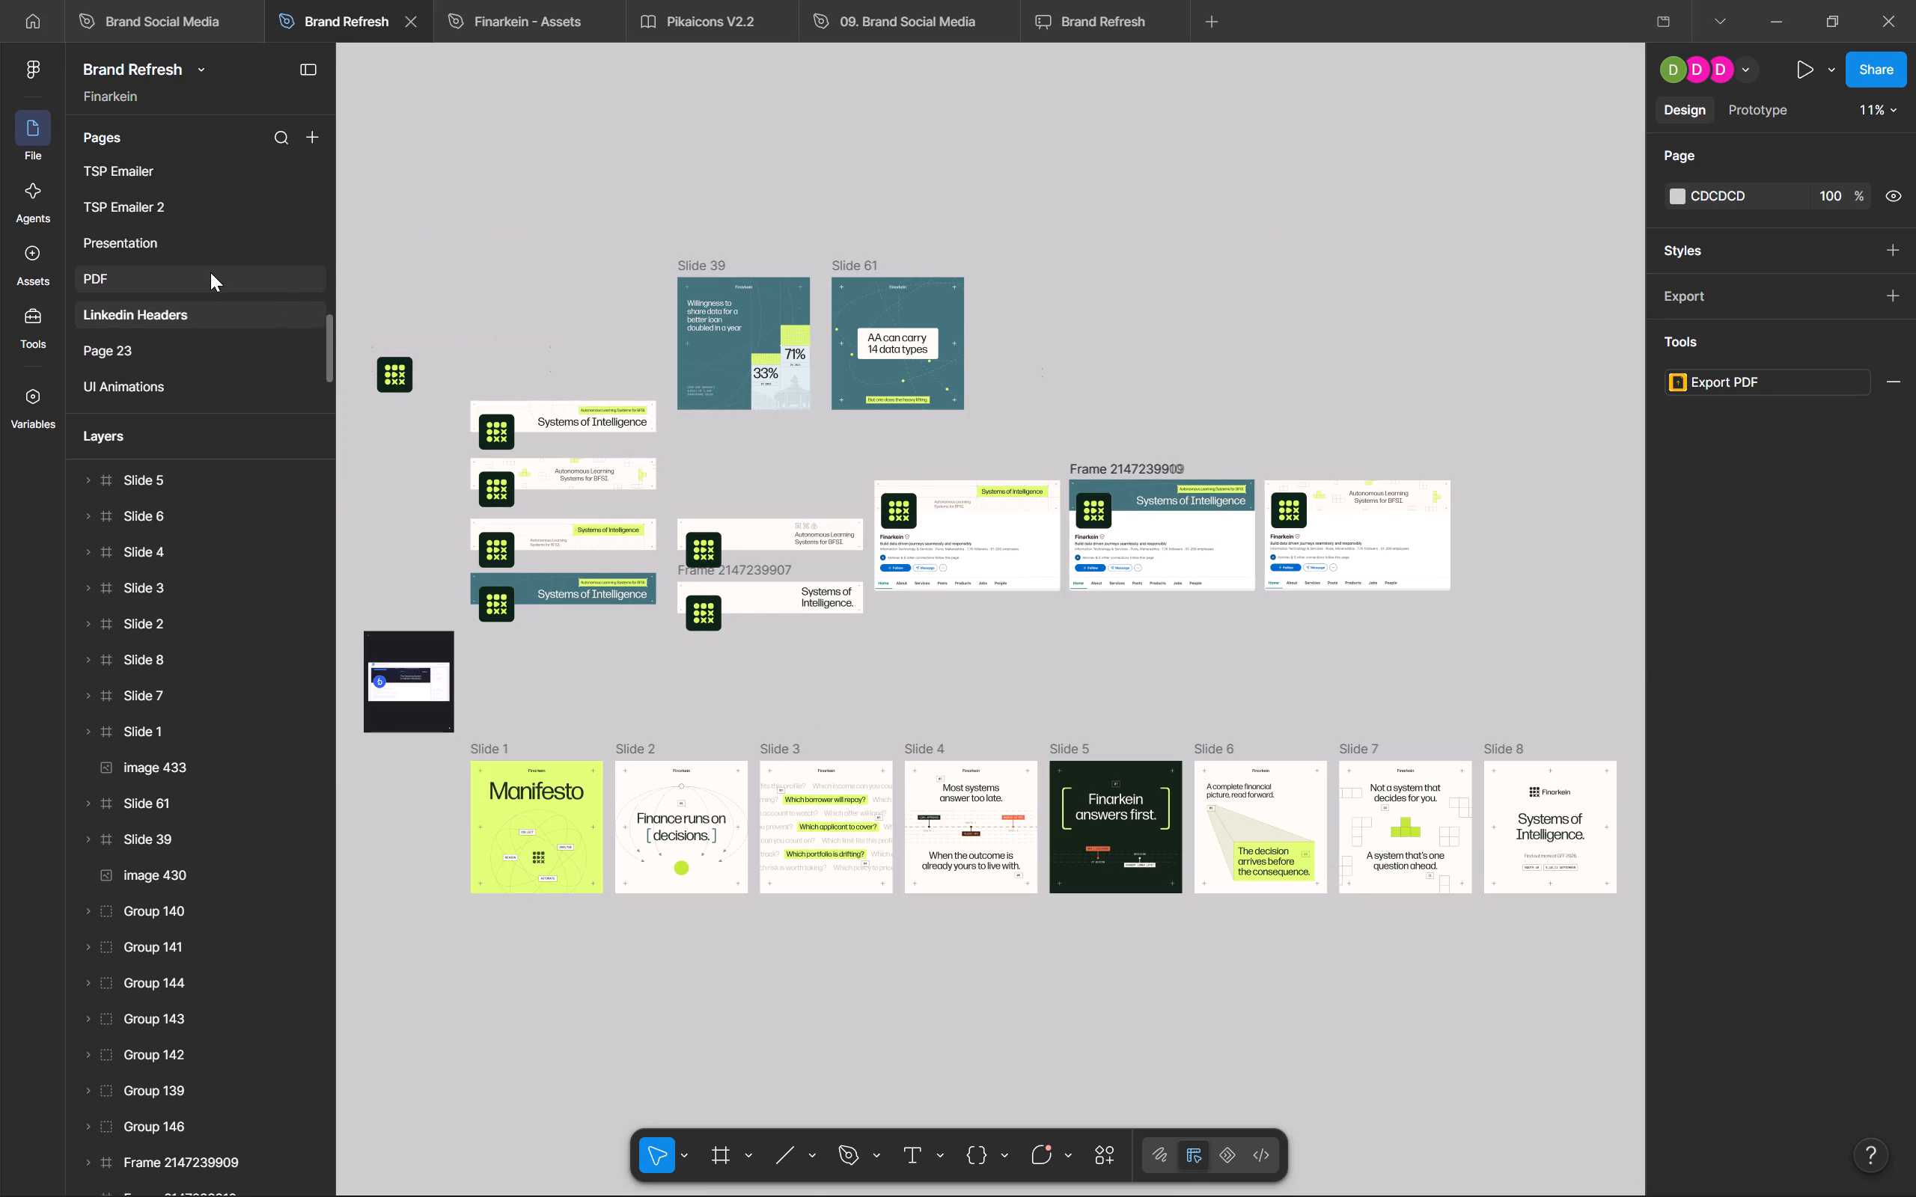
pyautogui.click(211, 244)
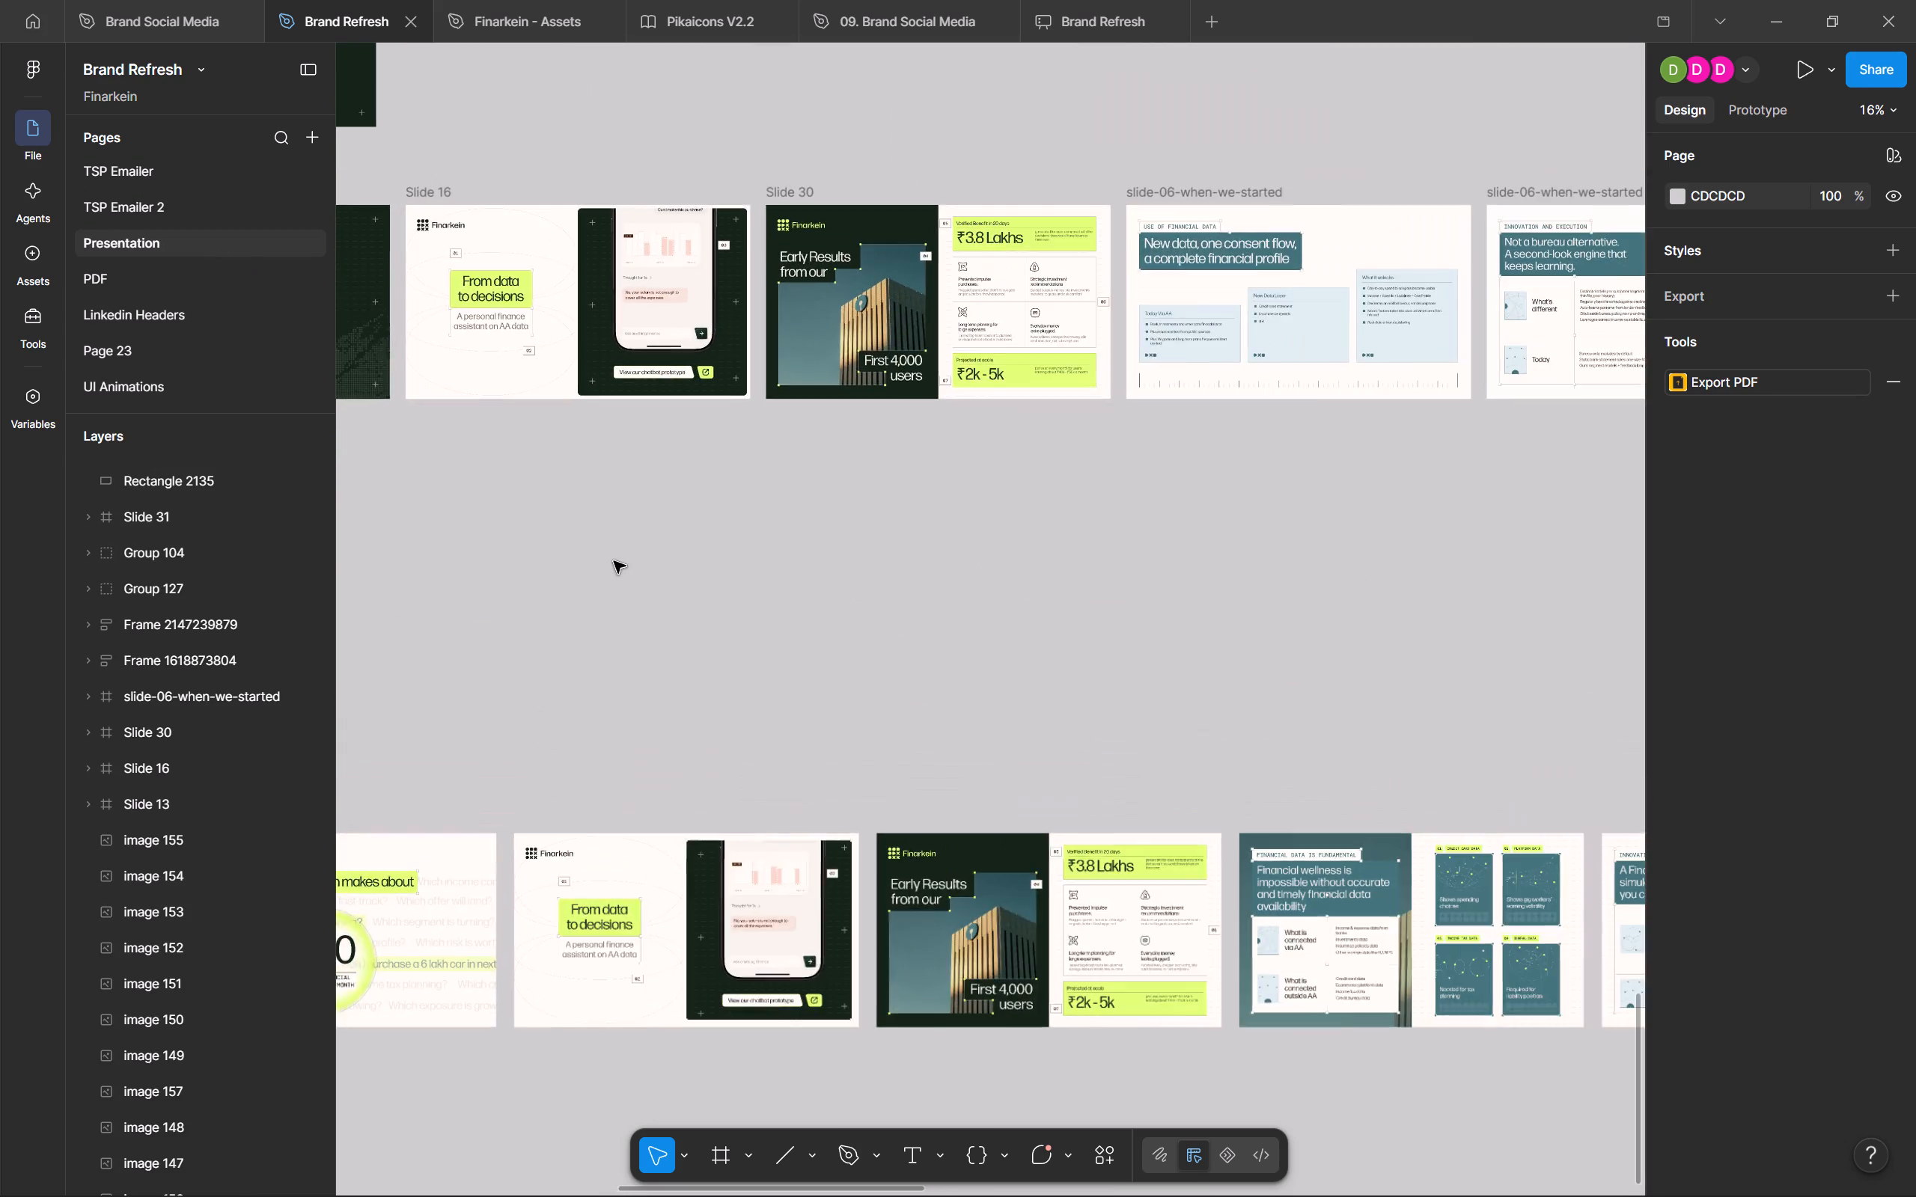
pyautogui.scroll(2, 614, 561)
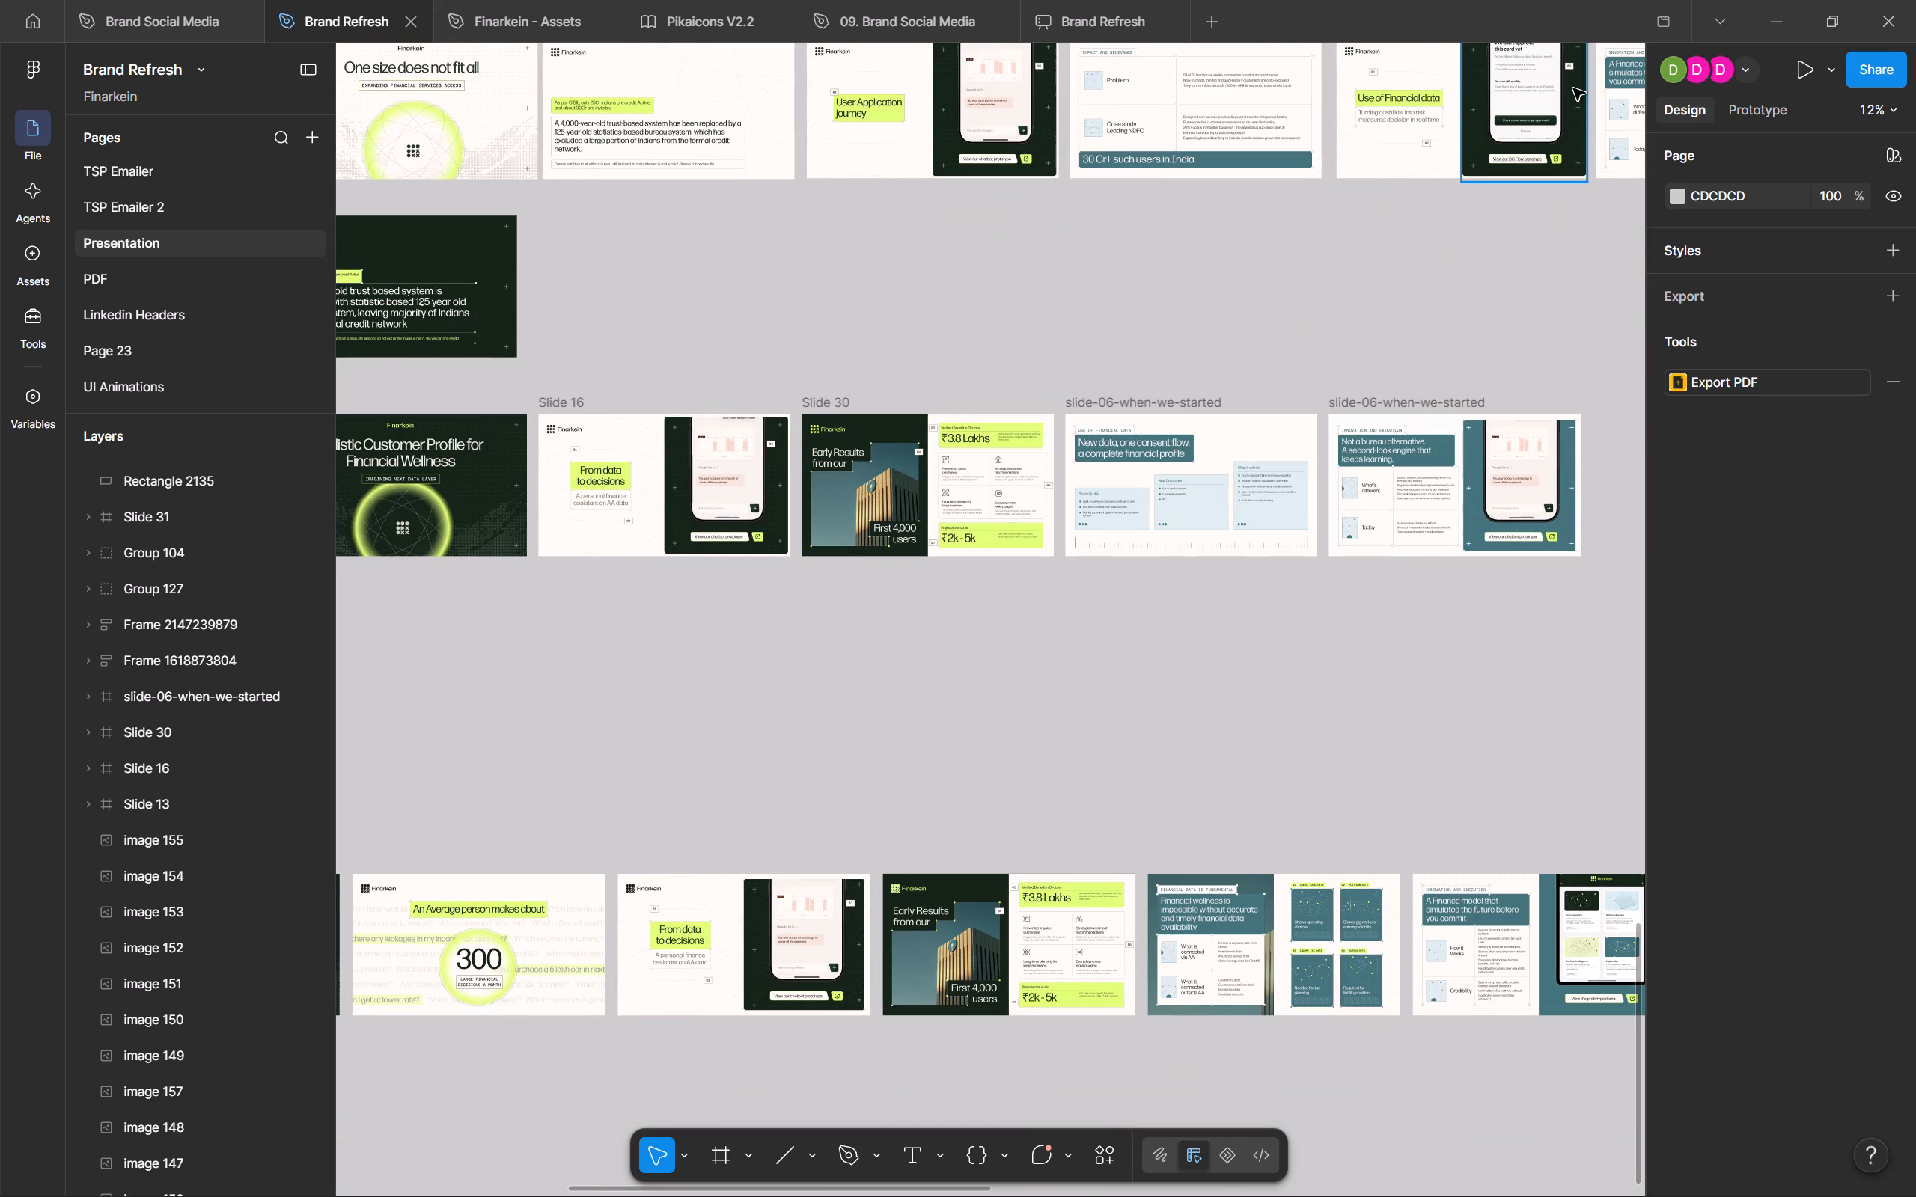
# Follow the Do/Undo collaborator's view of the Brand Refresh file.
pyautogui.click(1687, 68)
pyautogui.click(1692, 70)
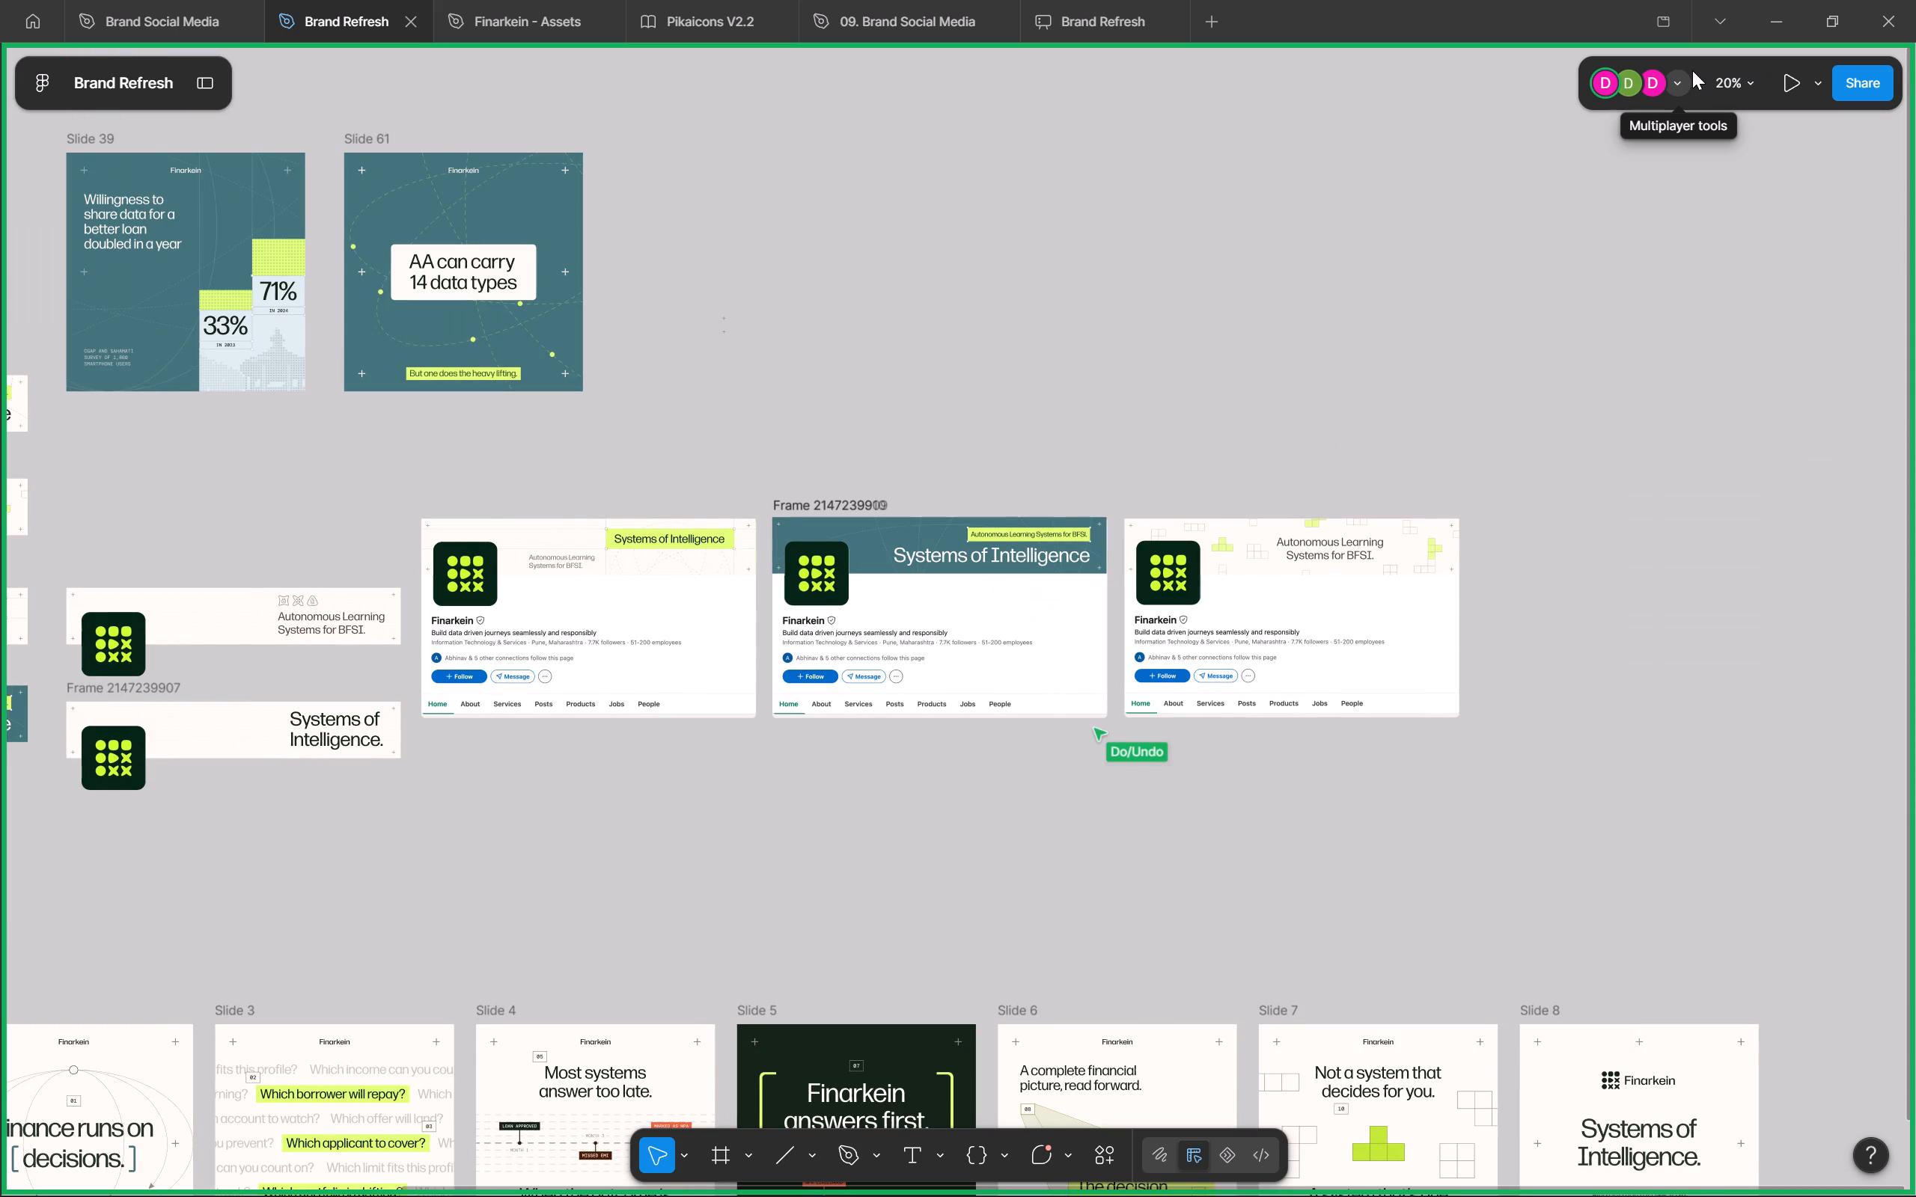
pyautogui.click(201, 0)
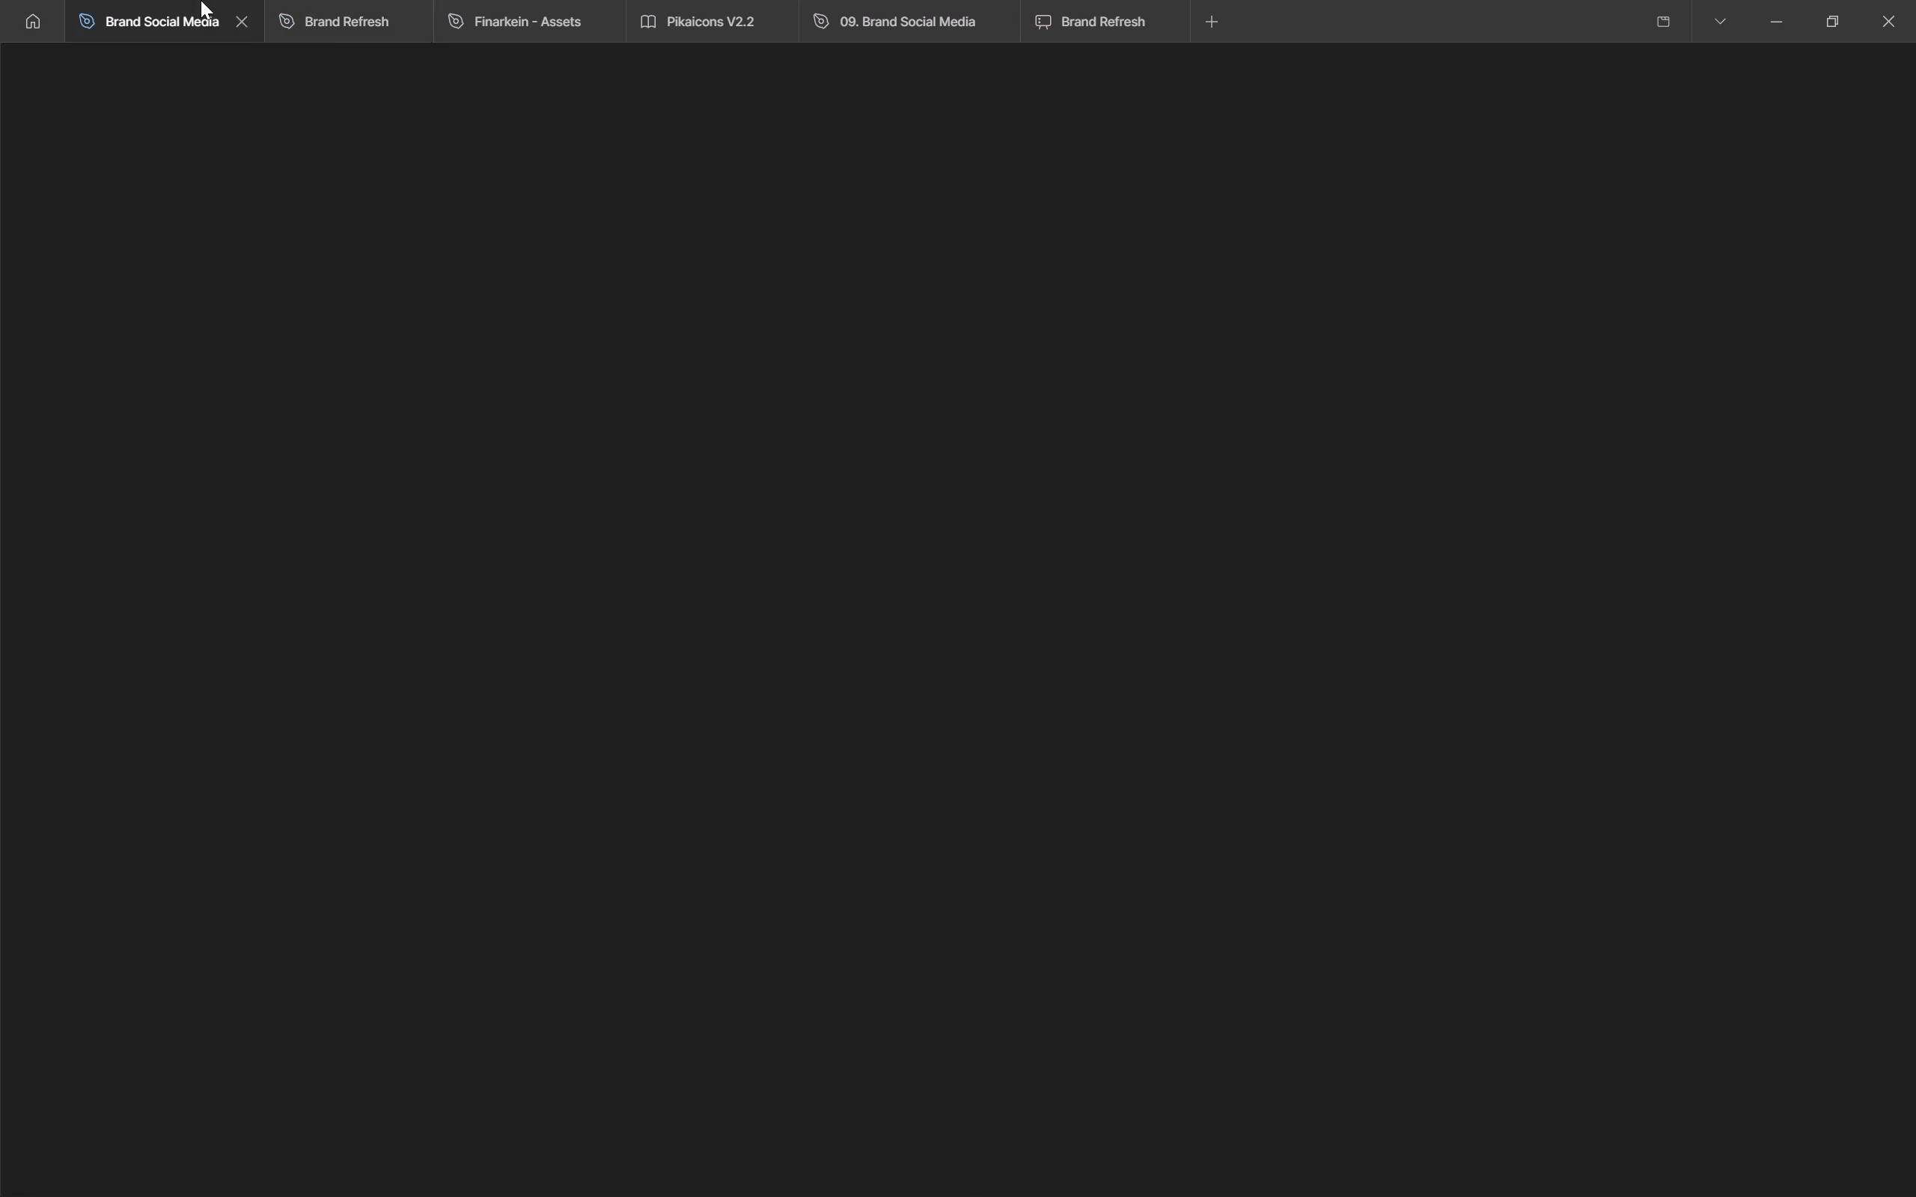
pyautogui.click(254, 0)
pyautogui.click(312, 0)
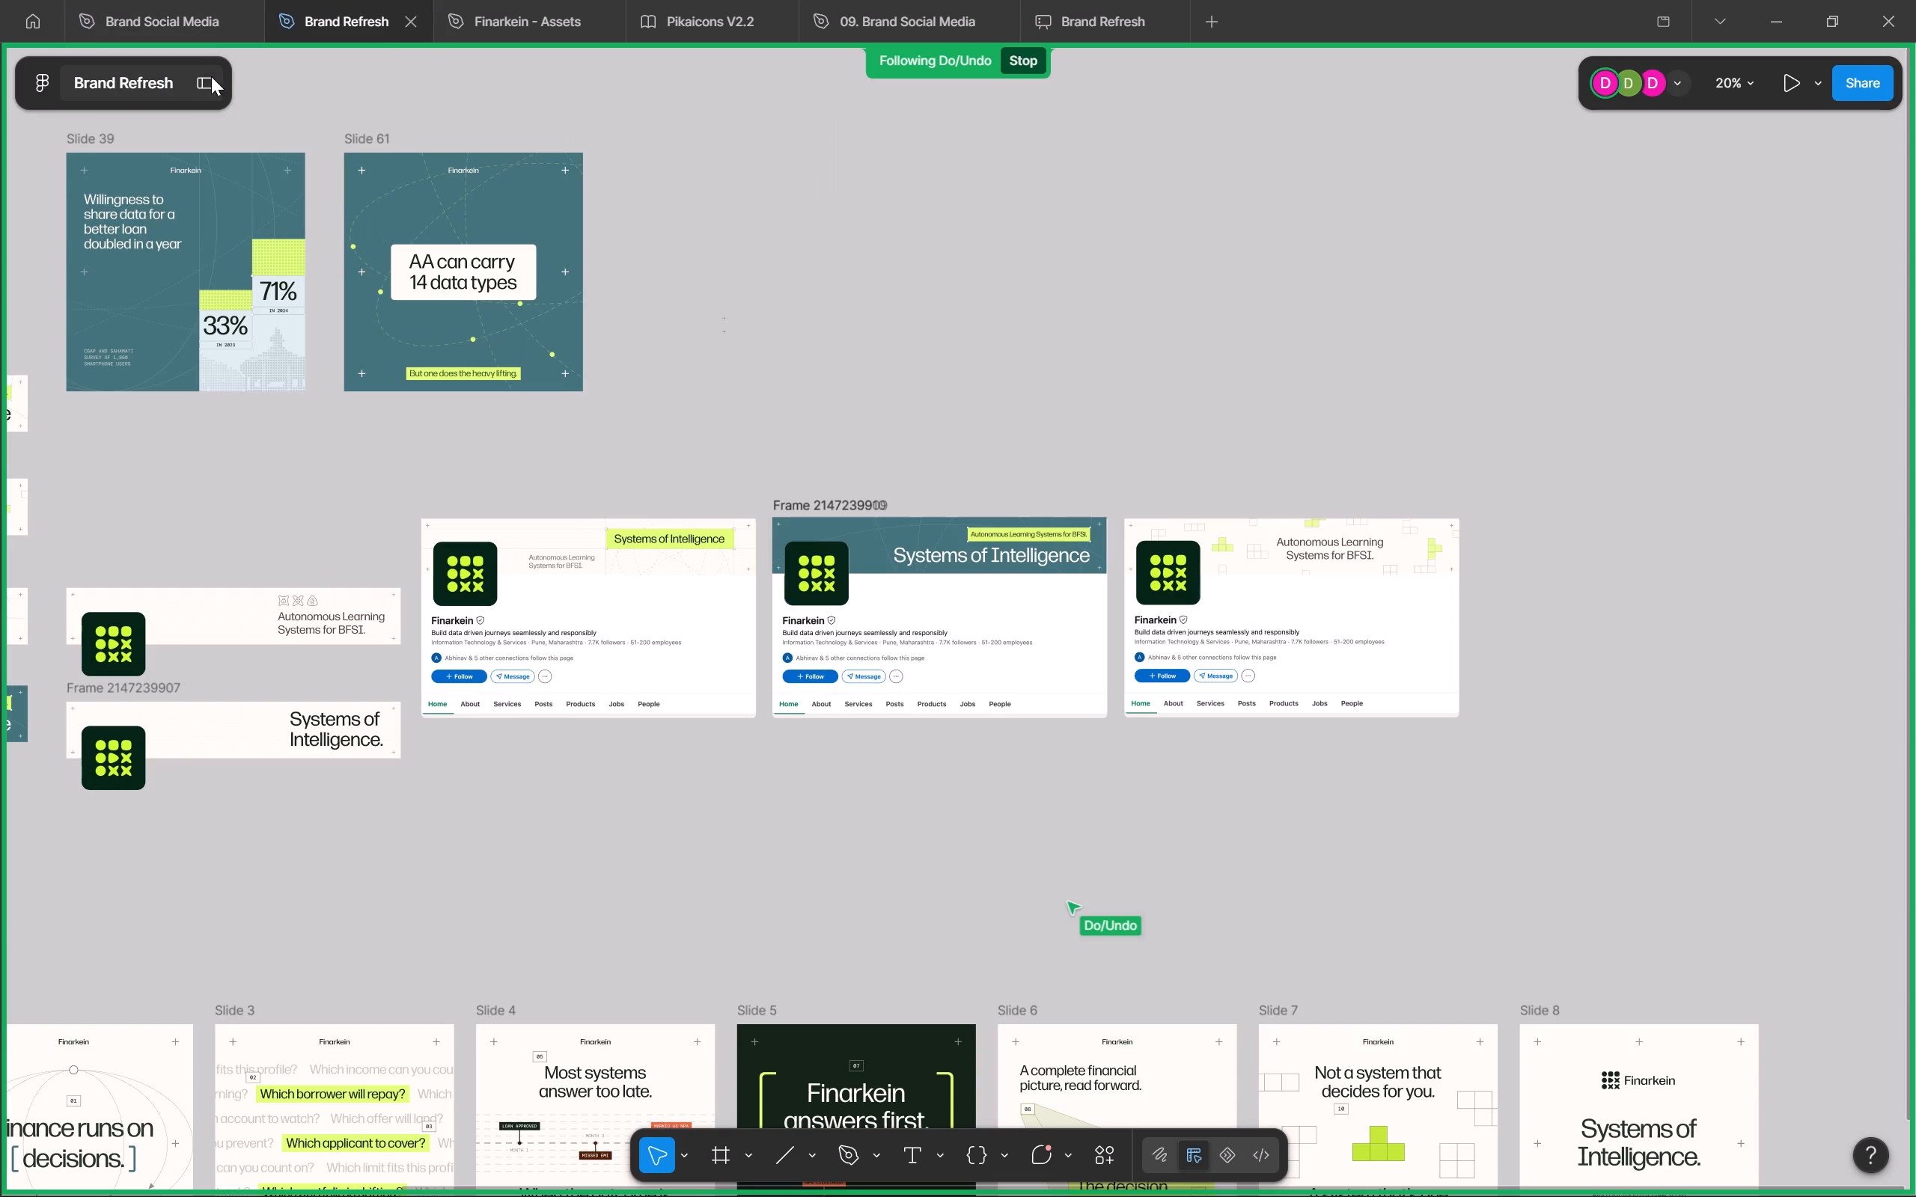
# Show the side panels again and review the greeting frames on the Dhanteras post page.
pyautogui.click(202, 75)
pyautogui.scroll(-10, 169, 346)
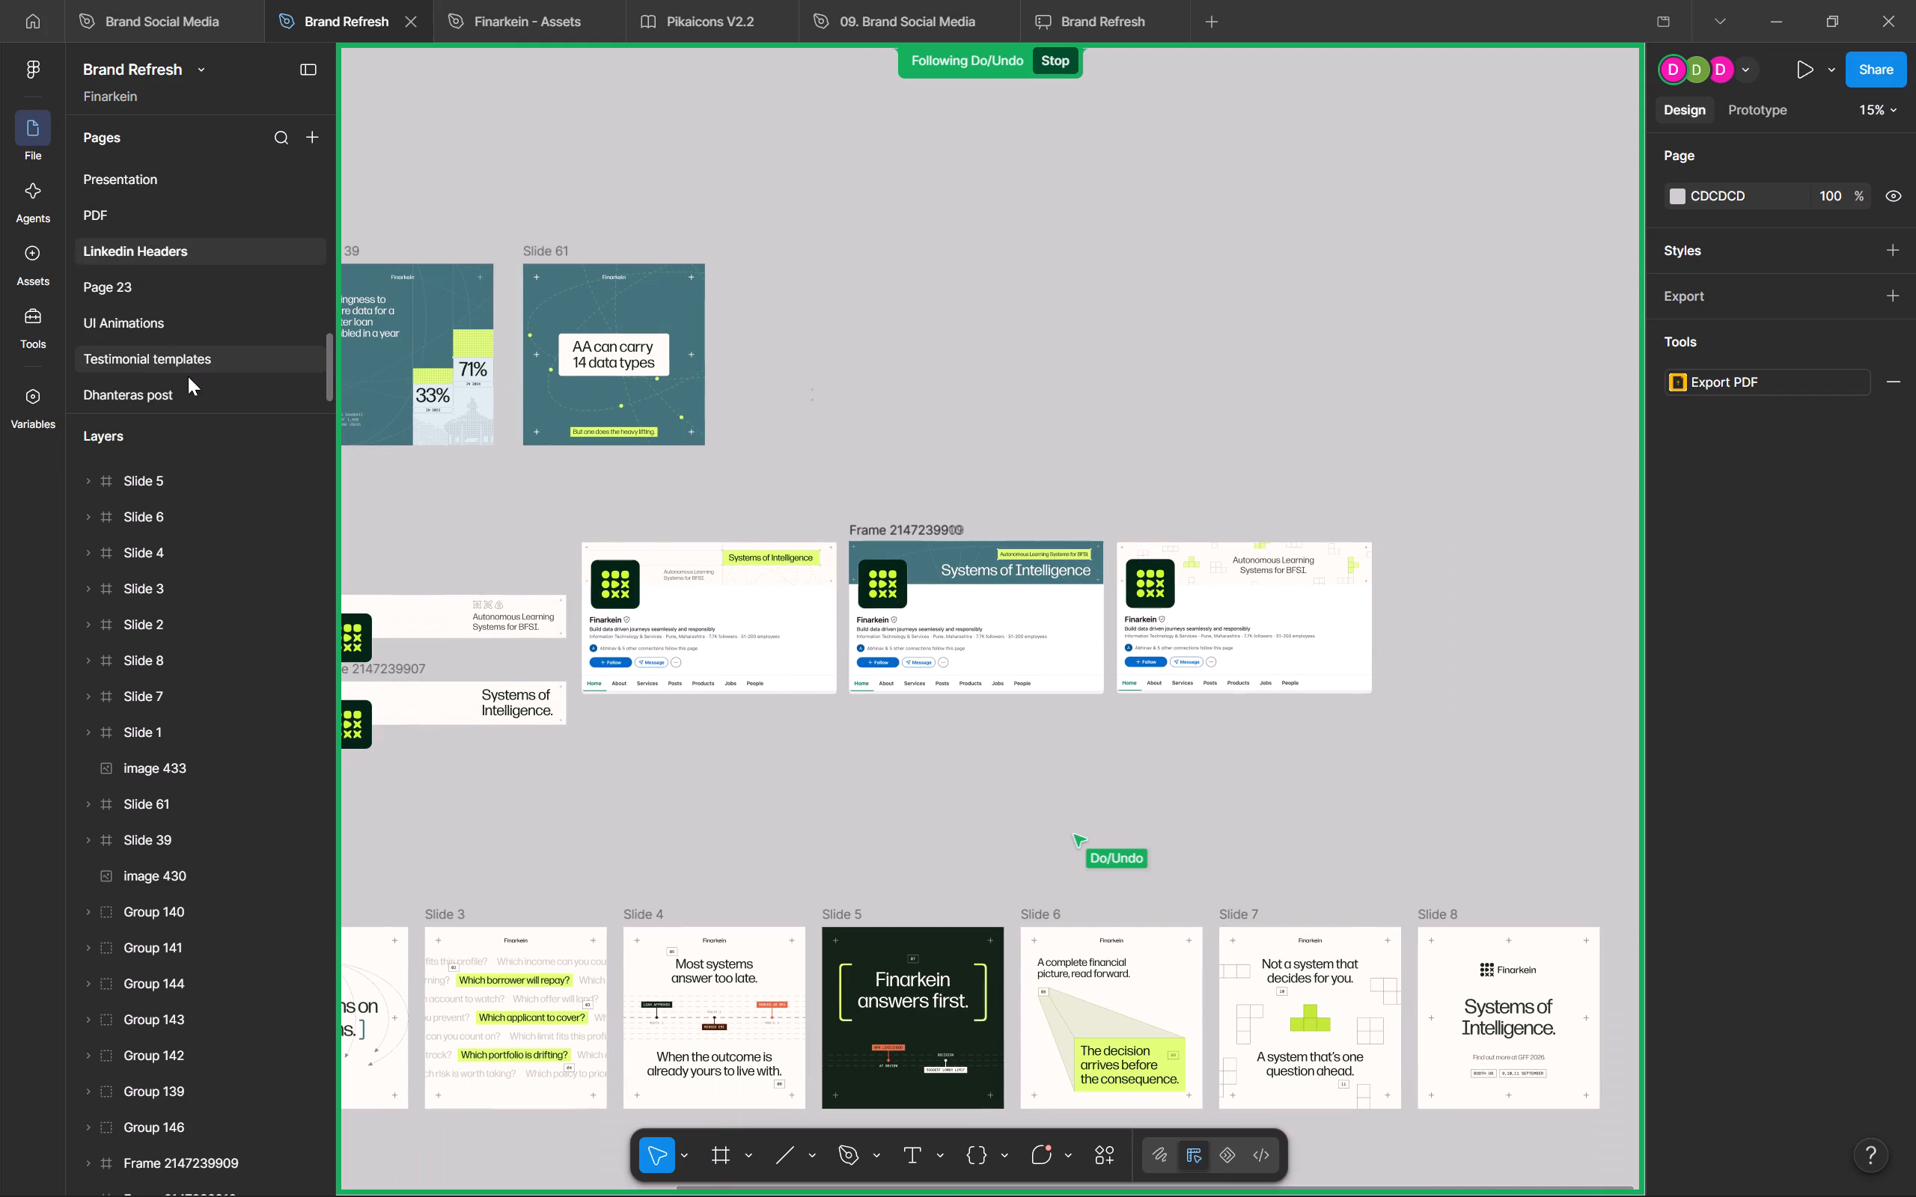
pyautogui.click(188, 389)
pyautogui.scroll(-1, 1370, 761)
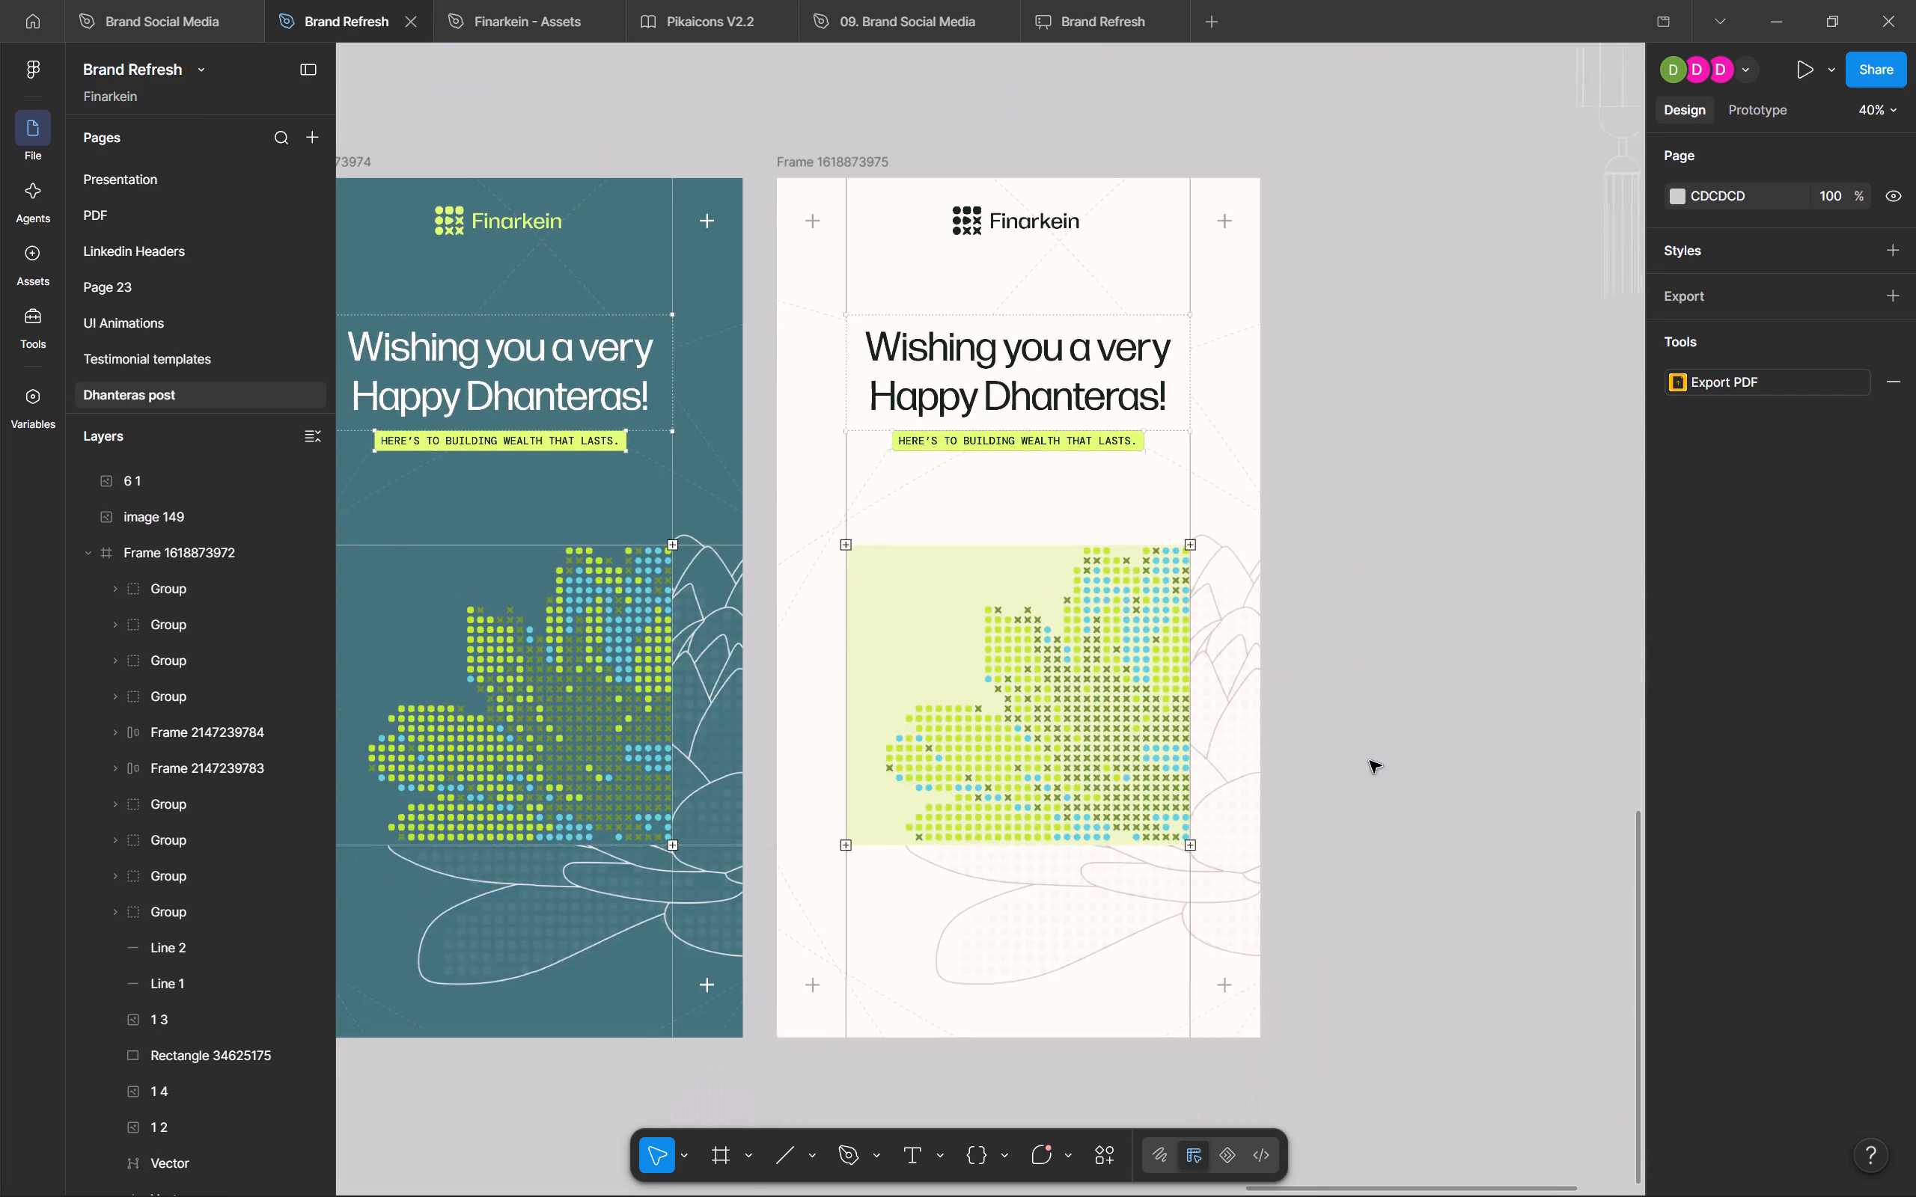
pyautogui.scroll(-1, 1370, 761)
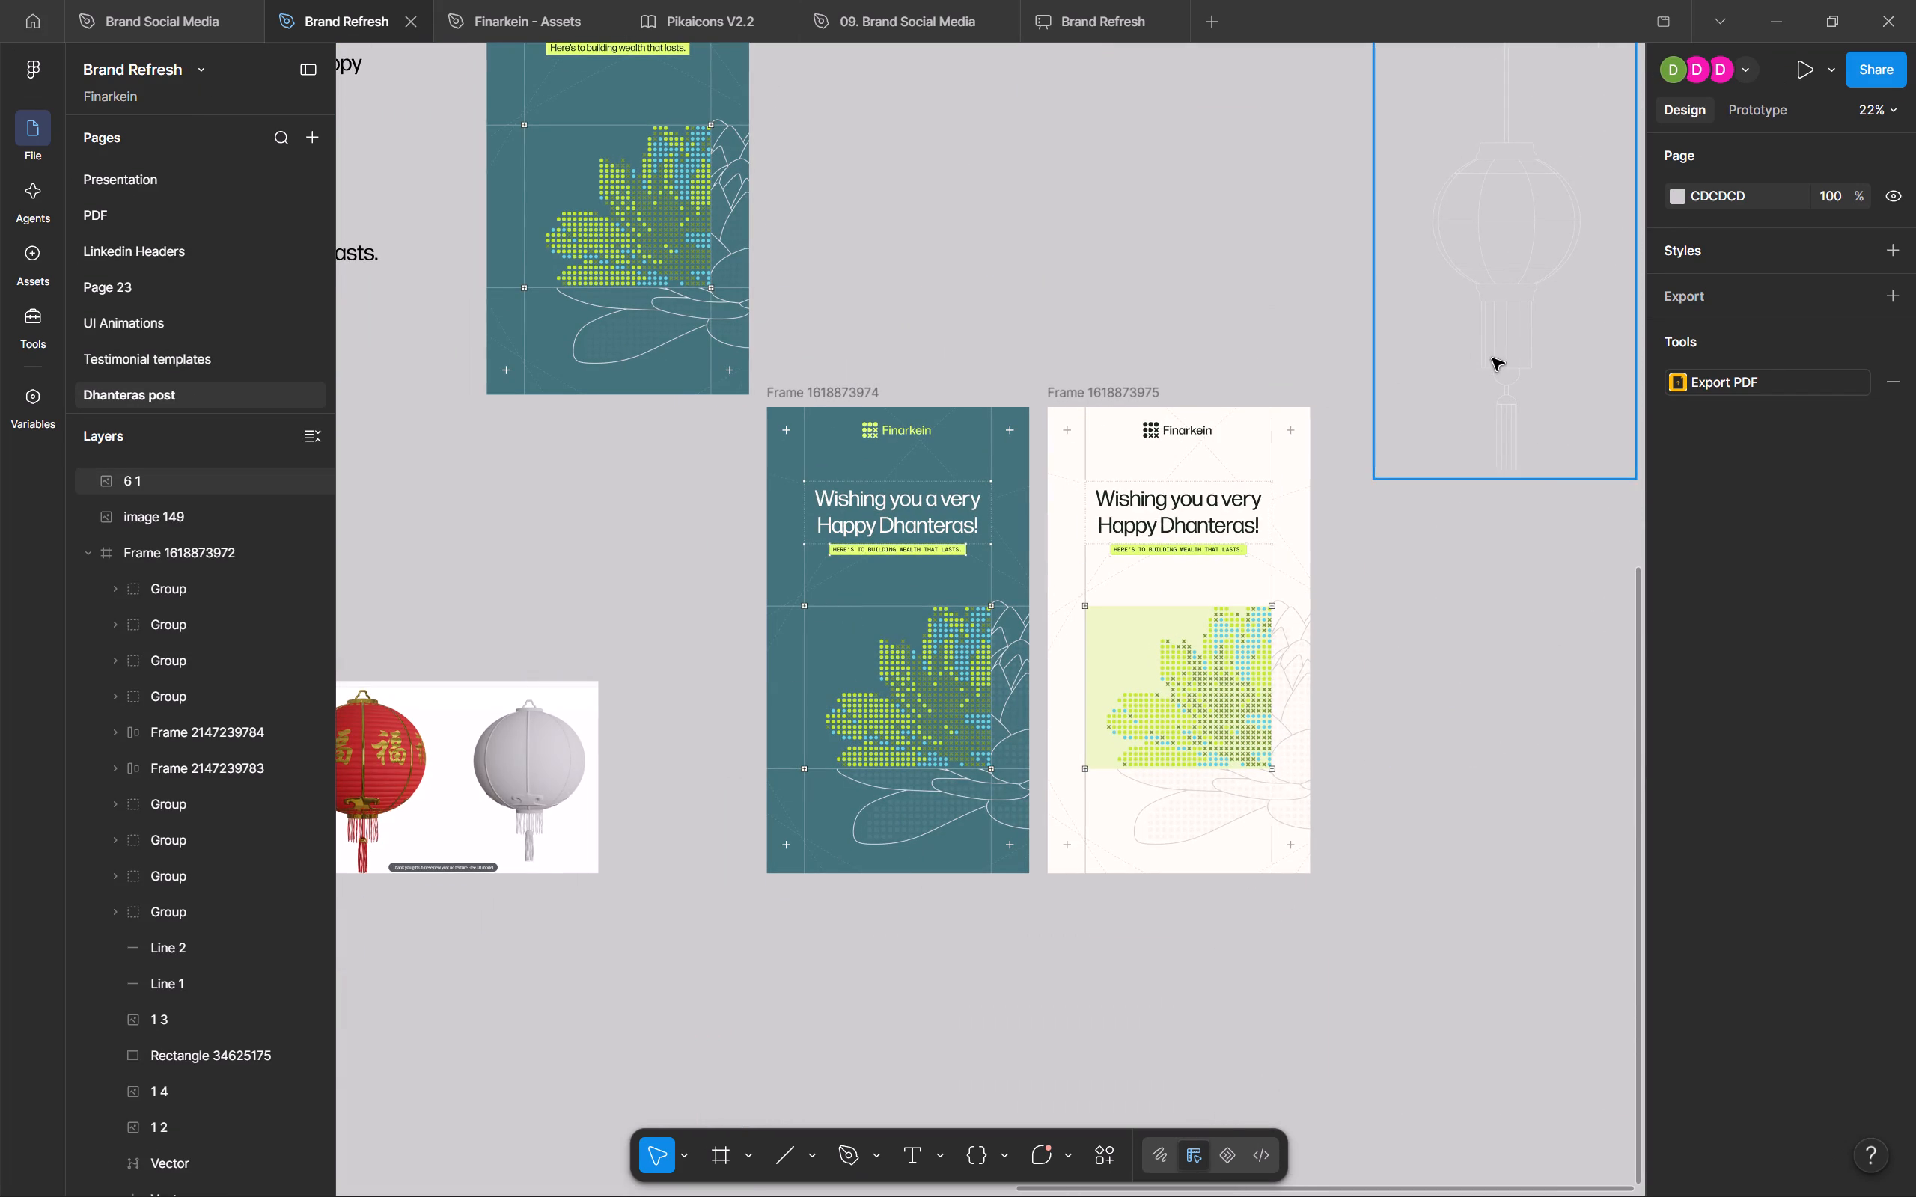
# Move the lantern outline image beside the cream Dhanteras frame, to about X 9155, Y 5423.
pyautogui.click(1492, 358)
pyautogui.moveTo(1504, 189); pyautogui.dragTo(1454, 578)
pyautogui.click(1454, 578)
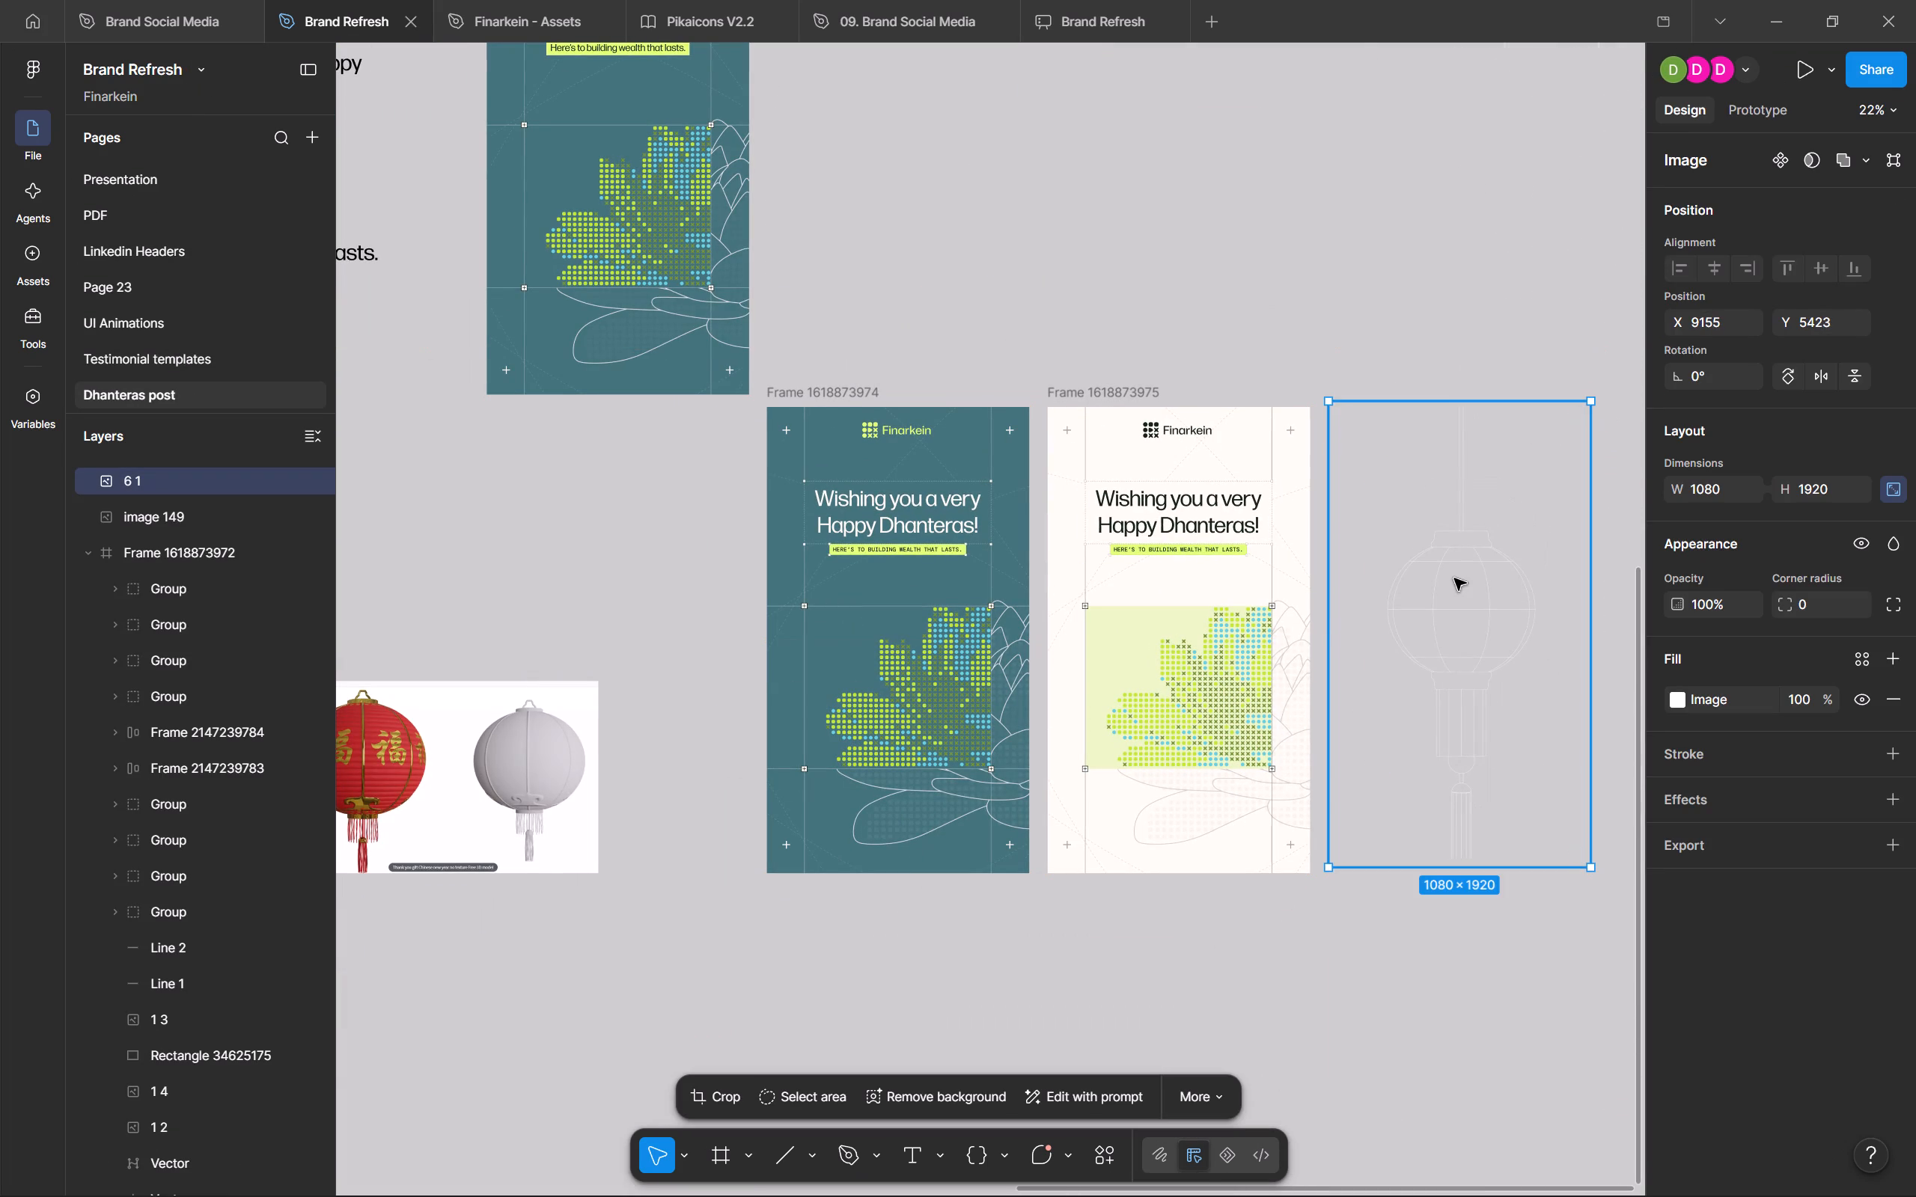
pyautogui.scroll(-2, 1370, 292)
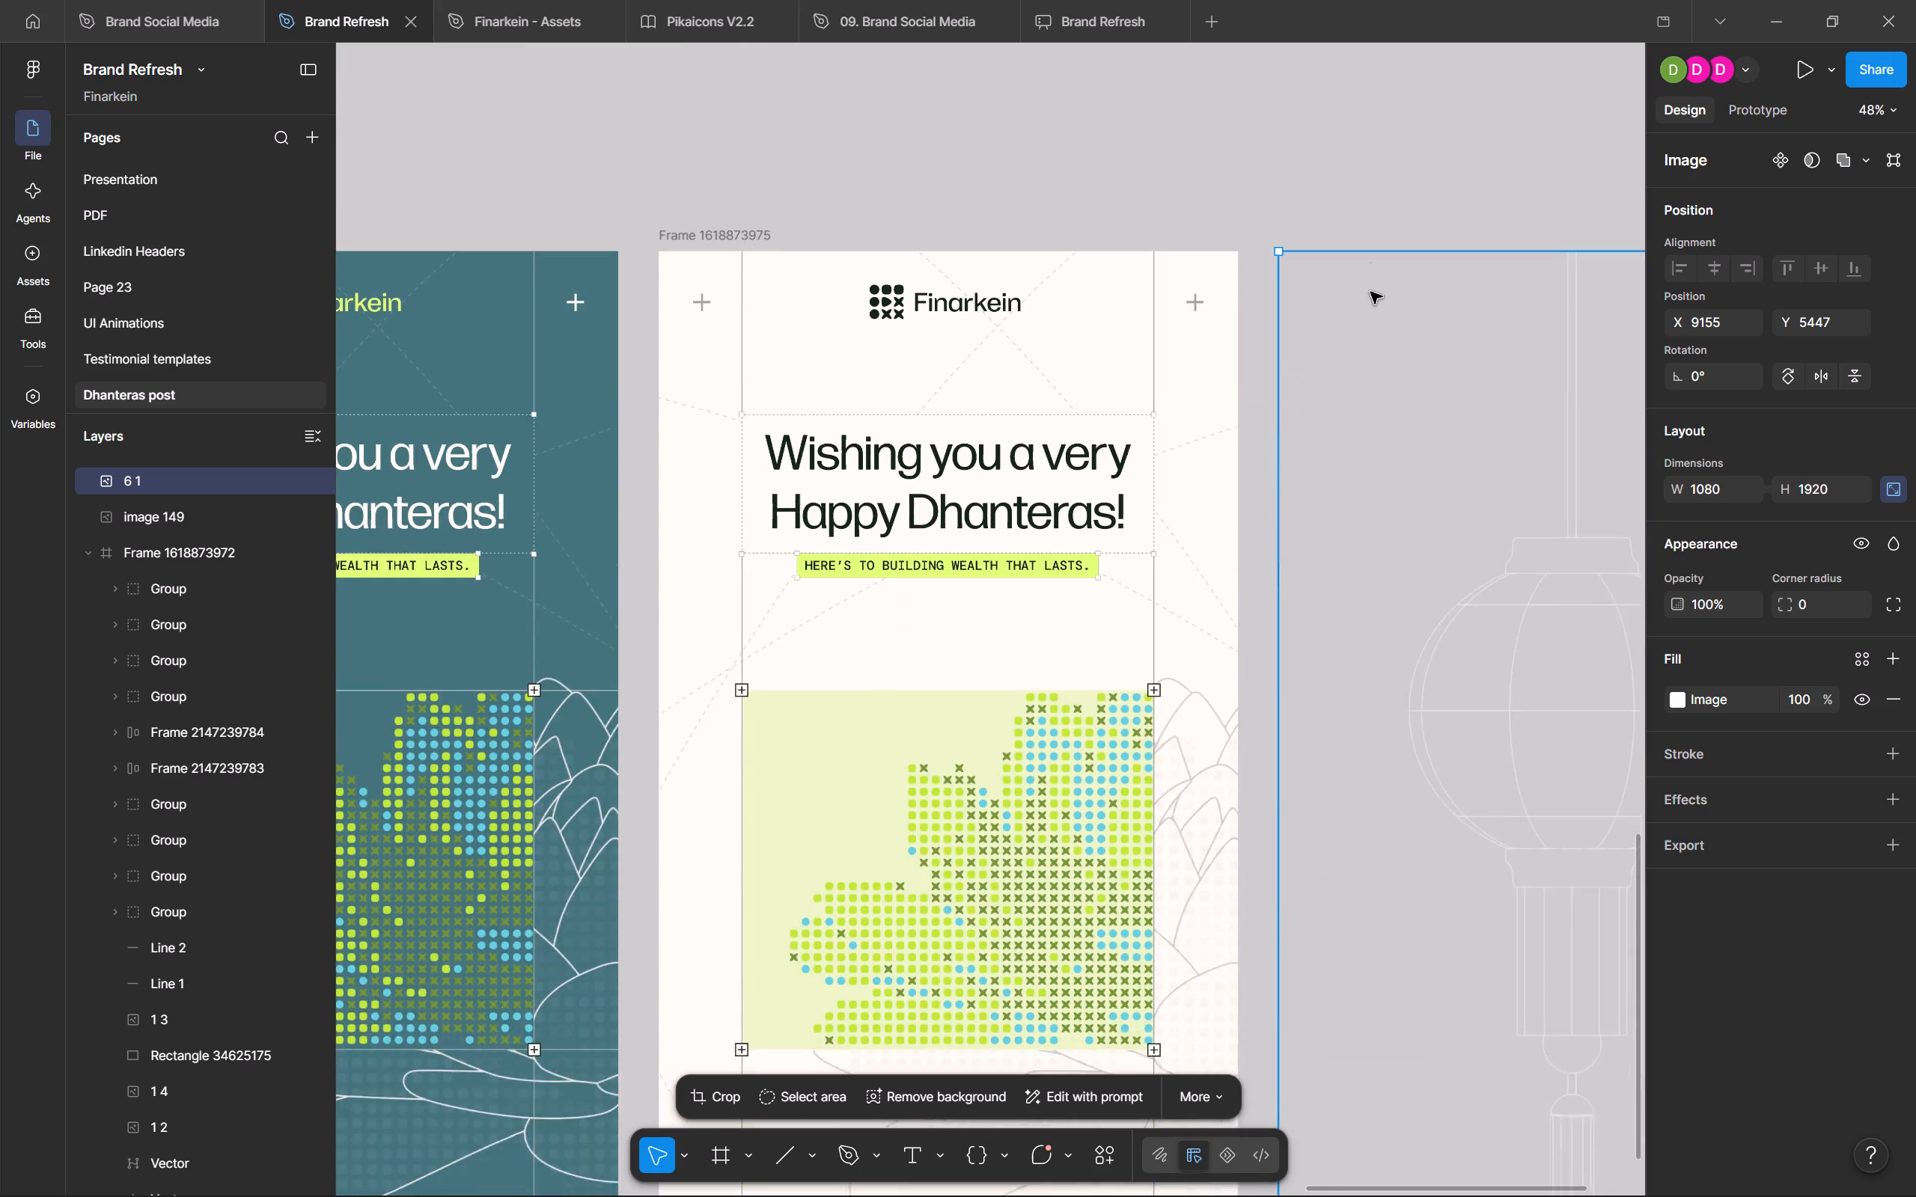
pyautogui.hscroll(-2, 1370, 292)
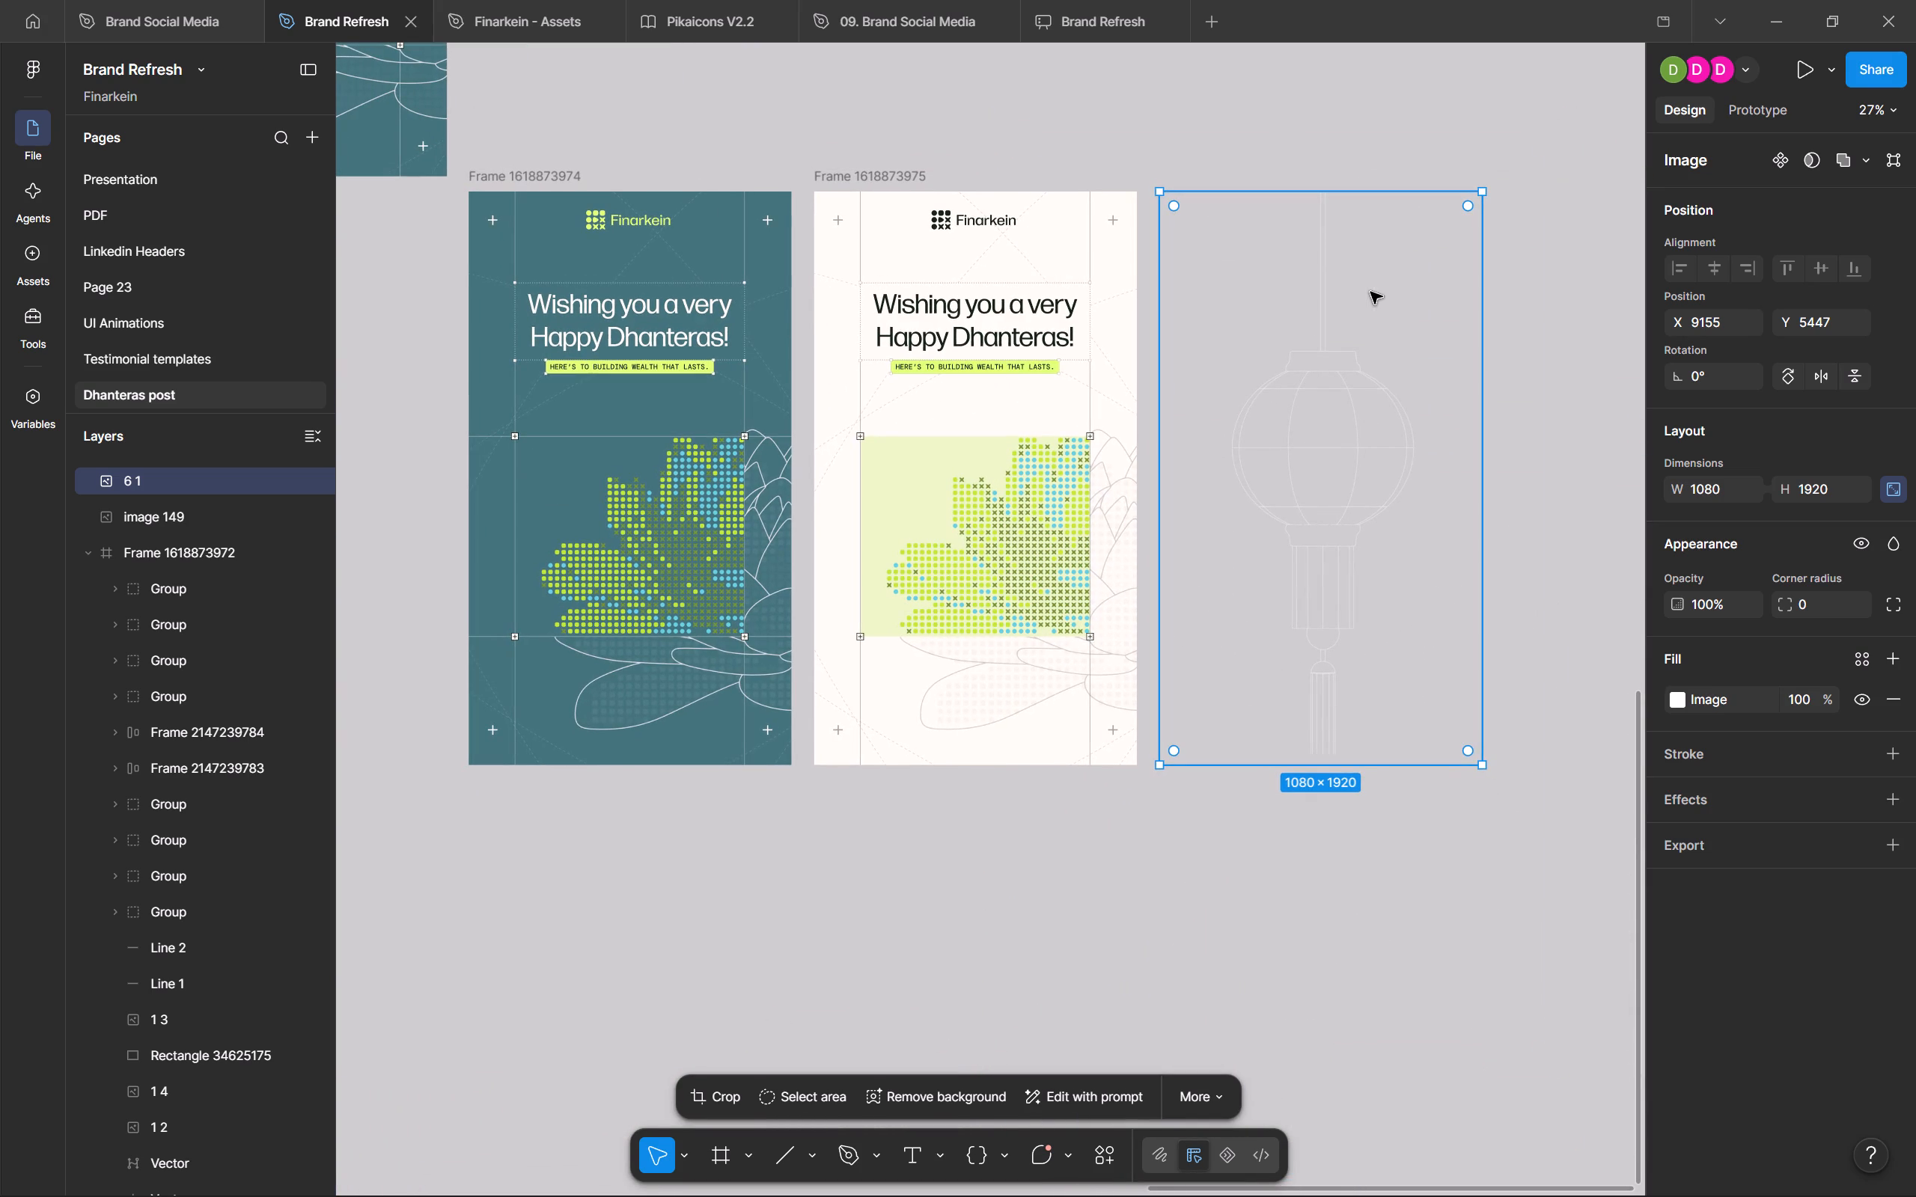
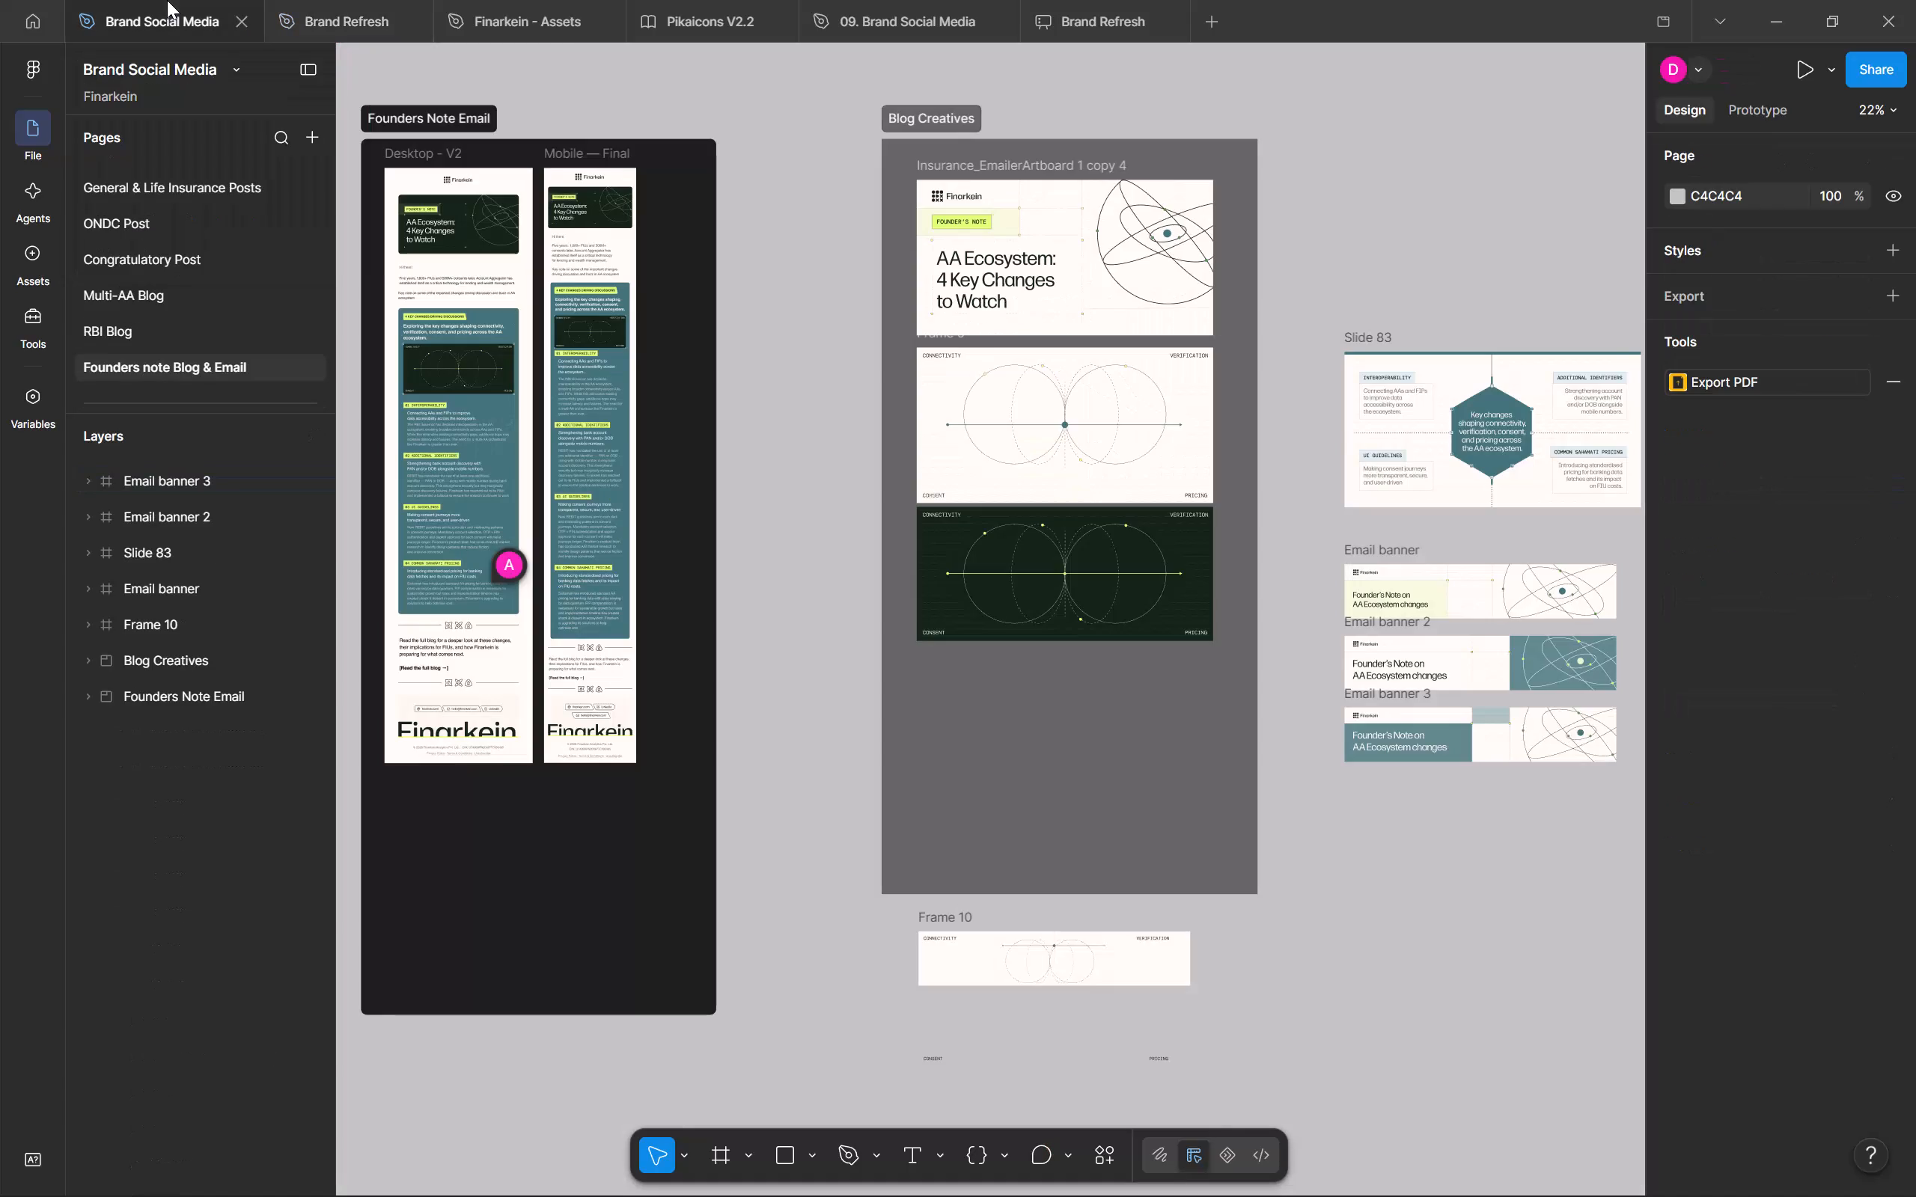
# Return to the Brand Refresh file and examine the Slide 04 layout, "Early Results from our First 4,000 users", on the PDF page.
pyautogui.click(284, 0)
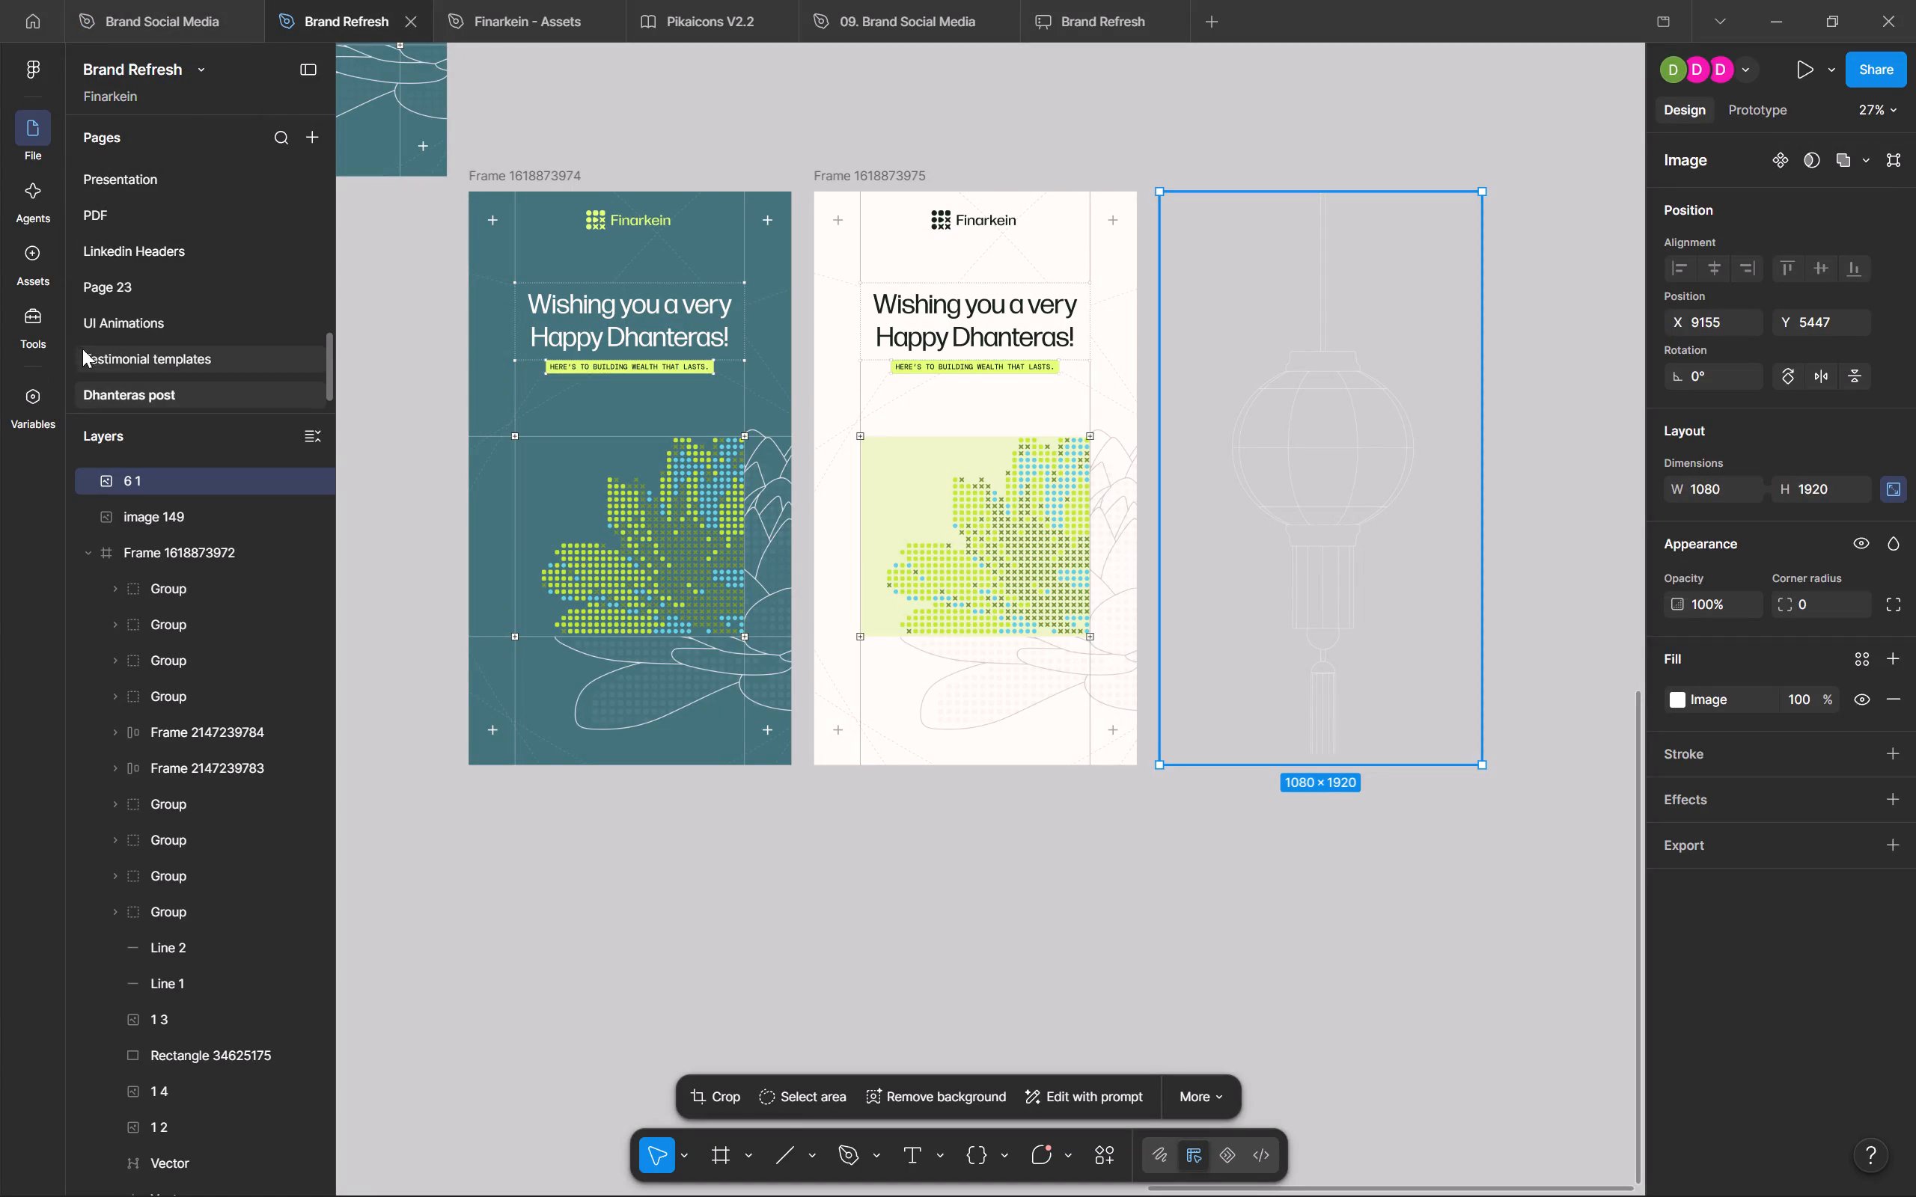
pyautogui.click(137, 212)
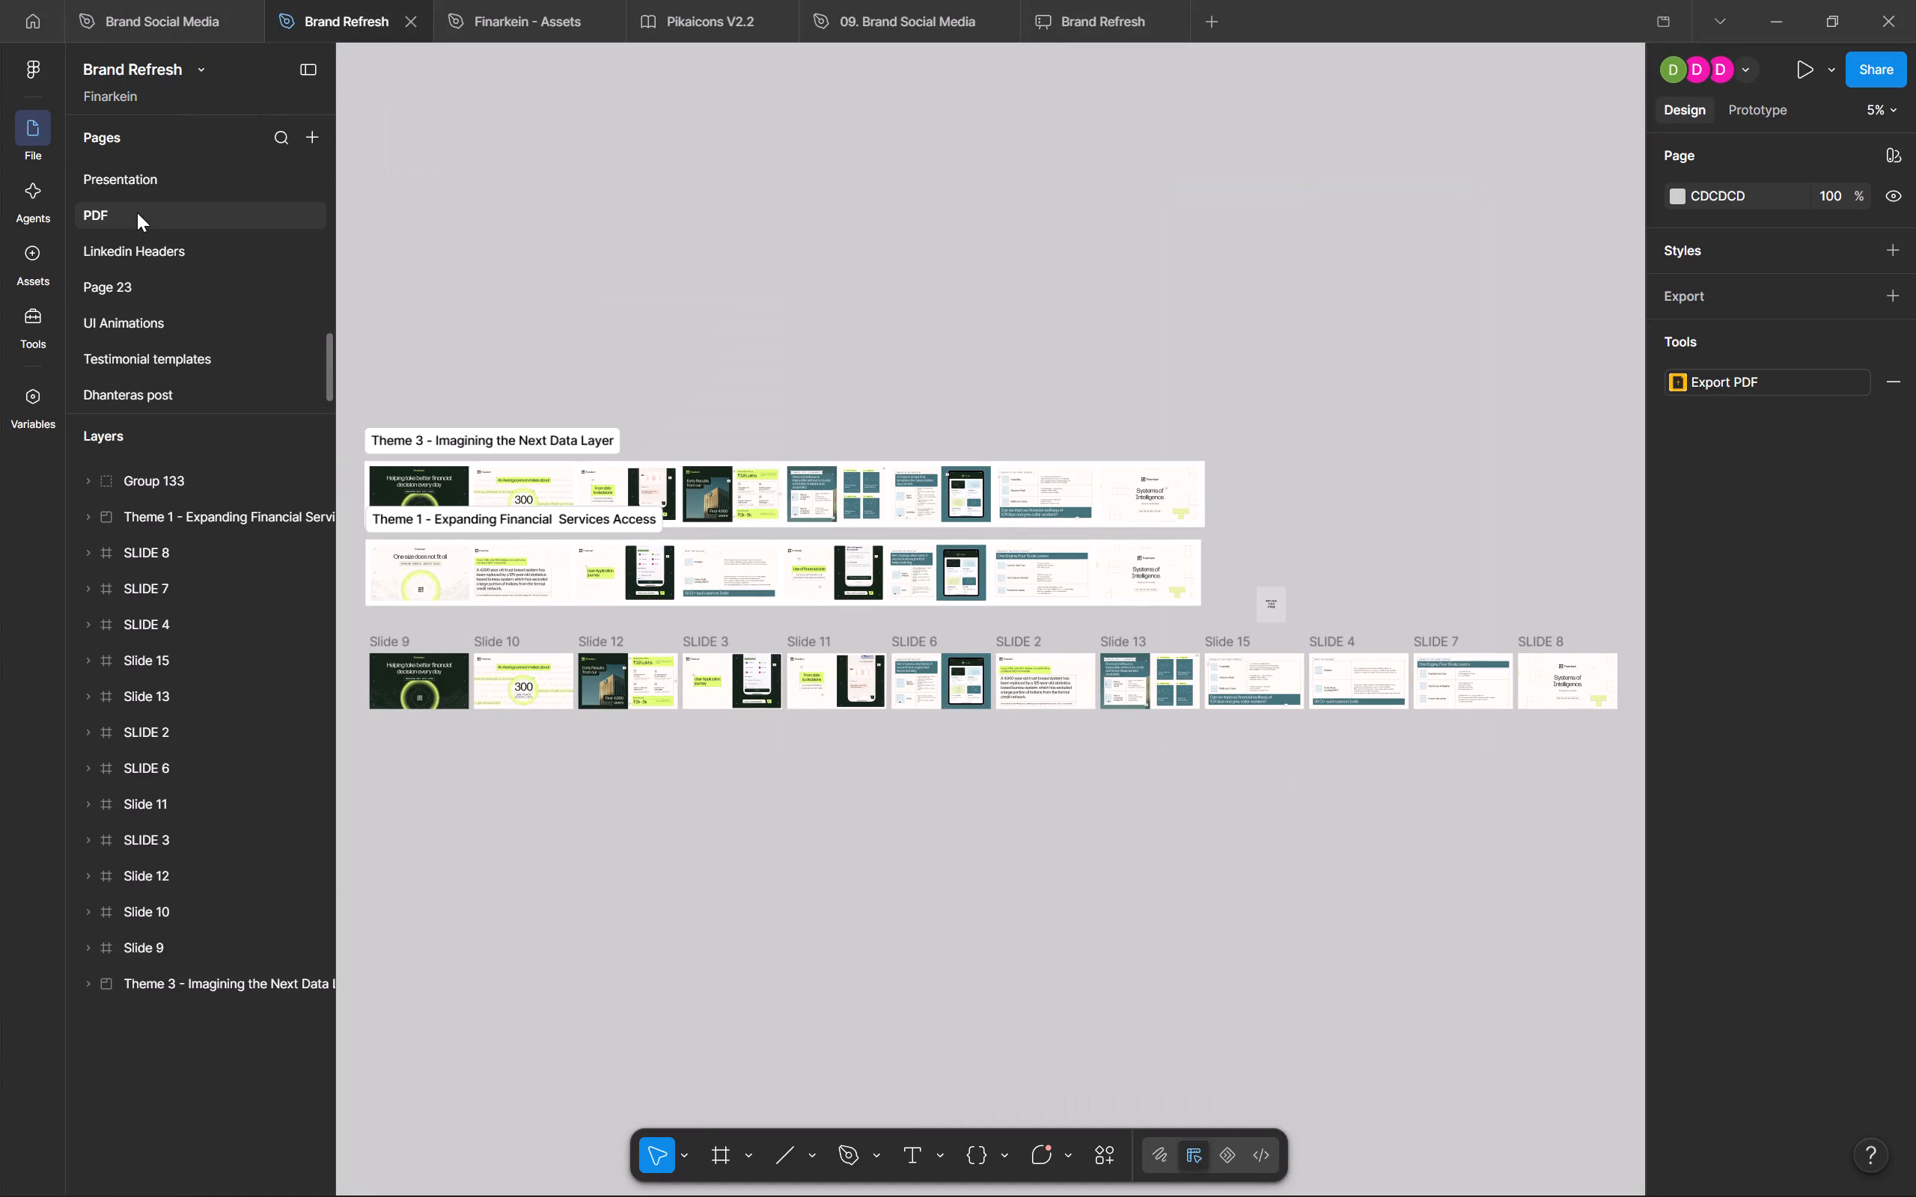
pyautogui.hscroll(1, 671, 495)
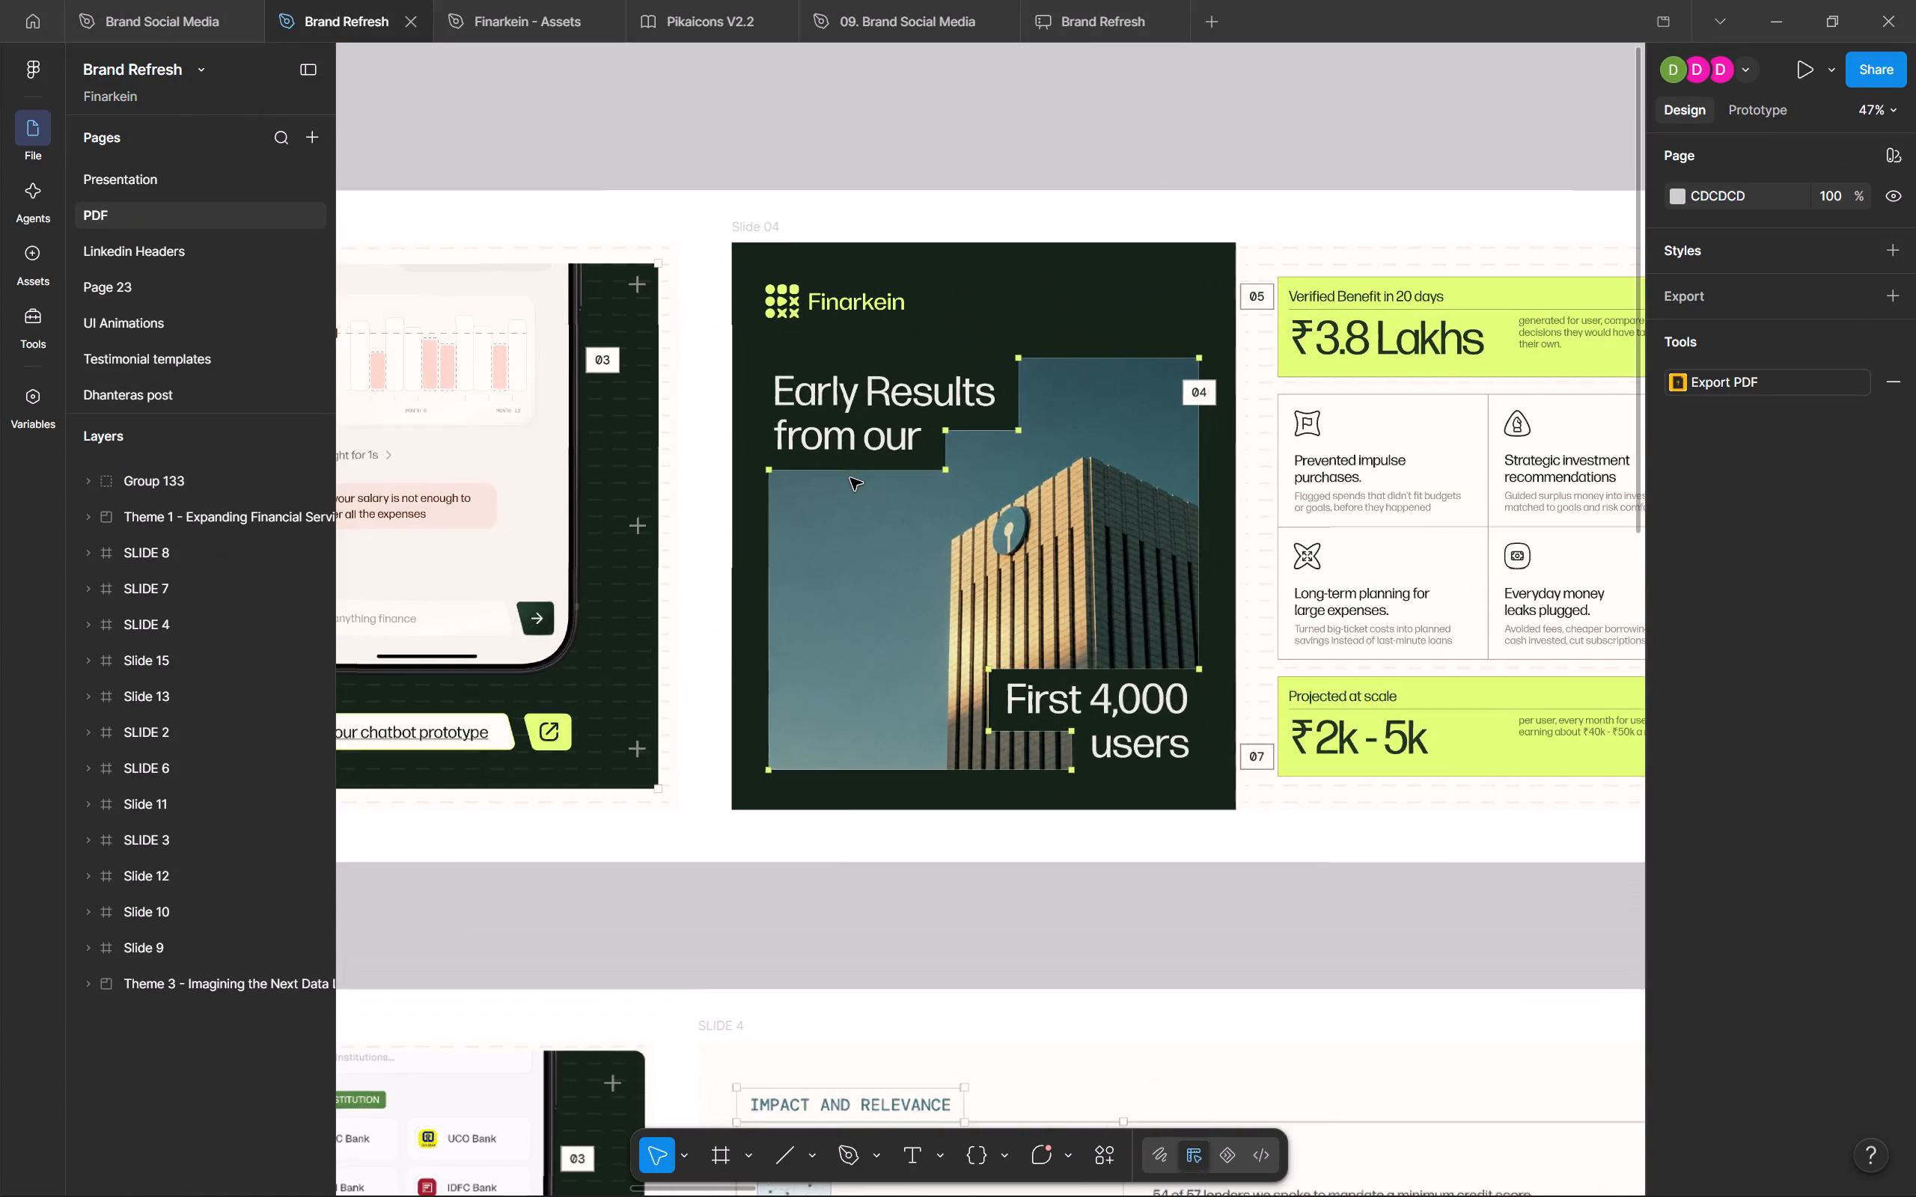
pyautogui.hscroll(1, 850, 478)
pyautogui.hscroll(-1, 850, 478)
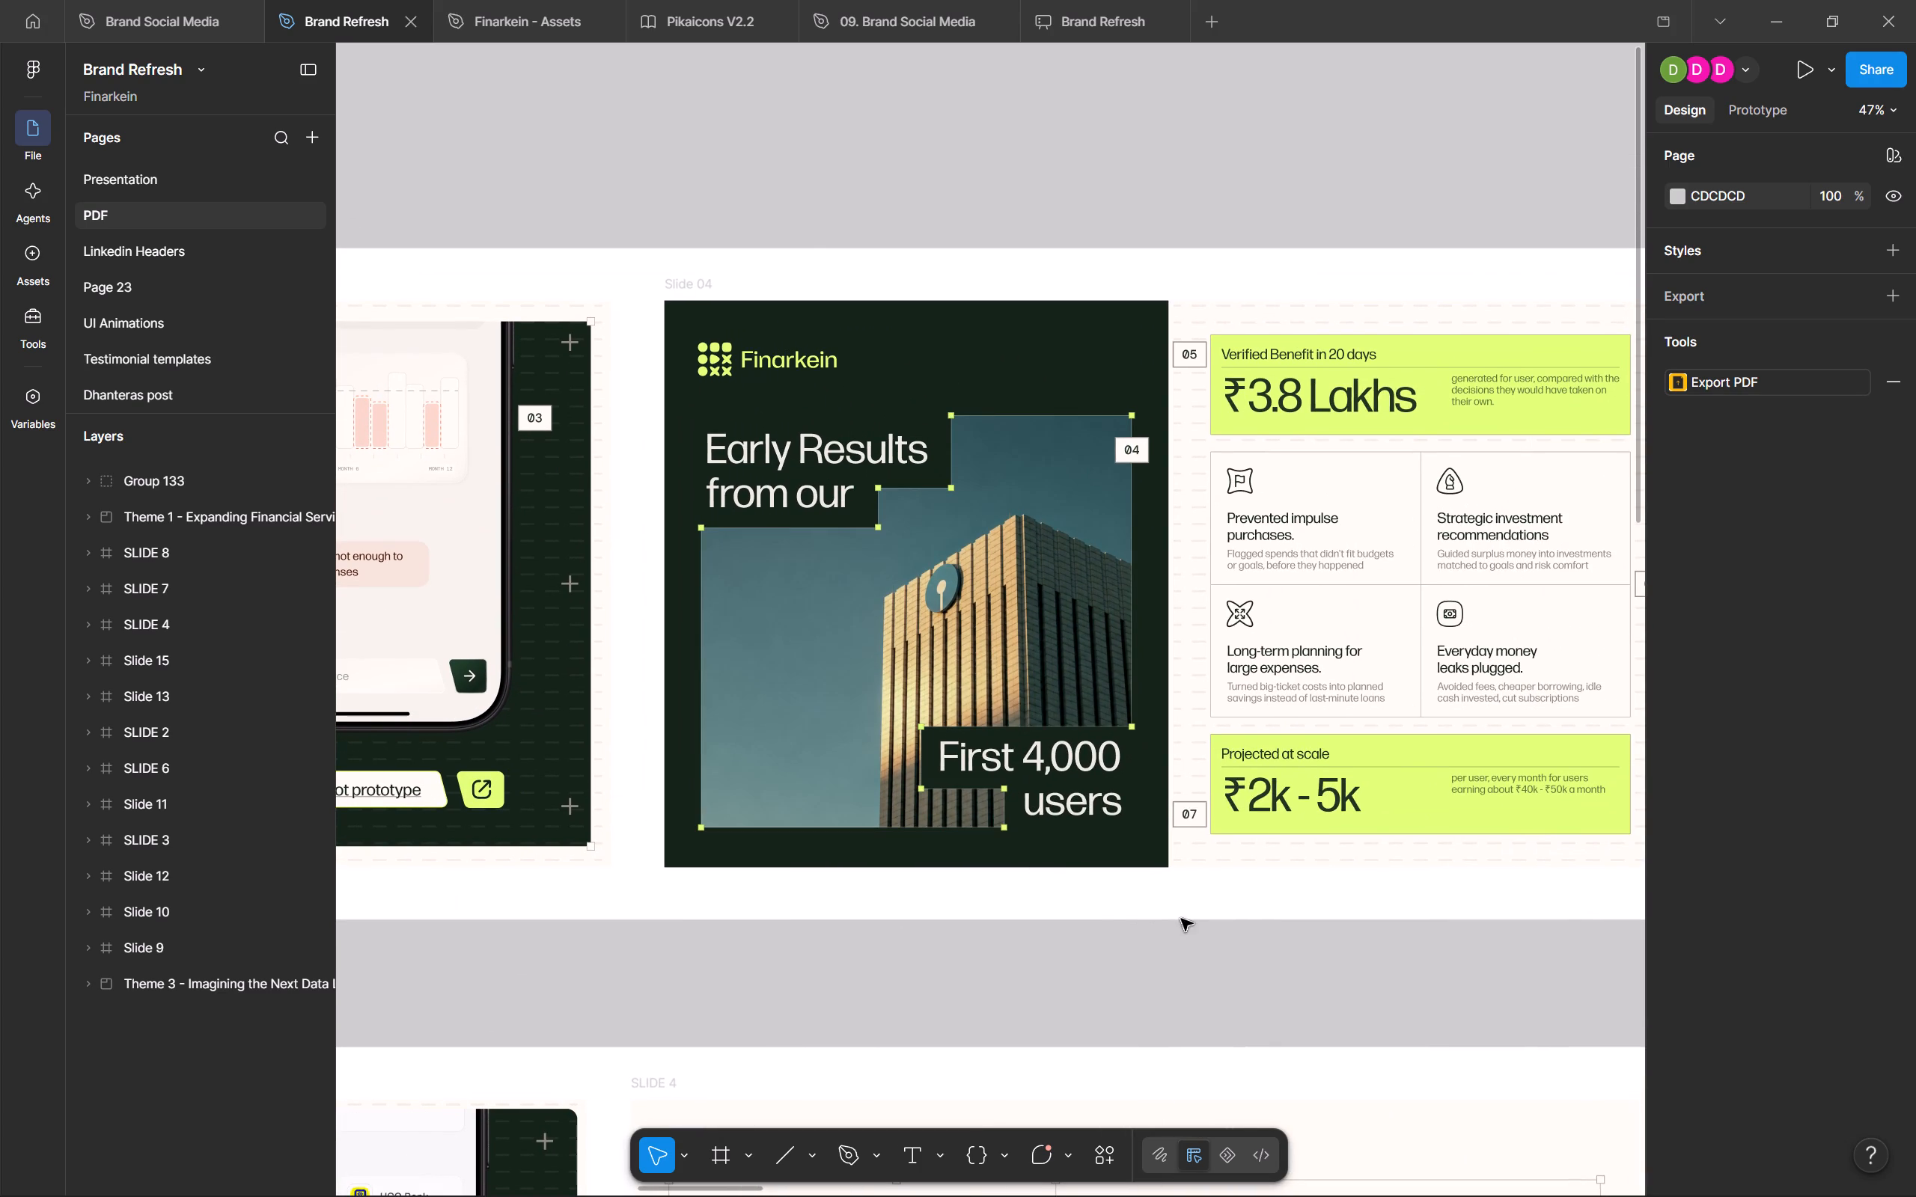
# Select all the elements inside the Slide 04 frame, including the logo, headline texts, building image and number tag.
pyautogui.moveTo(1167, 960); pyautogui.dragTo(662, 240)
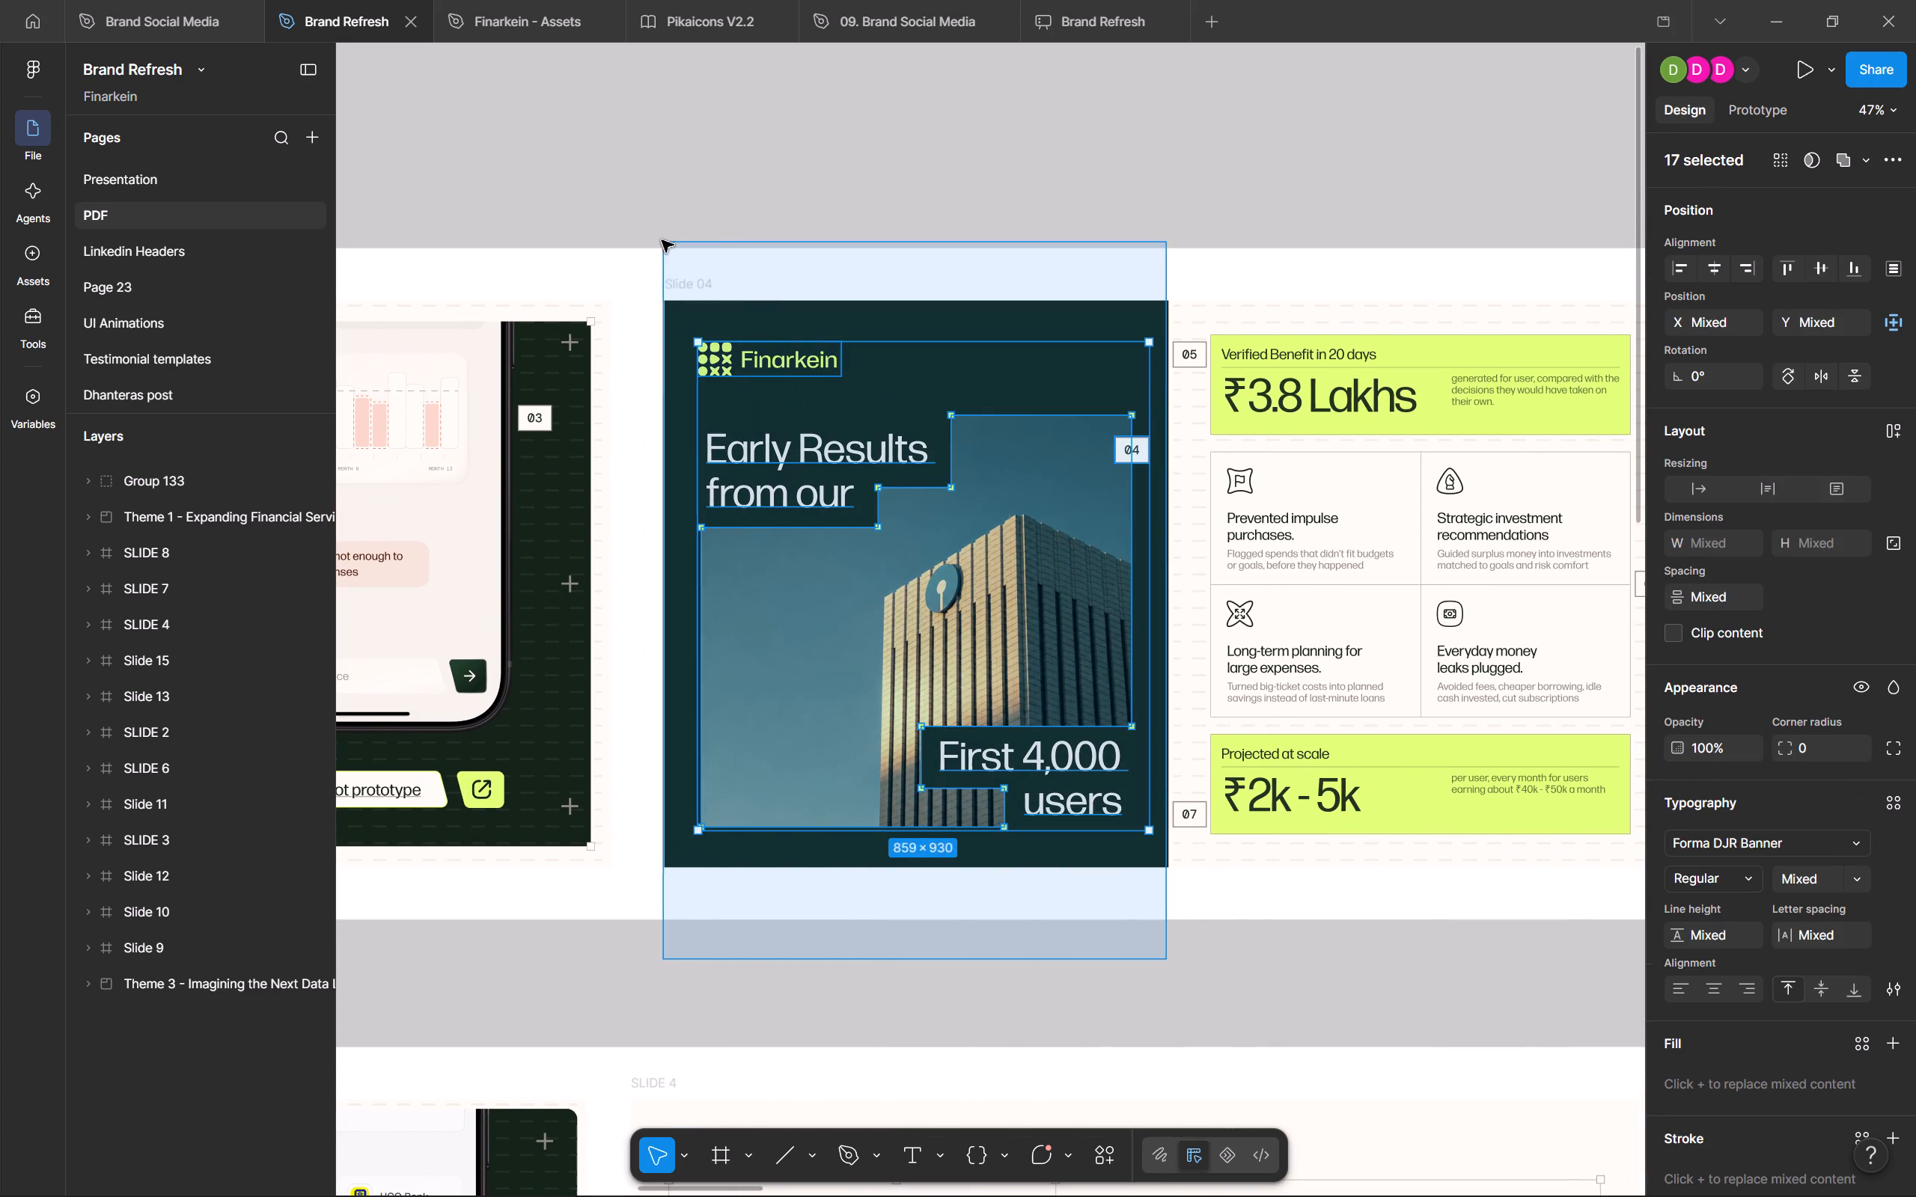
pyautogui.moveTo(662, 240); pyautogui.dragTo(677, 235)
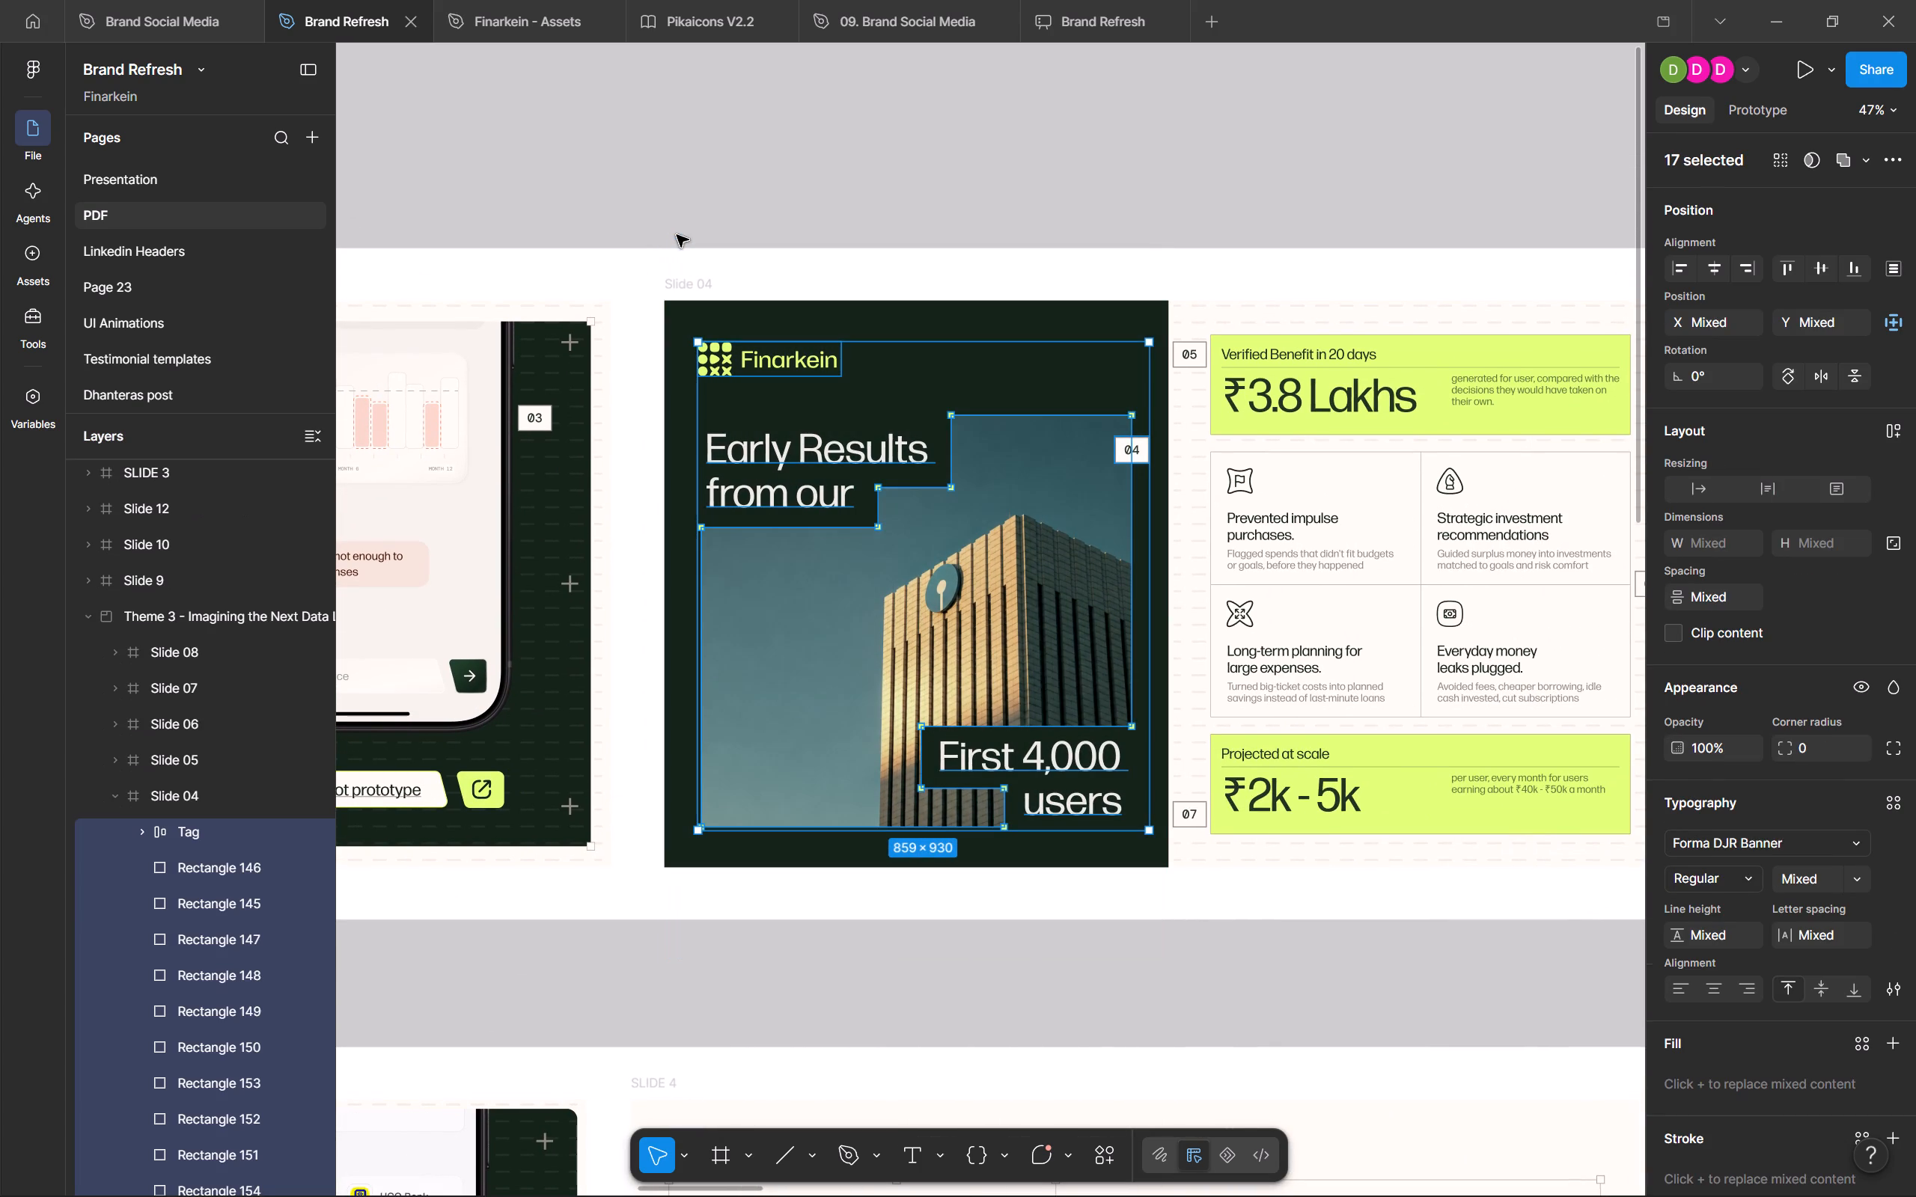